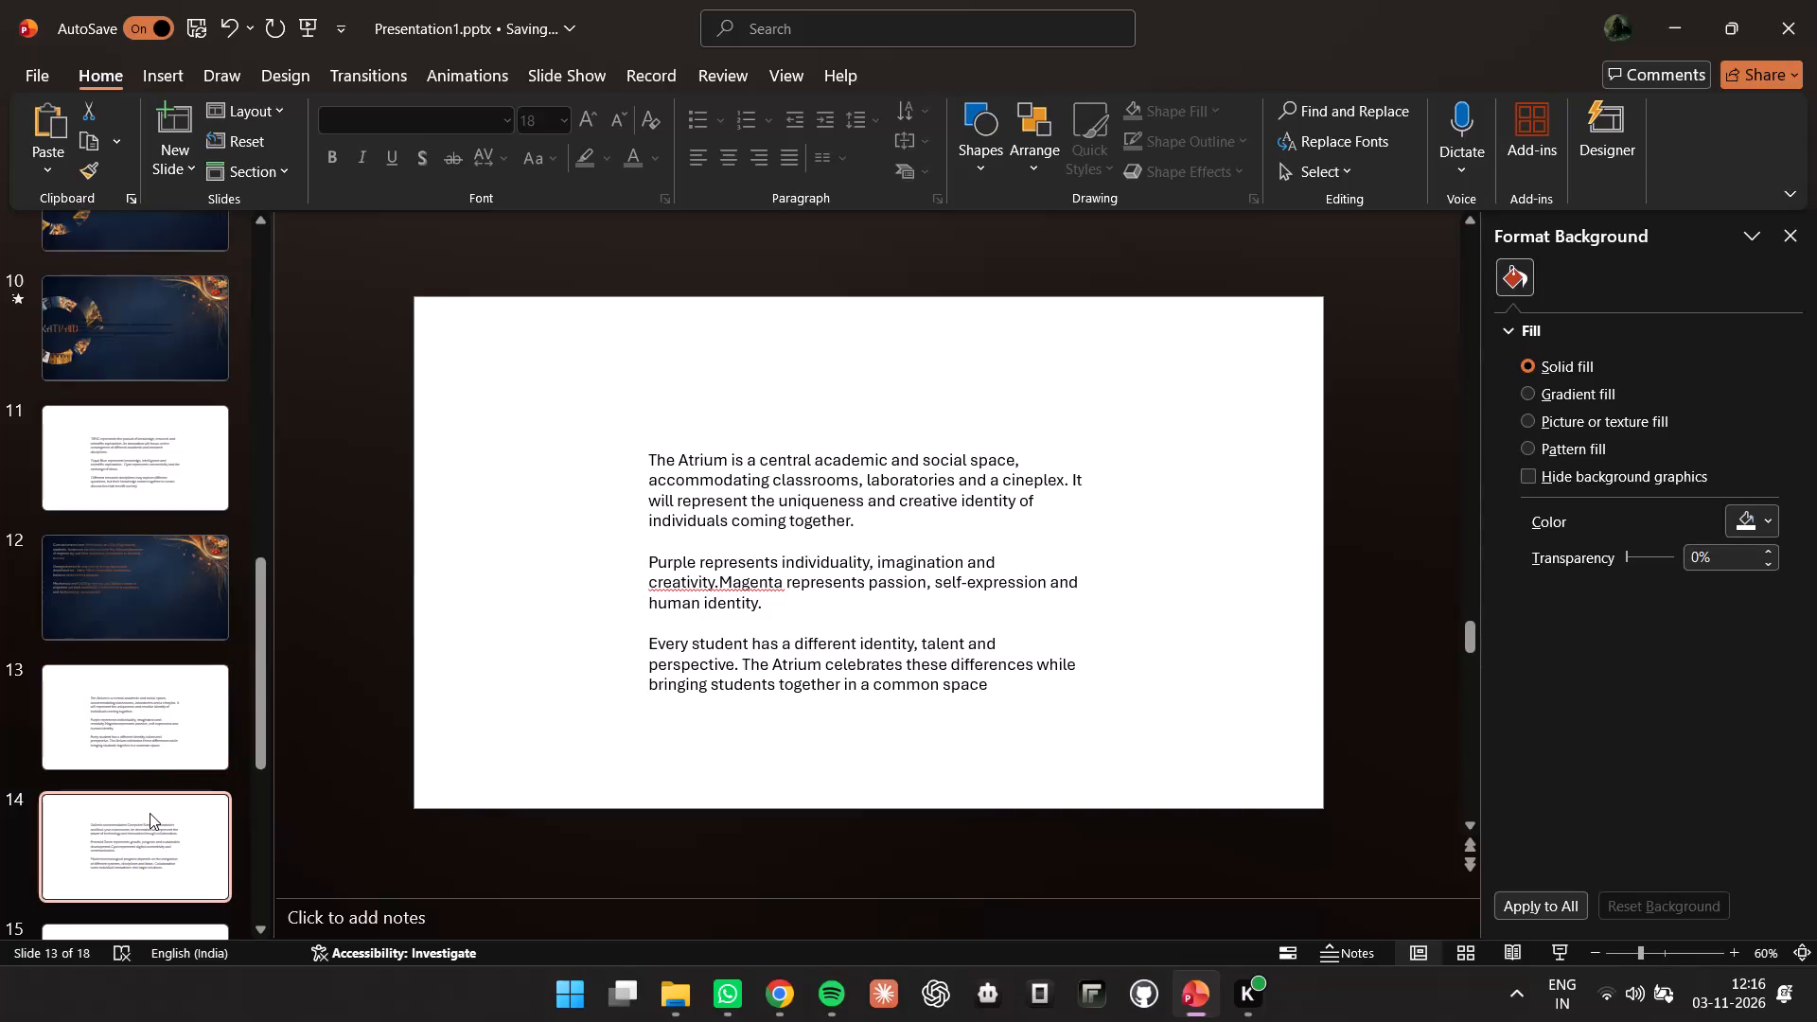
# Look through the building description slides up to slide 17, the LHC one, examining each building's concept and colour theme.
pyautogui.scroll(-1, 150, 813)
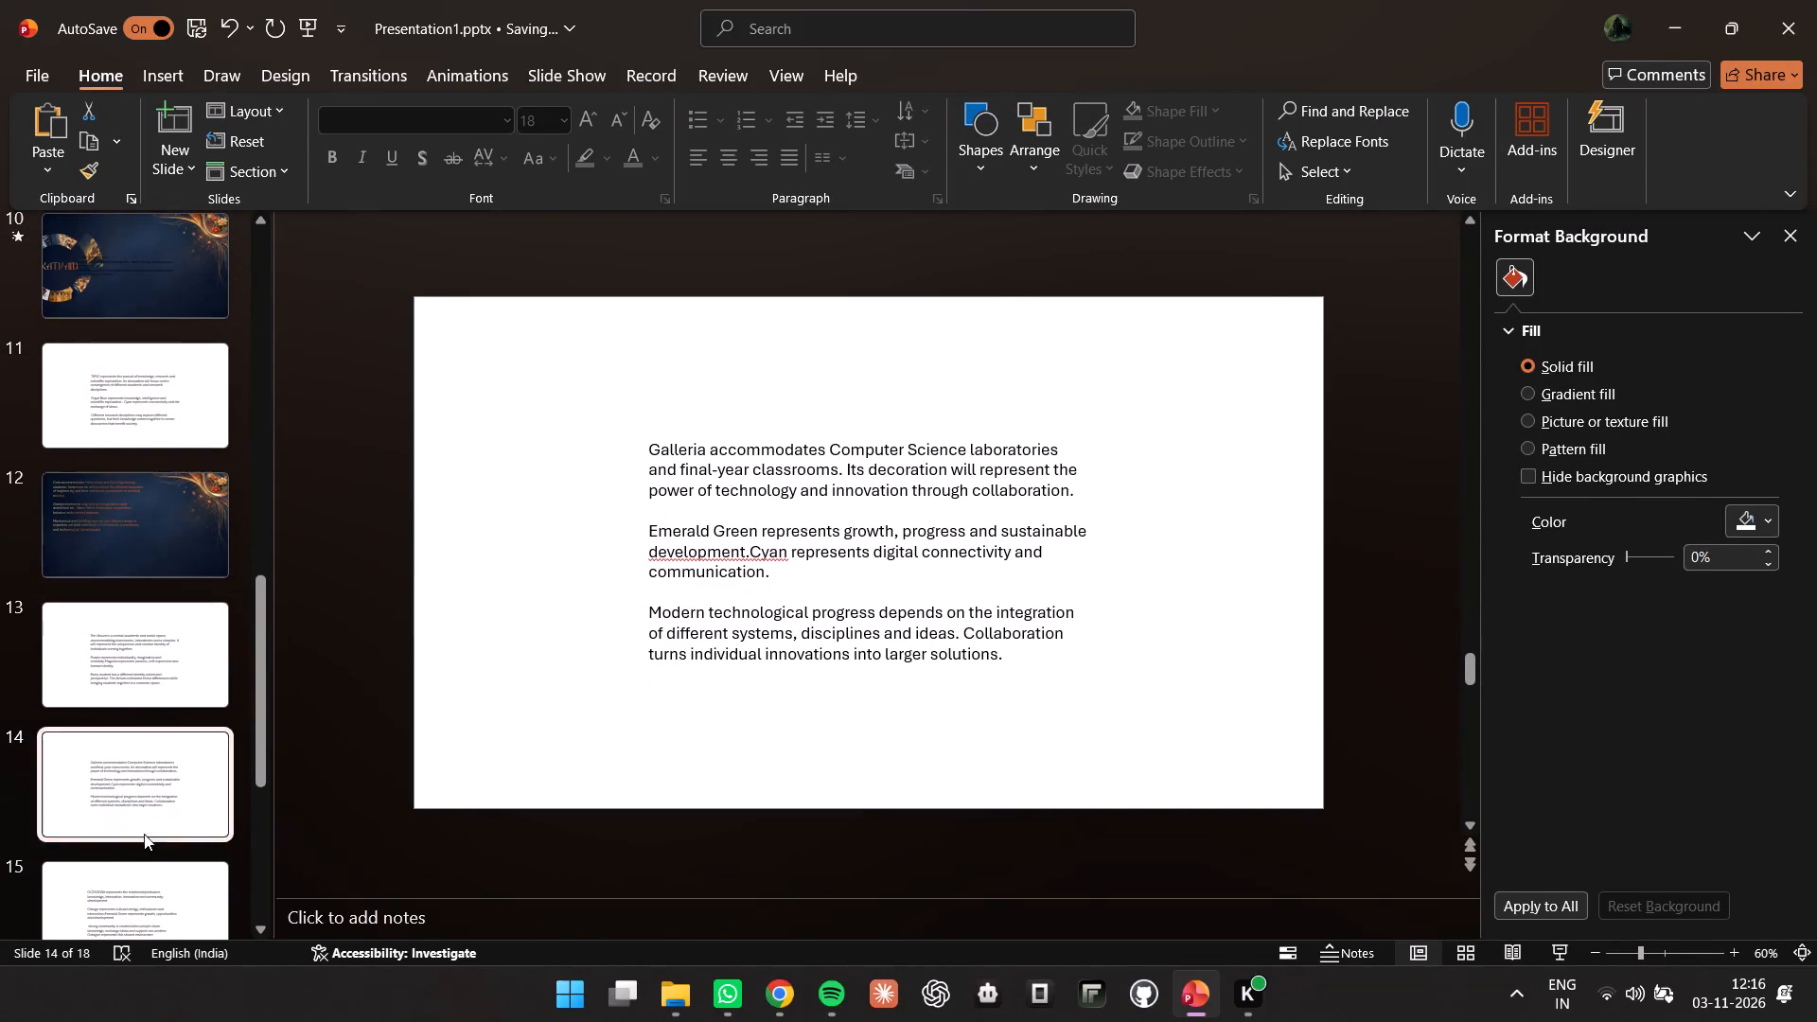
pyautogui.click(144, 849)
pyautogui.click(149, 899)
pyautogui.click(154, 836)
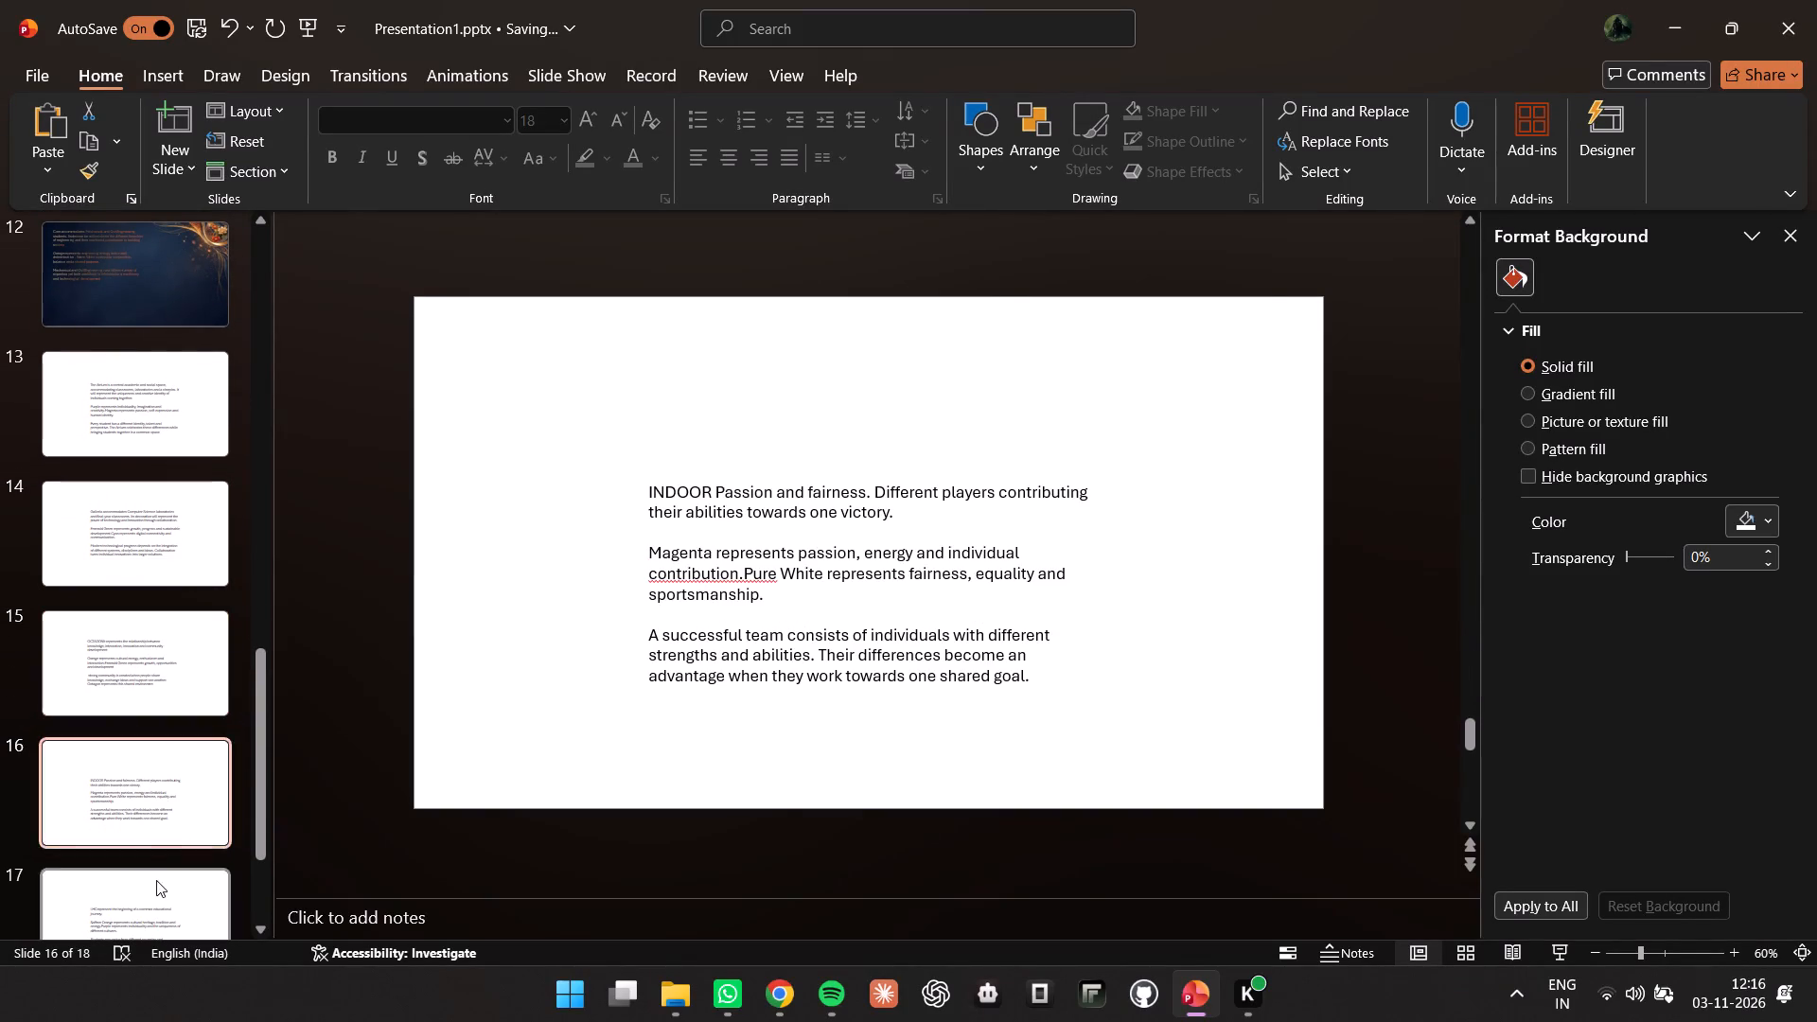
pyautogui.click(156, 880)
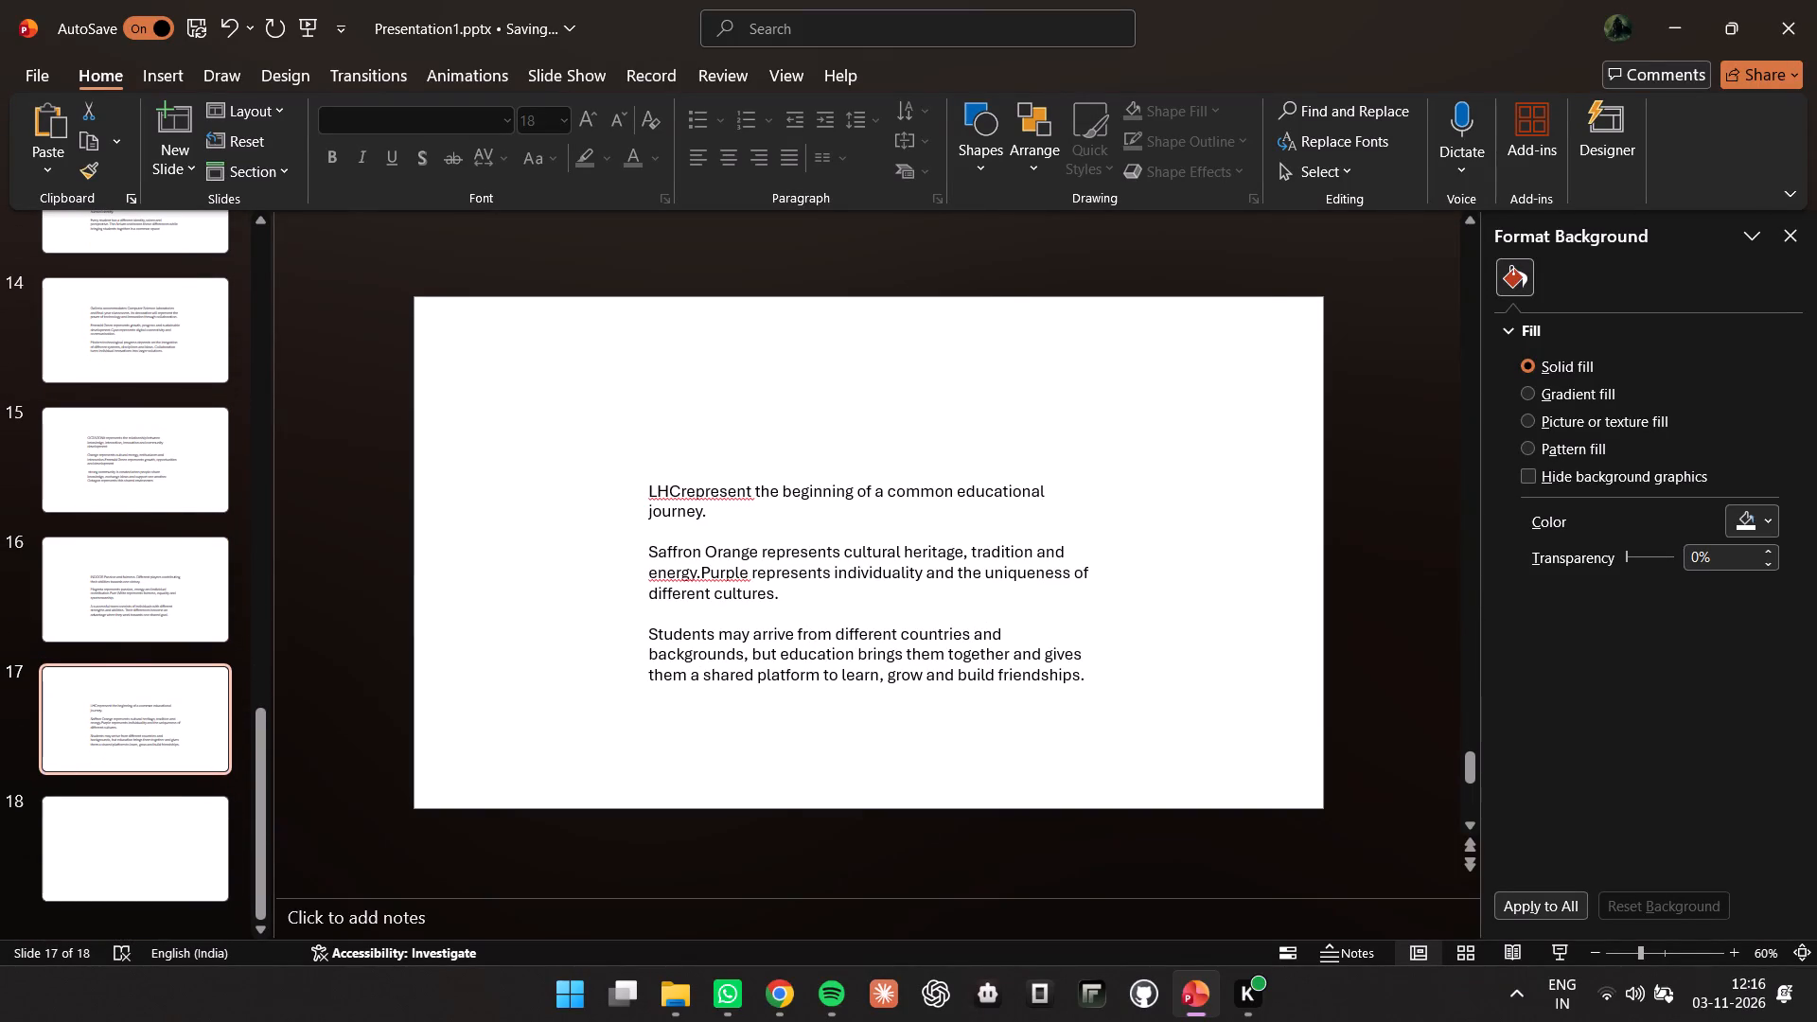
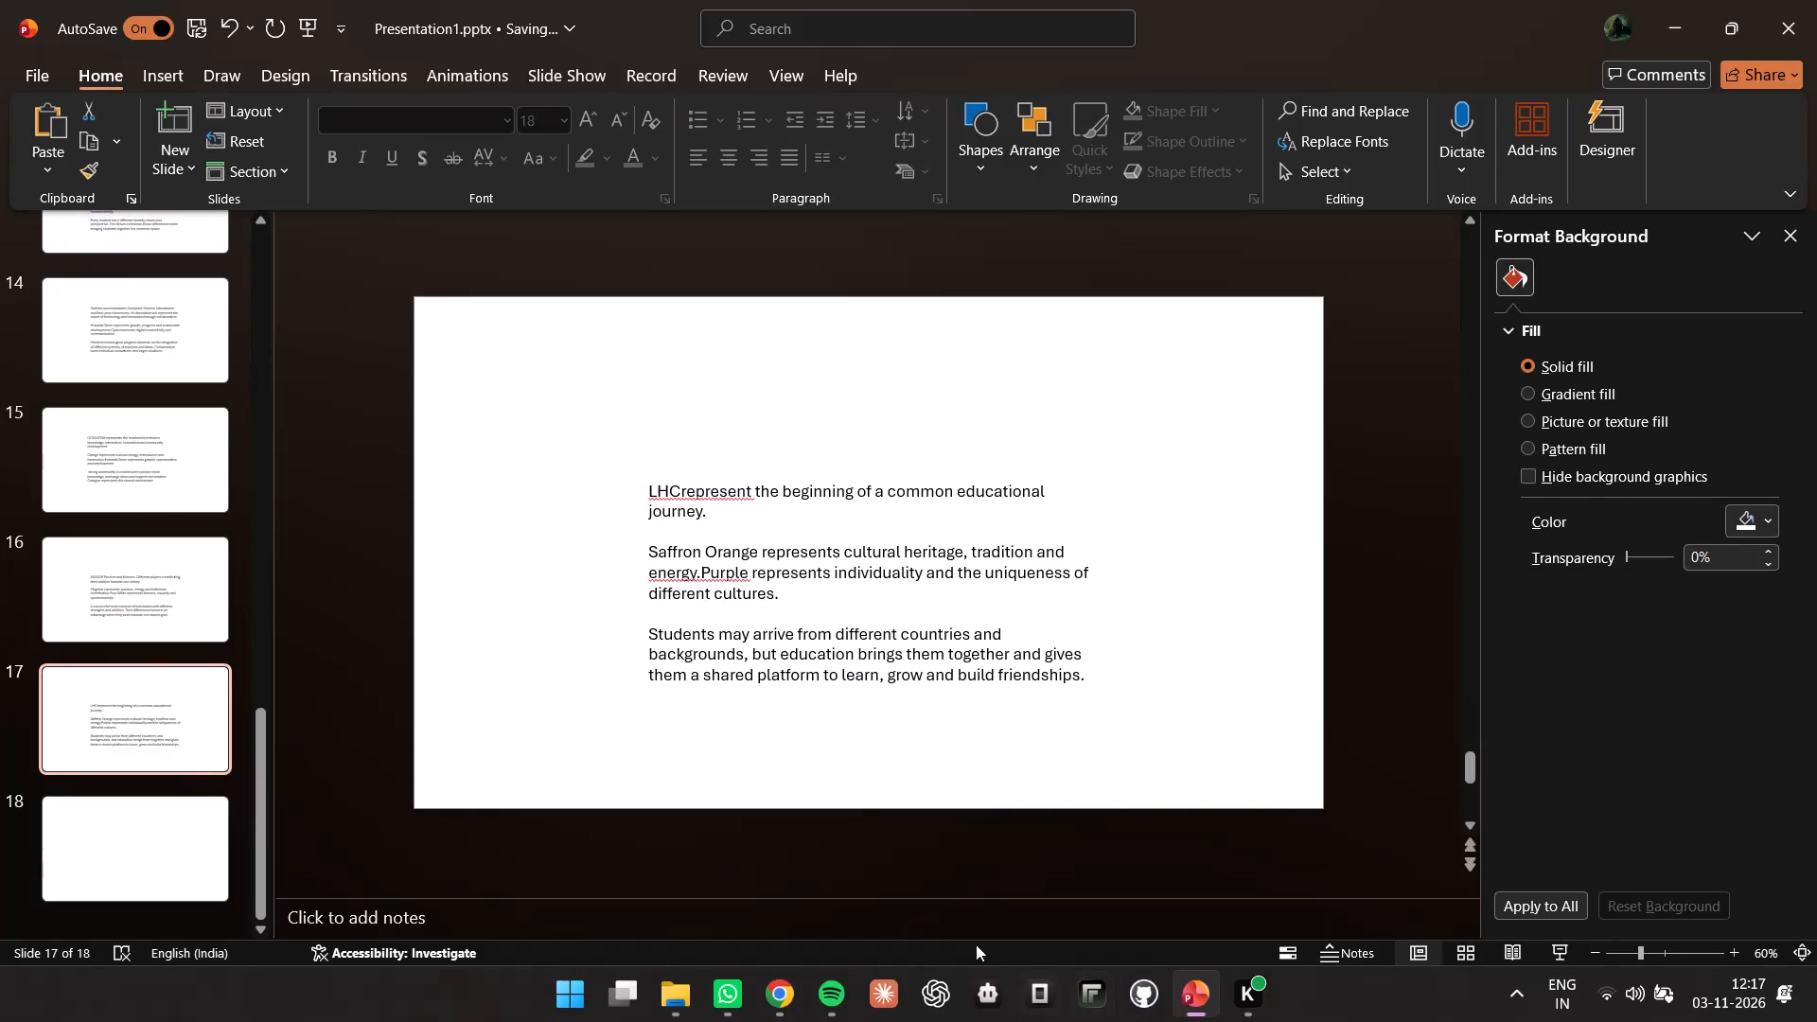
# Switch to Spotify, raise the playback volume to nearly full and return to PowerPoint.
pyautogui.click(814, 988)
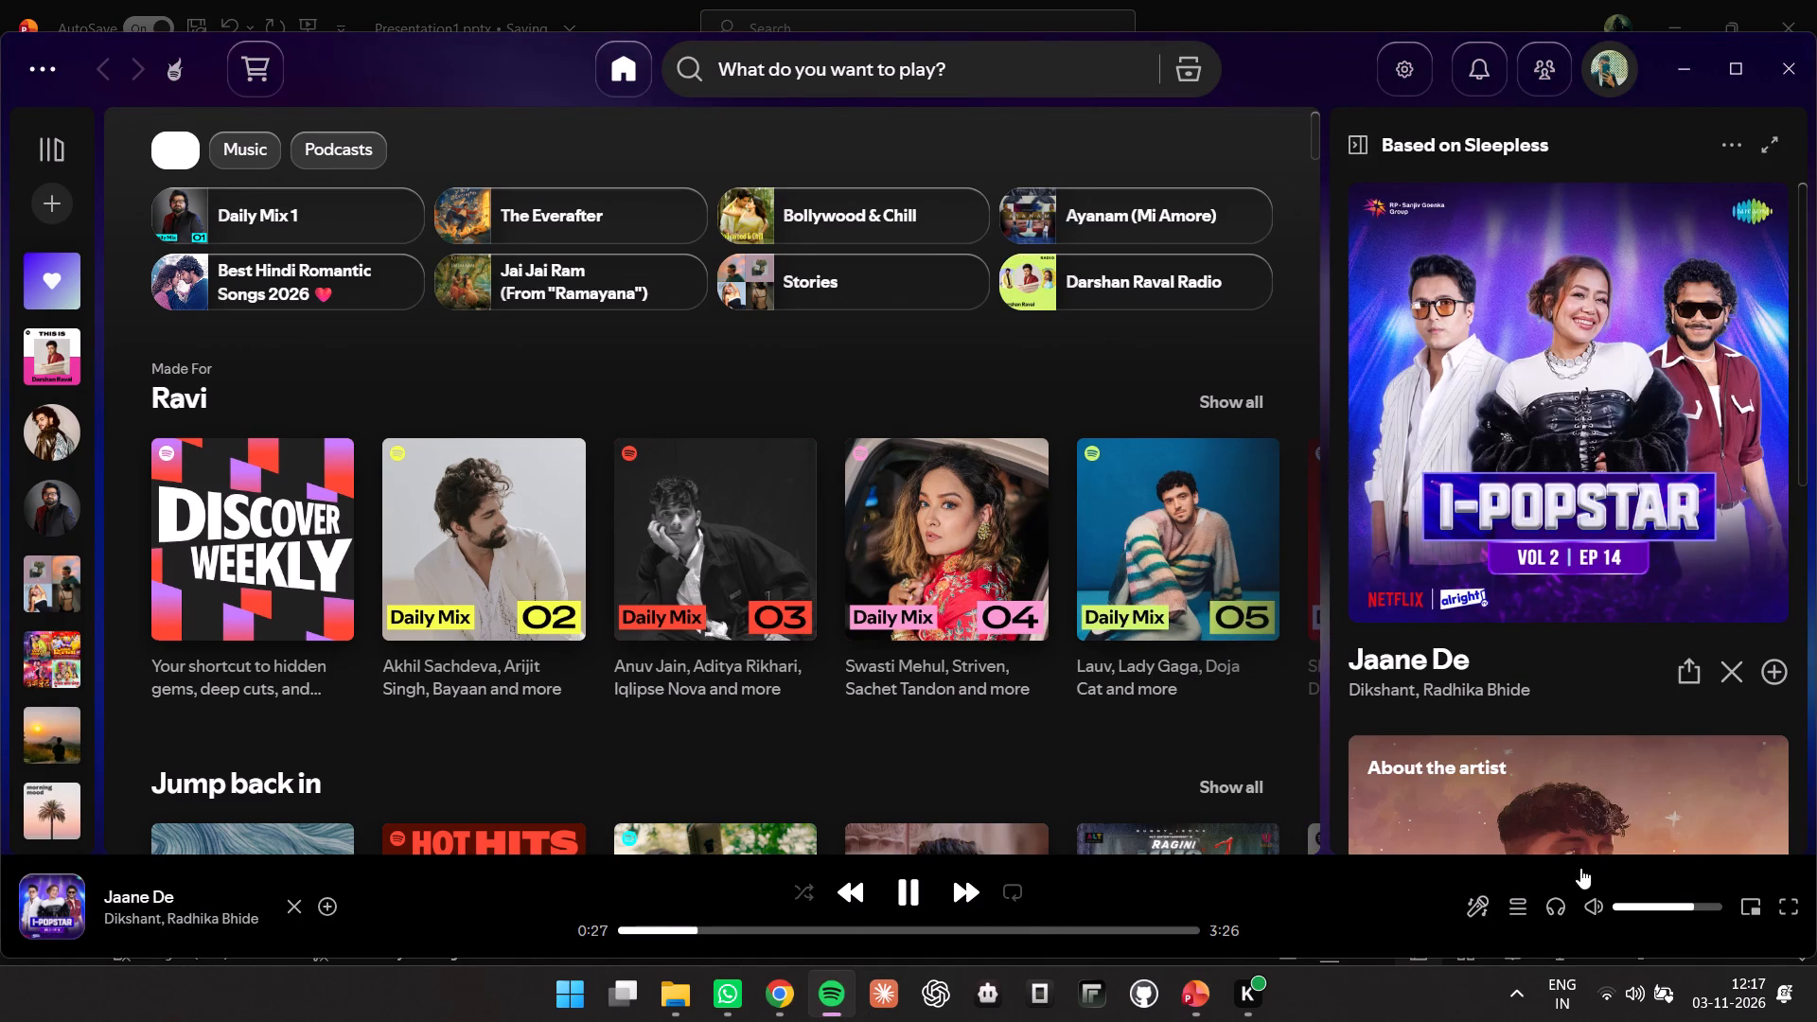
pyautogui.click(1714, 904)
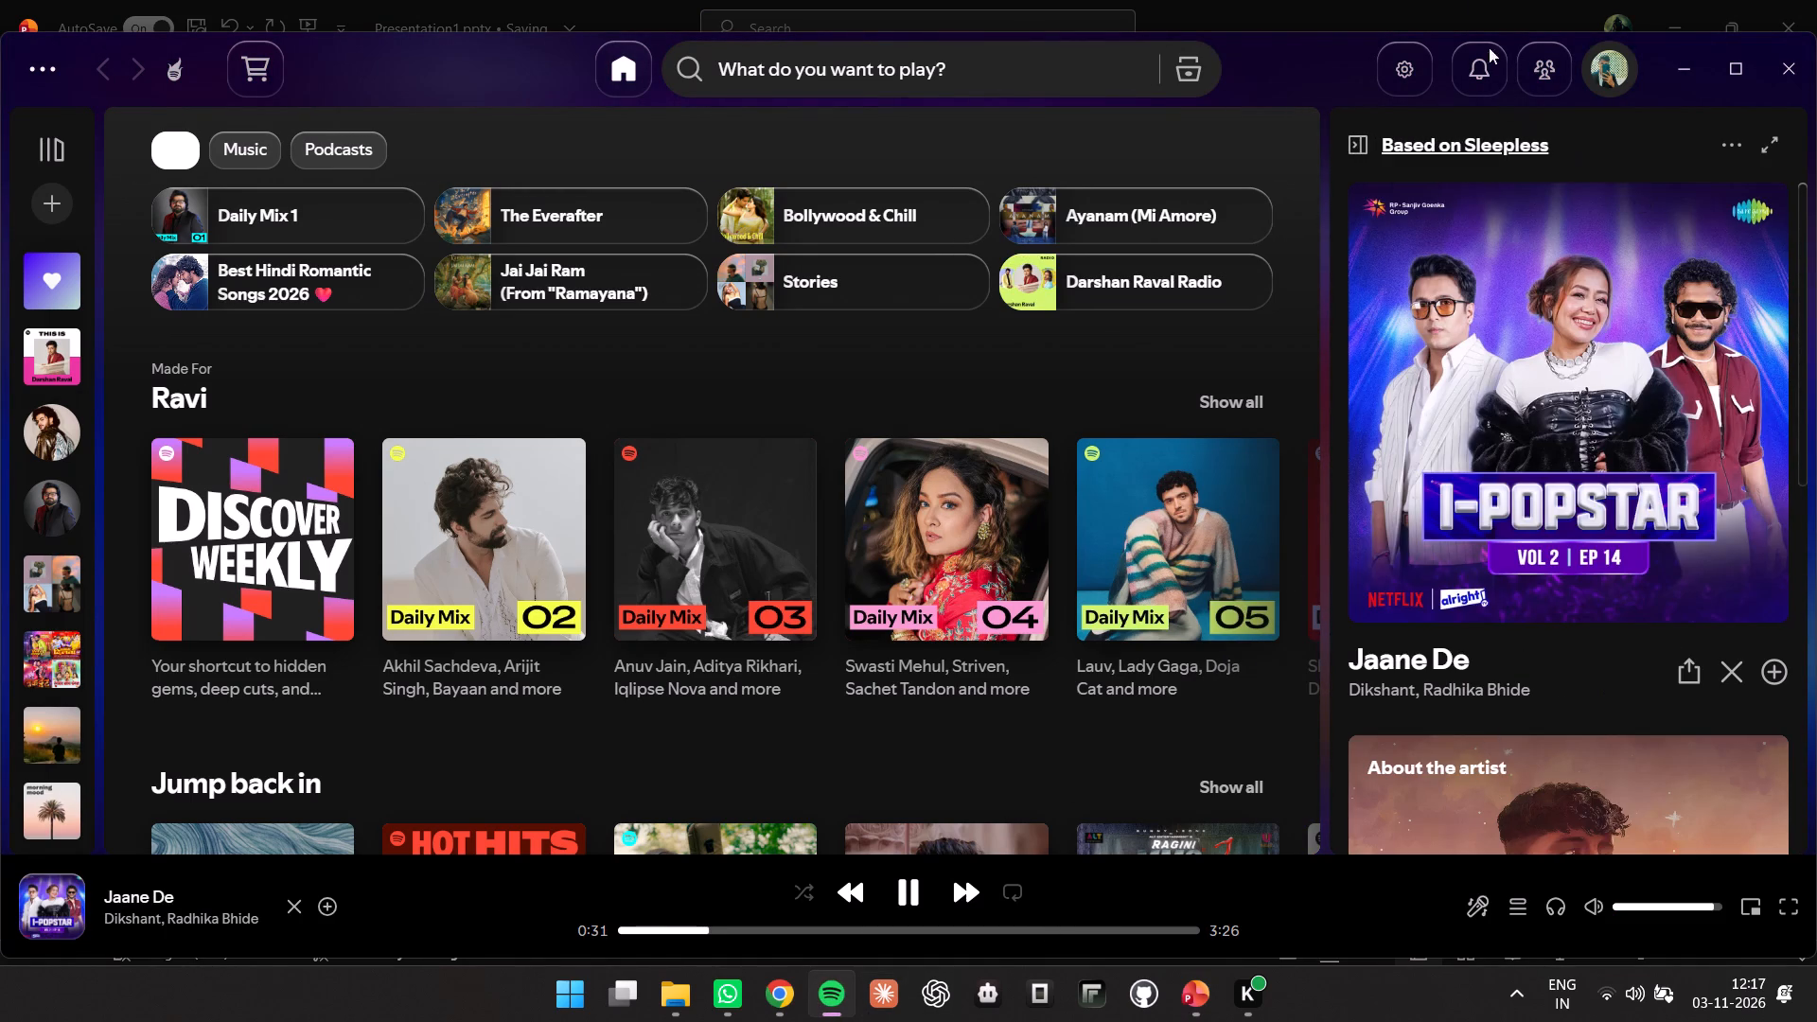
pyautogui.click(1471, 0)
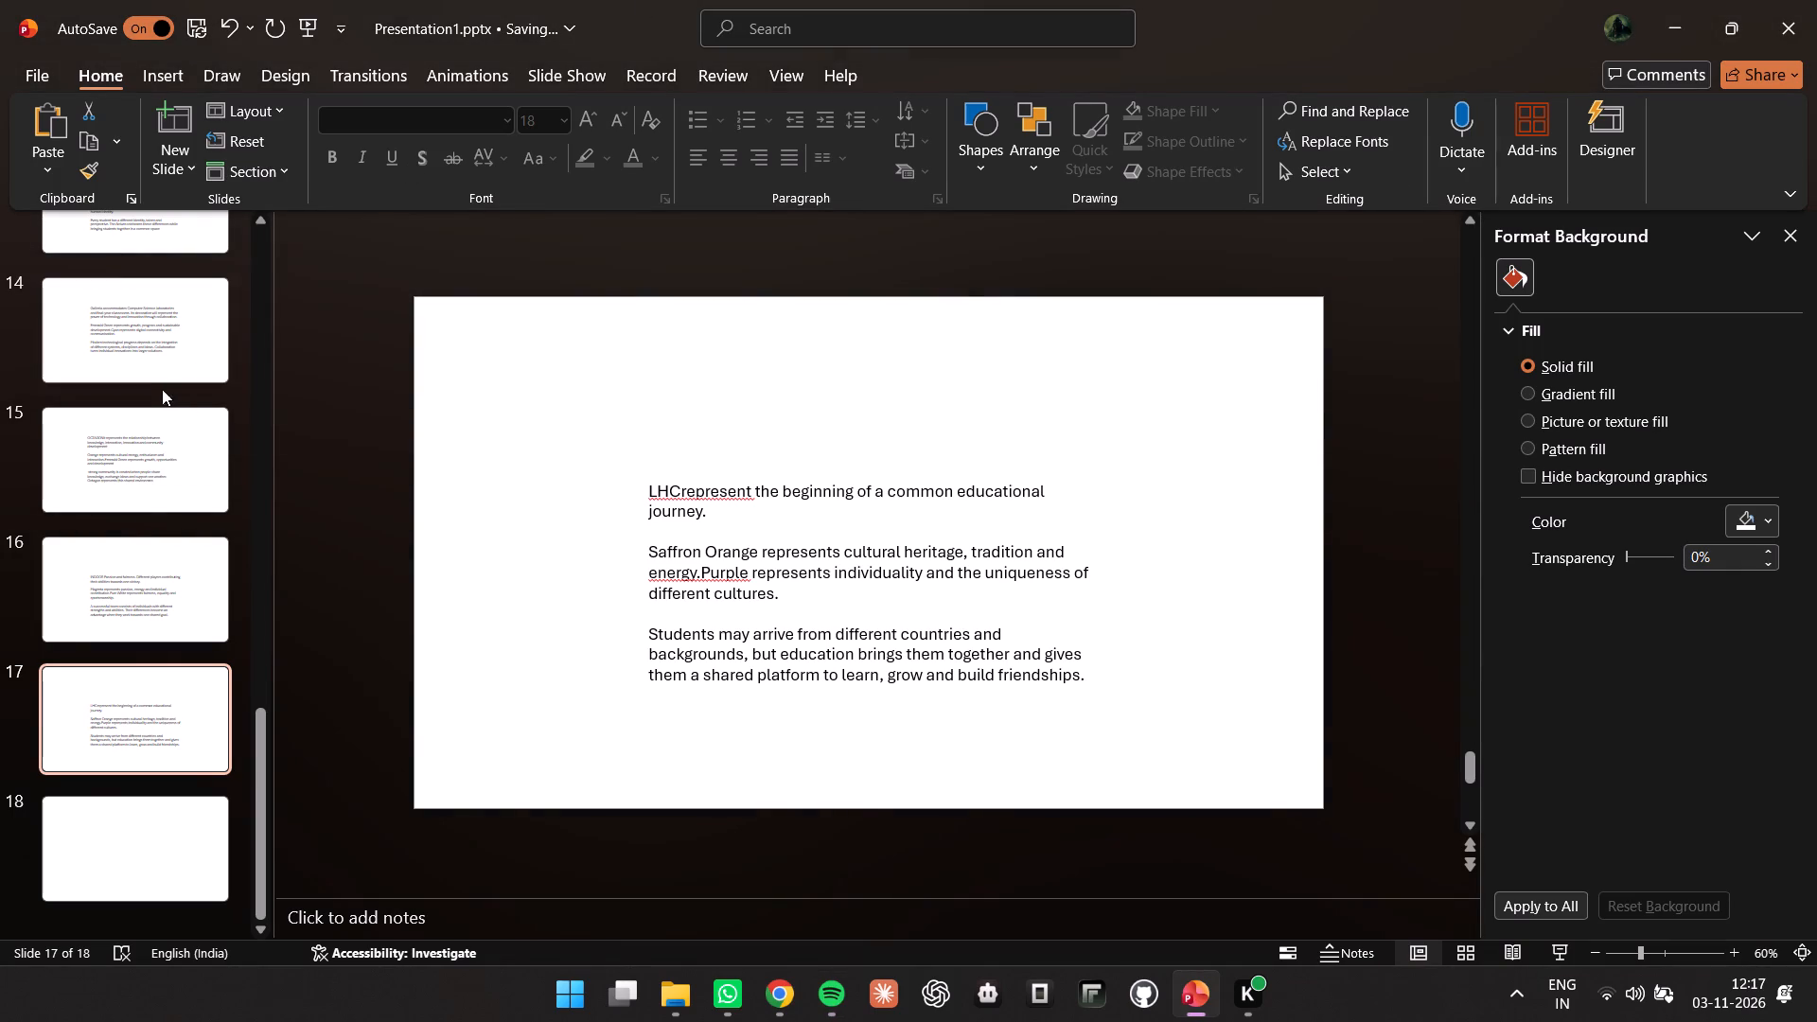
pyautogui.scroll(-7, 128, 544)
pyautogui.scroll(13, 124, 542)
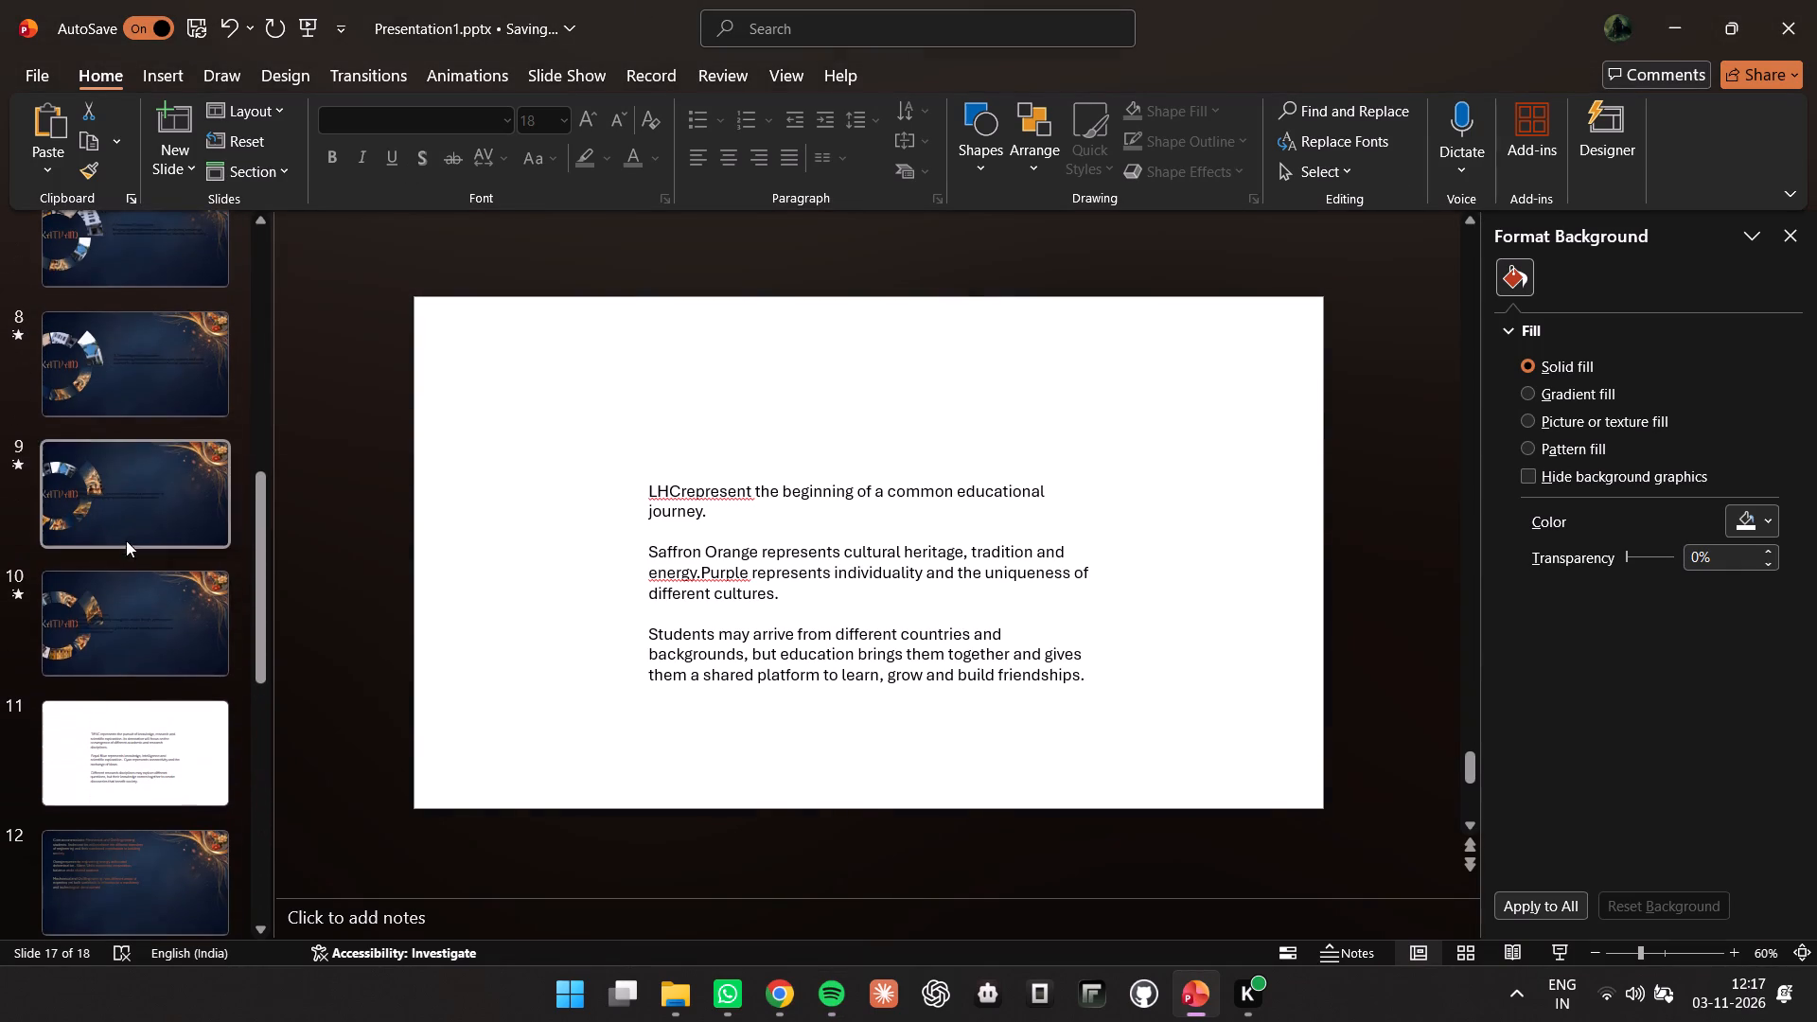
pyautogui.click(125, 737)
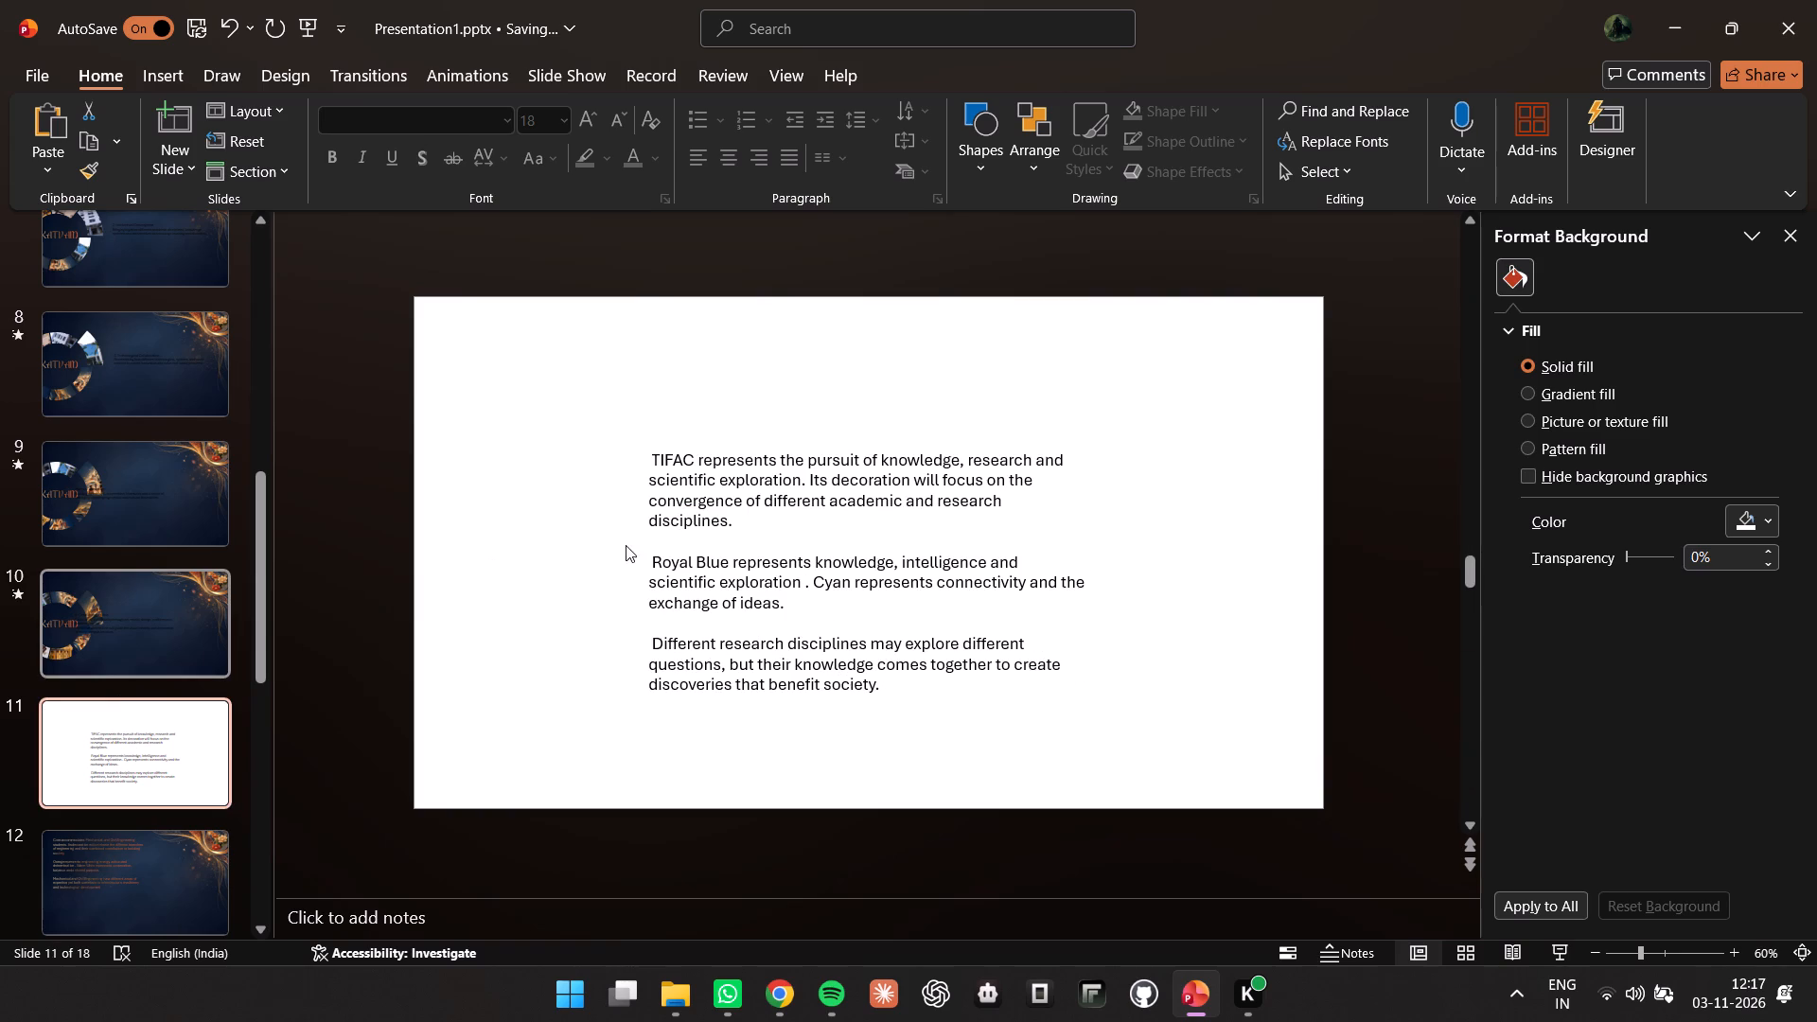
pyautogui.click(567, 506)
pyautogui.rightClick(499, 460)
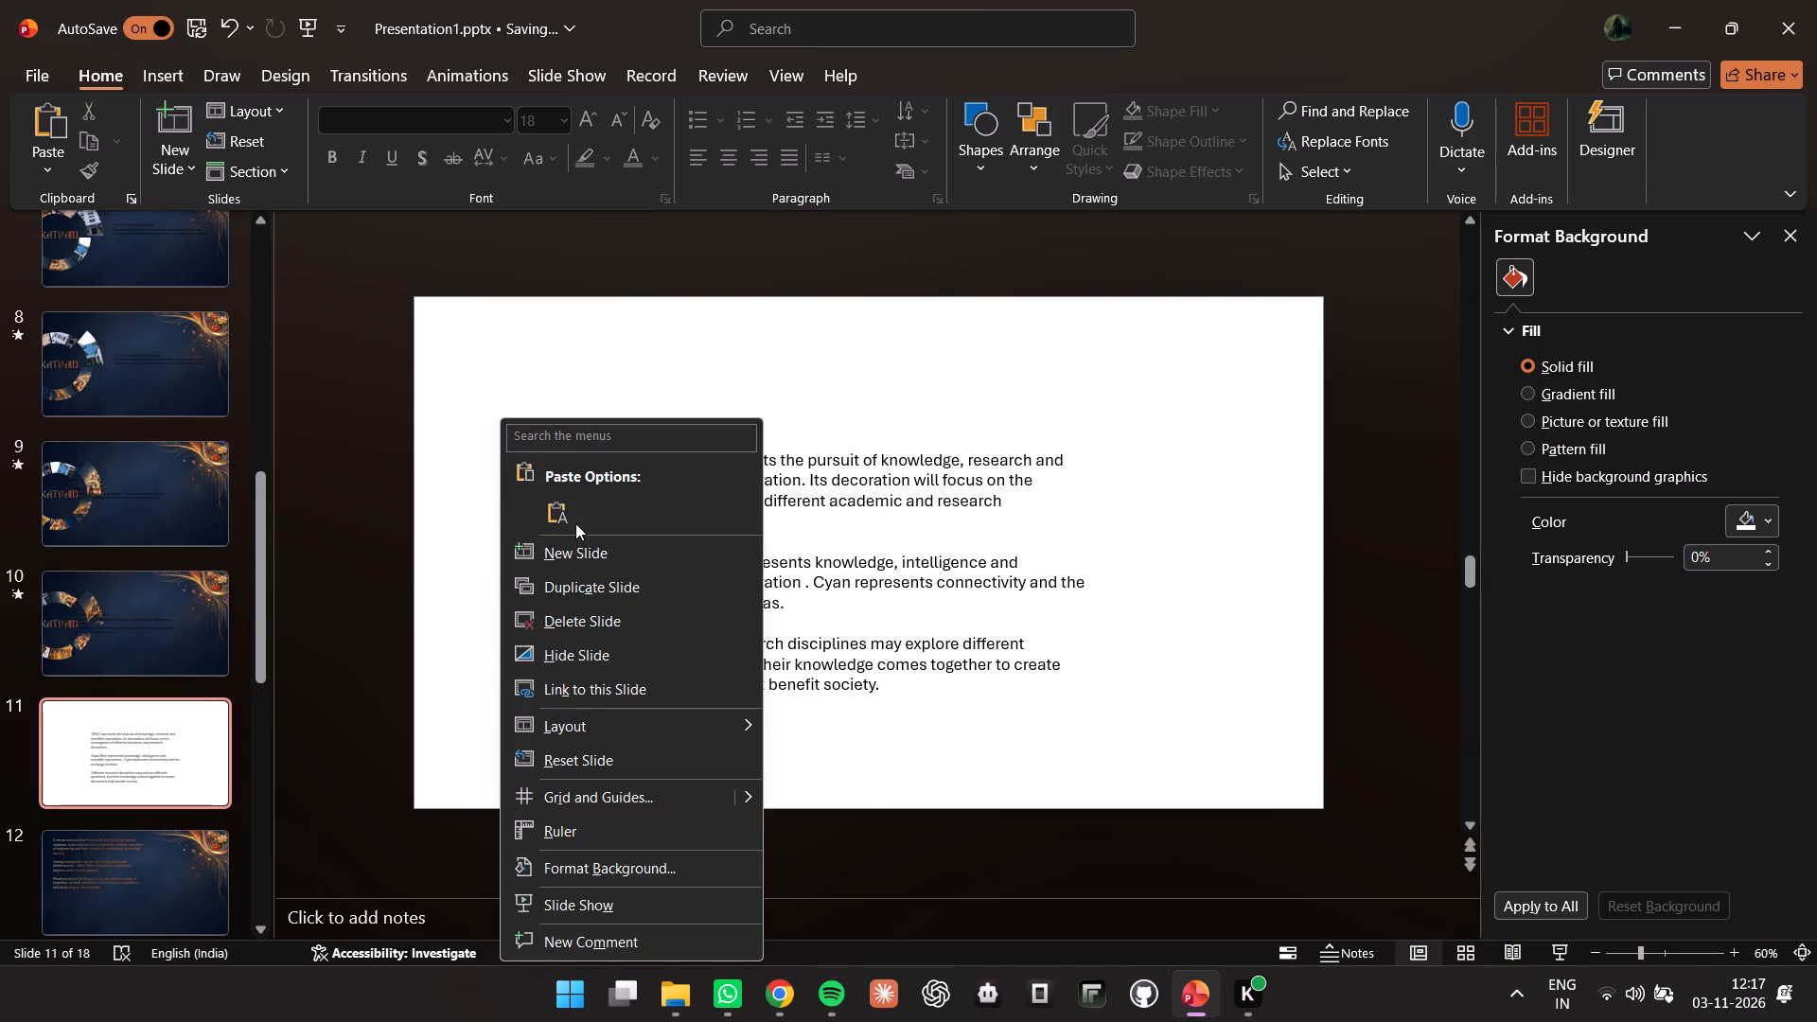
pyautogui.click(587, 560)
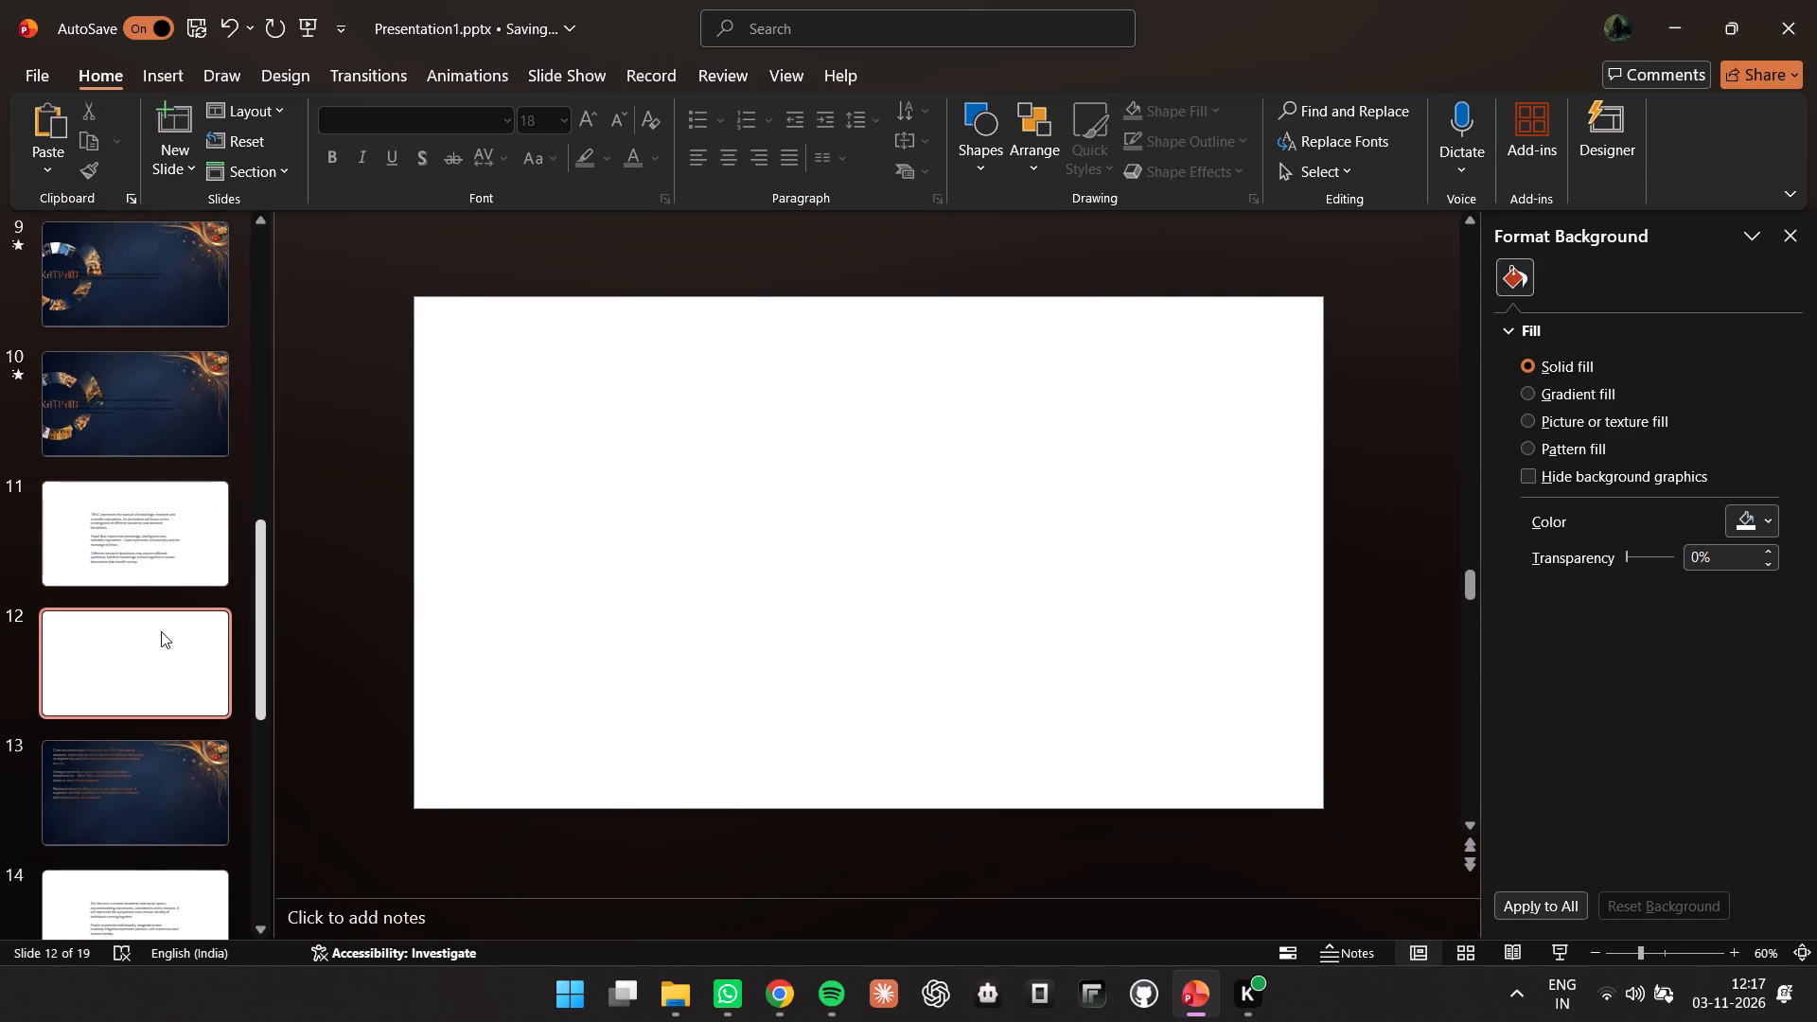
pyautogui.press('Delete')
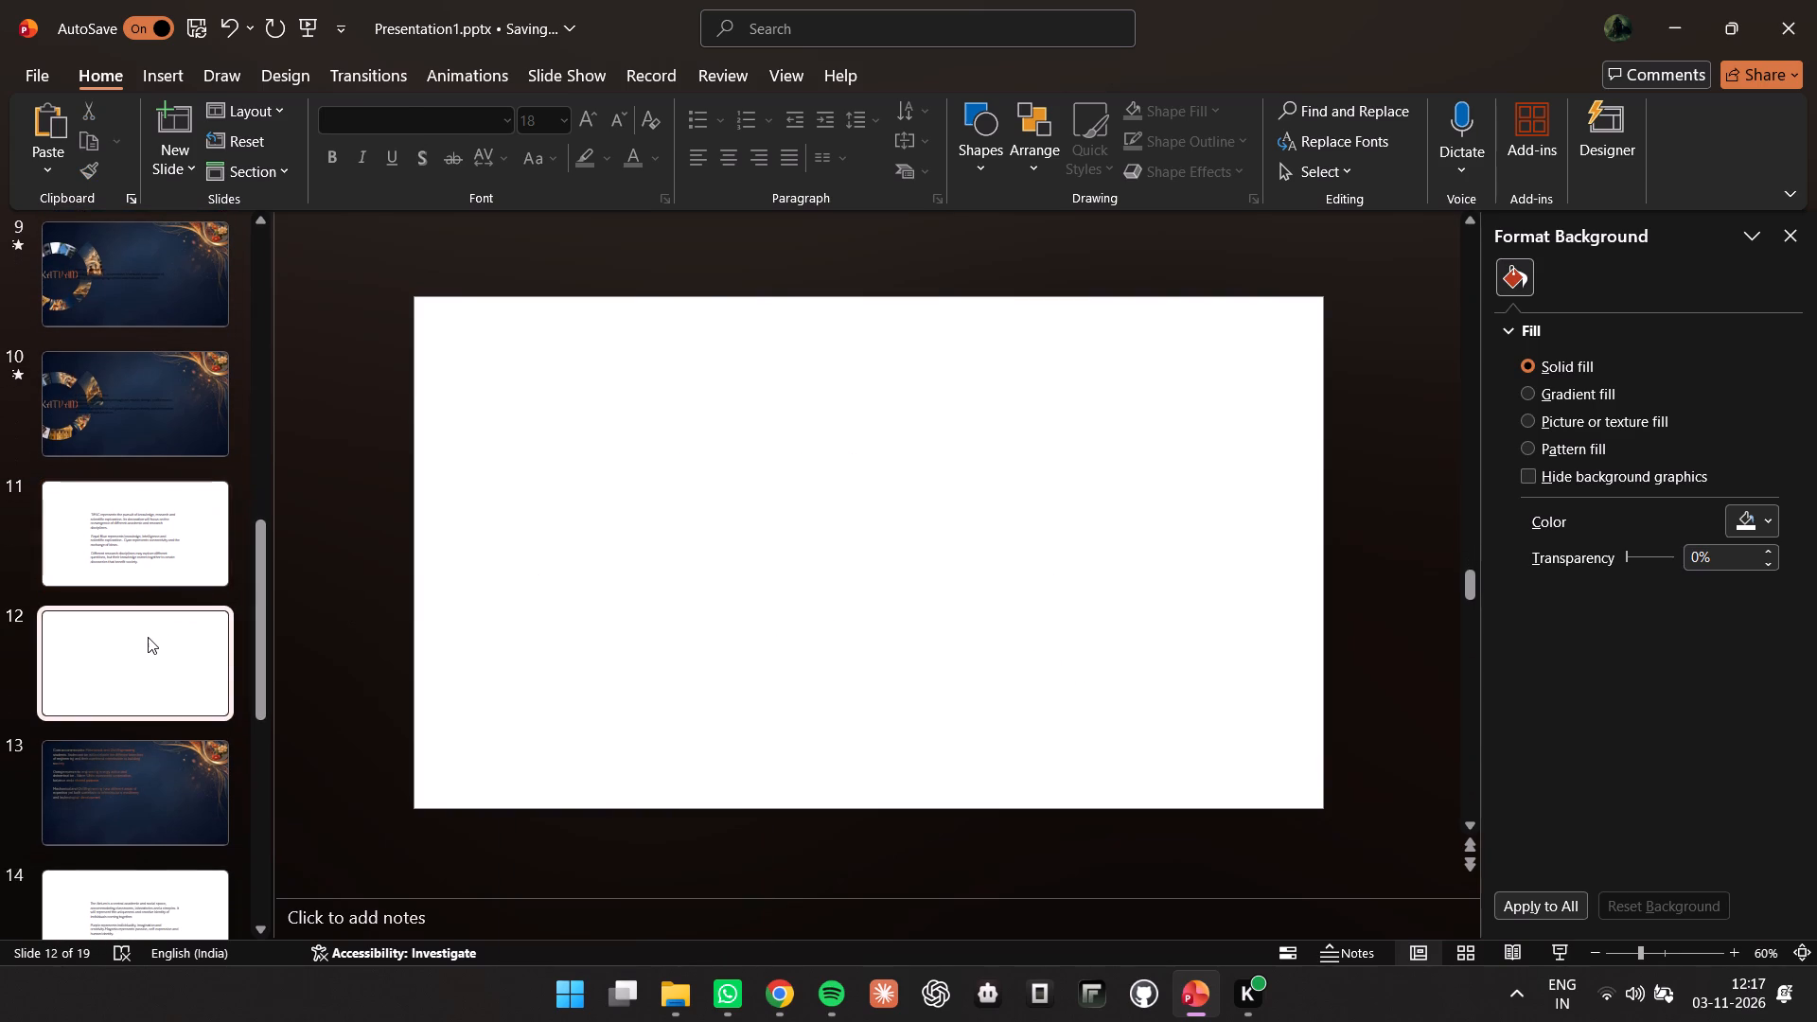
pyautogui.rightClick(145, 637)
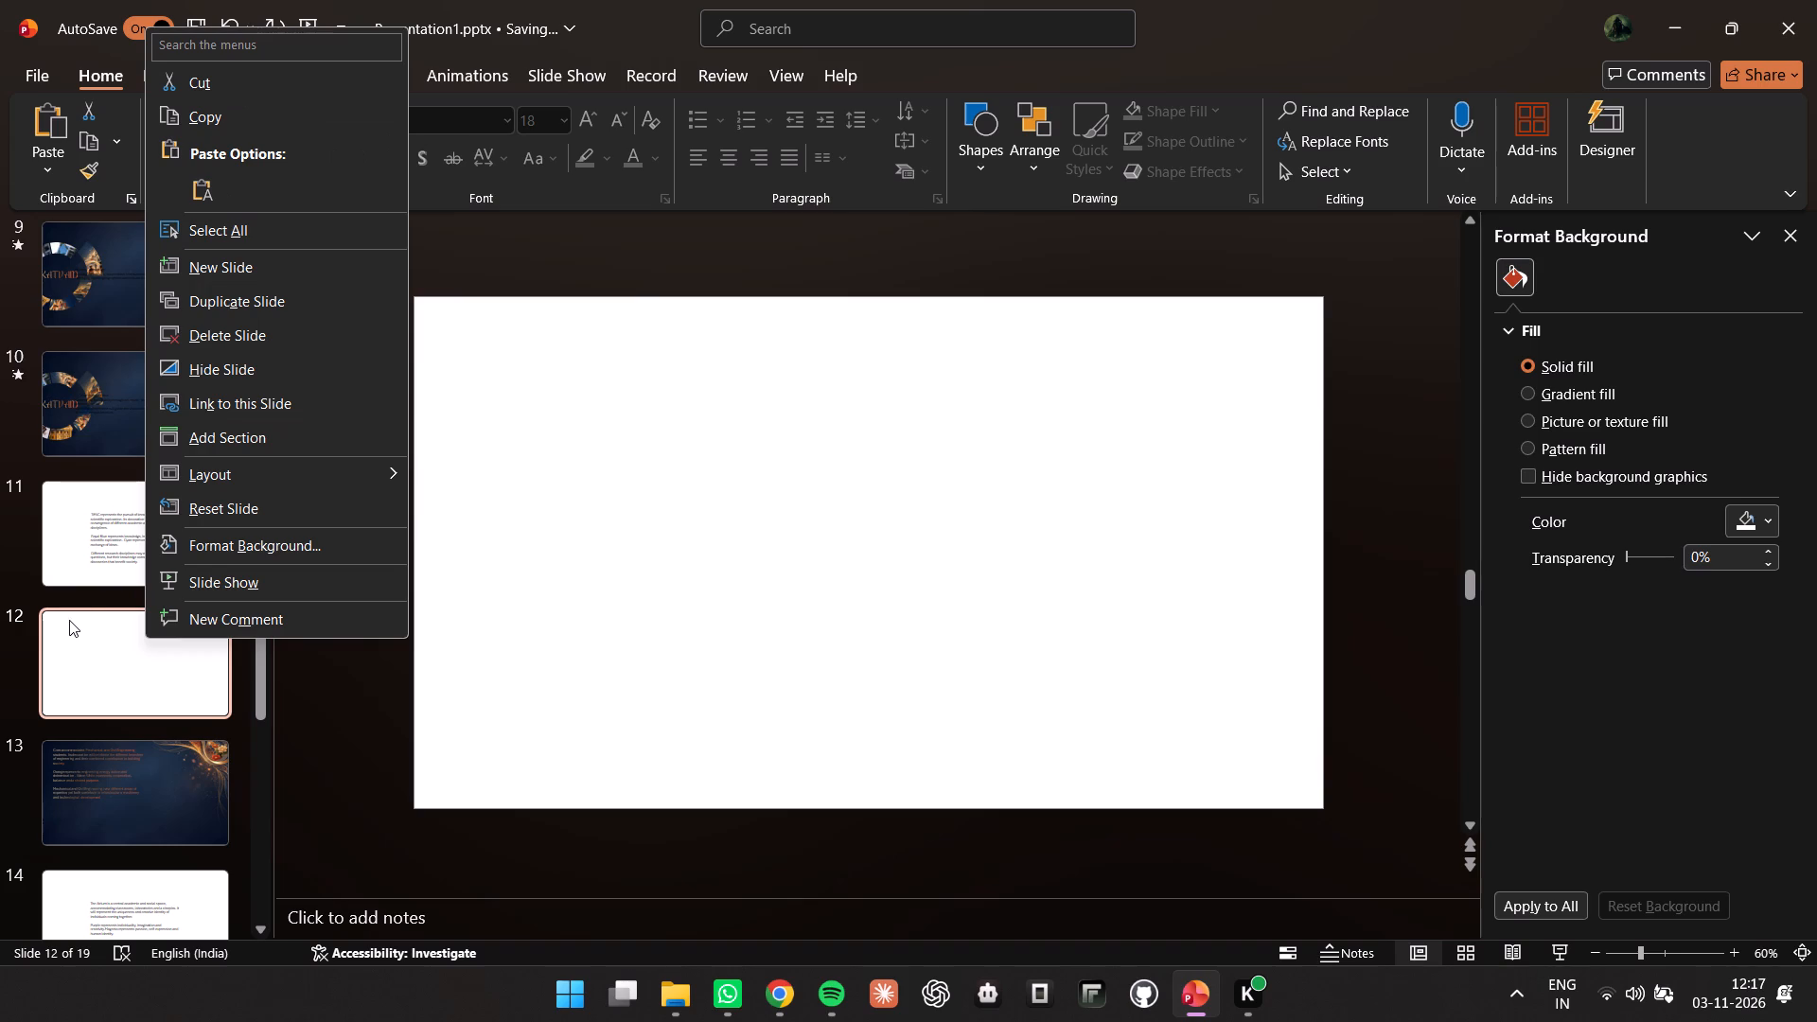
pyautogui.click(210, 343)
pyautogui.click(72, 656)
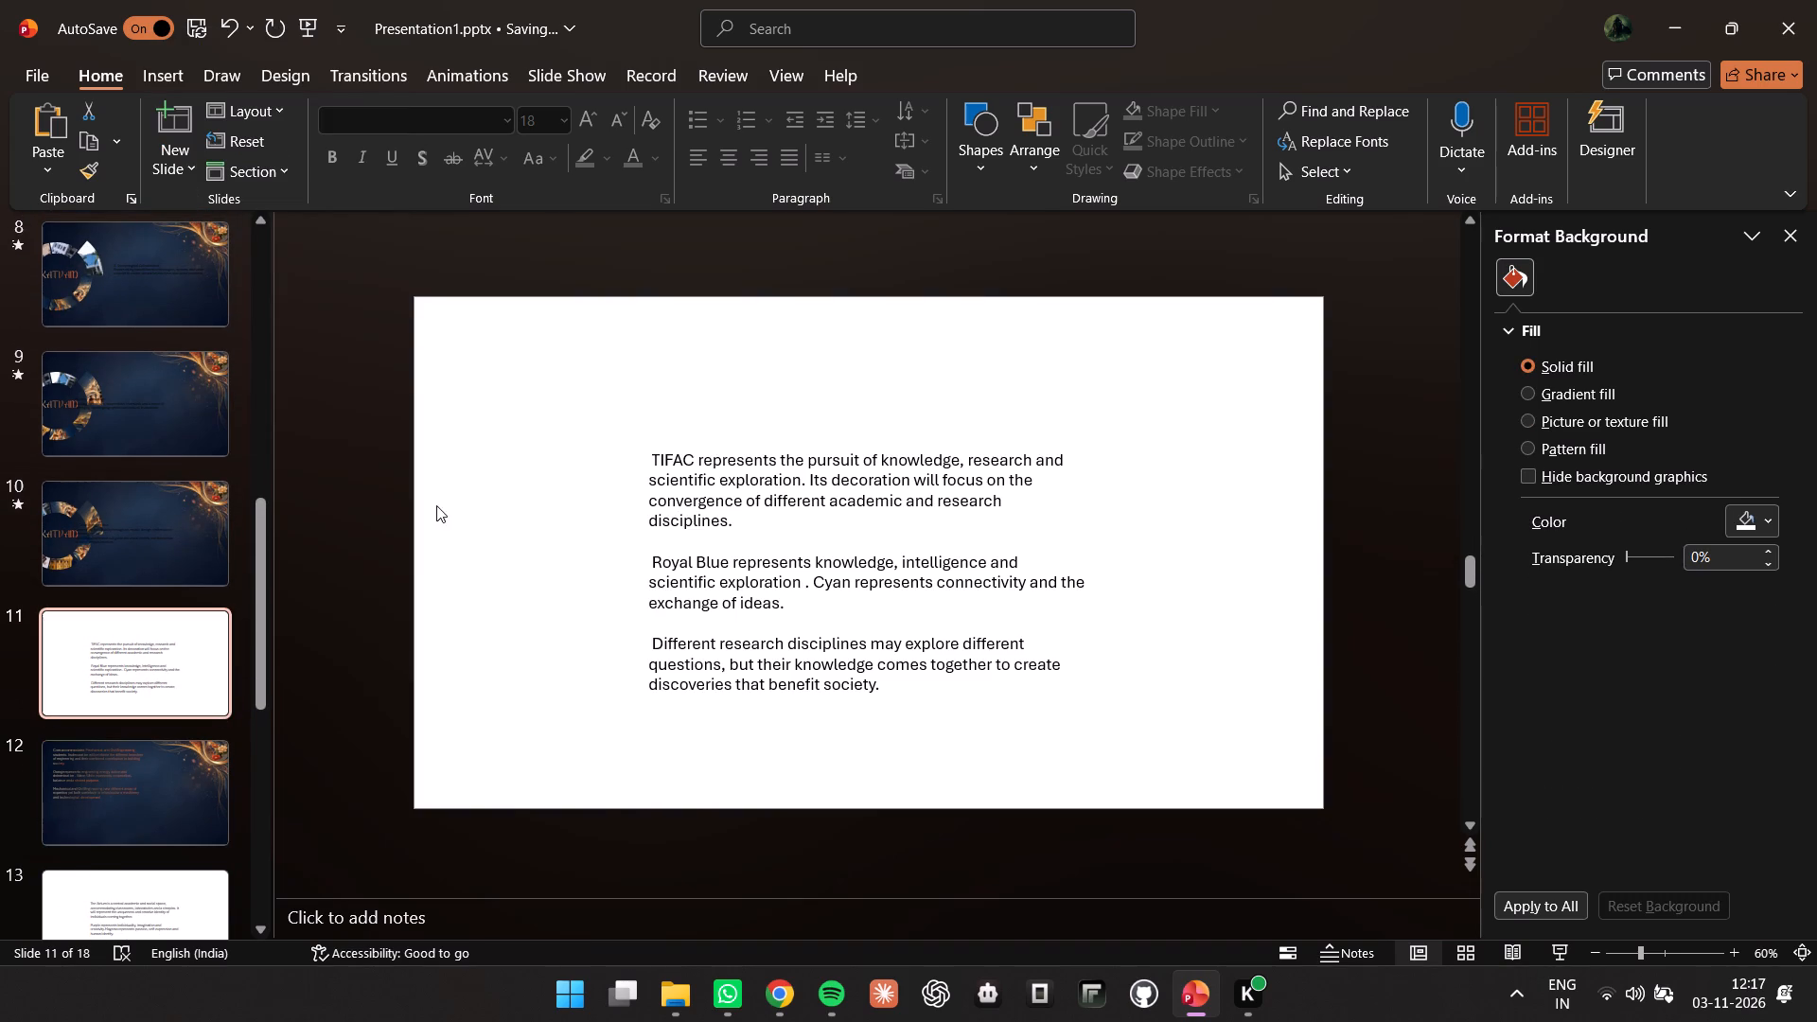
# Fill the background of slide 11, the TIFAC slide, with the picture file Minimalist_presentation_slide_ba..._8f4e31b4_2K.jpg.
pyautogui.rightClick(433, 407)
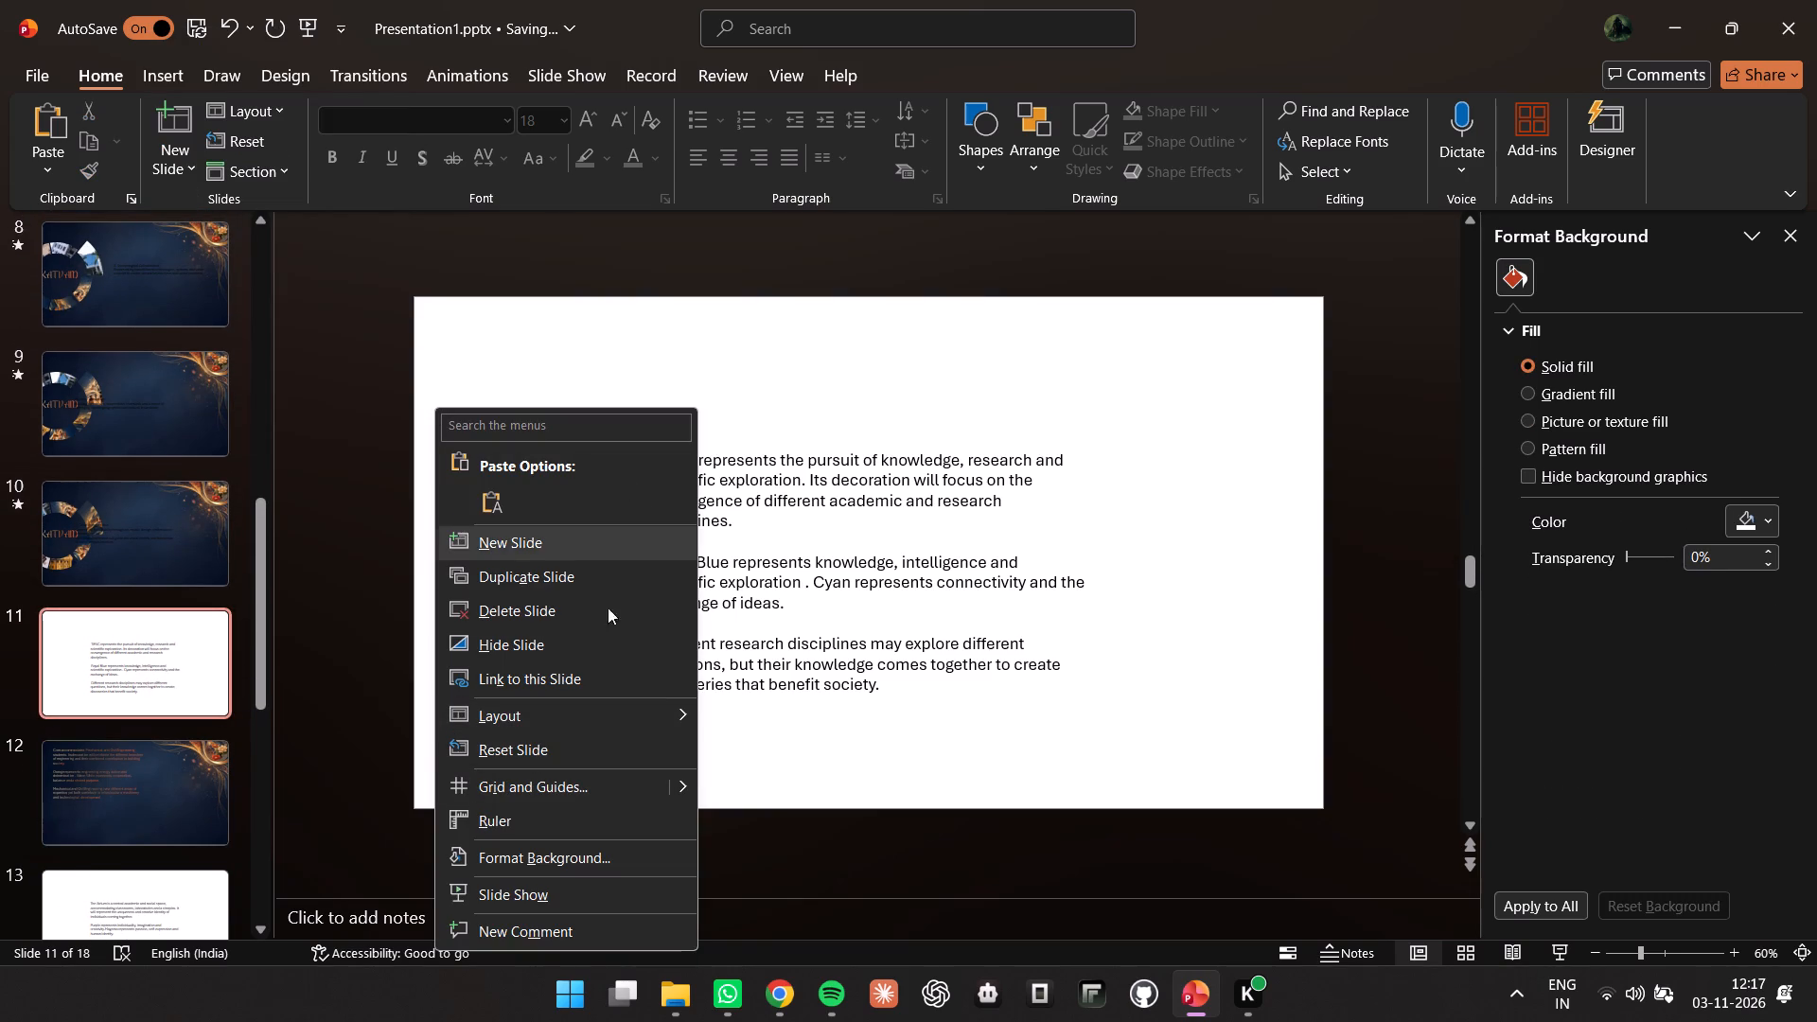
pyautogui.click(658, 857)
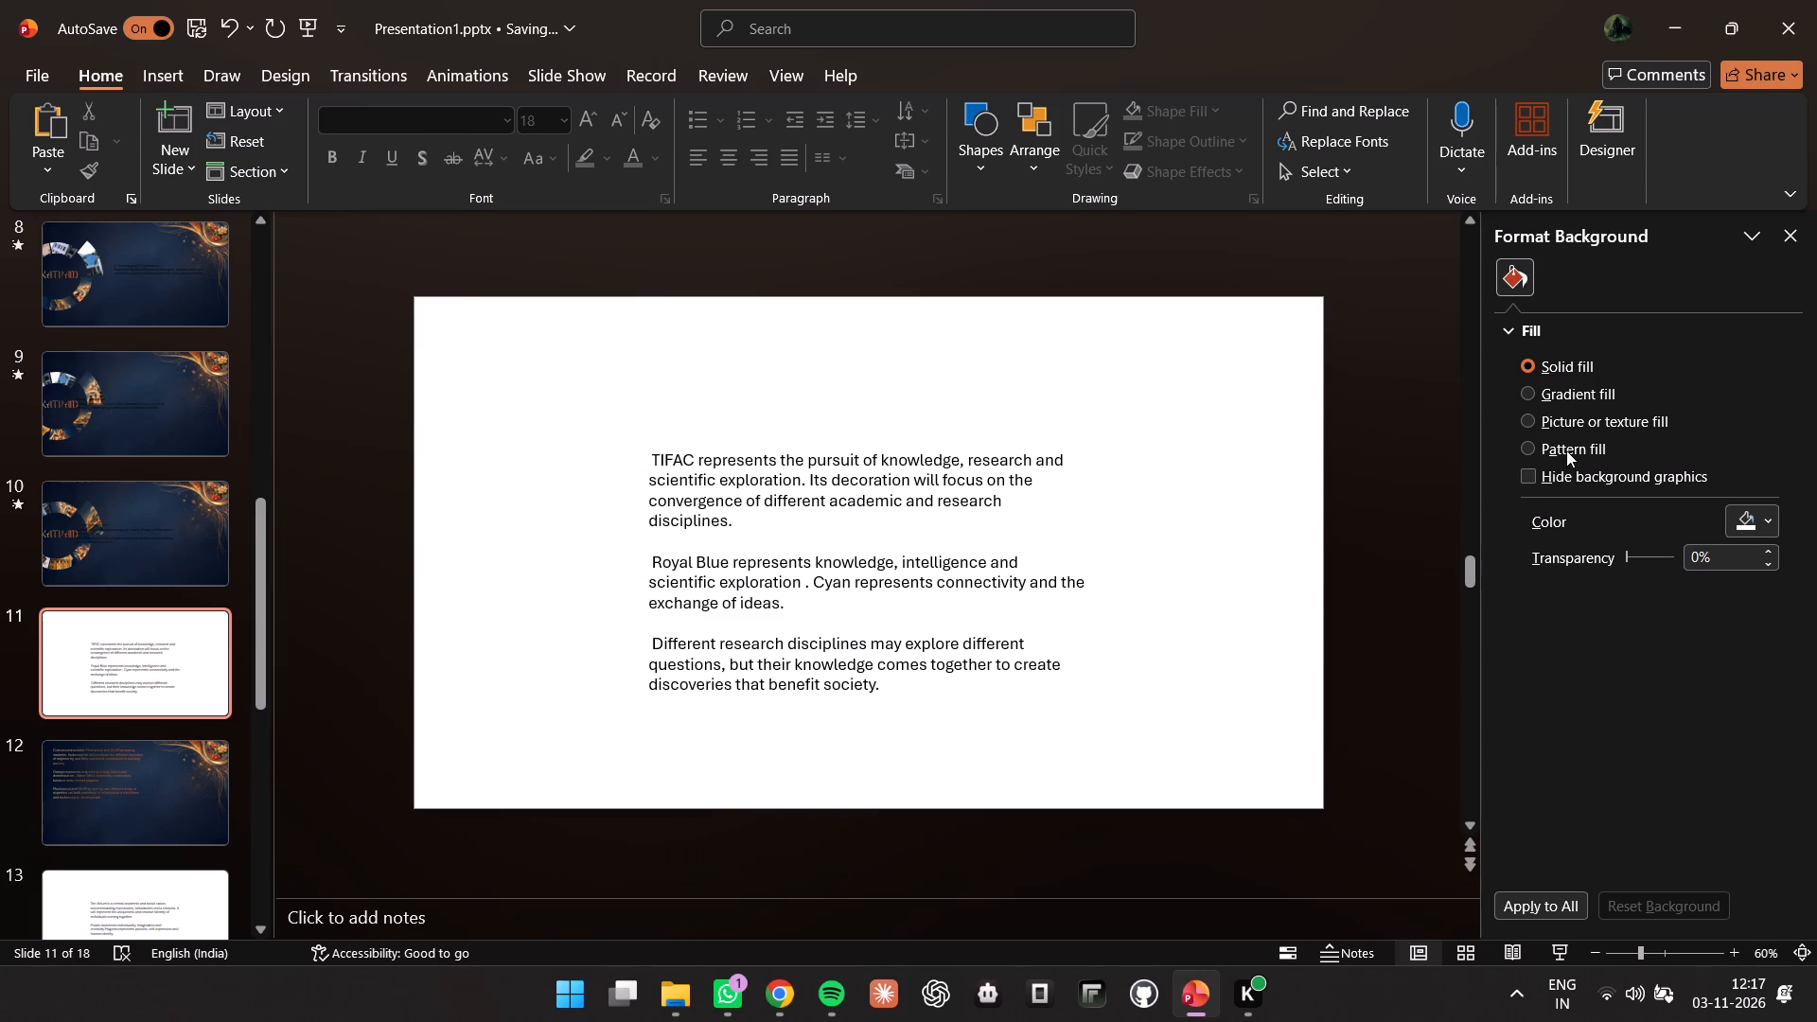
pyautogui.click(1538, 432)
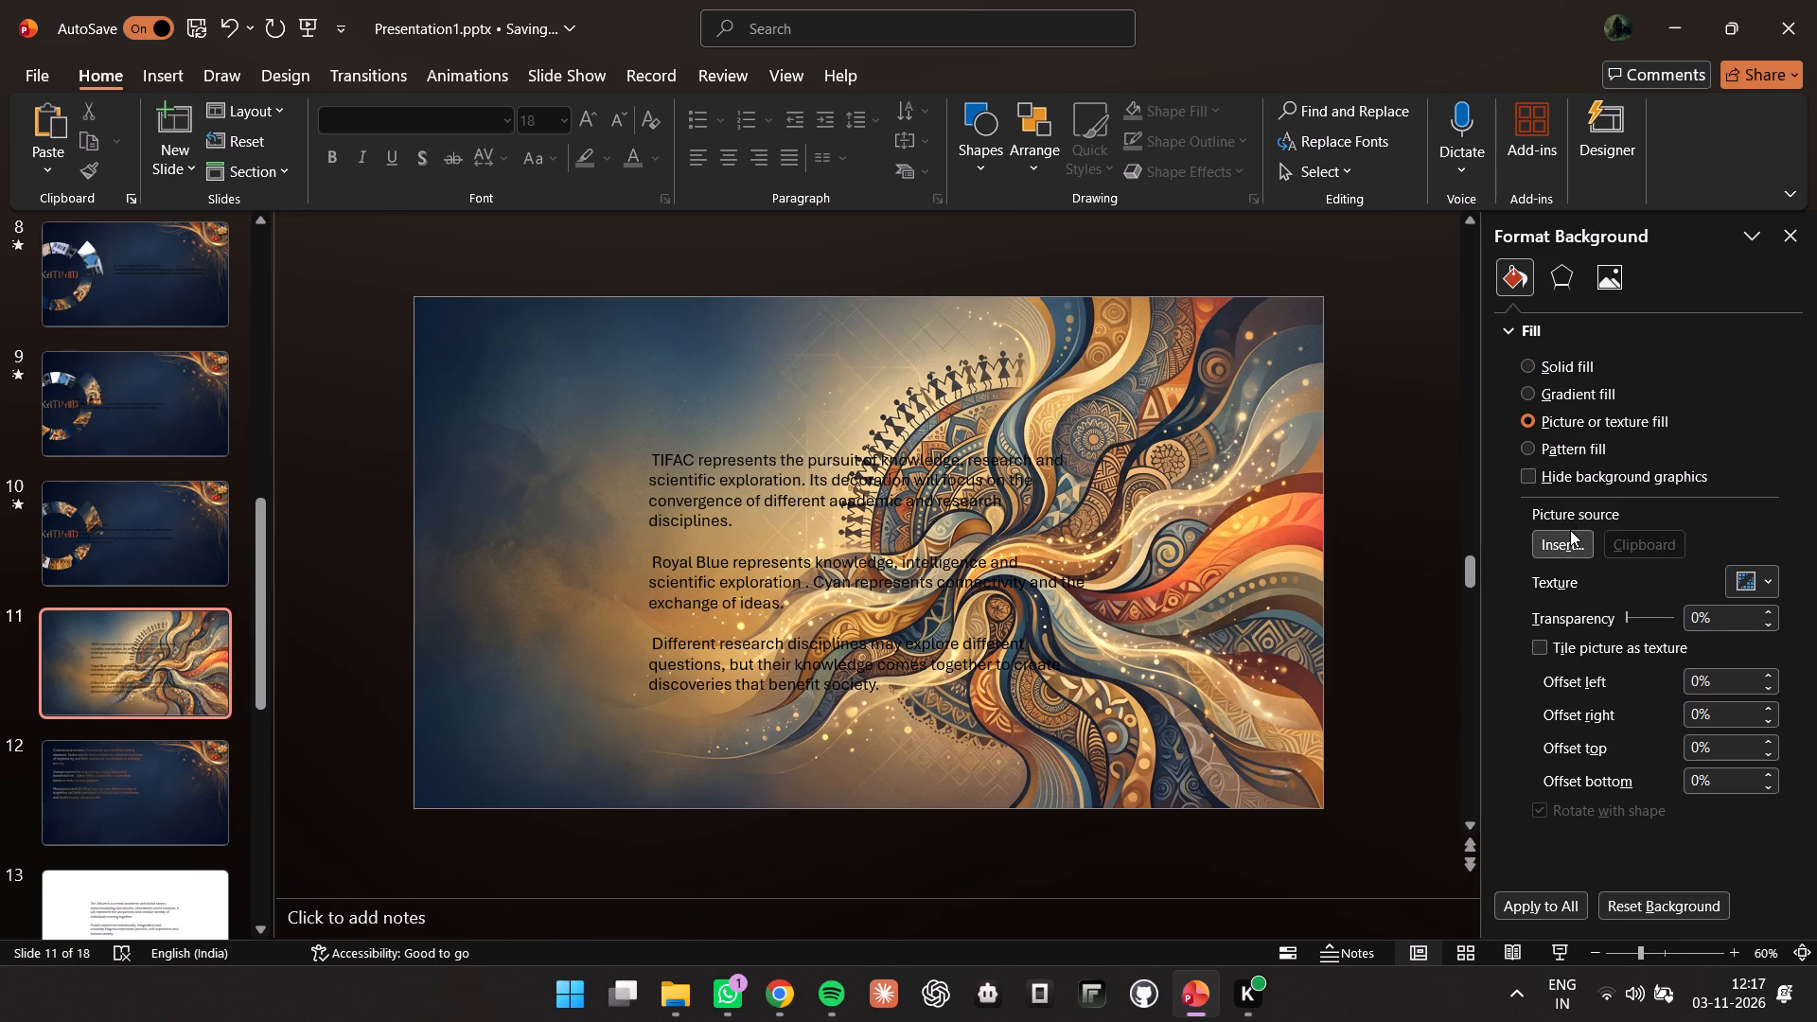
pyautogui.click(1570, 530)
pyautogui.click(591, 384)
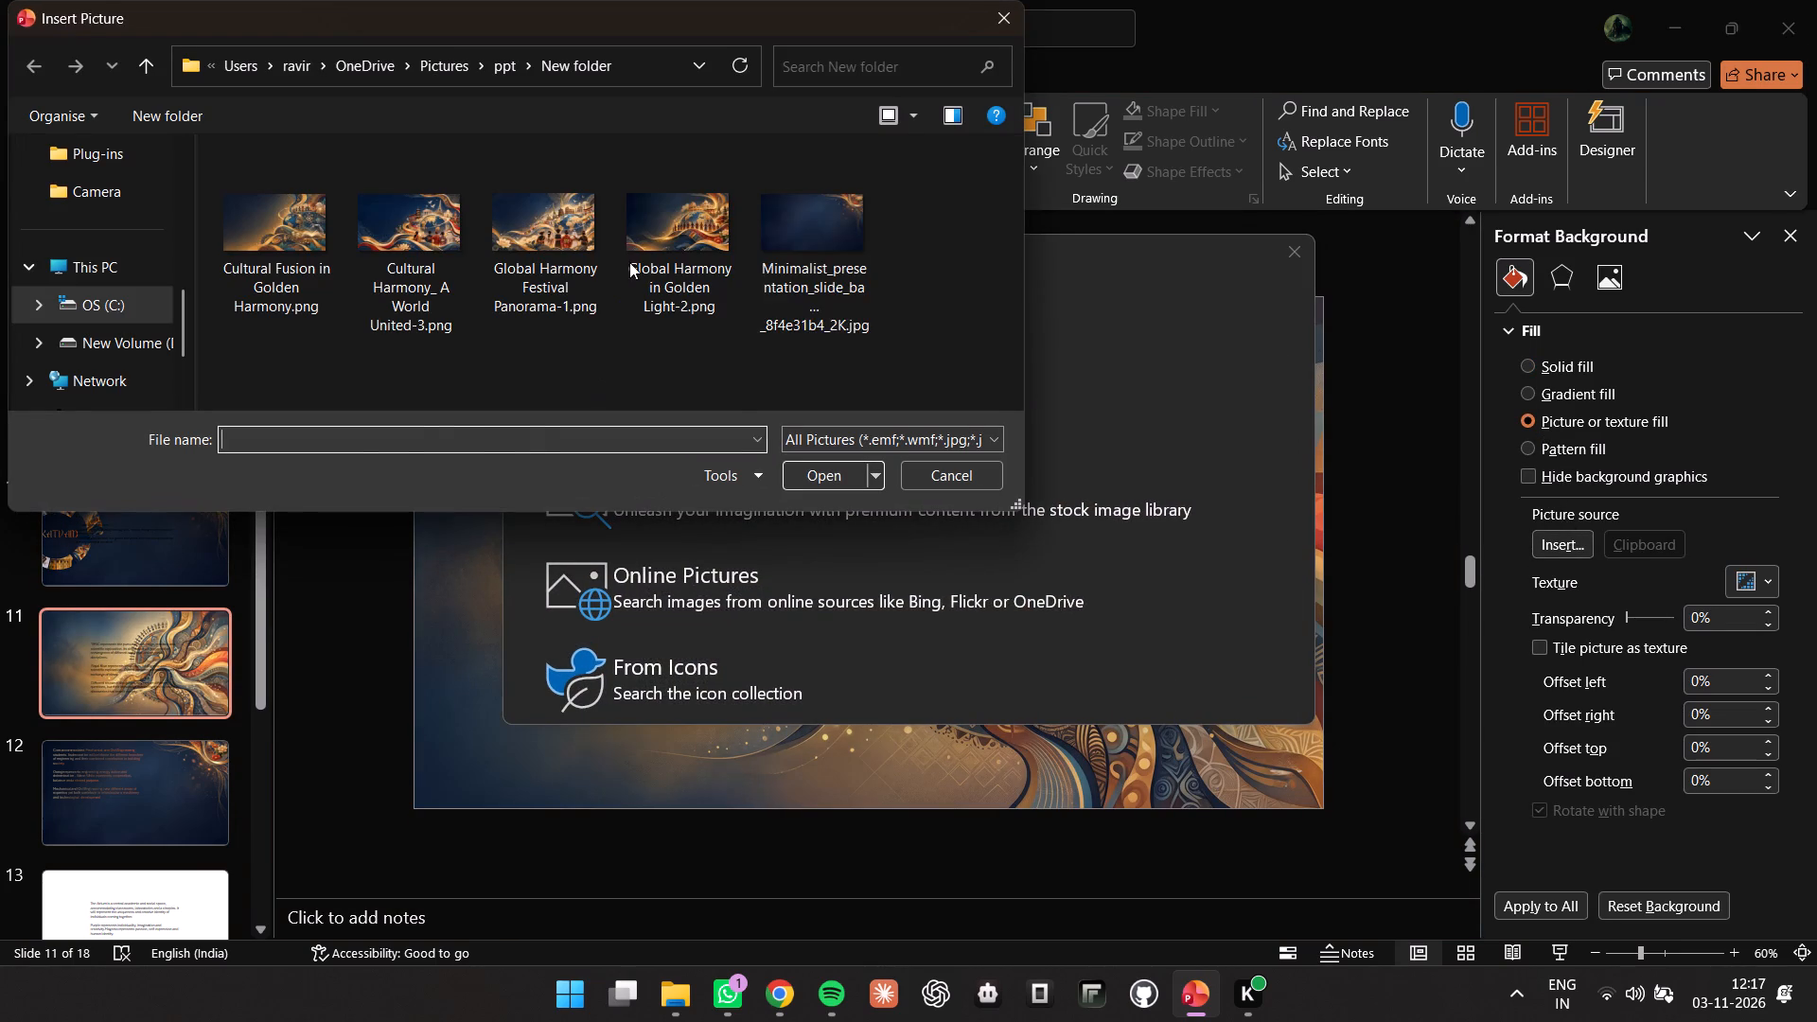
pyautogui.click(797, 231)
pyautogui.click(840, 463)
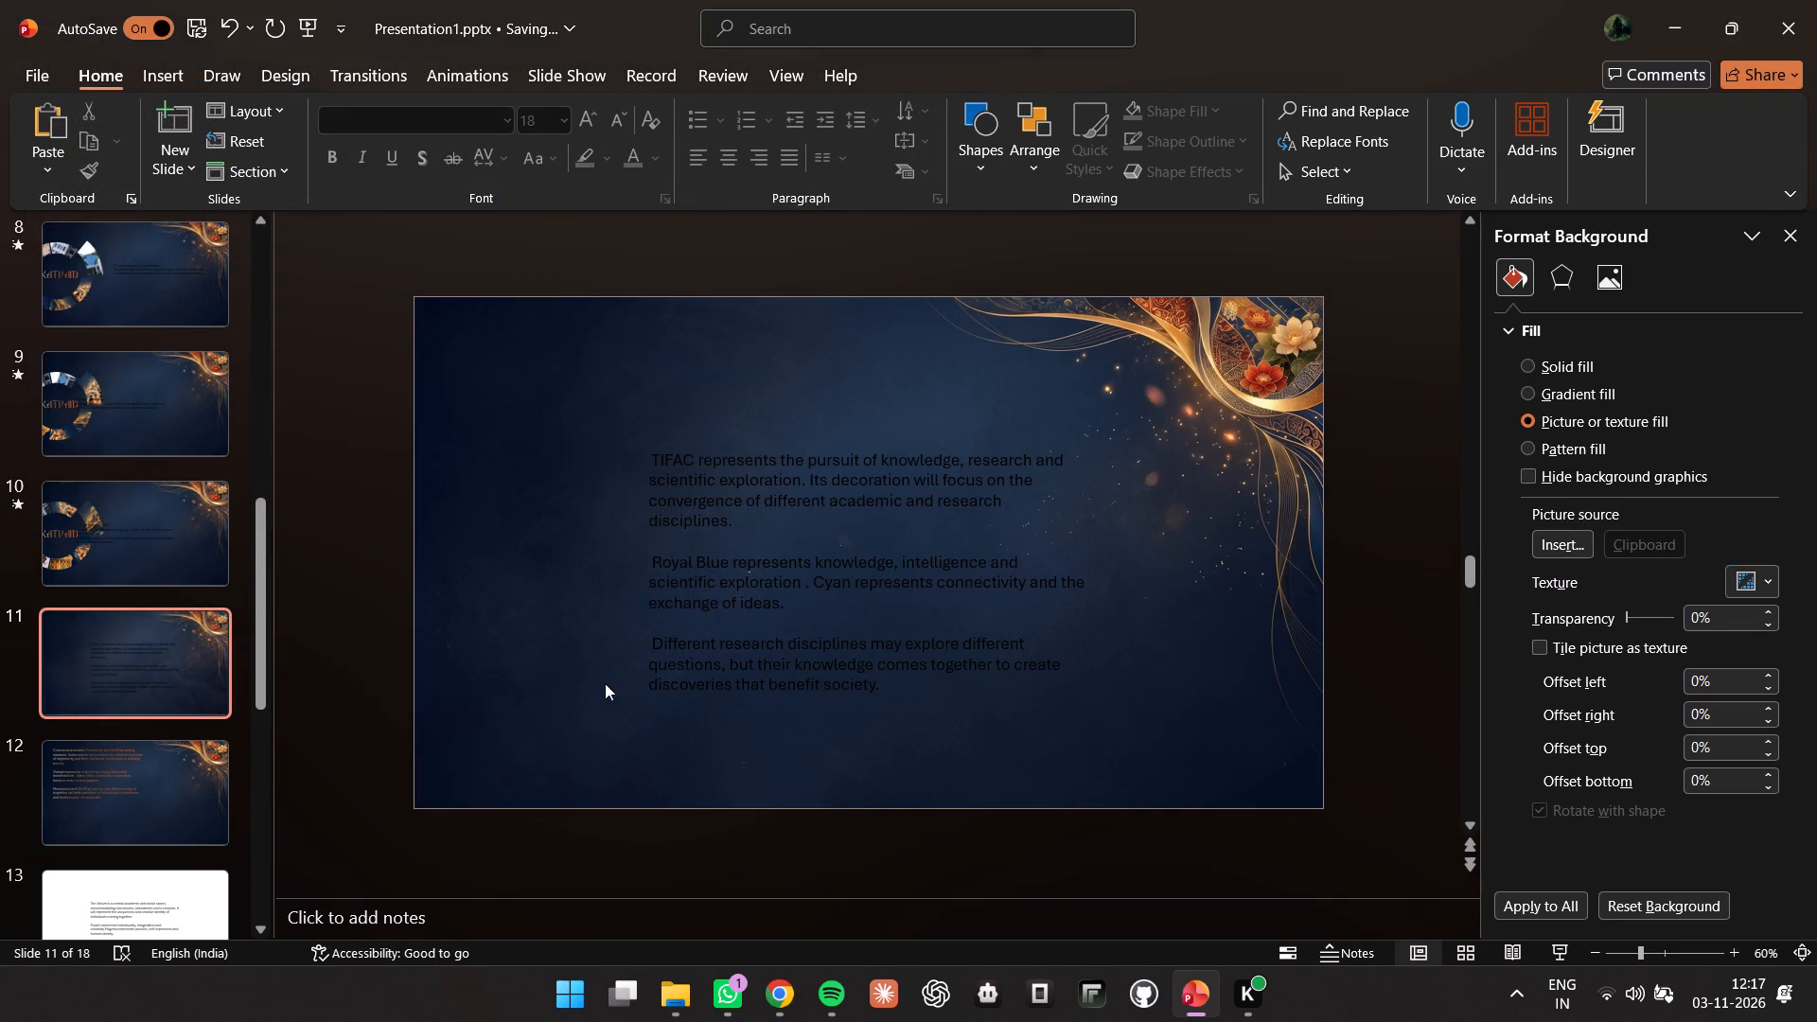
# Fill the background of slide 13, the Atrium slide, with the picture file Minimalist_presentation_slide_ba..._8f4e31b4_2K.jpg.
pyautogui.click(150, 918)
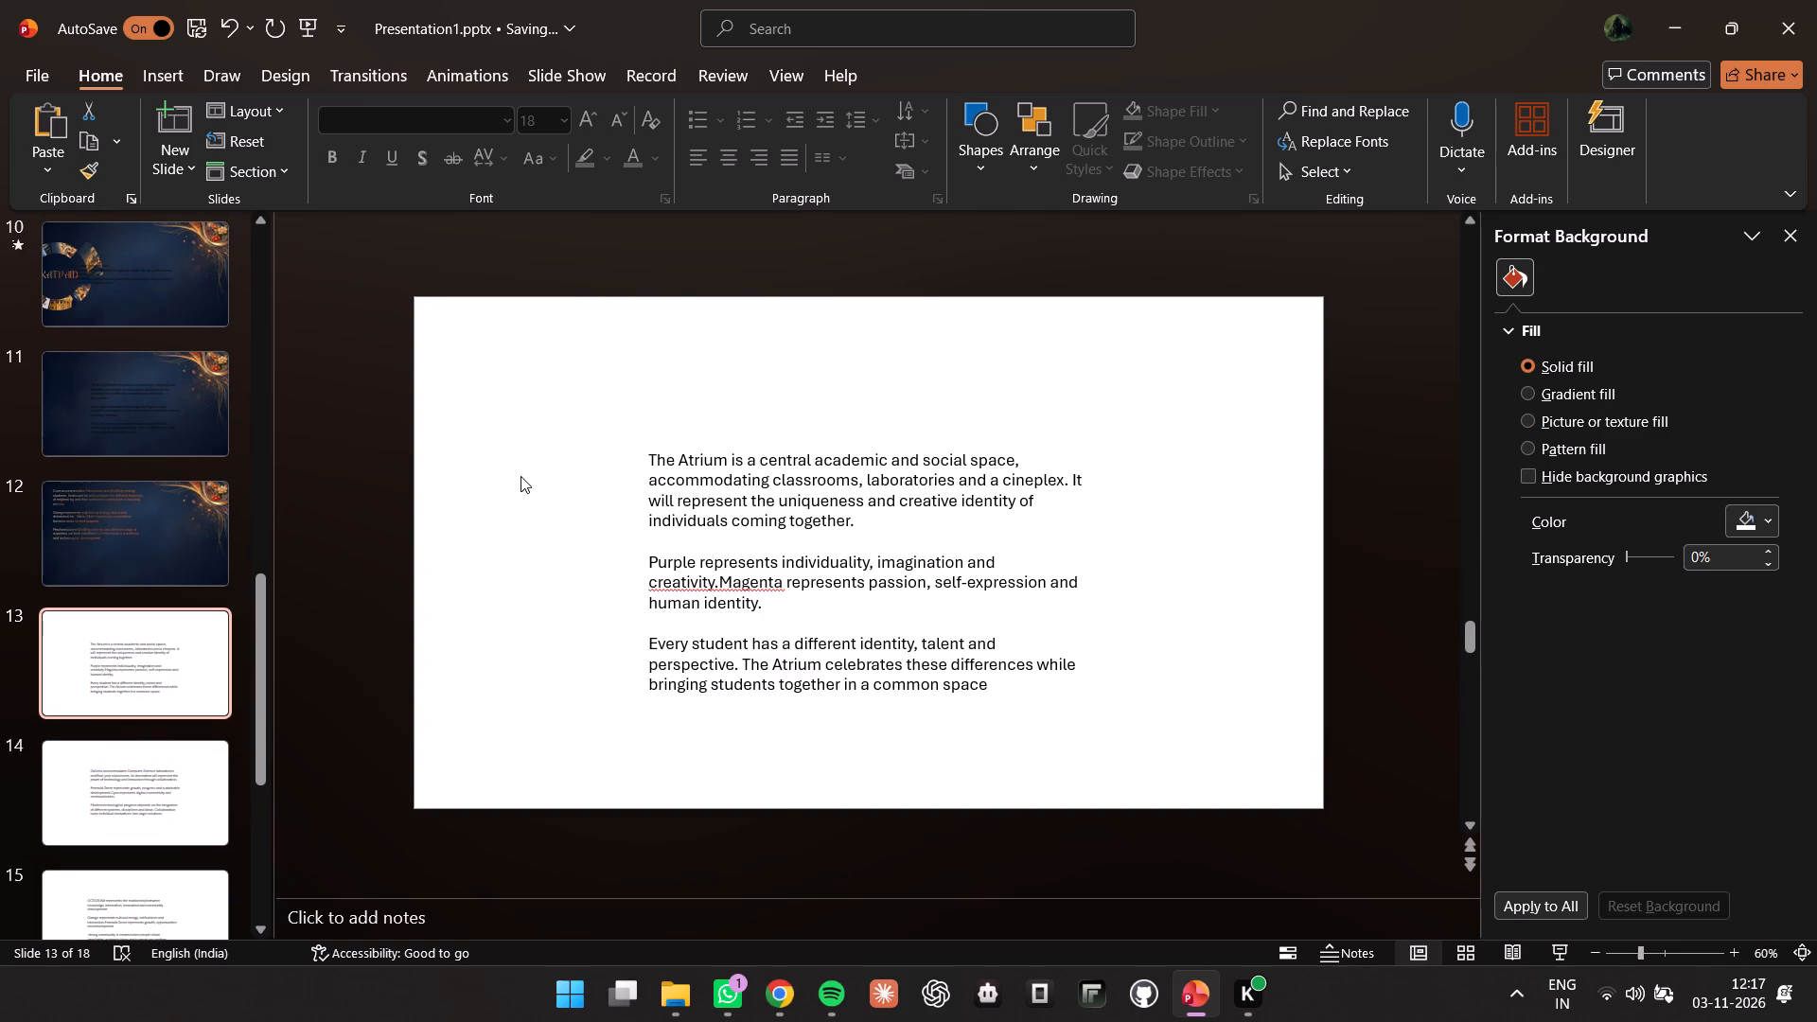
pyautogui.rightClick(521, 474)
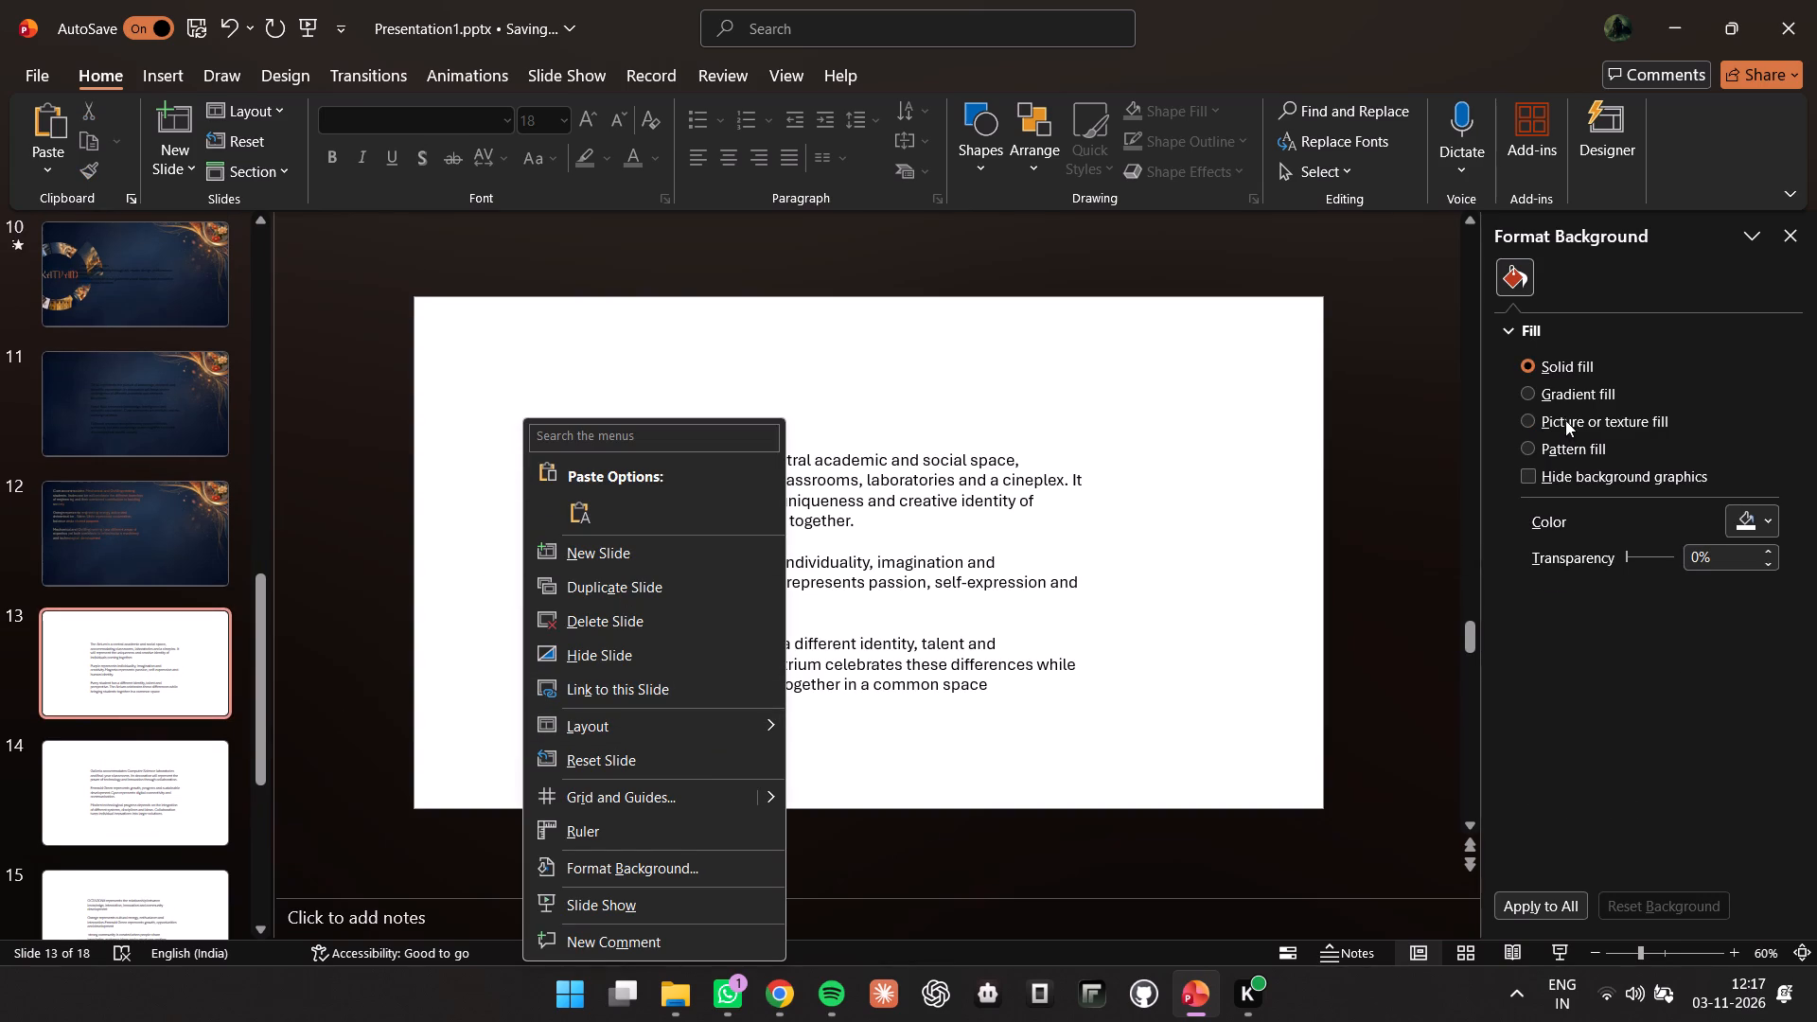
pyautogui.click(1565, 419)
pyautogui.click(1637, 538)
pyautogui.click(1587, 549)
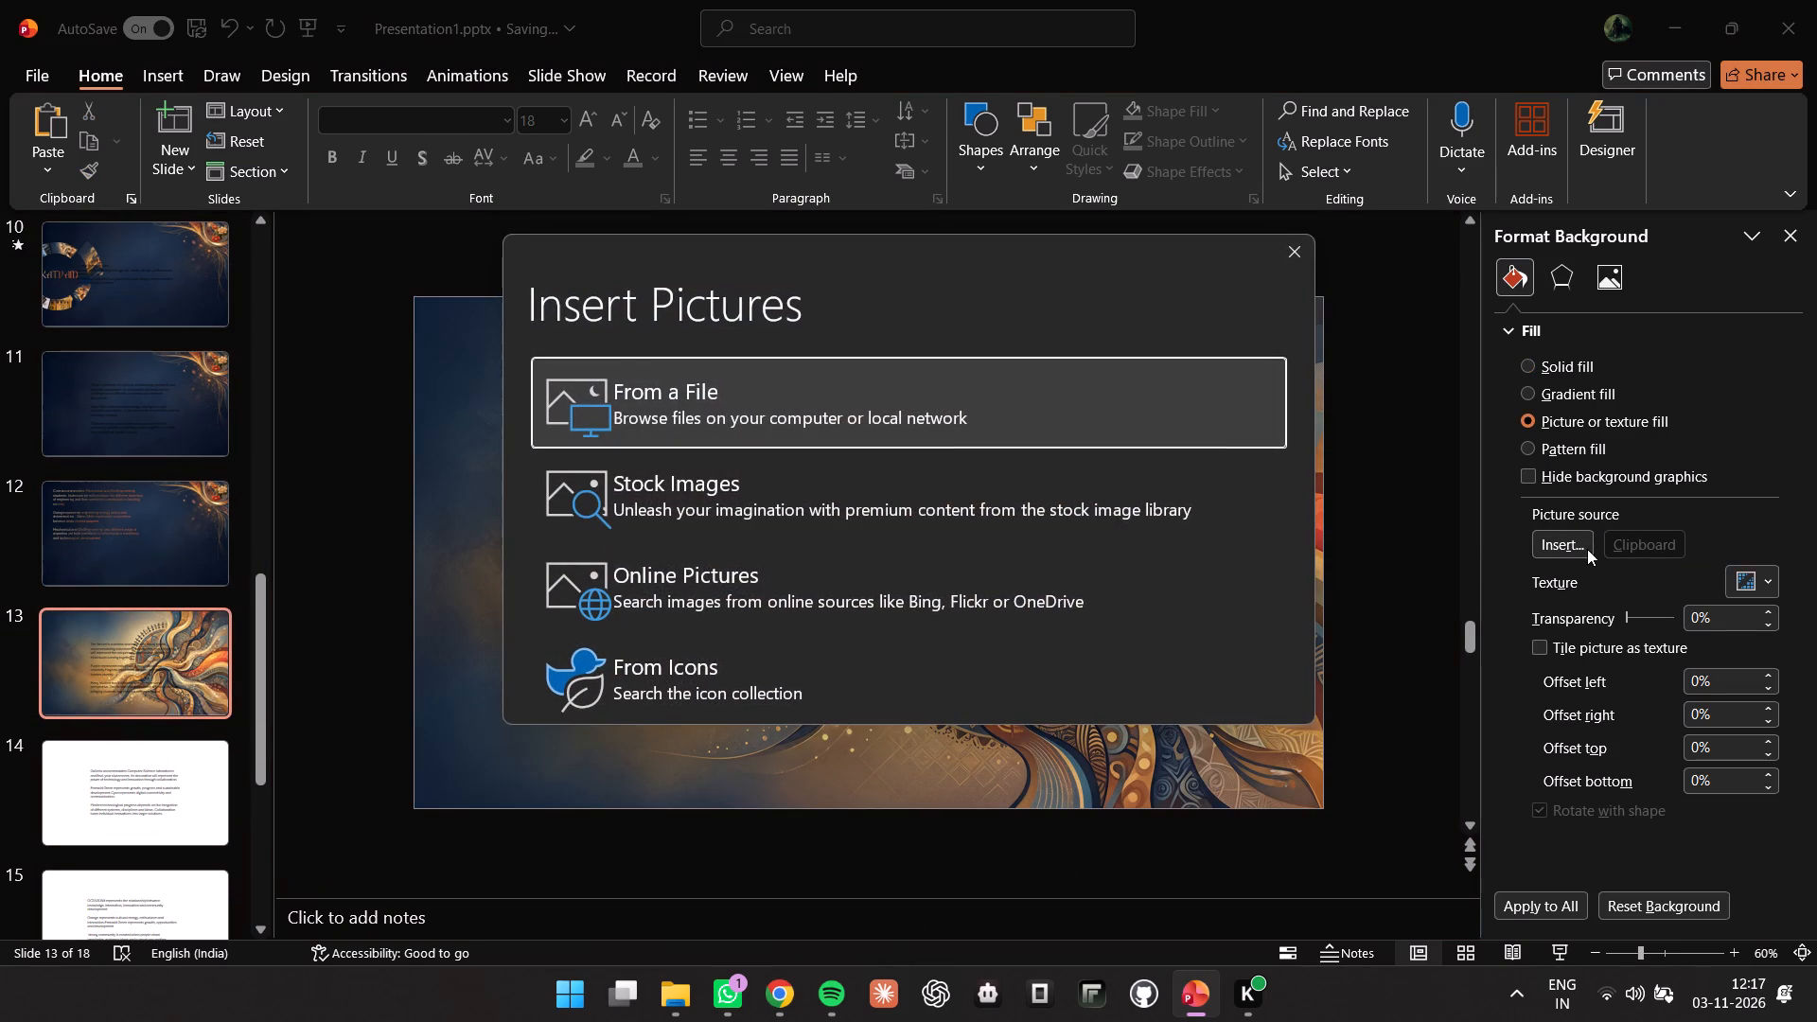
pyautogui.click(776, 406)
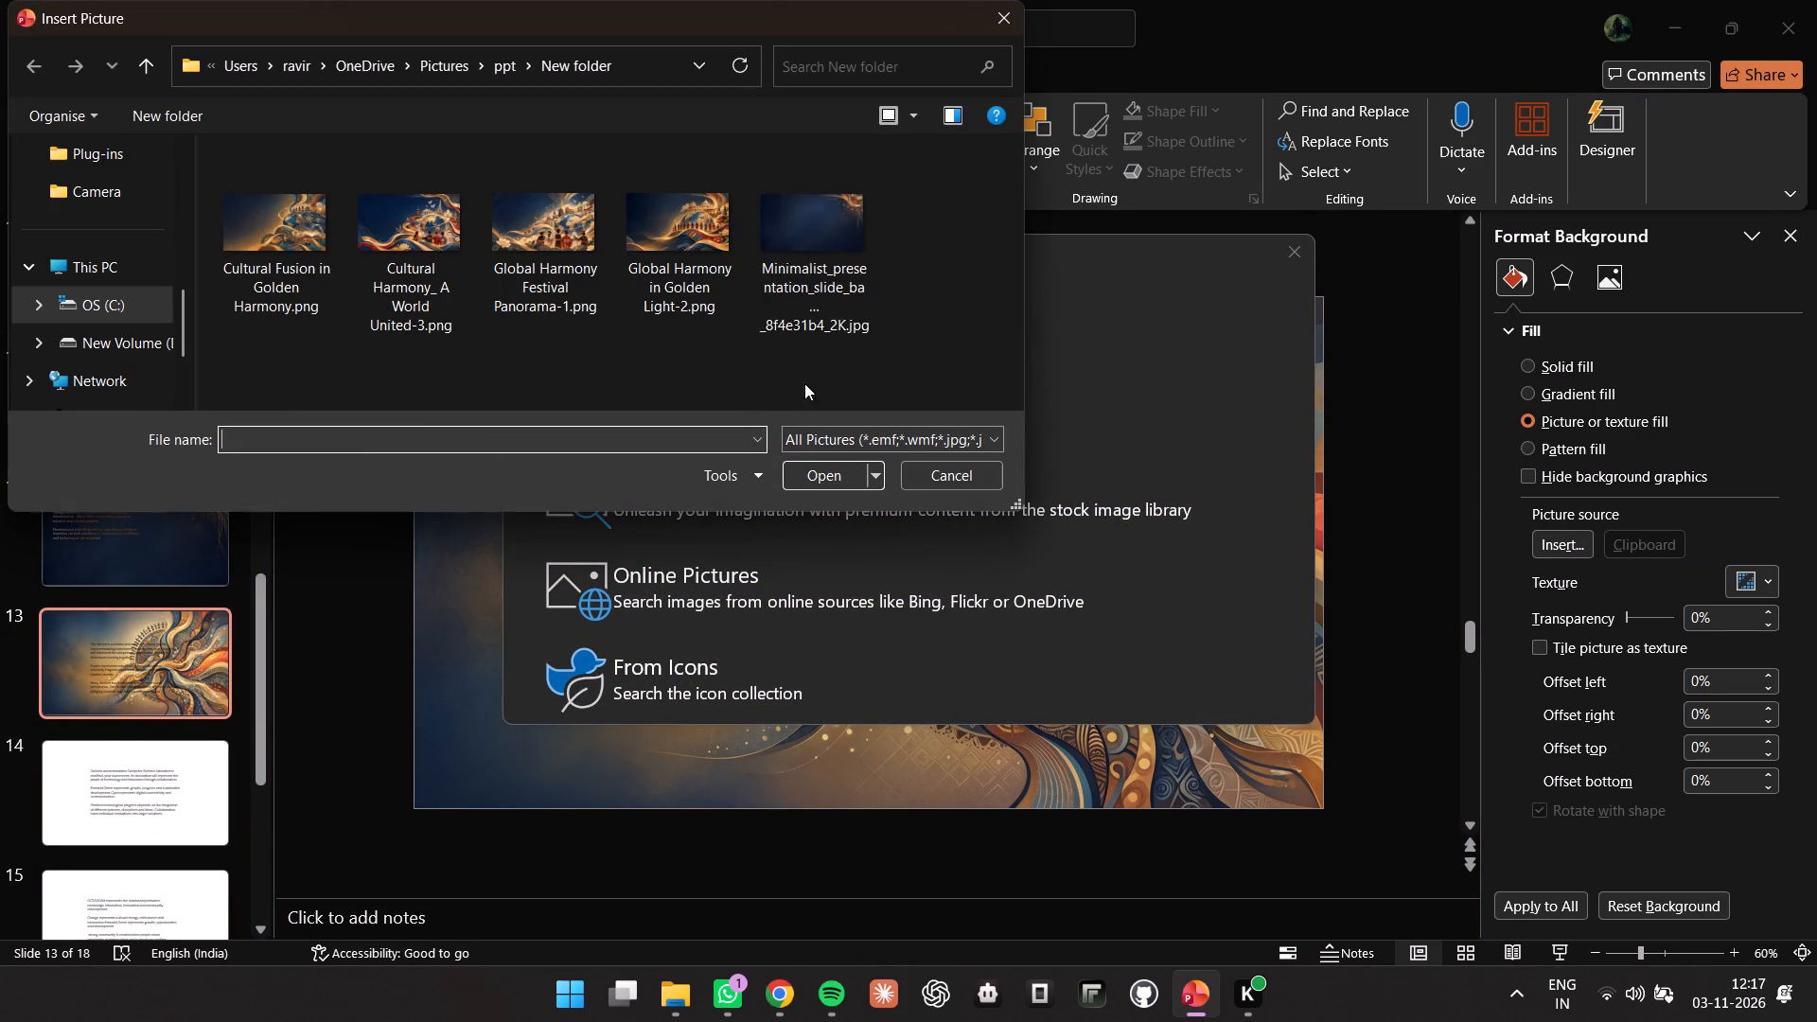
pyautogui.click(835, 304)
pyautogui.click(827, 479)
# Fill slide 14's background, the Galleria slide, with Minimalist_presentation_slide_ba..._8f4e31b4_2K.jpg, copying that file while choosing it.
pyautogui.scroll(-4, 822, 535)
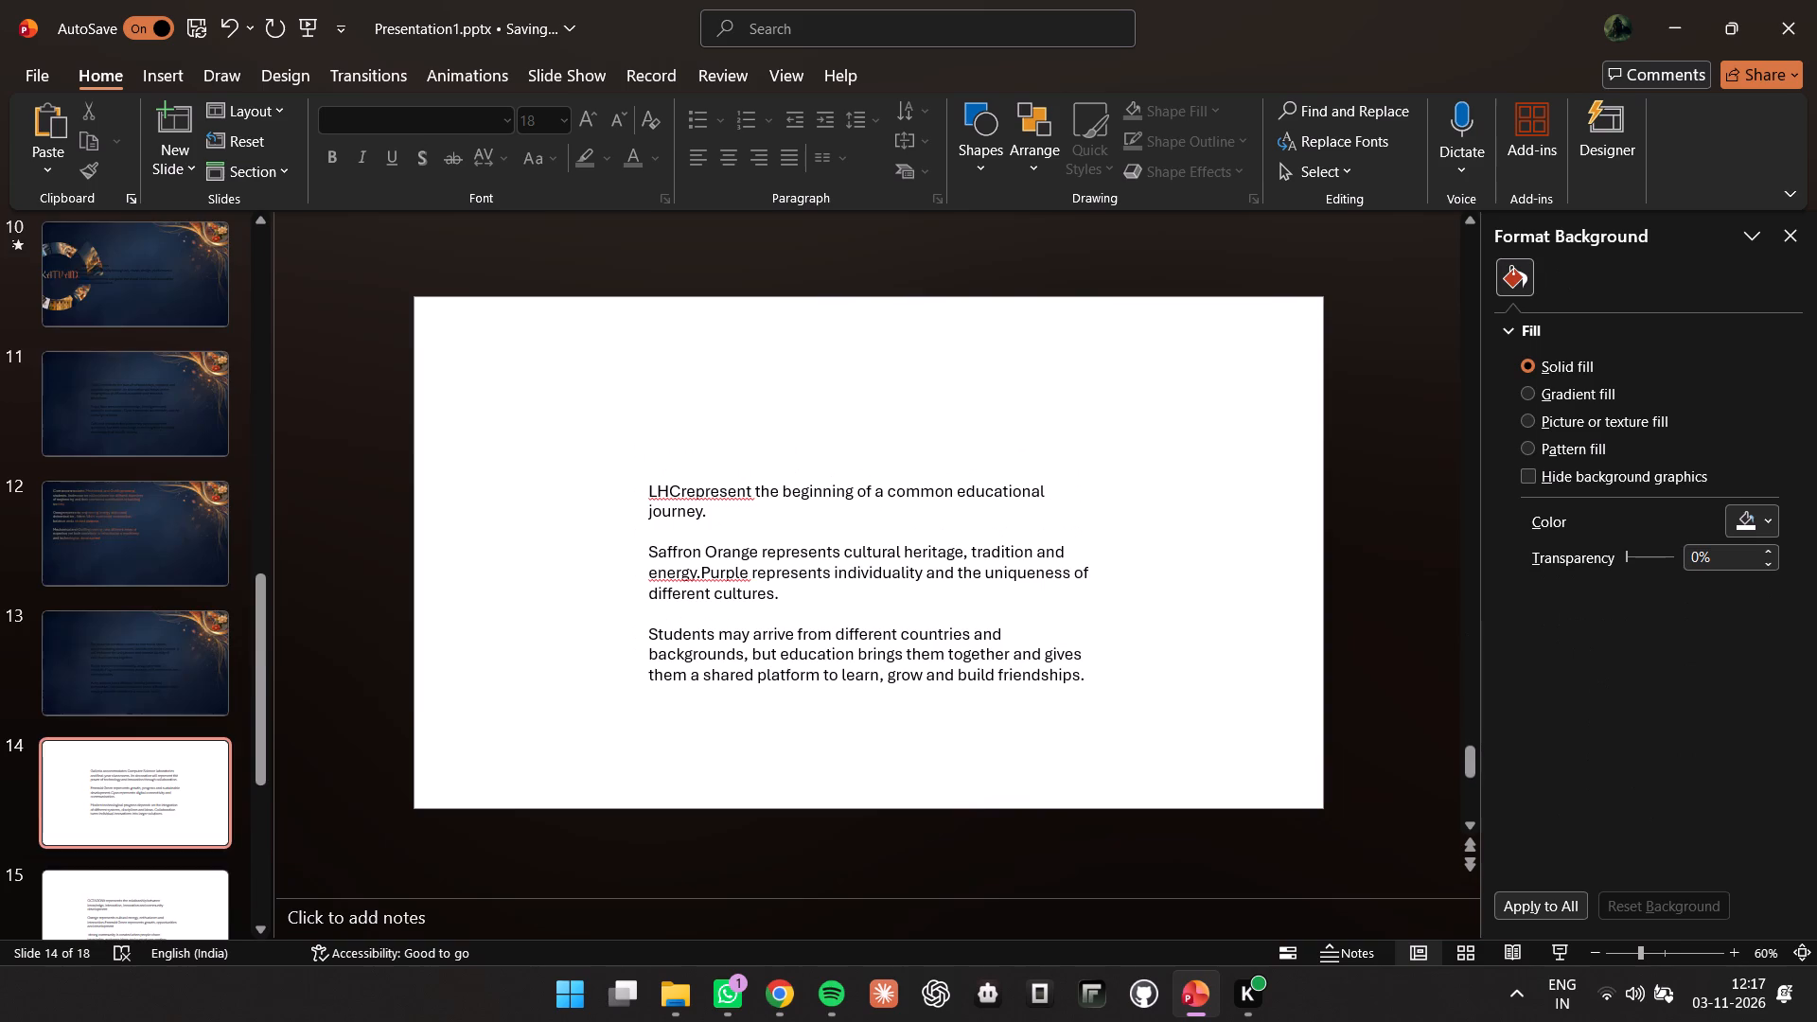
pyautogui.click(107, 332)
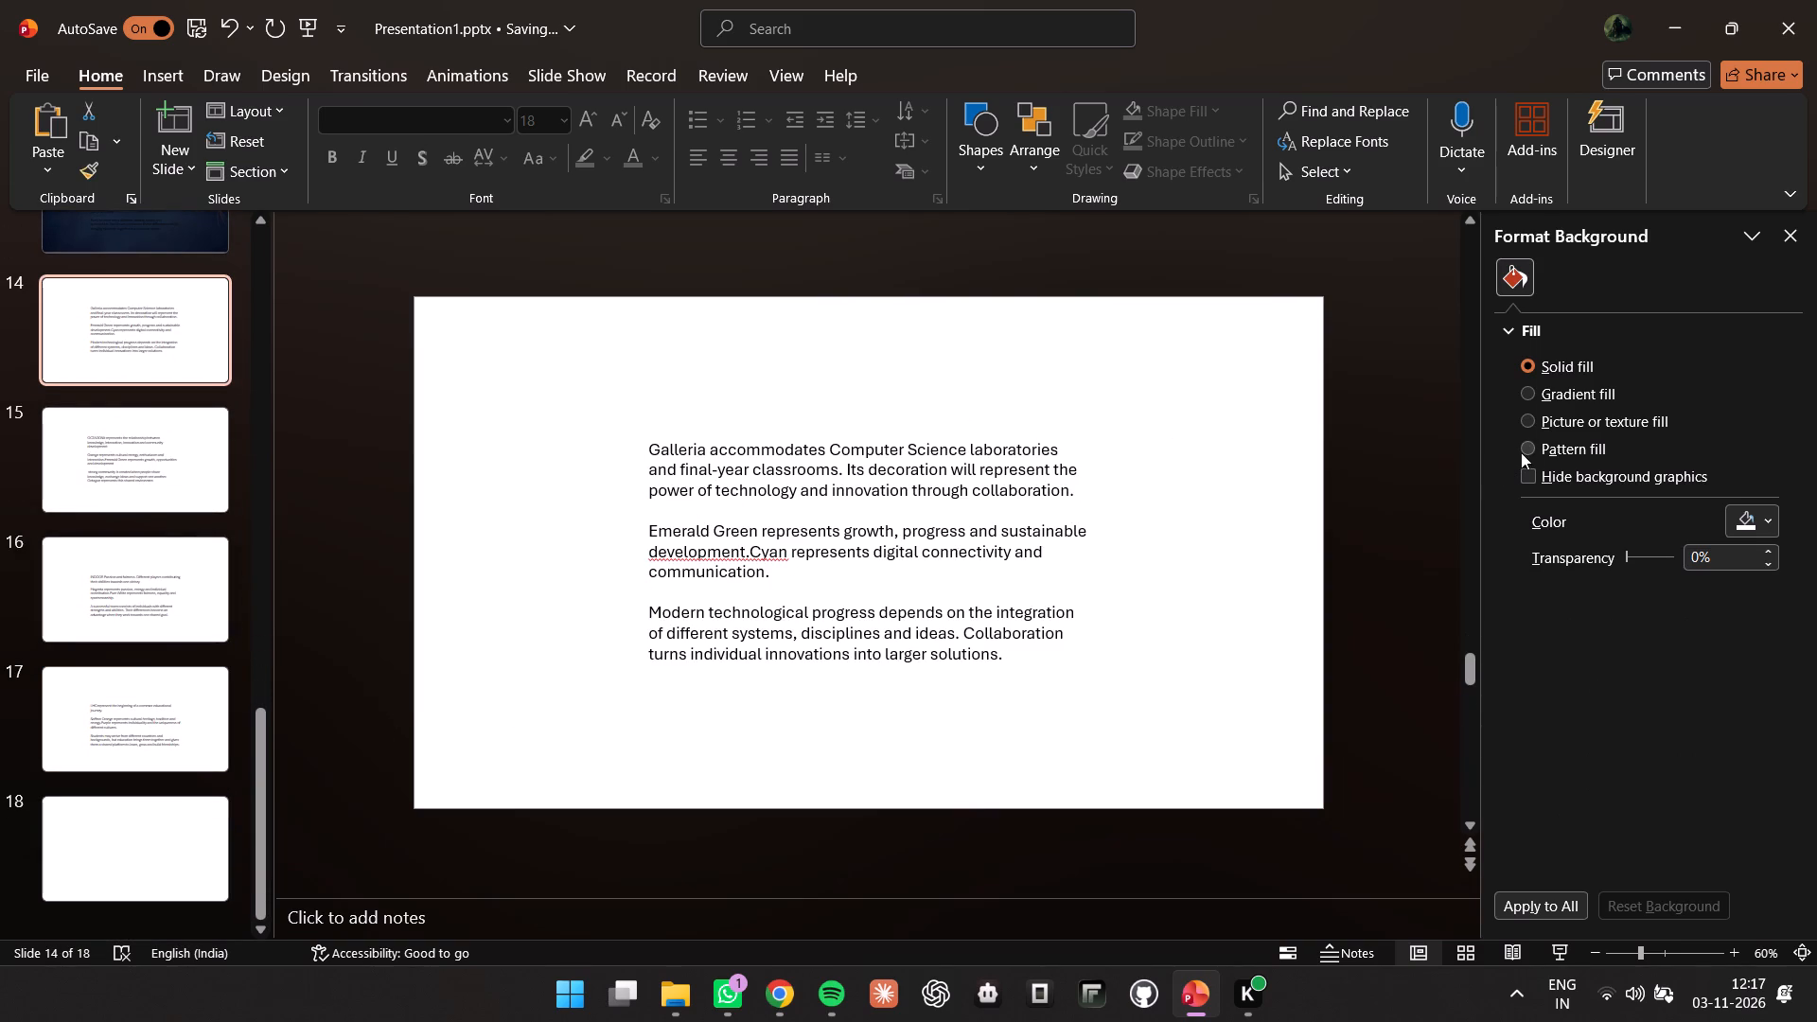
pyautogui.click(1531, 430)
pyautogui.click(1587, 538)
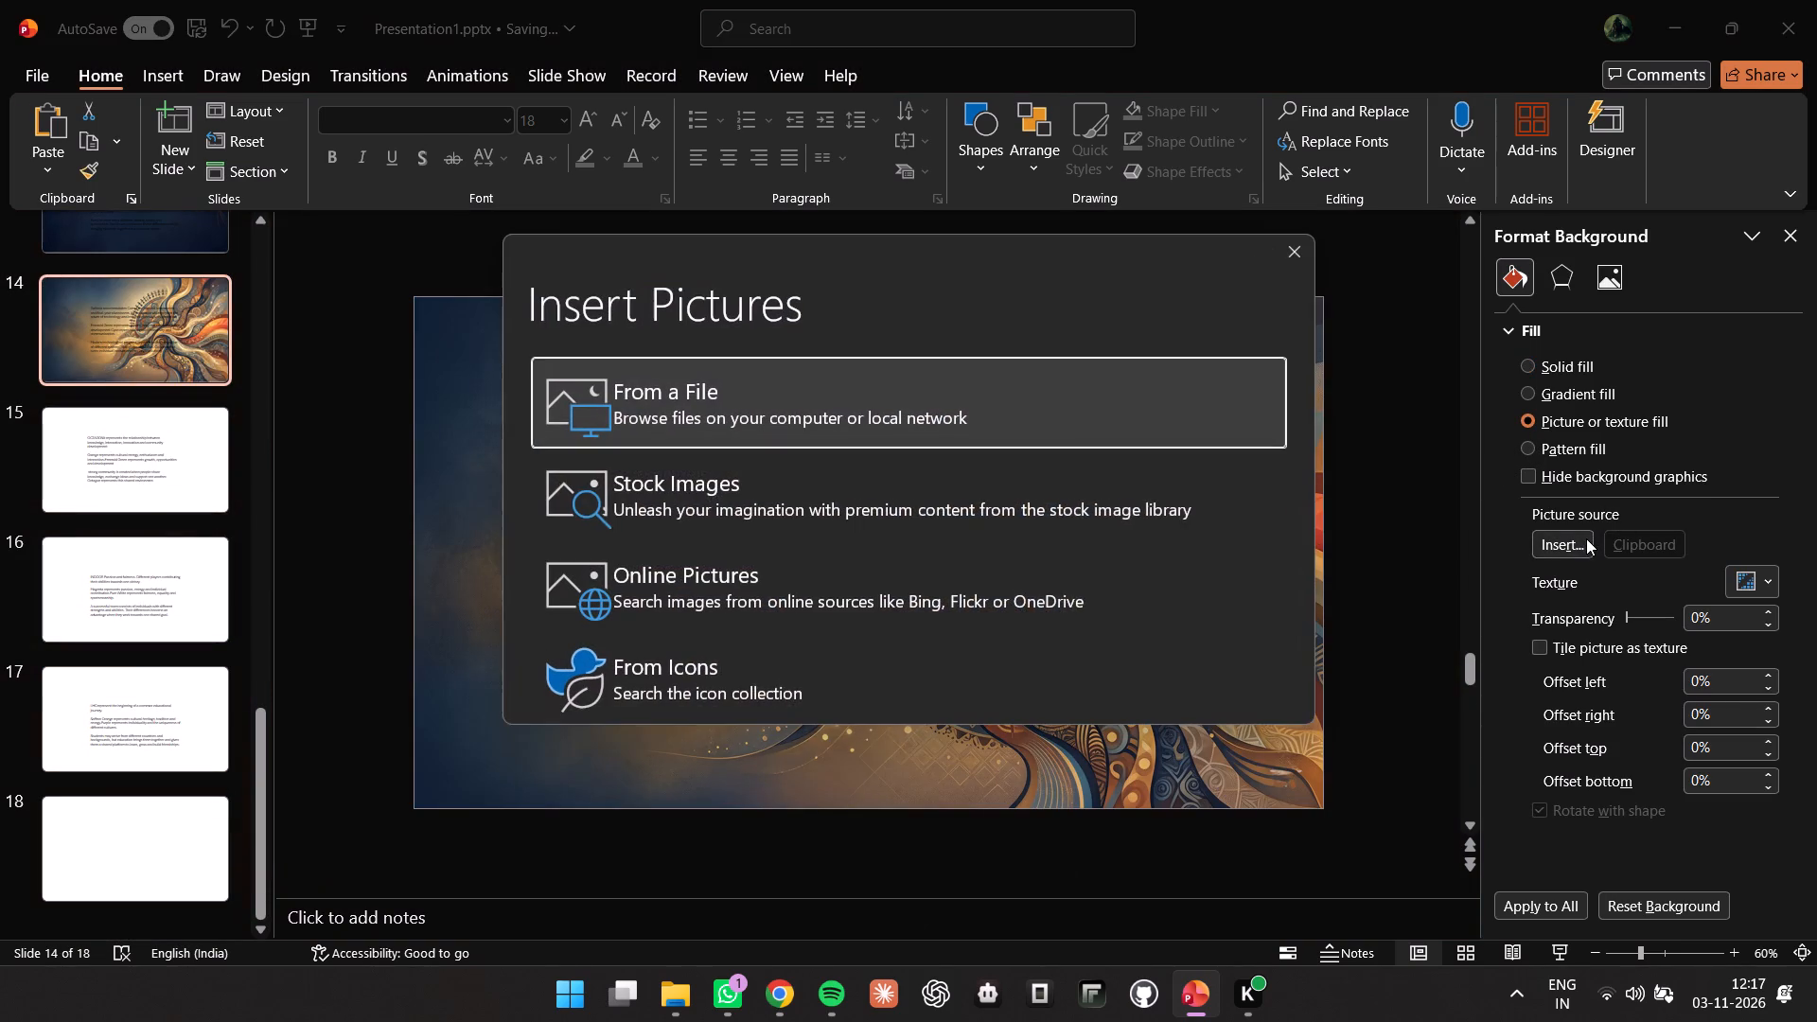
pyautogui.click(755, 421)
pyautogui.rightClick(803, 194)
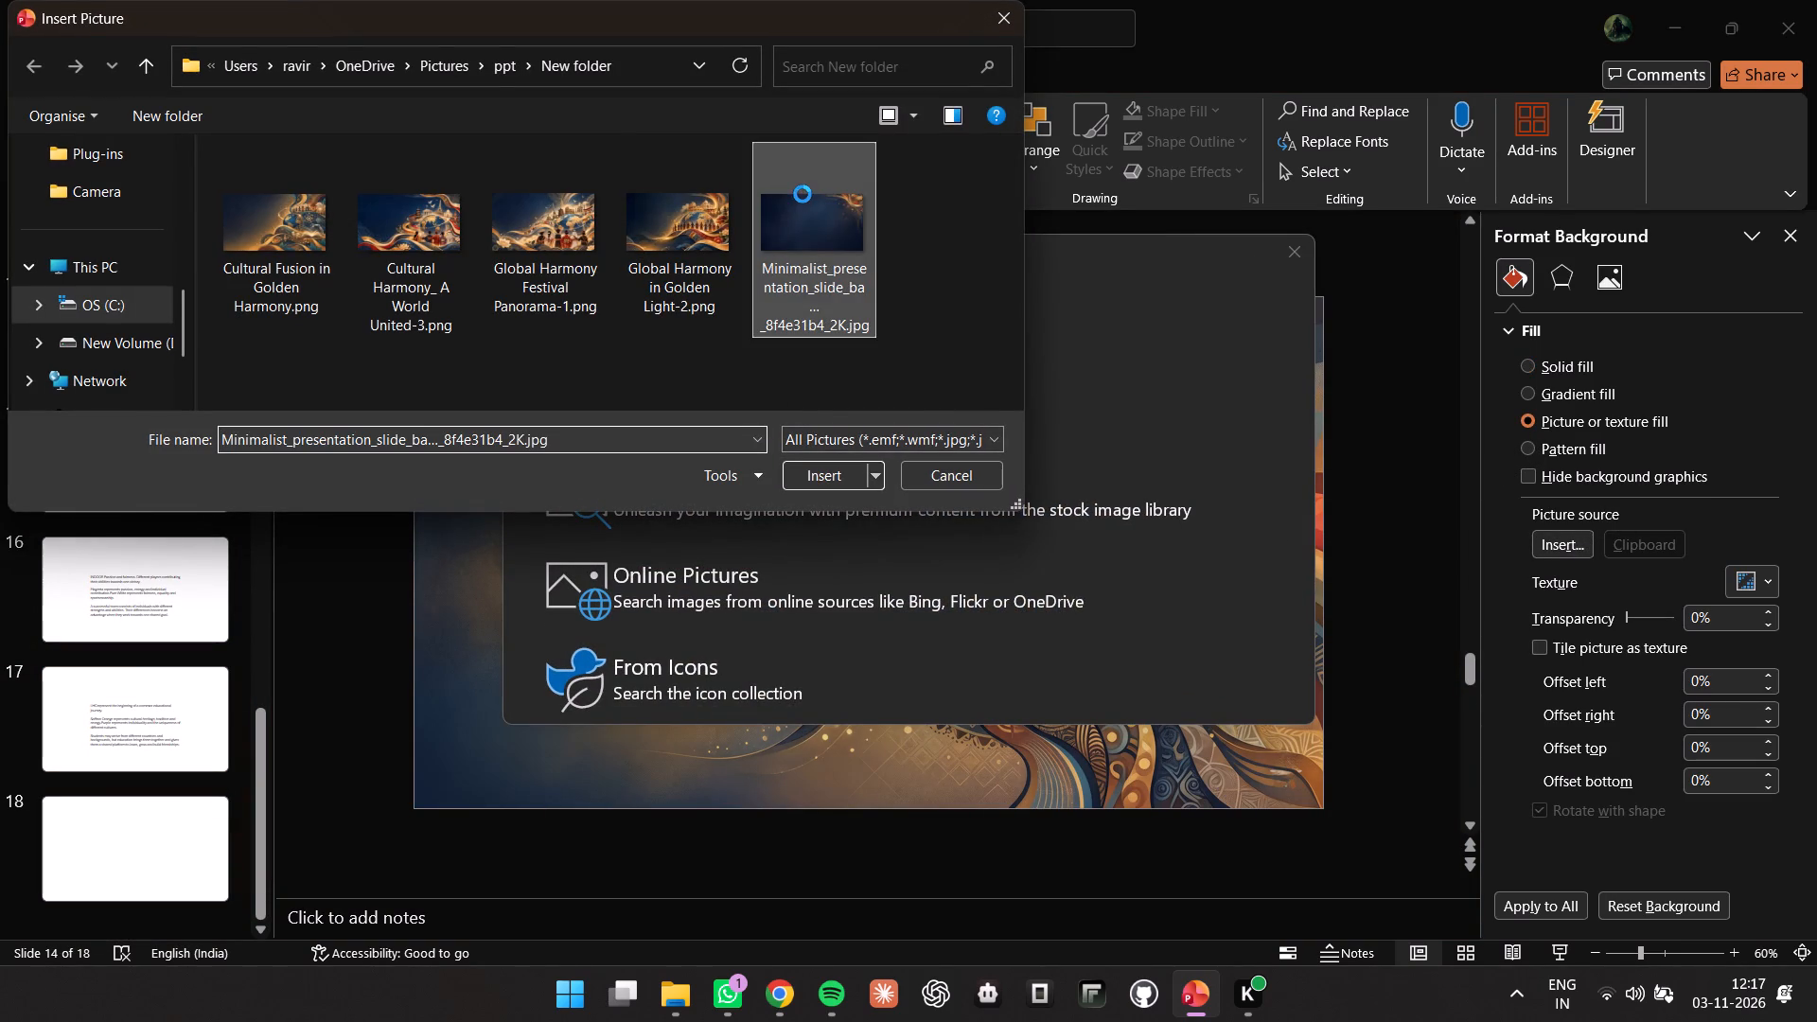
pyautogui.click(892, 684)
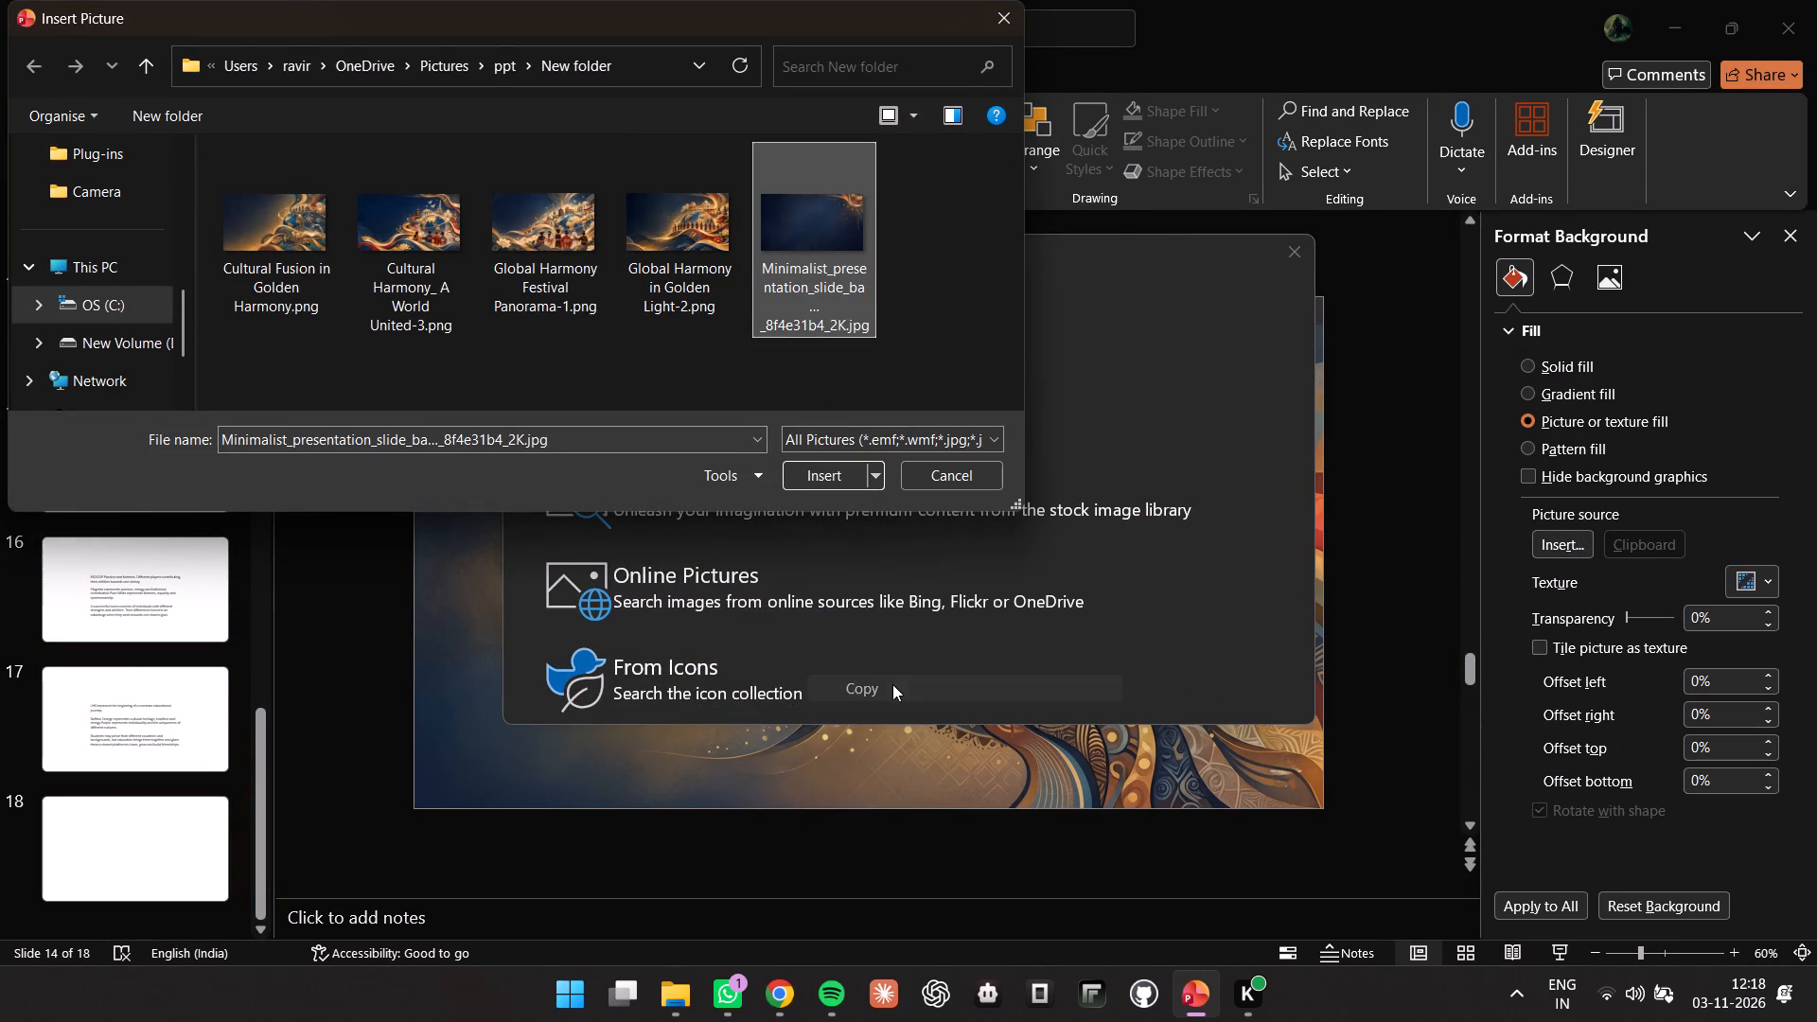
pyautogui.click(844, 477)
# Set the background of slide 15, the Octagon slide, to a picture fill and try taking the picture from the clipboard.
pyautogui.click(161, 453)
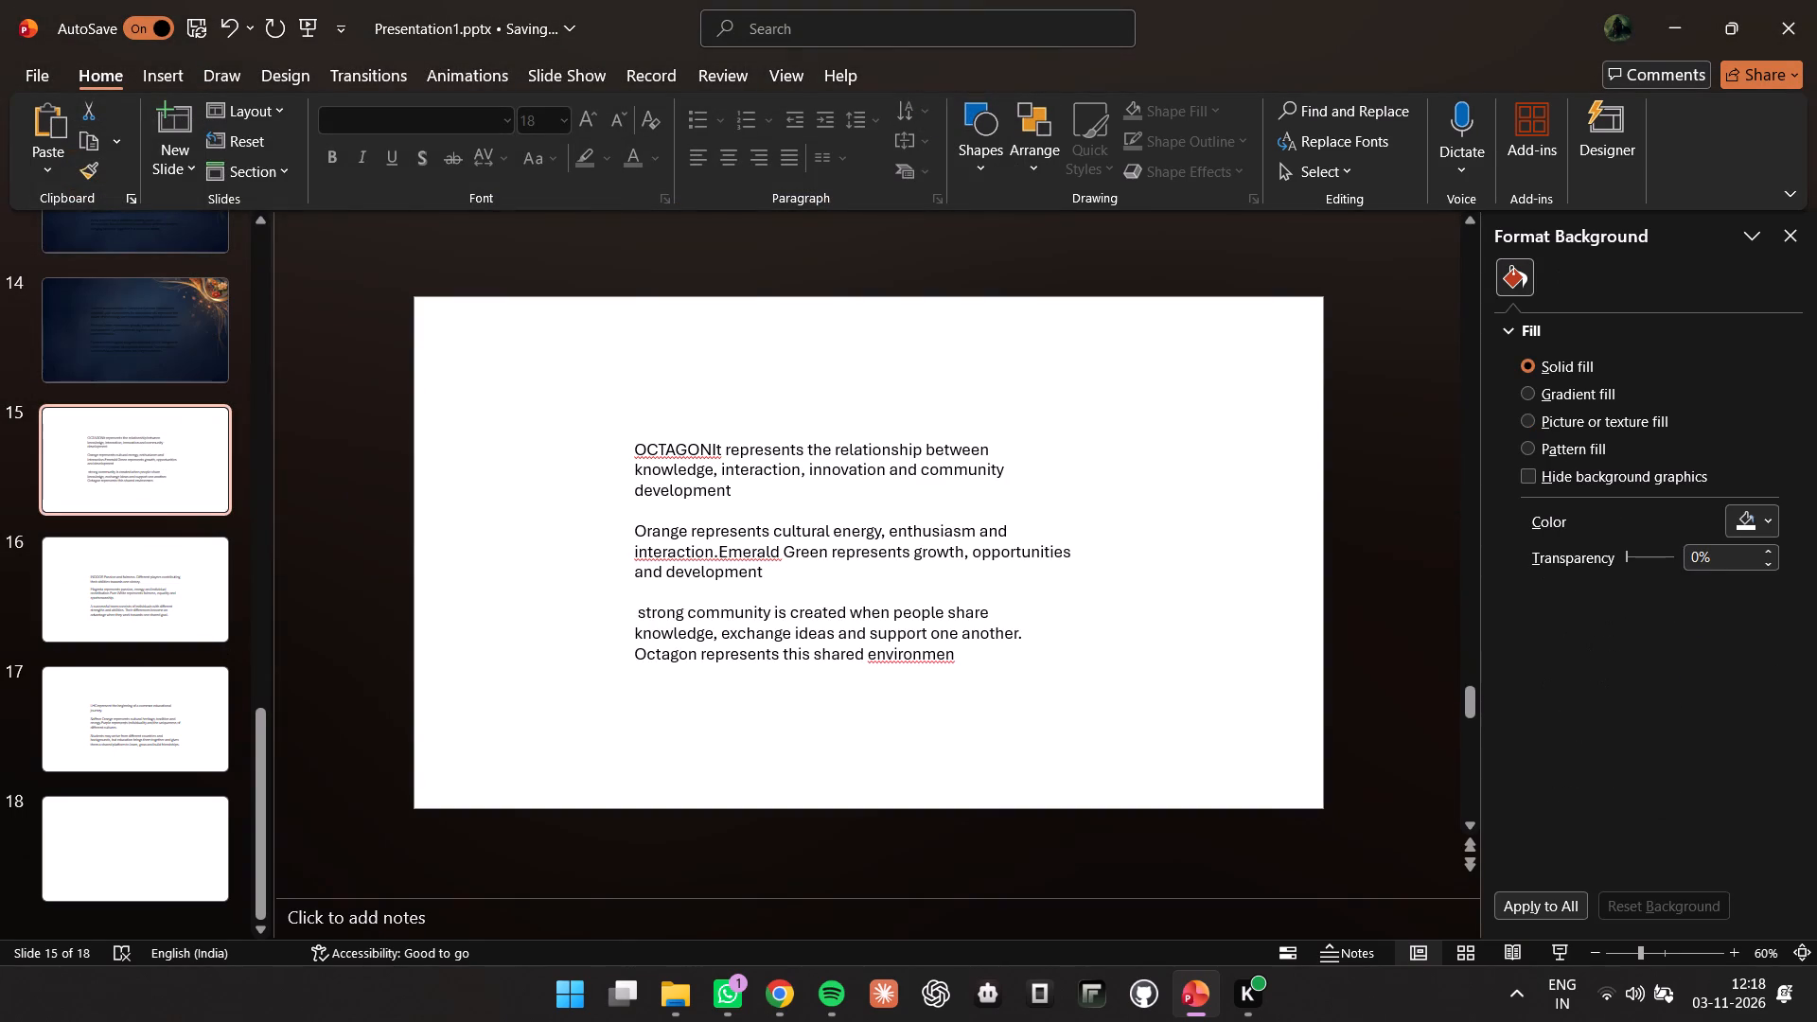
pyautogui.click(1558, 419)
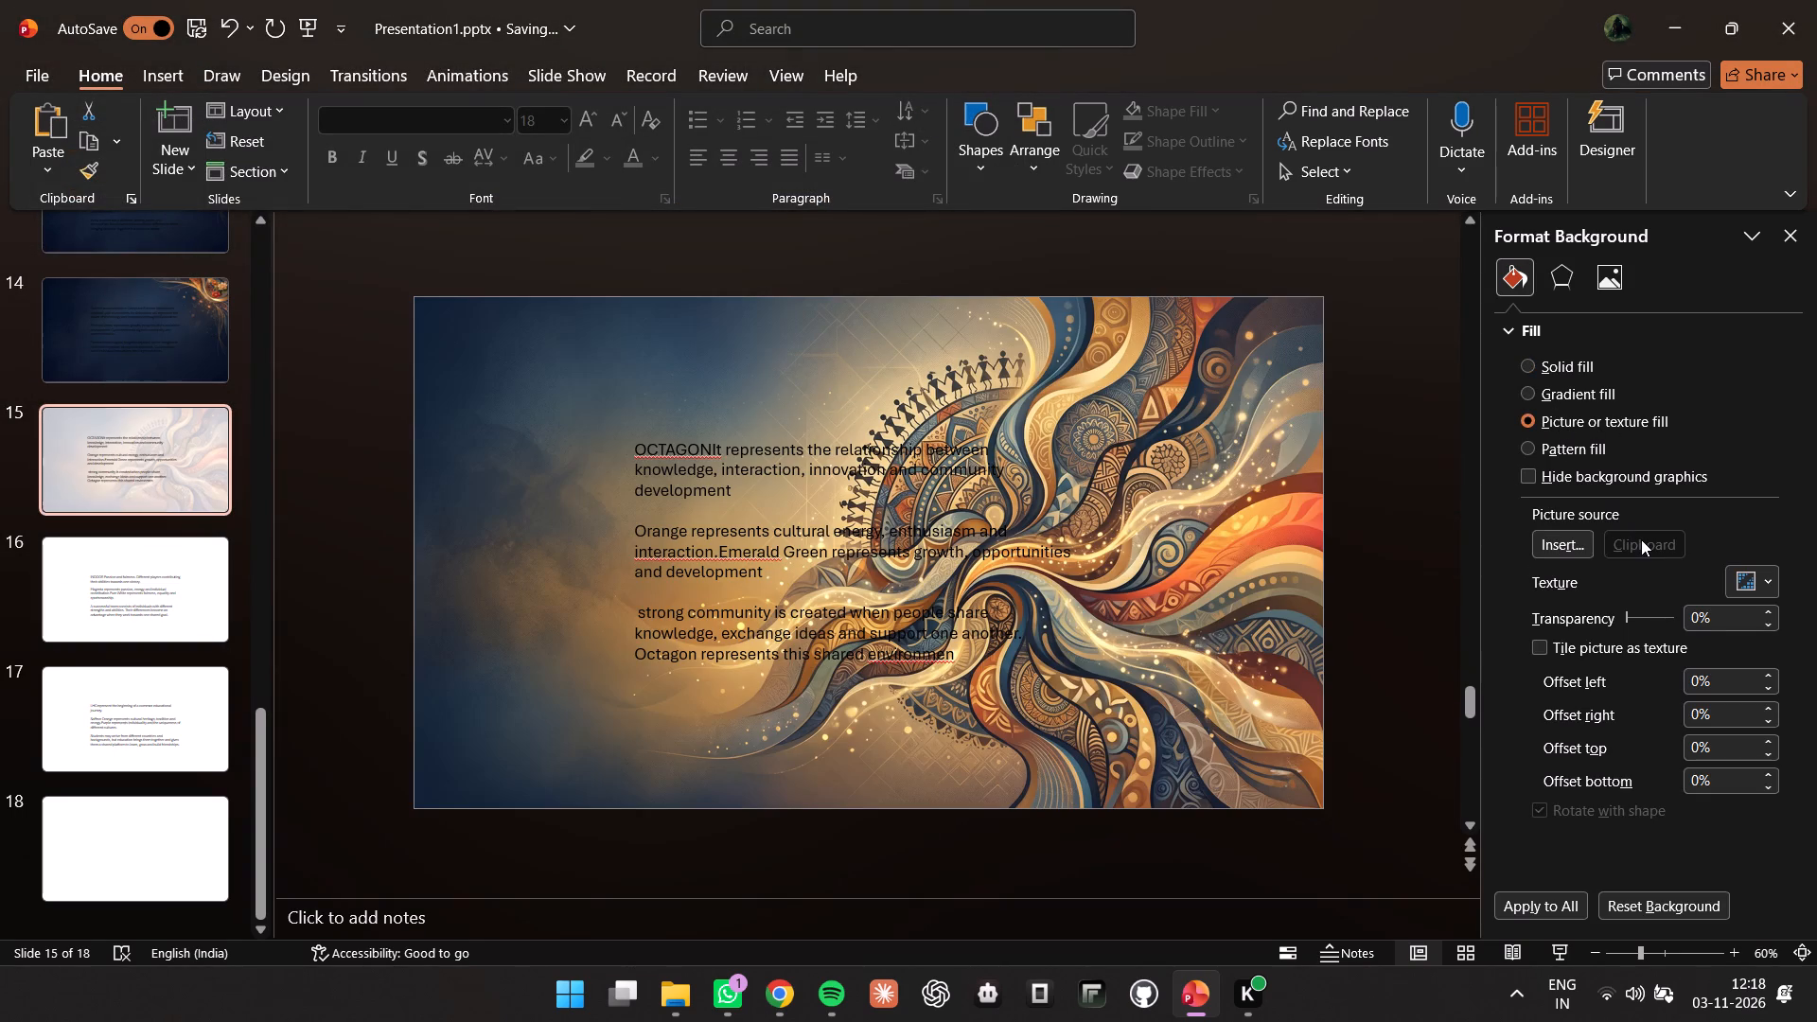
pyautogui.click(1645, 539)
pyautogui.click(1645, 543)
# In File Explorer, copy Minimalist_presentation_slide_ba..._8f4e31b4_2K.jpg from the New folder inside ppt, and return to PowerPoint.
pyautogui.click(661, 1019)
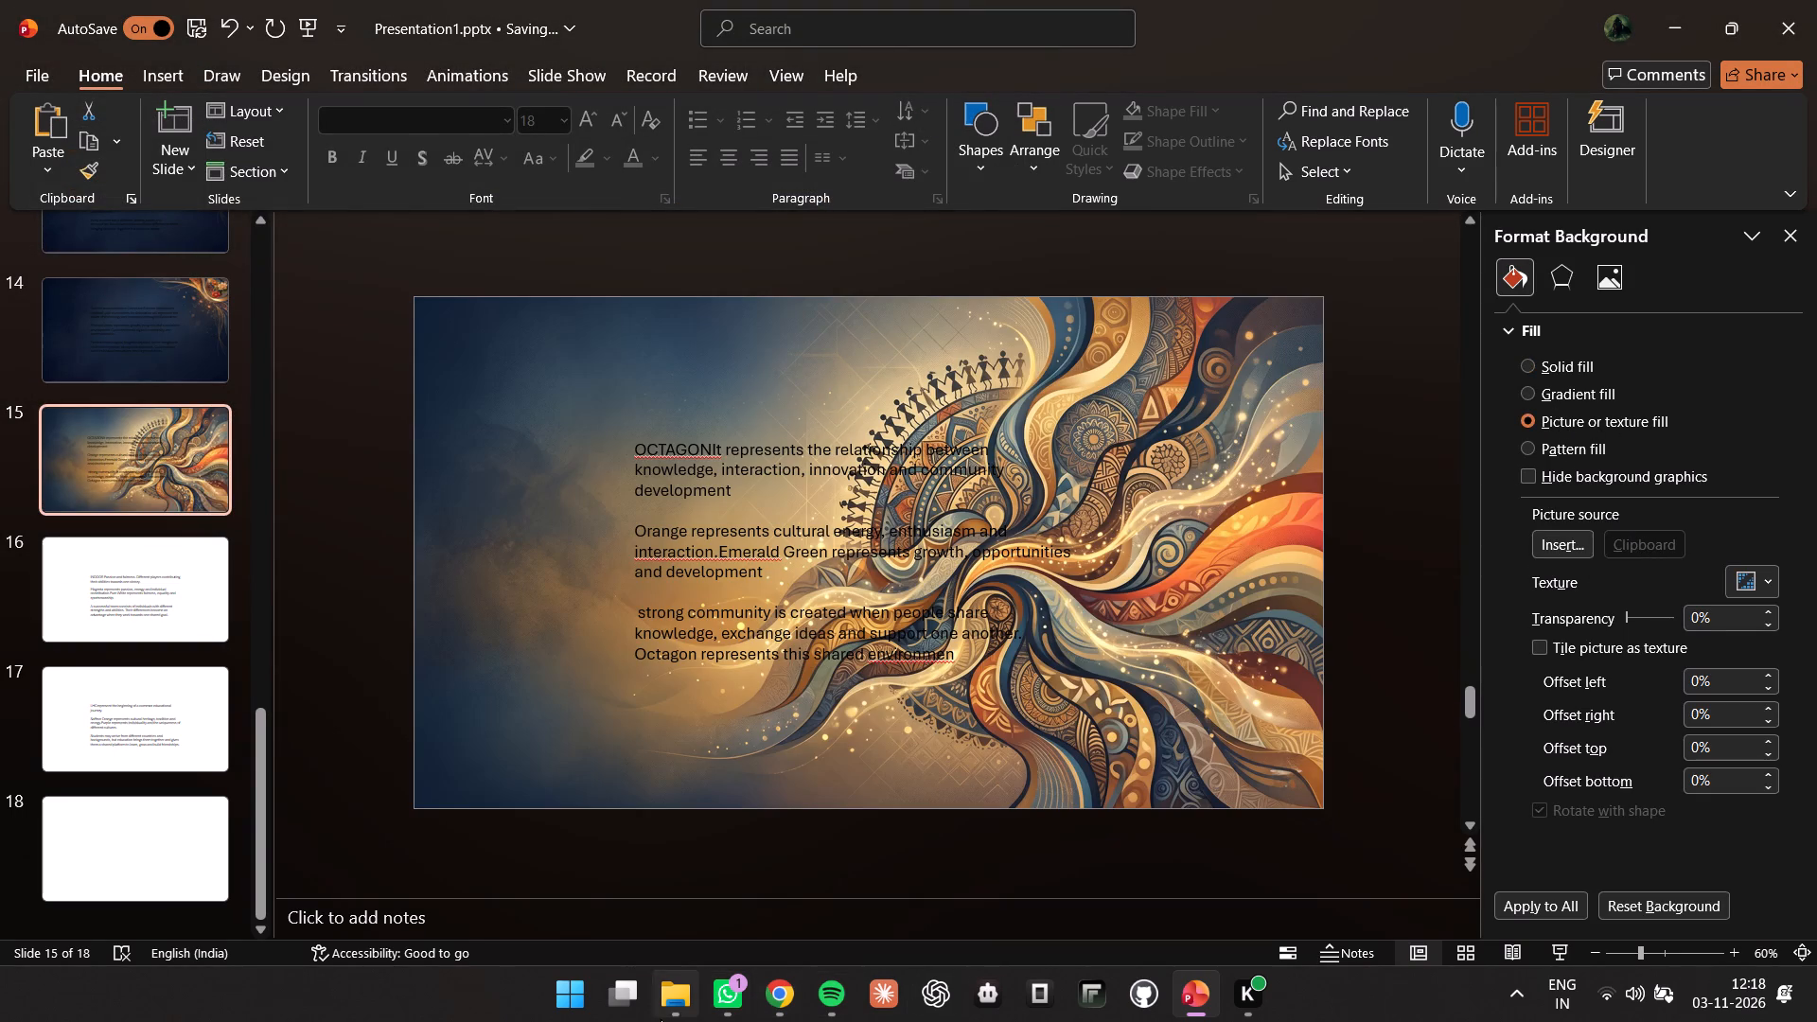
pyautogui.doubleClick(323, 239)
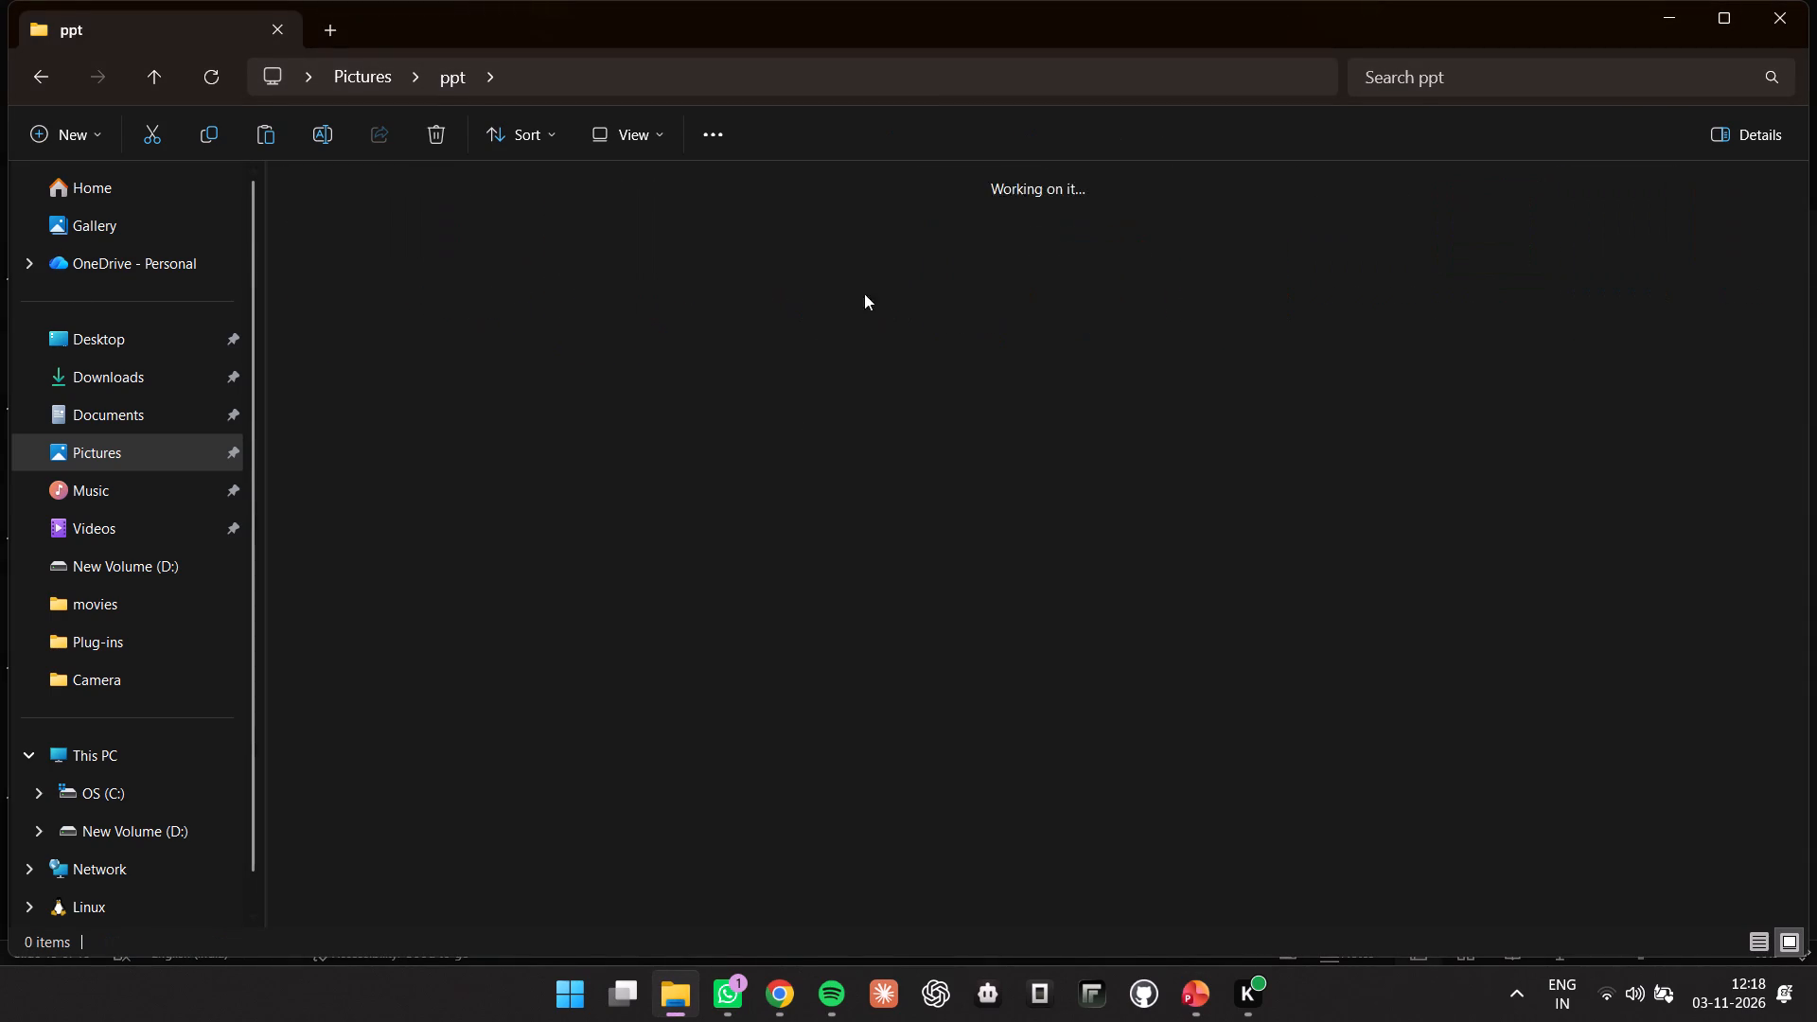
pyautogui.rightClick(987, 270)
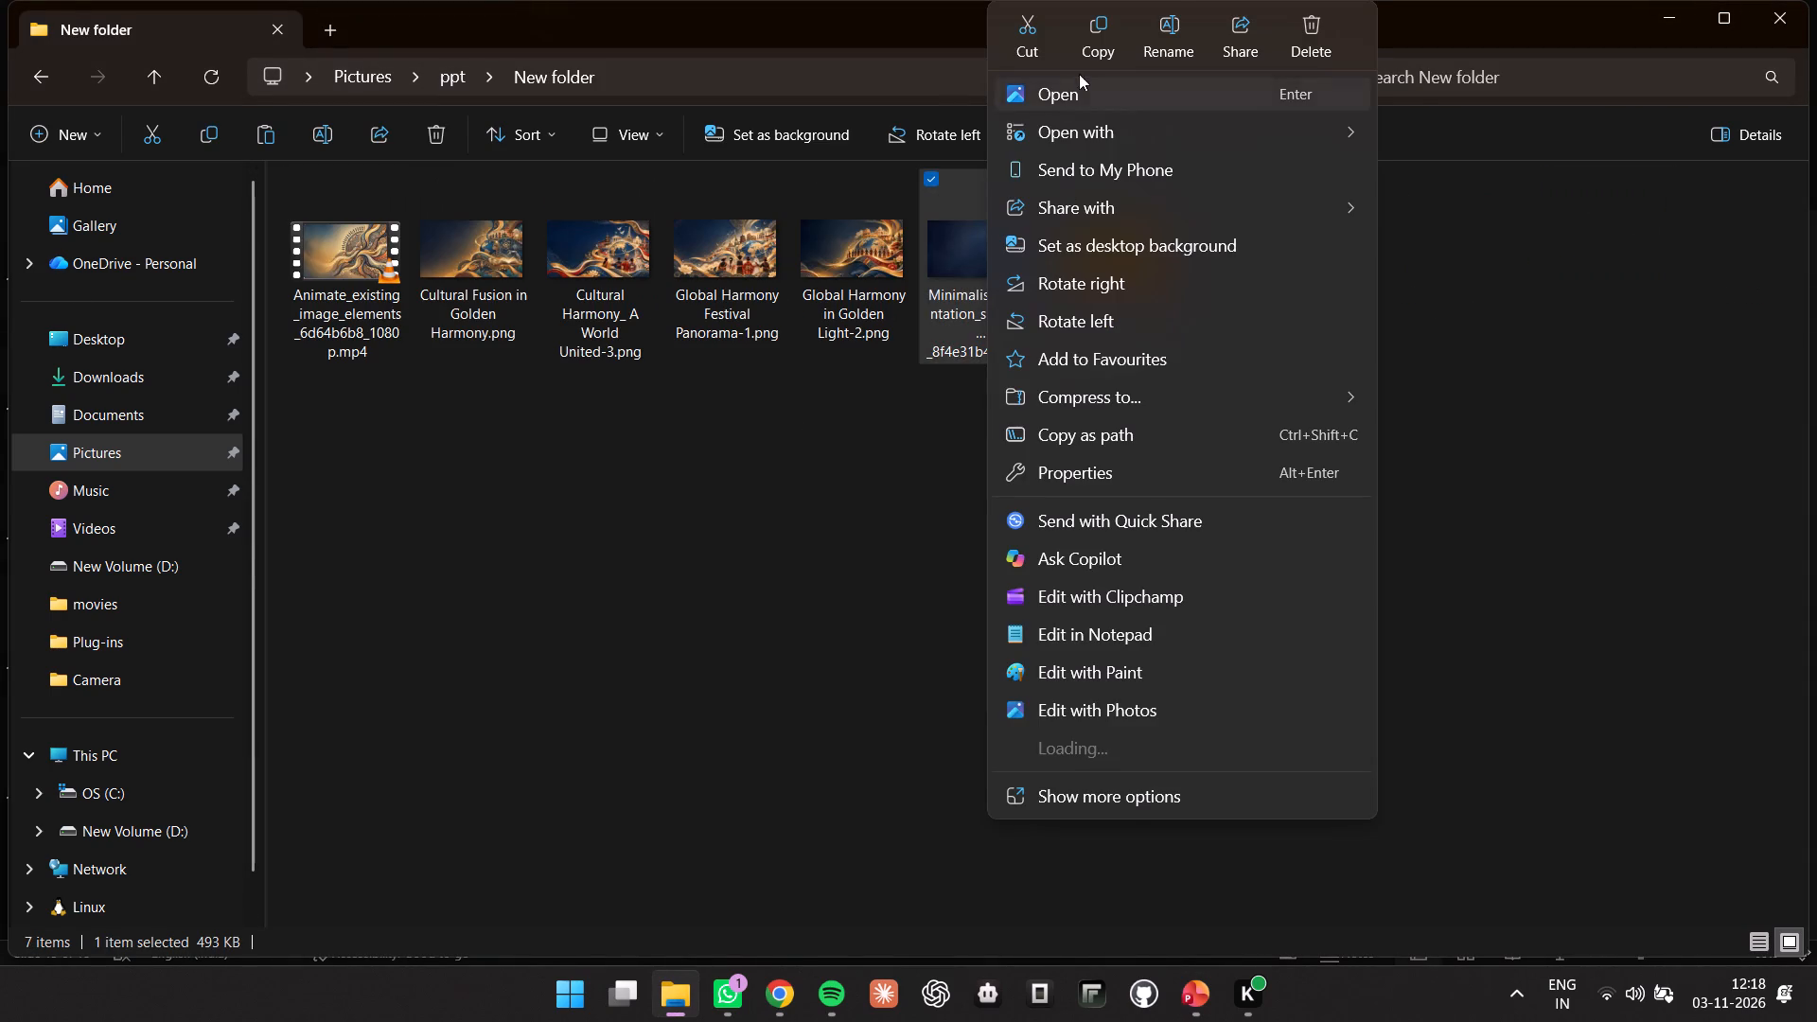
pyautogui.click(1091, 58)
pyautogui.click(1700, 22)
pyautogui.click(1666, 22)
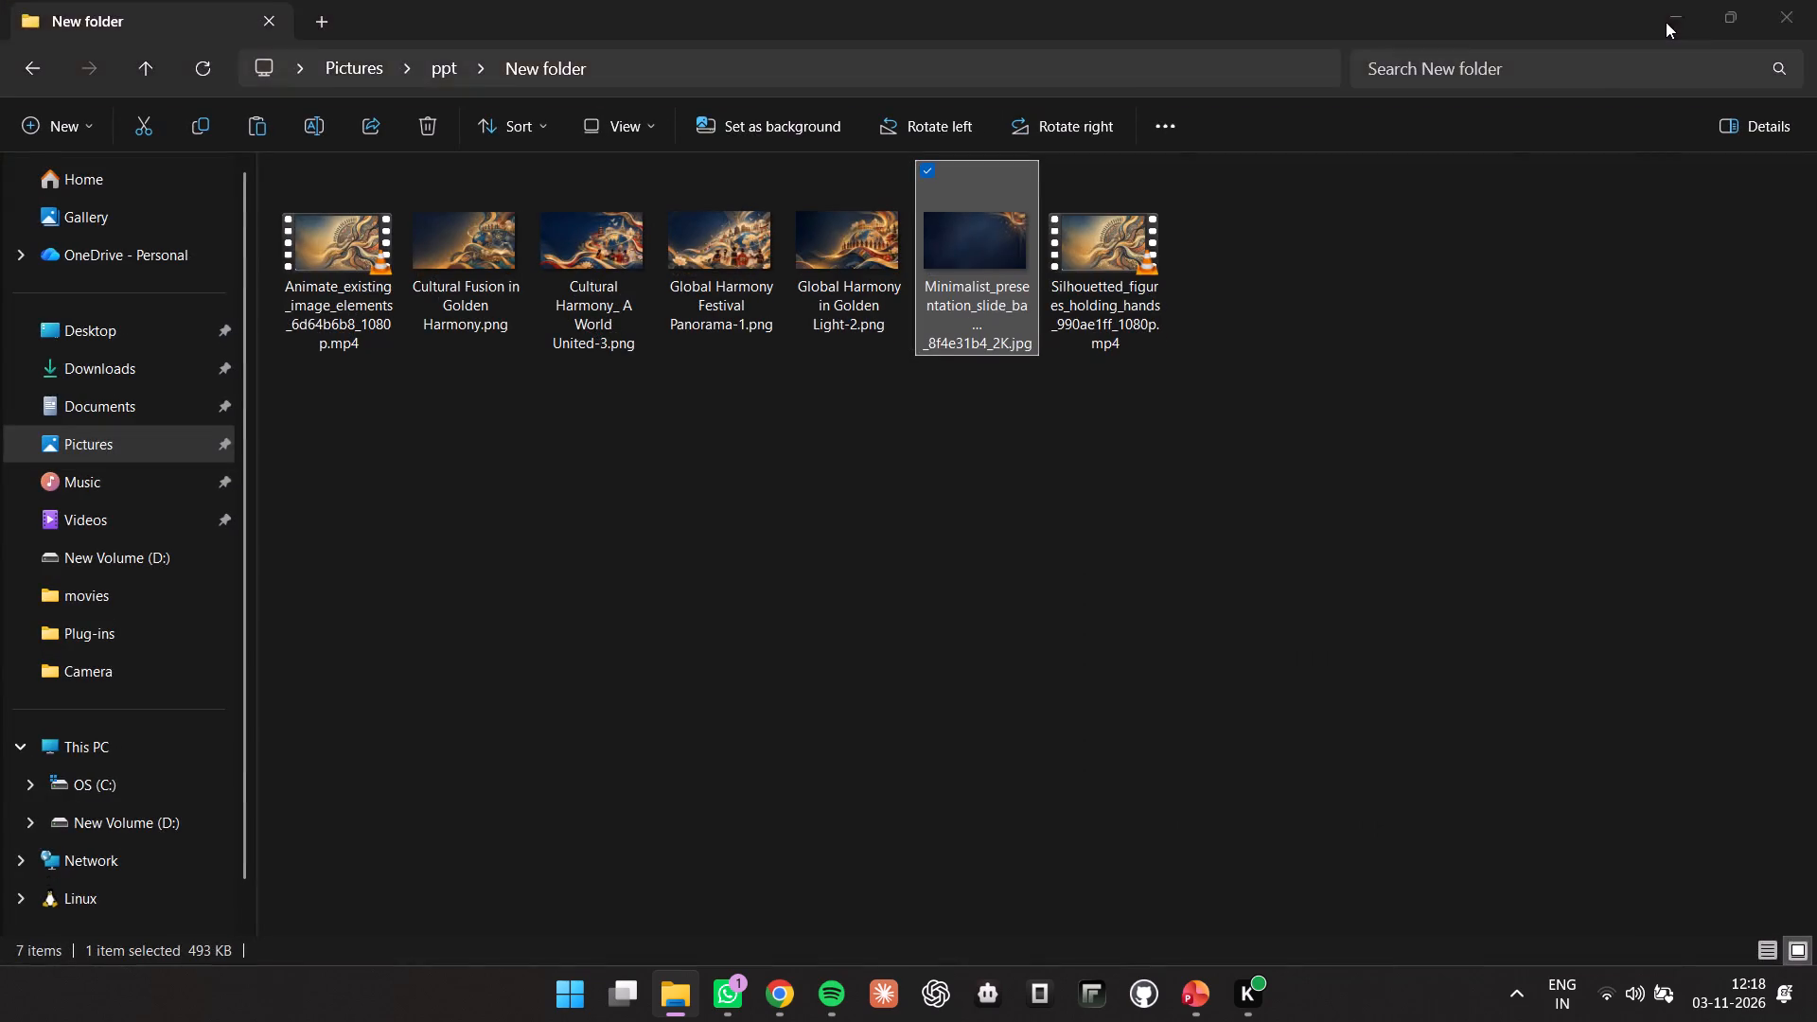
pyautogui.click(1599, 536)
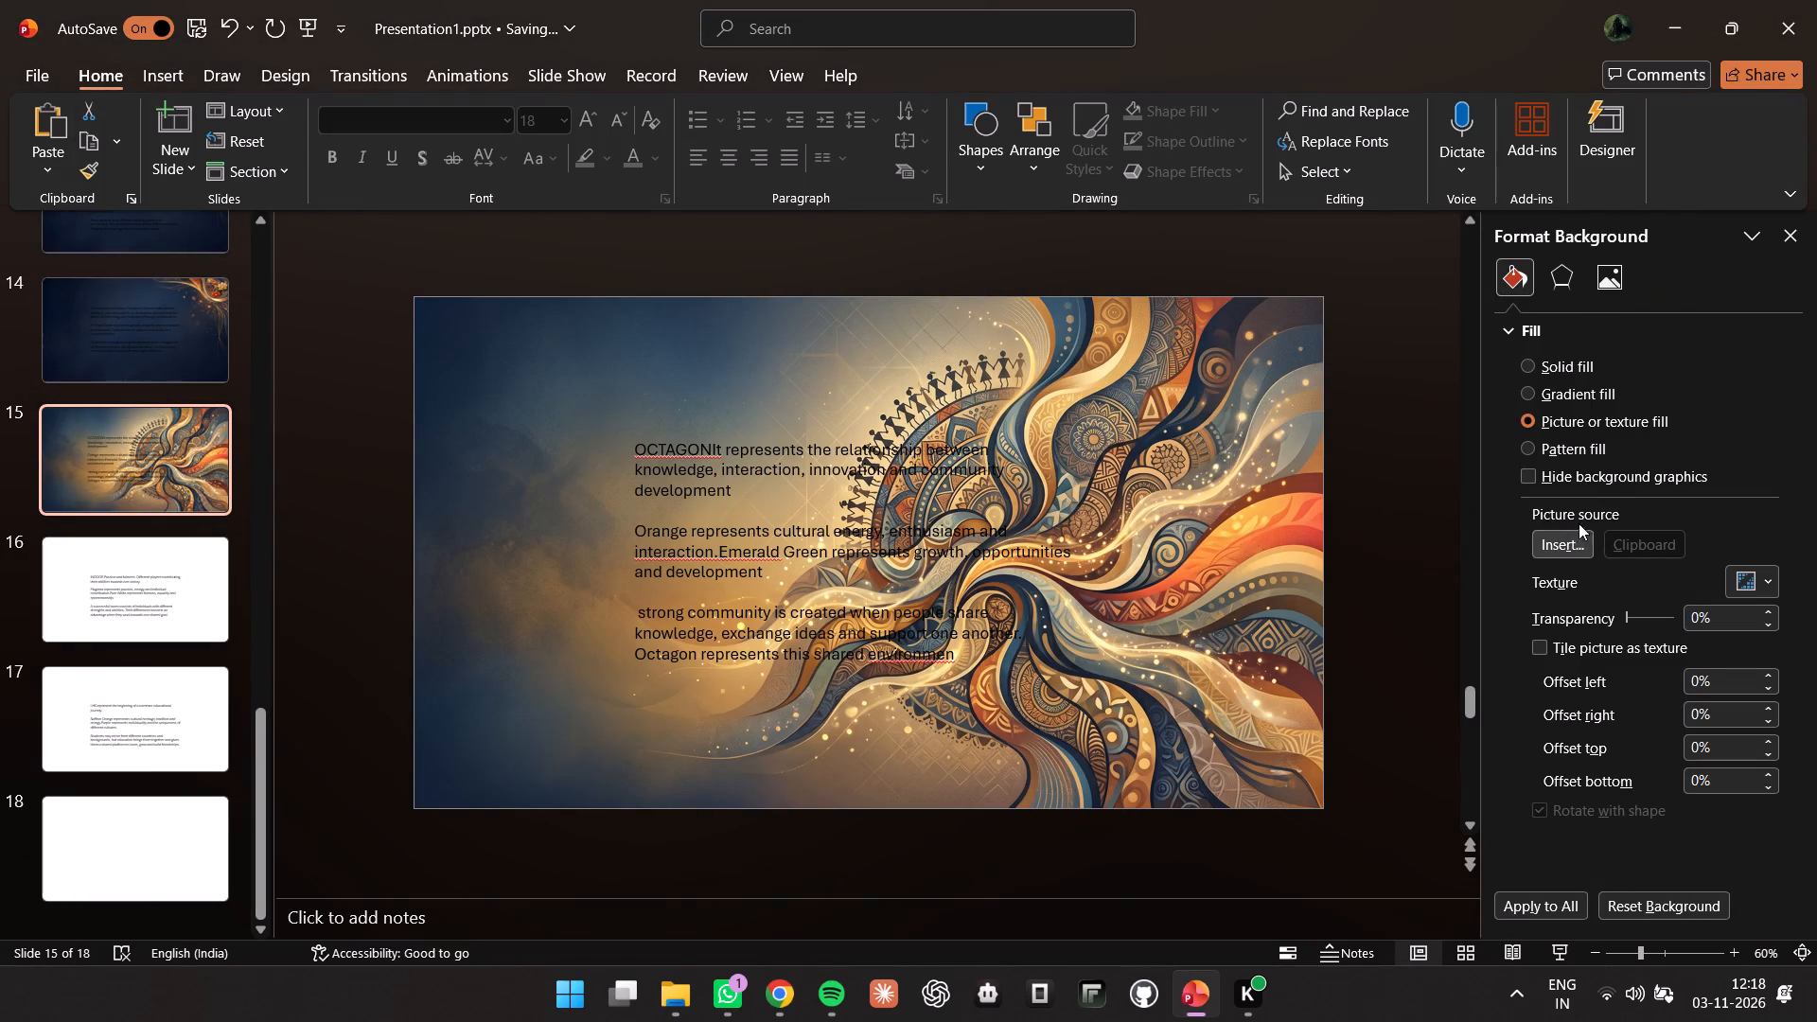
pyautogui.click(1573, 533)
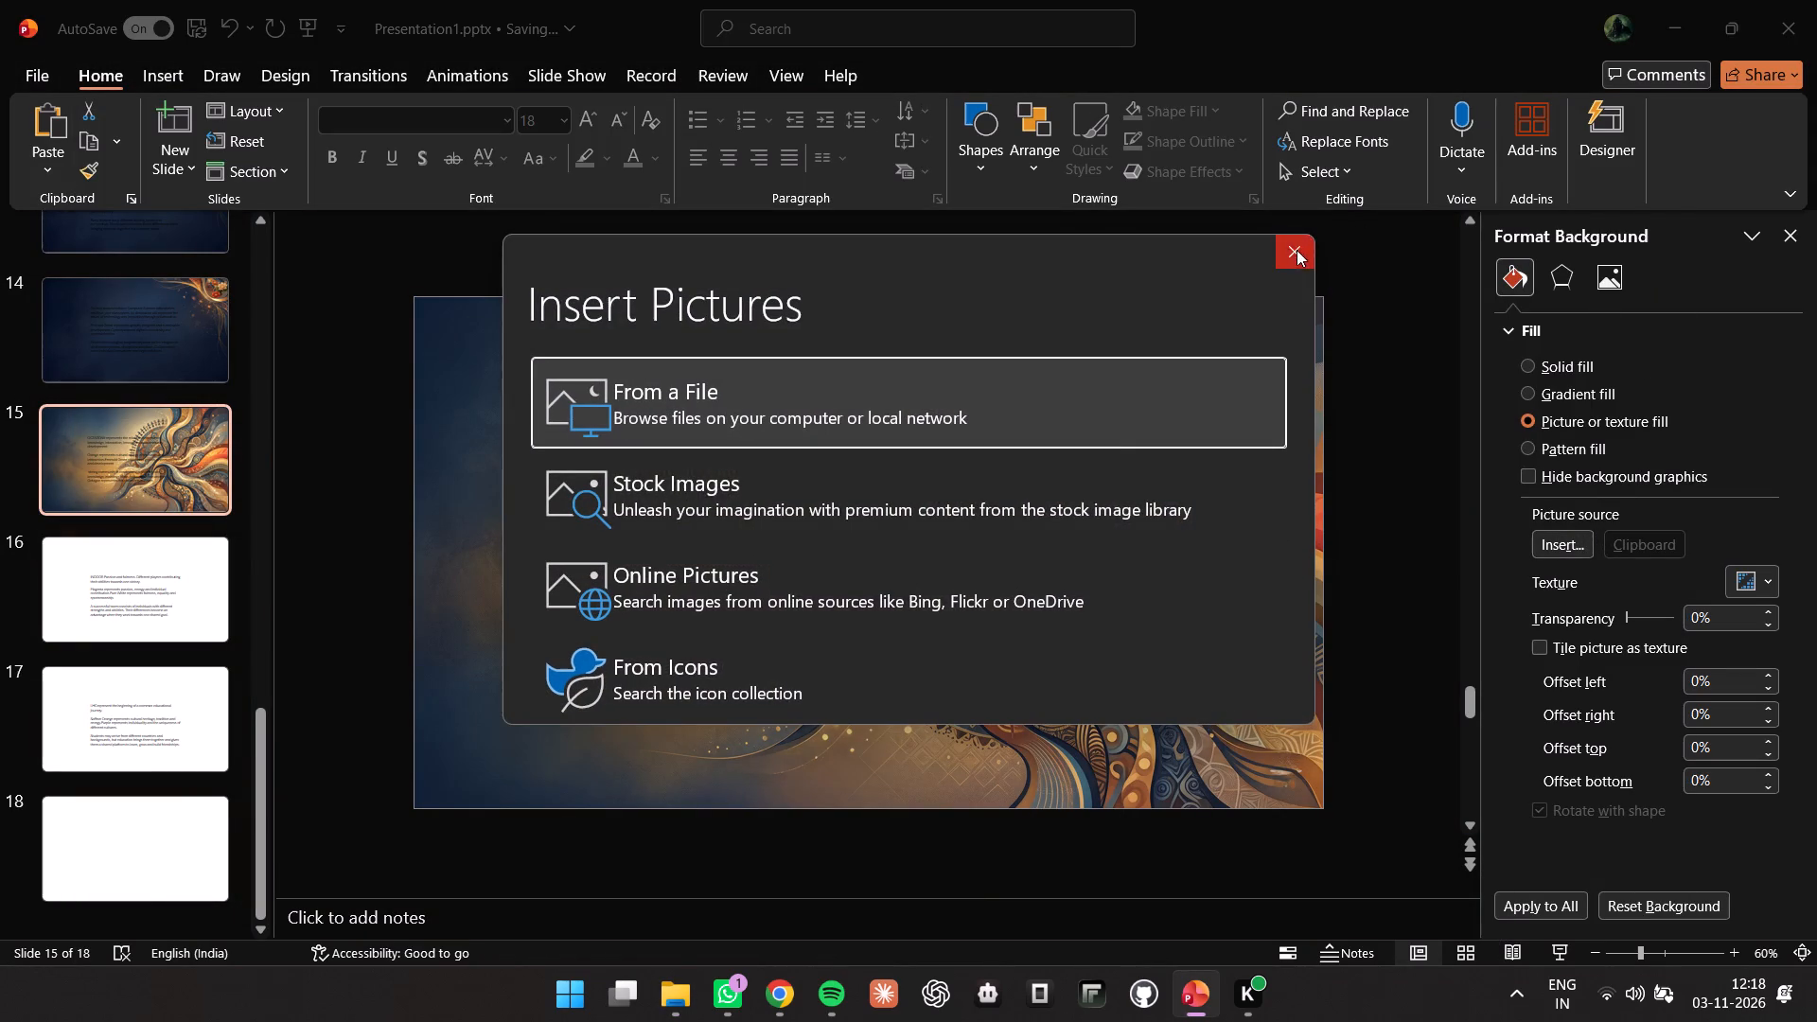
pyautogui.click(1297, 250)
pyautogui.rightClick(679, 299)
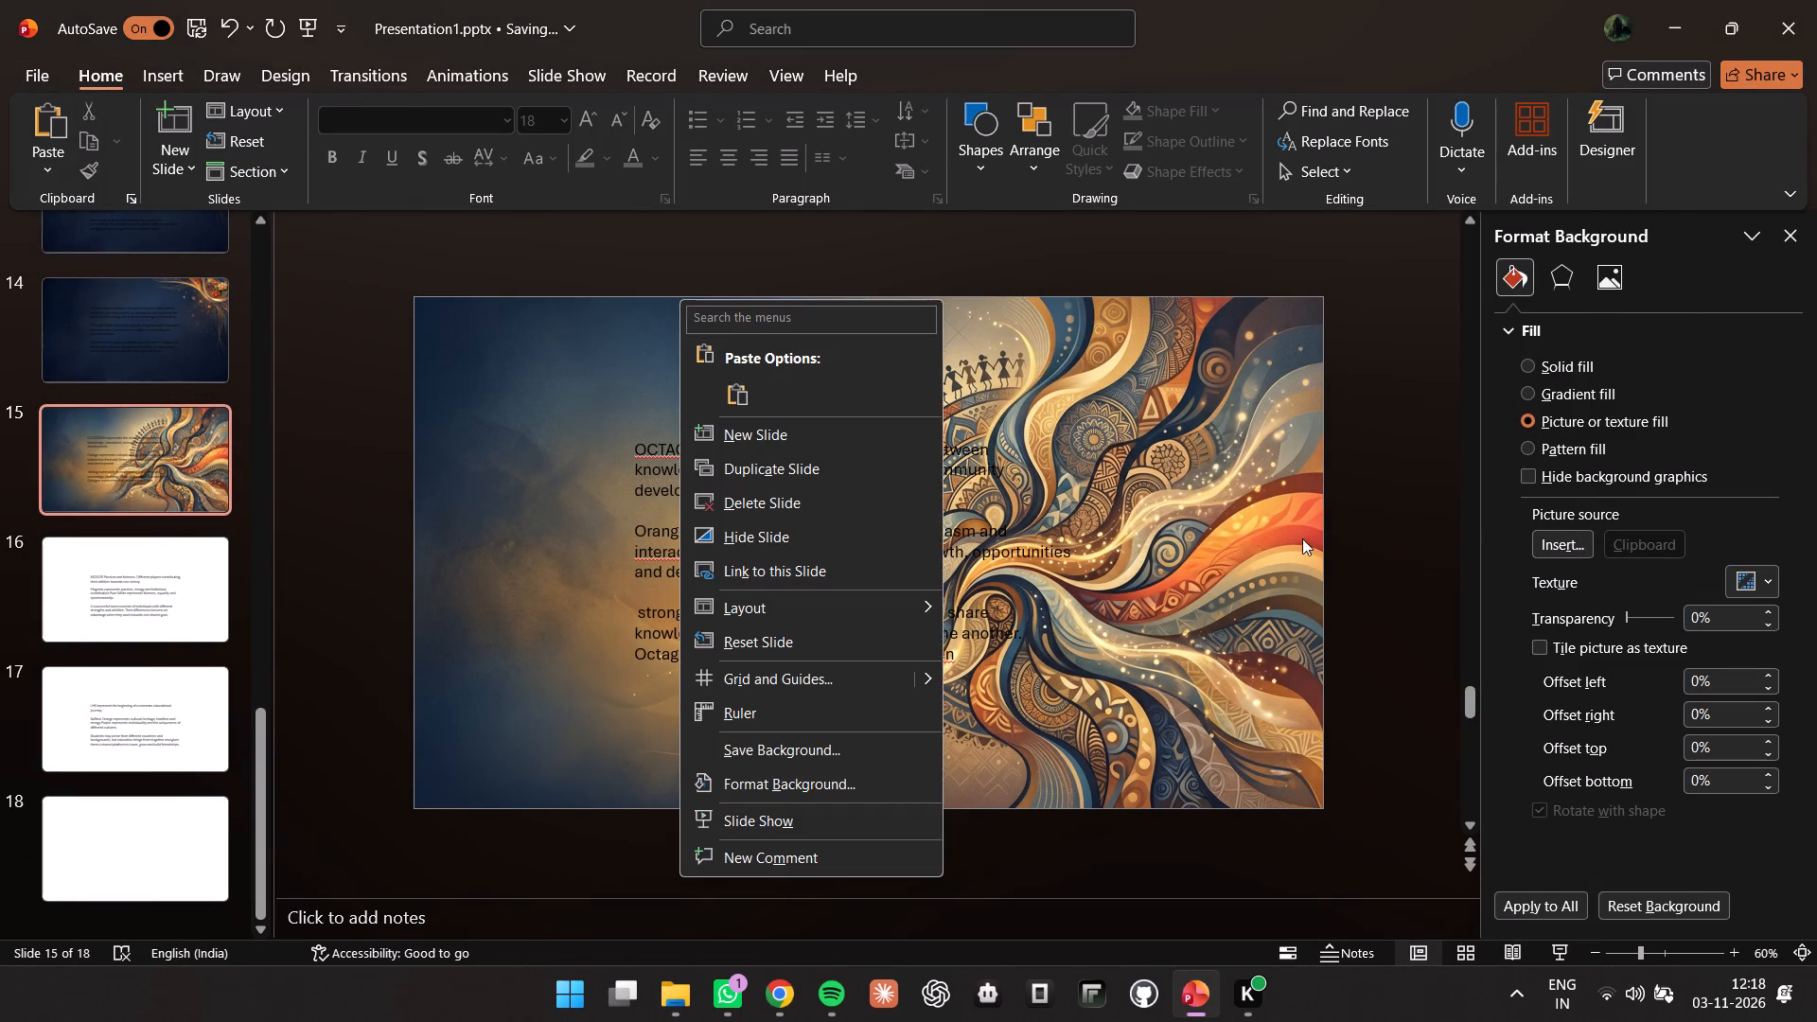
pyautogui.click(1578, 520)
# Fill the background of slide 15, the Octagon slide, with the picture file Minimalist_presentation_slide_ba..._8f4e31b4_2K.jpg.
pyautogui.click(1579, 526)
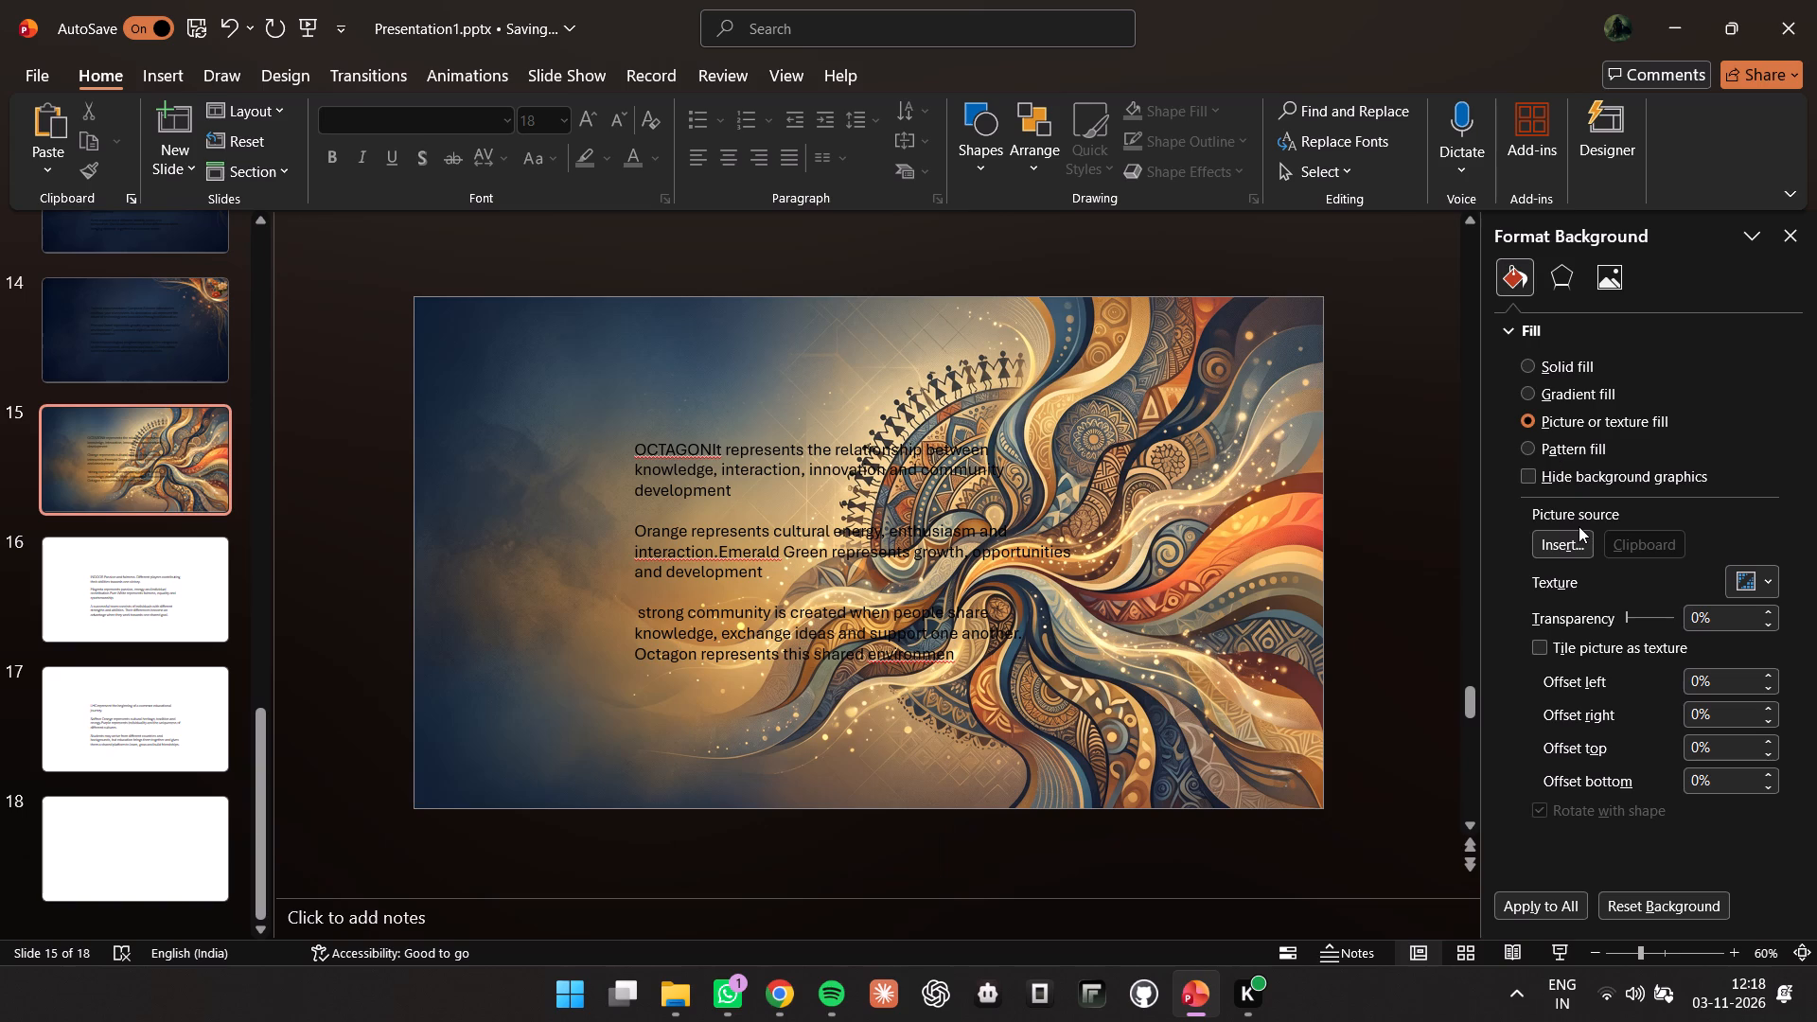
pyautogui.click(1579, 526)
pyautogui.click(1578, 523)
pyautogui.click(1577, 525)
pyautogui.click(1577, 537)
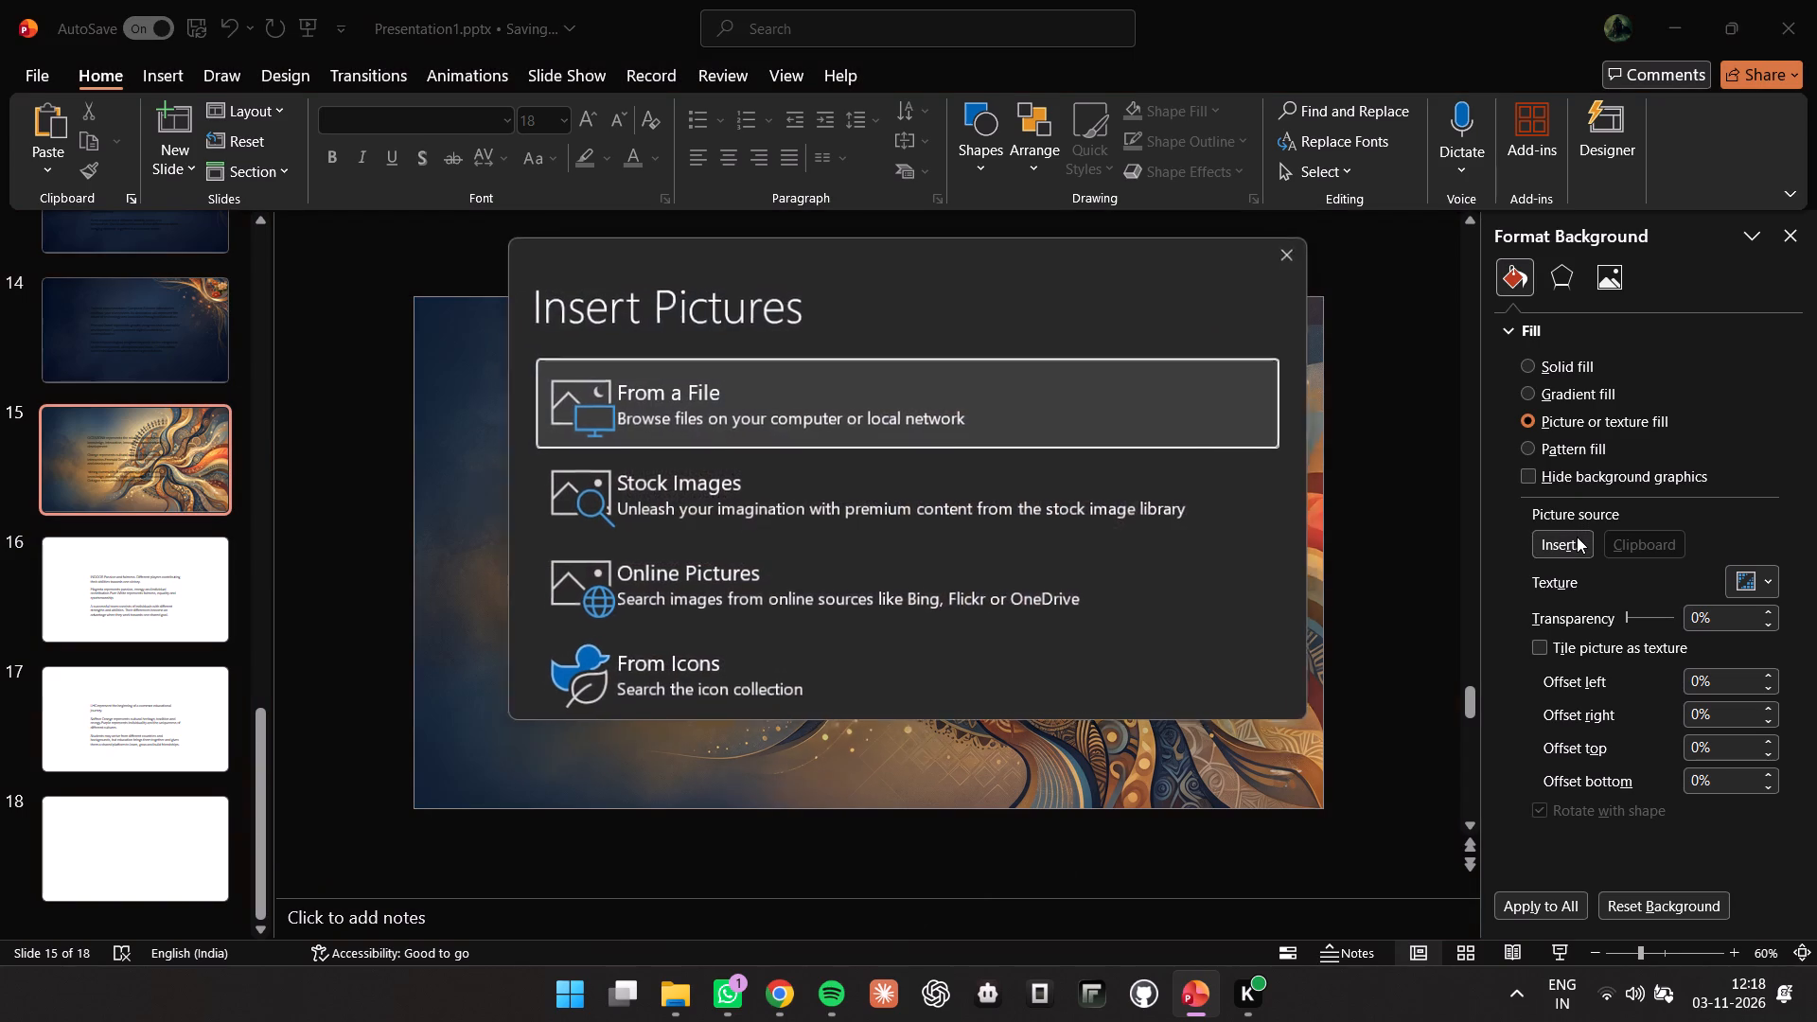
pyautogui.click(1033, 405)
pyautogui.click(791, 232)
pyautogui.click(846, 466)
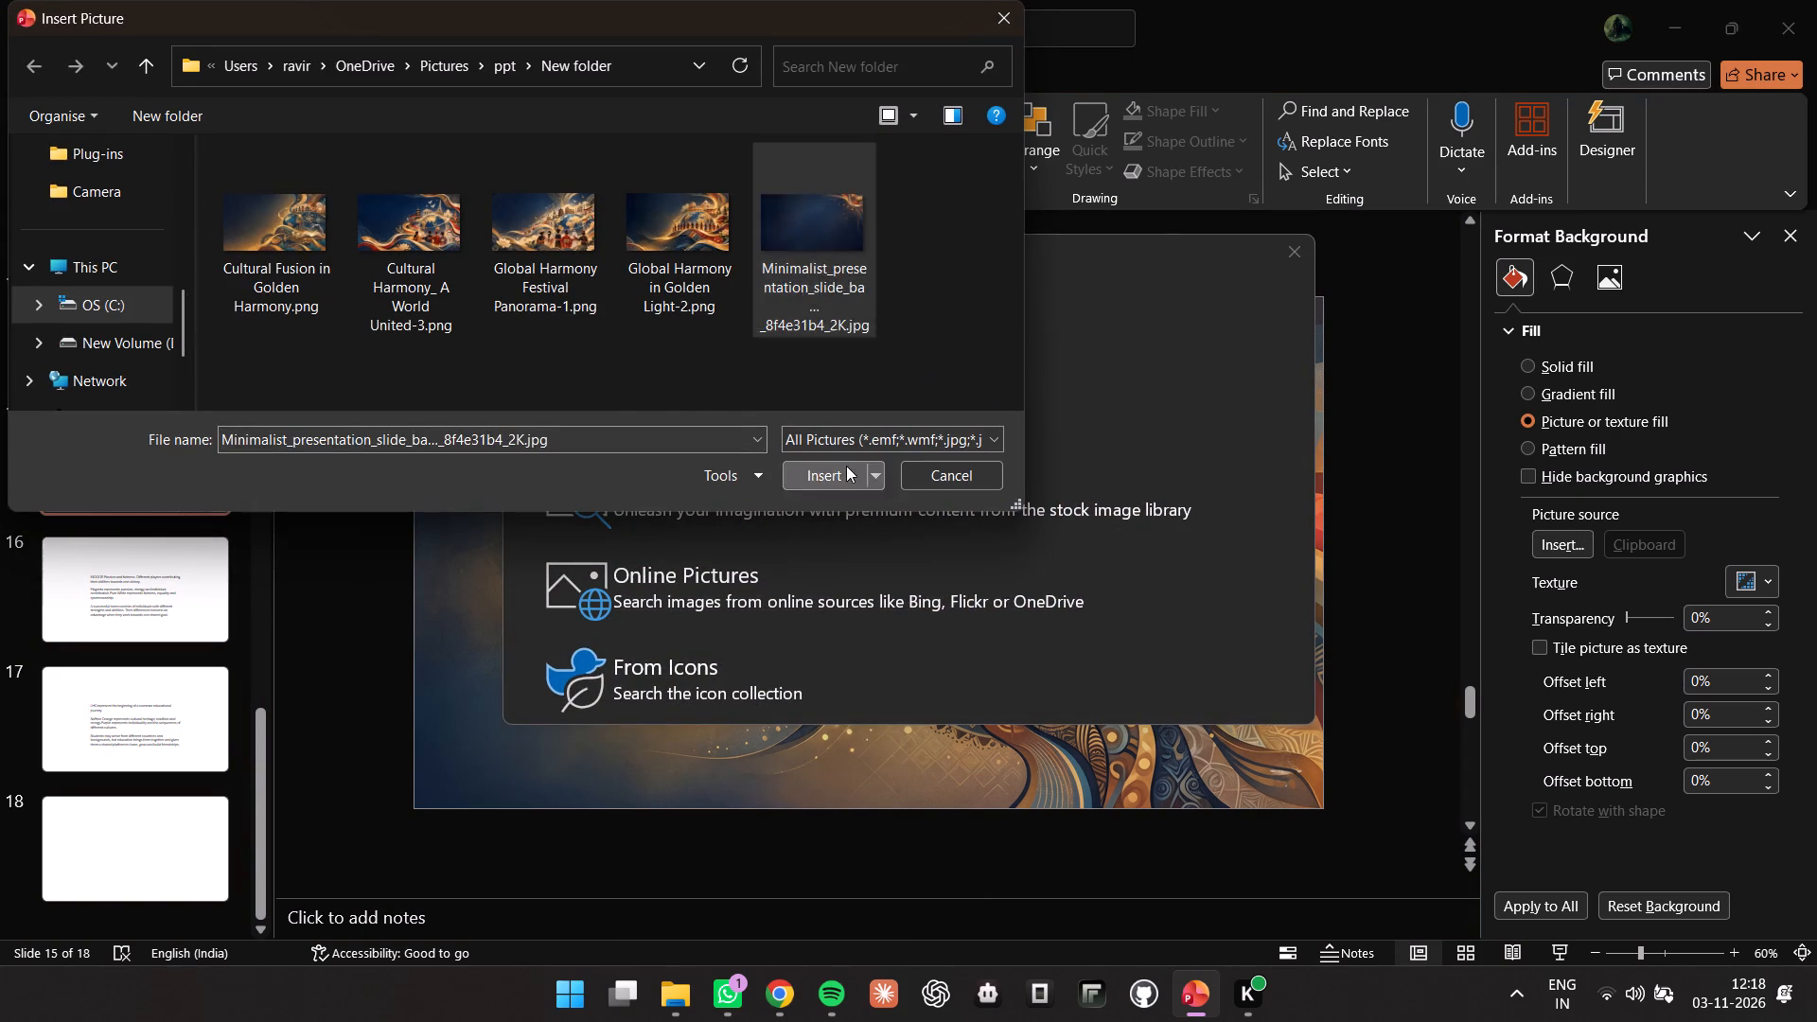
# Set slide 16's background, the Indoor slide, to a picture fill using the file Minimalist_presentation_slide_ba..._8f4e31b4_2K.jpg.
pyautogui.click(76, 590)
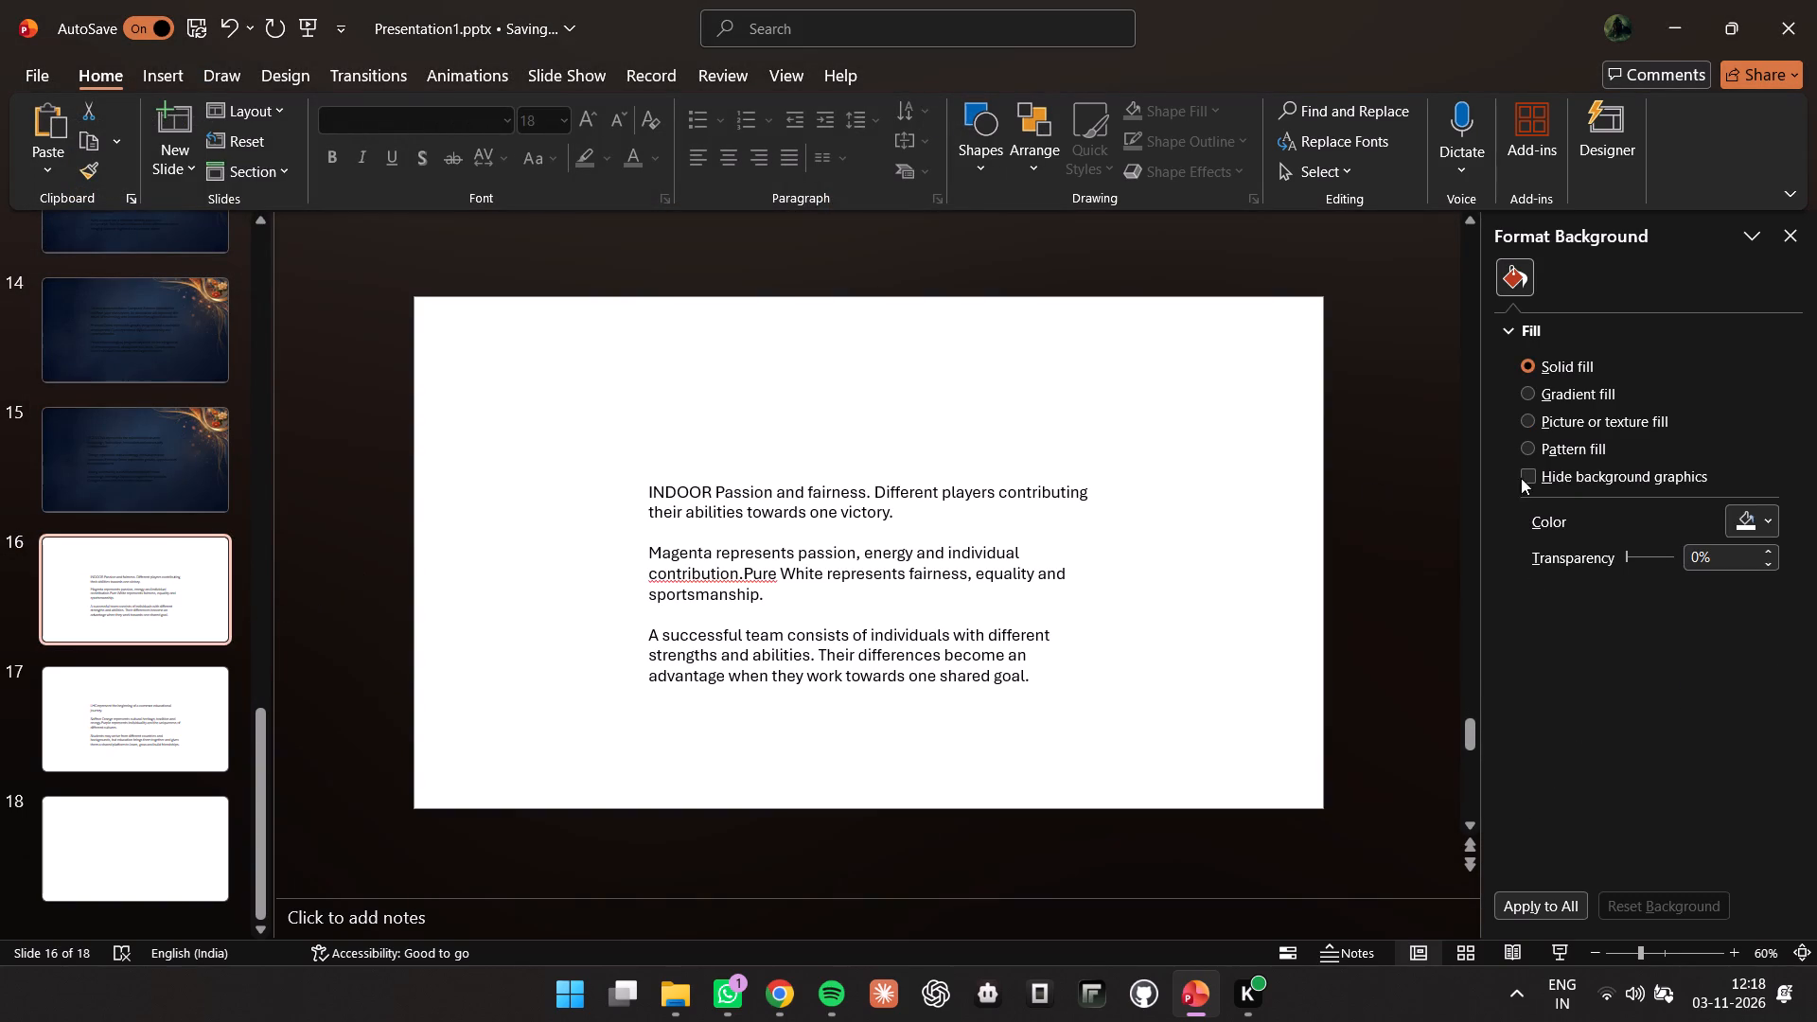
pyautogui.click(1545, 429)
pyautogui.click(1567, 542)
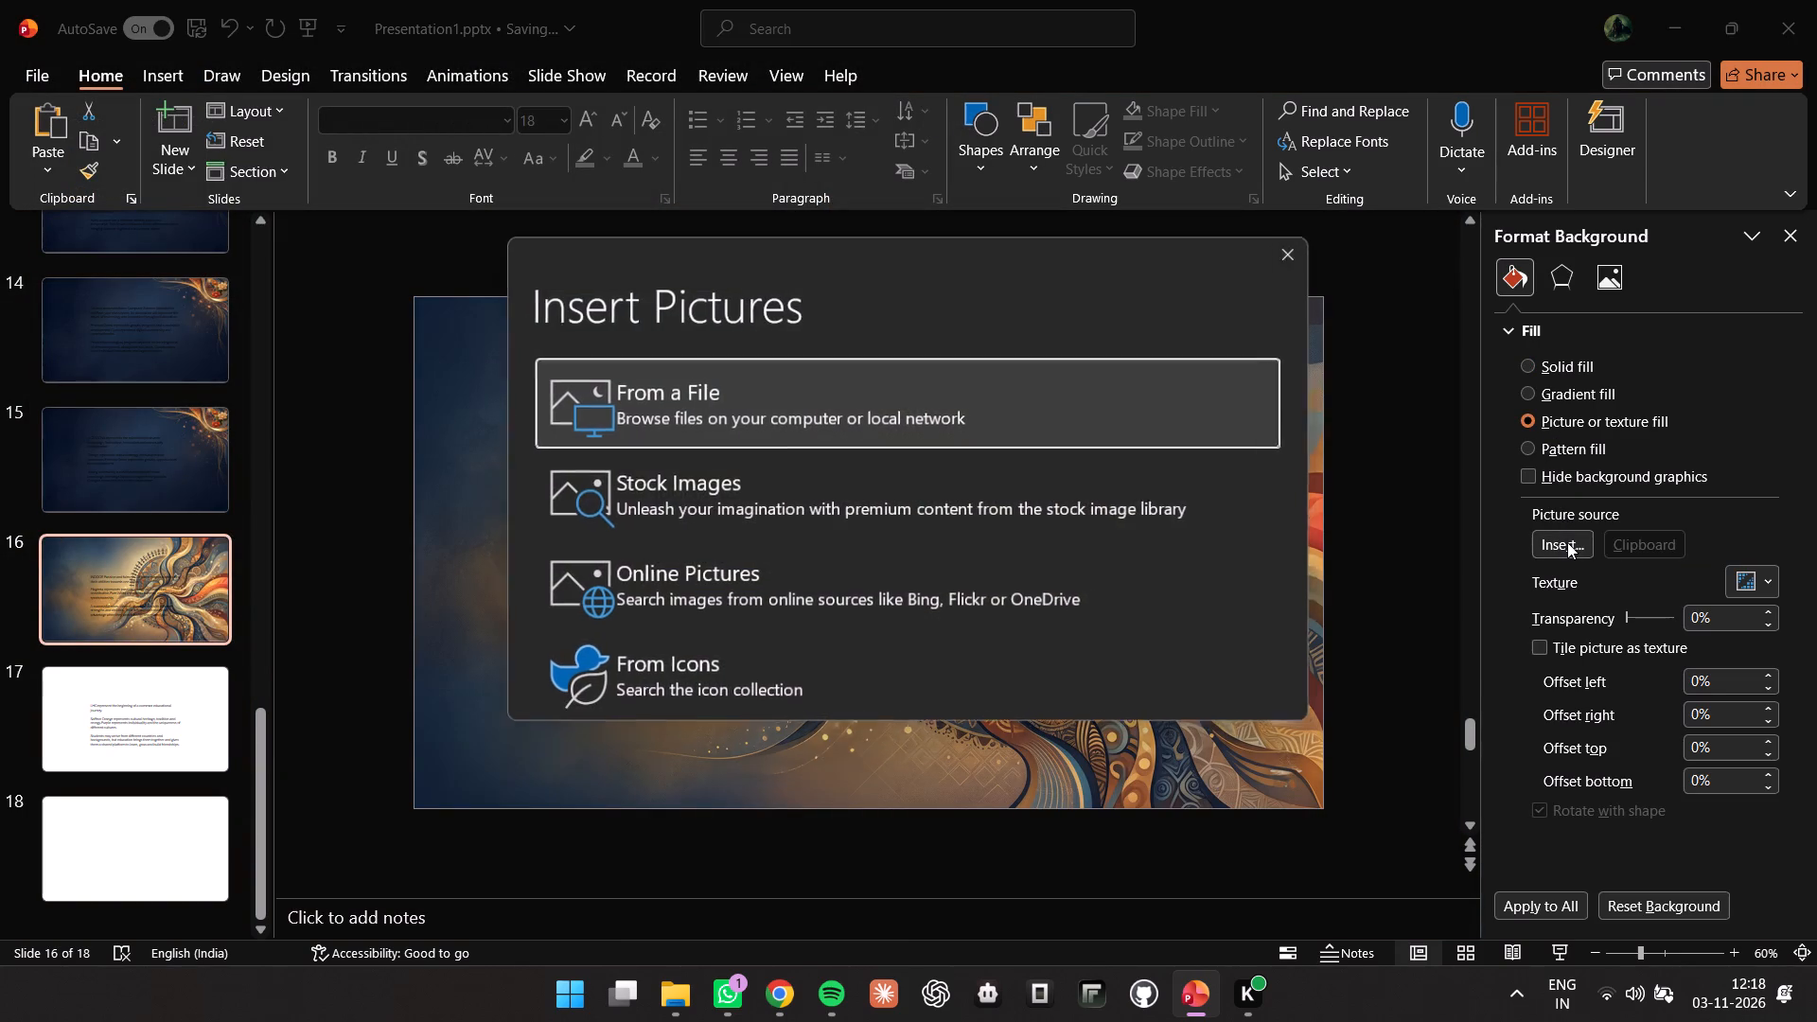
pyautogui.click(1065, 399)
pyautogui.click(811, 260)
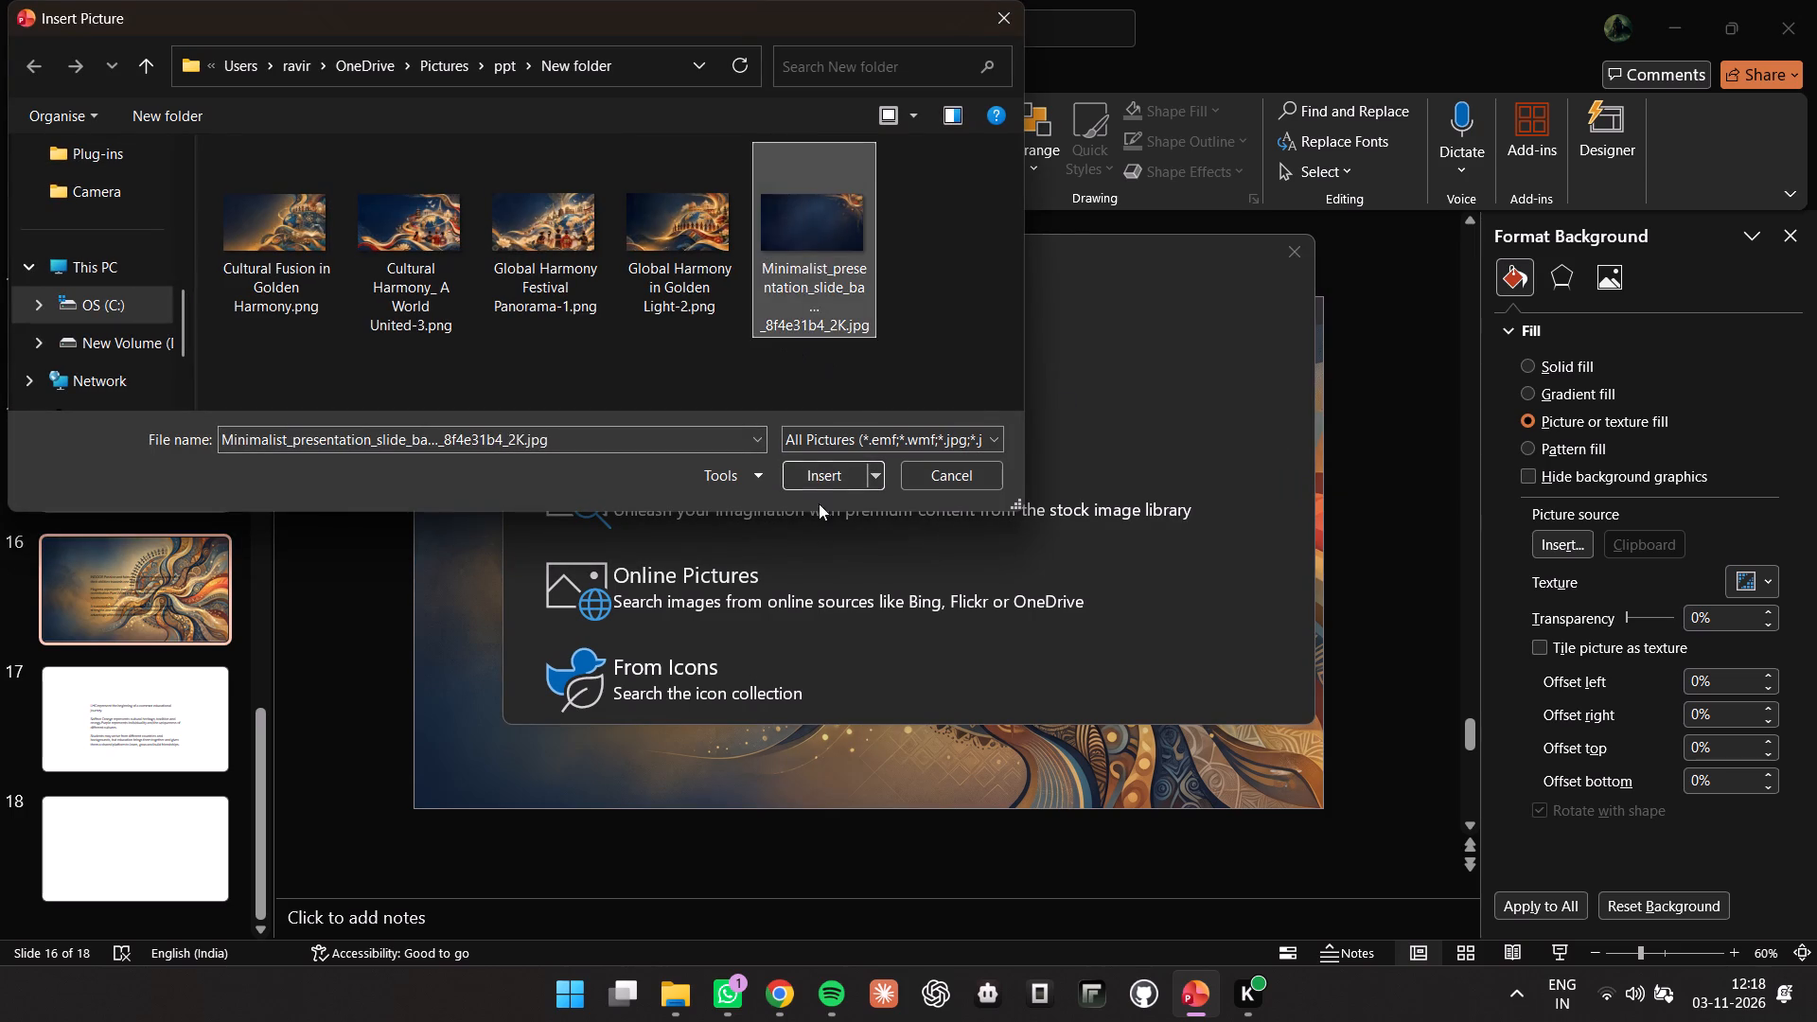
pyautogui.click(810, 461)
# Set slide 17's background, the LHC slide, to a picture fill using the file Minimalist_presentation_slide_ba..._8f4e31b4_2K.jpg.
pyautogui.click(127, 736)
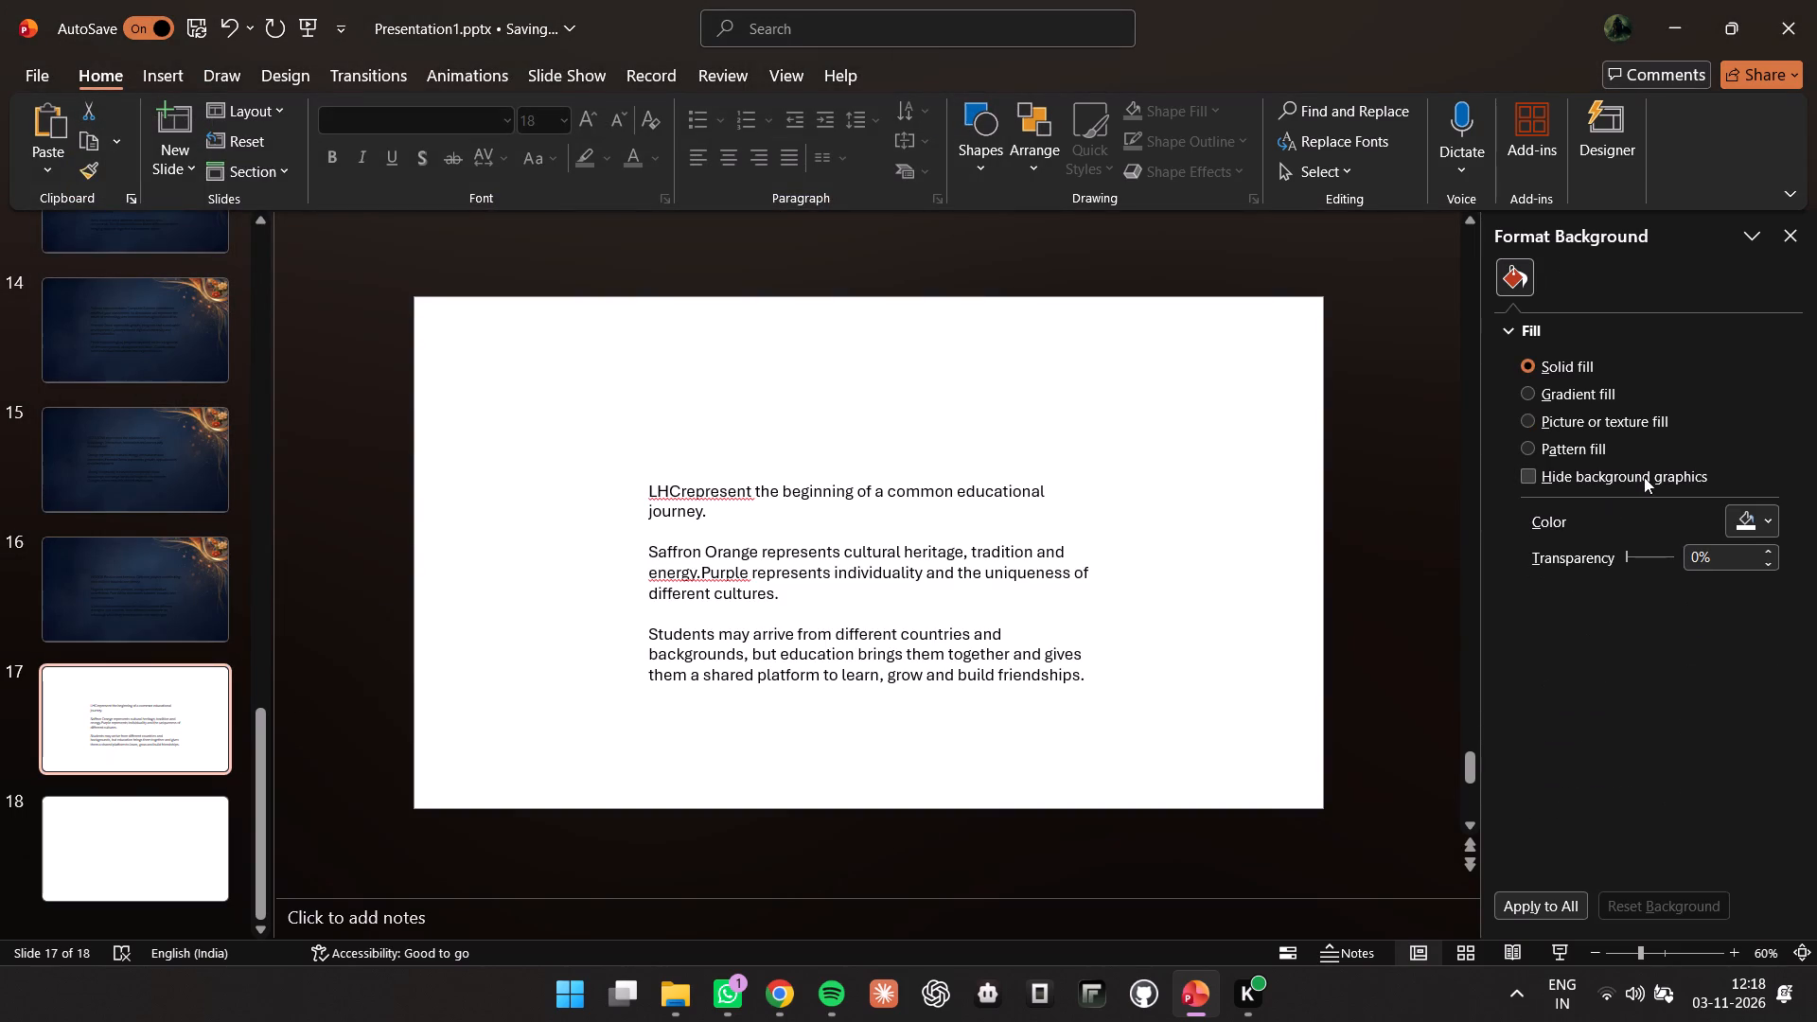
pyautogui.click(1541, 424)
pyautogui.click(1564, 552)
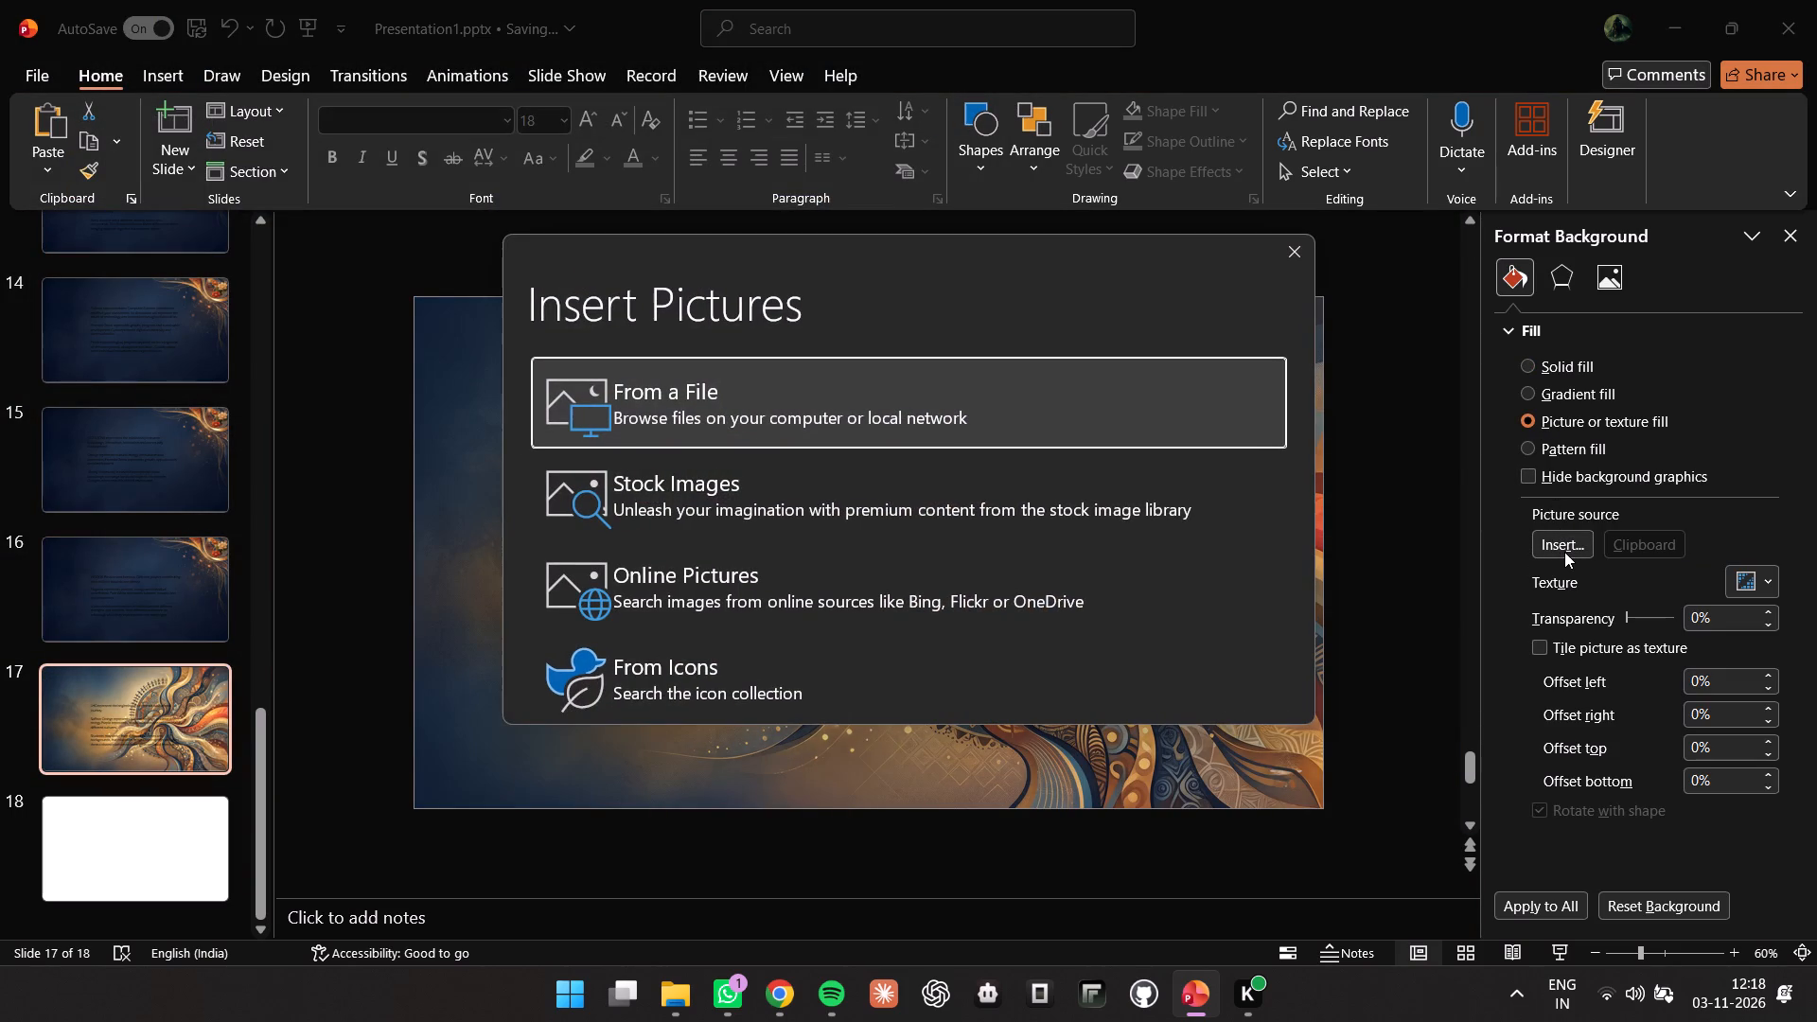
pyautogui.click(633, 428)
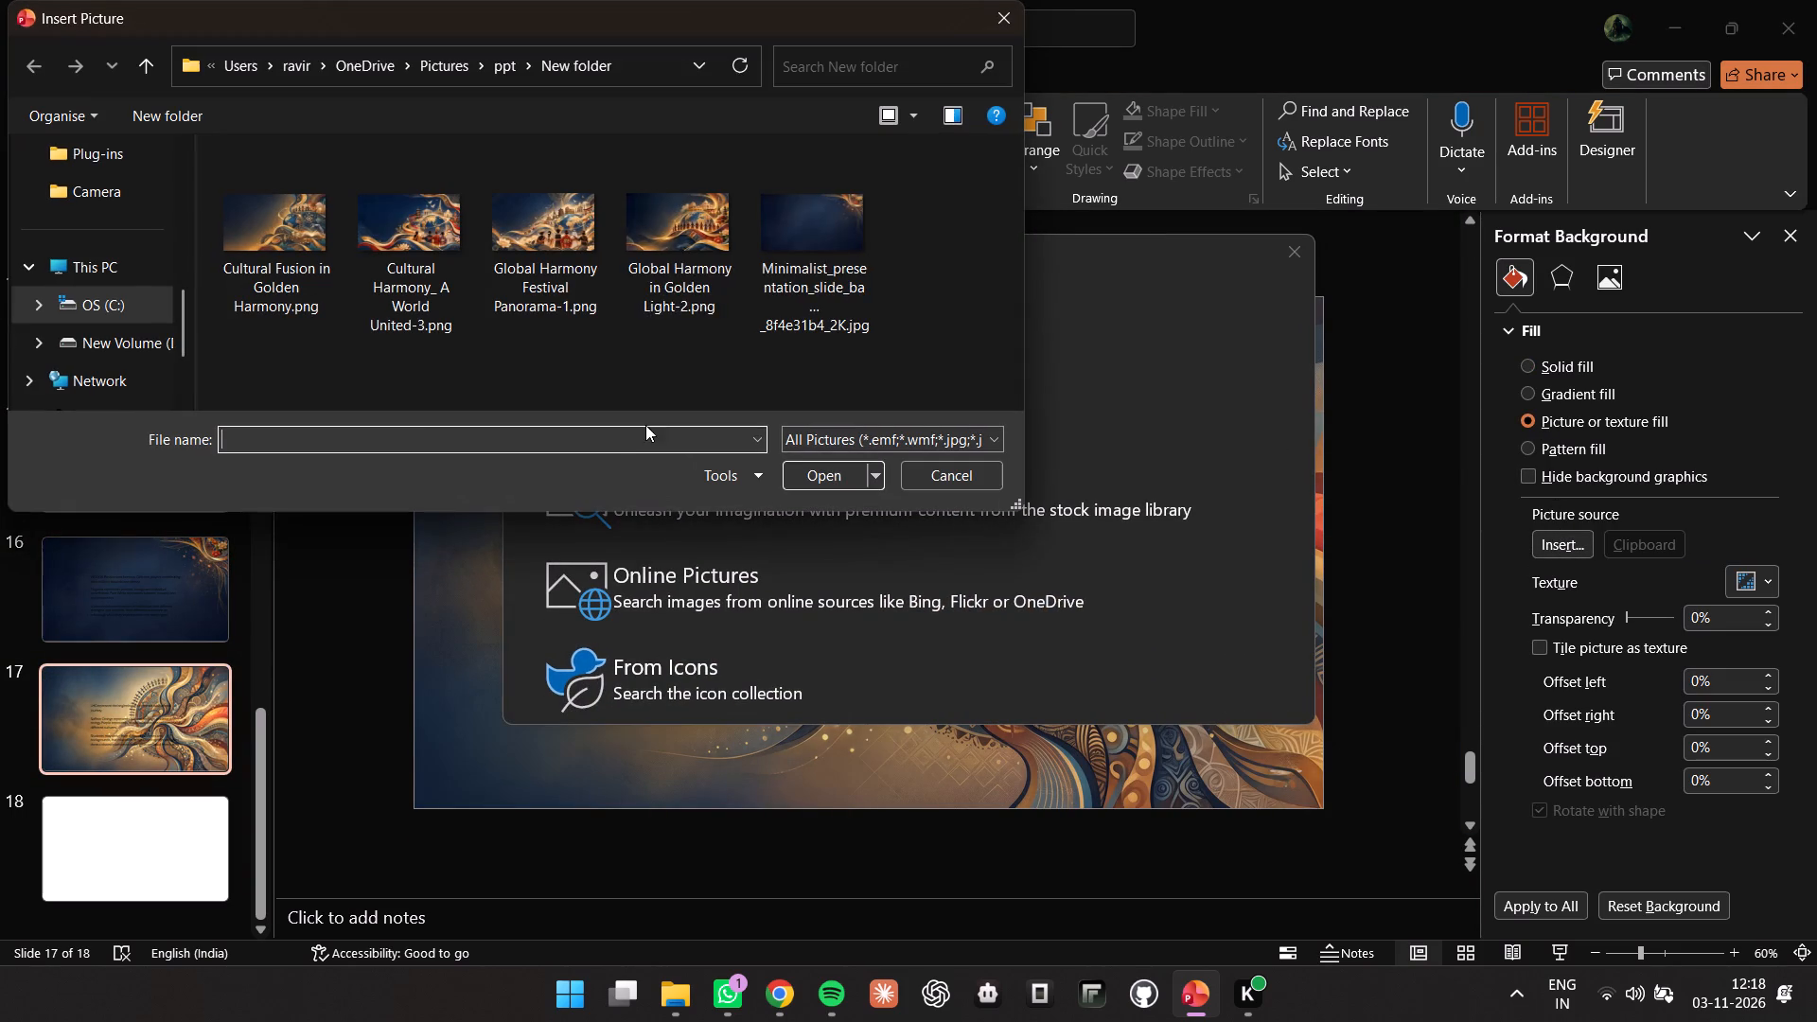
pyautogui.click(775, 283)
pyautogui.click(814, 483)
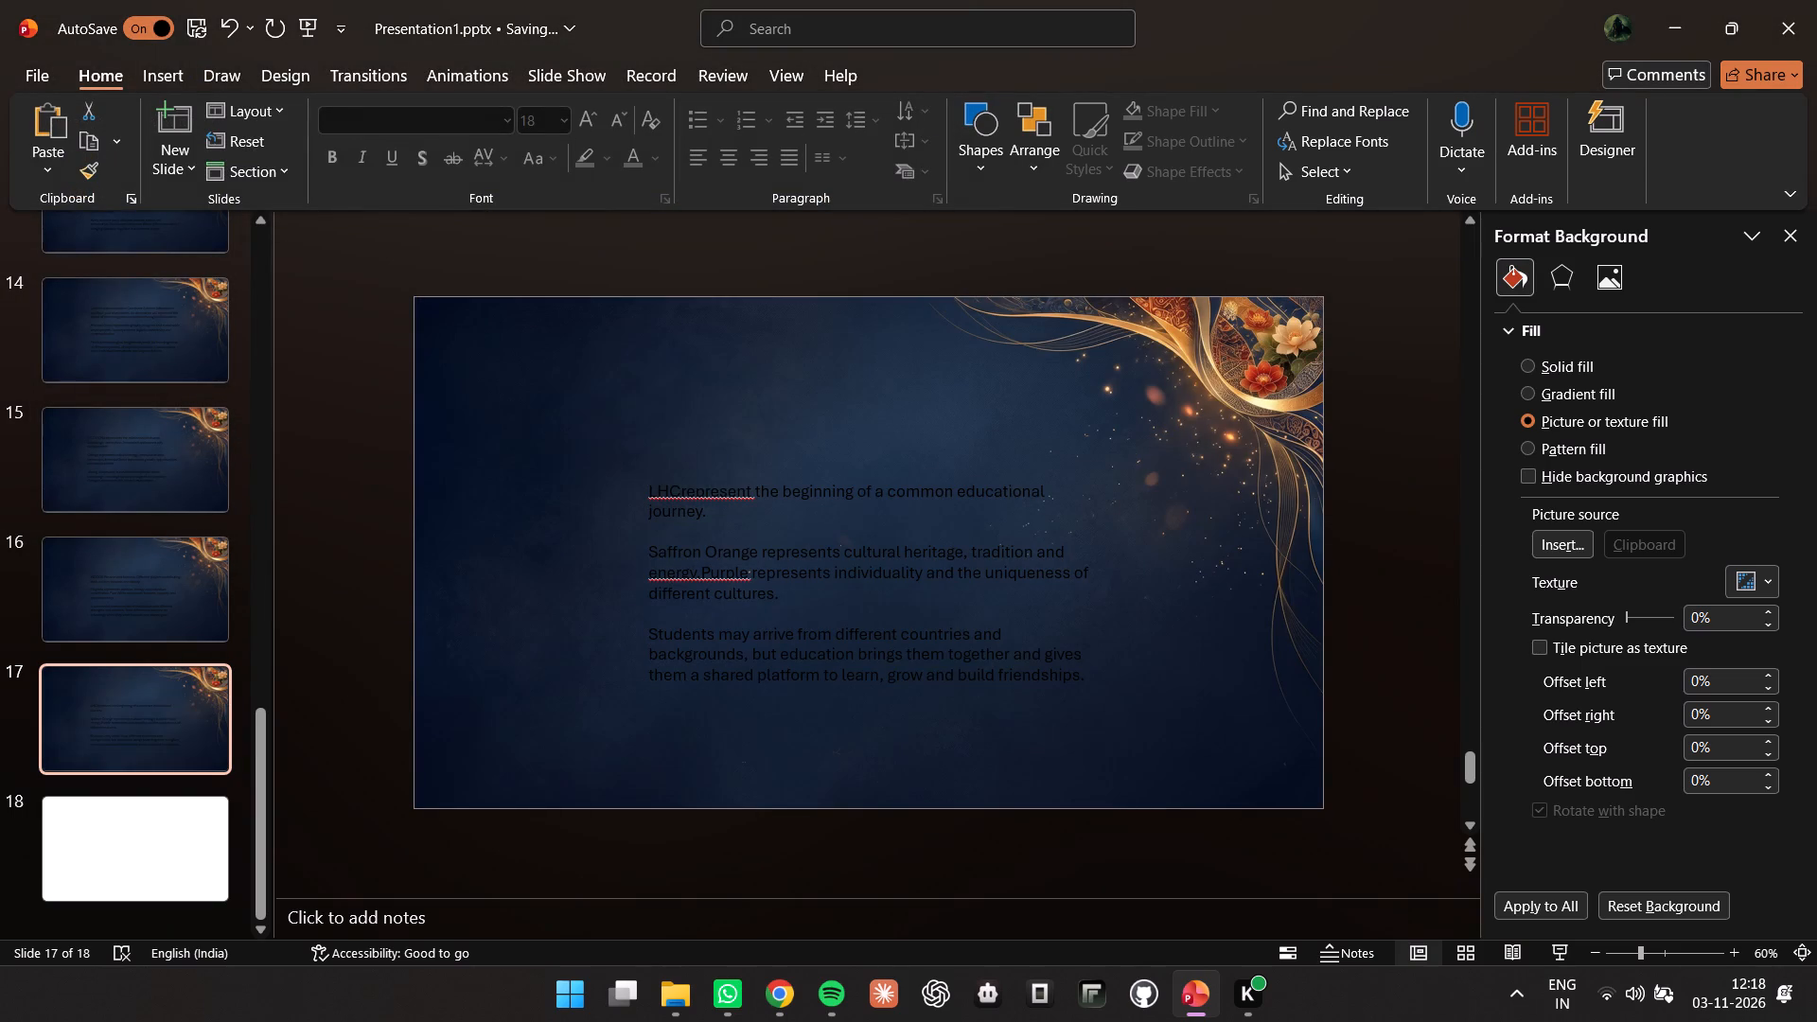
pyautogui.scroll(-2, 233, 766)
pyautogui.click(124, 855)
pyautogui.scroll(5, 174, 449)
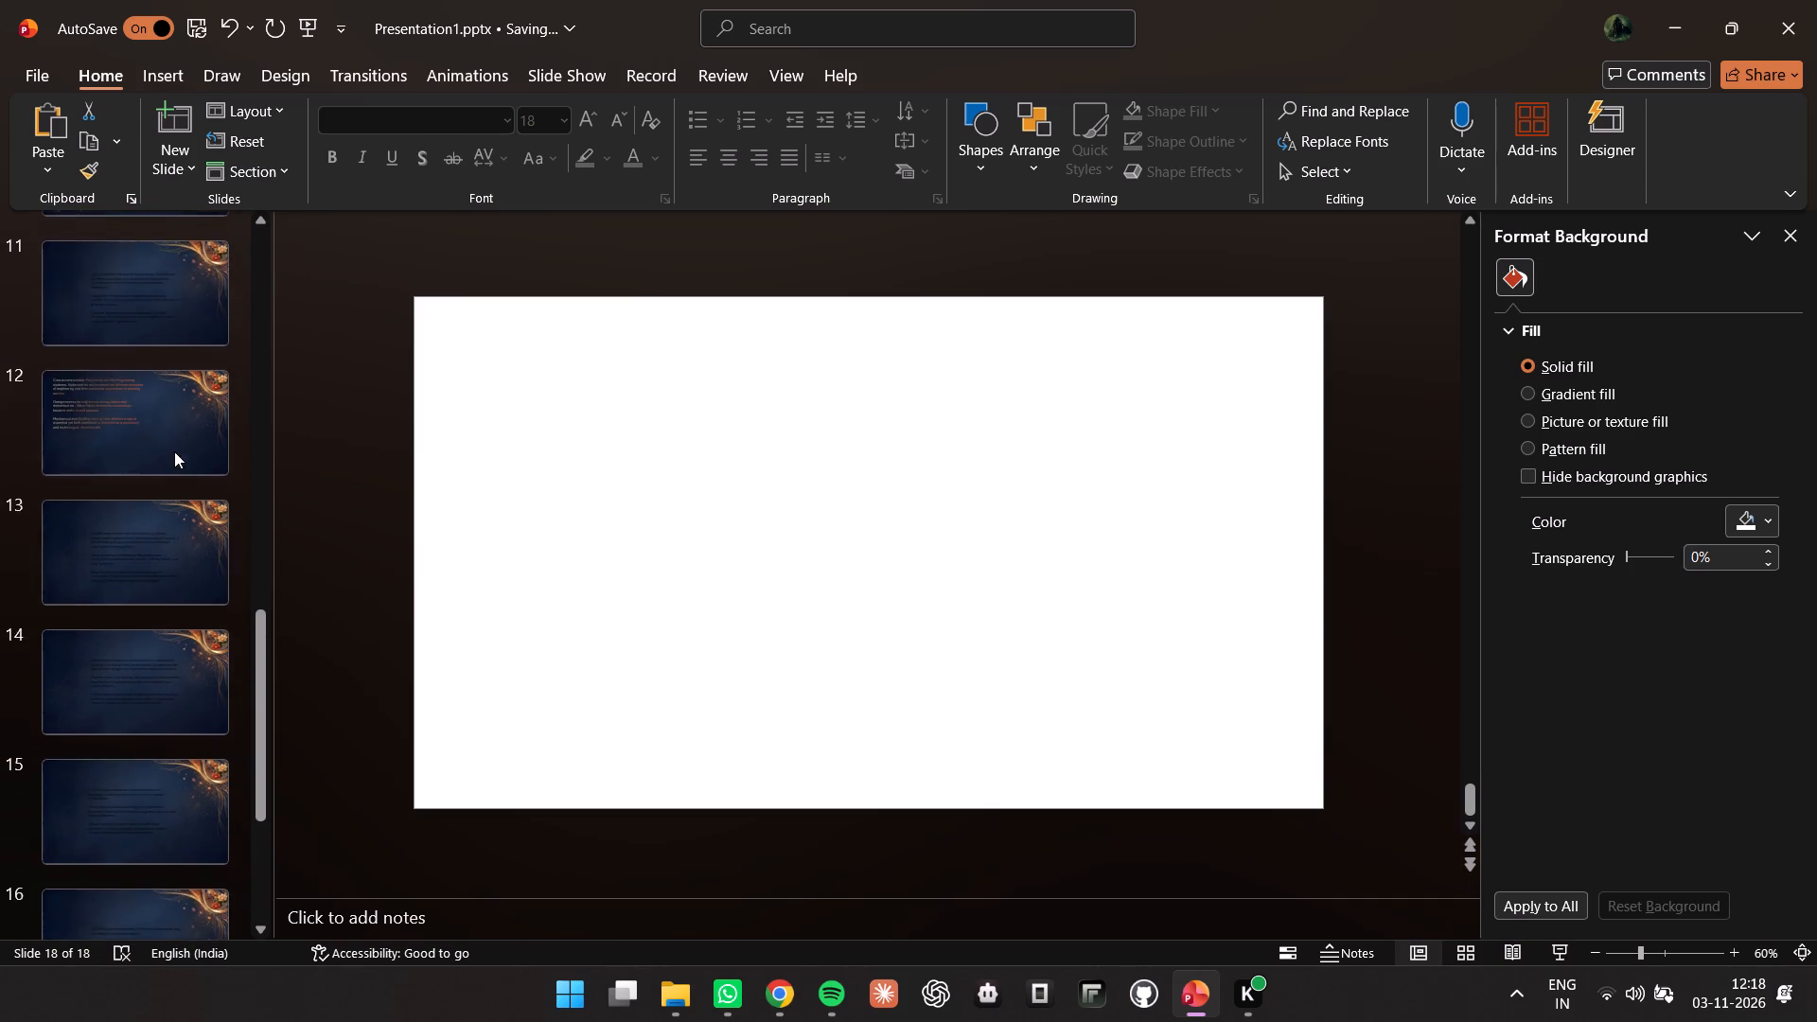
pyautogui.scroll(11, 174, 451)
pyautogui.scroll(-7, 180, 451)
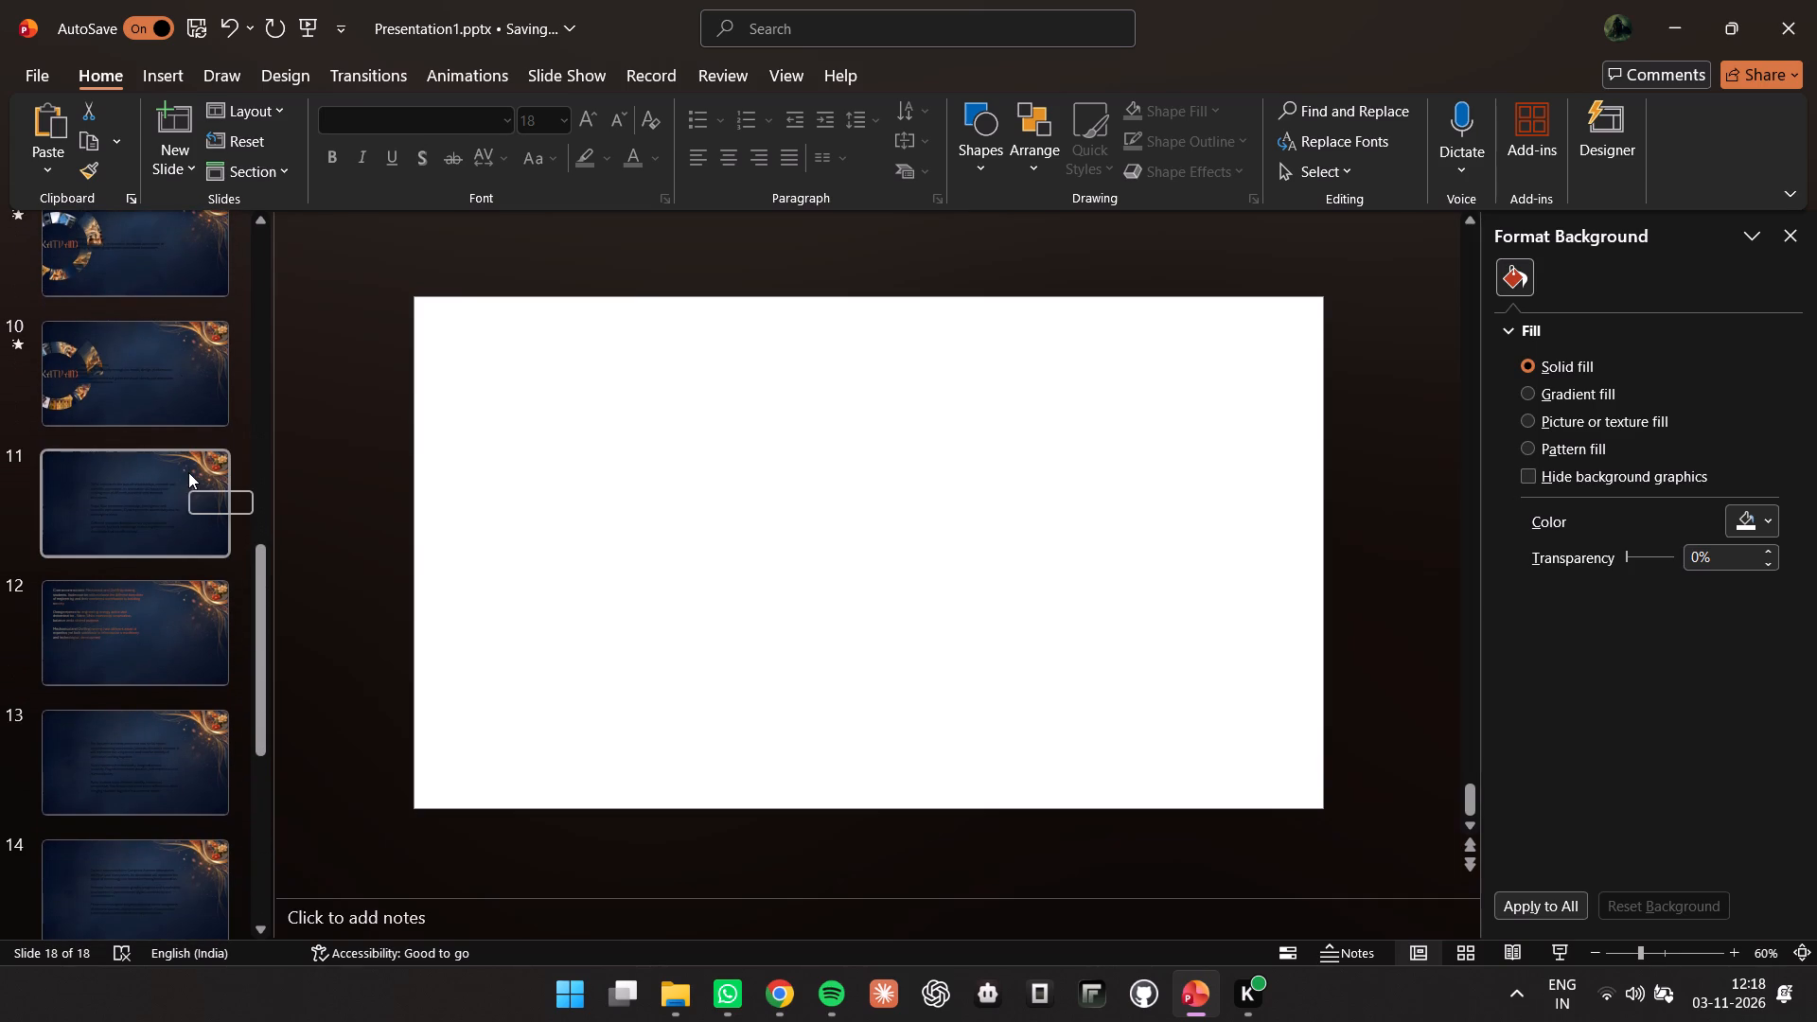
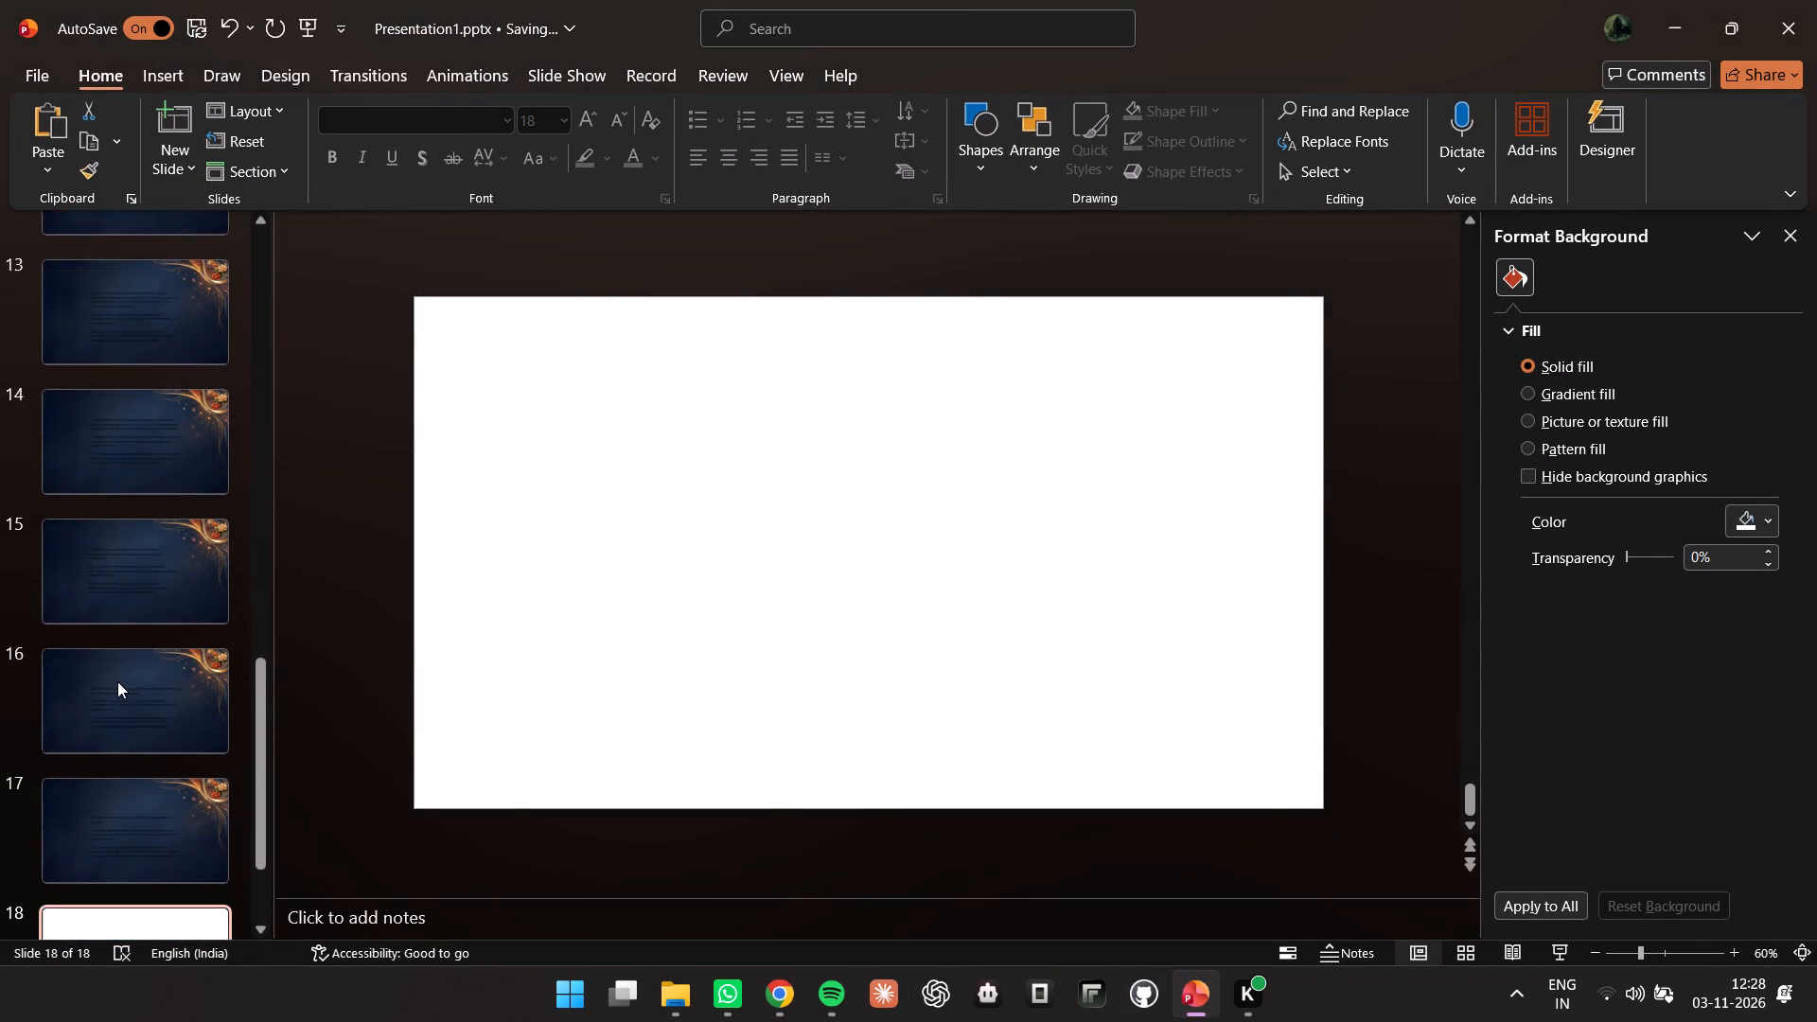
pyautogui.scroll(8, 117, 681)
pyautogui.click(121, 555)
pyautogui.click(116, 407)
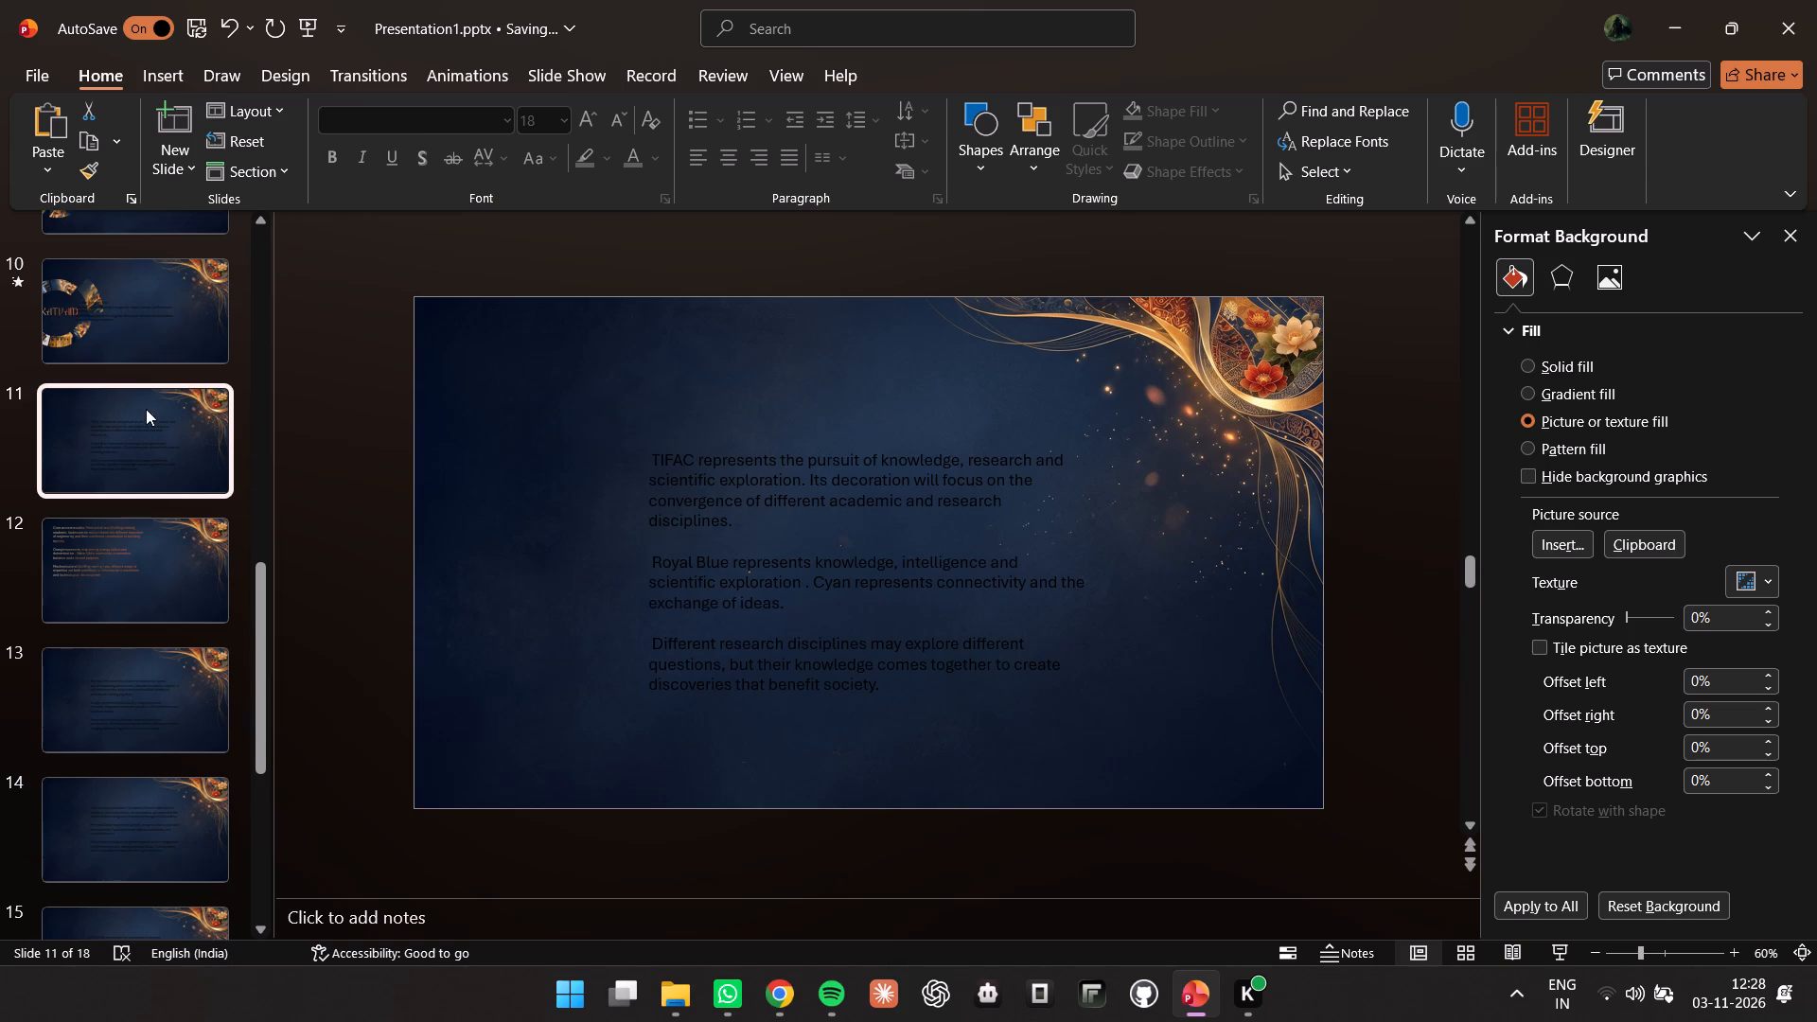
pyautogui.scroll(4, 152, 387)
pyautogui.click(154, 545)
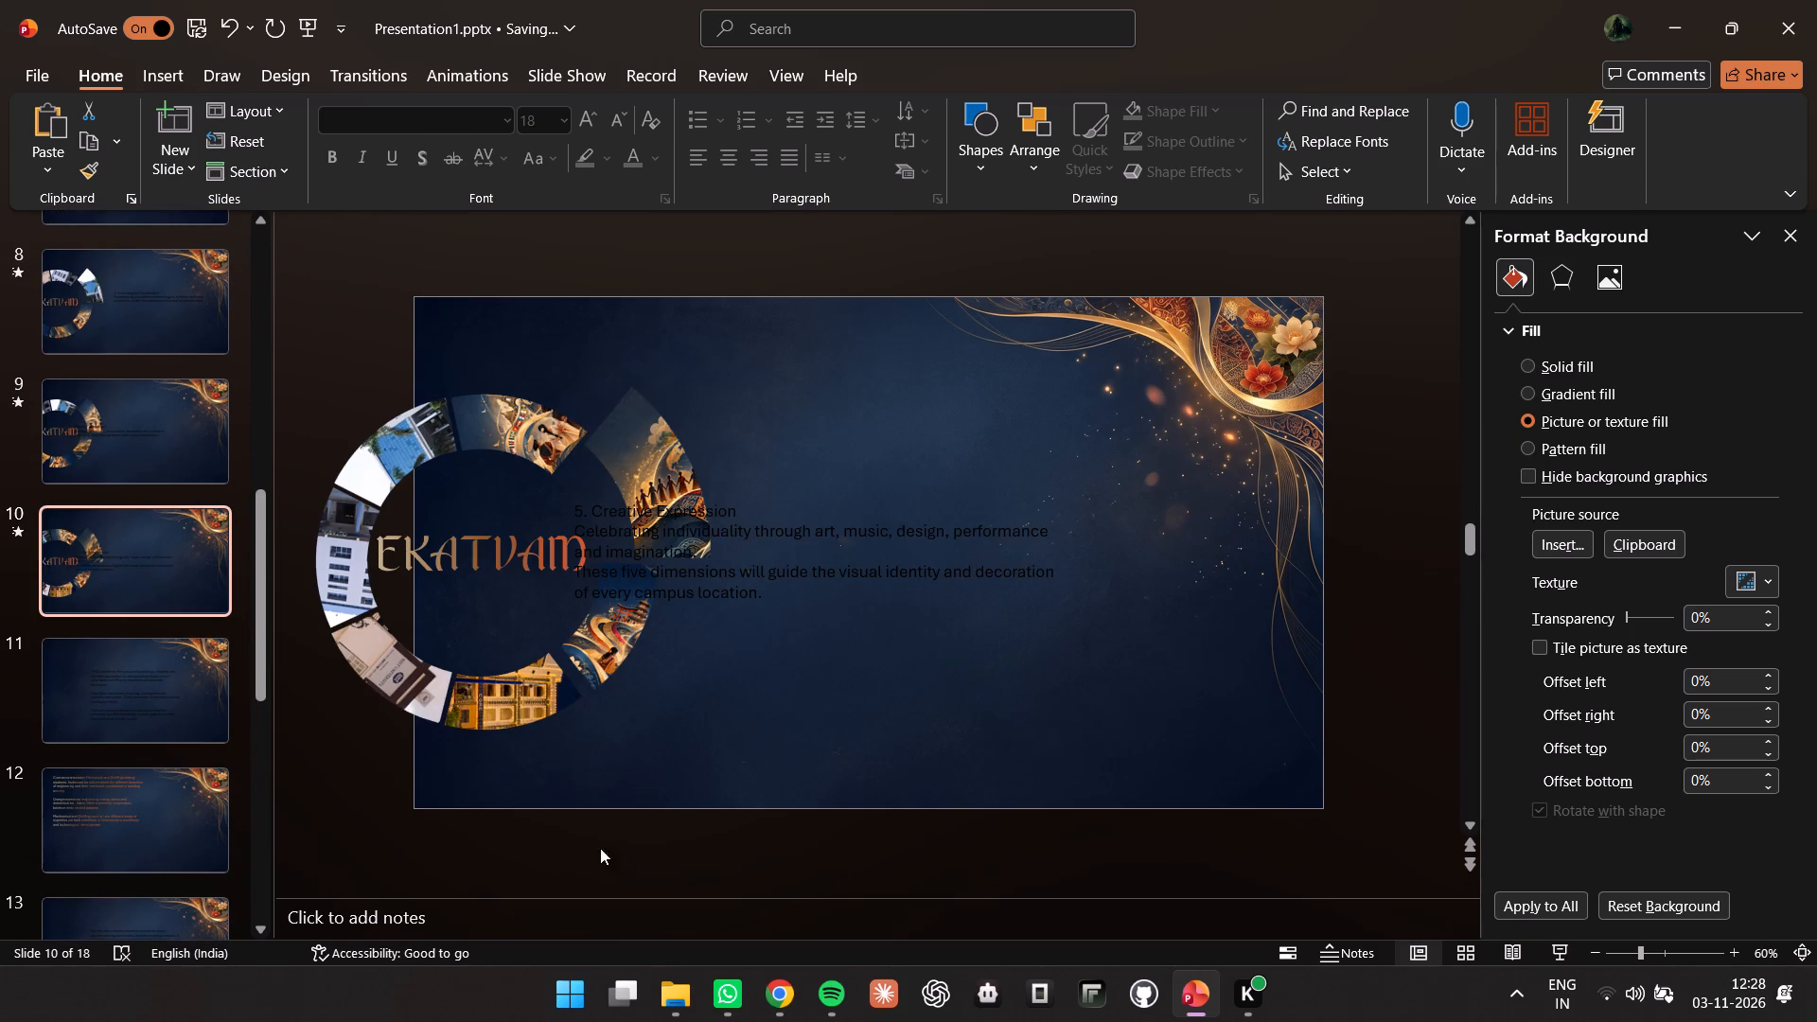
pyautogui.click(136, 652)
pyautogui.click(469, 480)
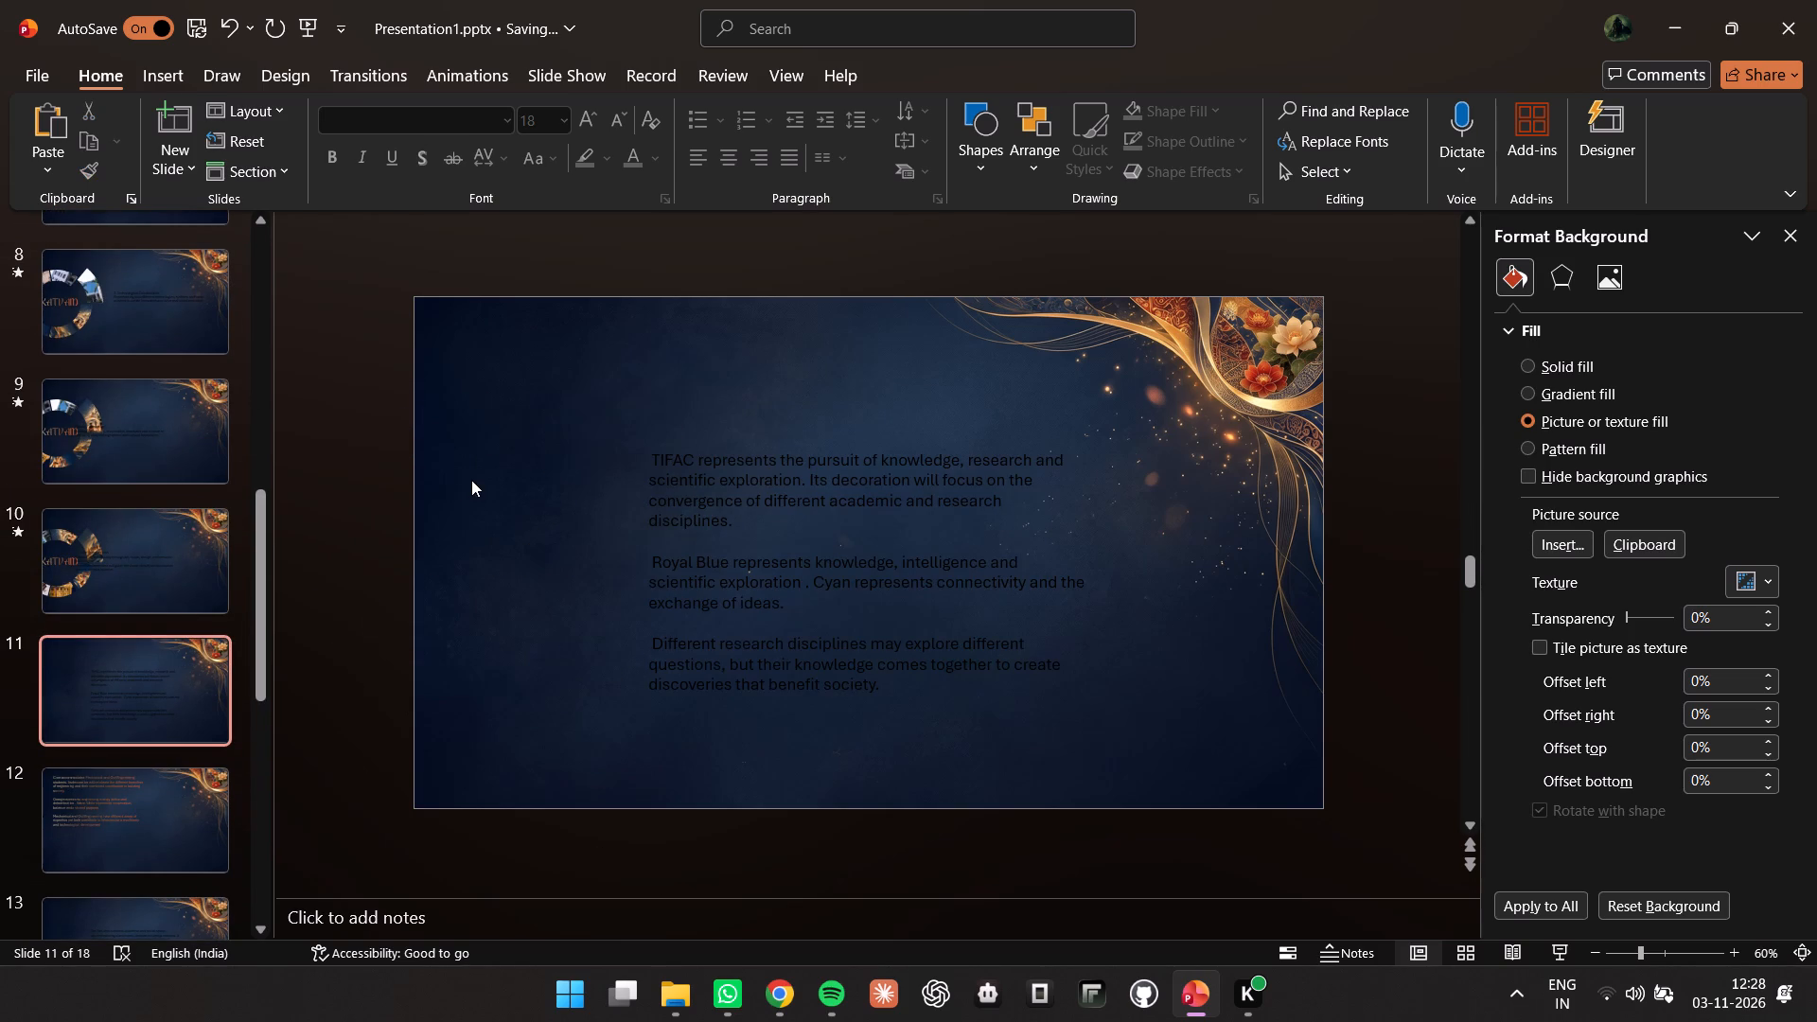
# Select all three paragraphs of the TIFAC description text on slide 11.
pyautogui.rightClick(471, 480)
pyautogui.click(773, 545)
pyautogui.moveTo(653, 458); pyautogui.dragTo(949, 720)
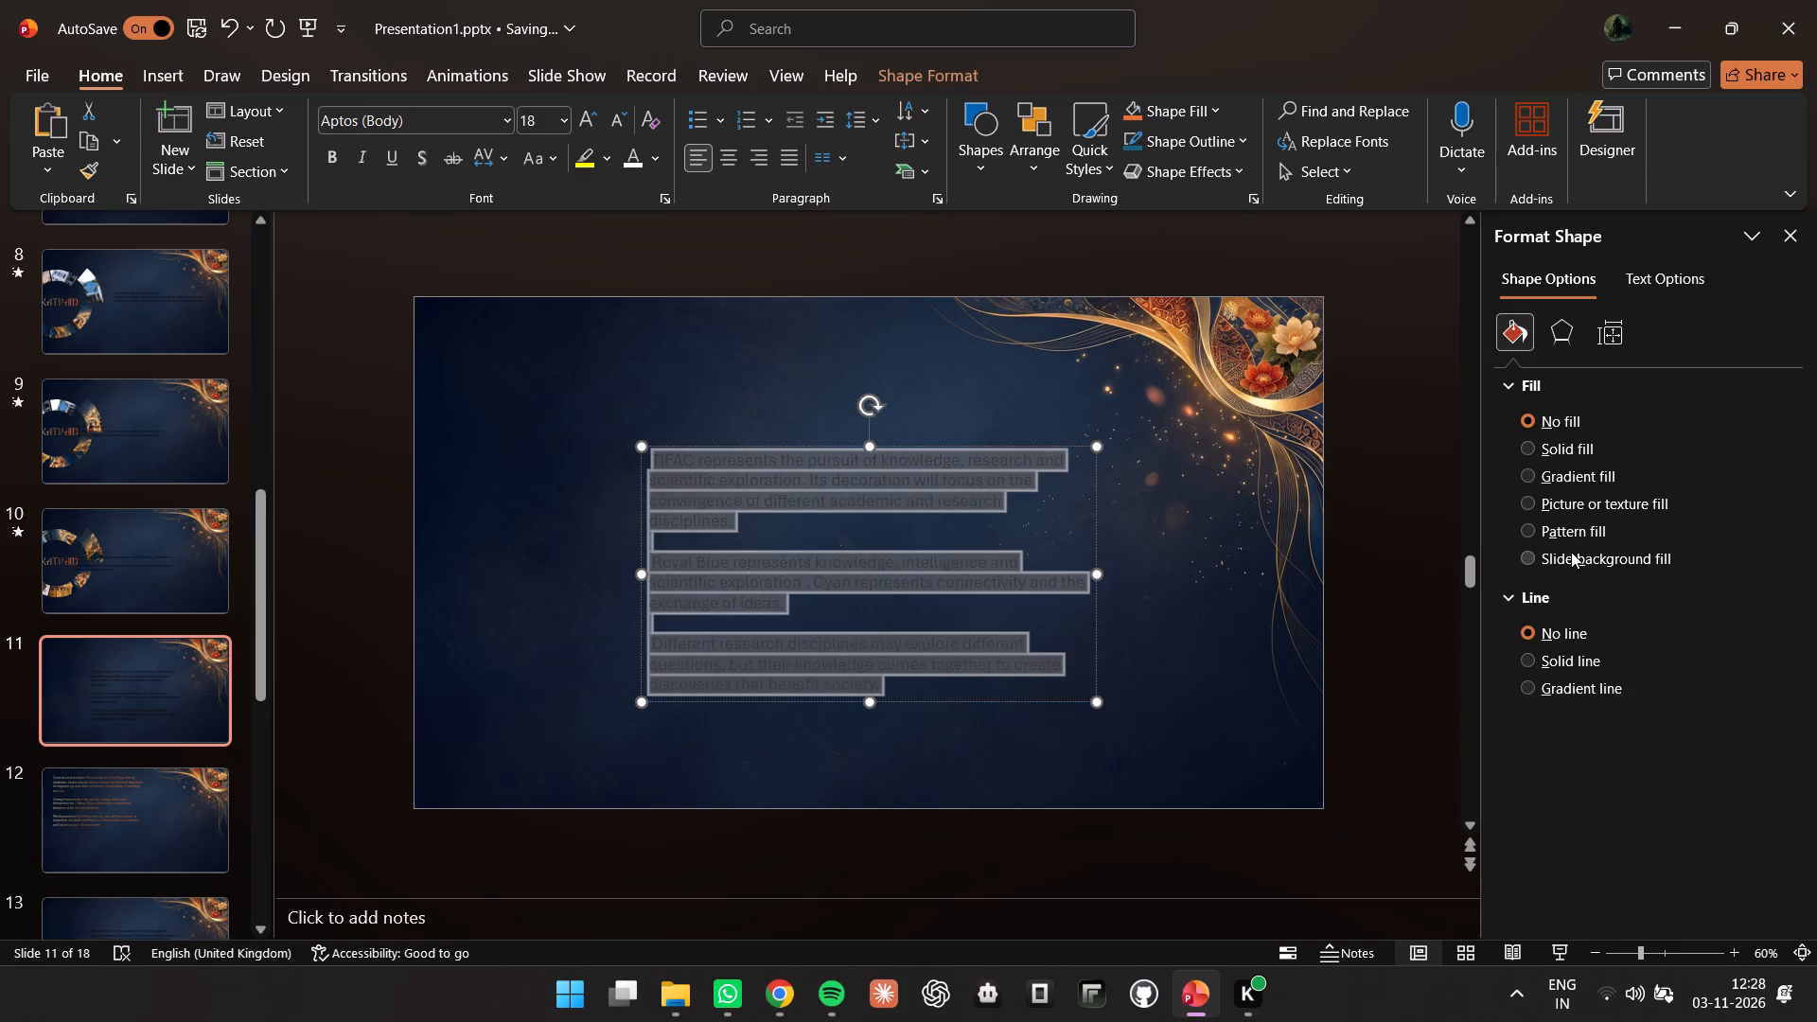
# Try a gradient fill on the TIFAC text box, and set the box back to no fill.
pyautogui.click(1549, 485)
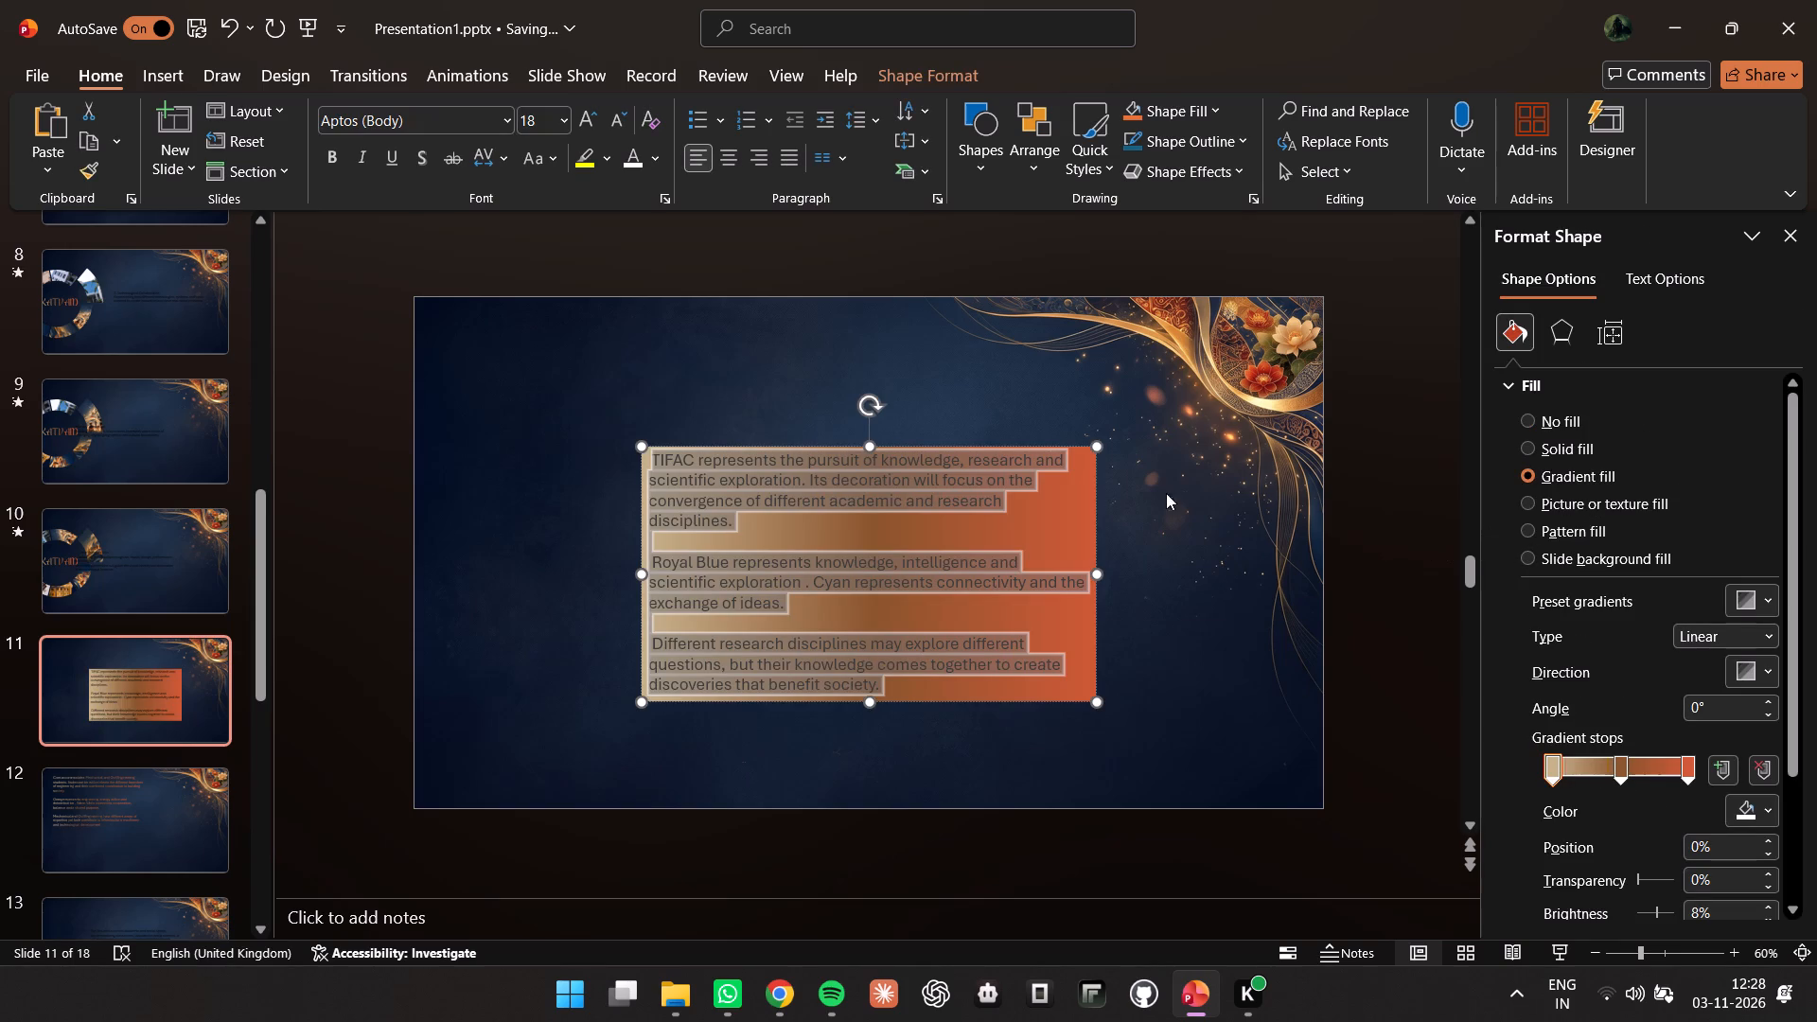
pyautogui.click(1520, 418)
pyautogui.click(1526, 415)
# Apply a gradient text fill to the selected TIFAC description on slide 11.
pyautogui.click(1646, 276)
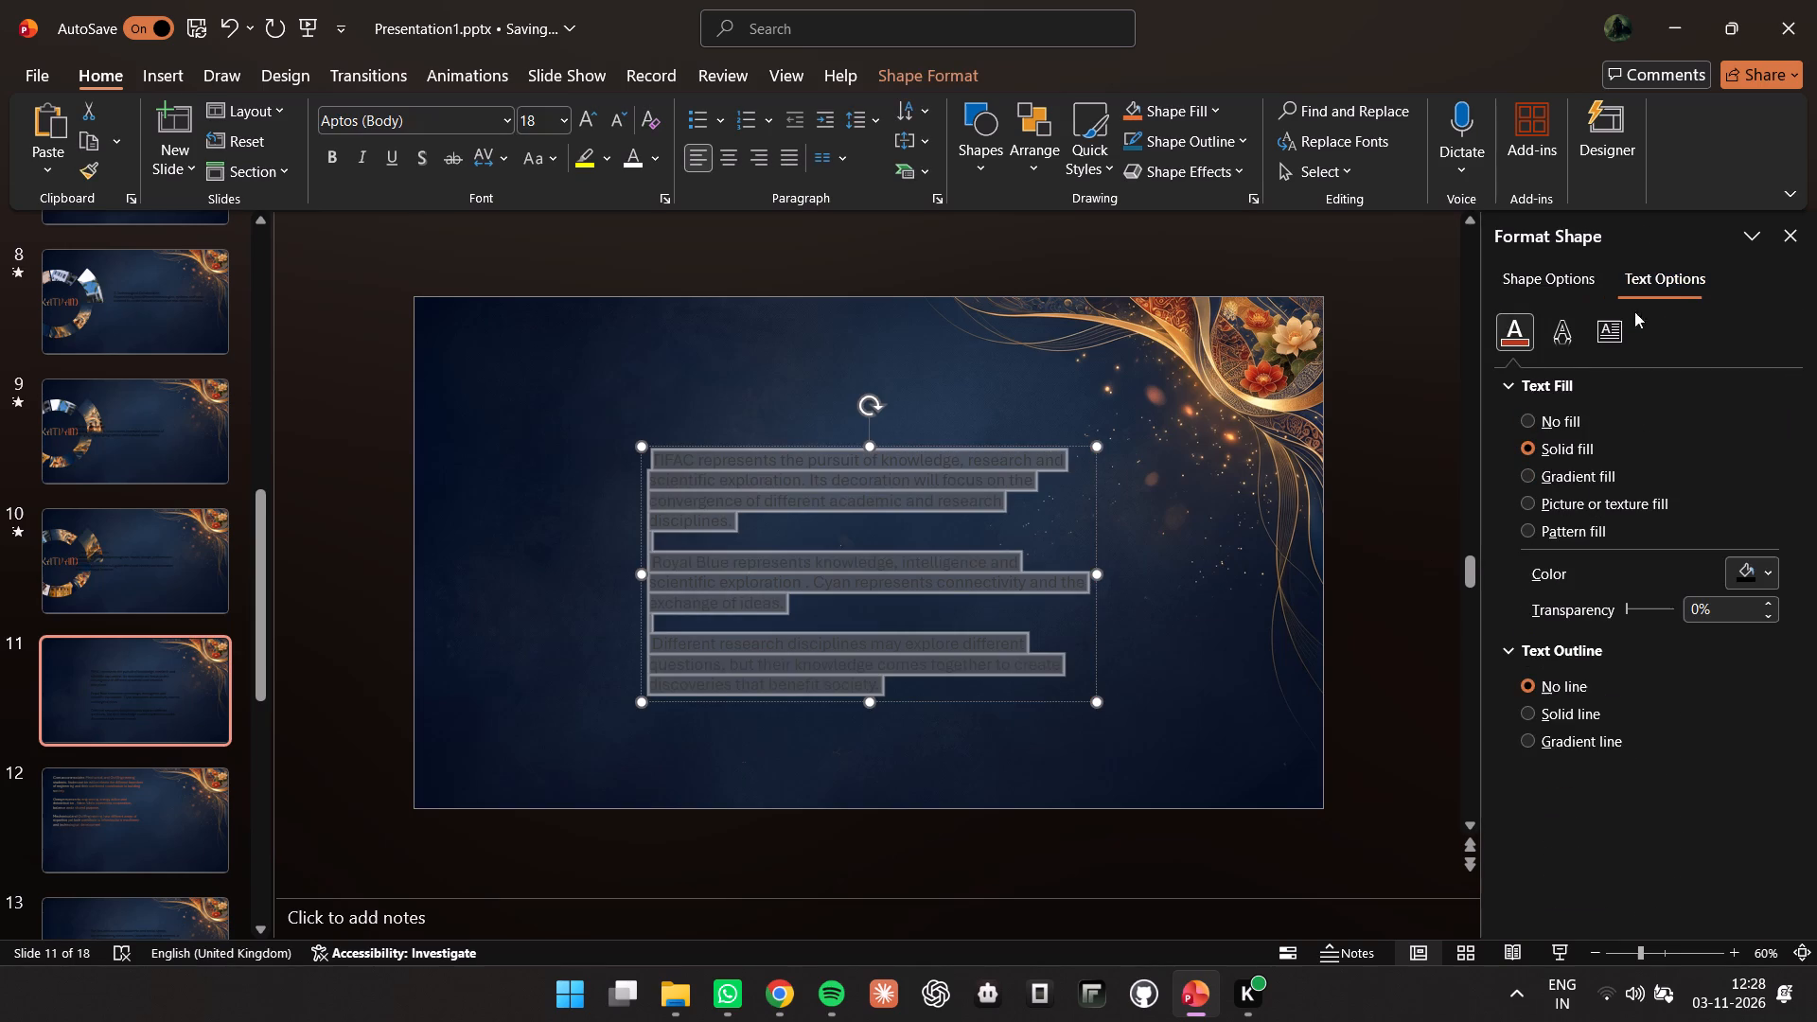
pyautogui.click(1526, 481)
pyautogui.click(1001, 787)
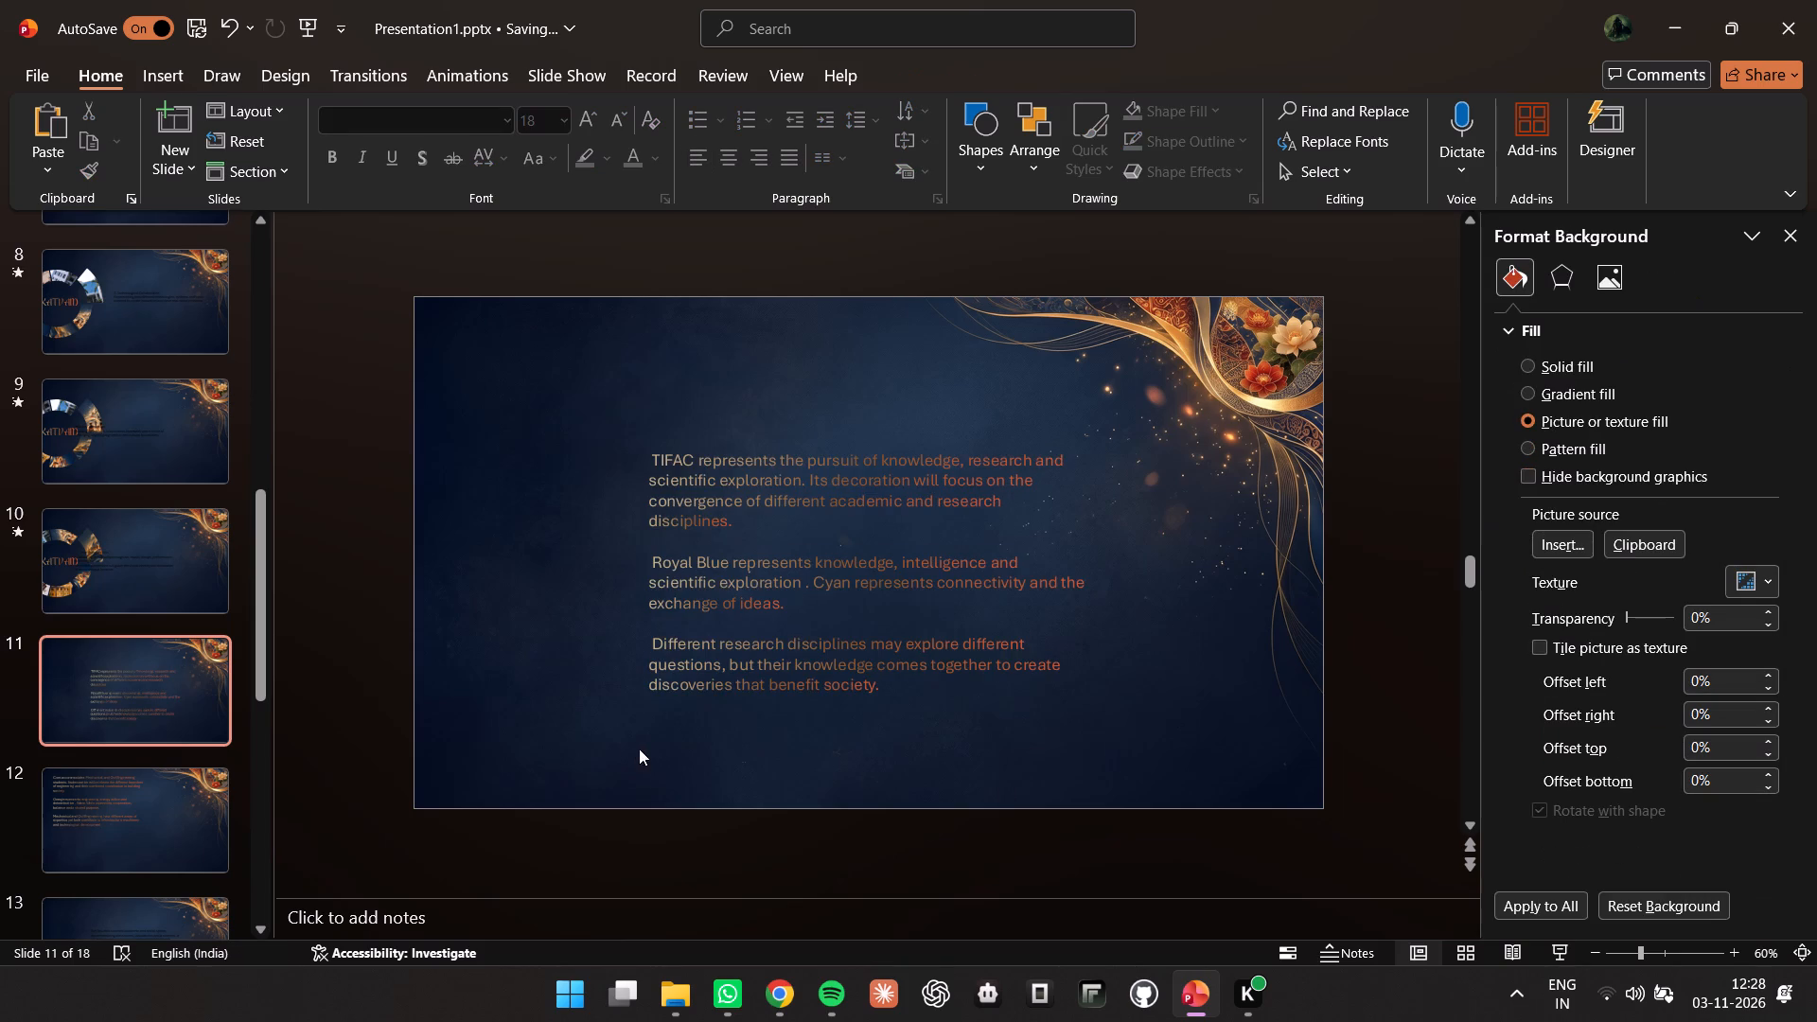
# Apply the gradient text fill to the whole Atrium description on slide 13.
pyautogui.scroll(-3, 255, 667)
pyautogui.click(108, 770)
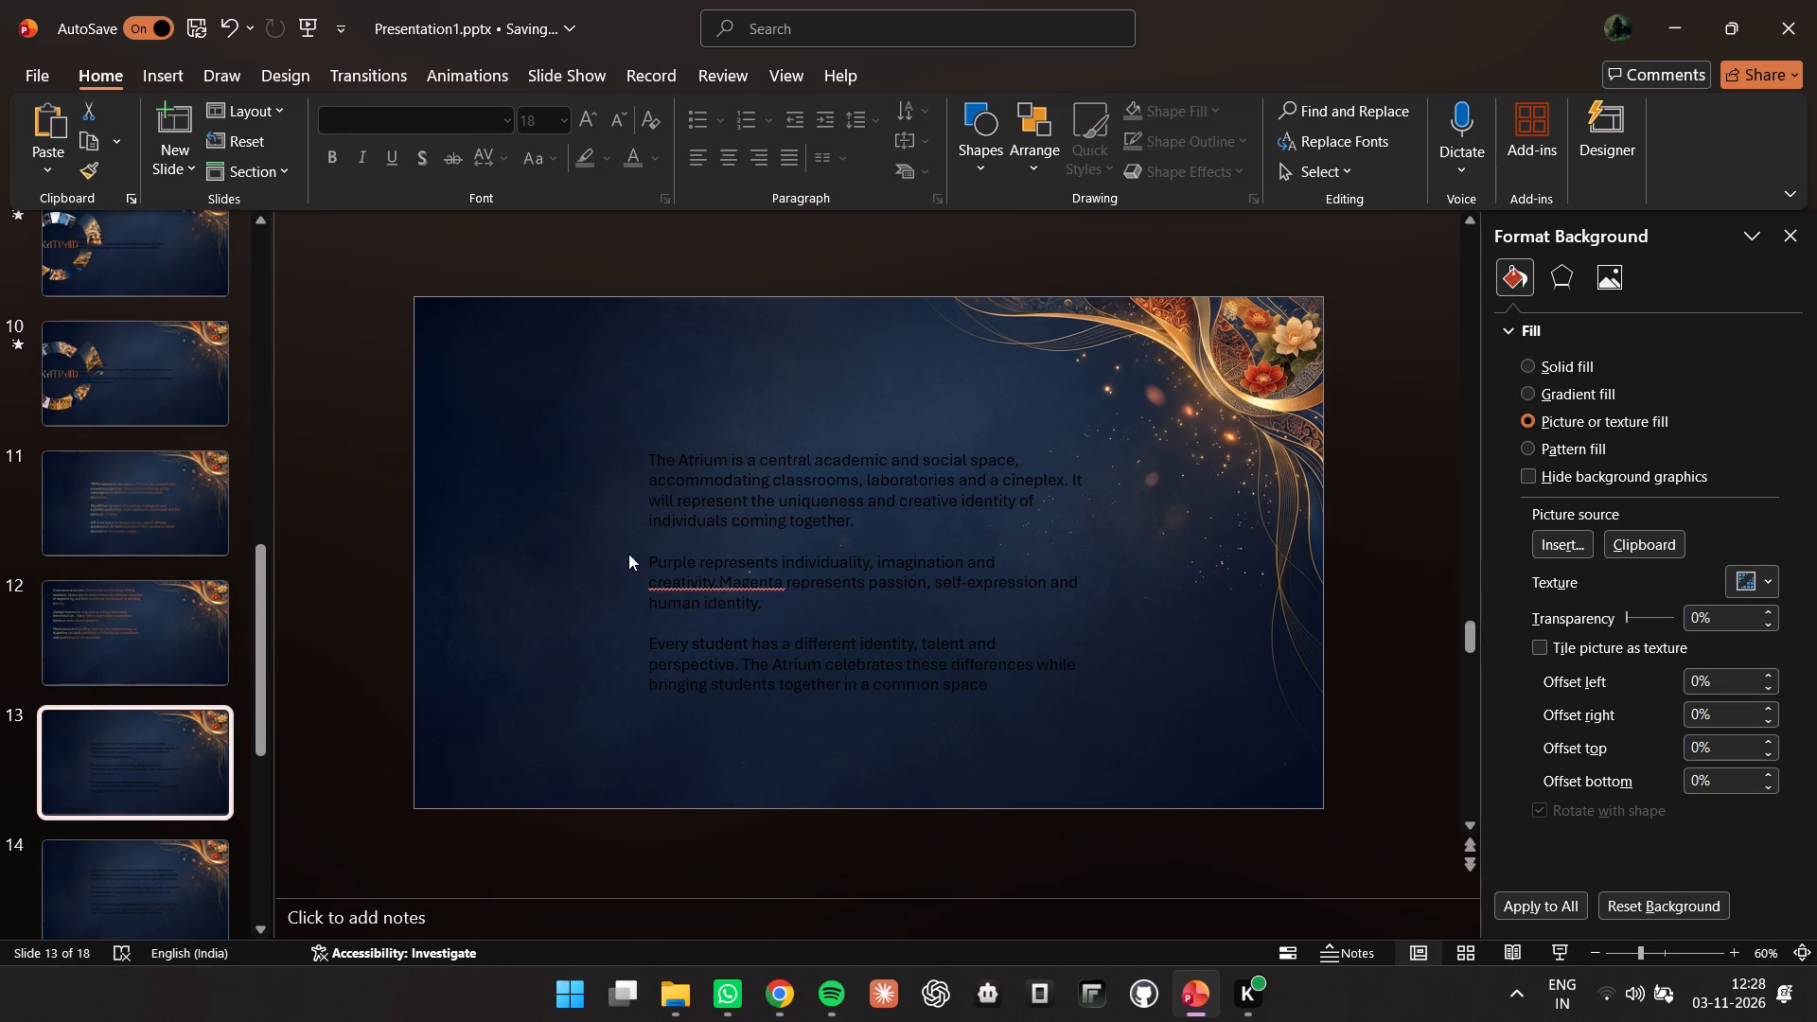
pyautogui.click(670, 551)
pyautogui.hotkey('ctrl', 'a')
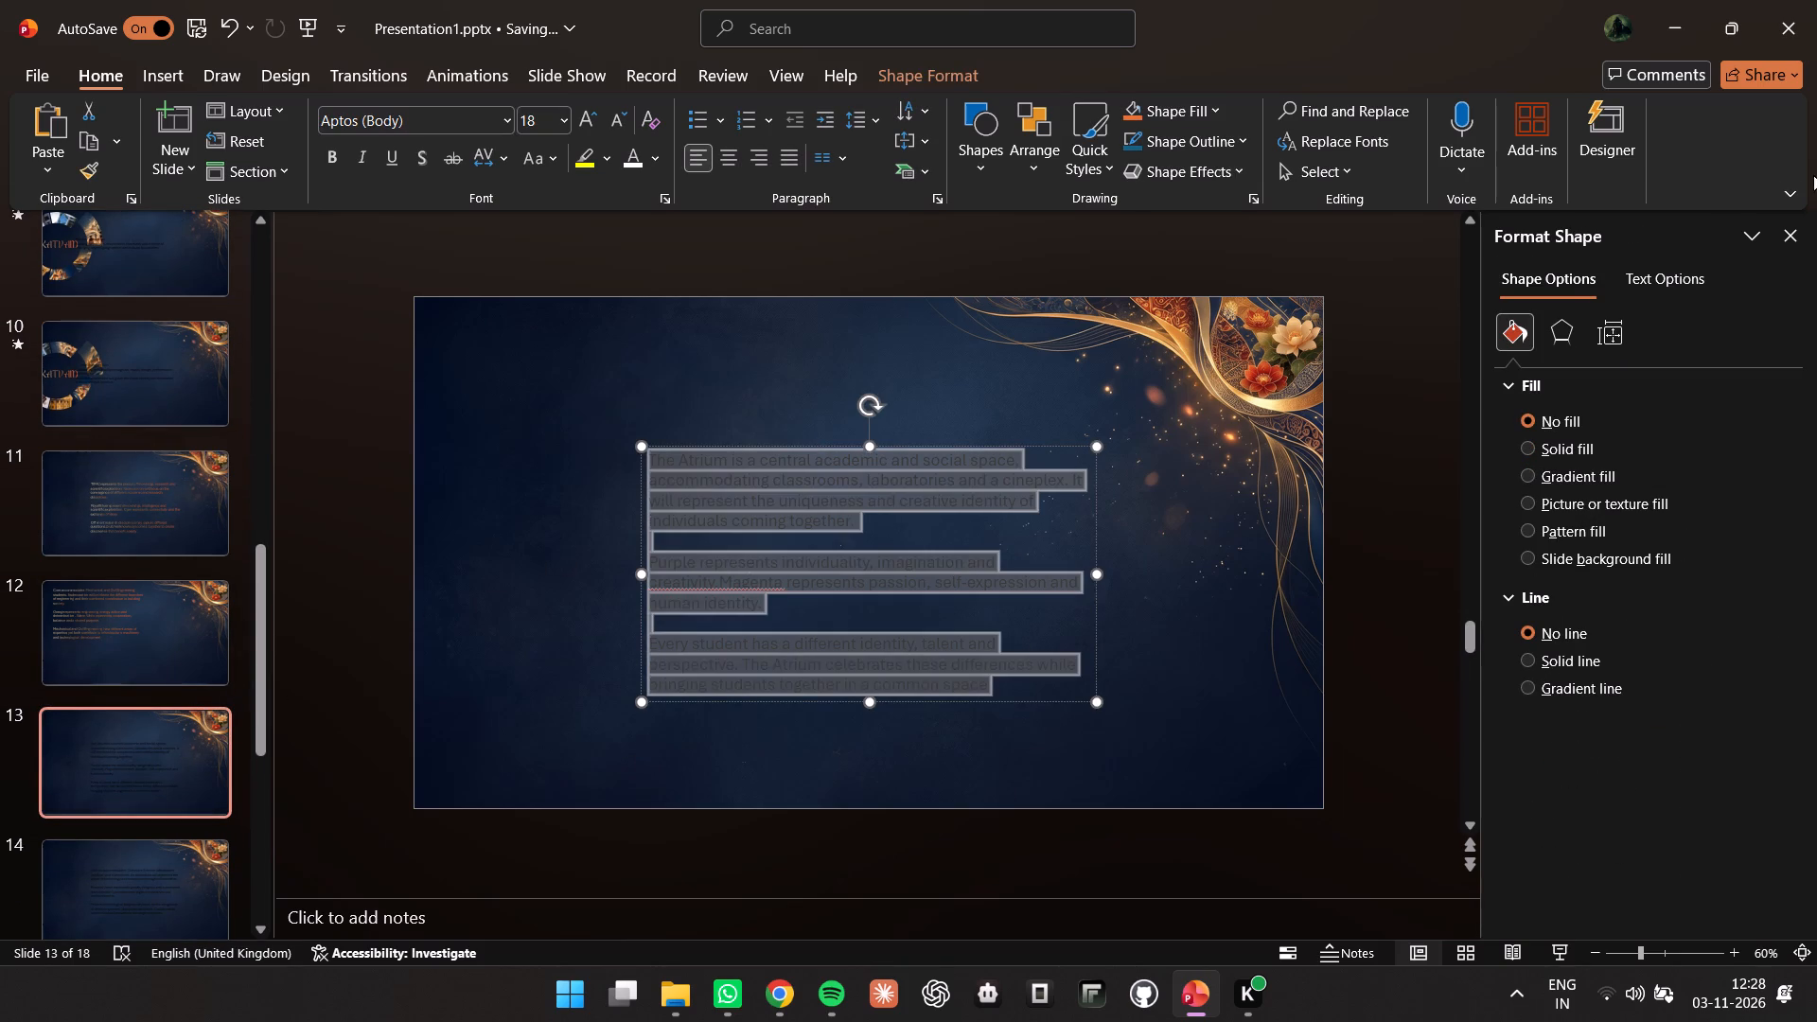
pyautogui.click(1656, 280)
pyautogui.click(1538, 478)
pyautogui.click(530, 769)
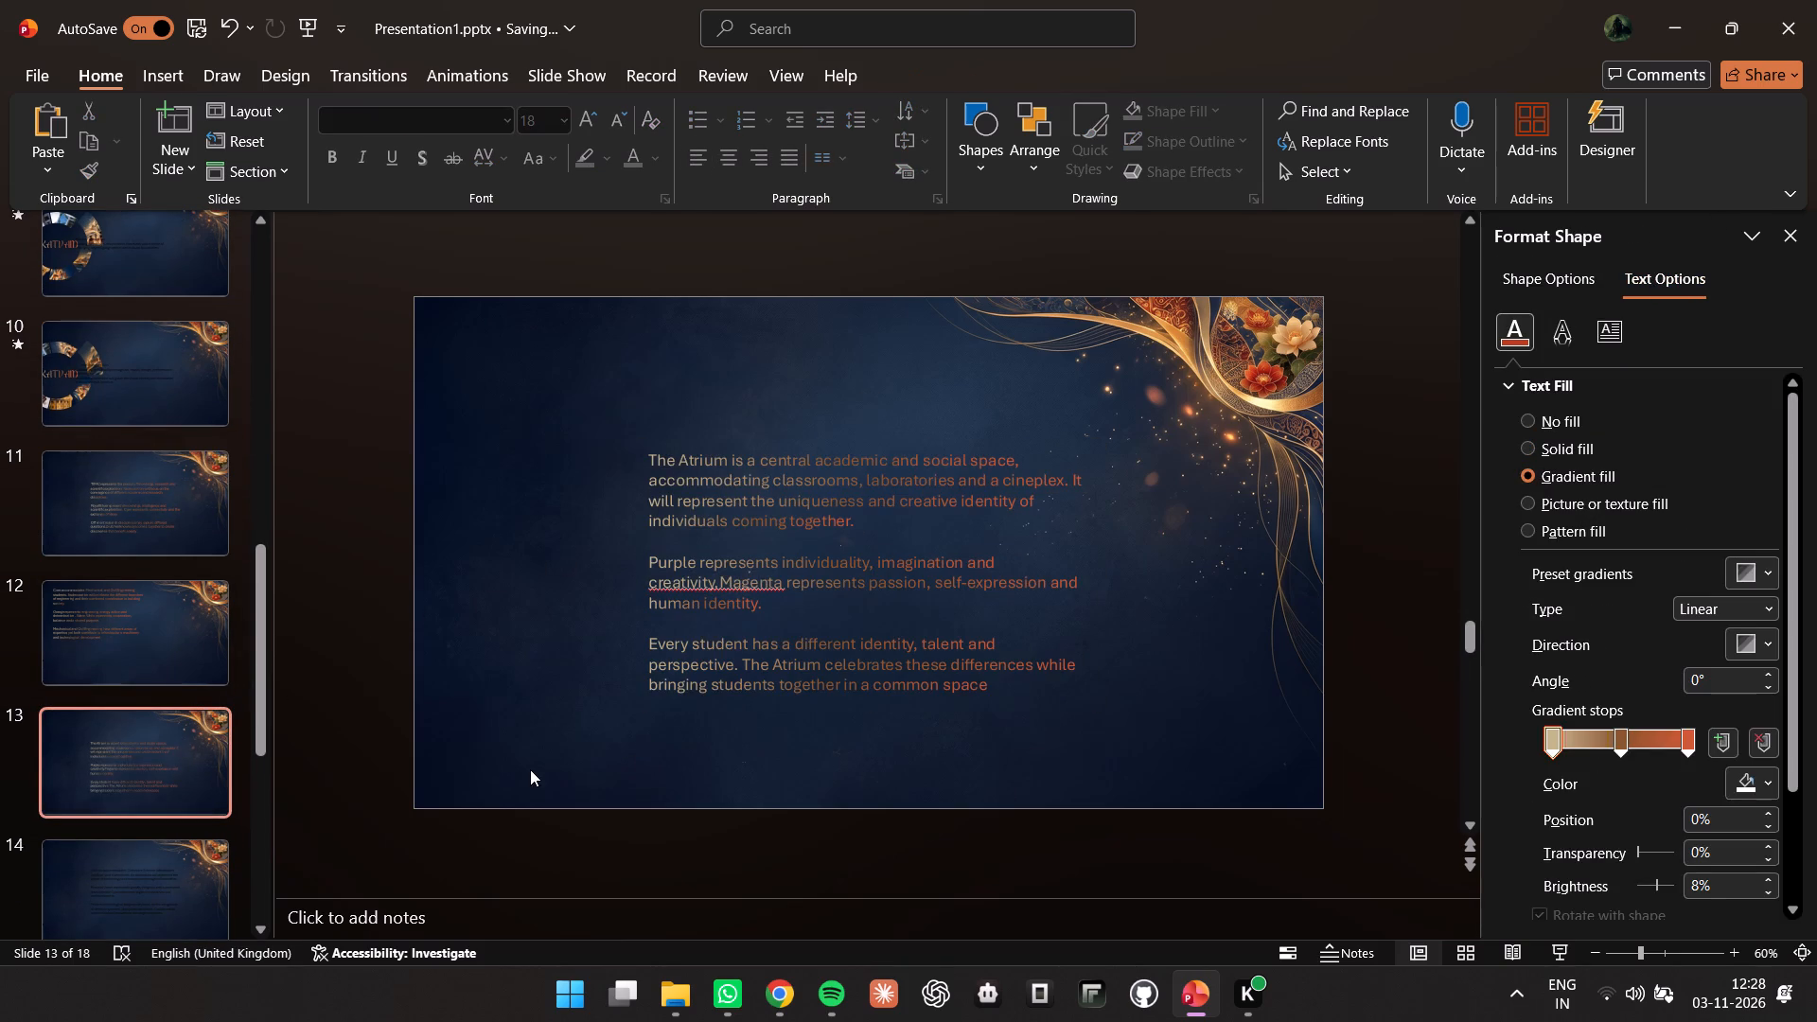
# Separate "creativity" and "Magenta" with a space in the second paragraph of the Atrium text.
pyautogui.click(719, 580)
pyautogui.press('space')
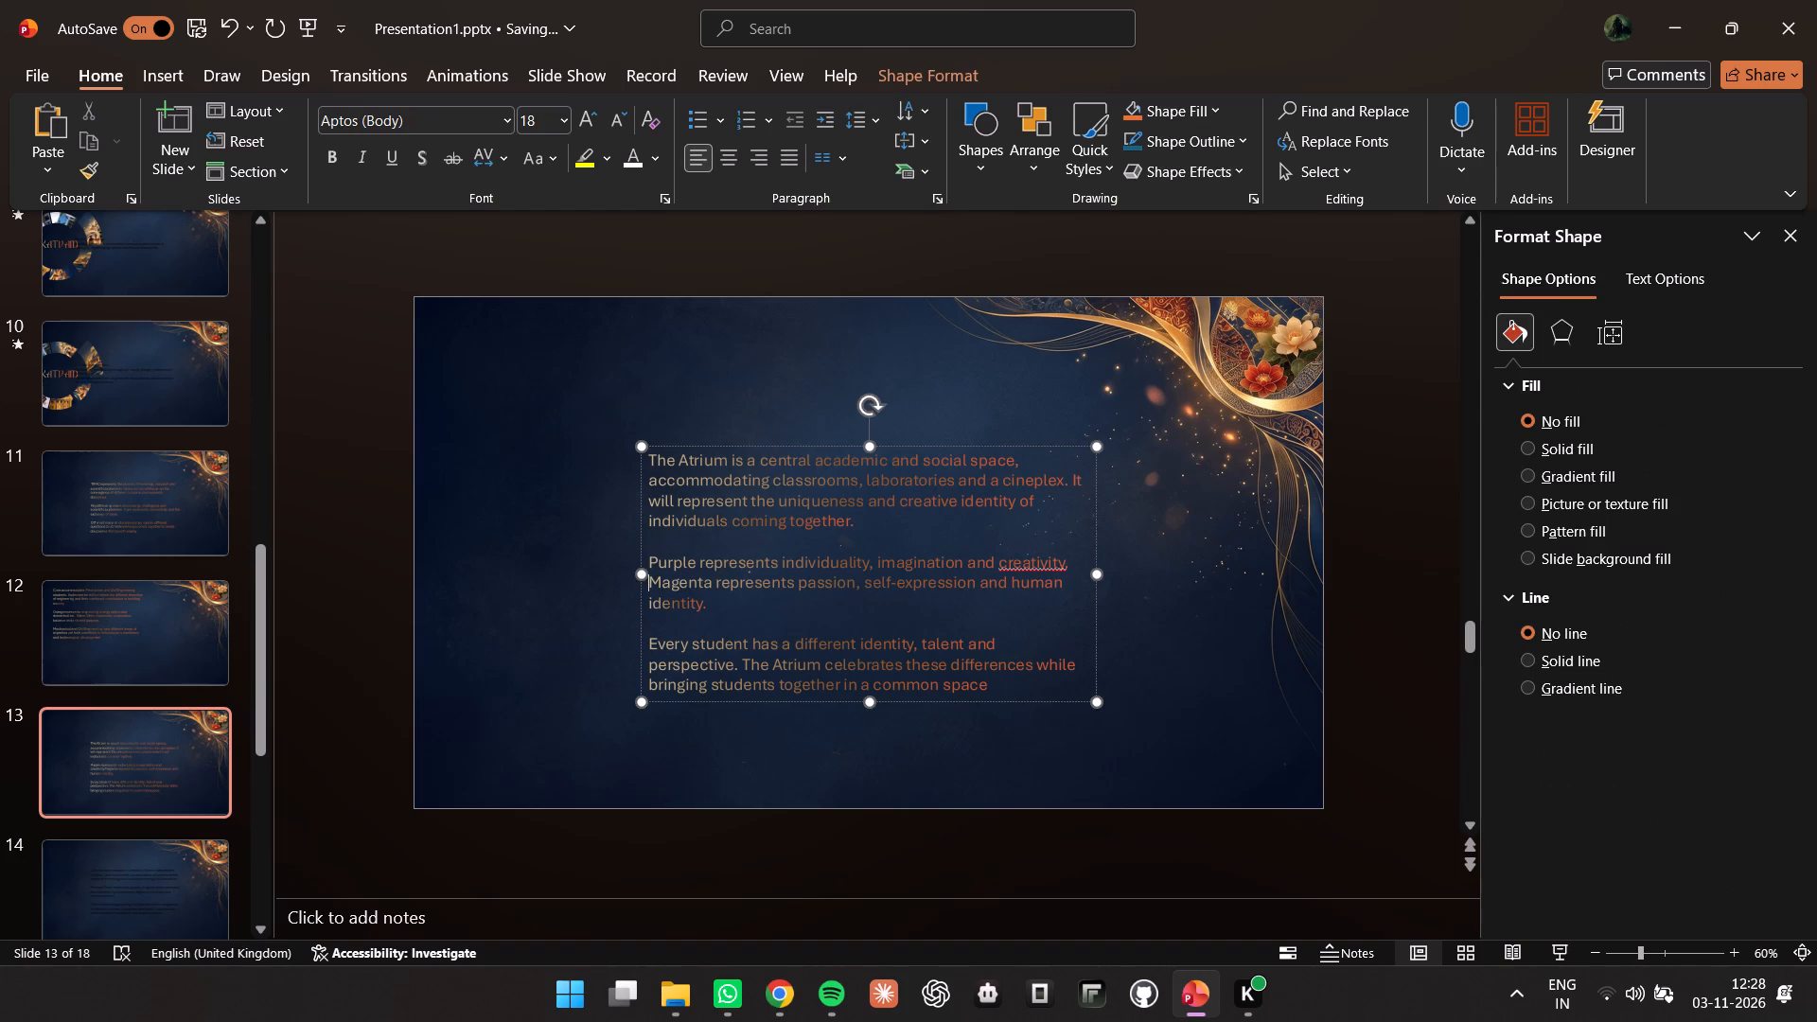
pyautogui.doubleClick(1064, 566)
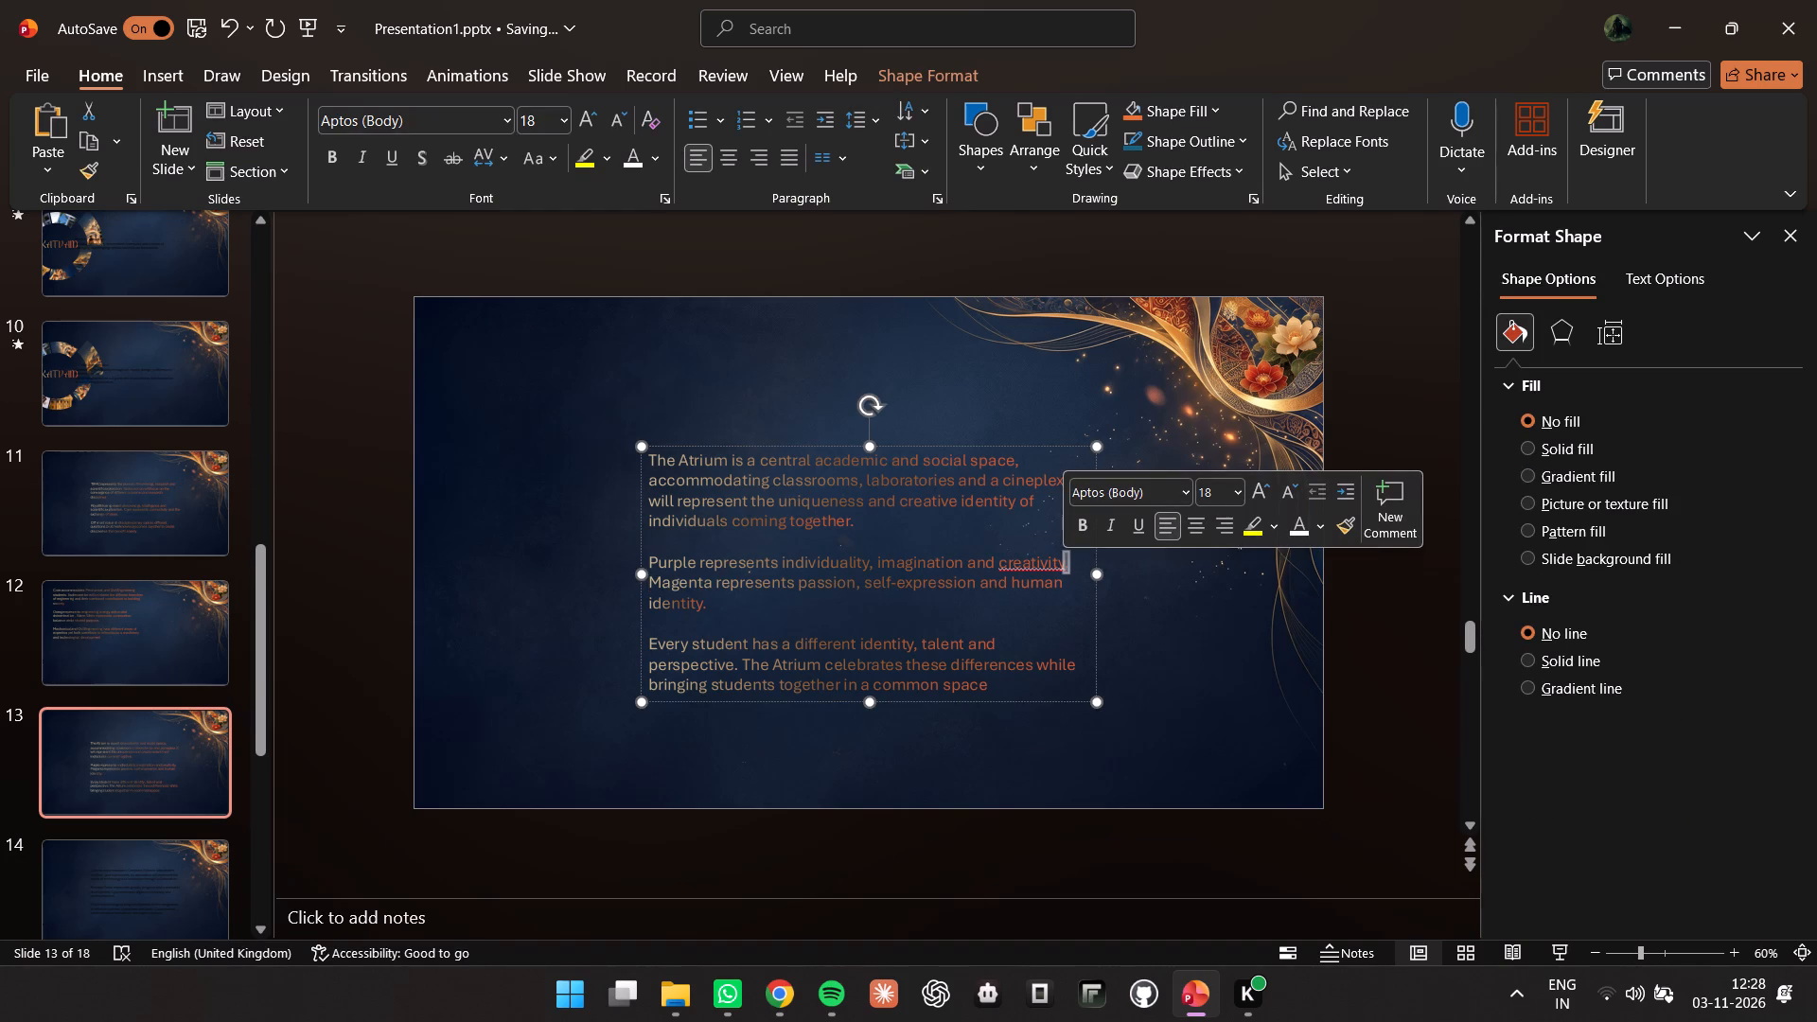
pyautogui.click(1066, 566)
pyautogui.click(1065, 565)
pyautogui.press('space')
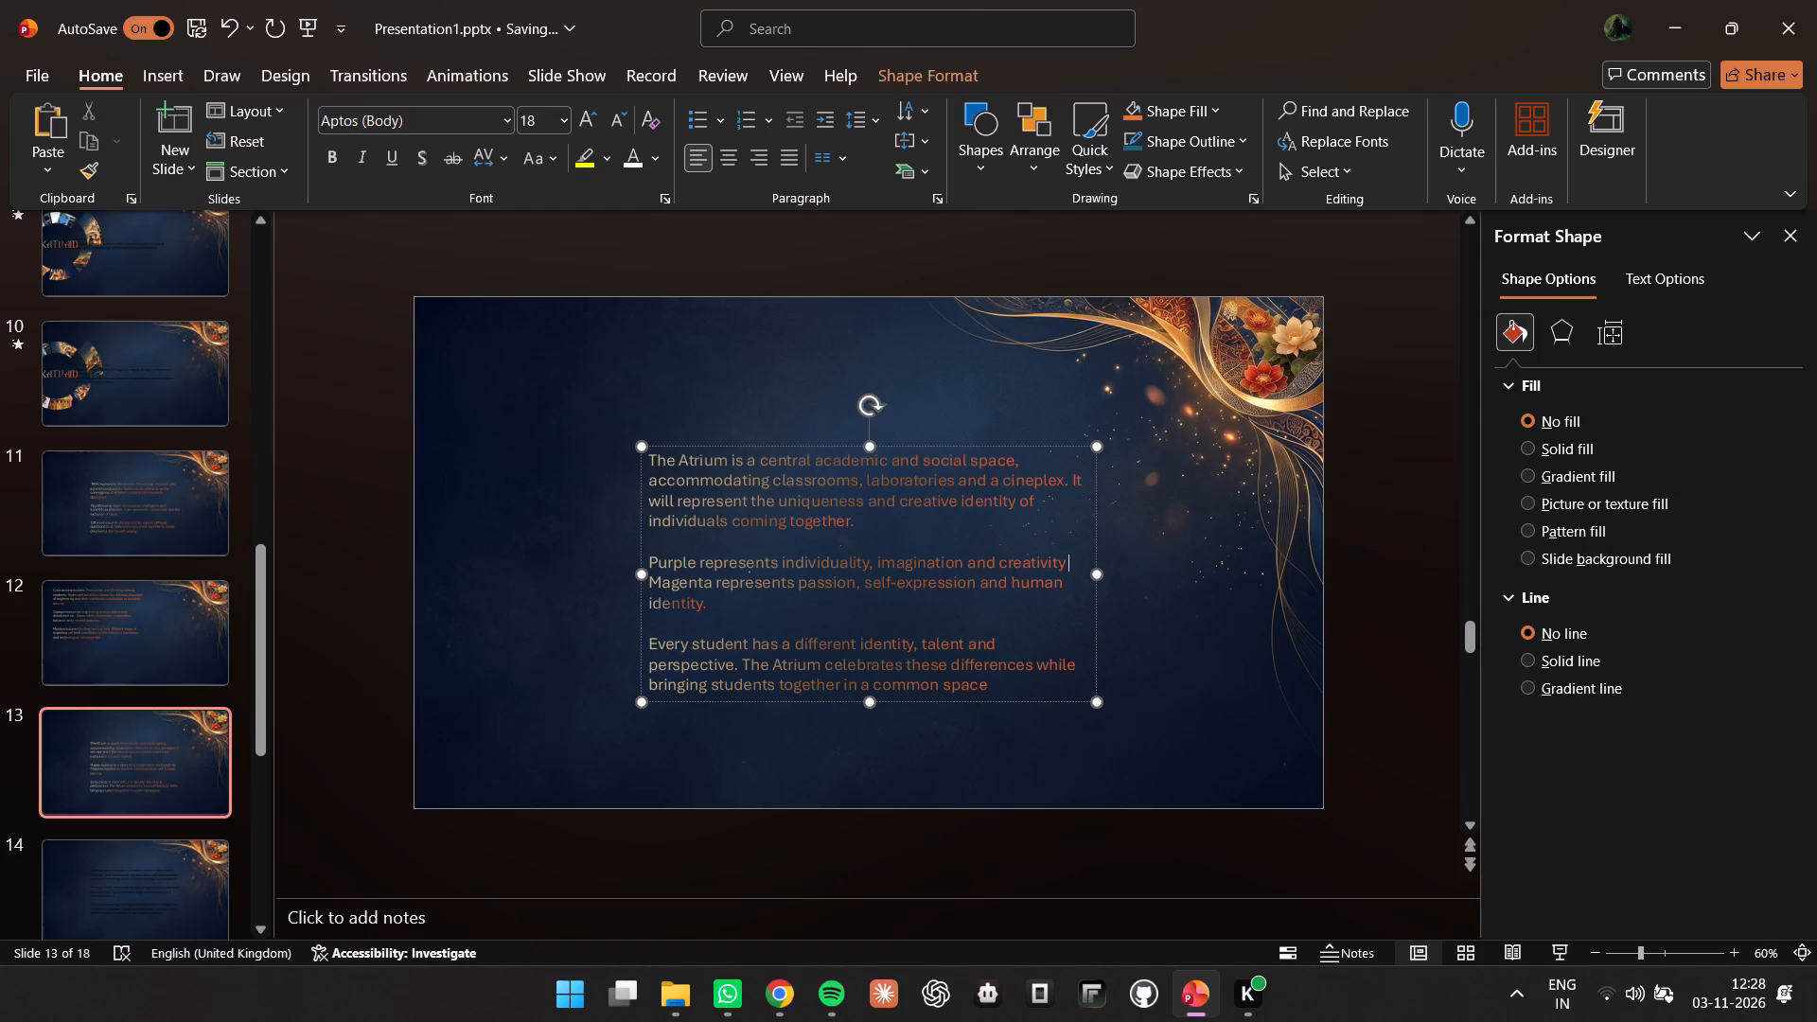
# Apply the gradient text fill to the whole Galleria description on slide 14.
pyautogui.click(159, 827)
pyautogui.click(159, 840)
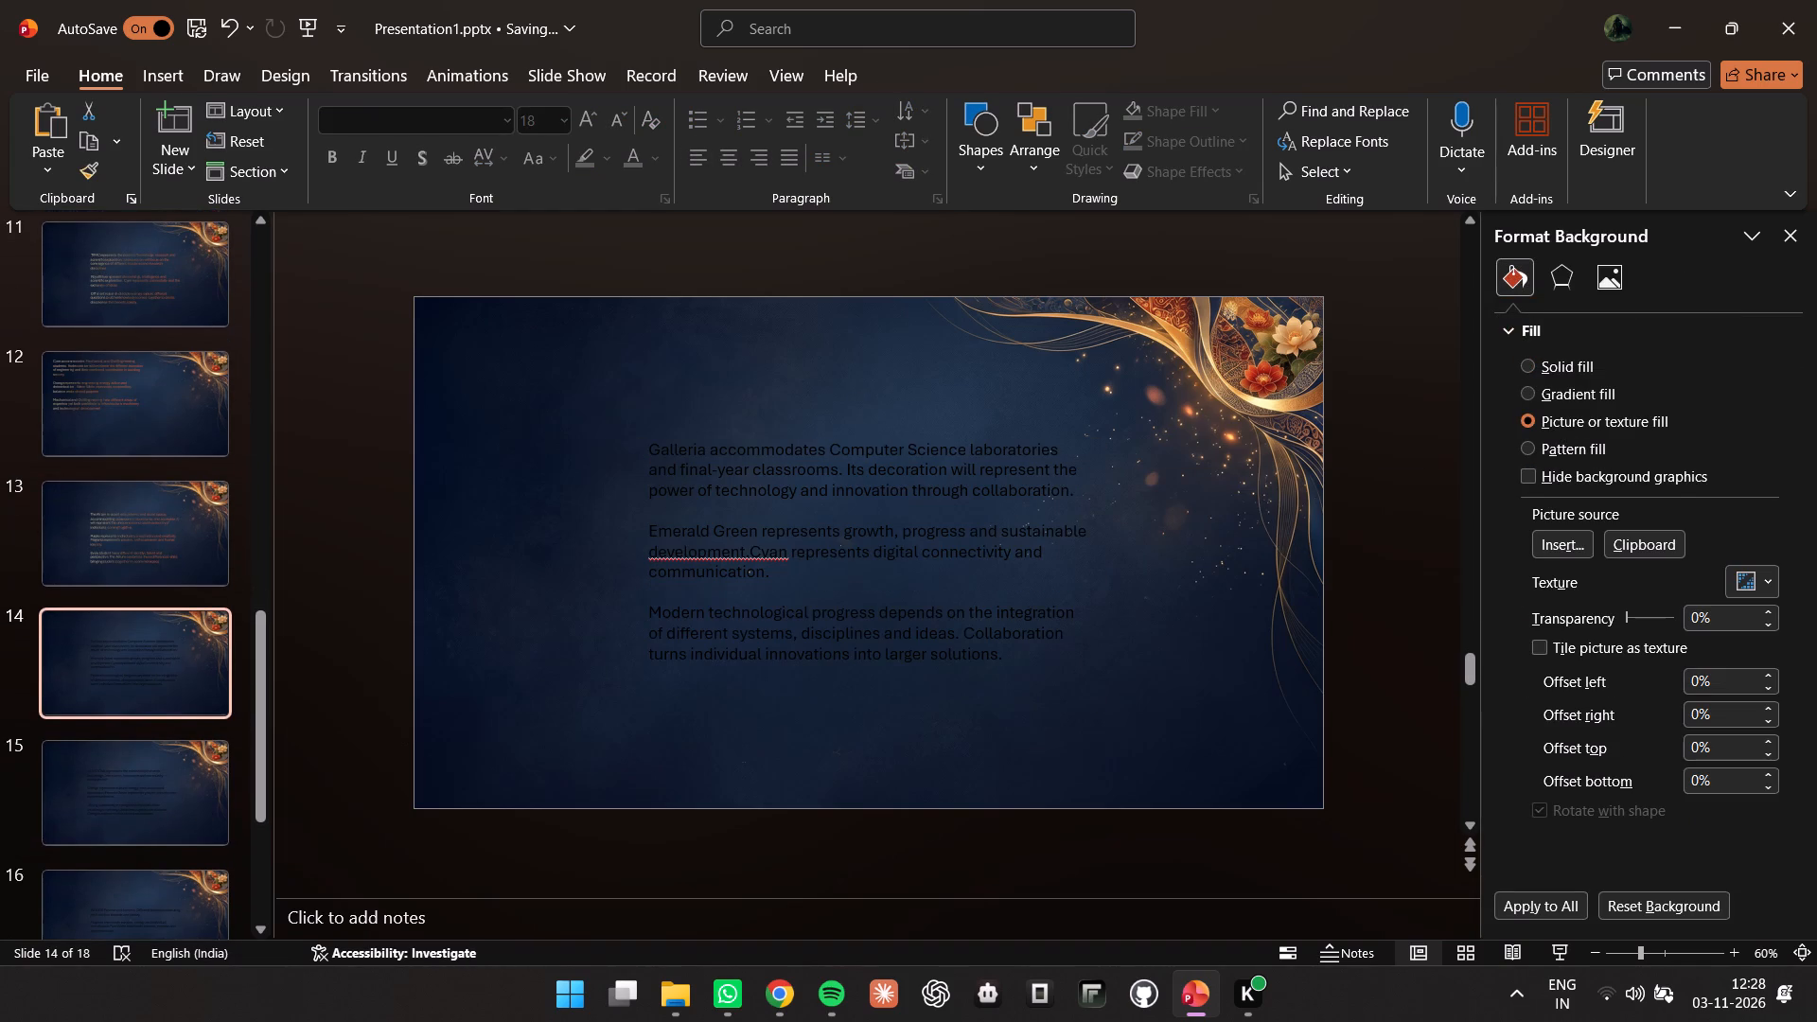
pyautogui.hotkey('ctrl', 'a')
pyautogui.click(742, 562)
pyautogui.scroll(2, 97, 480)
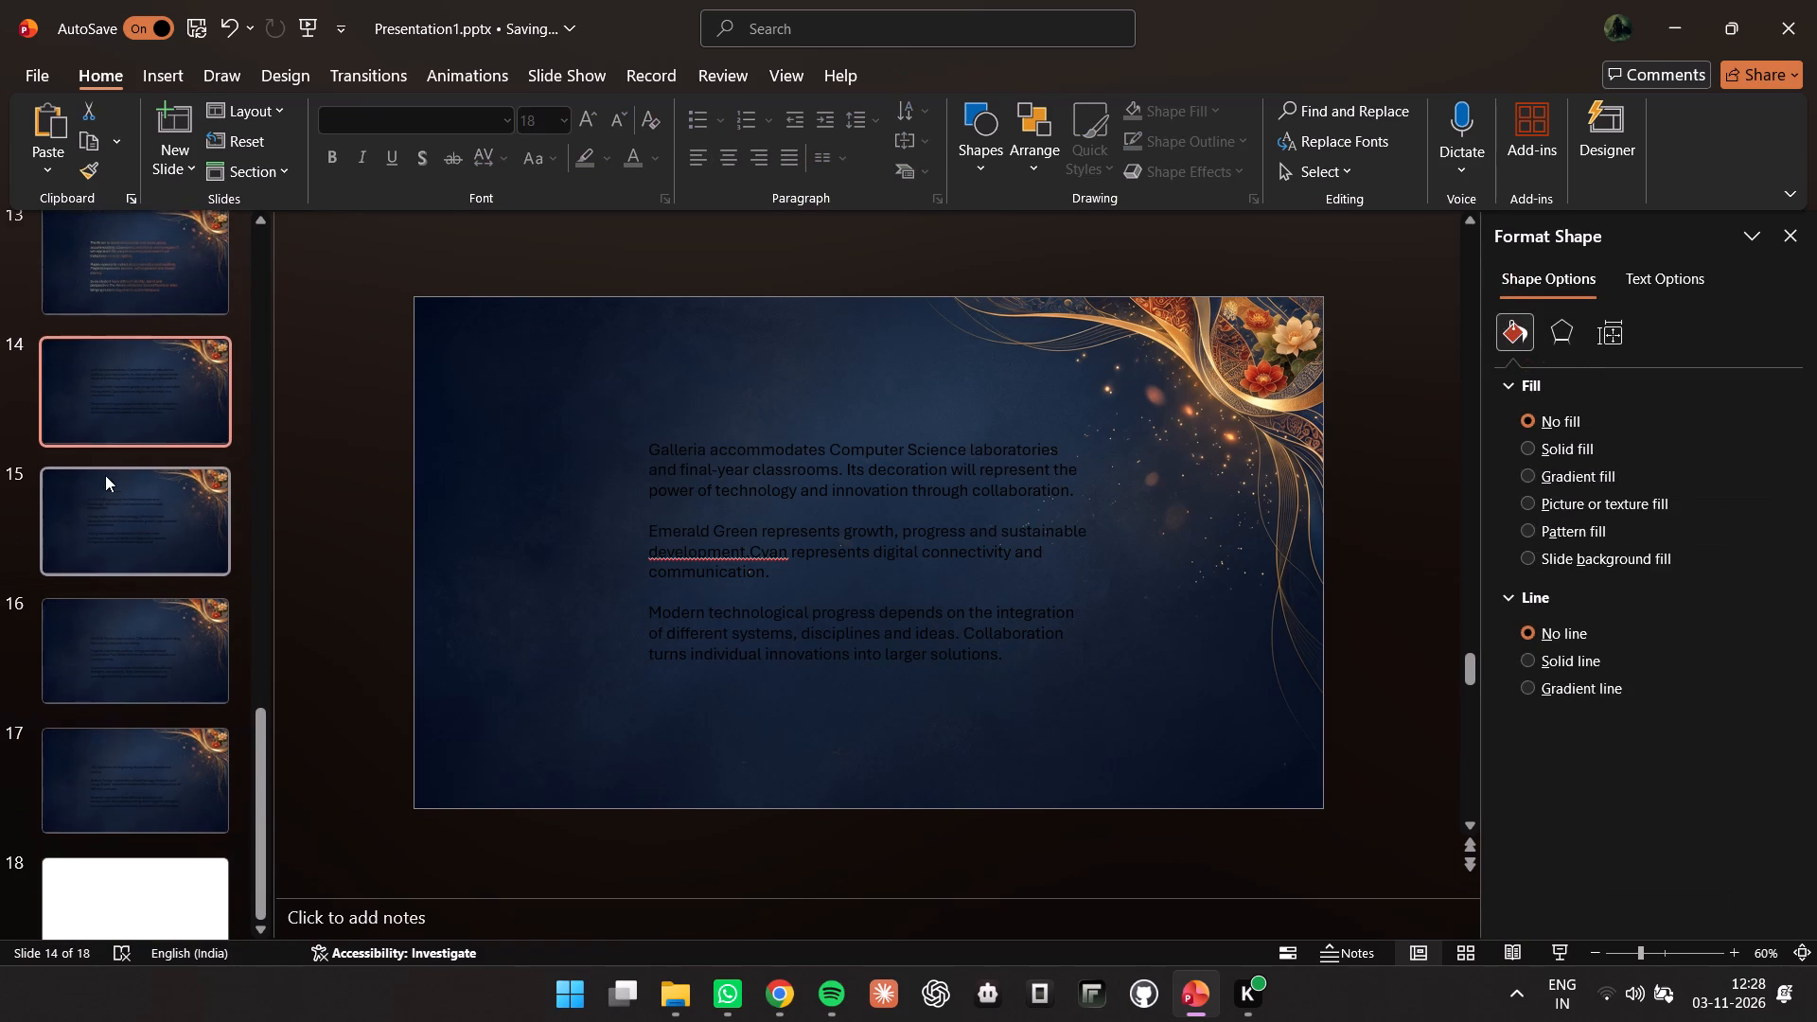
pyautogui.click(167, 443)
pyautogui.click(748, 536)
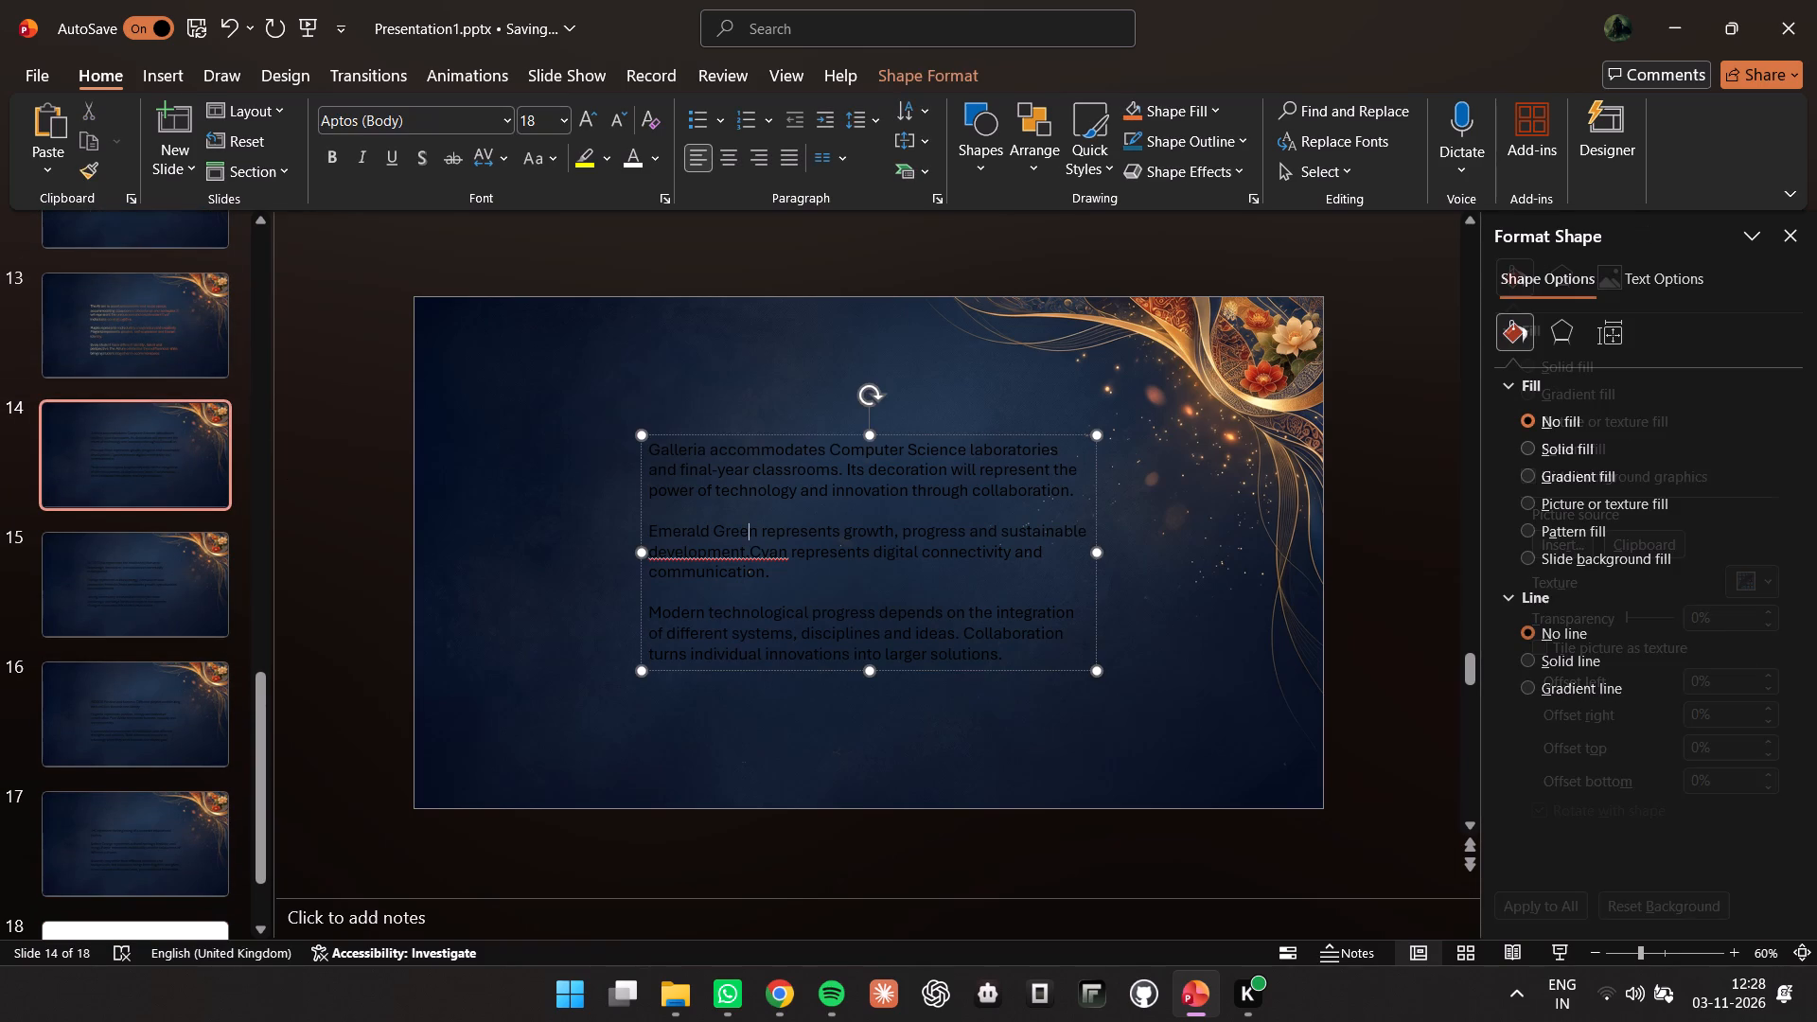
pyautogui.hotkey('ctrl', 'a')
pyautogui.hotkey('ctrl', 'a')
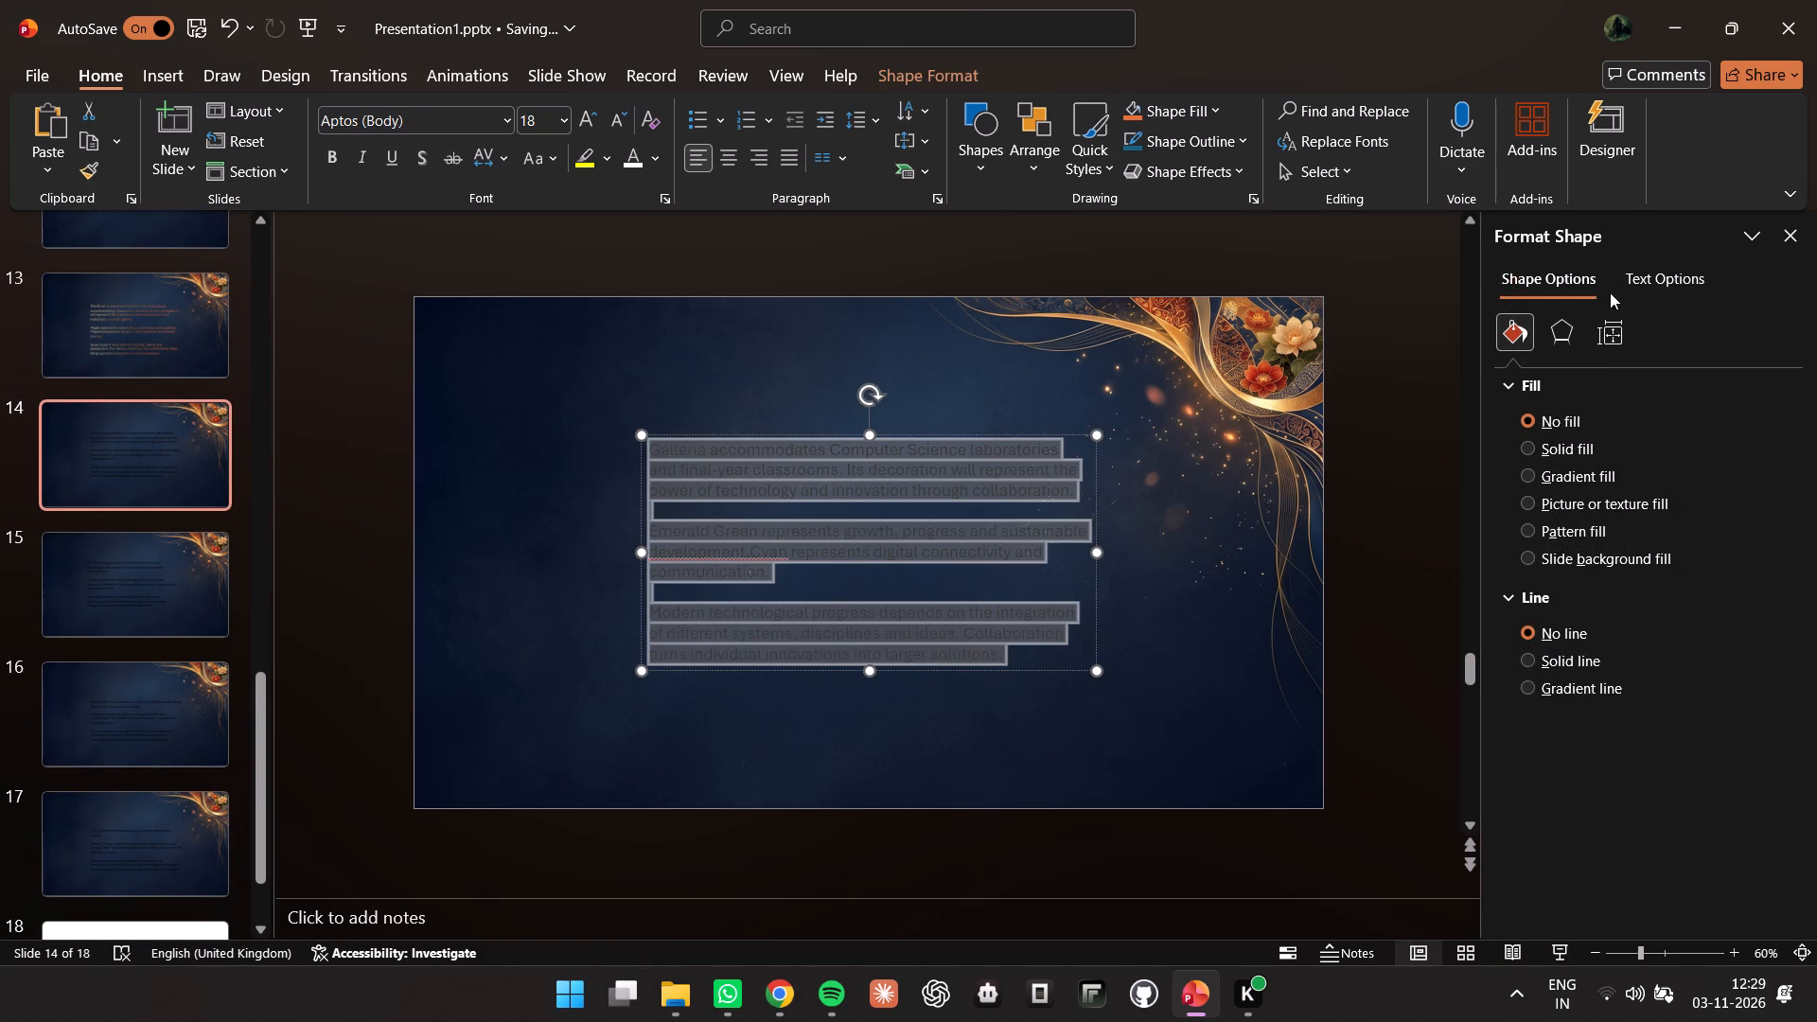
pyautogui.click(1635, 264)
pyautogui.click(1545, 478)
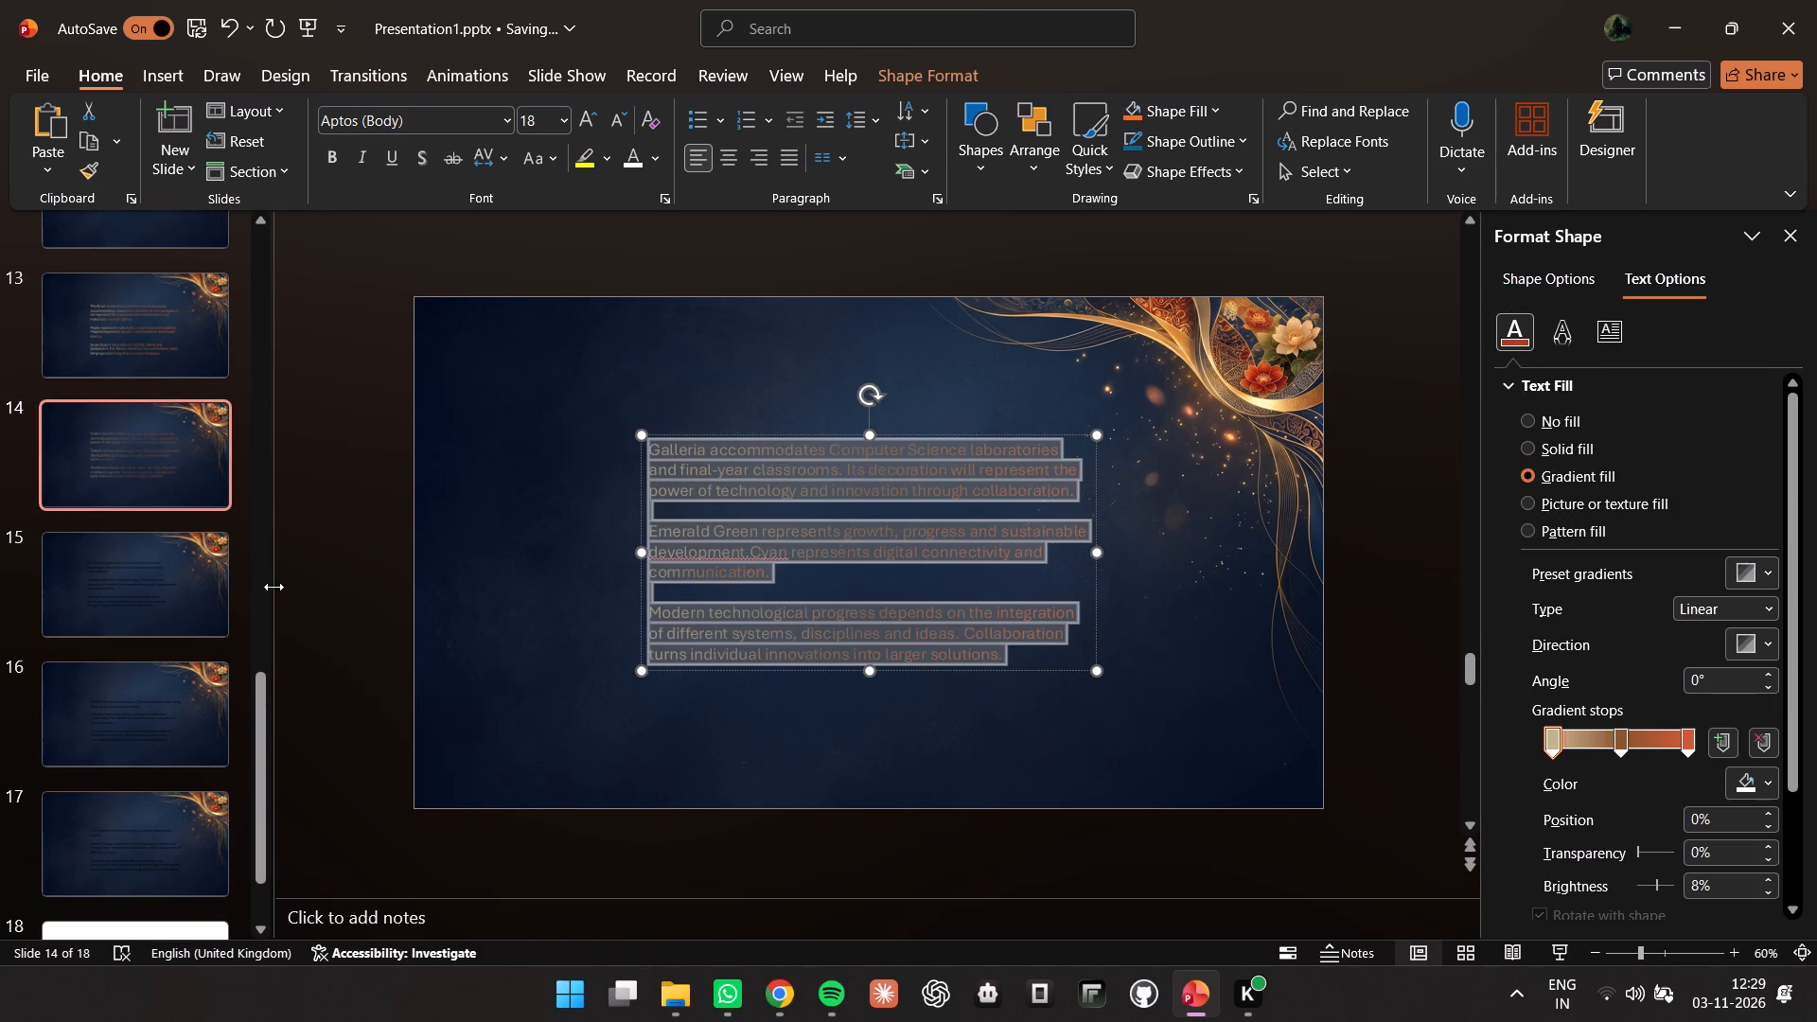
# Apply the gradient text fill to all of the Octagon description on slide 15.
pyautogui.click(104, 578)
pyautogui.hotkey('ctrl', 'a')
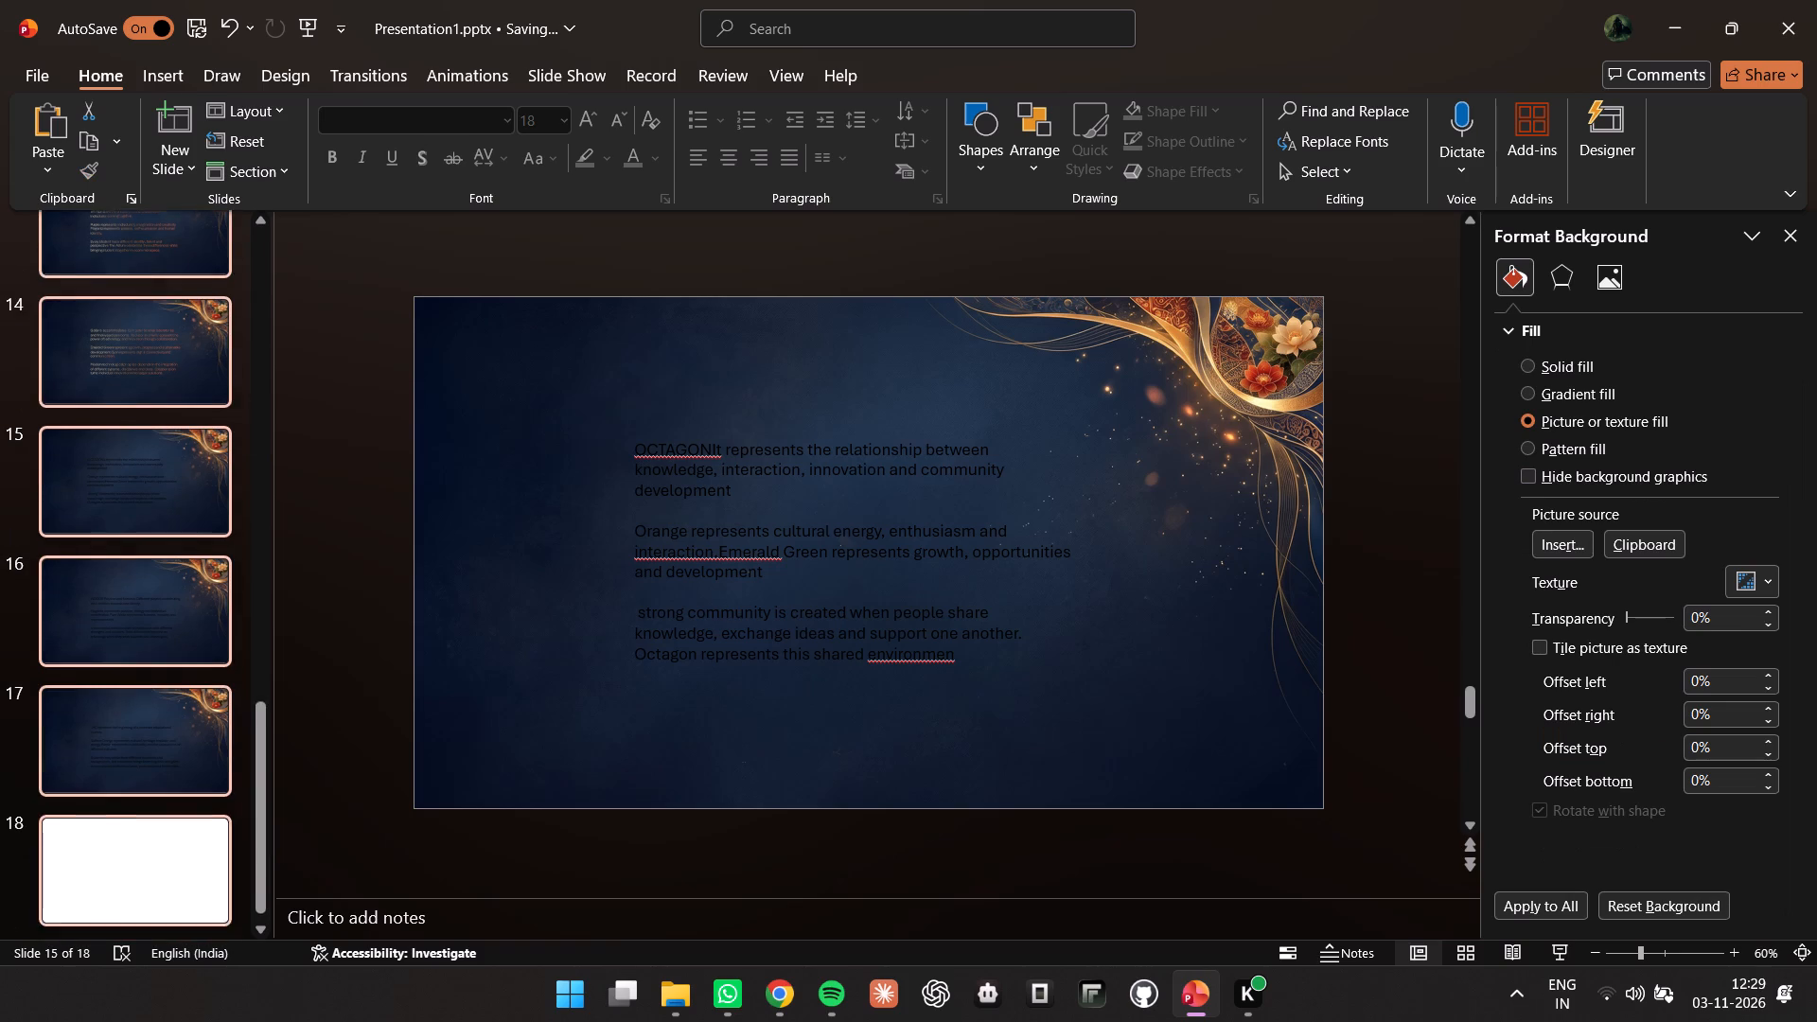
pyautogui.click(818, 533)
pyautogui.hotkey('ctrl', 'a')
pyautogui.click(1662, 278)
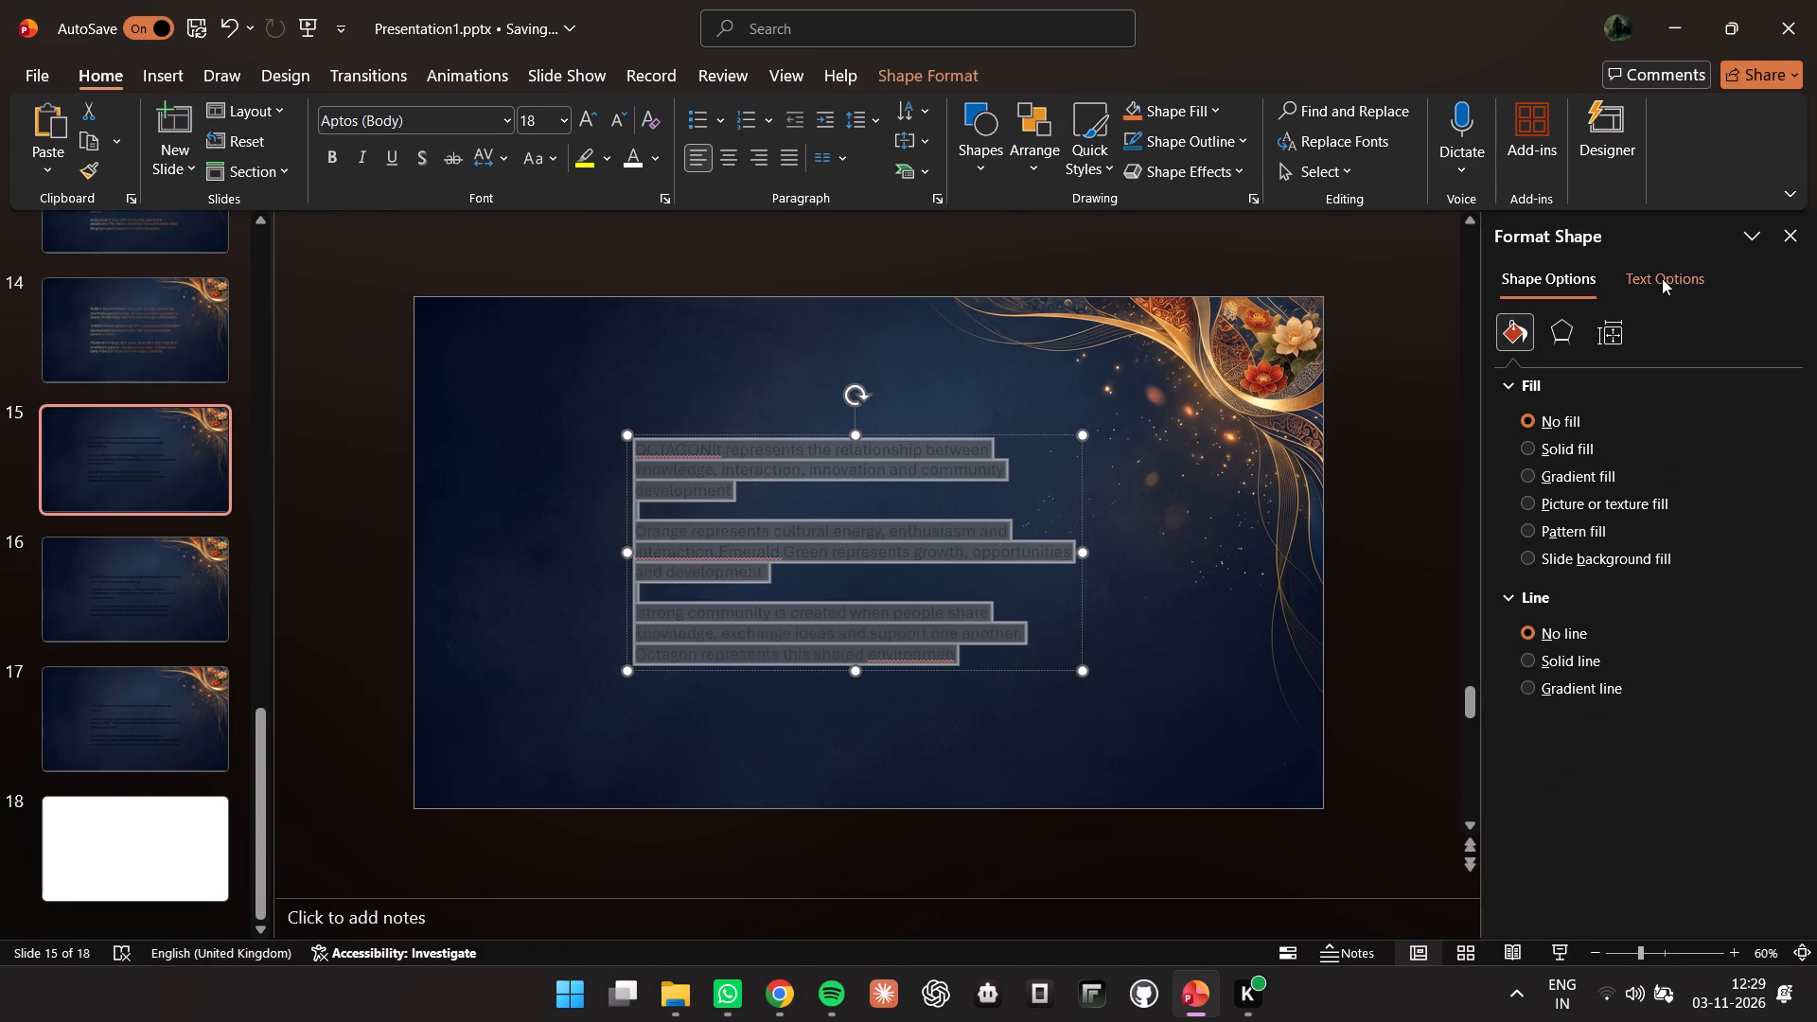
pyautogui.click(1552, 476)
# Apply the gradient text fill to all of the INDOOR description on slide 16.
pyautogui.click(146, 605)
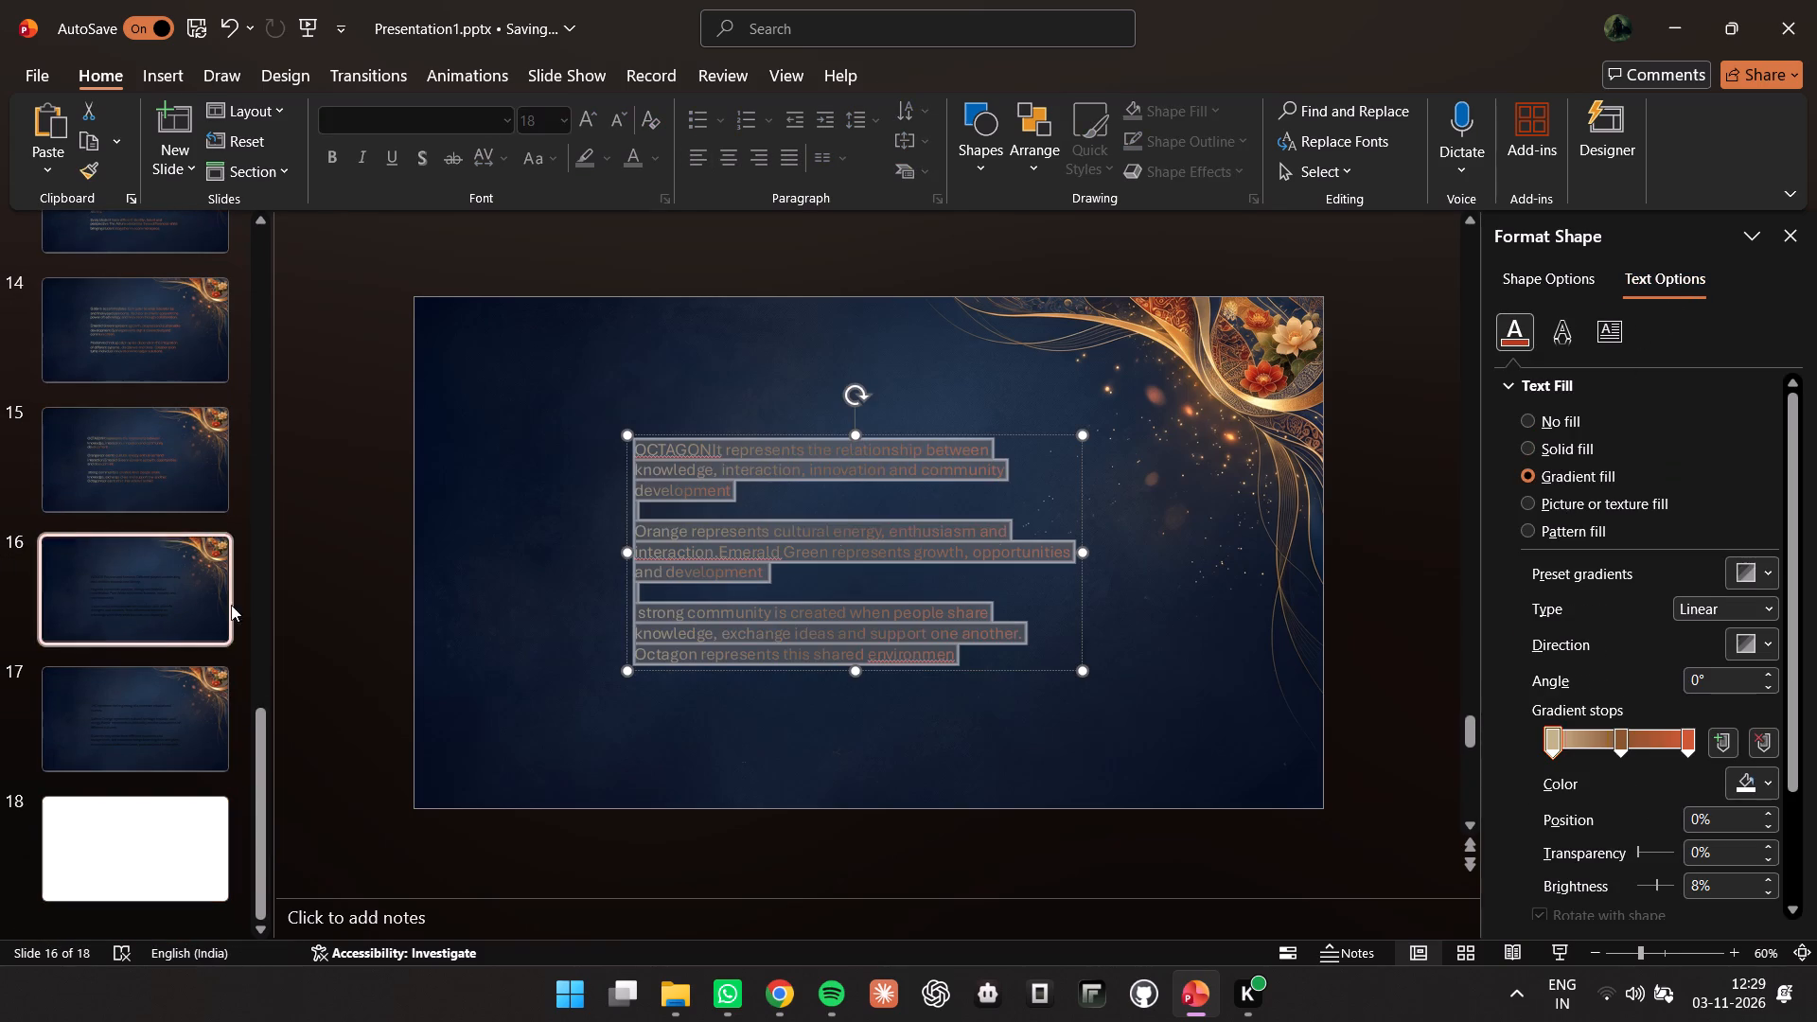
pyautogui.click(715, 582)
pyautogui.hotkey('ctrl', 'a')
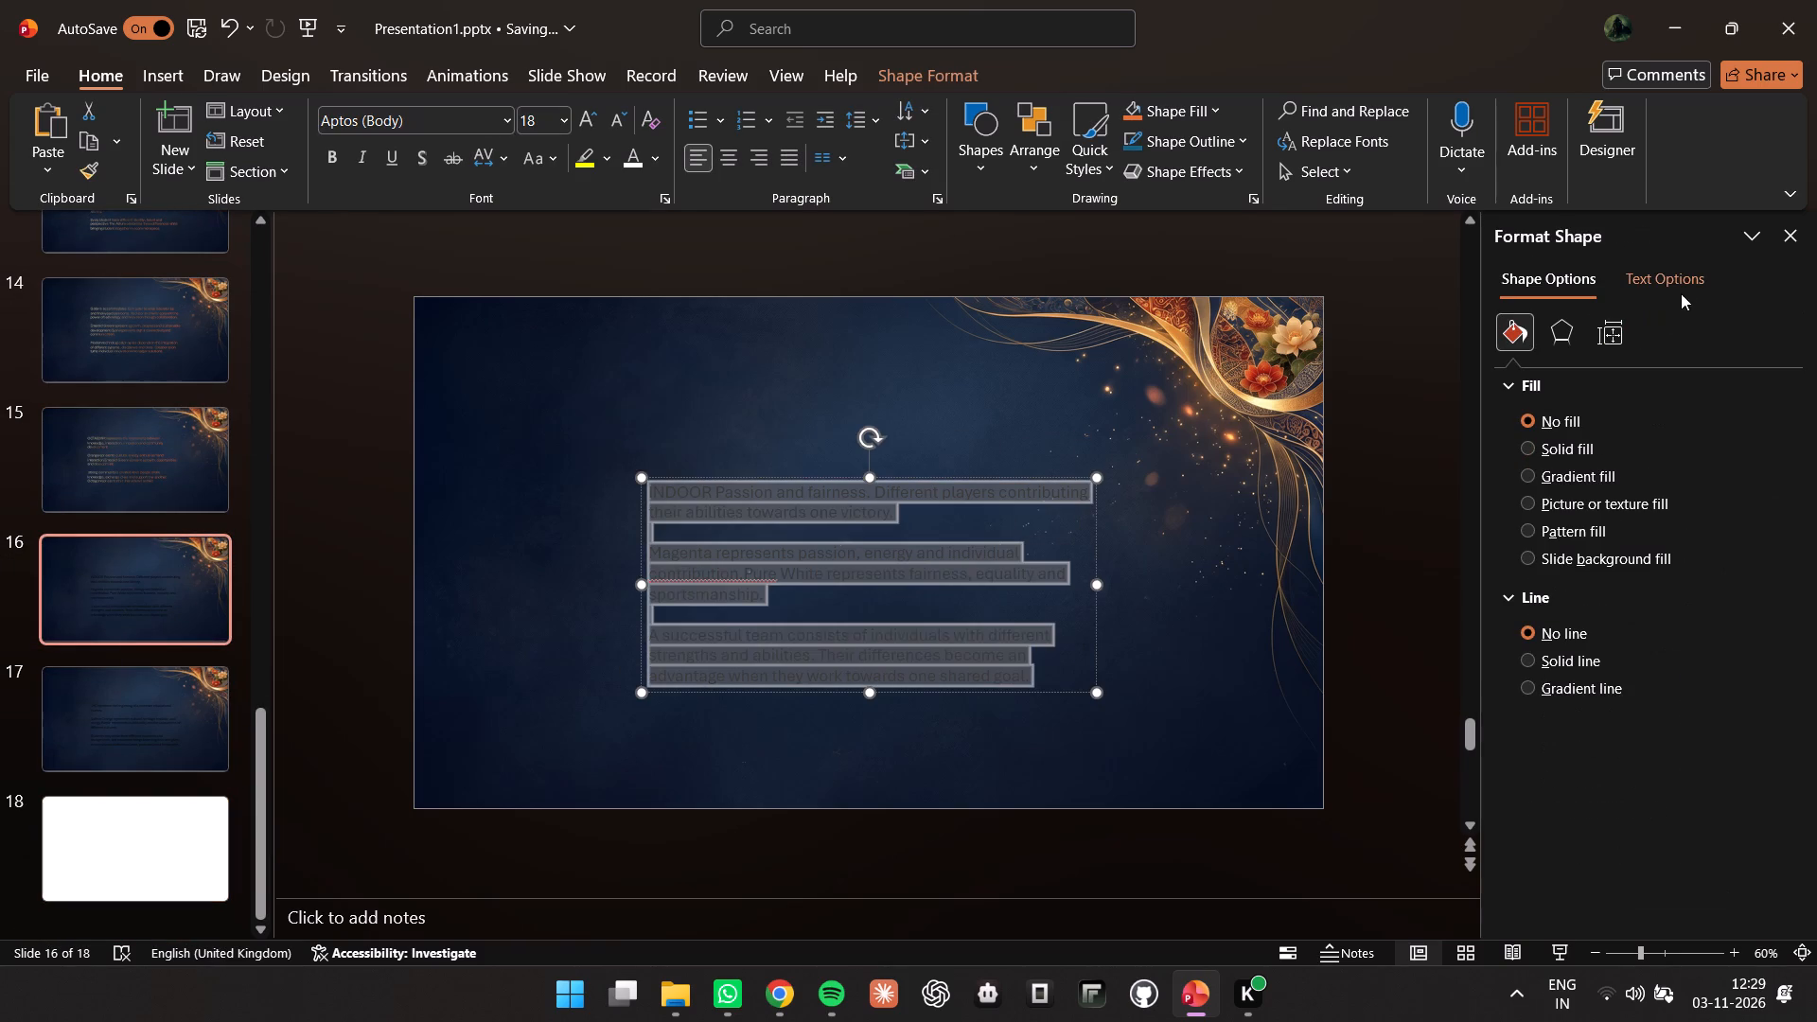
pyautogui.click(1684, 284)
pyautogui.click(1523, 479)
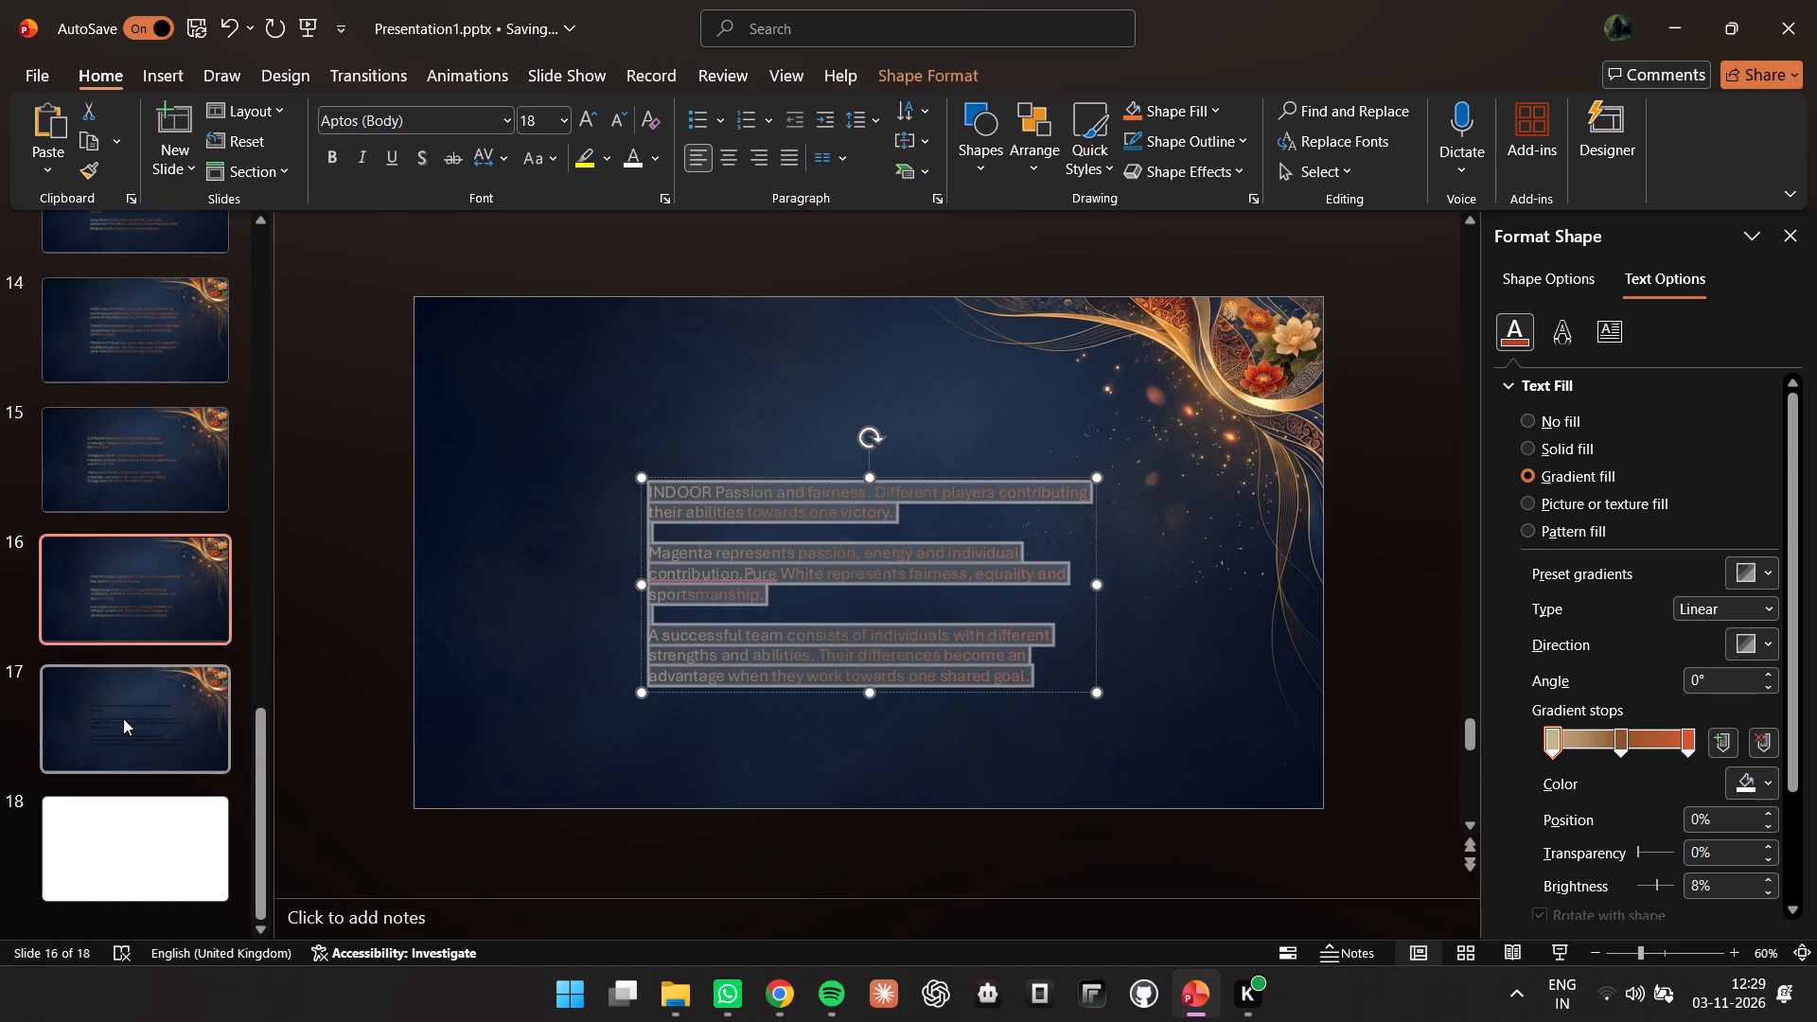
# Apply the gradient text fill to all of the LHC description on slide 17.
pyautogui.click(123, 718)
pyautogui.click(944, 580)
pyautogui.hotkey('ctrl', 'a')
pyautogui.click(1697, 280)
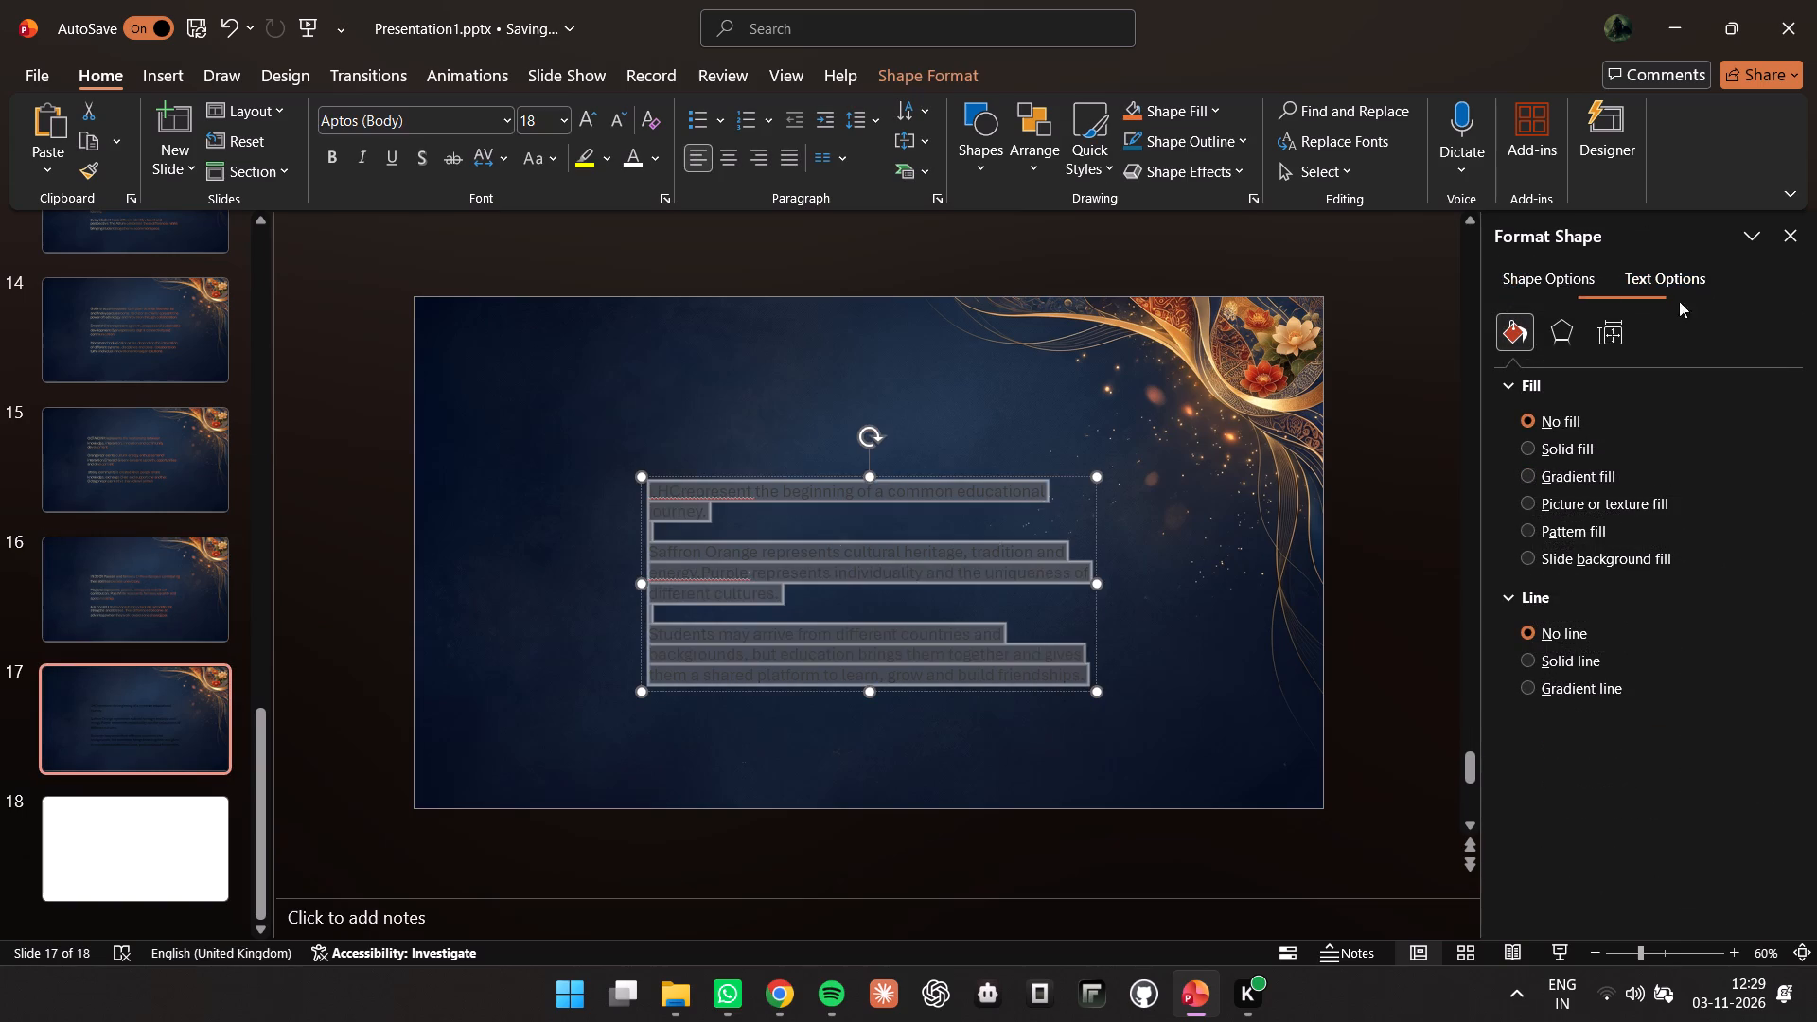
pyautogui.click(1533, 480)
# Insert the blue-lit, red-roofed building picture Gemini_Generated_Image_1xpprm1xpprm1xpp.png from the ppt > decors folder onto slide 11.
pyautogui.scroll(13, 150, 638)
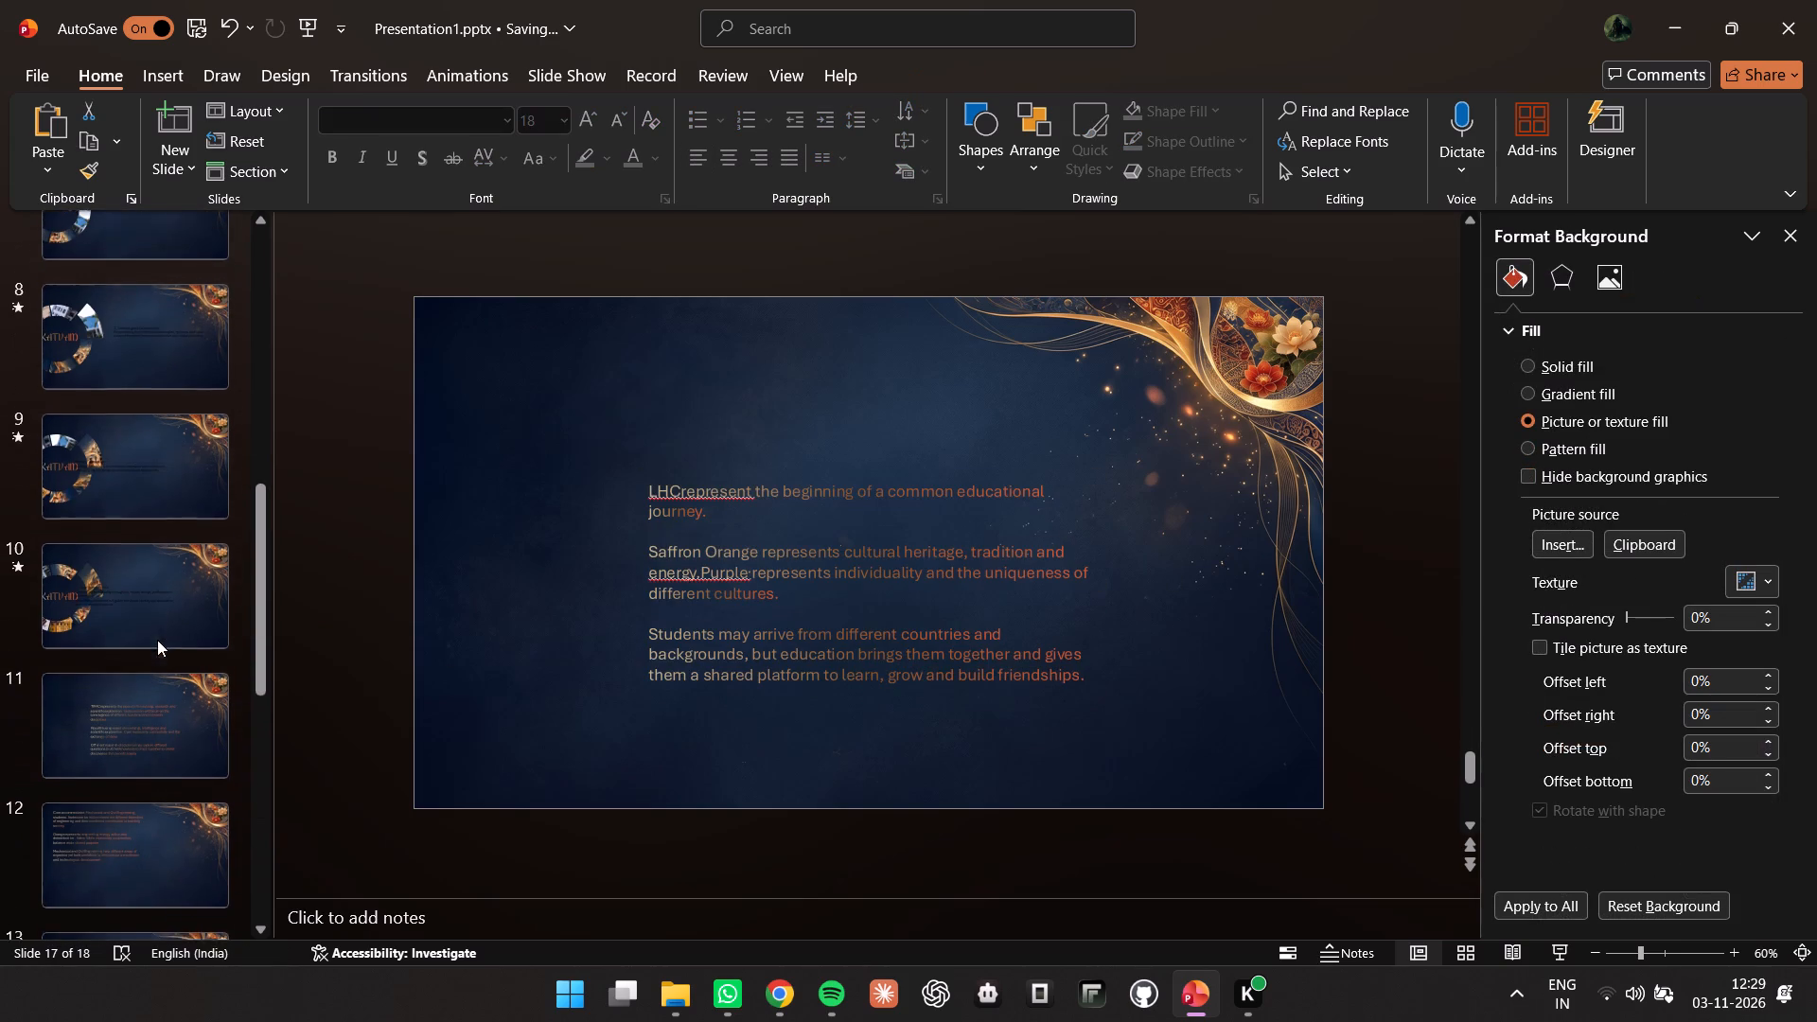
pyautogui.click(126, 756)
pyautogui.rightClick(572, 585)
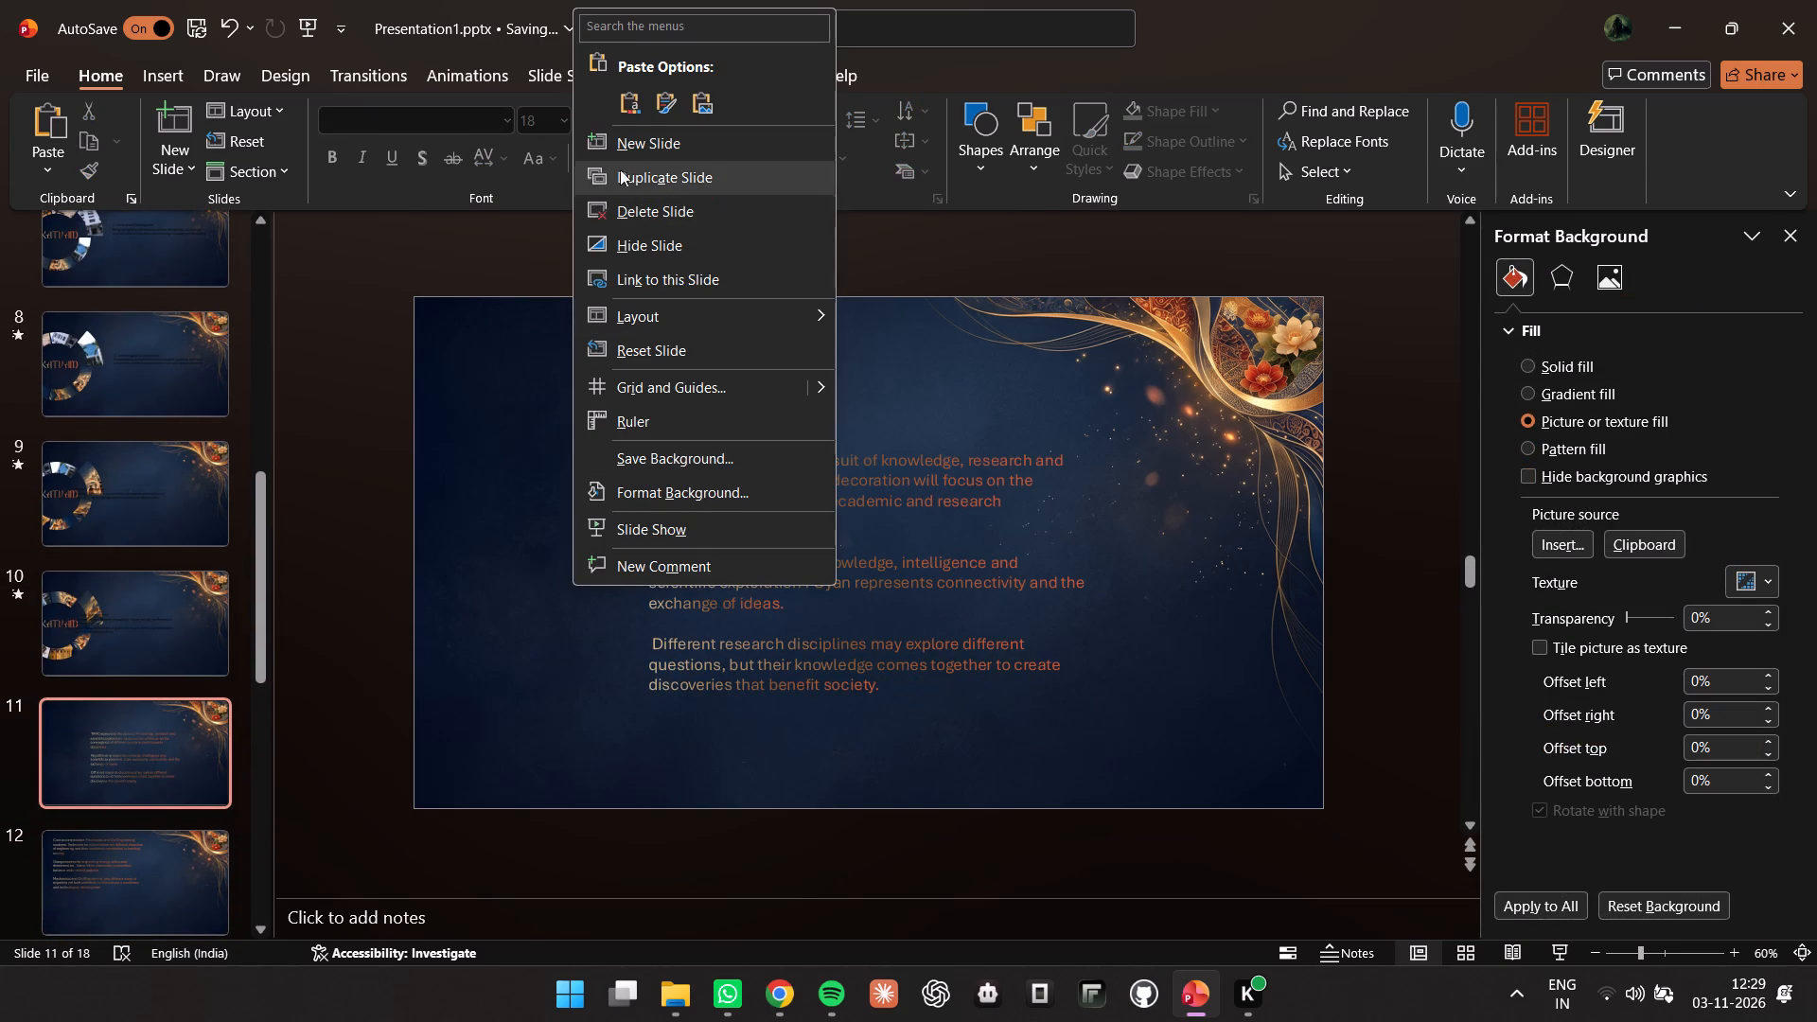
pyautogui.click(486, 252)
pyautogui.click(175, 76)
pyautogui.click(179, 158)
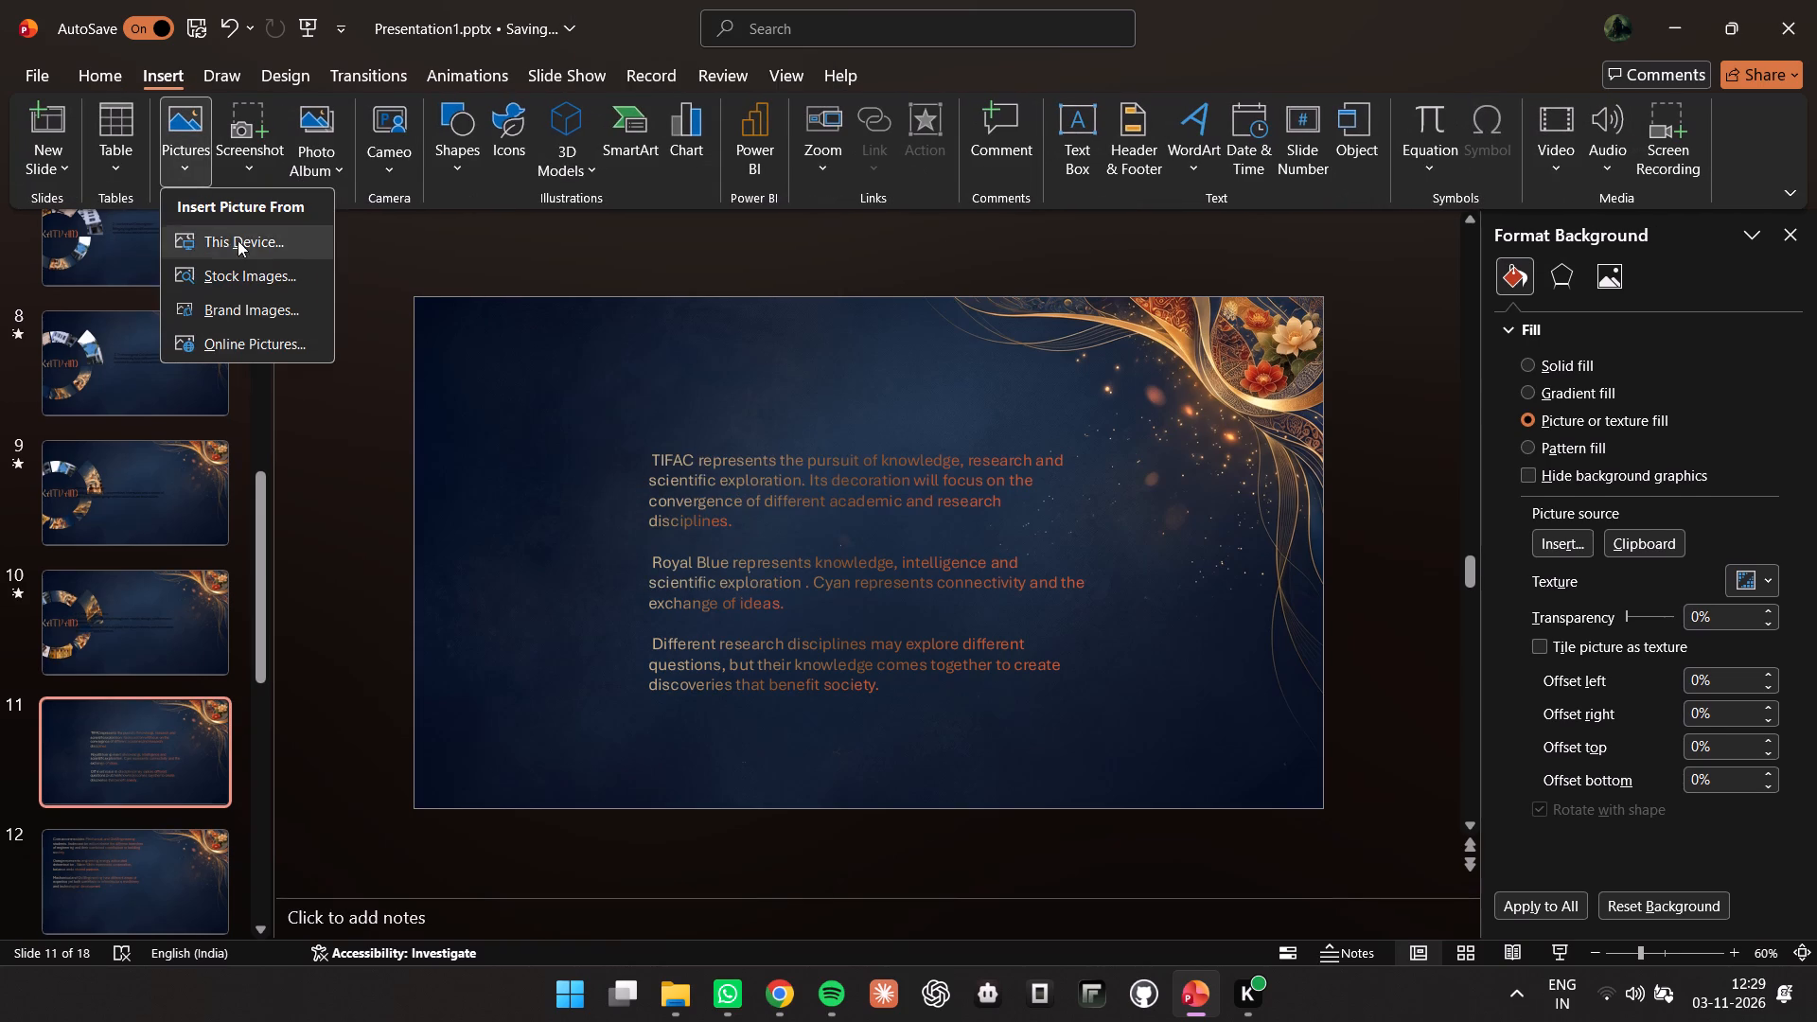
pyautogui.click(271, 247)
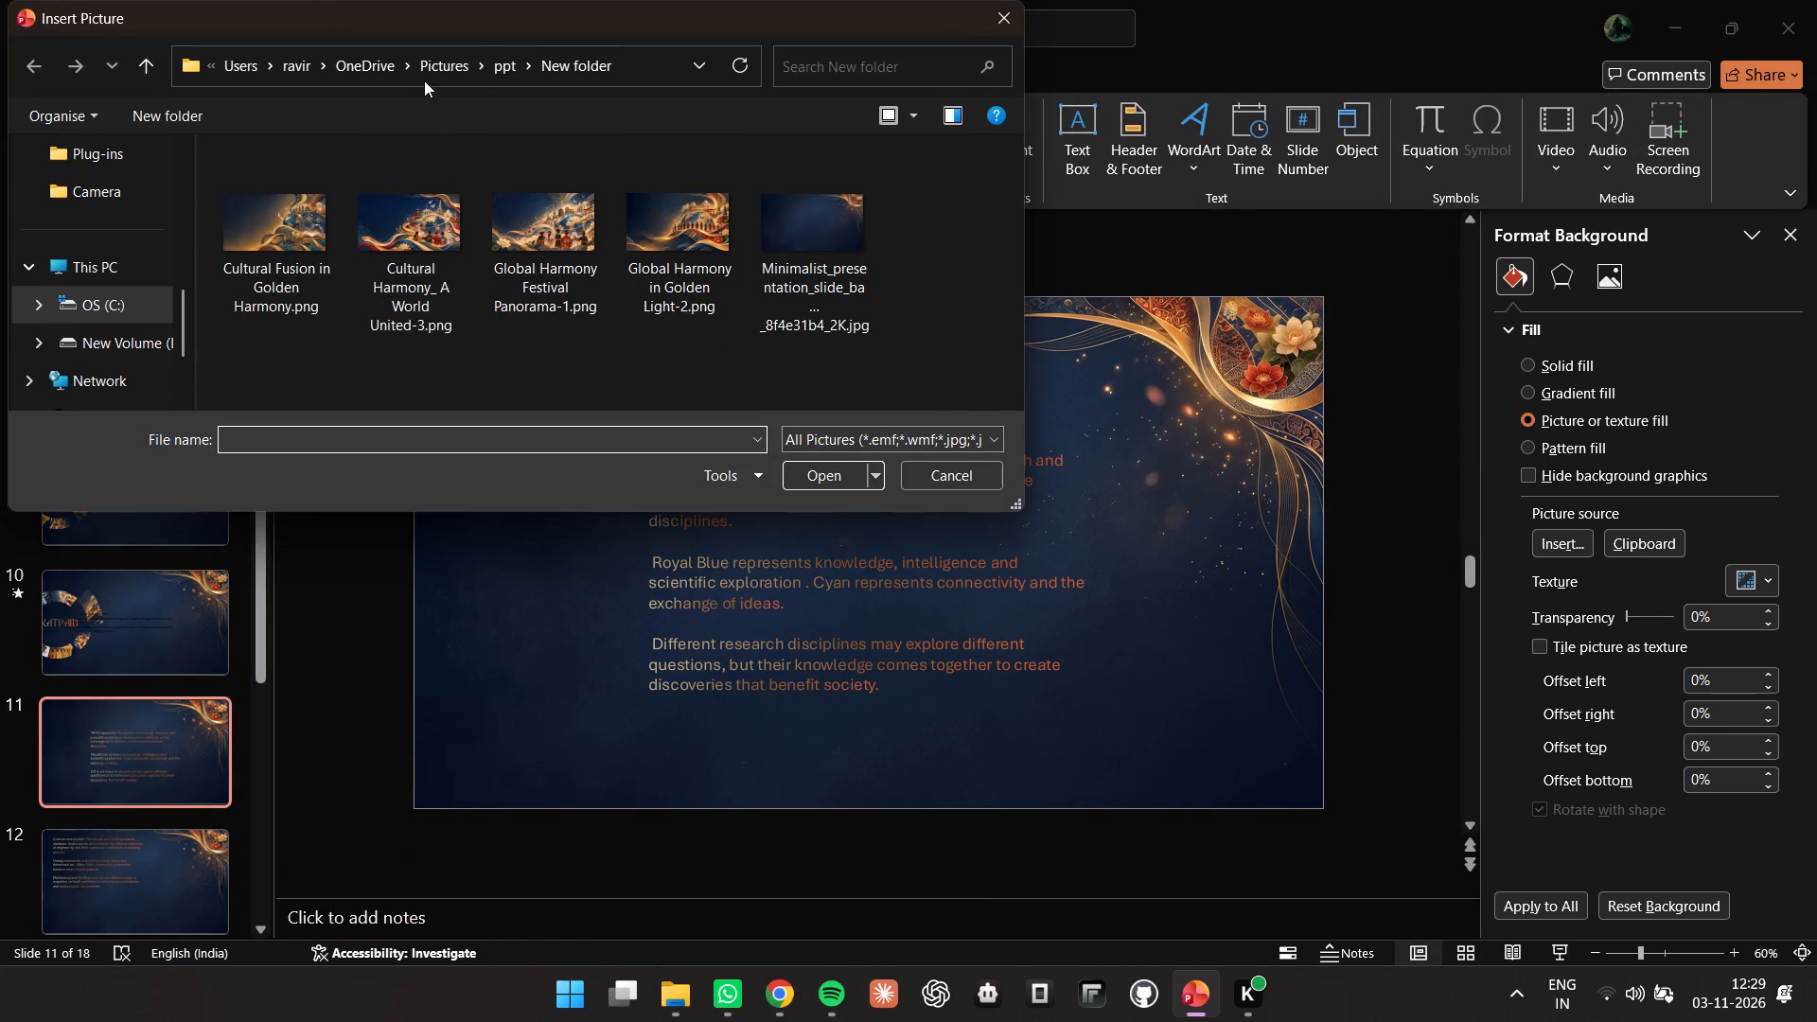
pyautogui.click(483, 68)
pyautogui.click(503, 66)
pyautogui.doubleClick(300, 244)
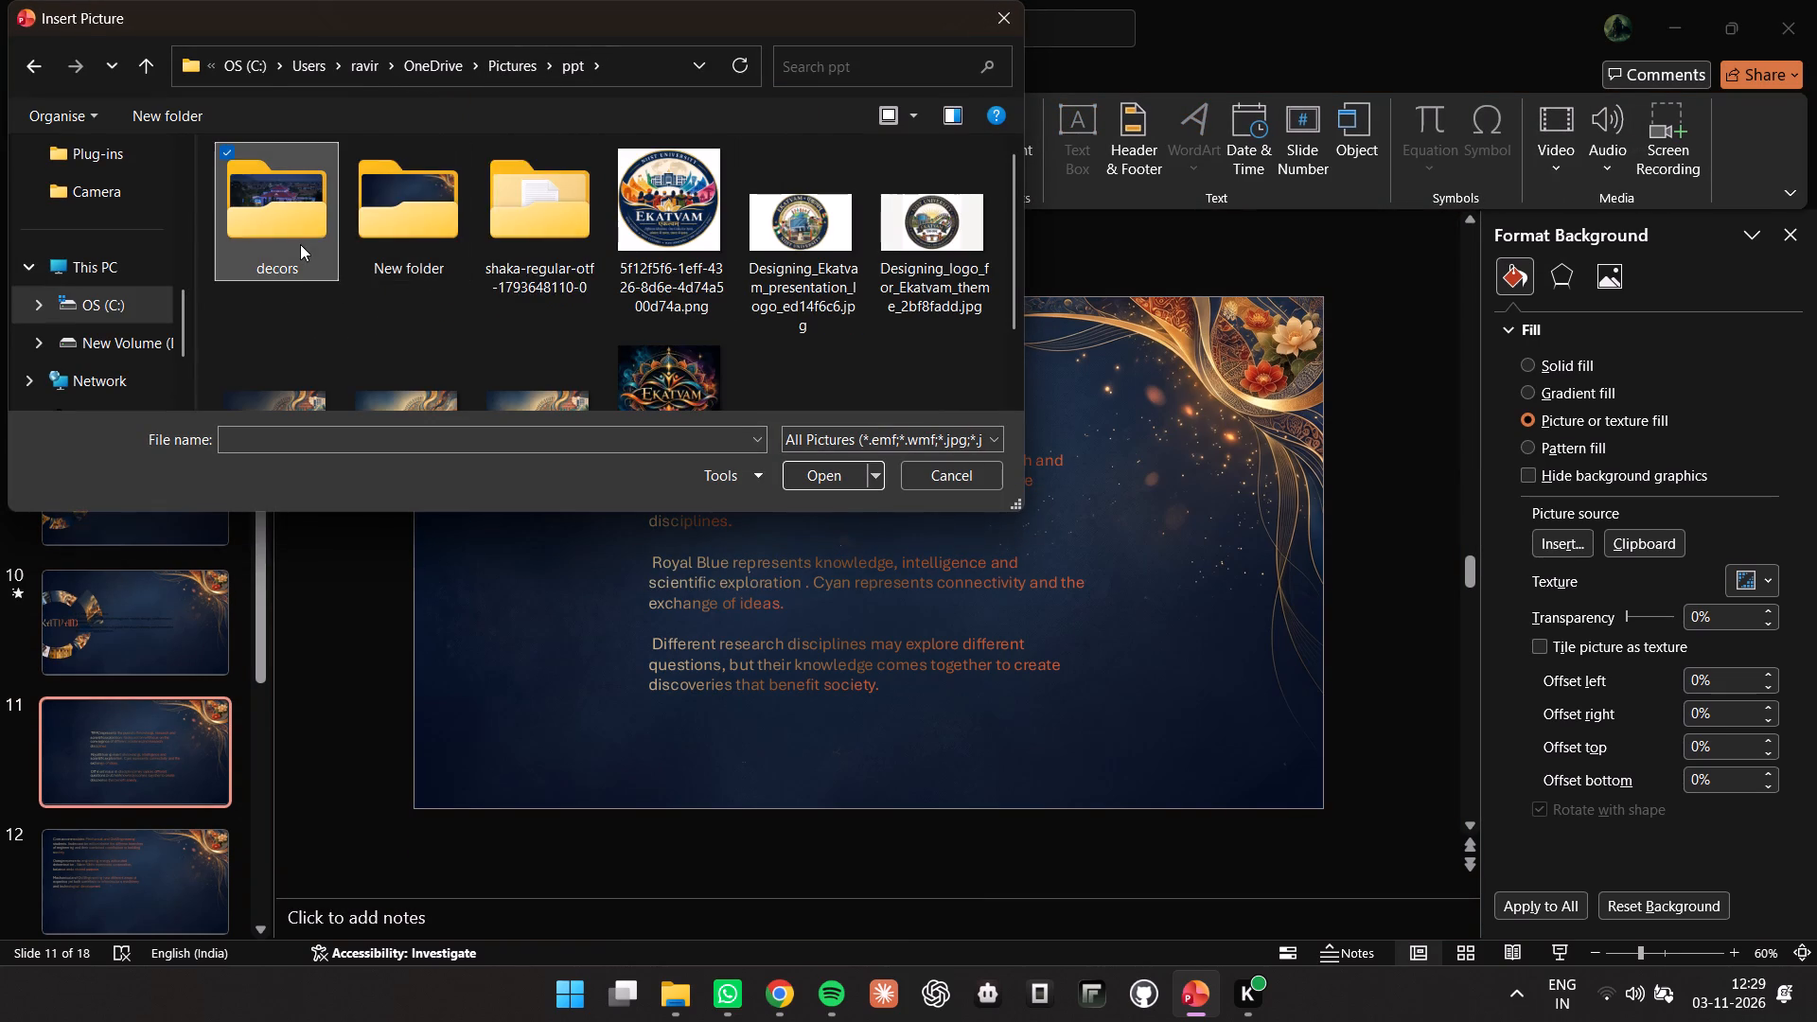
pyautogui.click(293, 246)
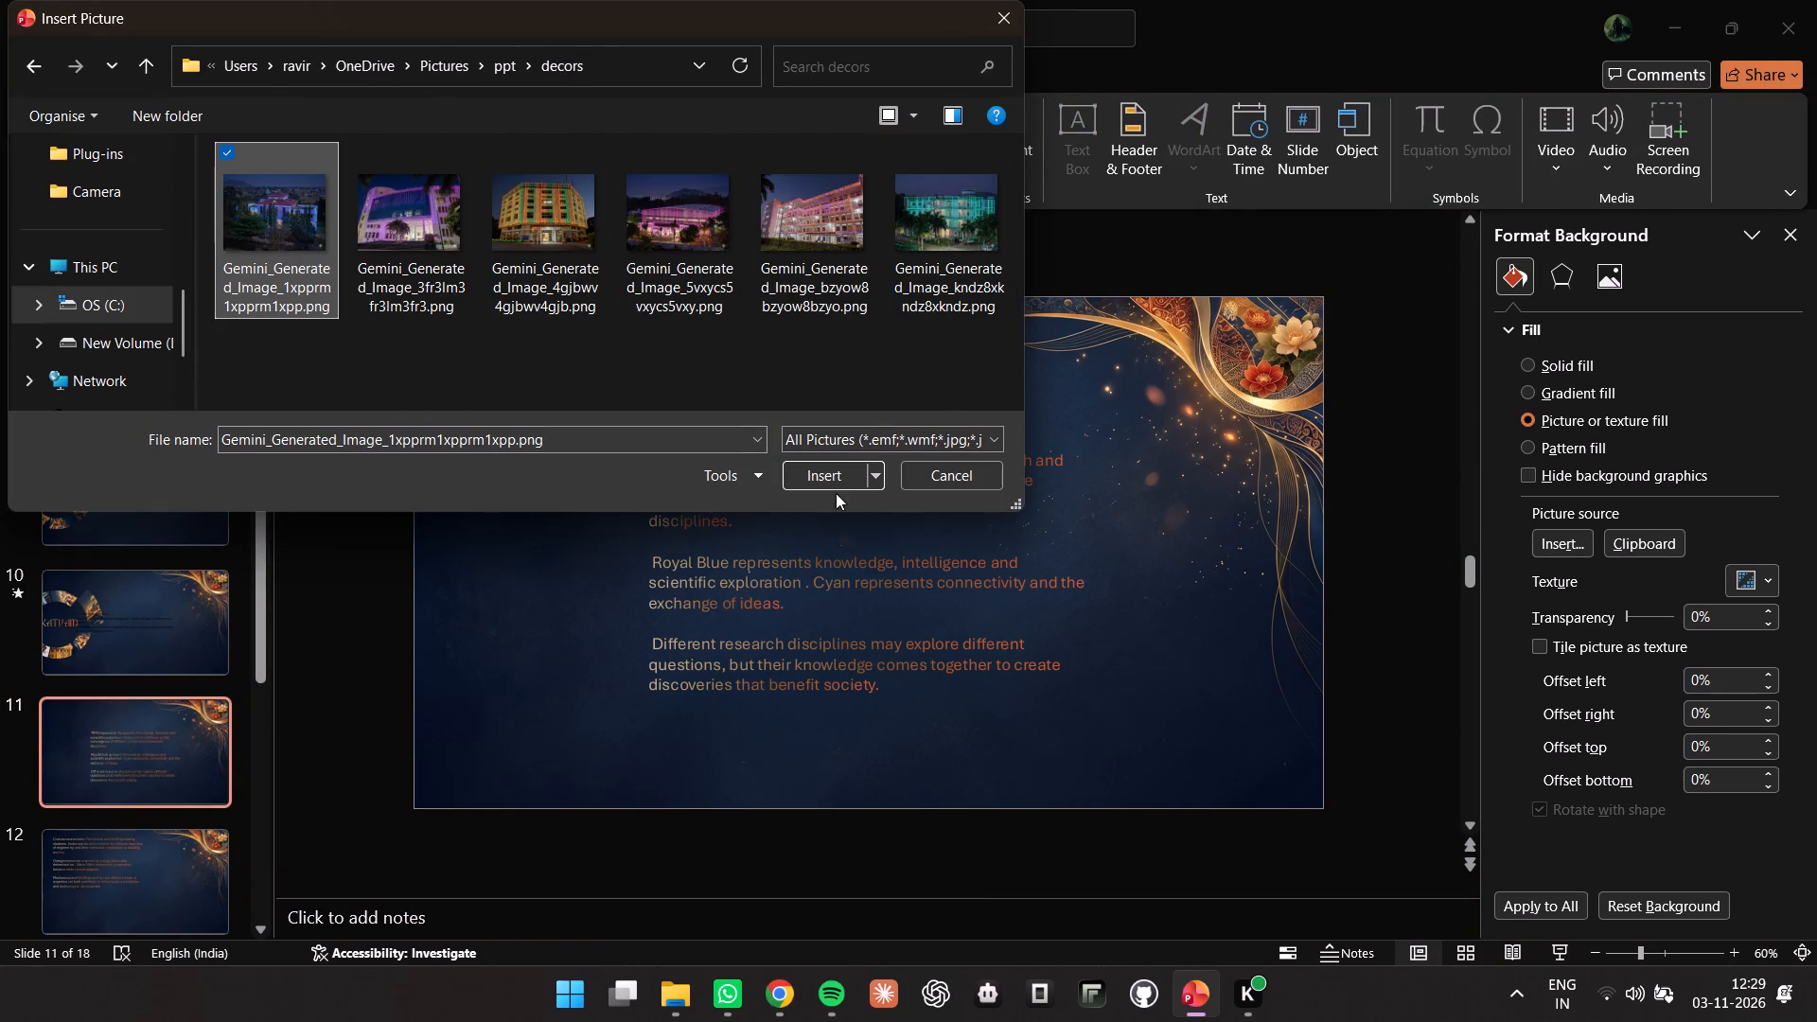
pyautogui.click(841, 483)
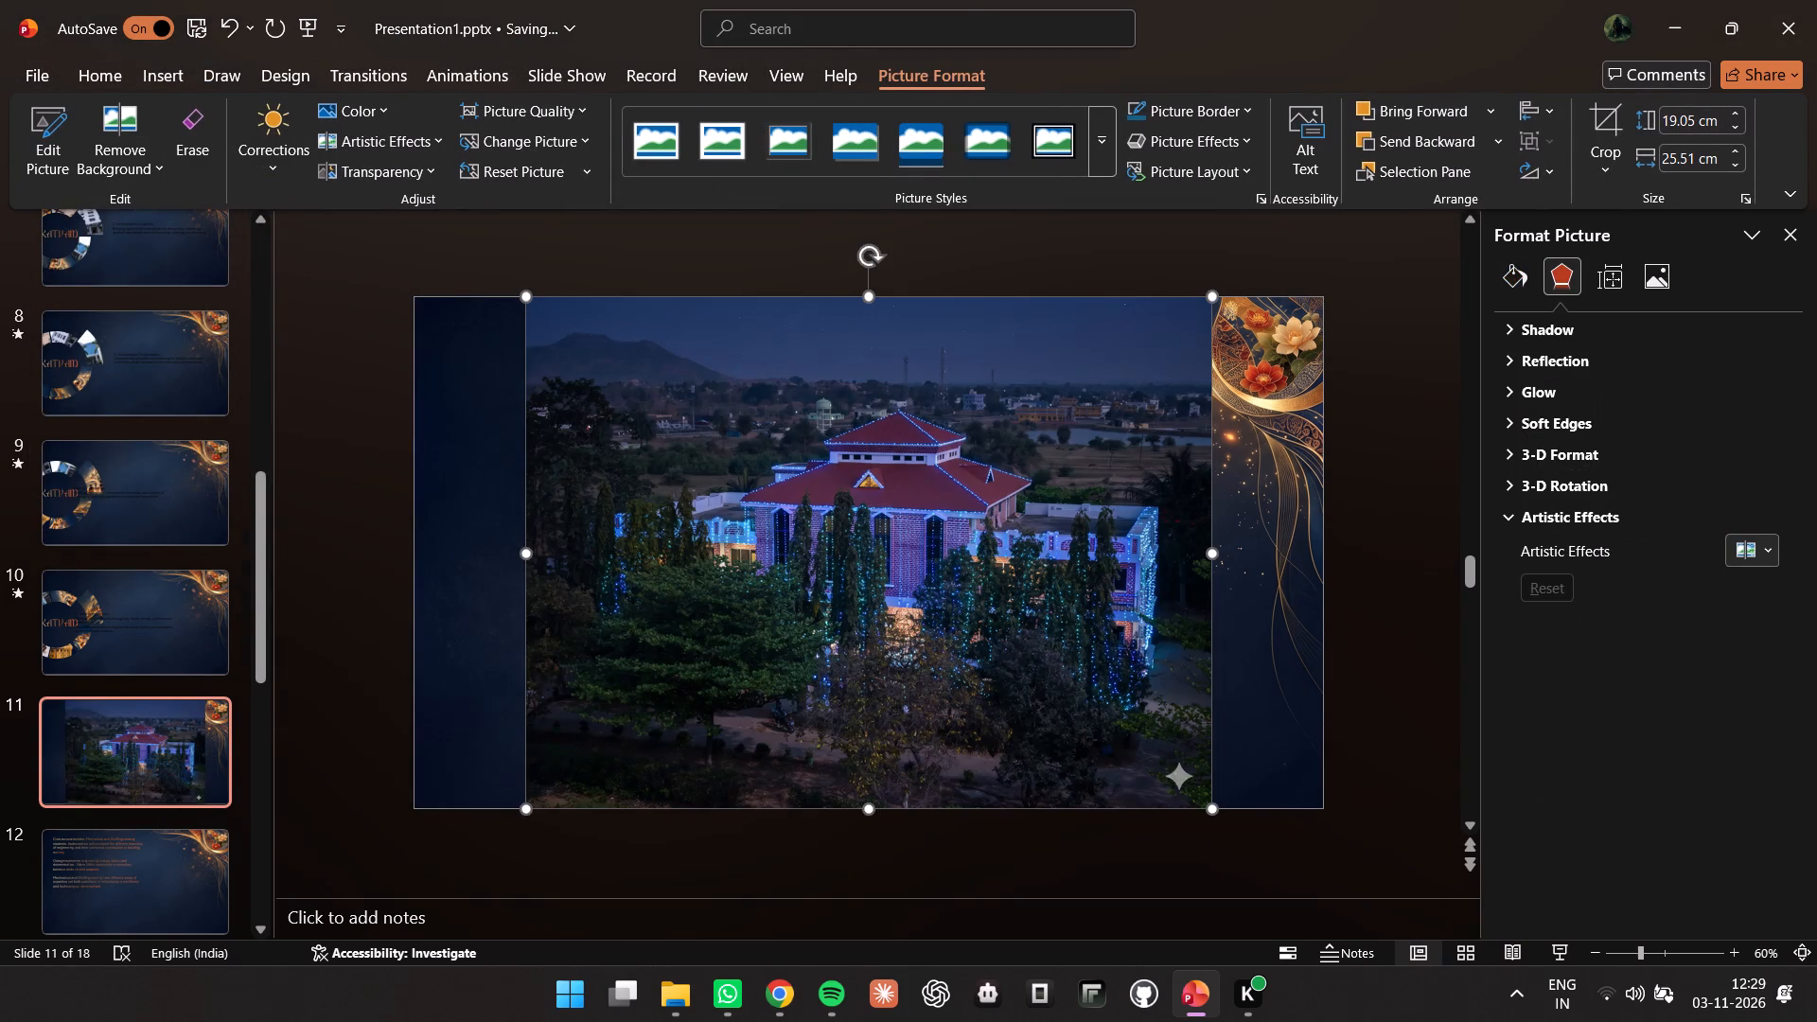
# Shrink the building picture to about 11.5 by 15.4 cm and move it near the slide's centre.
pyautogui.moveTo(527, 297); pyautogui.dragTo(903, 500)
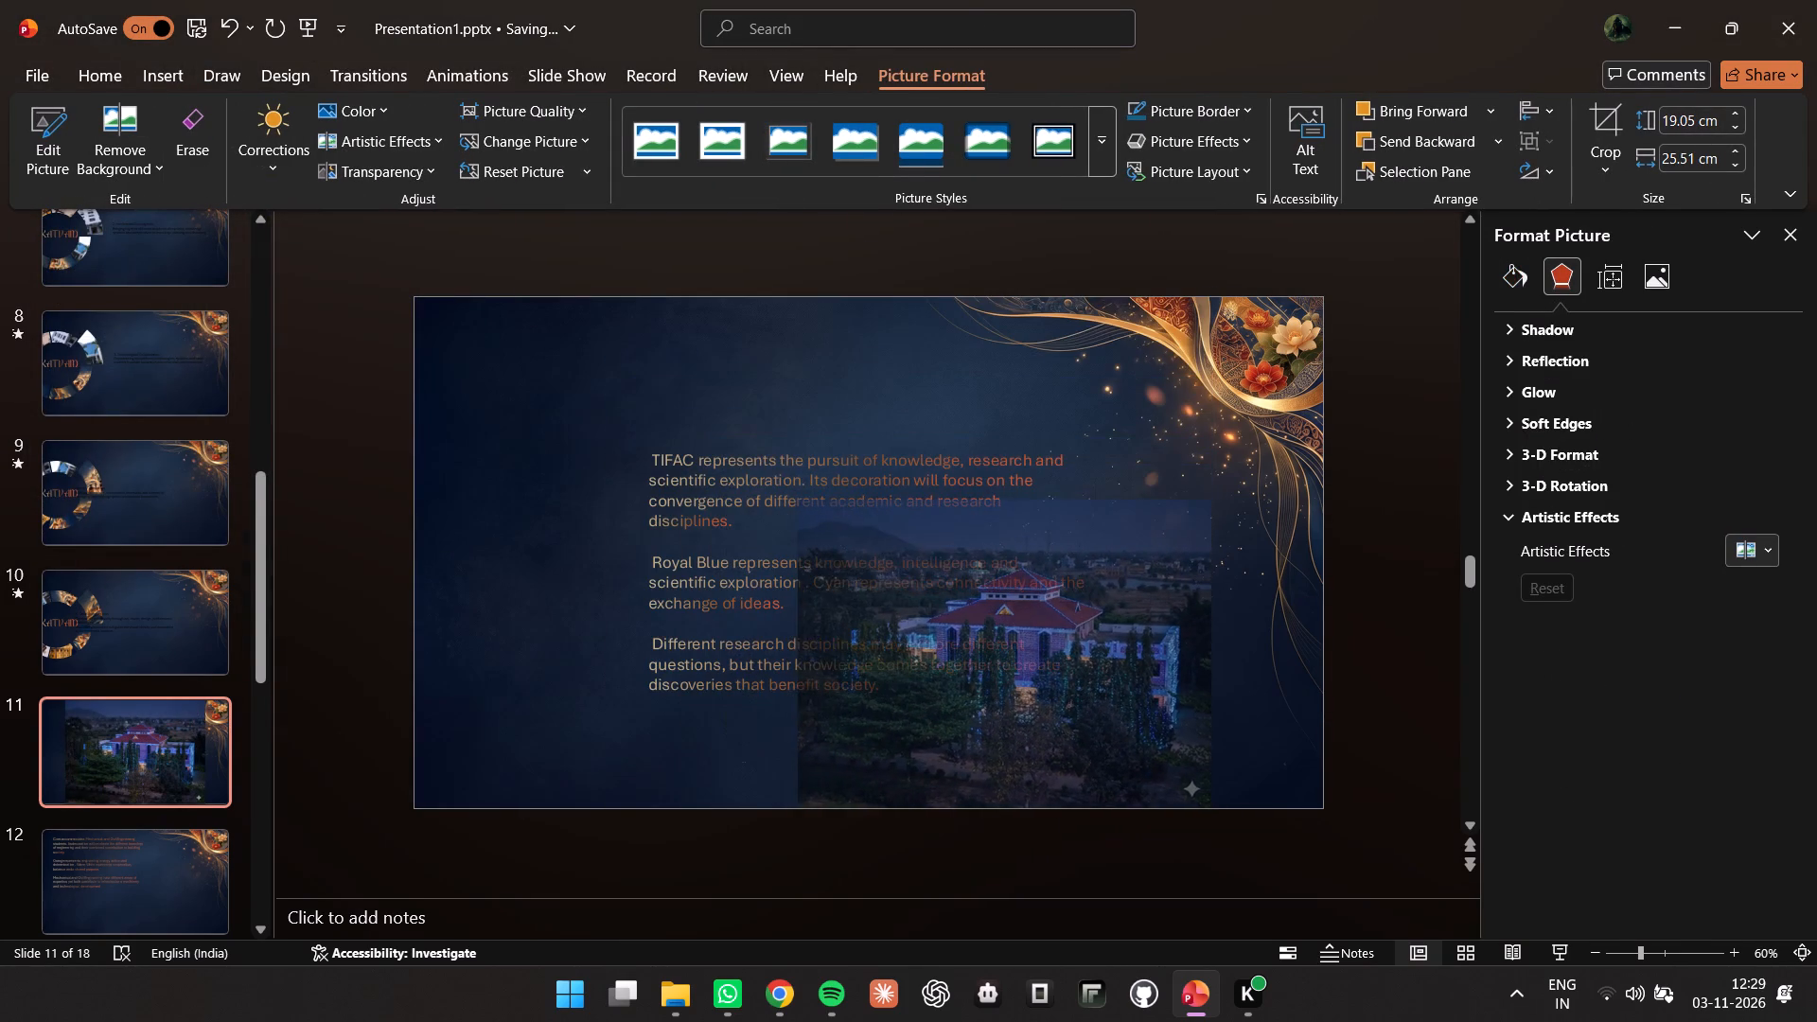
pyautogui.moveTo(977, 617); pyautogui.dragTo(848, 551)
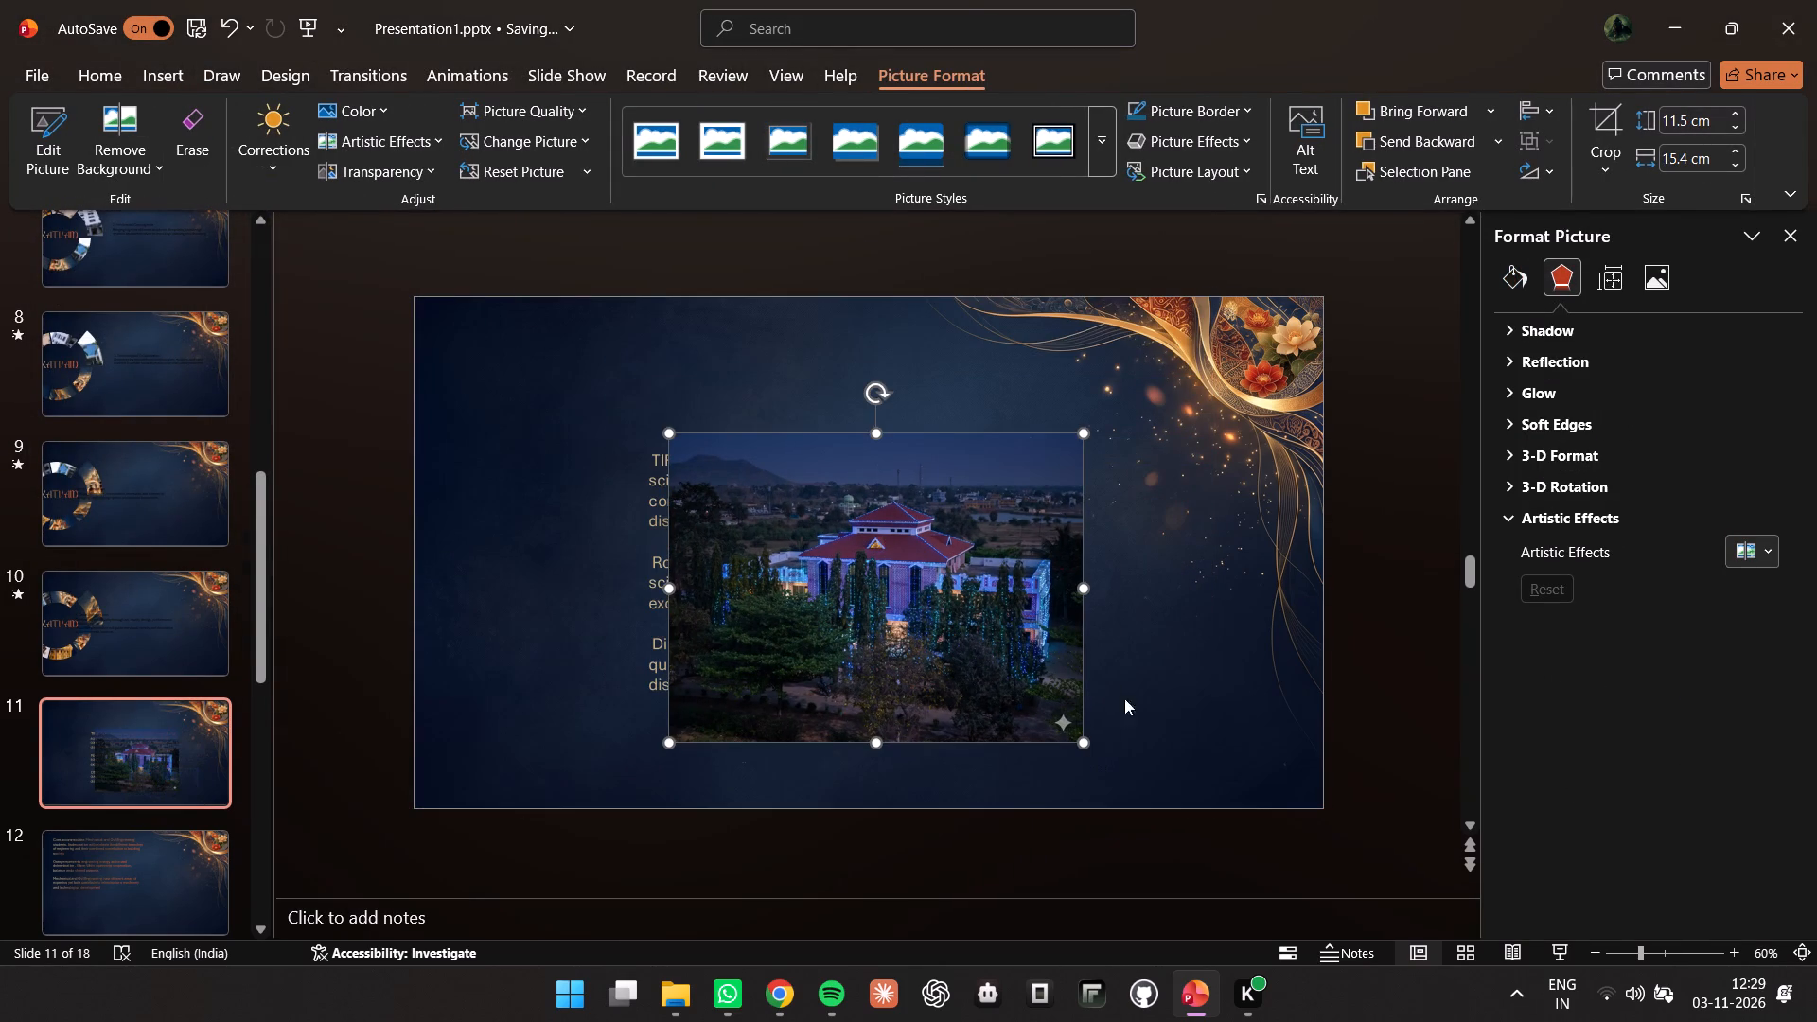
# Crop the bottom strip with the sparkle watermark off the building picture, leaving it about 10.3 cm high.
pyautogui.click(1613, 136)
pyautogui.moveTo(880, 738); pyautogui.dragTo(882, 710)
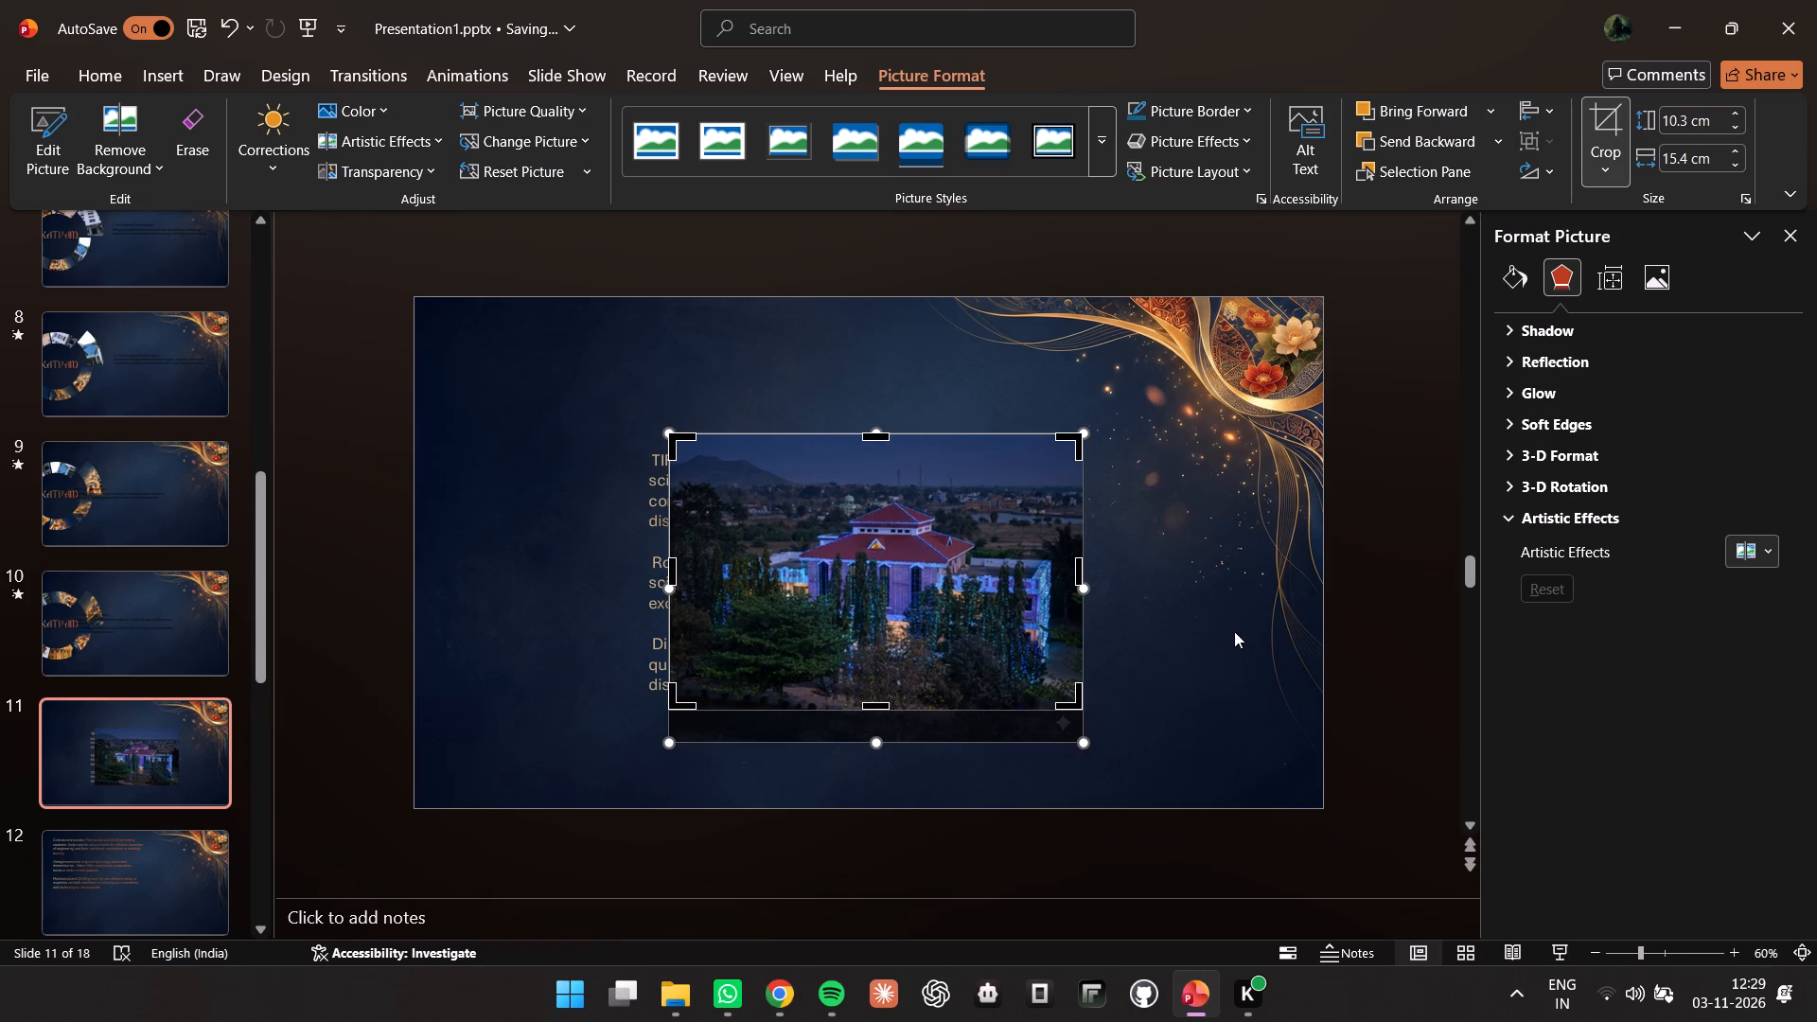
pyautogui.click(625, 290)
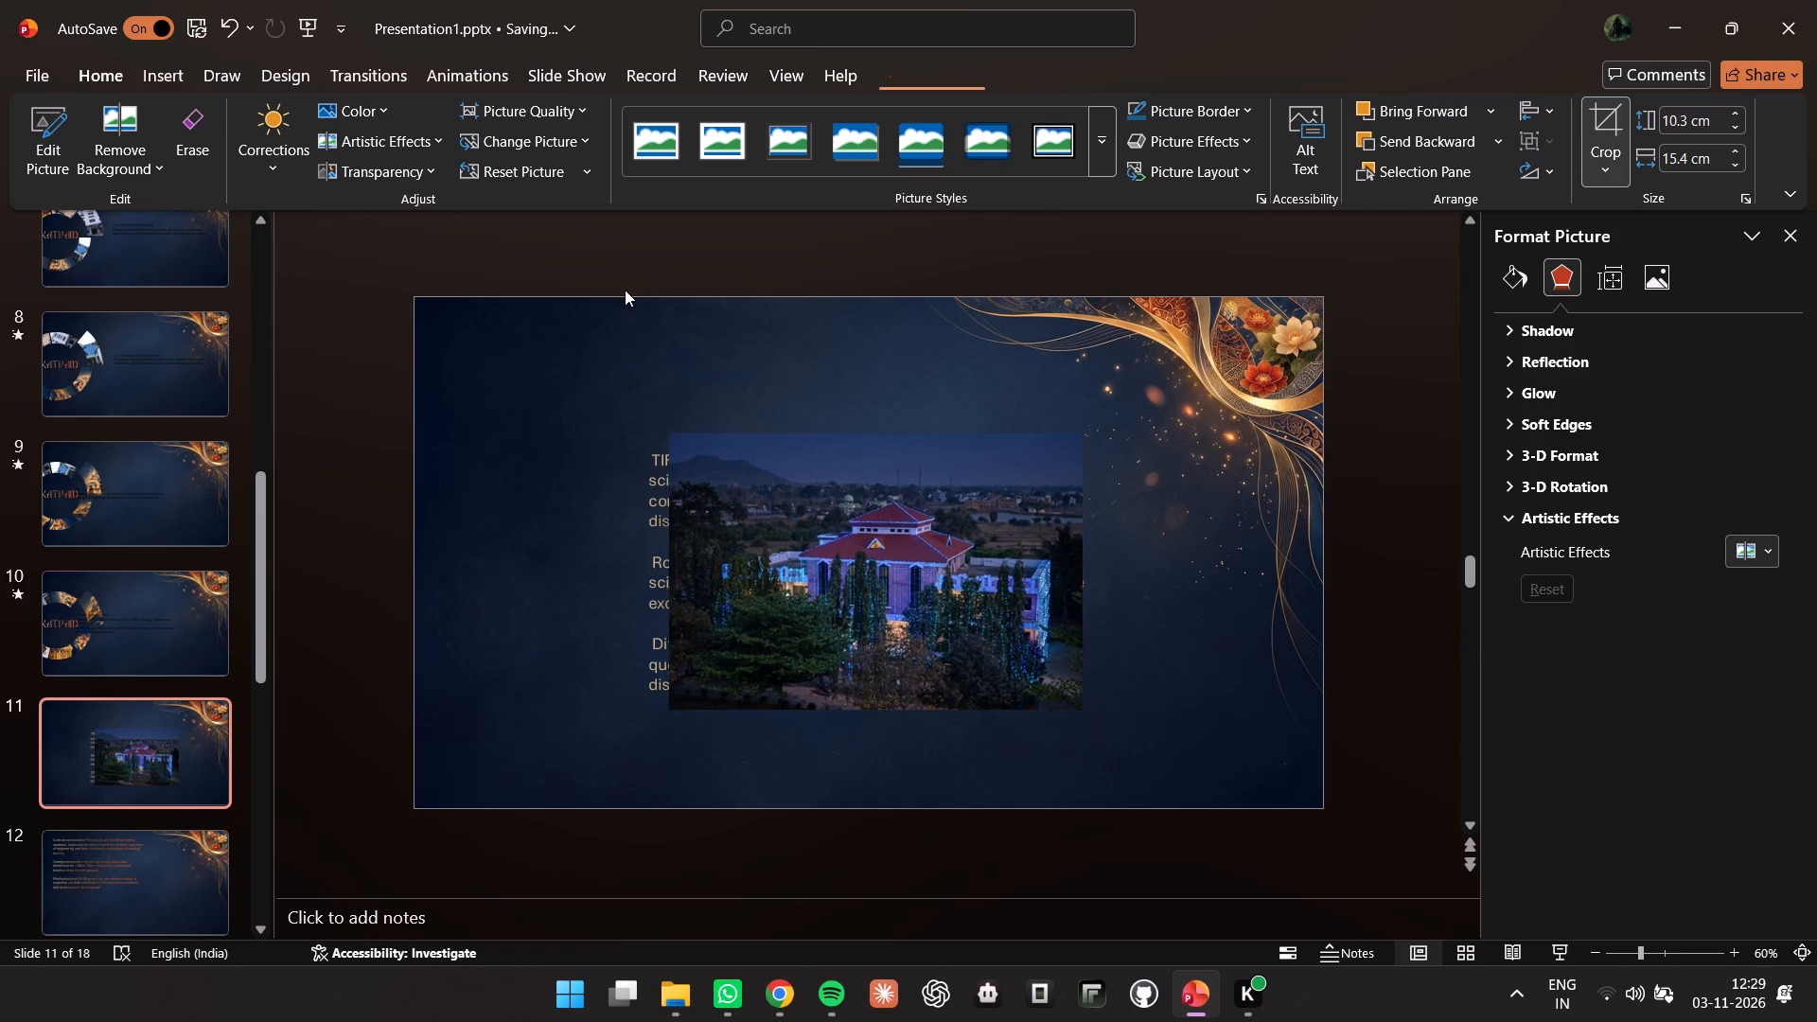
# Insert the daytime red-roofed building photo DSC_5524.JPG.jpeg from the Pictures > college folder onto slide 11.
pyautogui.click(178, 79)
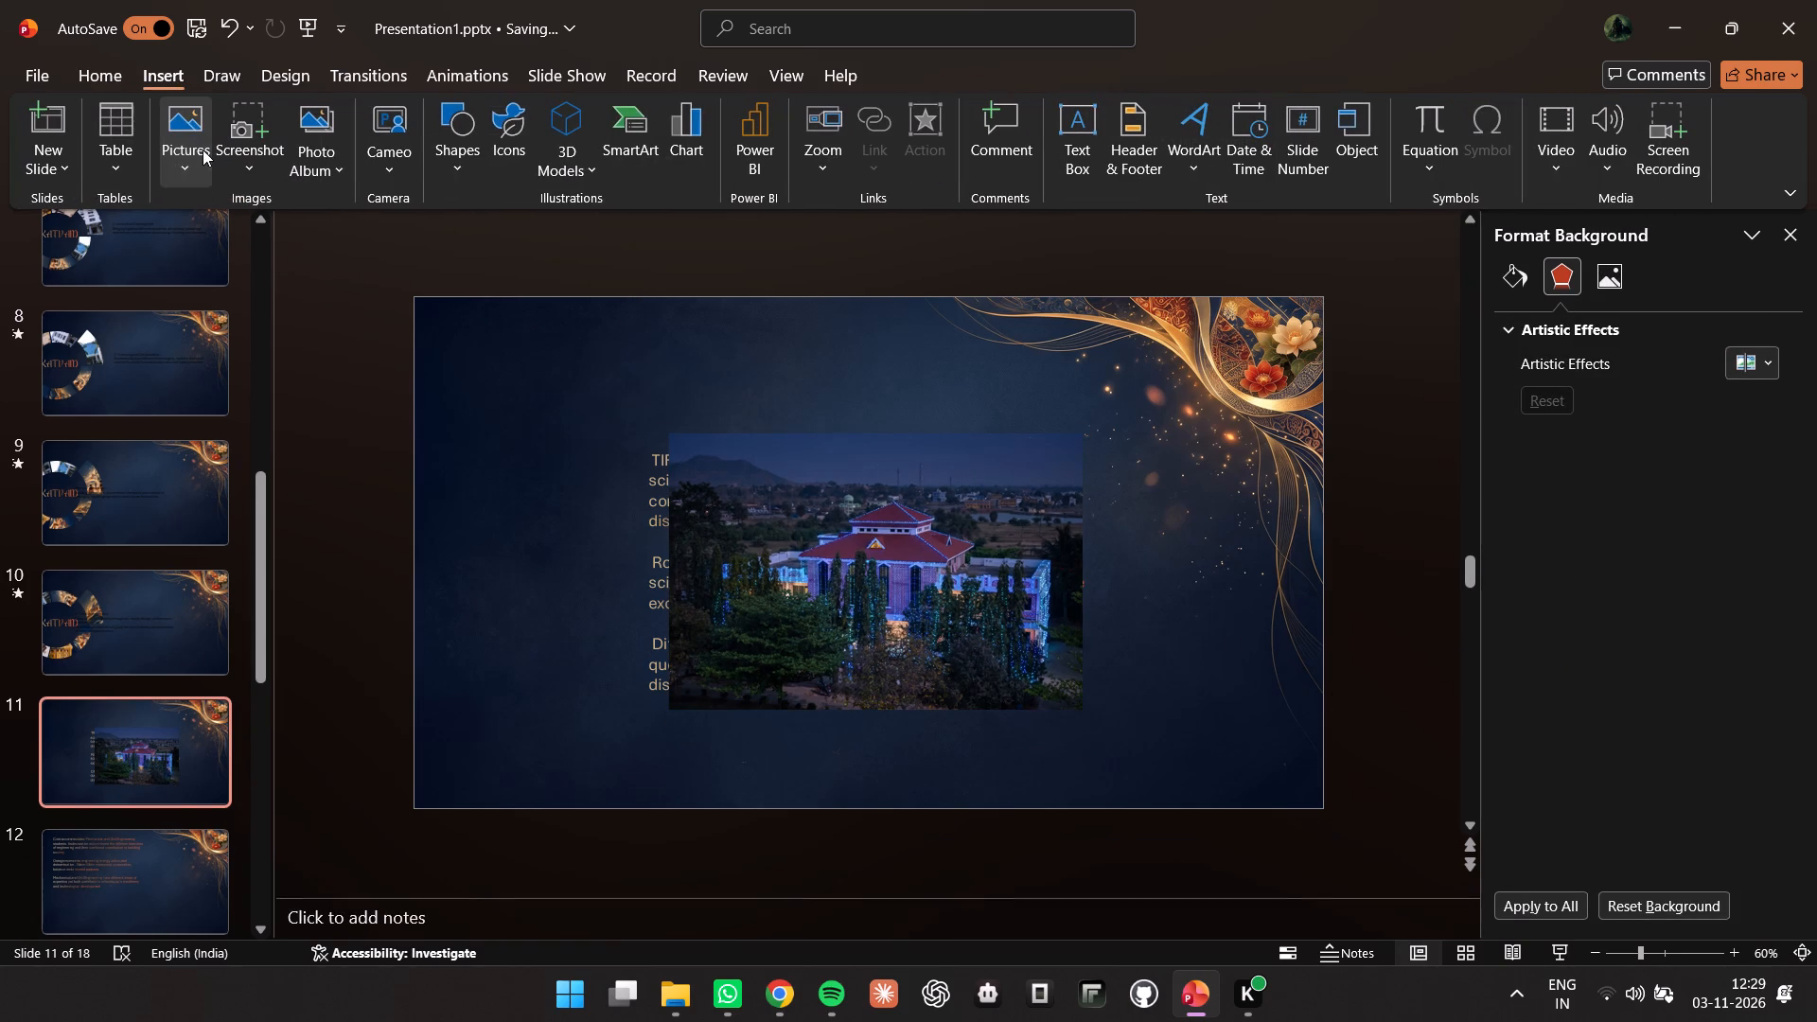
pyautogui.click(203, 152)
pyautogui.click(238, 245)
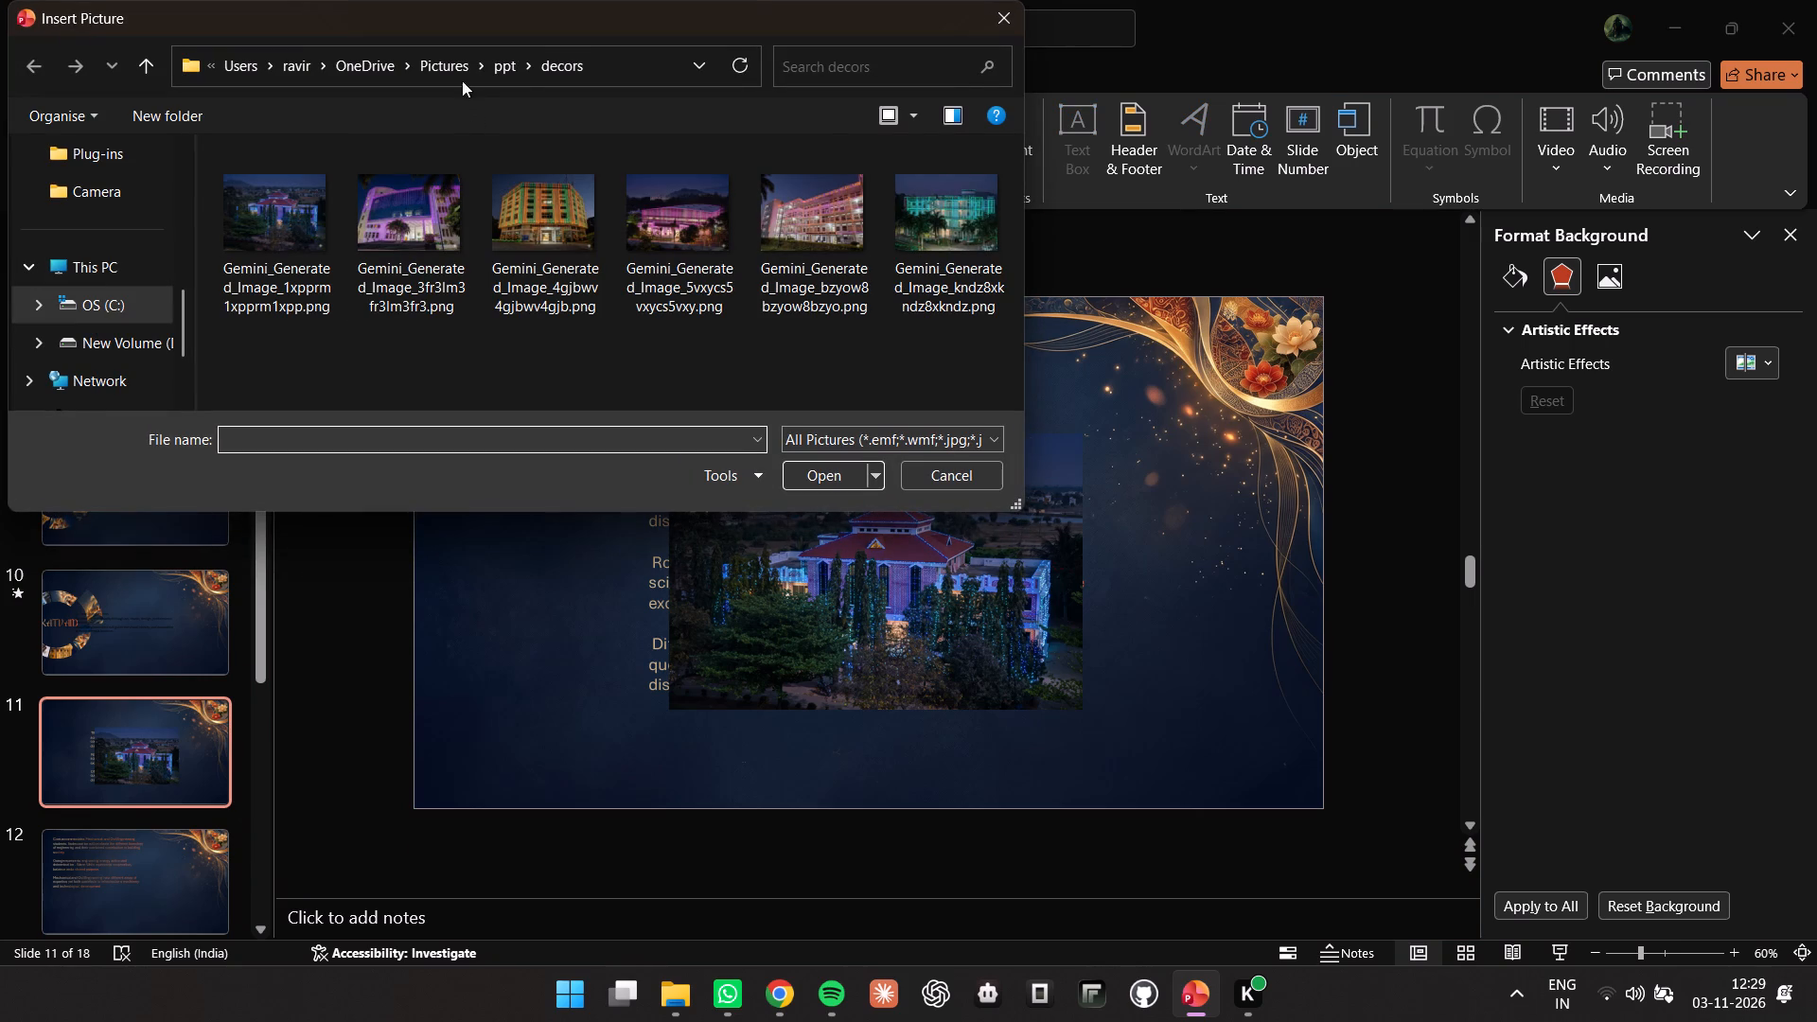
pyautogui.click(431, 62)
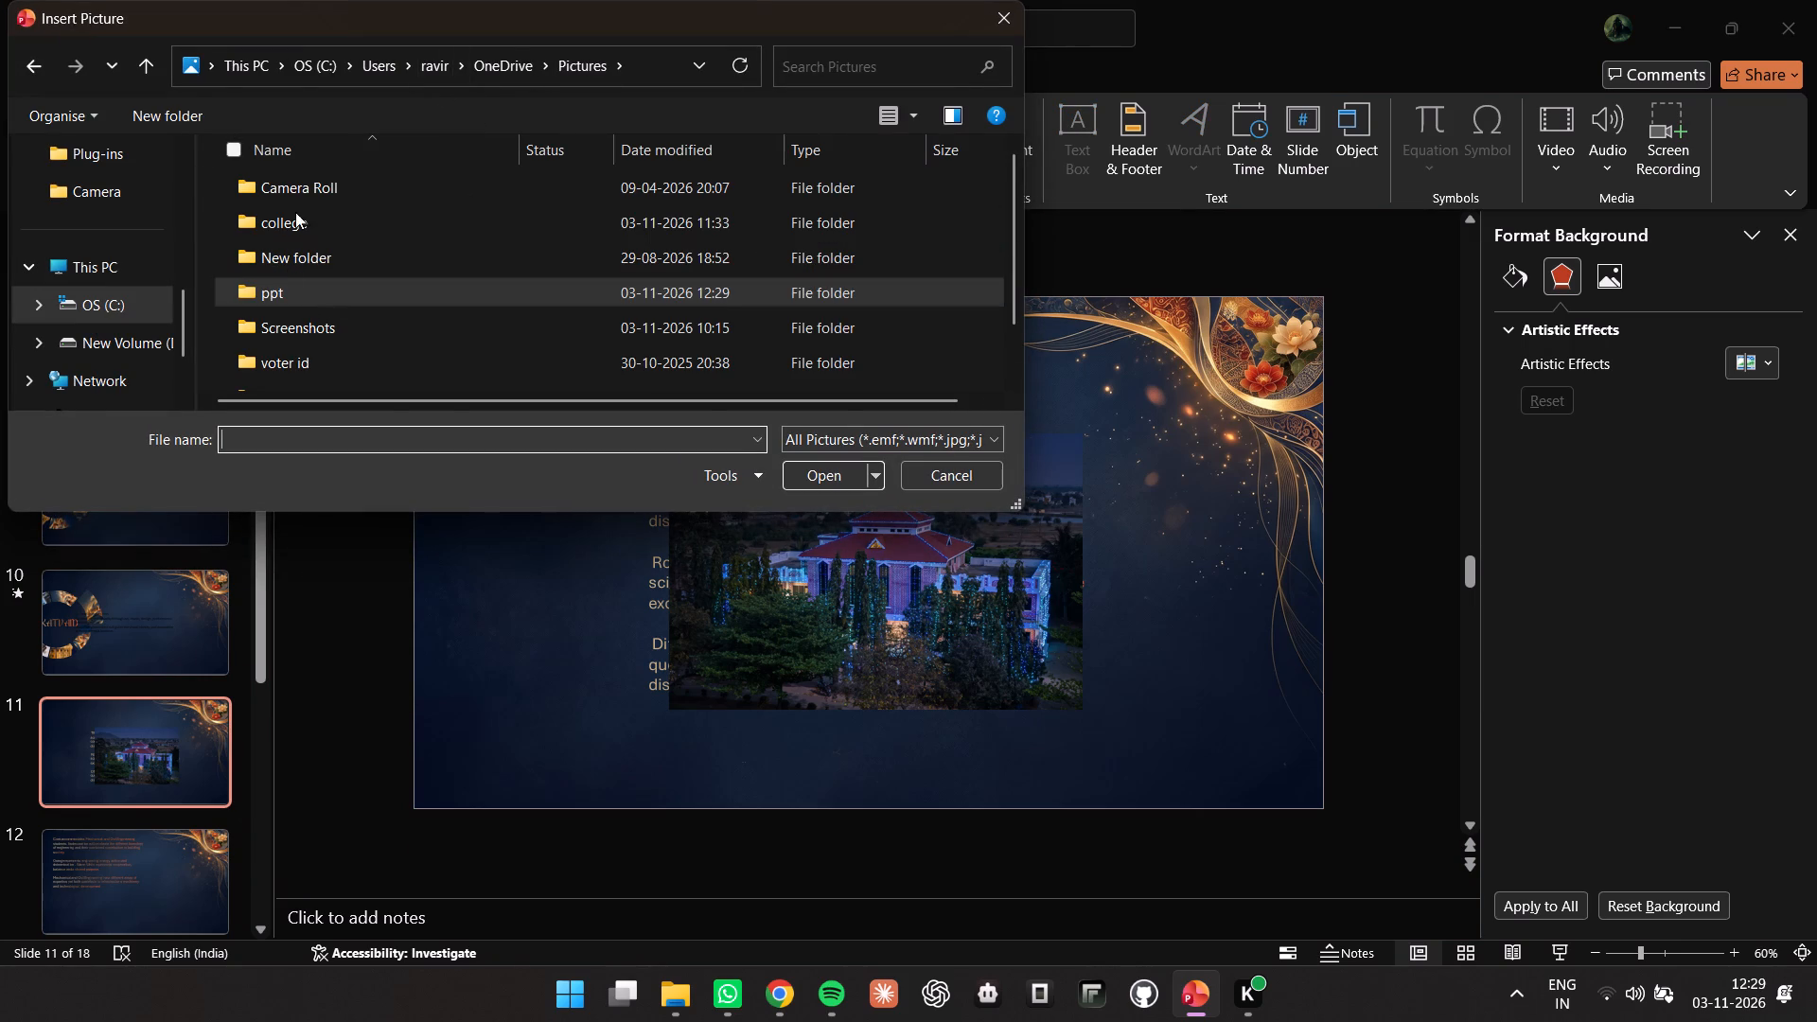
pyautogui.doubleClick(297, 209)
pyautogui.scroll(-3, 654, 338)
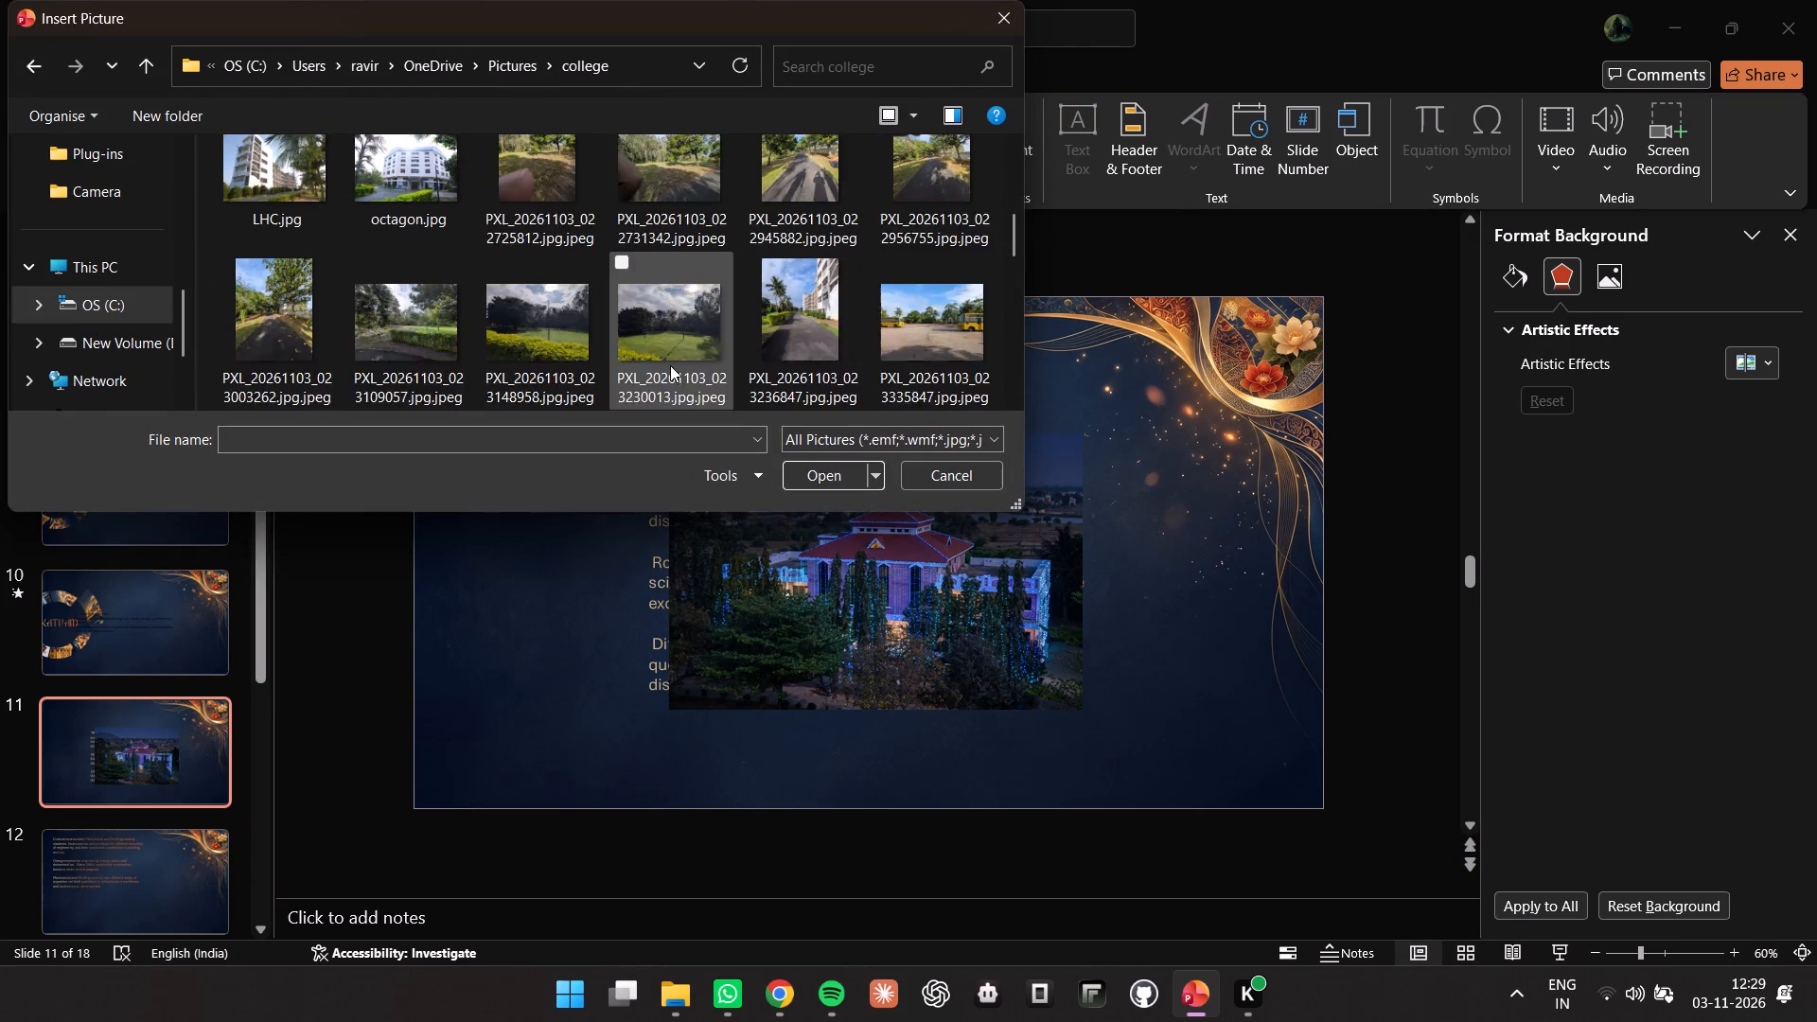
pyautogui.scroll(1, 525, 323)
pyautogui.scroll(2, 445, 280)
pyautogui.click(456, 339)
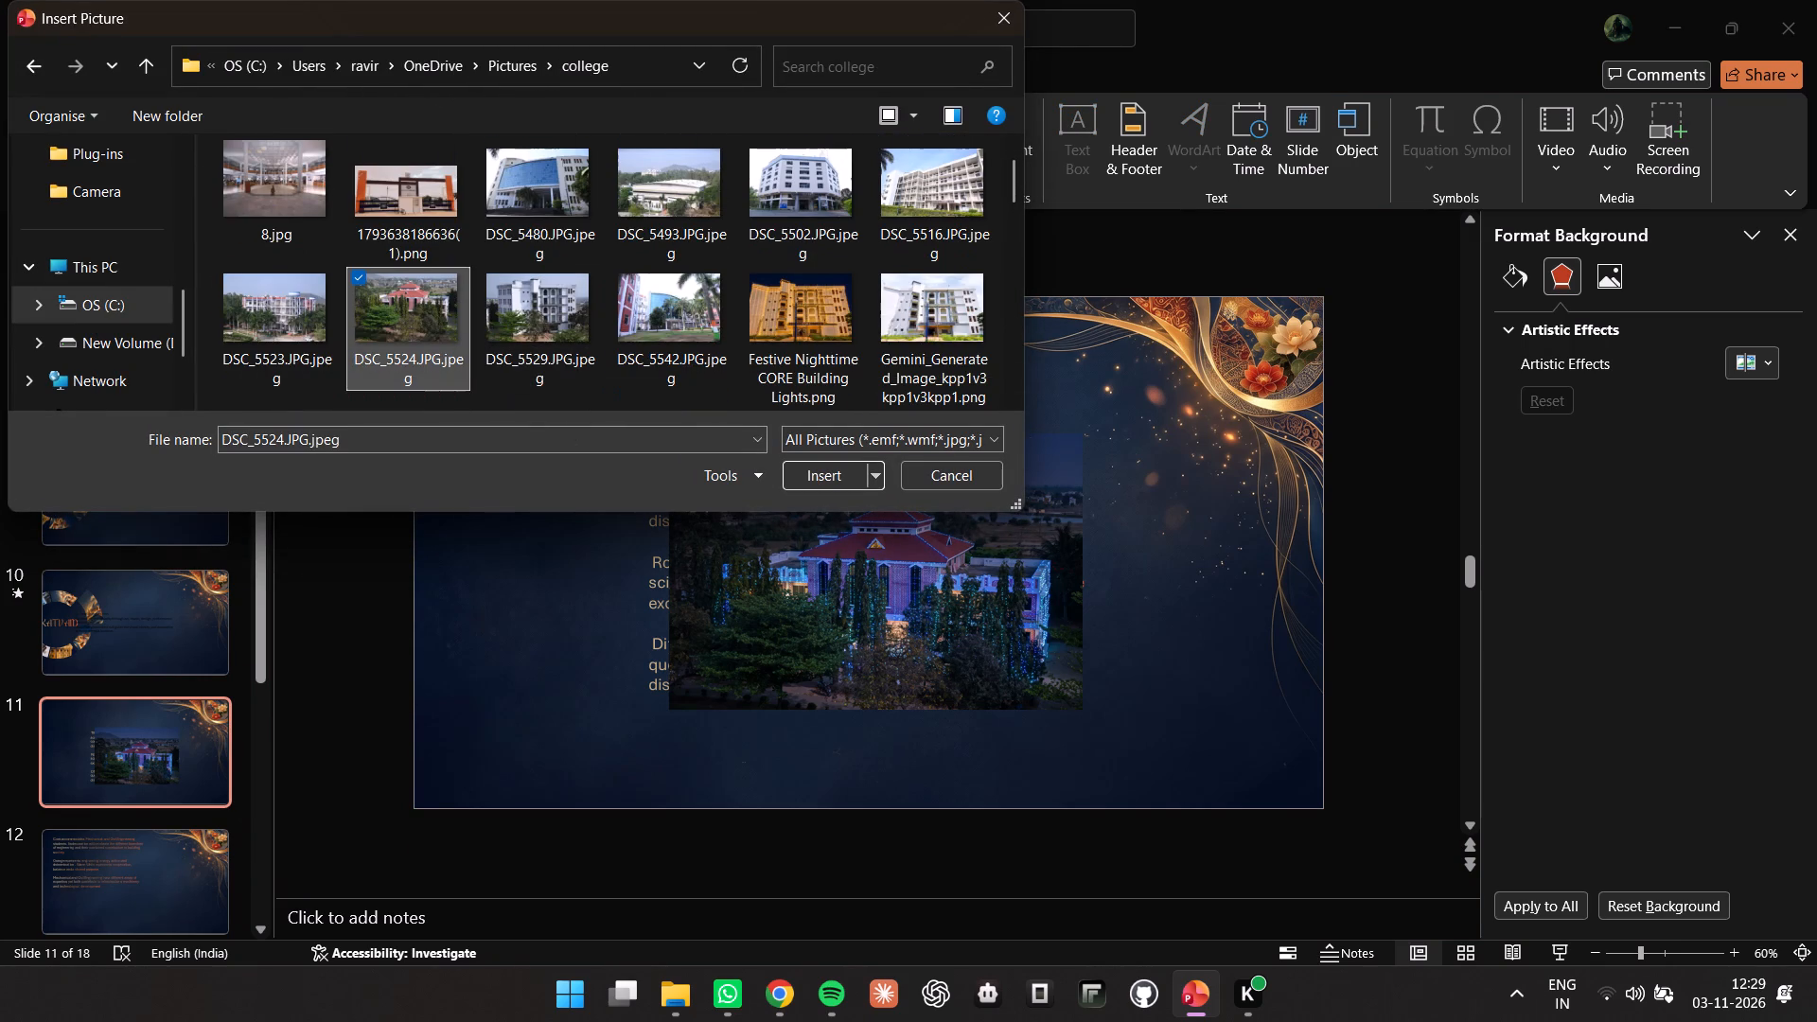
pyautogui.click(846, 468)
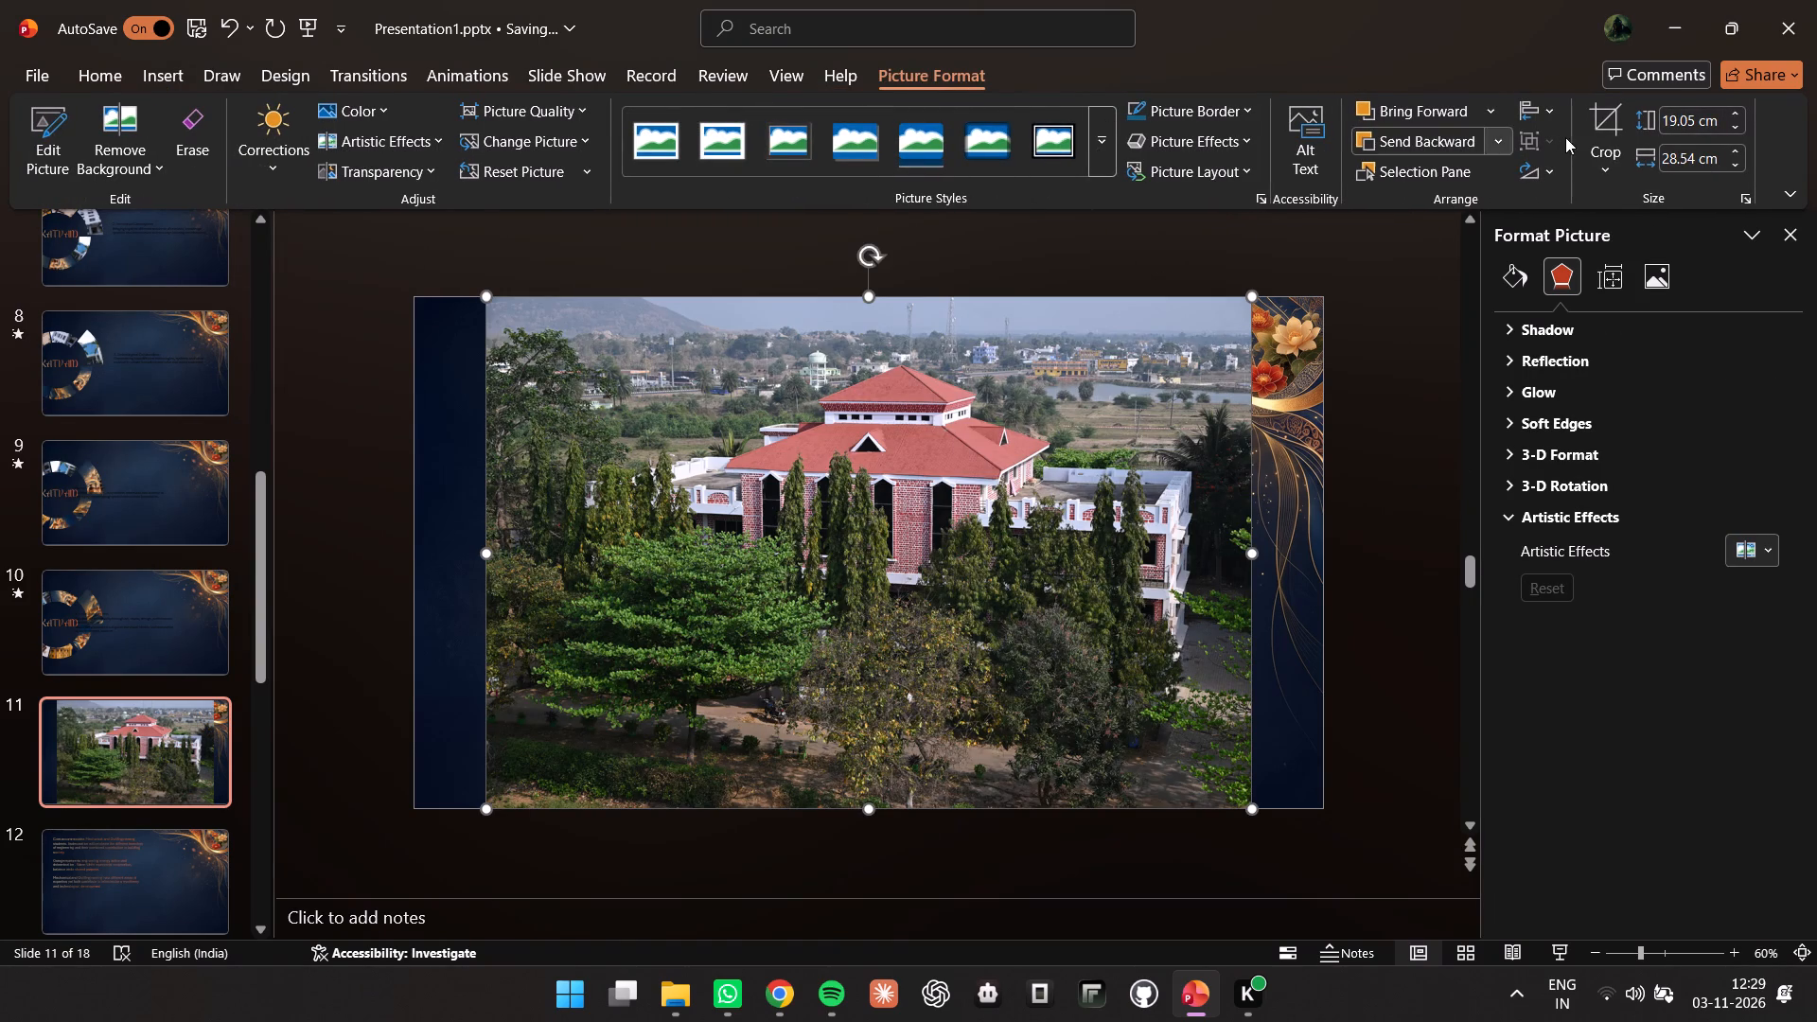
# Shrink the daytime photo to about 10.28 by 15.4 cm and lay it over the blue-lit night picture.
pyautogui.click(1606, 145)
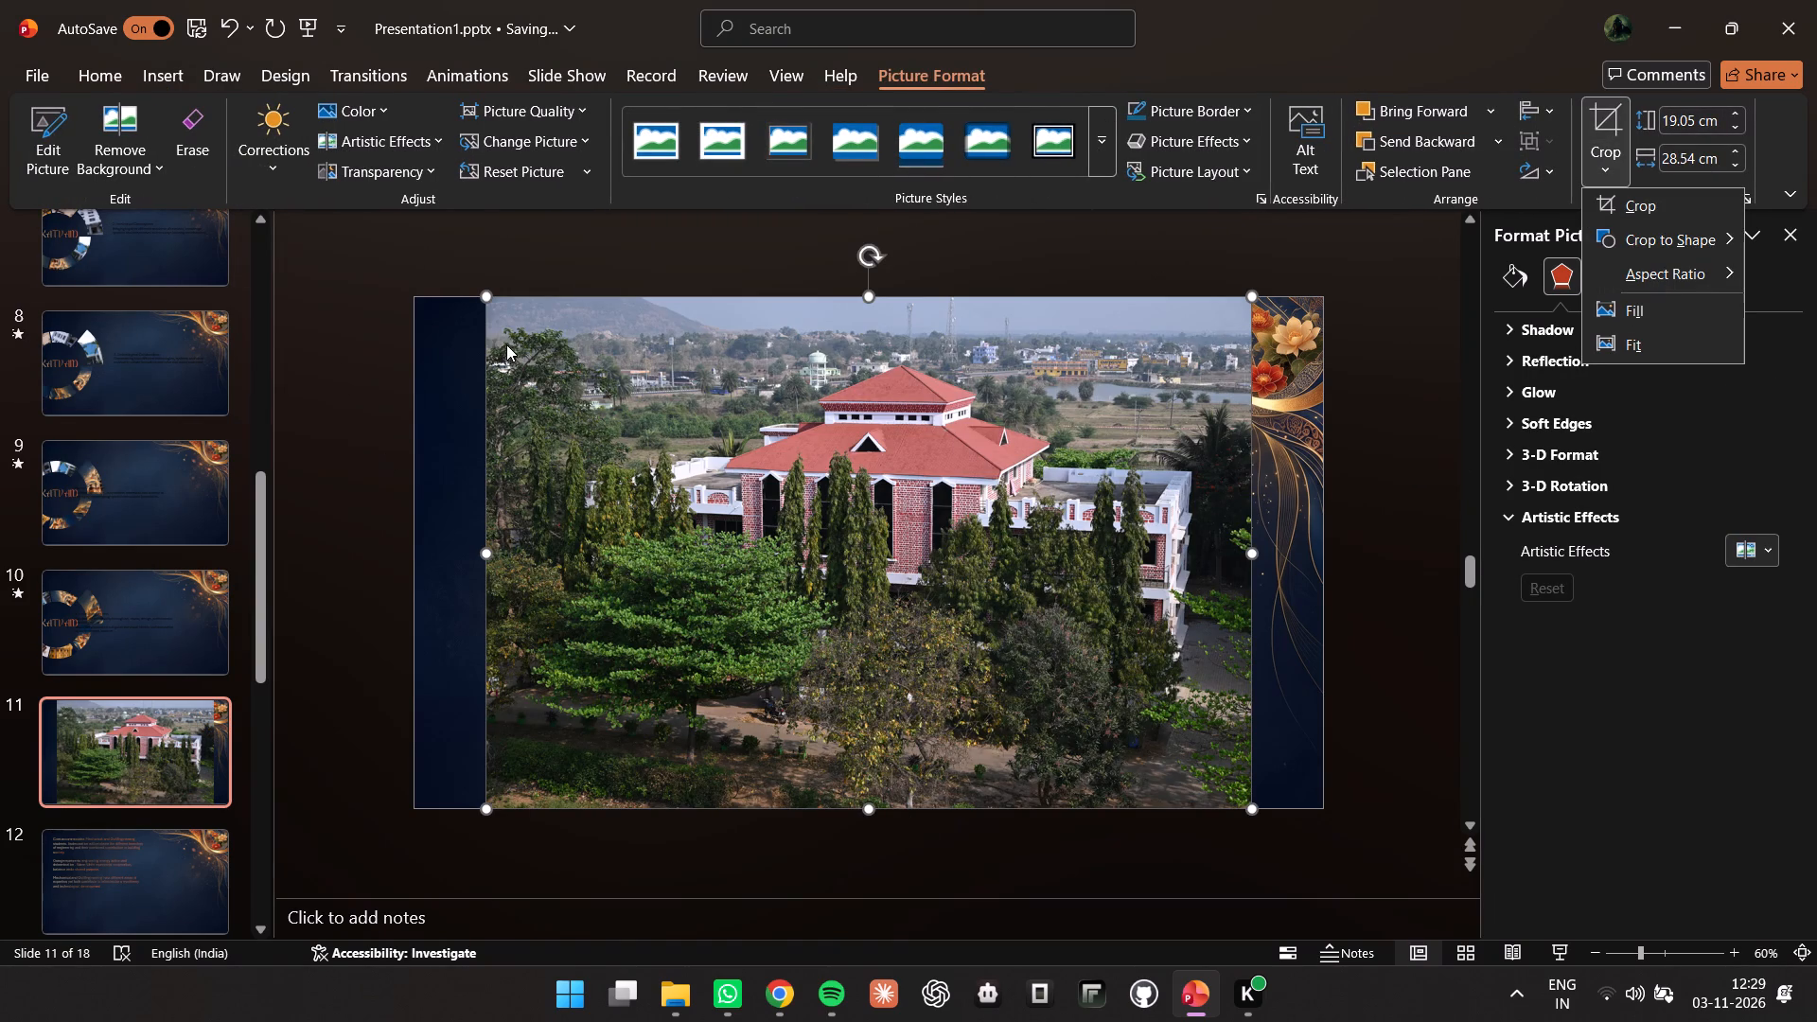
pyautogui.click(483, 291)
pyautogui.moveTo(486, 300); pyautogui.dragTo(593, 402)
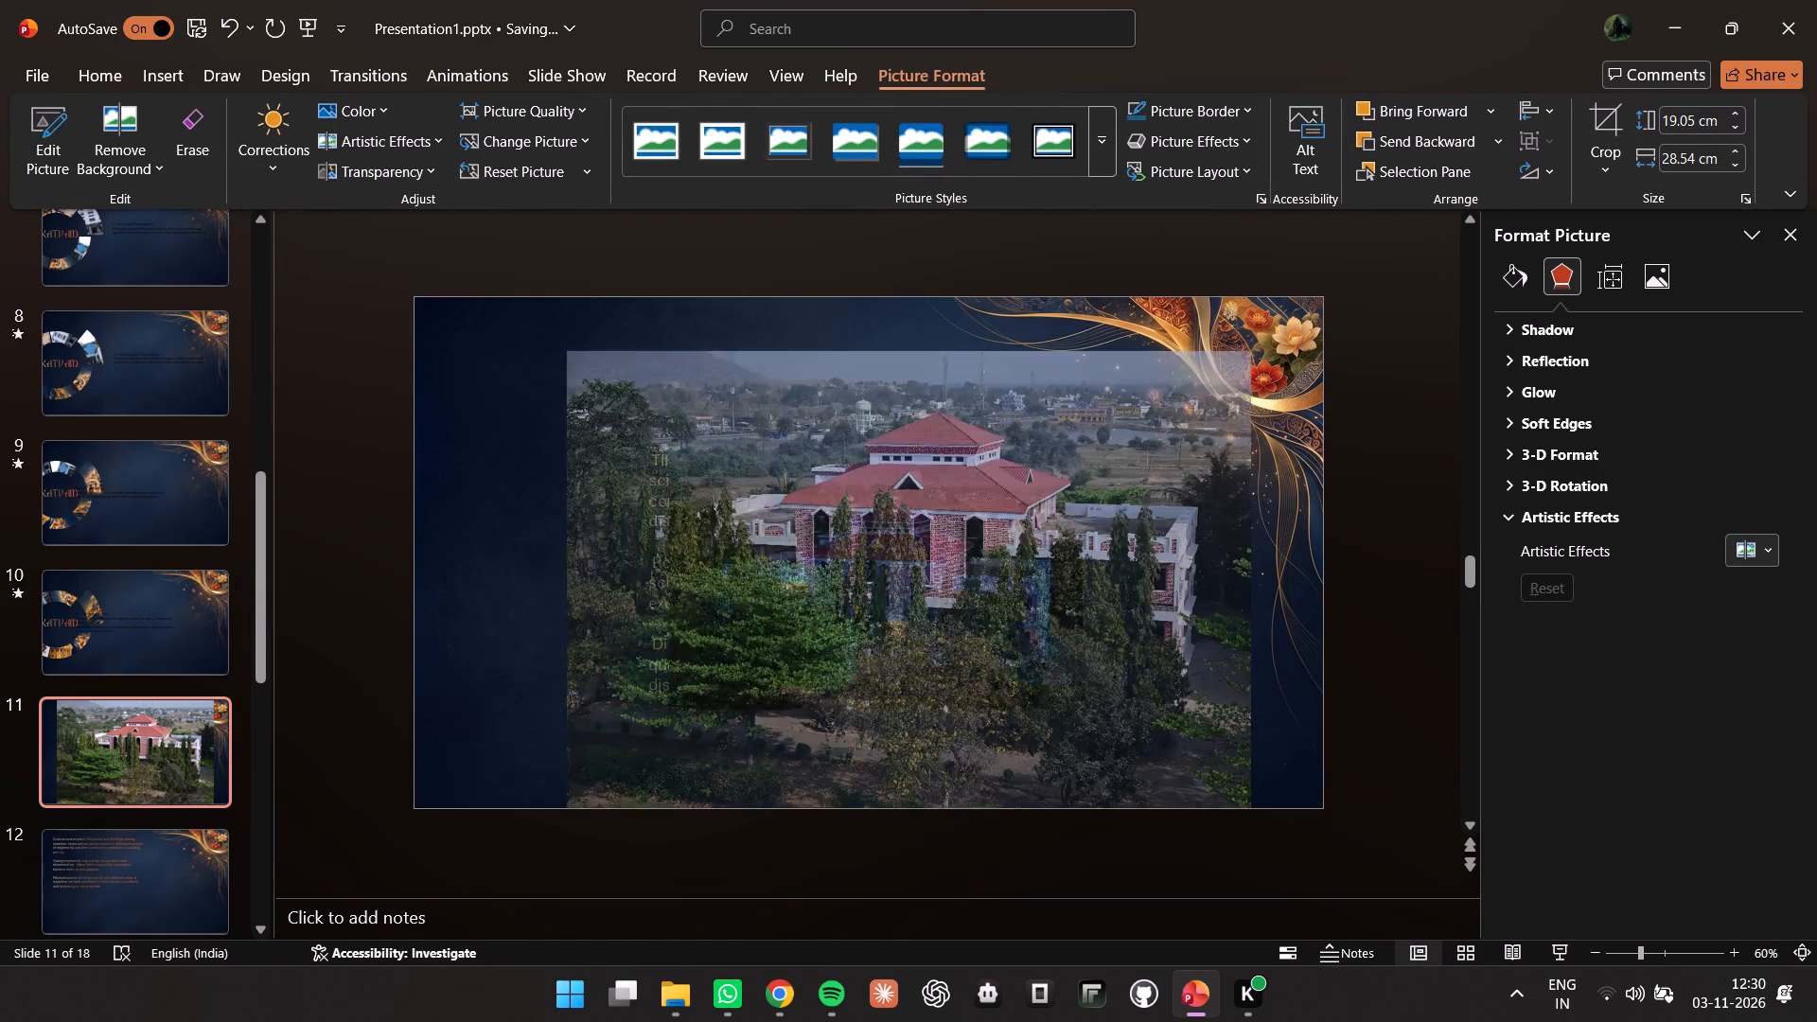
pyautogui.moveTo(593, 402); pyautogui.dragTo(779, 609)
pyautogui.moveTo(806, 609); pyautogui.dragTo(695, 559)
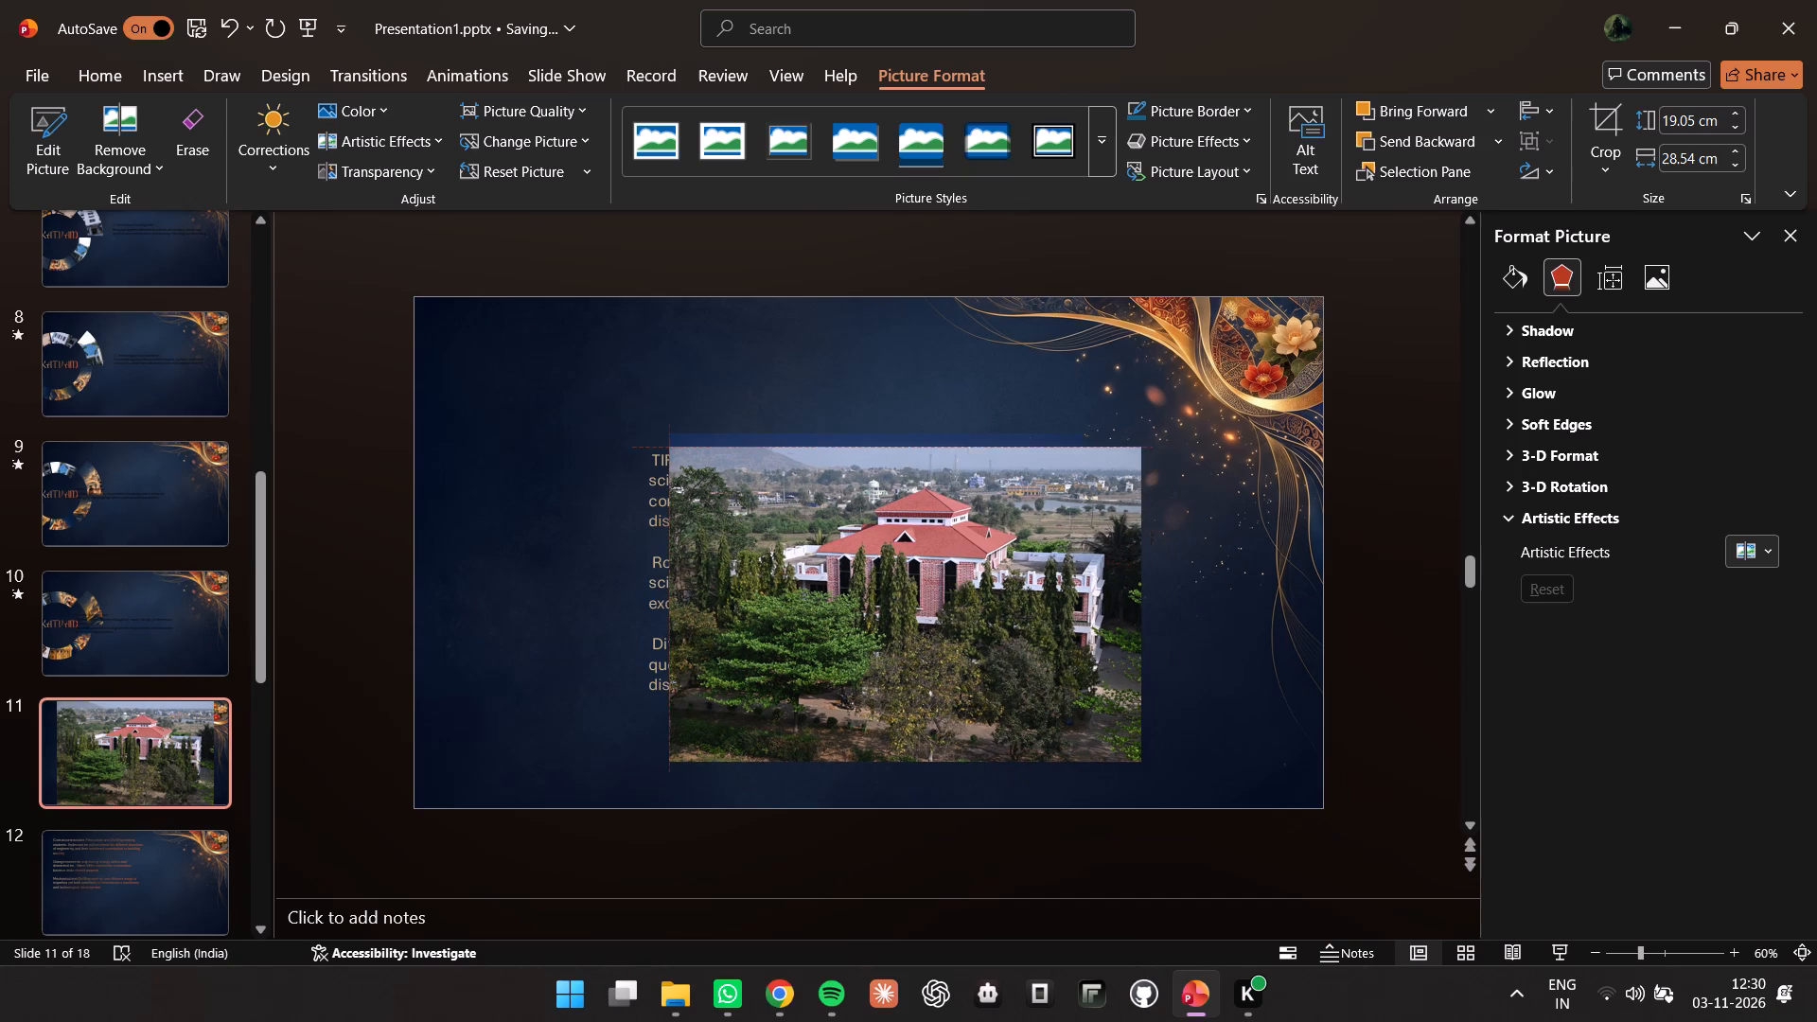
pyautogui.moveTo(695, 559); pyautogui.dragTo(680, 553)
pyautogui.moveTo(654, 432); pyautogui.dragTo(699, 479)
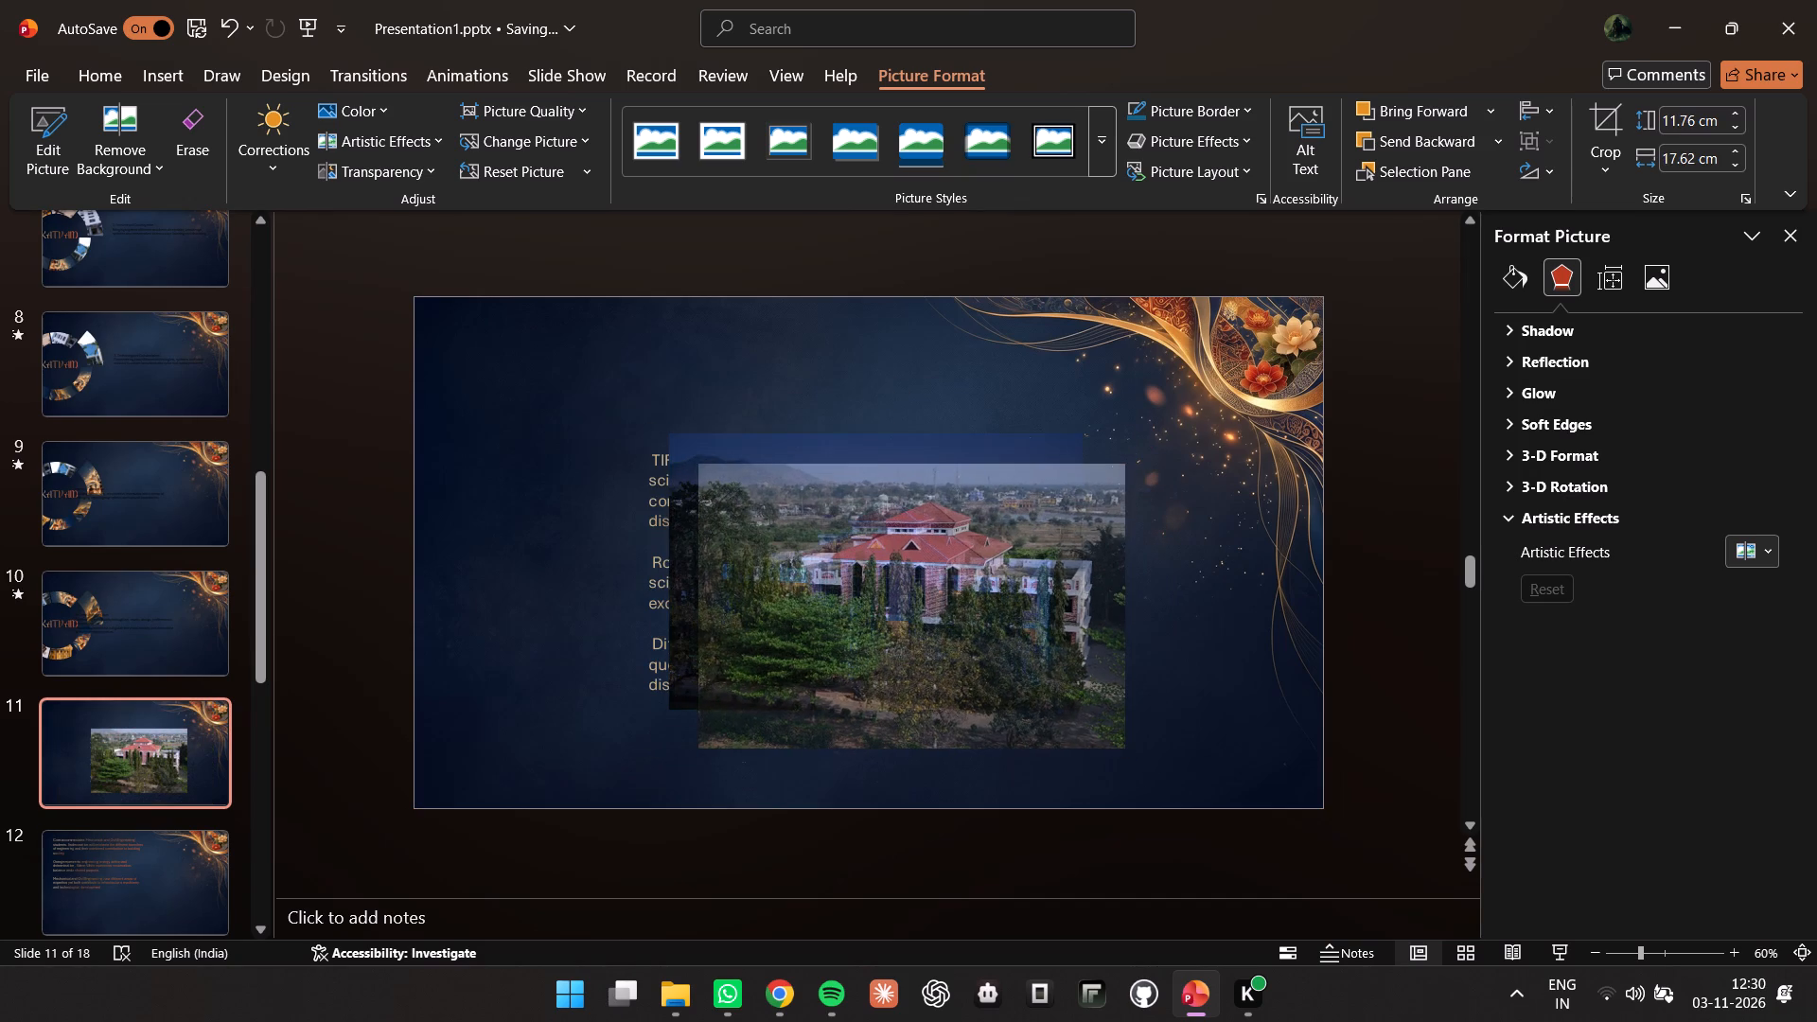
pyautogui.moveTo(699, 479); pyautogui.dragTo(711, 495)
pyautogui.moveTo(767, 539); pyautogui.dragTo(723, 529)
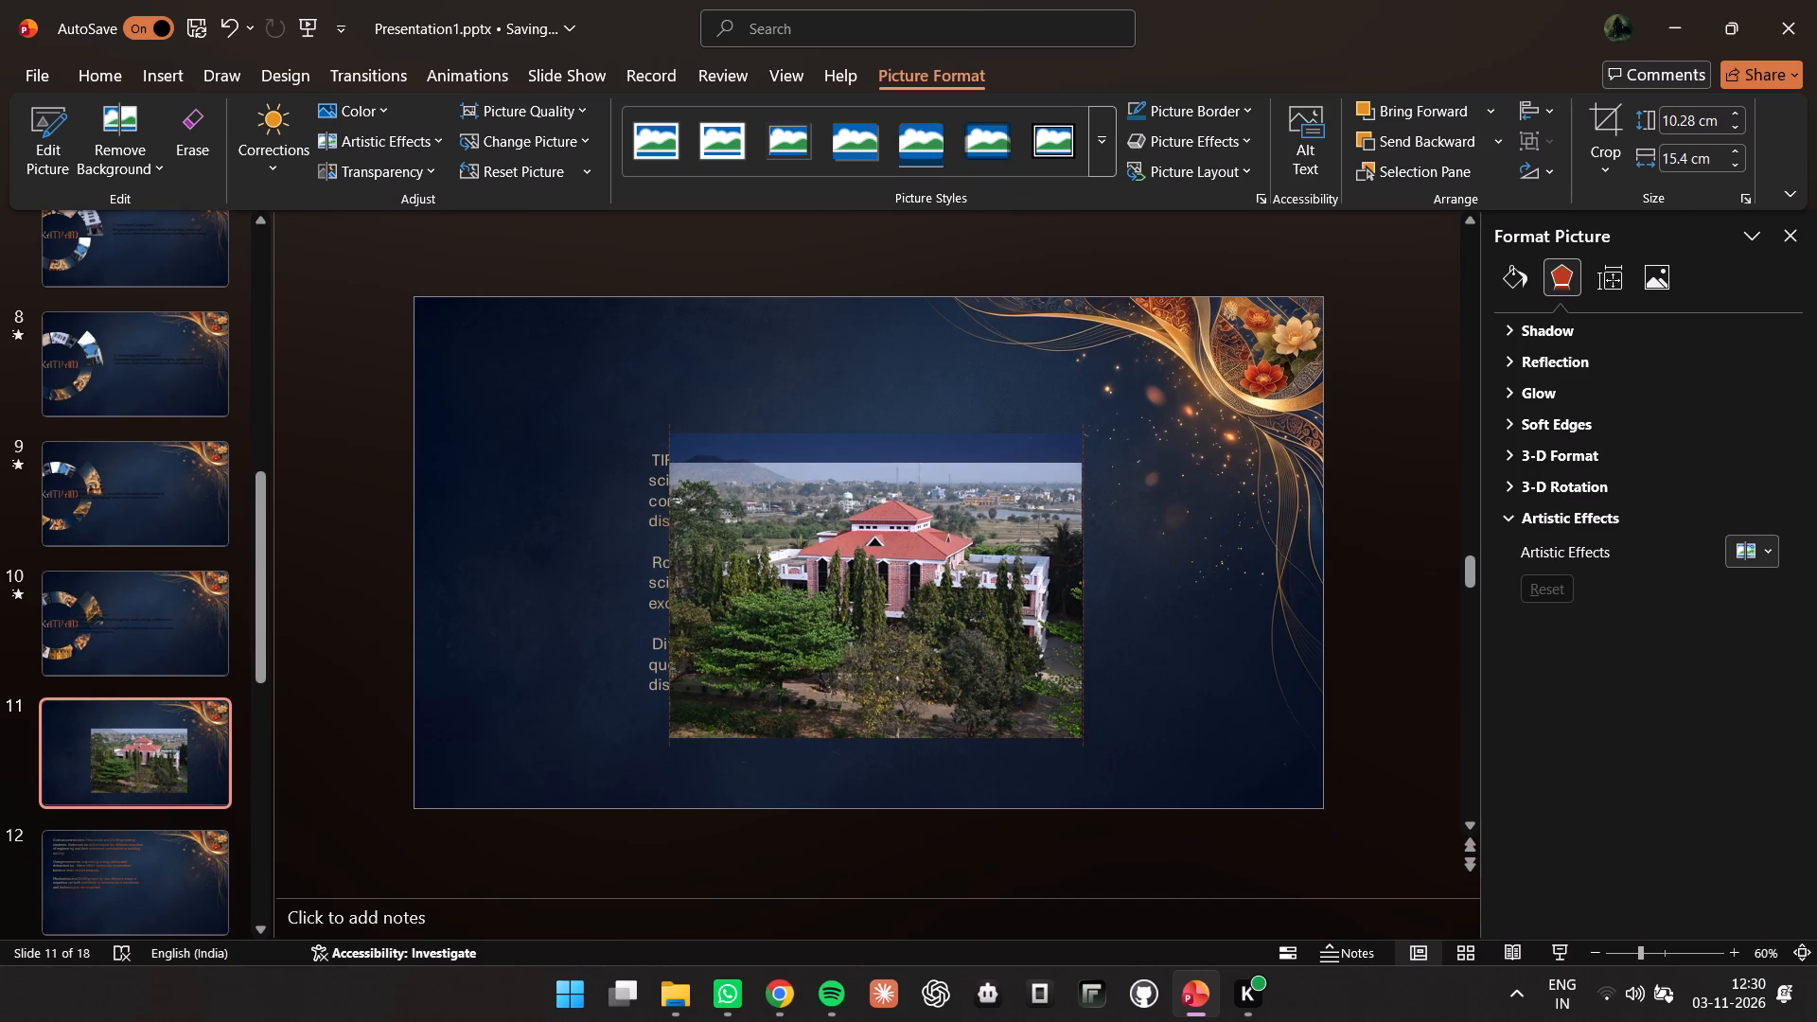
pyautogui.moveTo(723, 529); pyautogui.dragTo(726, 502)
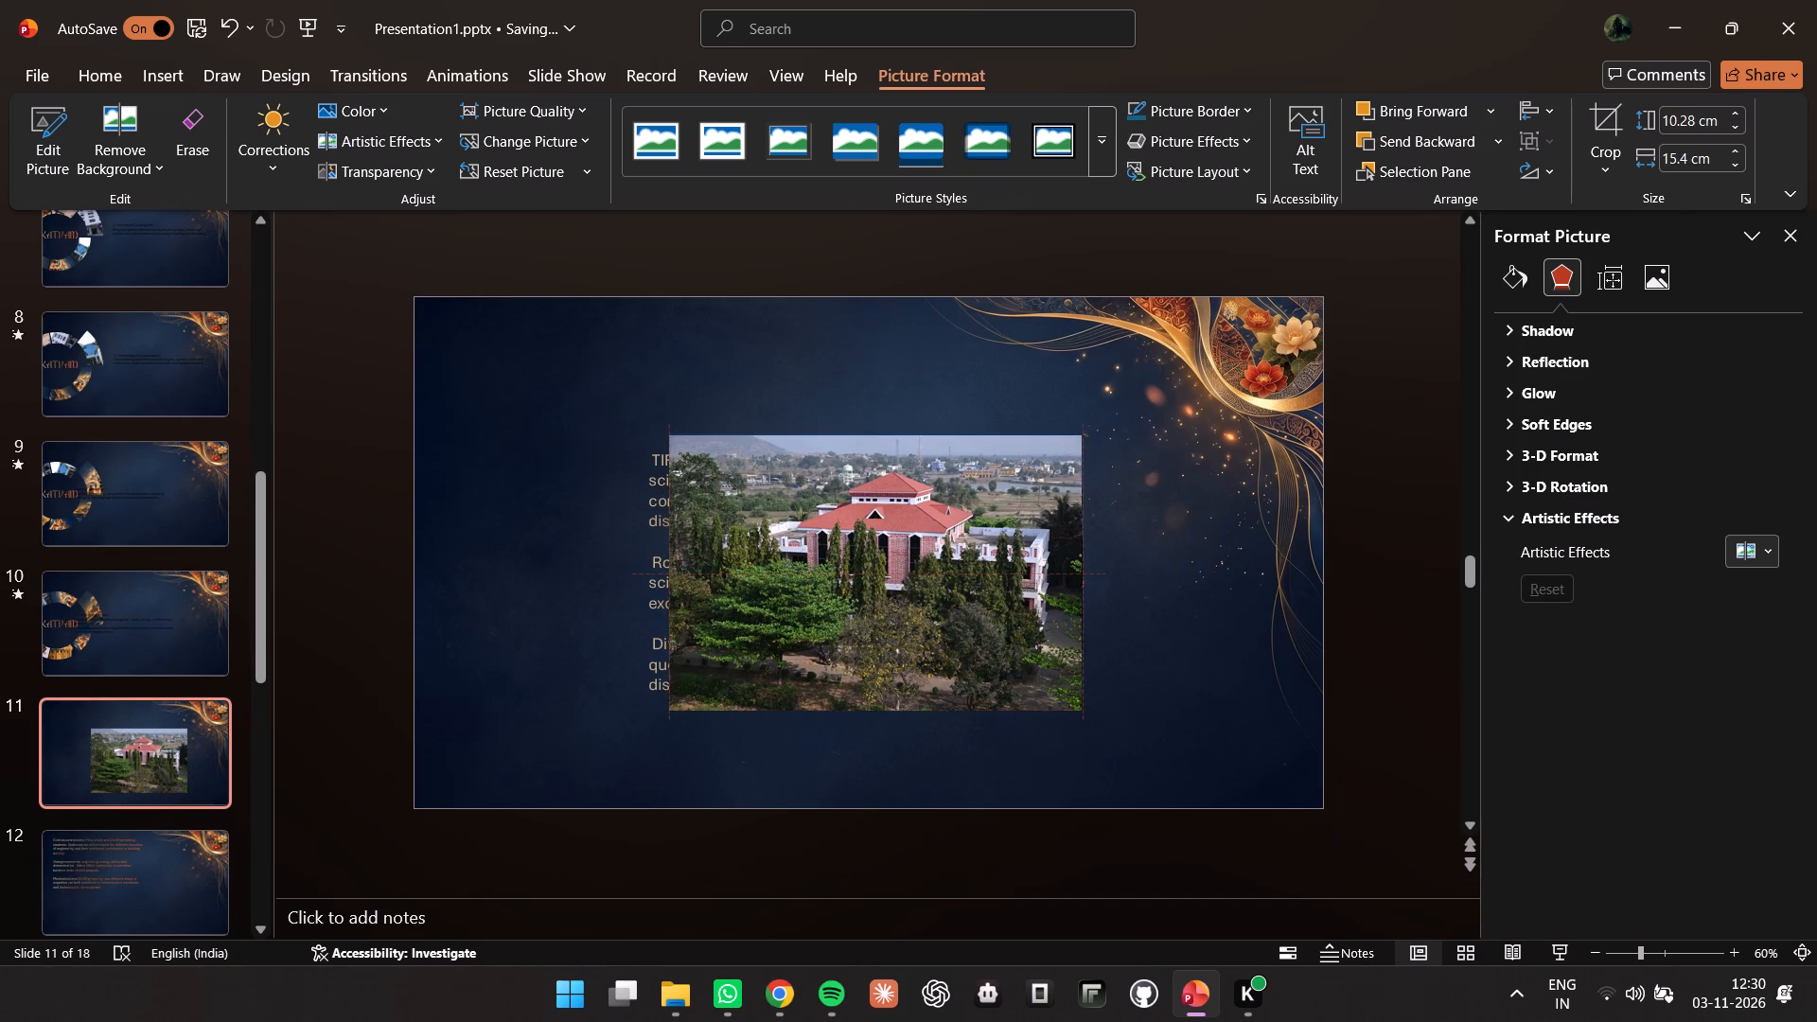
pyautogui.moveTo(726, 502); pyautogui.dragTo(726, 502)
# Crop a thin sliver off the daytime photo's bottom edge, leaving it about 10.22 cm high.
pyautogui.click(1597, 133)
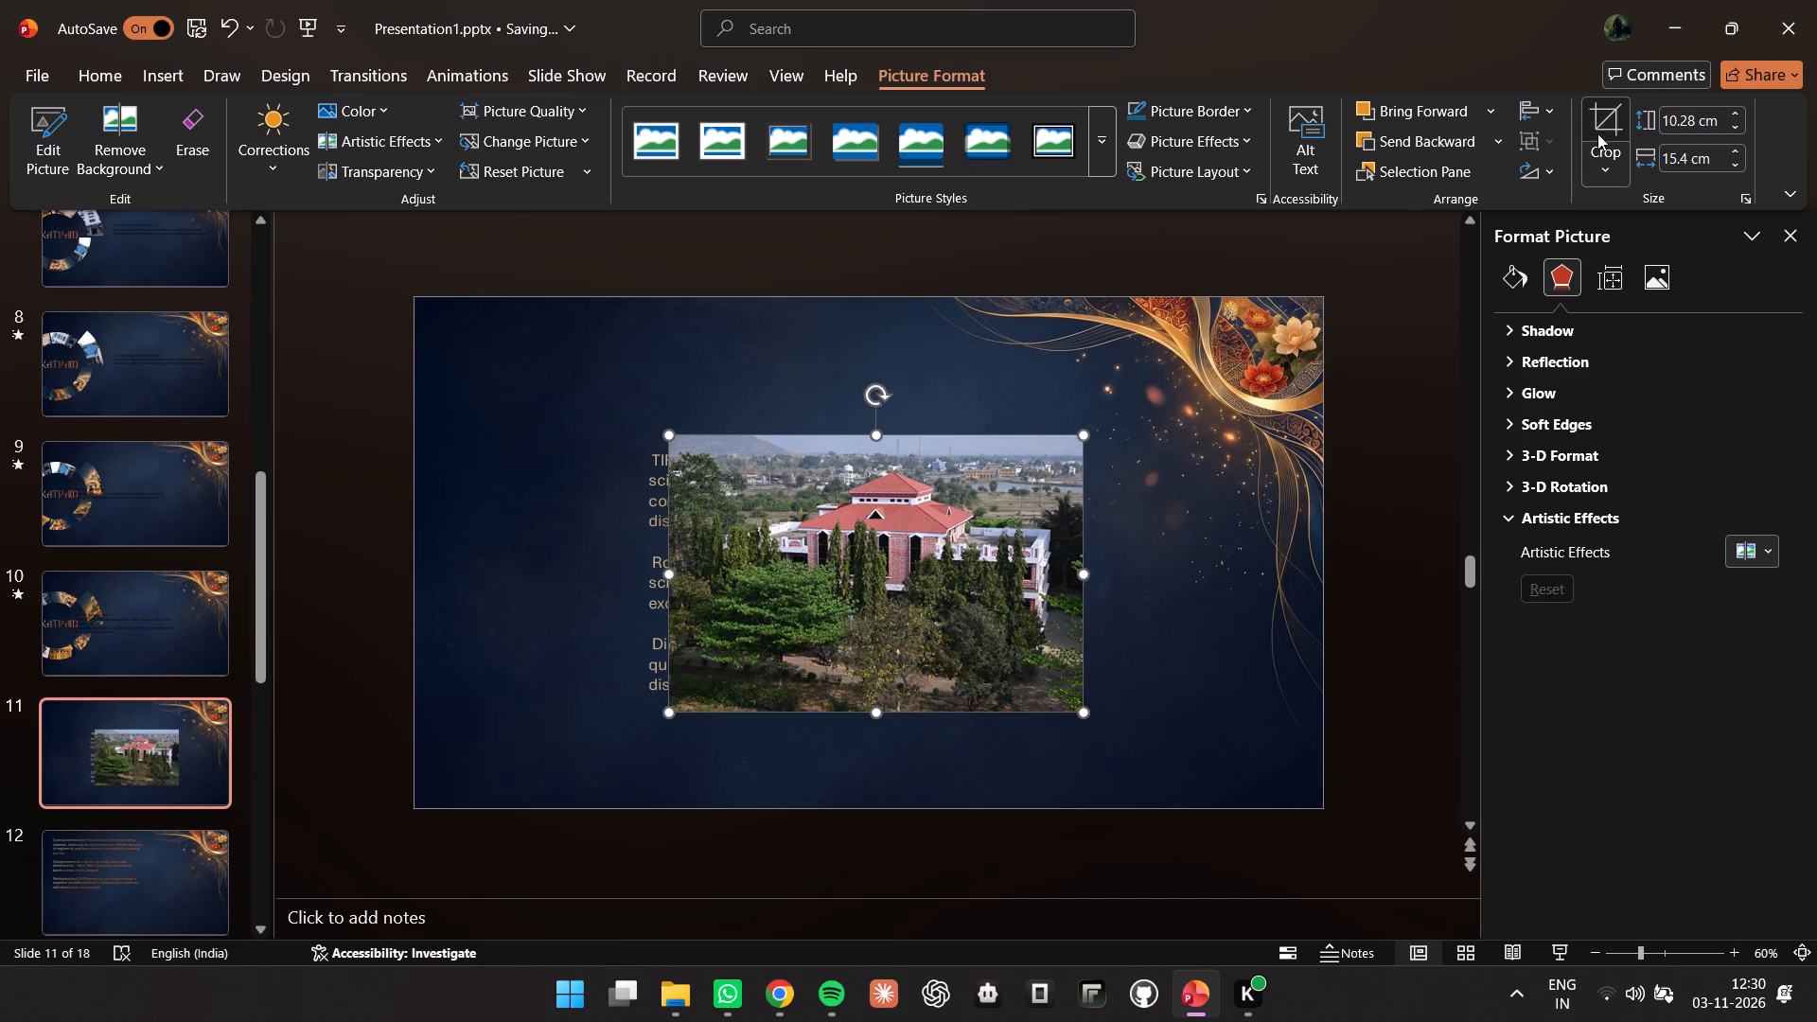
pyautogui.click(884, 709)
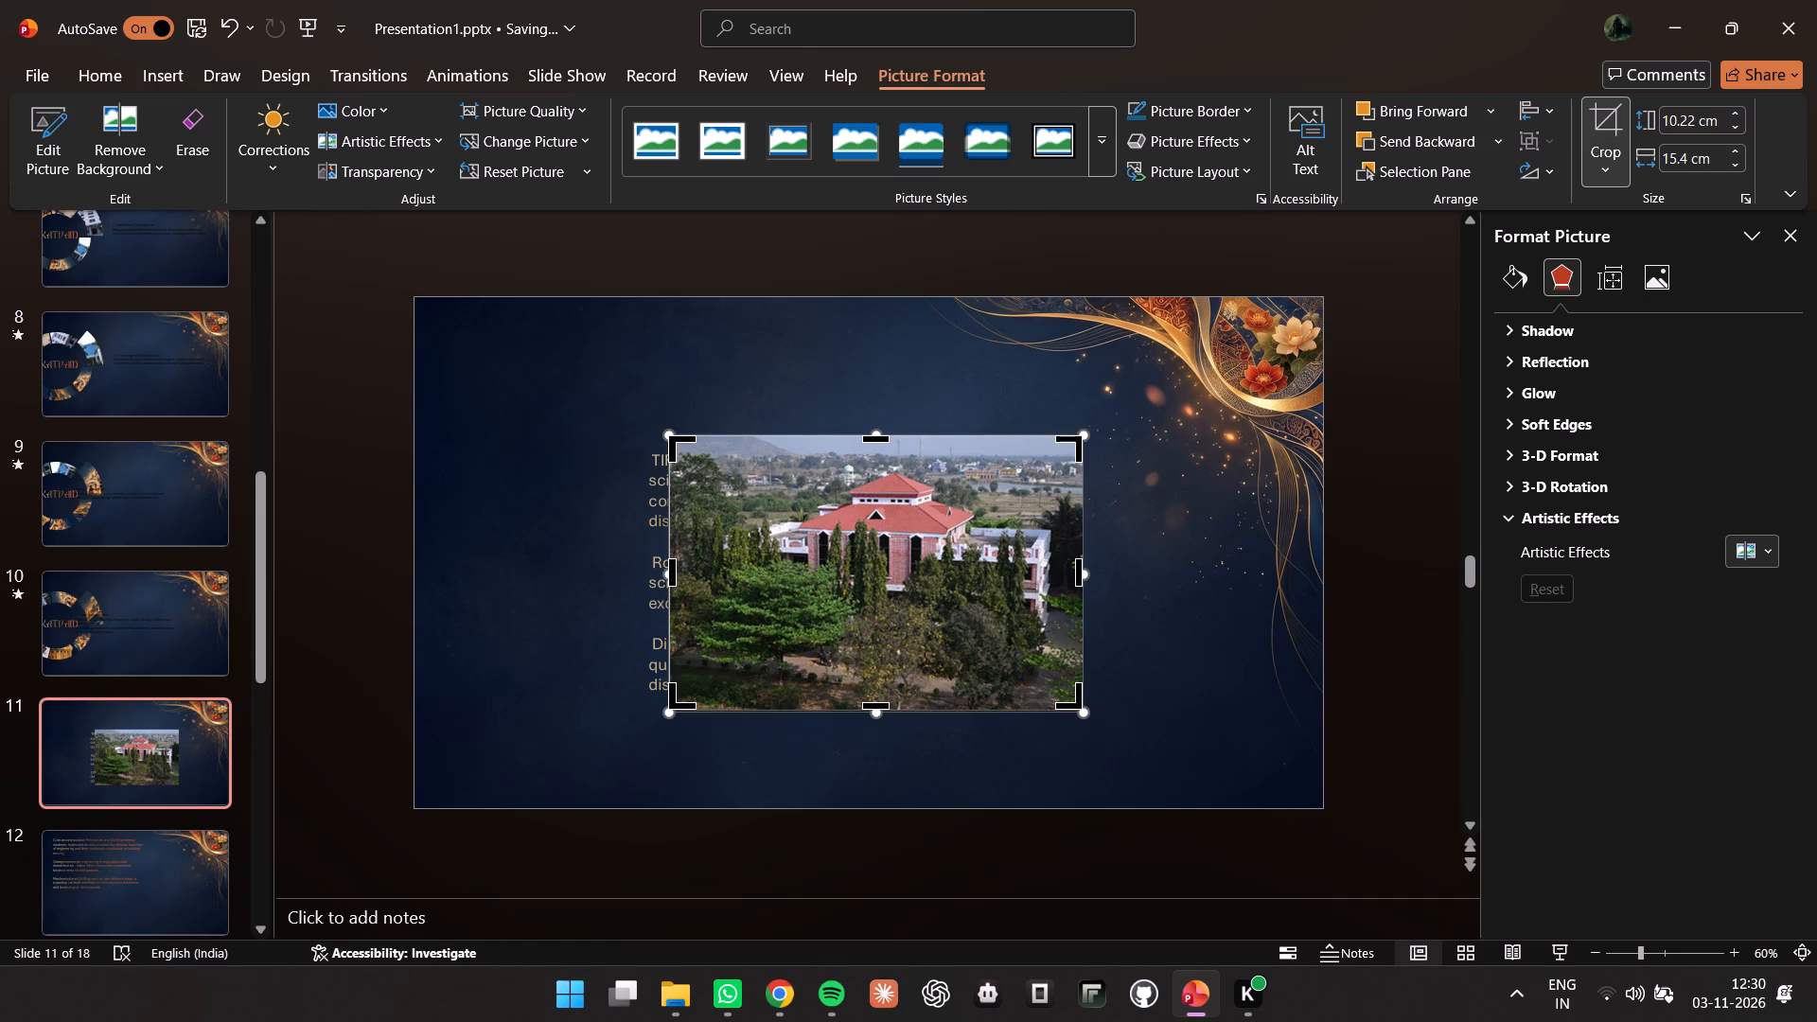
pyautogui.click(1120, 553)
# Enlarge the daytime photo to about 11.1 by 16.73 cm and place it back over the night picture.
pyautogui.moveTo(941, 600); pyautogui.dragTo(1051, 600)
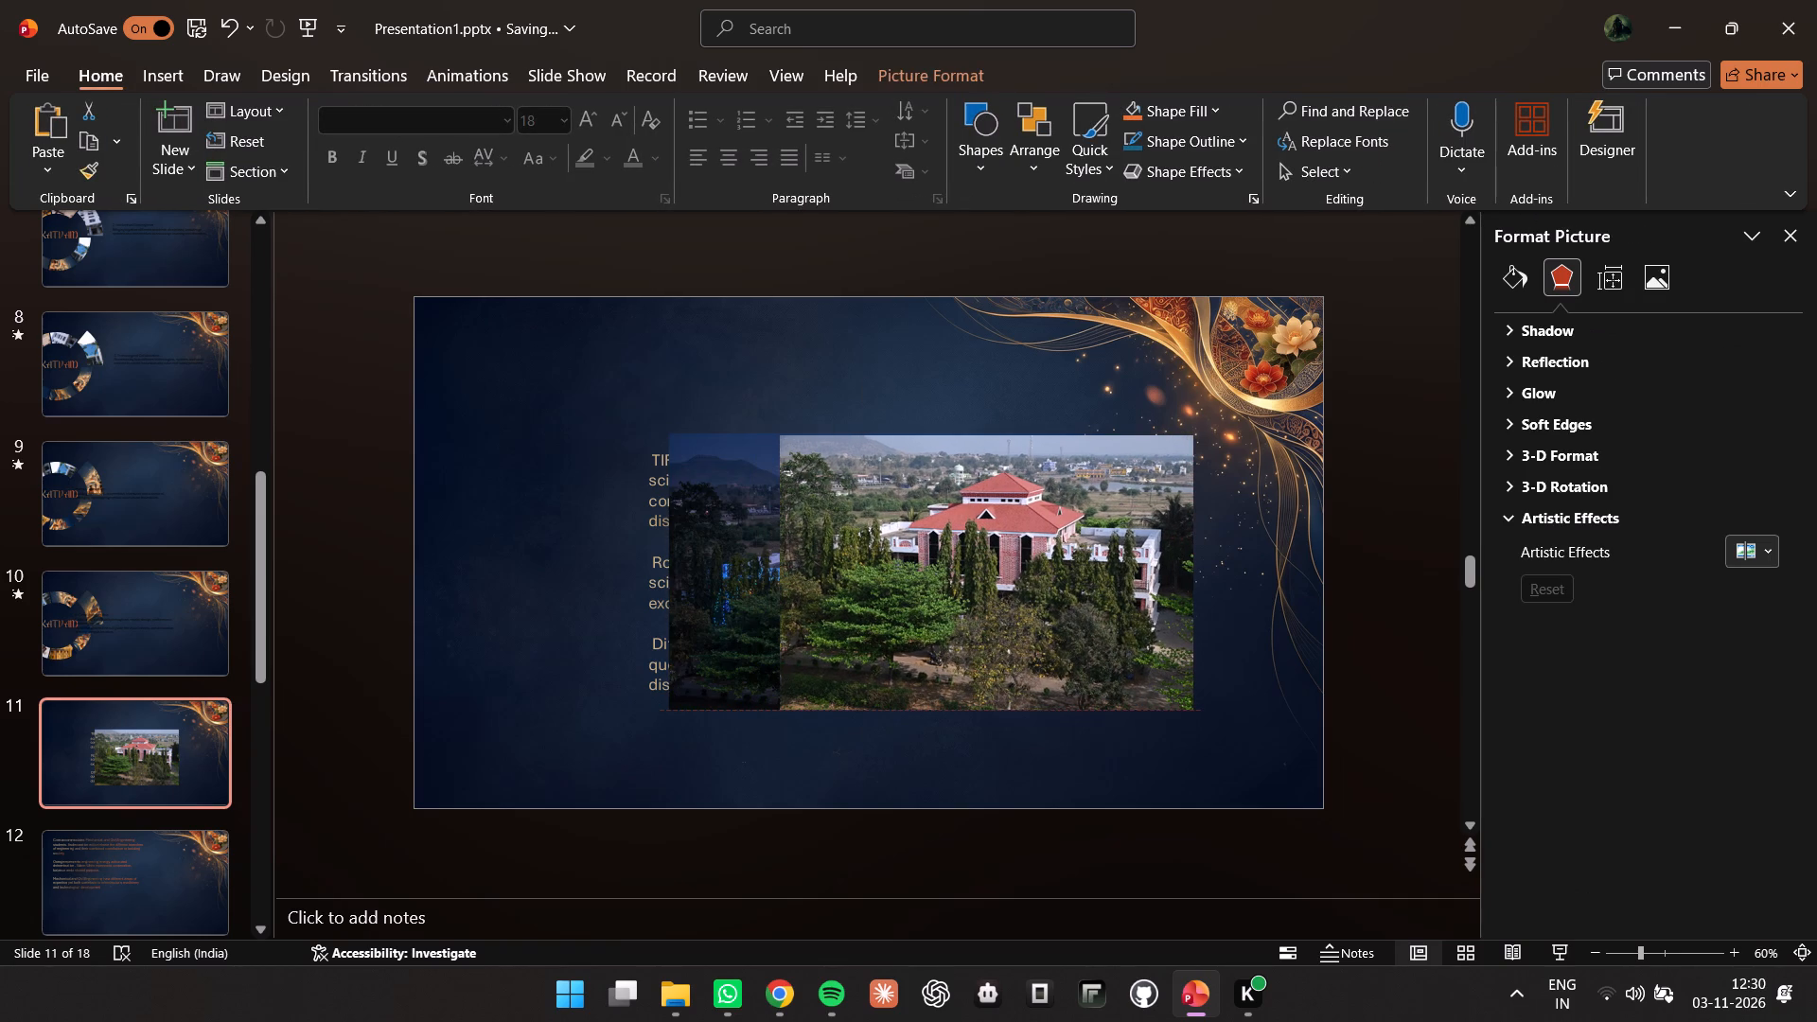
pyautogui.moveTo(1051, 600); pyautogui.dragTo(1064, 600)
pyautogui.moveTo(1207, 711); pyautogui.dragTo(1225, 723)
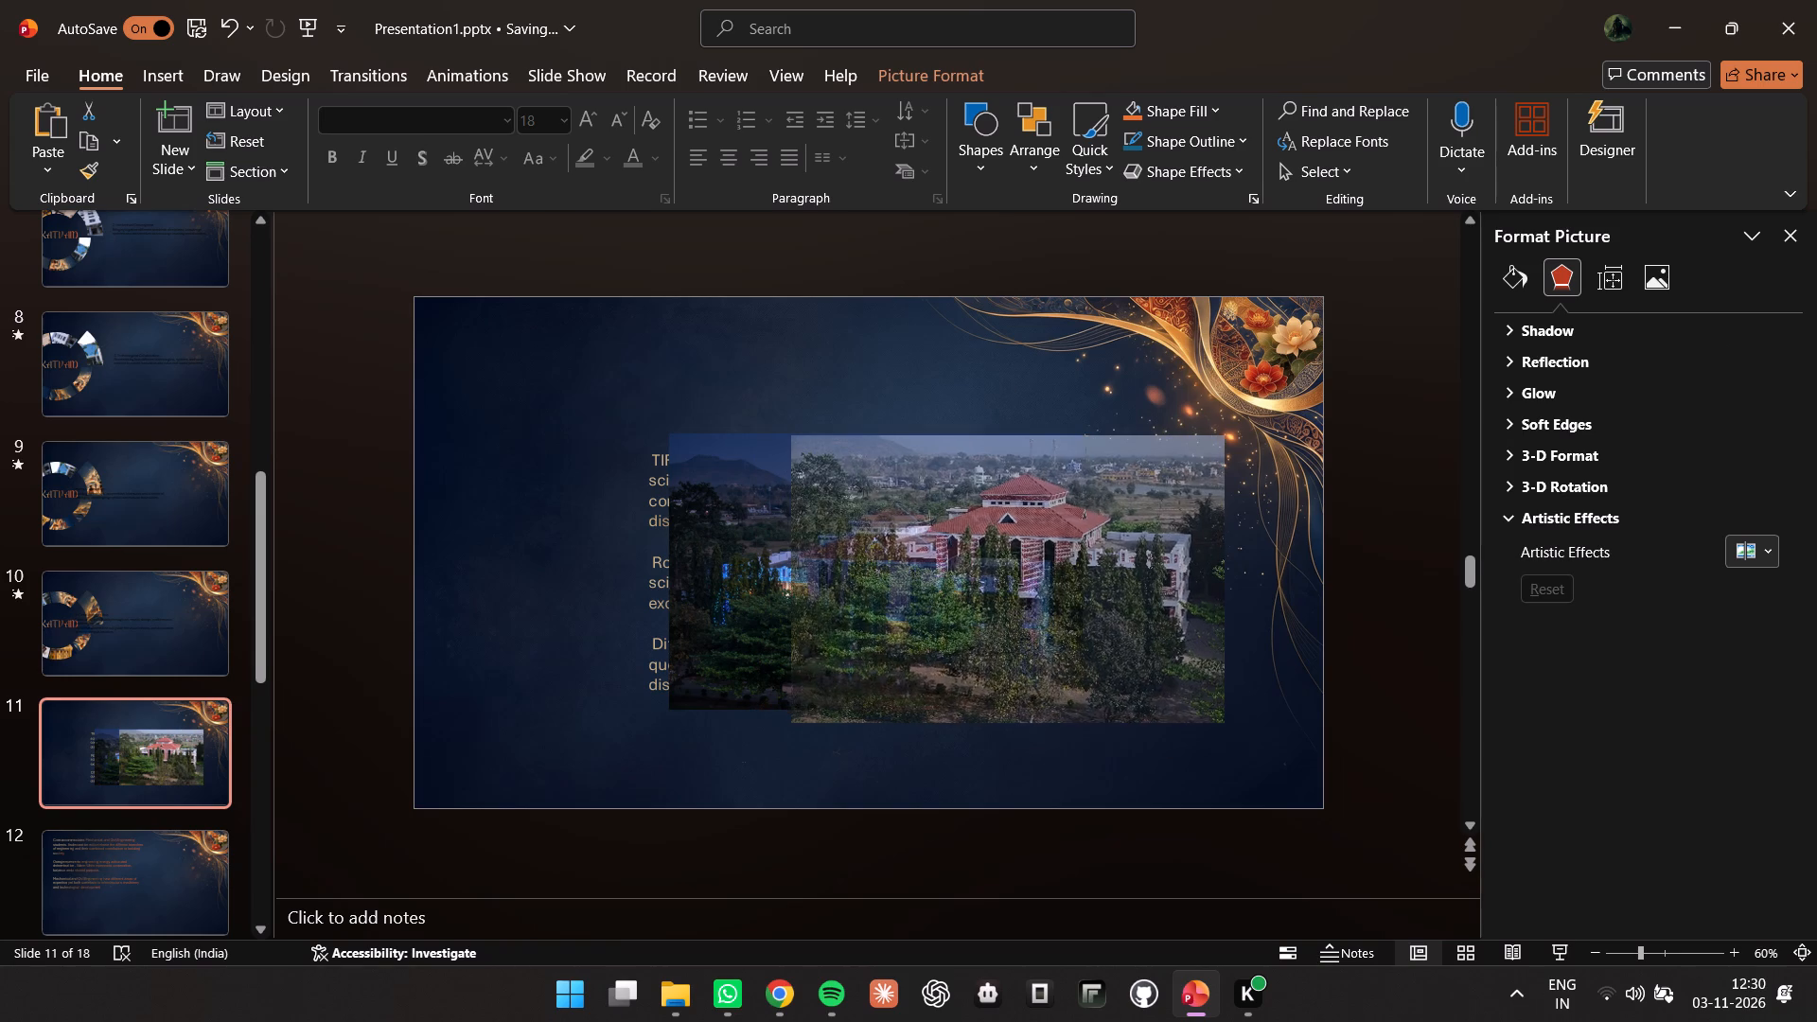
pyautogui.moveTo(1225, 723); pyautogui.dragTo(1237, 733)
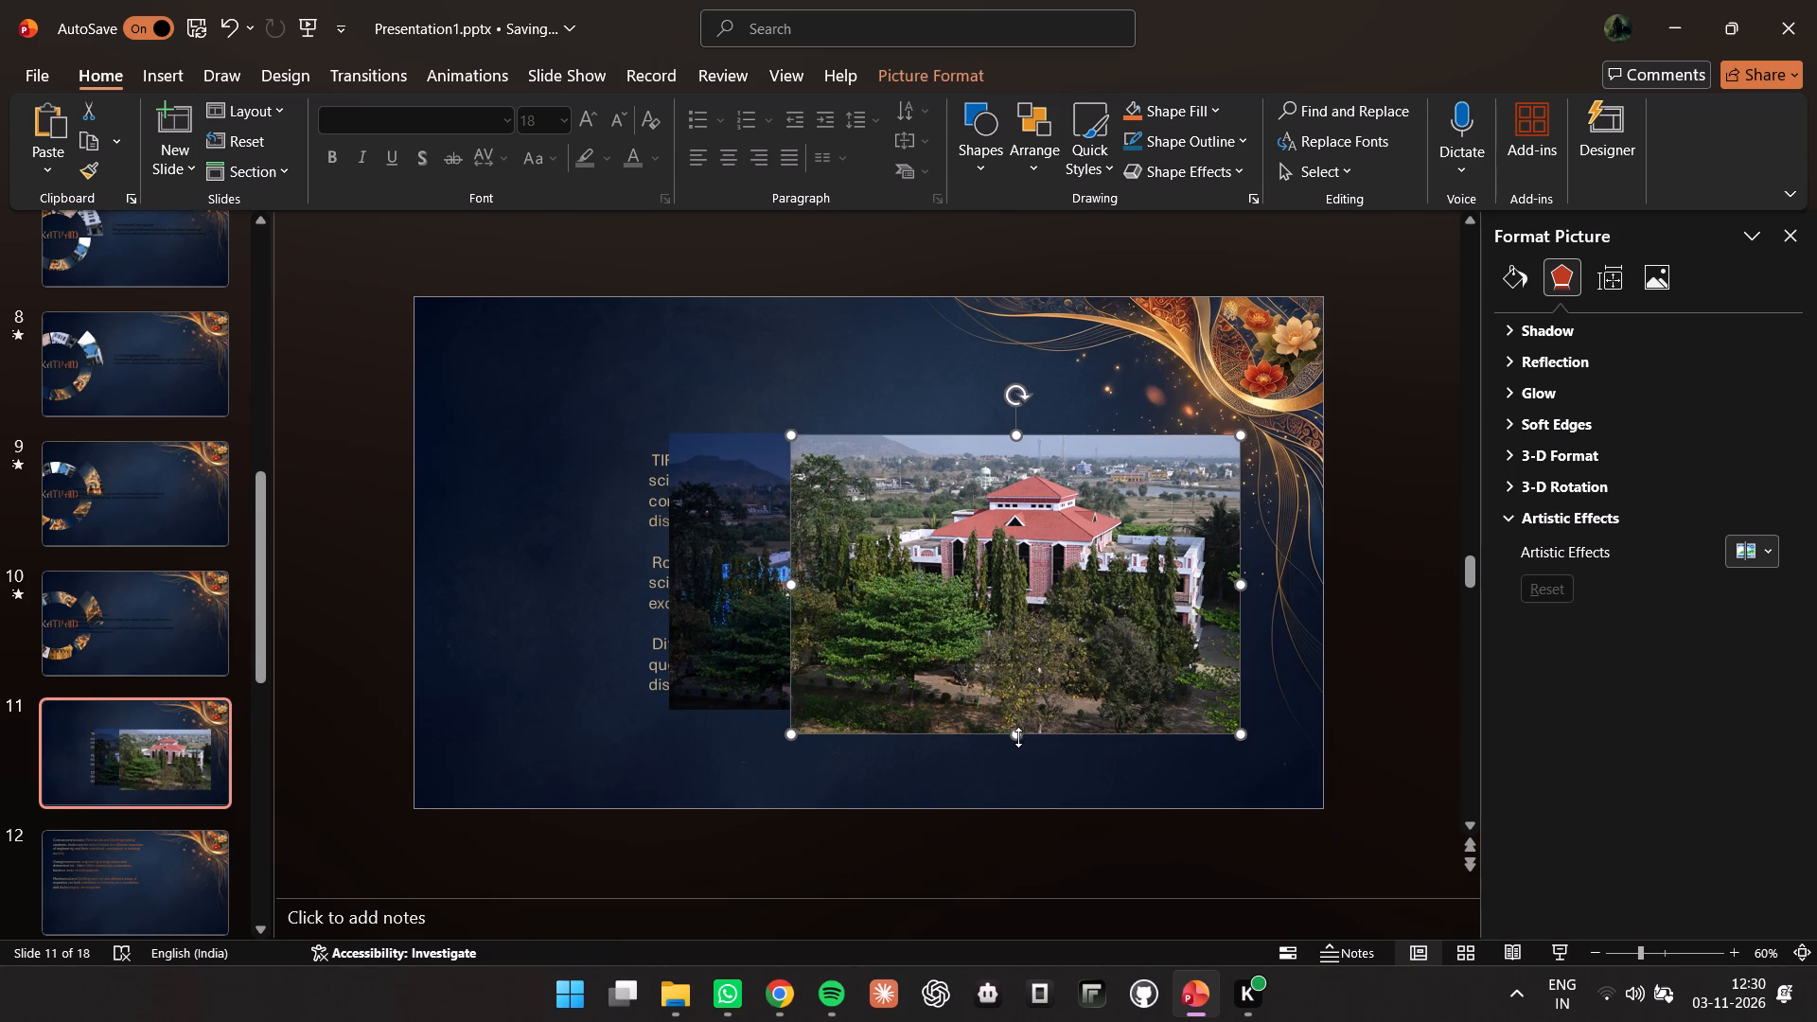
pyautogui.moveTo(1078, 624); pyautogui.dragTo(961, 638)
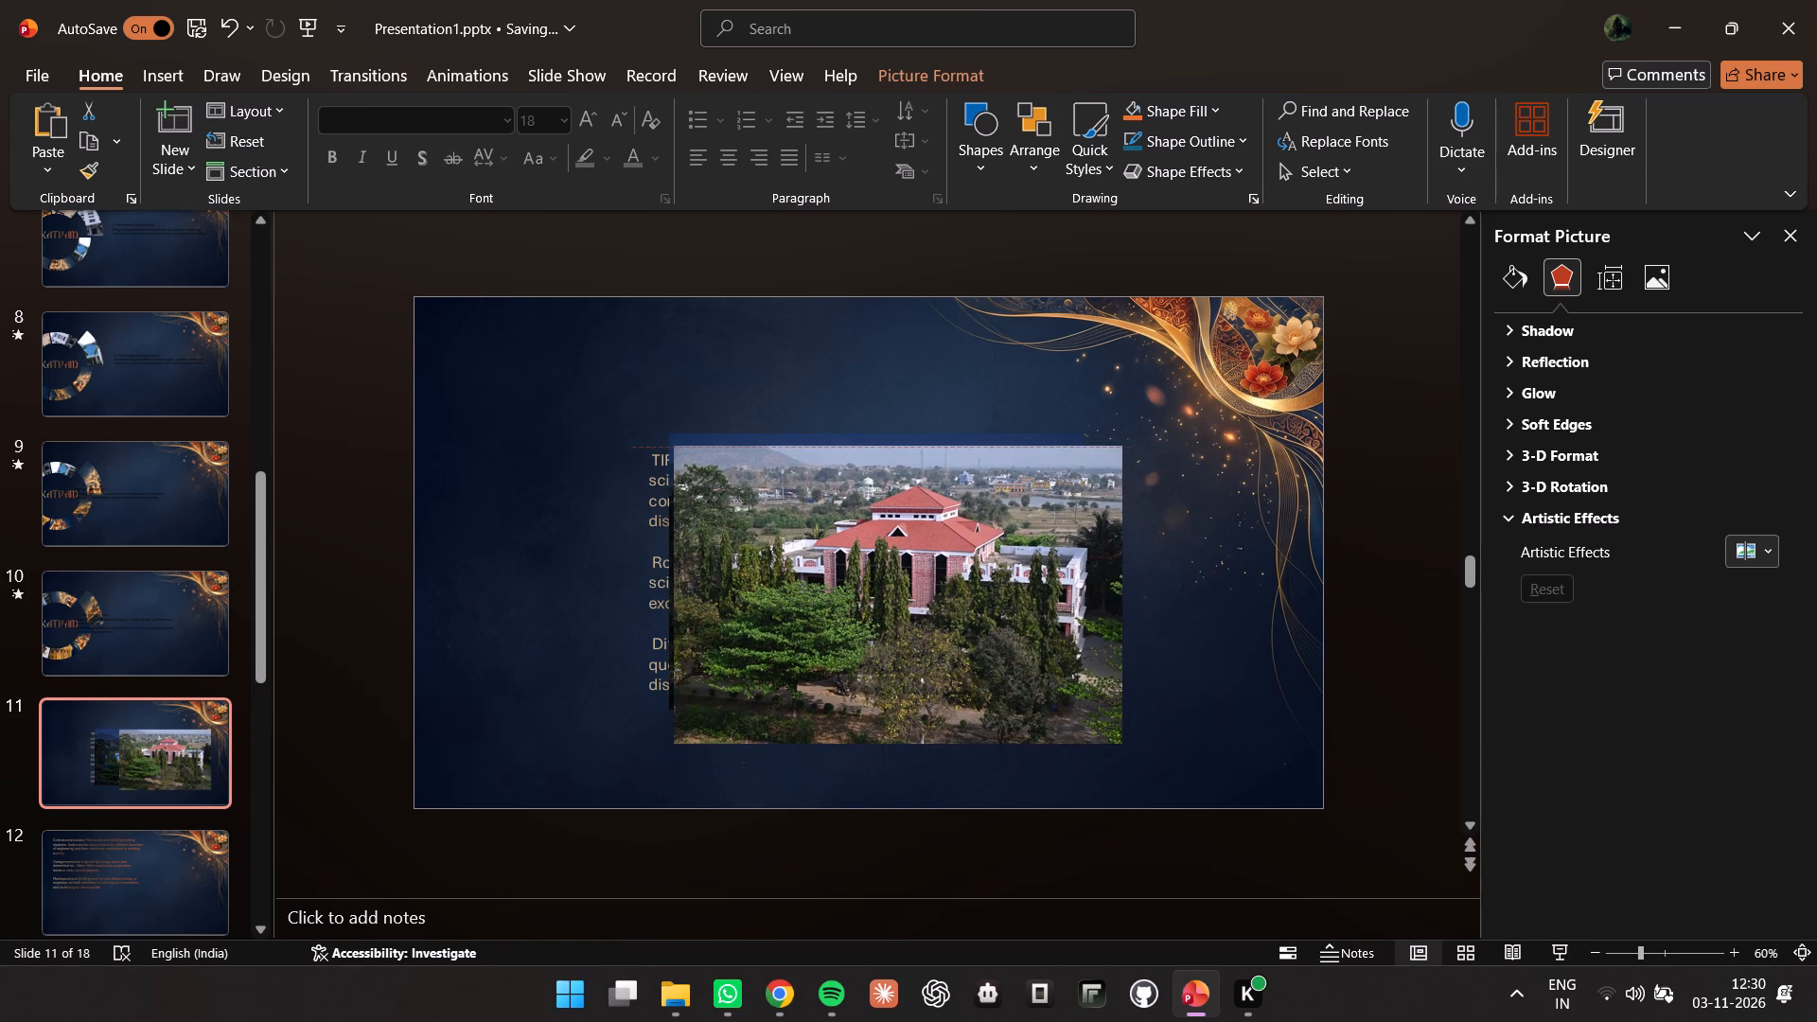
pyautogui.moveTo(961, 638); pyautogui.dragTo(949, 616)
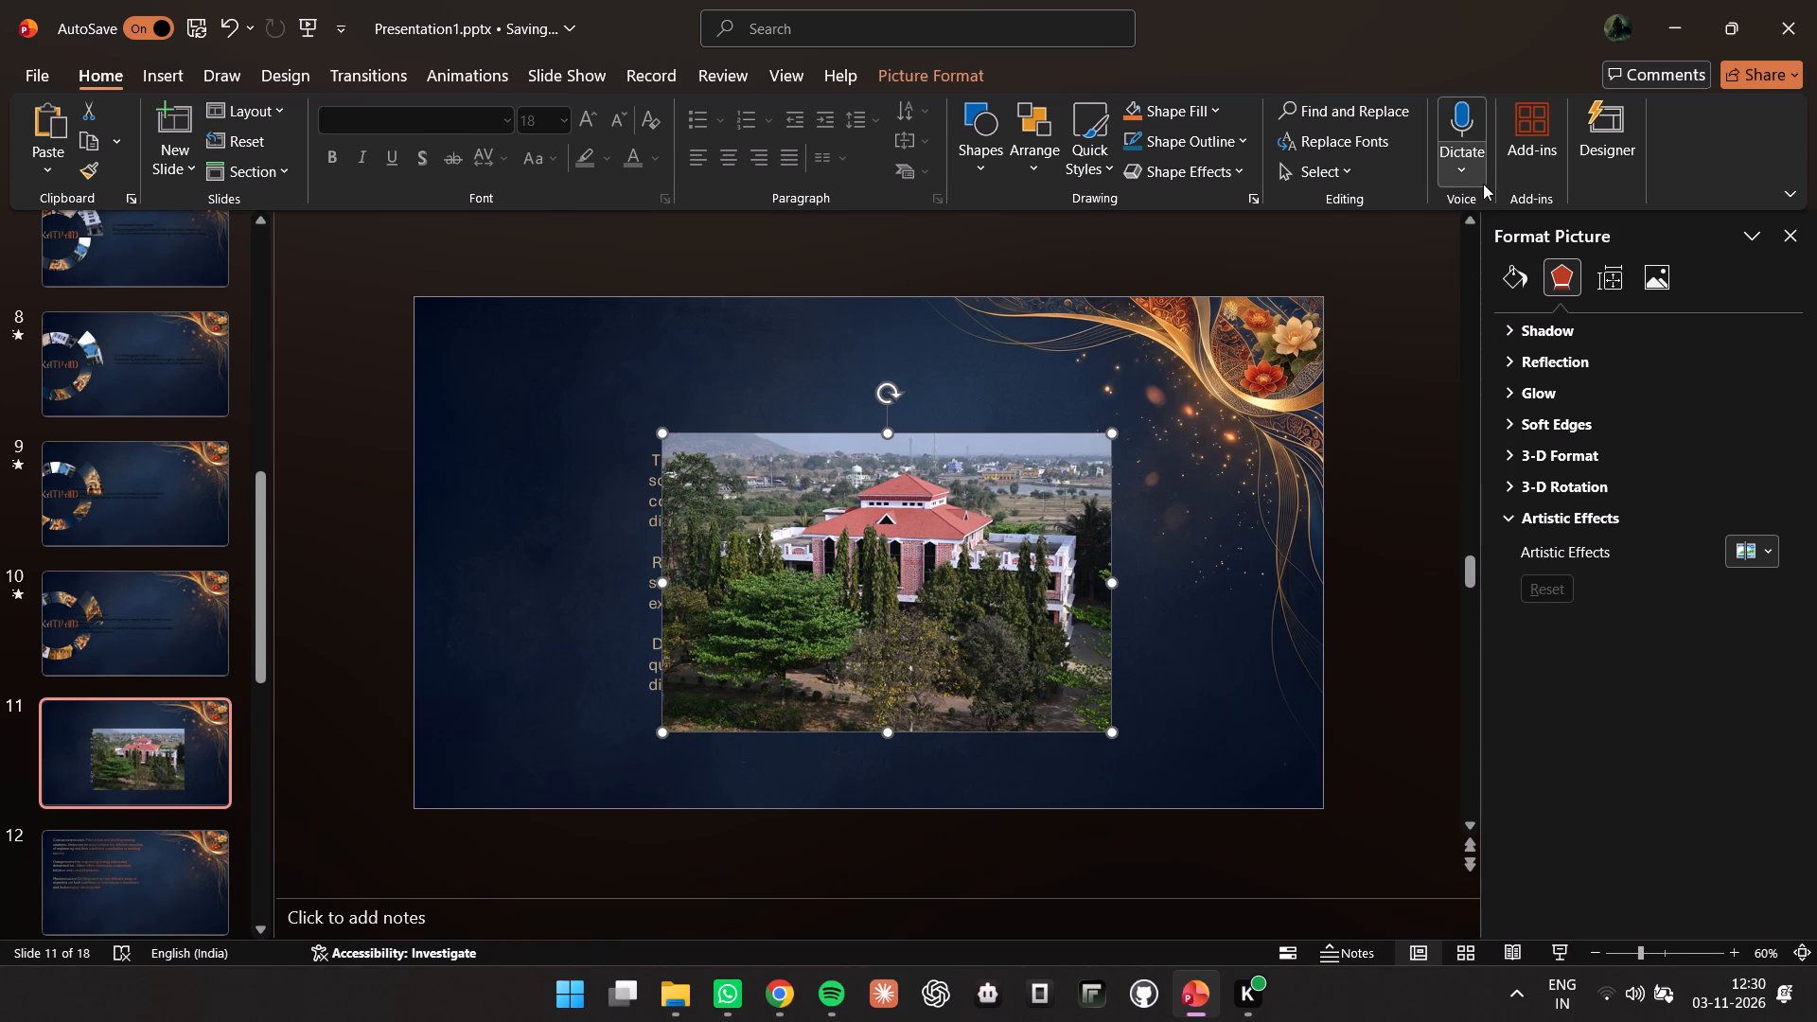
# Crop a thin strip off the bottom edge of the enlarged daytime photo.
pyautogui.click(909, 61)
pyautogui.click(1597, 165)
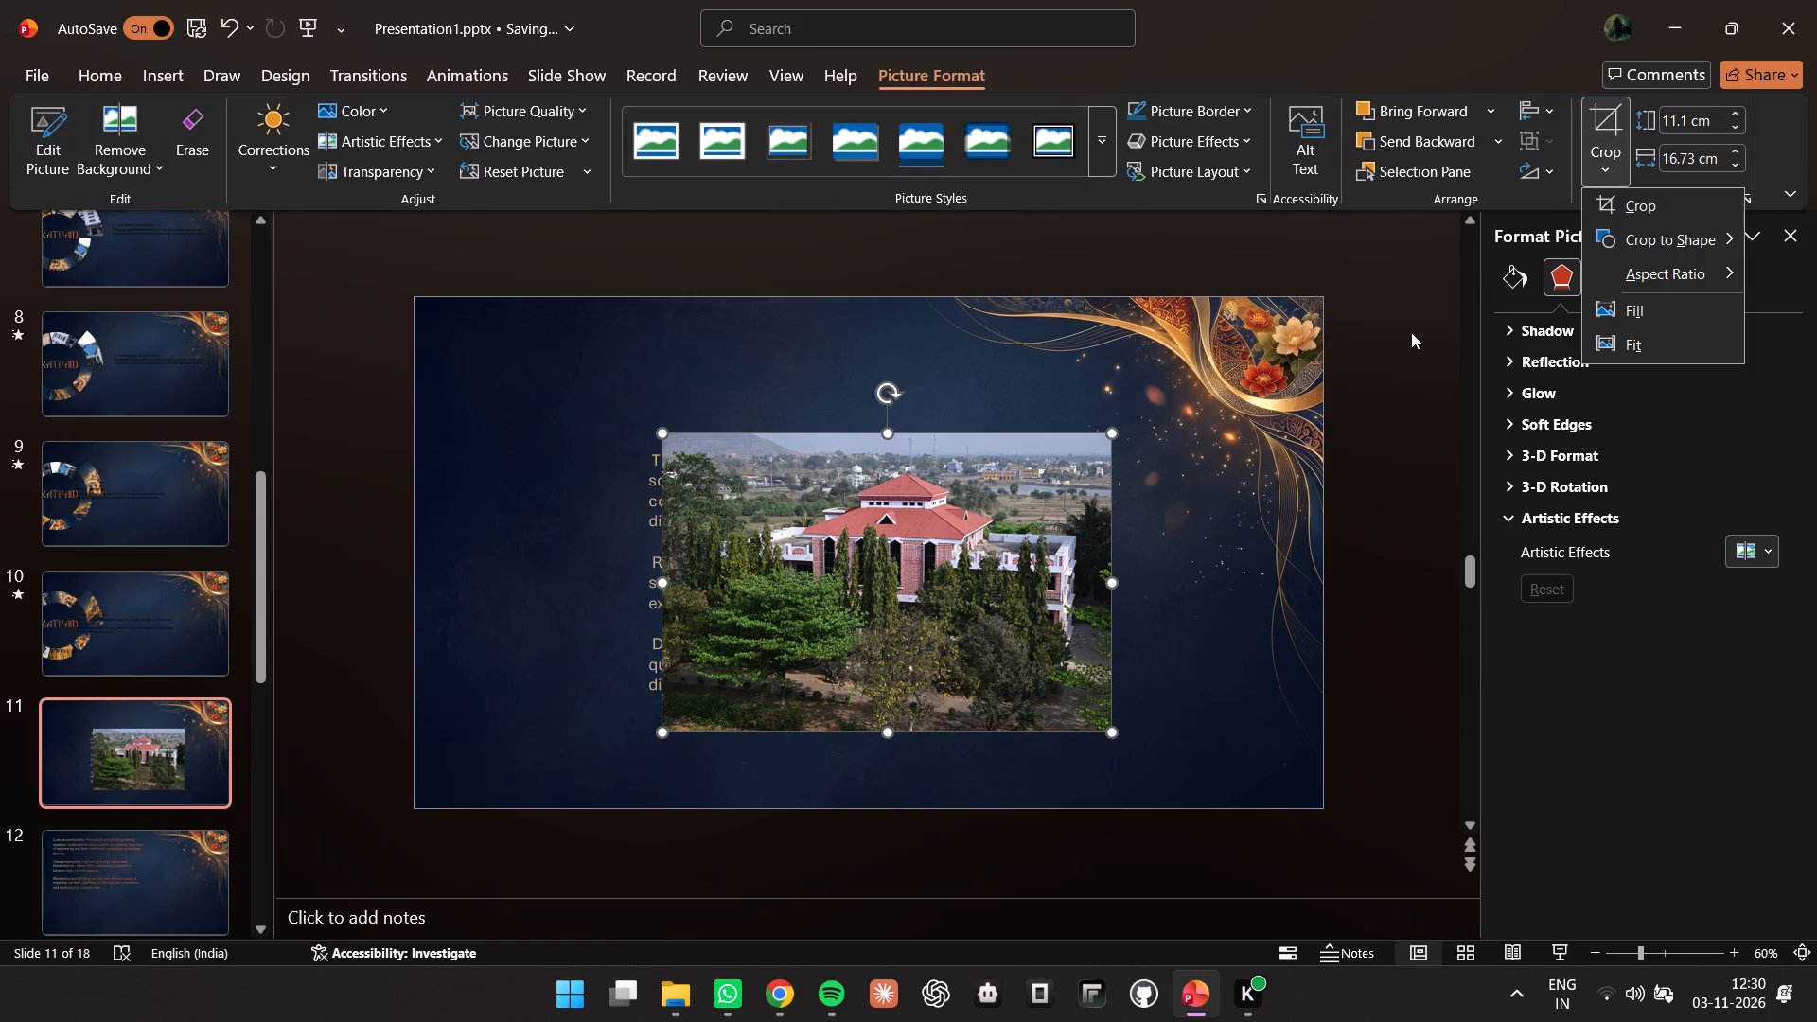
pyautogui.click(1622, 152)
pyautogui.click(1624, 167)
pyautogui.click(1632, 218)
pyautogui.click(890, 731)
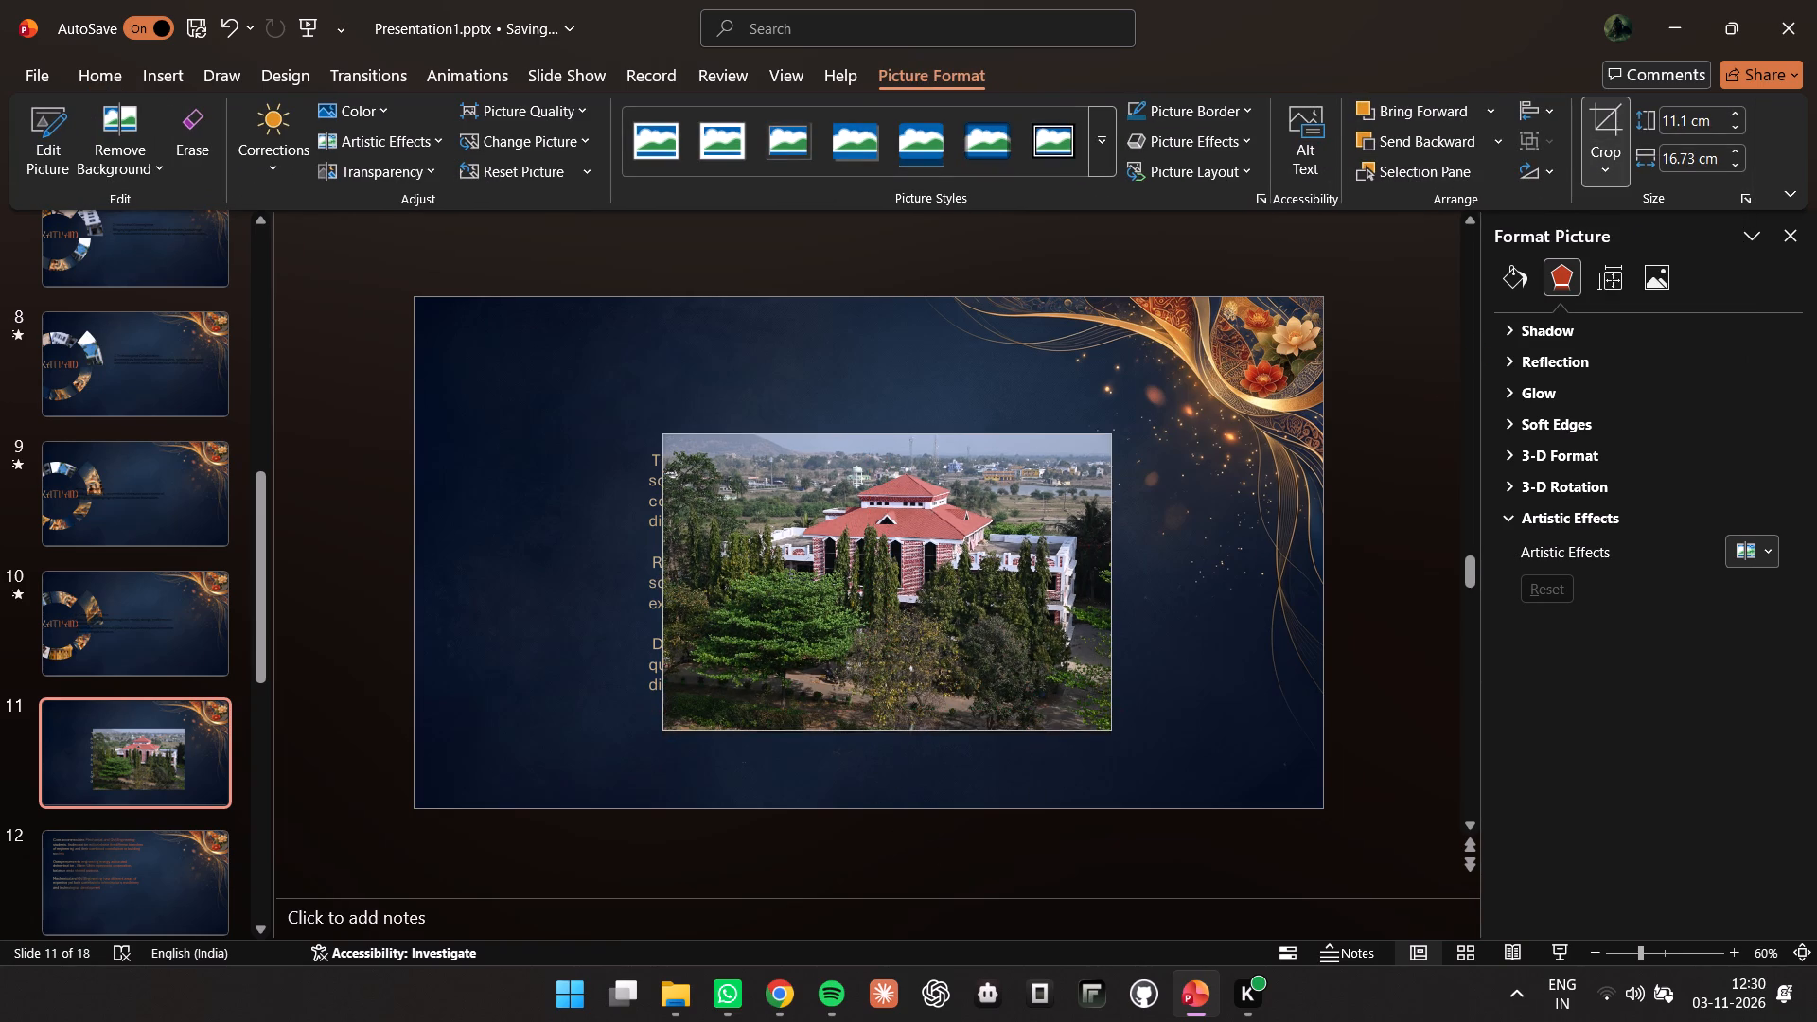
pyautogui.click(1171, 636)
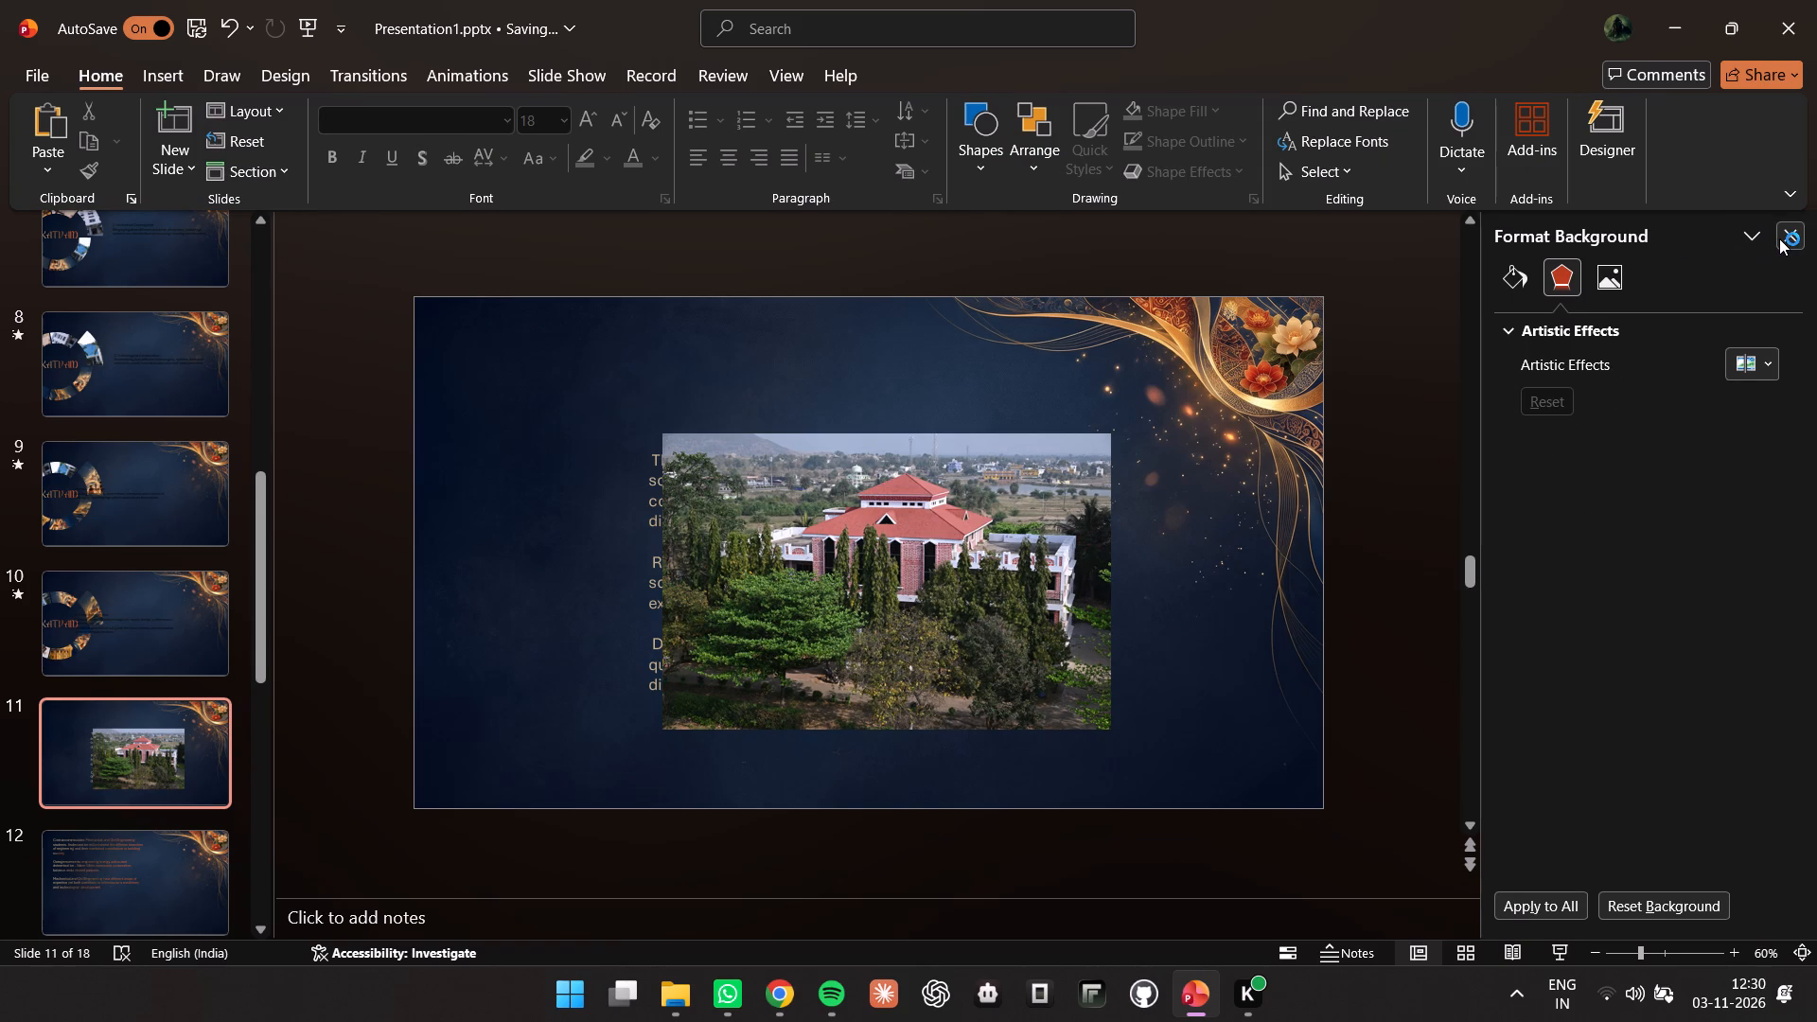
# Close the formatting pane and separate the two building pictures, moving the daytime photo past the slide's left edge and the night picture to the bottom.
pyautogui.click(1779, 238)
pyautogui.moveTo(1082, 607); pyautogui.dragTo(872, 492)
pyautogui.moveTo(1193, 618); pyautogui.dragTo(1021, 799)
pyautogui.click(911, 508)
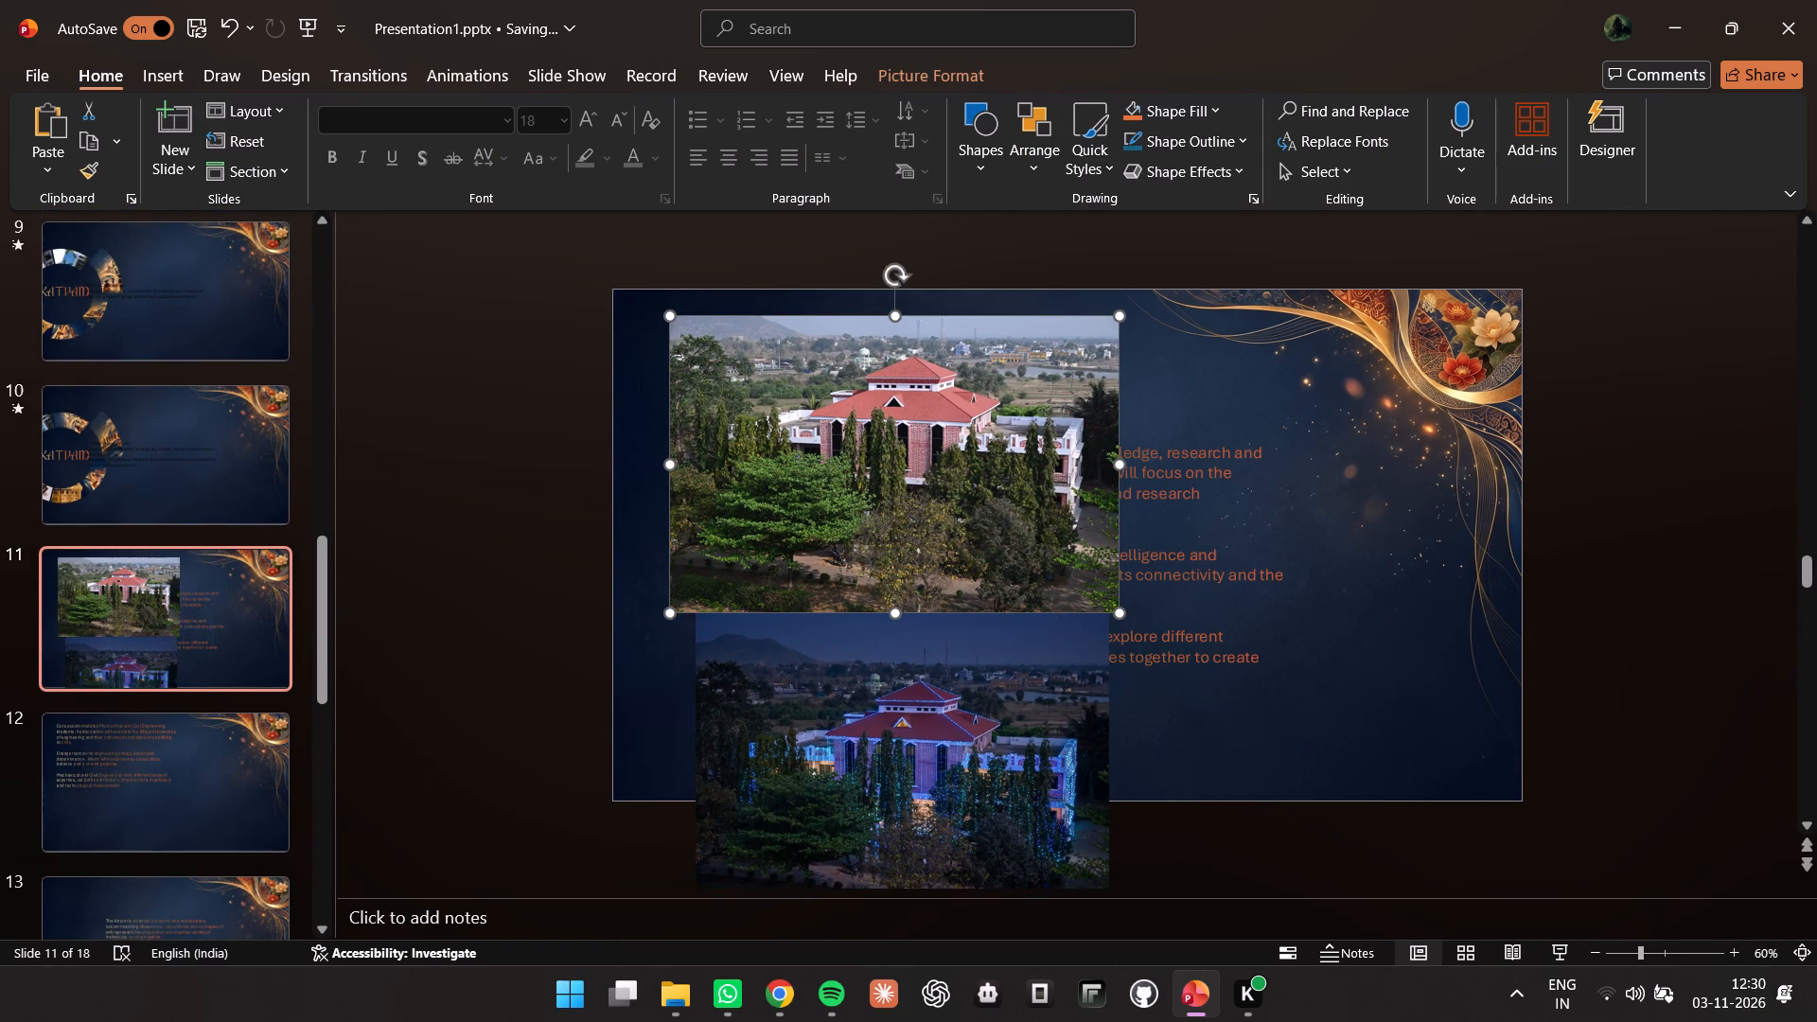
pyautogui.moveTo(1084, 558); pyautogui.dragTo(781, 563)
# Move the TIFAC description text box to the top-left corner of slide 11.
pyautogui.click(1061, 470)
pyautogui.moveTo(965, 441); pyautogui.dragTo(799, 360)
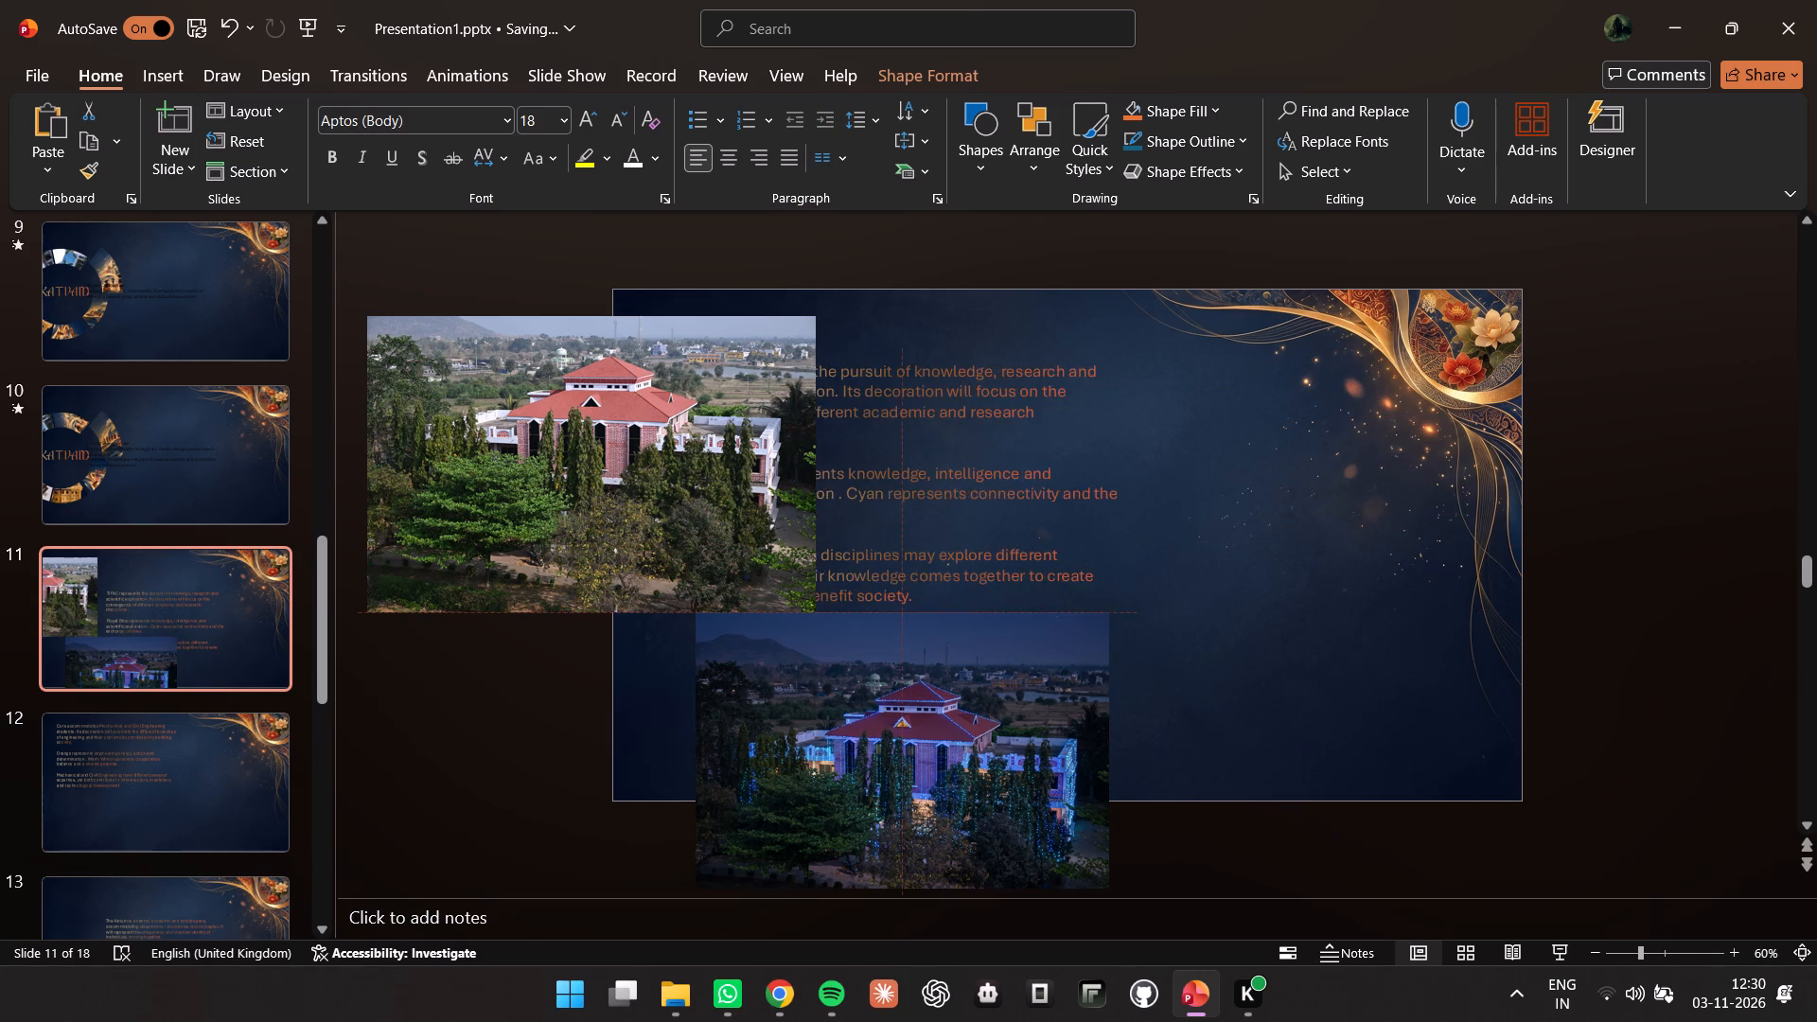
pyautogui.moveTo(799, 360); pyautogui.dragTo(744, 297)
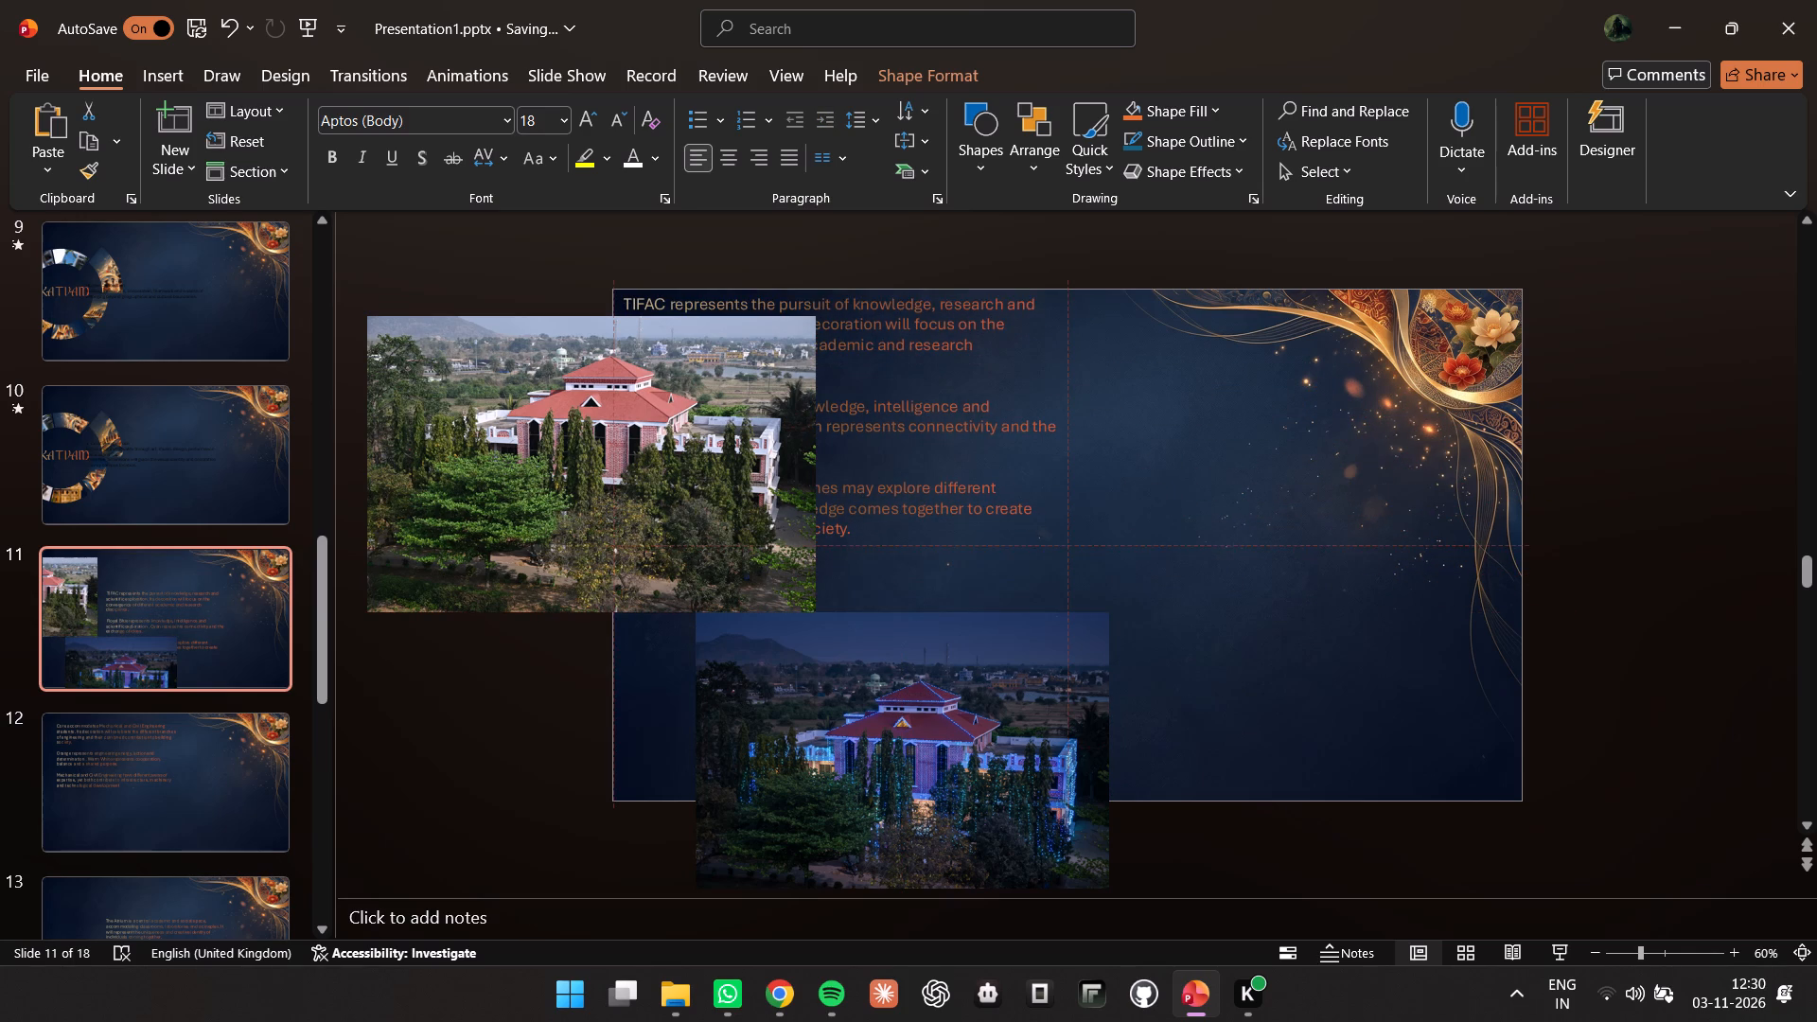
# Place the daytime photo directly under the TIFAC description and resize it to end at the slide's bottom edge.
pyautogui.moveTo(609, 429); pyautogui.dragTo(857, 661)
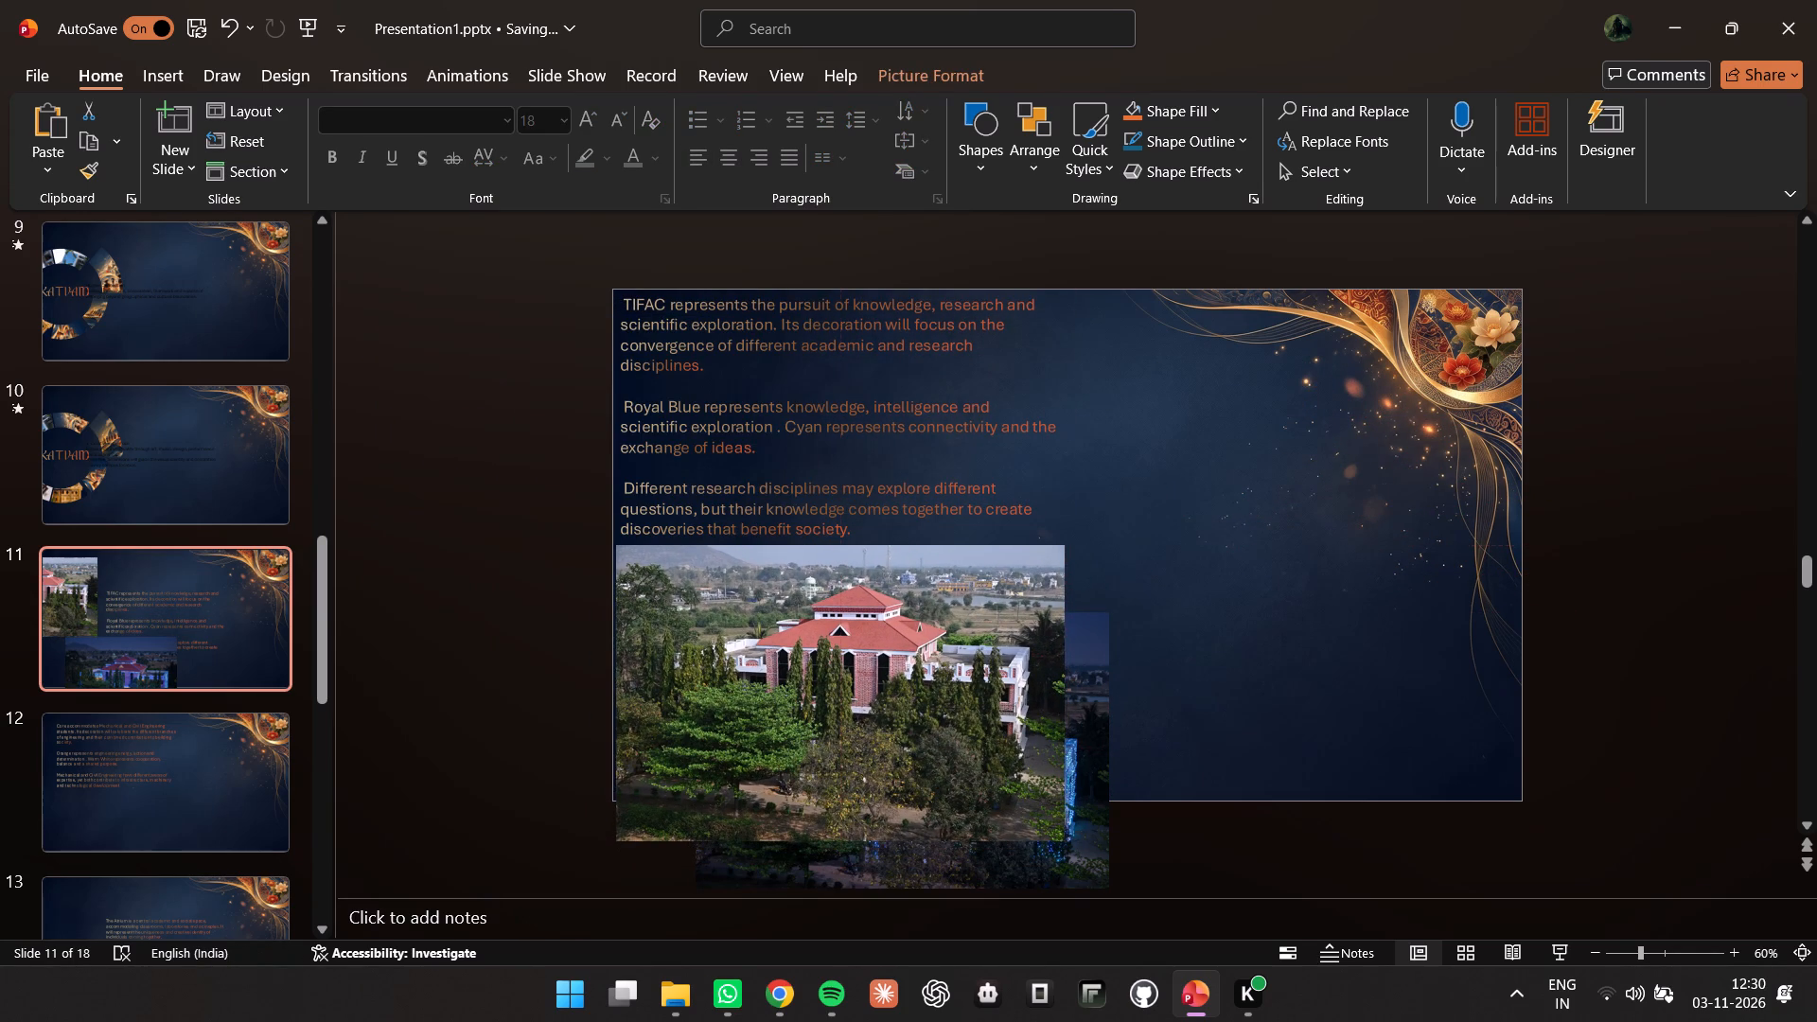
pyautogui.moveTo(1059, 841); pyautogui.dragTo(998, 812)
pyautogui.moveTo(1063, 841); pyautogui.dragTo(820, 698)
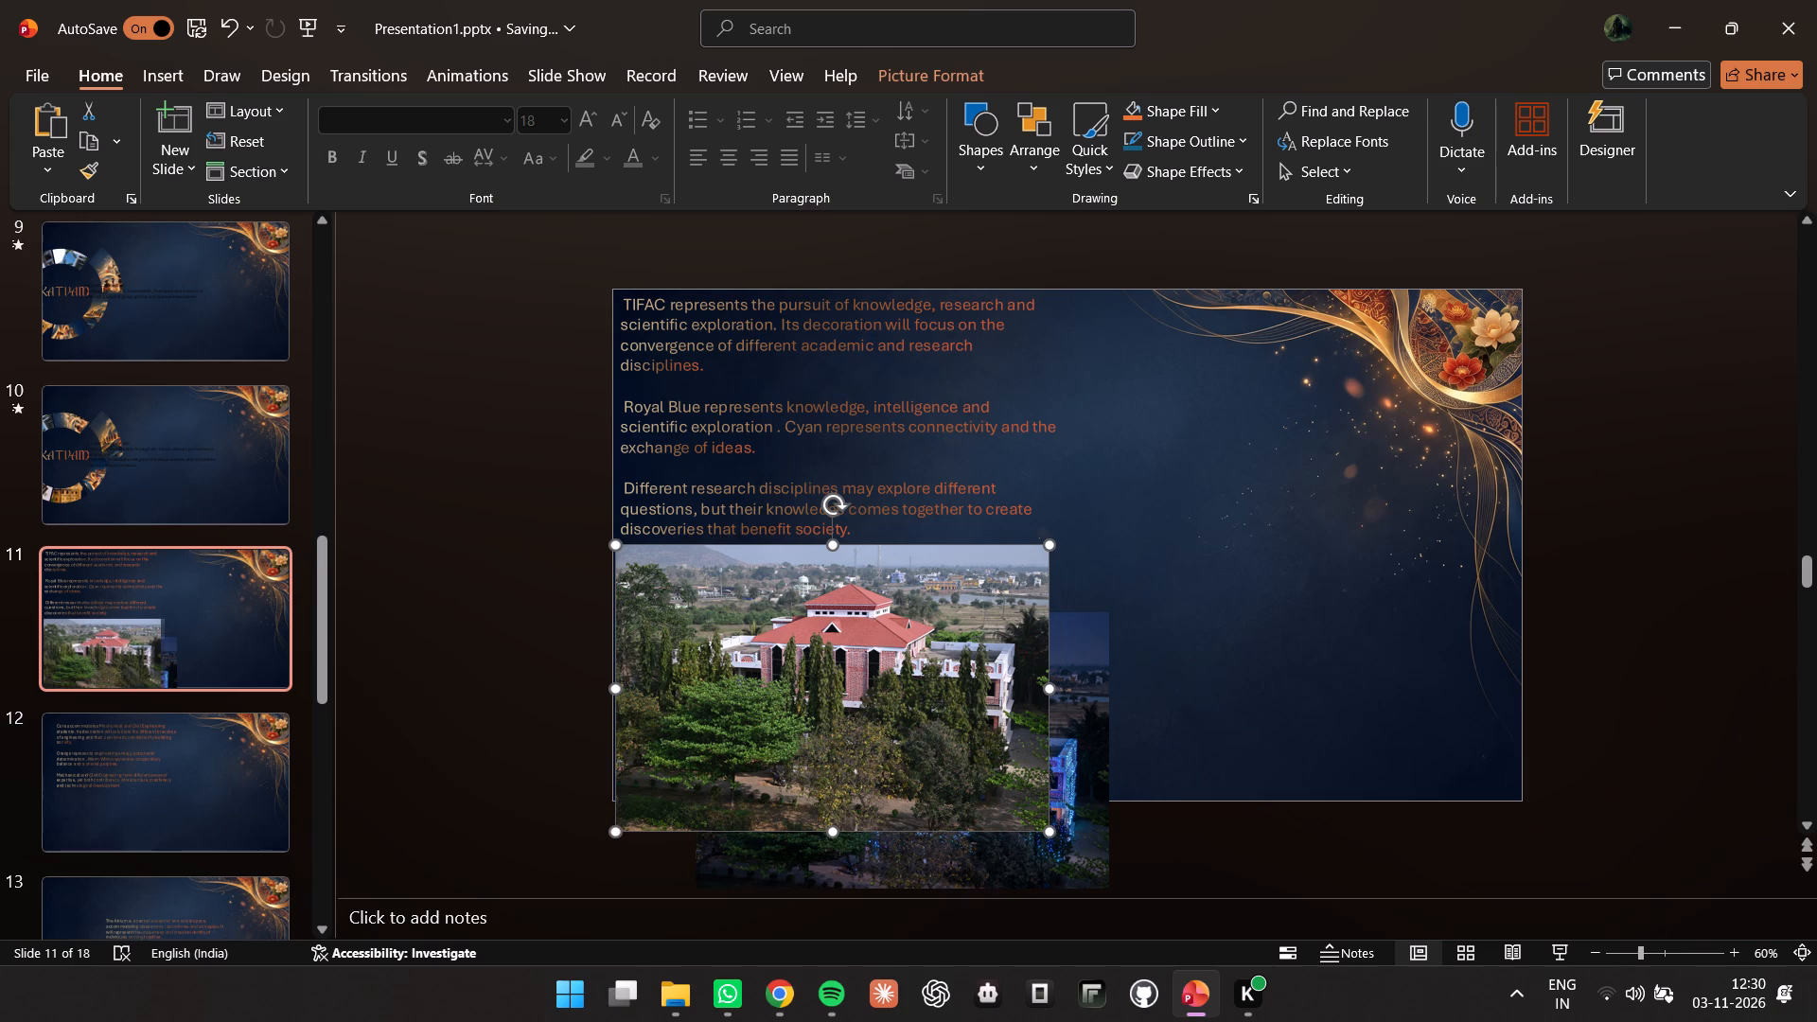
pyautogui.moveTo(835, 829); pyautogui.dragTo(837, 802)
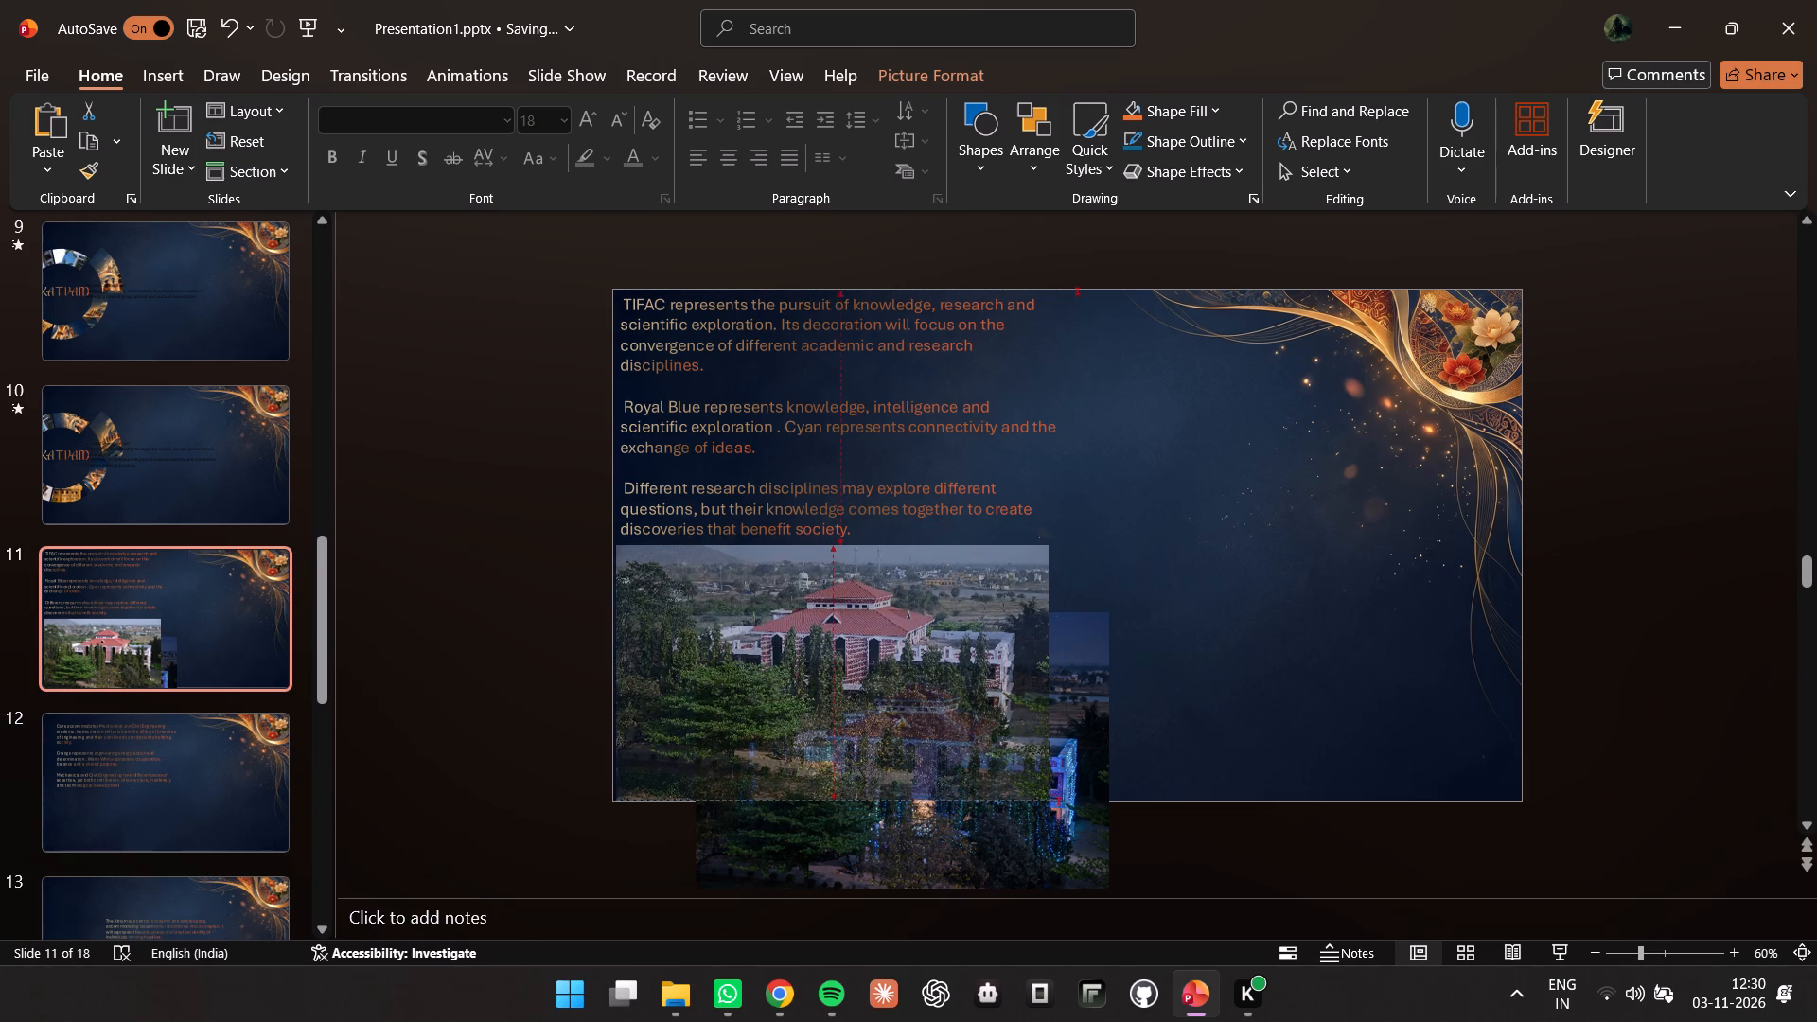
# Move the night picture to the slide's lower right, beside the daytime photo and aligned with the slide's bottom edge.
pyautogui.moveTo(918, 871); pyautogui.dragTo(1328, 749)
pyautogui.moveTo(940, 872); pyautogui.dragTo(1252, 764)
pyautogui.moveTo(1290, 745); pyautogui.dragTo(1328, 749)
pyautogui.moveTo(1290, 705); pyautogui.dragTo(1346, 705)
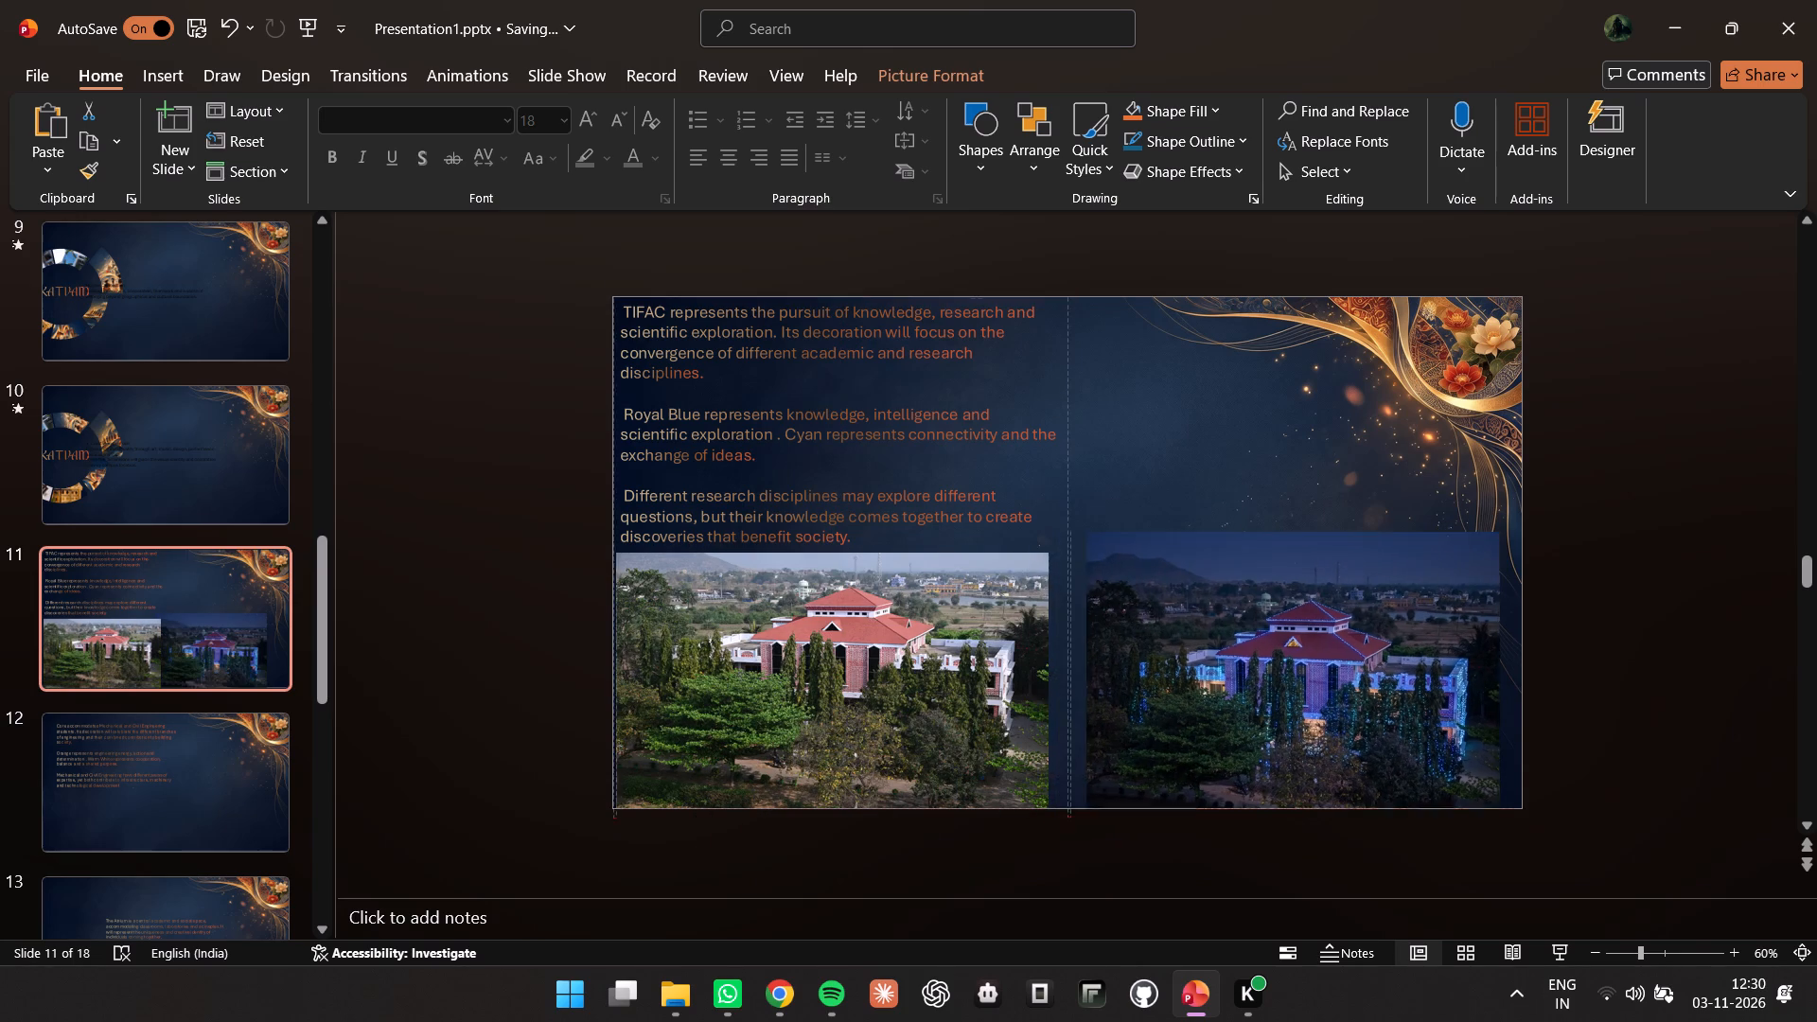
pyautogui.moveTo(1346, 705); pyautogui.dragTo(1334, 703)
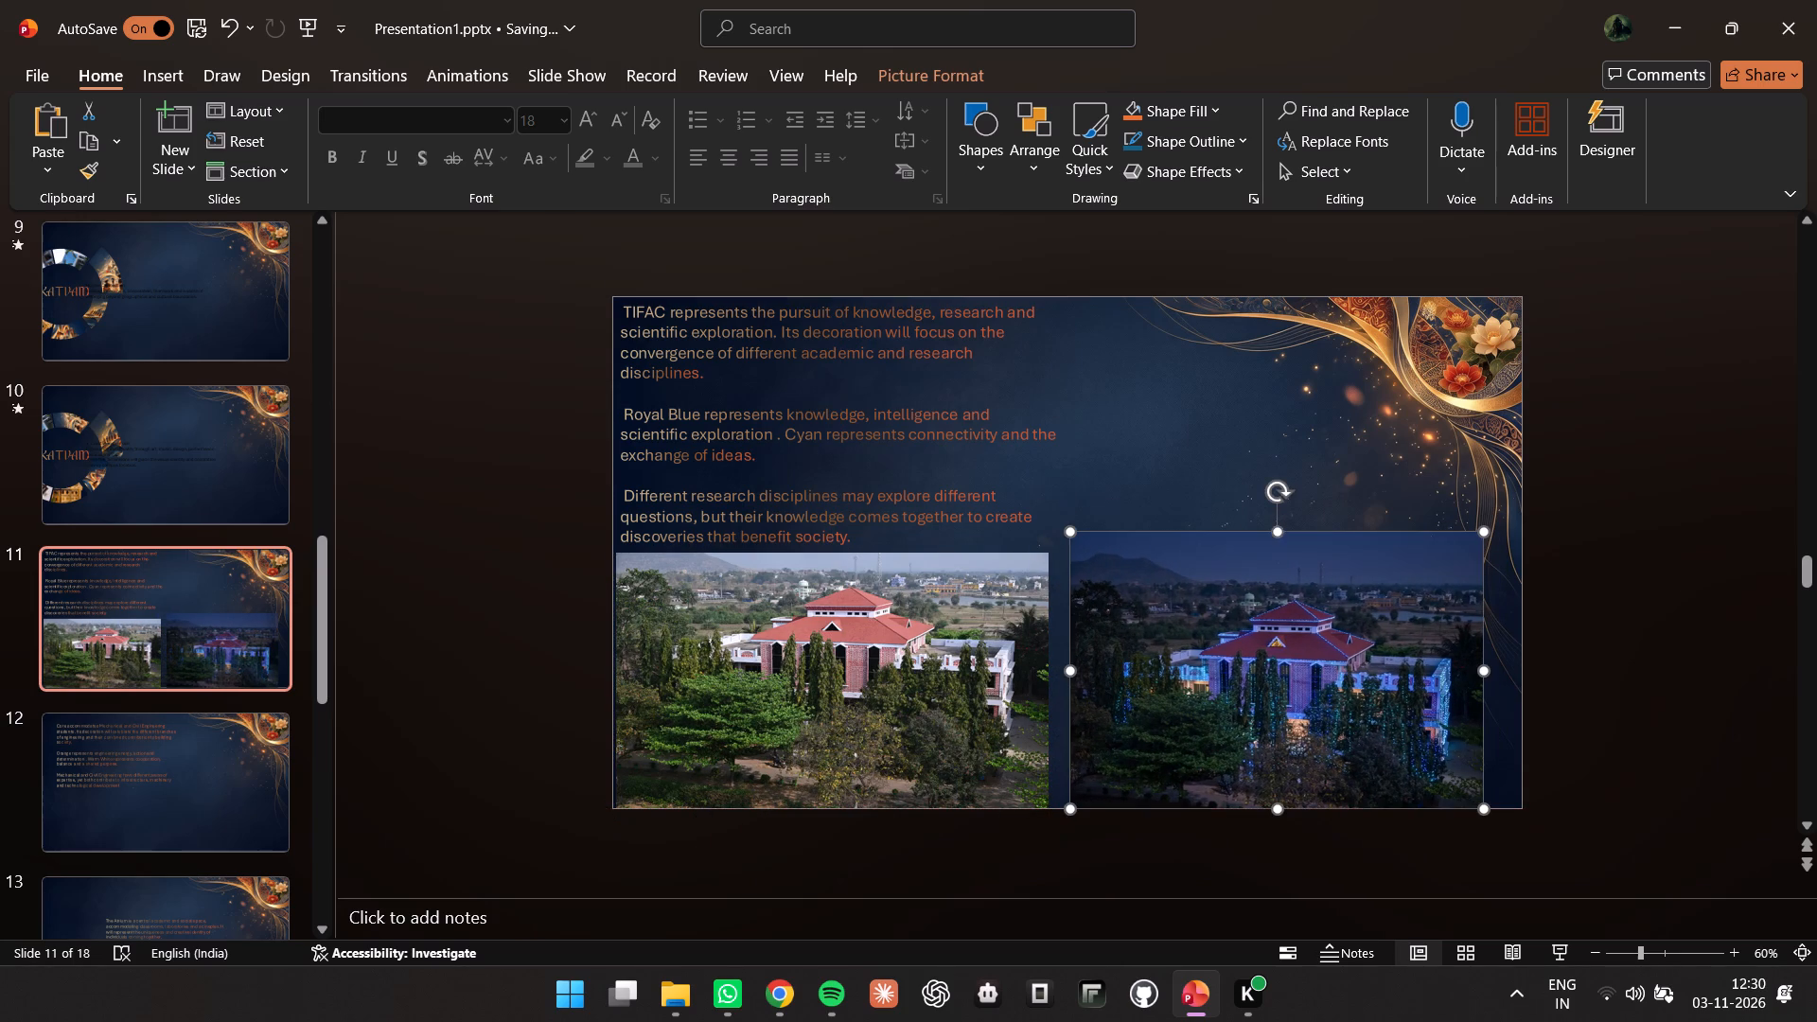
# Resize the night picture to match the daytime photo's height and width, leaving a narrow gap between the two.
pyautogui.moveTo(1279, 530); pyautogui.dragTo(1280, 551)
pyautogui.moveTo(1255, 603); pyautogui.dragTo(1236, 603)
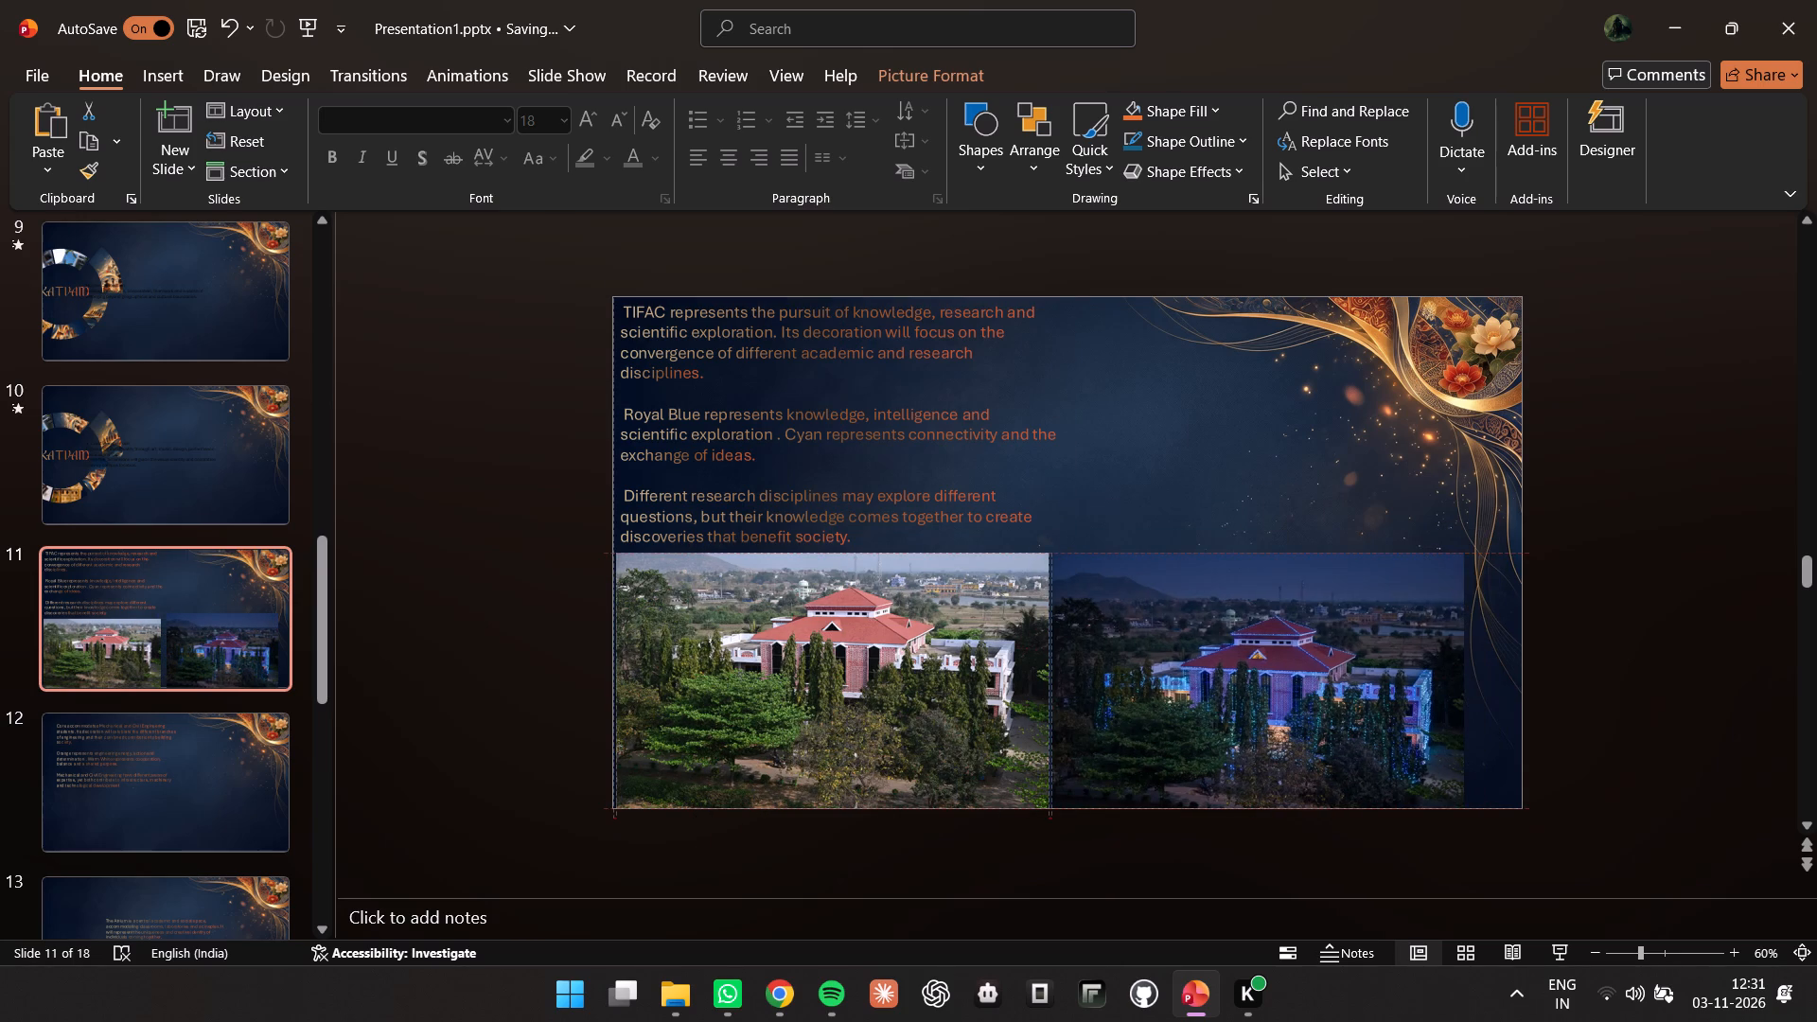
pyautogui.moveTo(1236, 603); pyautogui.dragTo(1231, 603)
pyautogui.moveTo(1471, 678); pyautogui.dragTo(1500, 679)
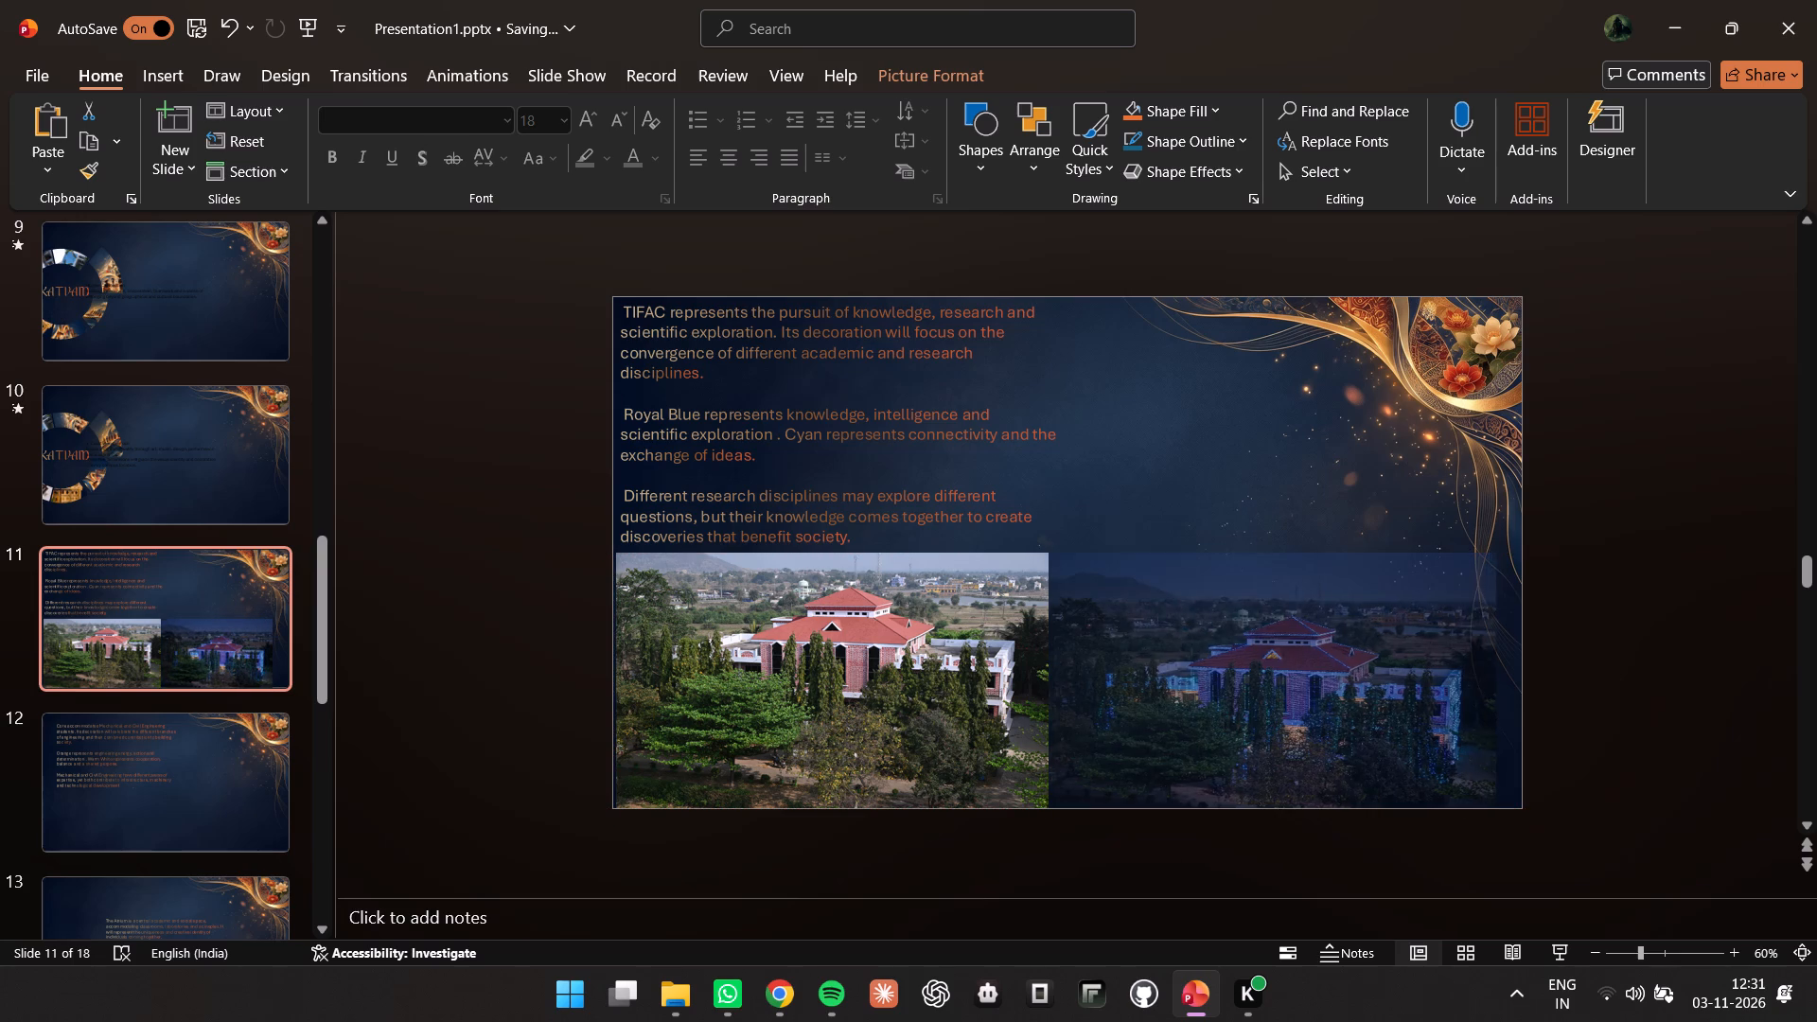
pyautogui.moveTo(1500, 679); pyautogui.dragTo(1480, 679)
pyautogui.moveTo(1285, 677); pyautogui.dragTo(1298, 677)
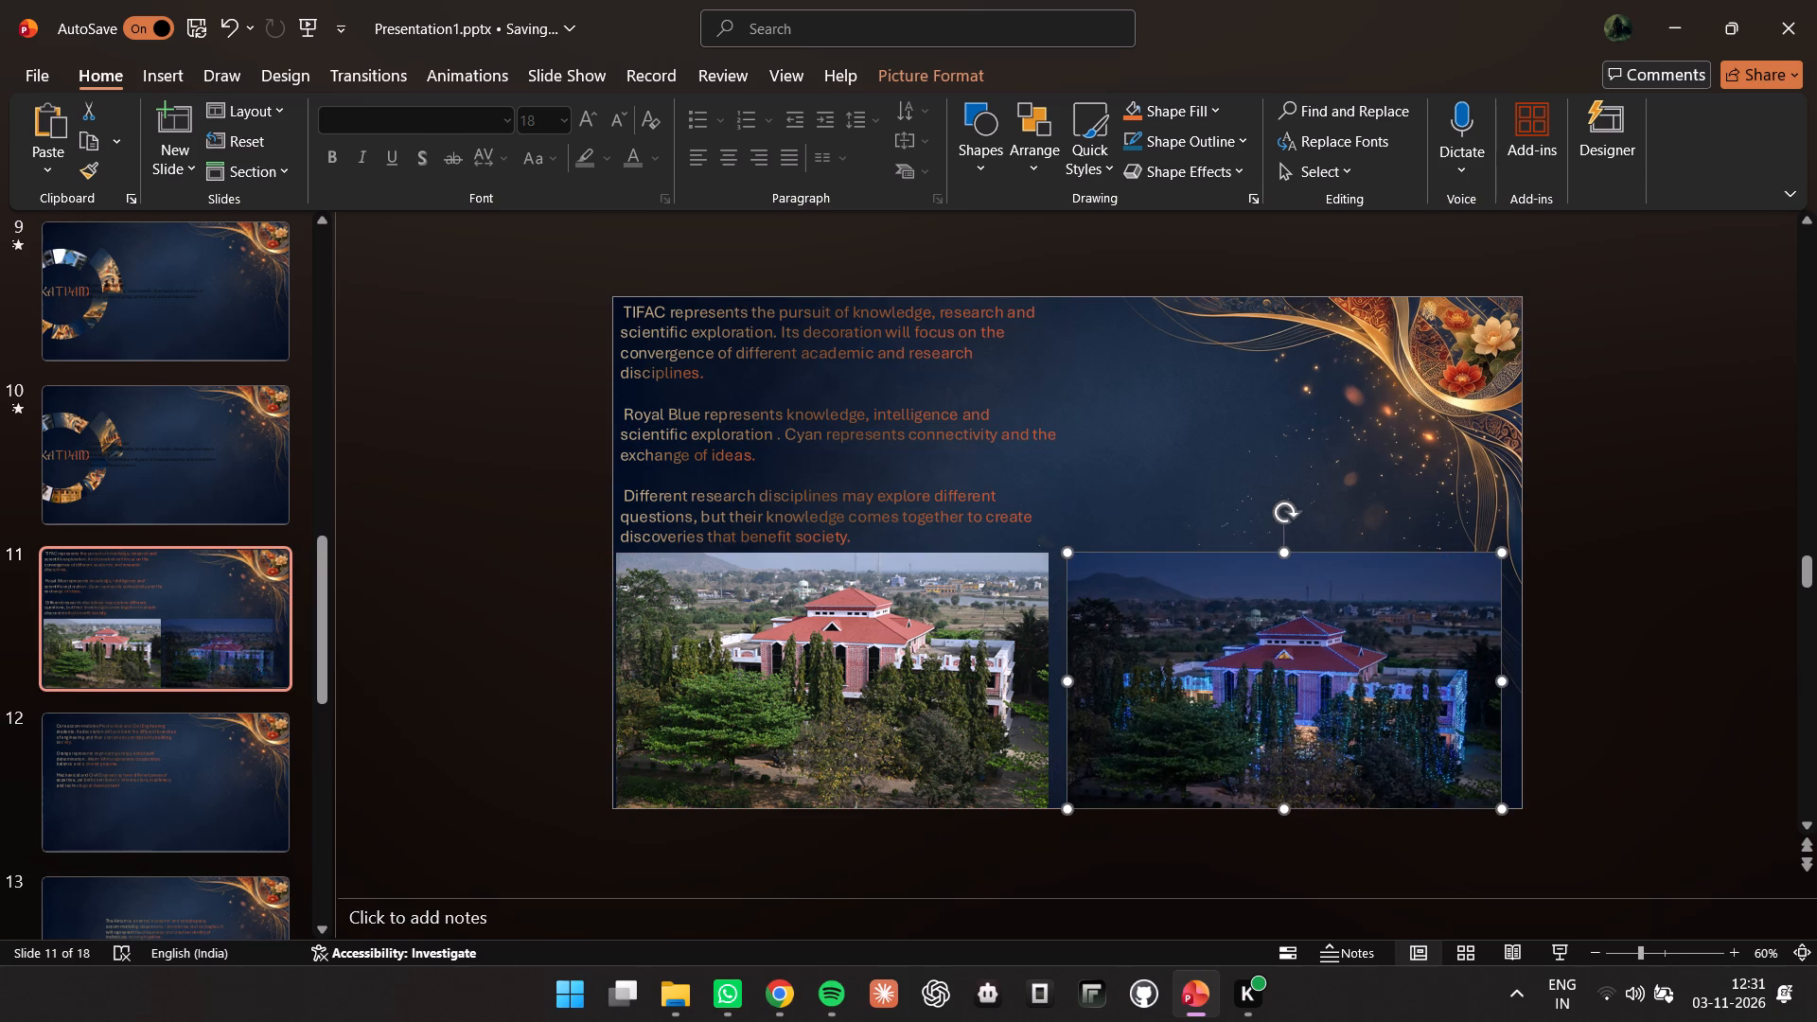
# Crop a thin strip off the bottom of the daytime TIFAC photo on slide 11.
pyautogui.click(968, 729)
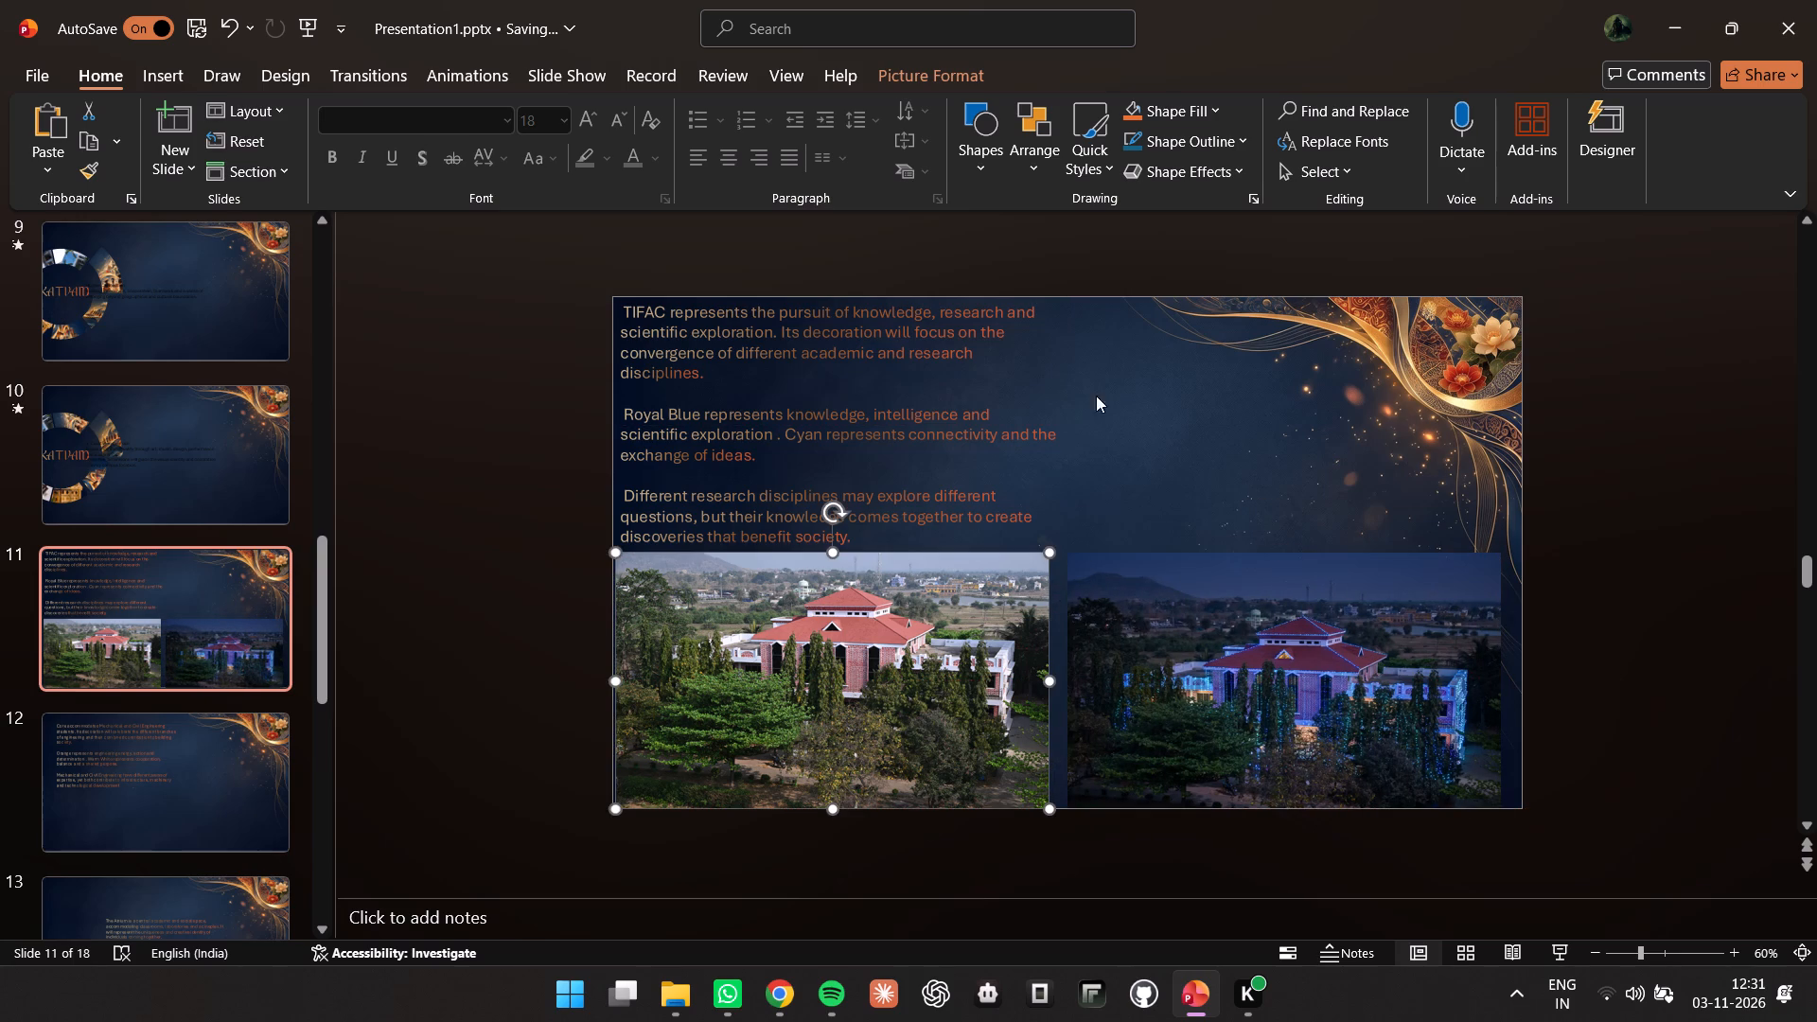
pyautogui.click(948, 69)
pyautogui.click(1615, 137)
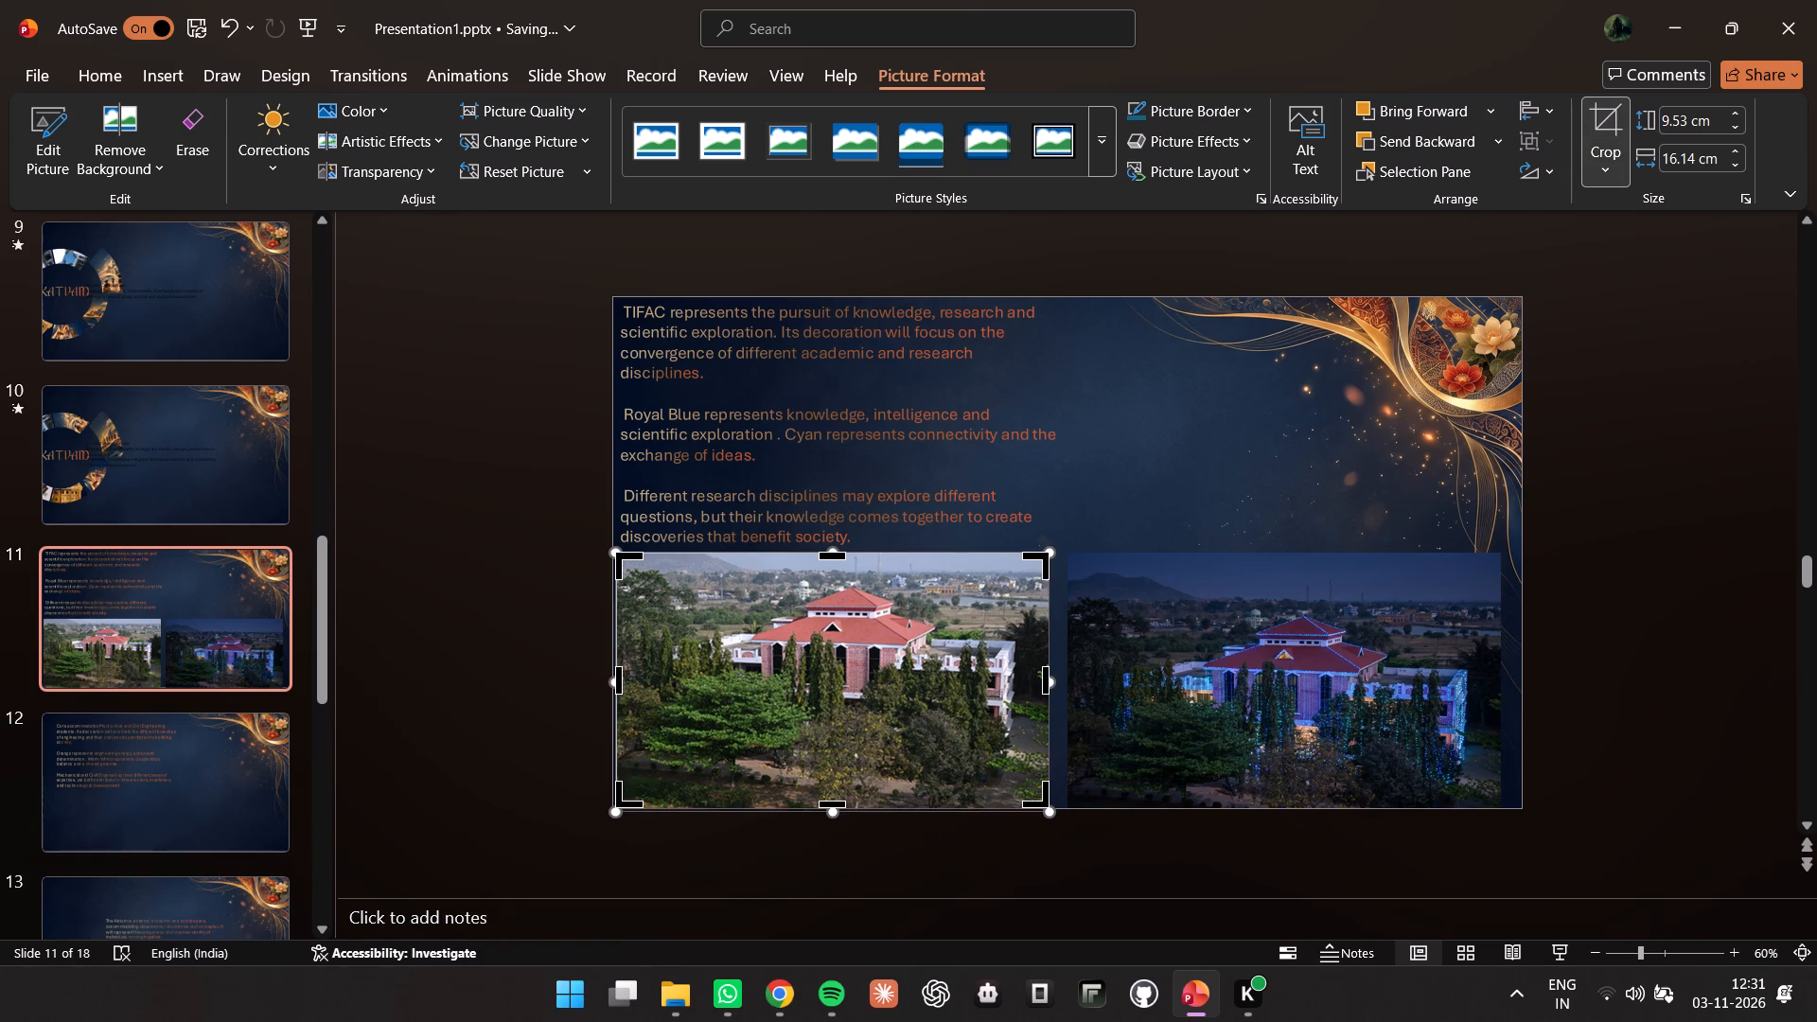
pyautogui.moveTo(834, 805); pyautogui.dragTo(830, 776)
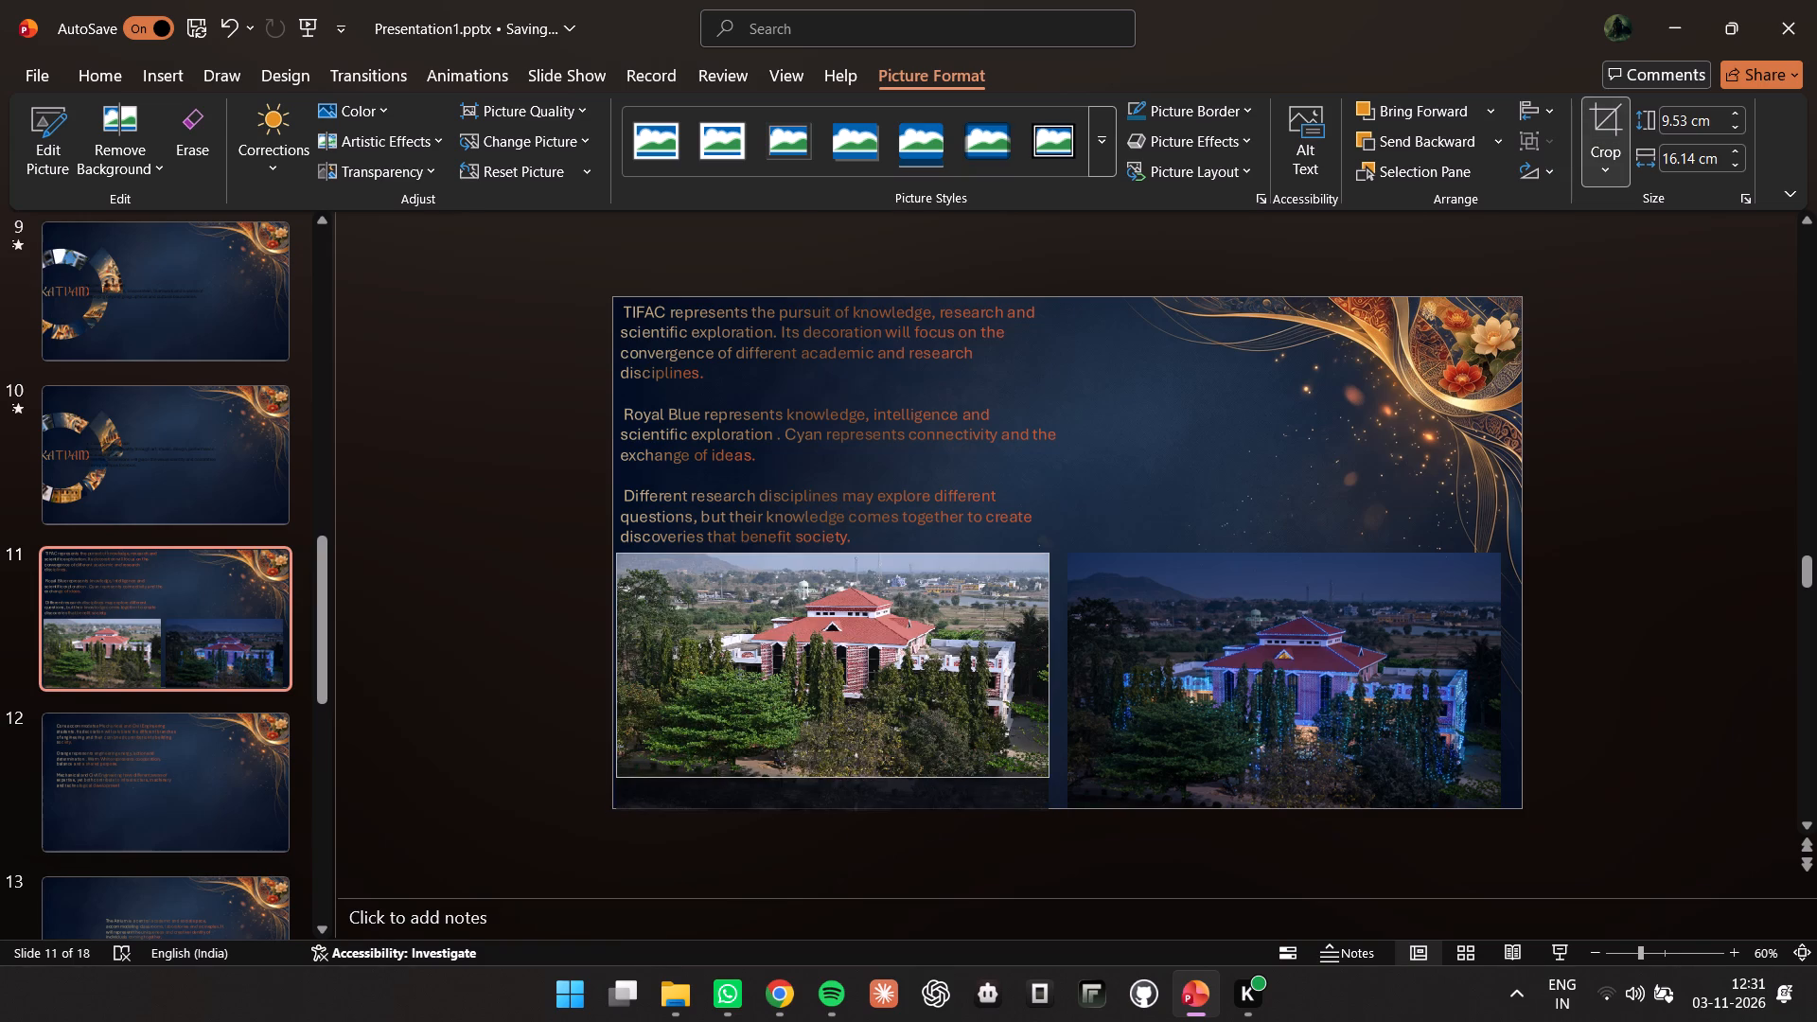
pyautogui.moveTo(830, 776); pyautogui.dragTo(832, 770)
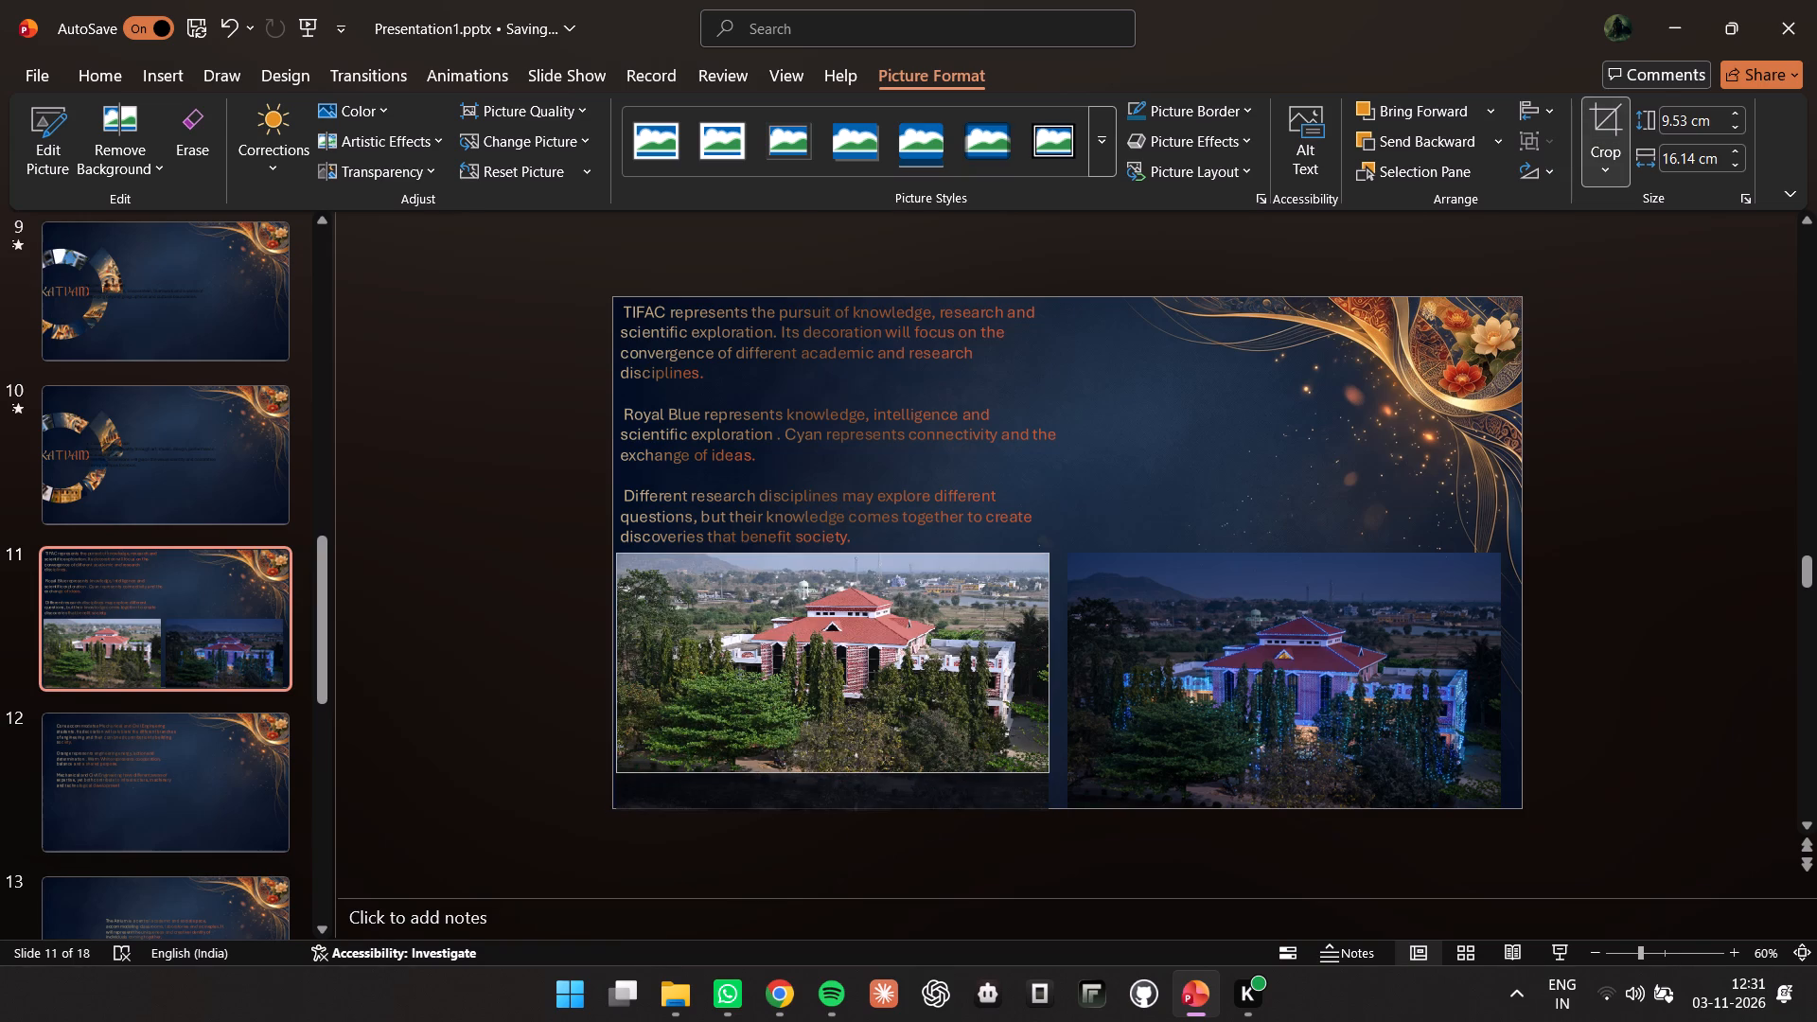
pyautogui.click(1766, 393)
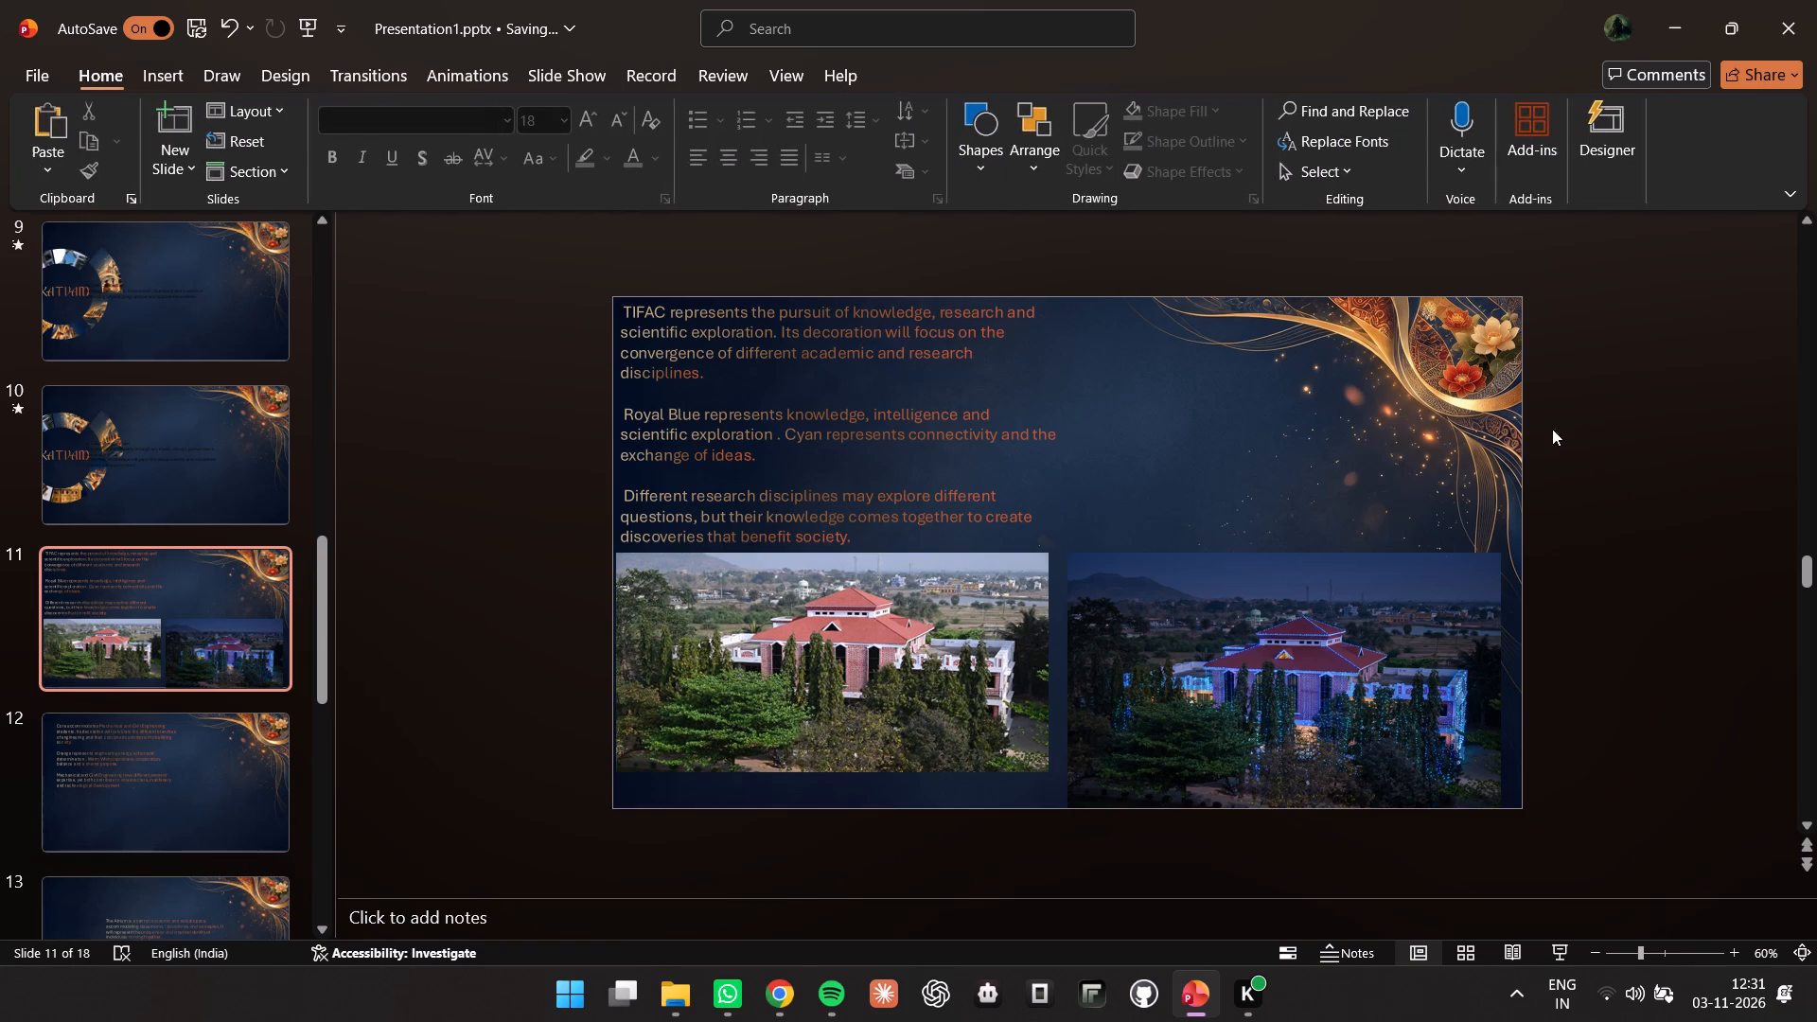
# Stretch the cropped daytime photo downward so it reaches the slide's bottom edge again.
pyautogui.click(722, 740)
pyautogui.moveTo(836, 776); pyautogui.dragTo(837, 812)
pyautogui.click(1120, 698)
pyautogui.click(851, 718)
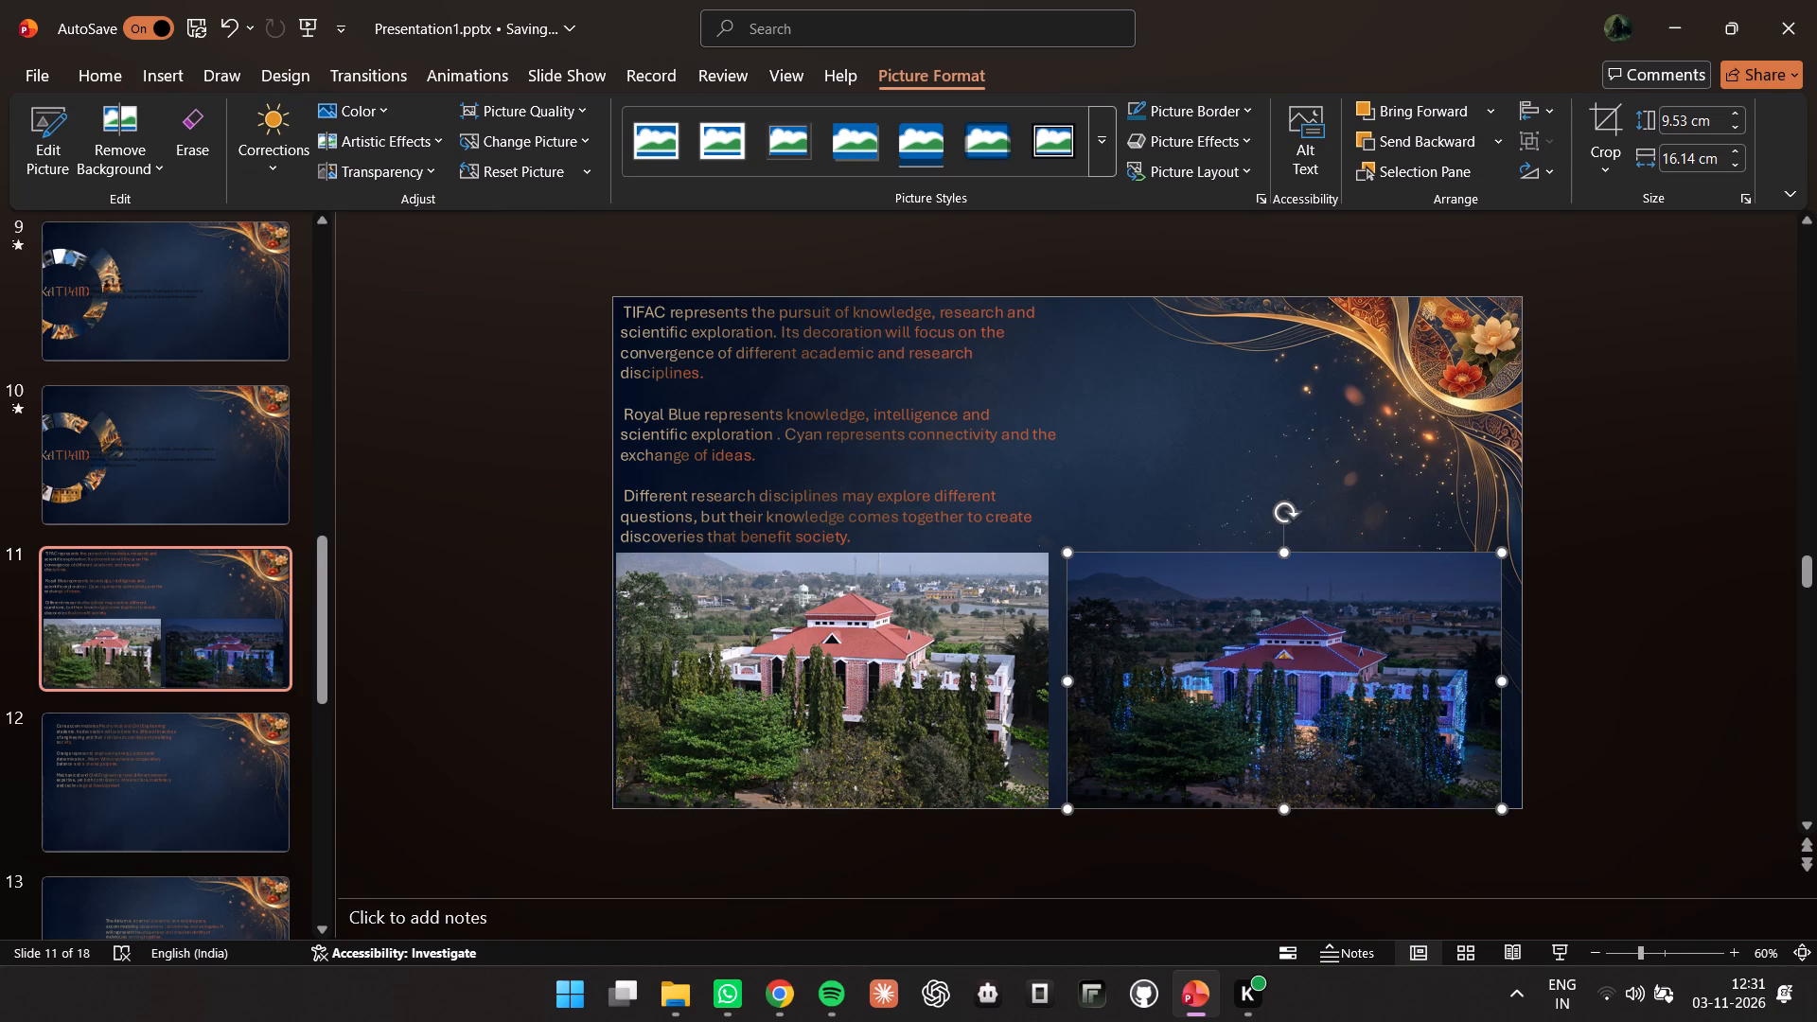
# Shift the daytime photo slightly toward the night picture, narrowing the gap and leaving a small margin at the slide's side.
pyautogui.click(833, 808)
pyautogui.moveTo(842, 765); pyautogui.dragTo(847, 765)
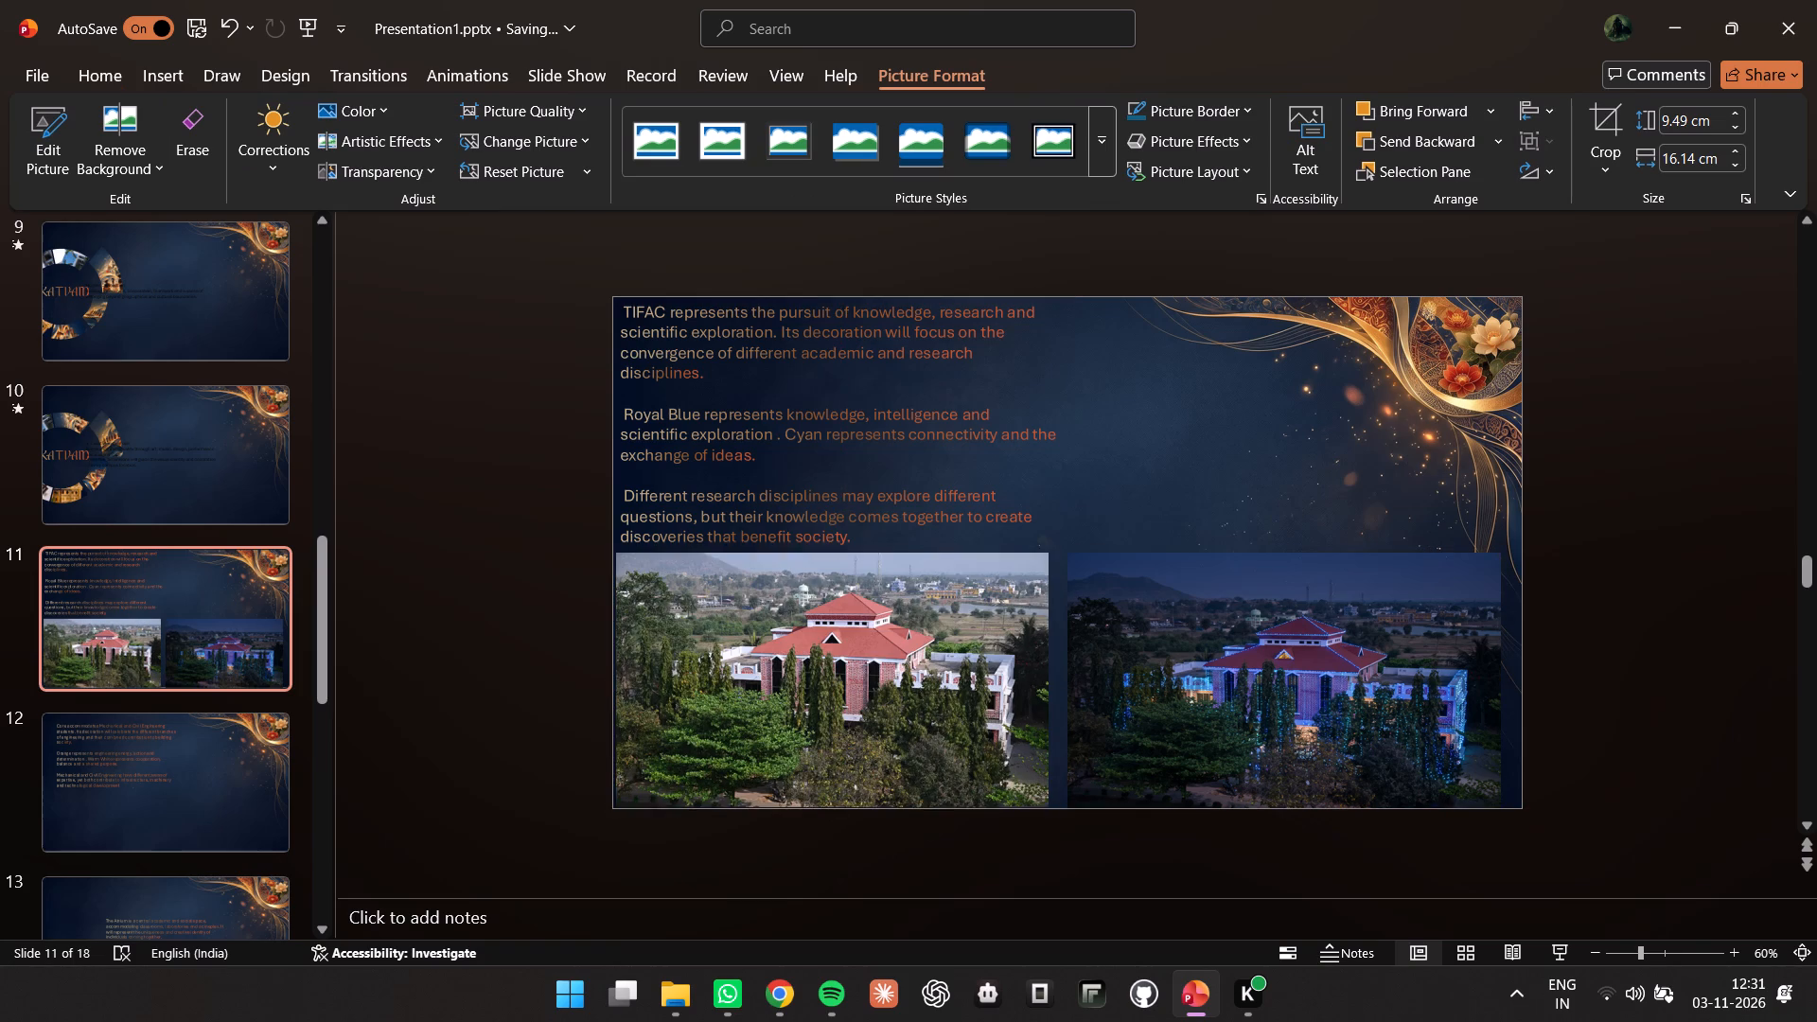
pyautogui.moveTo(847, 765); pyautogui.dragTo(855, 765)
pyautogui.click(1607, 634)
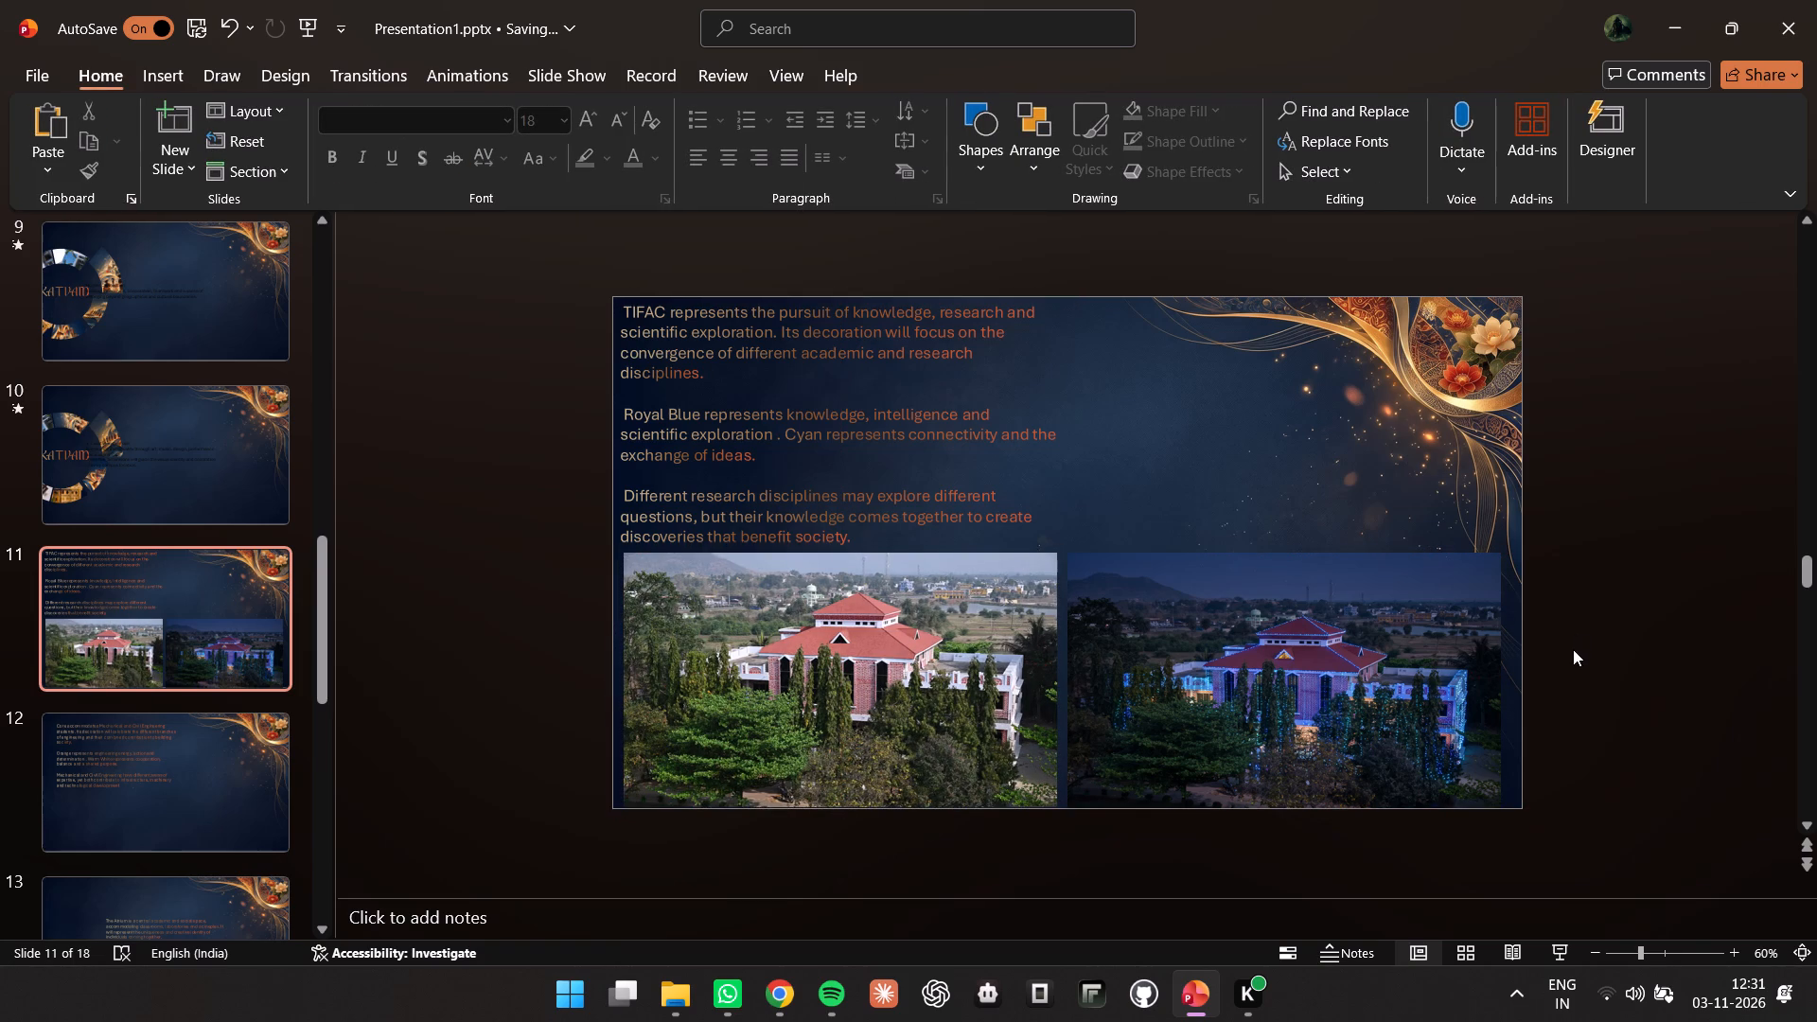
pyautogui.click(714, 400)
pyautogui.click(440, 560)
# Get Designer layout ideas for slide 11, look through the whole list for a suitable one, and request more ideas.
pyautogui.click(1230, 624)
pyautogui.click(1618, 127)
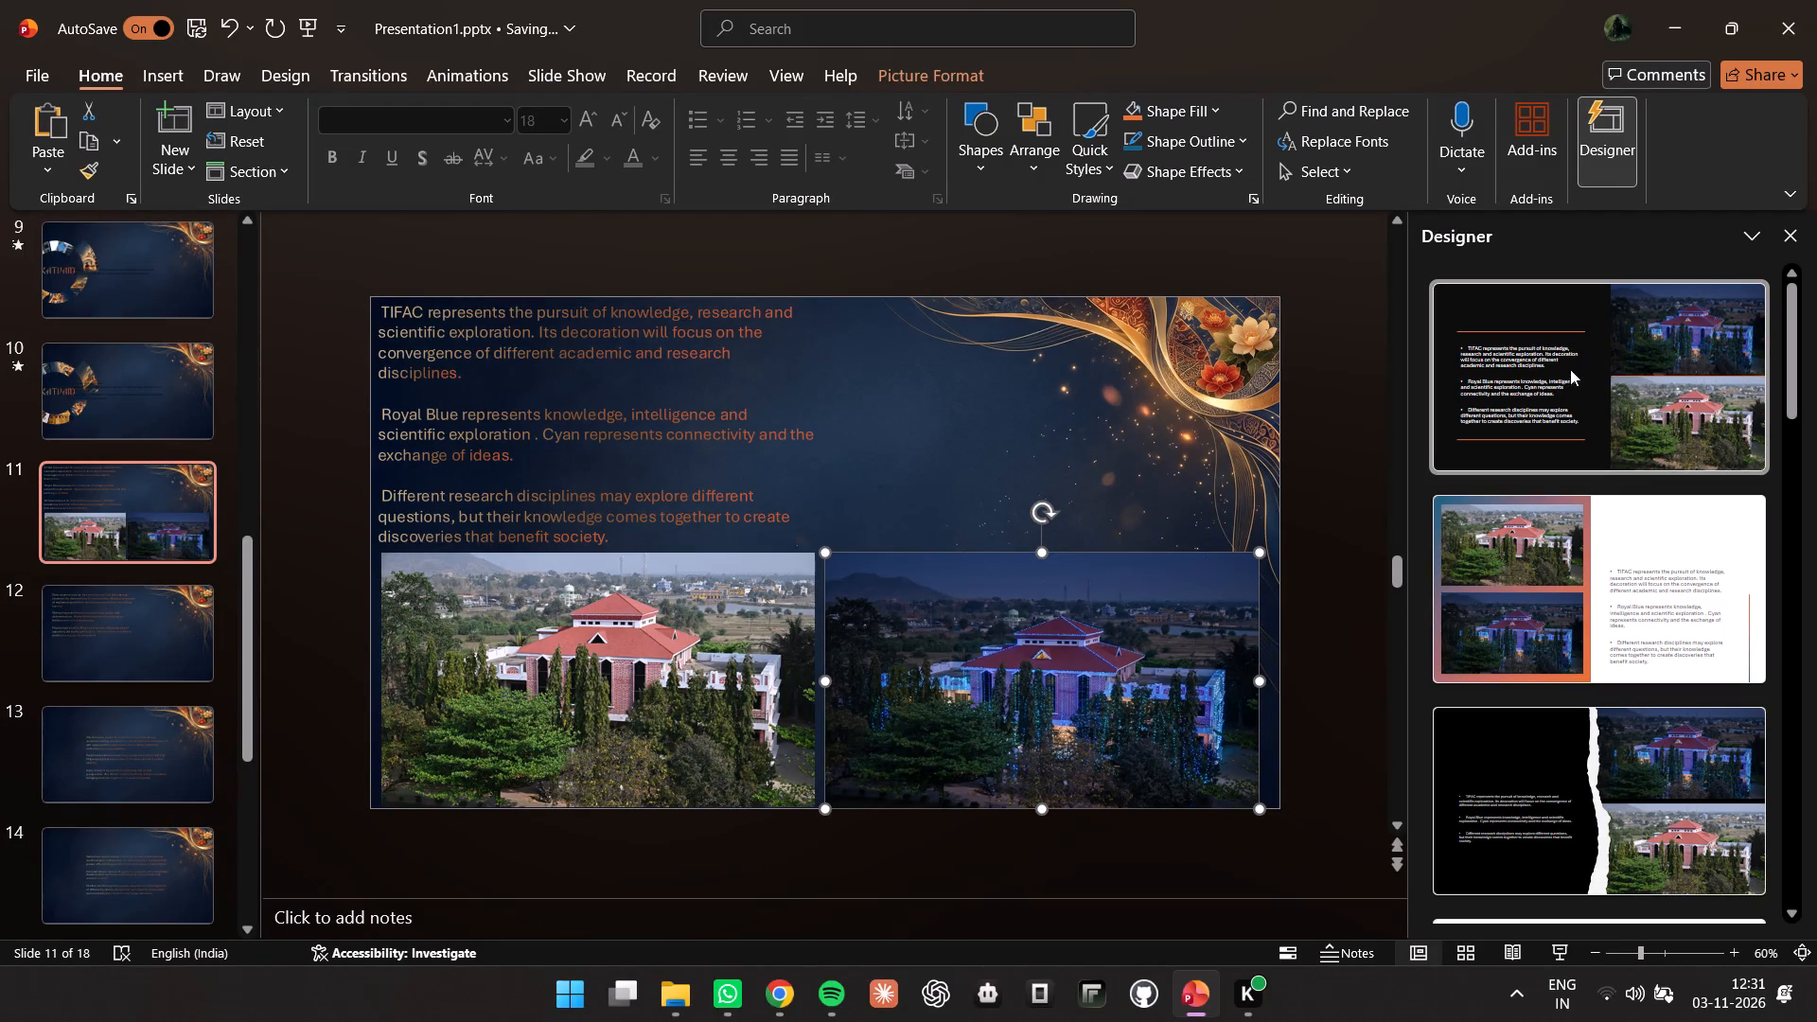
pyautogui.scroll(-7, 1631, 759)
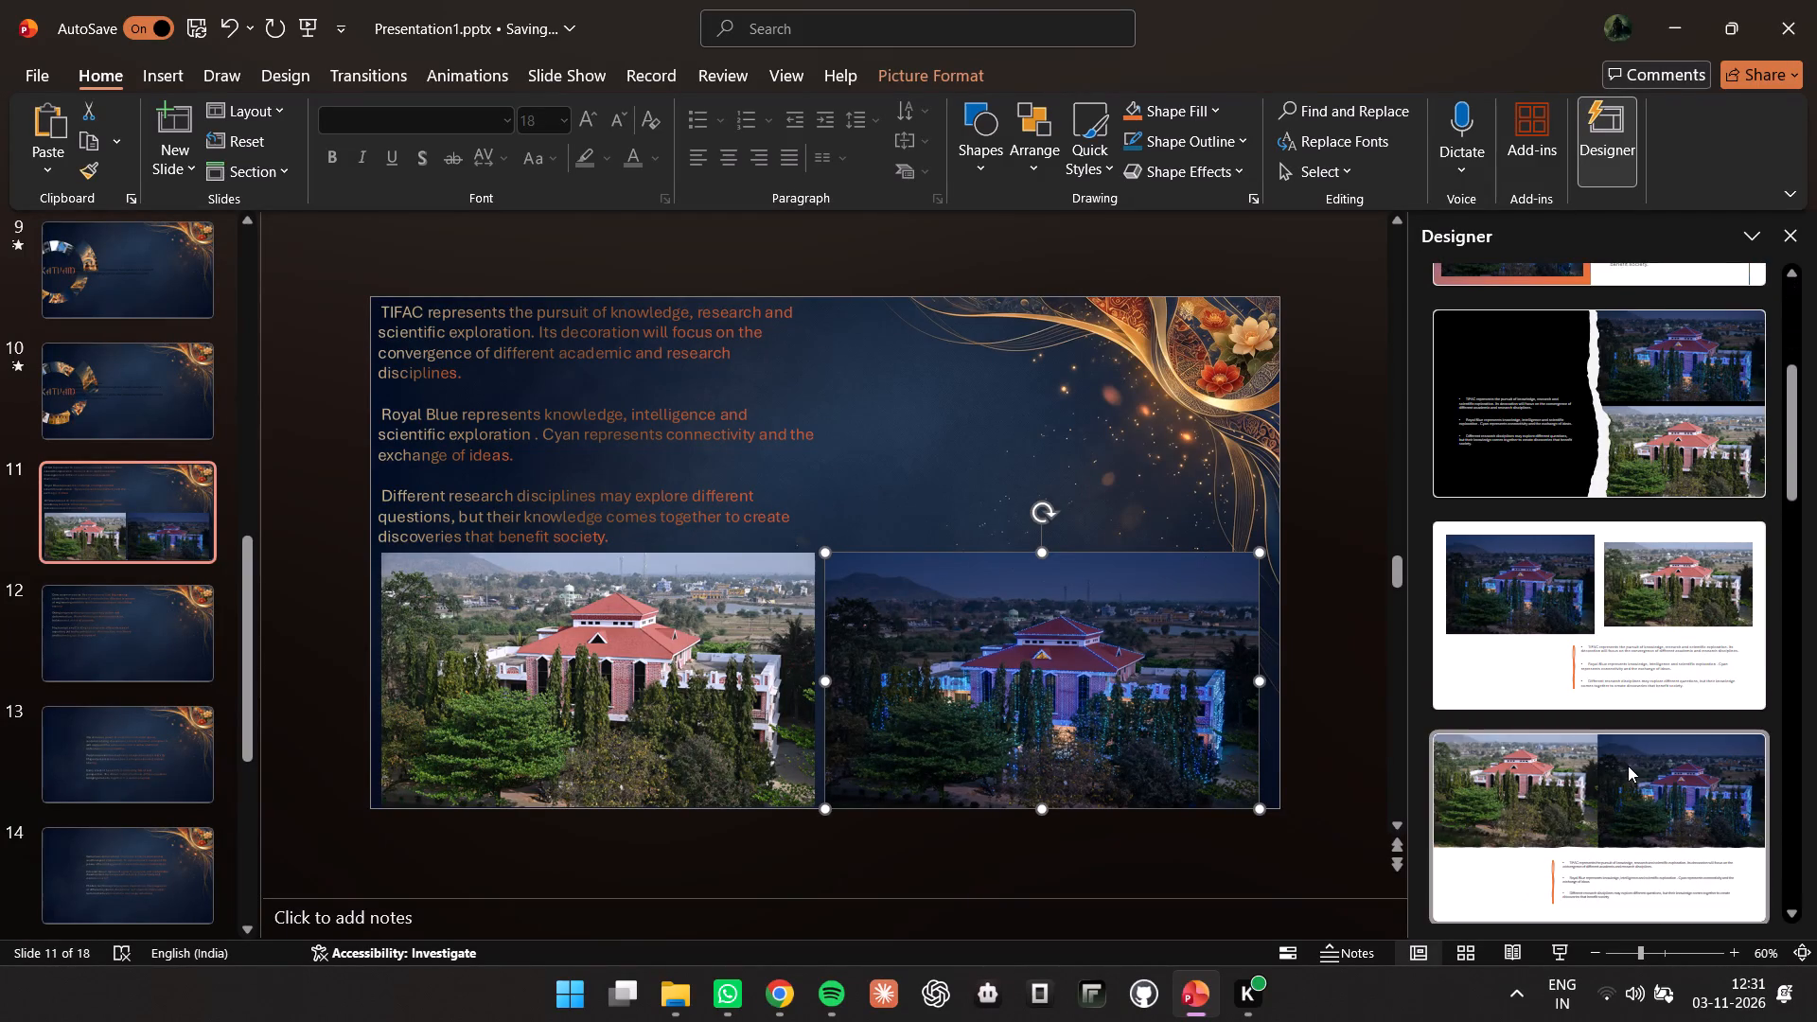
pyautogui.scroll(-17, 1632, 774)
pyautogui.scroll(-8, 1632, 776)
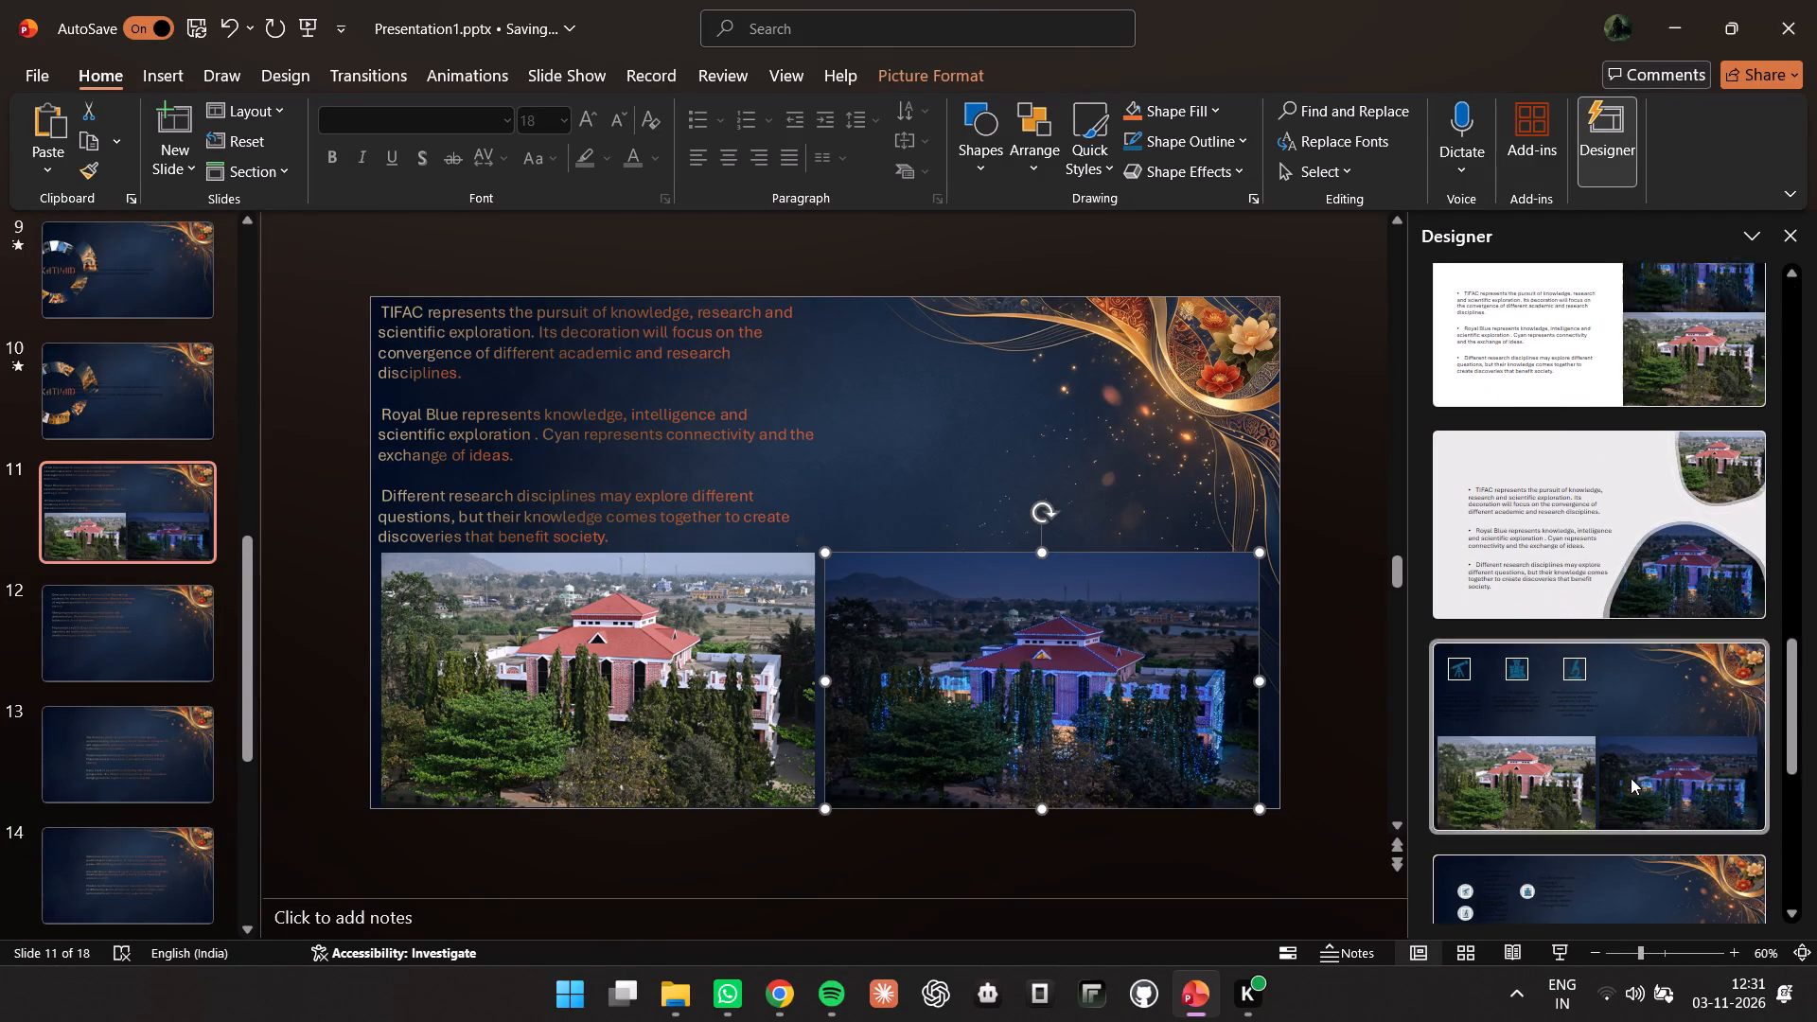
pyautogui.scroll(-3, 1630, 781)
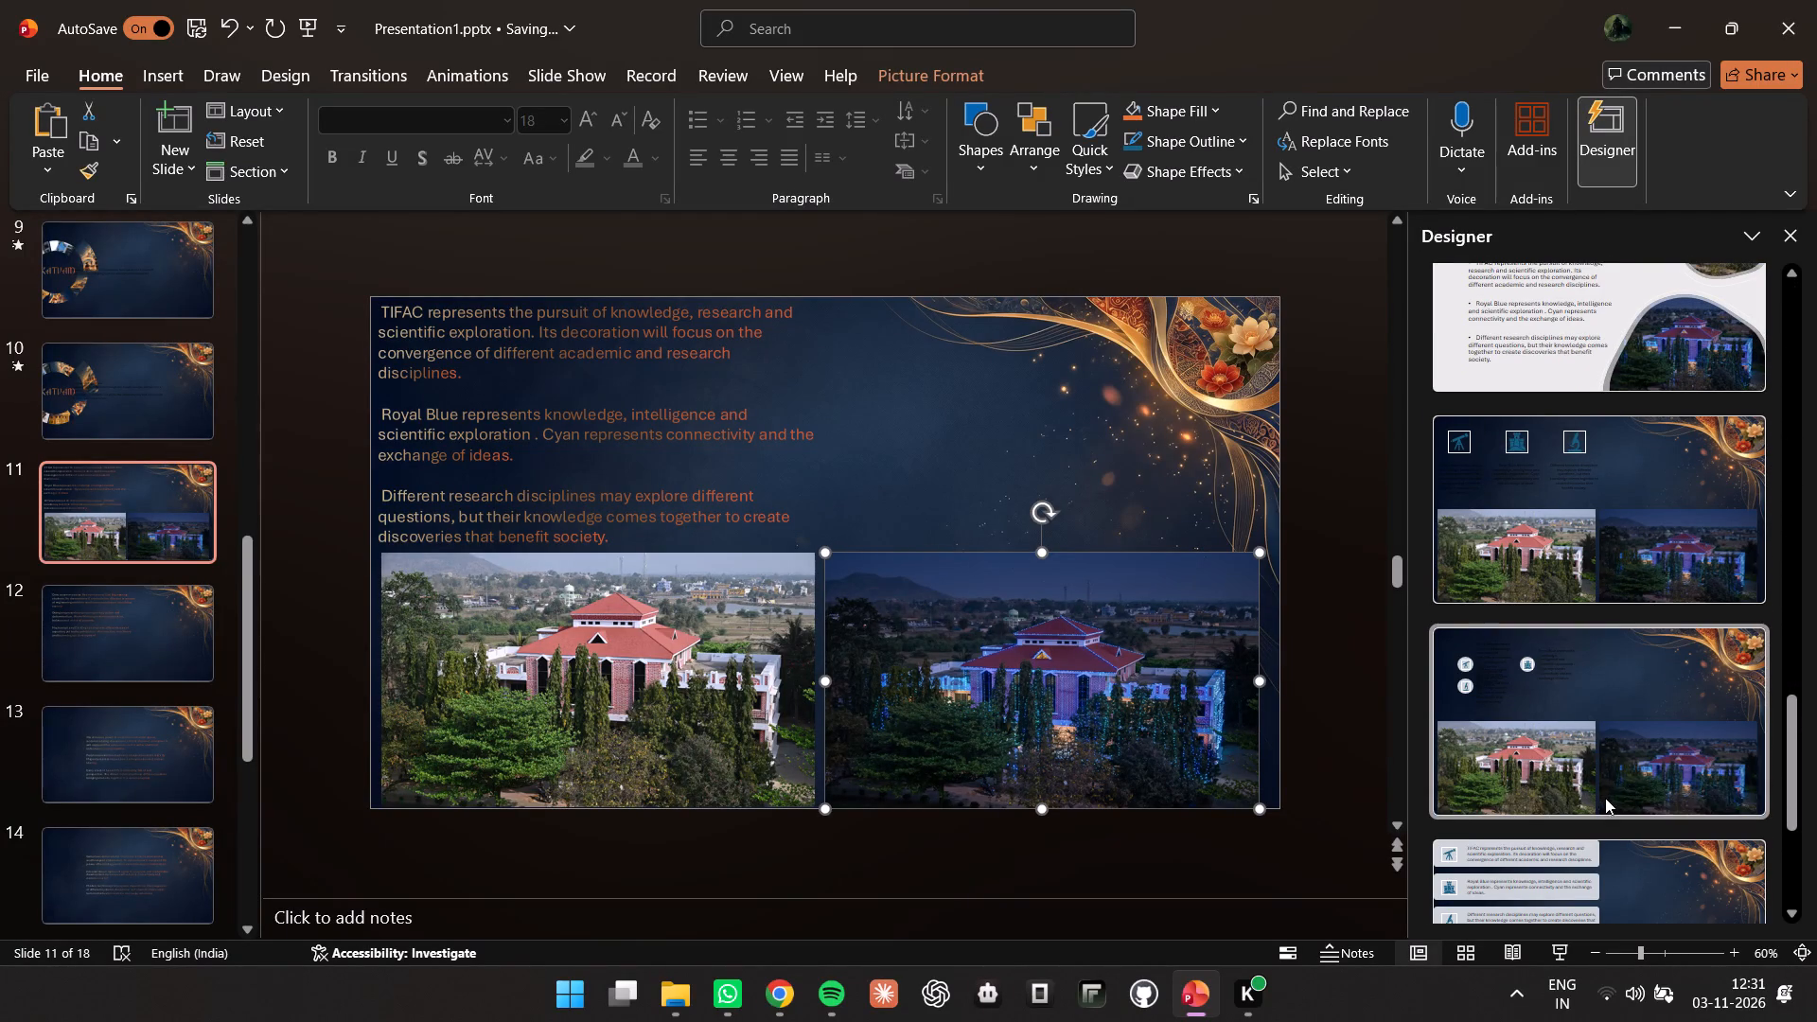
pyautogui.scroll(-8, 1610, 779)
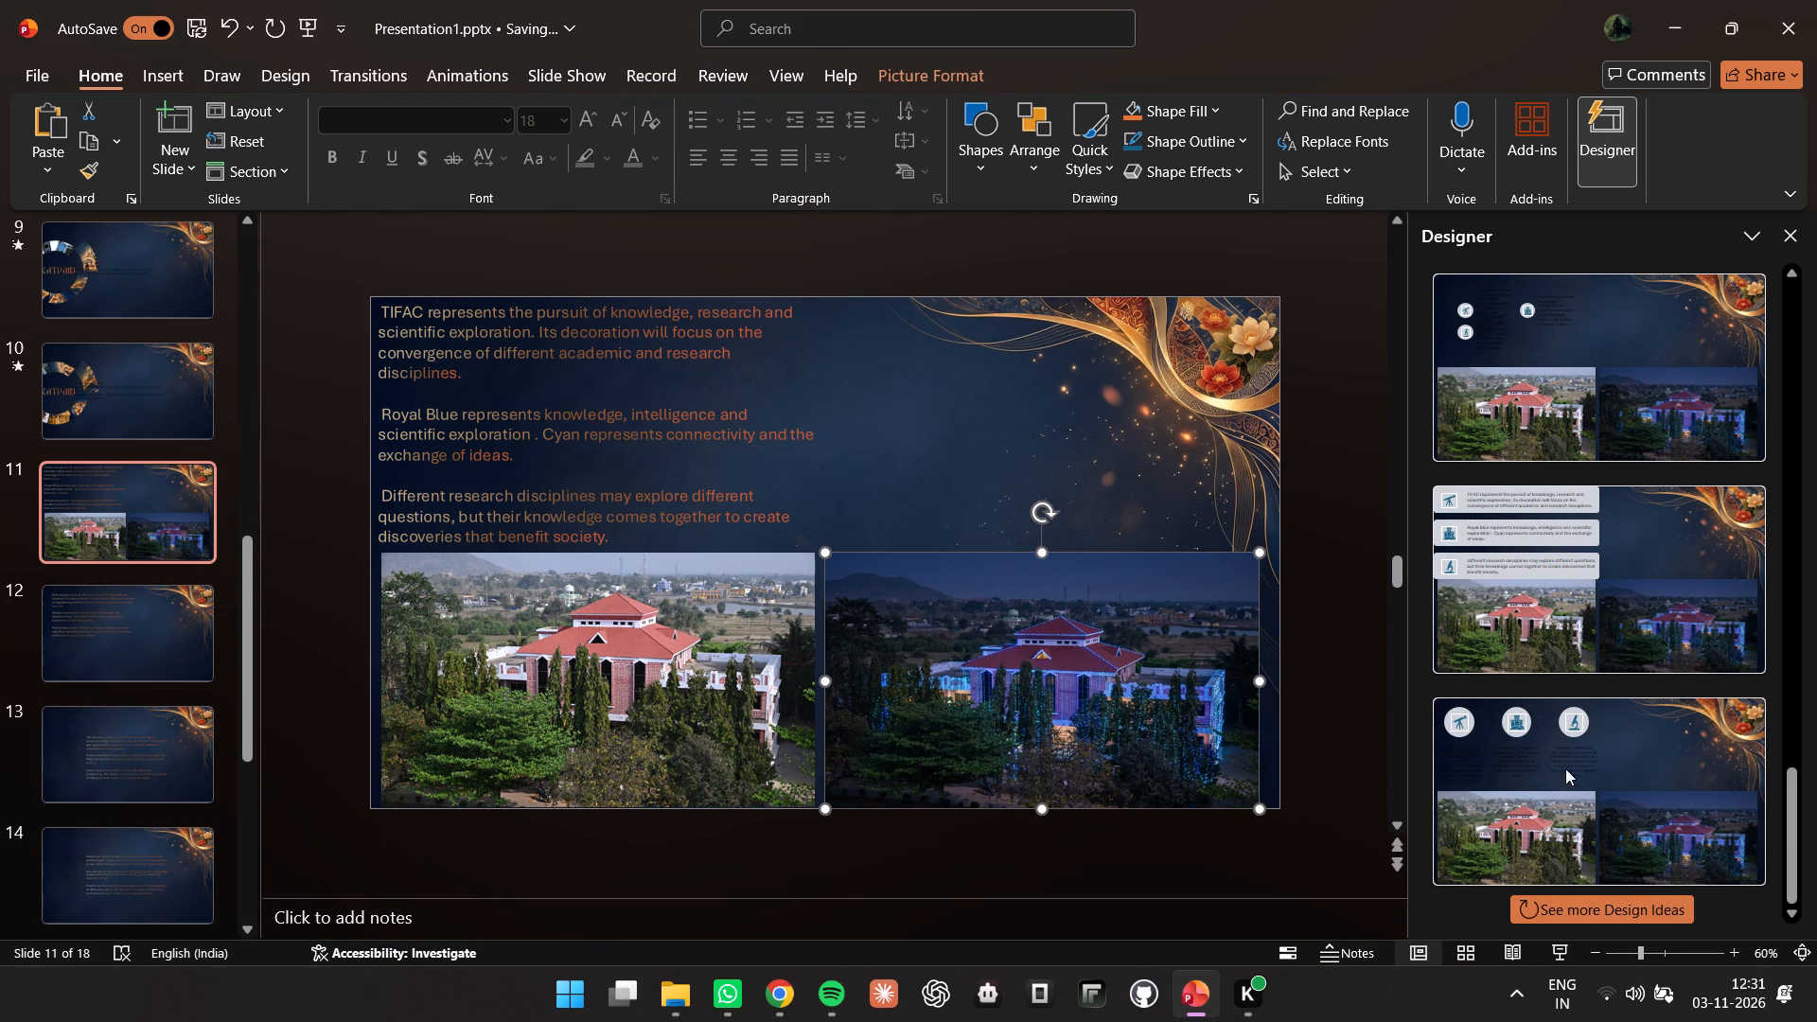
pyautogui.click(1623, 930)
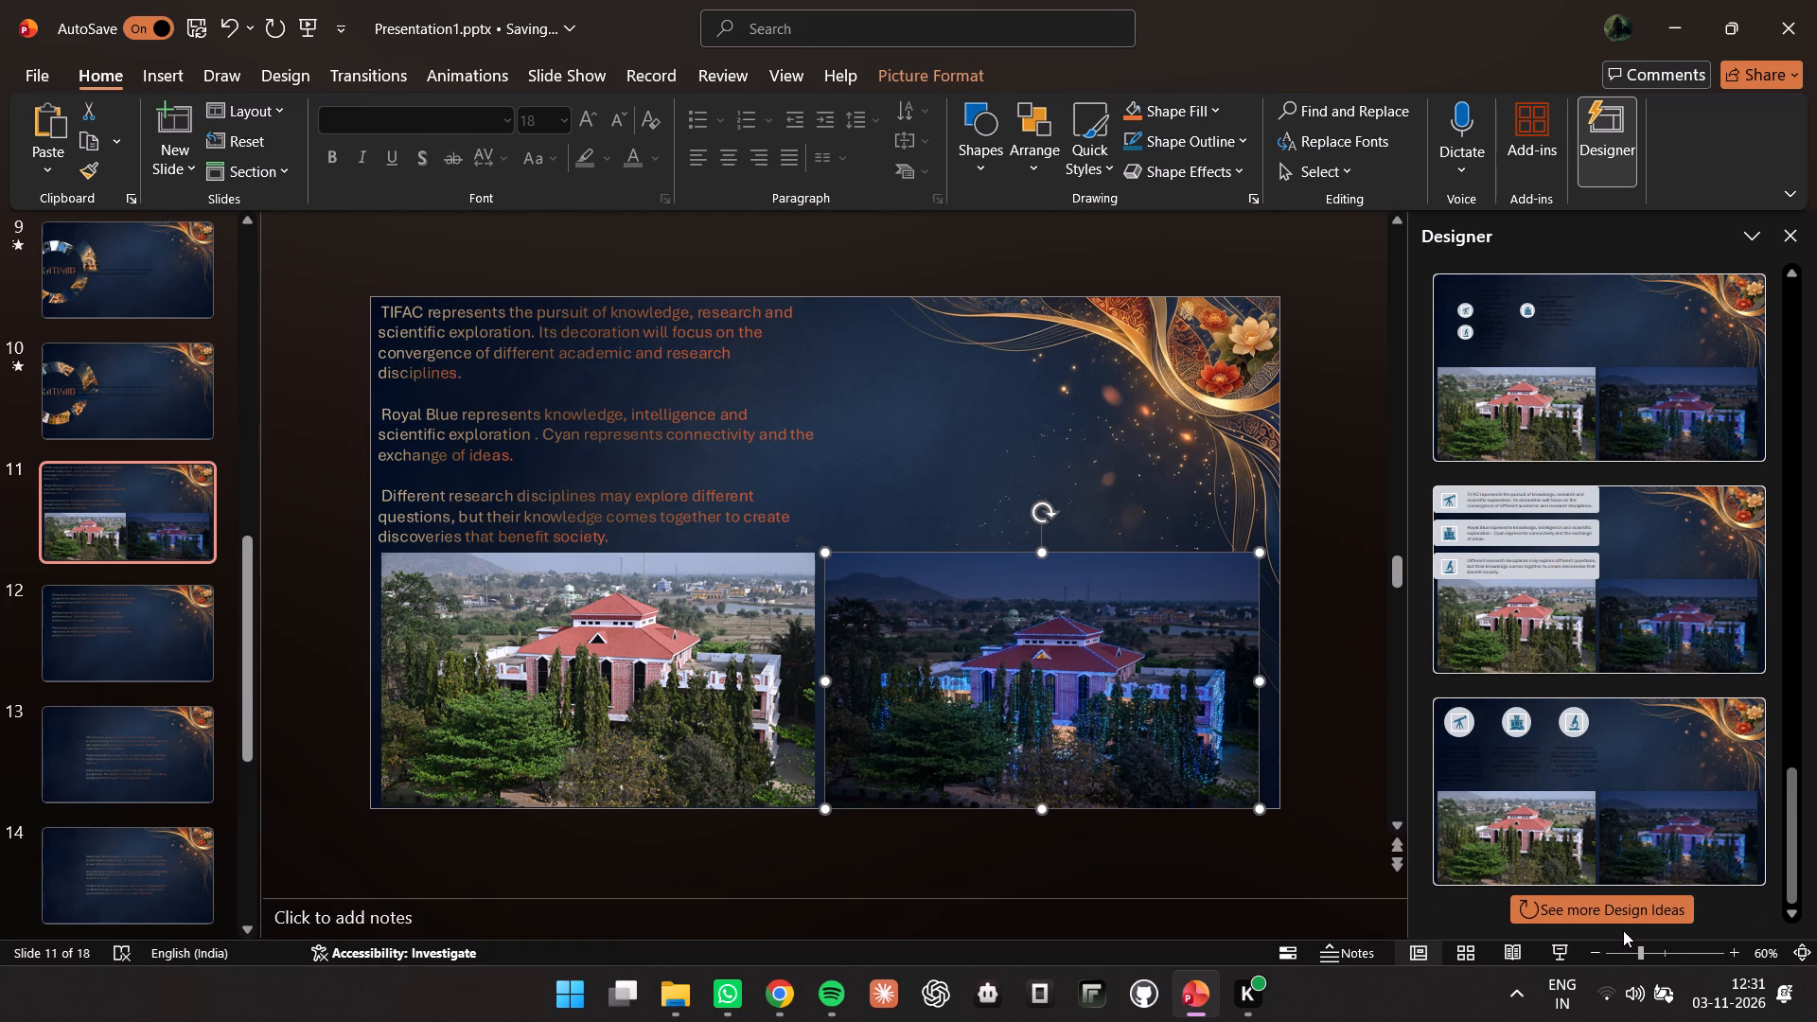
pyautogui.click(1616, 909)
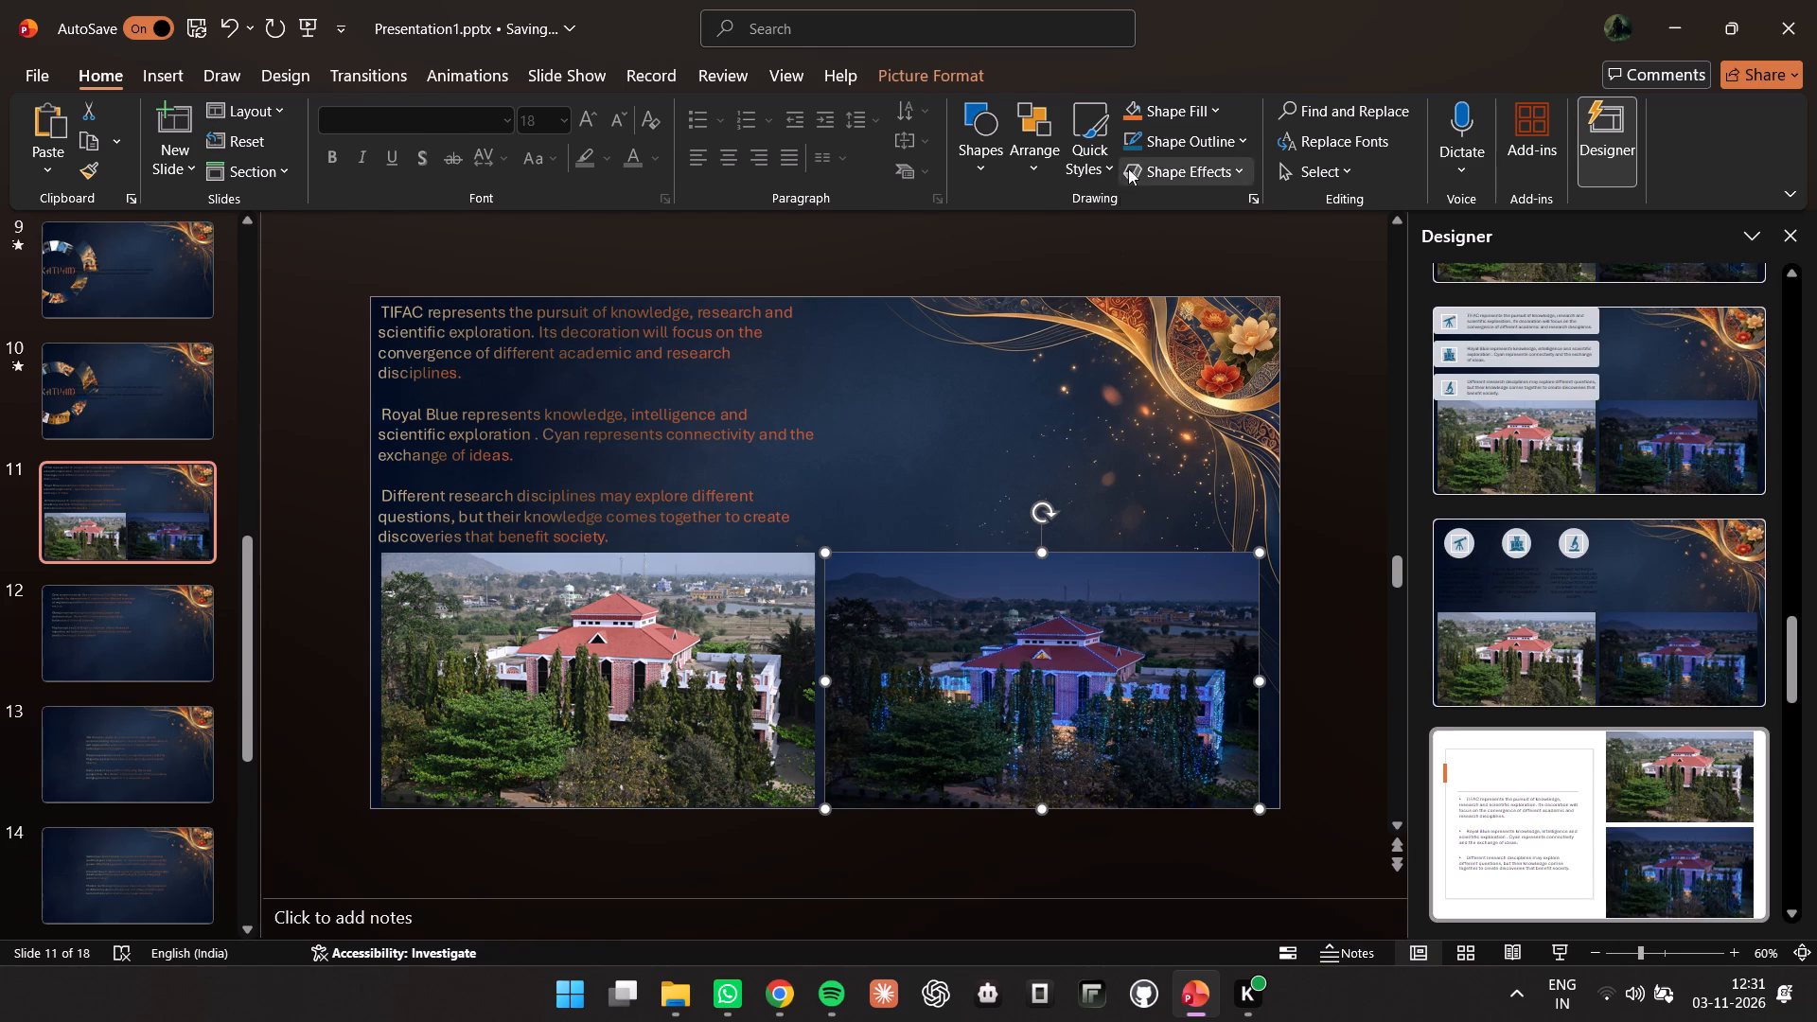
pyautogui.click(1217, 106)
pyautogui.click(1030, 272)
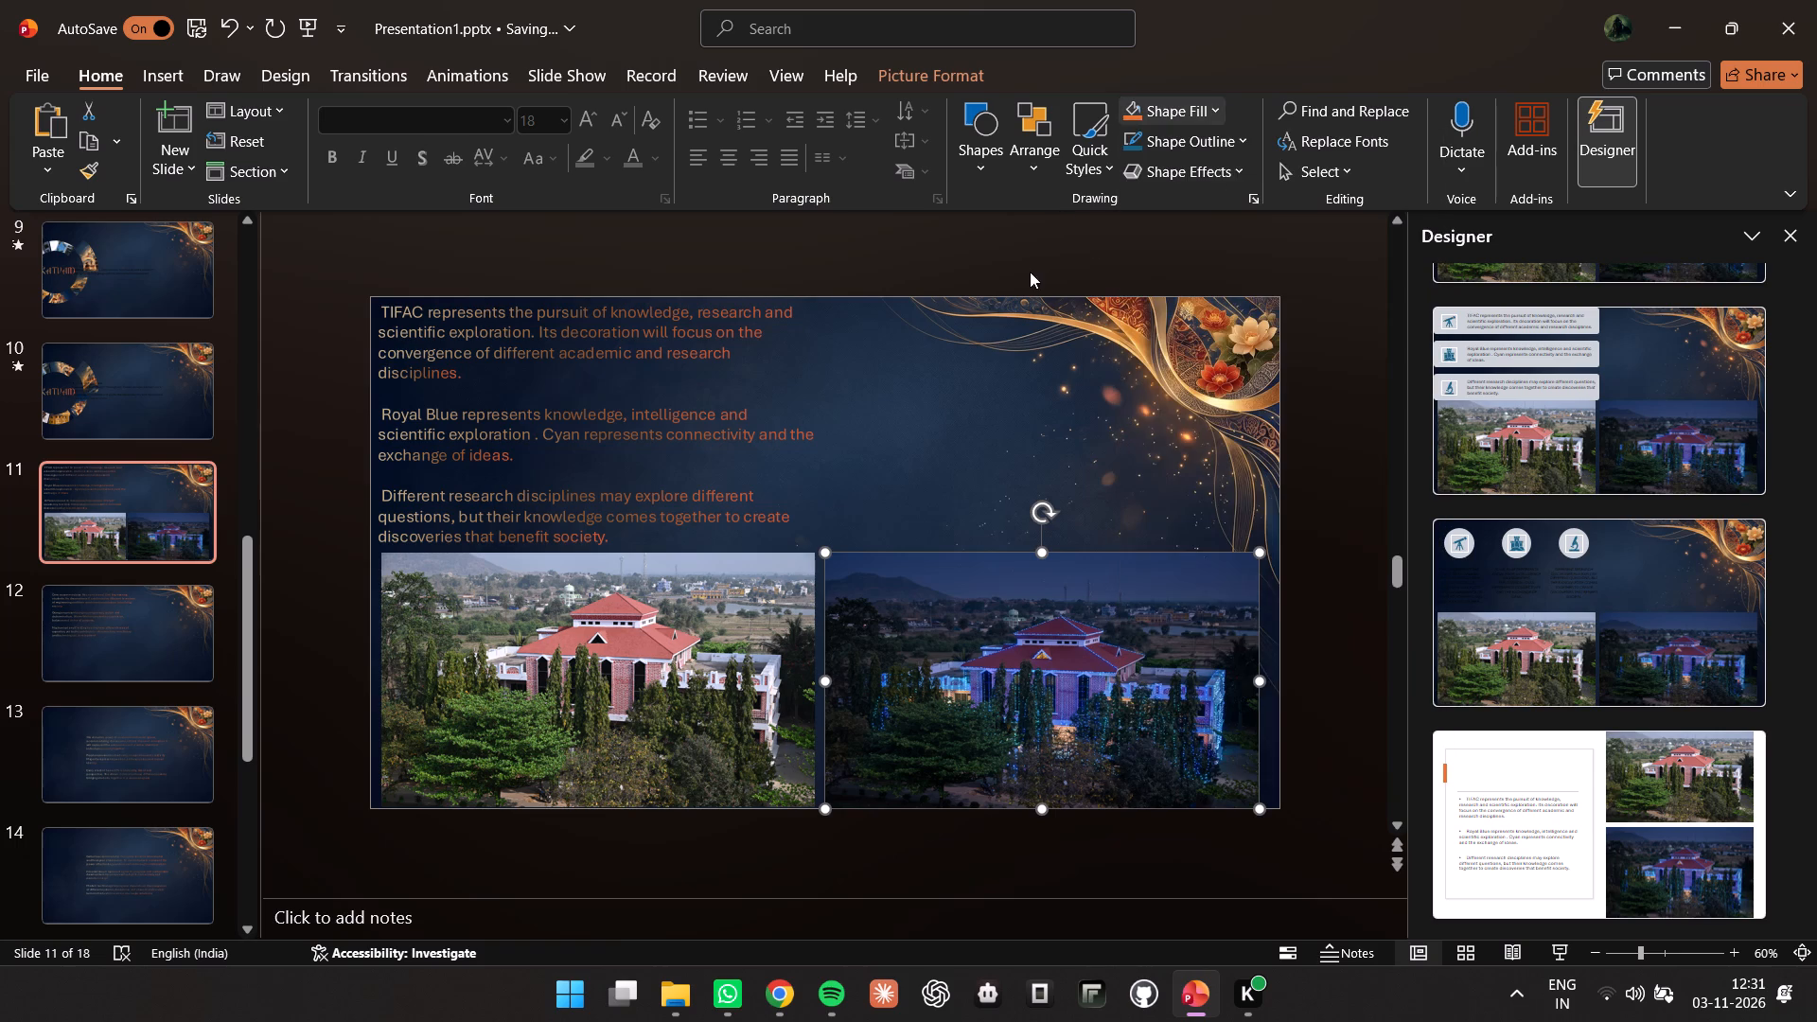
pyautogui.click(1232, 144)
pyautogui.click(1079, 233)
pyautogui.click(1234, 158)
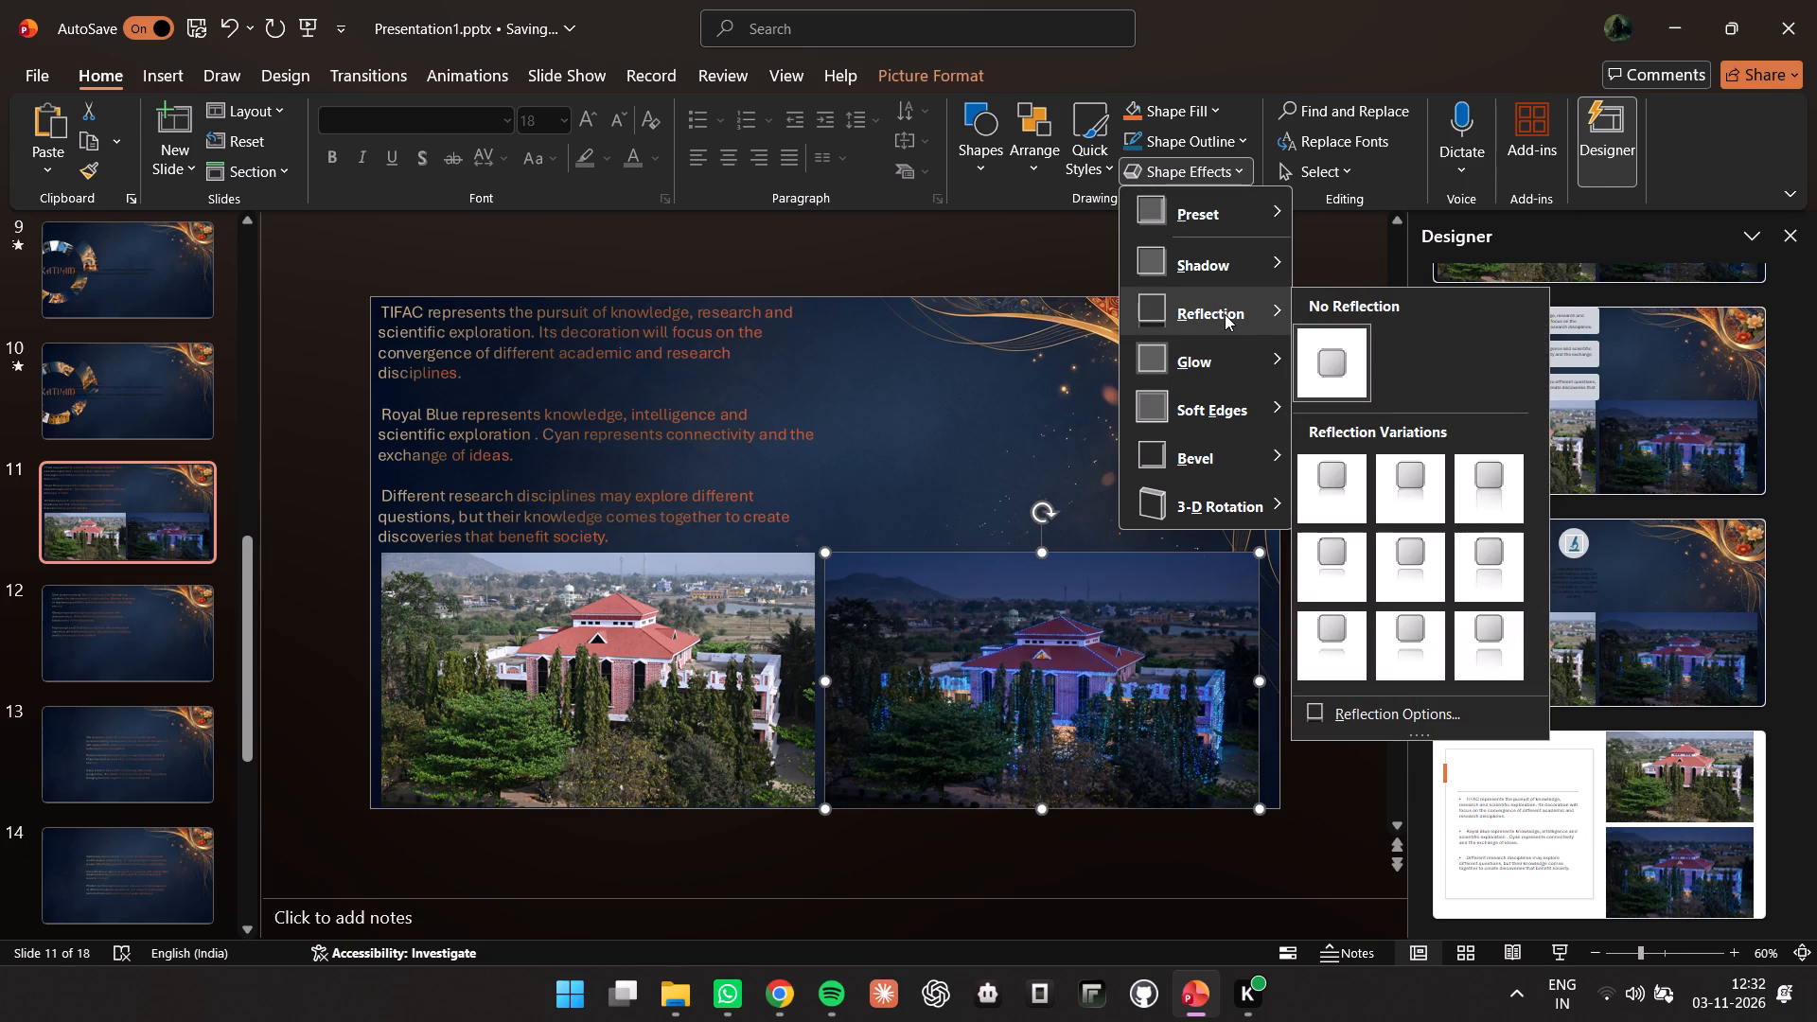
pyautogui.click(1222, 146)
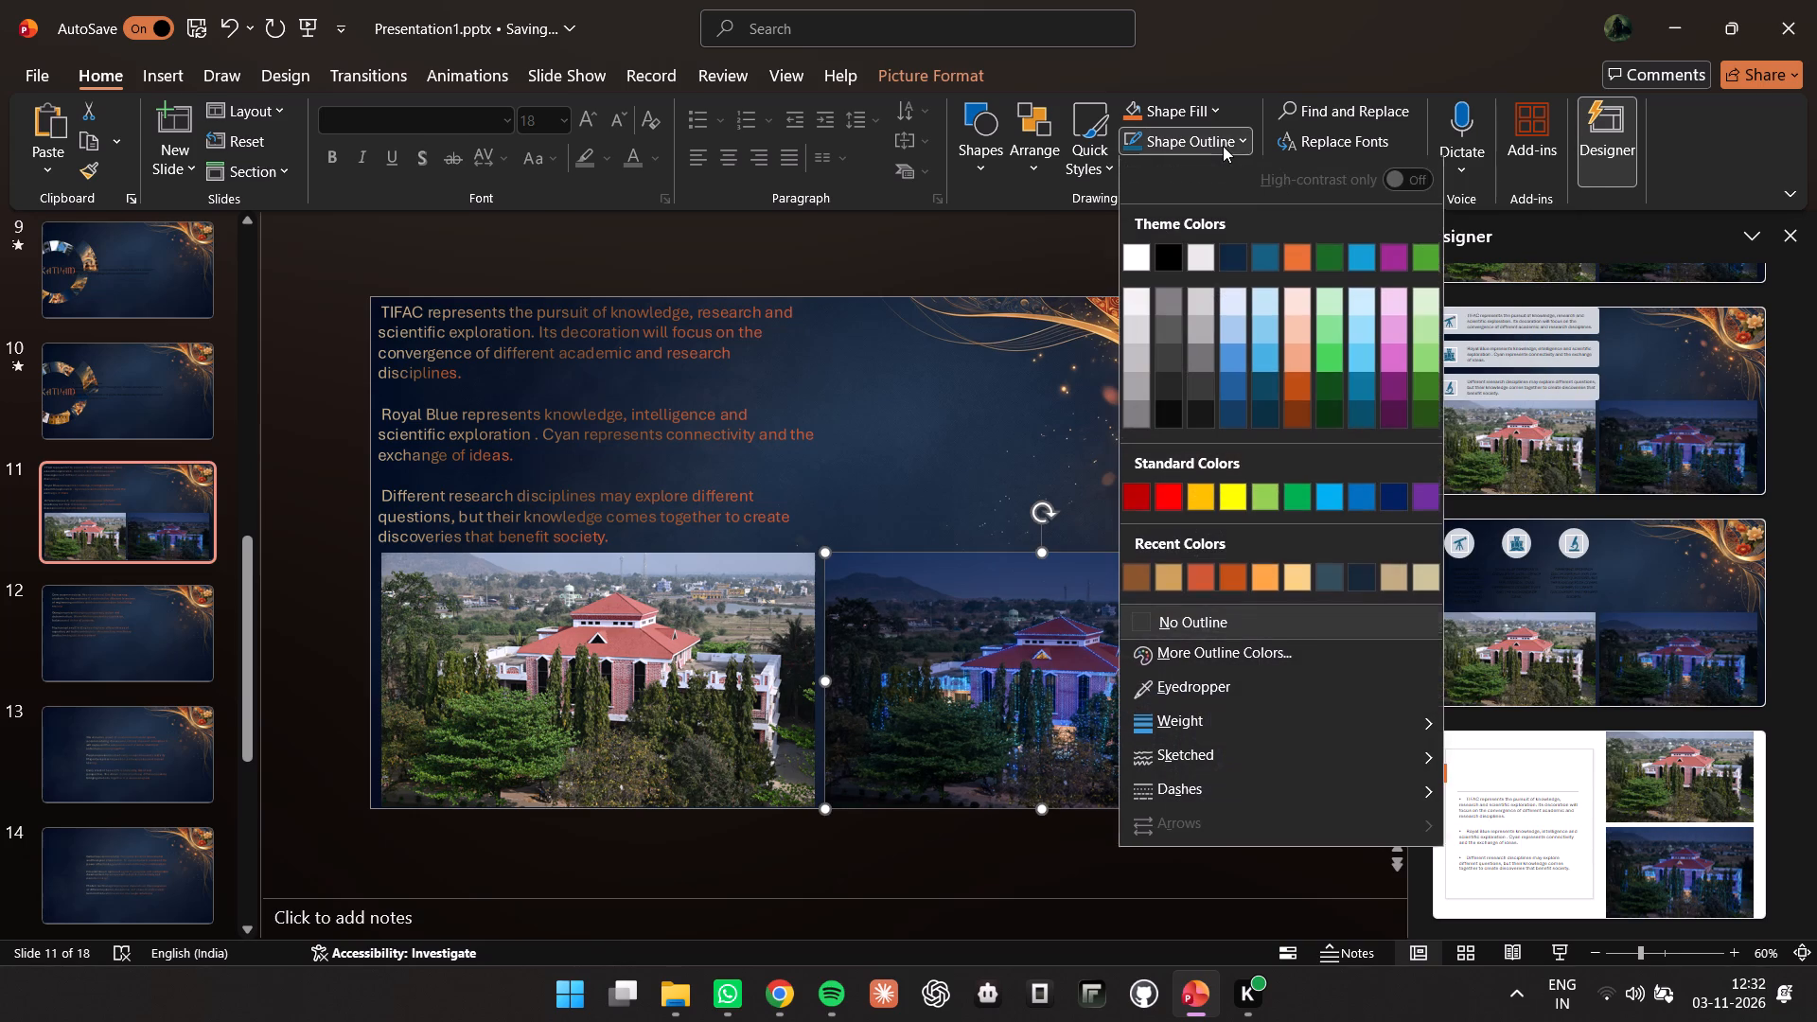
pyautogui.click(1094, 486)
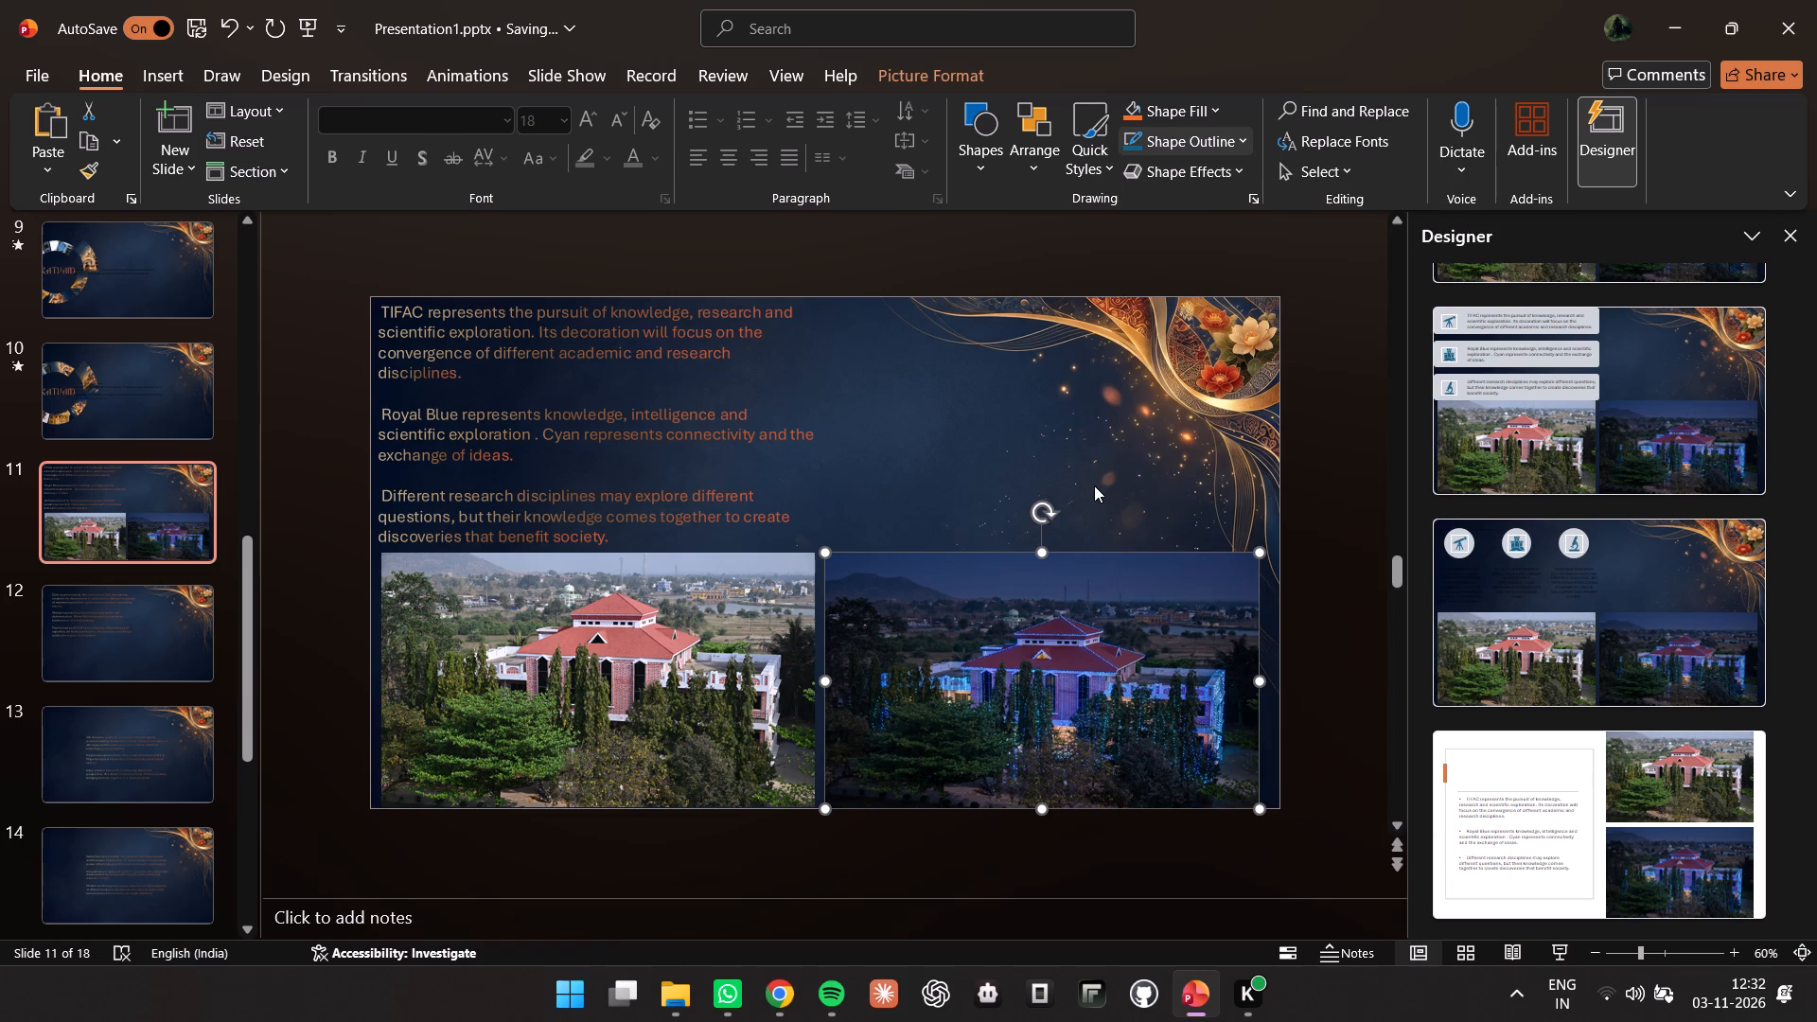
# Examine the additional Designer ideas for a layout that suits the TIFAC text and its two building pictures.
pyautogui.scroll(-8, 1628, 725)
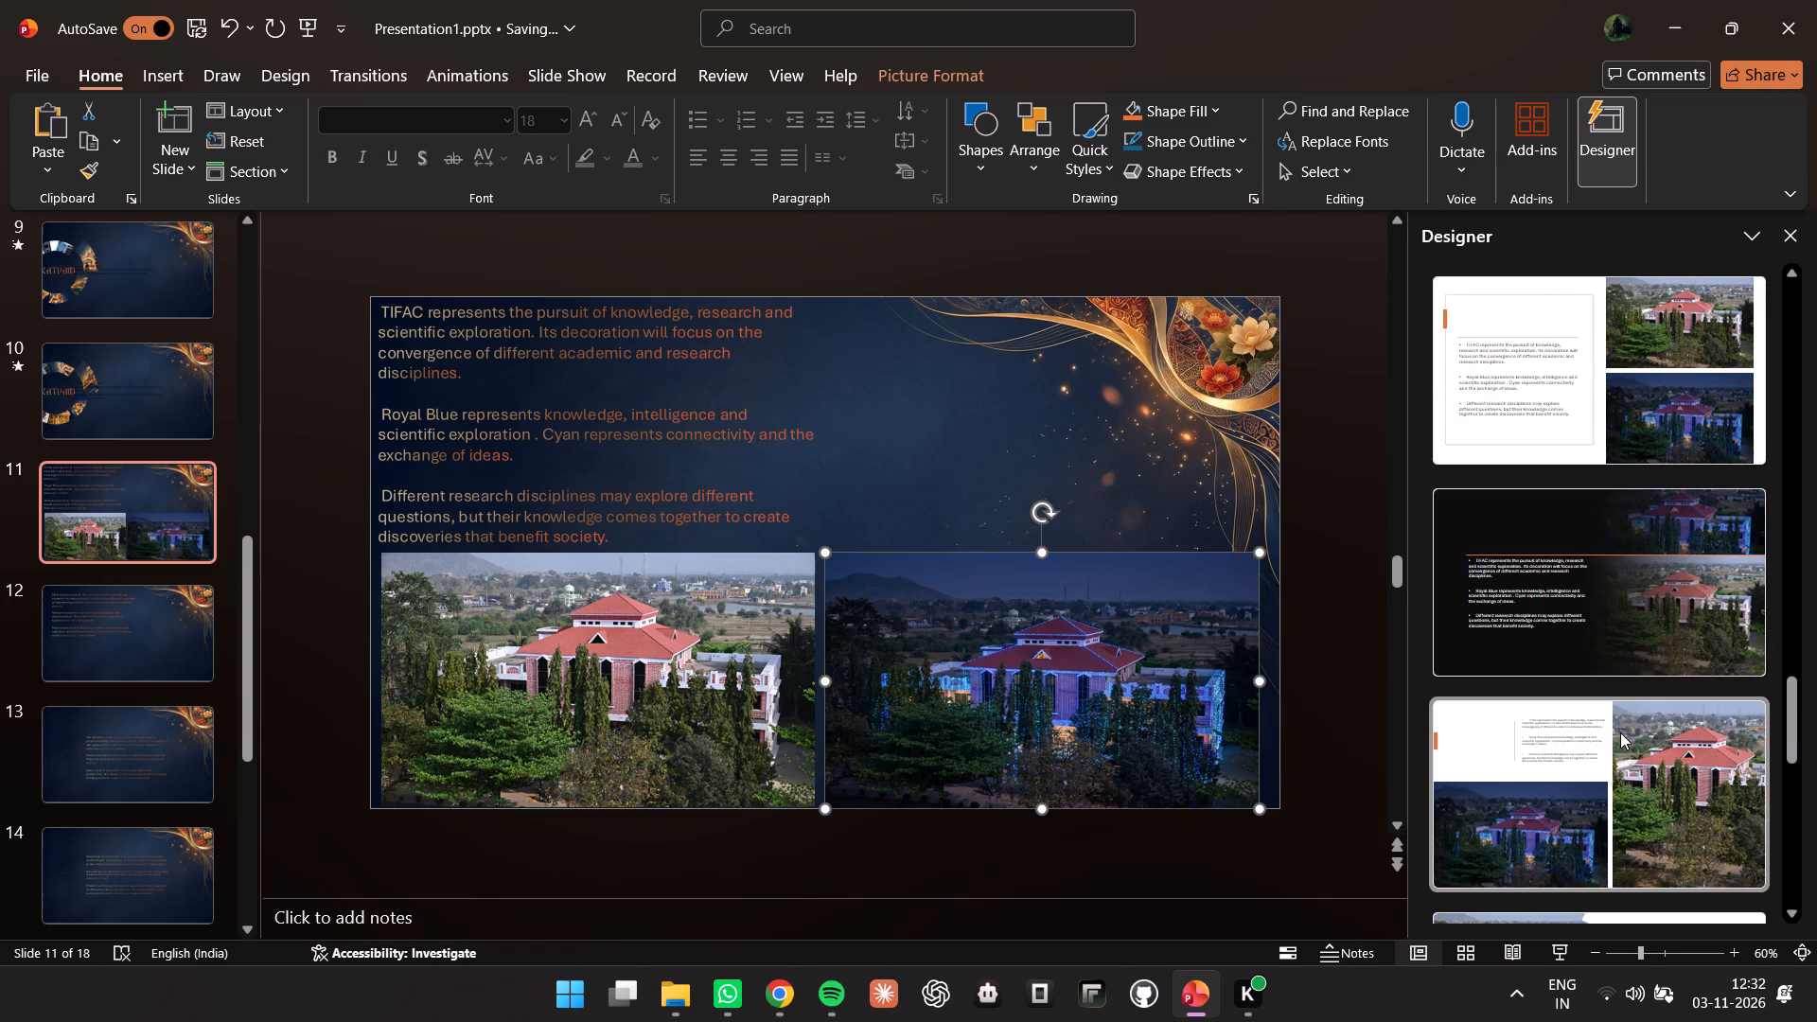
pyautogui.scroll(-7, 1631, 721)
pyautogui.scroll(7, 1628, 726)
pyautogui.scroll(-1, 1624, 676)
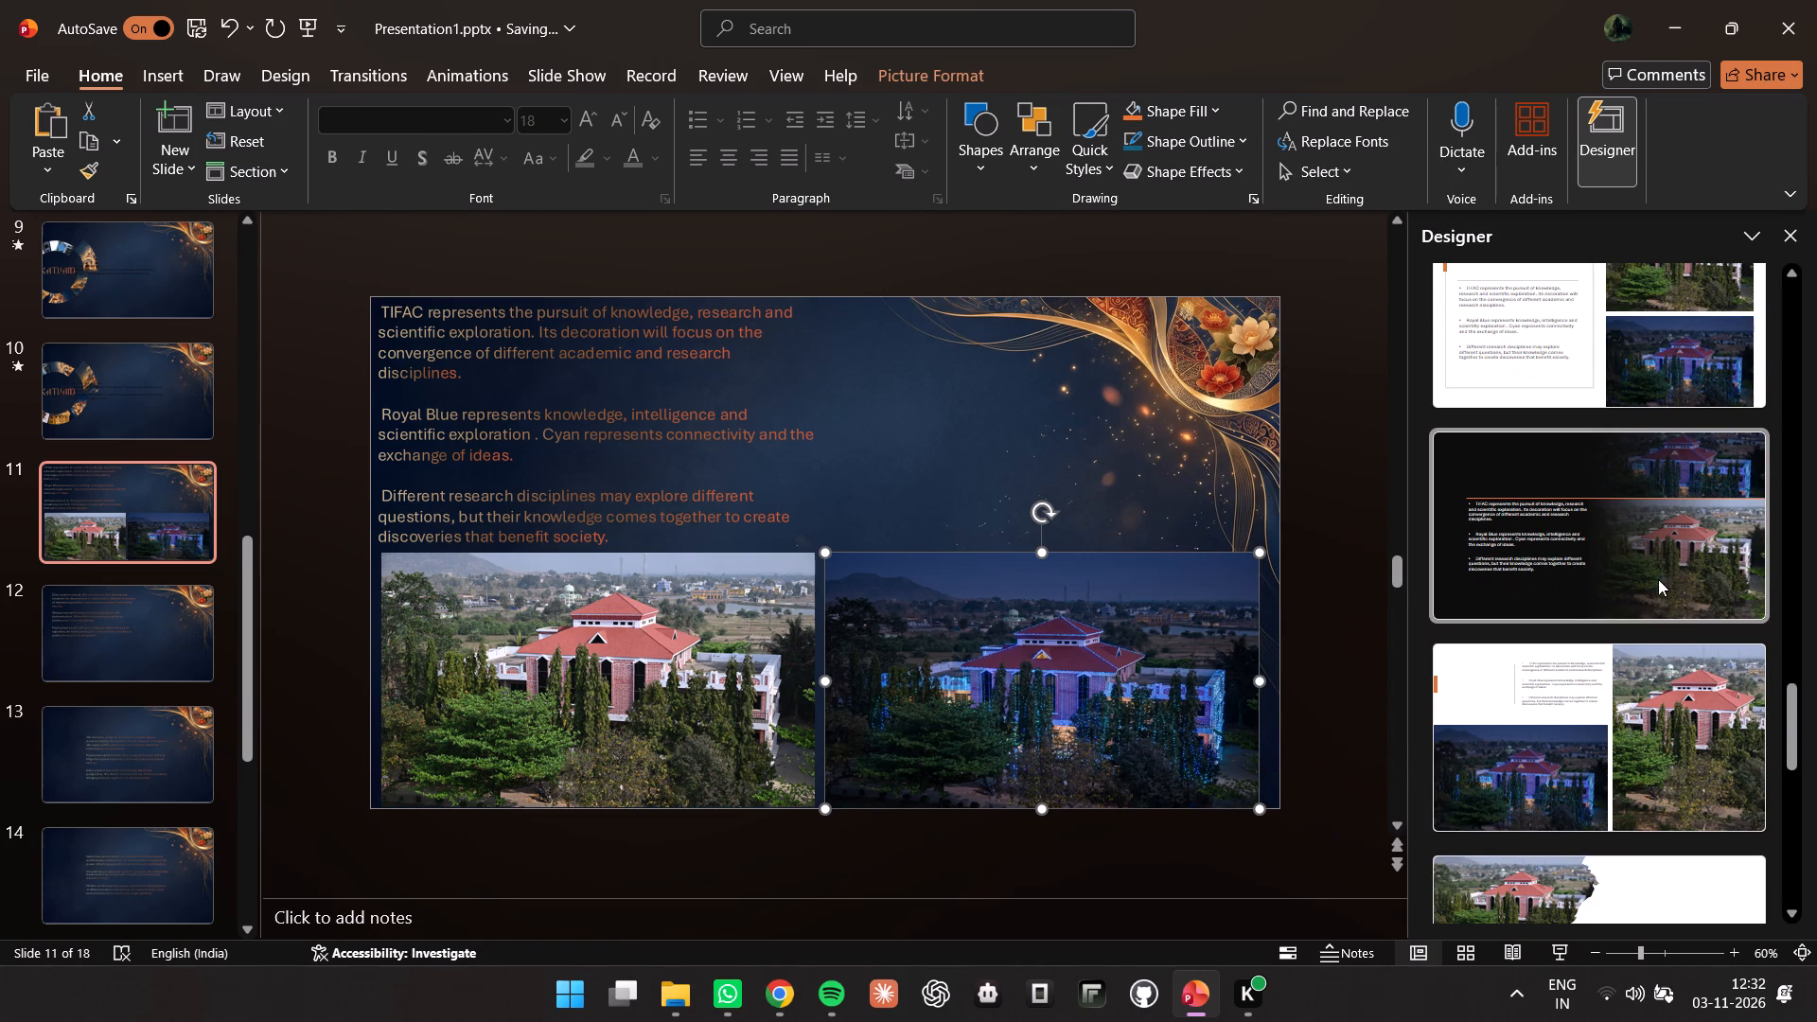
pyautogui.scroll(-7, 1665, 591)
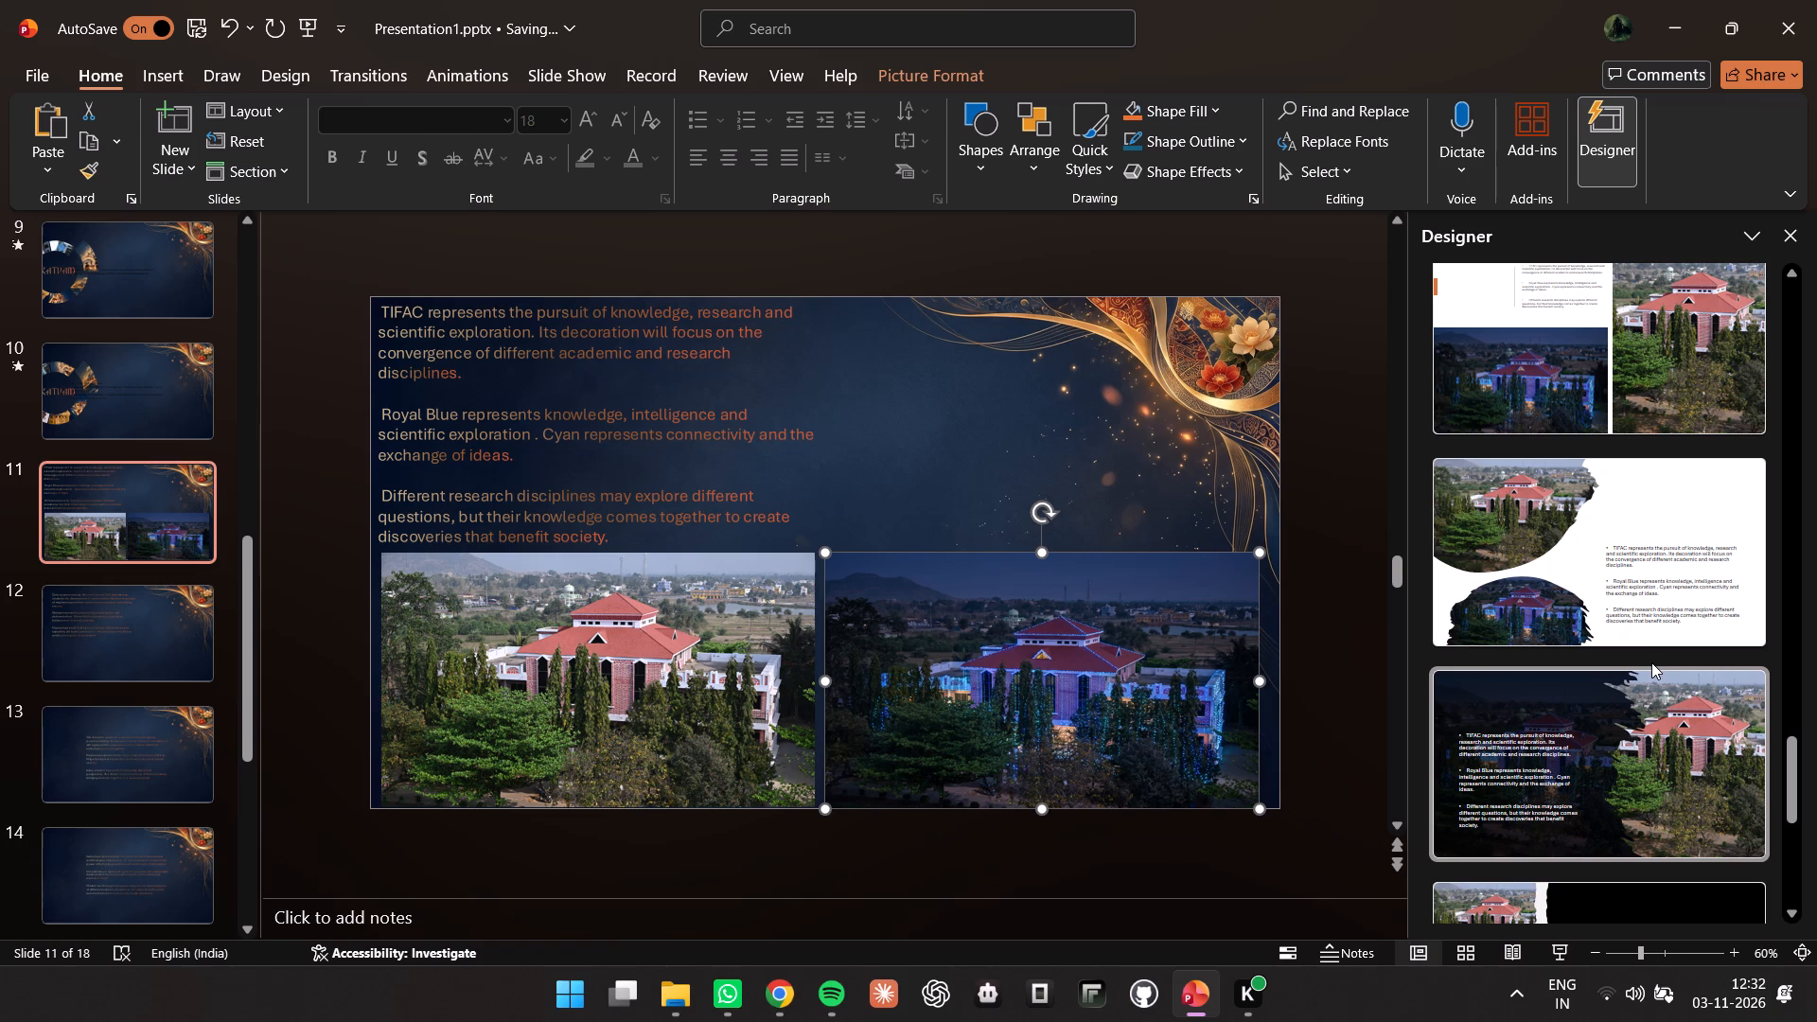
pyautogui.scroll(1, 1651, 662)
pyautogui.scroll(-4, 1600, 529)
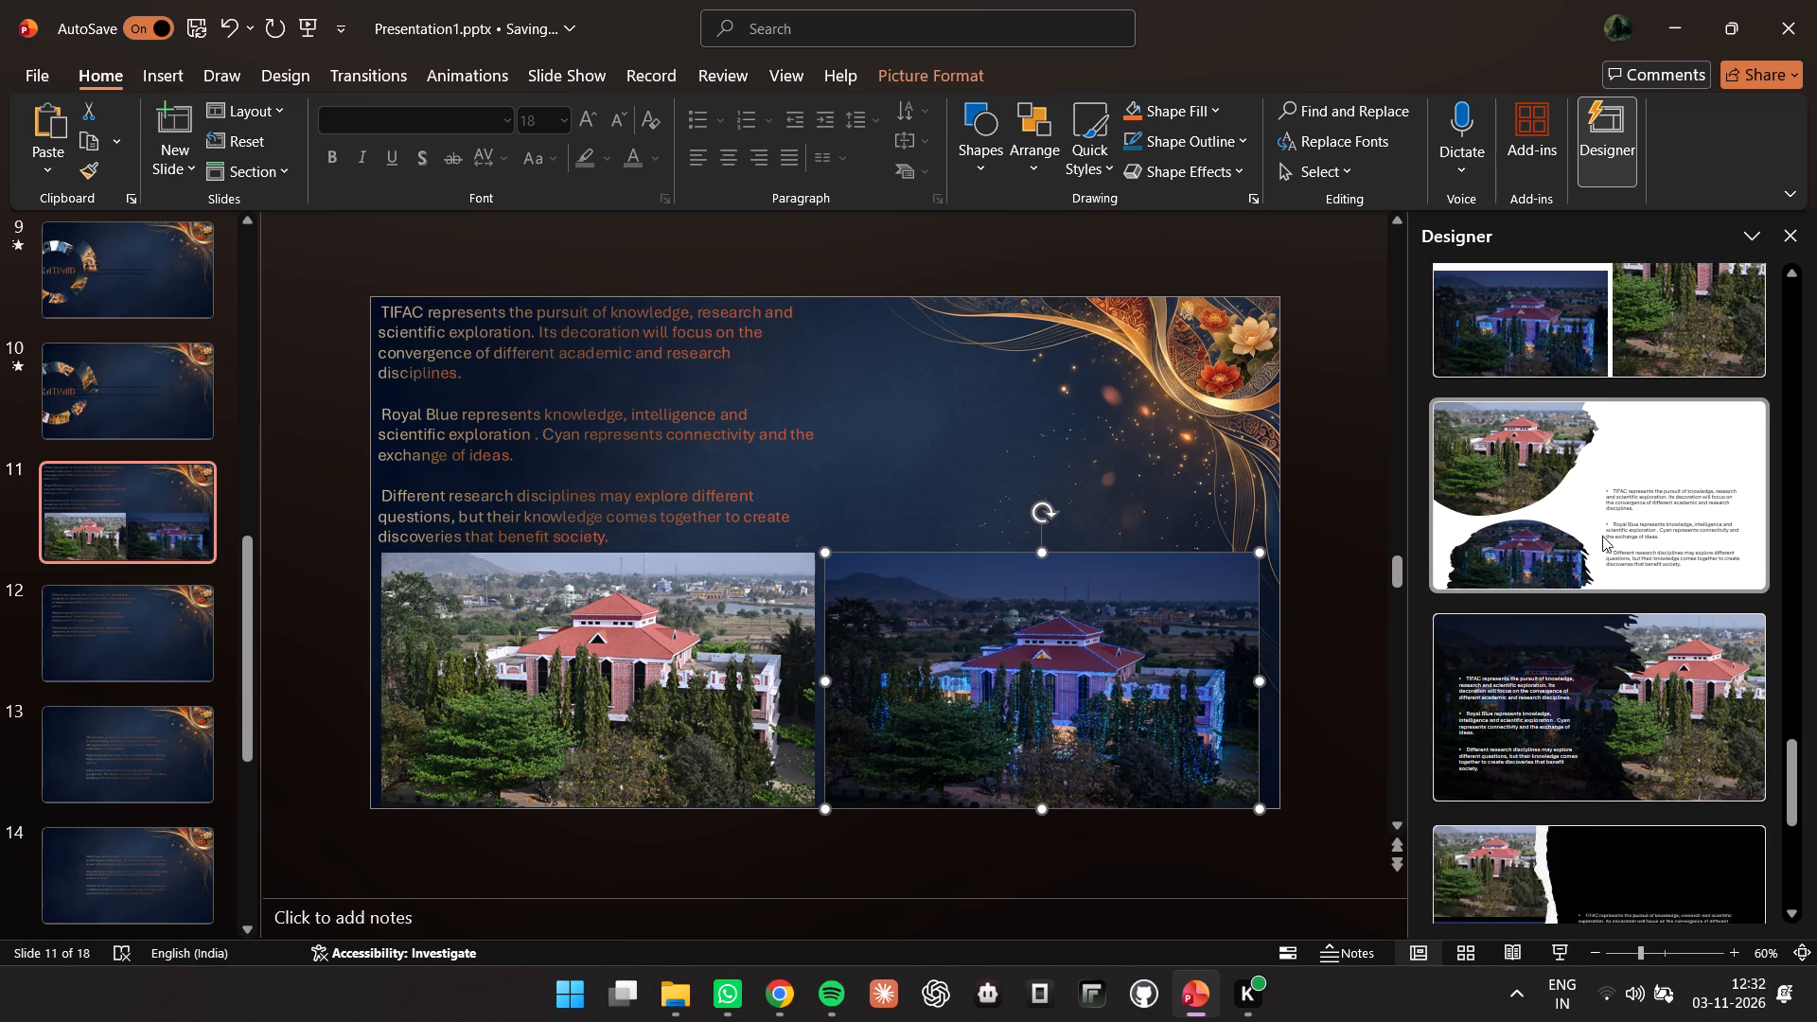
pyautogui.scroll(-12, 1612, 630)
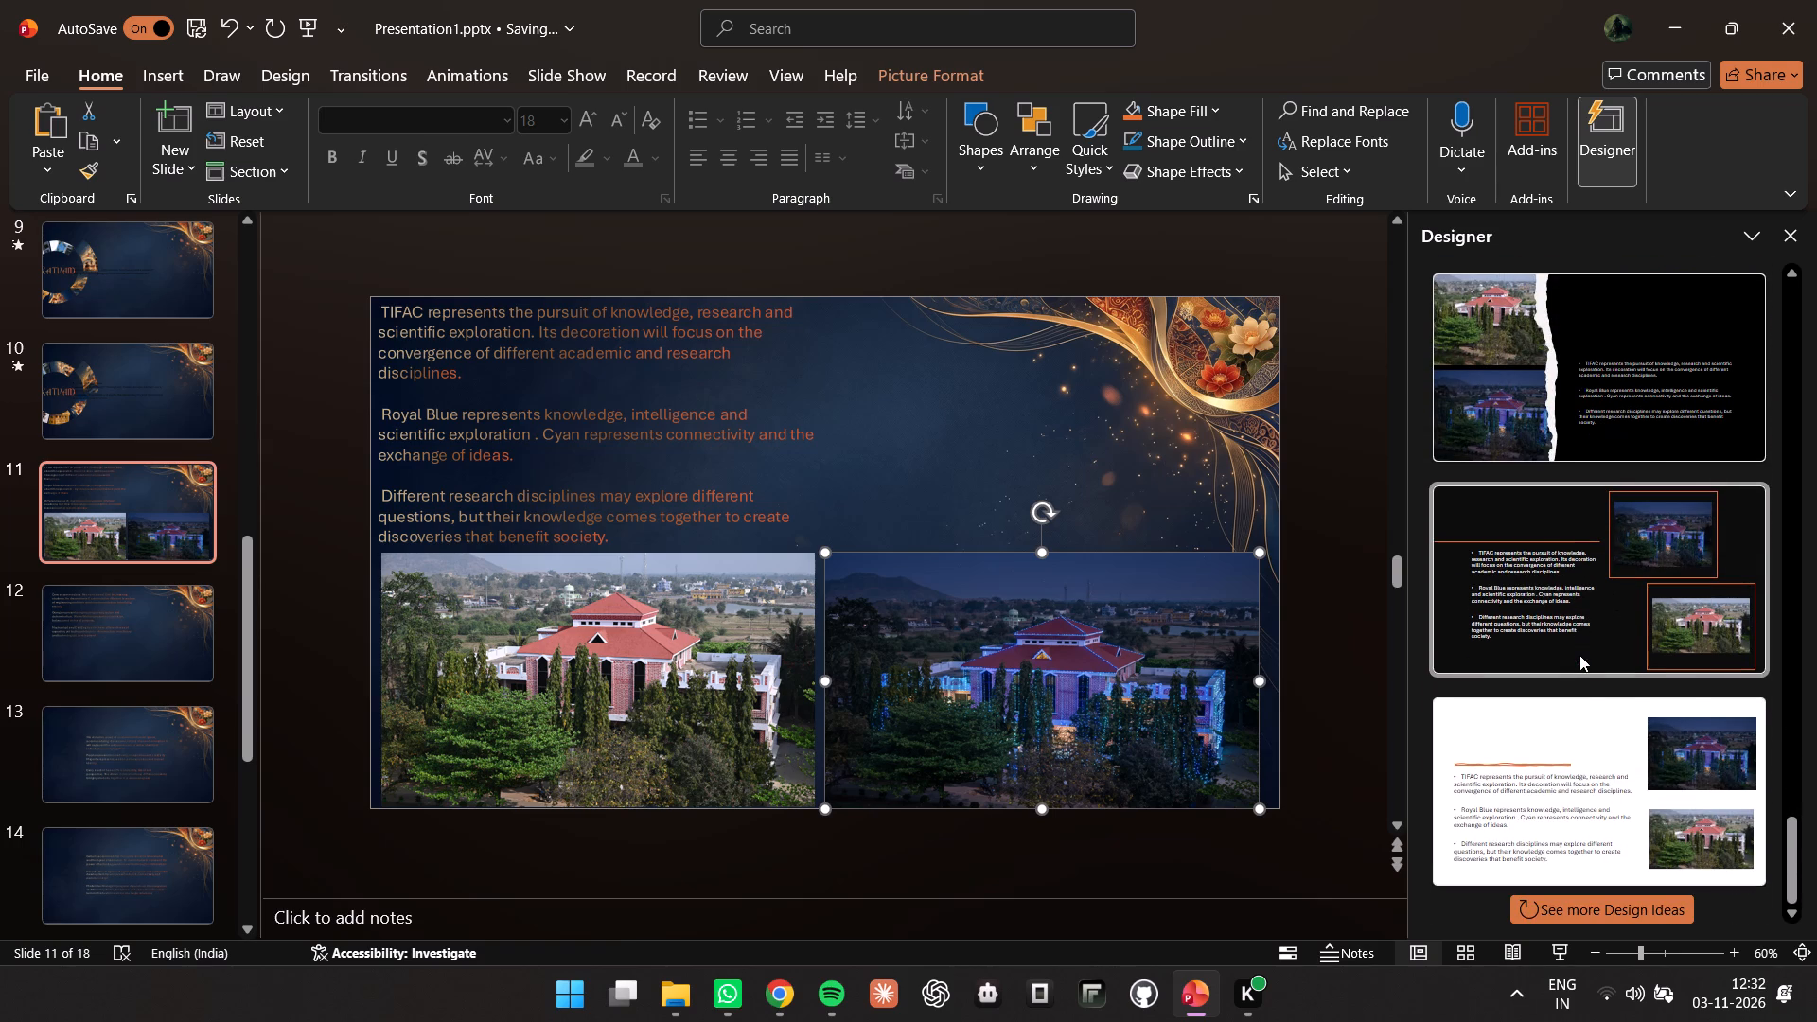
pyautogui.scroll(-1, 1579, 692)
# Review the earlier Designer ideas once more, including those keeping the navy floral background, and request another batch.
pyautogui.scroll(20, 1579, 692)
pyautogui.scroll(20, 1579, 692)
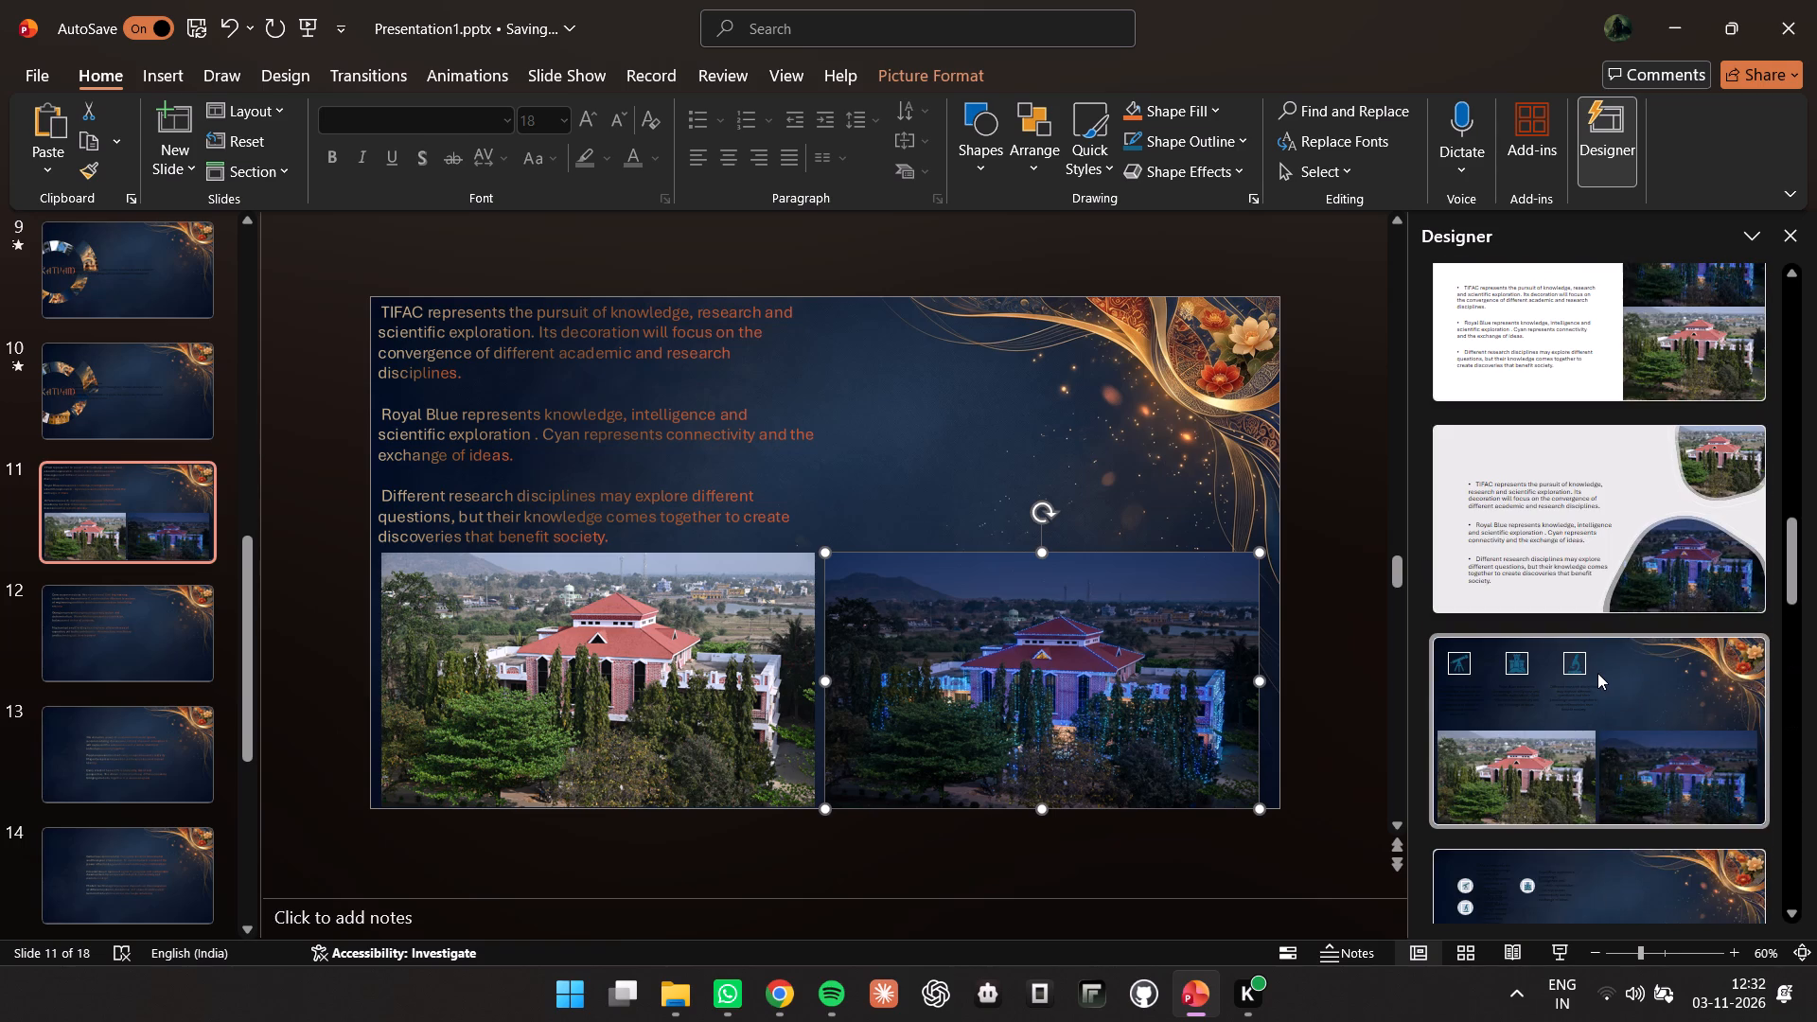
pyautogui.scroll(8, 1599, 677)
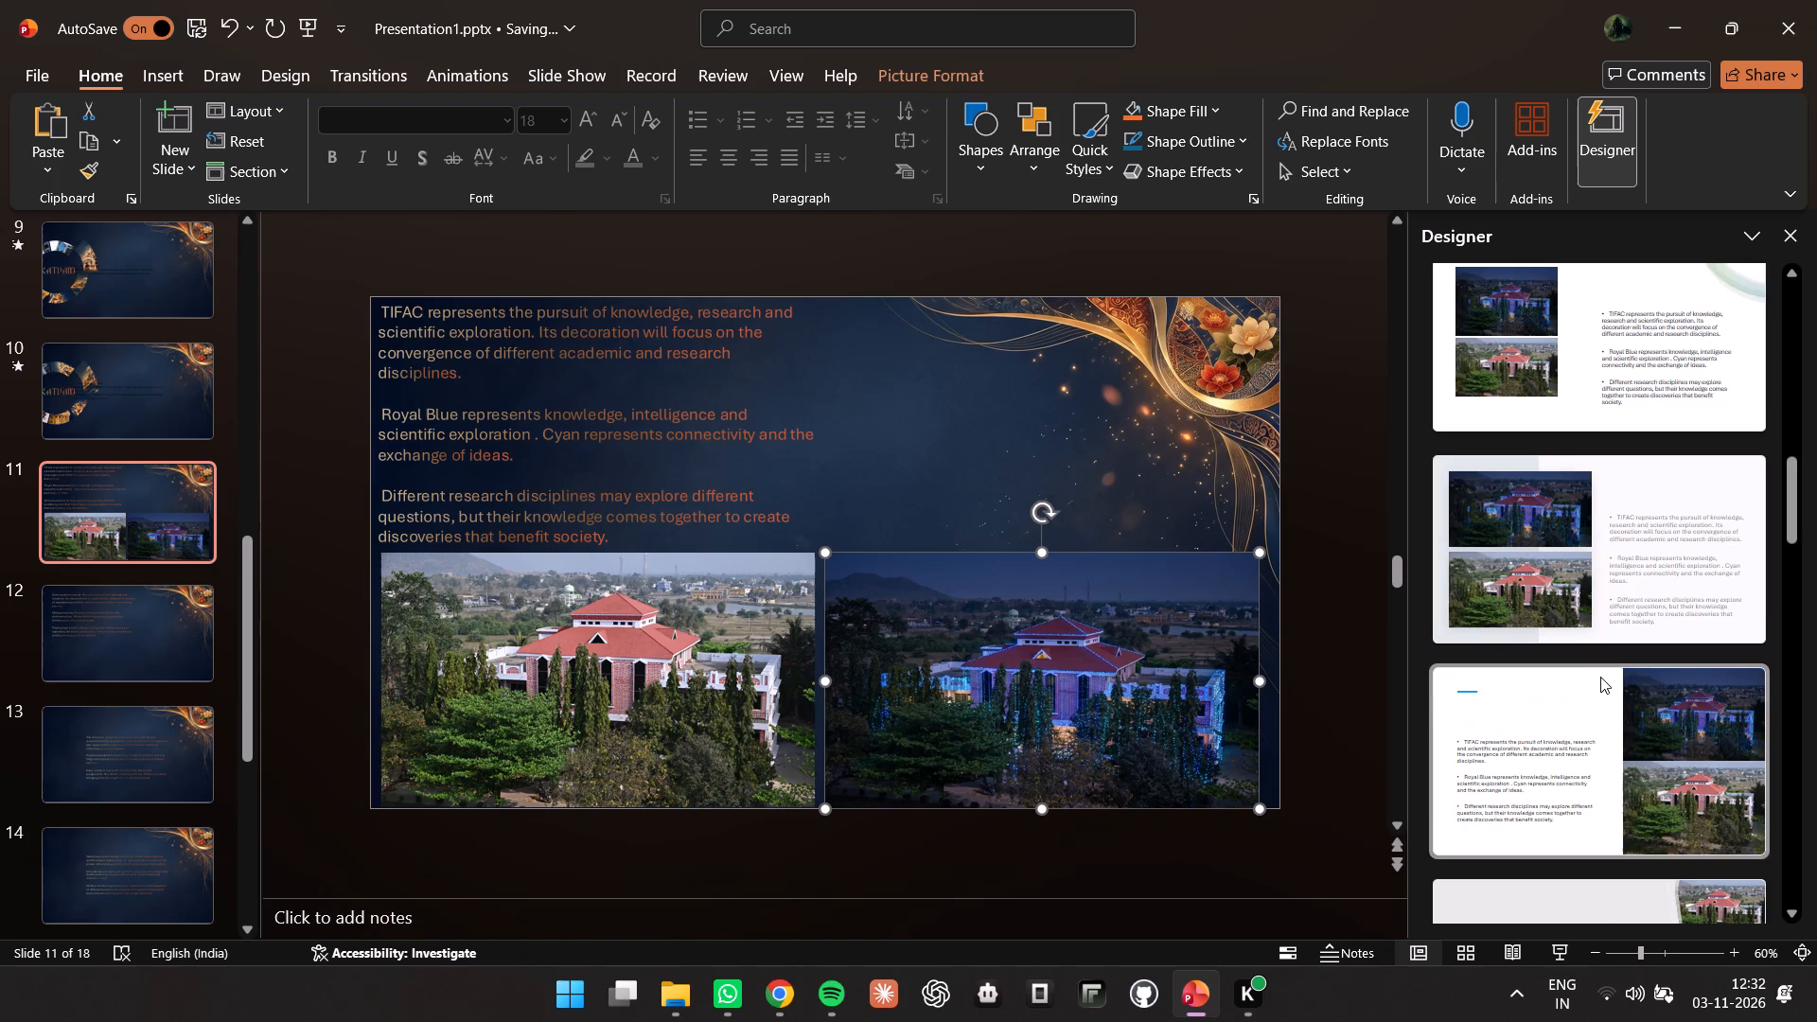
pyautogui.scroll(-13, 1600, 677)
pyautogui.scroll(-3, 1528, 625)
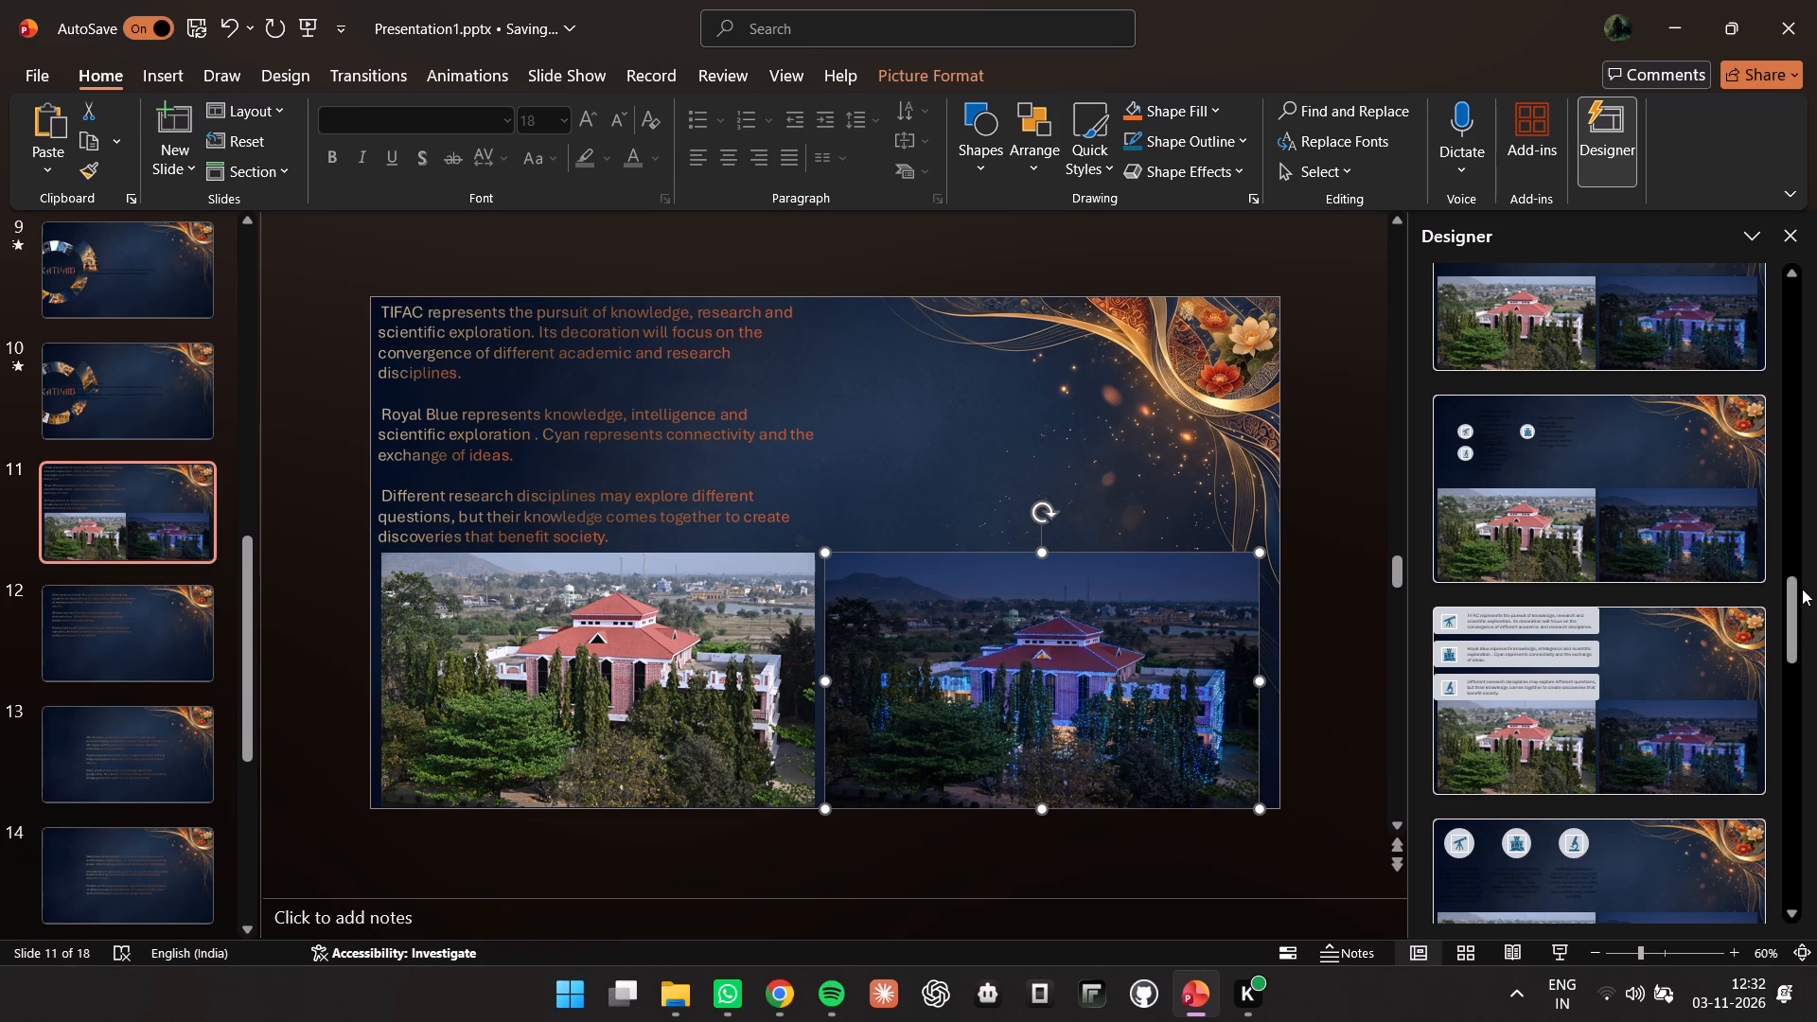
pyautogui.scroll(-5, 1678, 614)
pyautogui.scroll(-19, 1547, 601)
pyautogui.scroll(-5, 1787, 681)
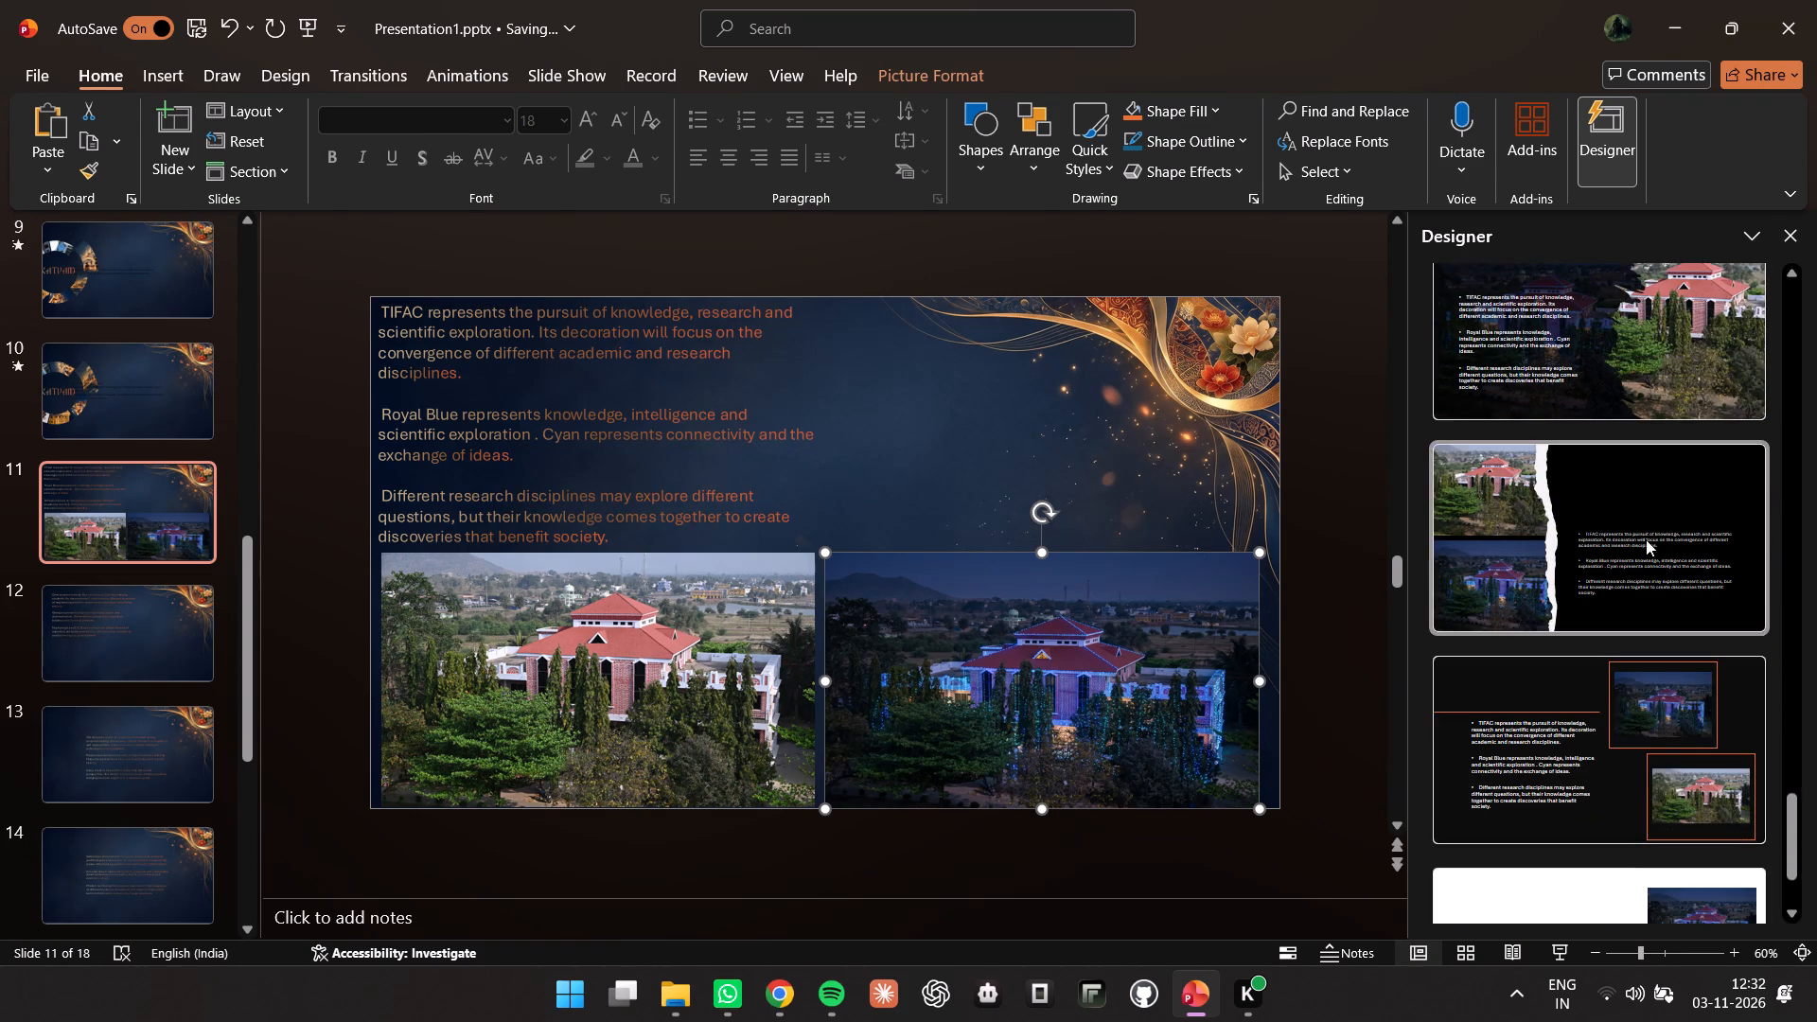
pyautogui.scroll(-14, 1529, 506)
pyautogui.click(1589, 925)
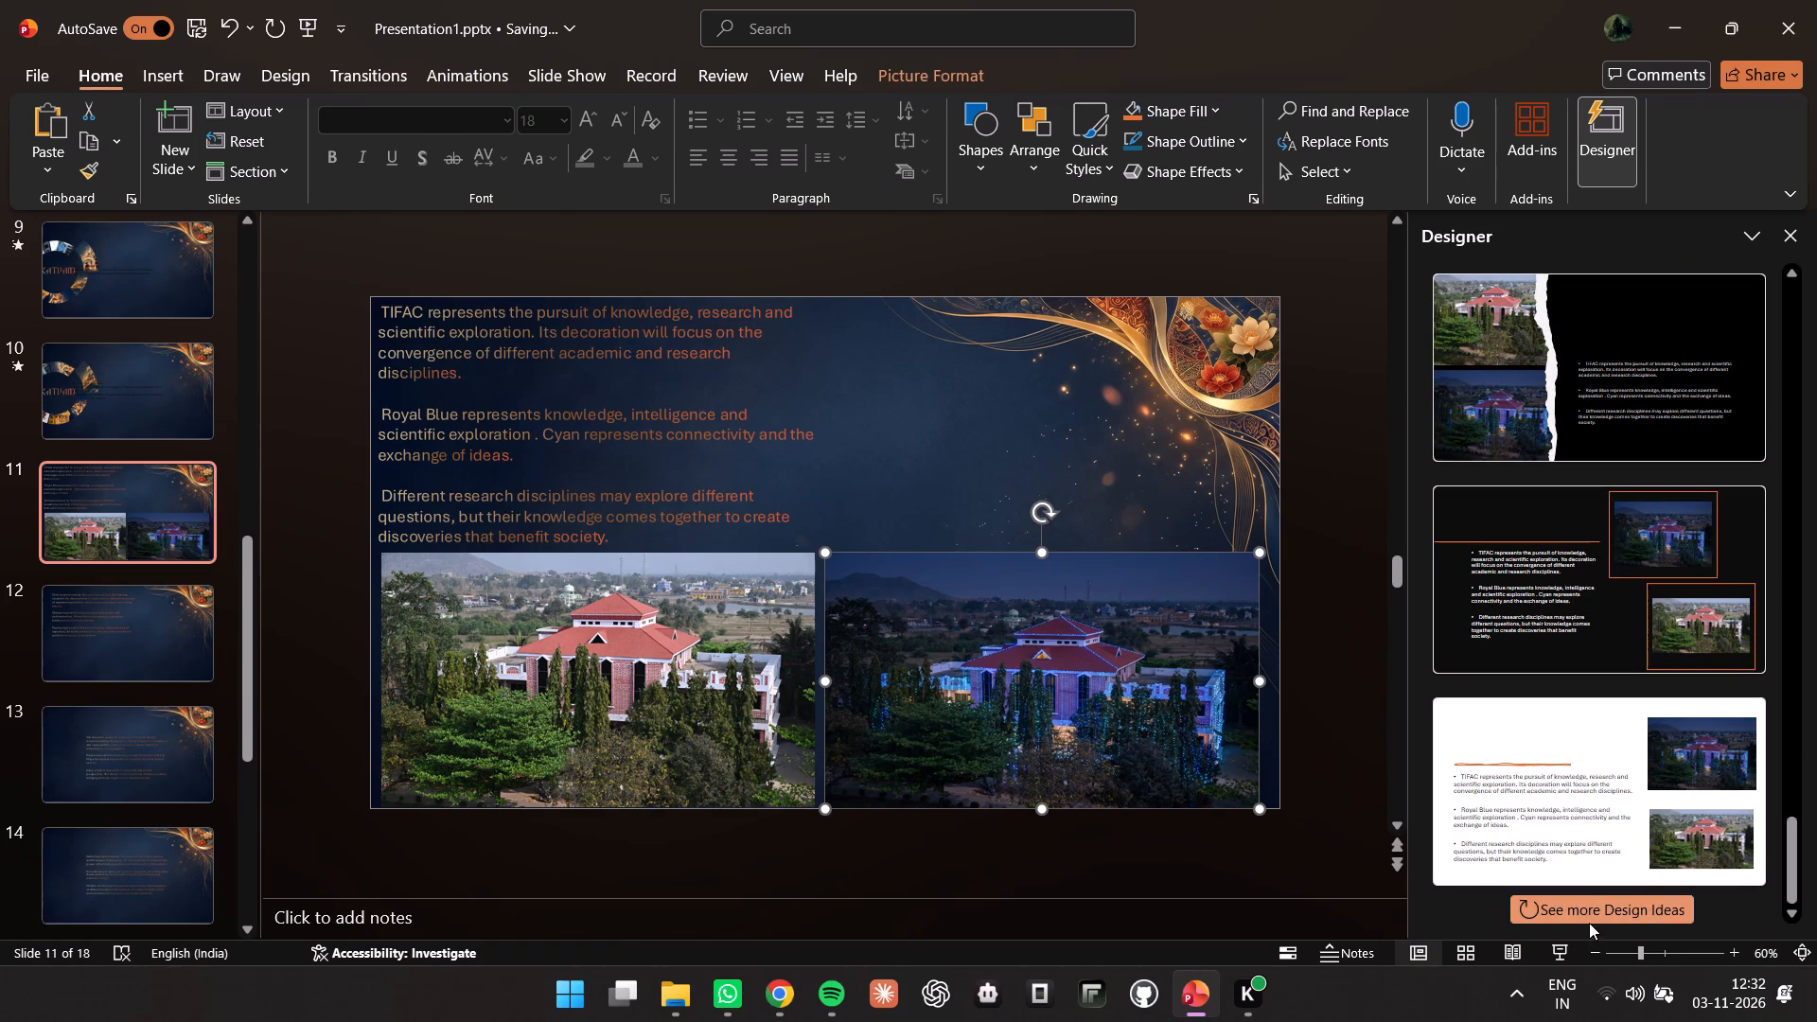
pyautogui.click(1587, 910)
# Examine the newest batch of Designer ideas for slide 11 through to the end of the list.
pyautogui.scroll(7, 1719, 715)
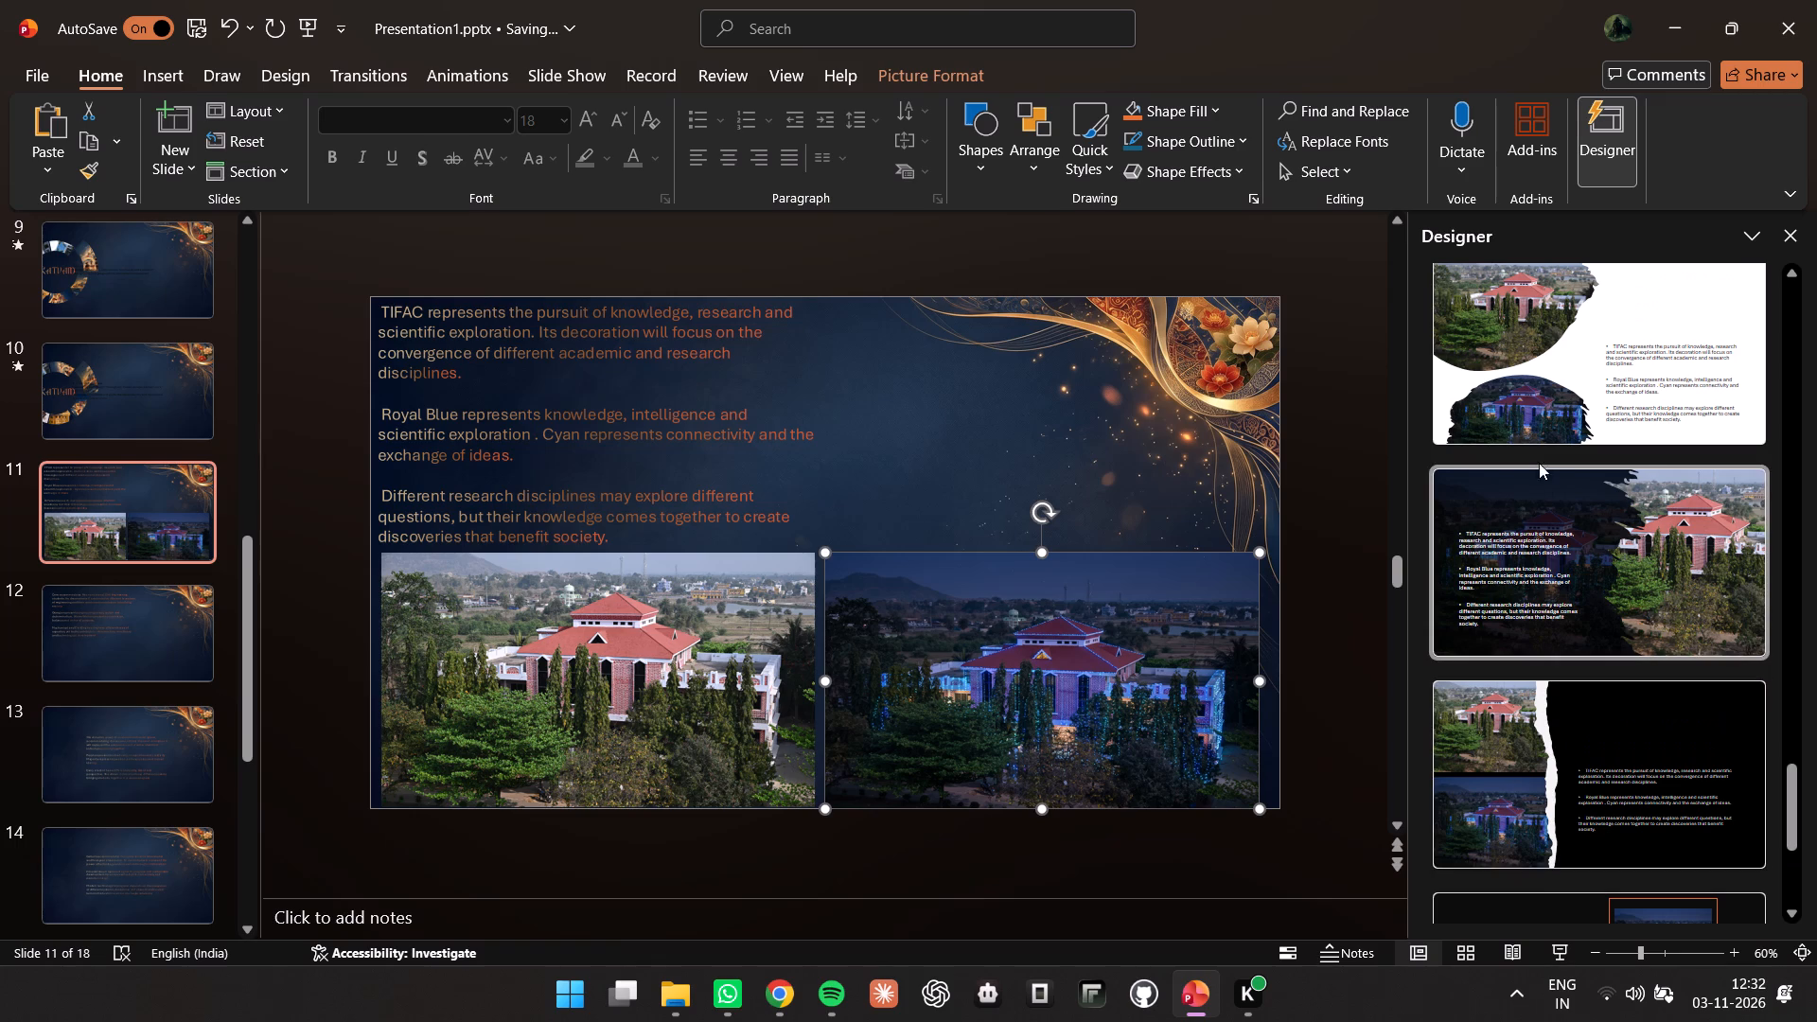
pyautogui.scroll(5, 1627, 554)
pyautogui.scroll(-16, 1627, 554)
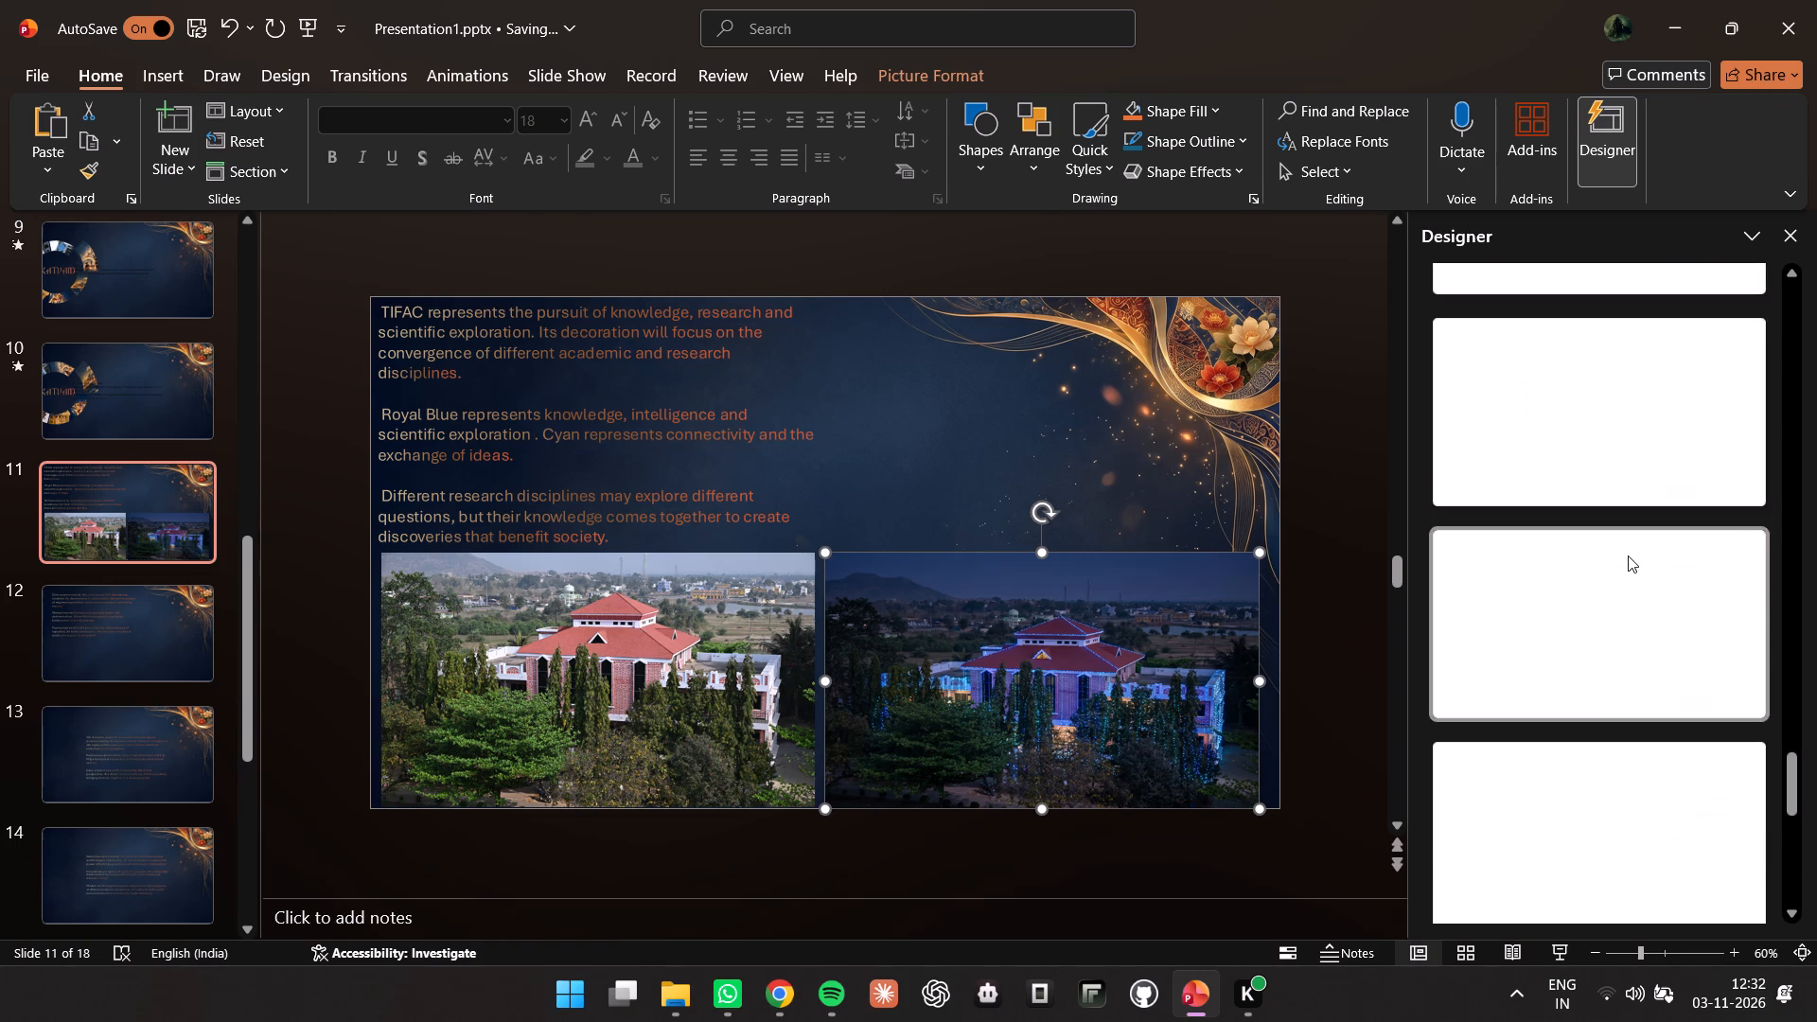
pyautogui.scroll(7, 1628, 555)
pyautogui.scroll(-6, 1631, 555)
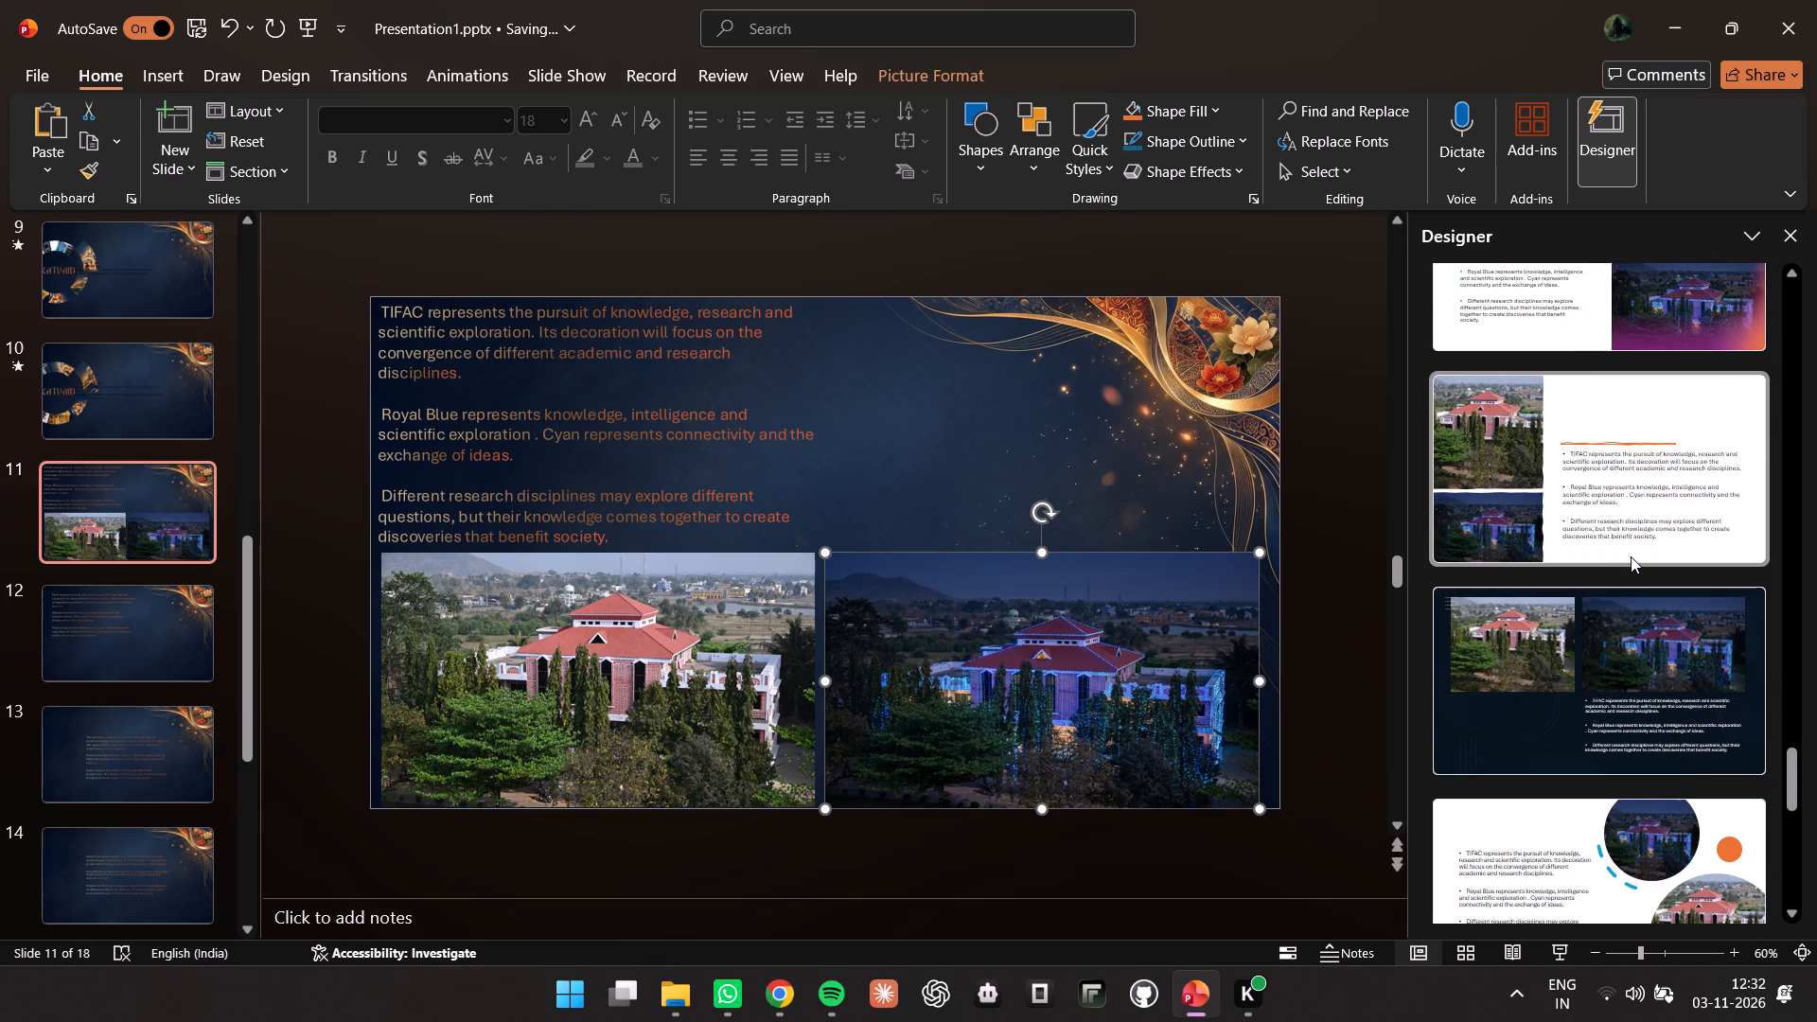
pyautogui.scroll(-8, 1631, 556)
pyautogui.scroll(-6, 1667, 651)
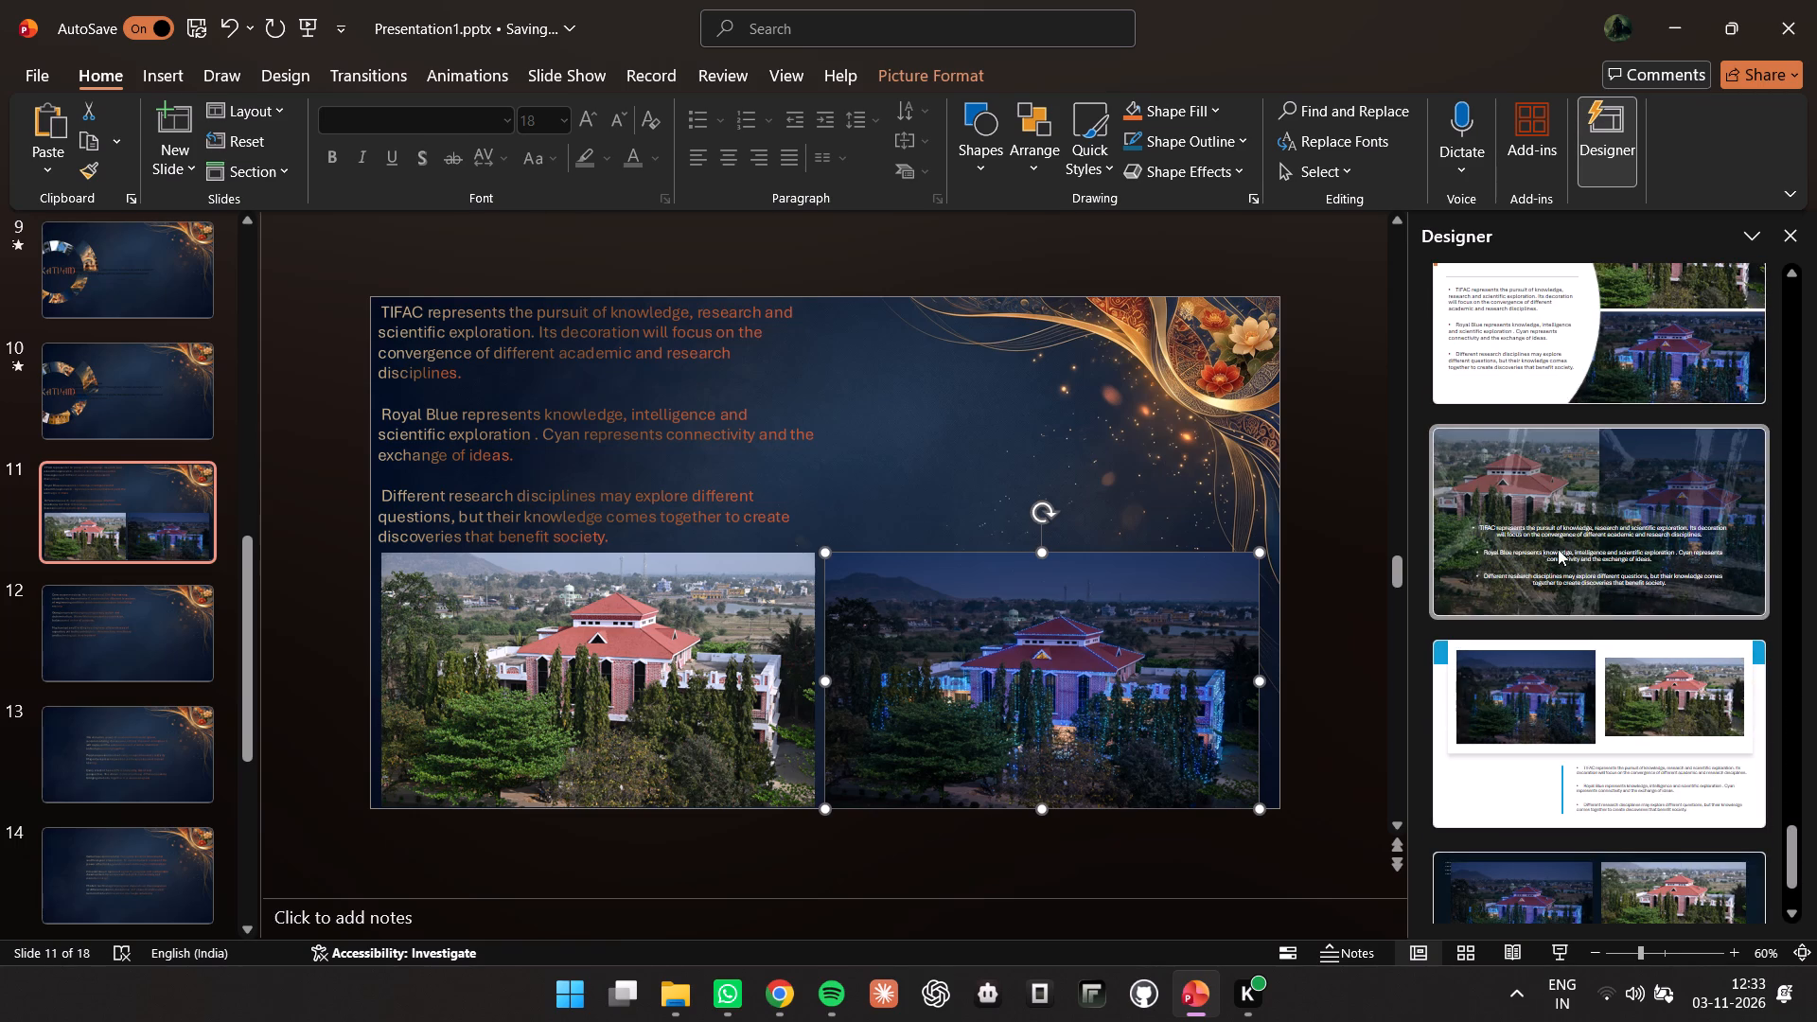
pyautogui.scroll(-7, 1675, 631)
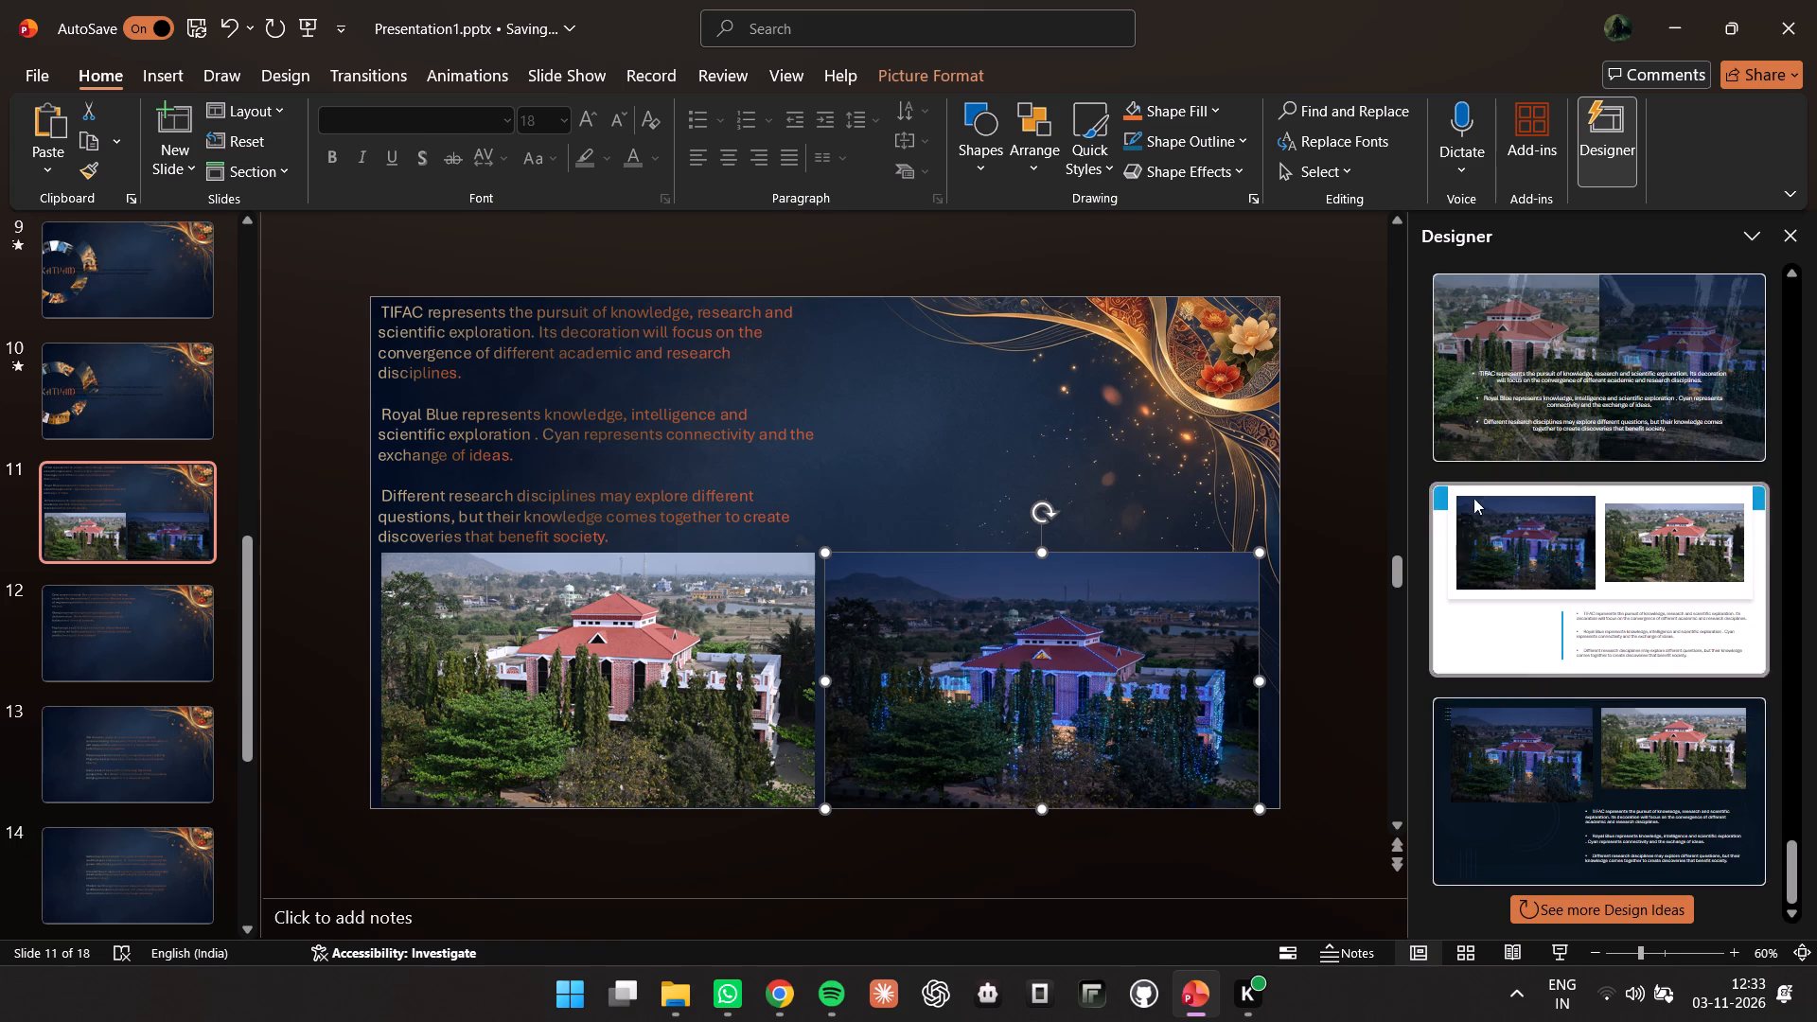
# Compare the earlier Designer ideas again, from the navy floral icon layouts through to the last two-picture layouts.
pyautogui.scroll(20, 1473, 496)
pyautogui.scroll(17, 1473, 496)
pyautogui.scroll(12, 1466, 485)
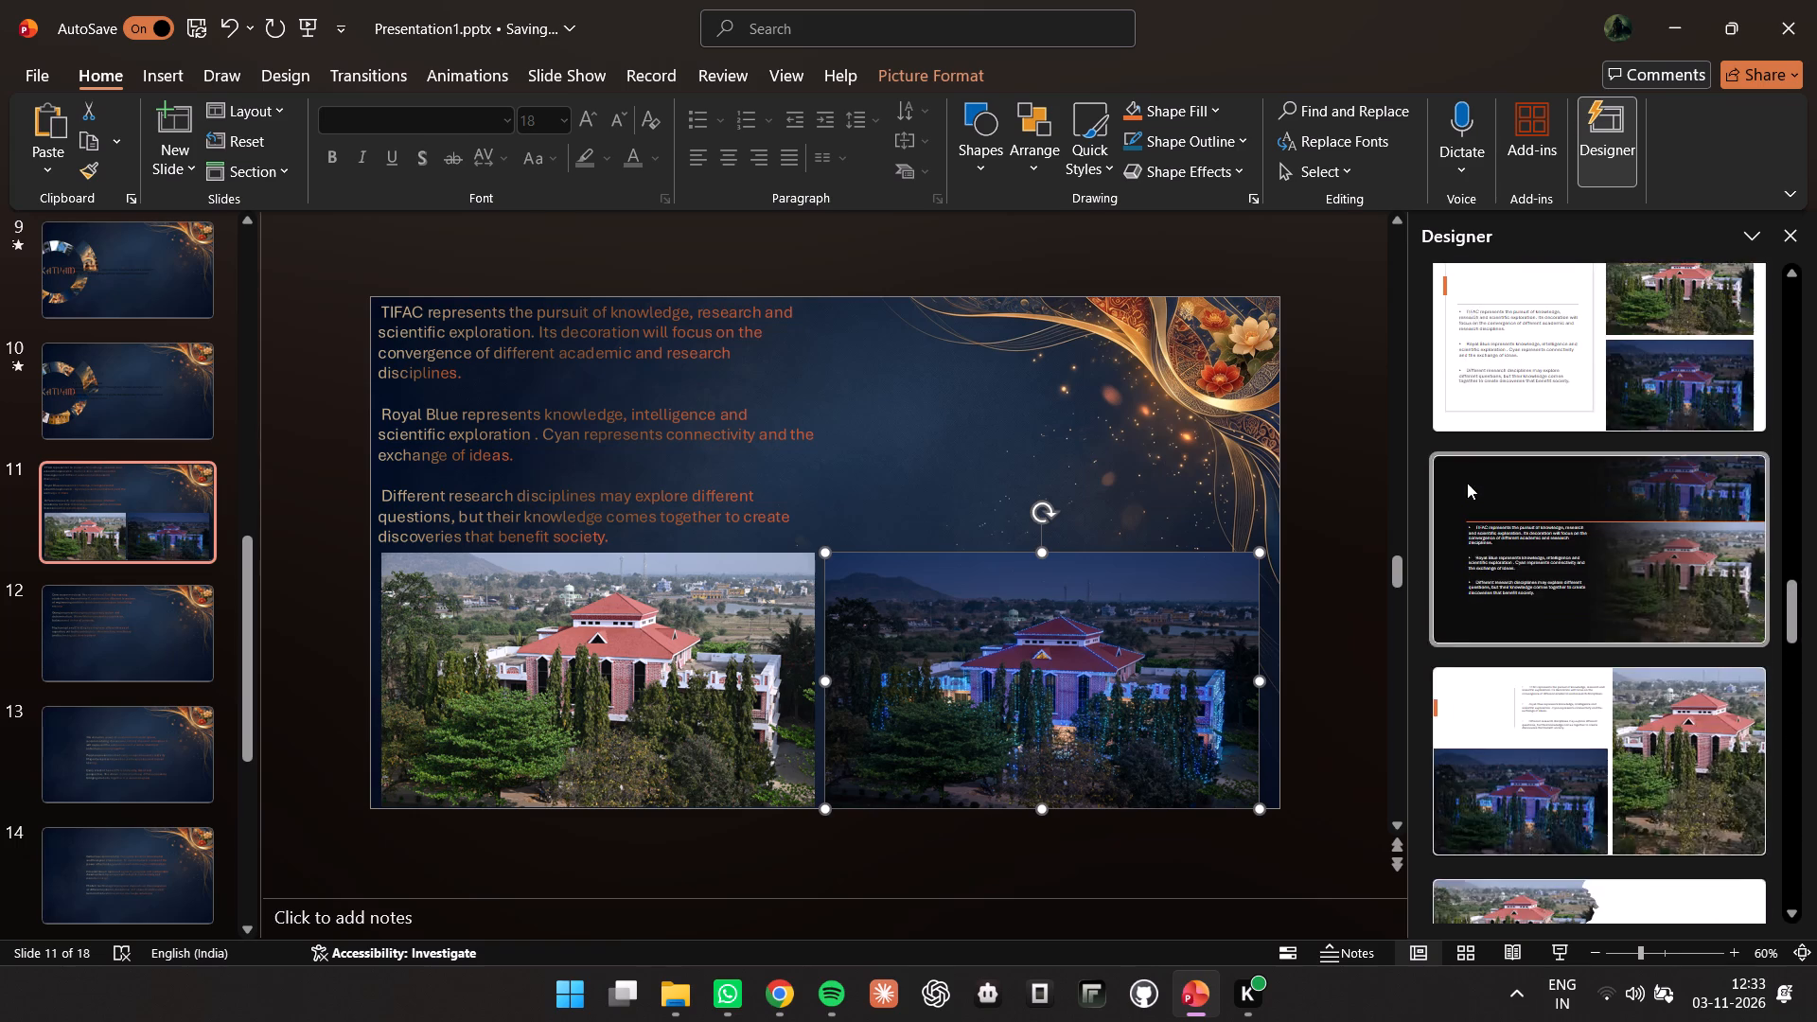
pyautogui.scroll(6, 1467, 483)
pyautogui.scroll(5, 1787, 299)
pyautogui.scroll(-2, 1677, 424)
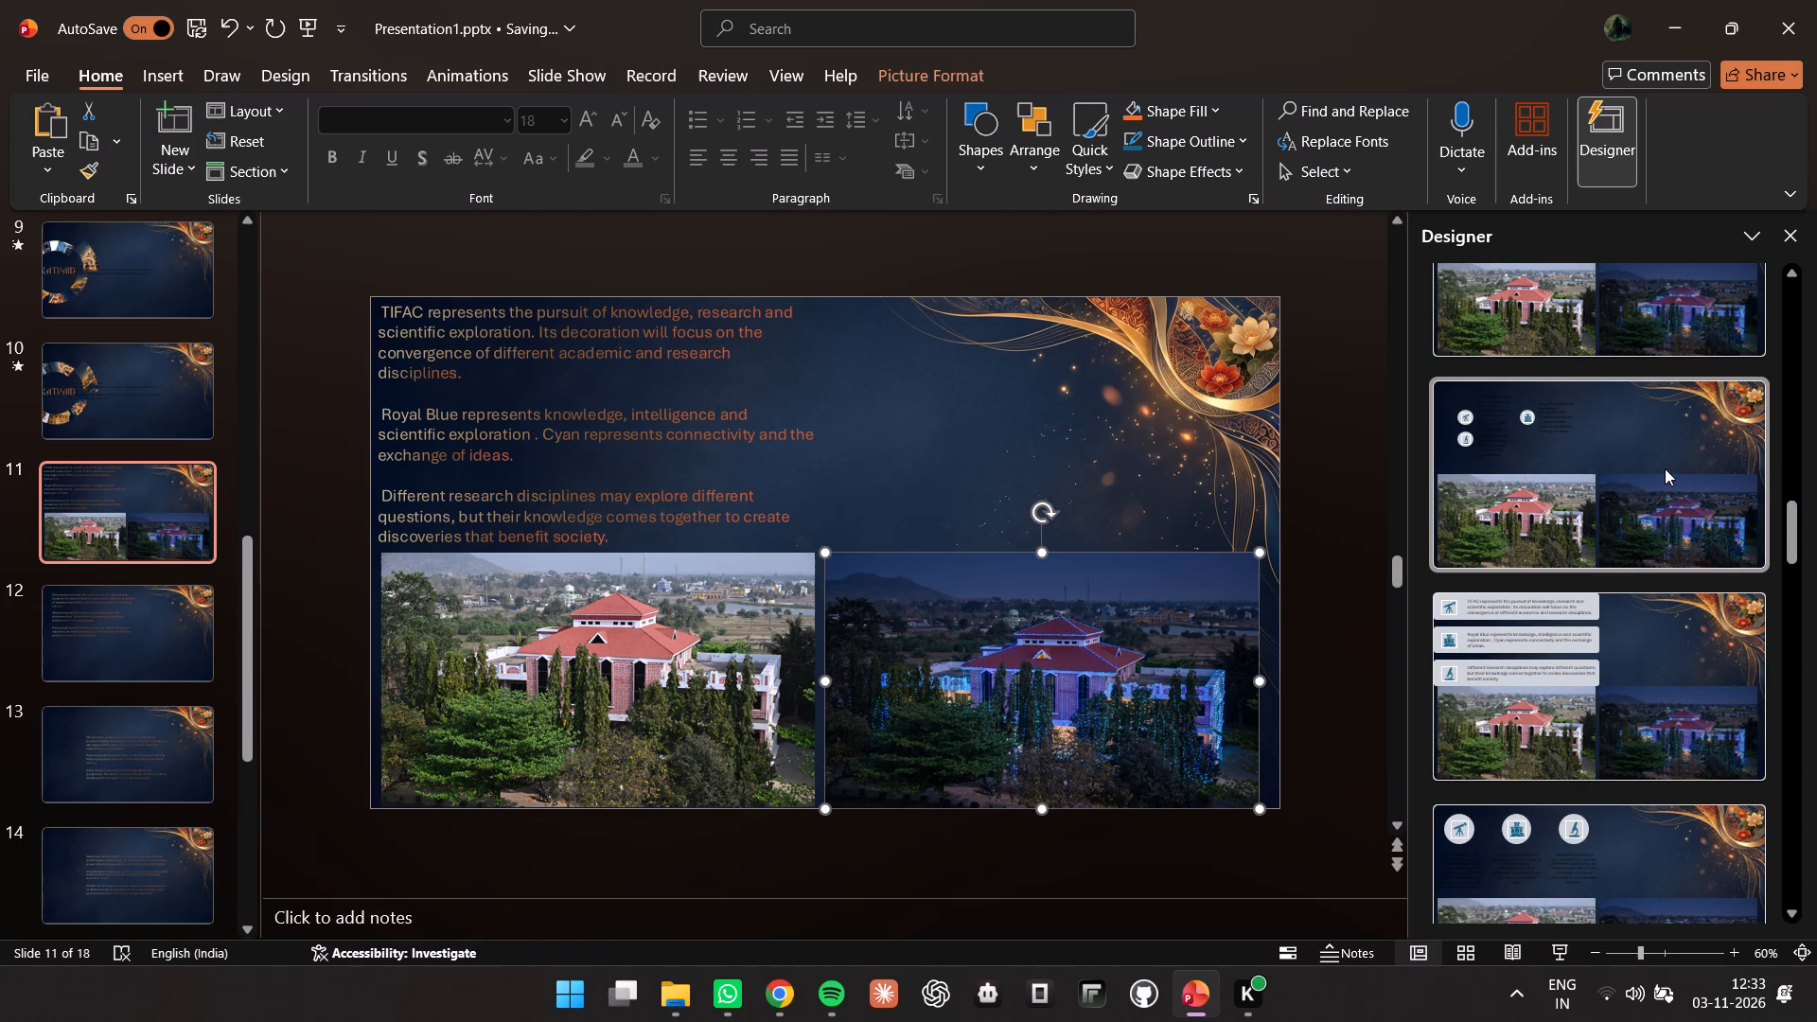
pyautogui.scroll(-4, 1735, 692)
pyautogui.scroll(-2, 1694, 626)
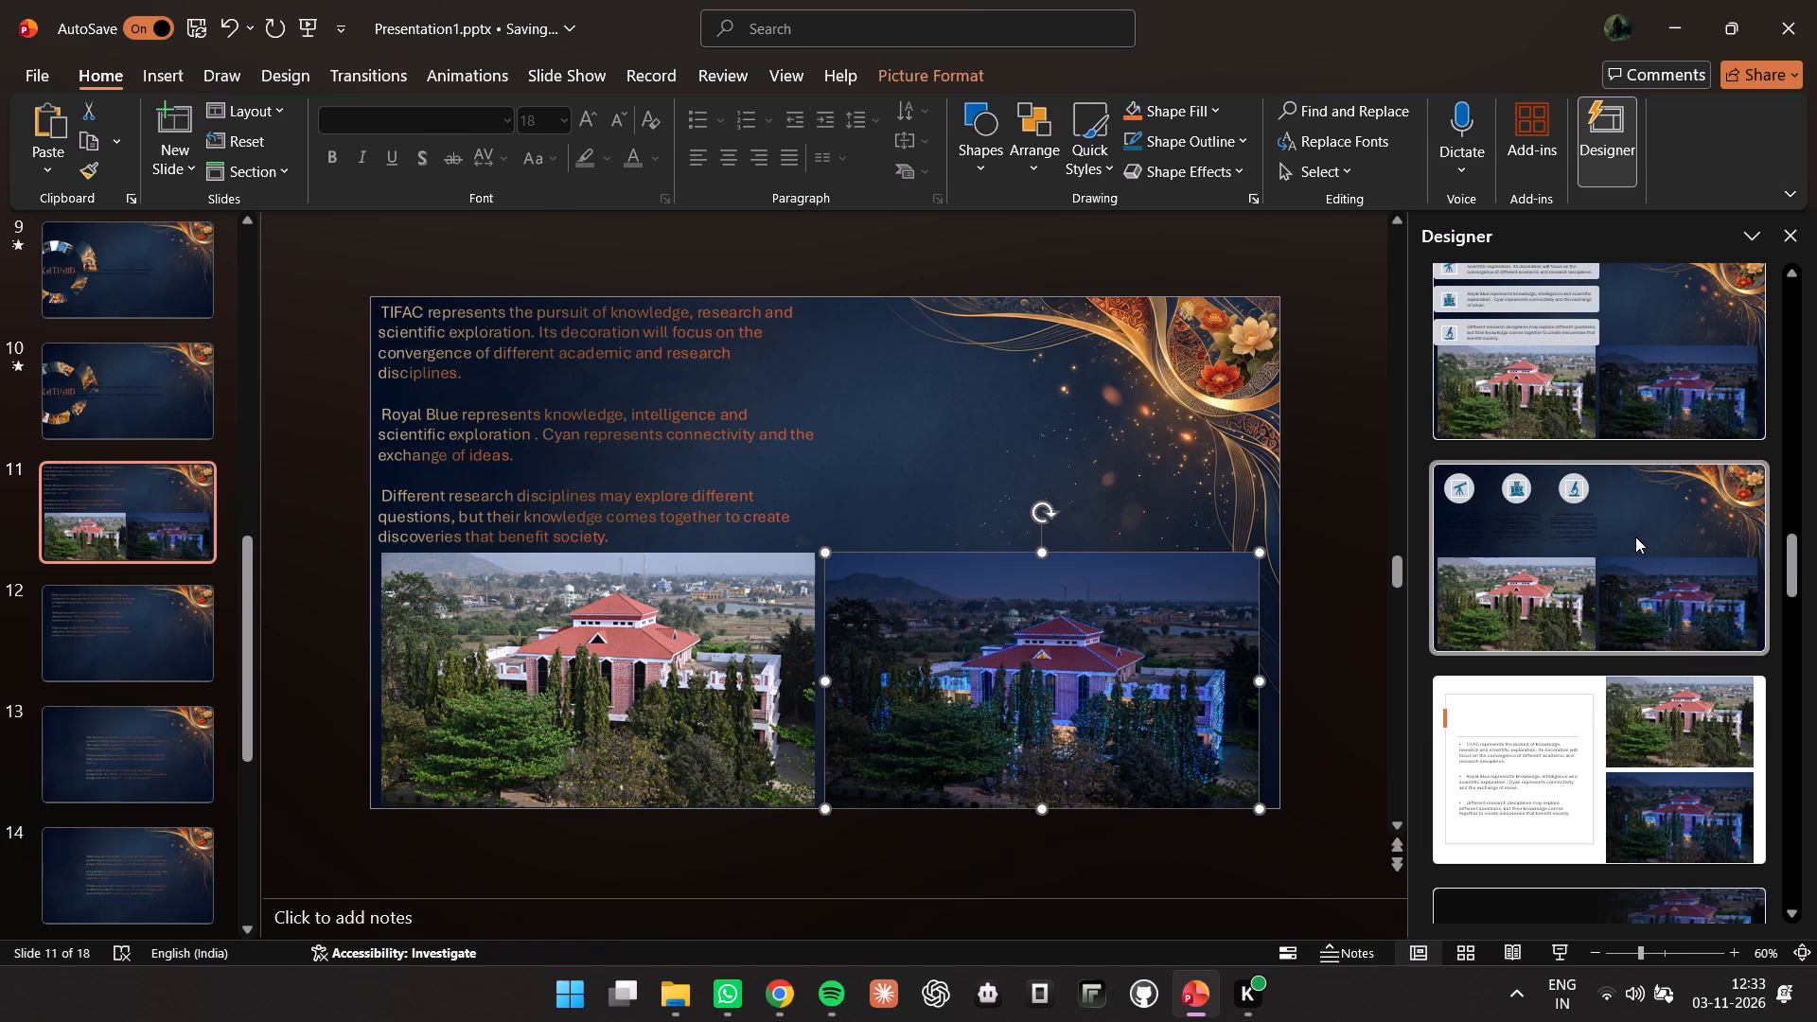
pyautogui.scroll(-2, 1635, 537)
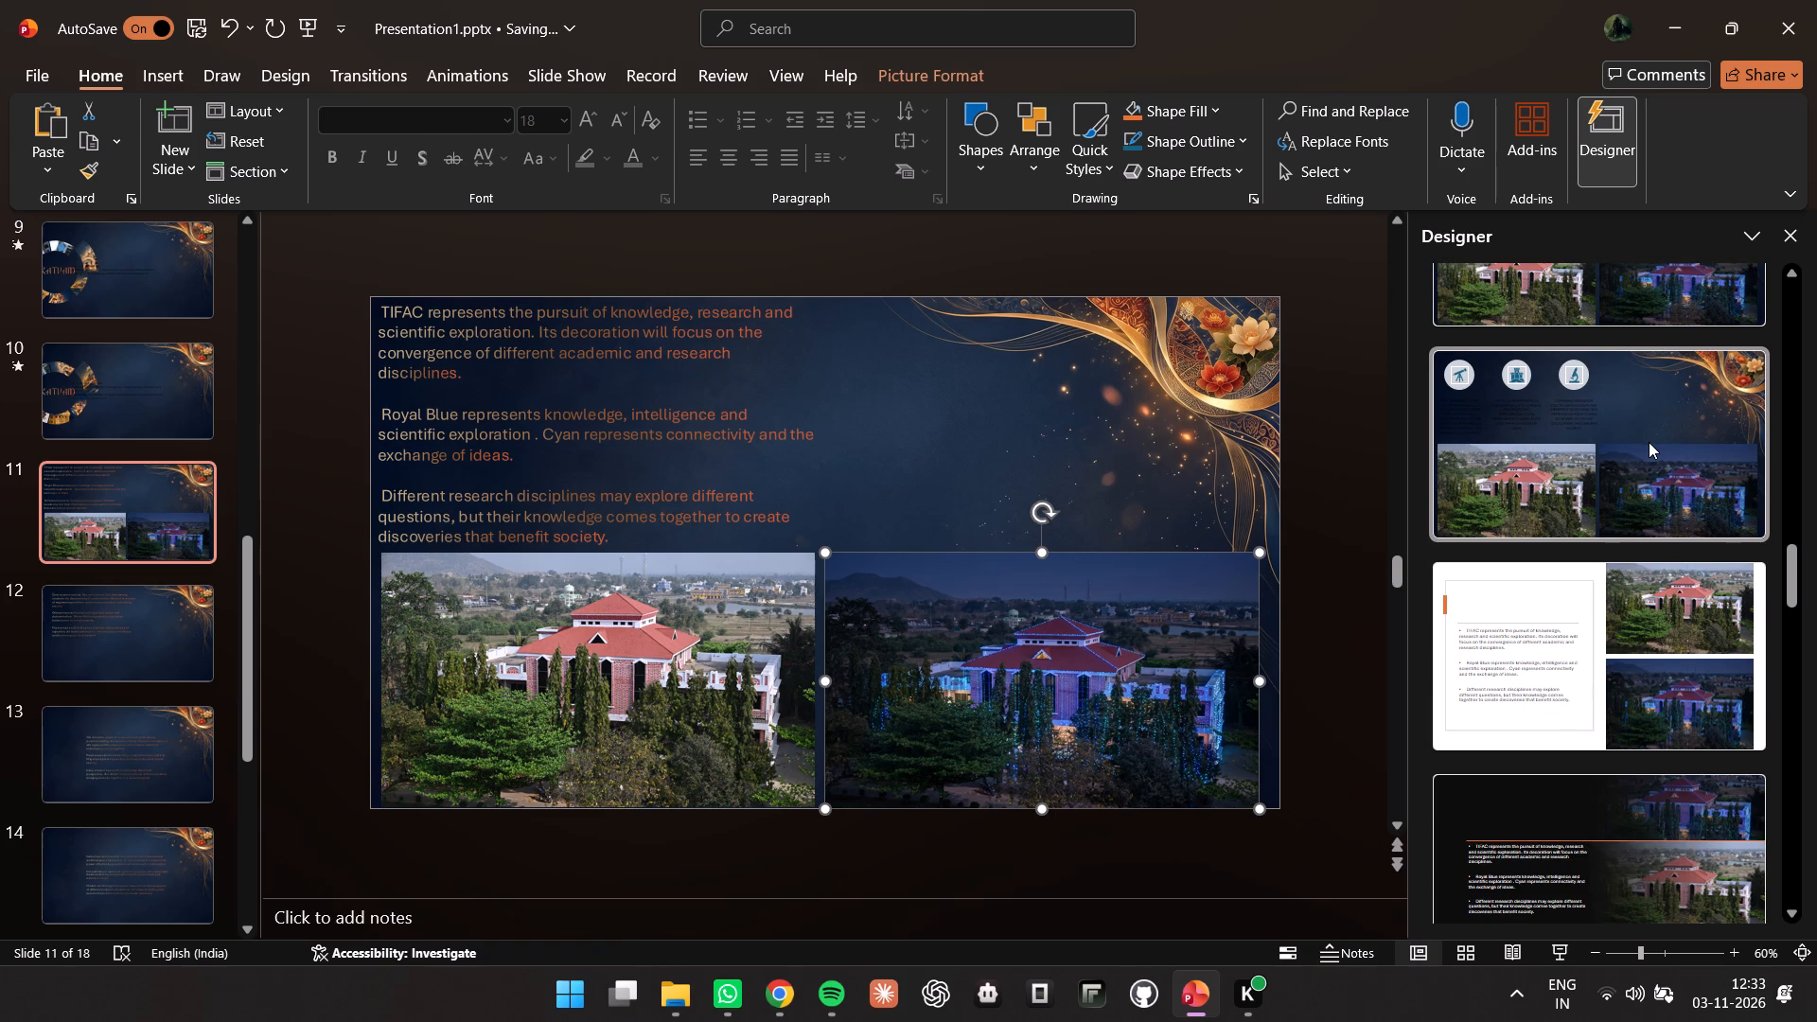
pyautogui.scroll(-4, 1669, 466)
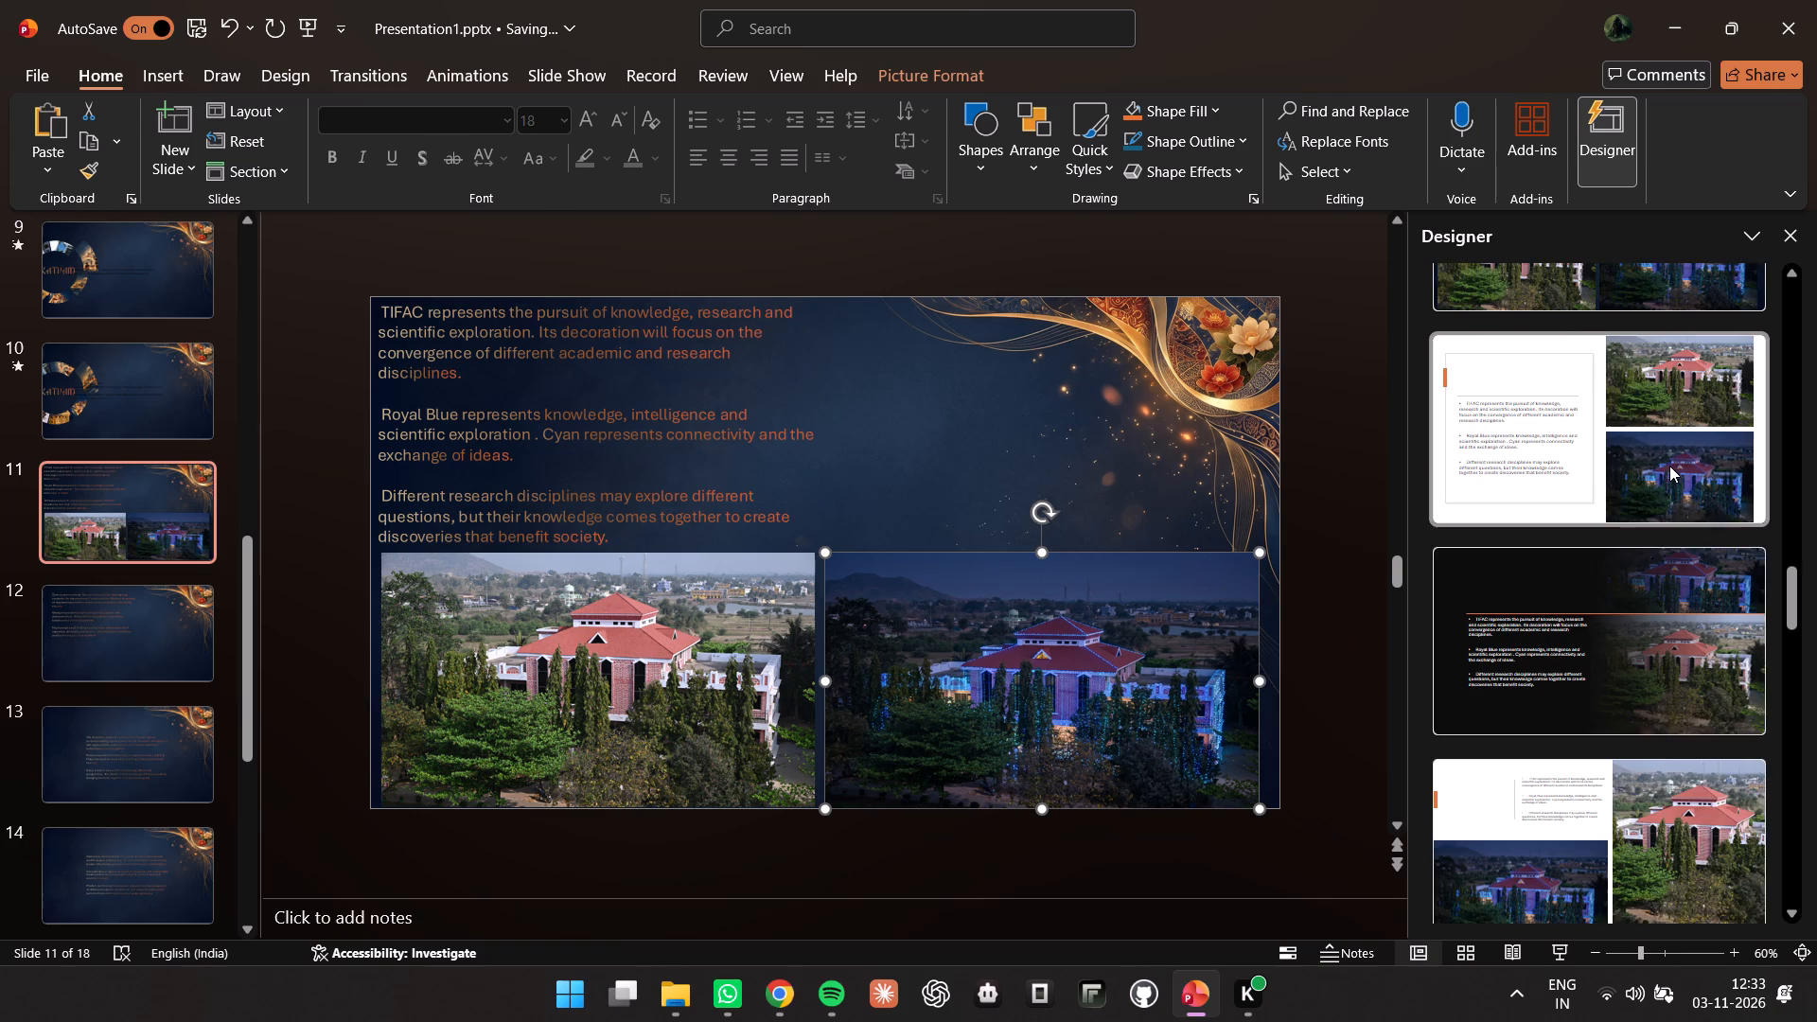
pyautogui.scroll(-4, 1597, 557)
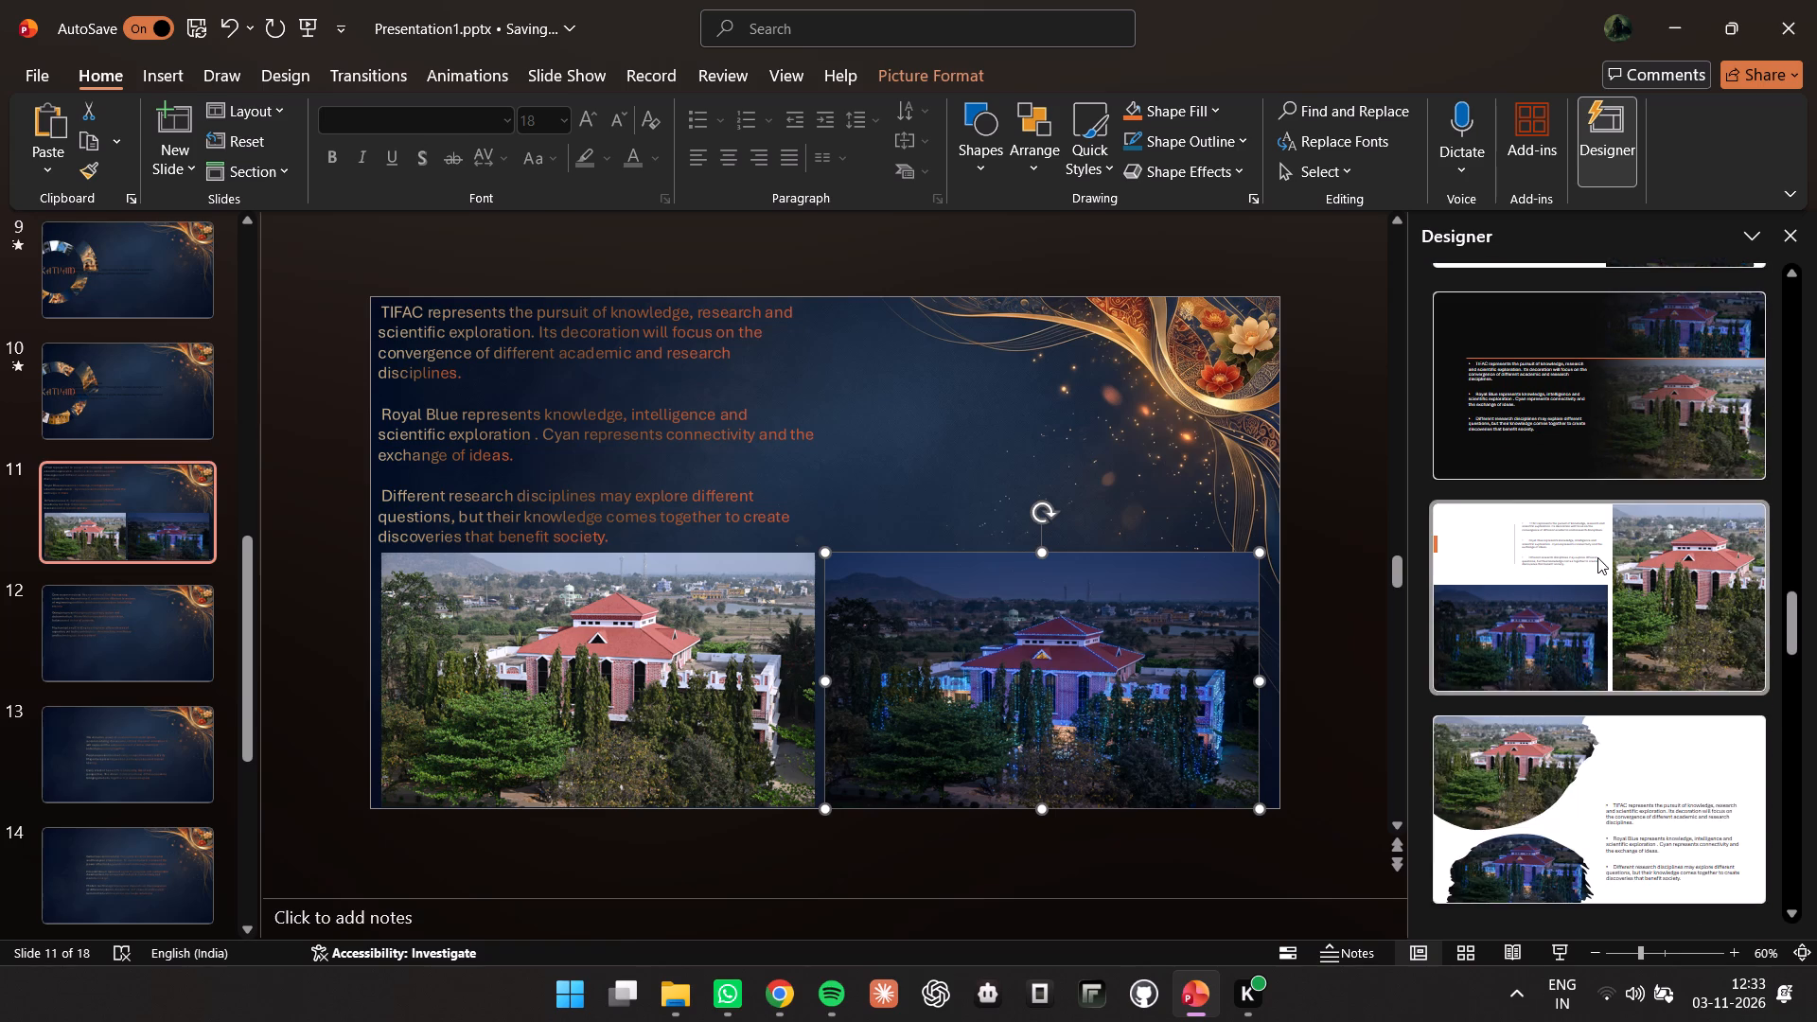
pyautogui.scroll(-13, 1597, 557)
pyautogui.scroll(-9, 1597, 557)
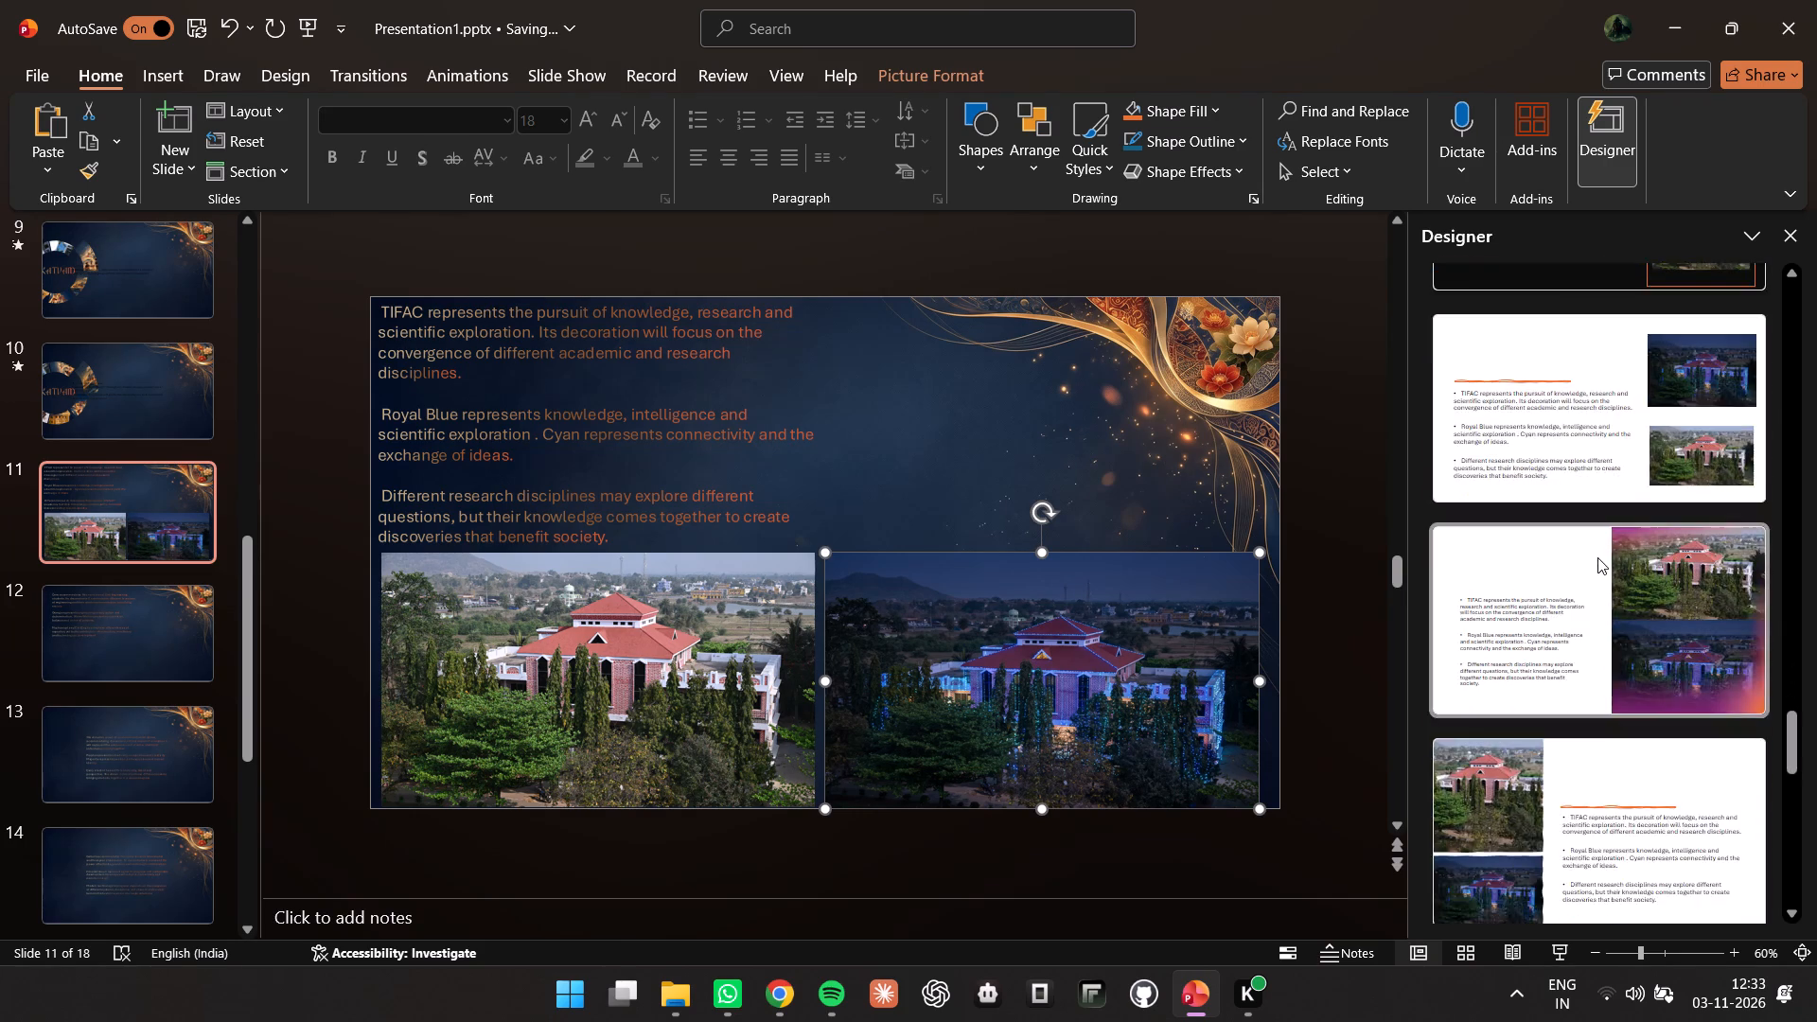
pyautogui.scroll(-16, 1597, 557)
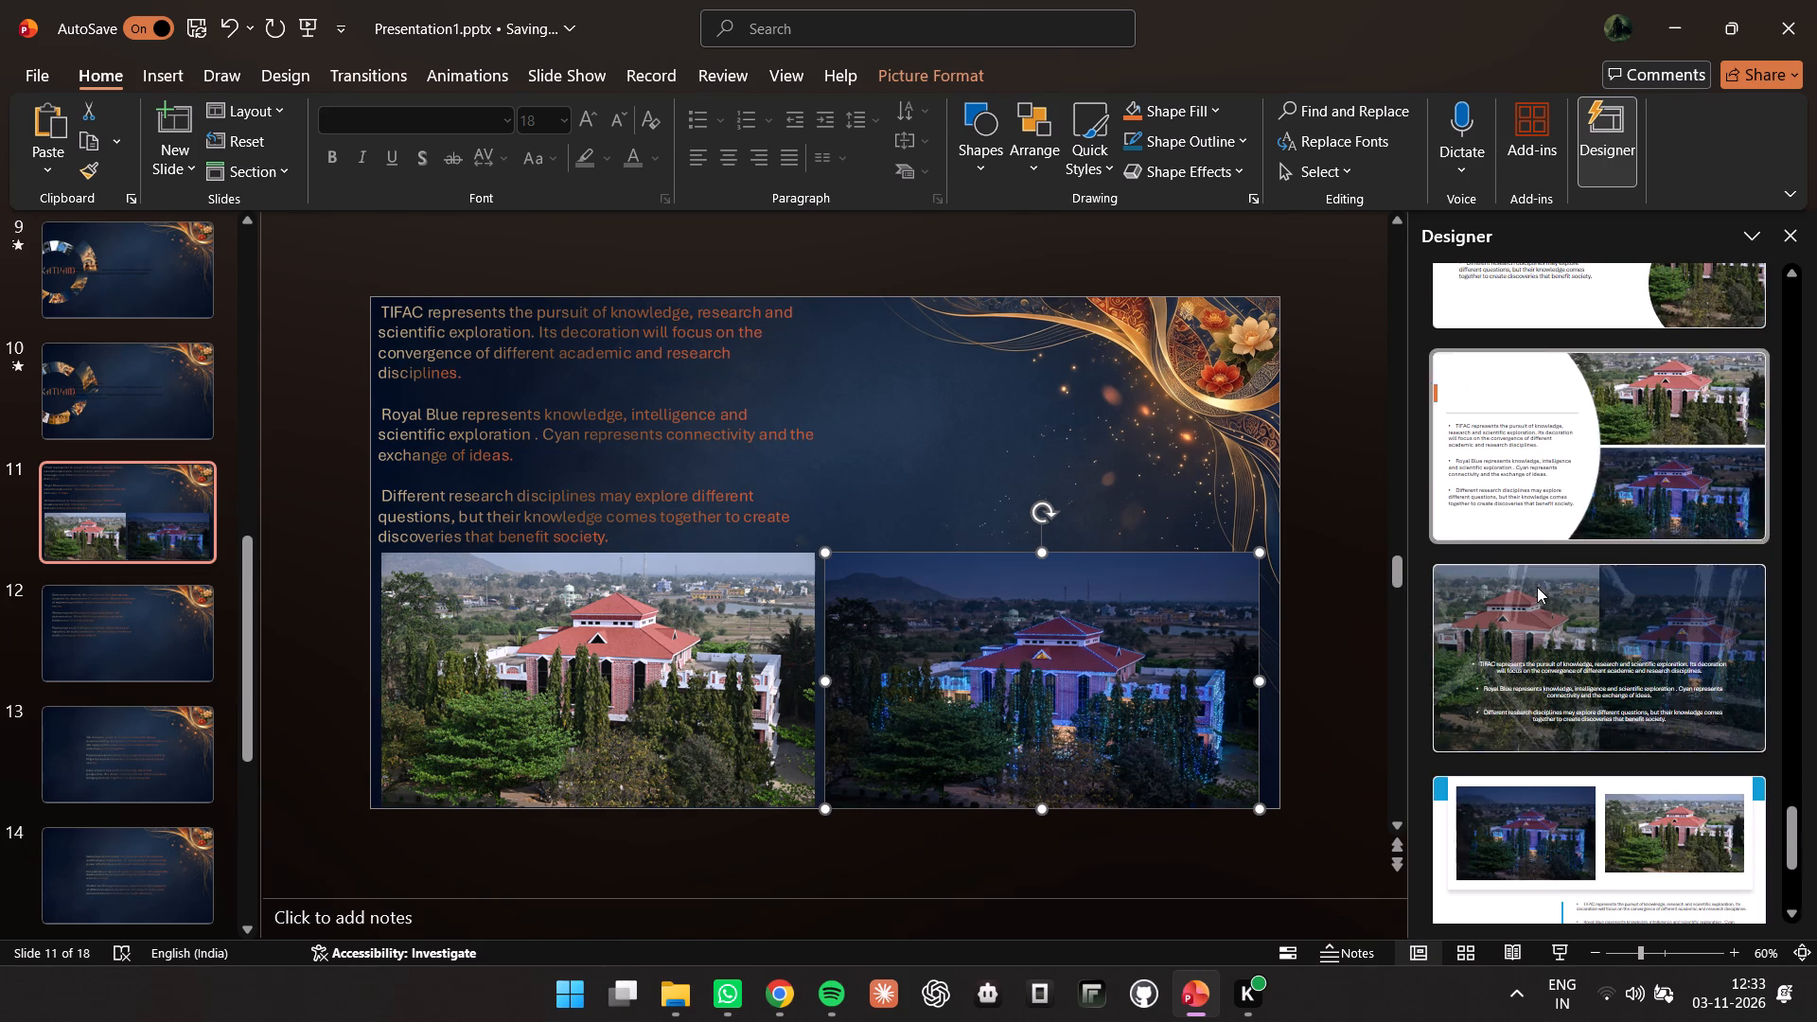
pyautogui.scroll(-2, 1537, 587)
pyautogui.scroll(-10, 1596, 724)
# Request more Designer ideas and apply the white layout with brush-edged day and night photos stacked beside the bulleted TIFAC text.
pyautogui.click(1588, 915)
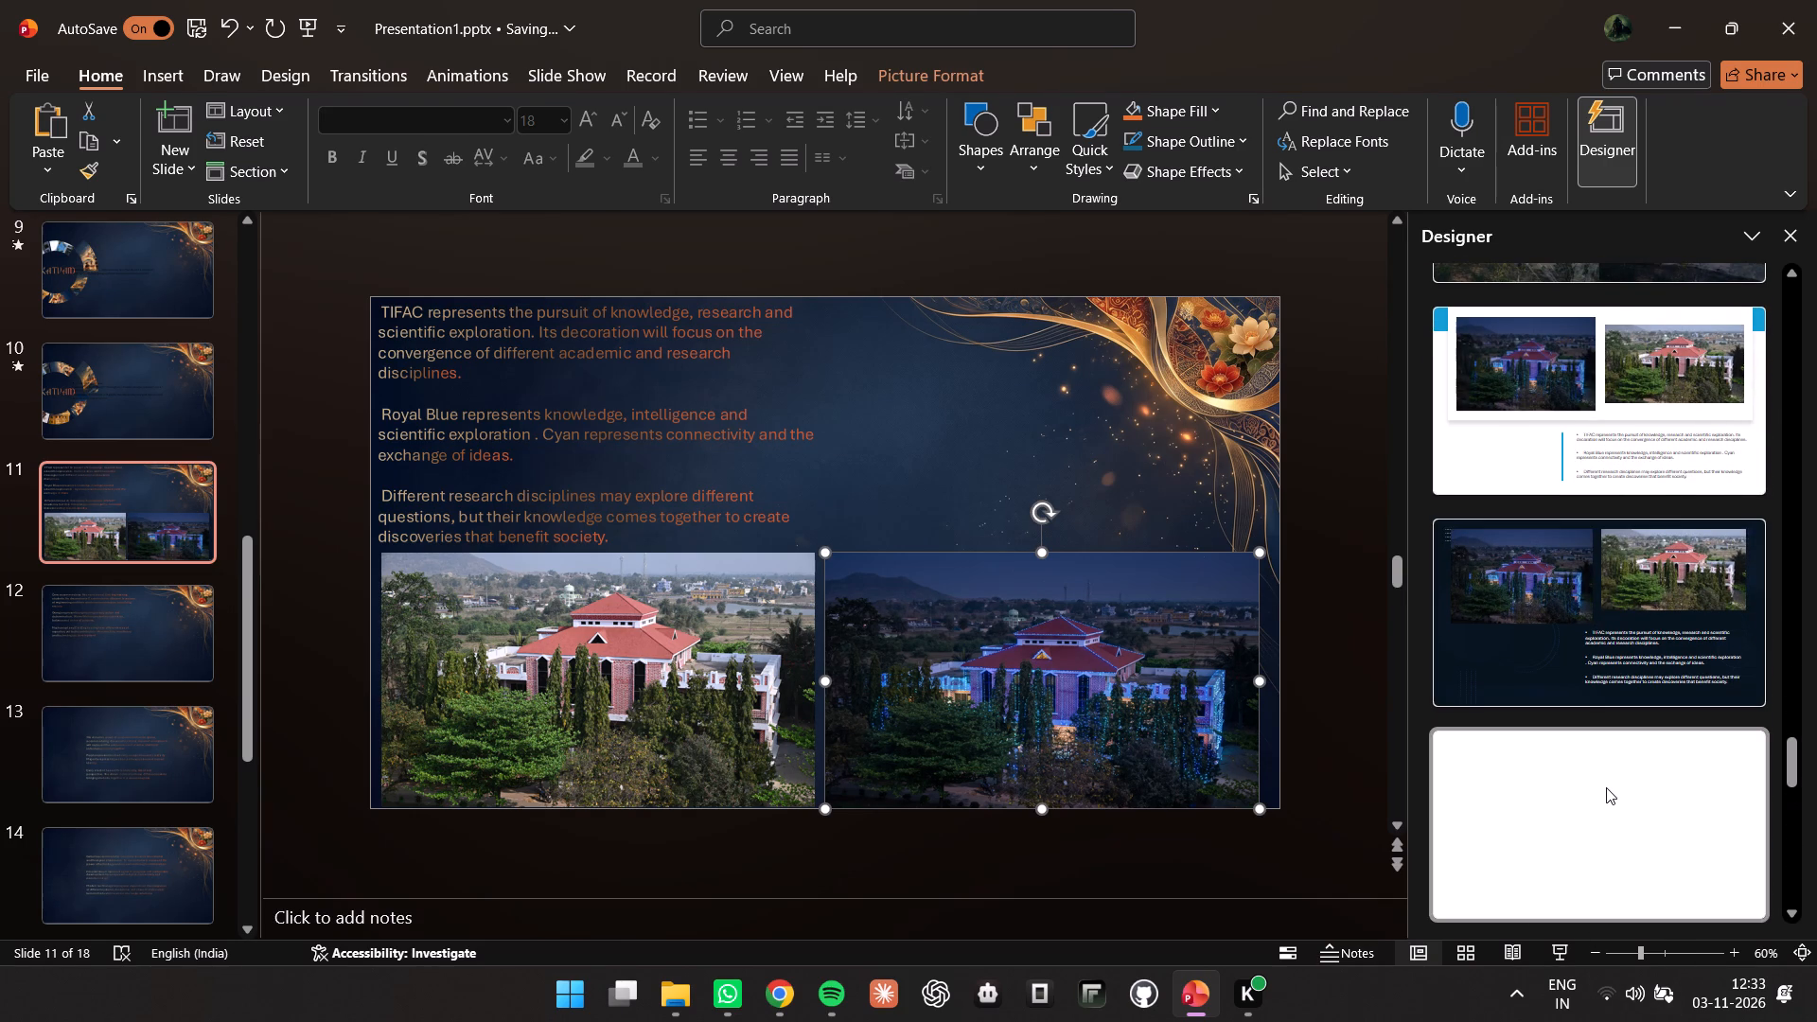
pyautogui.scroll(-2, 1581, 678)
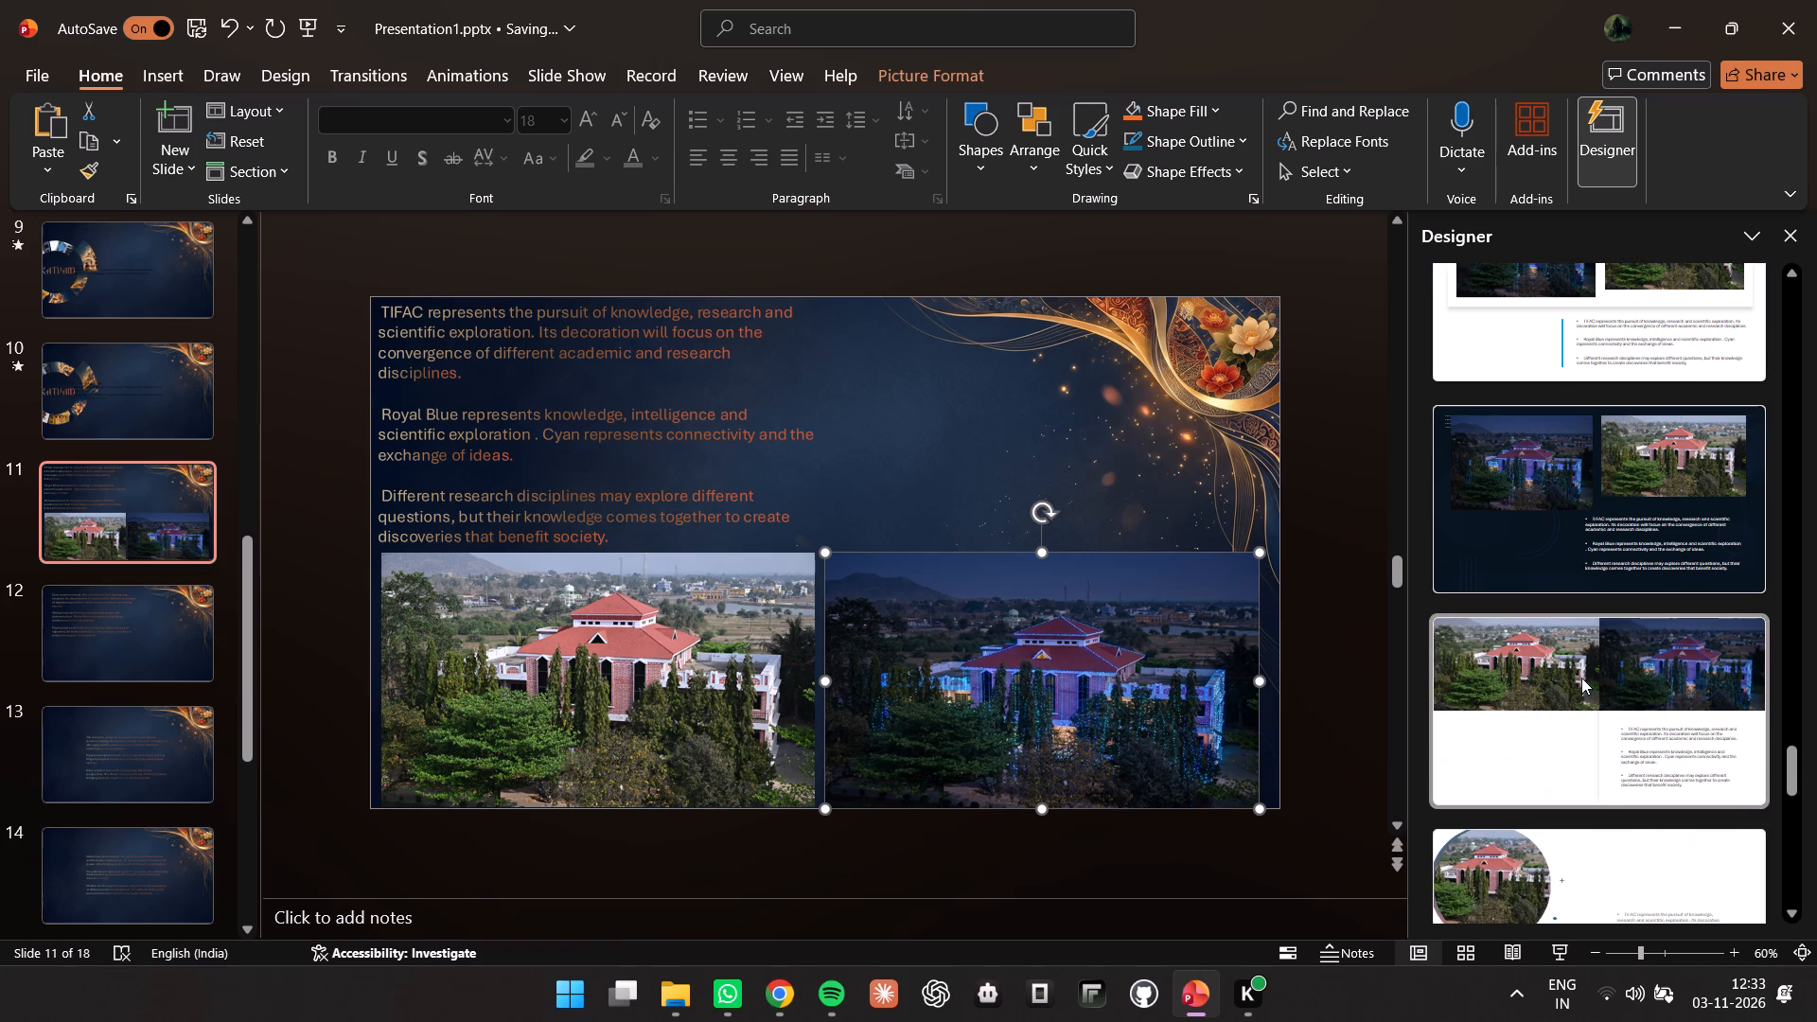
pyautogui.scroll(-9, 1598, 734)
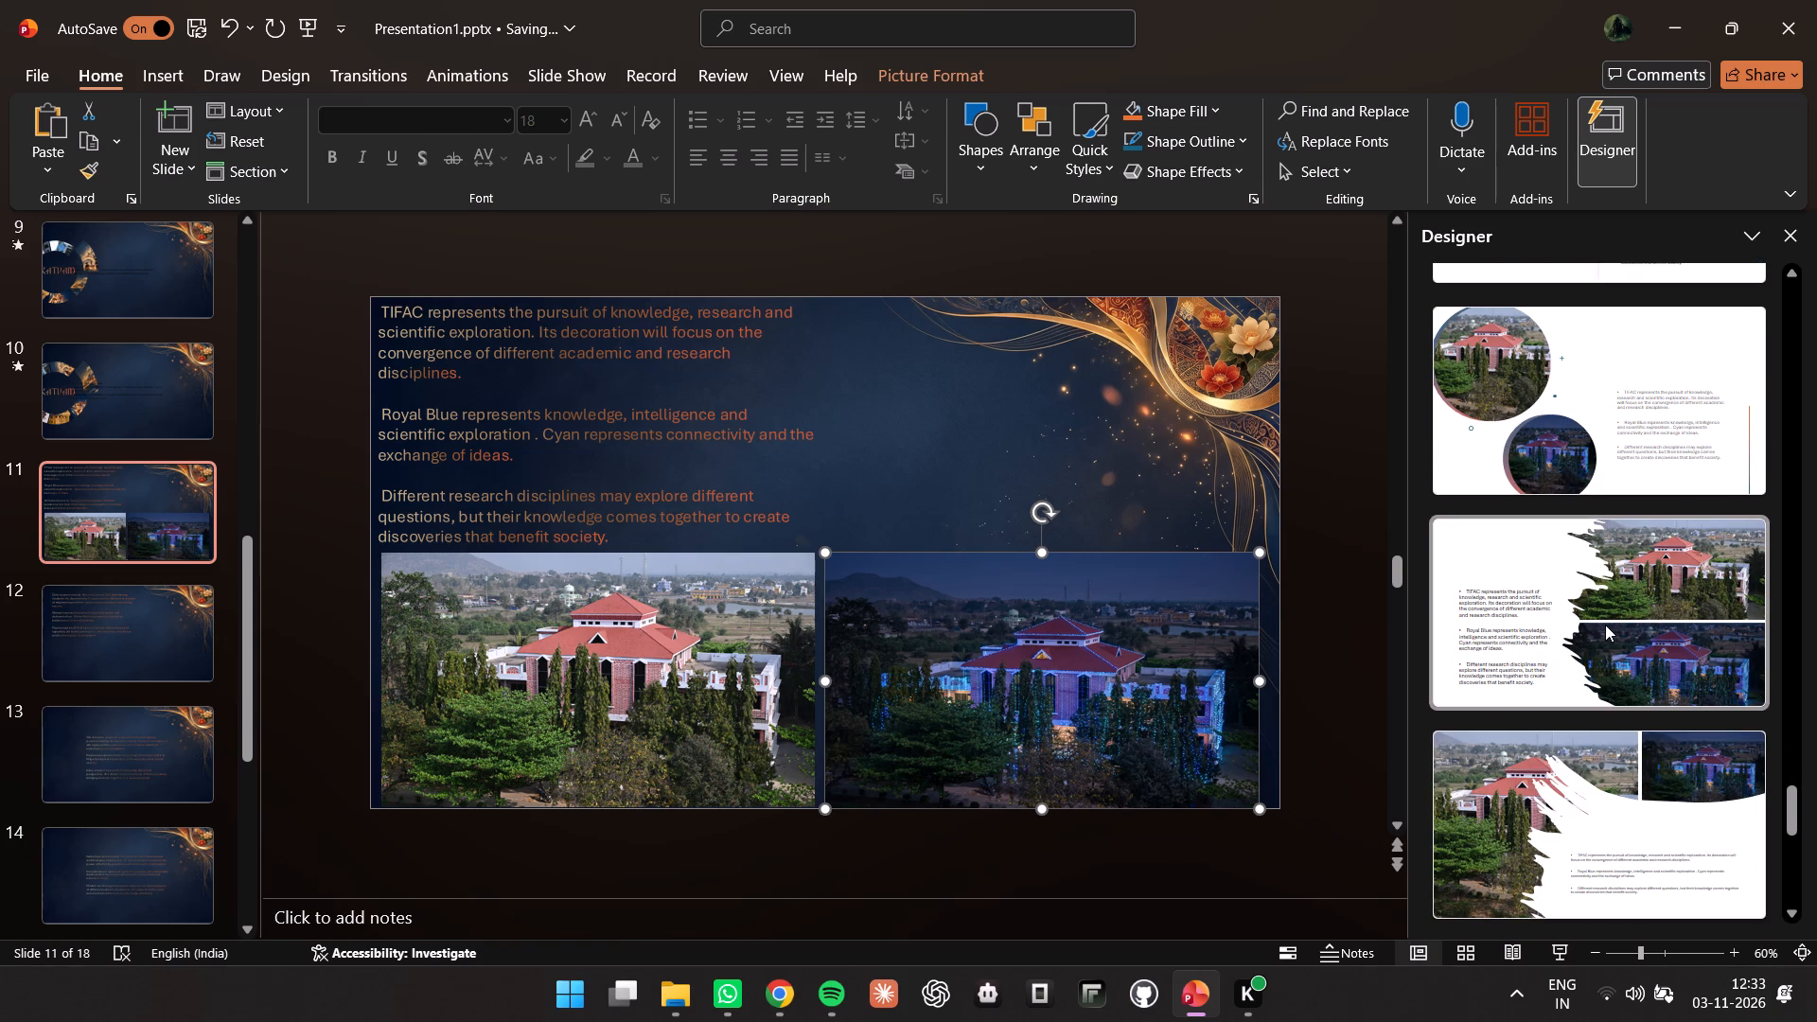
pyautogui.click(1605, 625)
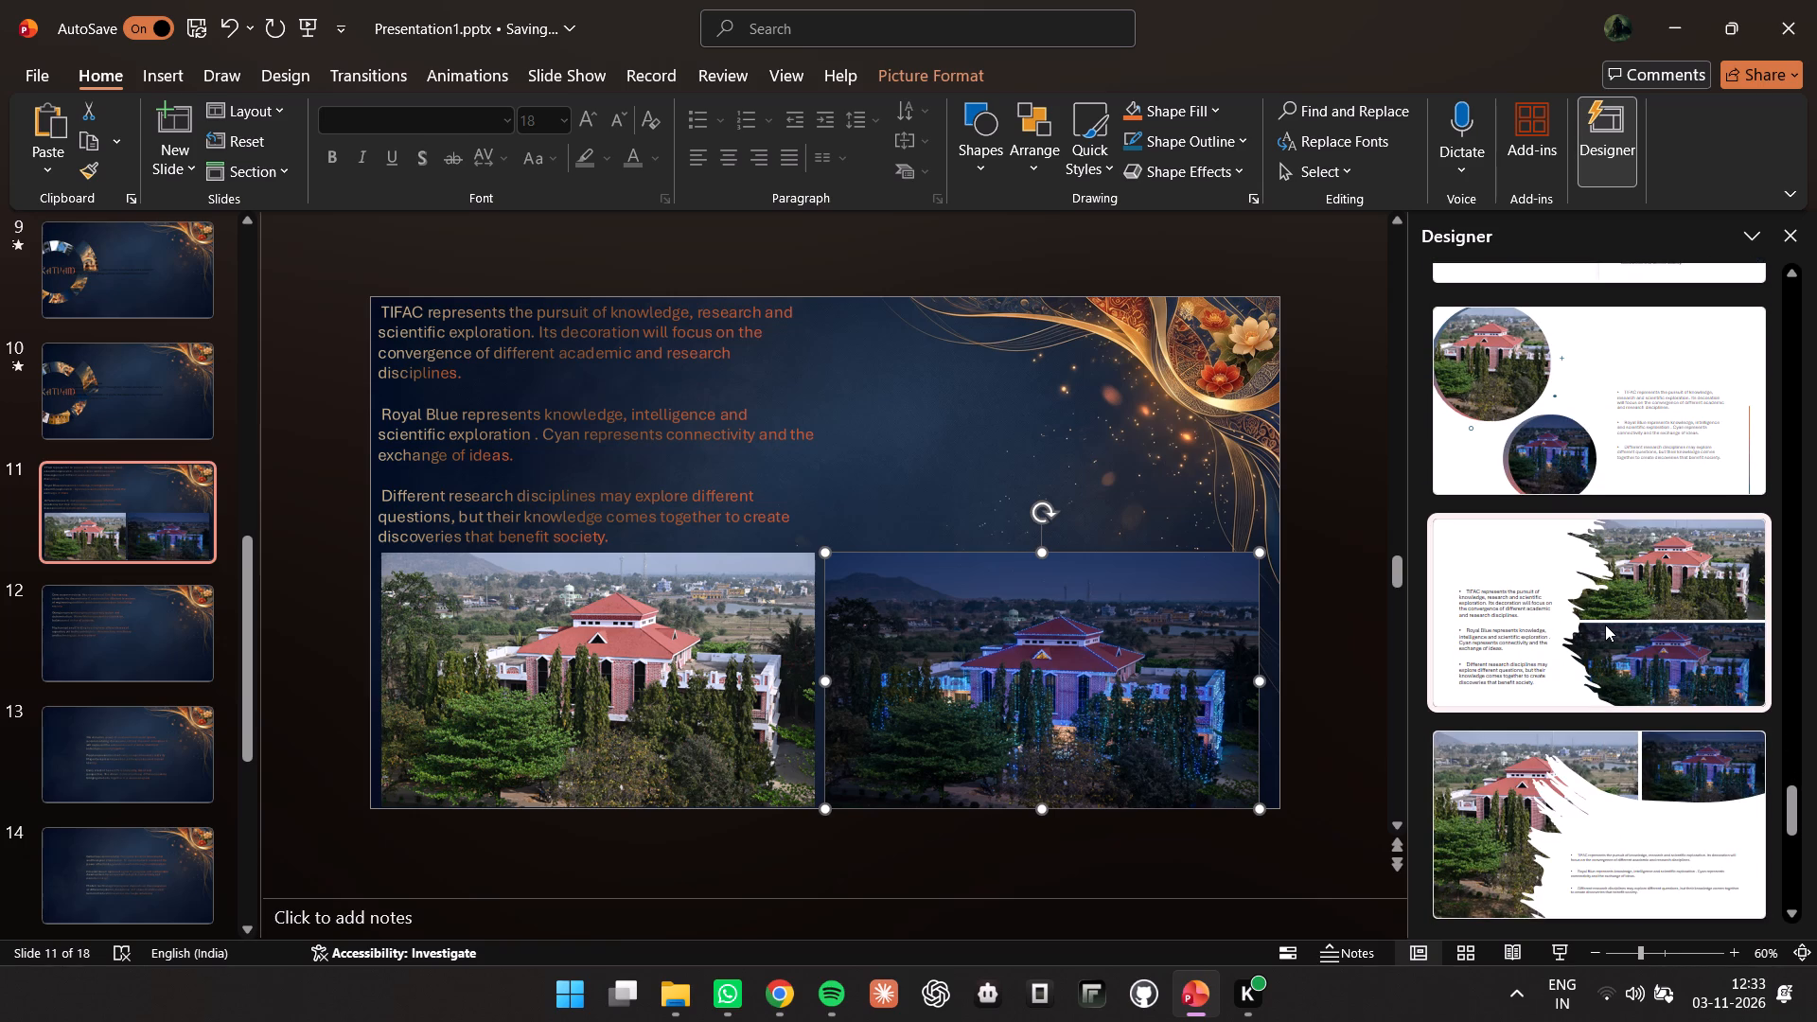
# Fill slide 11's background with the plain navy "Minimalist_presentation_slide" JPG from New folder inside the ppt pictures folder.
pyautogui.click(656, 430)
pyautogui.rightClick(635, 404)
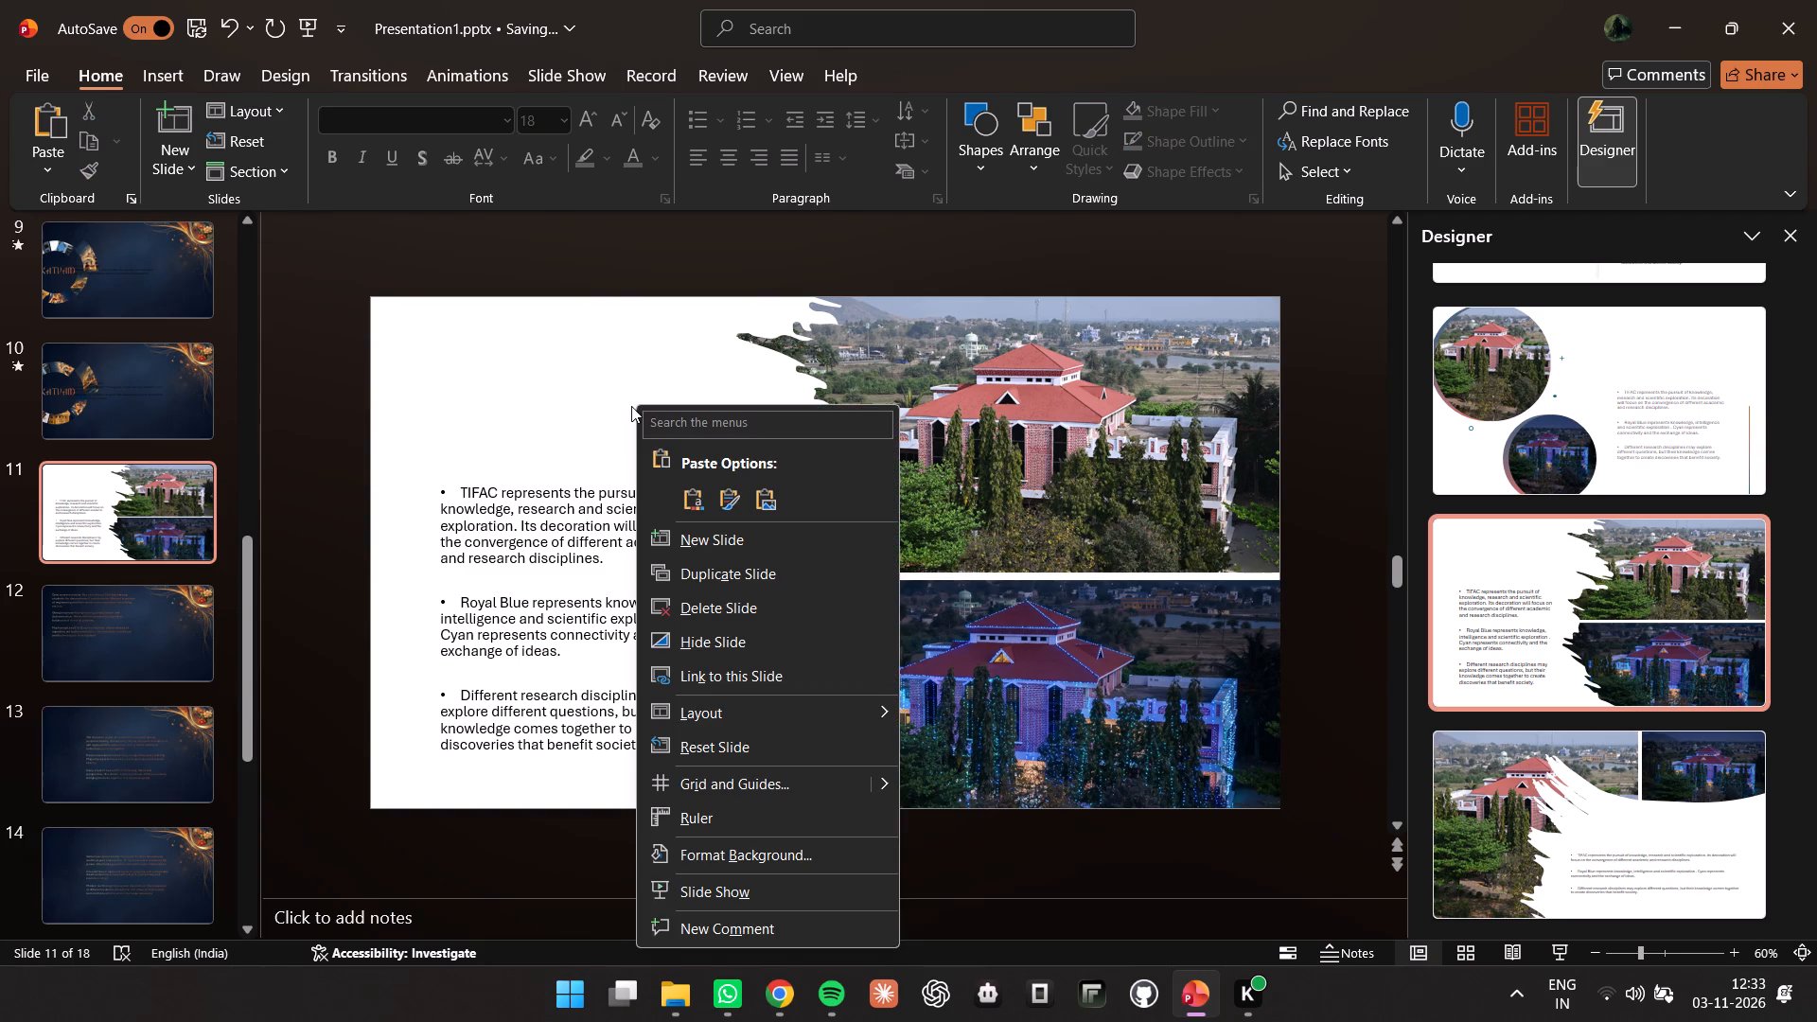
pyautogui.click(810, 850)
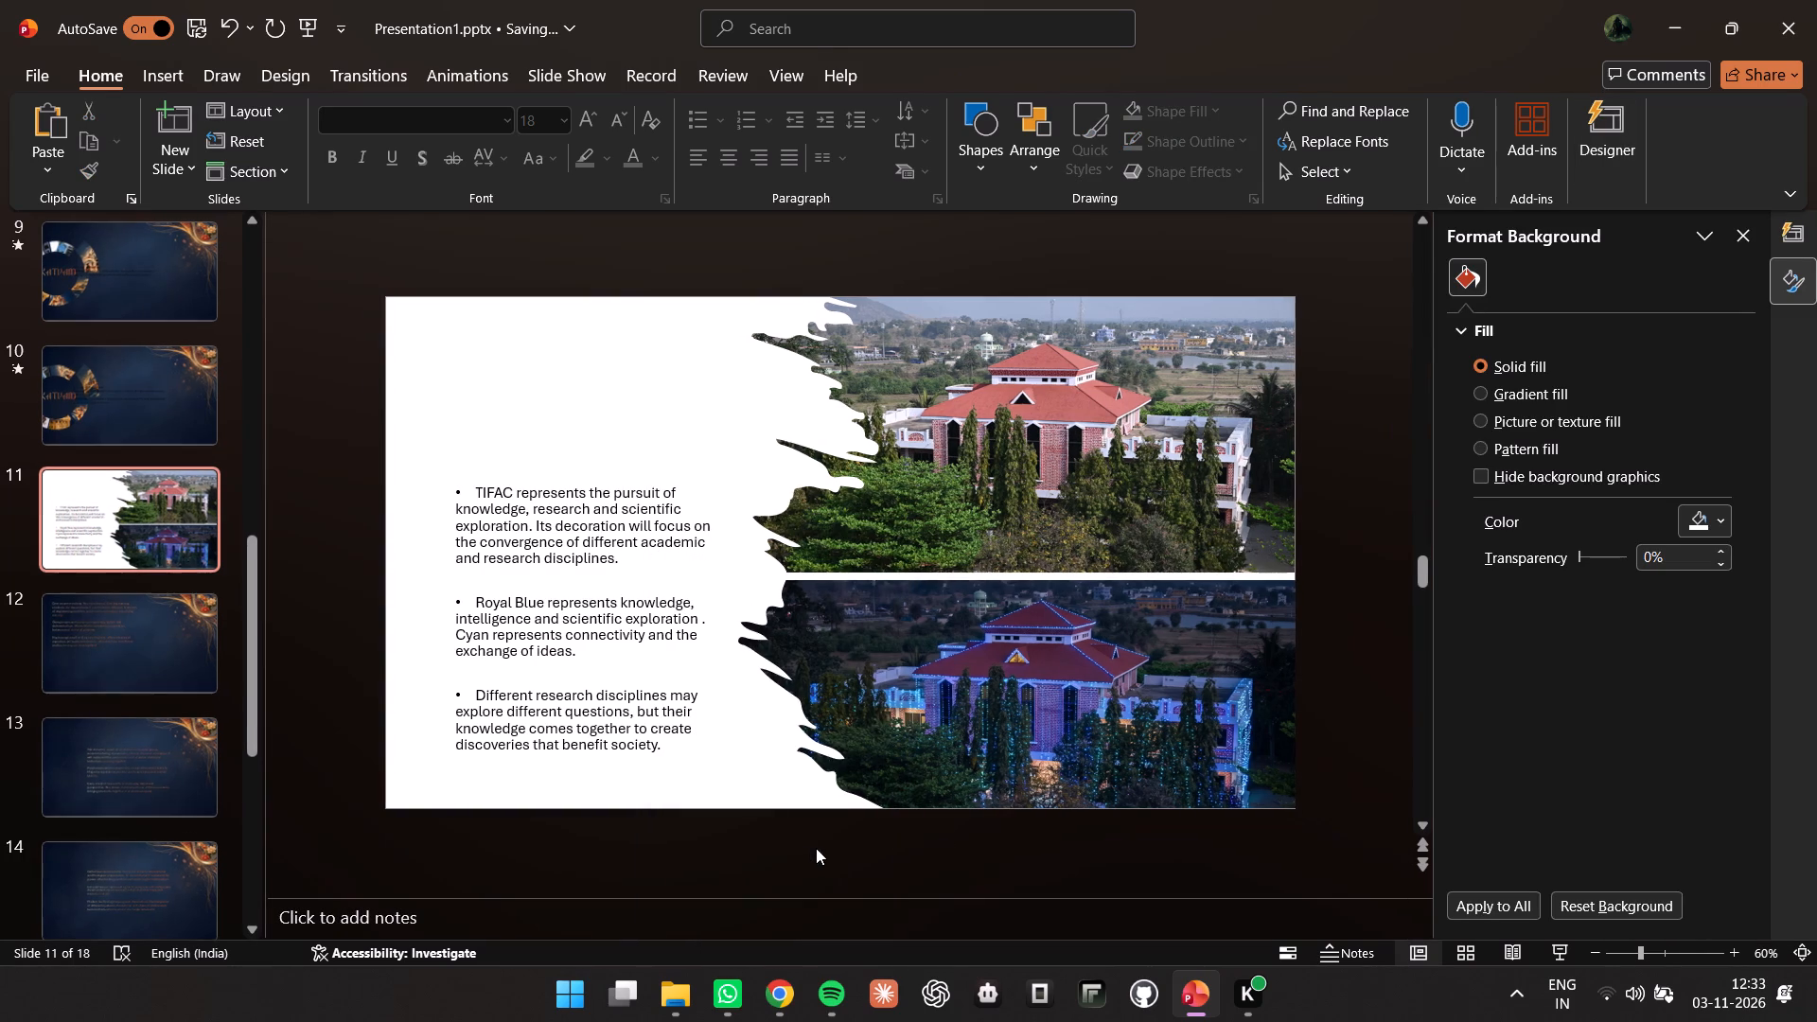
pyautogui.click(1484, 420)
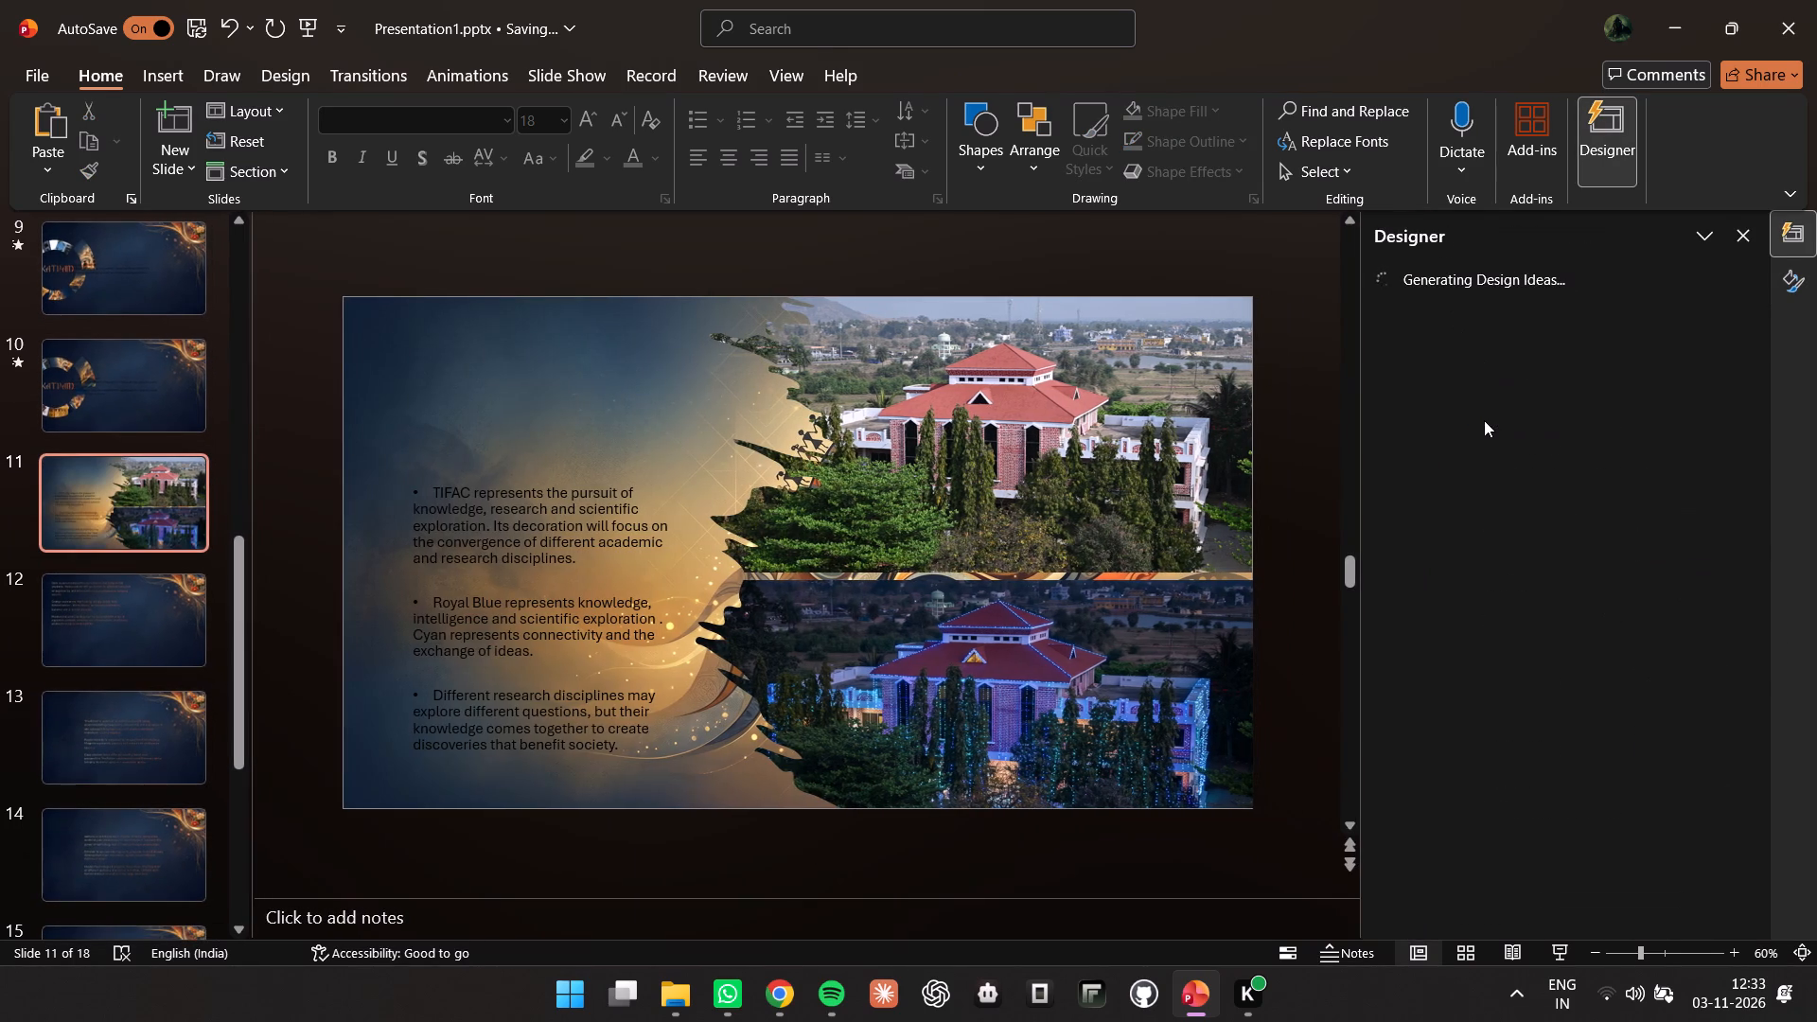
pyautogui.click(1742, 243)
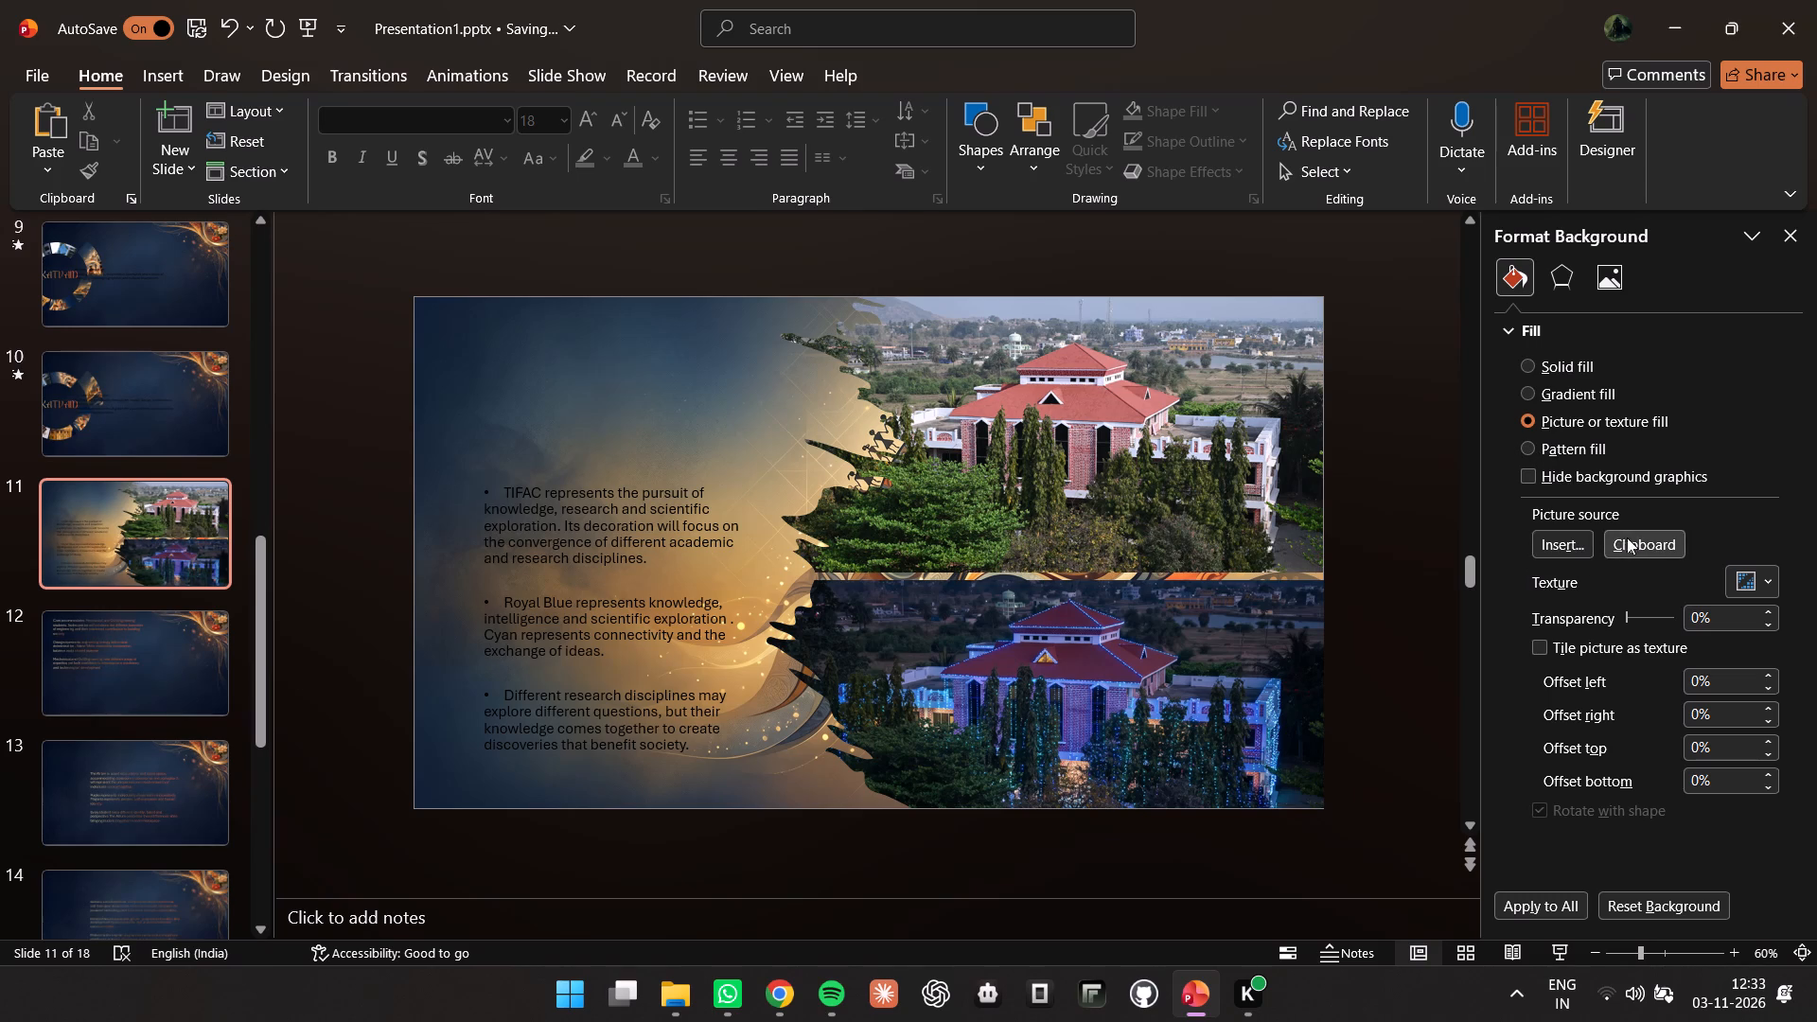
pyautogui.click(1570, 541)
pyautogui.click(877, 420)
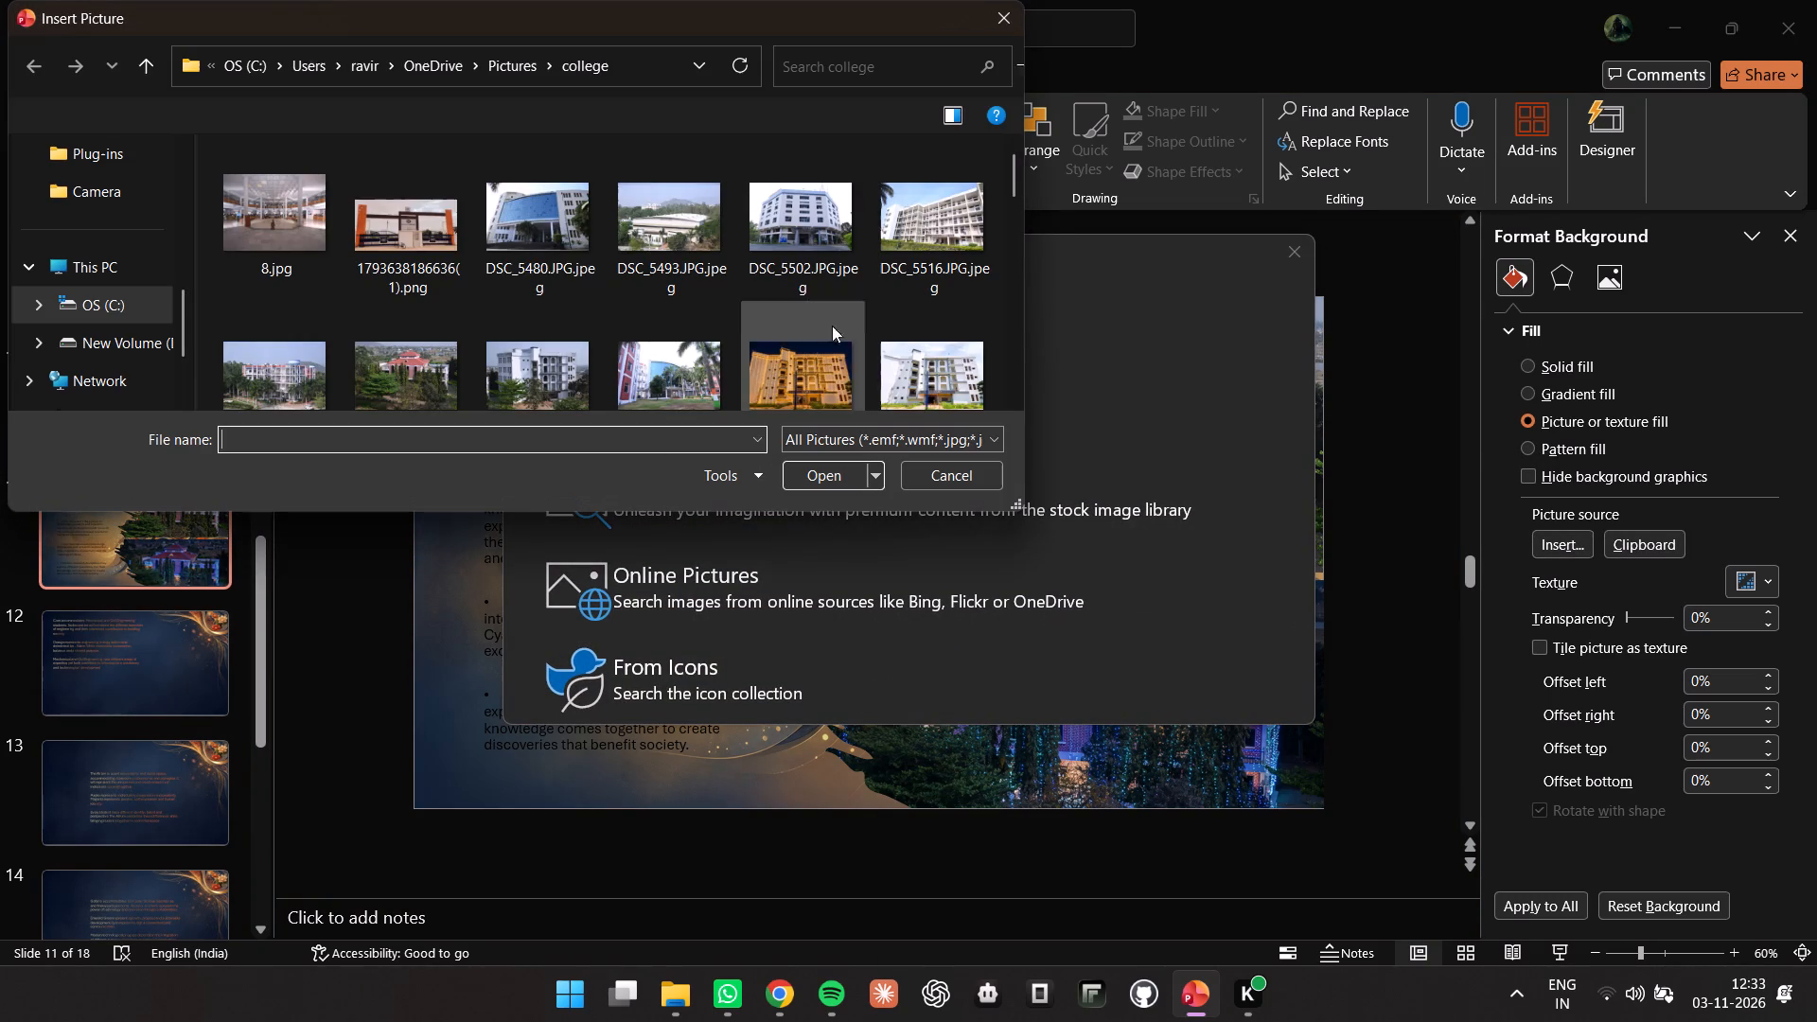
pyautogui.click(503, 74)
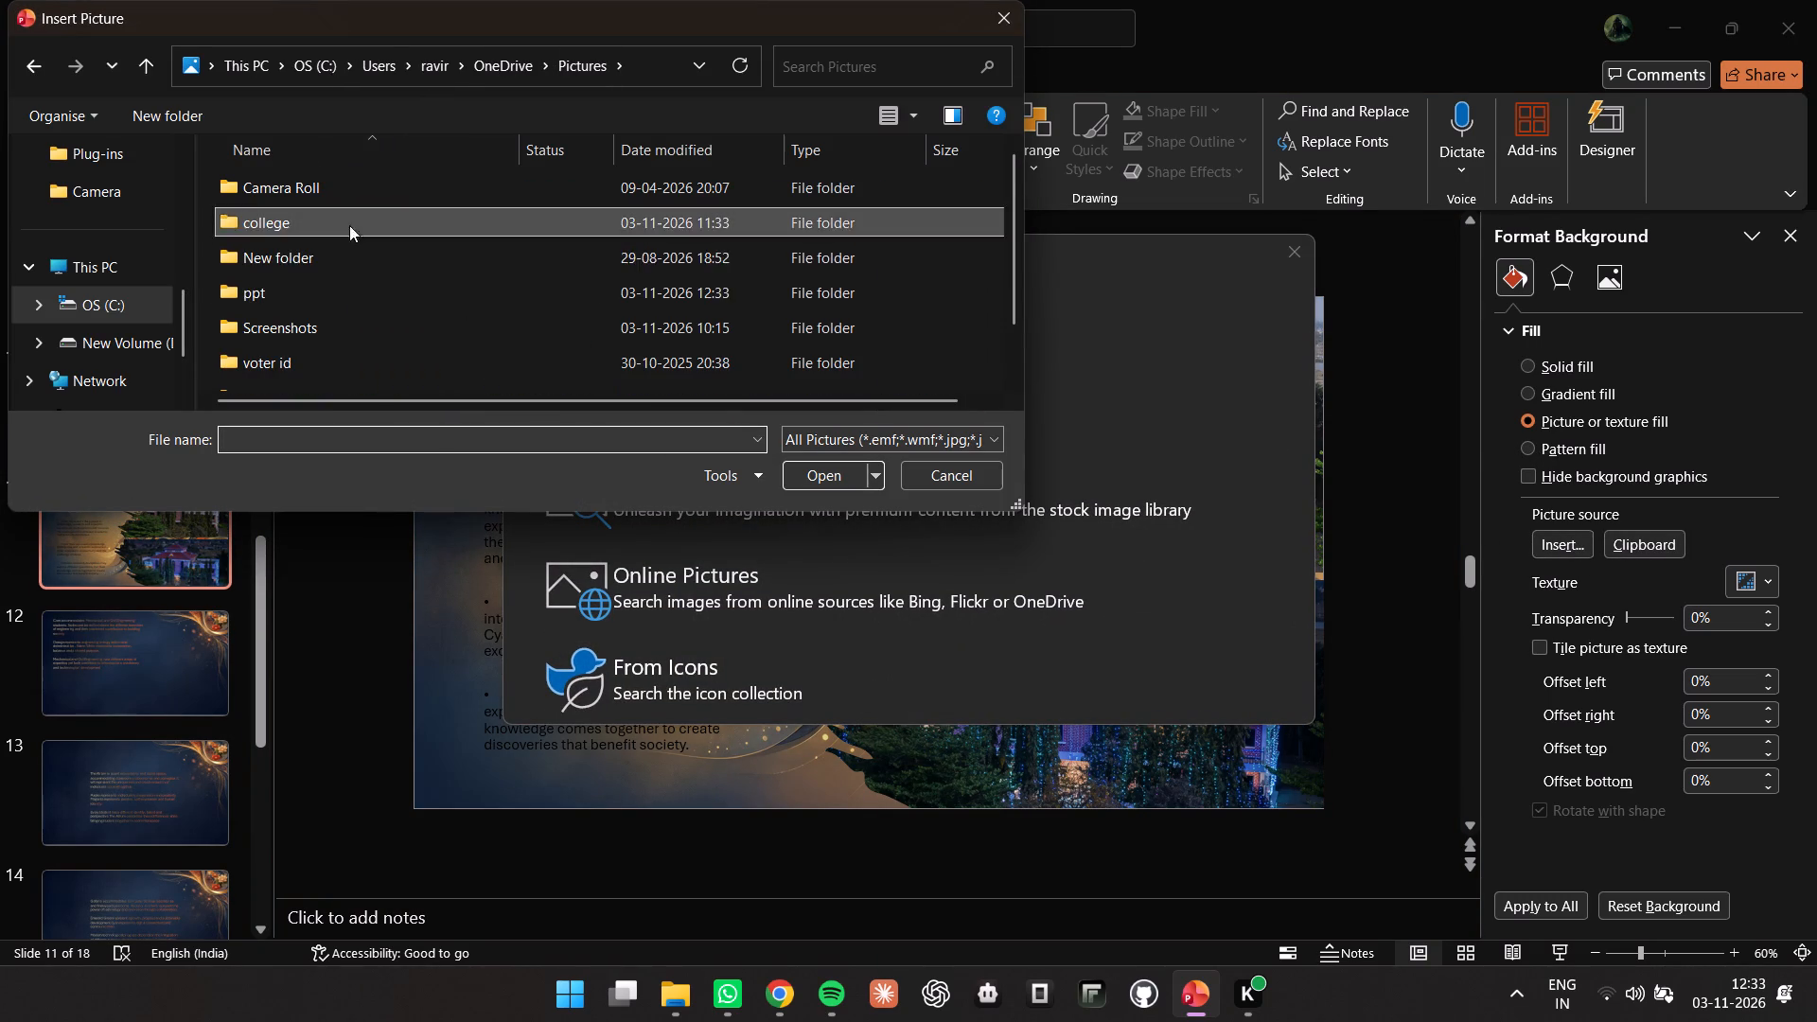
pyautogui.doubleClick(292, 305)
pyautogui.doubleClick(412, 219)
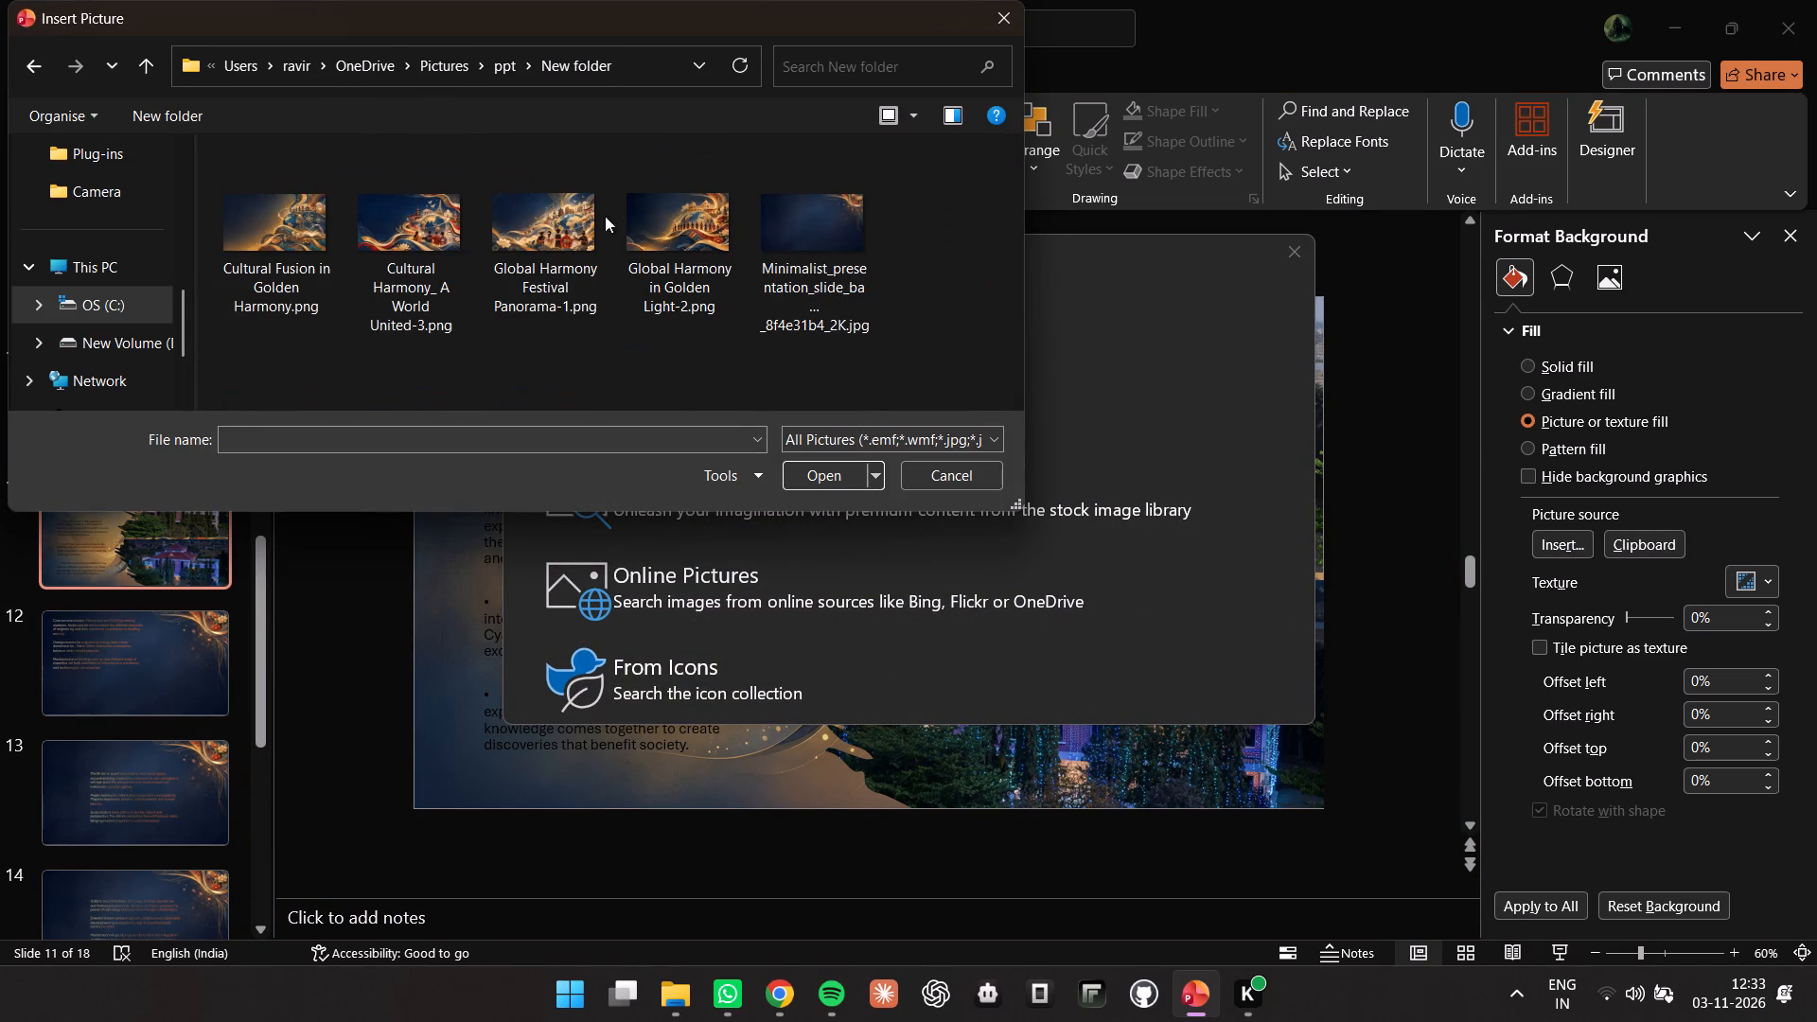
pyautogui.click(815, 240)
pyautogui.click(828, 481)
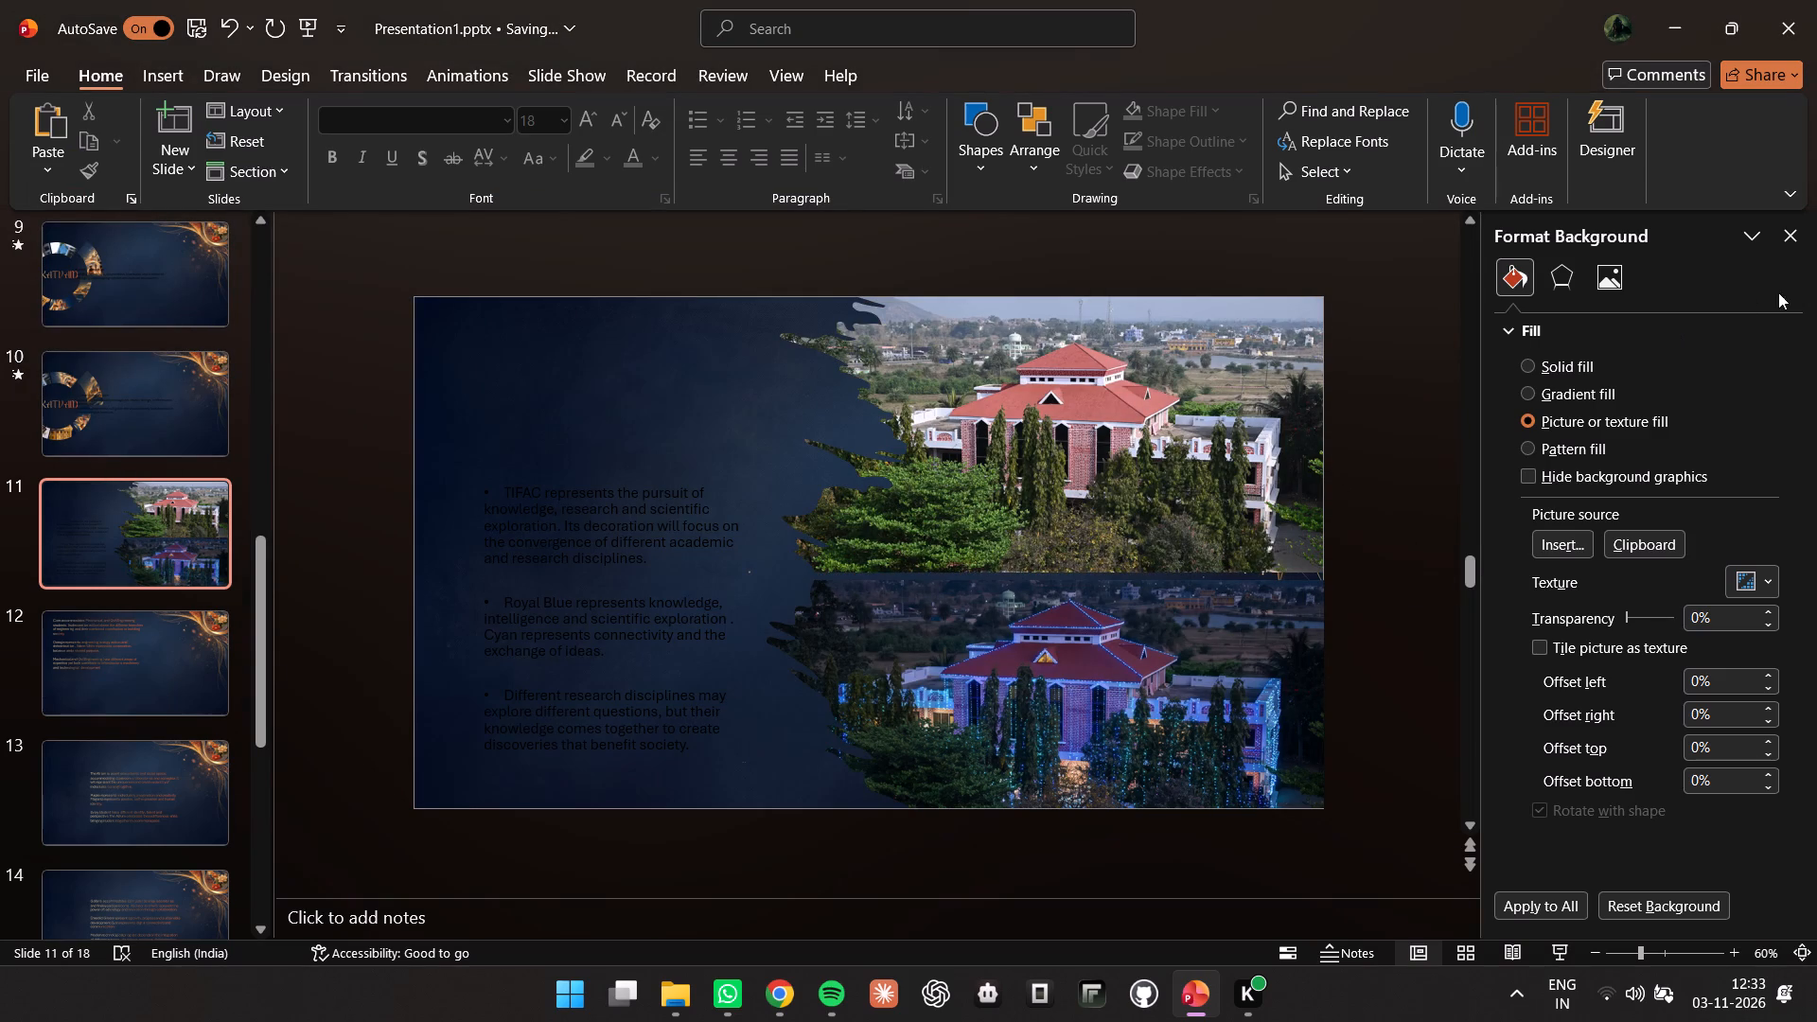
pyautogui.click(1797, 249)
# Apply the linear tan-to-orange gradient text fill to all three bulleted TIFAC paragraphs.
pyautogui.click(683, 485)
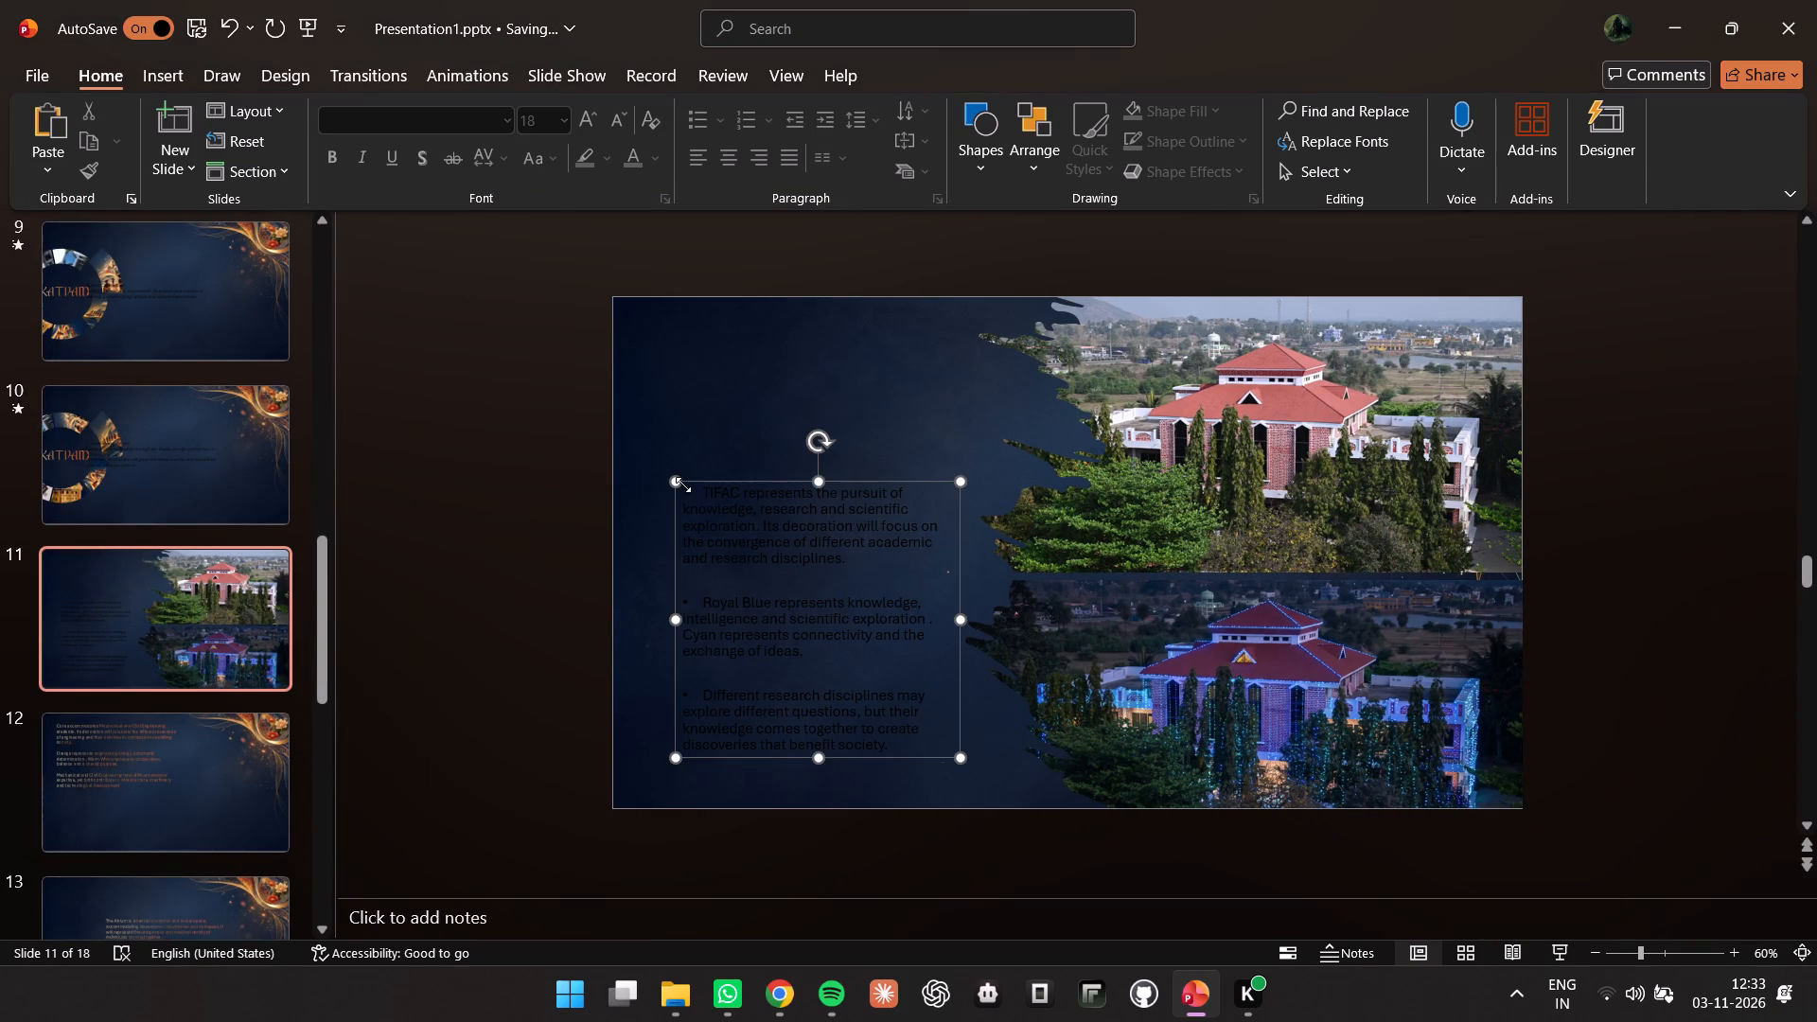
pyautogui.moveTo(911, 745); pyautogui.dragTo(784, 633)
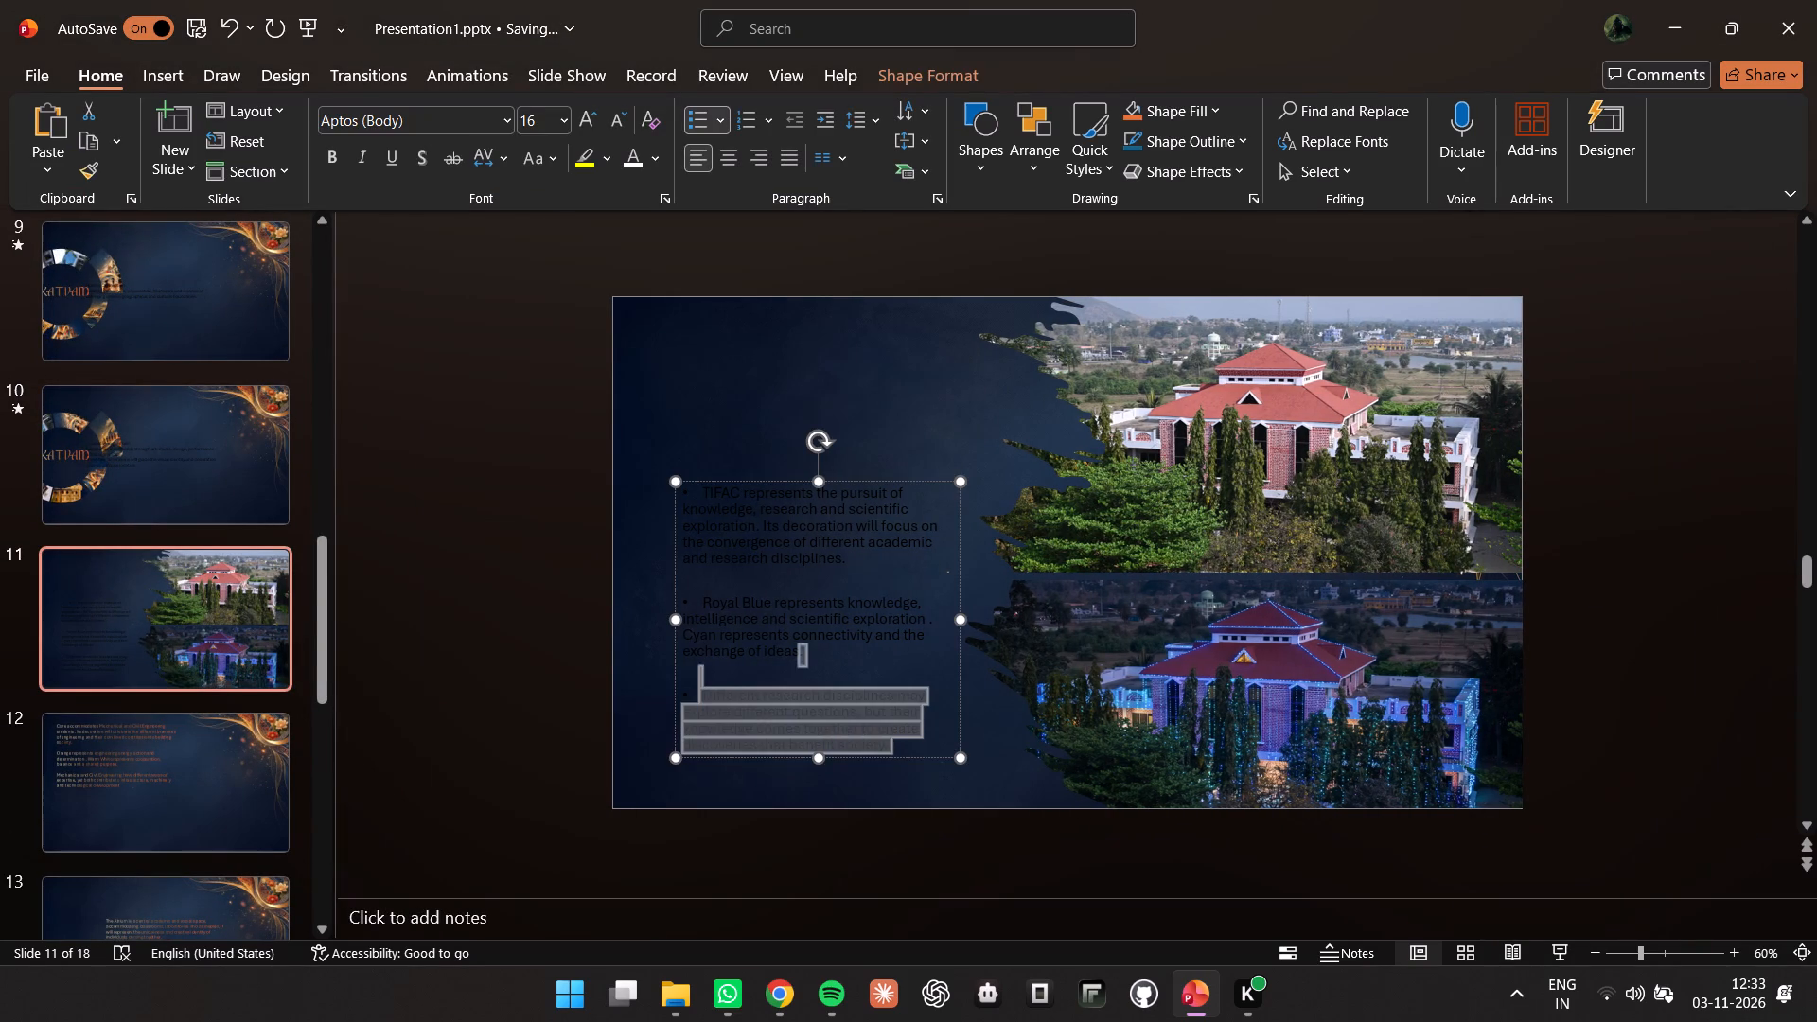
pyautogui.moveTo(784, 633); pyautogui.dragTo(671, 381)
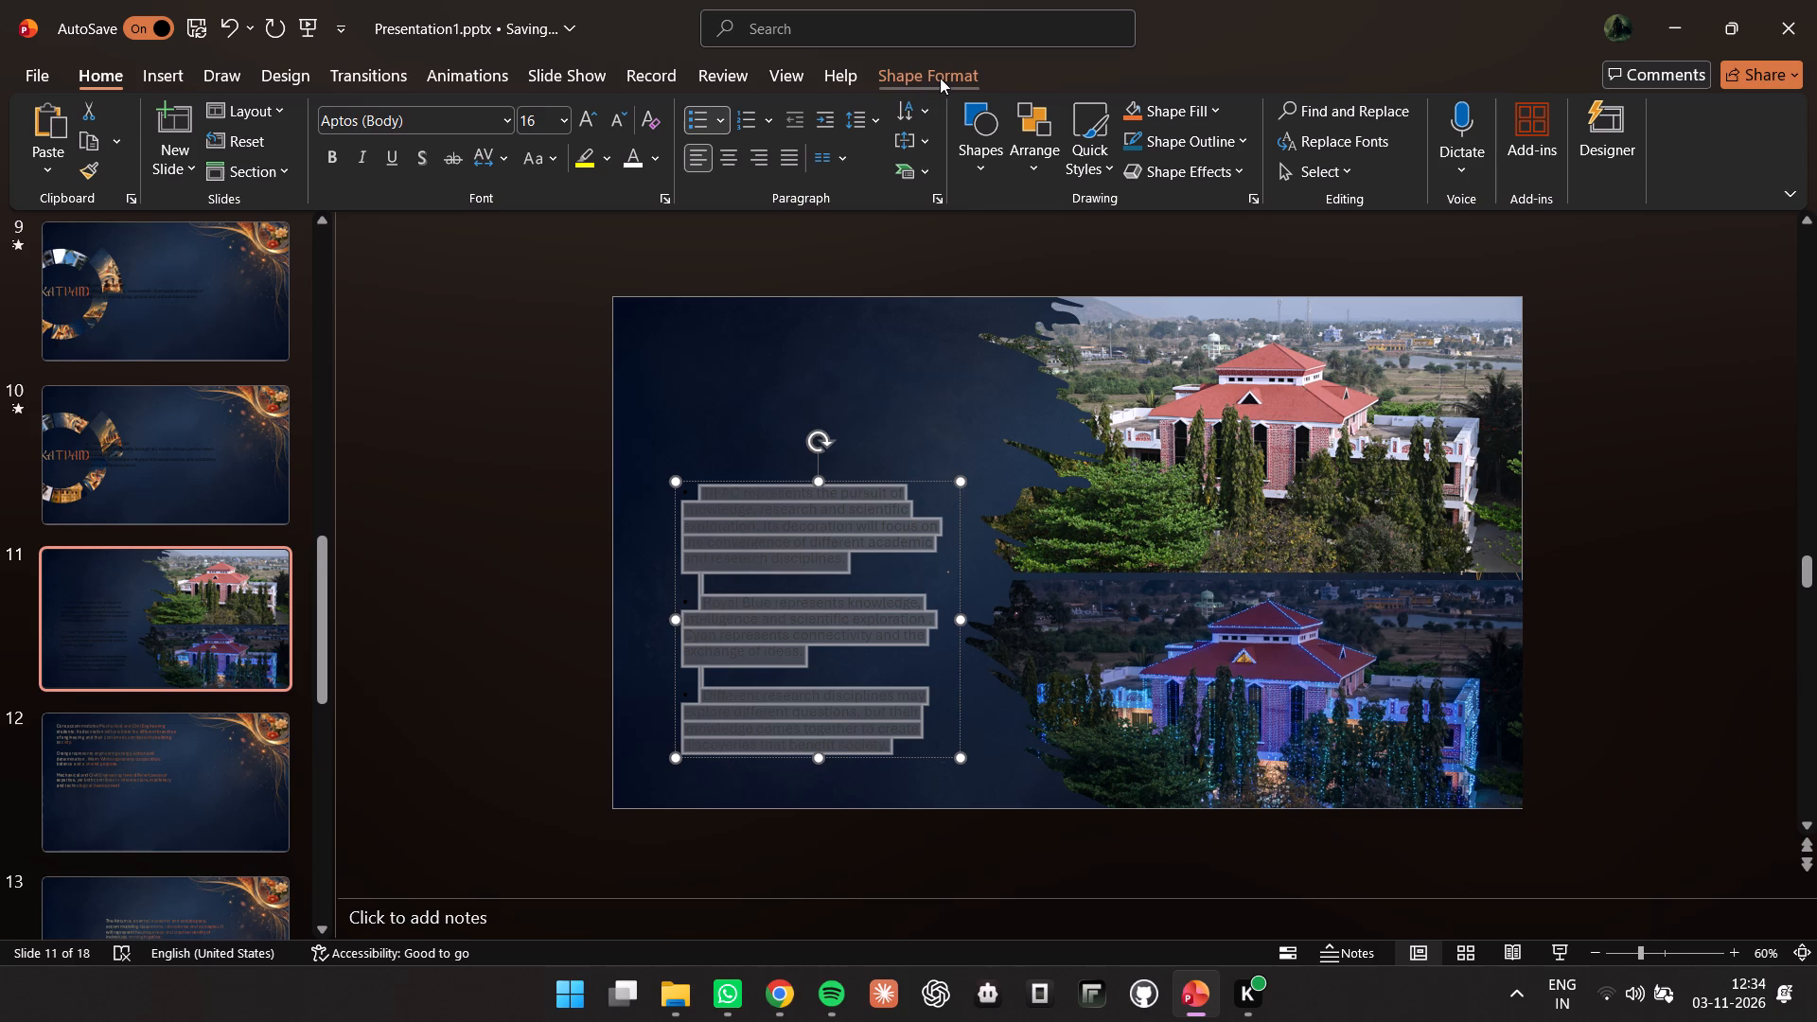
pyautogui.click(908, 71)
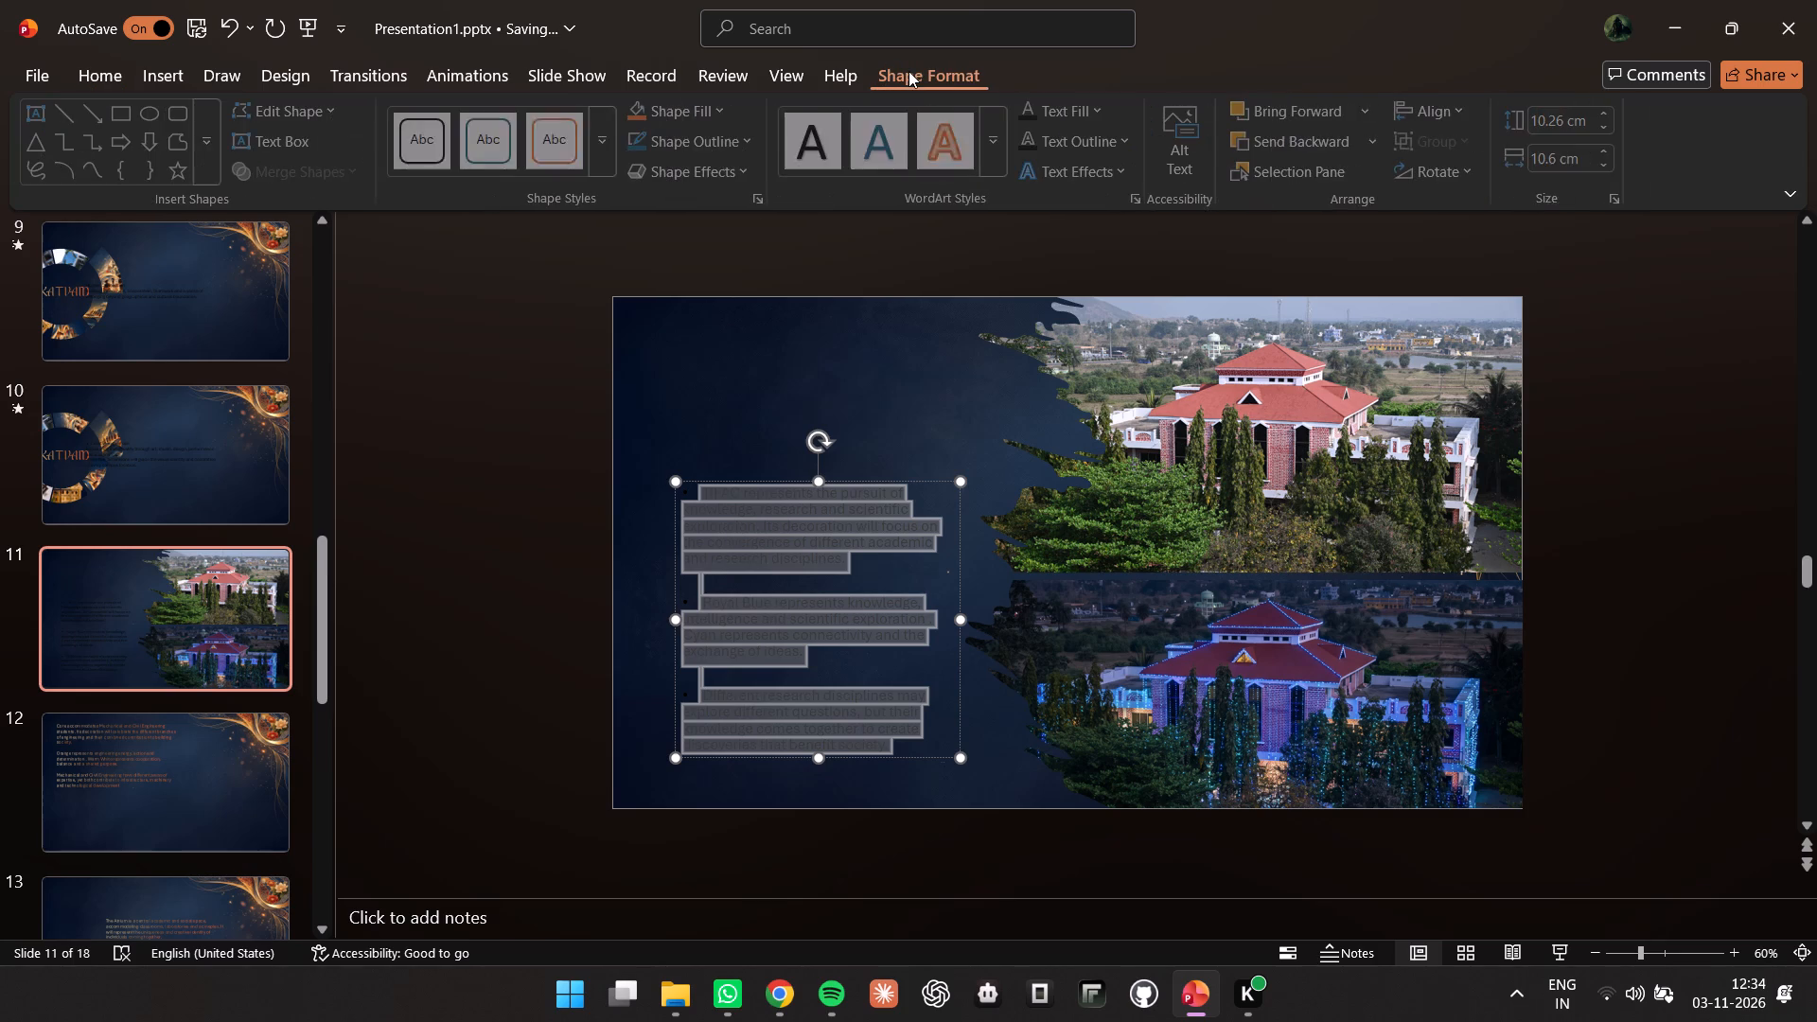
pyautogui.click(1098, 109)
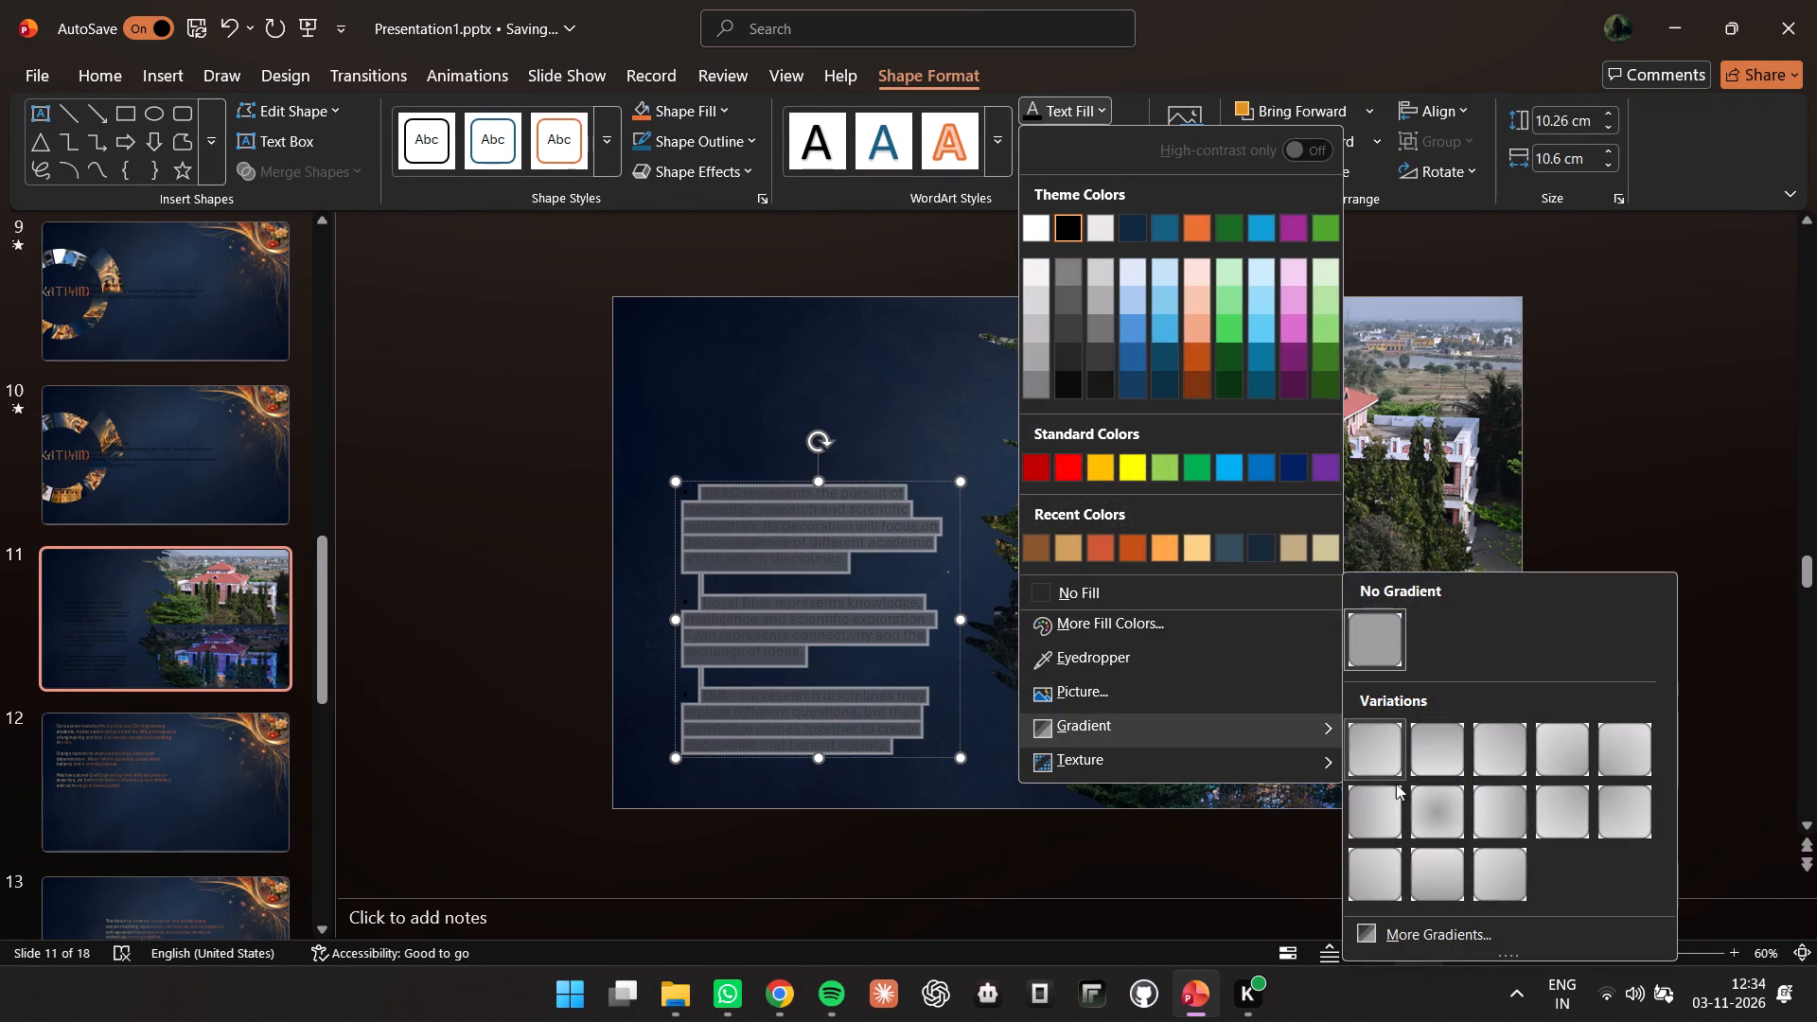
pyautogui.click(1413, 940)
pyautogui.click(1552, 475)
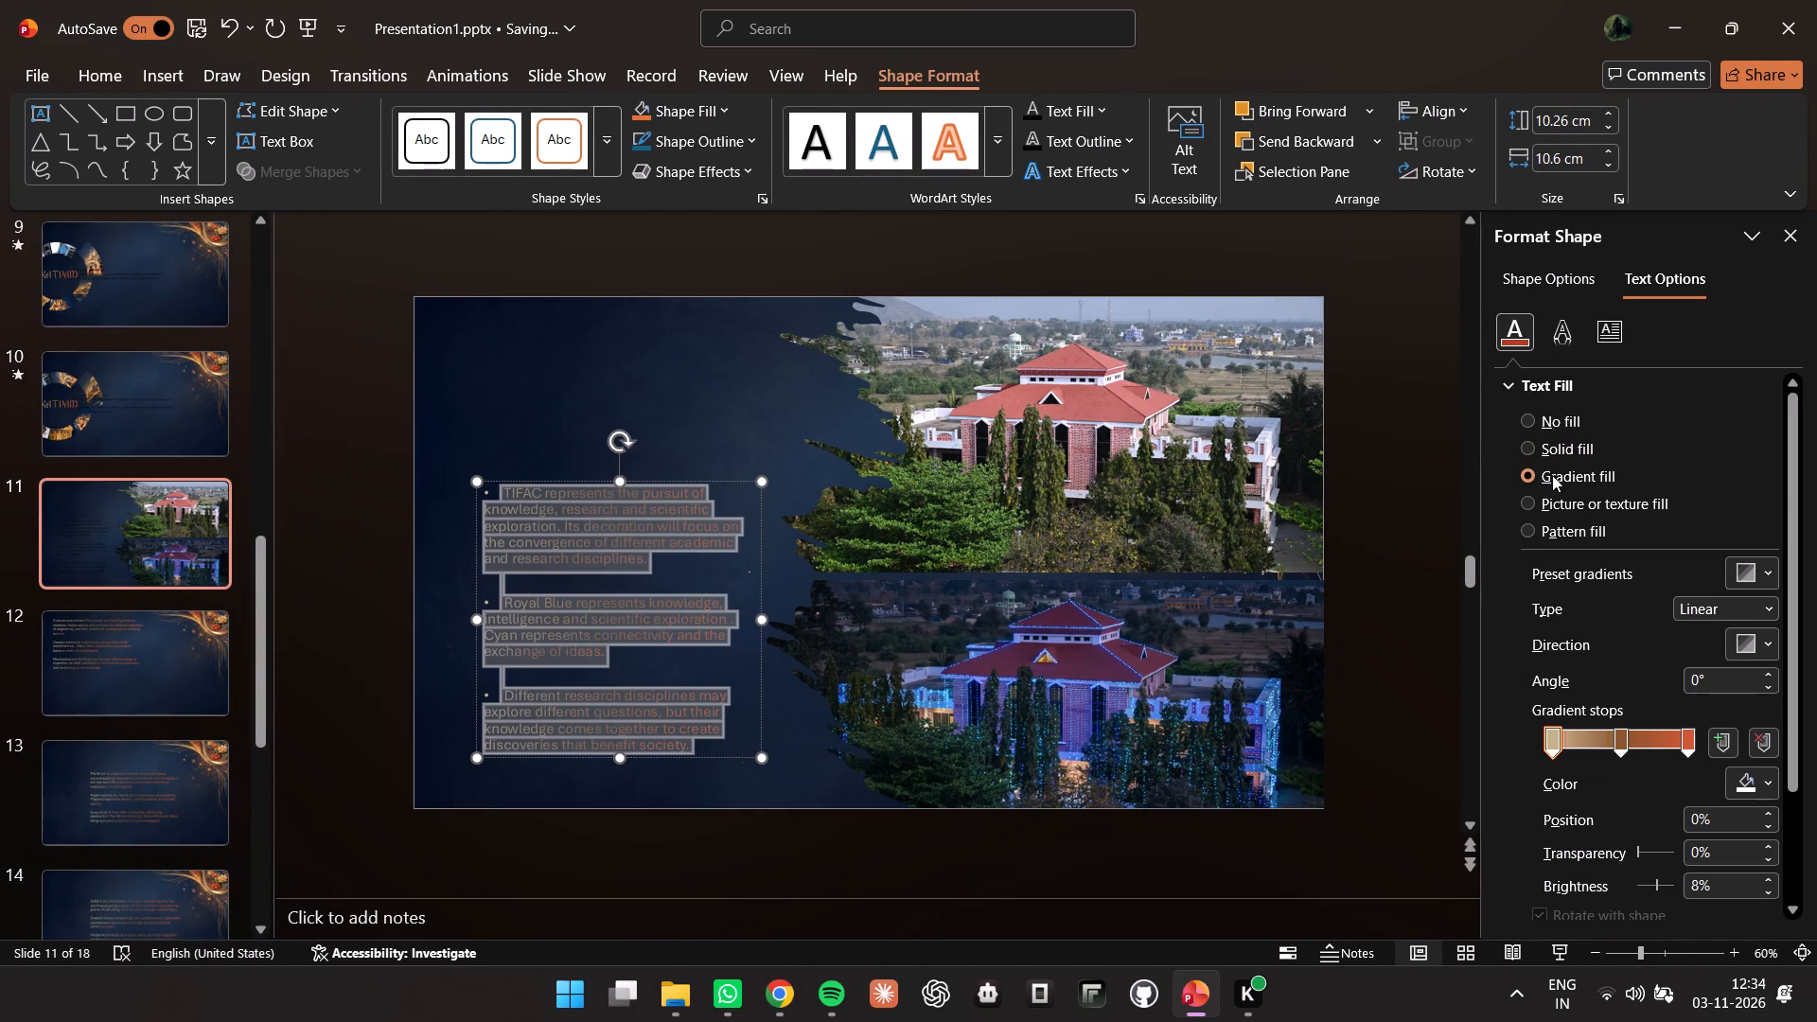
# Move the TIFAC text box upward so it sits near mid-height in the navy area beside the photos.
pyautogui.click(609, 541)
pyautogui.moveTo(525, 485); pyautogui.dragTo(519, 467)
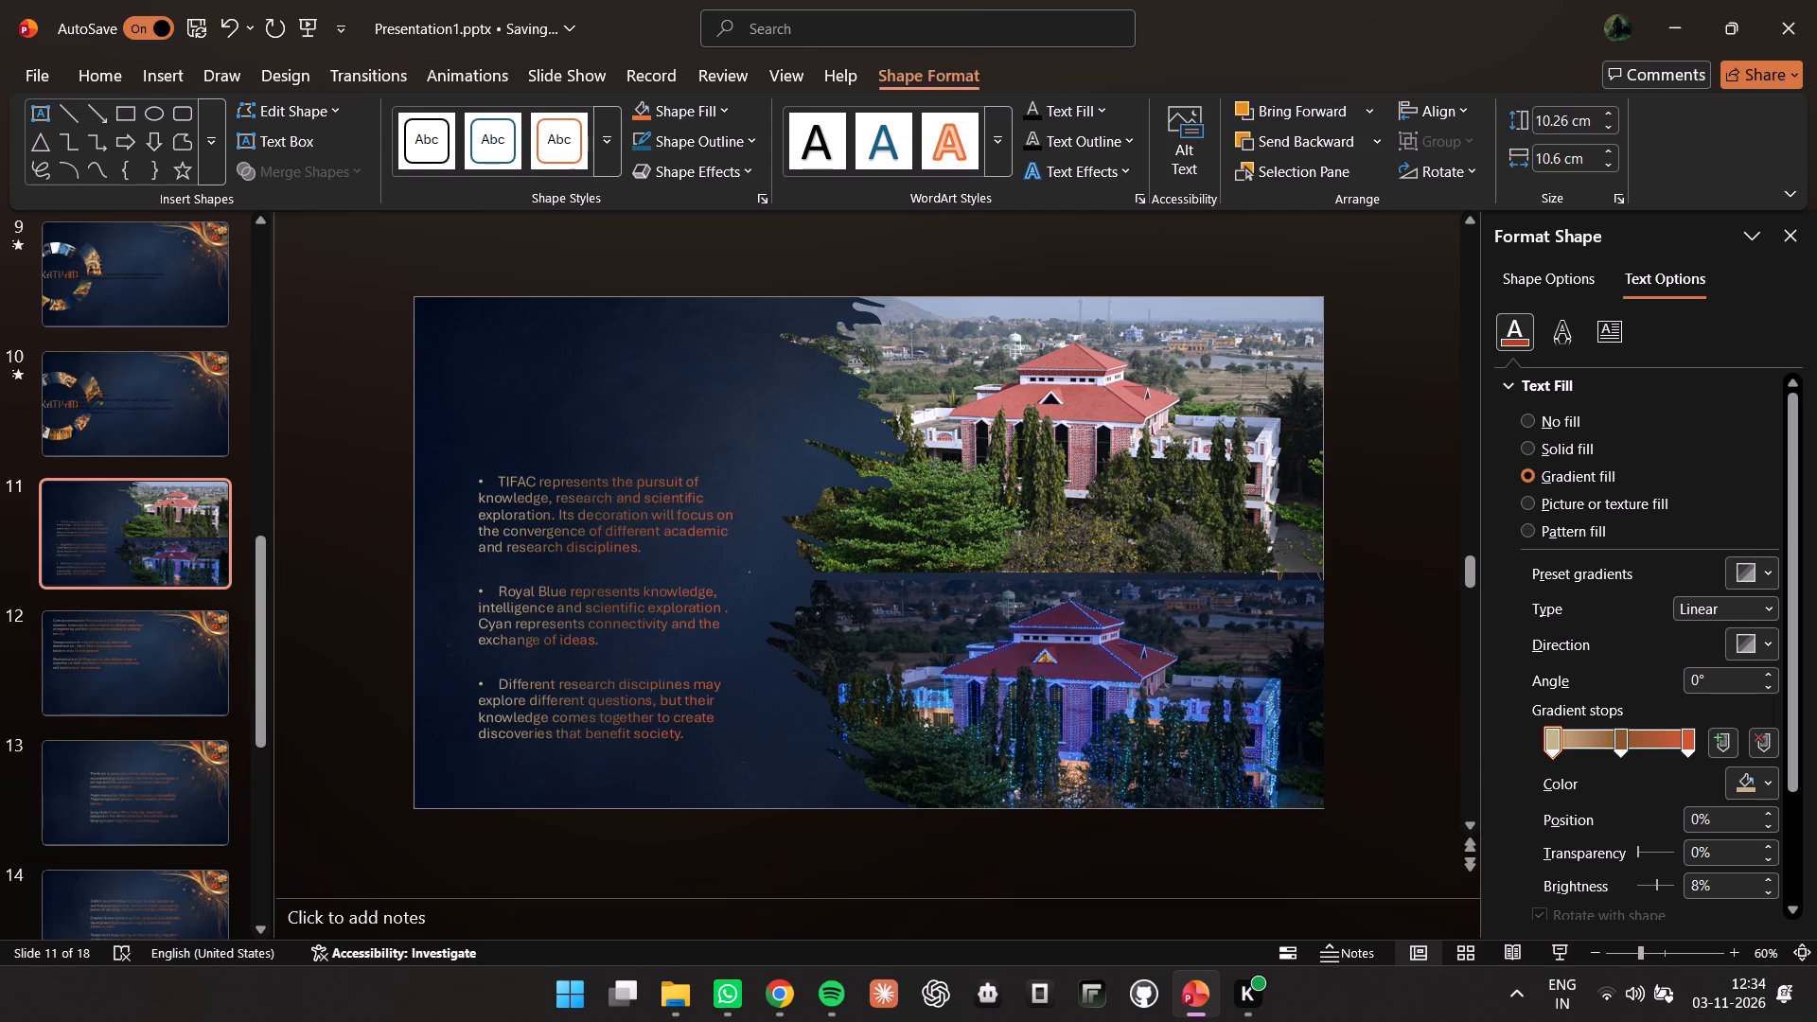
pyautogui.moveTo(519, 467); pyautogui.dragTo(516, 381)
pyautogui.click(818, 892)
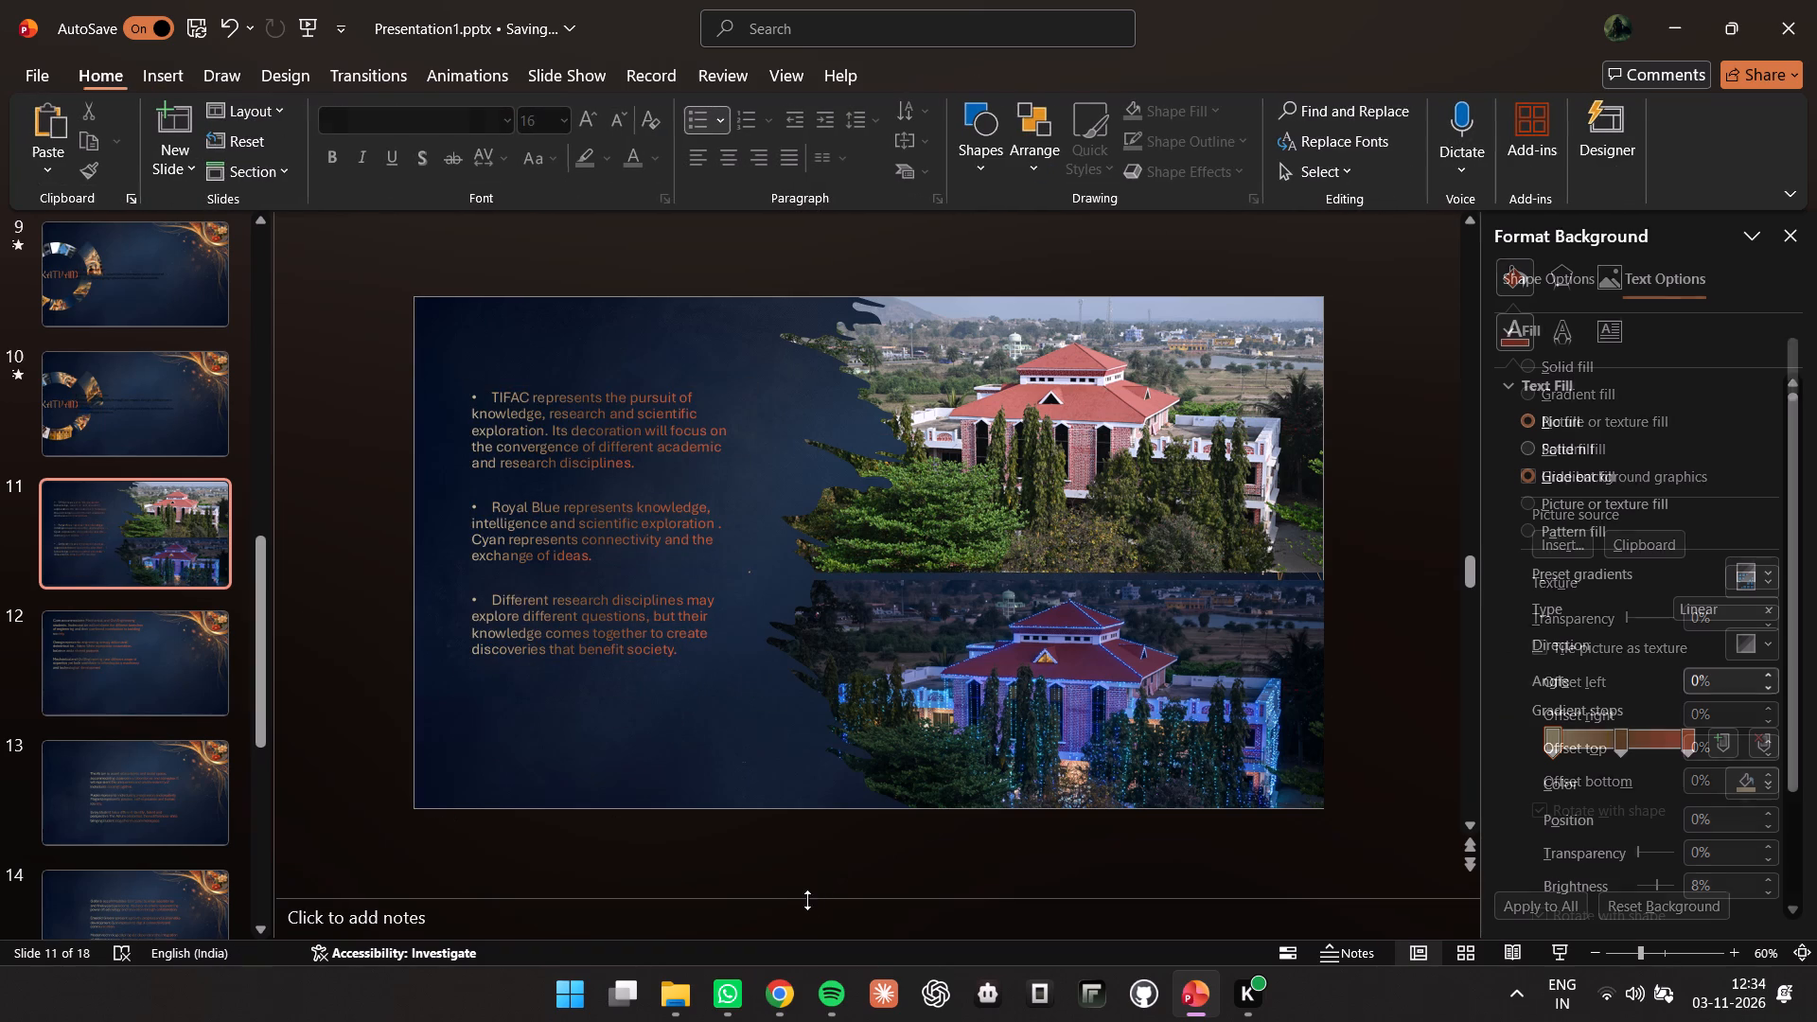
pyautogui.click(1795, 227)
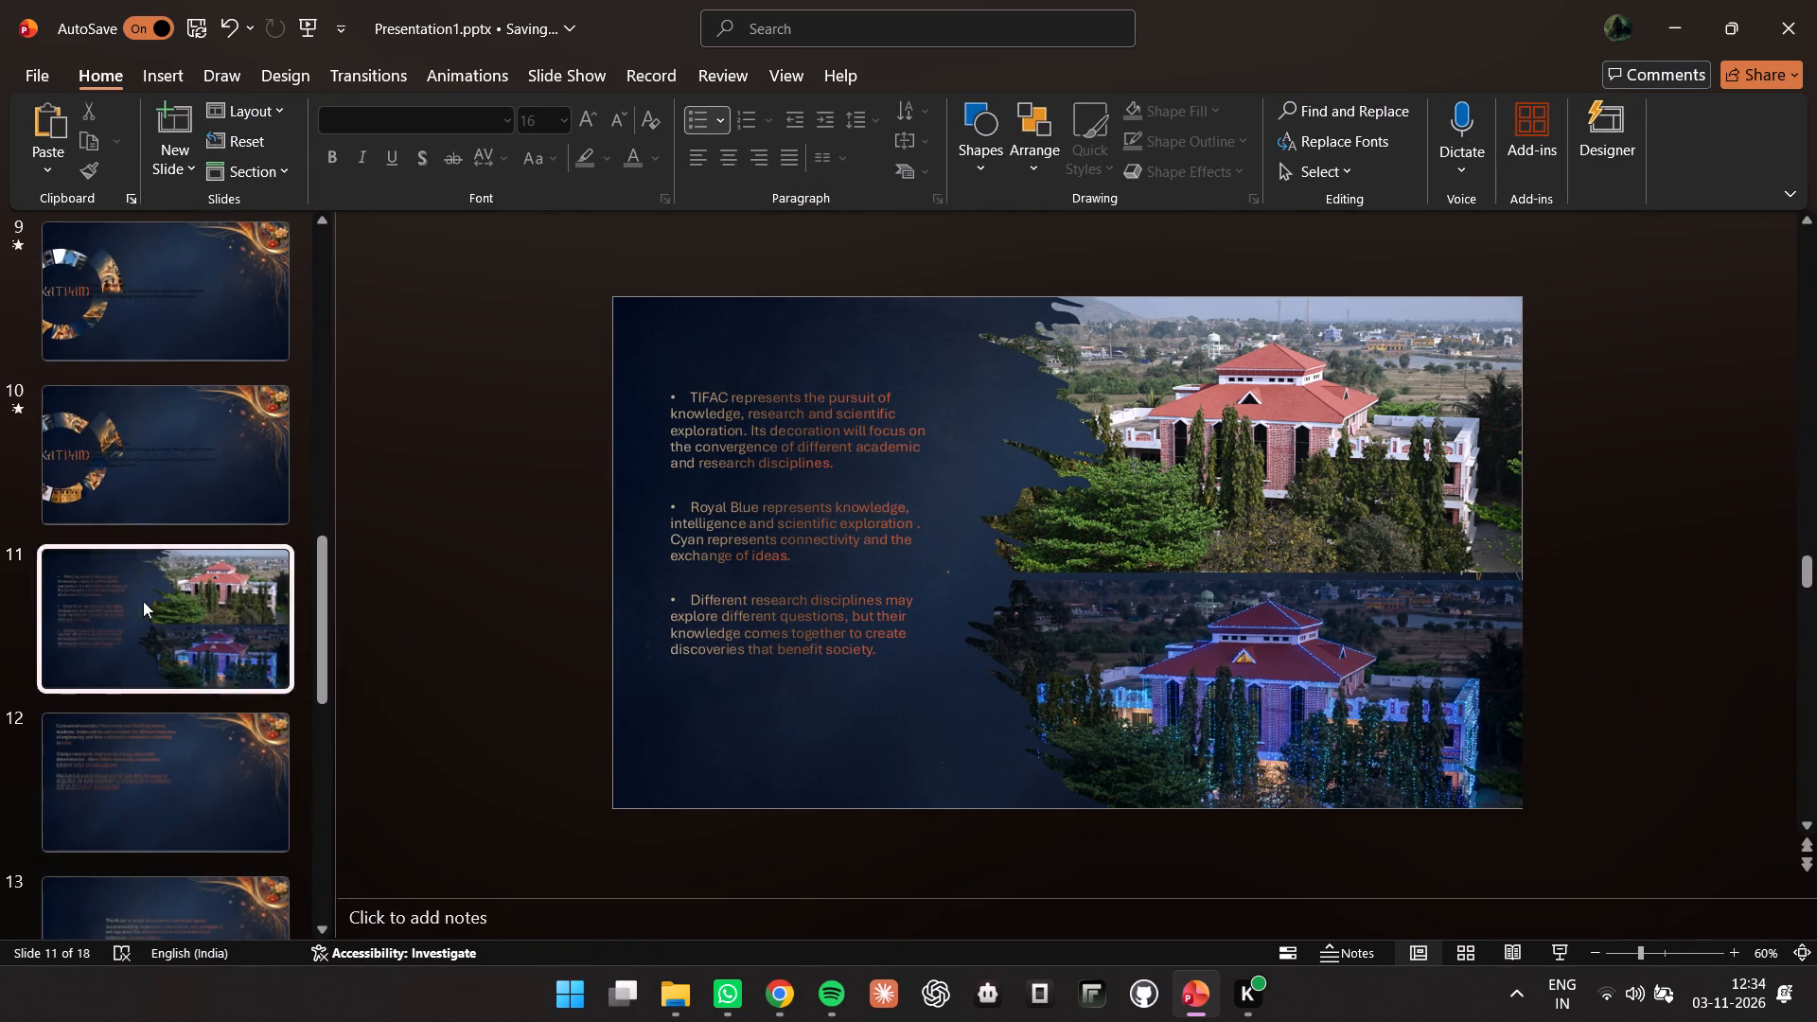
# On slide 10, move the Creative Expression text box sideways, clear of the EKATVAM picture ring.
pyautogui.click(126, 499)
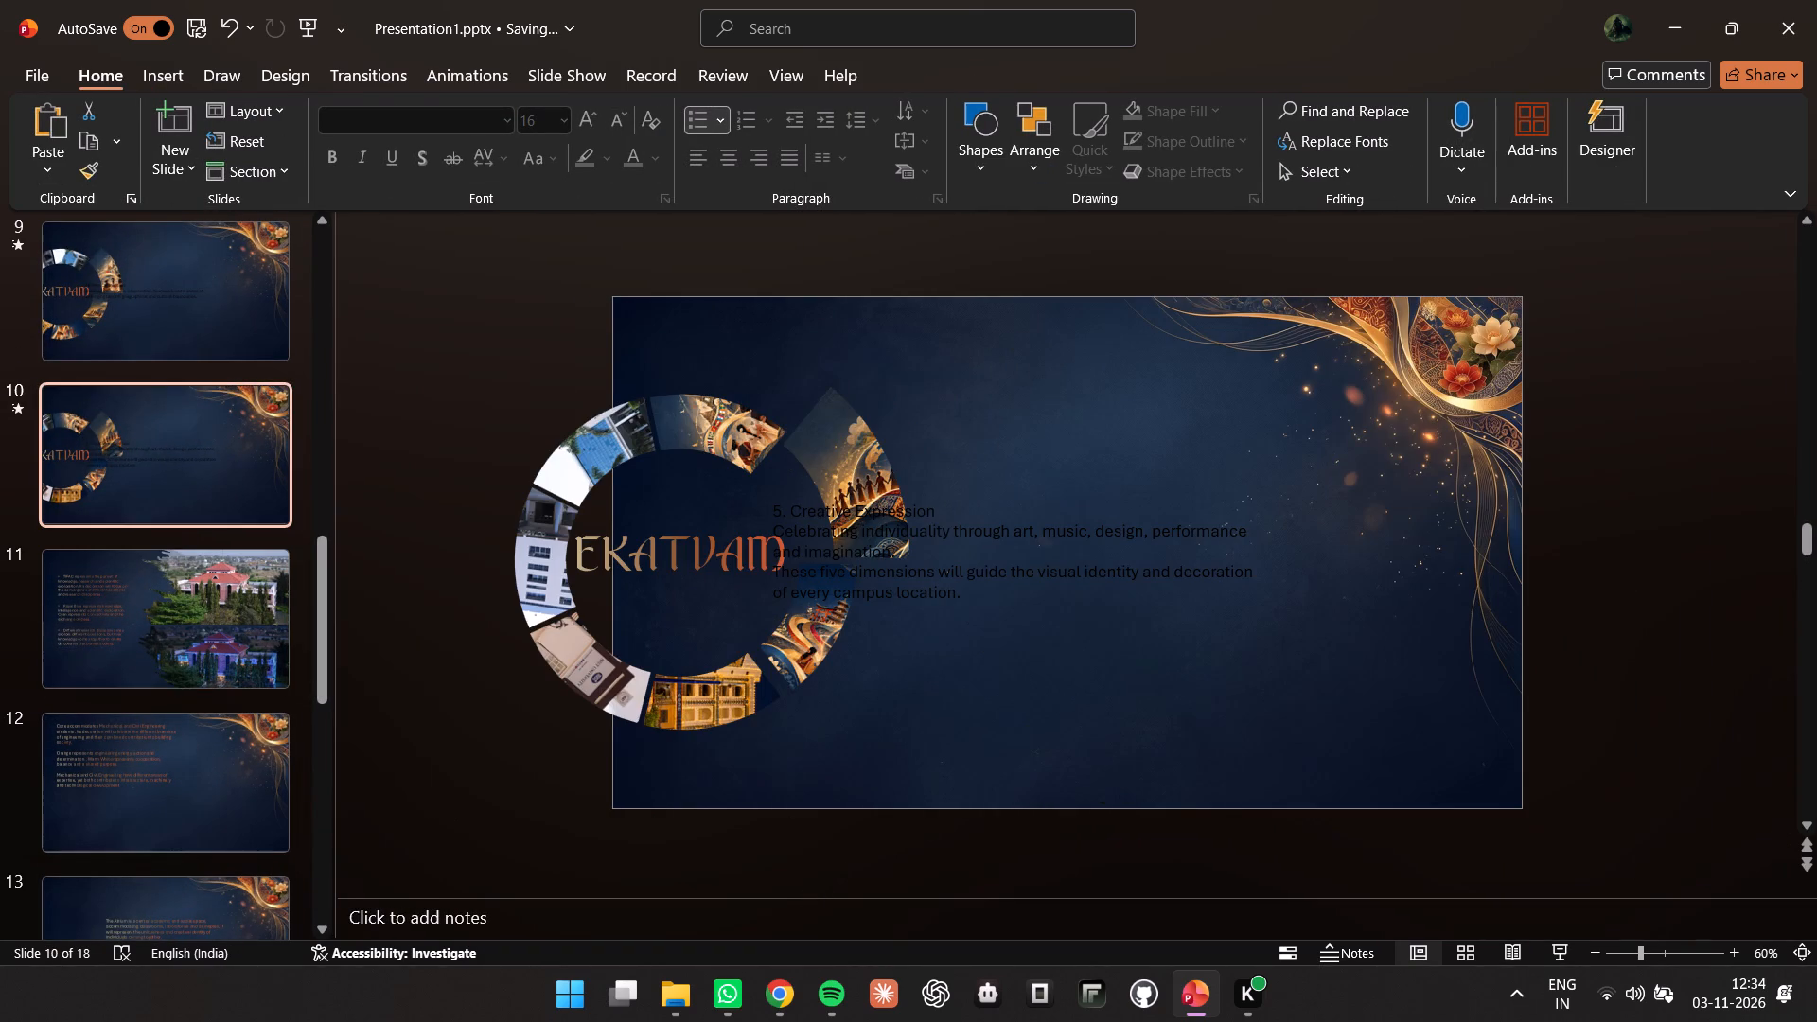
pyautogui.click(980, 542)
pyautogui.moveTo(800, 493); pyautogui.dragTo(999, 493)
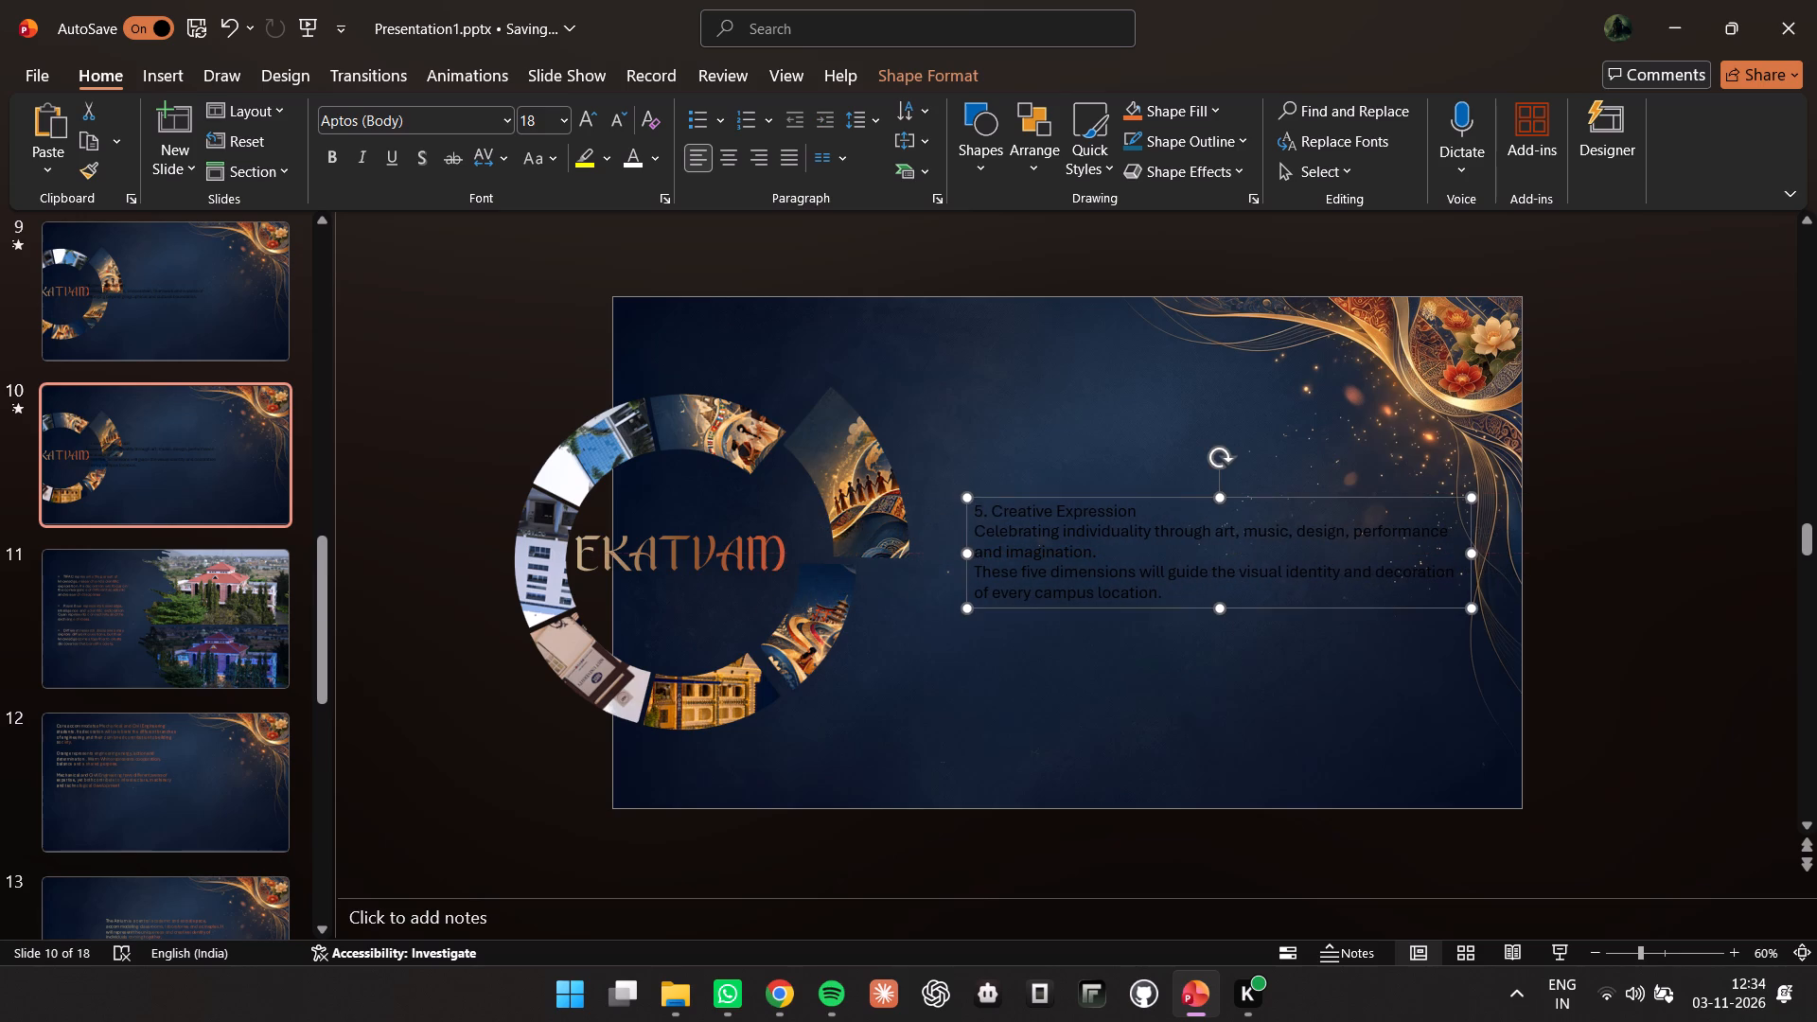
# Apply the linear tan-to-orange gradient text fill to all of slide 10's Creative Expression text.
pyautogui.click(1008, 520)
pyautogui.hotkey('ctrl', 'a')
pyautogui.click(884, 62)
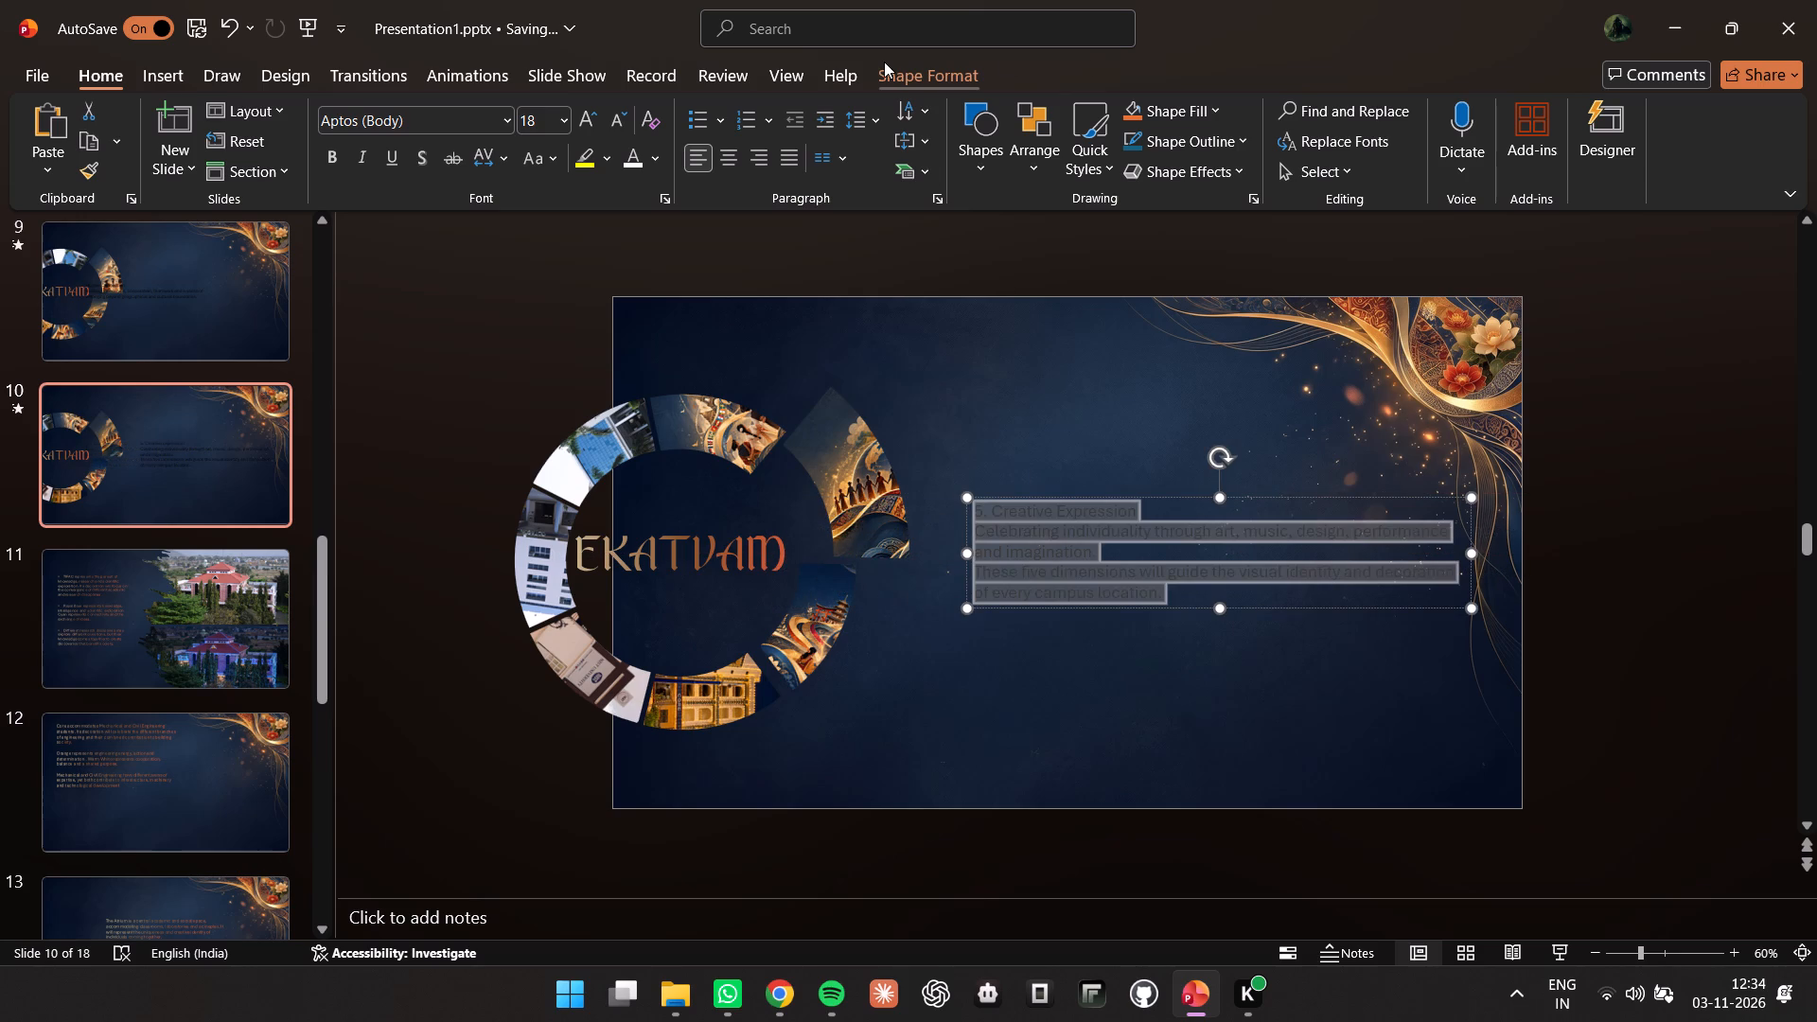
pyautogui.click(1105, 105)
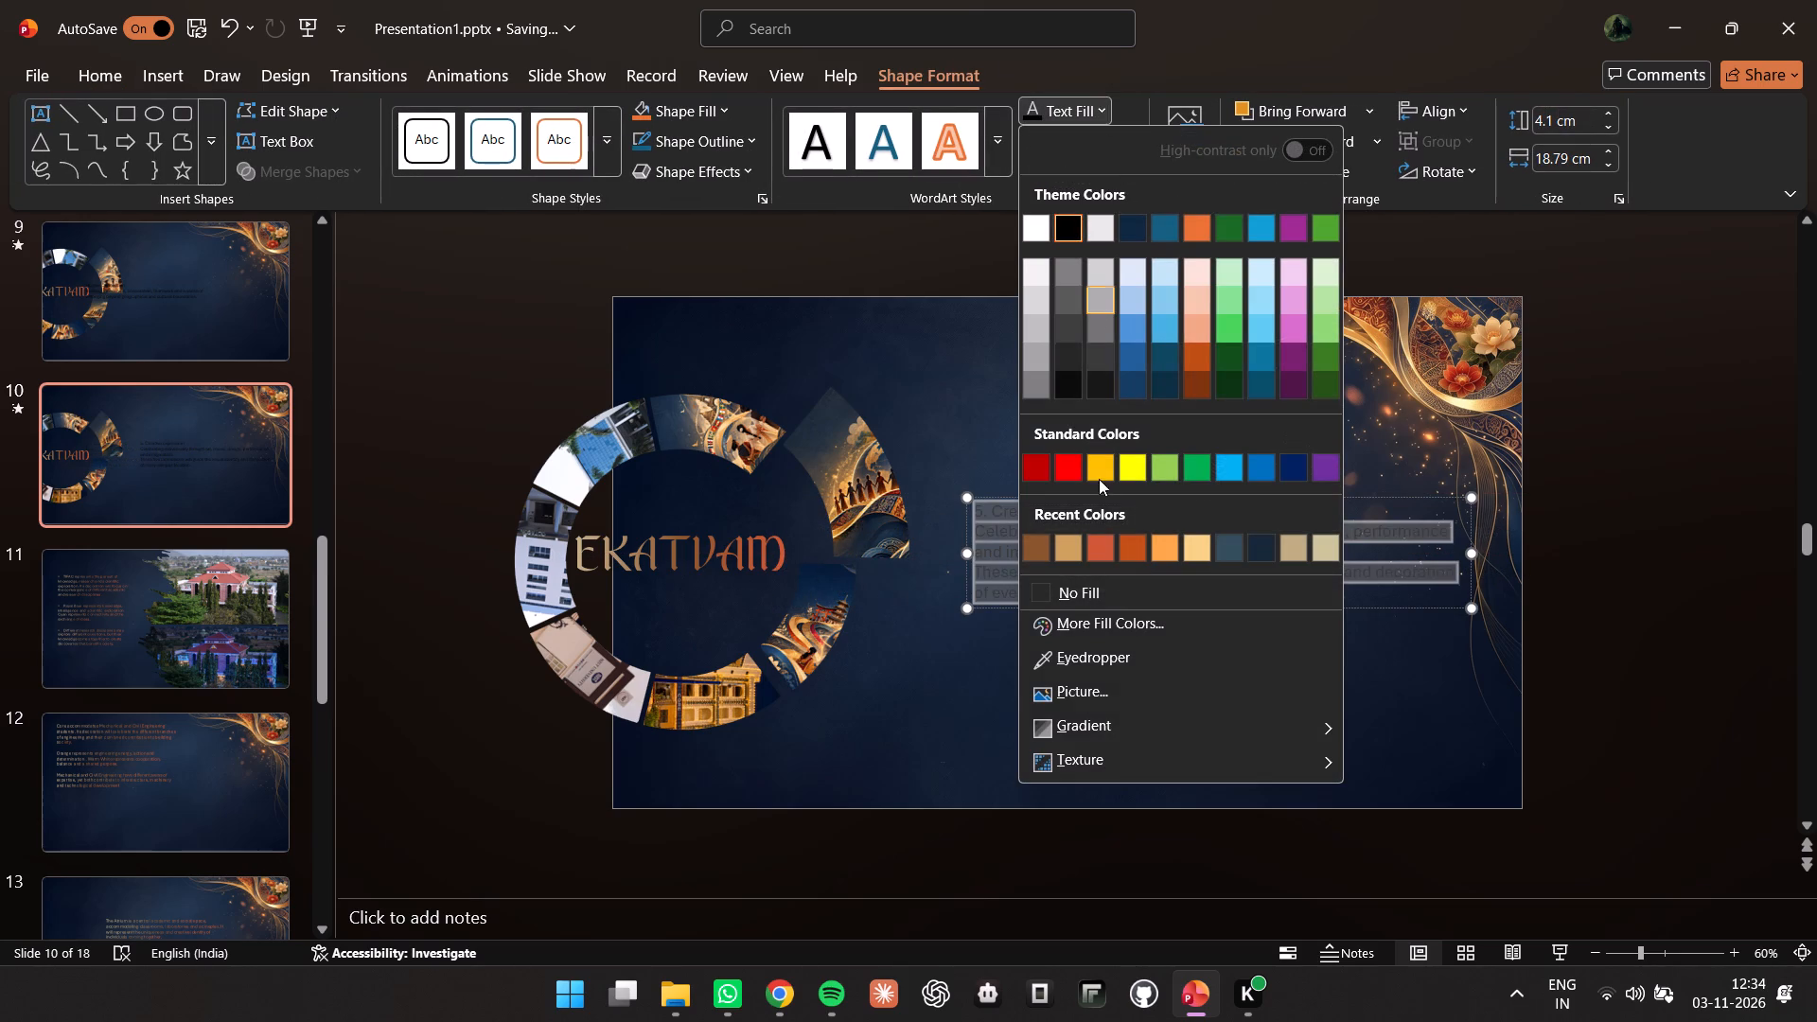
pyautogui.click(1441, 942)
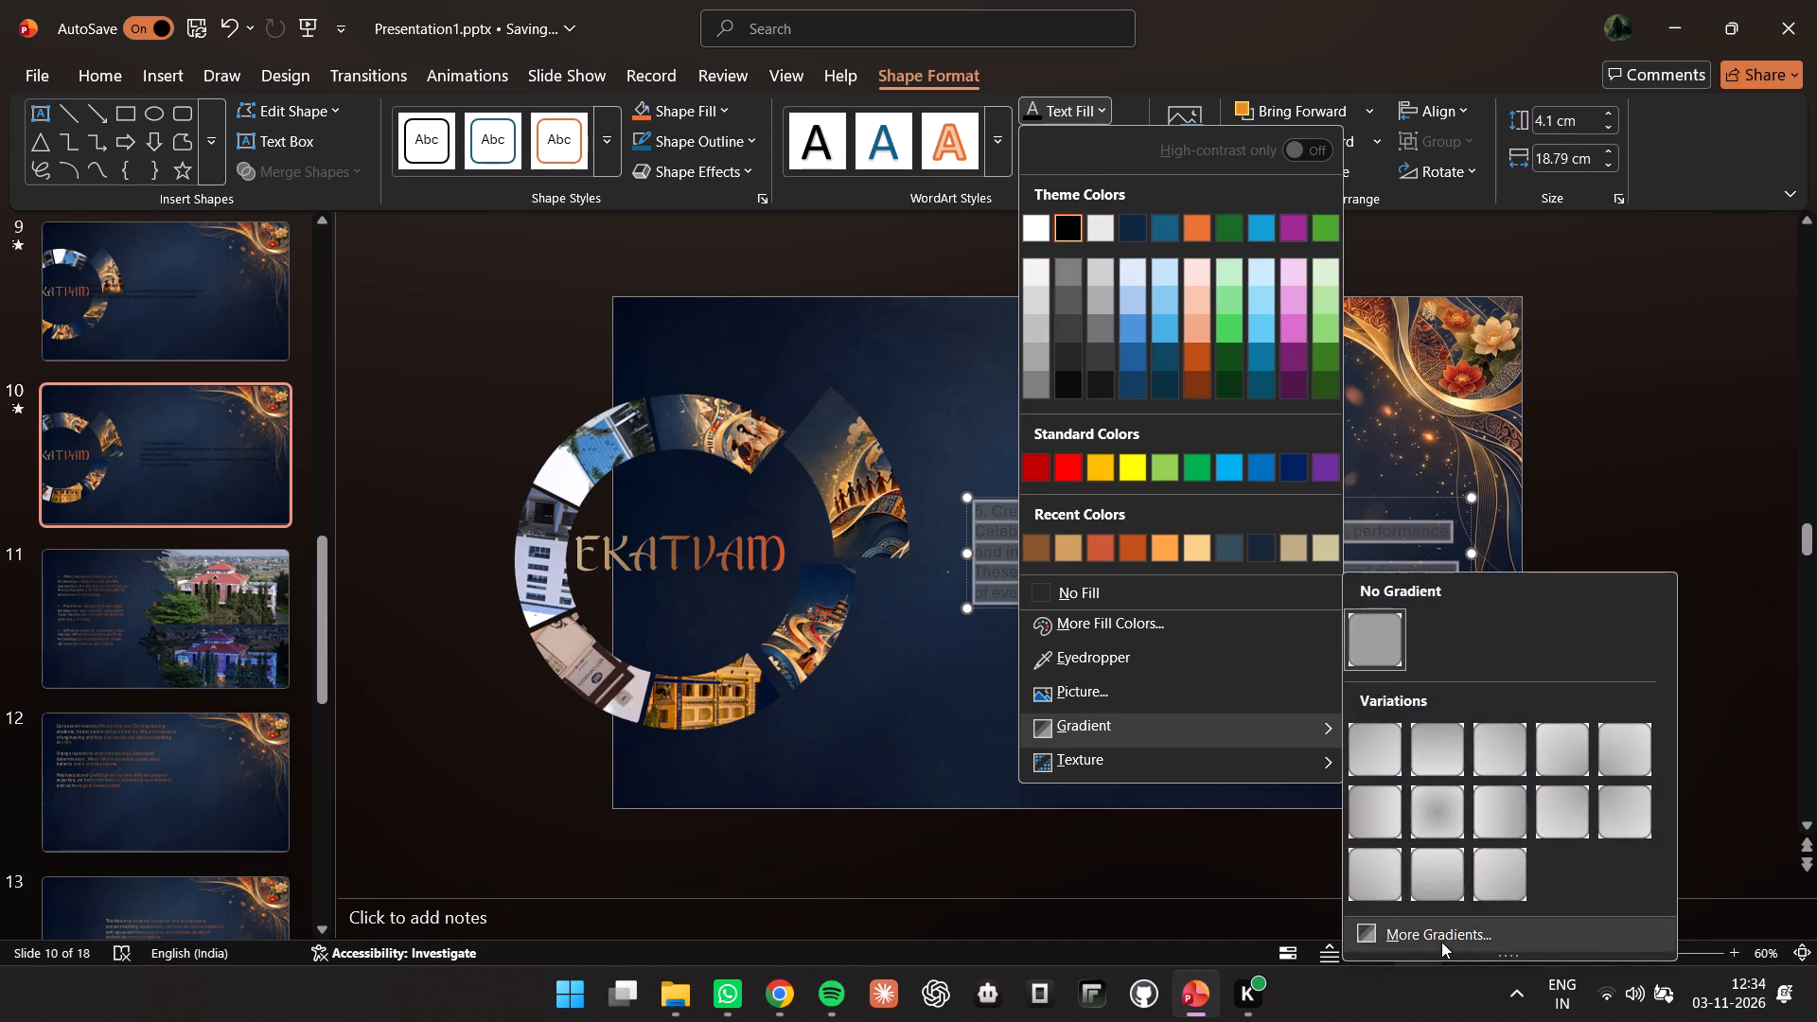
pyautogui.click(1540, 473)
pyautogui.click(1389, 661)
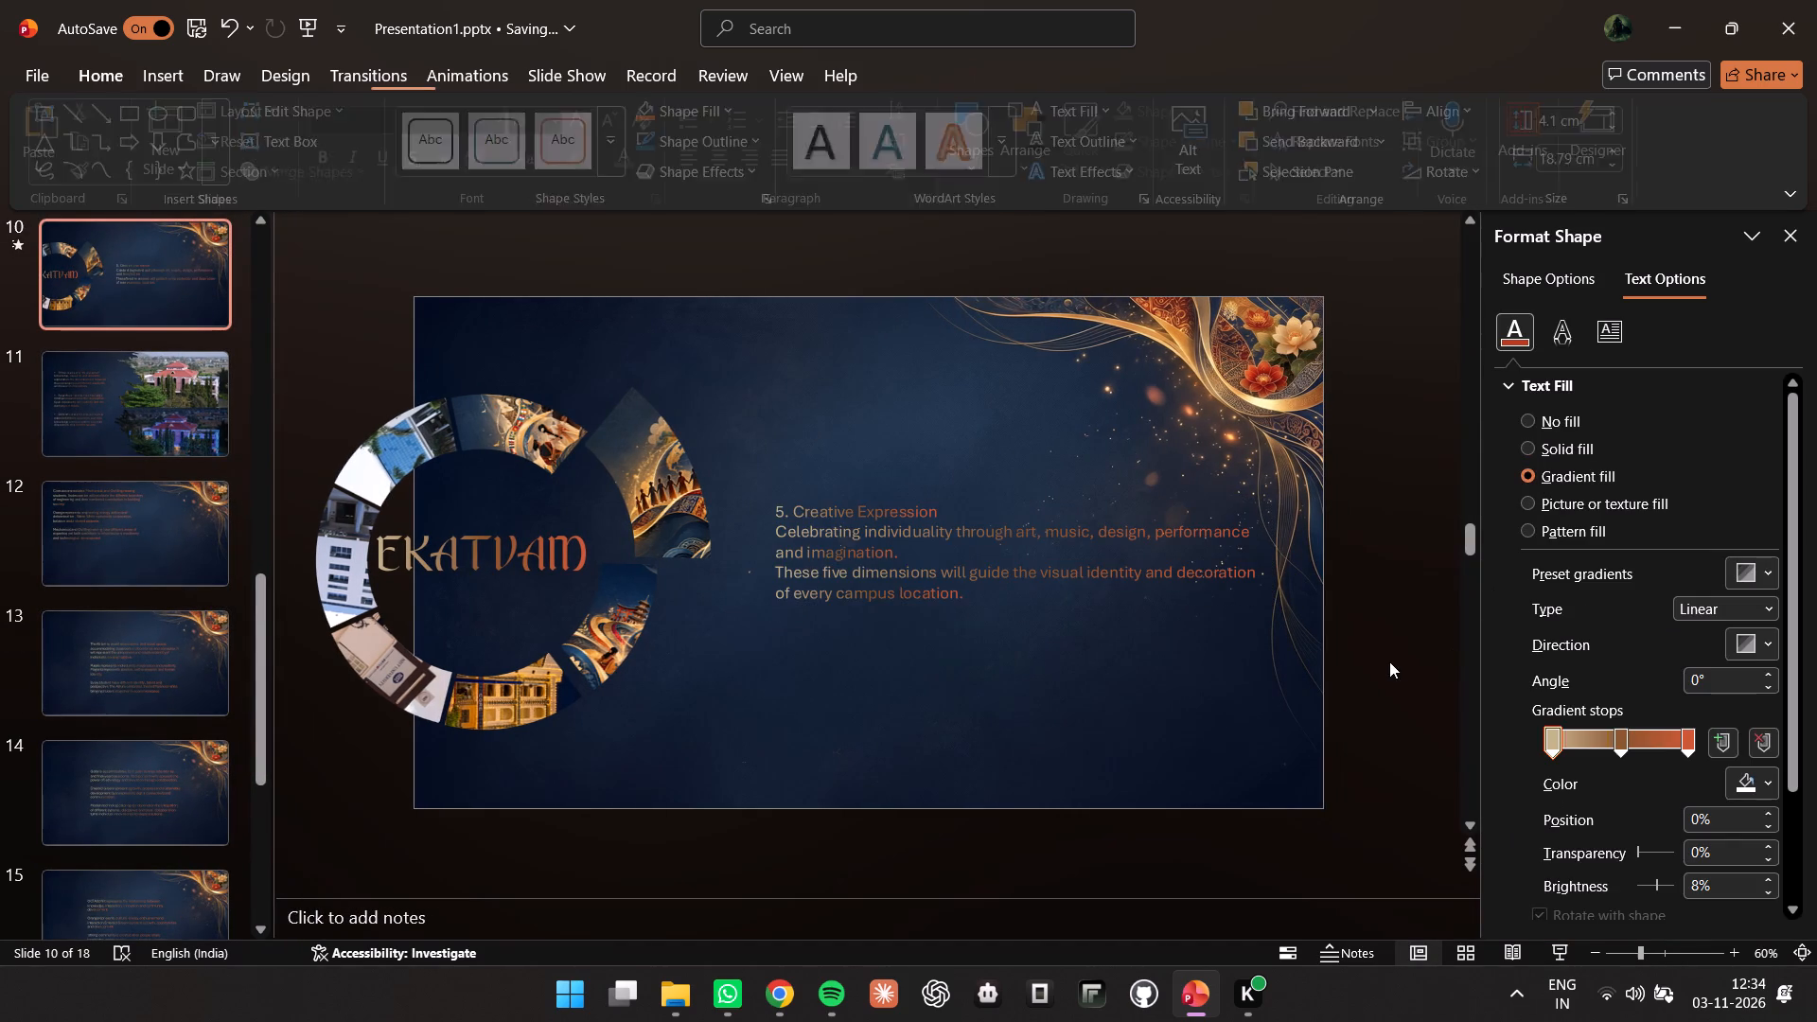
# On slide 9, move the Human Connection text box sideways, clear of the EKATVAM picture ring.
pyautogui.scroll(5, 107, 458)
pyautogui.click(152, 409)
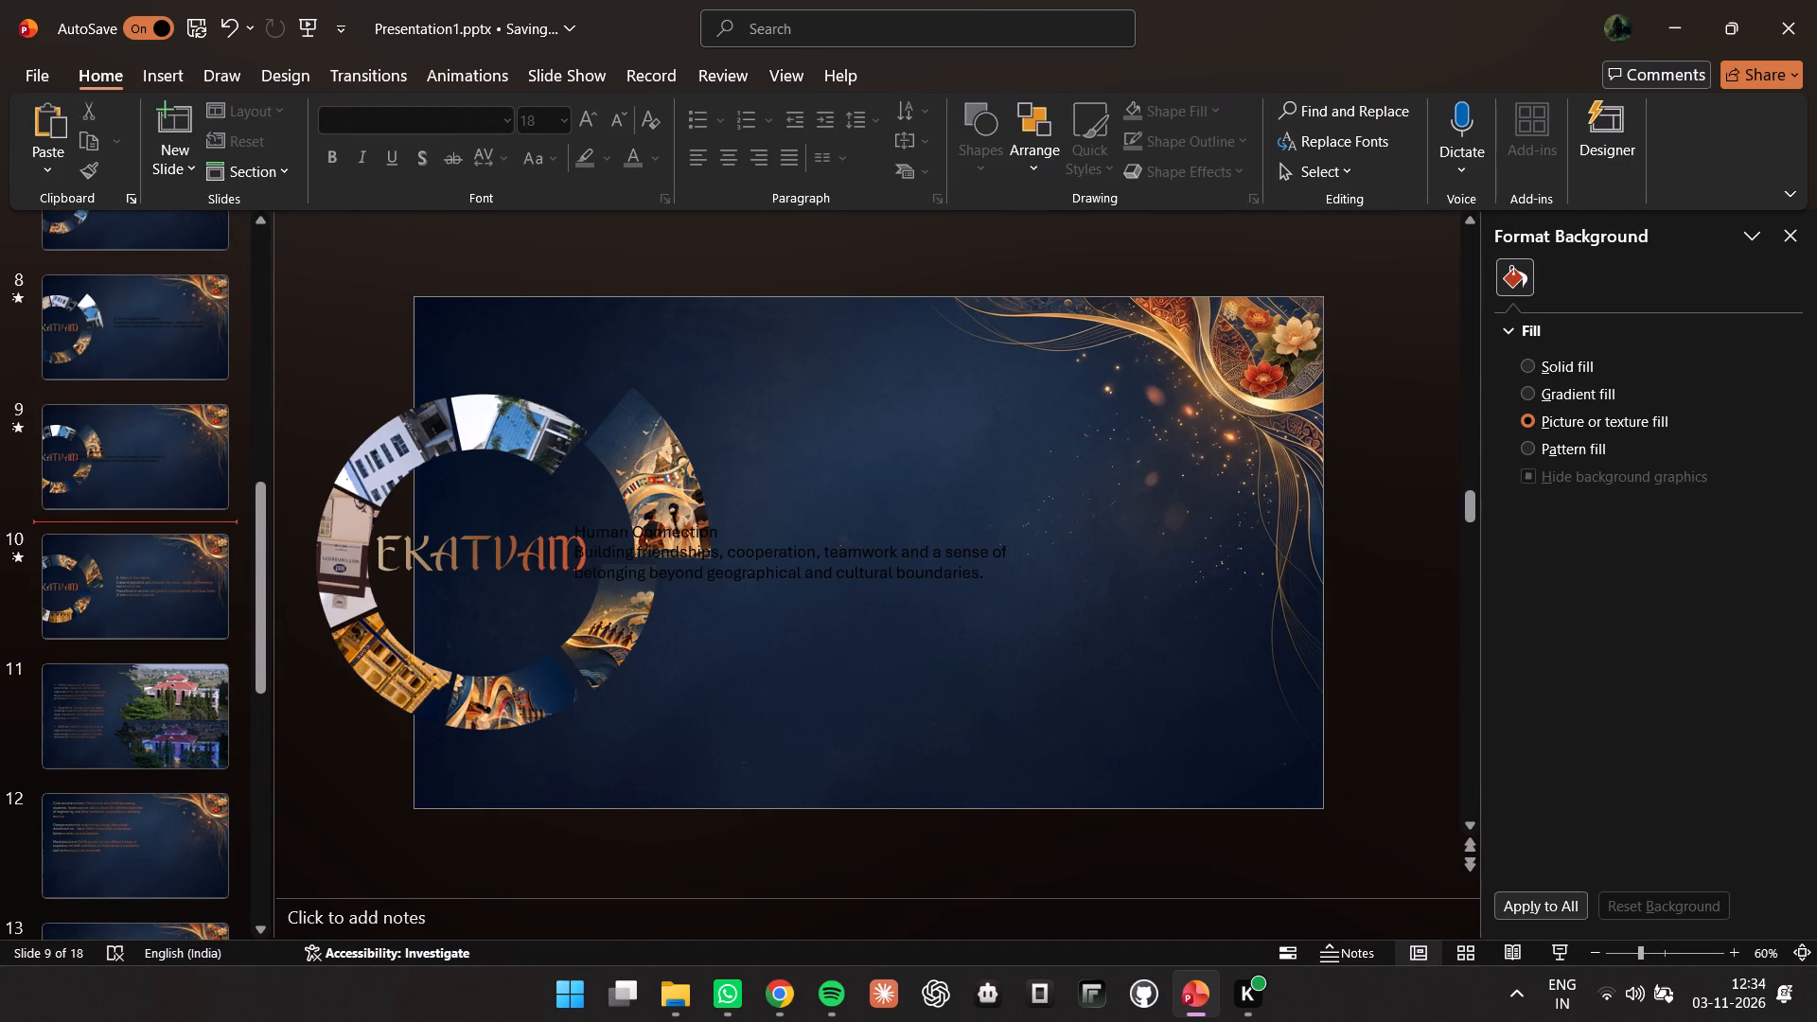
pyautogui.click(719, 553)
pyautogui.moveTo(590, 519); pyautogui.dragTo(878, 517)
# Apply the linear tan-to-orange gradient text fill to the entire Human Connection text on slide 9.
pyautogui.click(873, 536)
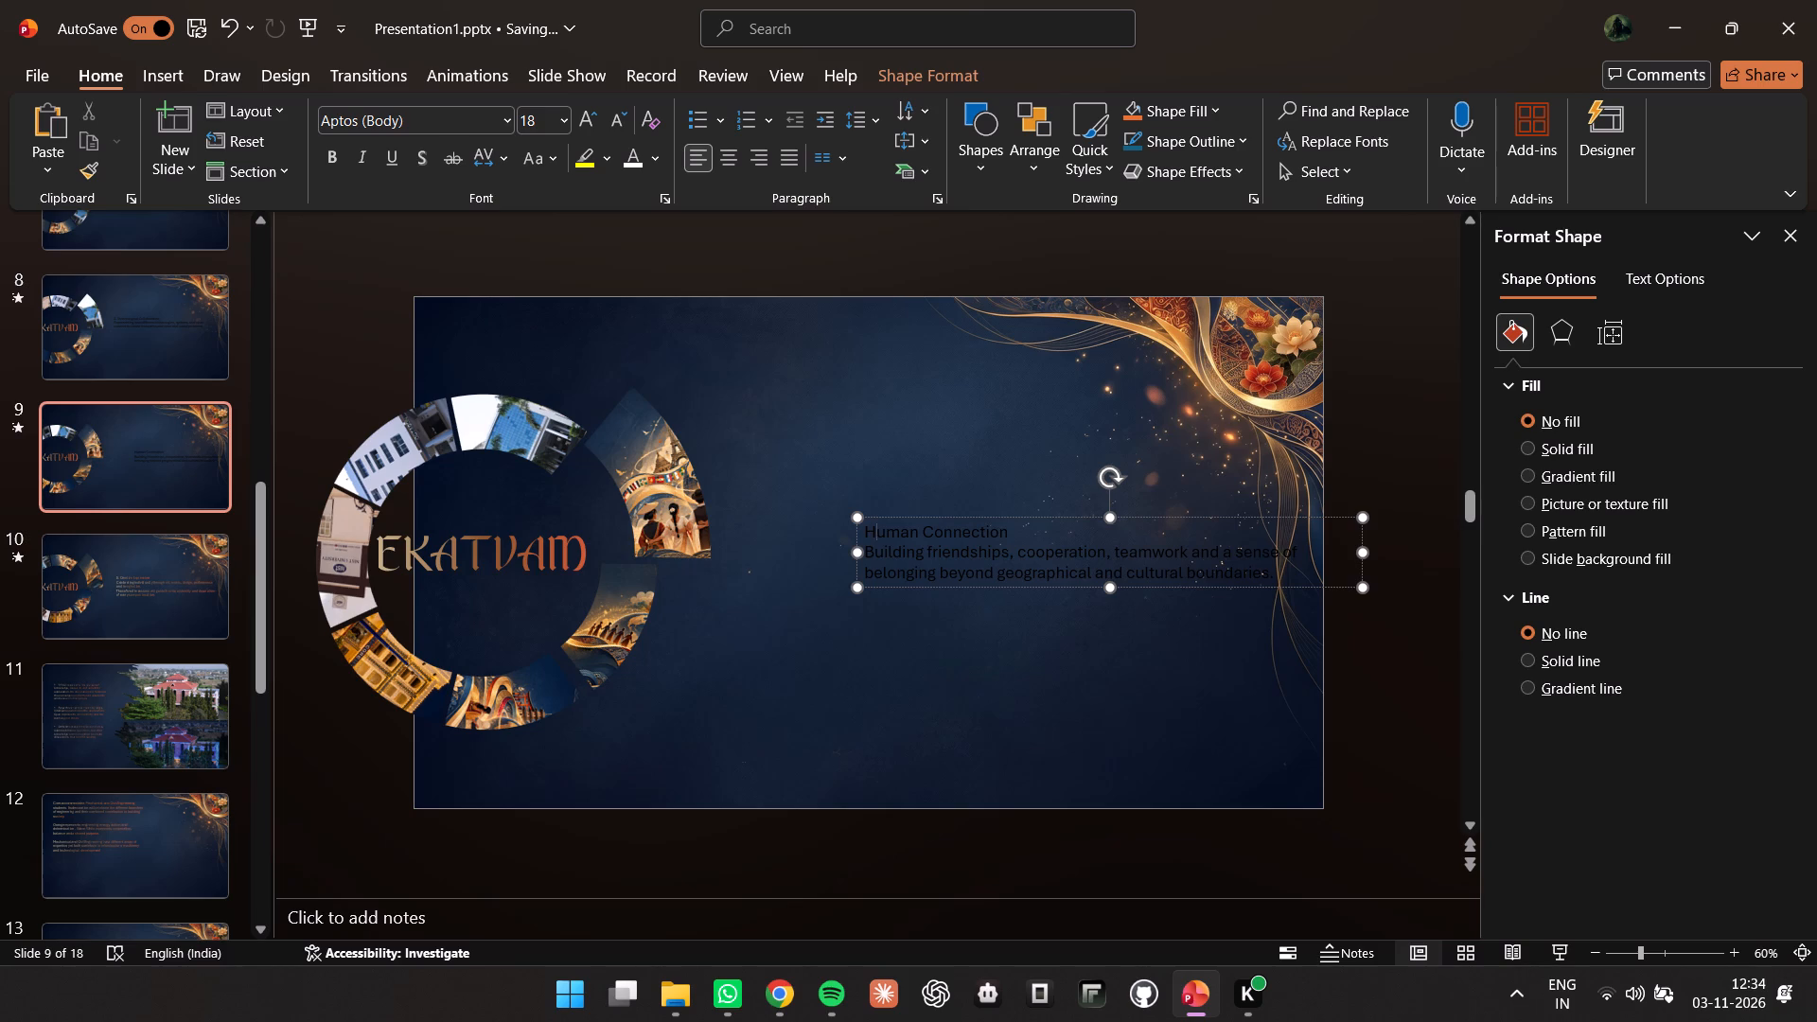
pyautogui.moveTo(866, 529); pyautogui.dragTo(1152, 582)
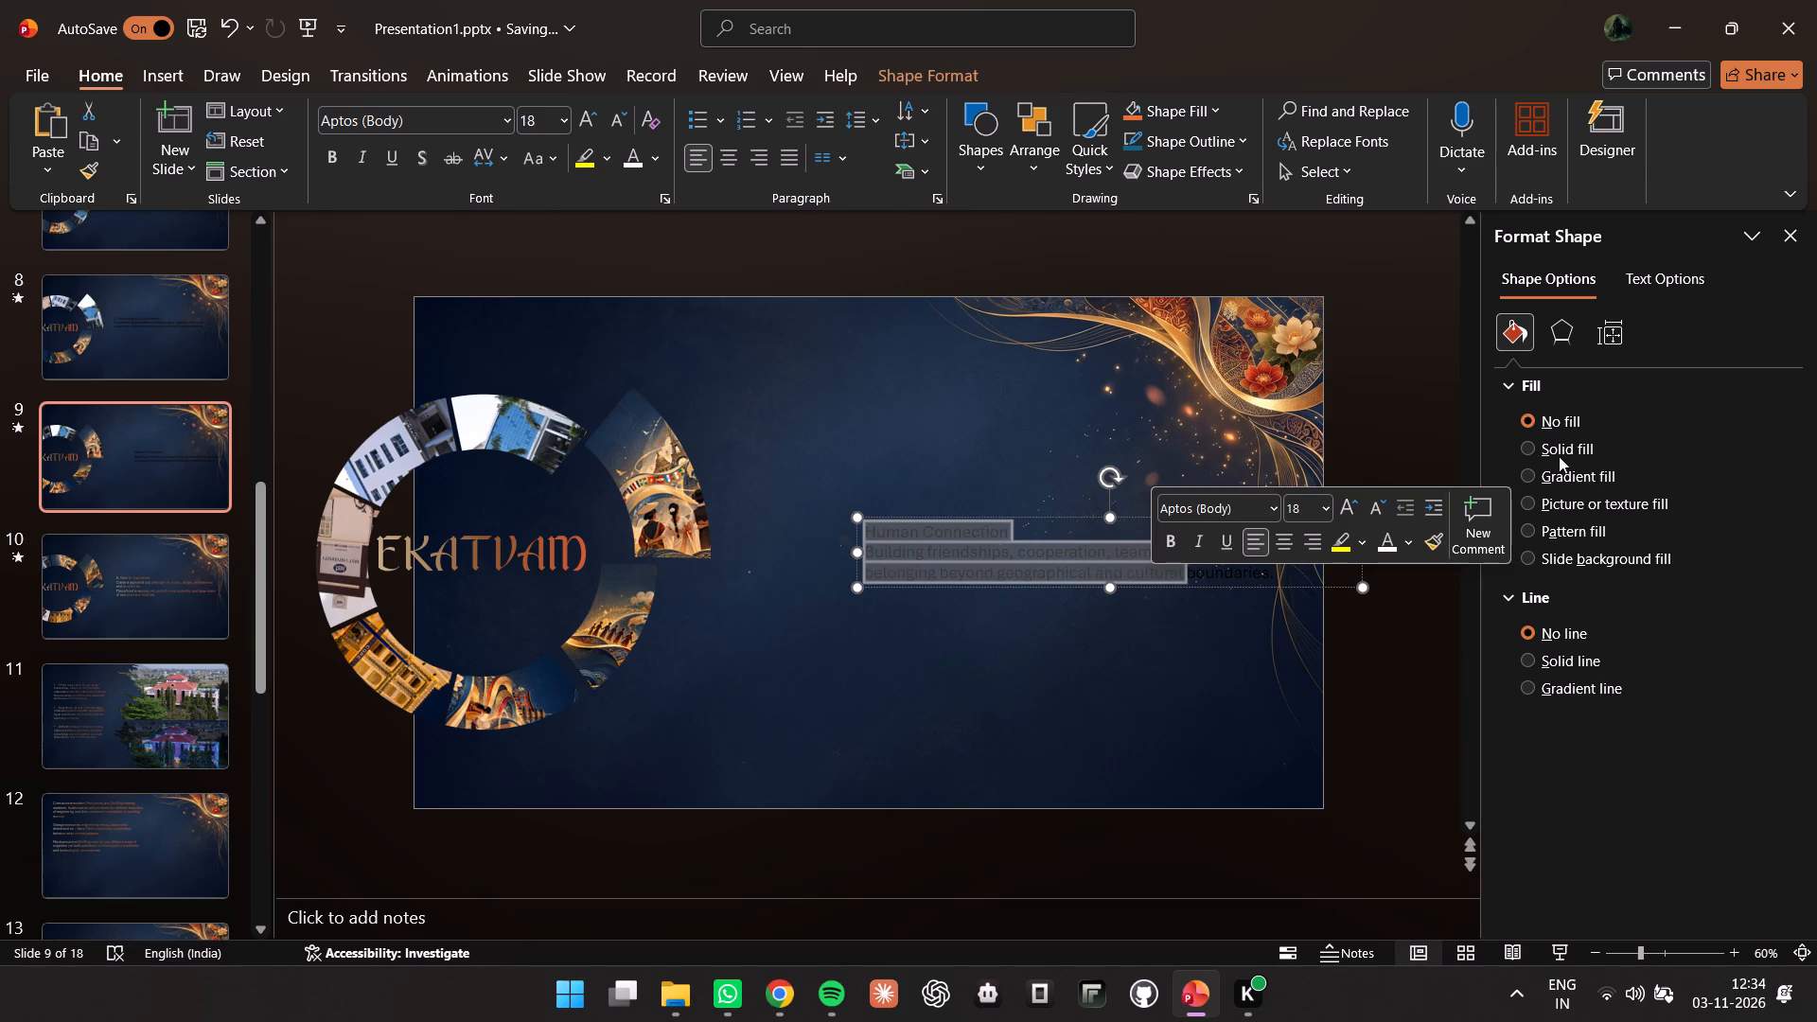
pyautogui.click(1682, 283)
pyautogui.click(1579, 471)
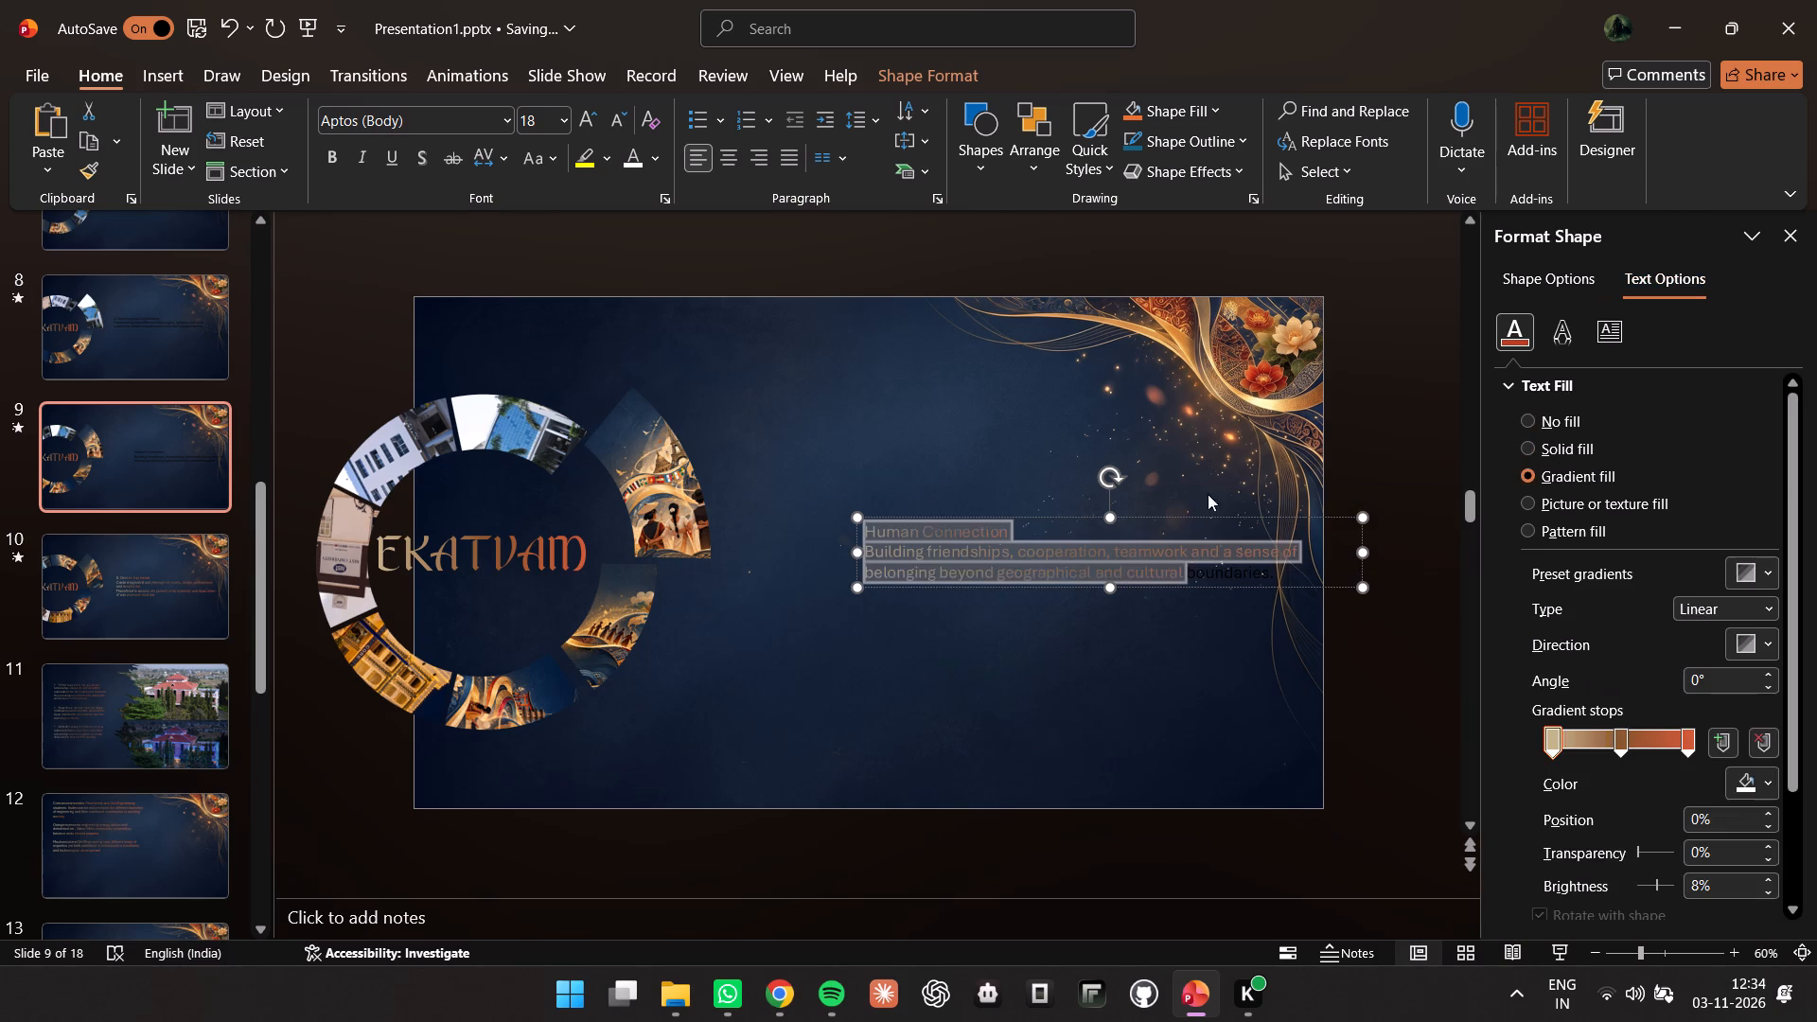
pyautogui.click(873, 457)
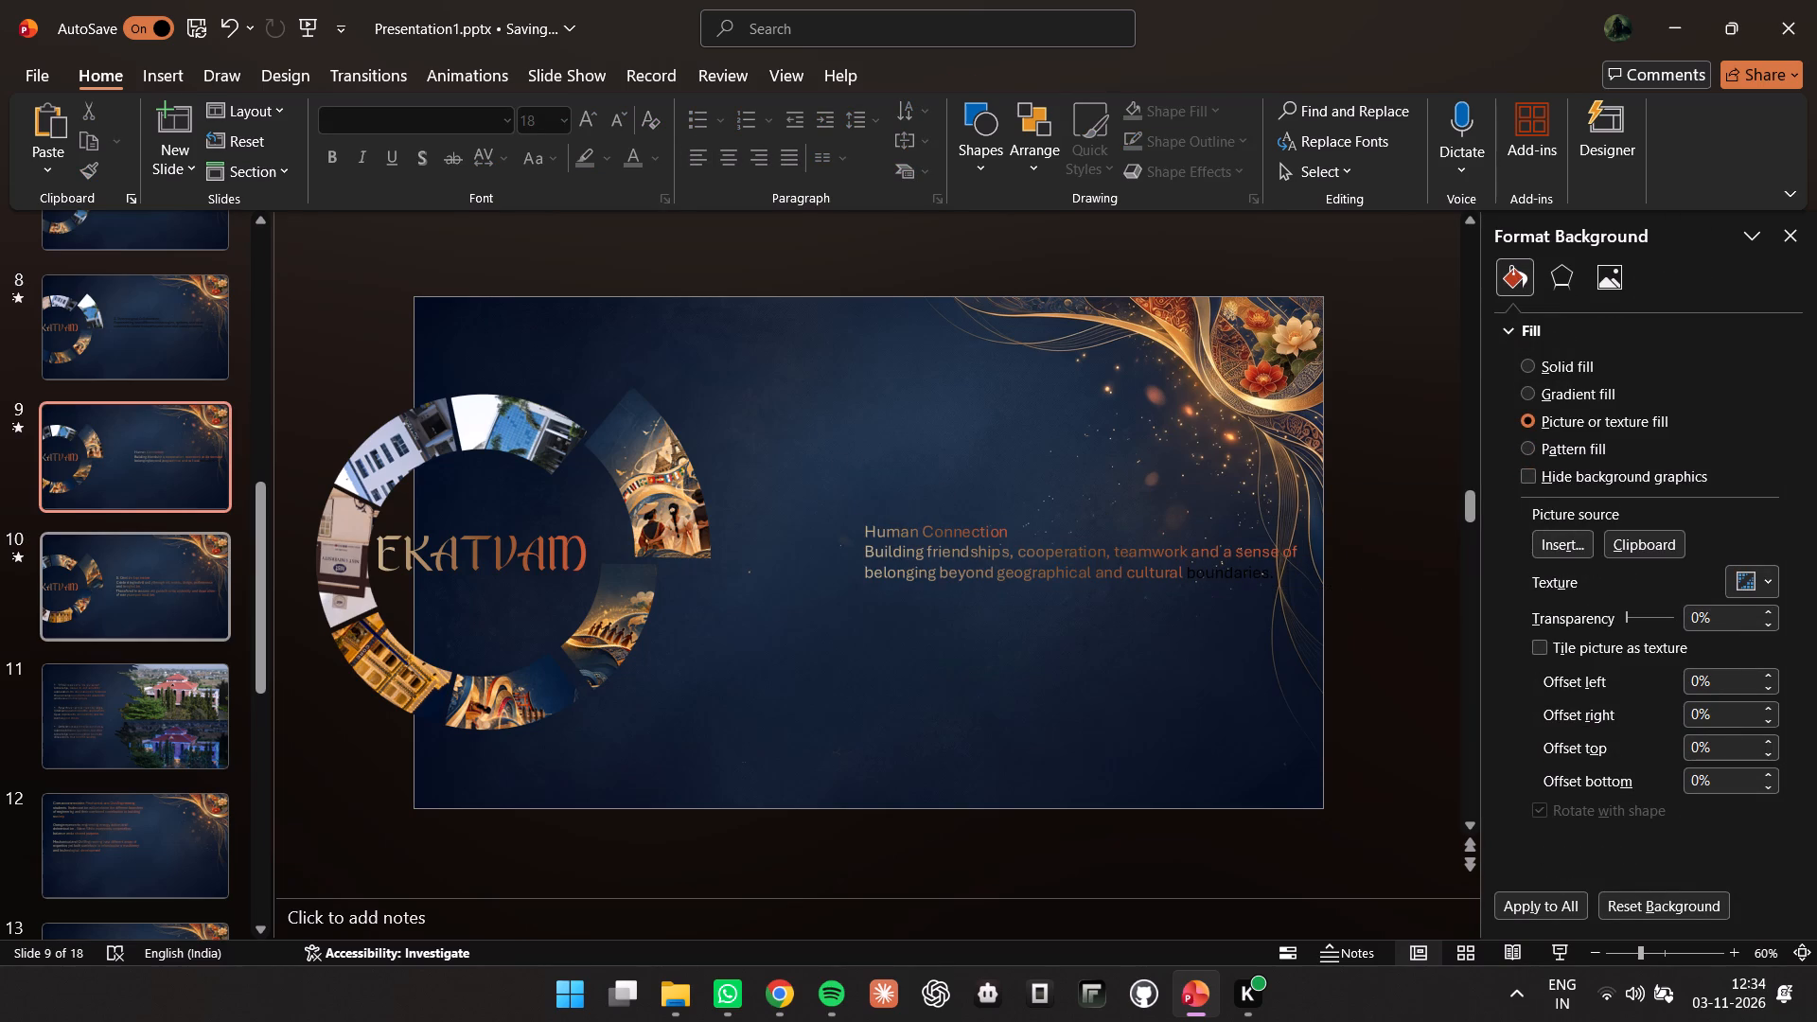
pyautogui.moveTo(1268, 576); pyautogui.dragTo(903, 504)
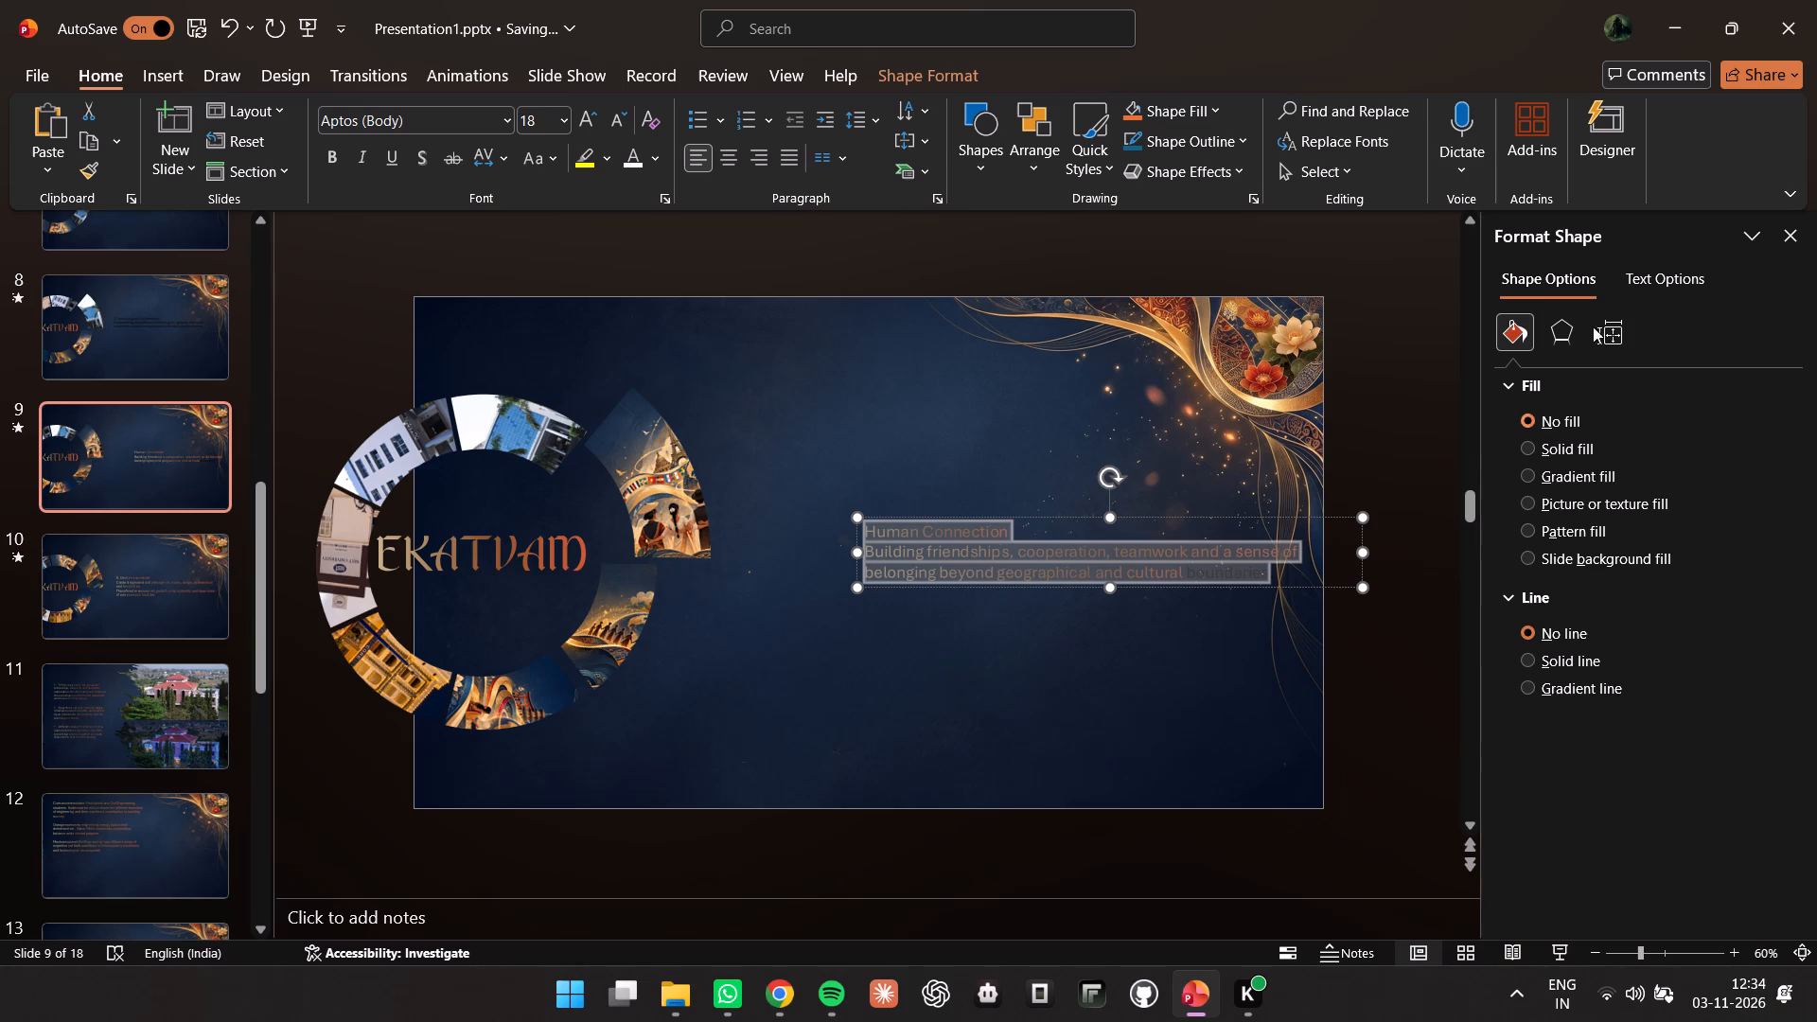
pyautogui.click(1661, 277)
pyautogui.click(1522, 480)
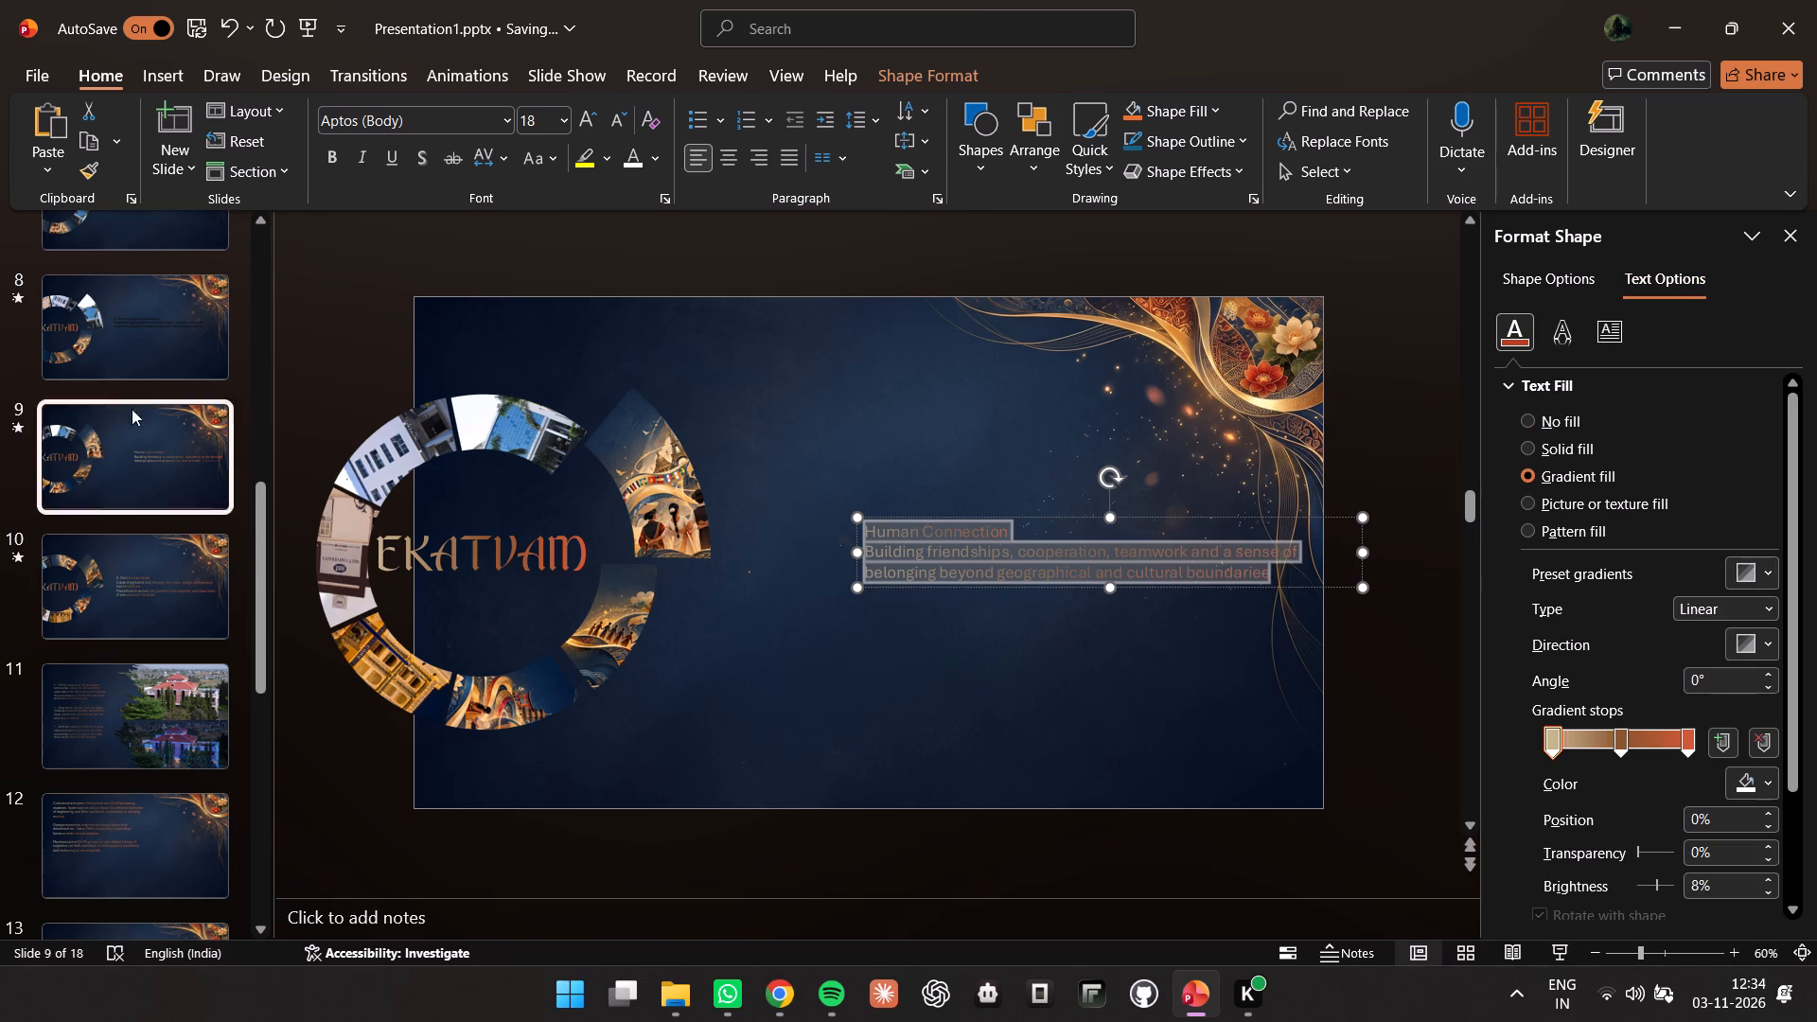
# On slide 8, apply the linear tan-to-orange gradient text fill to the whole Technological Collaboration text.
pyautogui.click(115, 326)
pyautogui.click(1203, 556)
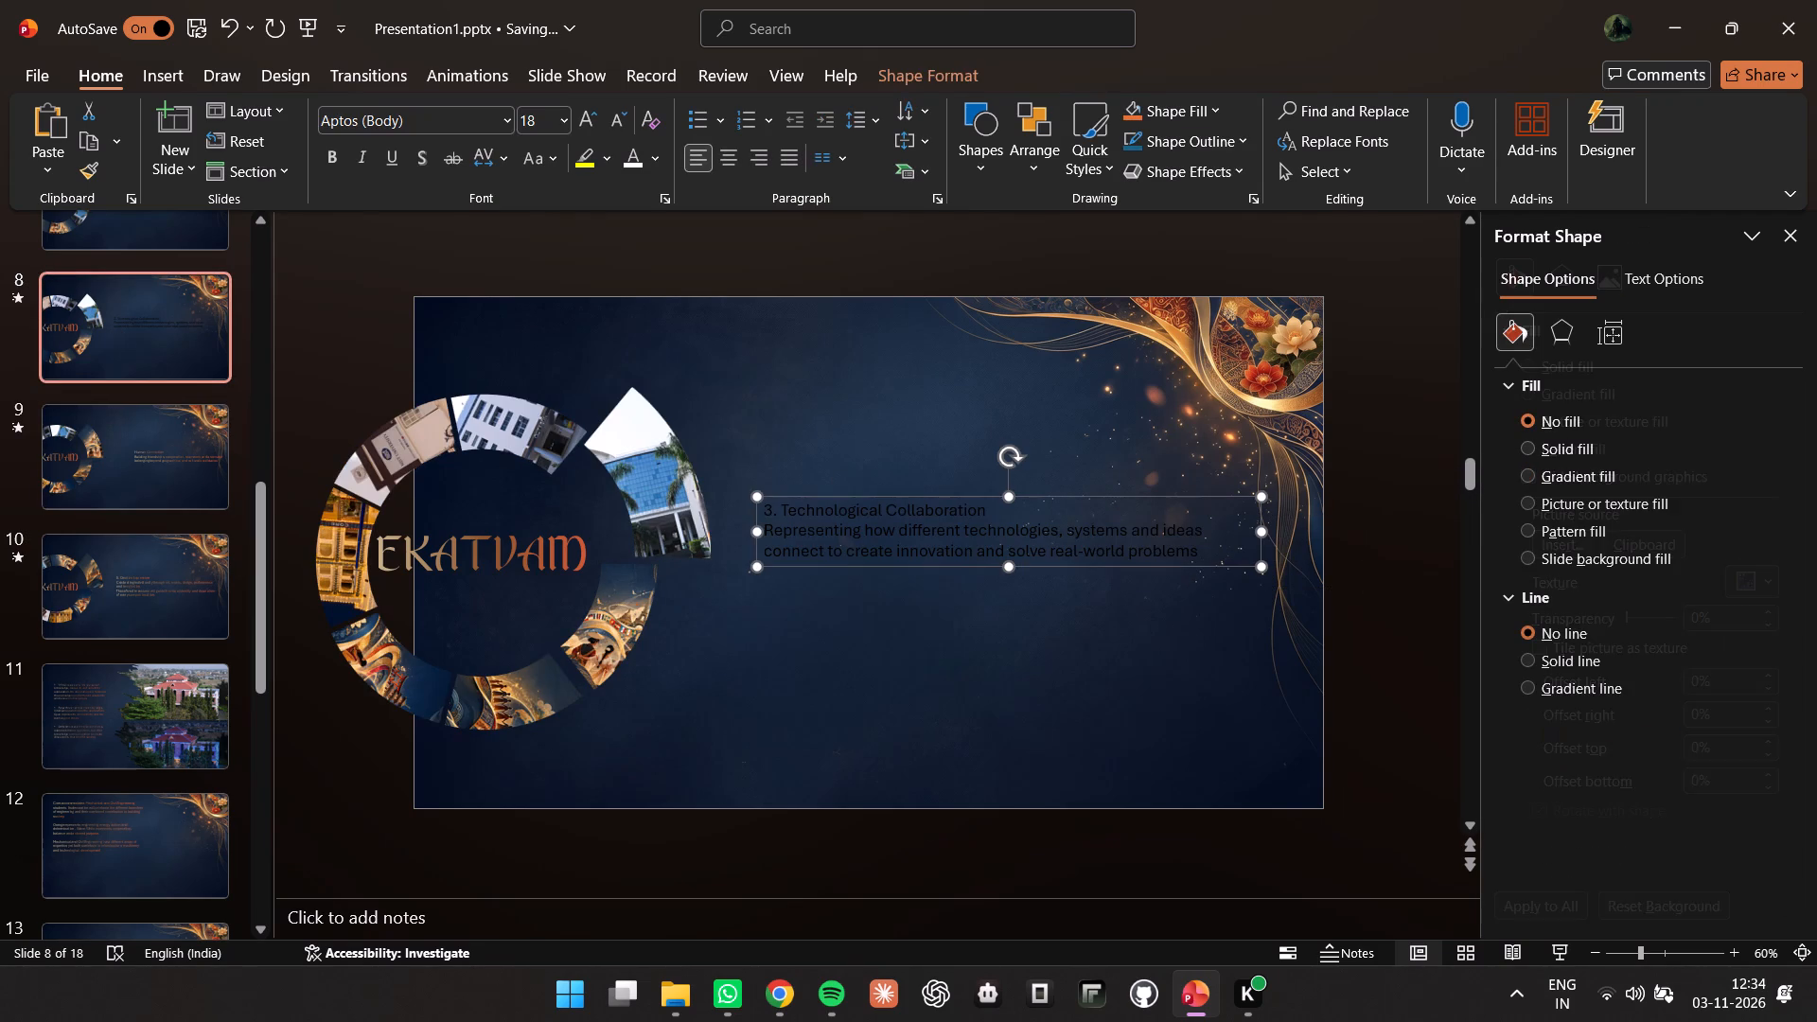
pyautogui.moveTo(1199, 553); pyautogui.dragTo(772, 467)
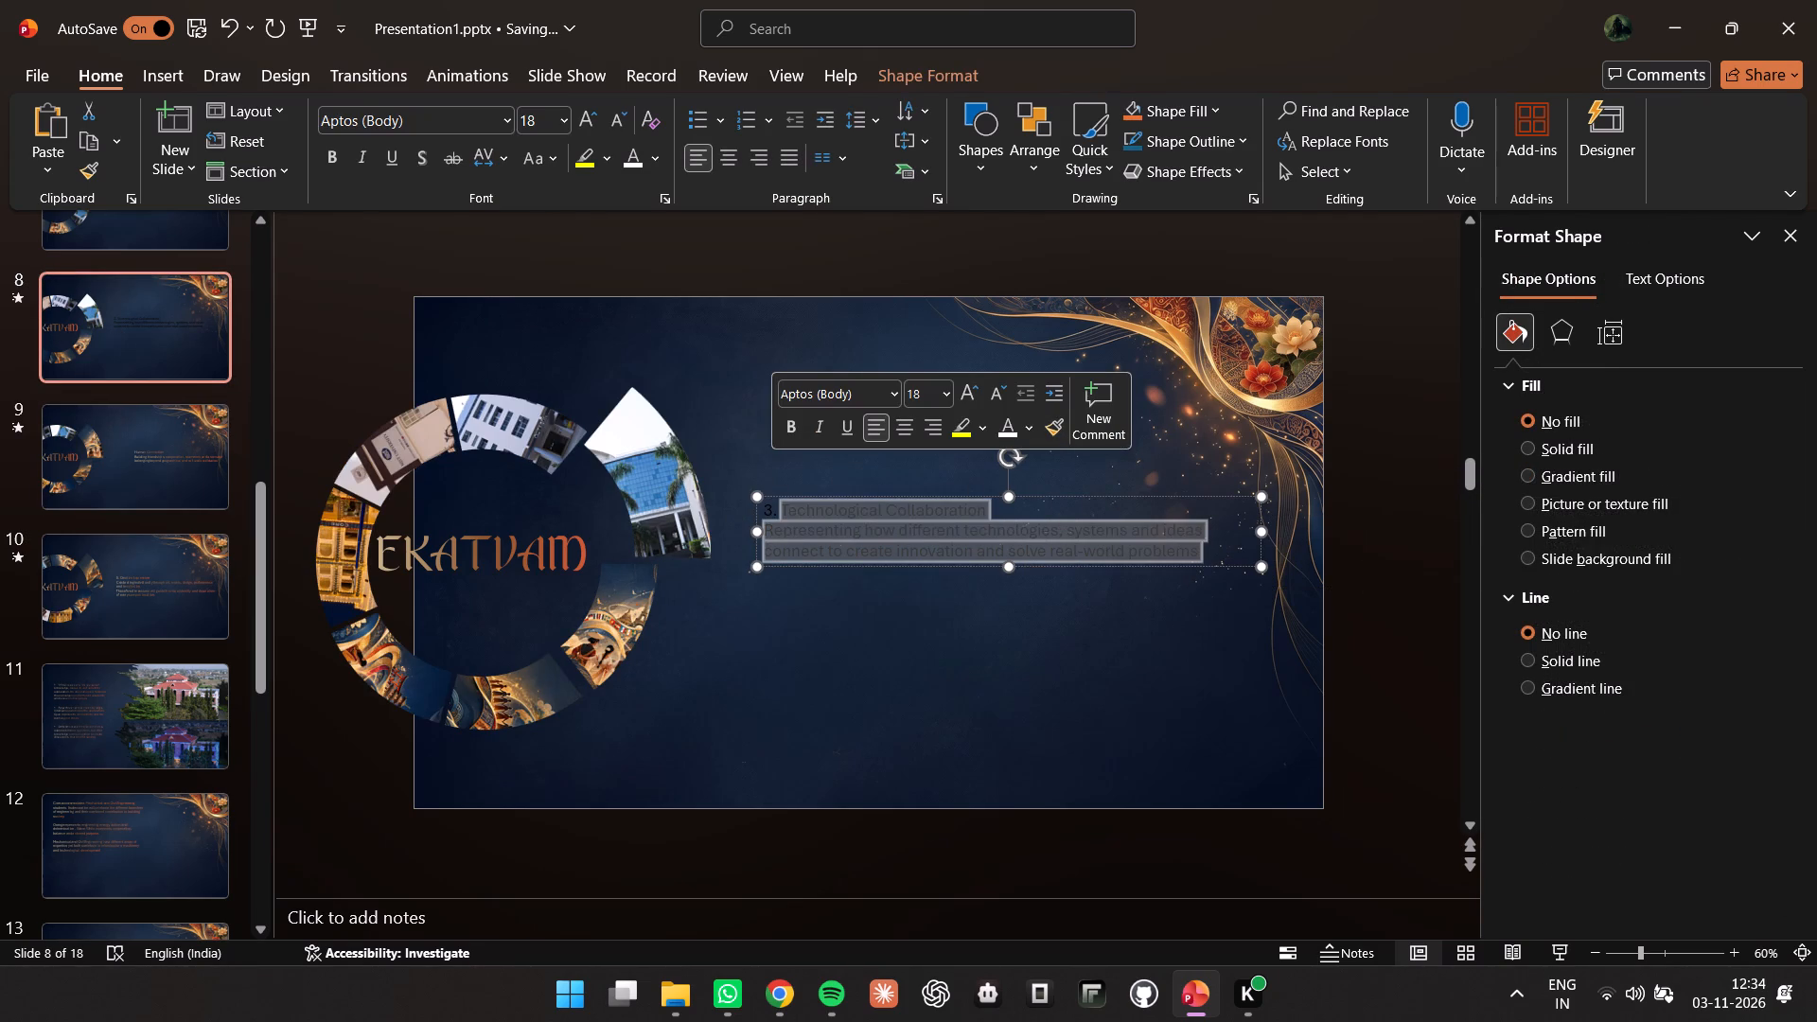
pyautogui.moveTo(767, 513); pyautogui.dragTo(1260, 564)
pyautogui.click(1674, 265)
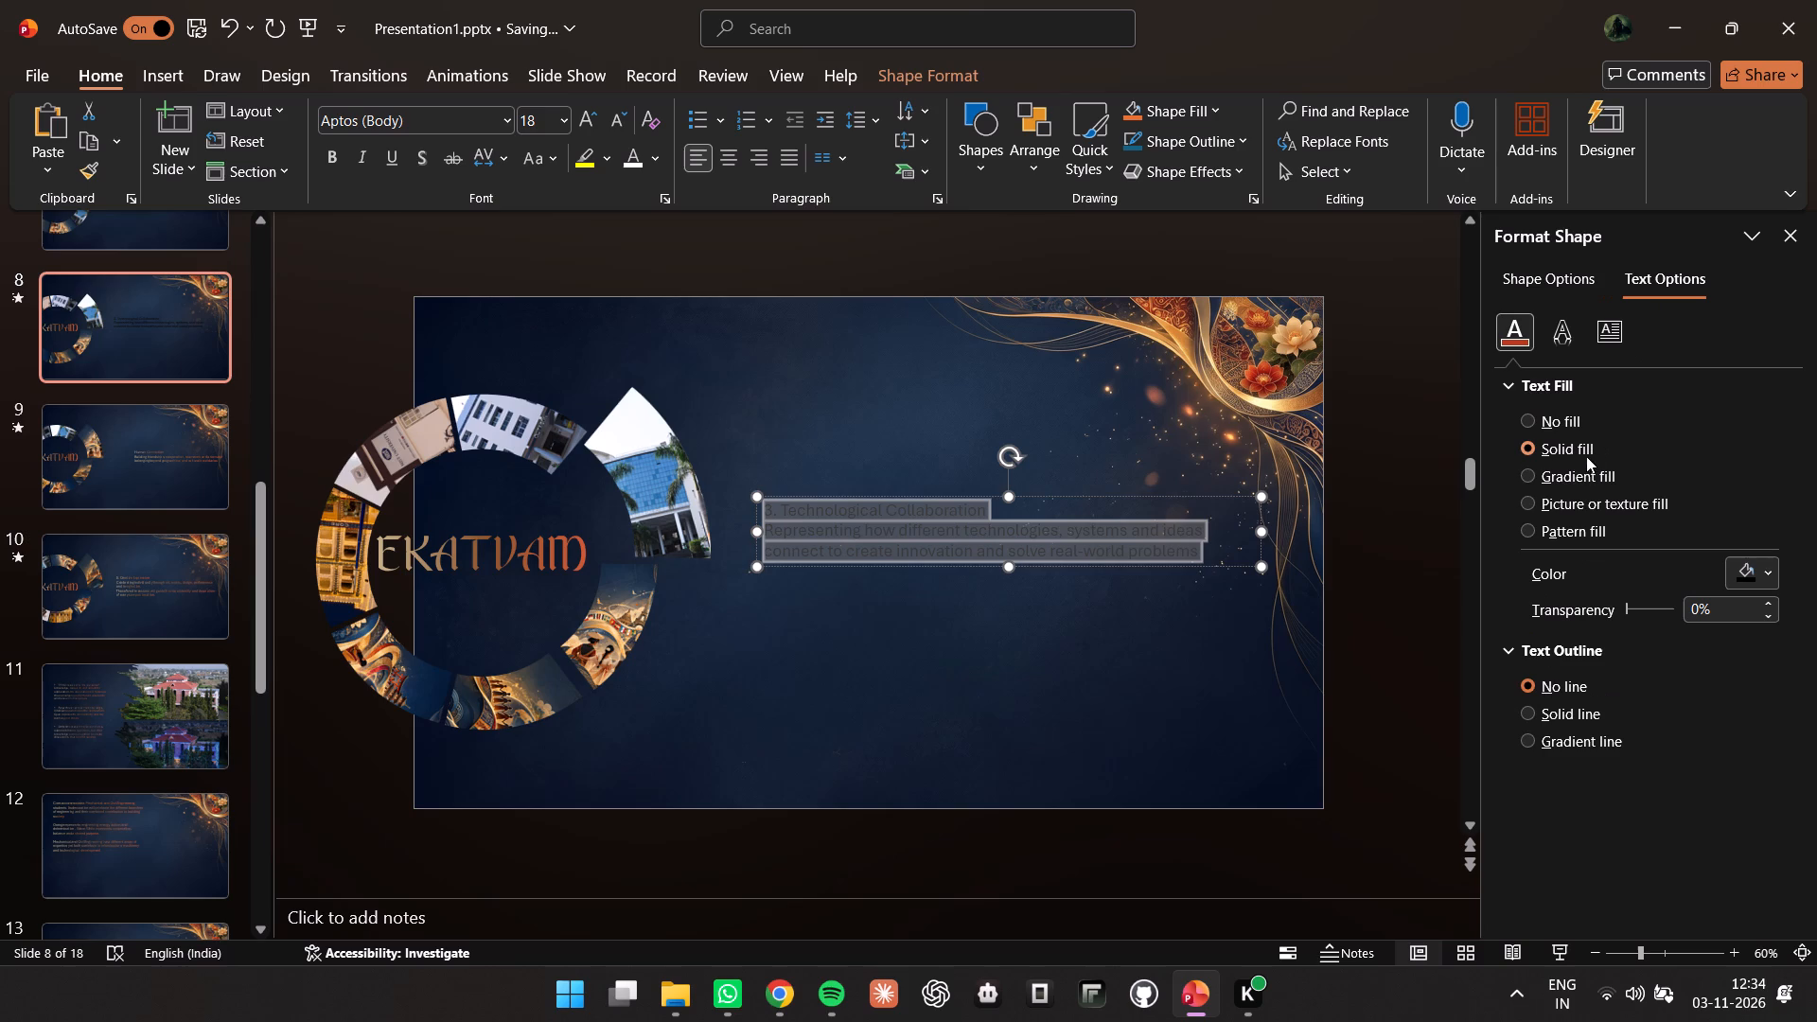
pyautogui.click(1563, 489)
pyautogui.click(1561, 479)
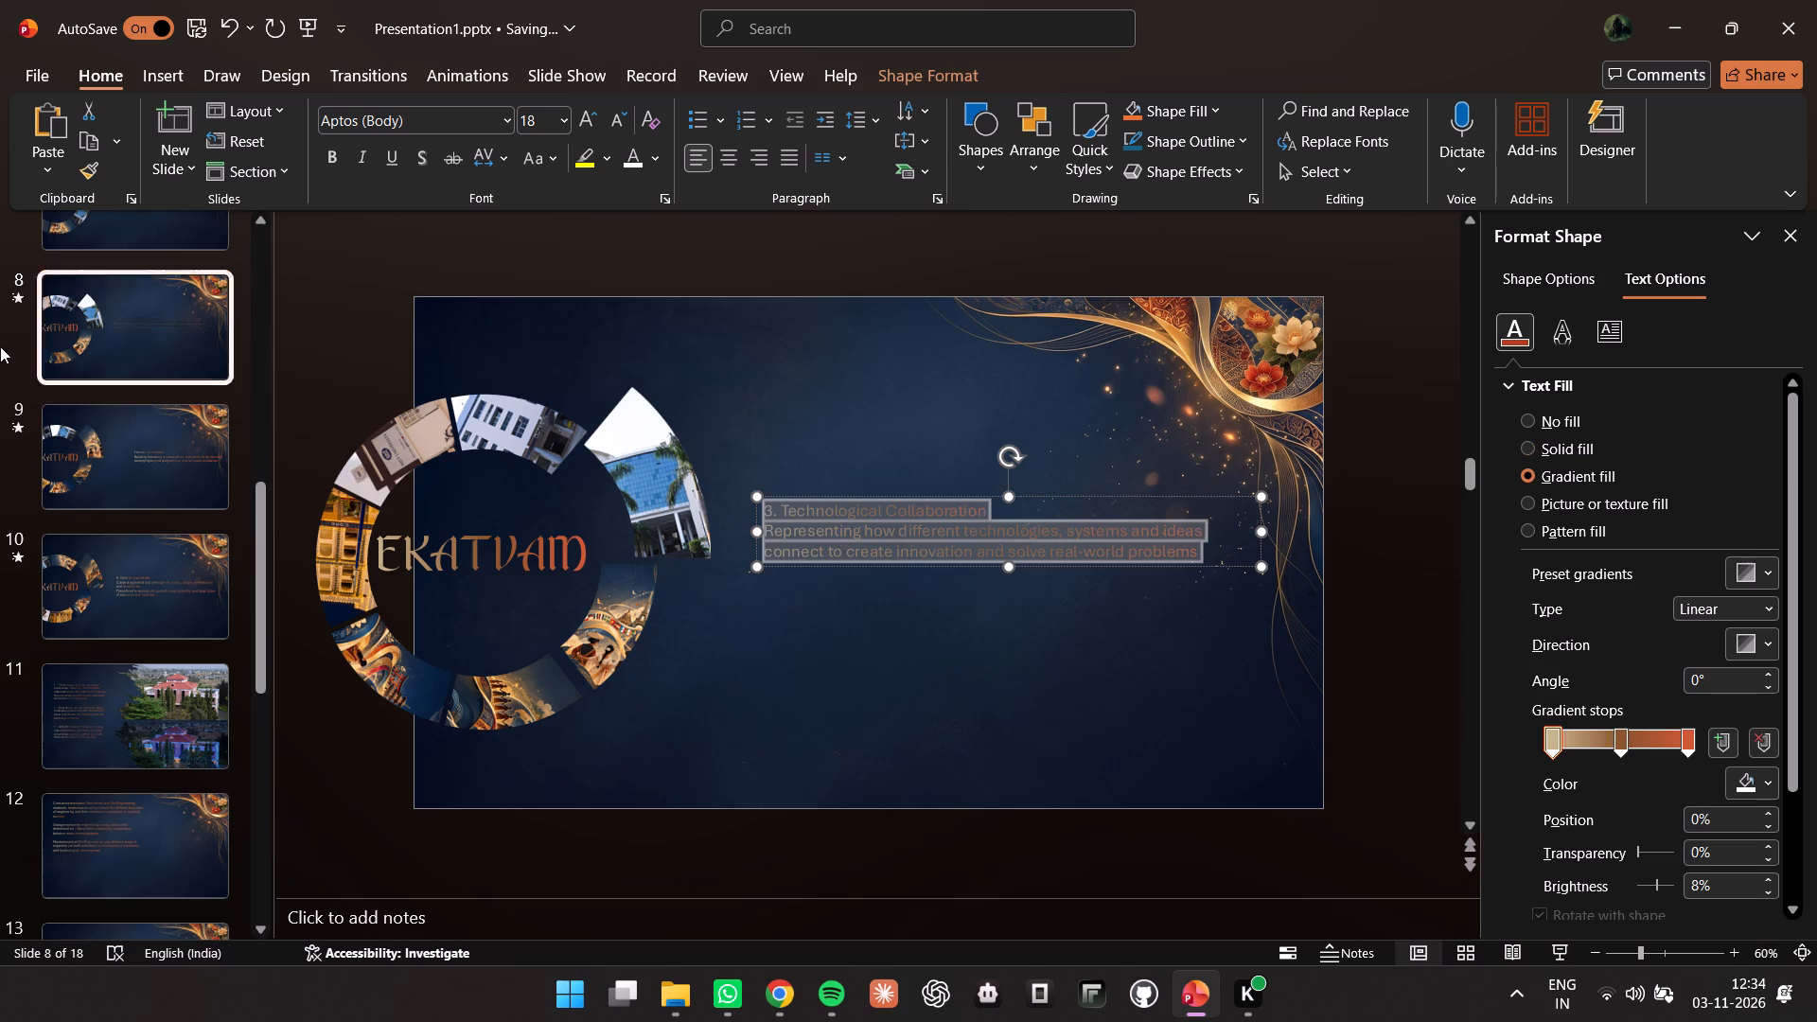
# On slide 7, apply the linear tan-to-orange gradient text fill to the whole Intellectual Convergence text.
pyautogui.scroll(2, 202, 374)
pyautogui.click(163, 294)
pyautogui.click(150, 329)
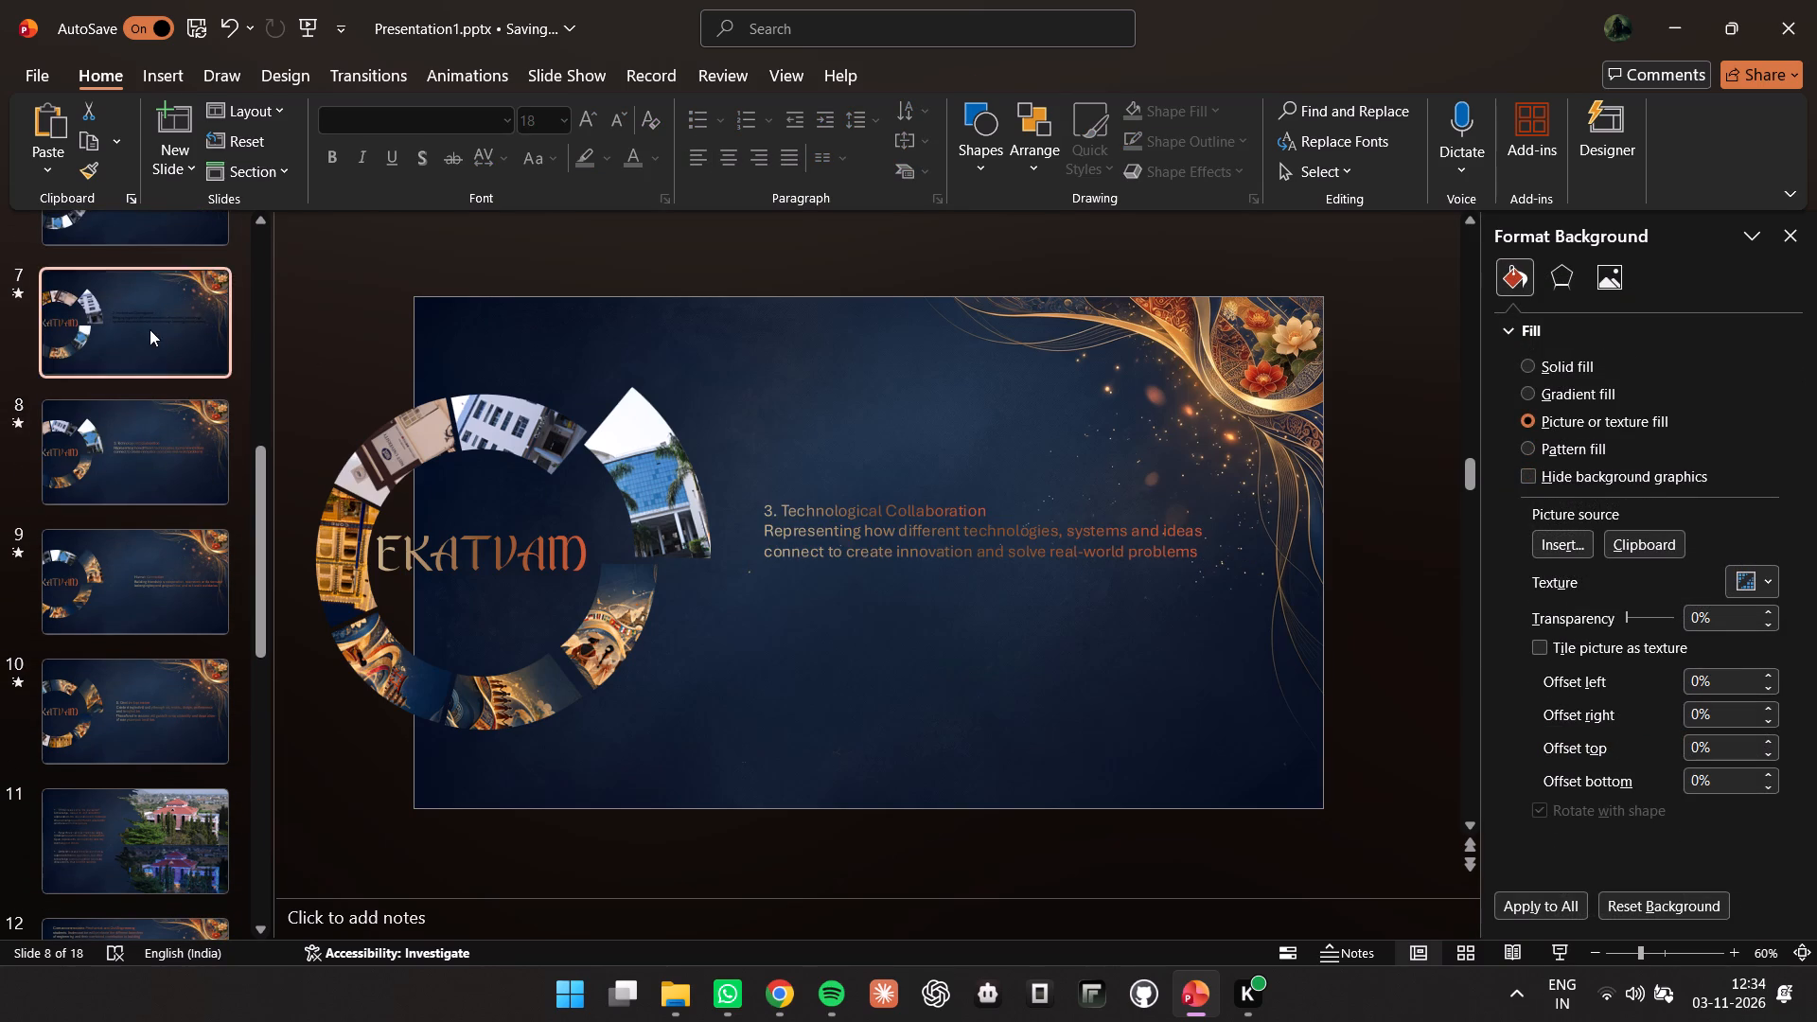
pyautogui.click(1192, 548)
pyautogui.moveTo(1216, 551); pyautogui.dragTo(759, 480)
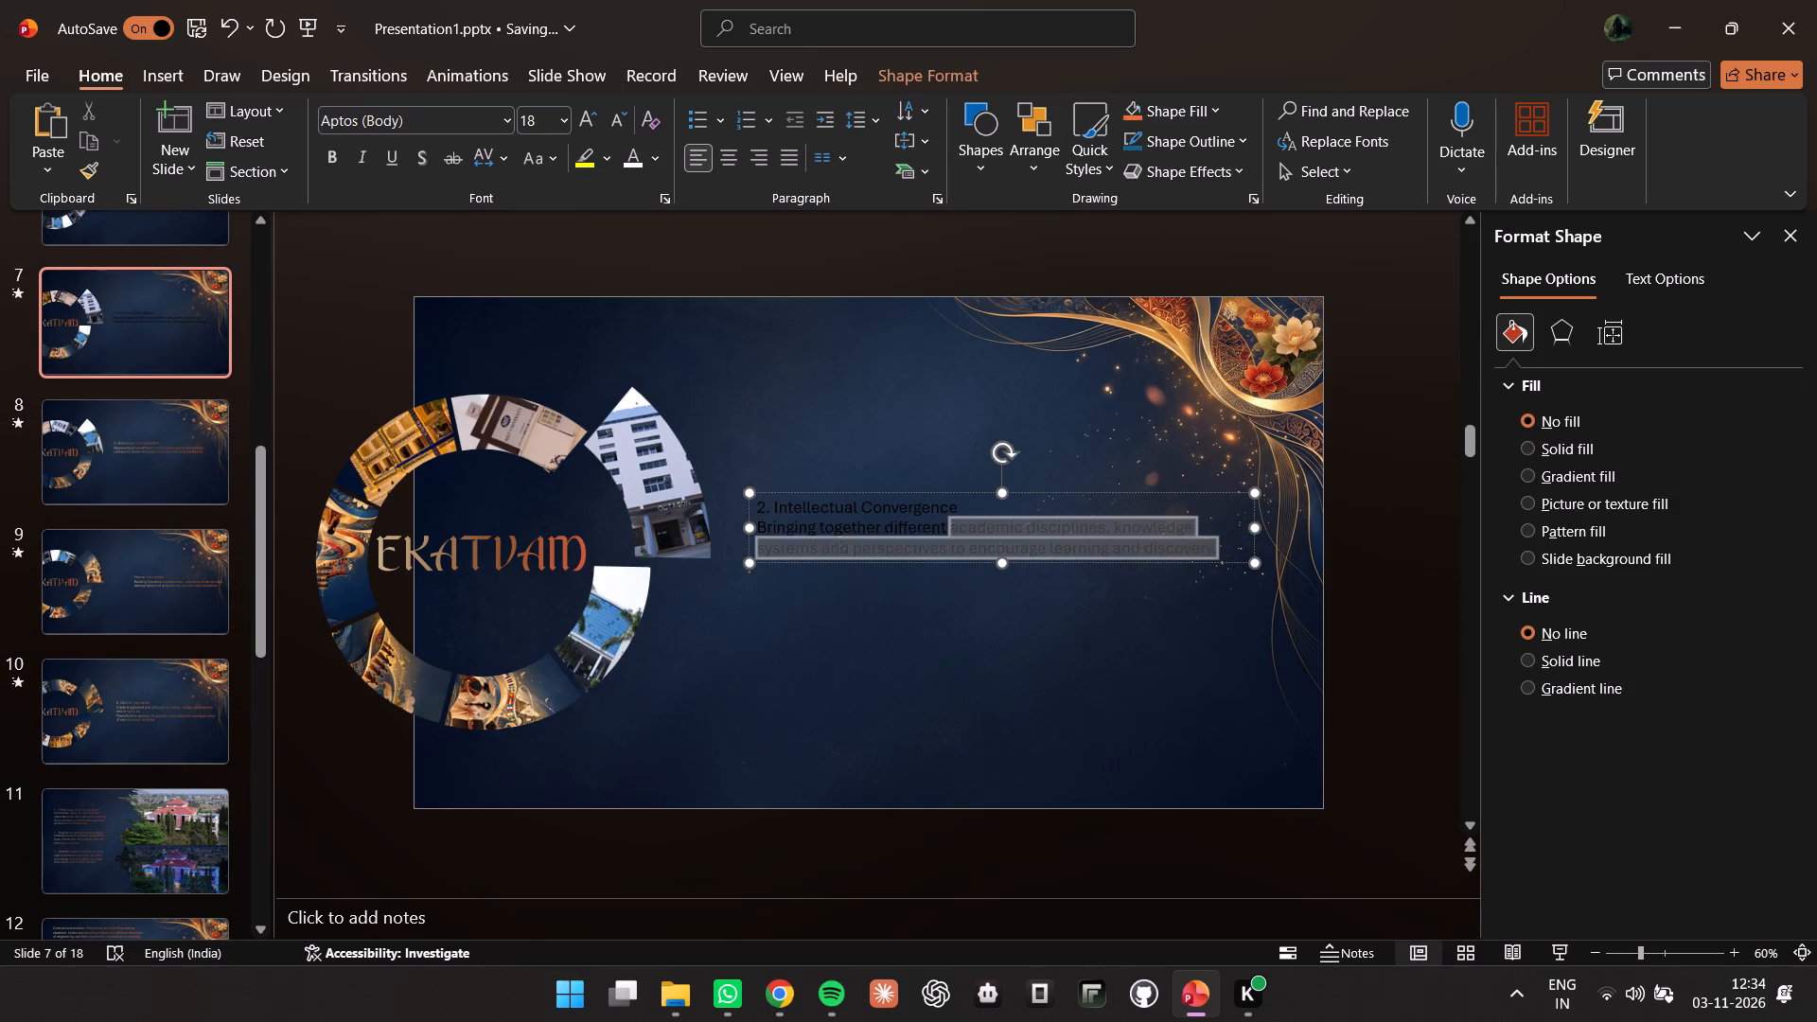
pyautogui.moveTo(759, 480); pyautogui.dragTo(681, 464)
pyautogui.click(1679, 287)
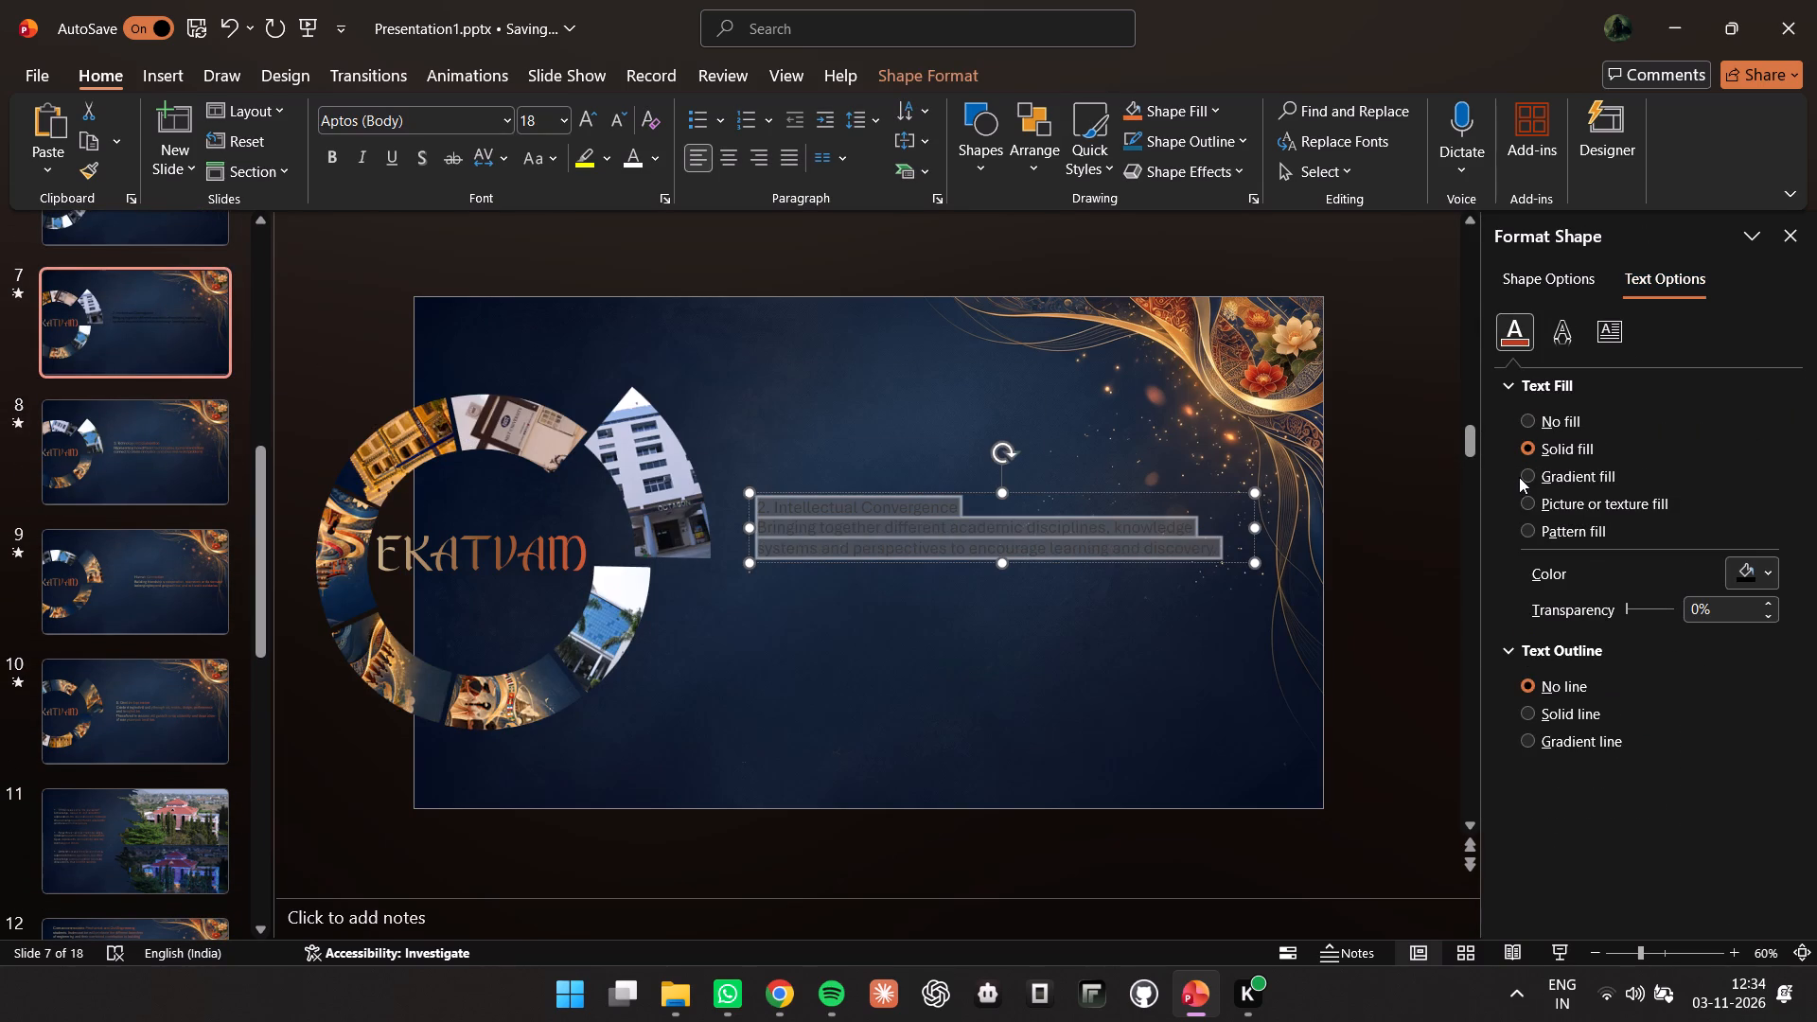
pyautogui.click(1519, 477)
pyautogui.click(1526, 474)
# Open slide 12, which holds the Core text about Mechanical and Civil Engineering students.
pyautogui.scroll(5, 157, 444)
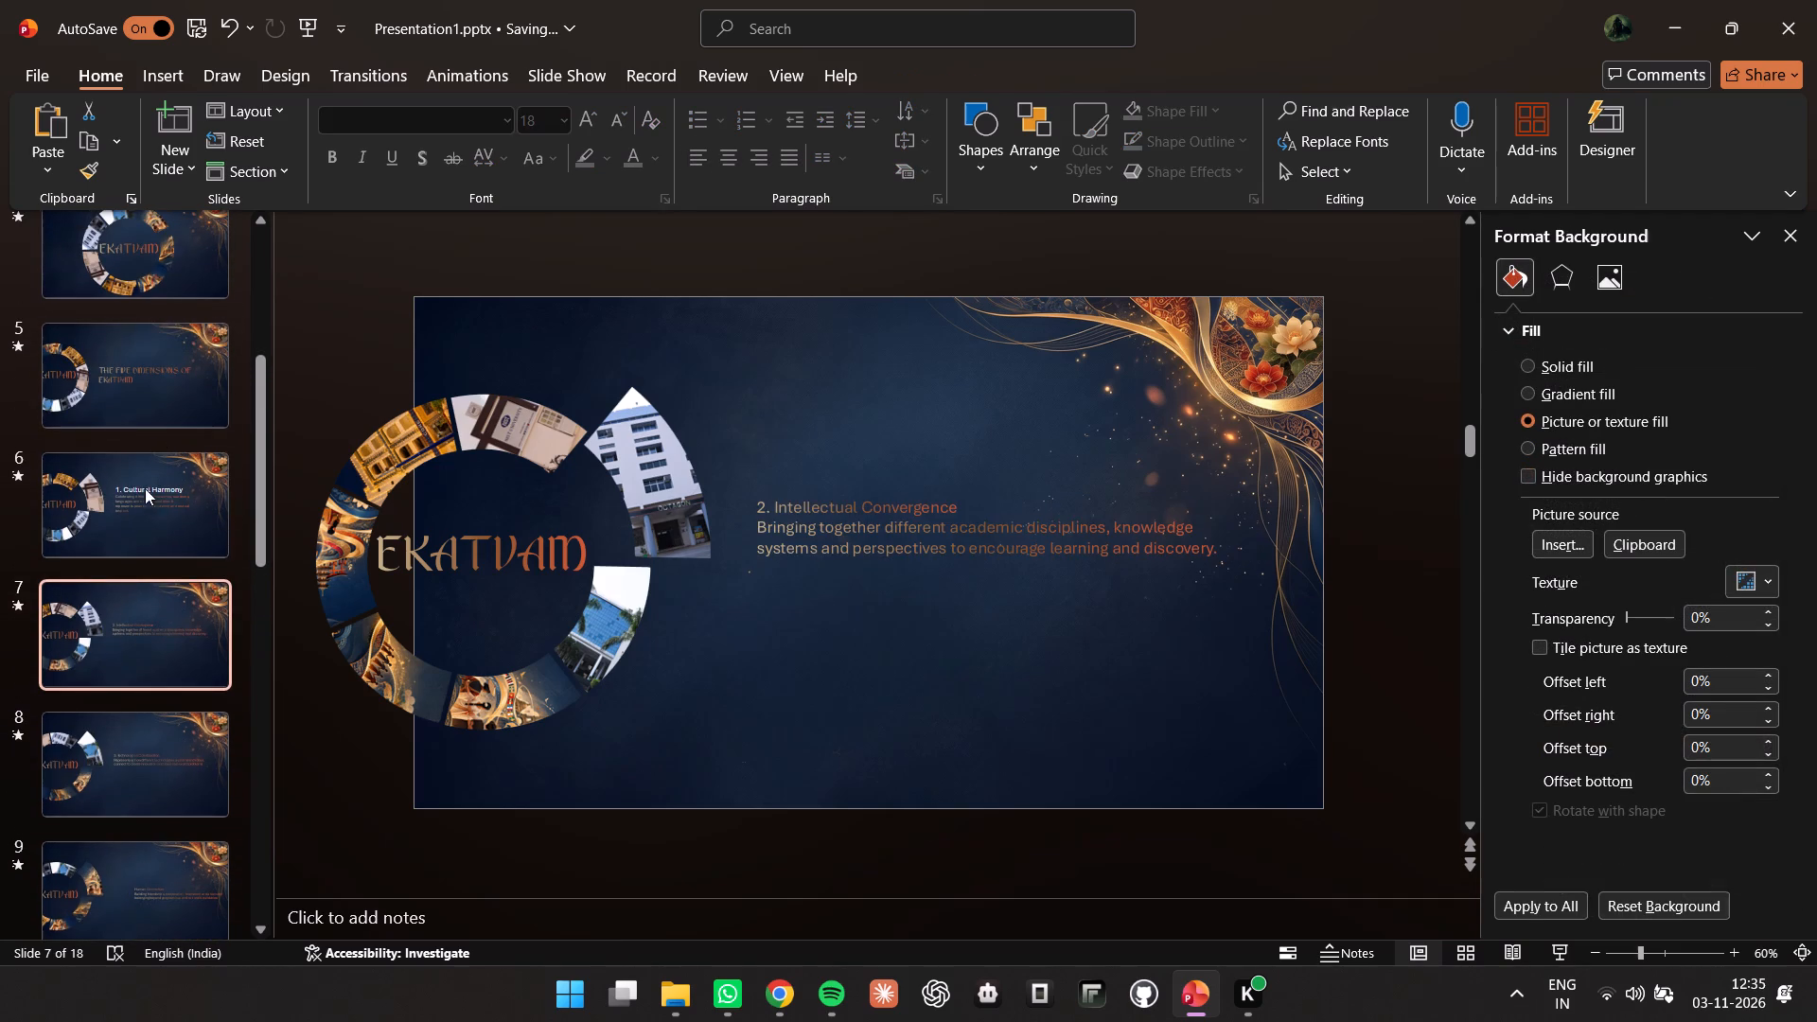
pyautogui.scroll(-20, 143, 718)
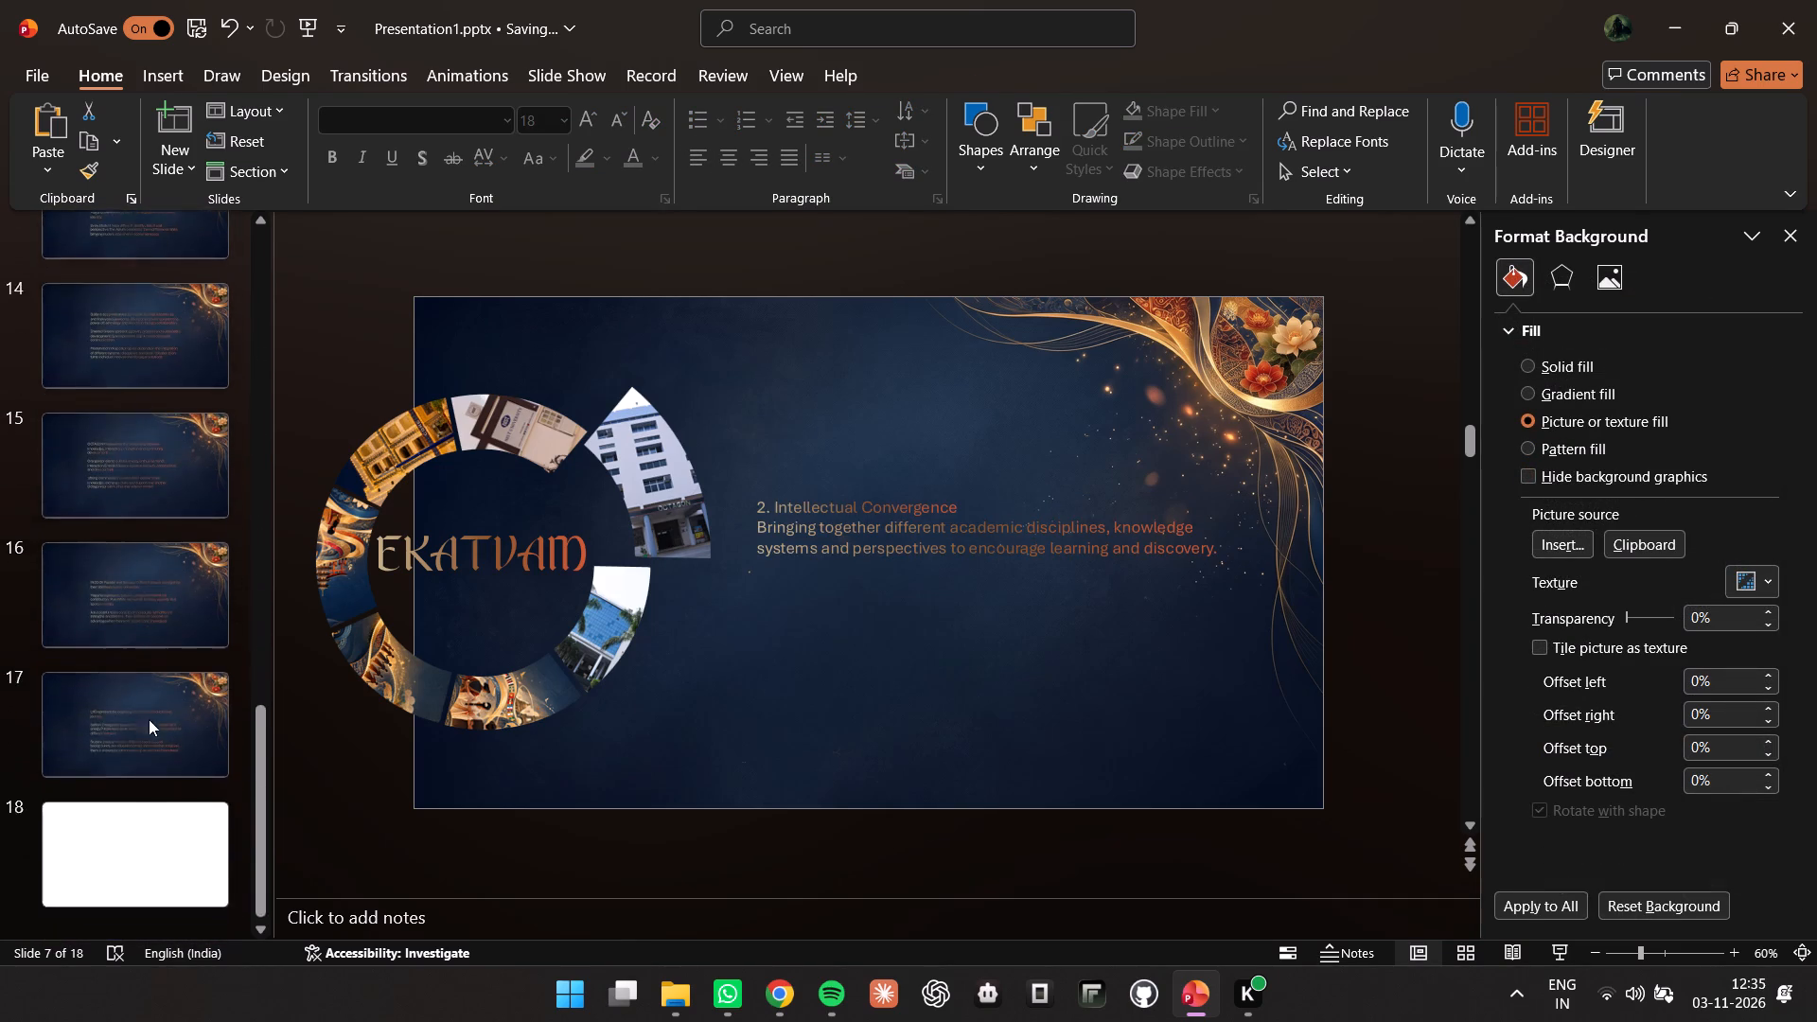
pyautogui.scroll(6, 150, 718)
pyautogui.click(164, 398)
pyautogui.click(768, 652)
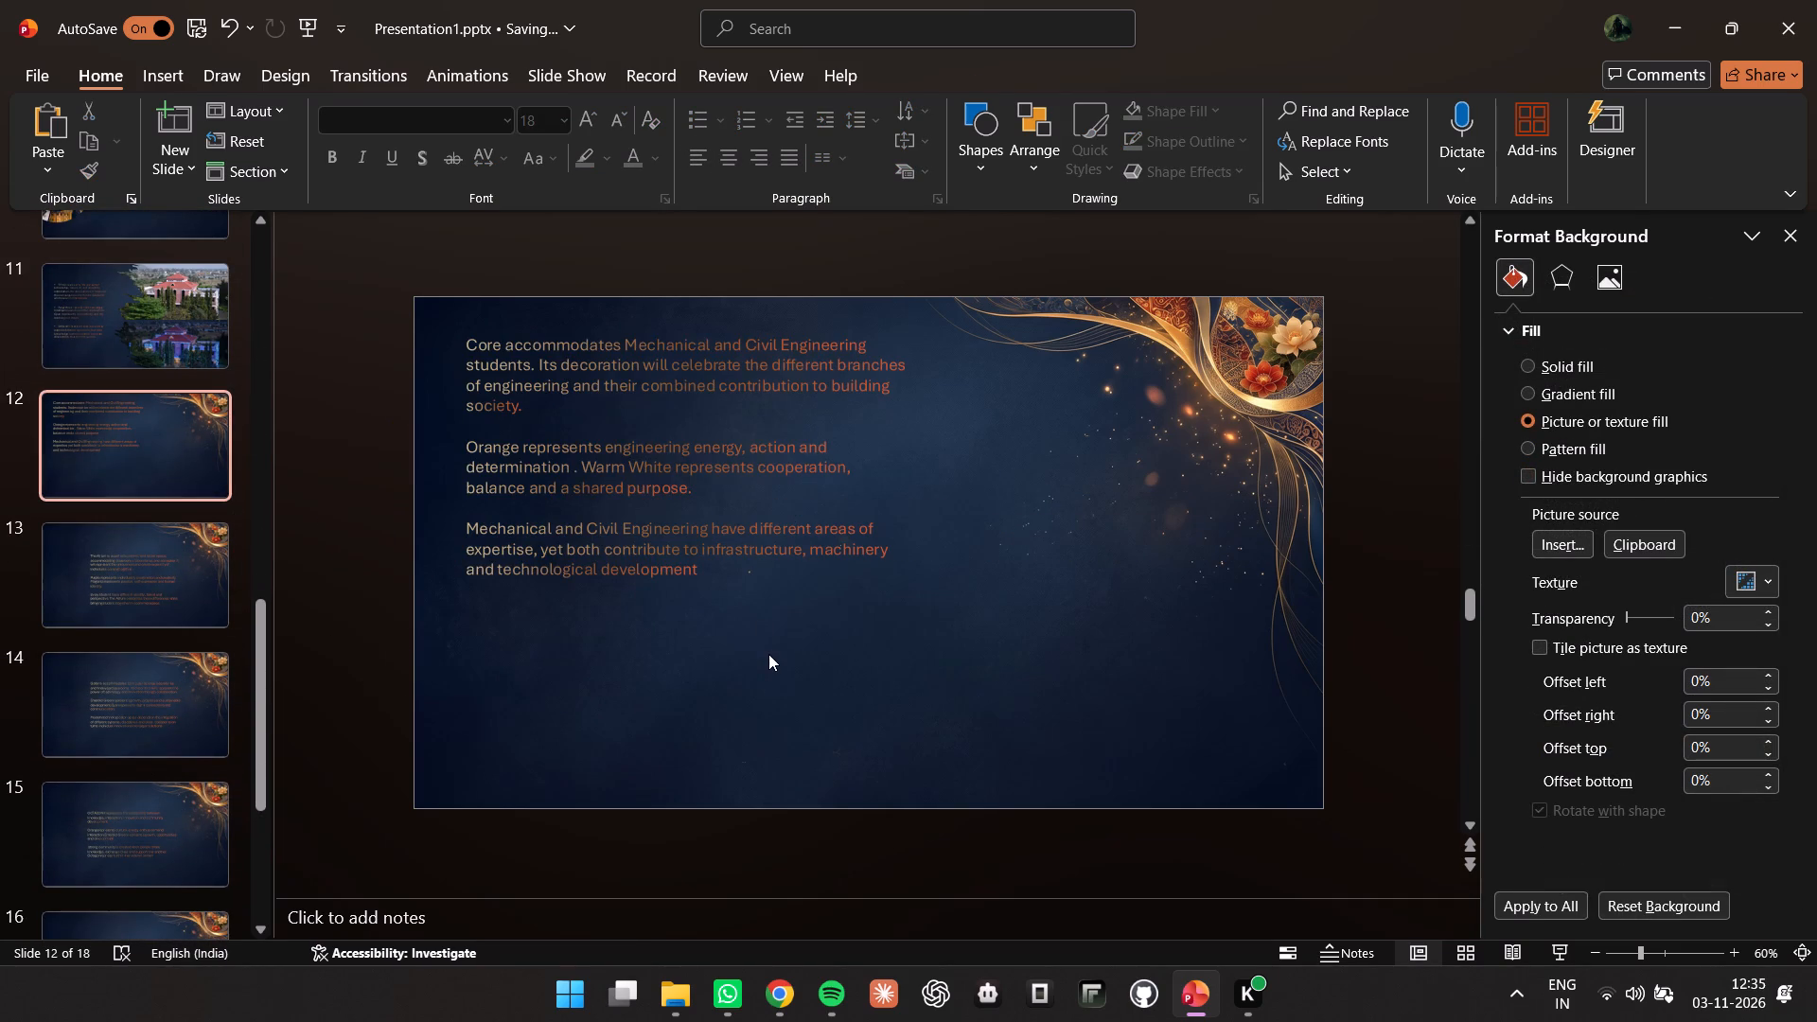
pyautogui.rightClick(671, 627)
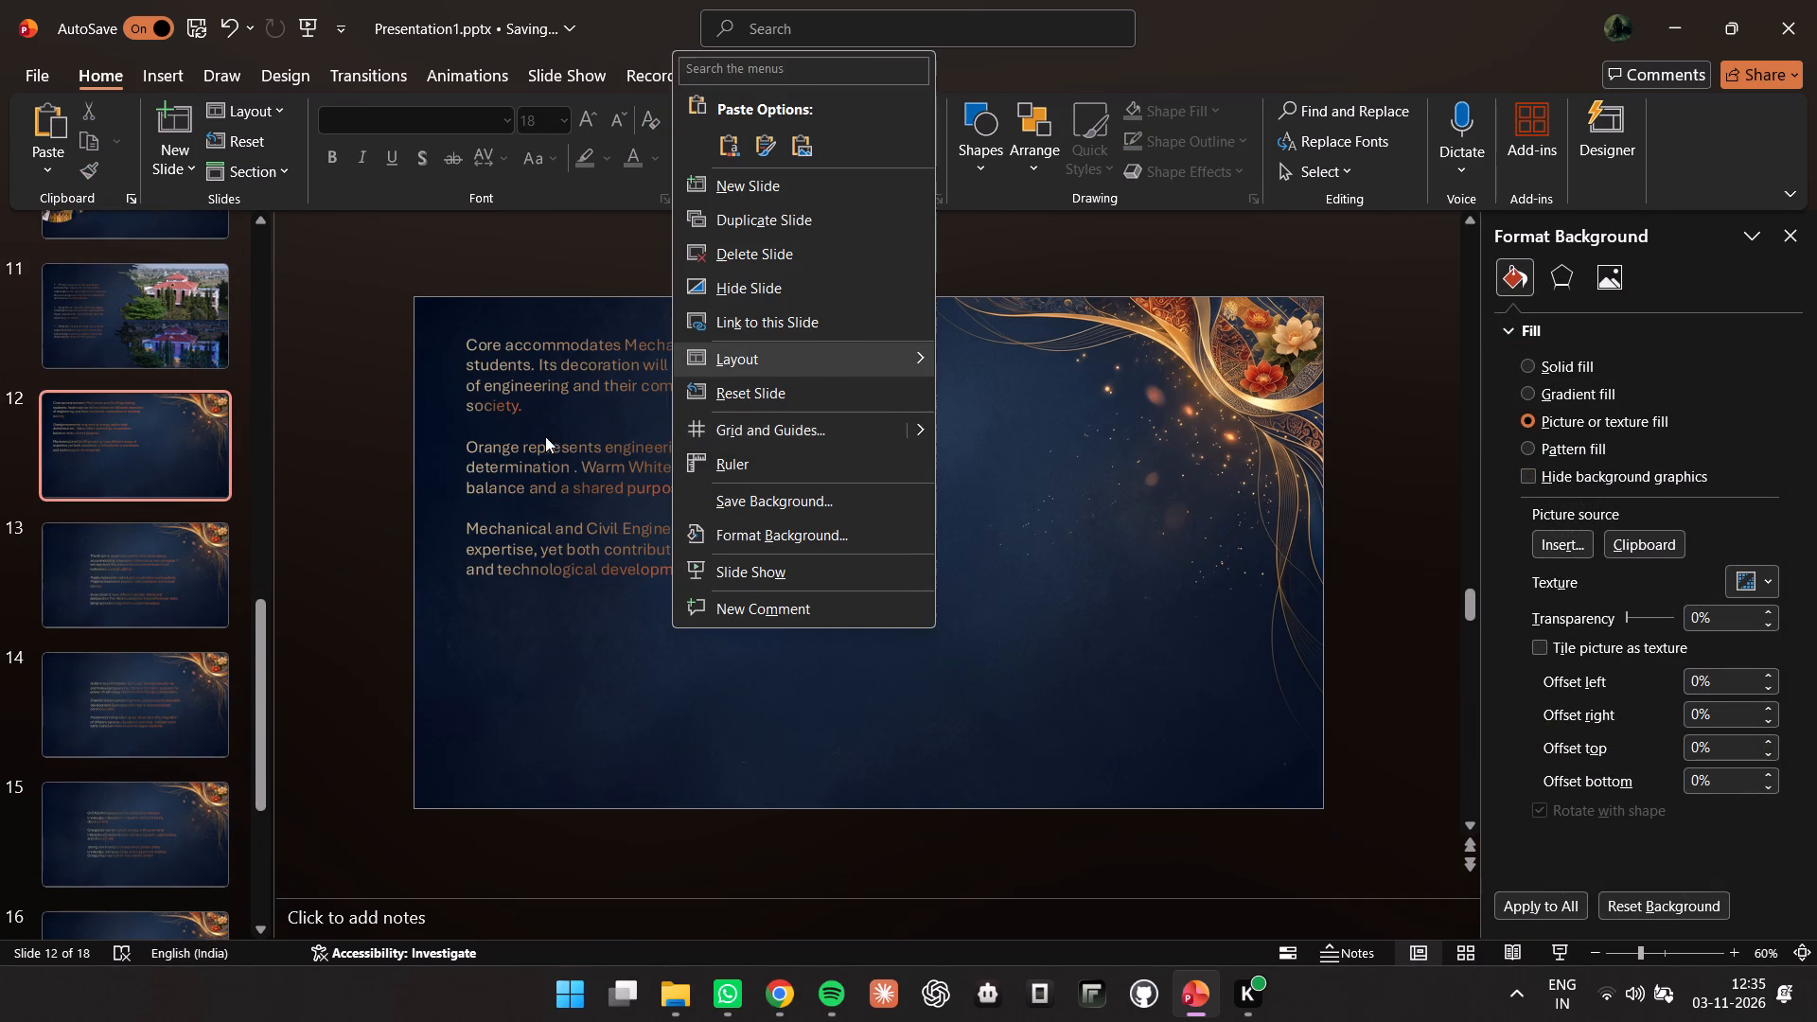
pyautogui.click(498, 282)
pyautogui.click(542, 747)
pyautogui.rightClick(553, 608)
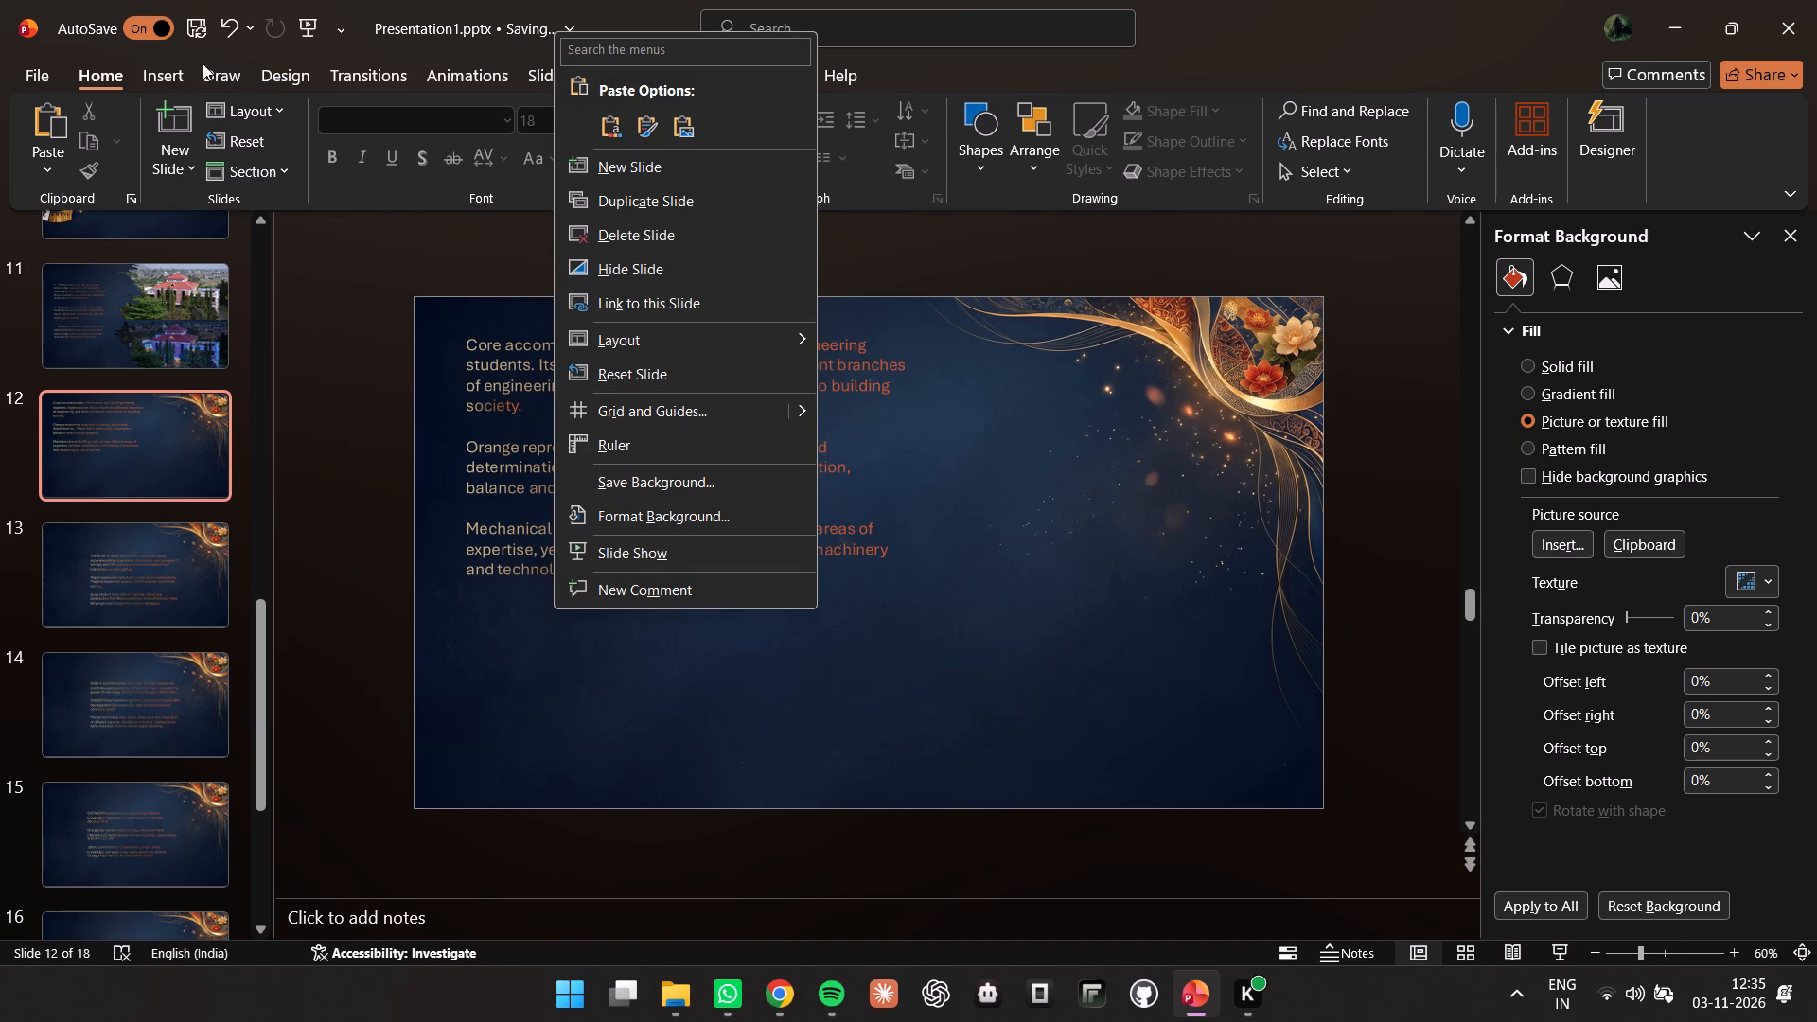
# Insert the night picture of the CORE building with golden lights from the college folder in Pictures onto slide 12.
pyautogui.click(151, 70)
pyautogui.click(172, 159)
pyautogui.click(233, 243)
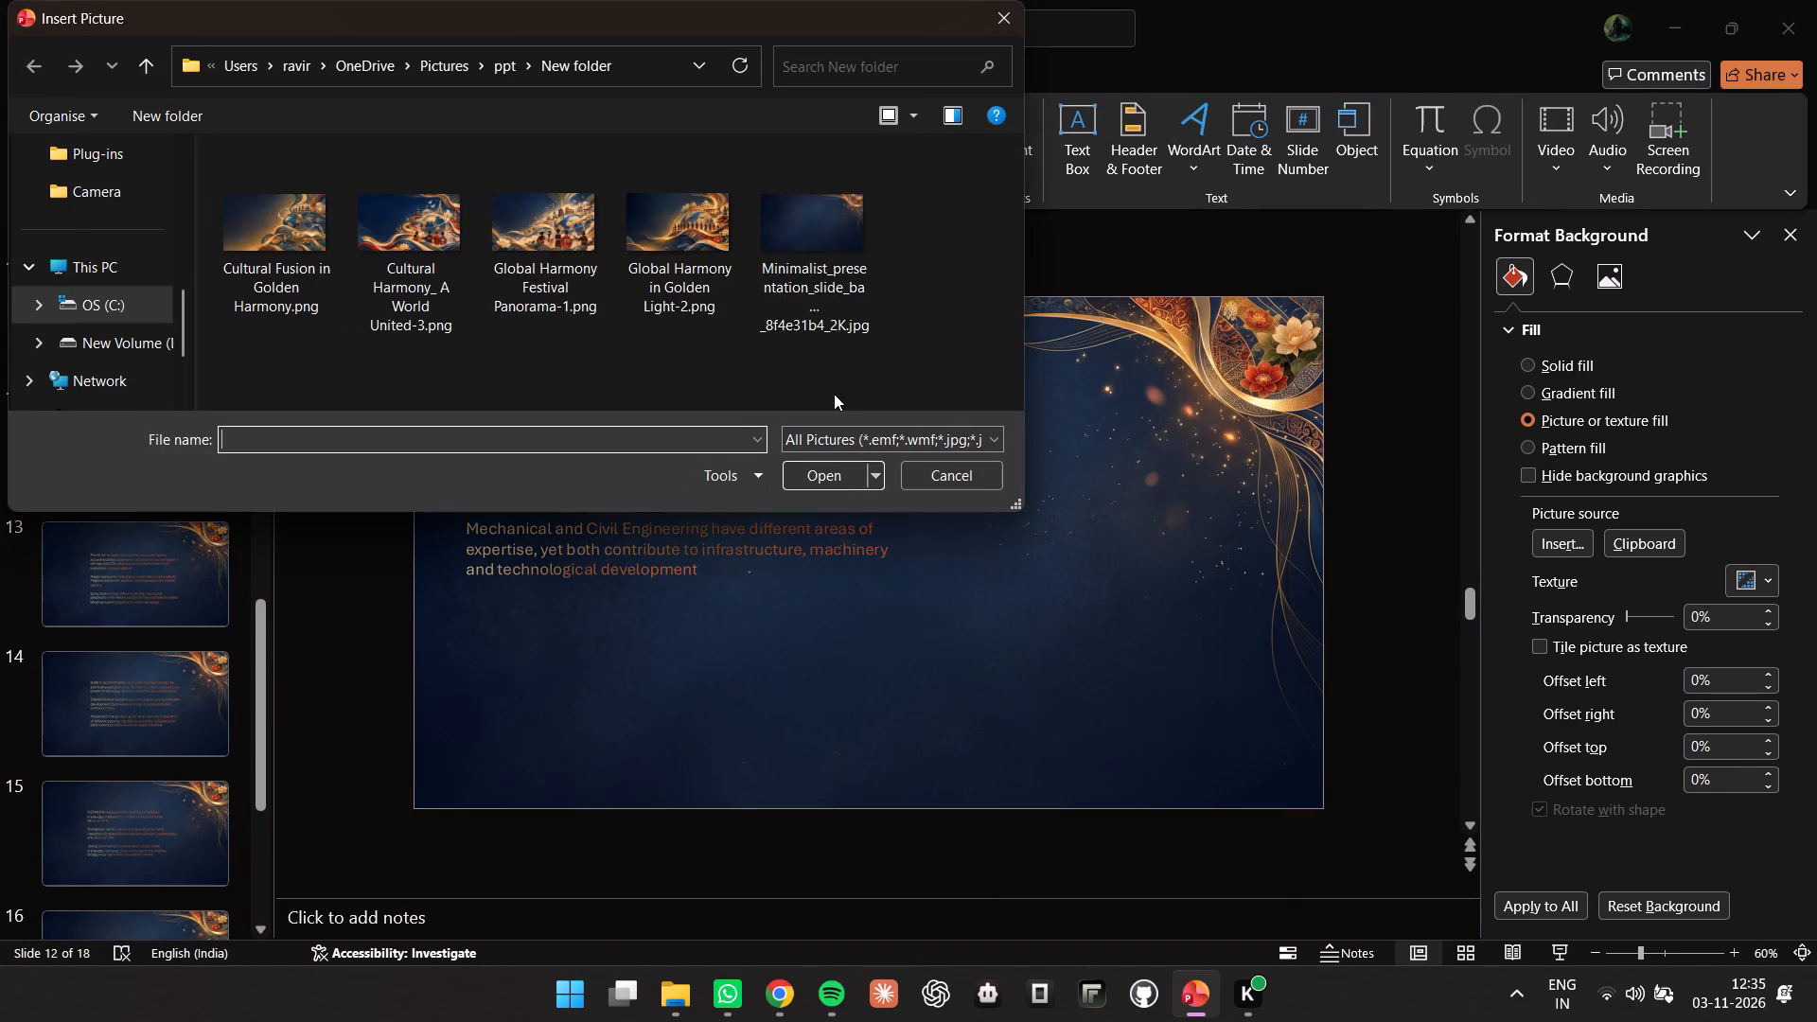
pyautogui.click(428, 57)
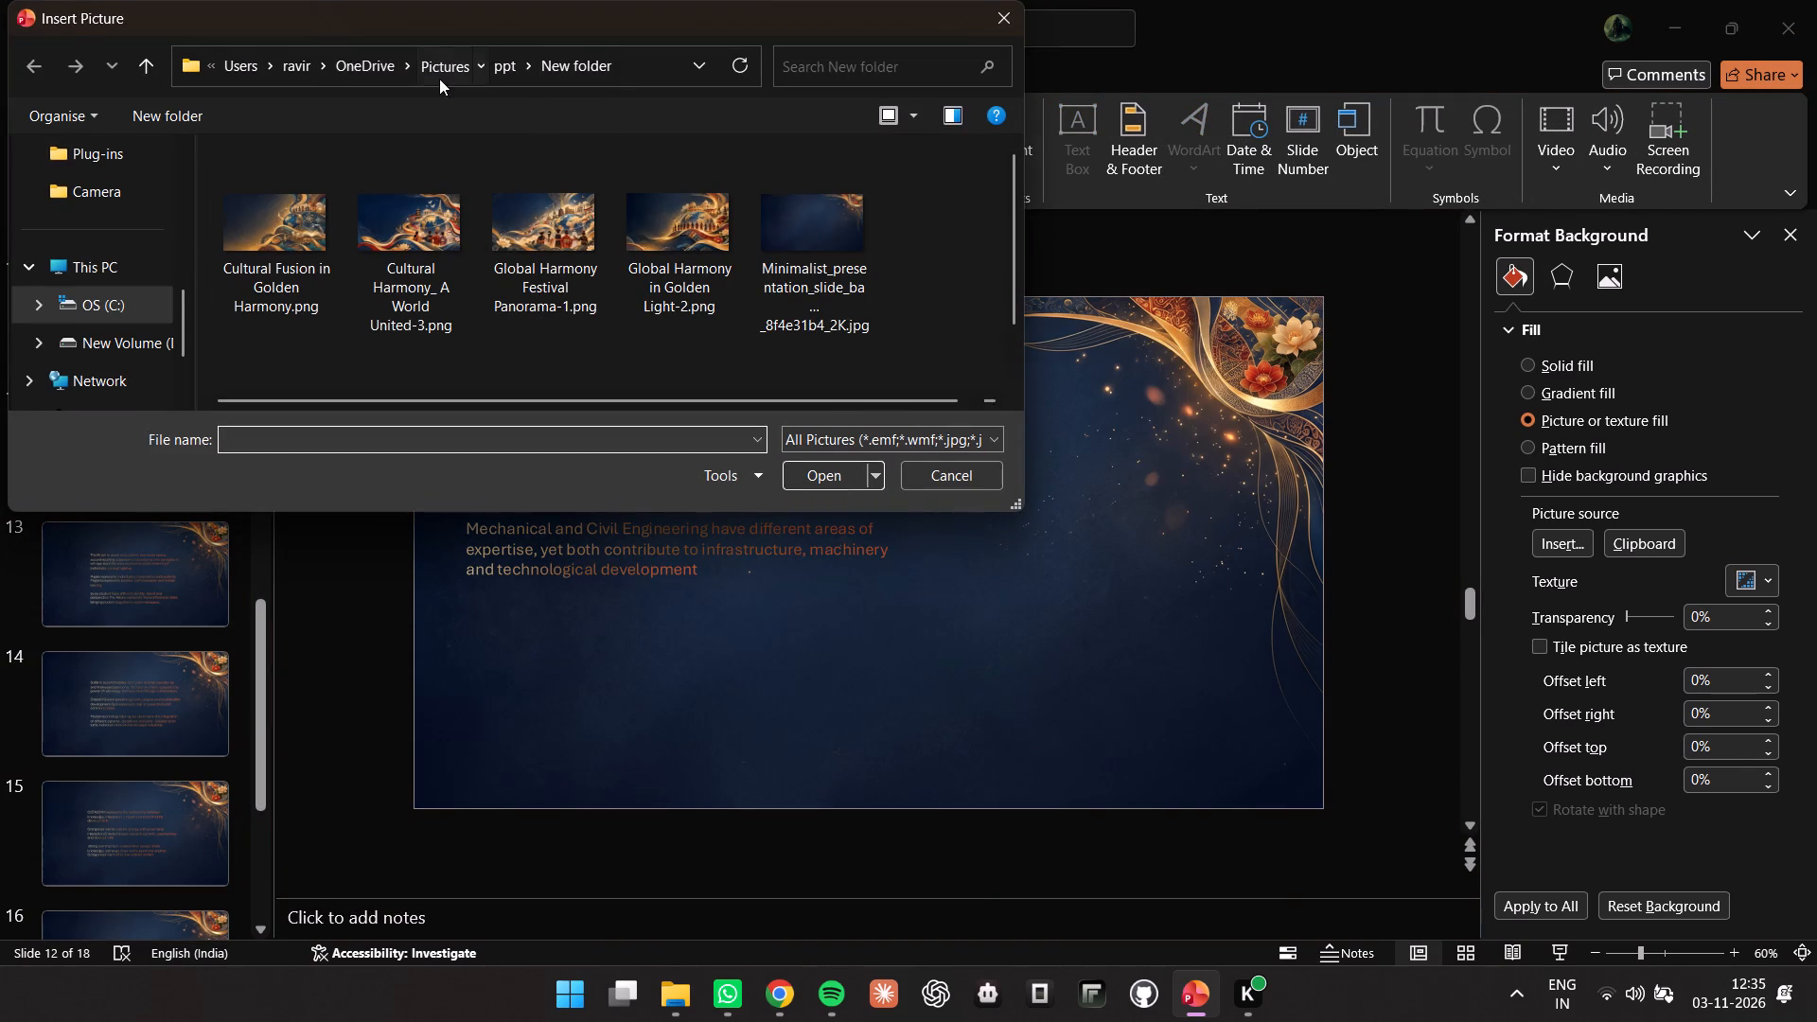
pyautogui.tripleClick(363, 204)
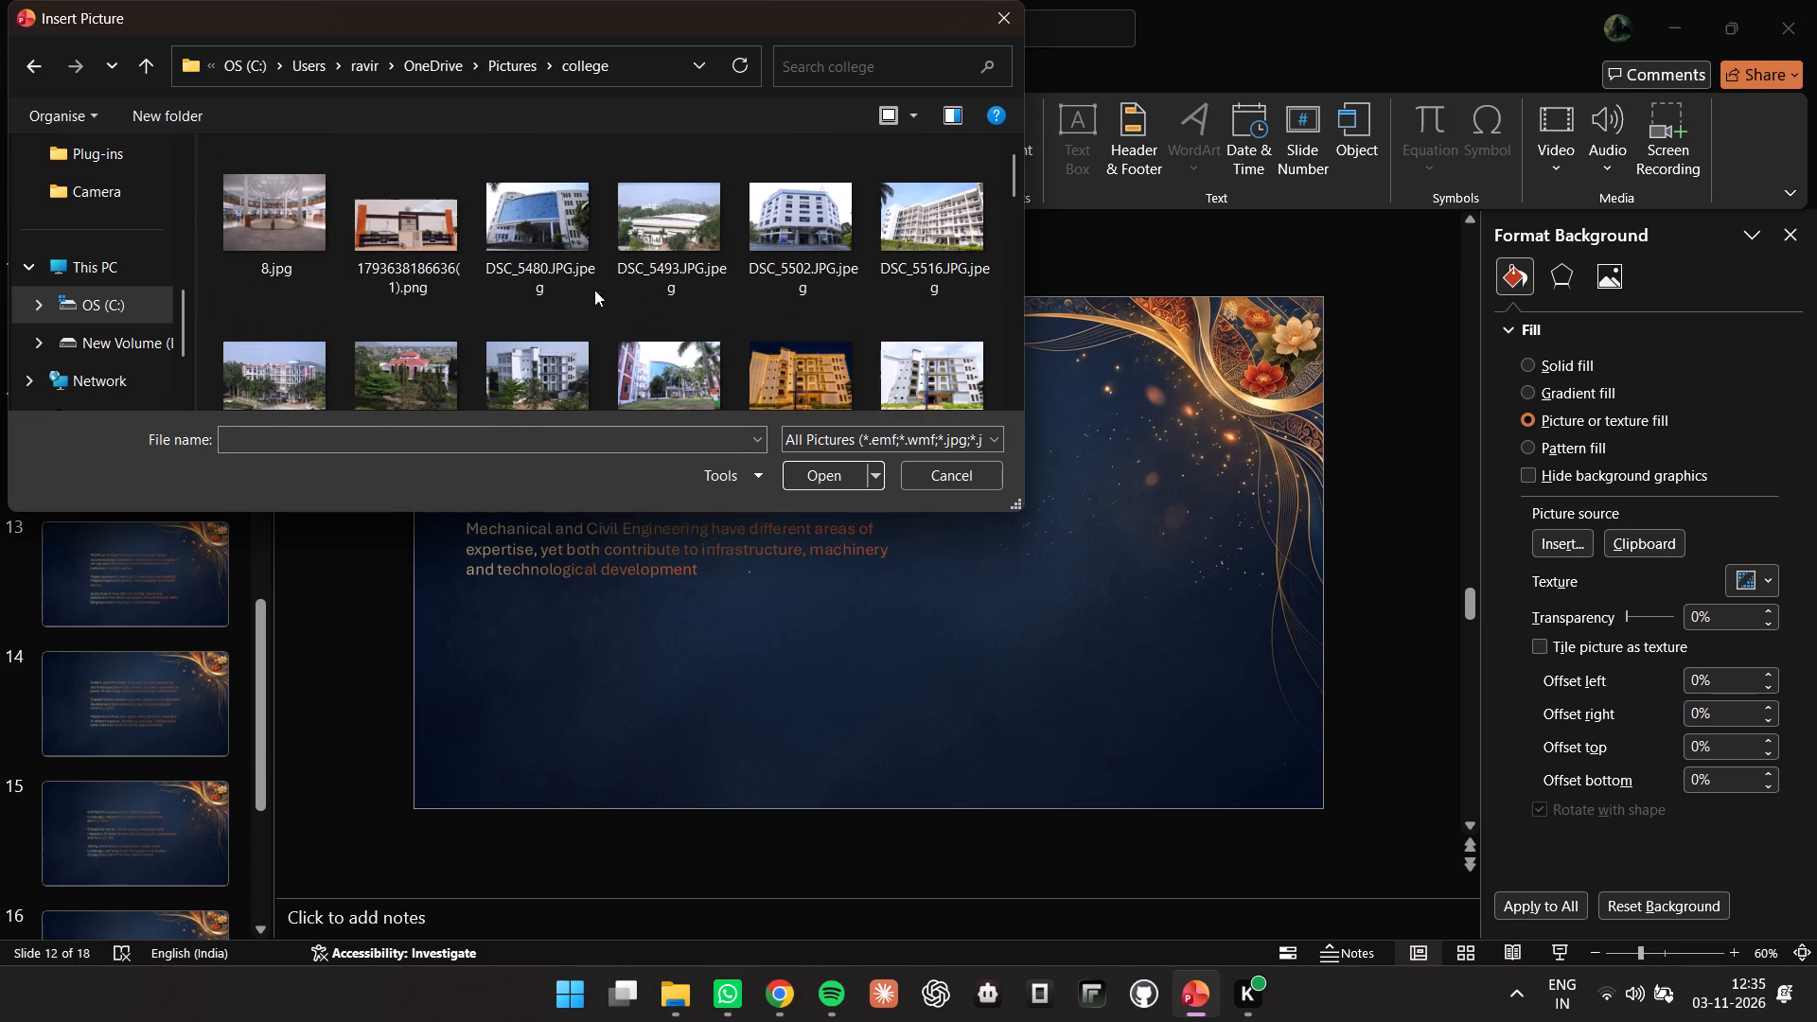
pyautogui.click(796, 344)
pyautogui.click(830, 478)
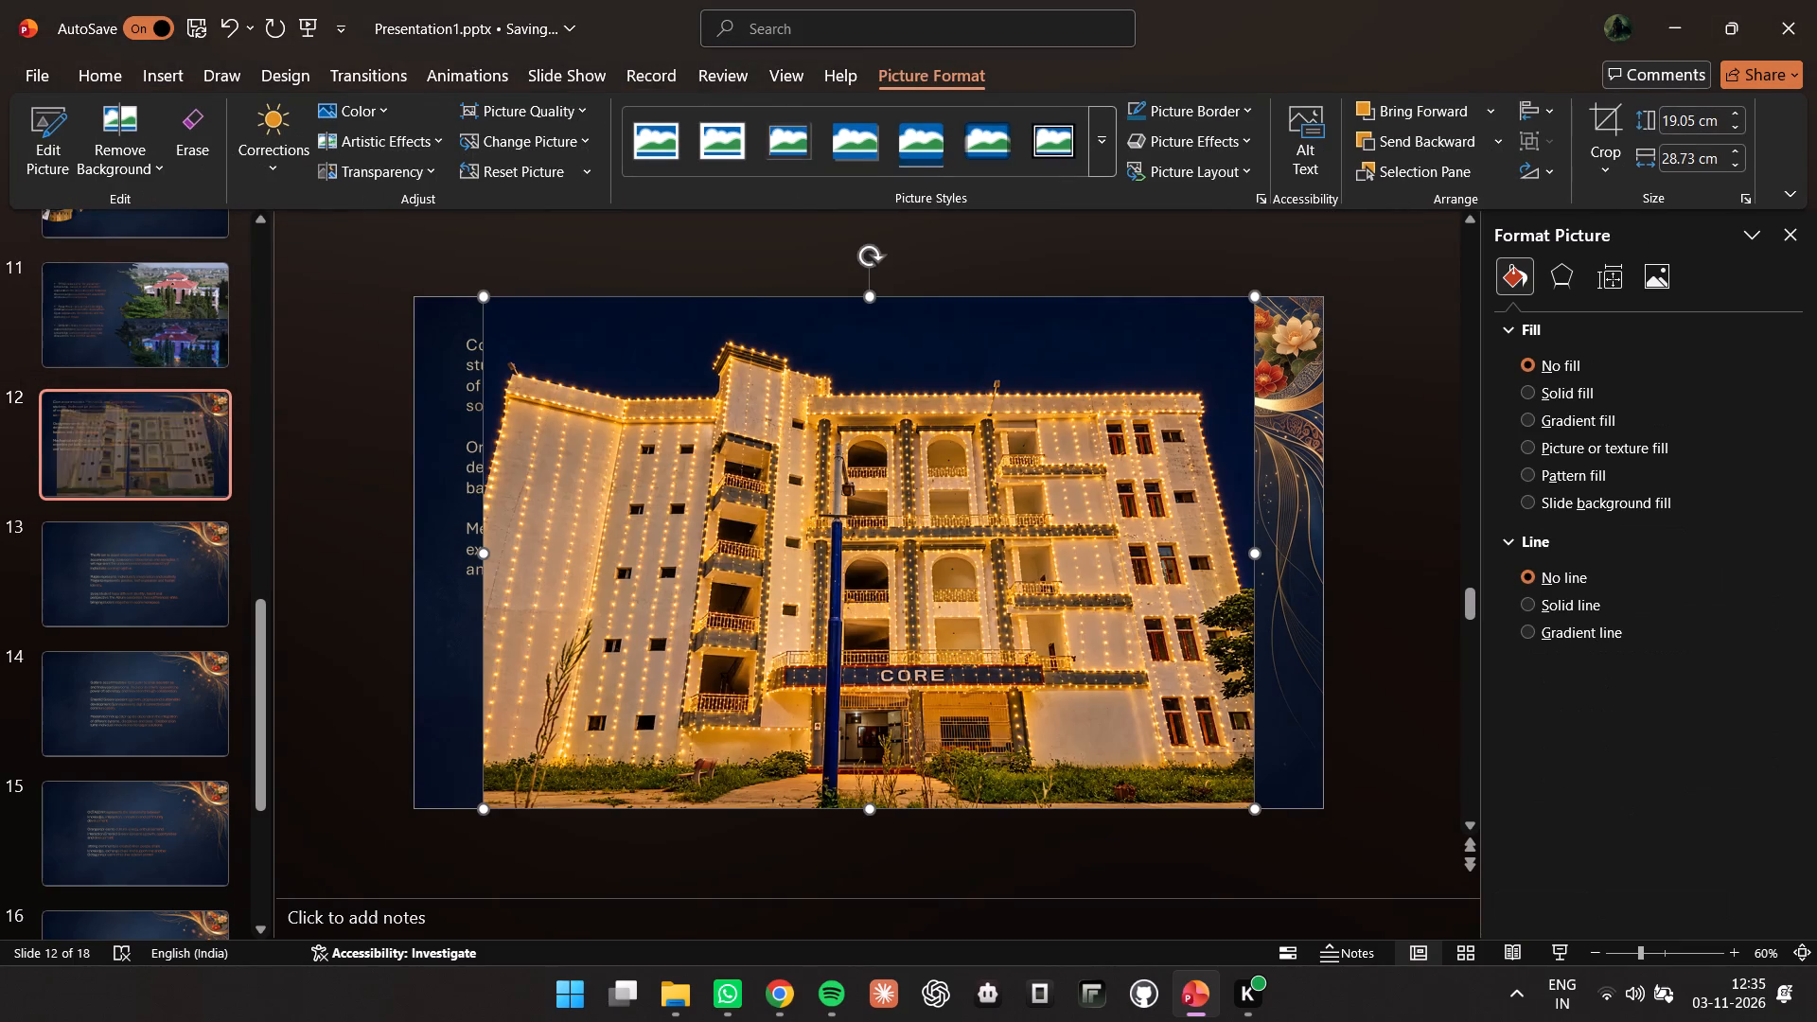
# Shrink the night CORE picture to about 12.45 by 18.78 cm and place it at the slide's lower left.
pyautogui.moveTo(483, 297); pyautogui.dragTo(813, 478)
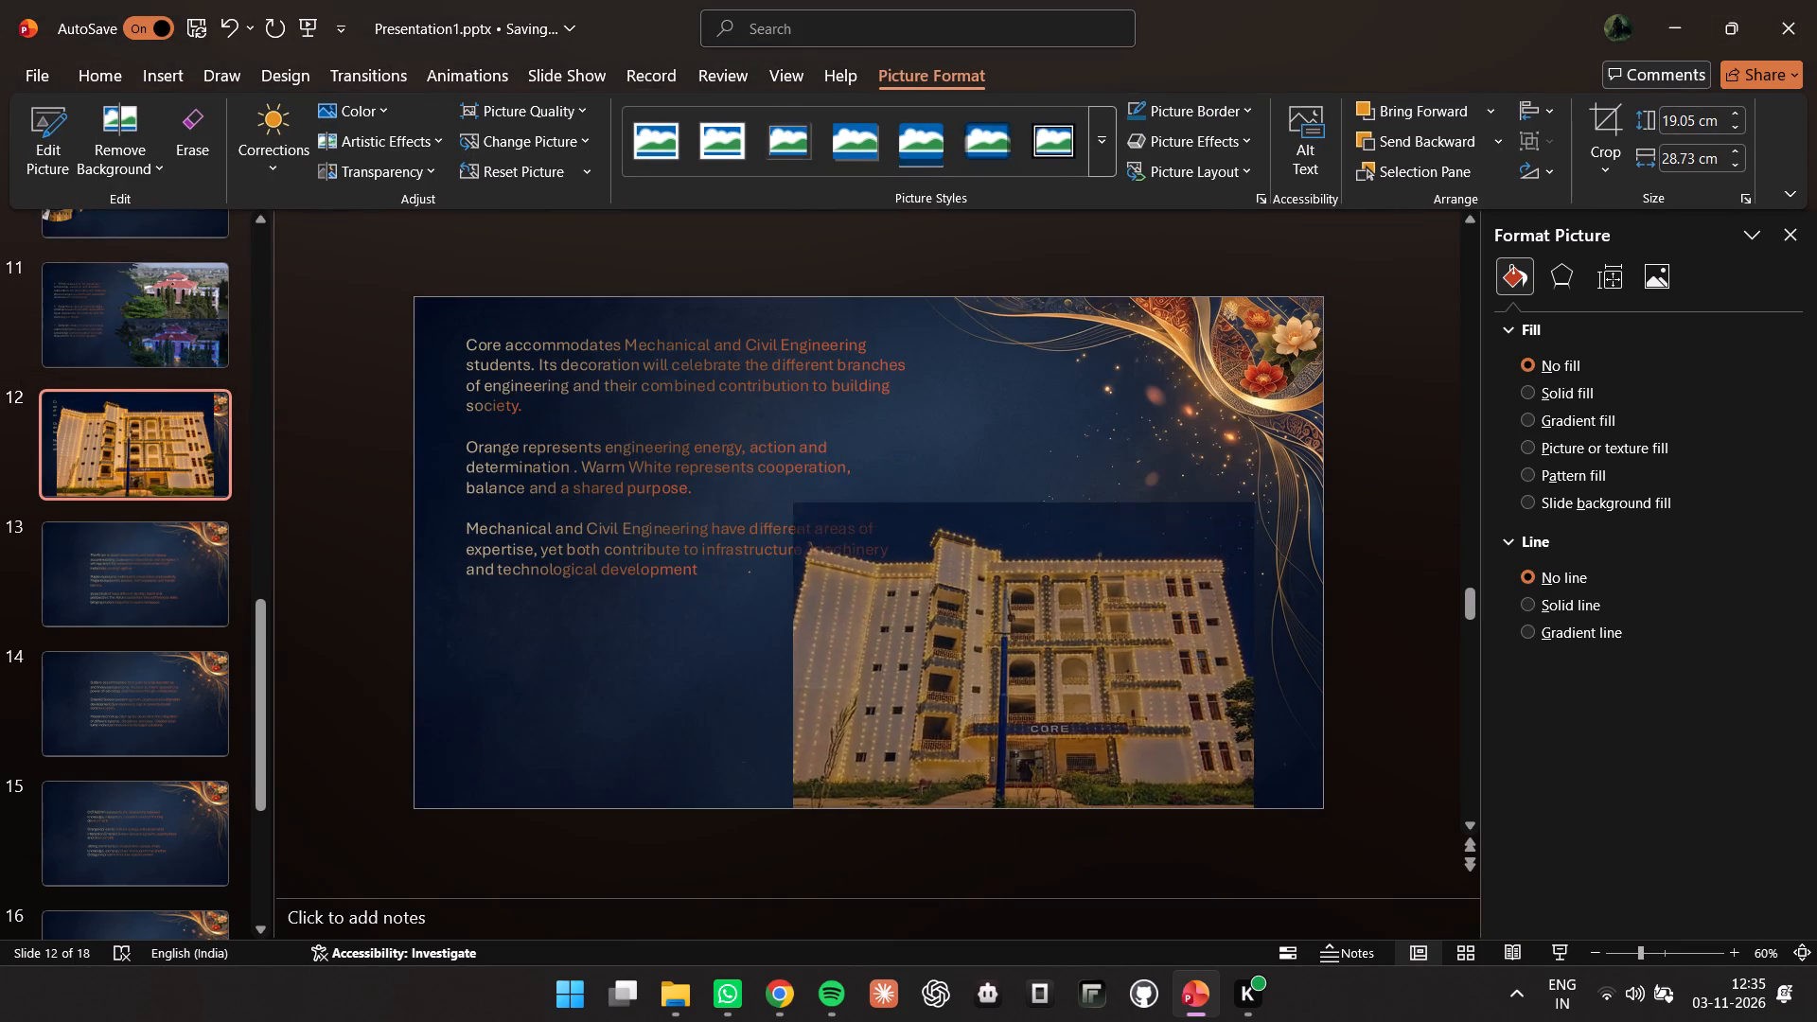
pyautogui.moveTo(813, 478); pyautogui.dragTo(811, 468)
pyautogui.moveTo(891, 598); pyautogui.dragTo(606, 561)
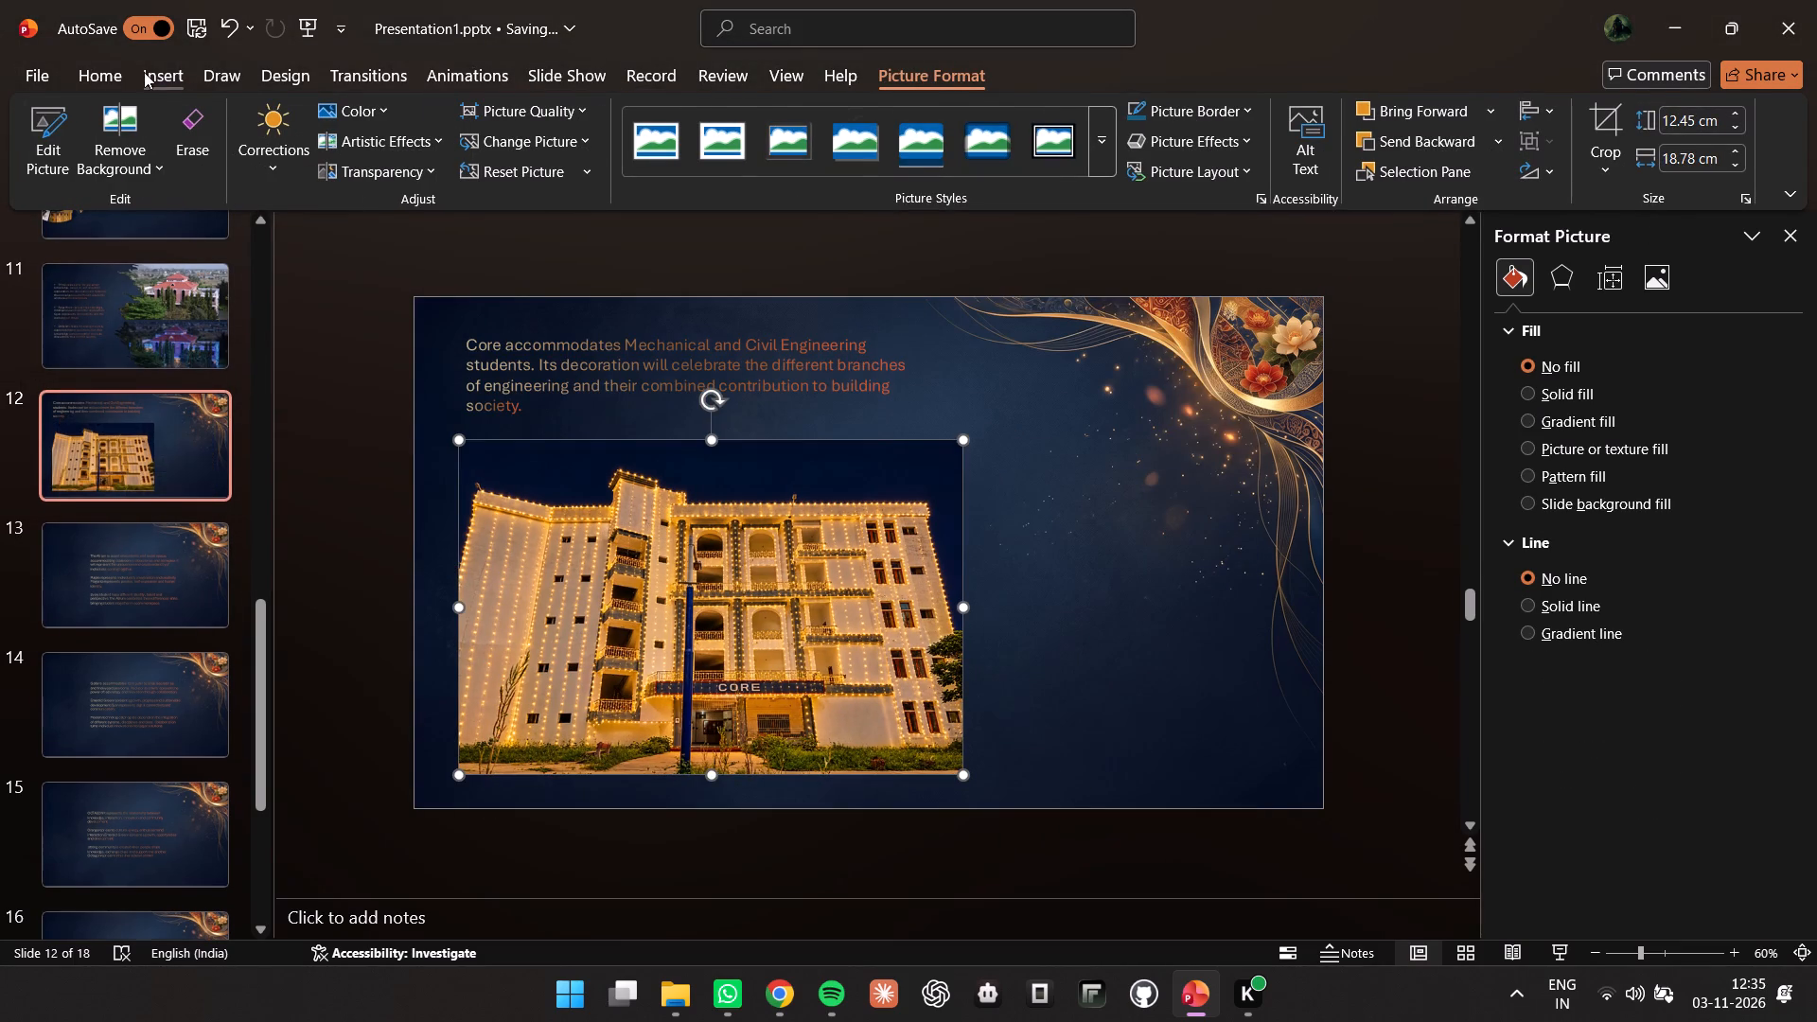
# Insert the daytime picture of the white CORE building from the college folder onto slide 12.
pyautogui.click(144, 72)
pyautogui.click(197, 149)
pyautogui.click(246, 229)
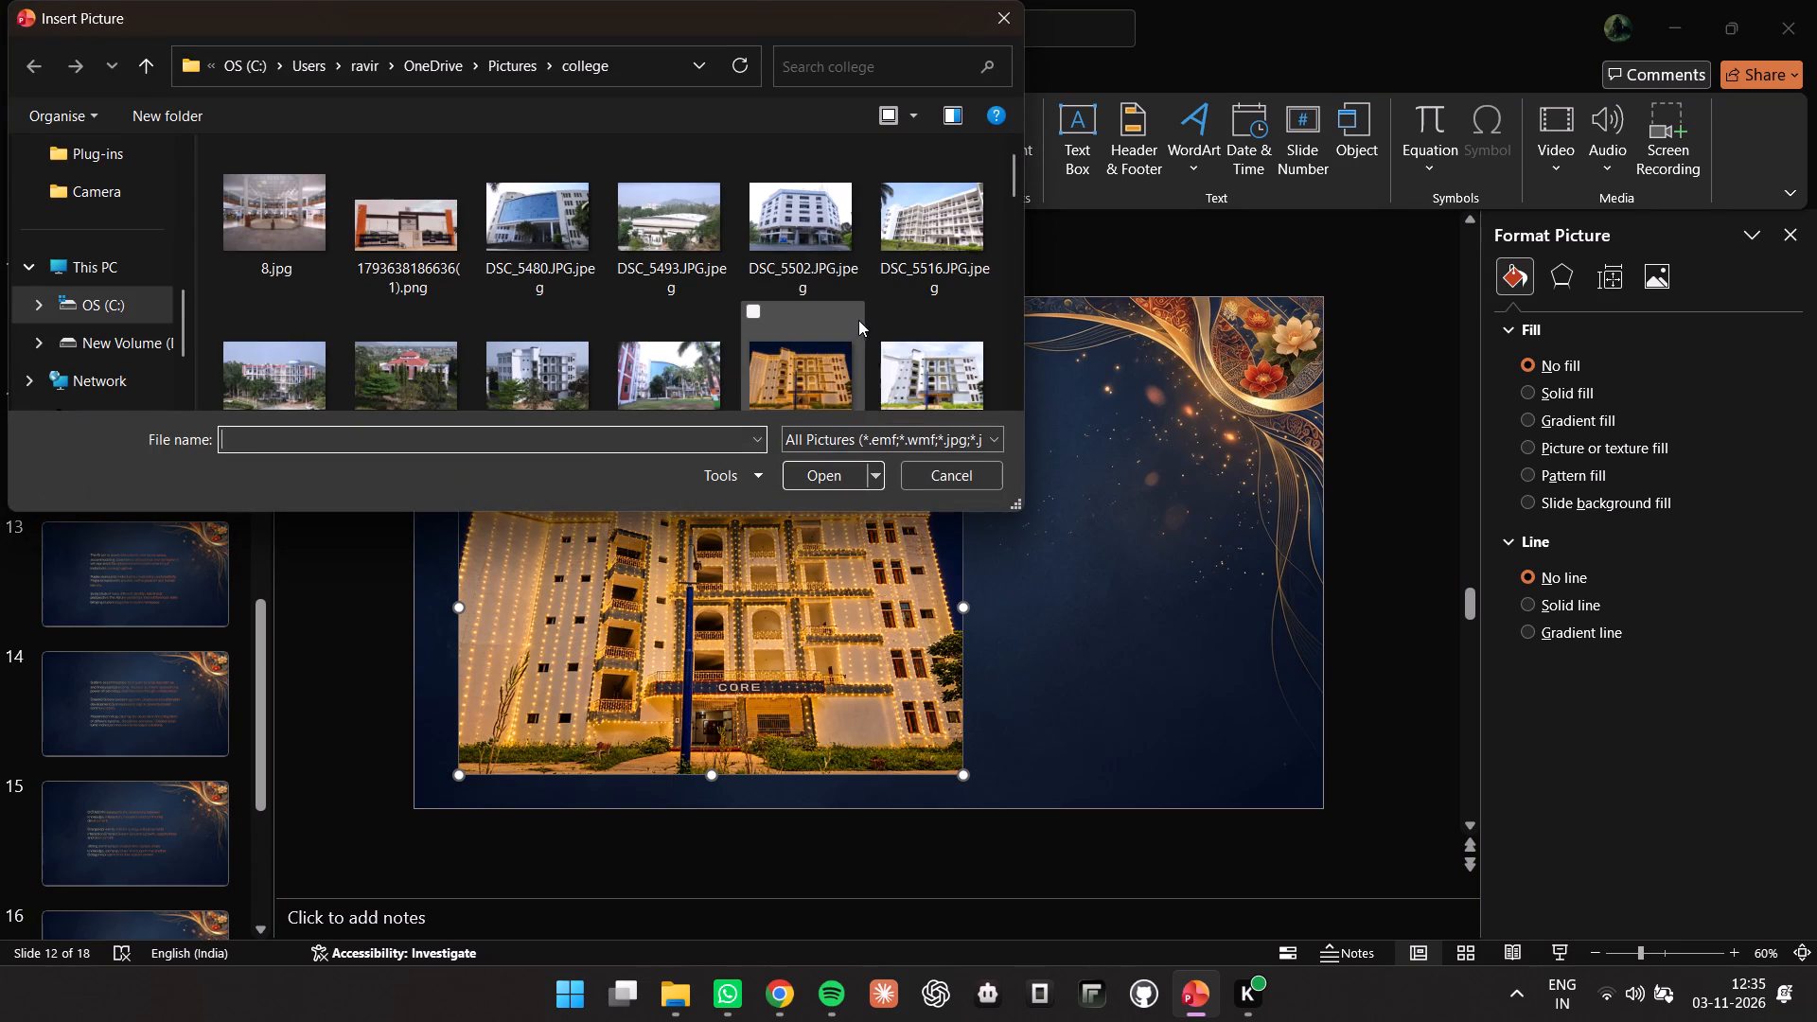
pyautogui.click(920, 345)
pyautogui.click(827, 465)
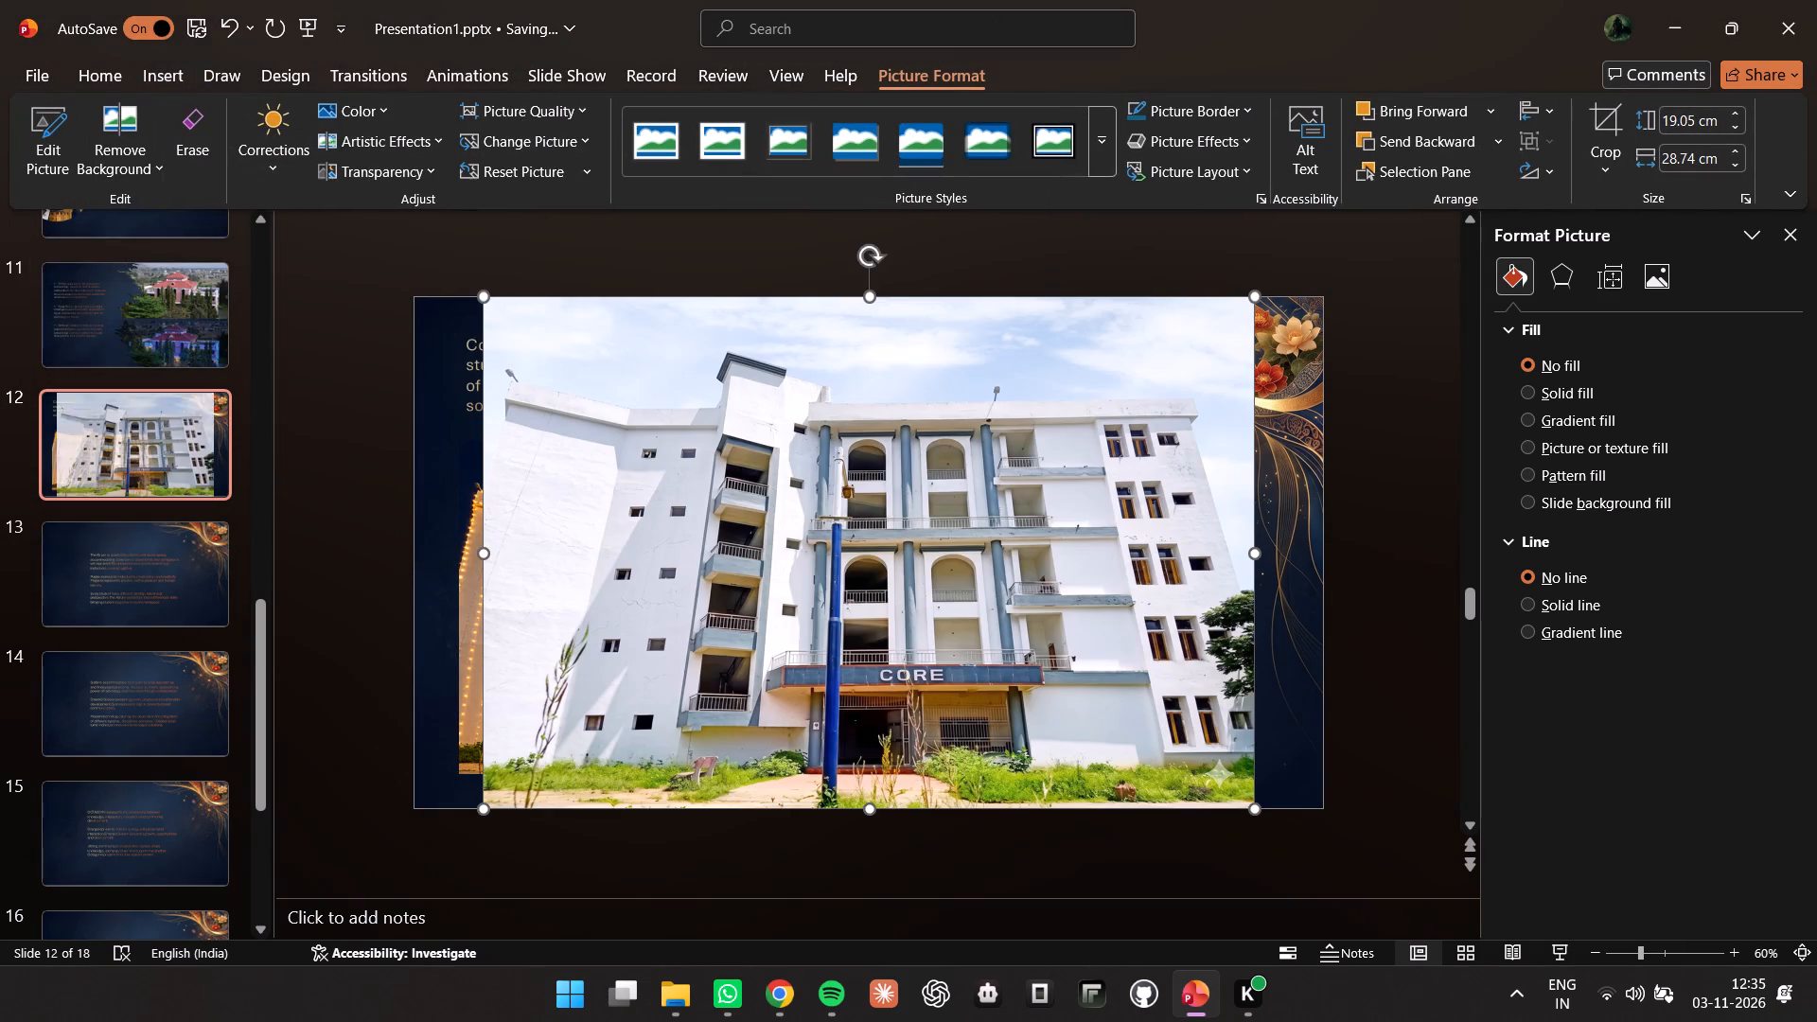
# Shrink the daytime CORE picture and place it at the slide's right side, slightly overlapping the night picture.
pyautogui.moveTo(485, 294); pyautogui.dragTo(975, 540)
pyautogui.moveTo(977, 583); pyautogui.dragTo(1059, 493)
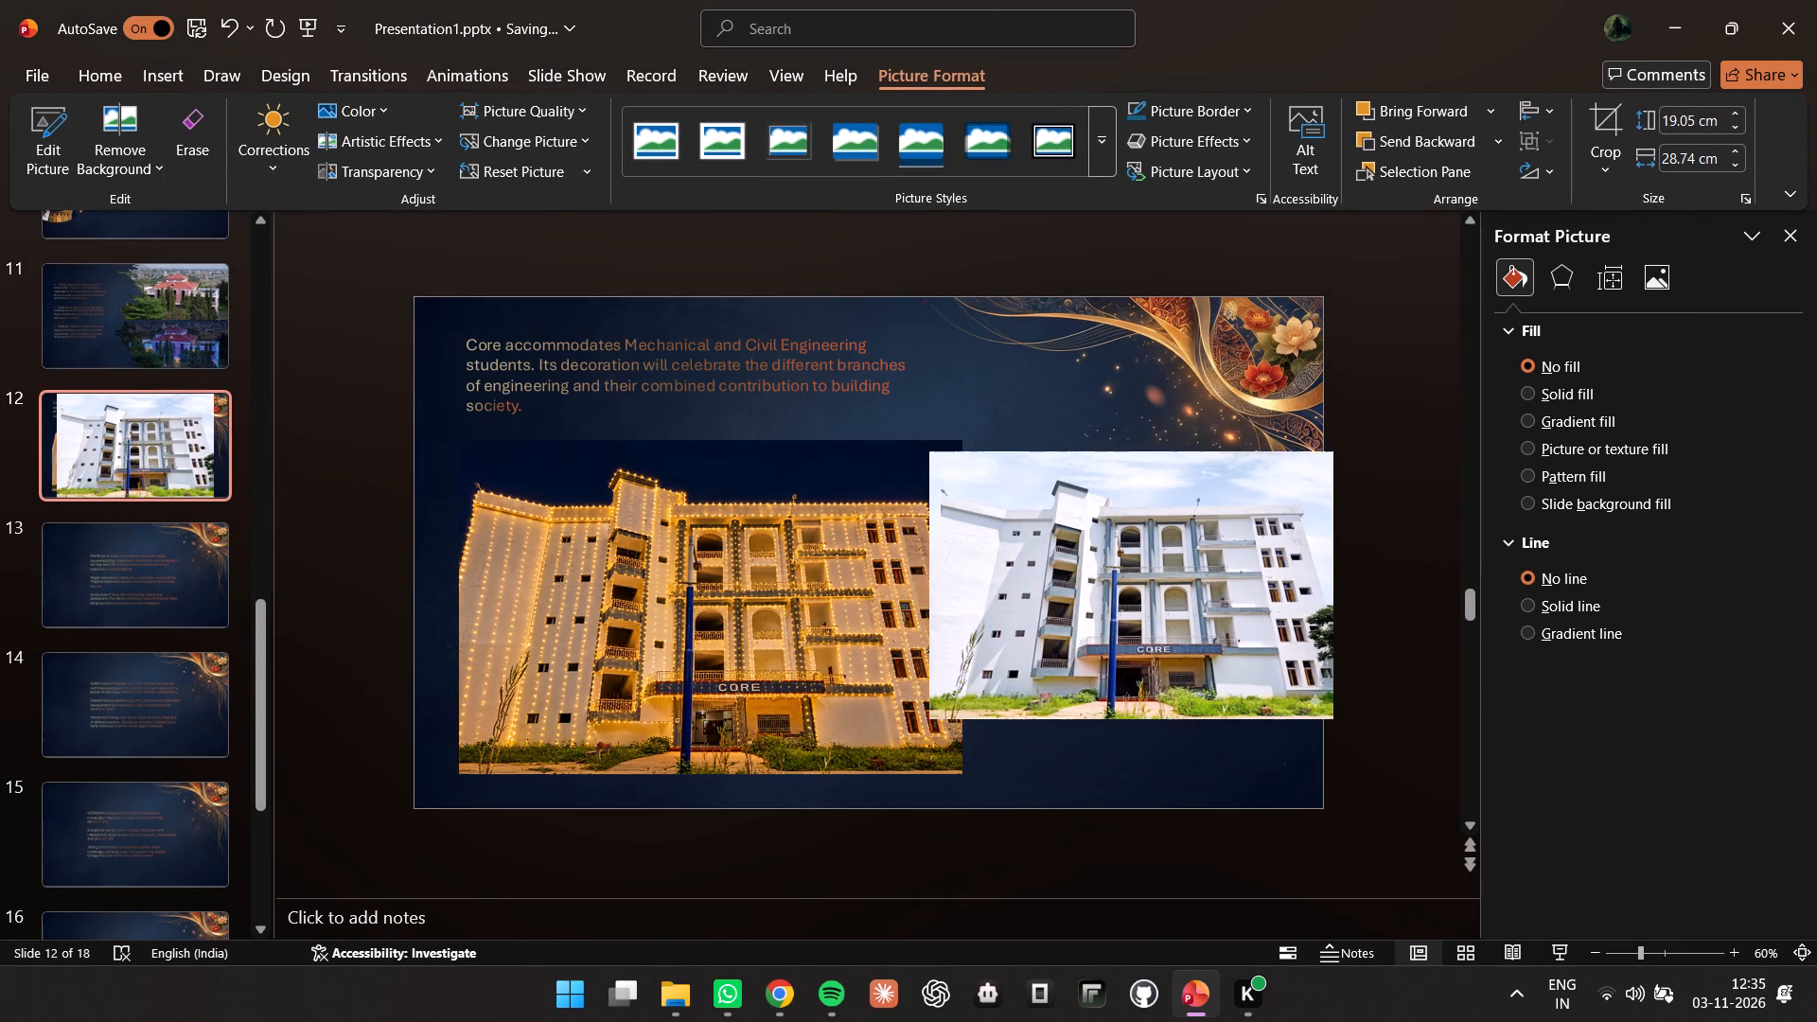
# Shrink the night CORE picture to about 9.13 by 13.77 cm and place it in the slide's bottom-left corner.
pyautogui.moveTo(1059, 493); pyautogui.dragTo(1076, 485)
pyautogui.click(791, 524)
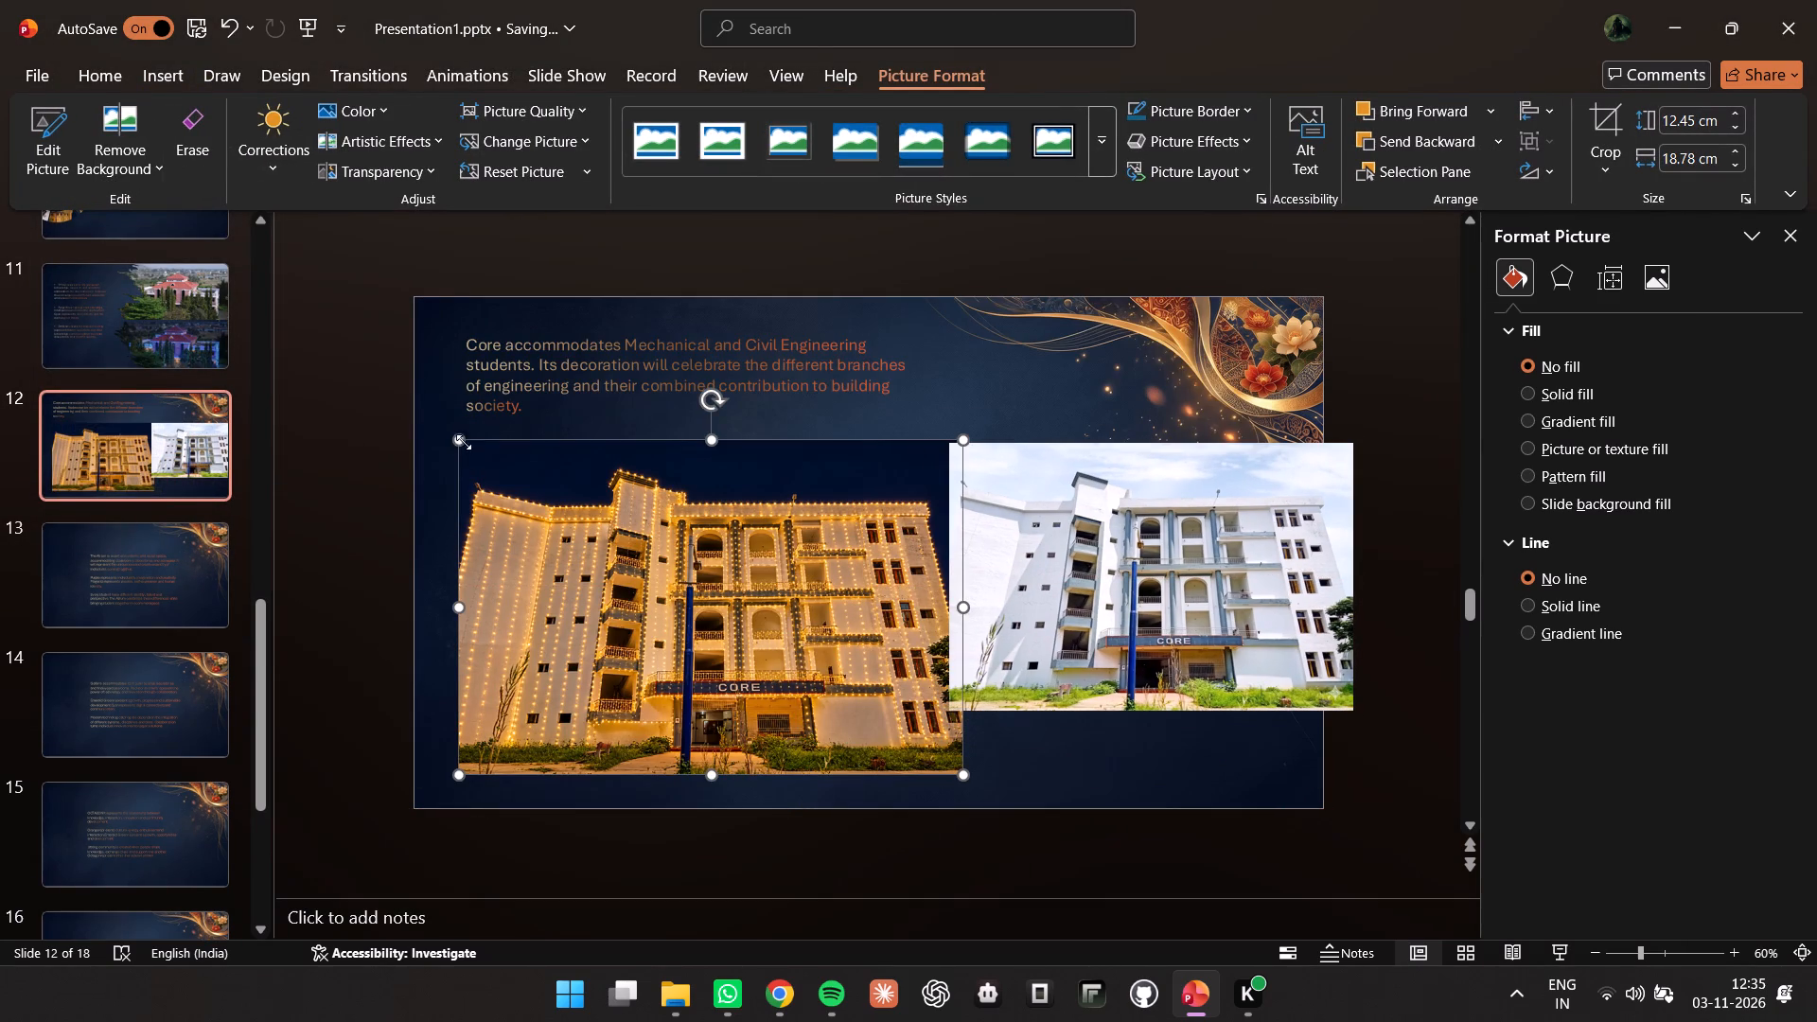
pyautogui.moveTo(462, 440); pyautogui.dragTo(593, 549)
pyautogui.moveTo(736, 608); pyautogui.dragTo(653, 619)
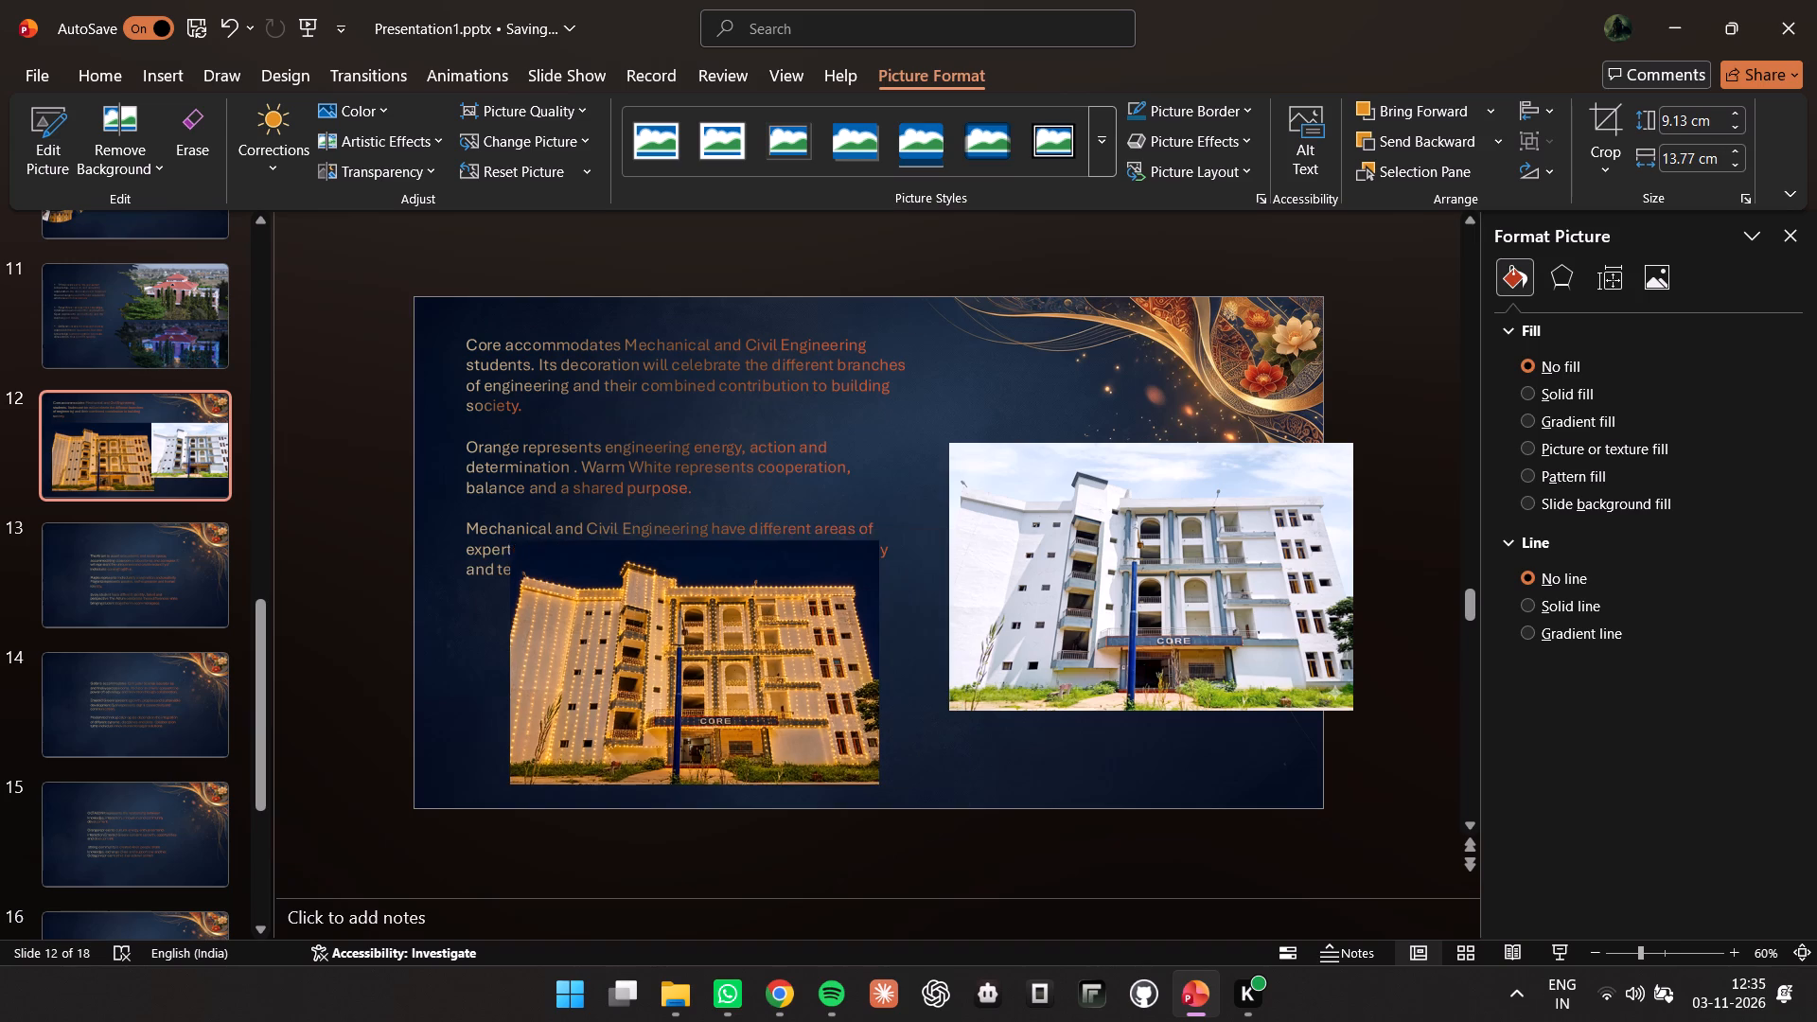
pyautogui.moveTo(653, 619); pyautogui.dragTo(555, 640)
# Shrink the daytime CORE picture to about 9.13 by 13.78 cm and place it on the slide's bottom edge, right of the night picture.
pyautogui.moveTo(1111, 564); pyautogui.dragTo(1006, 679)
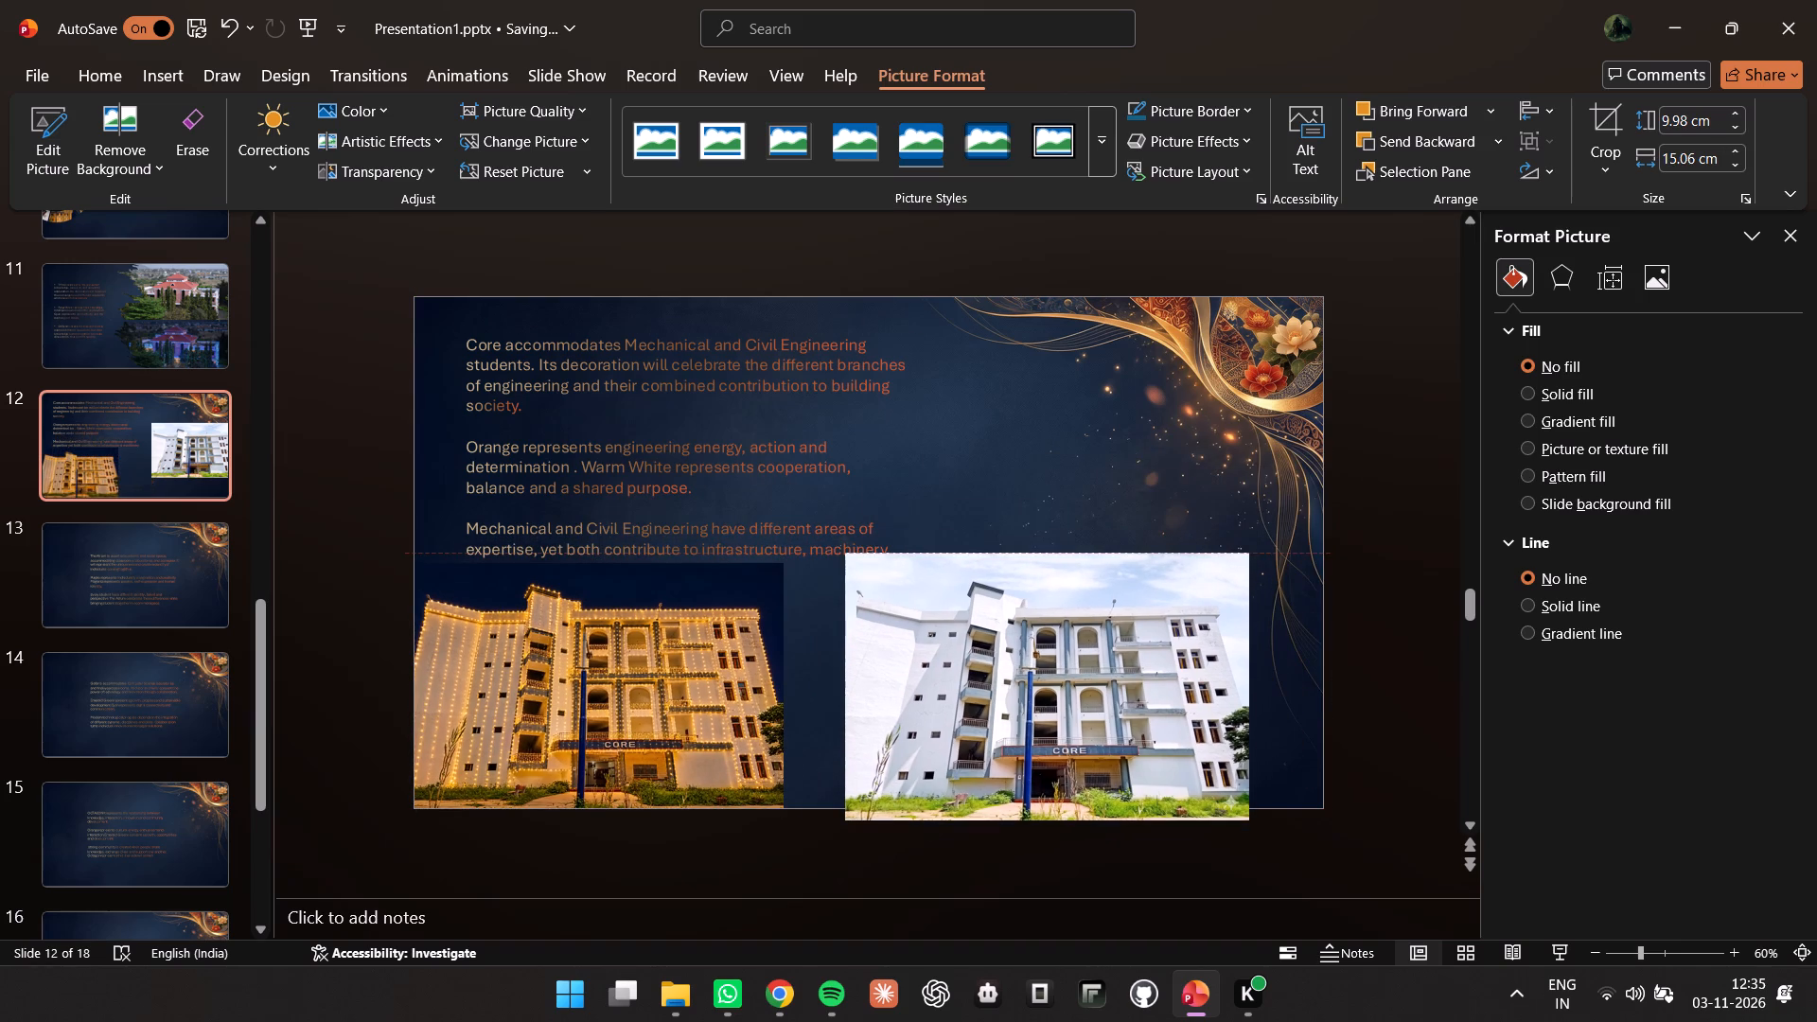
pyautogui.moveTo(848, 552); pyautogui.dragTo(871, 578)
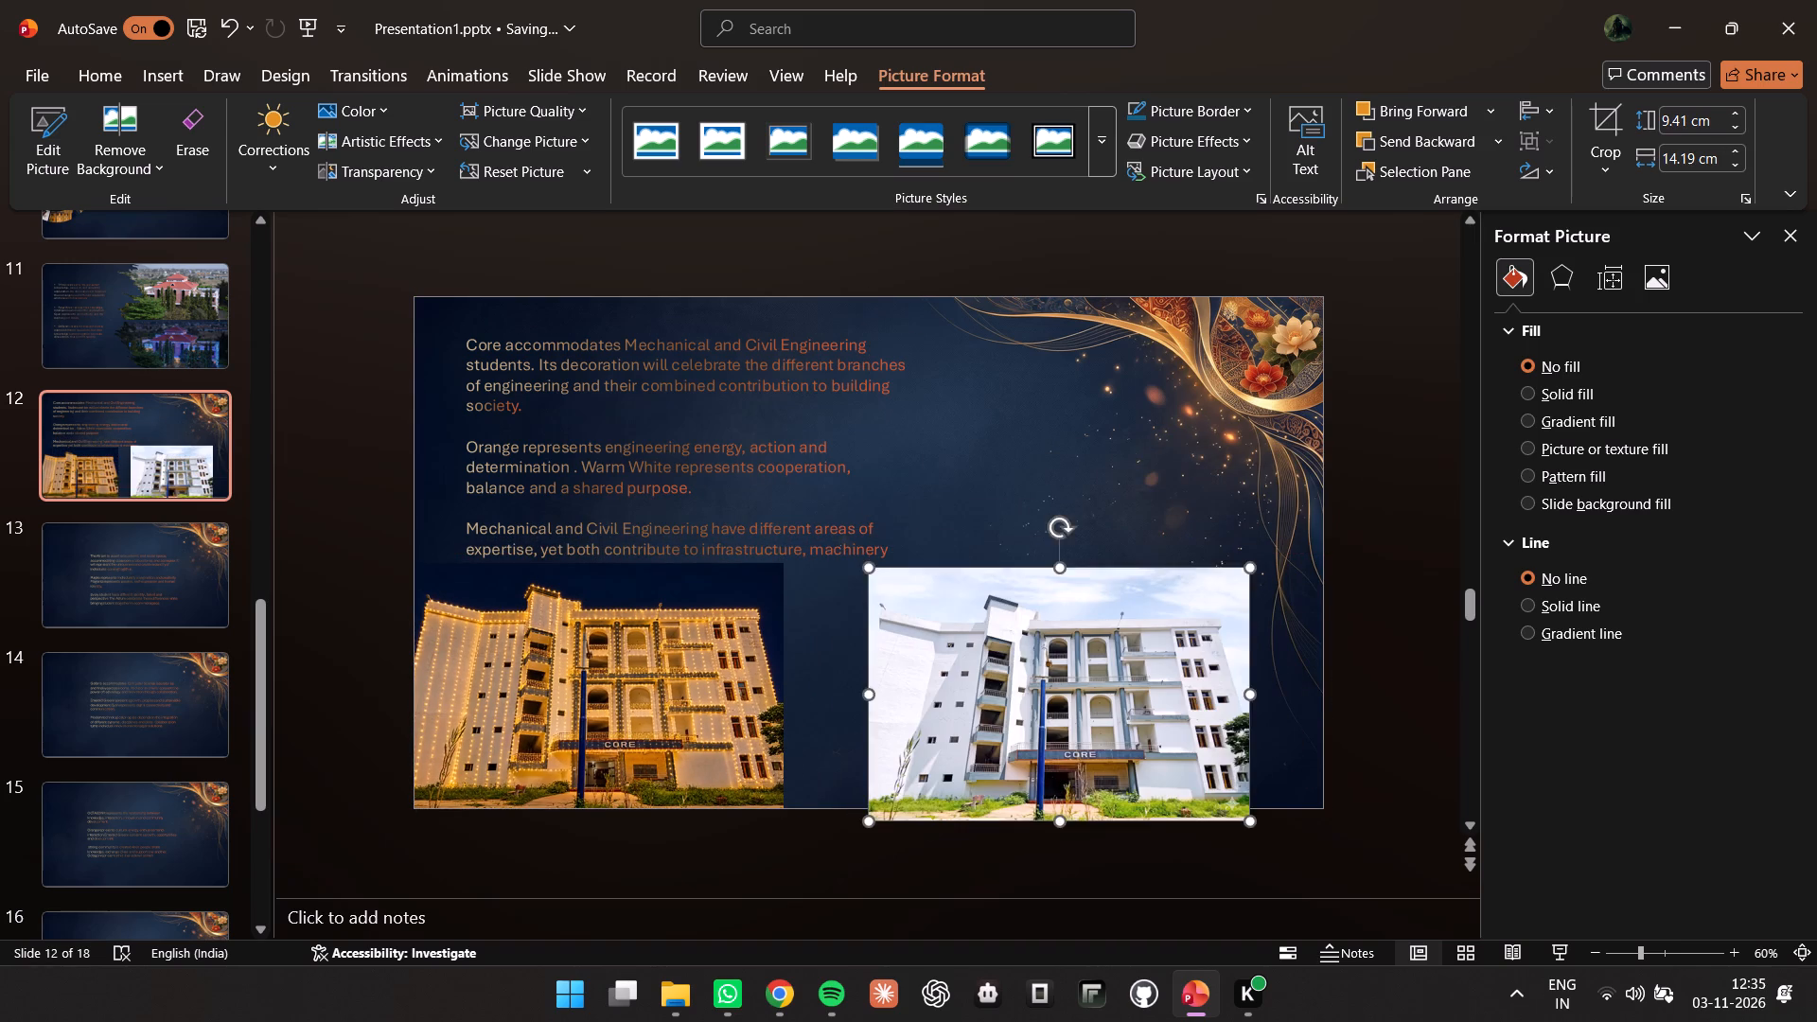
pyautogui.moveTo(894, 605); pyautogui.dragTo(838, 592)
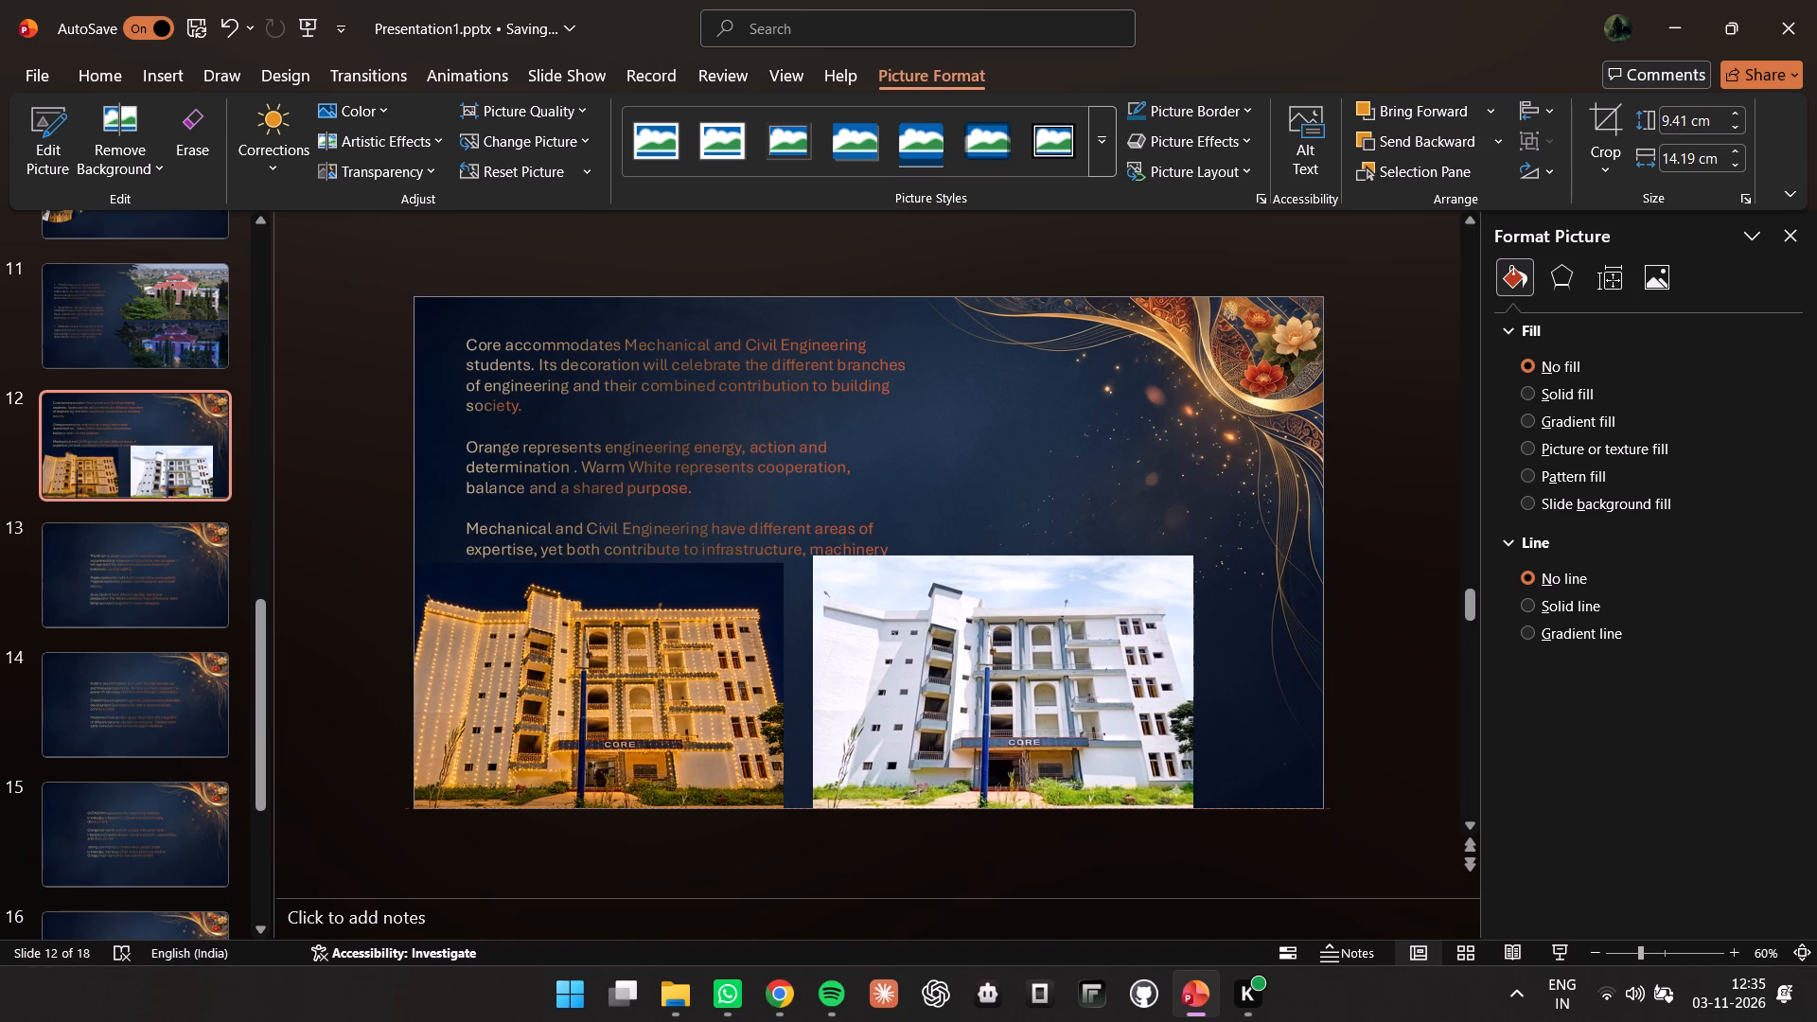
pyautogui.click(814, 558)
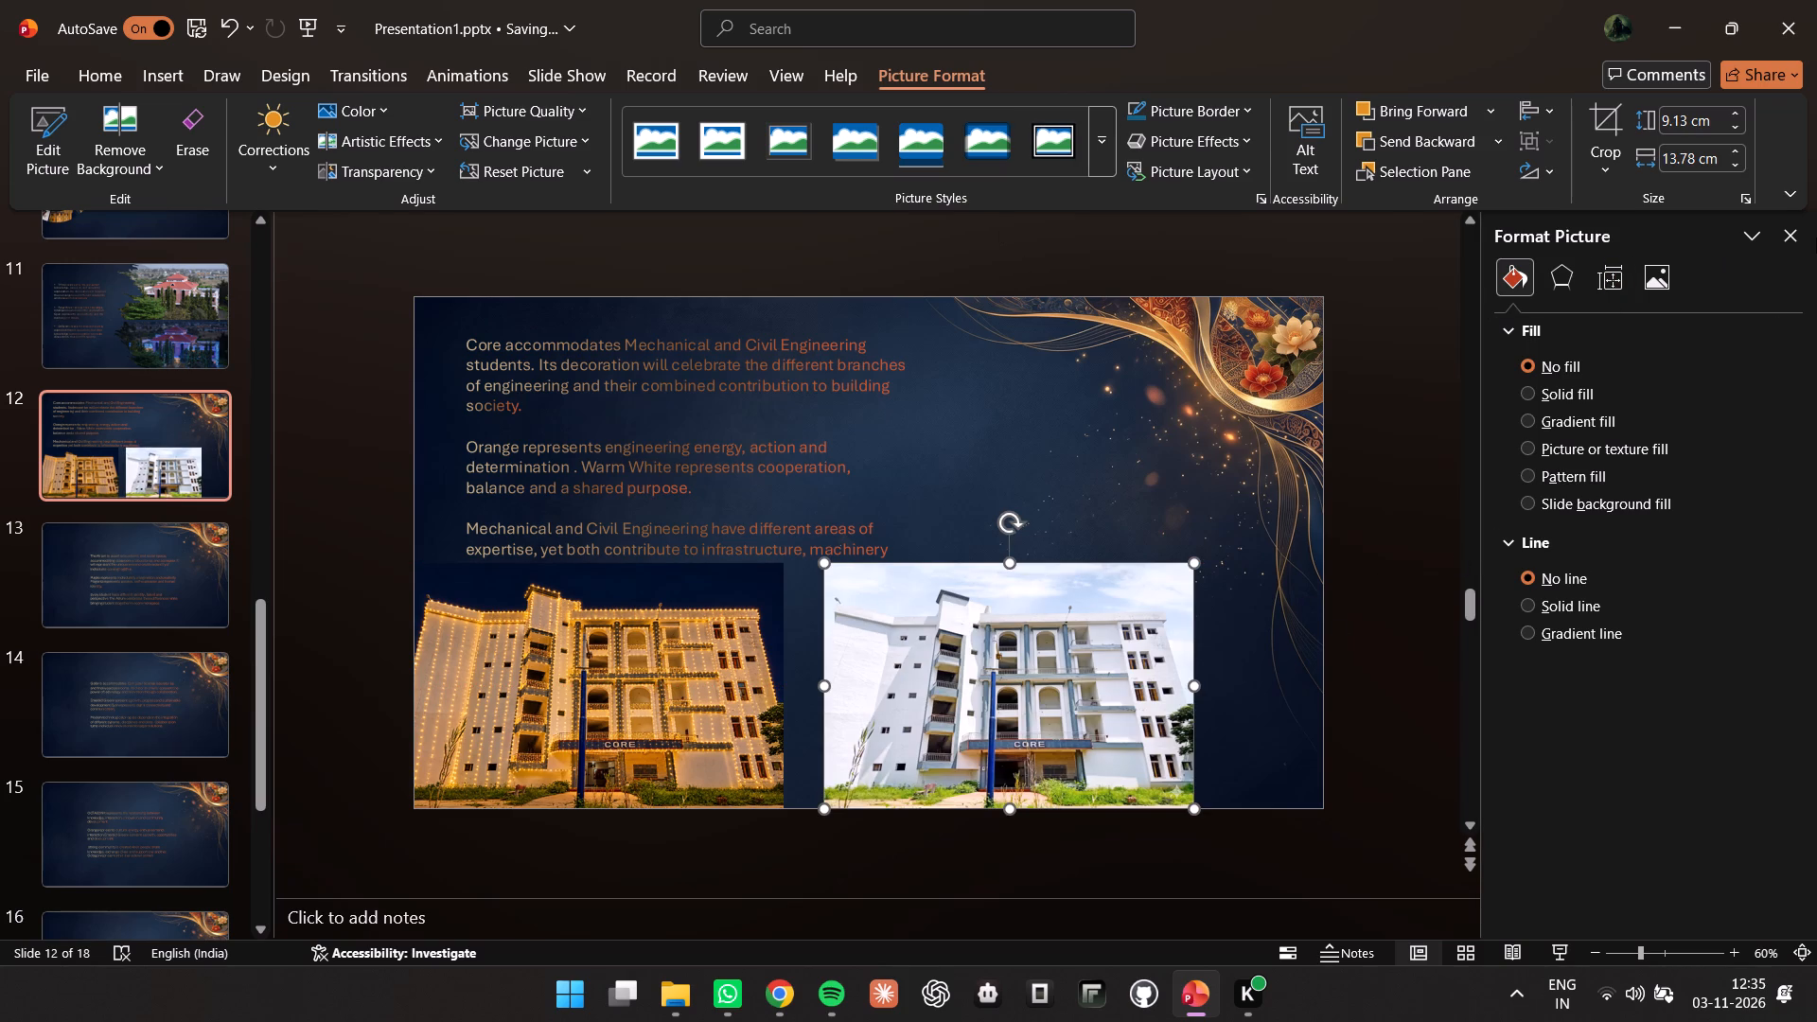
# Generate Designer ideas for slide 12, look through the suggested layouts and request more design ideas.
pyautogui.click(1788, 227)
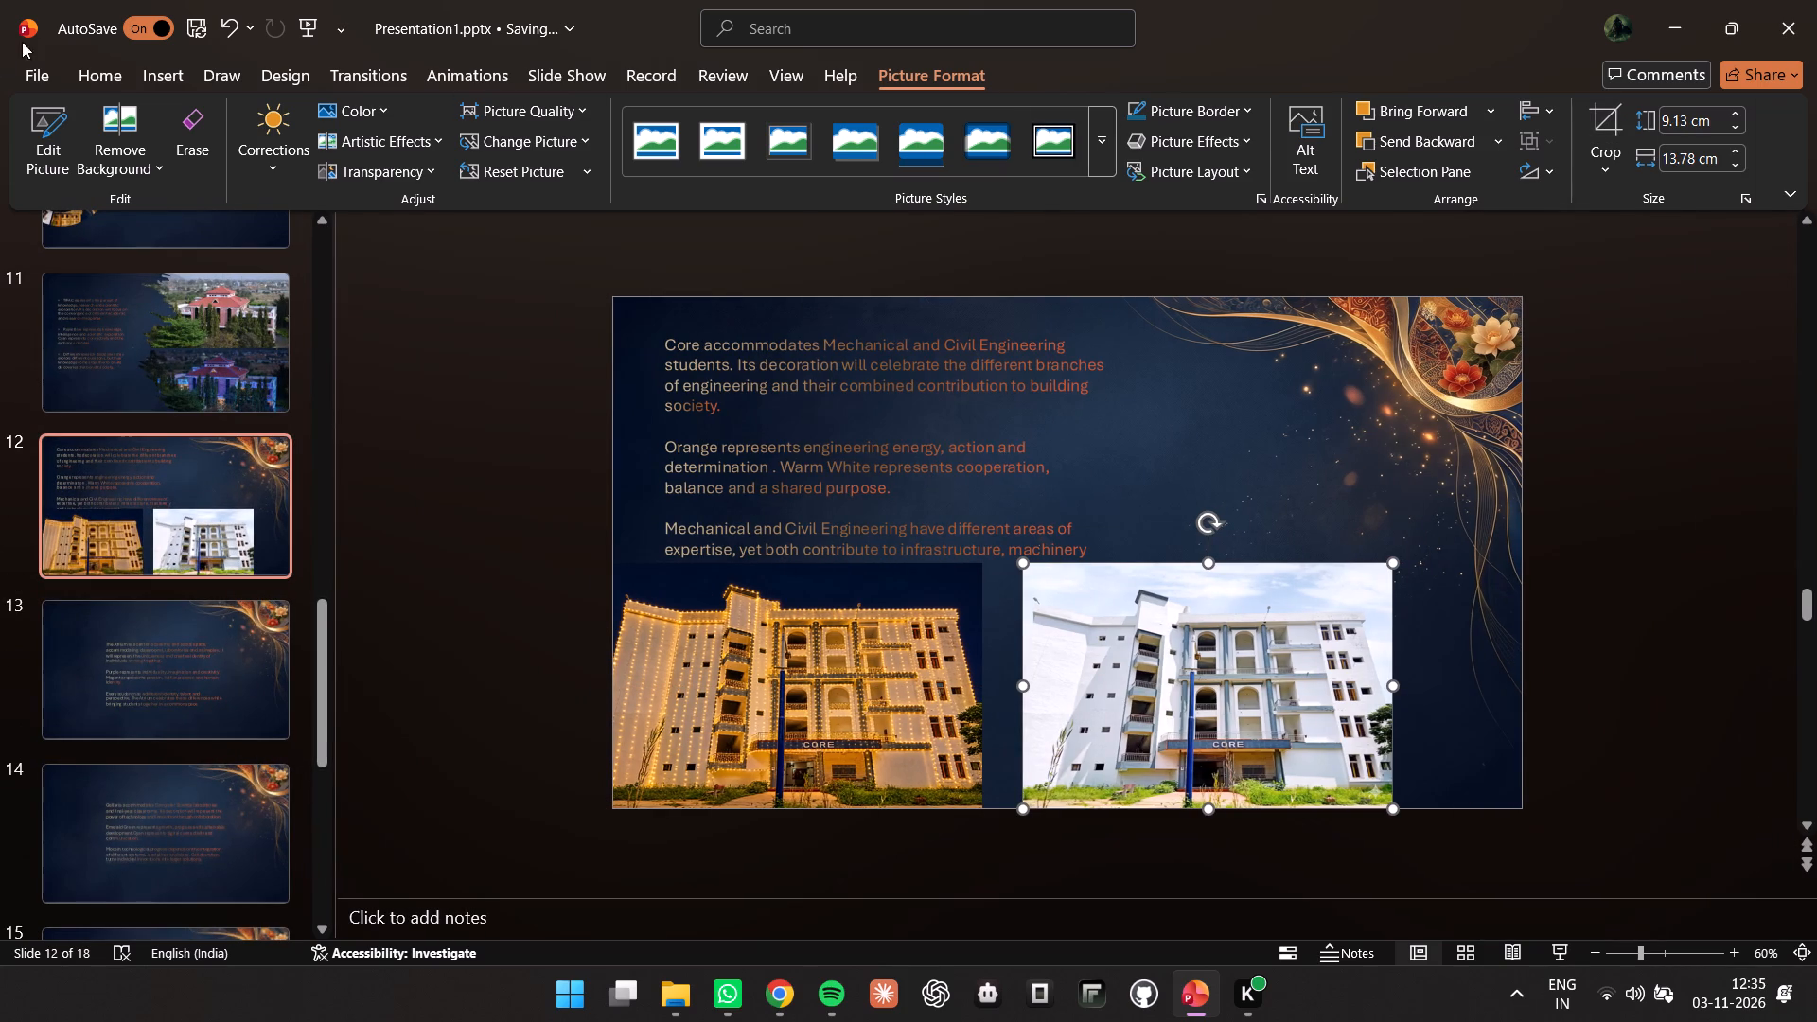
pyautogui.click(92, 69)
pyautogui.click(1605, 147)
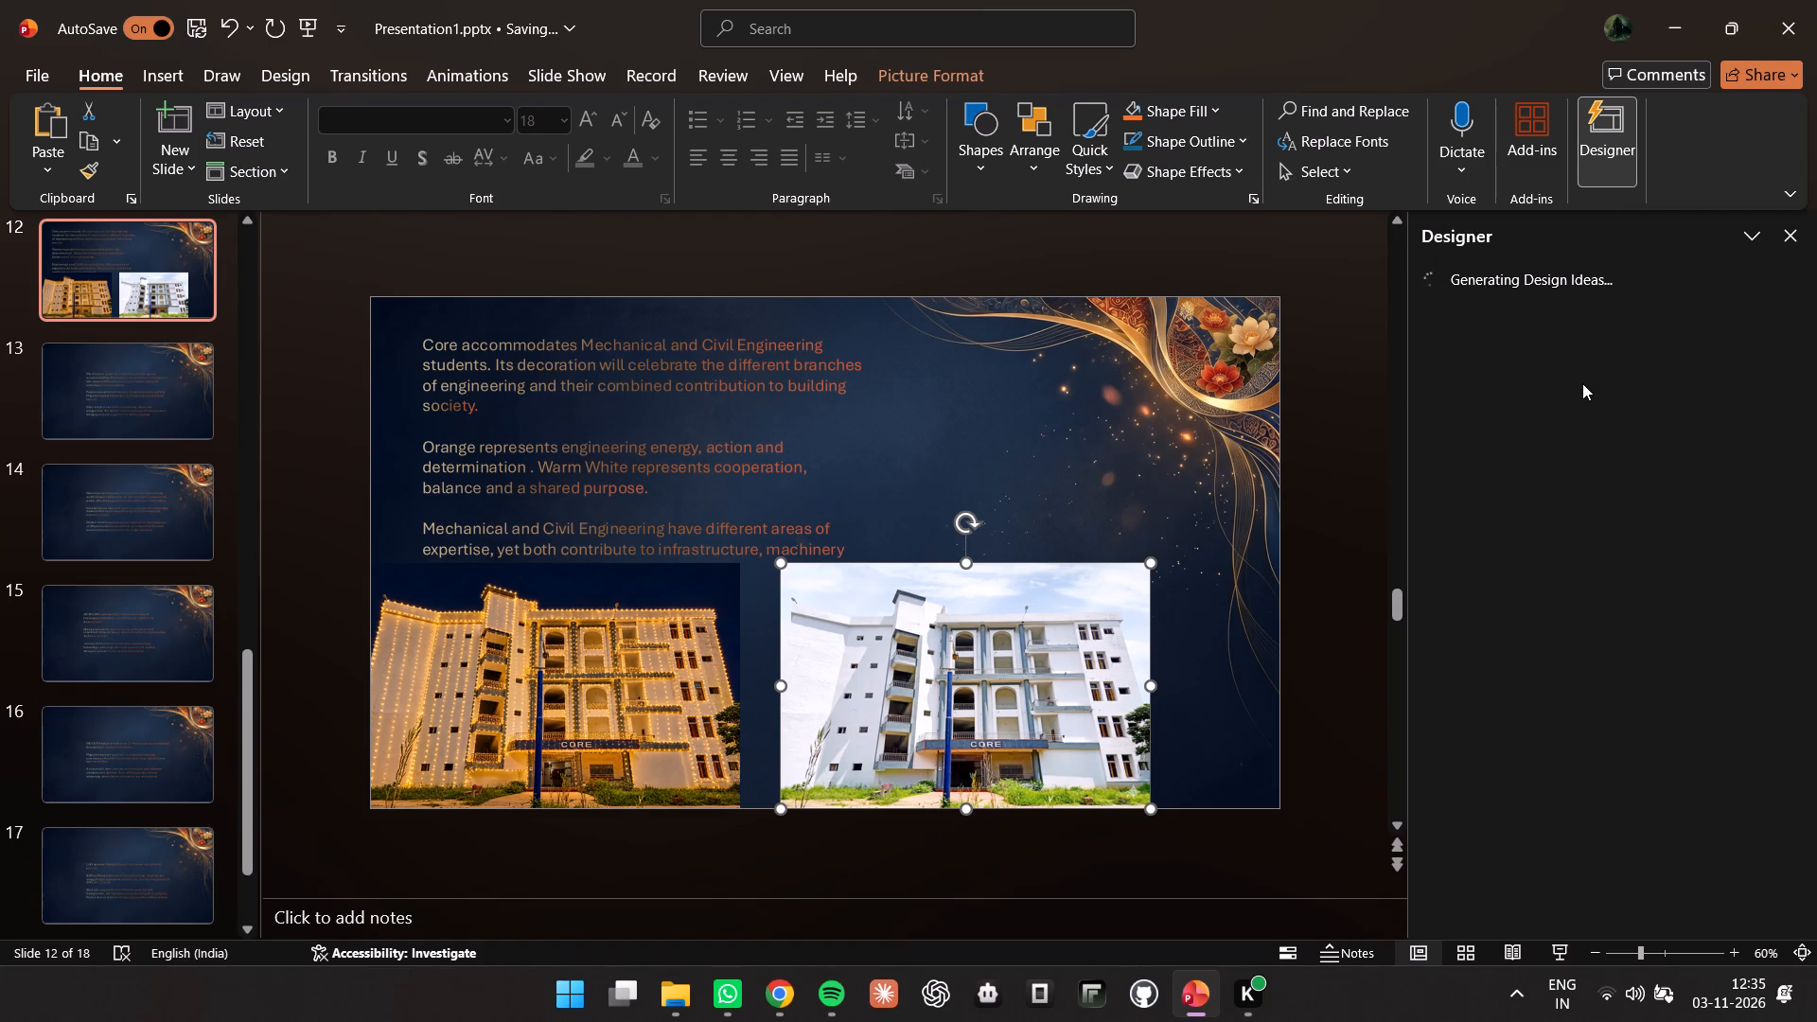
pyautogui.scroll(4, 192, 527)
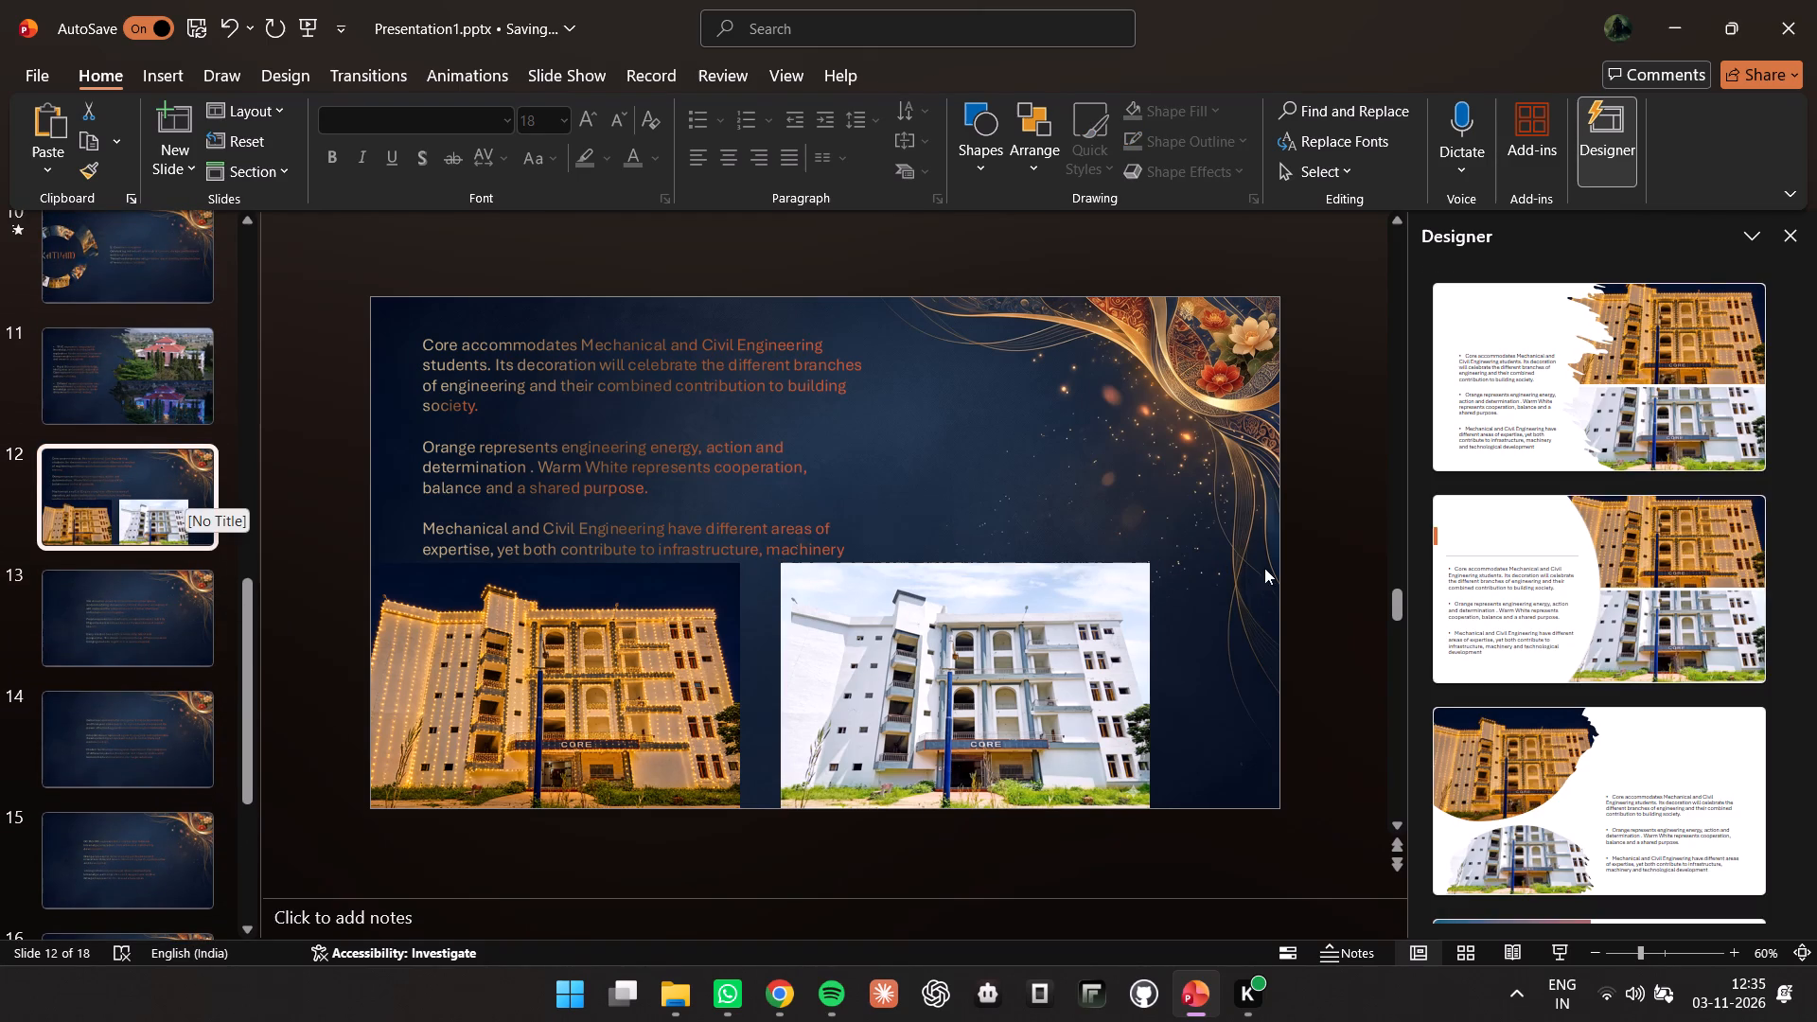
pyautogui.scroll(-6, 1684, 467)
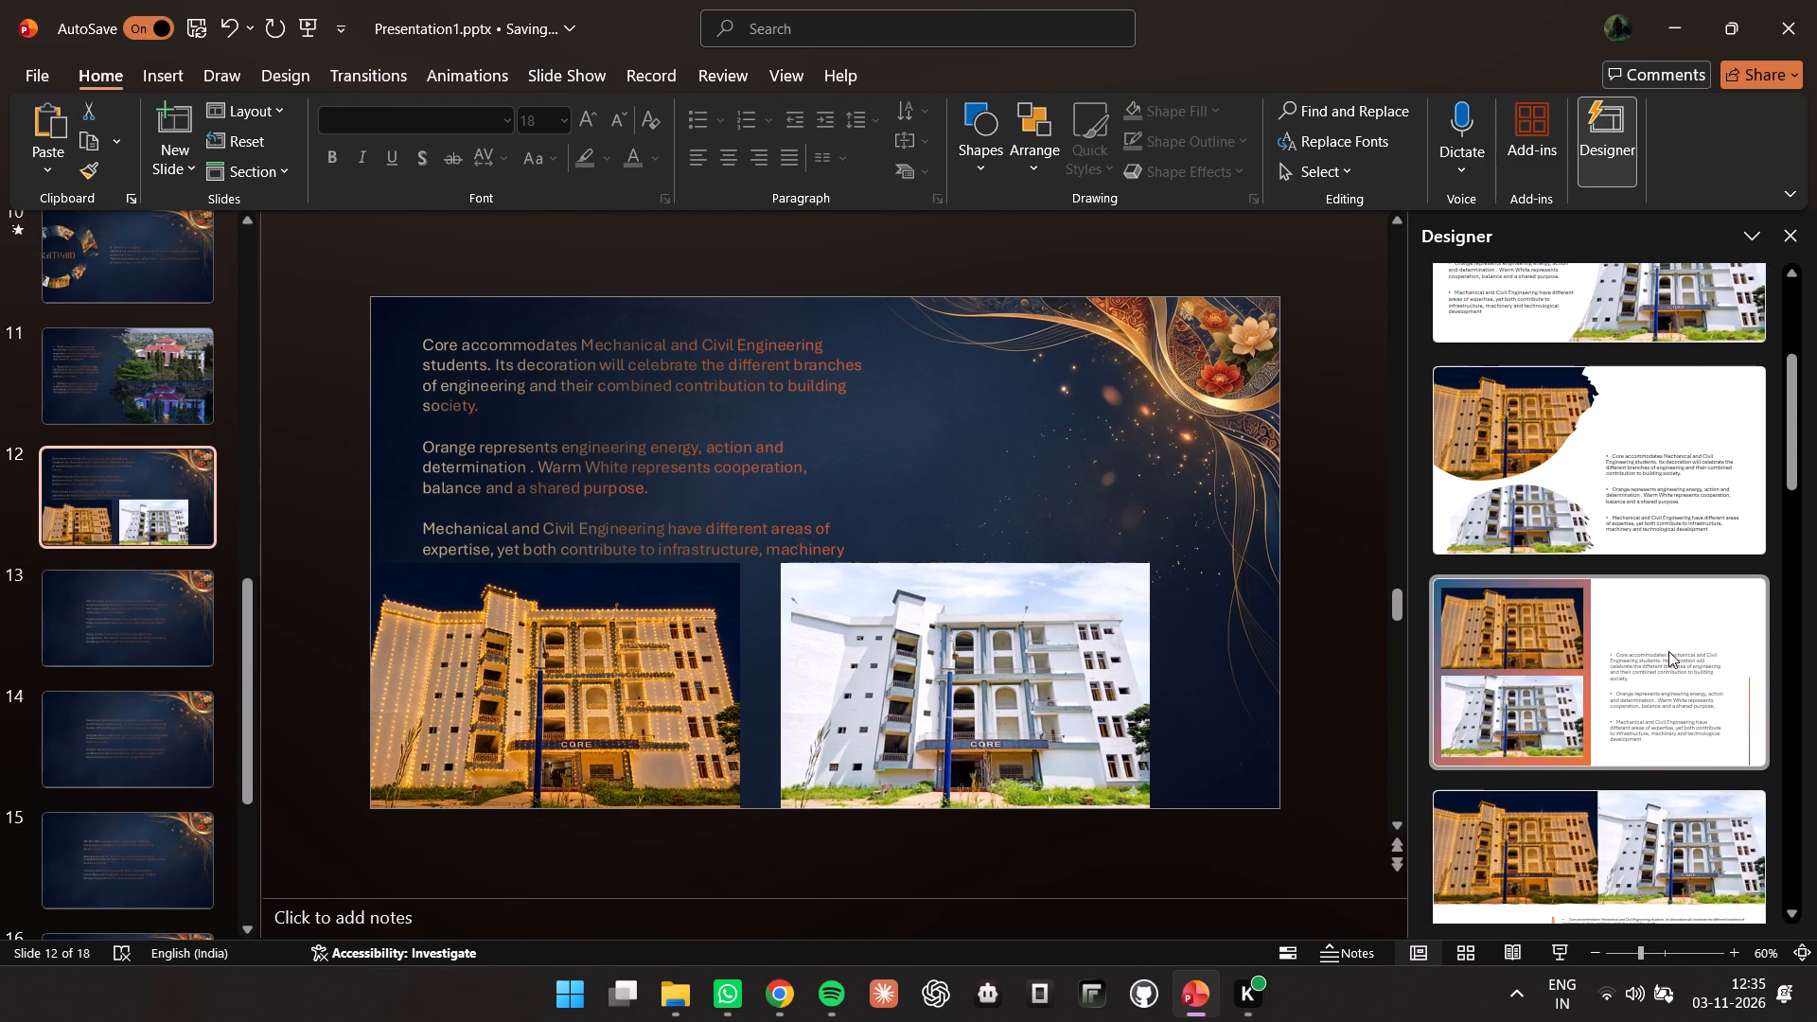
pyautogui.scroll(-8, 1664, 706)
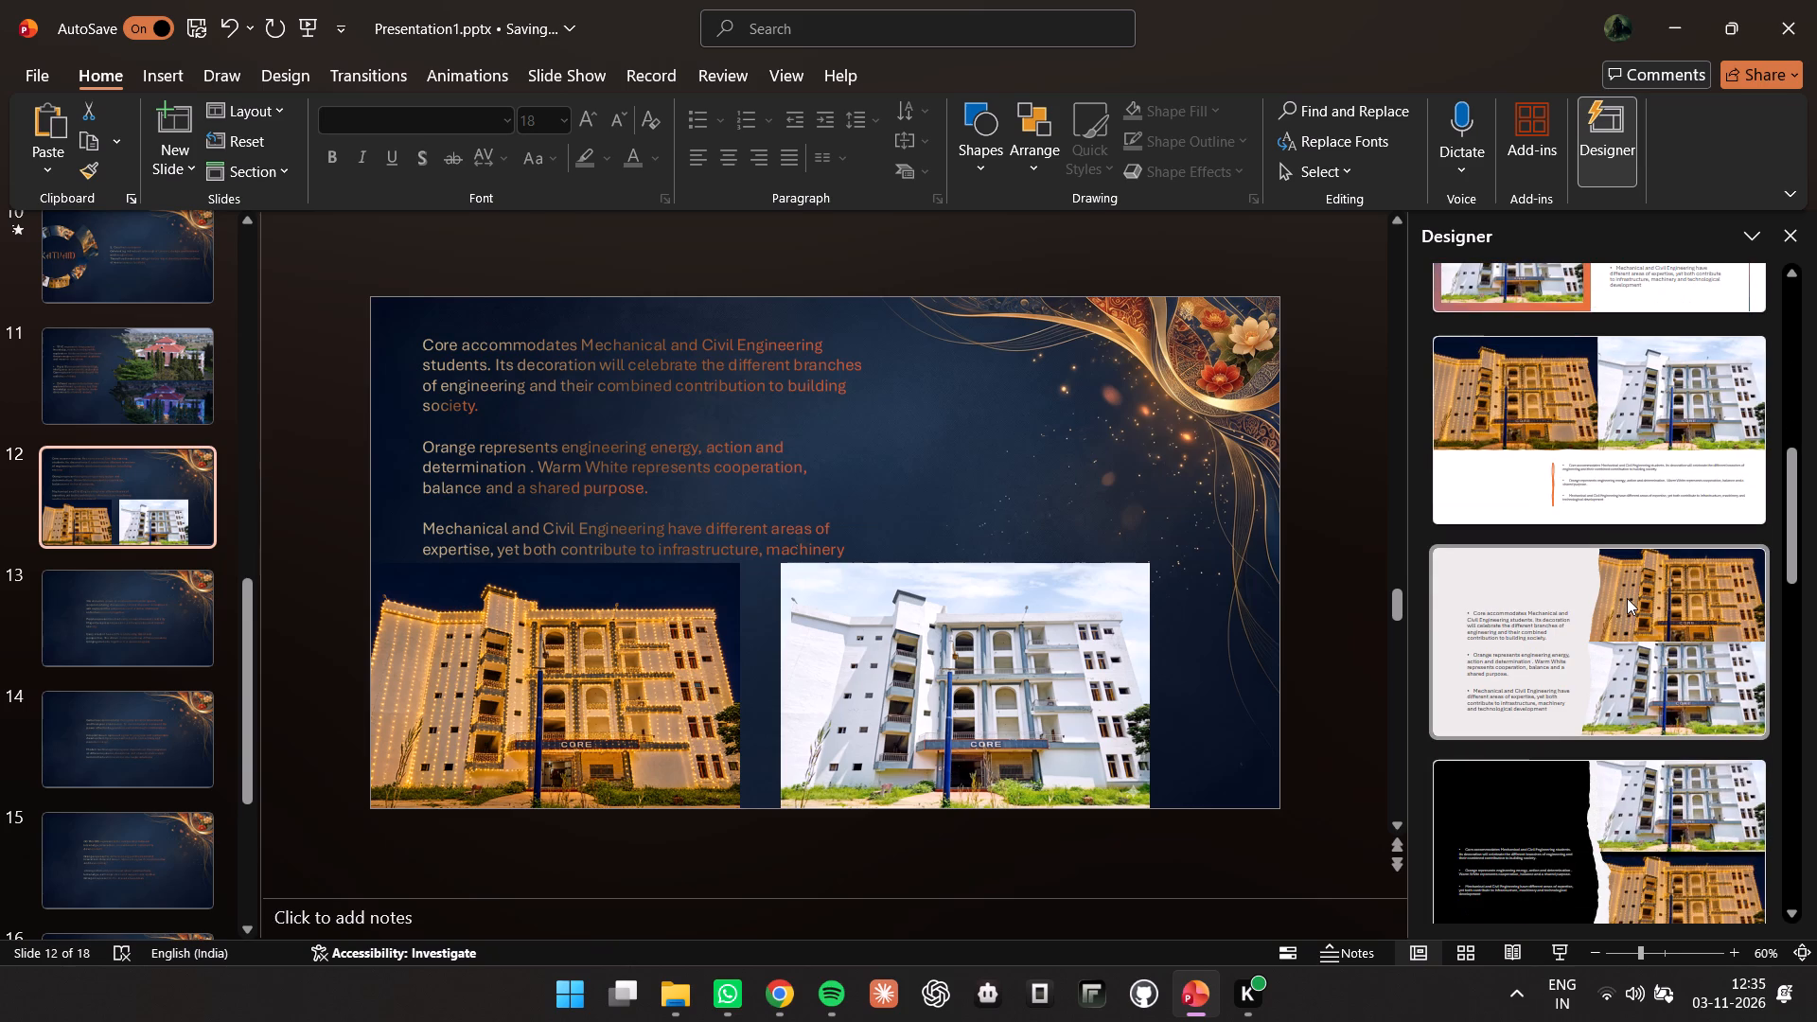
pyautogui.scroll(-3, 1627, 598)
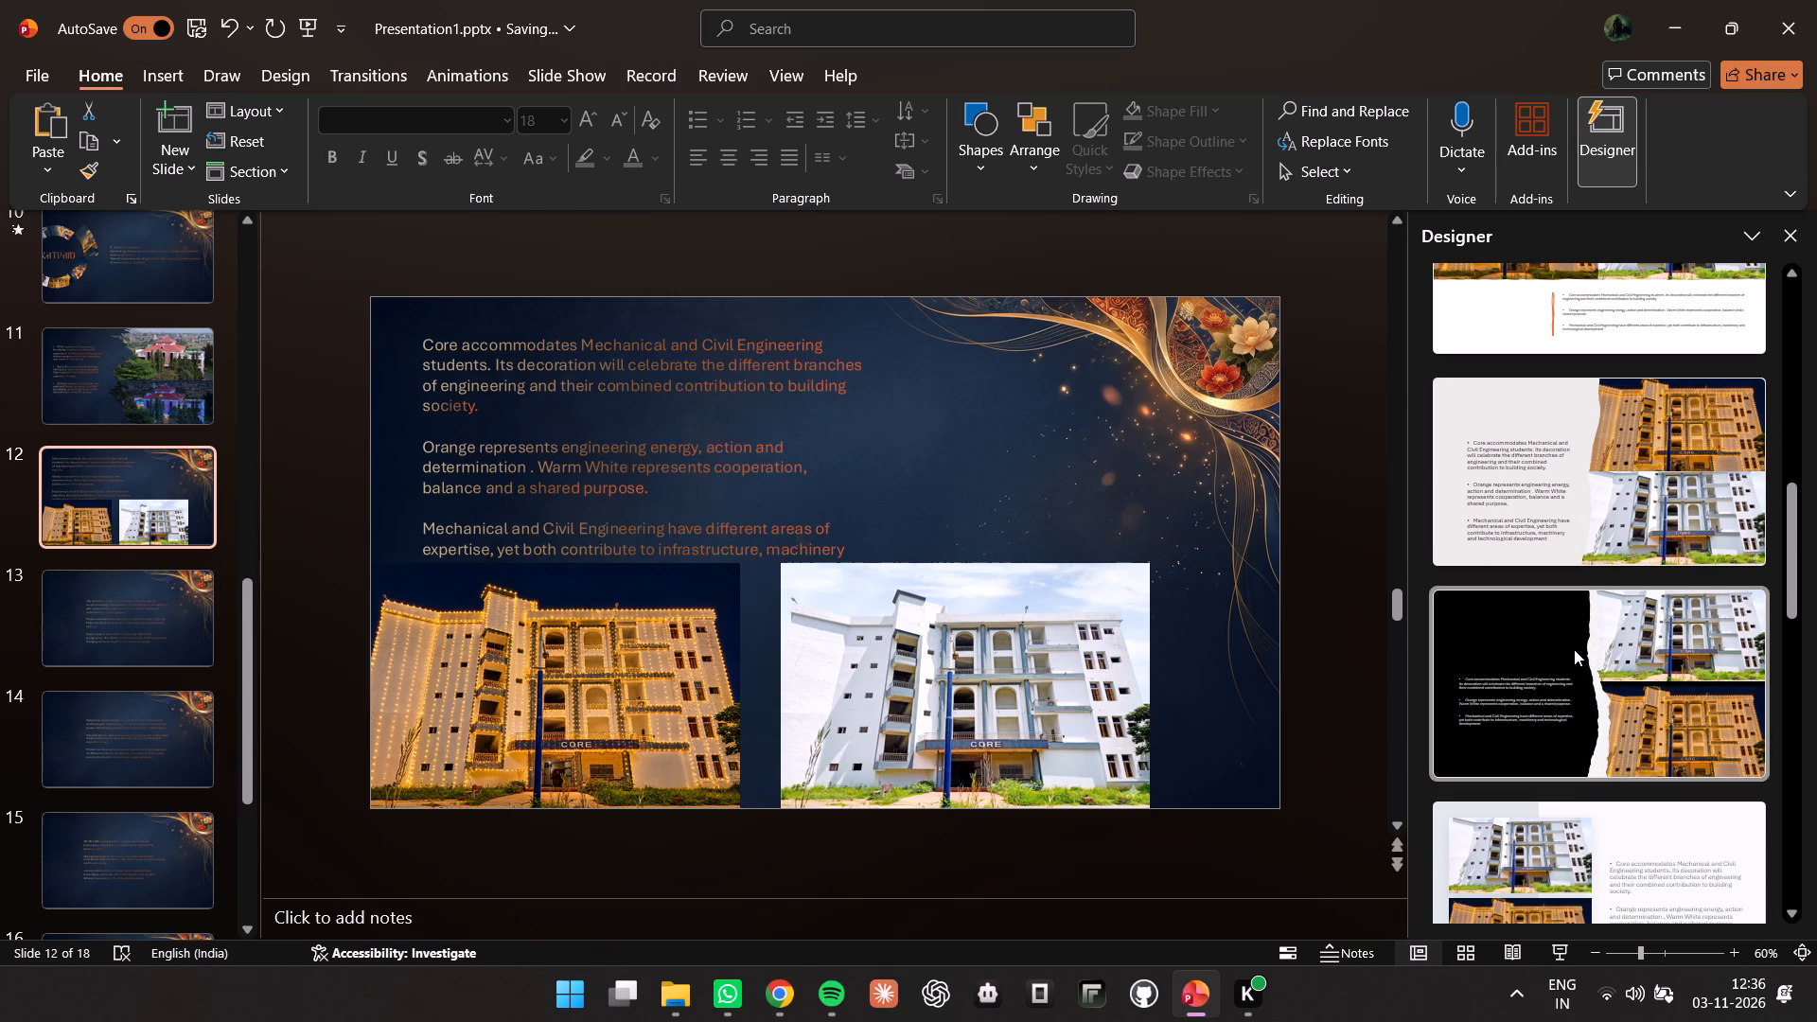
pyautogui.scroll(-4, 1574, 649)
pyautogui.scroll(-7, 1647, 701)
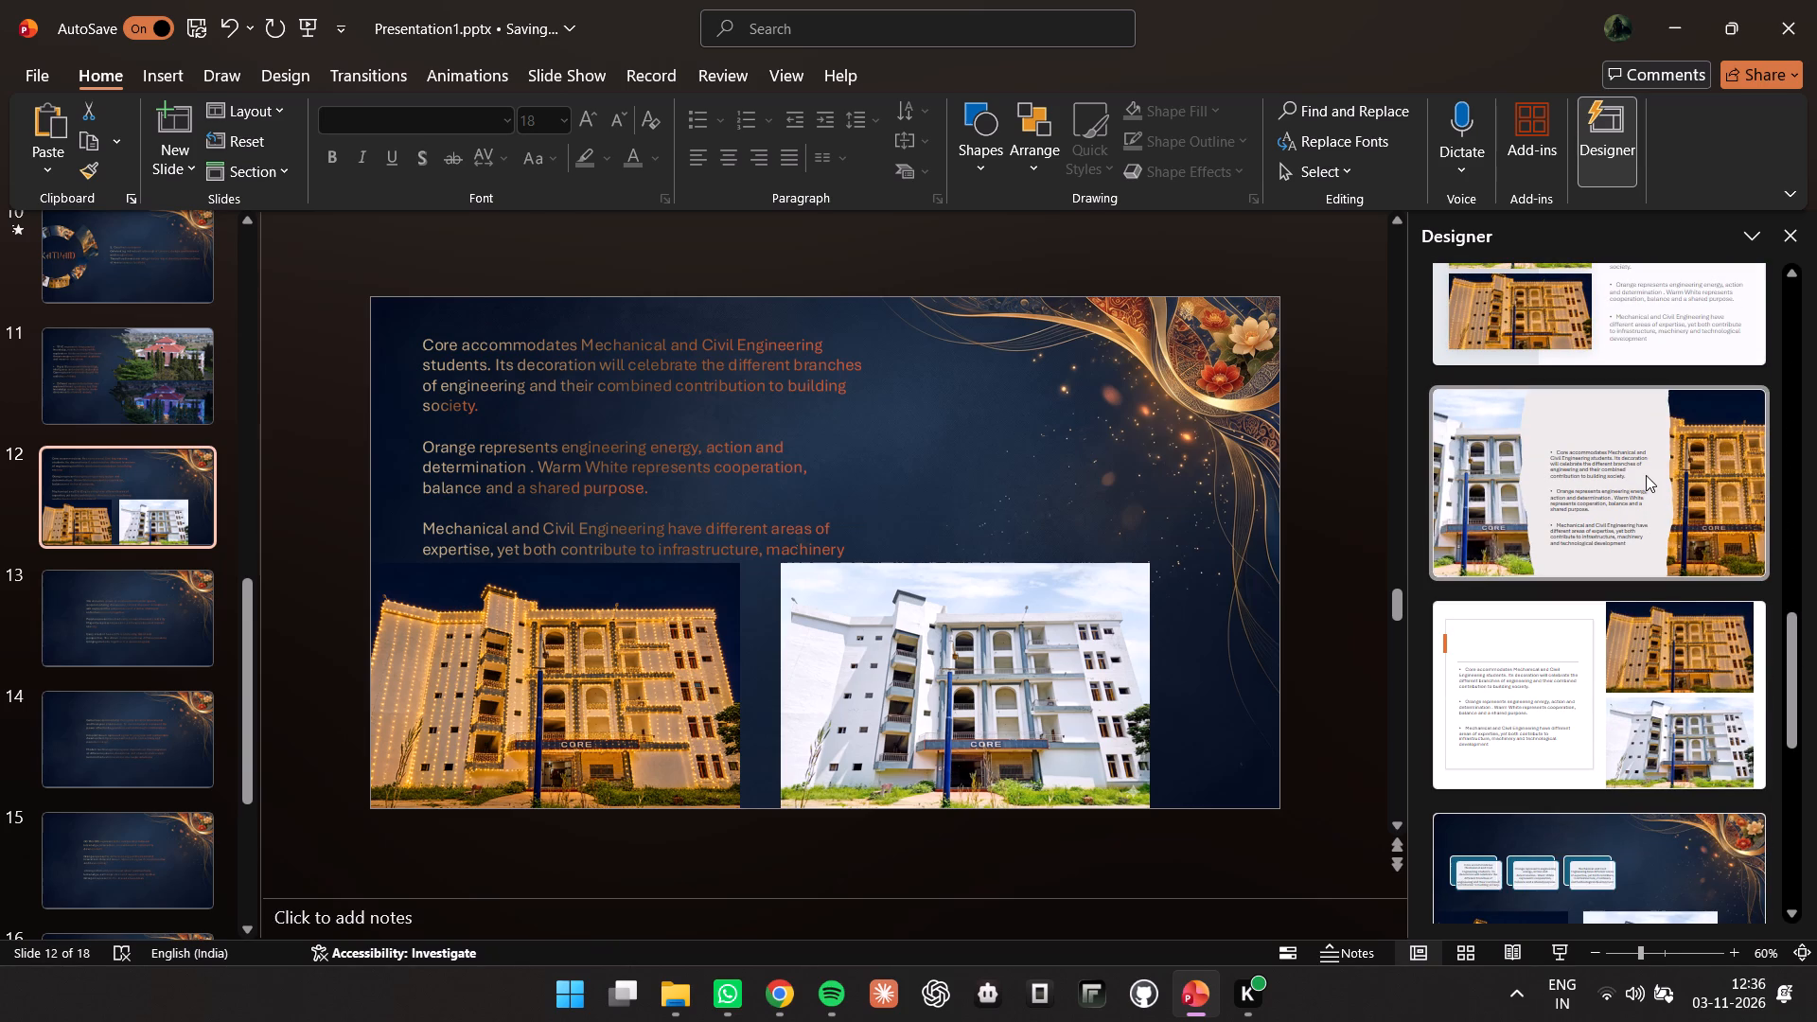
pyautogui.scroll(-2, 1646, 475)
pyautogui.scroll(-5, 1676, 650)
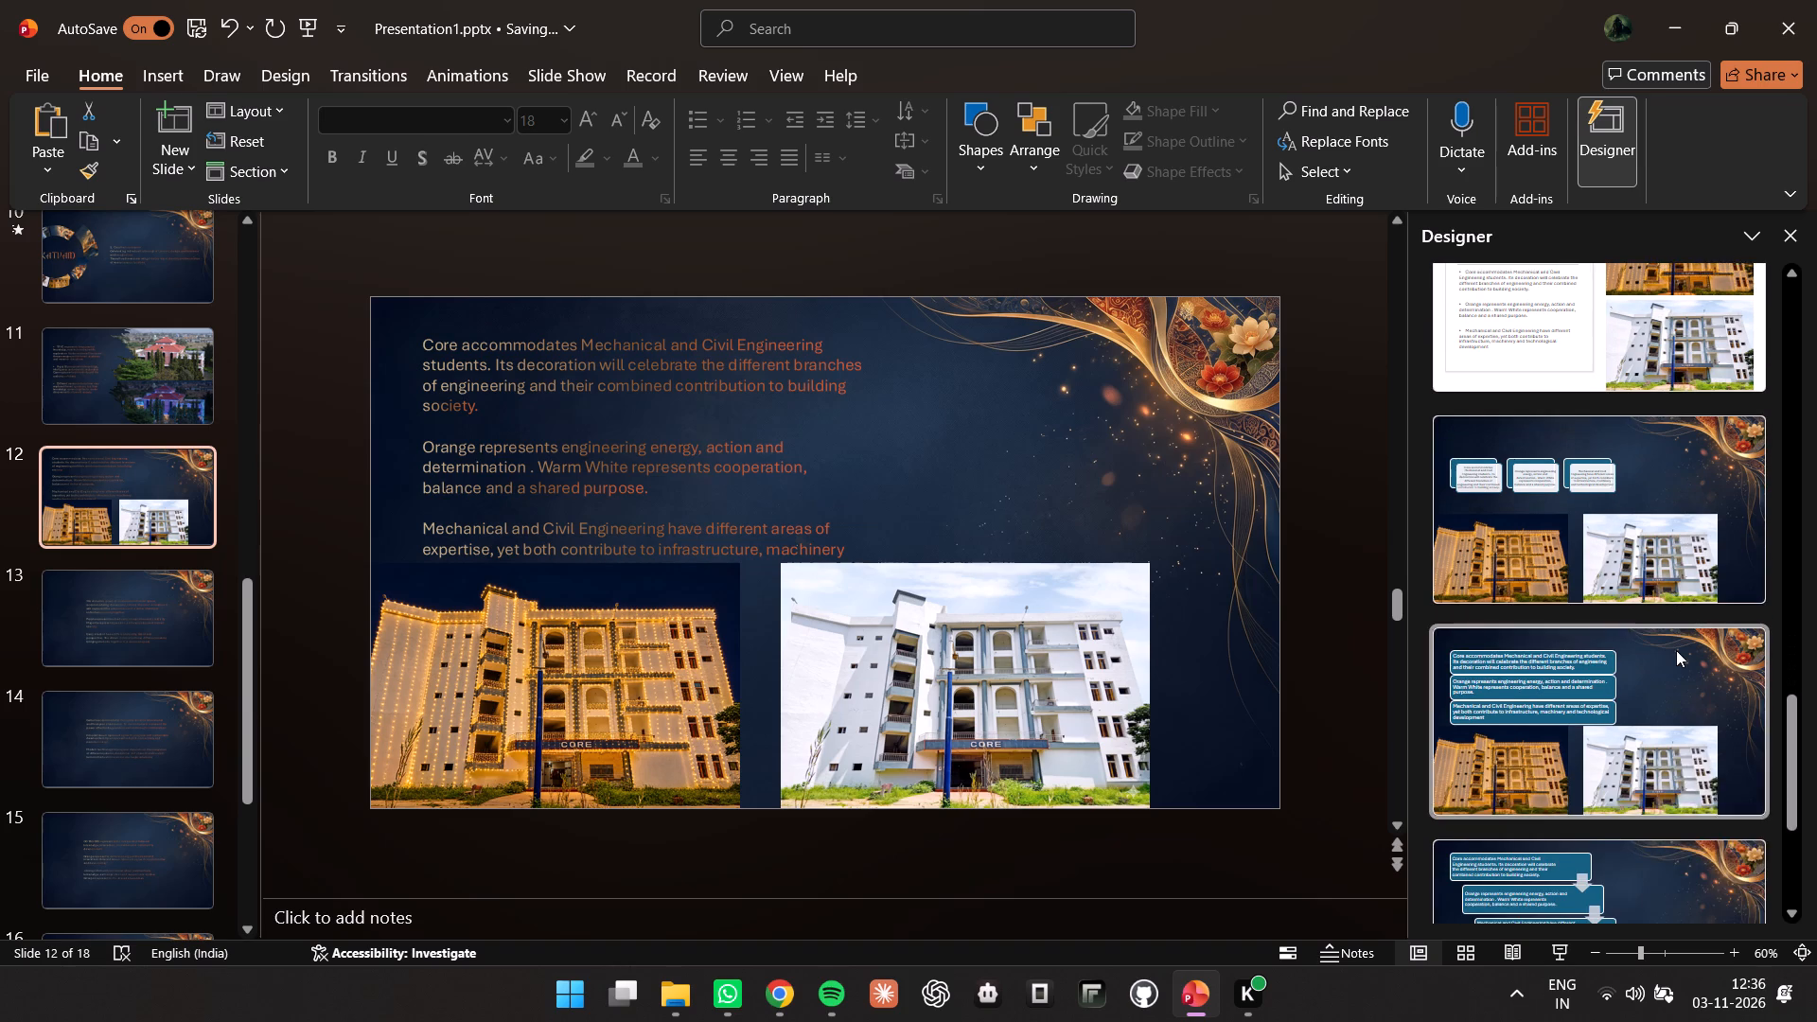
pyautogui.scroll(-11, 1676, 650)
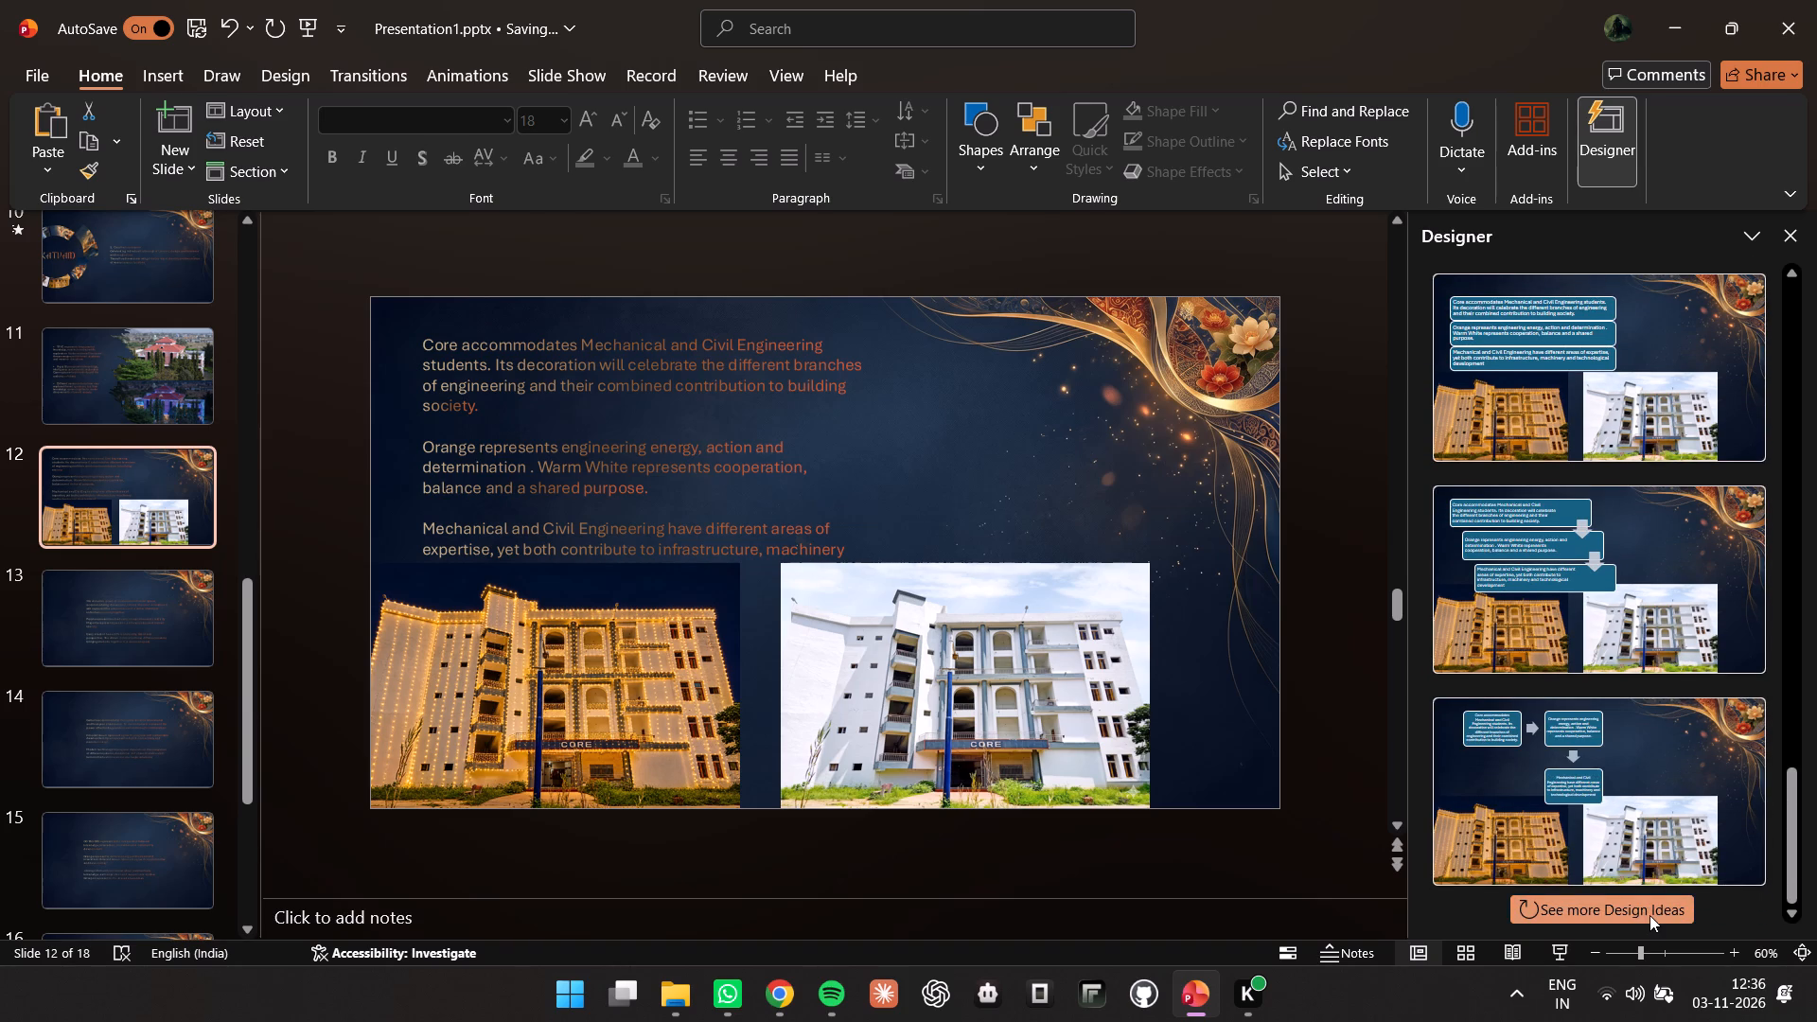
pyautogui.click(1649, 915)
# Examine the extended set of Designer ideas for a layout suiting slide 12's text and both CORE pictures.
pyautogui.scroll(8, 1462, 225)
pyautogui.scroll(15, 1682, 344)
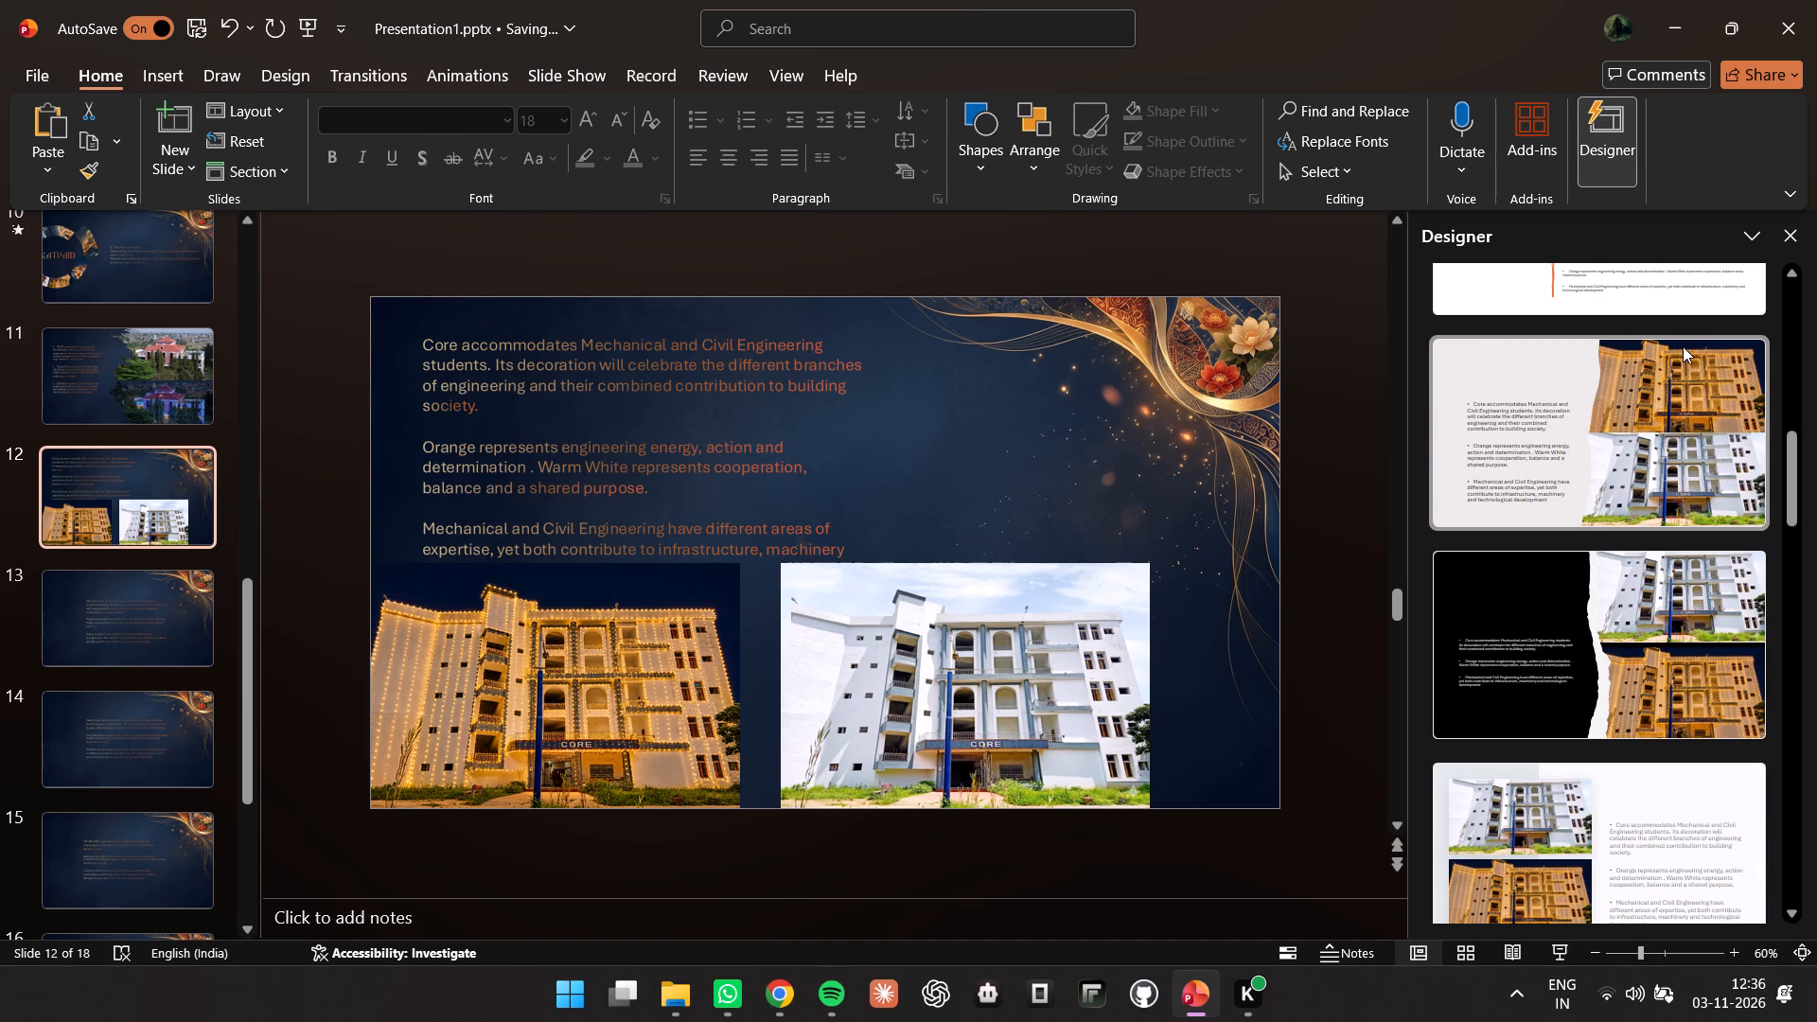
pyautogui.scroll(17, 1684, 360)
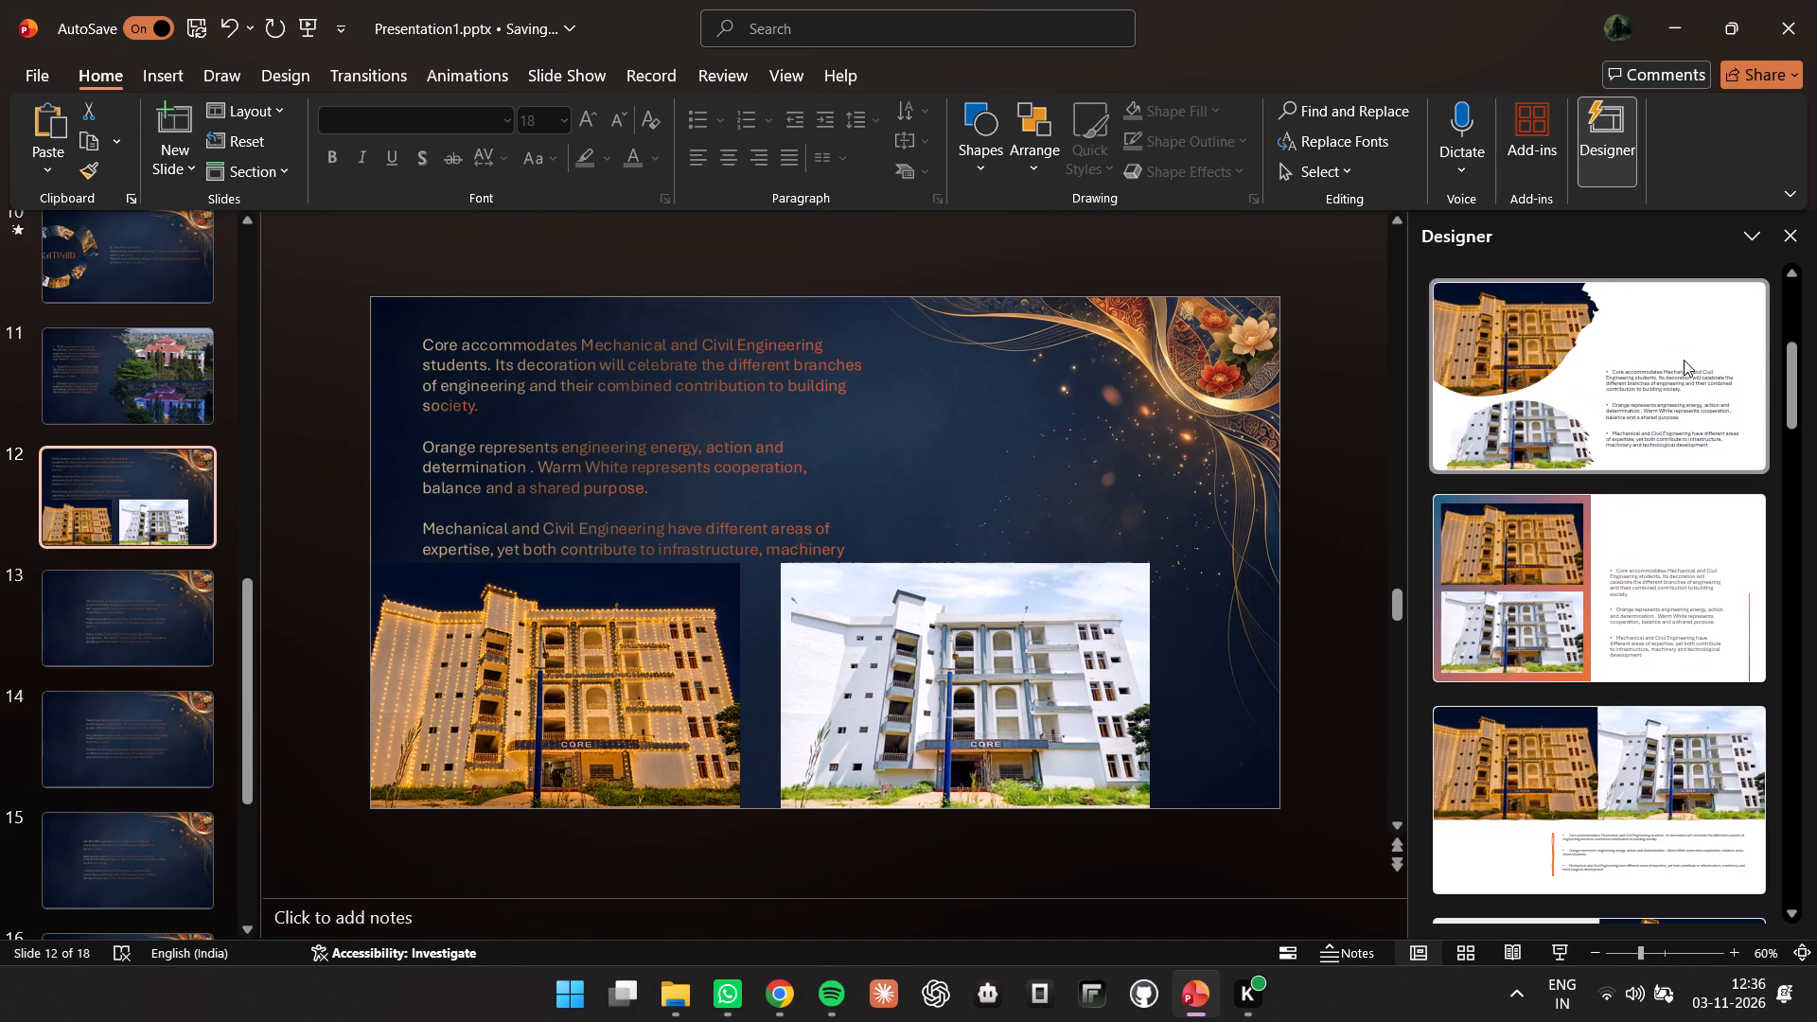
pyautogui.scroll(5, 1684, 360)
pyautogui.scroll(-4, 1684, 362)
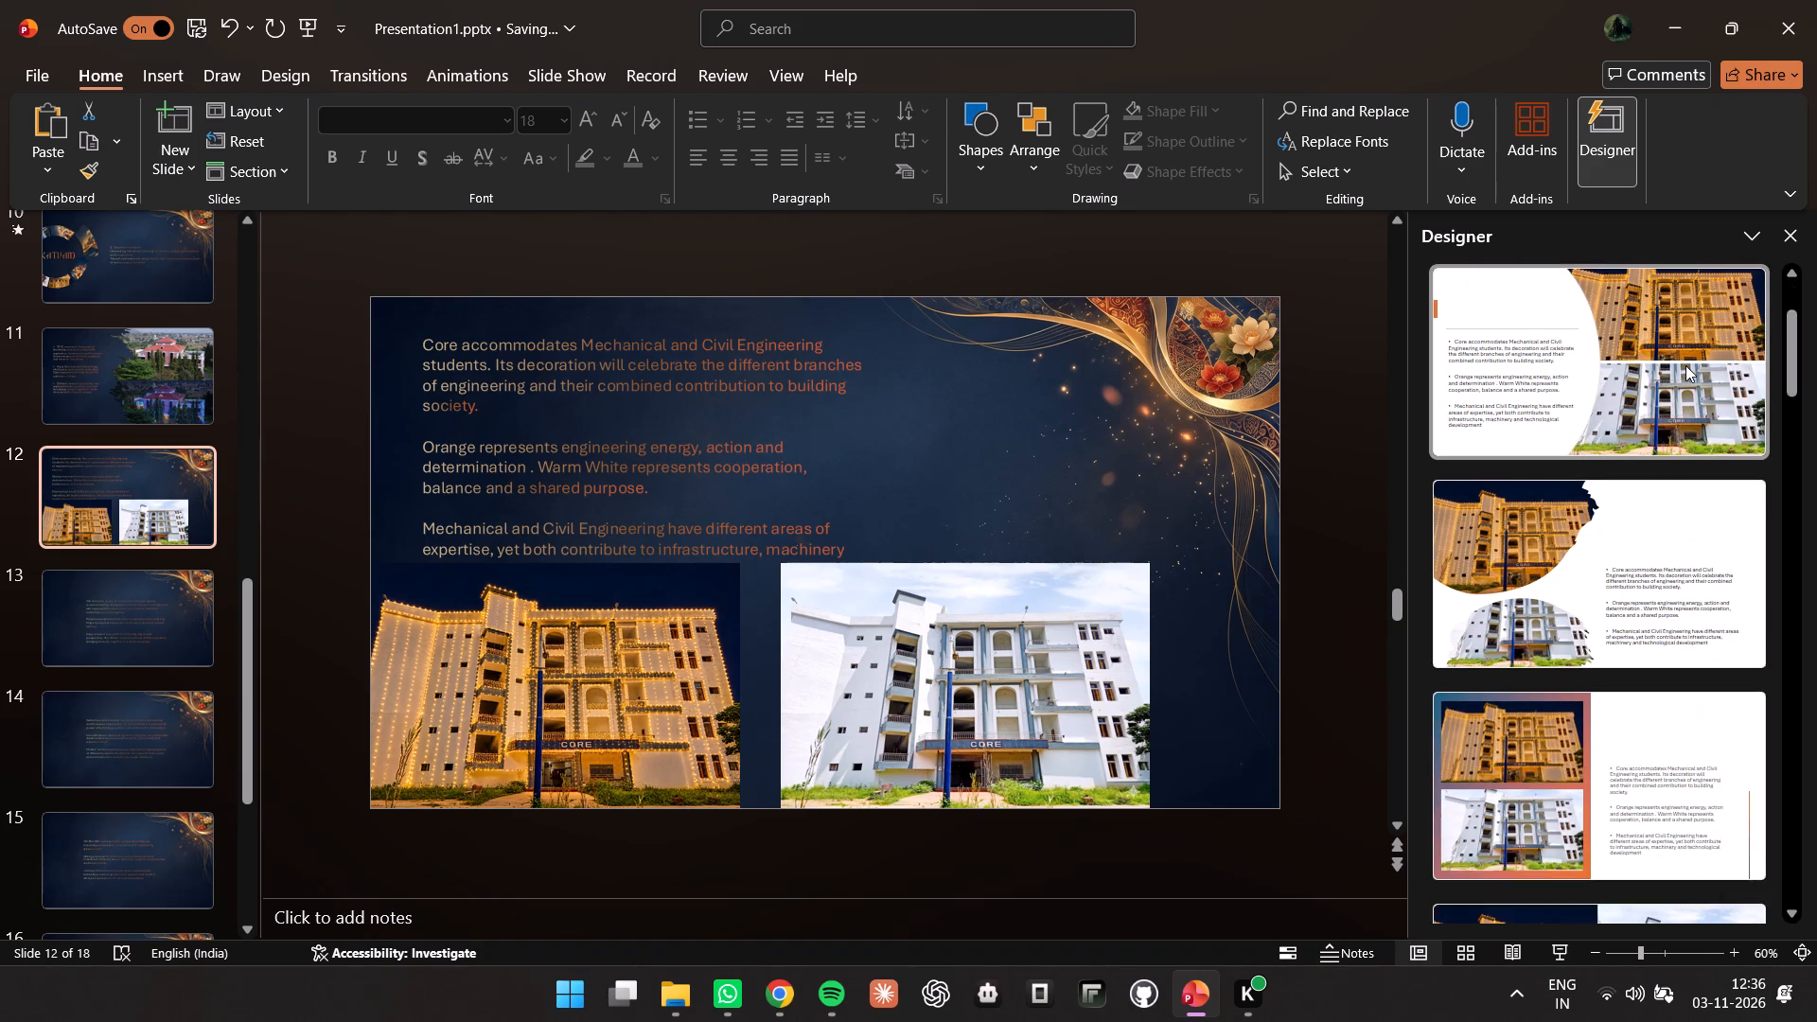
pyautogui.scroll(-4, 1685, 365)
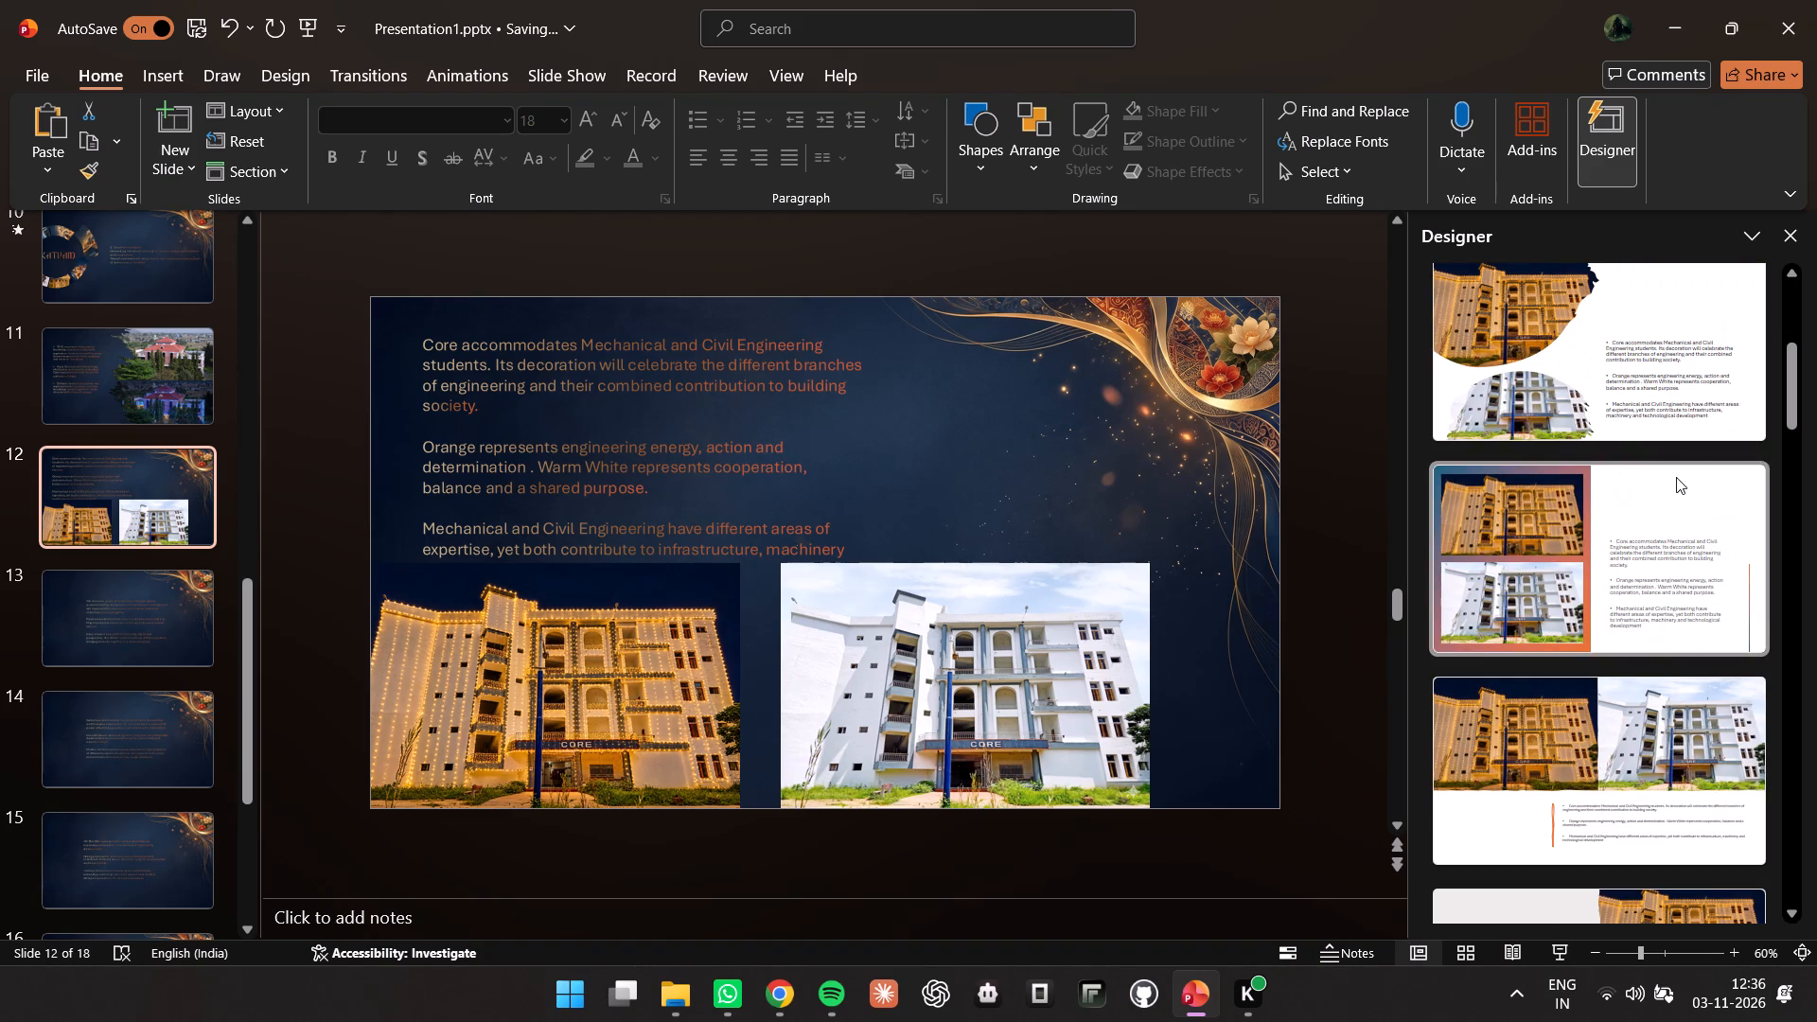
pyautogui.scroll(-8, 1676, 477)
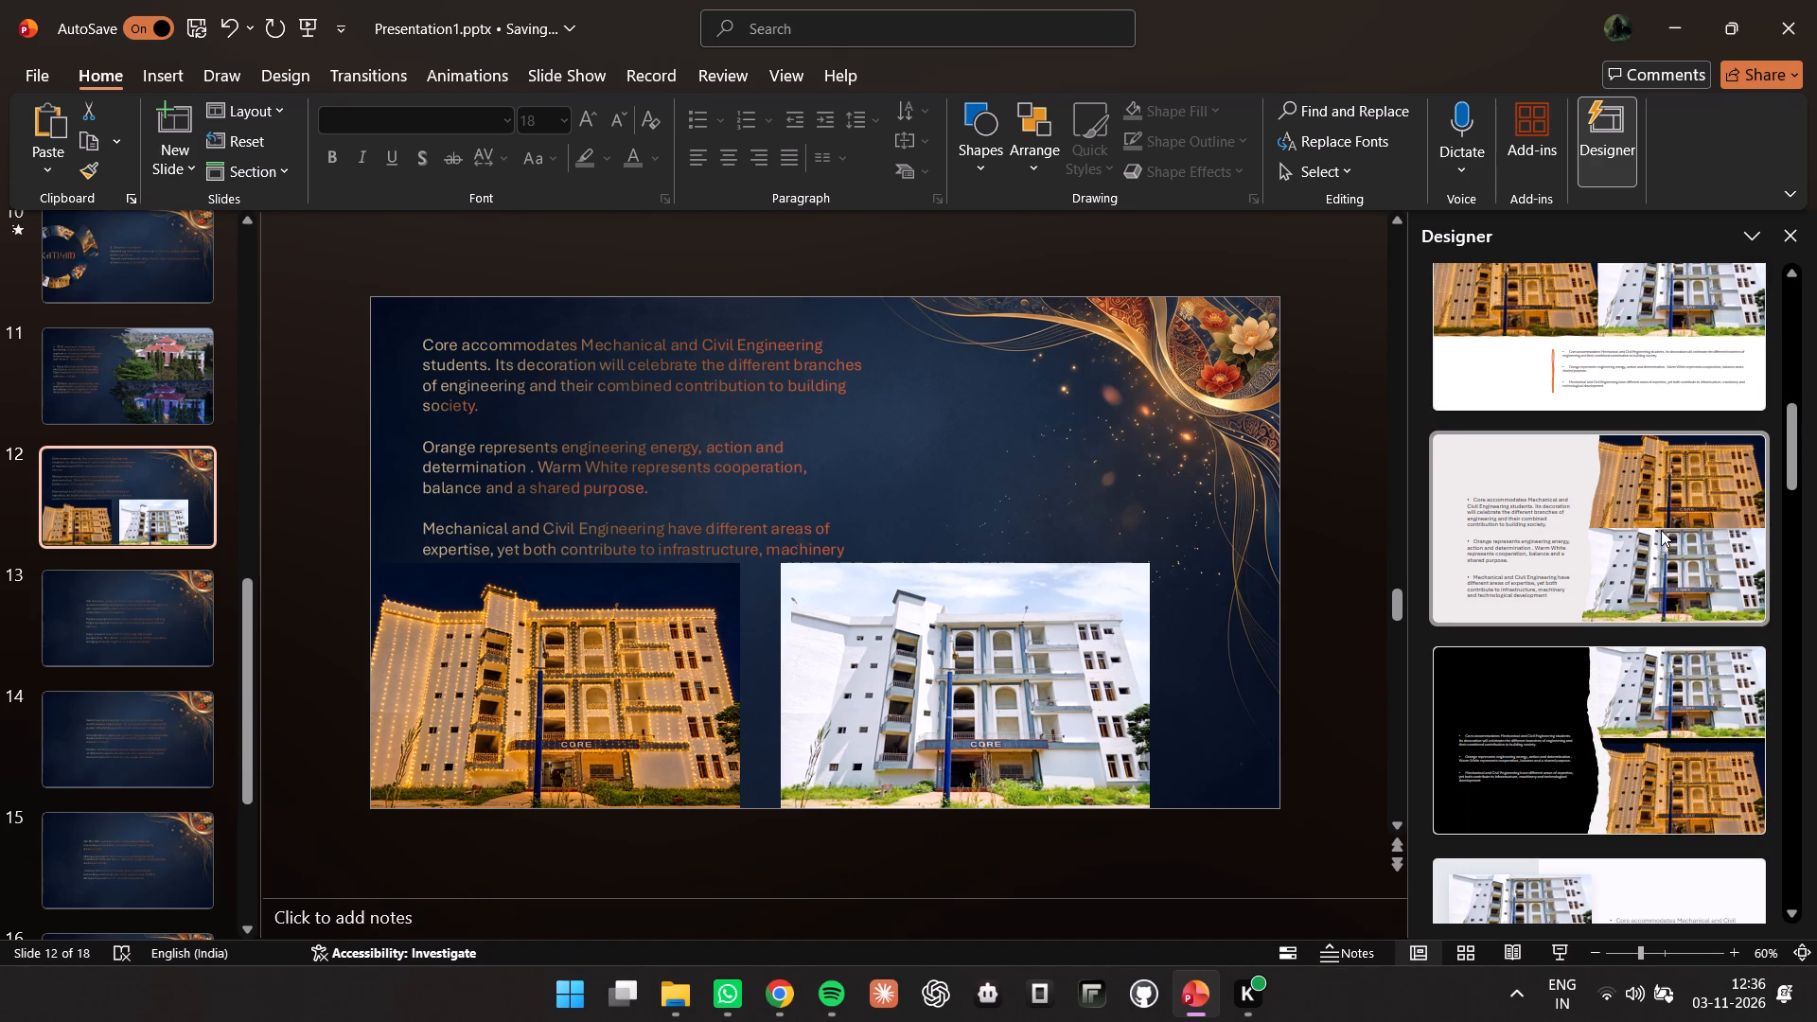
pyautogui.scroll(-13, 1628, 509)
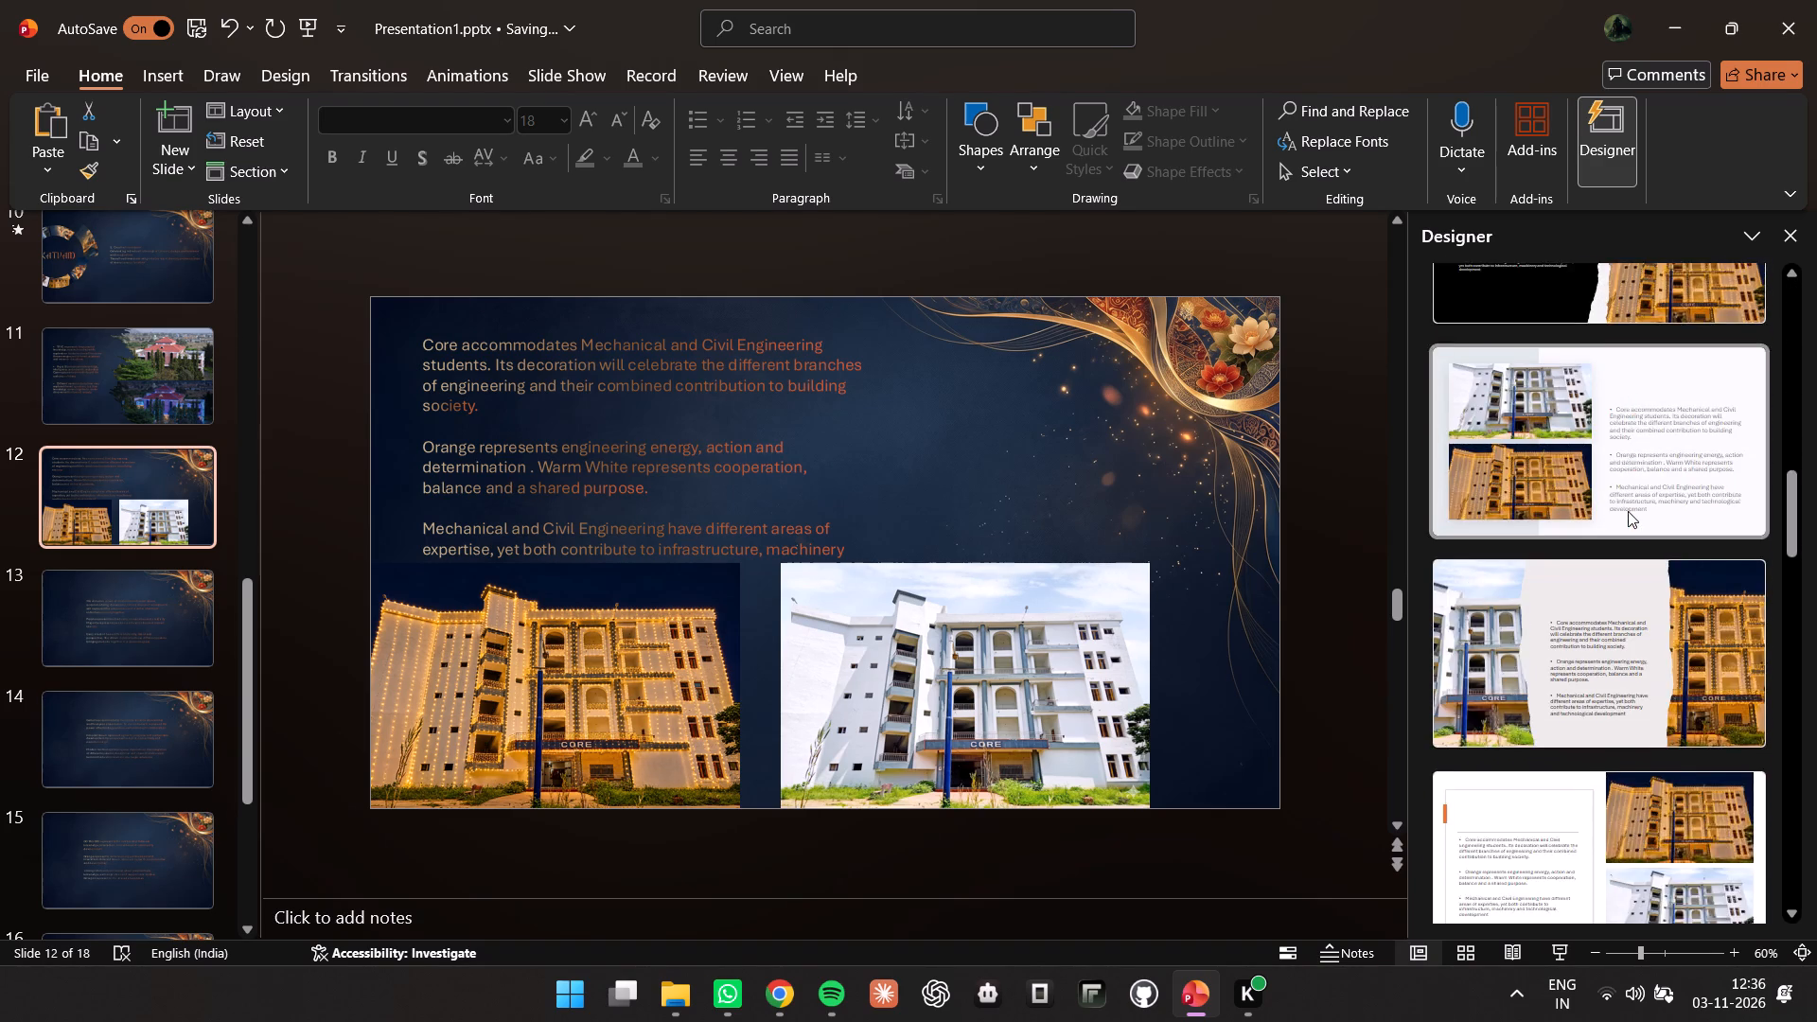
pyautogui.scroll(-13, 1628, 511)
pyautogui.scroll(-15, 1628, 512)
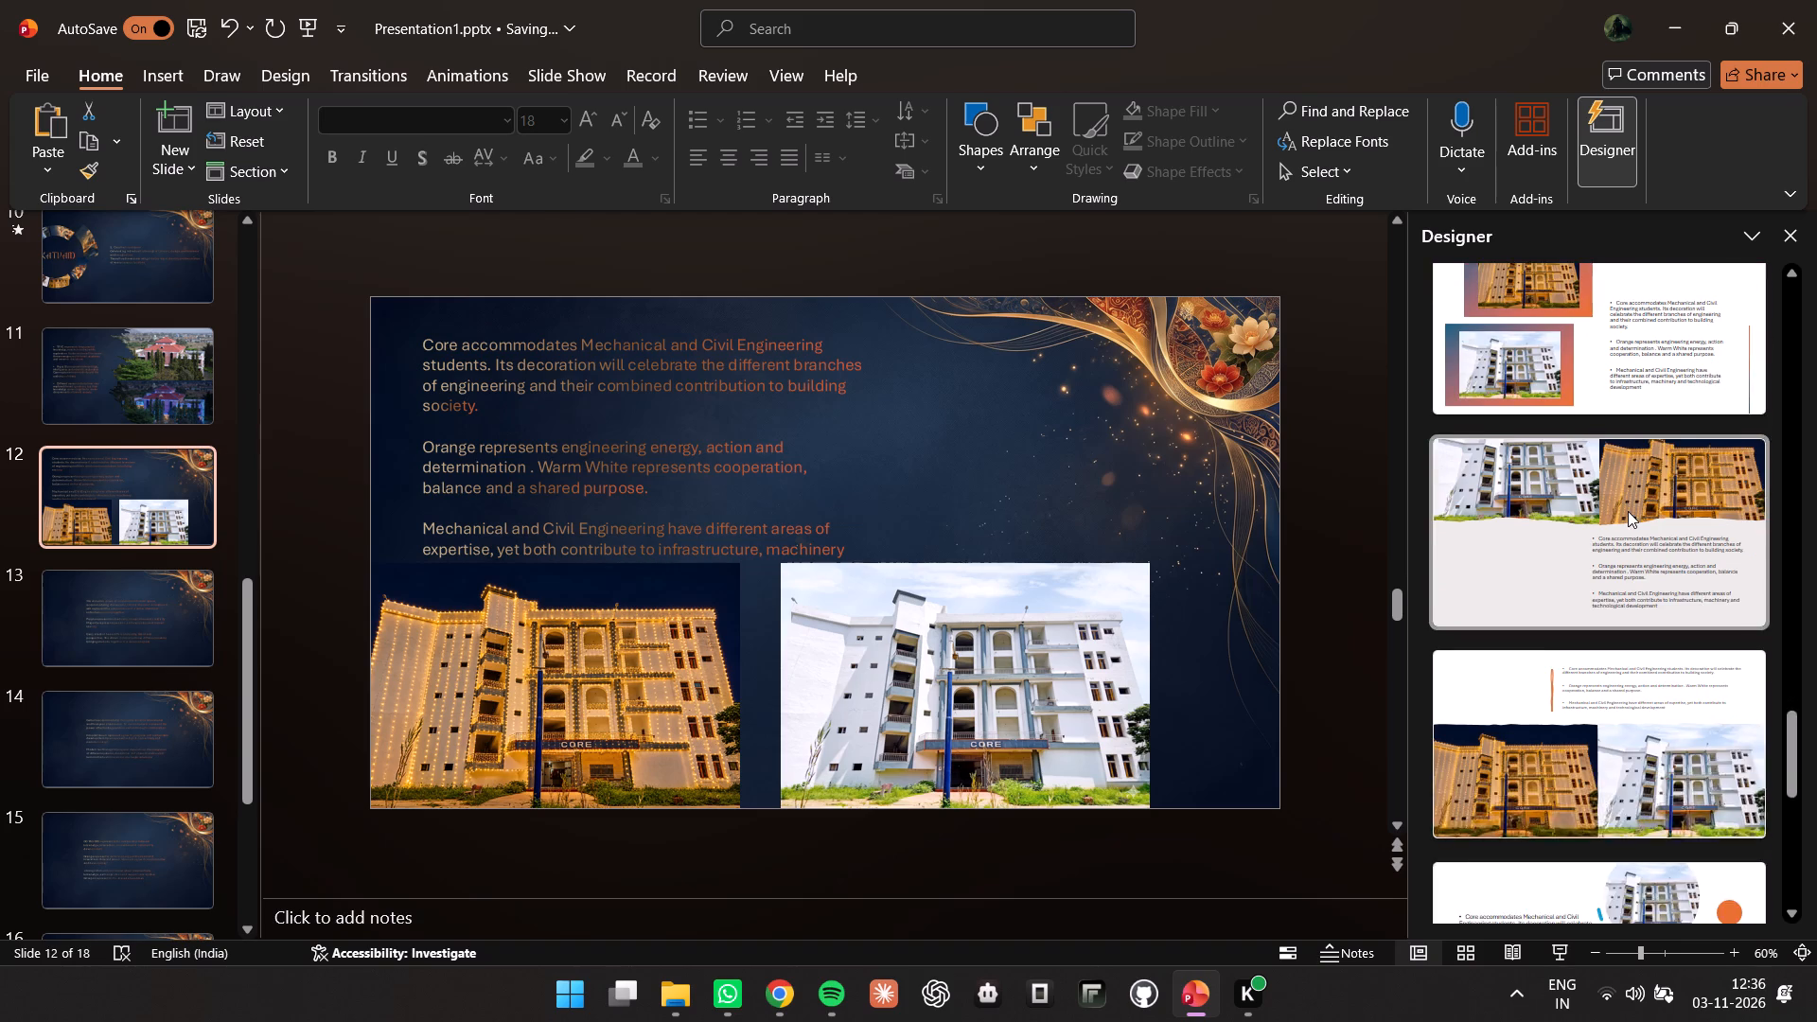
pyautogui.scroll(-13, 1628, 511)
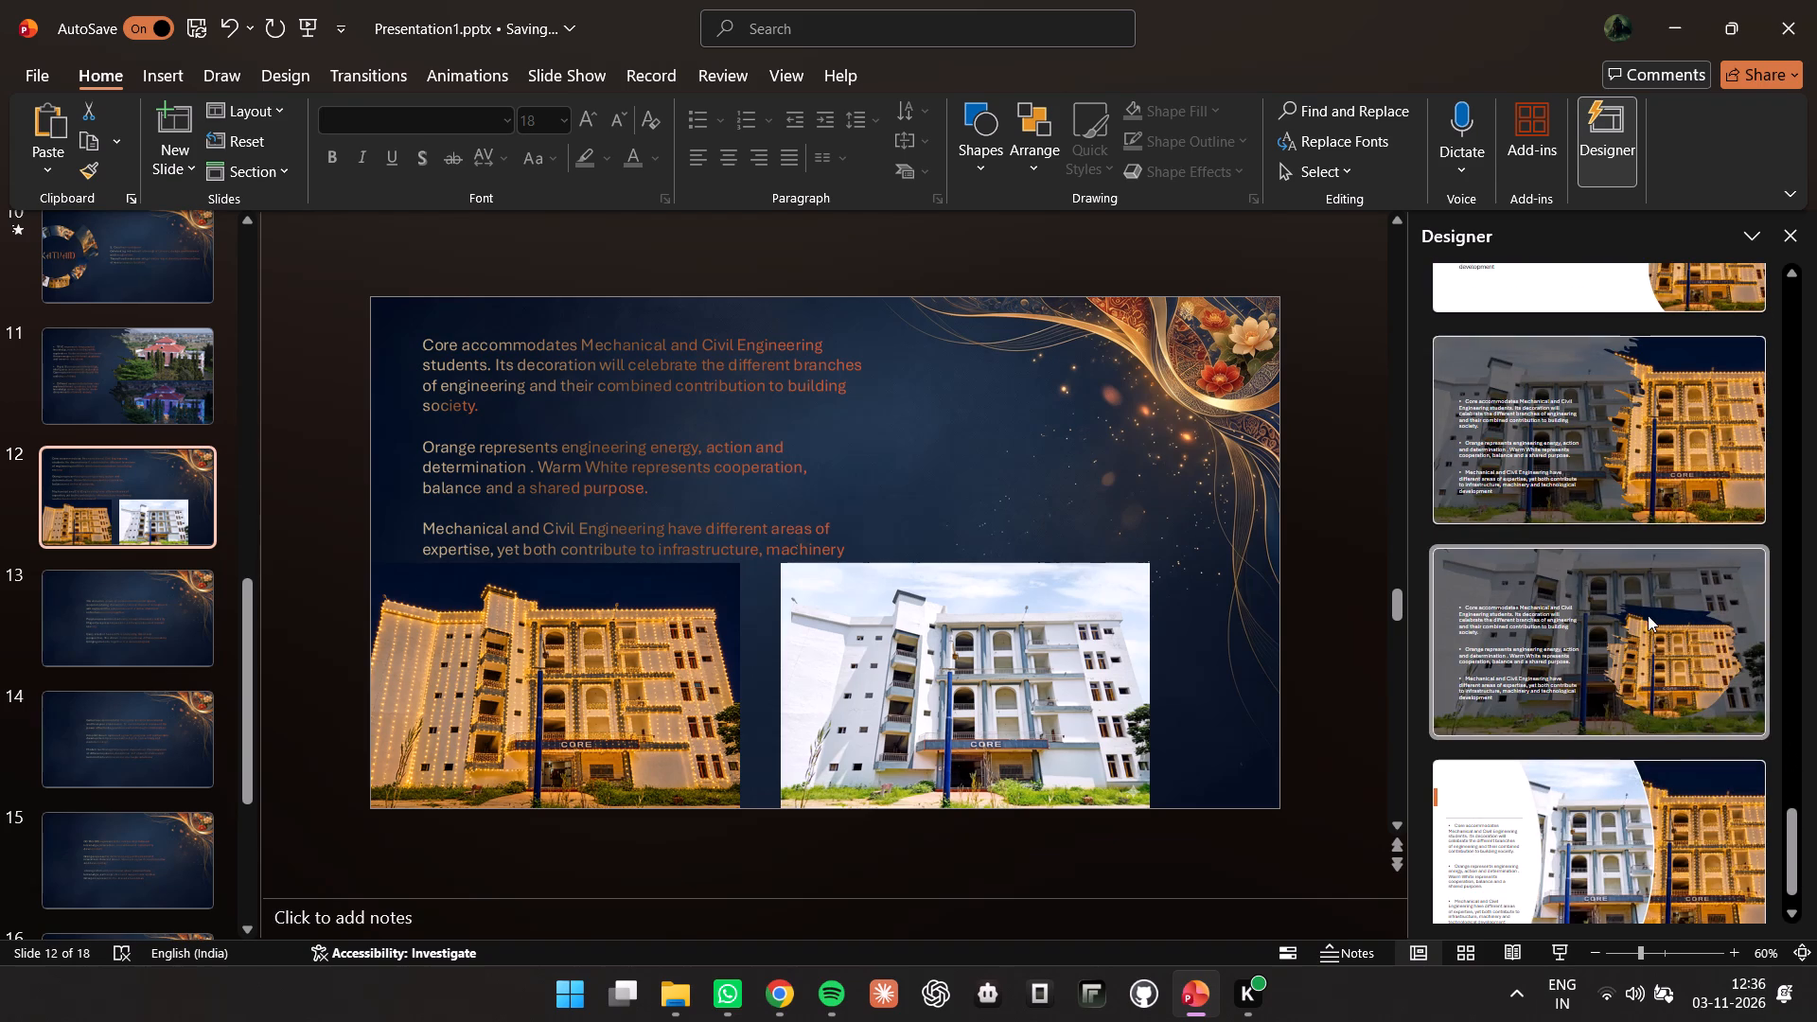
pyautogui.scroll(-5, 1648, 615)
pyautogui.scroll(7, 1649, 701)
pyautogui.scroll(19, 1654, 697)
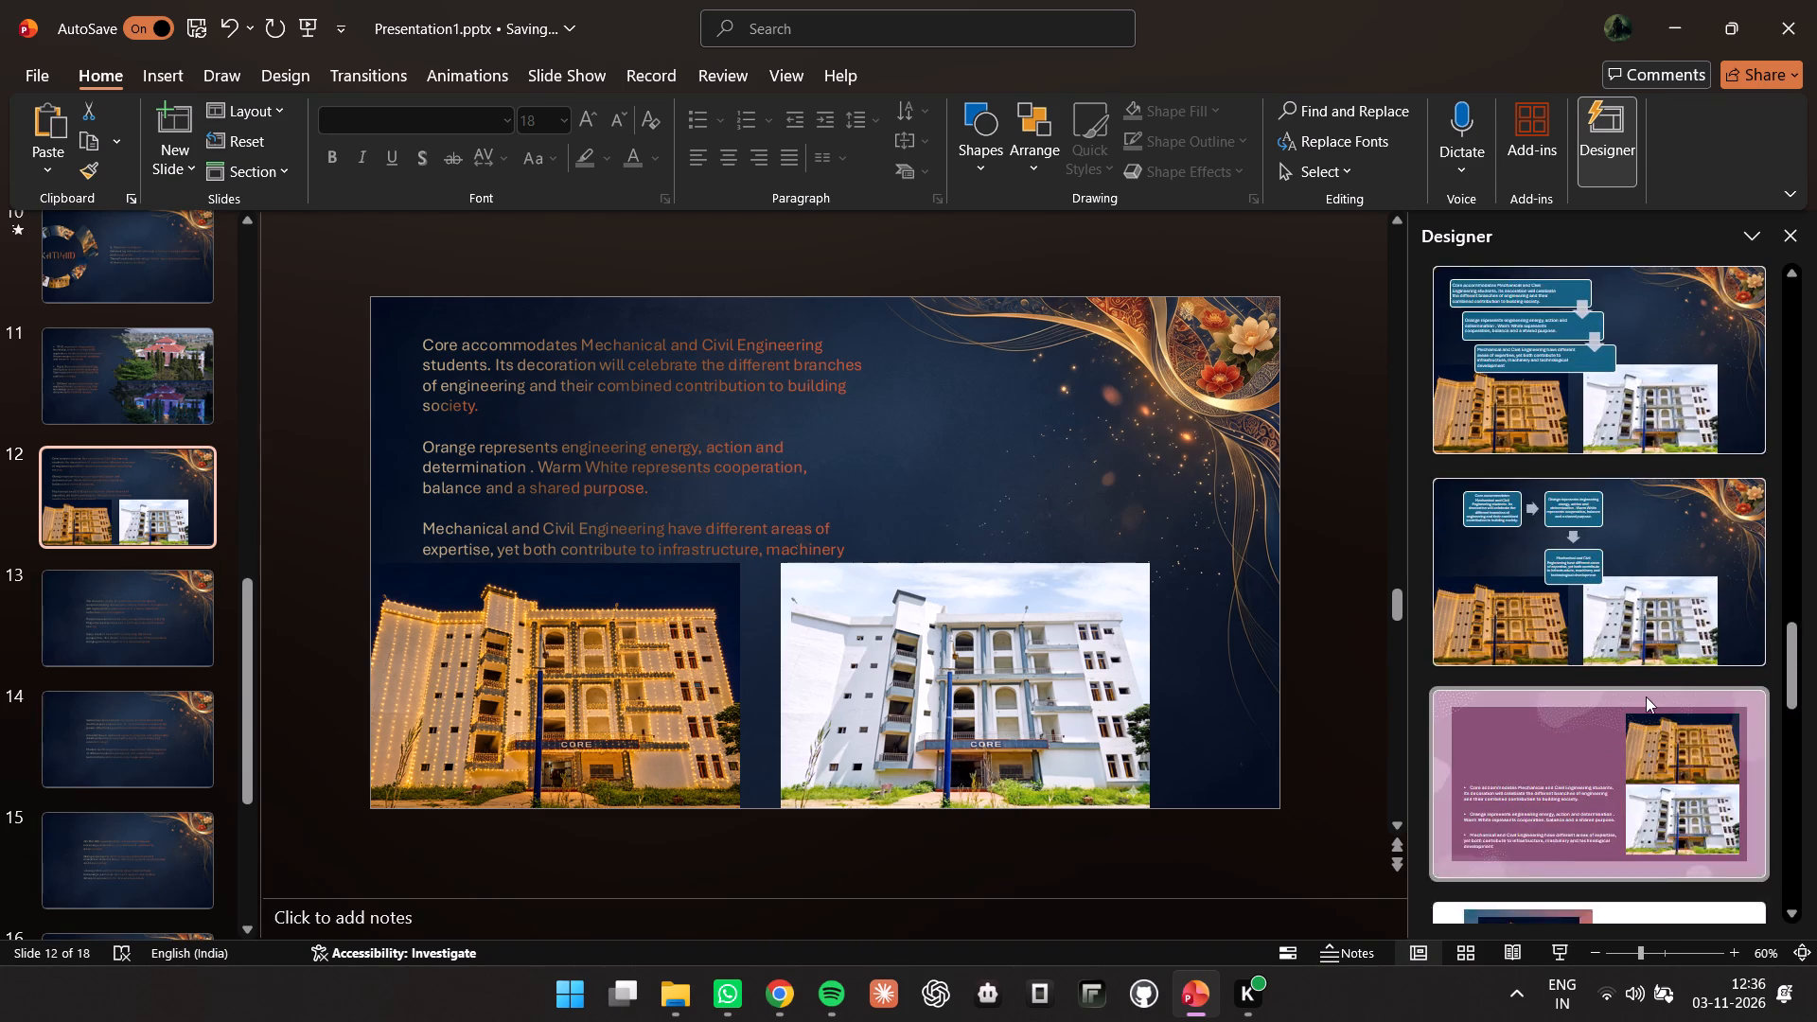
pyautogui.scroll(20, 1646, 696)
pyautogui.scroll(15, 1646, 696)
pyautogui.scroll(13, 1622, 705)
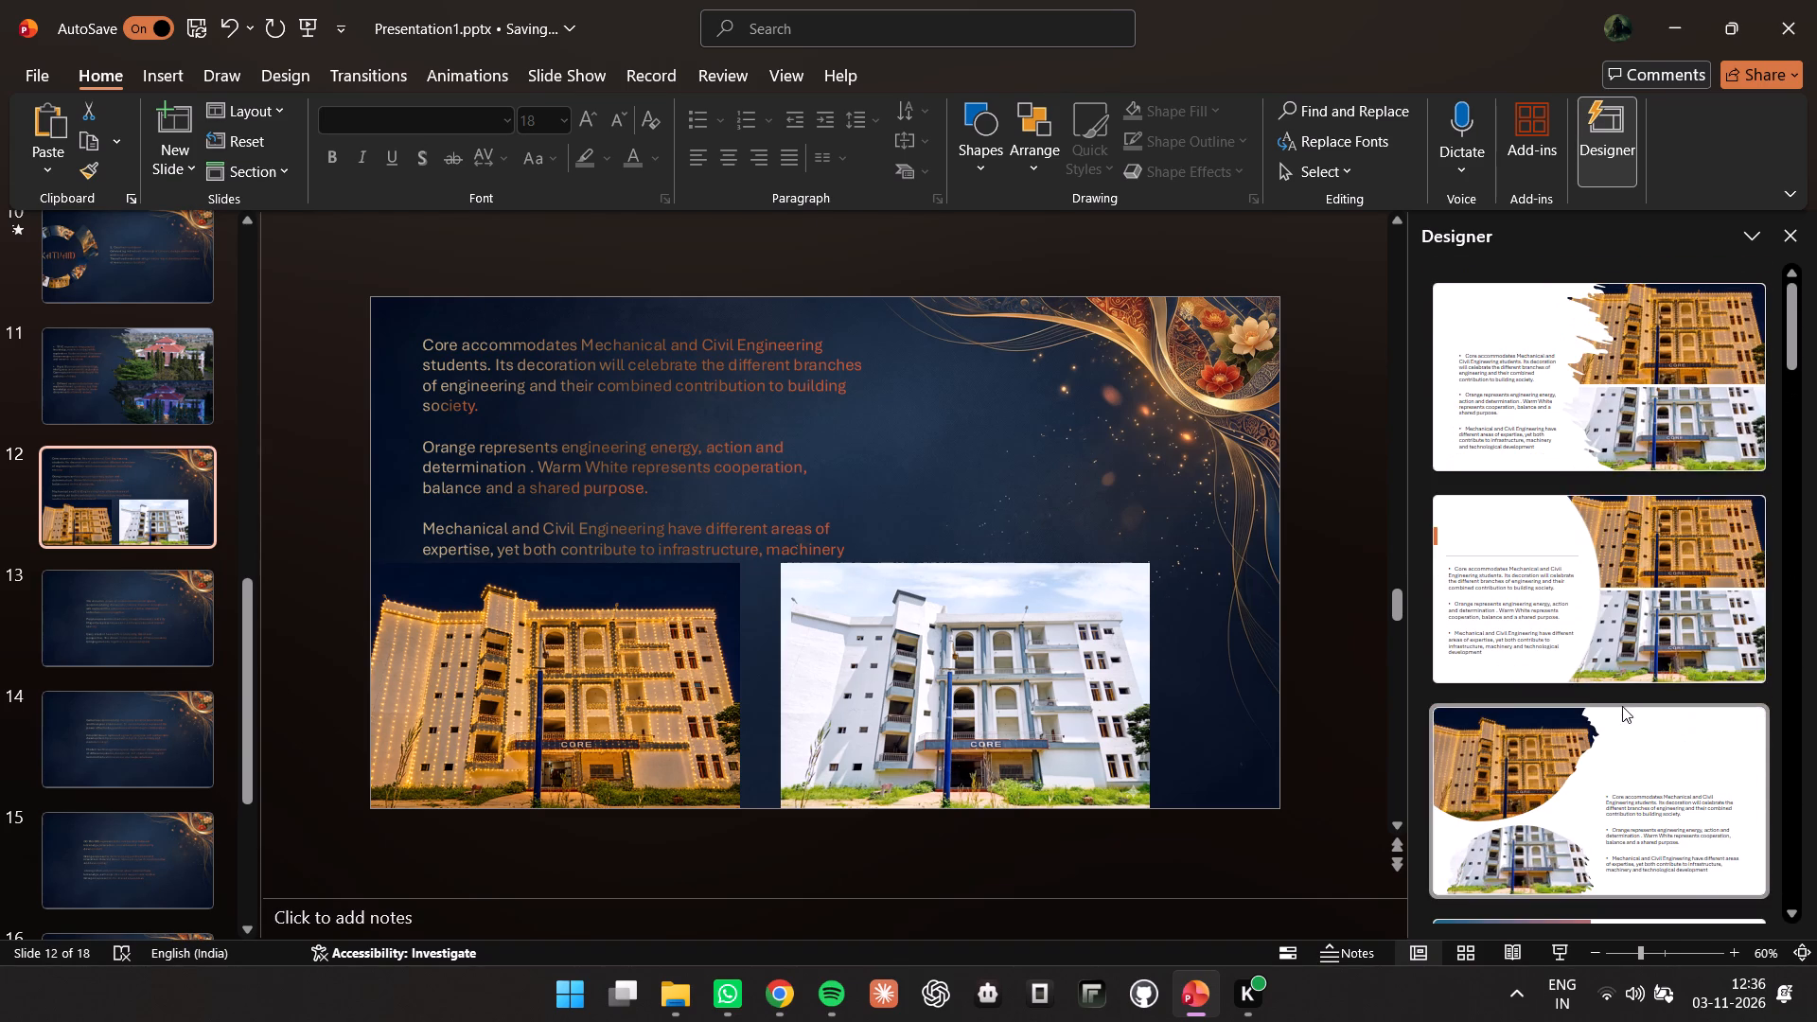
# Apply the Designer layout with a torn-edge light text area on the left and the night CORE picture above the daytime one.
pyautogui.scroll(-7, 1672, 524)
pyautogui.scroll(3, 1663, 521)
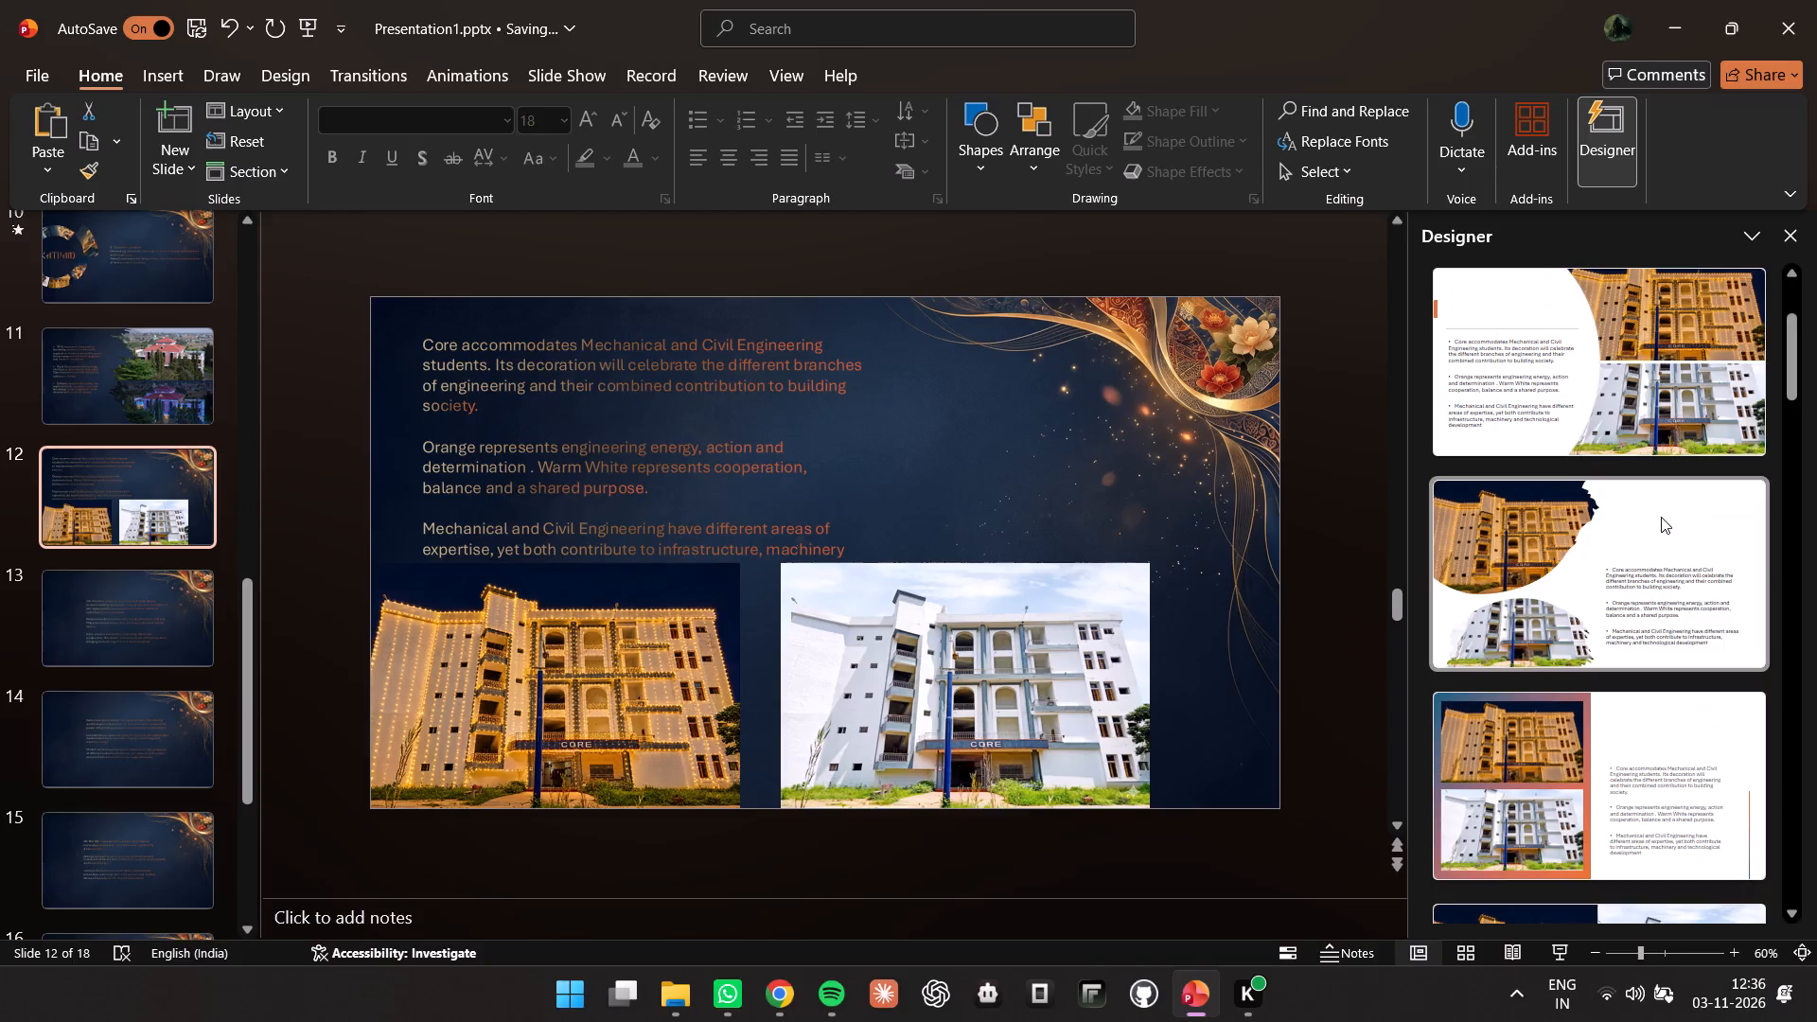
pyautogui.scroll(3, 1659, 514)
pyautogui.scroll(-11, 1658, 514)
pyautogui.scroll(-2, 1651, 692)
pyautogui.click(1602, 639)
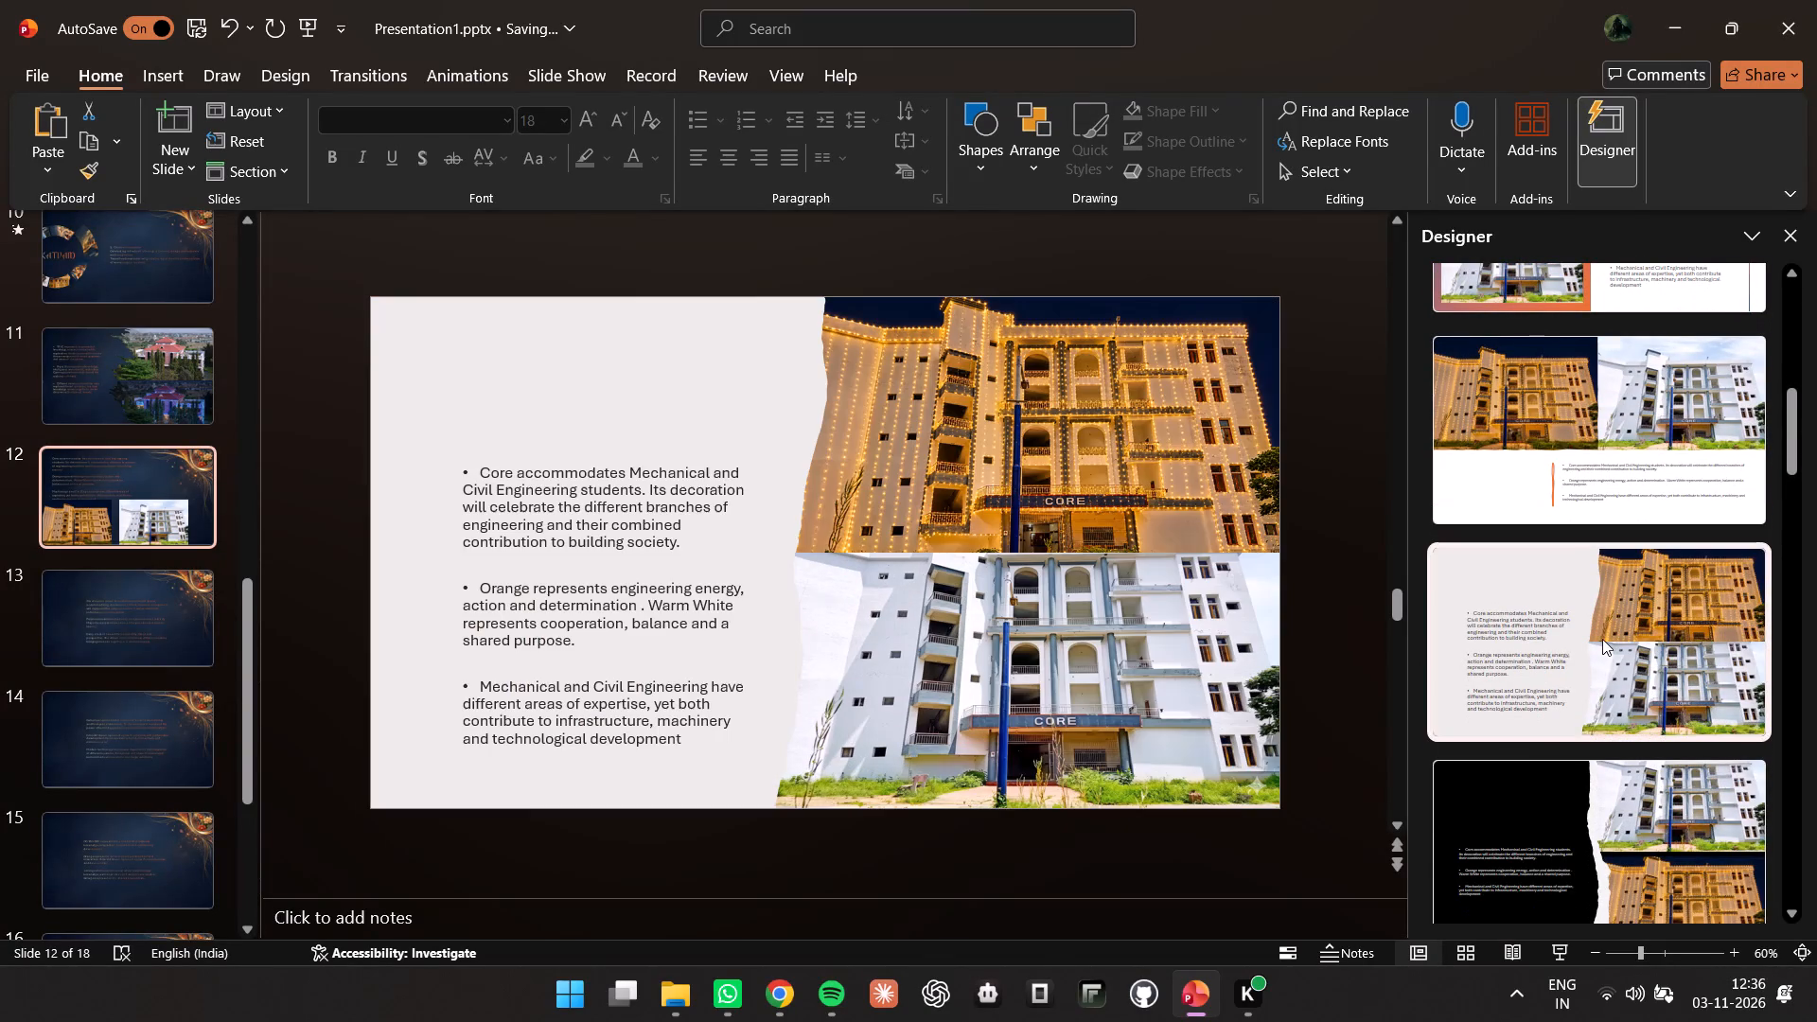
# Fill slide 12's background with the navy picture from New folder inside the ppt folder in Pictures.
pyautogui.rightClick(661, 363)
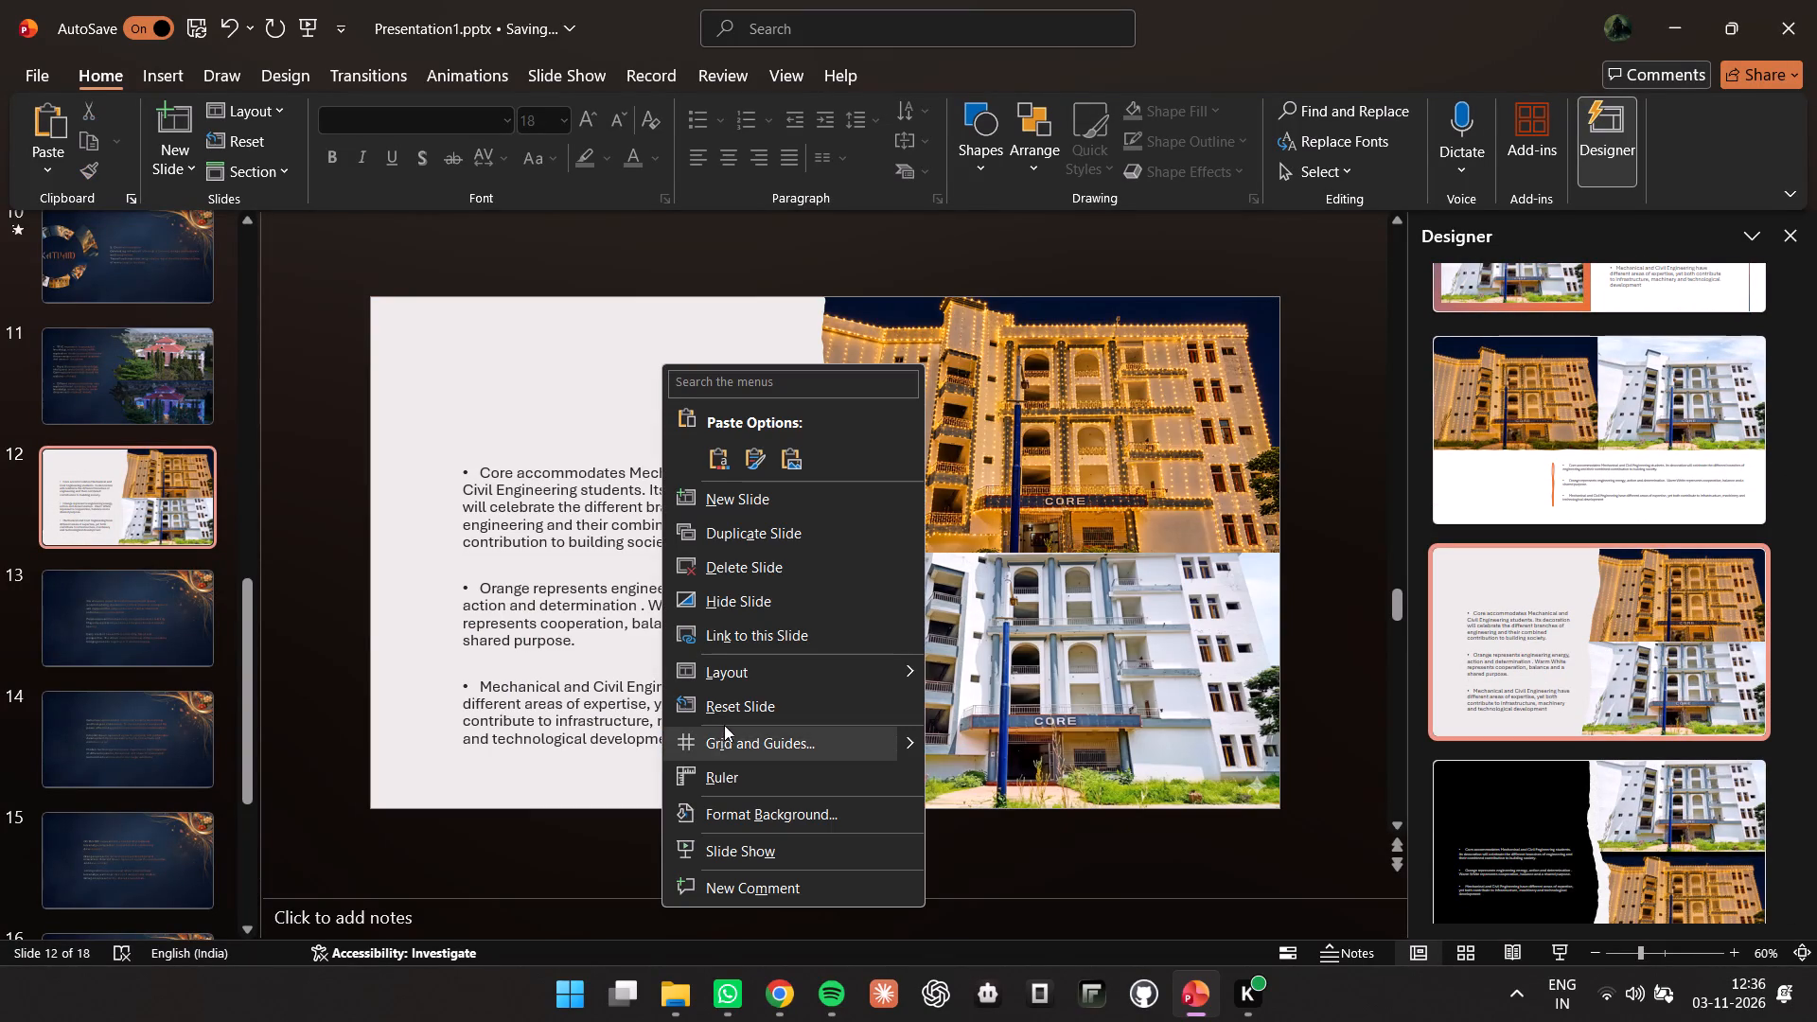
pyautogui.click(764, 810)
pyautogui.click(1515, 426)
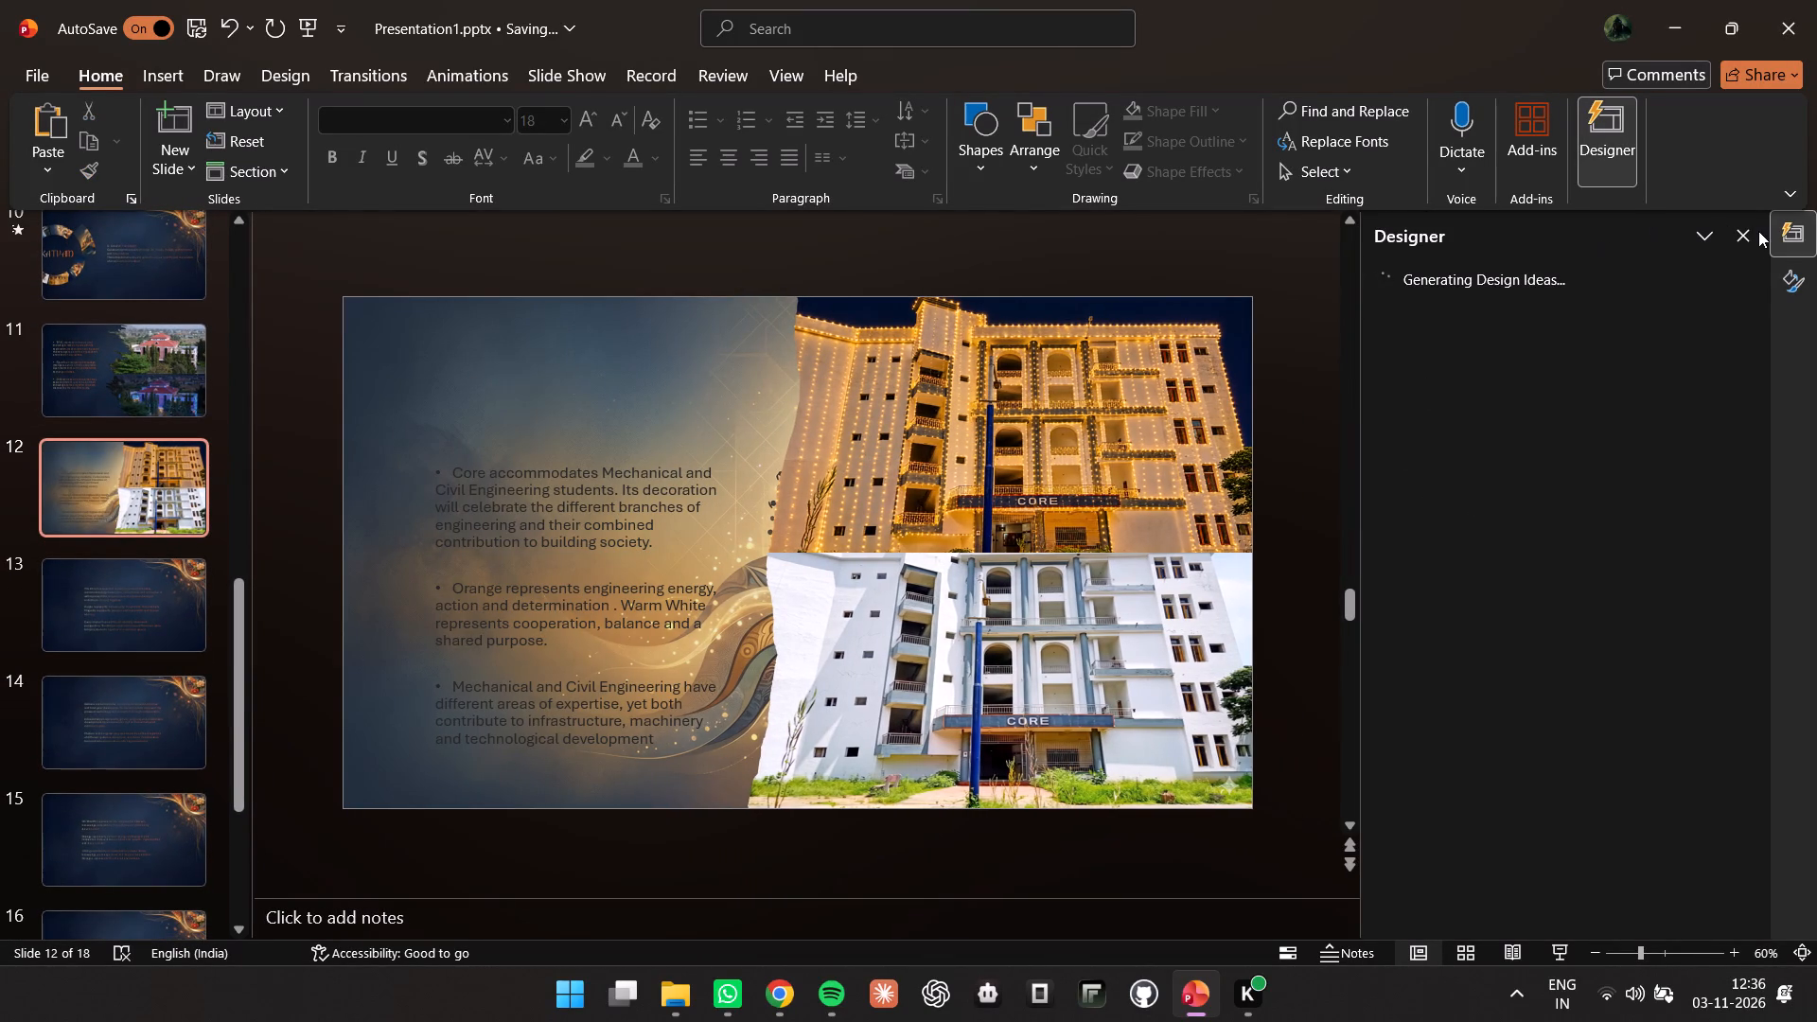
pyautogui.click(1754, 230)
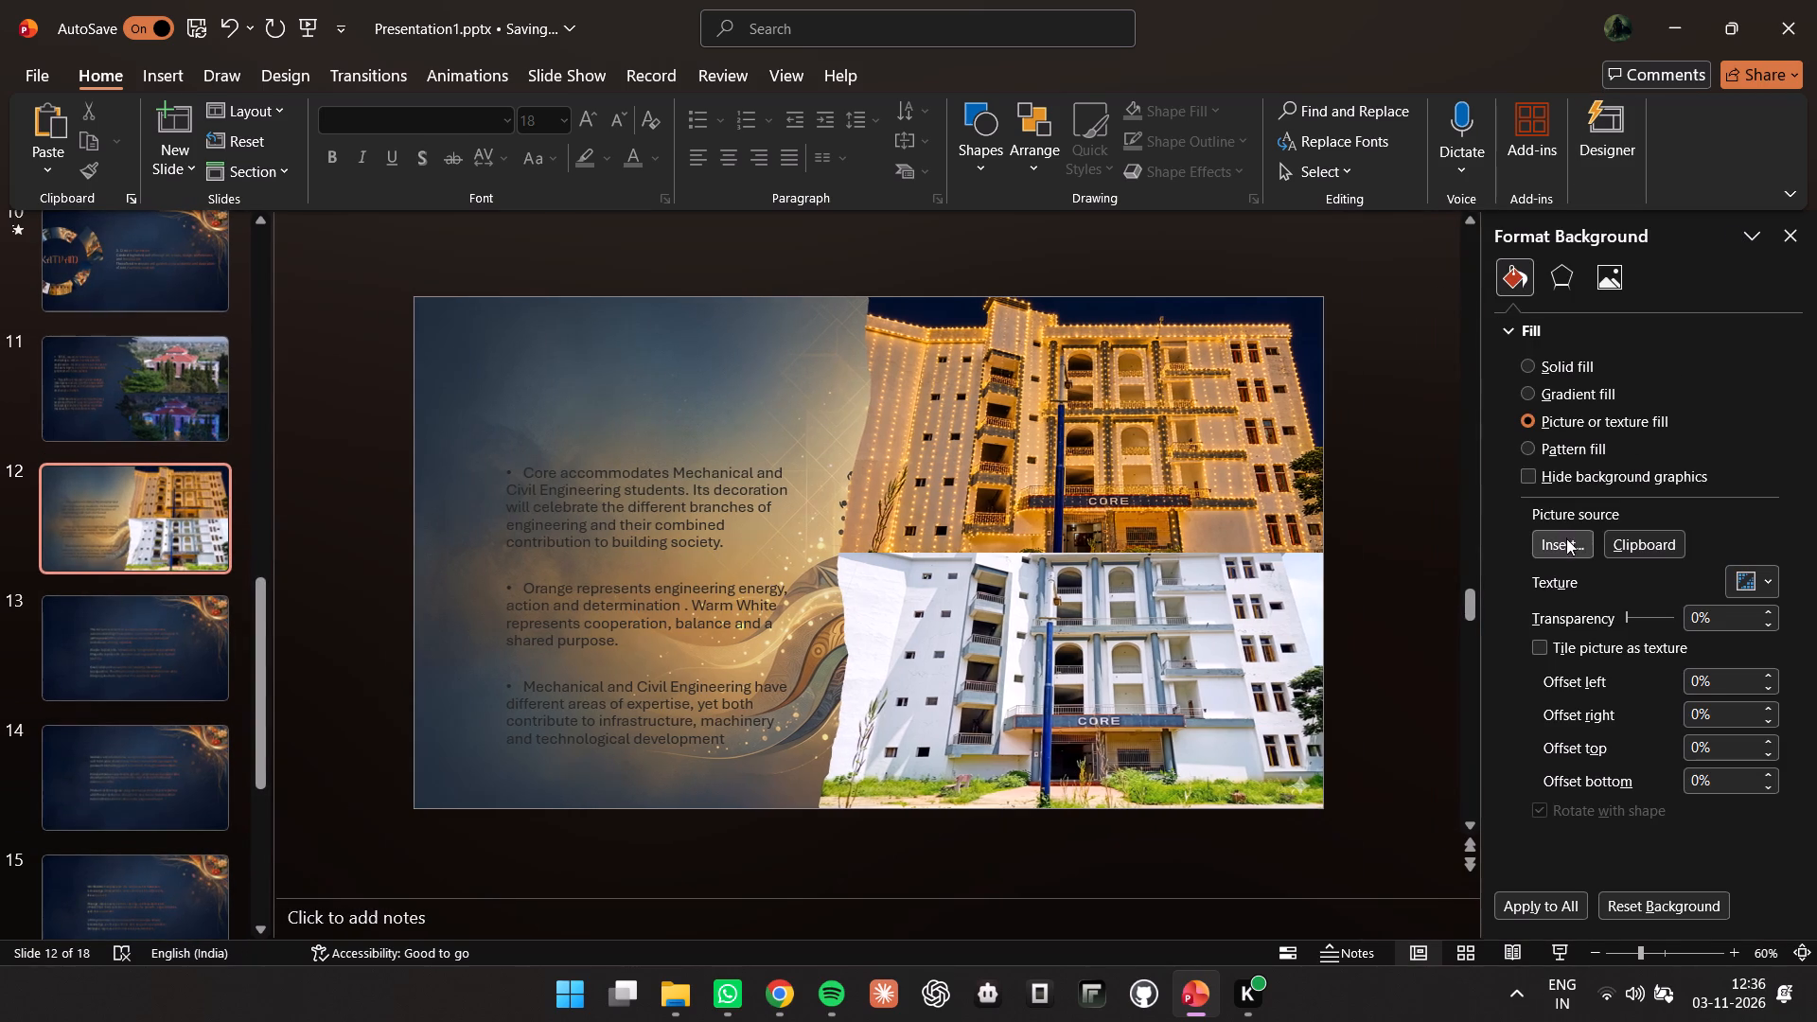
pyautogui.click(1566, 538)
pyautogui.click(781, 382)
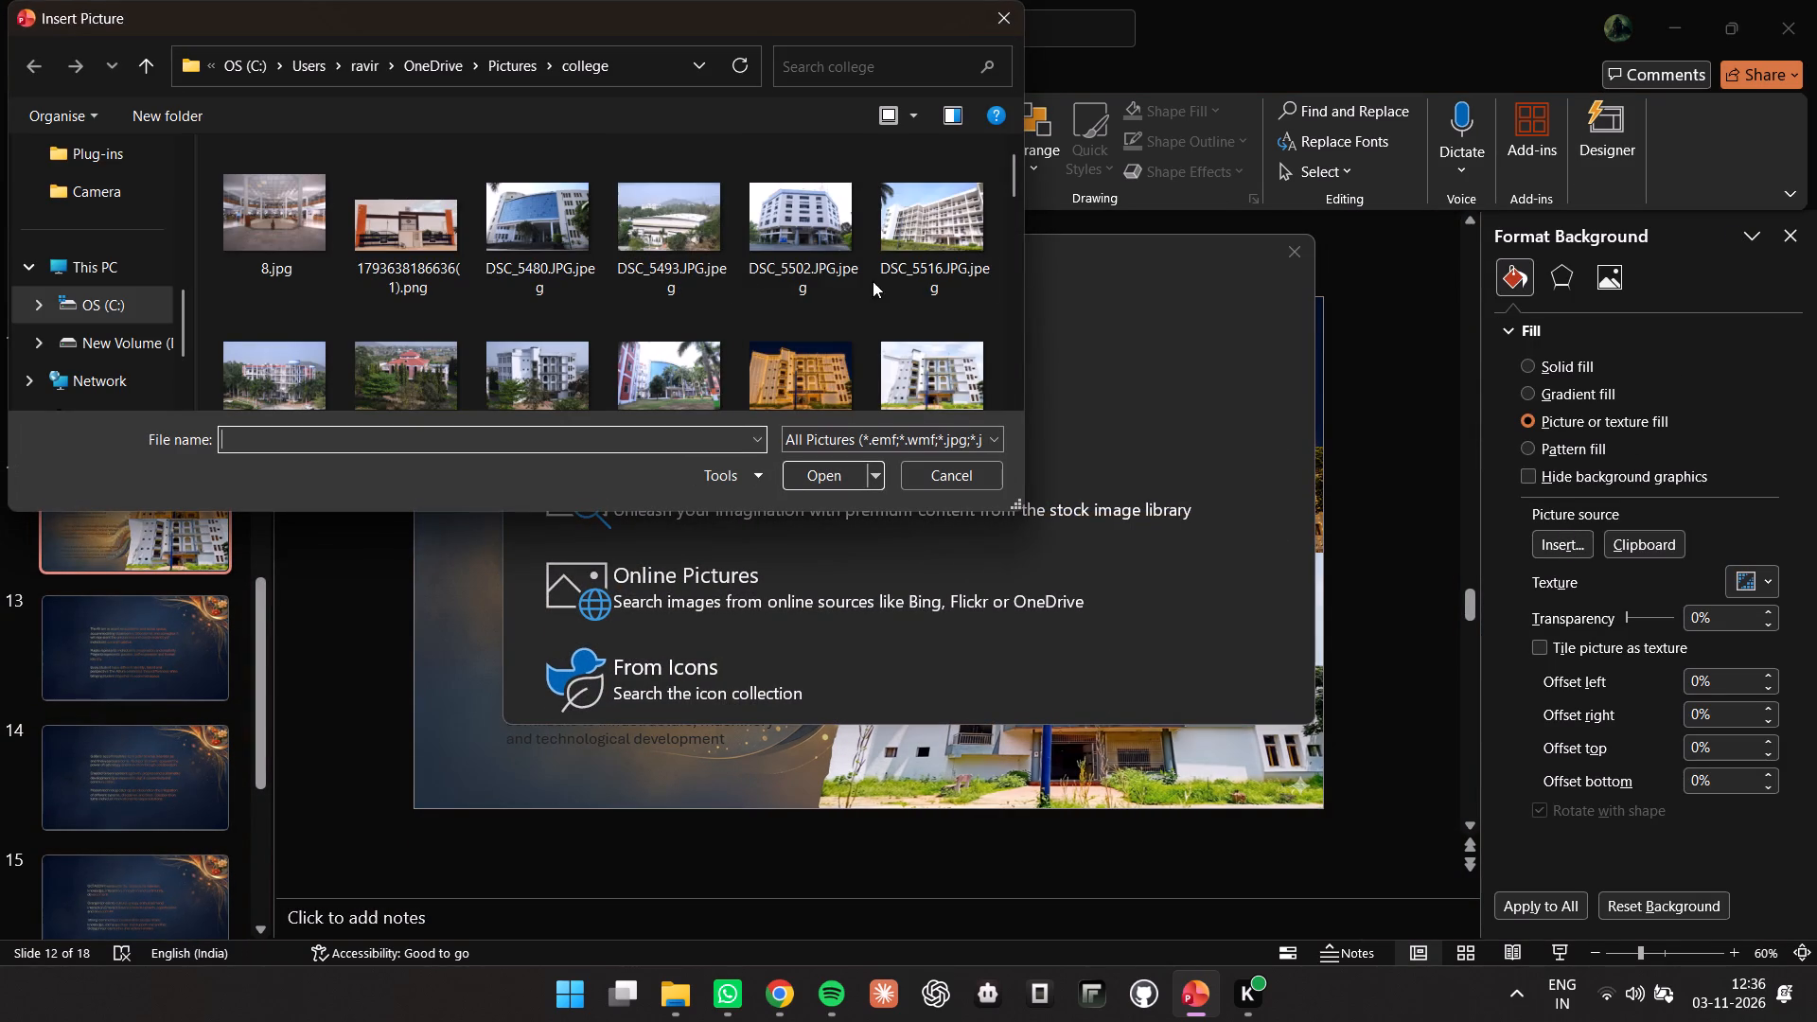
pyautogui.click(506, 67)
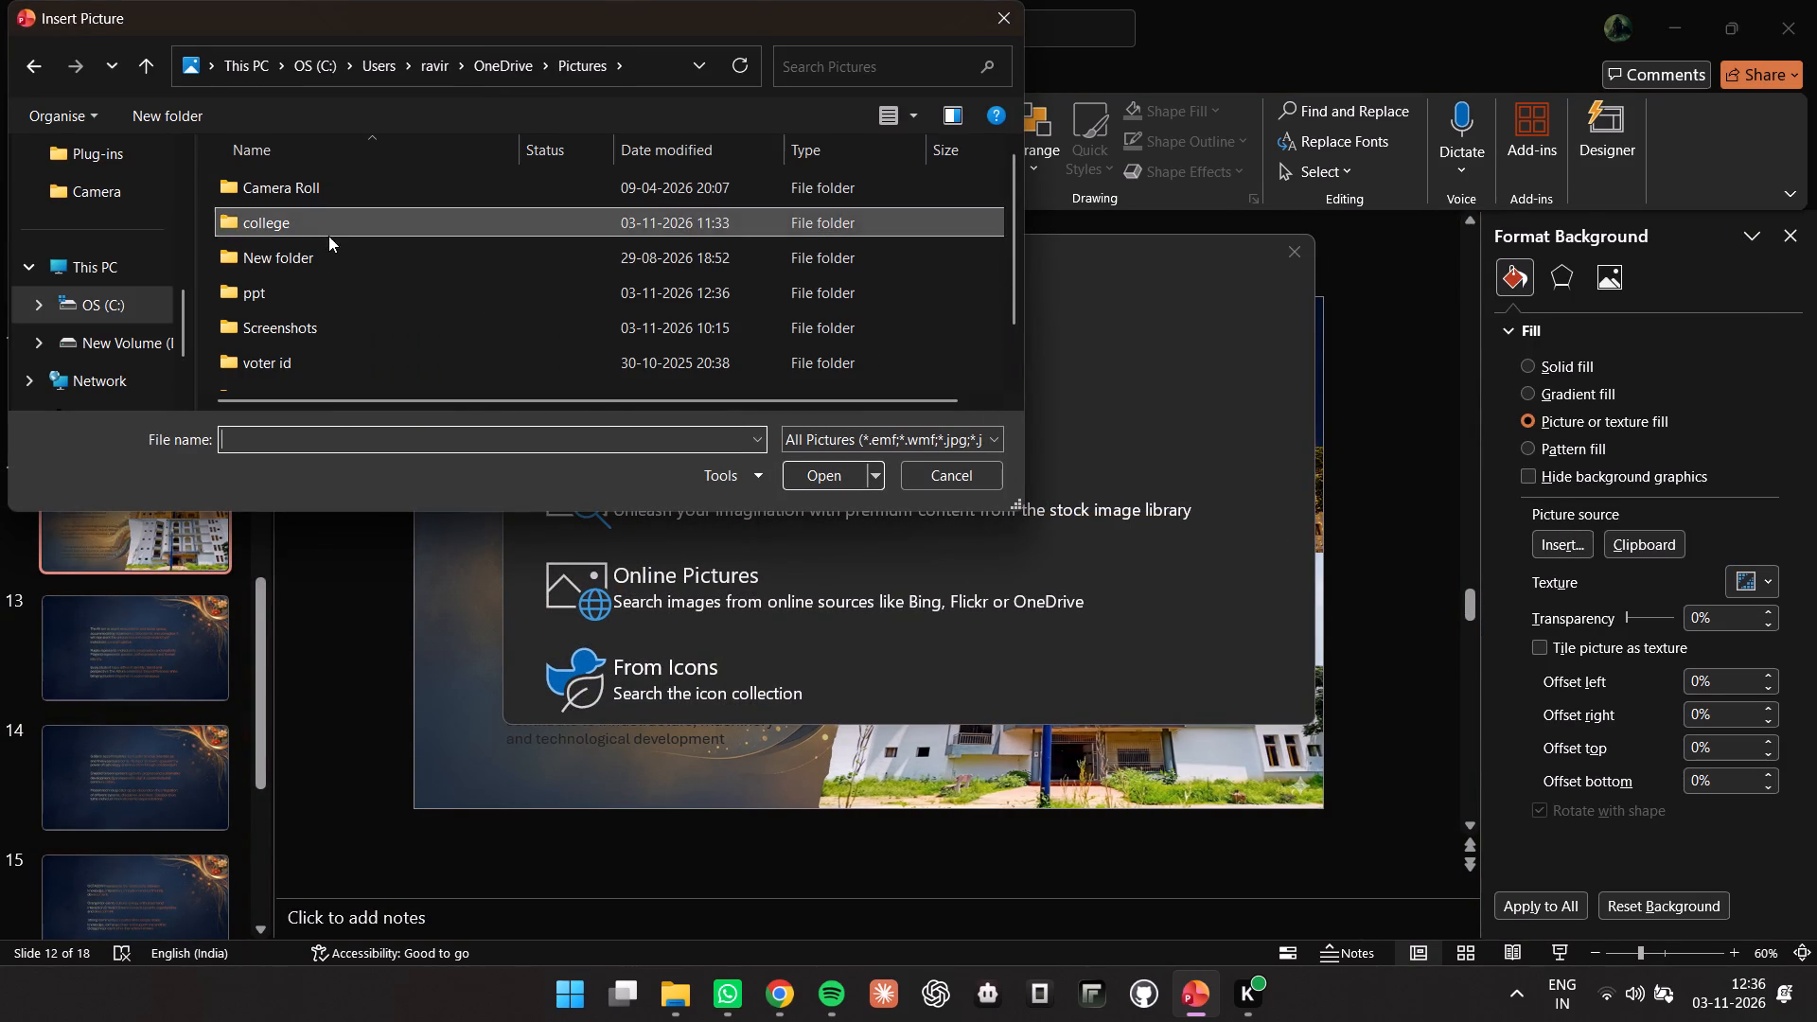
pyautogui.doubleClick(329, 295)
pyautogui.doubleClick(438, 212)
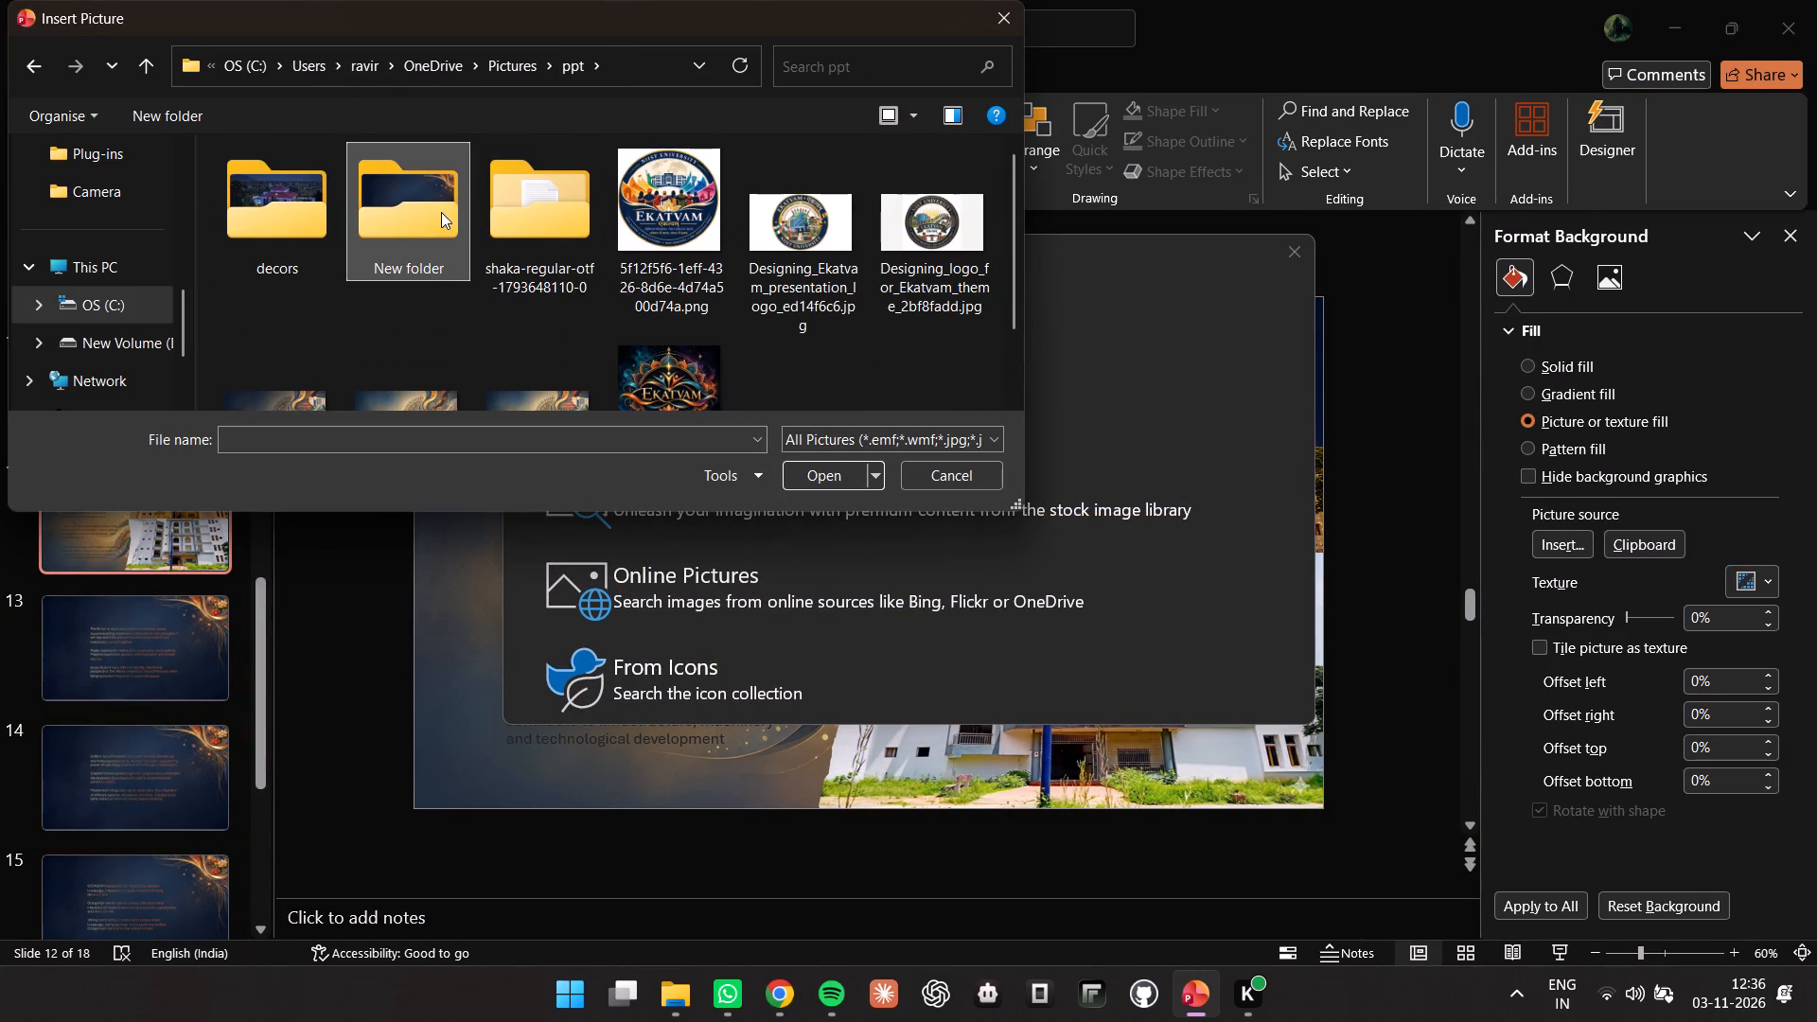
pyautogui.click(851, 224)
pyautogui.click(834, 469)
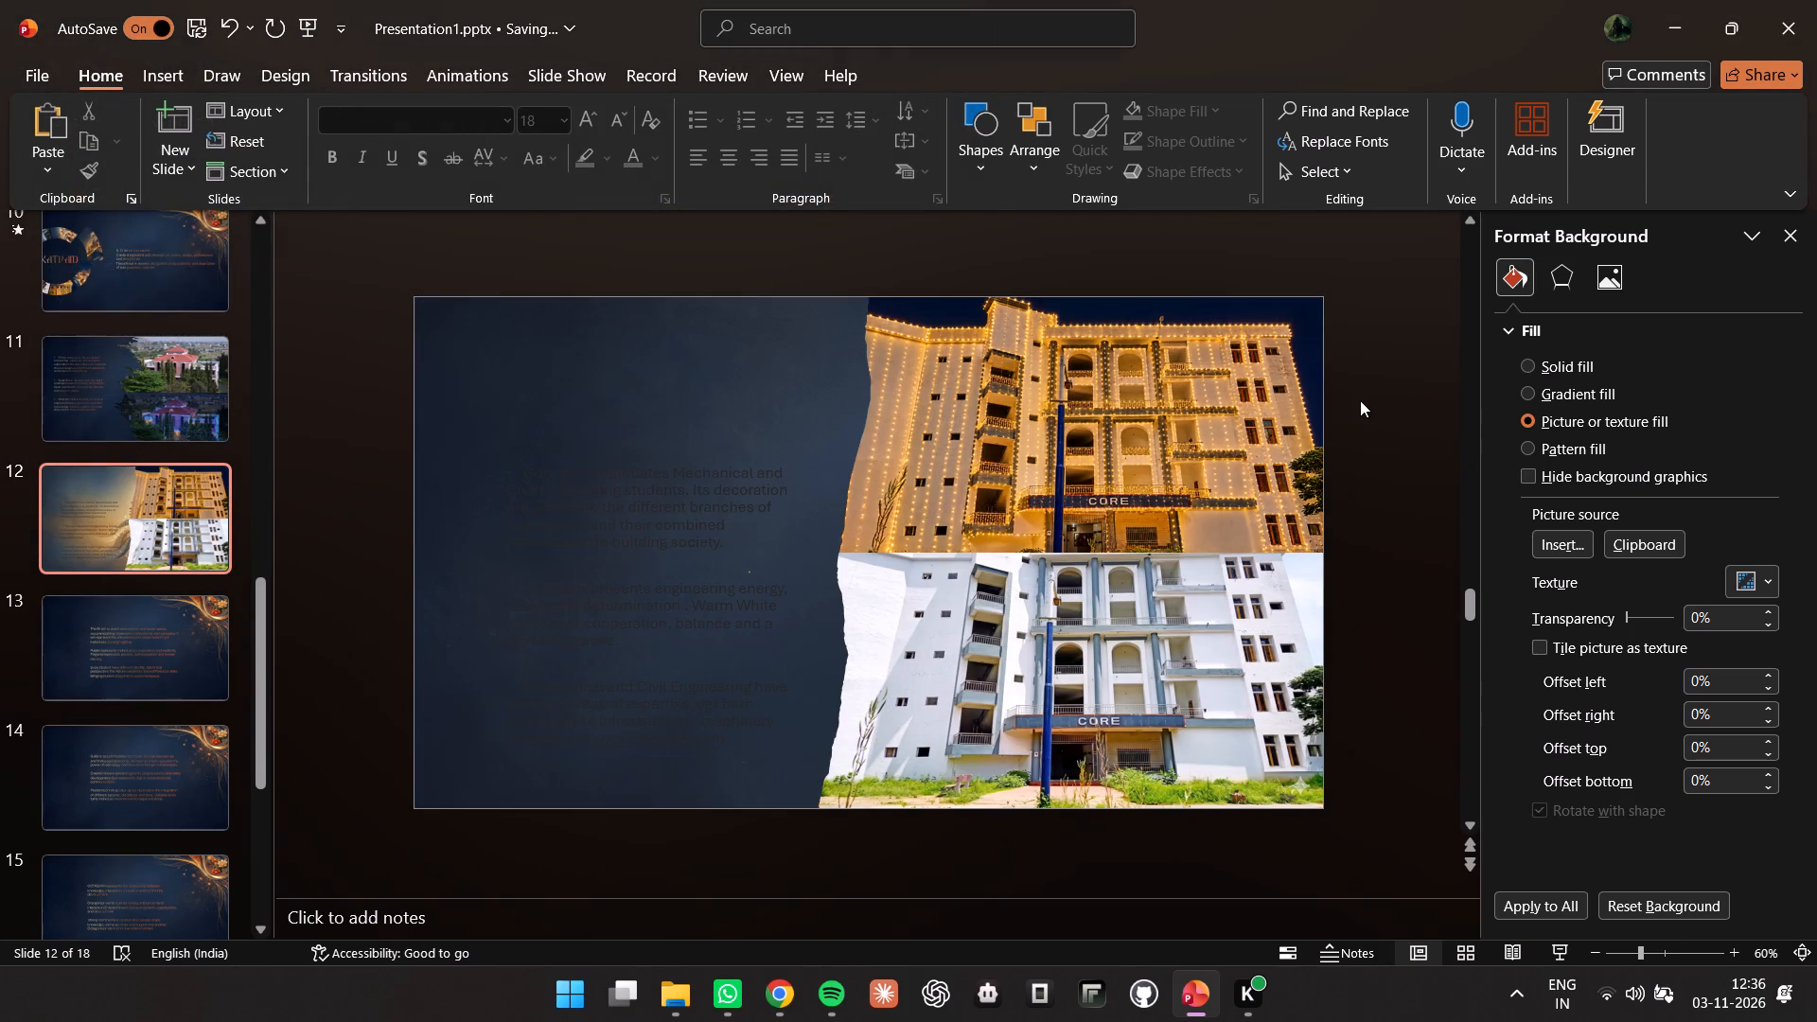
pyautogui.click(1790, 230)
# Apply a linear tan-to-orange gradient fill to all of the body text on CORE slide 12.
pyautogui.click(739, 590)
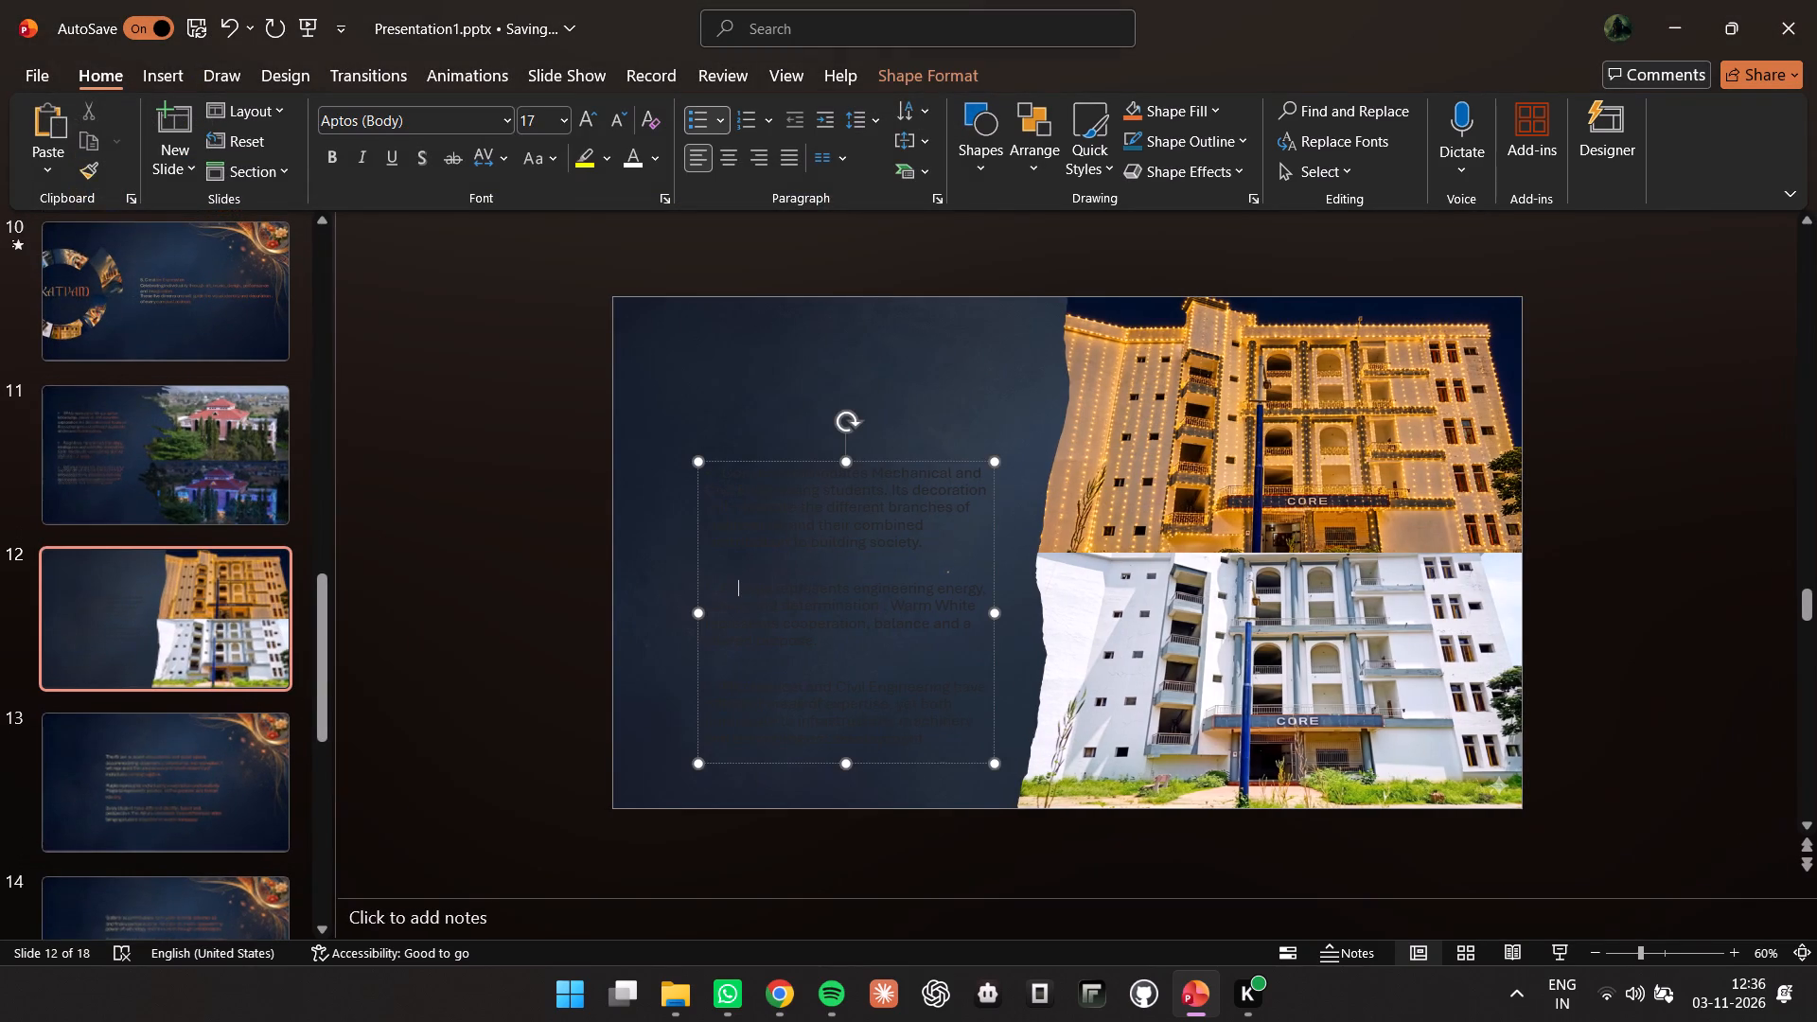
pyautogui.moveTo(950, 731); pyautogui.dragTo(636, 345)
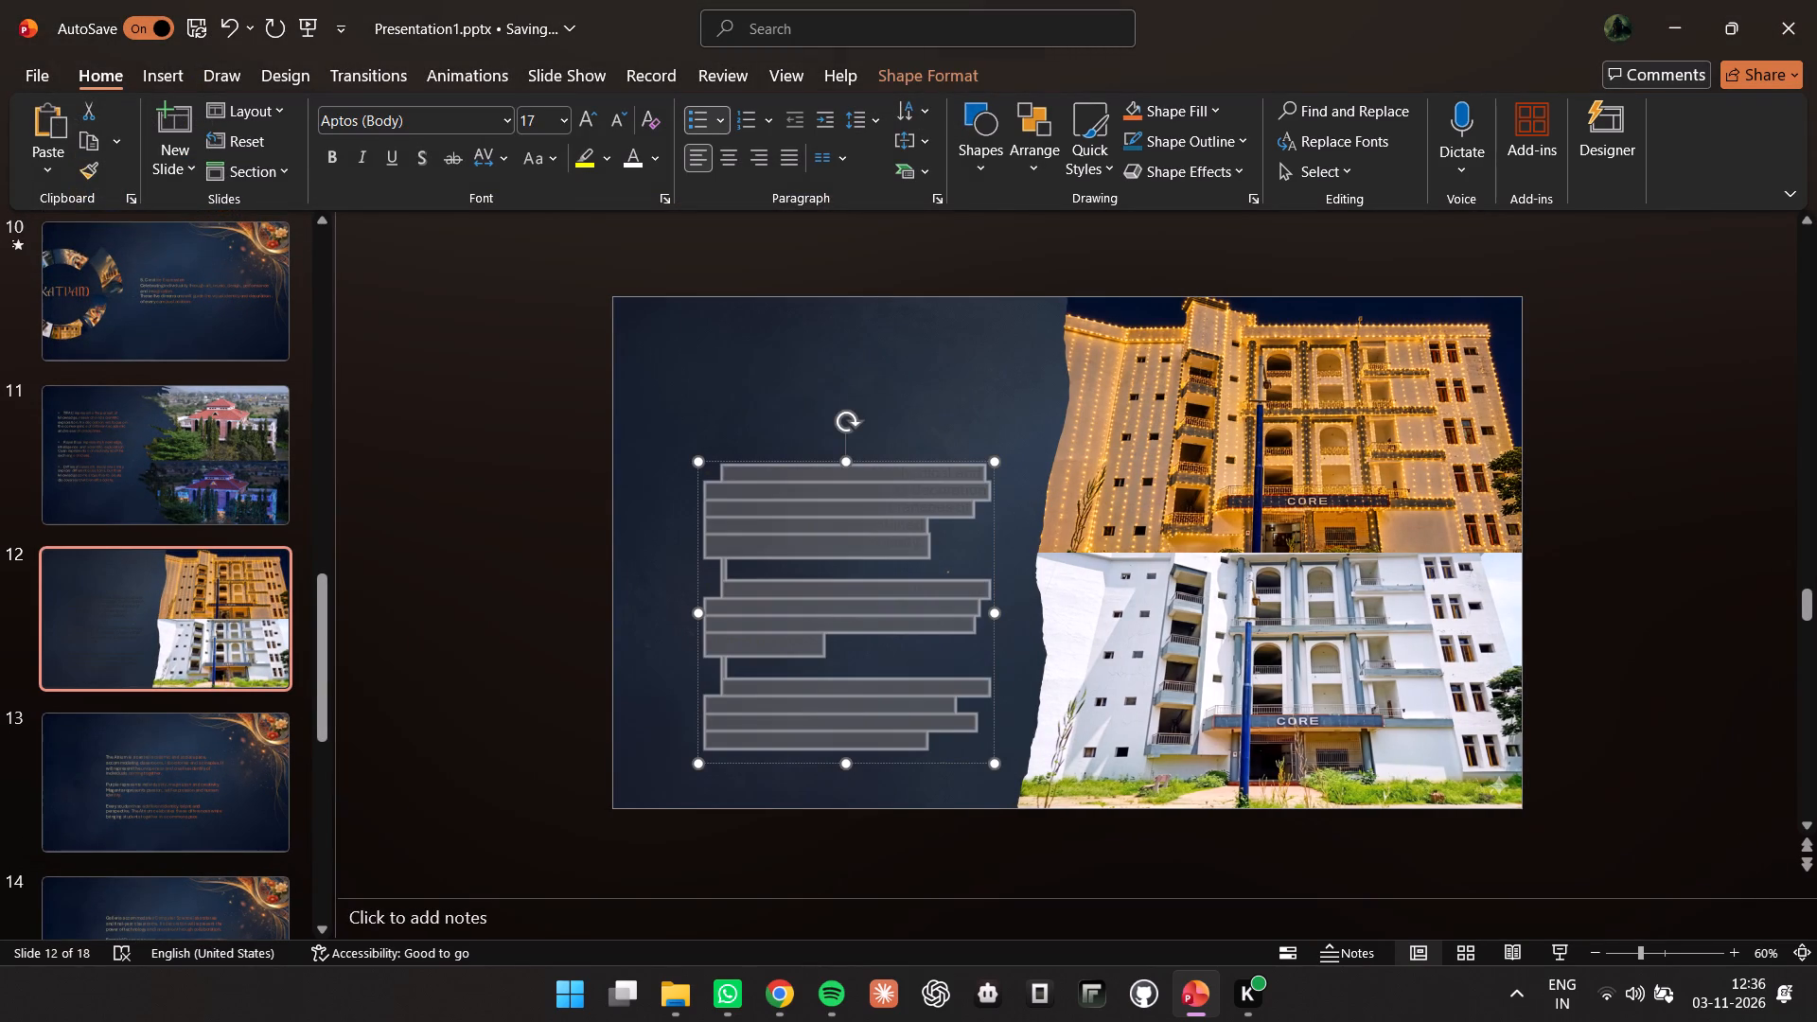
pyautogui.moveTo(636, 345); pyautogui.dragTo(601, 328)
pyautogui.rightClick(785, 508)
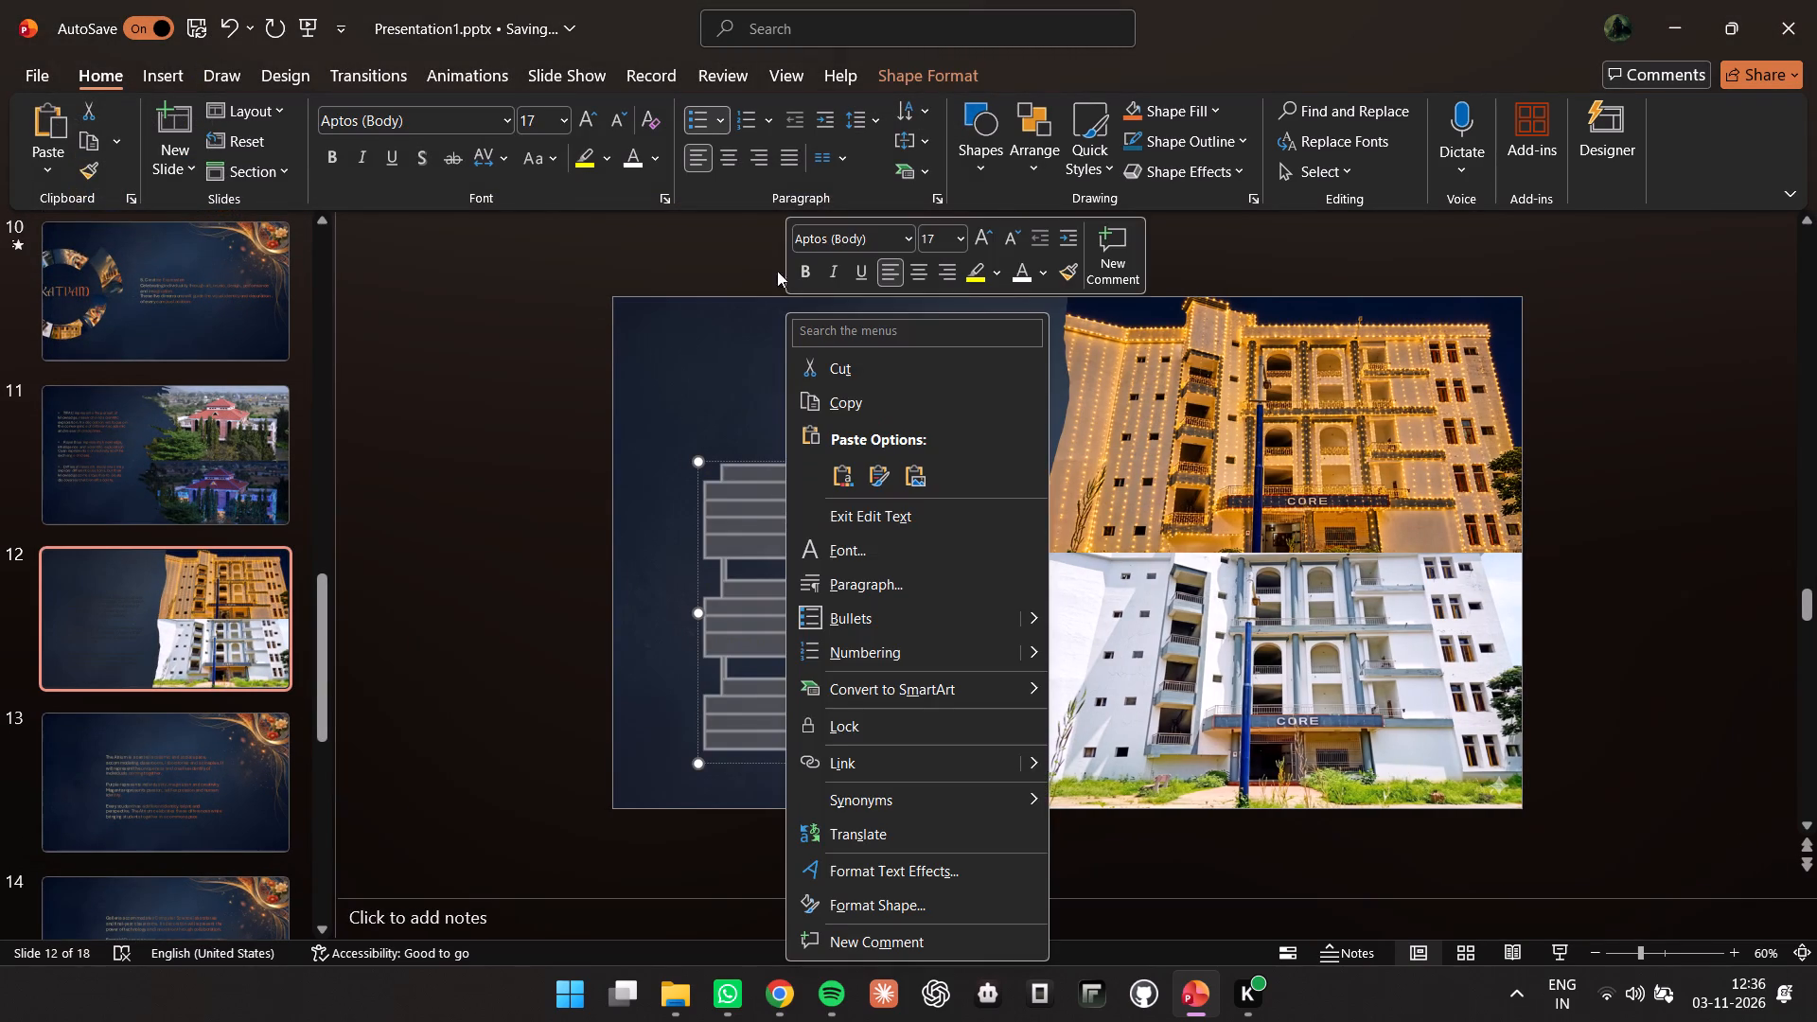
pyautogui.click(924, 86)
pyautogui.click(1095, 109)
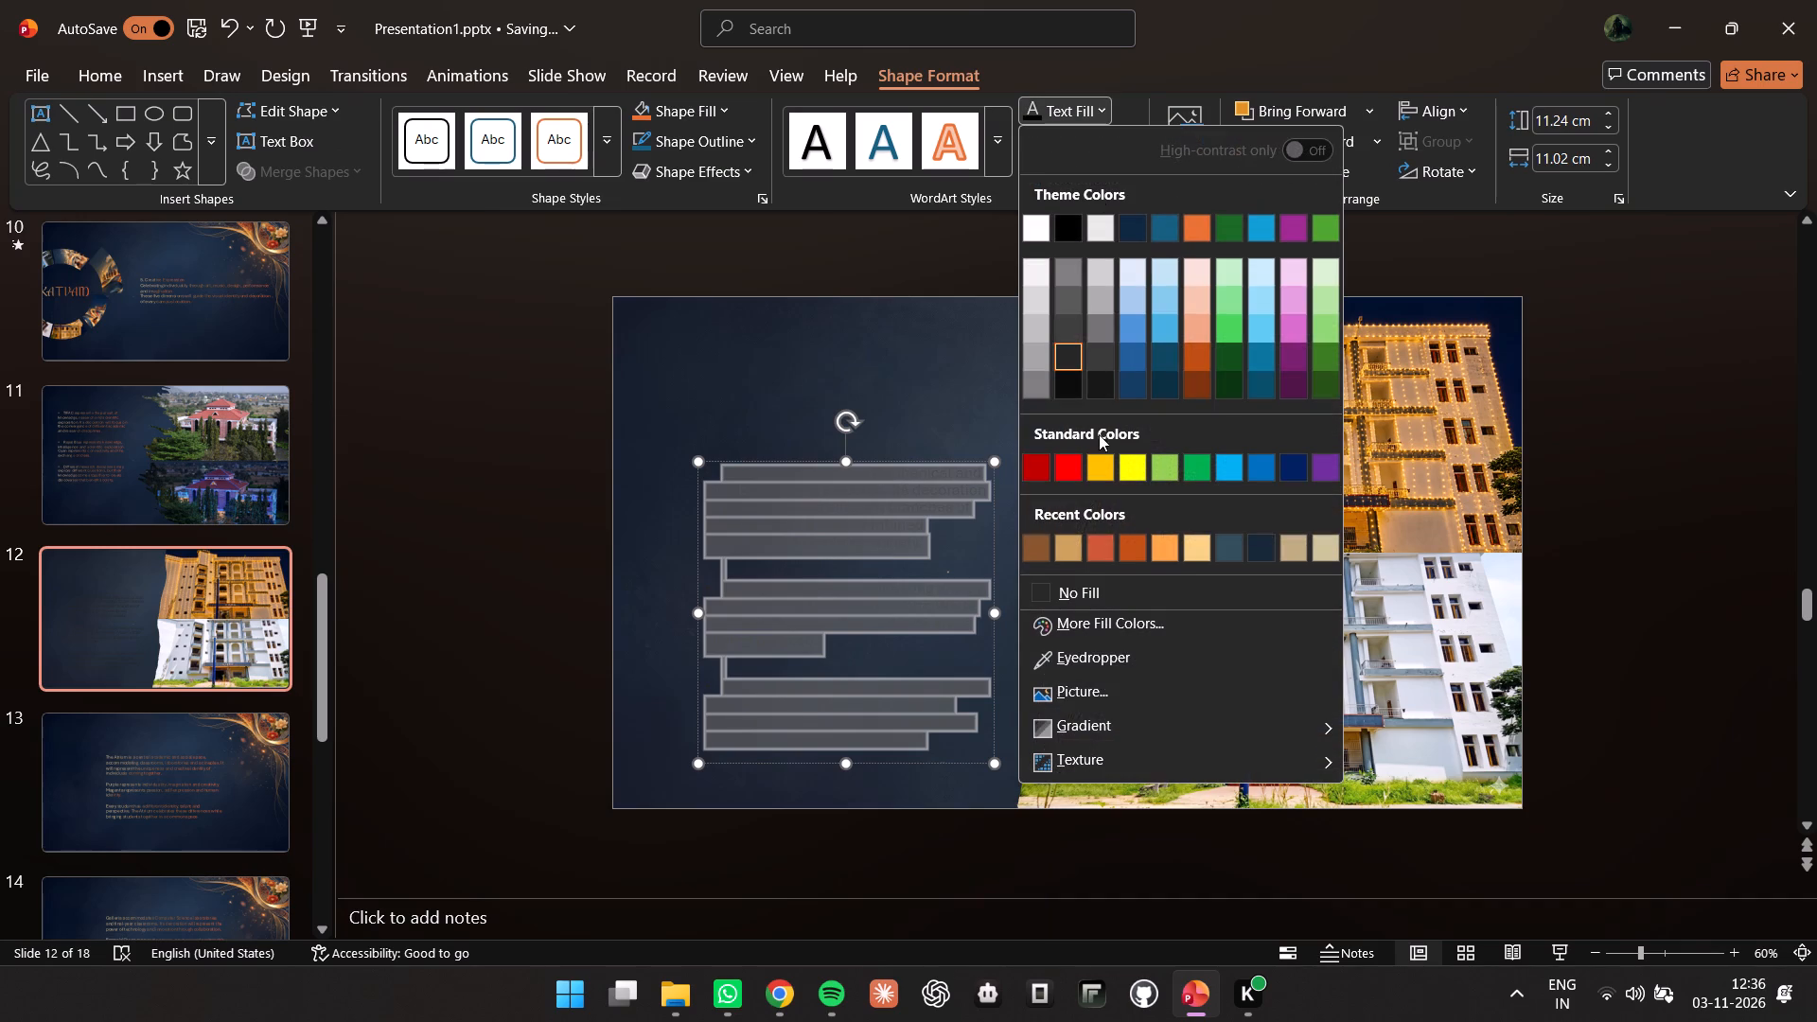
pyautogui.click(1119, 731)
pyautogui.click(1410, 929)
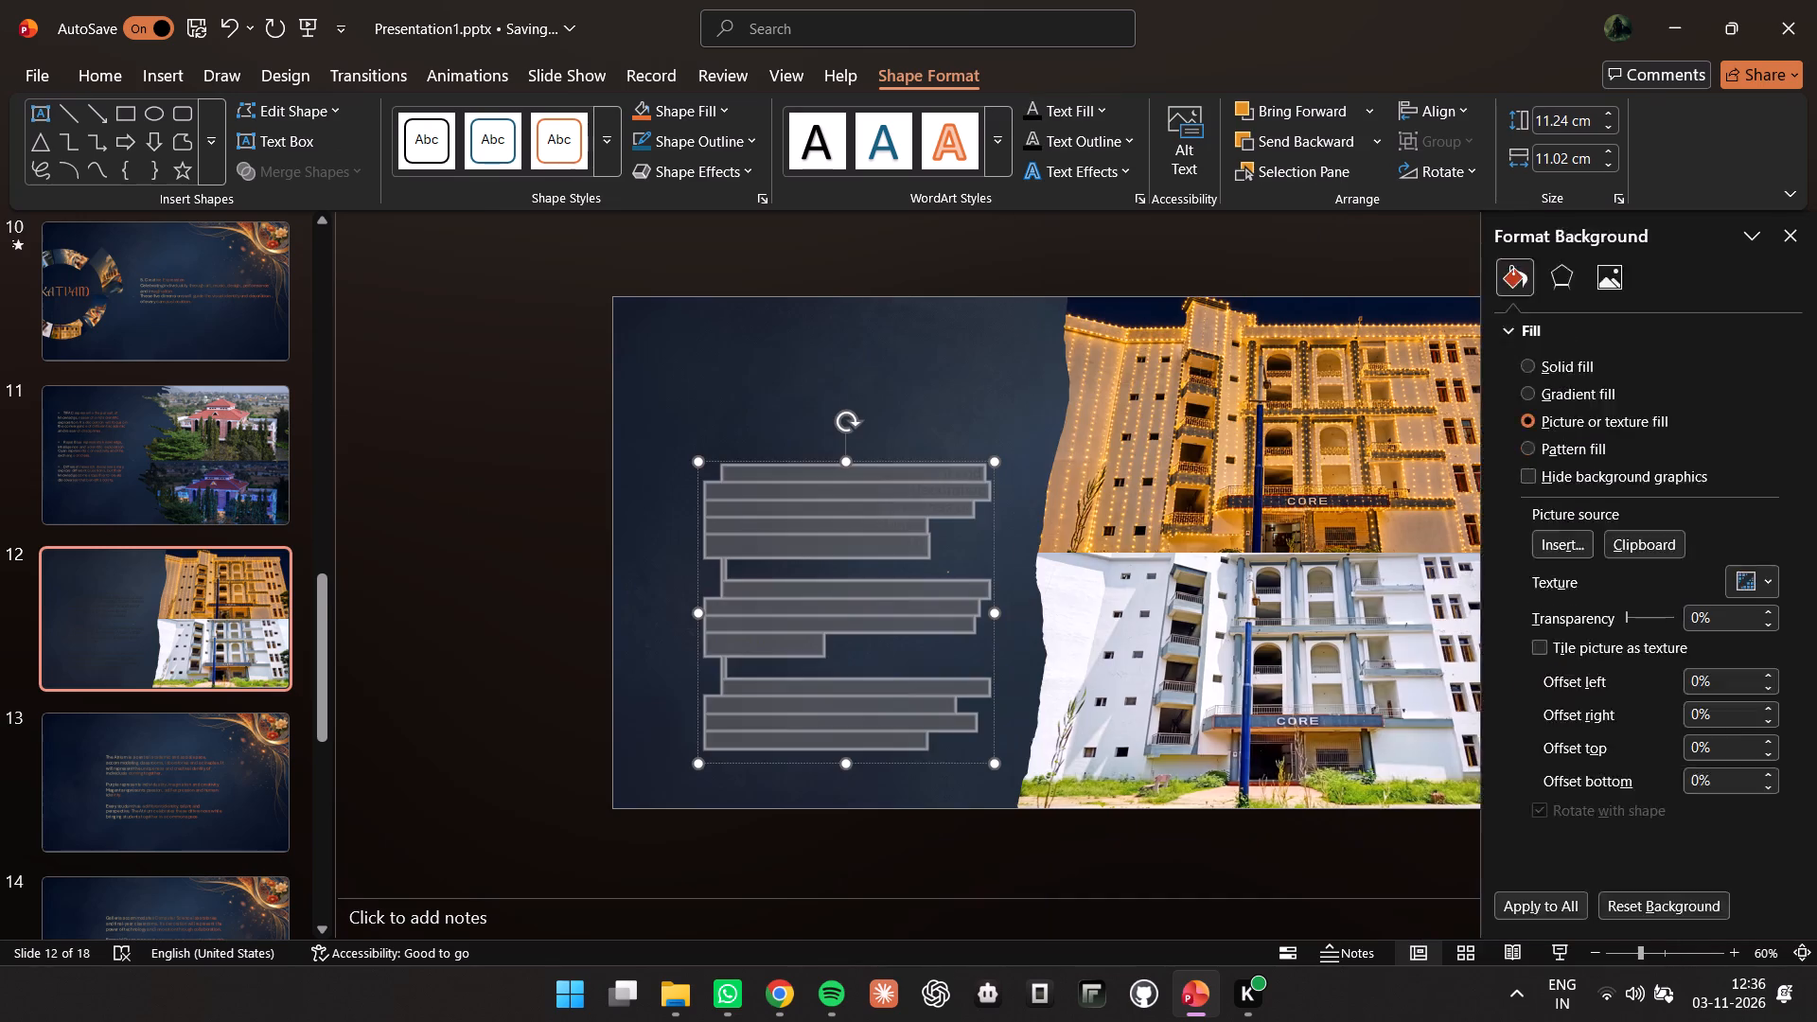
pyautogui.click(1520, 472)
pyautogui.click(1533, 470)
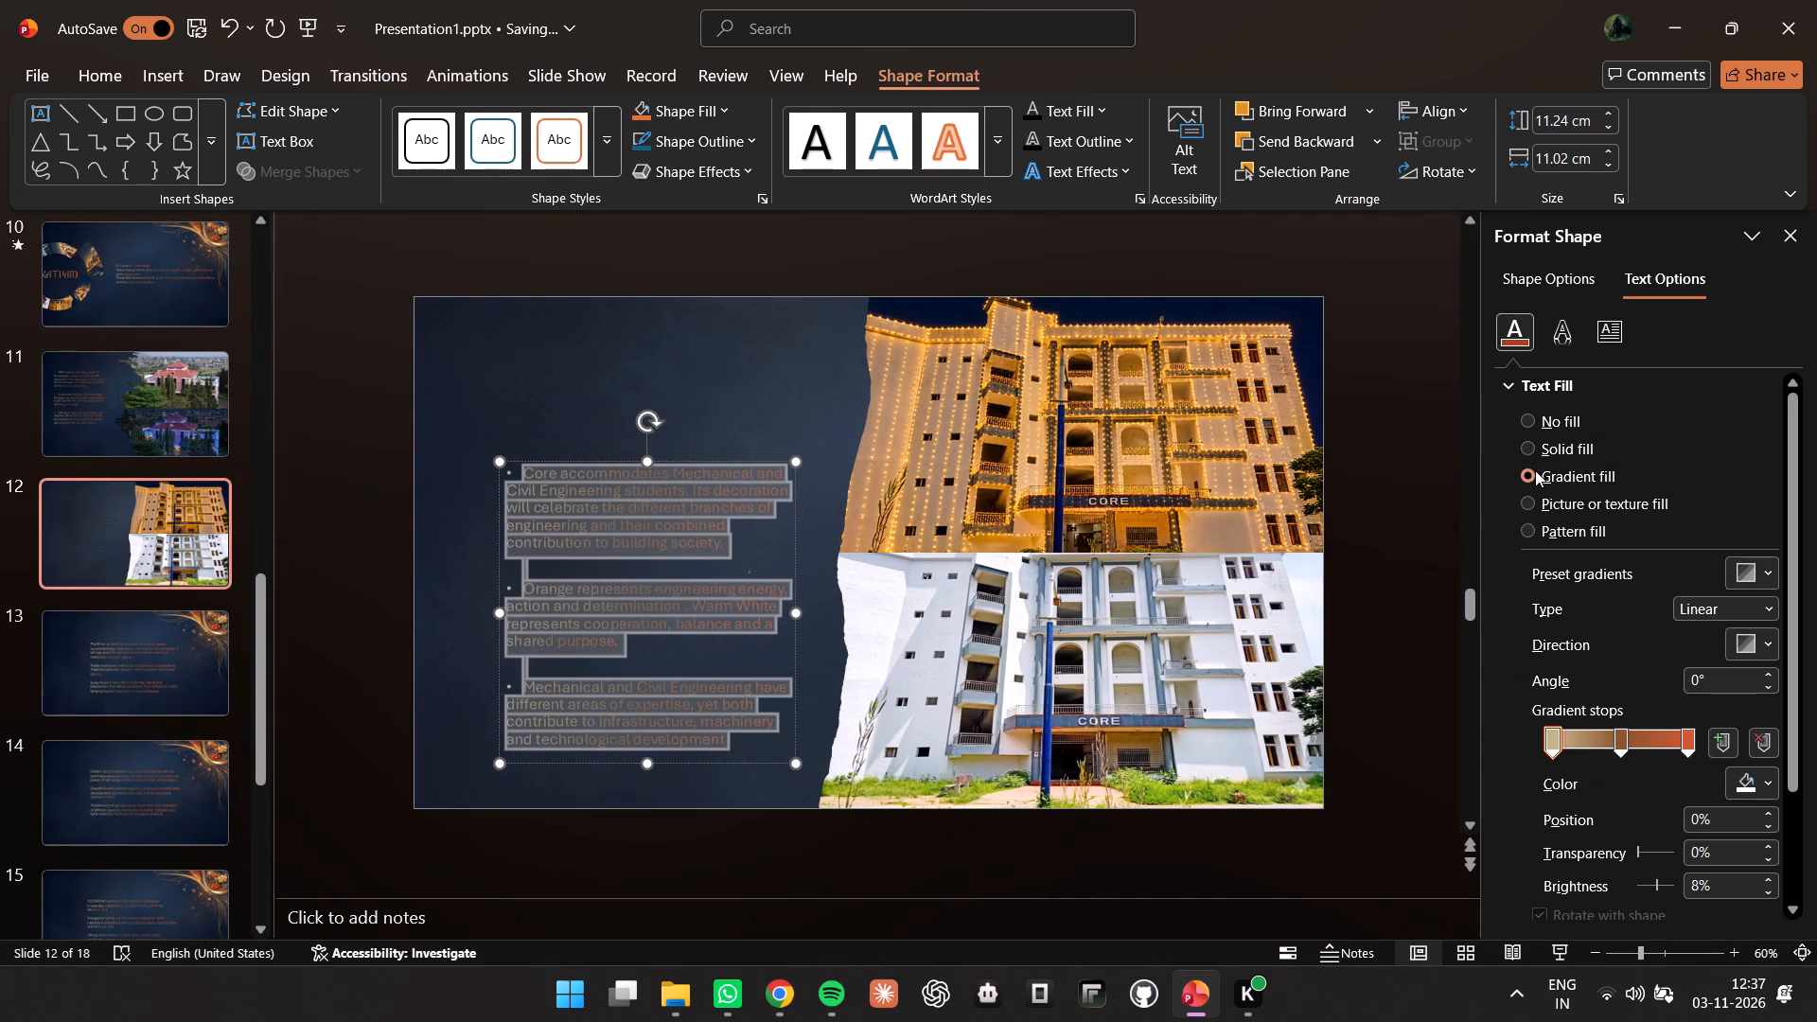
pyautogui.click(1472, 469)
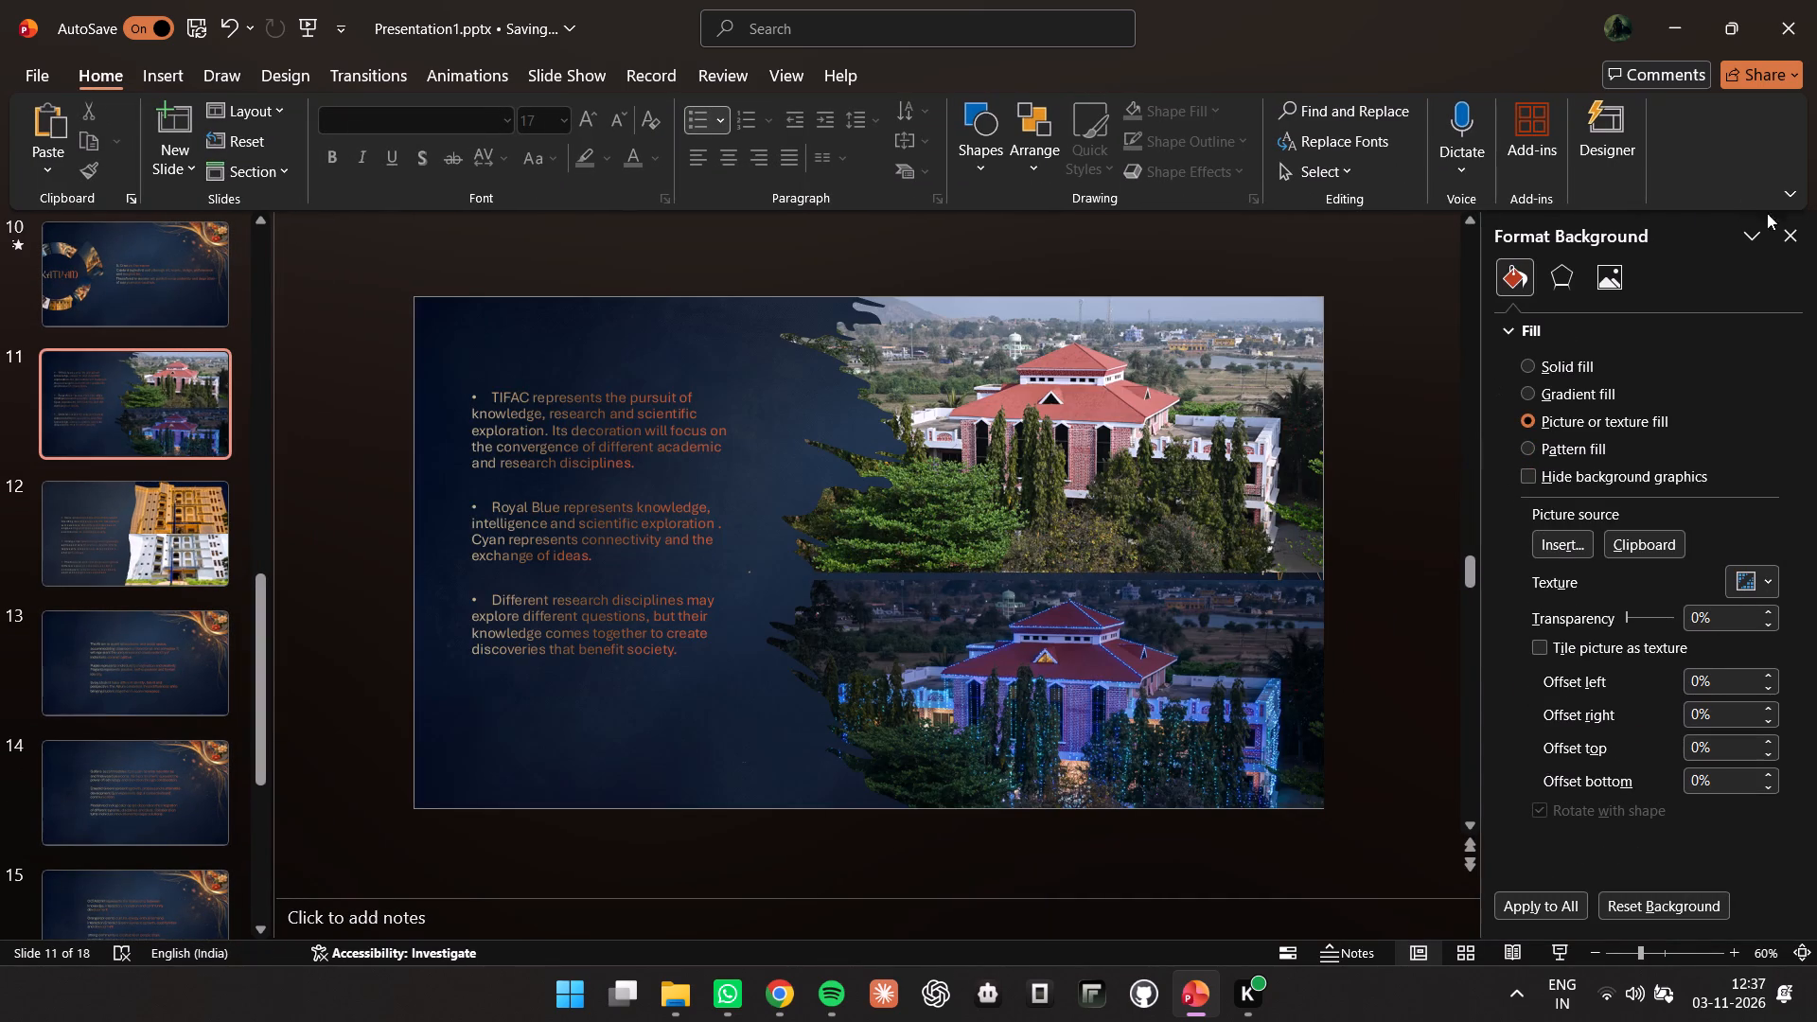
pyautogui.click(1803, 238)
# Go to slide 13 and check its text about the Atrium.
pyautogui.scroll(-3, 150, 748)
pyautogui.click(210, 500)
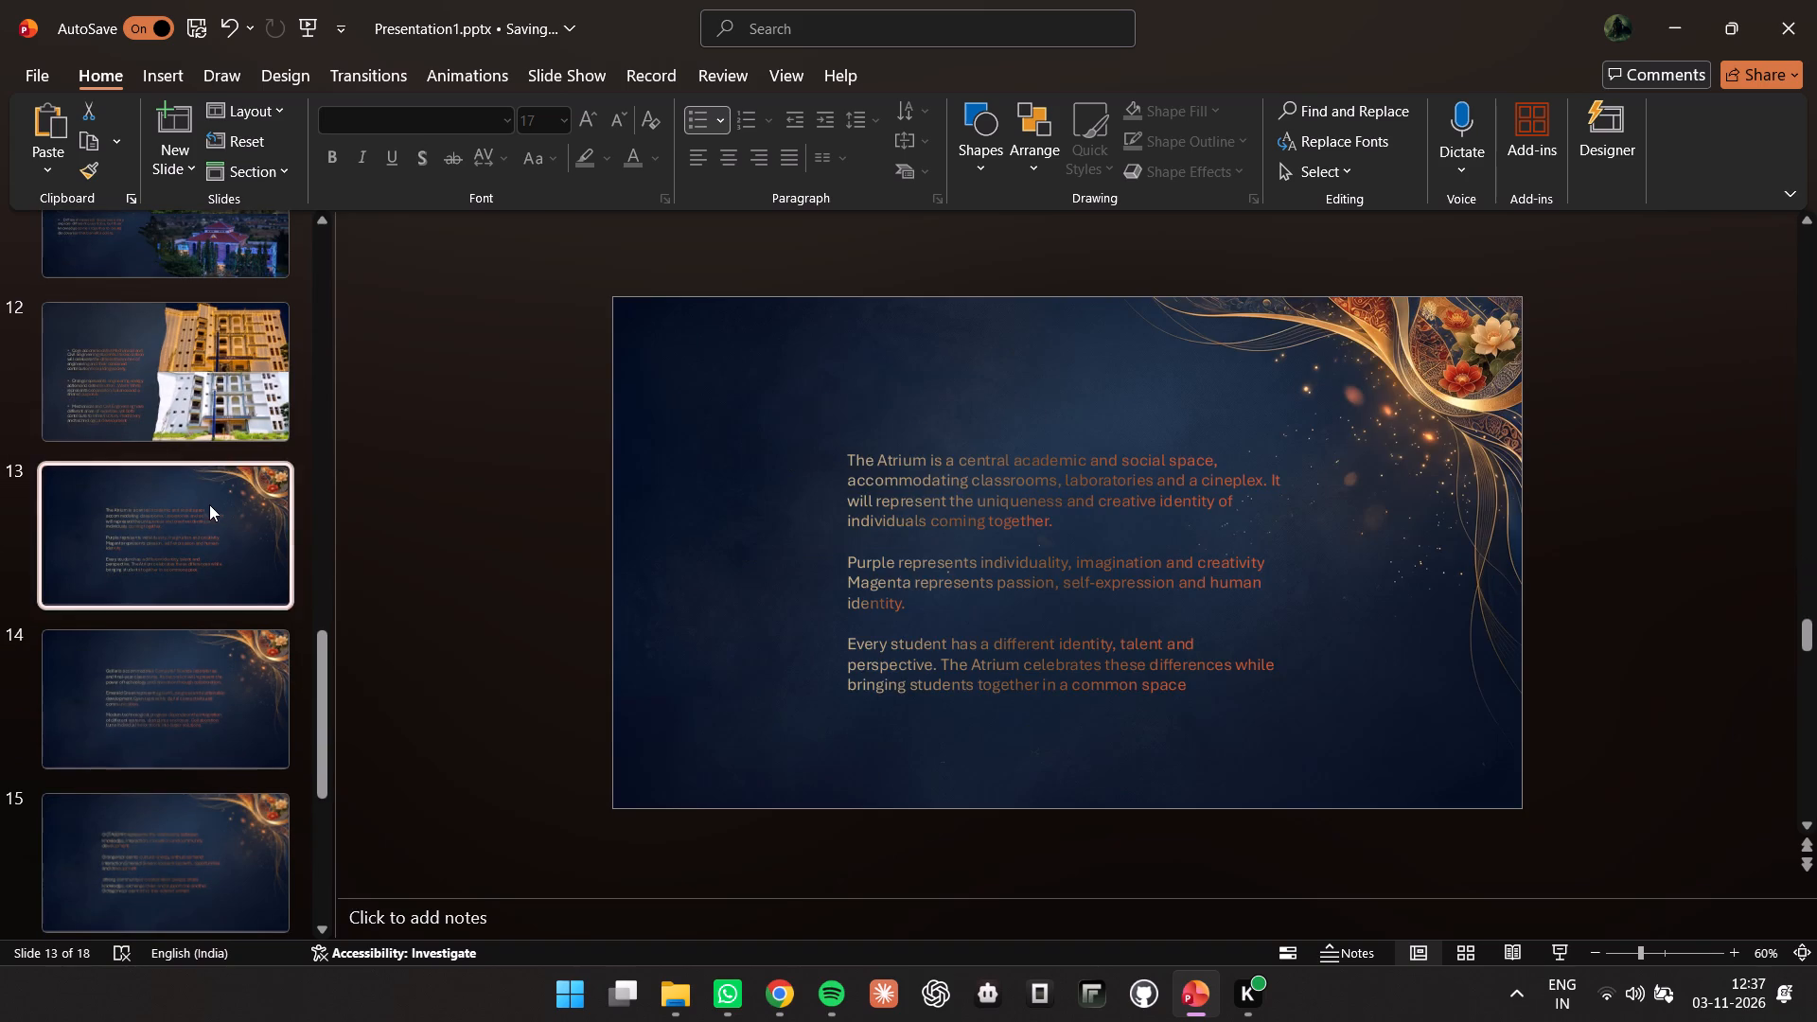
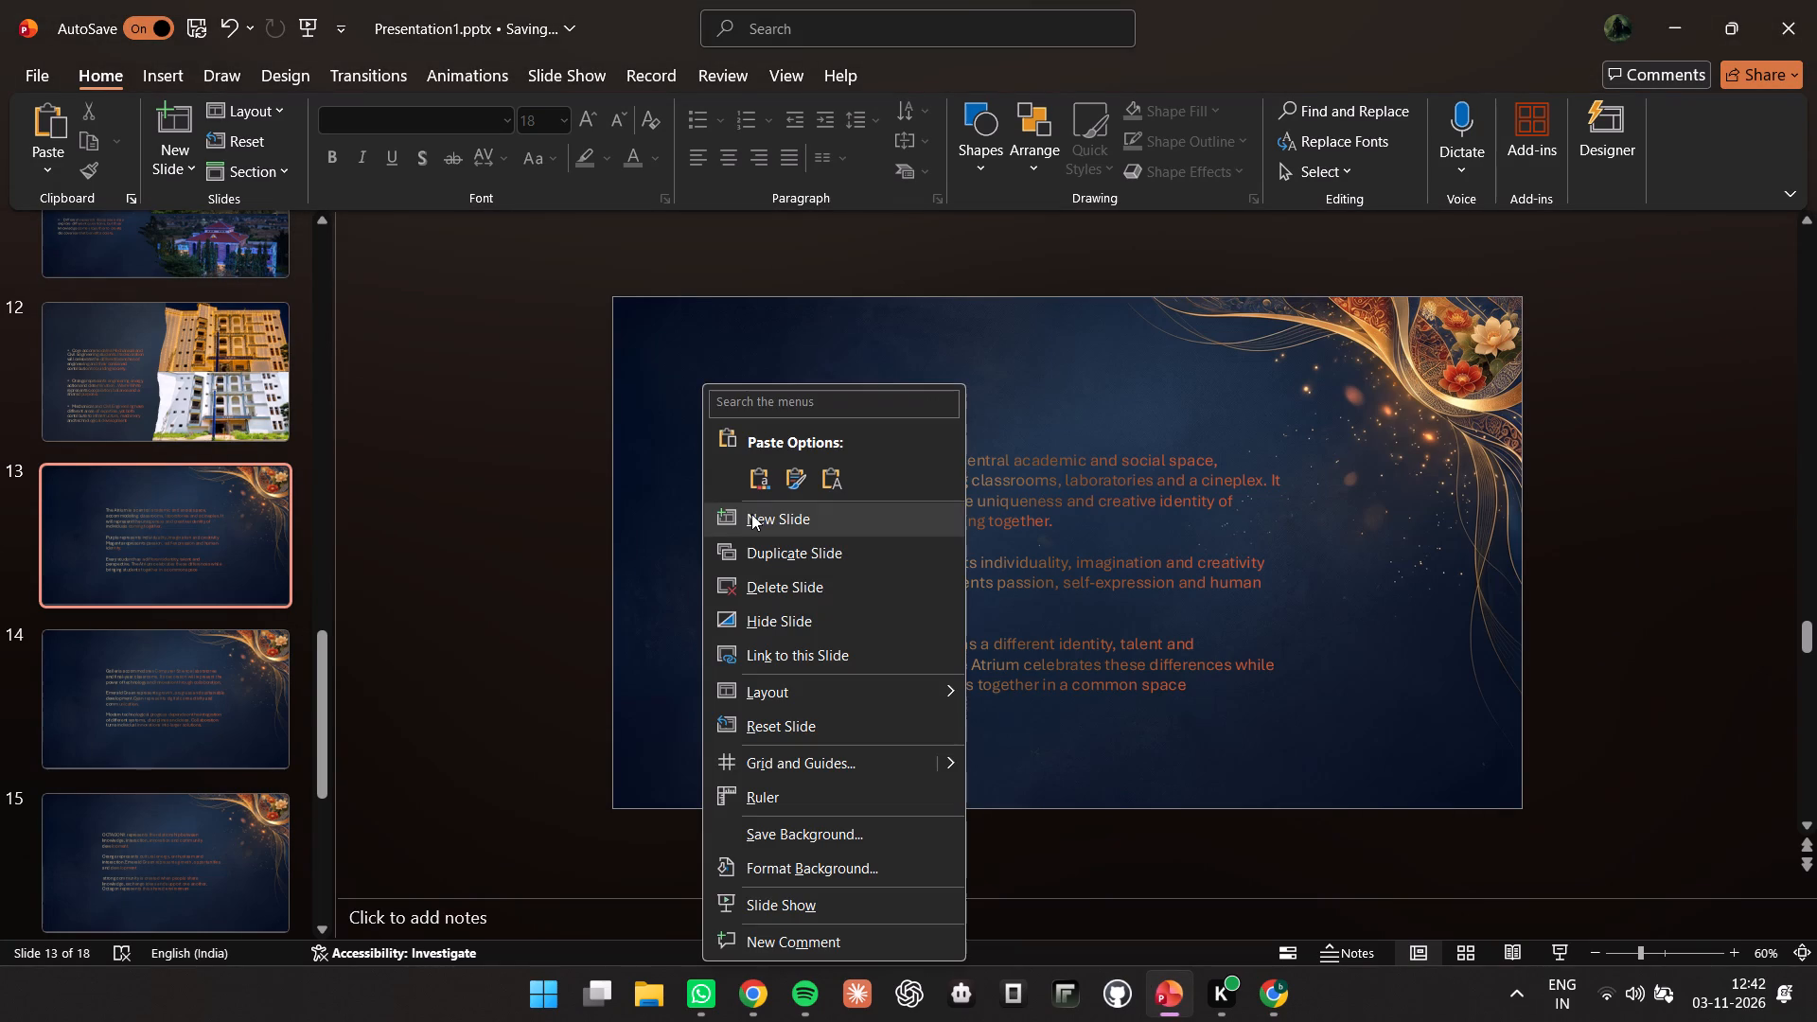
pyautogui.click(172, 73)
pyautogui.click(192, 157)
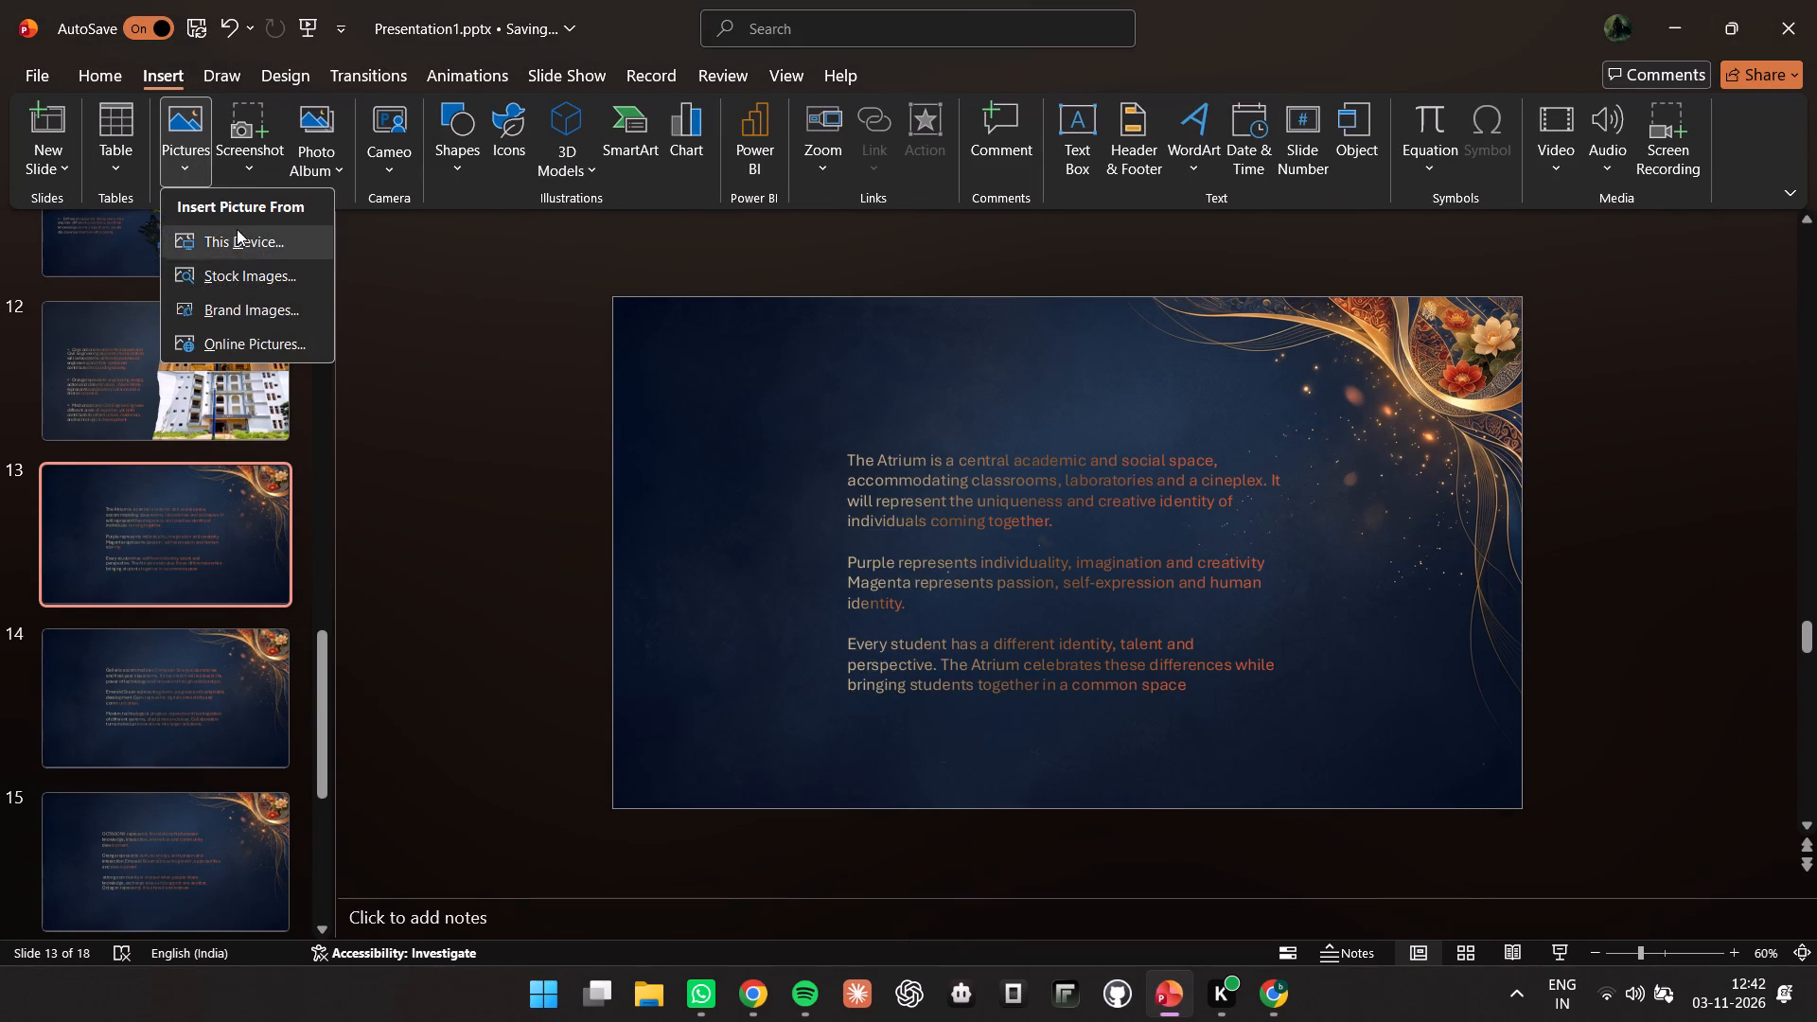
pyautogui.click(237, 229)
pyautogui.click(498, 55)
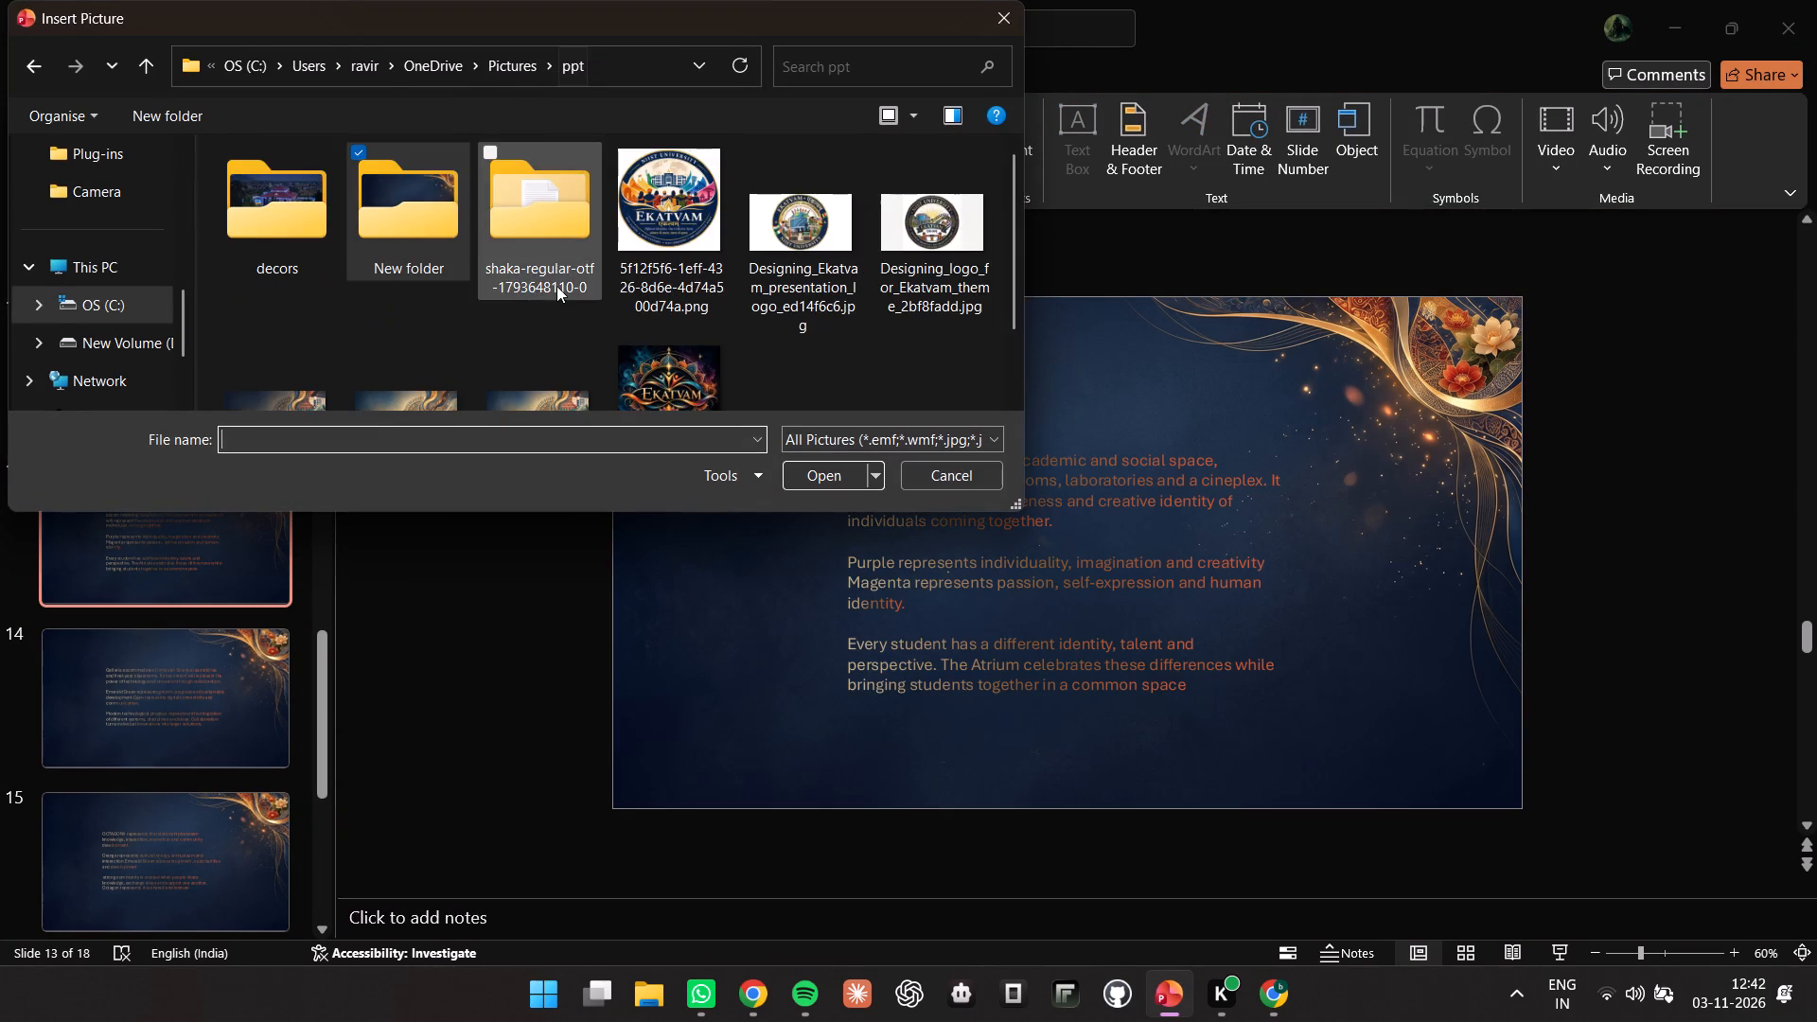
pyautogui.scroll(-2, 485, 280)
pyautogui.scroll(2, 414, 233)
pyautogui.doubleClick(290, 225)
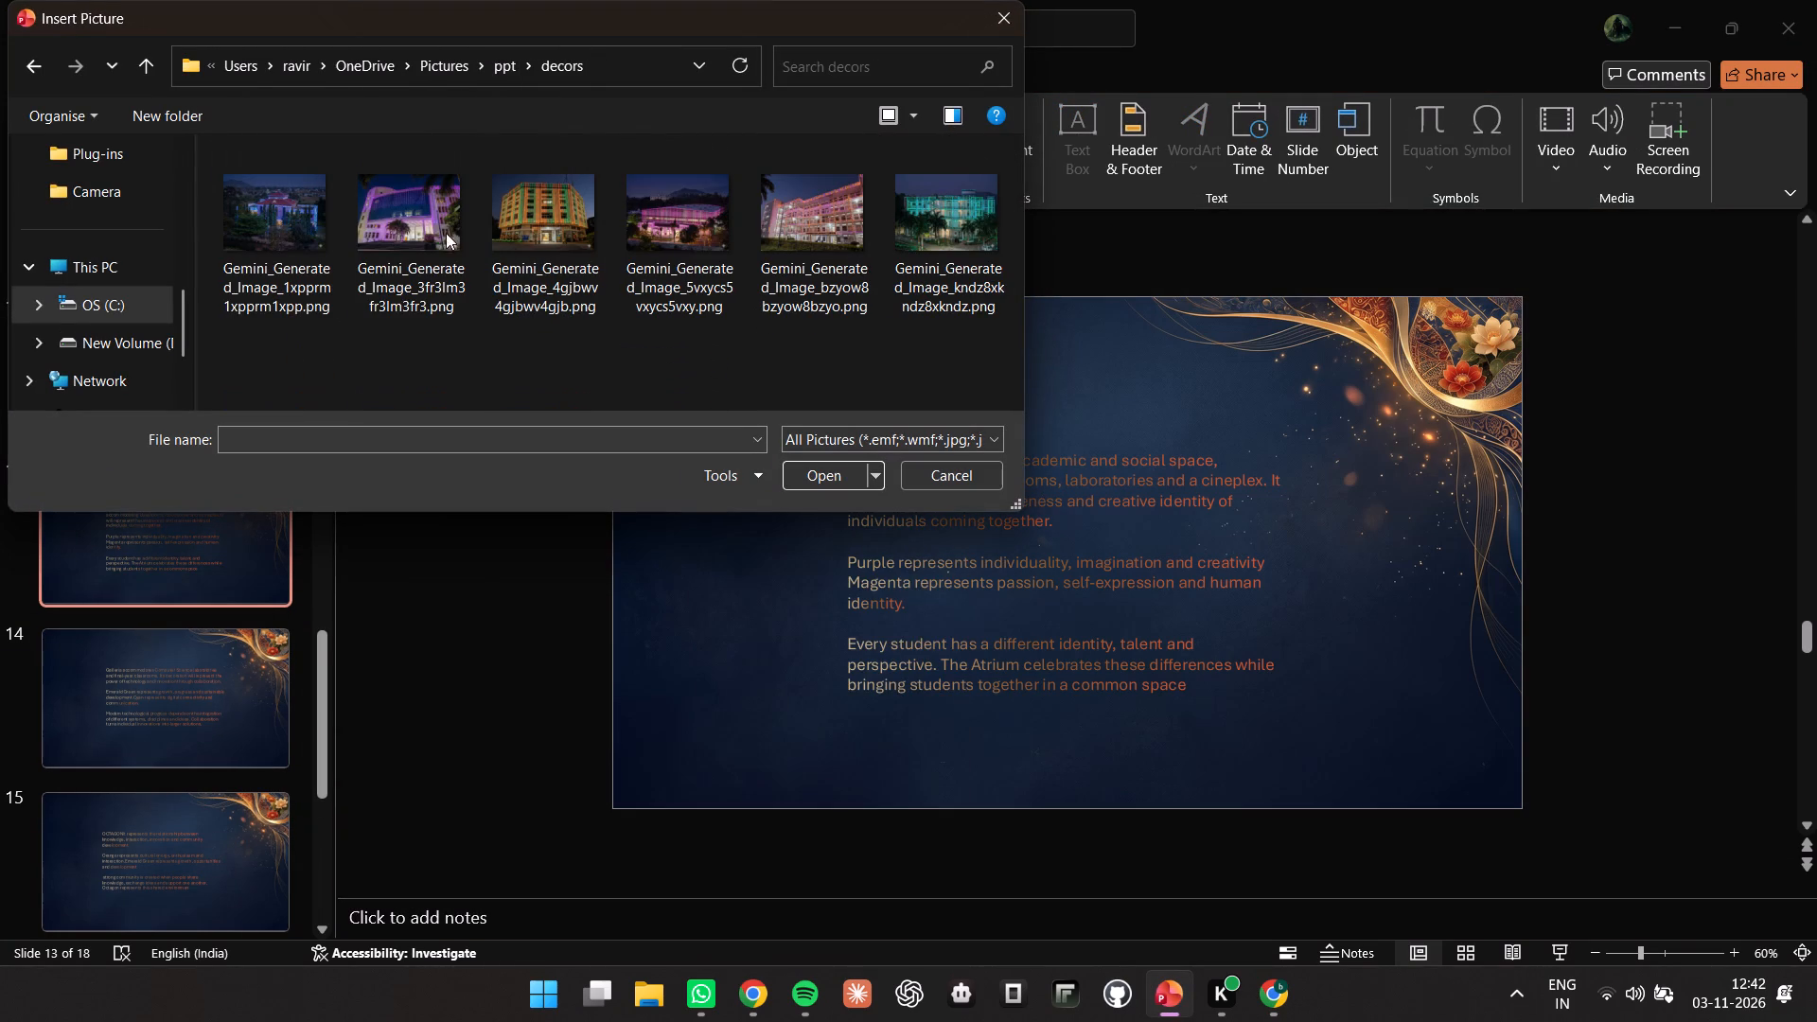
pyautogui.click(491, 62)
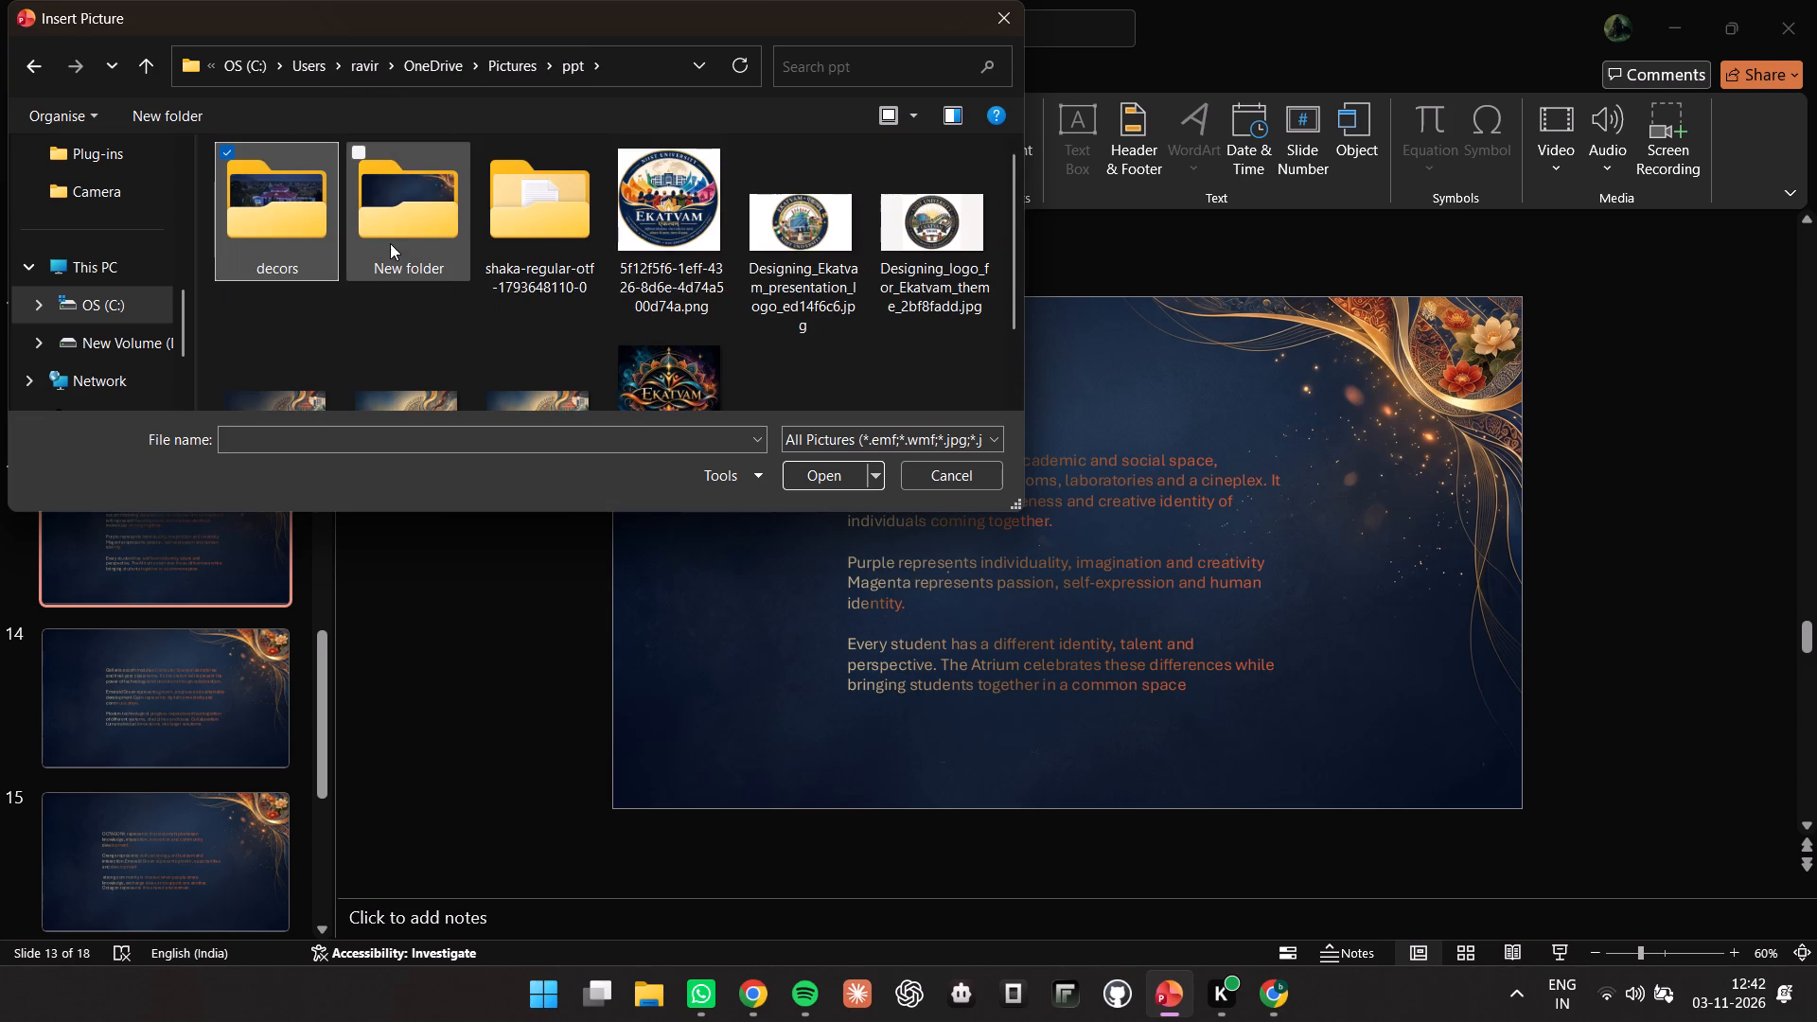
pyautogui.scroll(3, 97, 302)
pyautogui.click(120, 241)
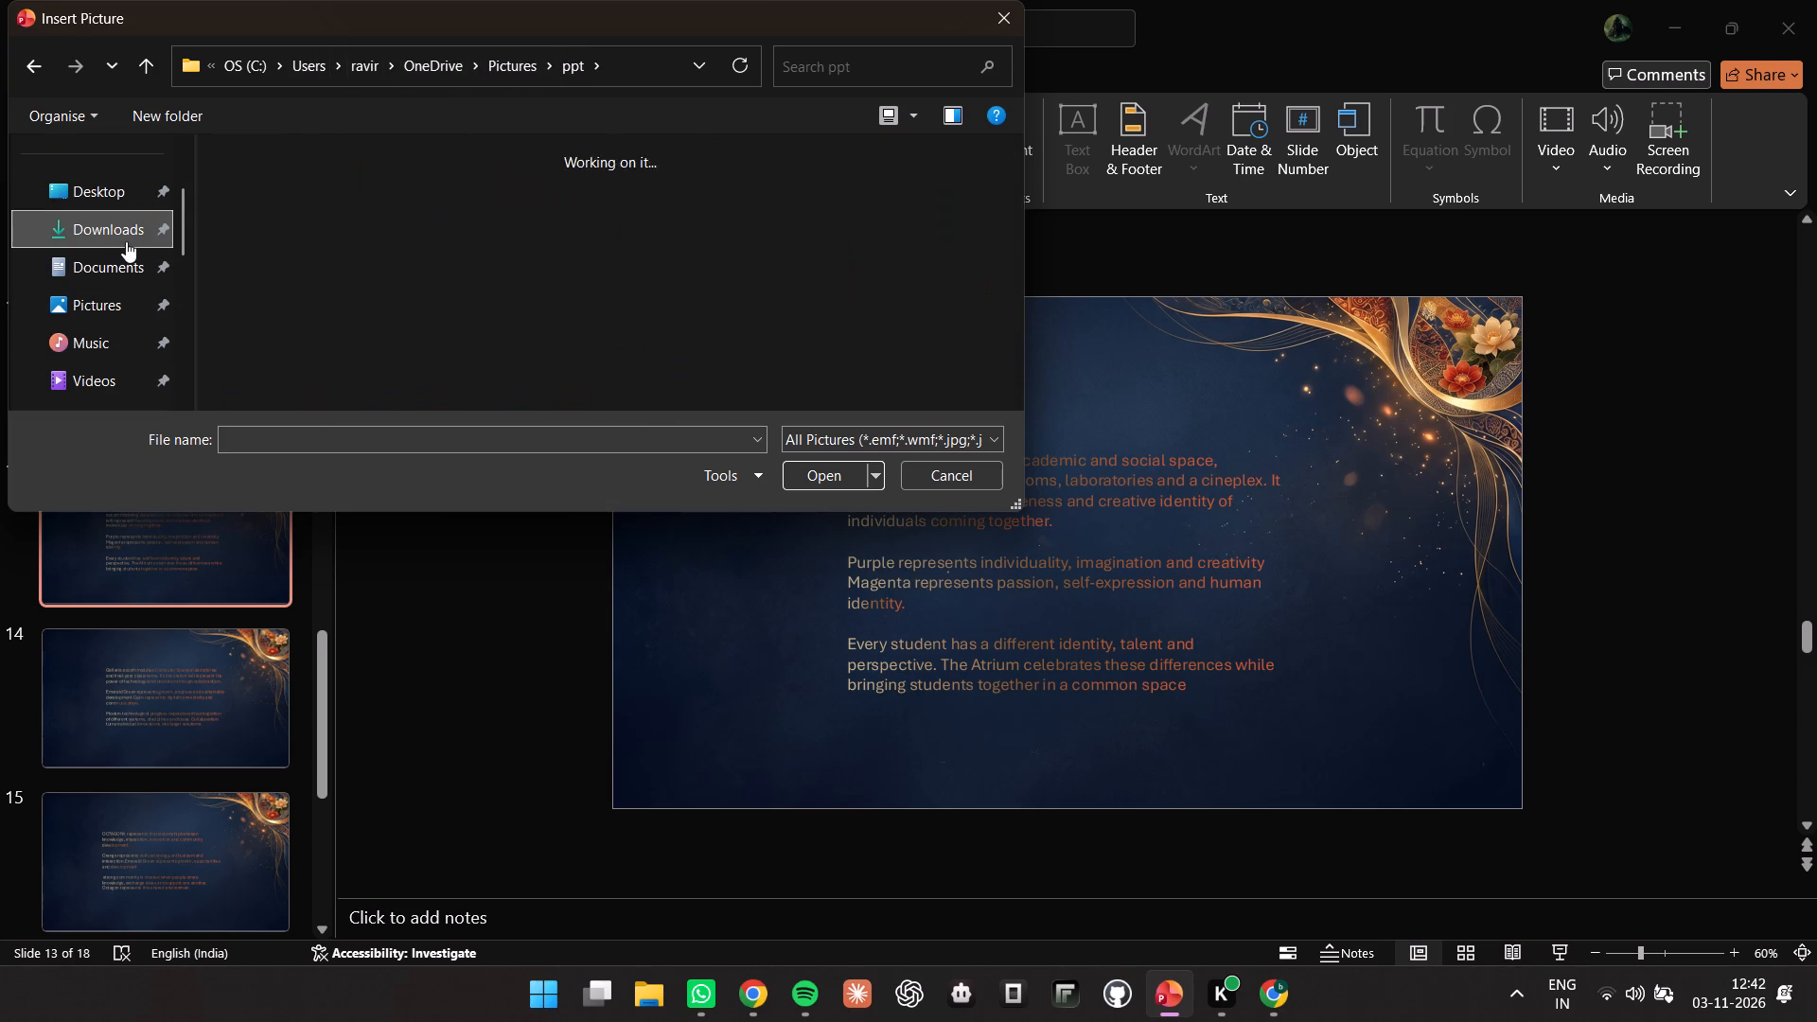
pyautogui.click(285, 242)
pyautogui.click(834, 466)
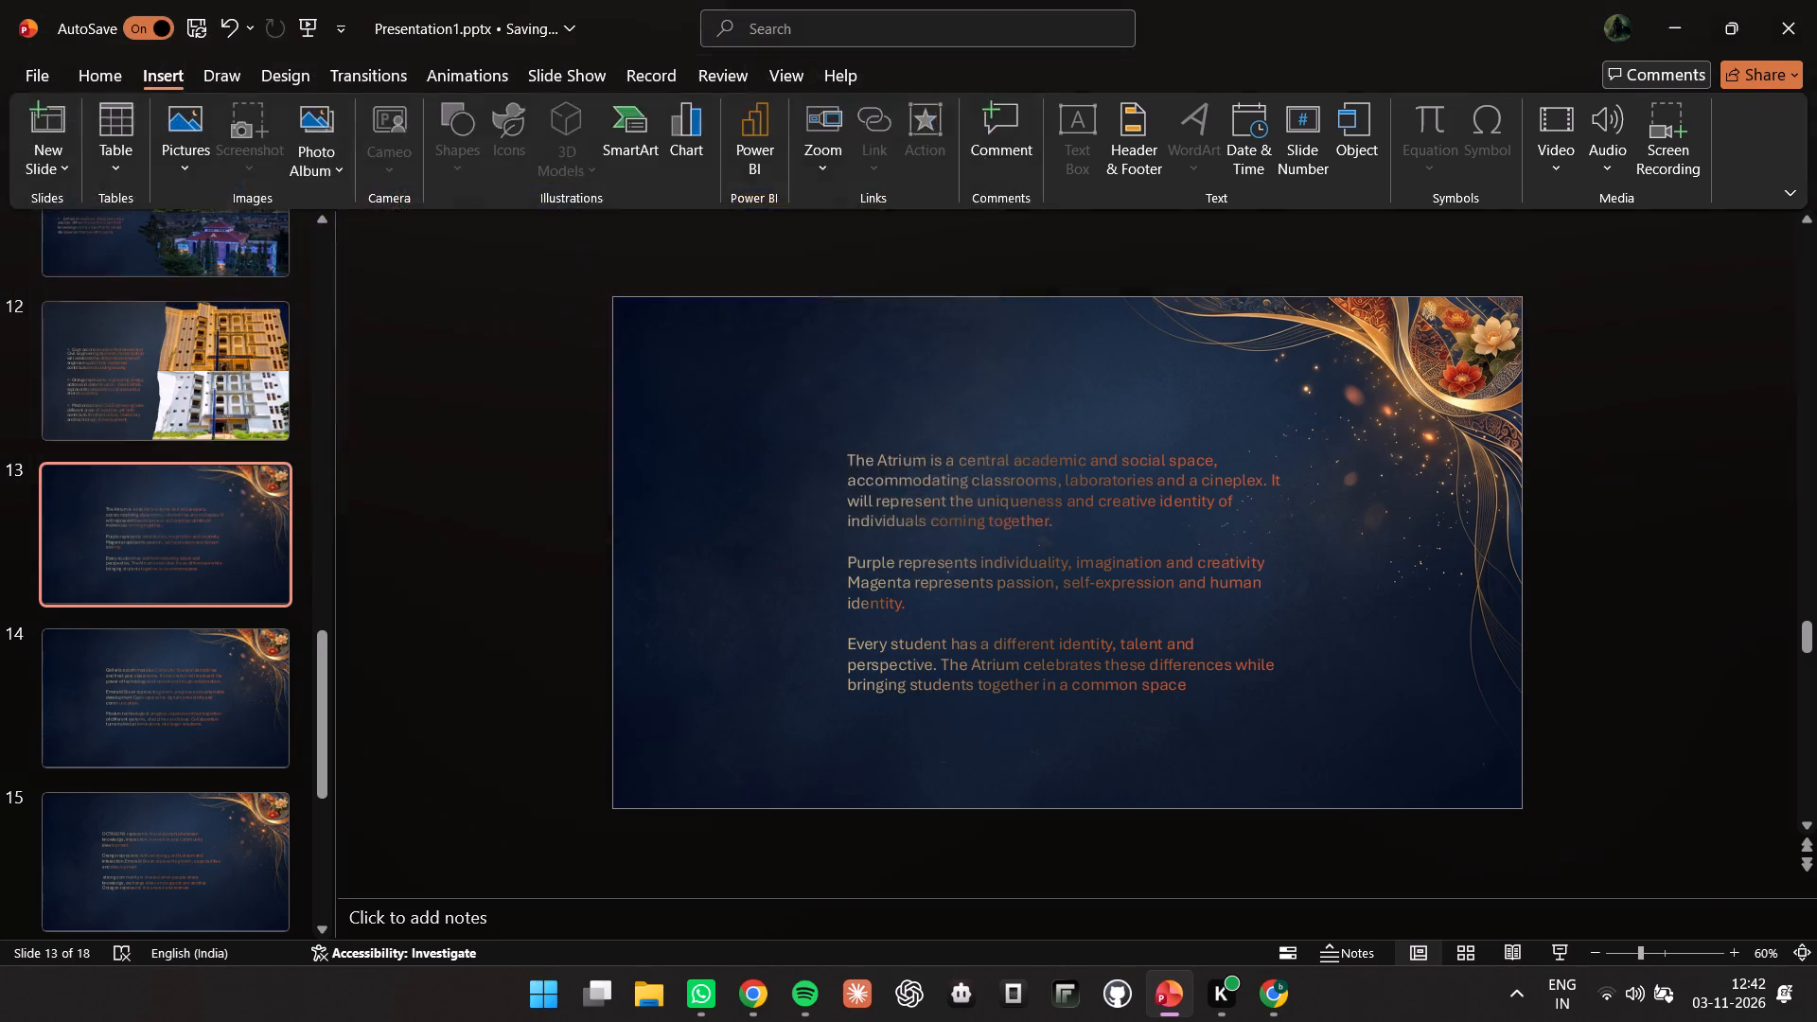
# Insert the daytime Atrium photo DSC_5480 from the college folder in Pictures onto slide 13.
pyautogui.click(150, 59)
pyautogui.click(196, 143)
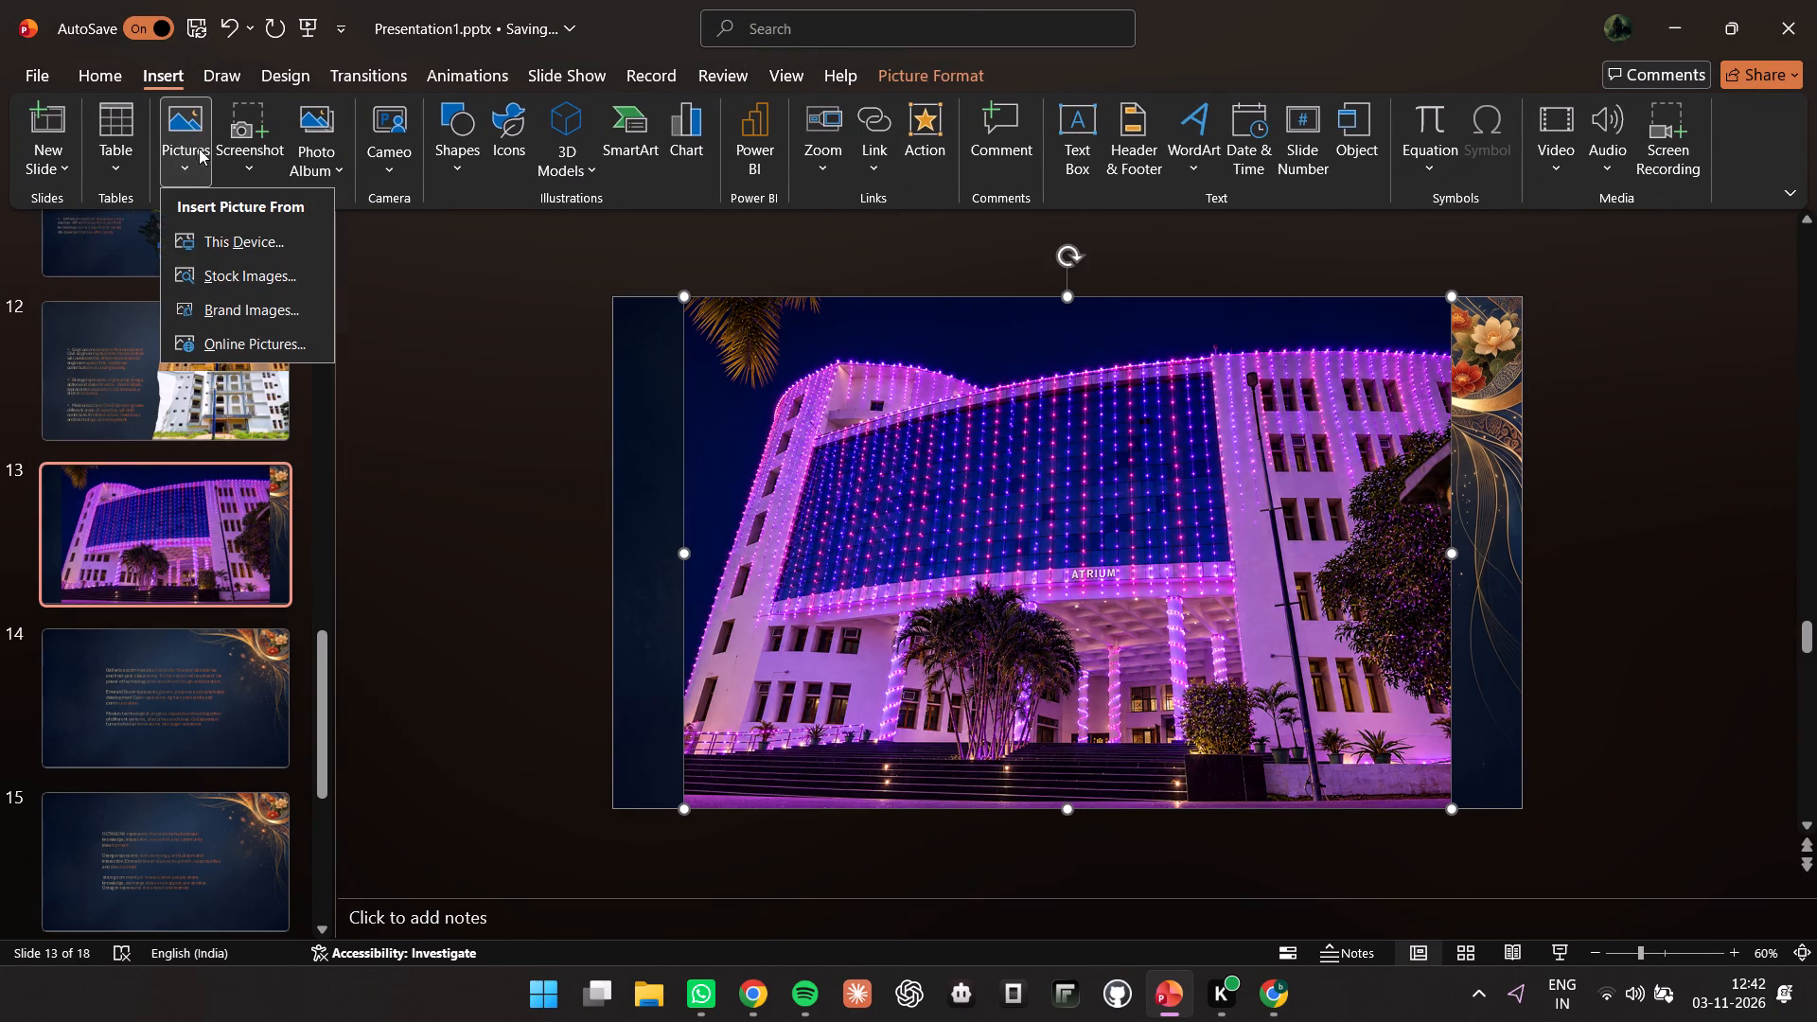
pyautogui.click(247, 247)
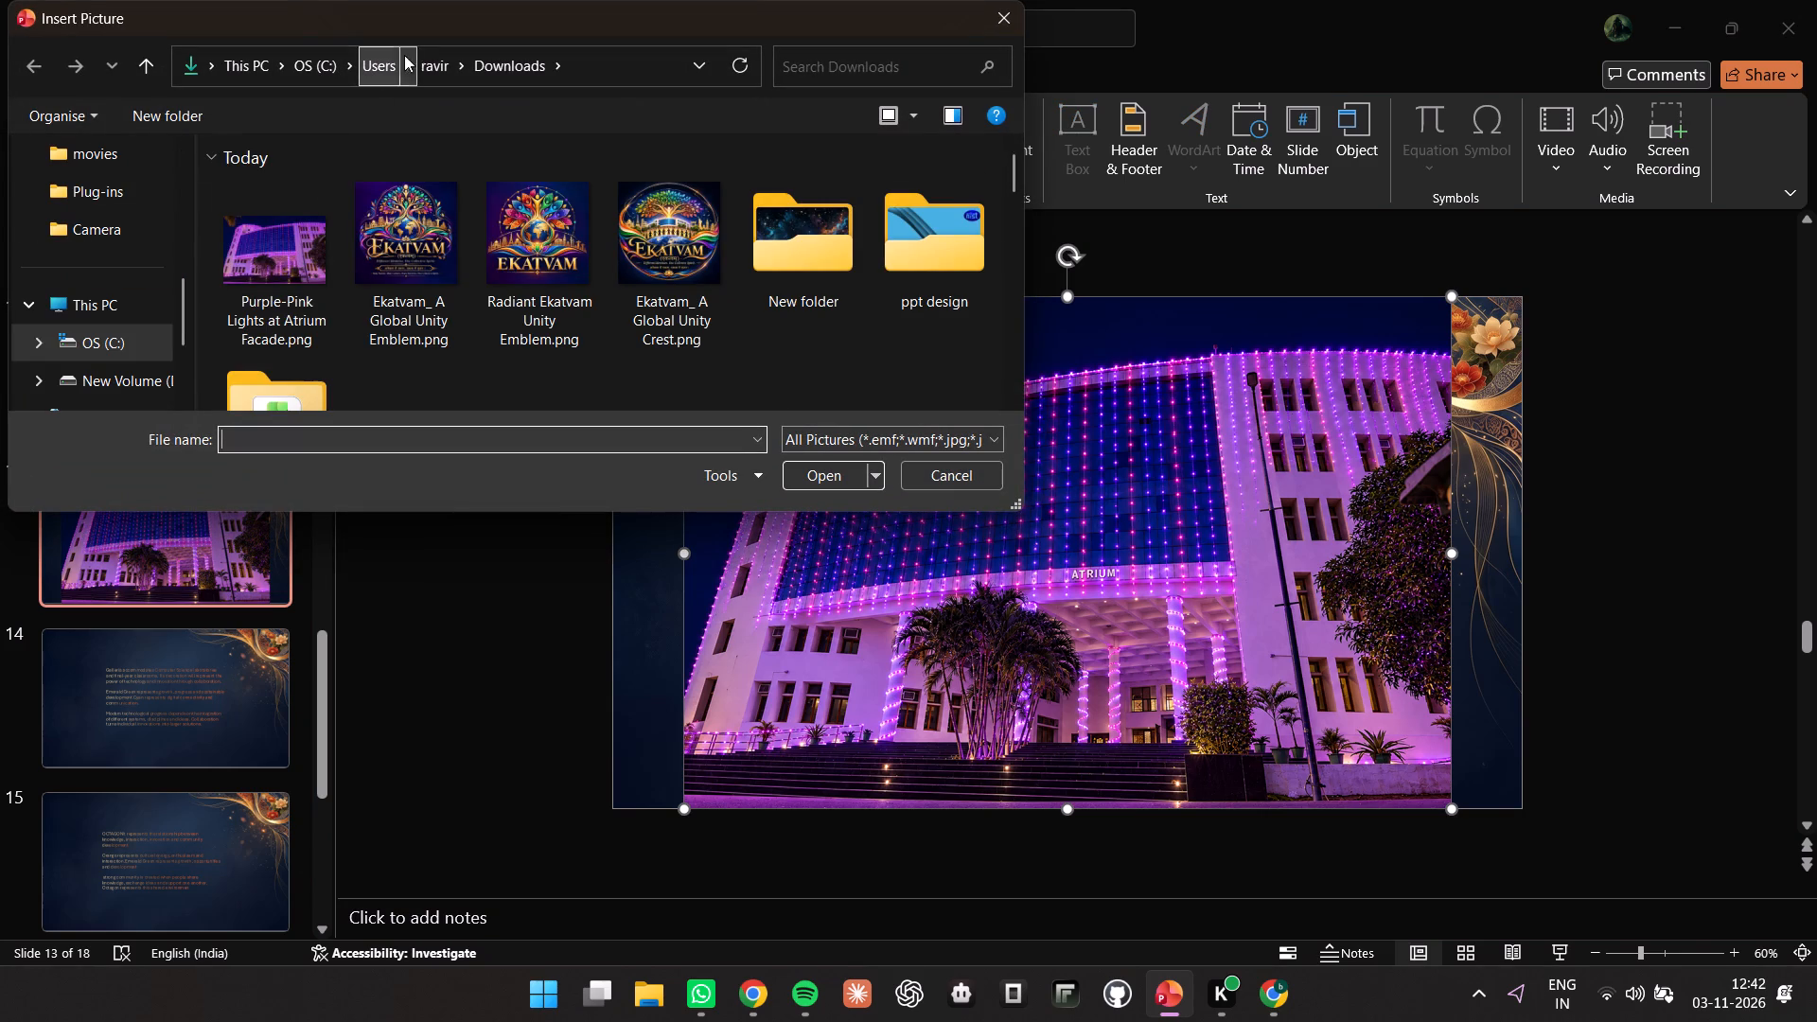
pyautogui.scroll(-4, 132, 337)
pyautogui.scroll(4, 126, 325)
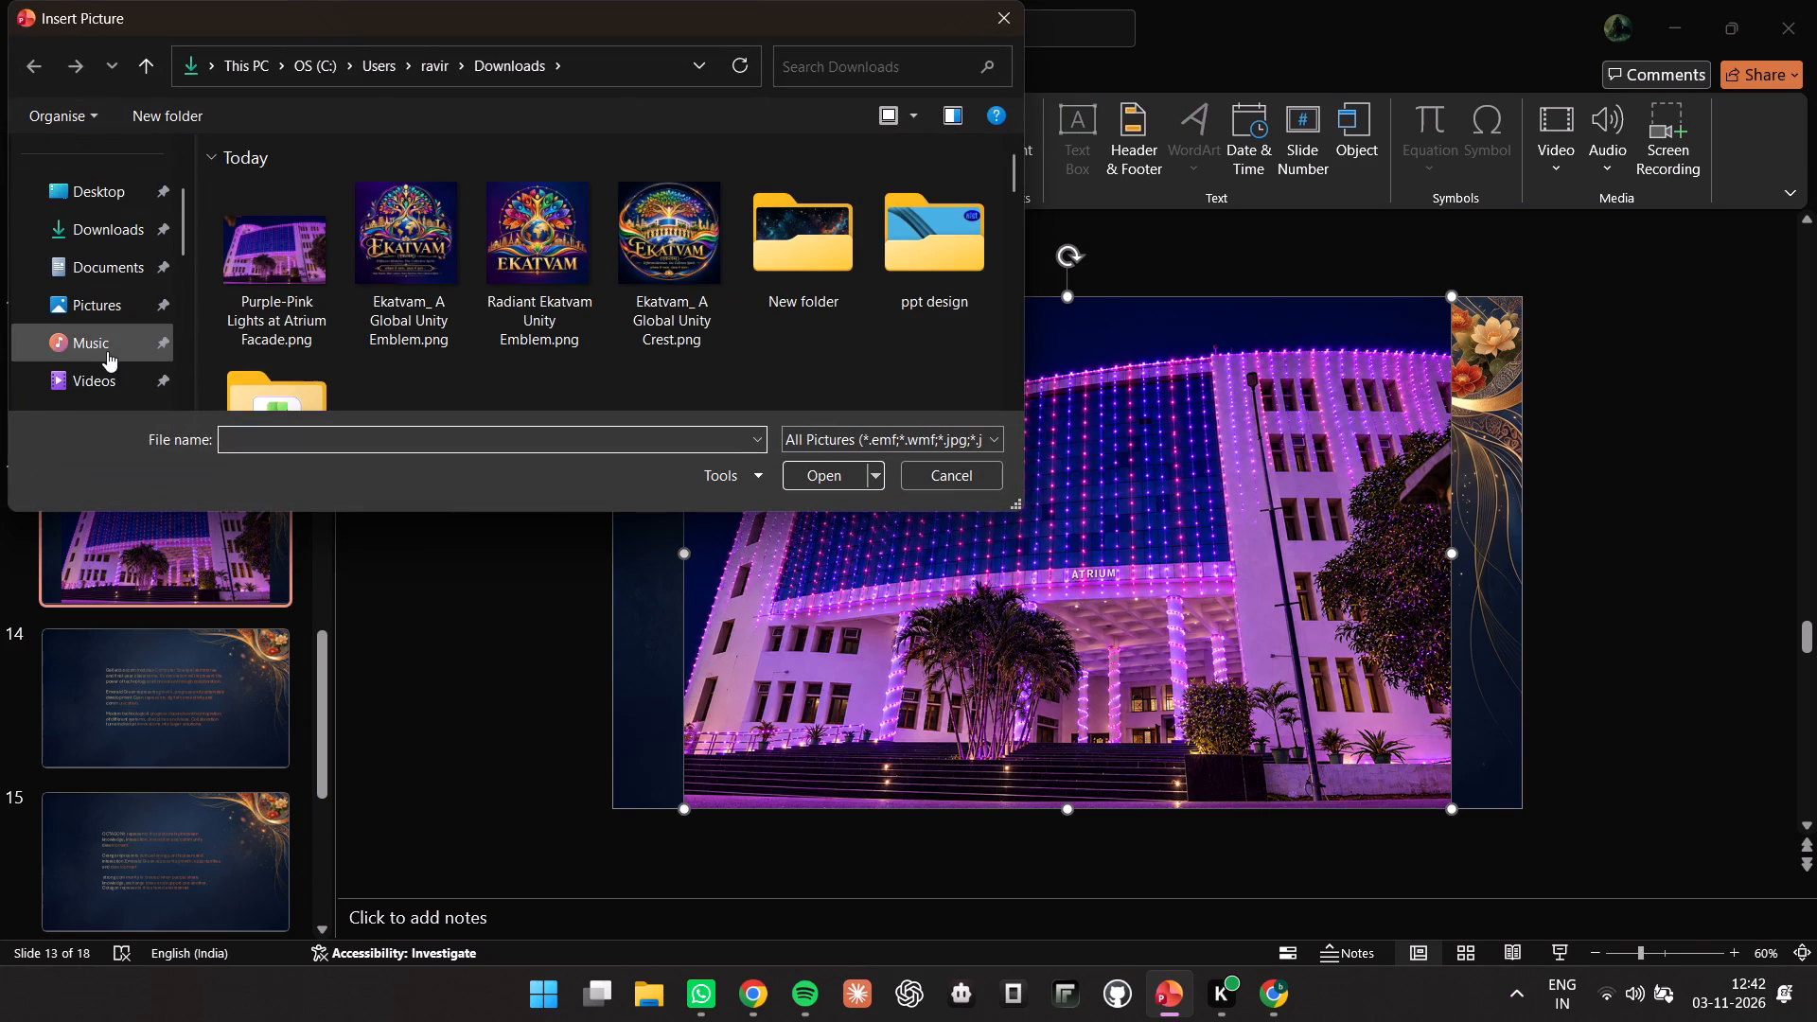
pyautogui.click(111, 293)
pyautogui.doubleClick(455, 214)
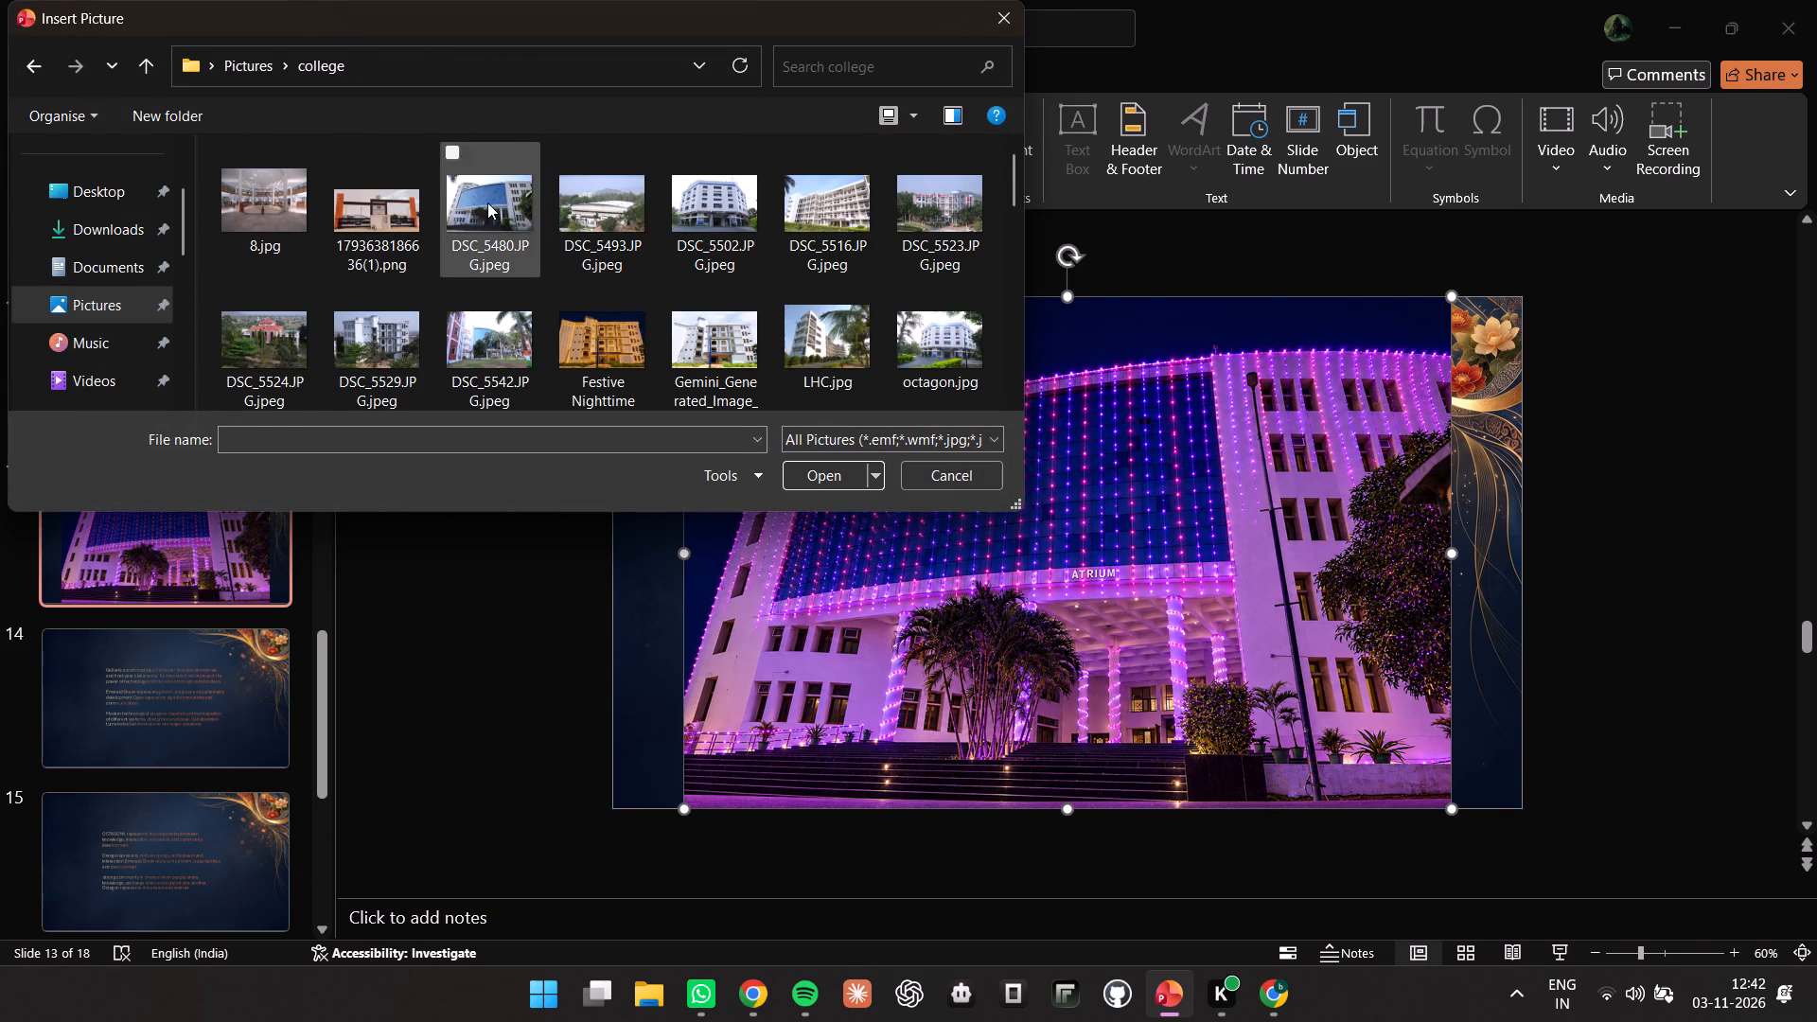
pyautogui.click(487, 202)
pyautogui.click(795, 463)
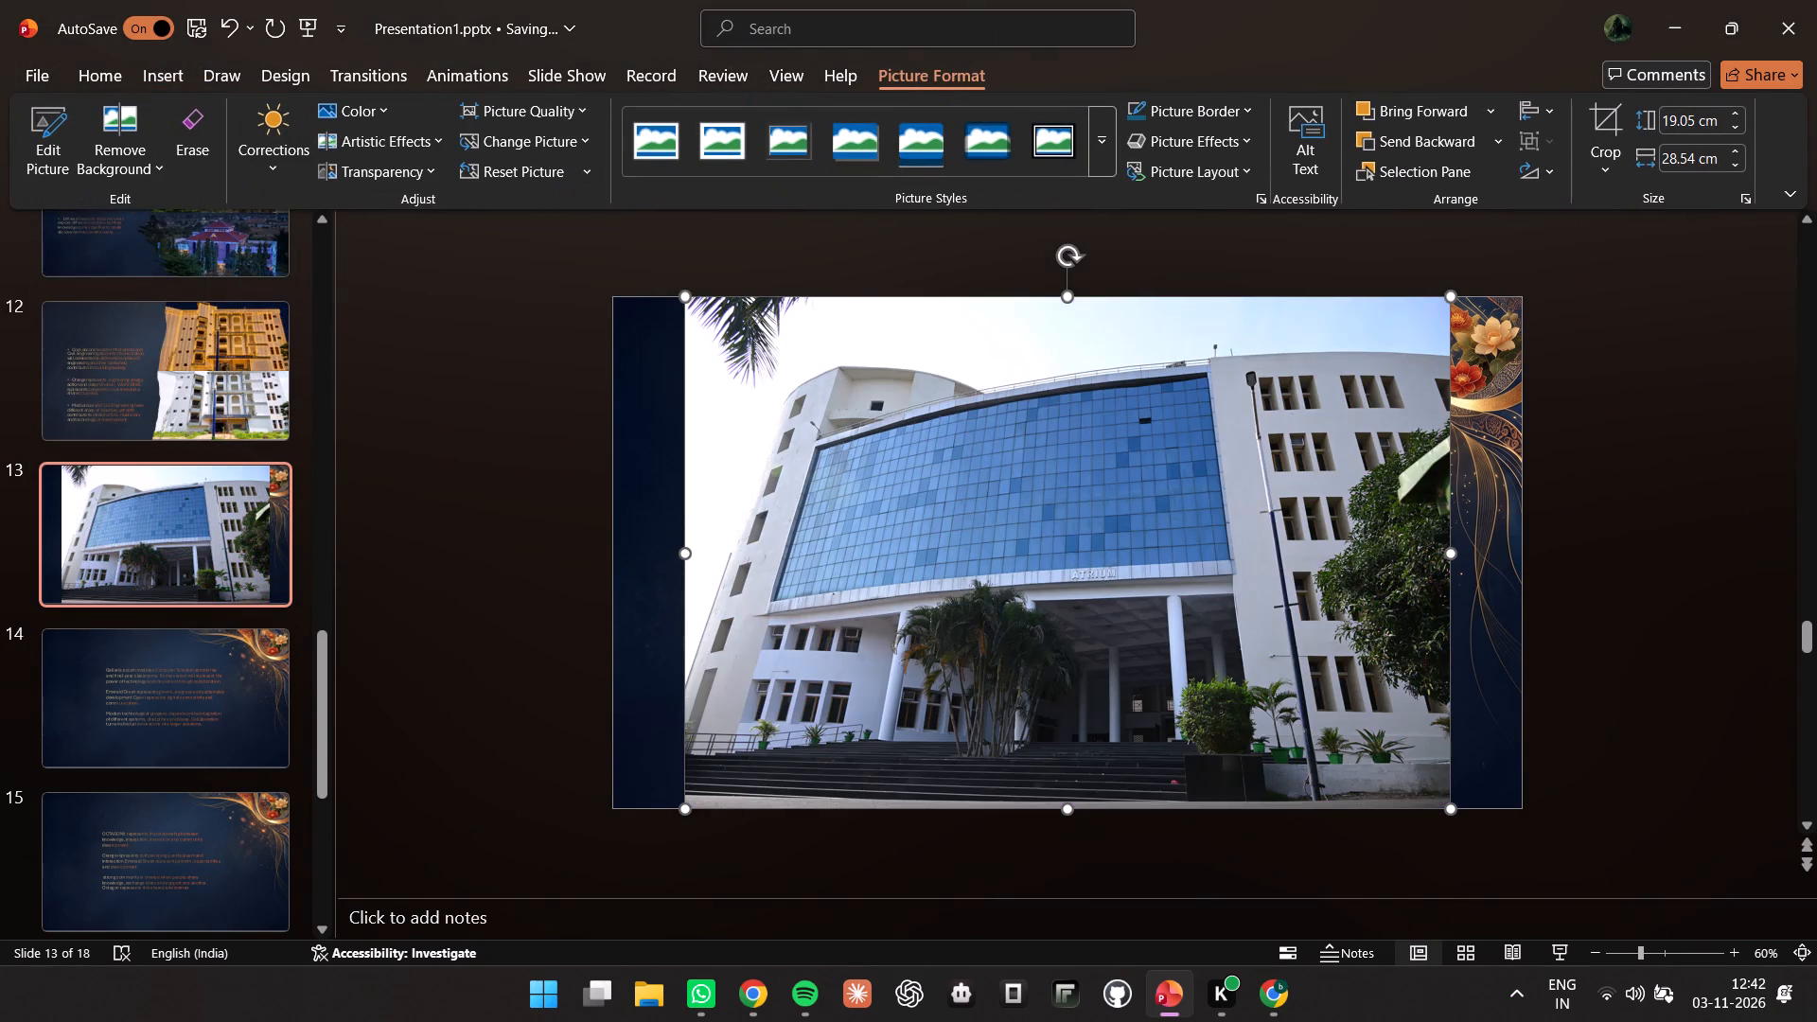
# Shrink the day photo to about 10.16 × 15.22 cm and the night picture to about 10.69 × 16.02 cm, placing night left of day.
pyautogui.moveTo(685, 297); pyautogui.dragTo(1042, 661)
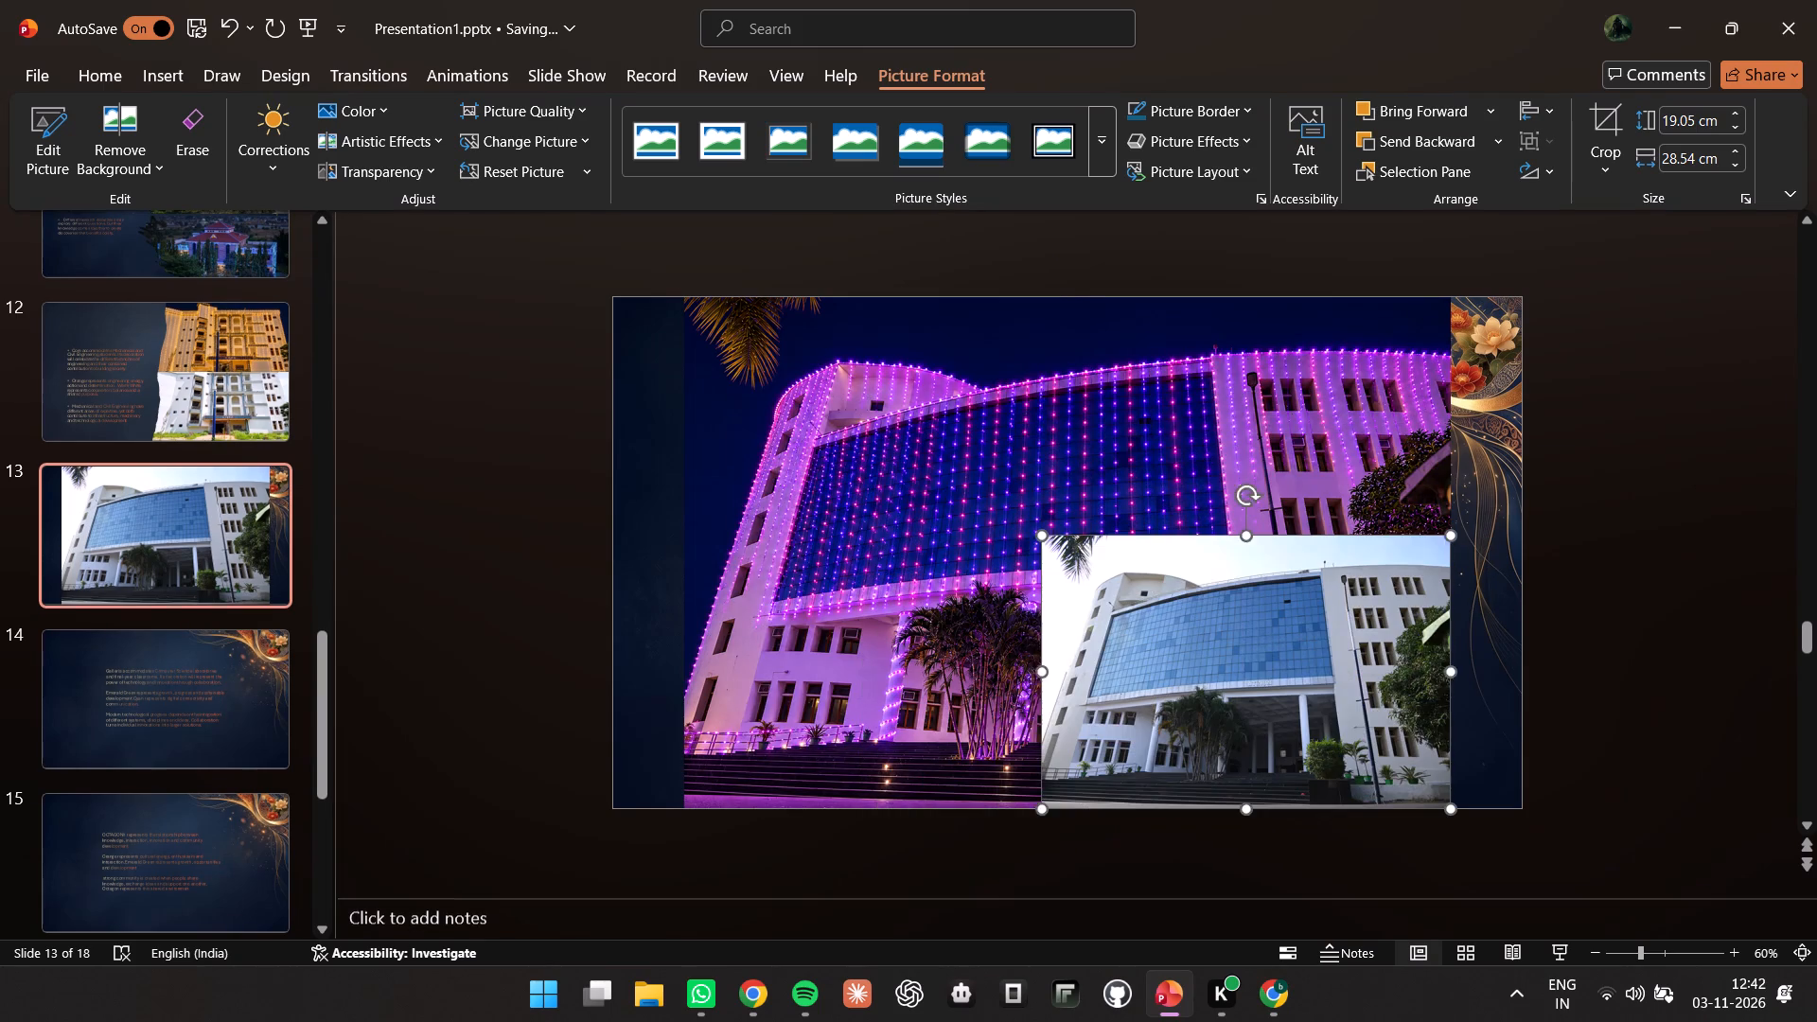
pyautogui.click(747, 432)
pyautogui.moveTo(684, 296); pyautogui.dragTo(988, 650)
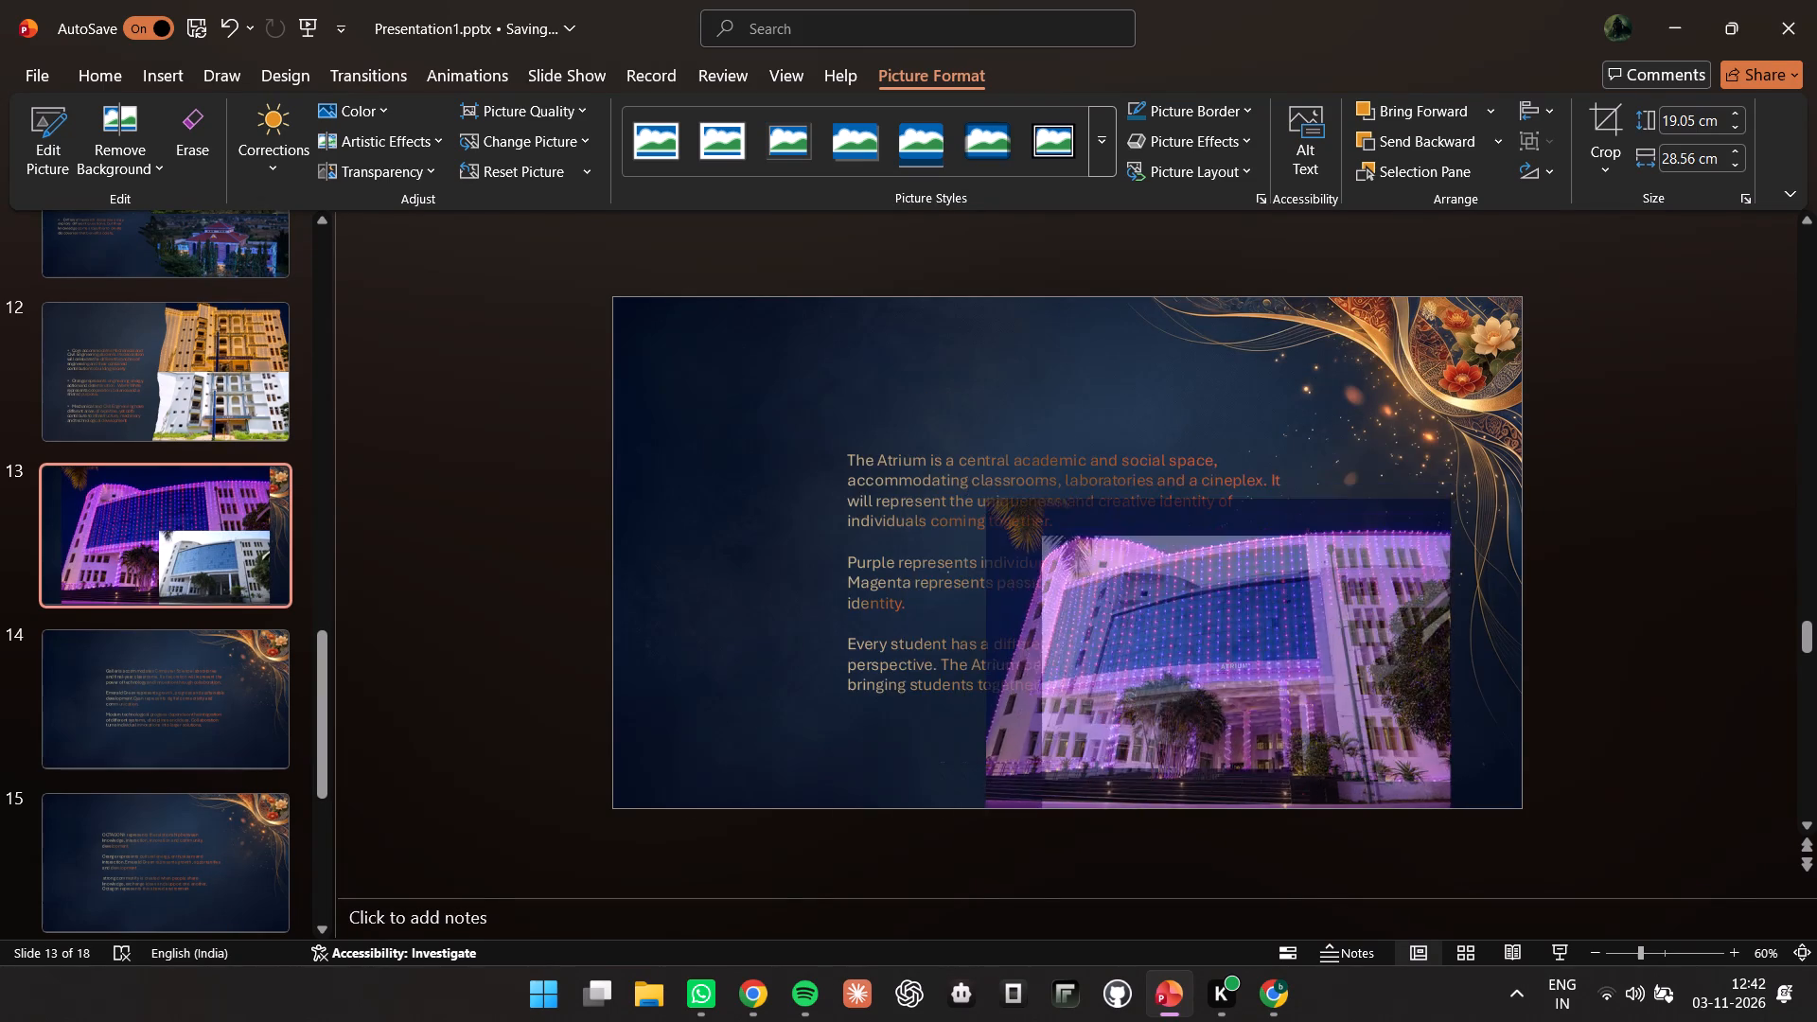
pyautogui.moveTo(988, 650); pyautogui.dragTo(988, 649)
pyautogui.moveTo(1004, 591); pyautogui.dragTo(583, 569)
pyautogui.moveTo(1082, 602); pyautogui.dragTo(1174, 587)
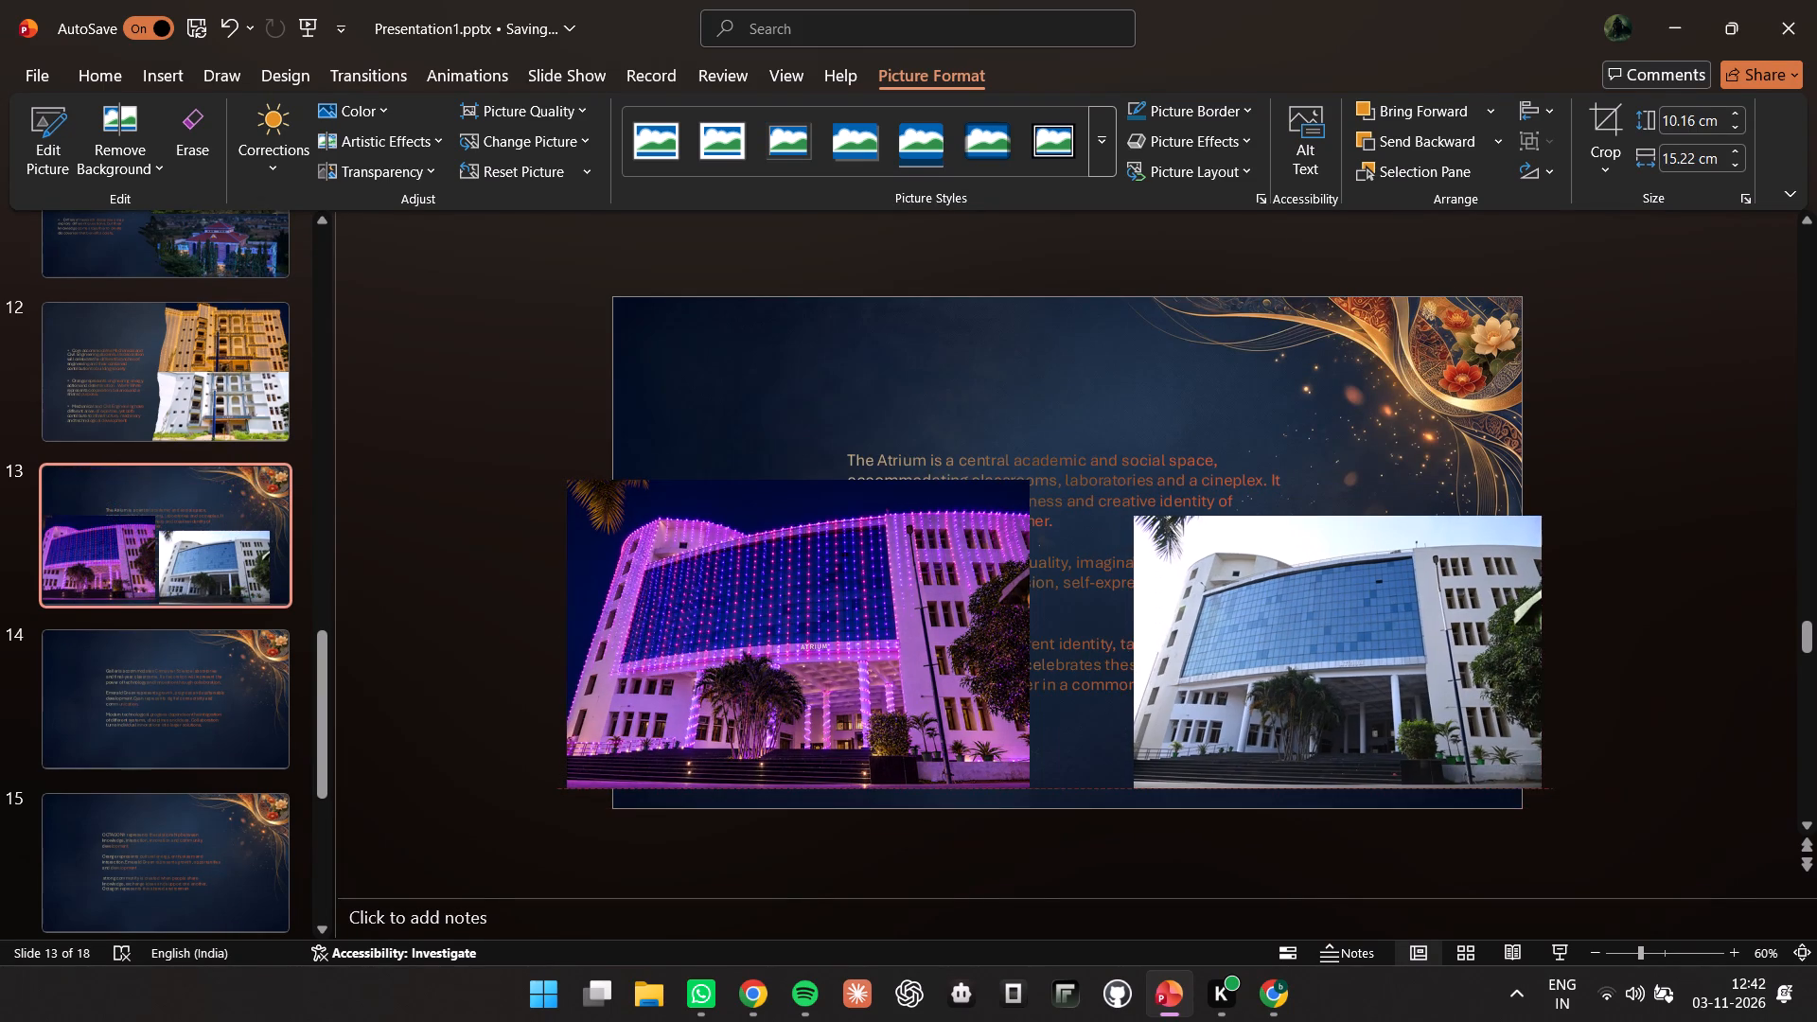
pyautogui.click(683, 511)
pyautogui.moveTo(563, 474); pyautogui.dragTo(608, 502)
pyautogui.moveTo(738, 582); pyautogui.dragTo(802, 585)
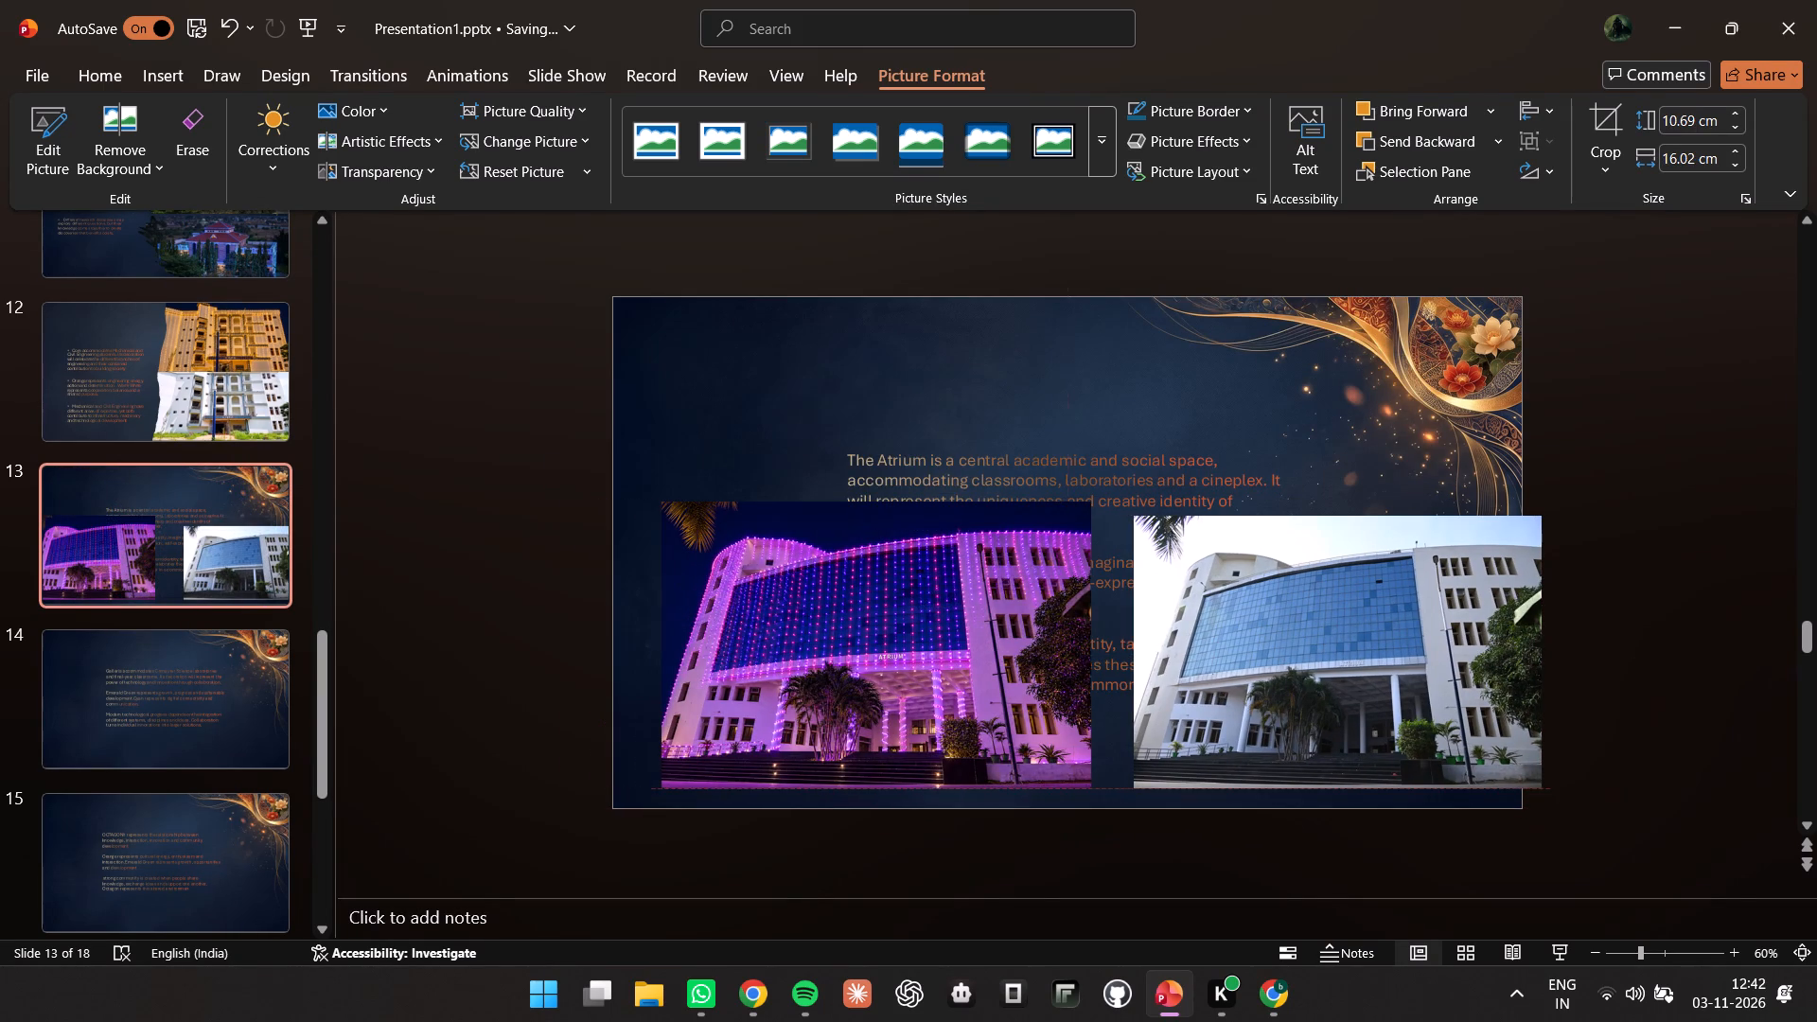
pyautogui.moveTo(802, 585); pyautogui.dragTo(814, 585)
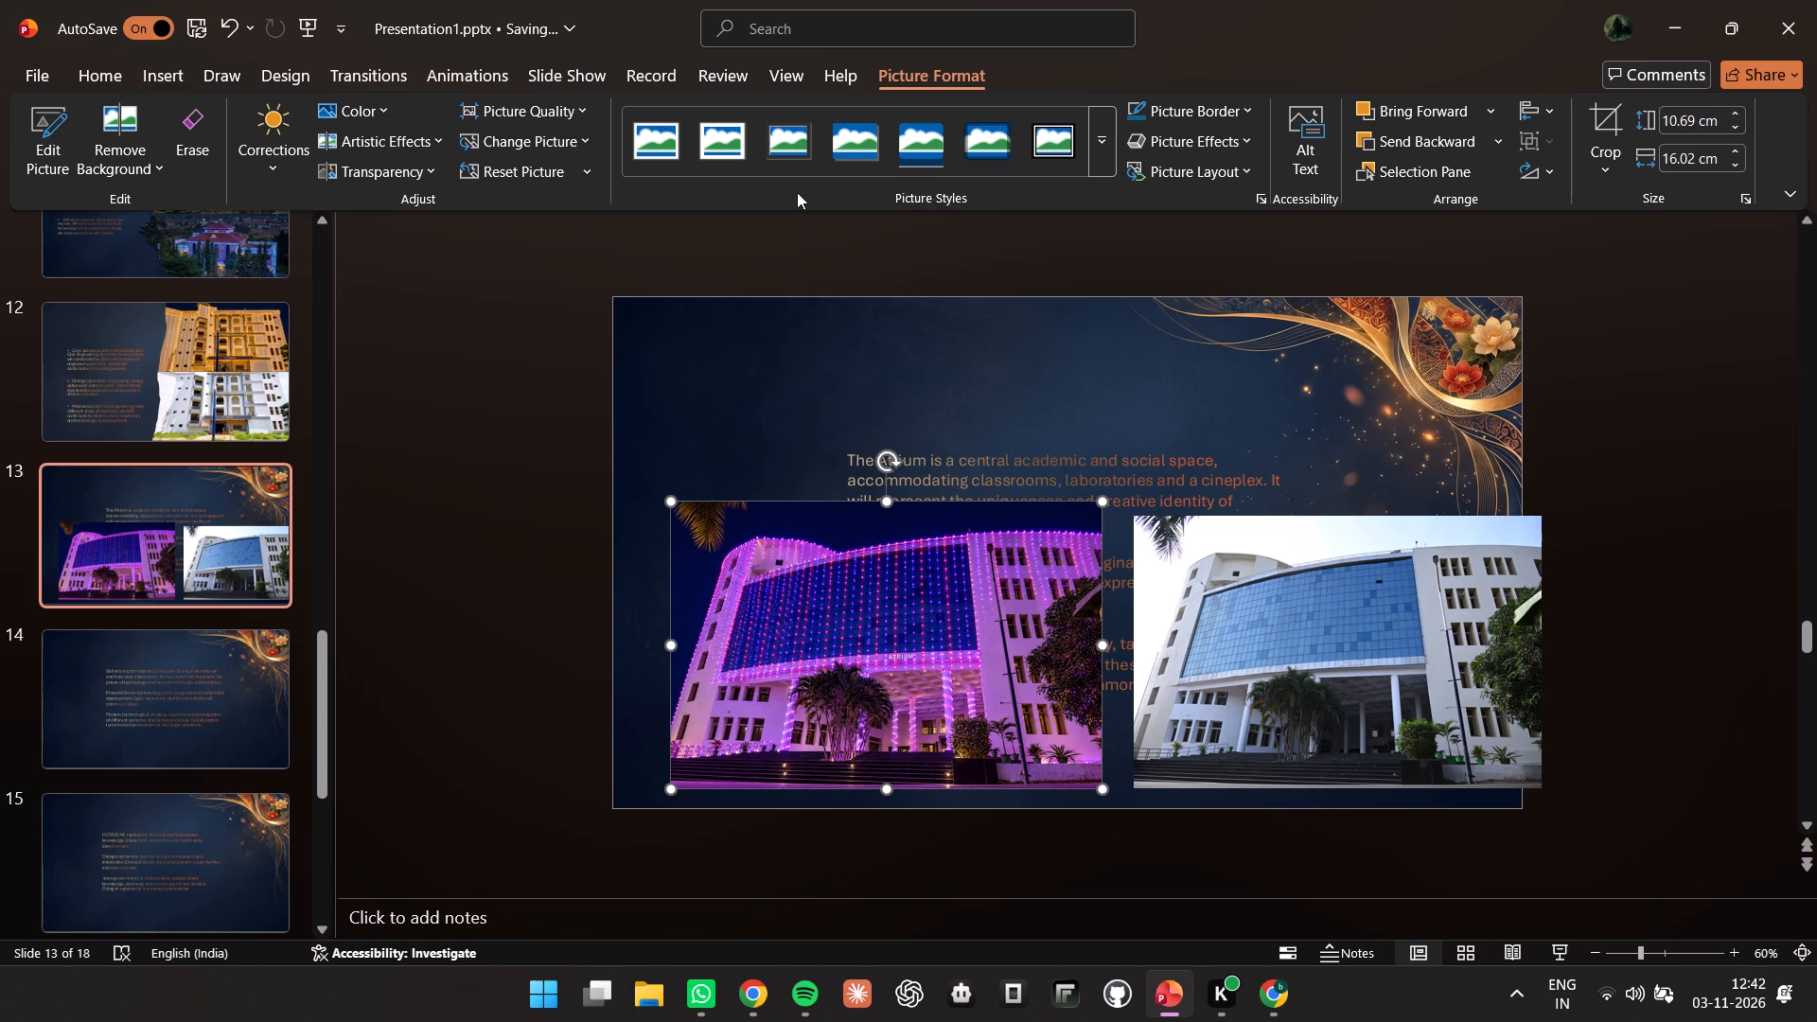
# Open Designer to generate layout ideas for slide 13.
pyautogui.click(86, 67)
pyautogui.click(1626, 132)
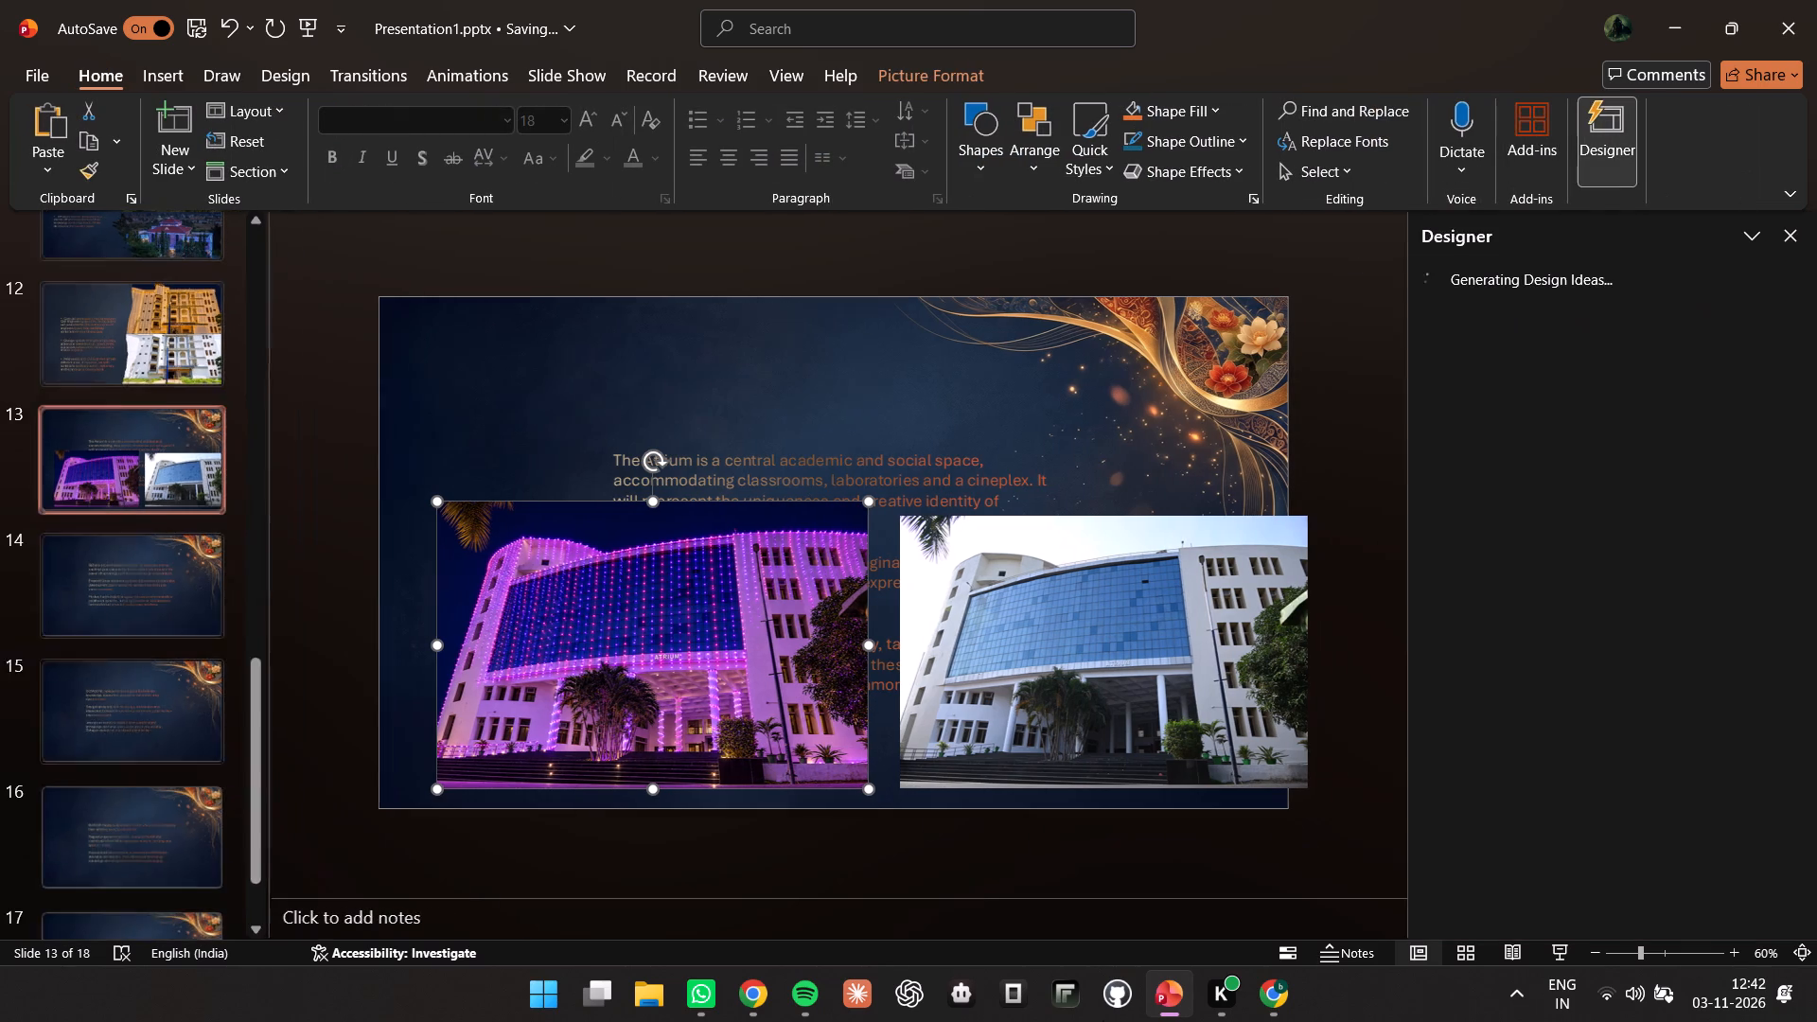
# Switch to Spotify and skip to the next song.
pyautogui.click(799, 1000)
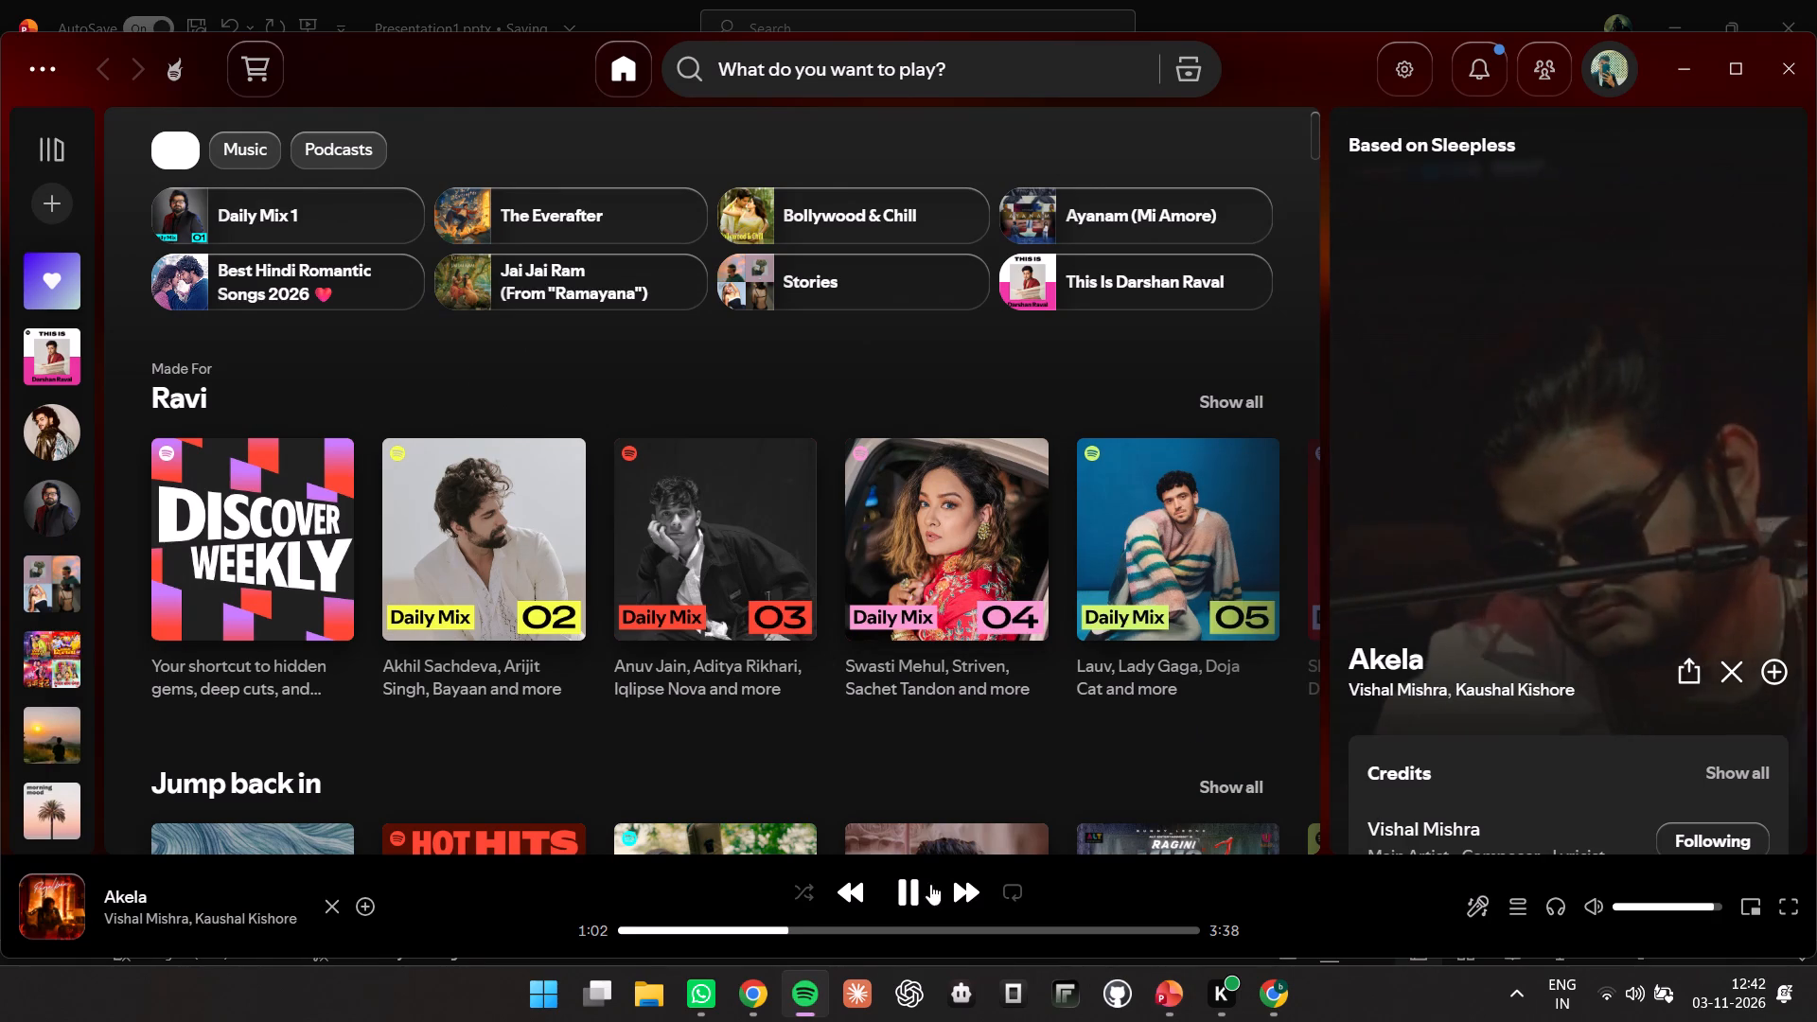
pyautogui.click(969, 880)
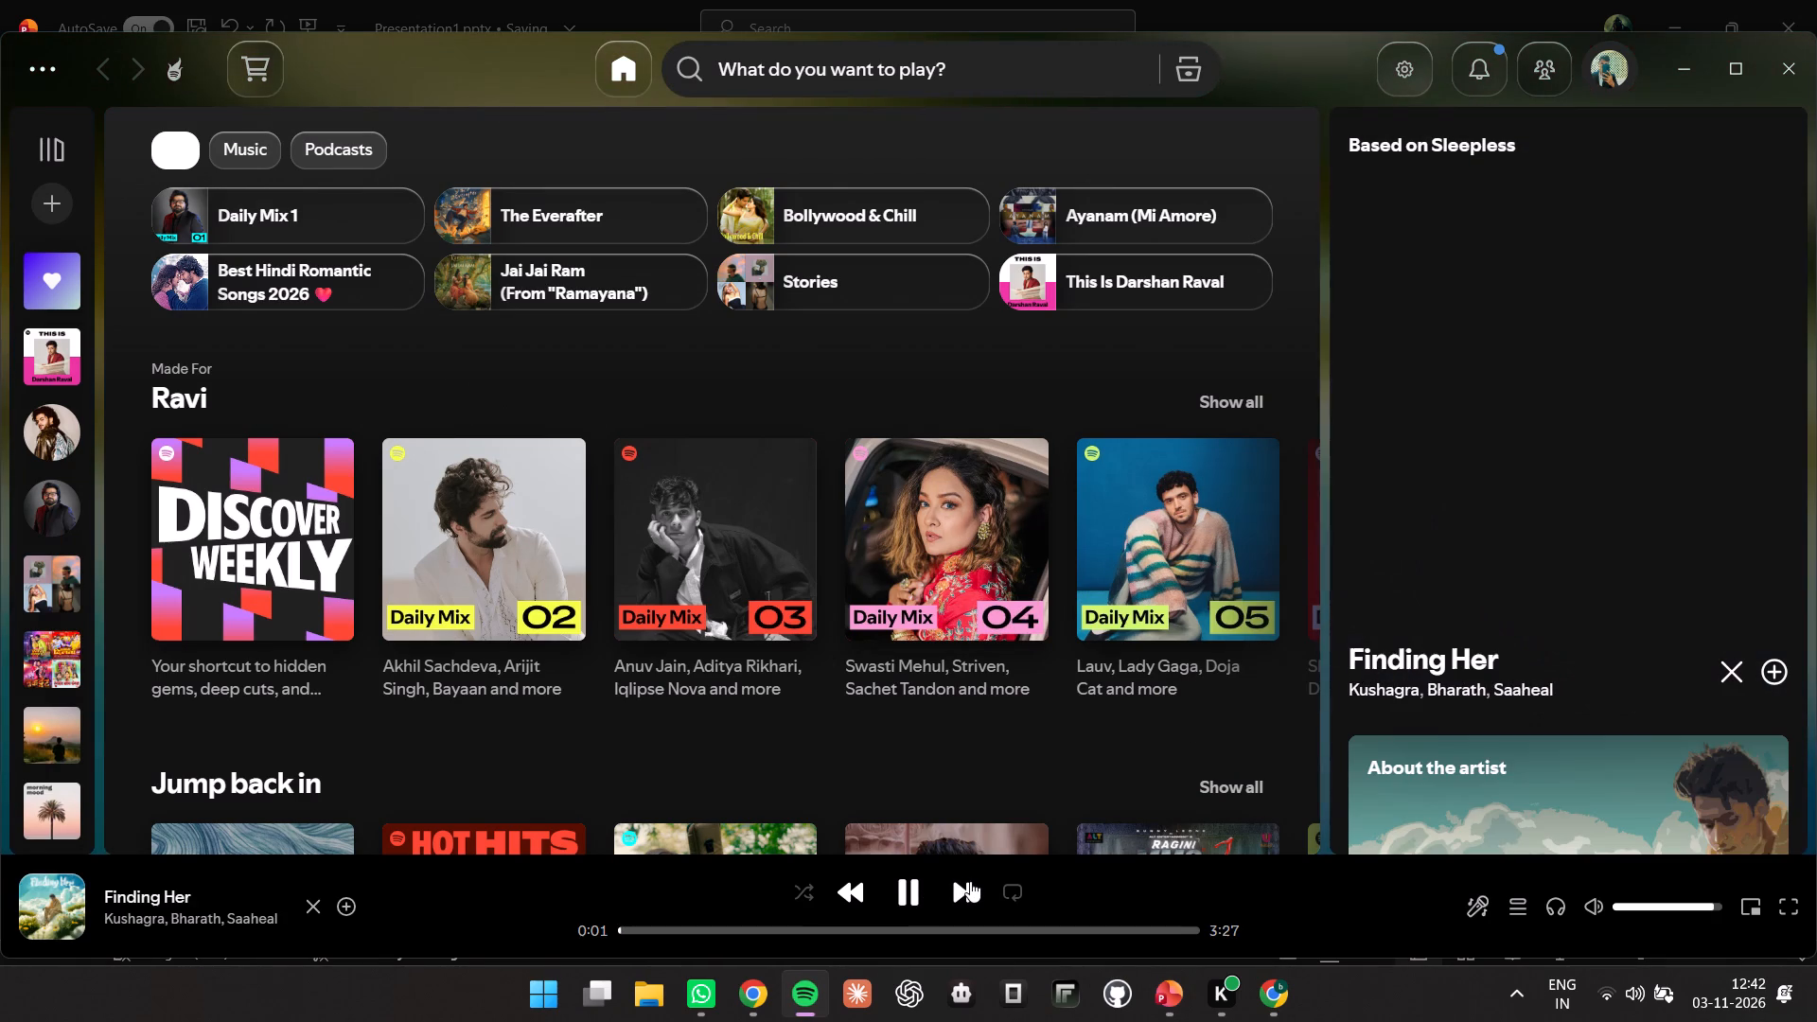
# Skip ahead three songs in Spotify and return to the presentation in PowerPoint.
pyautogui.click(970, 881)
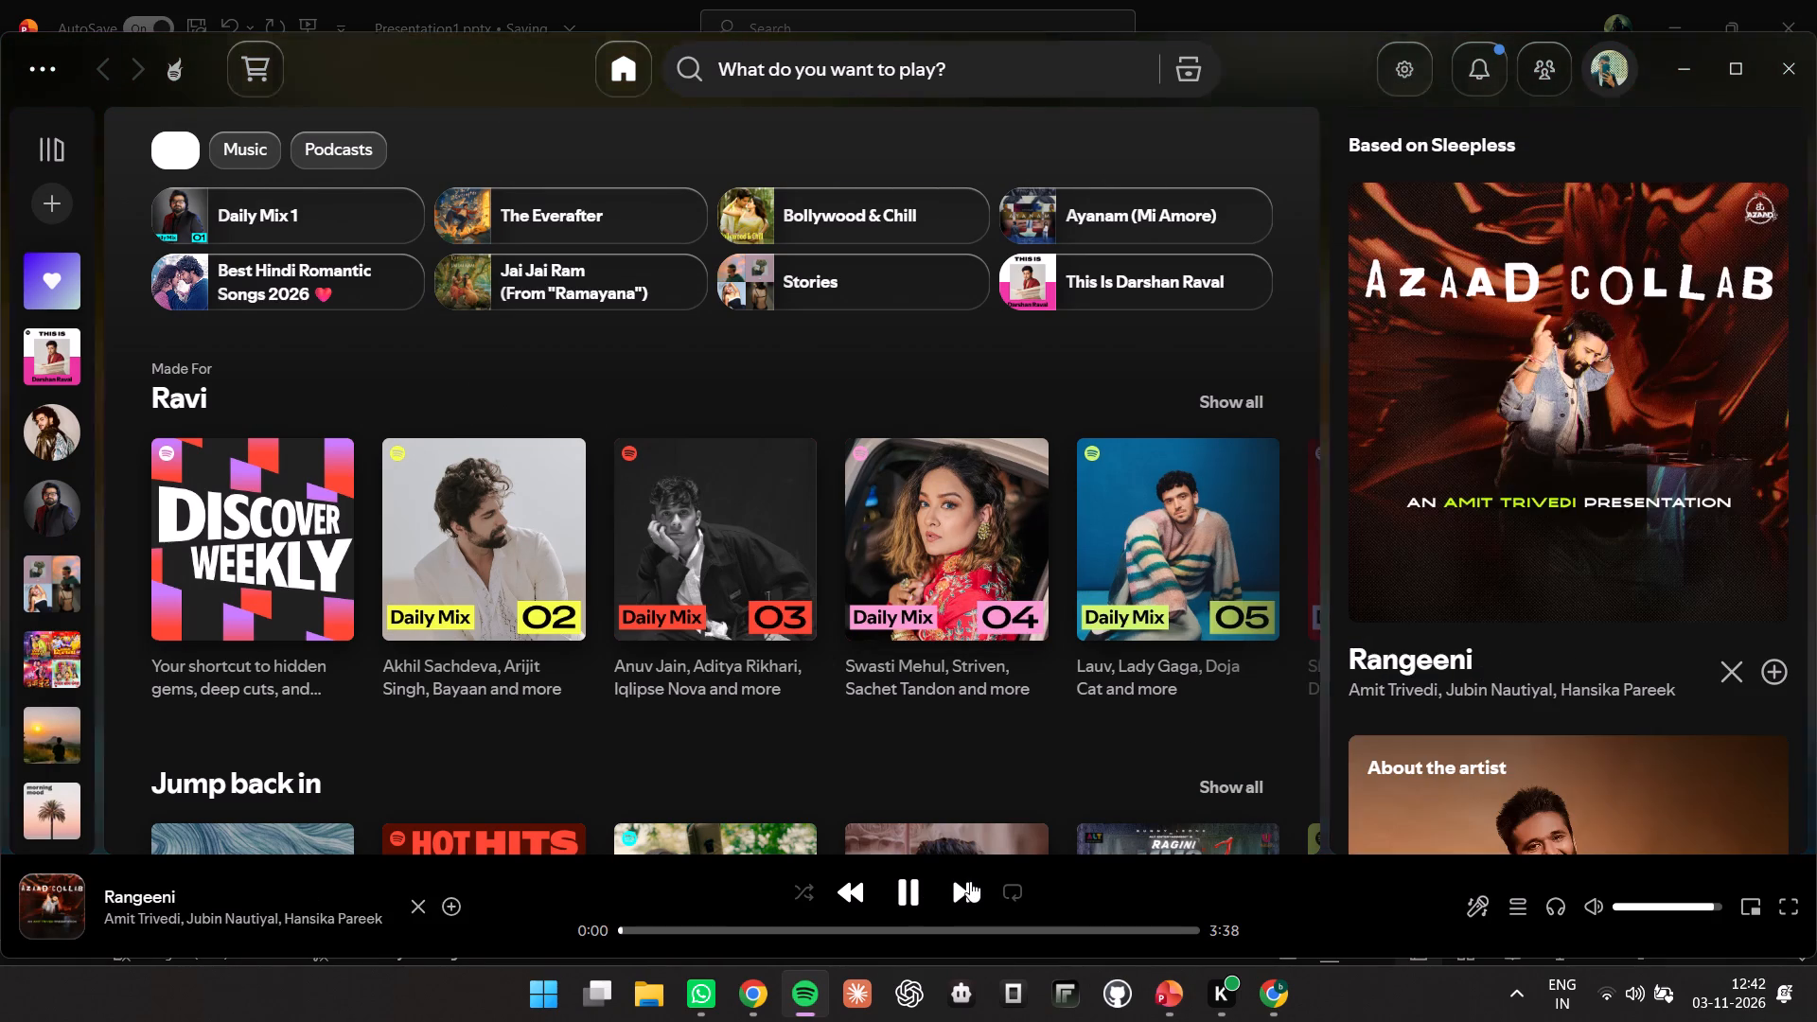
pyautogui.click(970, 881)
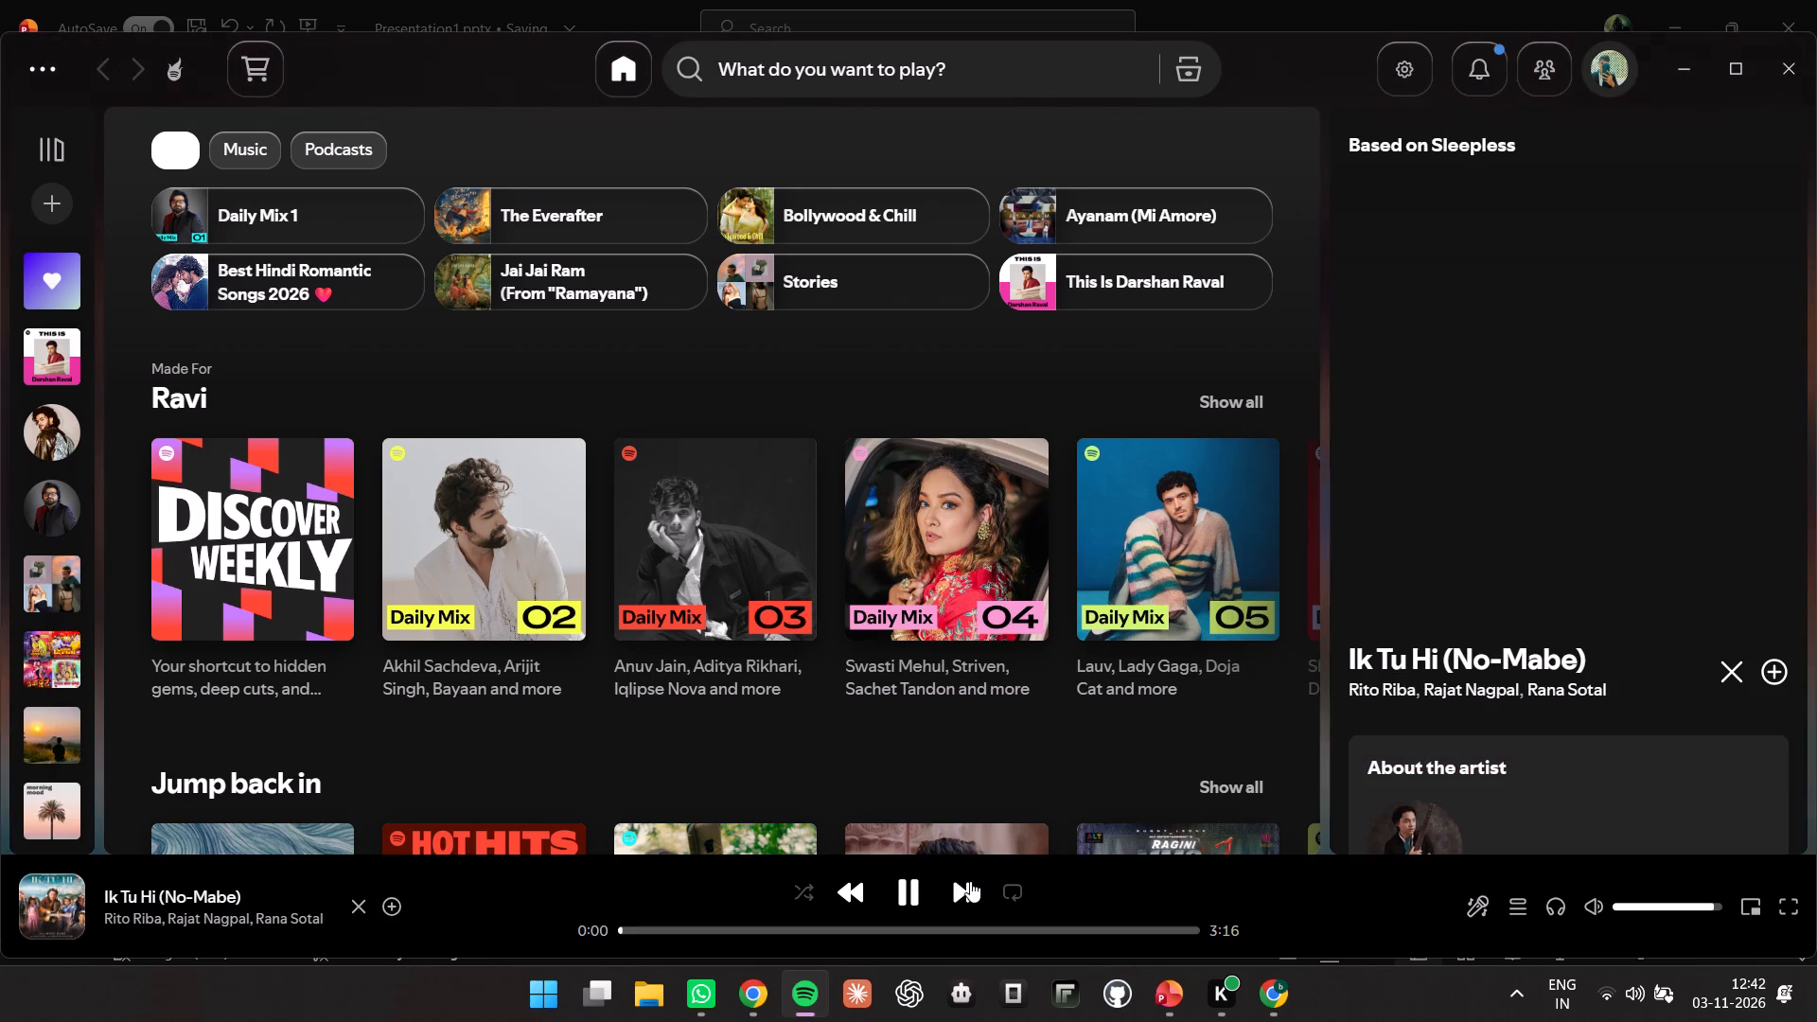
pyautogui.click(970, 881)
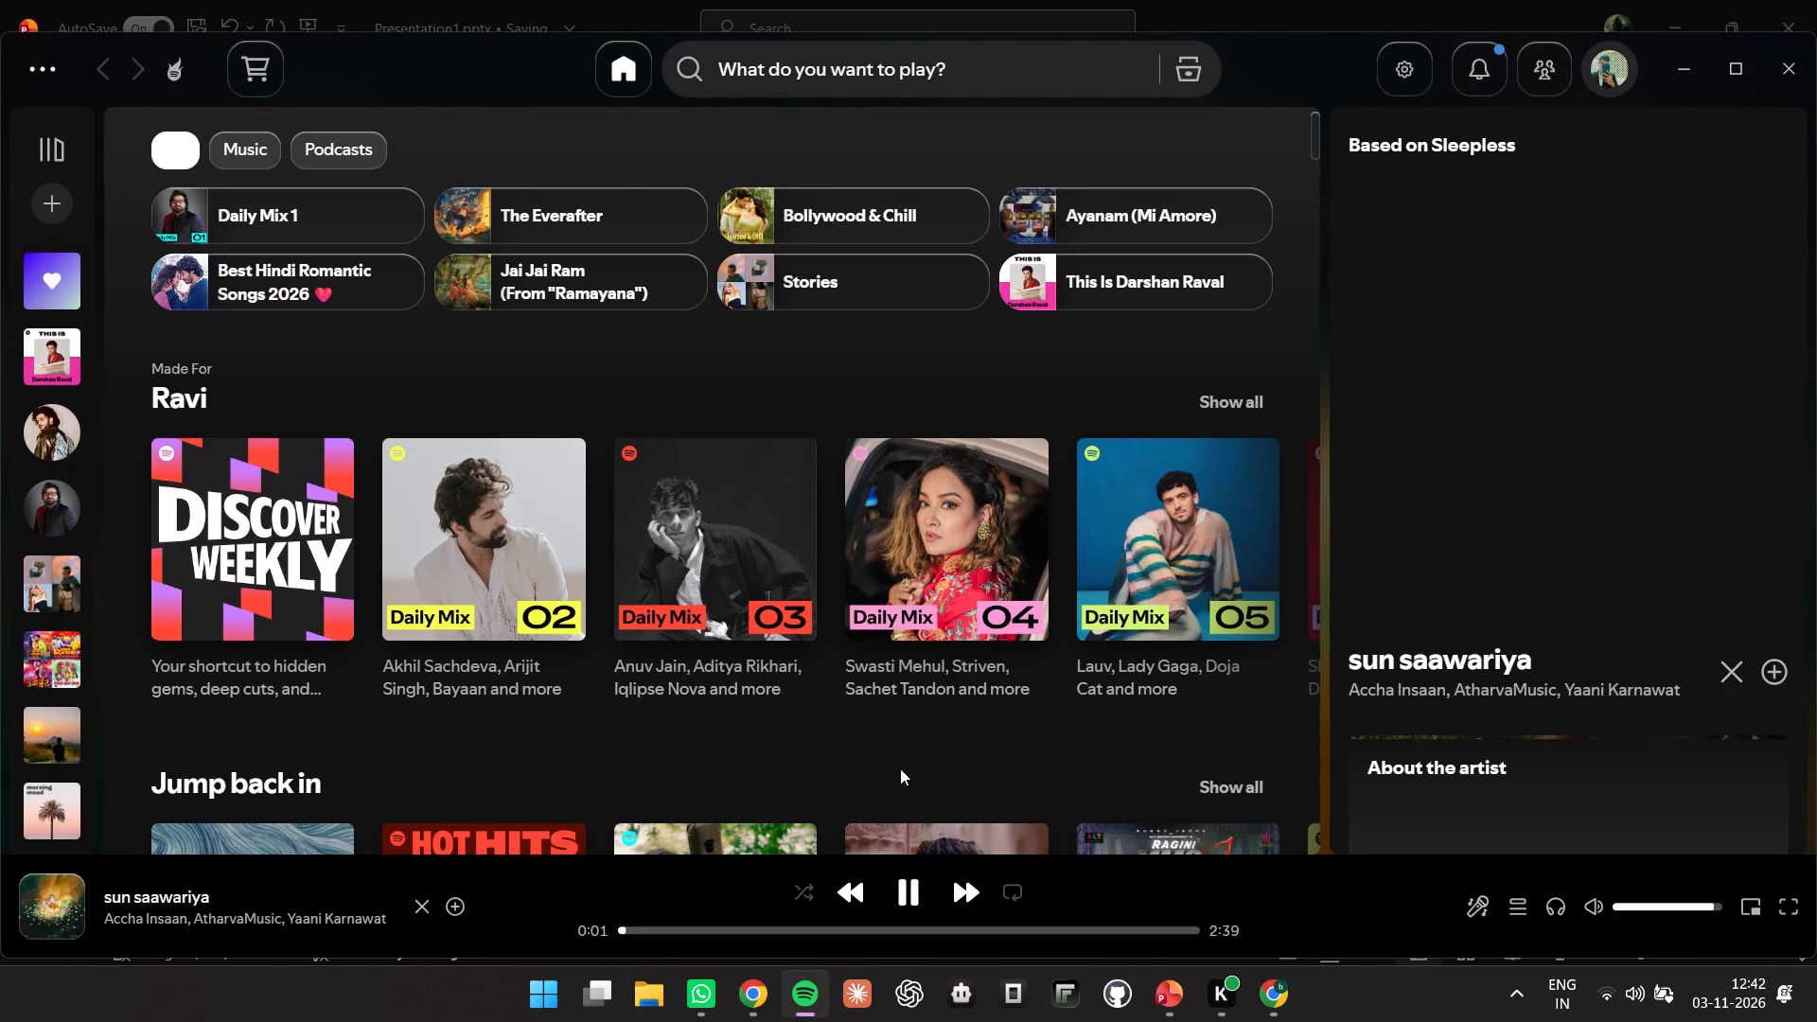
pyautogui.click(1669, 69)
# Examine the first set of Designer layout ideas for slide 13's Atrium text and day and night pictures.
pyautogui.scroll(-11, 1539, 573)
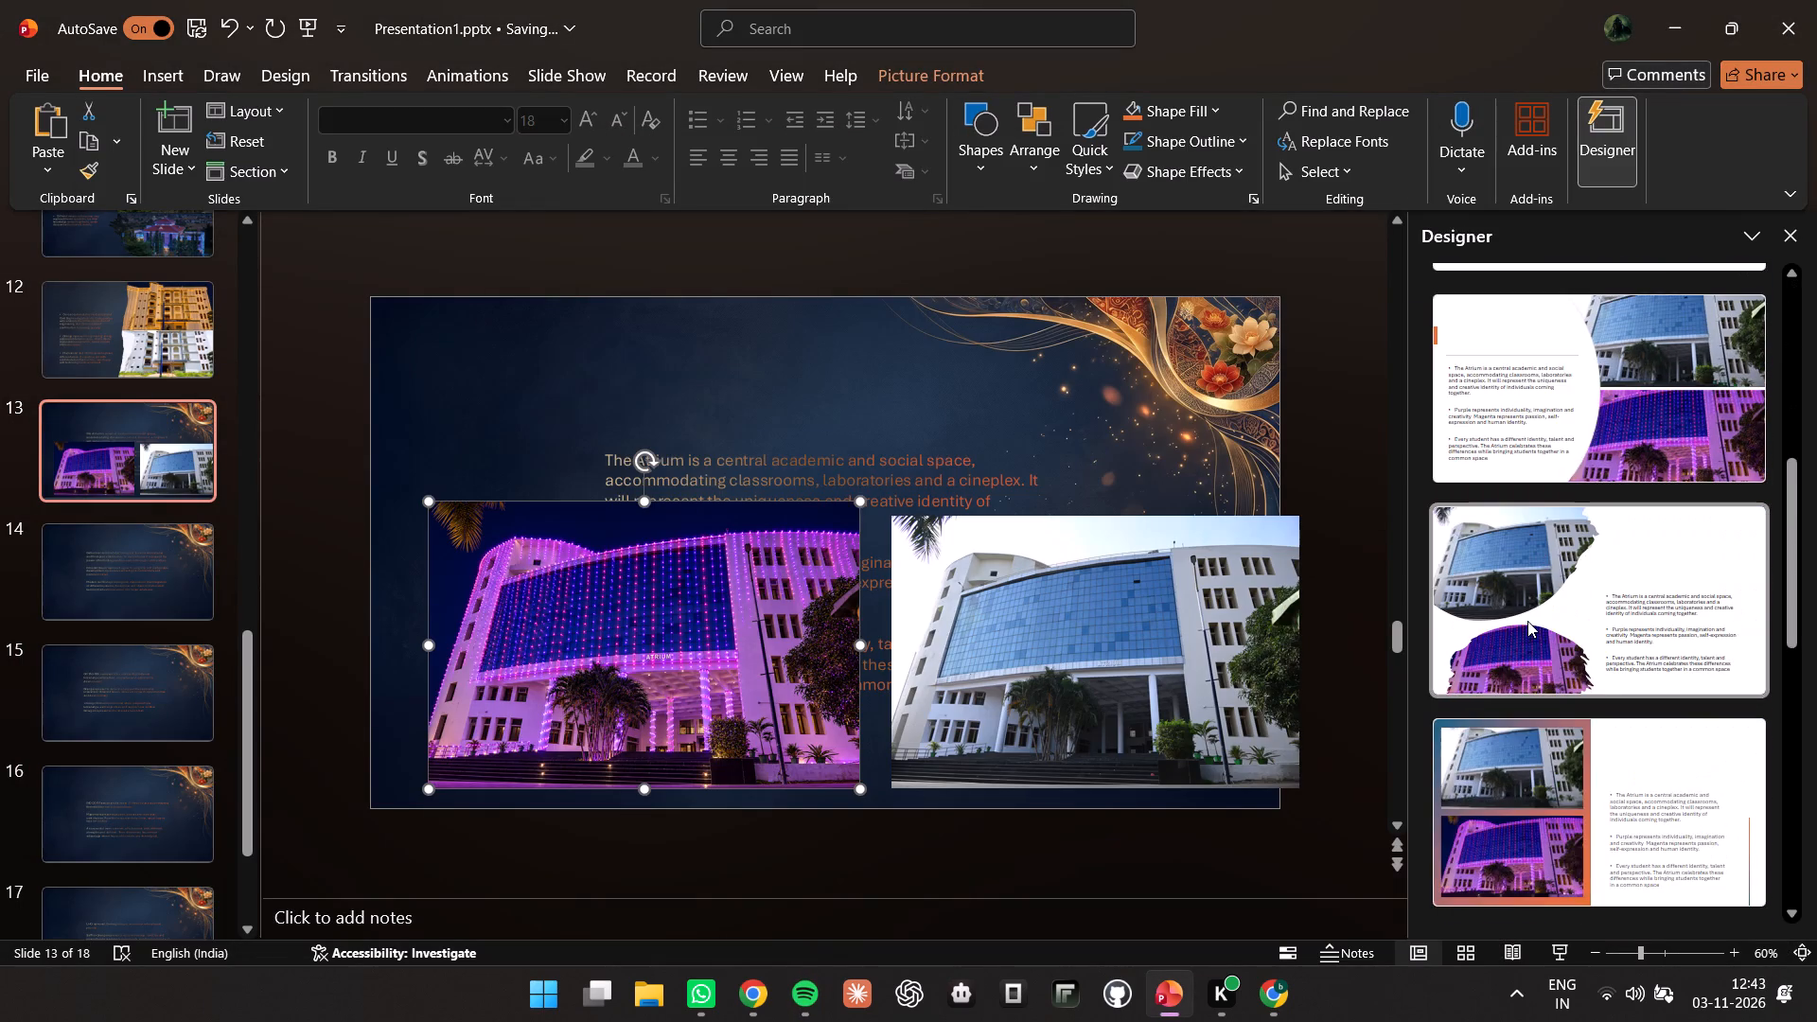
pyautogui.scroll(8, 1527, 621)
pyautogui.scroll(-8, 1529, 621)
pyautogui.scroll(4, 1528, 621)
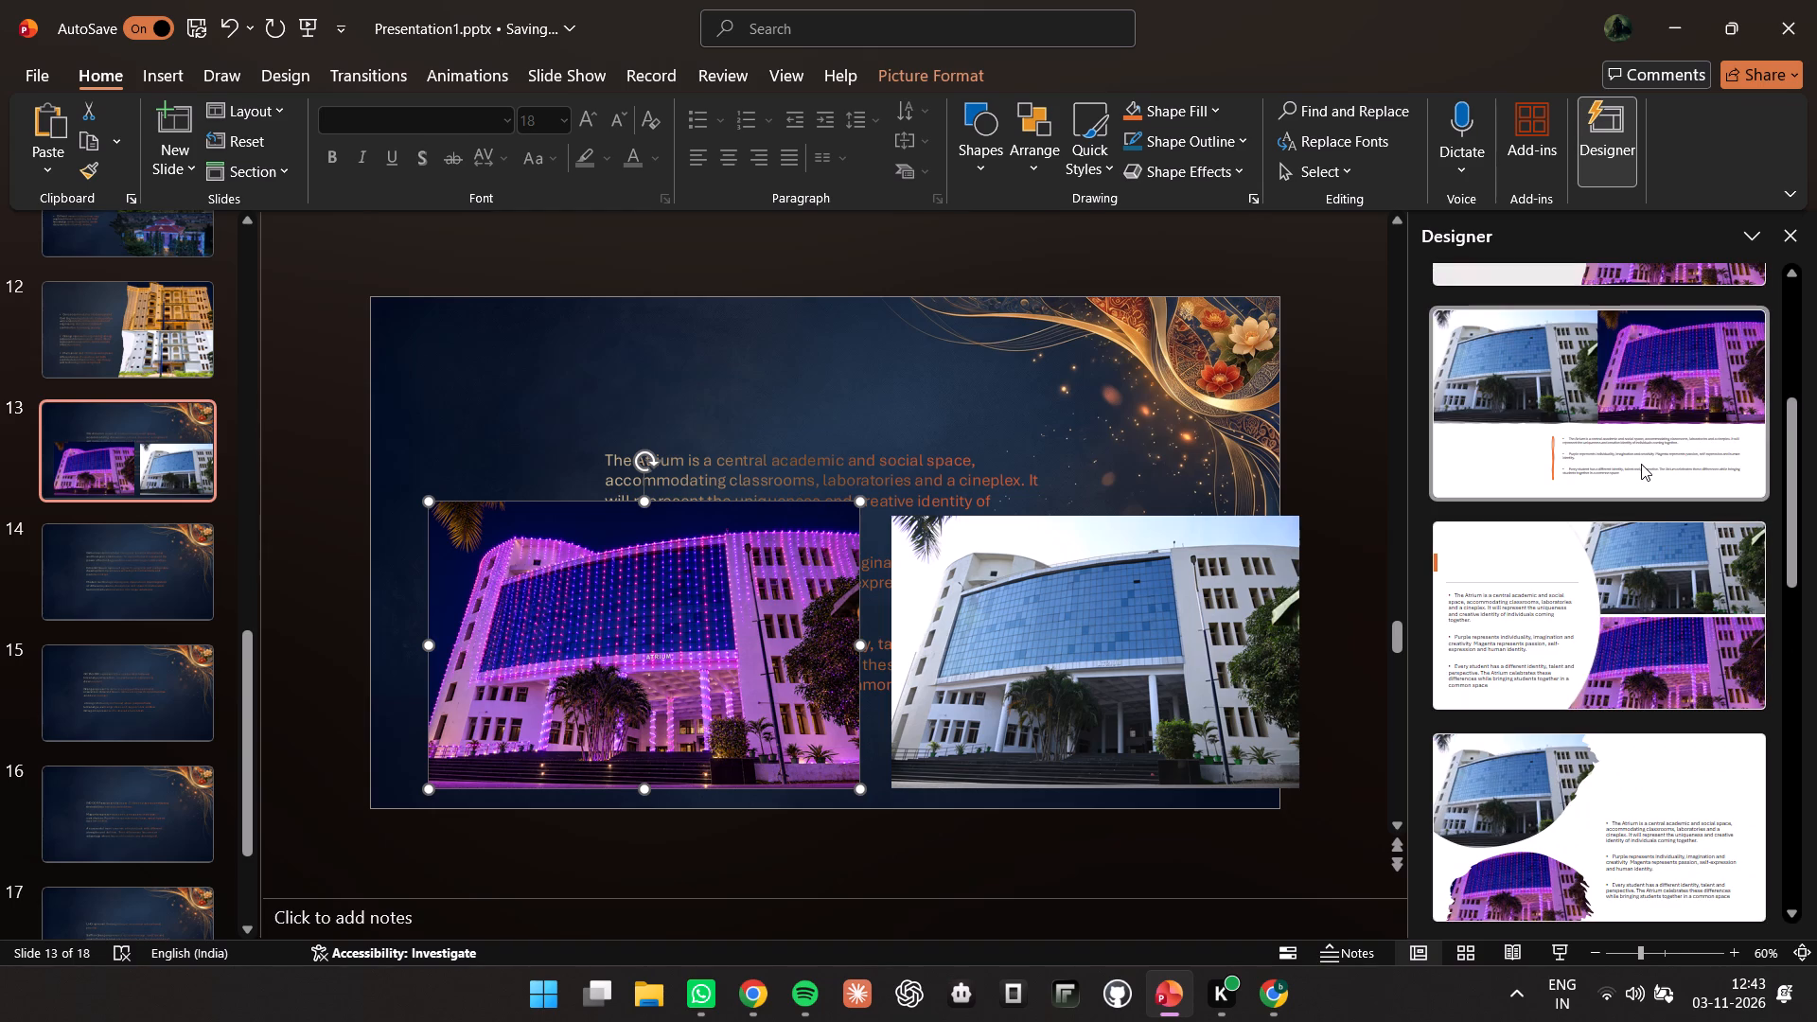
pyautogui.scroll(-16, 1641, 464)
pyautogui.scroll(1, 1641, 467)
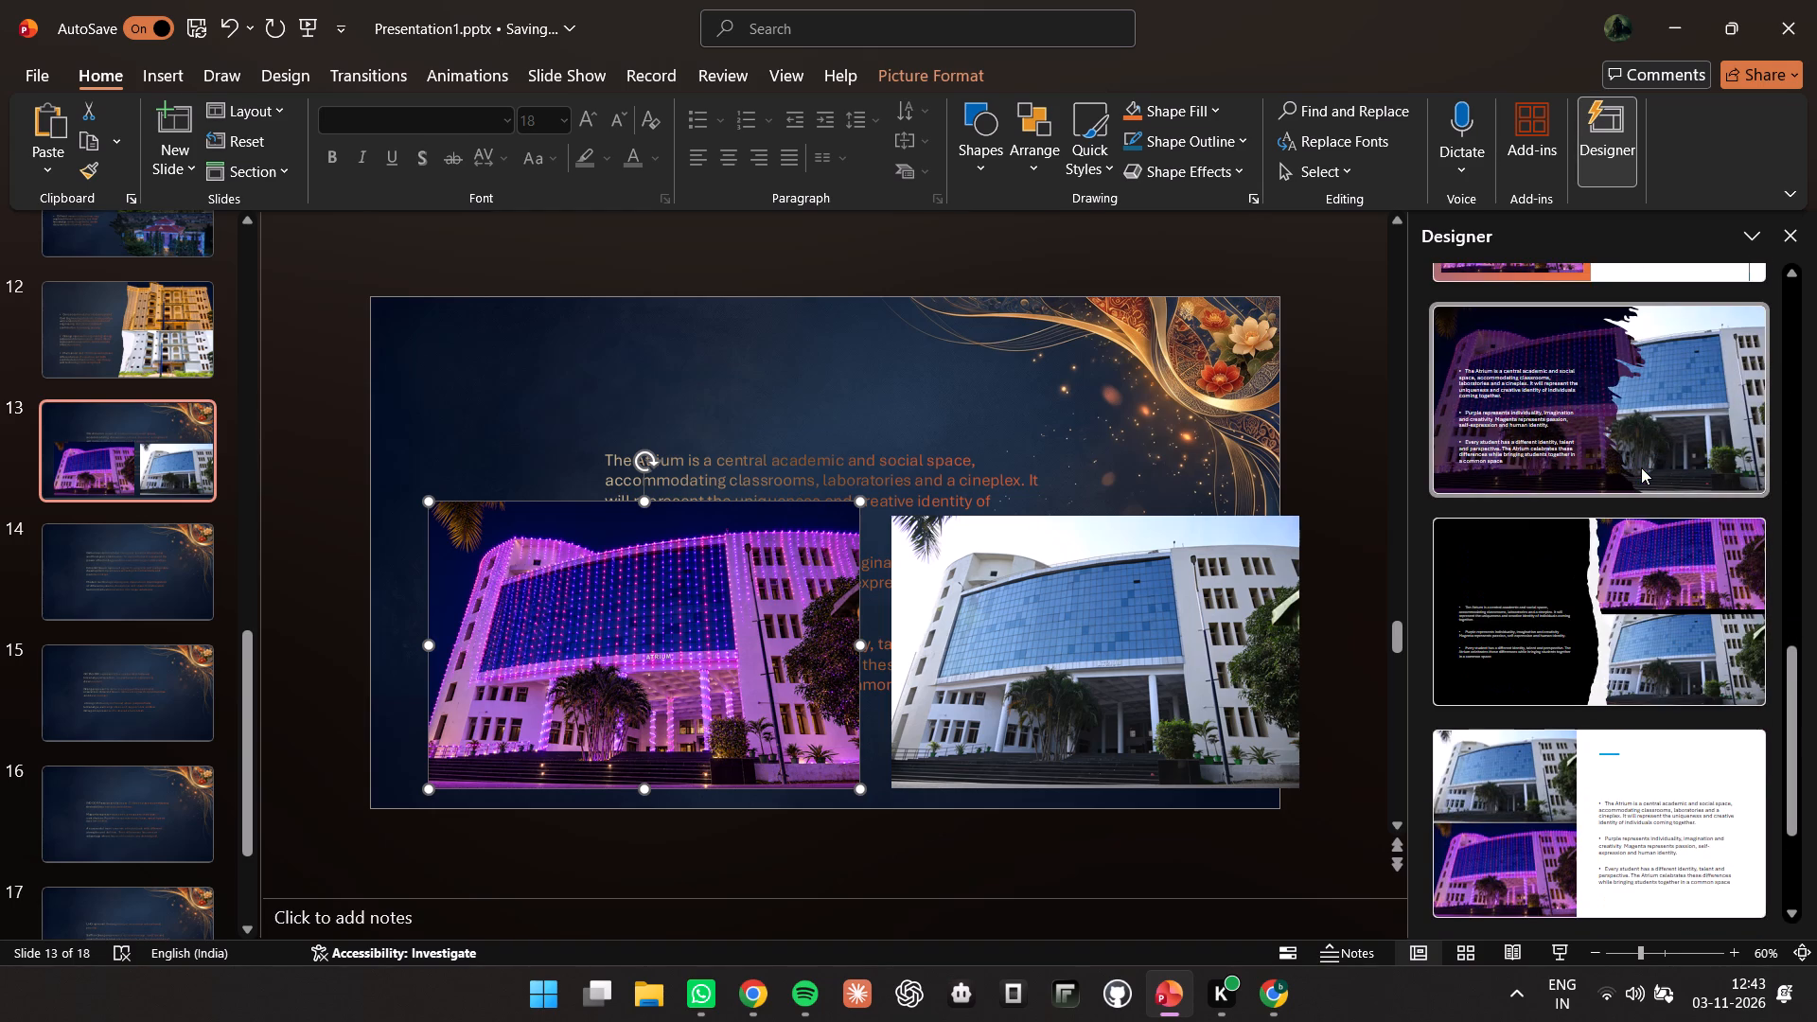
pyautogui.scroll(-5, 1599, 481)
pyautogui.scroll(-2, 1599, 621)
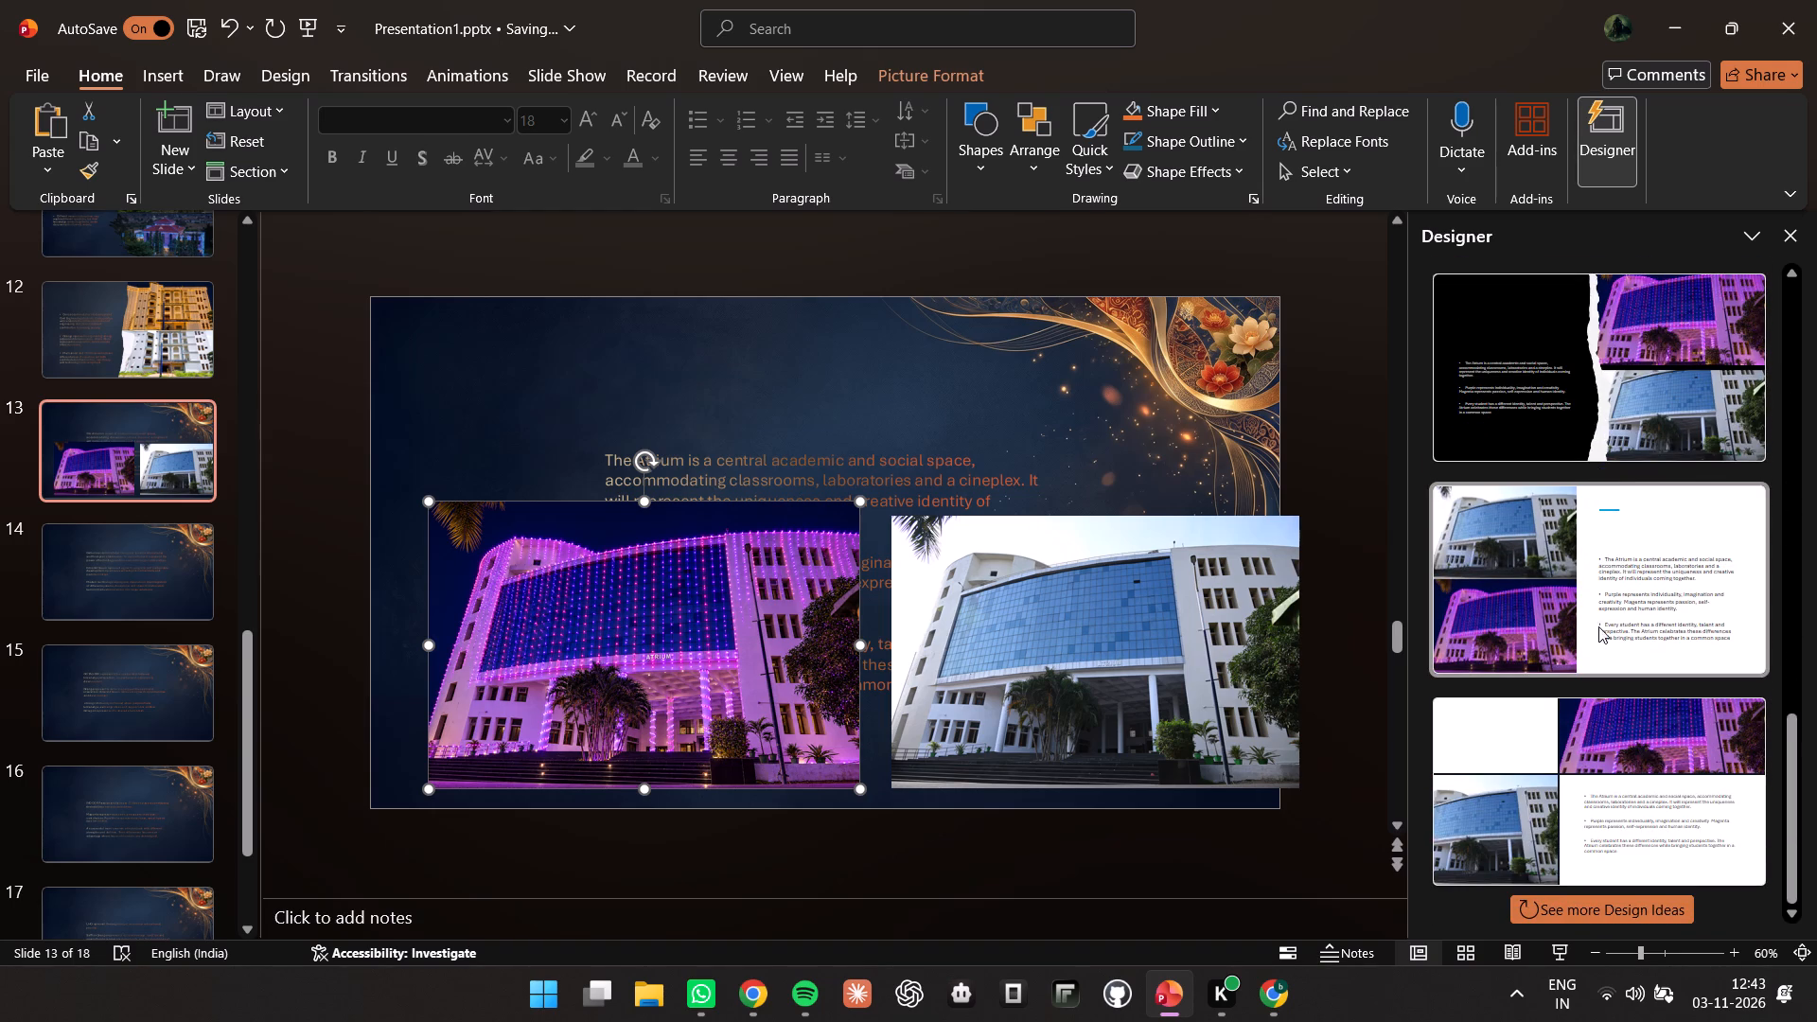
pyautogui.scroll(-5, 1598, 626)
pyautogui.scroll(20, 1597, 631)
pyautogui.scroll(12, 1597, 631)
pyautogui.scroll(2, 1588, 540)
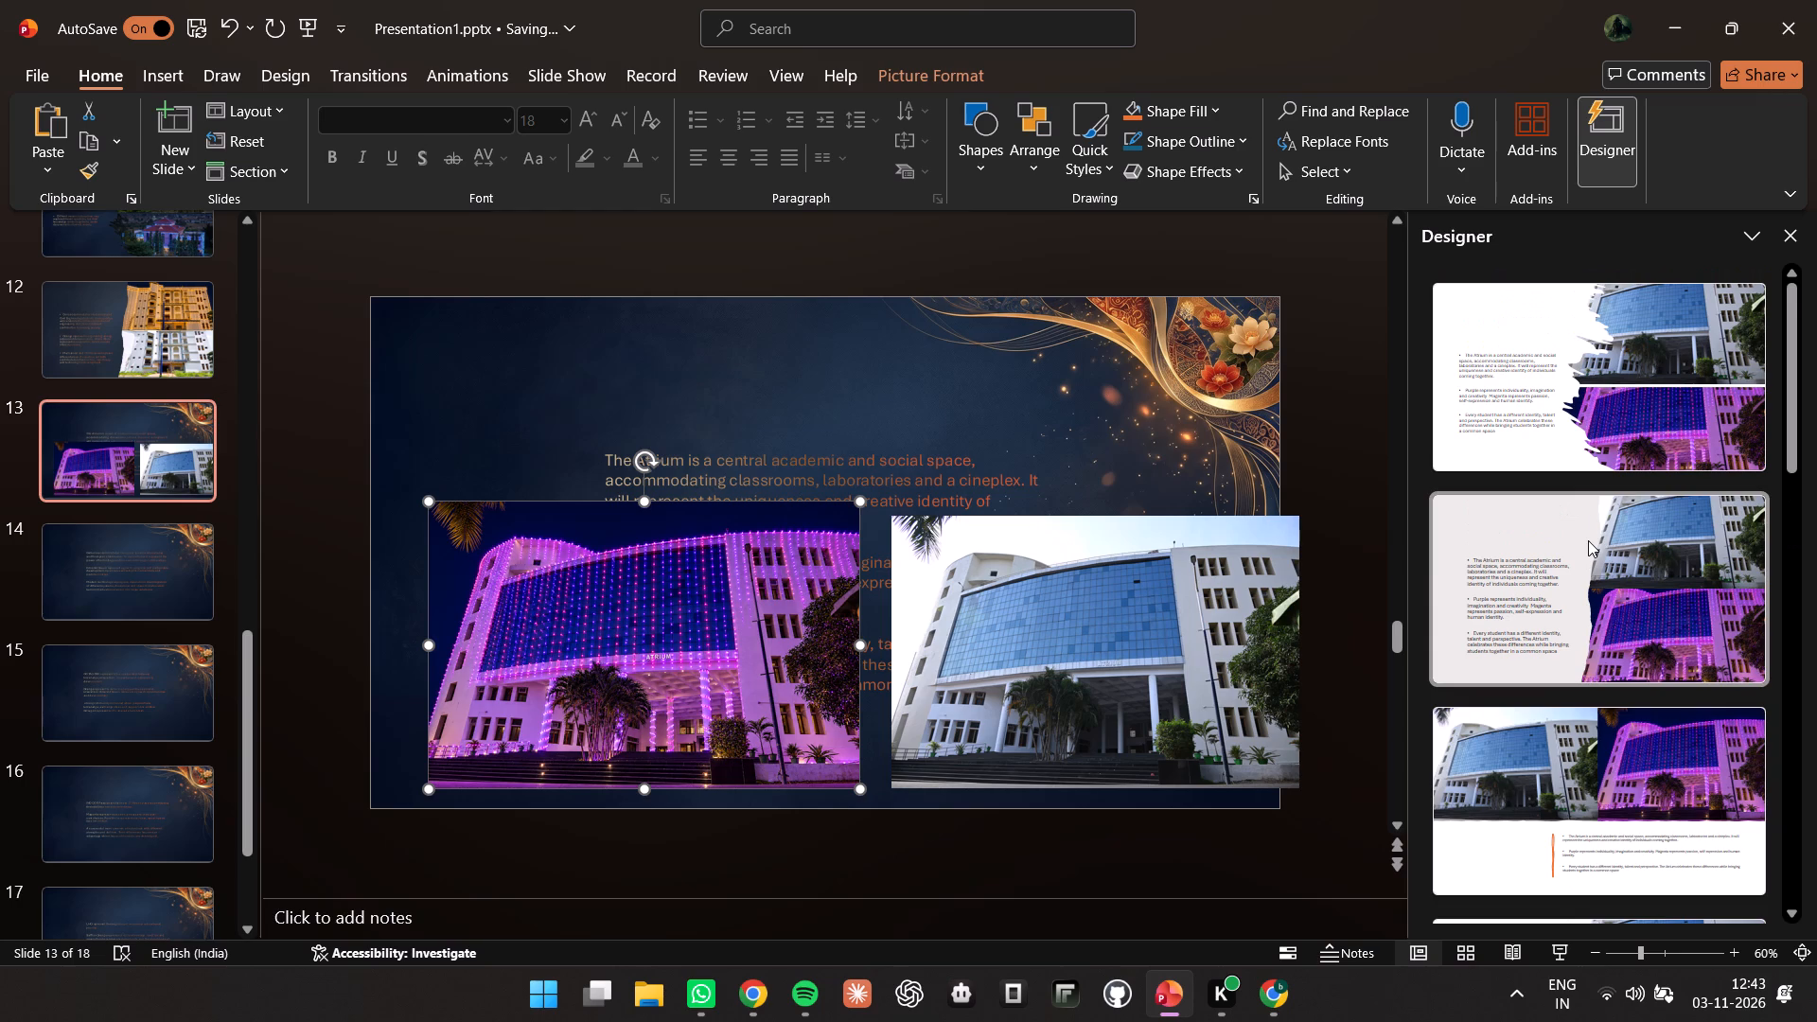
pyautogui.scroll(-4, 1639, 716)
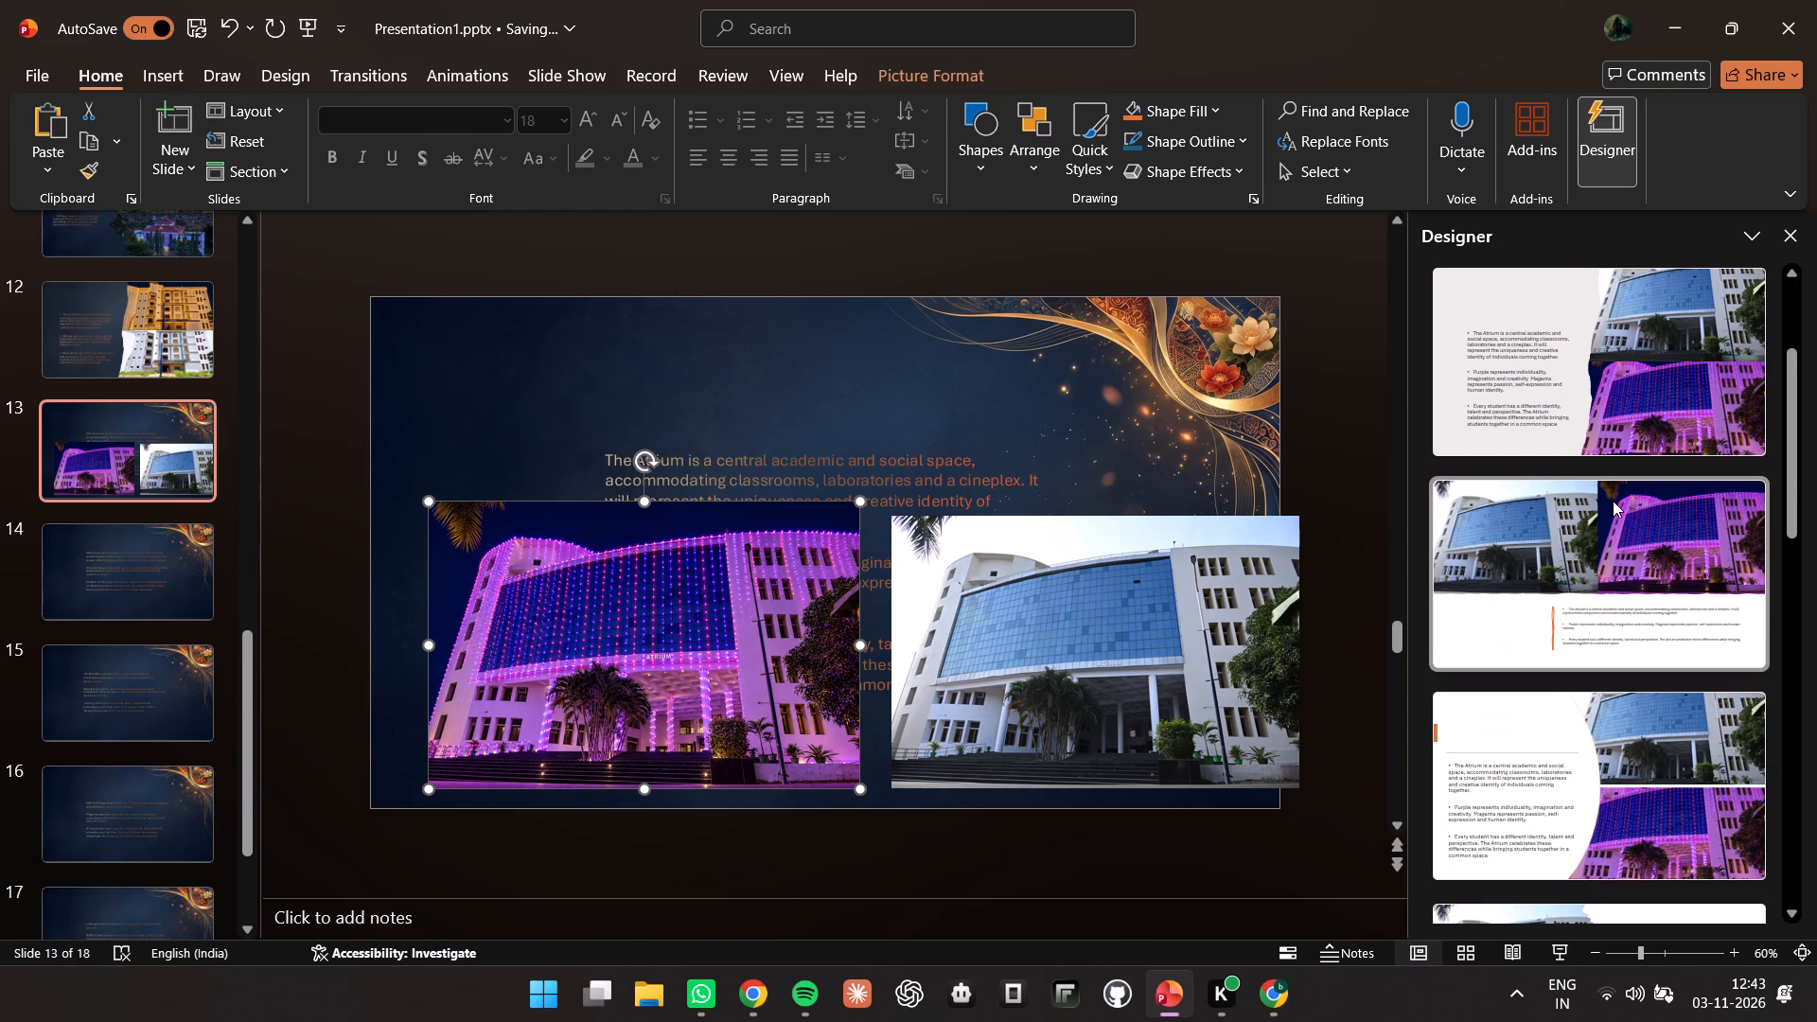
pyautogui.scroll(3, 1602, 688)
pyautogui.scroll(-5, 1604, 686)
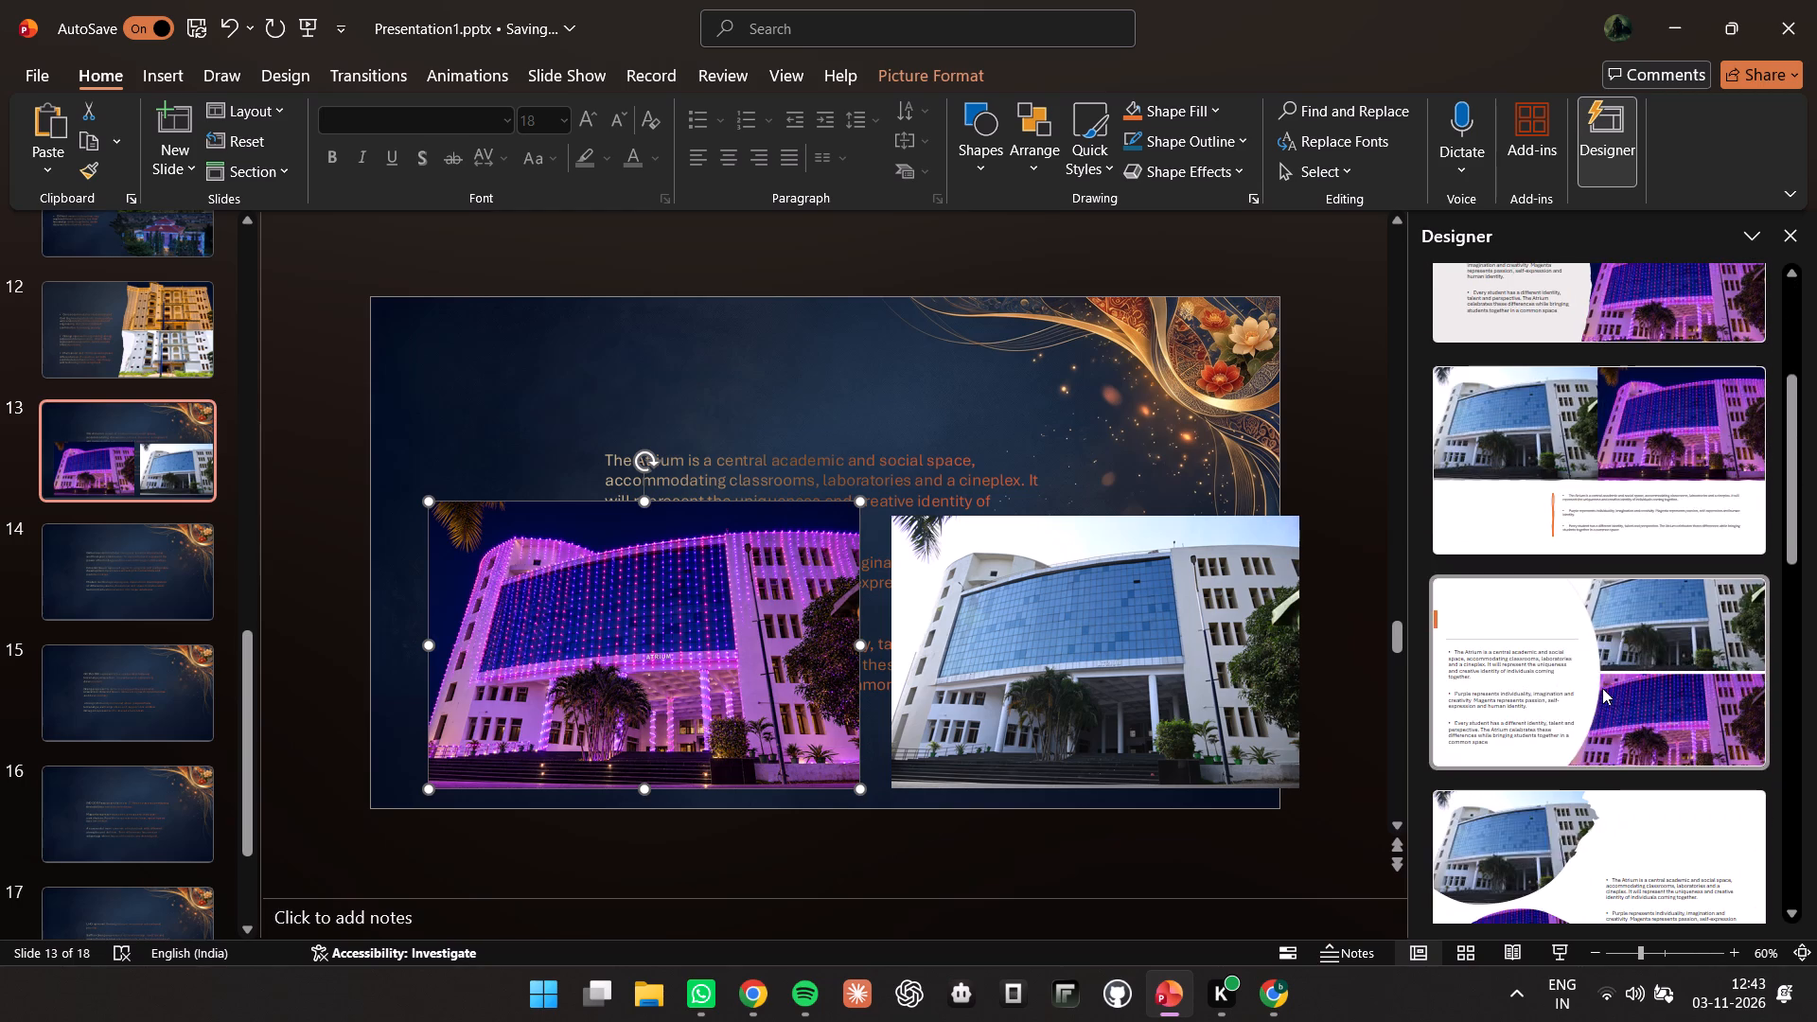
pyautogui.scroll(5, 1599, 719)
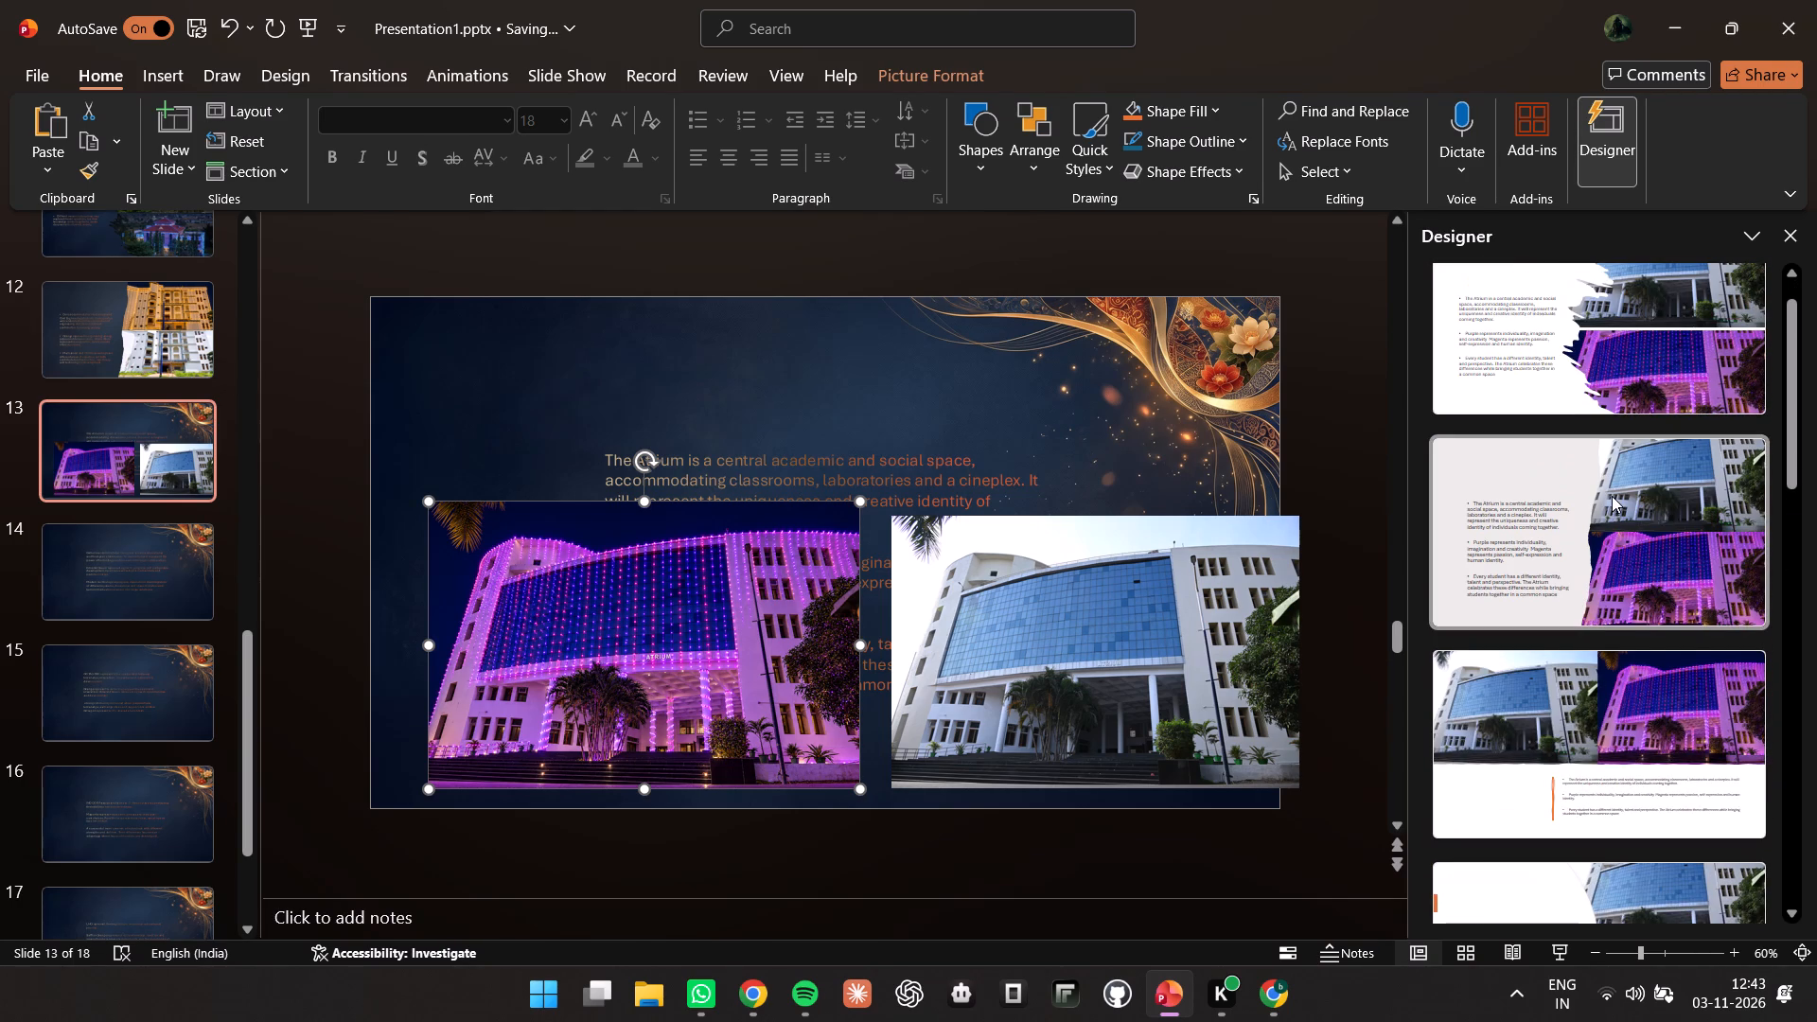
pyautogui.scroll(4, 1611, 513)
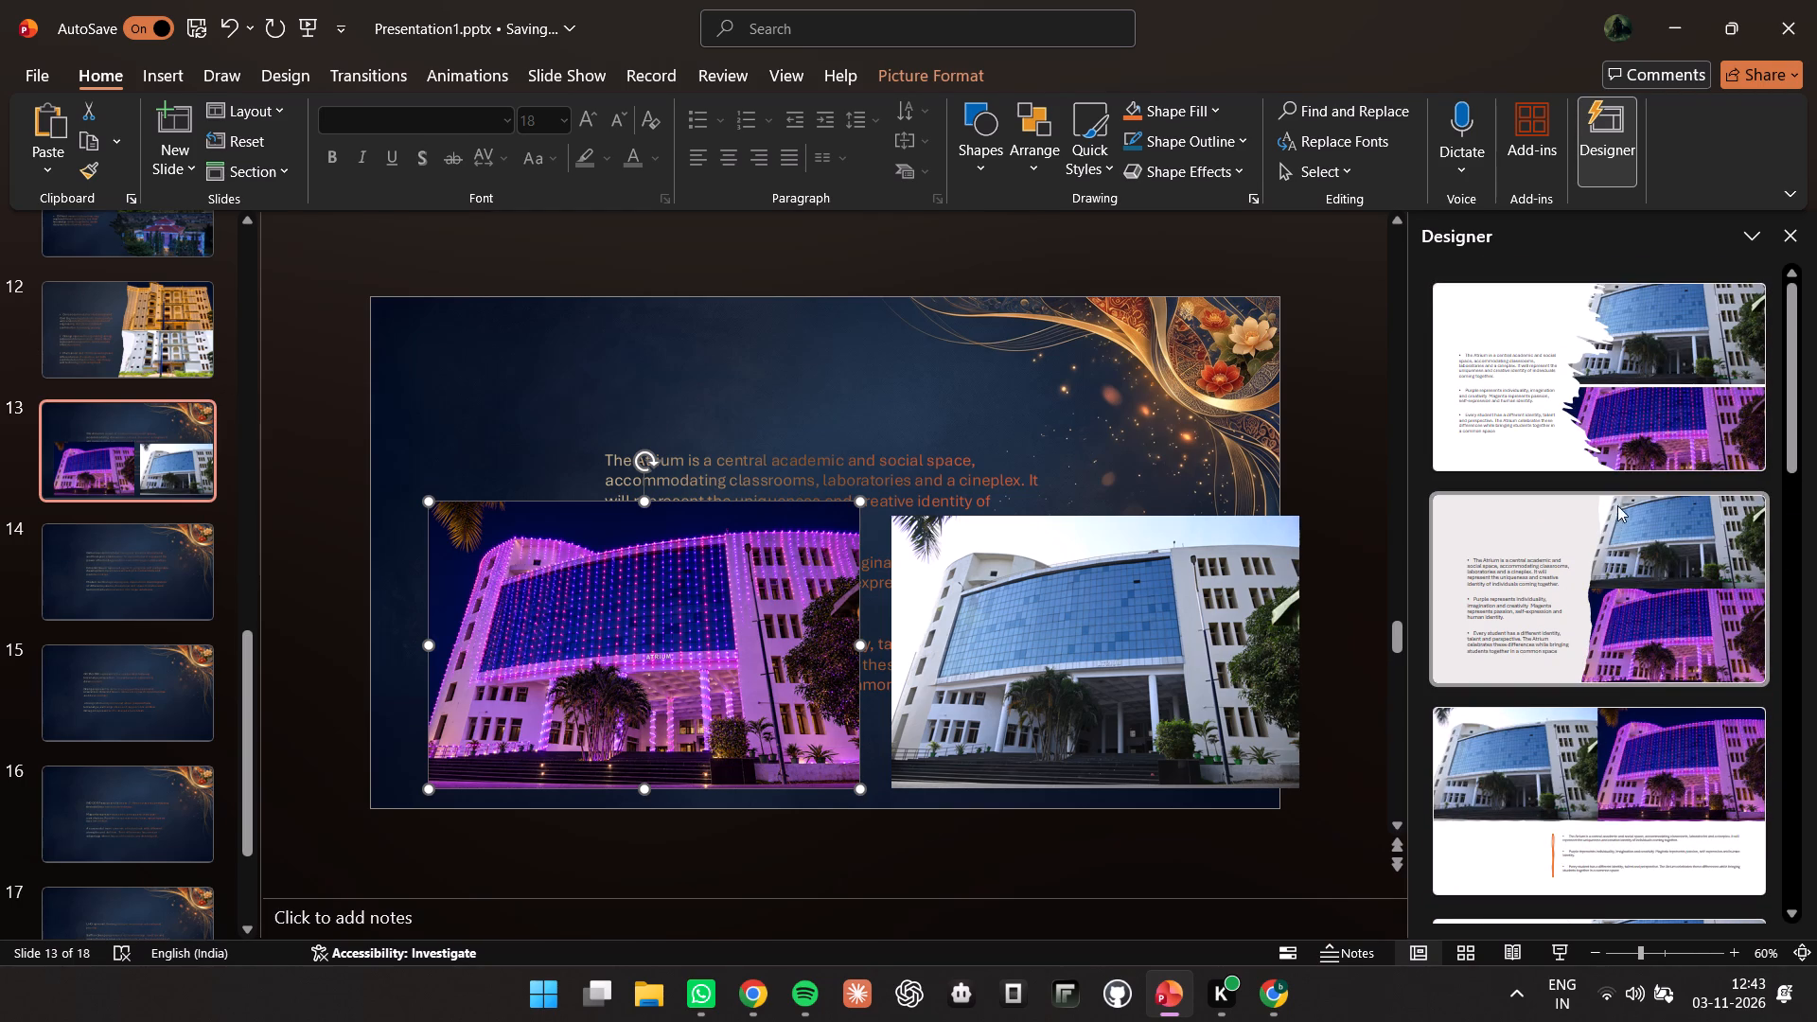
pyautogui.scroll(-8, 1617, 507)
pyautogui.scroll(-7, 1621, 585)
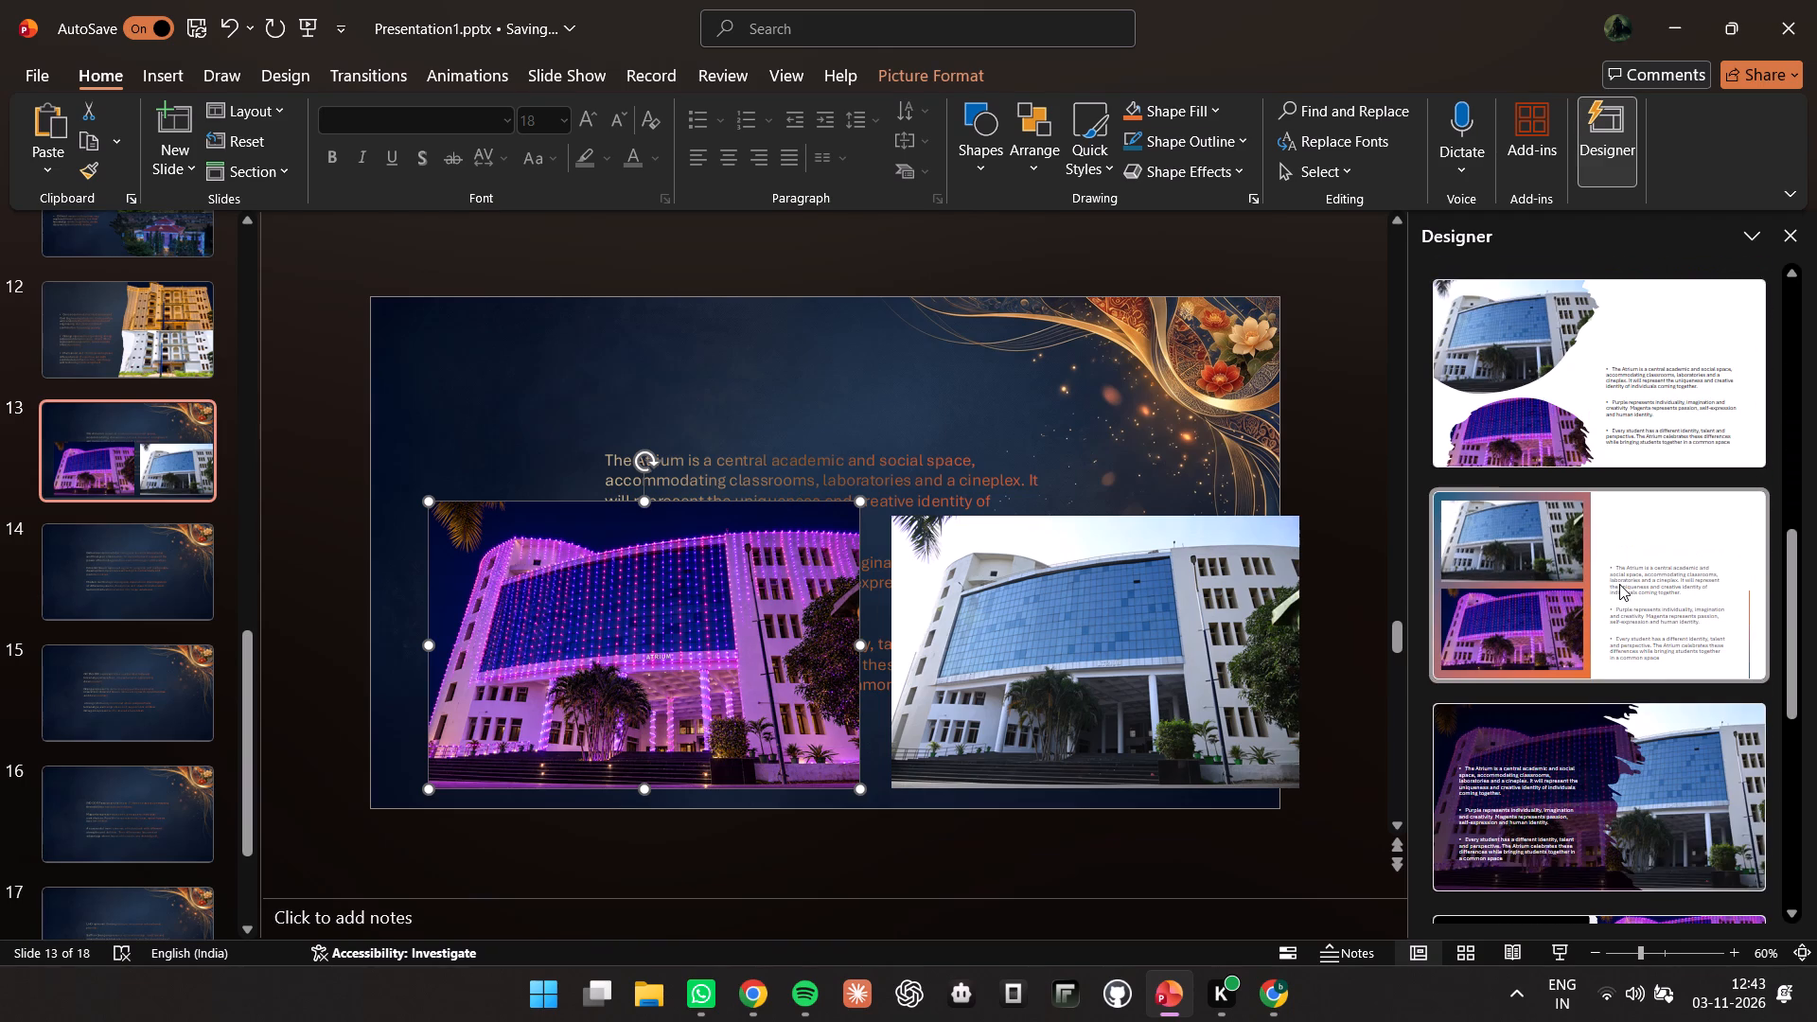
pyautogui.scroll(-8, 1619, 584)
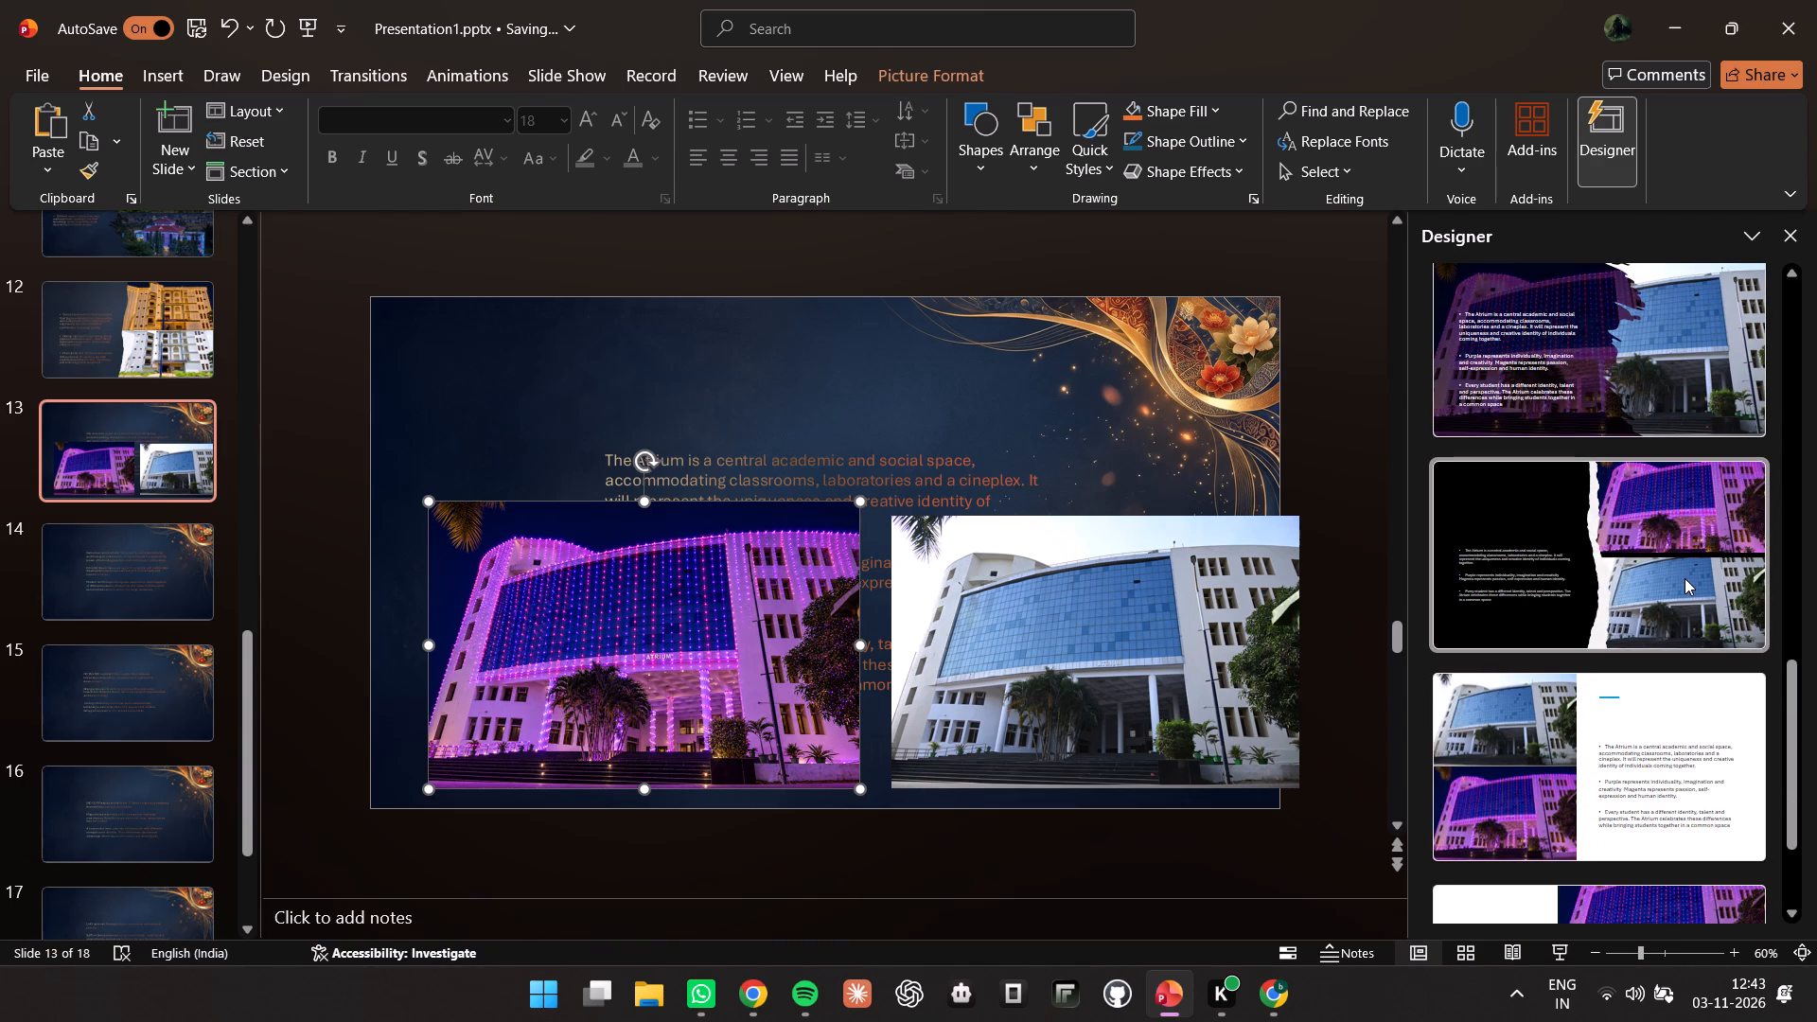
pyautogui.scroll(-6, 1614, 668)
pyautogui.scroll(-6, 1632, 757)
# Load more design ideas for slide 13 and look through the additional Atrium layouts.
pyautogui.click(1626, 923)
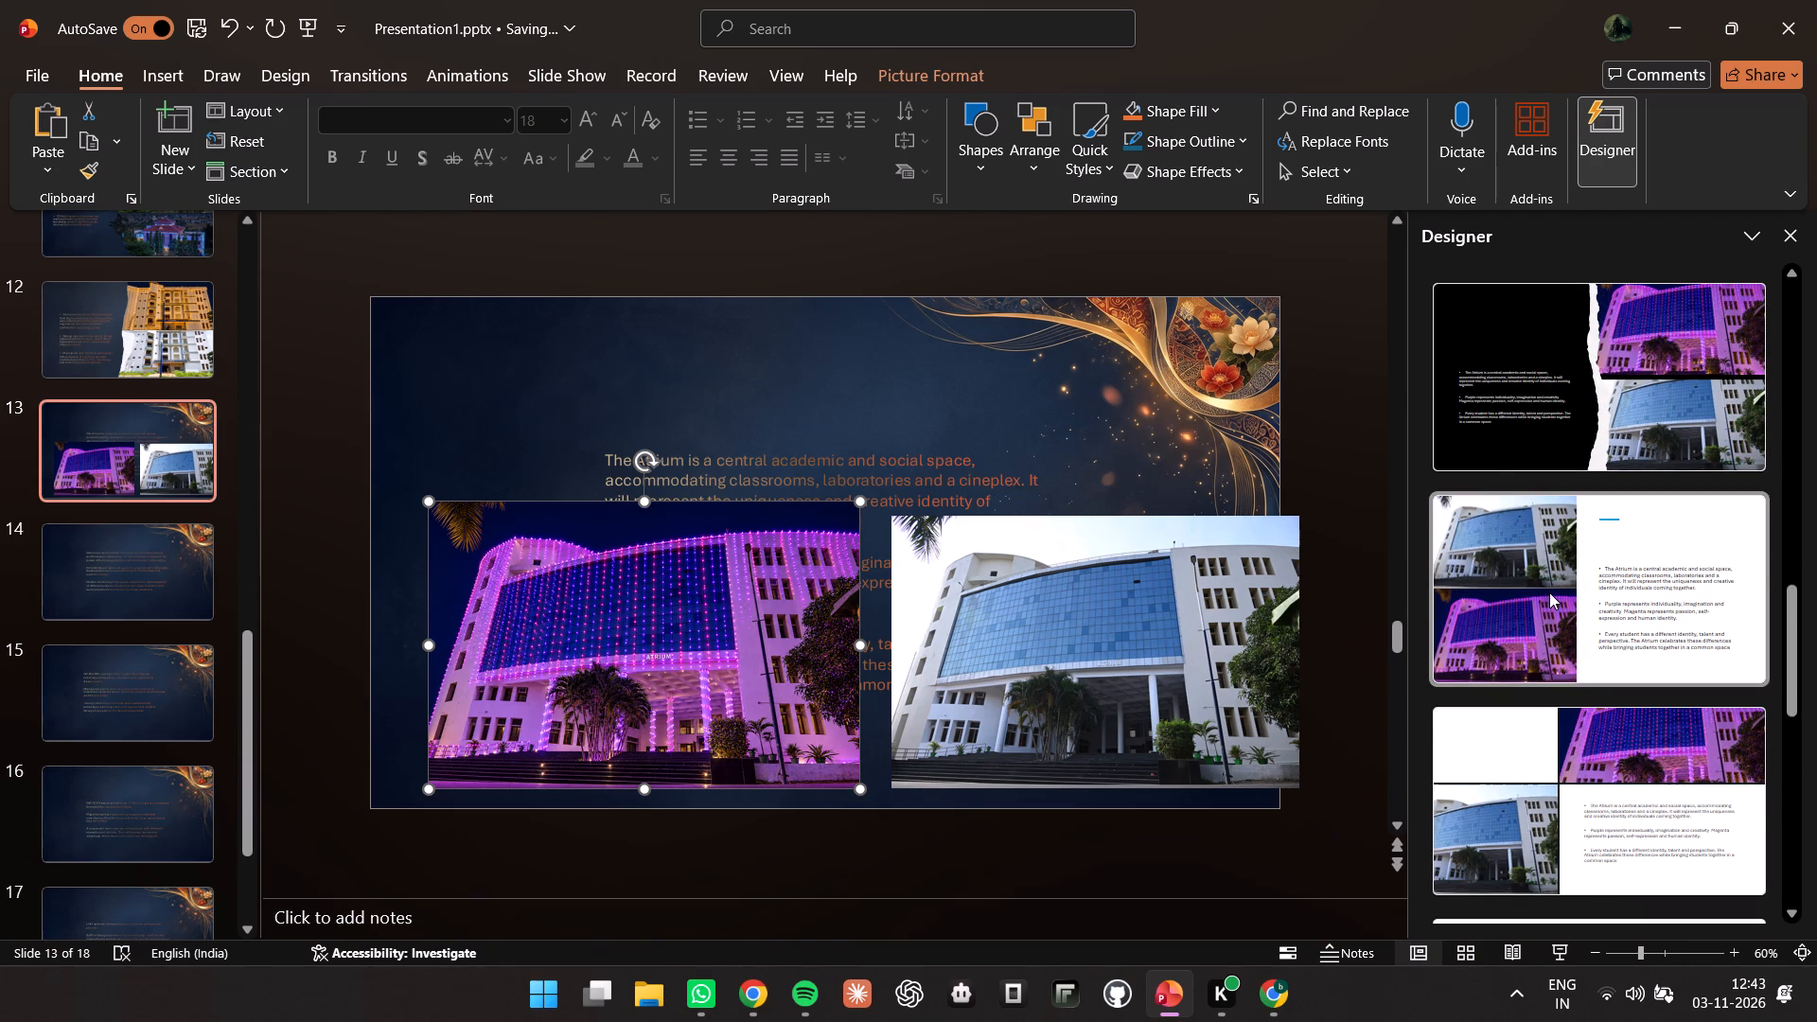
pyautogui.scroll(-10, 1614, 589)
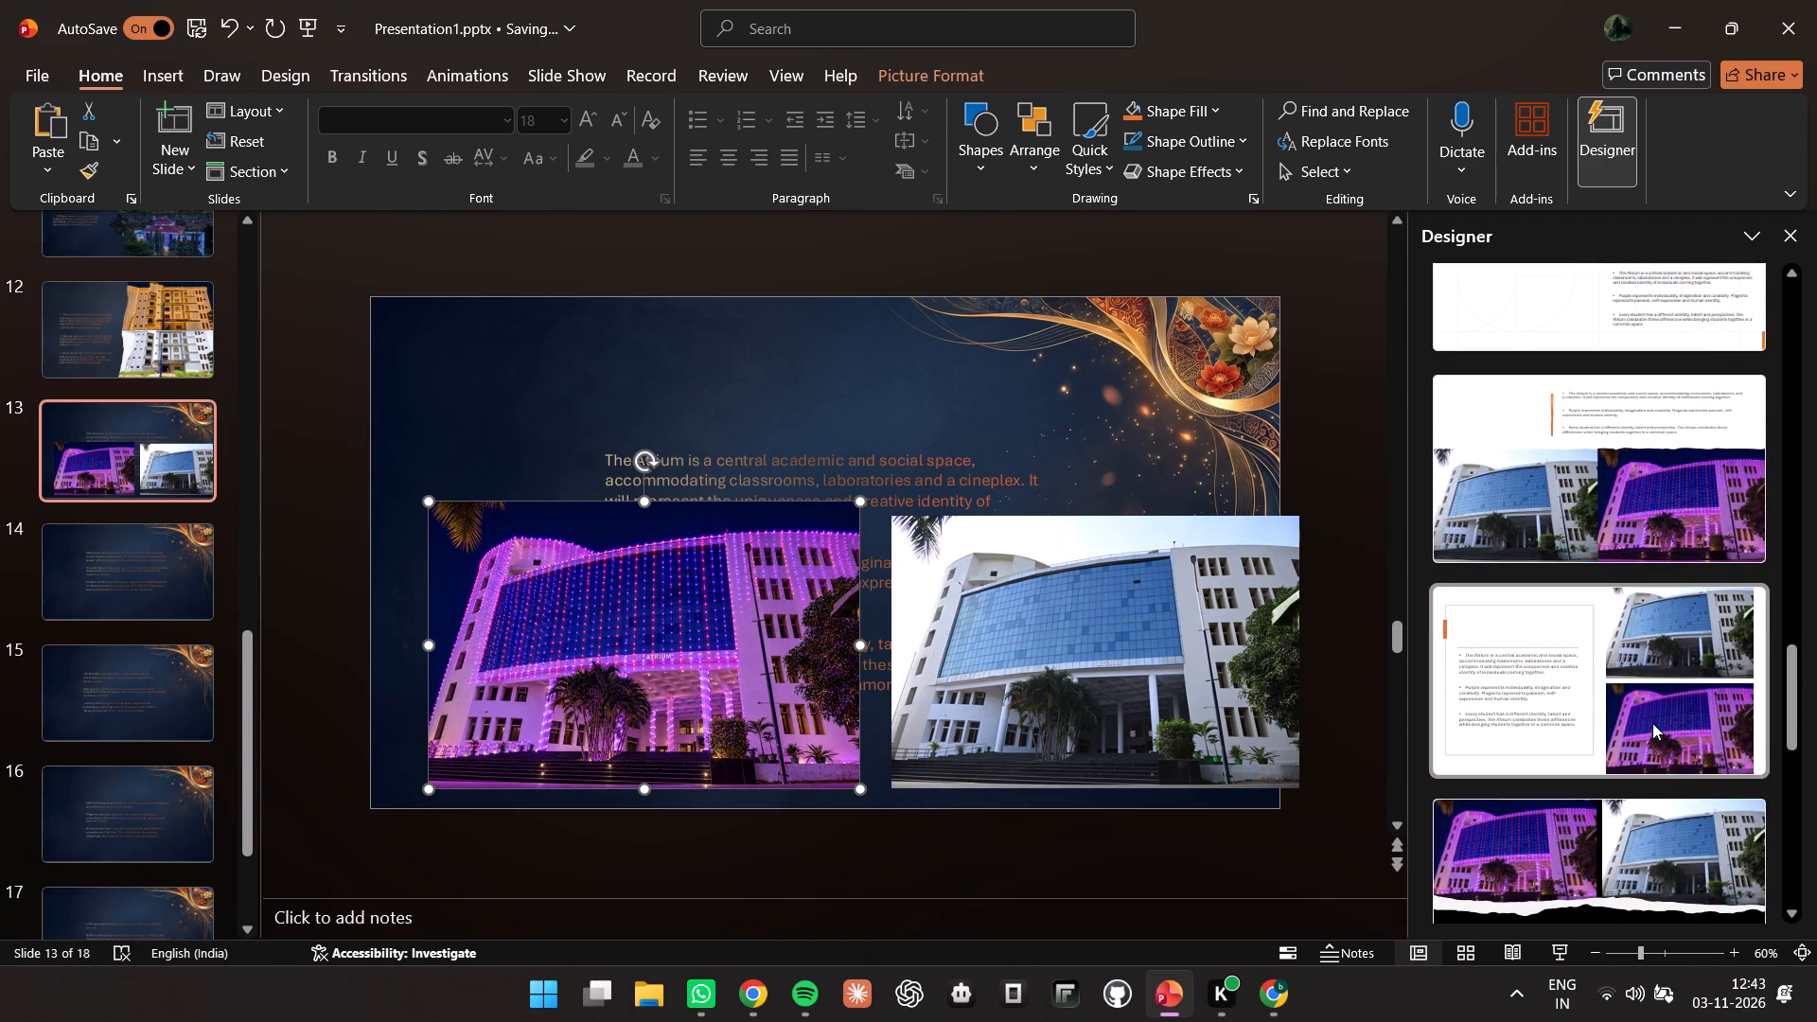
pyautogui.scroll(-12, 1657, 727)
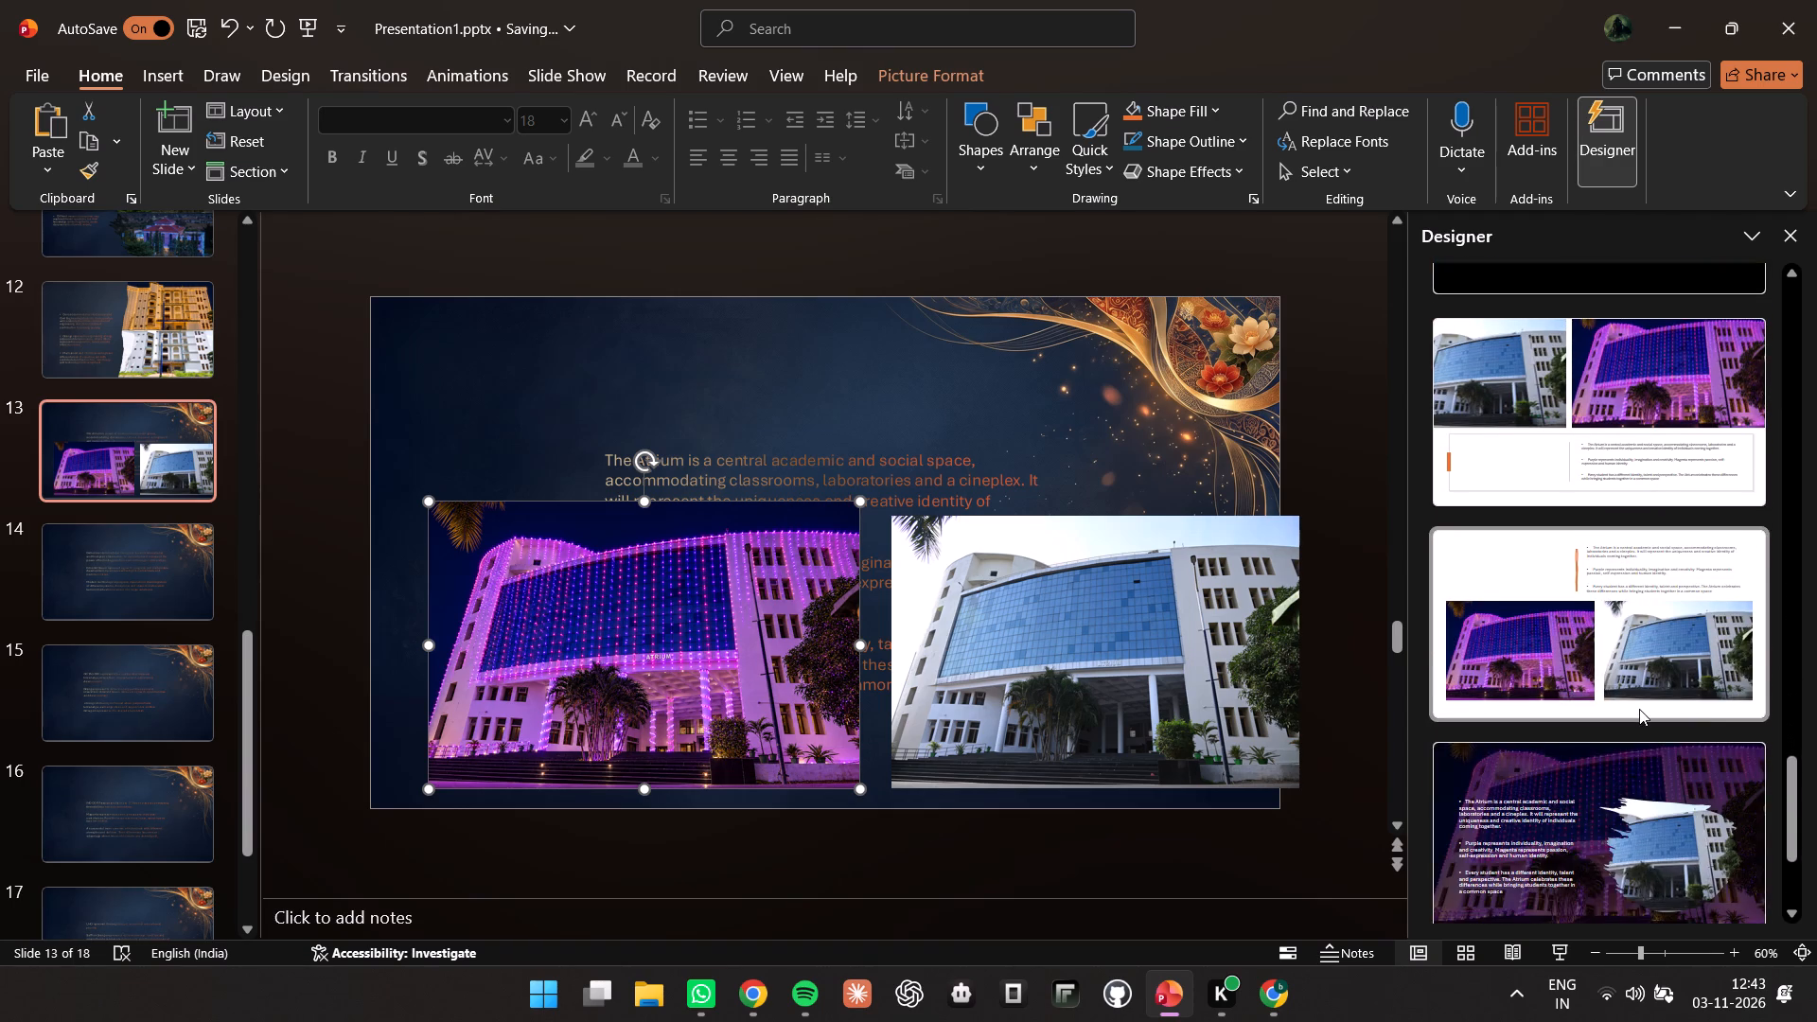
pyautogui.scroll(-9, 1638, 704)
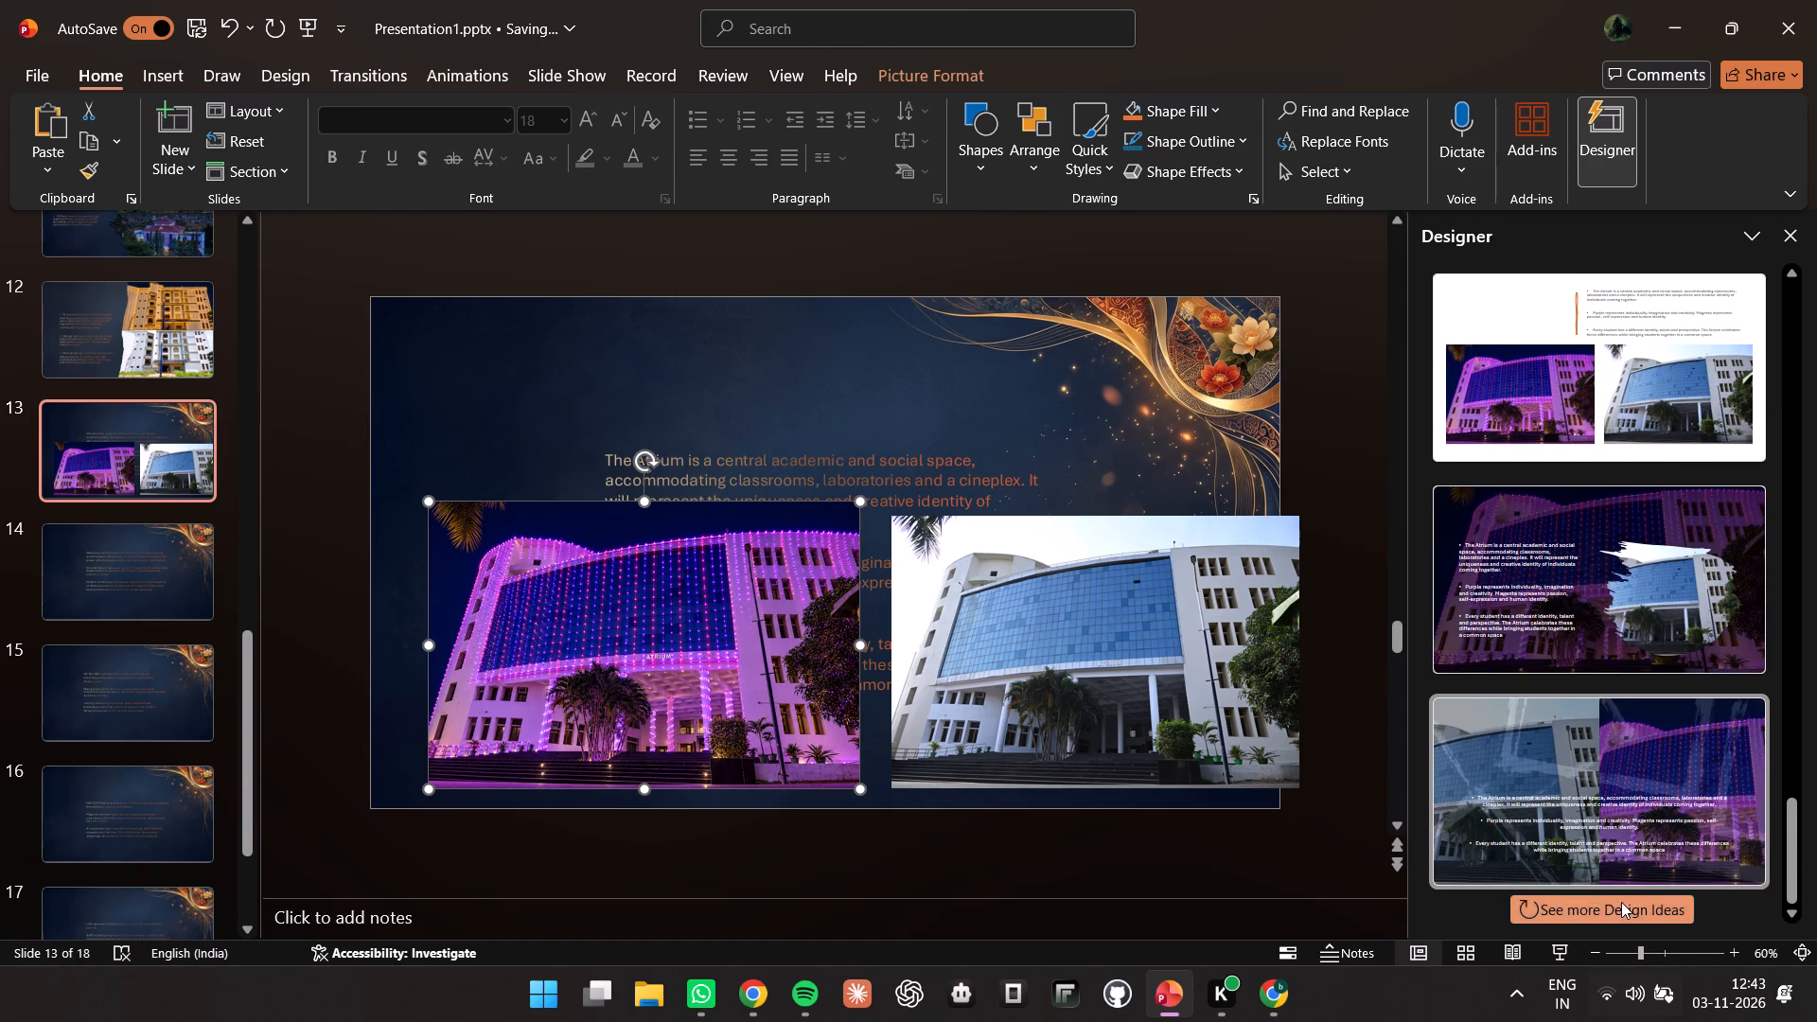
# Request another batch of design ideas for slide 13 and compare the new picture and text arrangements.
pyautogui.click(1621, 902)
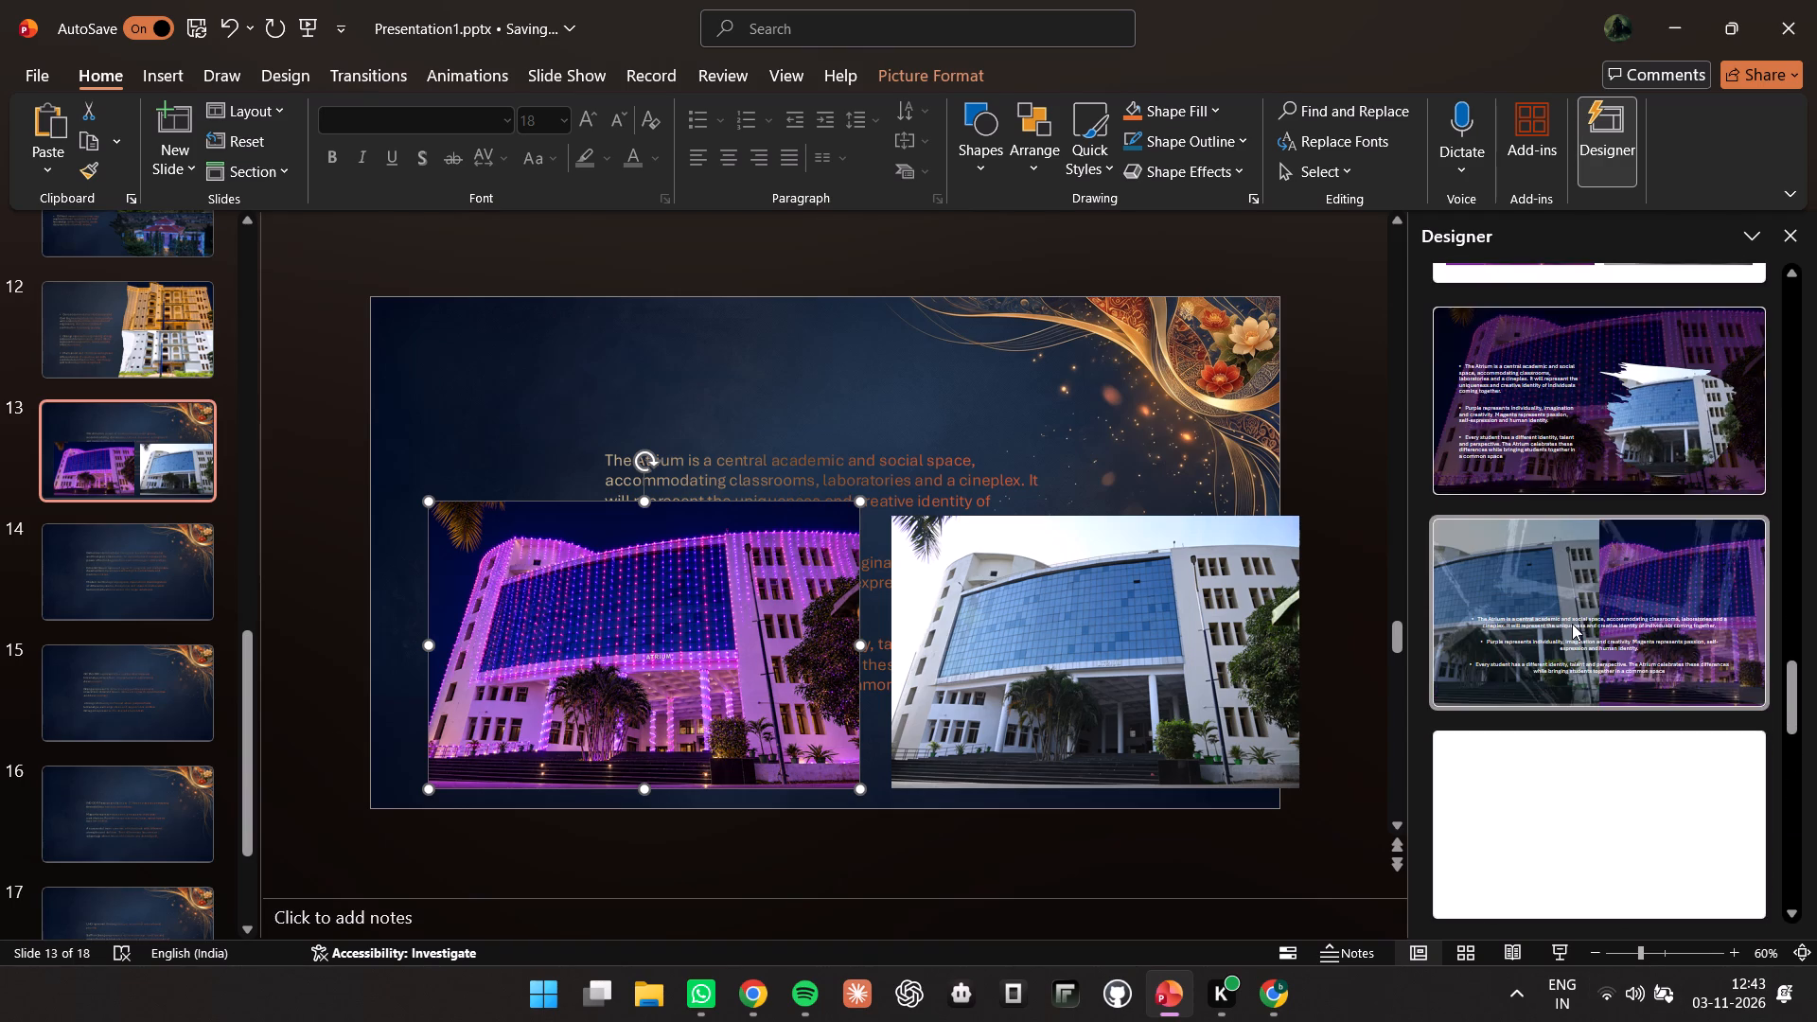
pyautogui.scroll(2, 1614, 683)
pyautogui.scroll(-16, 1616, 686)
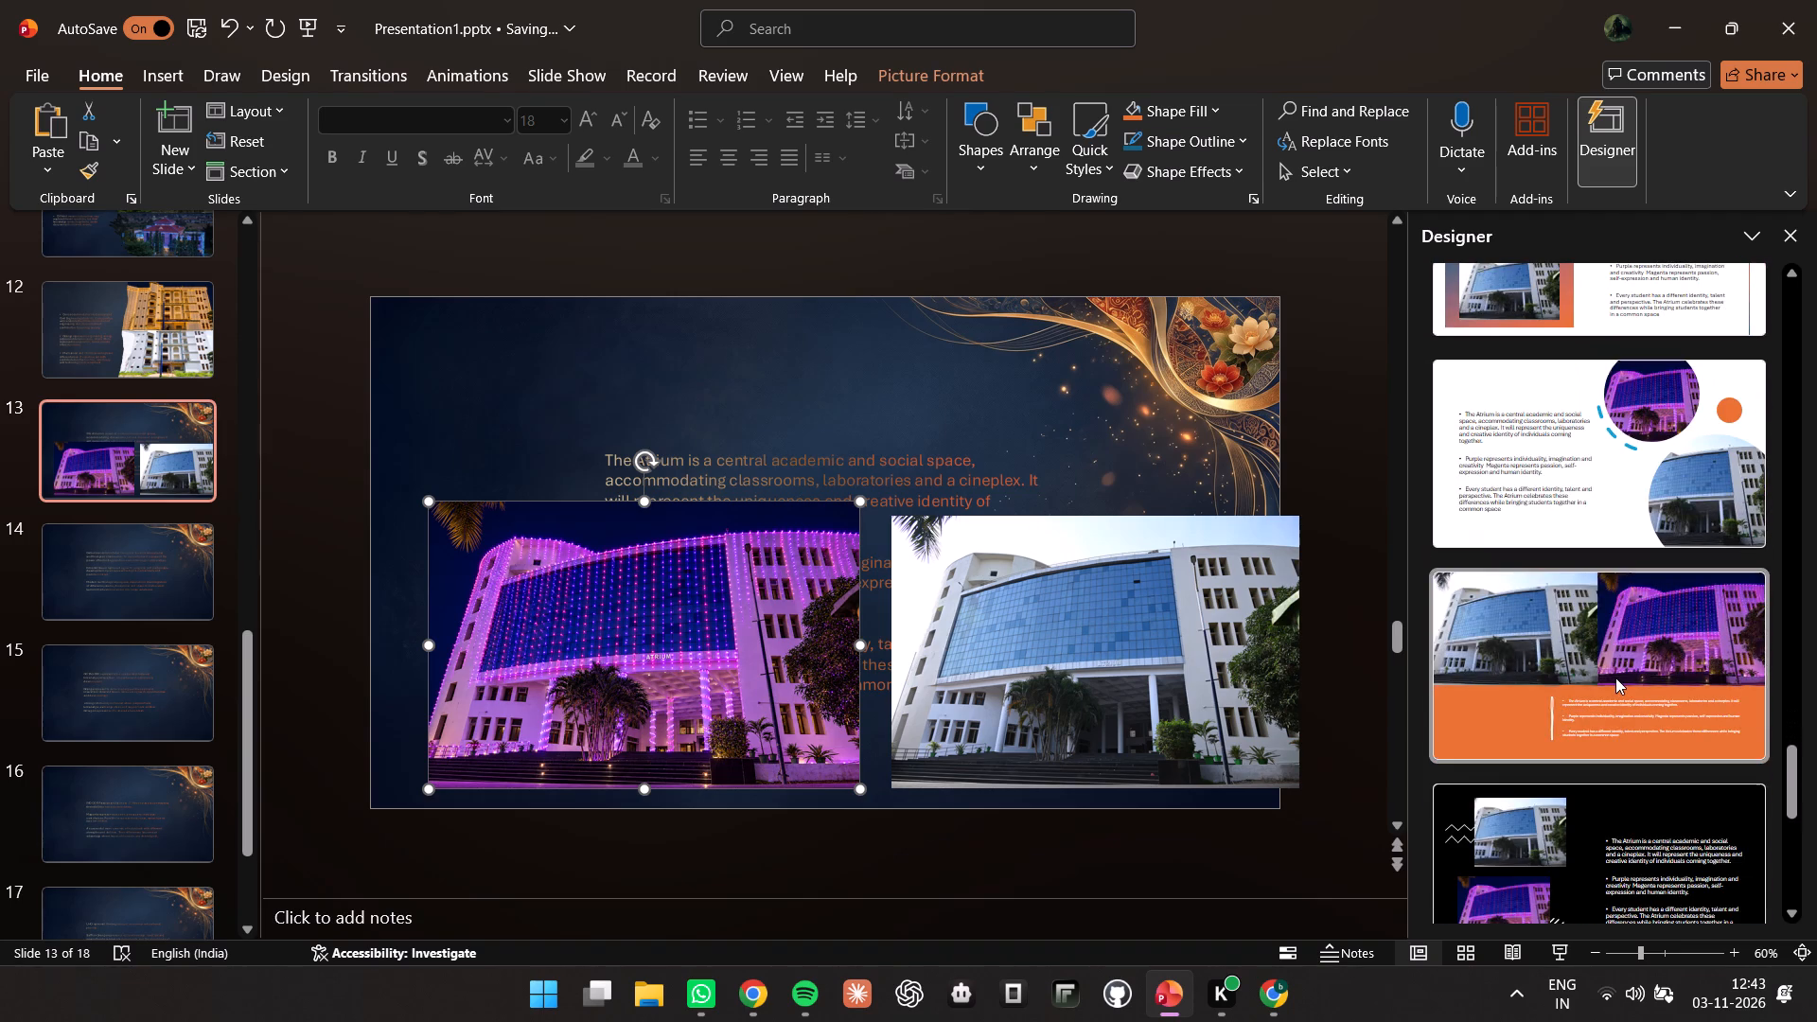
pyautogui.scroll(-13, 1614, 678)
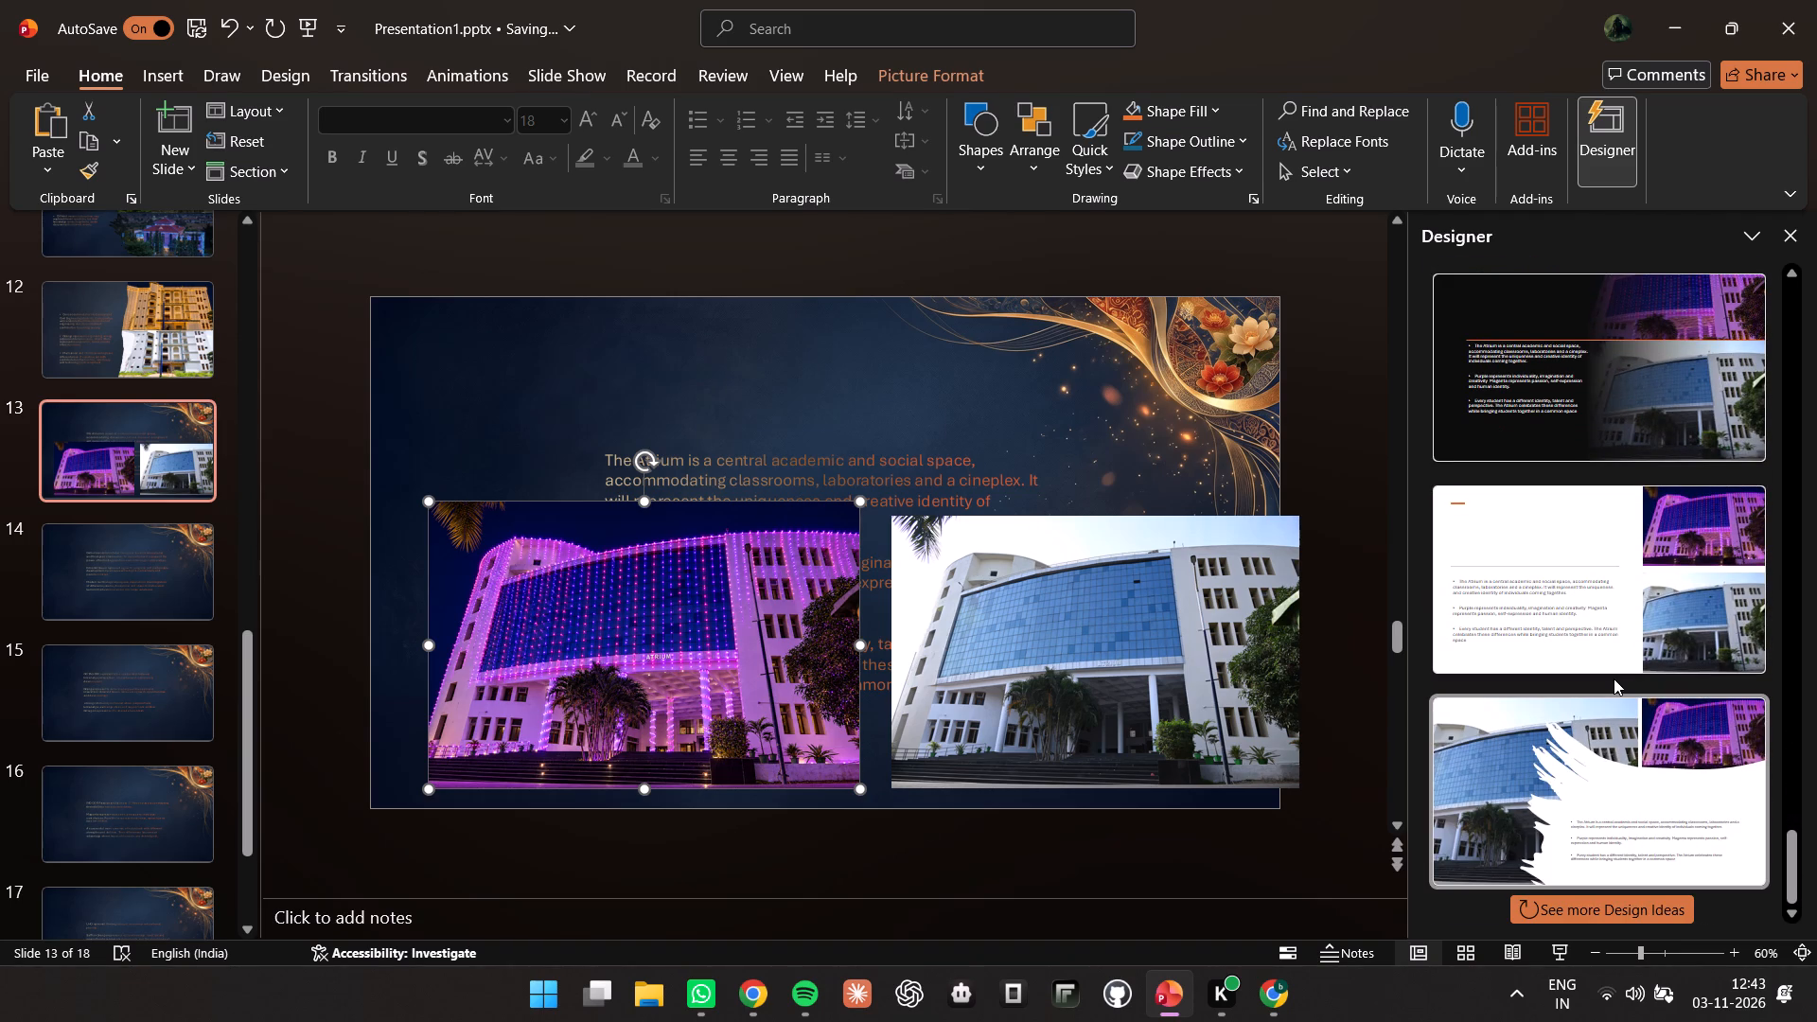
pyautogui.scroll(1, 1614, 678)
pyautogui.scroll(-6, 1614, 678)
# Load two further batches of design ideas for slide 13 and look through them.
pyautogui.click(1618, 918)
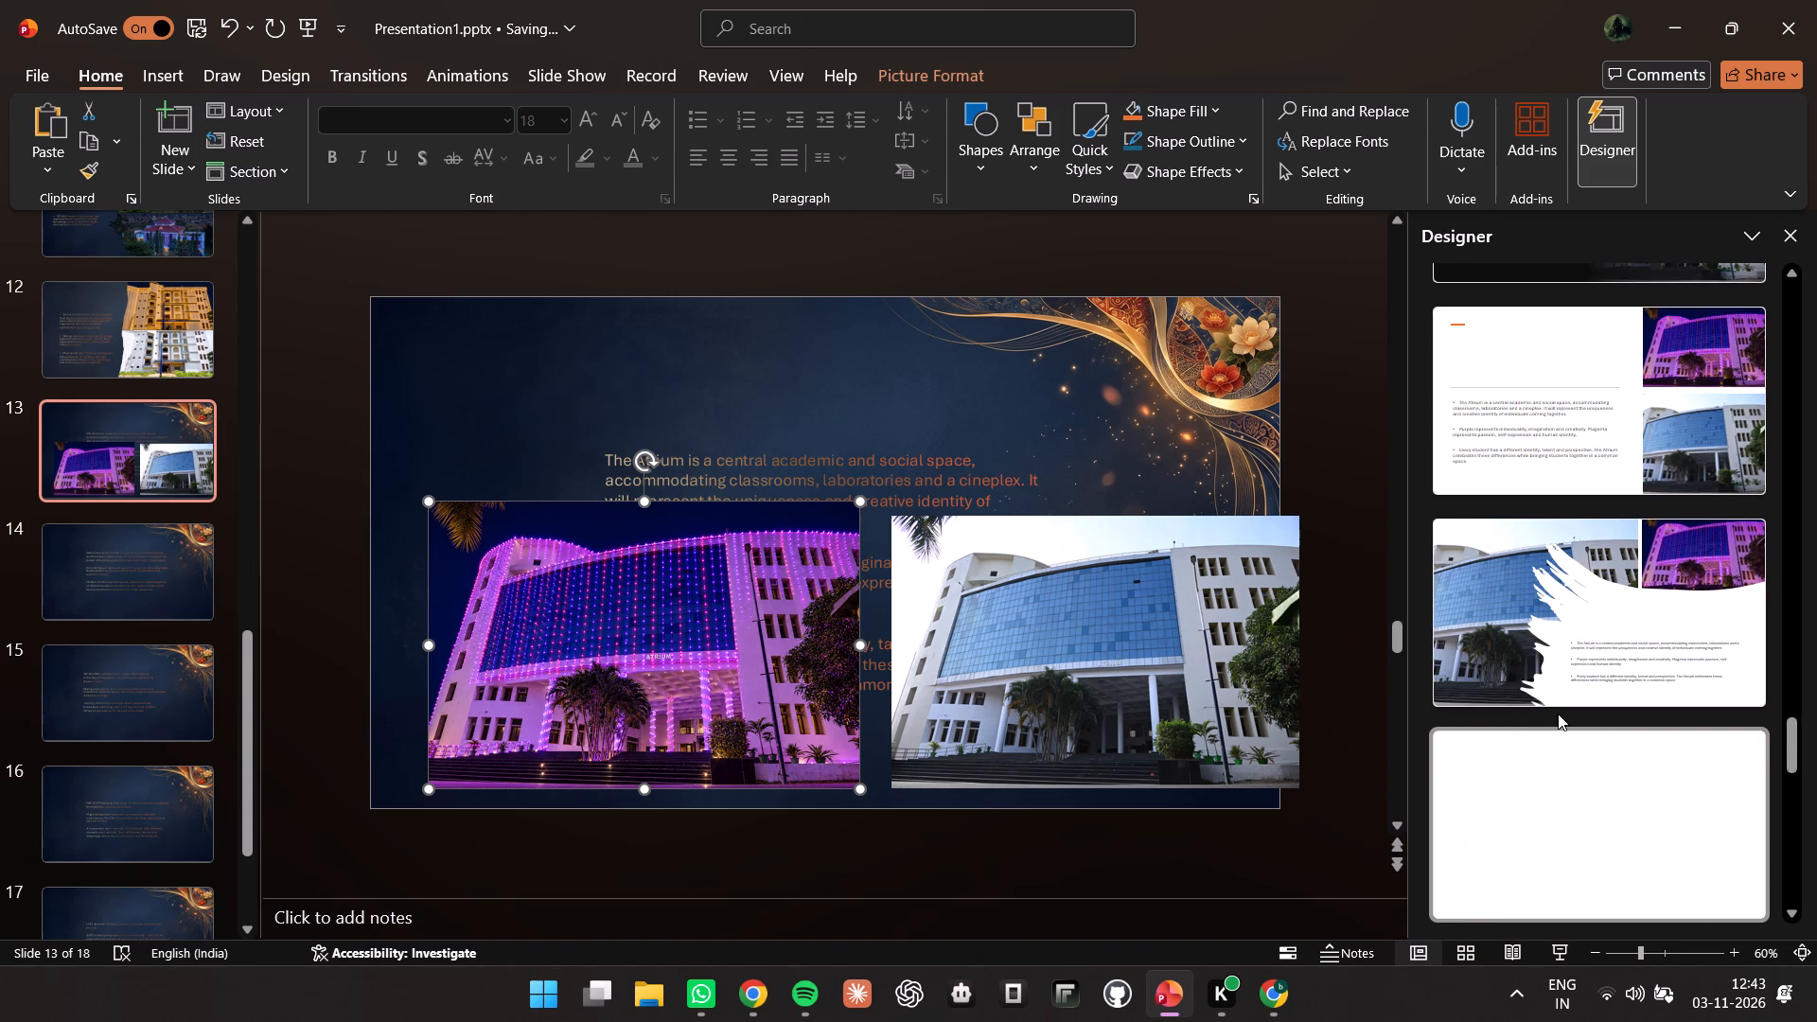
pyautogui.scroll(-4, 1558, 713)
pyautogui.scroll(-7, 1554, 632)
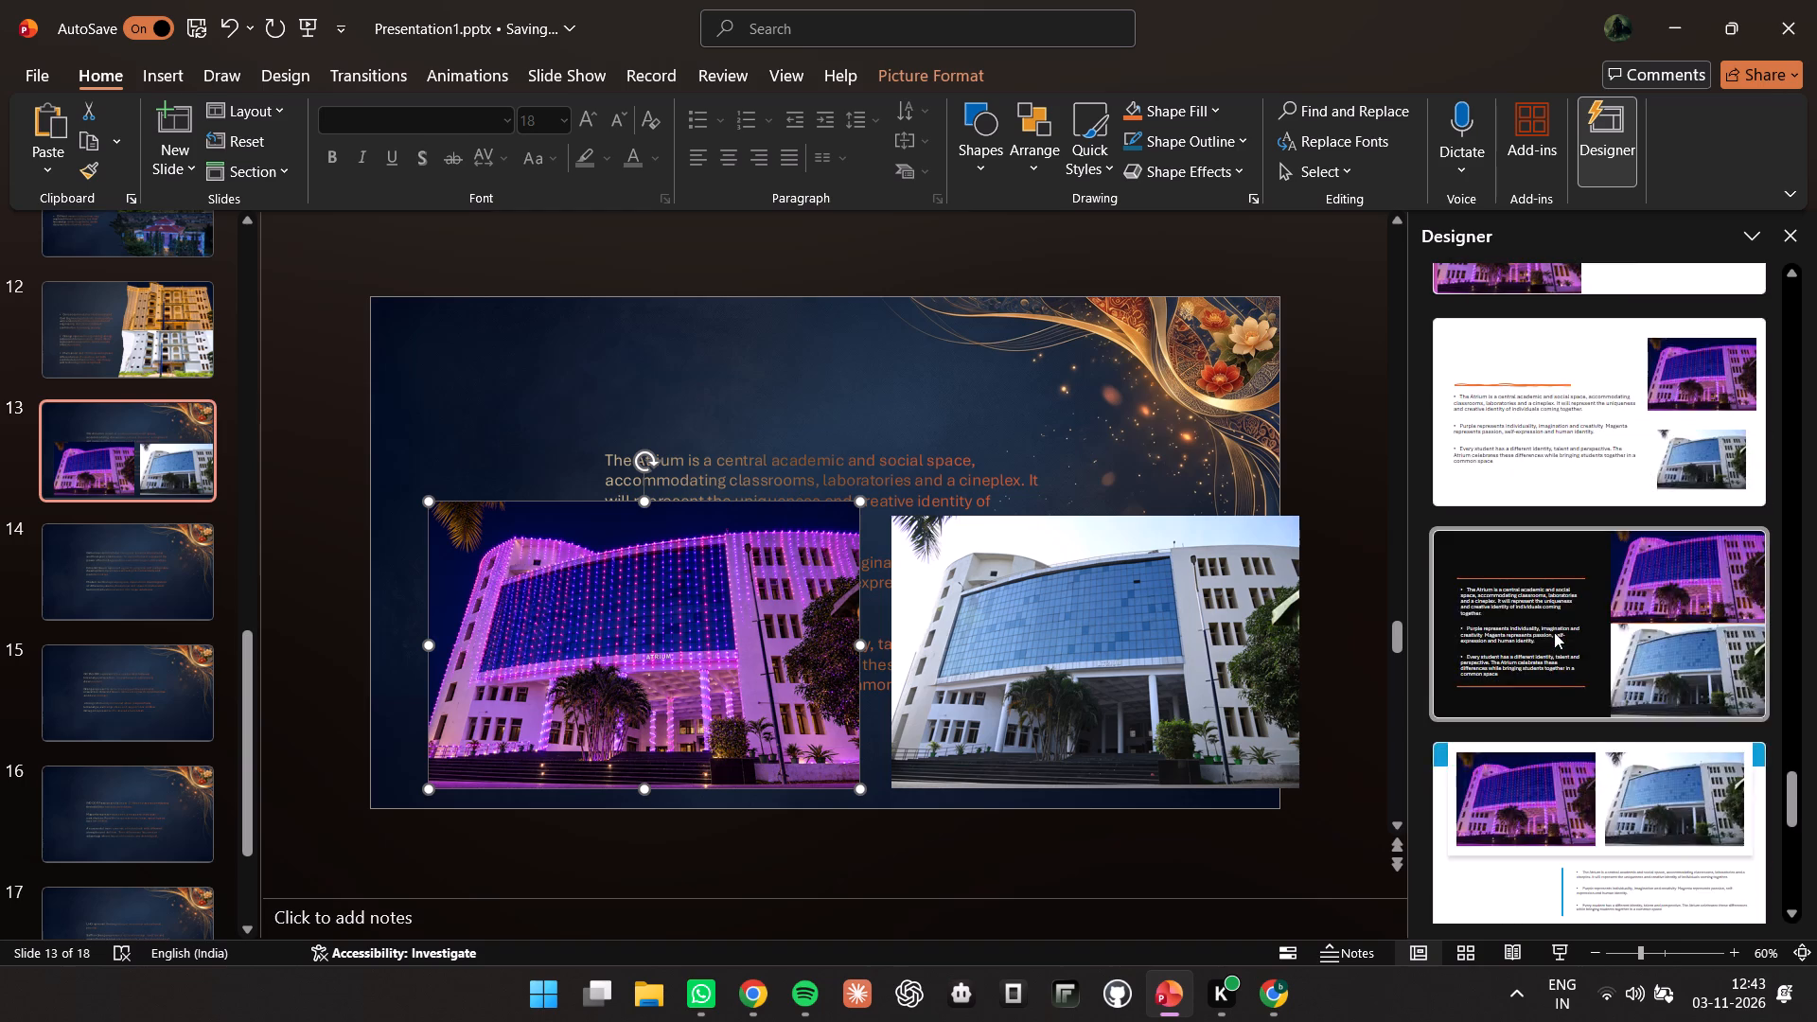
pyautogui.scroll(-14, 1555, 630)
pyautogui.scroll(-7, 1557, 629)
pyautogui.click(1635, 905)
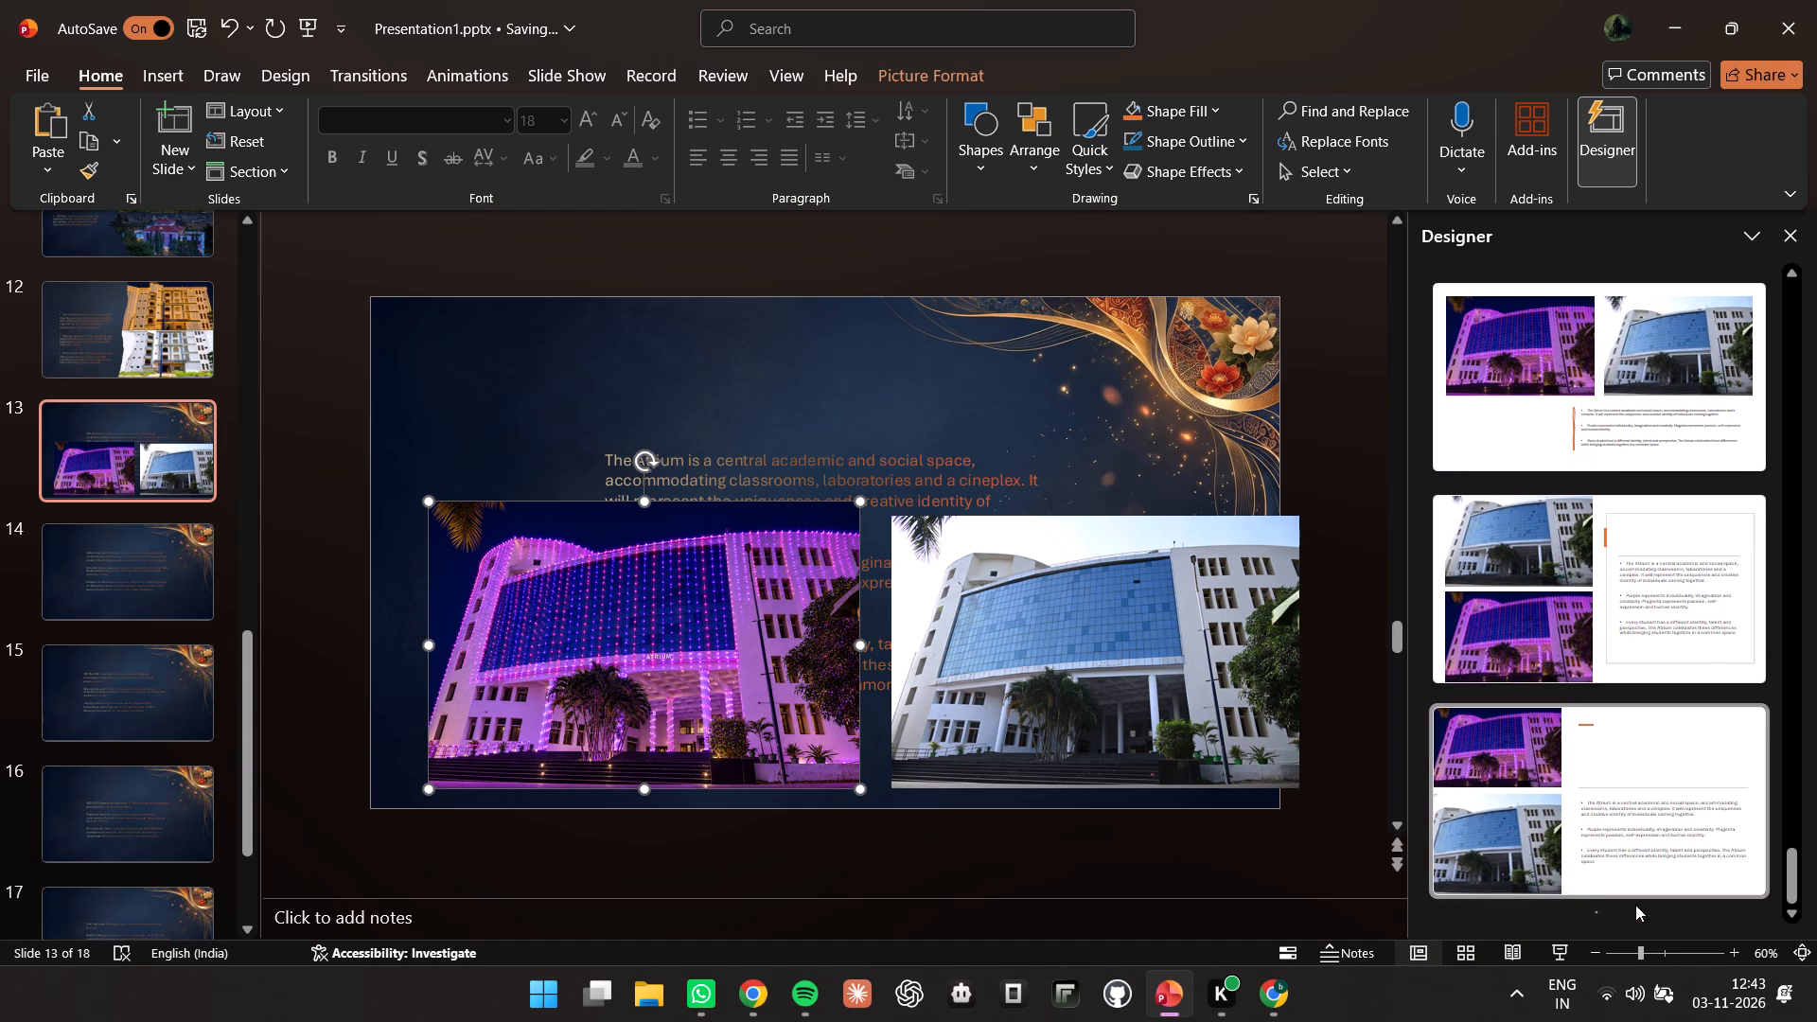
pyautogui.scroll(-2, 1567, 730)
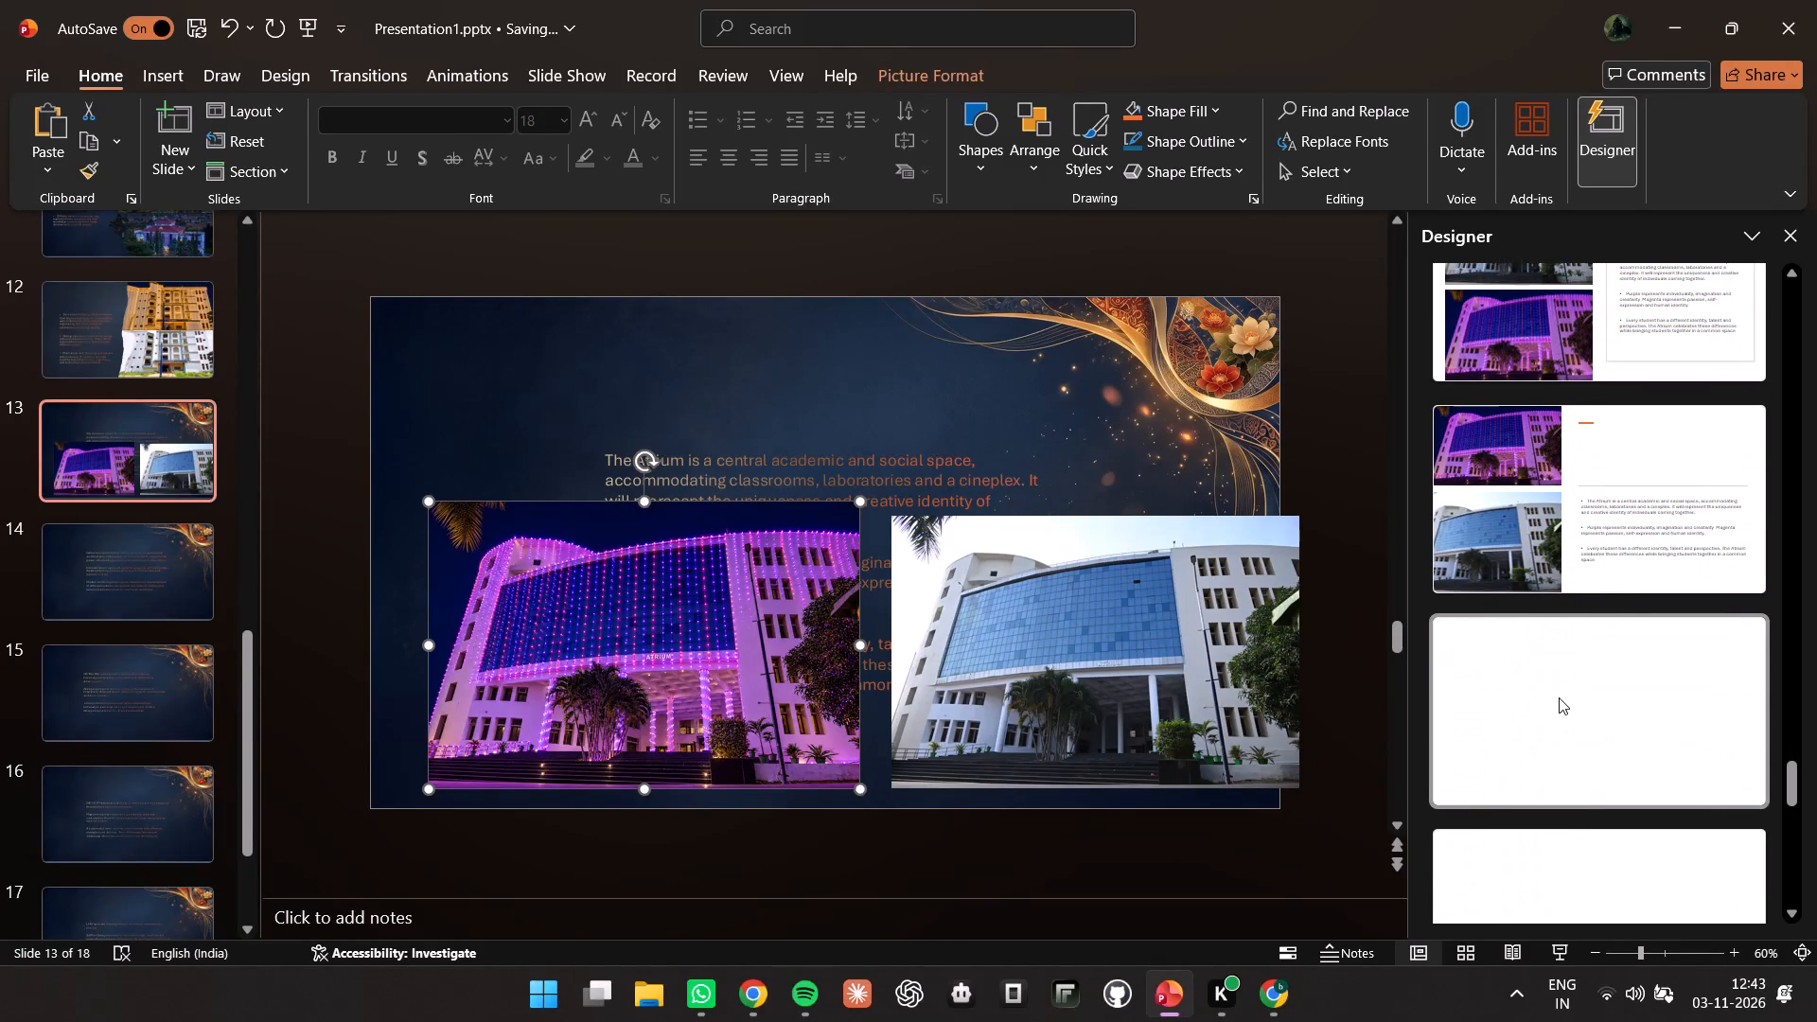
# Switch to the Chrome window with the ChatGPT Atrium image and open YouTube in a new tab.
pyautogui.click(1274, 1004)
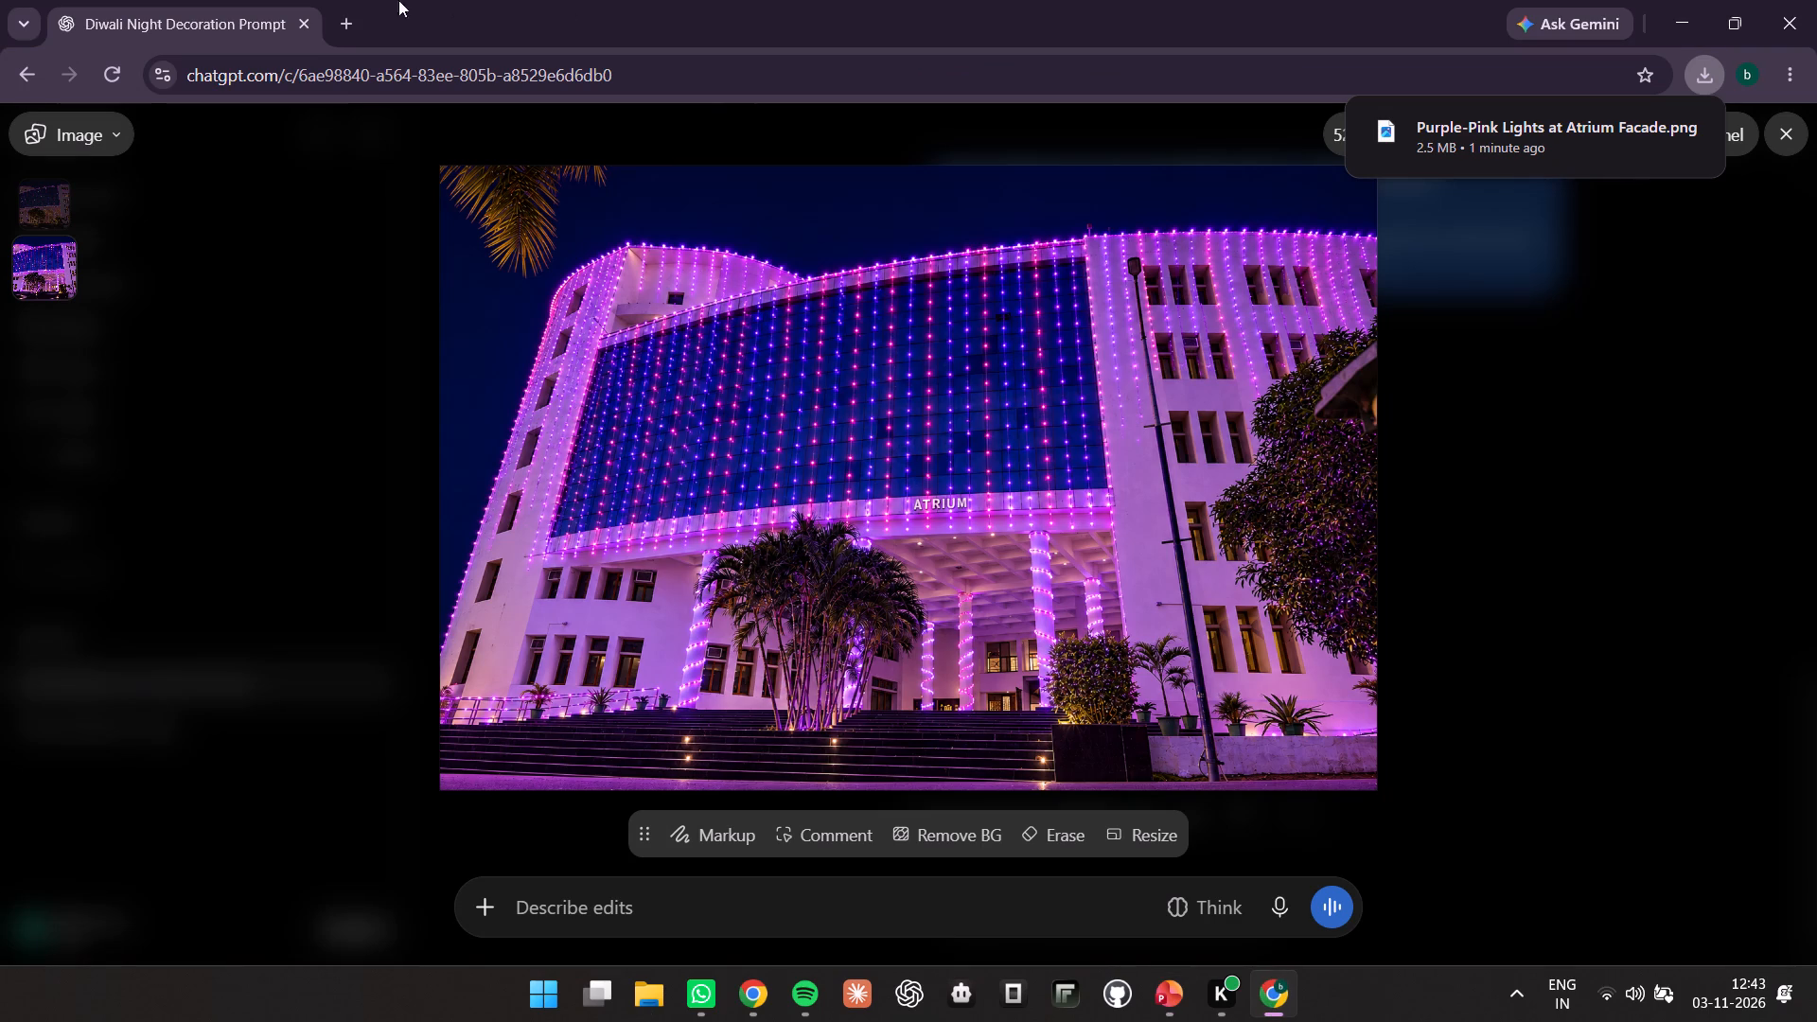
pyautogui.click(352, 8)
pyautogui.press('y')
pyautogui.press('Return')
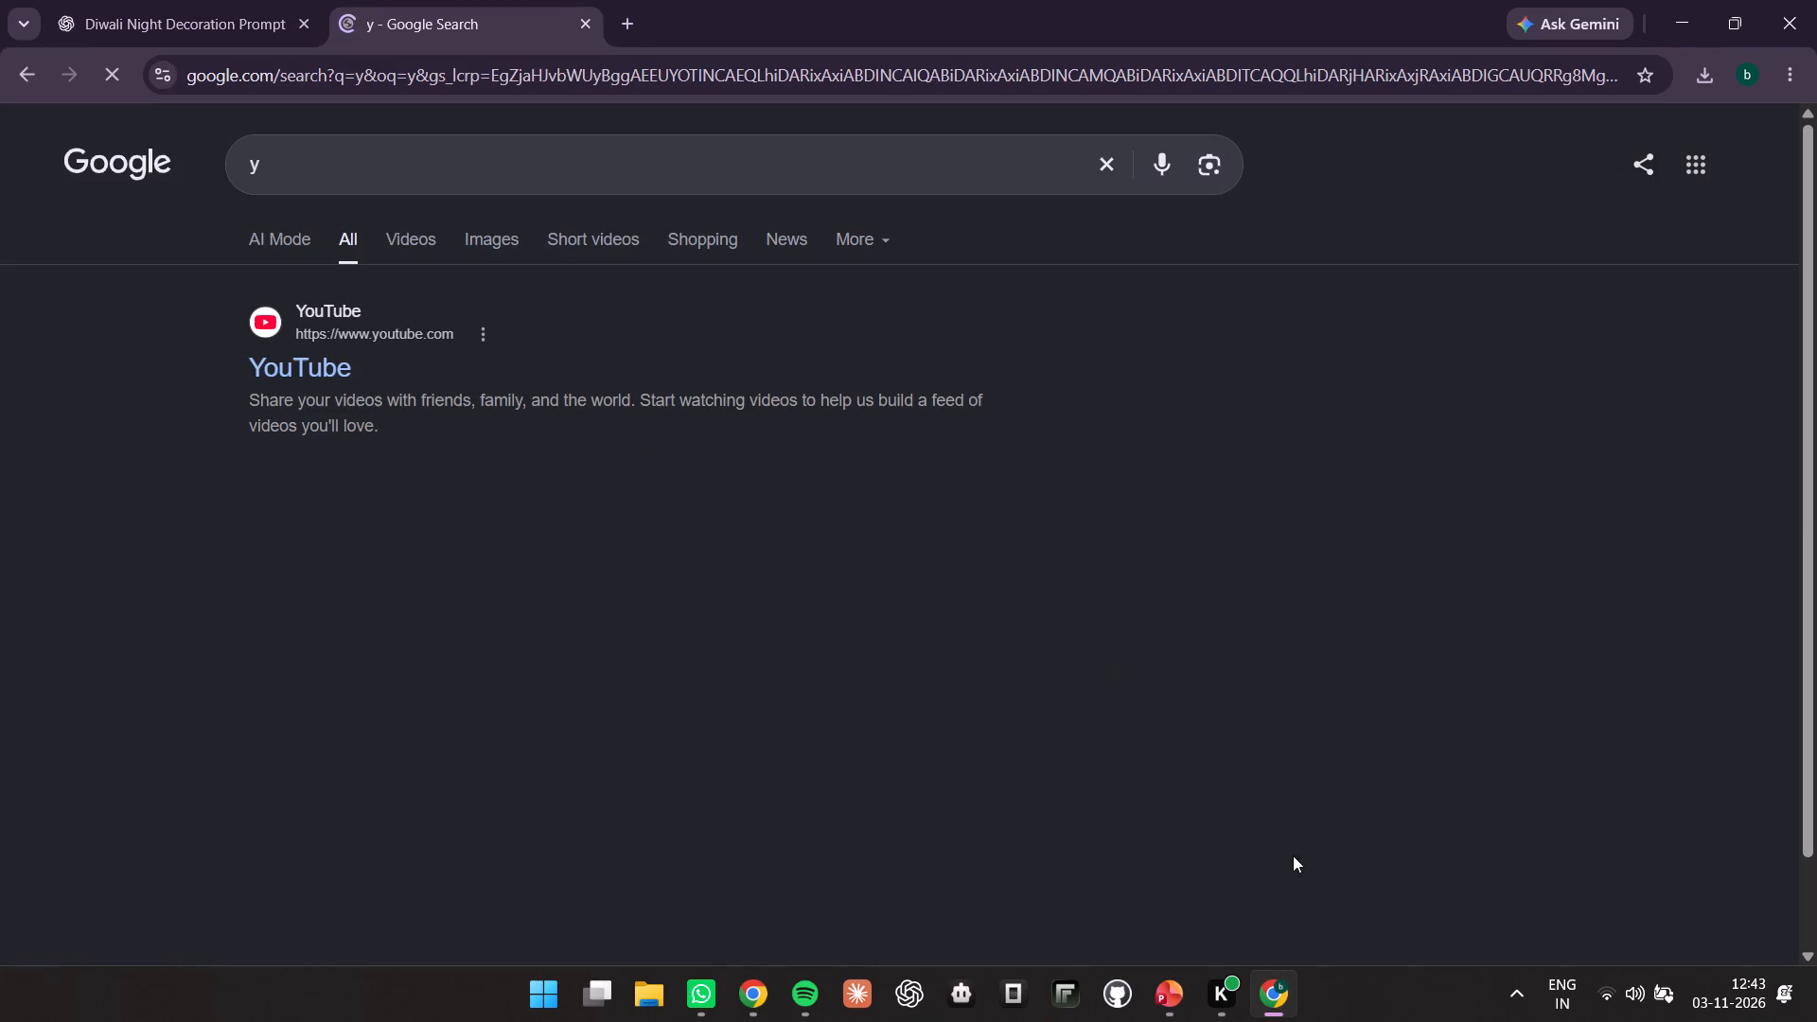
pyautogui.click(269, 321)
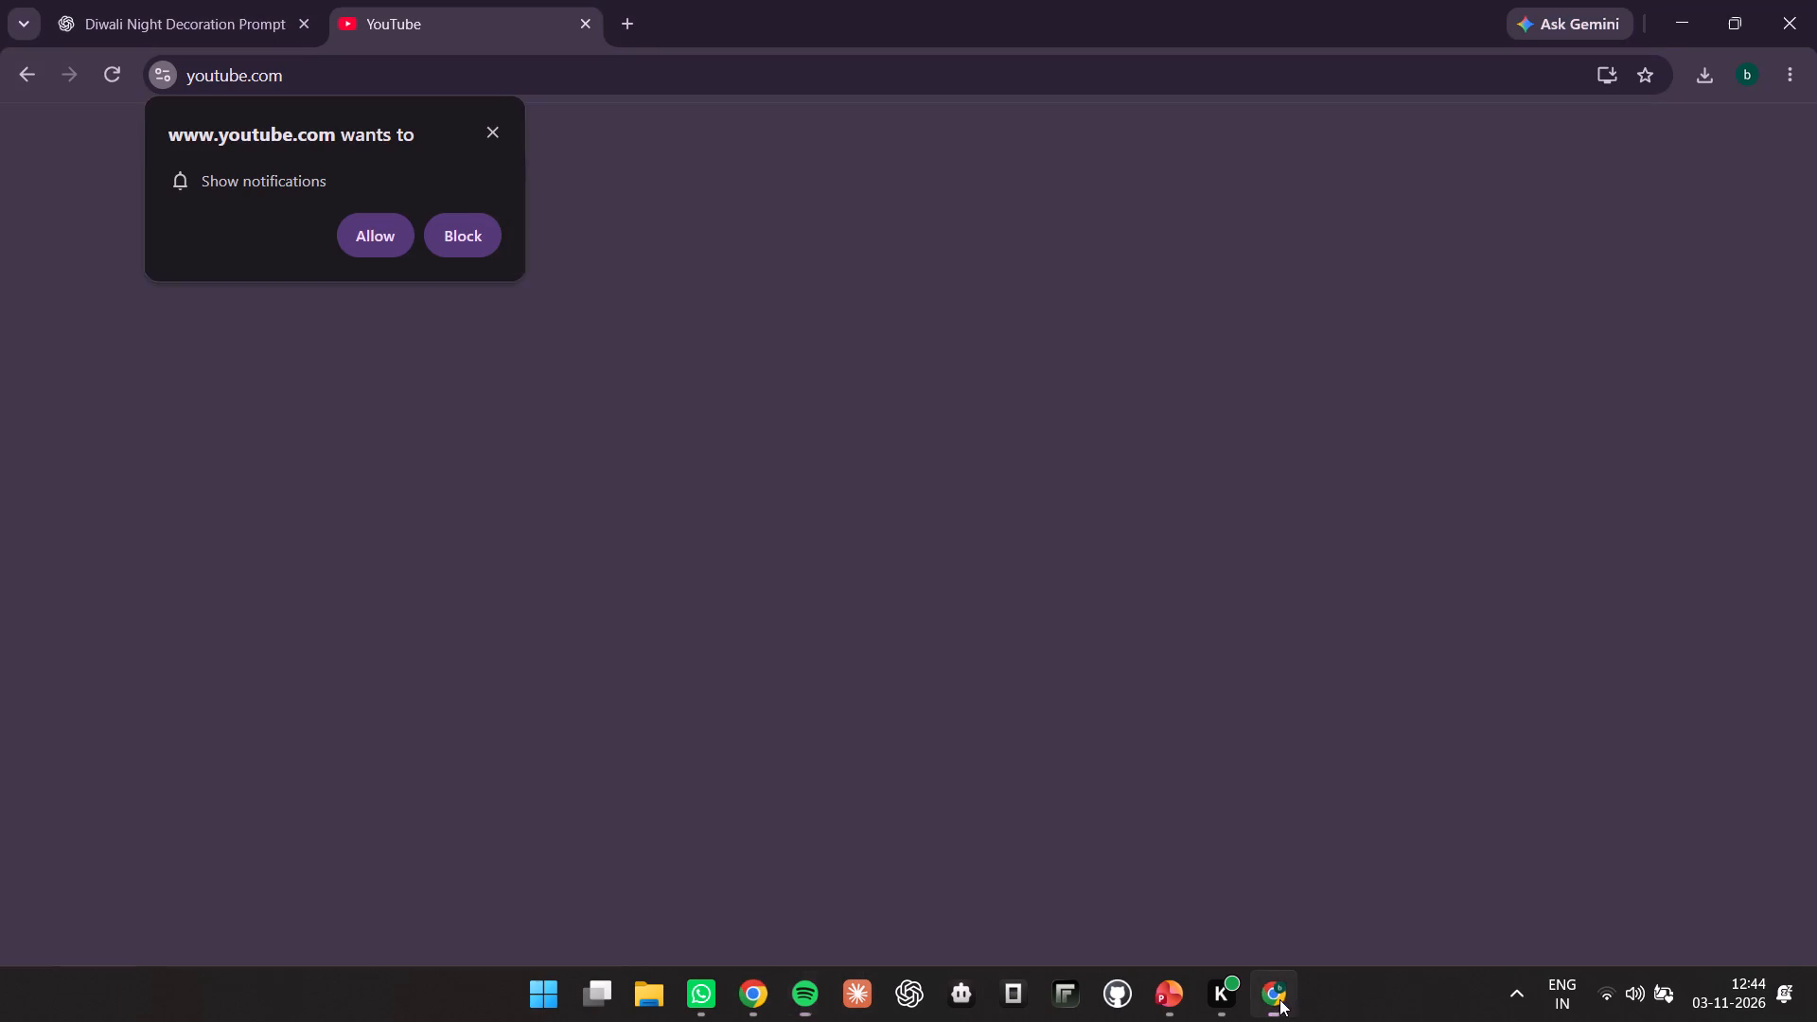
pyautogui.click(606, 134)
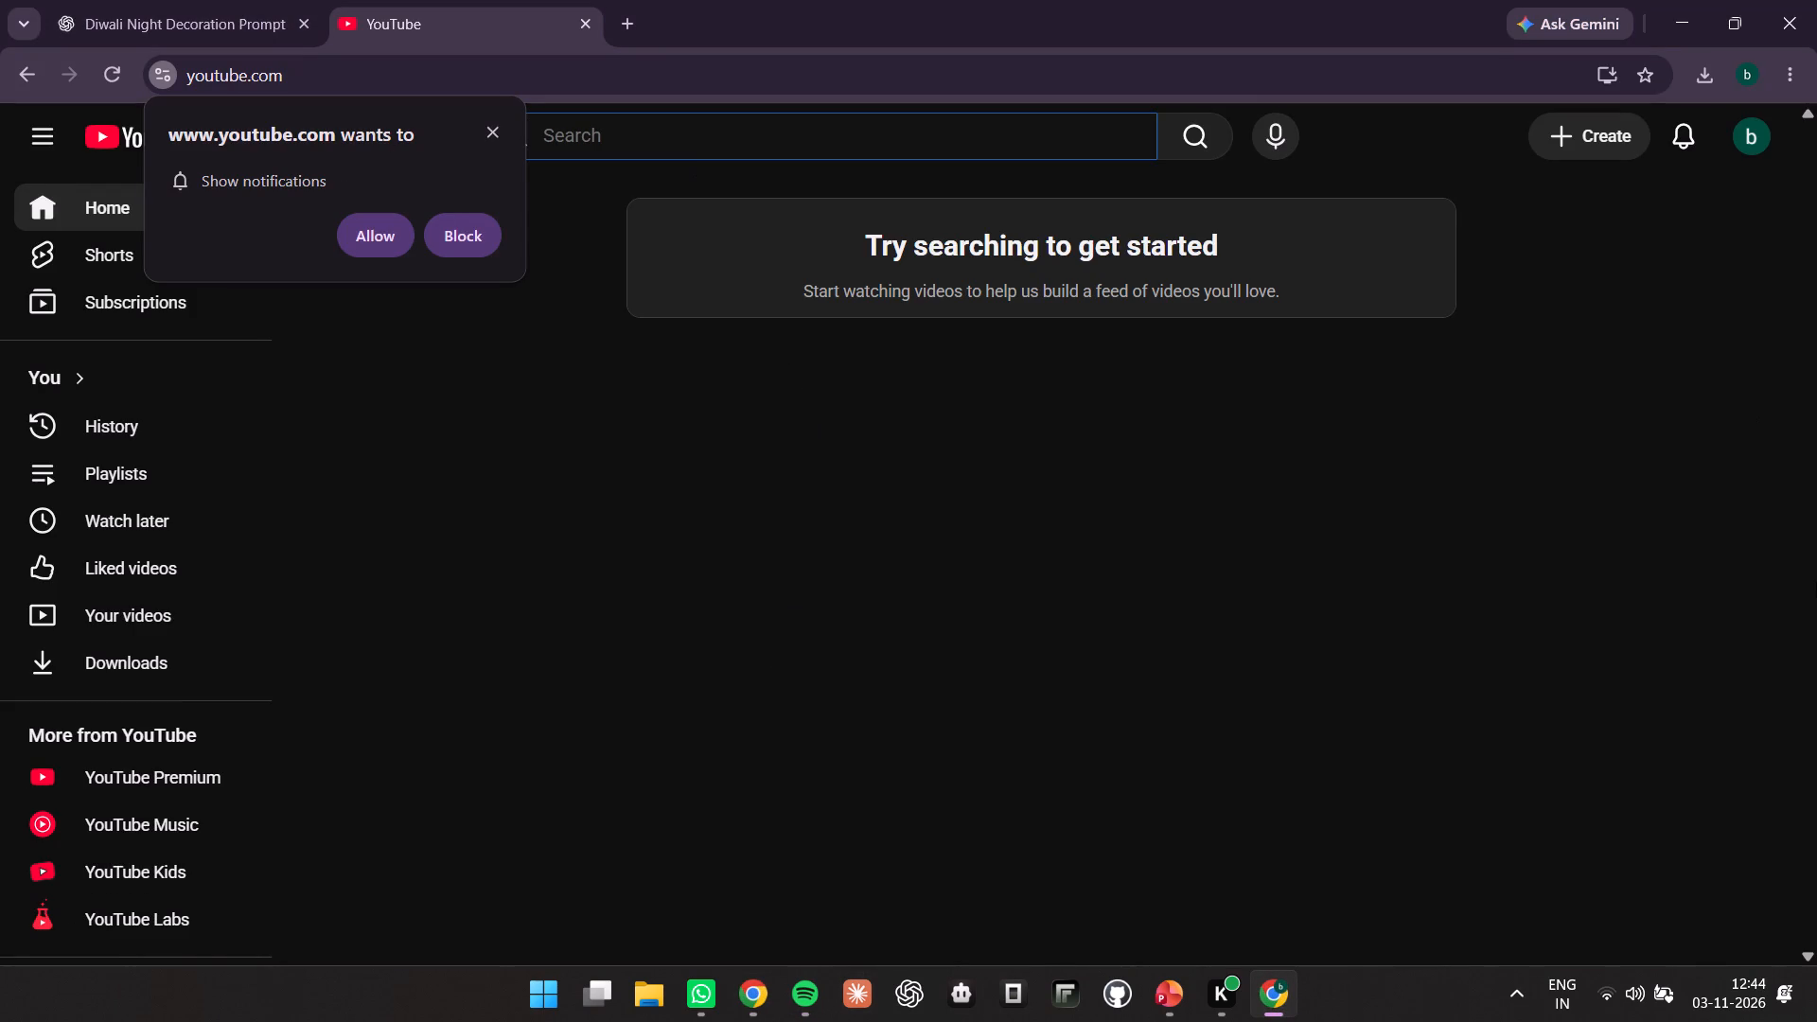
pyautogui.write('ppt')
pyautogui.press('space')
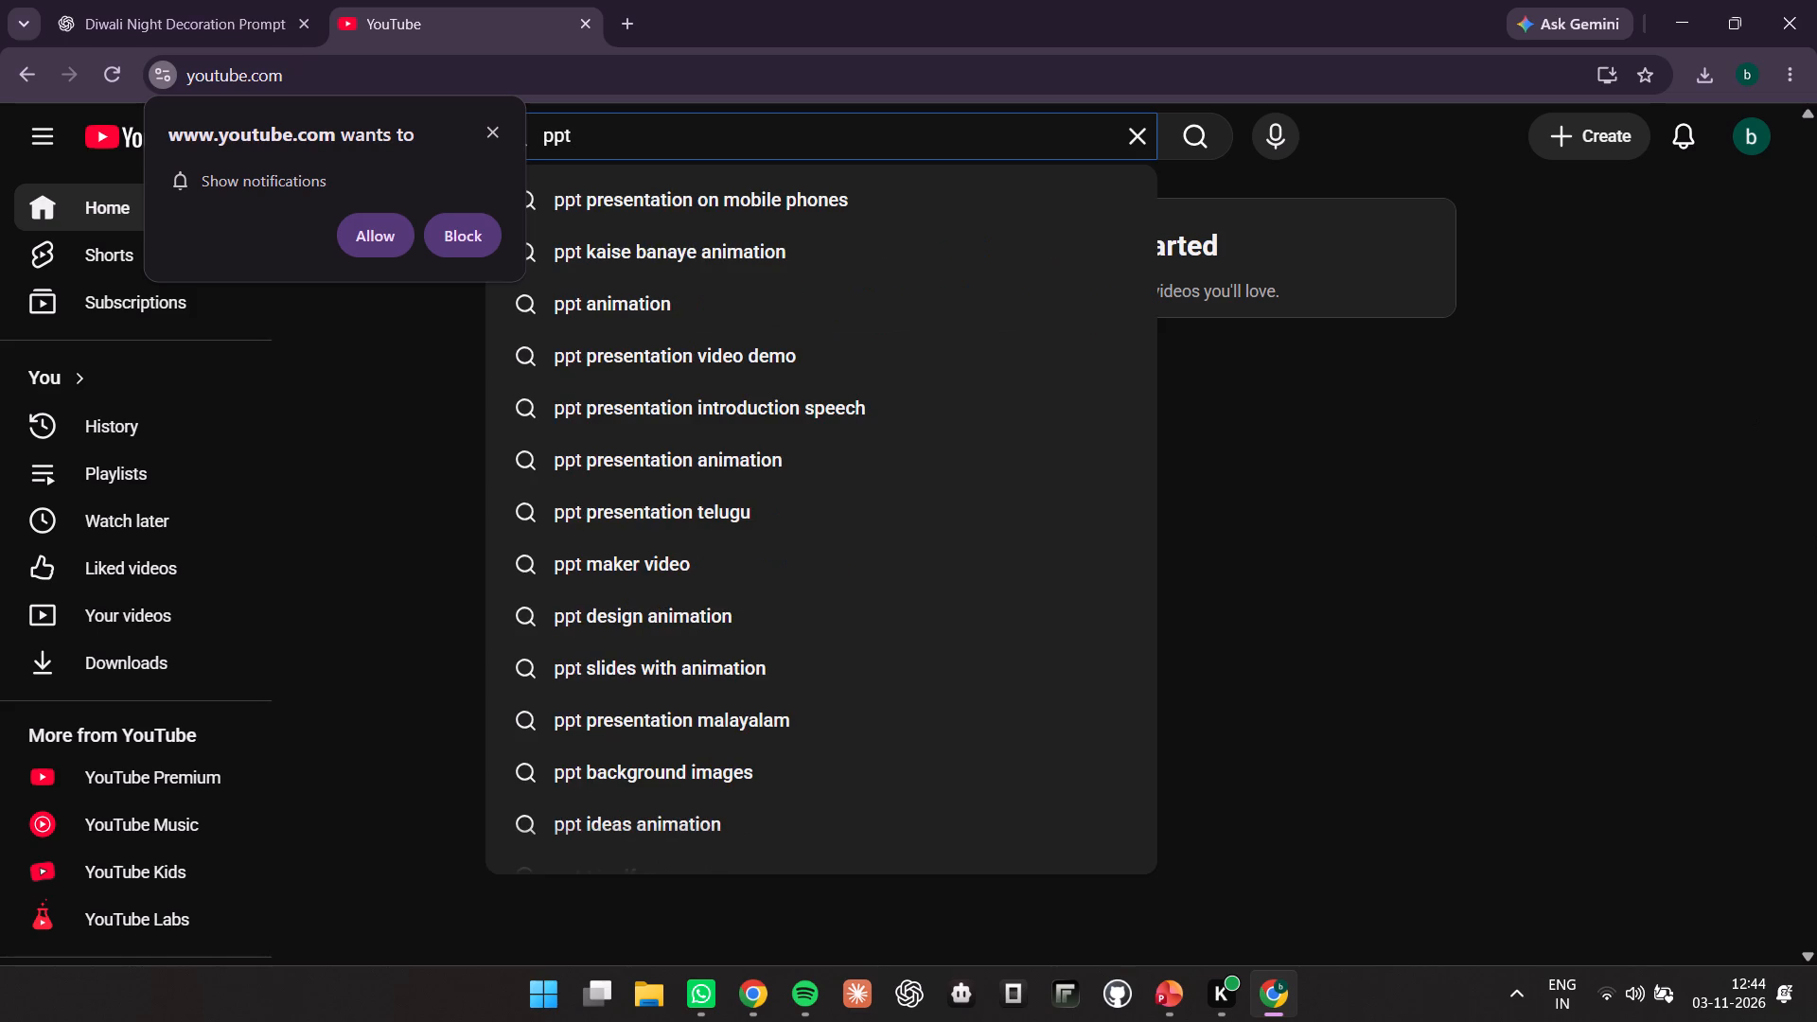
pyautogui.press('d')
pyautogui.write('es')
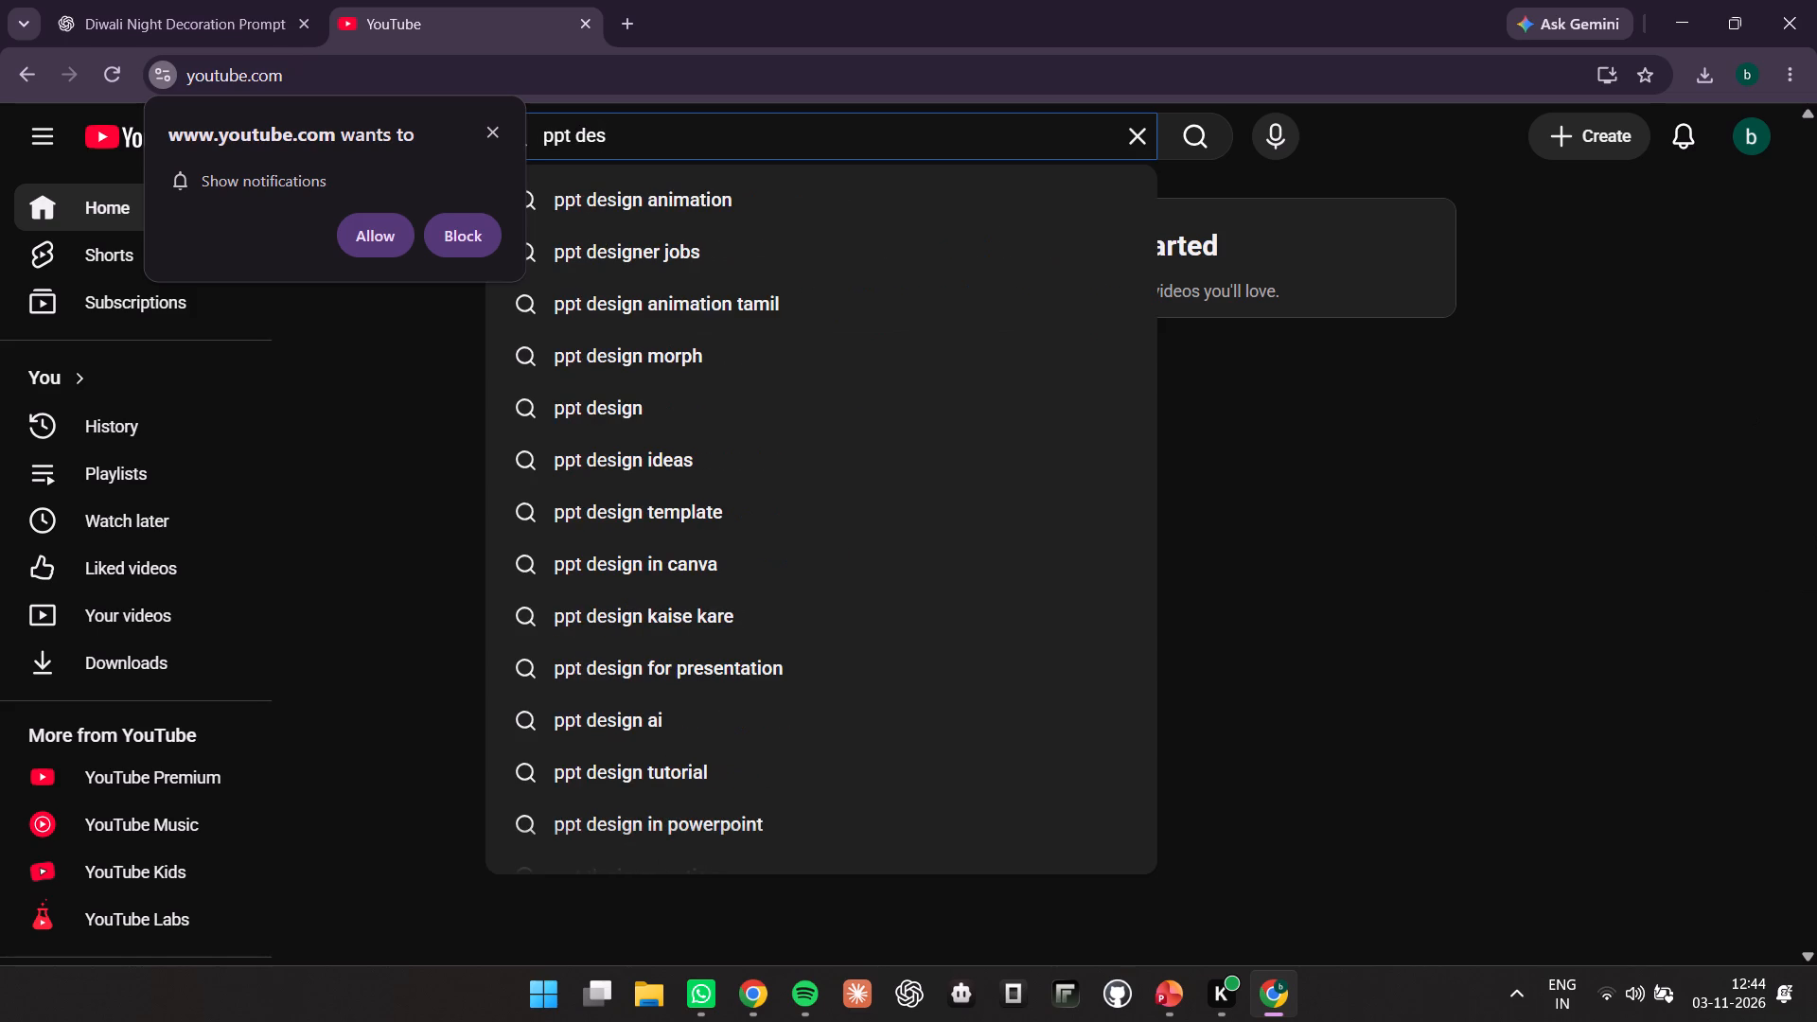
pyautogui.press('BackSpace')
pyautogui.press('BackSpace')
pyautogui.press('BackSpace')
pyautogui.press('BackSpace')
pyautogui.press('BackSpace')
pyautogui.press('BackSpace')
pyautogui.press('BackSpace')
pyautogui.press('BackSpace')
pyautogui.press('BackSpace')
pyautogui.press('BackSpace')
pyautogui.write('cool ppt des')
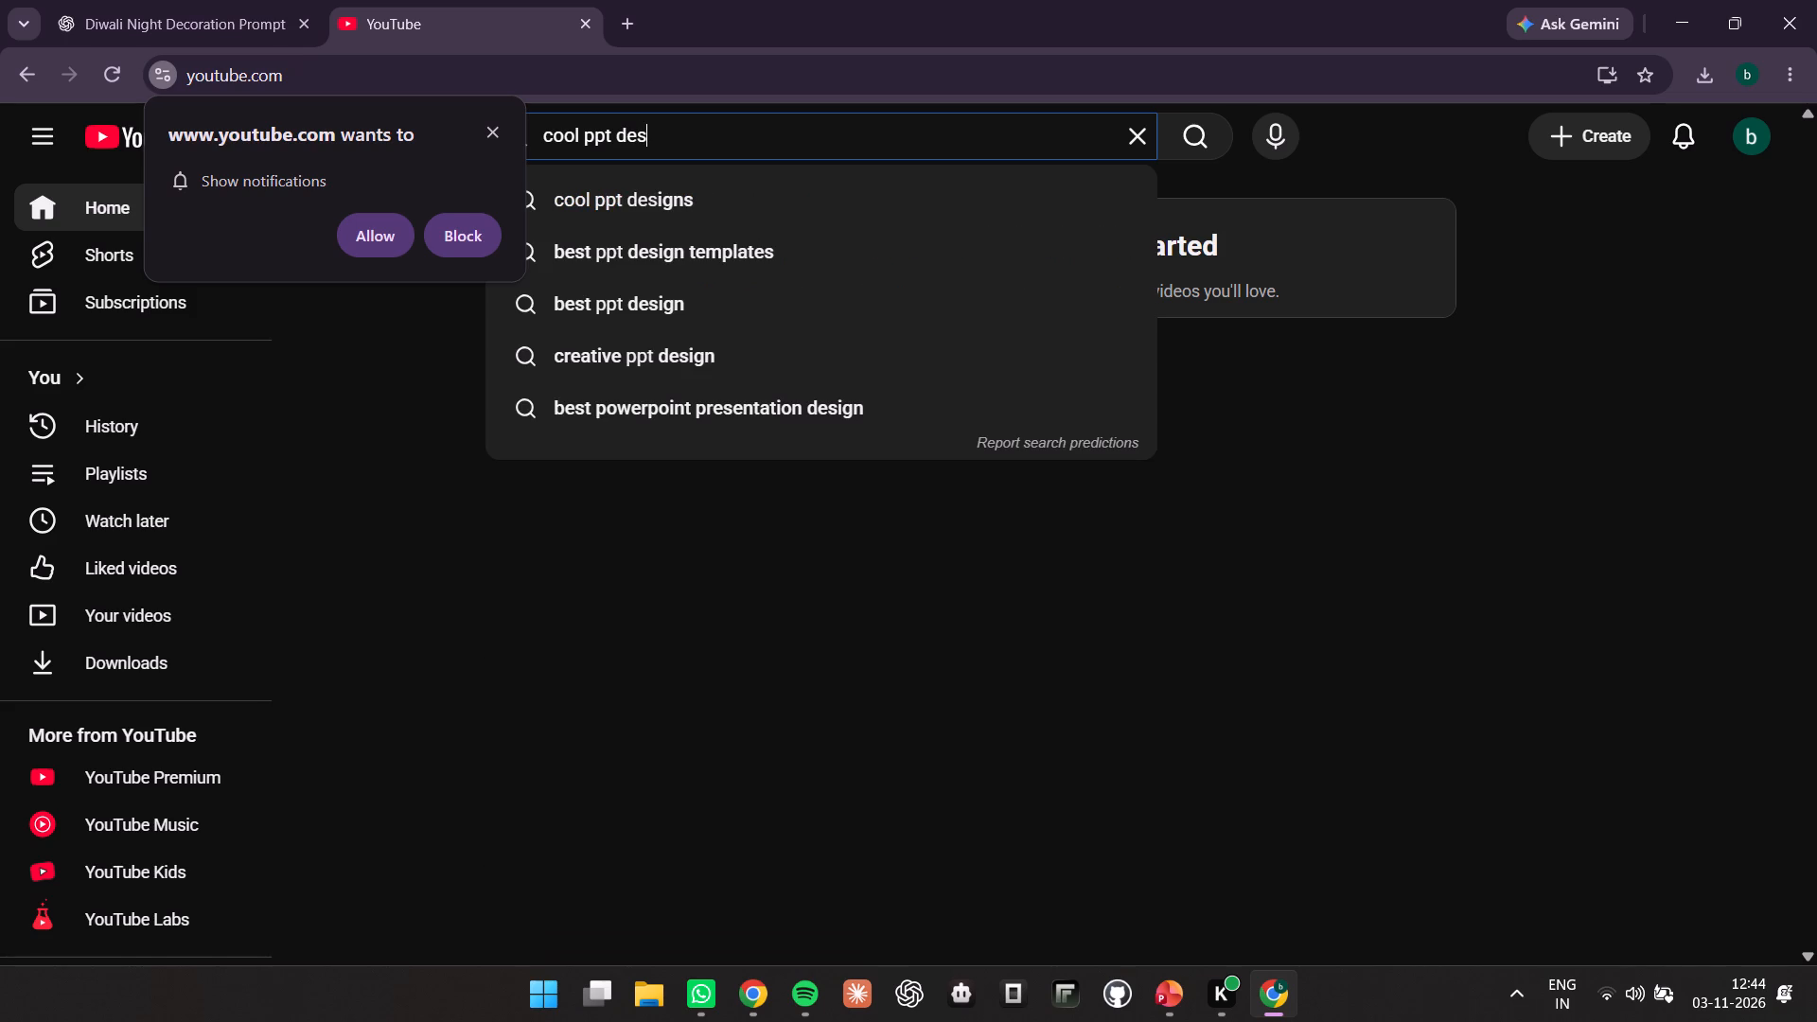
pyautogui.click(785, 203)
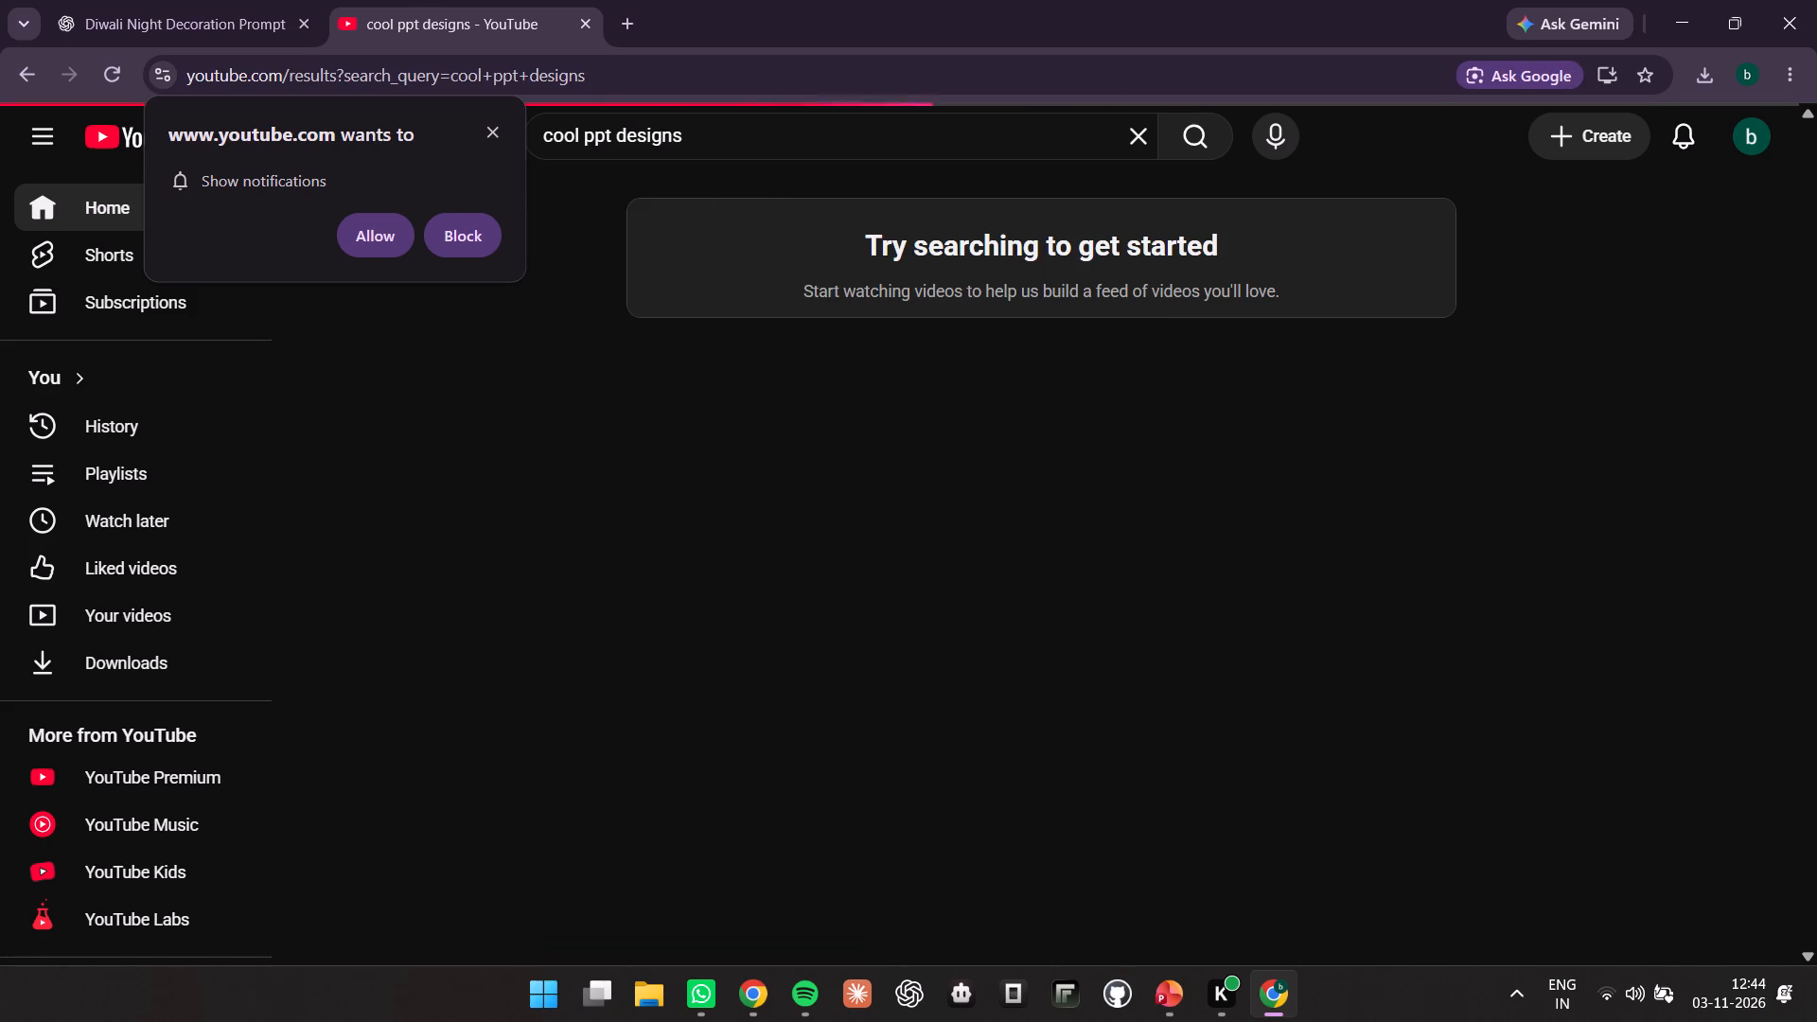
pyautogui.click(493, 130)
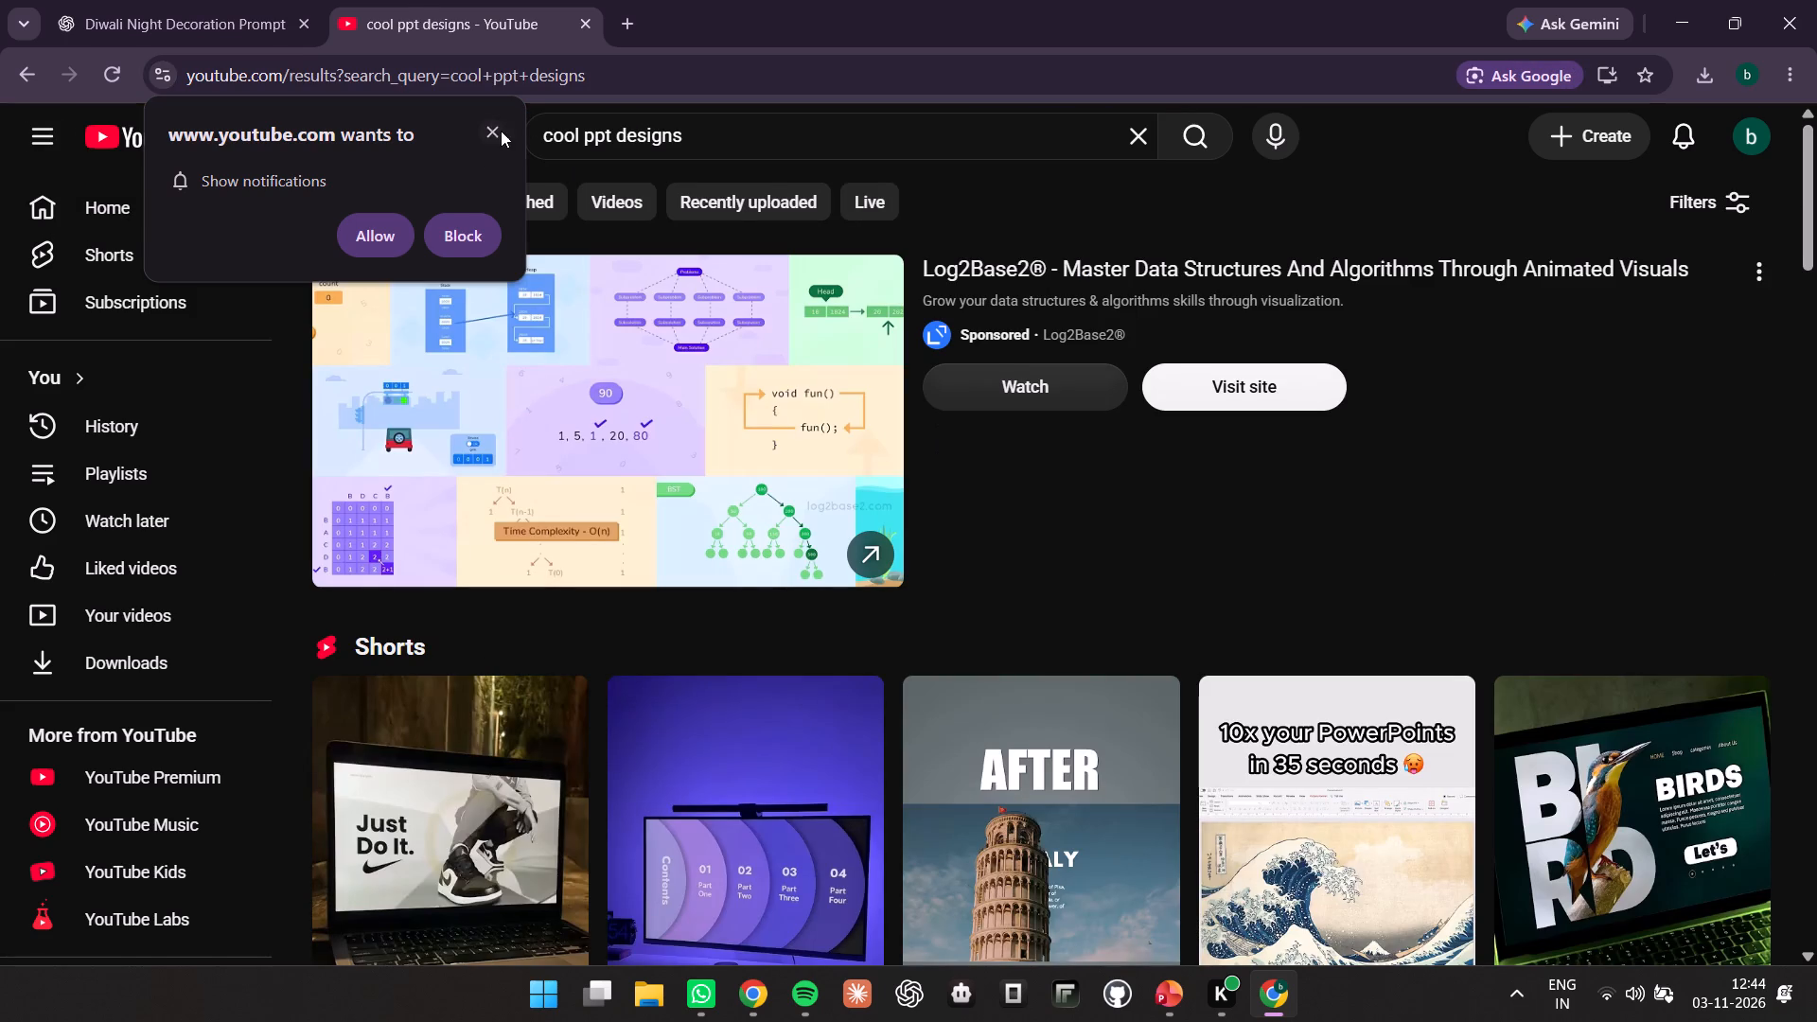
pyautogui.click(498, 129)
# Look through the "cool ppt designs" videos and Shorts for slide layout ideas.
pyautogui.scroll(-6, 702, 481)
pyautogui.scroll(-3, 865, 396)
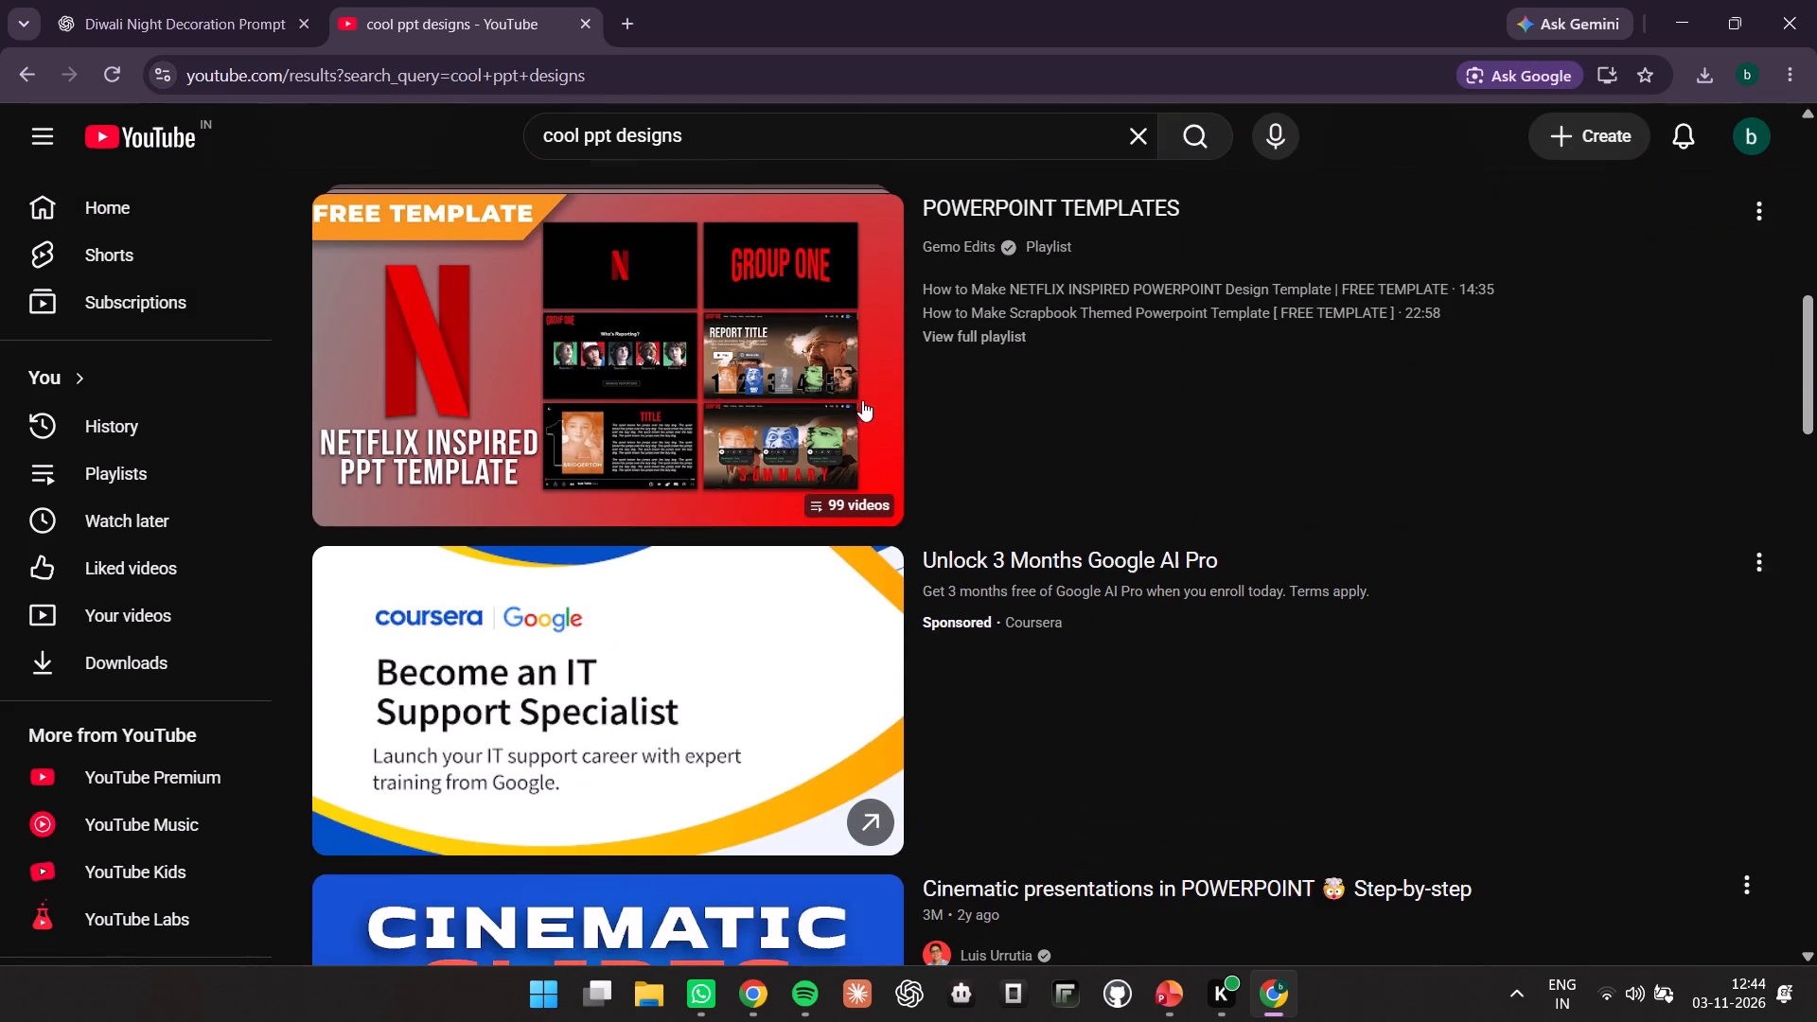
pyautogui.scroll(-6, 921, 432)
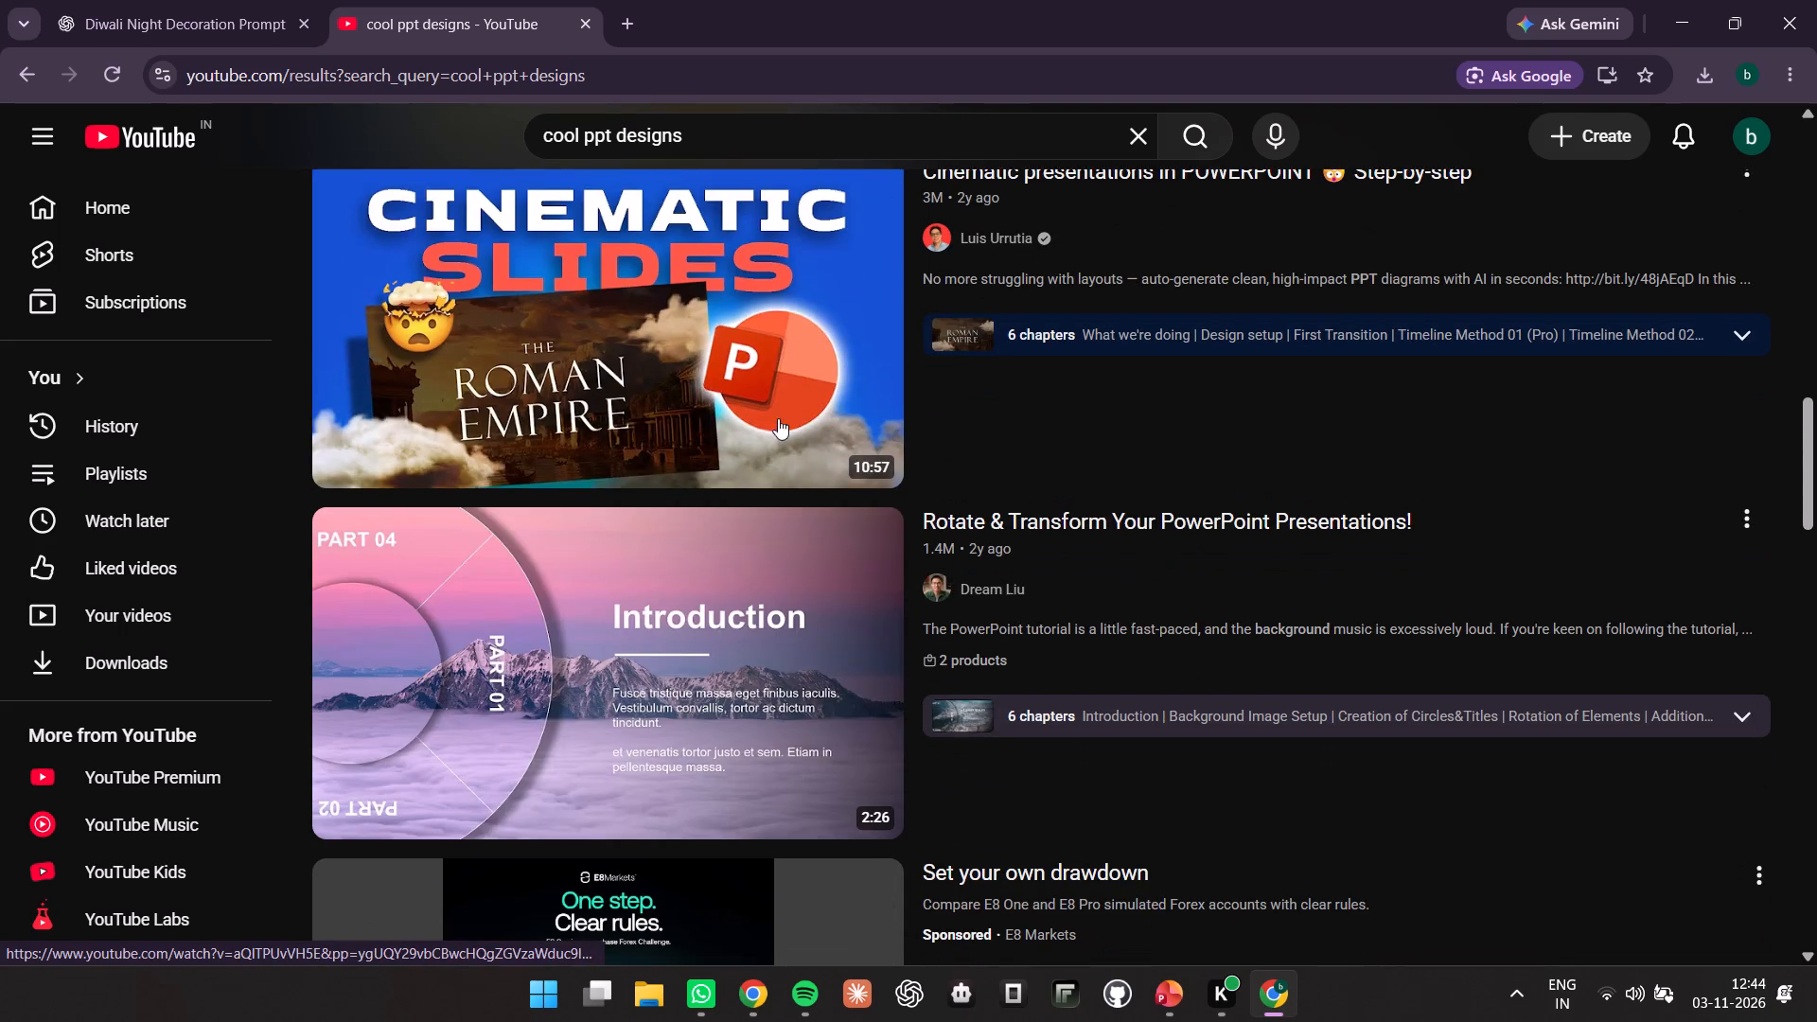
pyautogui.scroll(-3, 736, 361)
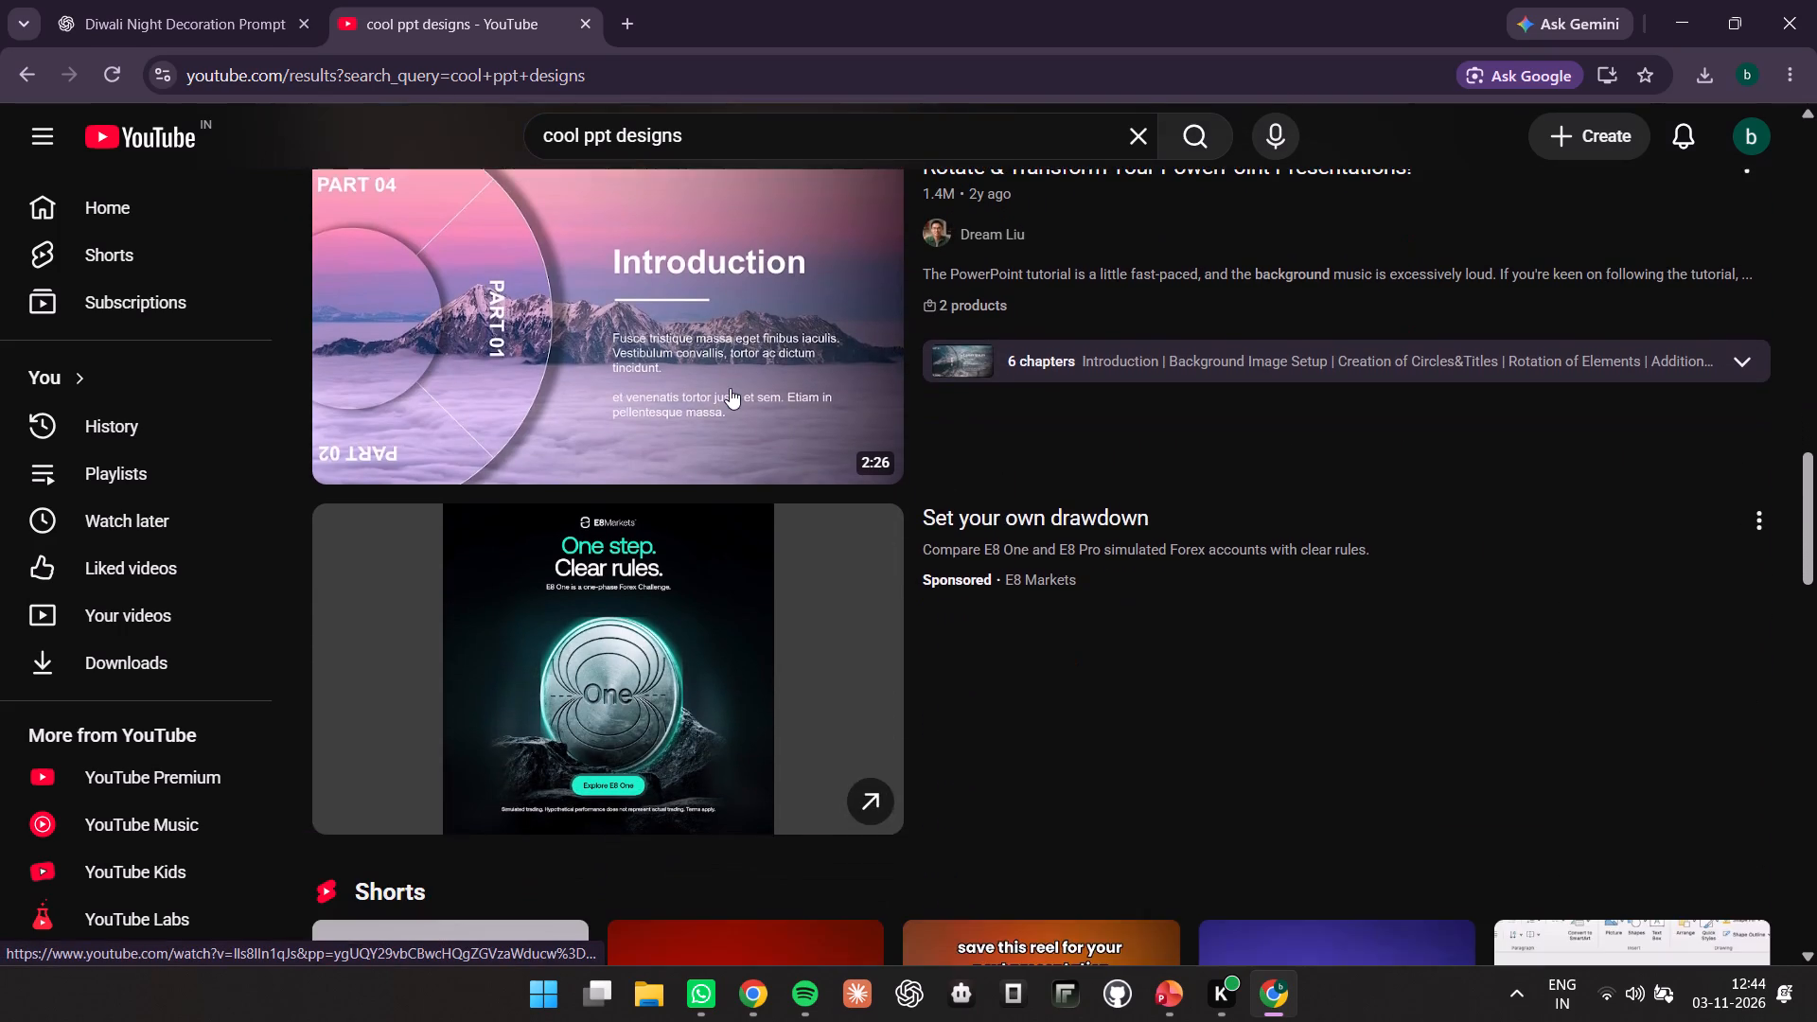
pyautogui.scroll(2, 722, 356)
pyautogui.scroll(-3, 742, 489)
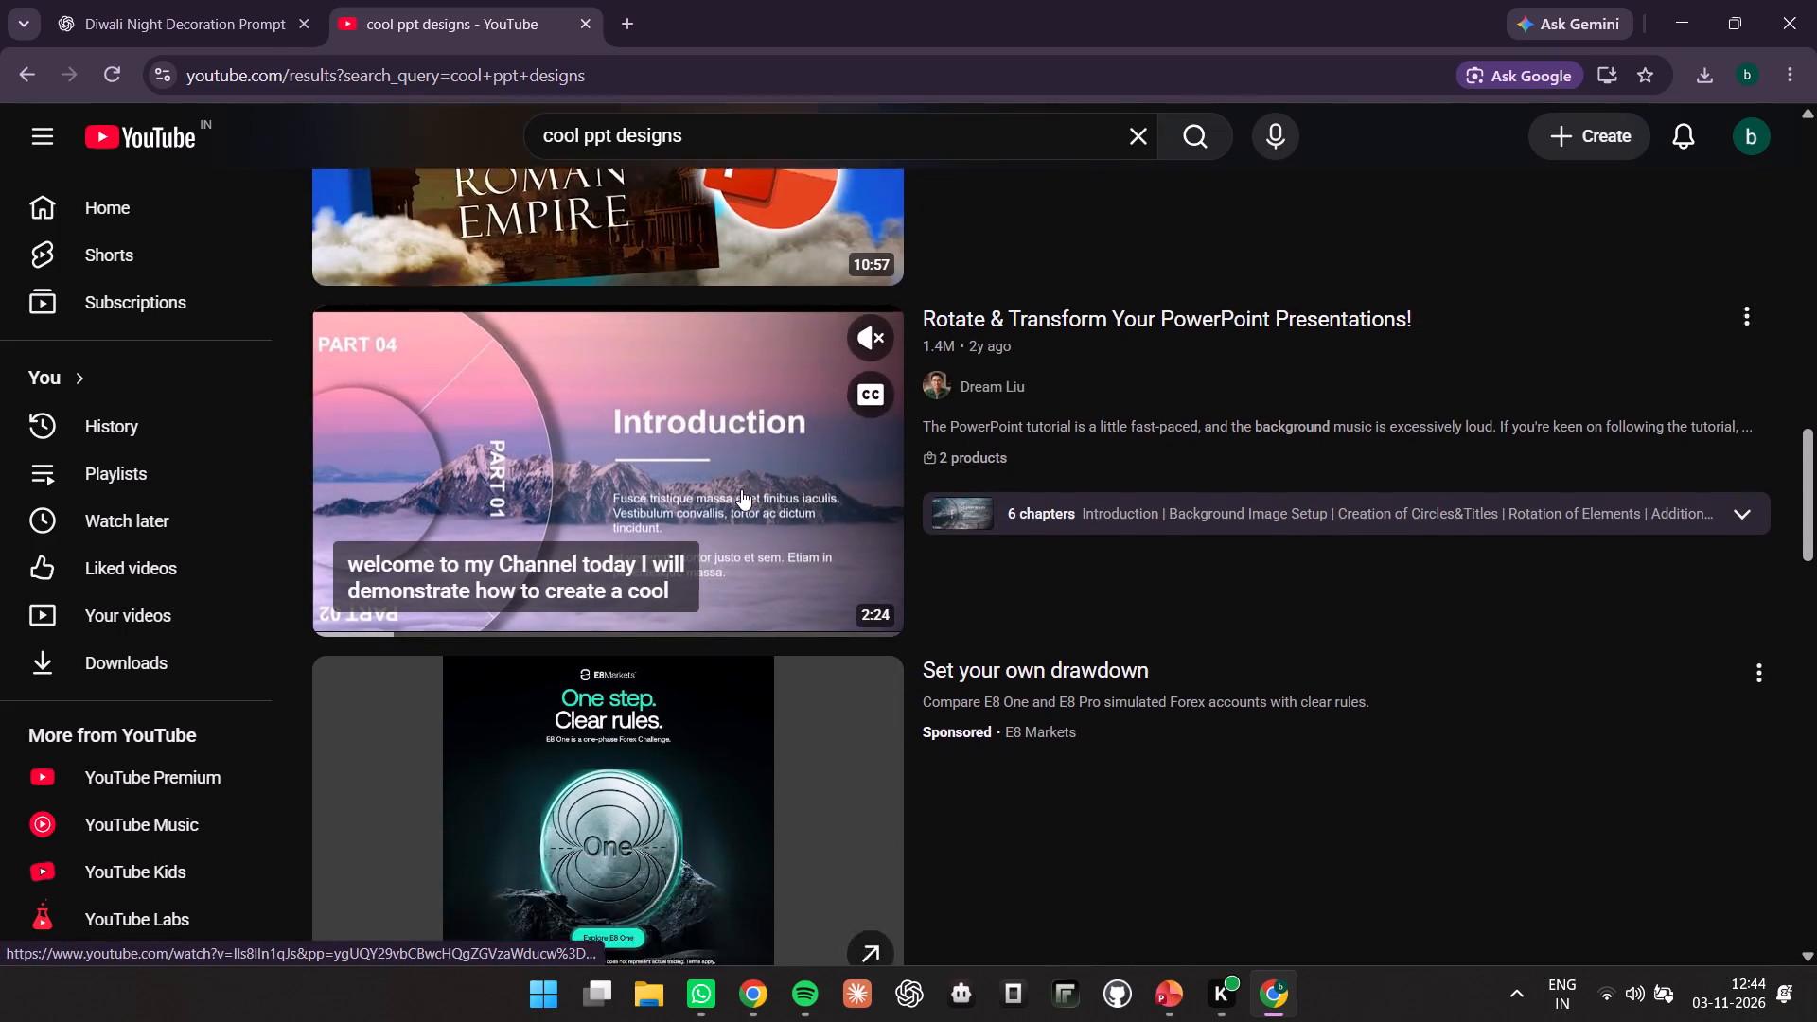
pyautogui.scroll(-4, 739, 489)
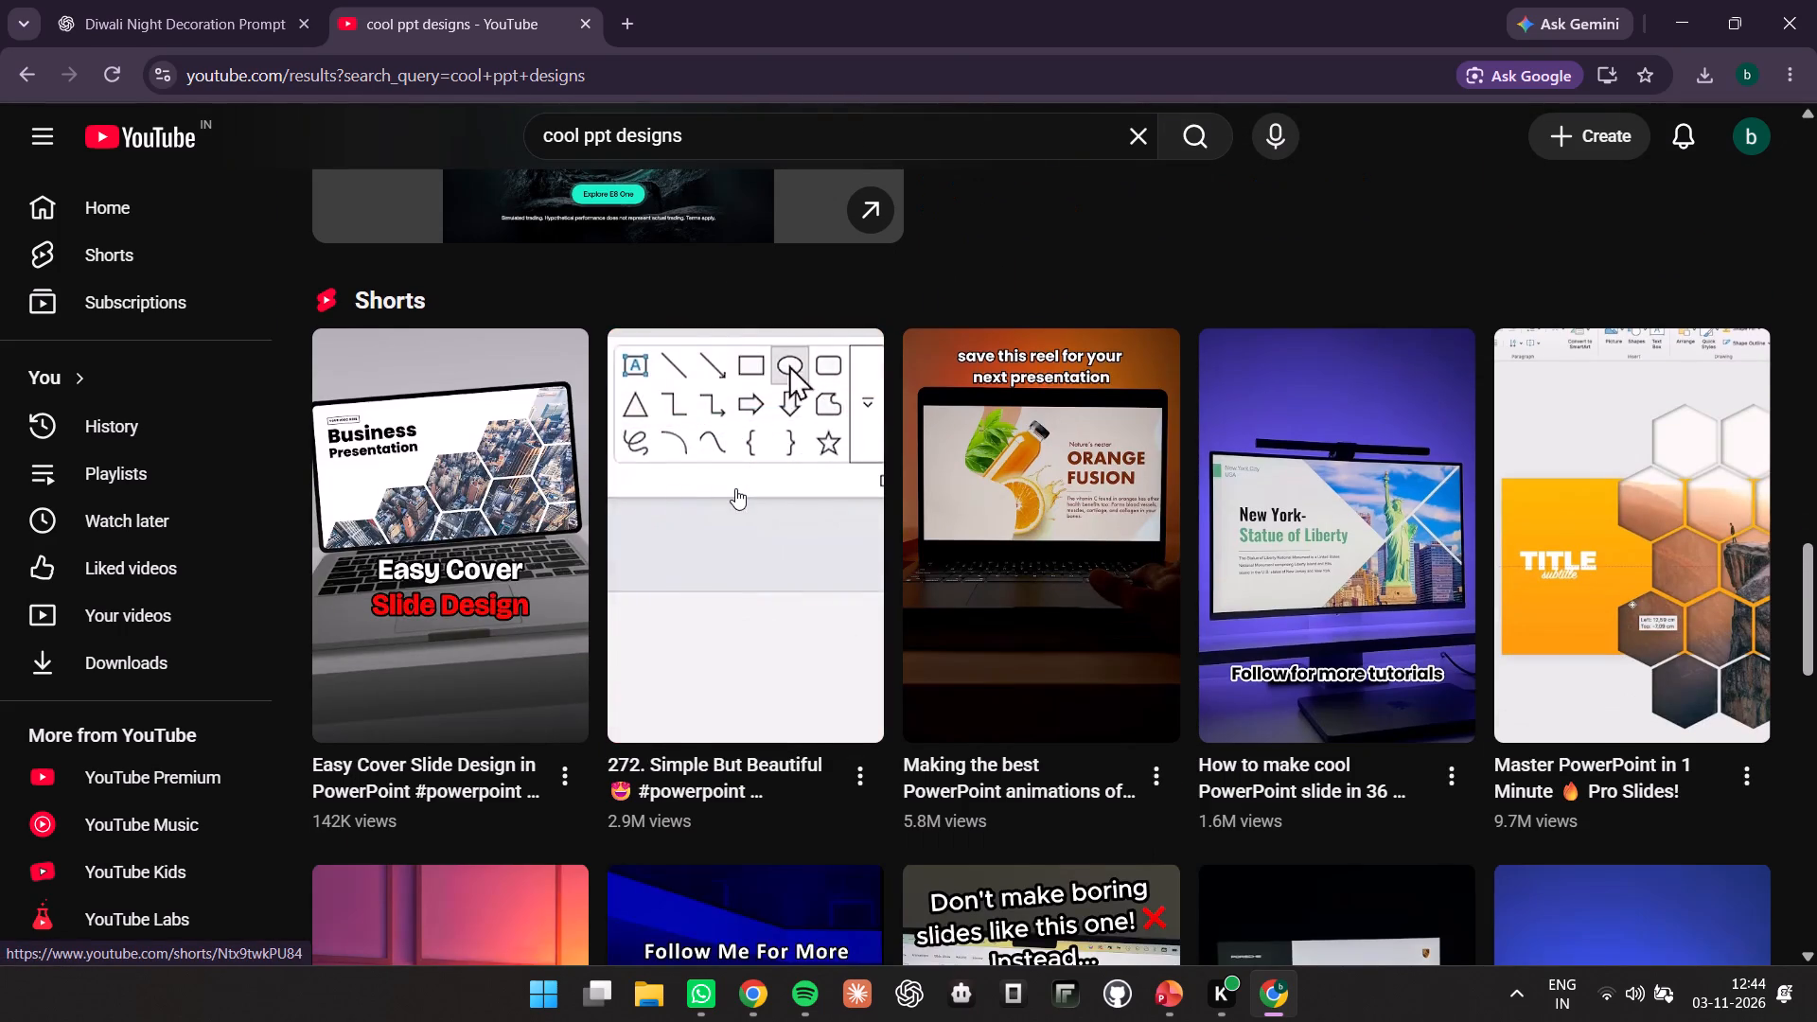
pyautogui.scroll(-5, 735, 487)
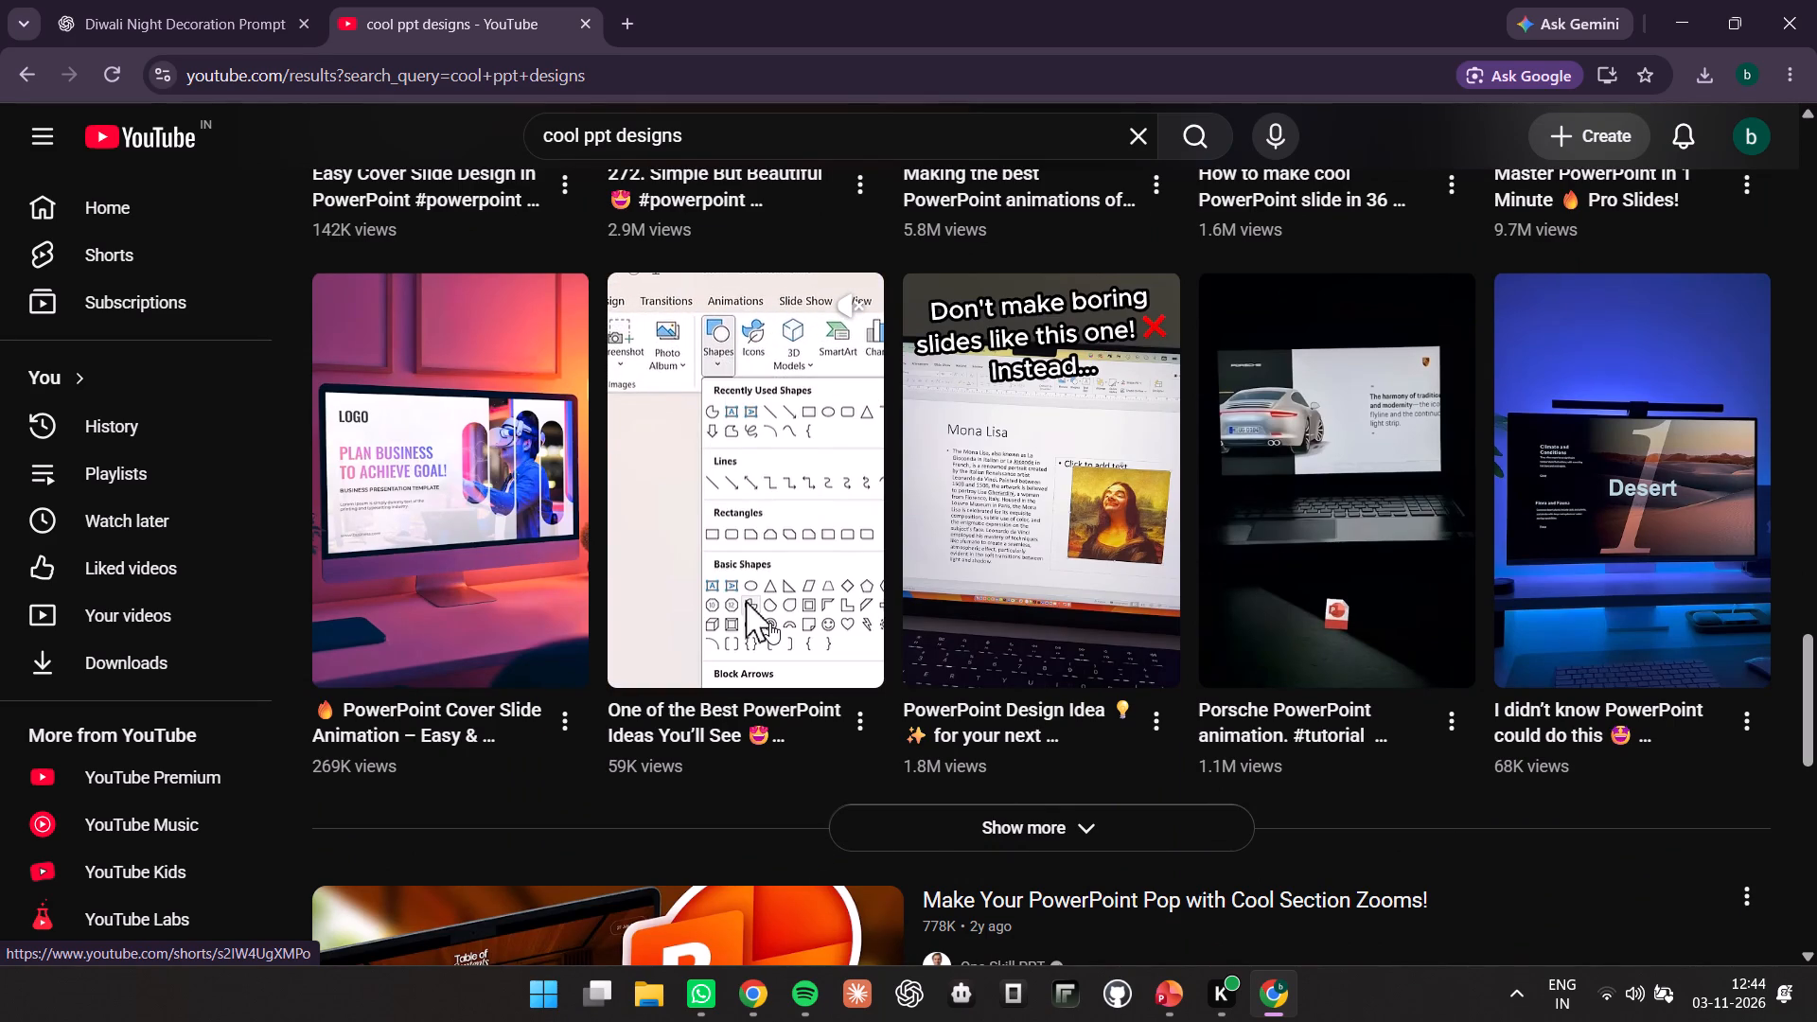
pyautogui.scroll(-4, 655, 562)
pyautogui.scroll(-3, 691, 642)
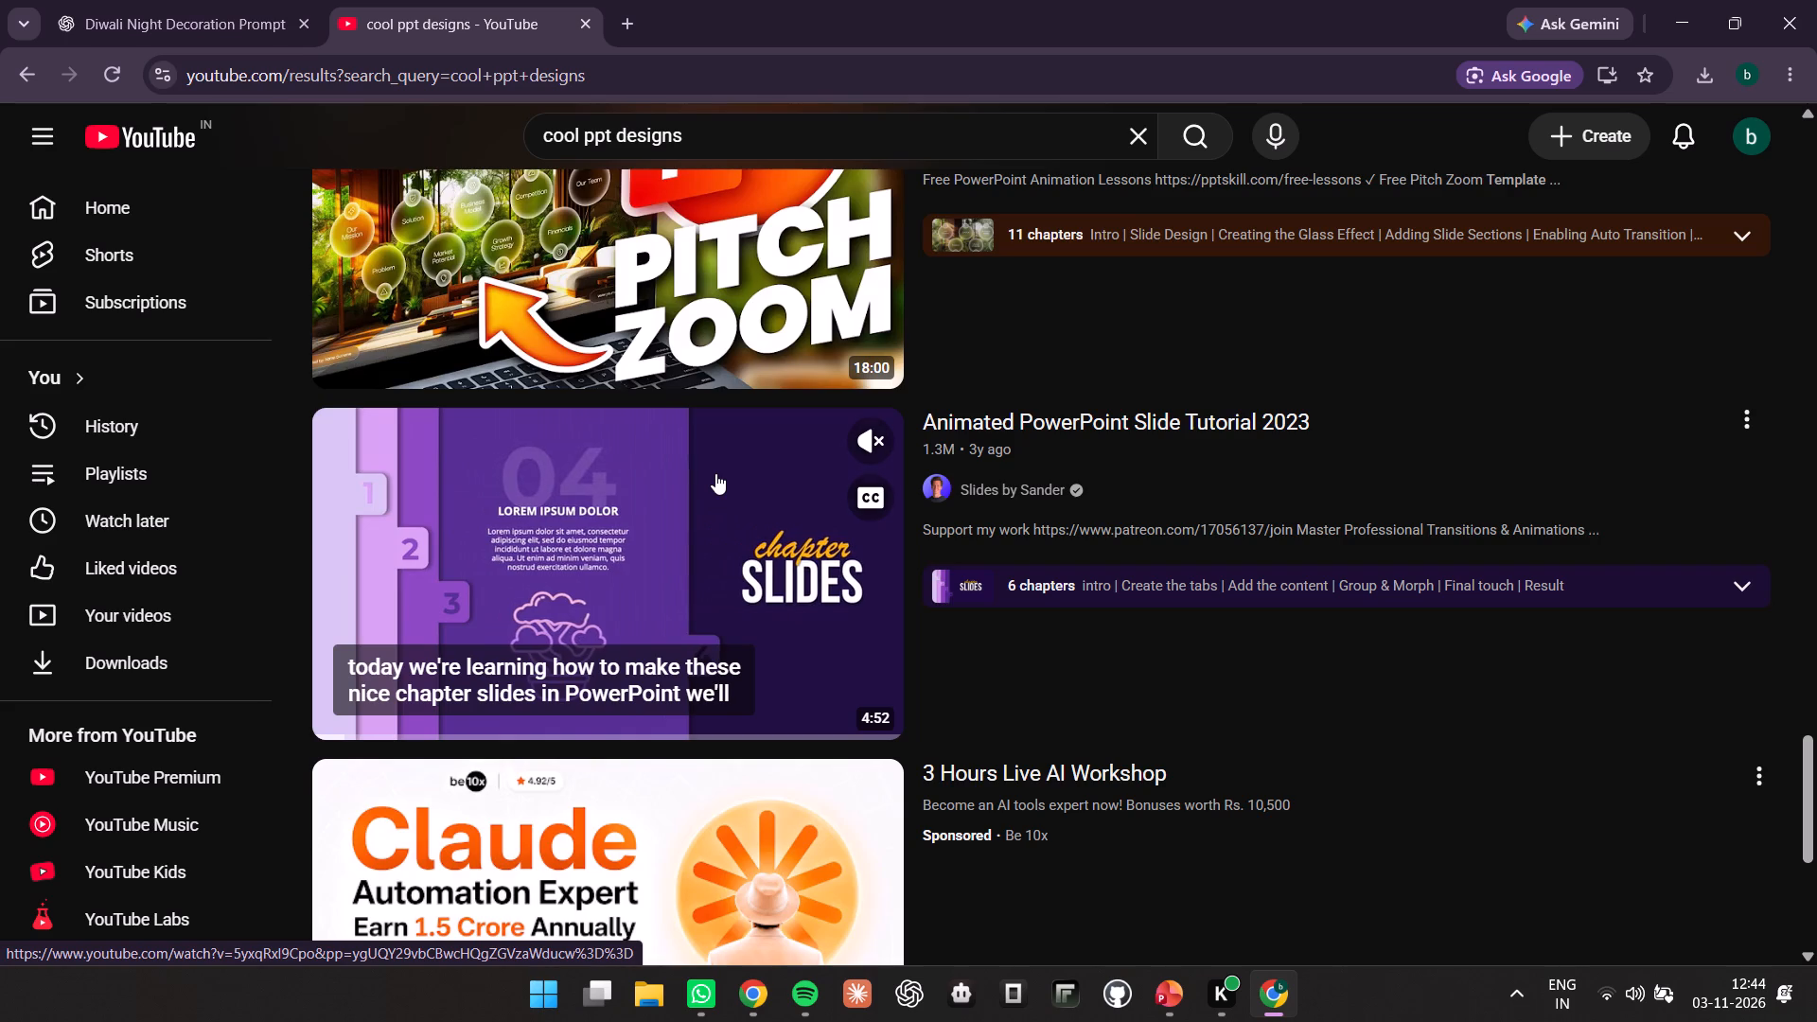
pyautogui.scroll(-9, 715, 473)
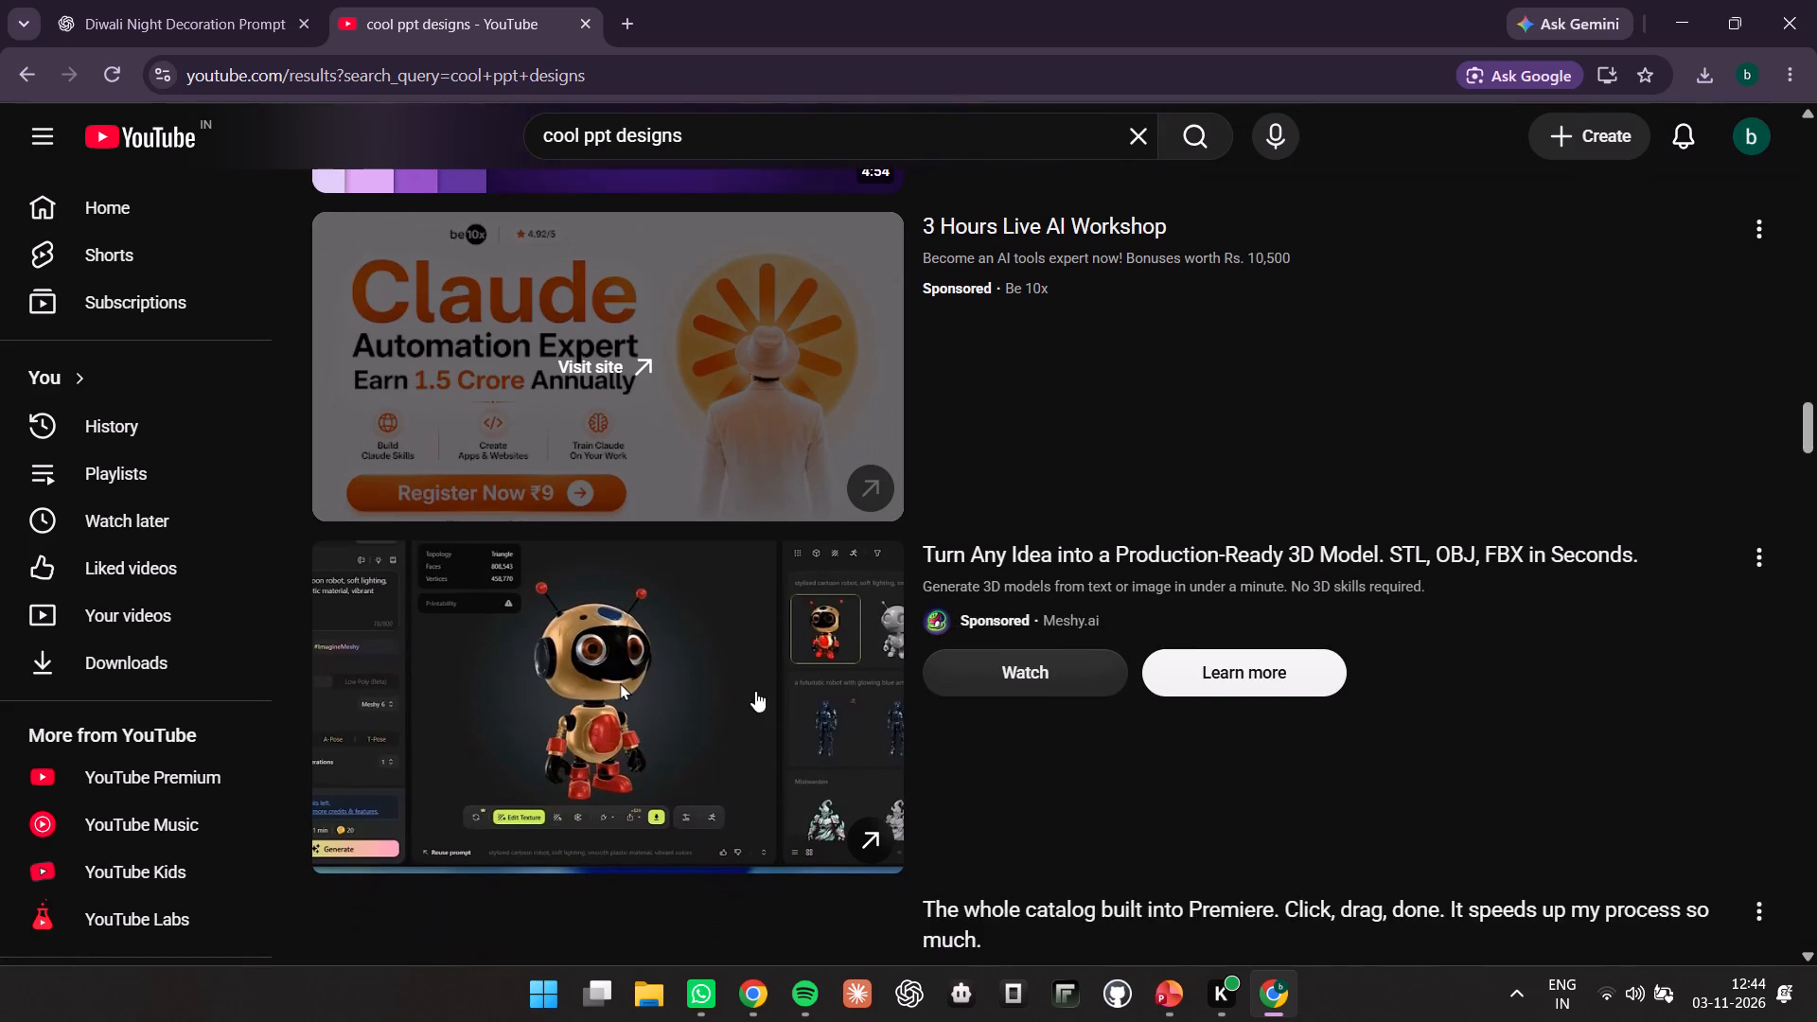
pyautogui.scroll(-4, 801, 660)
pyautogui.scroll(-5, 753, 579)
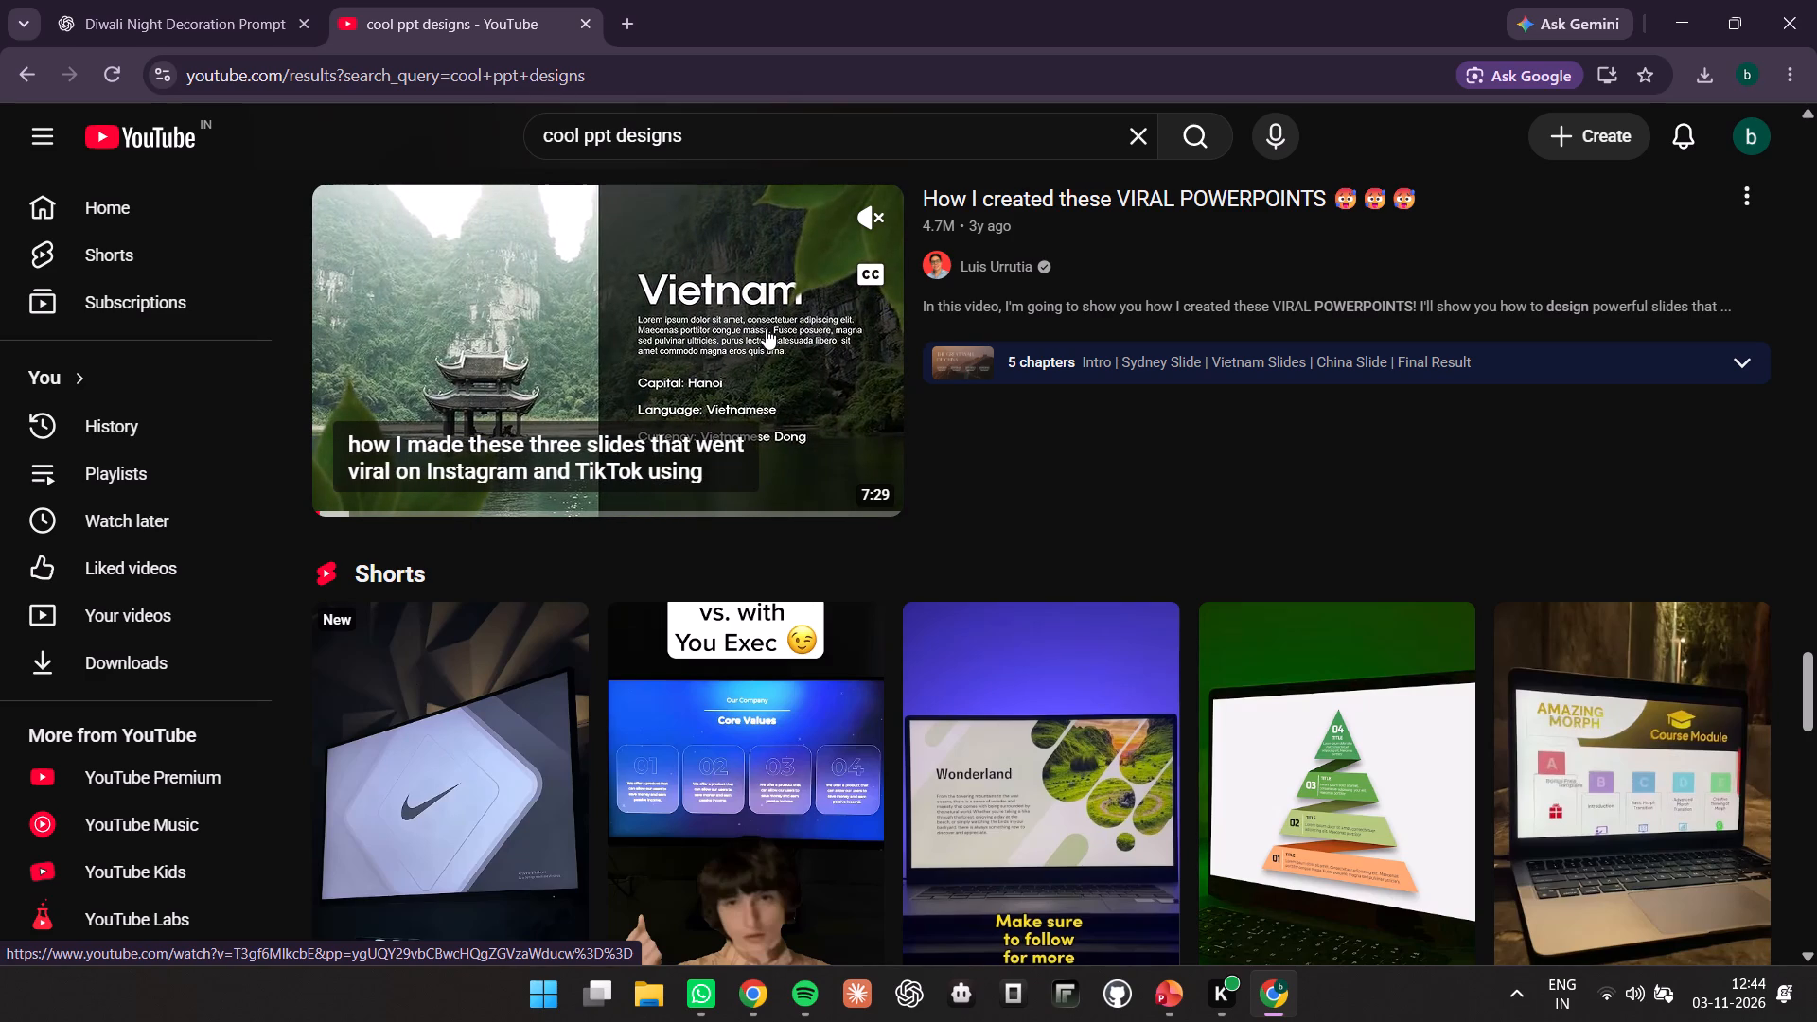
pyautogui.scroll(-5, 766, 328)
pyautogui.scroll(-5, 774, 413)
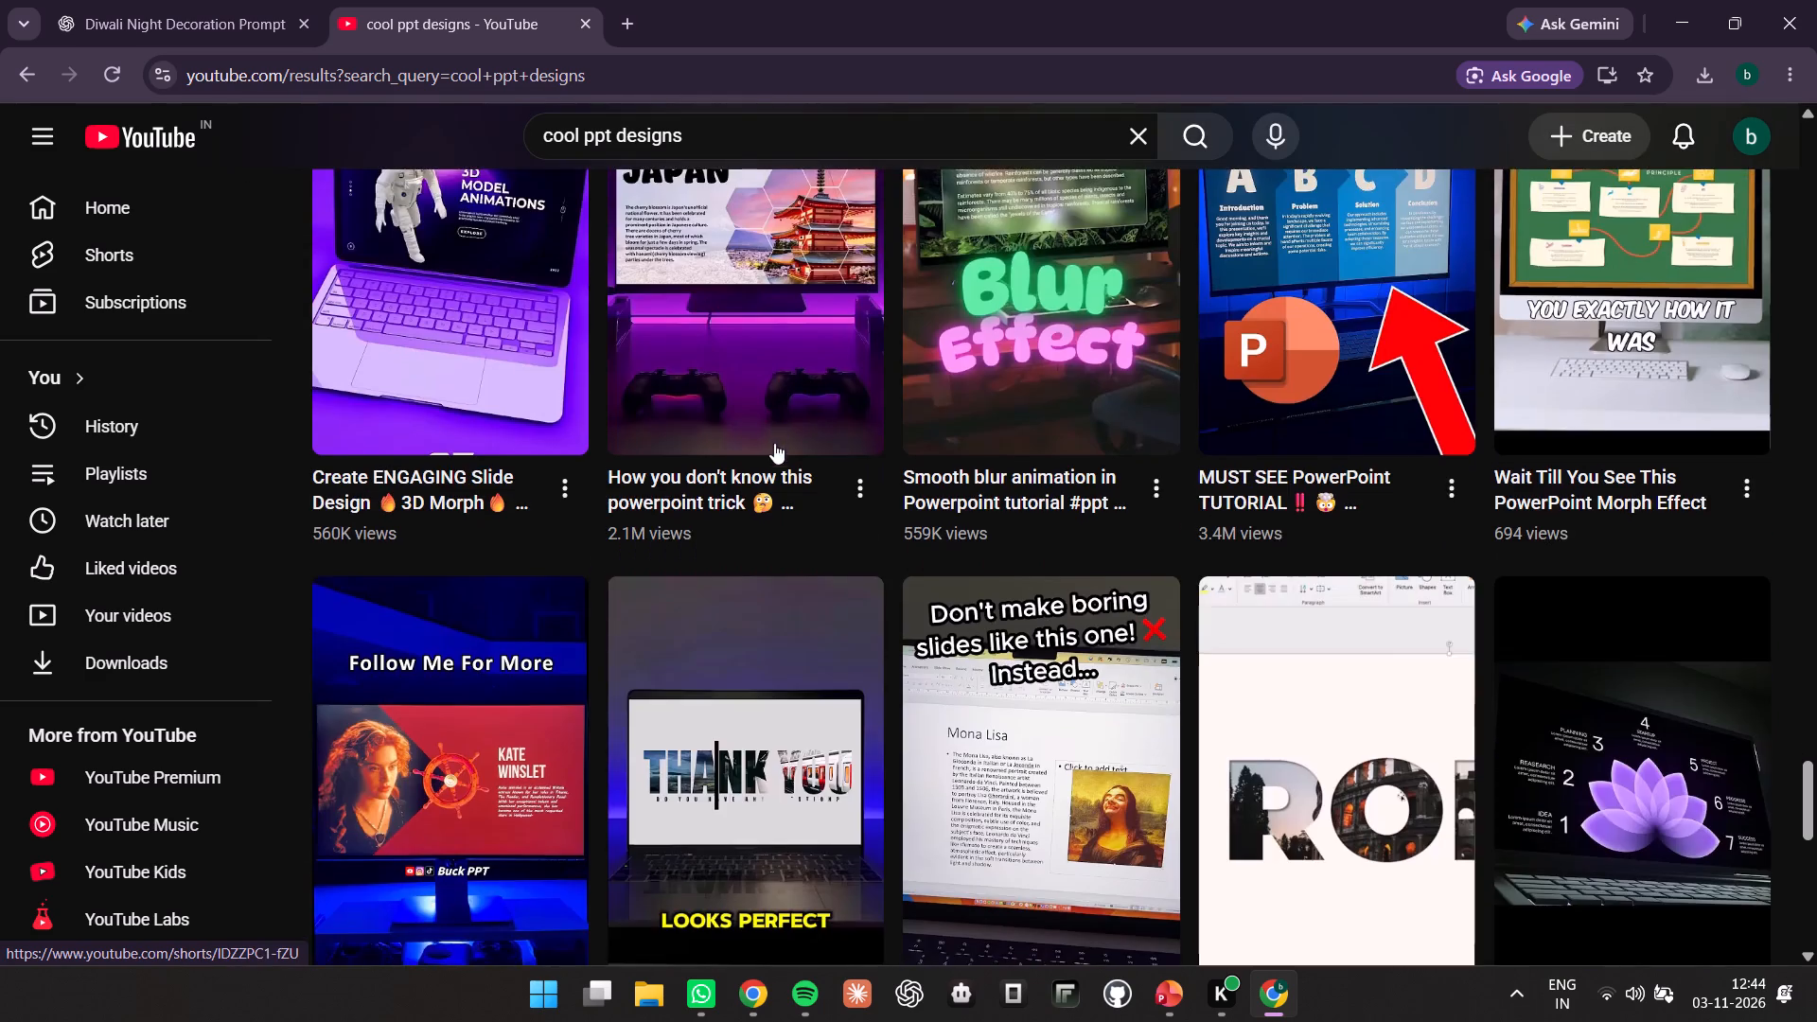
pyautogui.scroll(-11, 774, 479)
pyautogui.scroll(15, 774, 508)
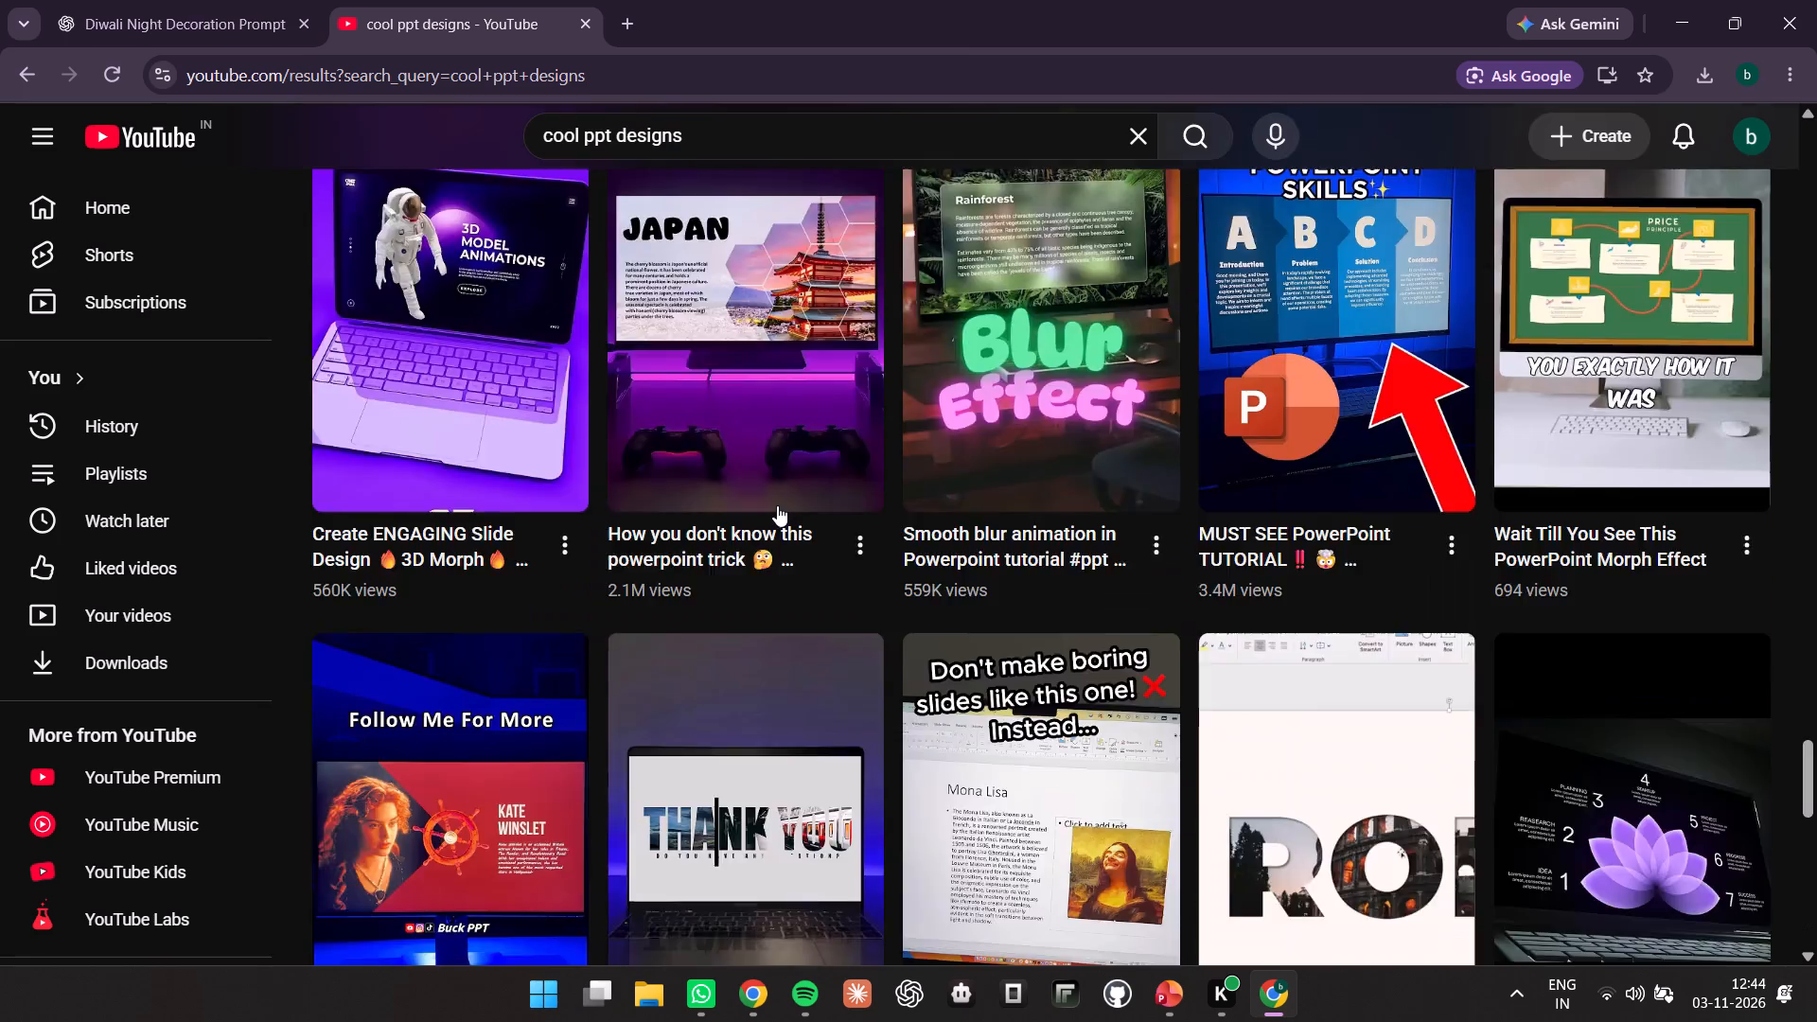
pyautogui.scroll(20, 777, 505)
pyautogui.scroll(20, 777, 505)
pyautogui.scroll(7, 777, 505)
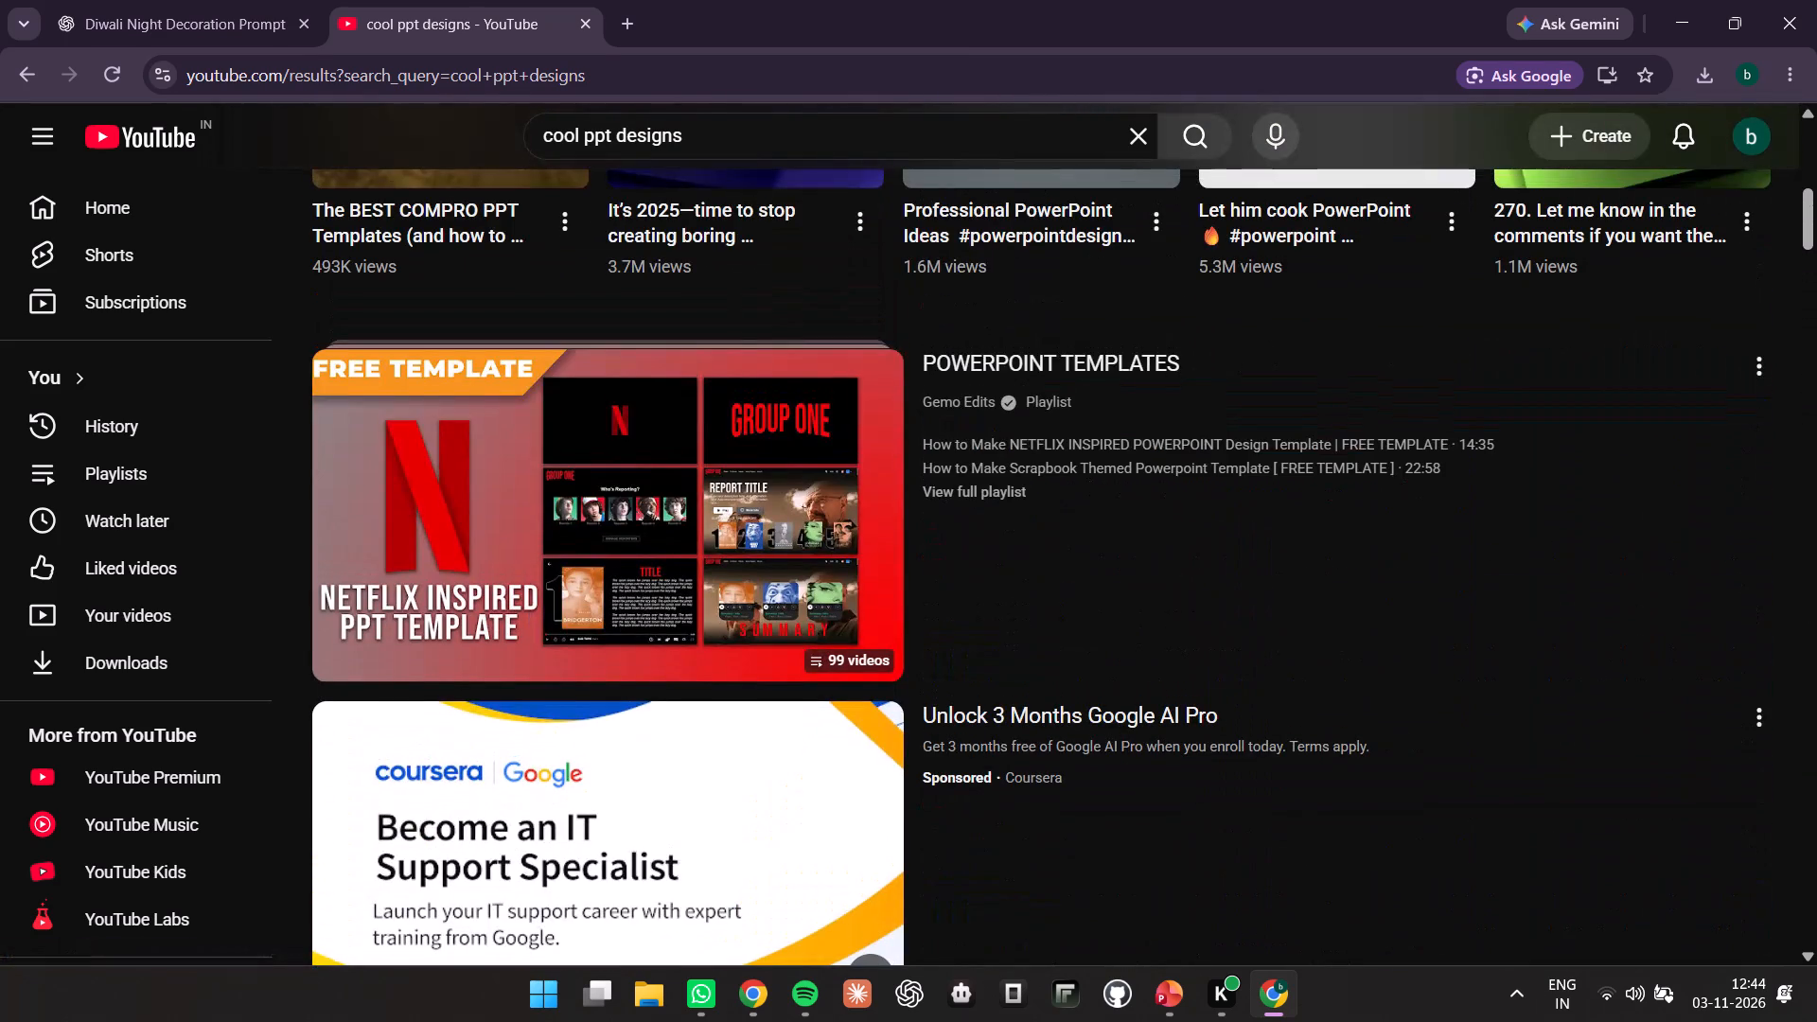
# Extend the YouTube search to "cool ppt designs to show comparison" and run it.
pyautogui.click(728, 125)
pyautogui.press('space')
pyautogui.write('to')
pyautogui.press('space')
pyautogui.write('shoe')
pyautogui.press('w')
pyautogui.press('BackSpace')
pyautogui.press('BackSpace')
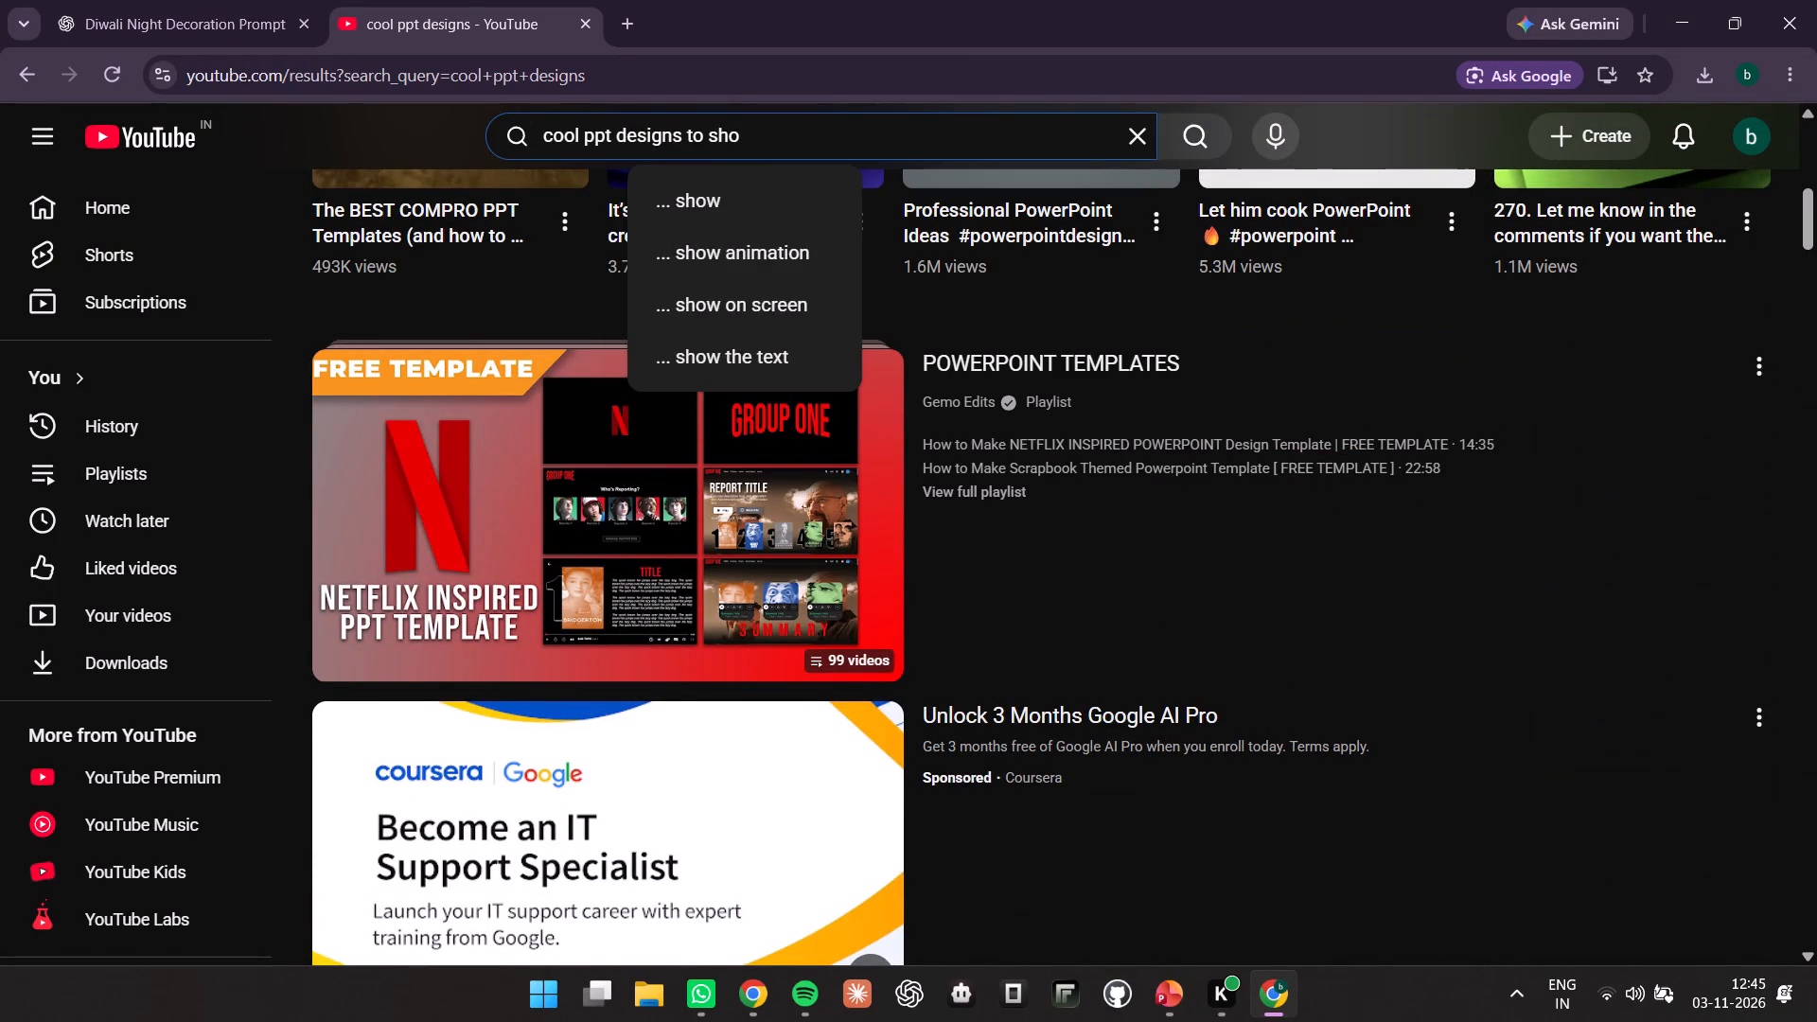
pyautogui.write('w comp')
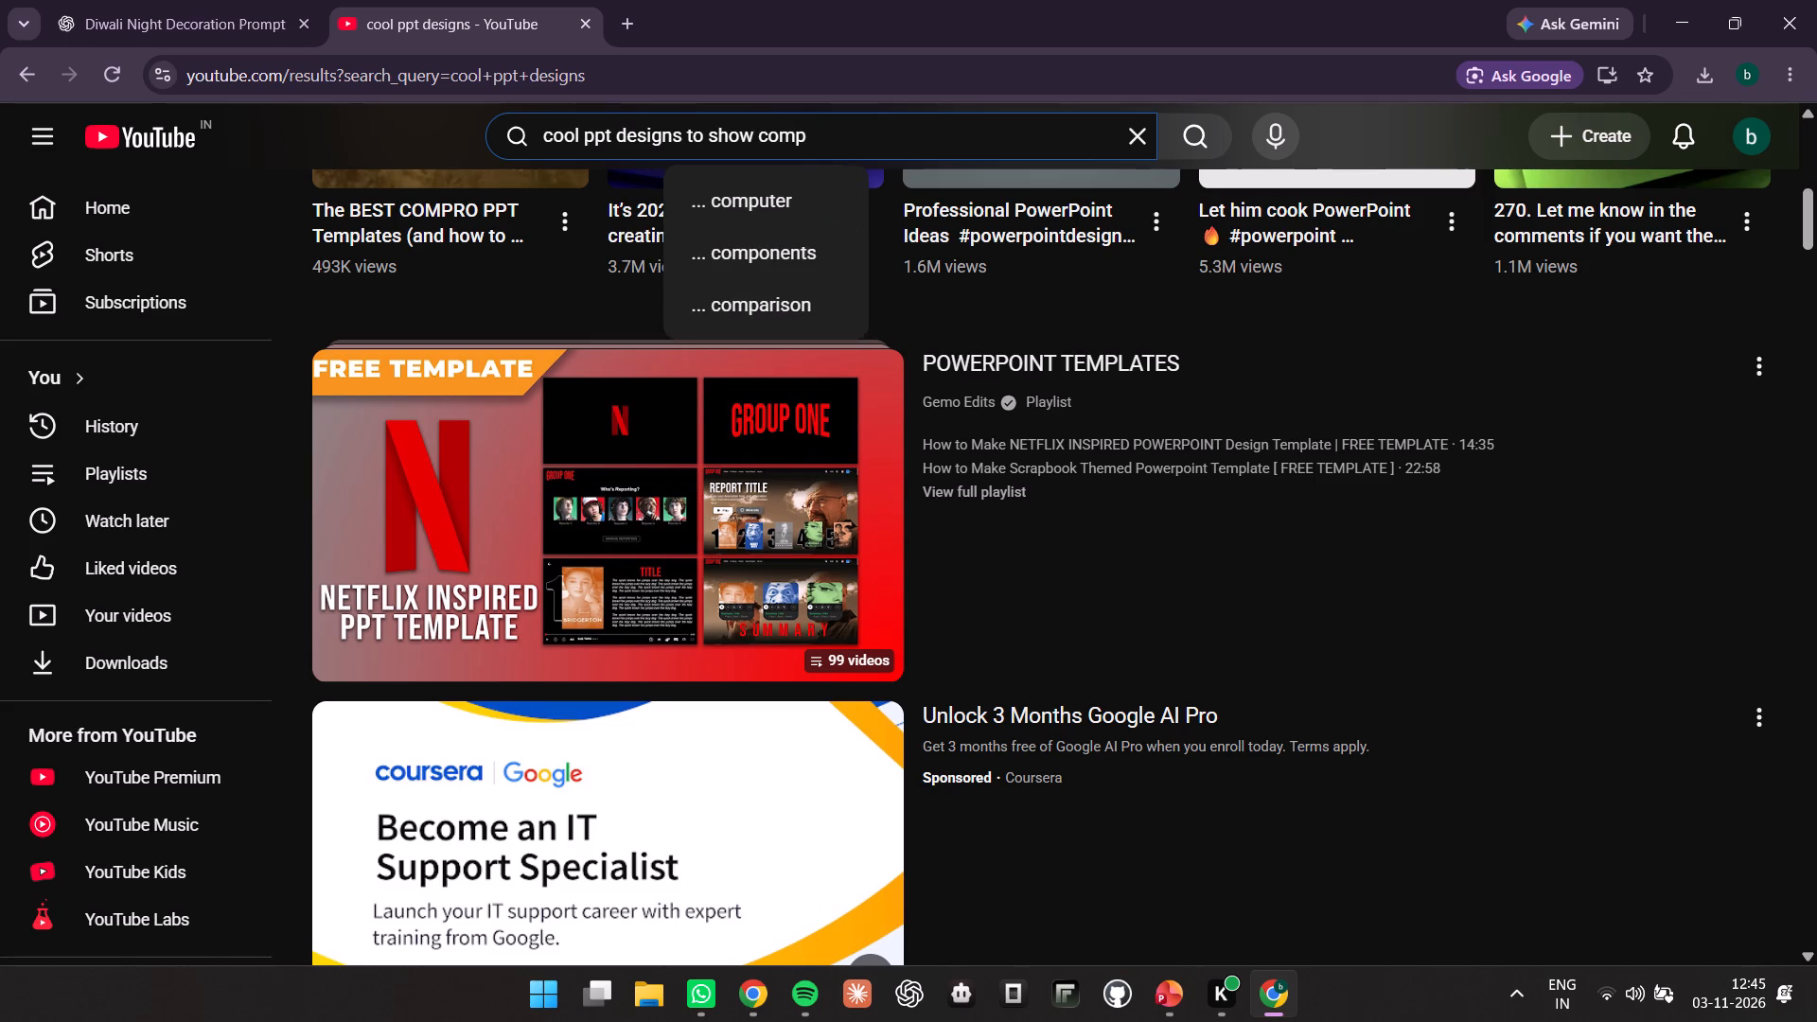
pyautogui.write('arison')
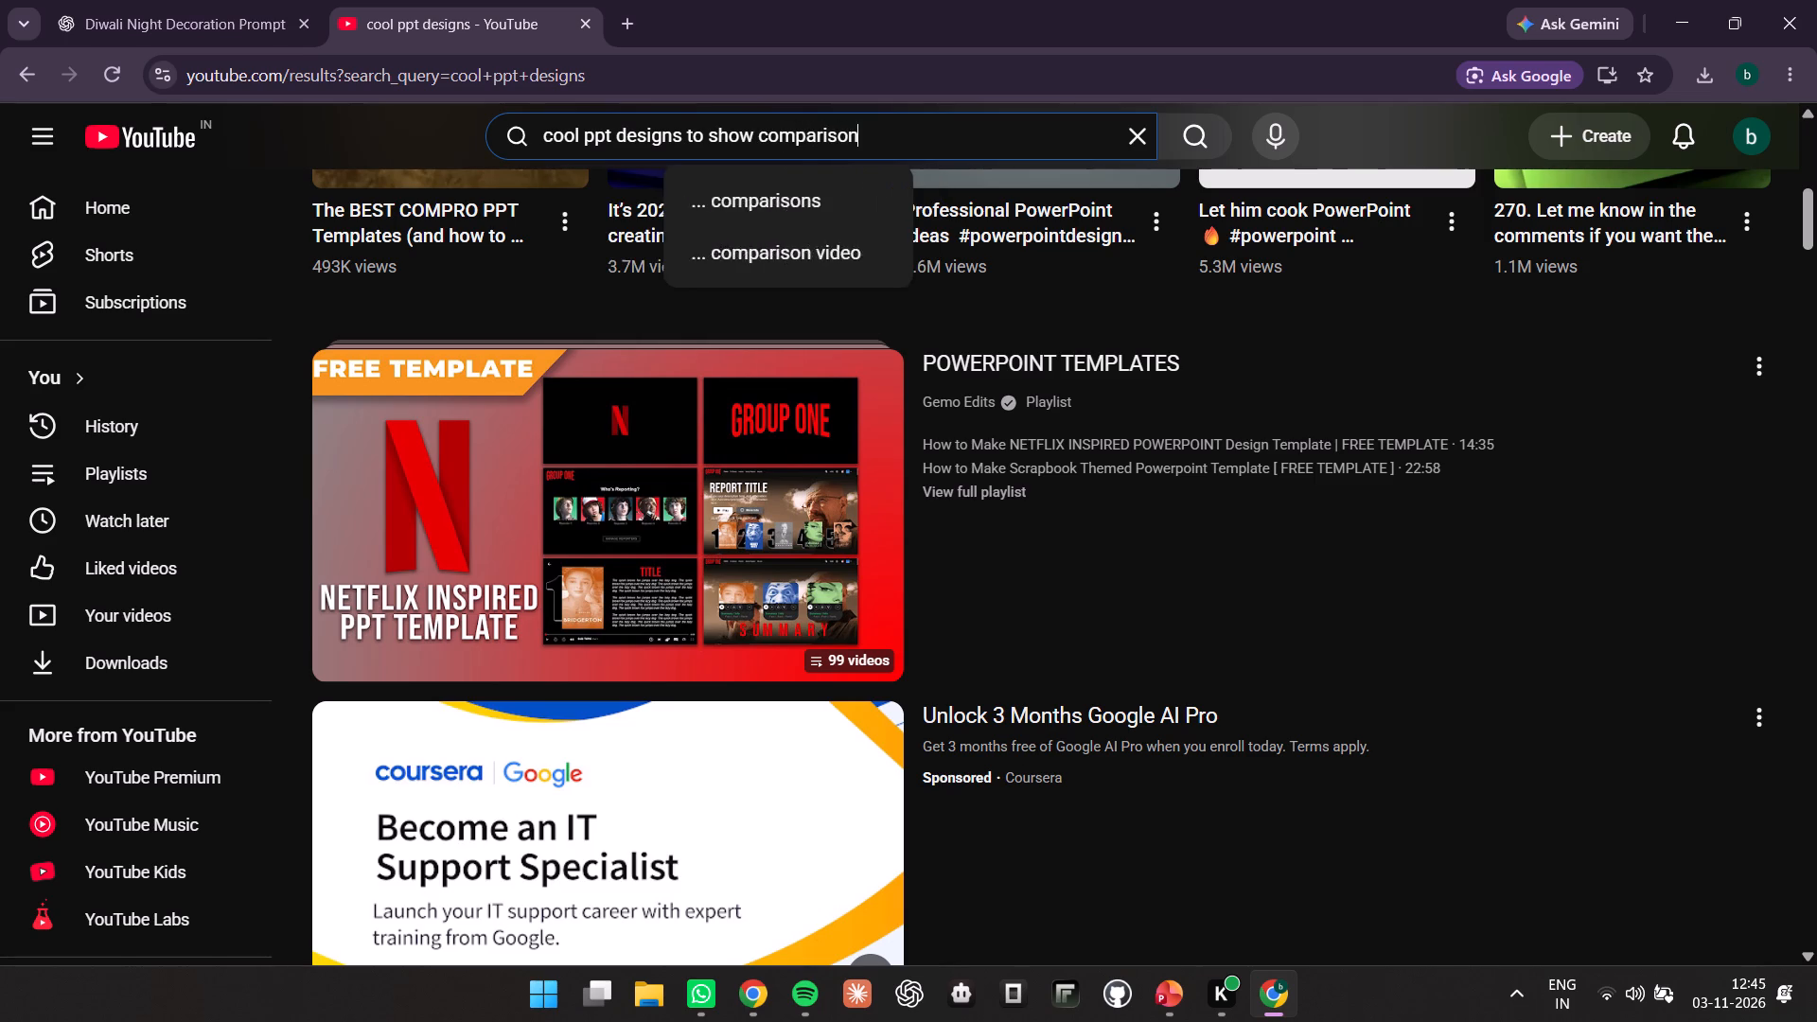
pyautogui.press('Return')
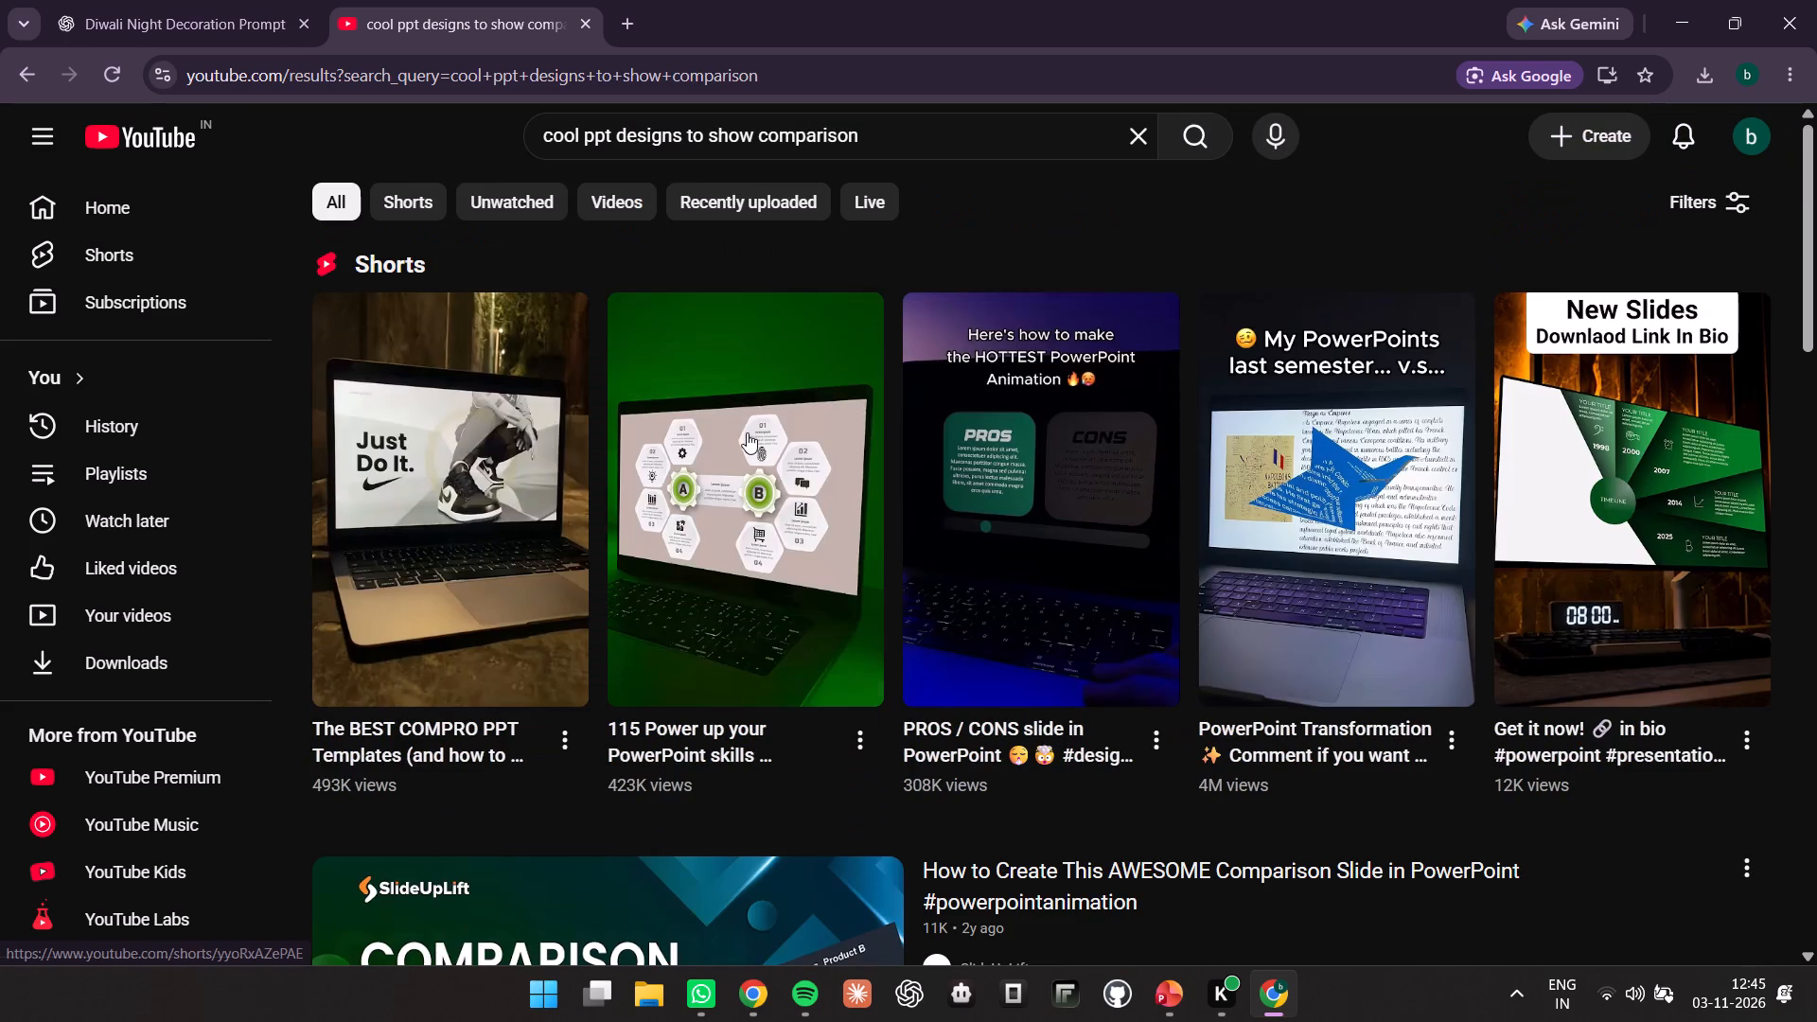
# Examine the comparison-slide videos and Shorts for a layout suited to day/night picture pairs.
pyautogui.scroll(-4, 989, 615)
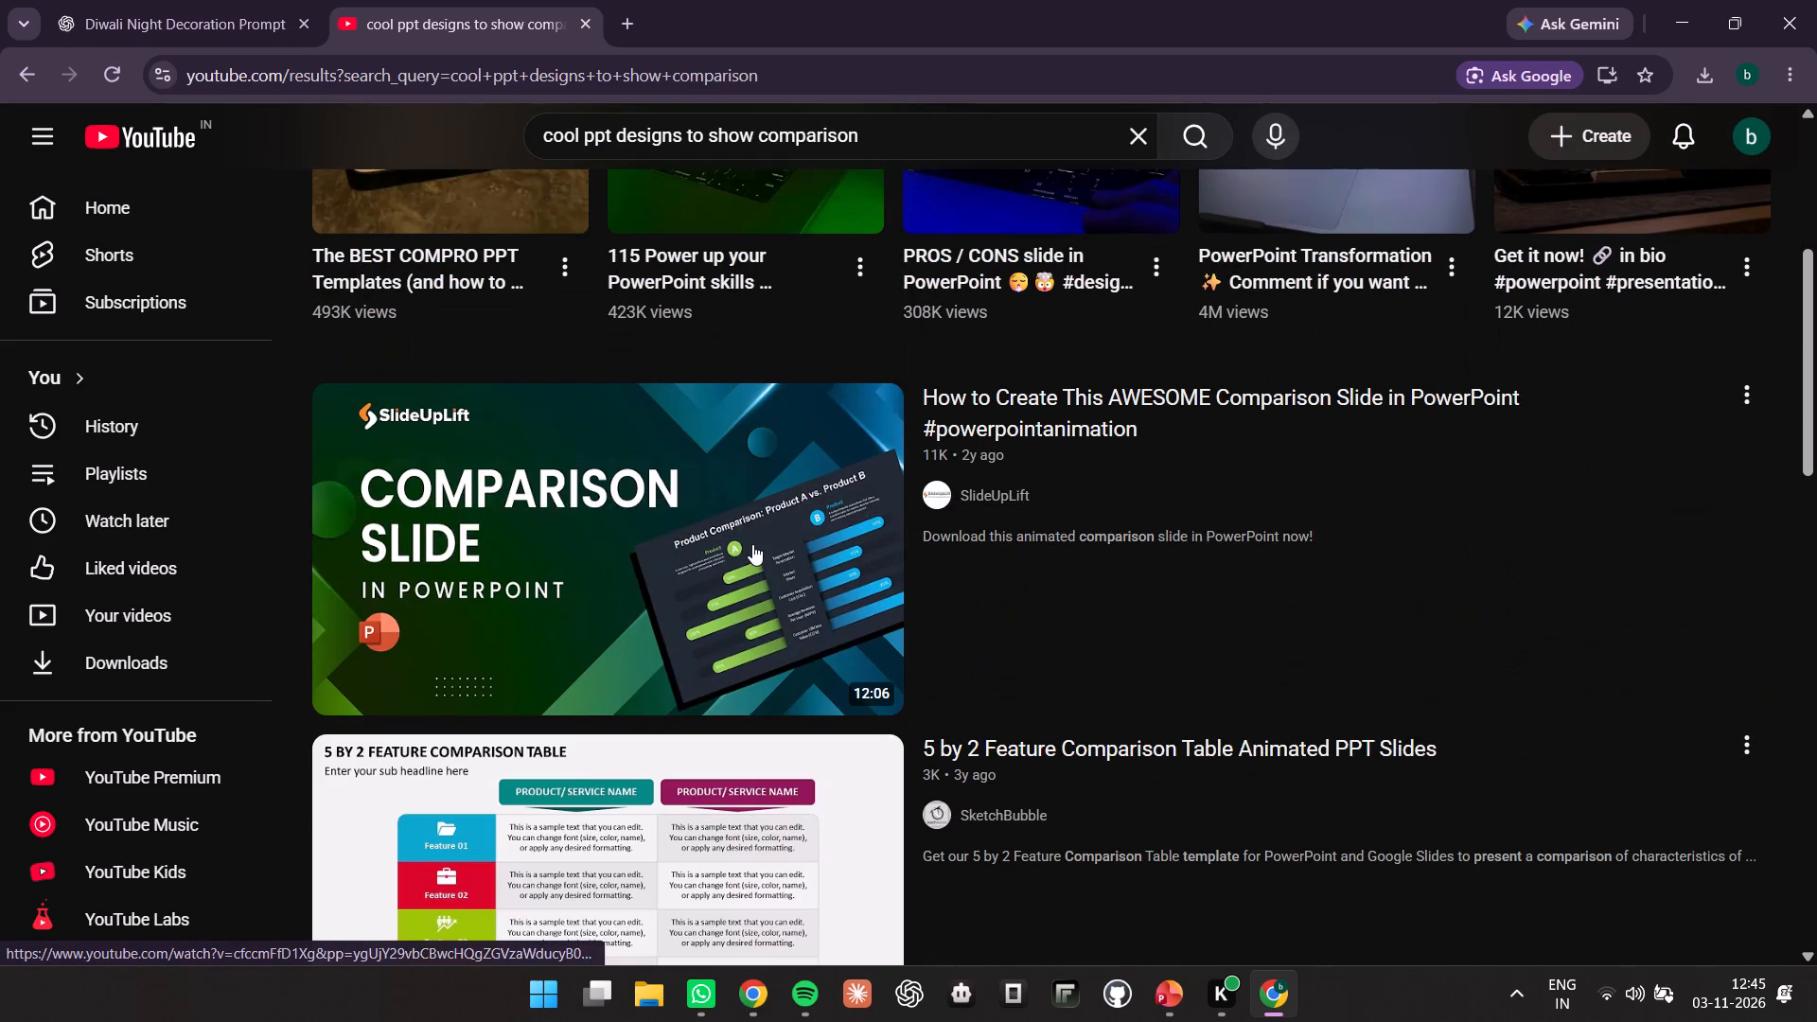
pyautogui.scroll(-8, 752, 542)
pyautogui.scroll(-6, 491, 445)
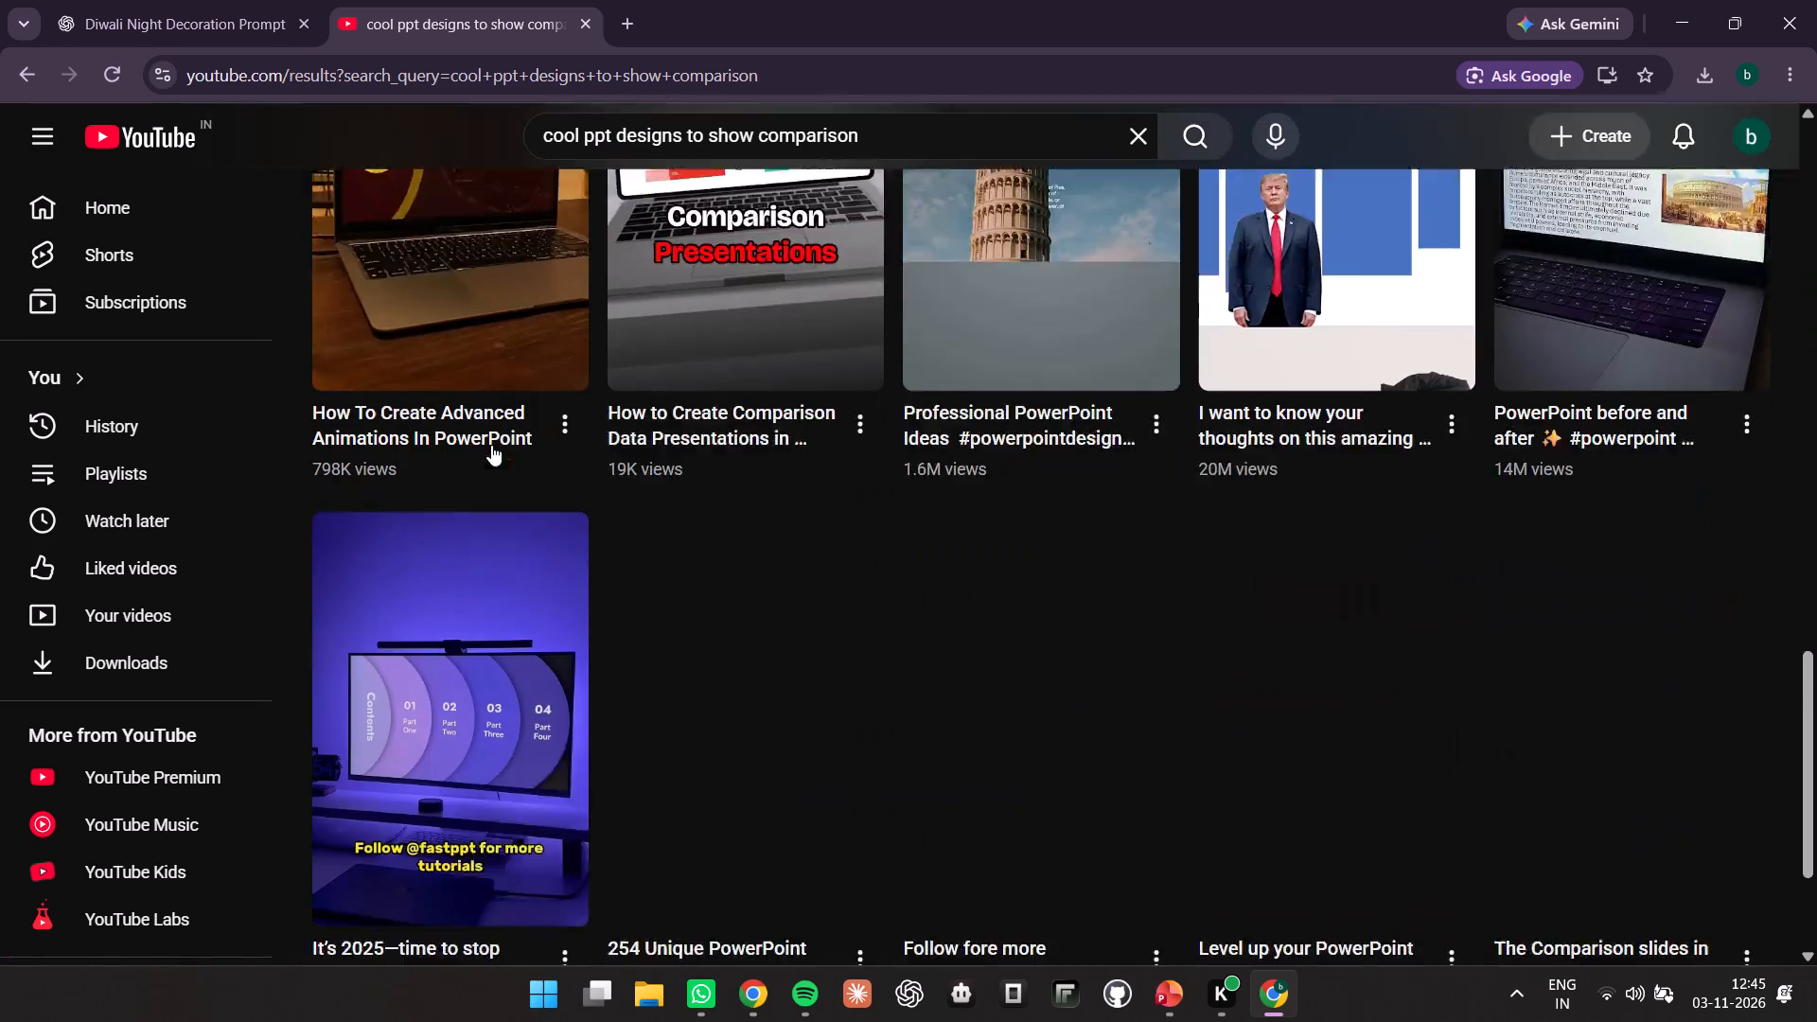
pyautogui.scroll(-3, 409, 449)
pyautogui.scroll(-6, 963, 473)
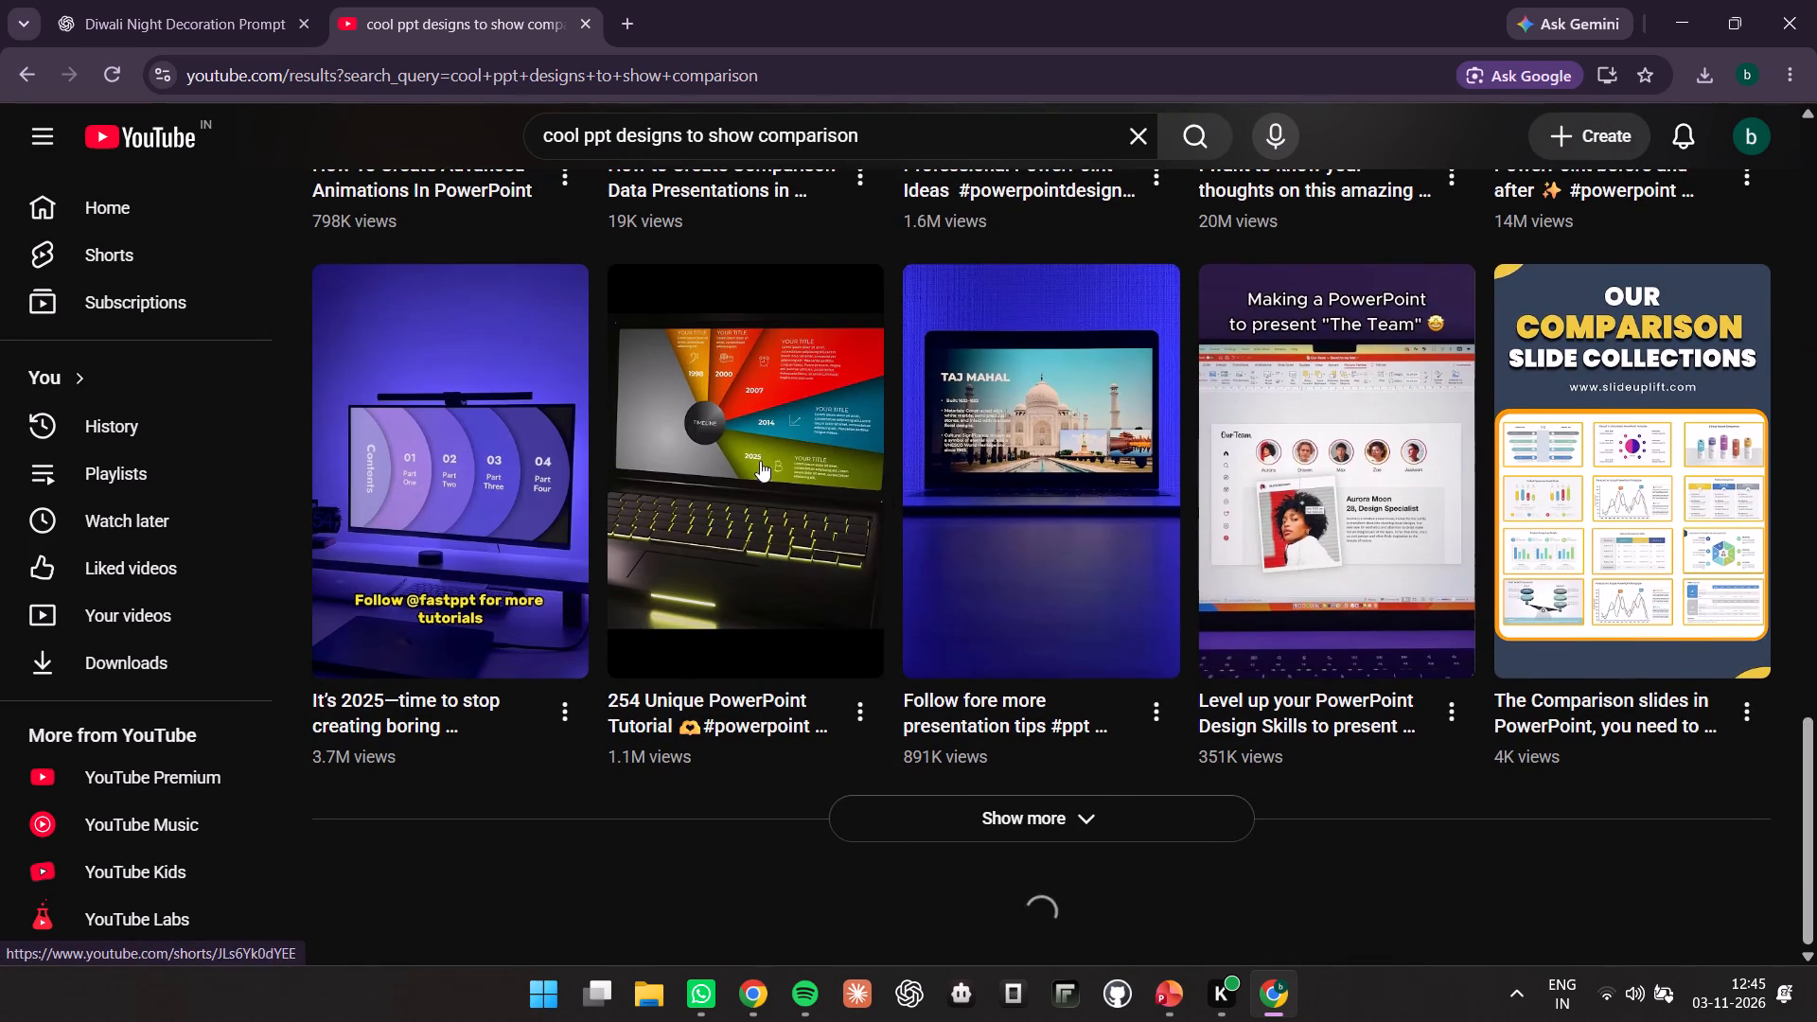
pyautogui.scroll(-11, 525, 510)
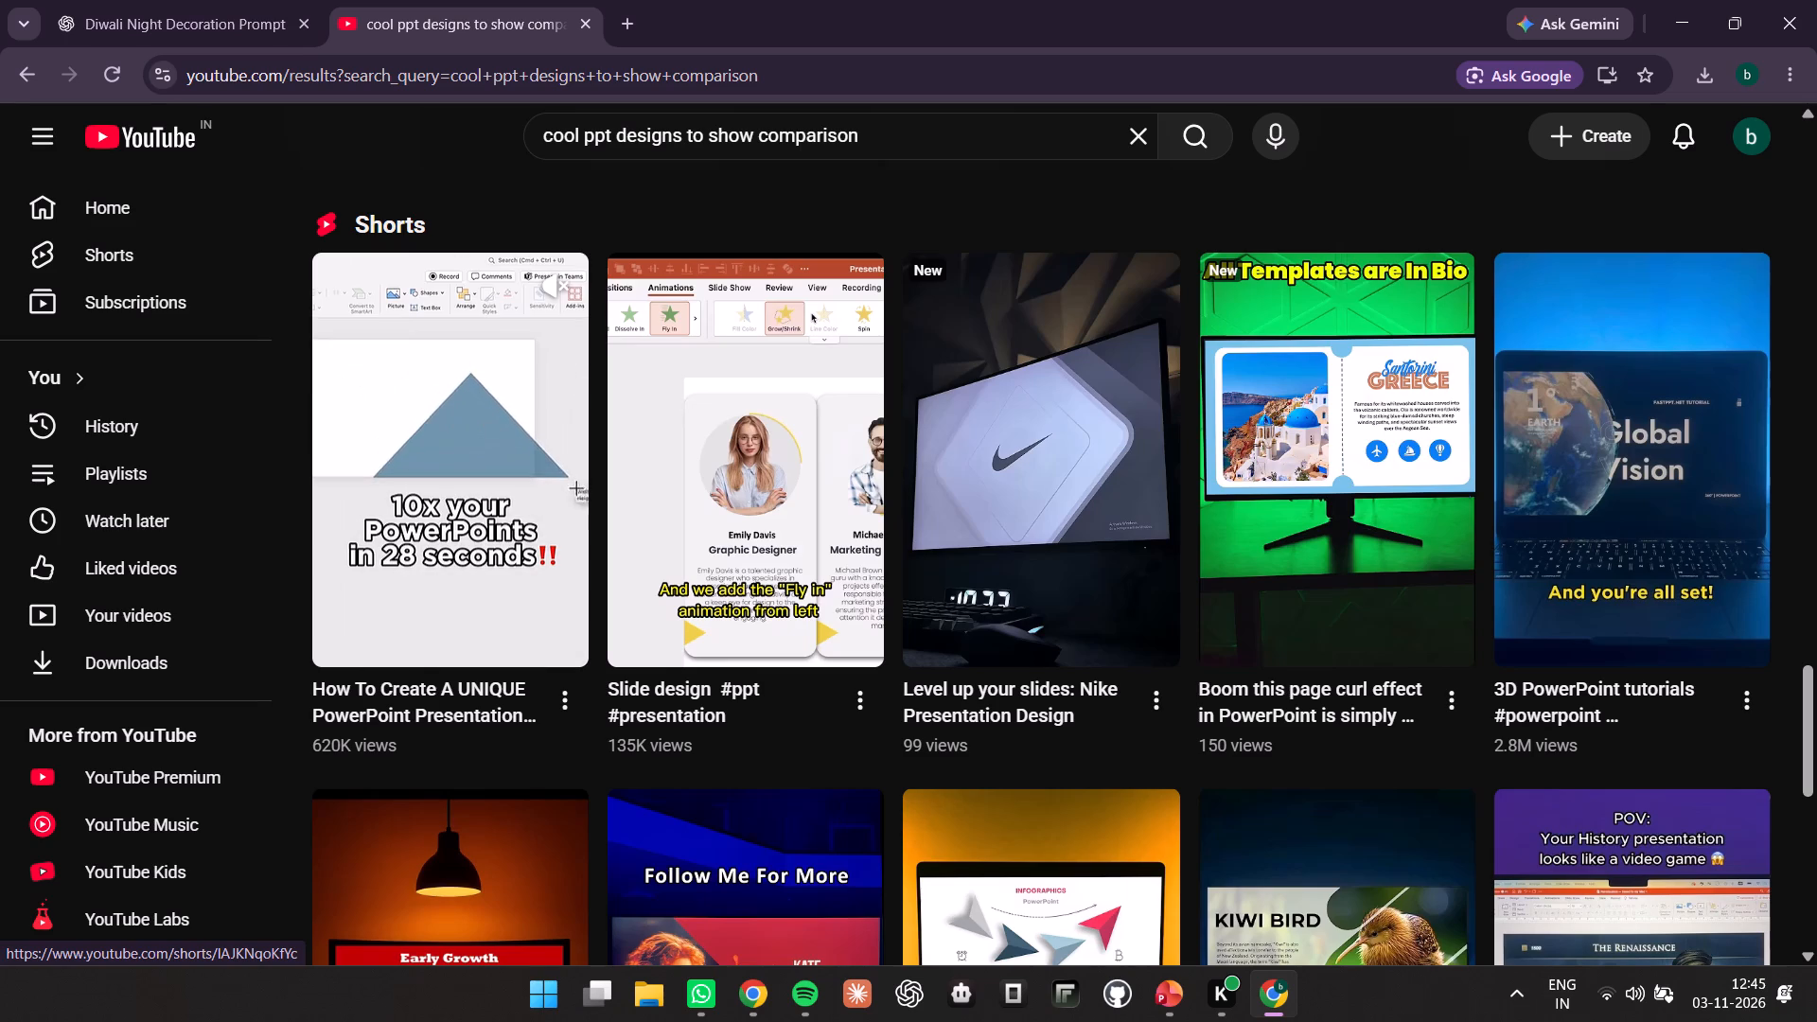
pyautogui.scroll(-8, 445, 488)
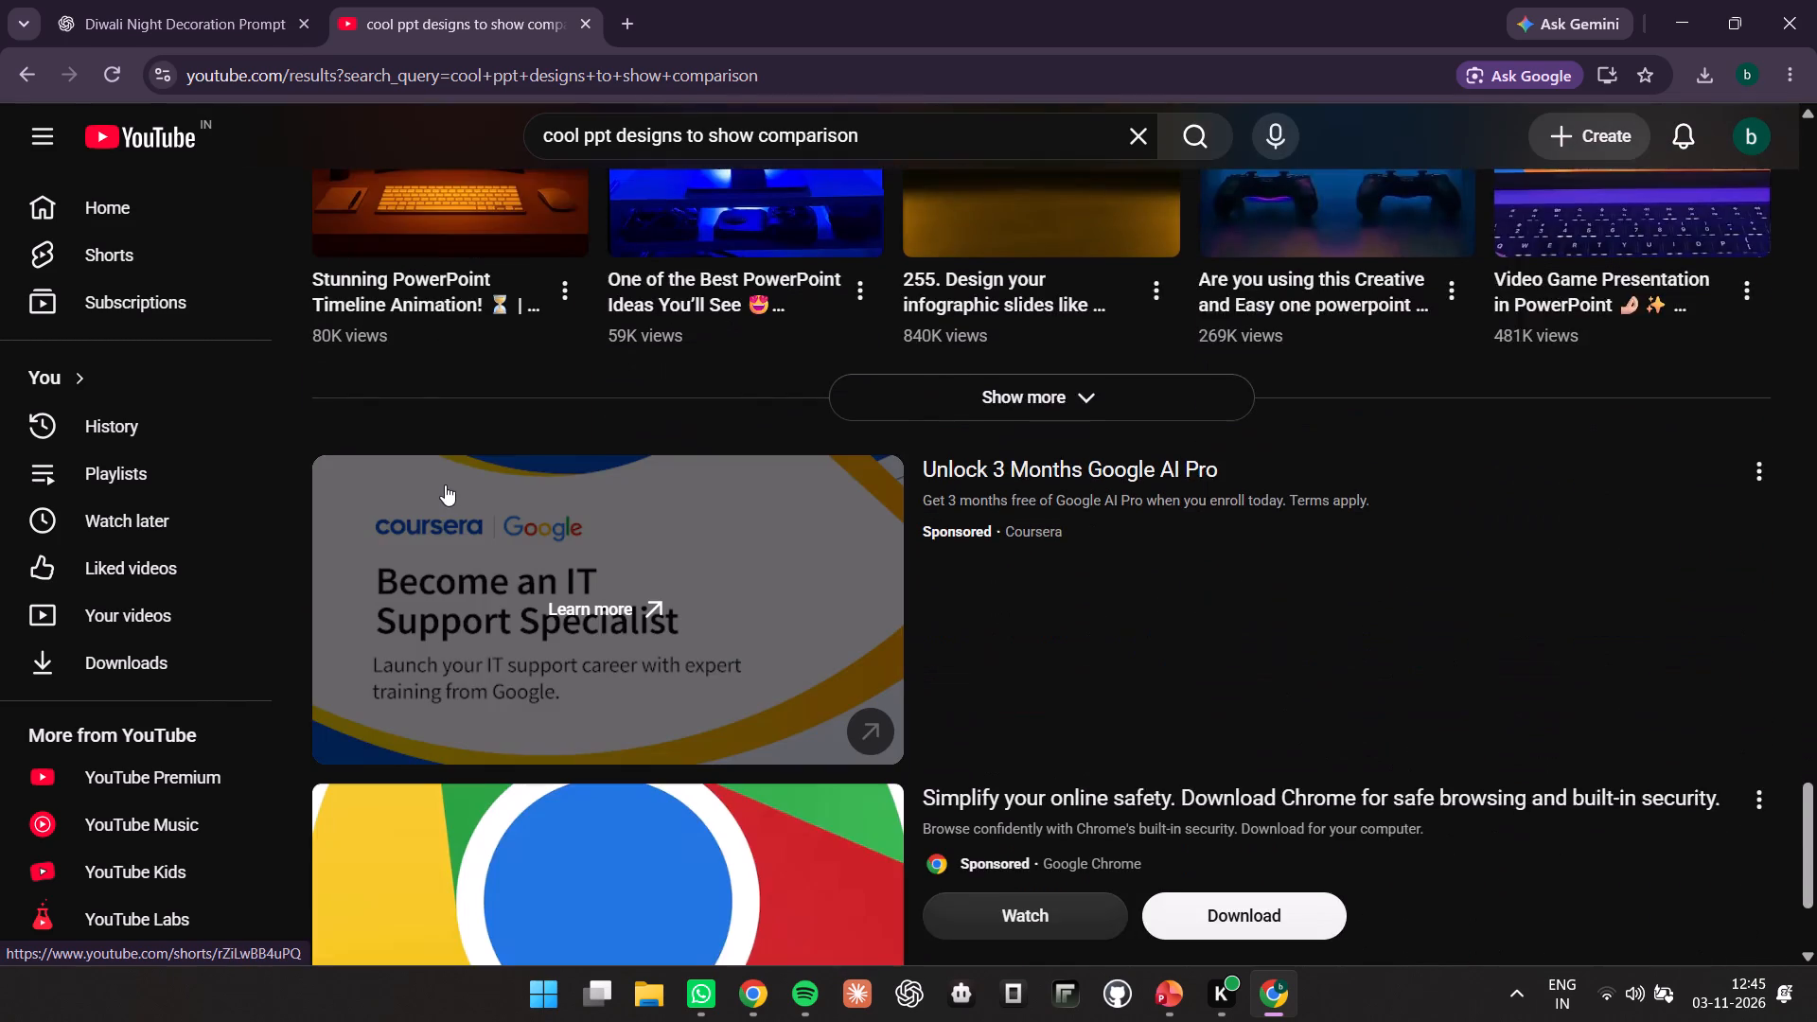
pyautogui.scroll(-9, 445, 482)
pyautogui.scroll(-7, 563, 463)
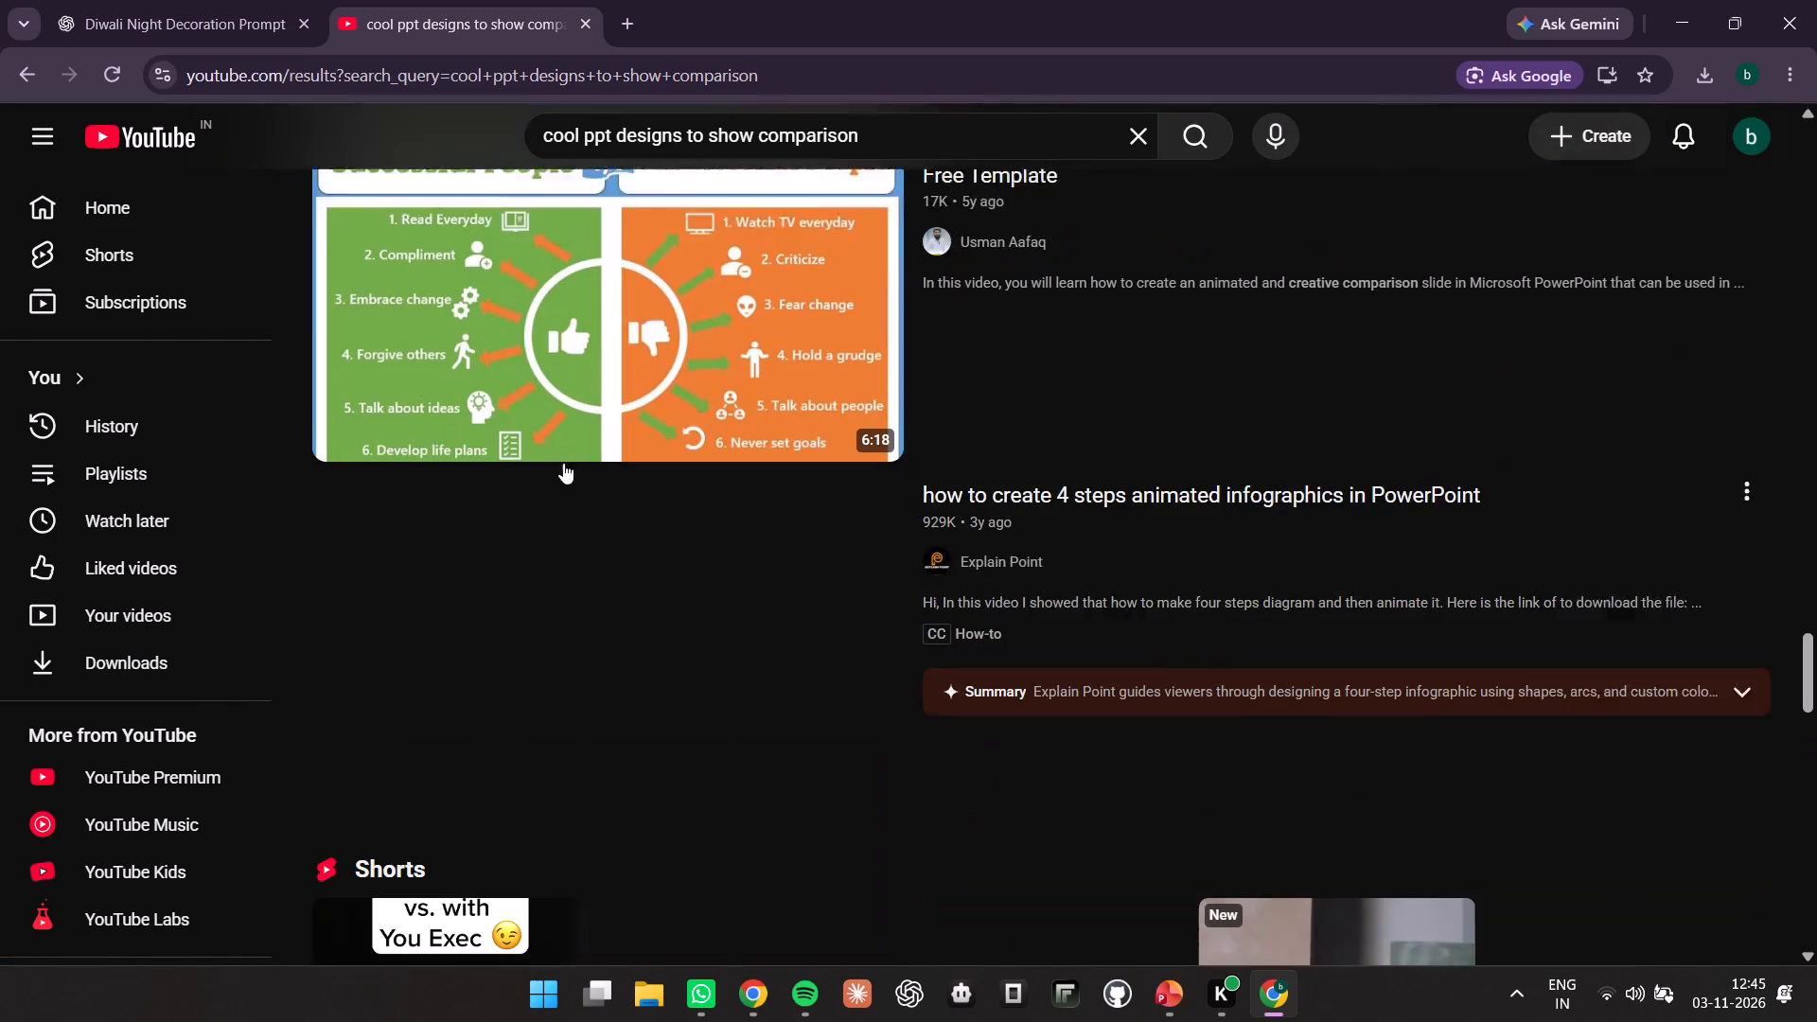
pyautogui.scroll(-5, 556, 471)
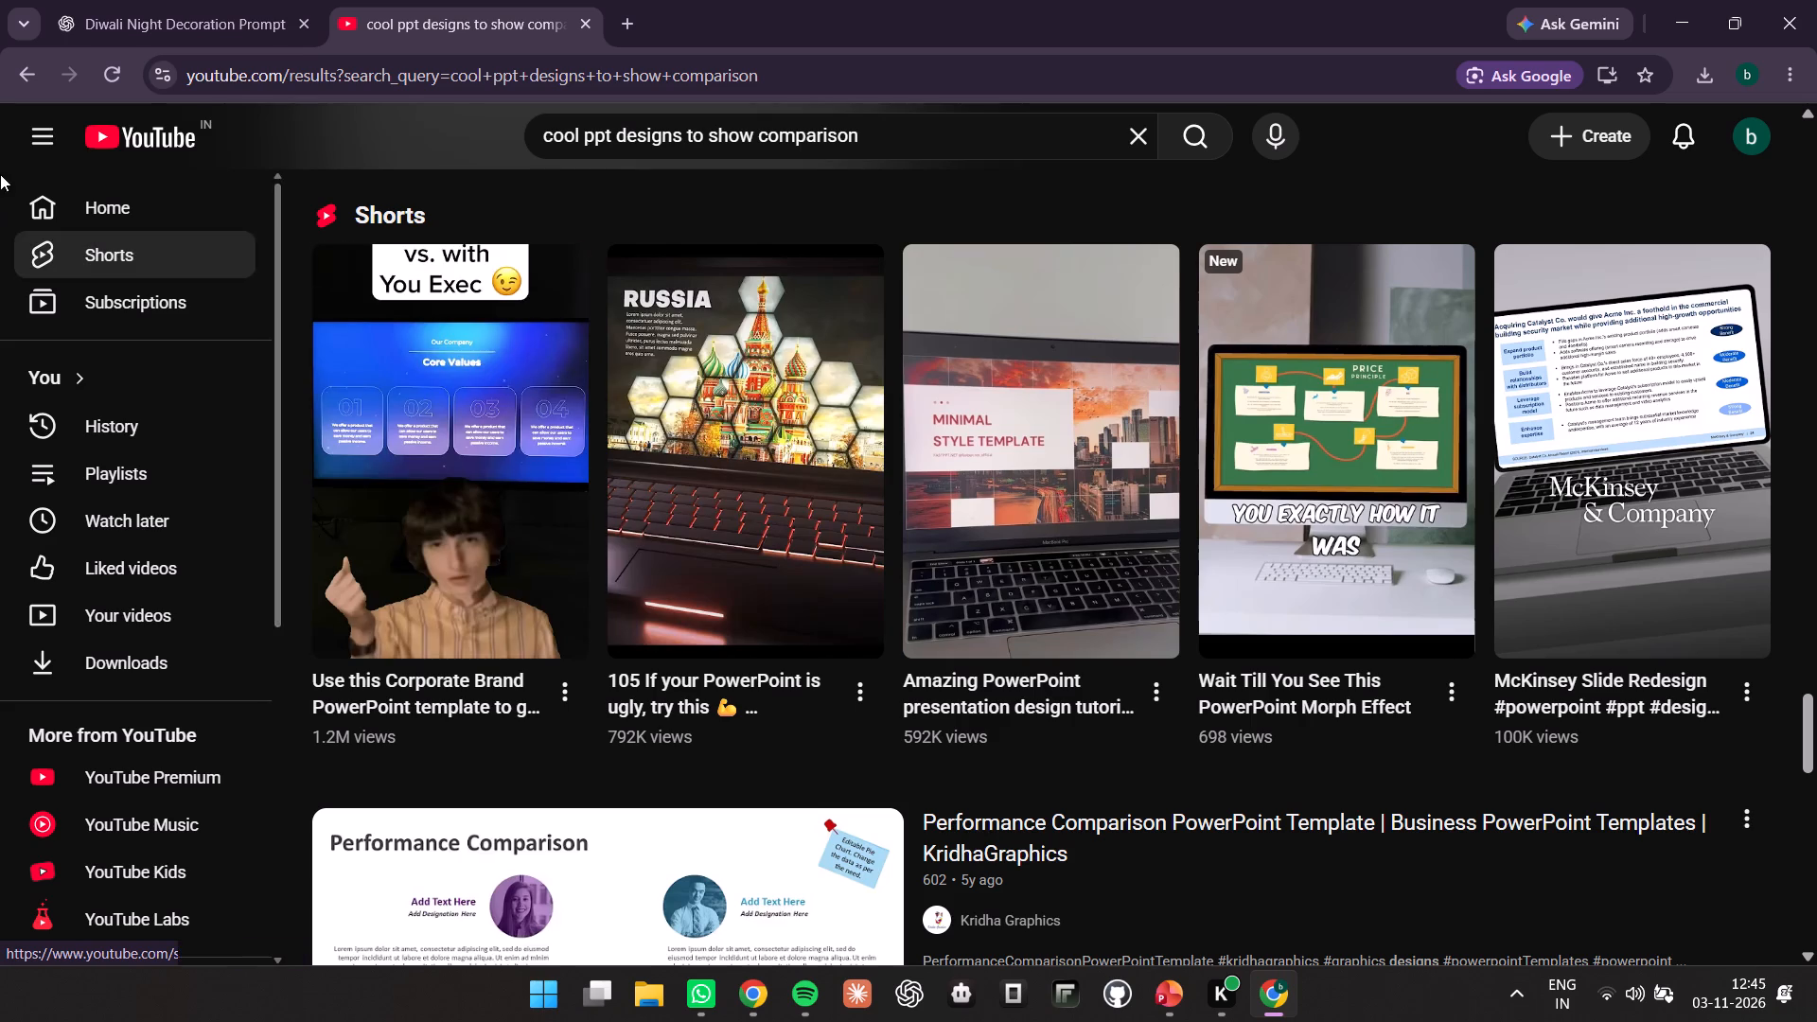
# Return to the "cool ppt designs" results and look through the Shorts and videos for slide design ideas.
pyautogui.click(24, 72)
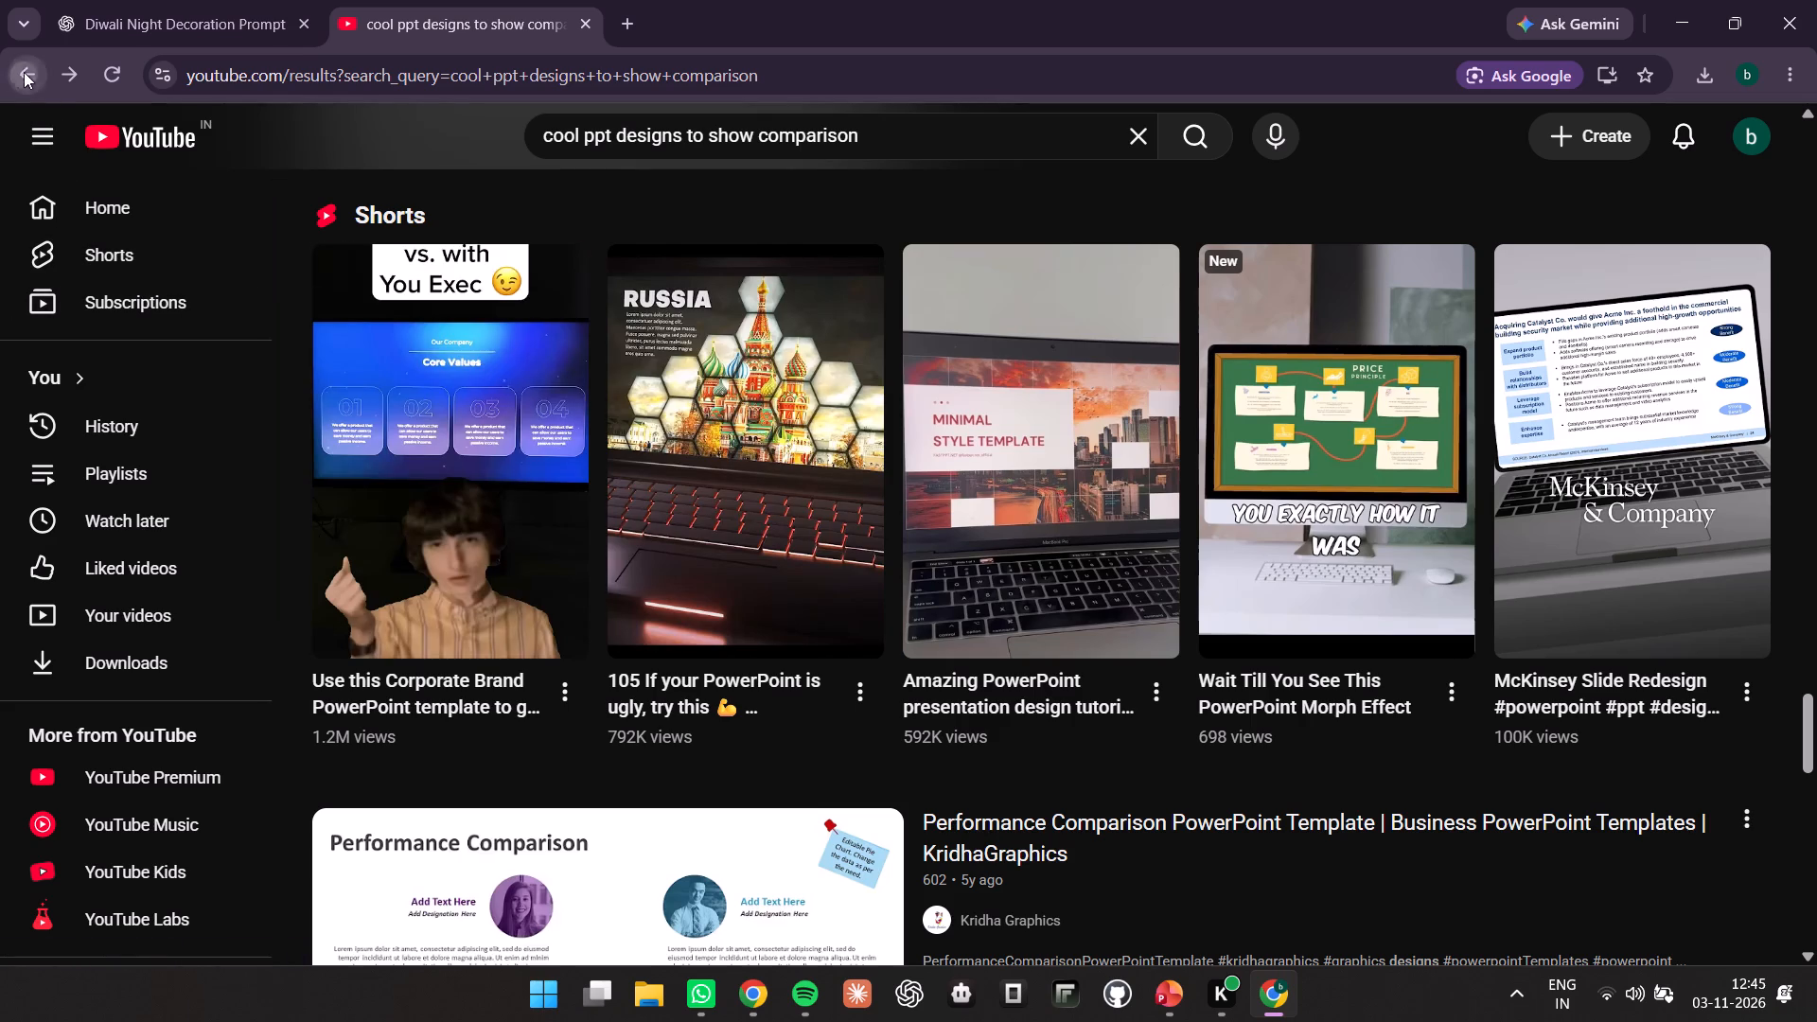
pyautogui.scroll(-12, 904, 608)
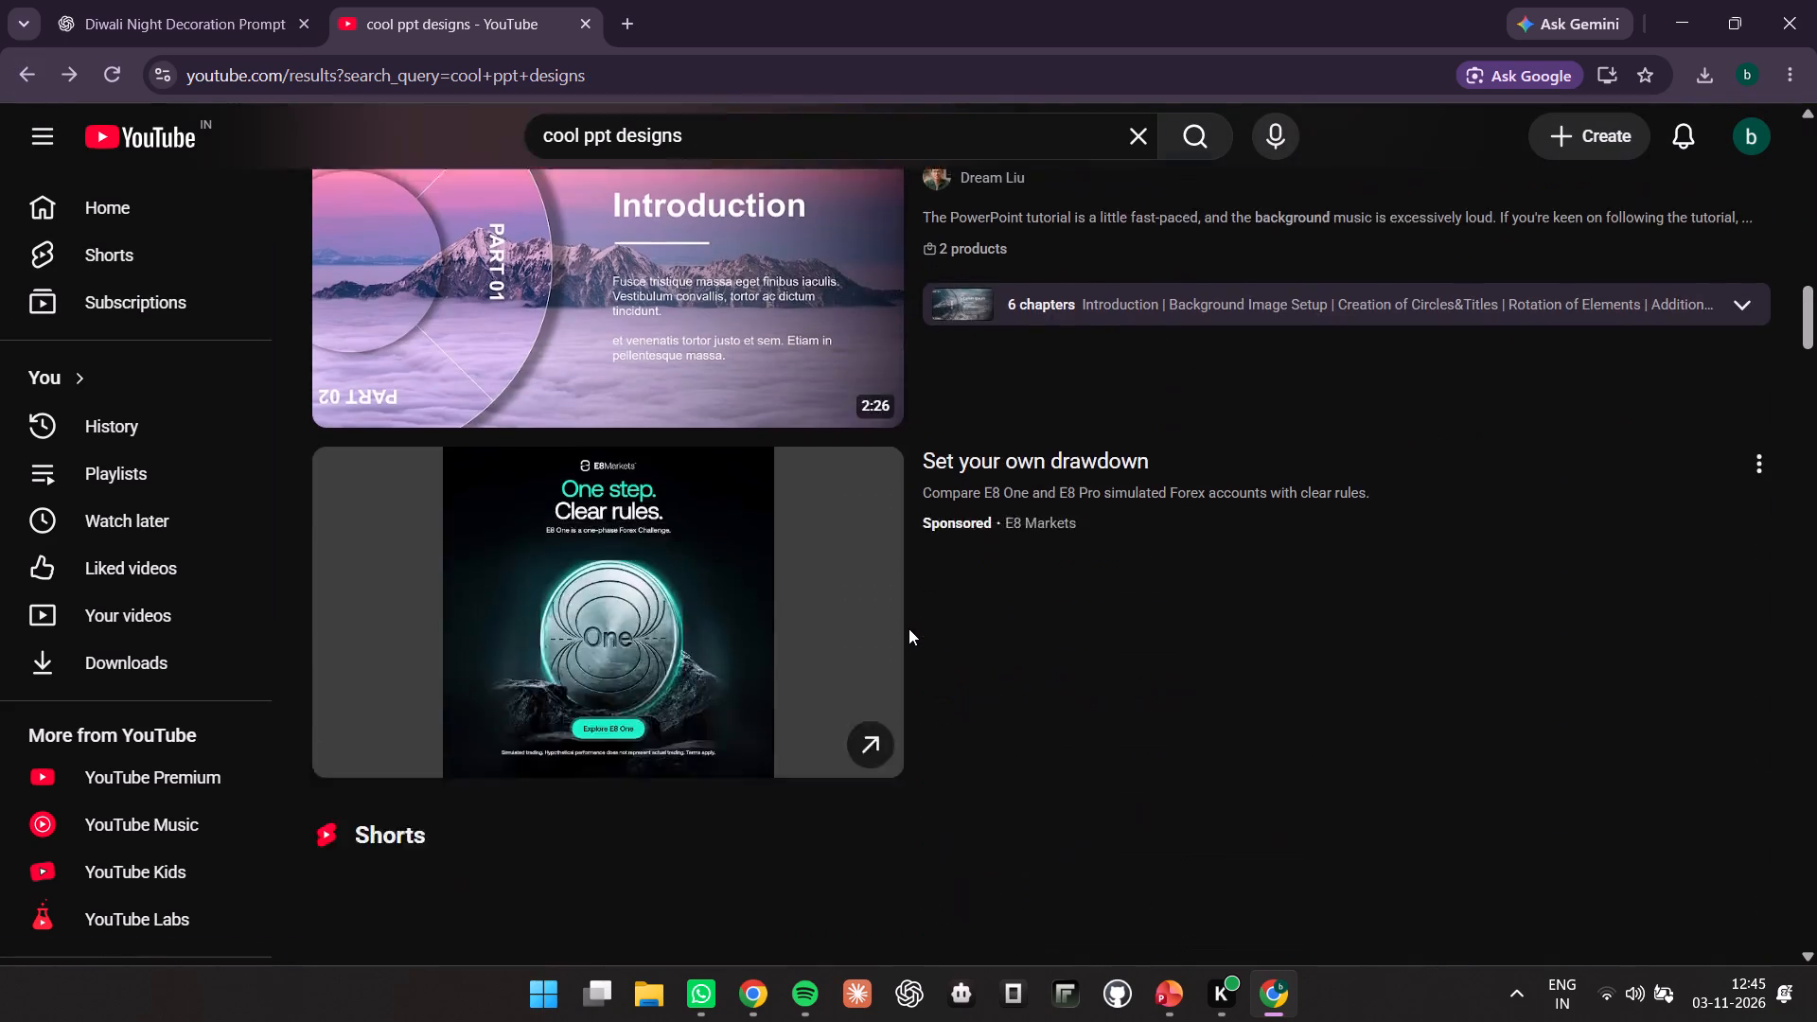
pyautogui.scroll(-3, 904, 636)
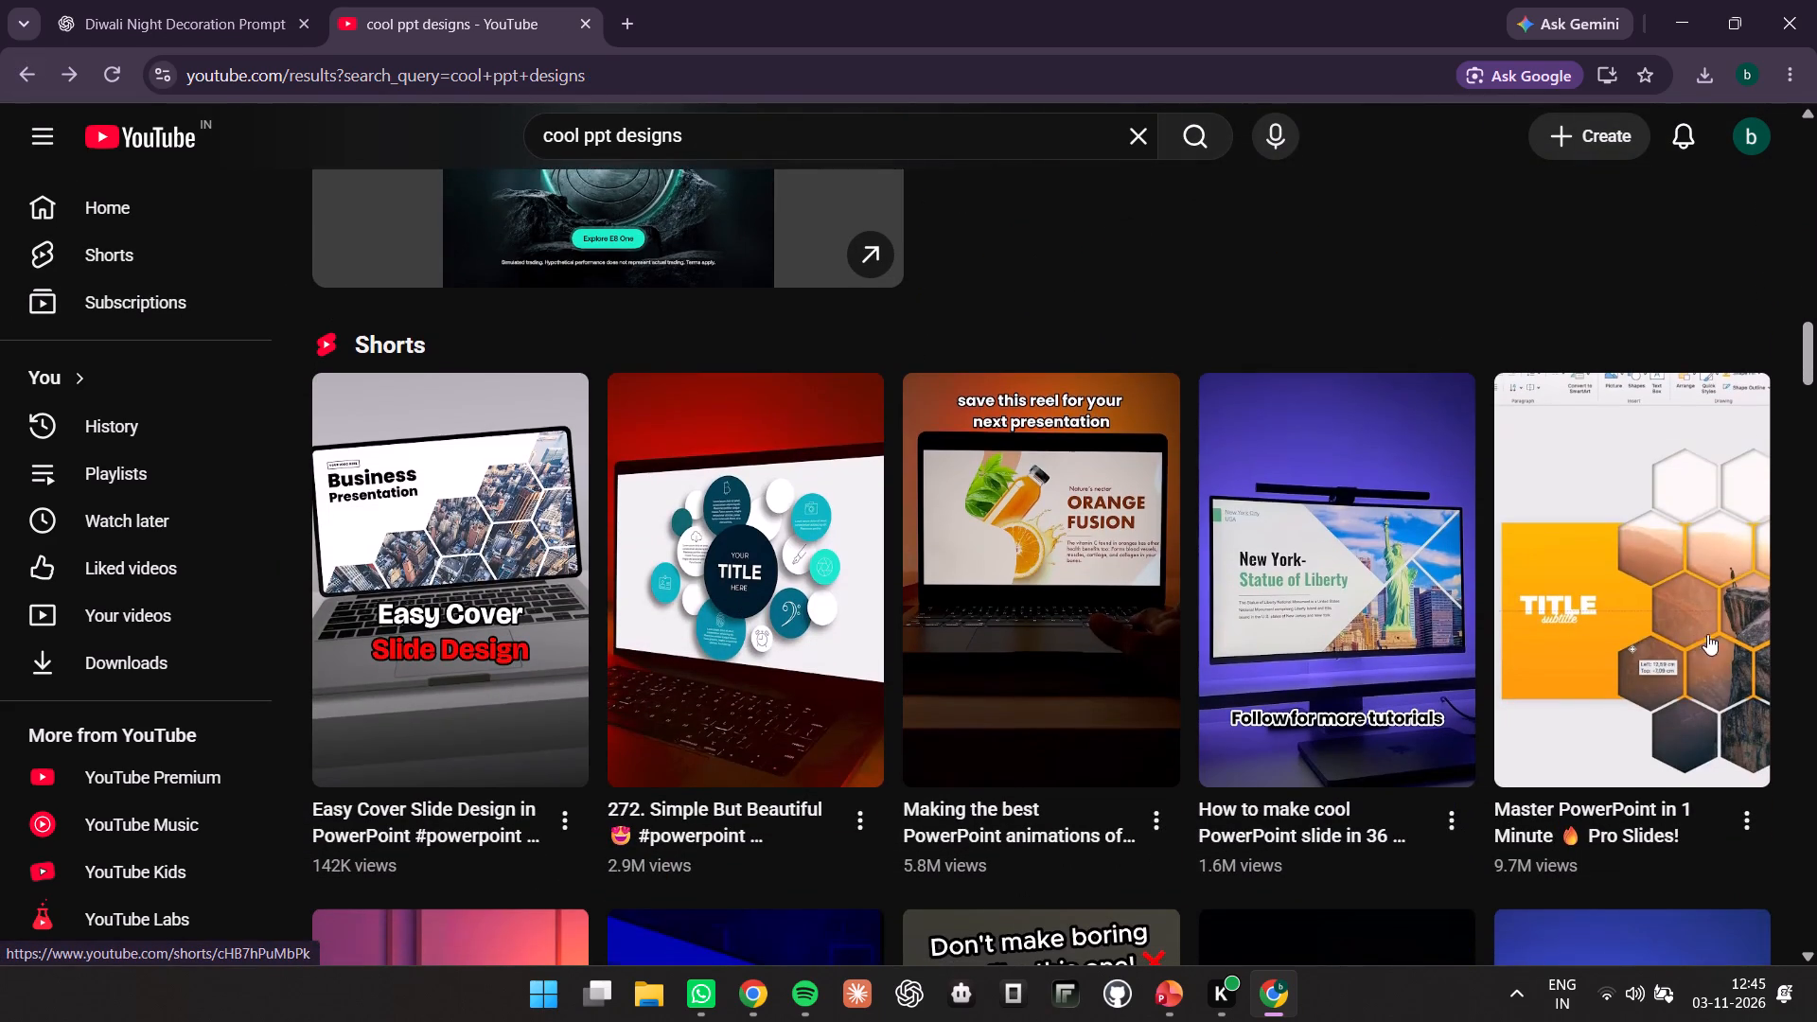
pyautogui.scroll(-3, 1689, 783)
pyautogui.scroll(-3, 1600, 722)
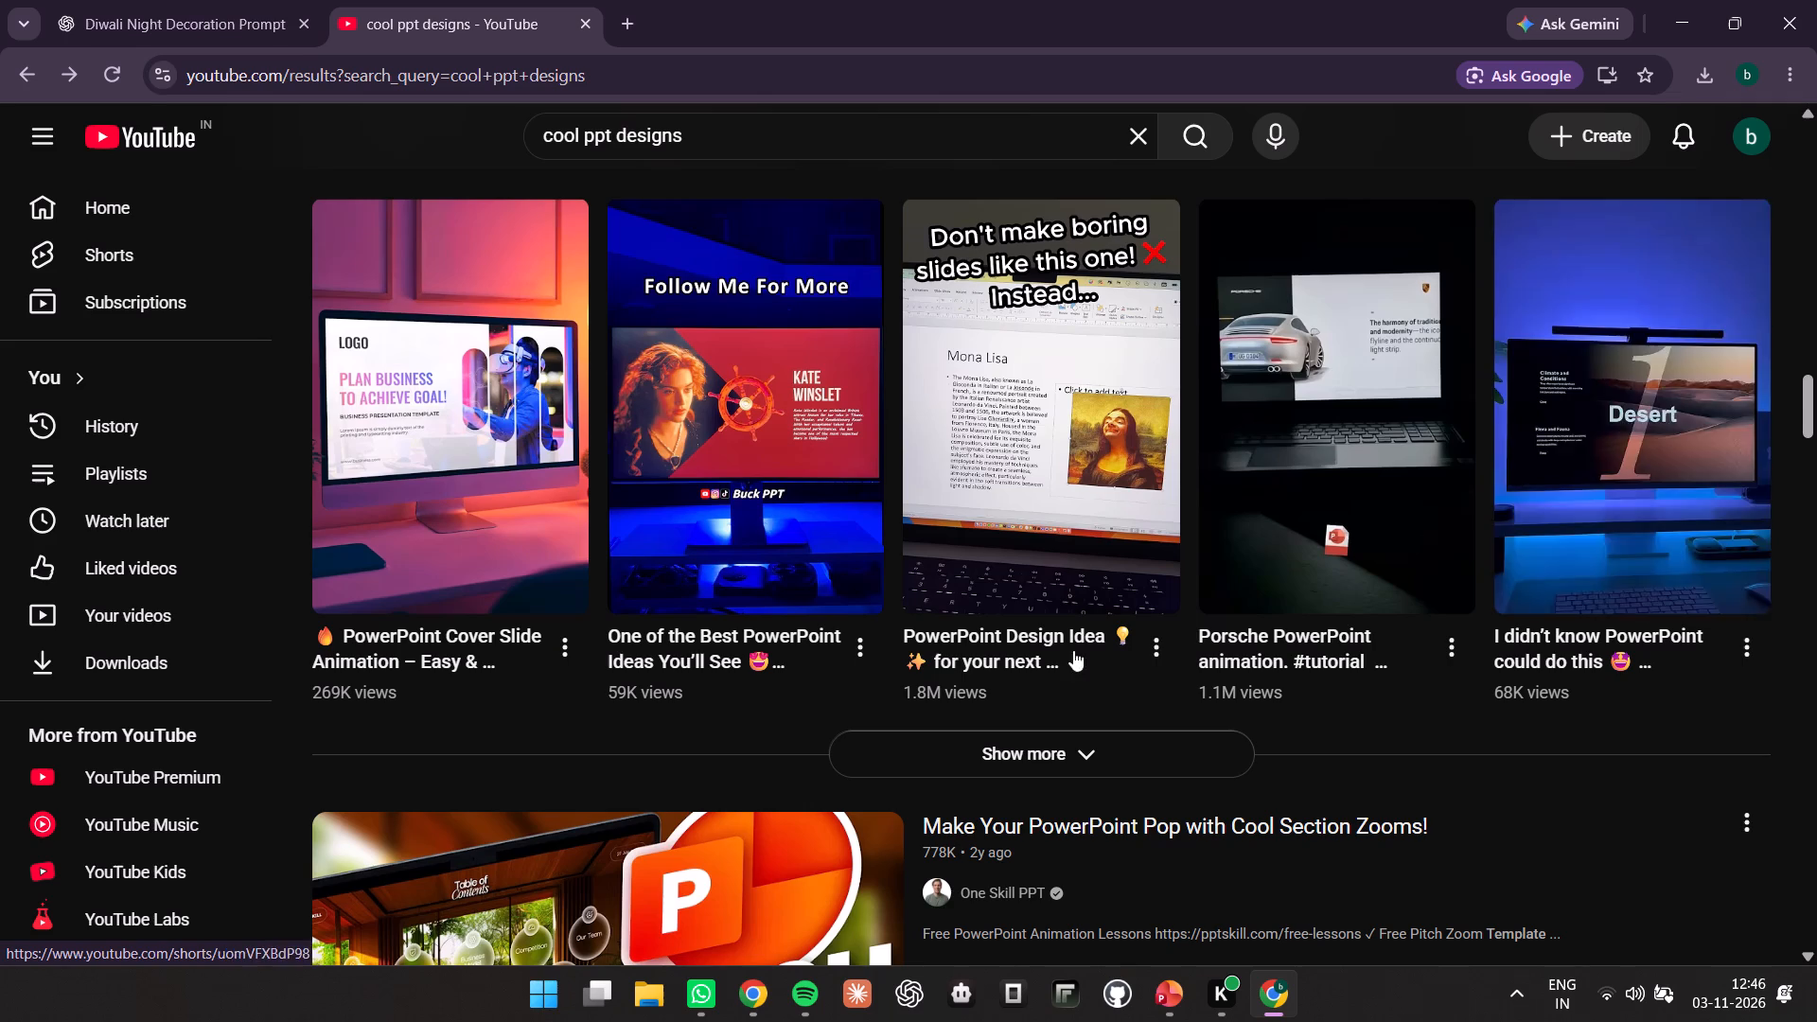
pyautogui.scroll(-5, 983, 689)
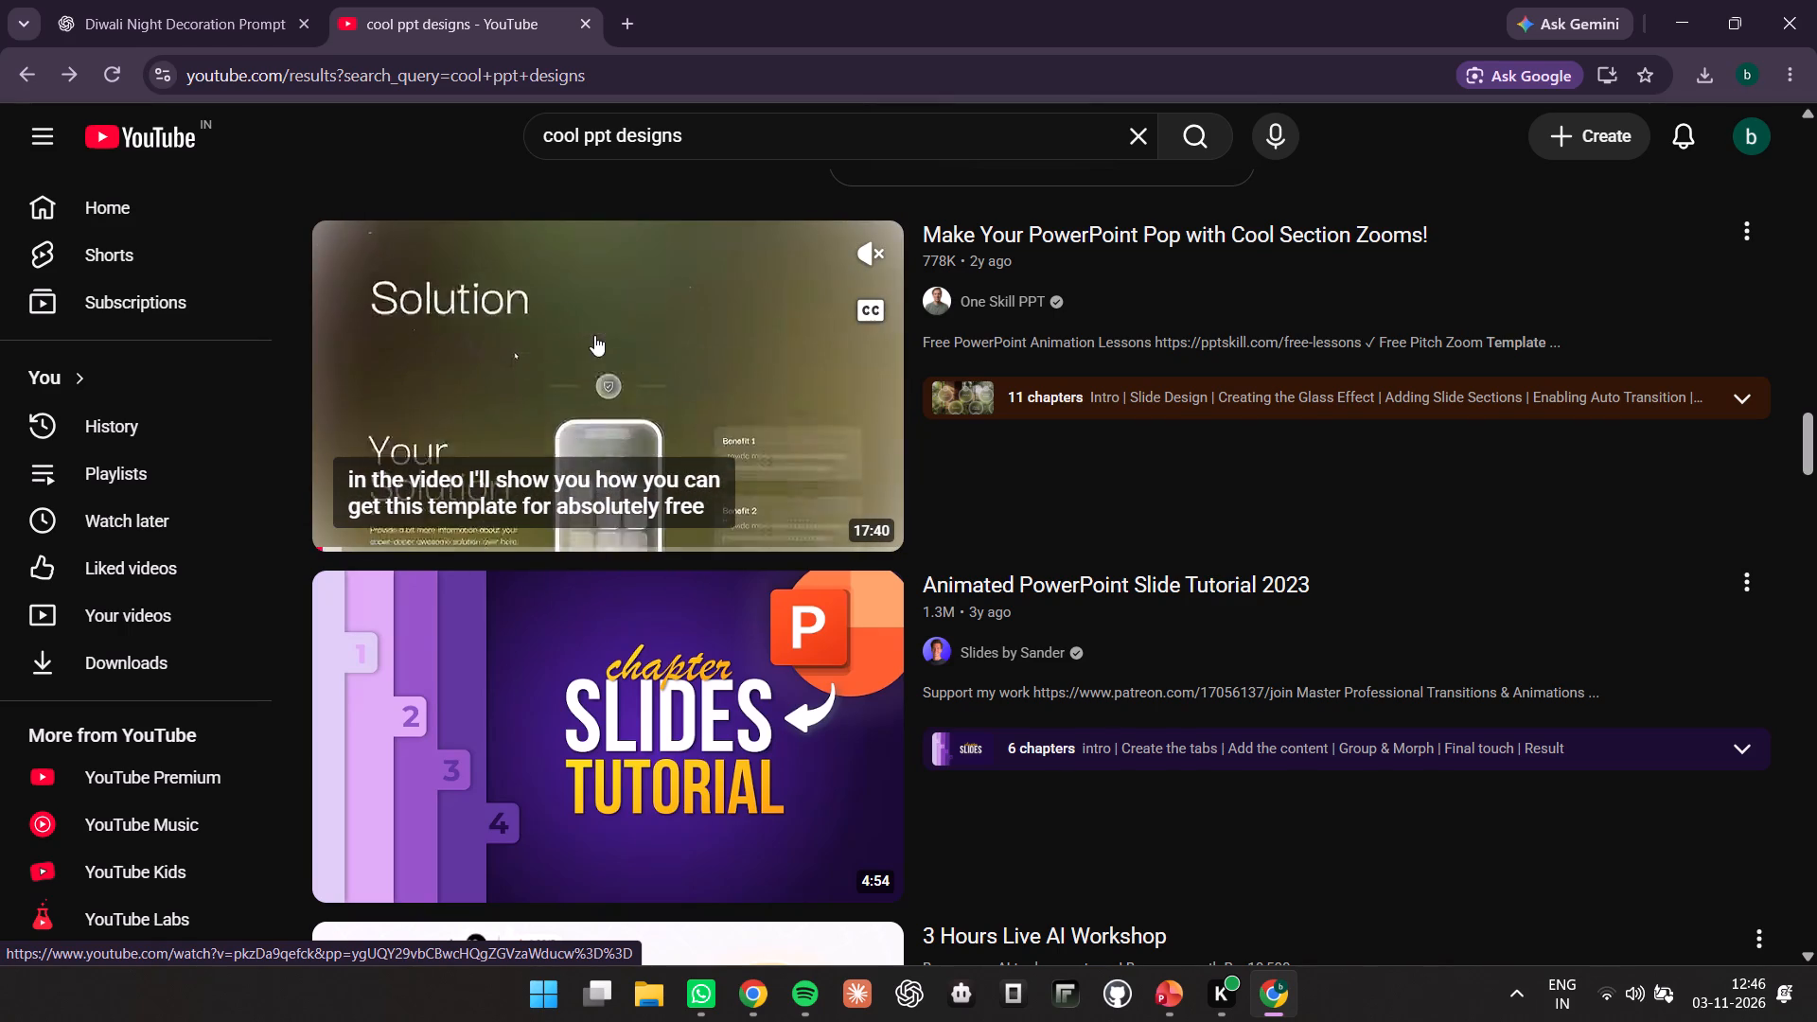
# Open the "Make Your PowerPoint Pop with Cool Section Zooms!" video, and its related "Cinematic Slide Zooms" video in a separate tab.
pyautogui.click(788, 338)
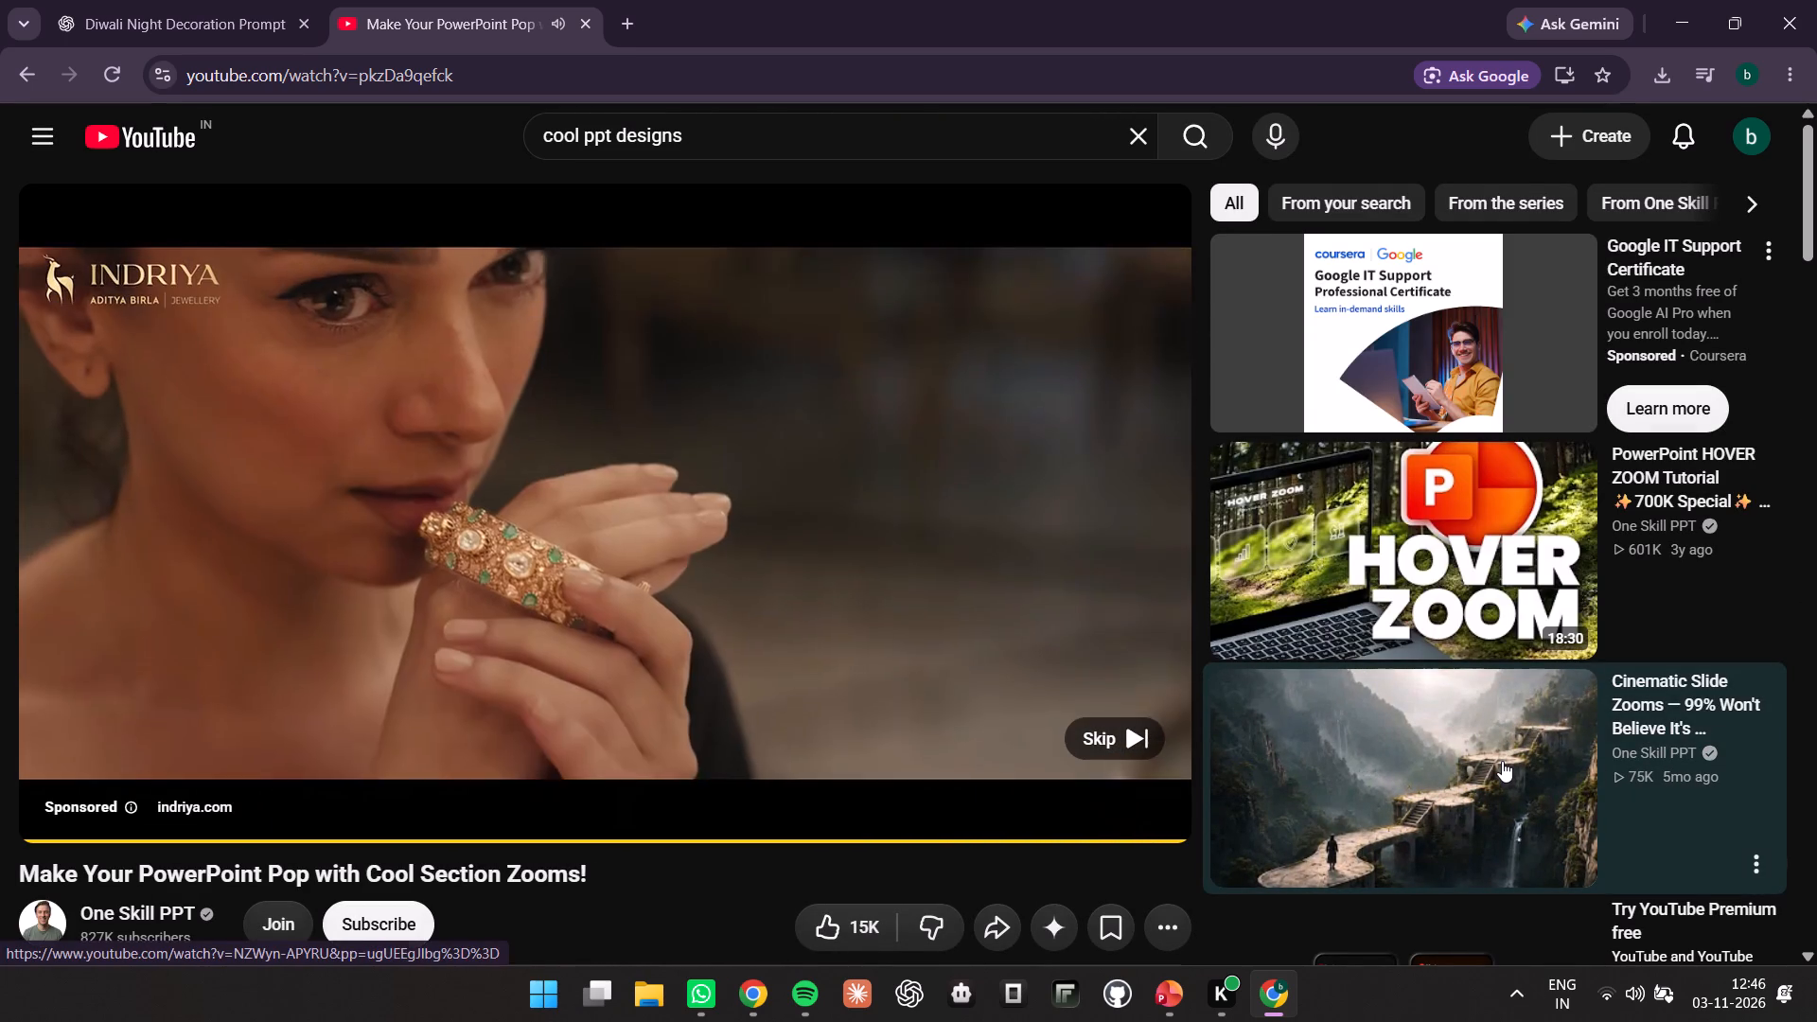
pyautogui.rightClick(1502, 761)
pyautogui.click(1302, 219)
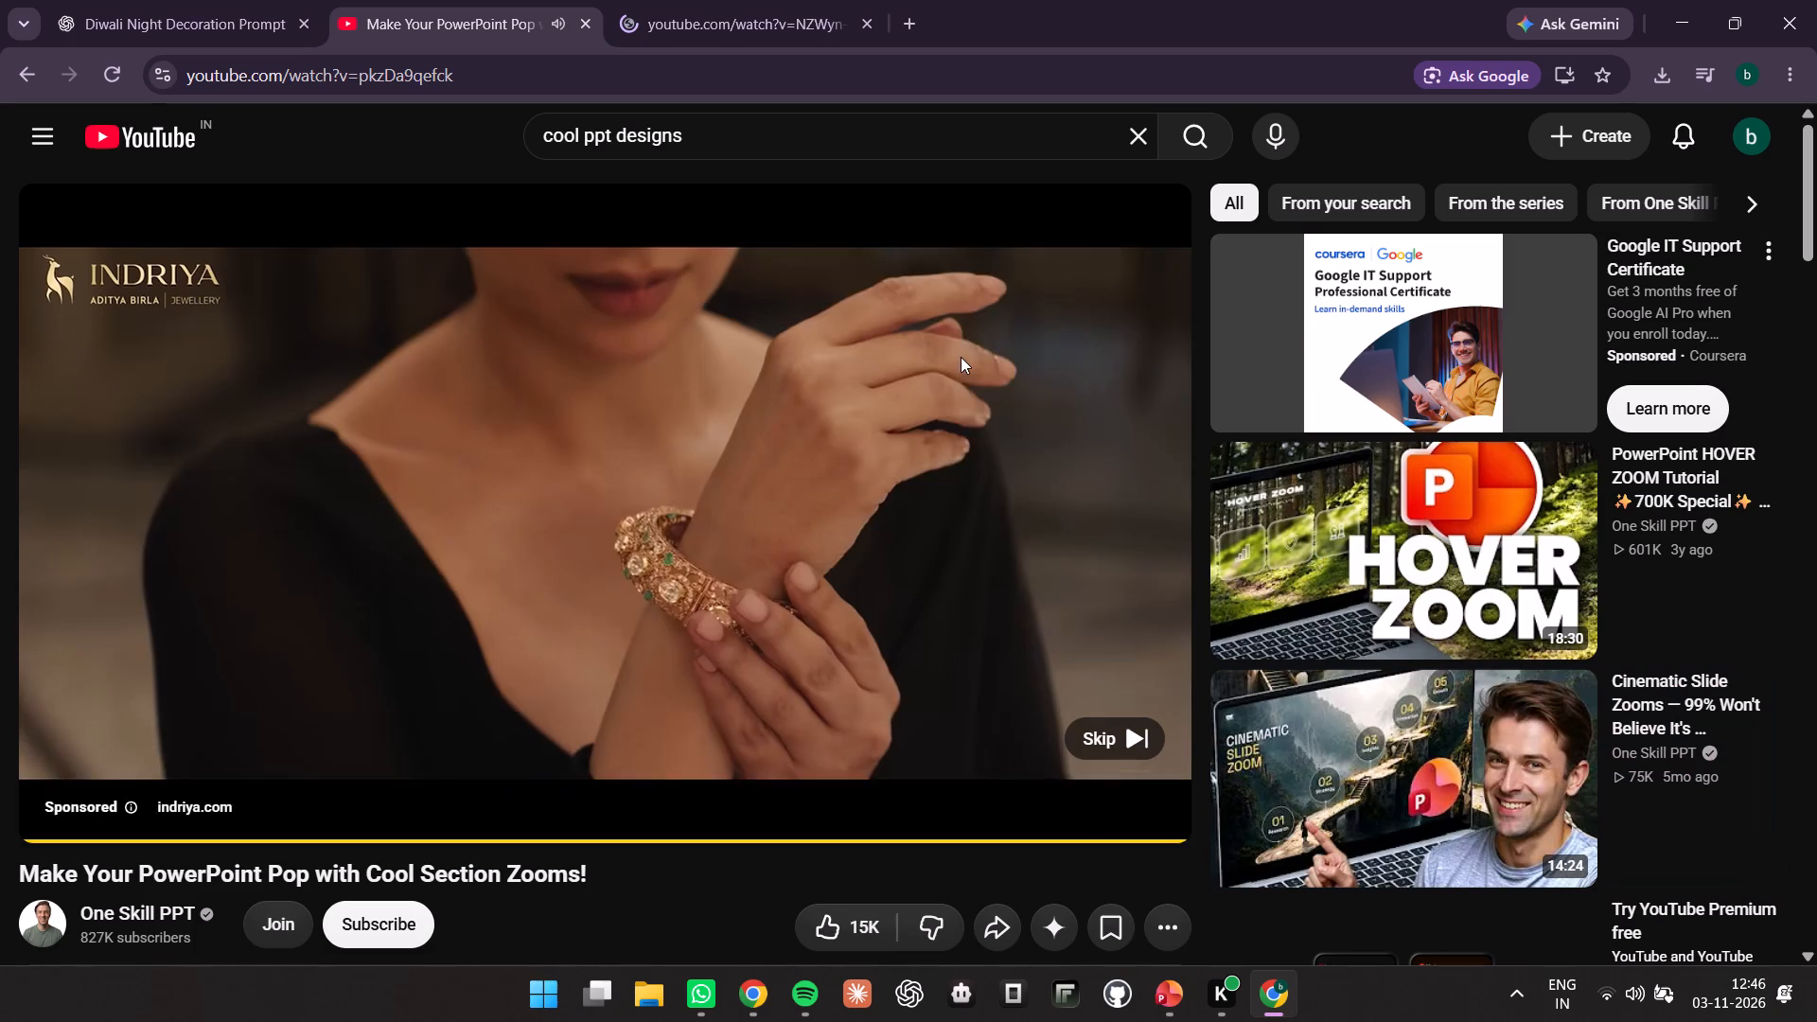
pyautogui.click(467, 510)
pyautogui.click(679, 17)
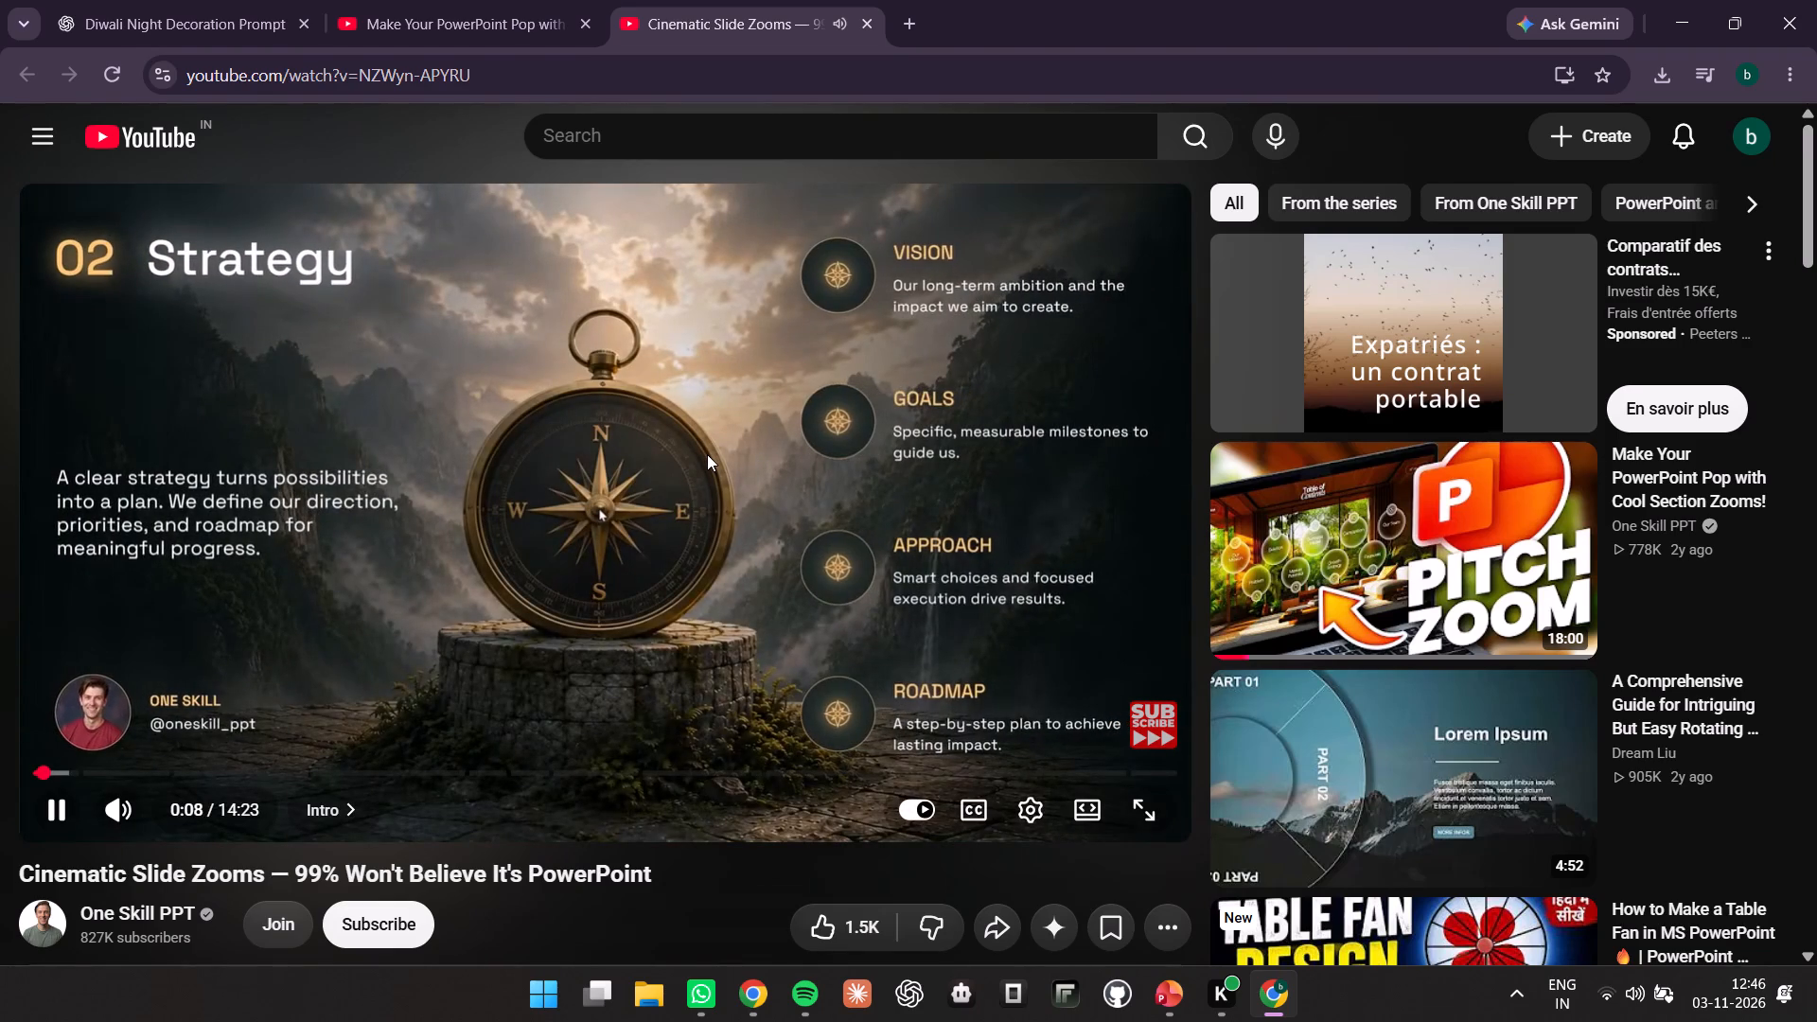
pyautogui.scroll(-1, 707, 454)
pyautogui.scroll(-3, 648, 523)
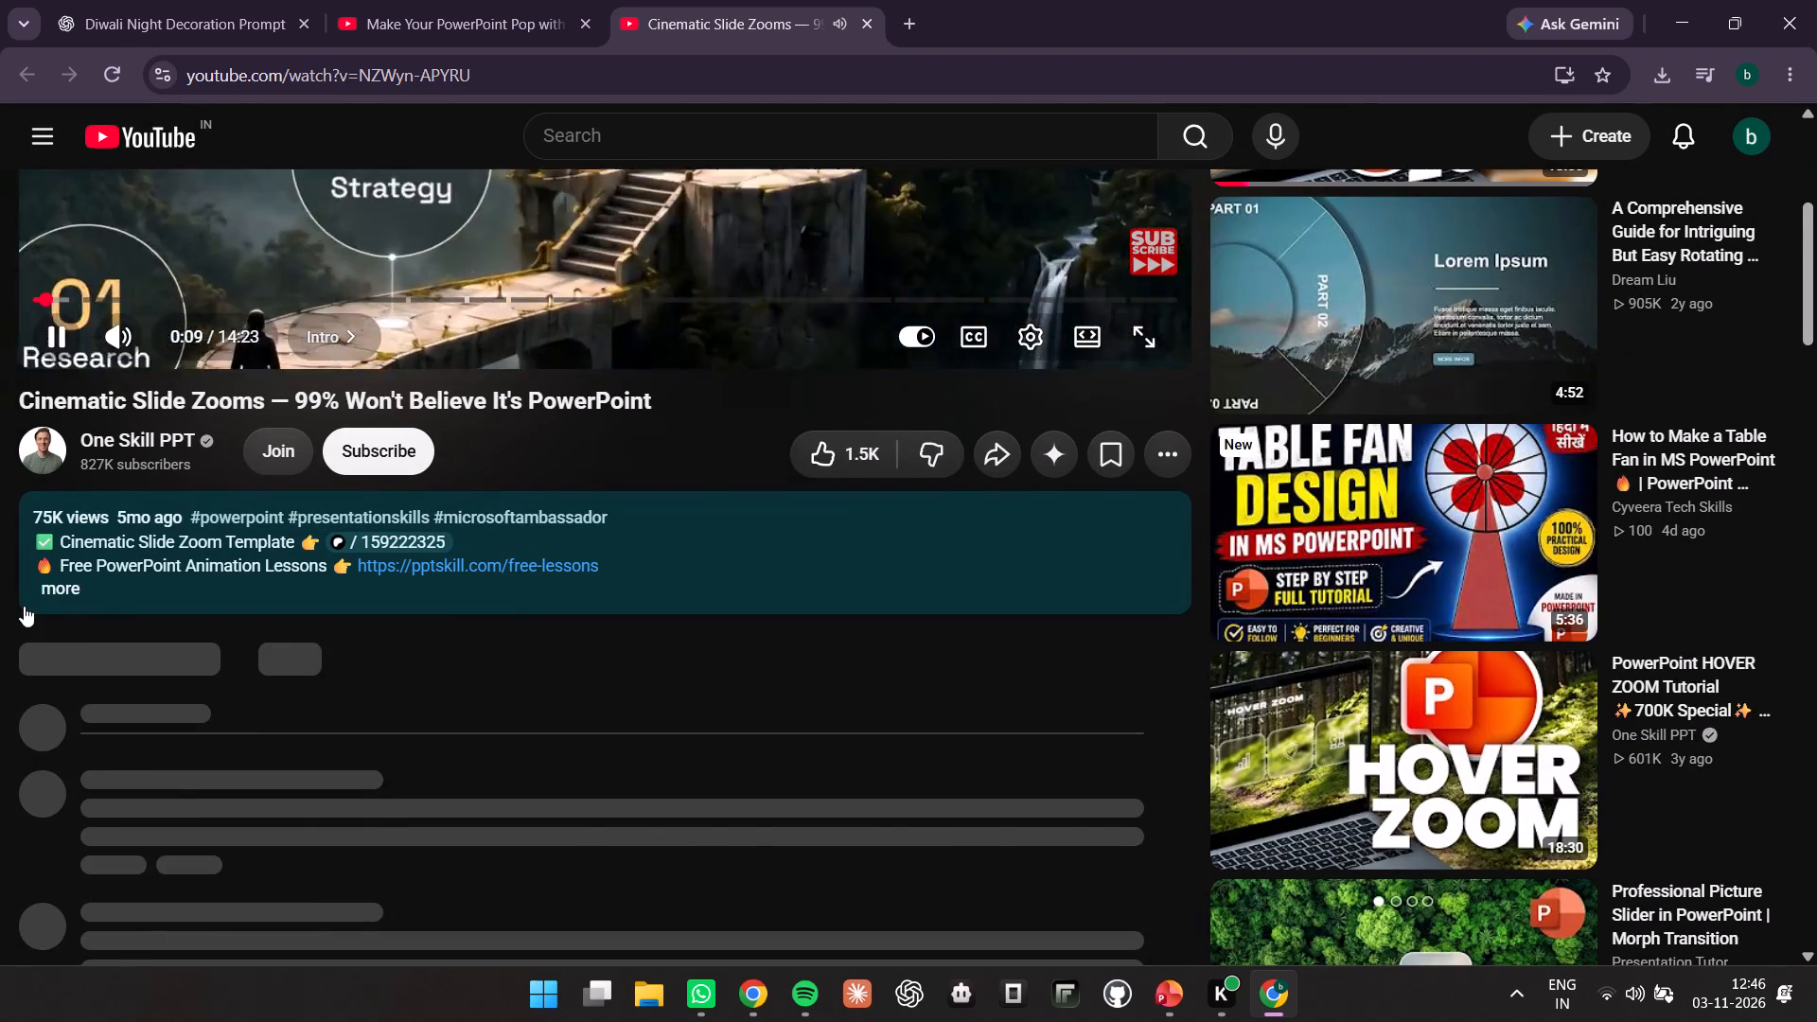
# Skip the ad on the Section Zooms video, decline the YouTube Premium offer and pause both zoom videos.
pyautogui.click(394, 0)
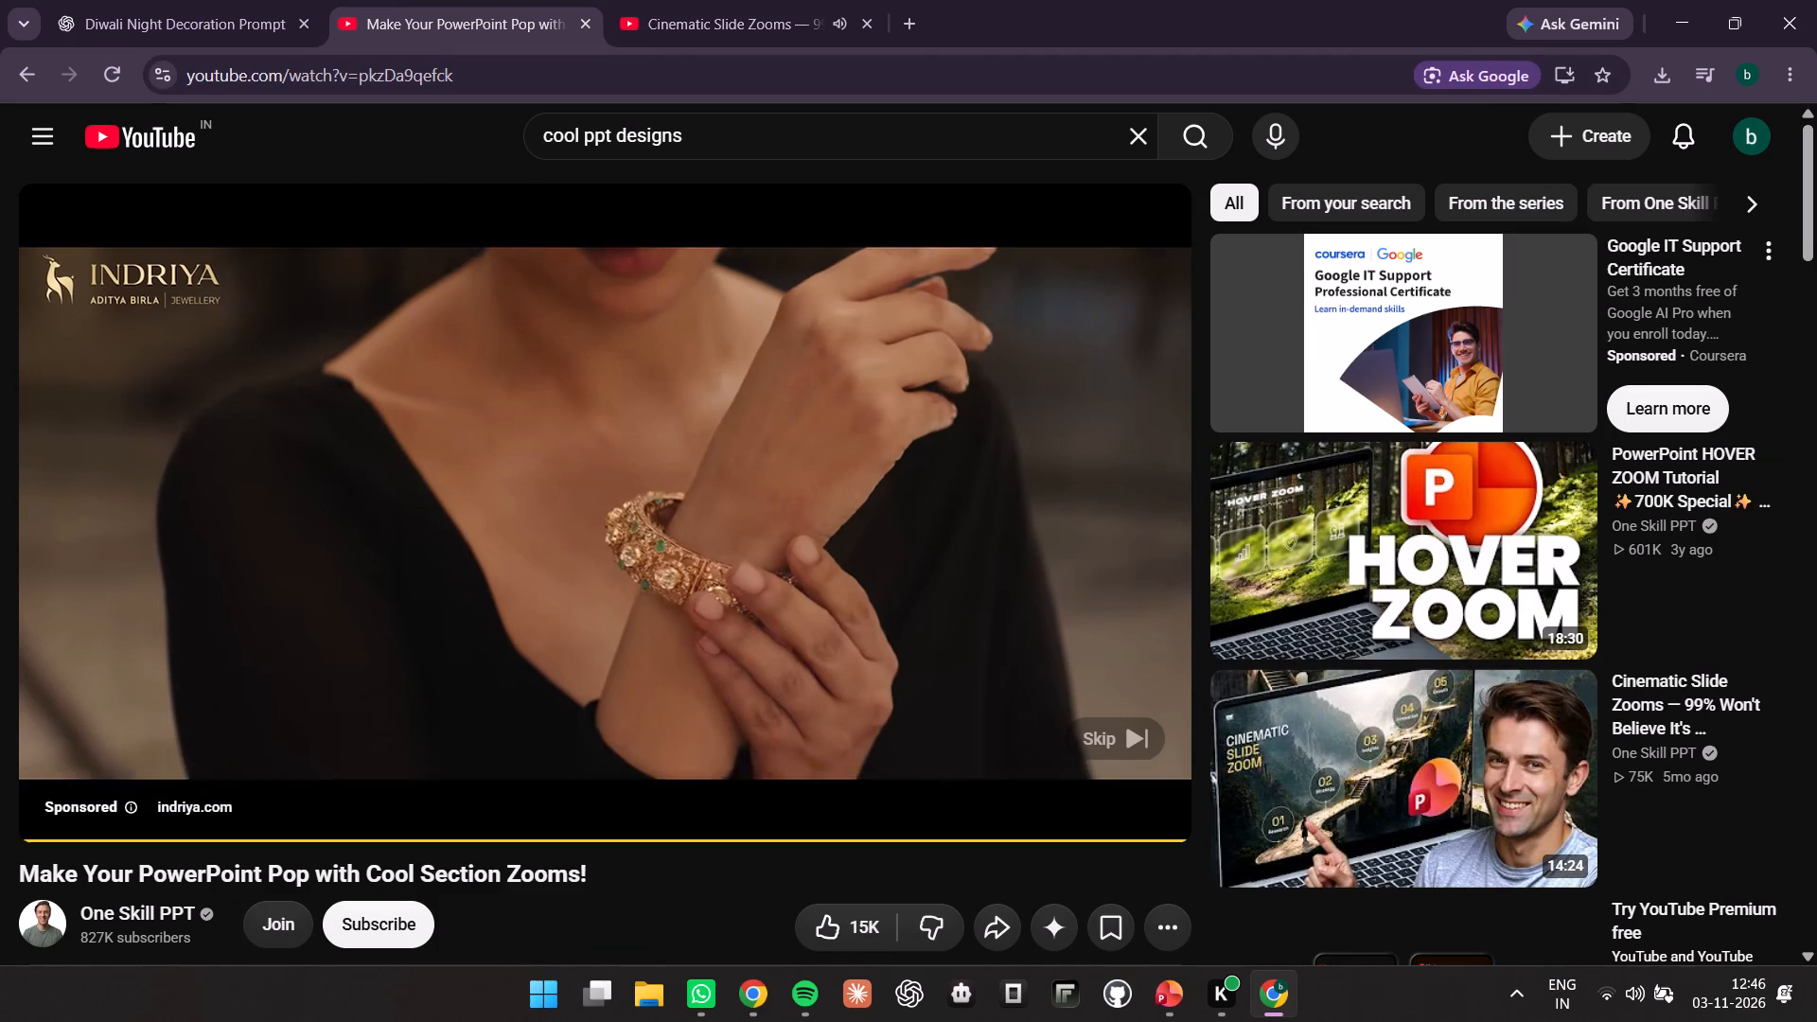
pyautogui.click(1123, 754)
pyautogui.click(656, 0)
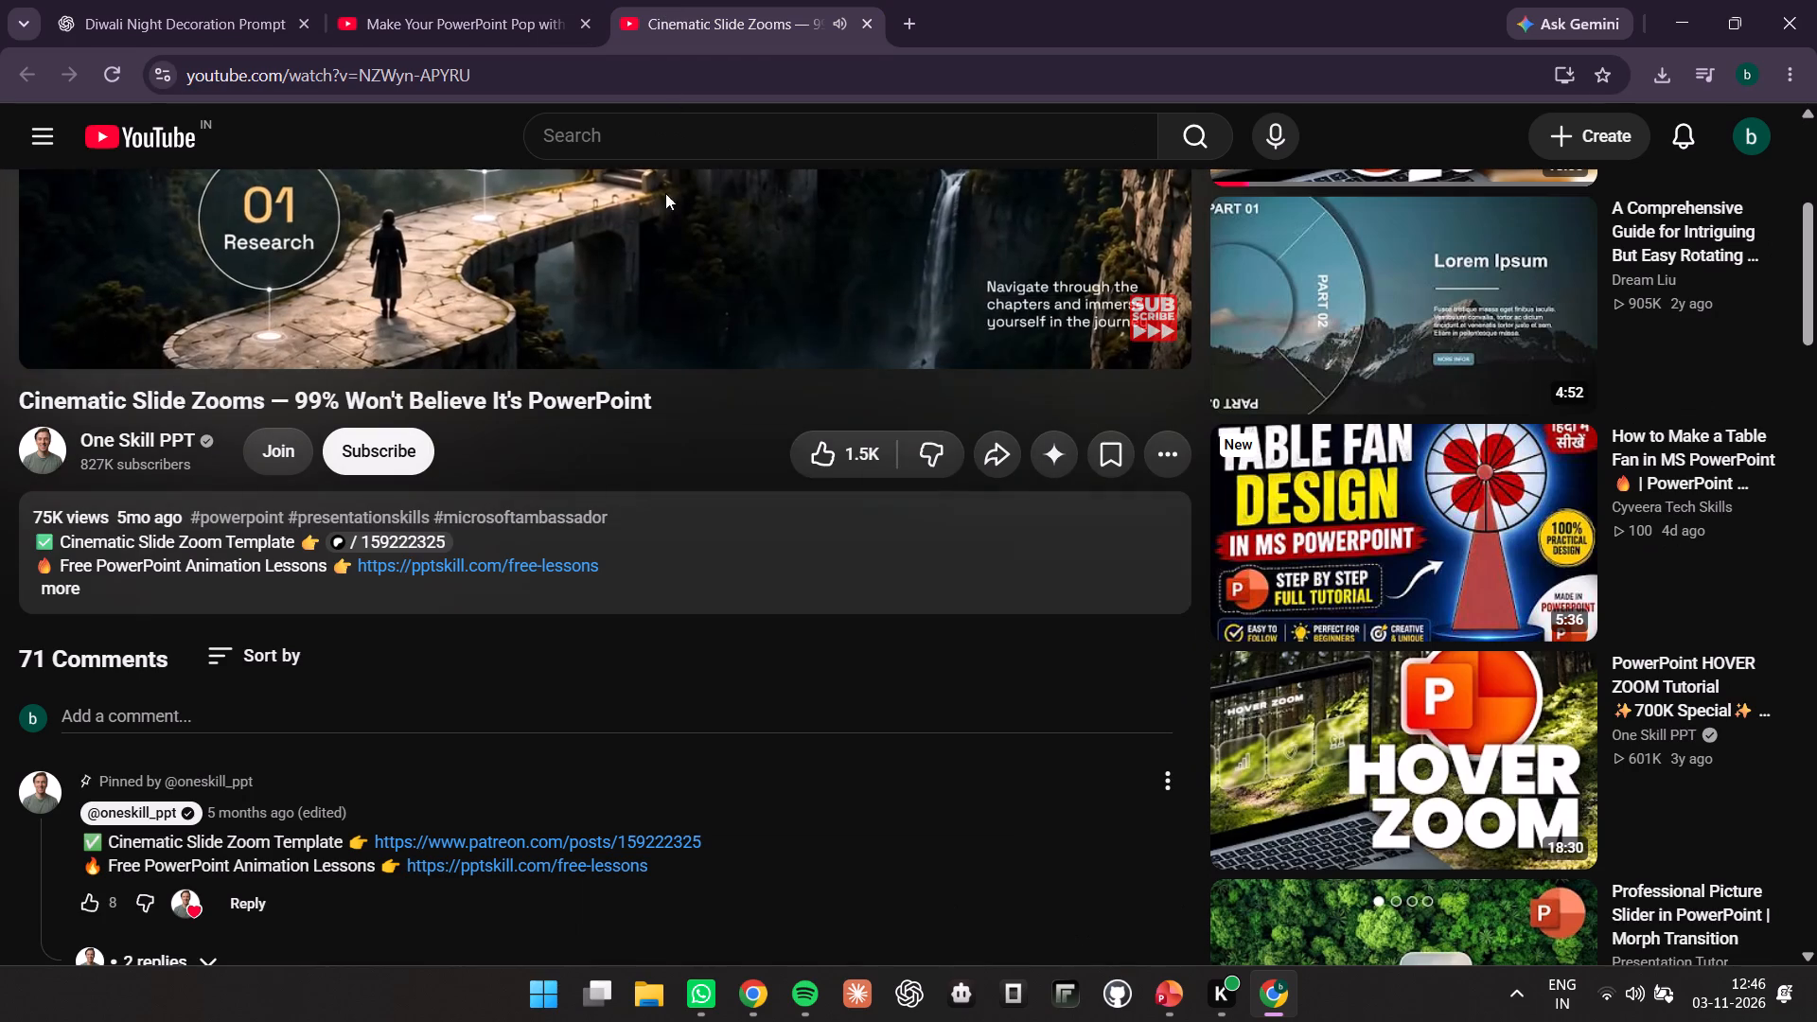
pyautogui.click(661, 303)
pyautogui.click(610, 229)
pyautogui.click(521, 0)
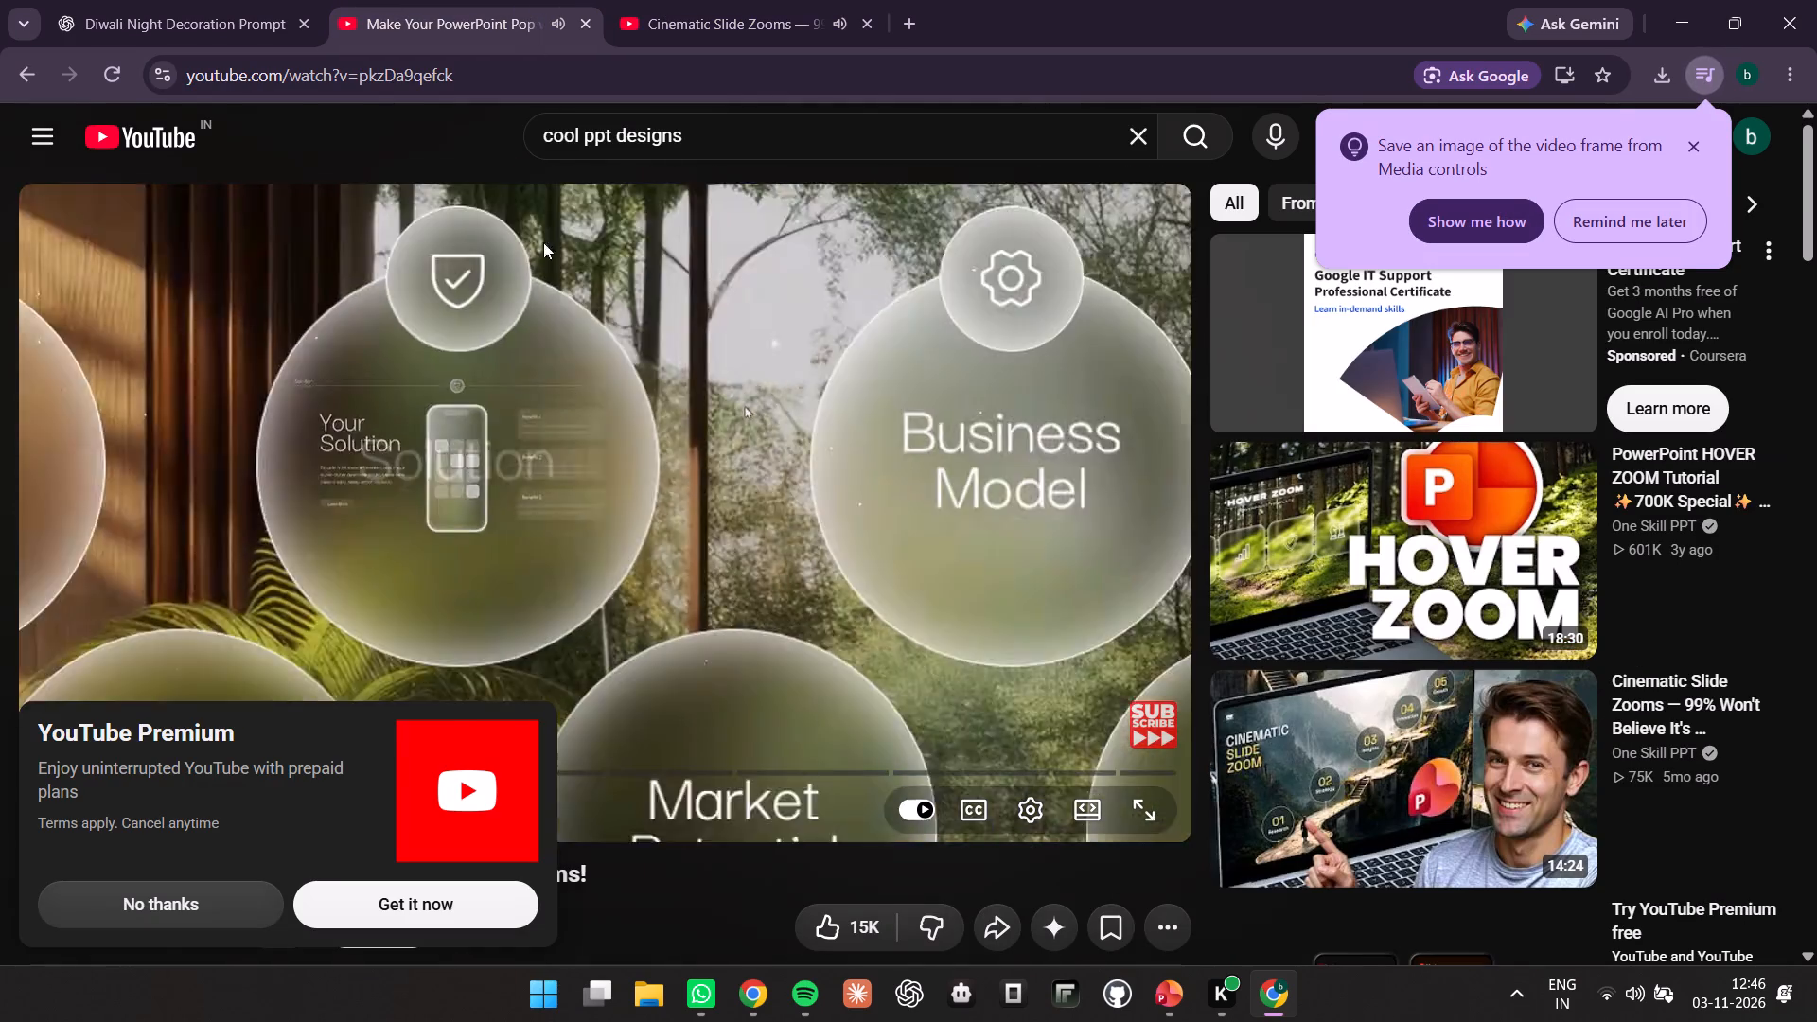
pyautogui.click(171, 913)
pyautogui.click(327, 471)
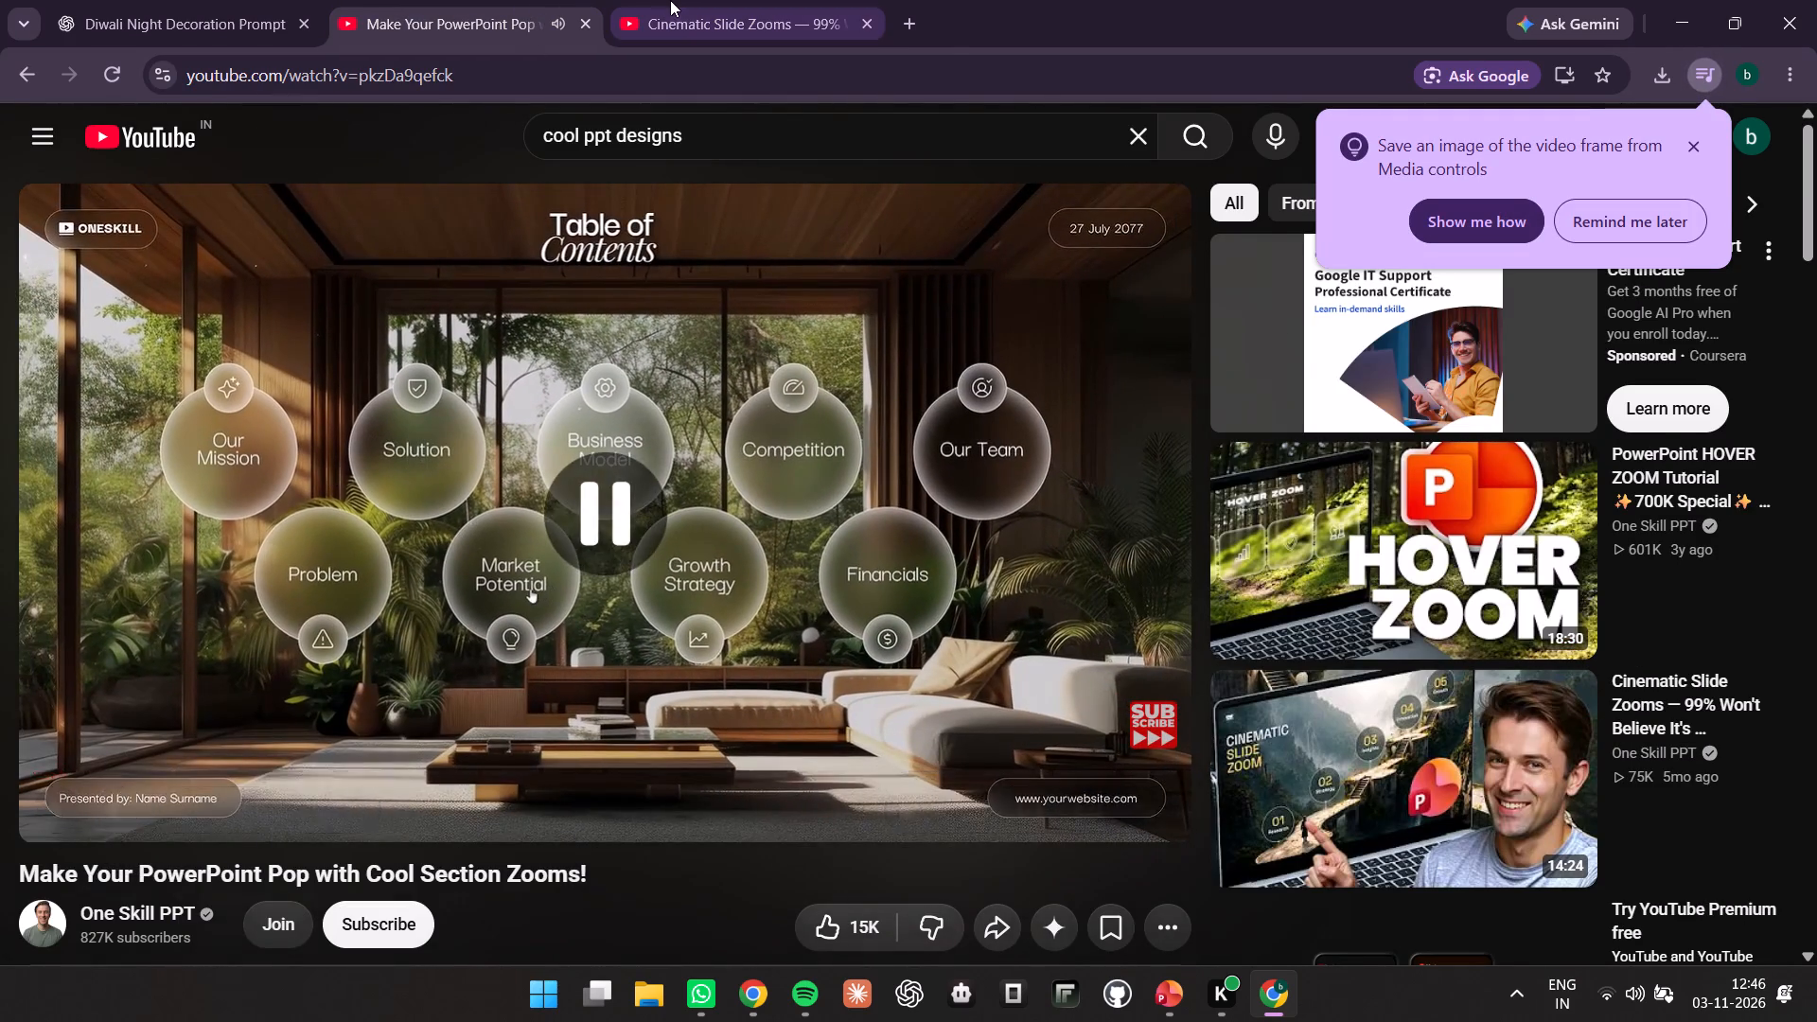
pyautogui.click(671, 0)
pyautogui.click(389, 0)
# Check the Section Zooms video's description and open the Free Pitch Zoom Template link from the pinned comment.
pyautogui.scroll(-6, 467, 490)
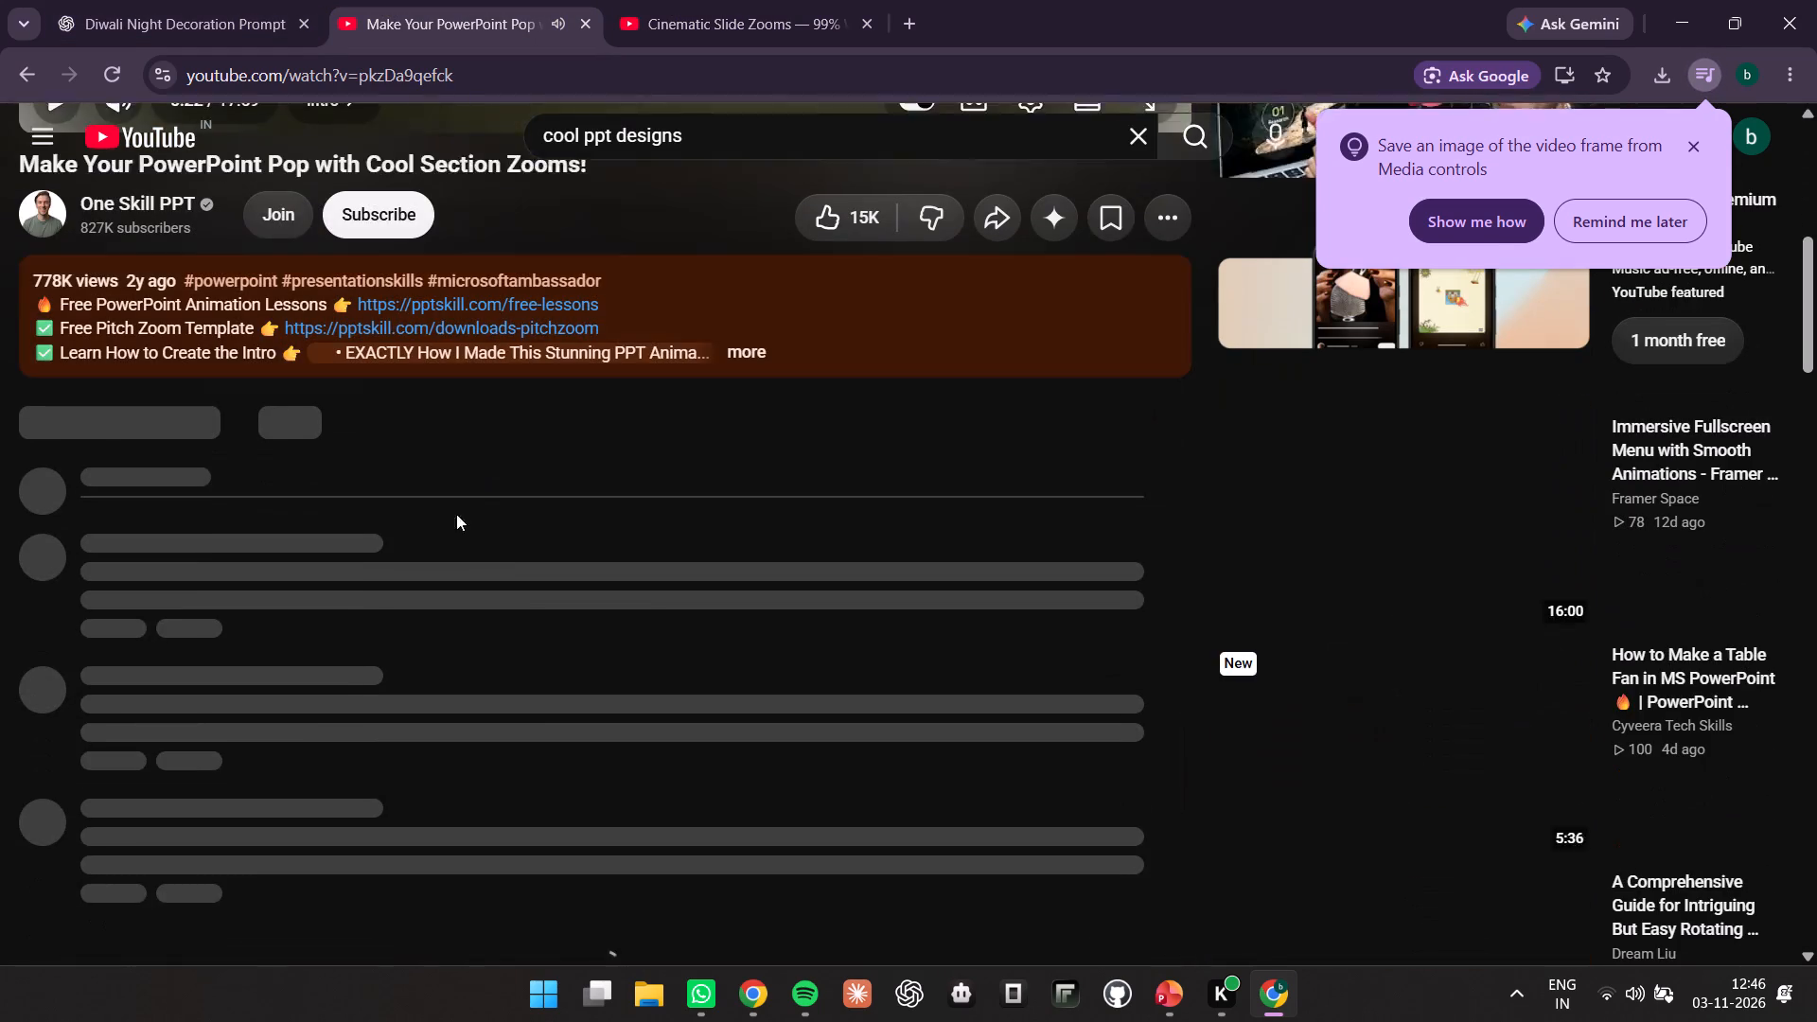
pyautogui.click(750, 342)
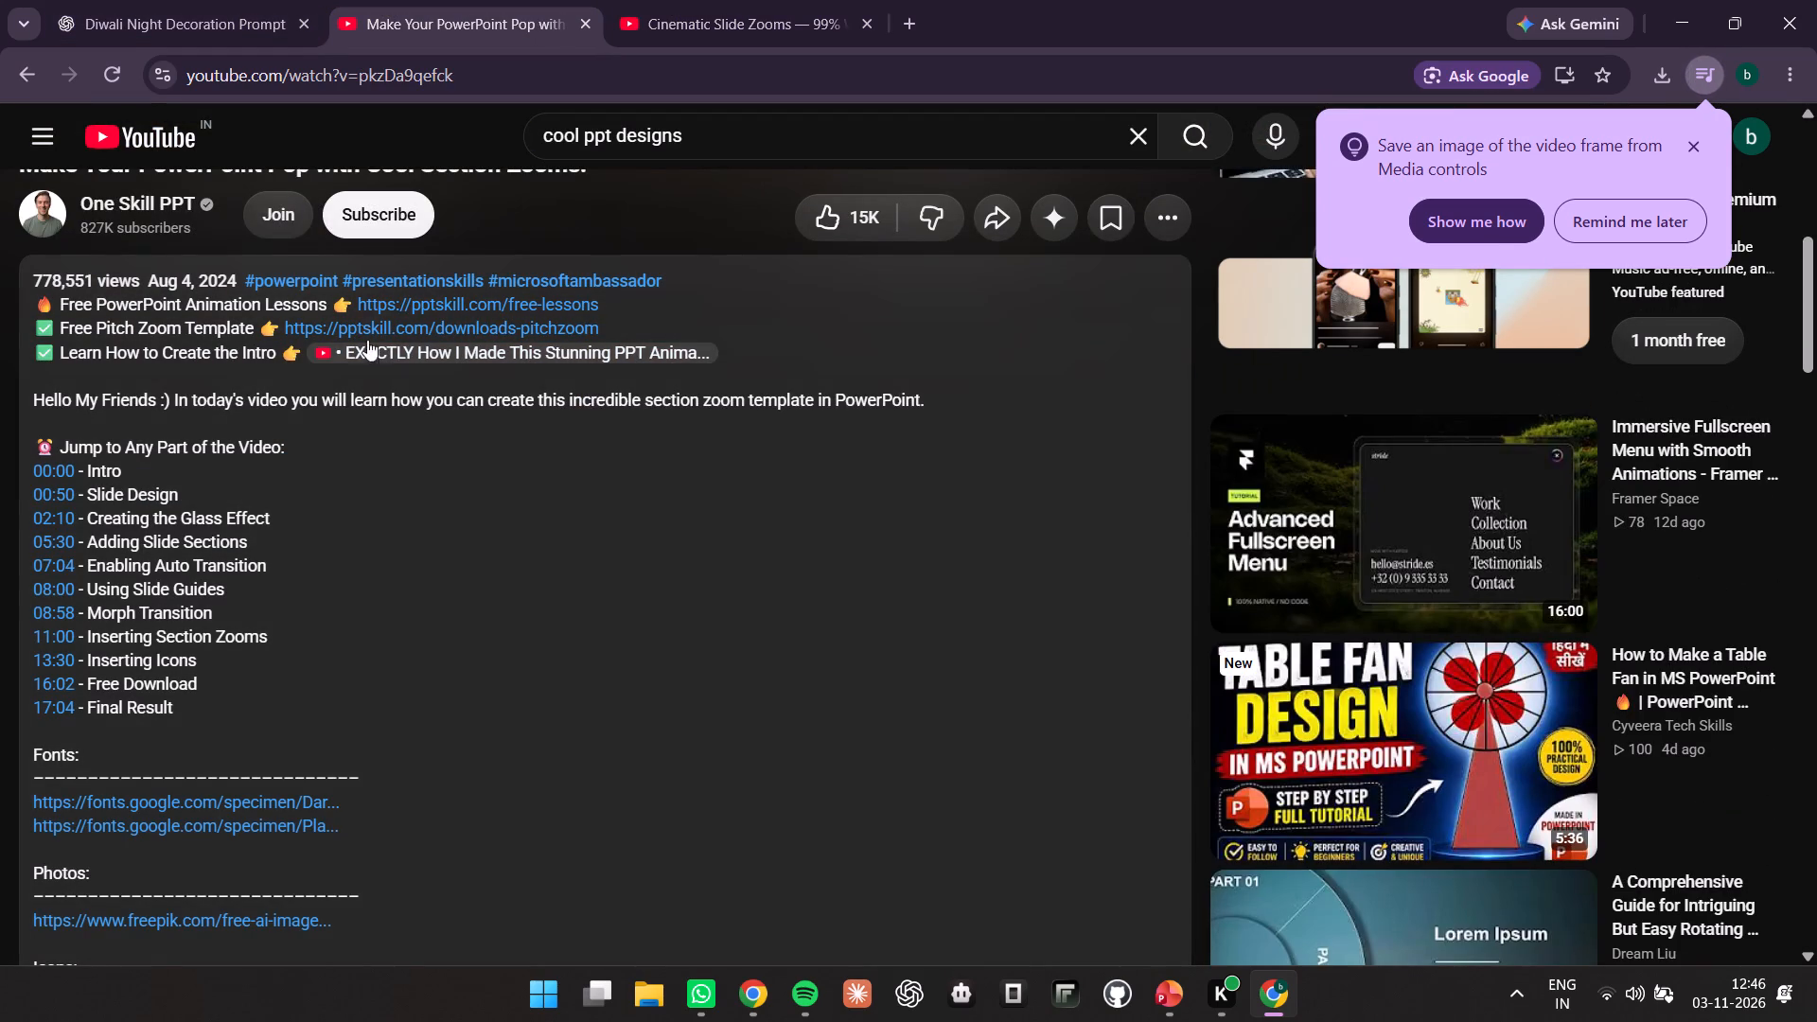
pyautogui.scroll(-3, 172, 555)
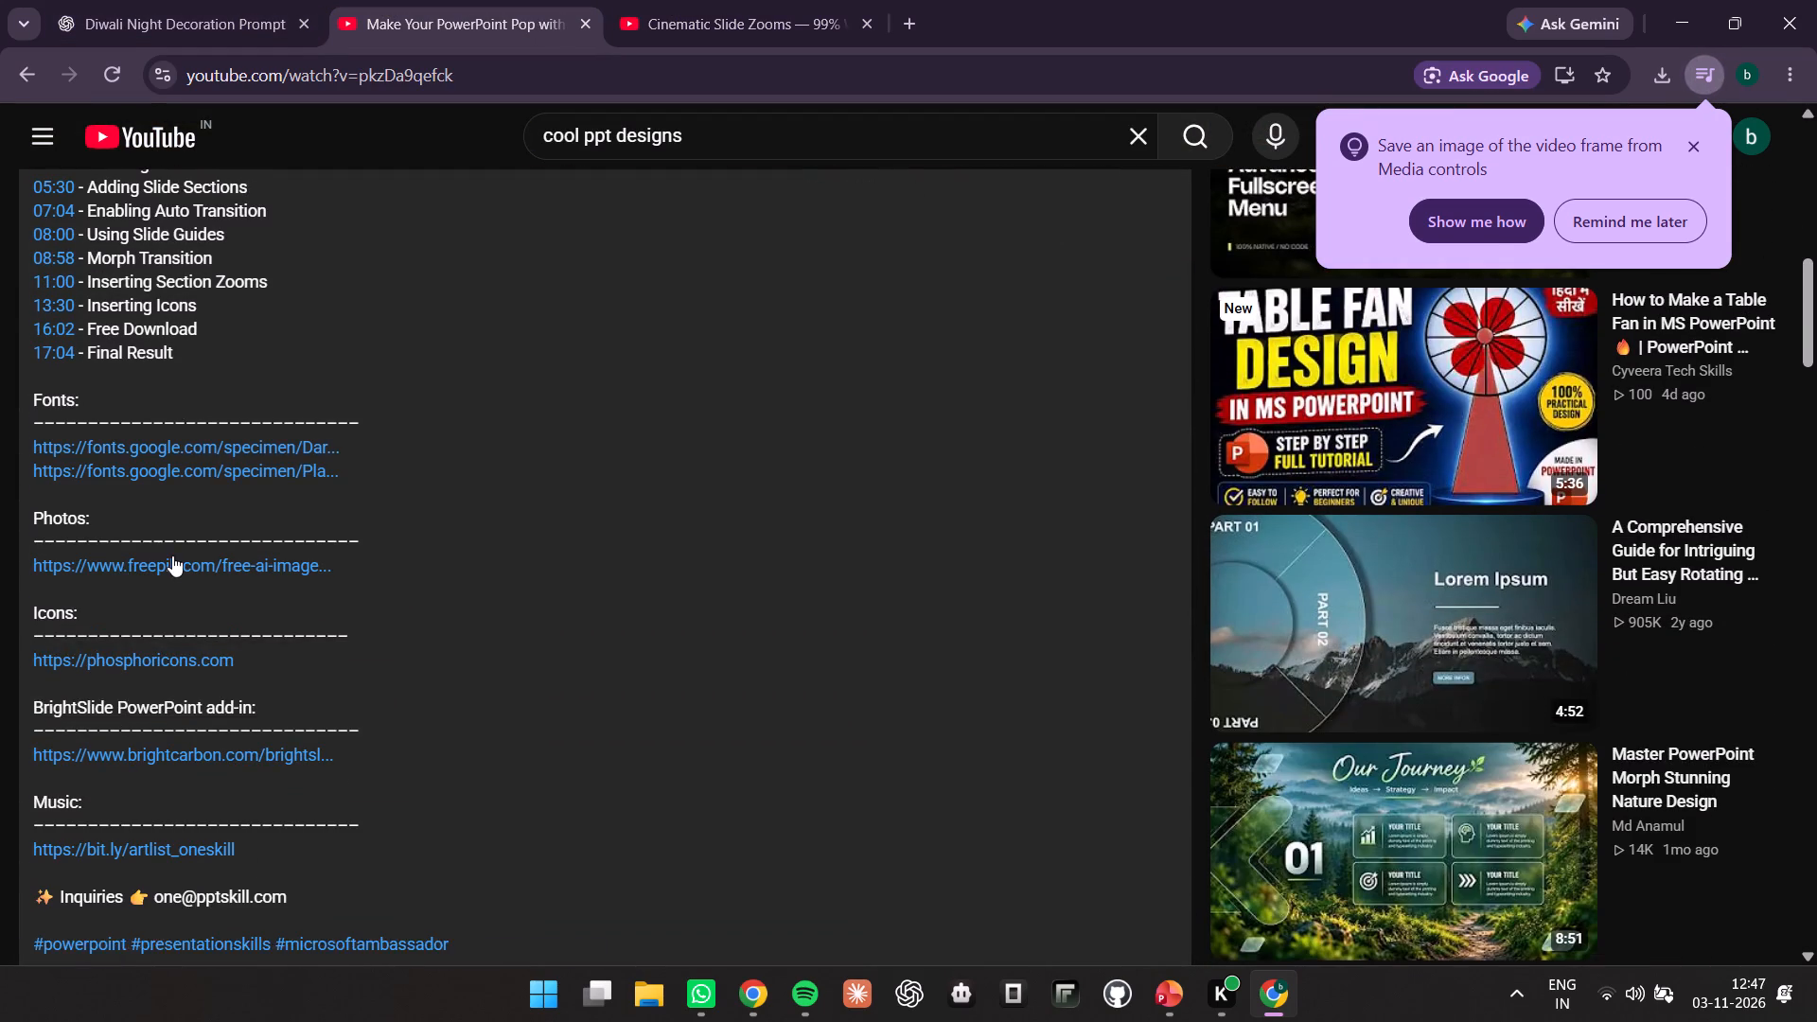
pyautogui.scroll(-2, 186, 579)
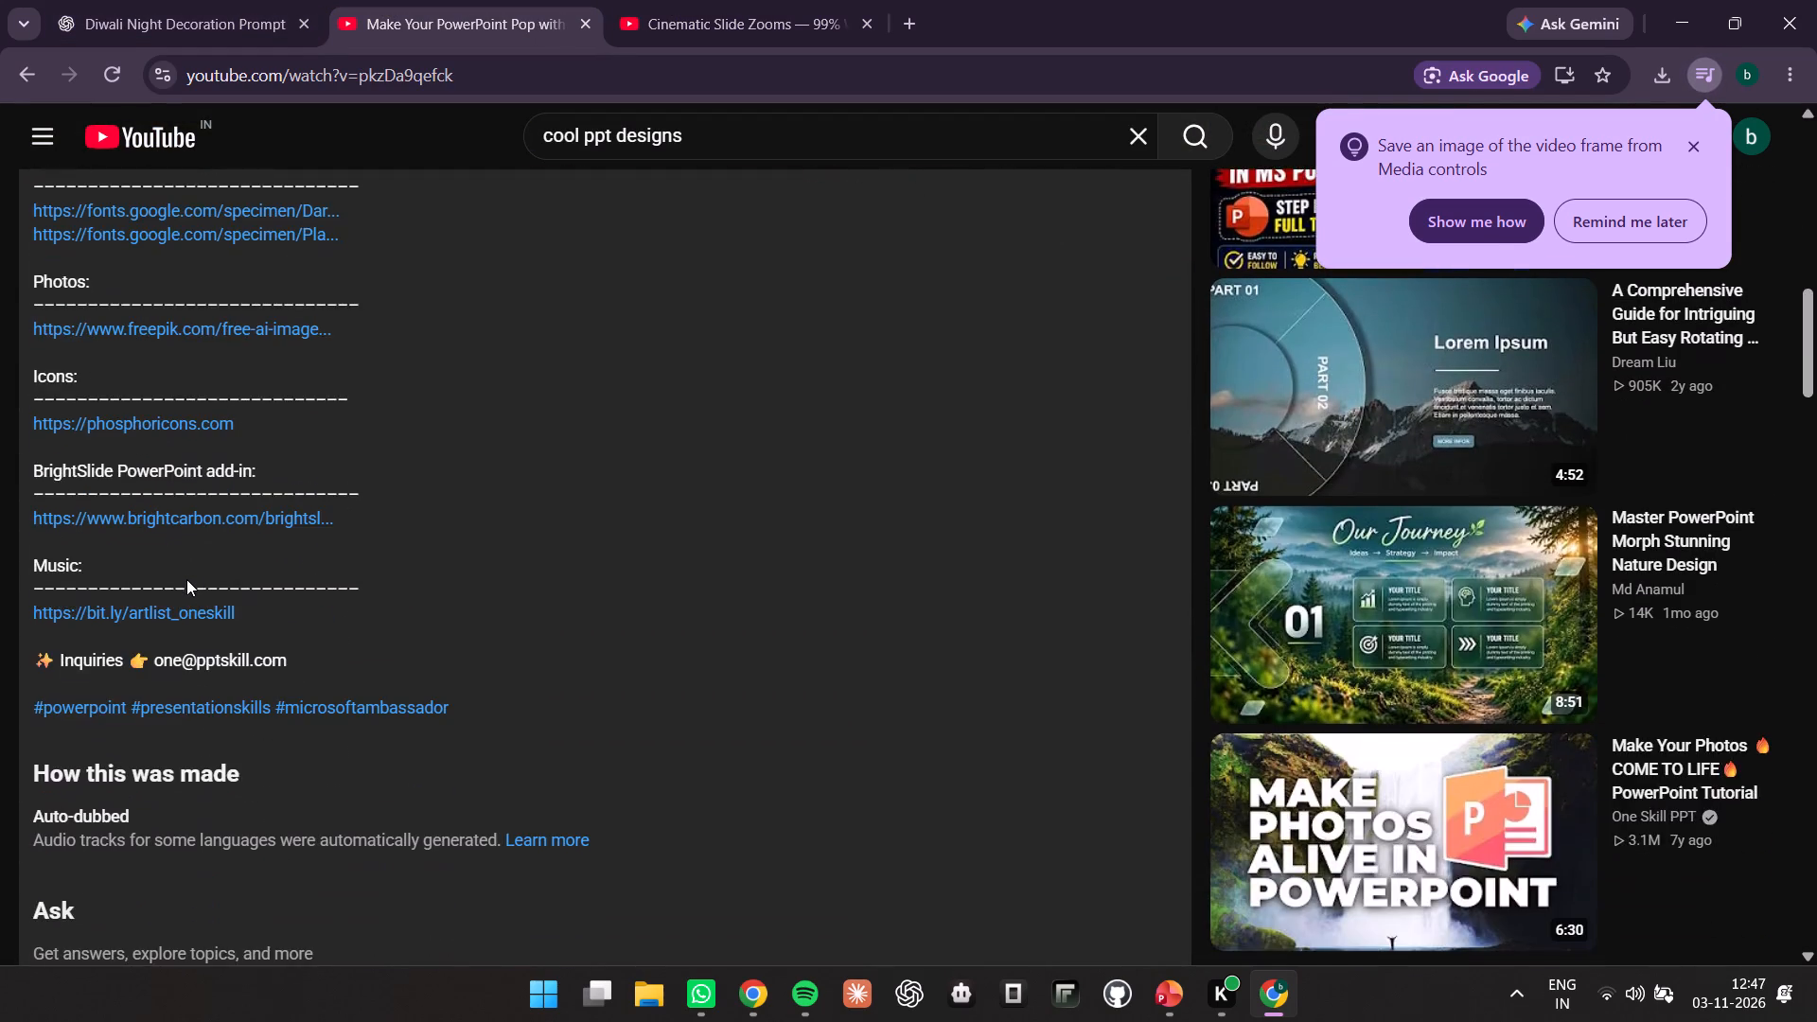
pyautogui.scroll(-14, 186, 579)
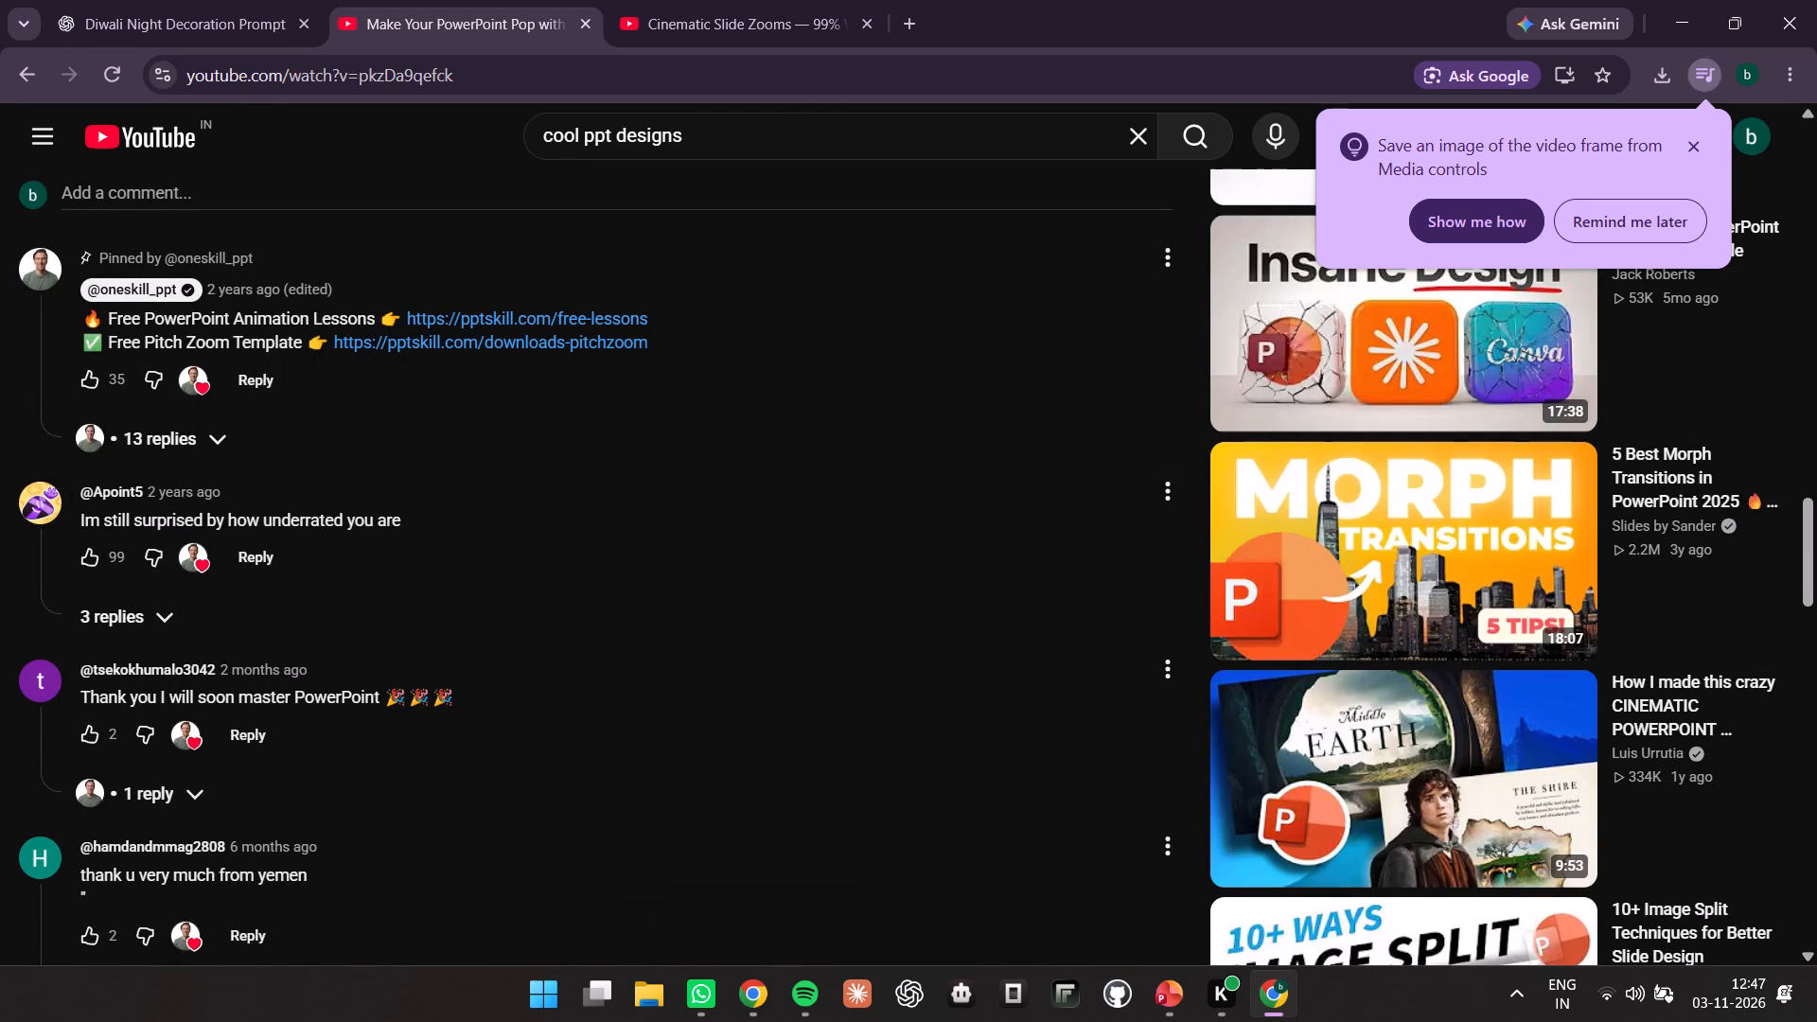
pyautogui.click(424, 338)
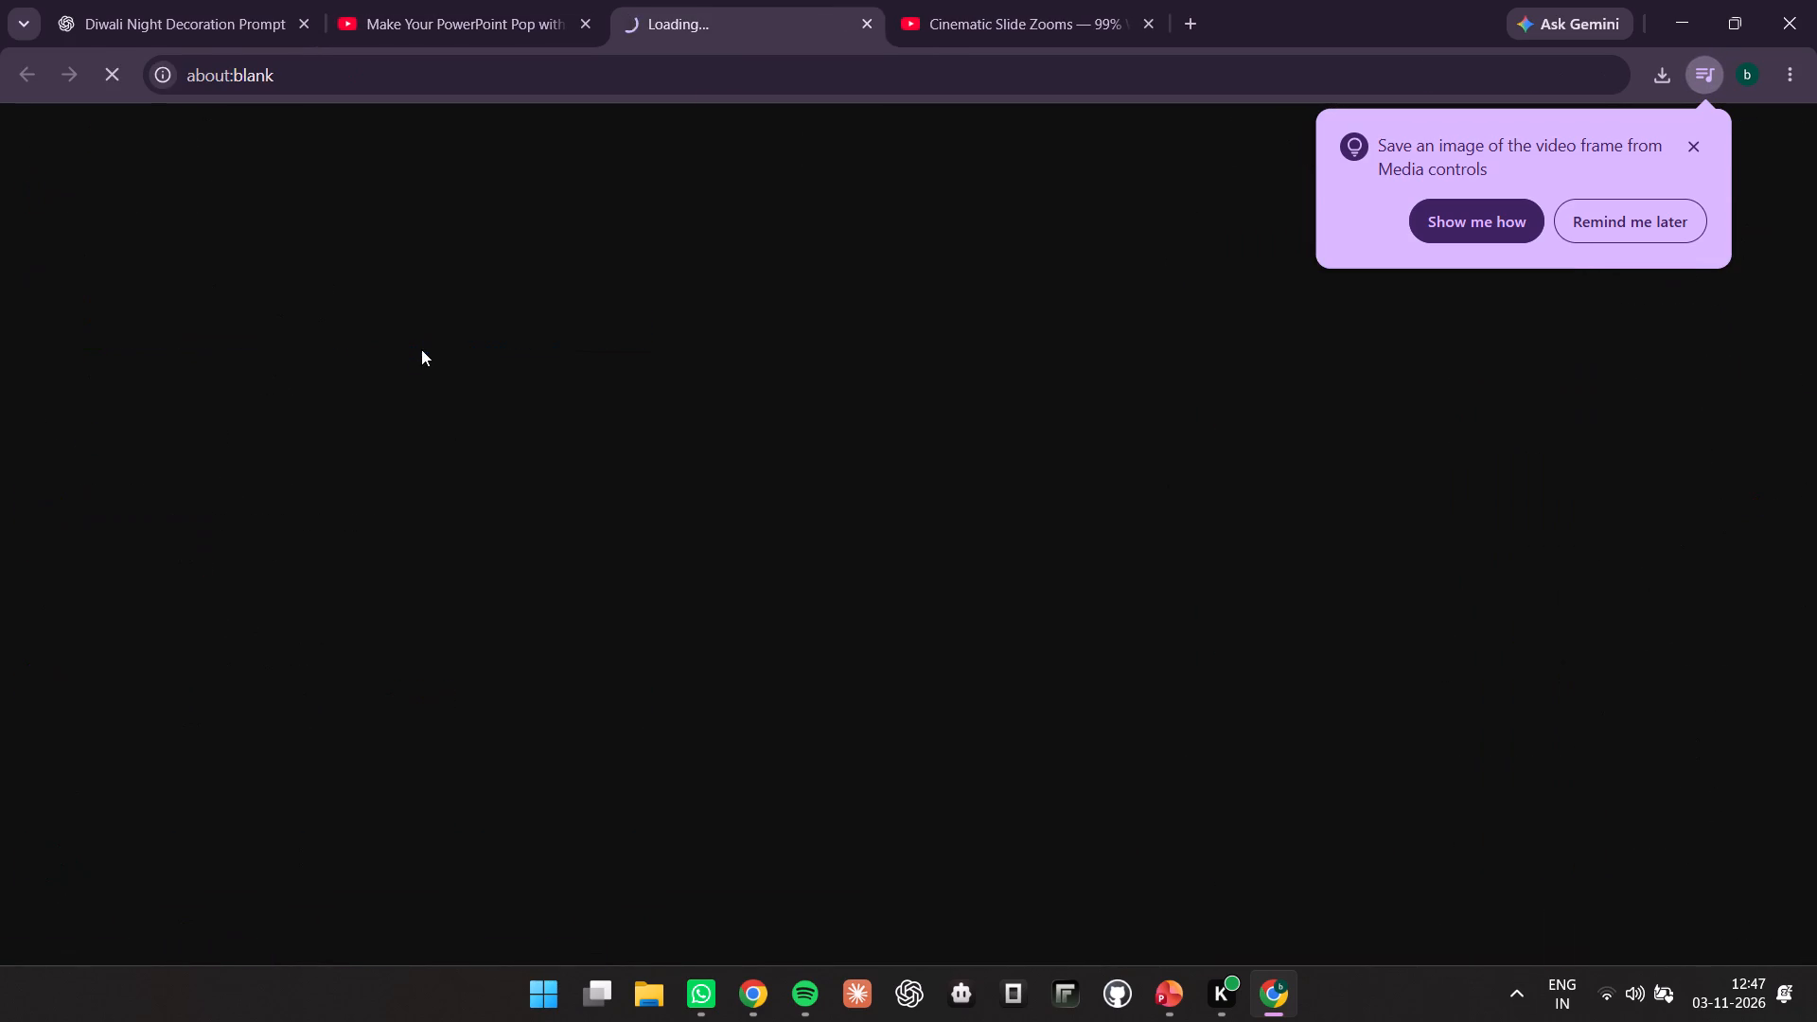
# Return to the "Cinematic Slide Zooms" video page to check its template links.
pyautogui.click(567, 0)
pyautogui.scroll(15, 601, 309)
pyautogui.click(938, 0)
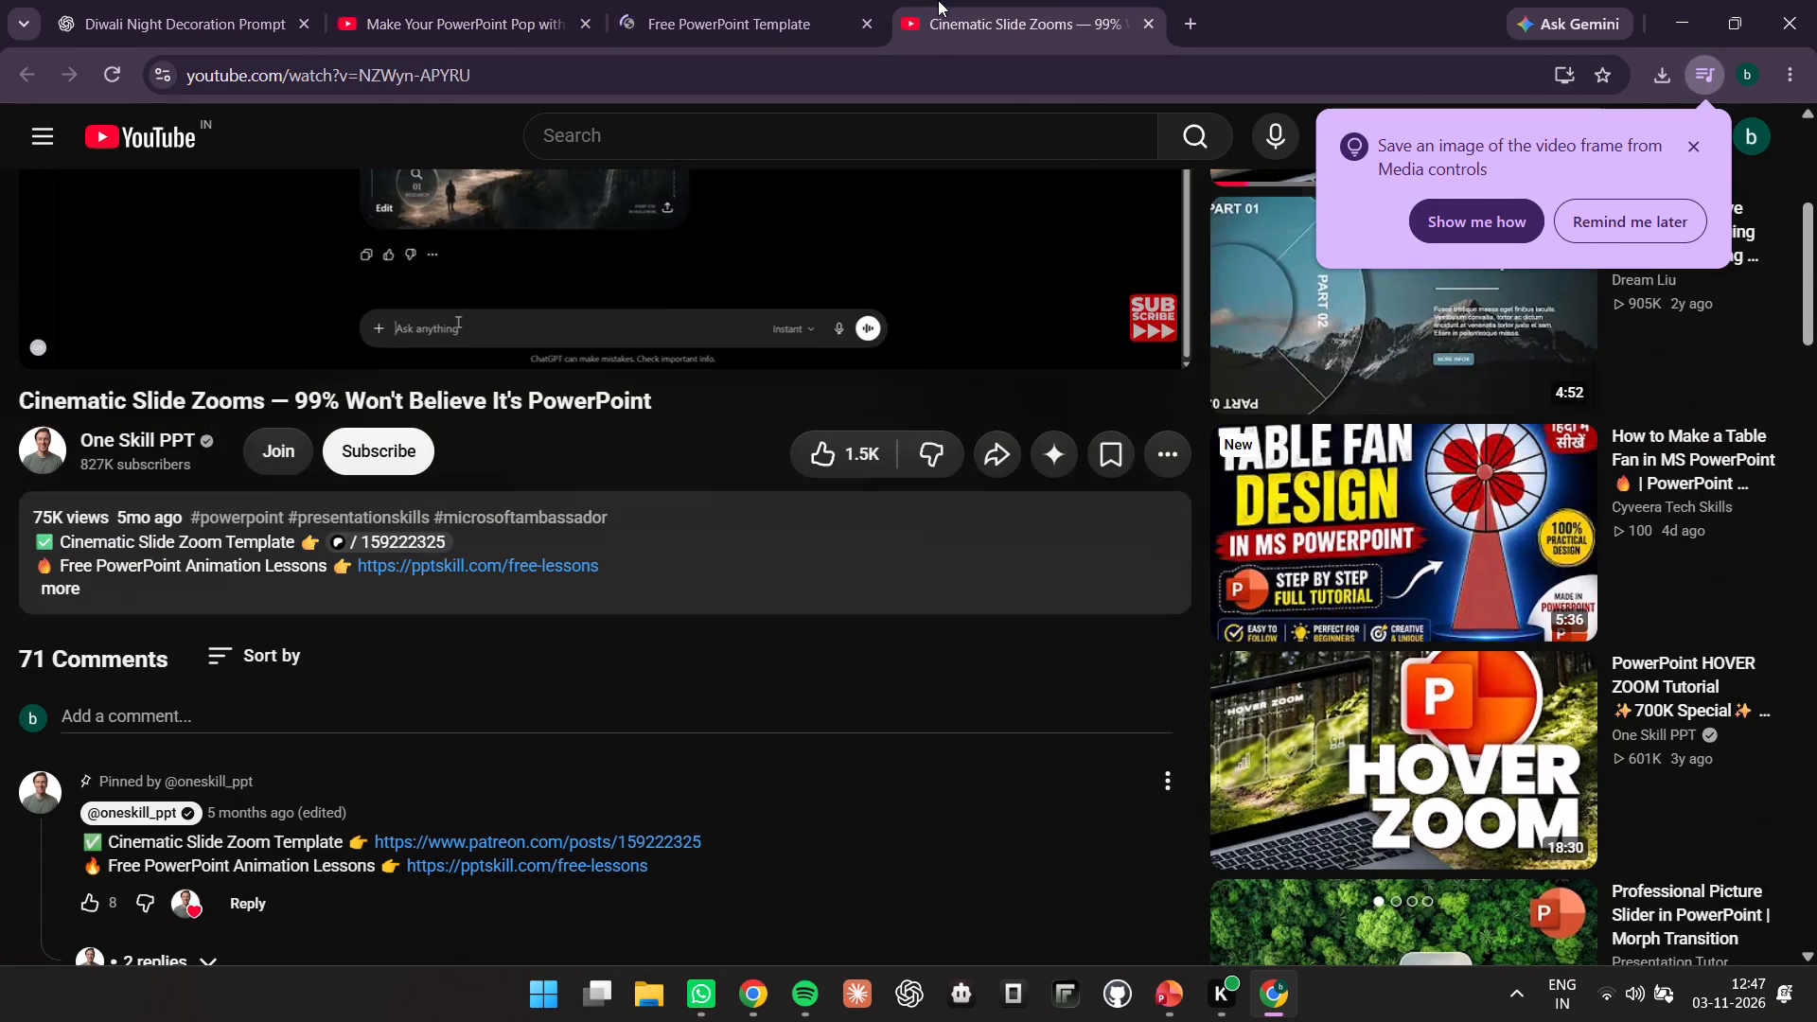
# Check the Cinematic Slide Zooms video's full description and open the Cinematic Slide Zoom Template Patreon link from the pinned comment.
pyautogui.click(113, 584)
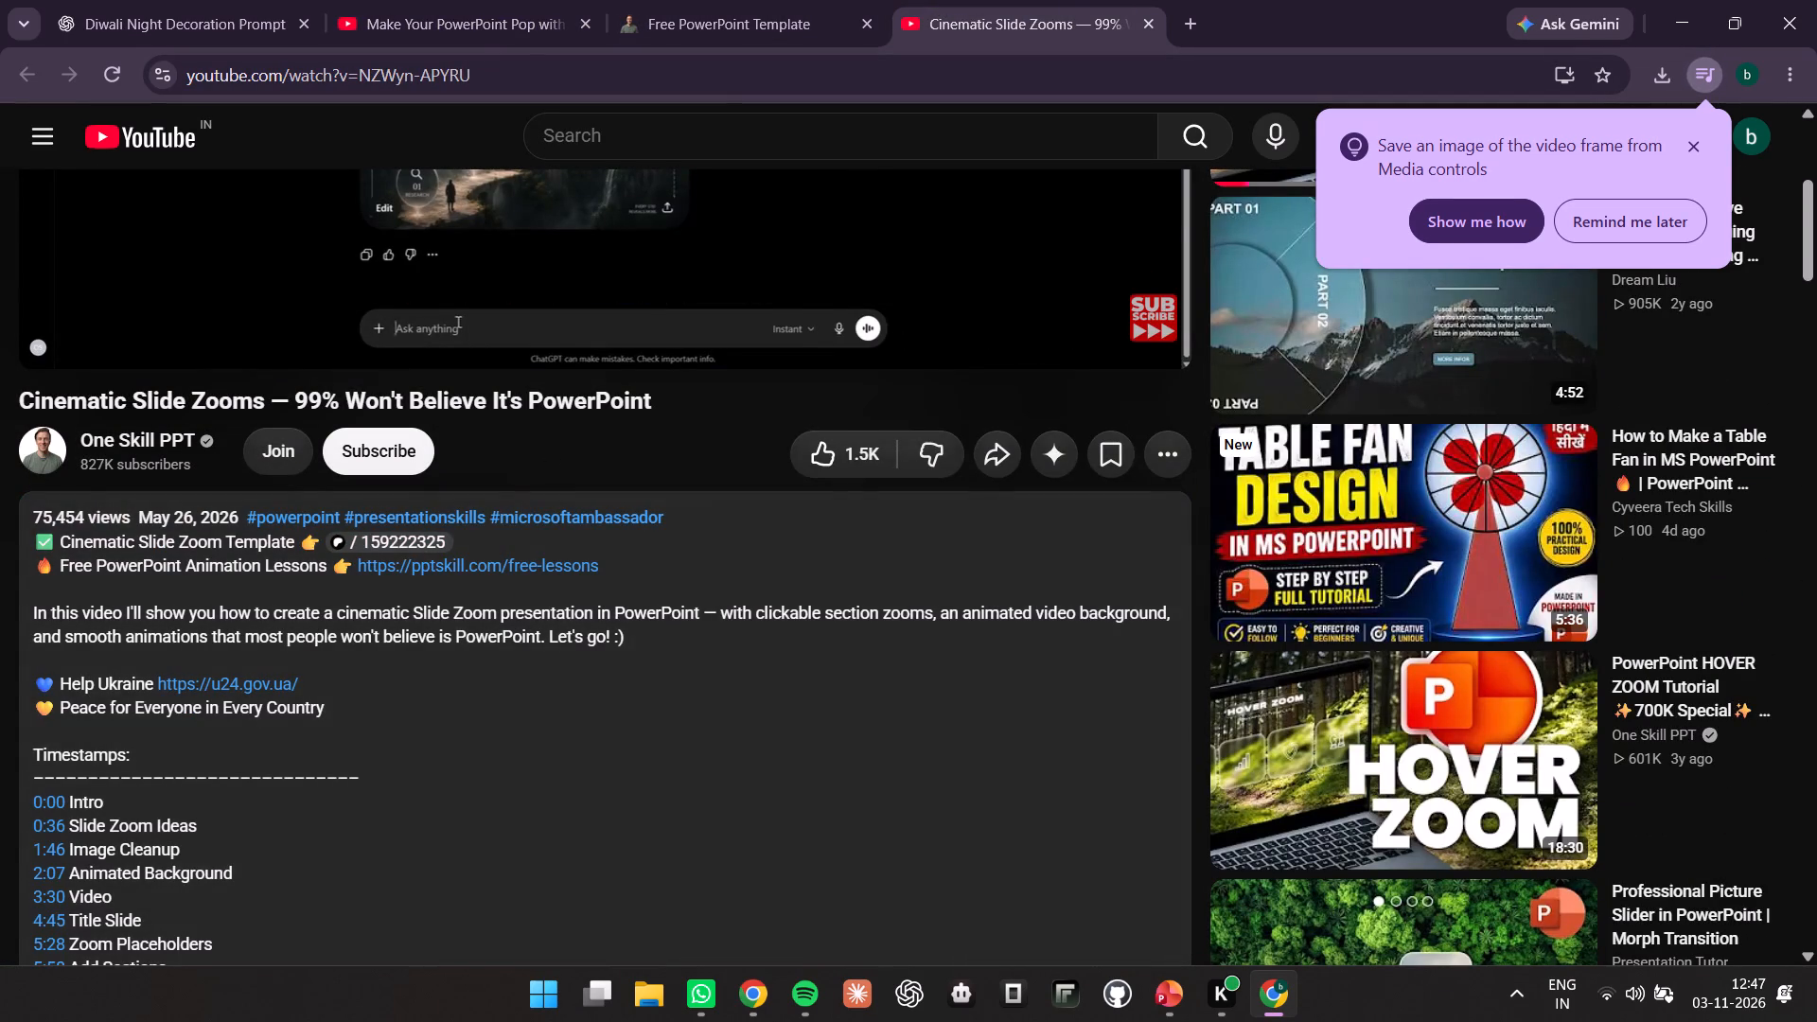
pyautogui.scroll(-16, 219, 703)
pyautogui.scroll(-7, 224, 707)
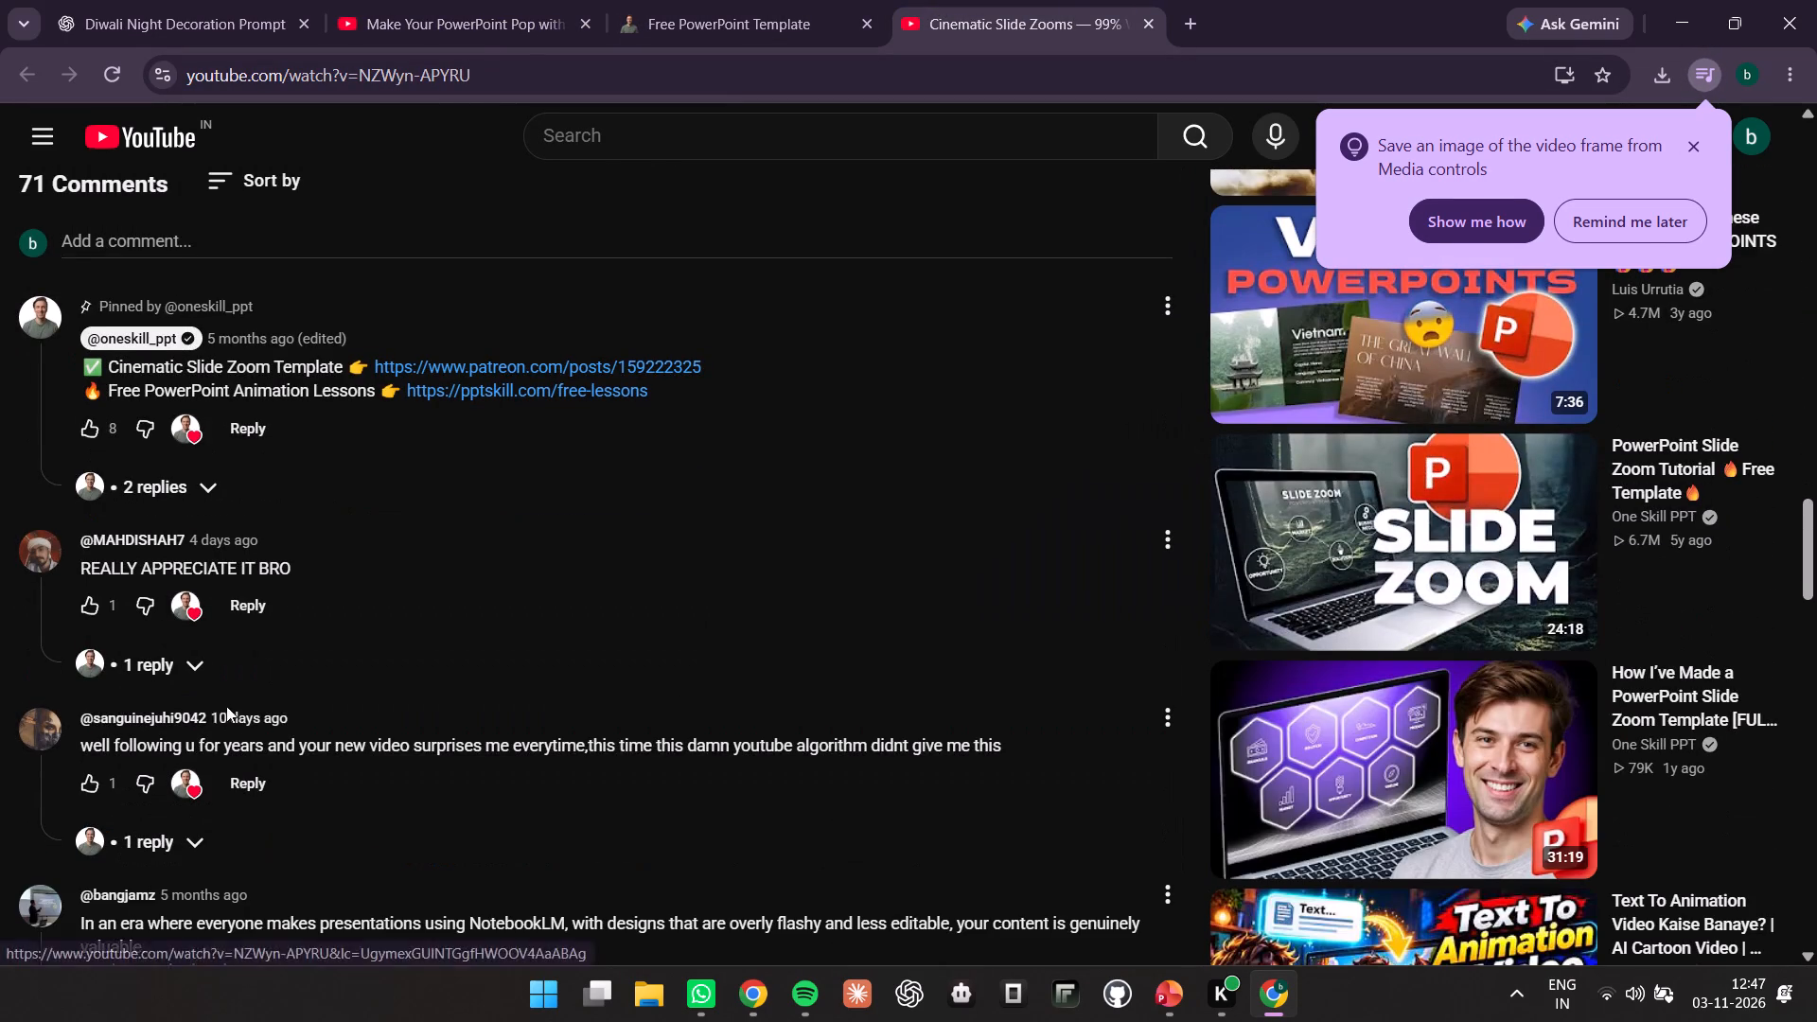
pyautogui.click(510, 365)
# On the Free Pitch Zoom Template page, fill in the email address, submit it for confirmation and start the reCAPTCHA check.
pyautogui.click(766, 1)
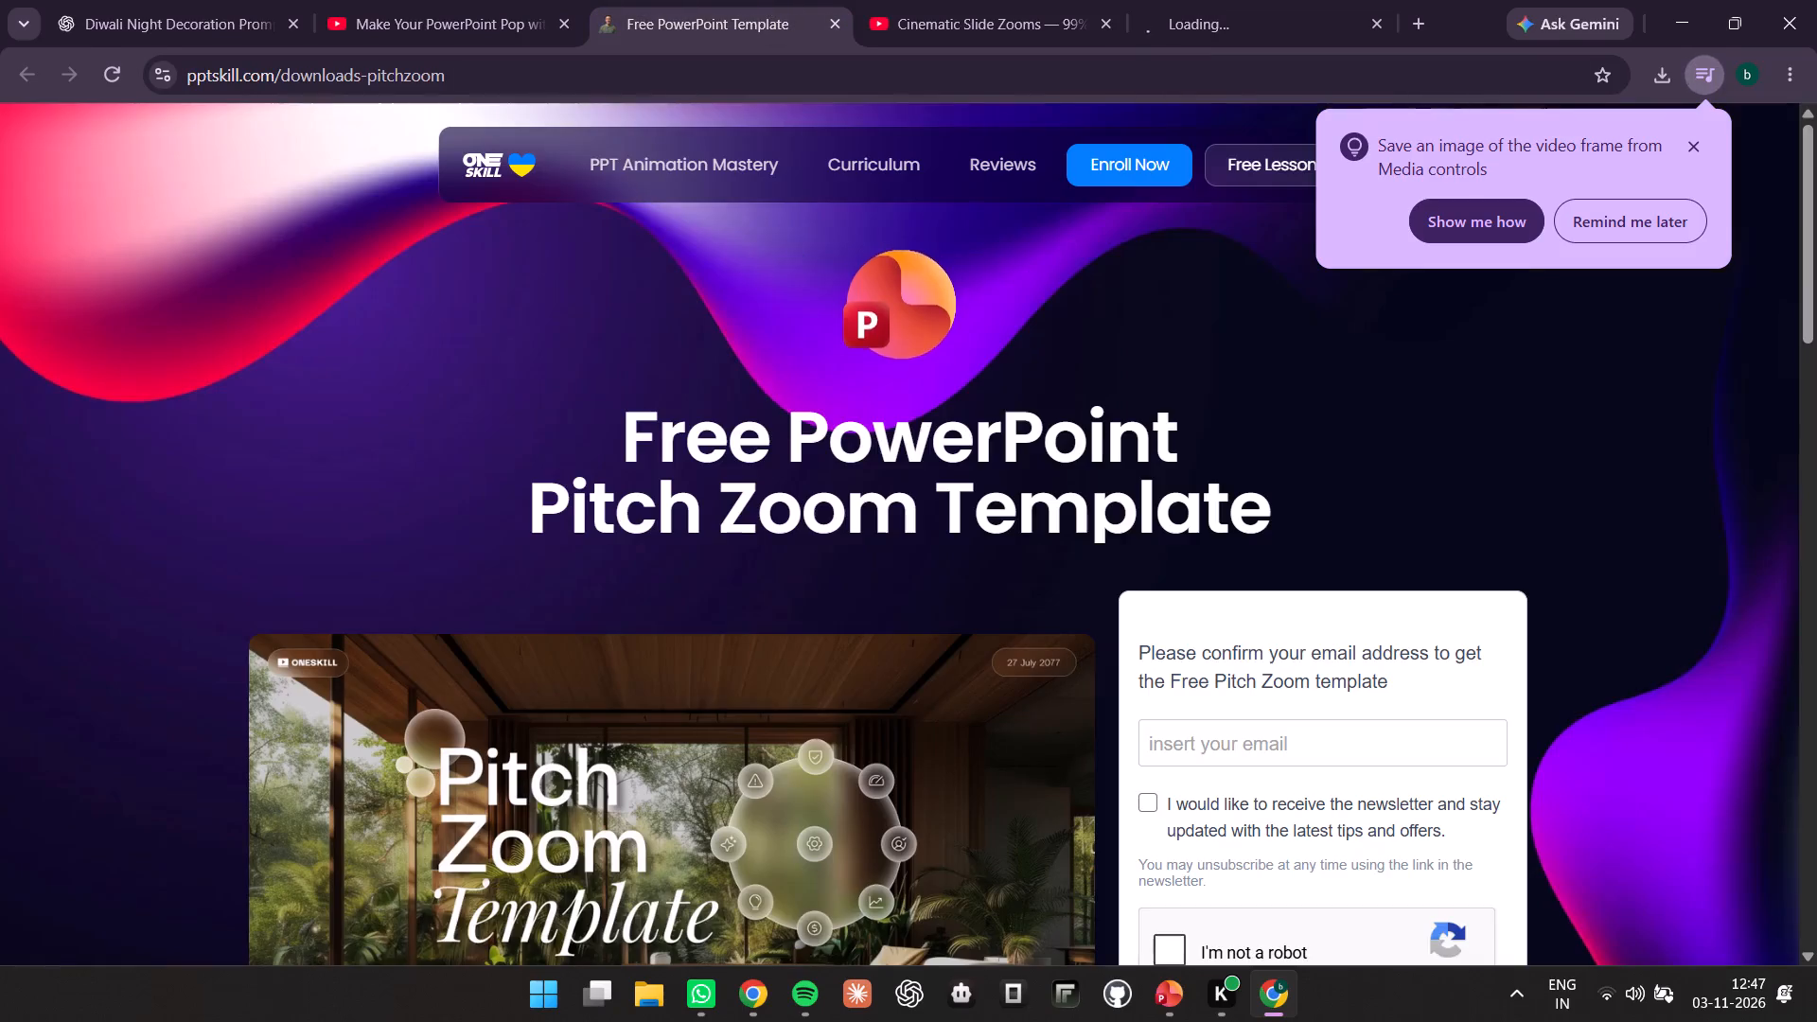
pyautogui.scroll(-5, 780, 529)
pyautogui.scroll(2, 1210, 394)
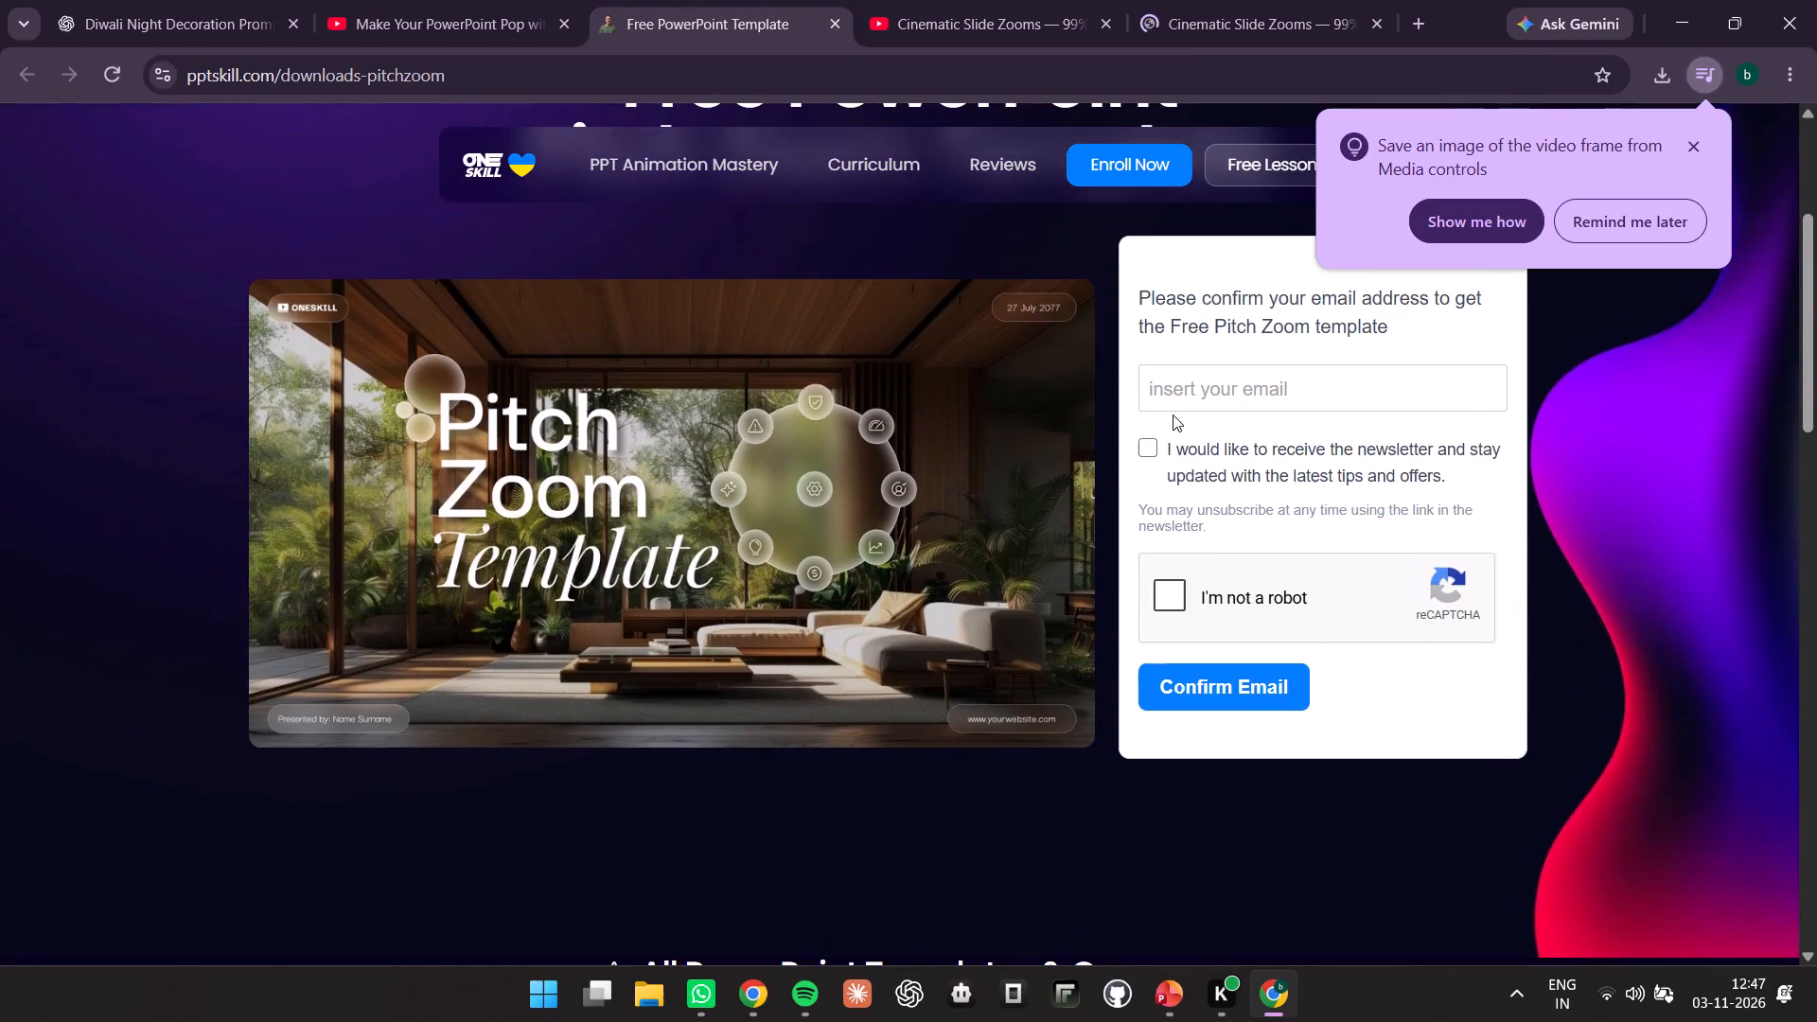
pyautogui.click(1190, 395)
pyautogui.click(1366, 418)
pyautogui.click(1364, 437)
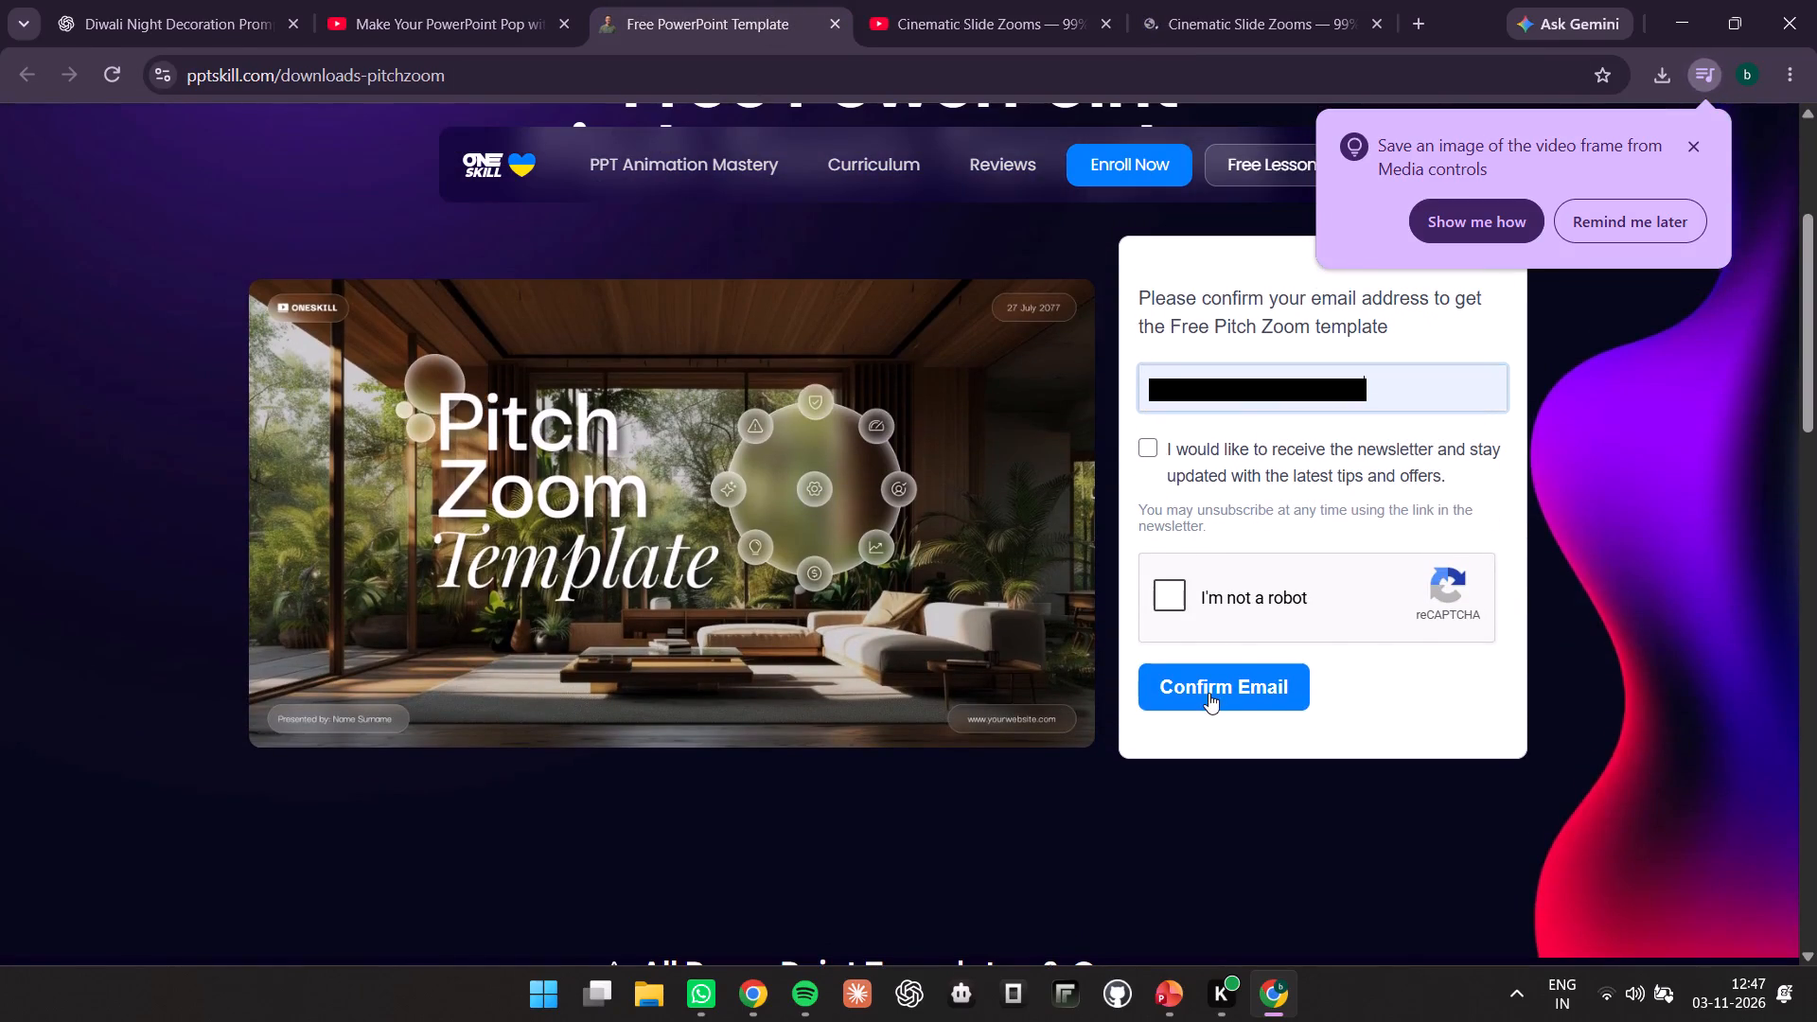
pyautogui.click(1208, 693)
pyautogui.click(1173, 597)
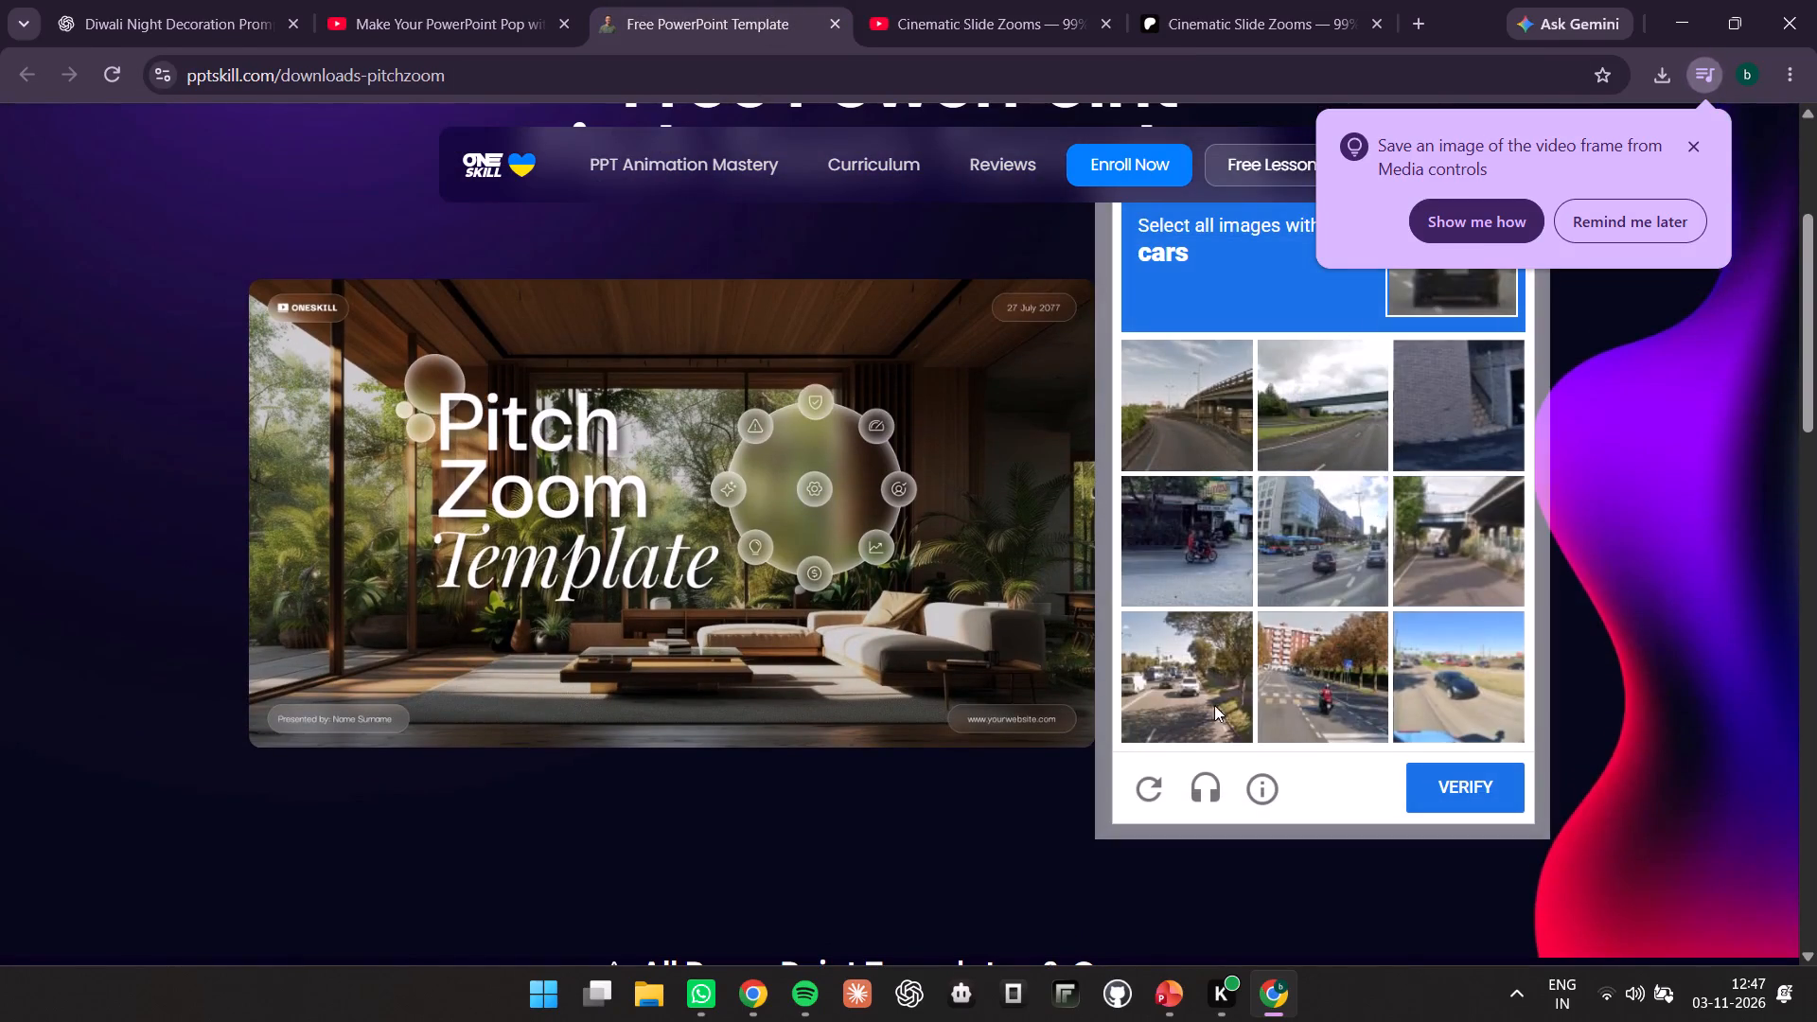
# Examine the Cinematic Slide Zooms Patreon post's attachments and unlock options, postponing the browser's video-frame tip.
pyautogui.click(1202, 0)
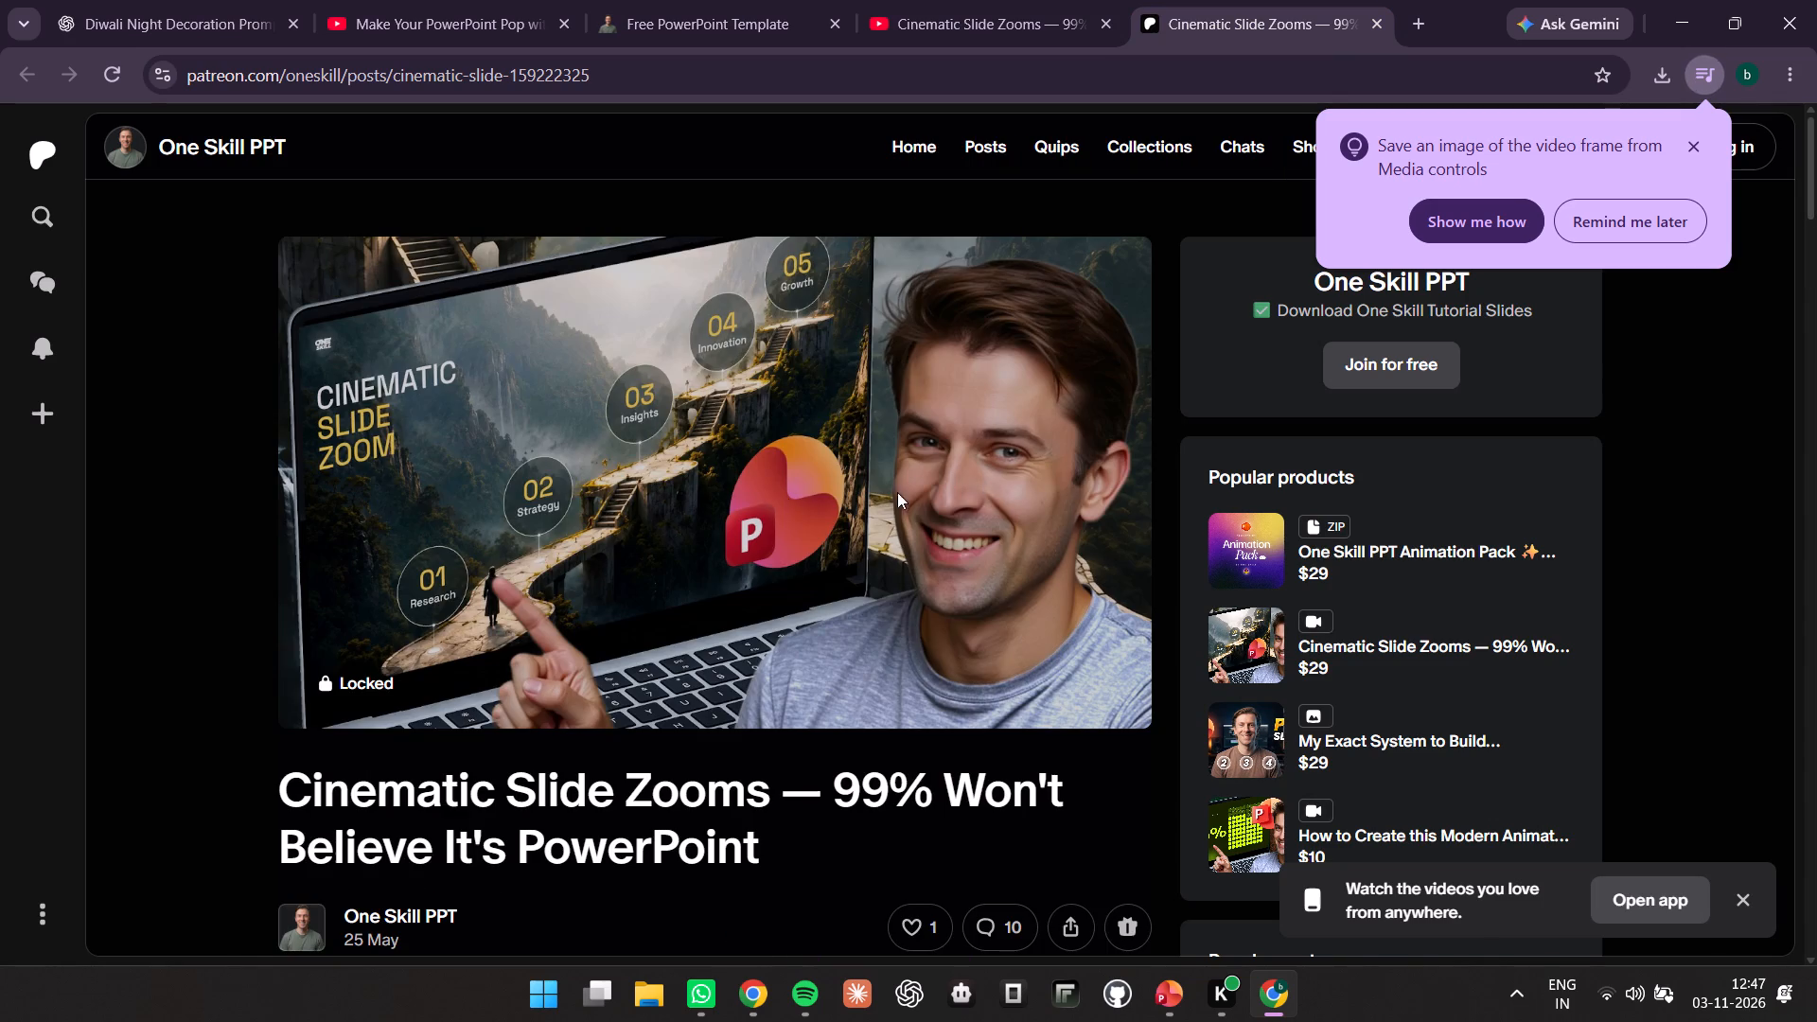
pyautogui.scroll(-3, 1261, 502)
pyautogui.scroll(-3, 588, 684)
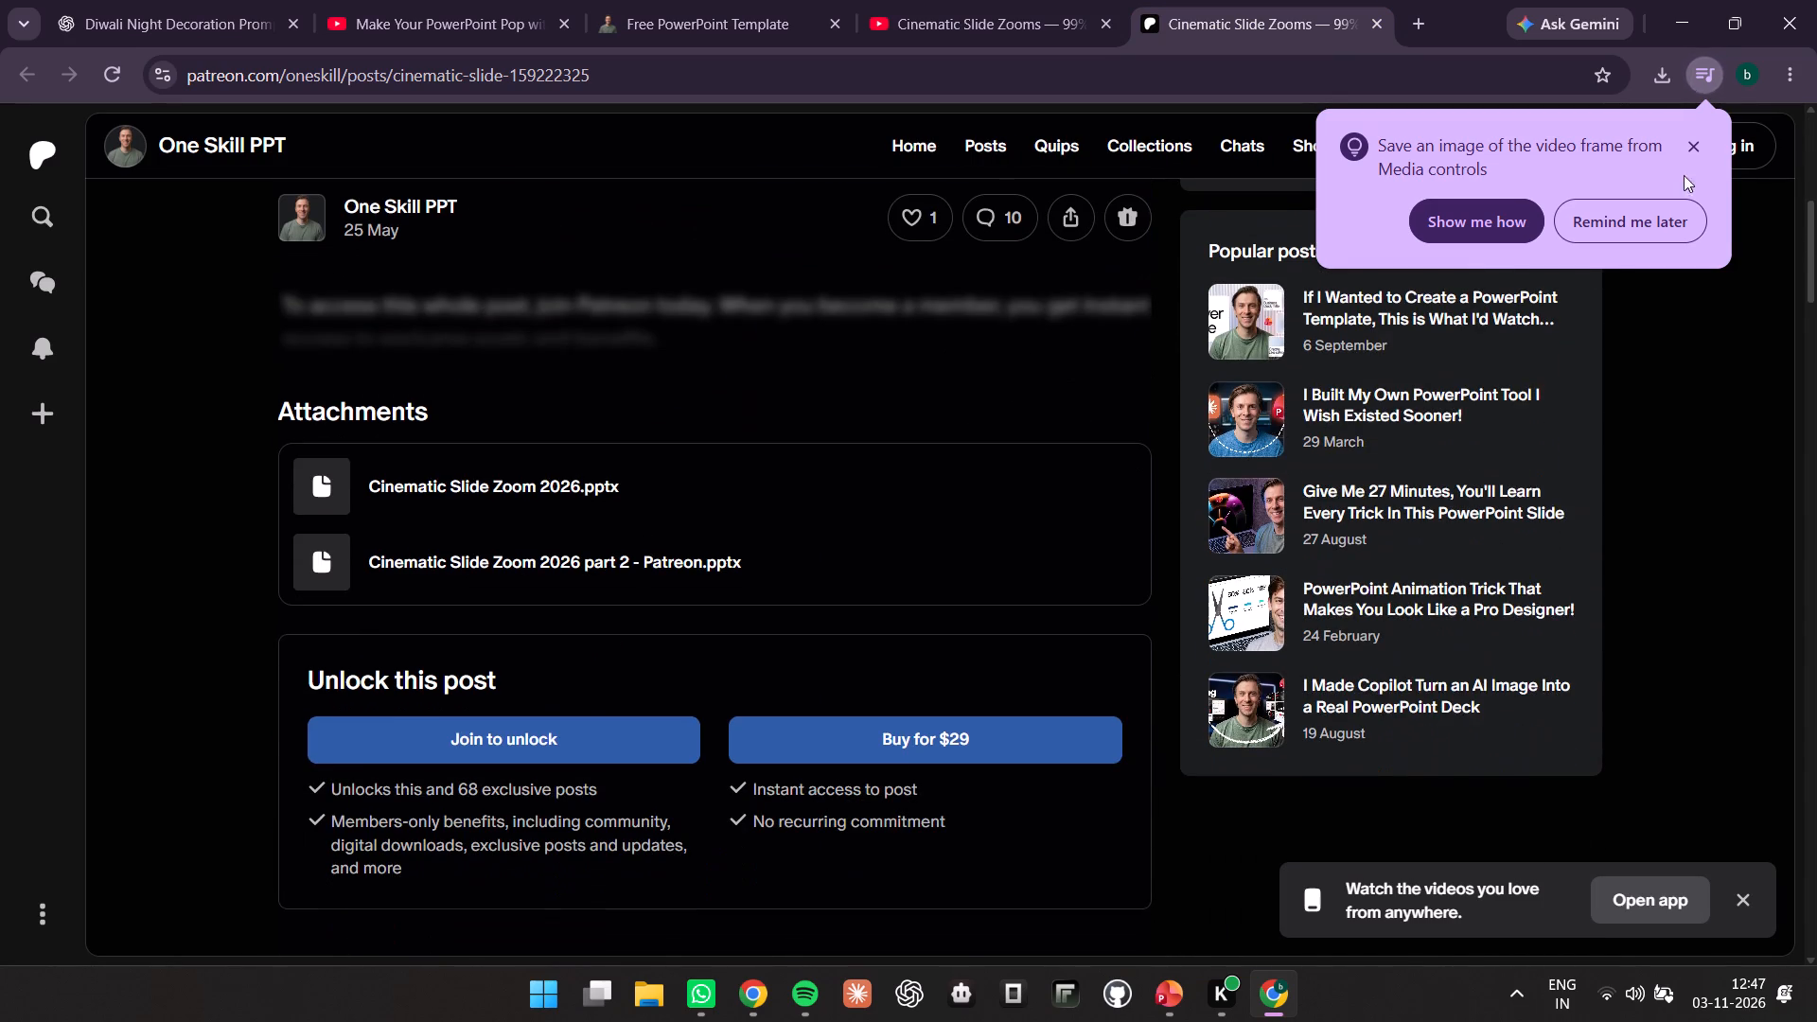
pyautogui.click(1646, 220)
pyautogui.scroll(4, 618, 470)
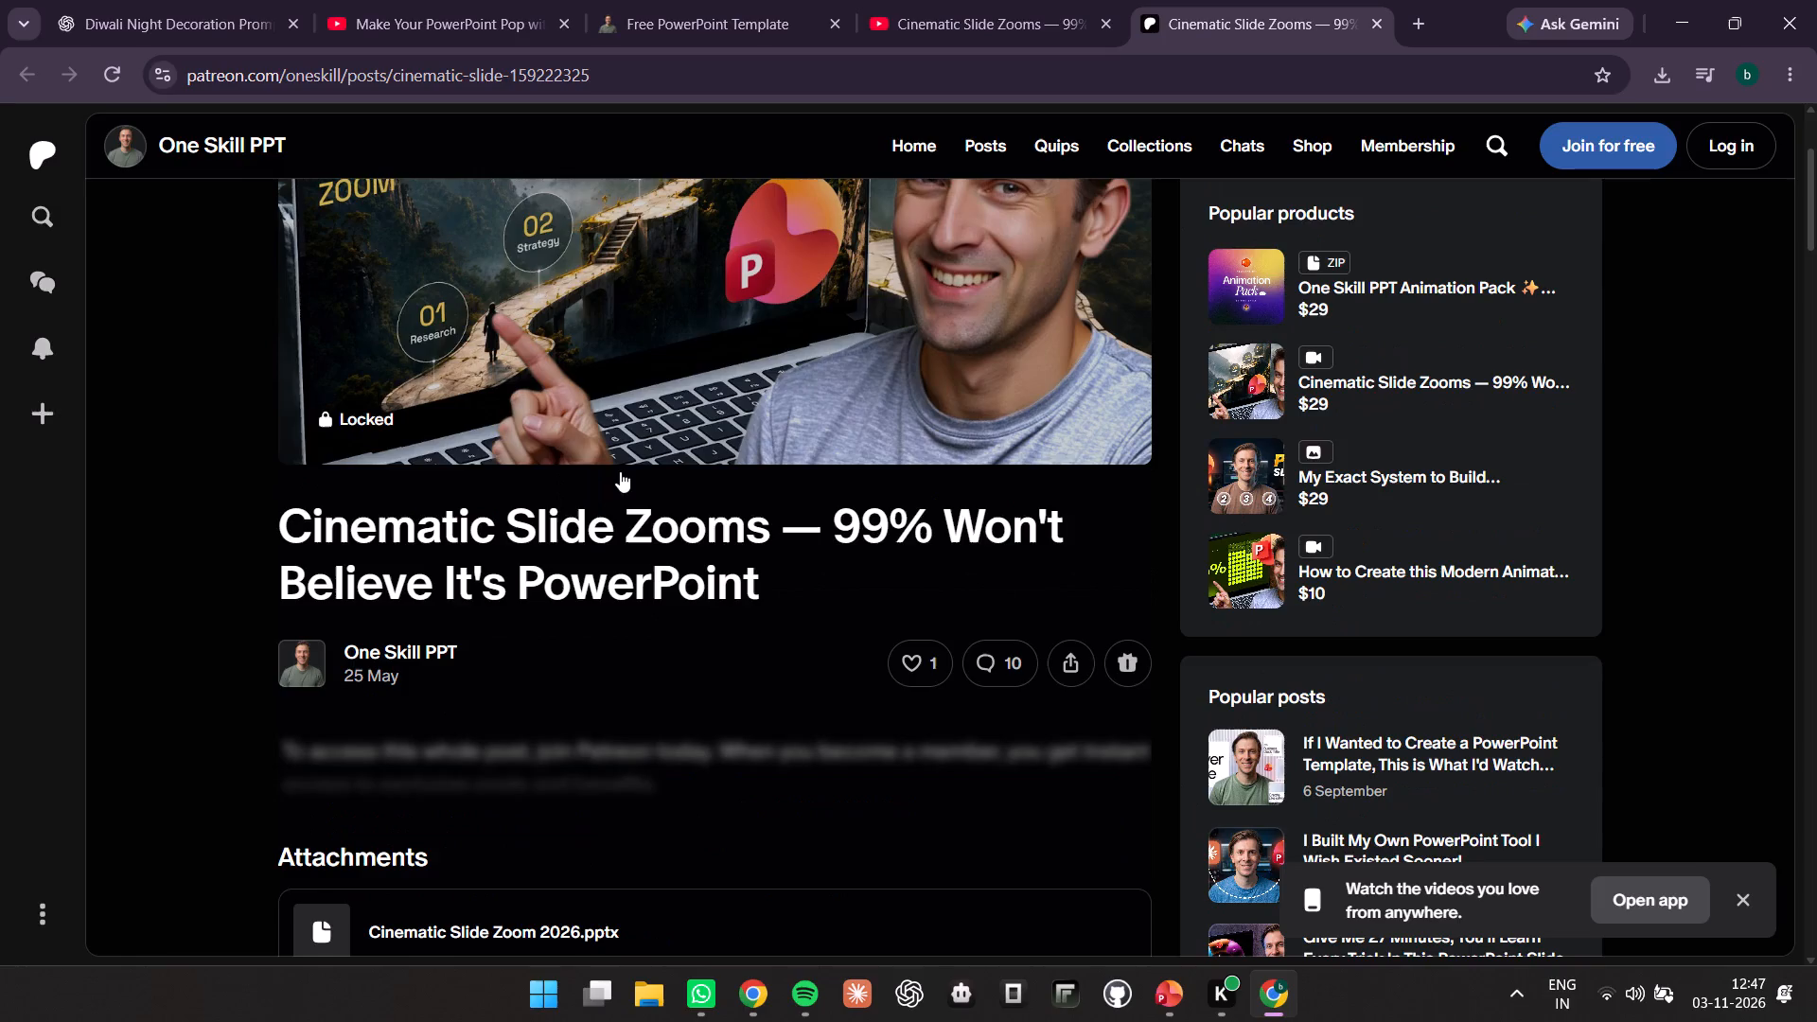
pyautogui.scroll(3, 1145, 486)
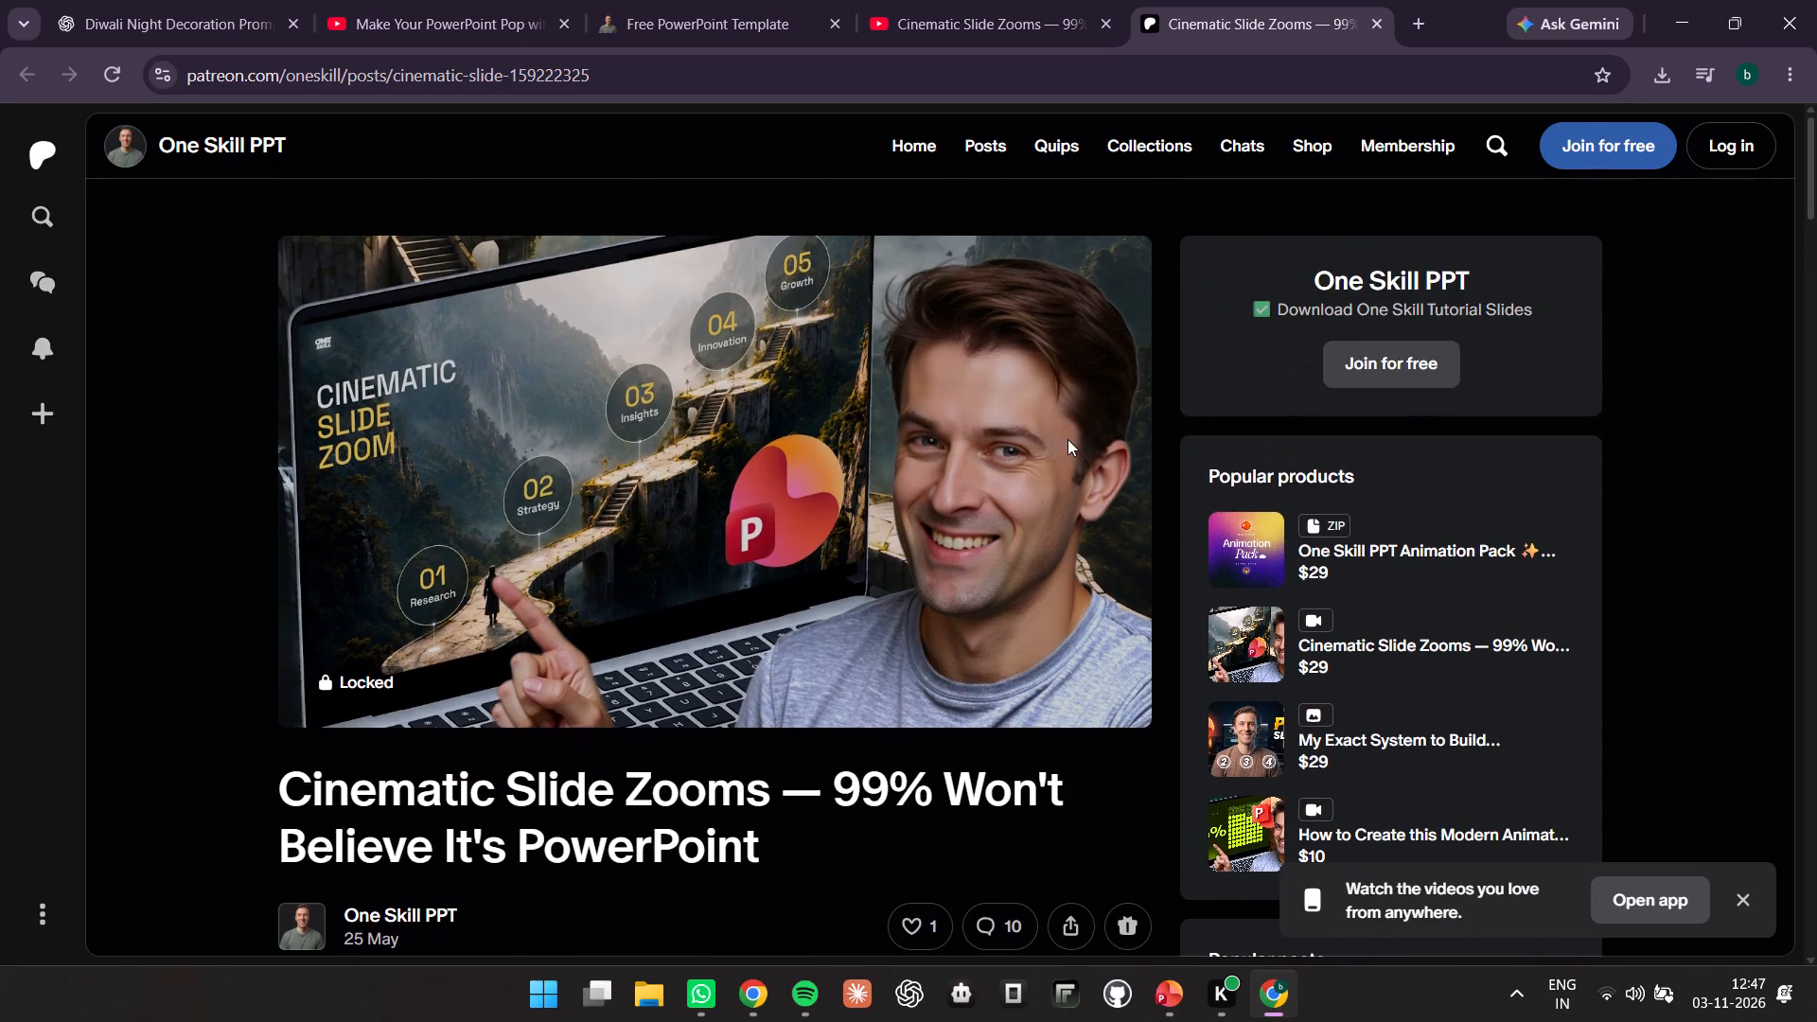
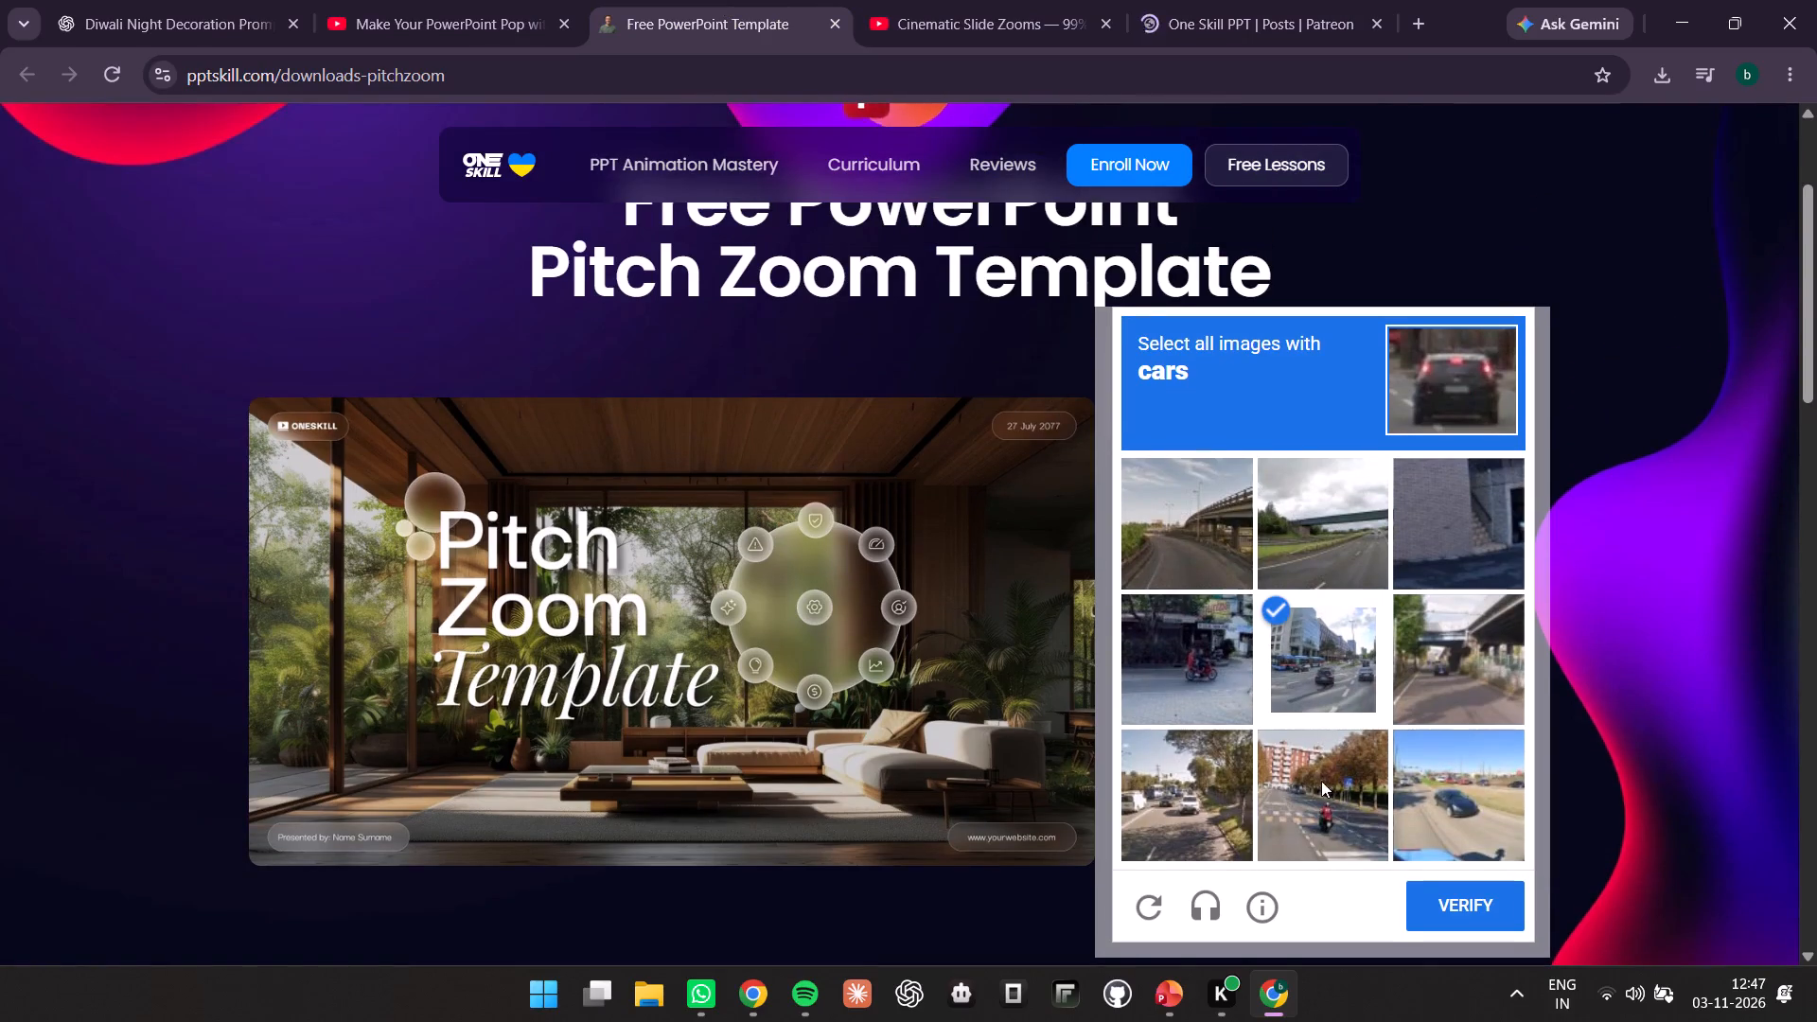
# Select the remaining images with cars in the reCAPTCHA challenge for the Free Pitch Zoom template and submit it for verification.
pyautogui.click(1428, 760)
pyautogui.click(1191, 822)
pyautogui.click(1455, 897)
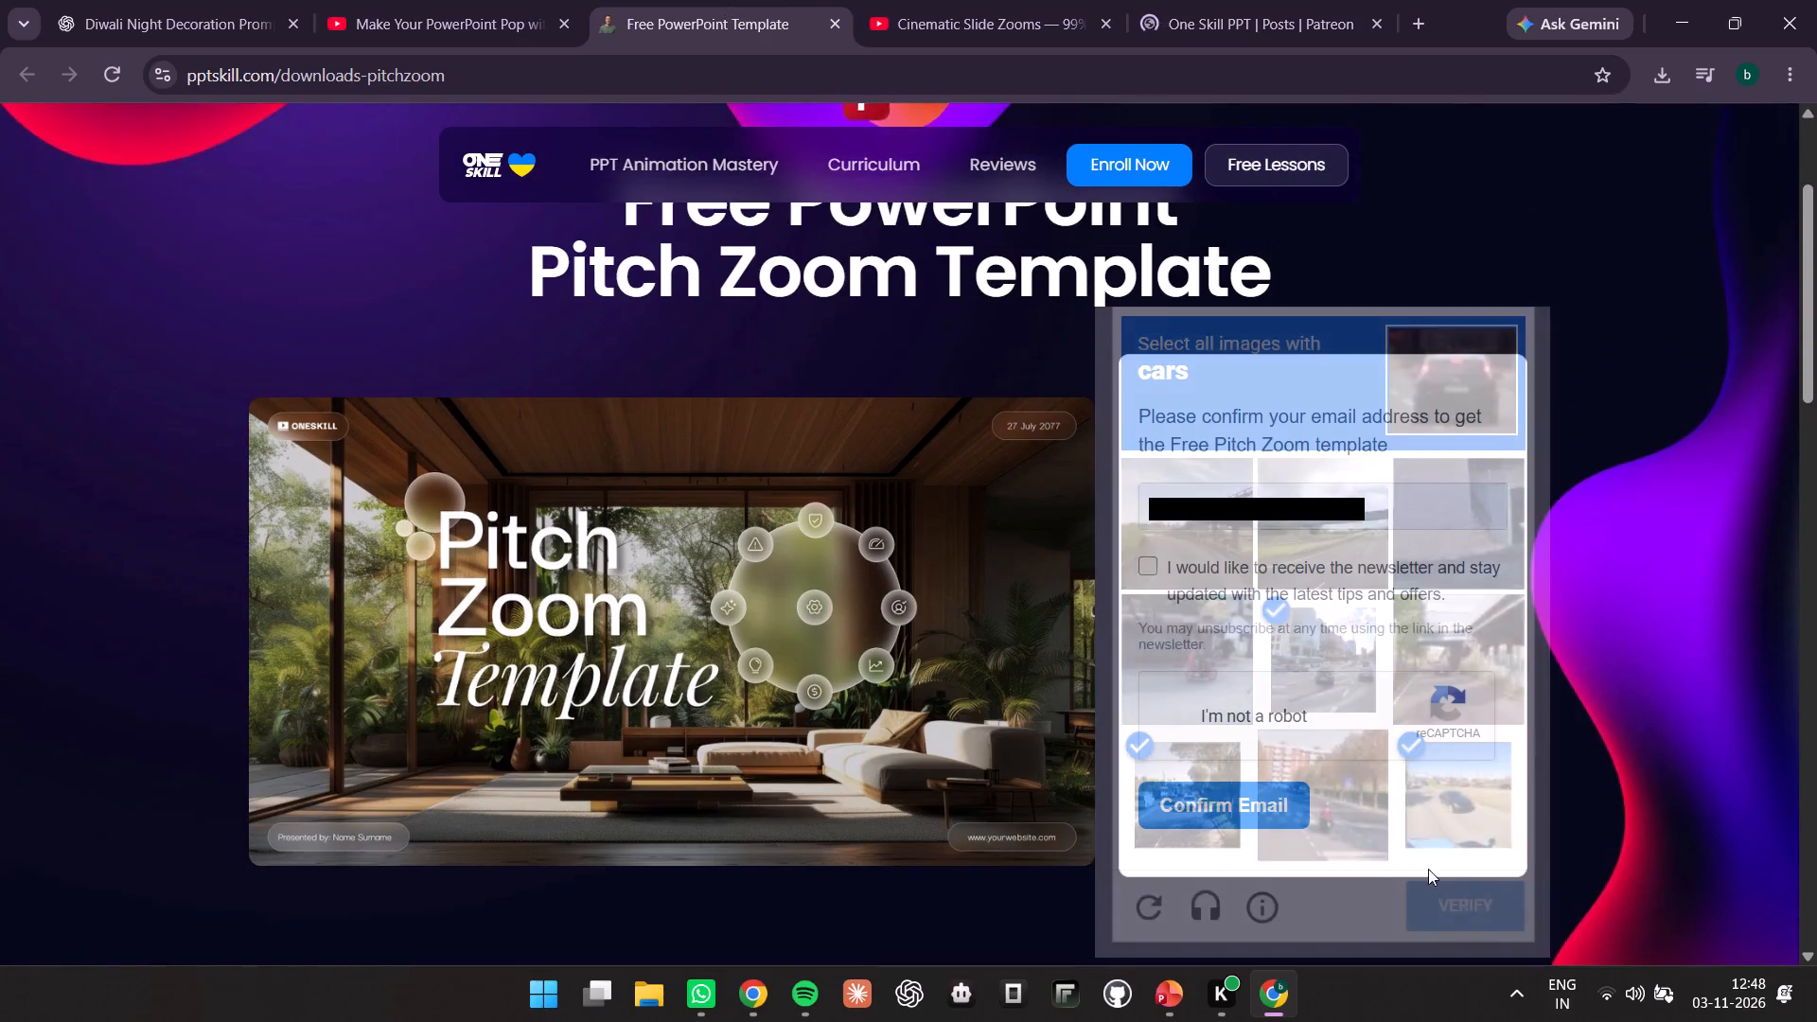
# Submit the email confirmation form for the Free Pitch Zoom template and open the Gmail inbox in a new tab.
pyautogui.click(1213, 798)
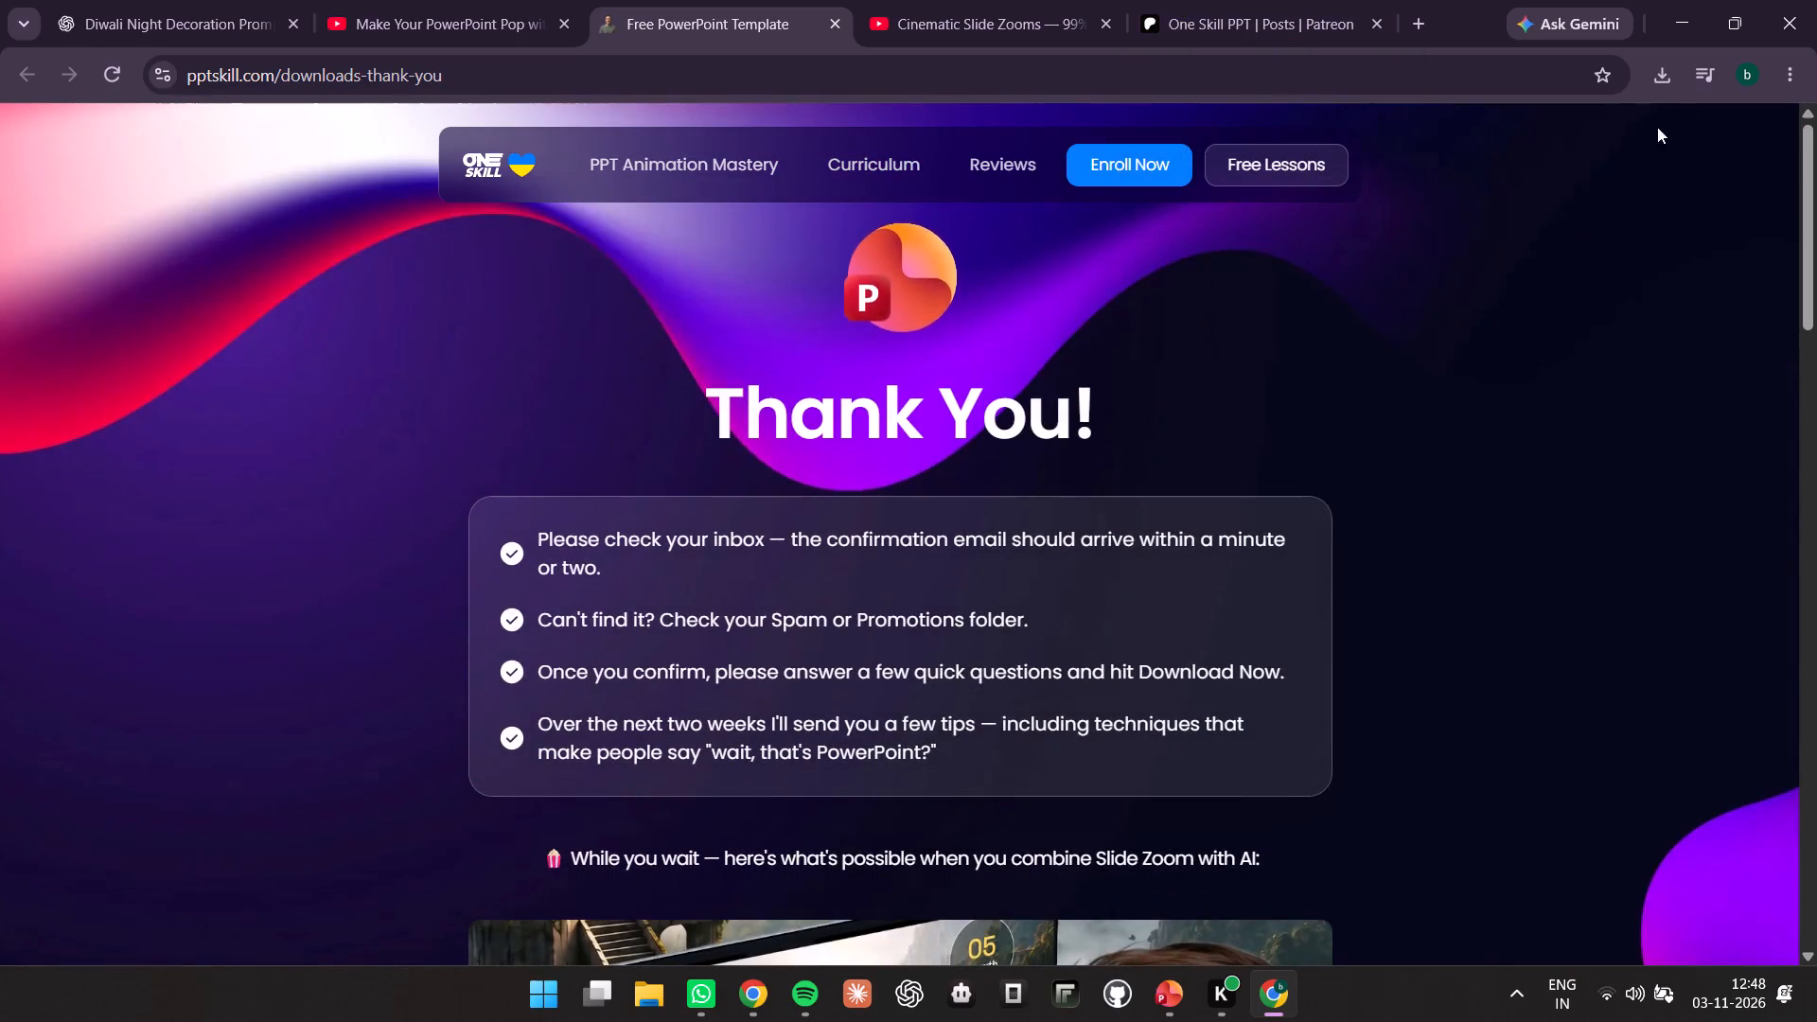
pyautogui.click(1750, 70)
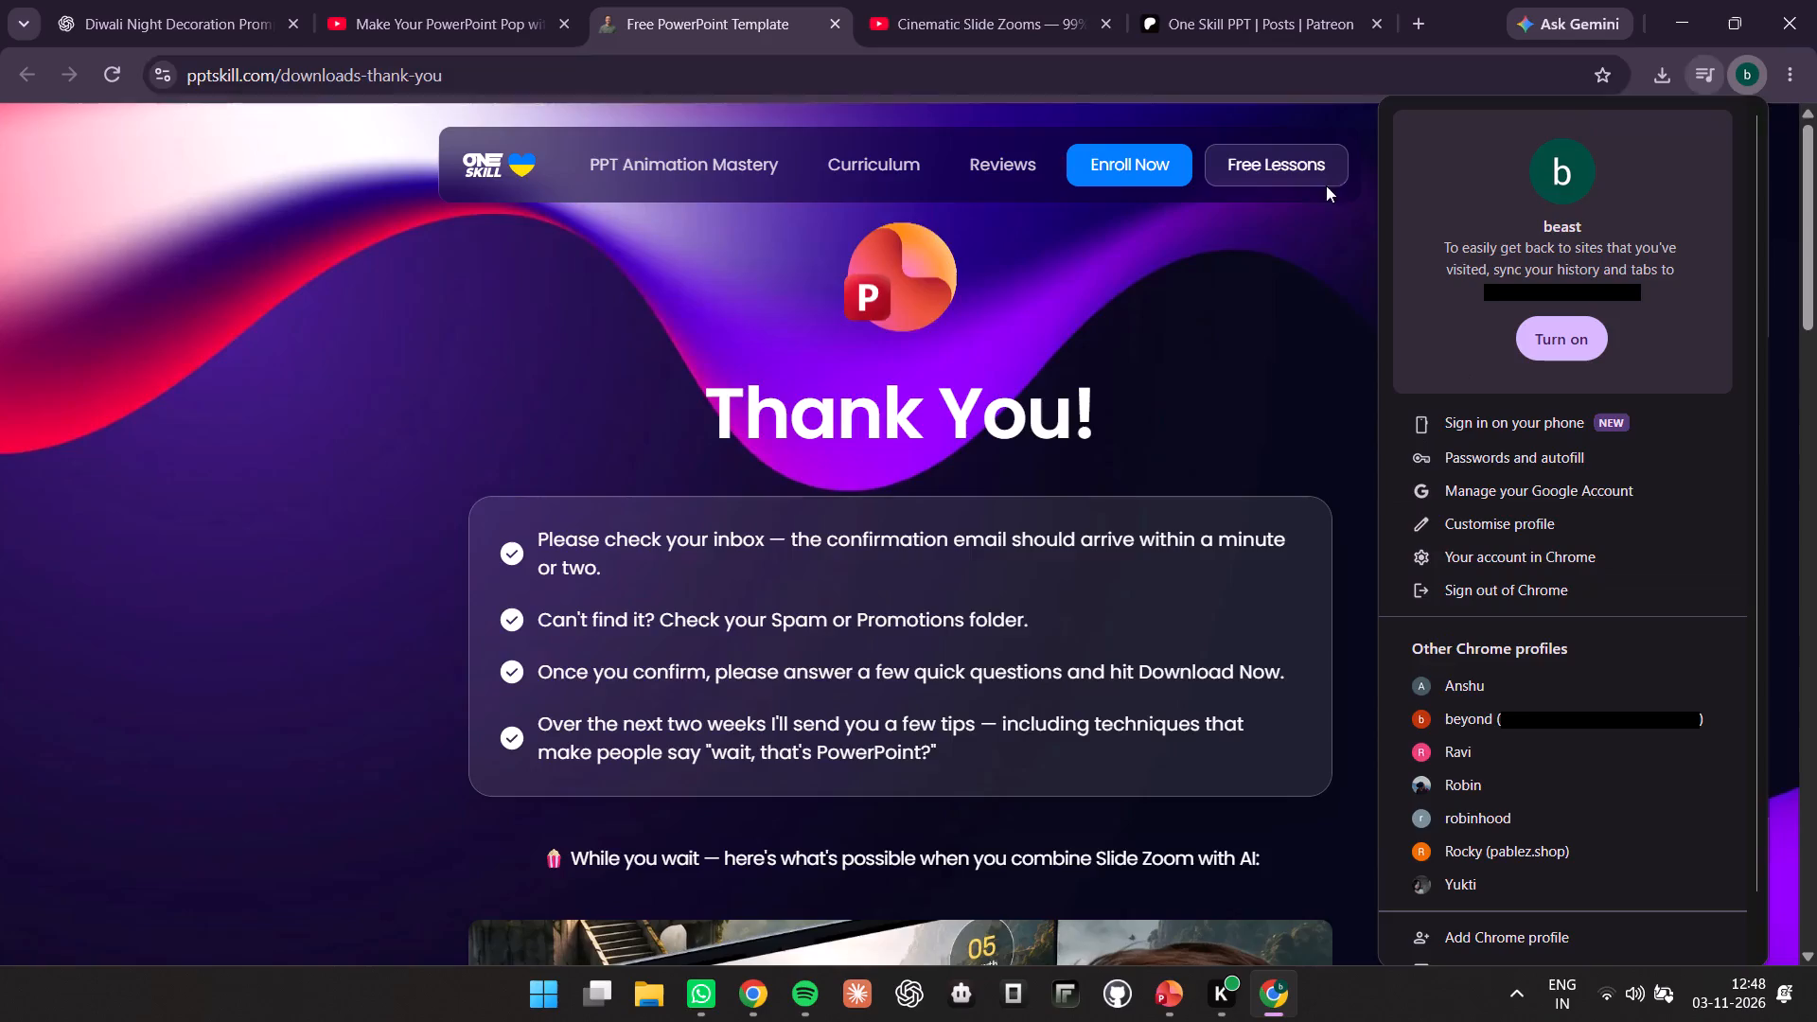
pyautogui.click(1405, 9)
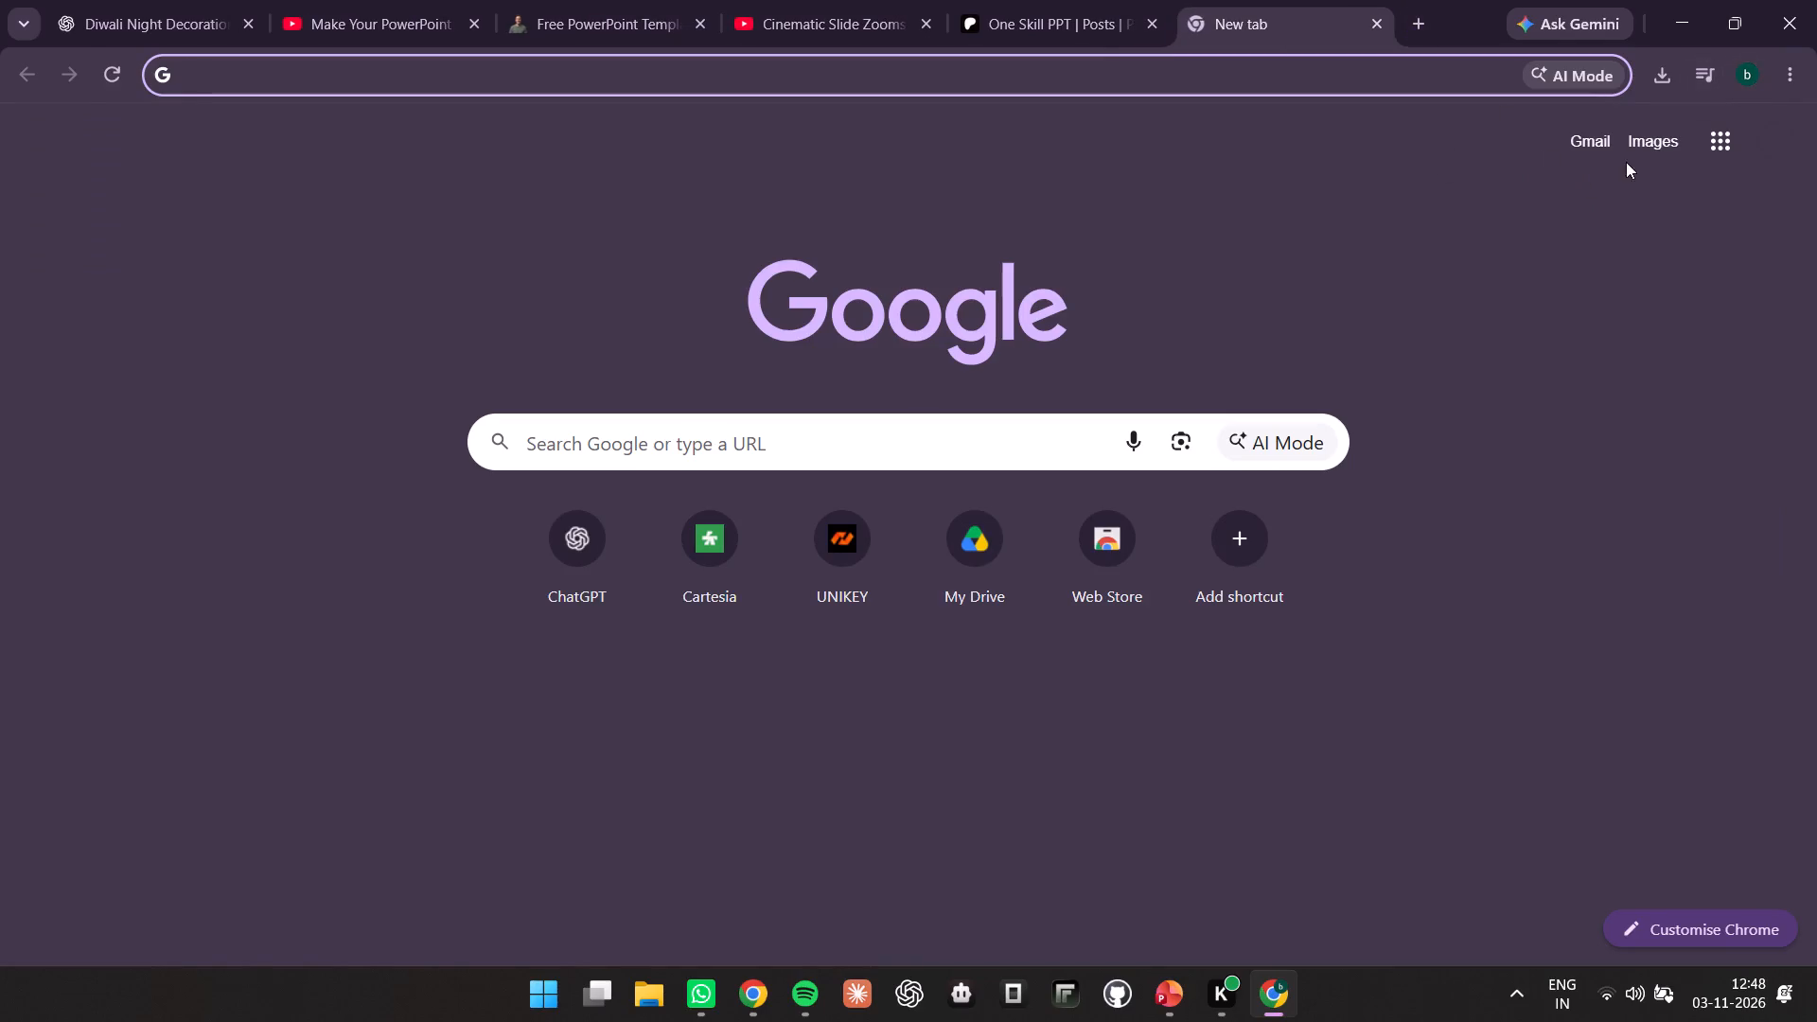
pyautogui.click(1581, 148)
# Skip the paid membership offer on the One Skill PPT Patreon page and look through its recent posts for the template.
pyautogui.click(992, 0)
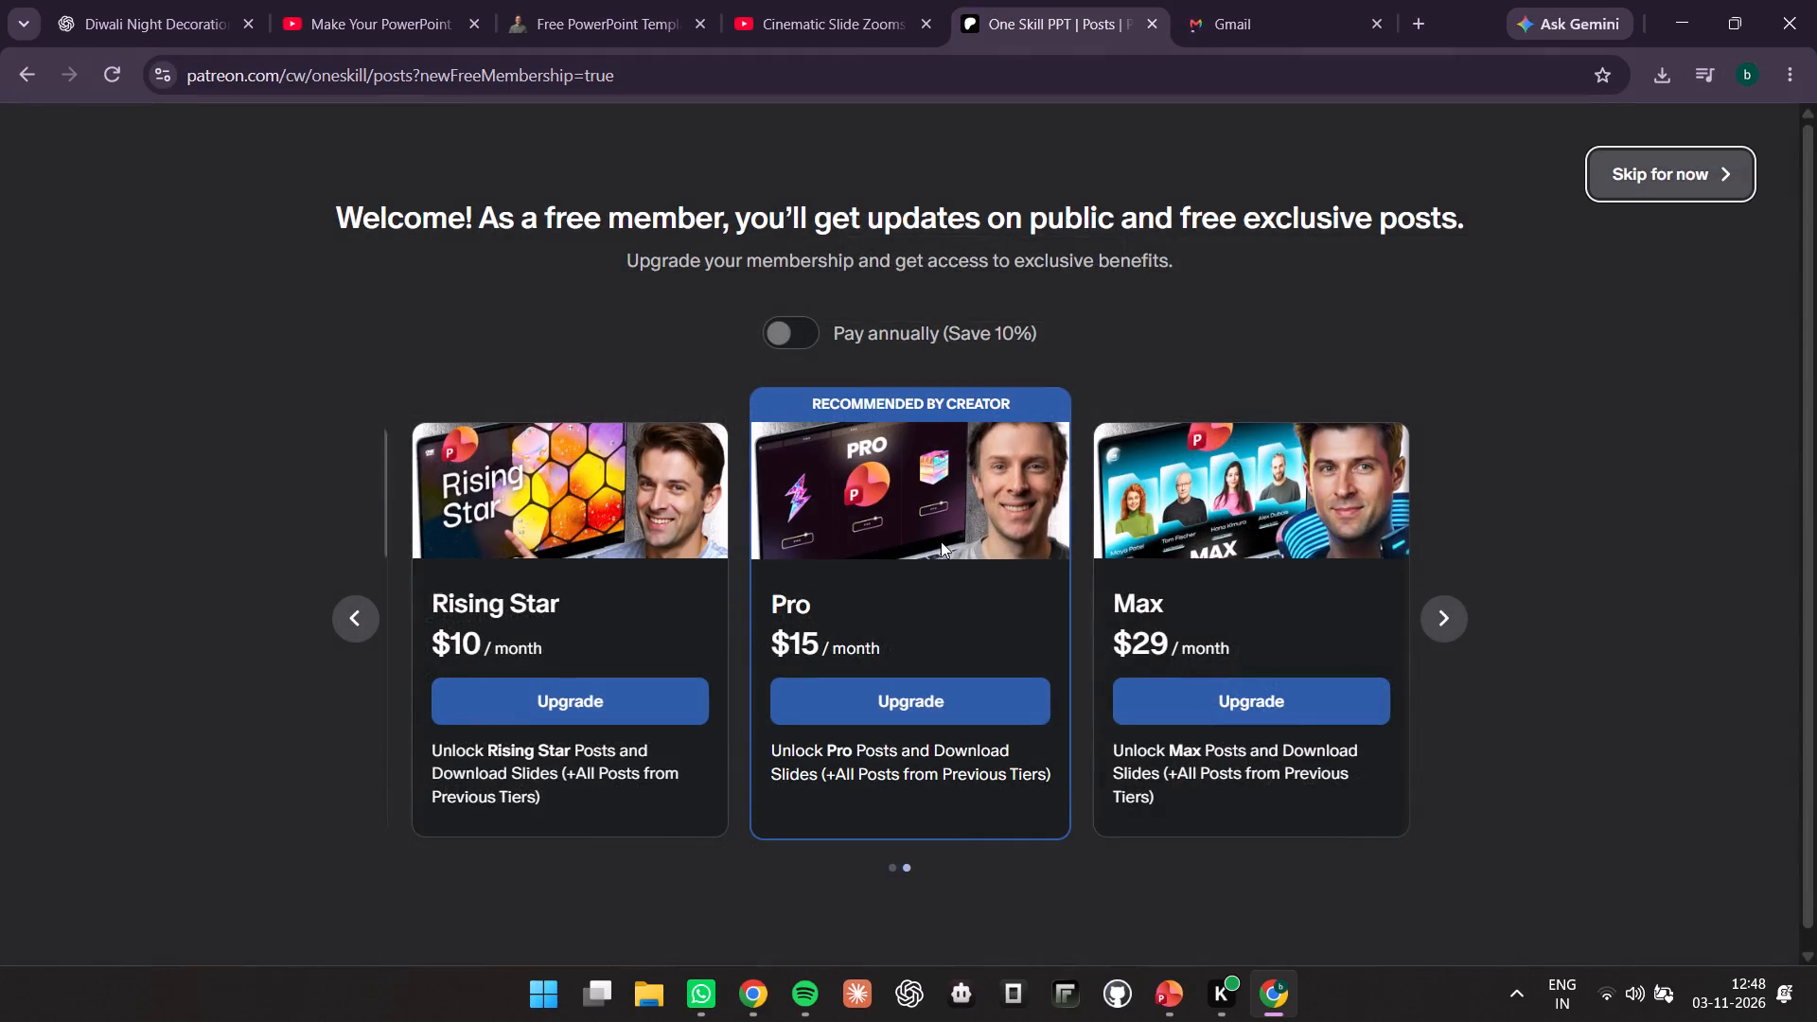
pyautogui.click(1666, 176)
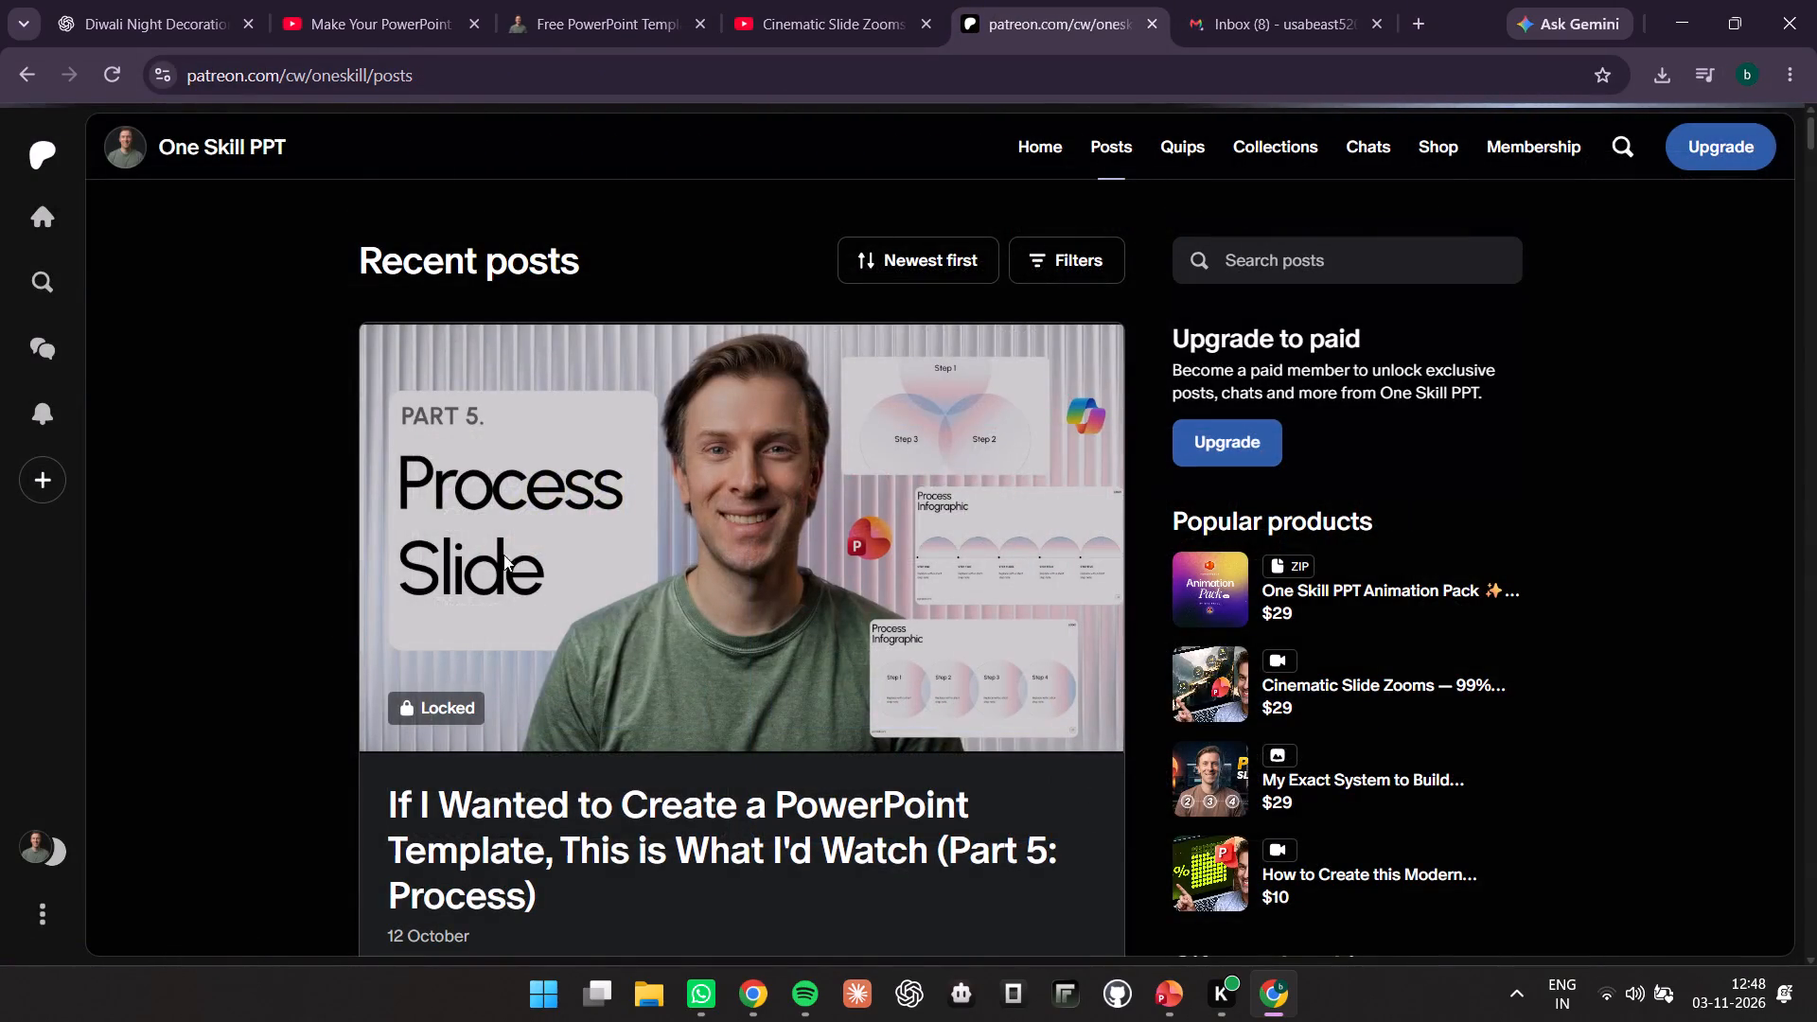
pyautogui.scroll(-2, 700, 556)
pyautogui.scroll(1, 701, 556)
pyautogui.scroll(-7, 701, 555)
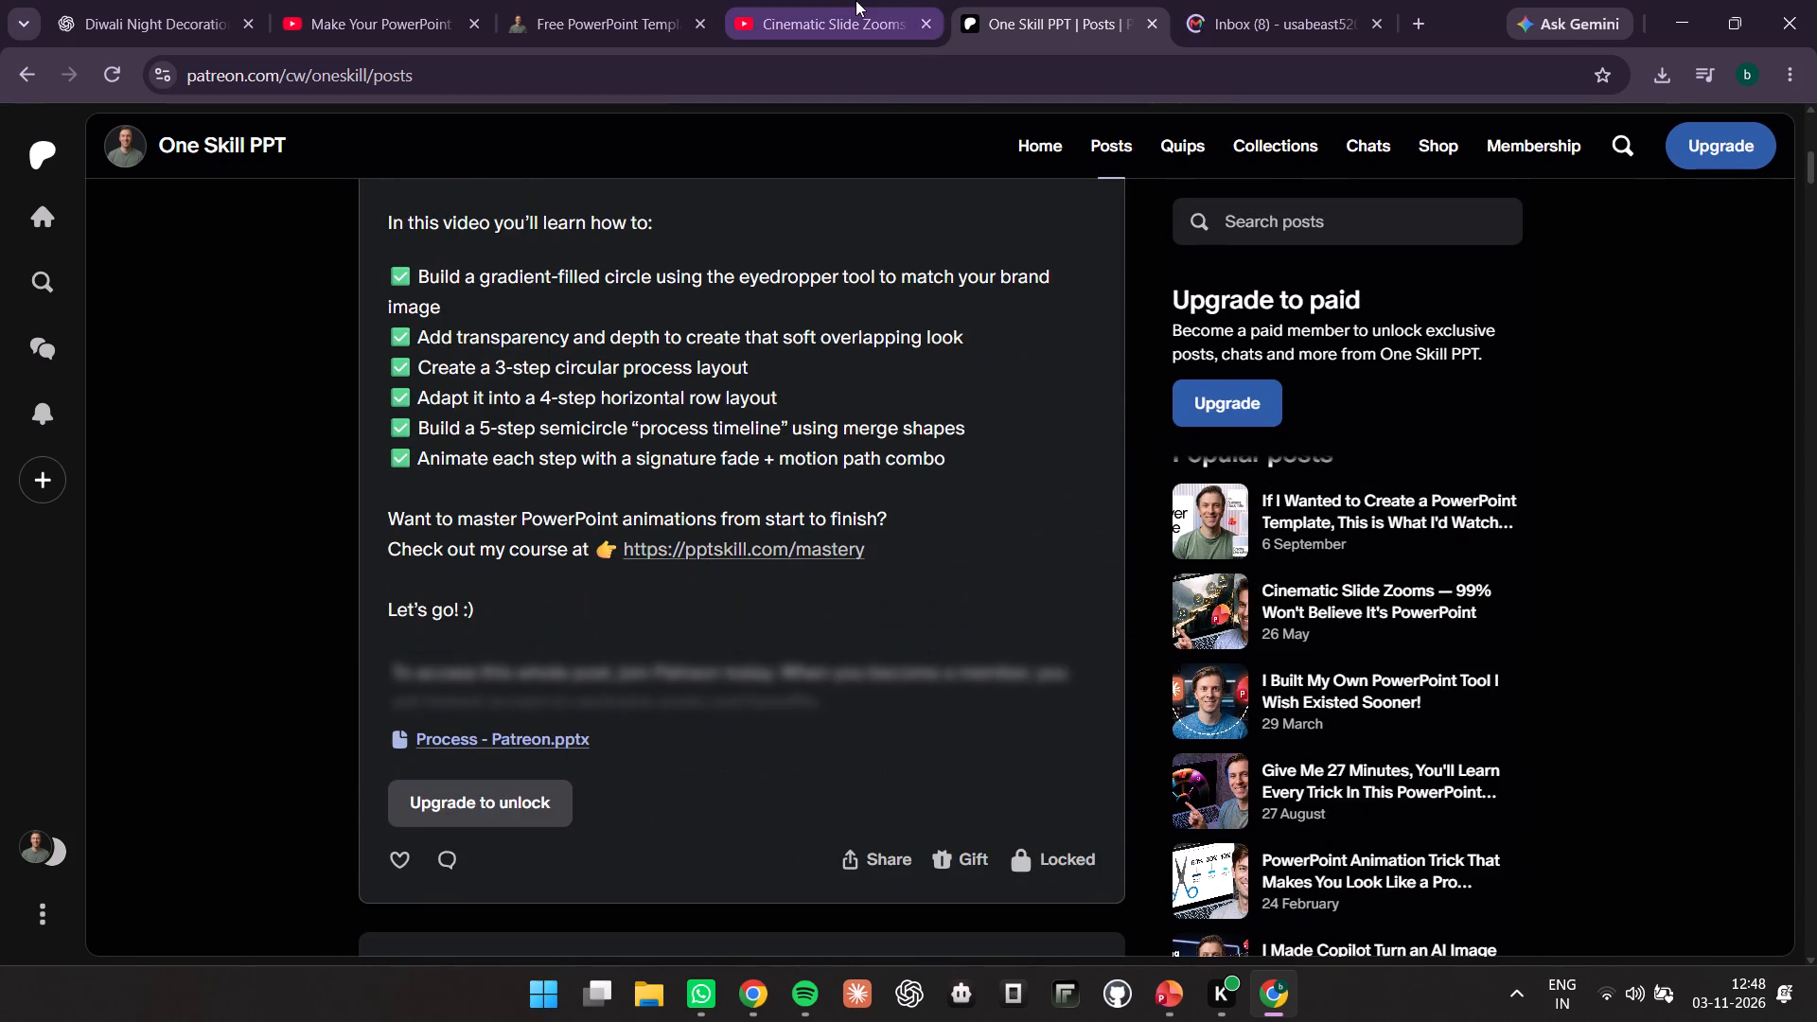
# Open the Cinematic Slide Zoom Template link from the video's pinned comment and close the older One Skill PPT Patreon posts tab.
pyautogui.click(847, 0)
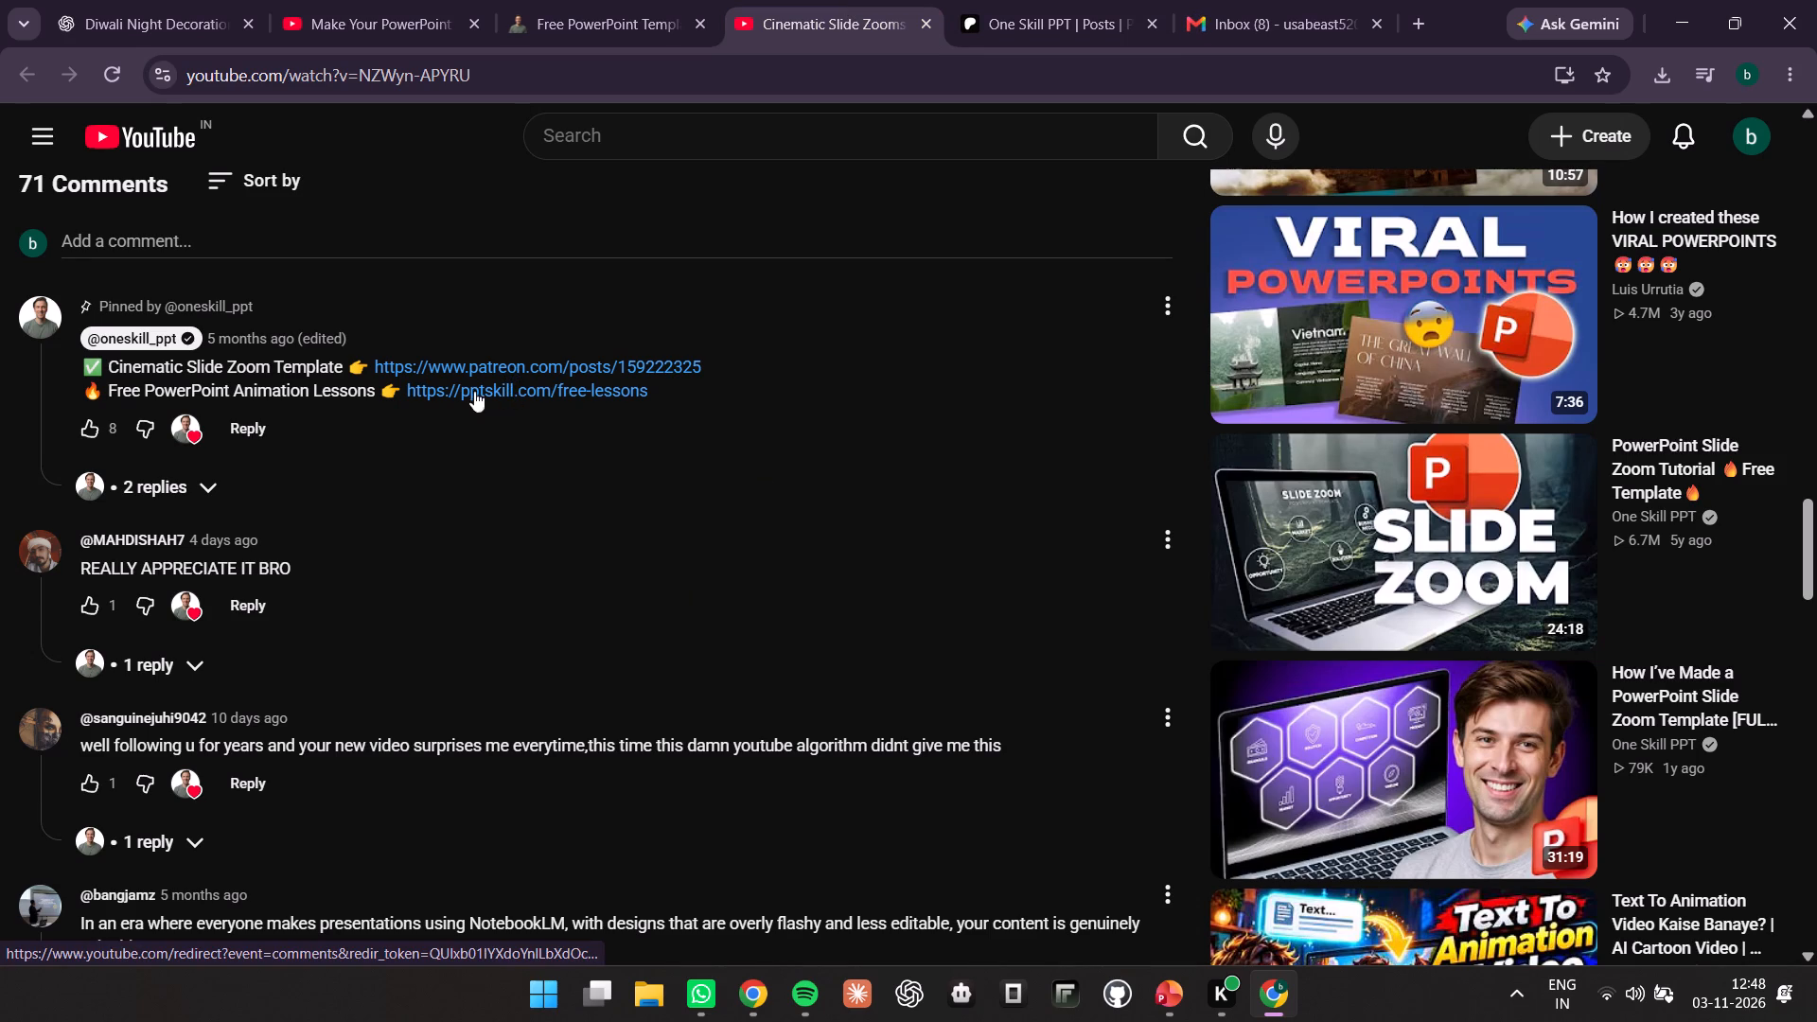
pyautogui.click(447, 370)
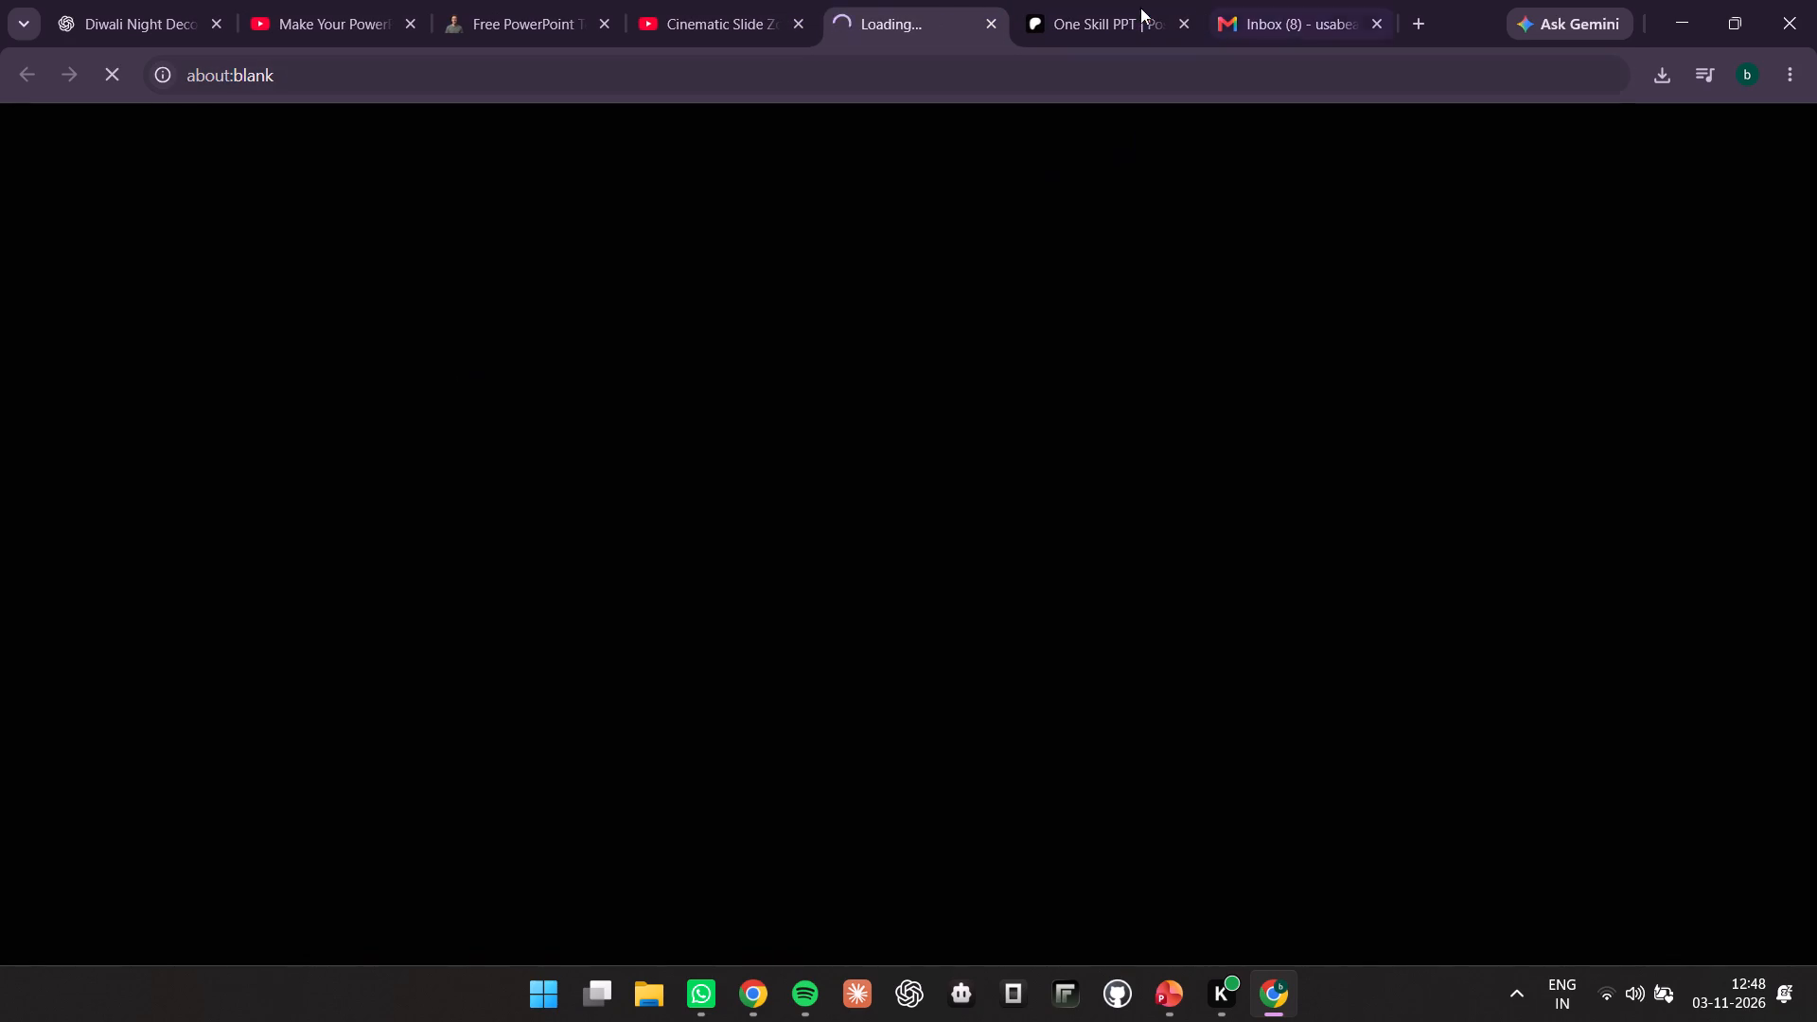
pyautogui.click(1180, 22)
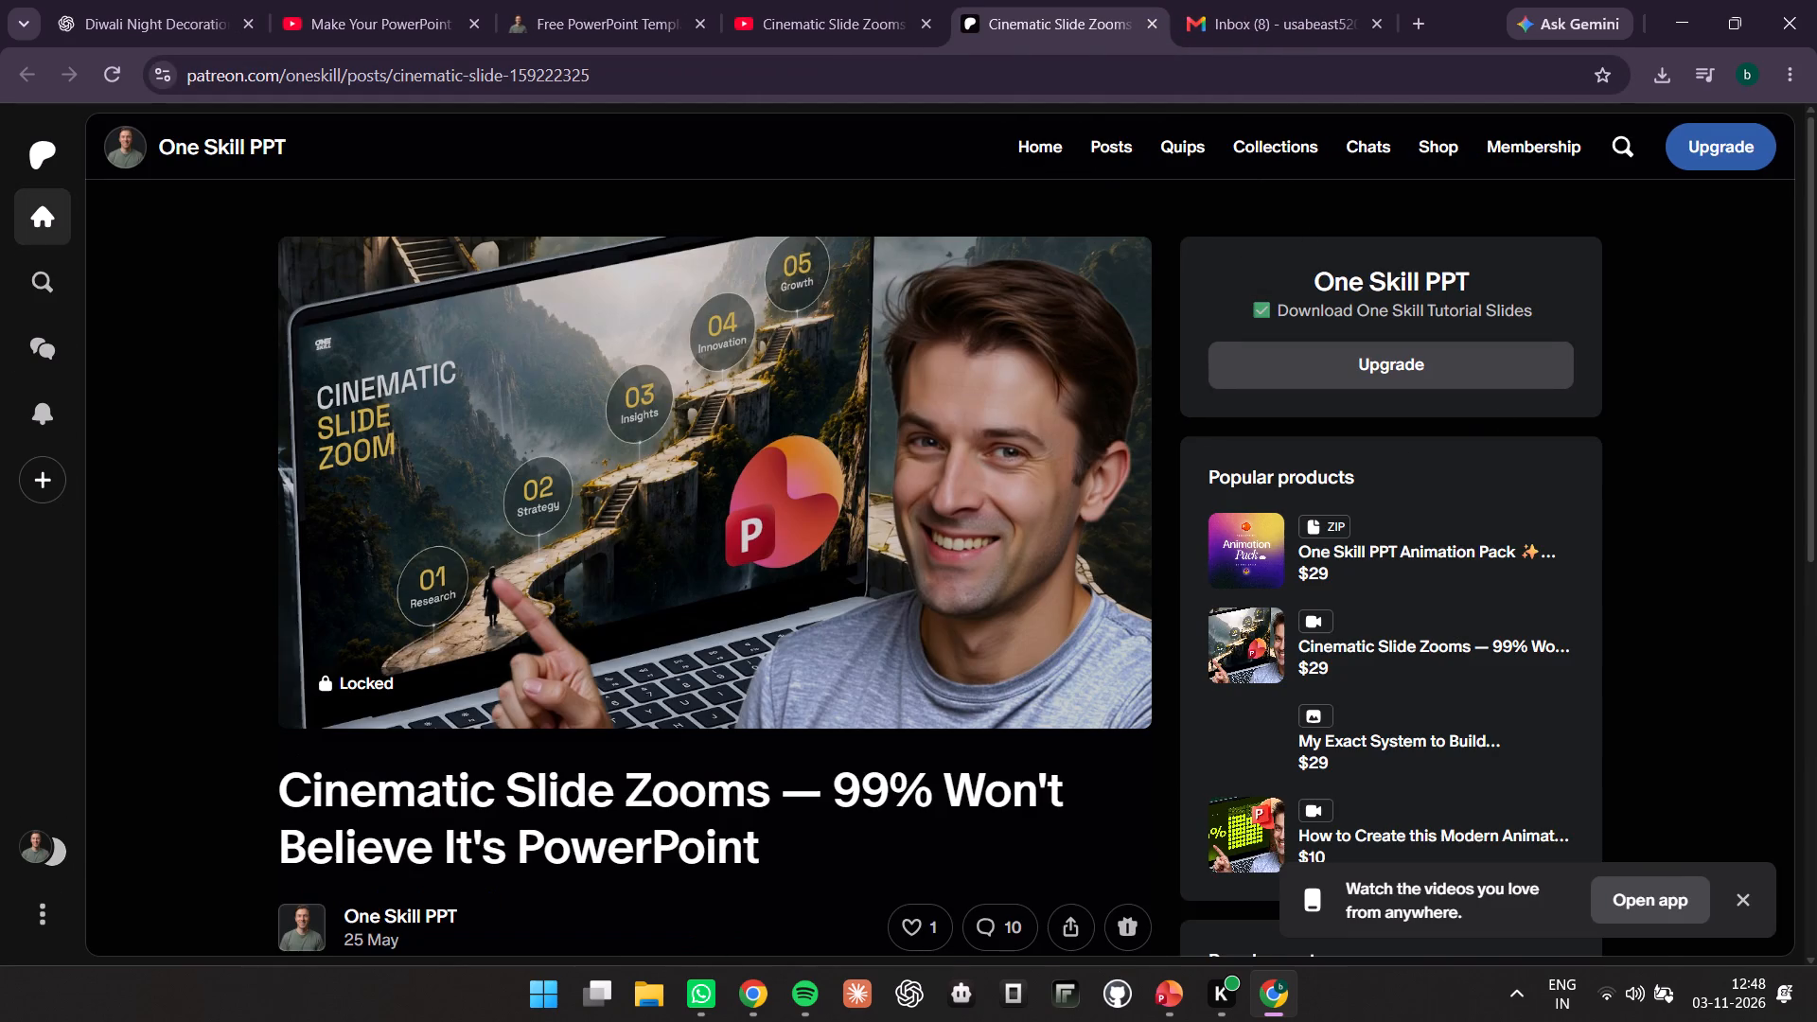
# Look through the Cinematic Slide Zooms Patreon post for its template attachments and unlock options.
pyautogui.scroll(-4, 813, 667)
pyautogui.scroll(4, 803, 548)
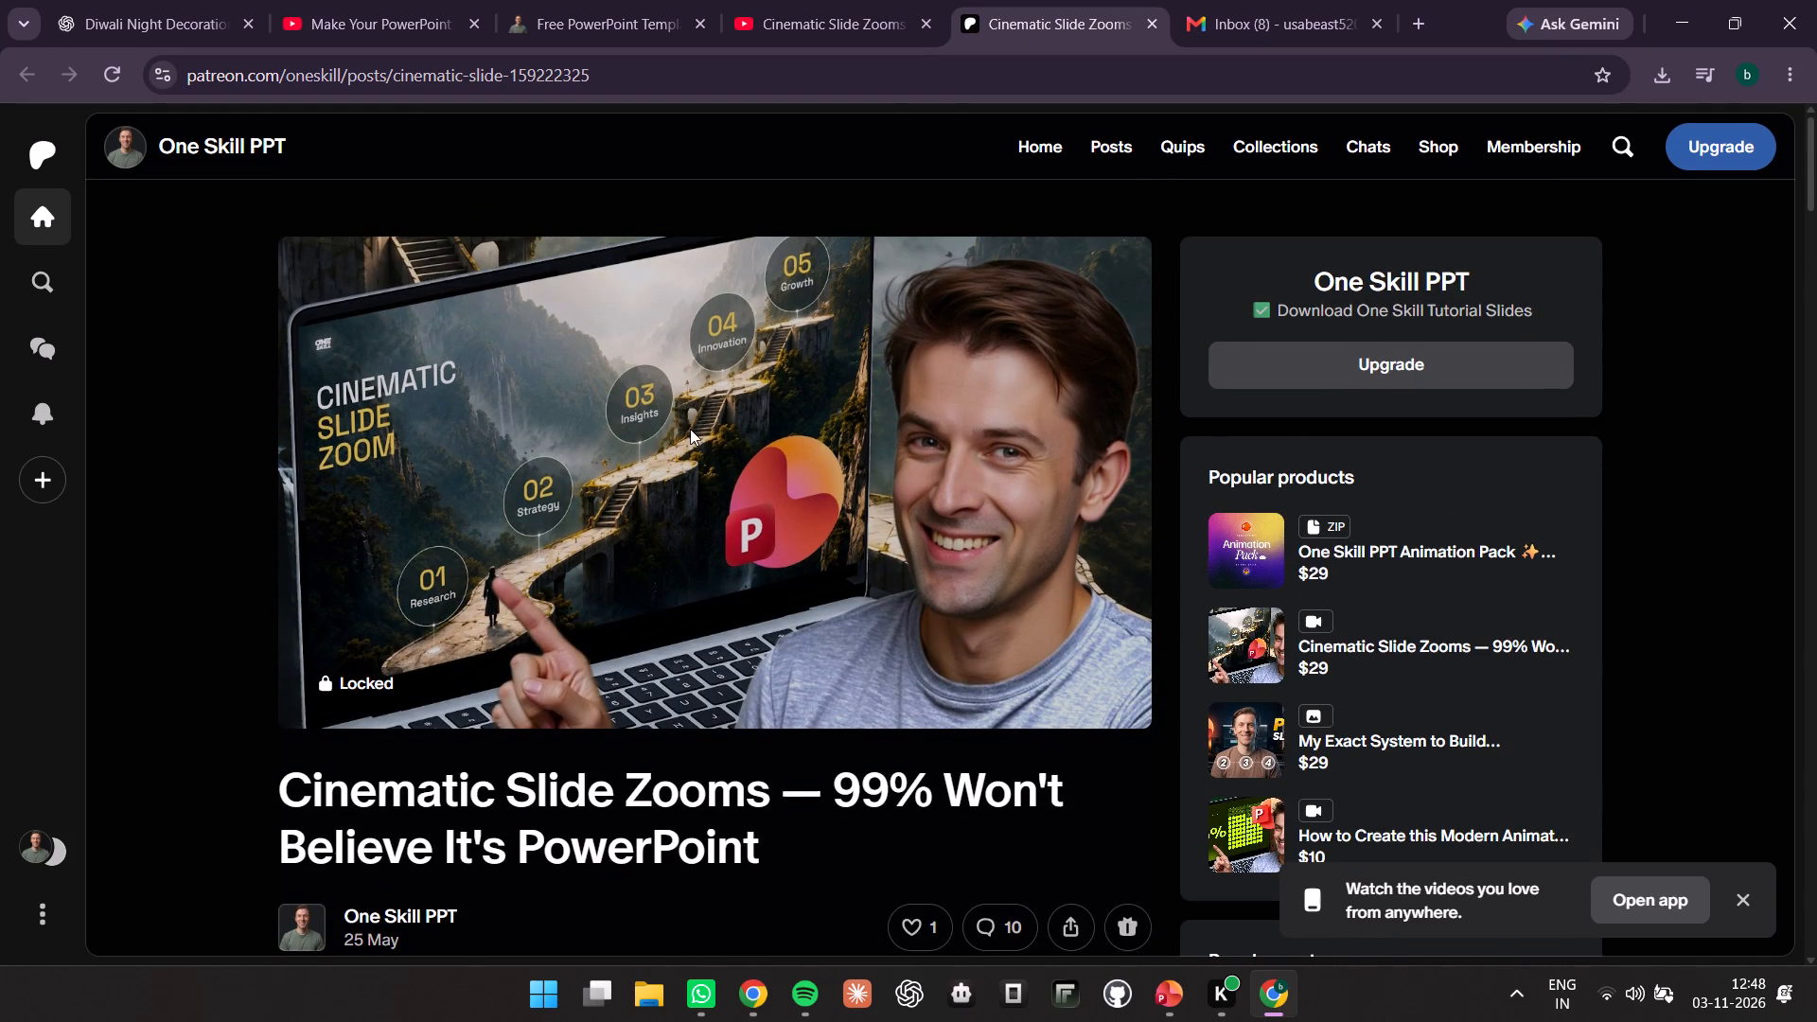
pyautogui.scroll(-6, 666, 656)
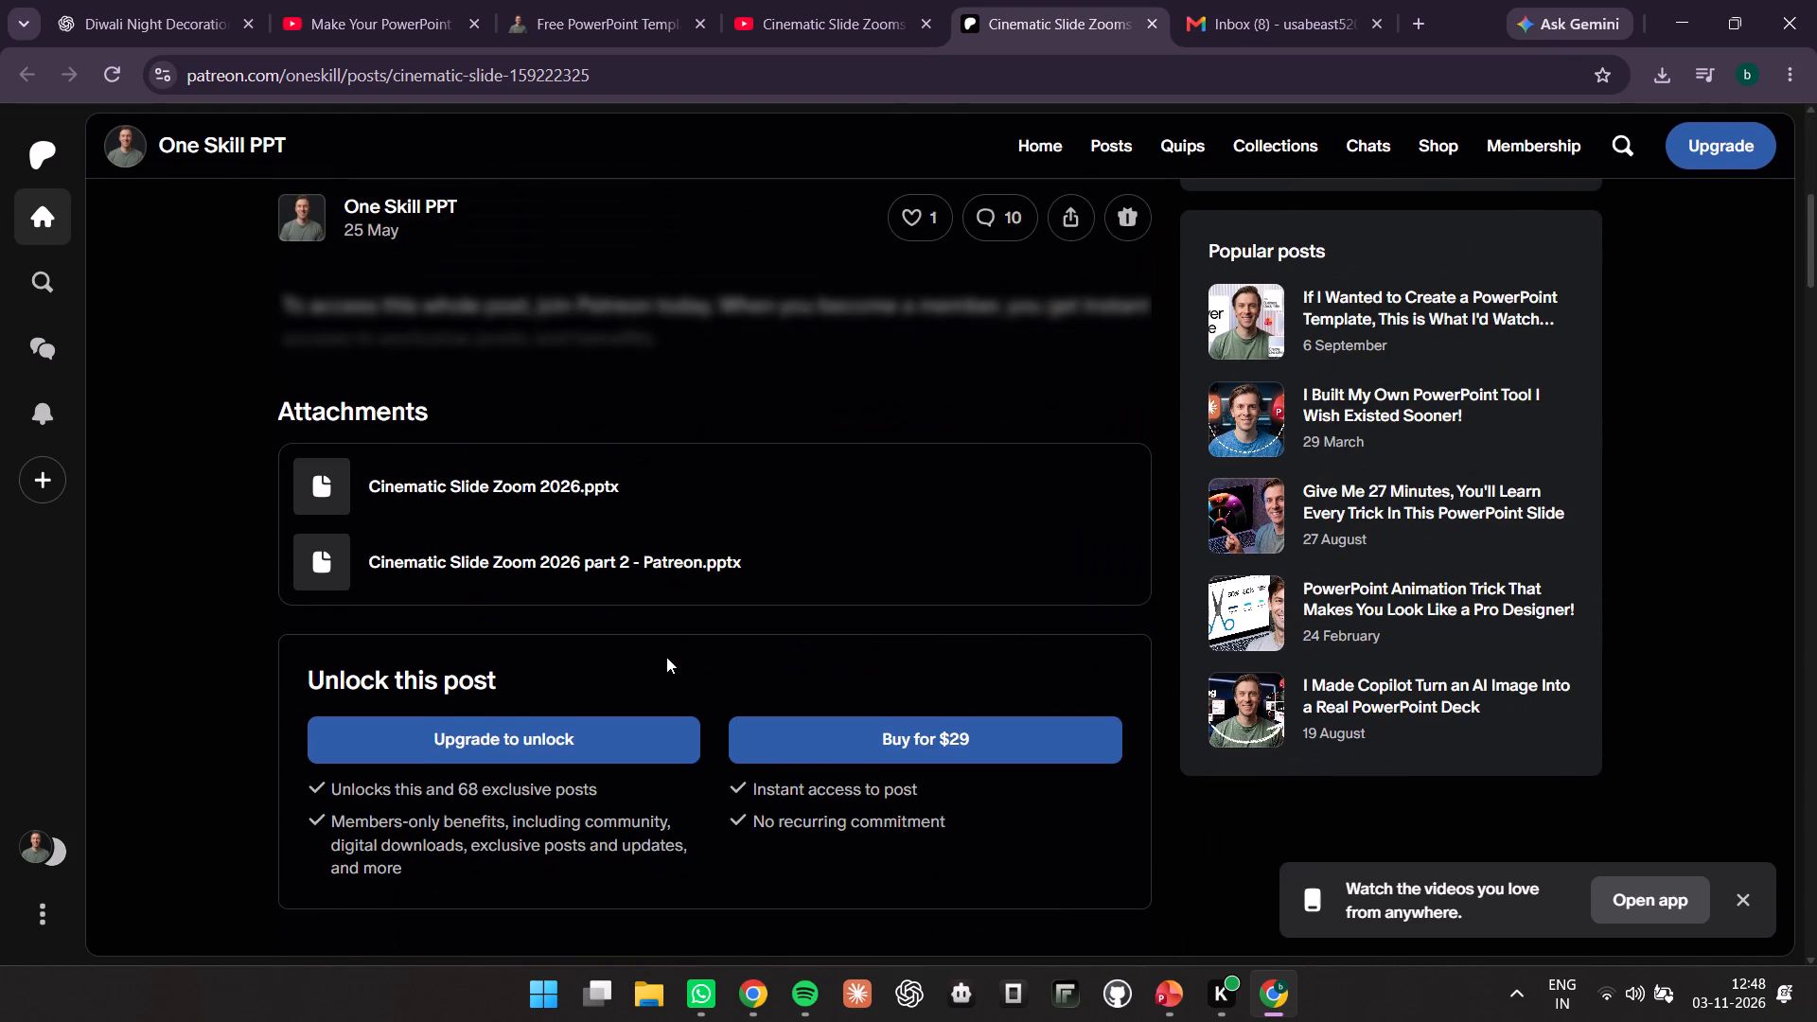
pyautogui.scroll(-11, 666, 657)
pyautogui.scroll(11, 1090, 587)
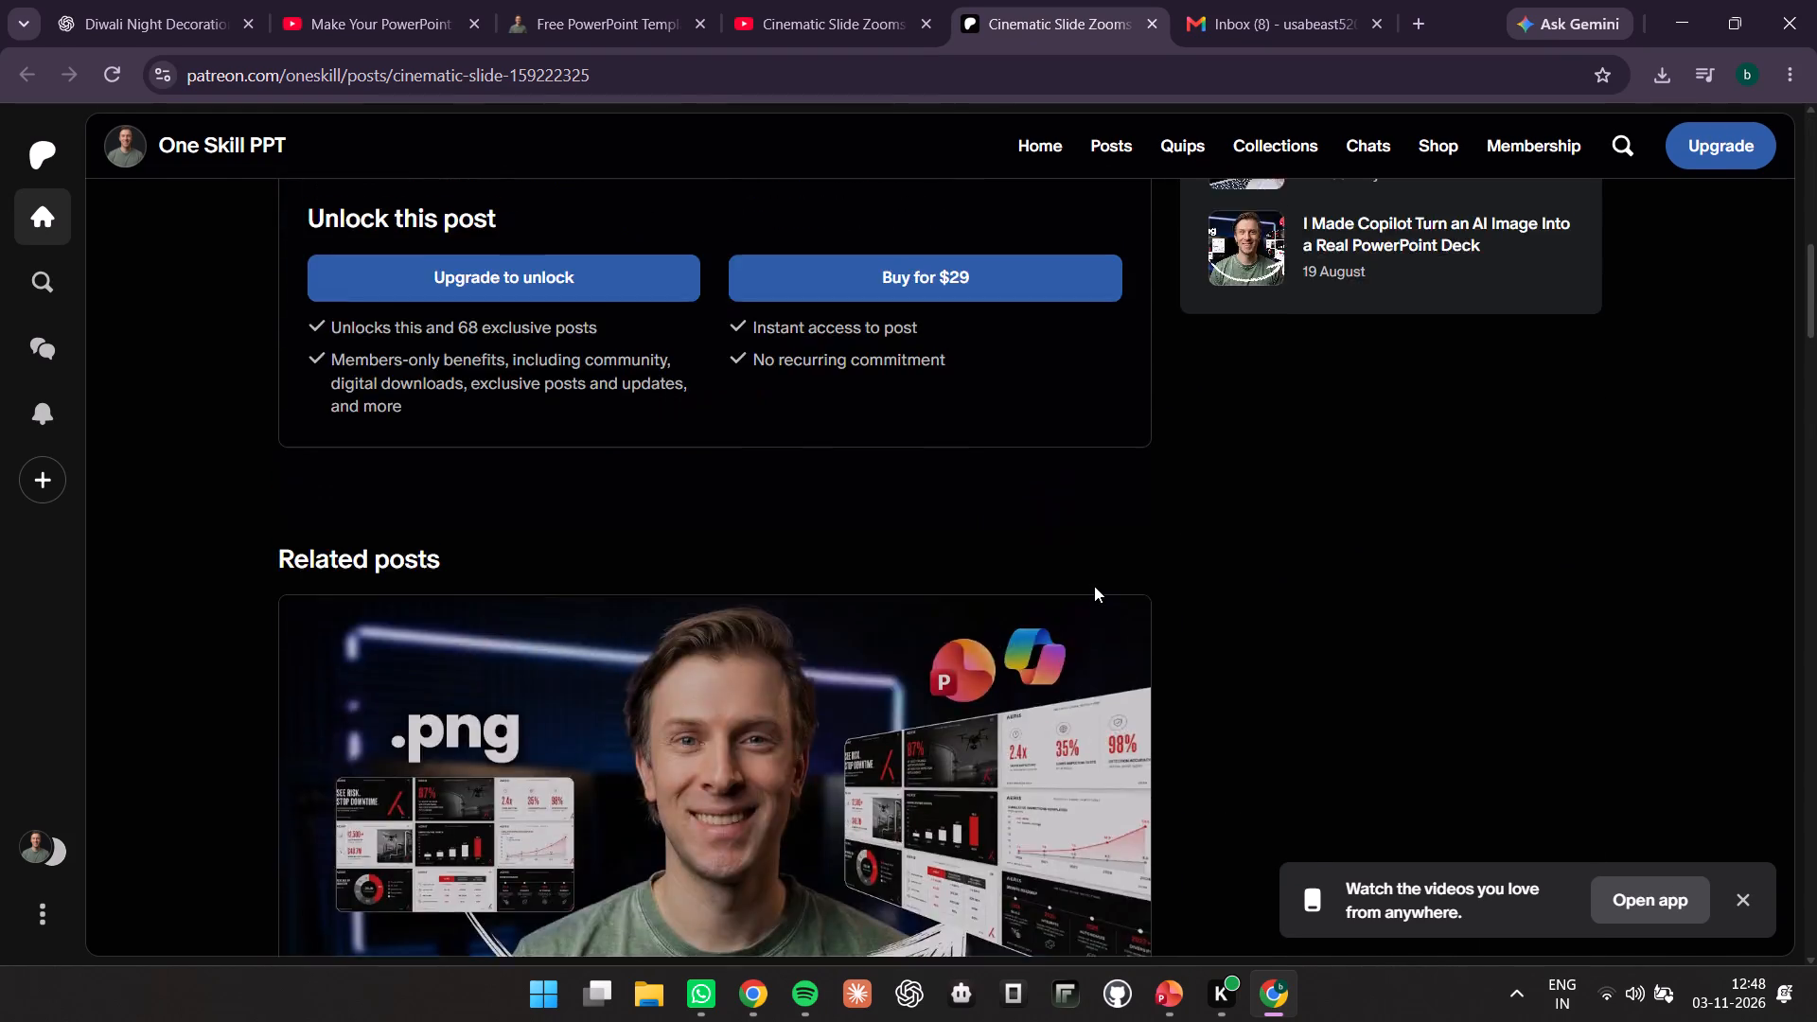
pyautogui.scroll(13, 1094, 586)
# Return to the "Cinematic Slide Zooms" video page and expand the replies under the pinned comment.
pyautogui.click(803, 0)
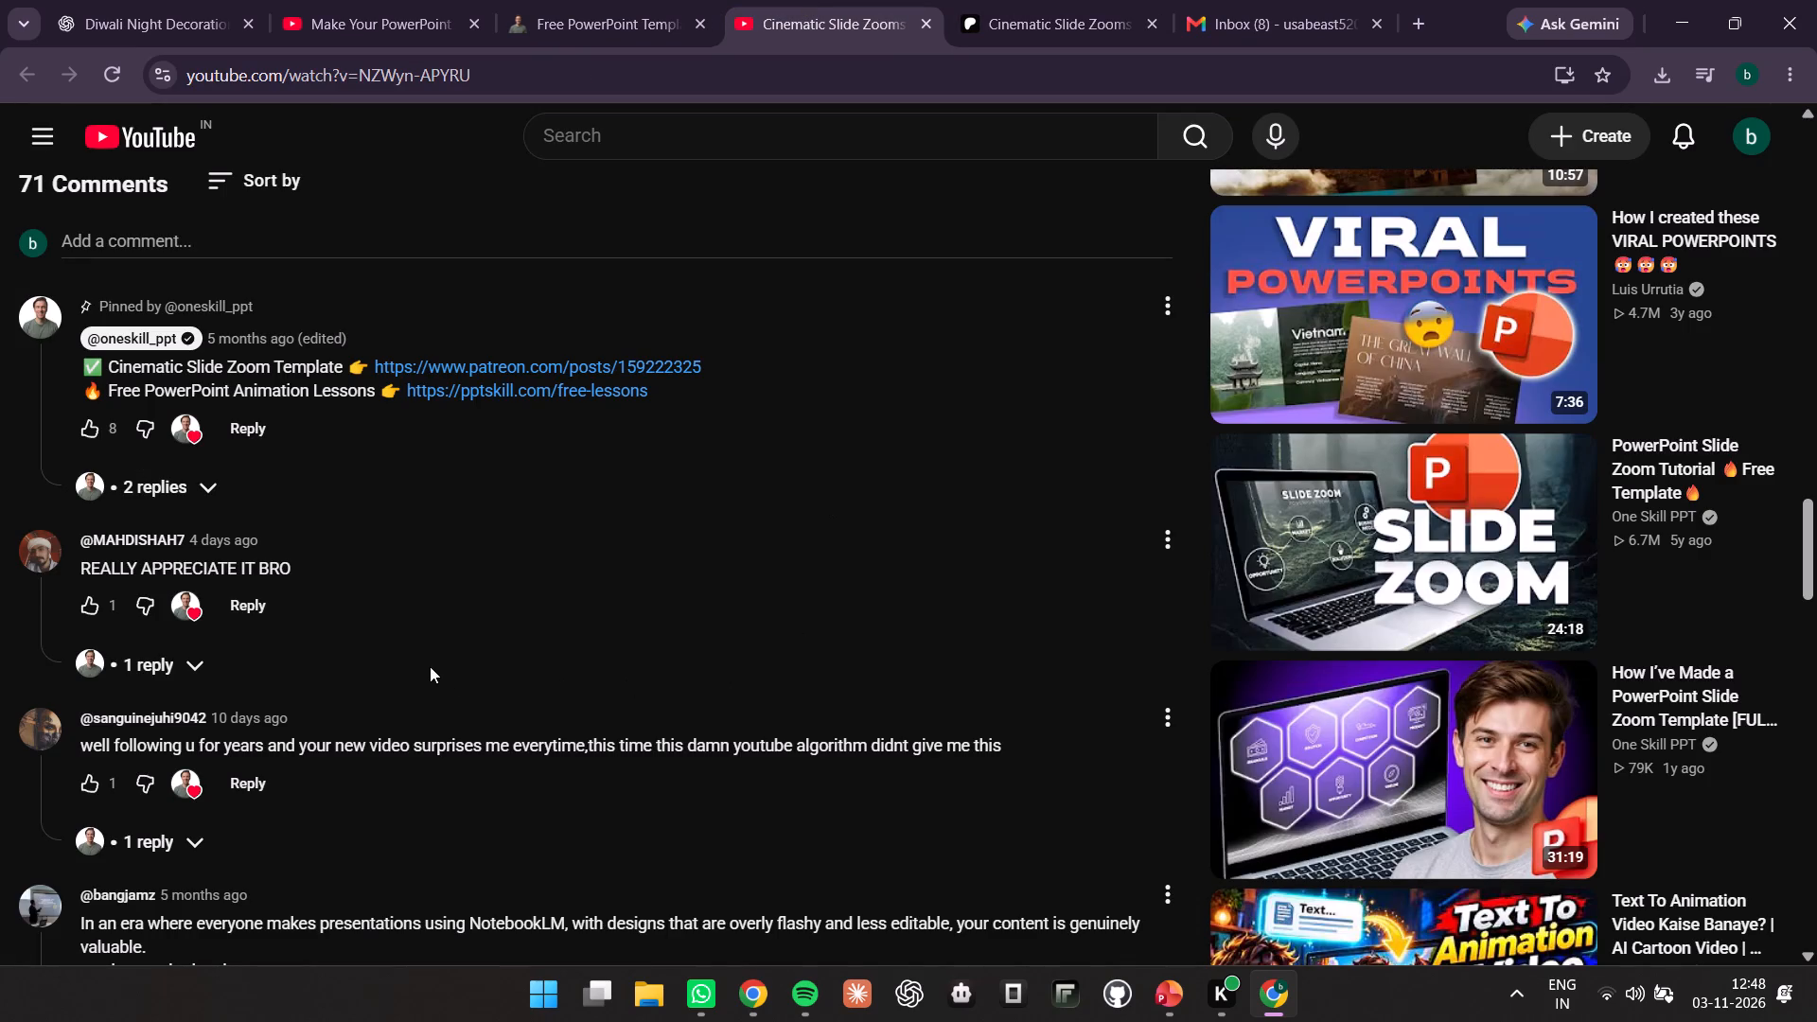
pyautogui.click(152, 492)
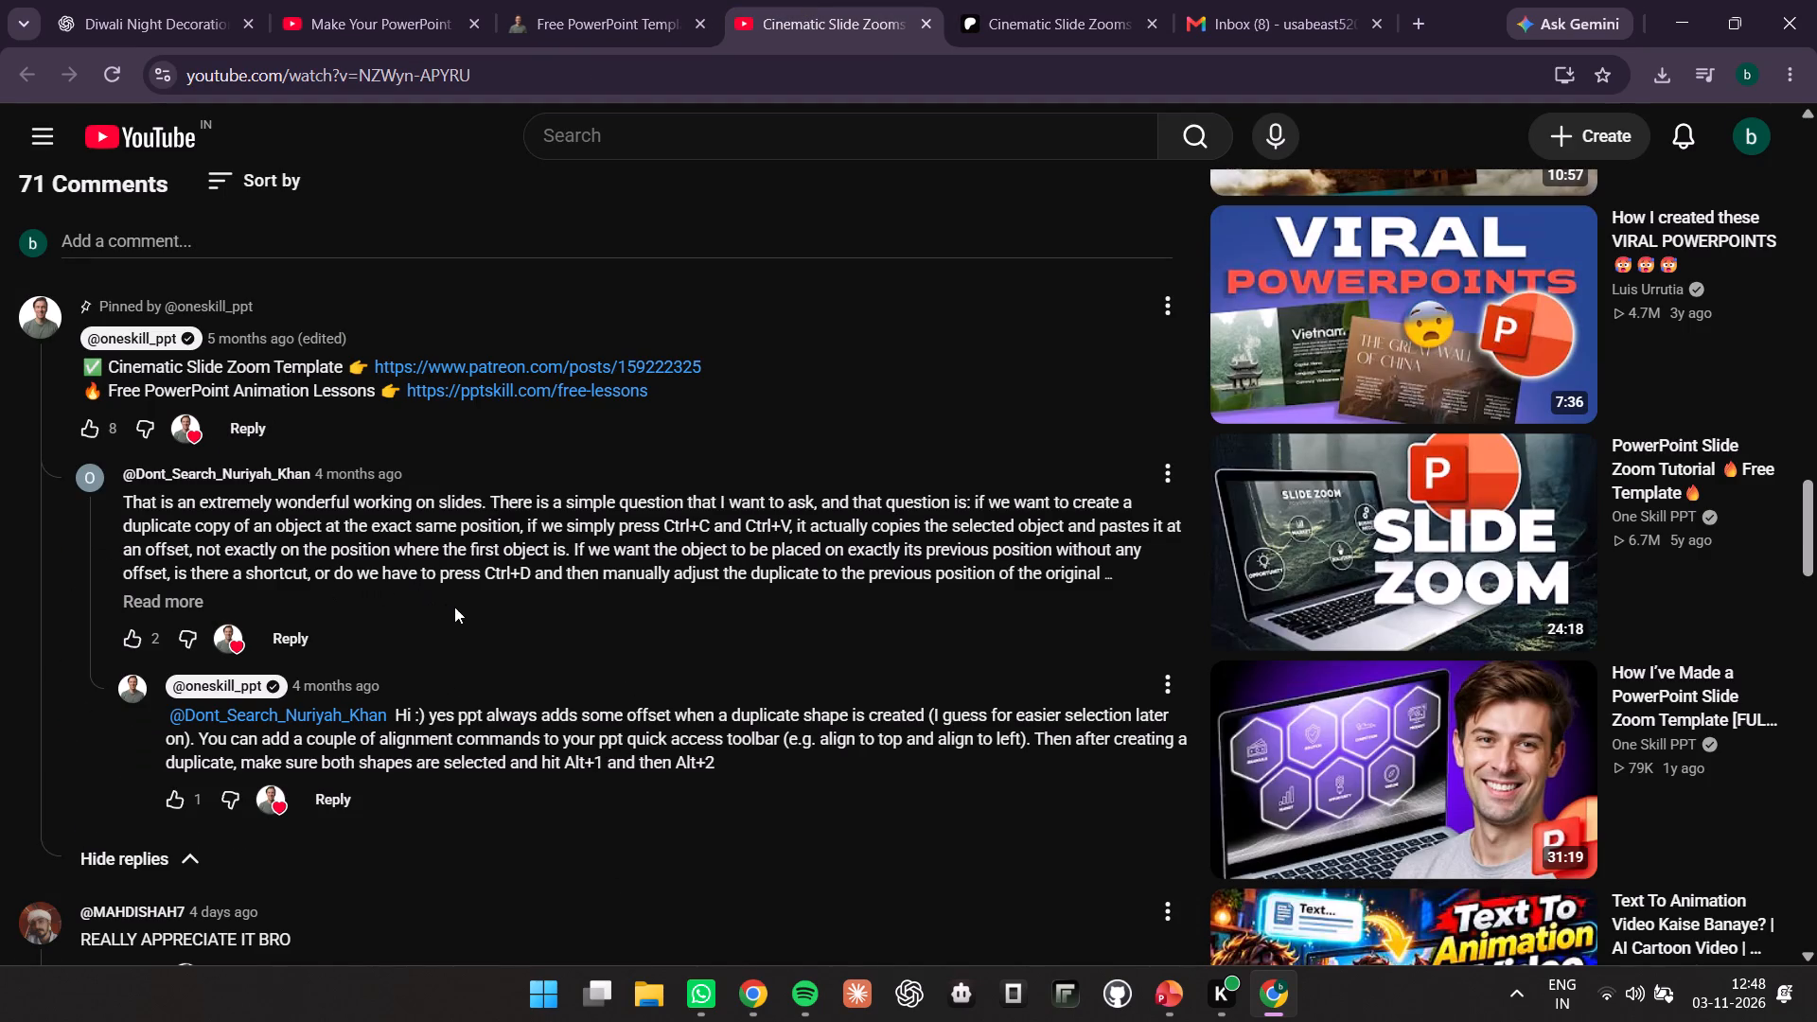
# Return to the free PowerPoint template's thank-you page to check its download instructions.
pyautogui.click(609, 0)
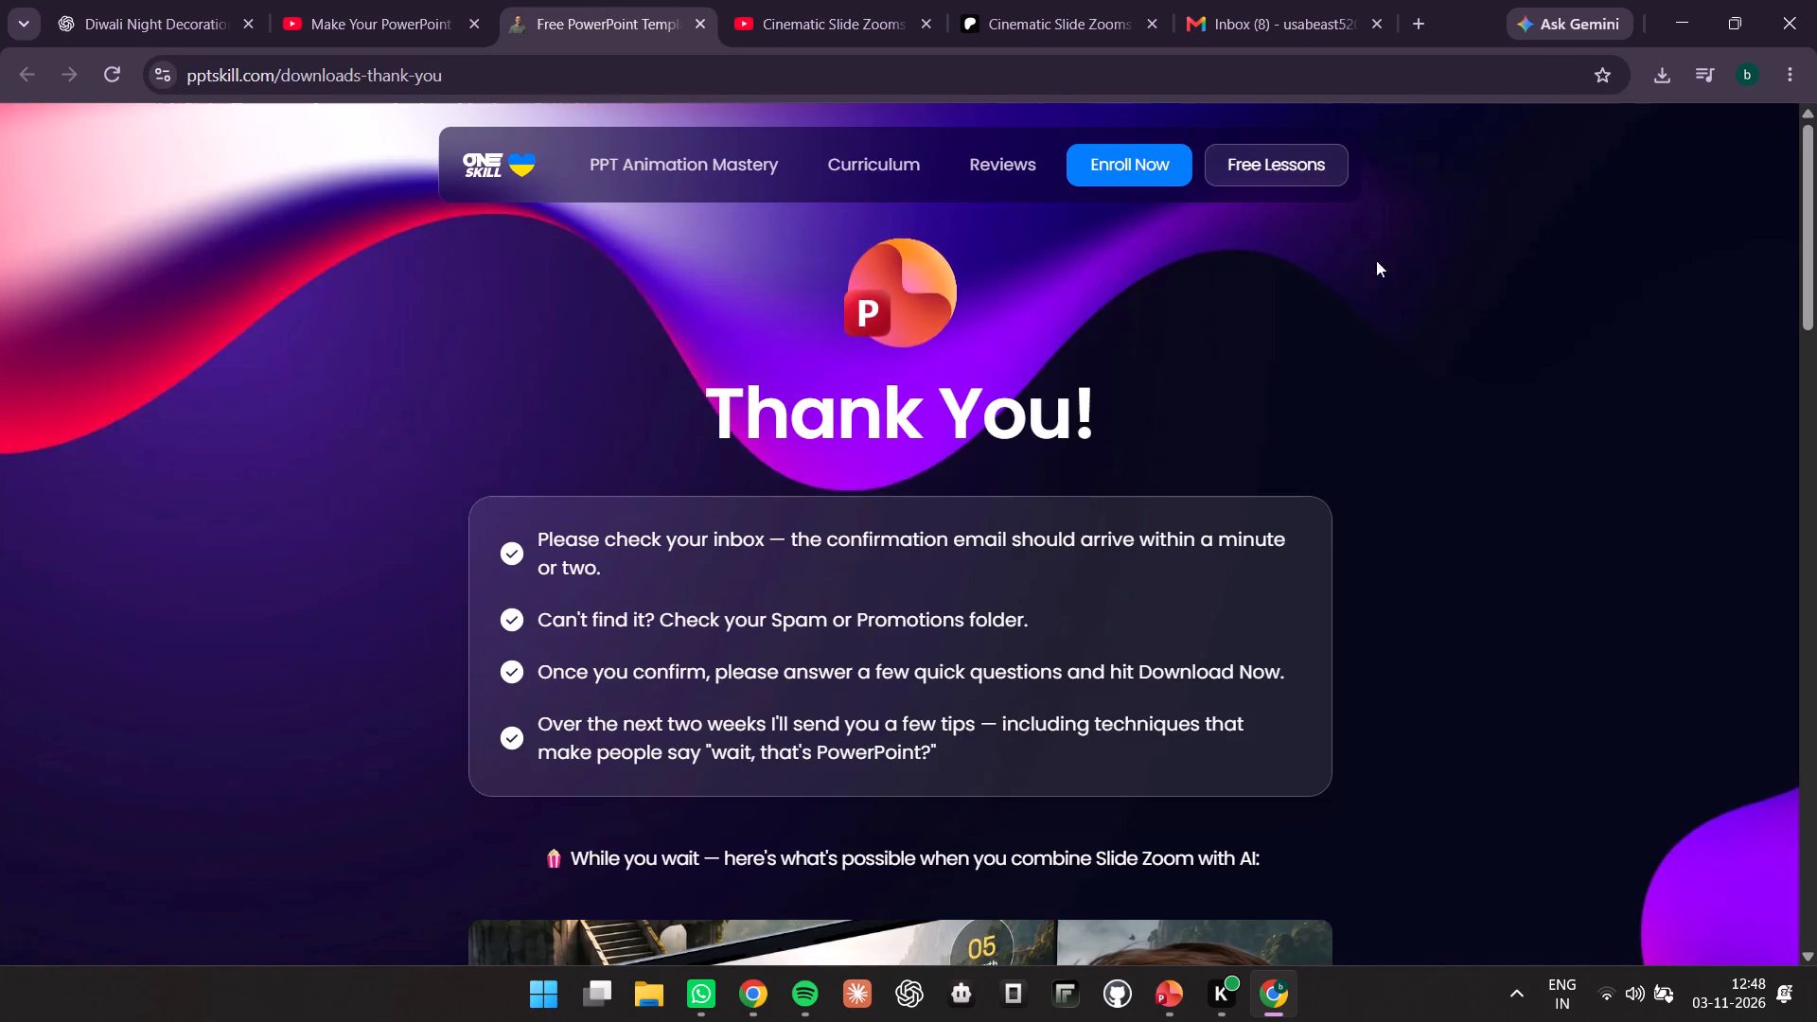
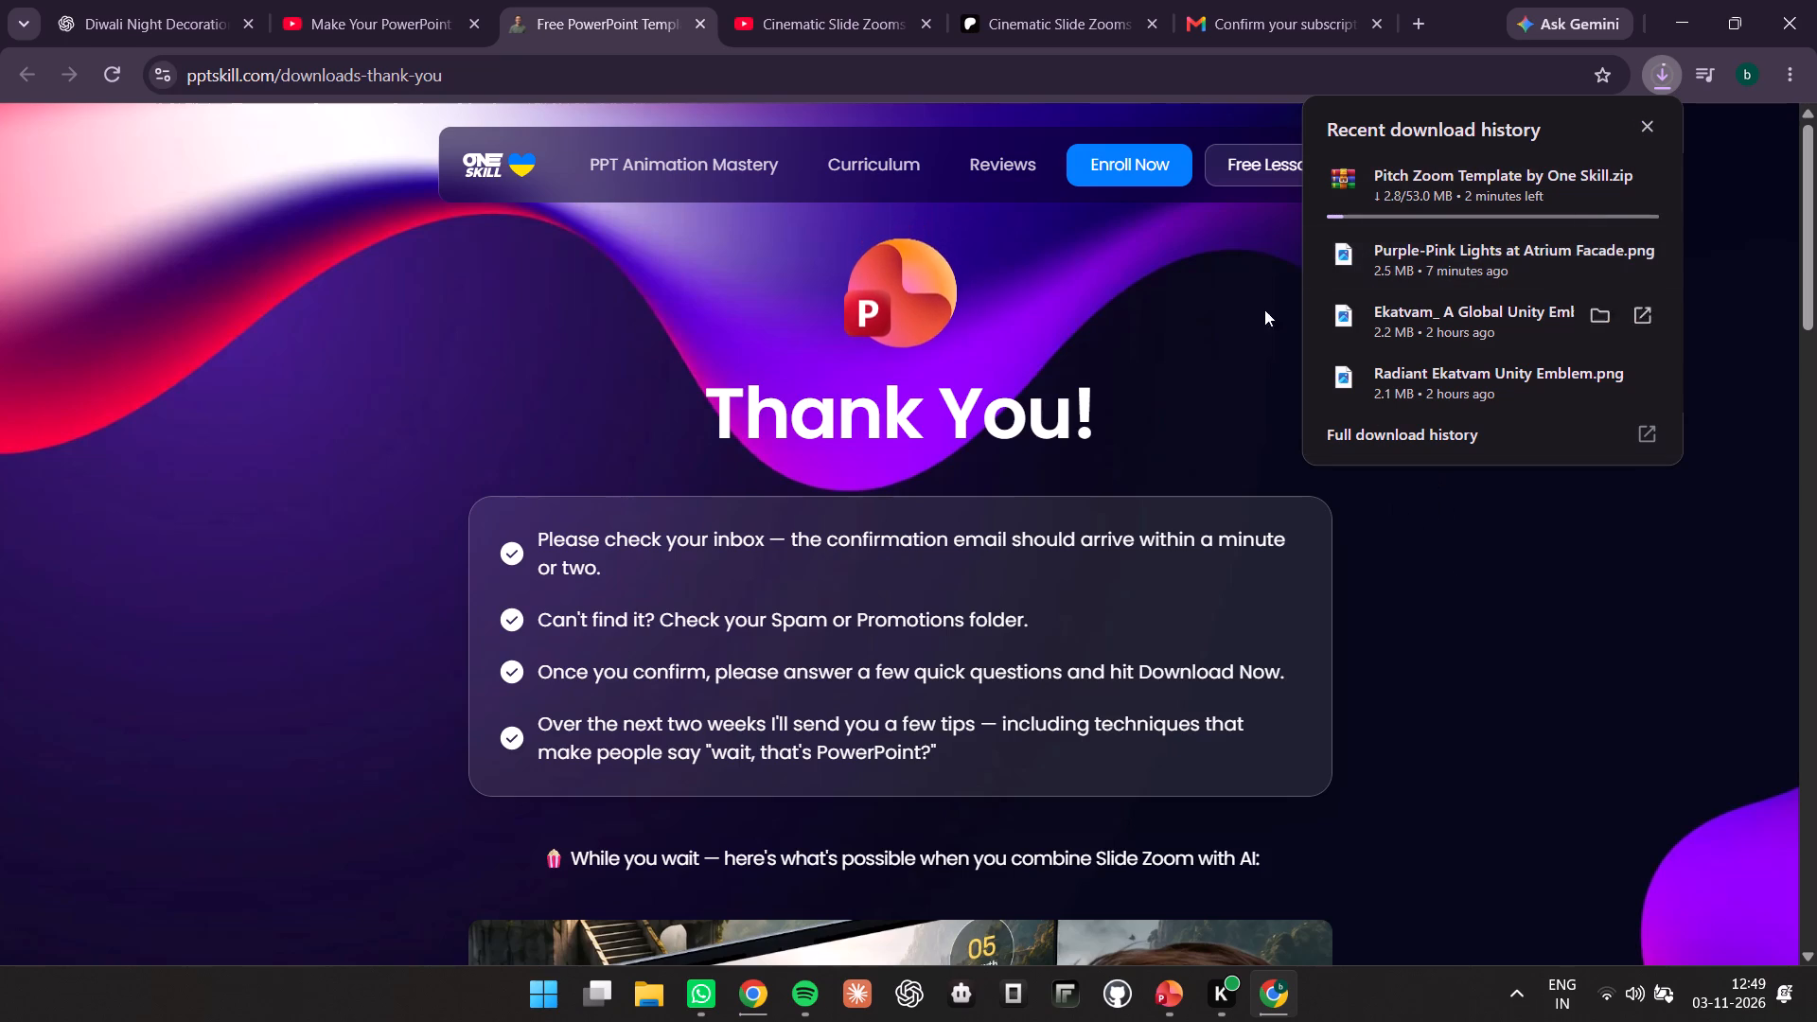
# Return to the "Make Your PowerPoint Pop with Cool Section Zooms!" video page and look through the suggested PowerPoint tutorials.
pyautogui.click(545, 370)
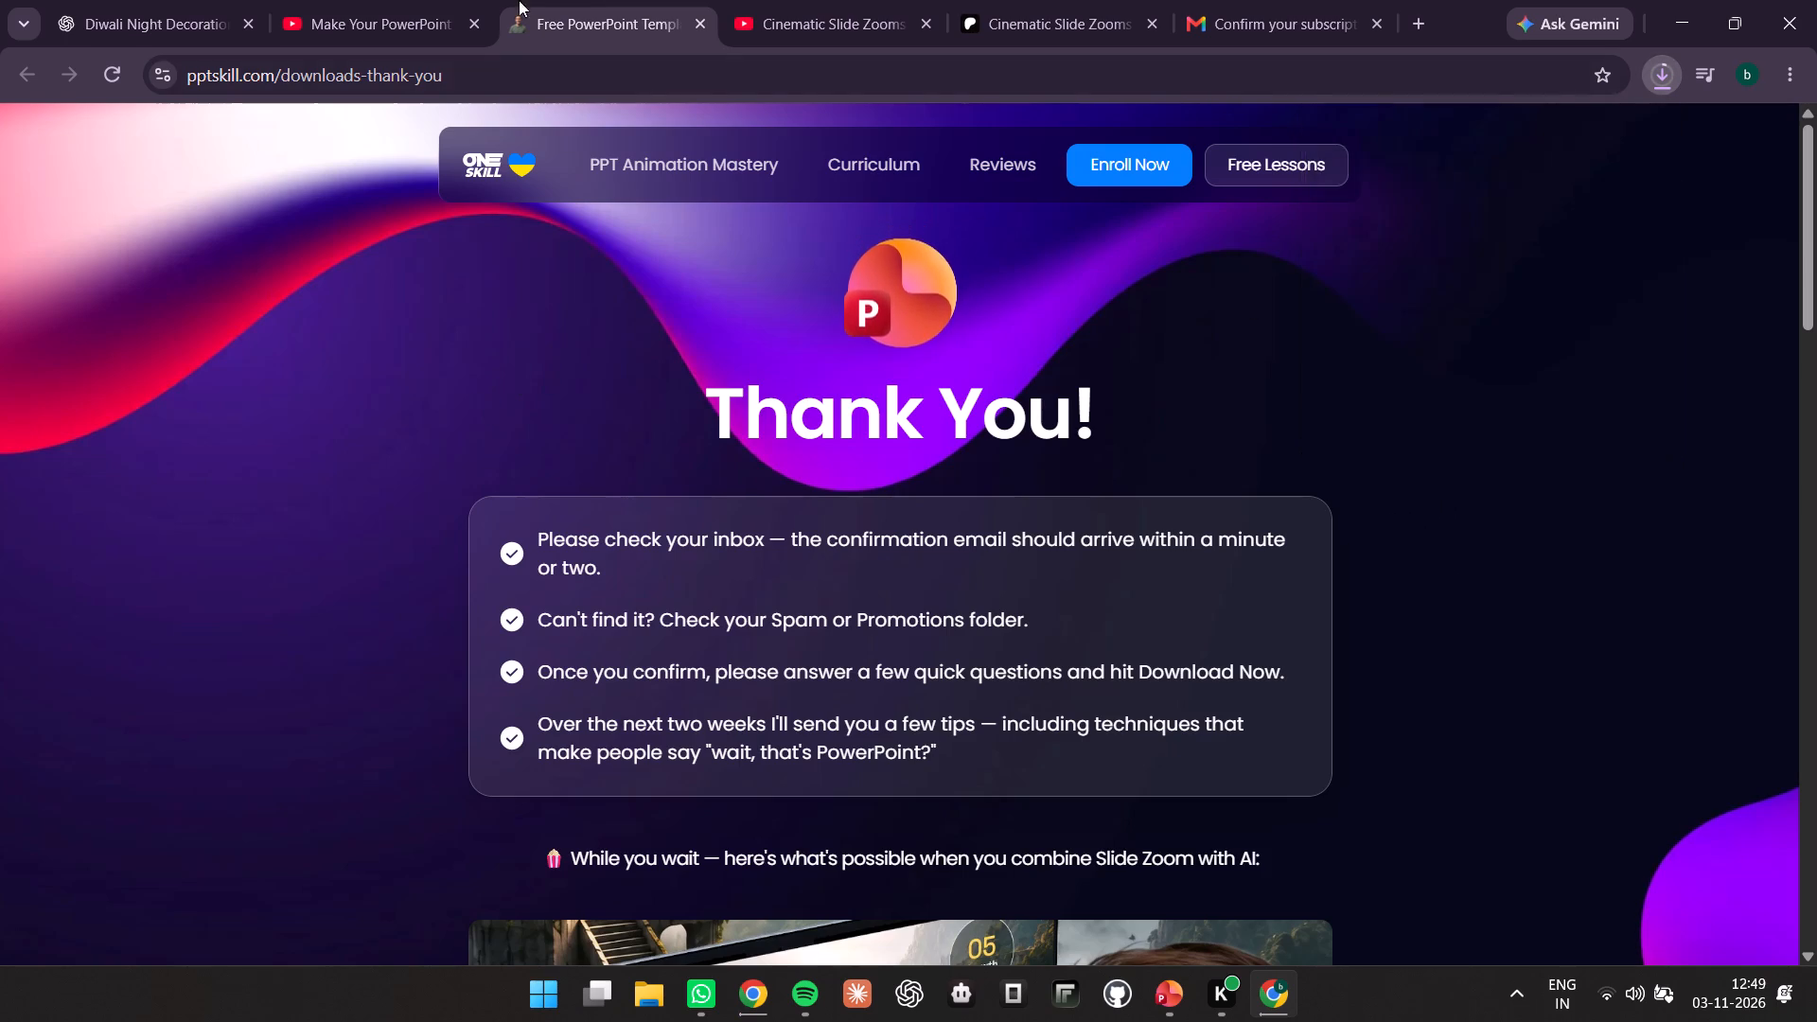
pyautogui.click(418, 0)
pyautogui.scroll(11, 735, 552)
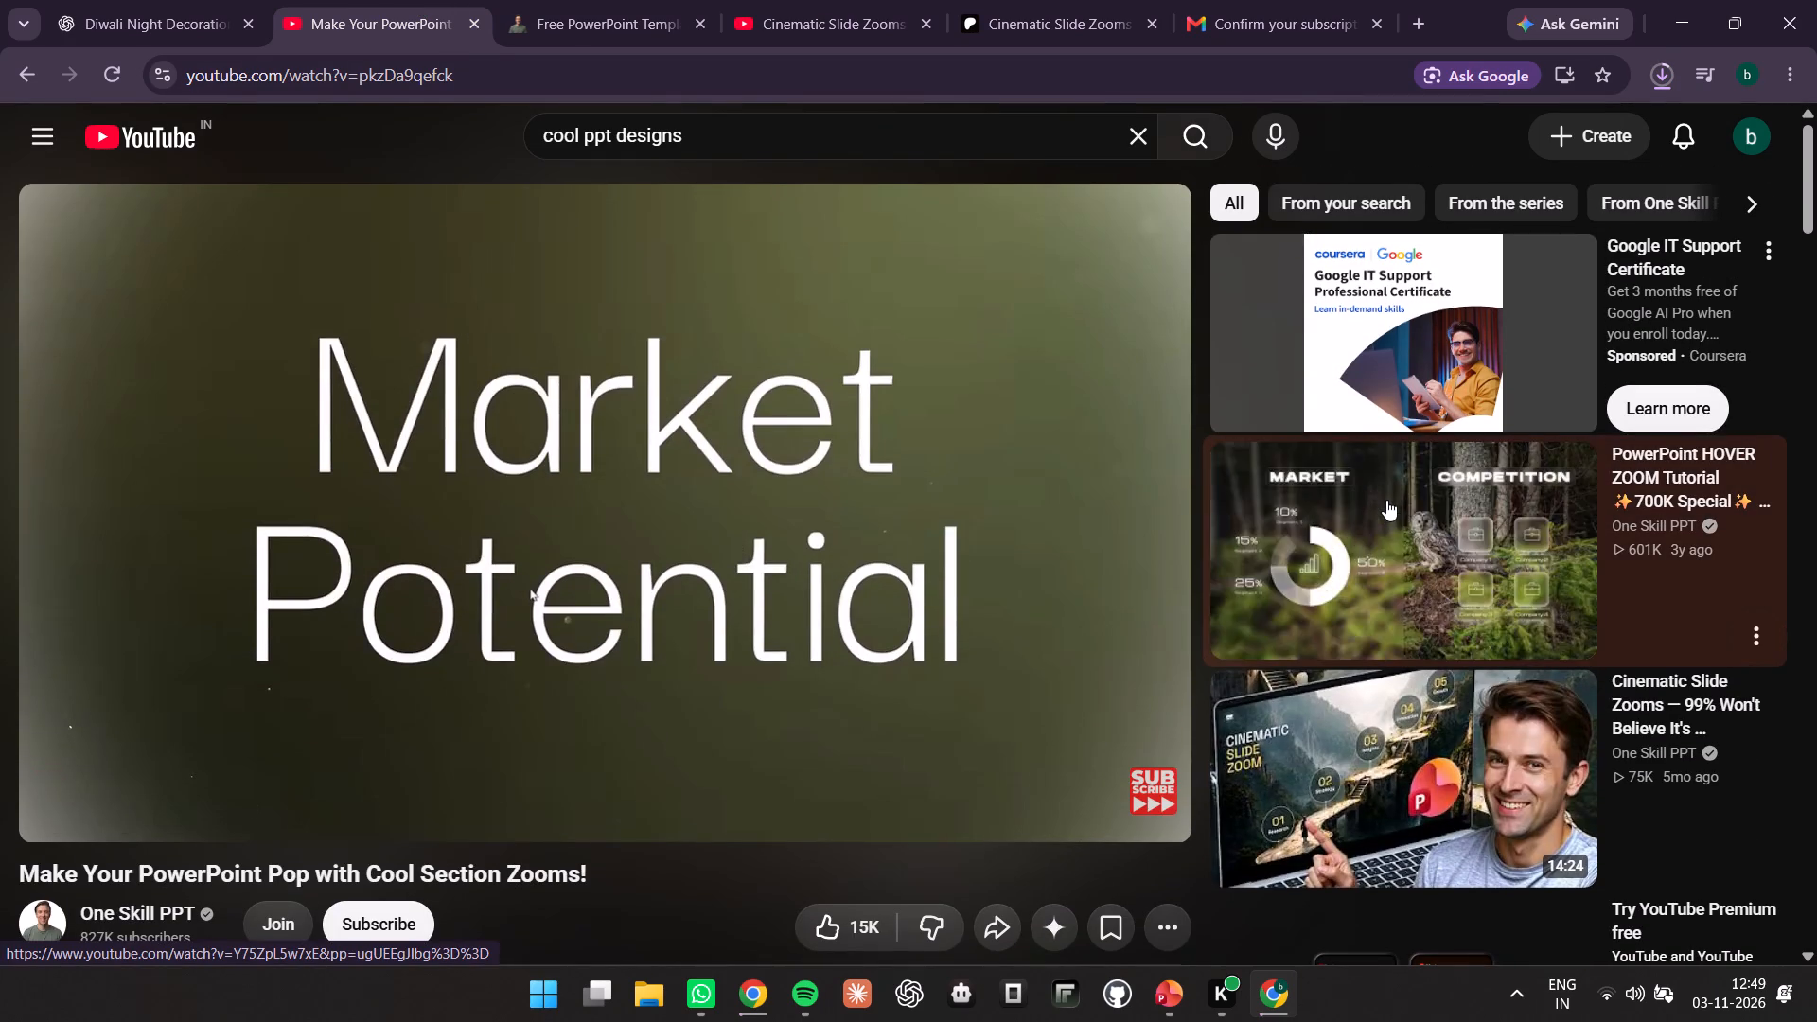
pyautogui.scroll(-4, 1386, 500)
pyautogui.scroll(-8, 1223, 639)
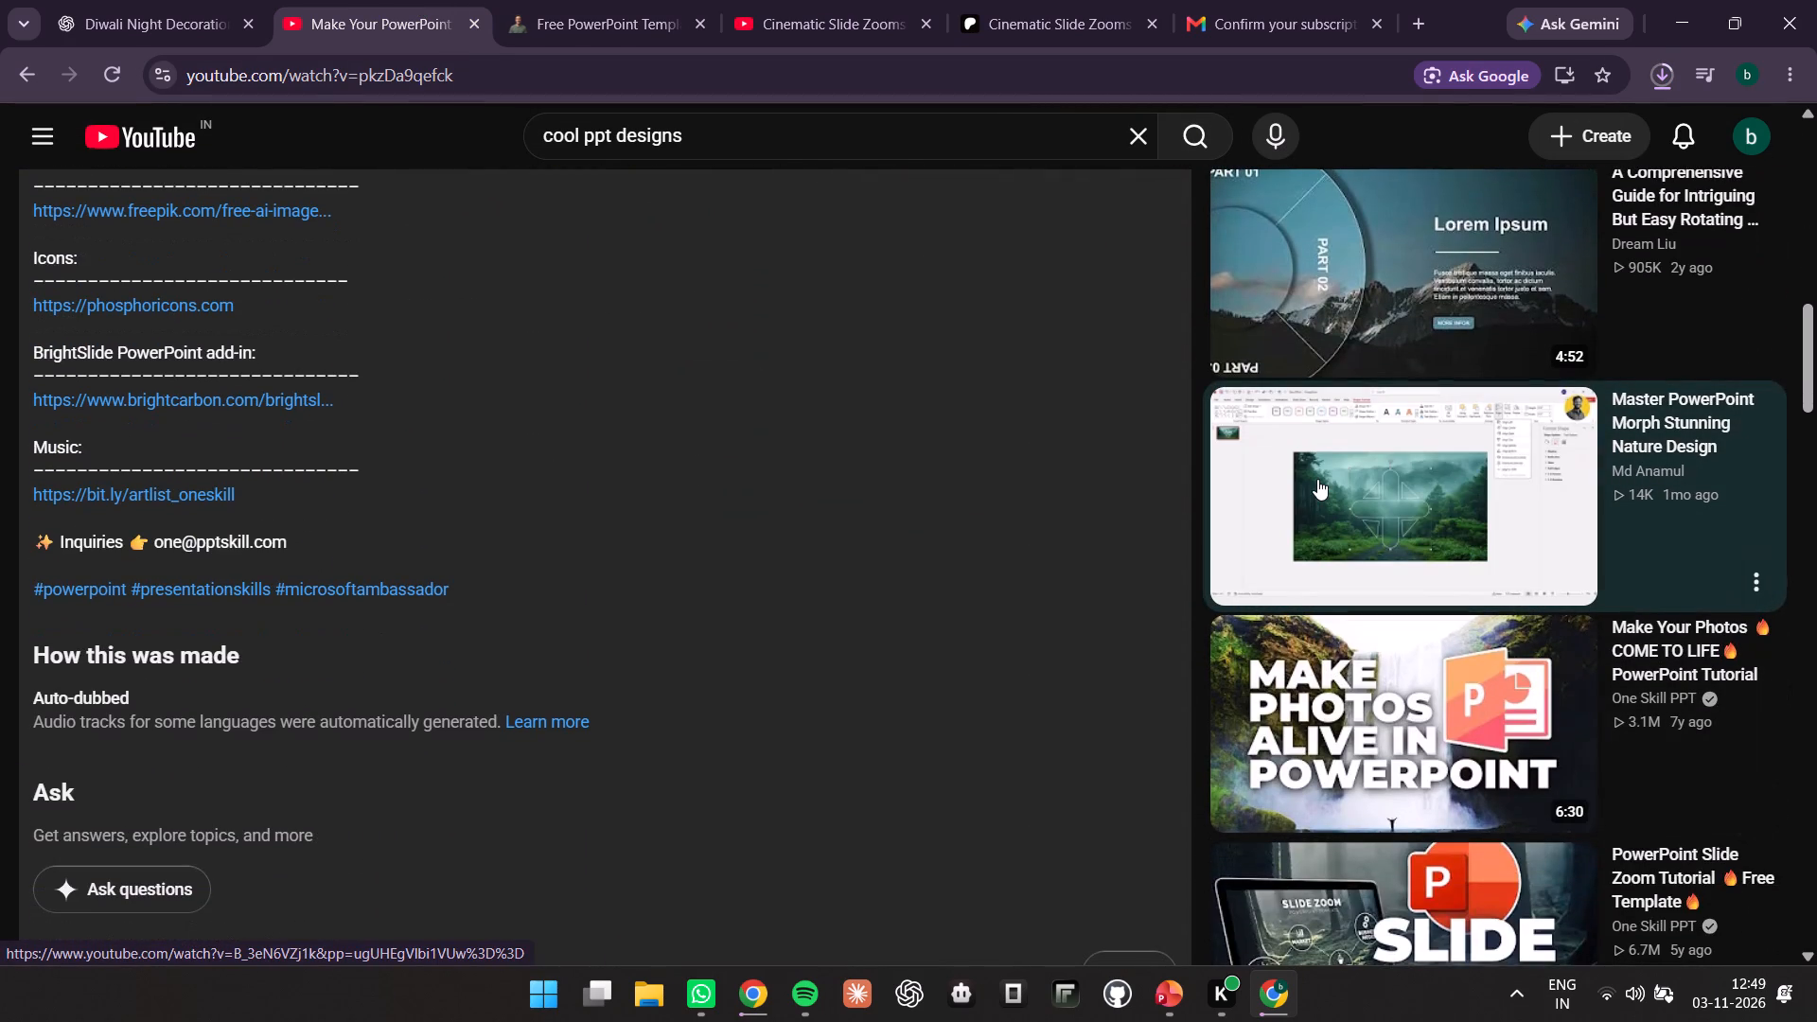
# Replay the intro of the Cool Section Zooms video from the start, adjust its volume, and pause it after previewing the Pitch Zoom template.
pyautogui.scroll(-3, 1317, 479)
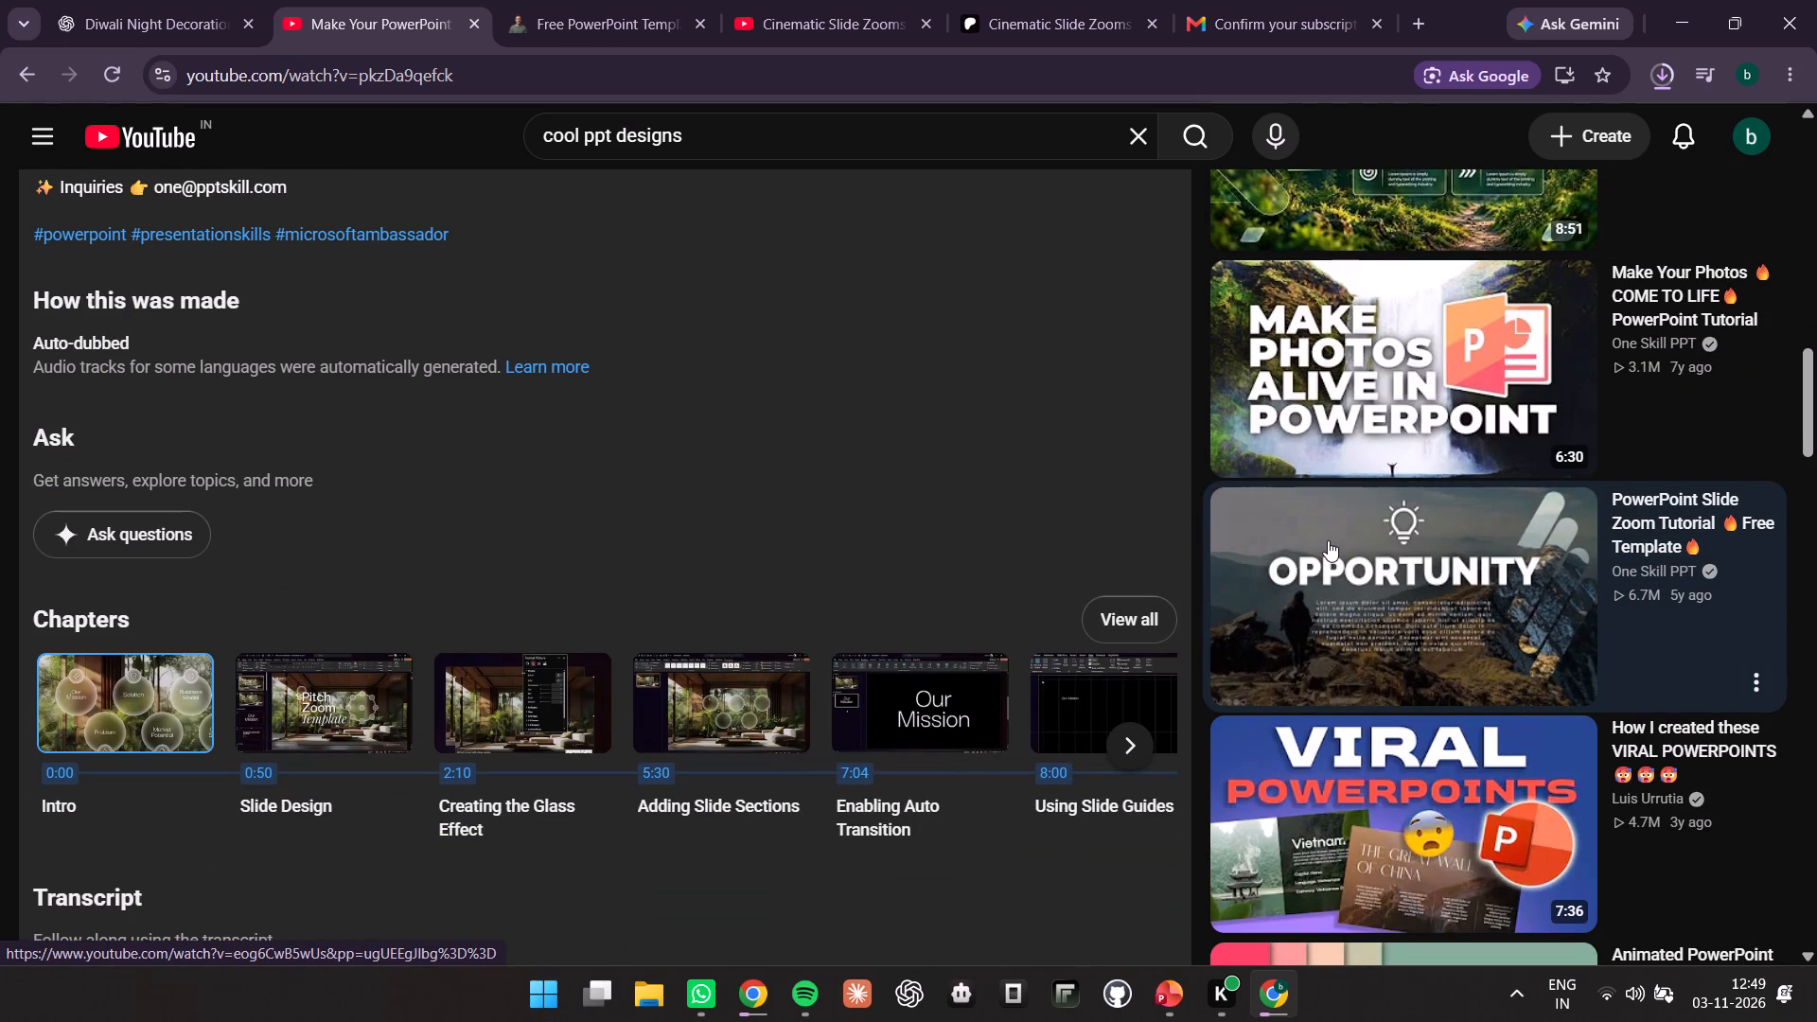
pyautogui.scroll(13, 455, 555)
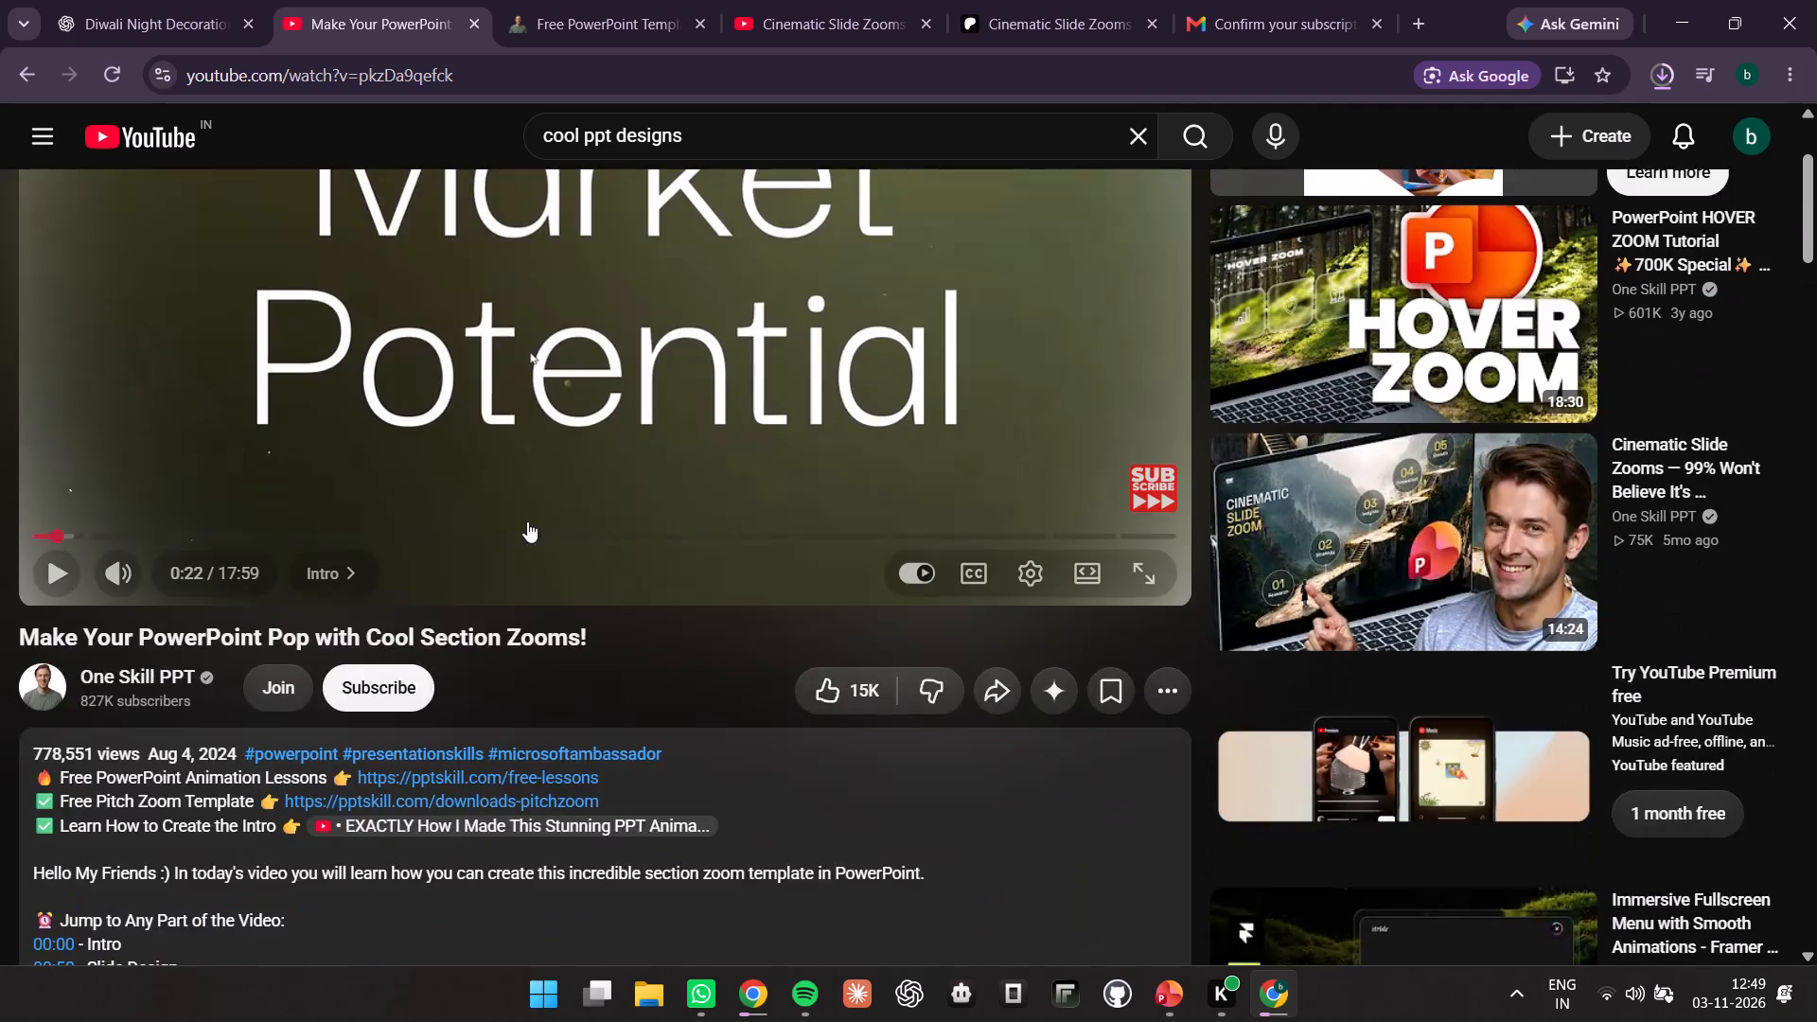
pyautogui.scroll(3, 620, 476)
pyautogui.moveTo(50, 773); pyautogui.dragTo(0, 777)
pyautogui.click(48, 806)
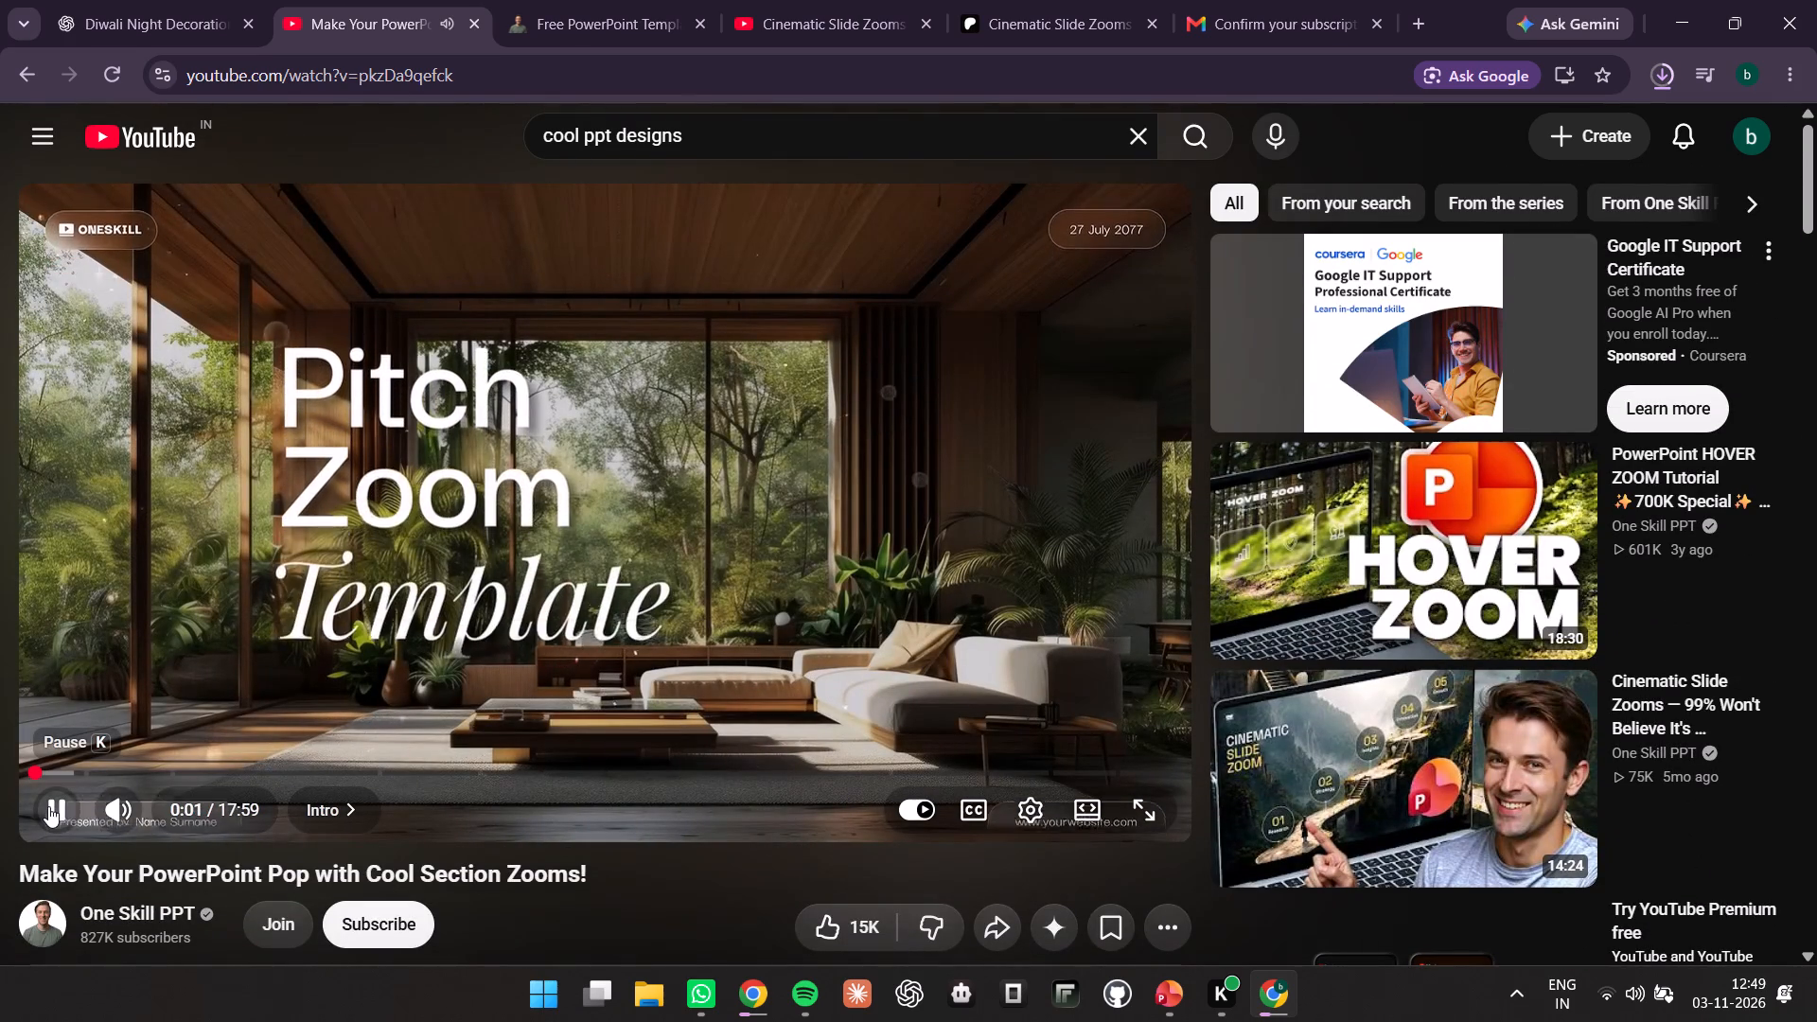
pyautogui.moveTo(188, 802); pyautogui.dragTo(157, 809)
pyautogui.click(171, 809)
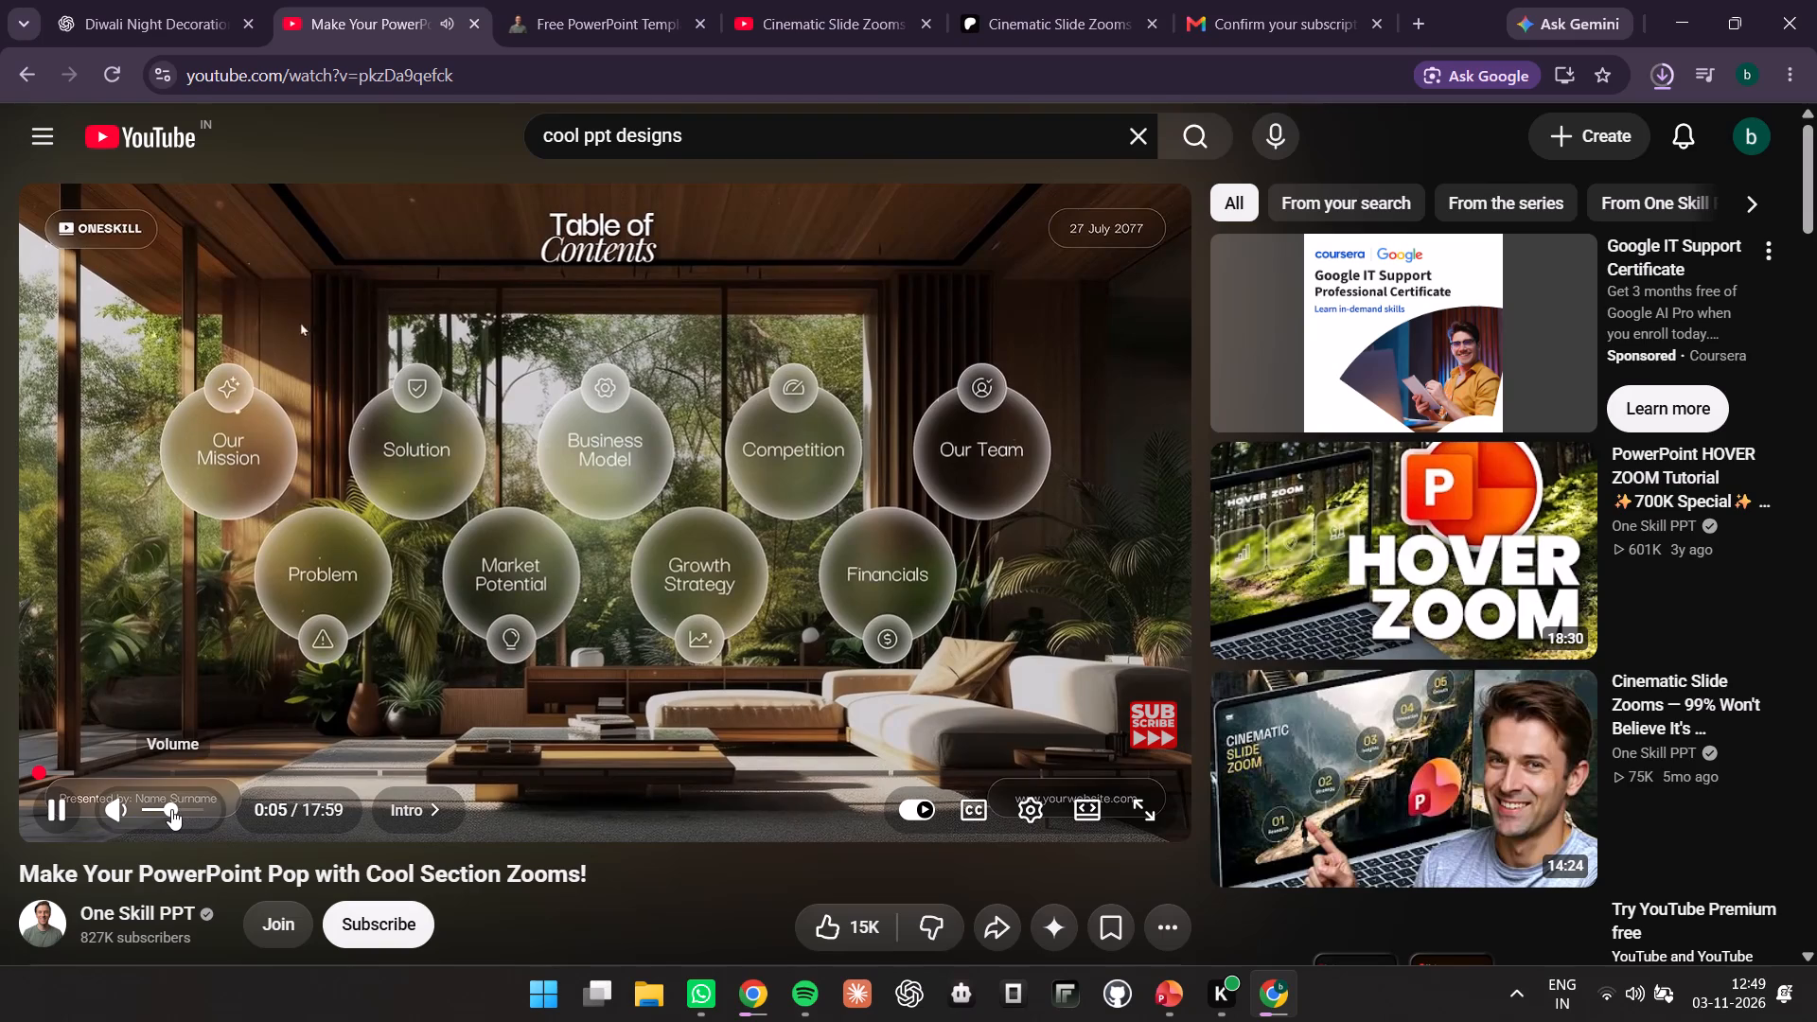
pyautogui.click(68, 809)
# Open the suggested One Skill PPT video "PowerPoint Slide Zoom Tutorial – Free Template" in a new tab and switch to it.
pyautogui.scroll(-12, 1351, 713)
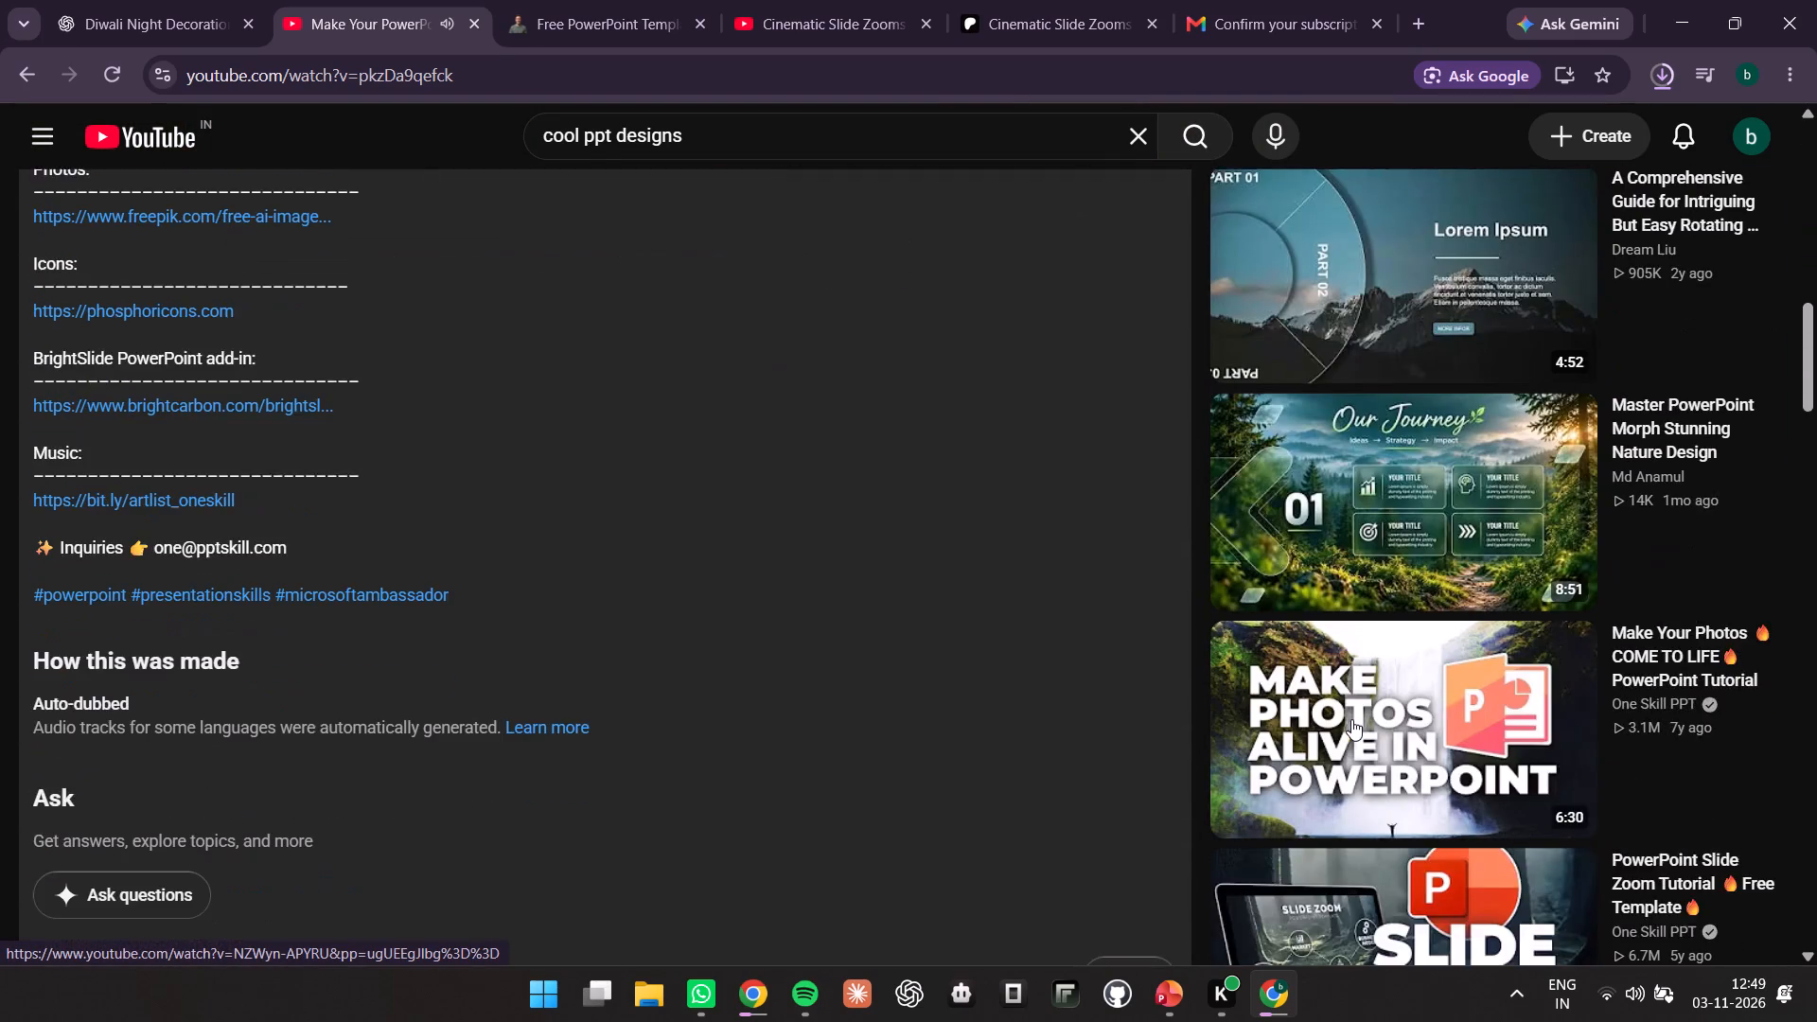
pyautogui.scroll(-4, 1351, 719)
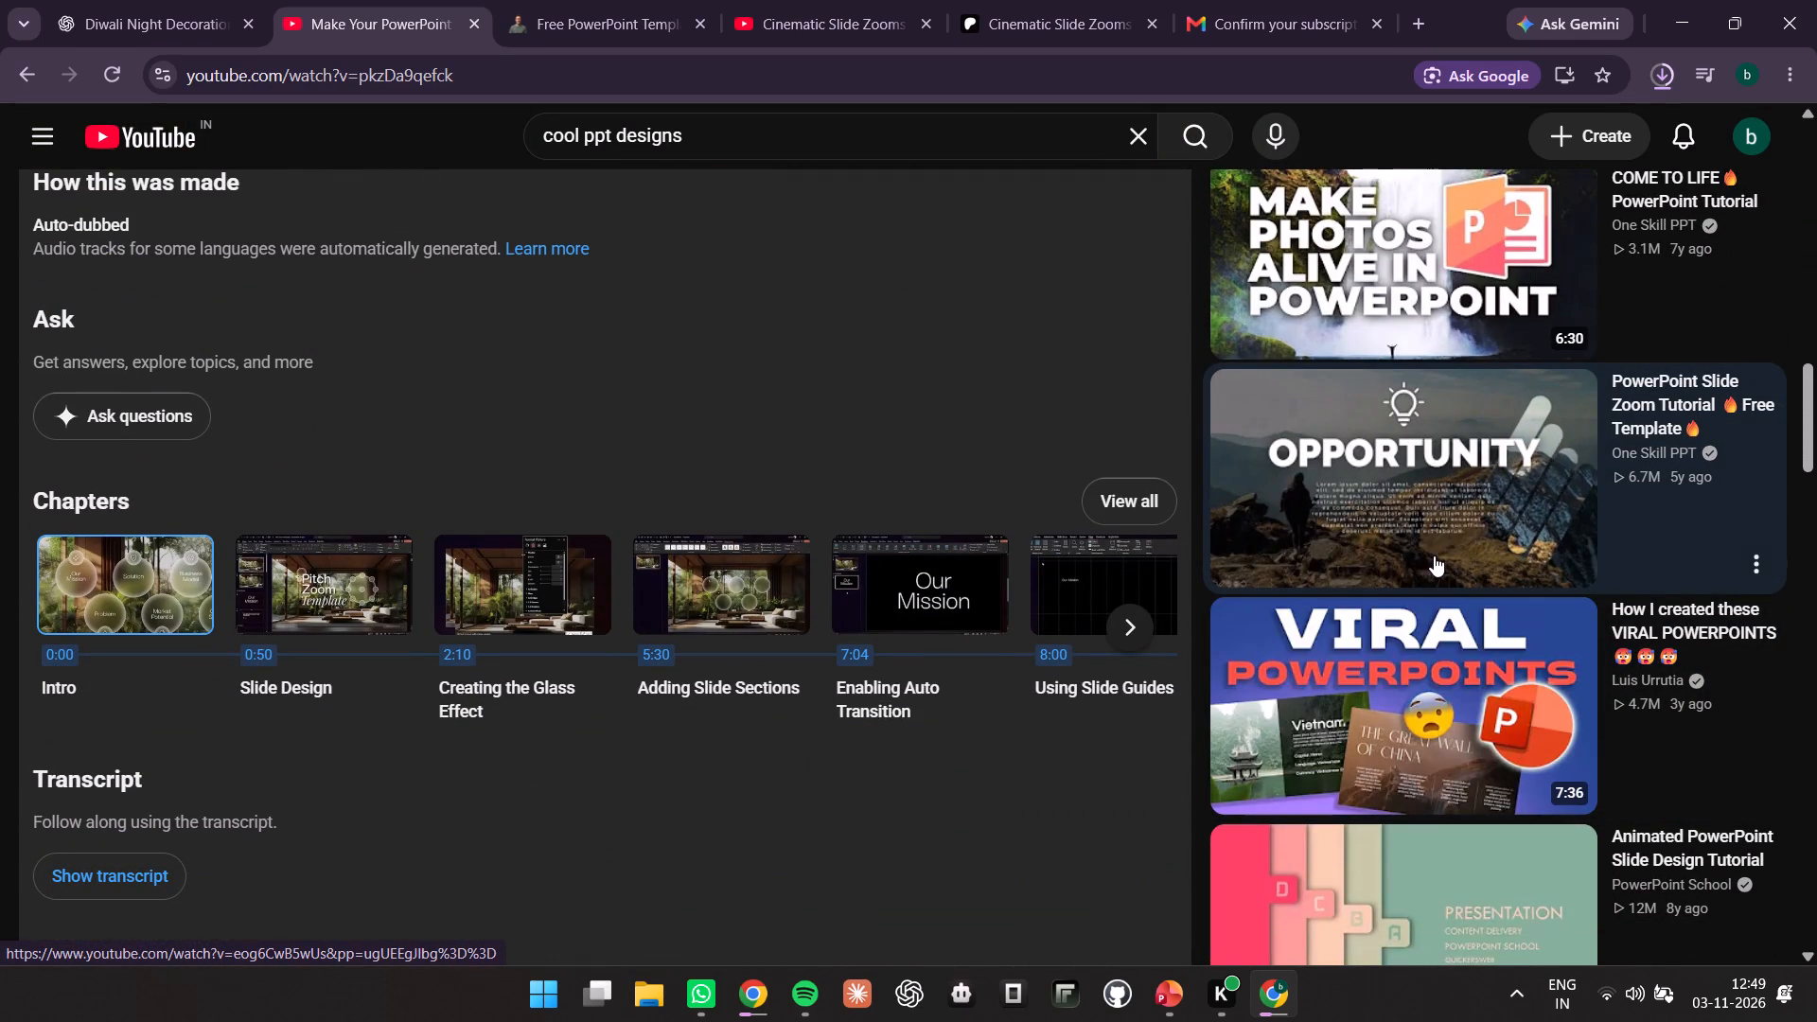
pyautogui.rightClick(1423, 567)
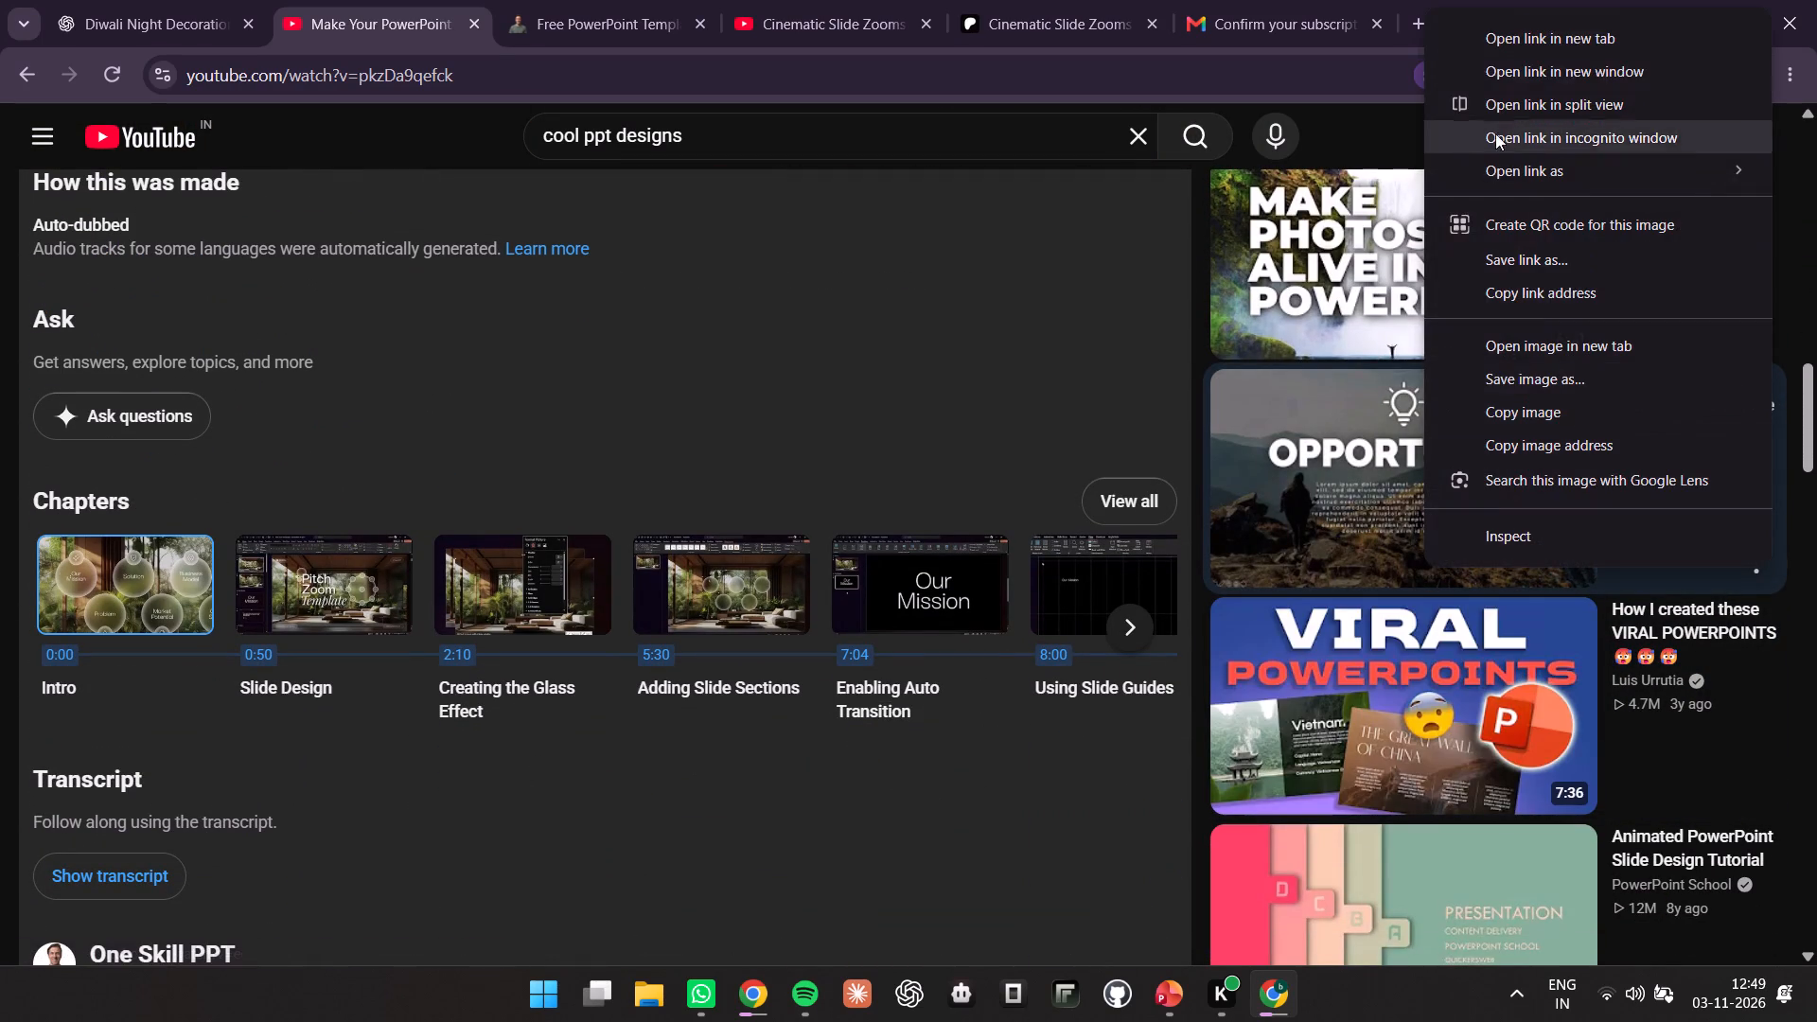
pyautogui.click(1524, 42)
pyautogui.scroll(-3, 811, 297)
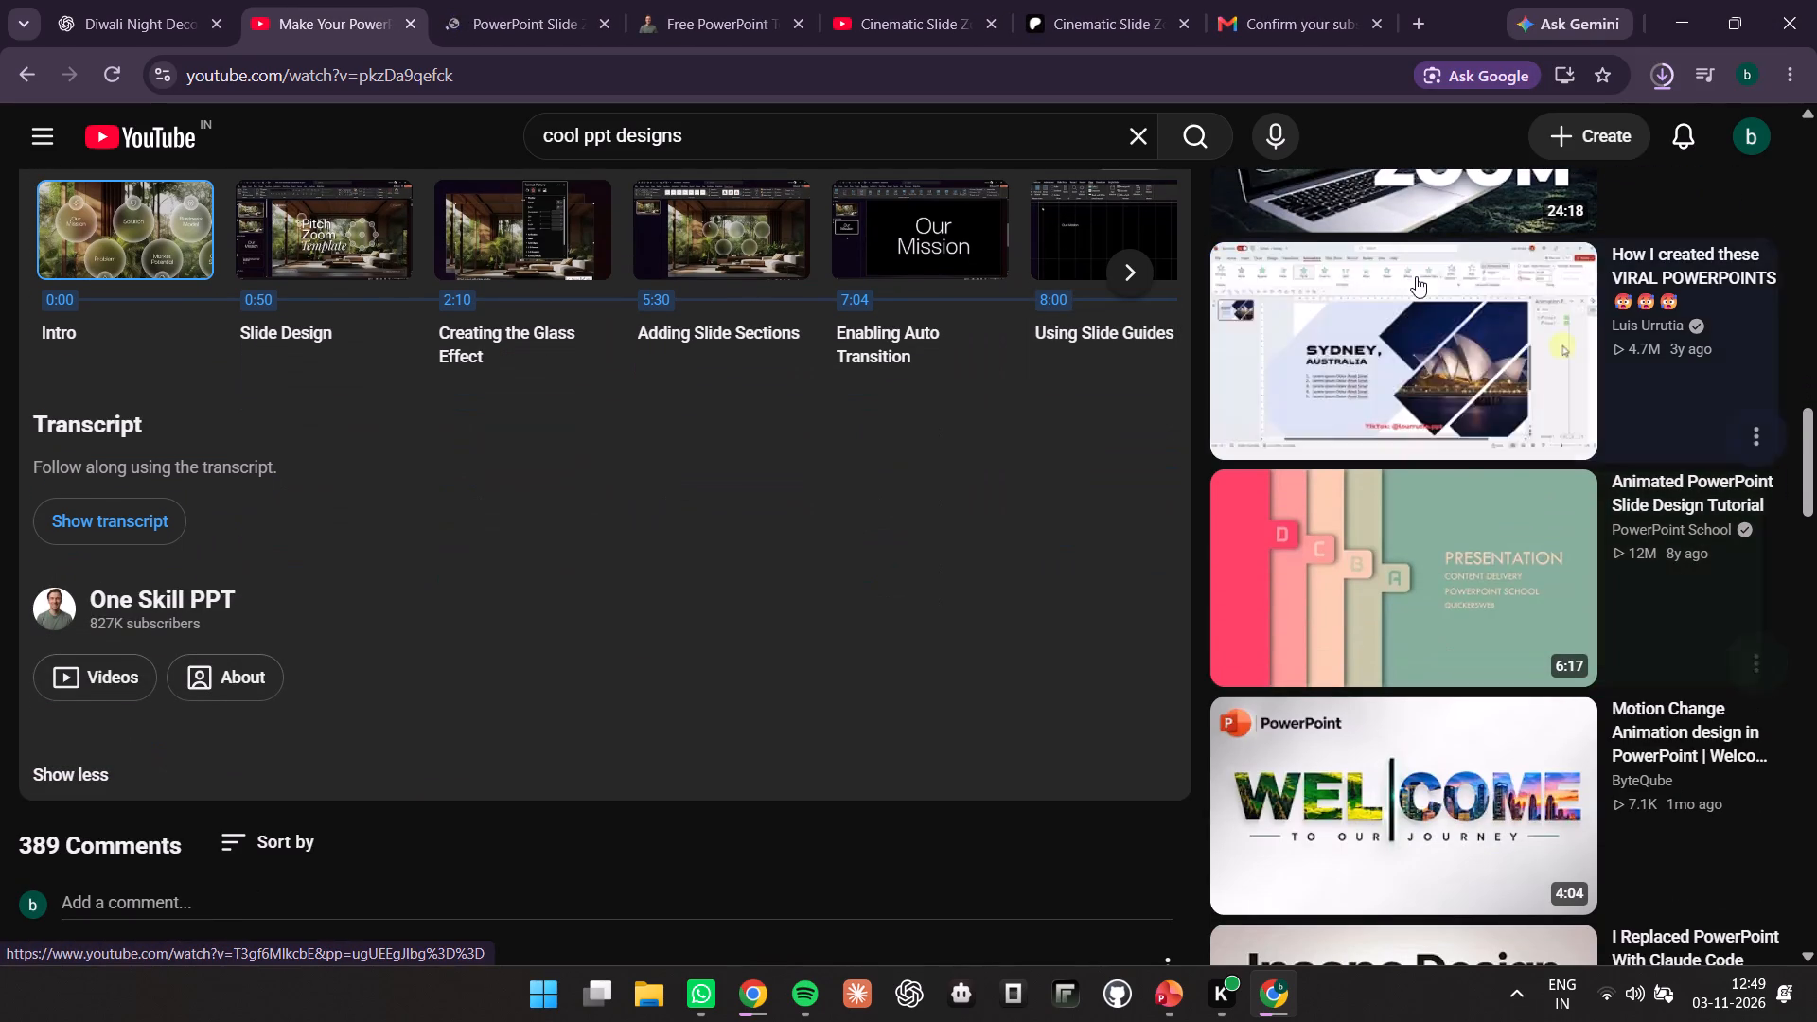
pyautogui.scroll(-5, 1379, 443)
pyautogui.scroll(-3, 1085, 705)
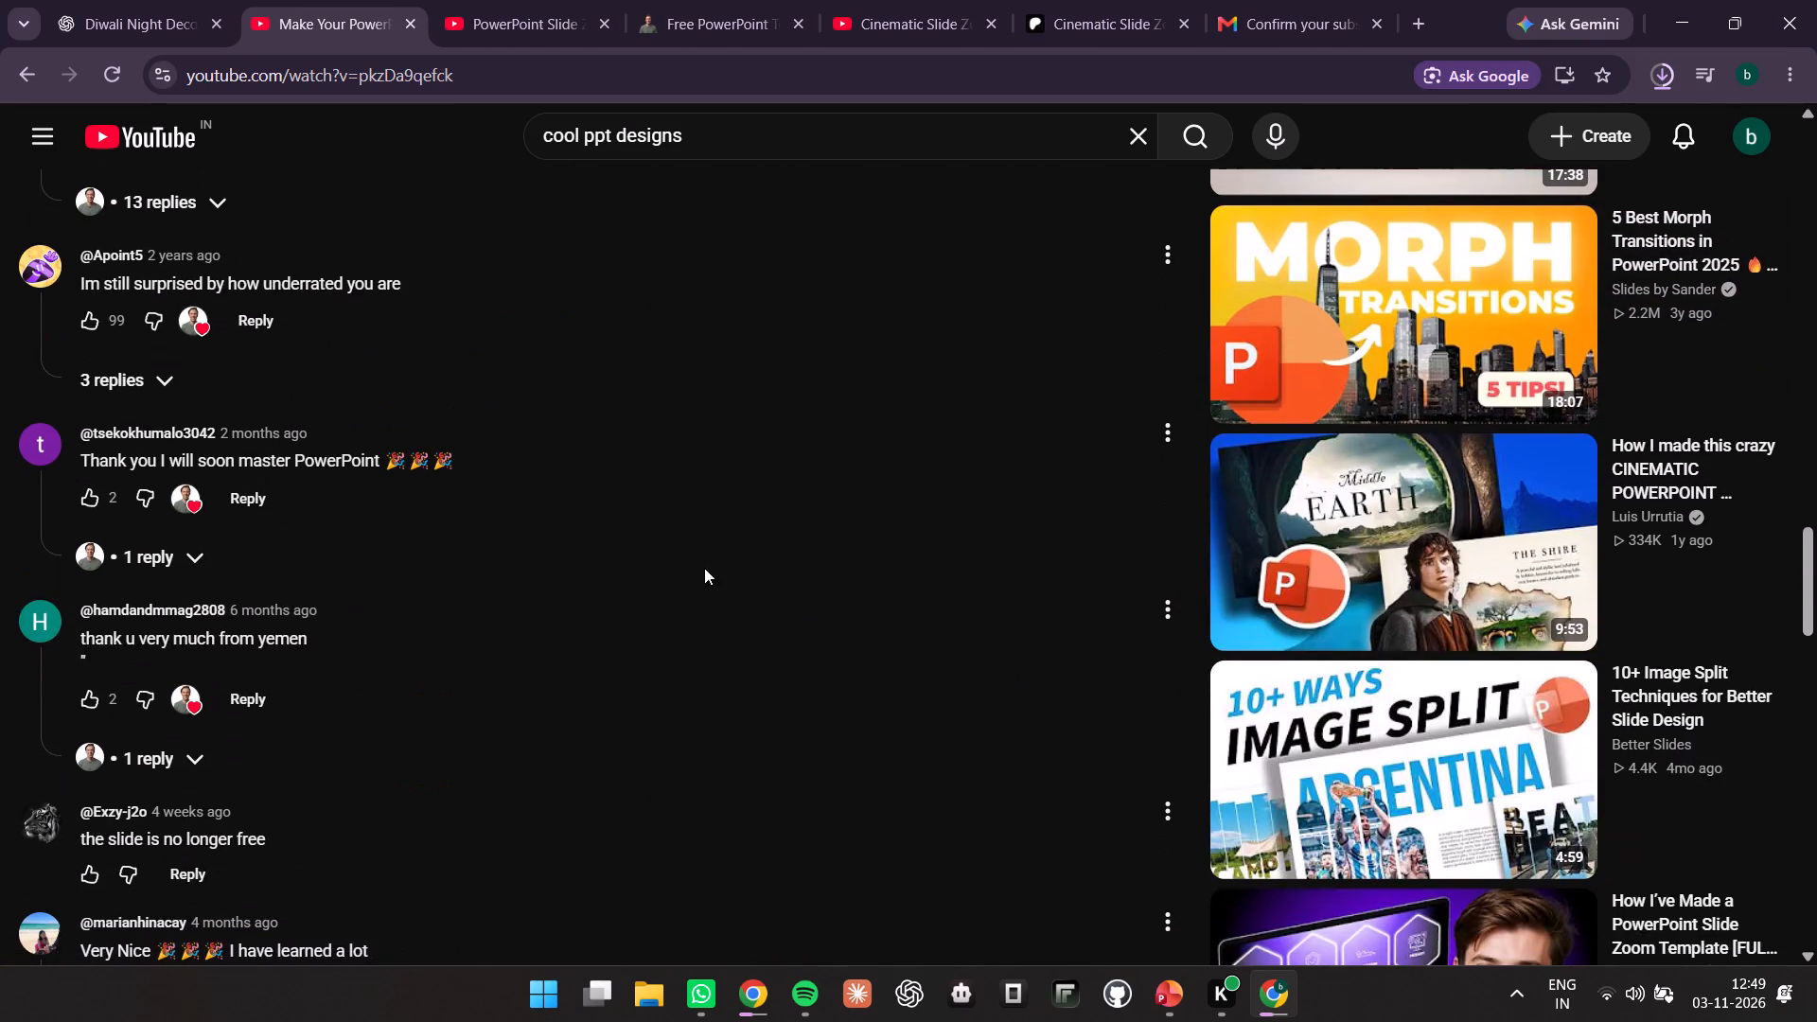
pyautogui.scroll(4, 563, 472)
pyautogui.click(458, 0)
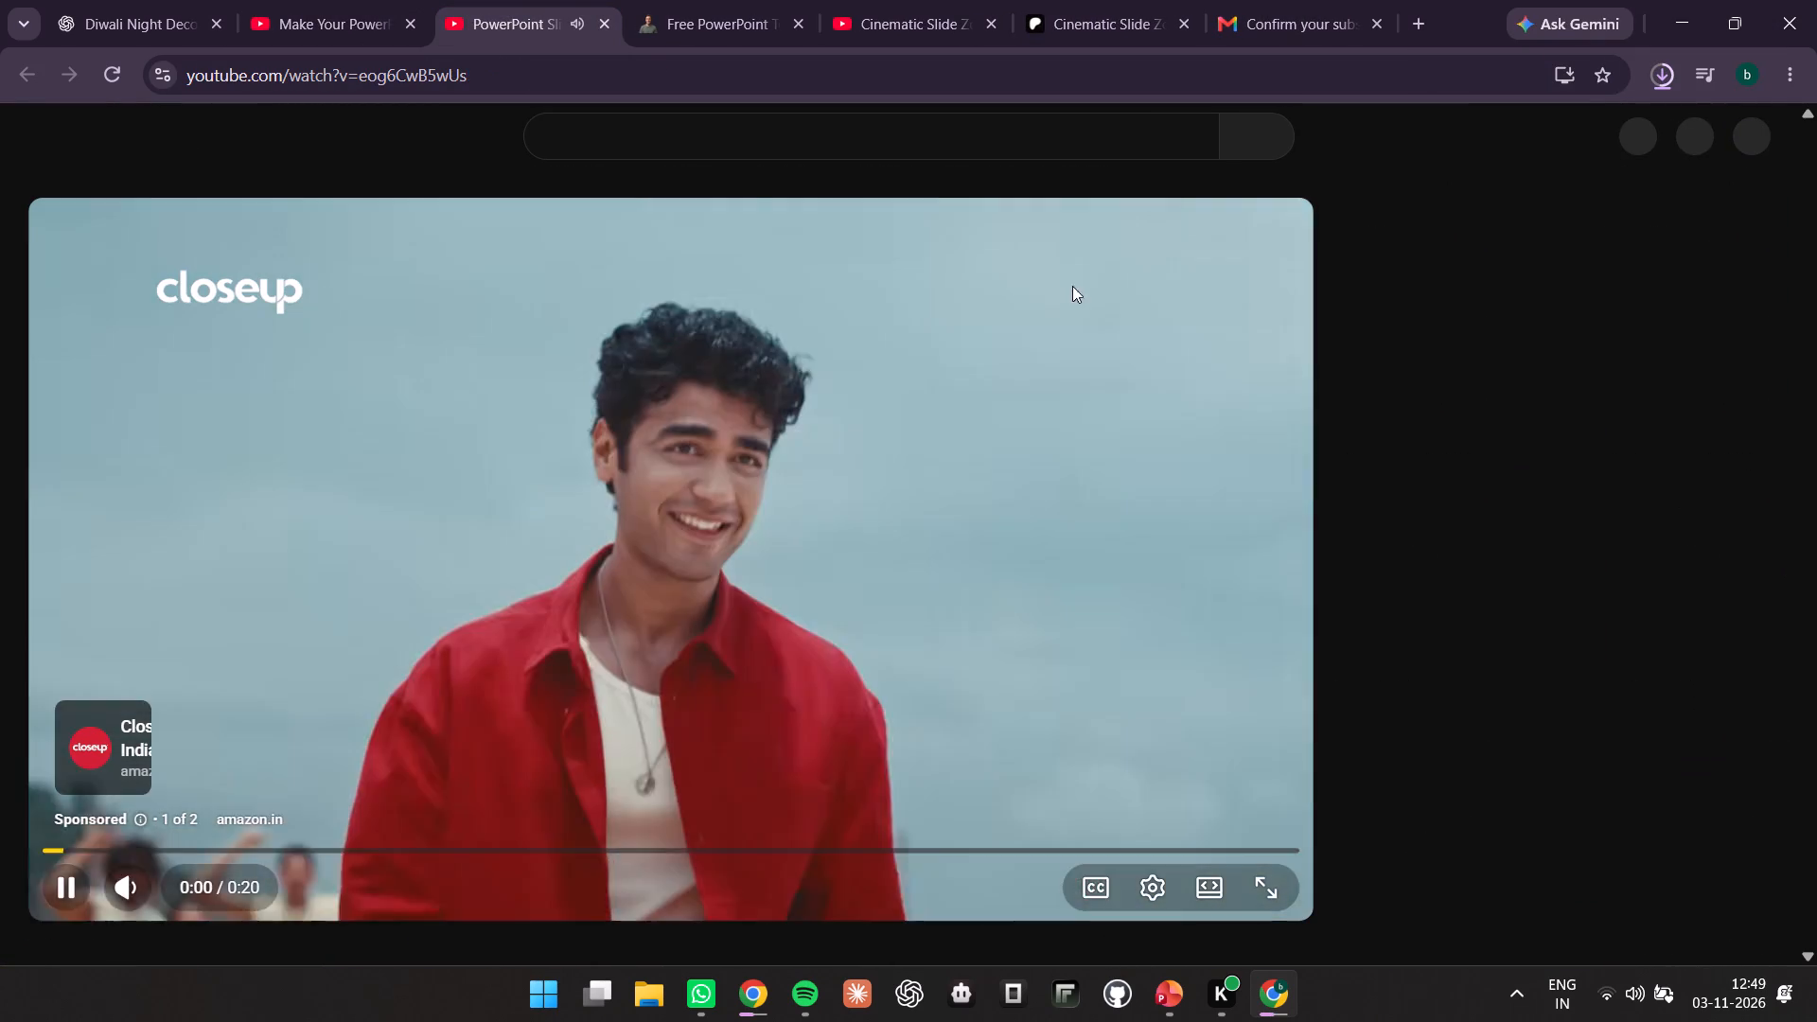
# Look through the Slide Zoom Tutorial's comments and suggested videos during the ads, and skip the remaining ad to preview the template.
pyautogui.scroll(-2, 994, 444)
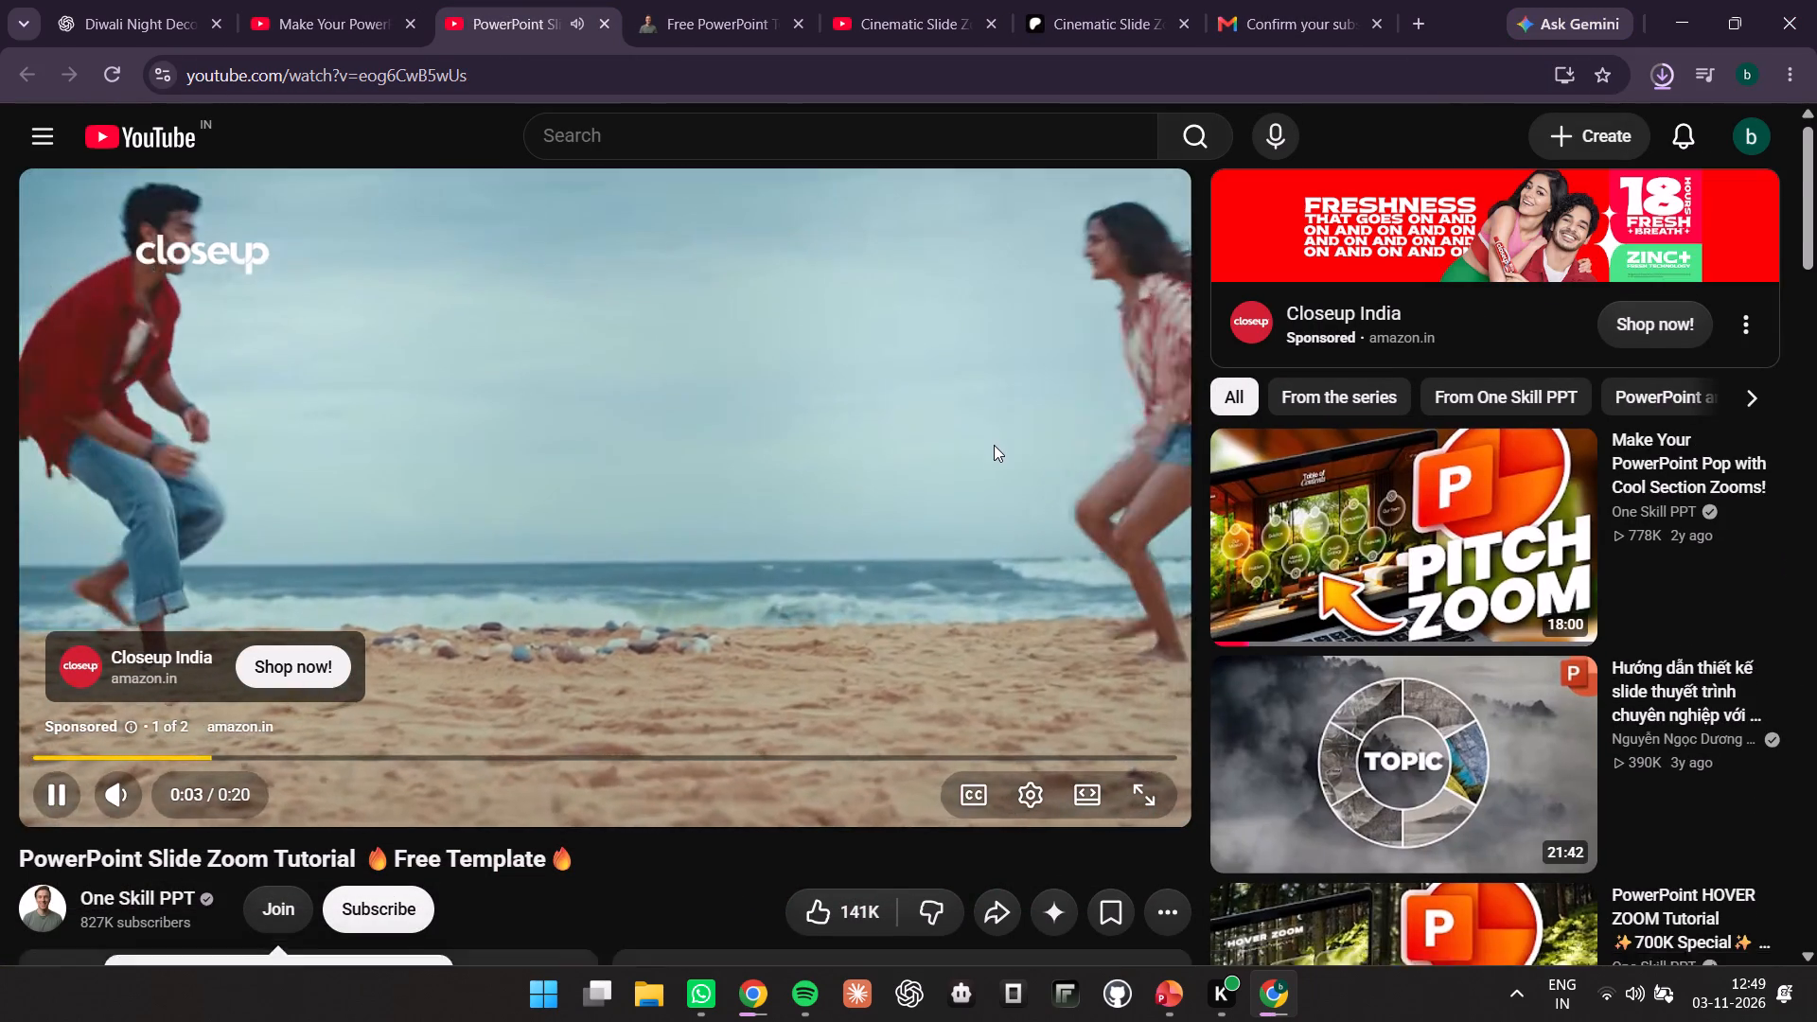
pyautogui.scroll(-1, 994, 445)
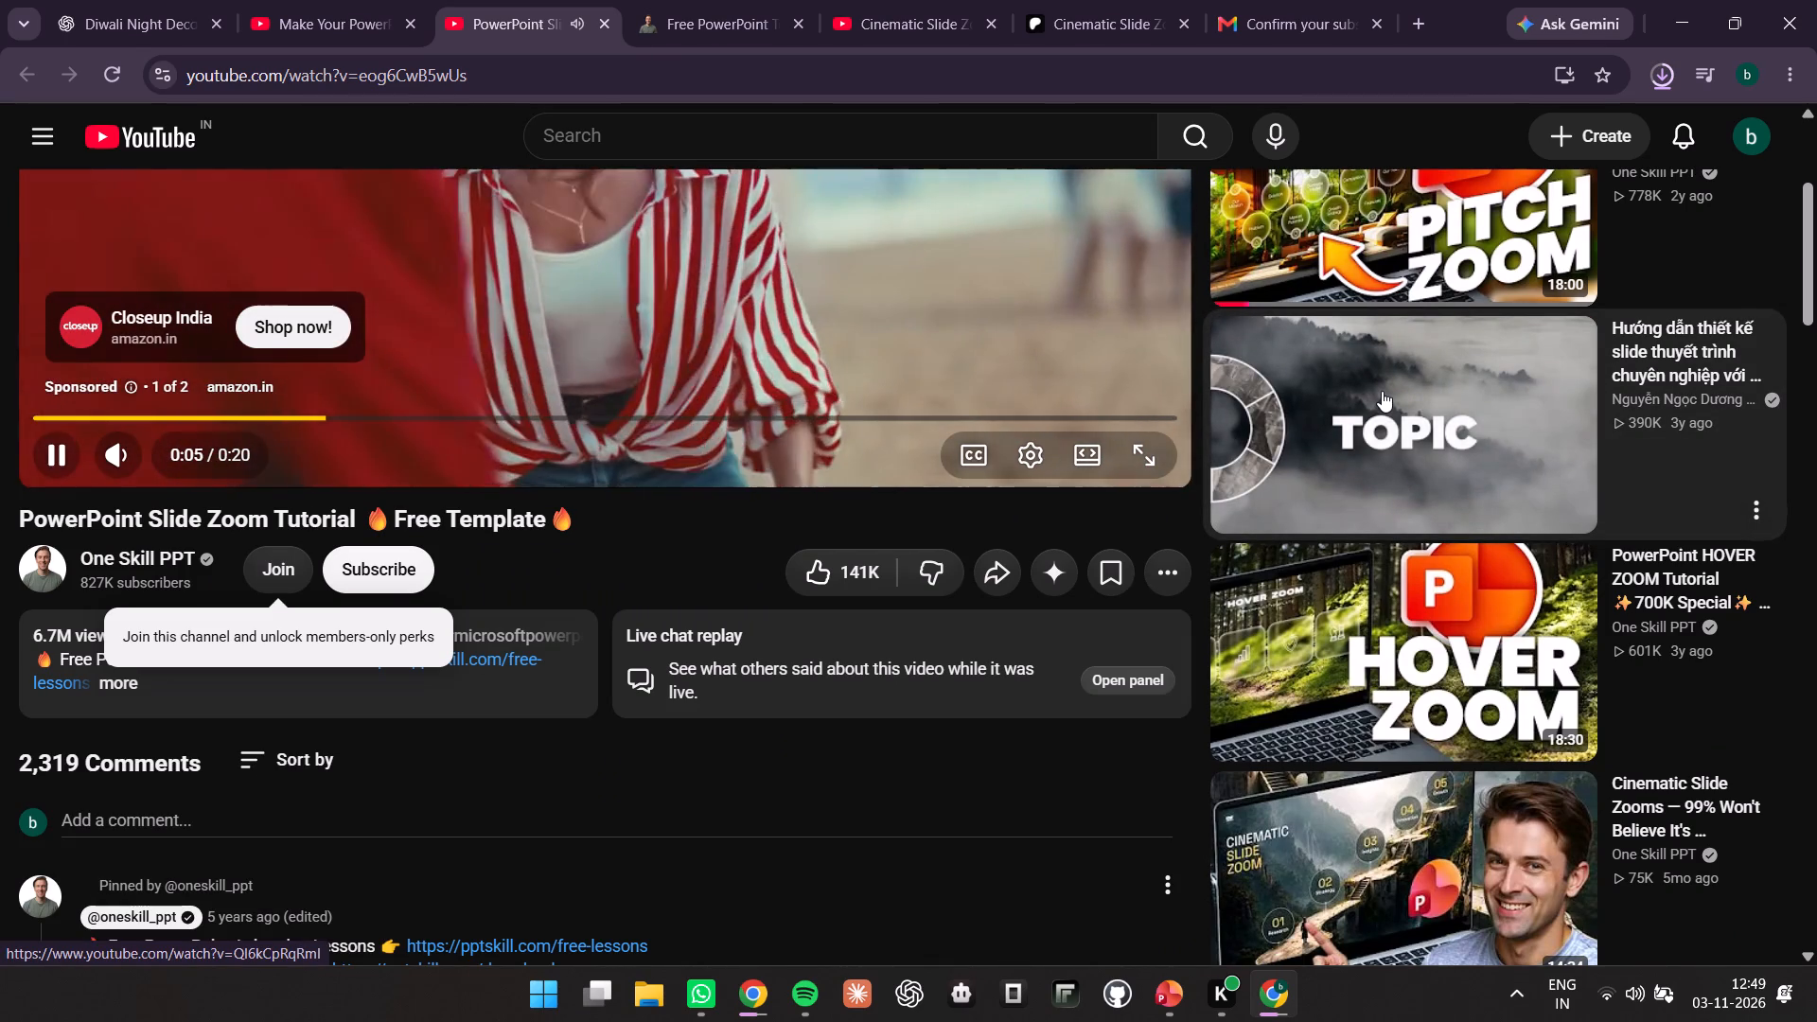
pyautogui.scroll(2, 890, 391)
pyautogui.scroll(3, 969, 459)
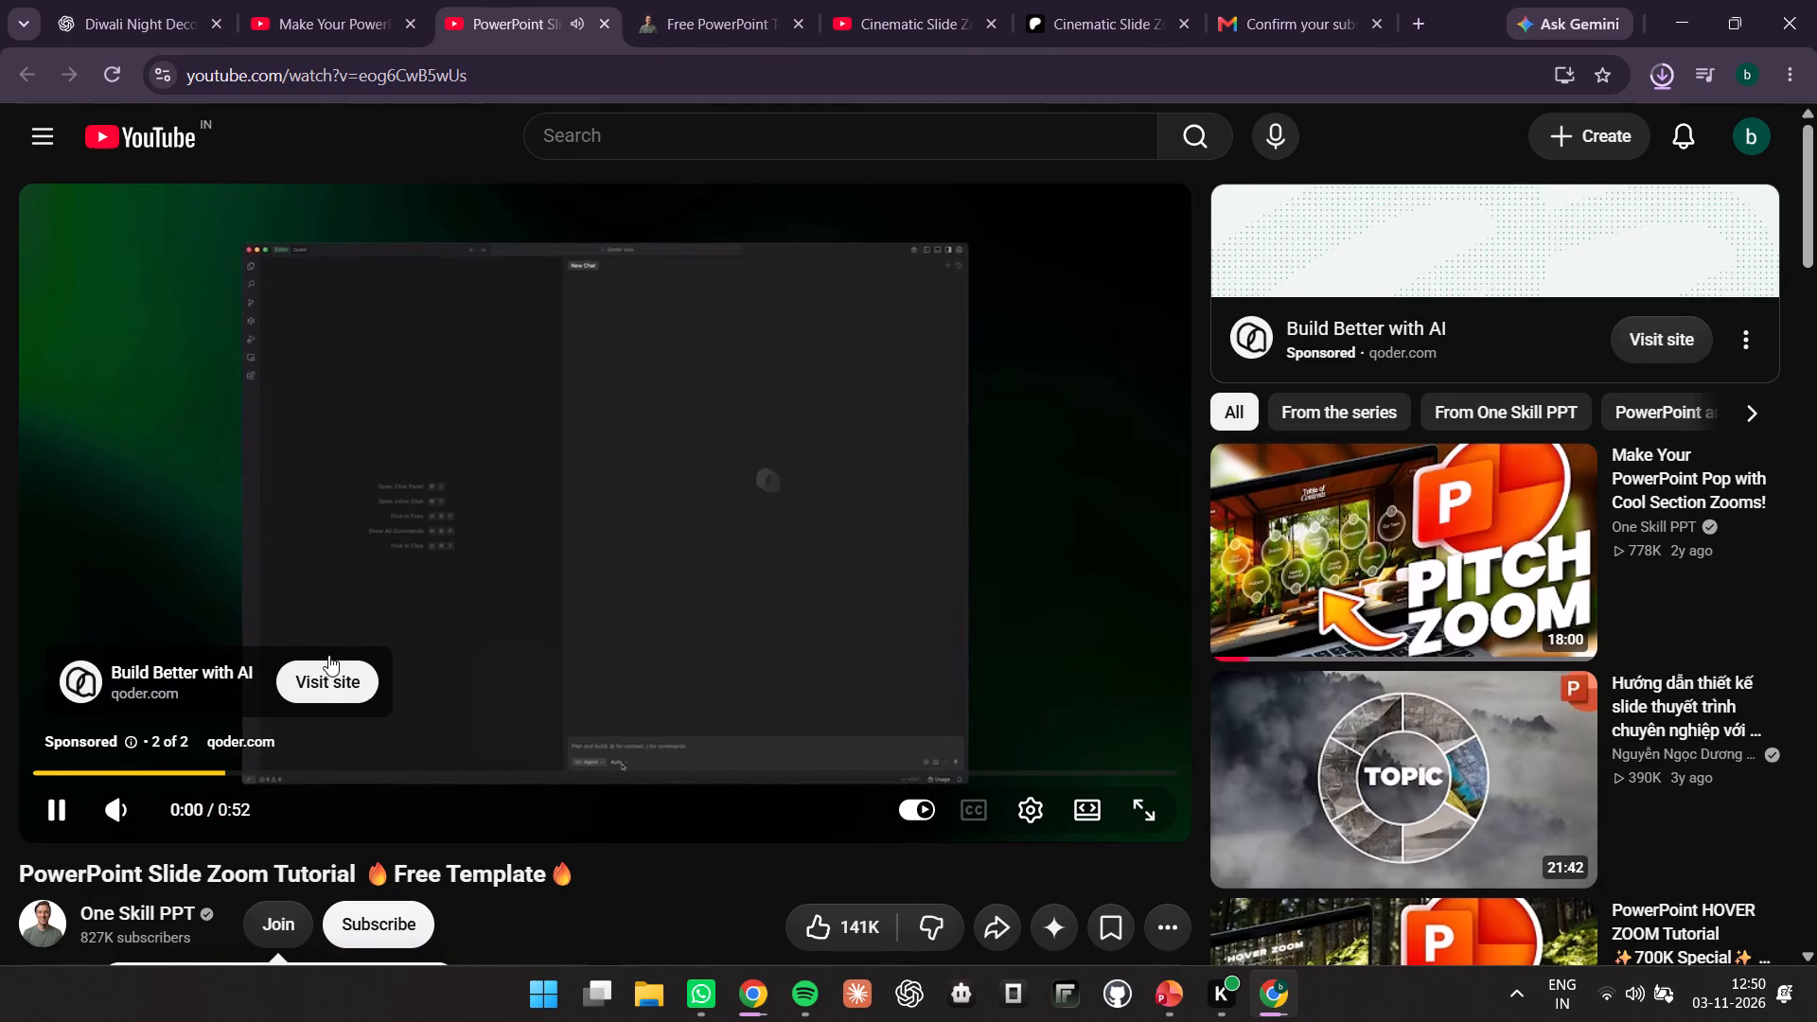
pyautogui.scroll(-8, 1742, 666)
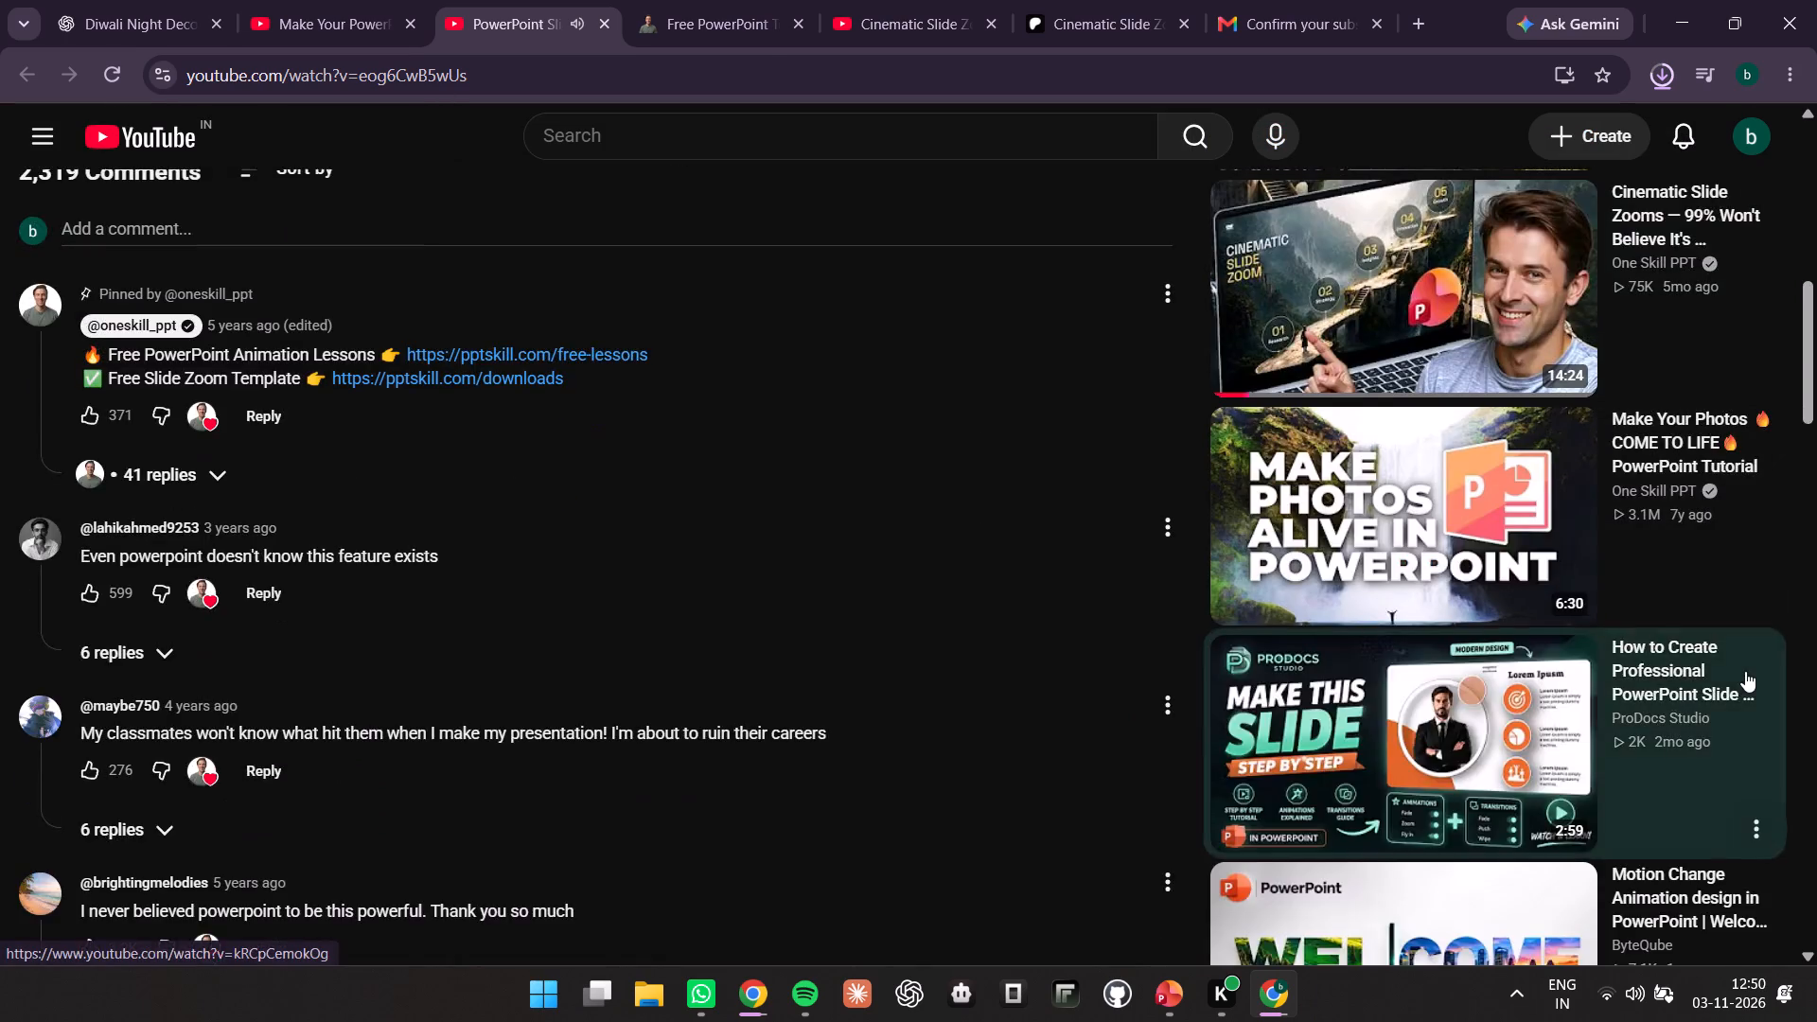
pyautogui.scroll(-16, 1745, 671)
pyautogui.scroll(2, 1741, 665)
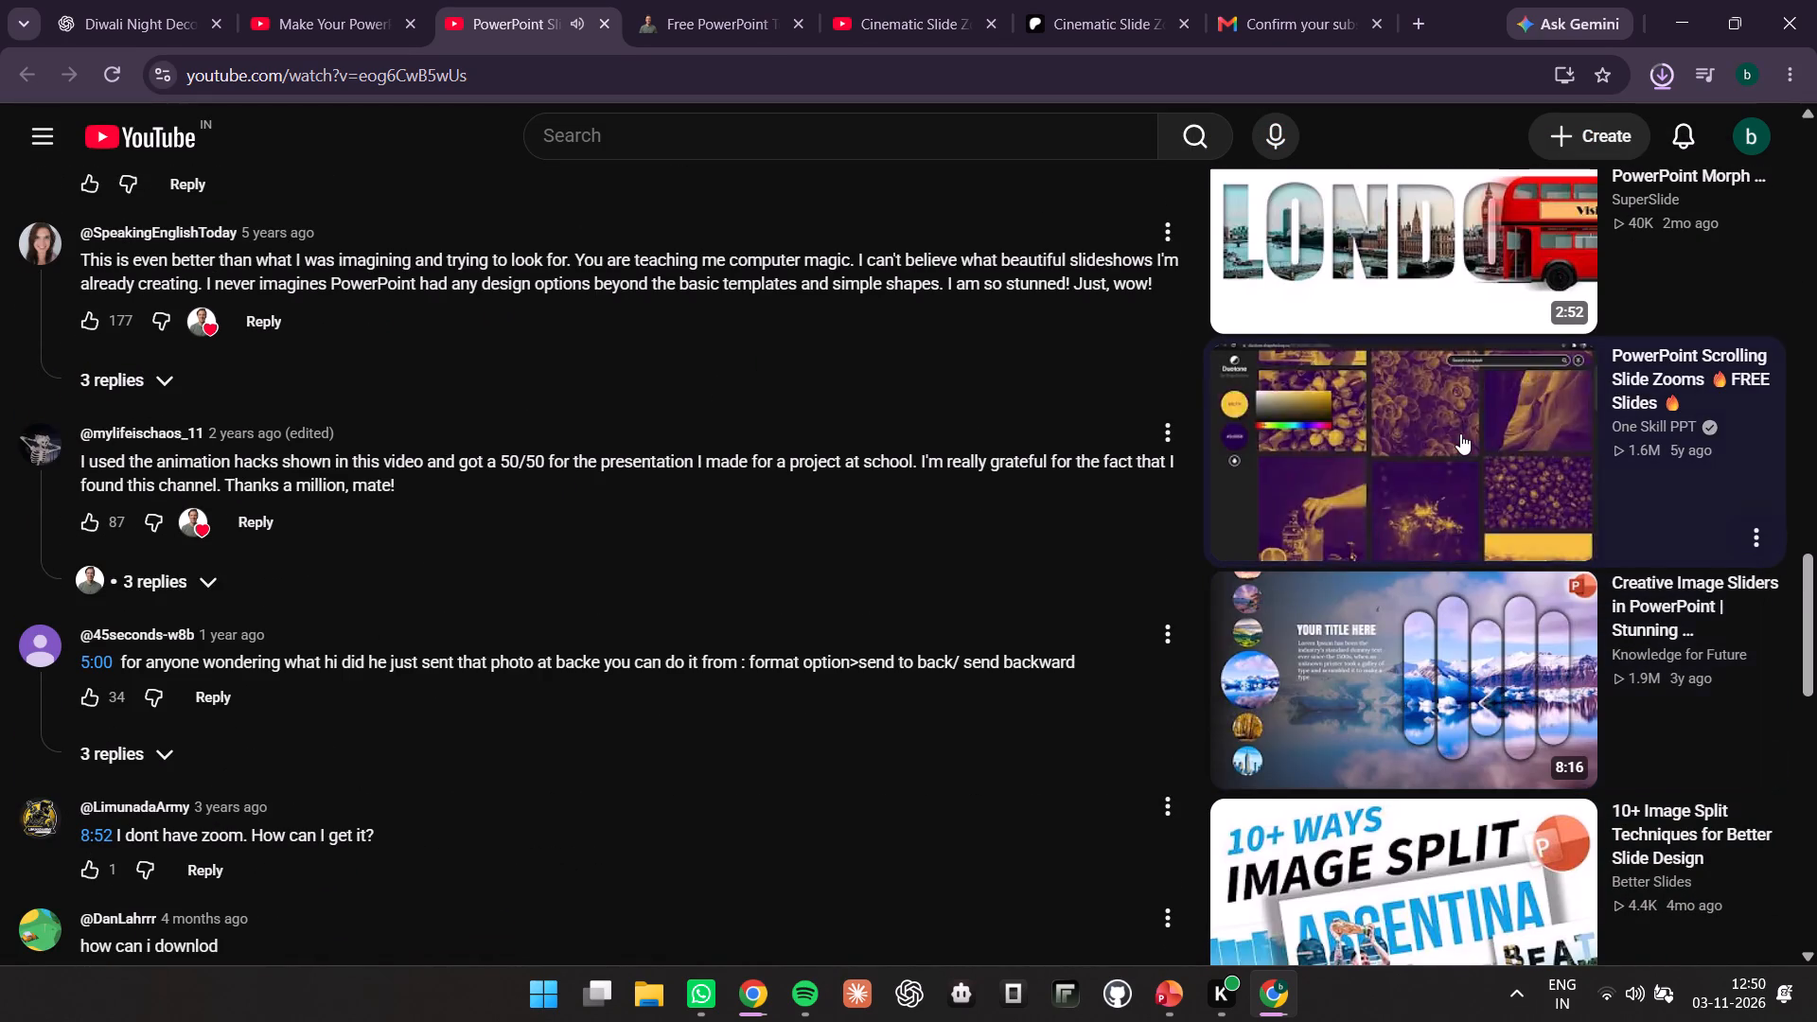
pyautogui.scroll(3, 1459, 432)
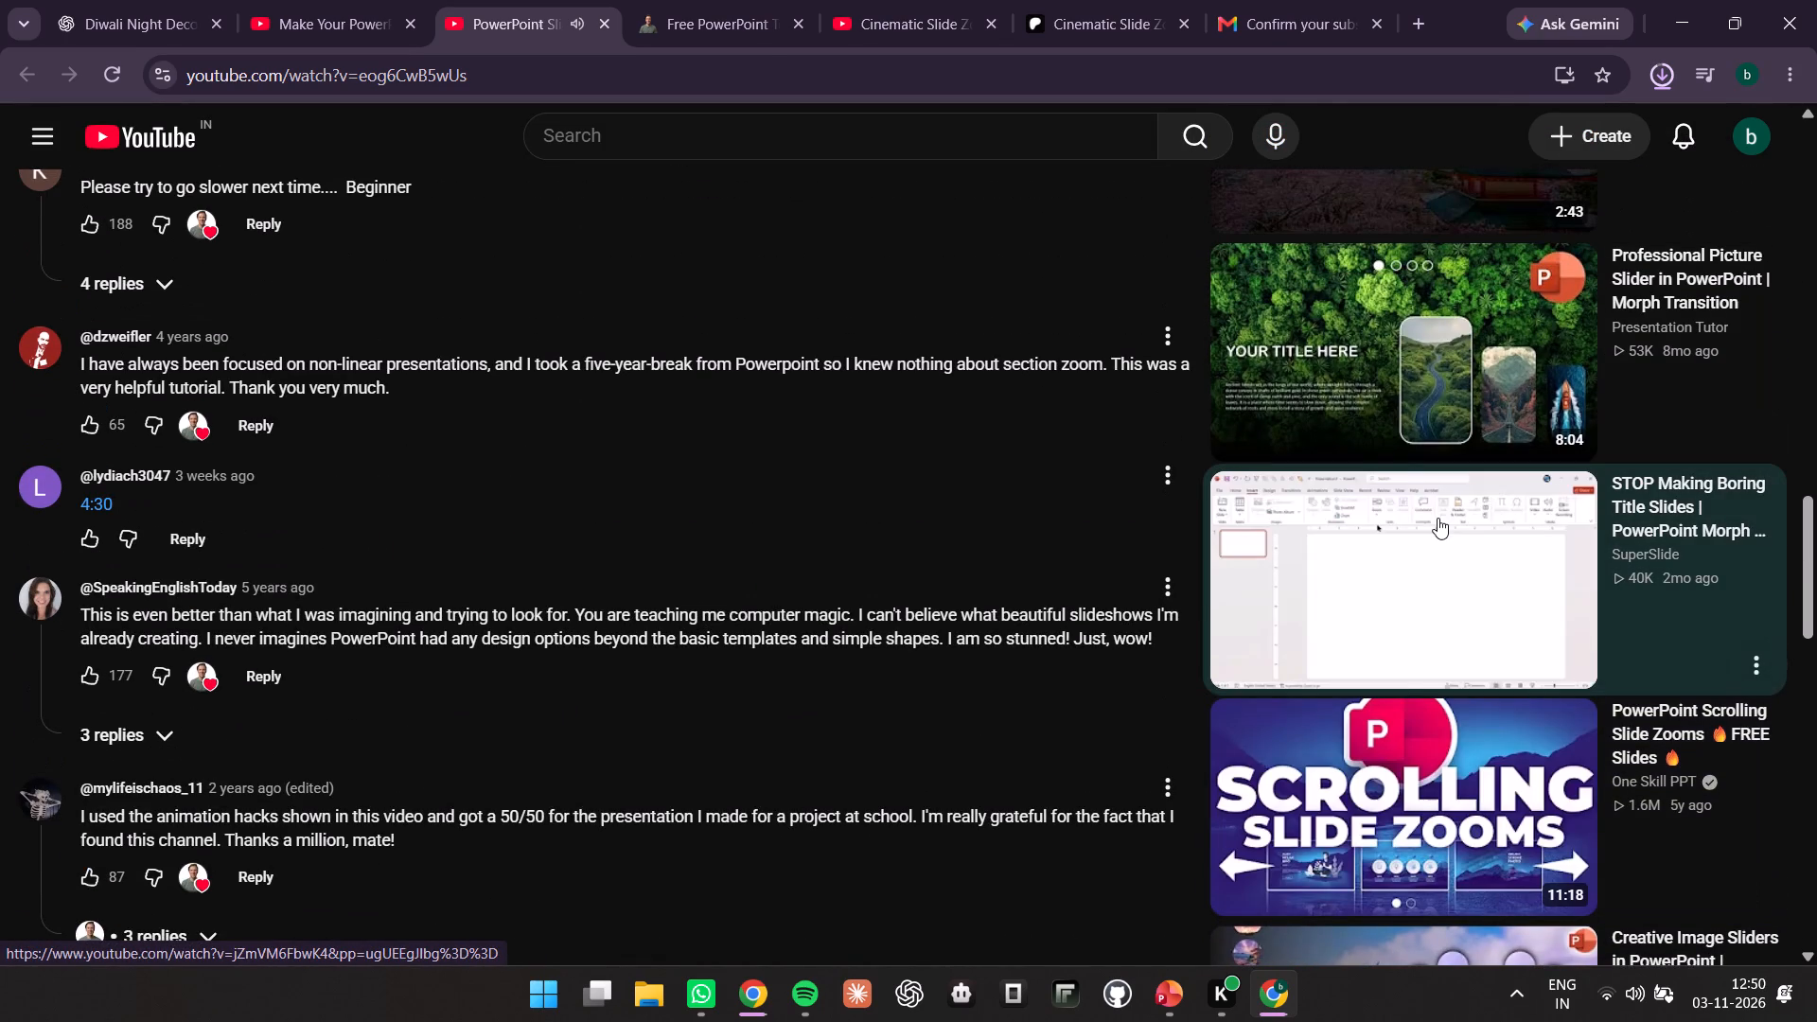
pyautogui.scroll(19, 799, 390)
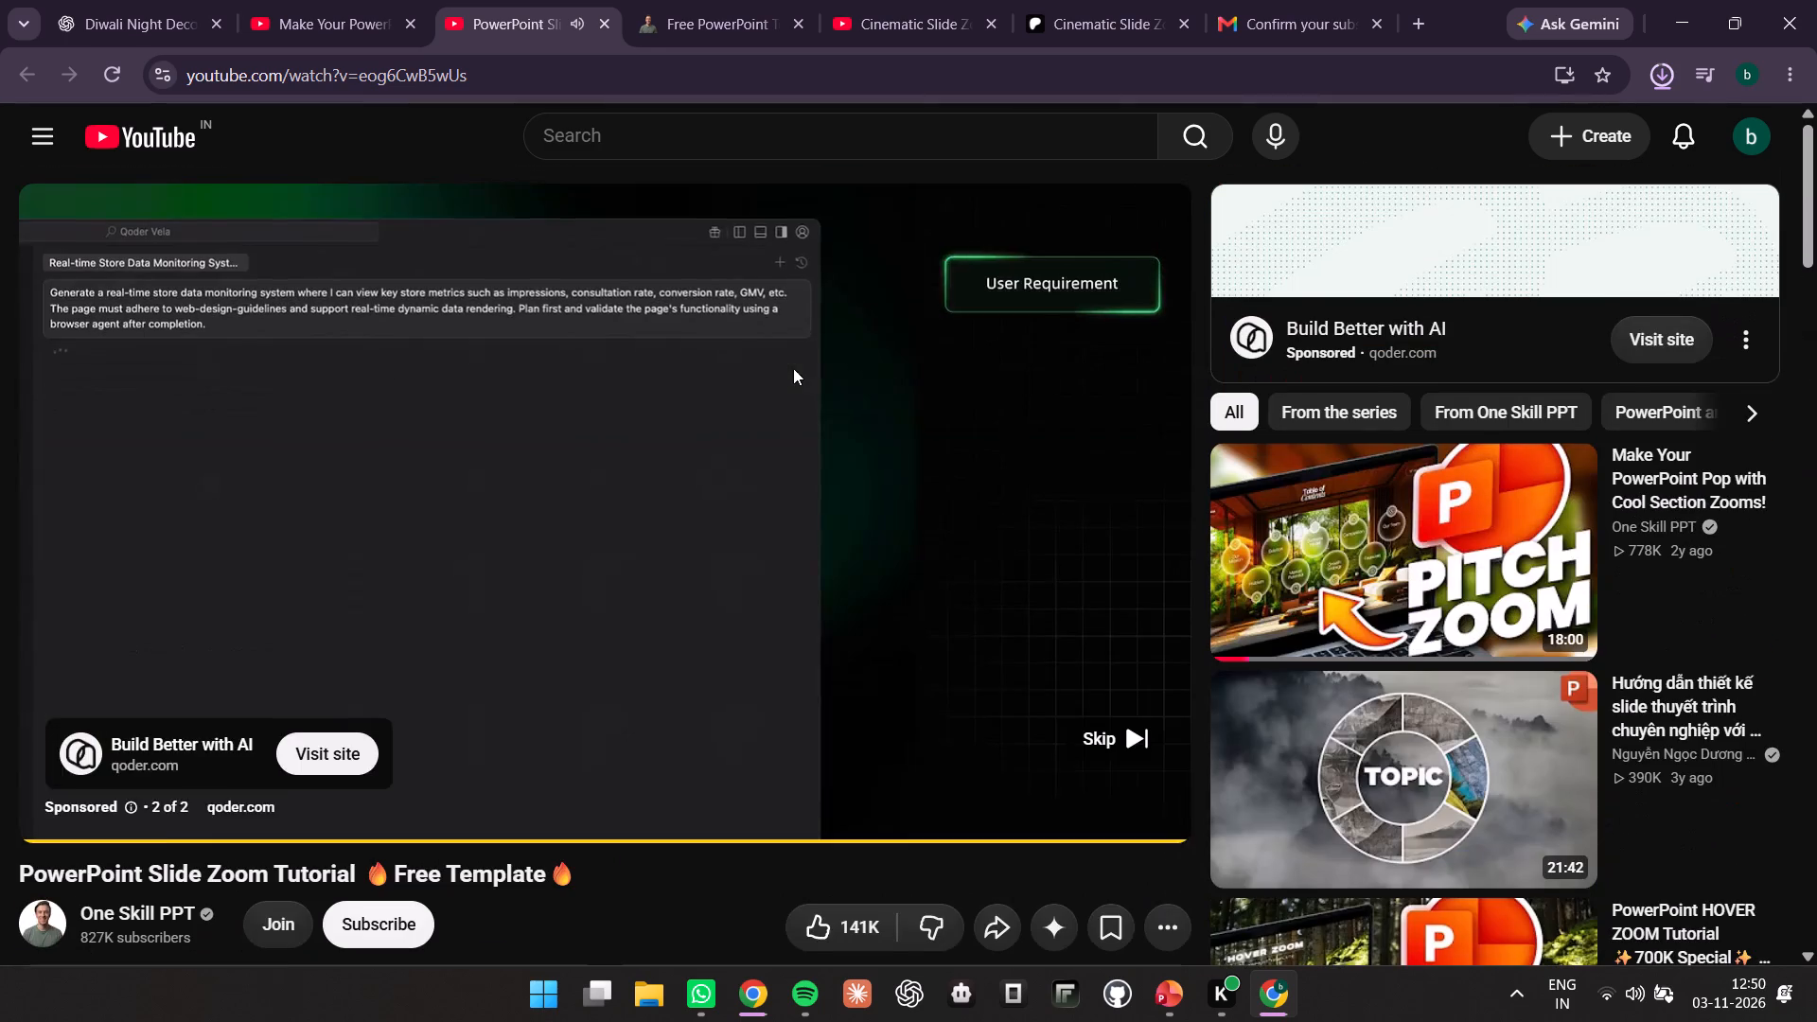
pyautogui.click(1130, 723)
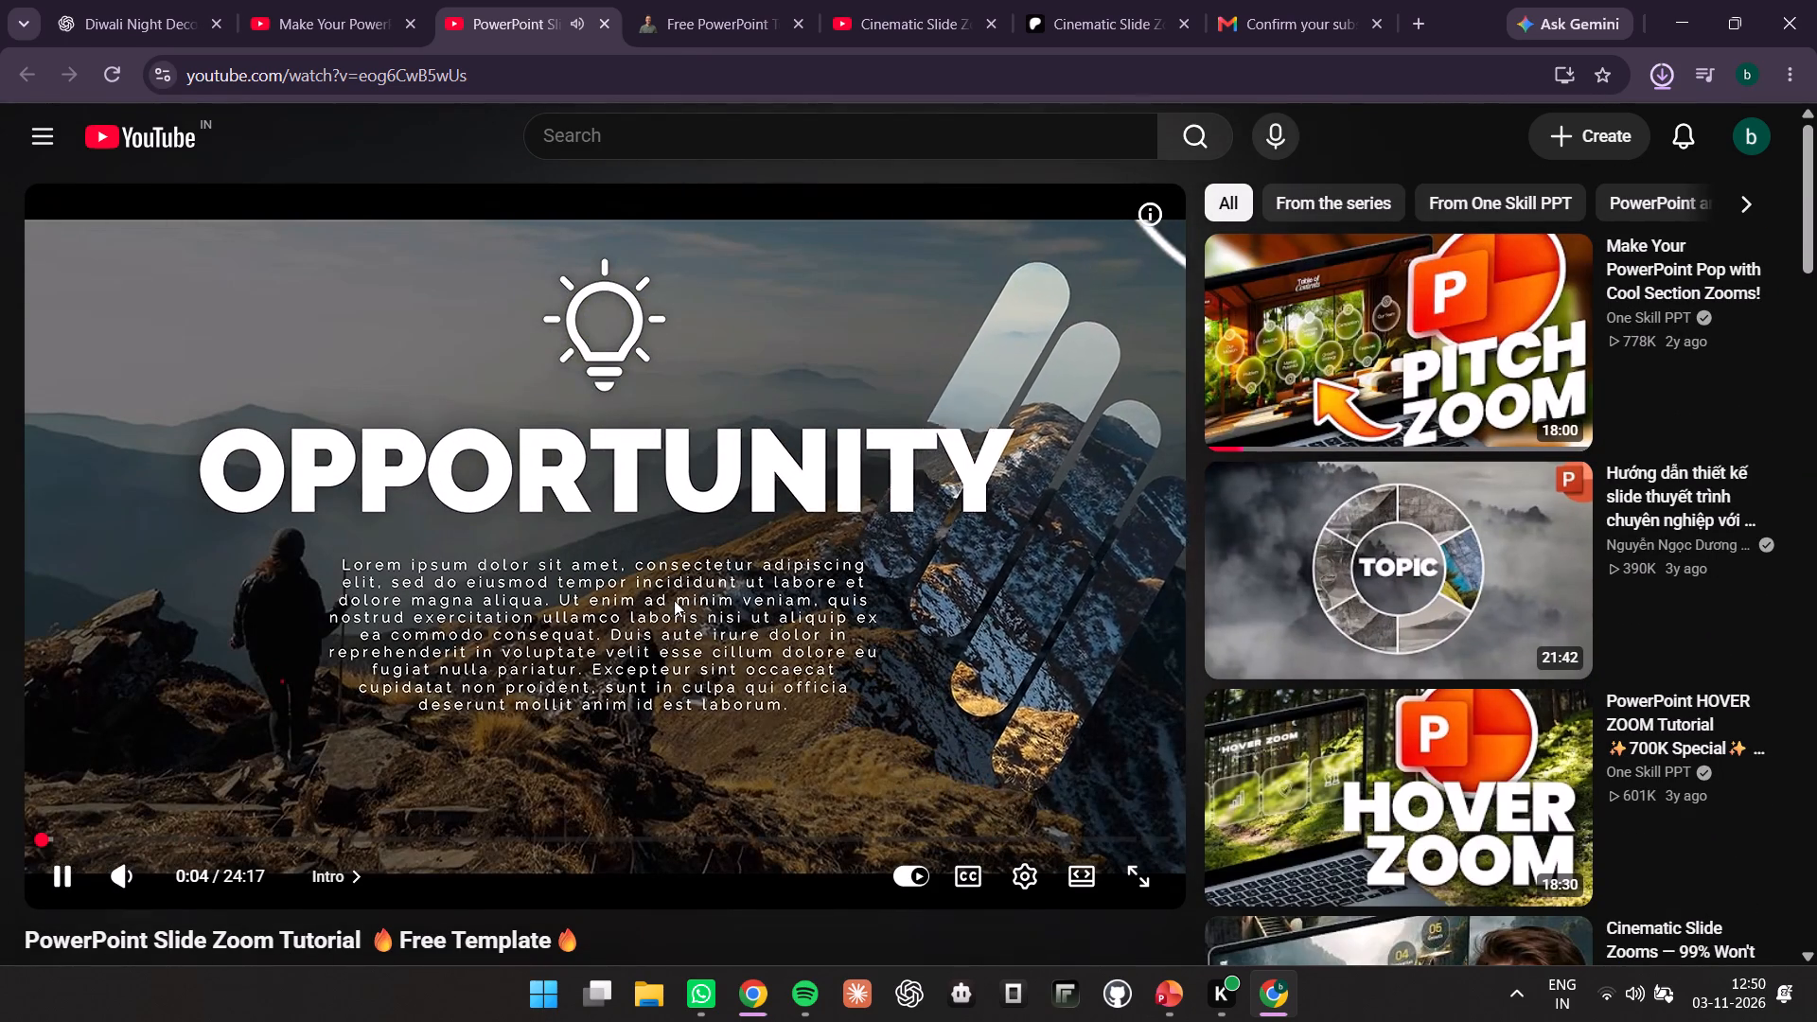
# Pause the Slide Zoom Tutorial and look through its suggested videos for other PowerPoint design and animation ideas.
pyautogui.click(799, 627)
pyautogui.scroll(-7, 1531, 686)
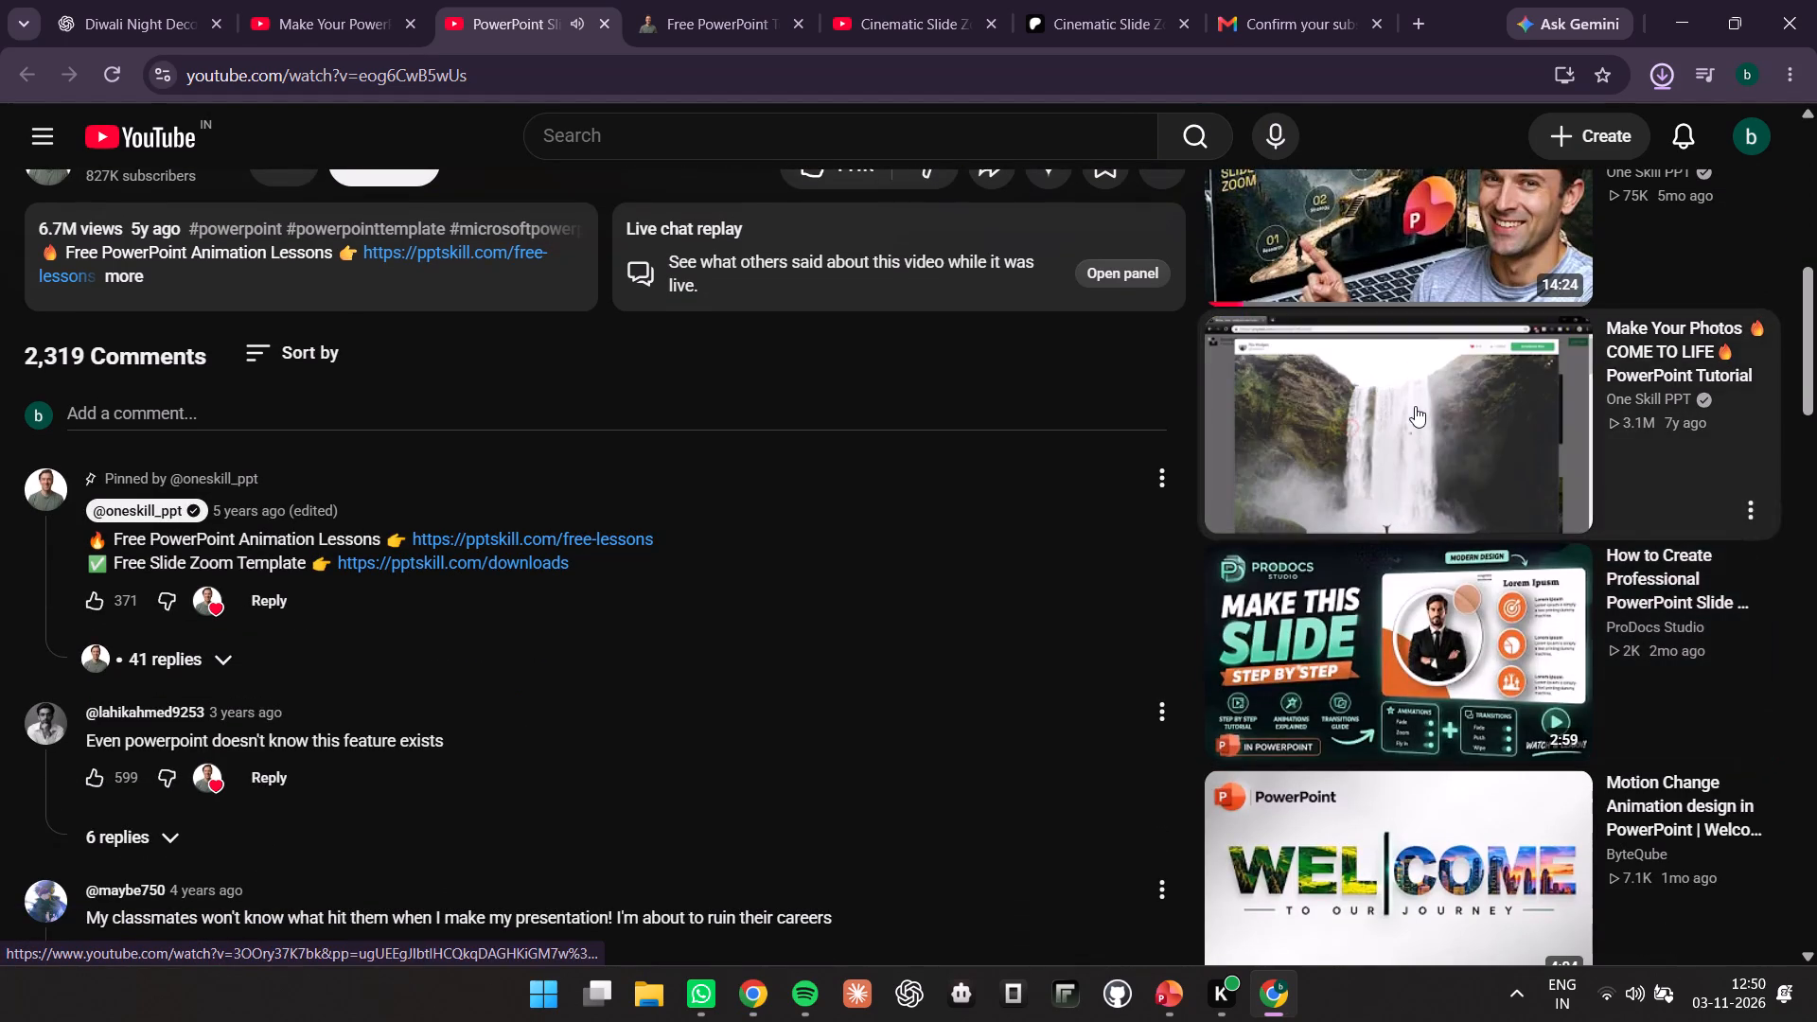
pyautogui.scroll(-5, 1480, 730)
pyautogui.scroll(-5, 1454, 606)
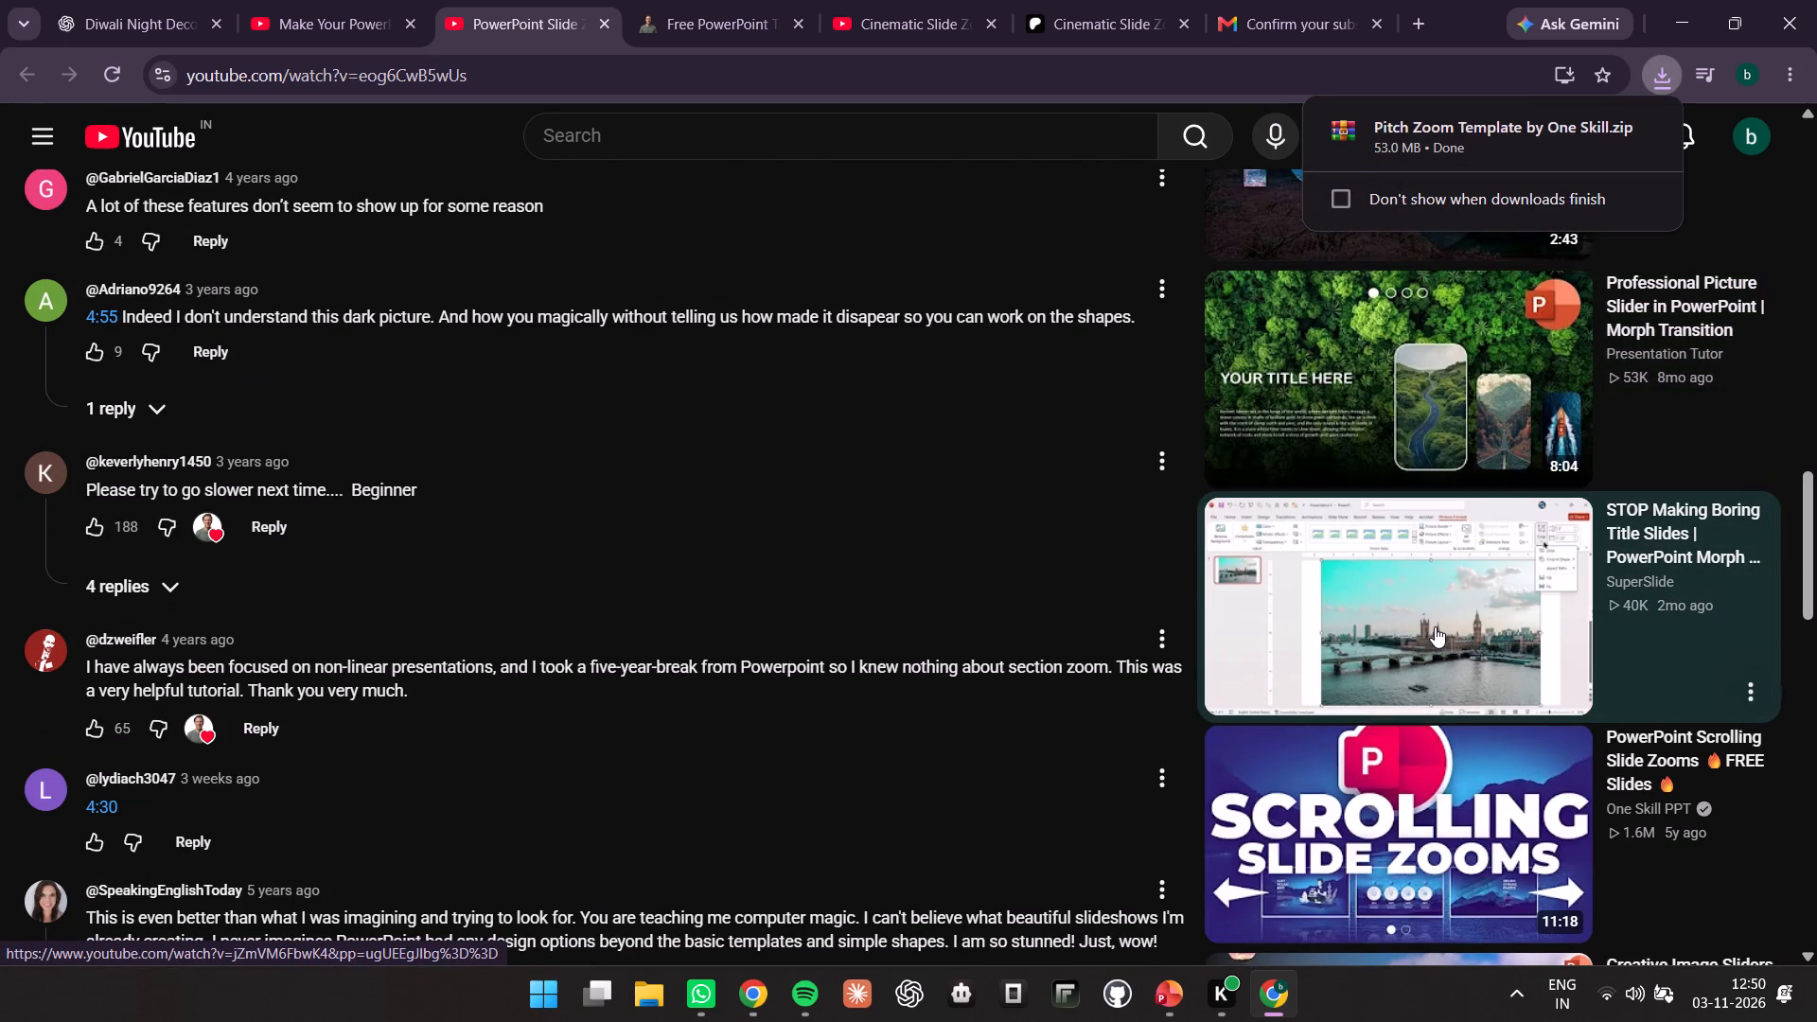
pyautogui.scroll(-4, 1406, 722)
pyautogui.scroll(-3, 1402, 572)
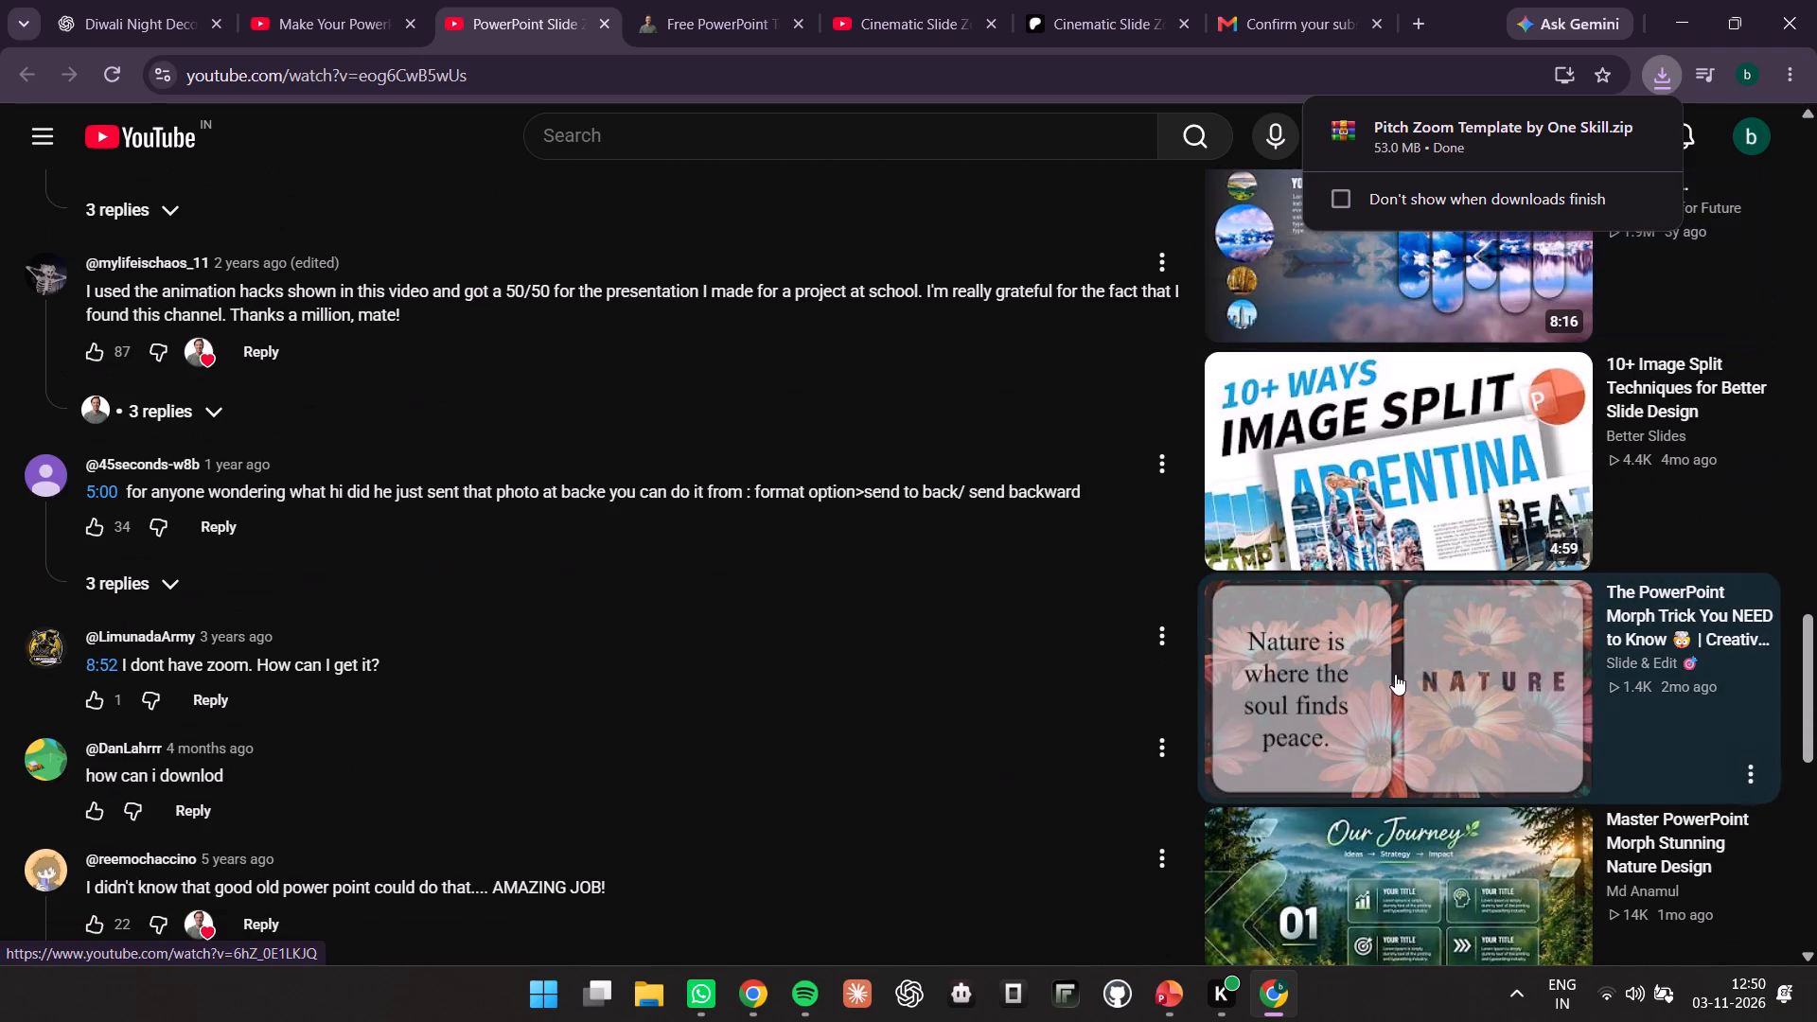
pyautogui.scroll(-11, 1412, 673)
pyautogui.scroll(4, 1420, 678)
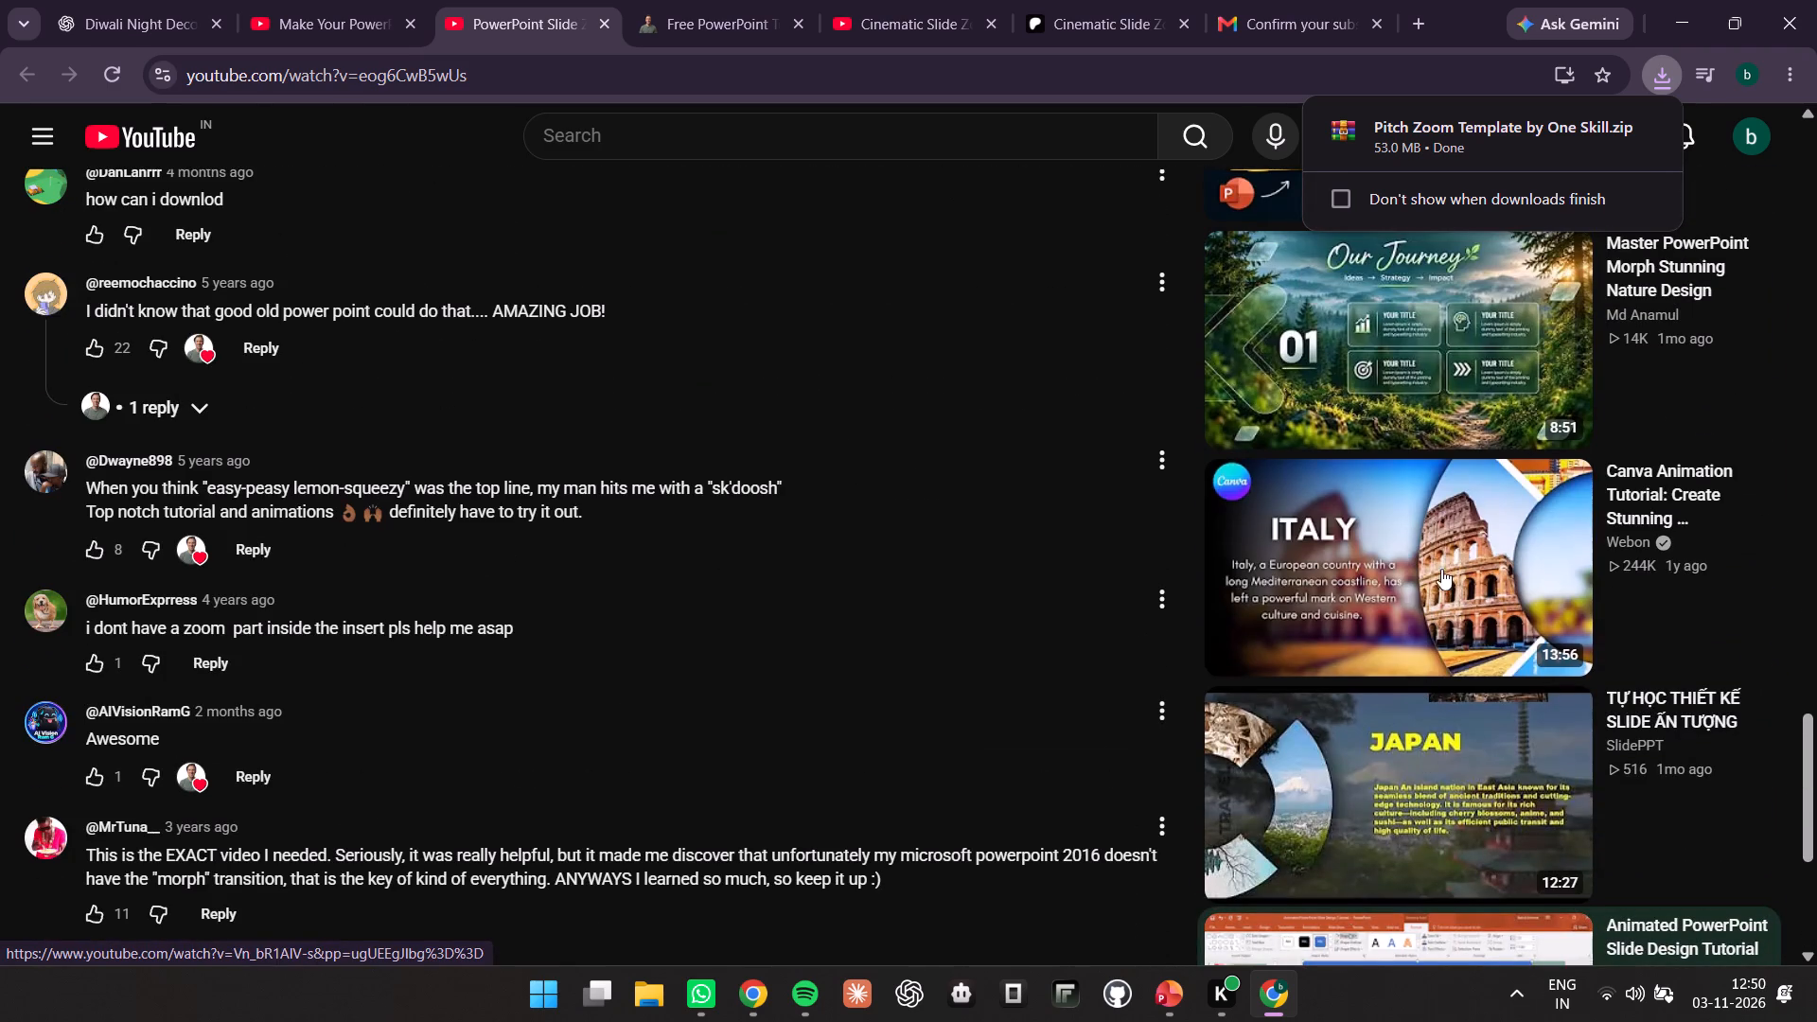
pyautogui.scroll(-10, 1458, 611)
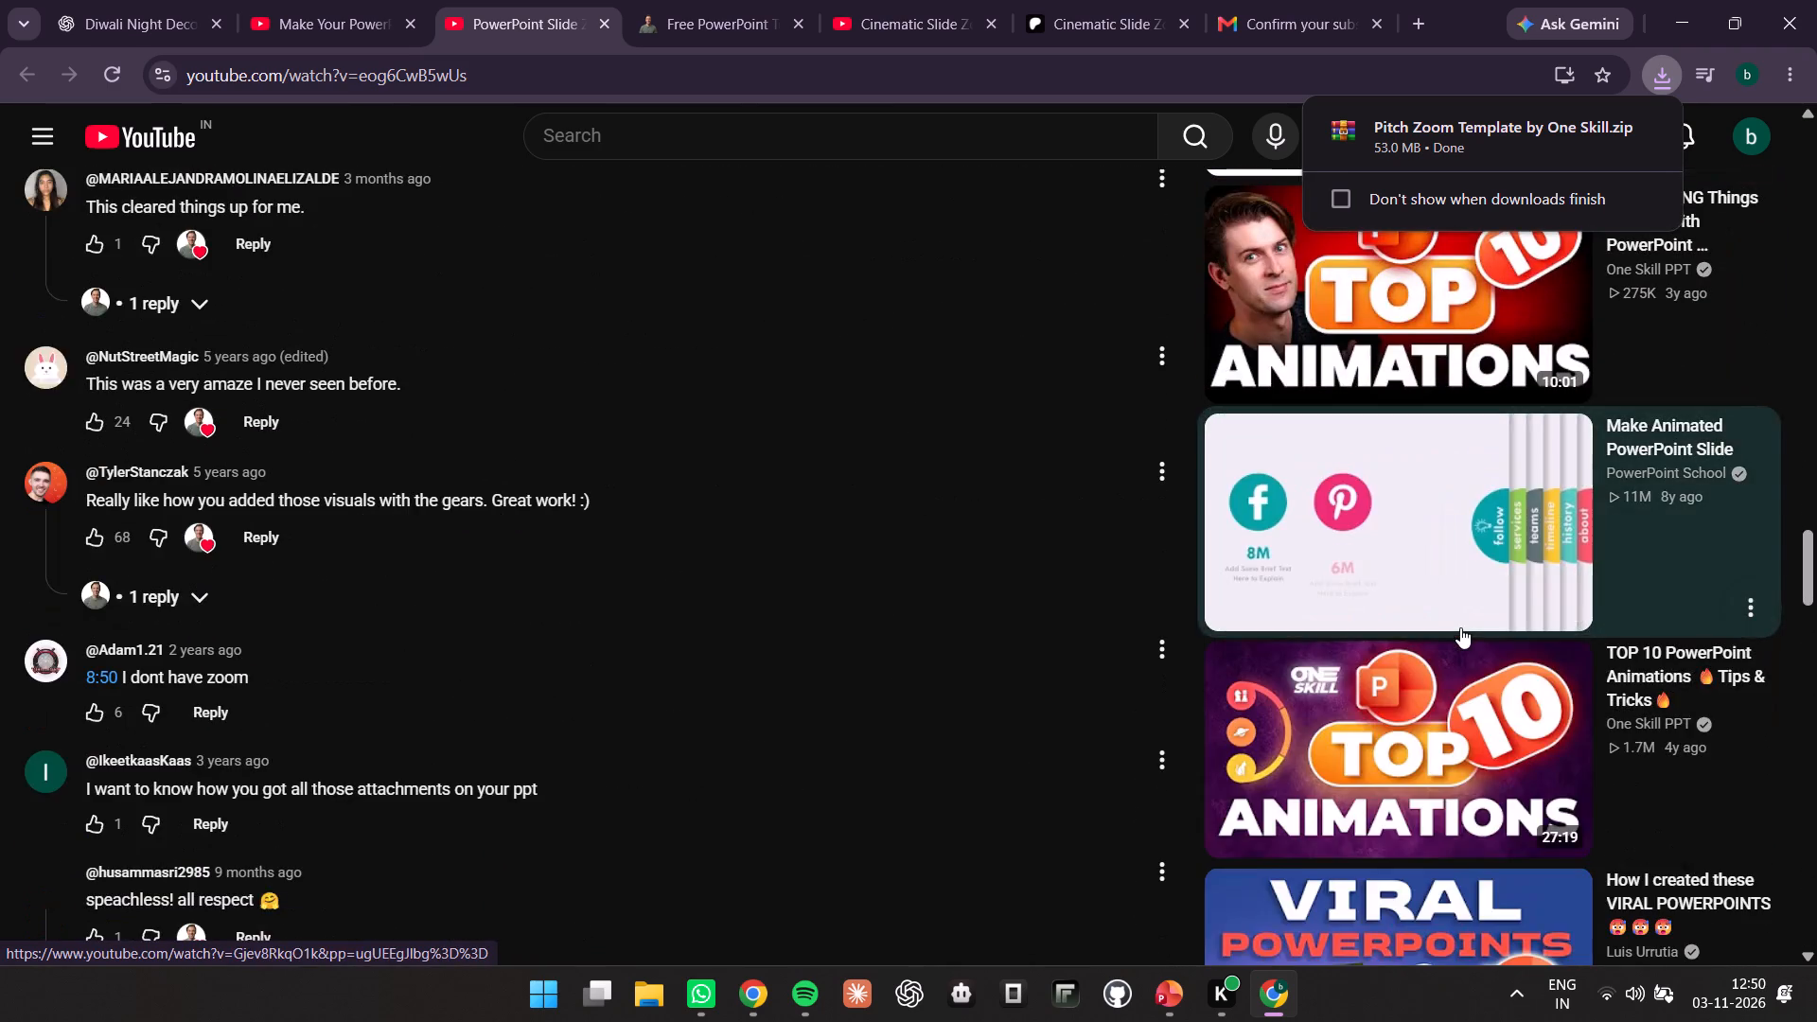
pyautogui.scroll(-10, 1460, 627)
pyautogui.scroll(-5, 1392, 559)
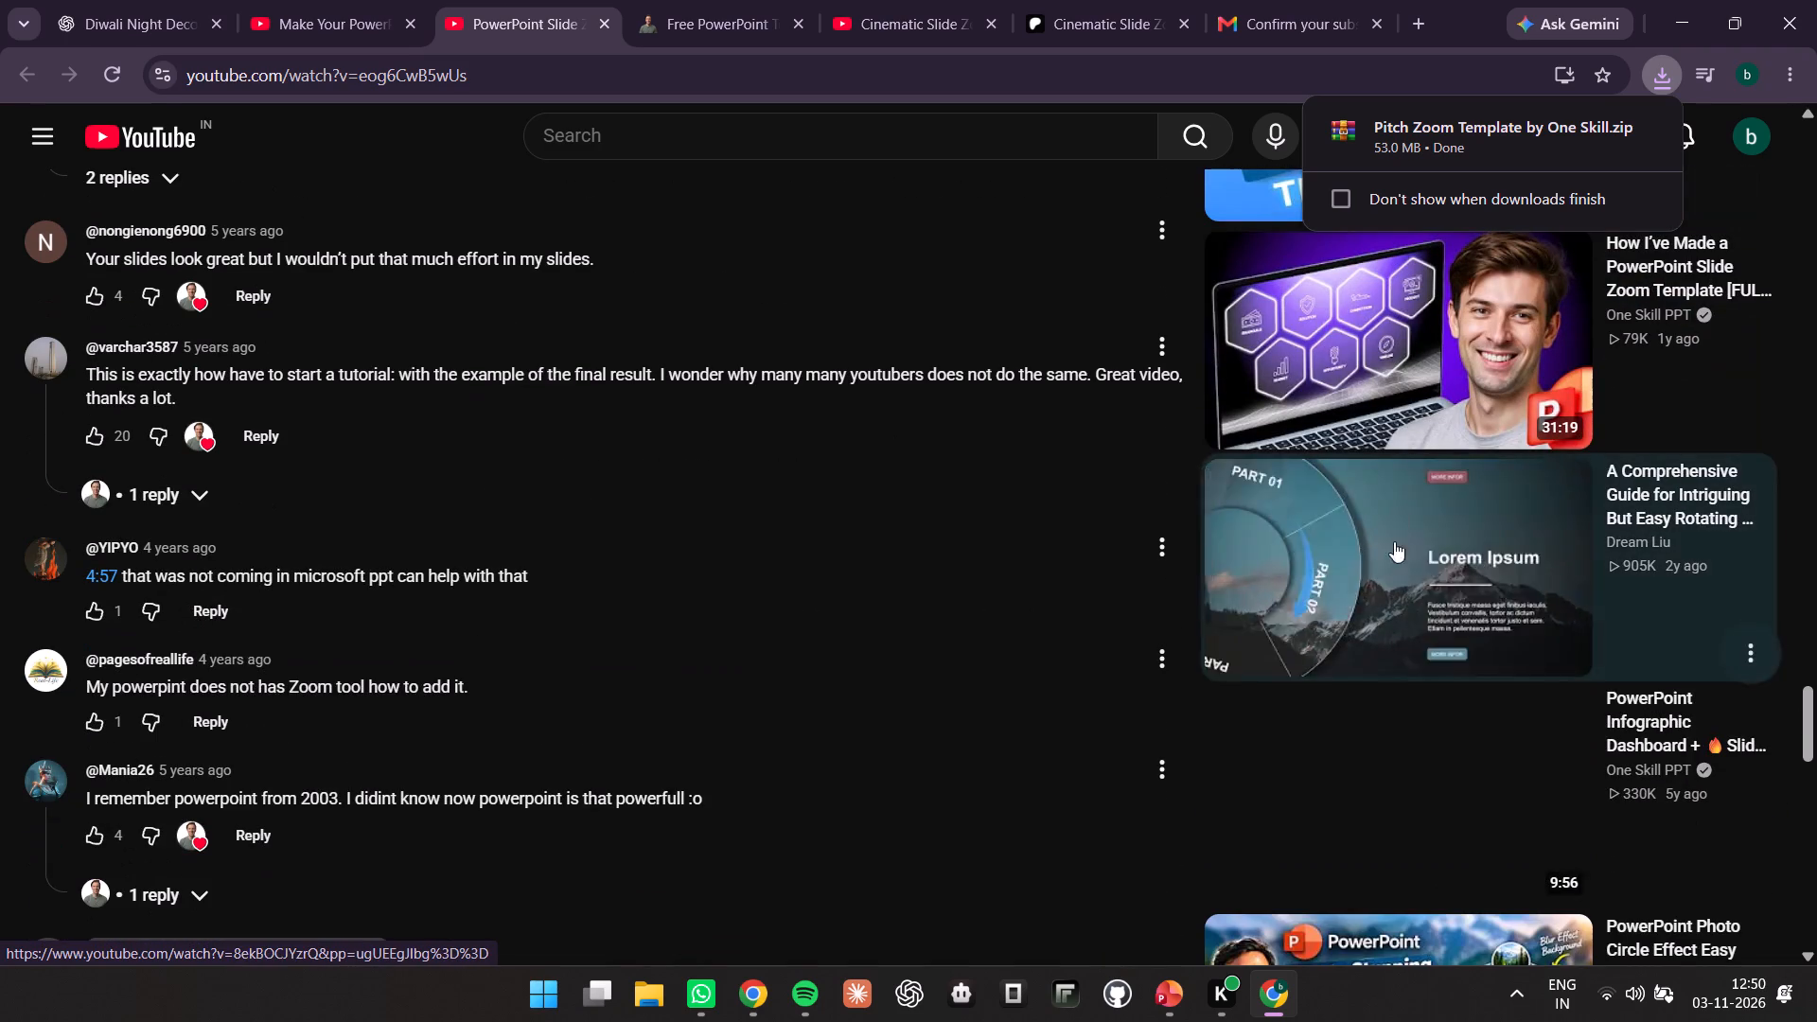
pyautogui.scroll(-5, 1410, 577)
pyautogui.scroll(5, 261, 26)
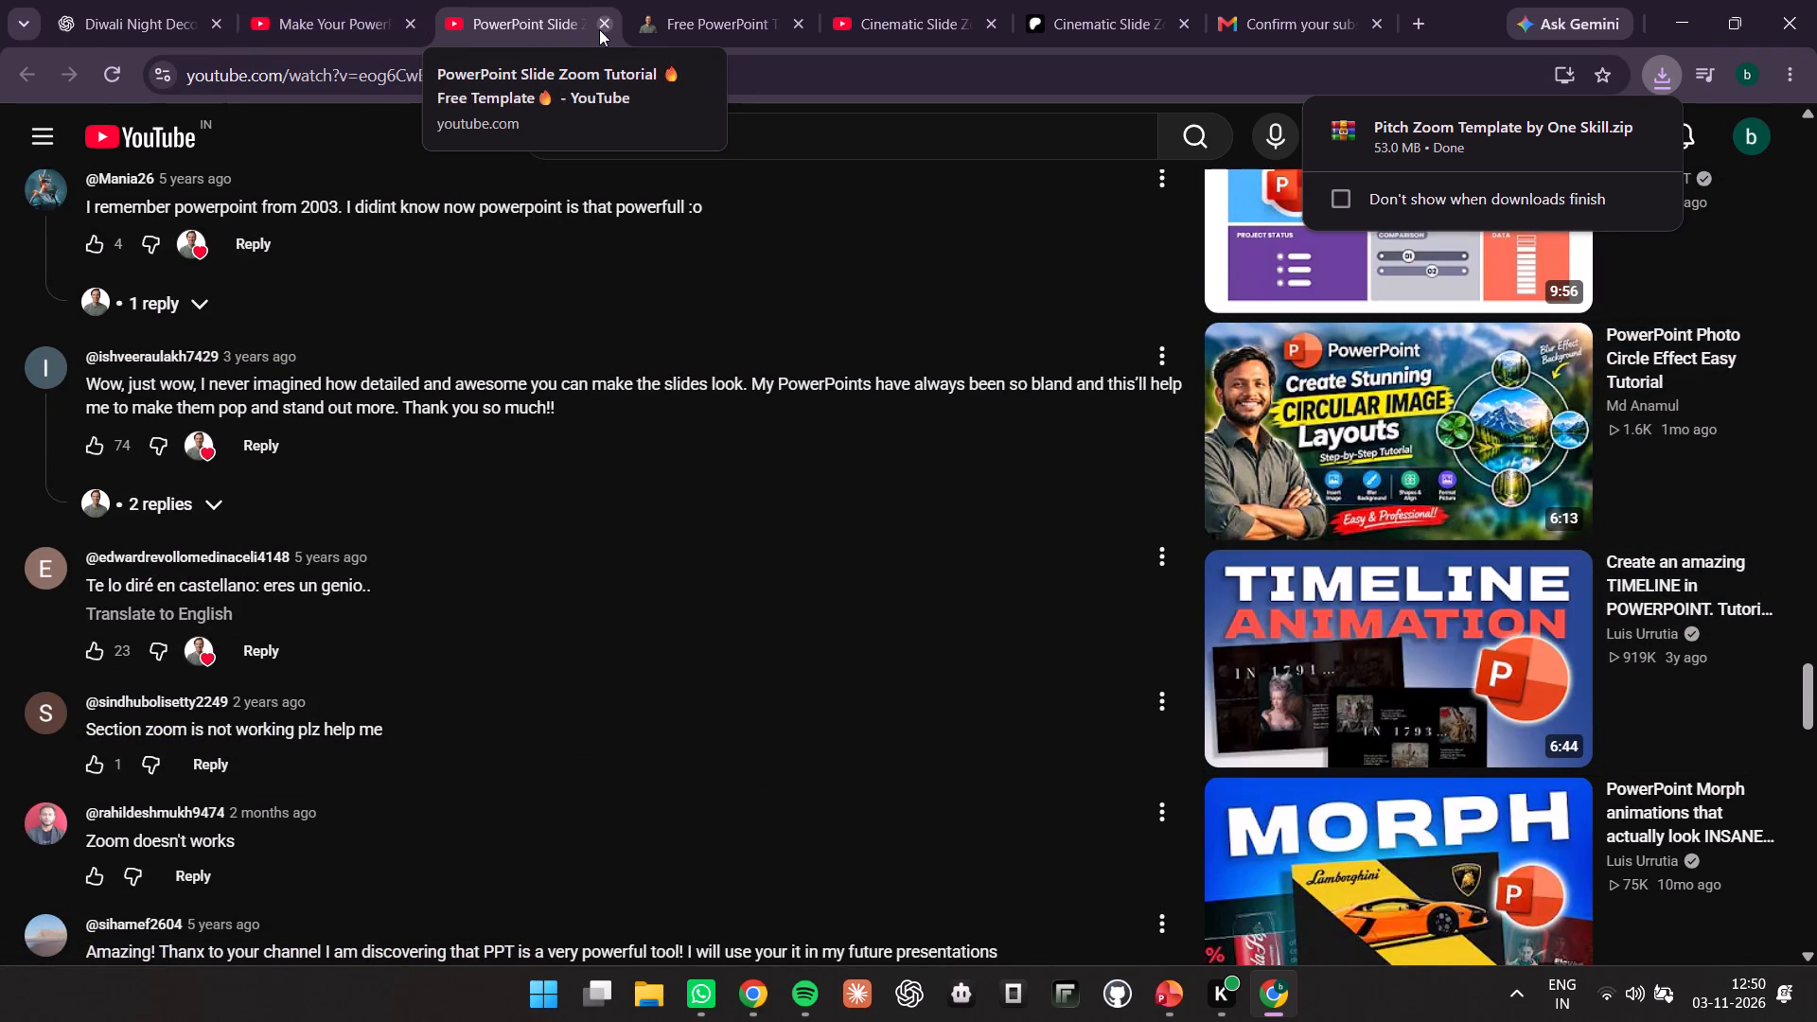
# Close the tabs of the PowerPoint Slide Zoom Tutorial and the Cool Section Zooms video.
pyautogui.click(598, 29)
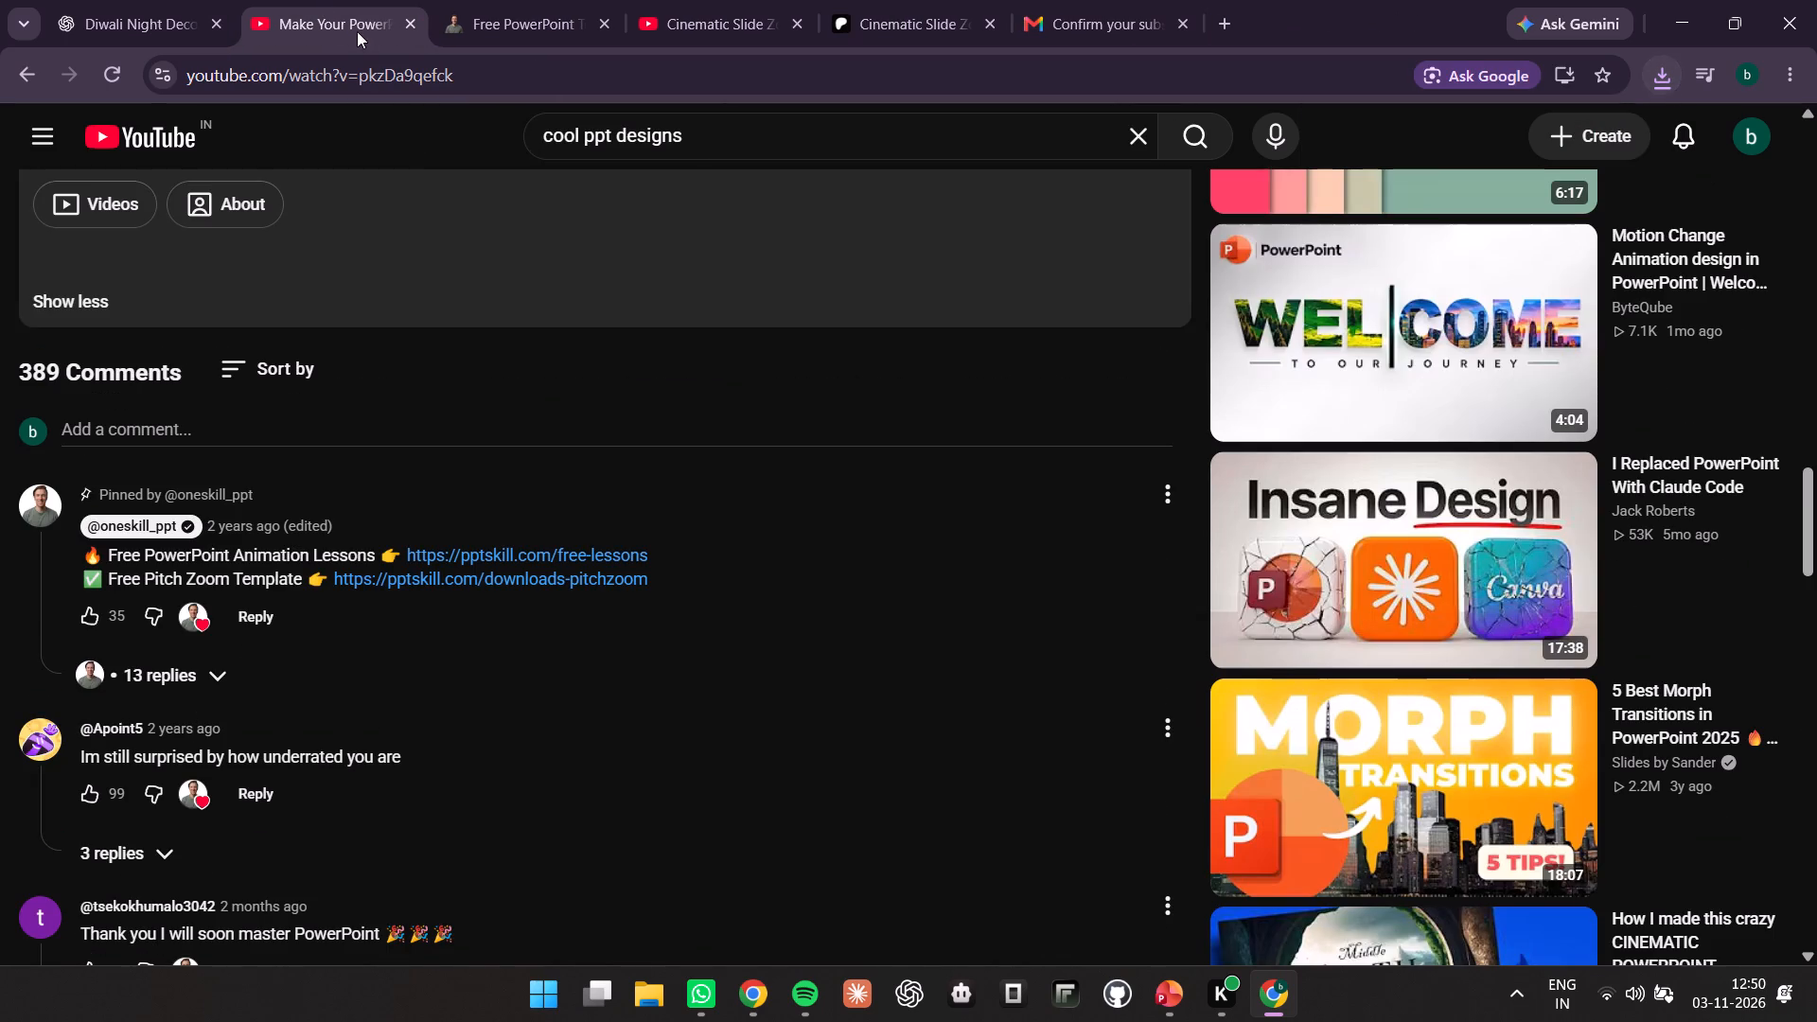
pyautogui.click(406, 24)
pyautogui.click(397, 23)
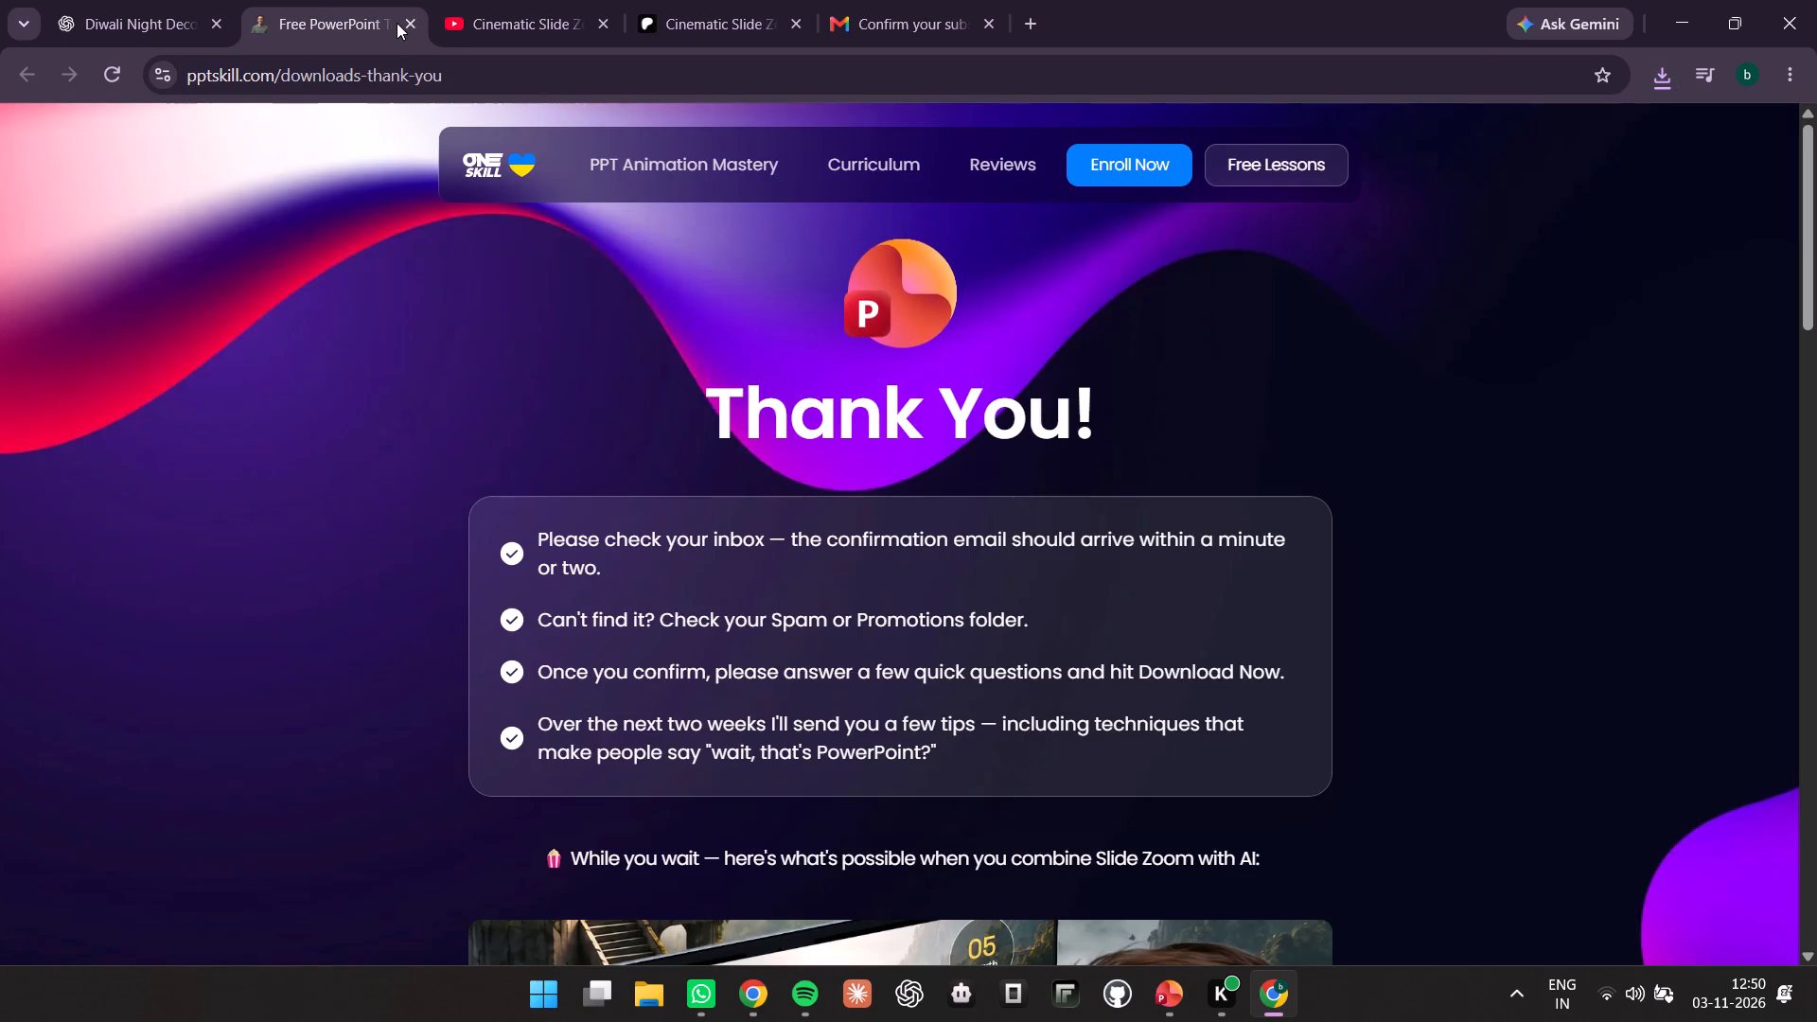
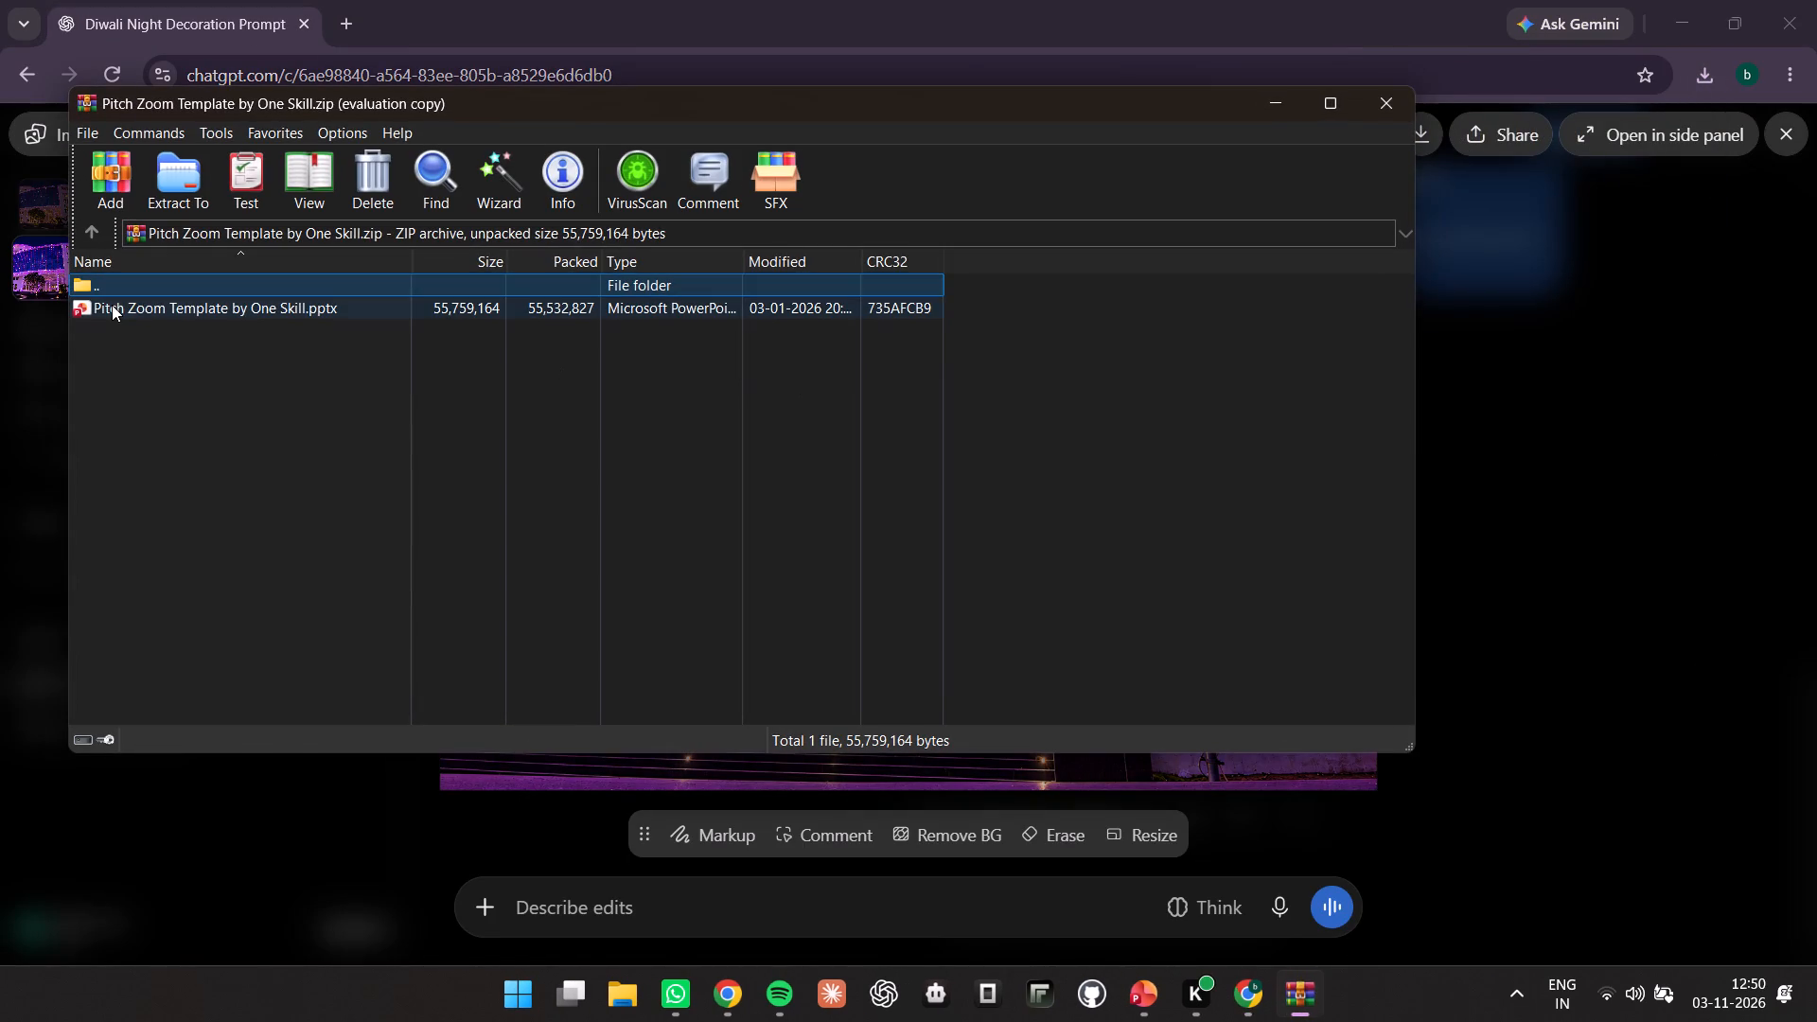
# Open the Pitch Zoom Template by One Skill presentation from its downloaded ZIP archive, dismissing the WinRAR licence reminder.
pyautogui.click(112, 305)
pyautogui.click(127, 304)
pyautogui.doubleClick(115, 291)
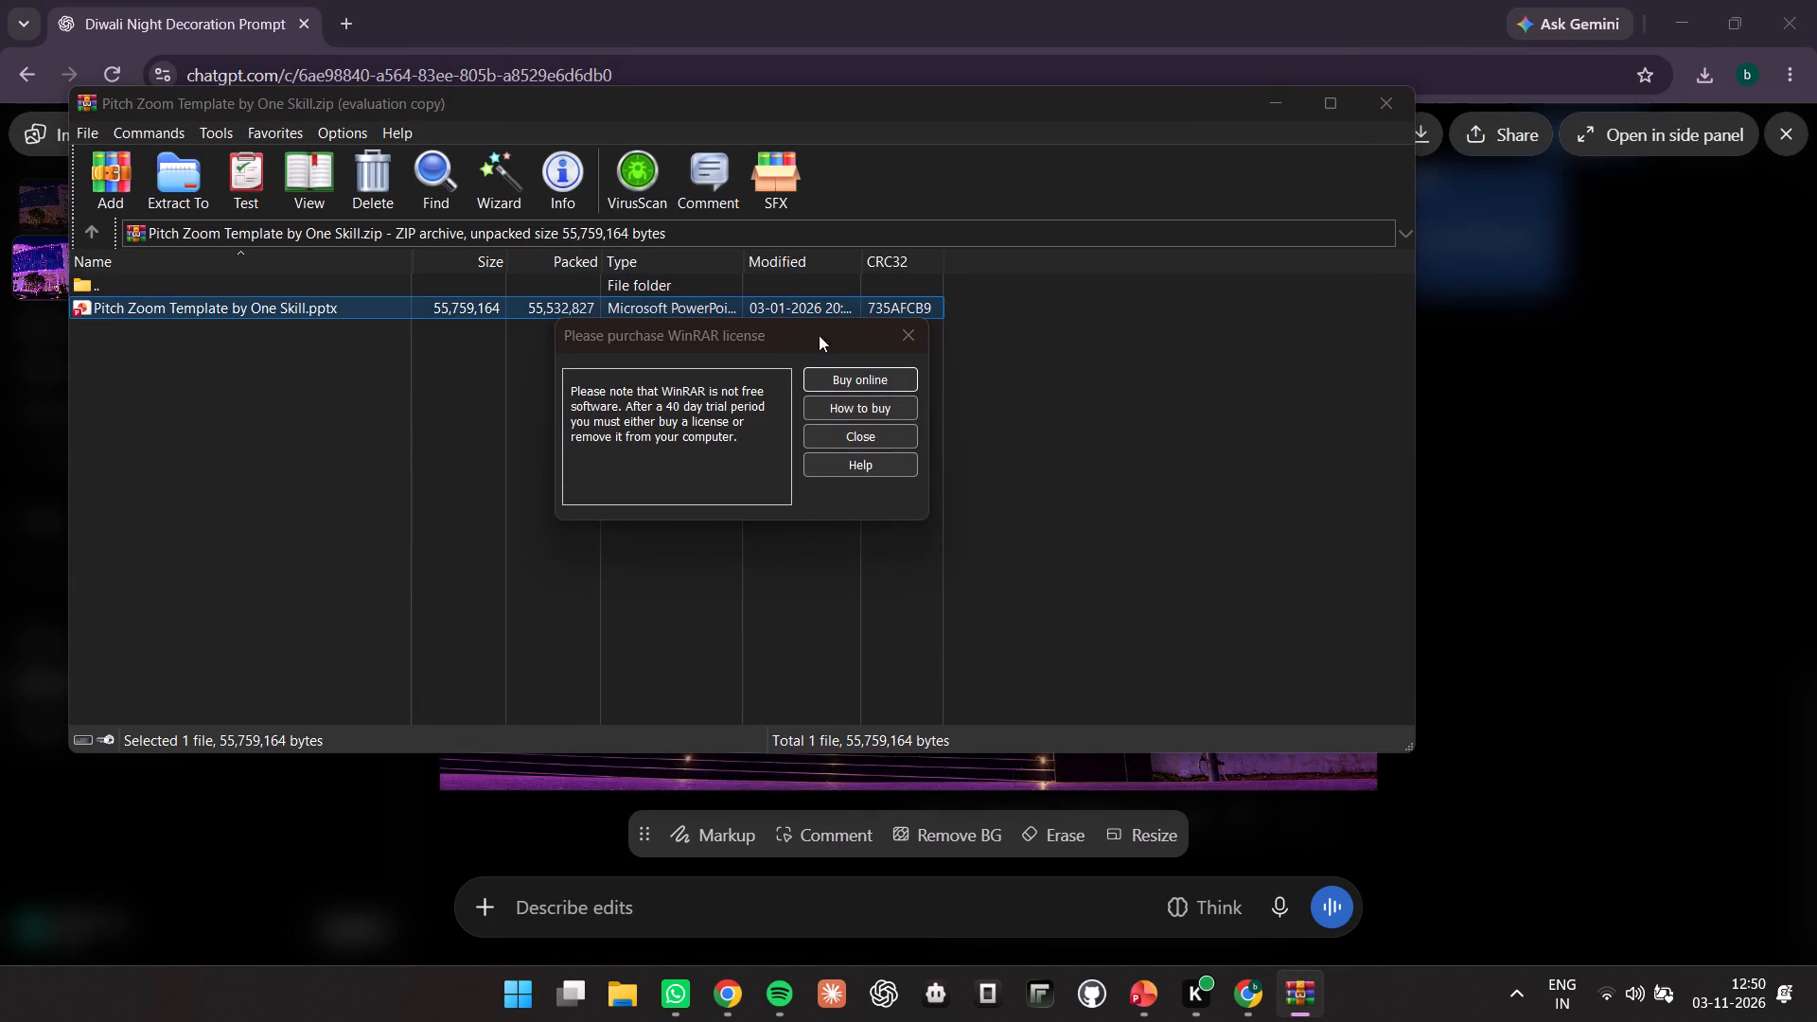
pyautogui.click(915, 332)
pyautogui.doubleClick(230, 279)
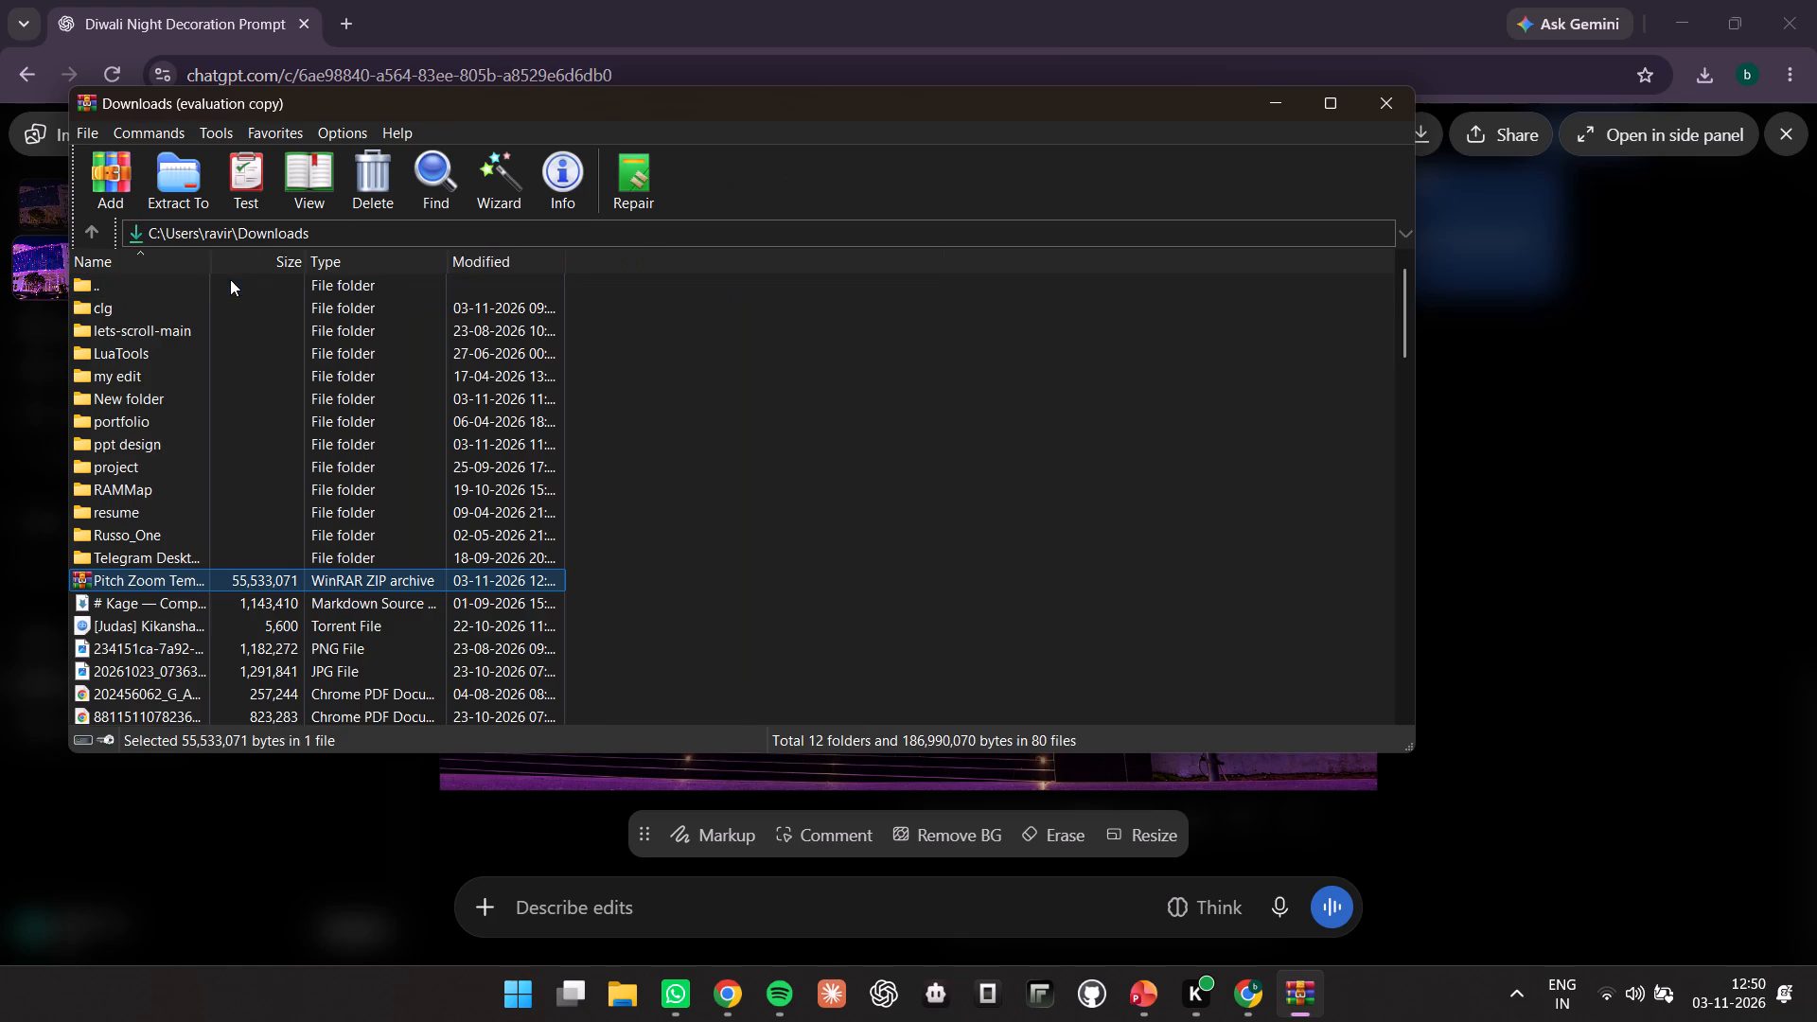
# Close the WinRAR archive window without extracting anything.
pyautogui.click(90, 228)
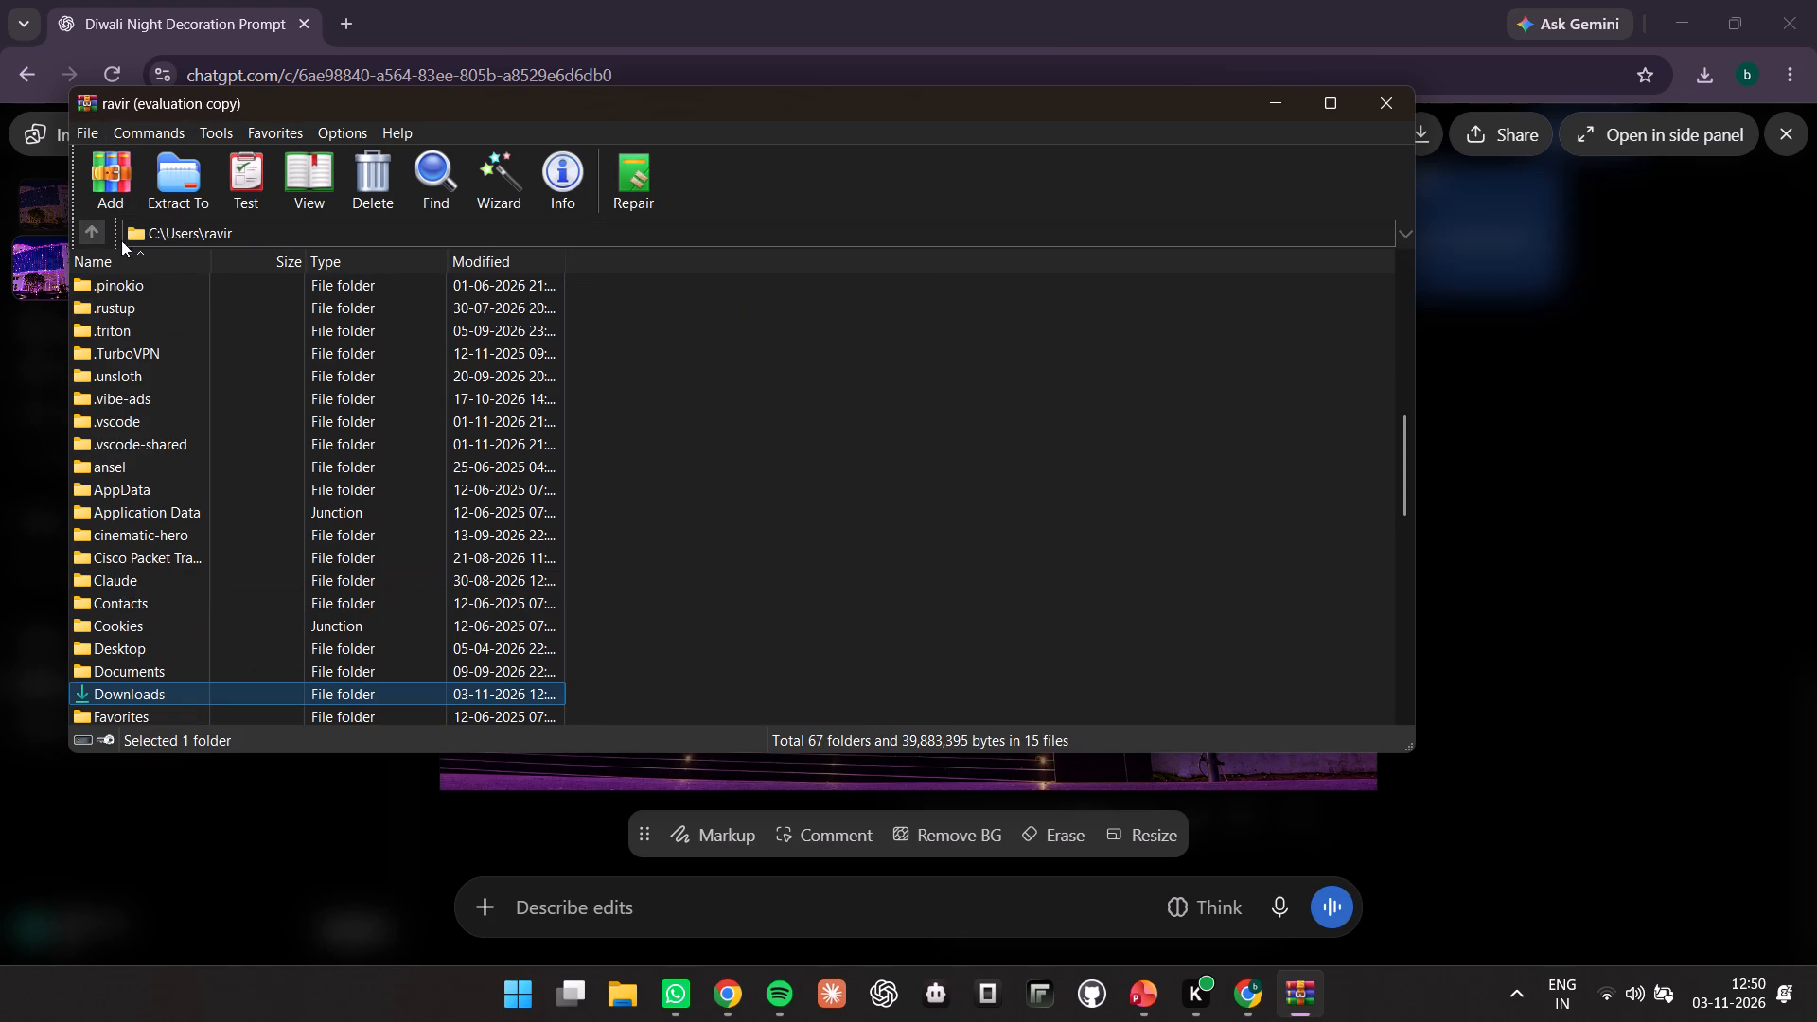
pyautogui.click(1387, 97)
# Locate the downloaded Pitch Zoom Template by One Skill.zip from the browser's downloads and move it from Downloads to the Pictures folder.
pyautogui.click(1694, 78)
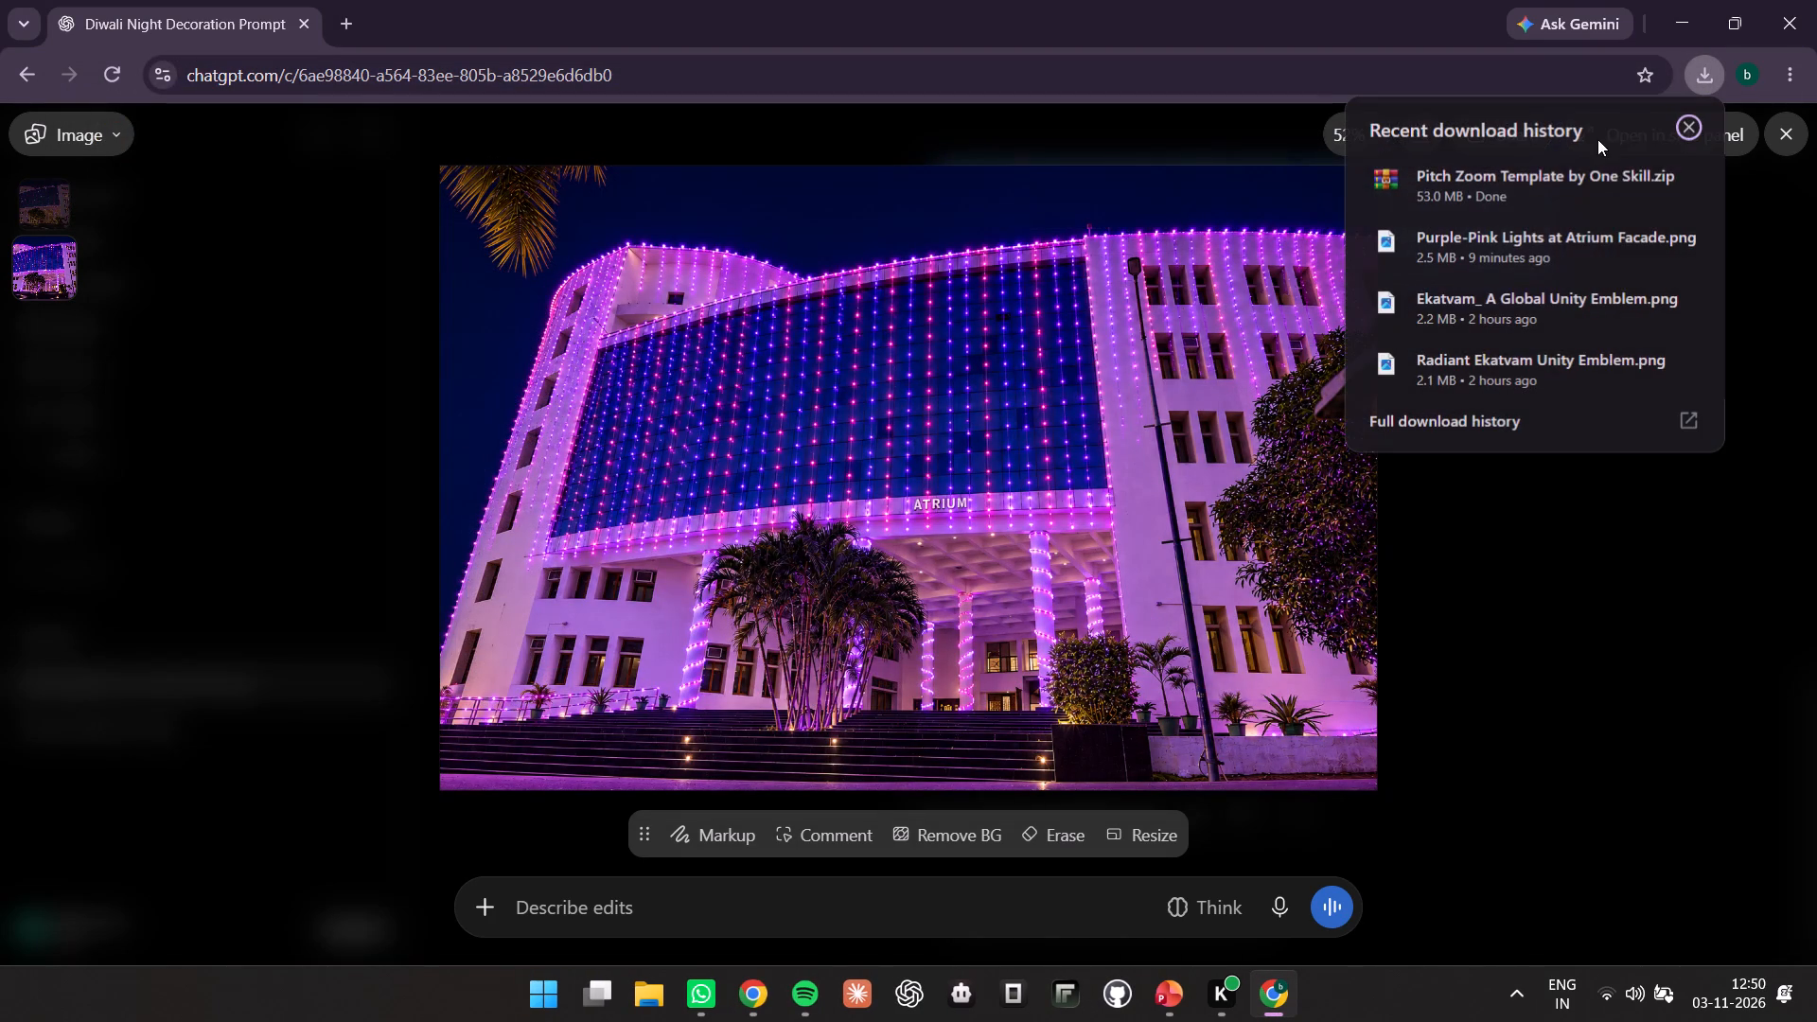
pyautogui.click(1625, 175)
pyautogui.click(1640, 179)
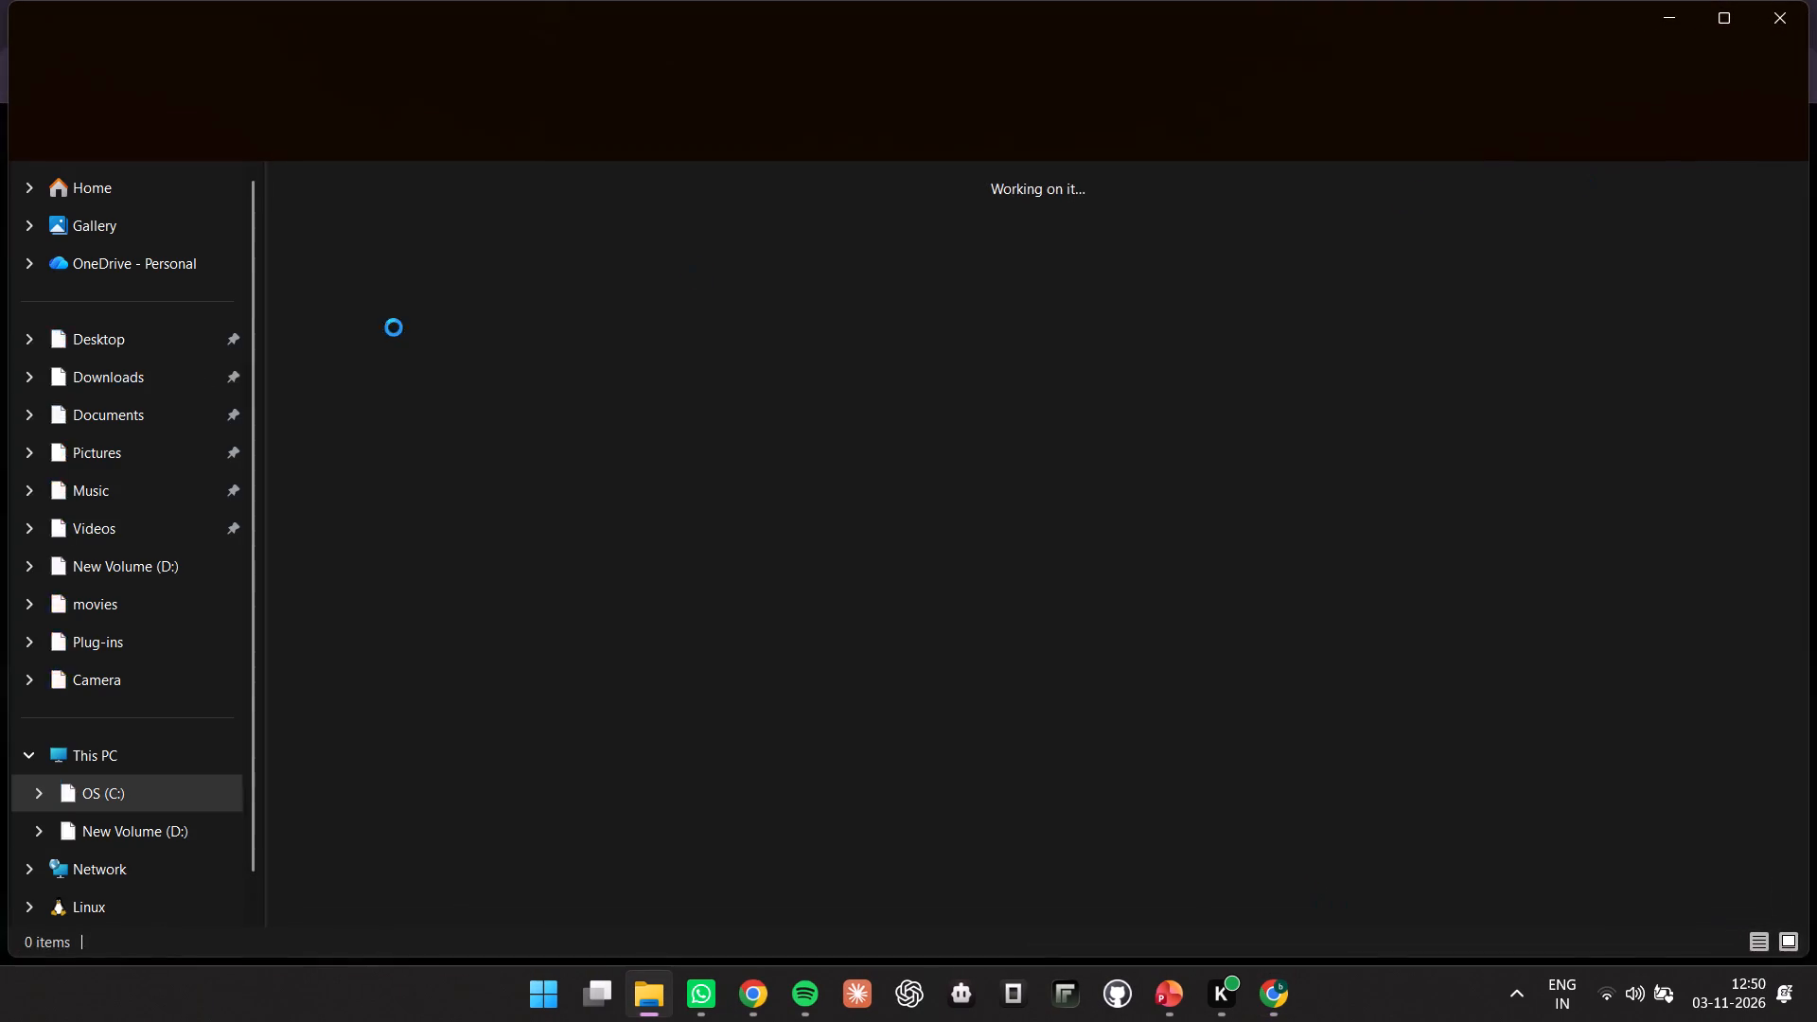
pyautogui.rightClick(285, 273)
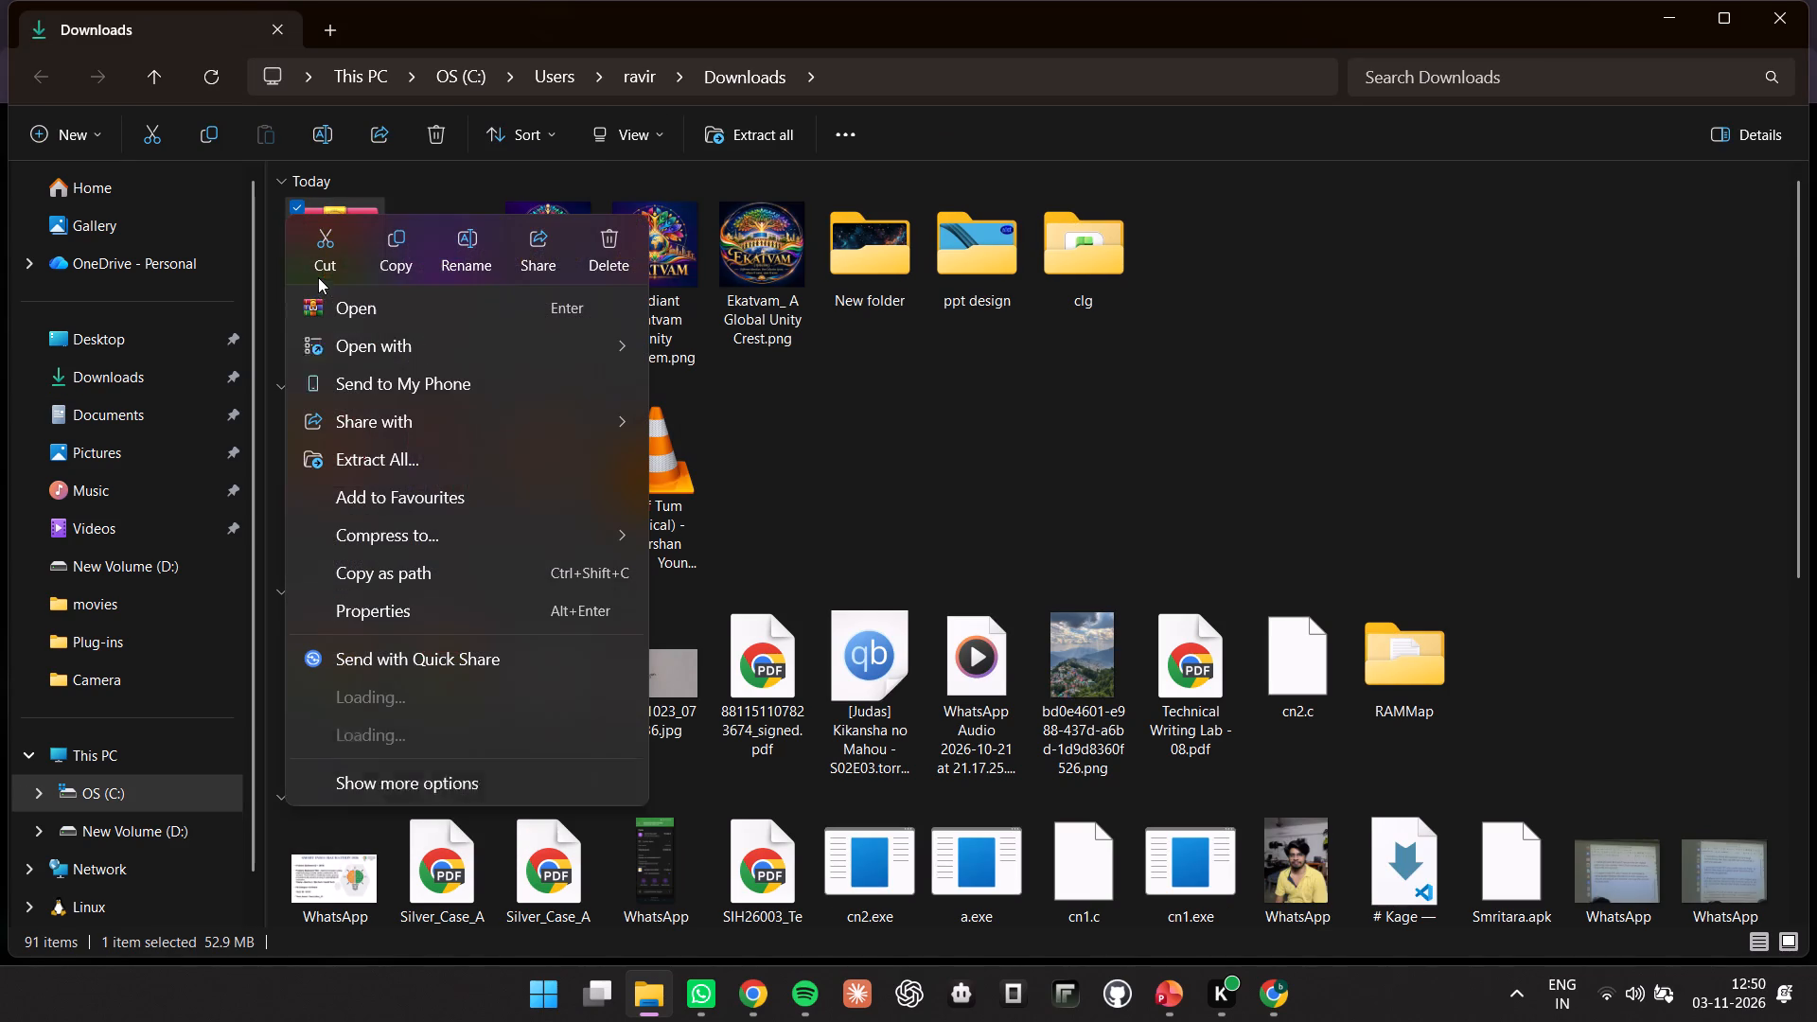
pyautogui.click(331, 248)
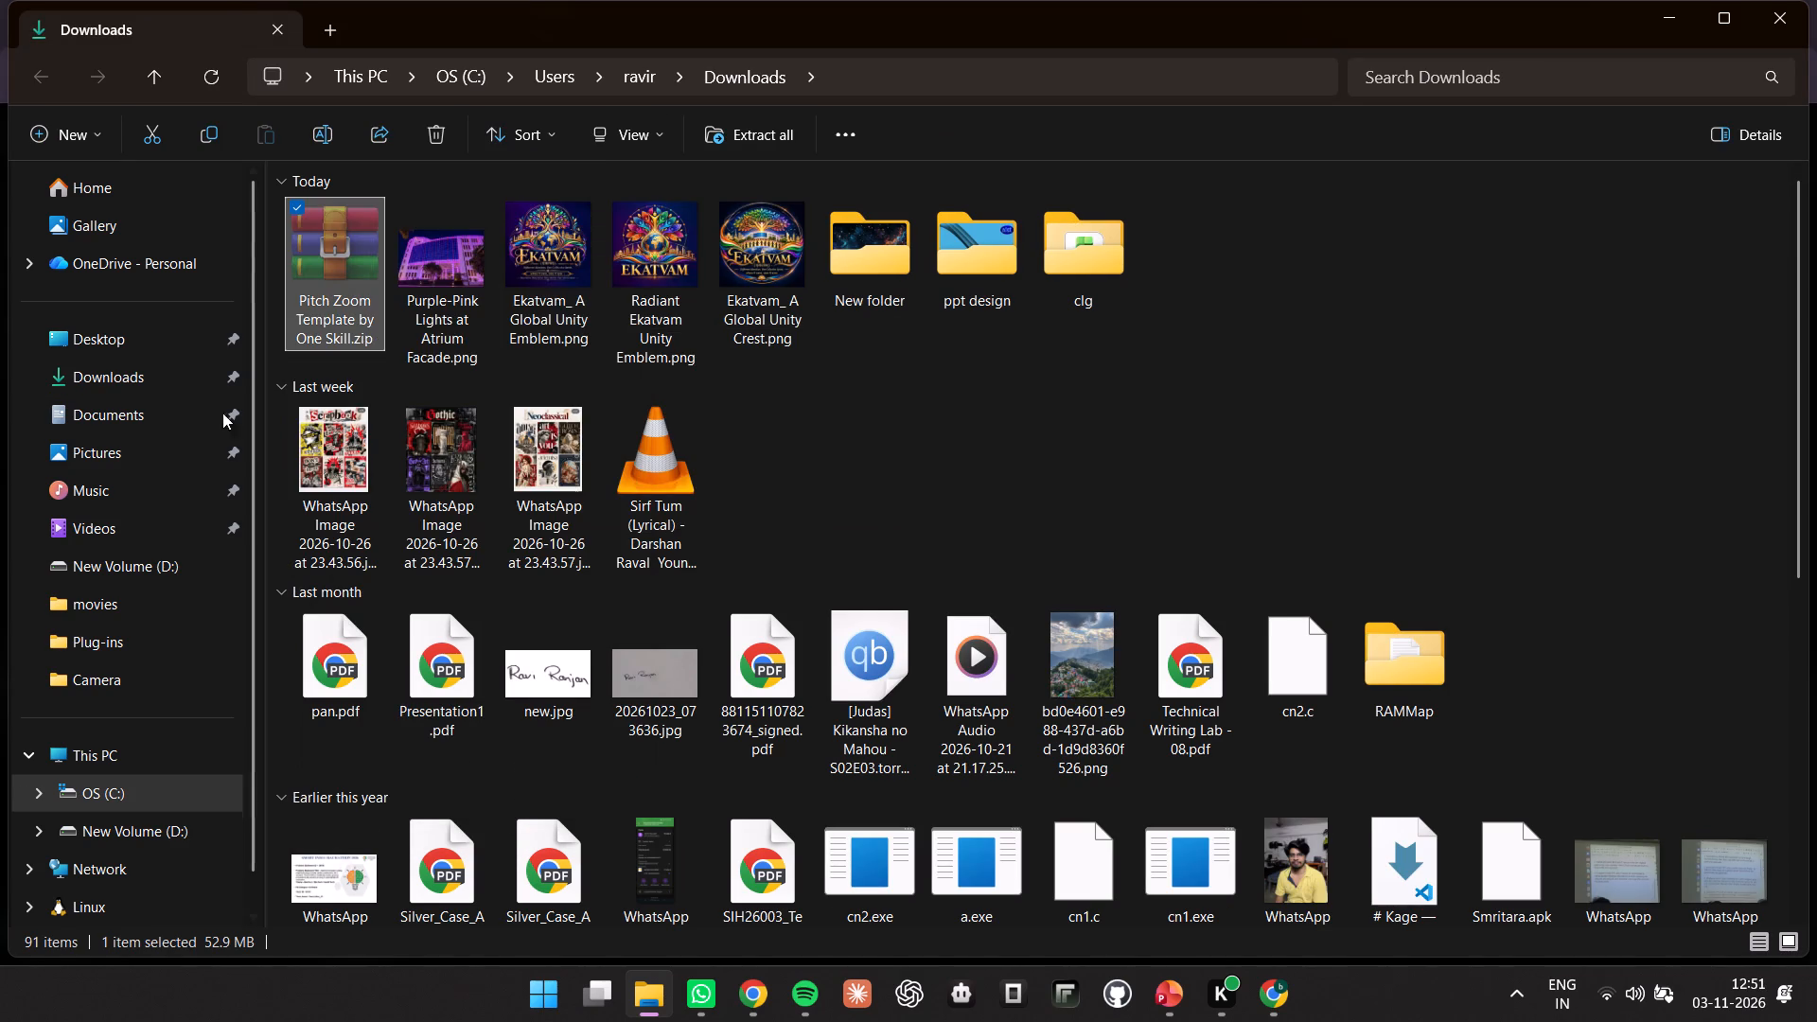
pyautogui.click(141, 558)
pyautogui.click(110, 458)
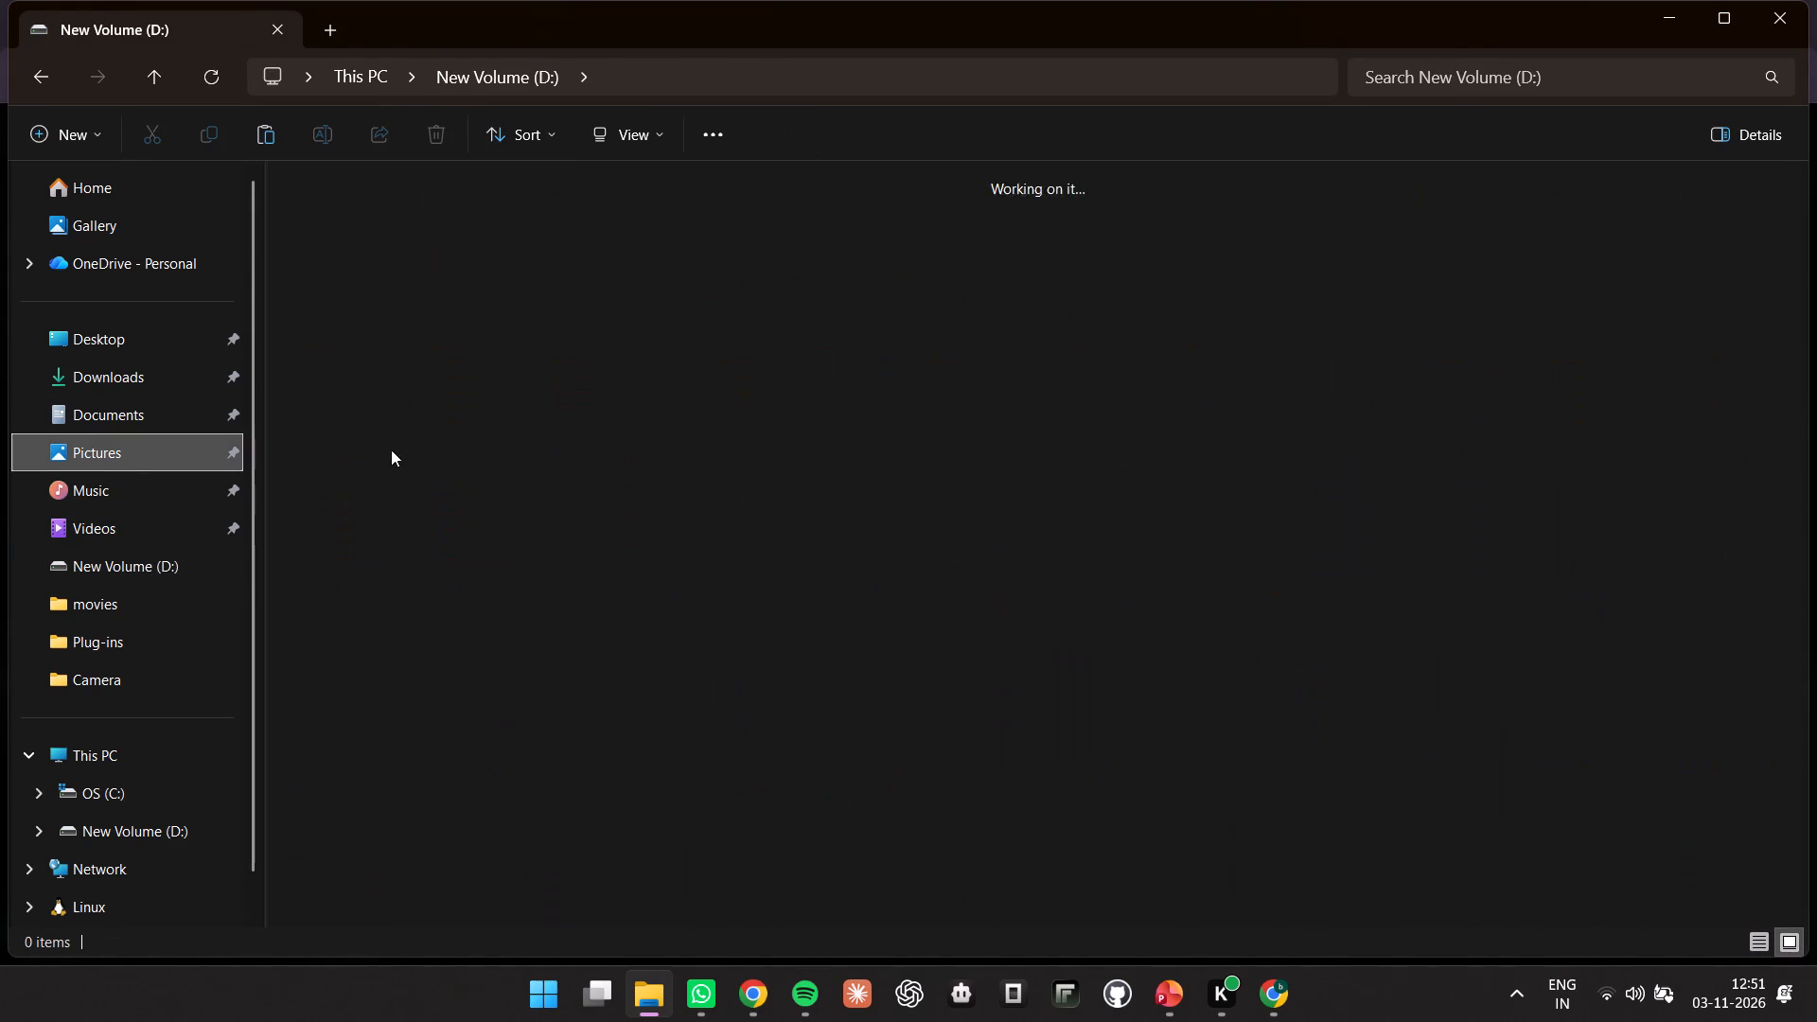
pyautogui.rightClick(667, 444)
pyautogui.click(714, 470)
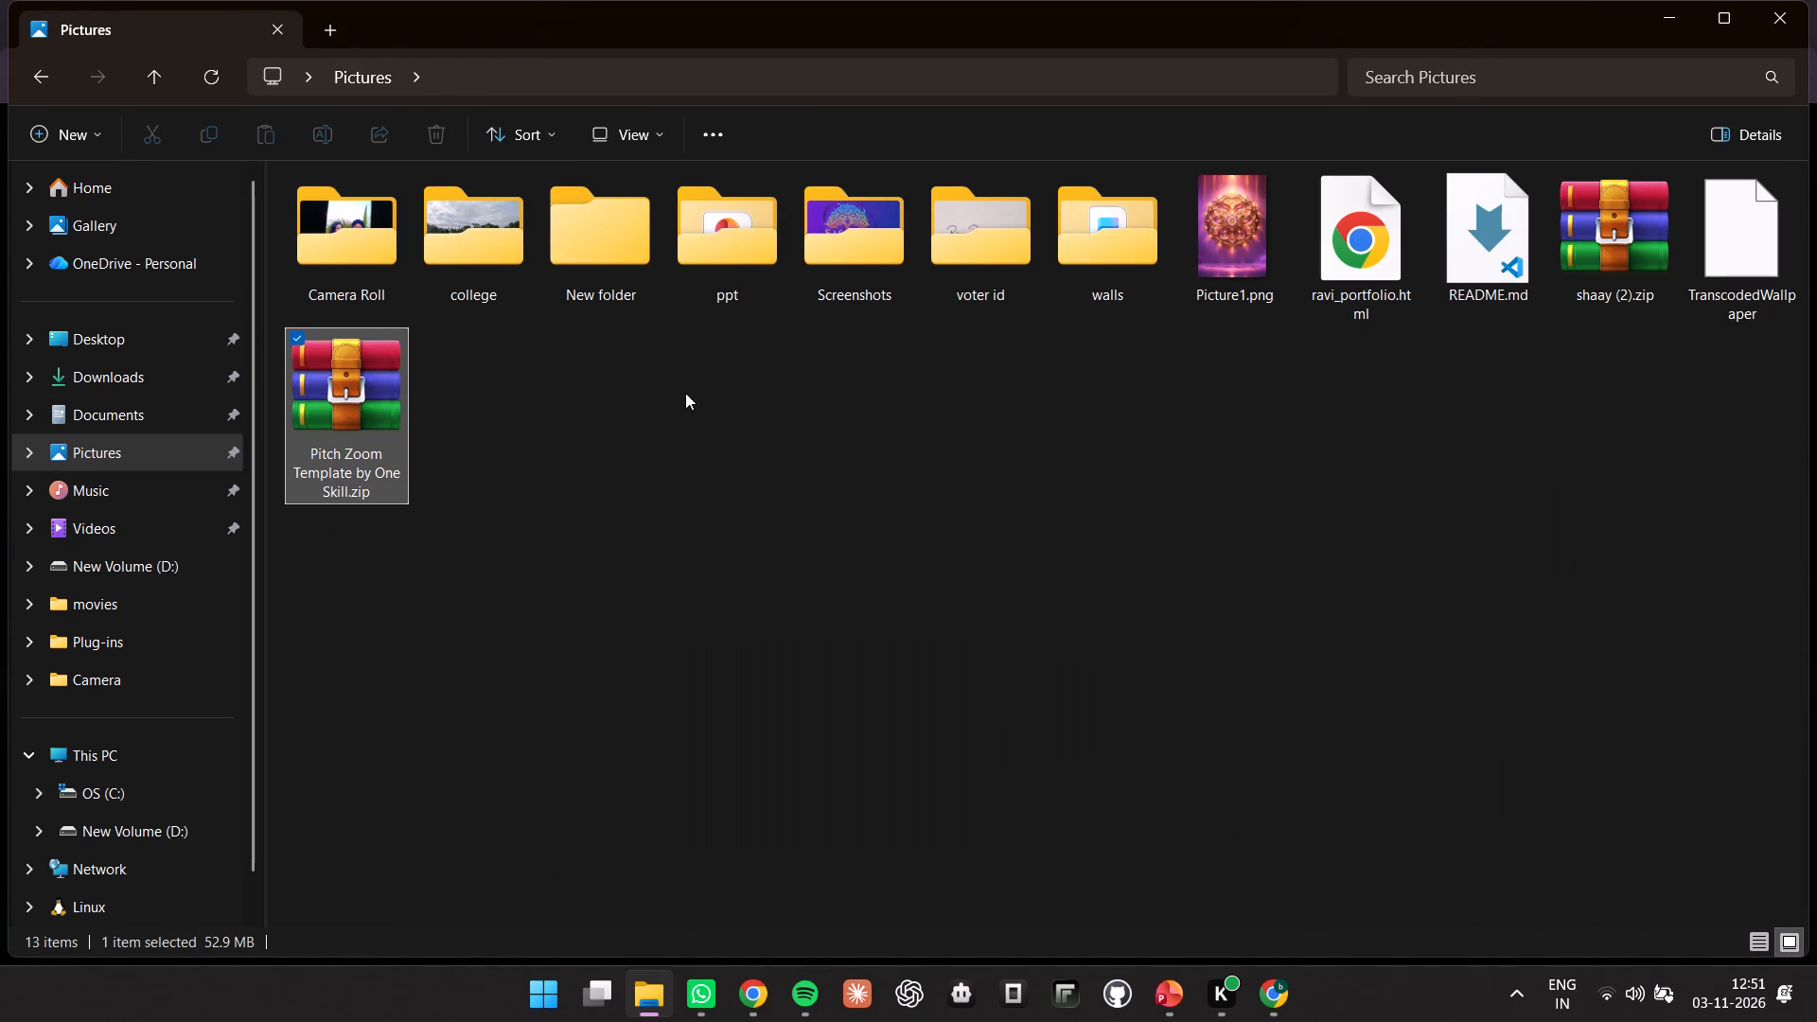
# Extract Pitch Zoom Template by One Skill.zip into its own folder inside Pictures and close the extracted-files window.
pyautogui.click(344, 441)
pyautogui.rightClick(344, 441)
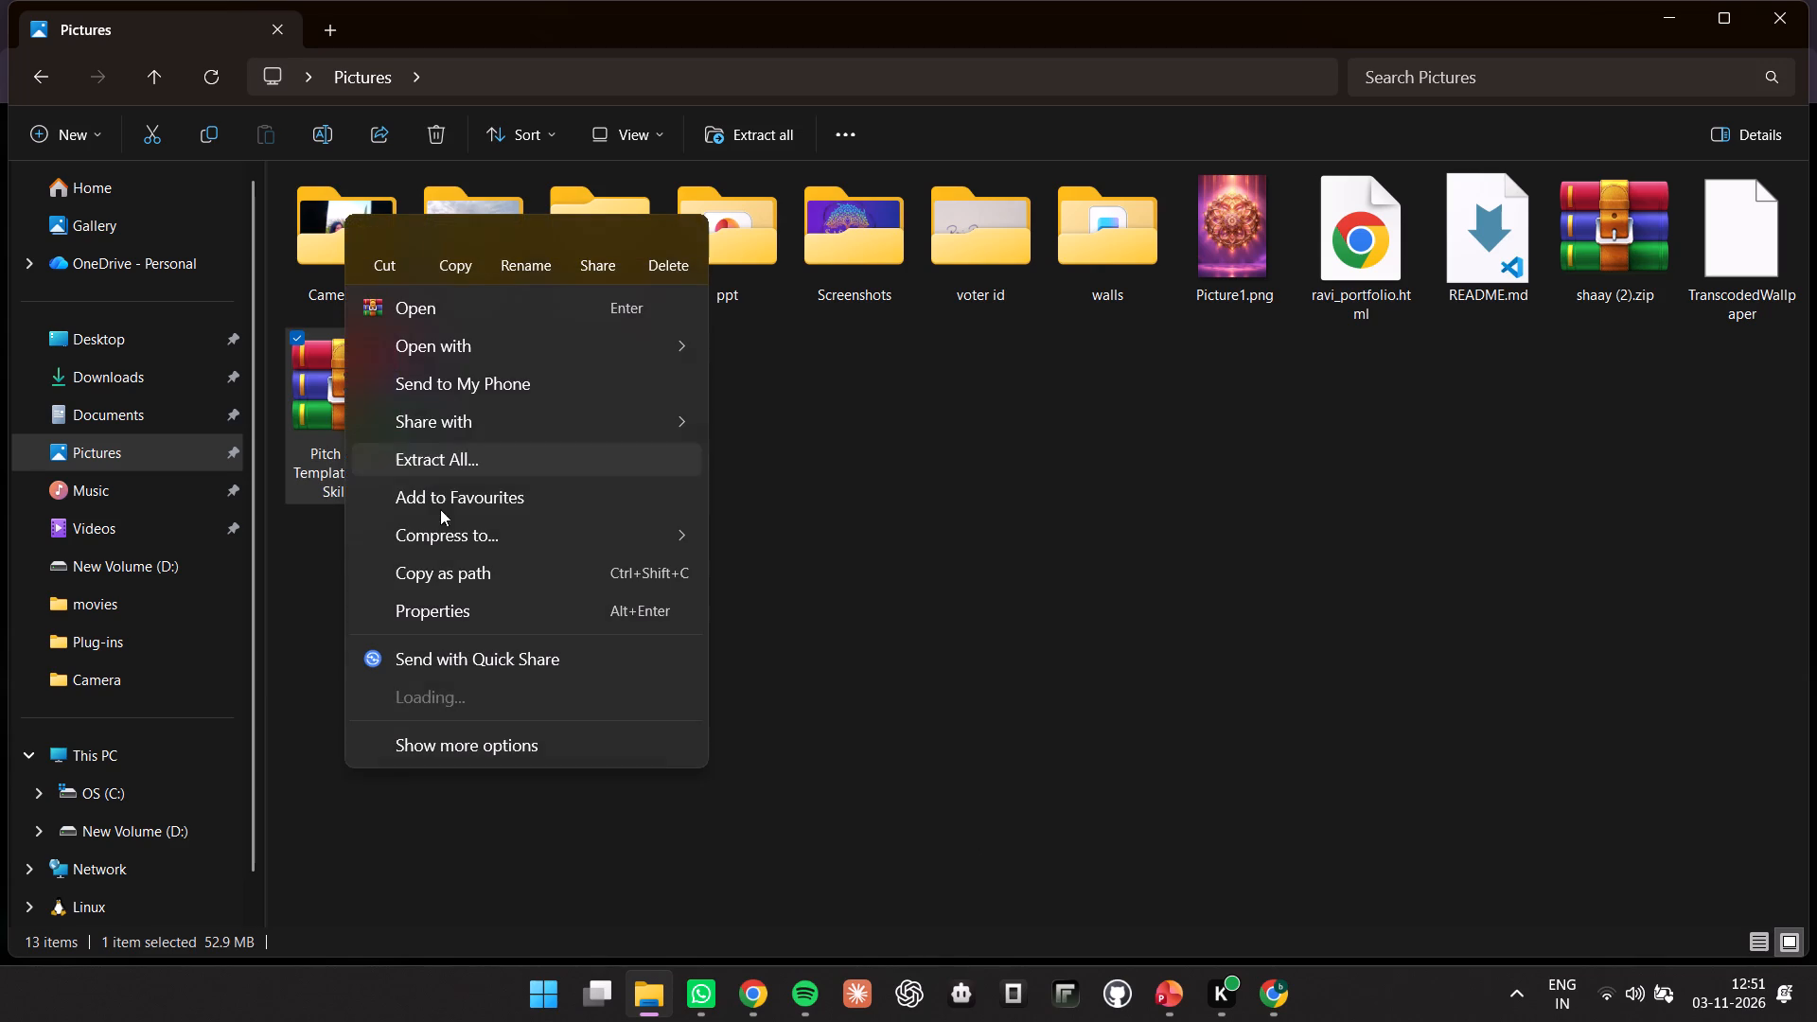
pyautogui.click(451, 463)
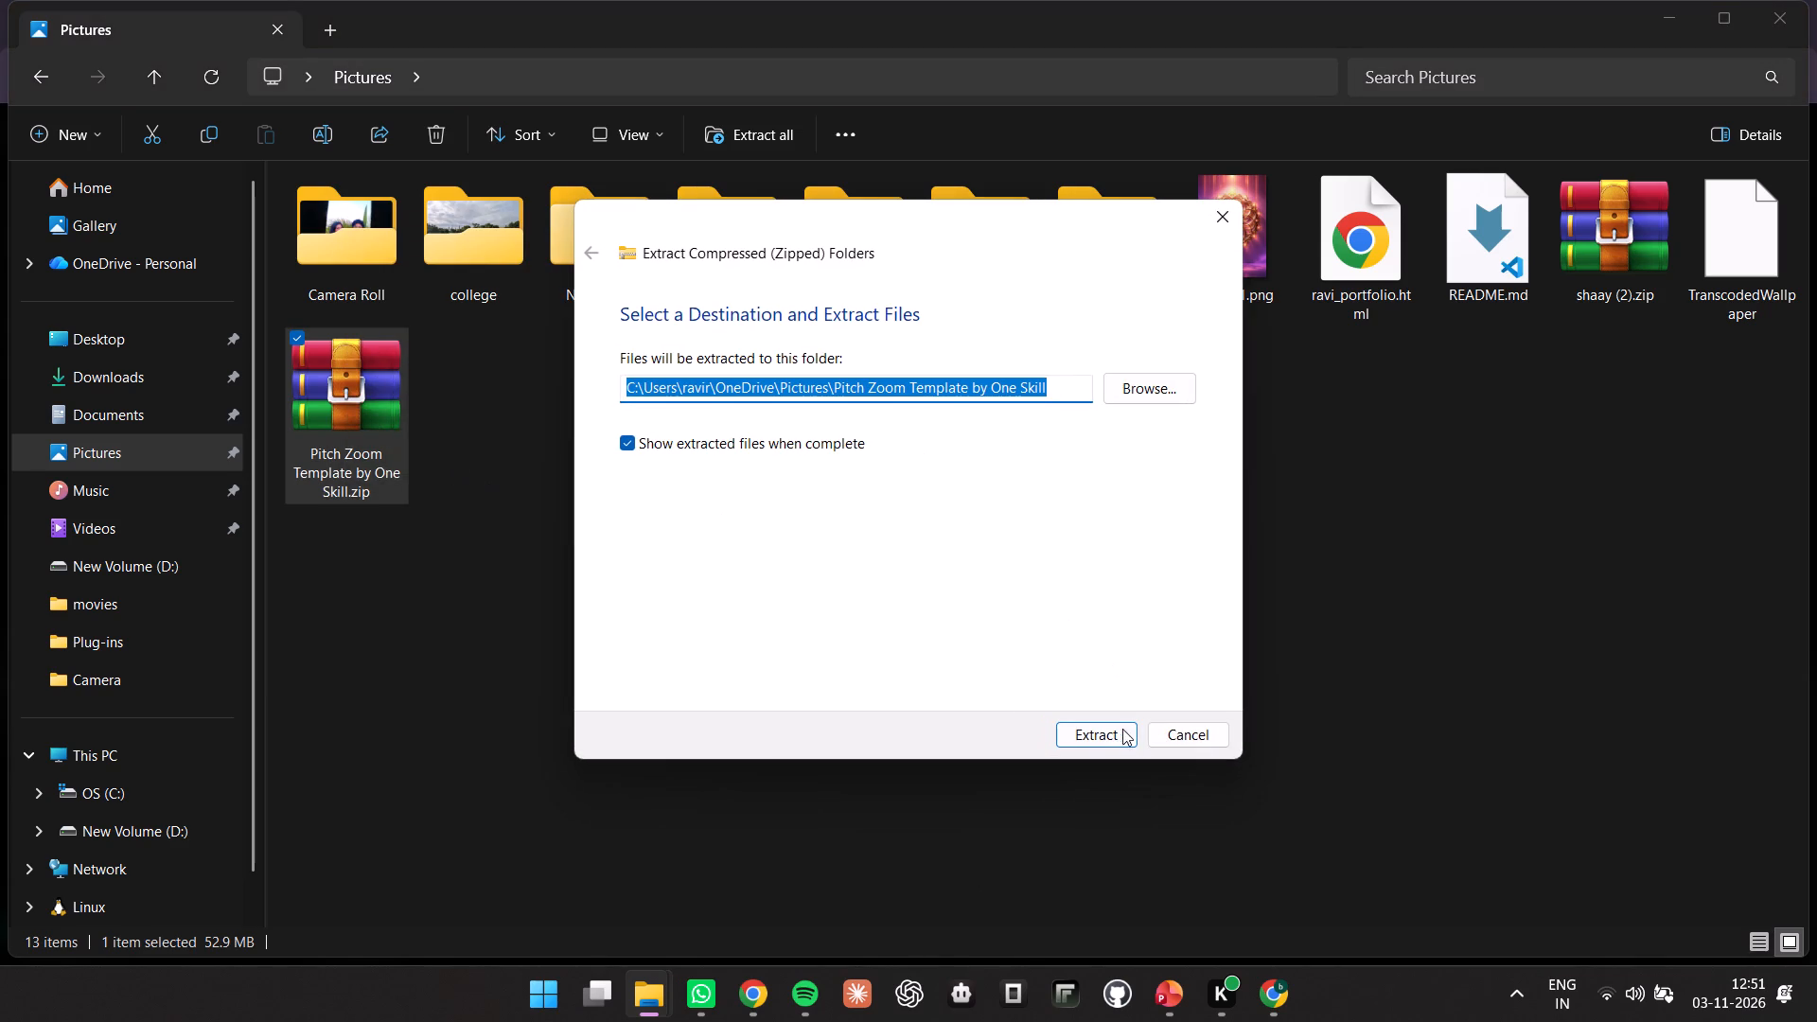
pyautogui.click(1116, 727)
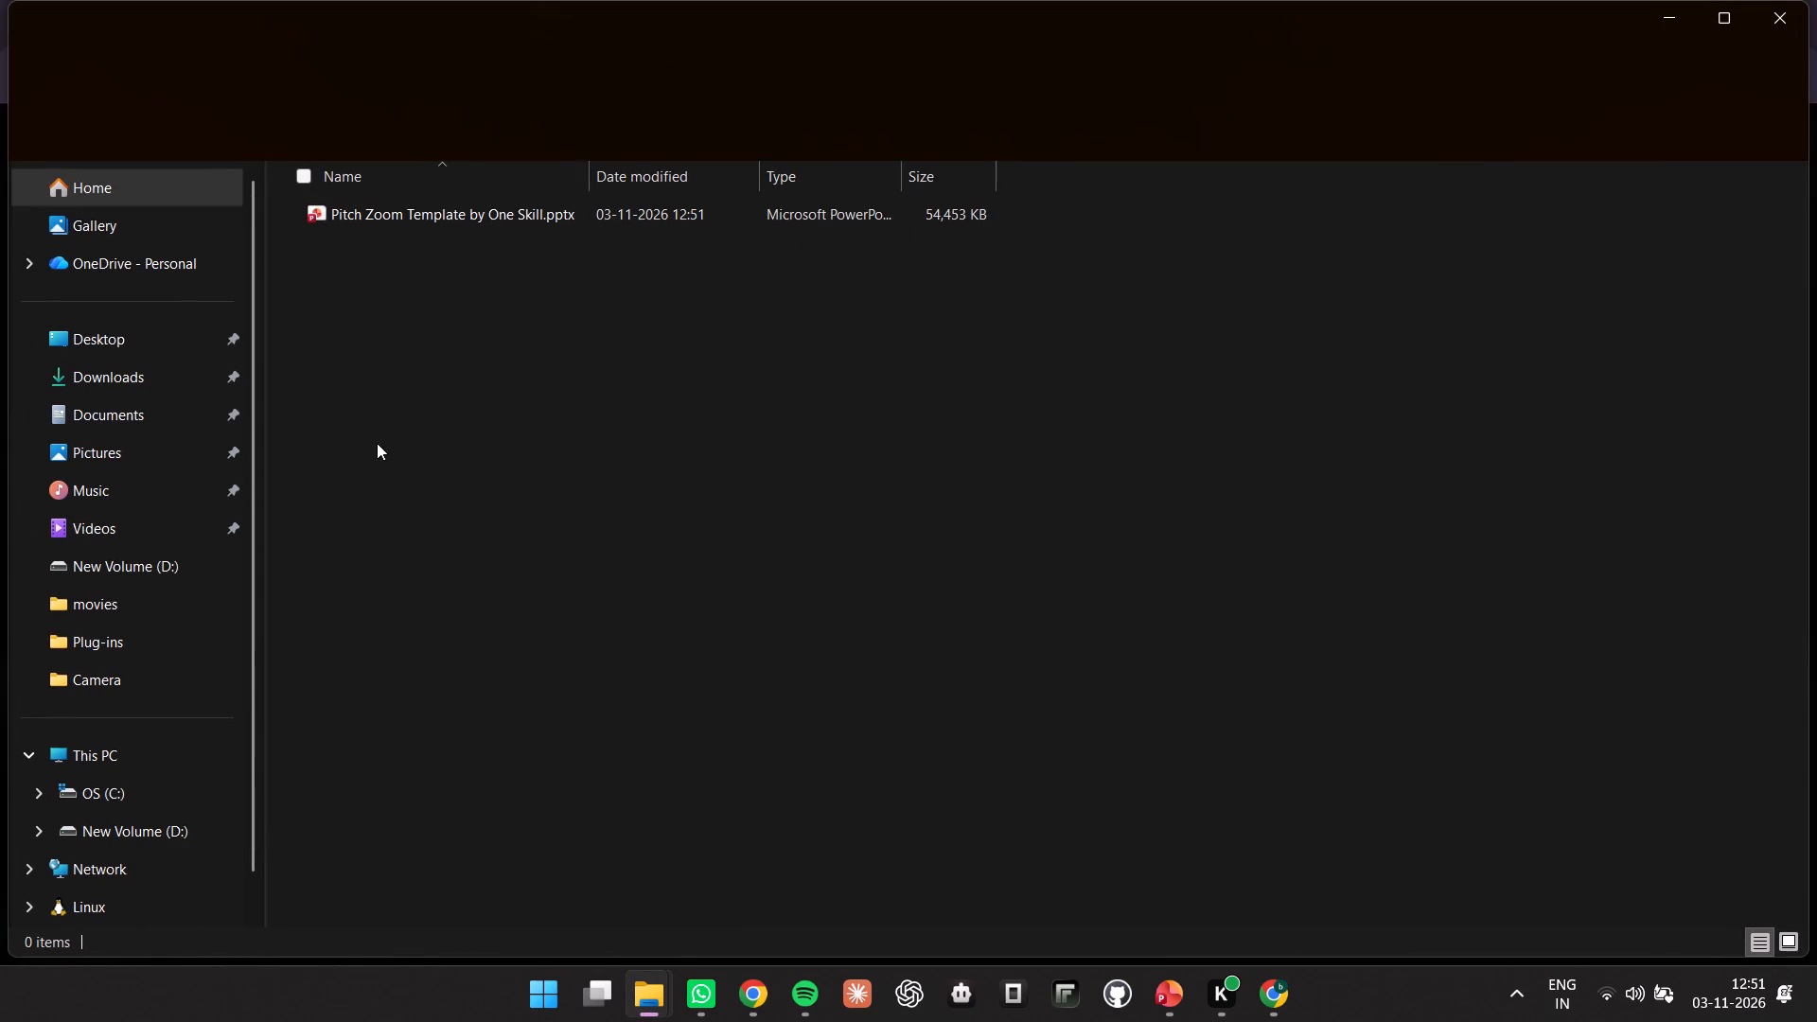
pyautogui.click(1766, 15)
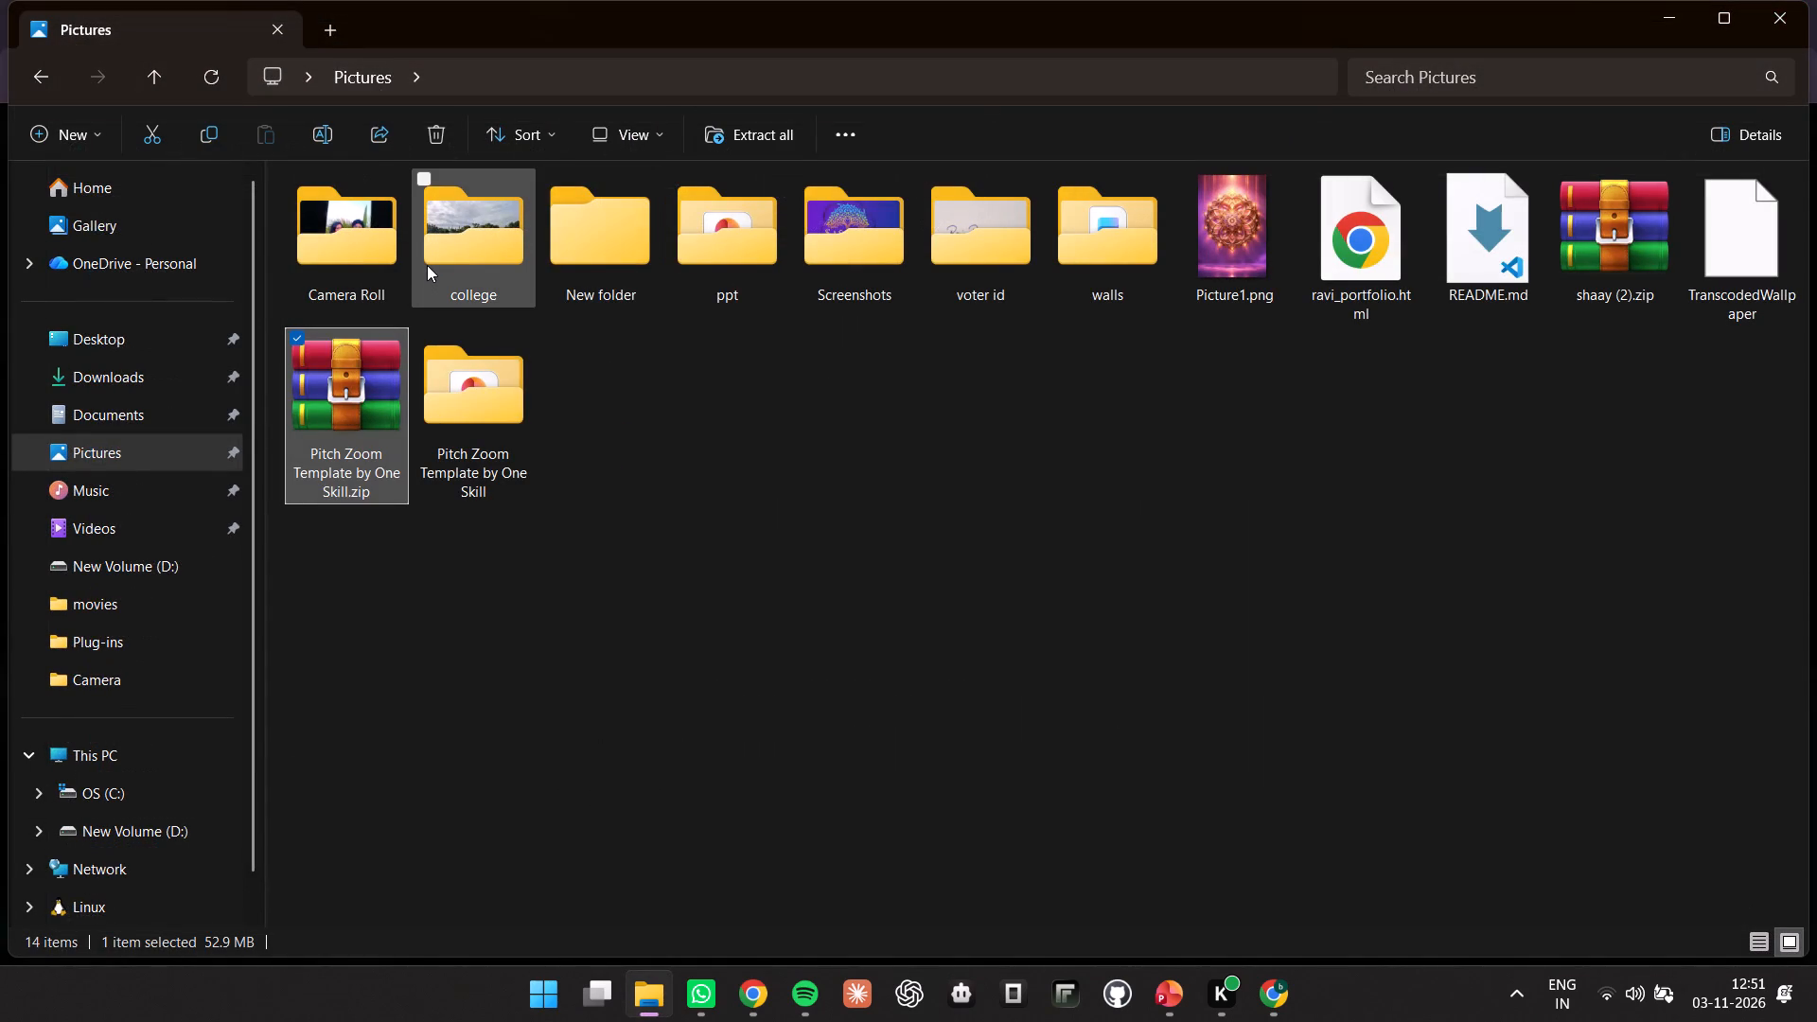
# Permanently delete Pitch Zoom Template by One Skill.zip from the Pictures folder.
pyautogui.hotkey('shift', 'Delete')
pyautogui.press('Return')
# Open the presentation Pitch Zoom Template by One Skill.pptx from the extracted template folder.
pyautogui.doubleClick(335, 415)
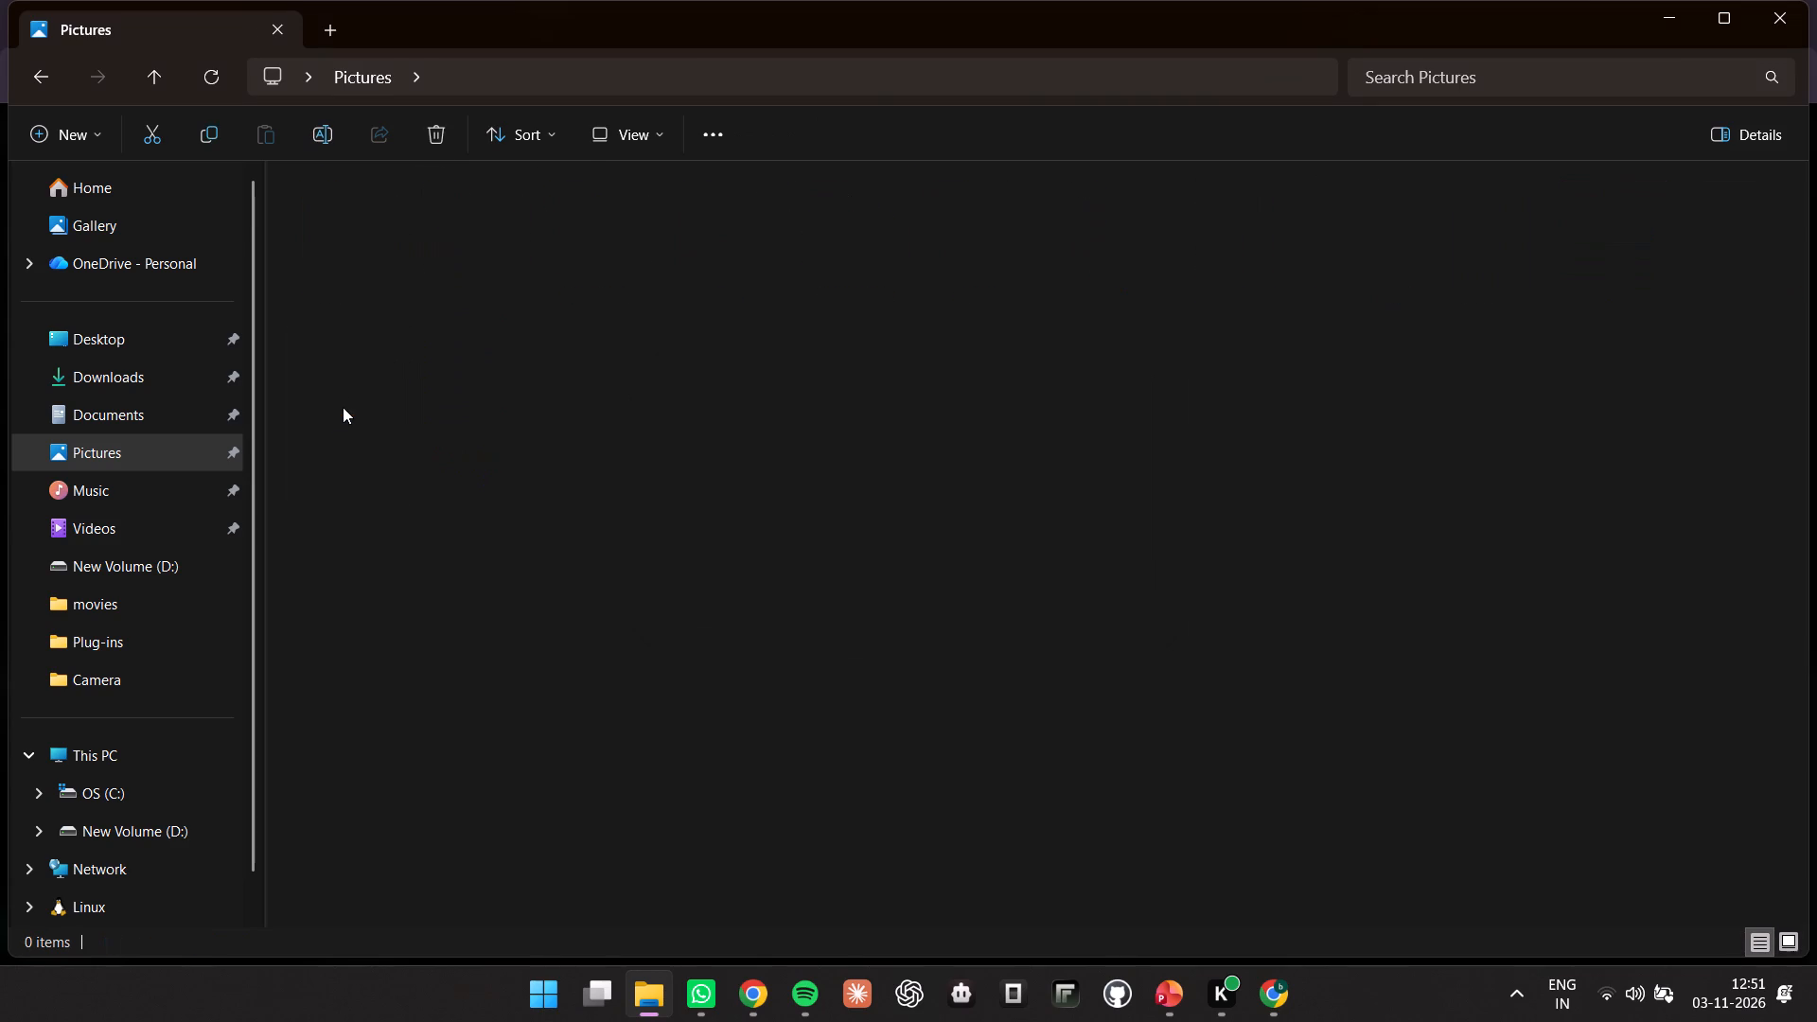
pyautogui.click(413, 229)
pyautogui.doubleClick(414, 209)
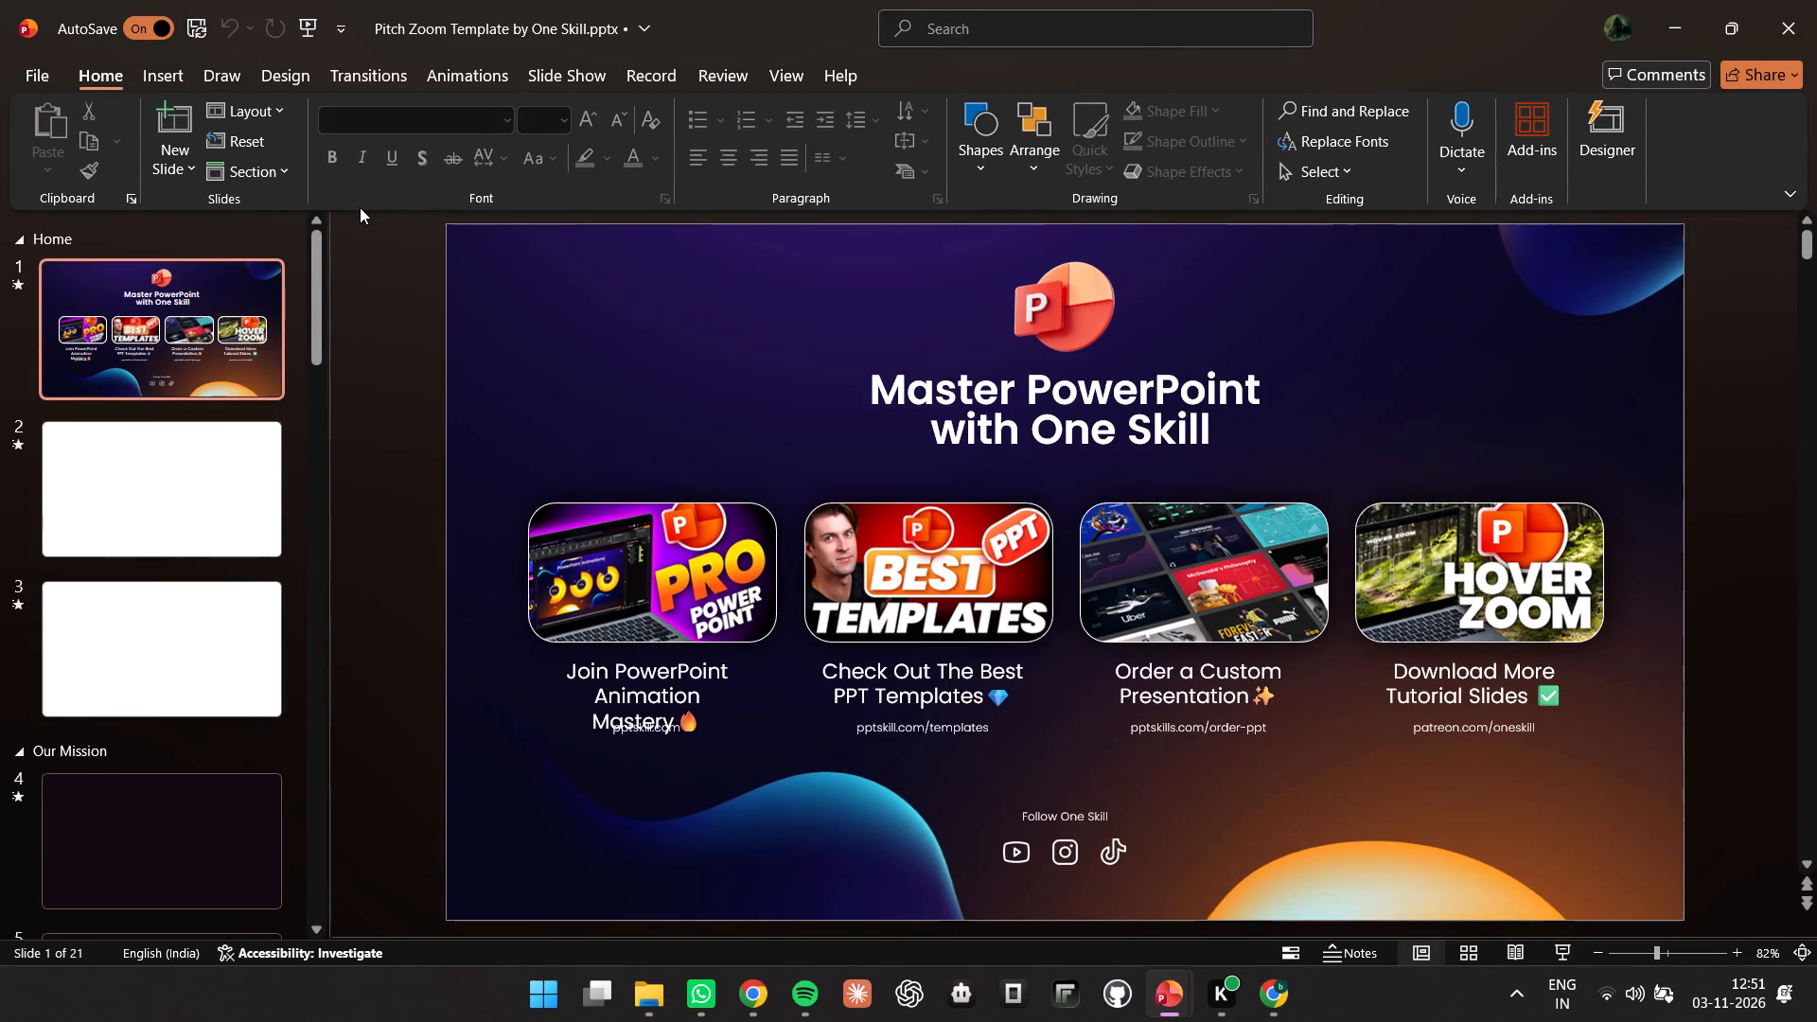
# Delete the opening promotional slide "Master PowerPoint with One Skill" and select the Pitch Zoom Template cover slide.
pyautogui.scroll(-2, 170, 556)
pyautogui.scroll(4, 255, 501)
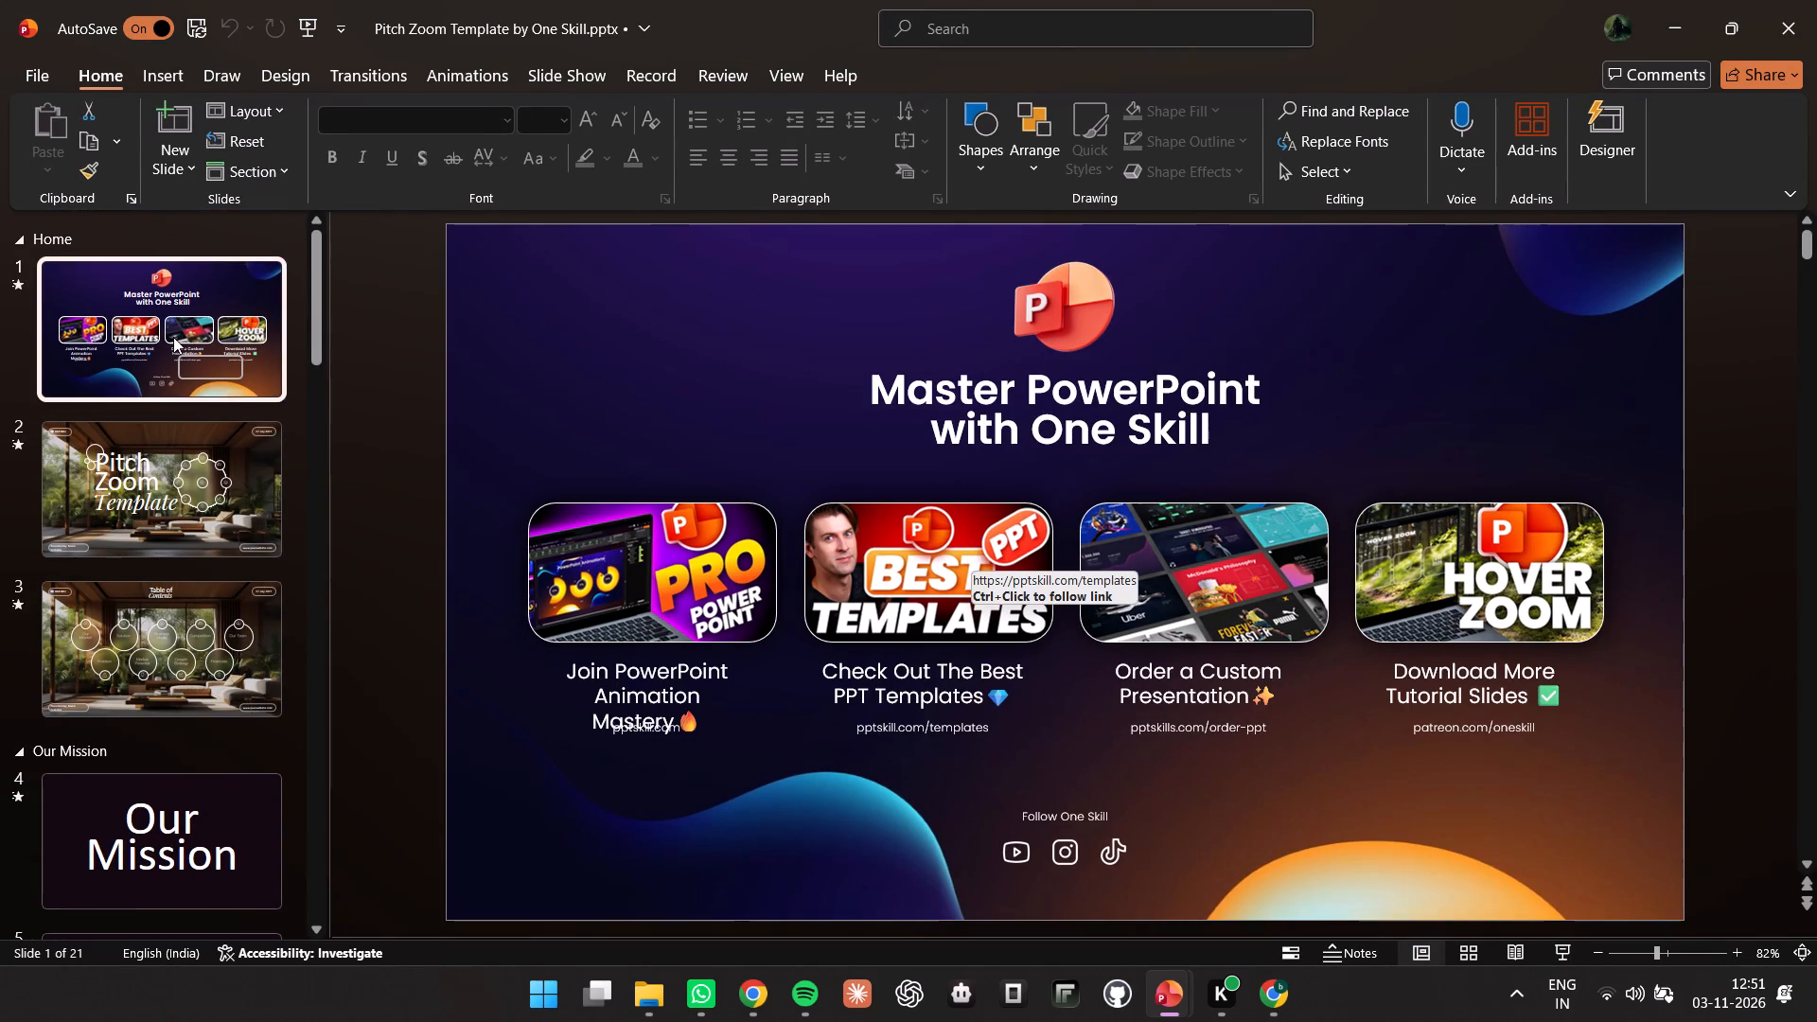
pyautogui.press('Delete')
pyautogui.click(177, 338)
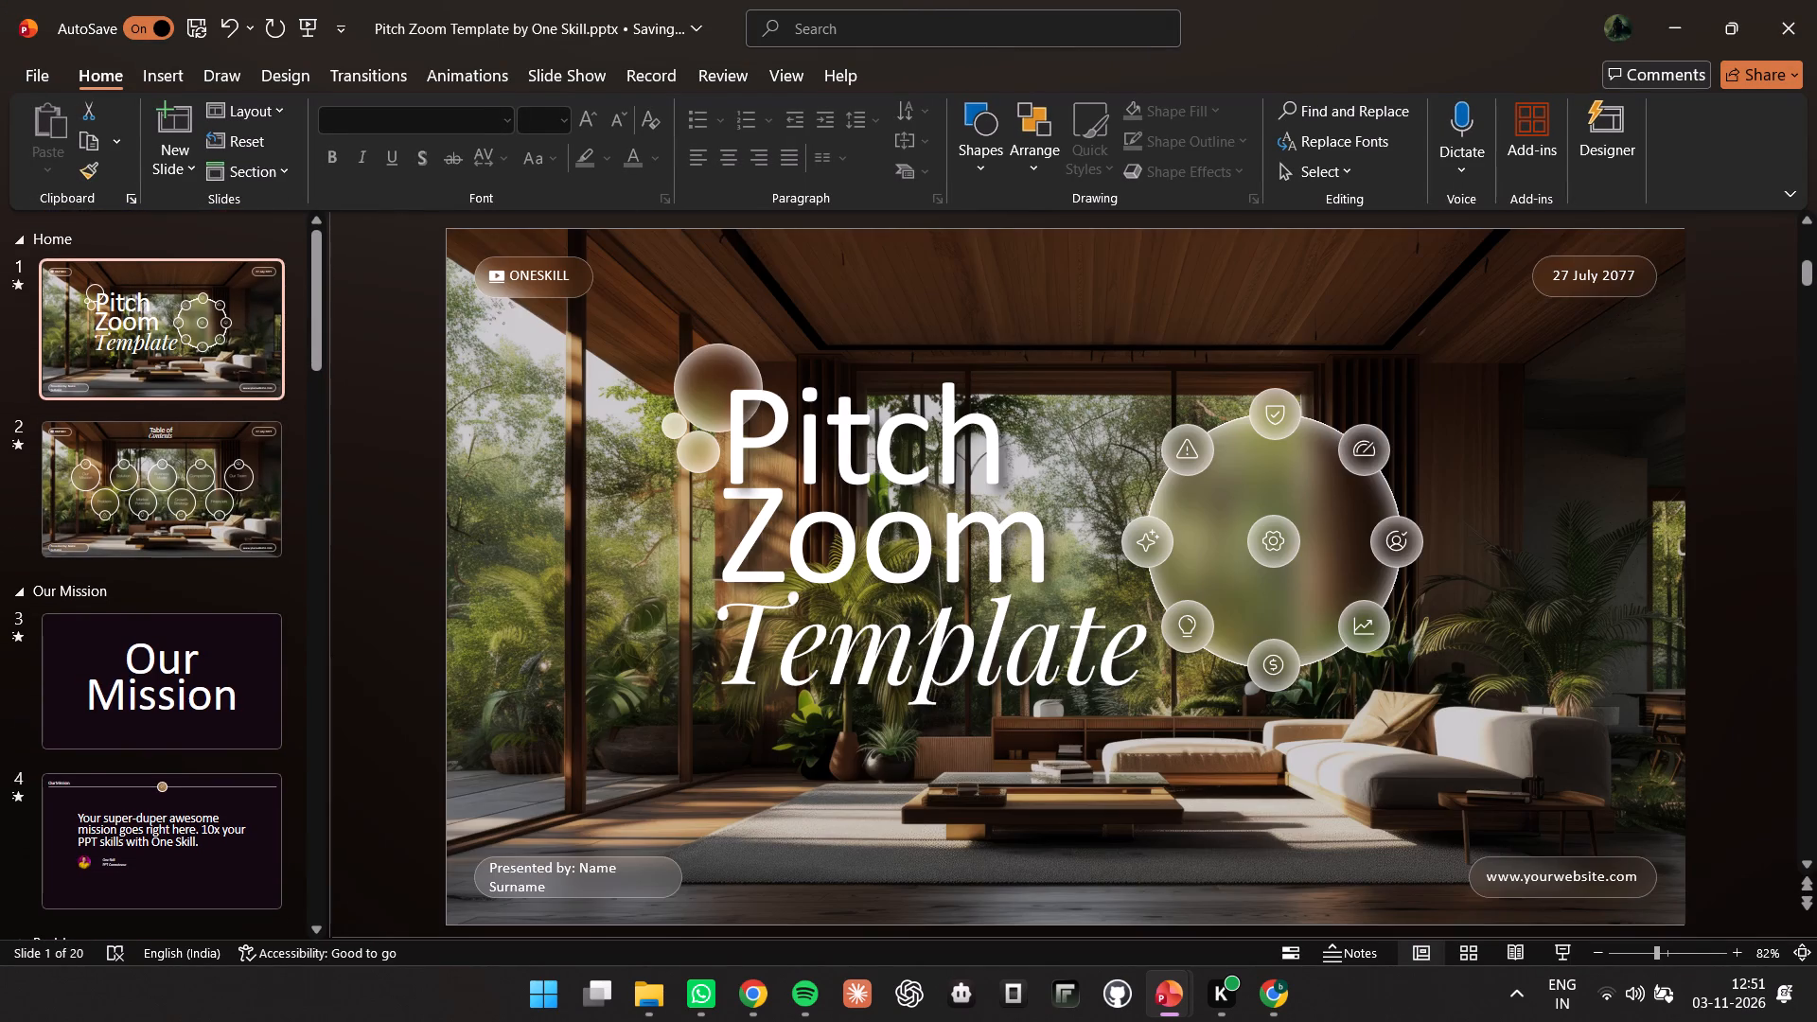
# Preview the cover slide in full-screen slide show and return to editing.
pyautogui.click(1567, 945)
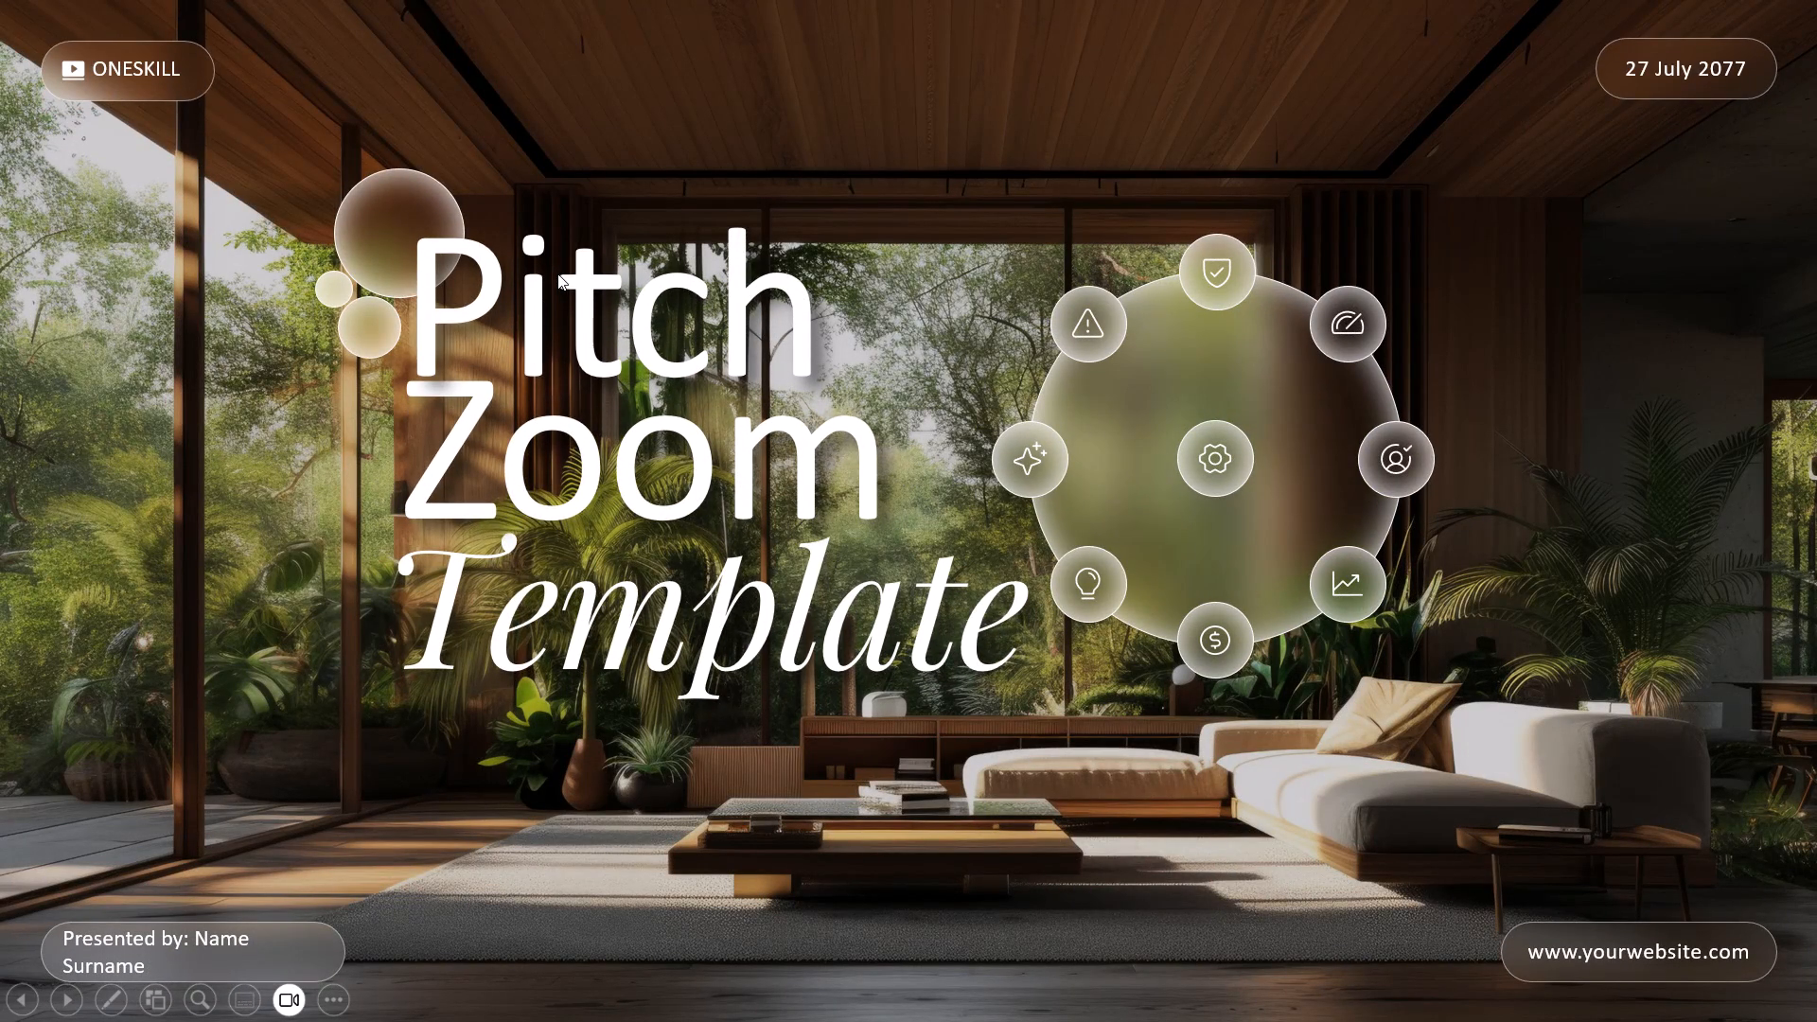
pyautogui.press('Escape')
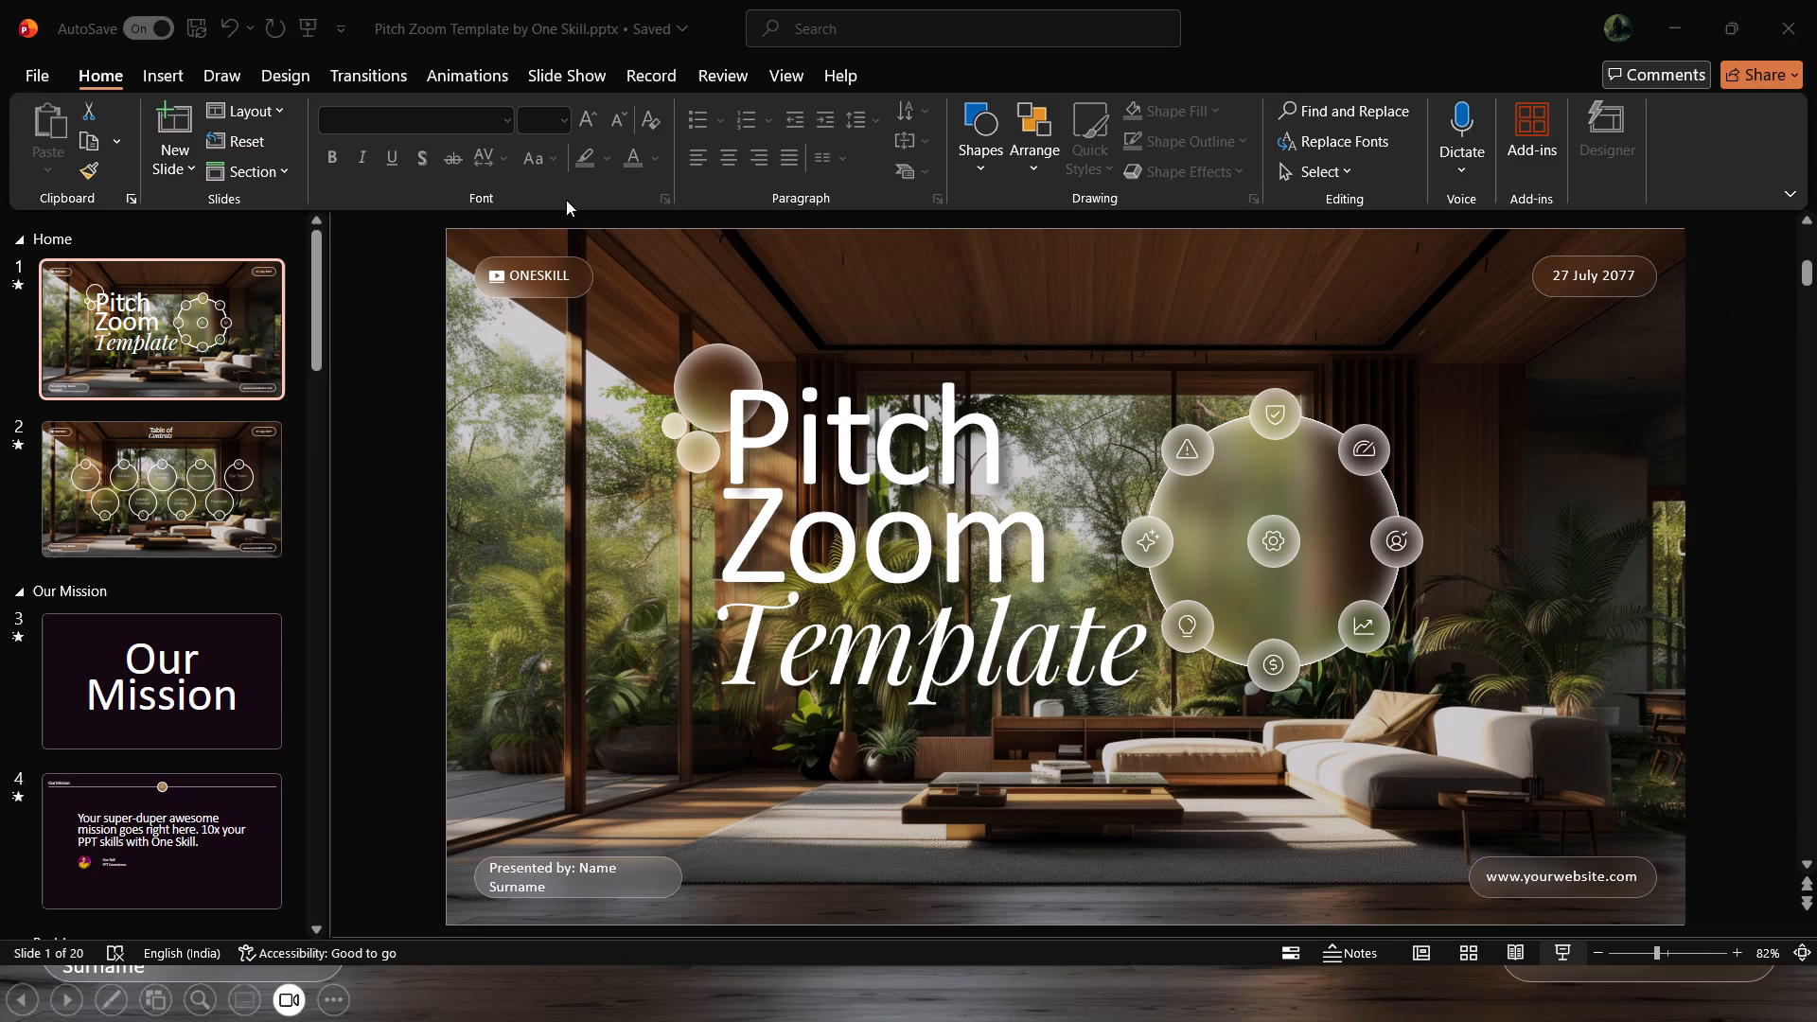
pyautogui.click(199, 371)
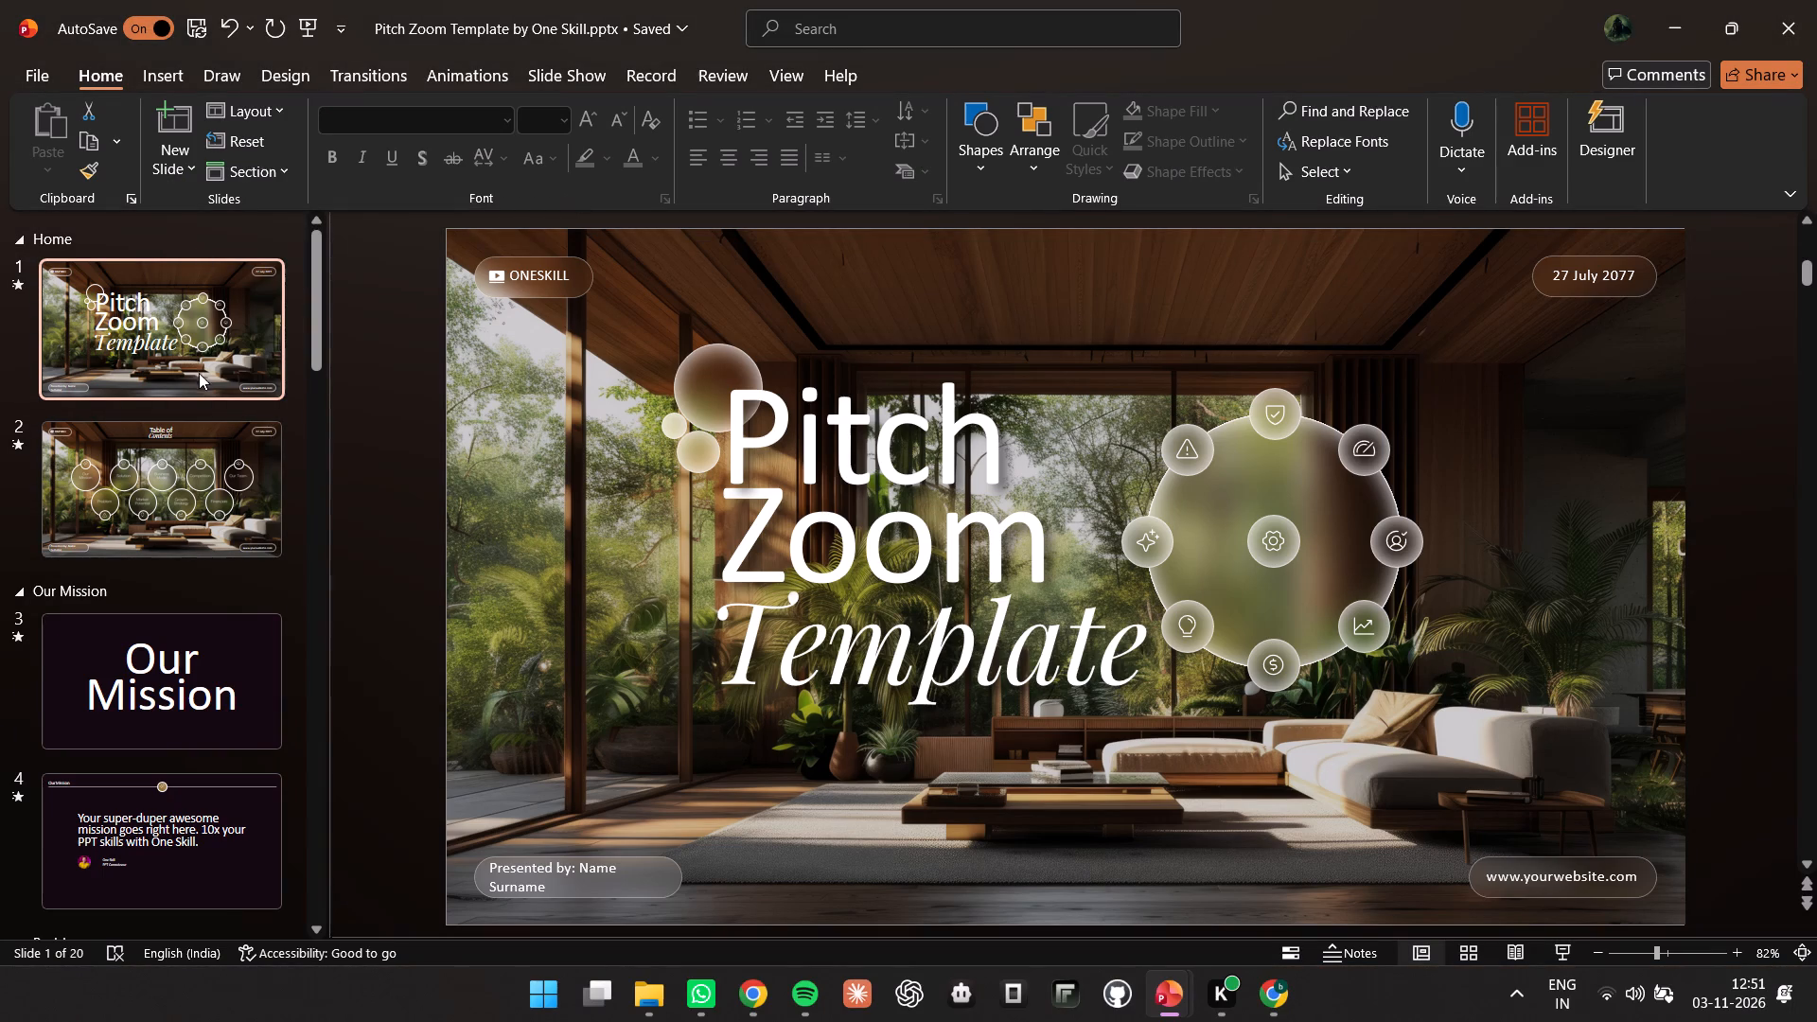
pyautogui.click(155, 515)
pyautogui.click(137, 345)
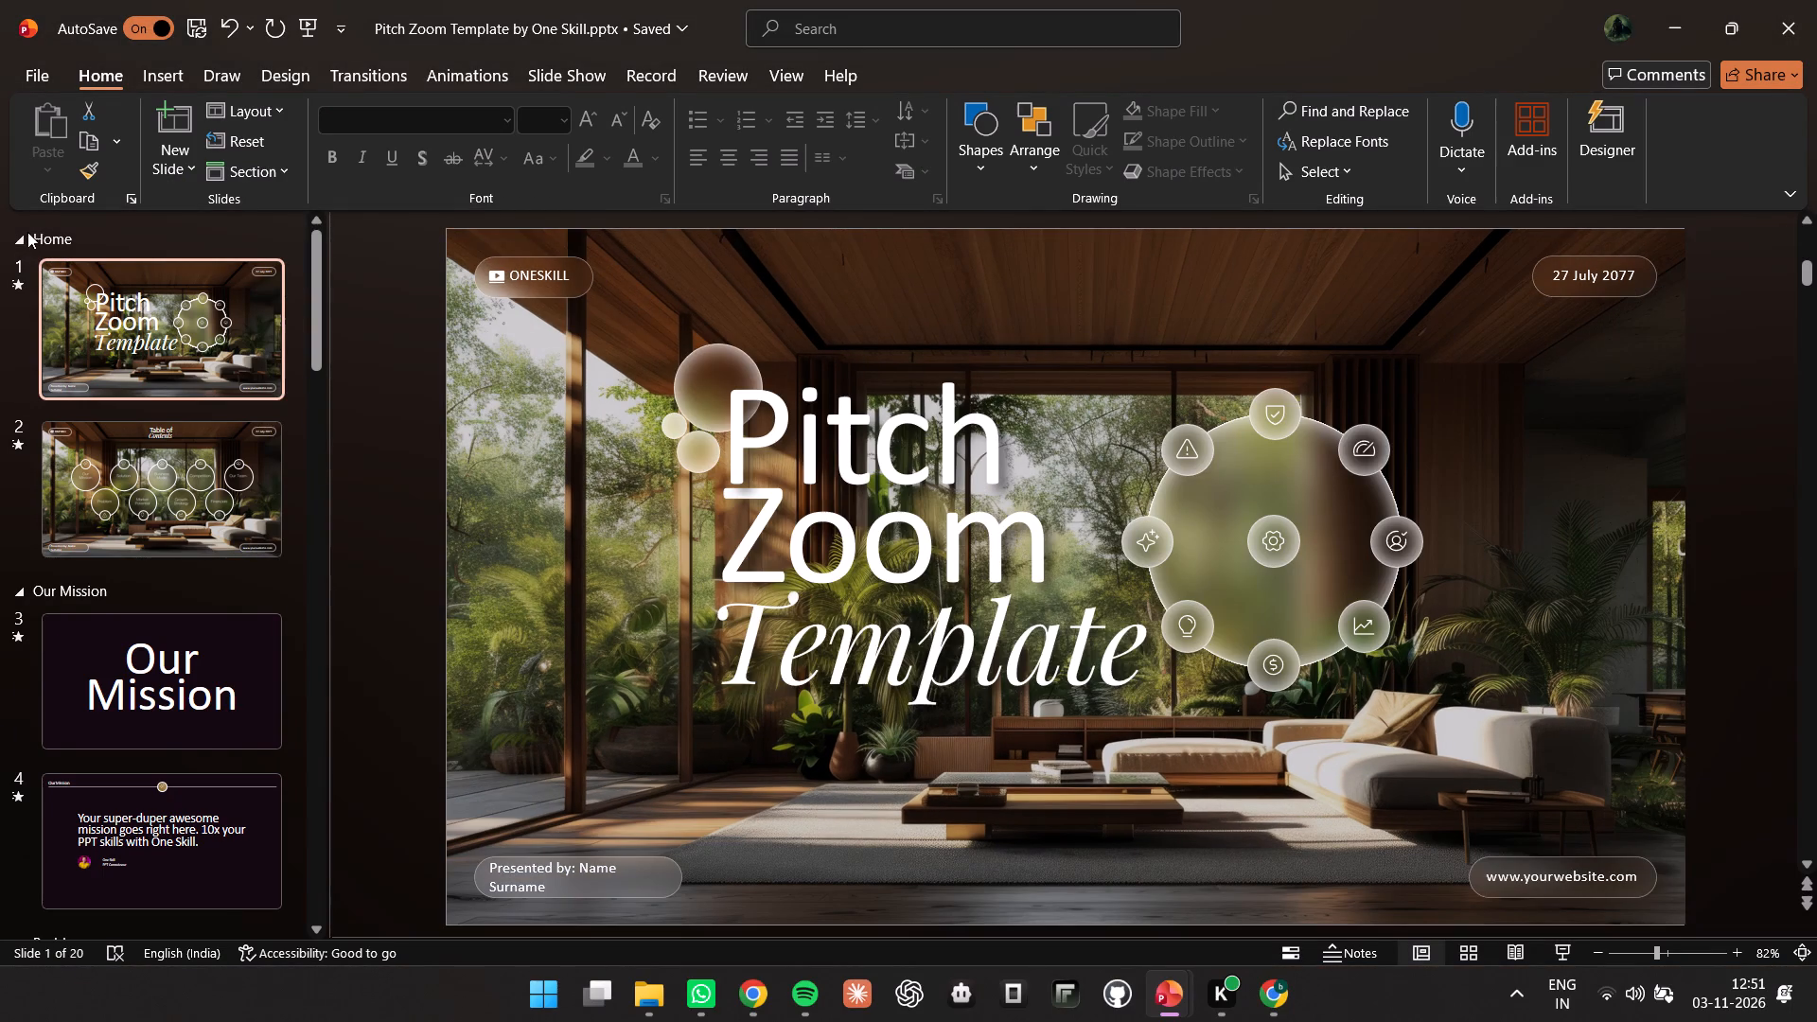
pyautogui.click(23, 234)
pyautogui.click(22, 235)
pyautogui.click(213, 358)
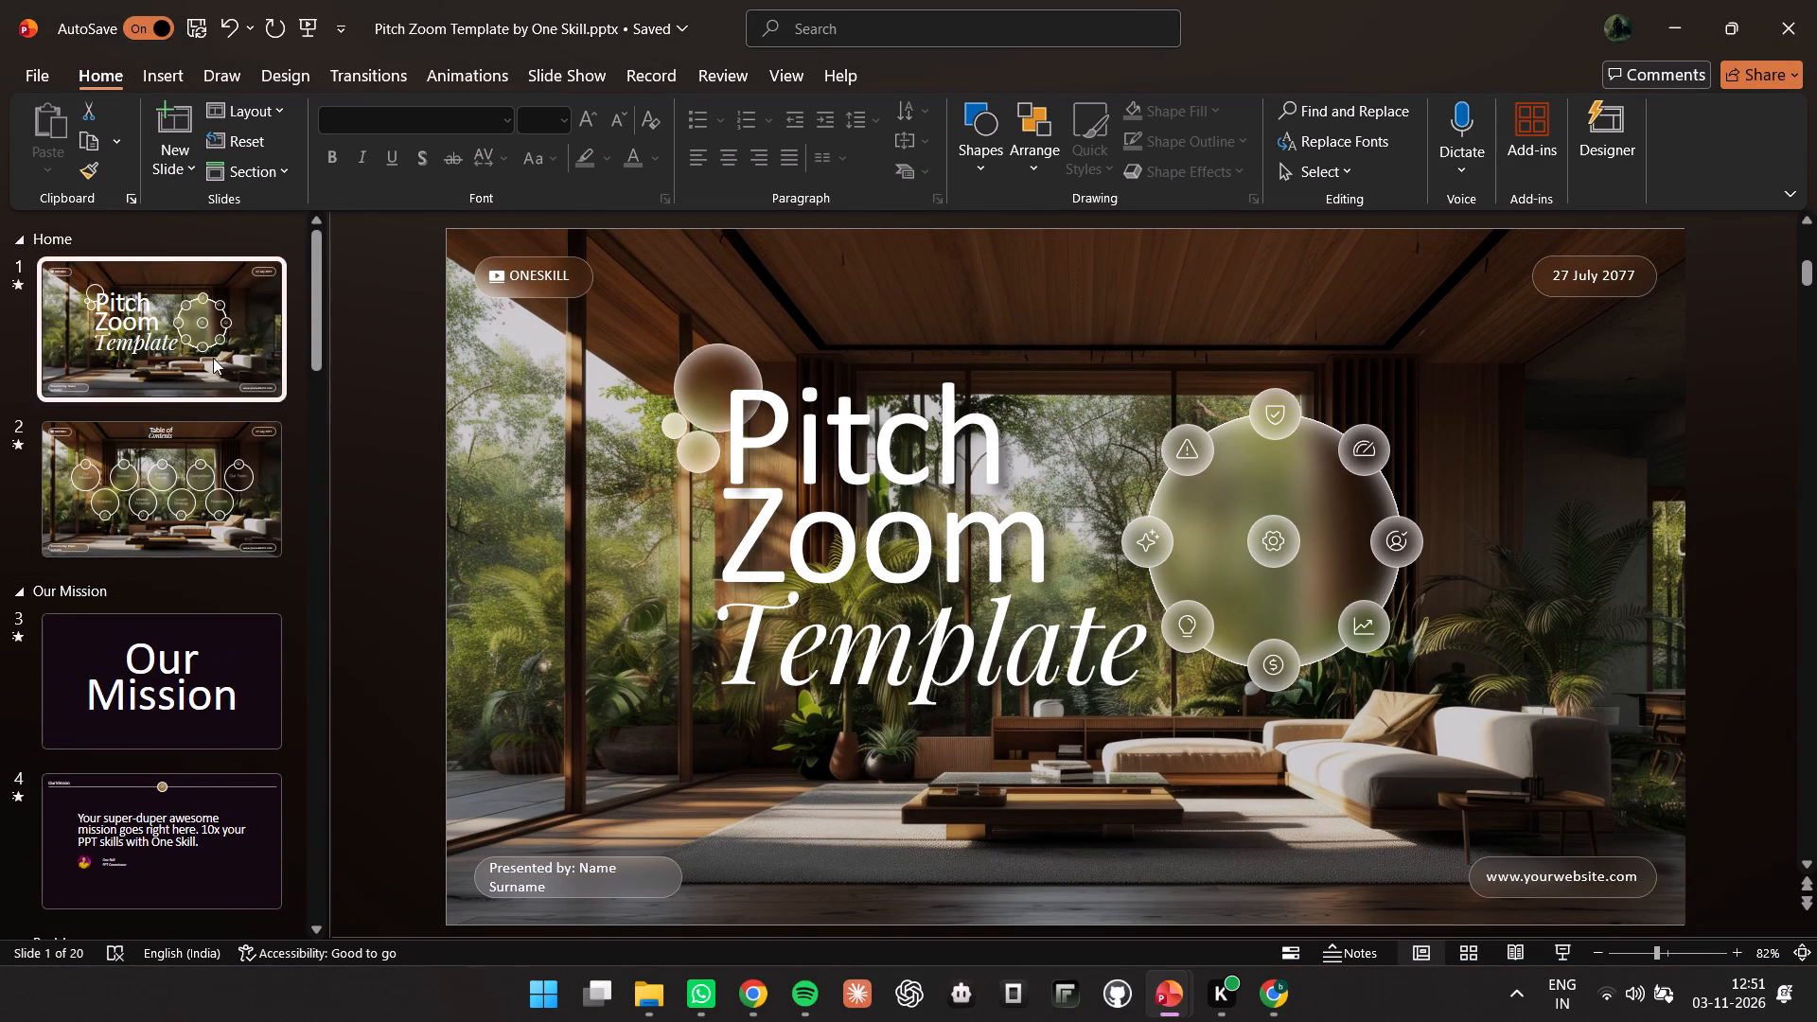
# Replace the word "Pitch" in the cover slide title with "DECOR".
pyautogui.click(940, 522)
pyautogui.click(911, 454)
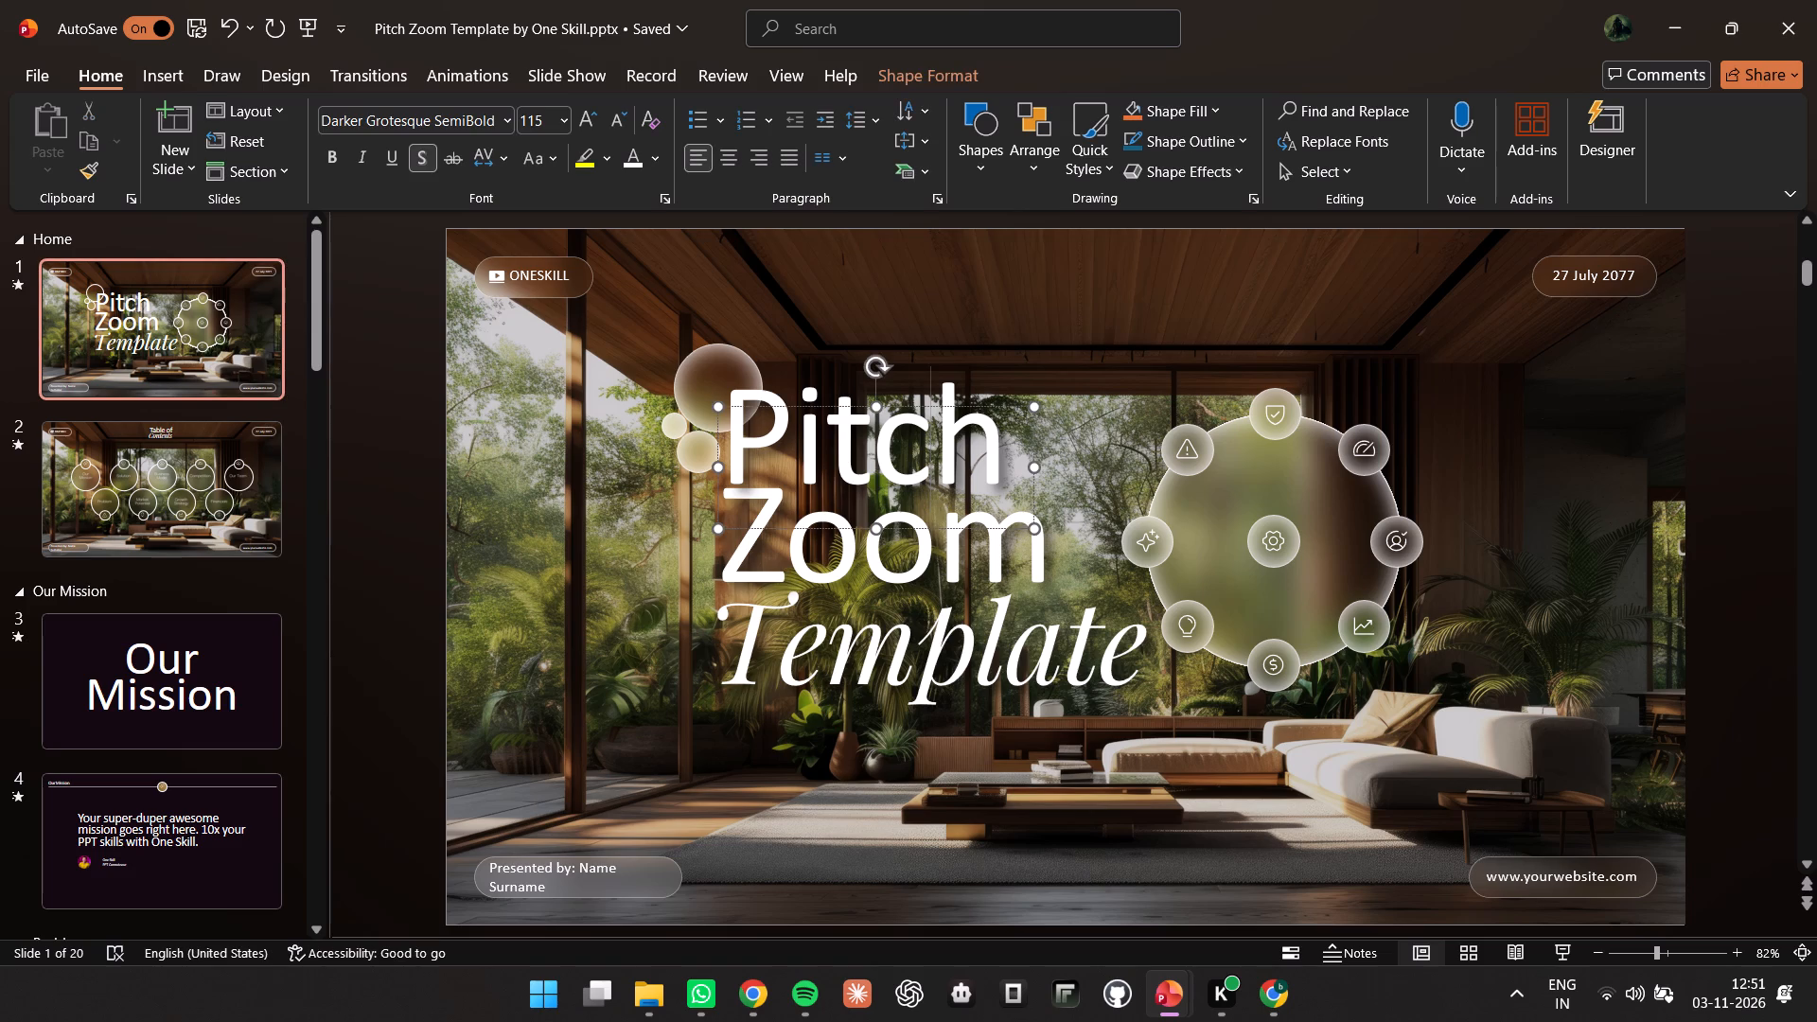
pyautogui.moveTo(997, 449); pyautogui.dragTo(742, 434)
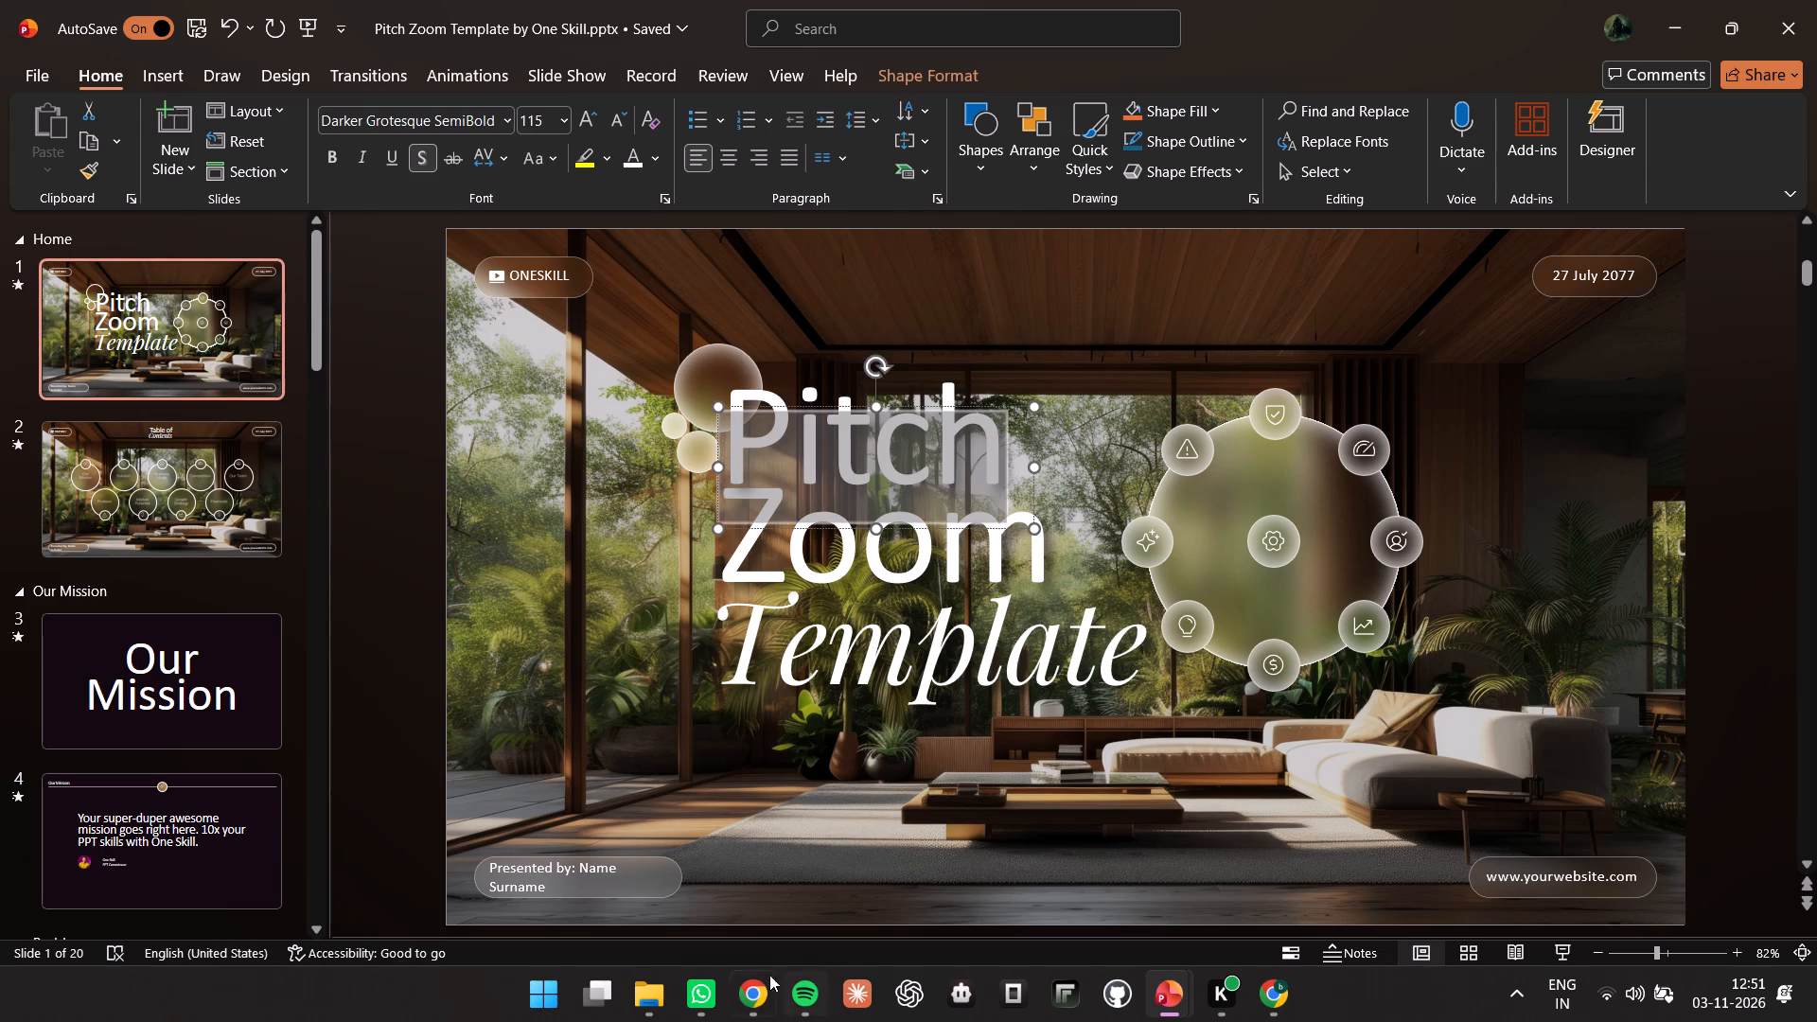
pyautogui.click(669, 995)
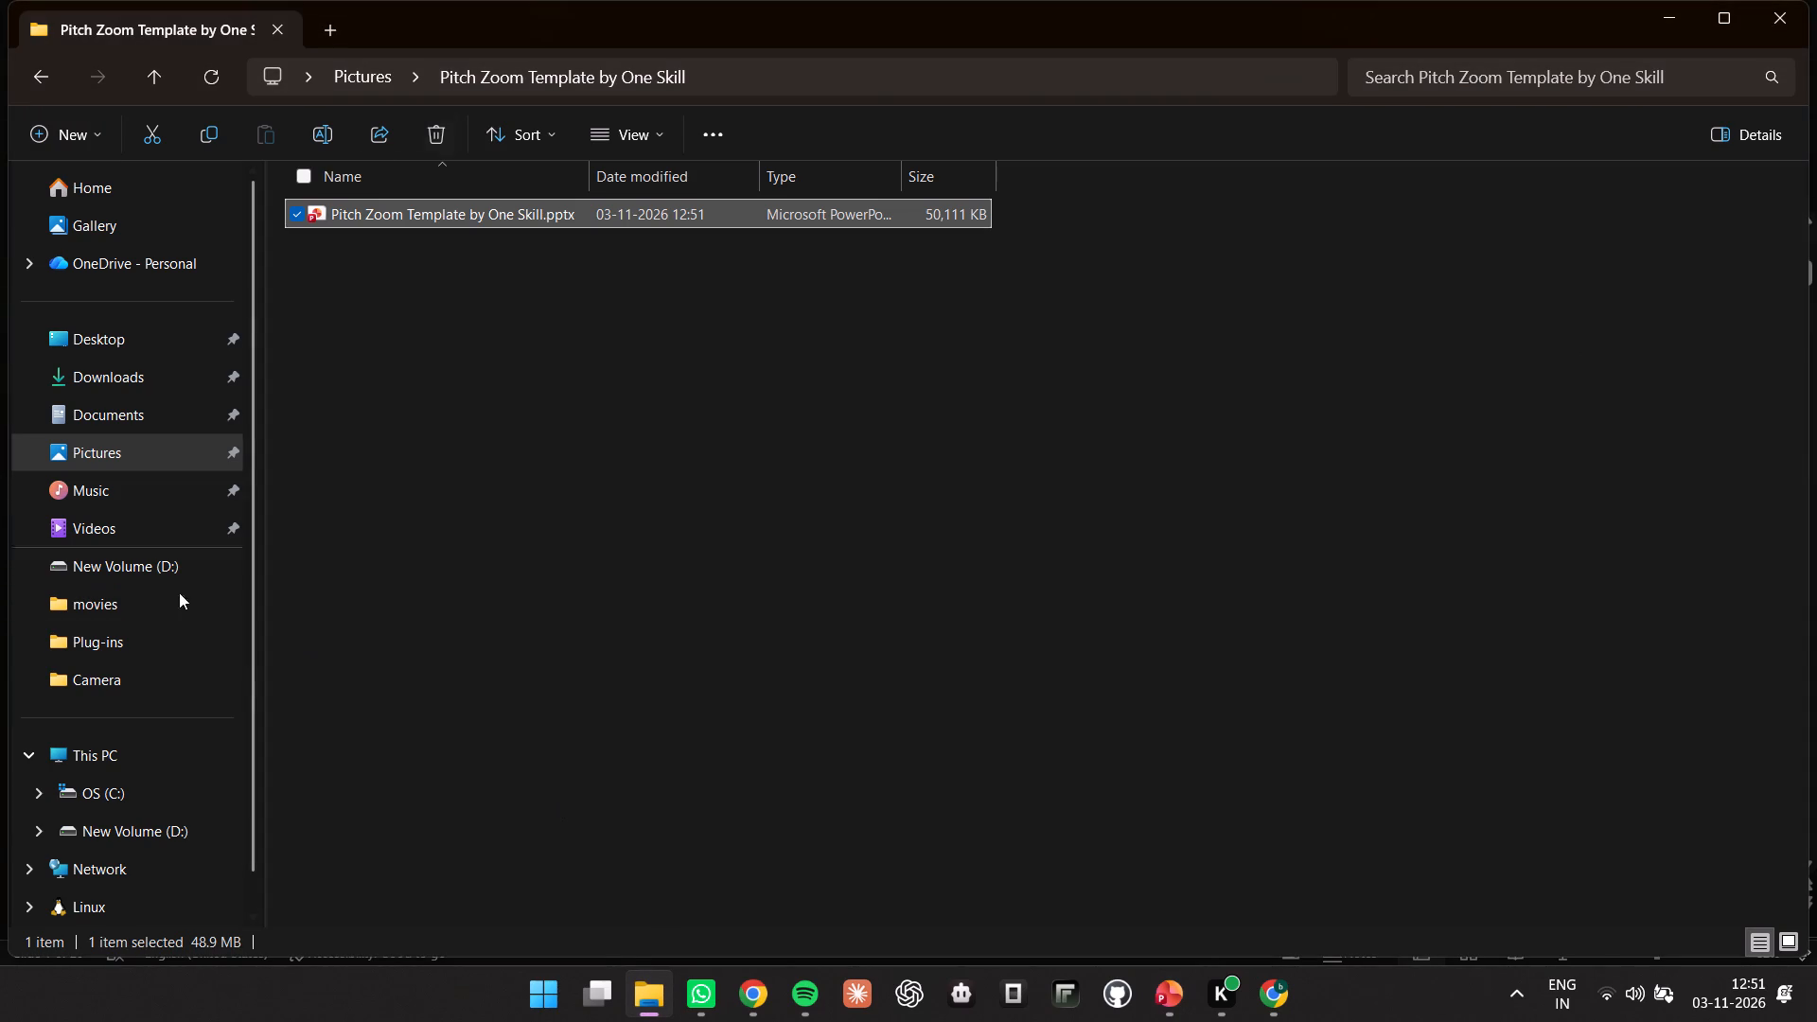
# Open WhatsApp Video 2026-11-03 at 10.13.22.mp4 from New Volume (D:) and skim its building decoration slides back to the "DECOR AND PROP" title.
pyautogui.click(175, 843)
pyautogui.scroll(-2, 1278, 757)
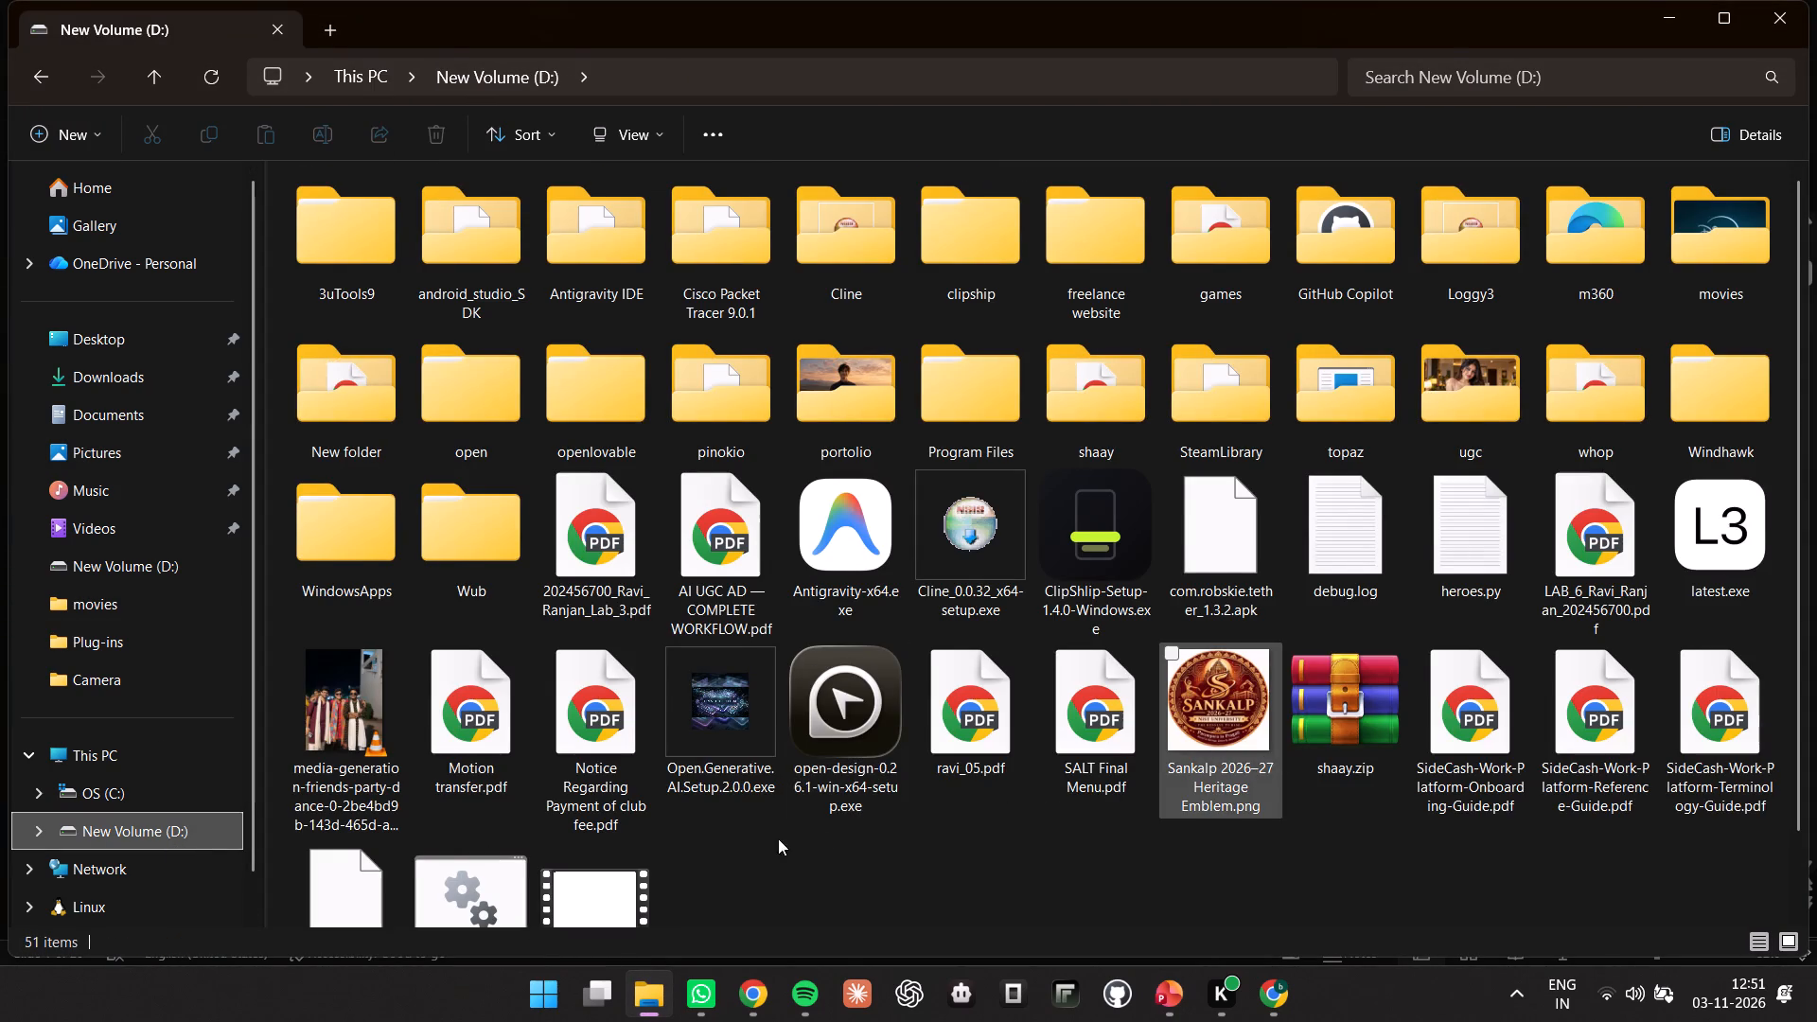
pyautogui.doubleClick(589, 867)
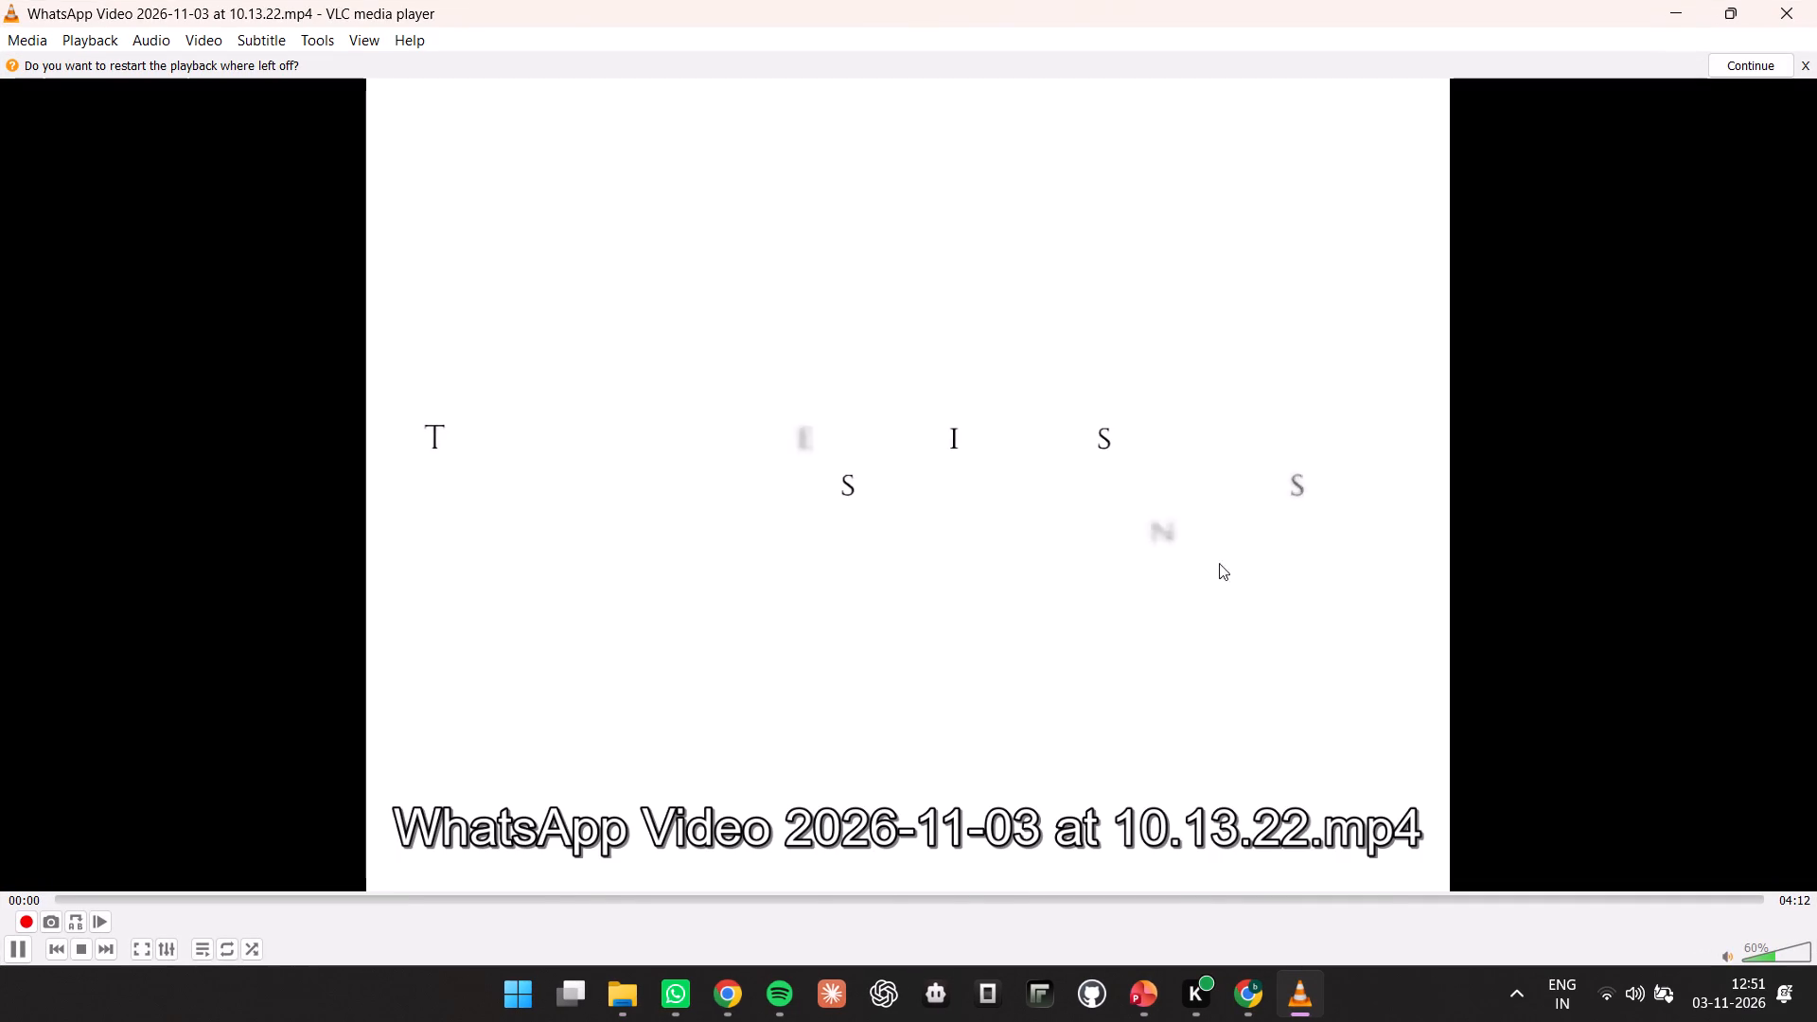
pyautogui.click(996, 891)
pyautogui.moveTo(996, 893); pyautogui.dragTo(915, 902)
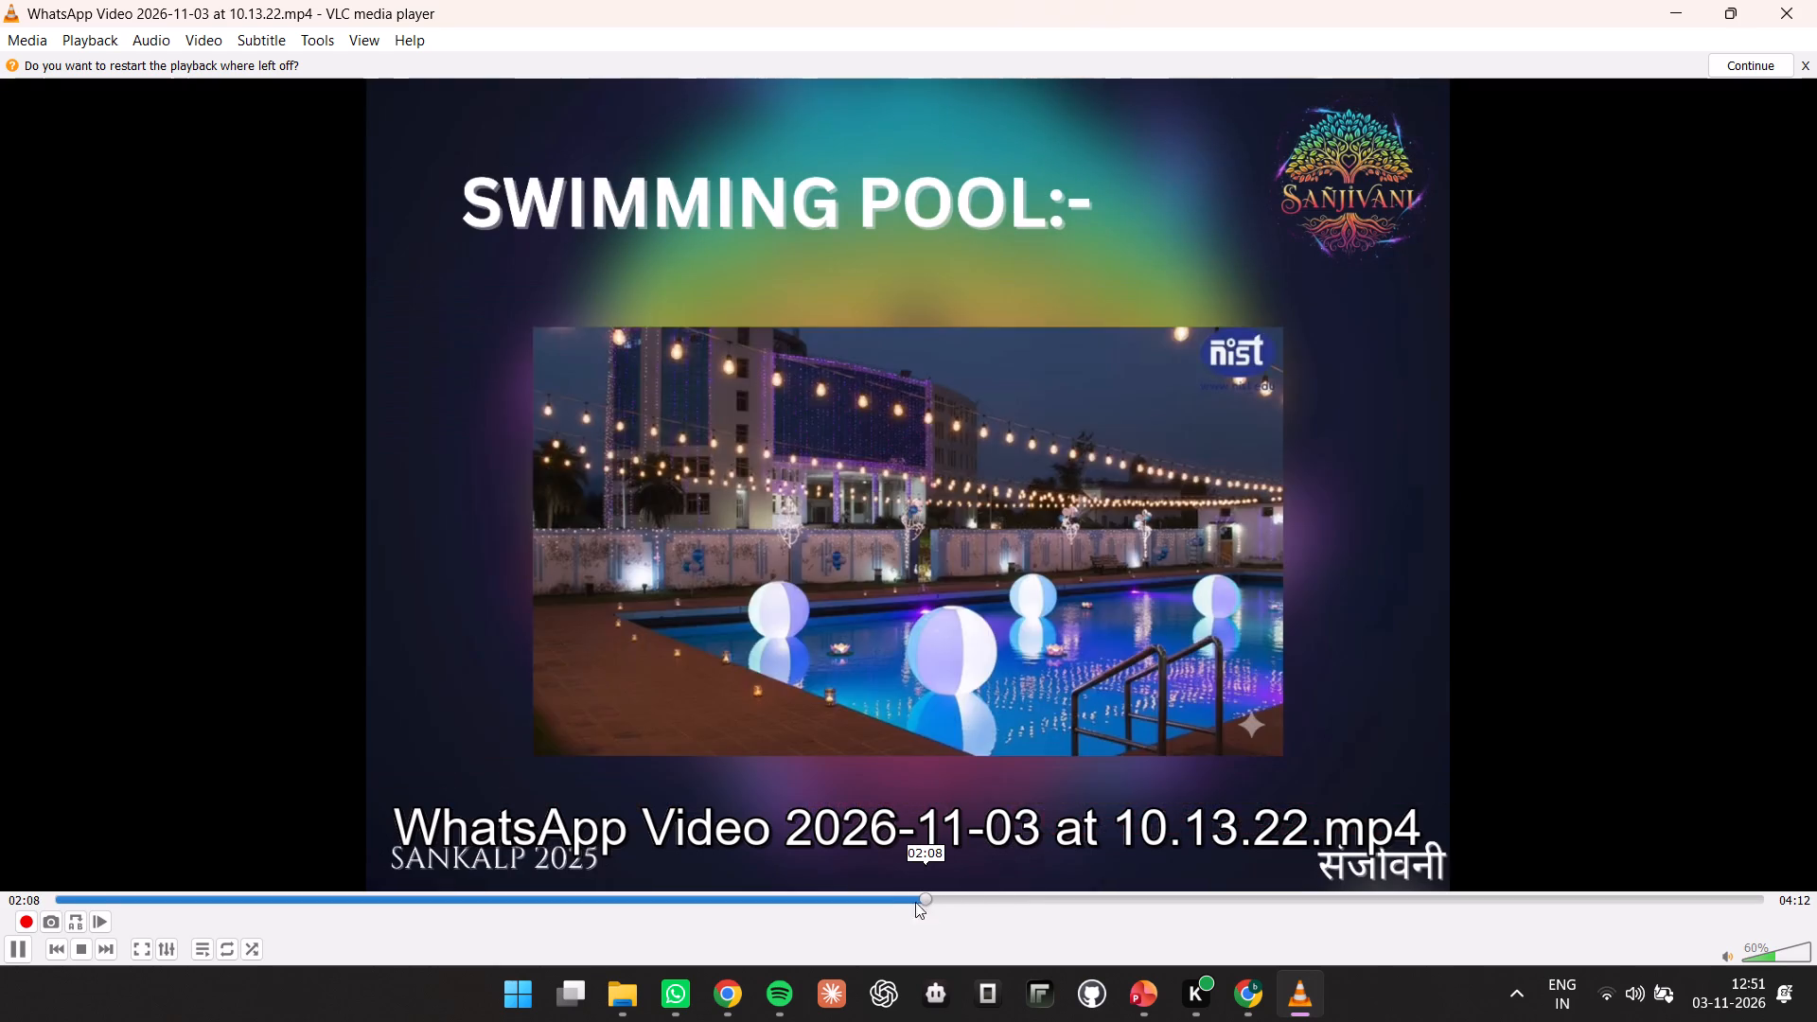
pyautogui.moveTo(915, 902); pyautogui.dragTo(856, 901)
pyautogui.moveTo(856, 901); pyautogui.dragTo(785, 901)
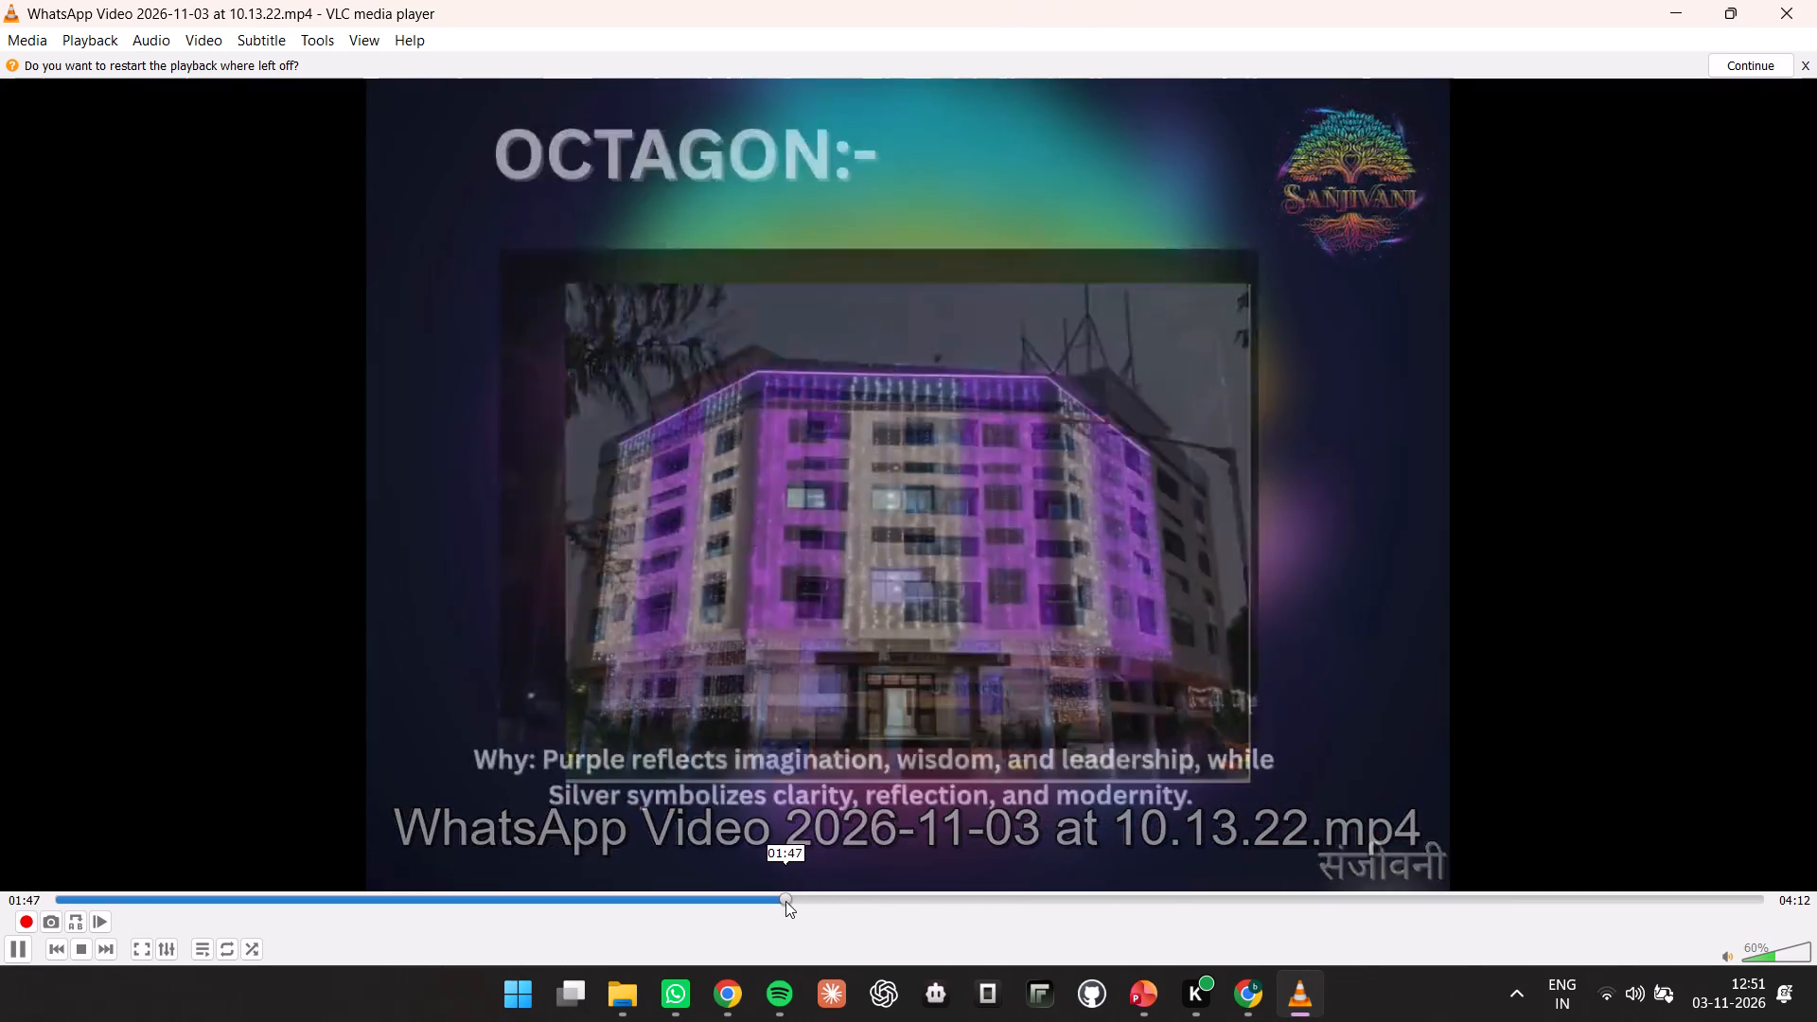
pyautogui.moveTo(785, 901); pyautogui.dragTo(559, 899)
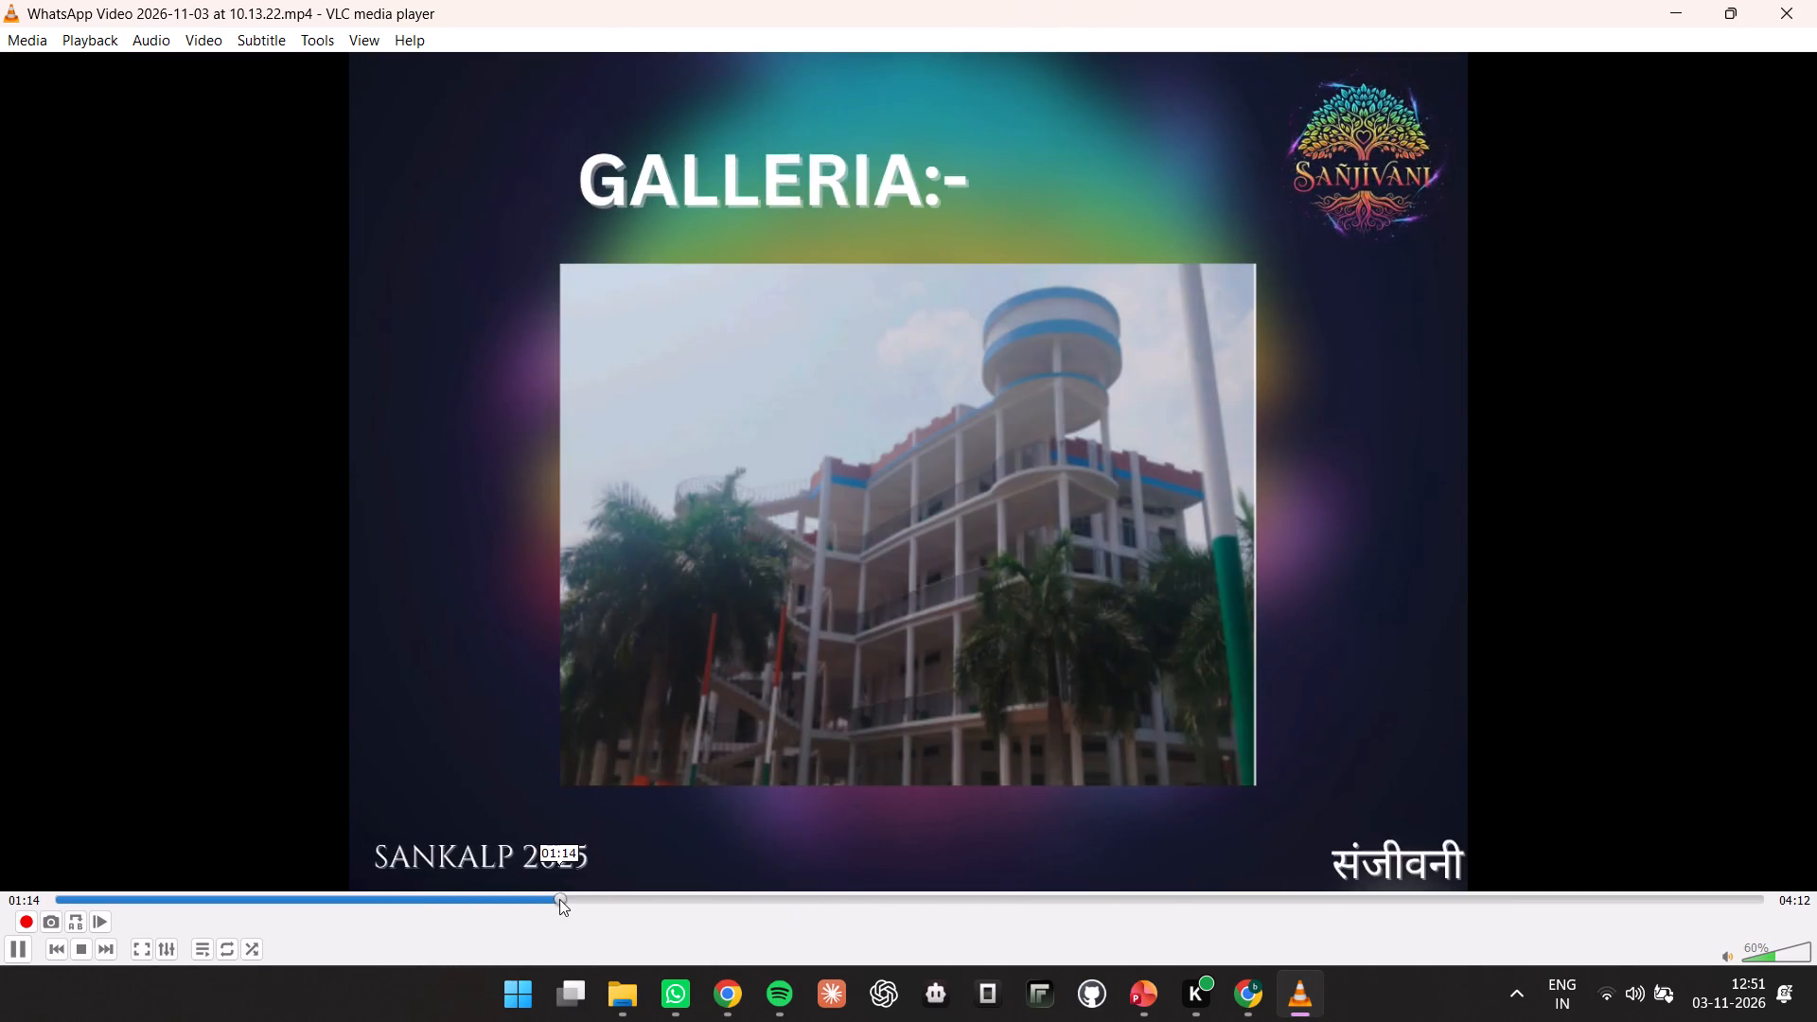
pyautogui.moveTo(559, 899); pyautogui.dragTo(432, 909)
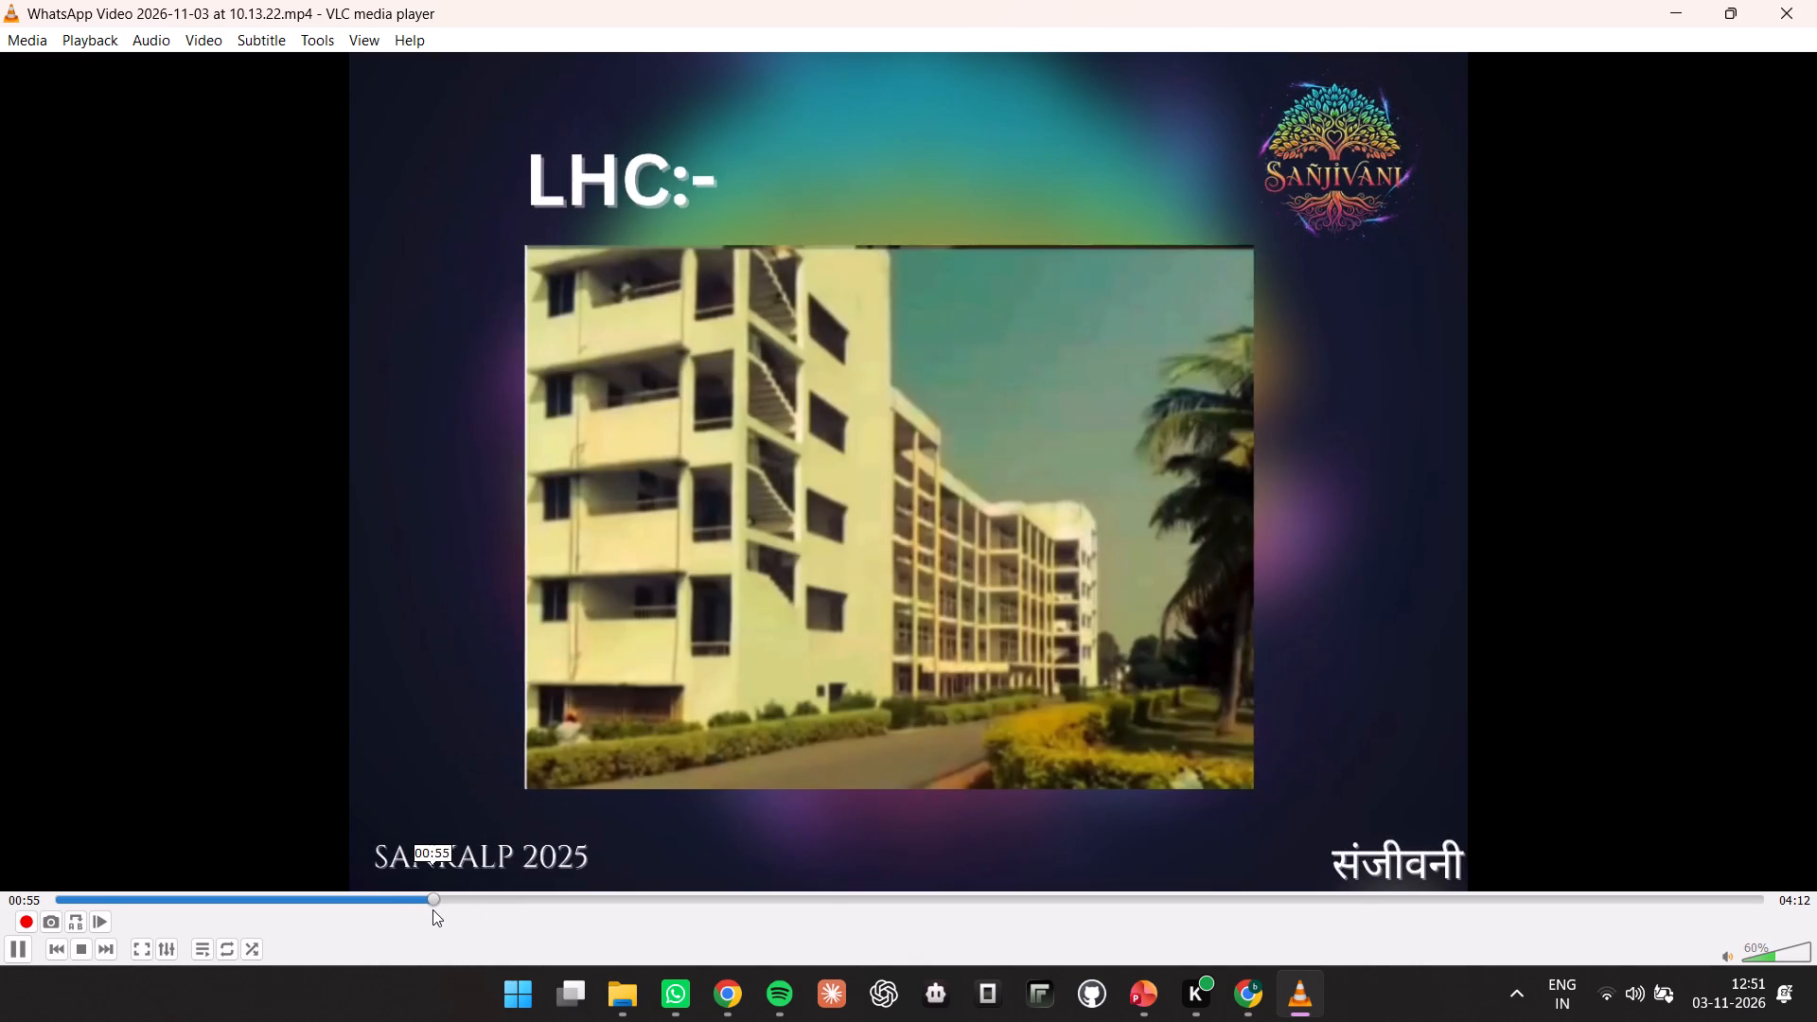
pyautogui.moveTo(432, 909); pyautogui.dragTo(400, 915)
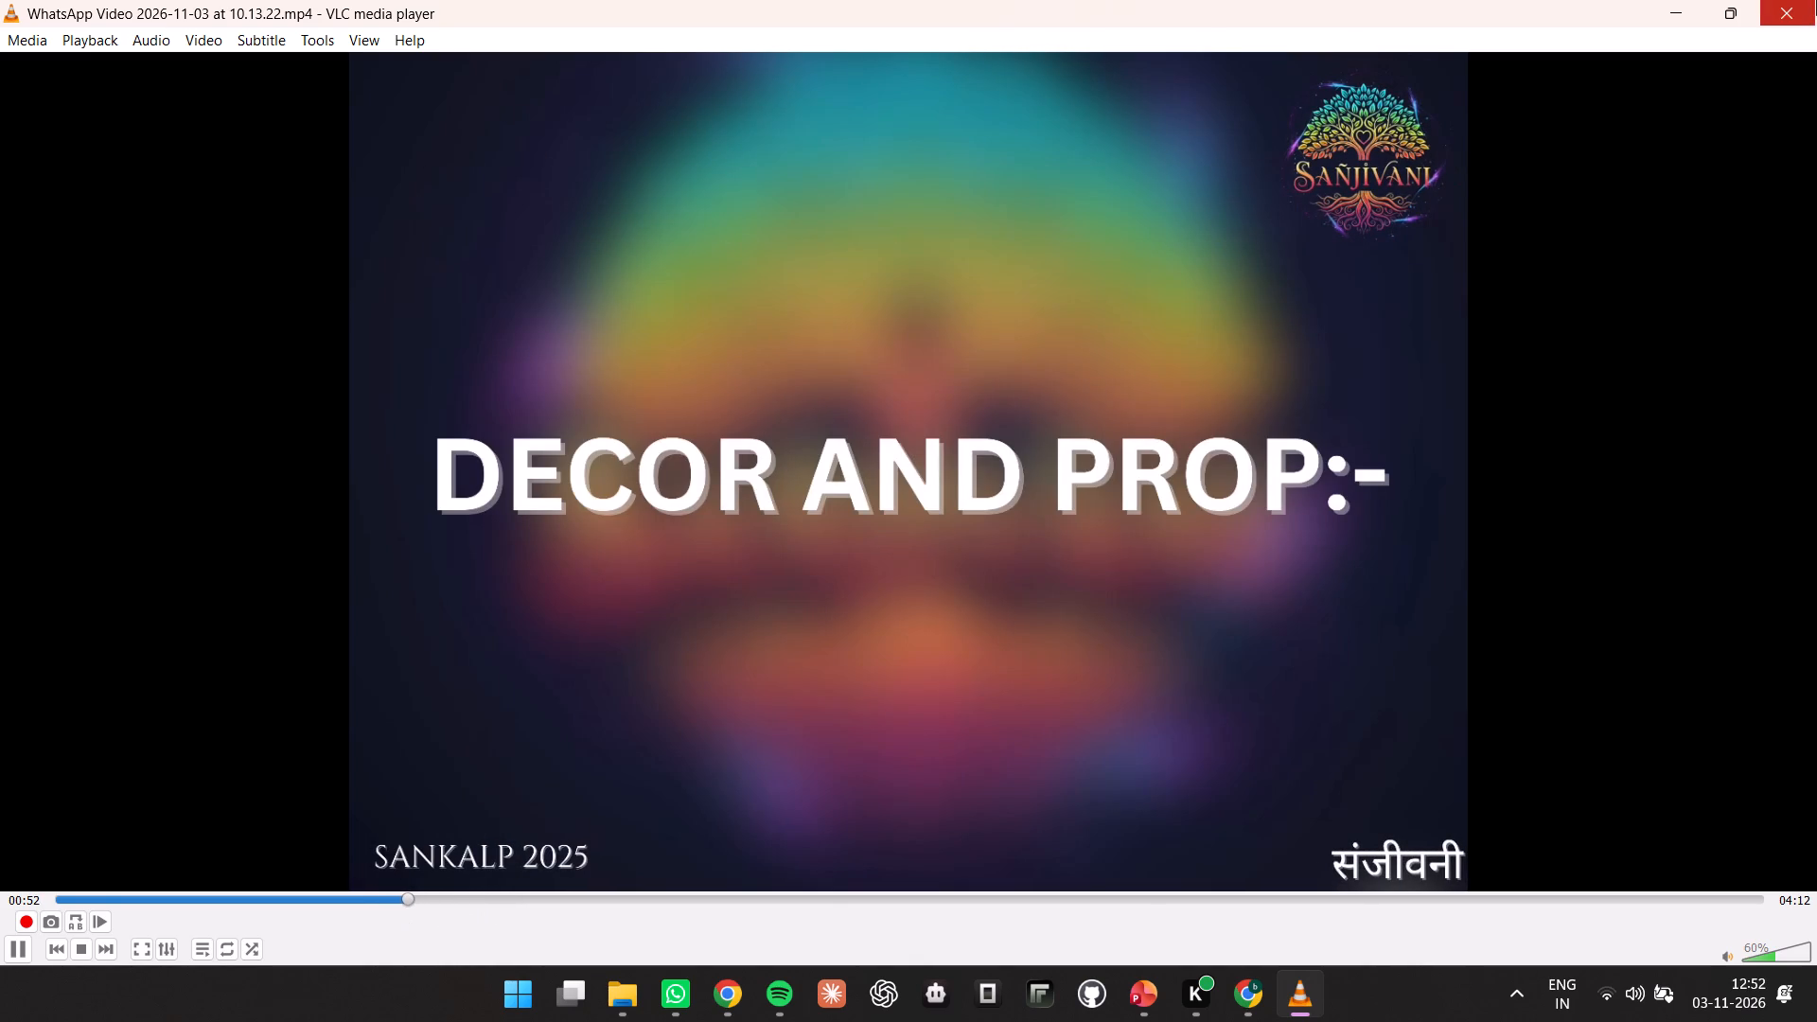
pyautogui.click(1816, 0)
# Switch back to PowerPoint and replace the word "Pitch" in the cover slide title with "DECOR".
pyautogui.click(1168, 998)
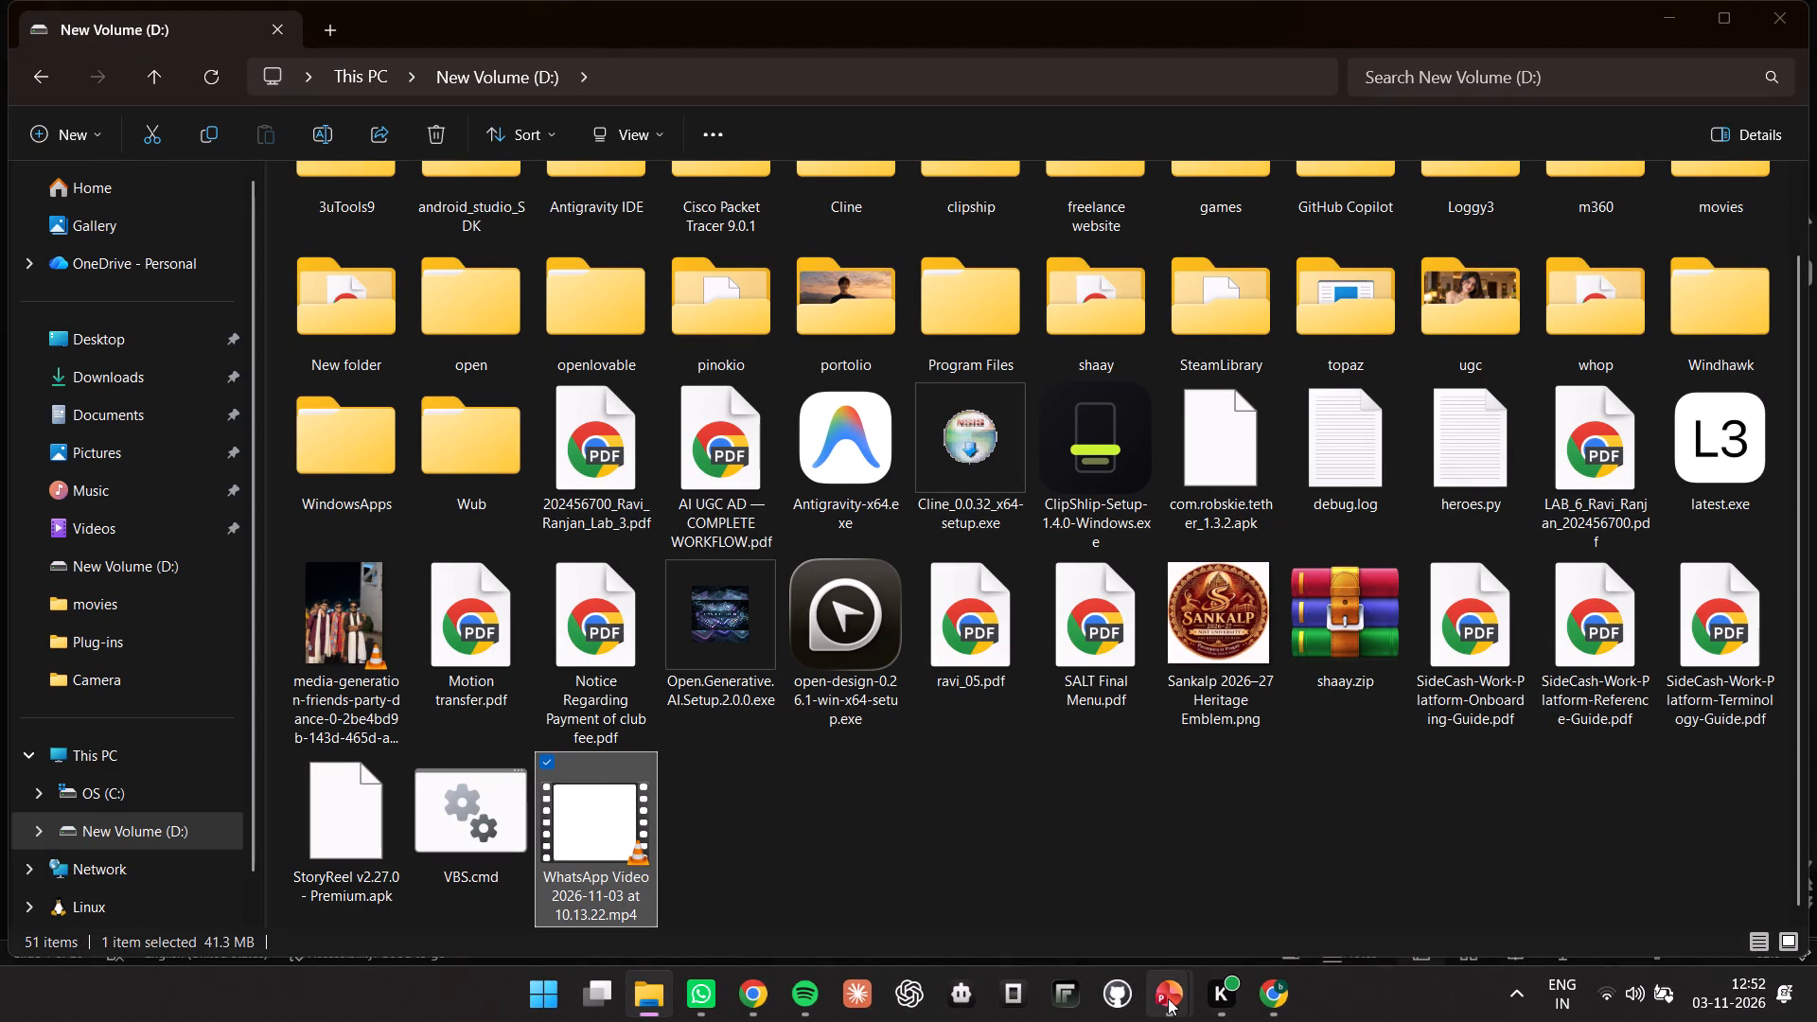
pyautogui.click(1325, 846)
pyautogui.click(894, 442)
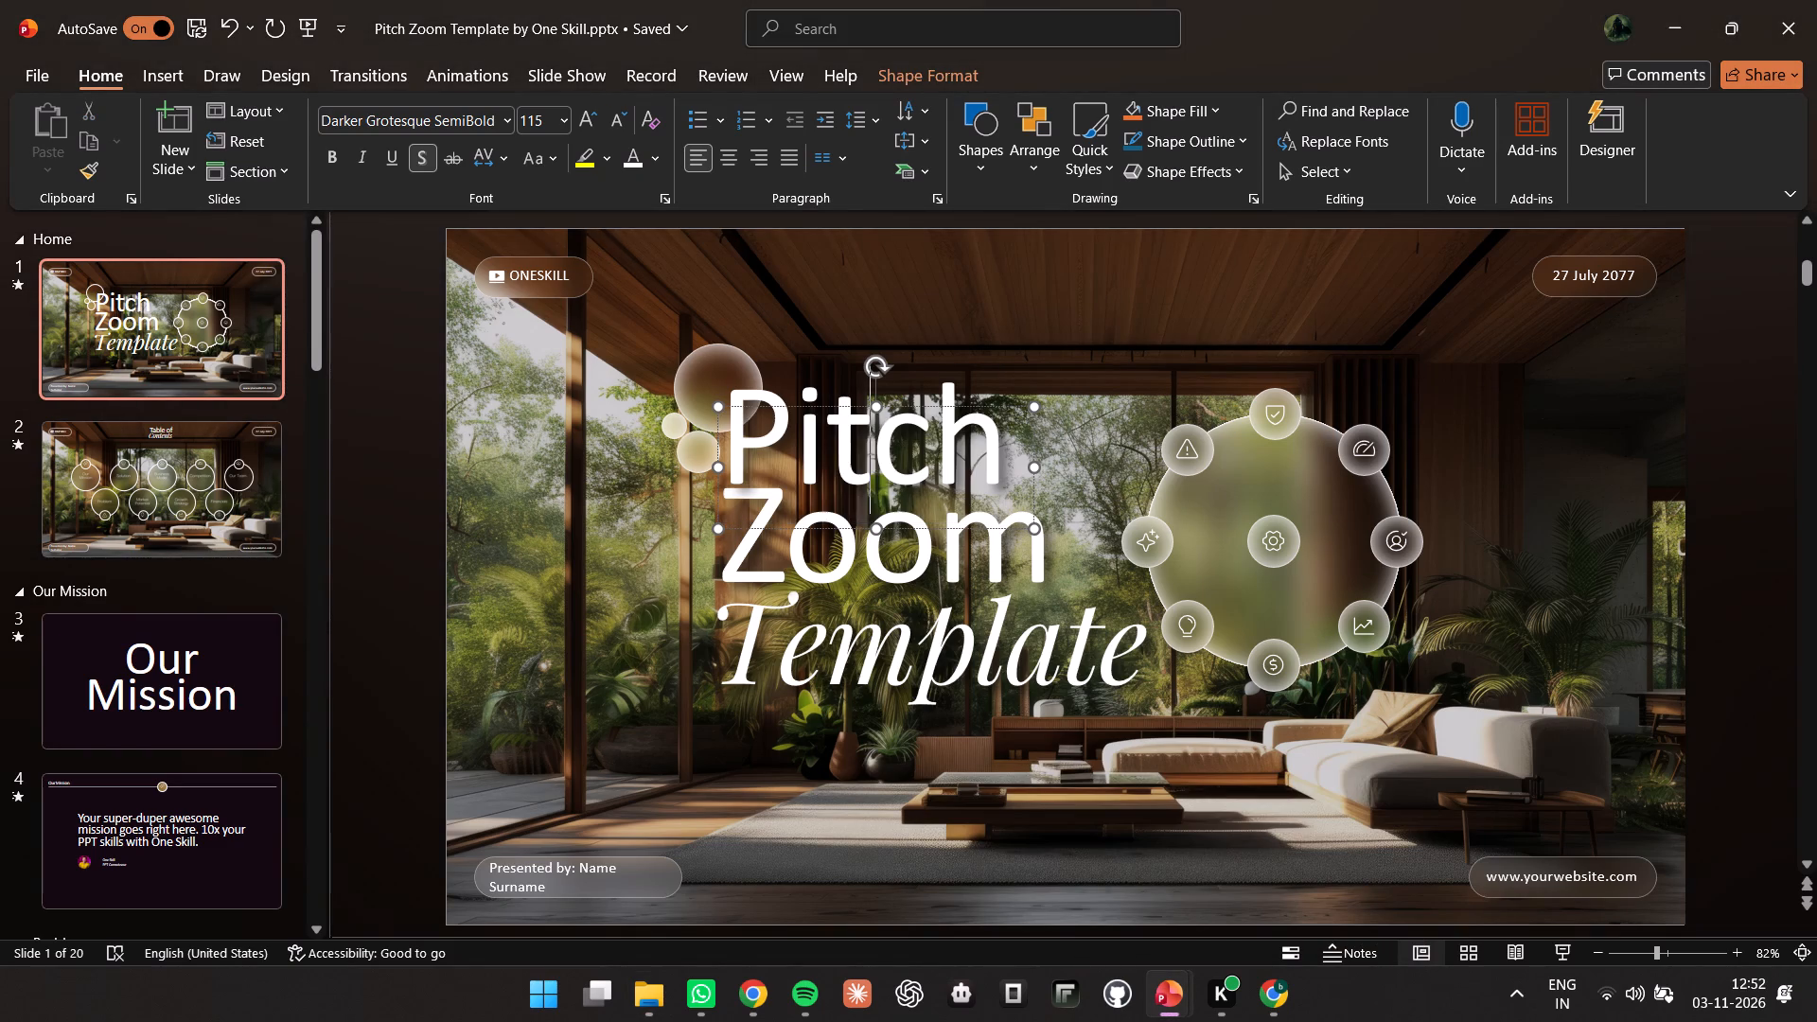
pyautogui.click(992, 438)
pyautogui.press('BackSpace')
pyautogui.press('BackSpace')
pyautogui.press('BackSpace')
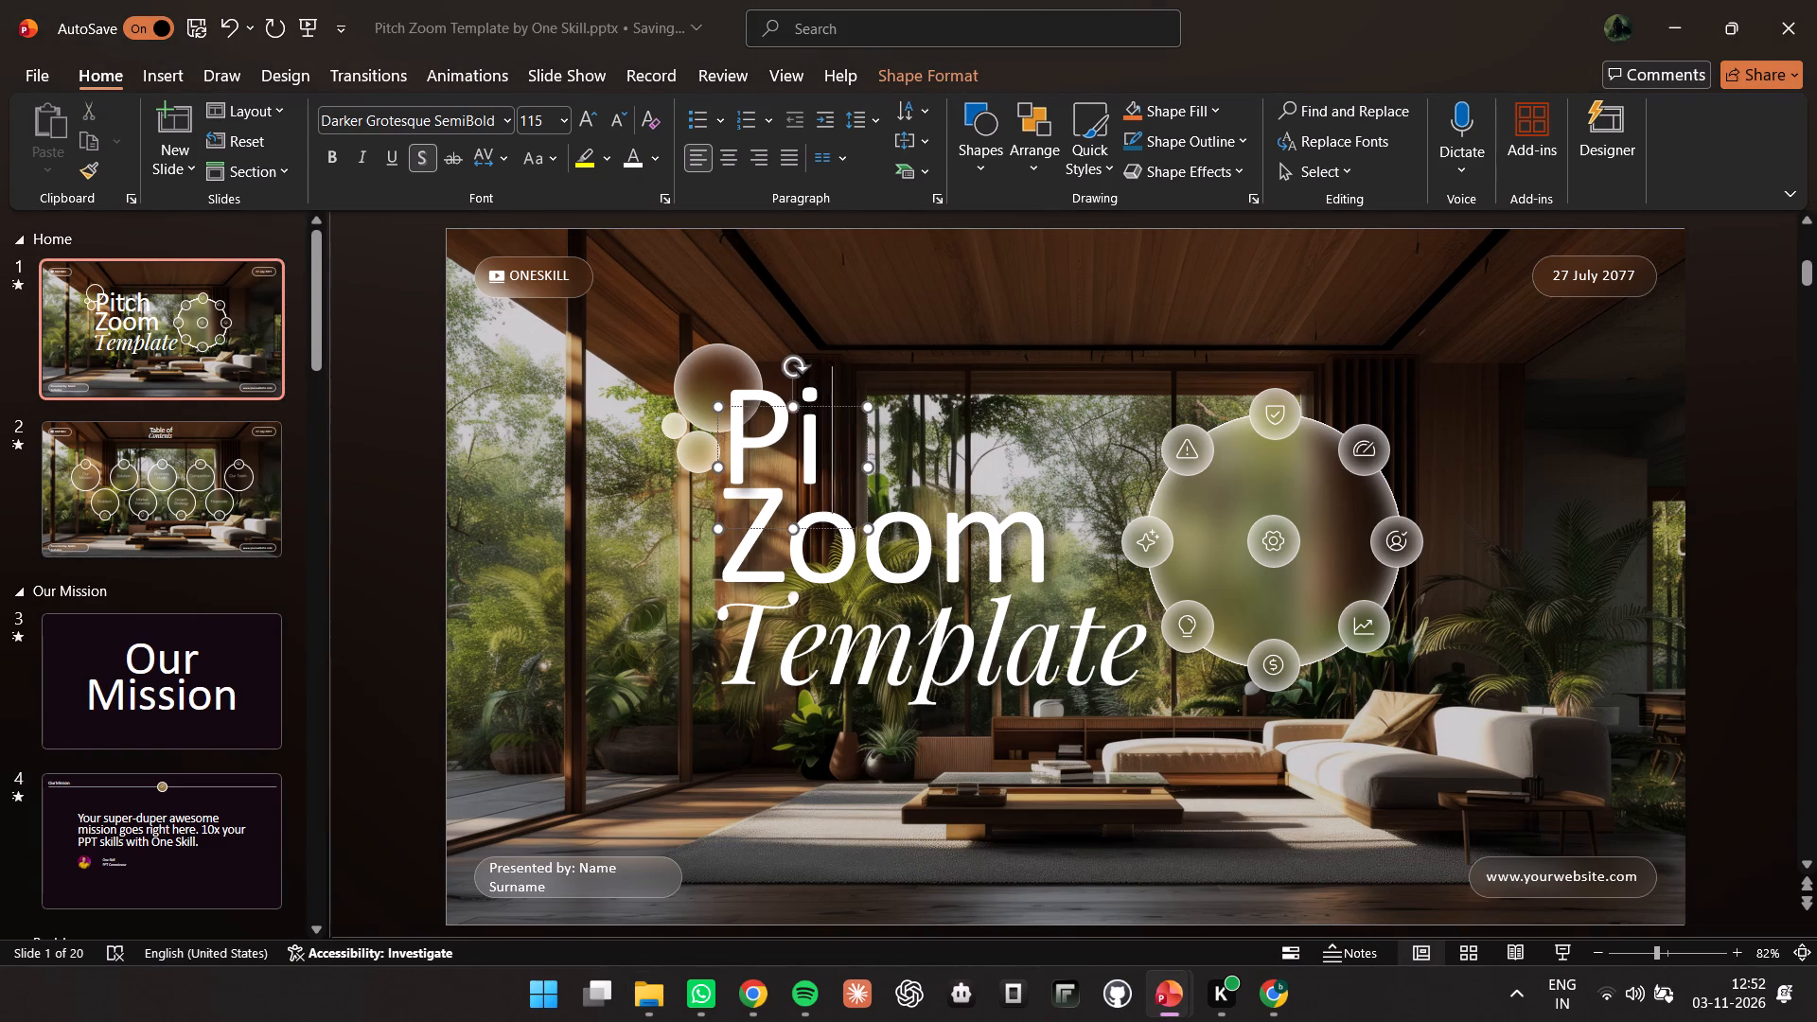
pyautogui.press('BackSpace')
pyautogui.press('BackSpace')
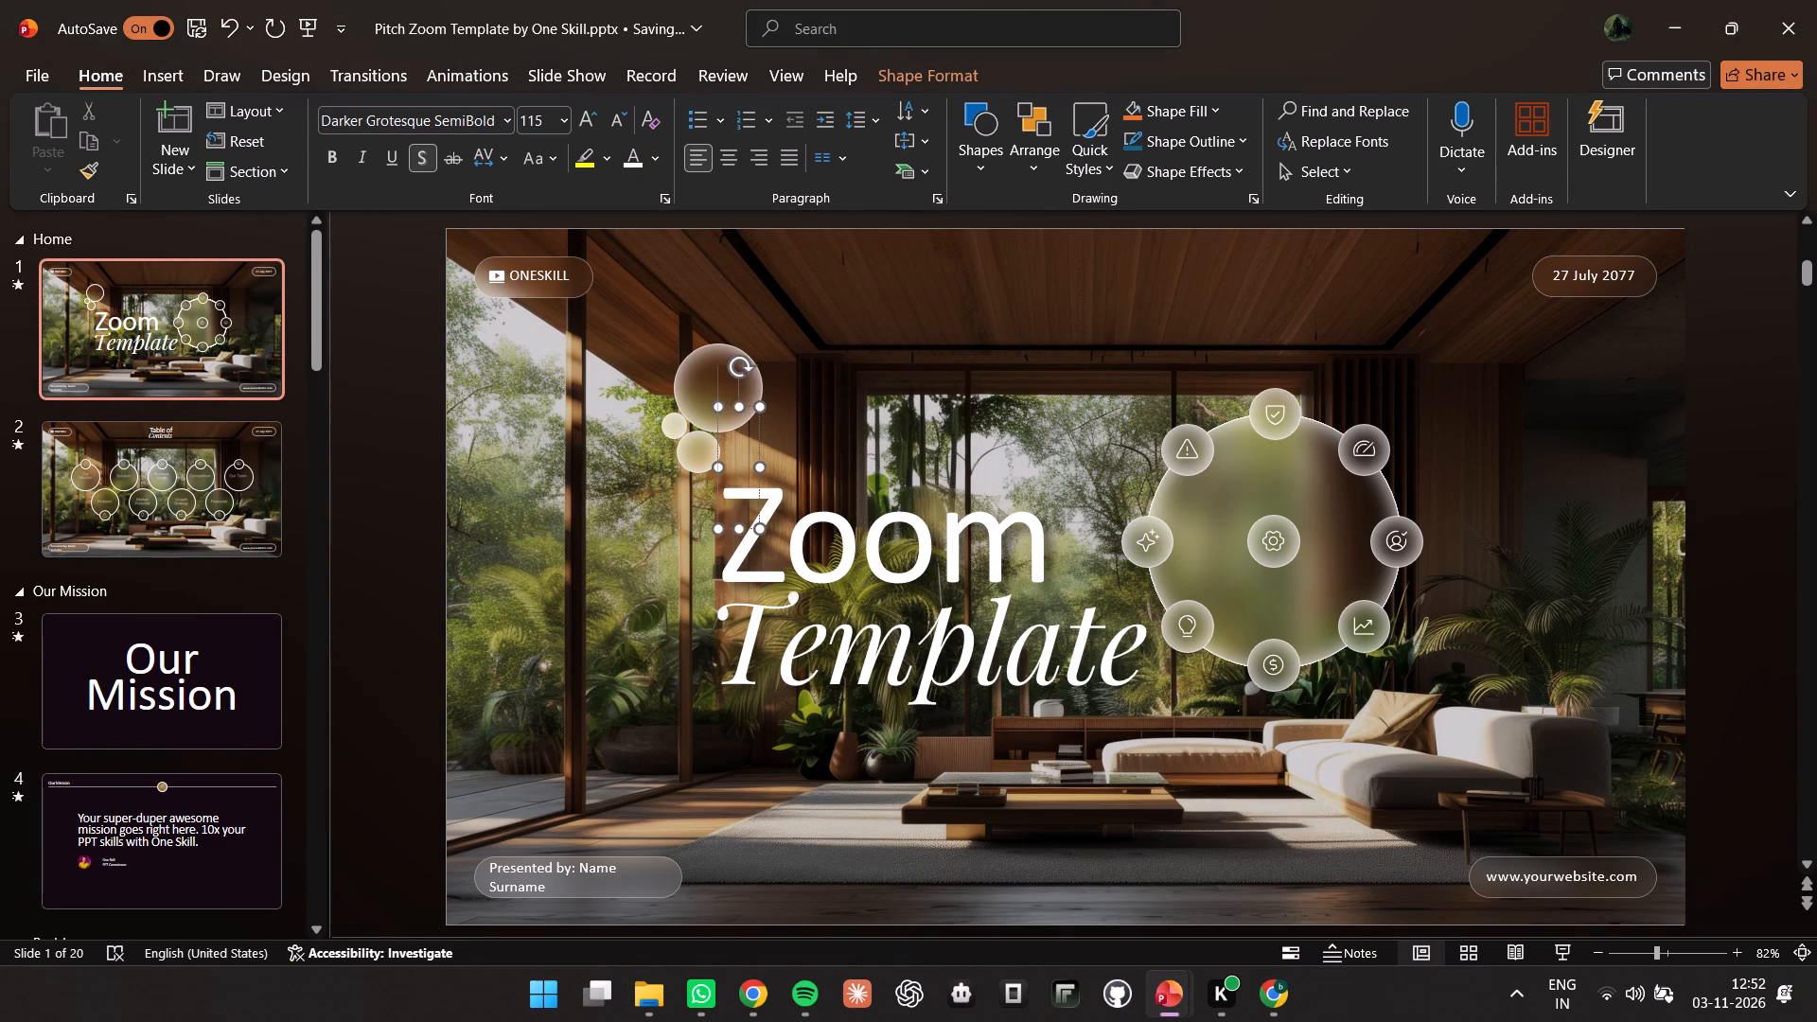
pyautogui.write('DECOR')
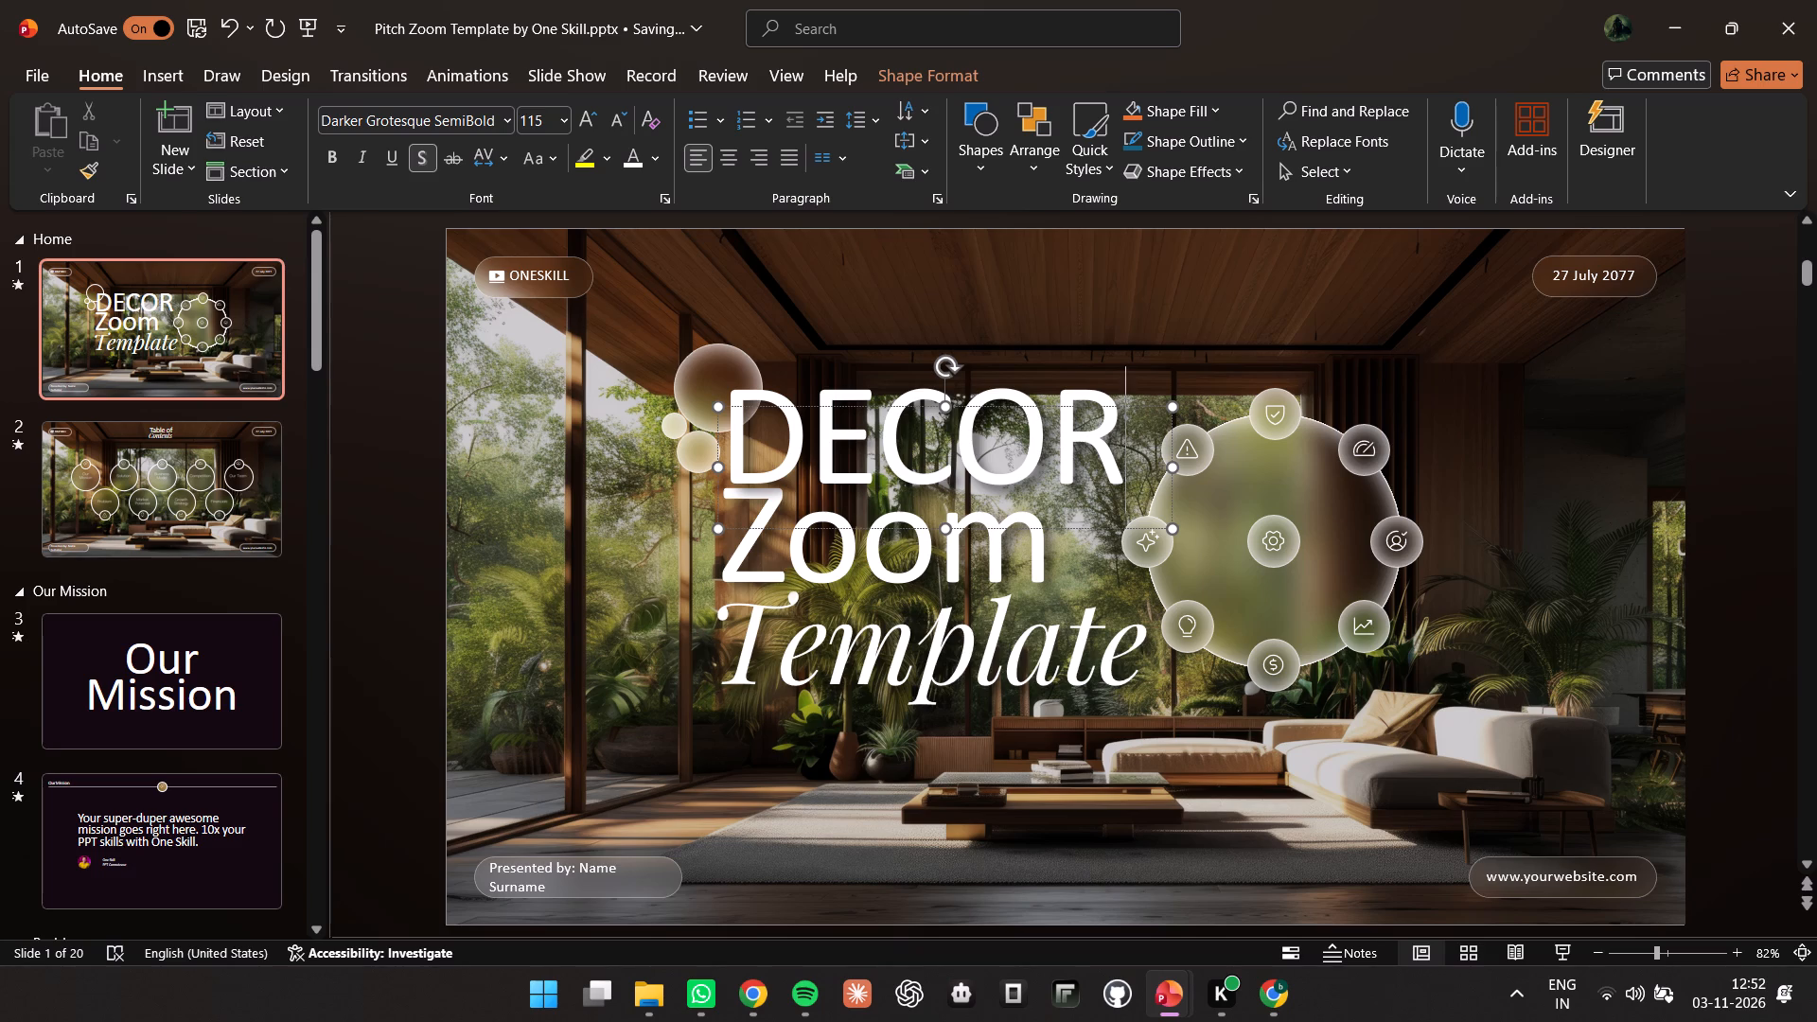
# Replace the word "Zoom" in the cover slide title with "&".
pyautogui.click(1051, 546)
pyautogui.click(1047, 546)
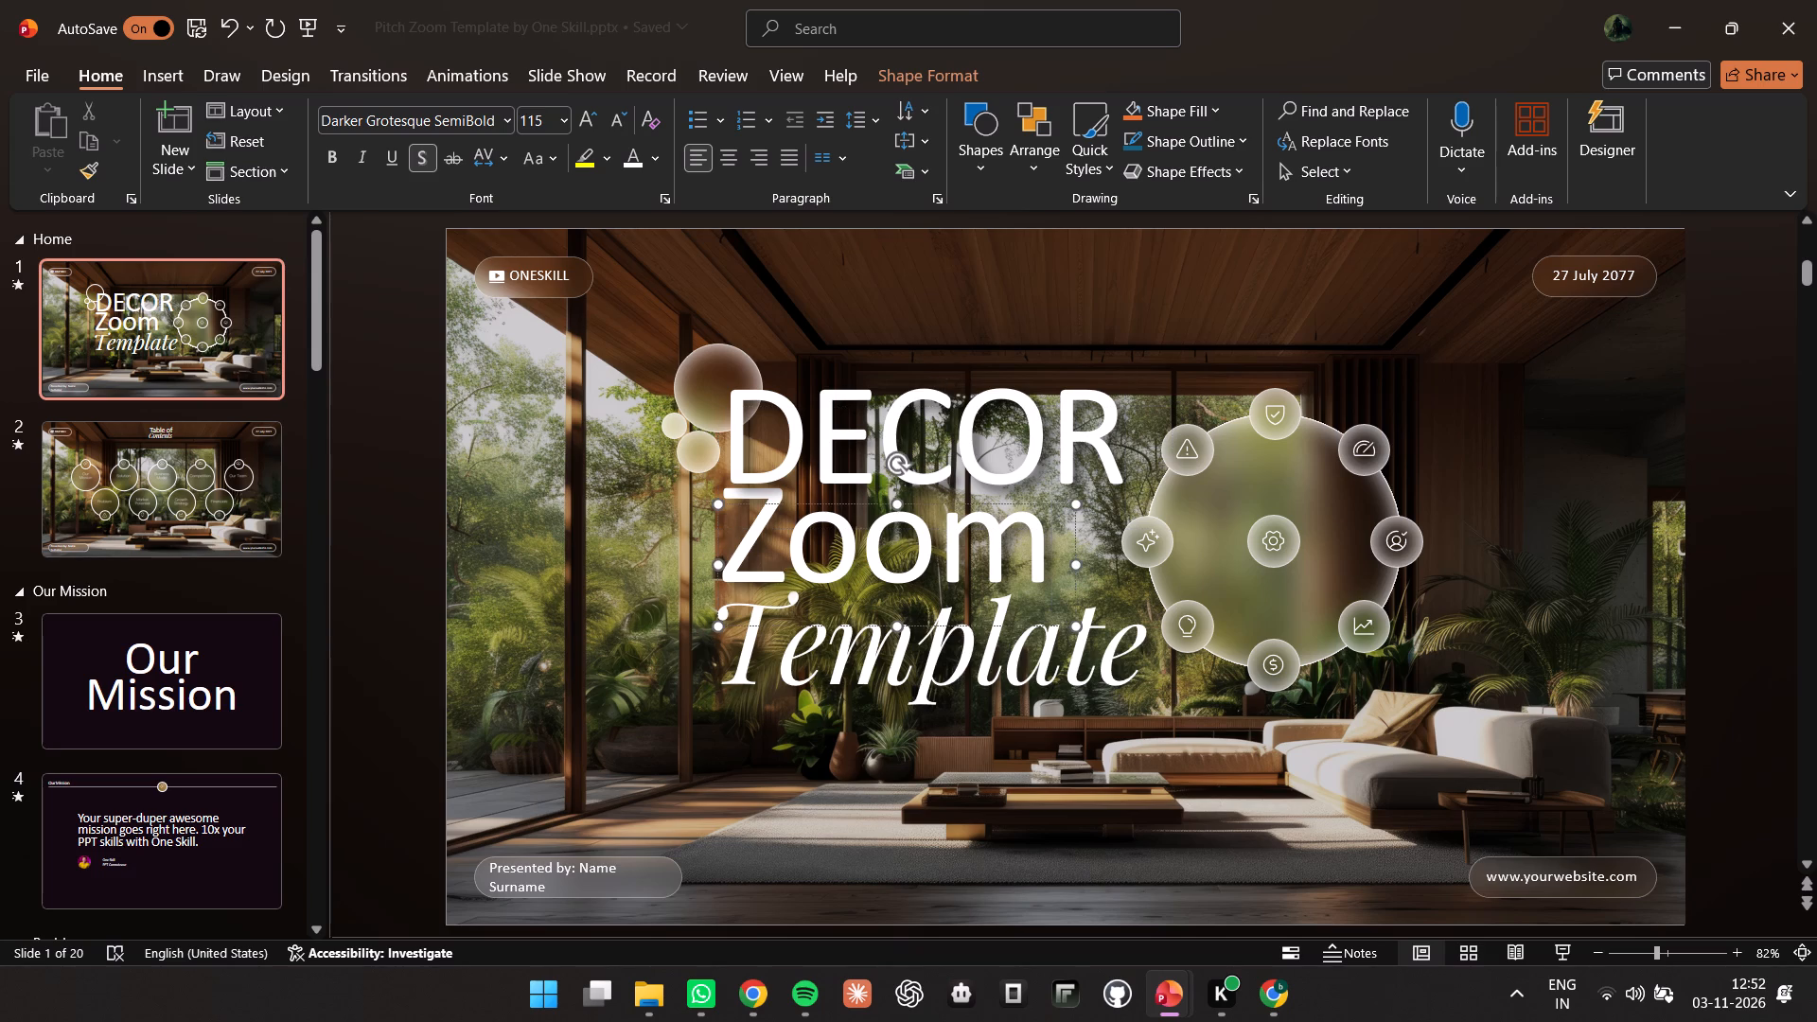
pyautogui.press('BackSpace')
pyautogui.press('BackSpace')
pyautogui.press('BackSpace')
pyautogui.press('BackSpace')
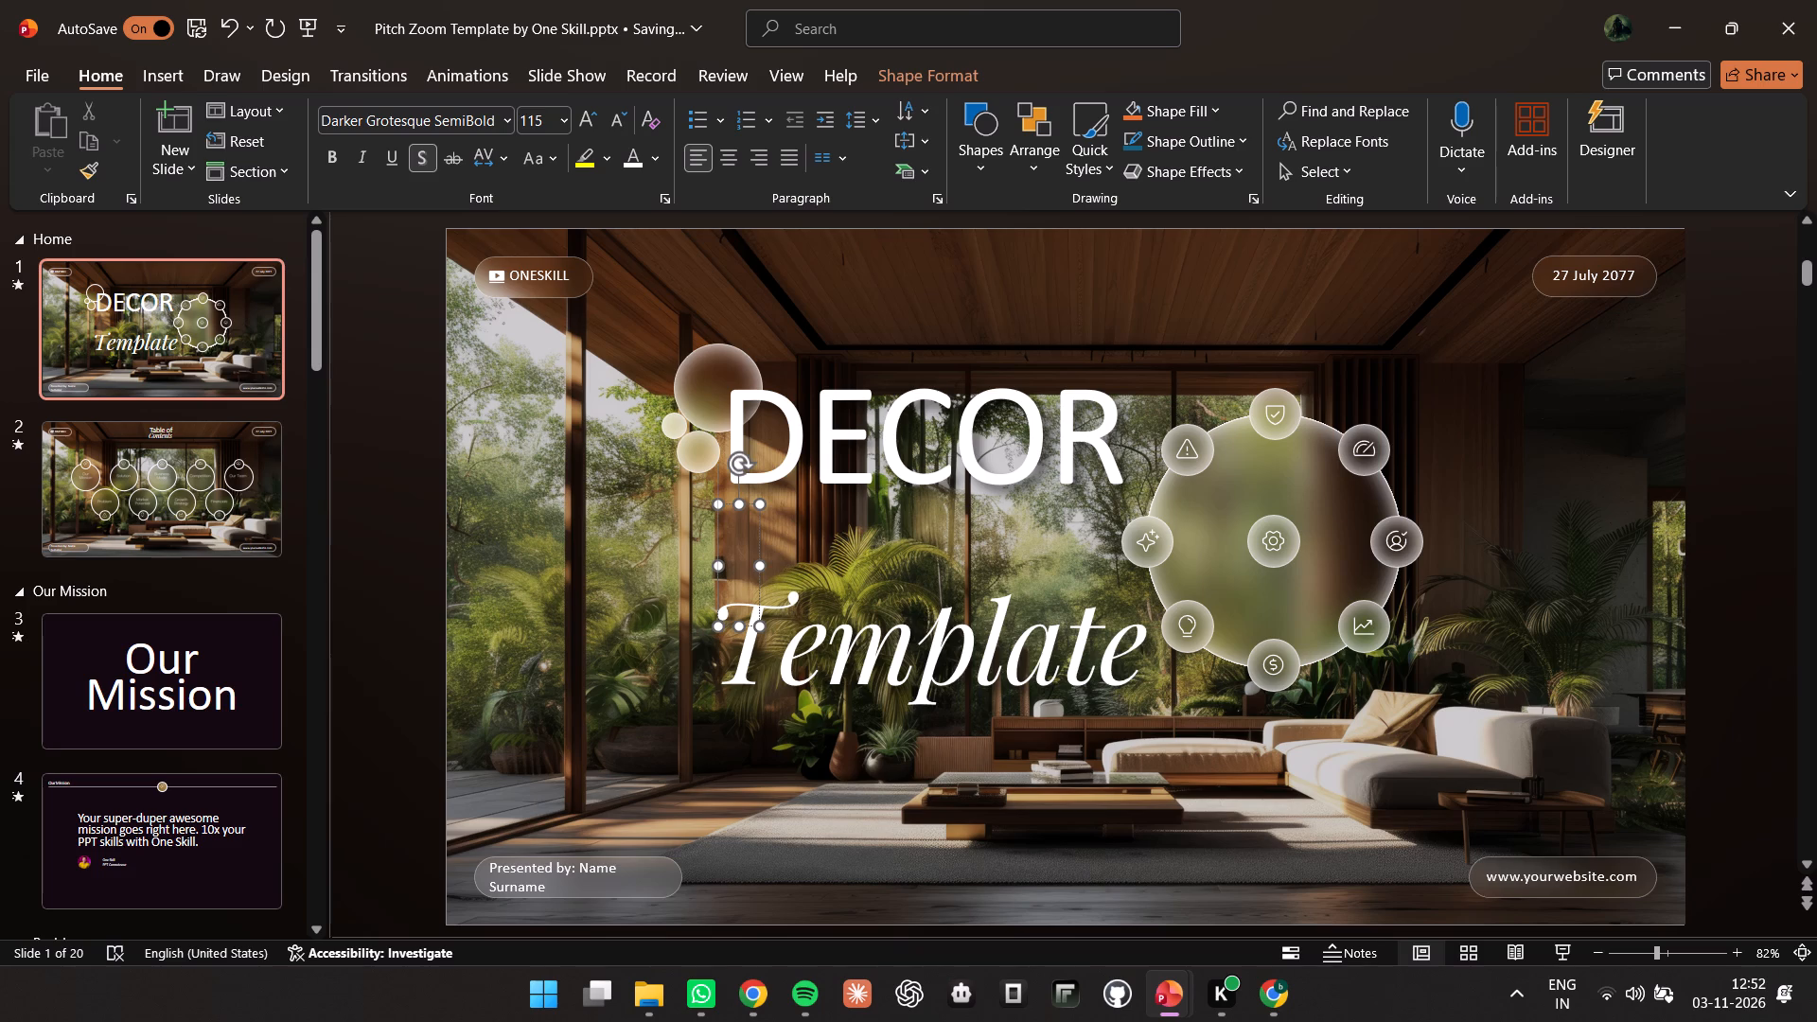
pyautogui.hotkey('shift', '&')
# Replace the italic word "Template" in the cover slide title with "PROP".
pyautogui.click(1097, 663)
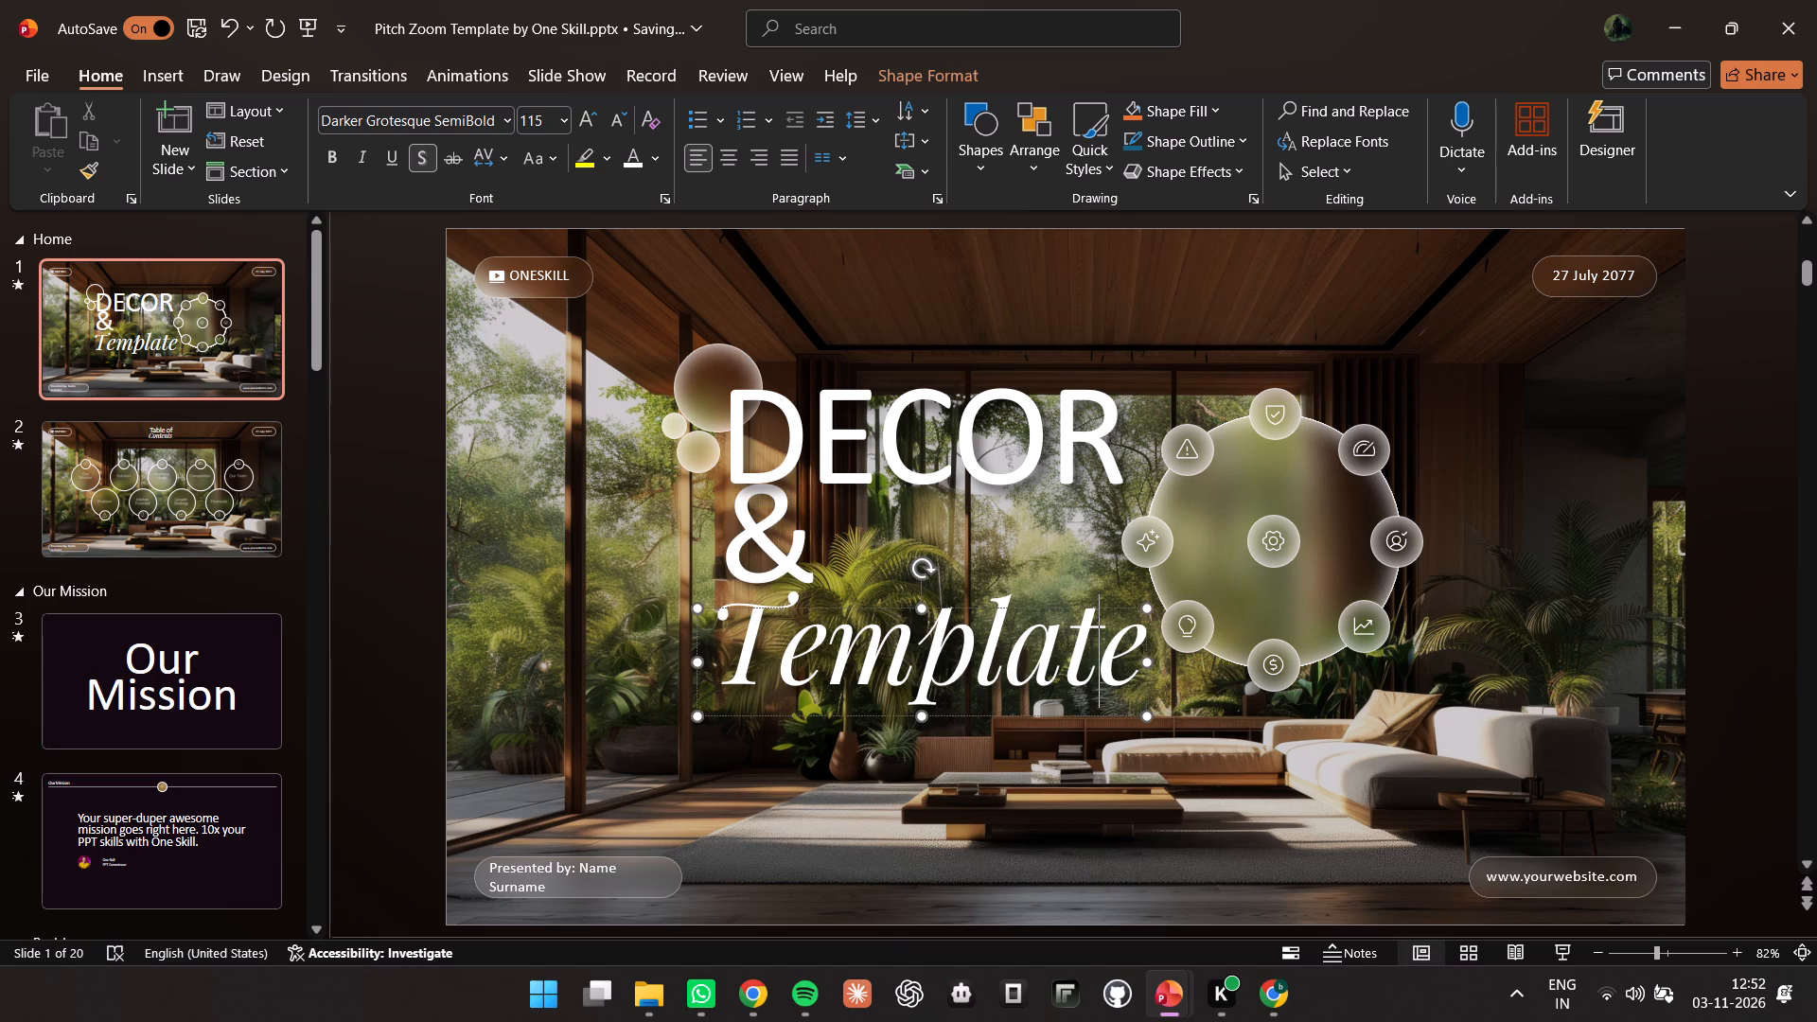
pyautogui.click(1130, 654)
pyautogui.press('BackSpace')
pyautogui.press('BackSpace')
pyautogui.press('BackSpace')
pyautogui.press('BackSpace')
pyautogui.press('BackSpace')
pyautogui.press('BackSpace')
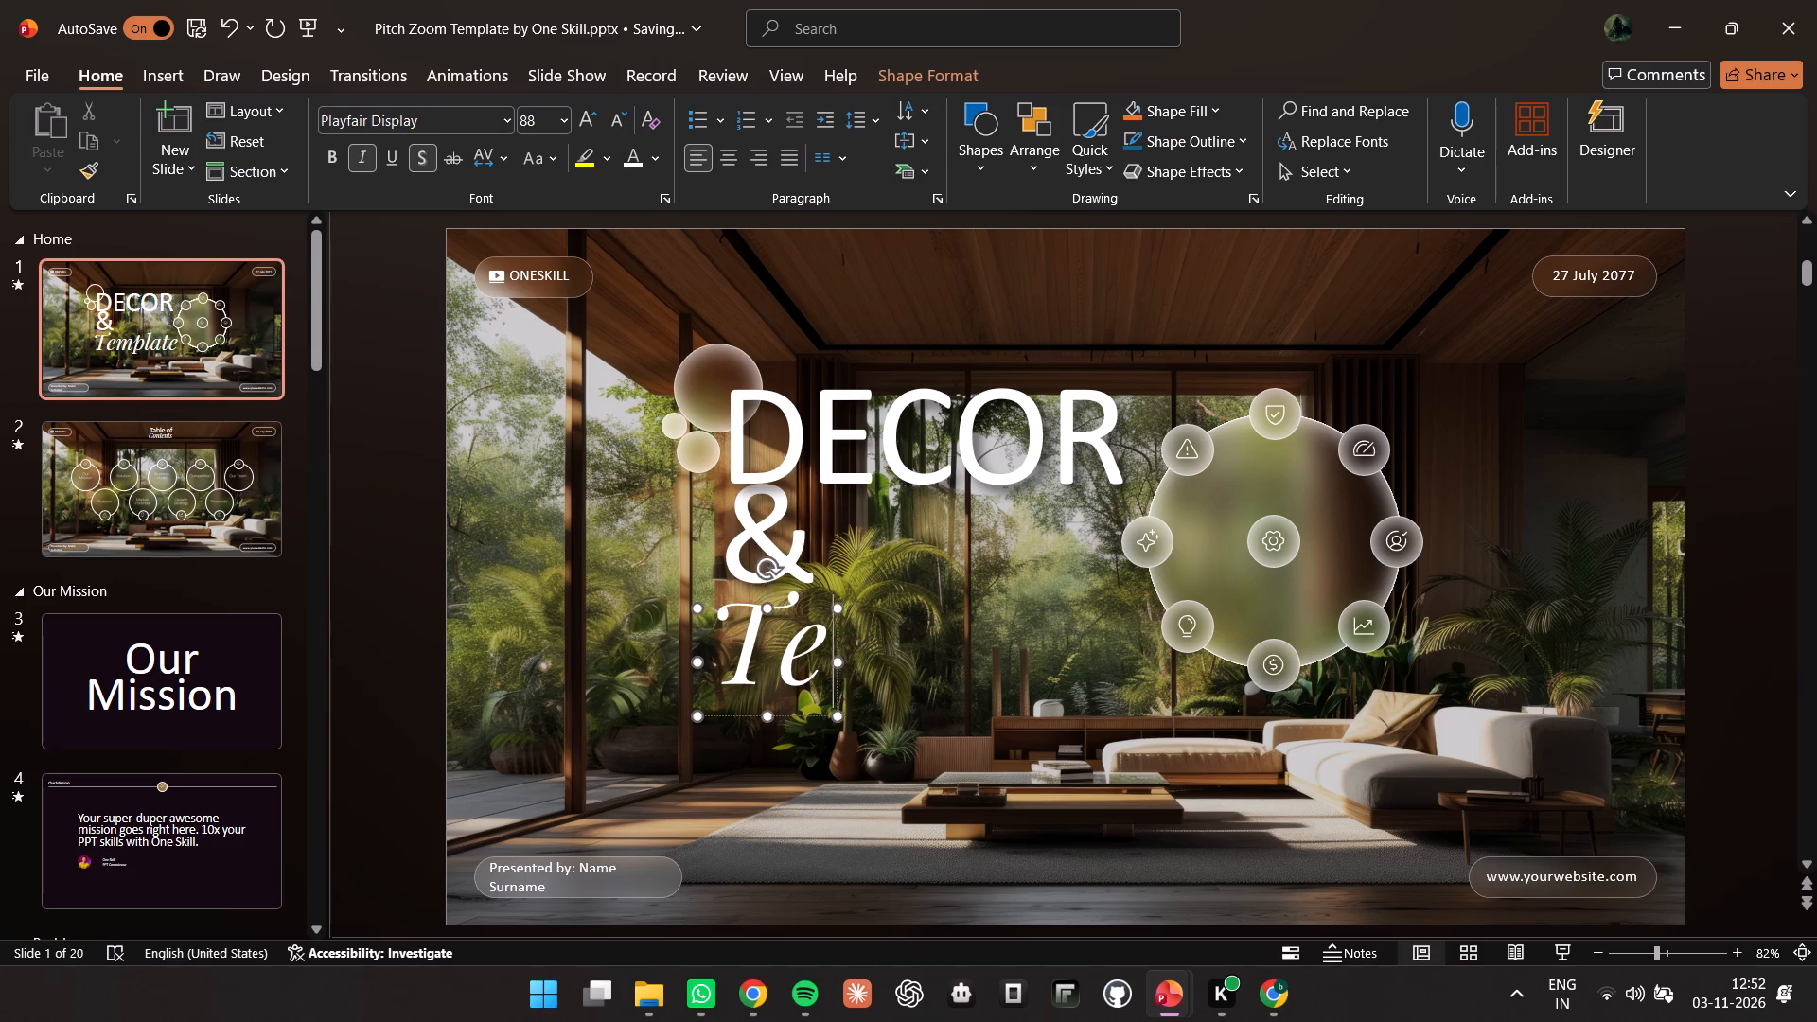
pyautogui.press('BackSpace')
pyautogui.press('BackSpace')
pyautogui.press('p')
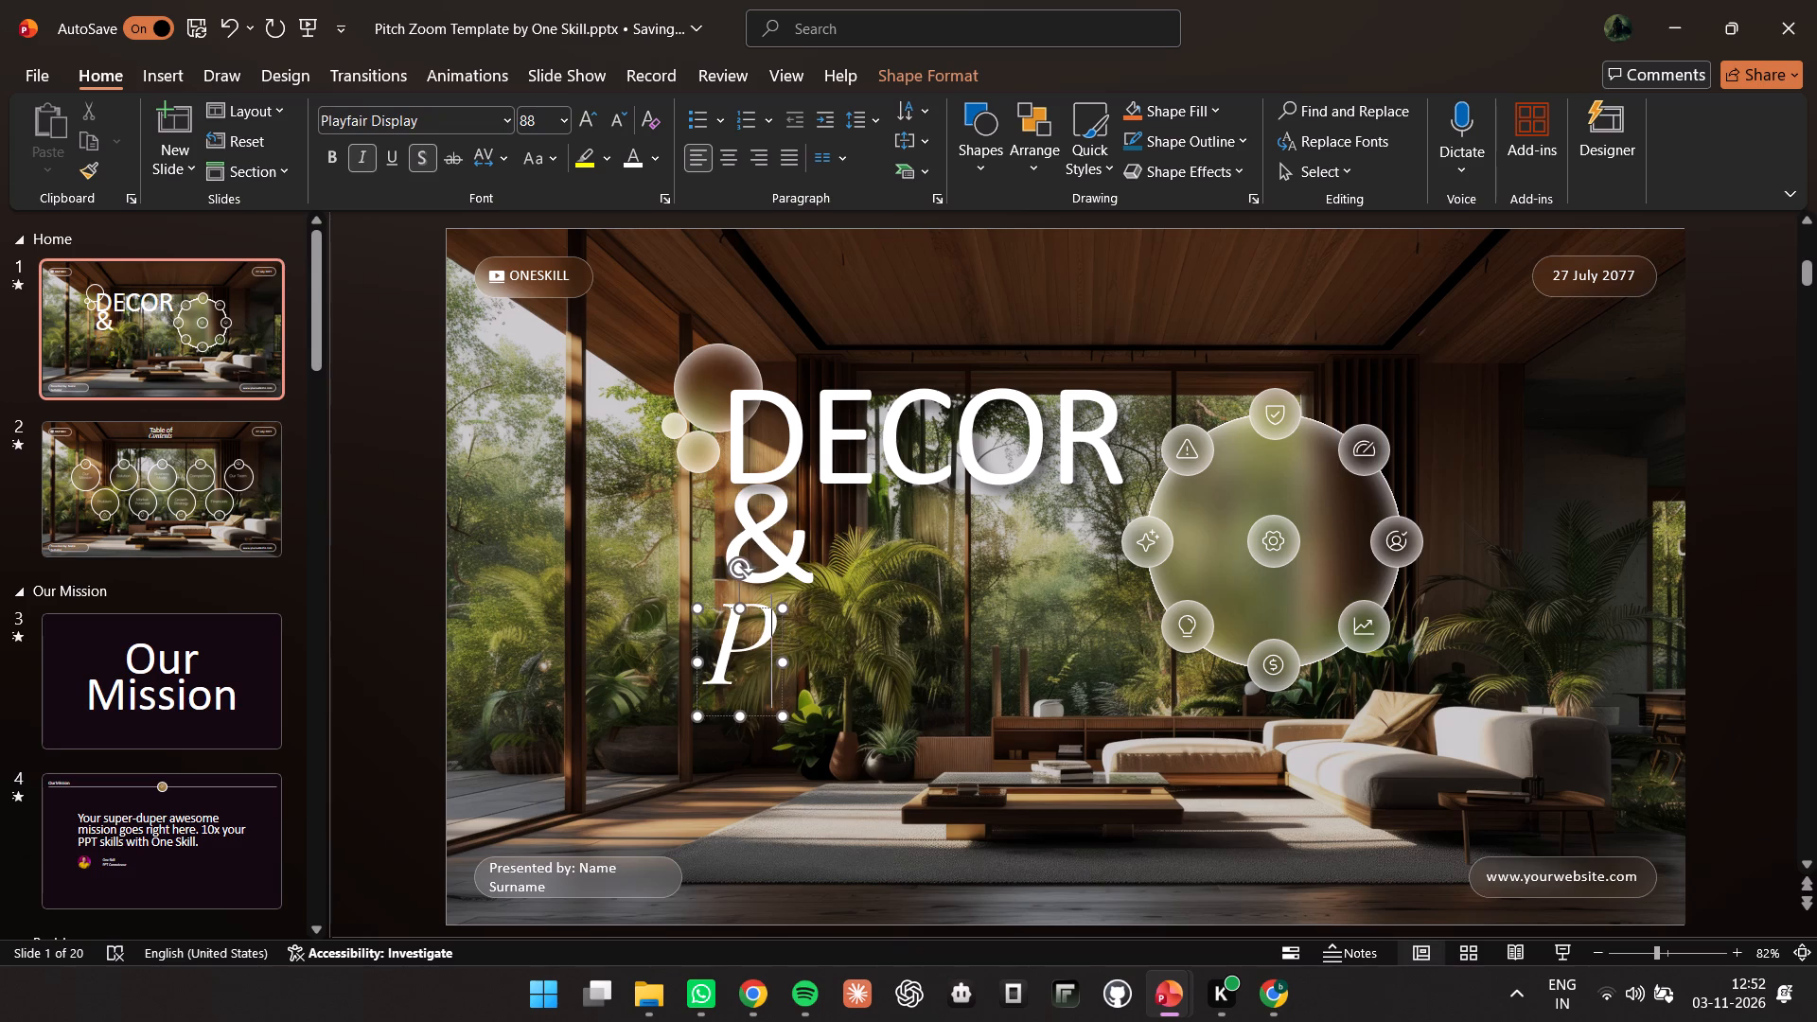
pyautogui.press('r')
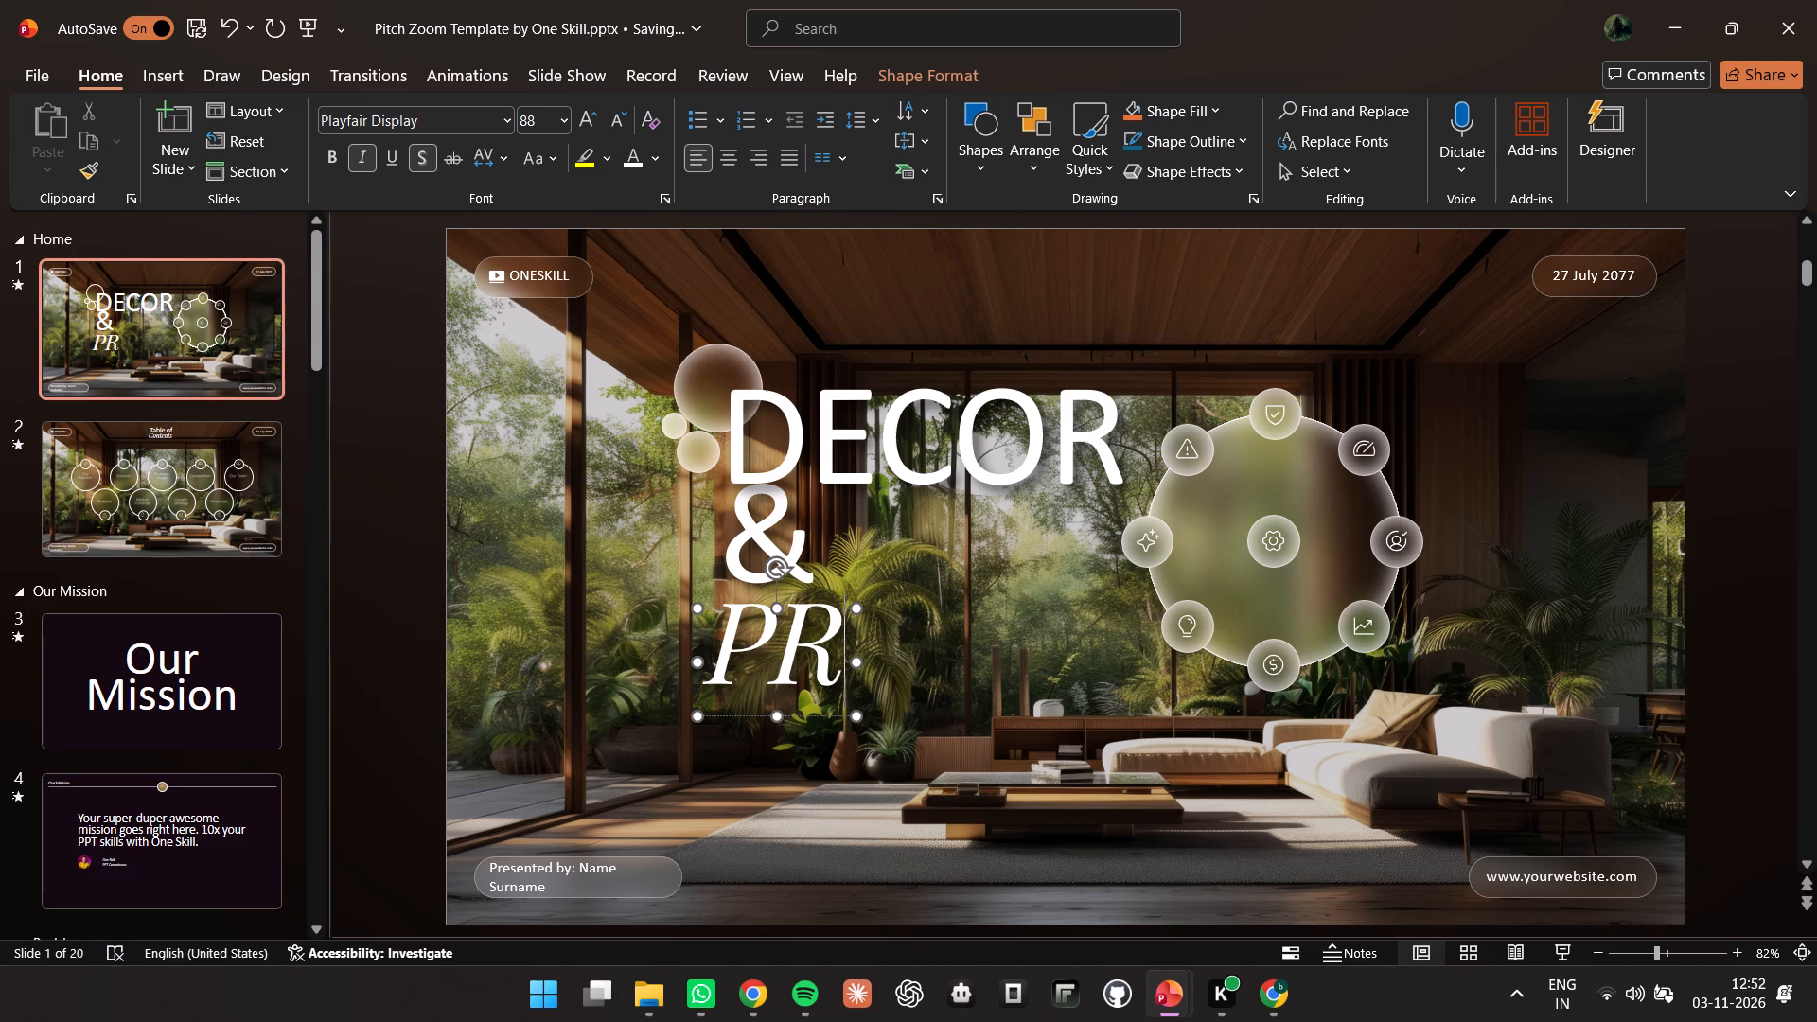
pyautogui.write('OP')
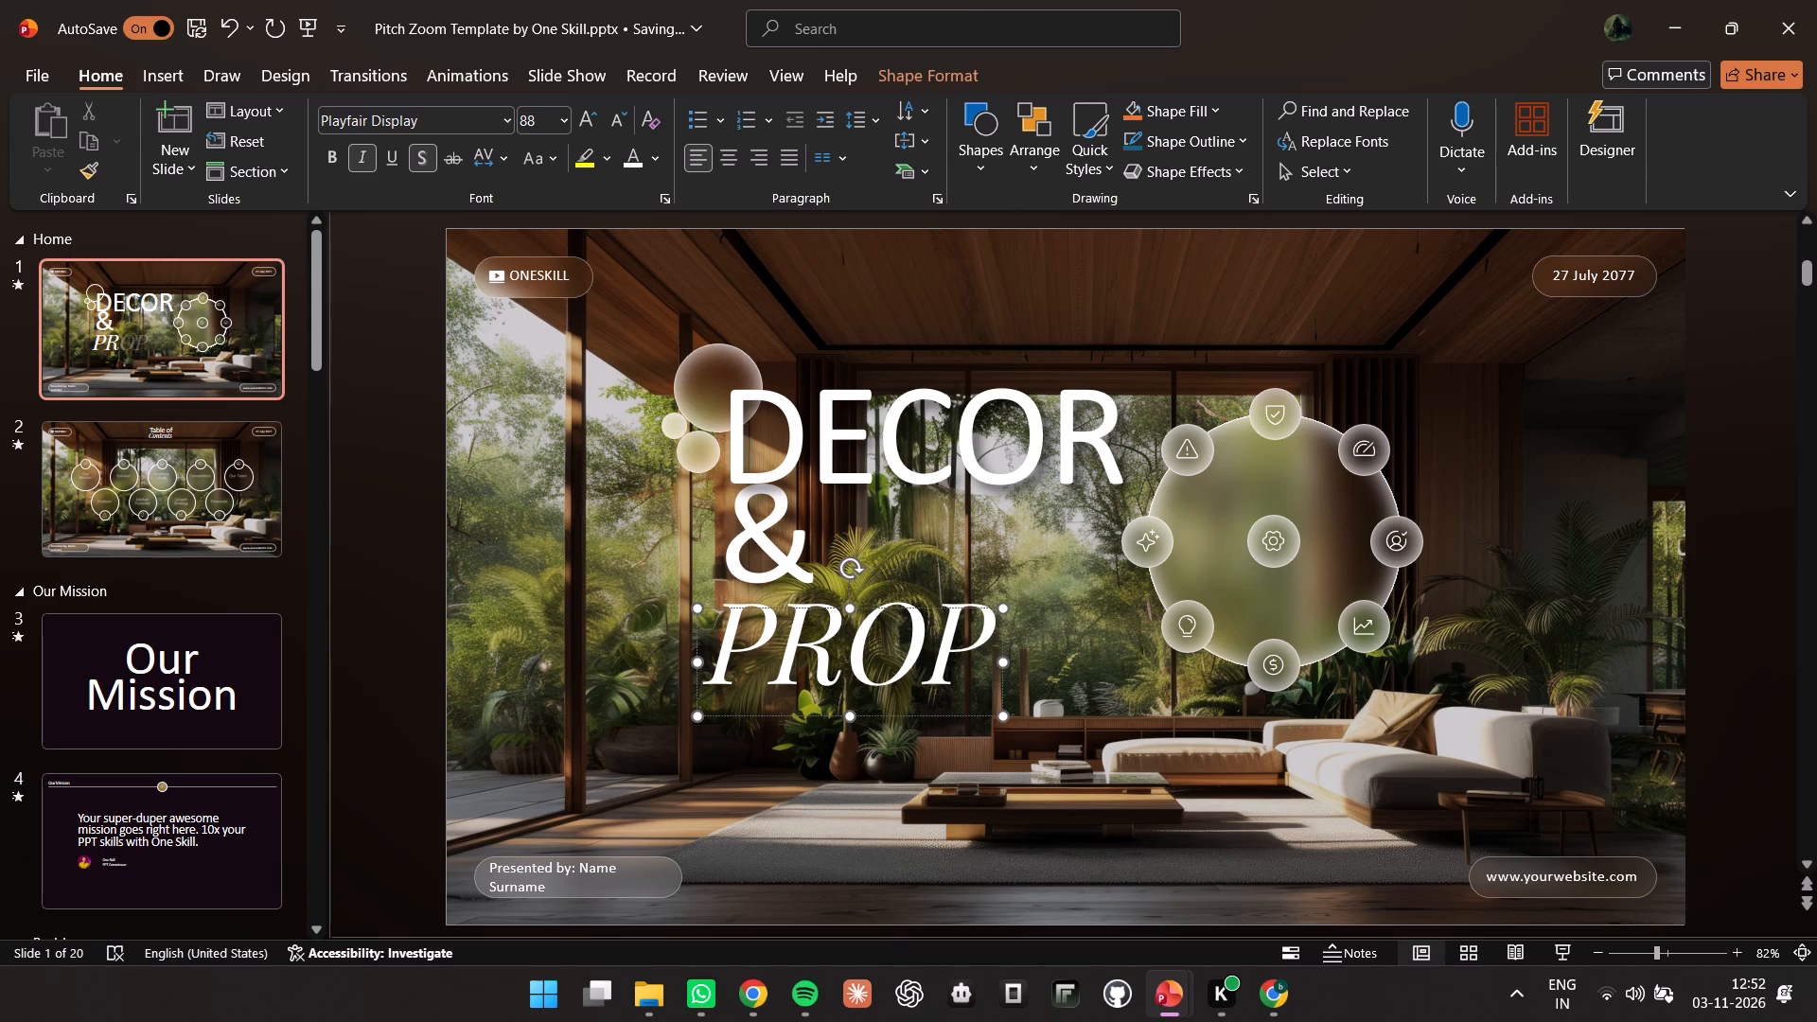
# Delete the ONESKILL badge, including its video icon and rounded frame, from the cover slide.
pyautogui.click(563, 279)
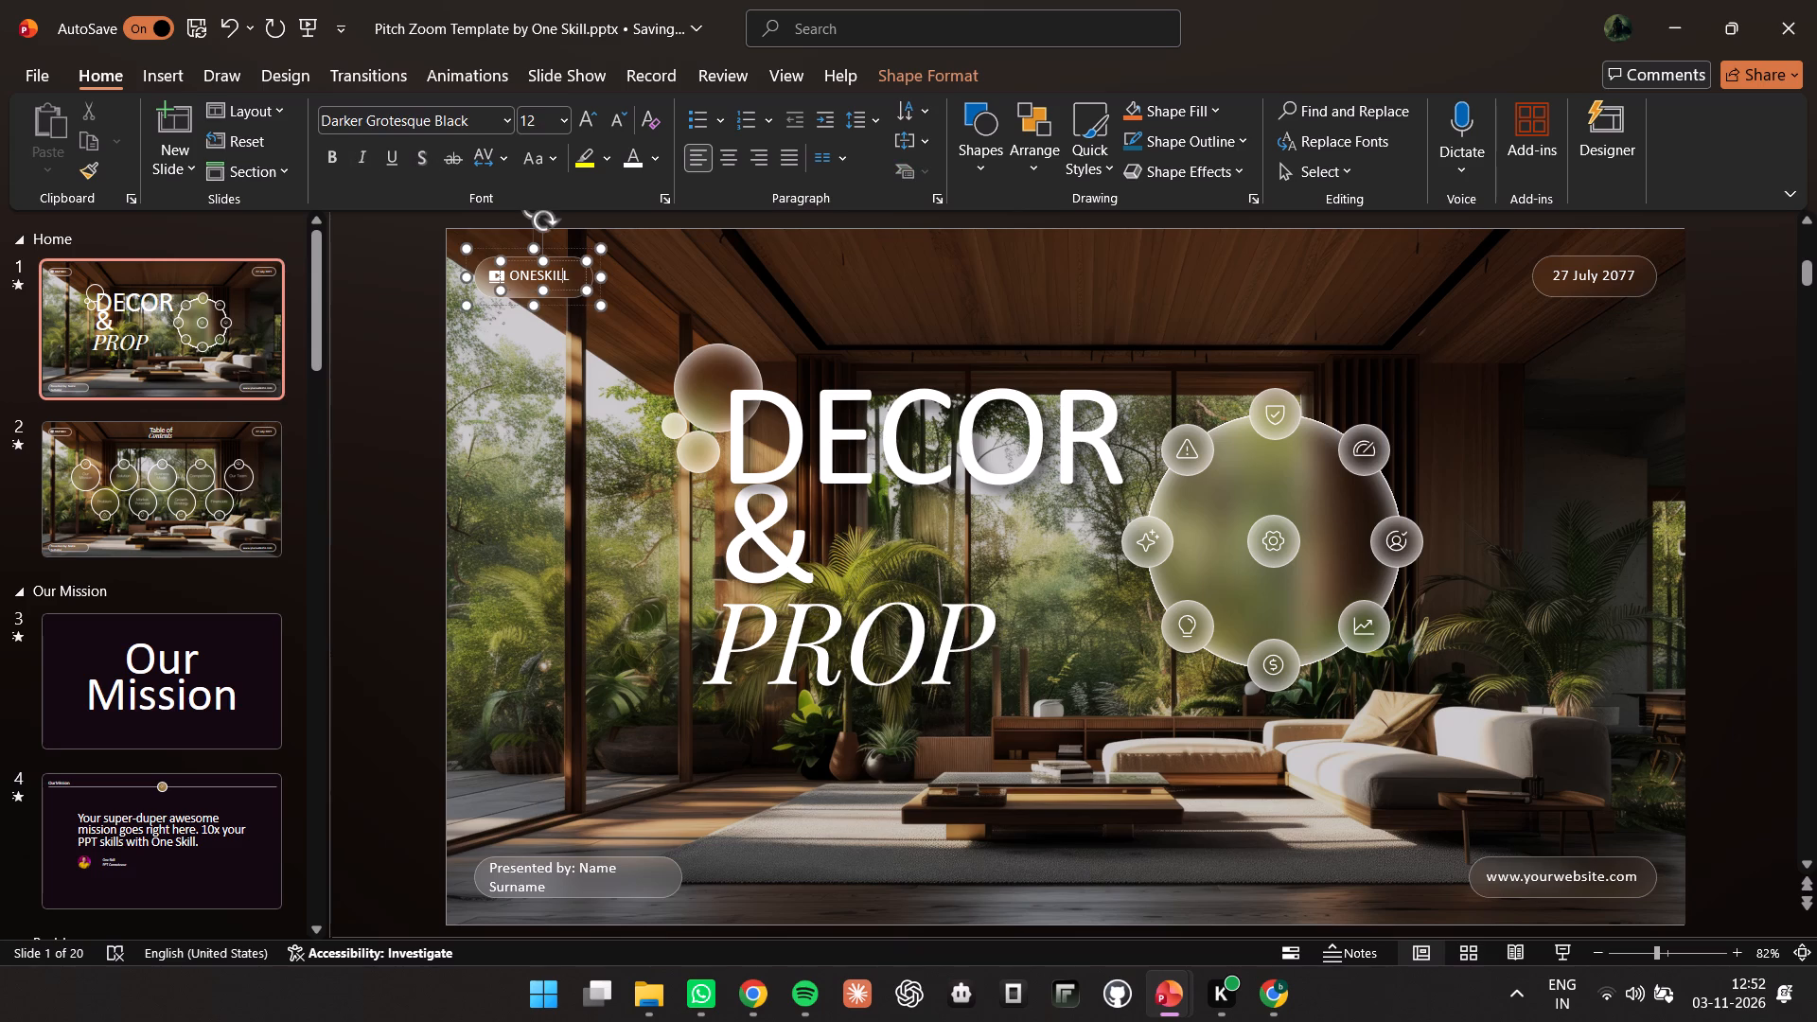
pyautogui.press('Delete')
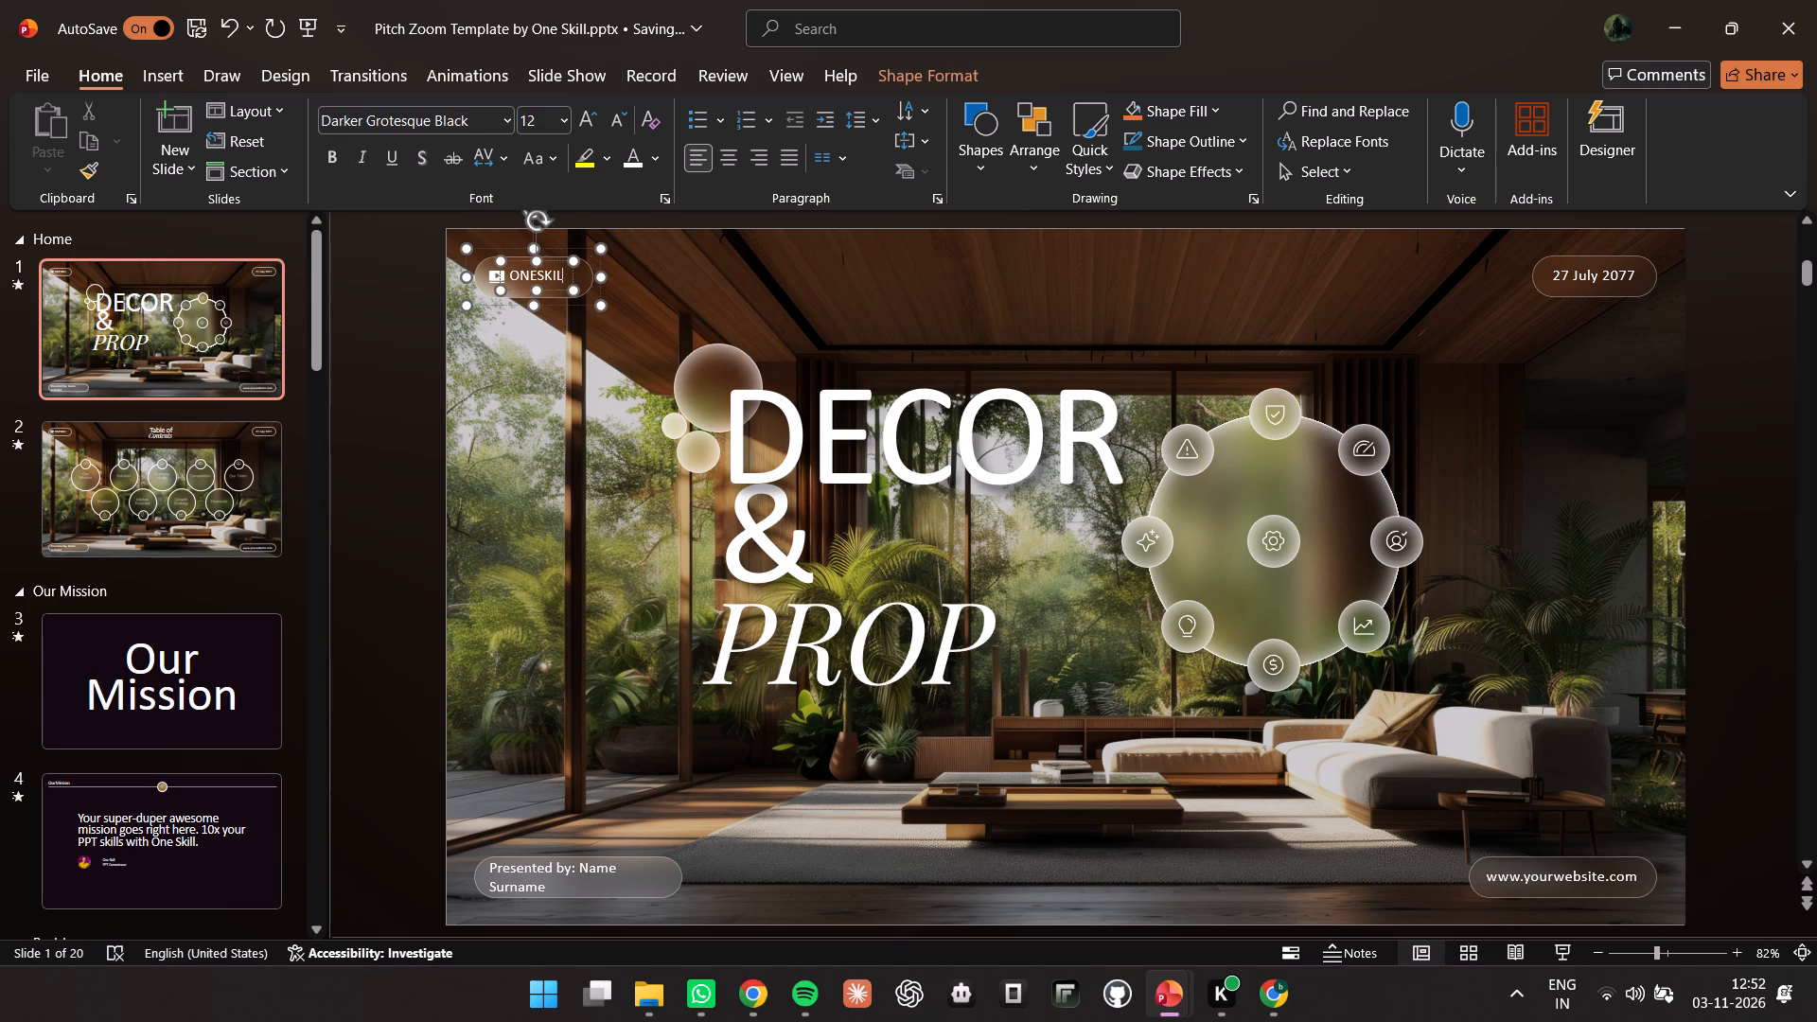
pyautogui.click(598, 271)
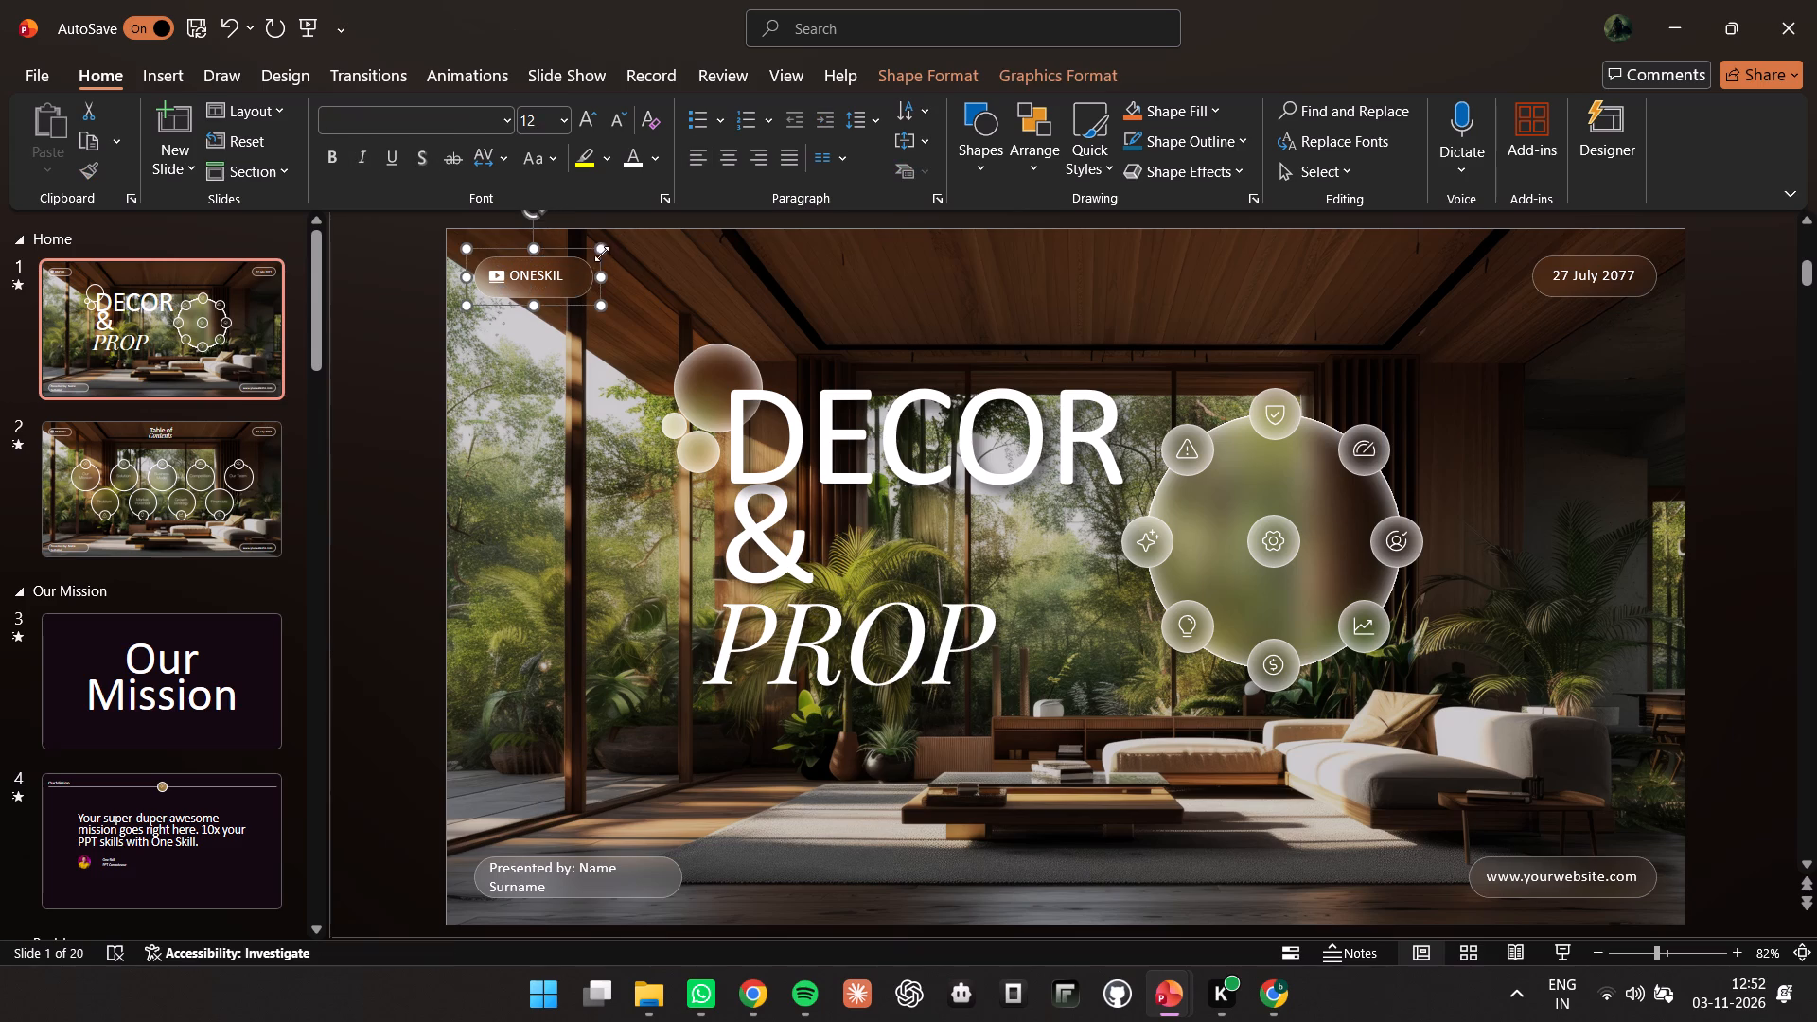
pyautogui.click(602, 253)
pyautogui.click(586, 245)
pyautogui.press('Delete')
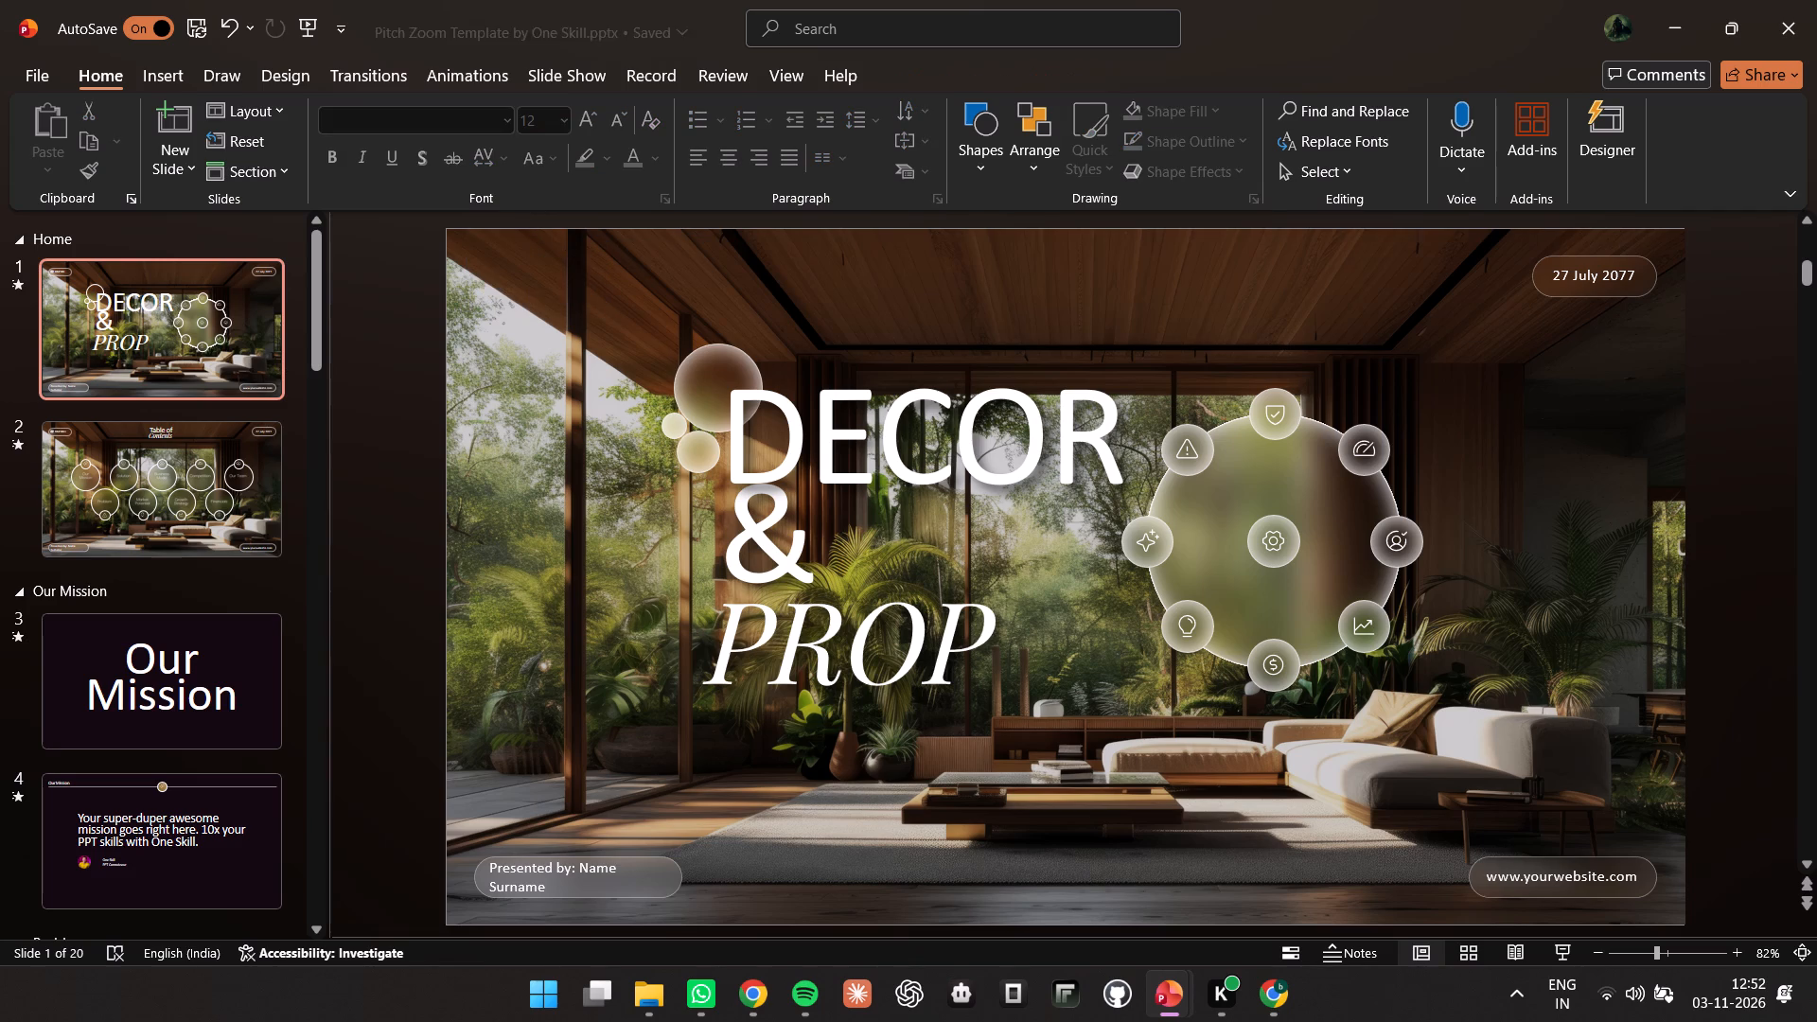
# Delete the date, website and "Presented by" labels from the cover slide.
pyautogui.click(1612, 291)
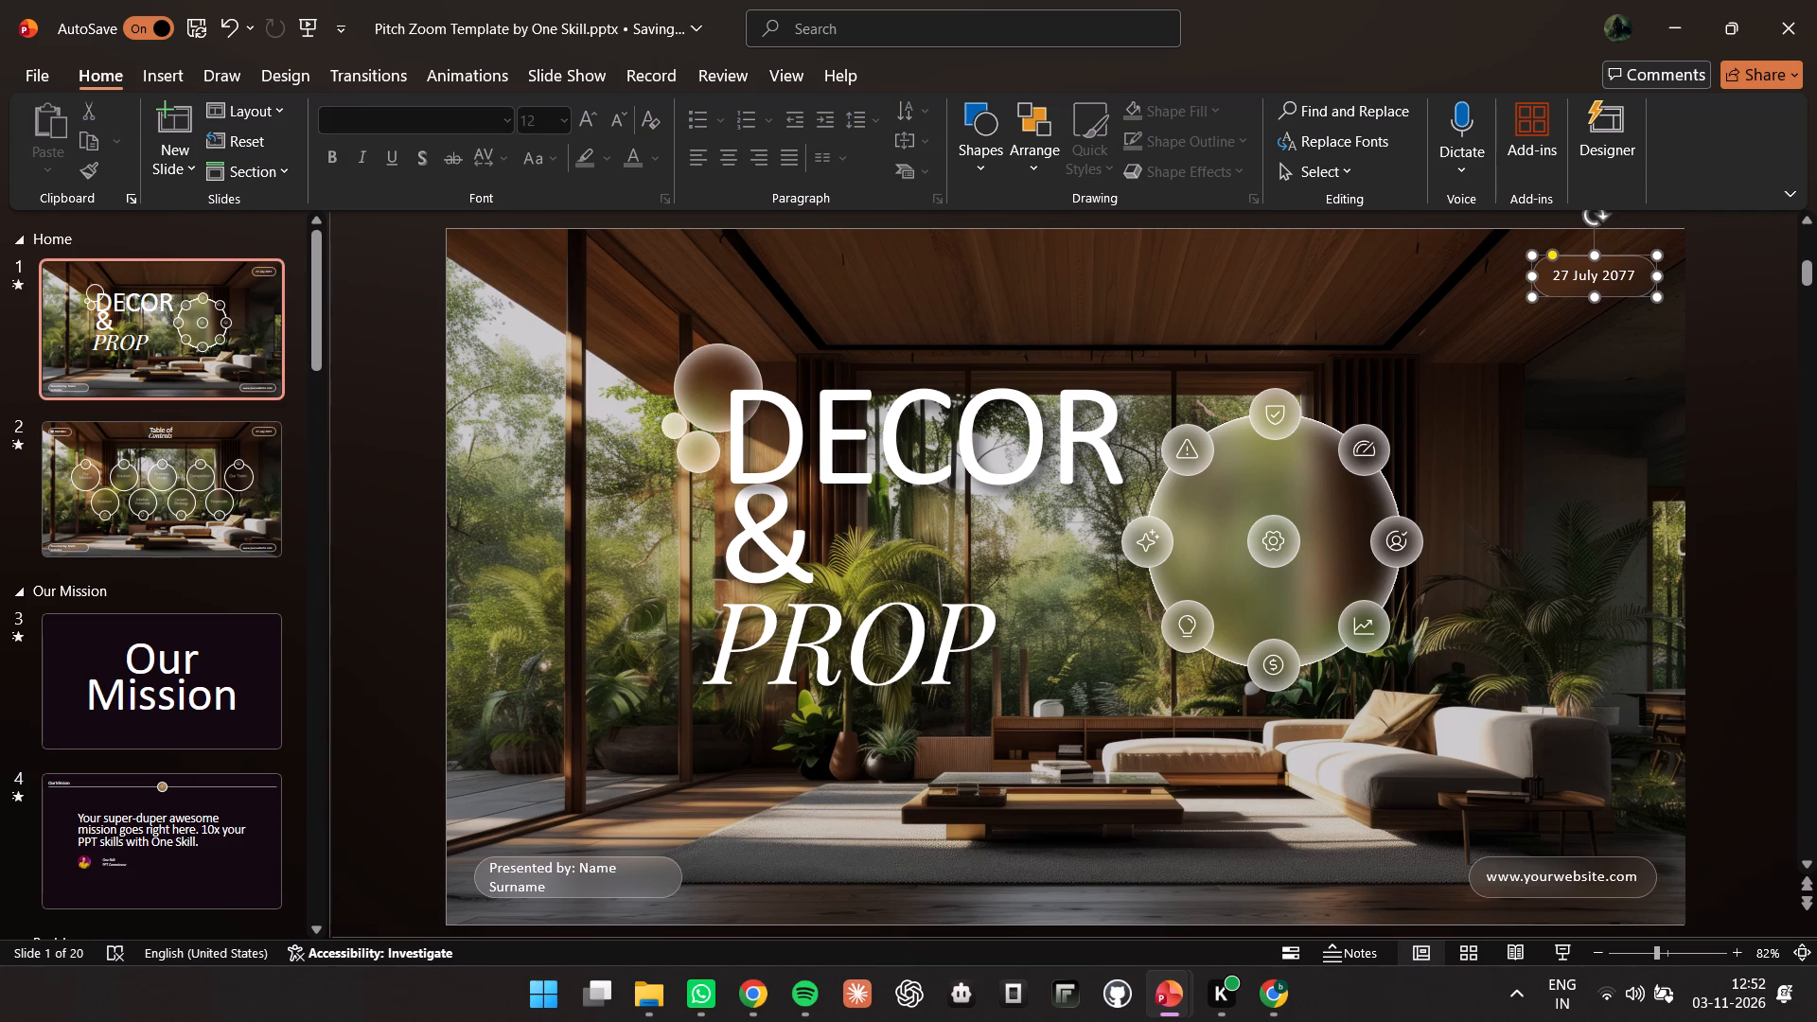
pyautogui.press('Delete')
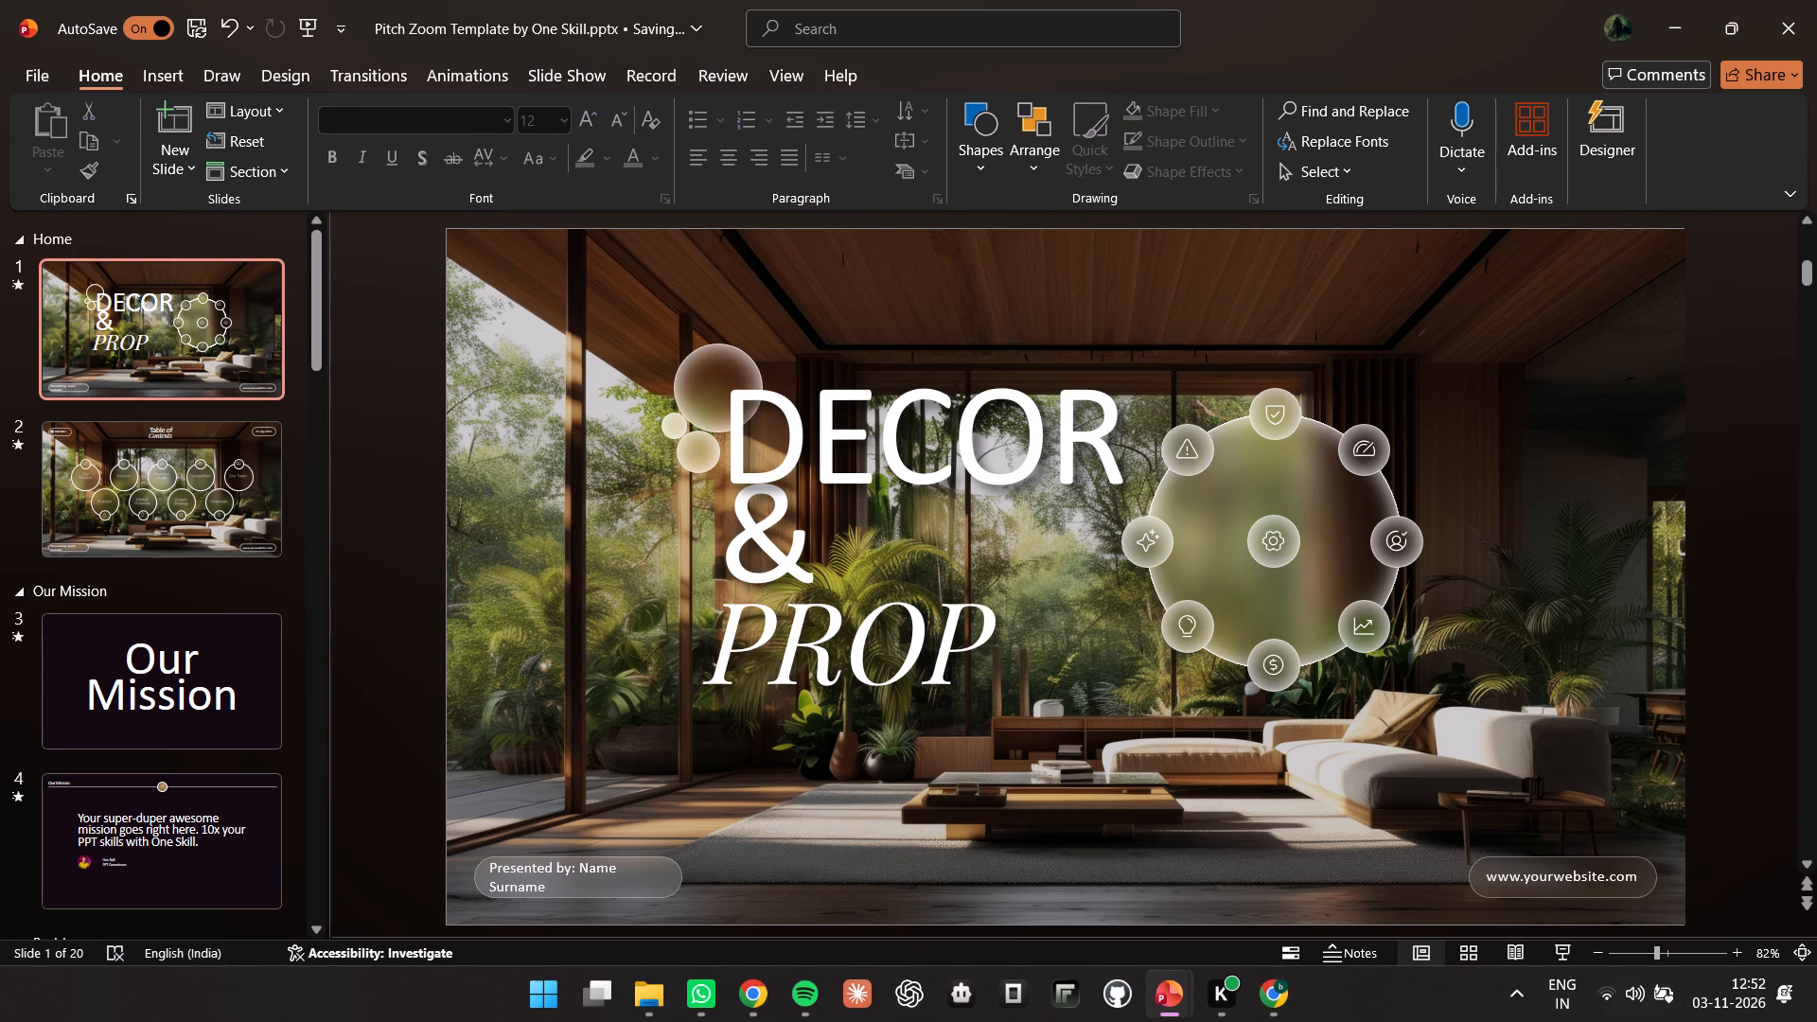
pyautogui.click(1575, 865)
pyautogui.click(1575, 862)
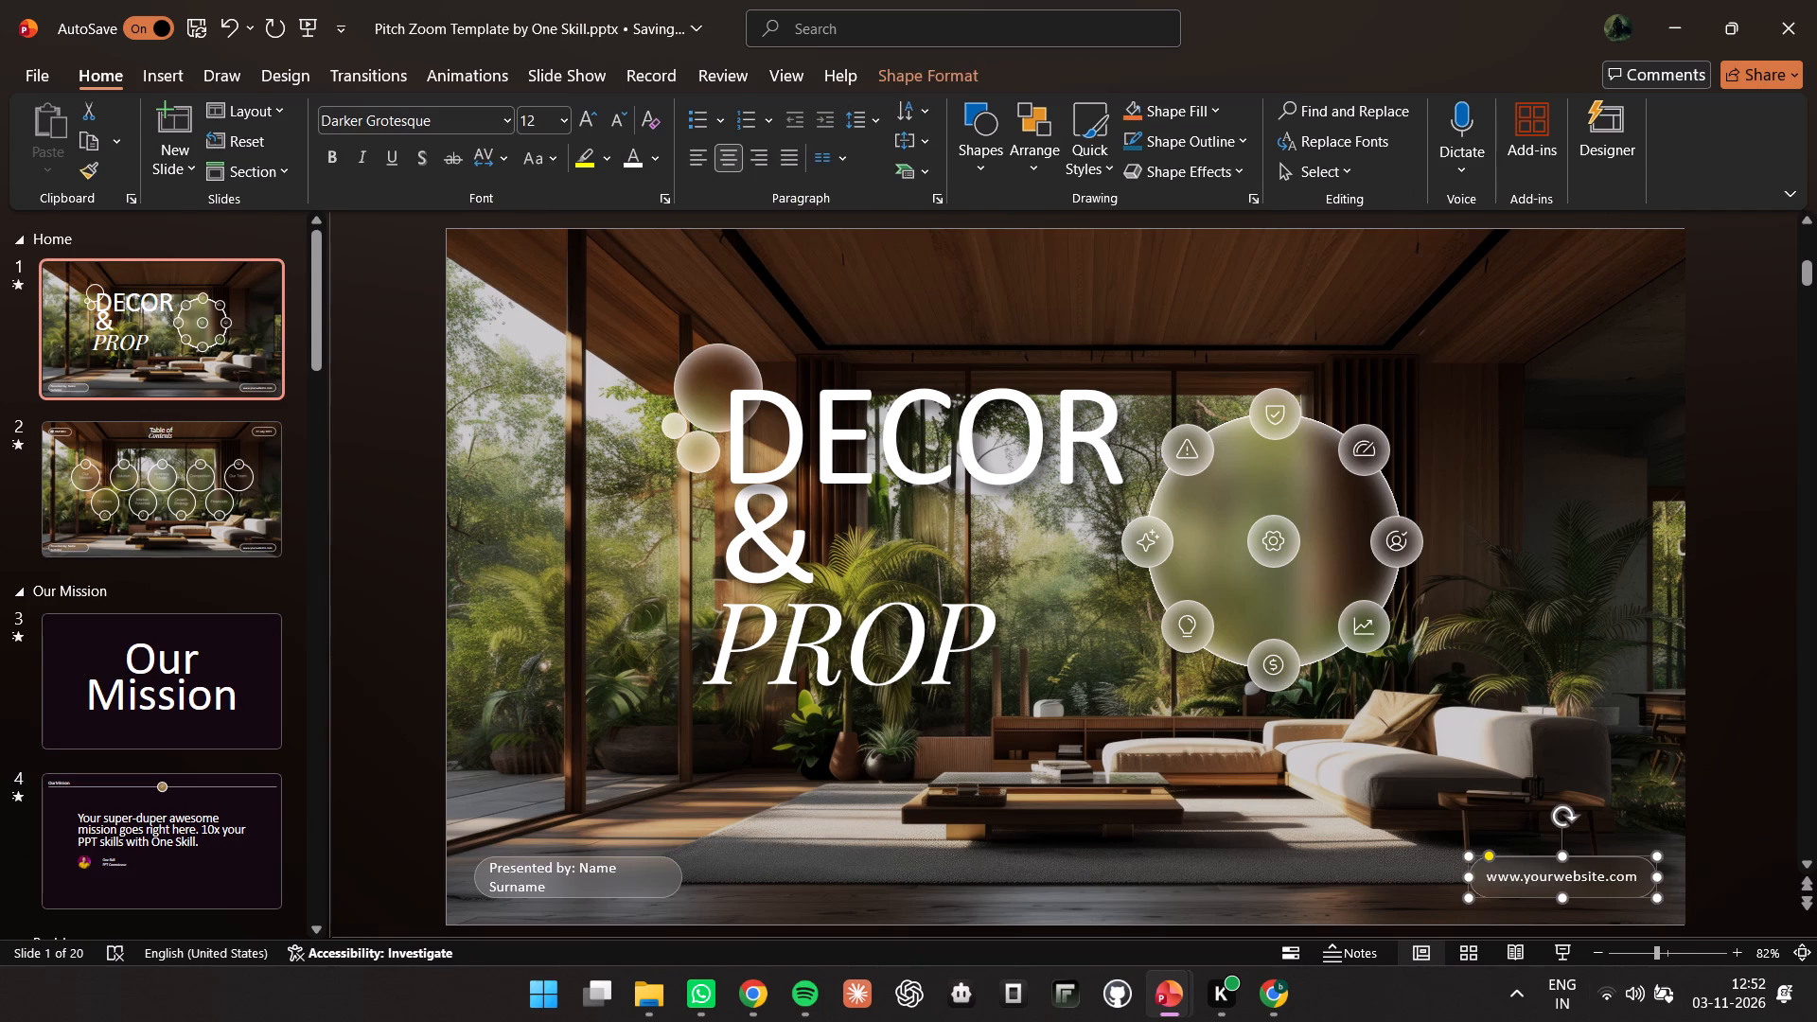
pyautogui.press('Delete')
pyautogui.click(642, 870)
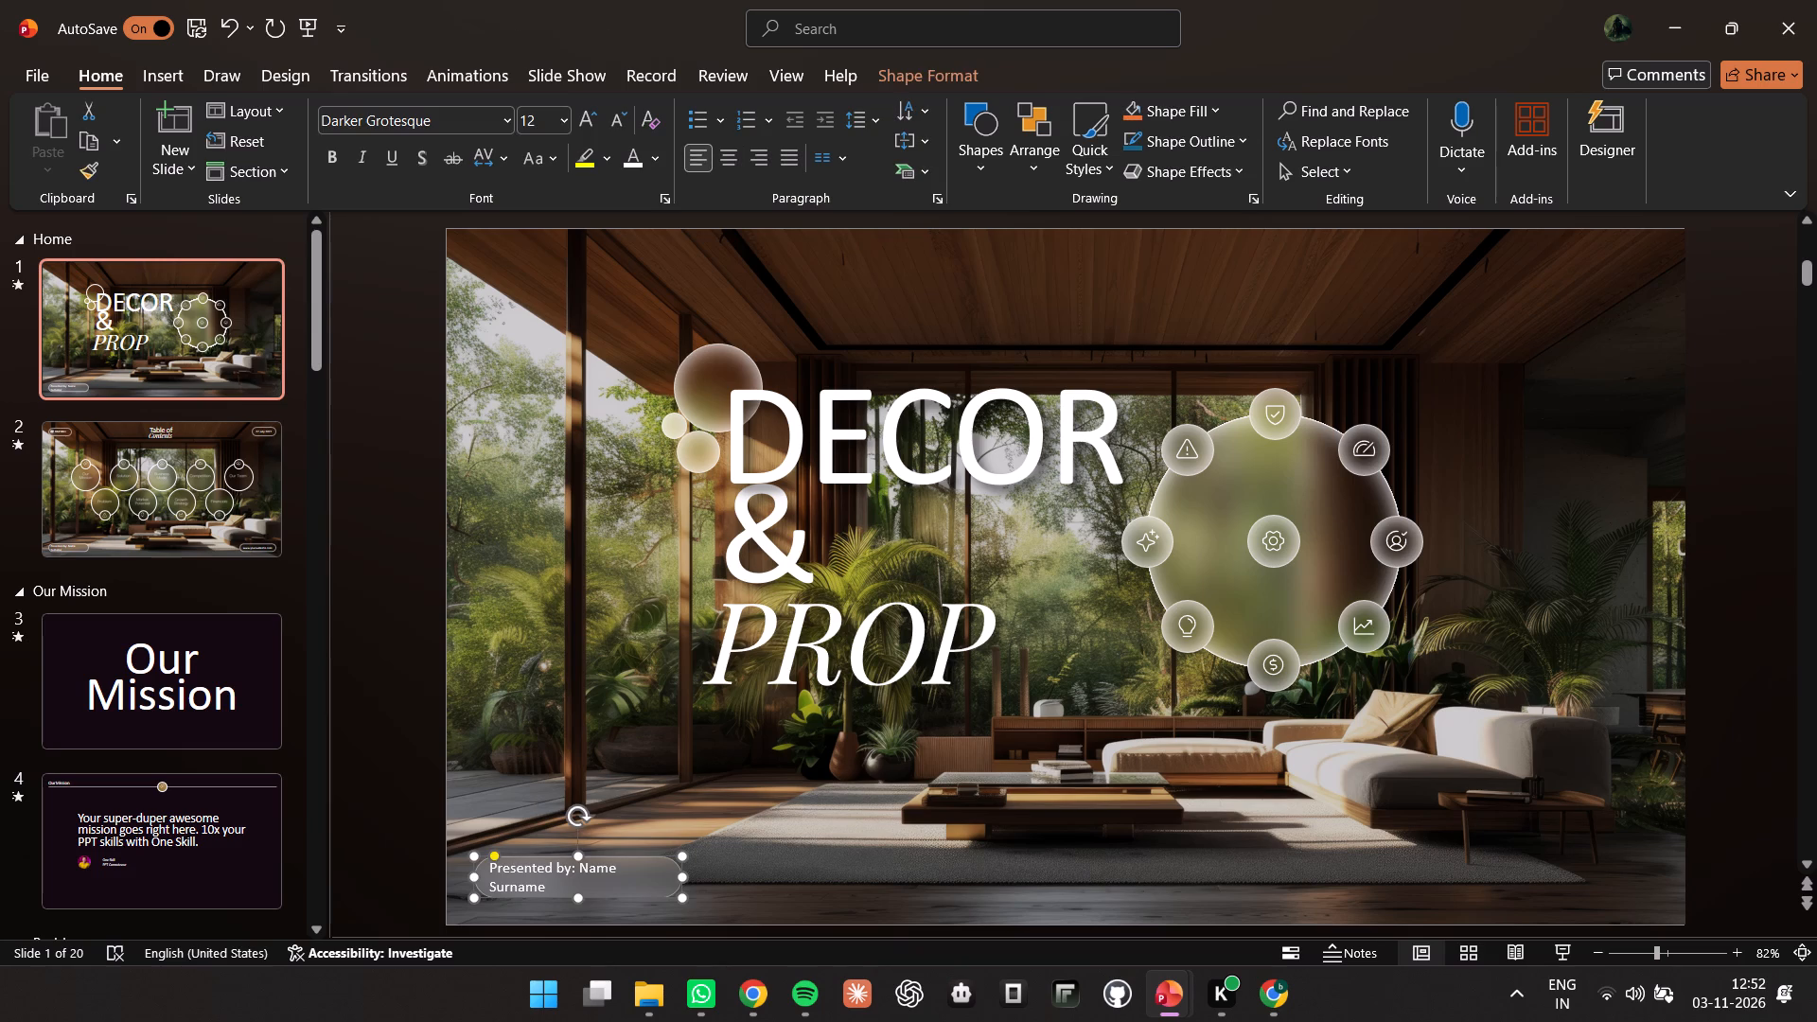
pyautogui.press('Delete')
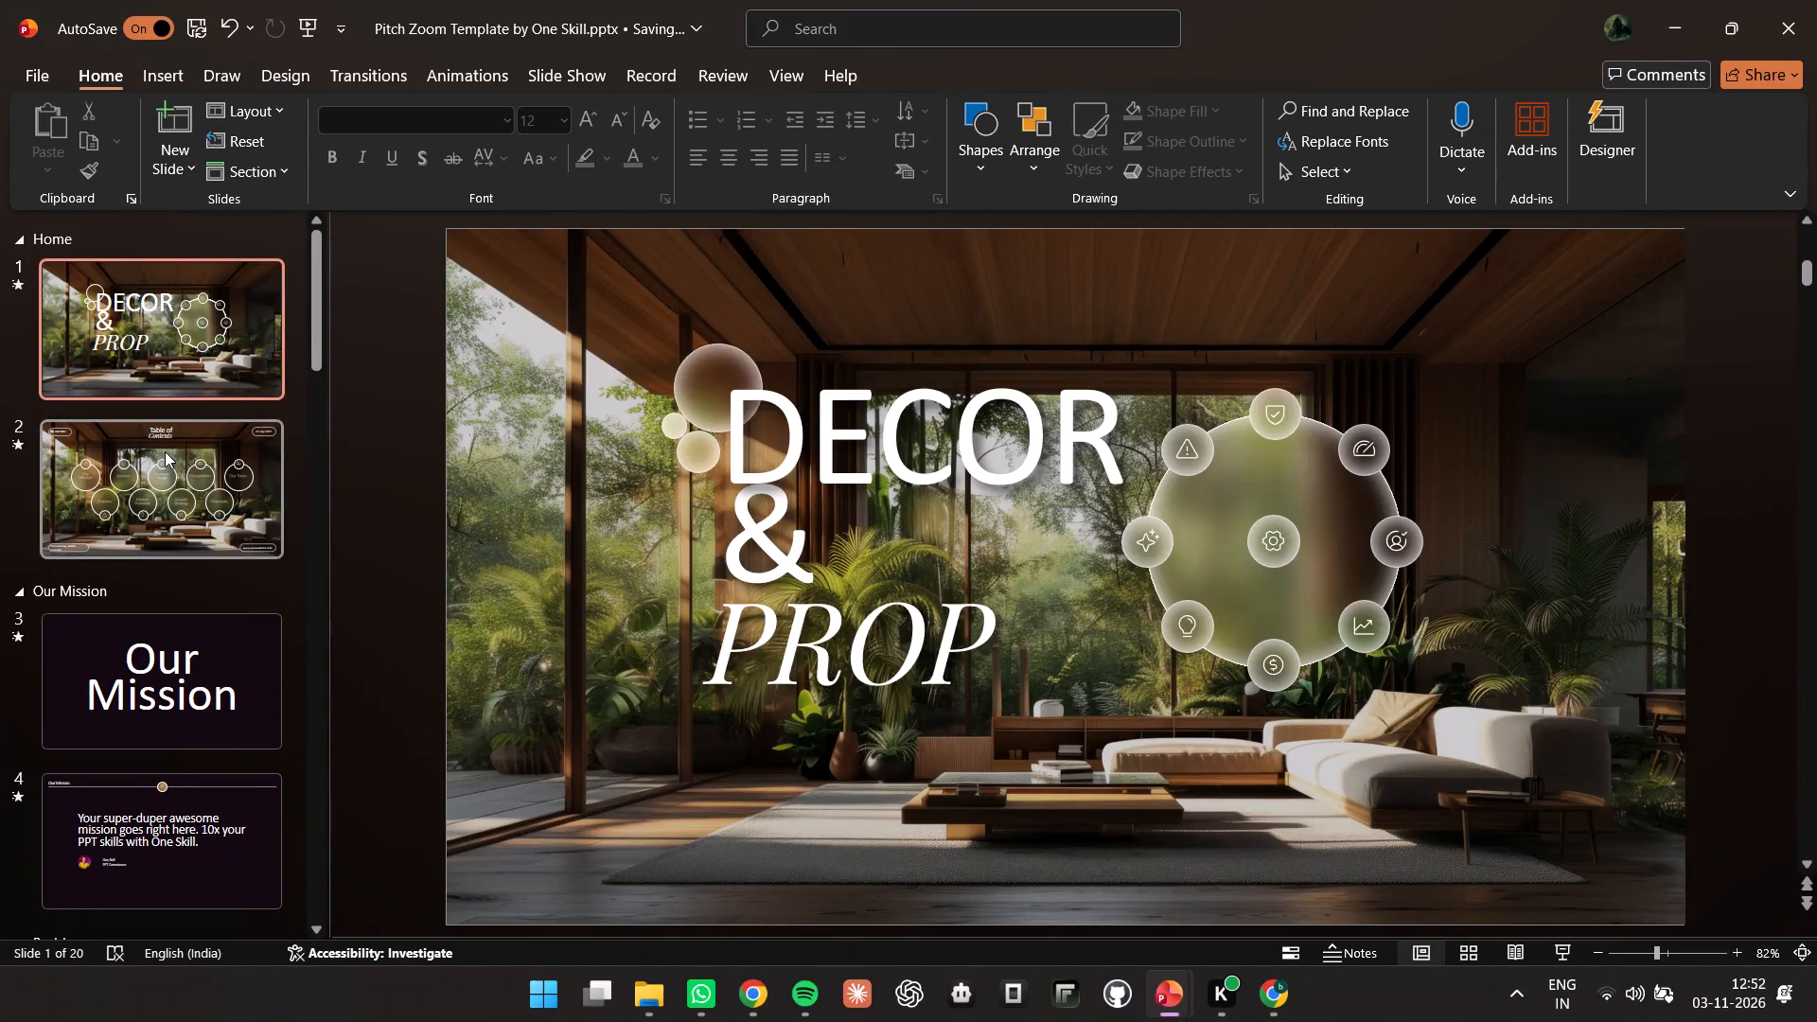
# Delete the ONESKILL badge and the date, website and "Presented by" labels from the Table of Contents slide.
pyautogui.click(165, 451)
pyautogui.click(528, 255)
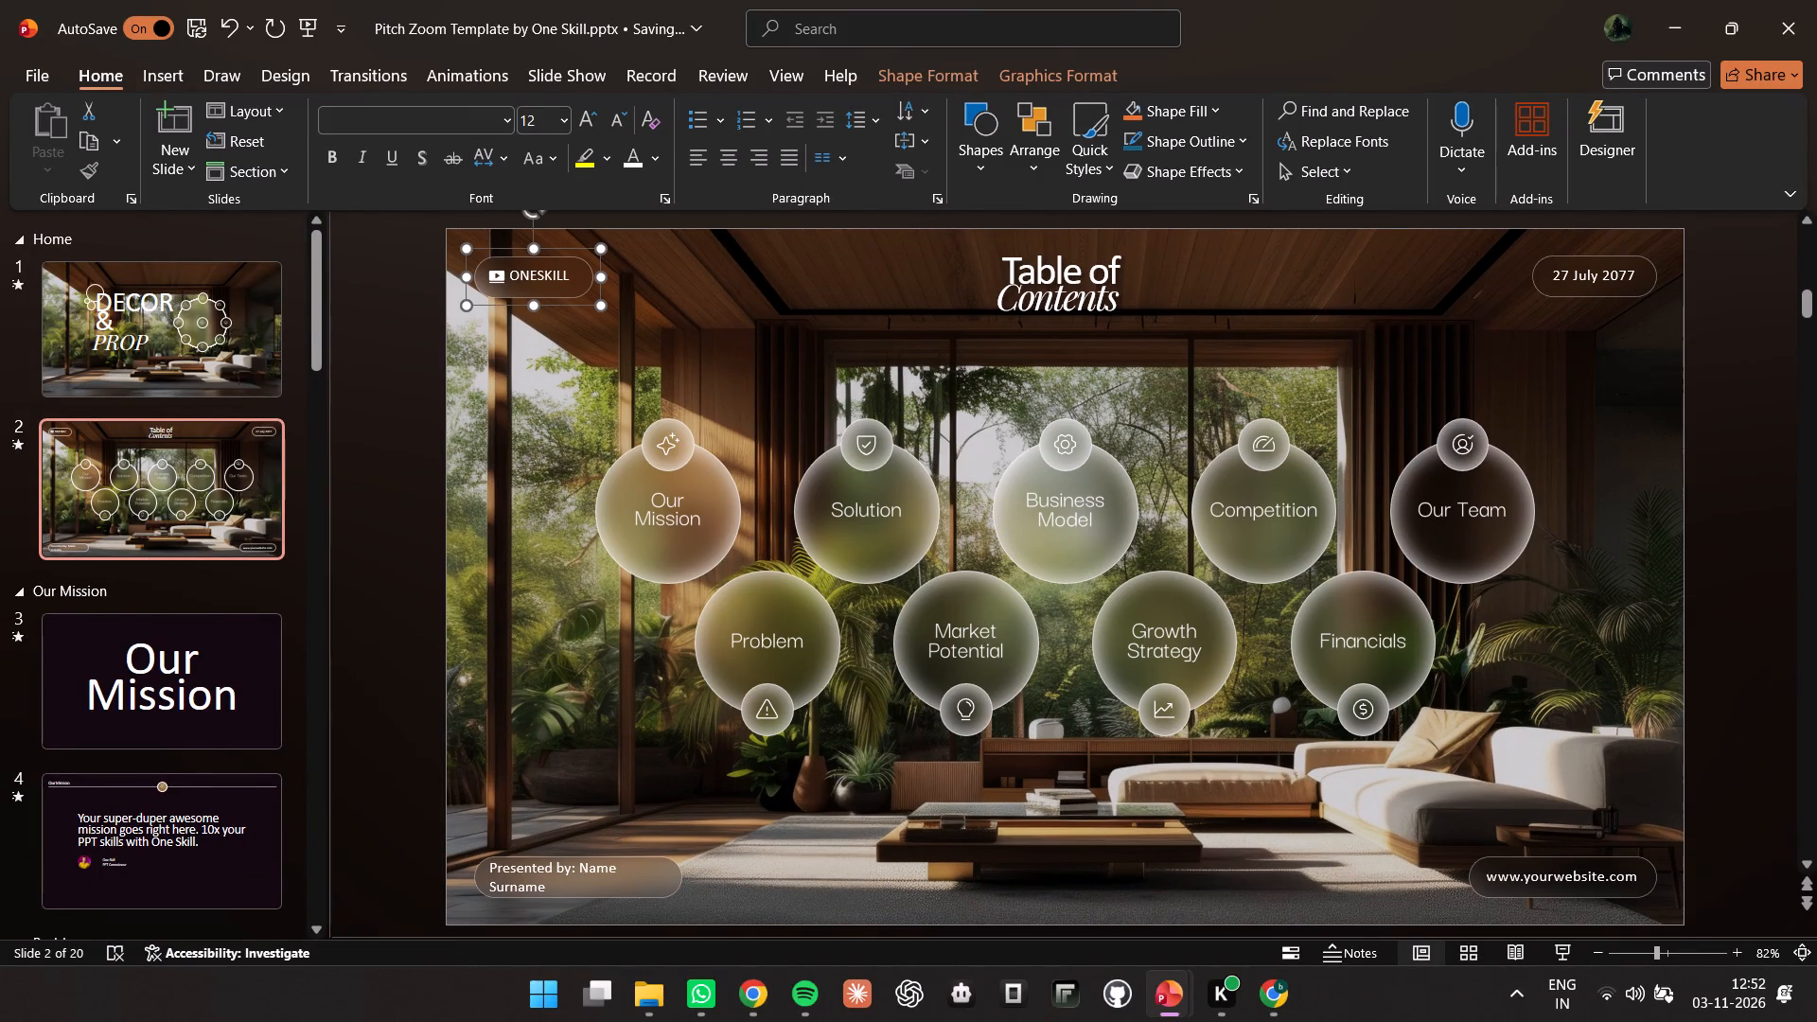
pyautogui.press('Delete')
pyautogui.click(1652, 265)
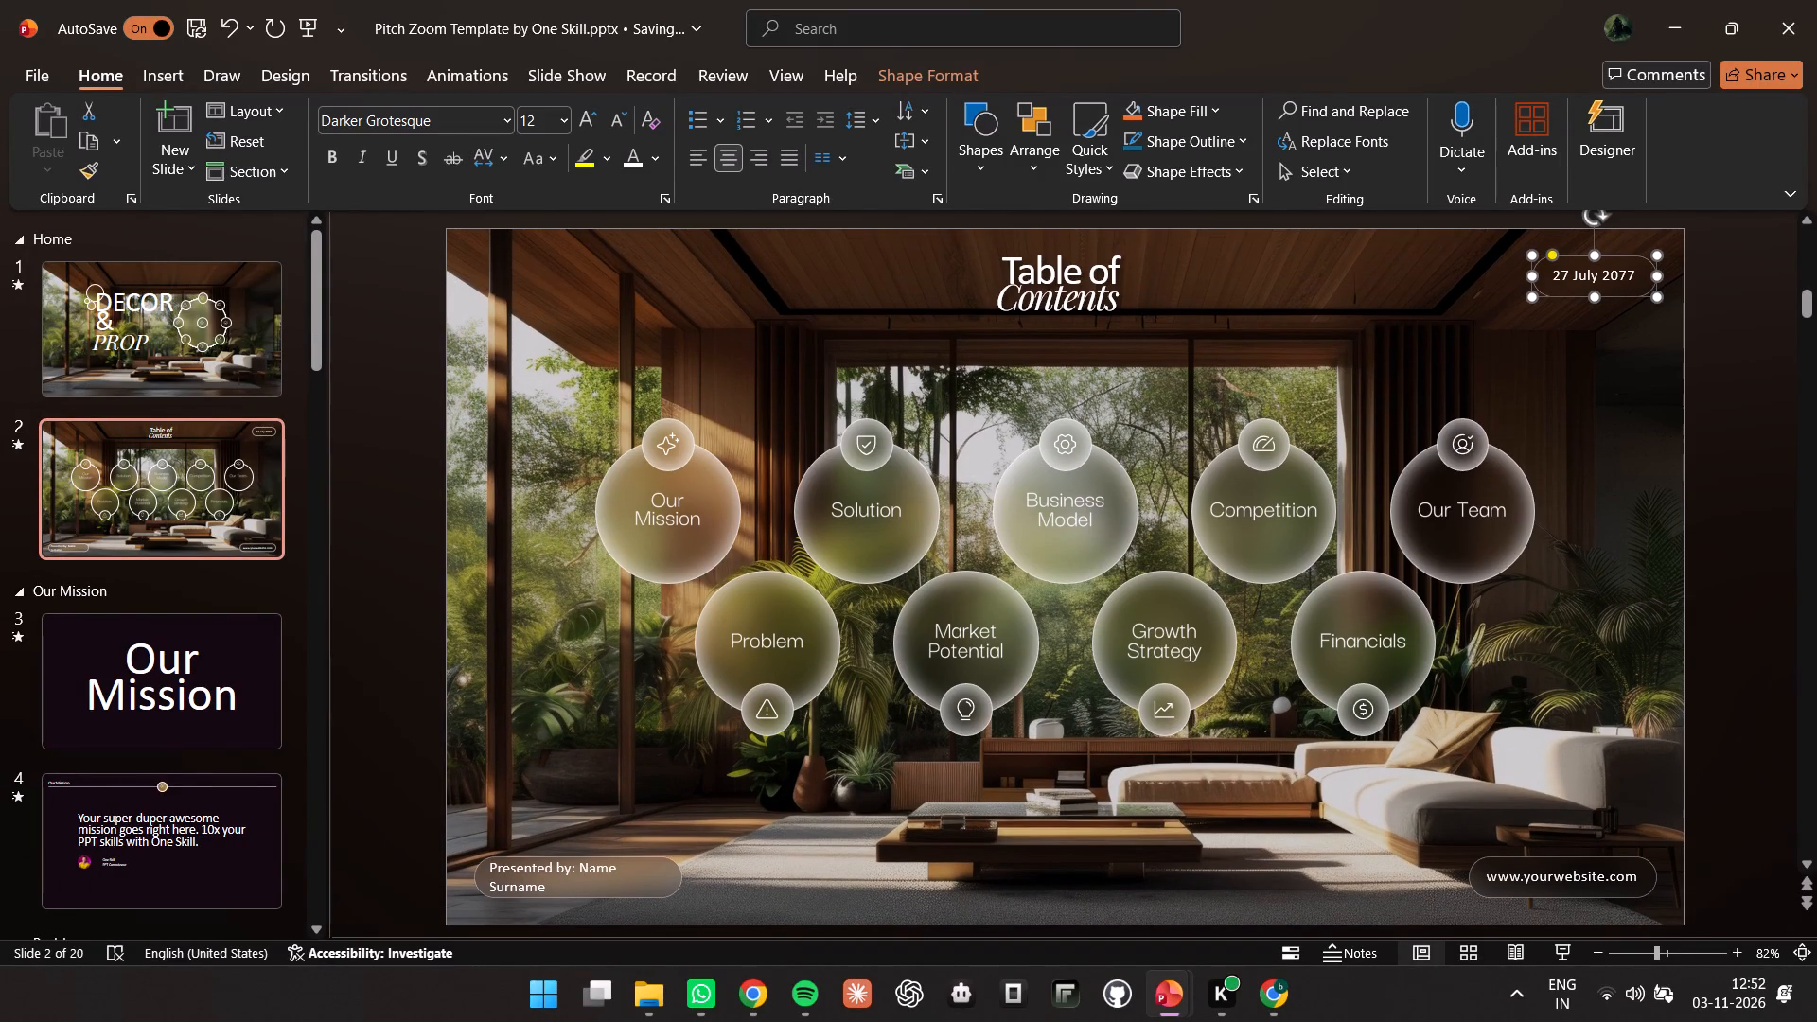
pyautogui.click(1635, 257)
pyautogui.press('Delete')
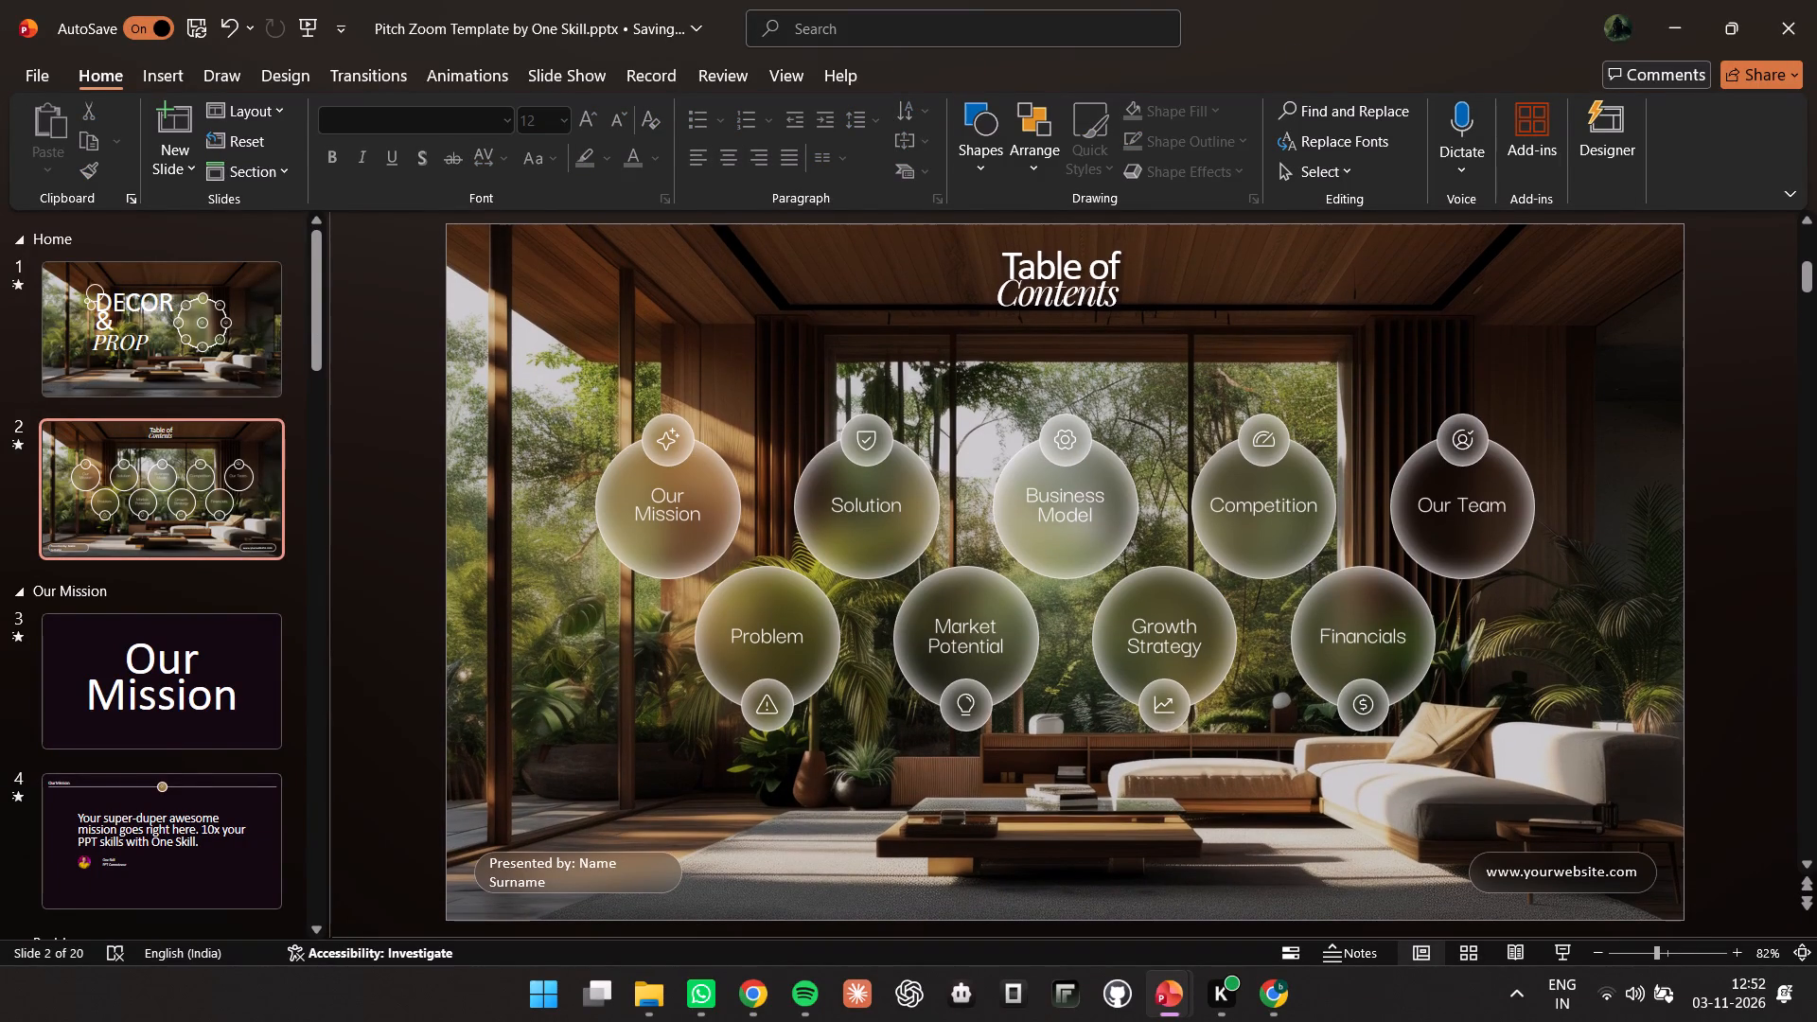
pyautogui.click(1590, 852)
pyautogui.press('Delete')
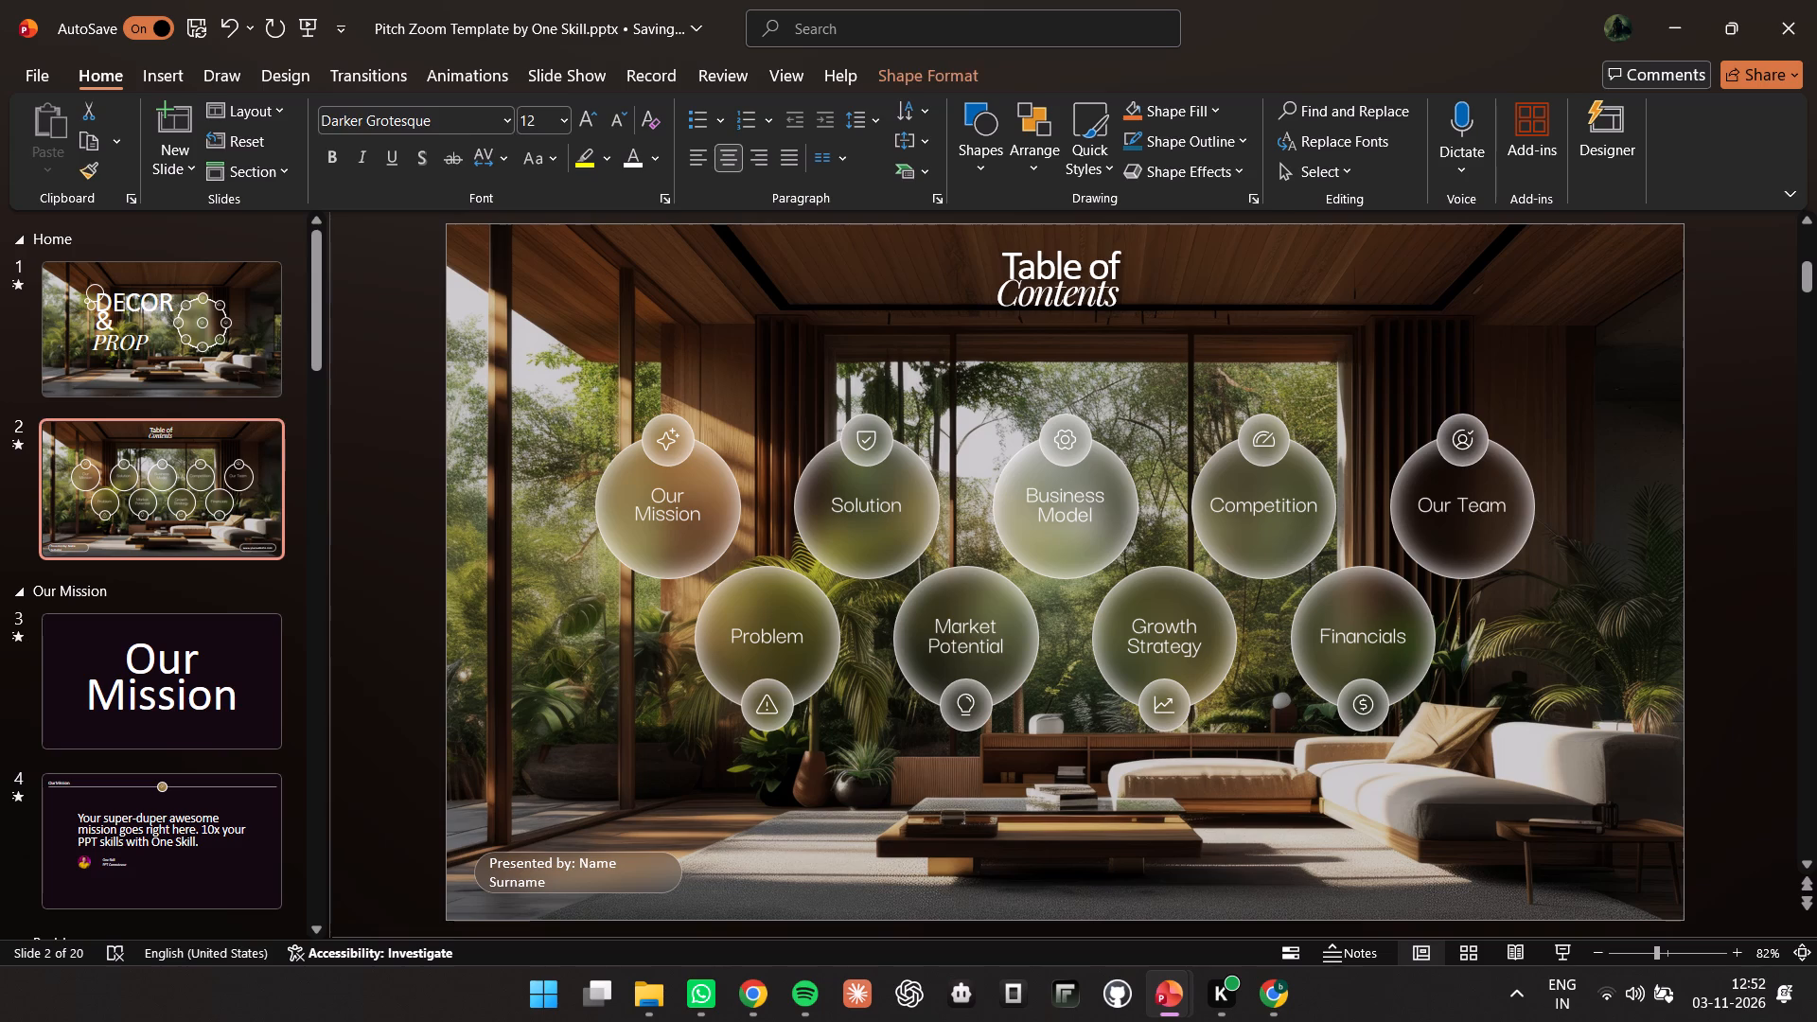
pyautogui.click(565, 877)
pyautogui.click(558, 851)
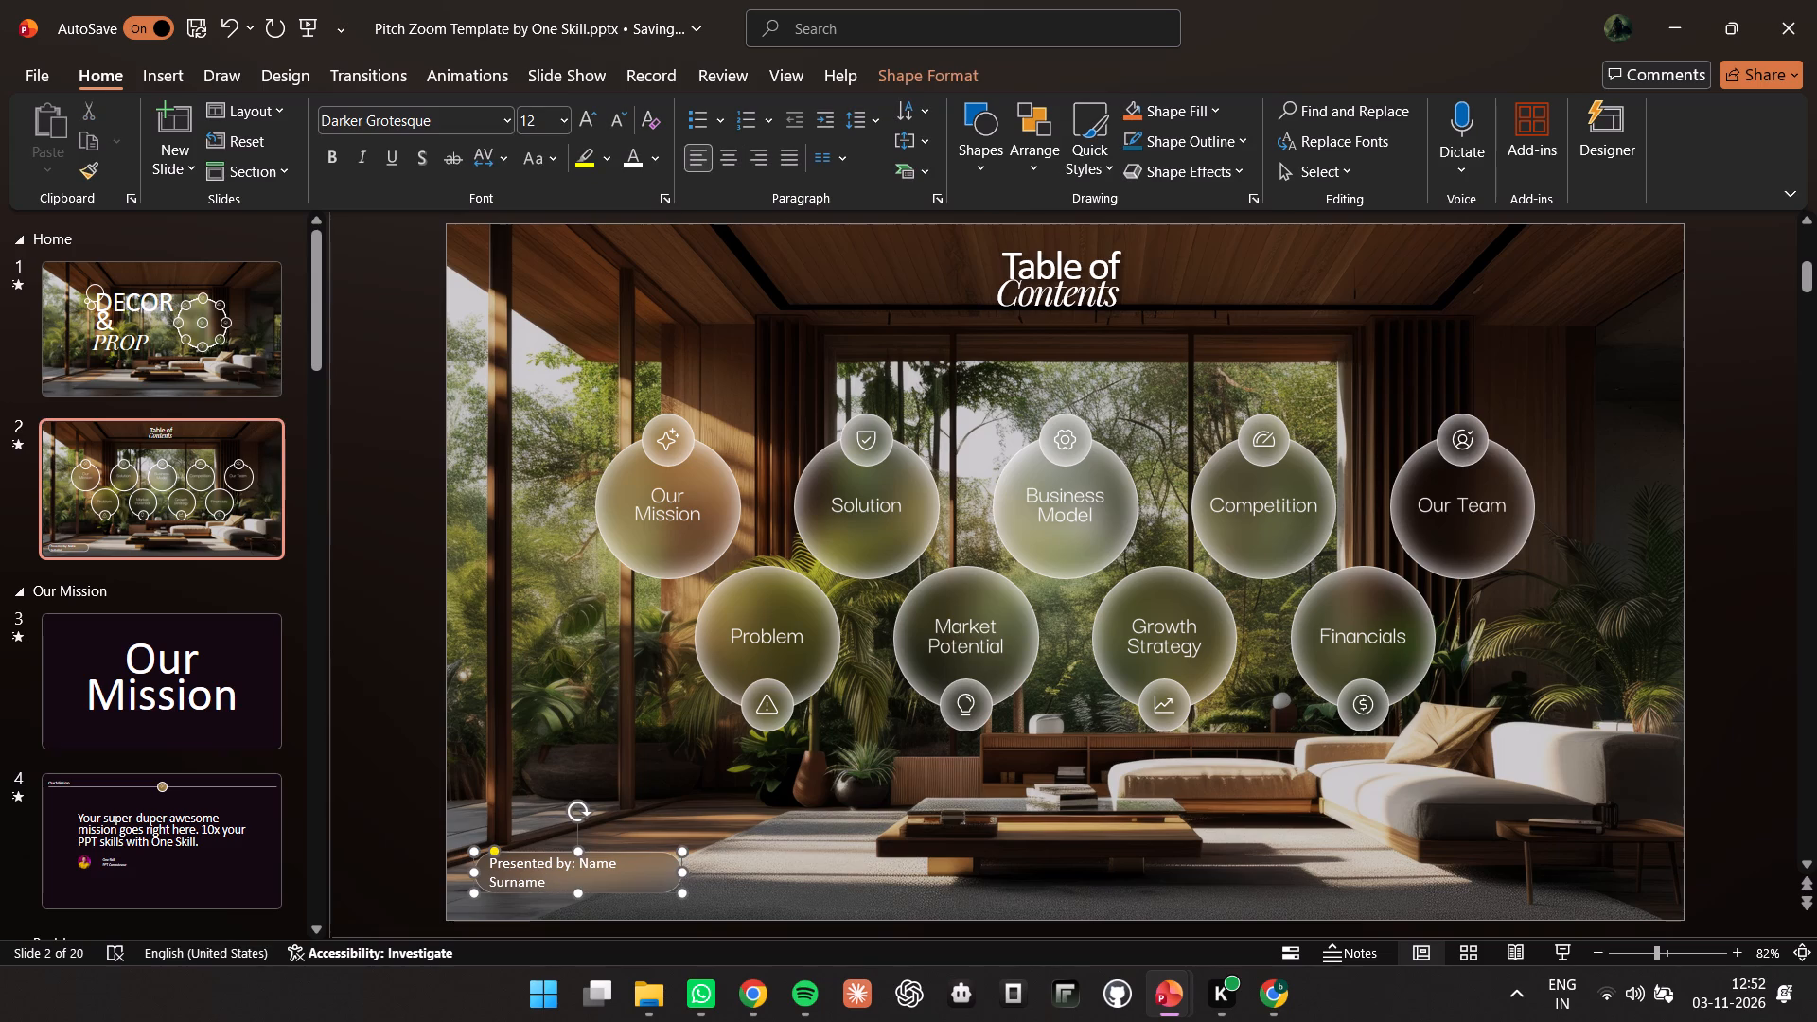
pyautogui.press('Delete')
# Look through the deck's section slides and compare the cover with the Table of Contents slide.
pyautogui.scroll(-8, 62, 521)
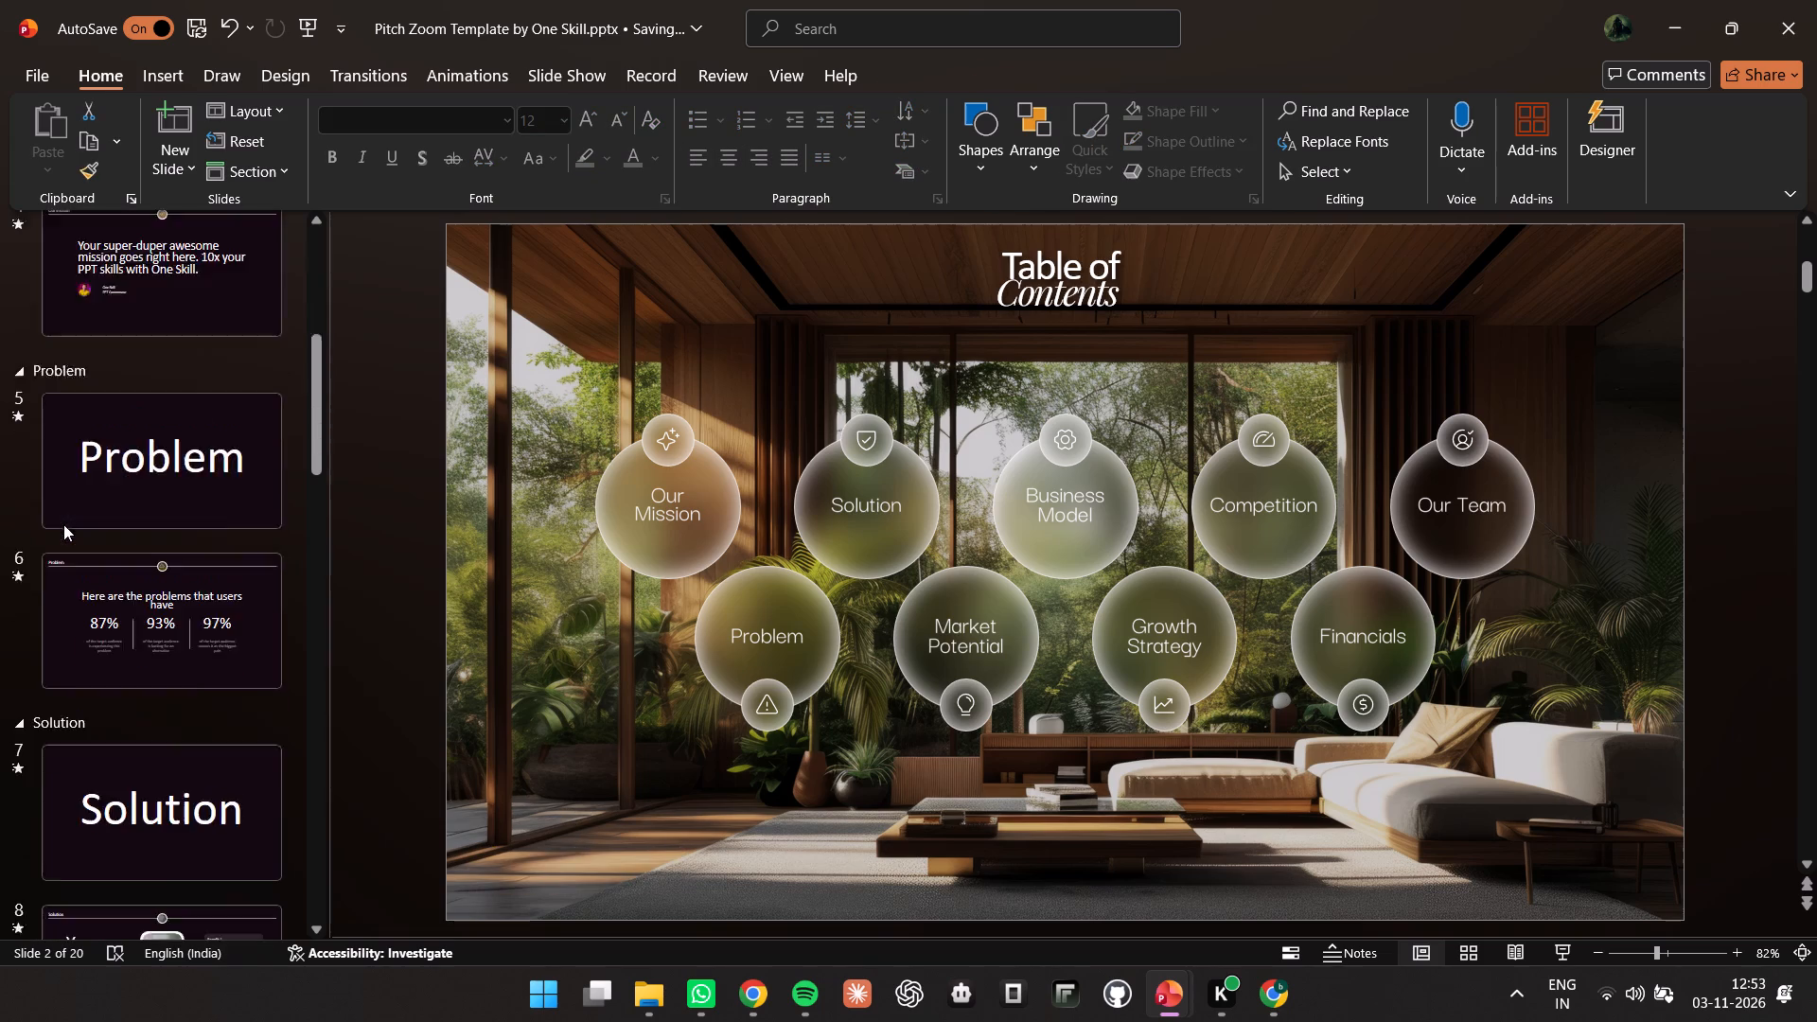
pyautogui.scroll(-9, 63, 524)
pyautogui.scroll(-17, 67, 523)
pyautogui.scroll(-9, 67, 520)
pyautogui.scroll(8, 111, 554)
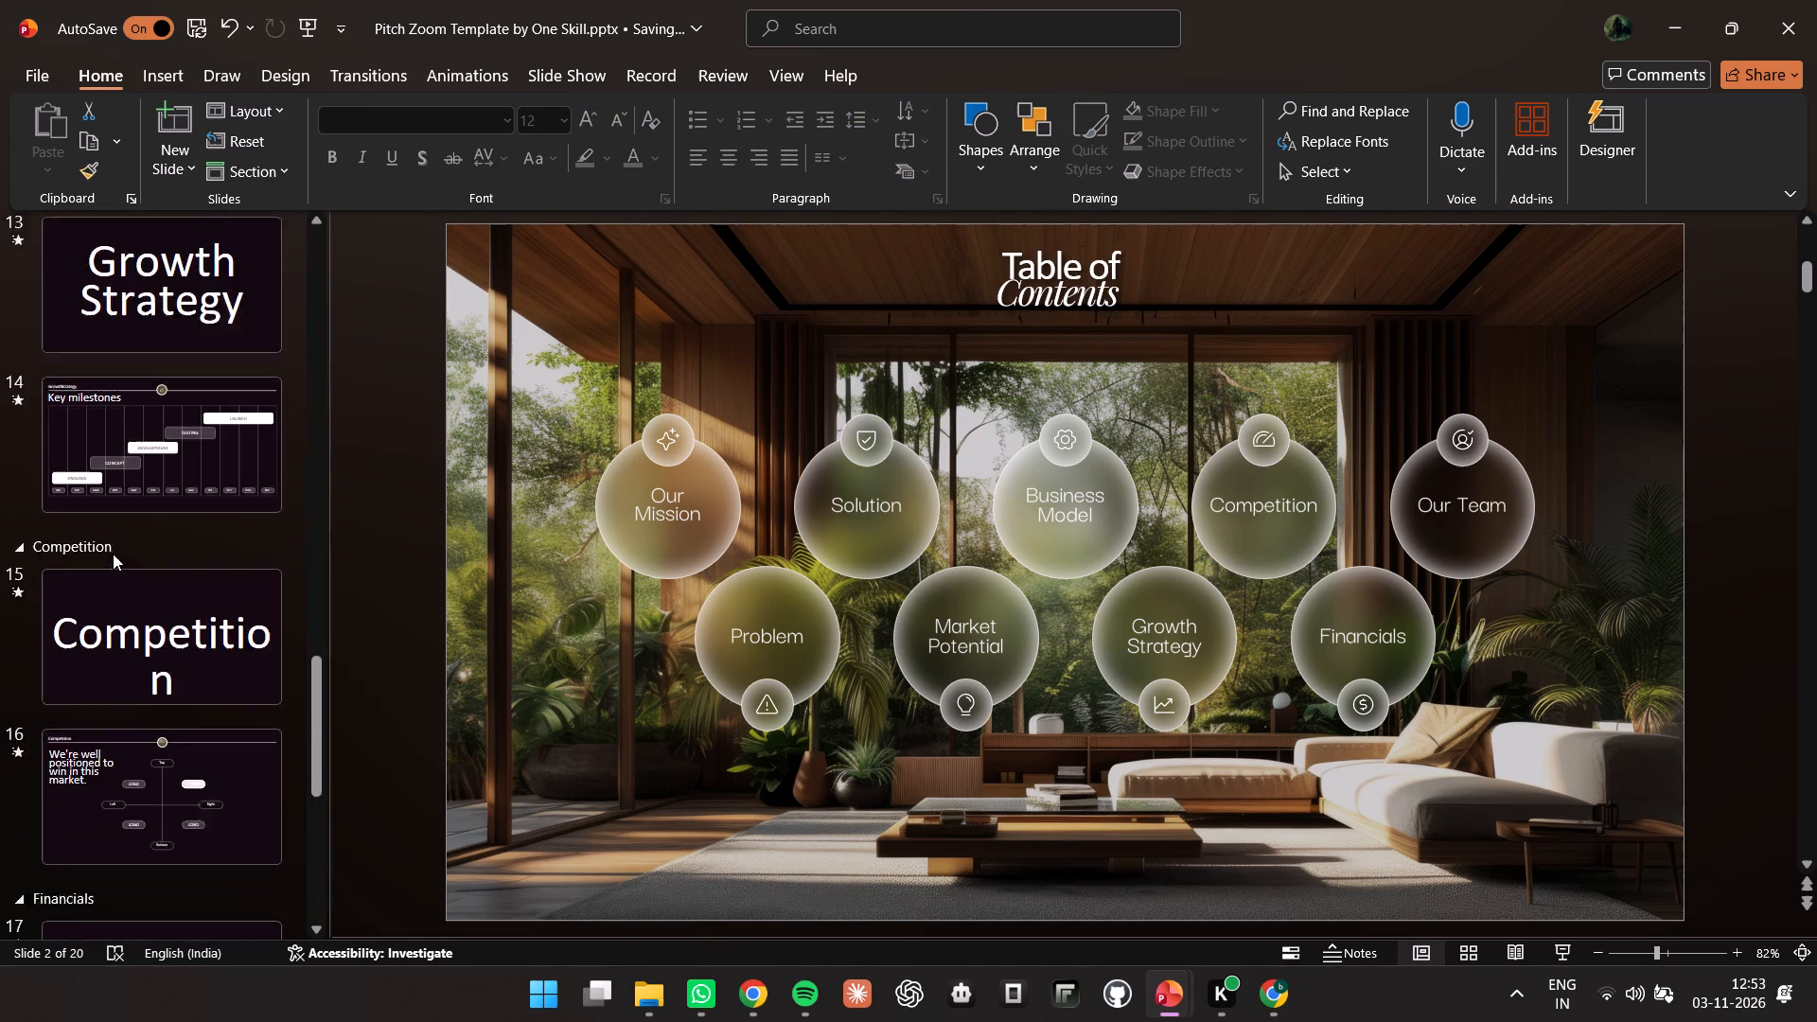
pyautogui.scroll(20, 113, 554)
pyautogui.scroll(20, 113, 554)
pyautogui.click(170, 340)
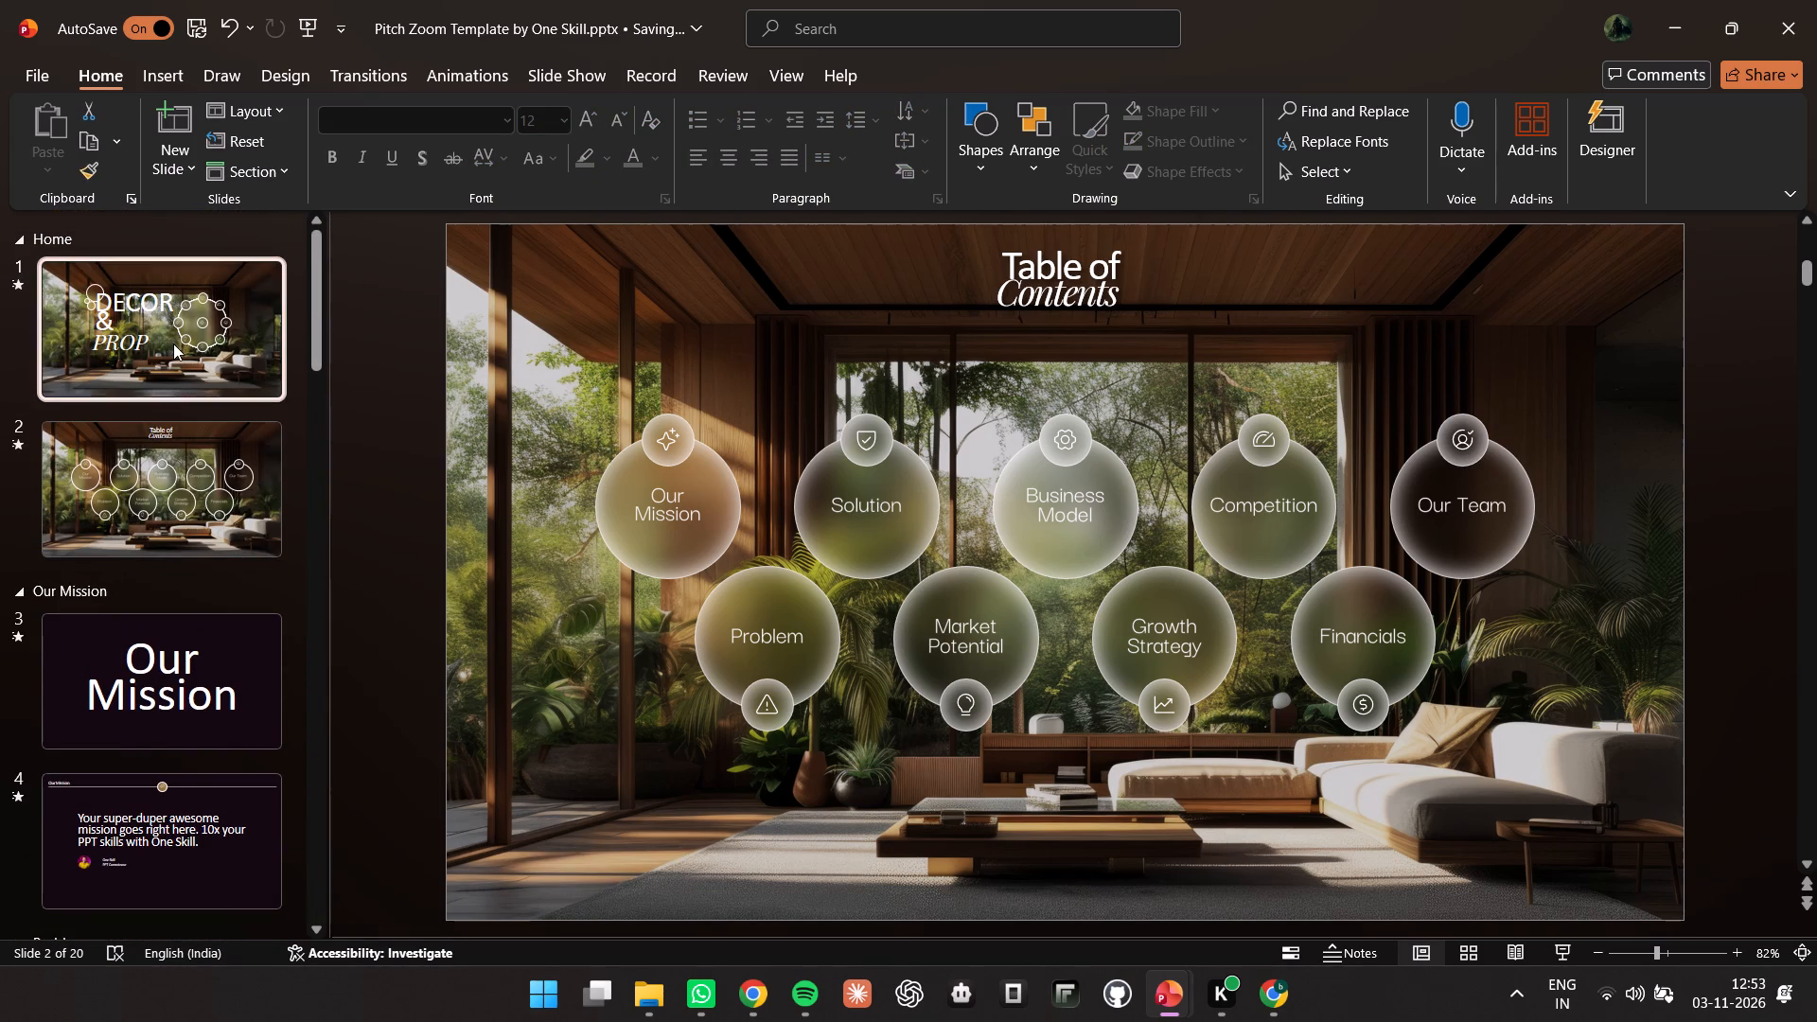
pyautogui.click(245, 481)
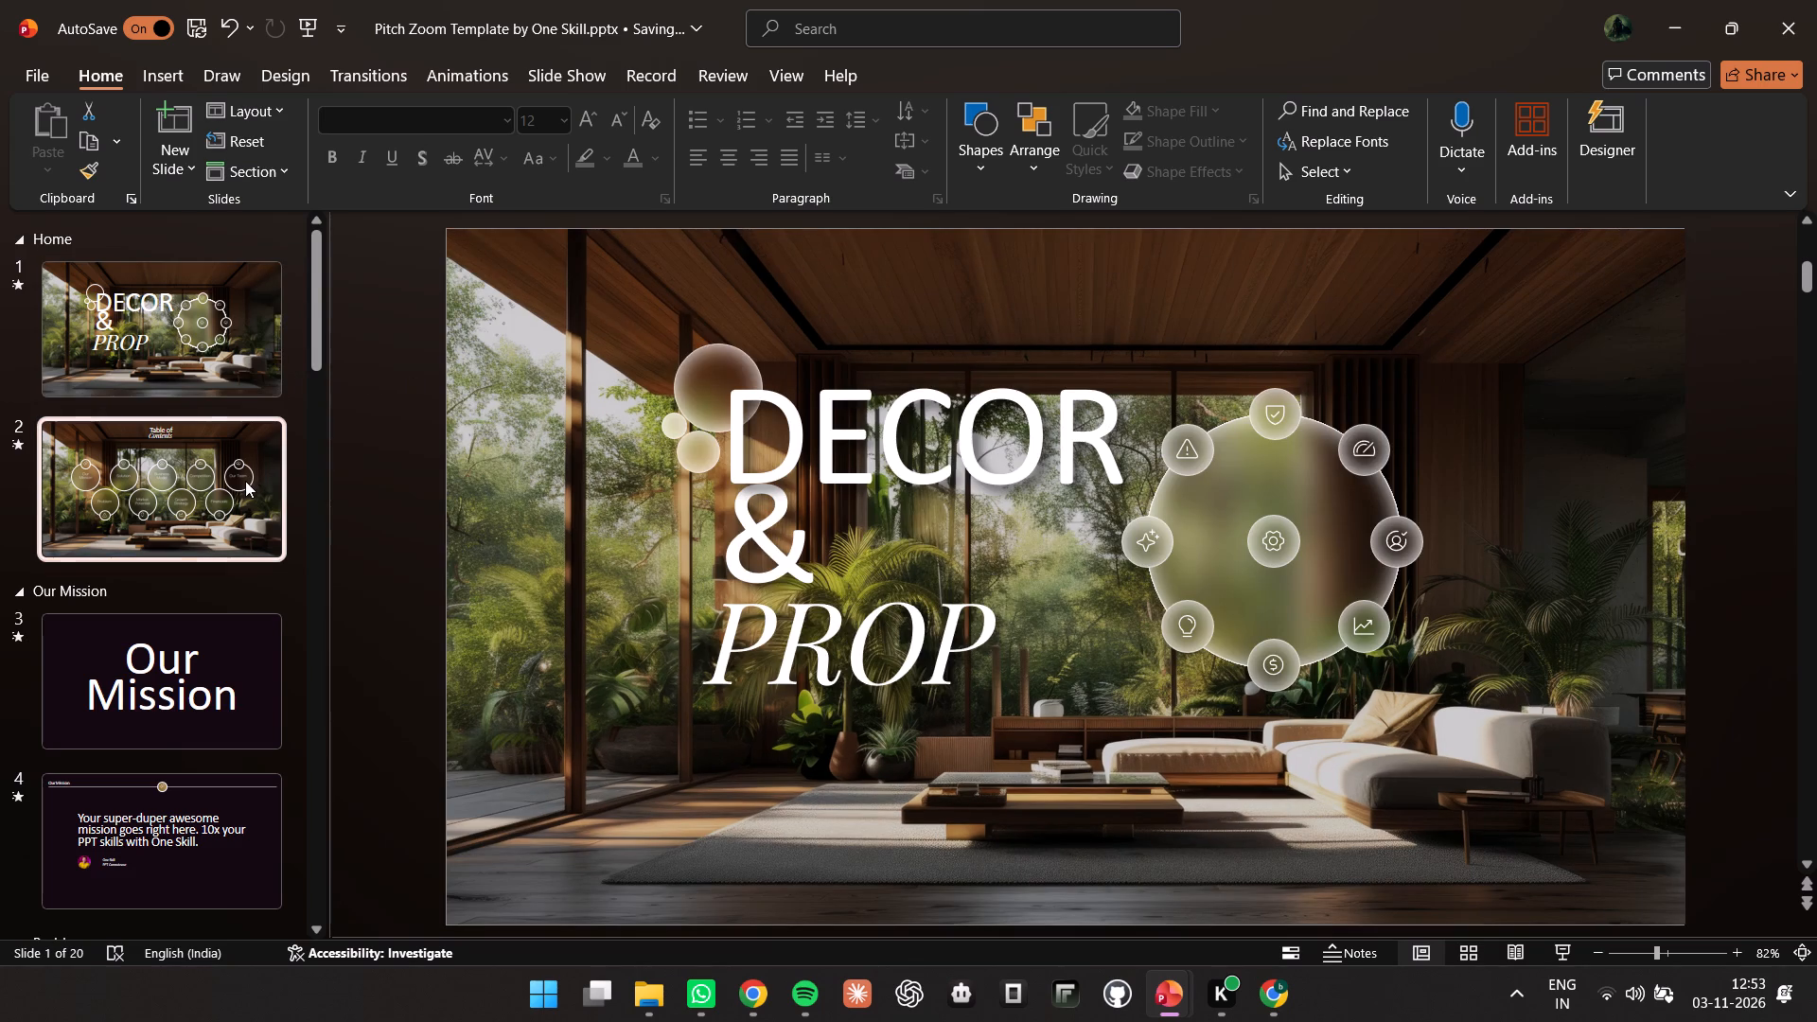
# Preview the slide show from the cover slide through to the Table of Contents, and return to editing.
pyautogui.click(224, 273)
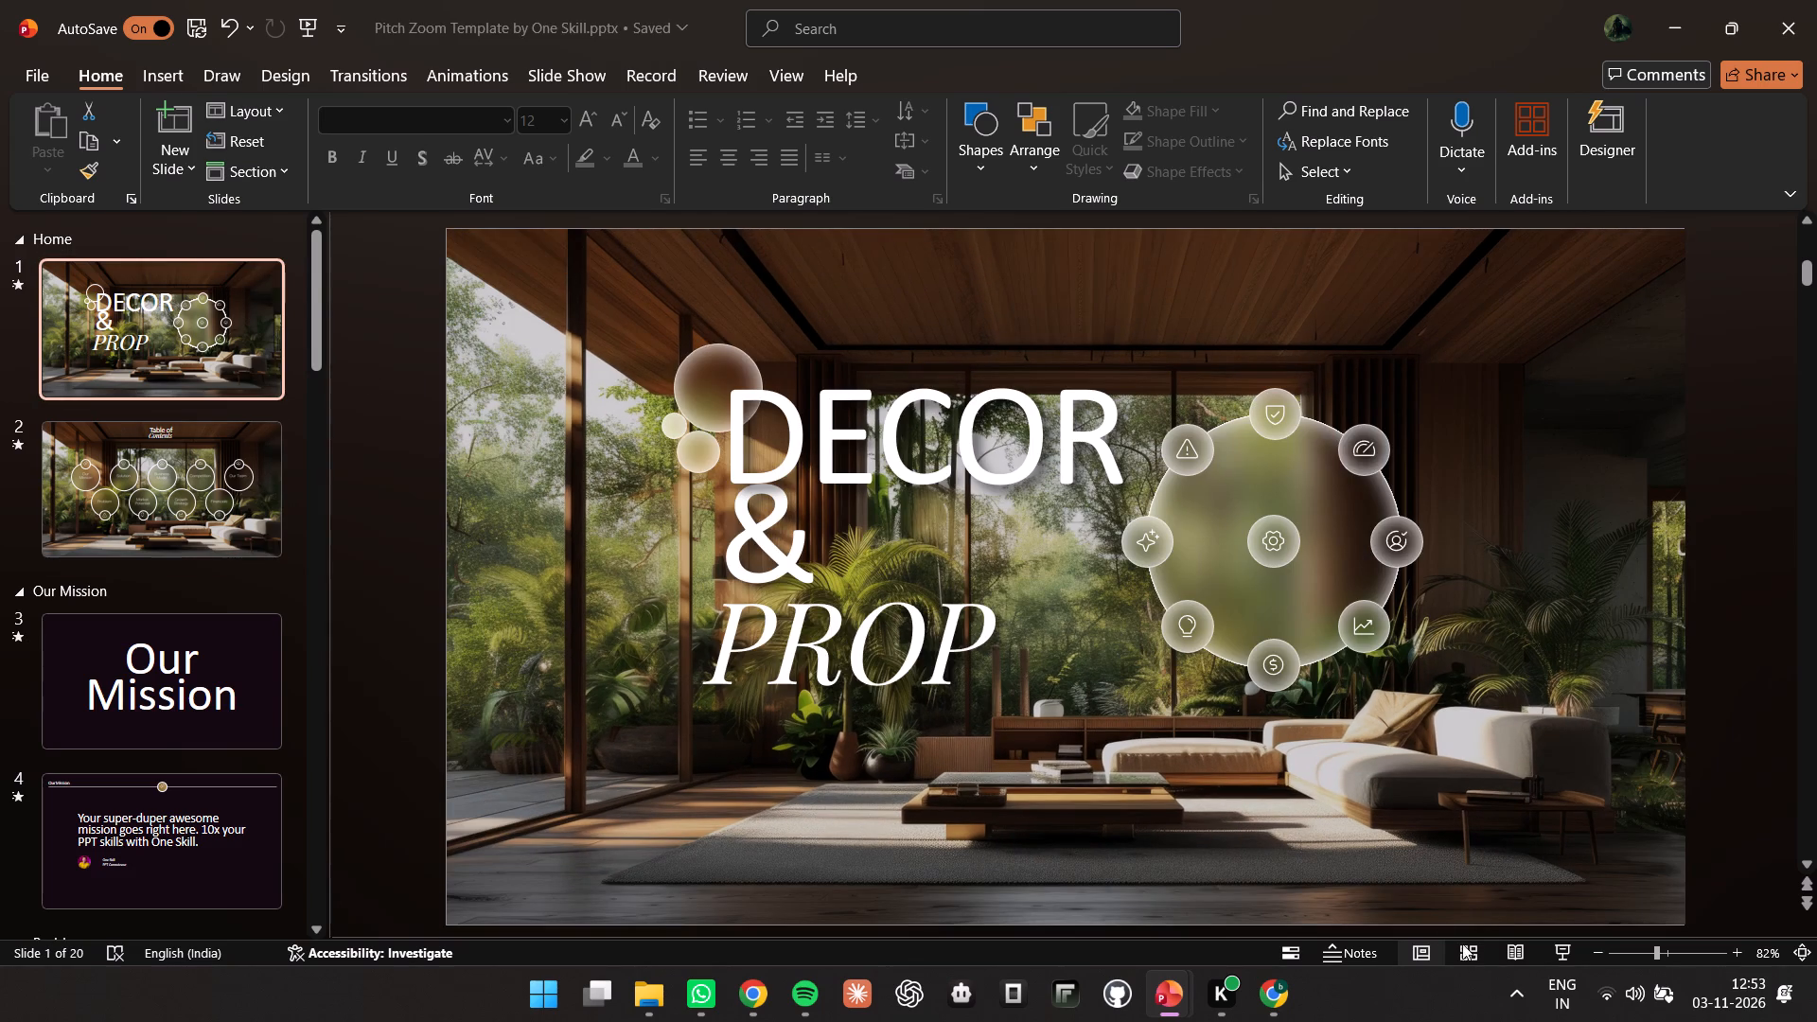
pyautogui.click(1563, 945)
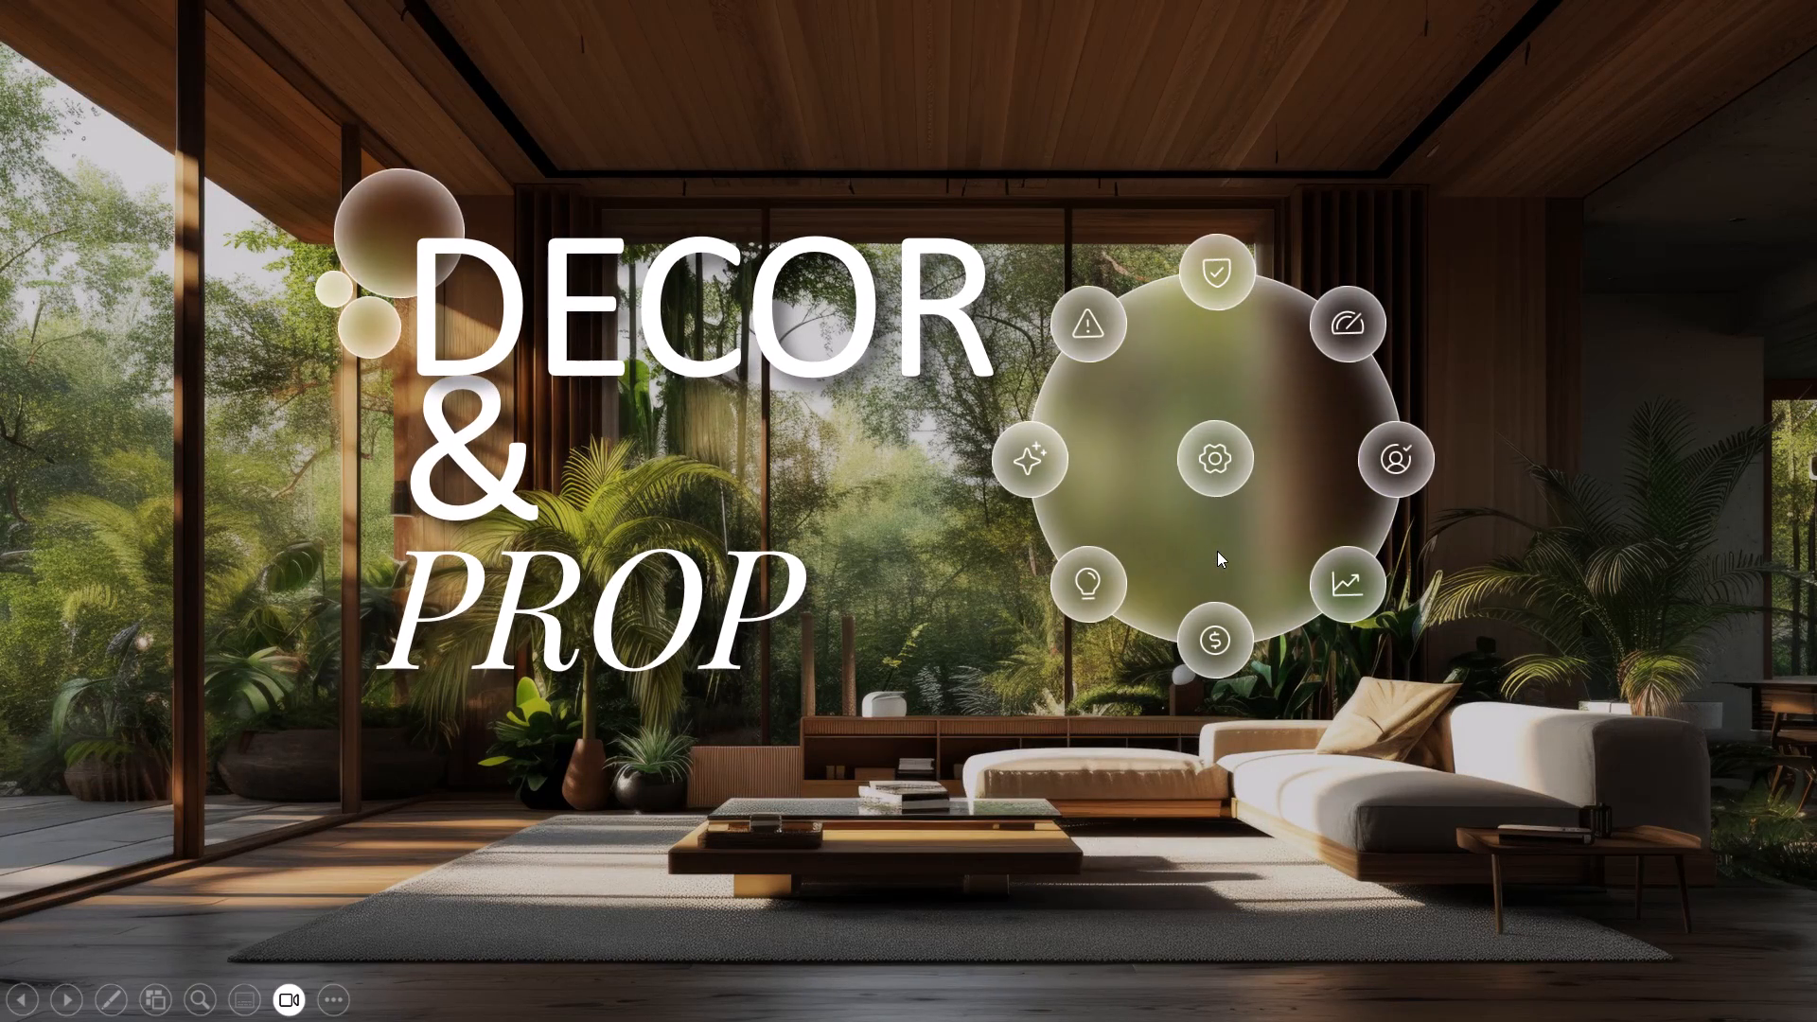
pyautogui.click(966, 578)
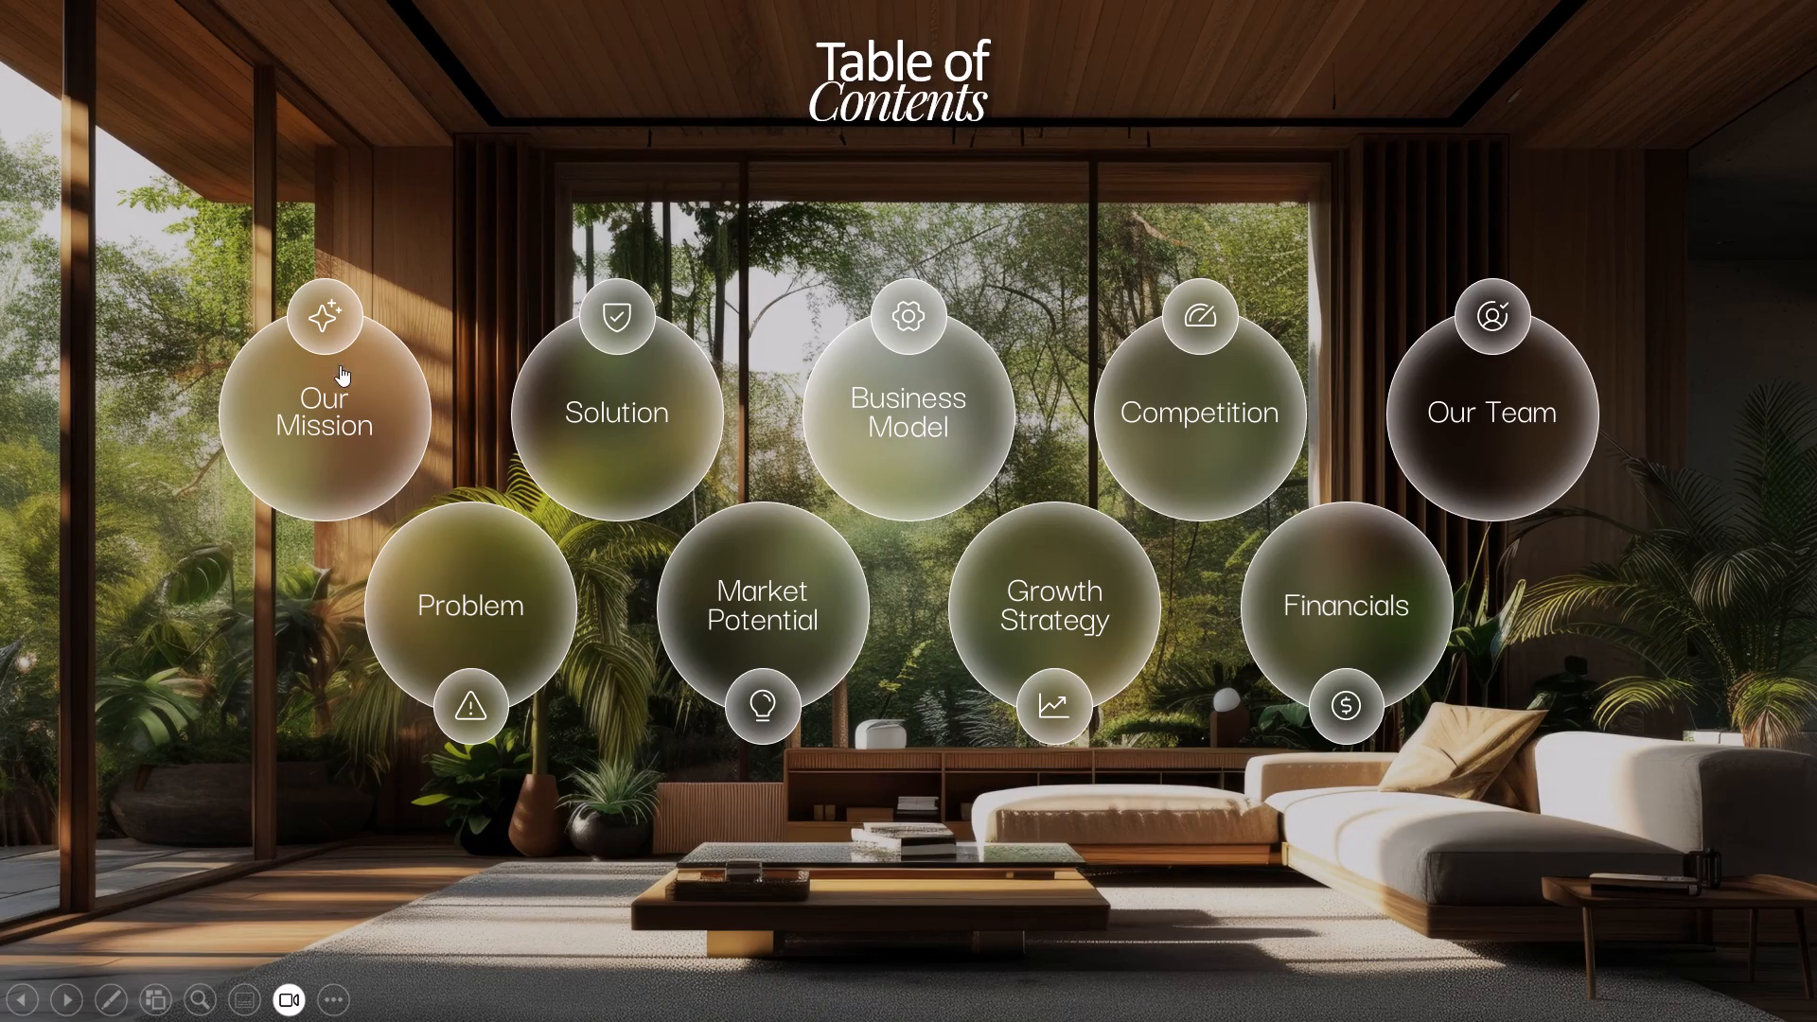
pyautogui.press('Escape')
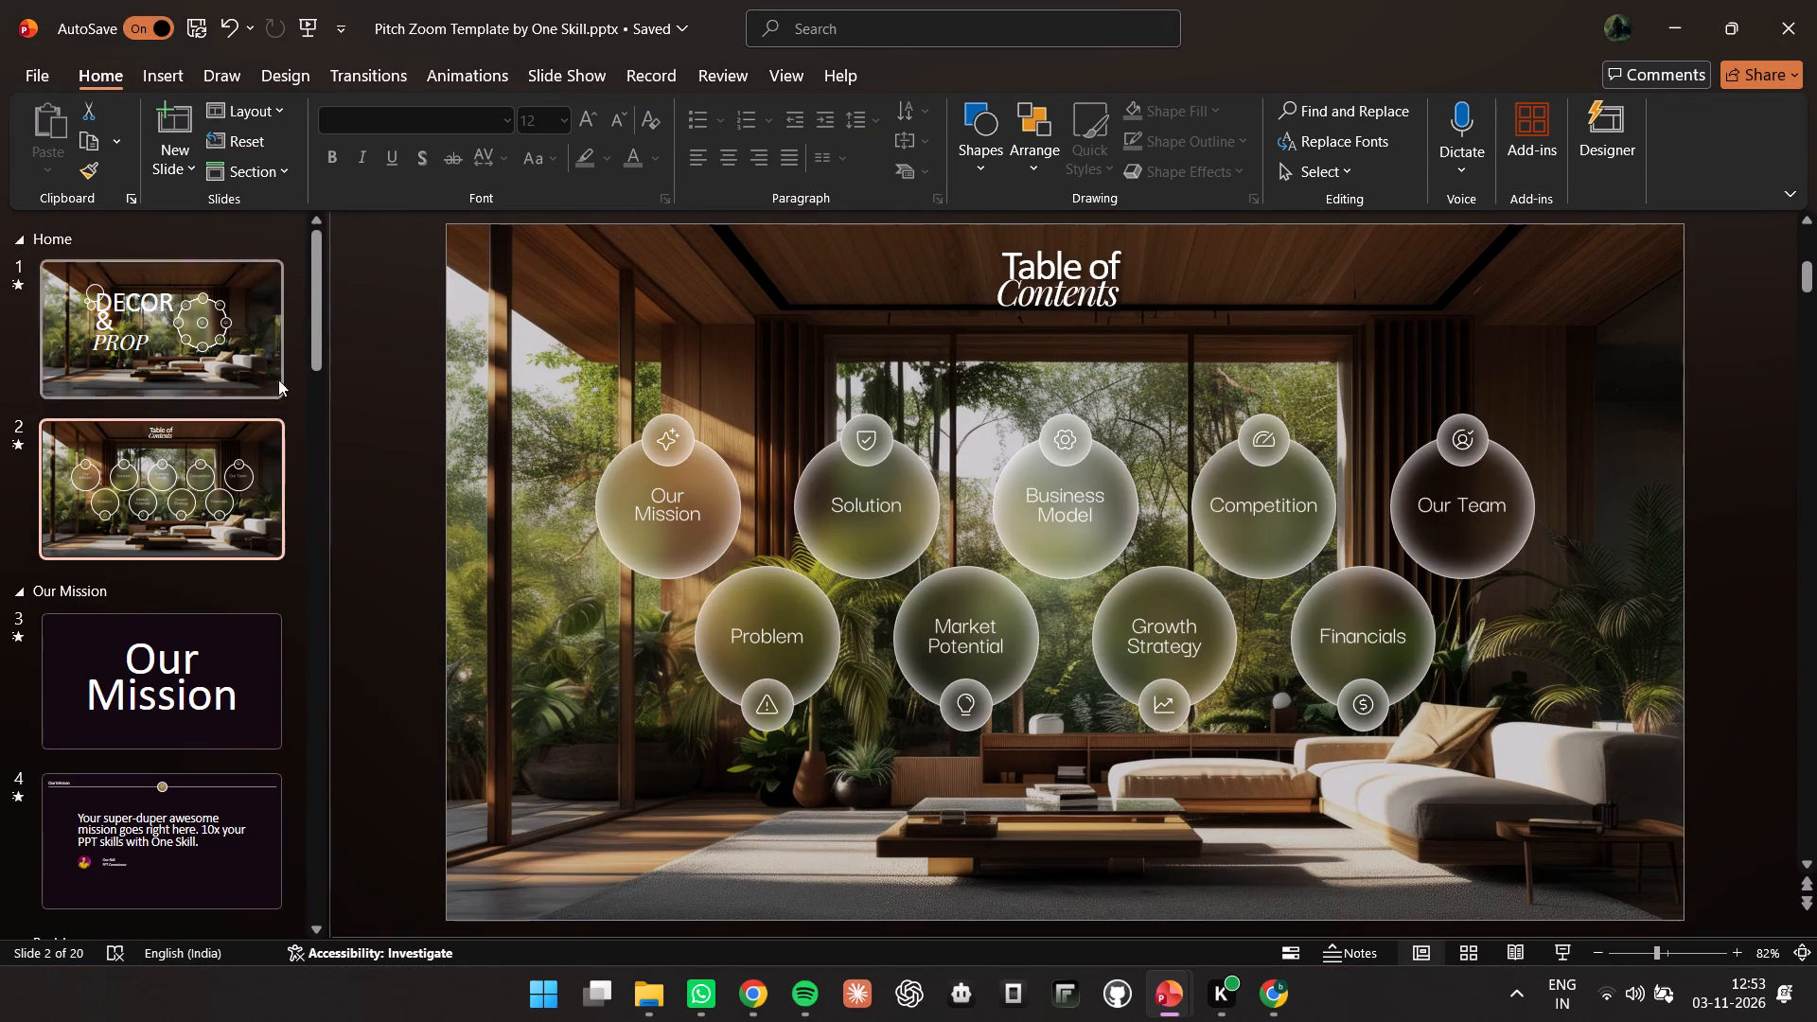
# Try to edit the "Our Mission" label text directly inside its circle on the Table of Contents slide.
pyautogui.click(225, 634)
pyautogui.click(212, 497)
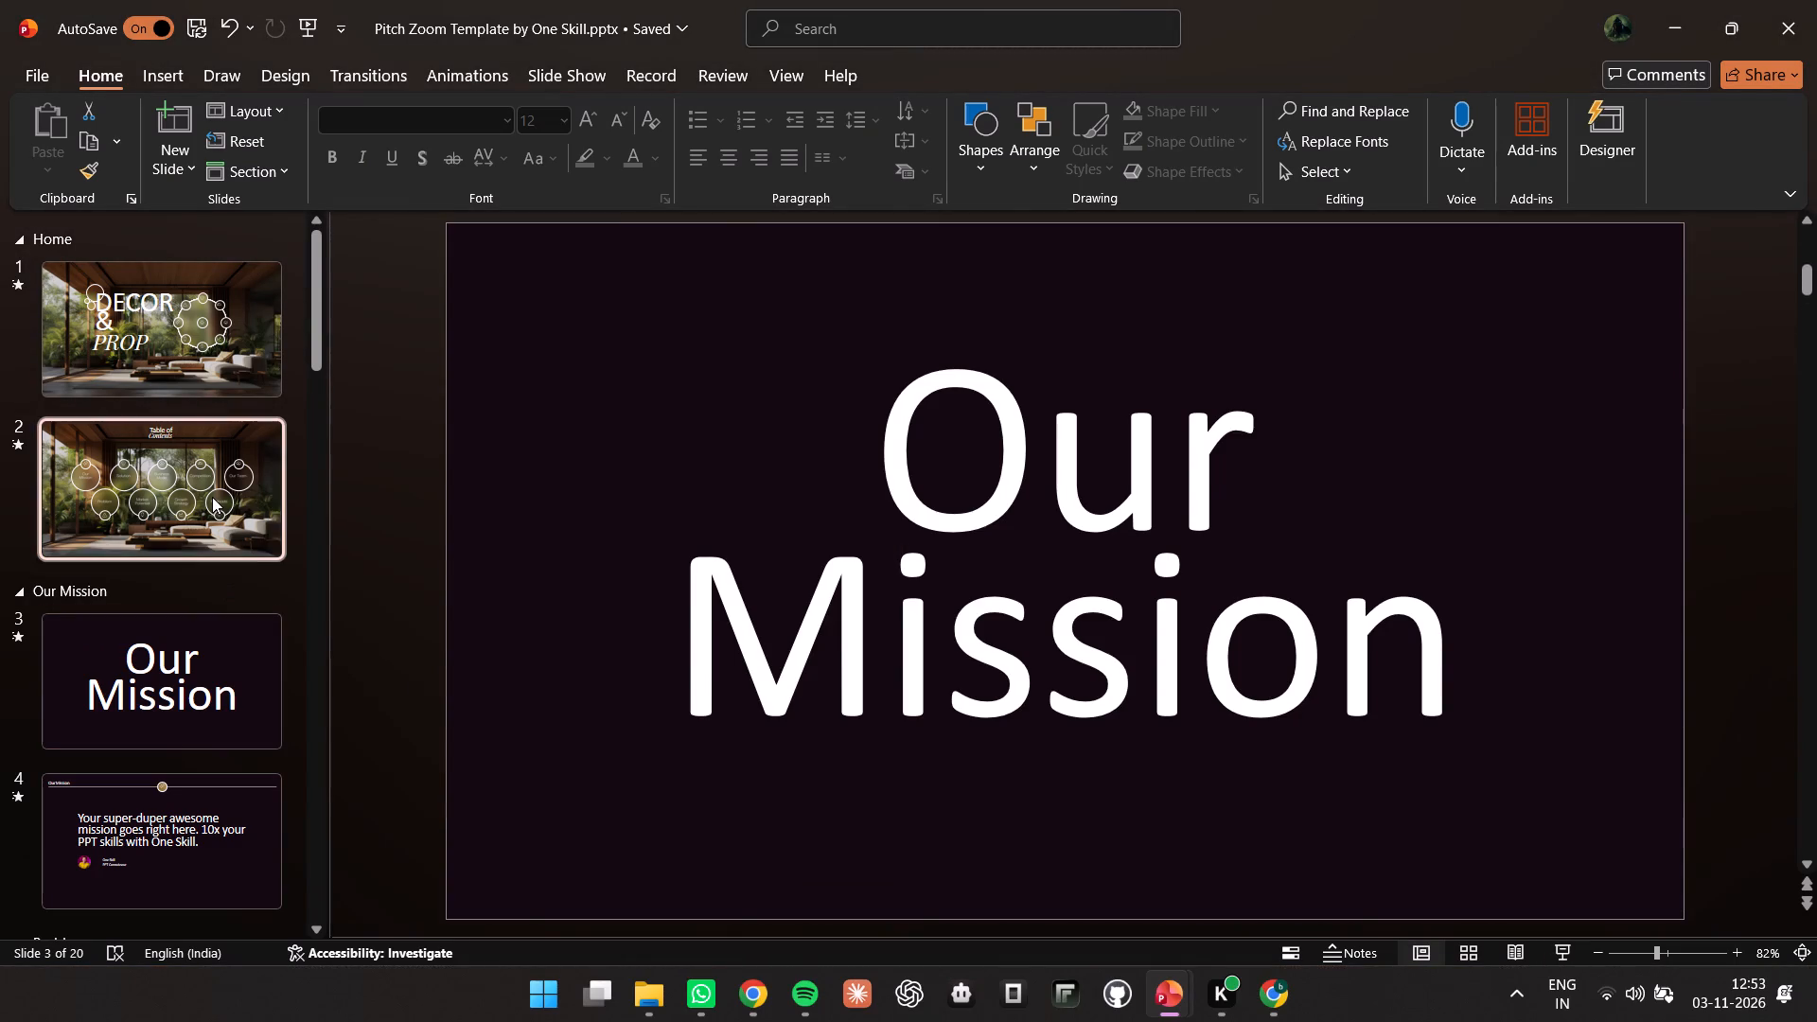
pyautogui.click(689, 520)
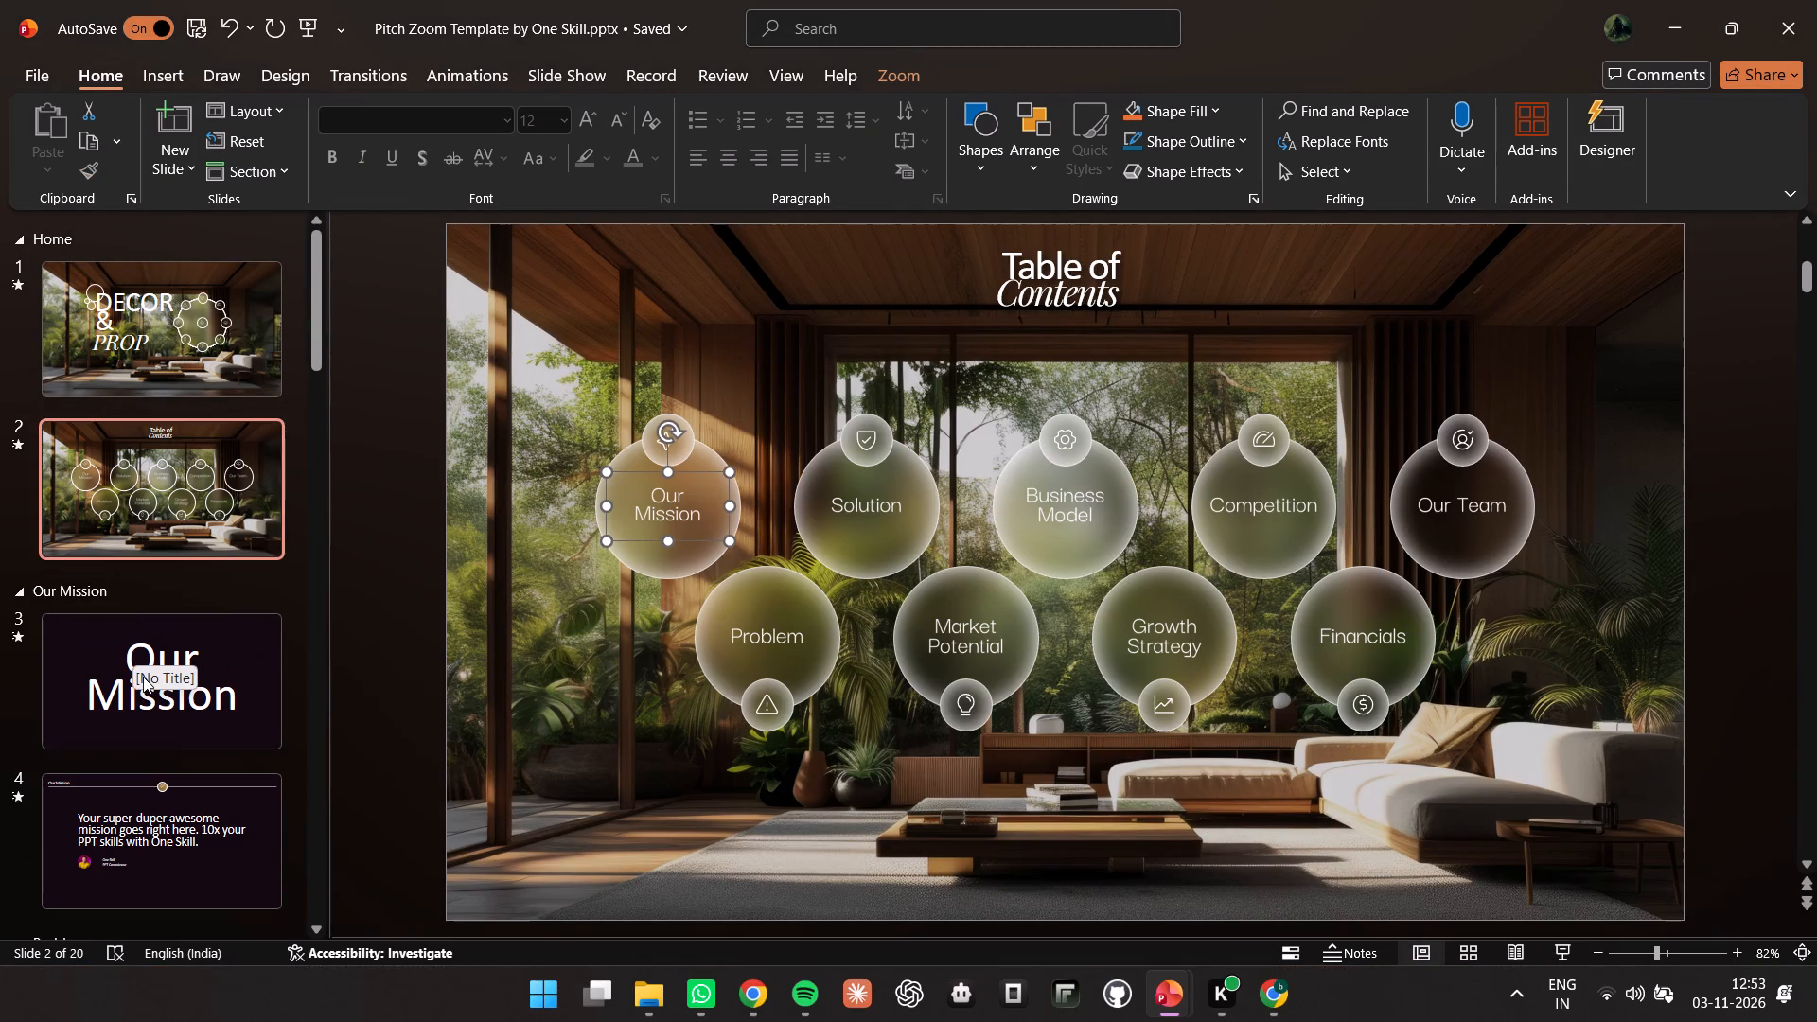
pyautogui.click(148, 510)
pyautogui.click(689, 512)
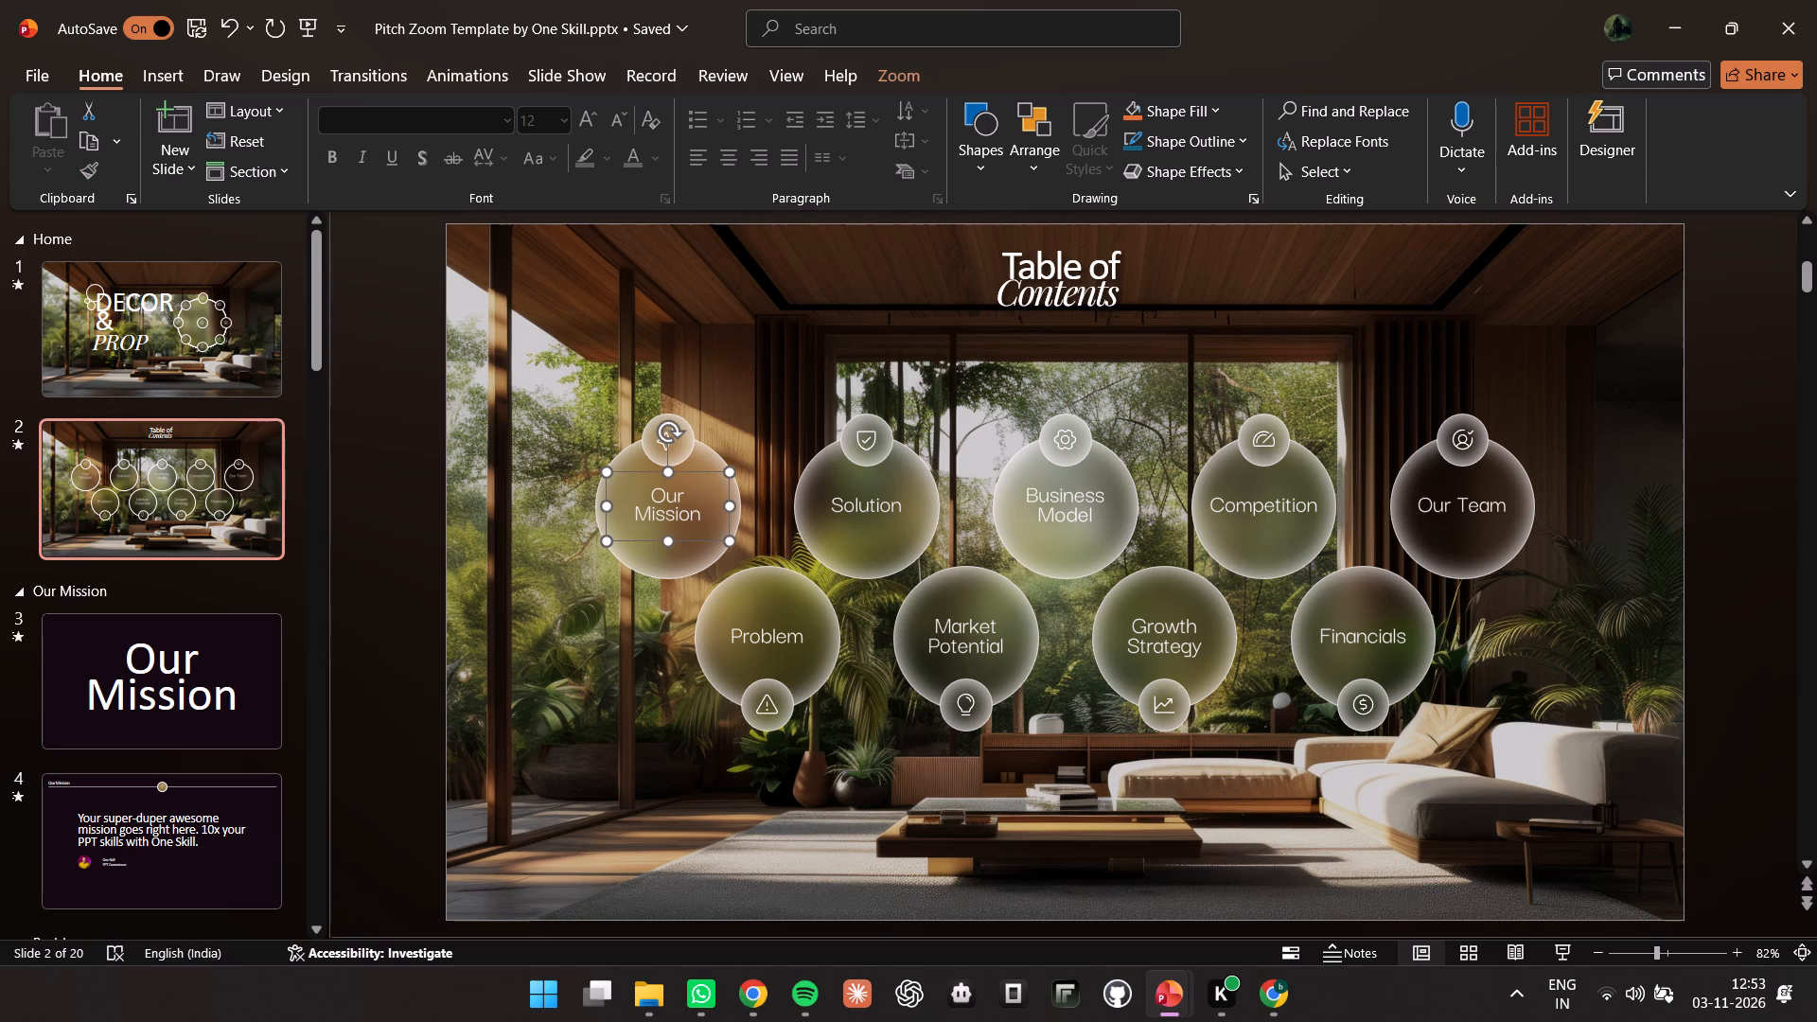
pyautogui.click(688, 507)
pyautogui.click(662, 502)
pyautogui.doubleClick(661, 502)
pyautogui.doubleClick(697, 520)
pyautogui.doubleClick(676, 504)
# Delete the "Our" text box from the Our Mission title slide (slide 3).
pyautogui.click(205, 642)
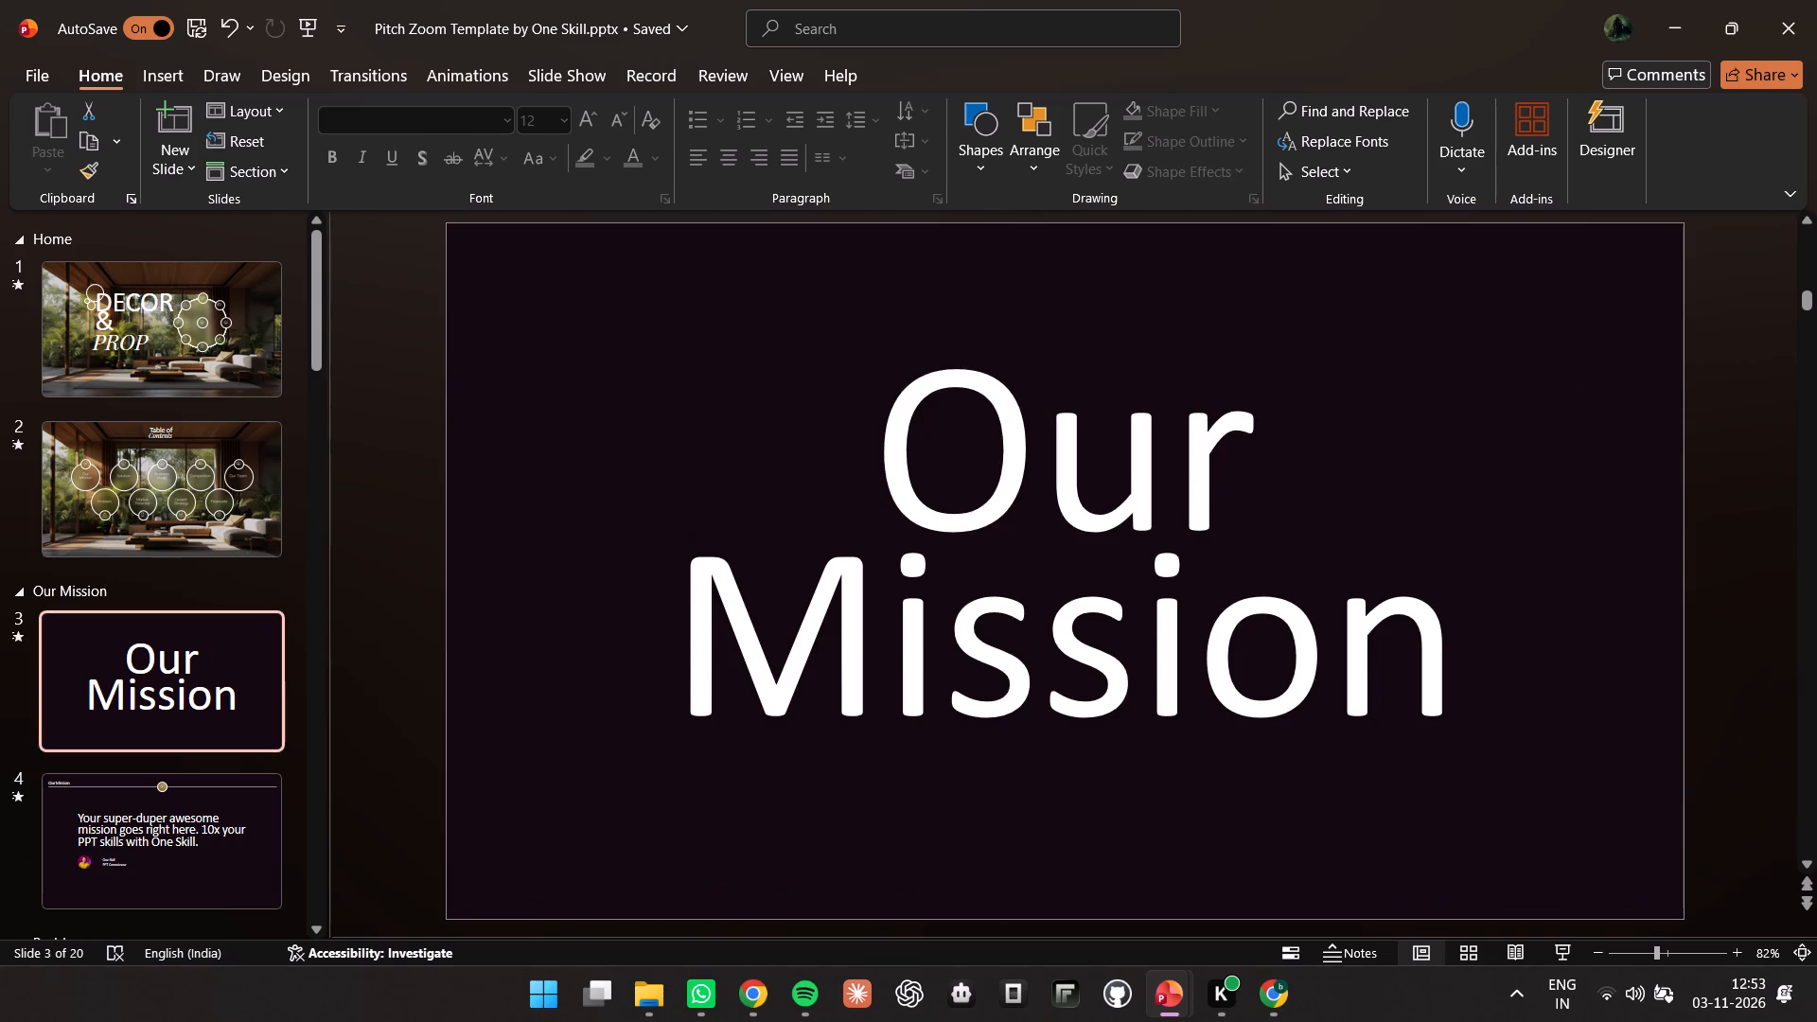
pyautogui.doubleClick(891, 493)
pyautogui.click(960, 555)
pyautogui.click(1191, 674)
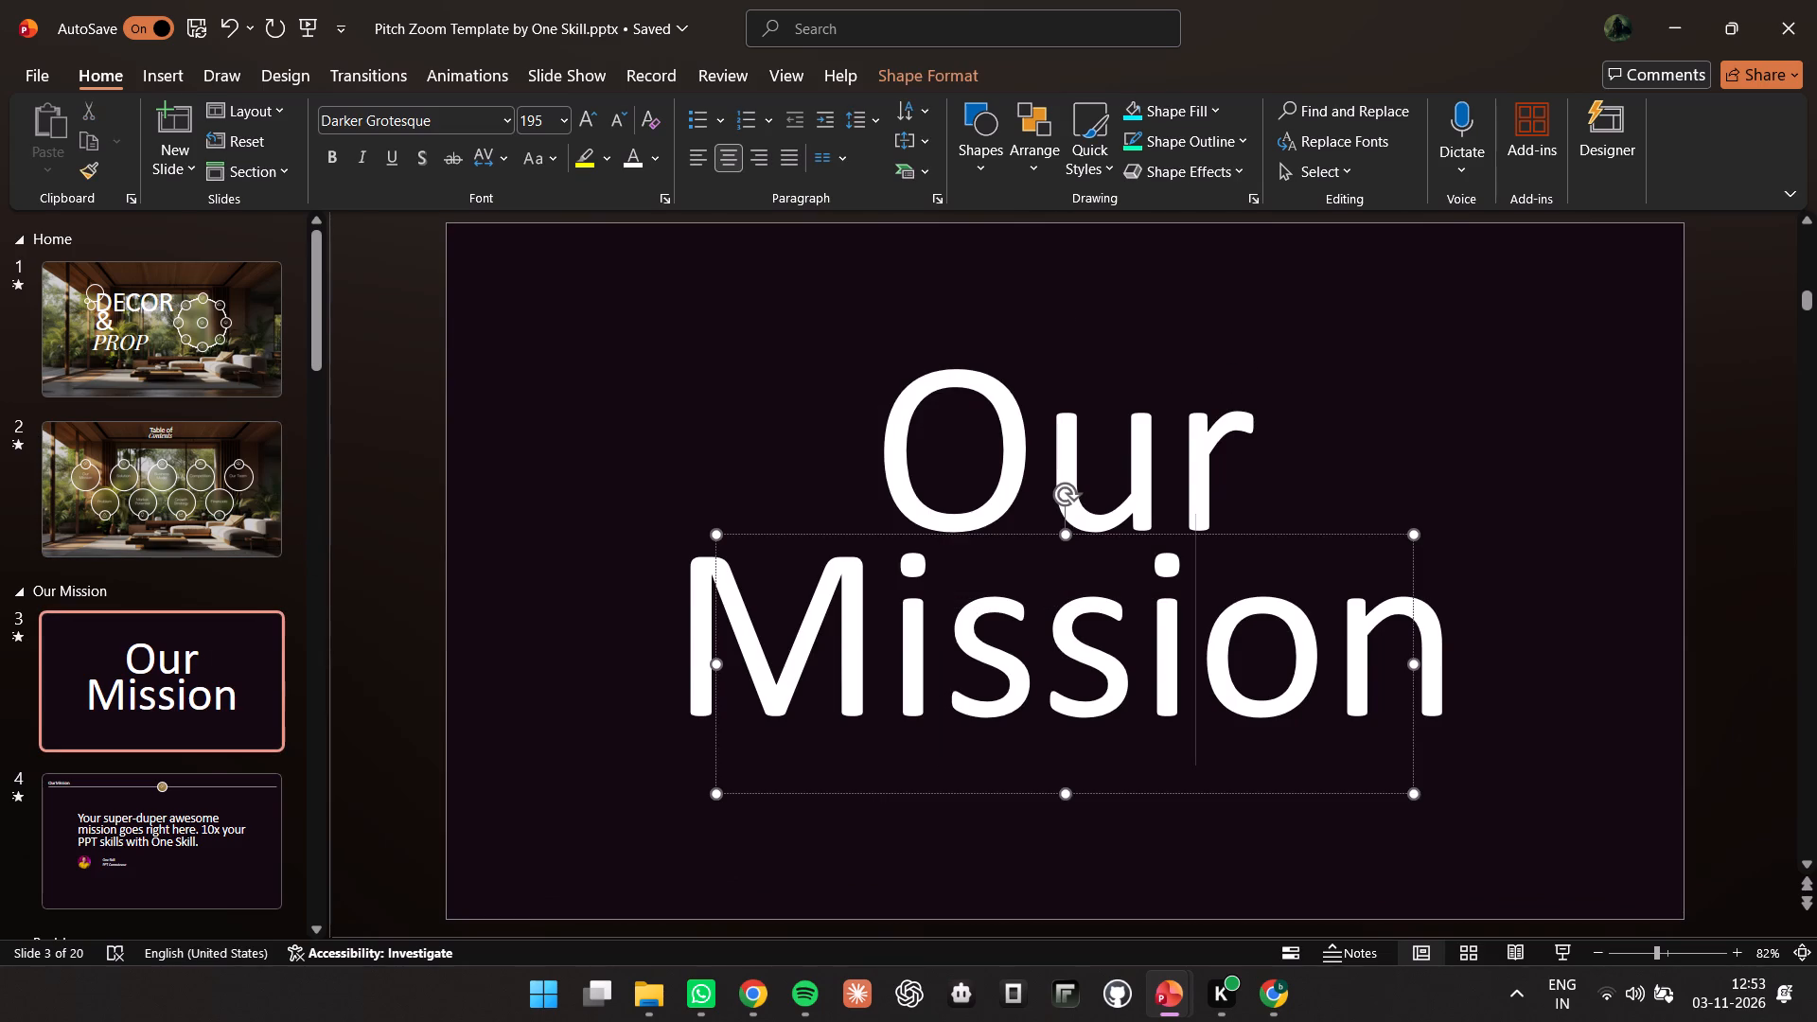
pyautogui.click(1192, 424)
pyautogui.click(1208, 349)
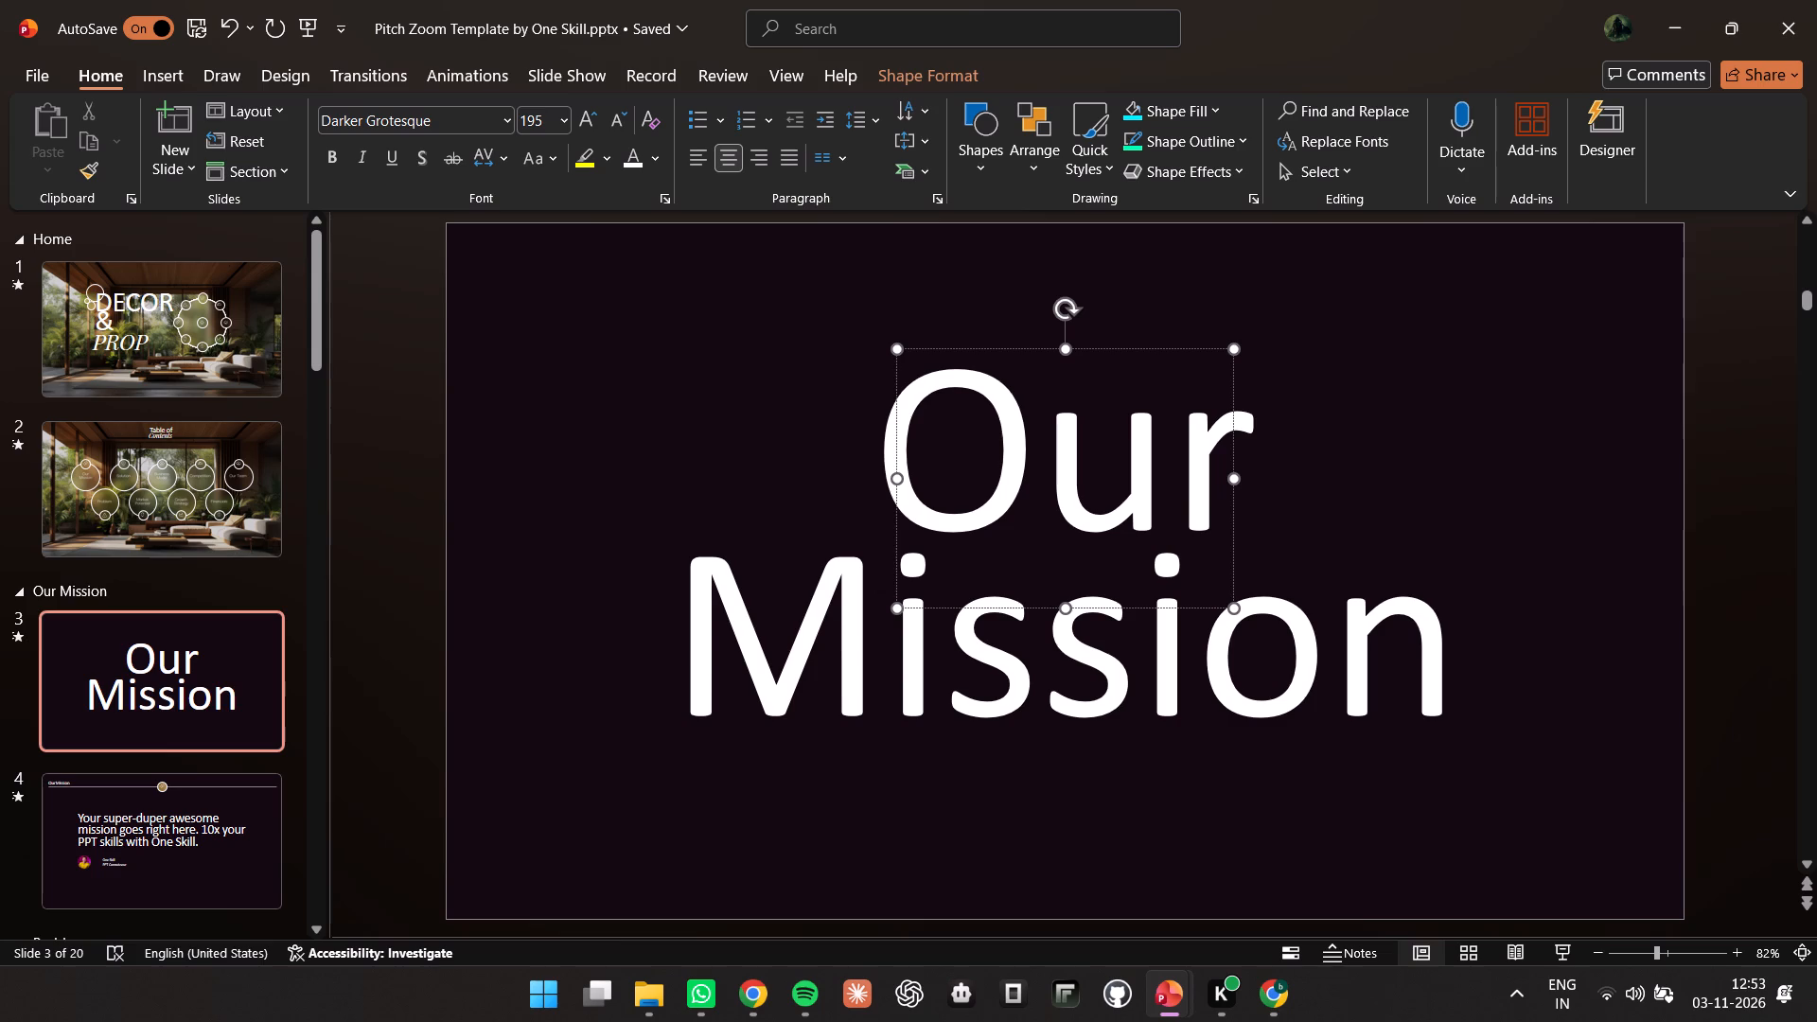
pyautogui.press('Delete')
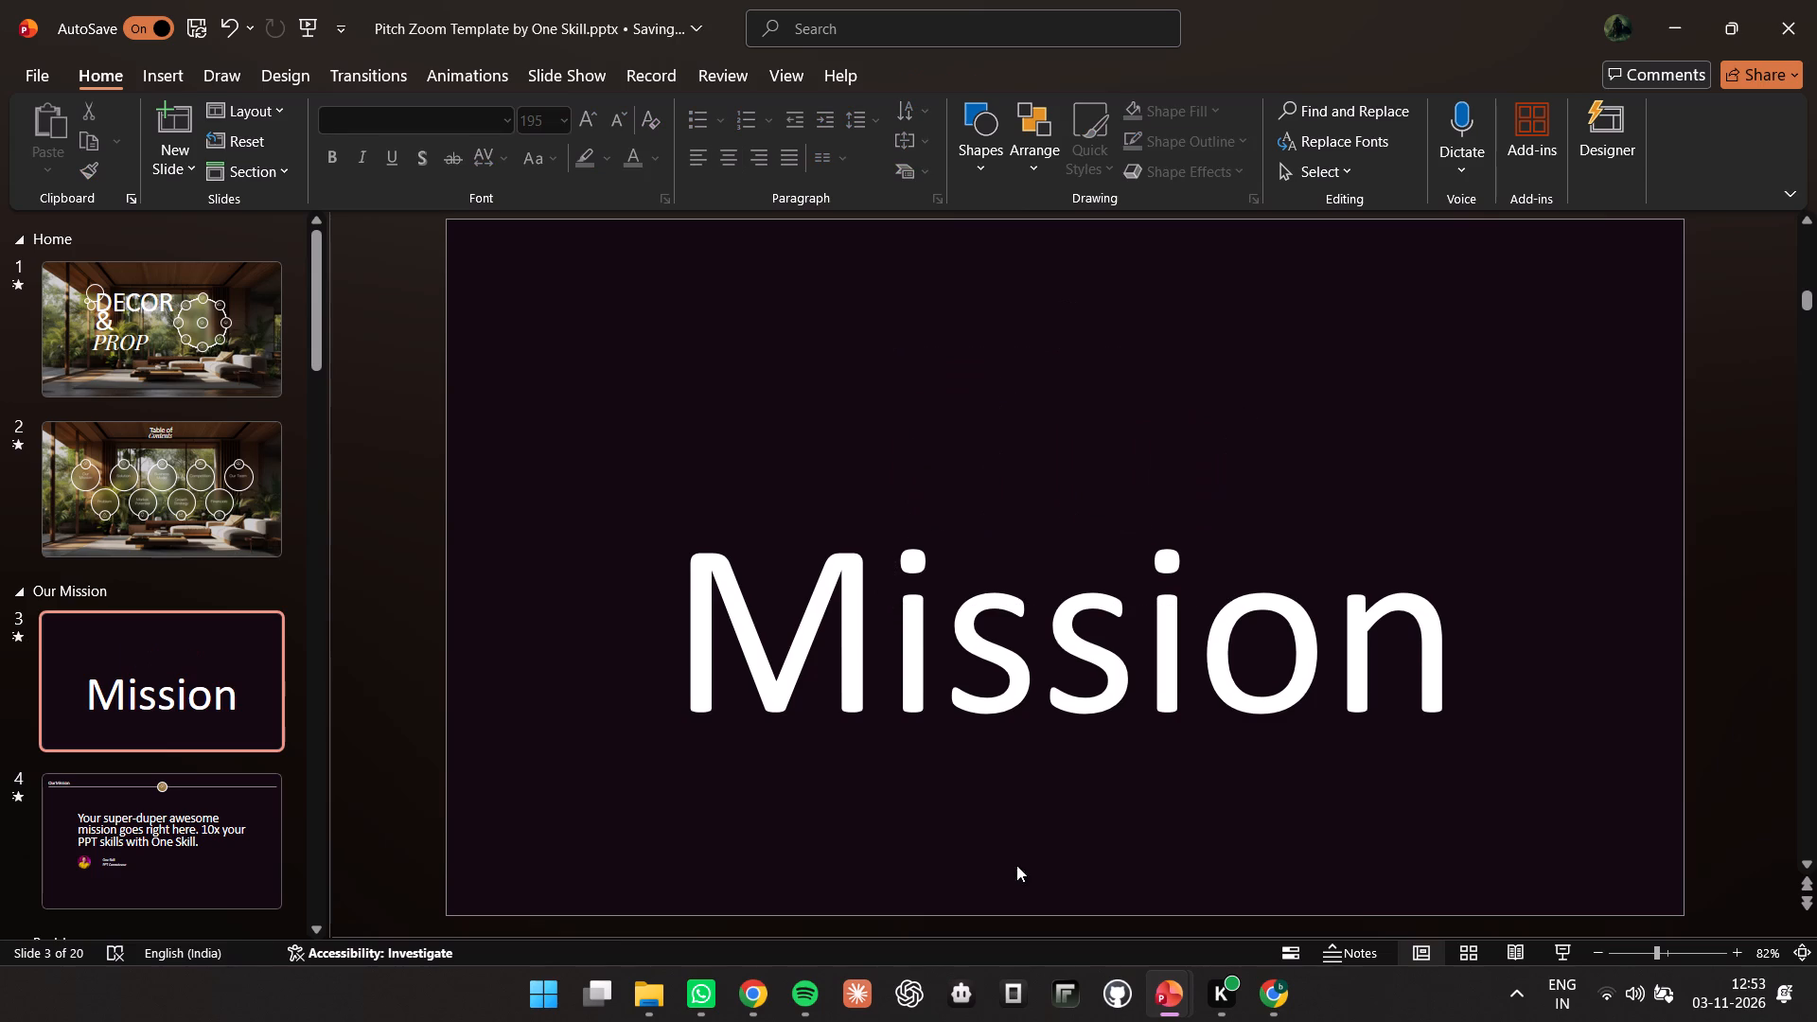
# Replace the word "Mission" on slide 3 with "LHC".
pyautogui.click(999, 658)
pyautogui.hotkey('ctrl', 'a')
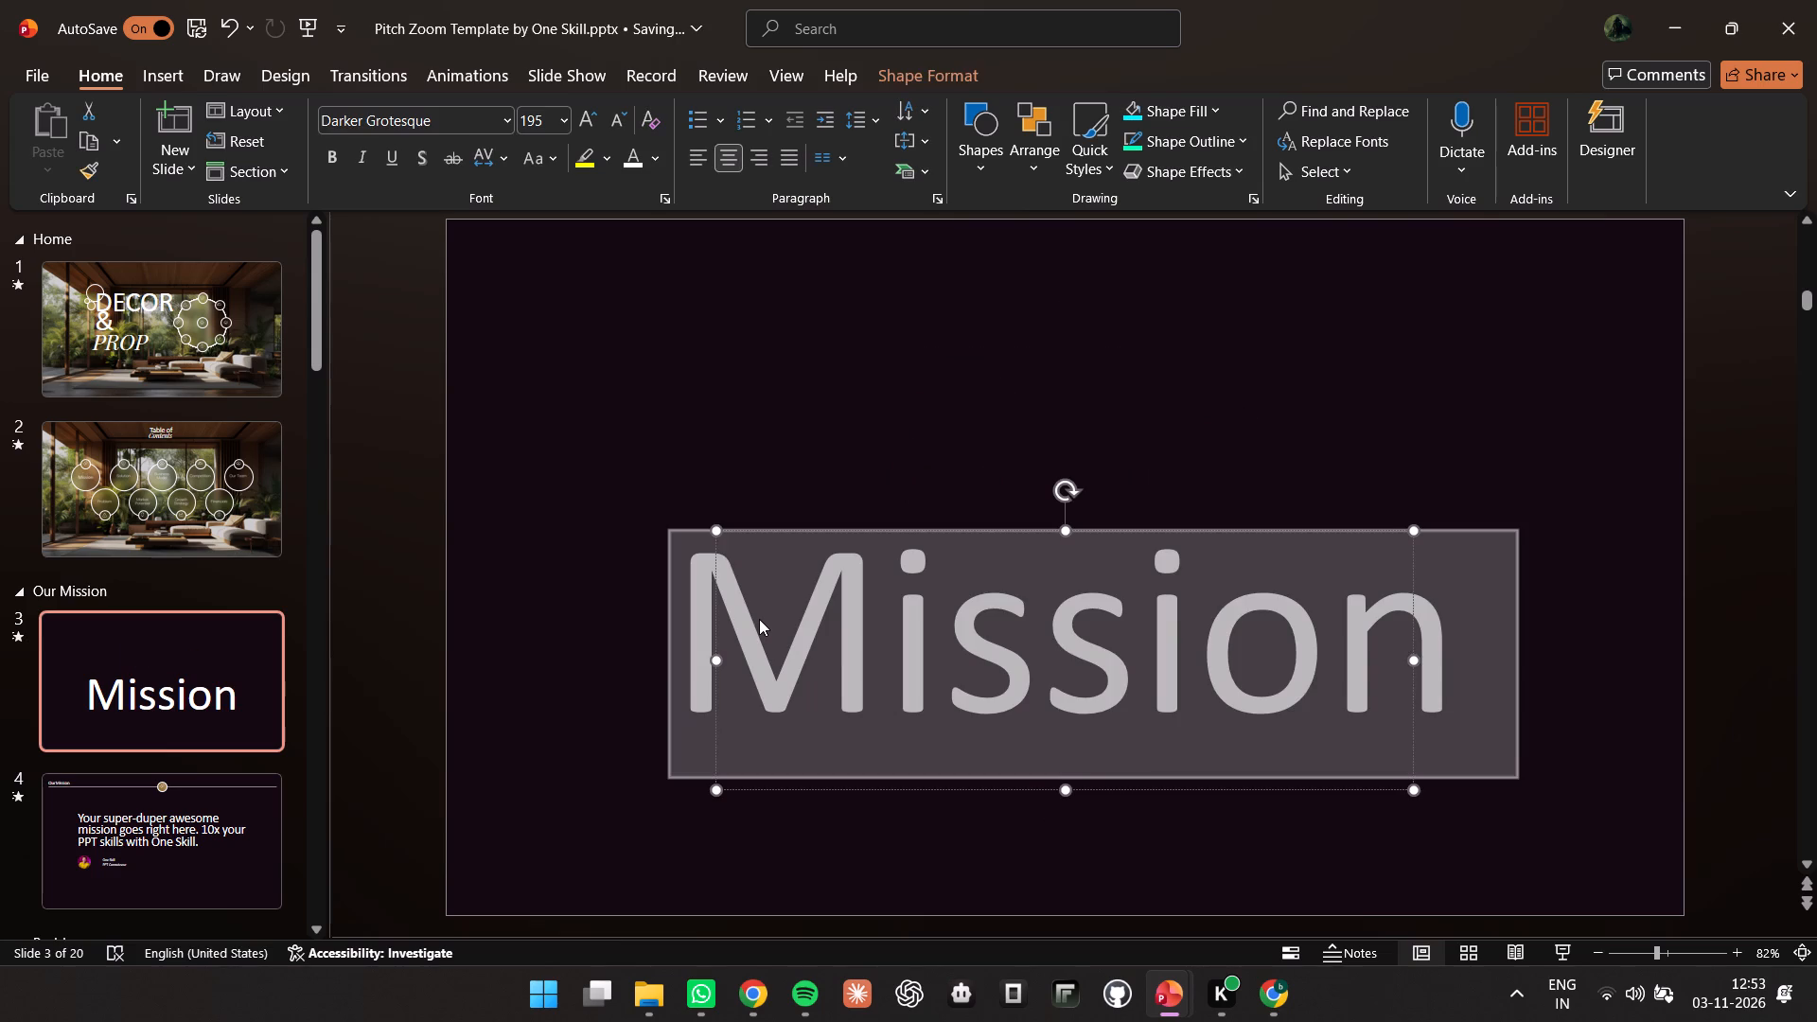
pyautogui.write('LG')
pyautogui.press('BackSpace')
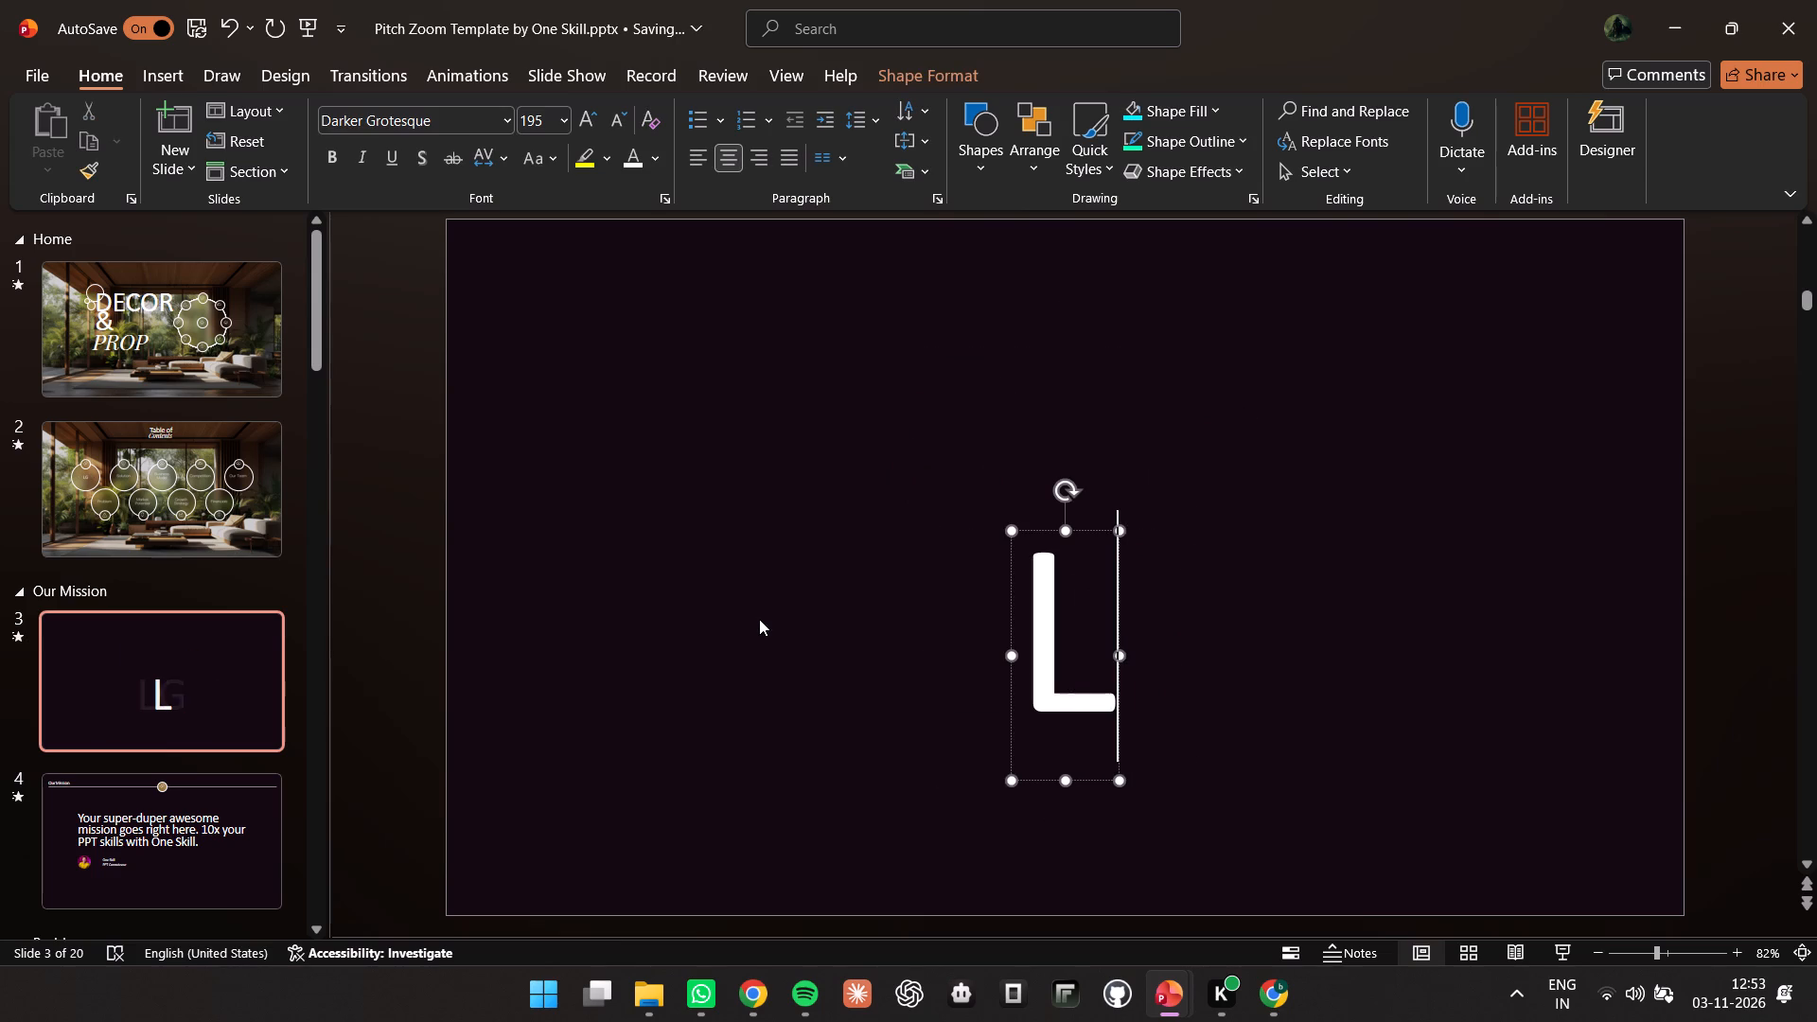
pyautogui.write('HC')
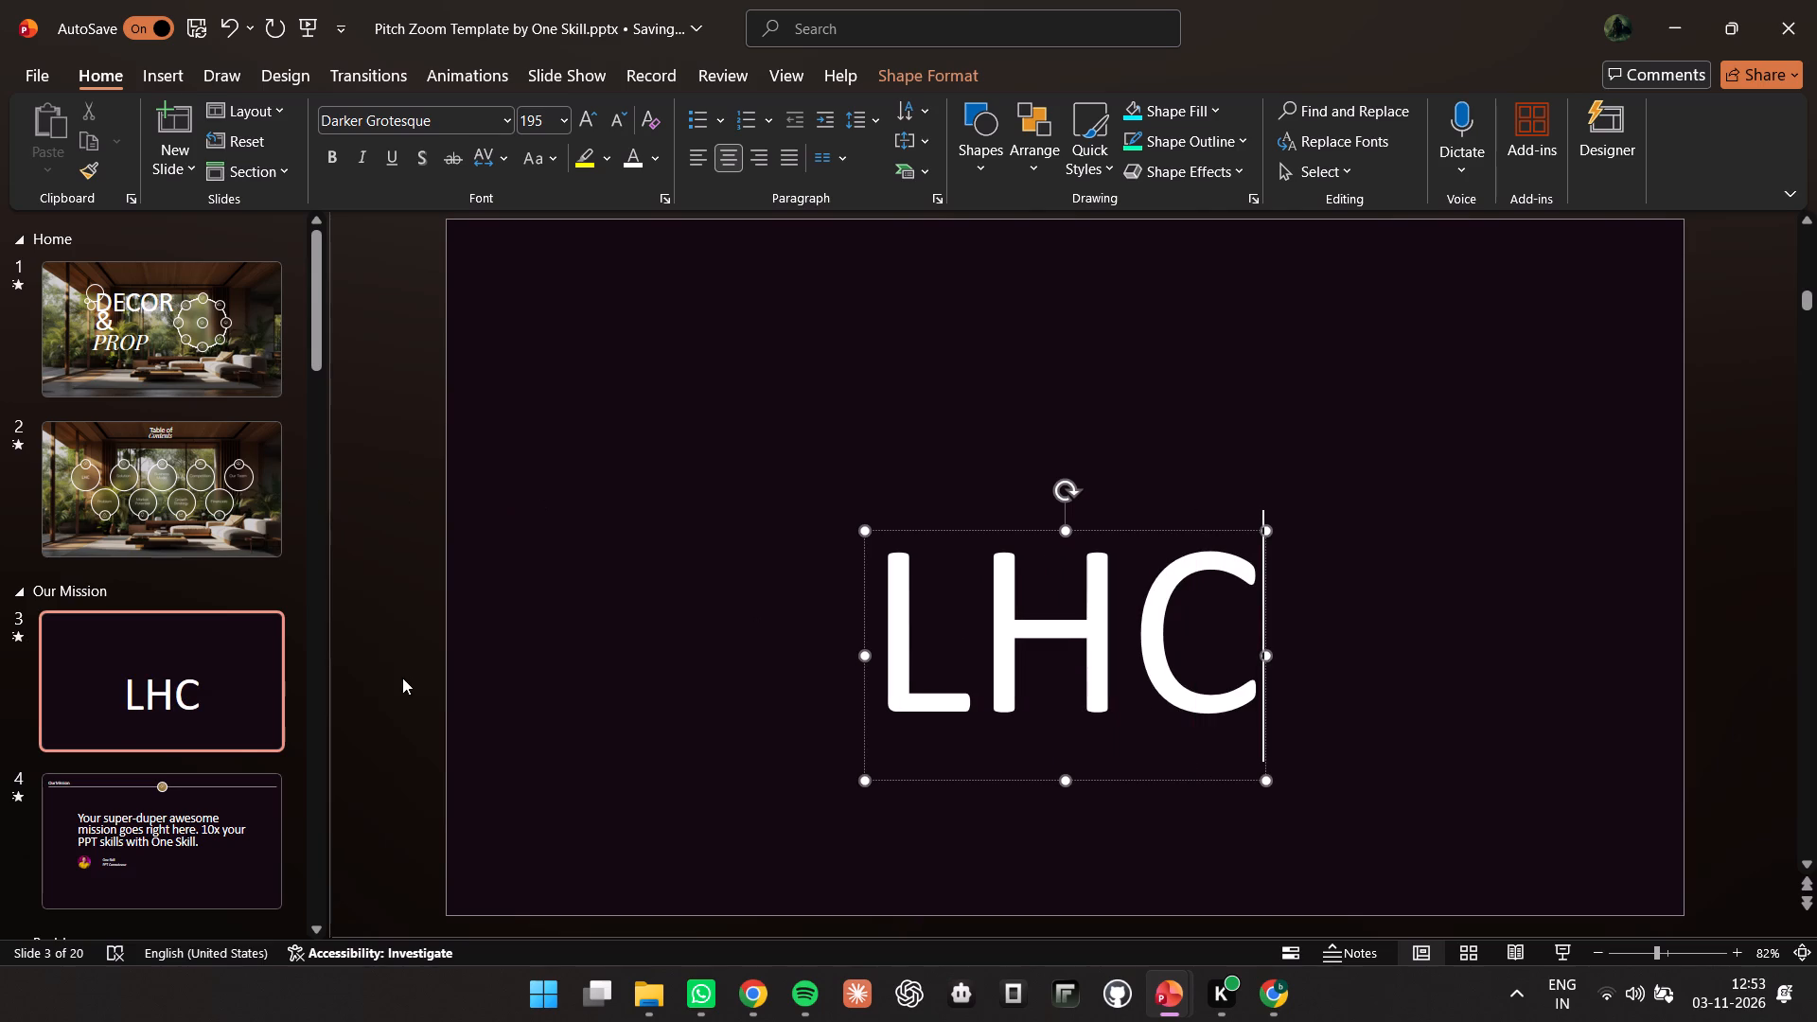
# Replace the title "Problem" on slide 5 with "IUM".
pyautogui.scroll(-4, 234, 747)
pyautogui.scroll(2, 186, 475)
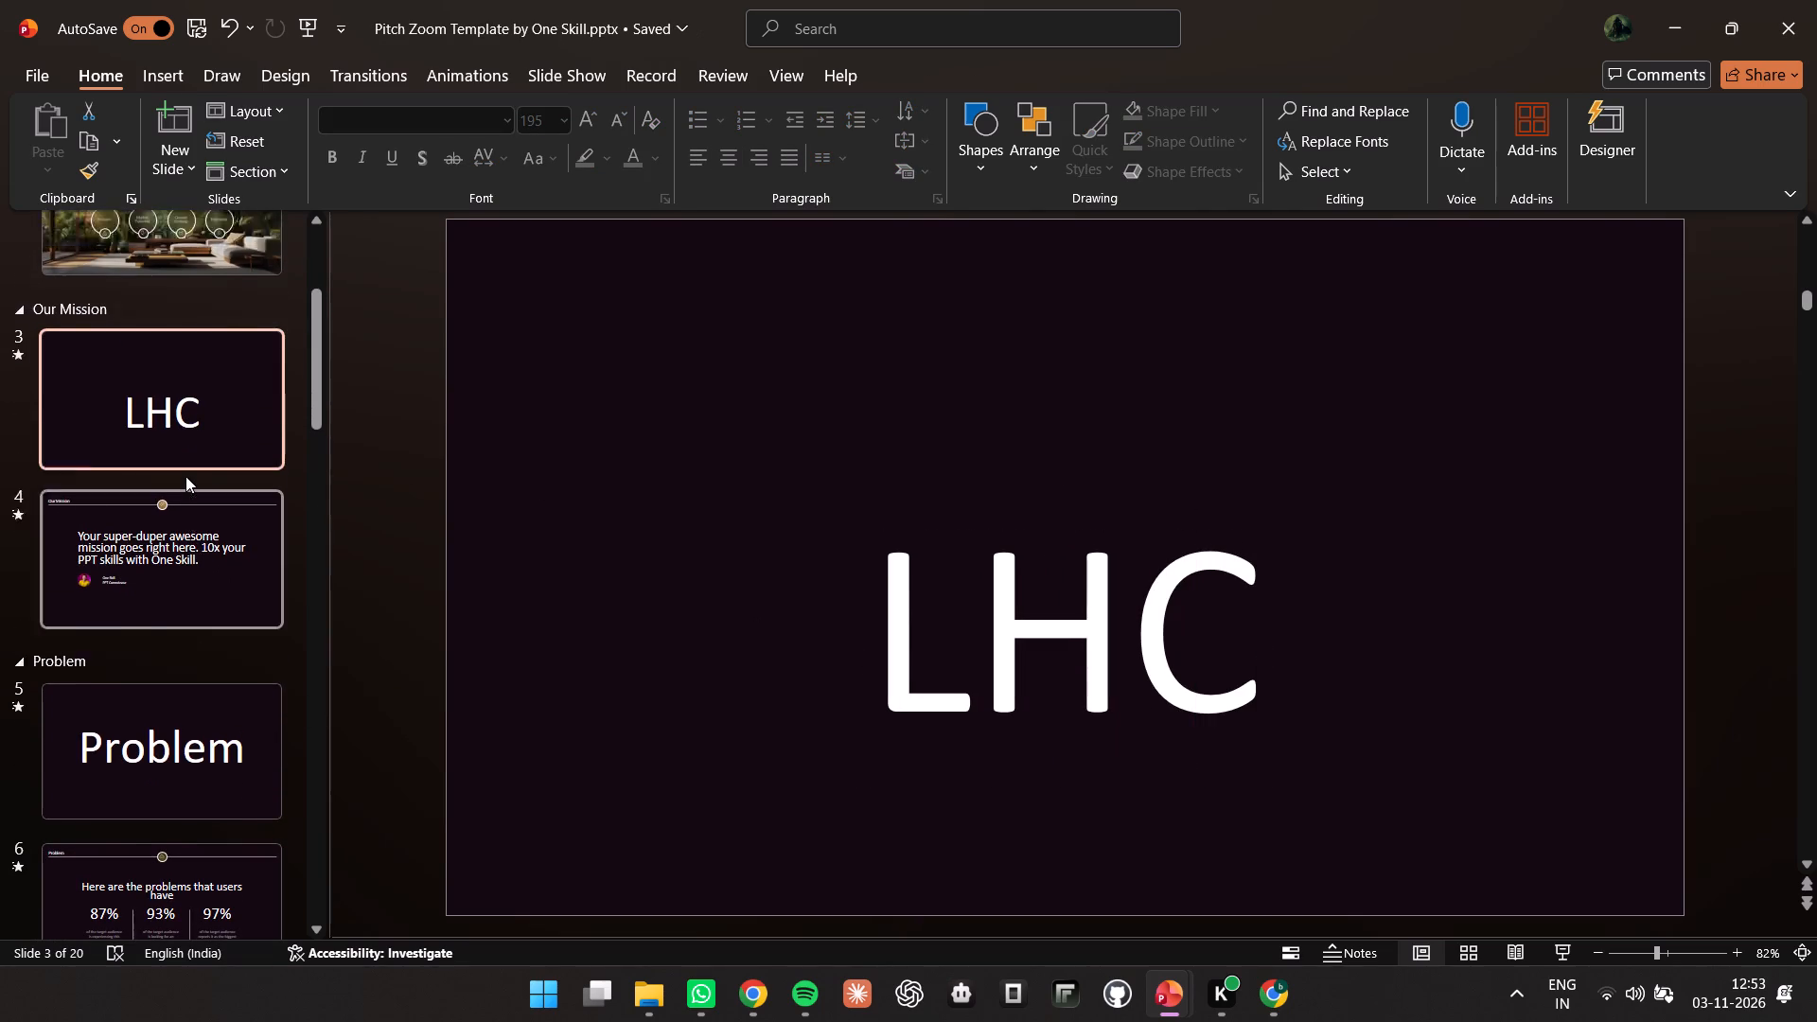
pyautogui.scroll(-3, 184, 476)
pyautogui.click(193, 624)
pyautogui.click(1063, 544)
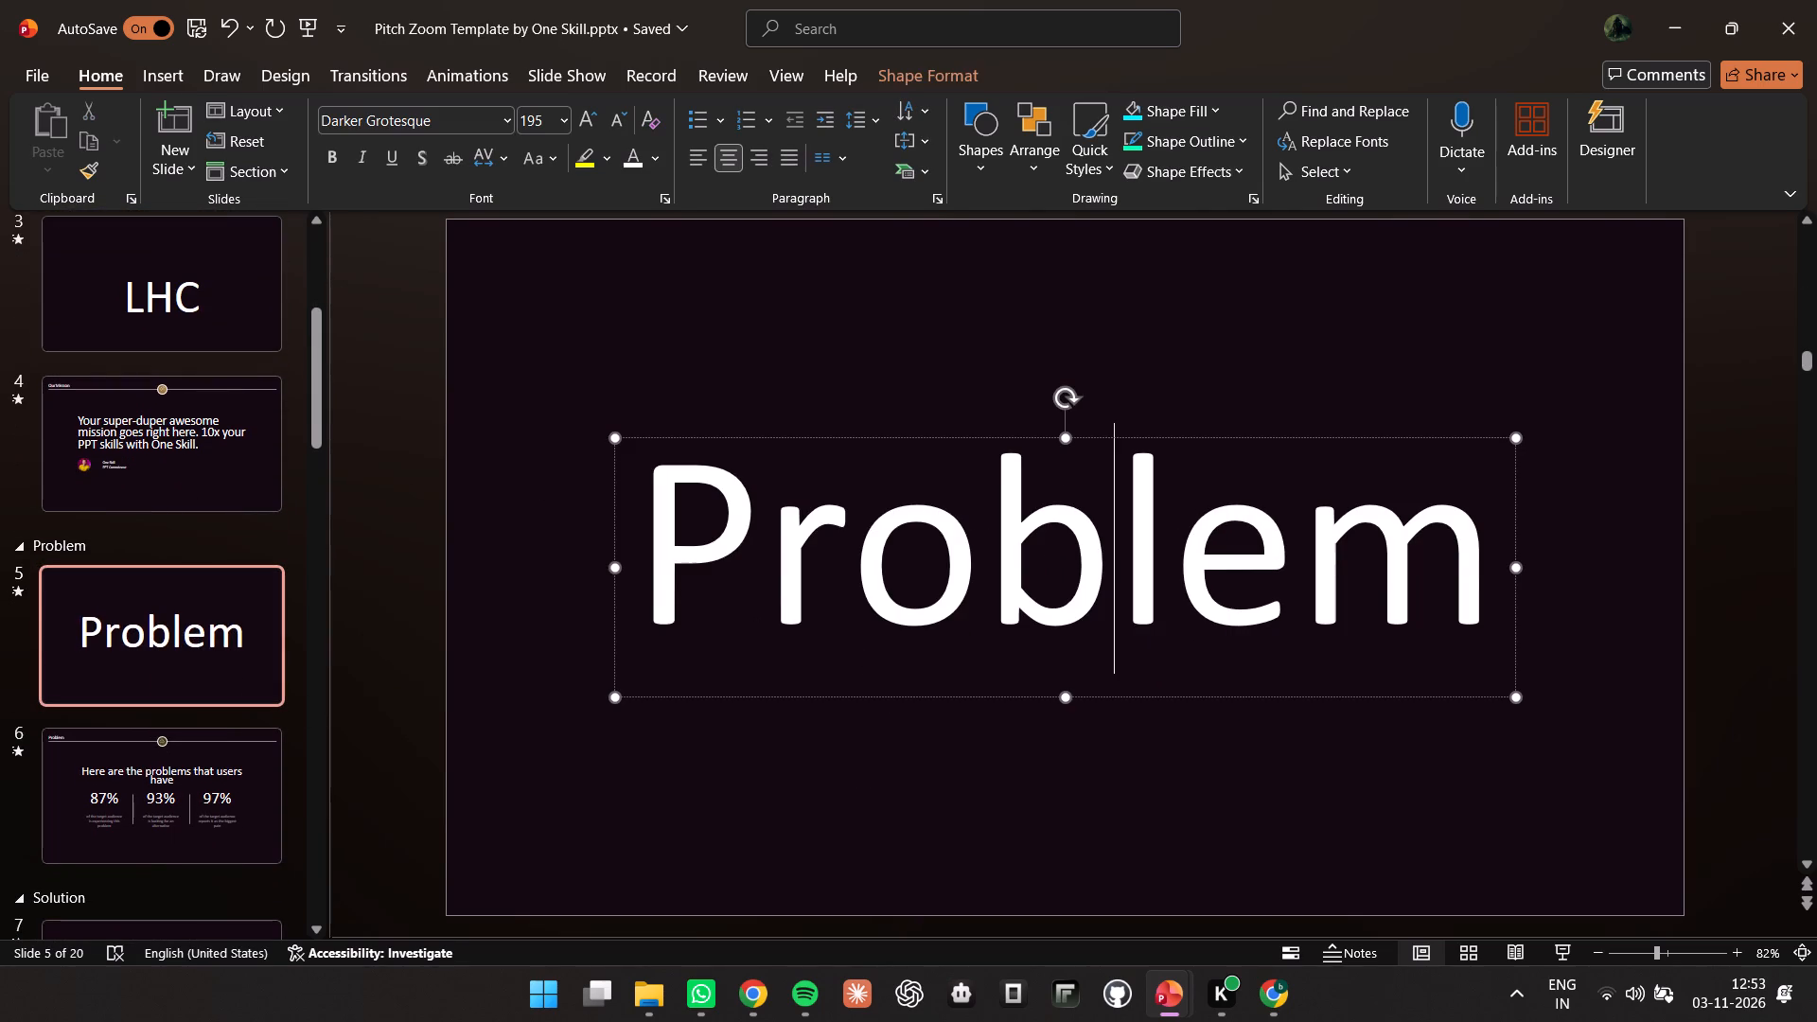
pyautogui.moveTo(1473, 560); pyautogui.dragTo(615, 581)
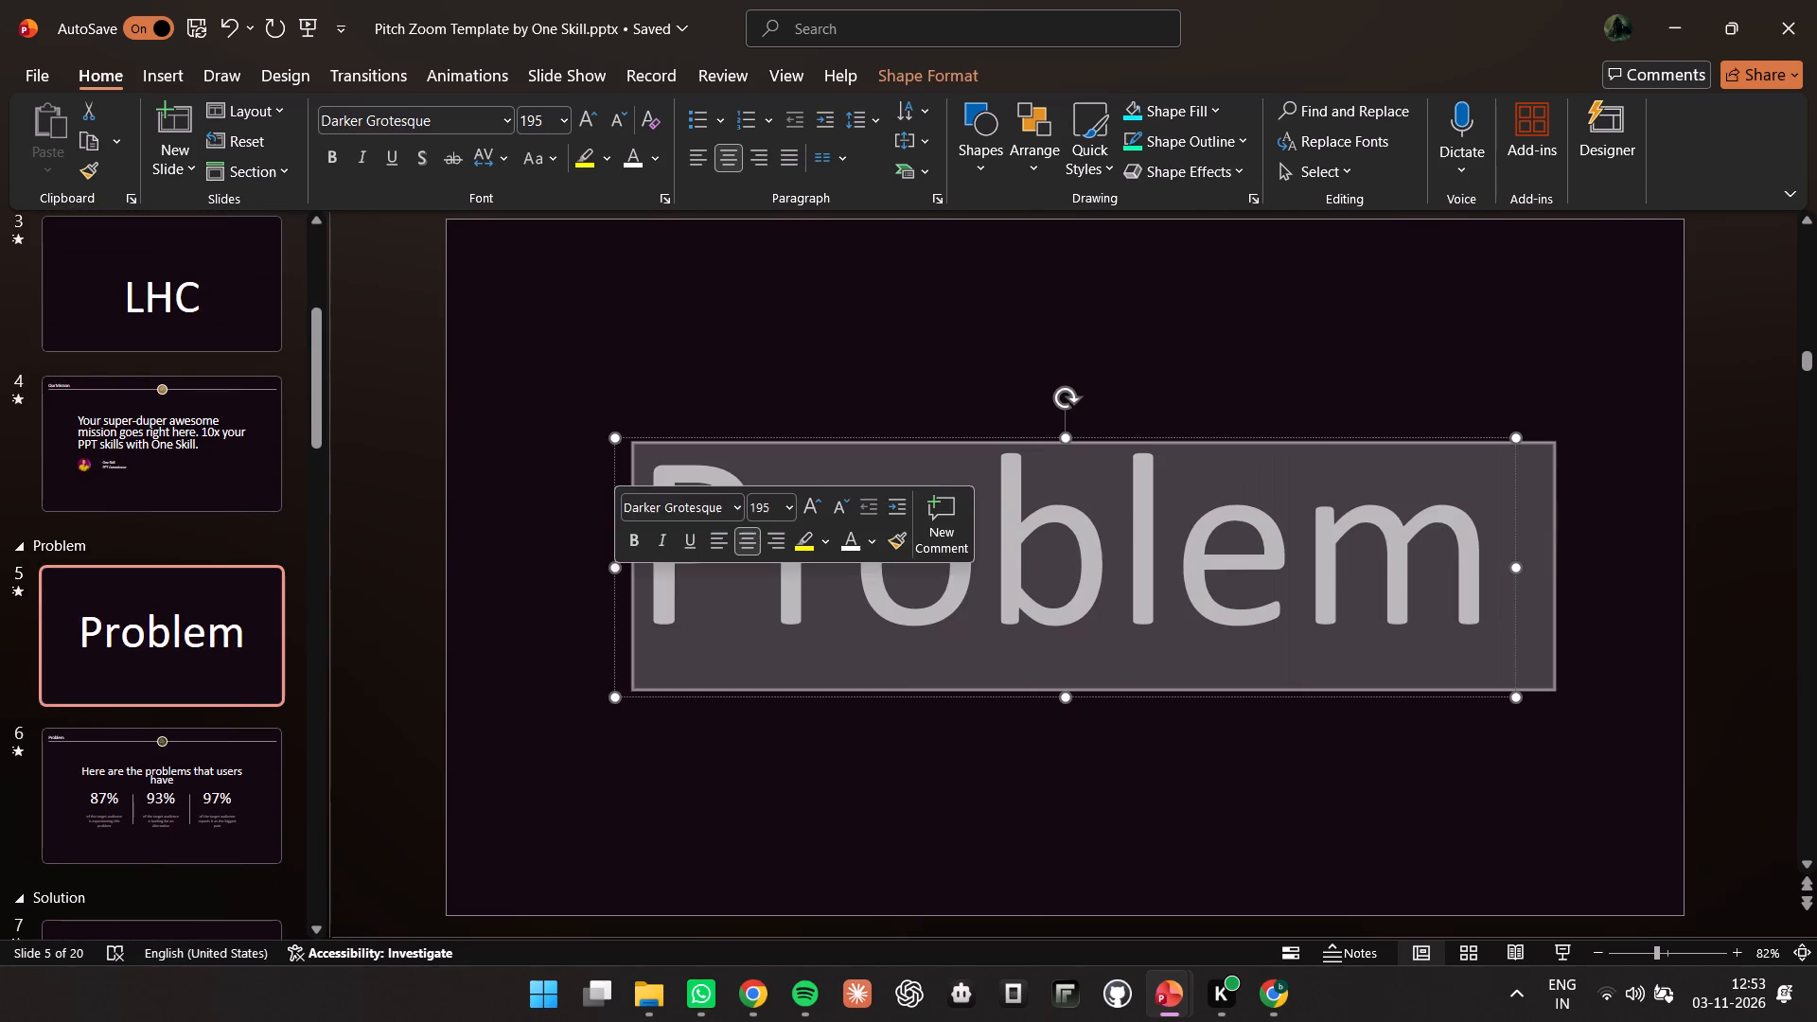
pyautogui.write('IUM')
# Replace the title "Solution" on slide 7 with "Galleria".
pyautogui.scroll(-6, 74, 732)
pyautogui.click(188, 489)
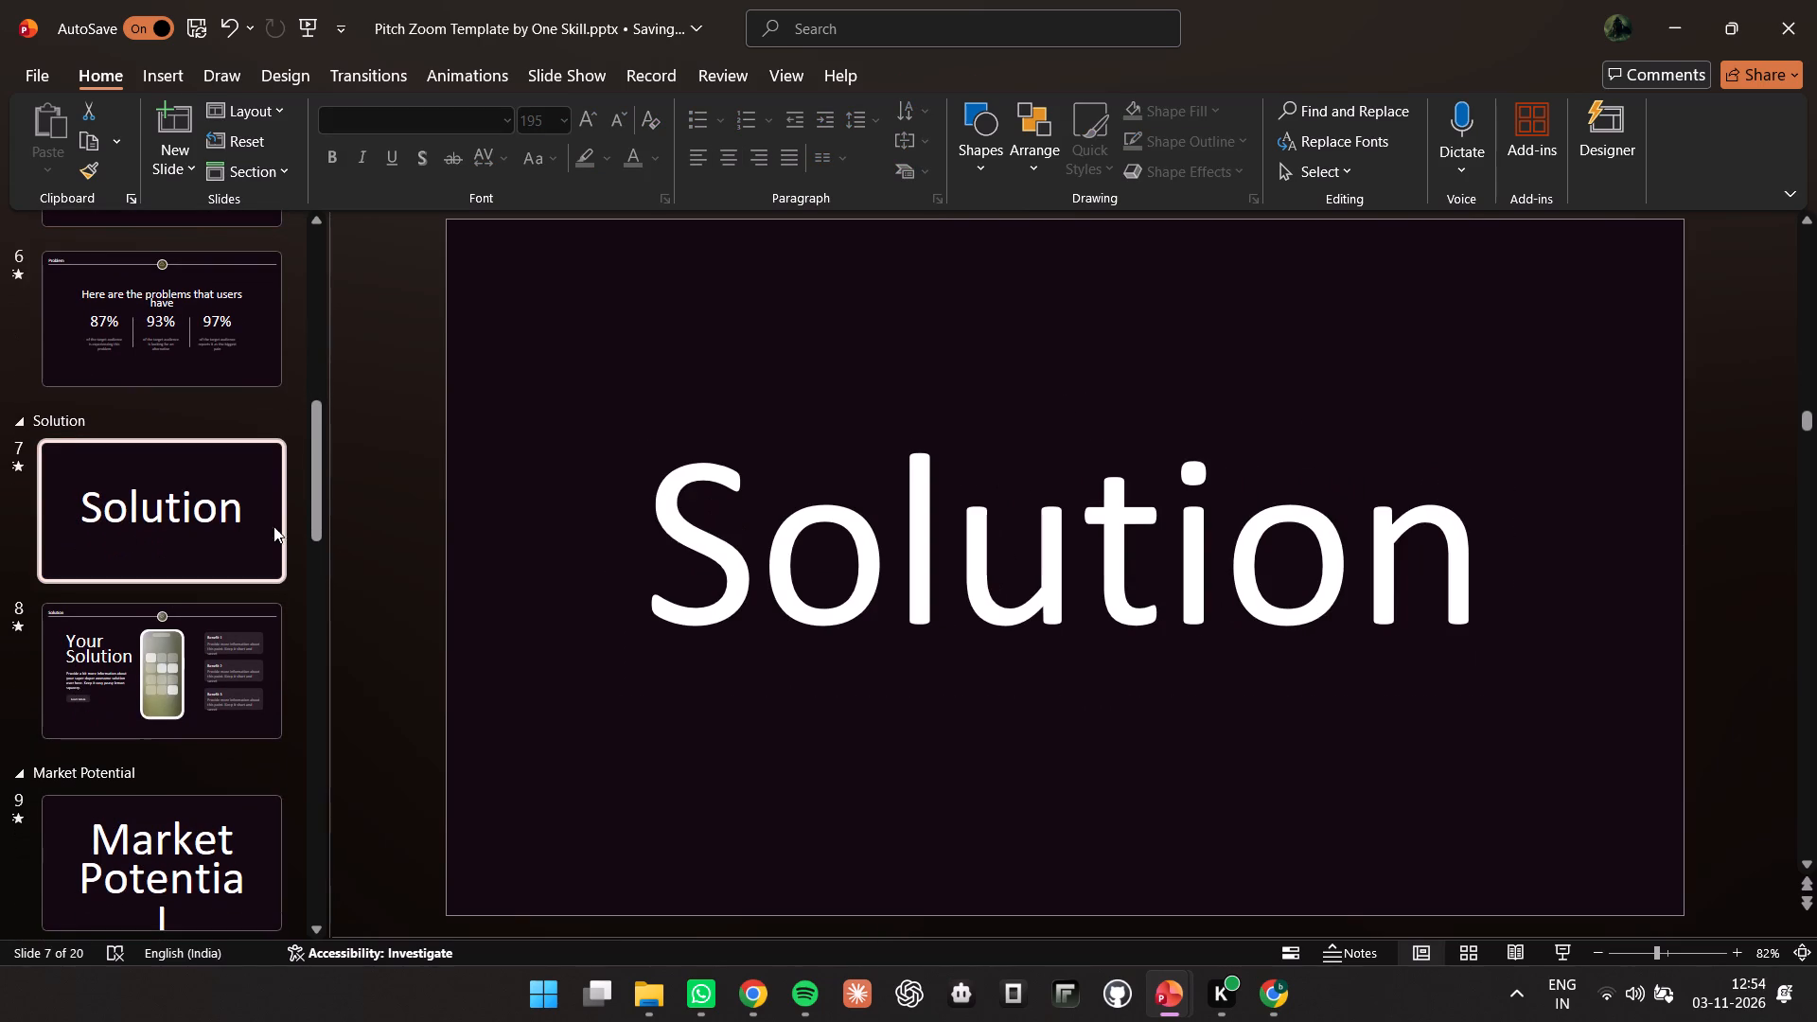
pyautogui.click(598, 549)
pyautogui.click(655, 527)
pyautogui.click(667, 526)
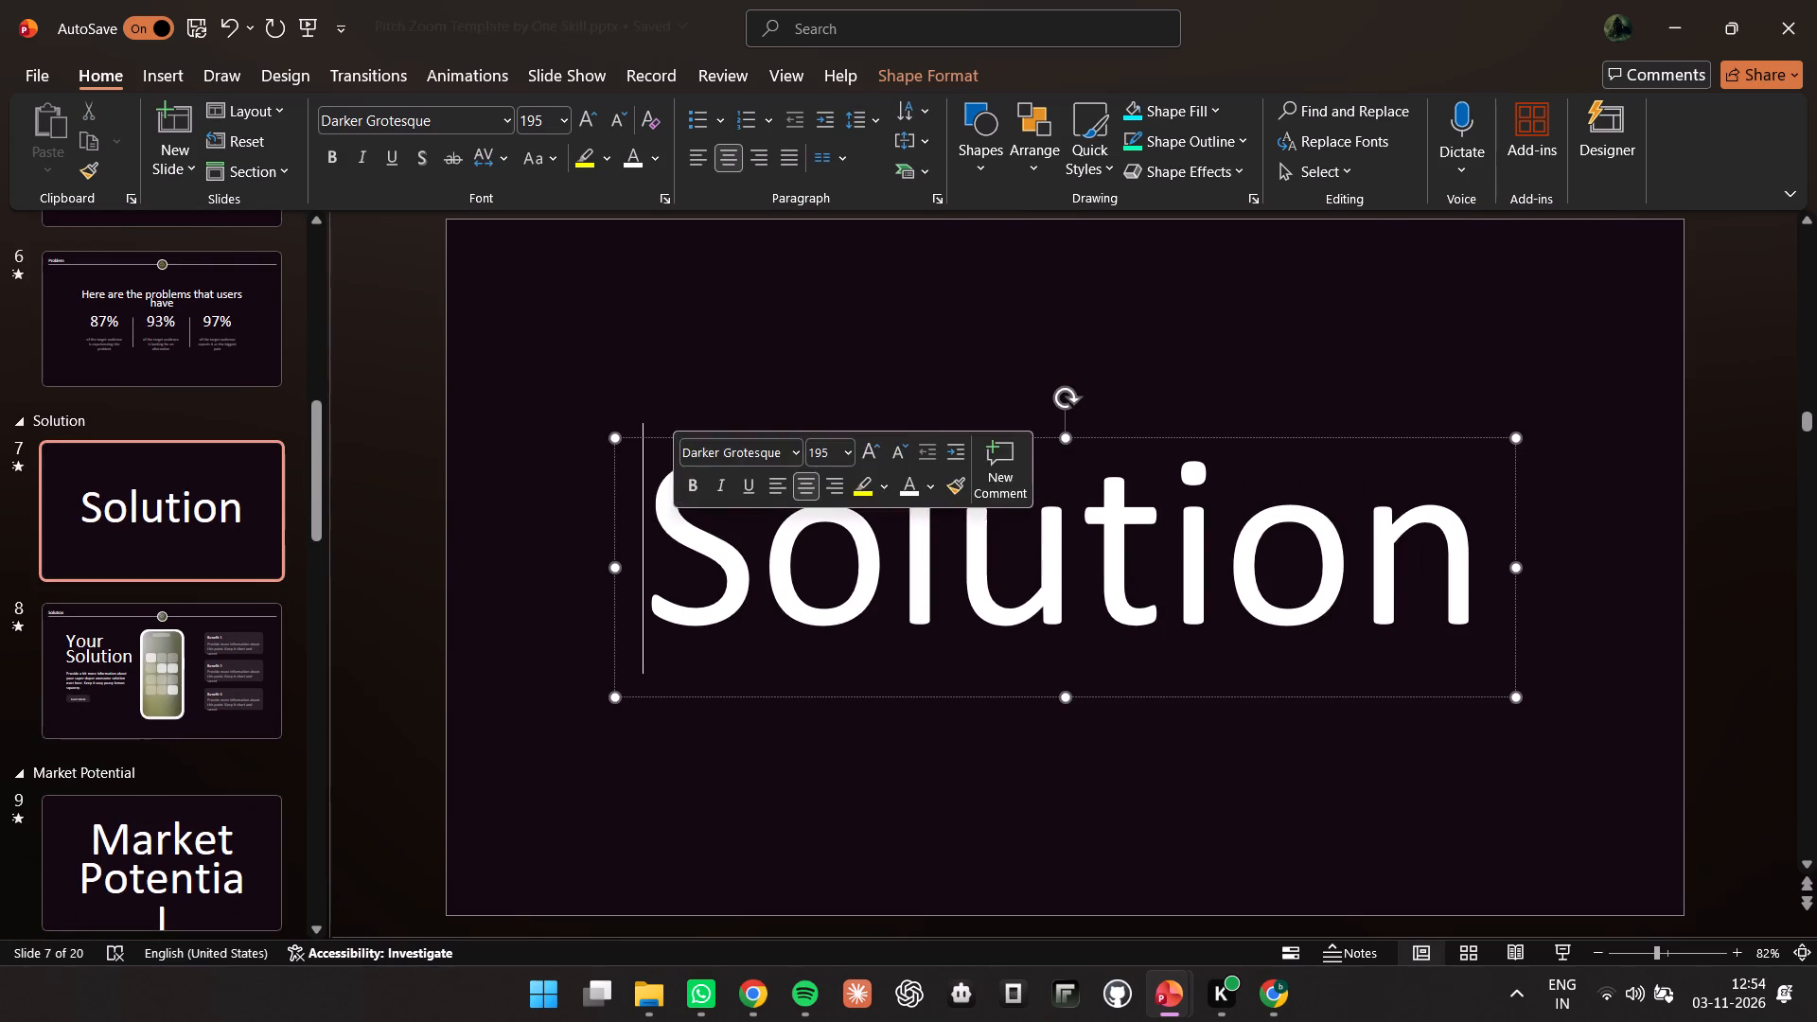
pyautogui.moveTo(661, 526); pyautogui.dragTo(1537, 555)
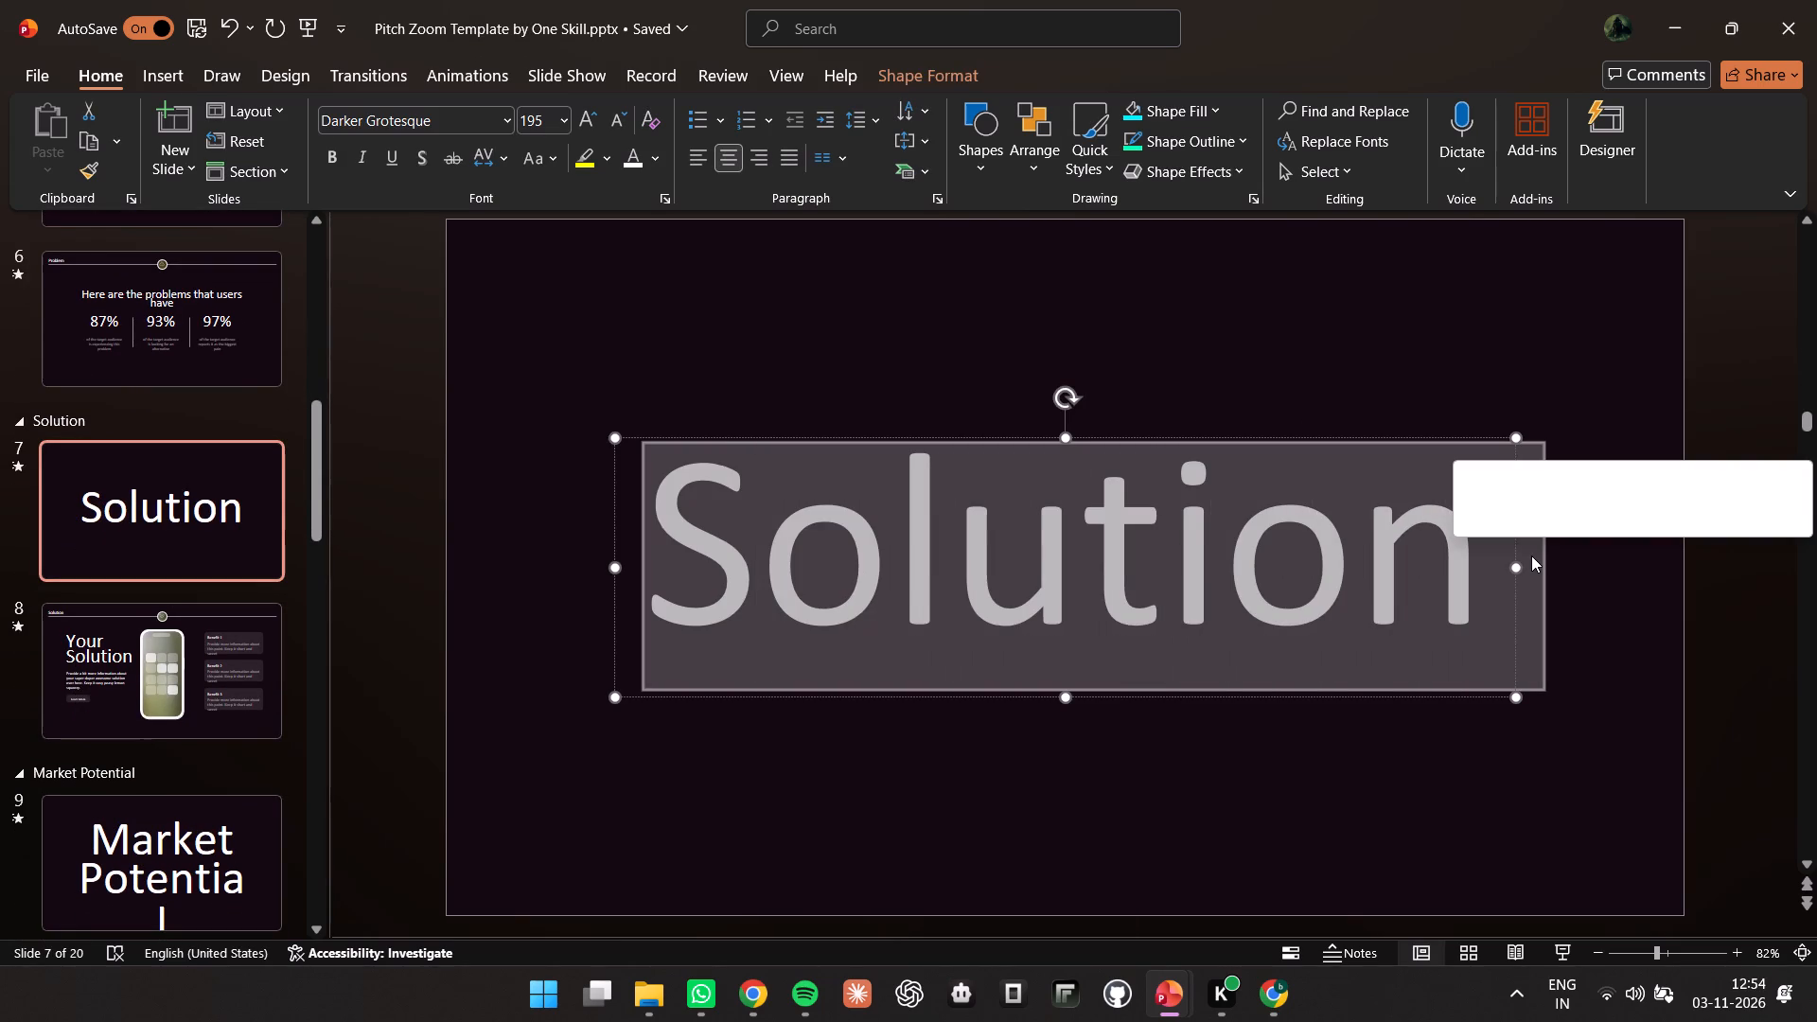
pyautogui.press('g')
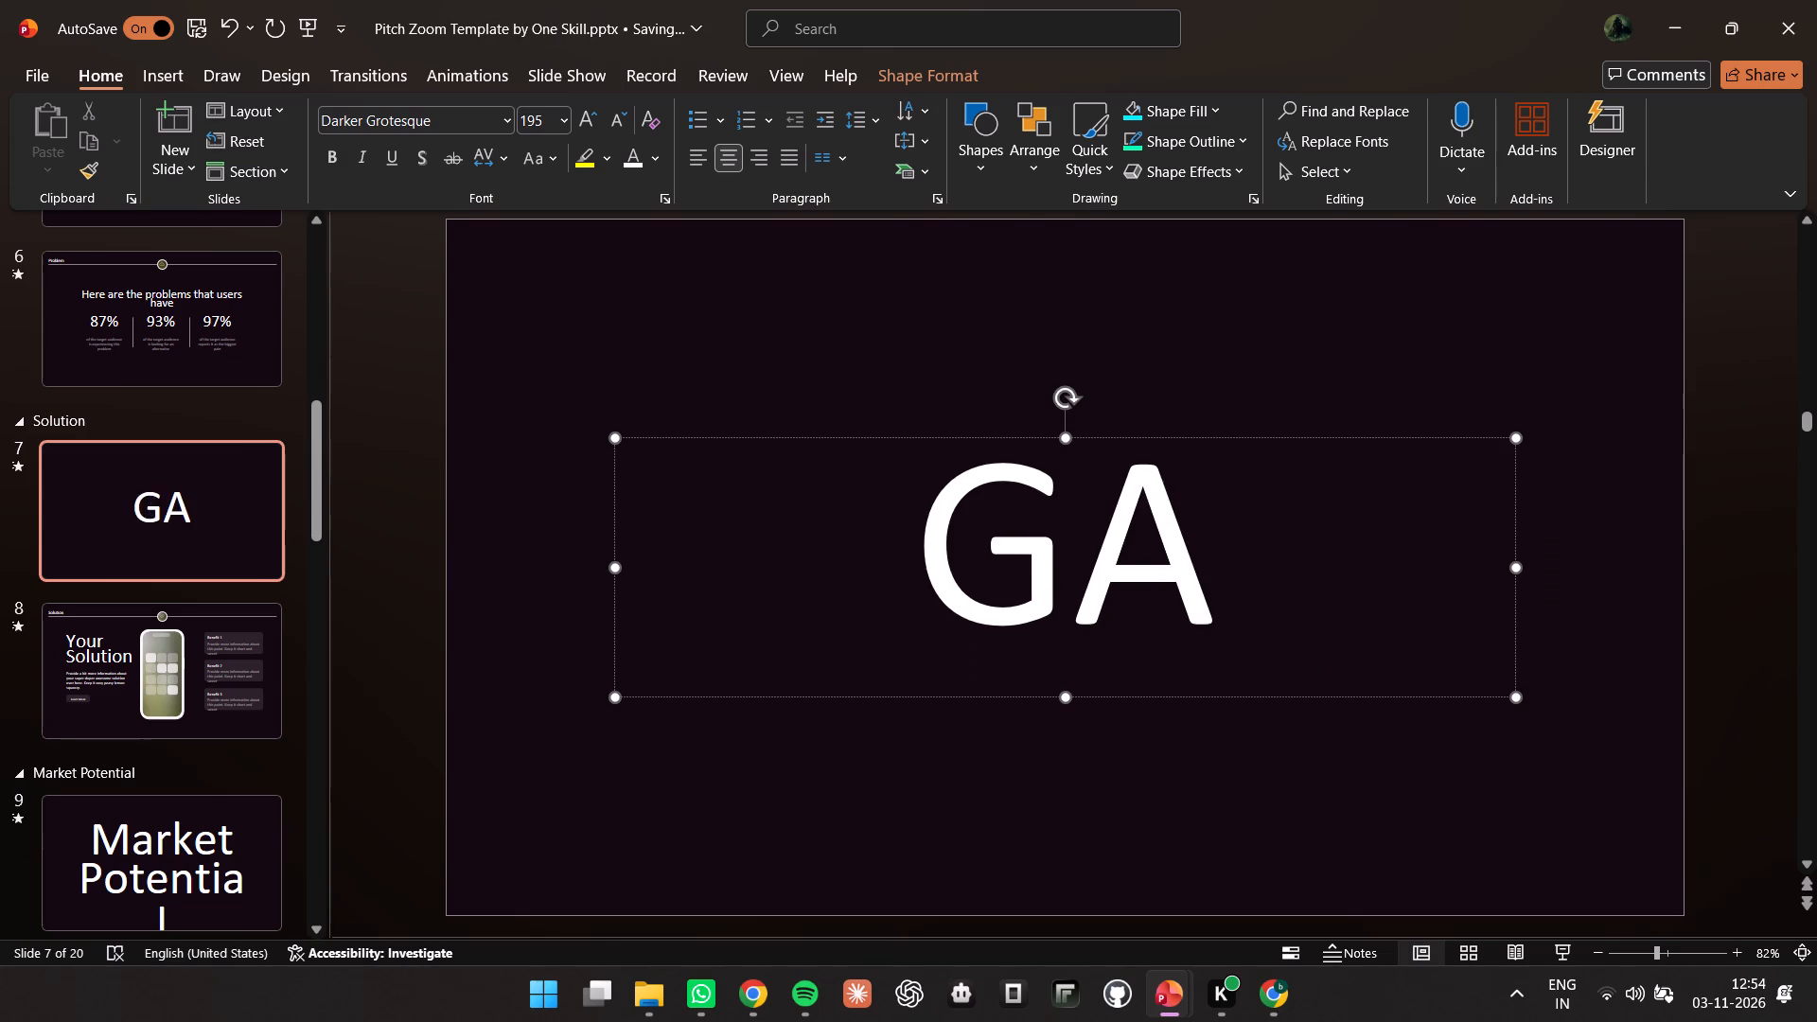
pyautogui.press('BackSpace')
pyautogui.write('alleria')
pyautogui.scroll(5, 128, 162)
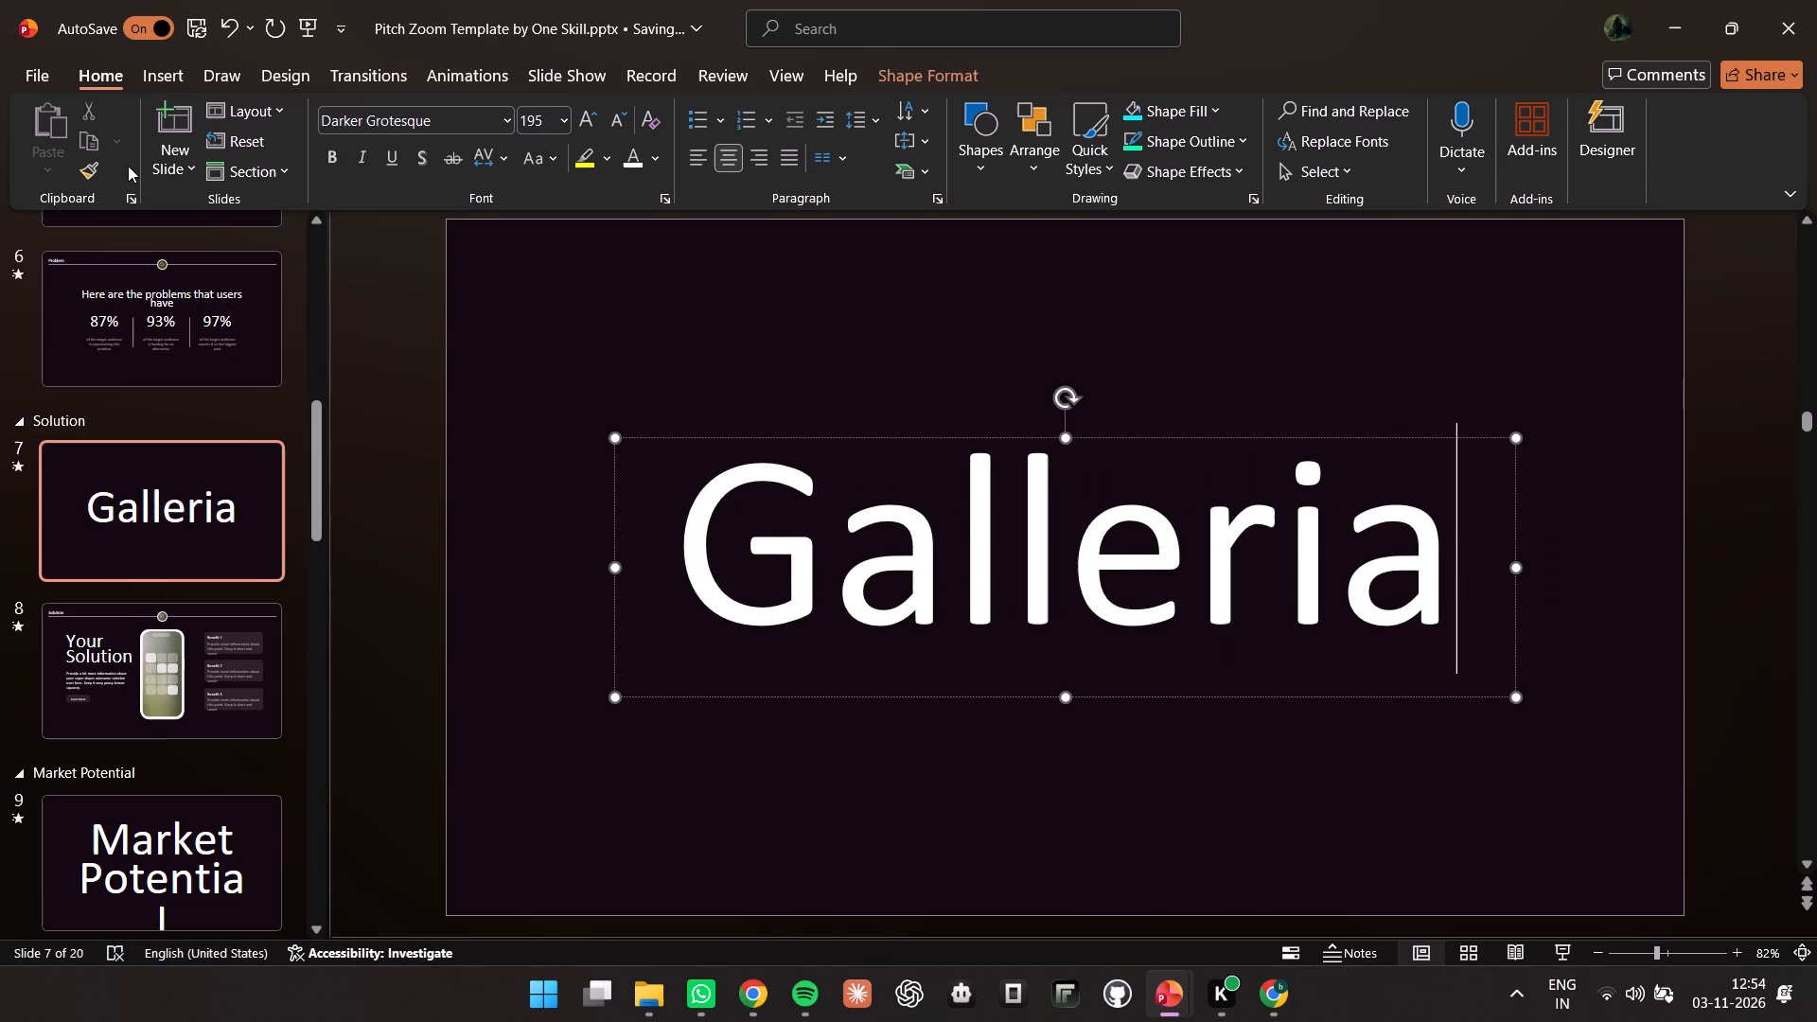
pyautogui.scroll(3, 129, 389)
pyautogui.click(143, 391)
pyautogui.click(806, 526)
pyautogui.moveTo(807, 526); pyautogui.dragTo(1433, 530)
# Retype the slide 7 title in all capitals as "GALLERIA".
pyautogui.click(297, 729)
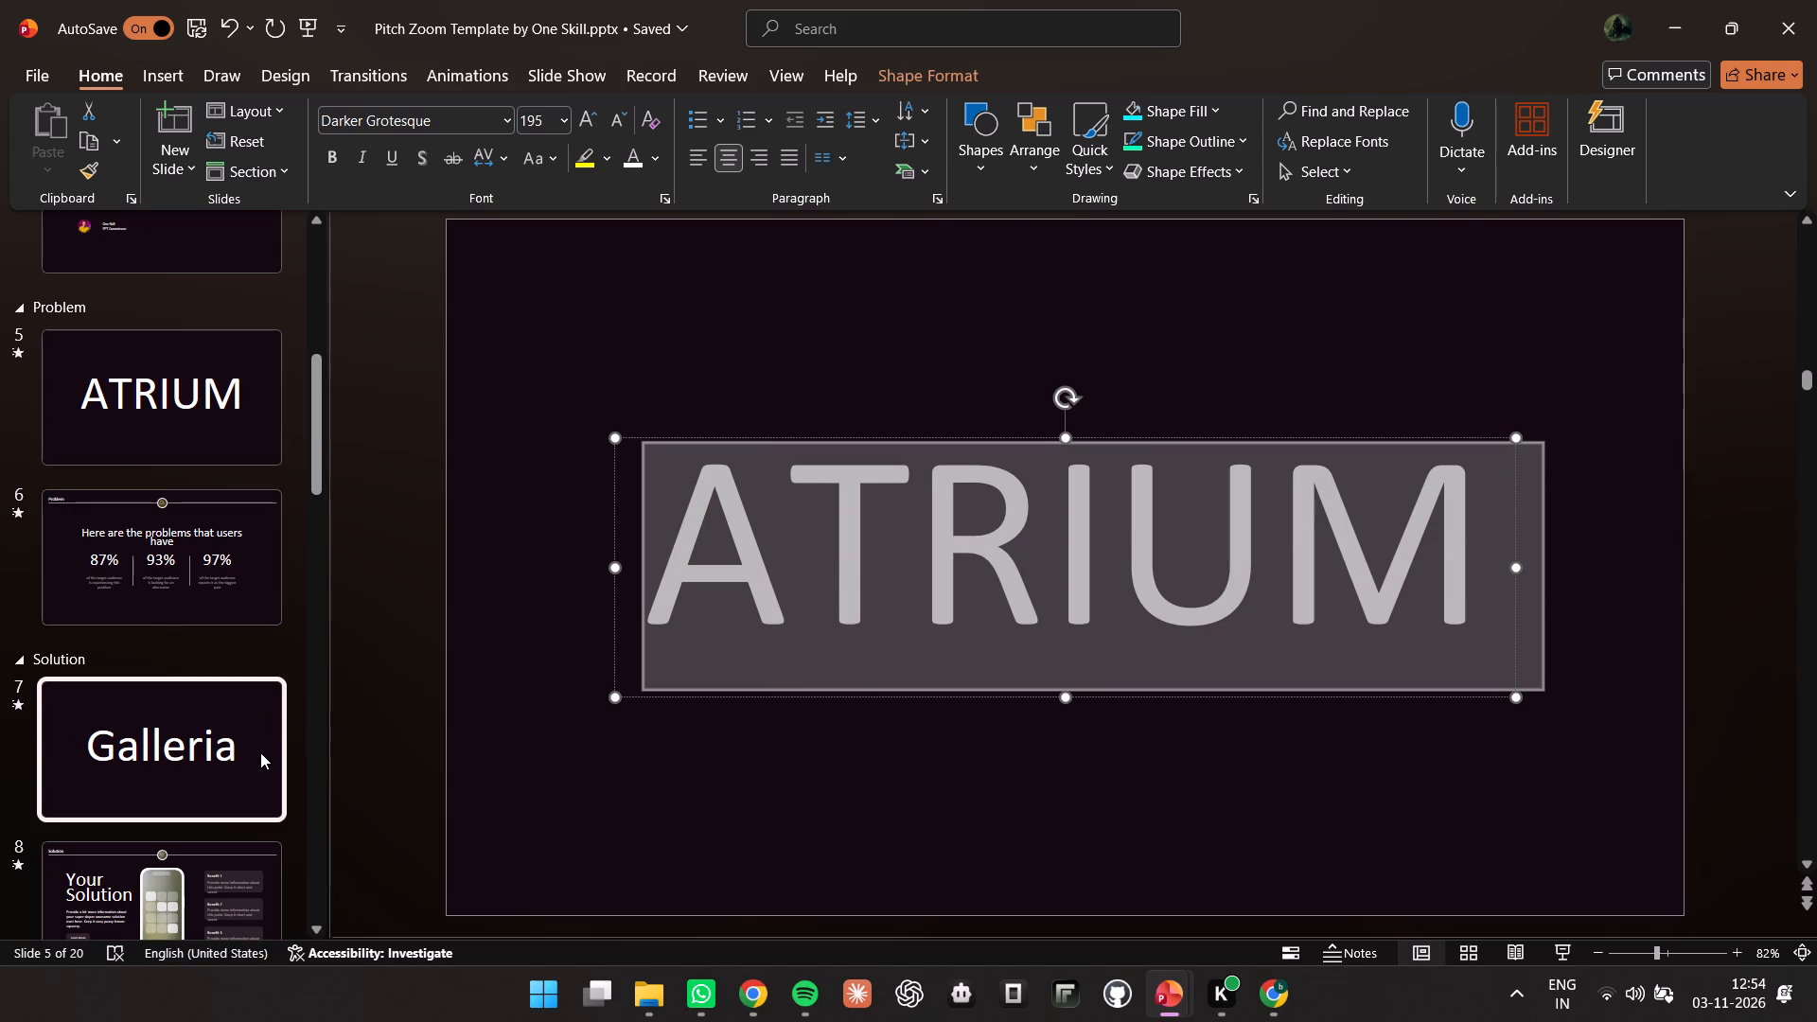
pyautogui.click(250, 754)
pyautogui.click(924, 555)
pyautogui.moveTo(875, 538); pyautogui.dragTo(1798, 565)
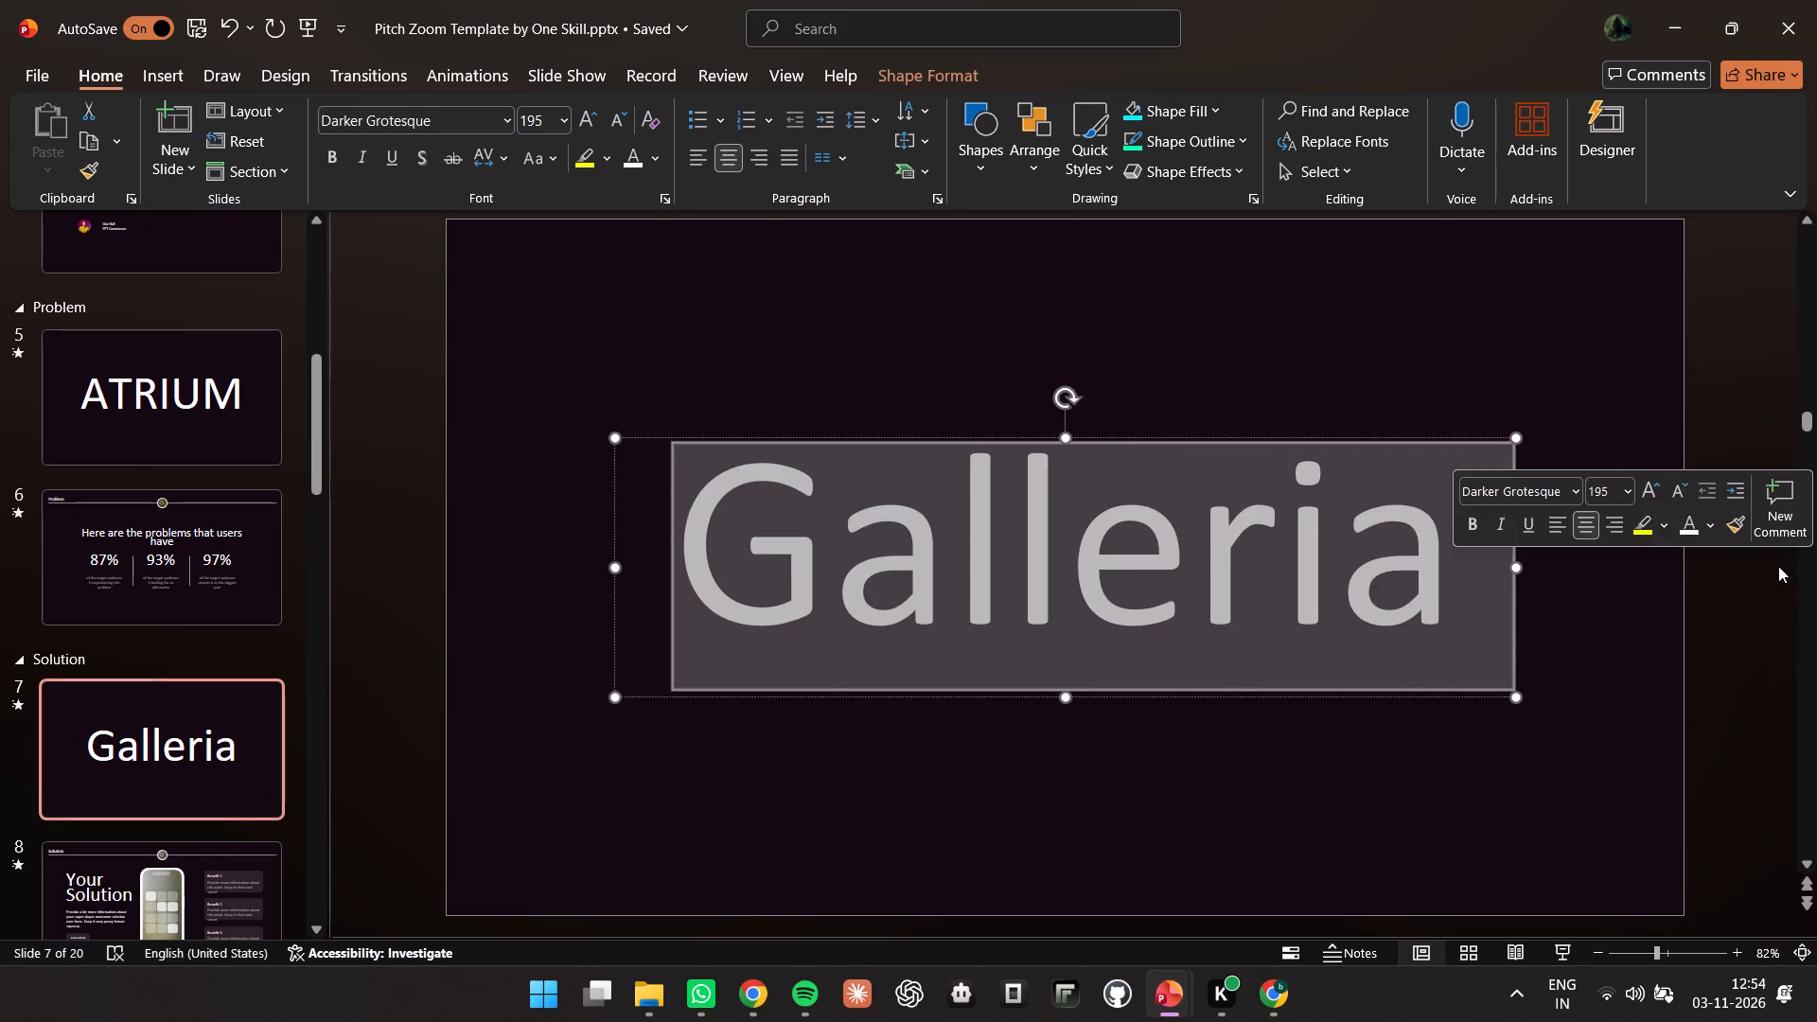
pyautogui.click(1414, 608)
pyautogui.moveTo(1444, 575); pyautogui.dragTo(697, 614)
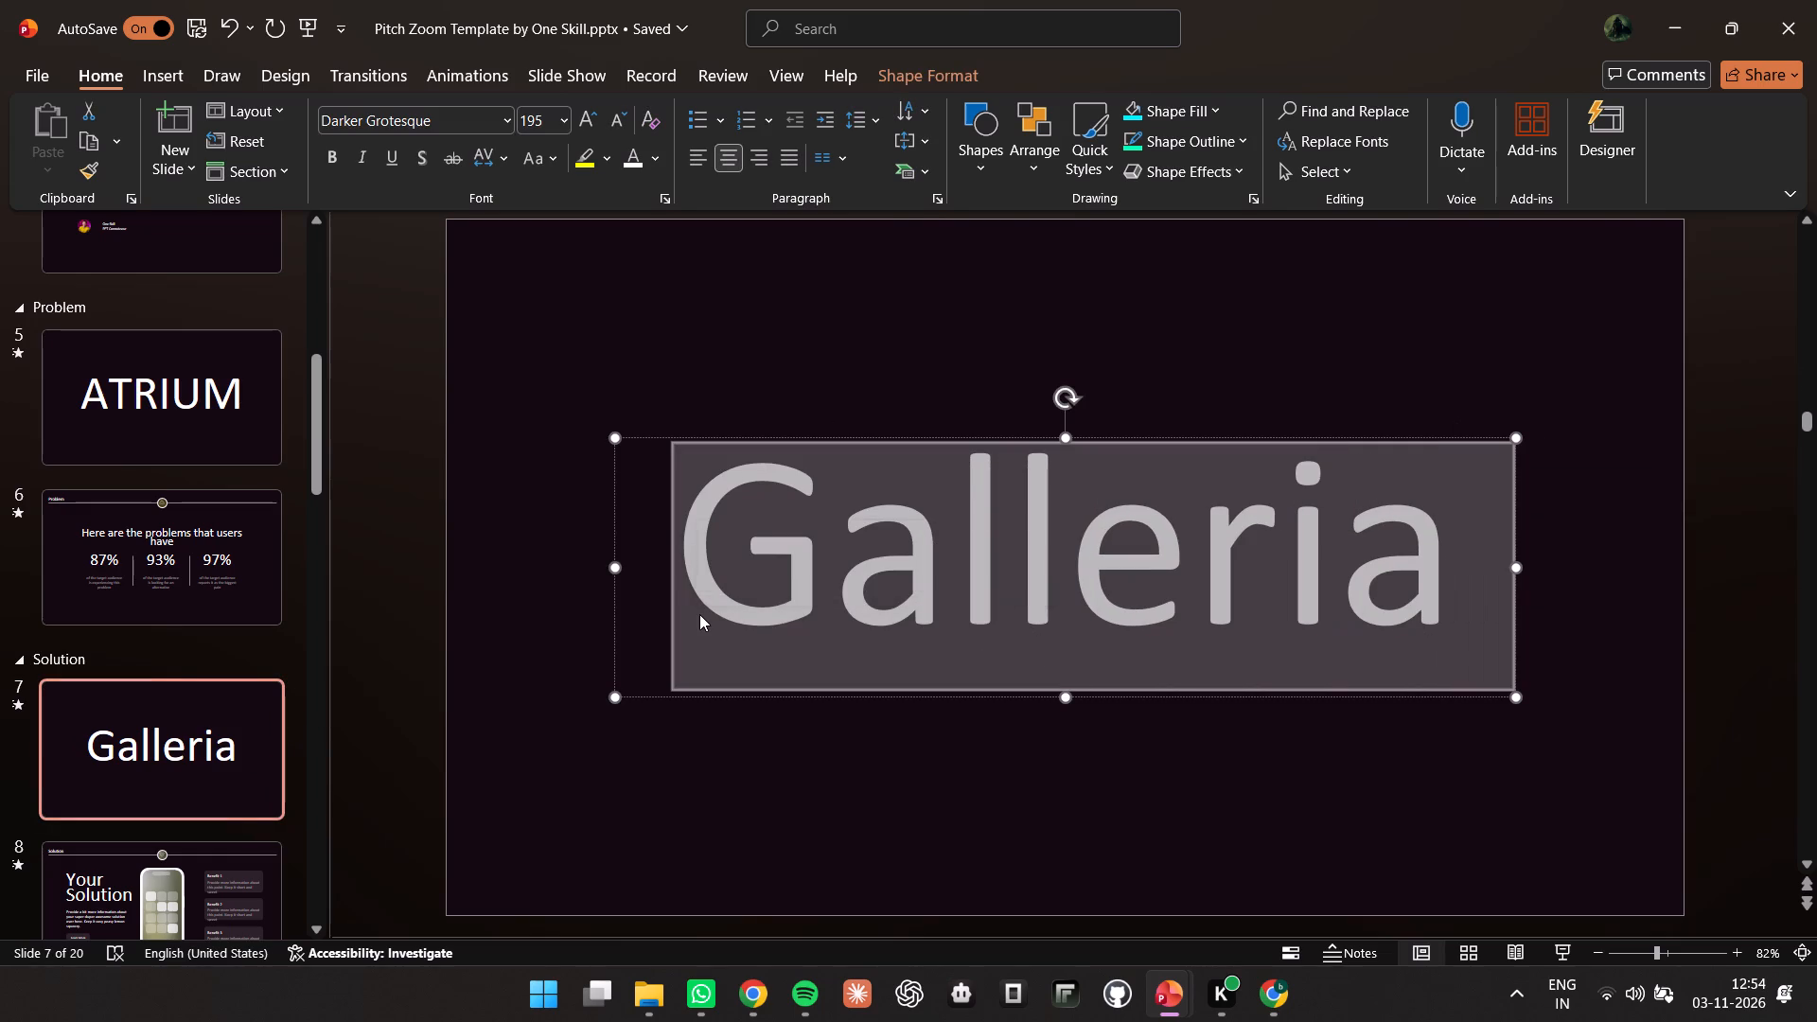
pyautogui.write('GAA')
pyautogui.press('BackSpace')
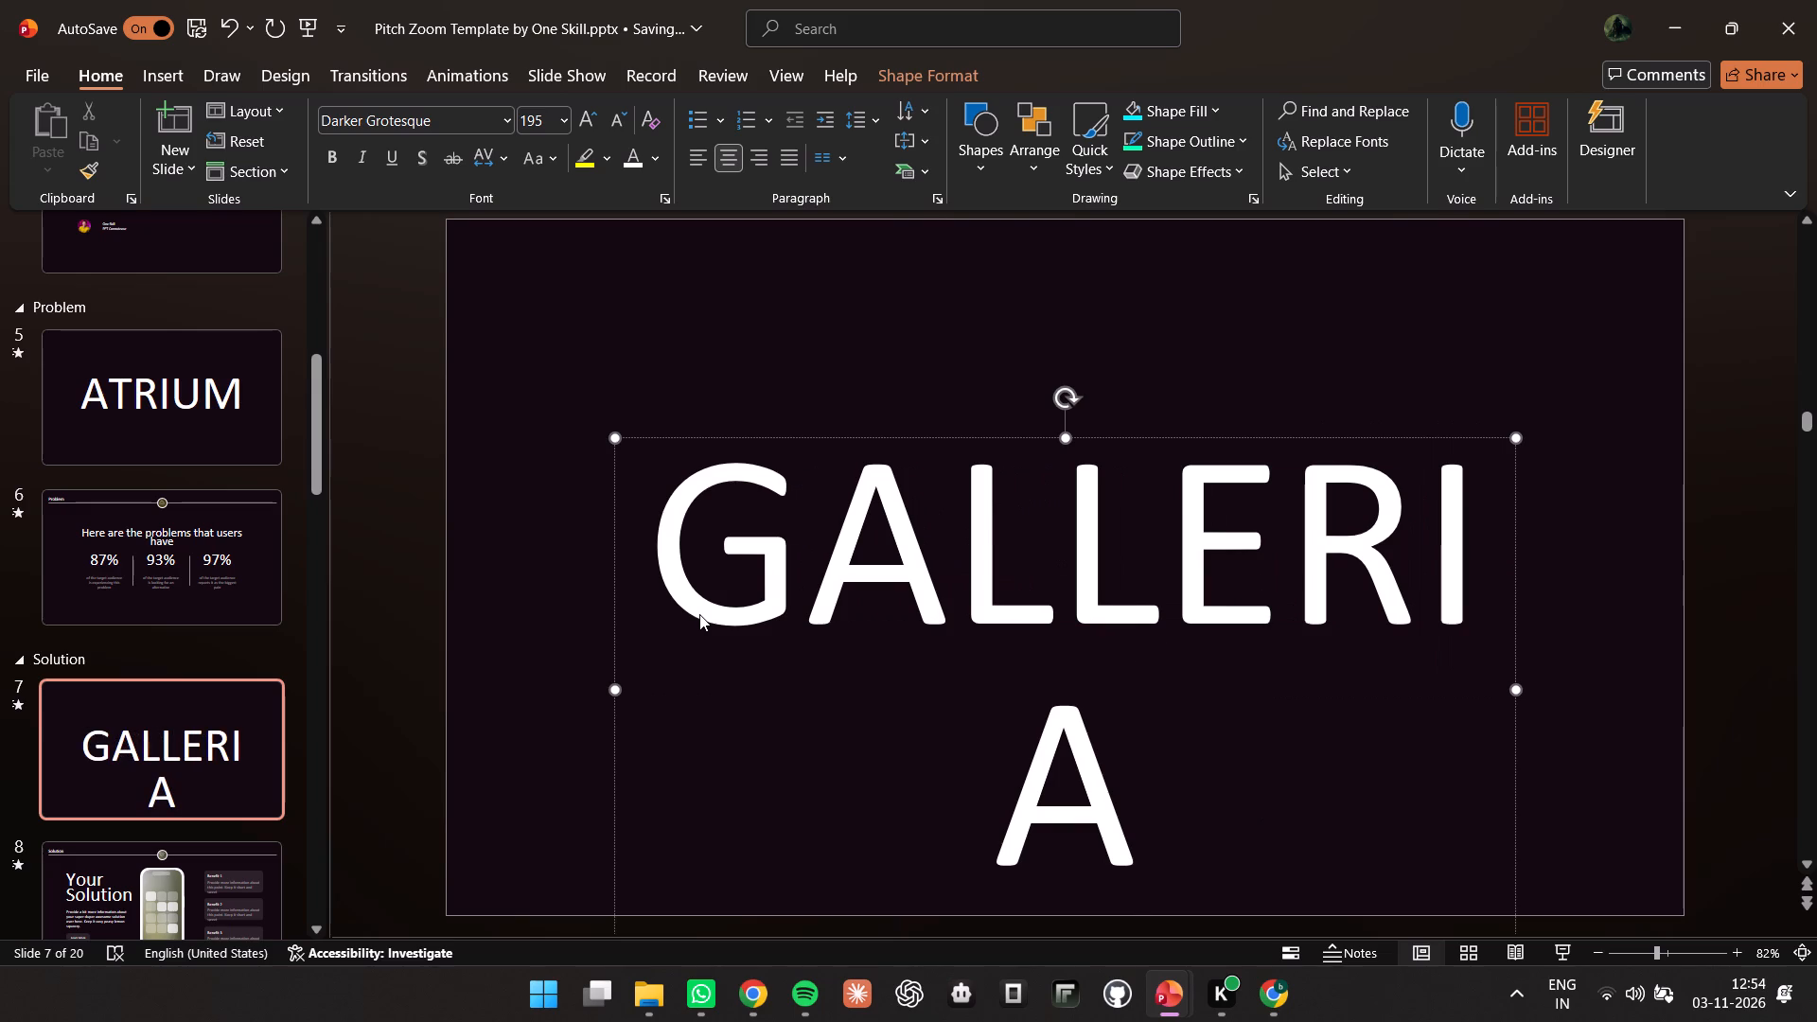
pyautogui.press('BackSpace')
# Widen the slide 7 title text box on both sides so that "GALLERIA" fits on one line.
pyautogui.moveTo(1516, 689); pyautogui.dragTo(1597, 674)
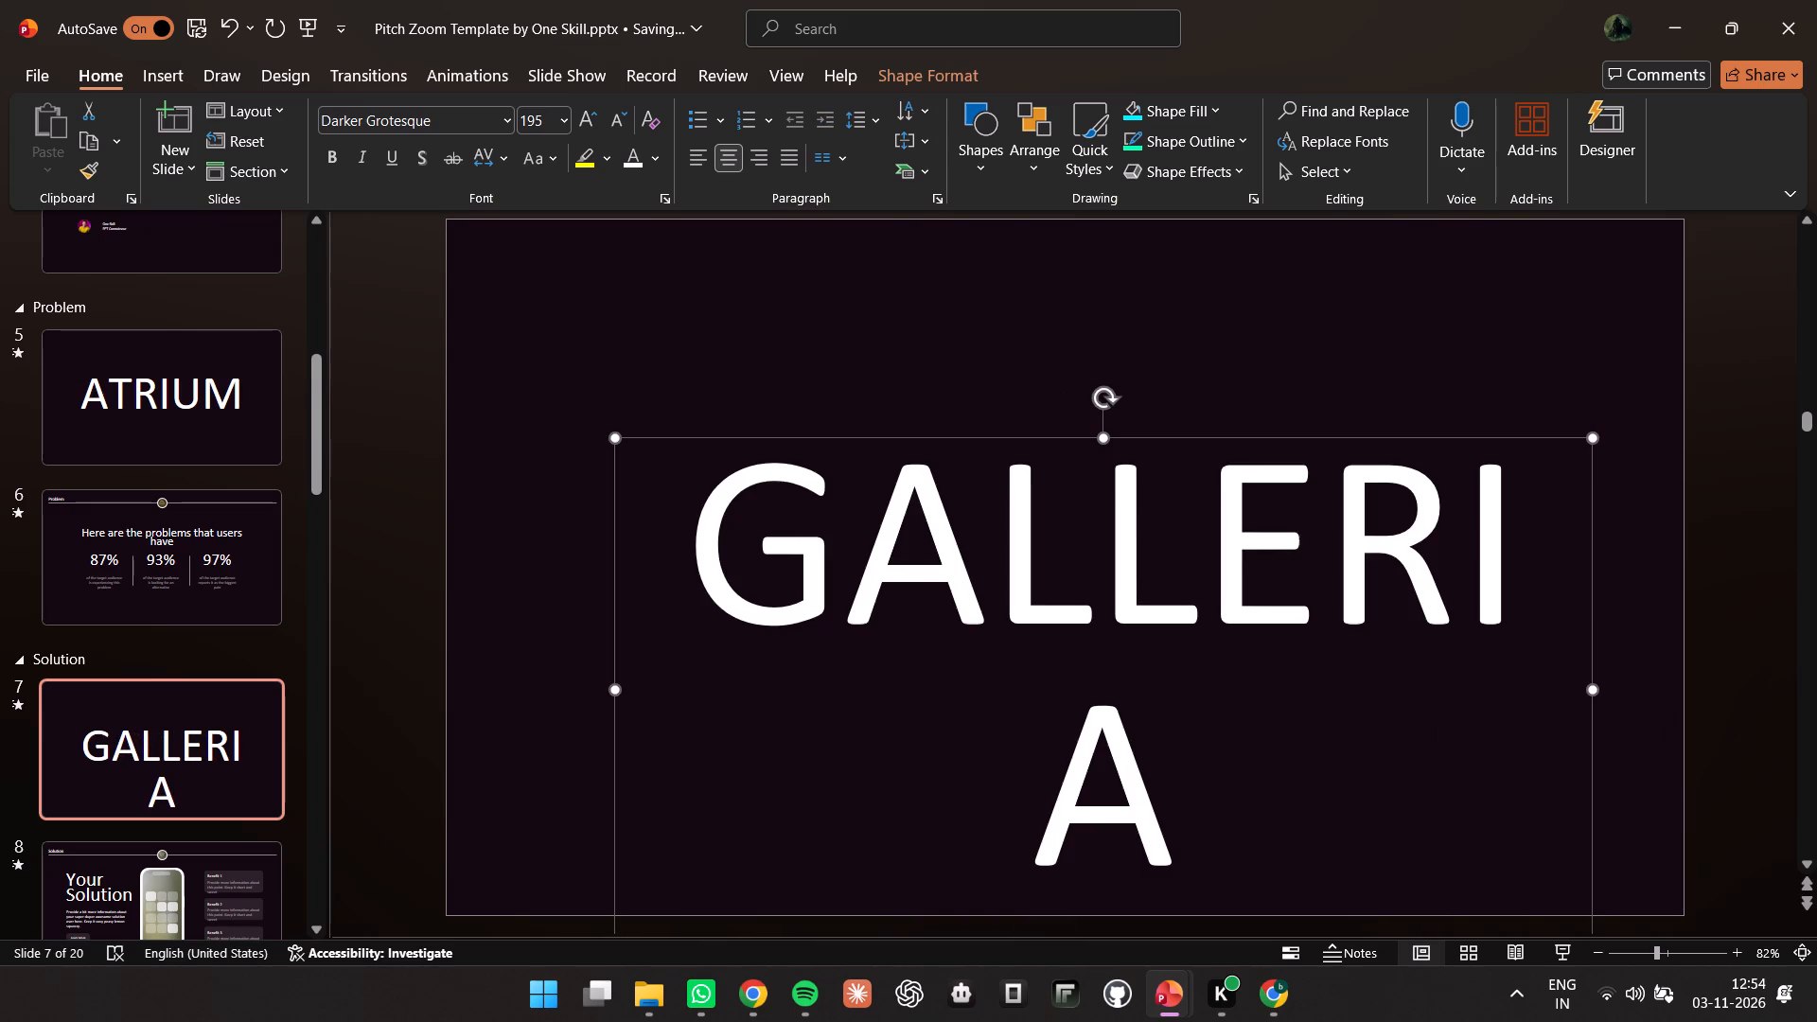
pyautogui.moveTo(620, 688); pyautogui.dragTo(509, 688)
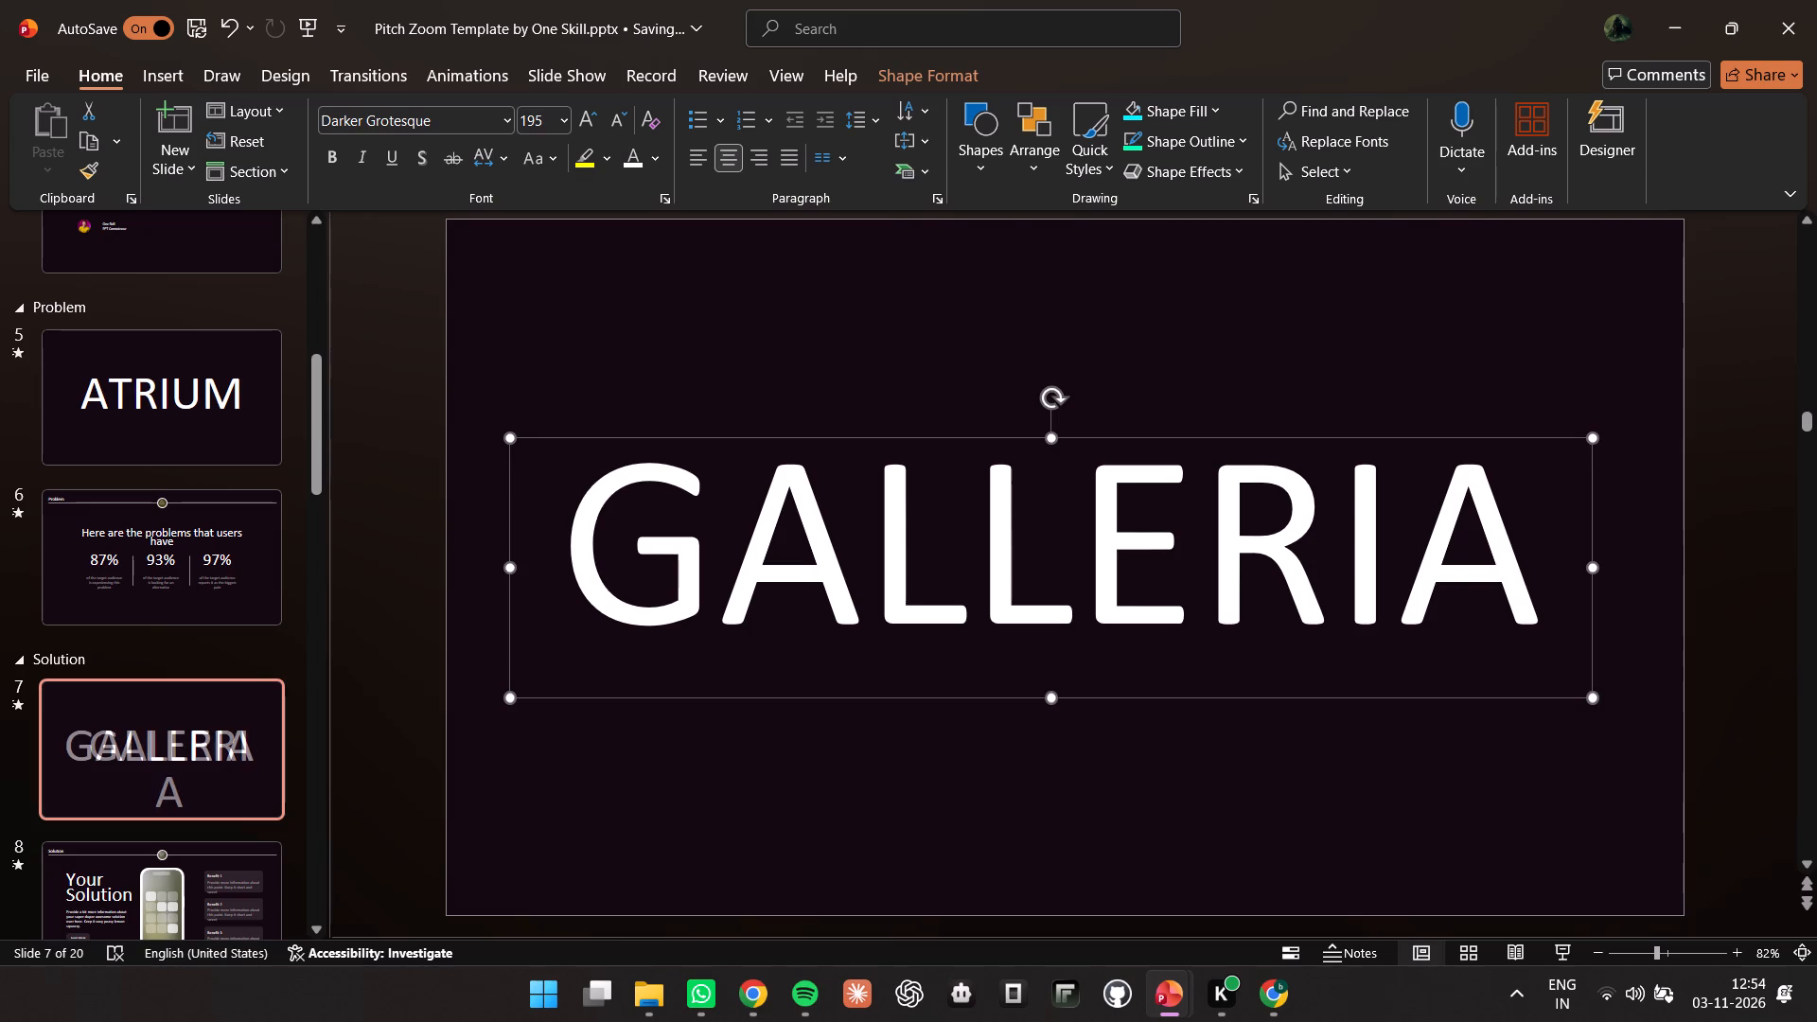
# Clear the word "Market" from the Market Potential title slide (slide 9).
pyautogui.scroll(-6, 233, 693)
pyautogui.click(166, 601)
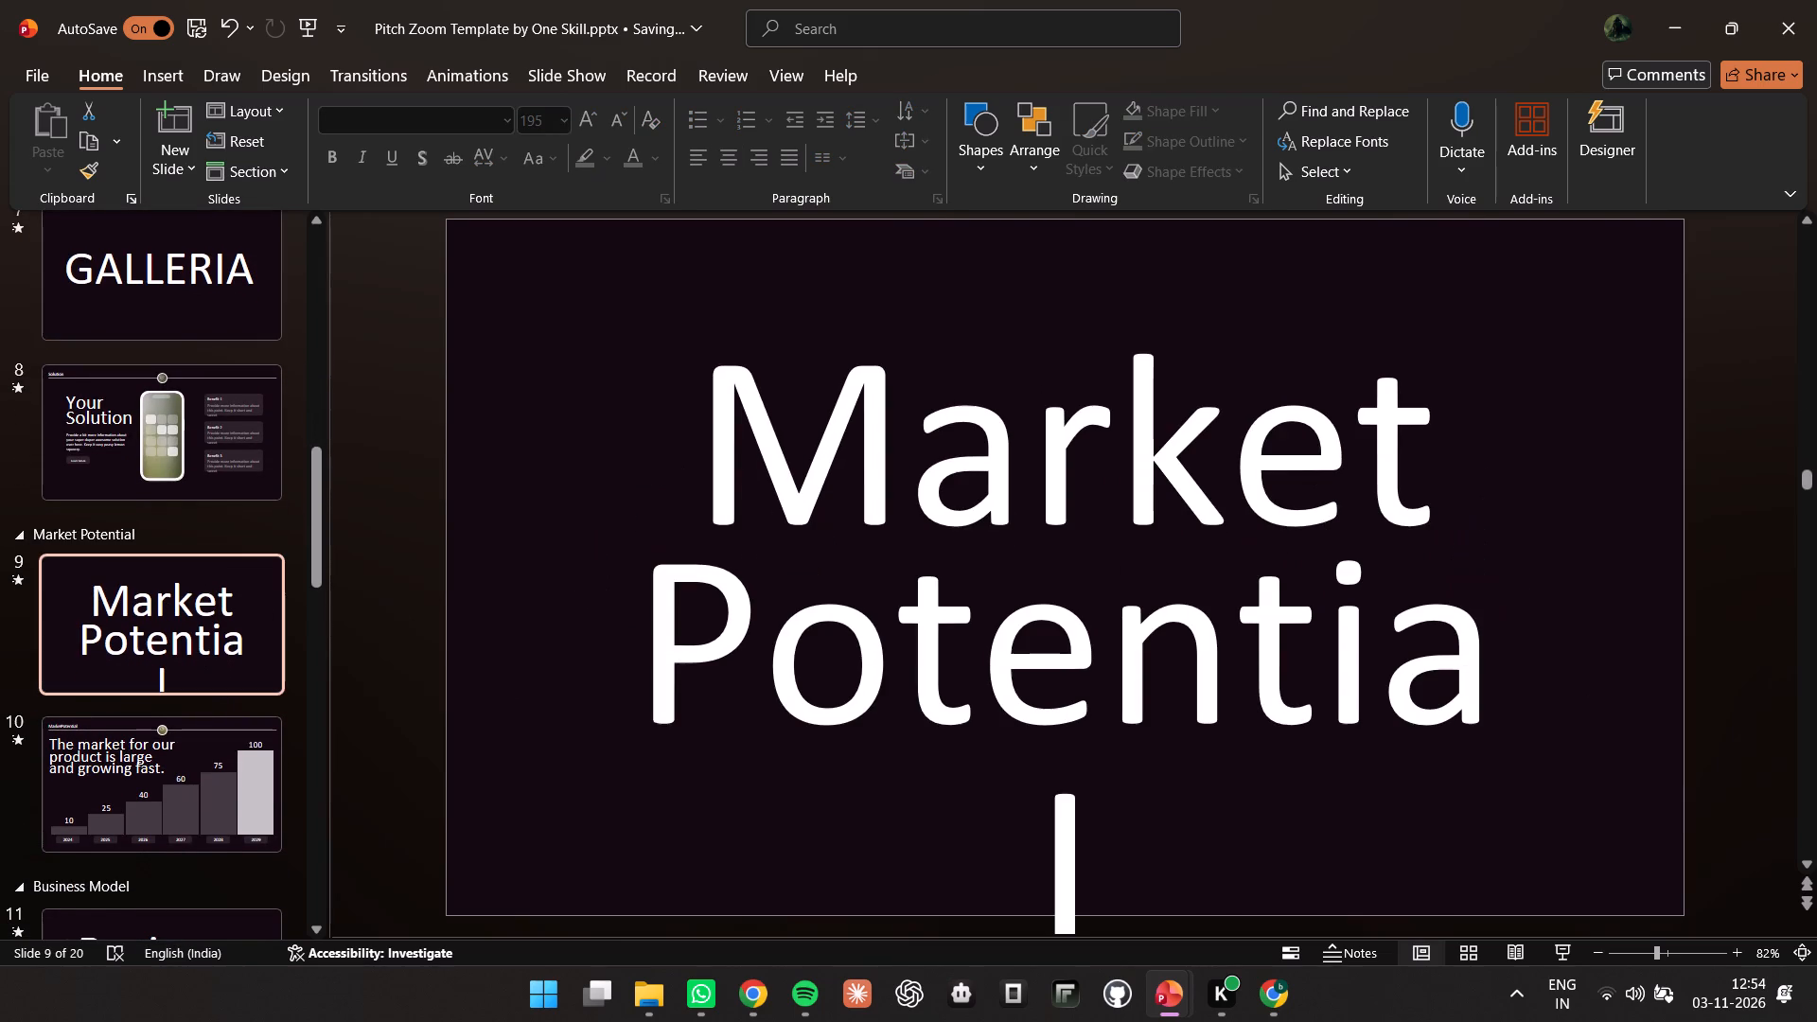
pyautogui.click(750, 558)
pyautogui.scroll(-1, 949, 812)
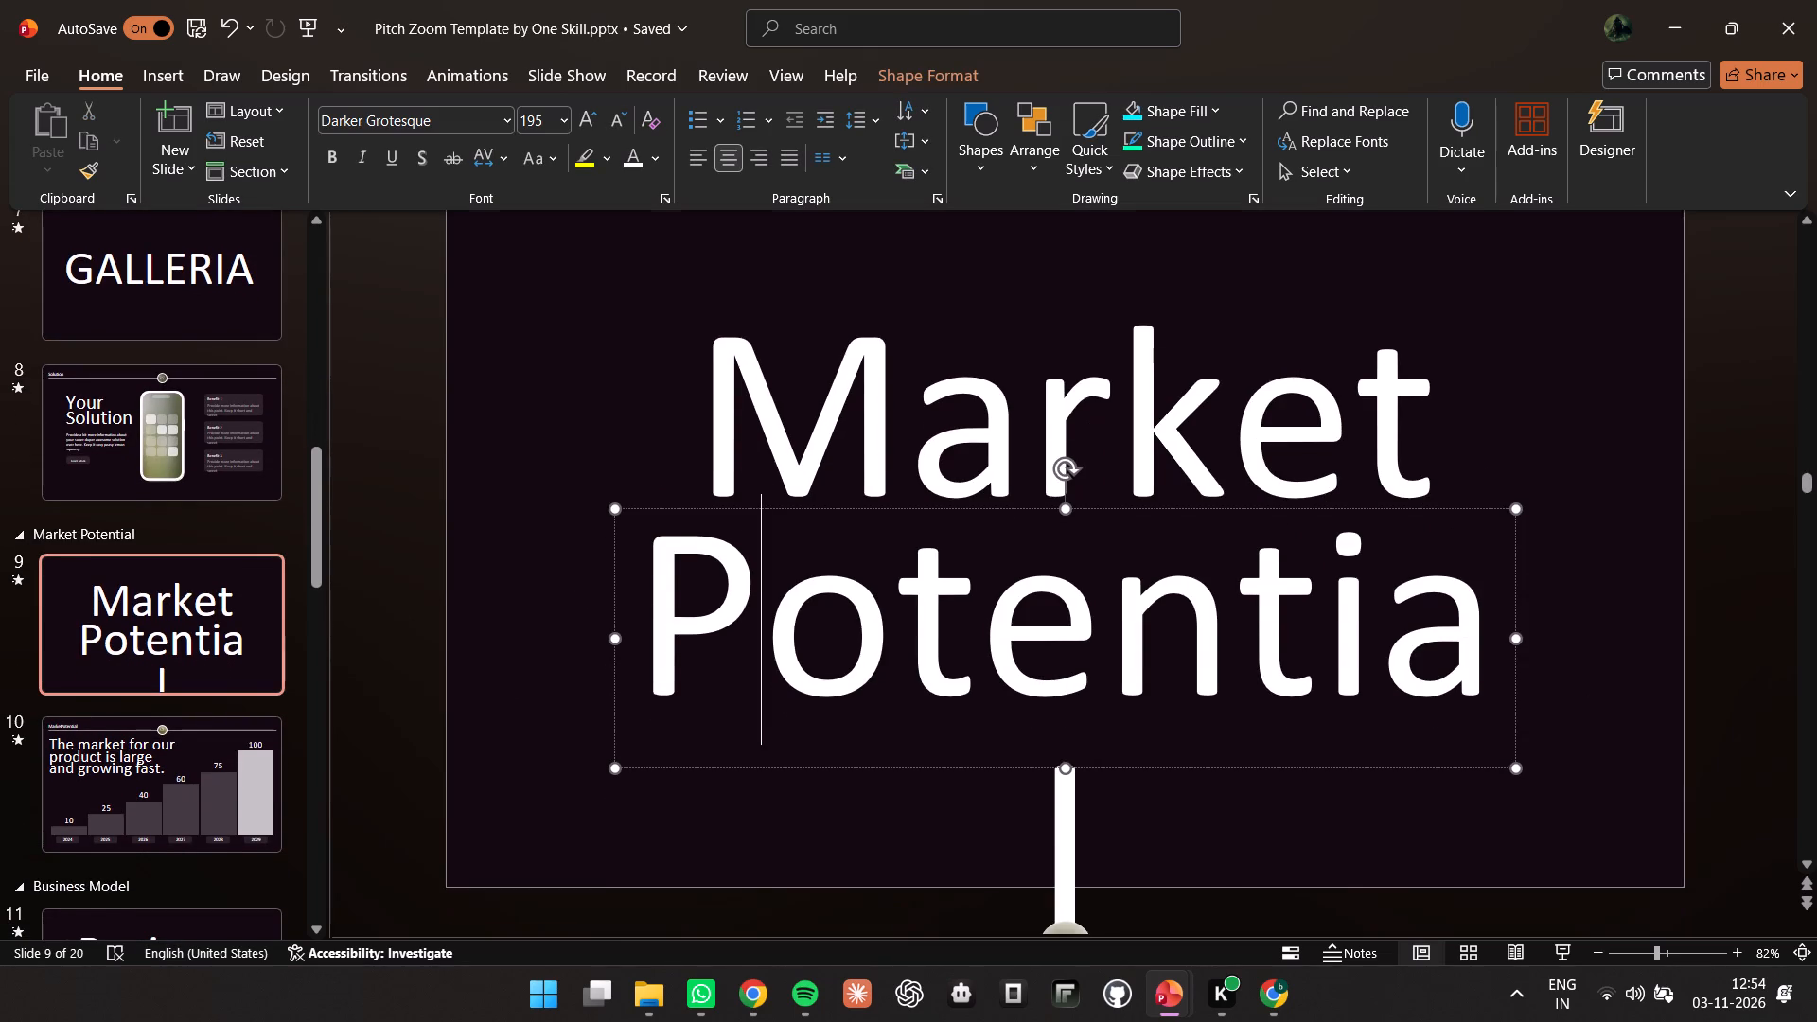
pyautogui.scroll(3, 940, 692)
pyautogui.click(193, 622)
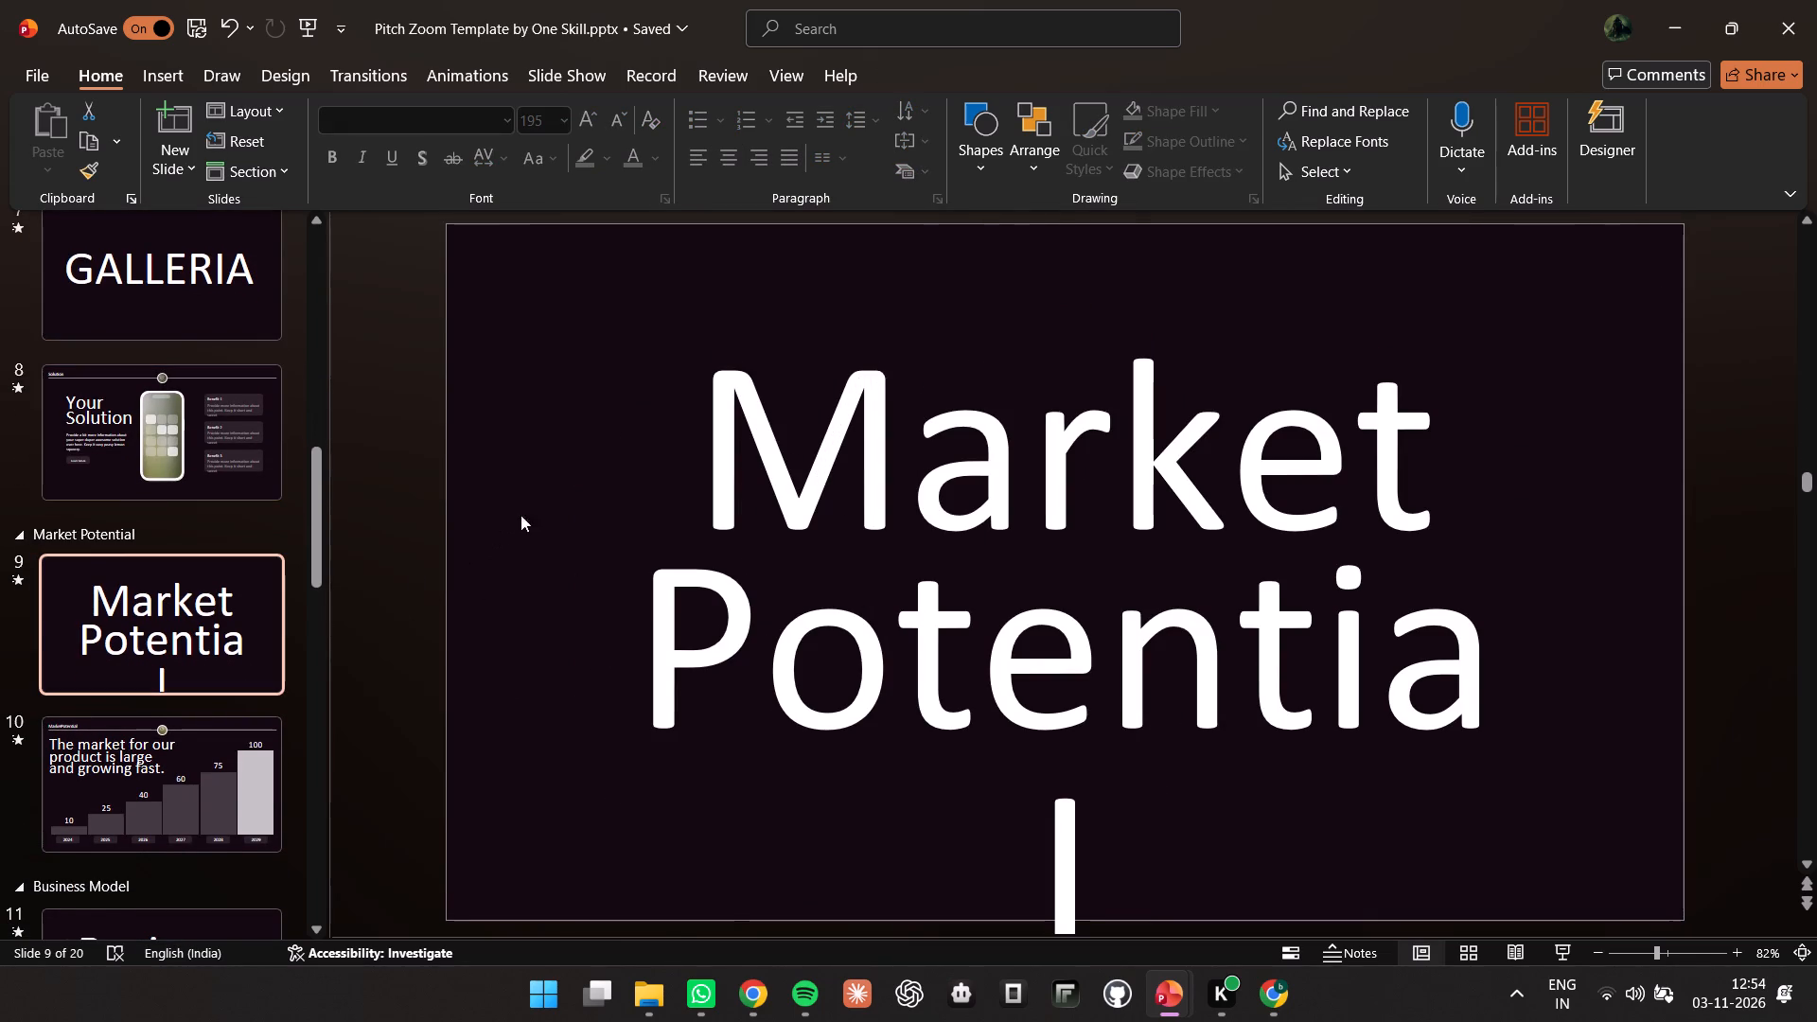
pyautogui.click(755, 423)
pyautogui.moveTo(728, 415); pyautogui.dragTo(1510, 736)
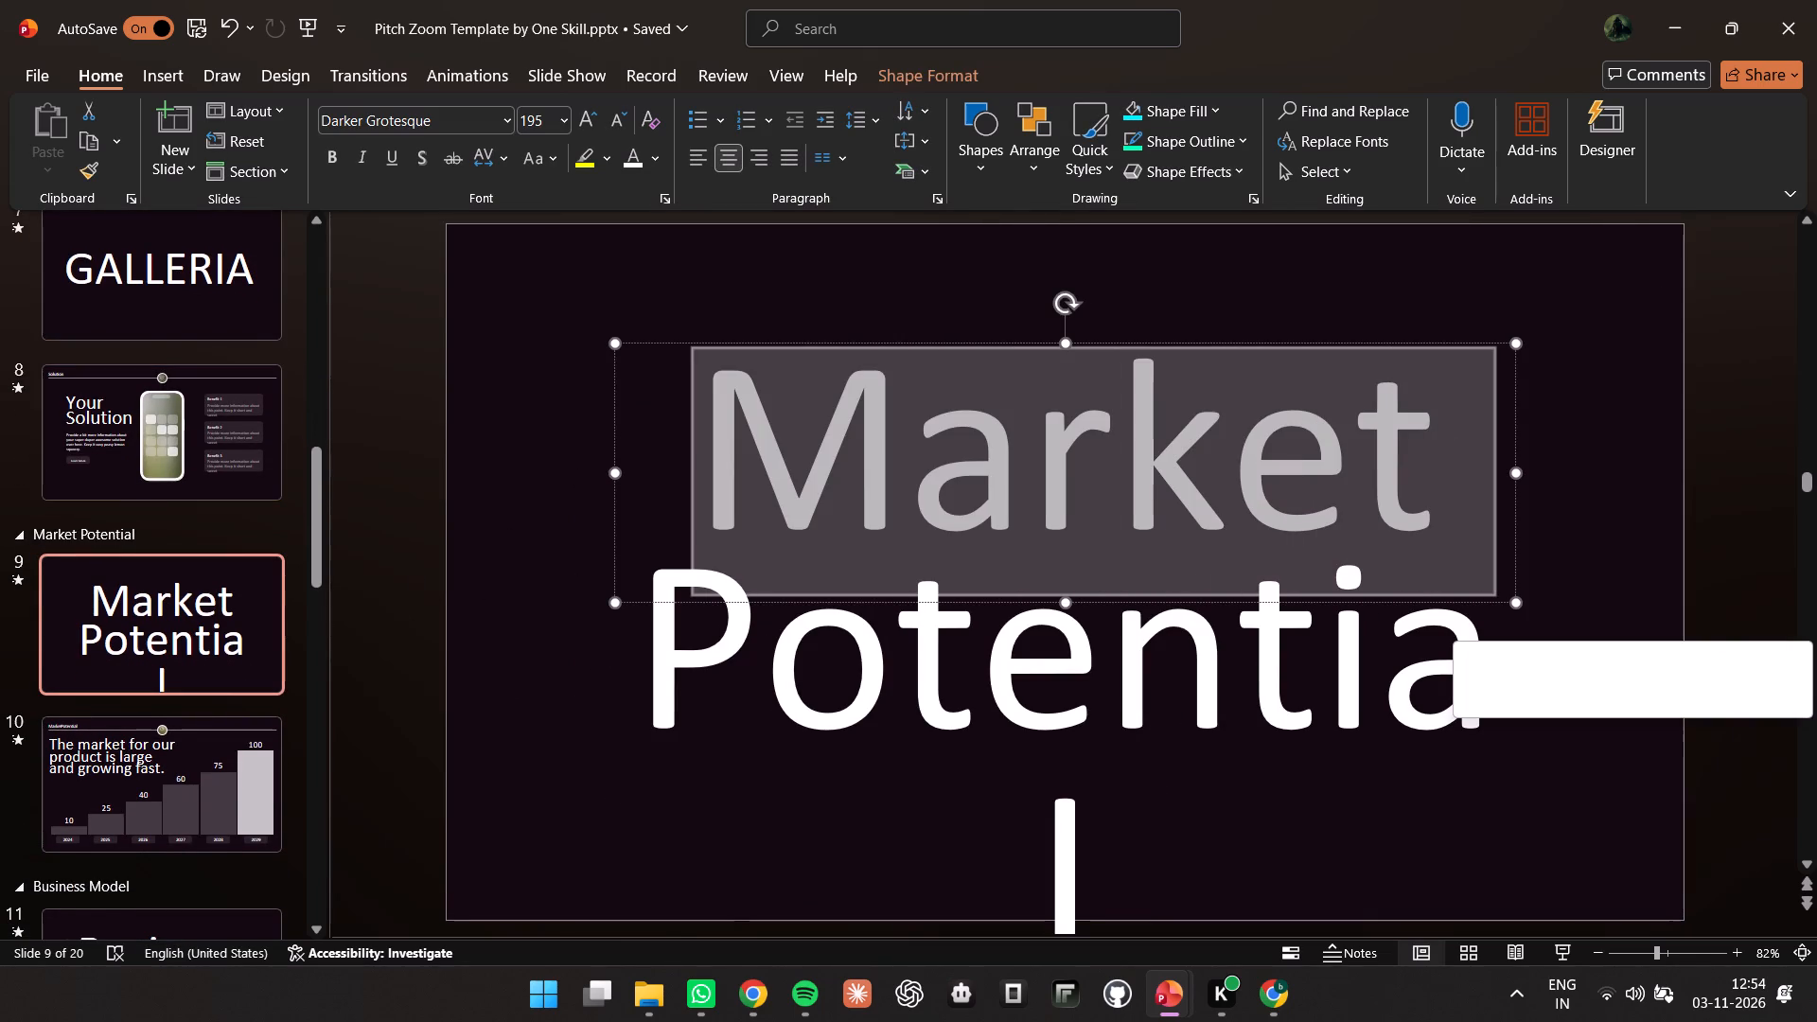
pyautogui.press('BackSpace')
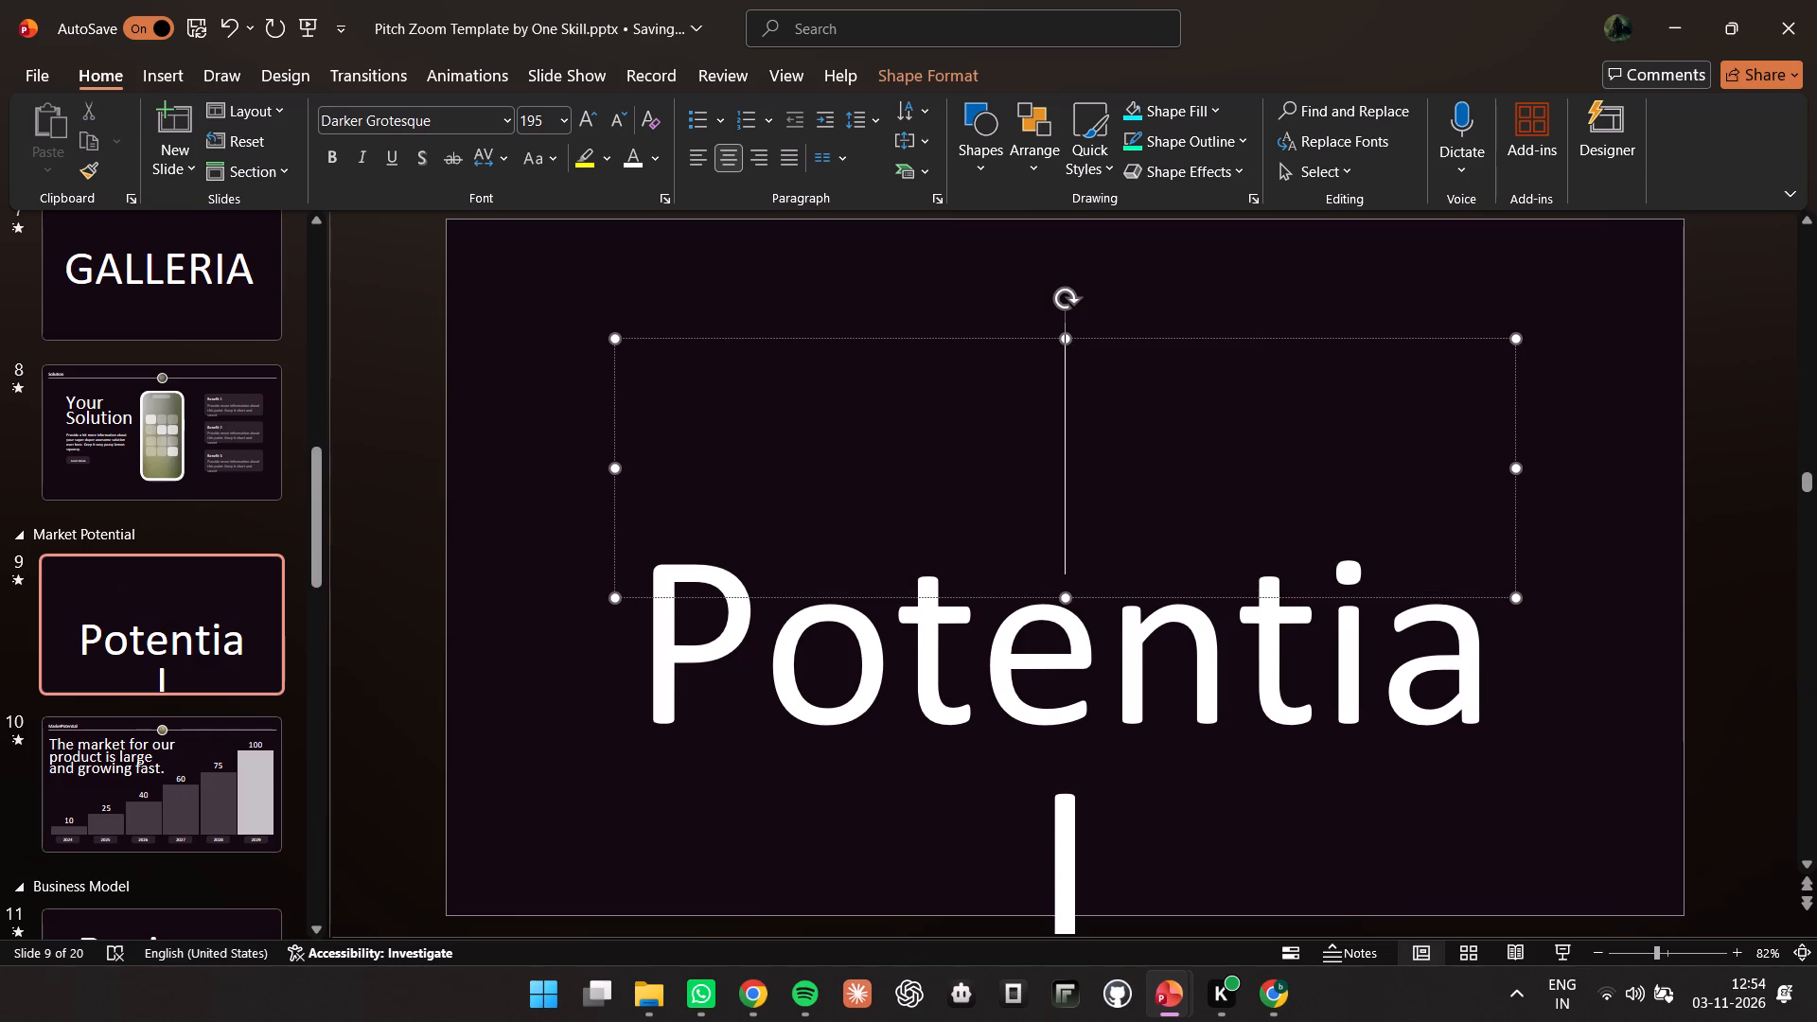
# Replace the word "Potential" on slide 9 with "TIFAC".
pyautogui.click(1412, 715)
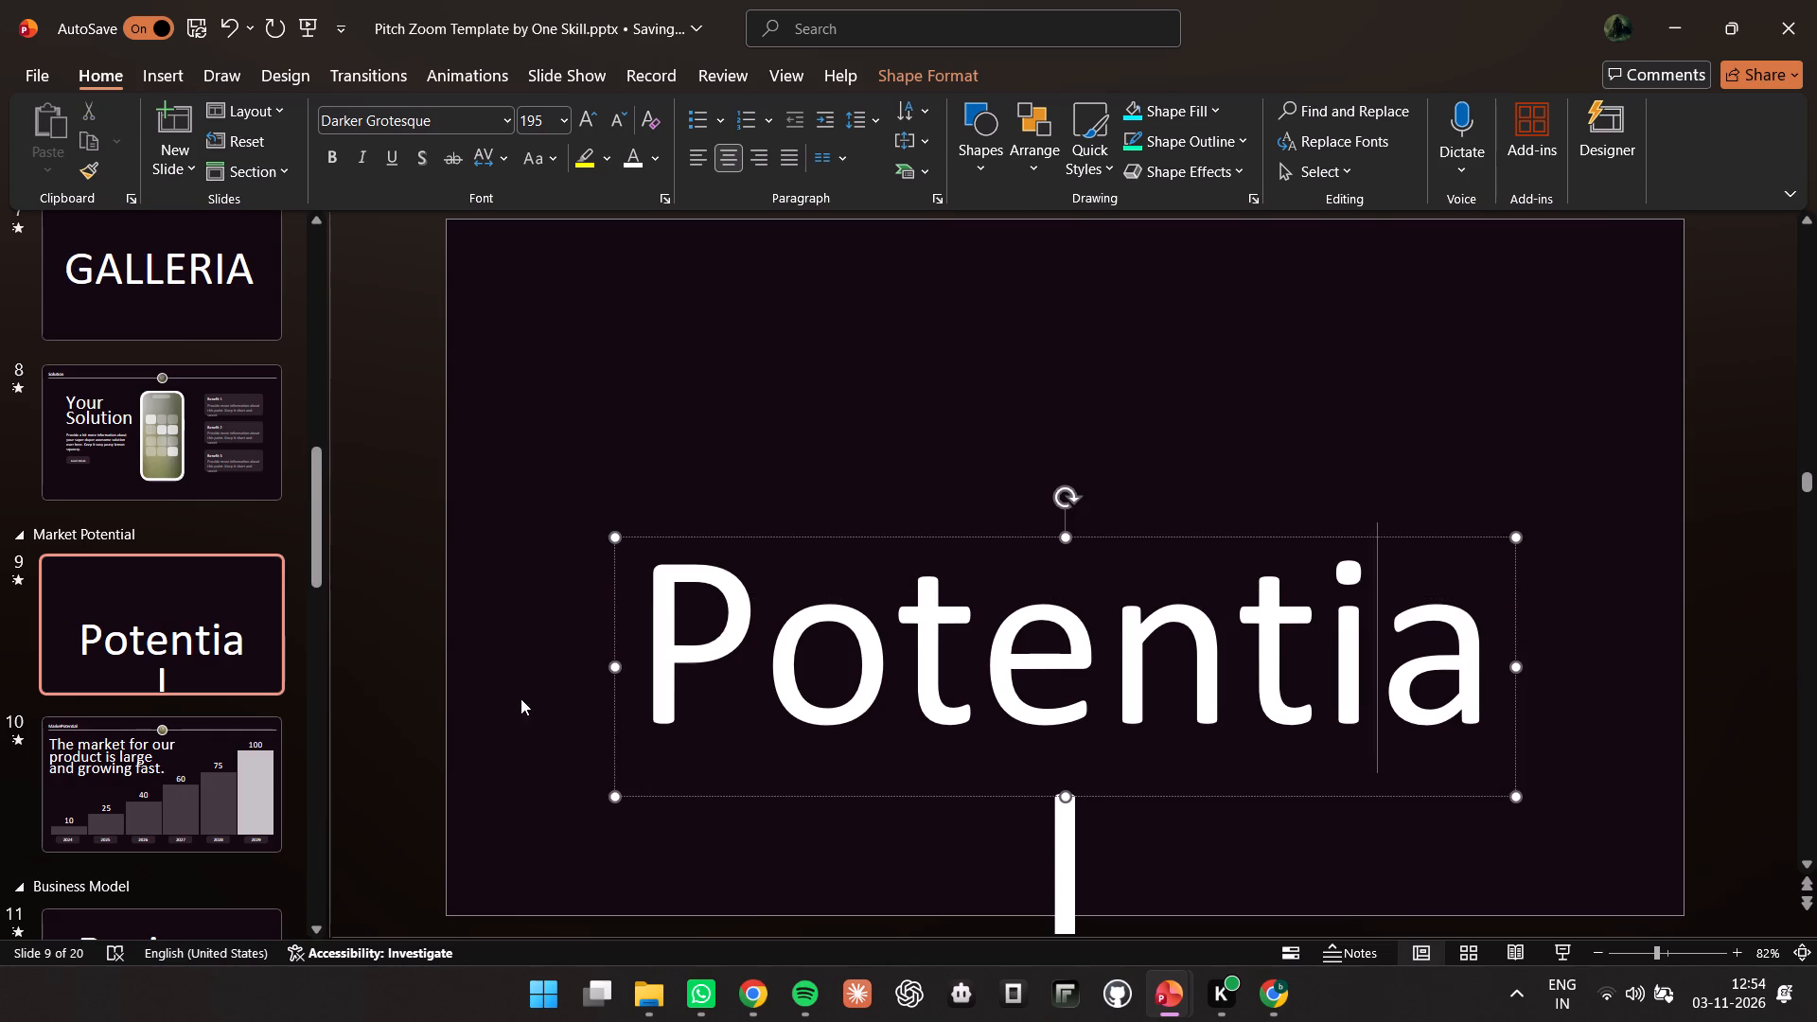
pyautogui.moveTo(648, 639); pyautogui.dragTo(1816, 604)
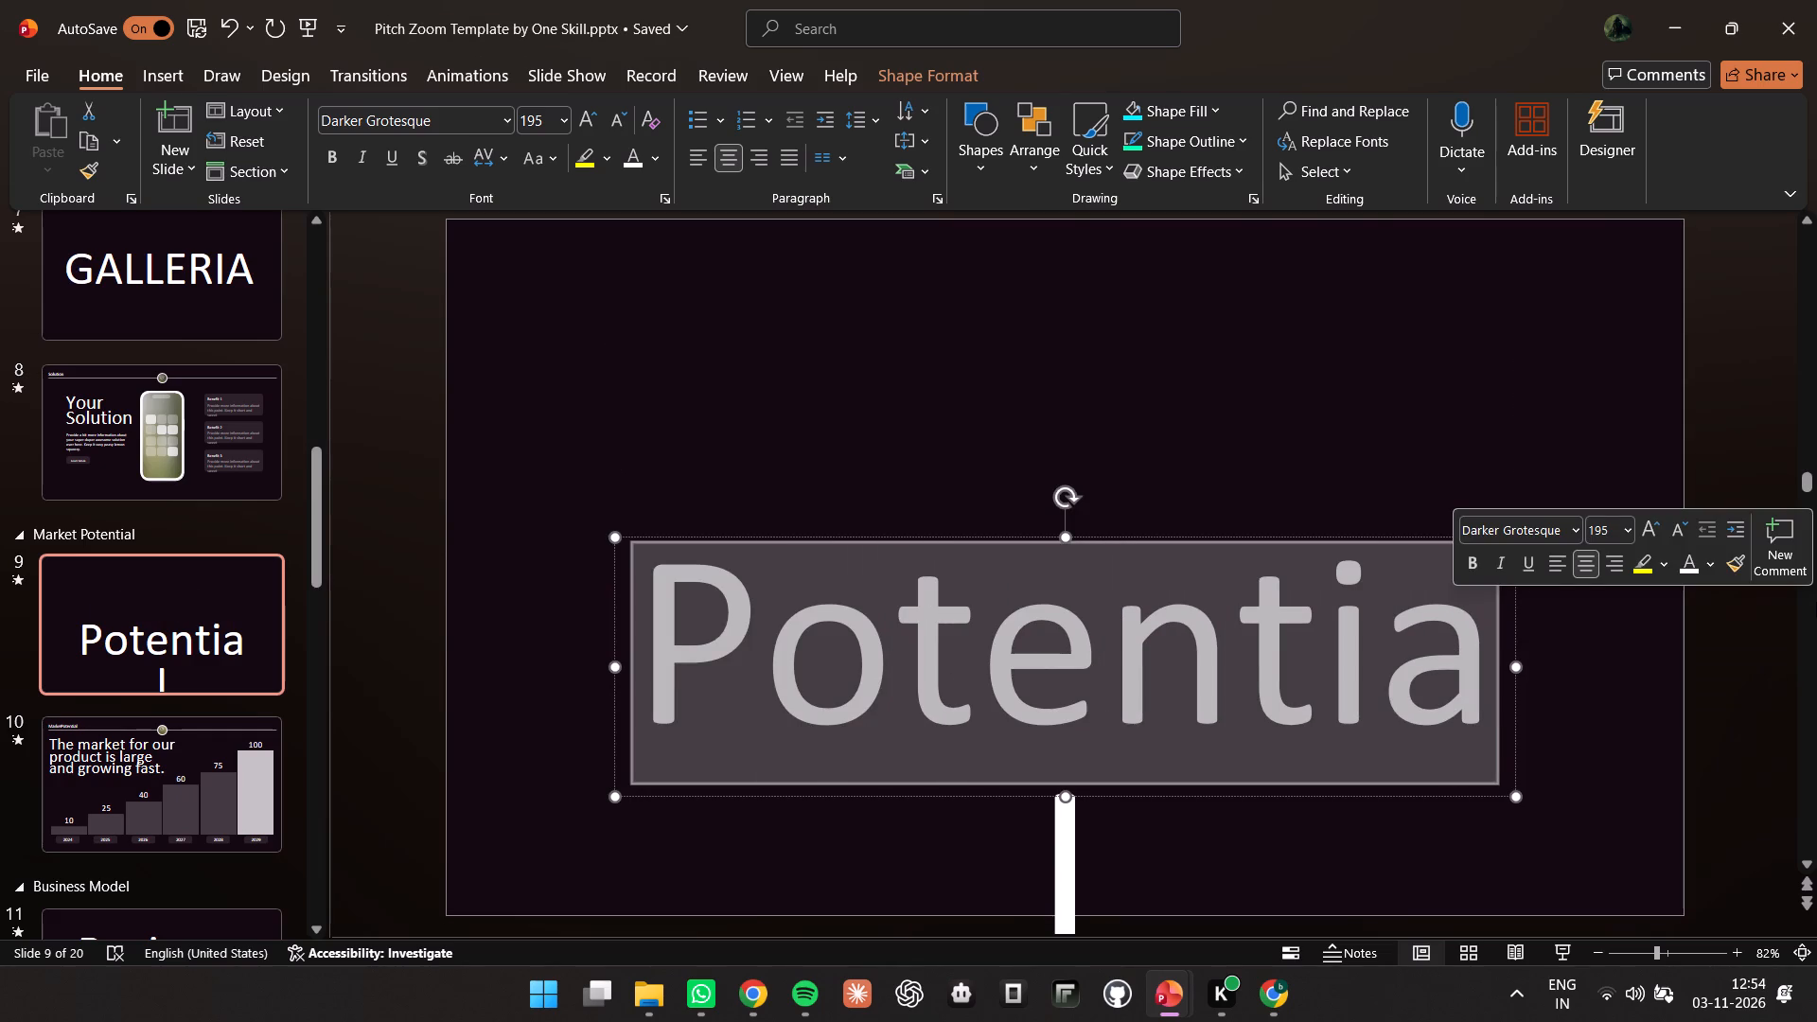
pyautogui.write('TI')
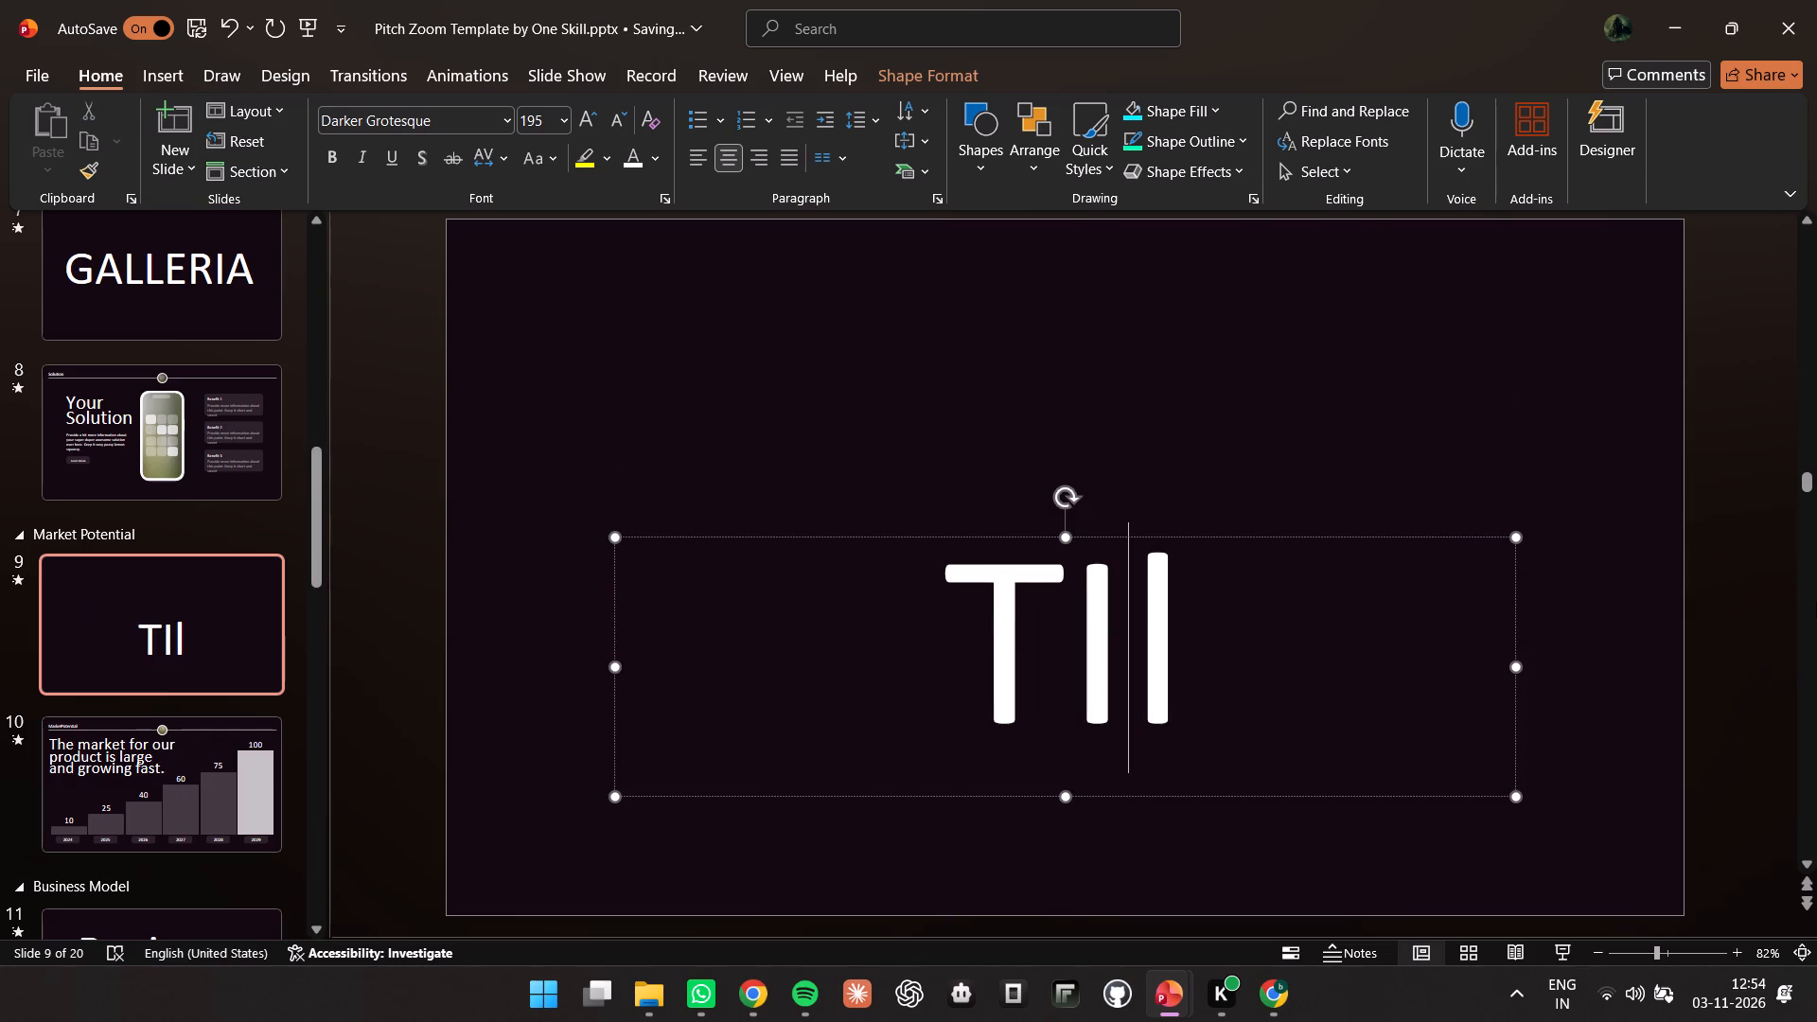
pyautogui.write('FAC')
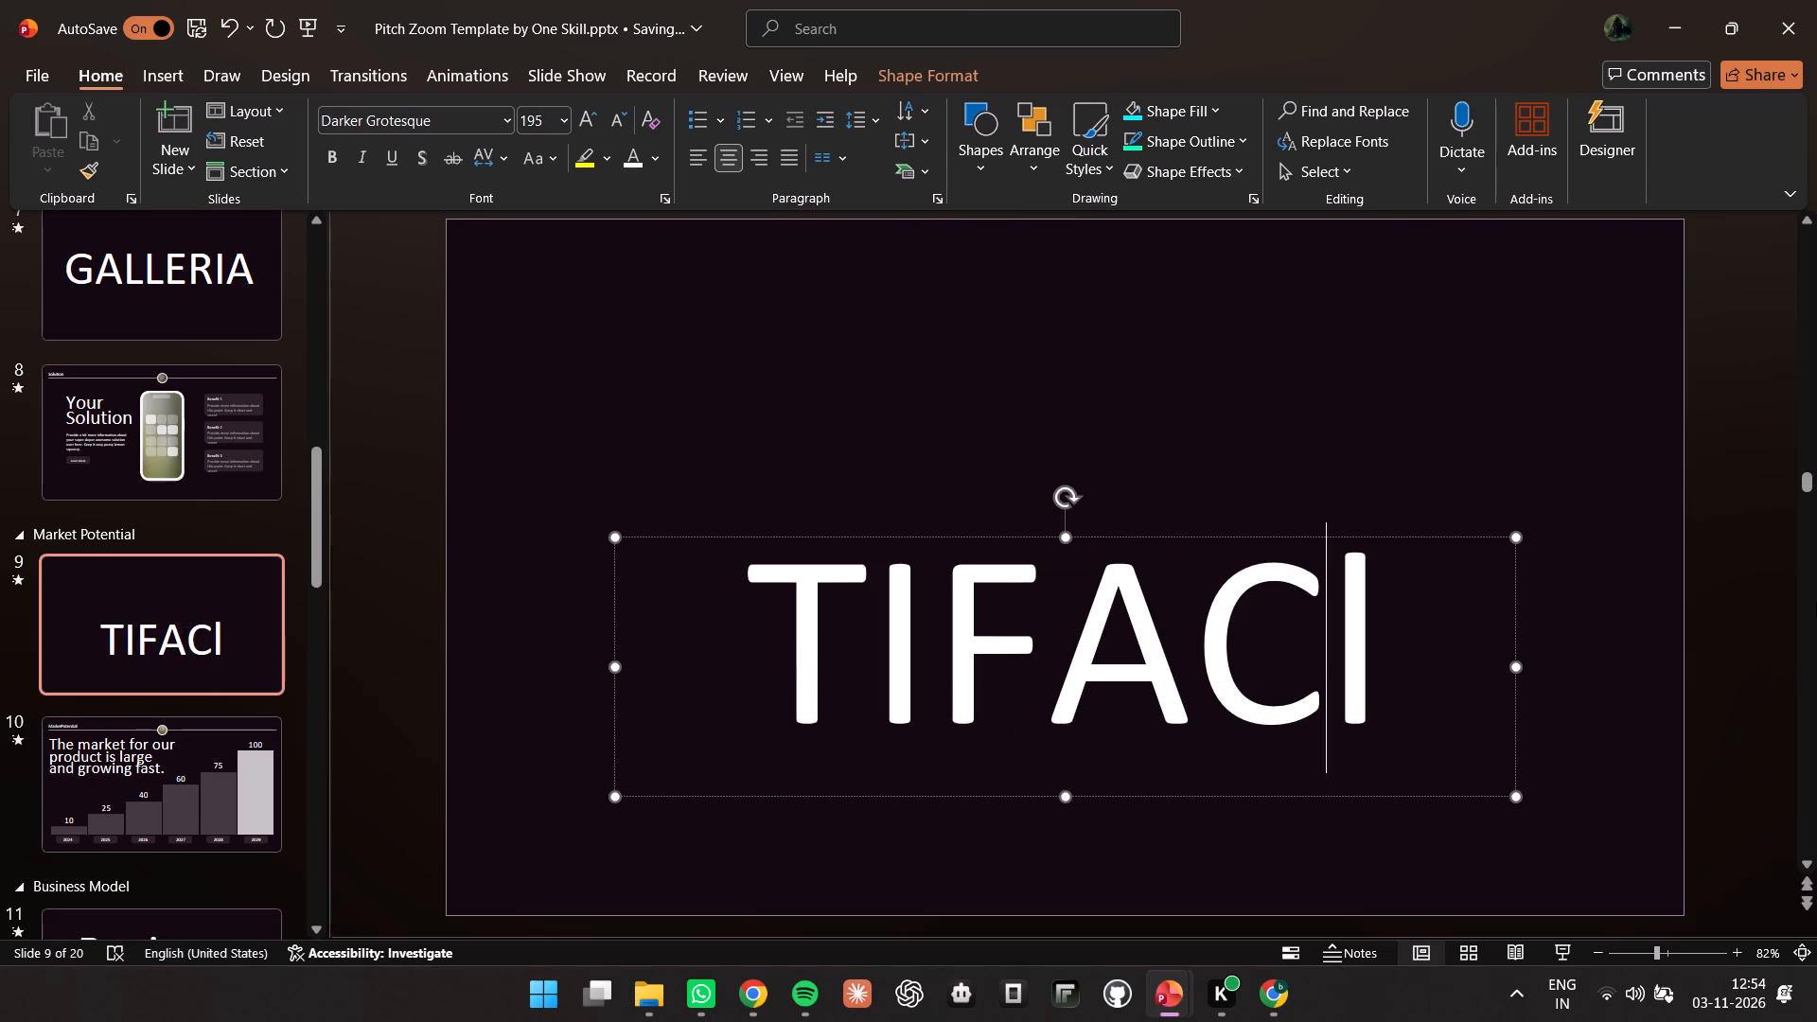
pyautogui.press('Right')
pyautogui.press('BackSpace')
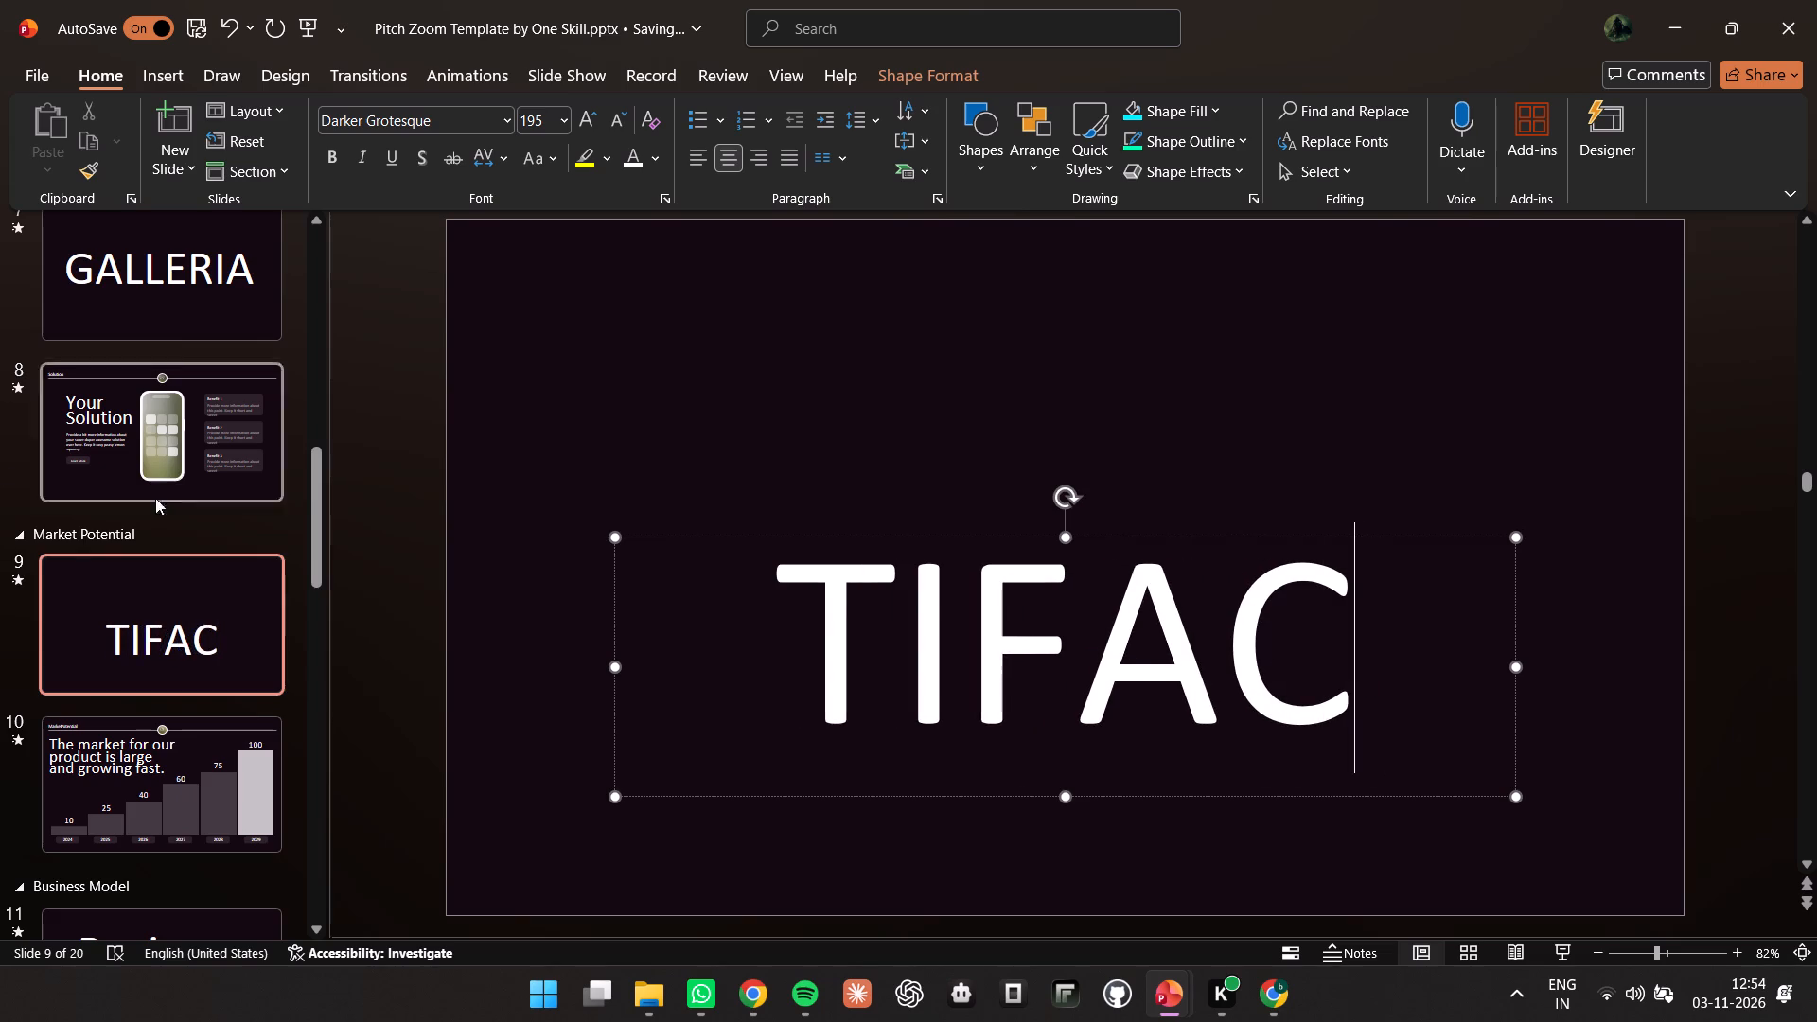
# Delete the "Model" text box from the Business Model title slide (slide 11).
pyautogui.scroll(-5, 216, 533)
pyautogui.click(193, 568)
pyautogui.click(778, 449)
pyautogui.moveTo(666, 423); pyautogui.dragTo(1006, 536)
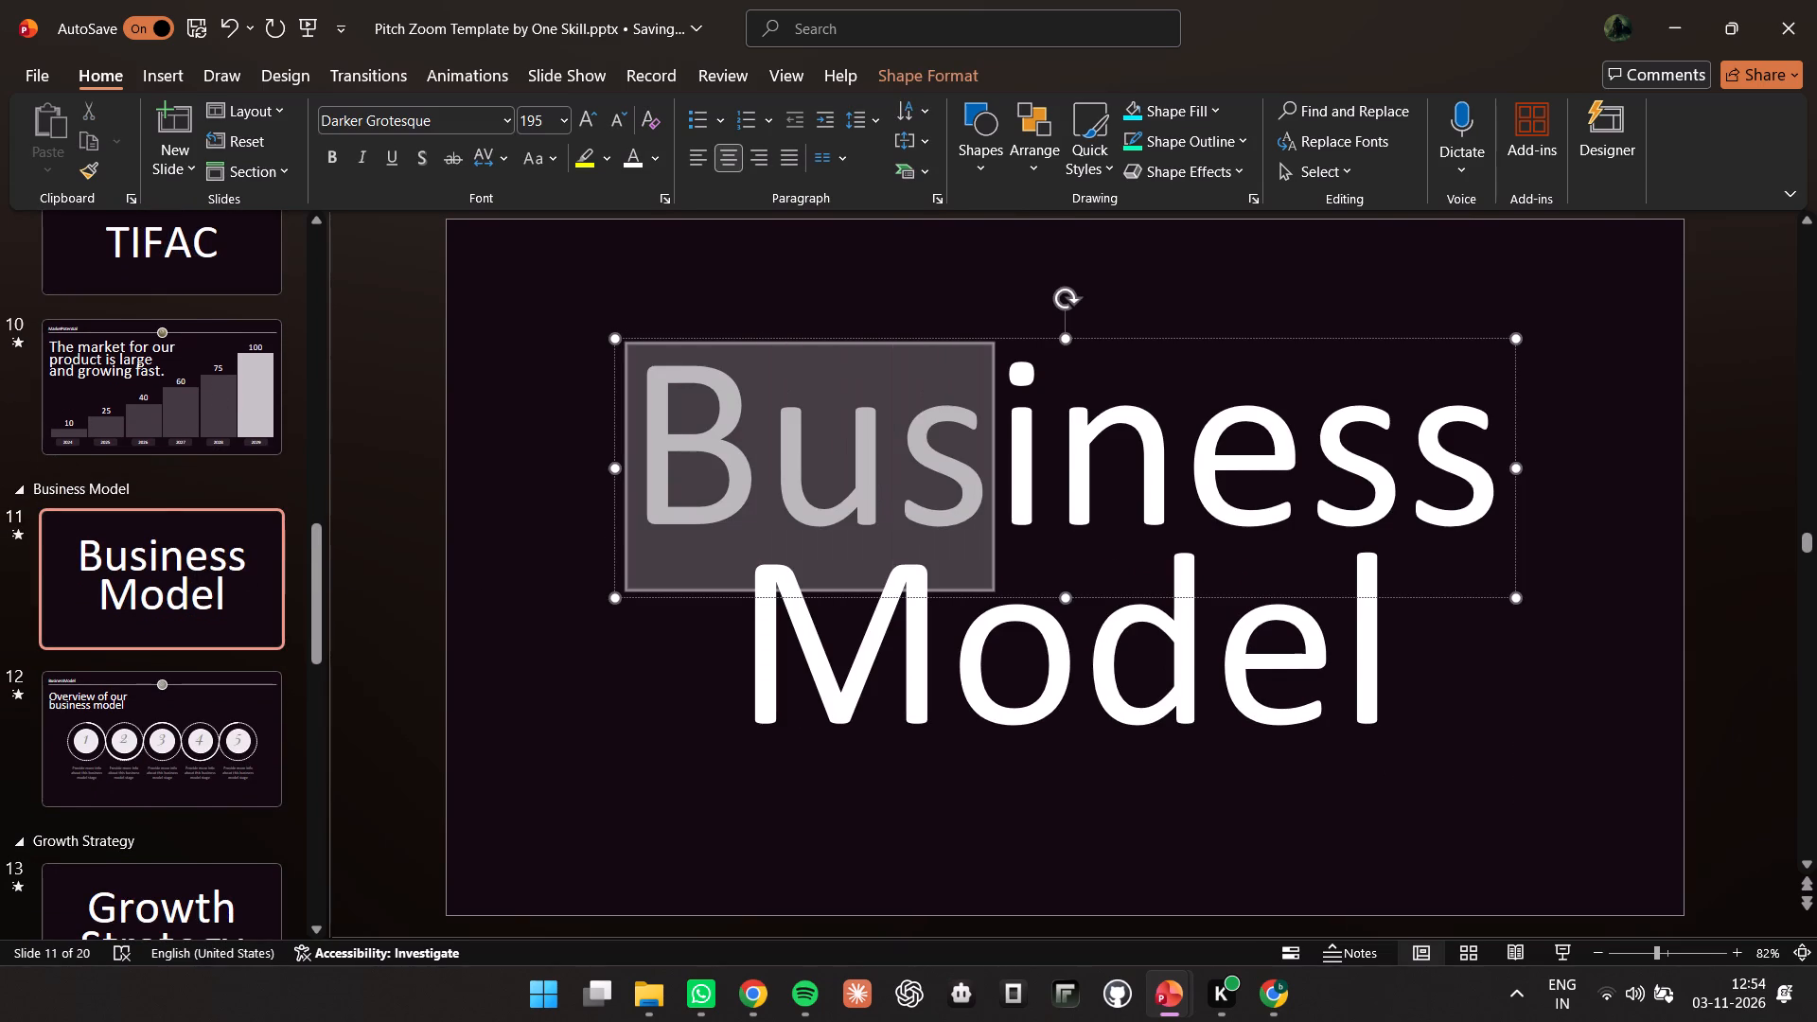
pyautogui.moveTo(1006, 536); pyautogui.dragTo(1455, 563)
pyautogui.moveTo(1458, 561); pyautogui.dragTo(1486, 555)
pyautogui.moveTo(1486, 555); pyautogui.dragTo(1471, 555)
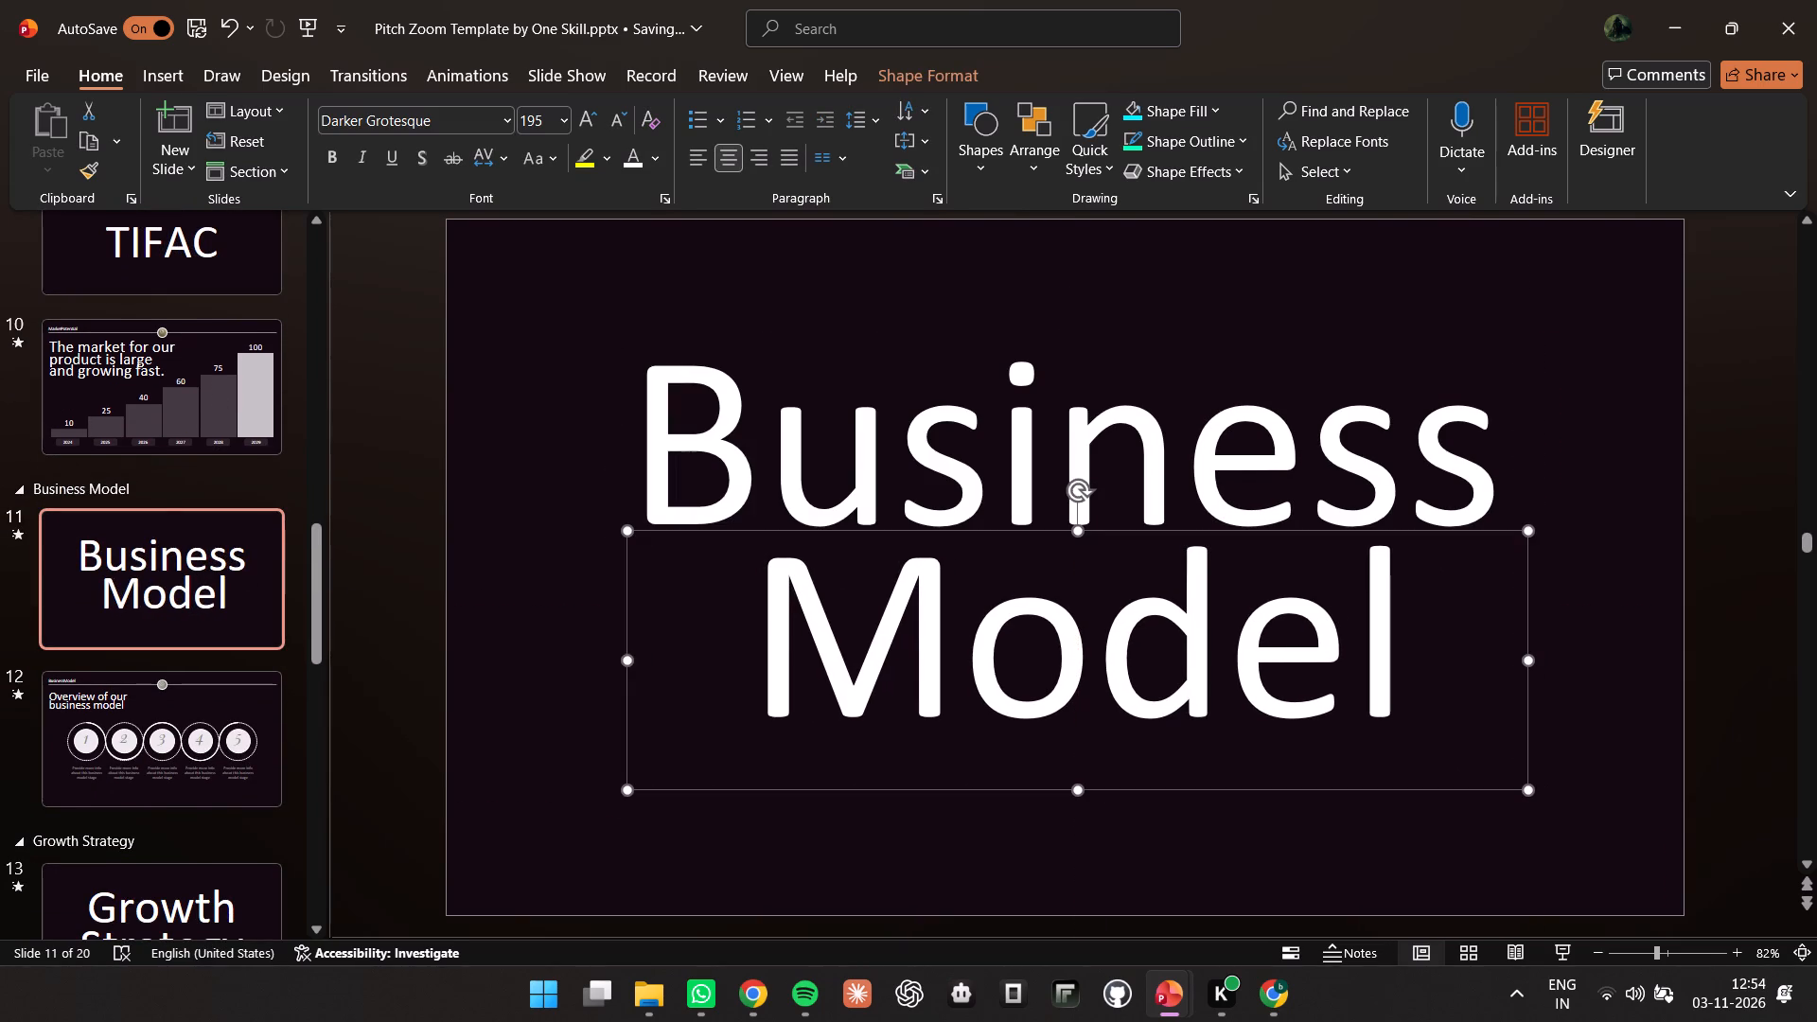
pyautogui.click(1379, 532)
pyautogui.press('Delete')
# Replace the word "Business" on slide 11 with "CORE".
pyautogui.click(1347, 503)
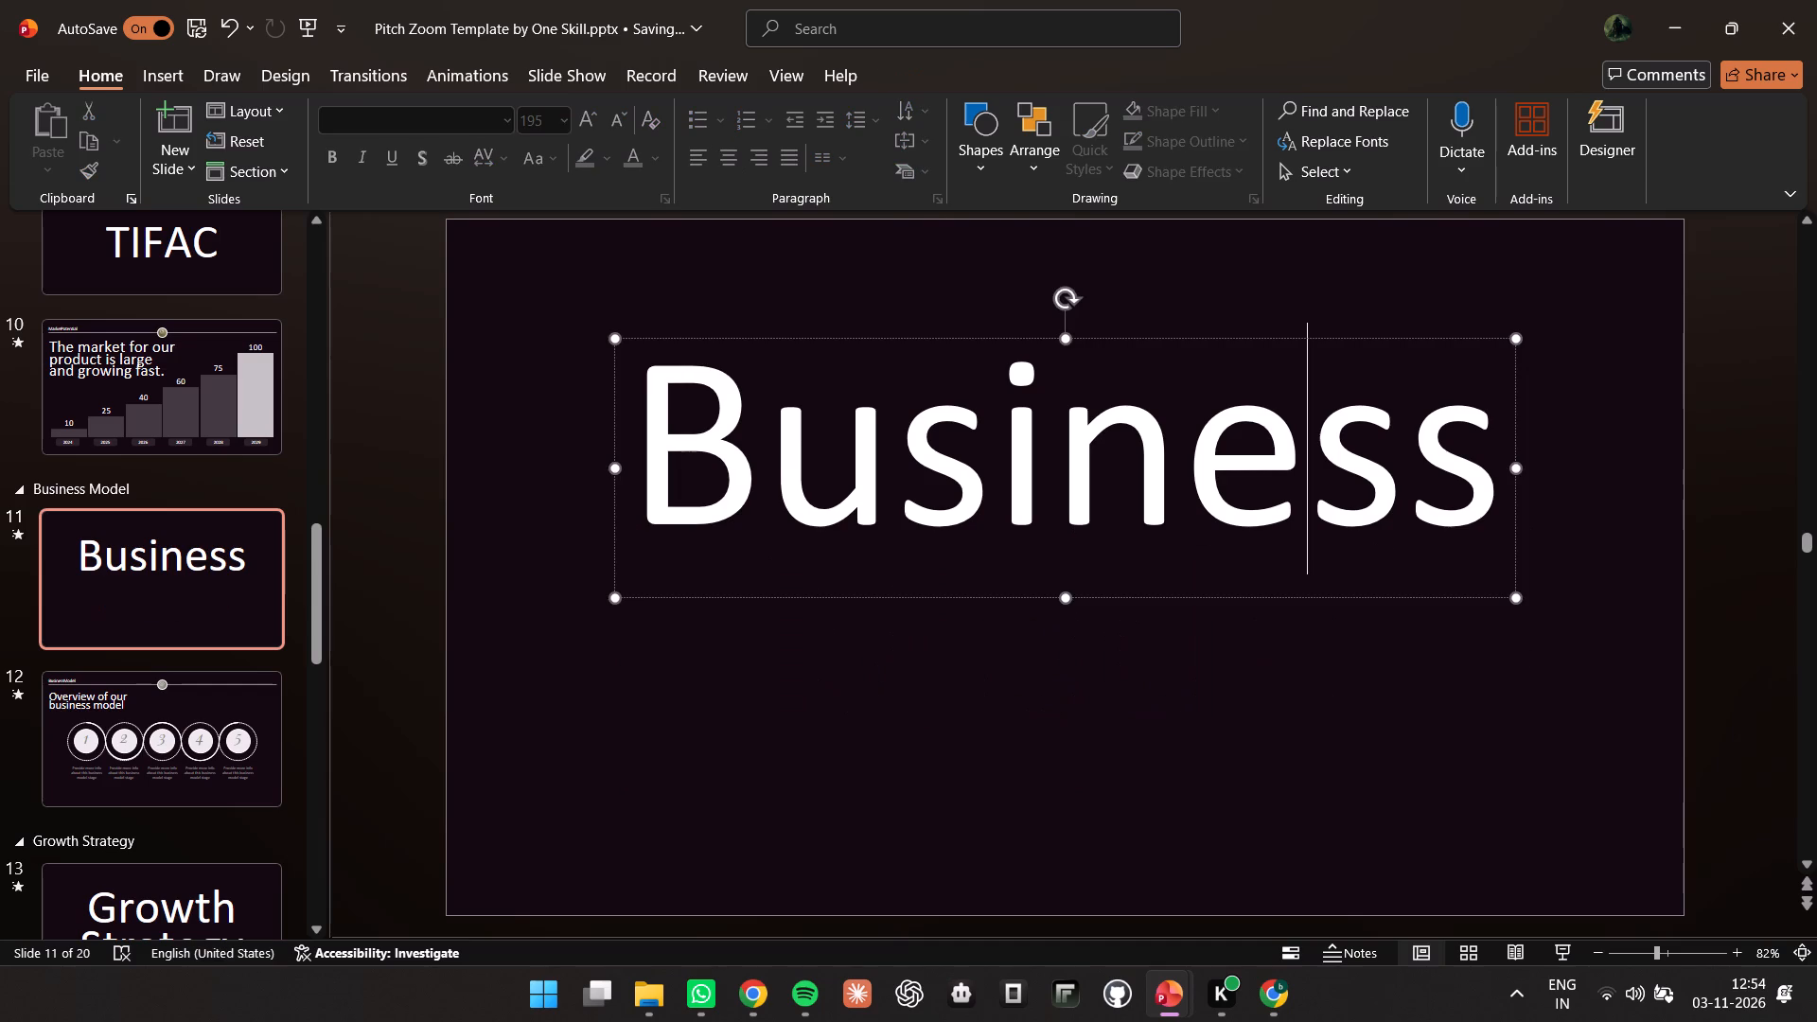
pyautogui.moveTo(653, 424); pyautogui.dragTo(1563, 468)
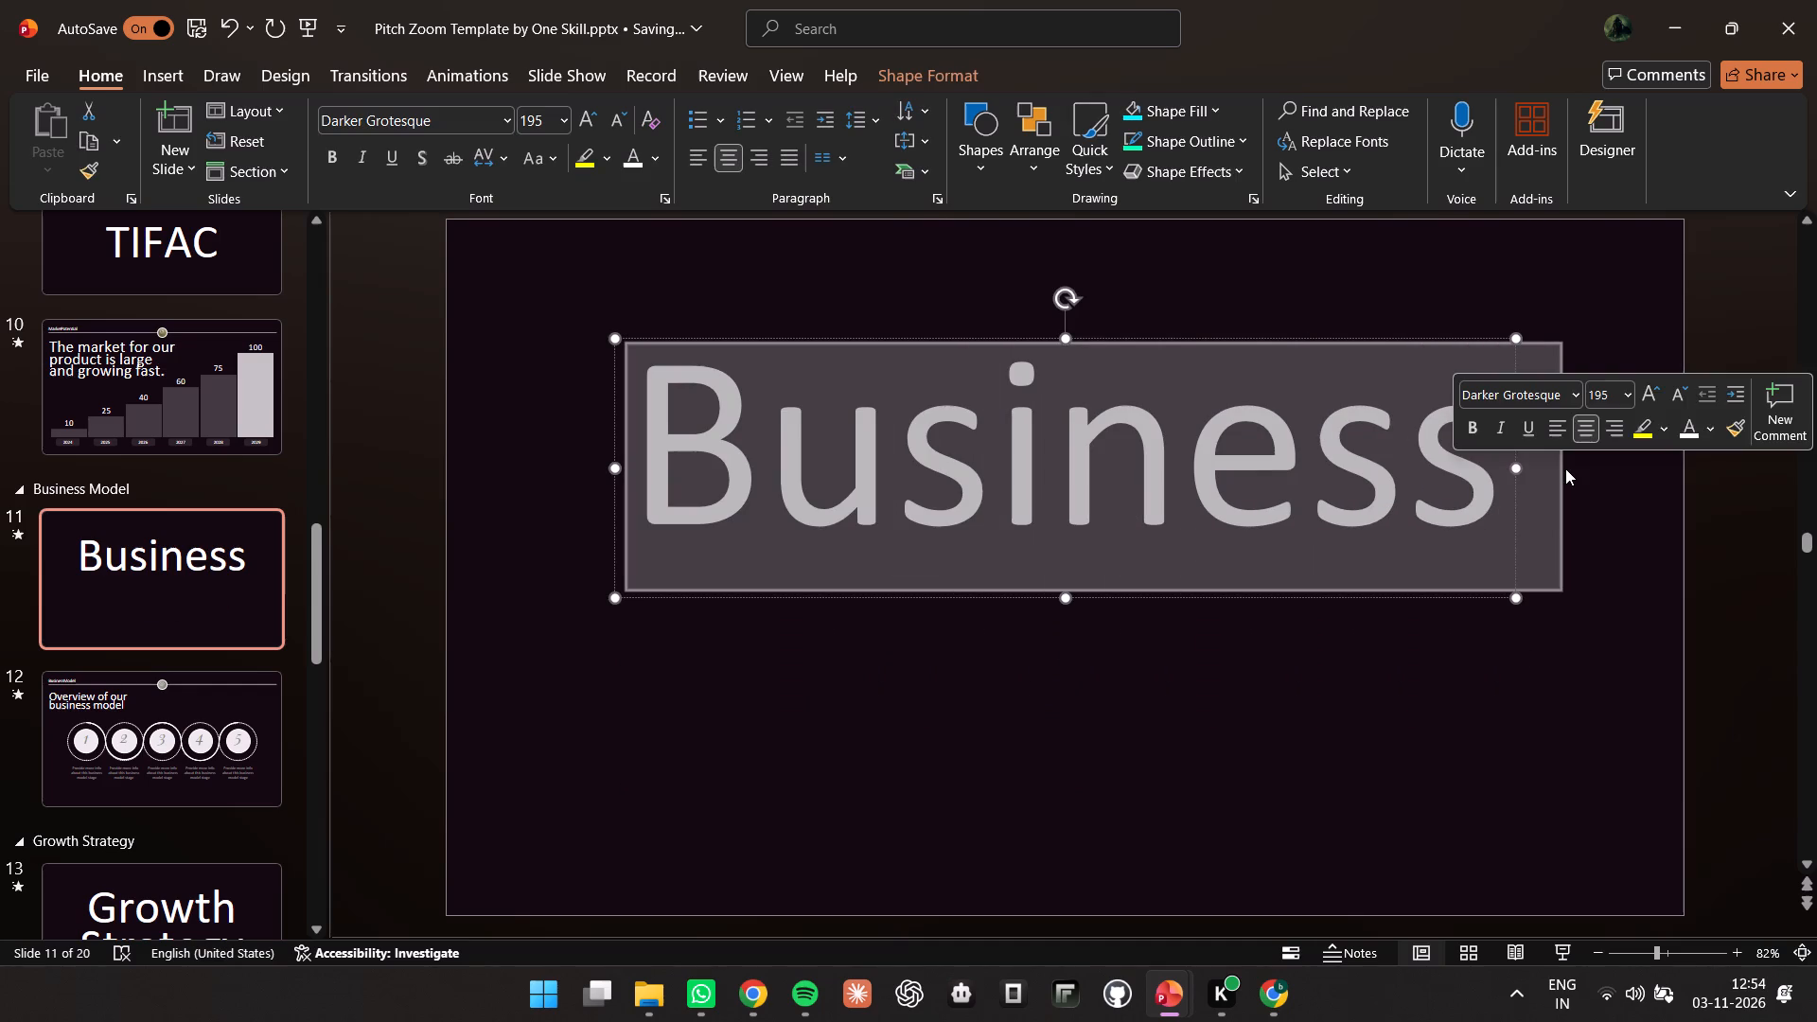
pyautogui.write('CORE')
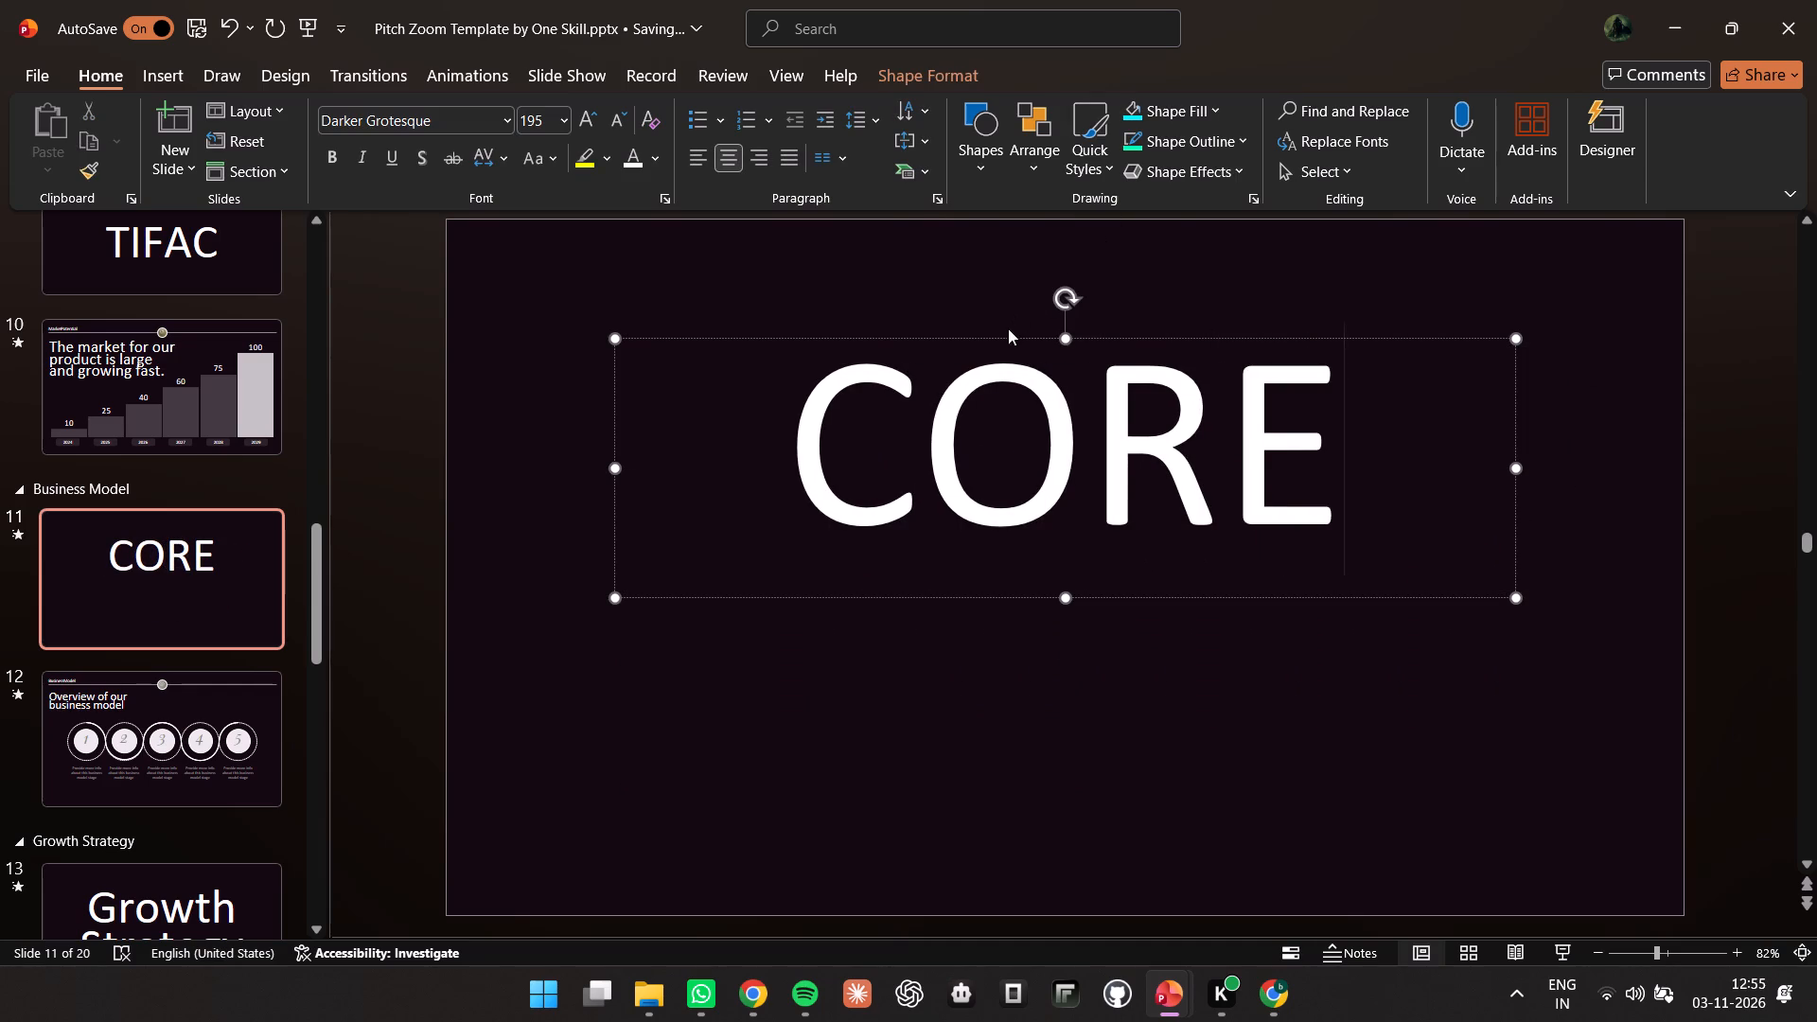
# Move the "CORE" text box down to the vertical middle of slide 11.
pyautogui.moveTo(1001, 337); pyautogui.dragTo(1019, 421)
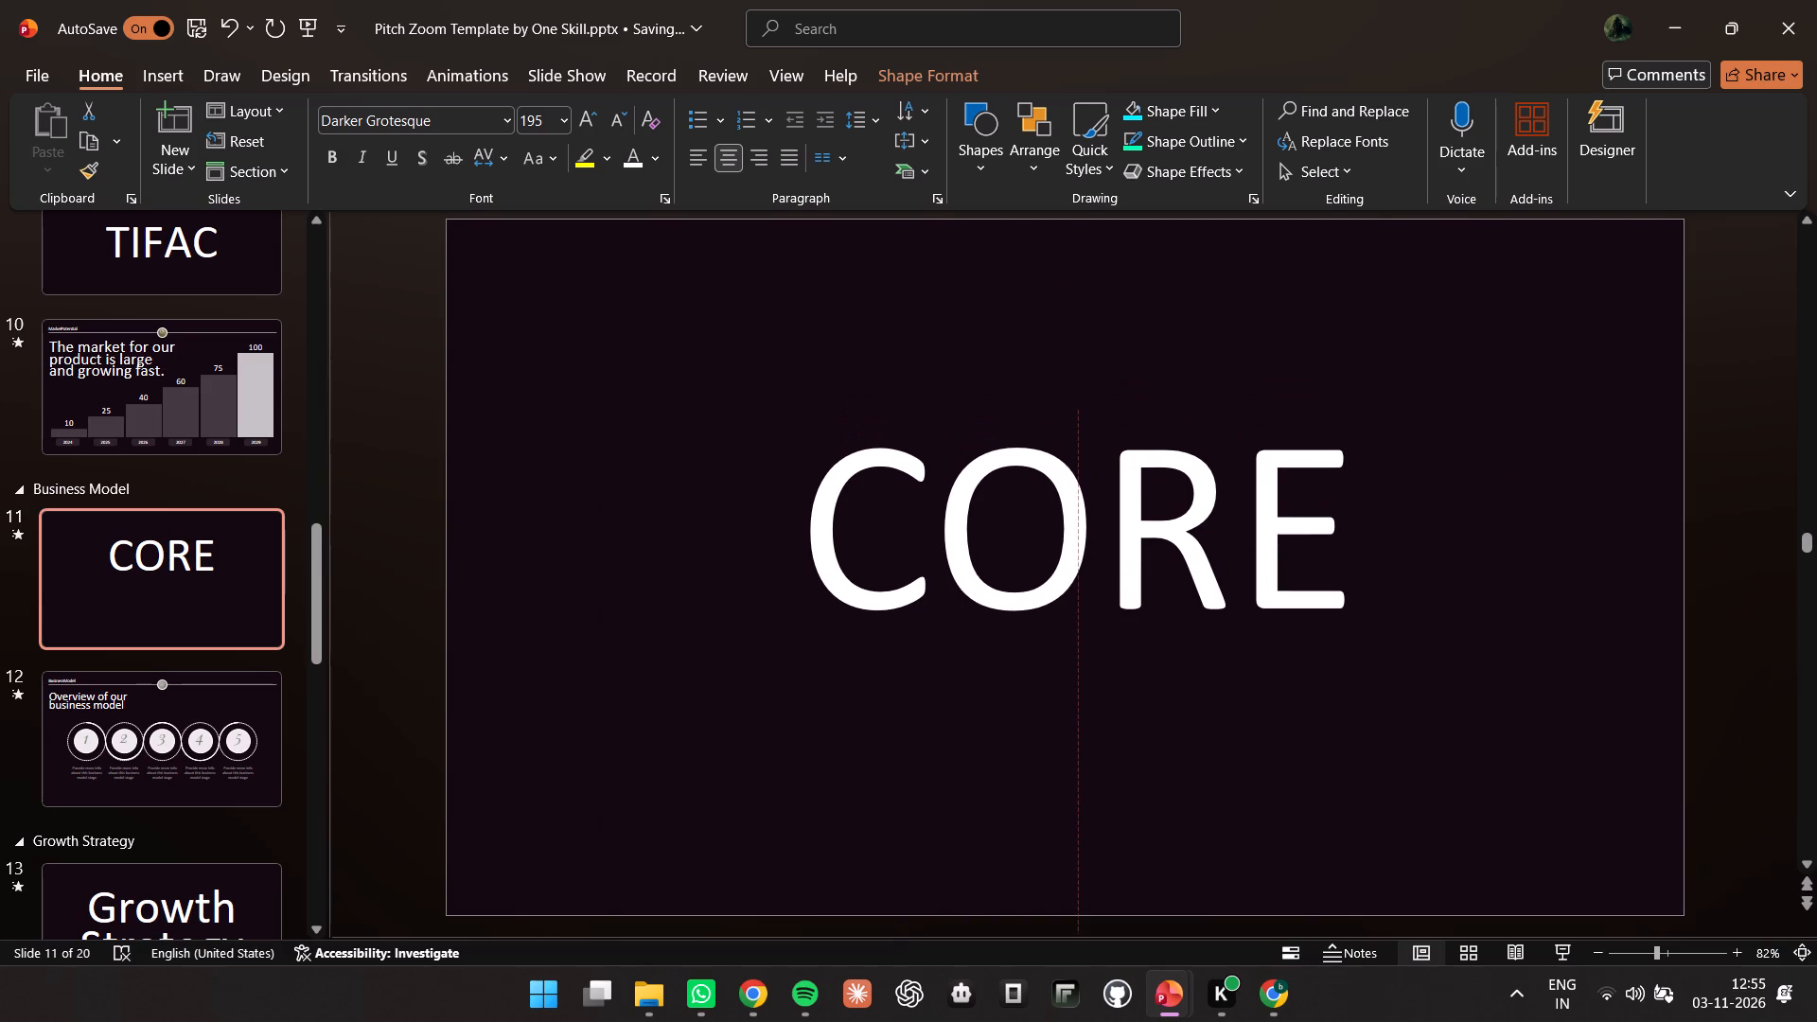
pyautogui.moveTo(1019, 421); pyautogui.dragTo(1023, 431)
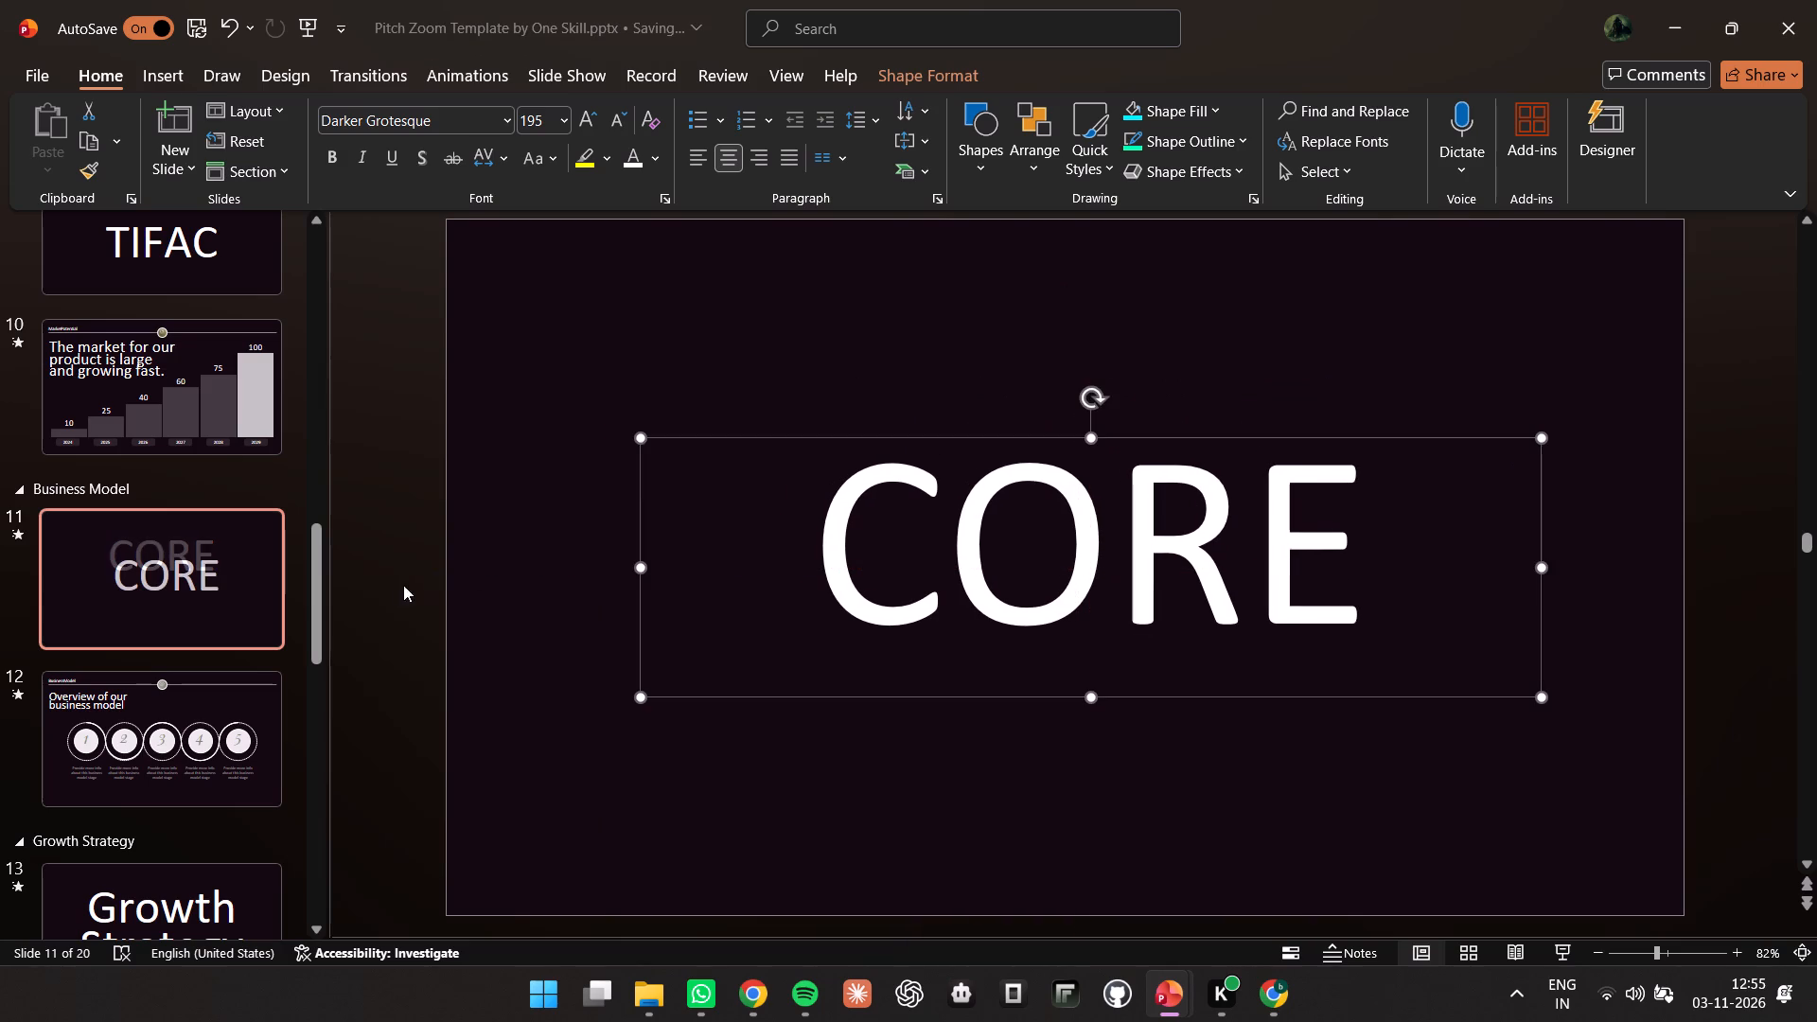
# Replace the word "Growth" on the Growth Strategy title slide (slide 13) with "INDOOR".
pyautogui.scroll(-5, 203, 661)
pyautogui.click(188, 520)
pyautogui.click(838, 496)
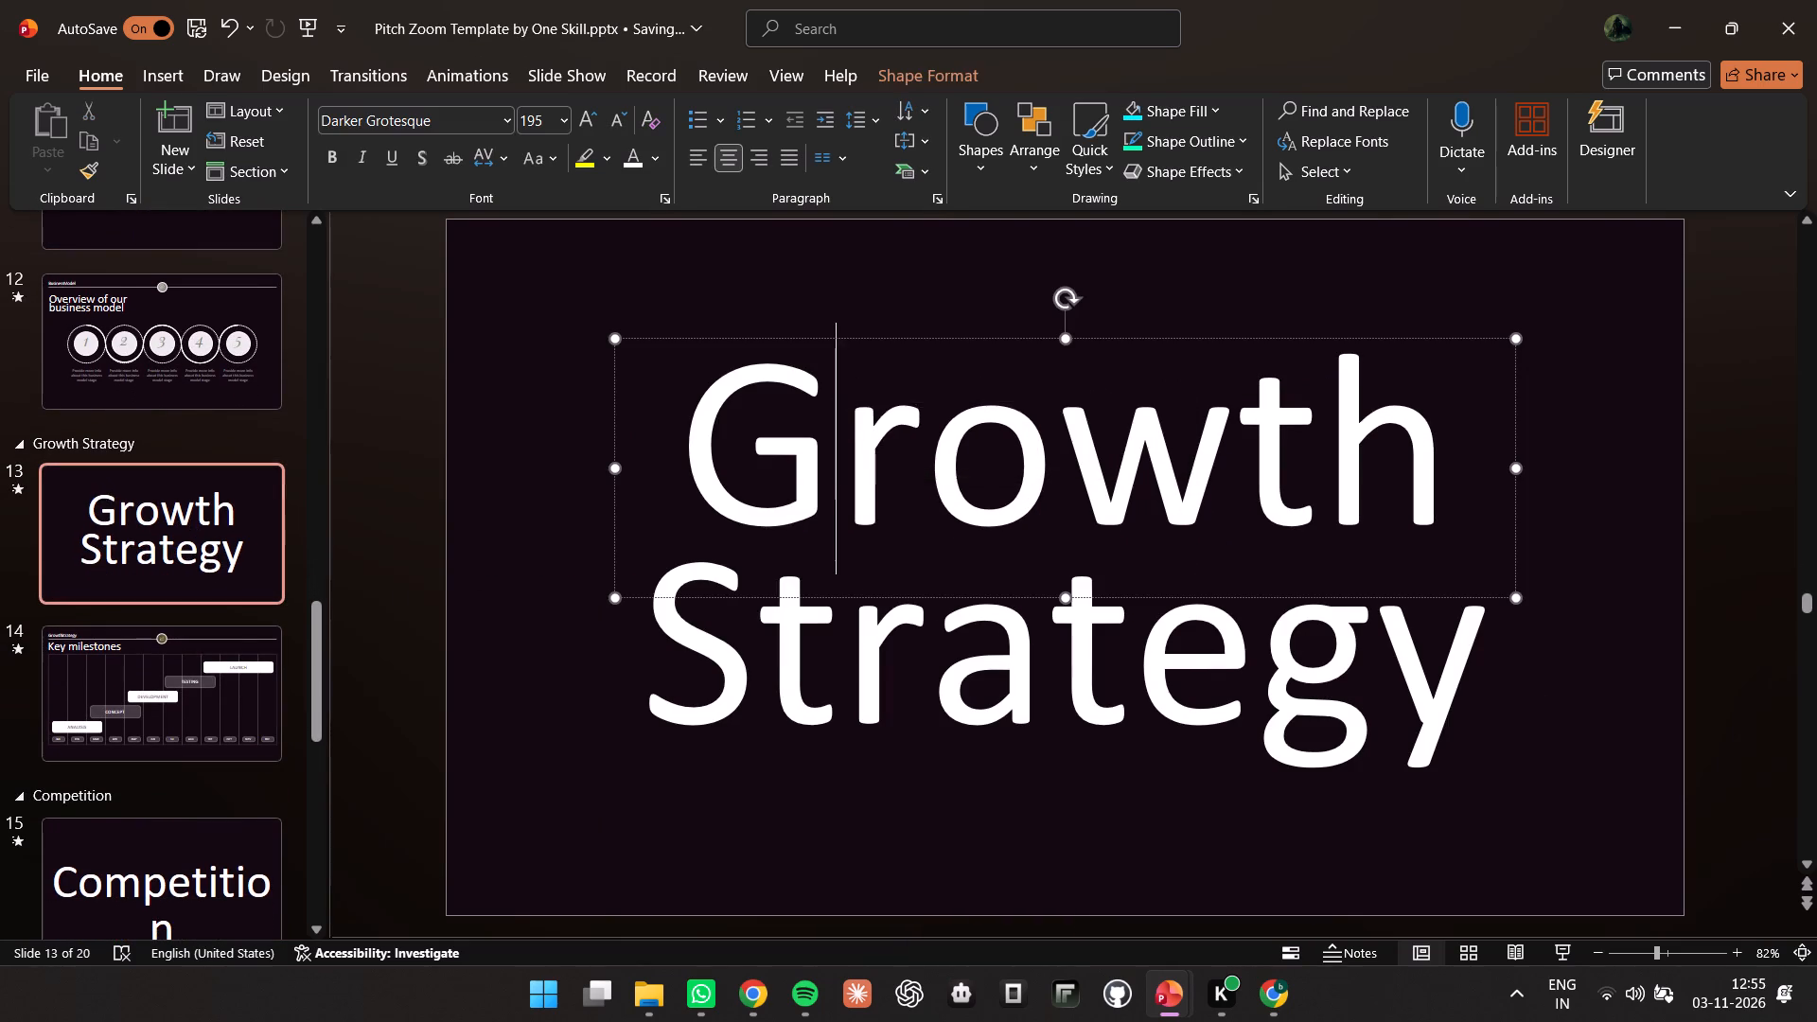
pyautogui.moveTo(695, 395); pyautogui.dragTo(1485, 502)
pyautogui.press('BackSpace')
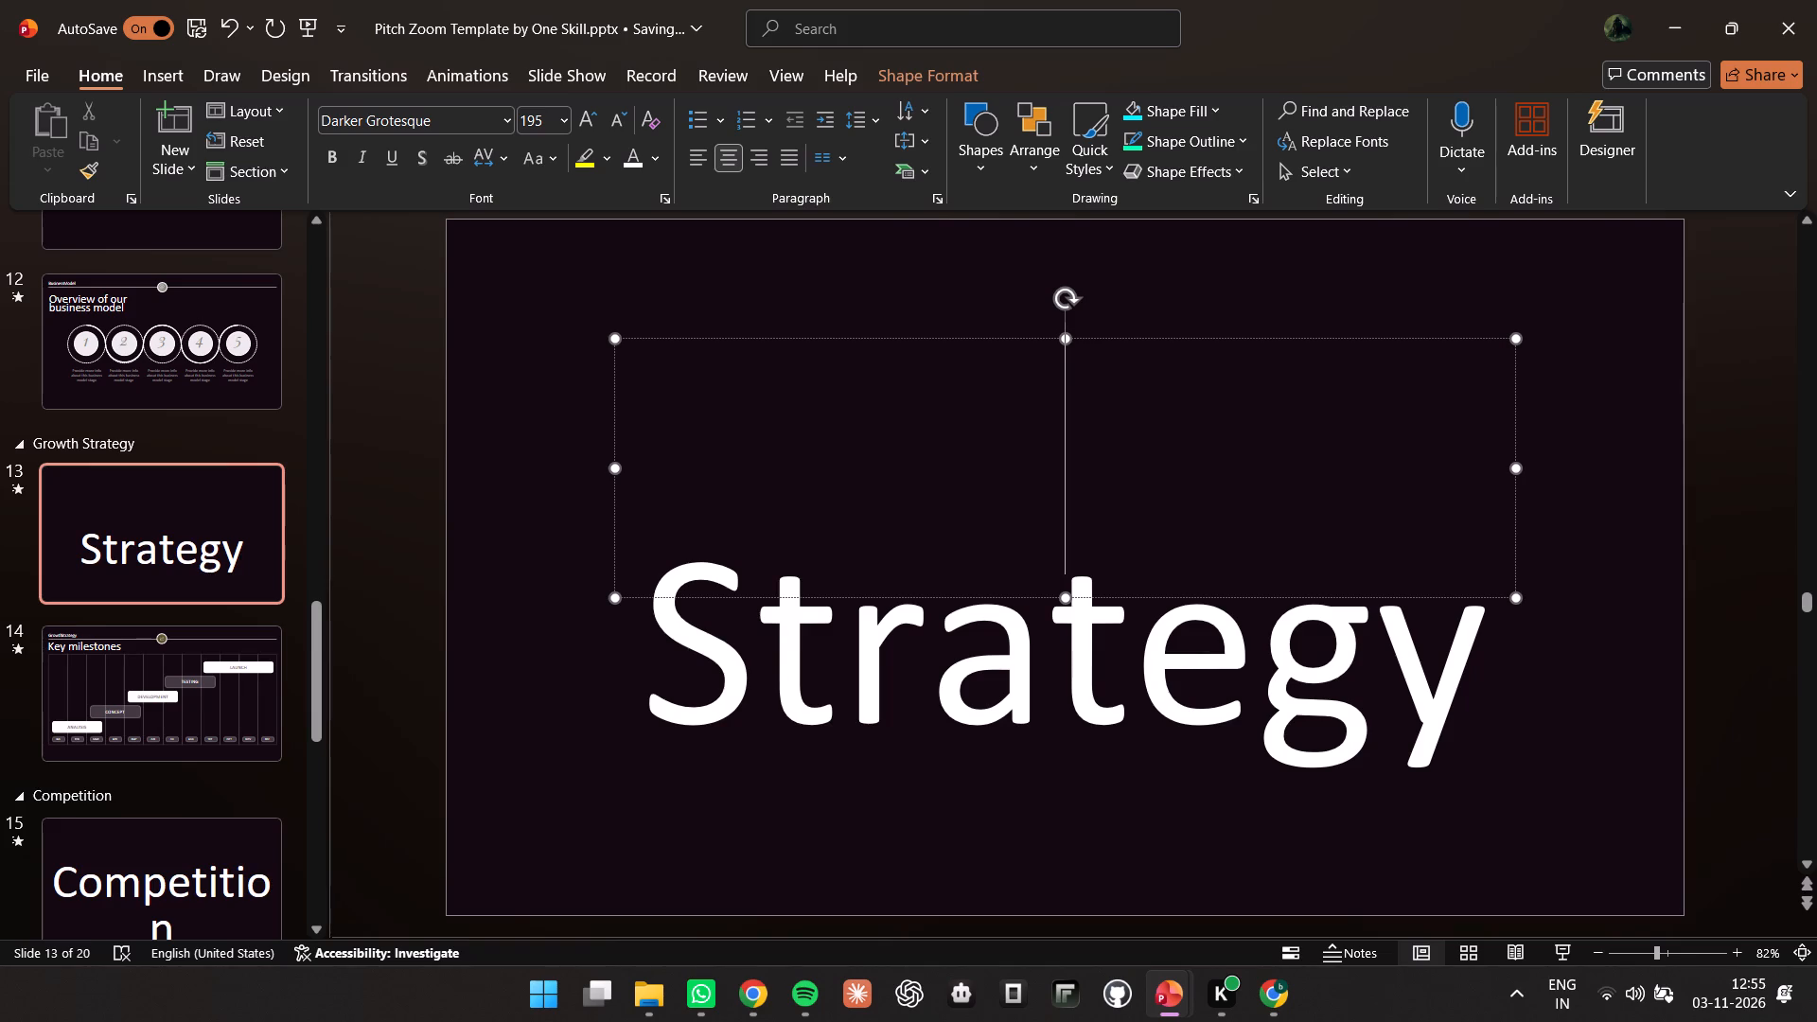
pyautogui.write('IND')
pyautogui.write('PP')
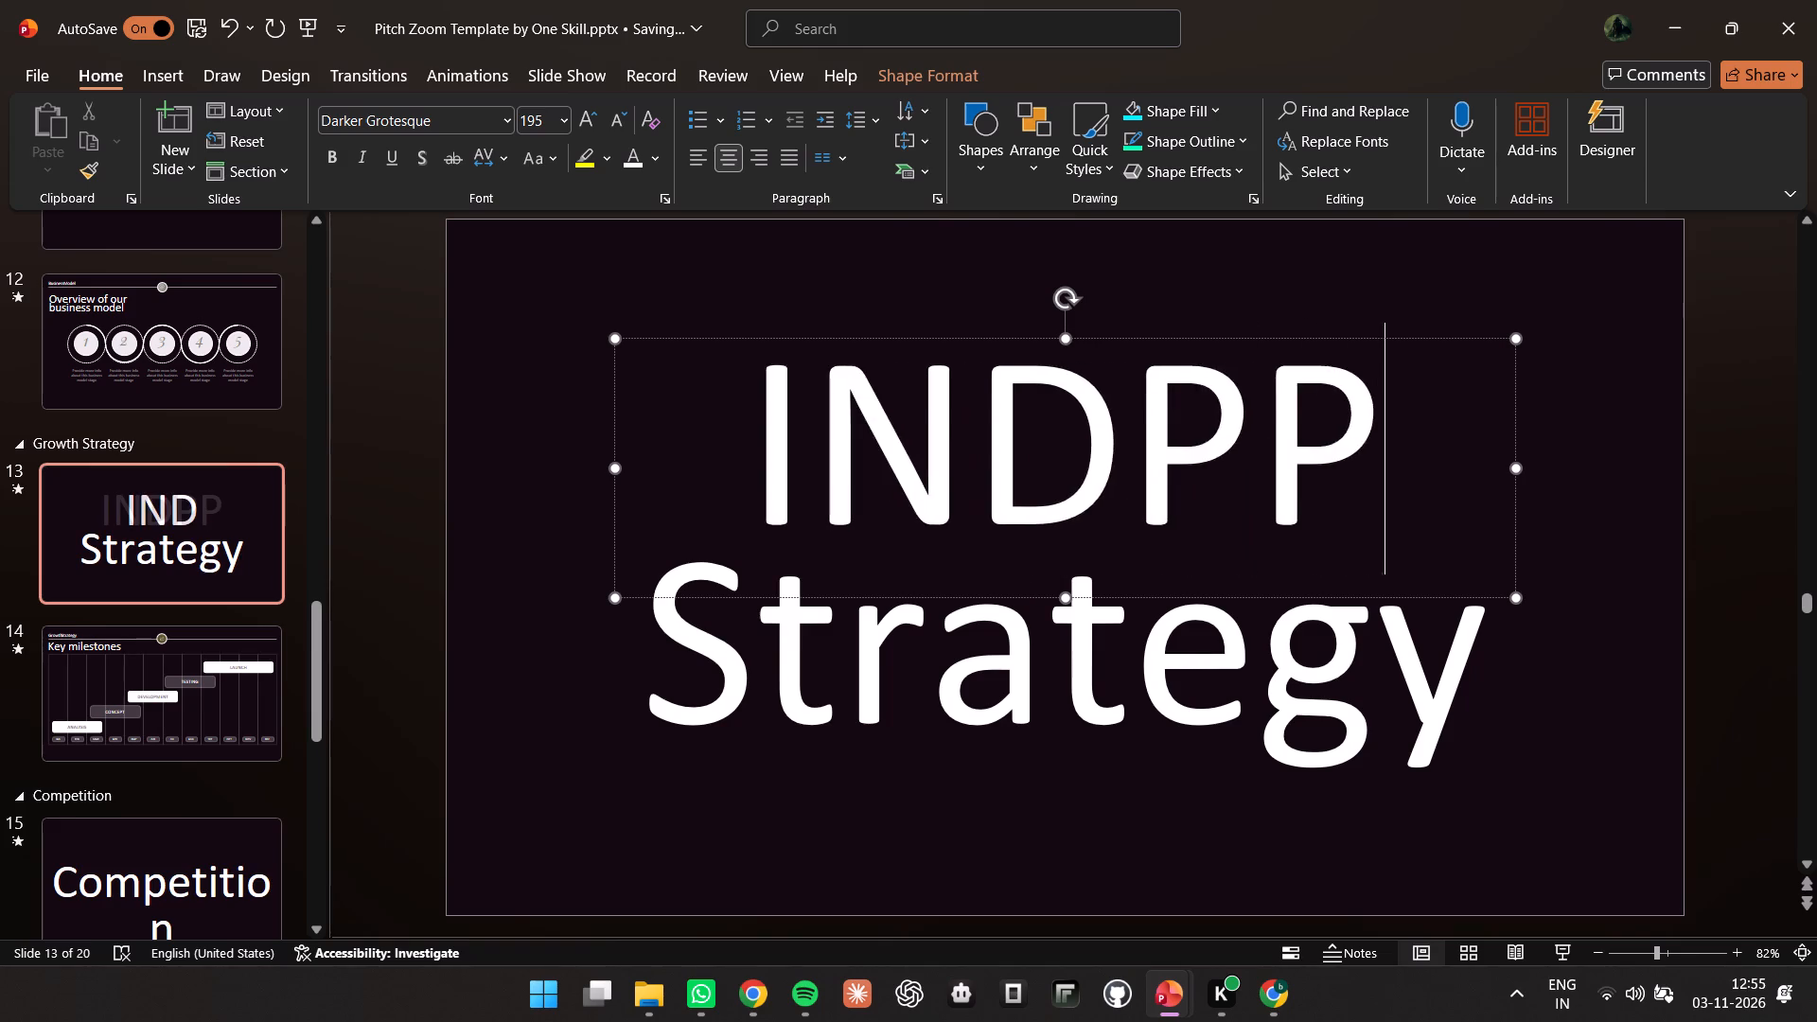
pyautogui.press('BackSpace')
pyautogui.press('BackSpace')
pyautogui.write('OOR')
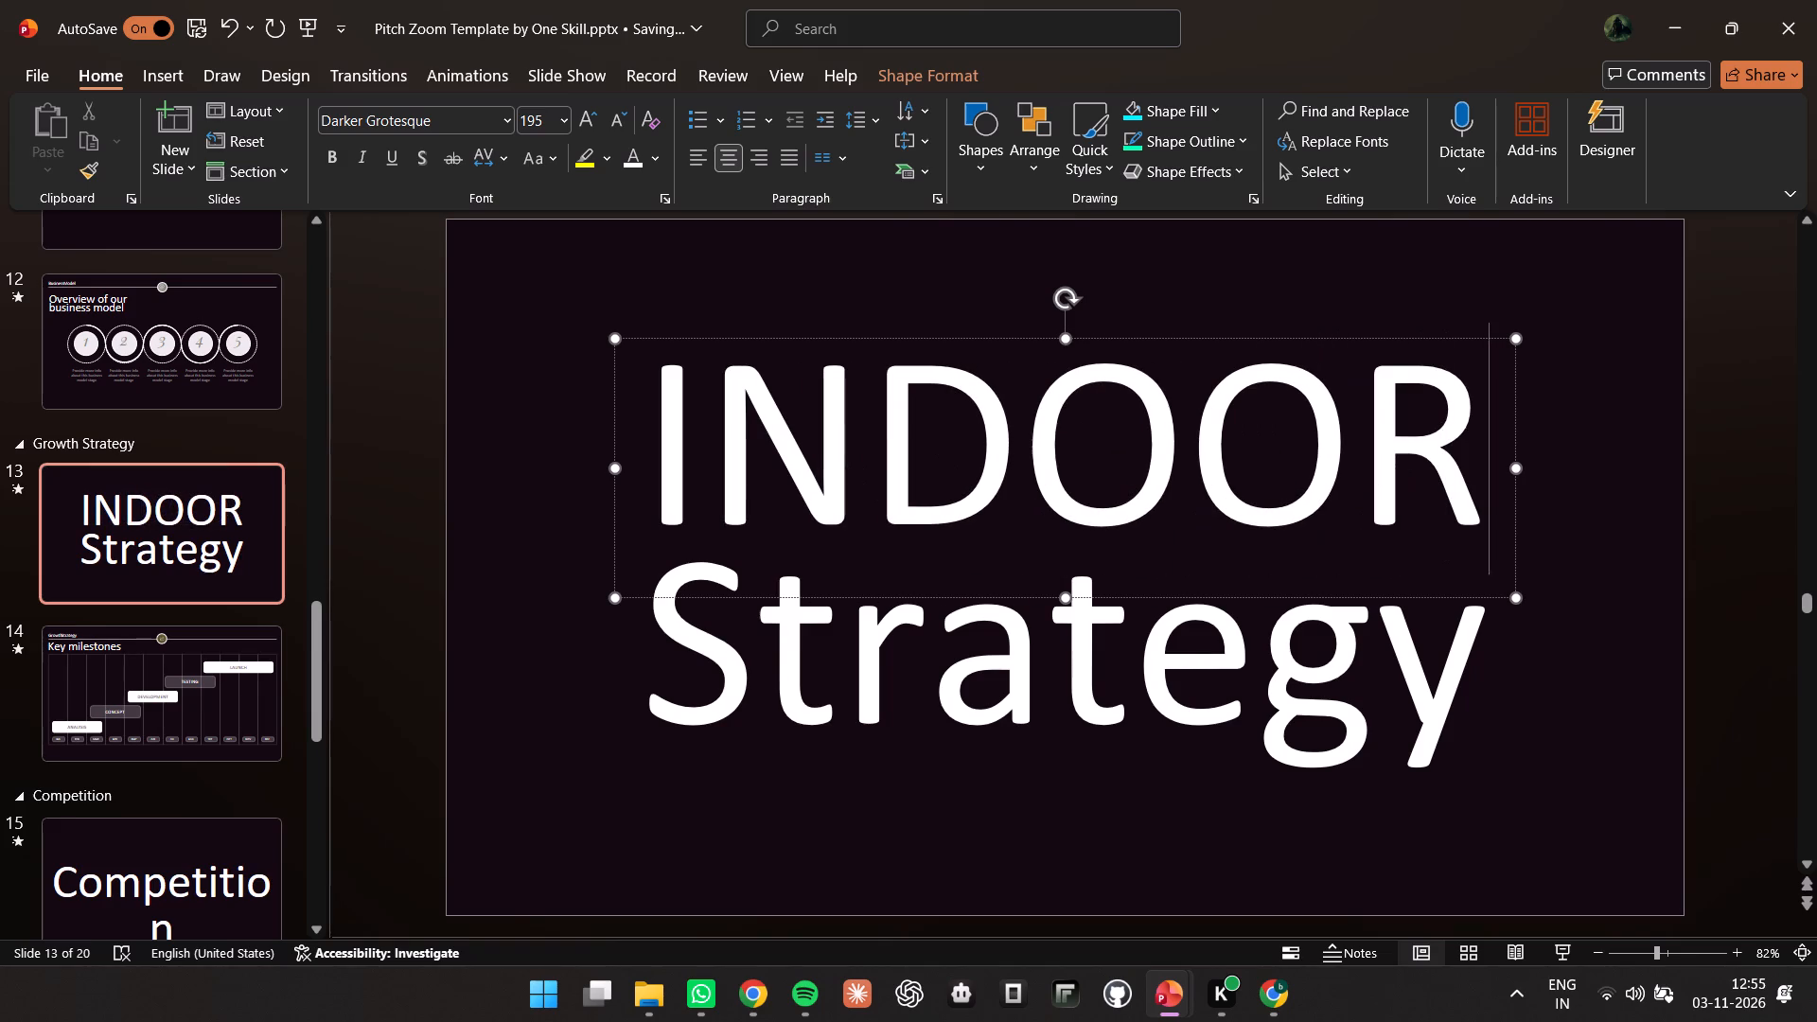
# Clear the word "Strategy" from the second title text box on slide 13.
pyautogui.click(1033, 651)
pyautogui.moveTo(784, 612); pyautogui.dragTo(1350, 634)
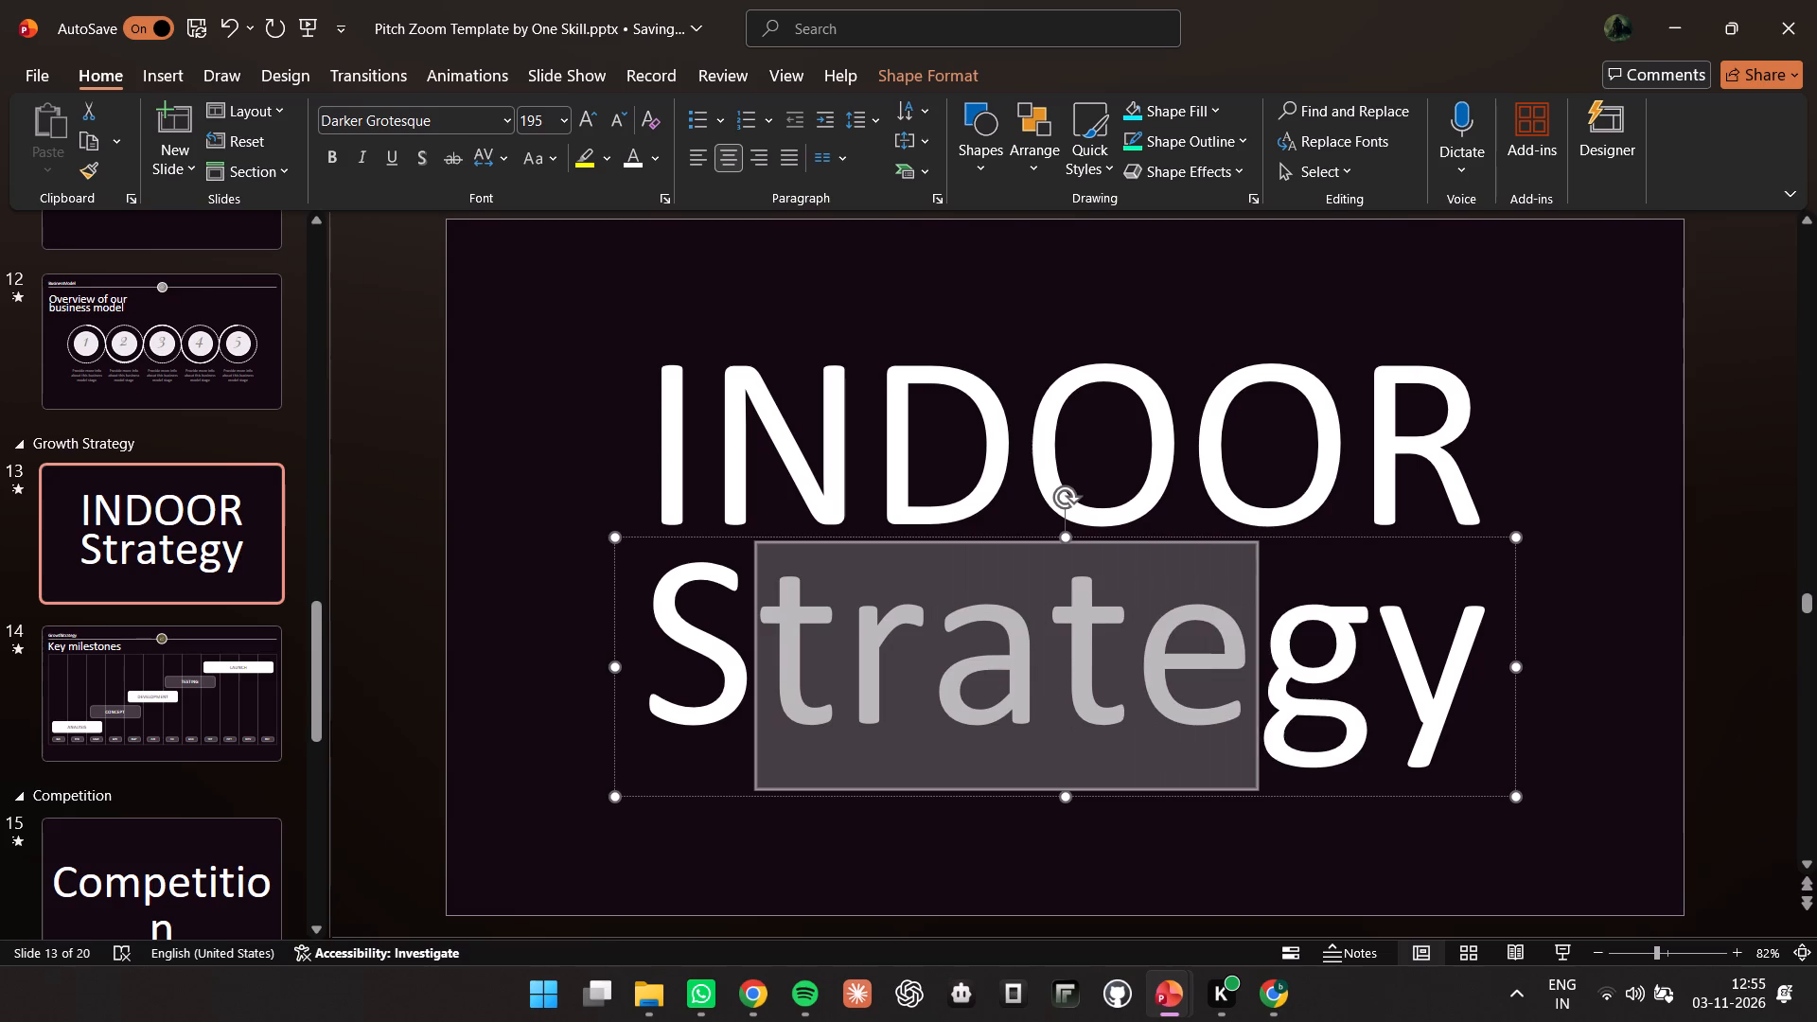
pyautogui.moveTo(1350, 634); pyautogui.dragTo(1435, 633)
pyautogui.press('BackSpace')
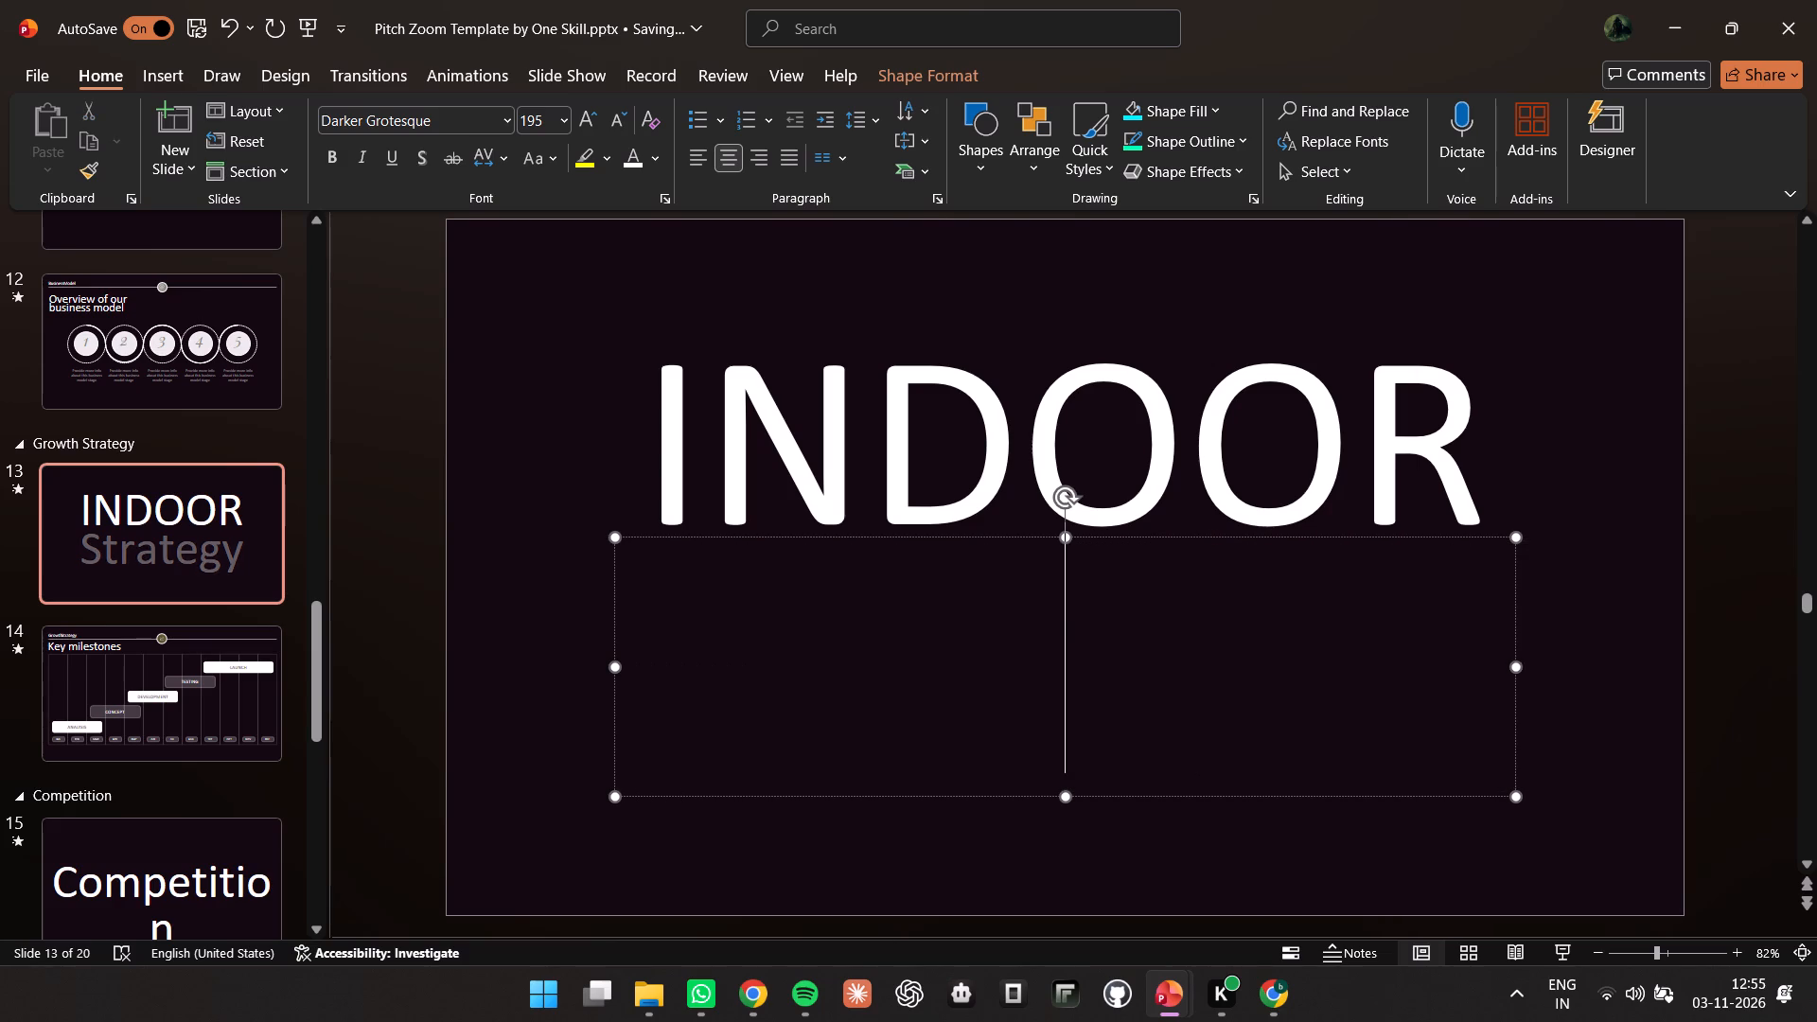
# Enter "STADIUM" in the empty second title text box on slide 13.
pyautogui.write('stad')
pyautogui.press('BackSpace')
pyautogui.press('BackSpace')
pyautogui.press('BackSpace')
pyautogui.press('BackSpace')
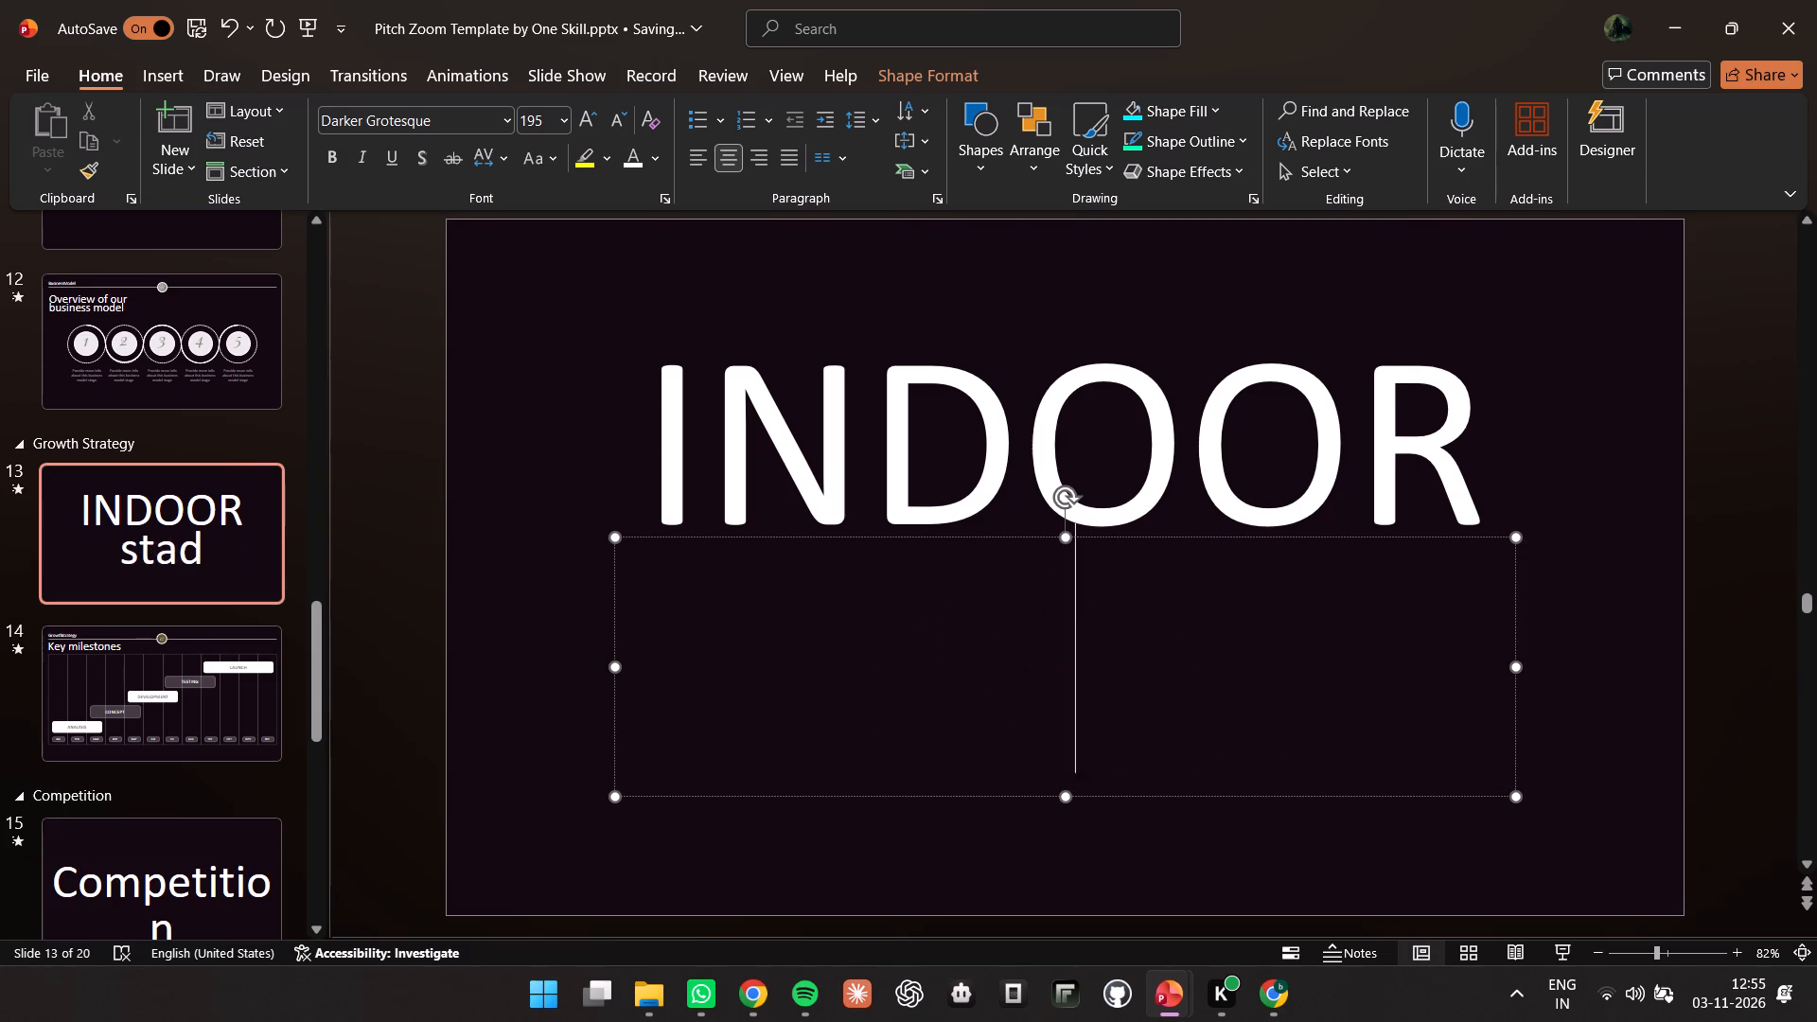
pyautogui.press('BackSpace')
pyautogui.write('STAD')
pyautogui.write('IUM')
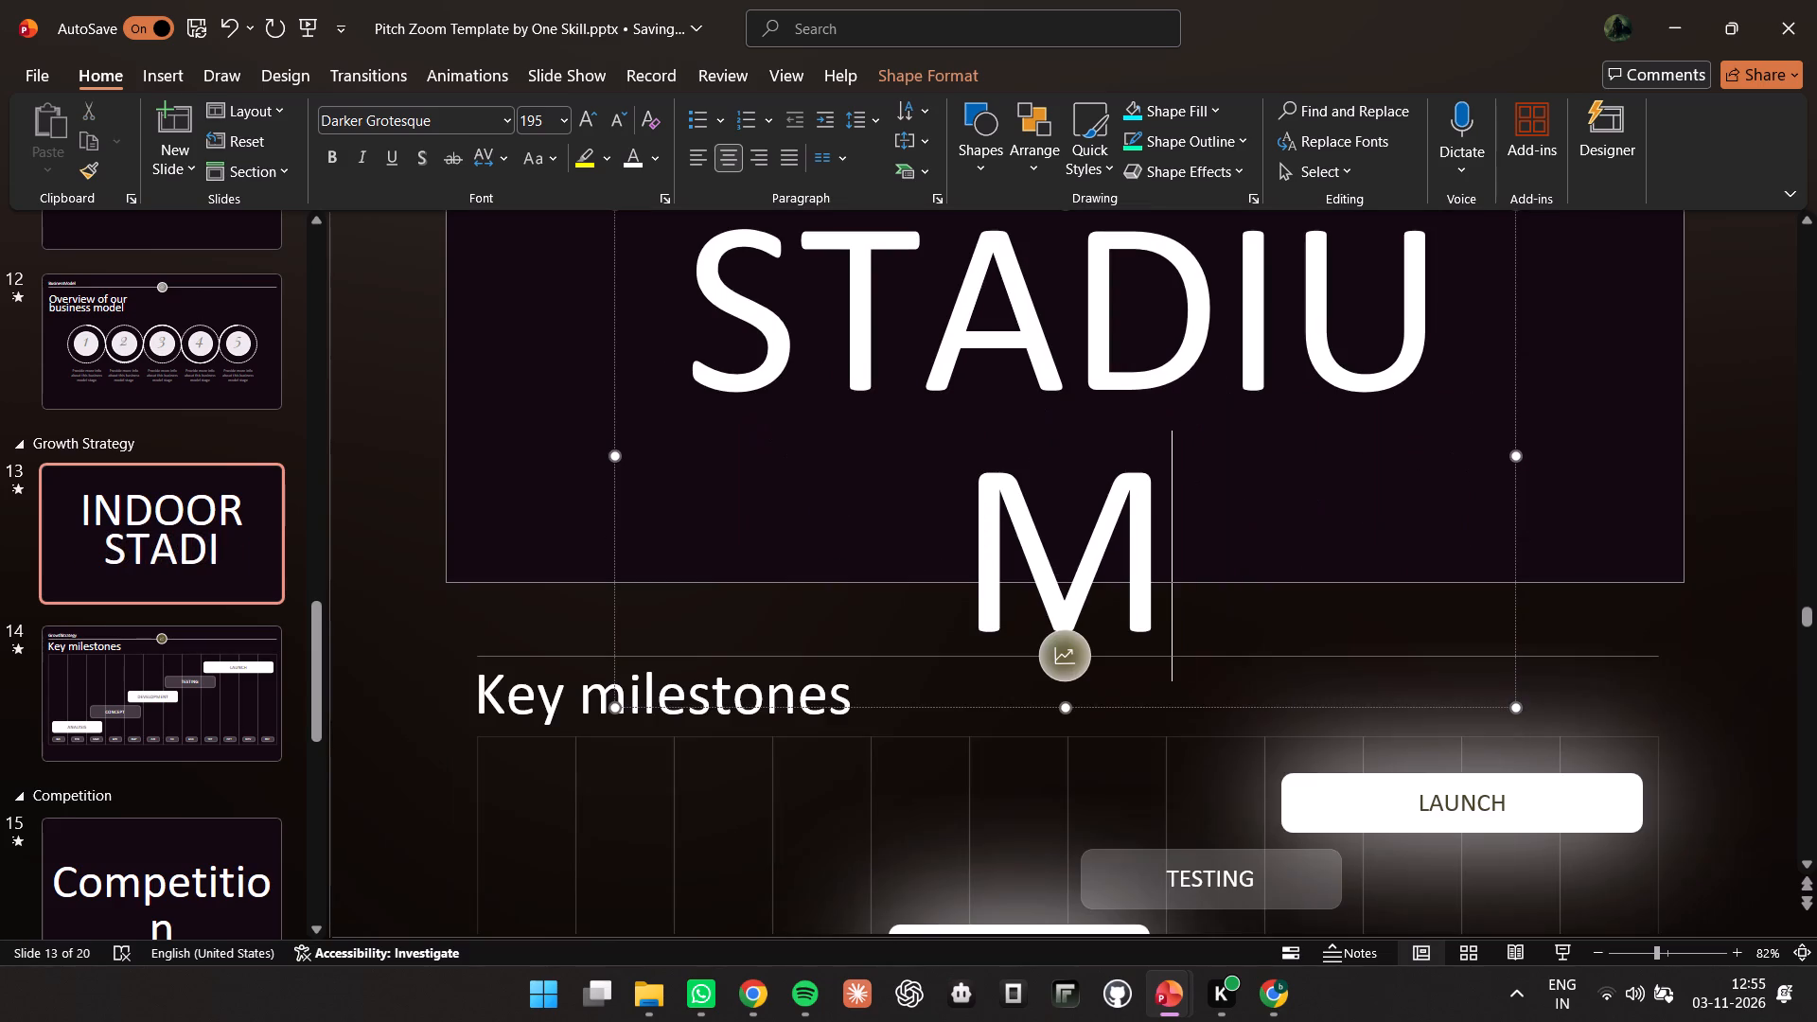
# Check how the section titles look in the circles on the Table of Contents slide.
pyautogui.scroll(8, 1271, 613)
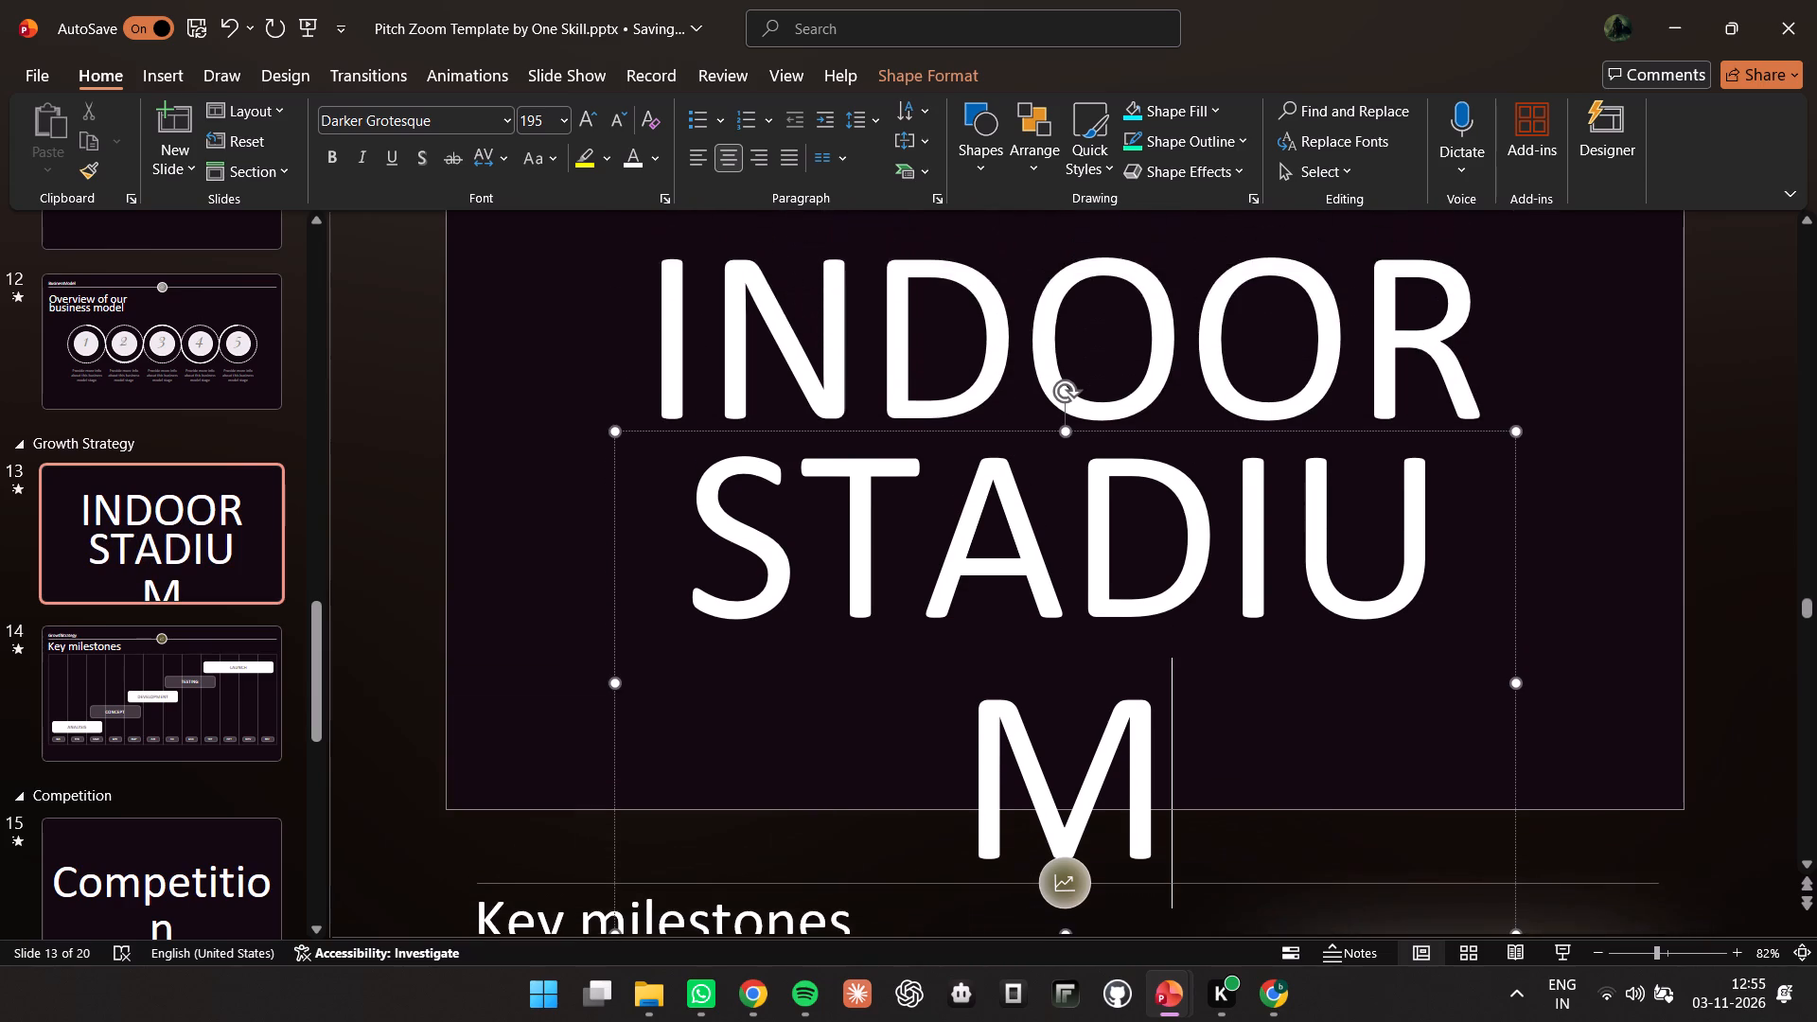
pyautogui.scroll(-12, 1248, 606)
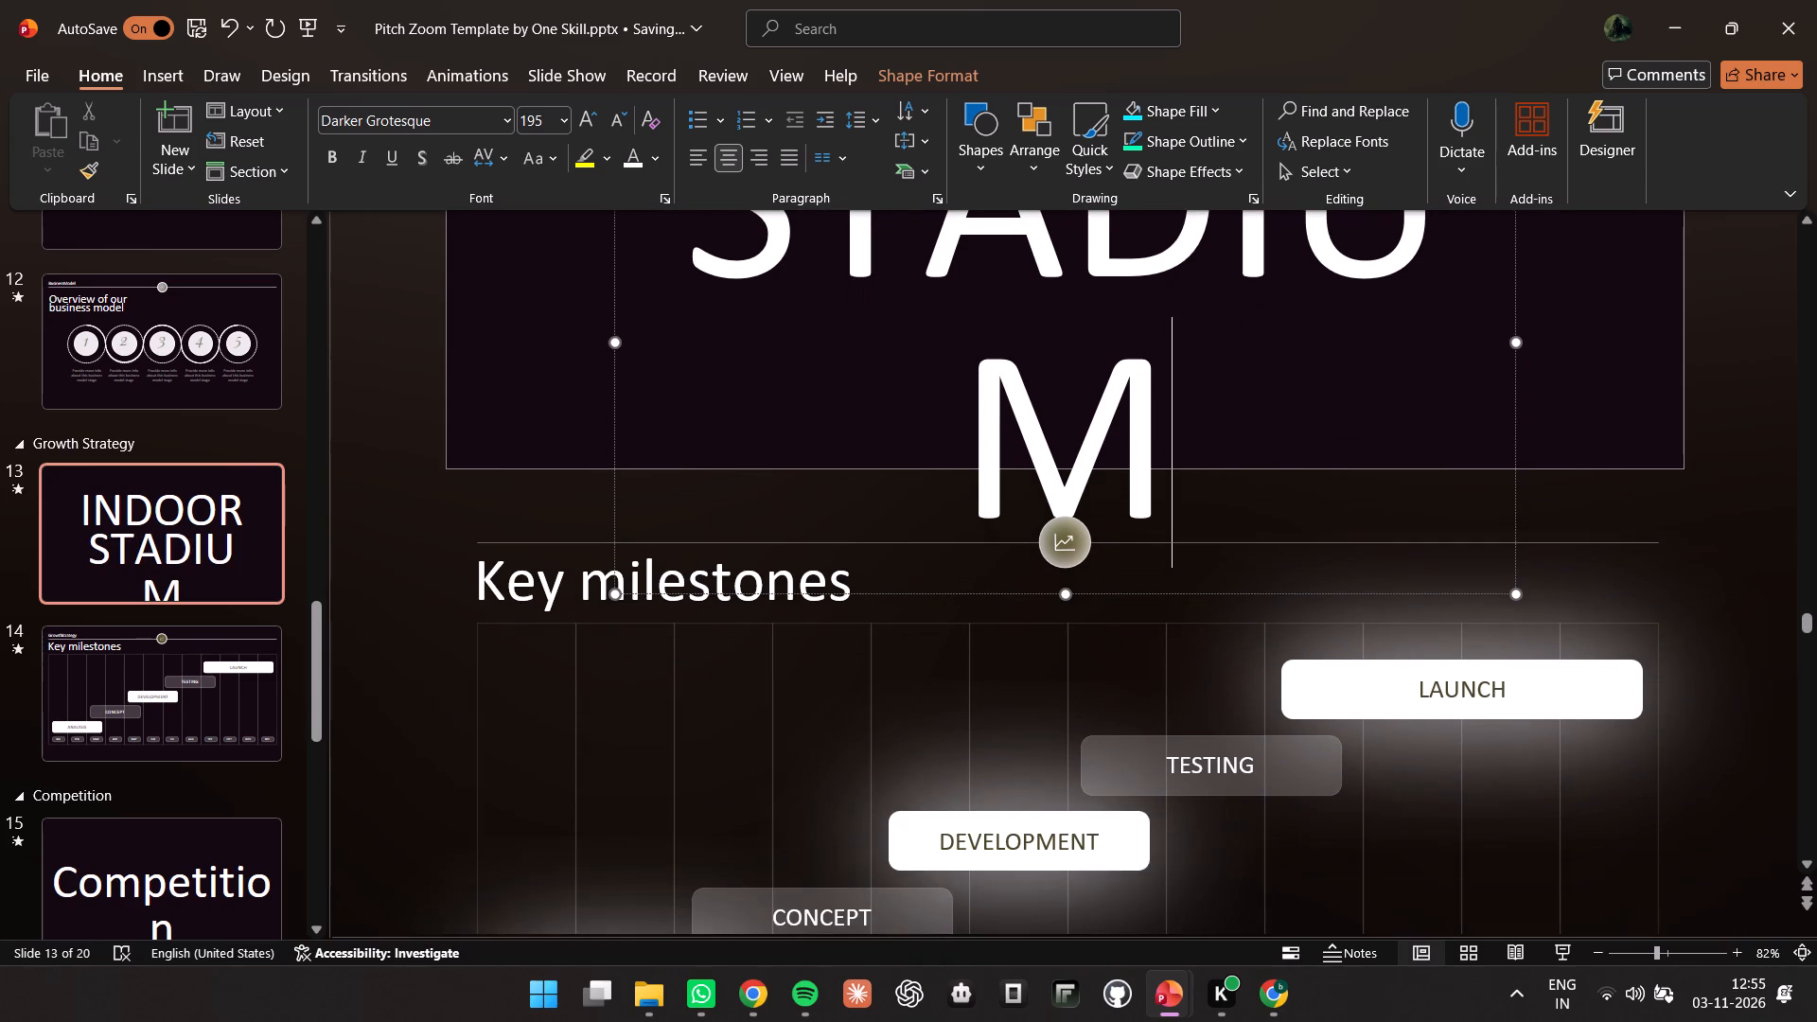
pyautogui.click(1121, 713)
pyautogui.scroll(-7, 1065, 673)
pyautogui.scroll(19, 1059, 673)
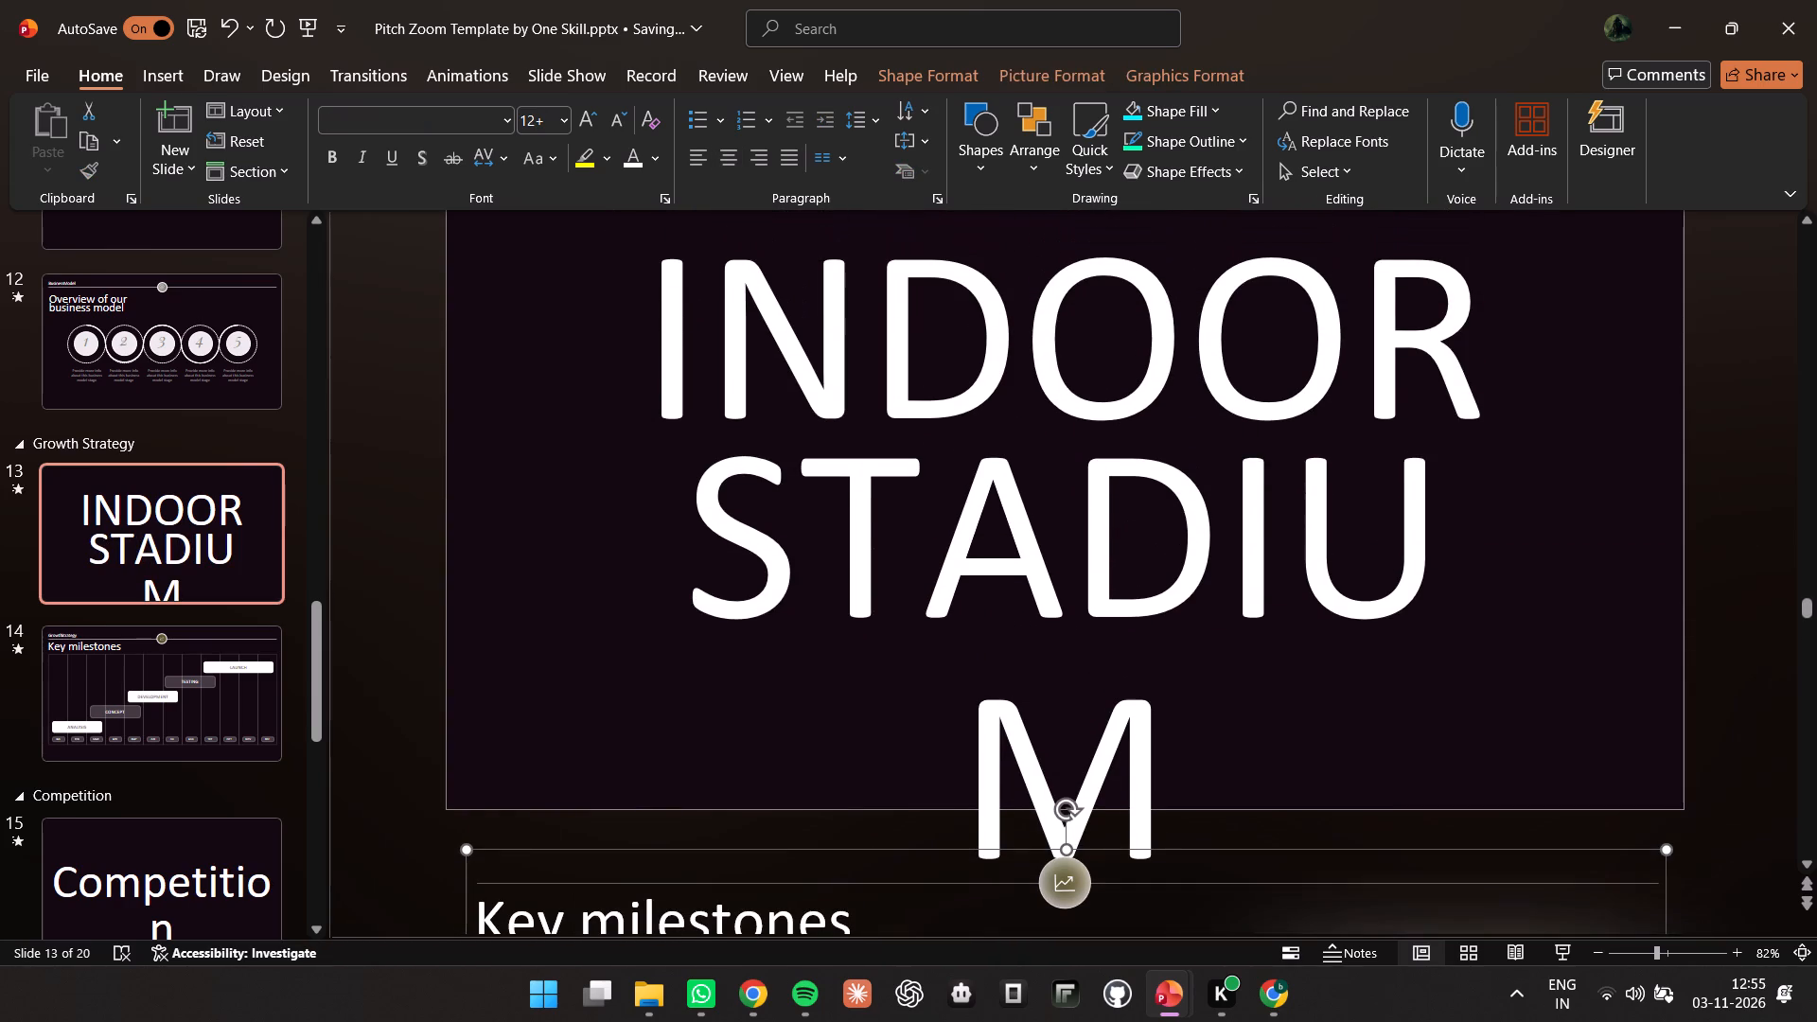
pyautogui.scroll(20, 255, 450)
pyautogui.scroll(13, 255, 450)
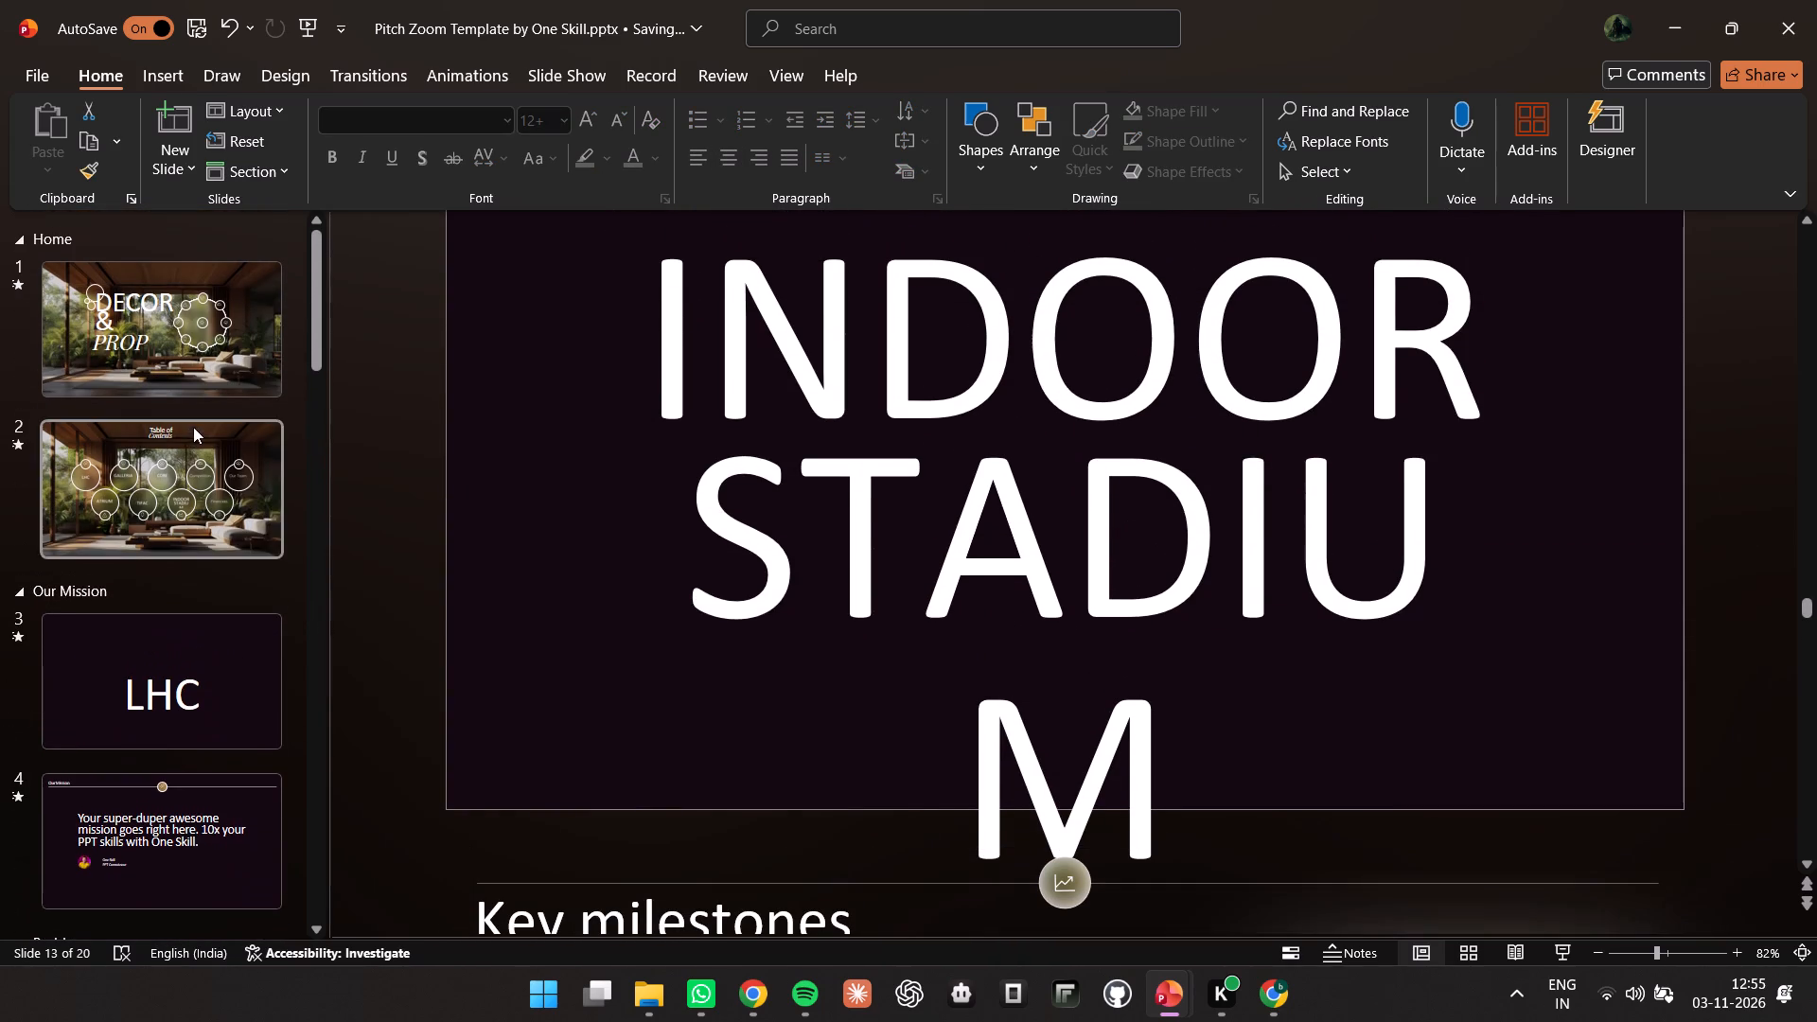
pyautogui.click(180, 522)
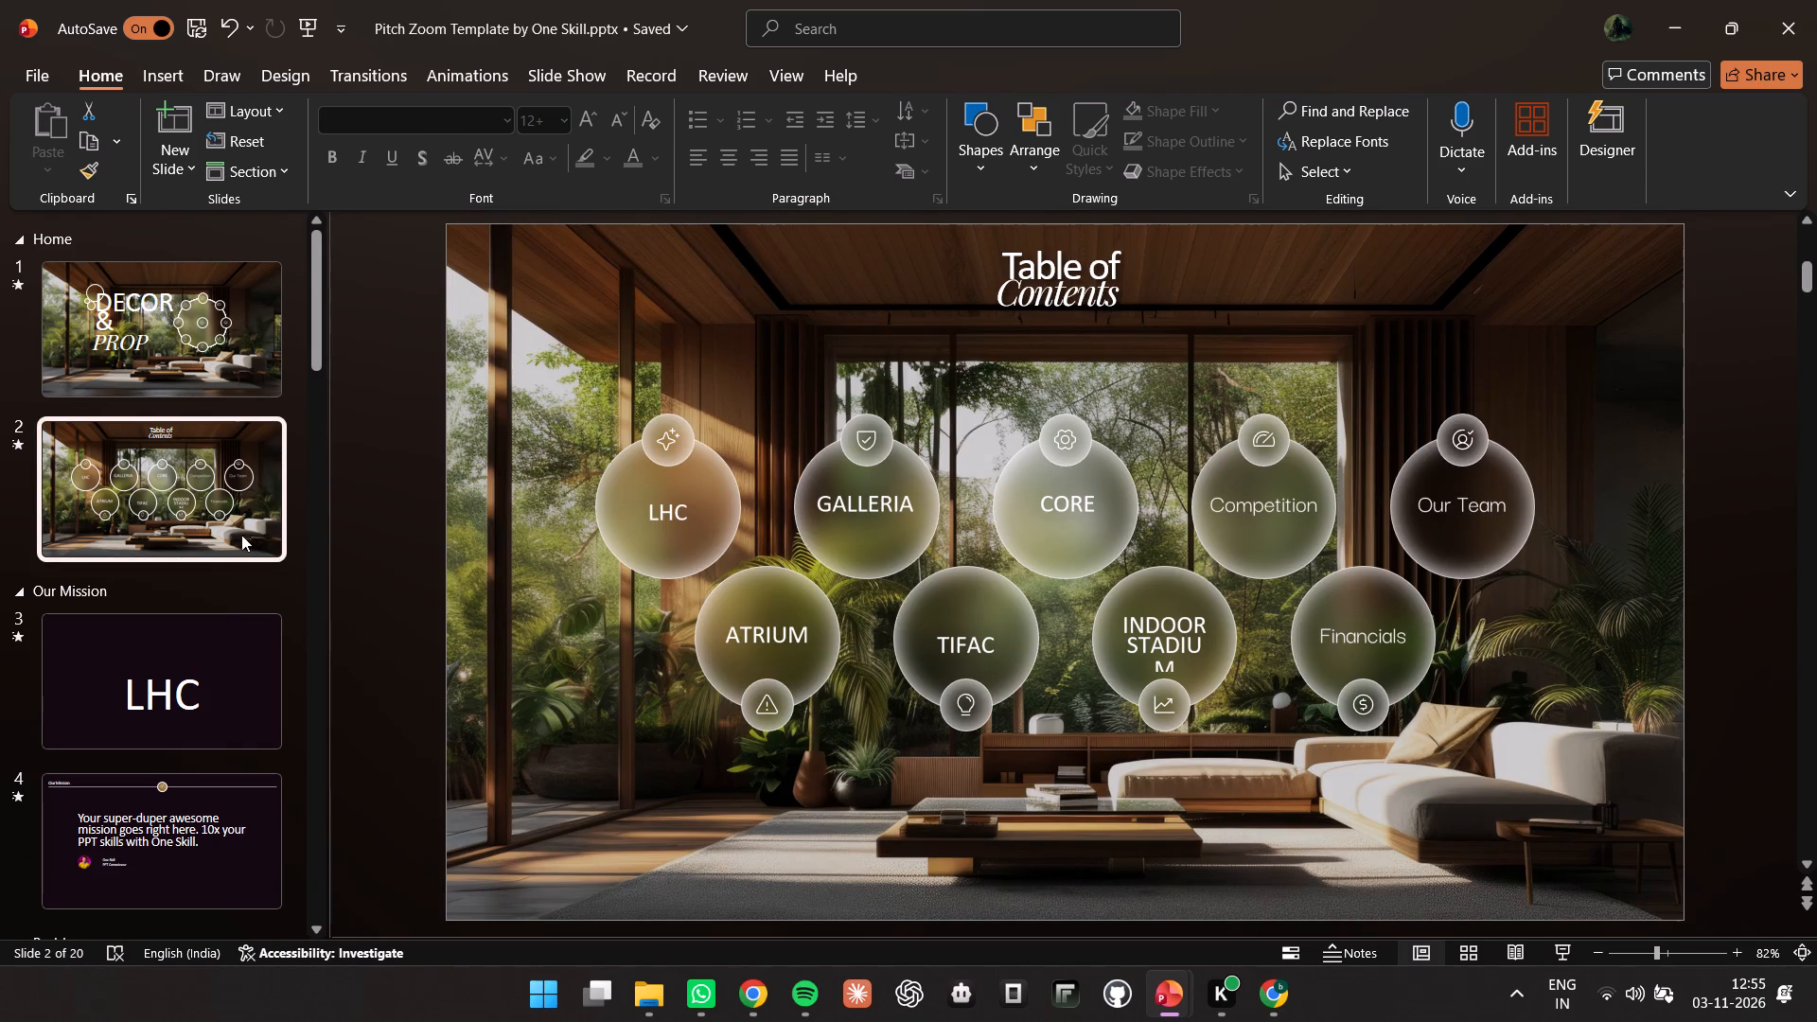
# Widen the "STADIUM" text box on slide 13 so the word fits on one line.
pyautogui.scroll(-19, 224, 538)
pyautogui.scroll(-2, 221, 541)
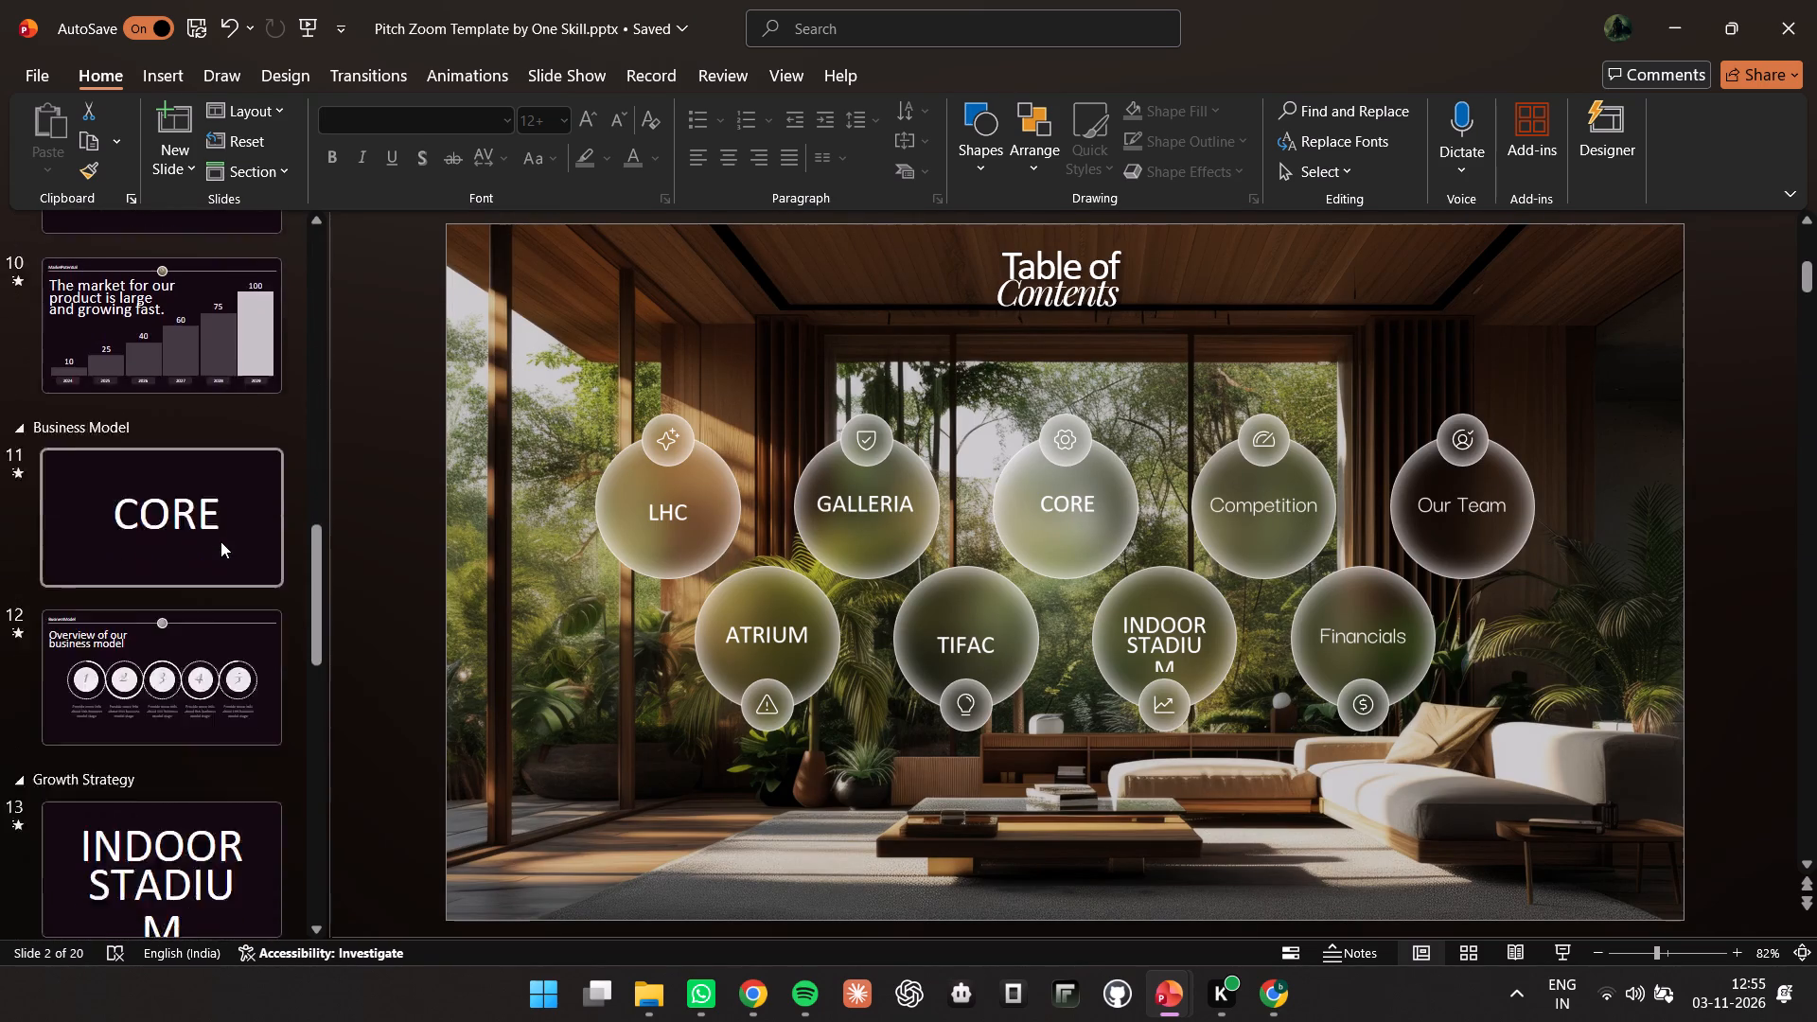
pyautogui.scroll(-5, 221, 541)
pyautogui.click(191, 319)
pyautogui.click(1163, 829)
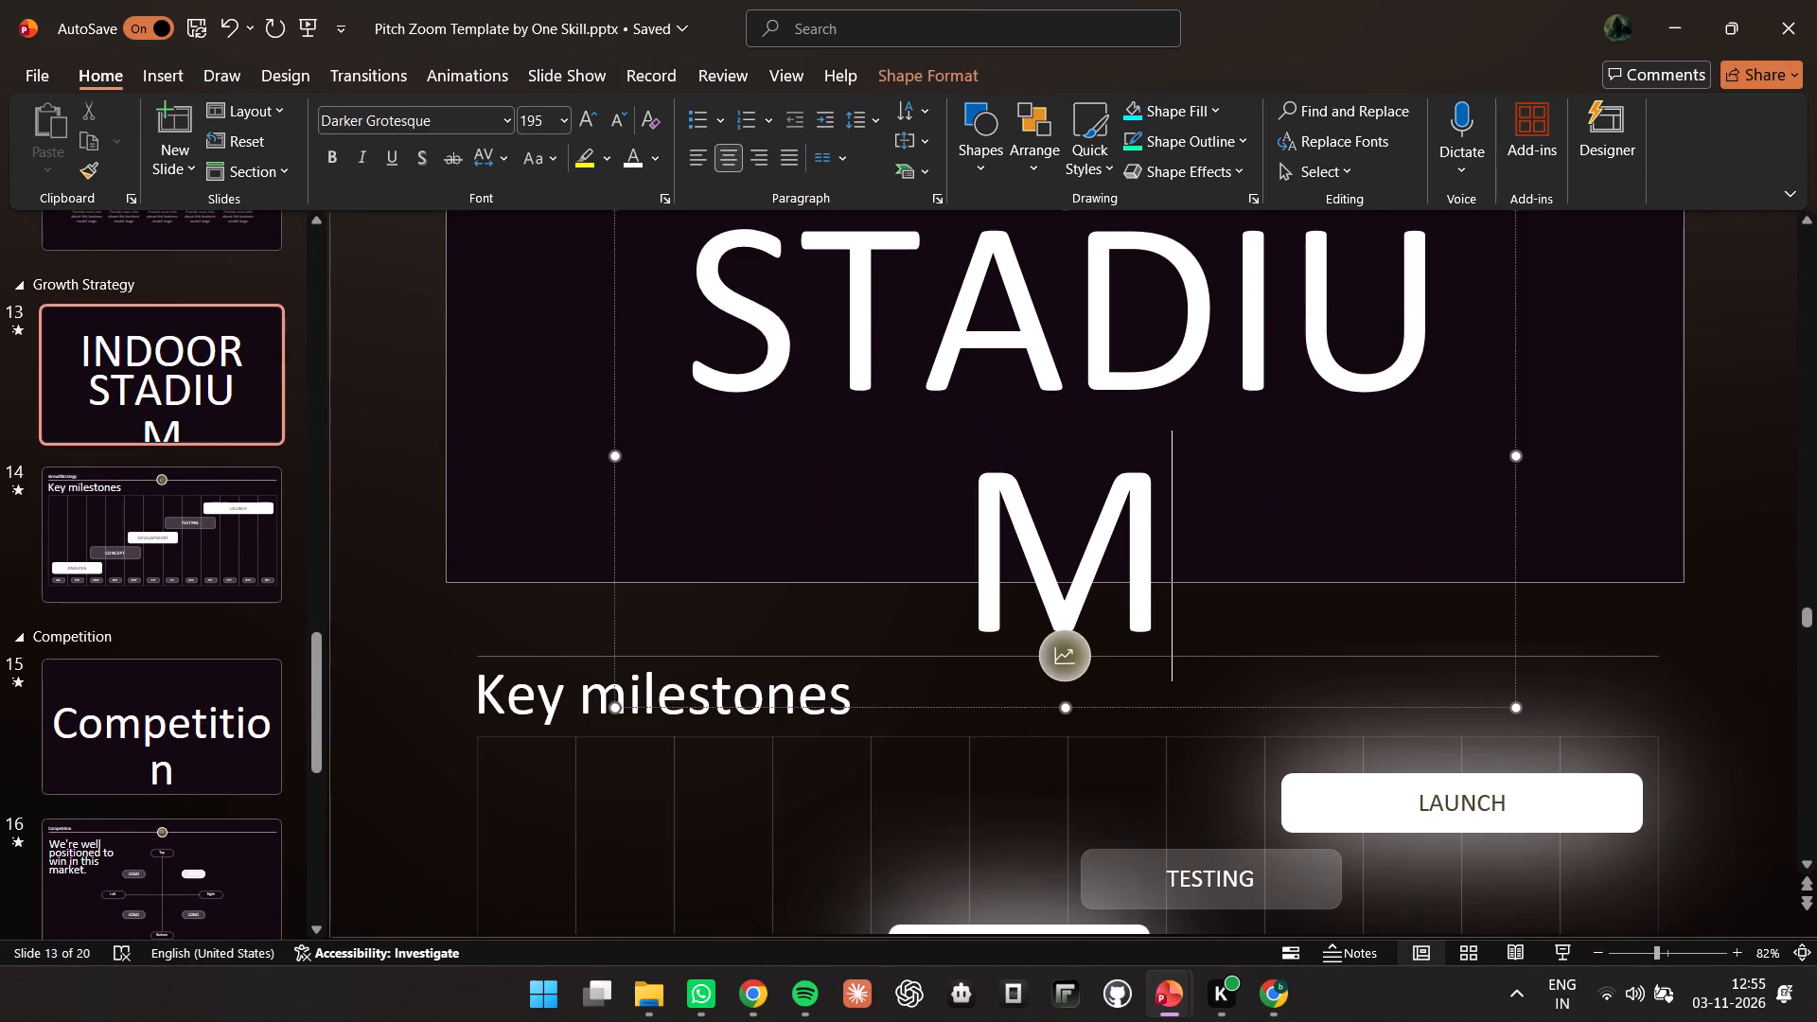
pyautogui.scroll(2, 912, 504)
pyautogui.moveTo(612, 514); pyautogui.dragTo(572, 513)
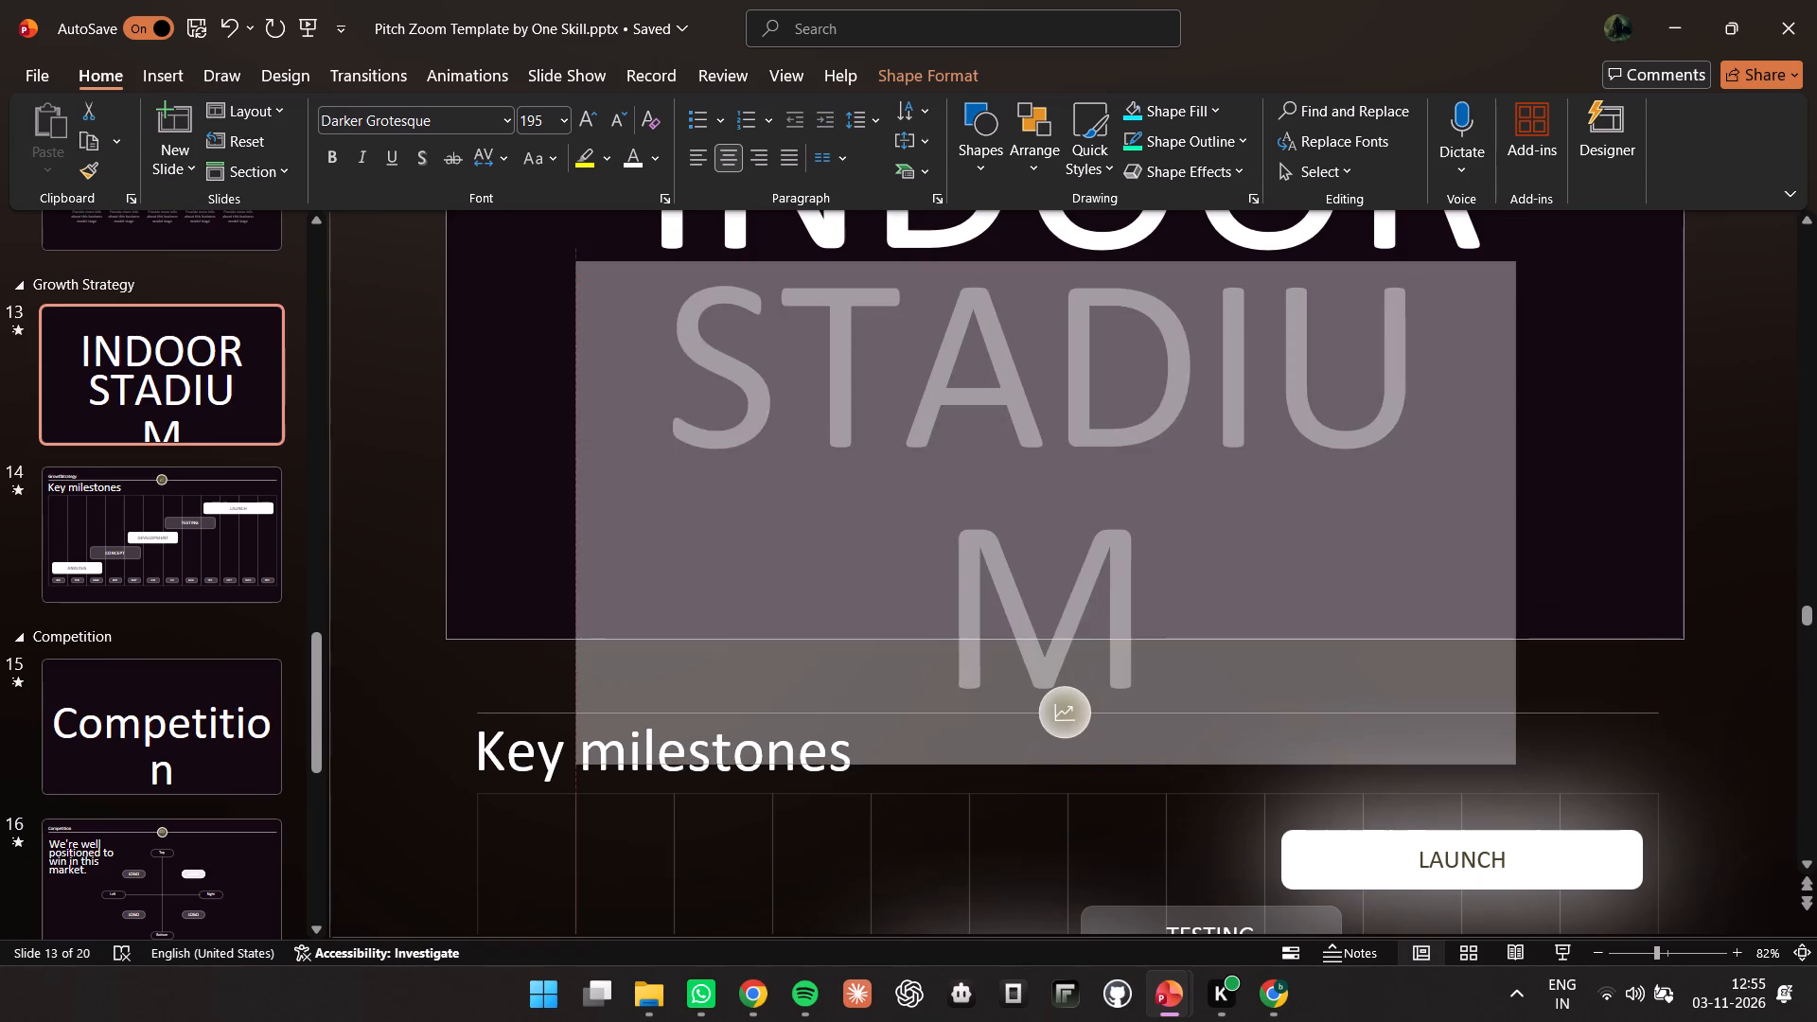
pyautogui.moveTo(572, 513); pyautogui.dragTo(513, 513)
pyautogui.moveTo(1392, 382); pyautogui.dragTo(1438, 382)
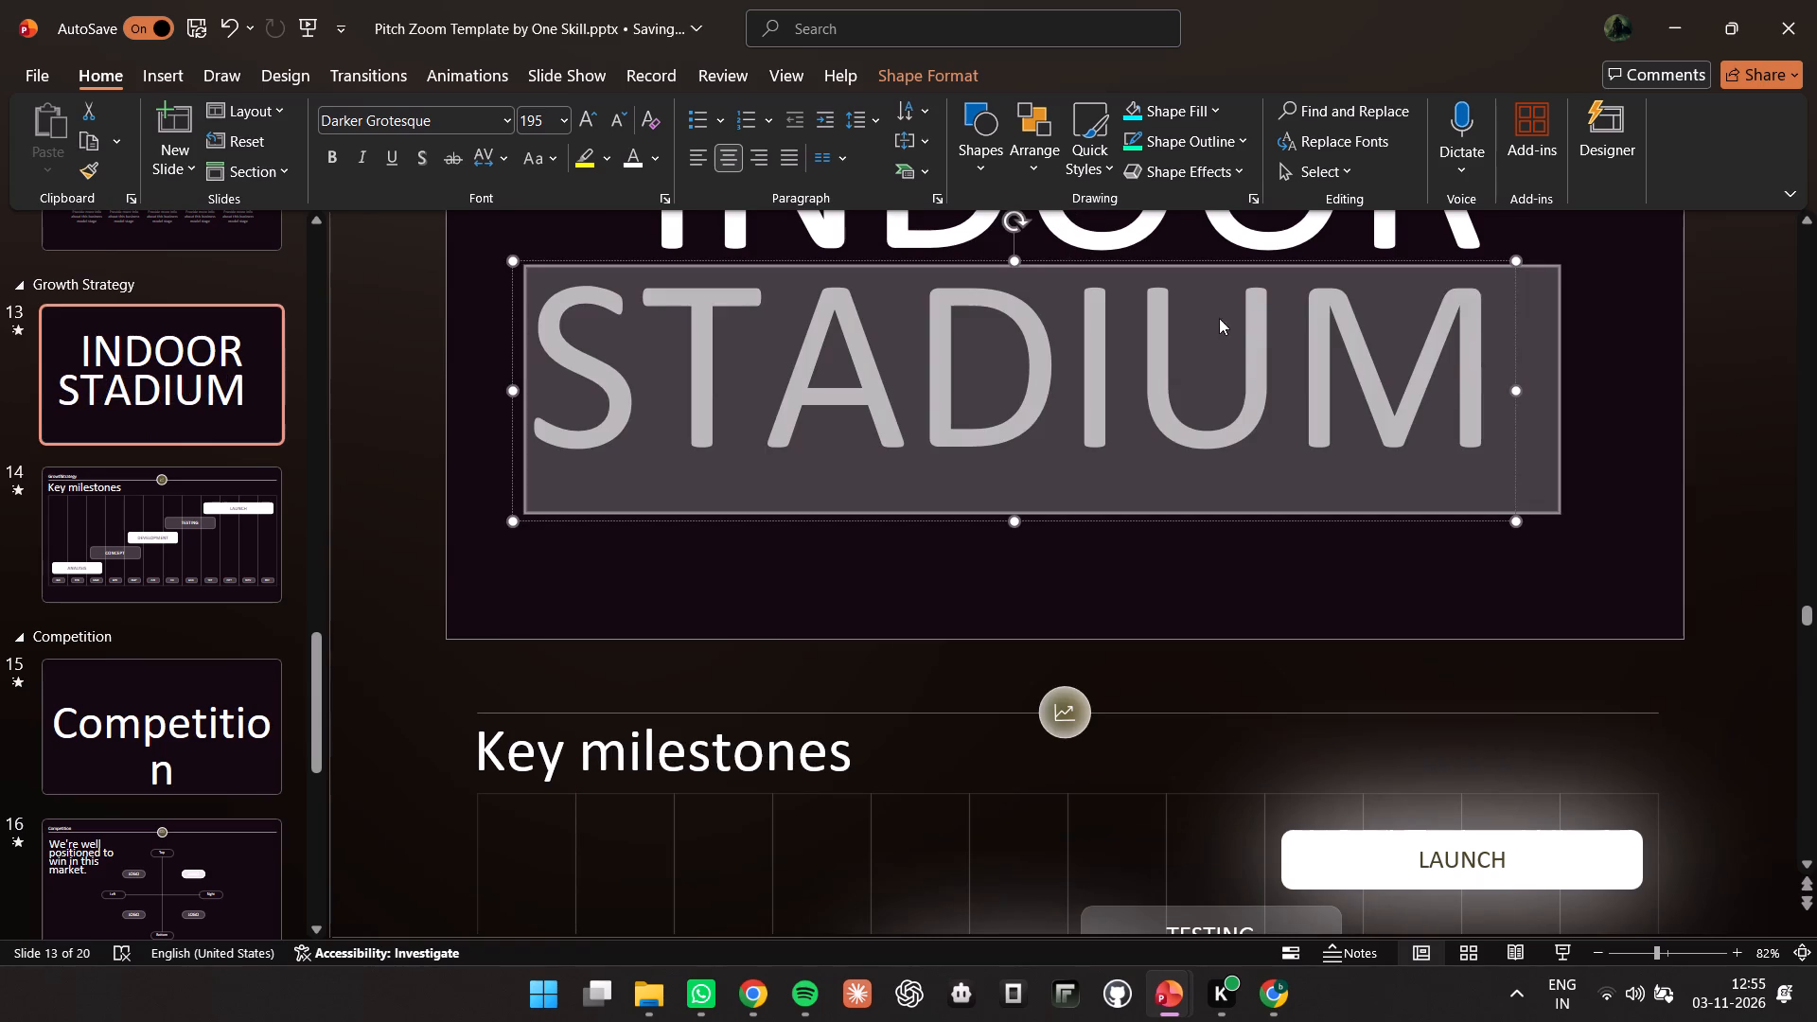
# Shift the "STADIUM" text box on slide 13 slightly to the right to centre it beneath "INDOOR".
pyautogui.moveTo(1117, 261); pyautogui.dragTo(1145, 256)
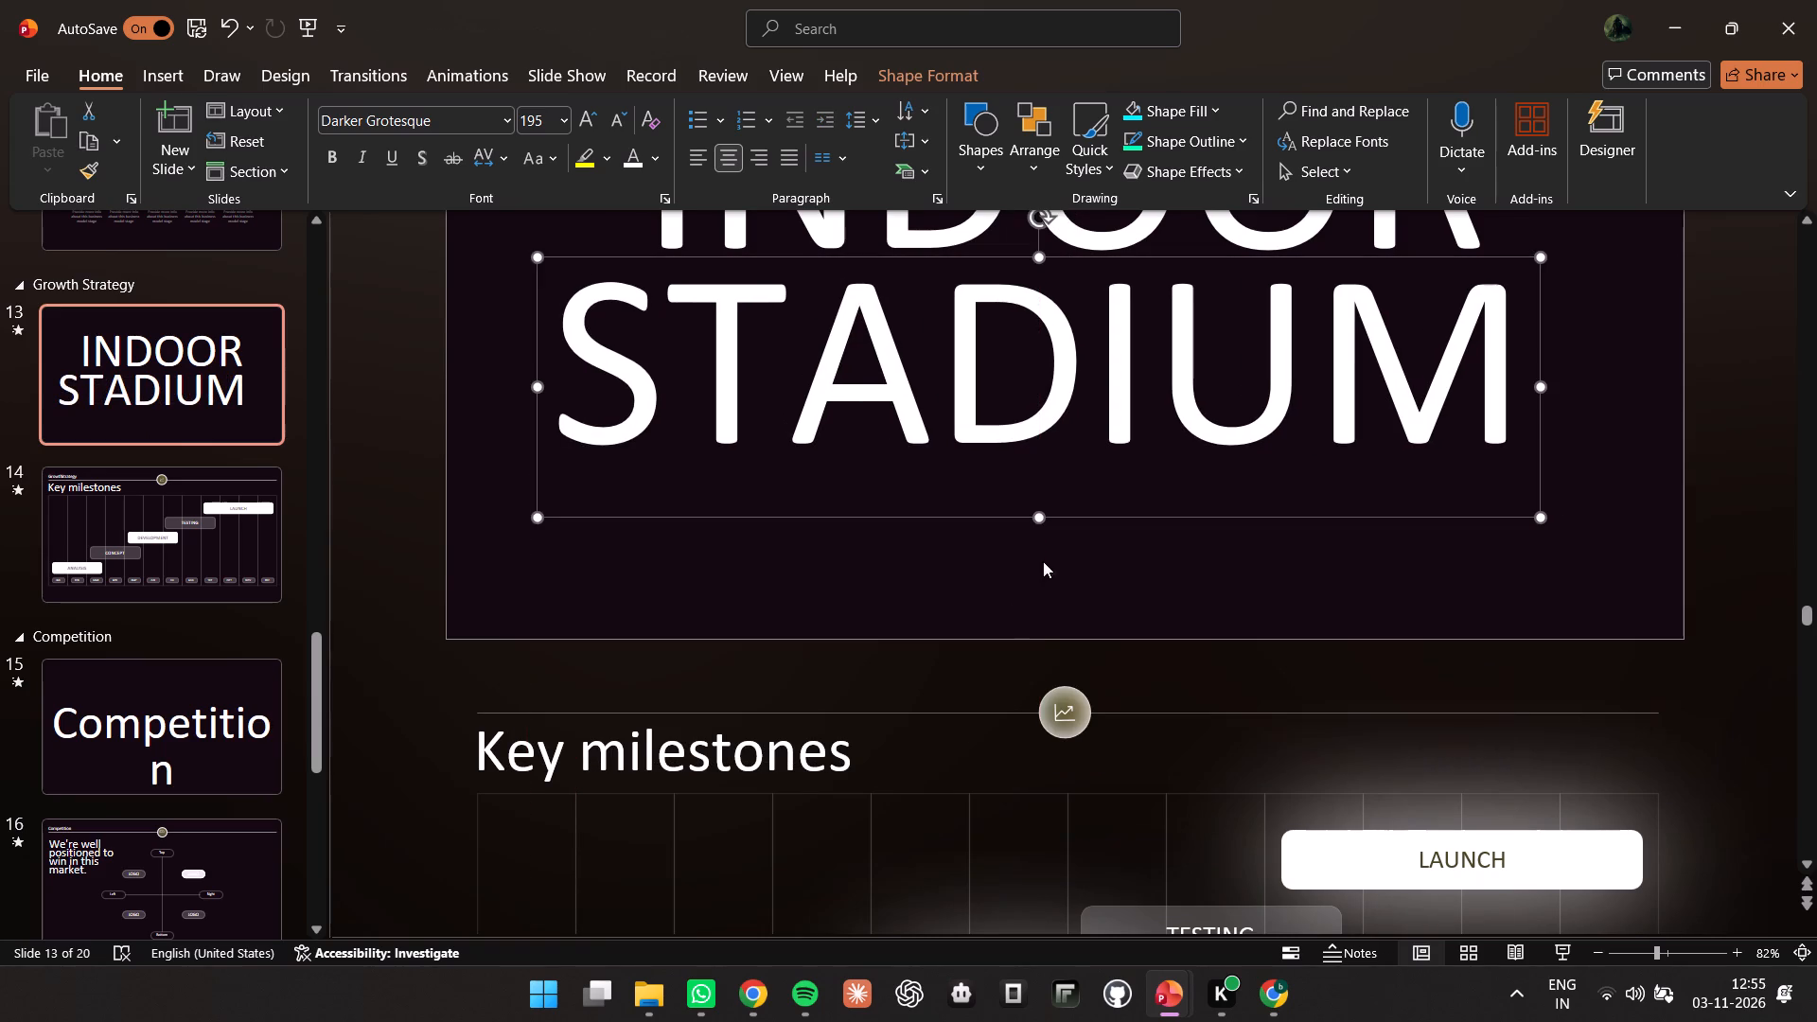
# Clear the word "Competition" from the title text box on slide 15.
pyautogui.scroll(-6, 139, 680)
pyautogui.scroll(4, 156, 608)
pyautogui.click(164, 468)
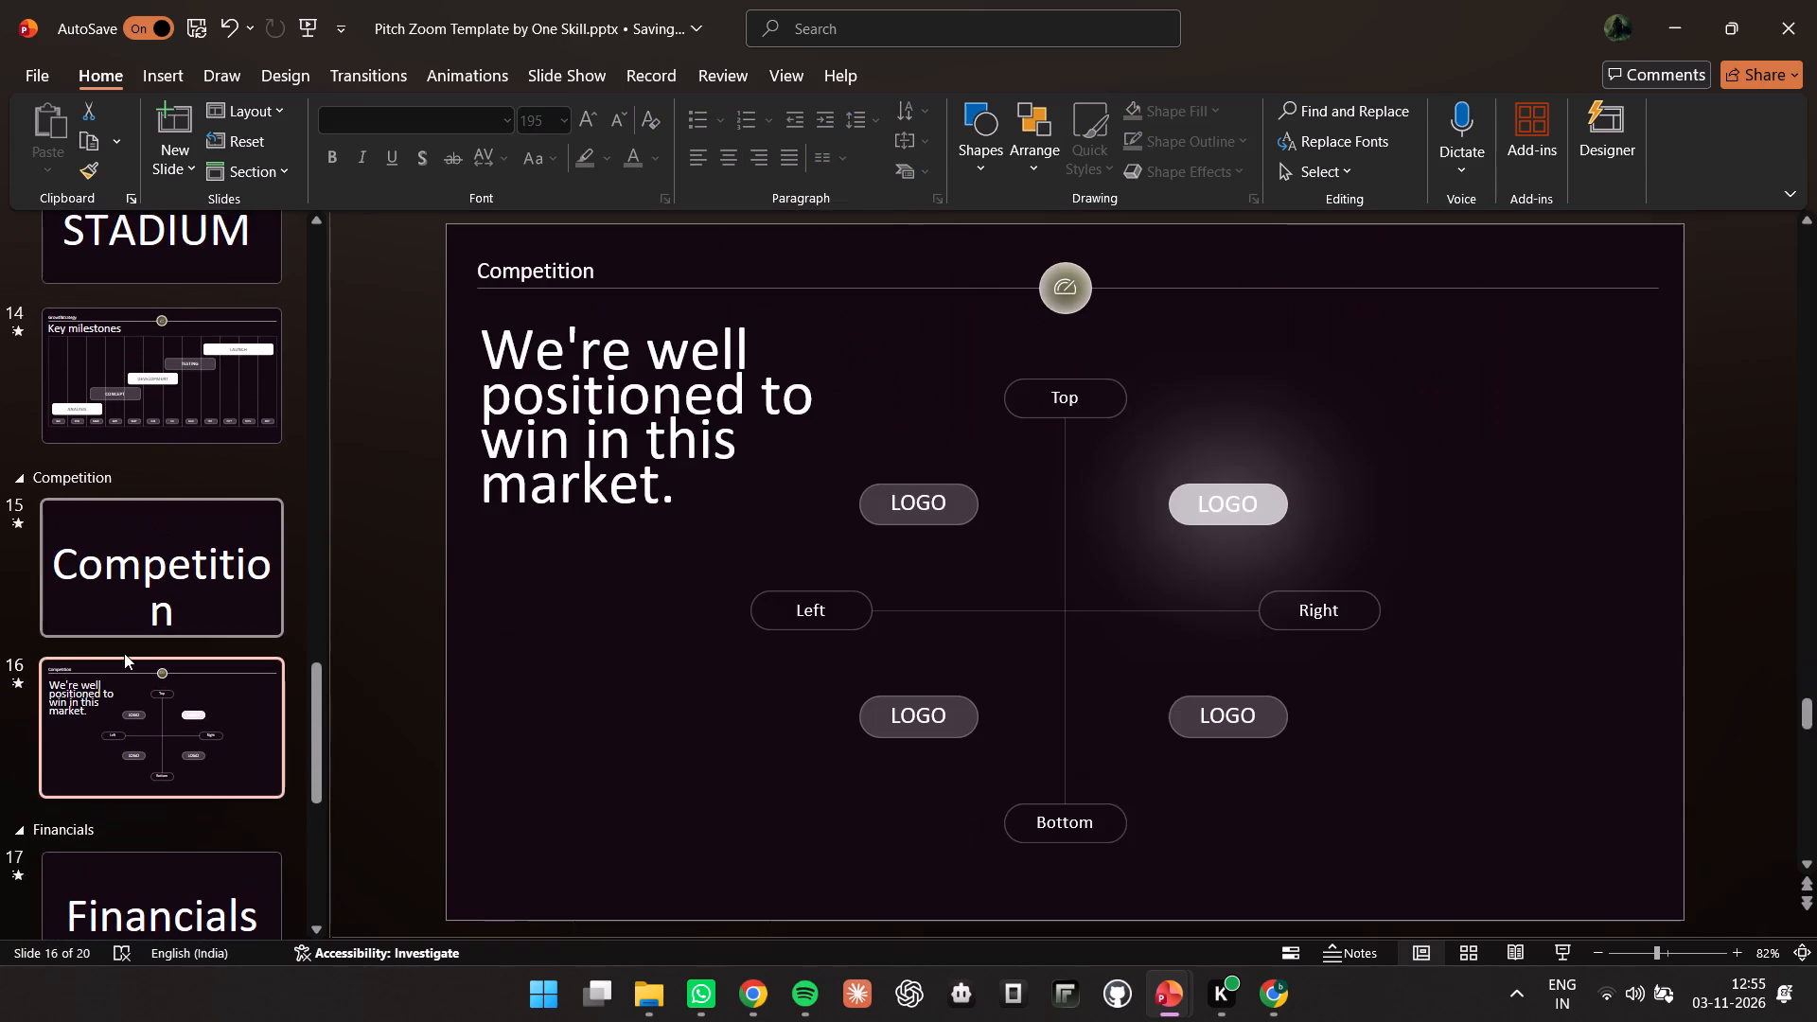
pyautogui.click(156, 552)
pyautogui.click(680, 513)
pyautogui.click(539, 482)
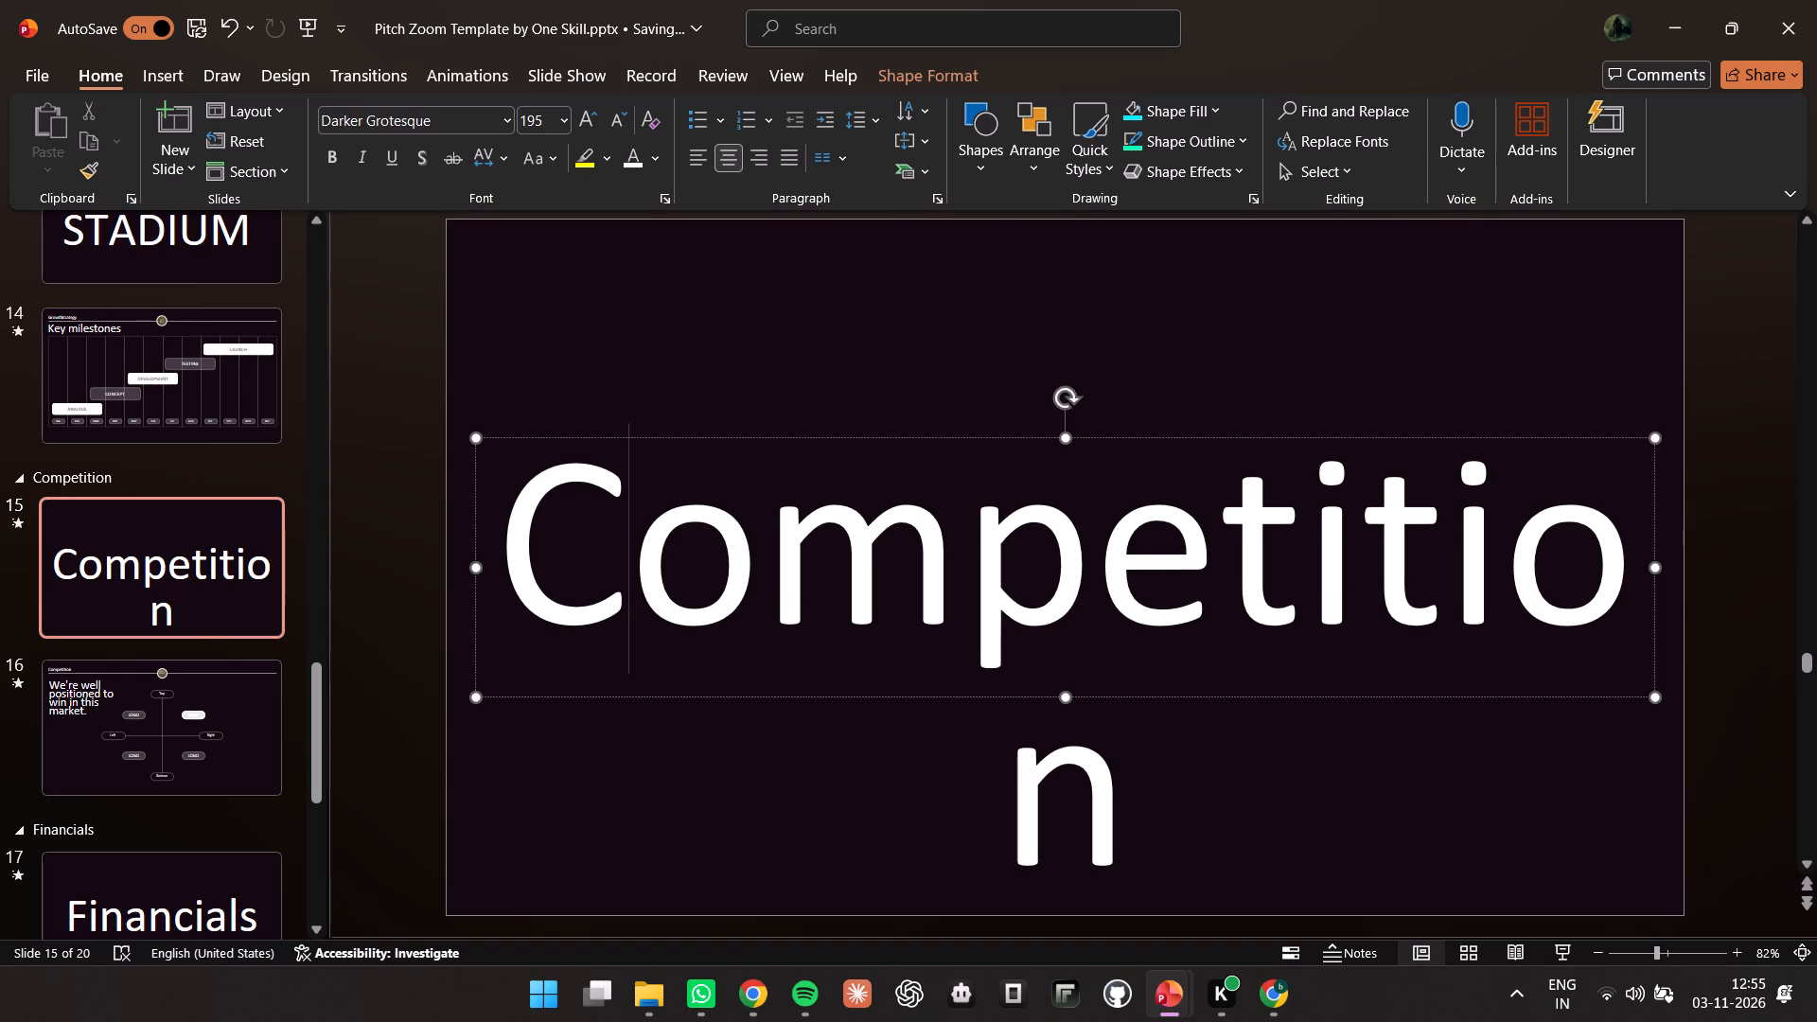
pyautogui.click(1083, 769)
pyautogui.press('BackSpace')
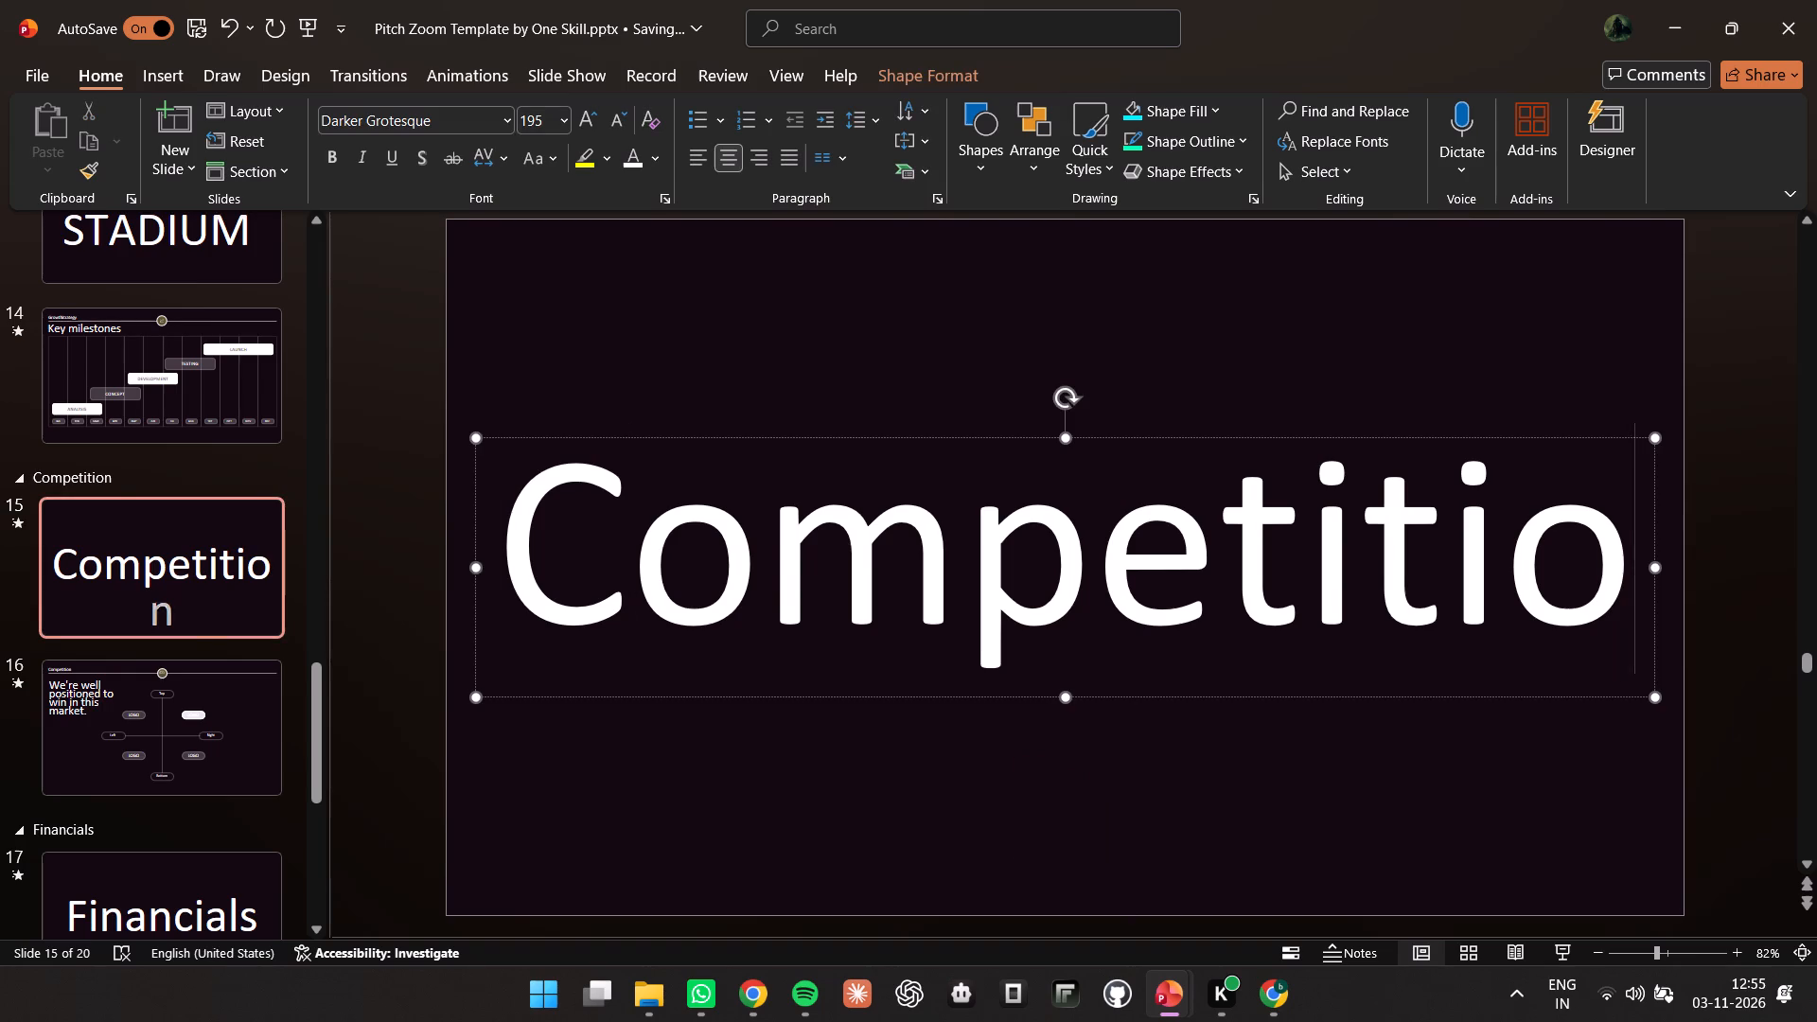
pyautogui.press('BackSpace')
pyautogui.press('BackSpace')
pyautogui.press('BackSpace')
pyautogui.press('BackSpace')
pyautogui.press('BackSpace')
pyautogui.press('BackSpace')
pyautogui.press('BackSpace')
pyautogui.press('BackSpace')
pyautogui.press('BackSpace')
pyautogui.press('BackSpace')
pyautogui.press('BackSpace')
pyautogui.press('BackSpace')
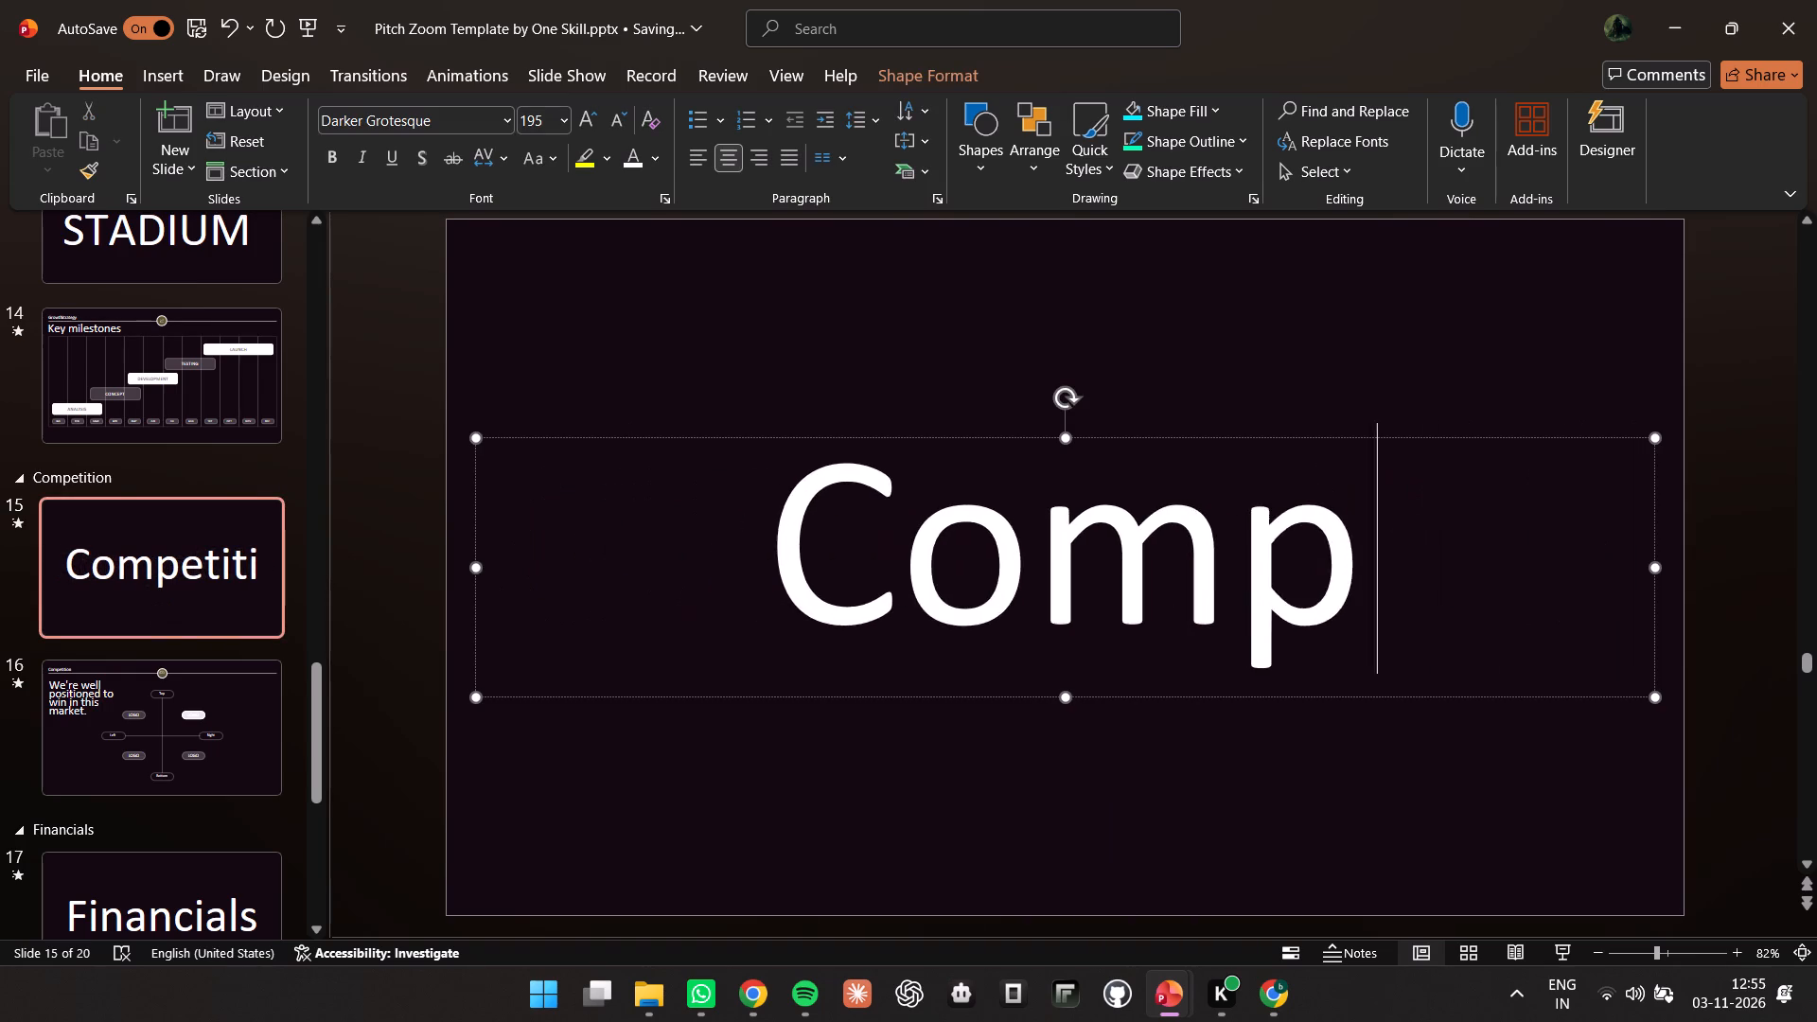
pyautogui.press('BackSpace')
pyautogui.press('BackSpace')
pyautogui.press('BackSpace')
pyautogui.press('BackSpace')
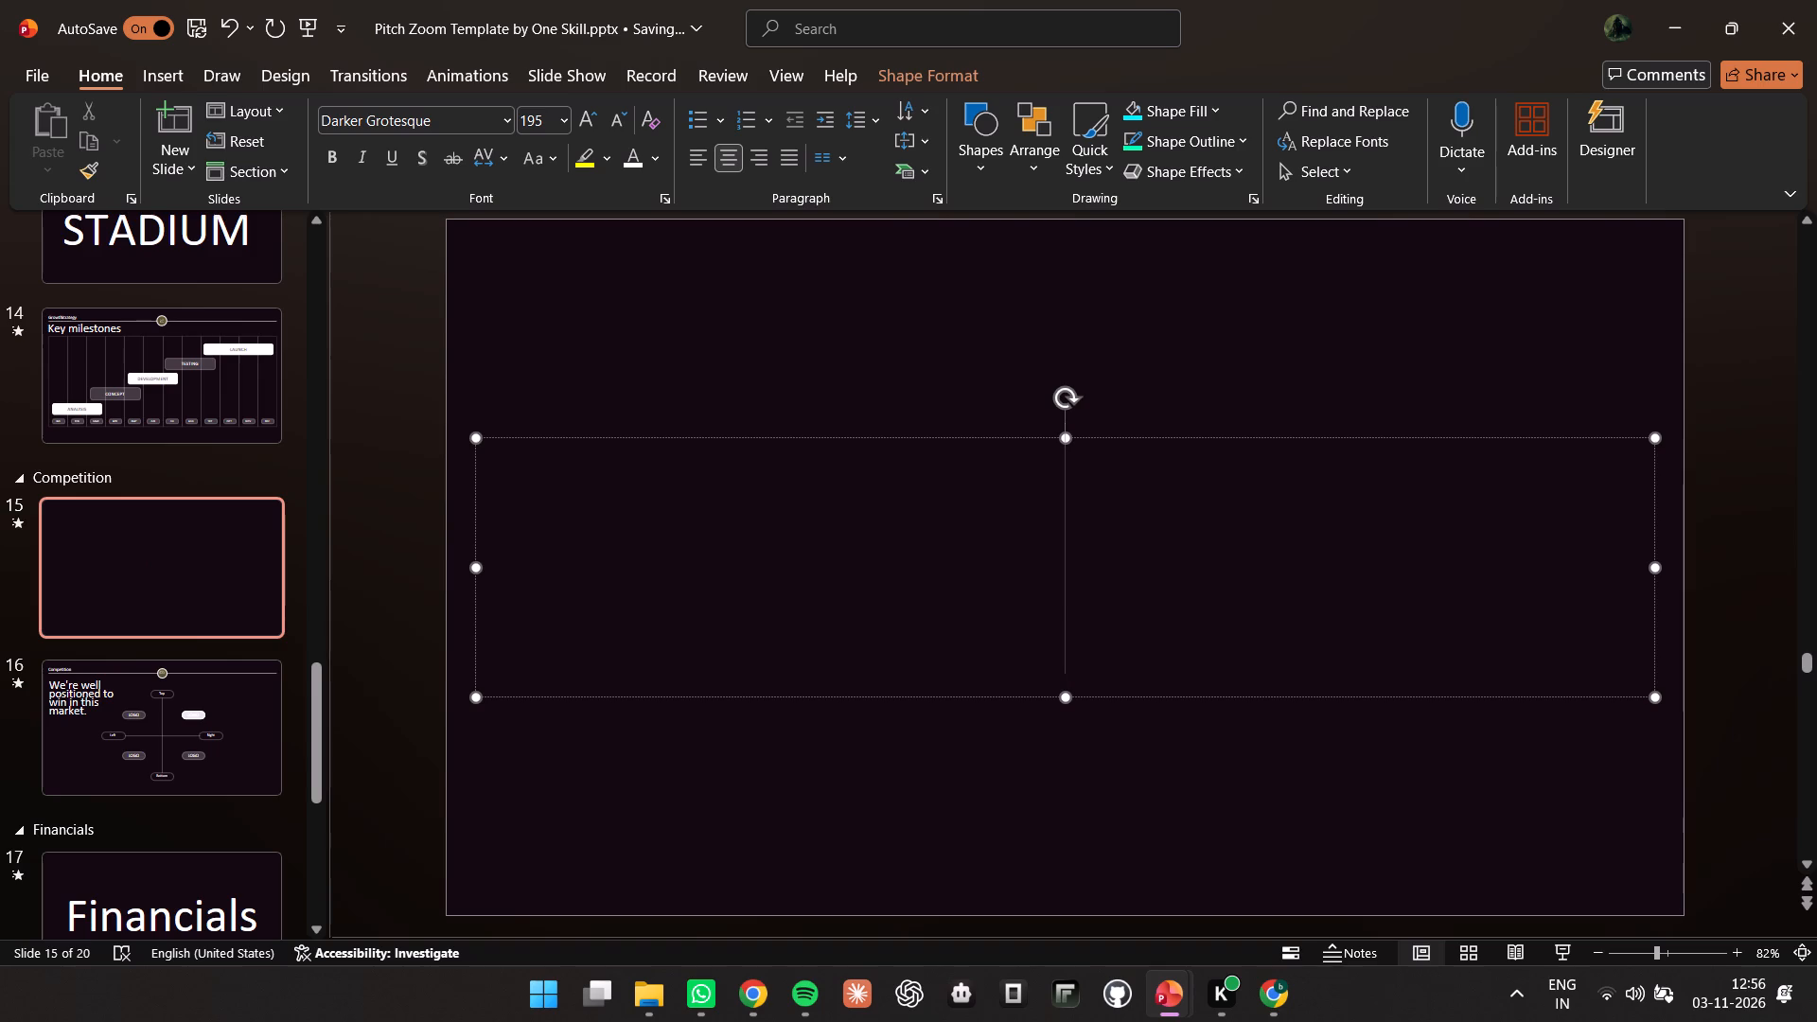
# Skim last year's Sankalp video in VLC from the swimming pool part to near the end for further section topics, and close it.
pyautogui.click(654, 971)
pyautogui.doubleClick(647, 834)
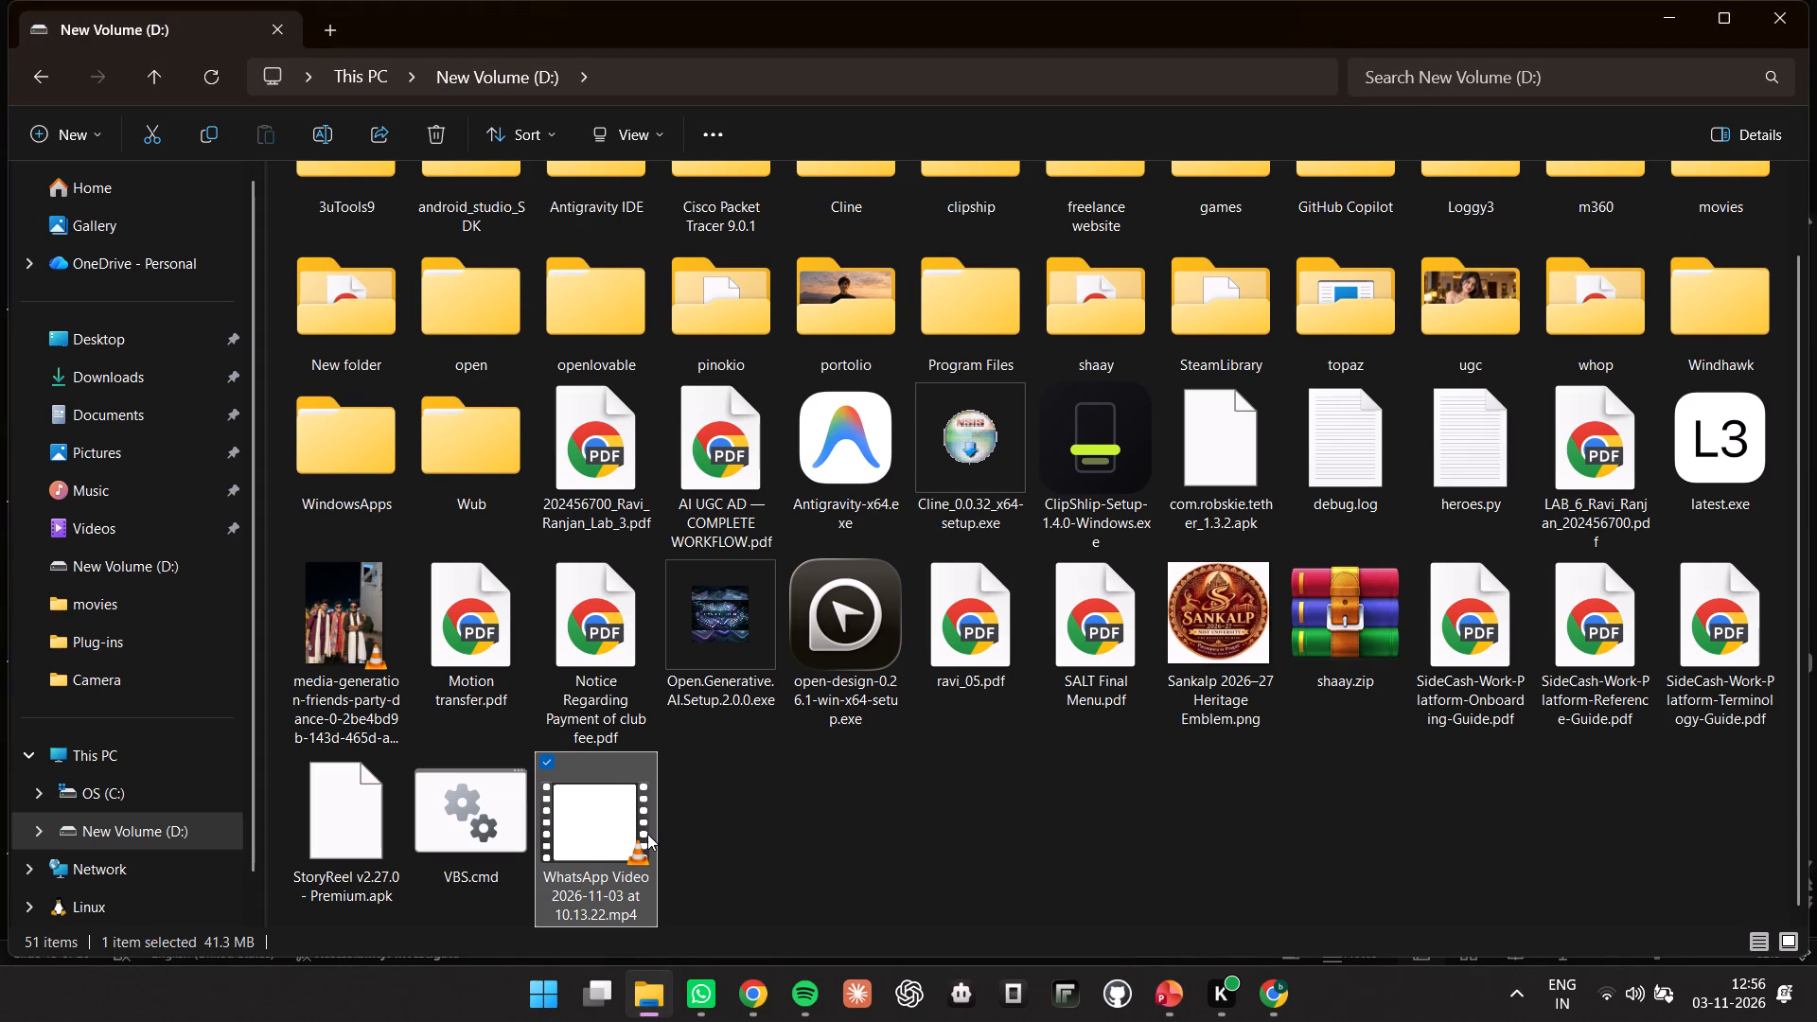
pyautogui.click(886, 894)
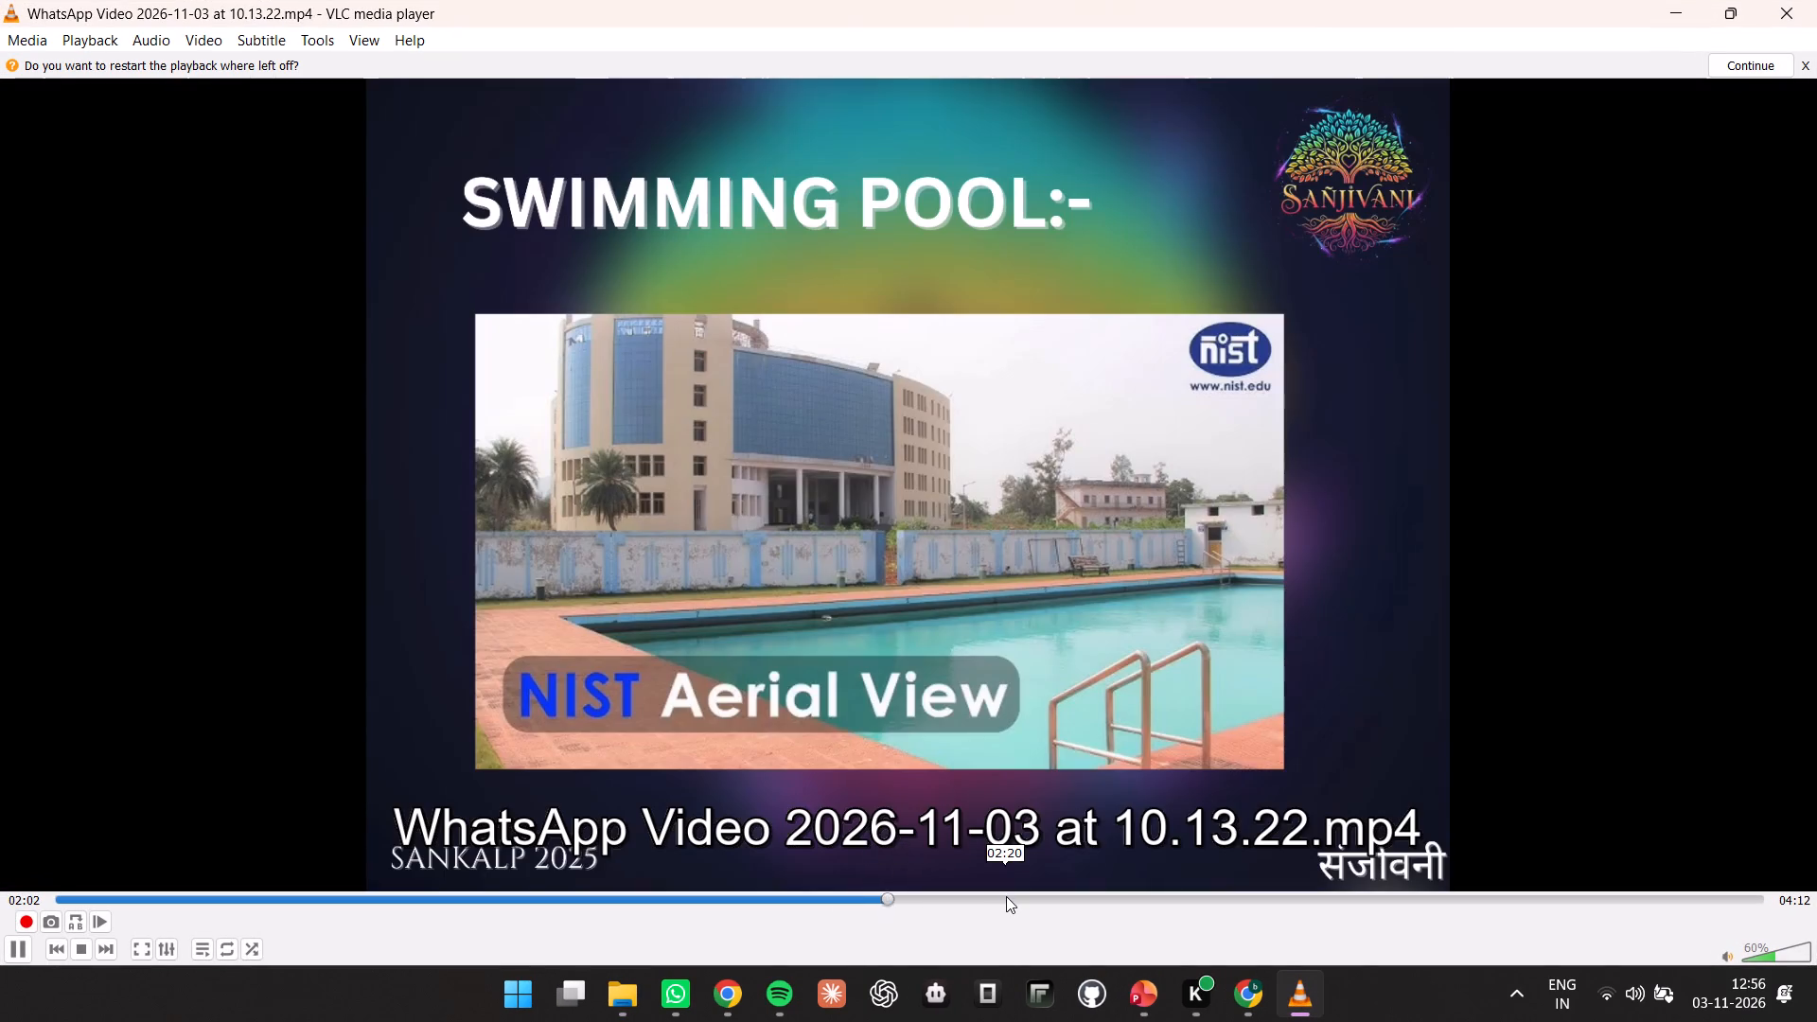
pyautogui.click(1006, 896)
pyautogui.moveTo(1006, 896); pyautogui.dragTo(1077, 899)
pyautogui.moveTo(1080, 899); pyautogui.dragTo(1138, 894)
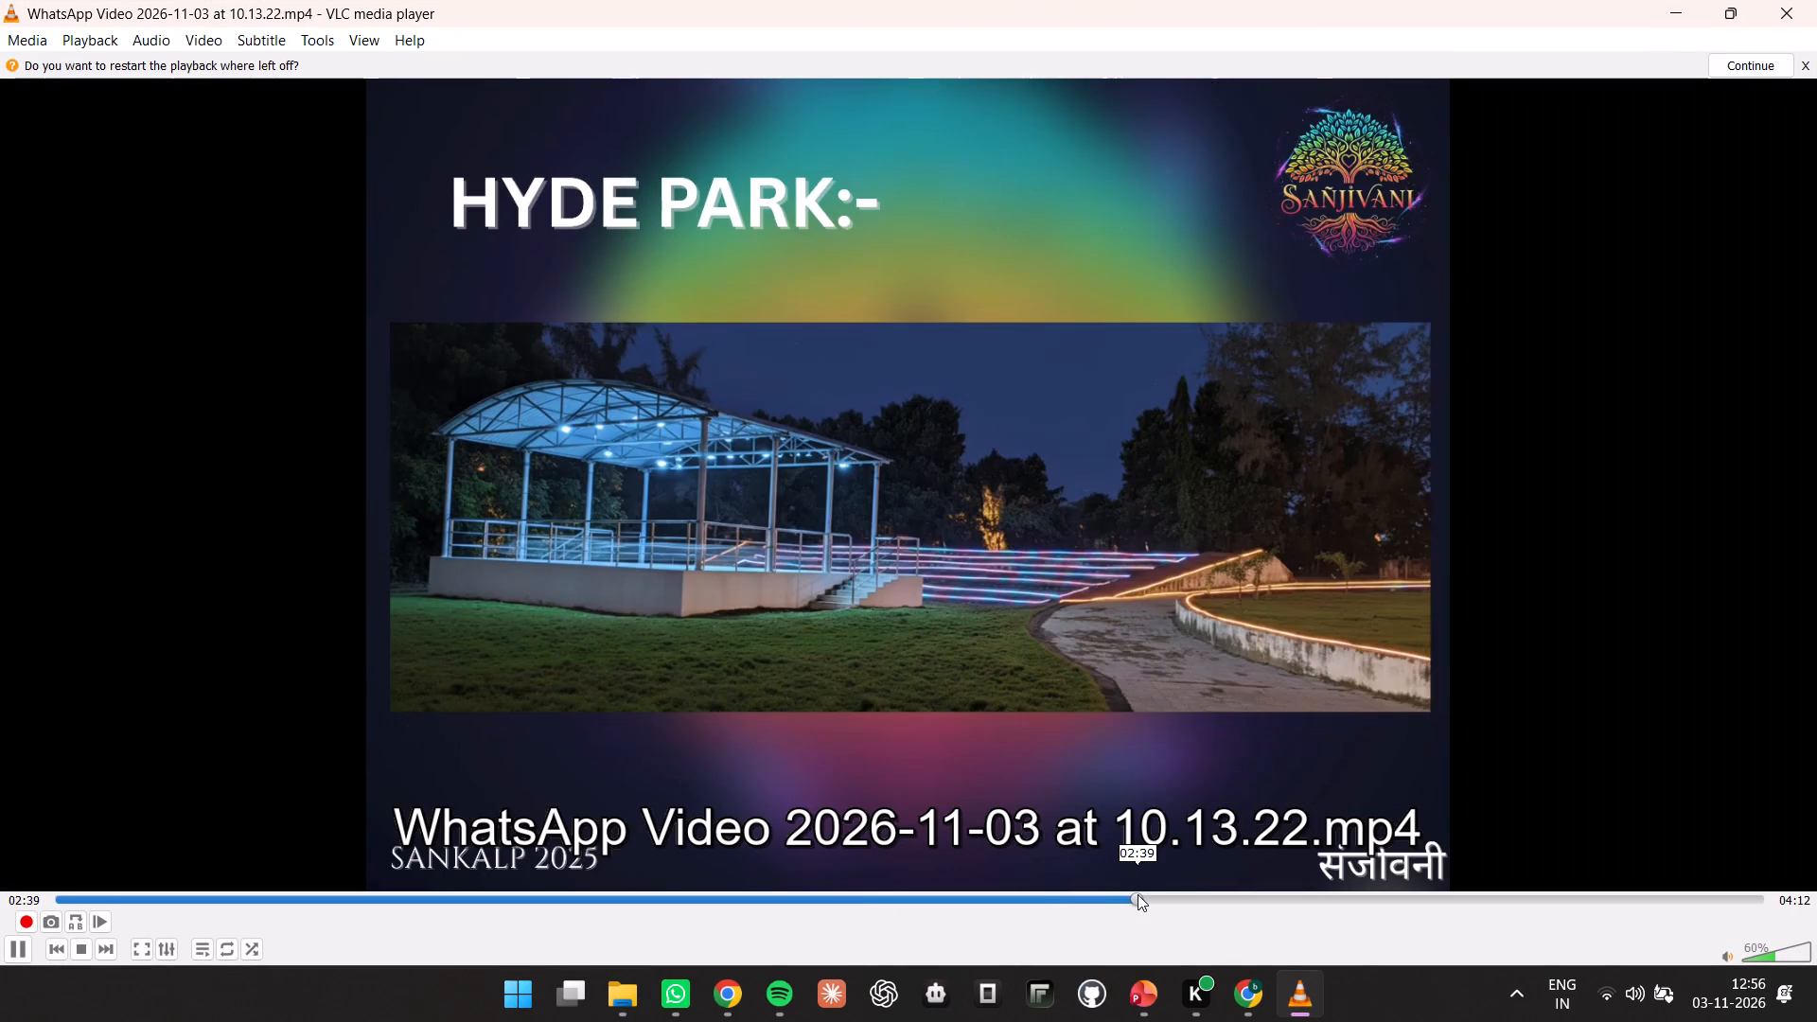
pyautogui.moveTo(1138, 894); pyautogui.dragTo(1250, 886)
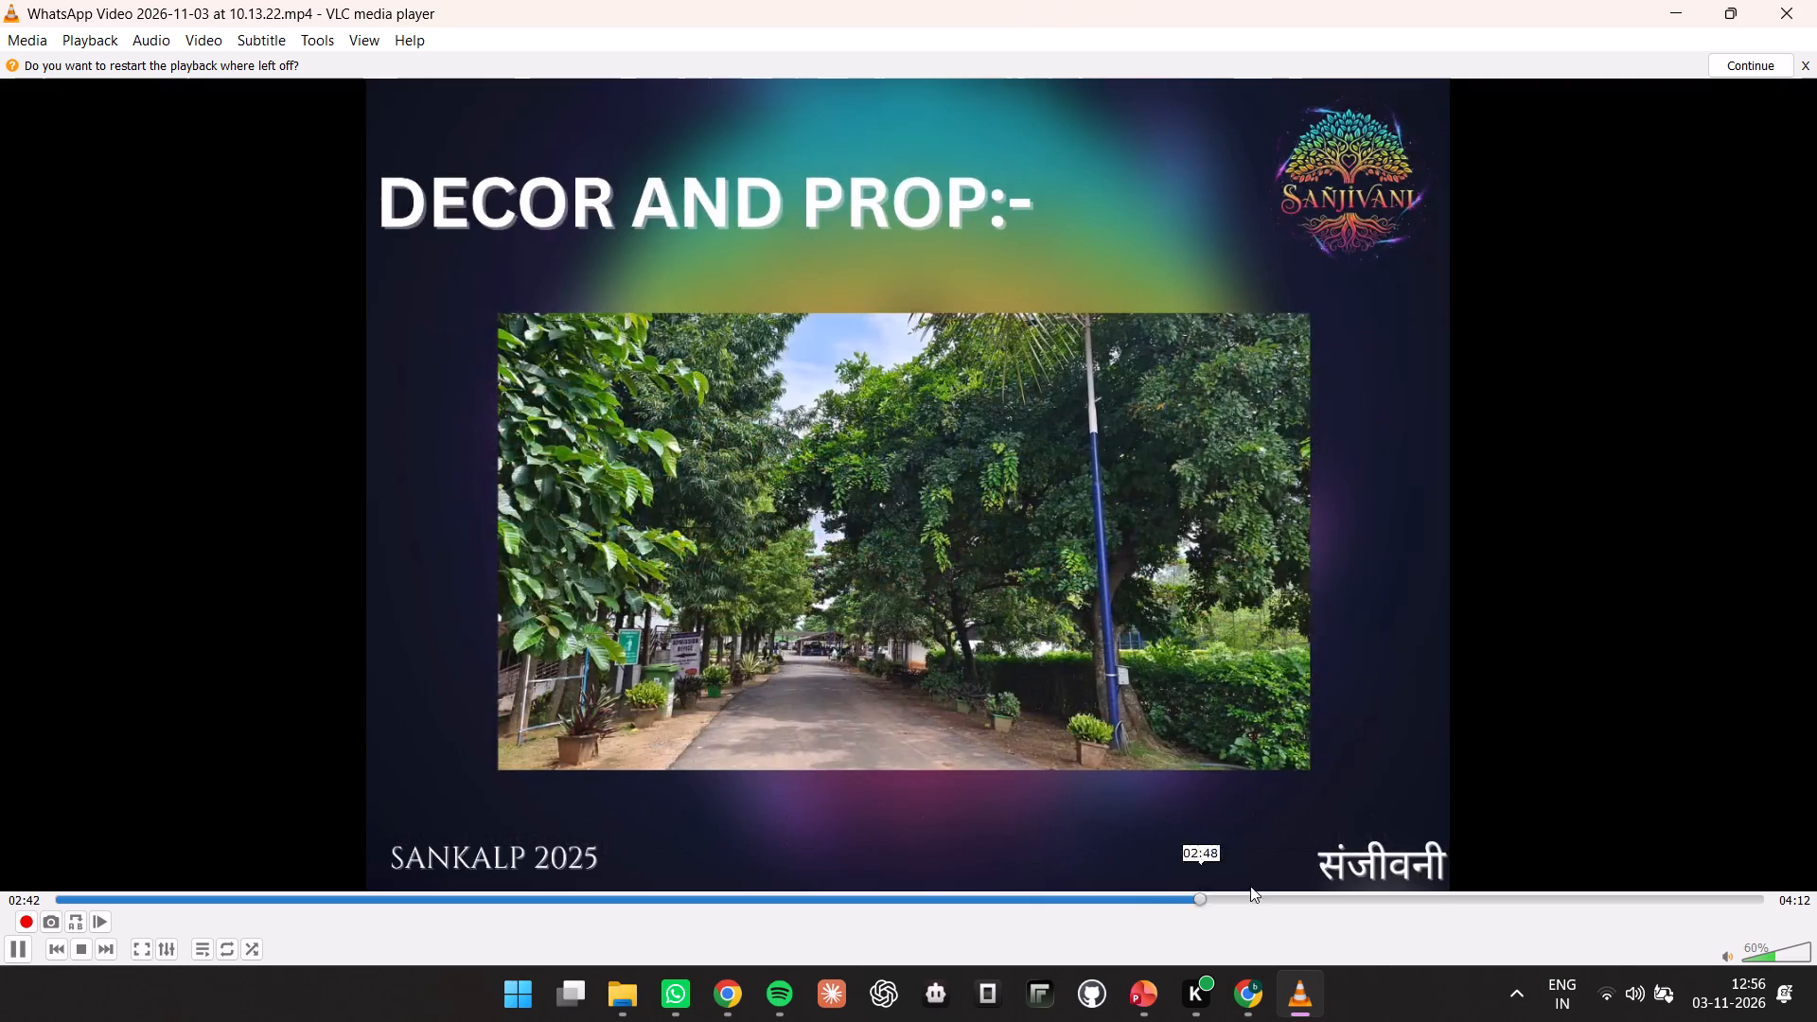
pyautogui.moveTo(1250, 886); pyautogui.dragTo(1589, 875)
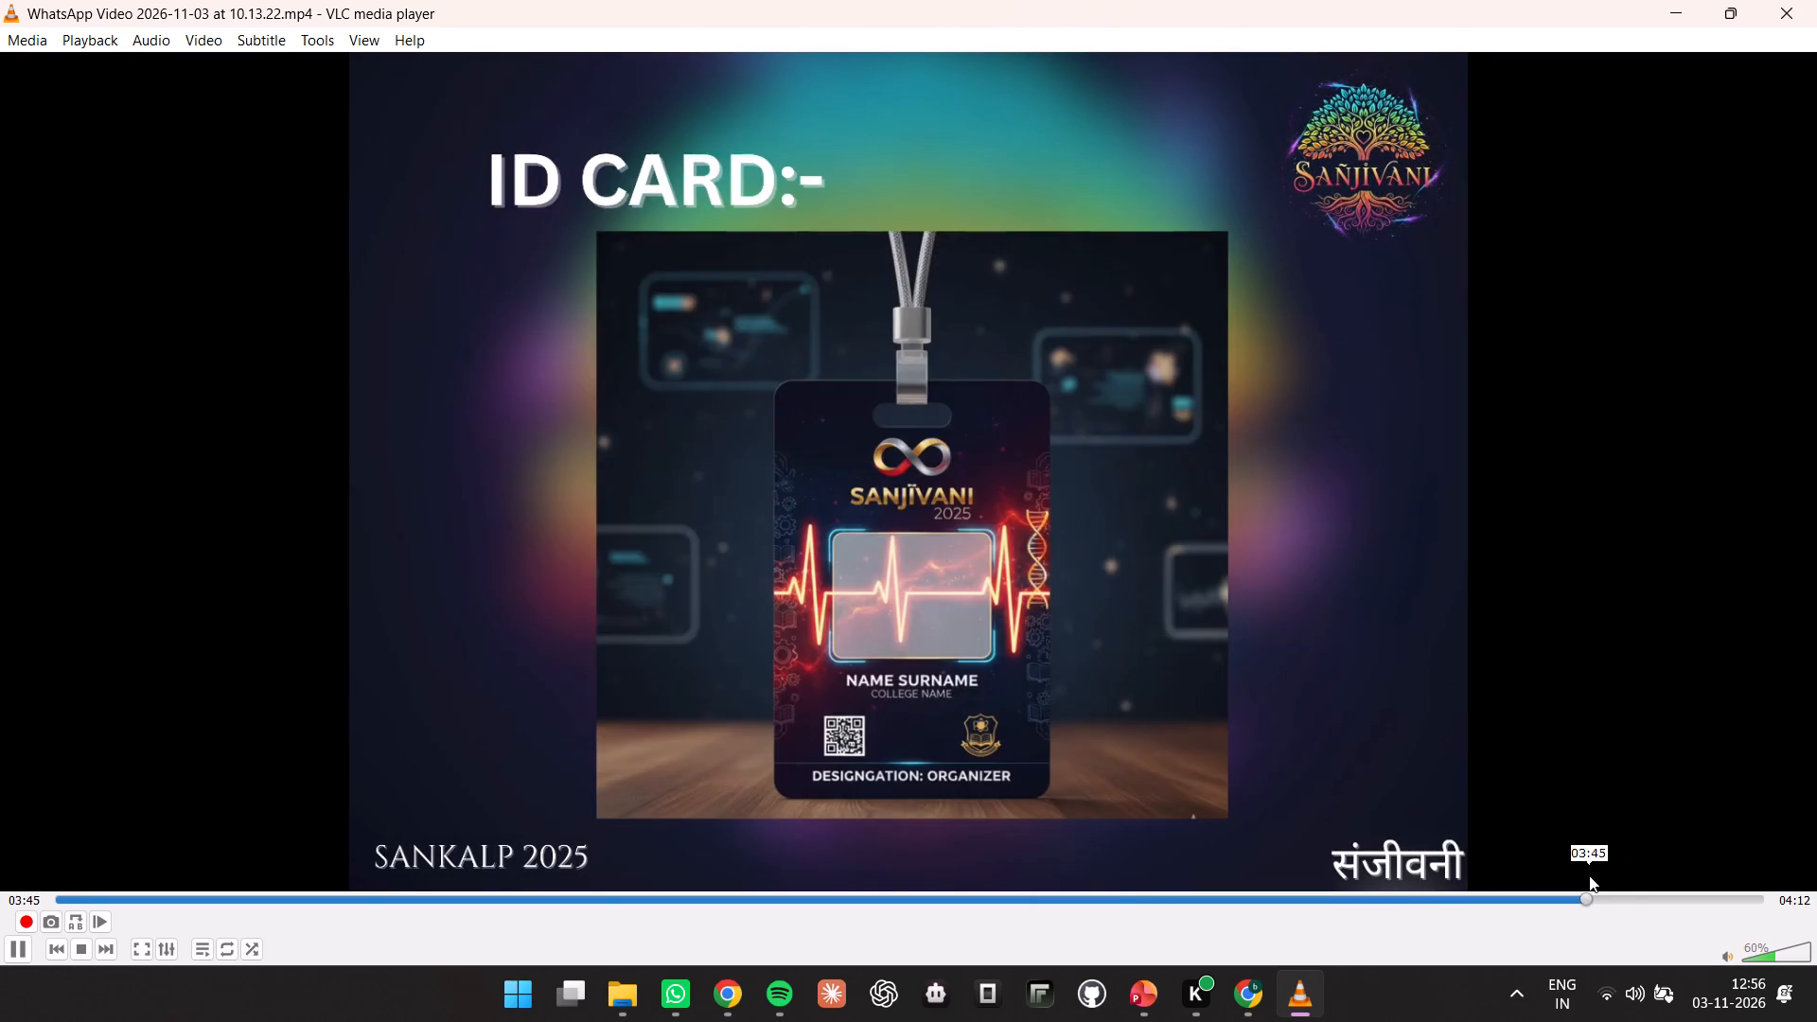
pyautogui.moveTo(1589, 875); pyautogui.dragTo(1532, 889)
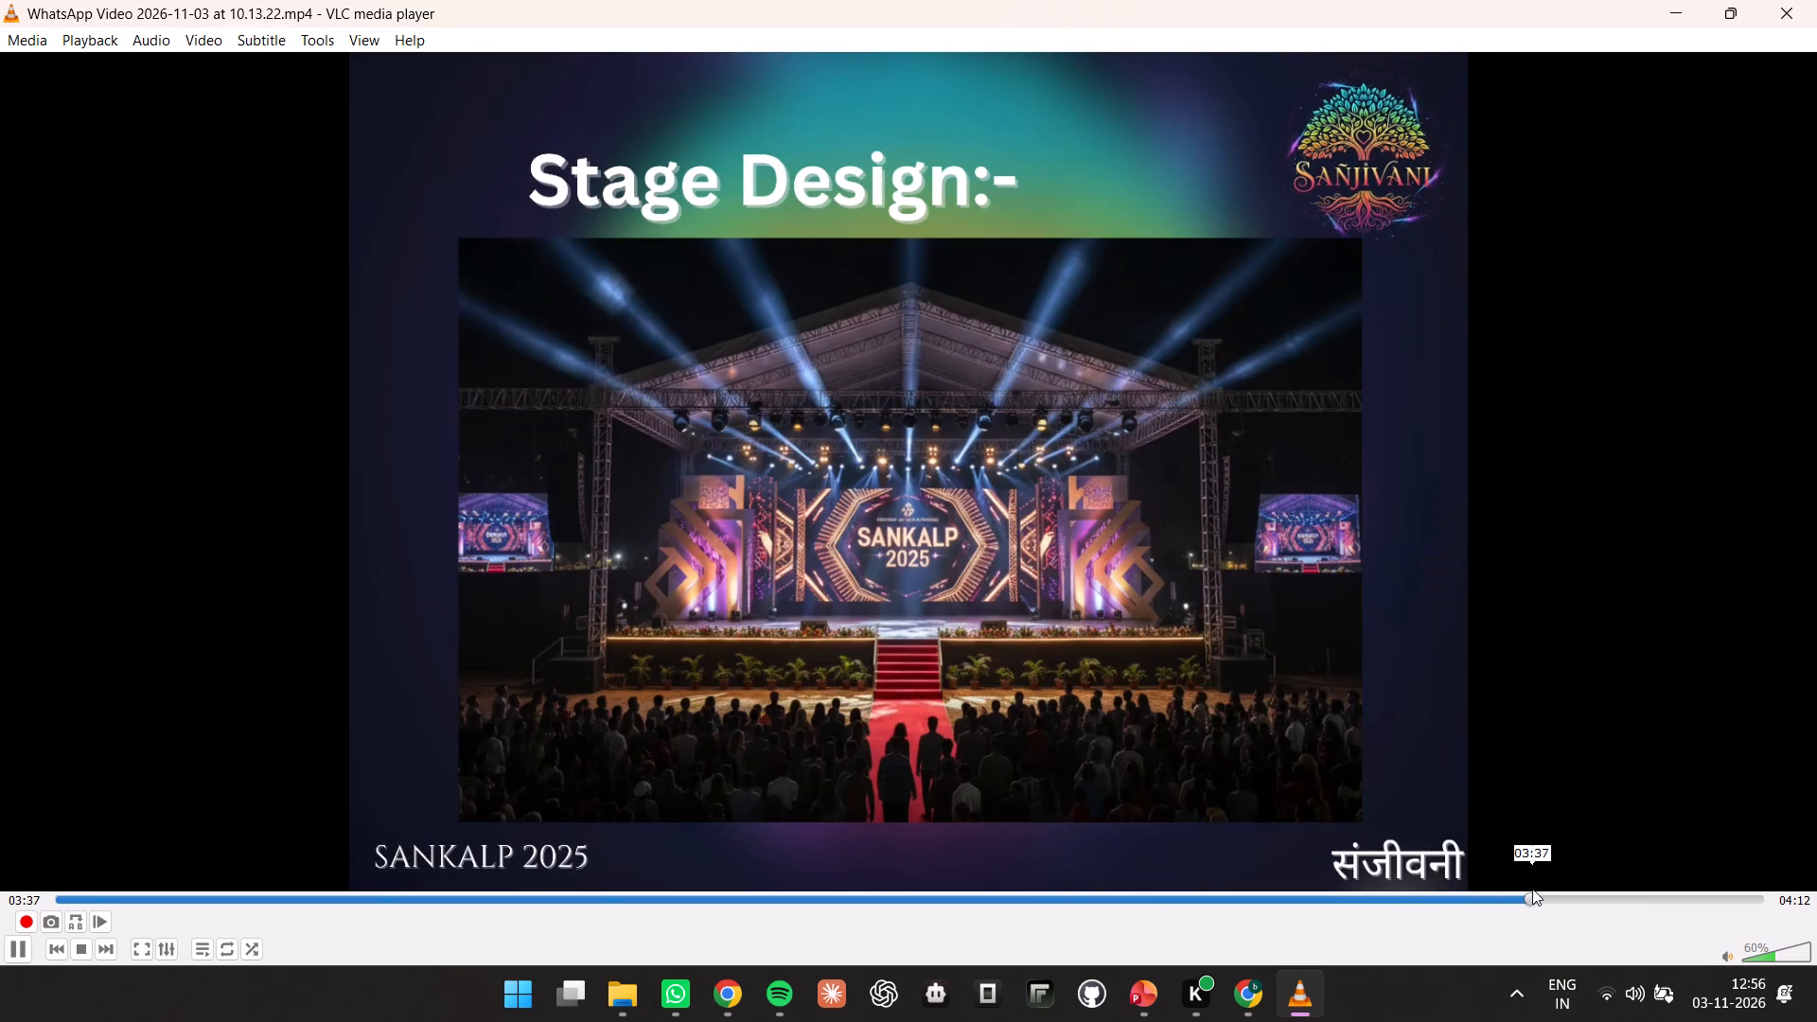
pyautogui.moveTo(1532, 889); pyautogui.dragTo(1442, 899)
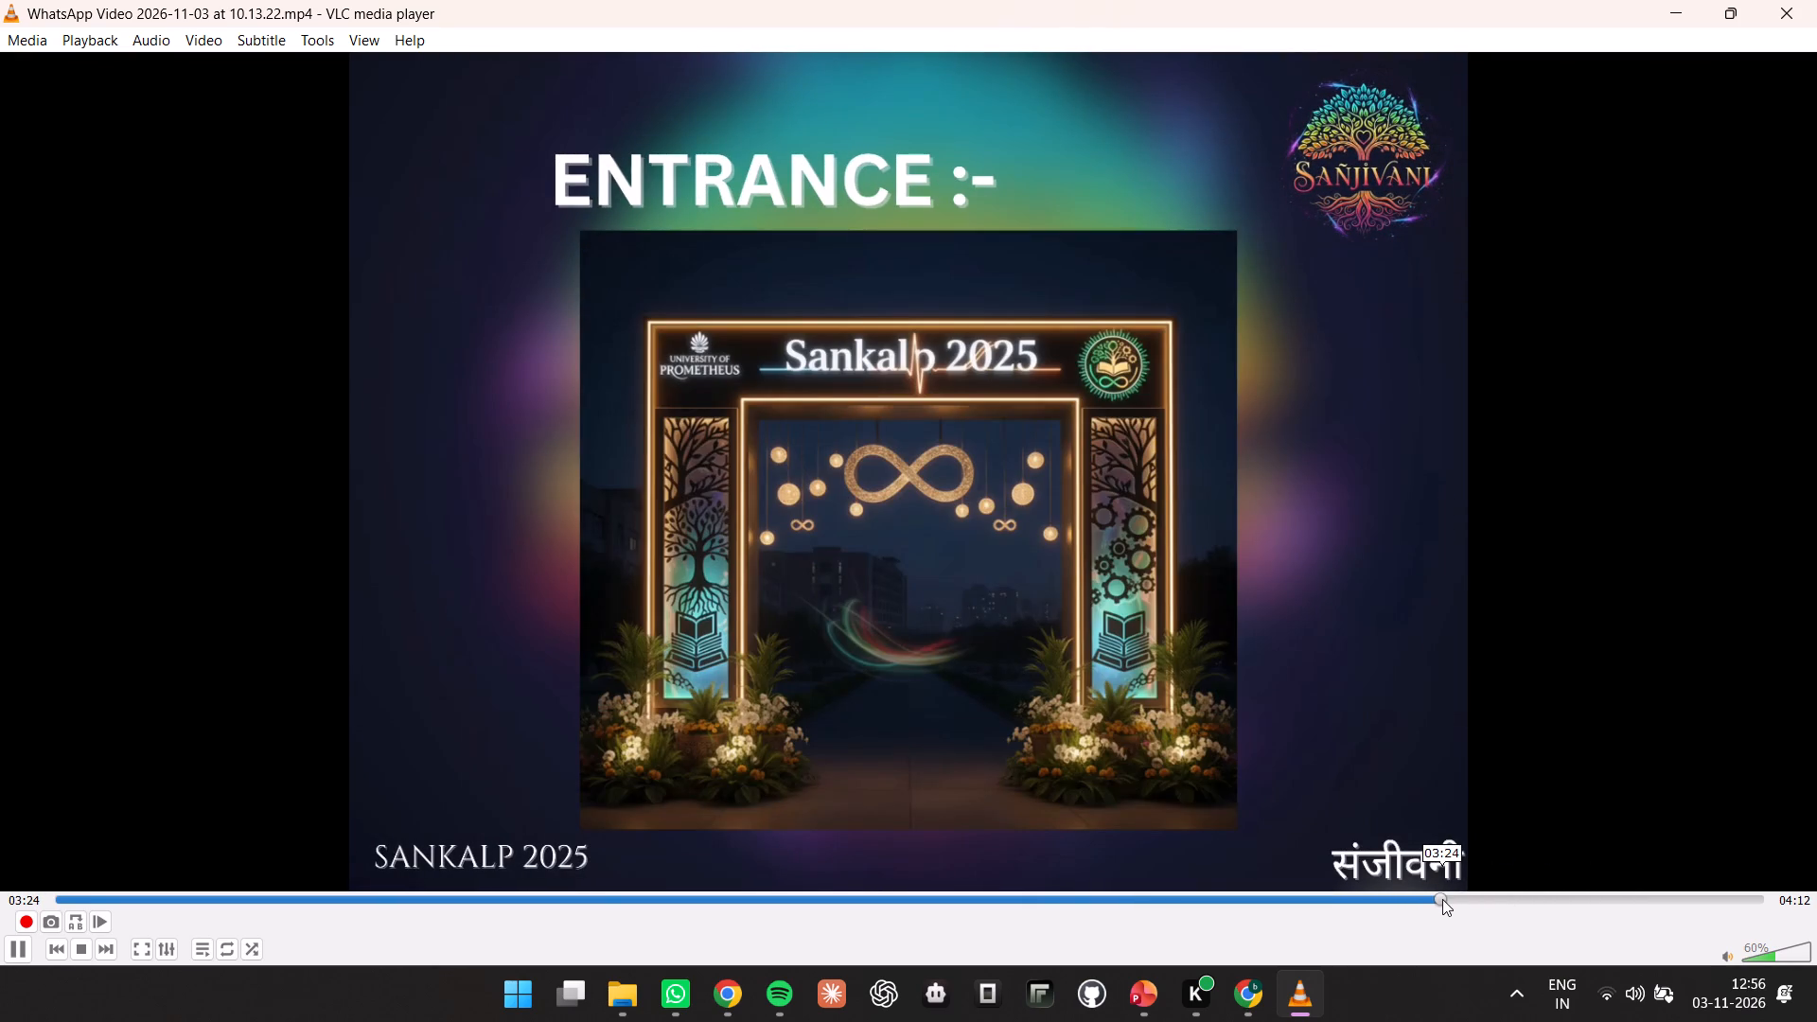
pyautogui.moveTo(1442, 899); pyautogui.dragTo(1581, 896)
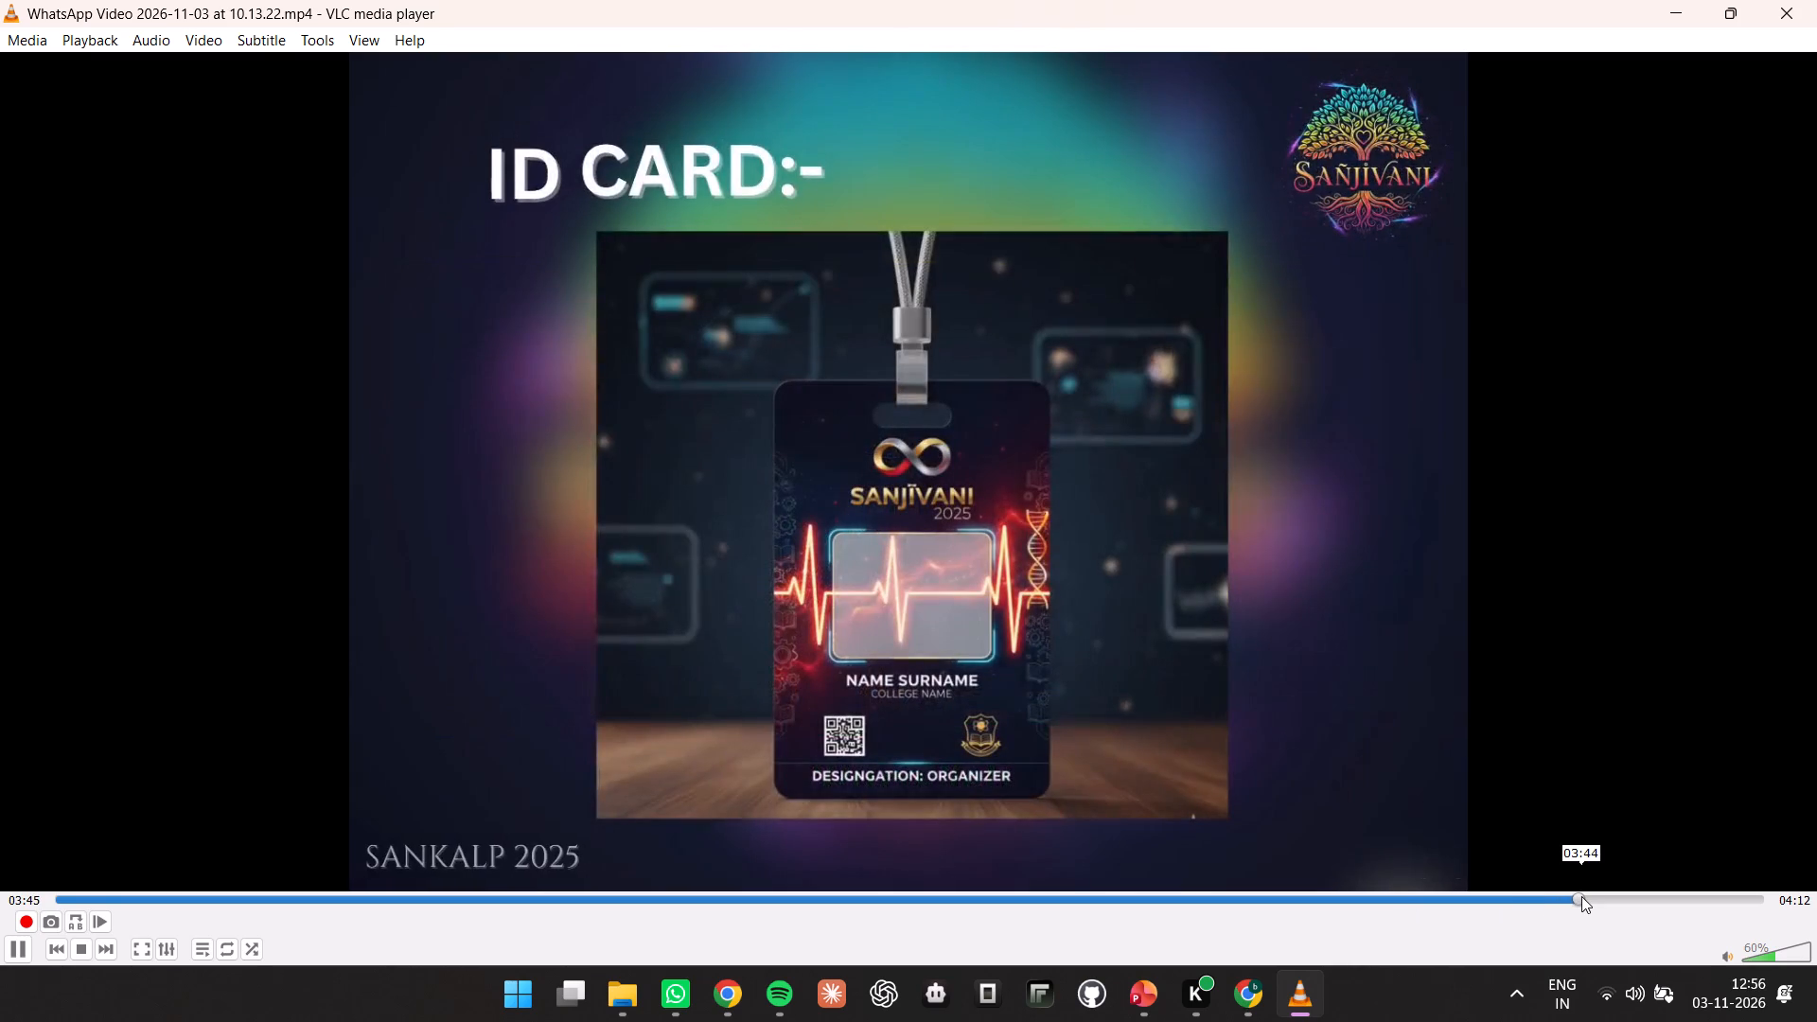
pyautogui.moveTo(1581, 896); pyautogui.dragTo(1595, 894)
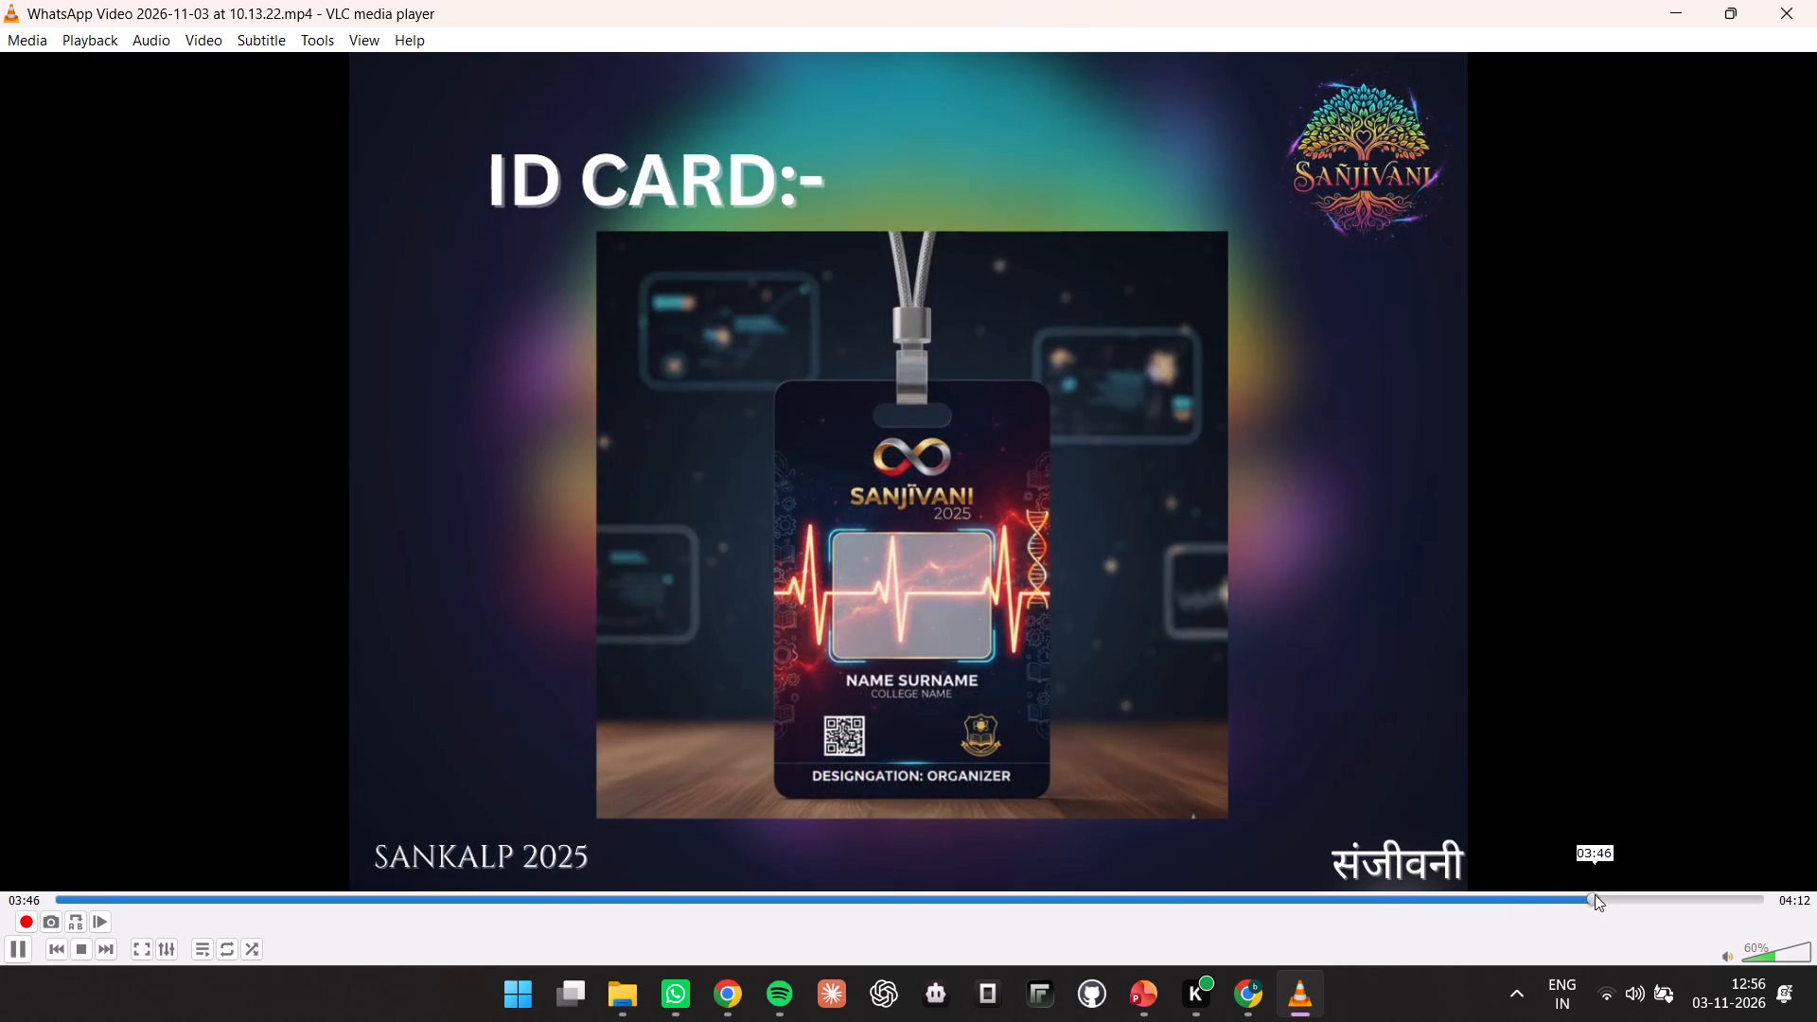
pyautogui.moveTo(1595, 894); pyautogui.dragTo(1660, 890)
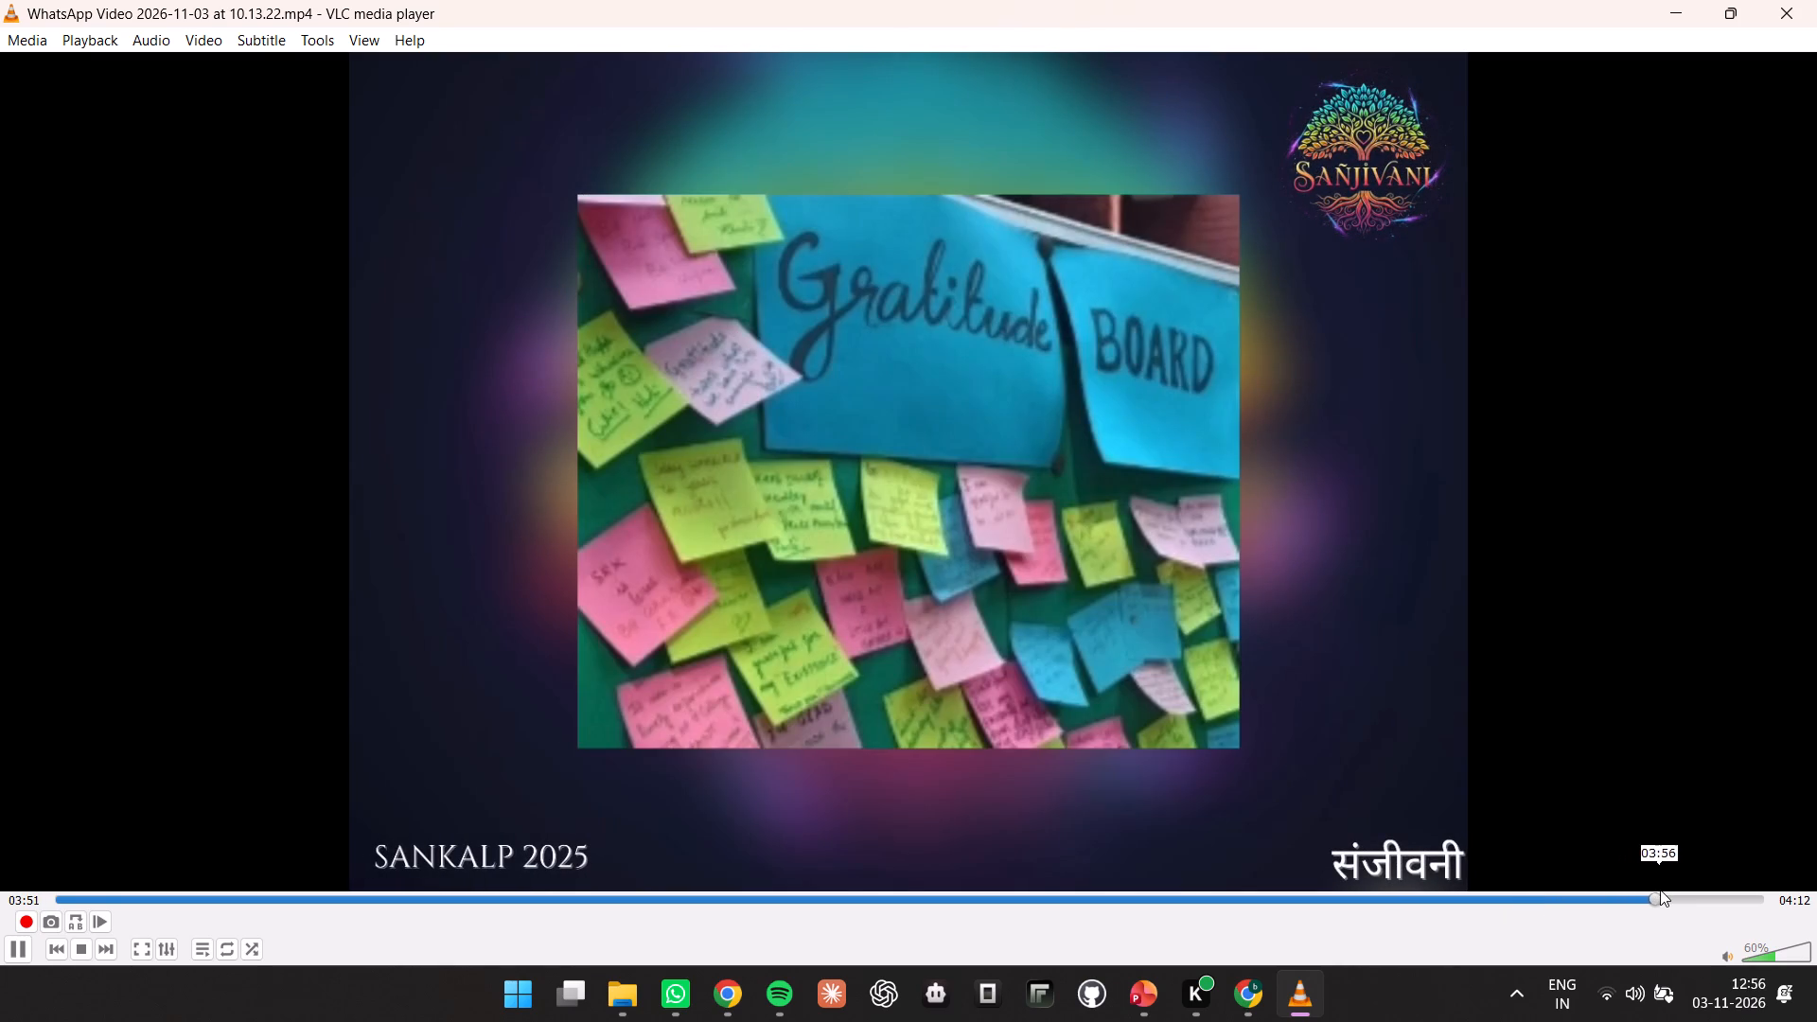
pyautogui.moveTo(1660, 890); pyautogui.dragTo(1685, 886)
pyautogui.click(1816, 0)
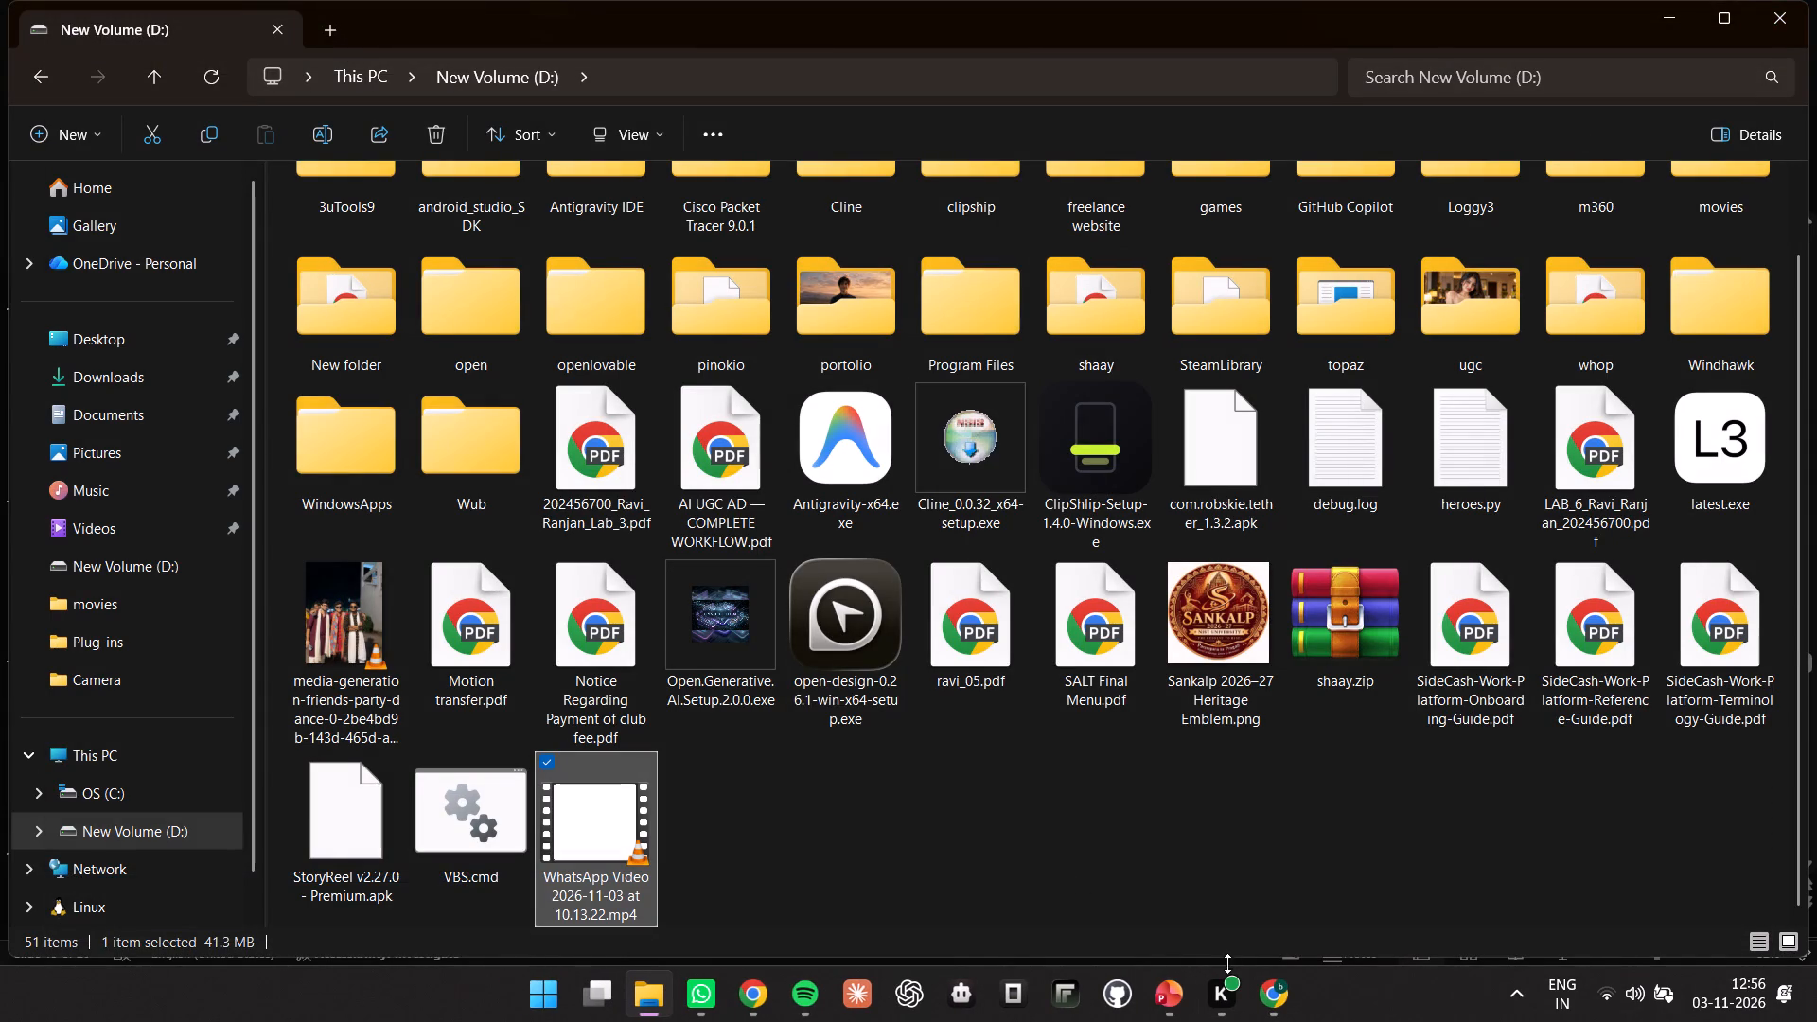
# Return to the Pitch Zoom Template presentation in PowerPoint and enter "ID CARD" as the title on slide 15.
pyautogui.click(1263, 983)
pyautogui.click(1177, 984)
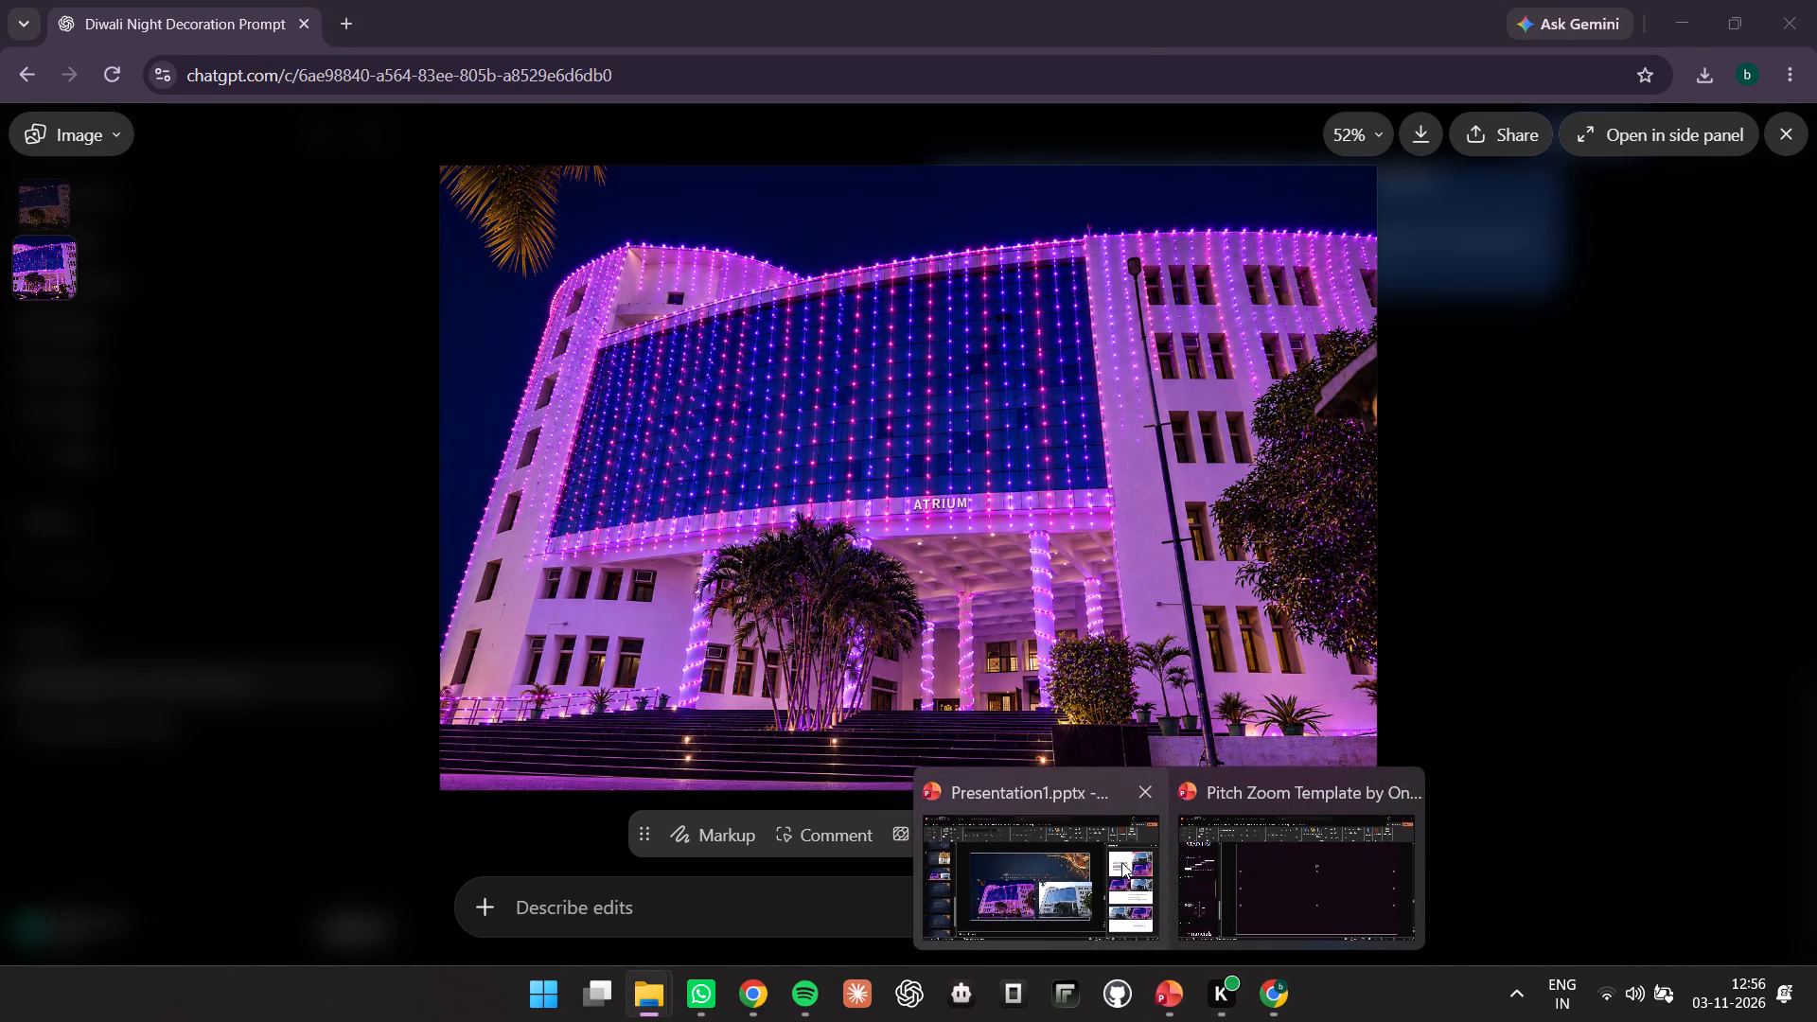
pyautogui.click(1212, 860)
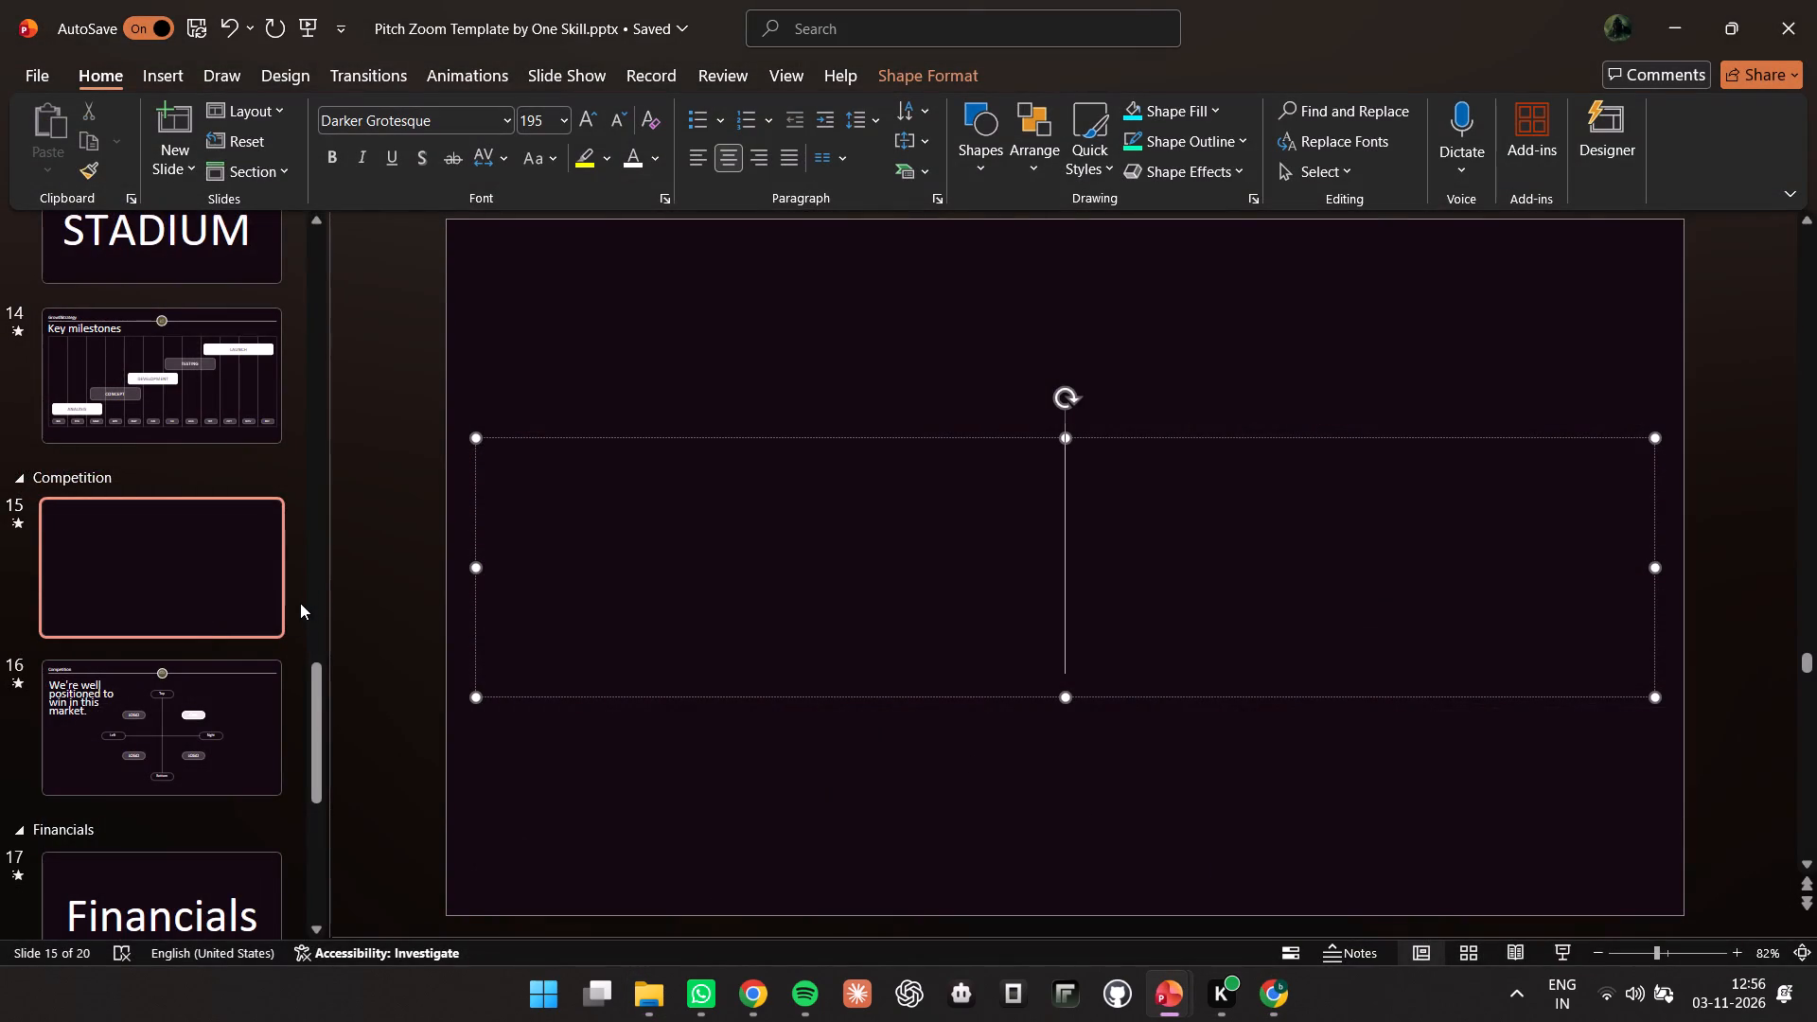
pyautogui.write('id')
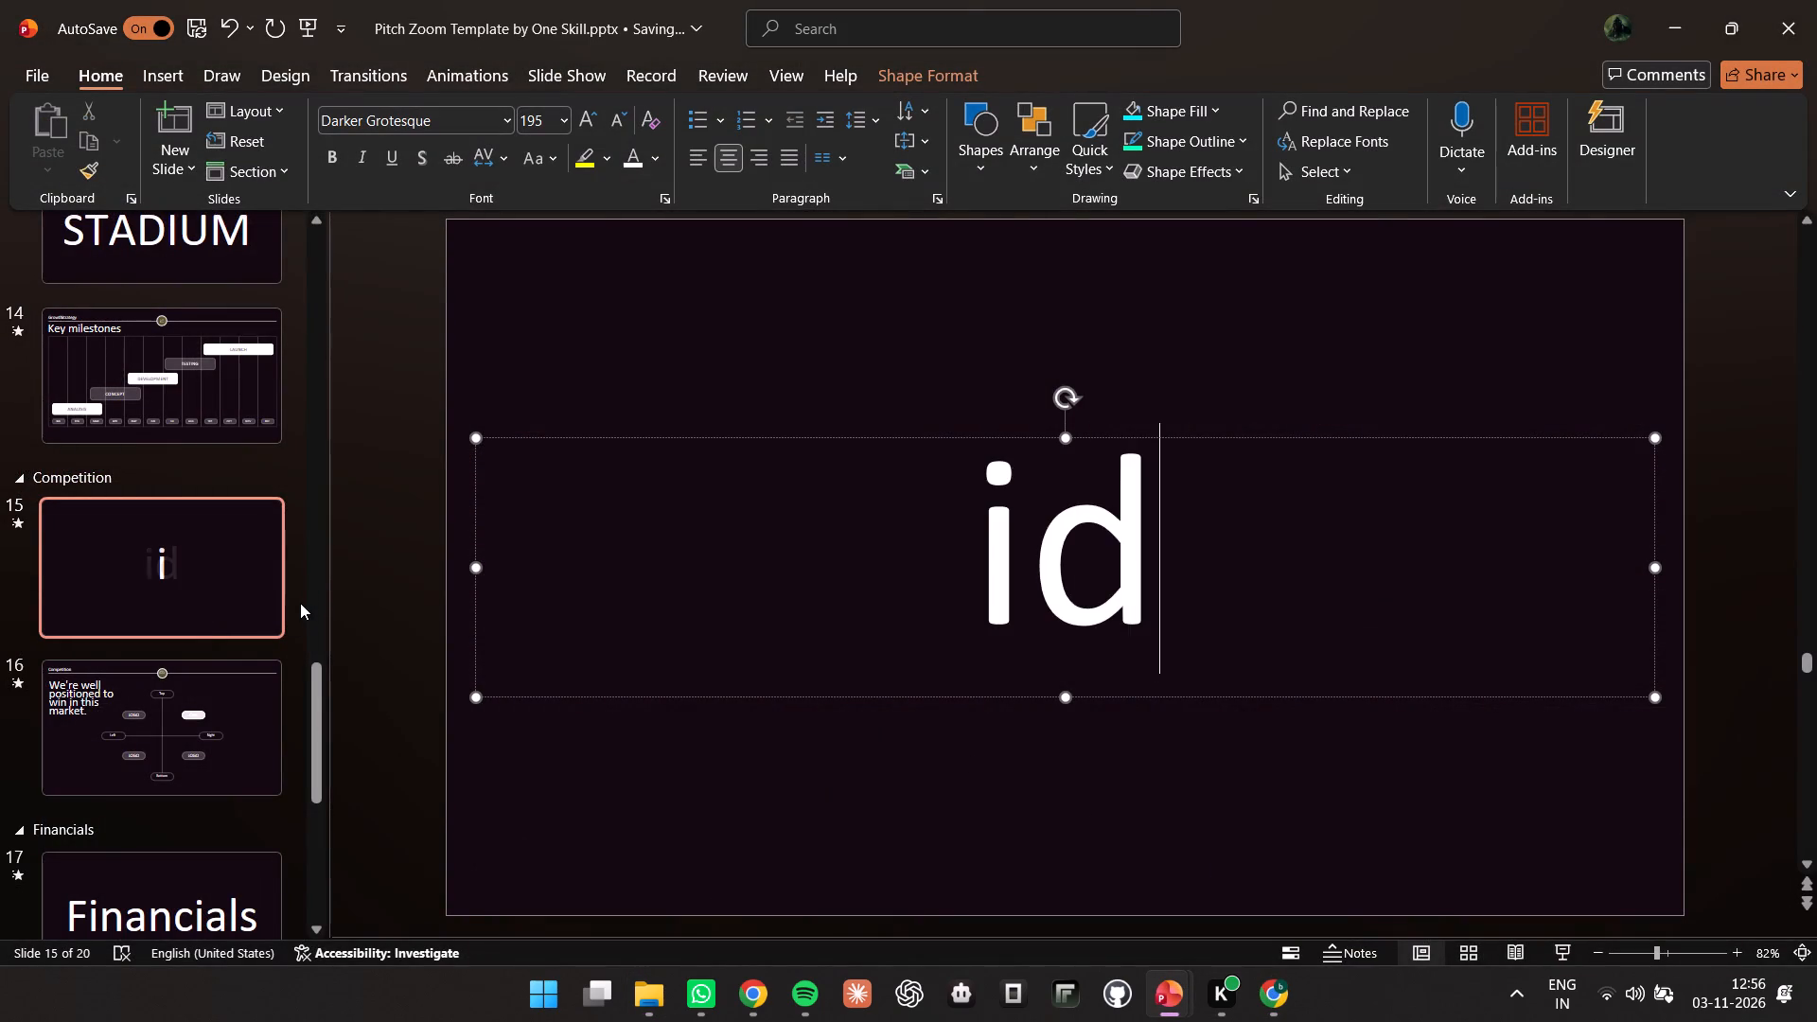
pyautogui.press('BackSpace')
pyautogui.press('BackSpace')
pyautogui.write('ID')
pyautogui.press('space')
pyautogui.write('CRA')
pyautogui.press('BackSpace')
pyautogui.press('BackSpace')
pyautogui.write('ARD')
pyautogui.scroll(-3, 194, 625)
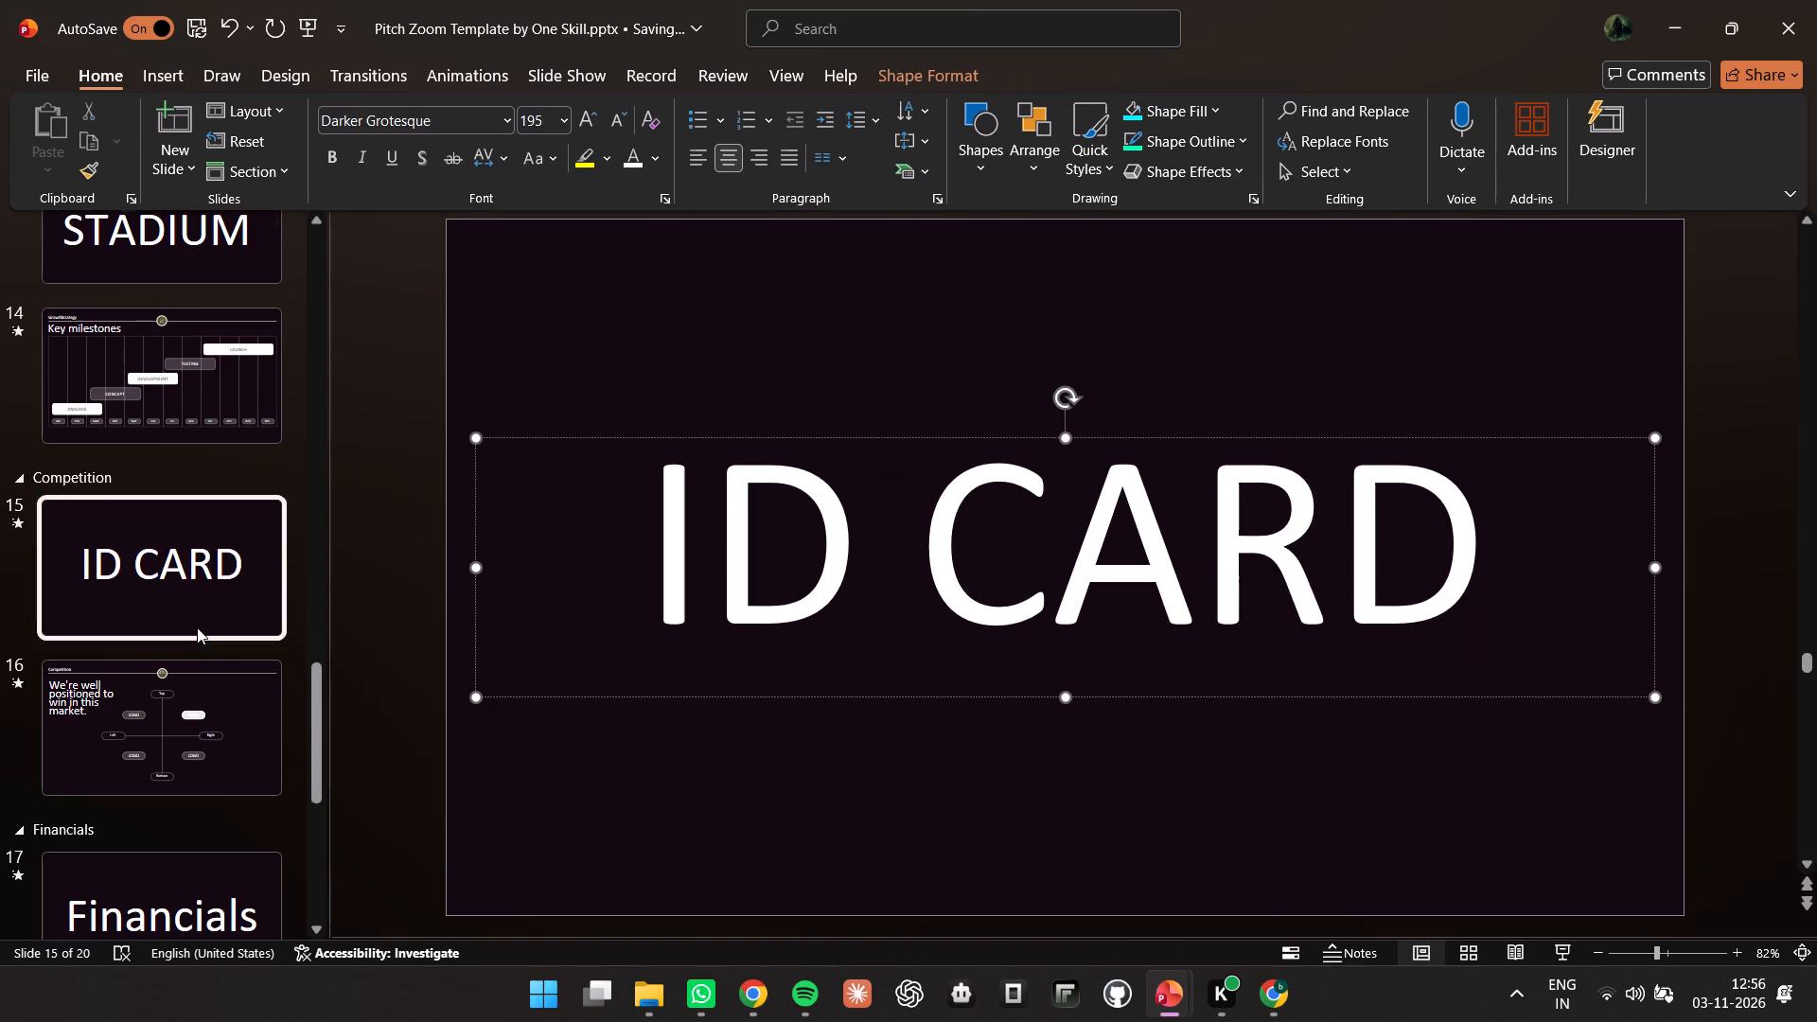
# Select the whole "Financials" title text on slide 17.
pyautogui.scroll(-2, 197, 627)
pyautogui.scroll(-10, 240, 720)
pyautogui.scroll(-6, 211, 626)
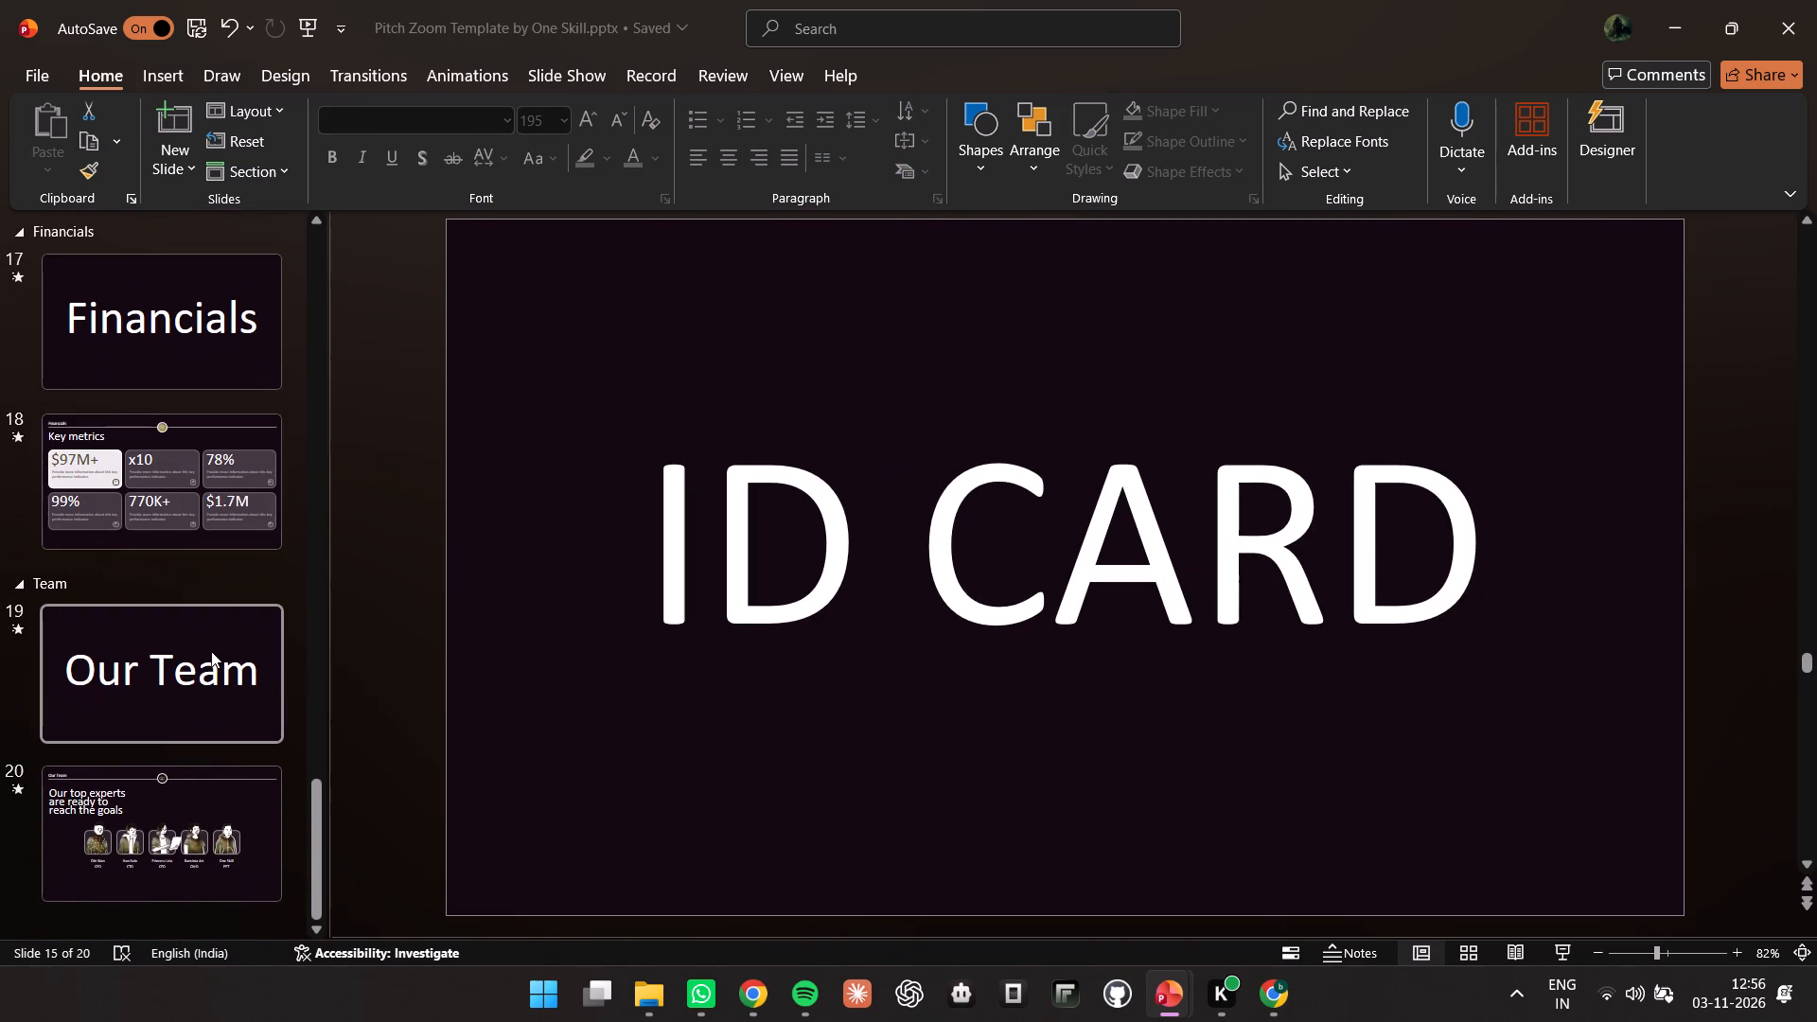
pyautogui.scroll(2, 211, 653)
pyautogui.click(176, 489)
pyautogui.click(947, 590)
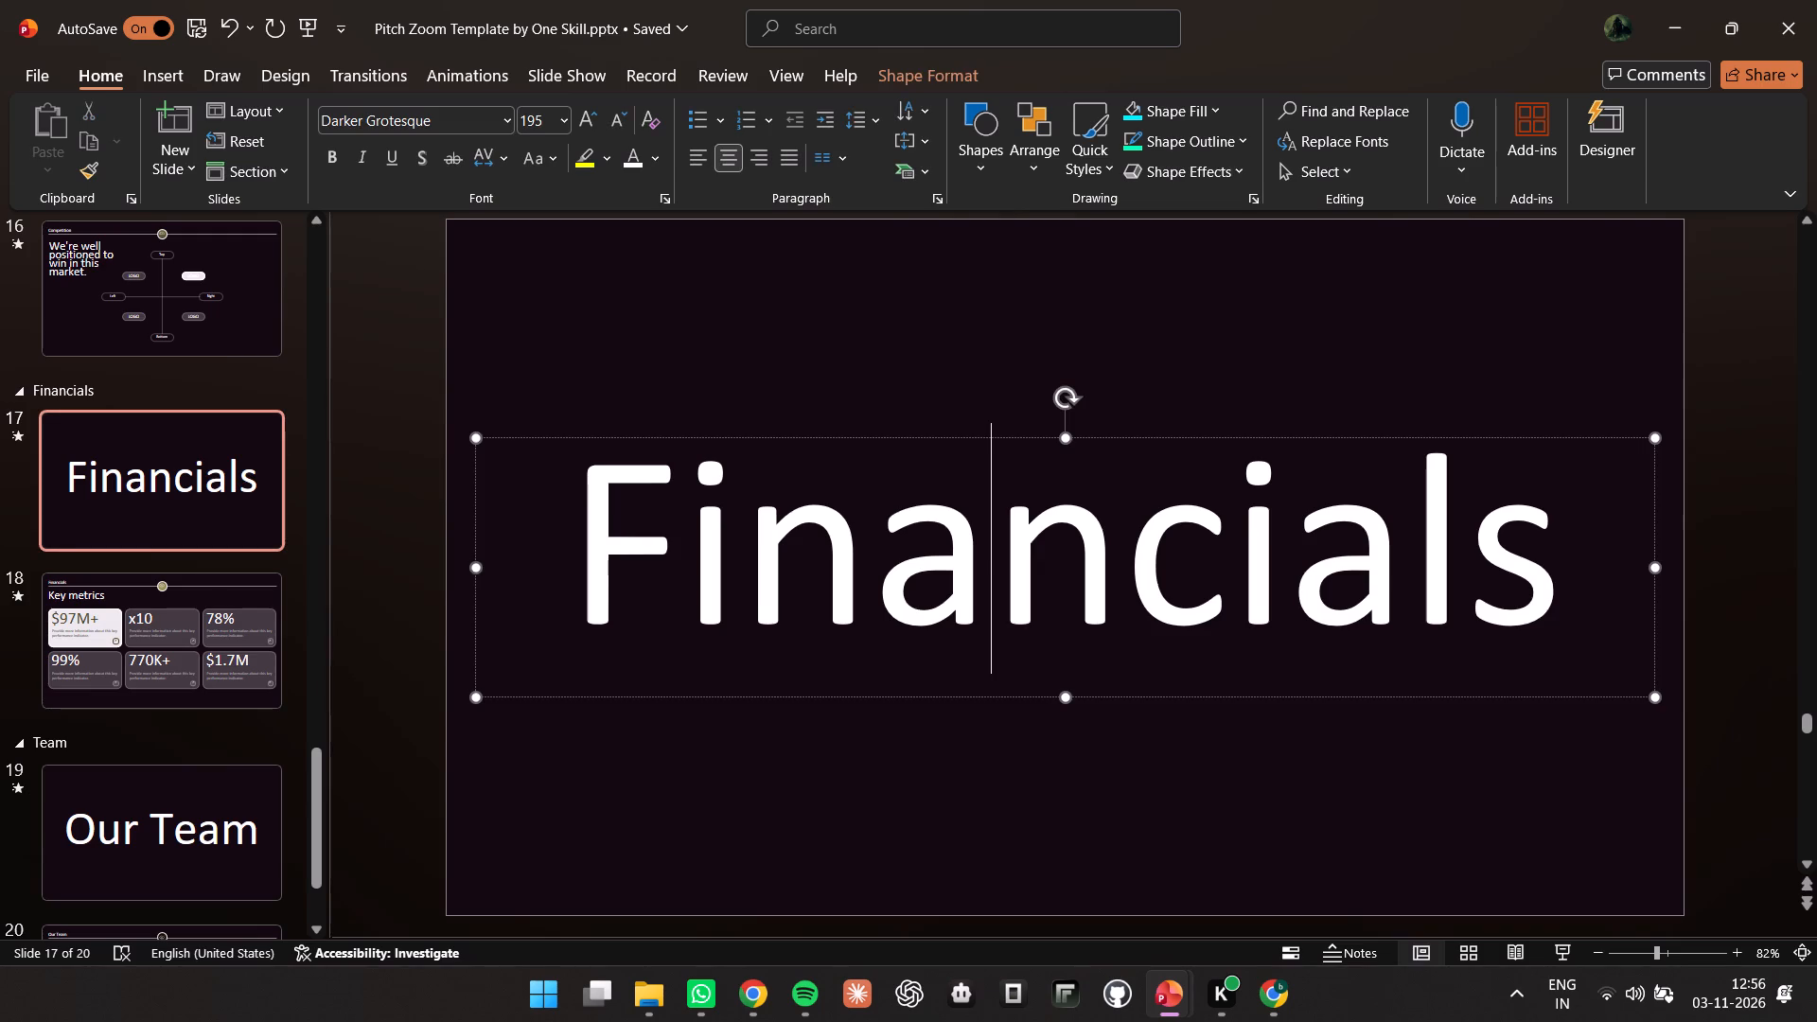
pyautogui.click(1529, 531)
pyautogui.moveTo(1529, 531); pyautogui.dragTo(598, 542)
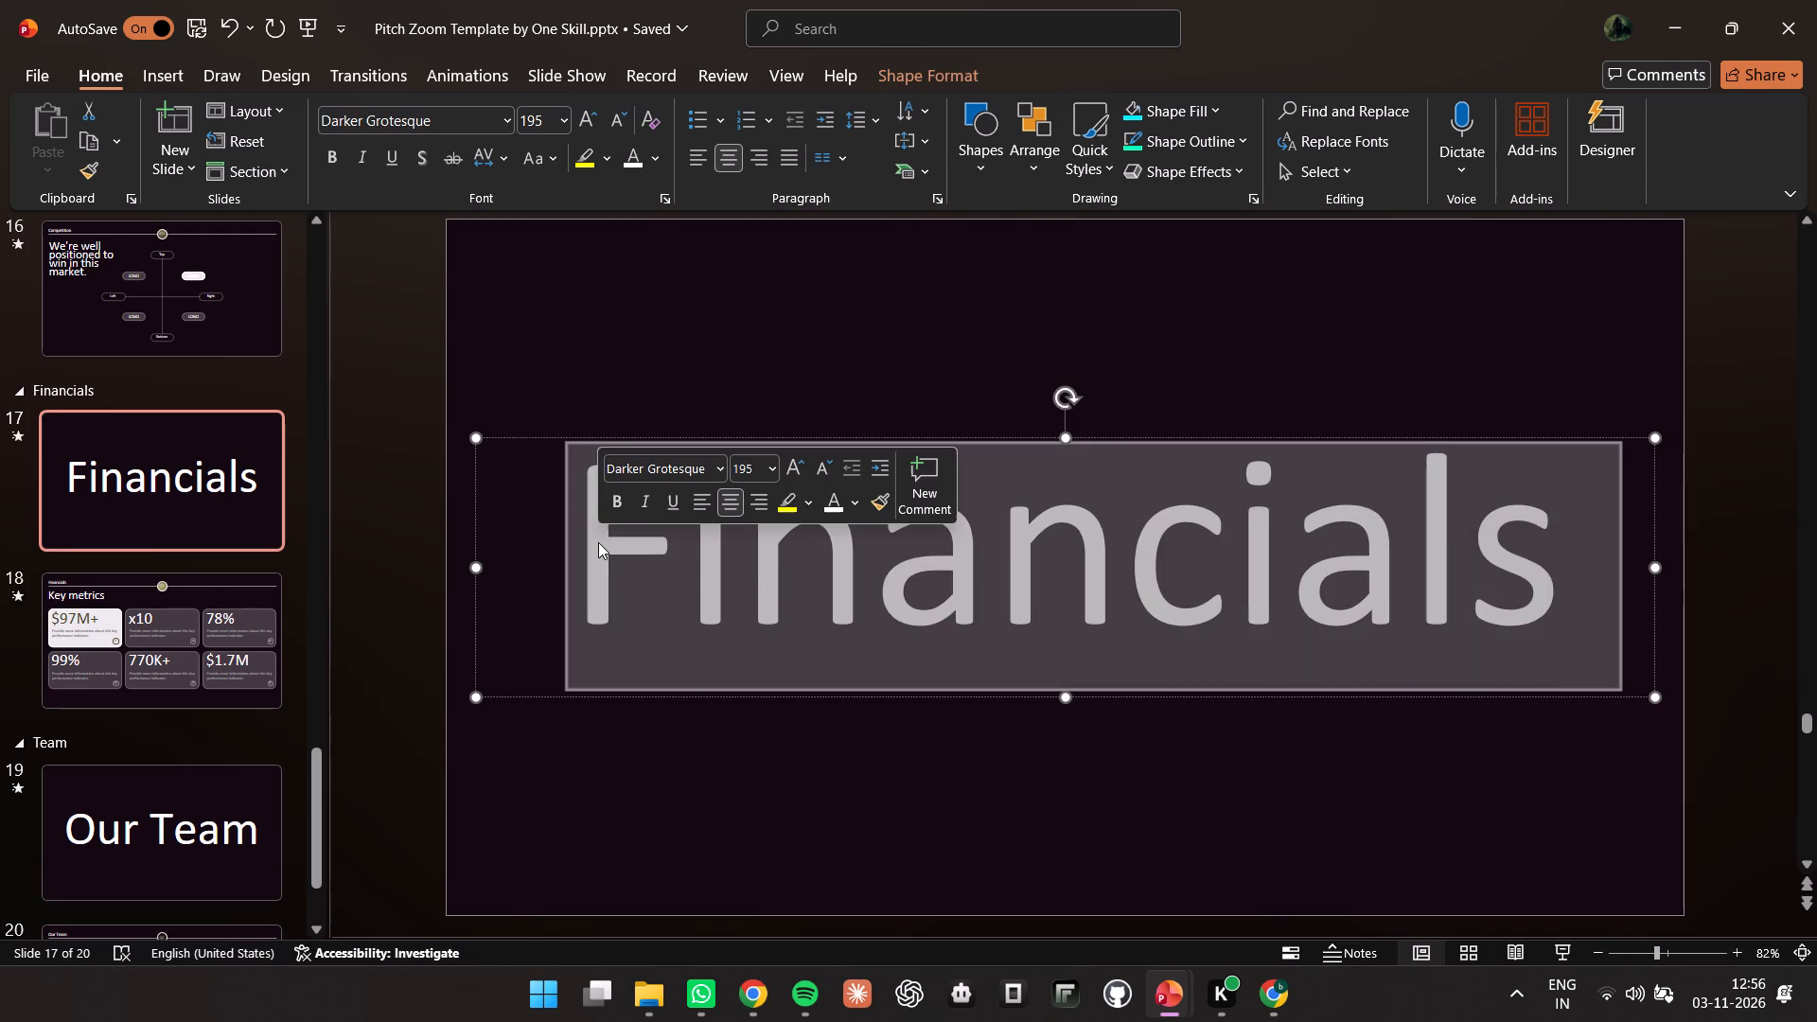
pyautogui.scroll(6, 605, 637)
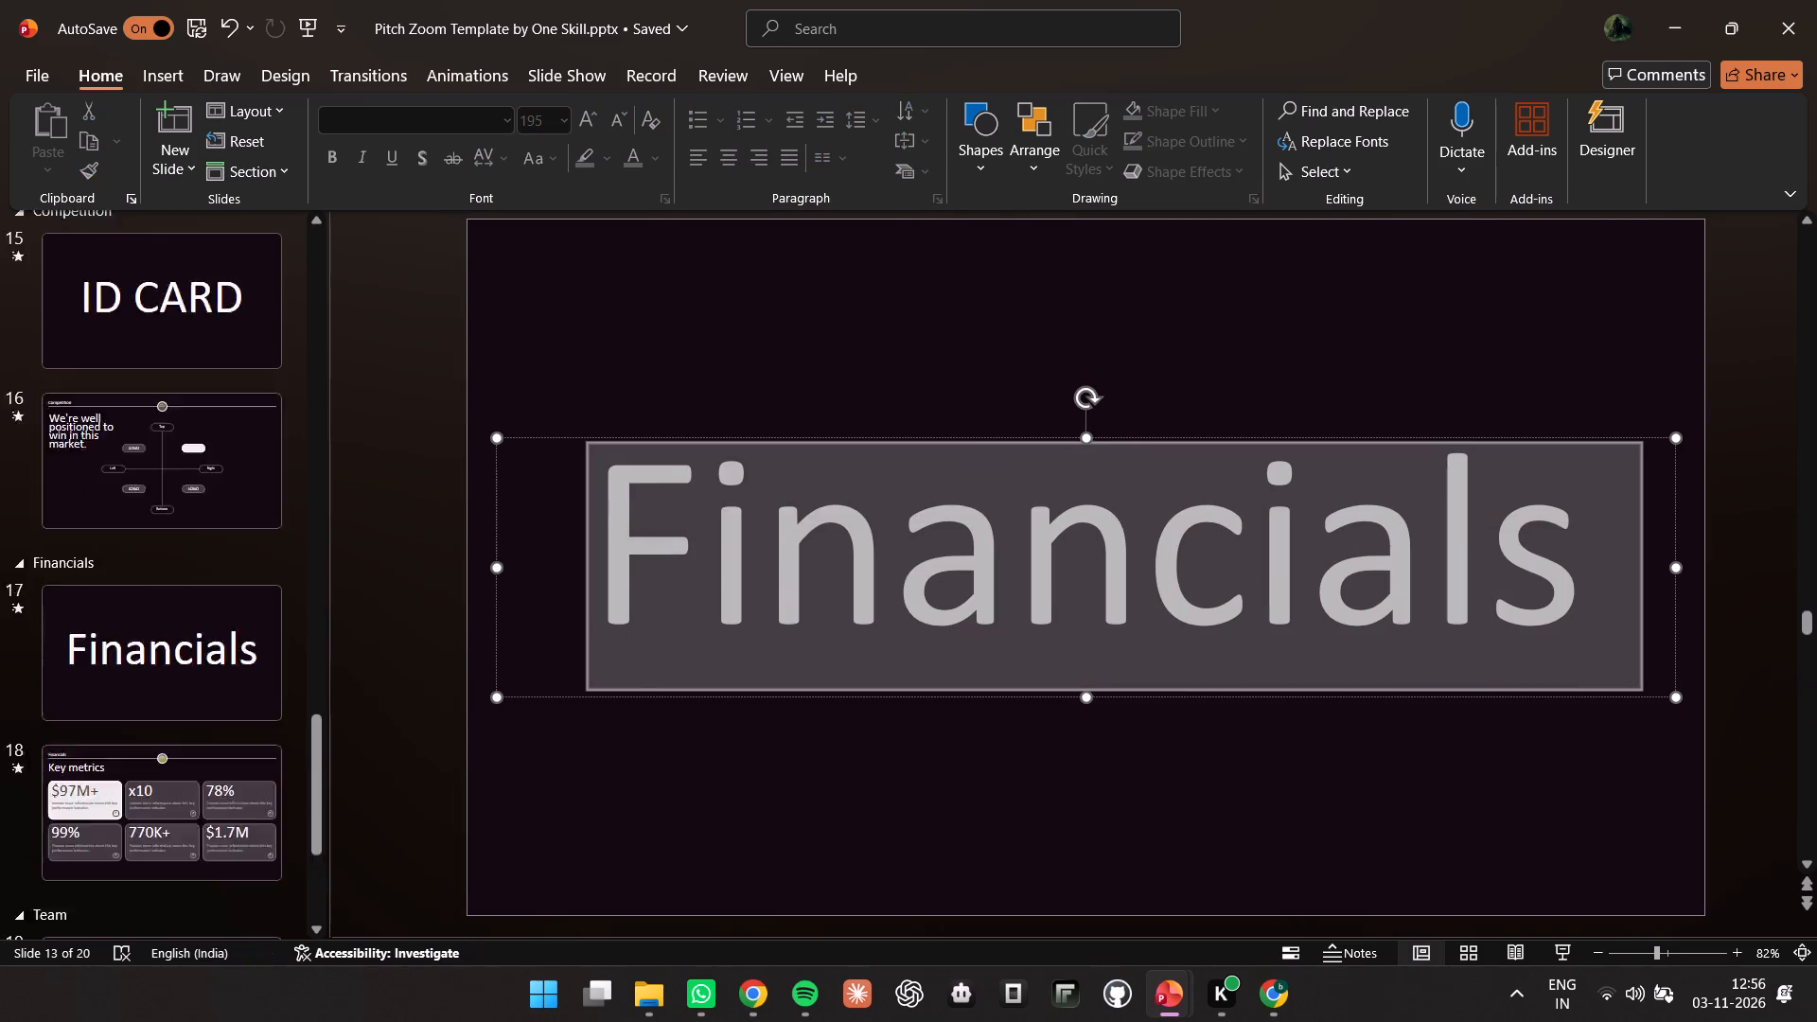
# Open last year's WhatsApp Video from drive D: in VLC and skim its decor, entrance and stage design slides.
pyautogui.click(649, 968)
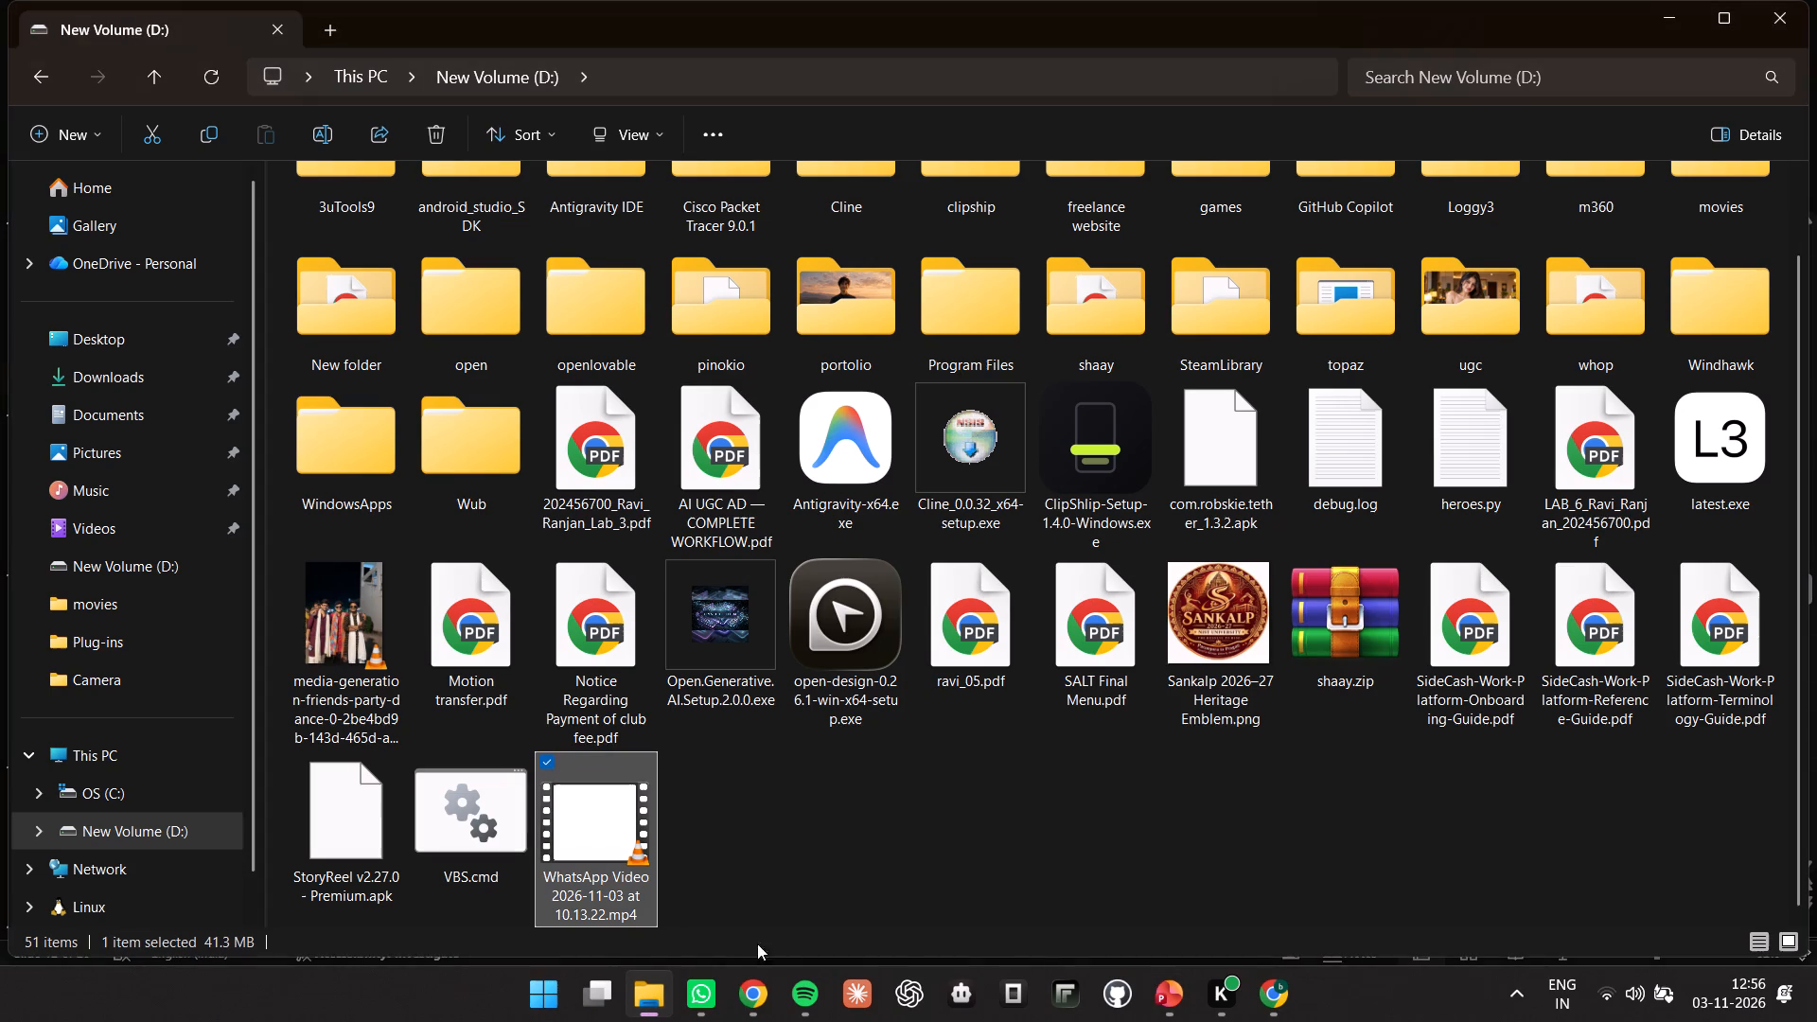
pyautogui.doubleClick(587, 808)
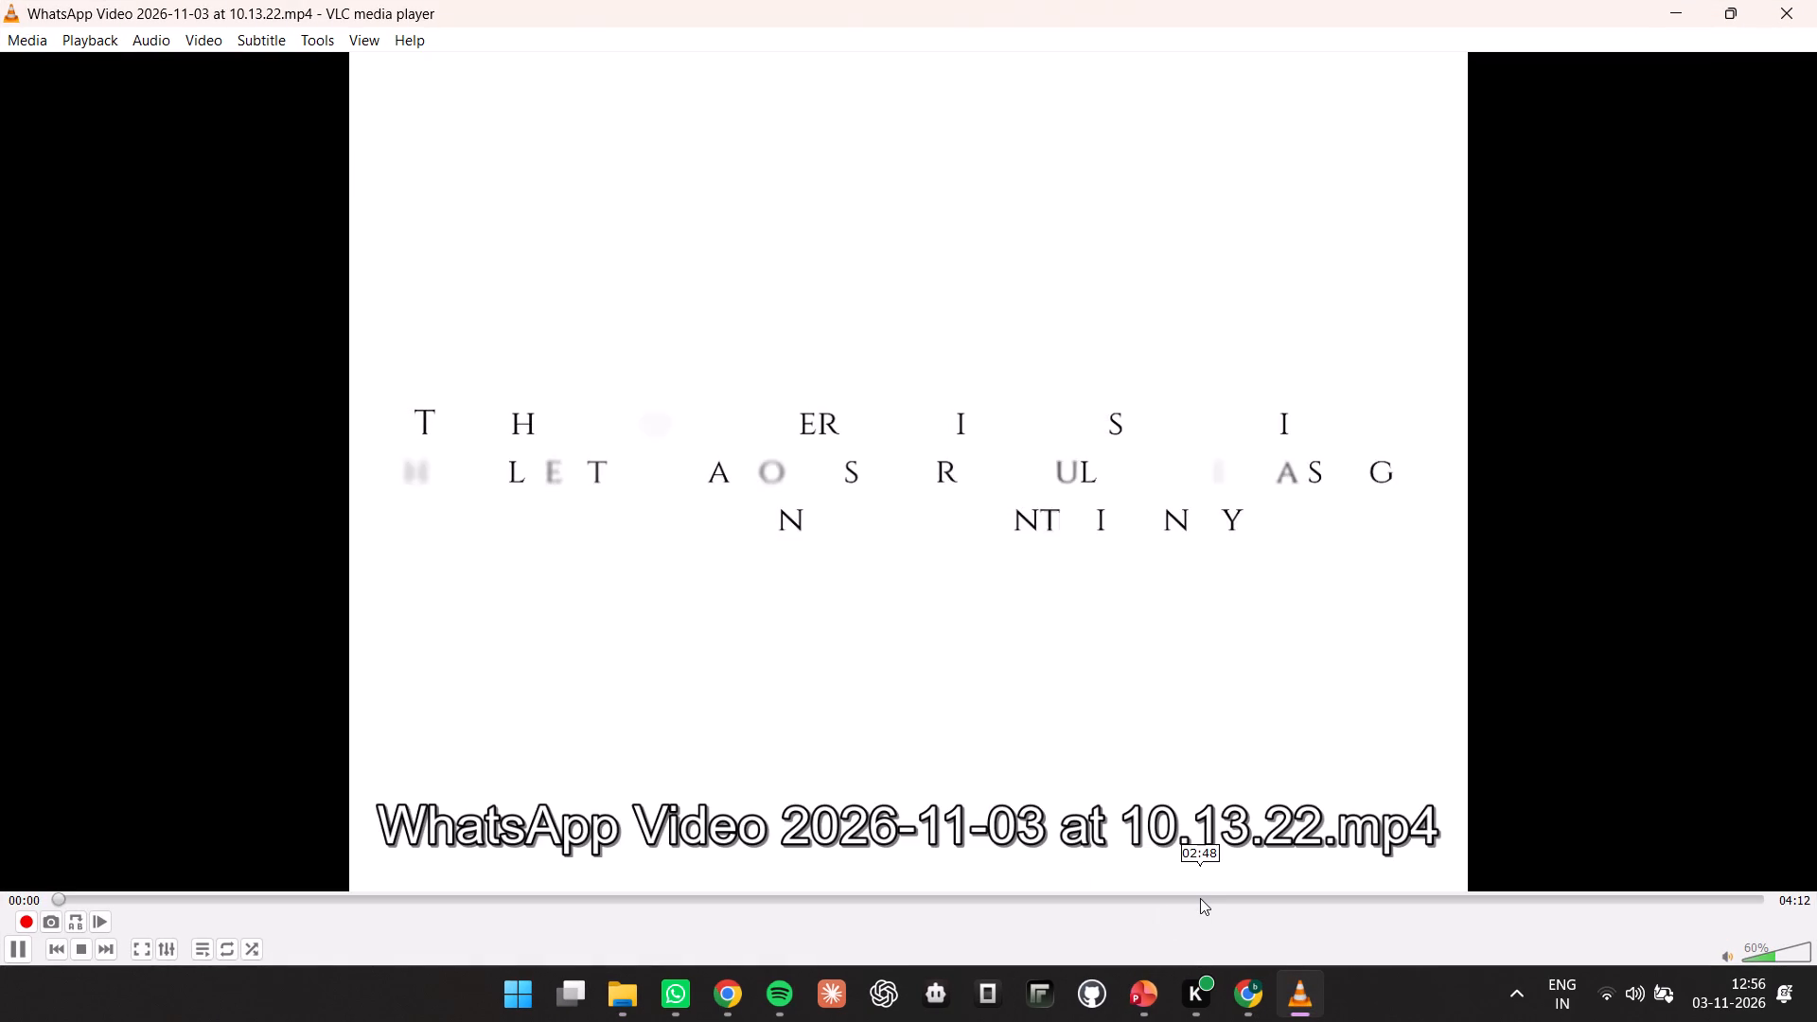
pyautogui.click(1200, 898)
pyautogui.moveTo(1200, 898); pyautogui.dragTo(1400, 874)
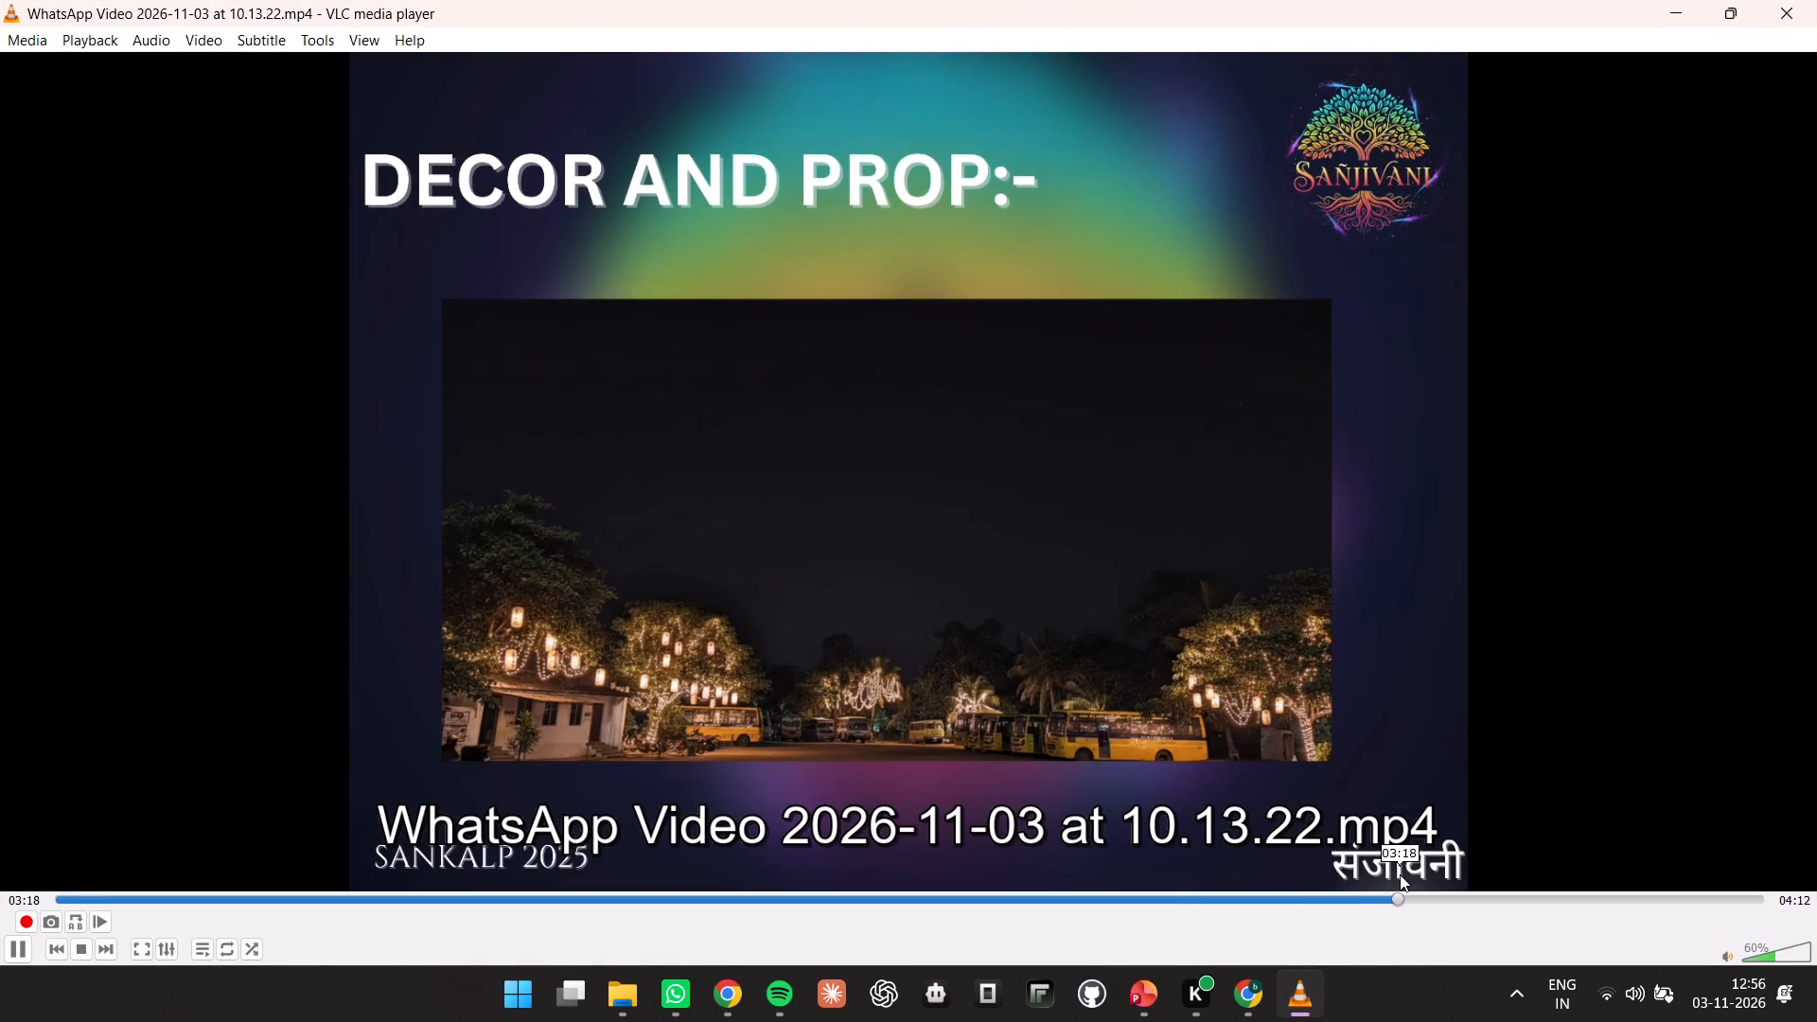
pyautogui.moveTo(1400, 874); pyautogui.dragTo(1539, 857)
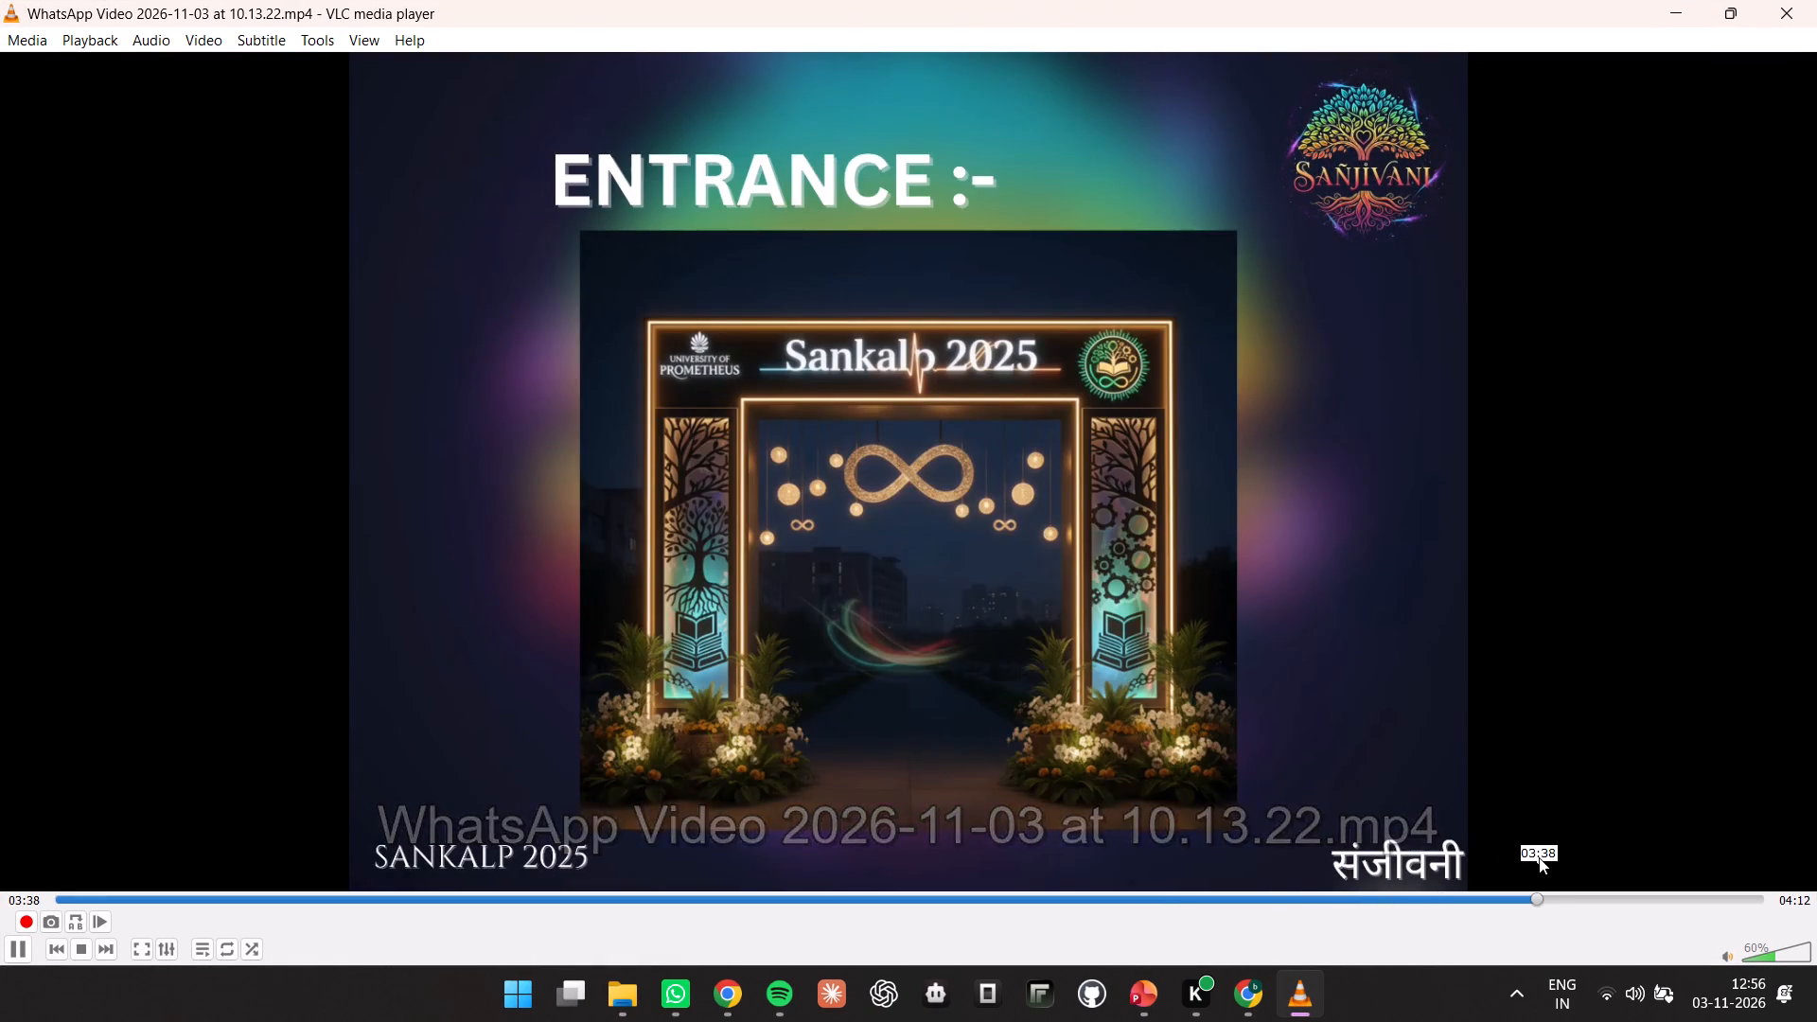
pyautogui.moveTo(1539, 857); pyautogui.dragTo(1566, 855)
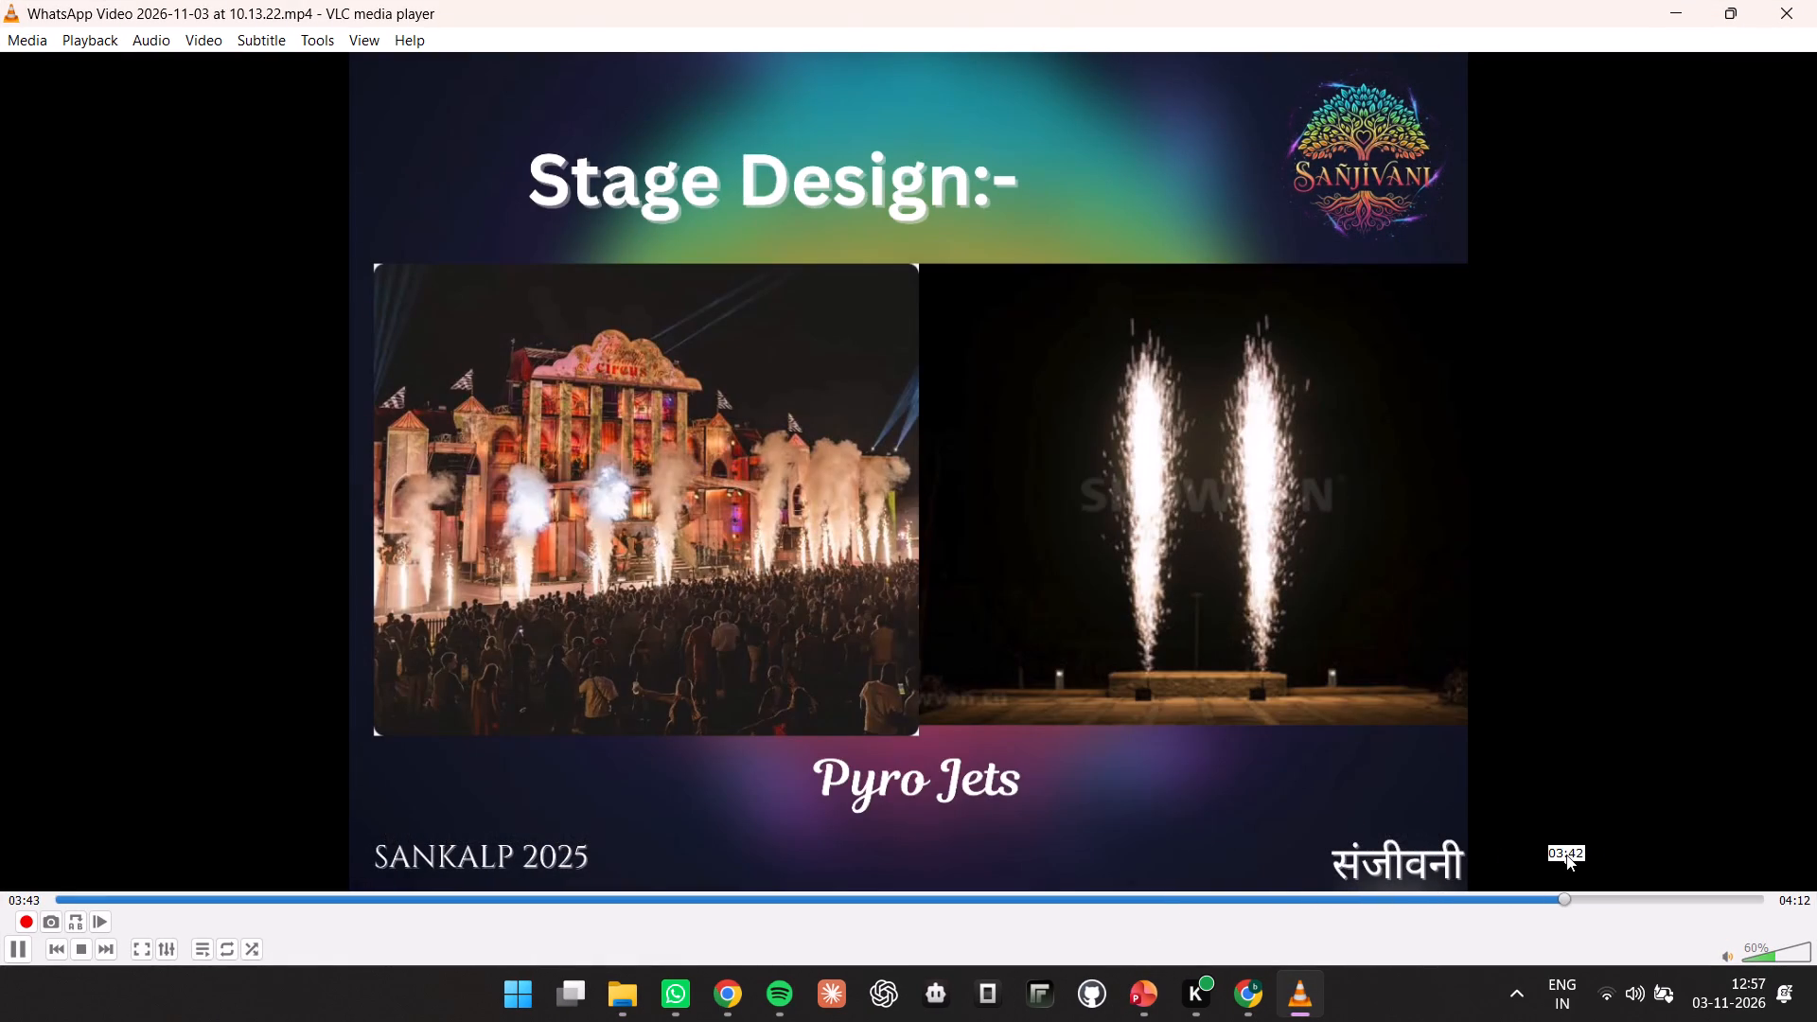
pyautogui.moveTo(1566, 855); pyautogui.dragTo(1476, 869)
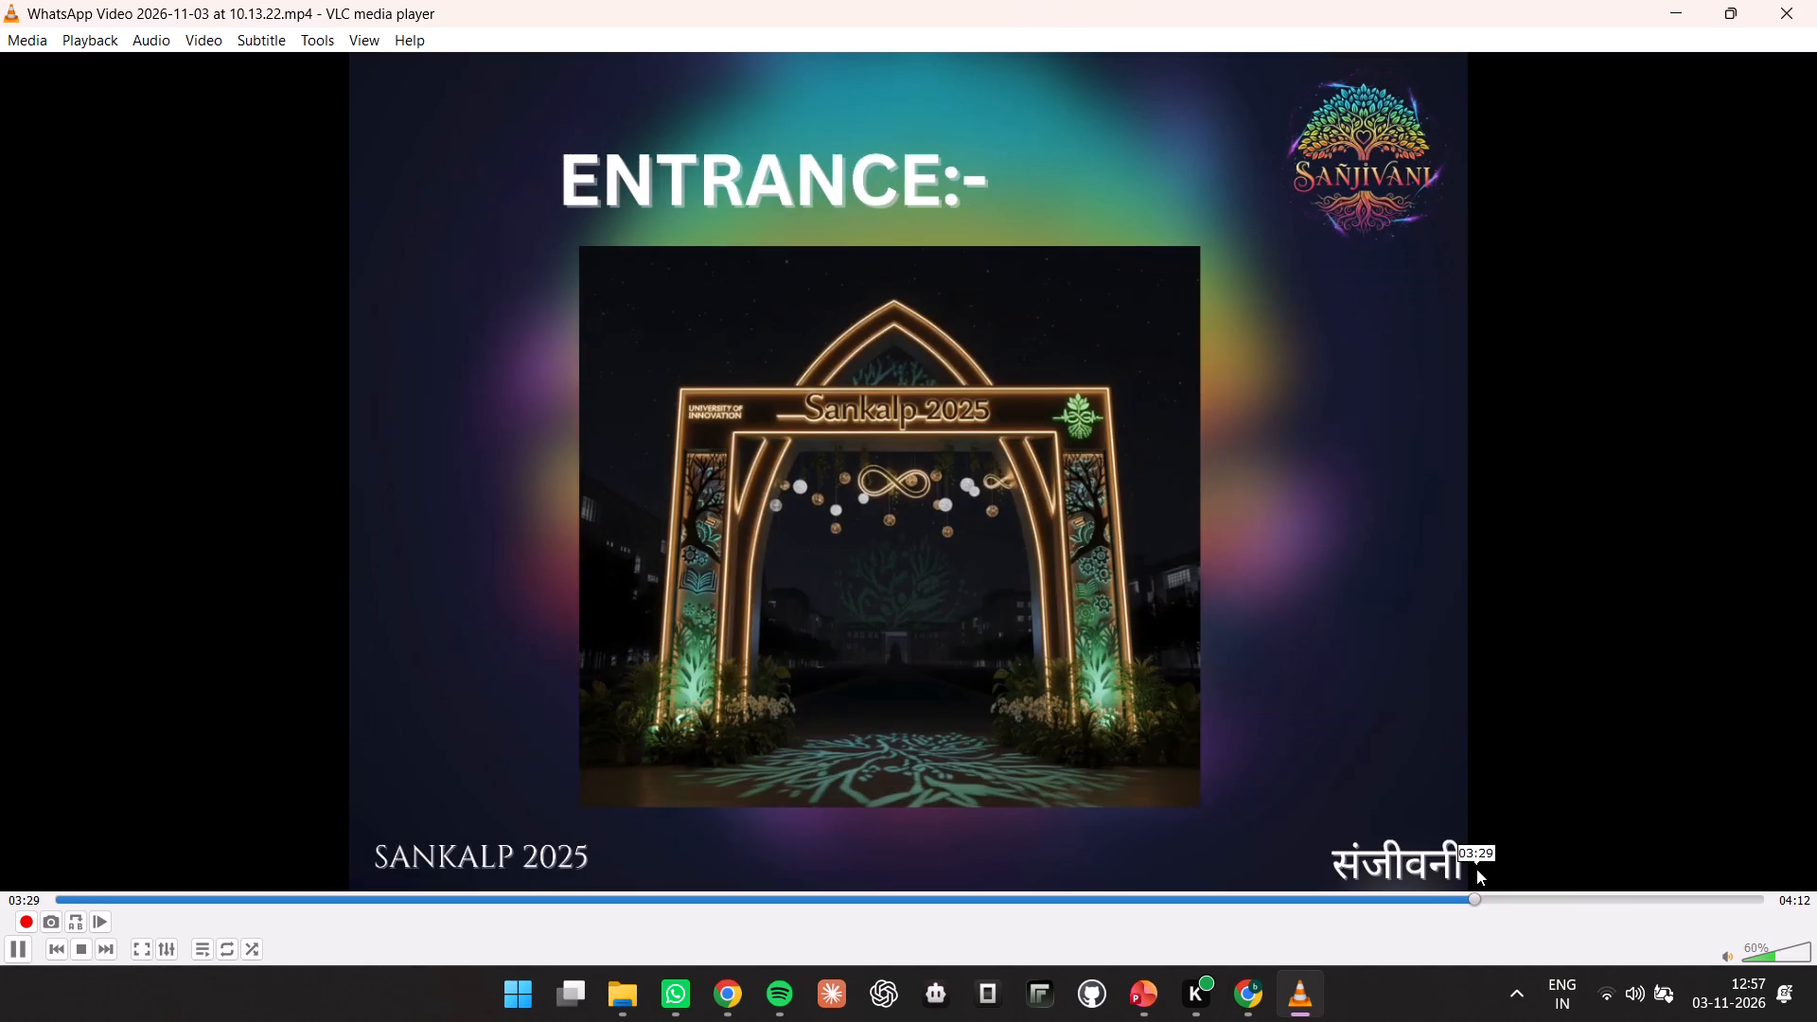
pyautogui.moveTo(1476, 869); pyautogui.dragTo(1364, 881)
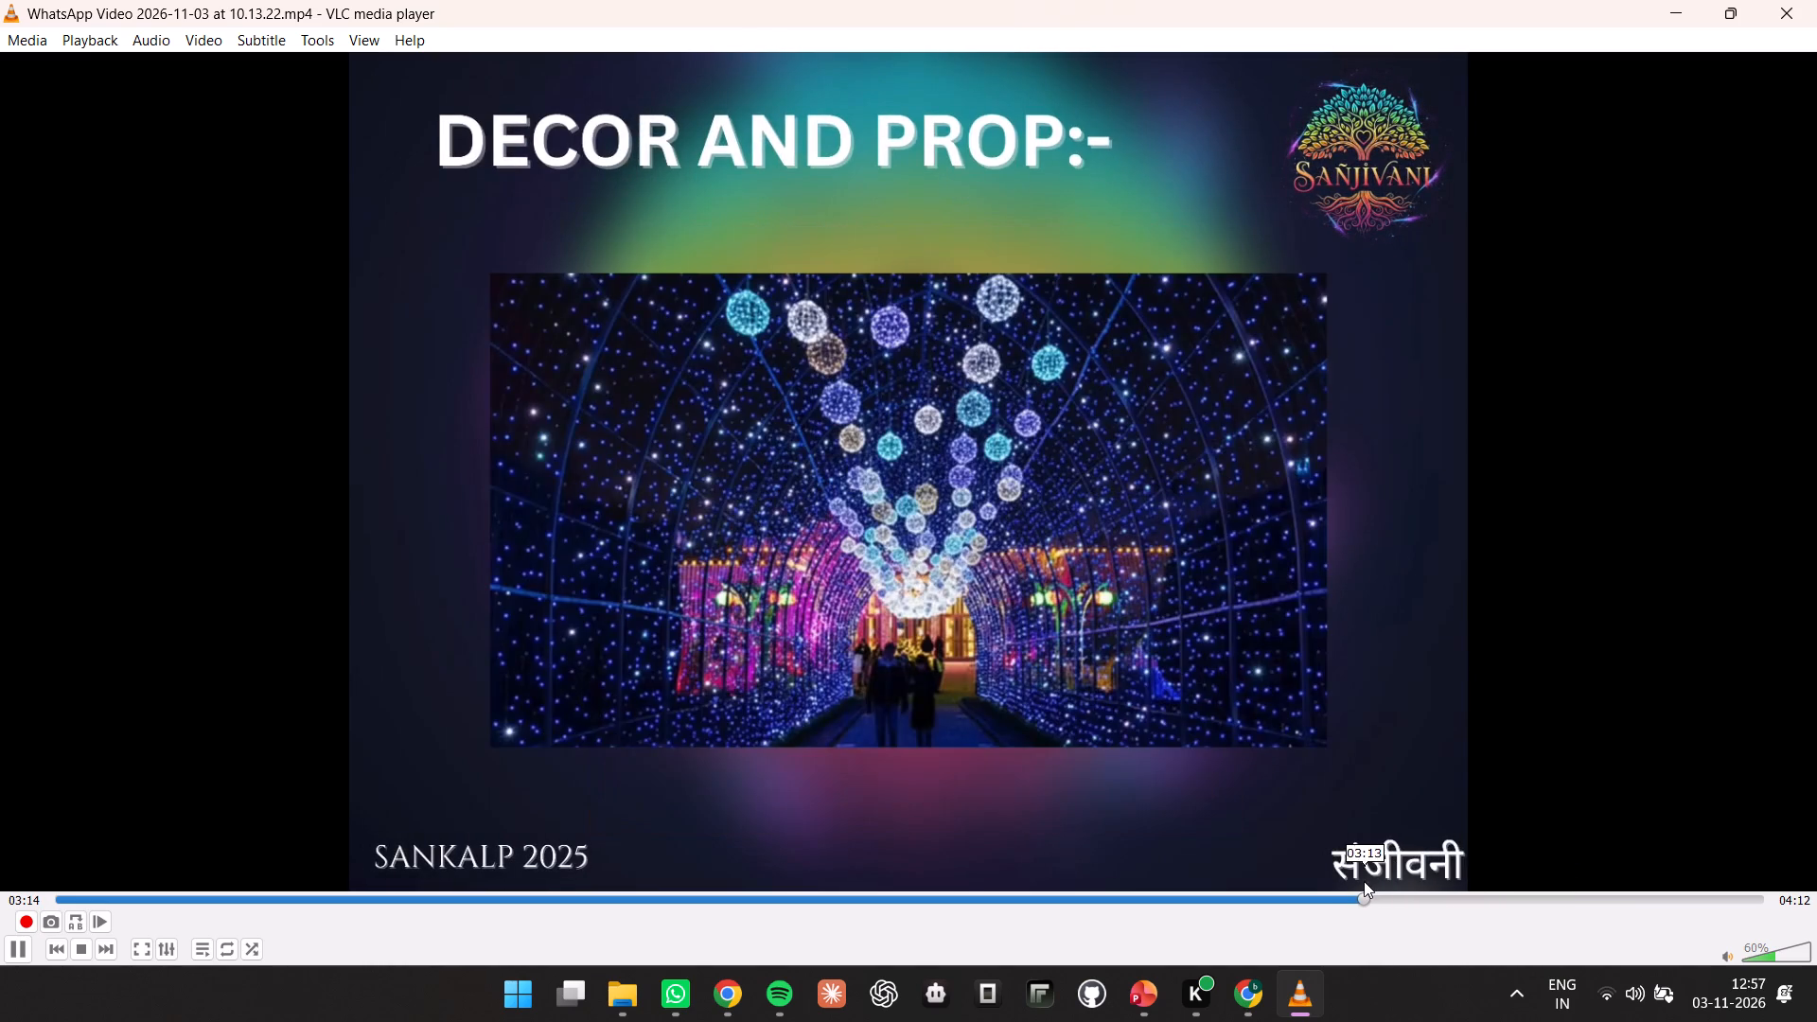
pyautogui.moveTo(1364, 881); pyautogui.dragTo(1647, 858)
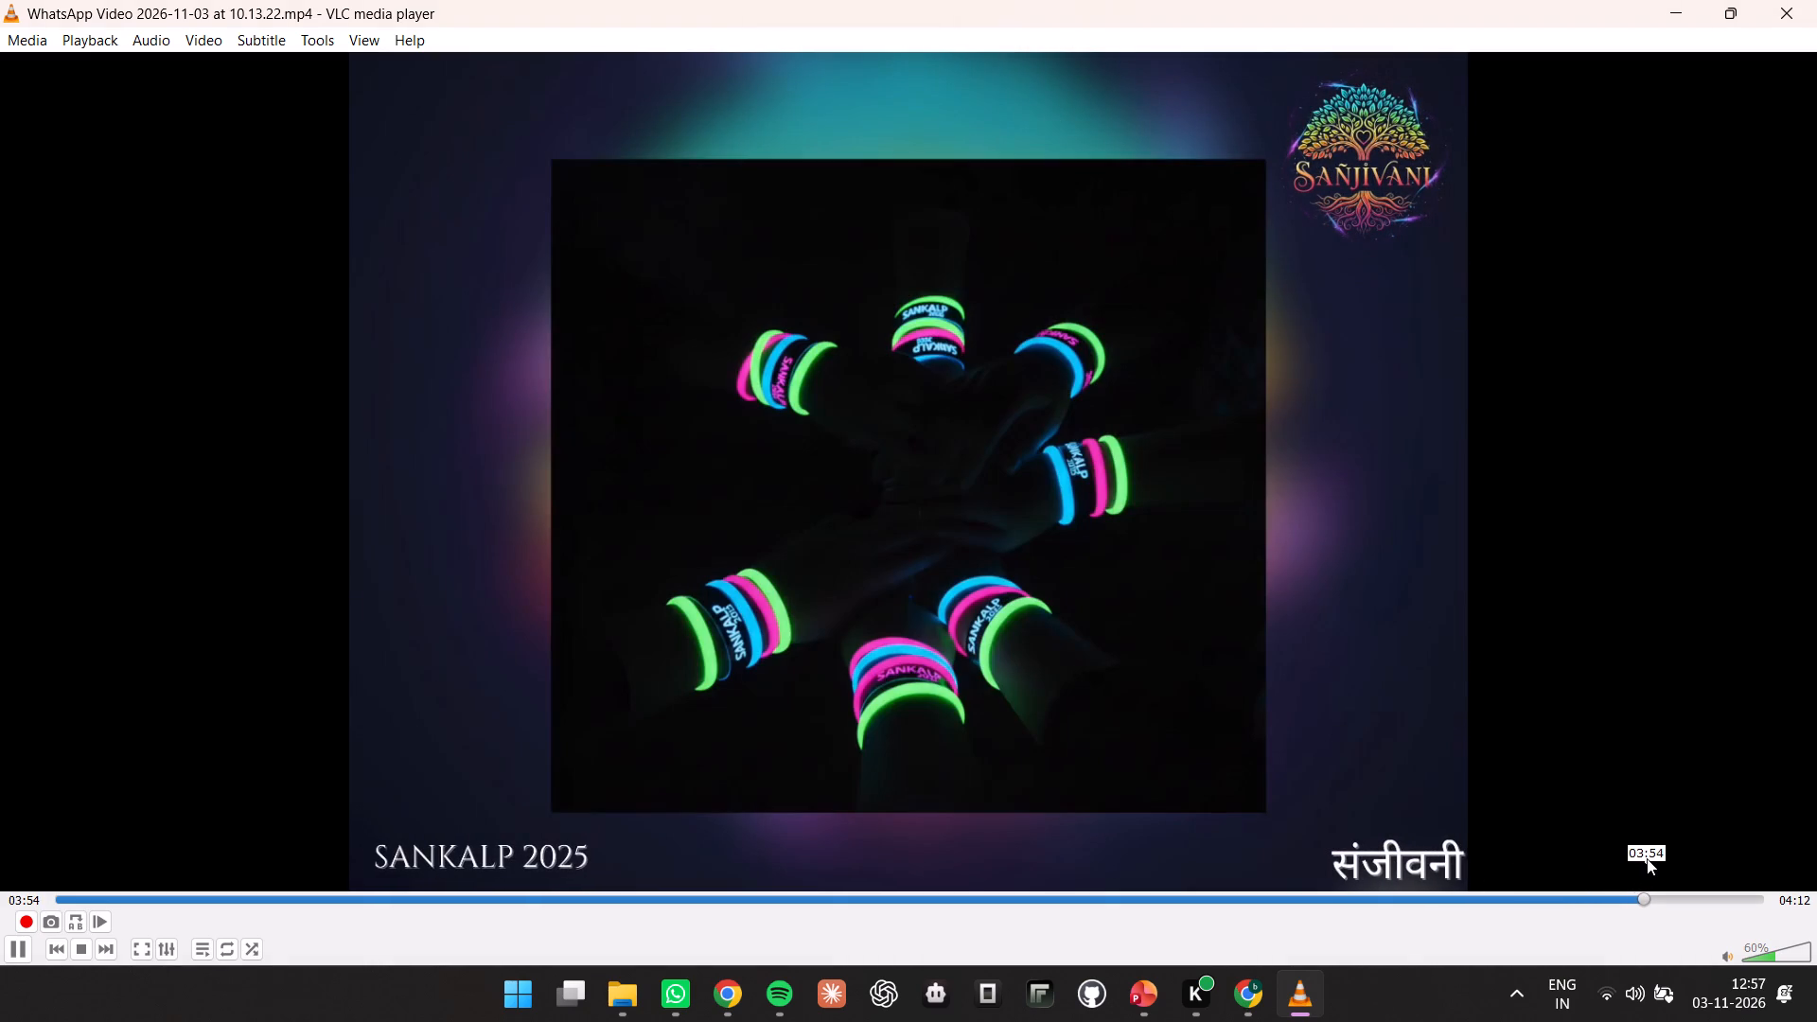
pyautogui.moveTo(1647, 858); pyautogui.dragTo(1689, 845)
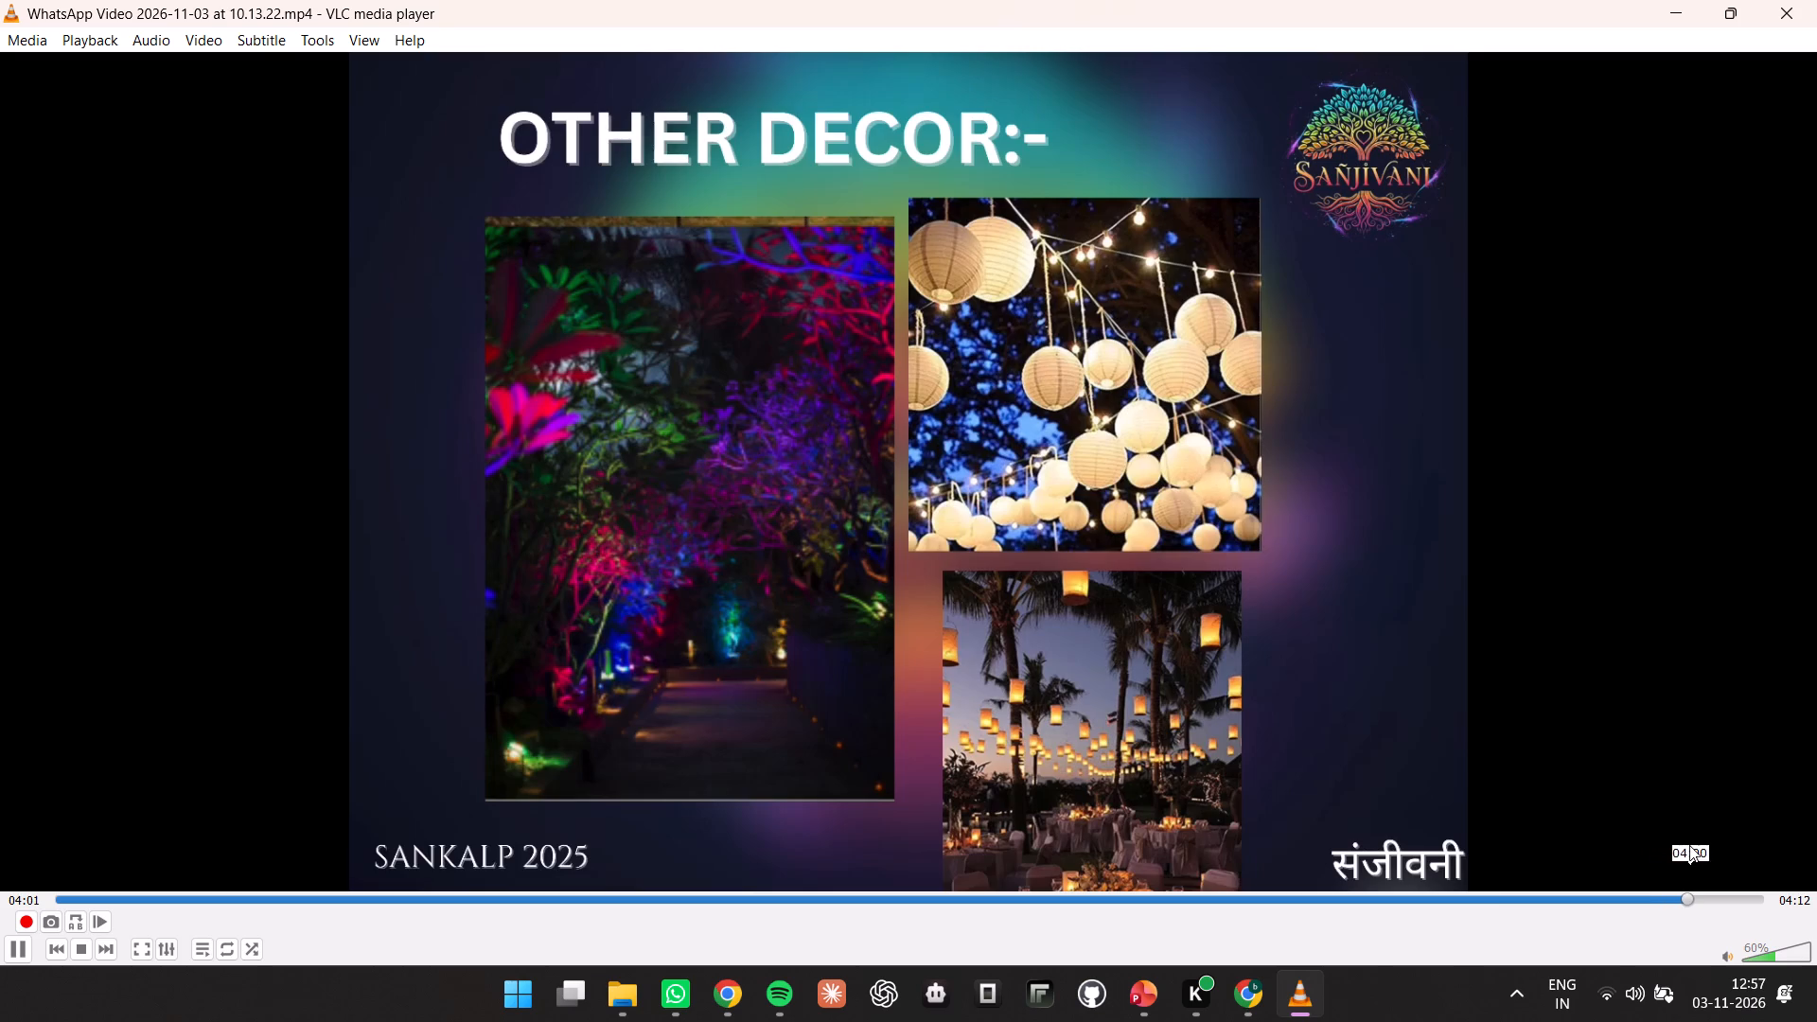
pyautogui.moveTo(1689, 845); pyautogui.dragTo(1455, 872)
# Review the campus location slides in the video's middle part and pause it on the Hyde Park slide.
pyautogui.click(1105, 892)
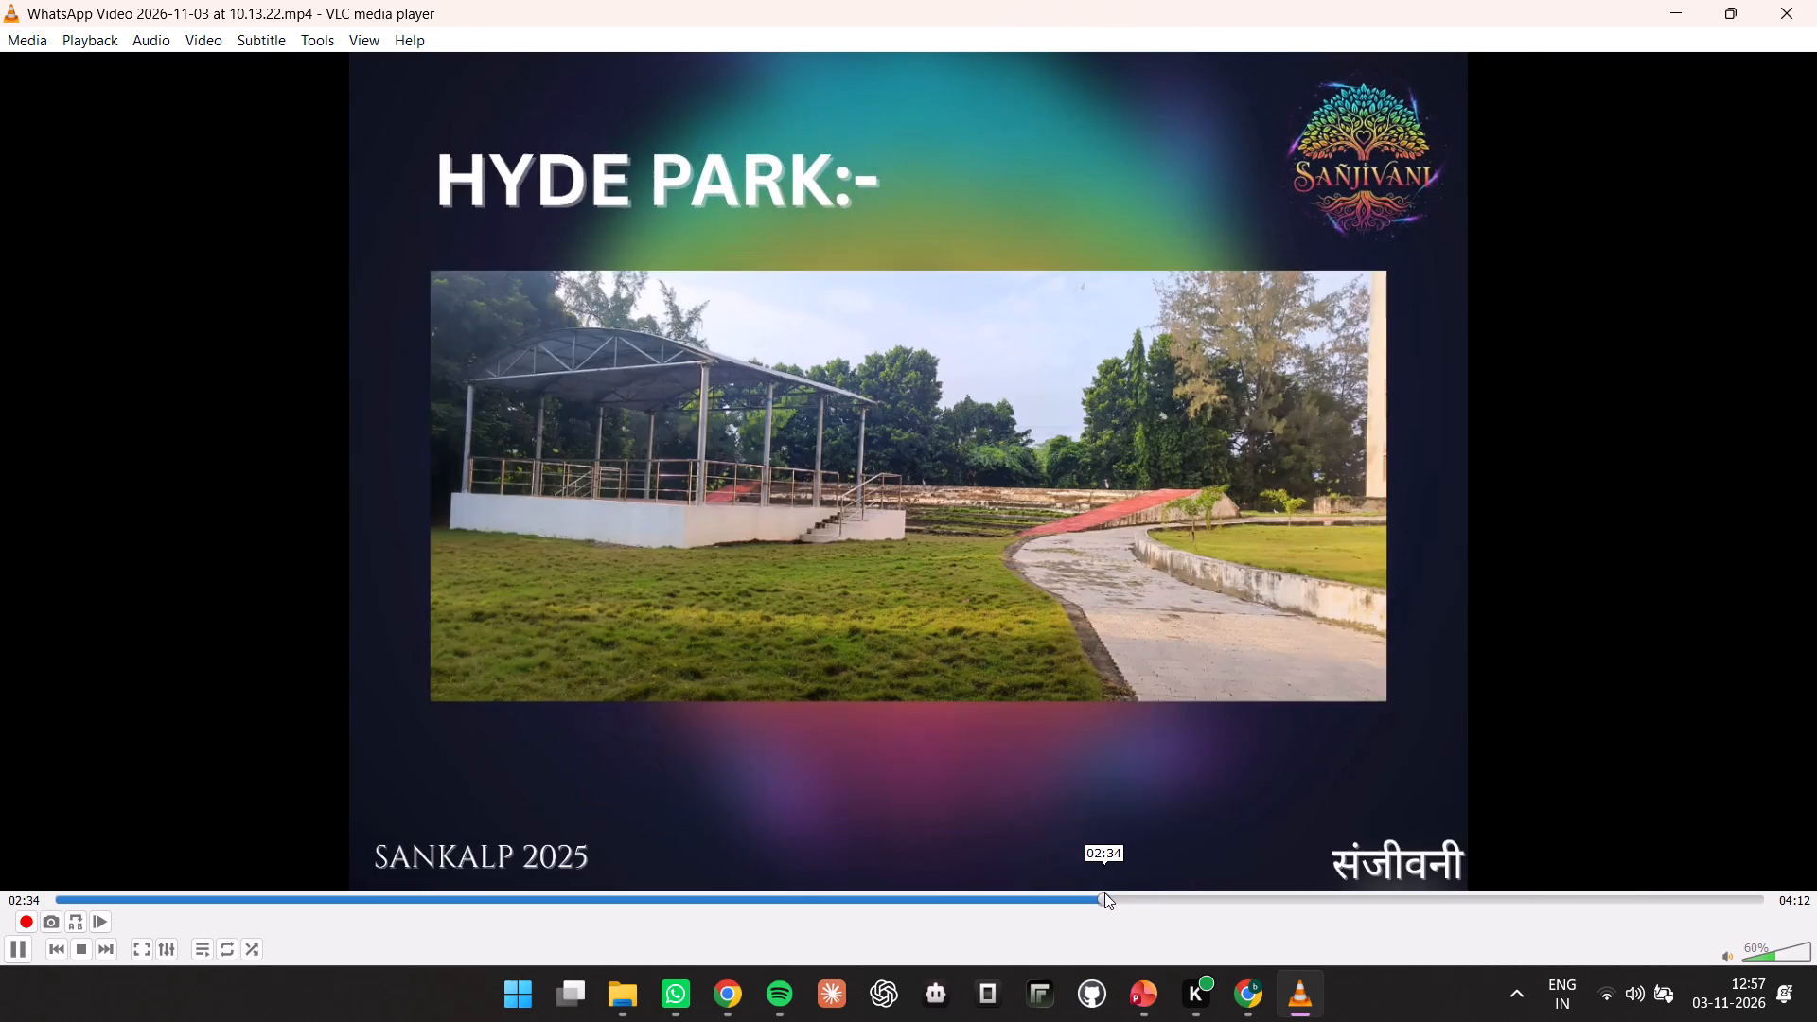
pyautogui.moveTo(1104, 893); pyautogui.dragTo(1076, 893)
pyautogui.click(1159, 906)
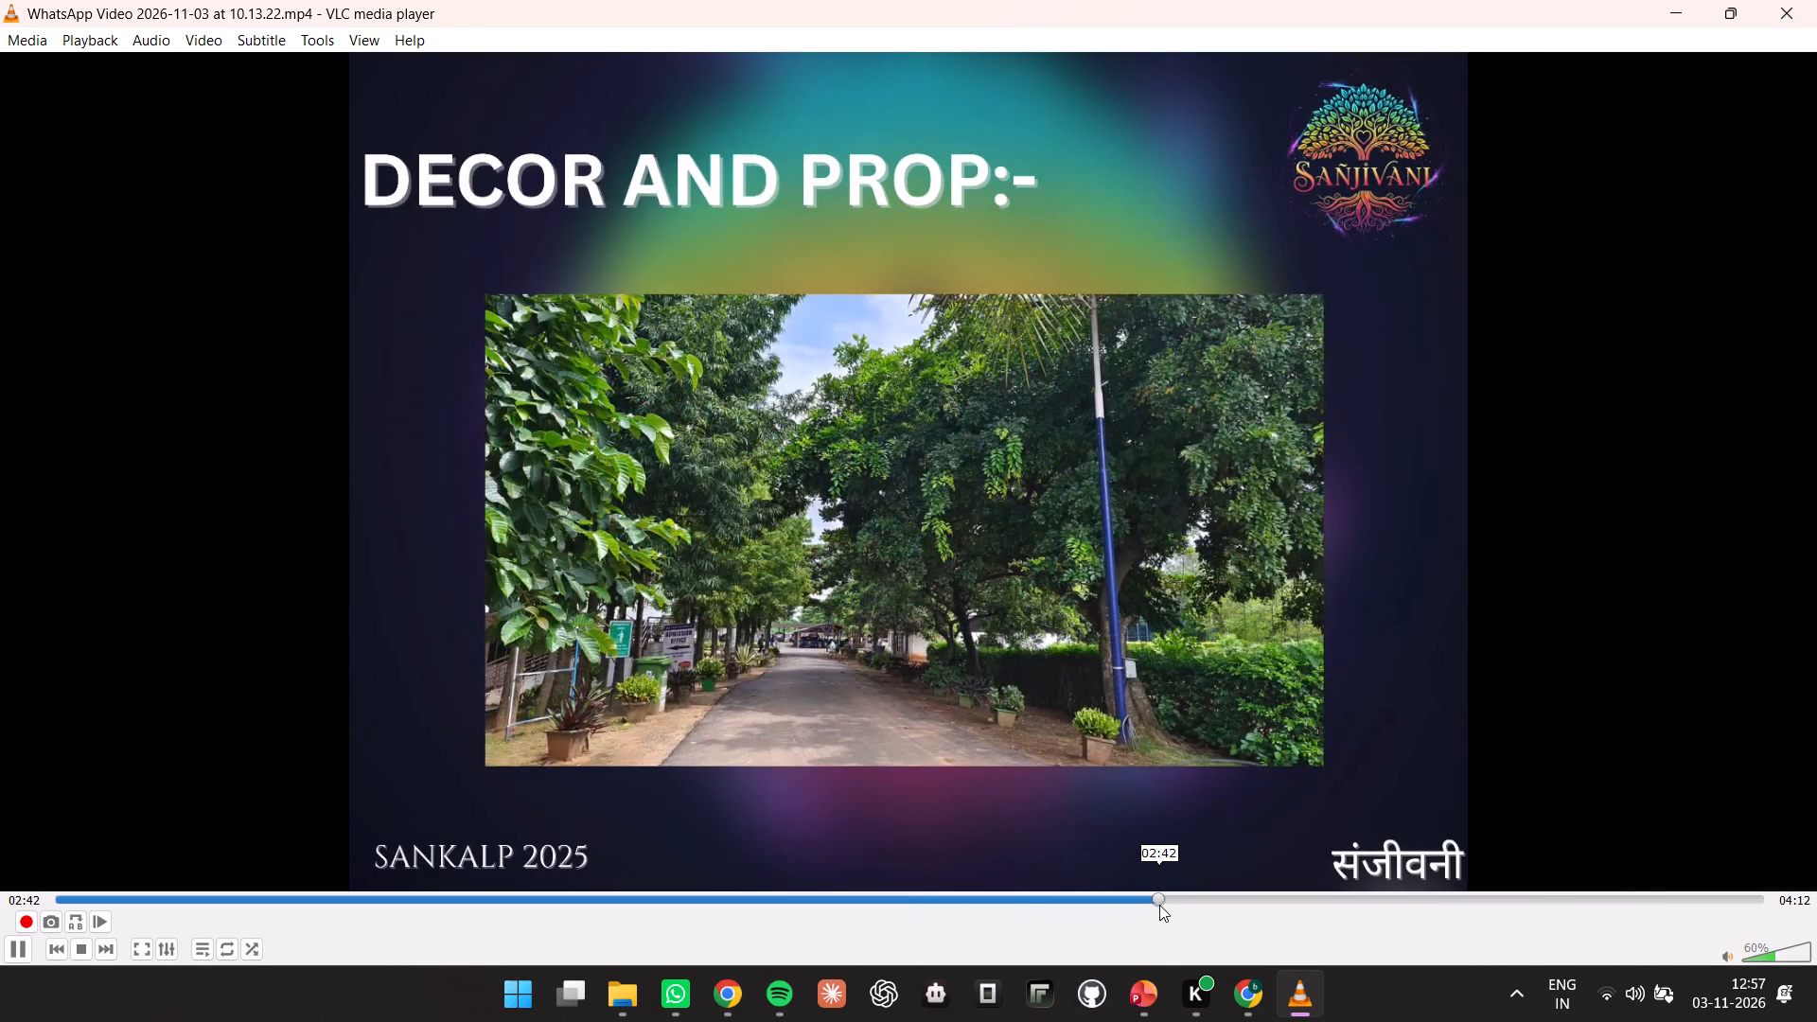
pyautogui.moveTo(1152, 903); pyautogui.dragTo(1058, 904)
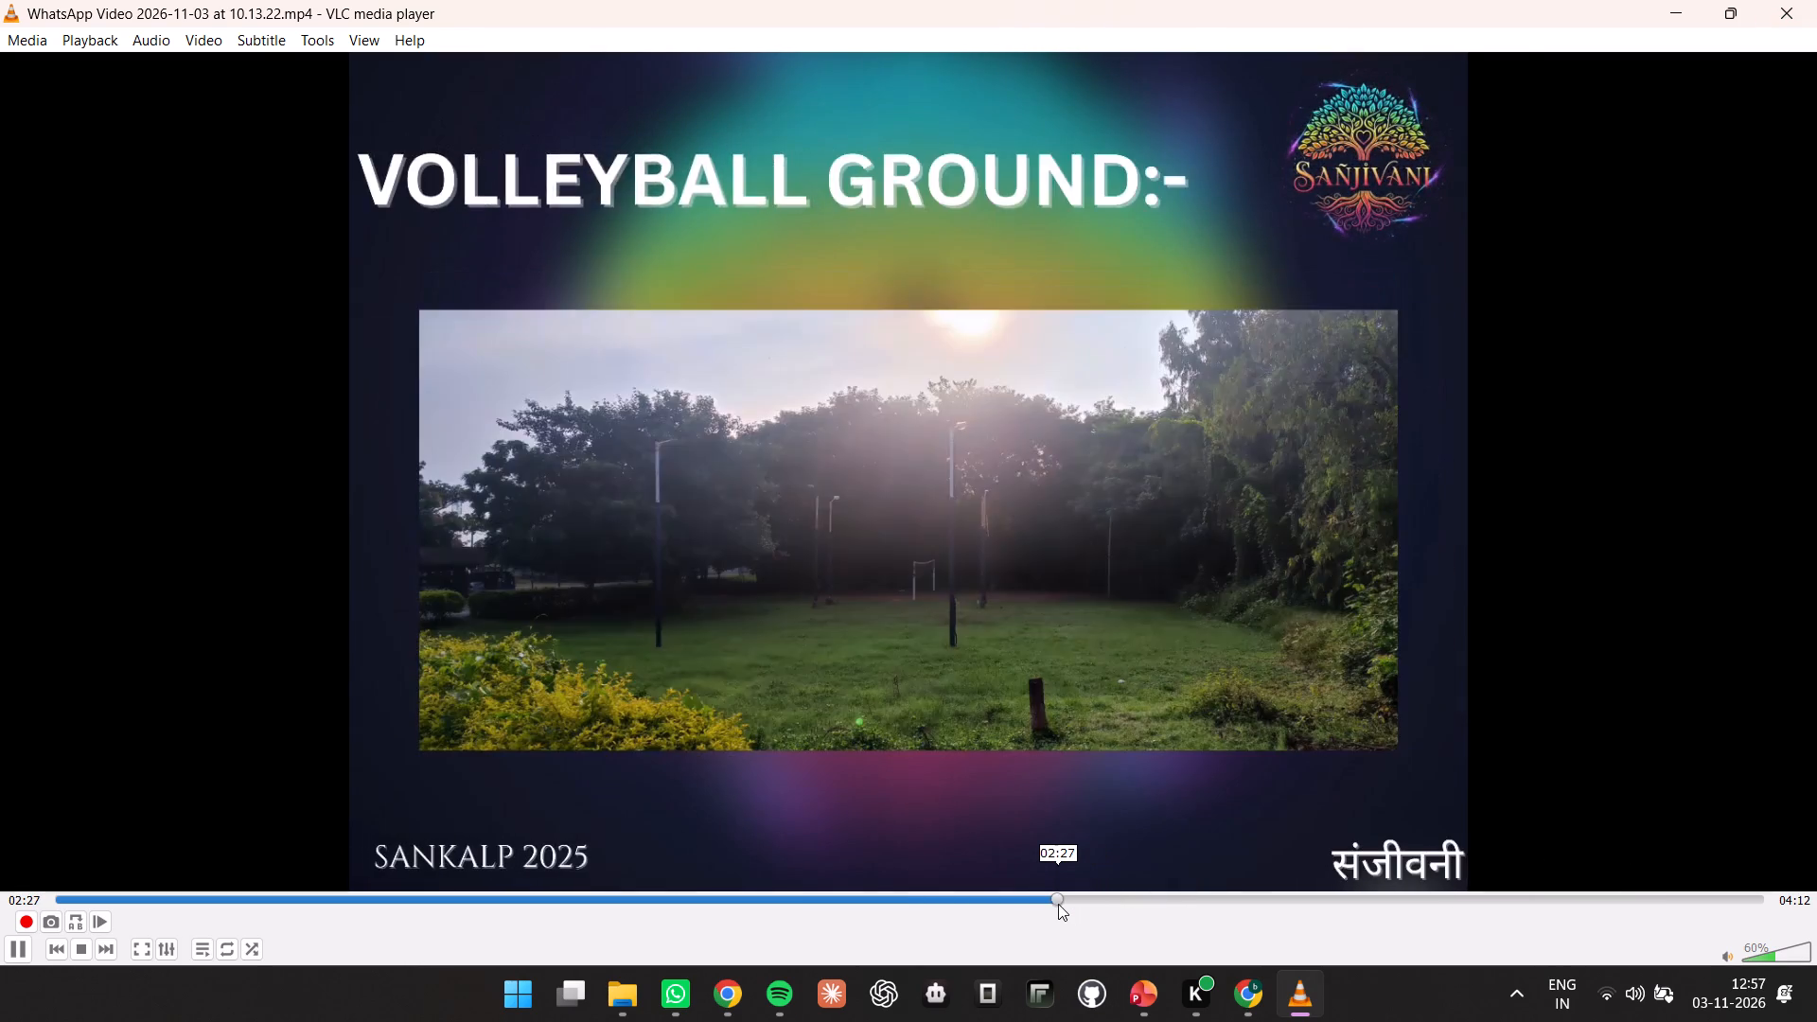
pyautogui.click(1031, 721)
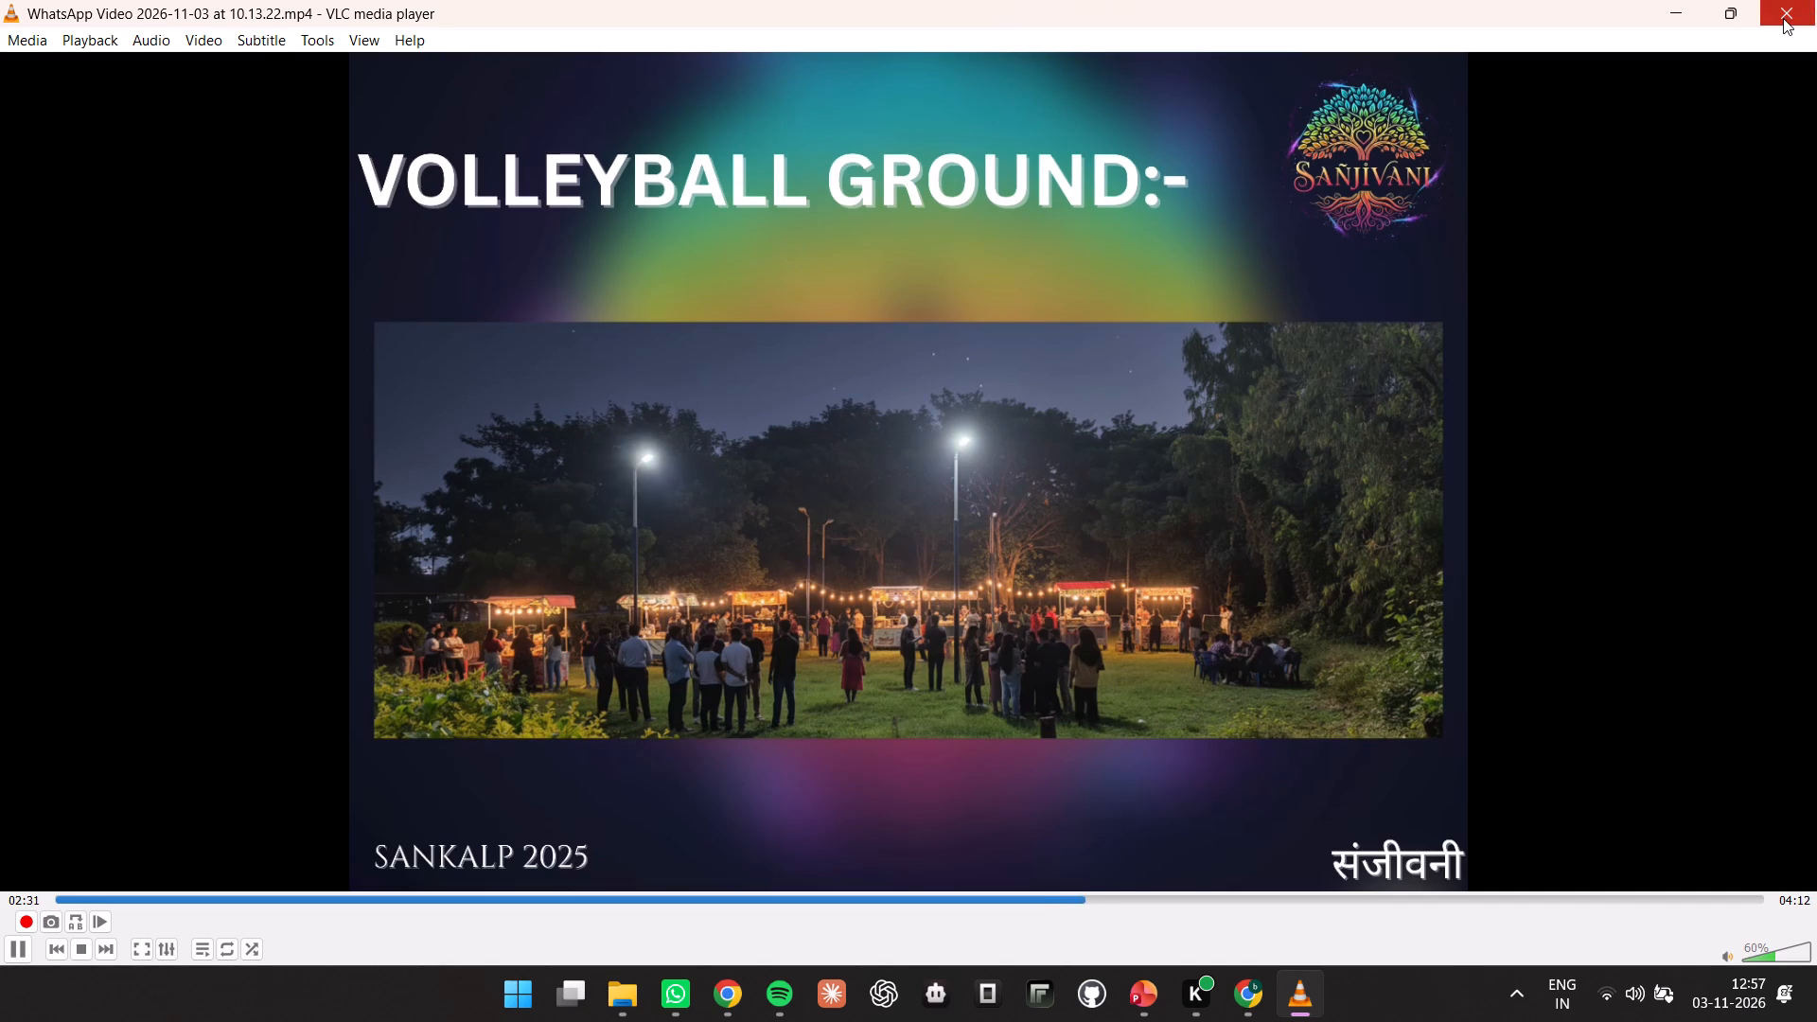
pyautogui.click(1213, 452)
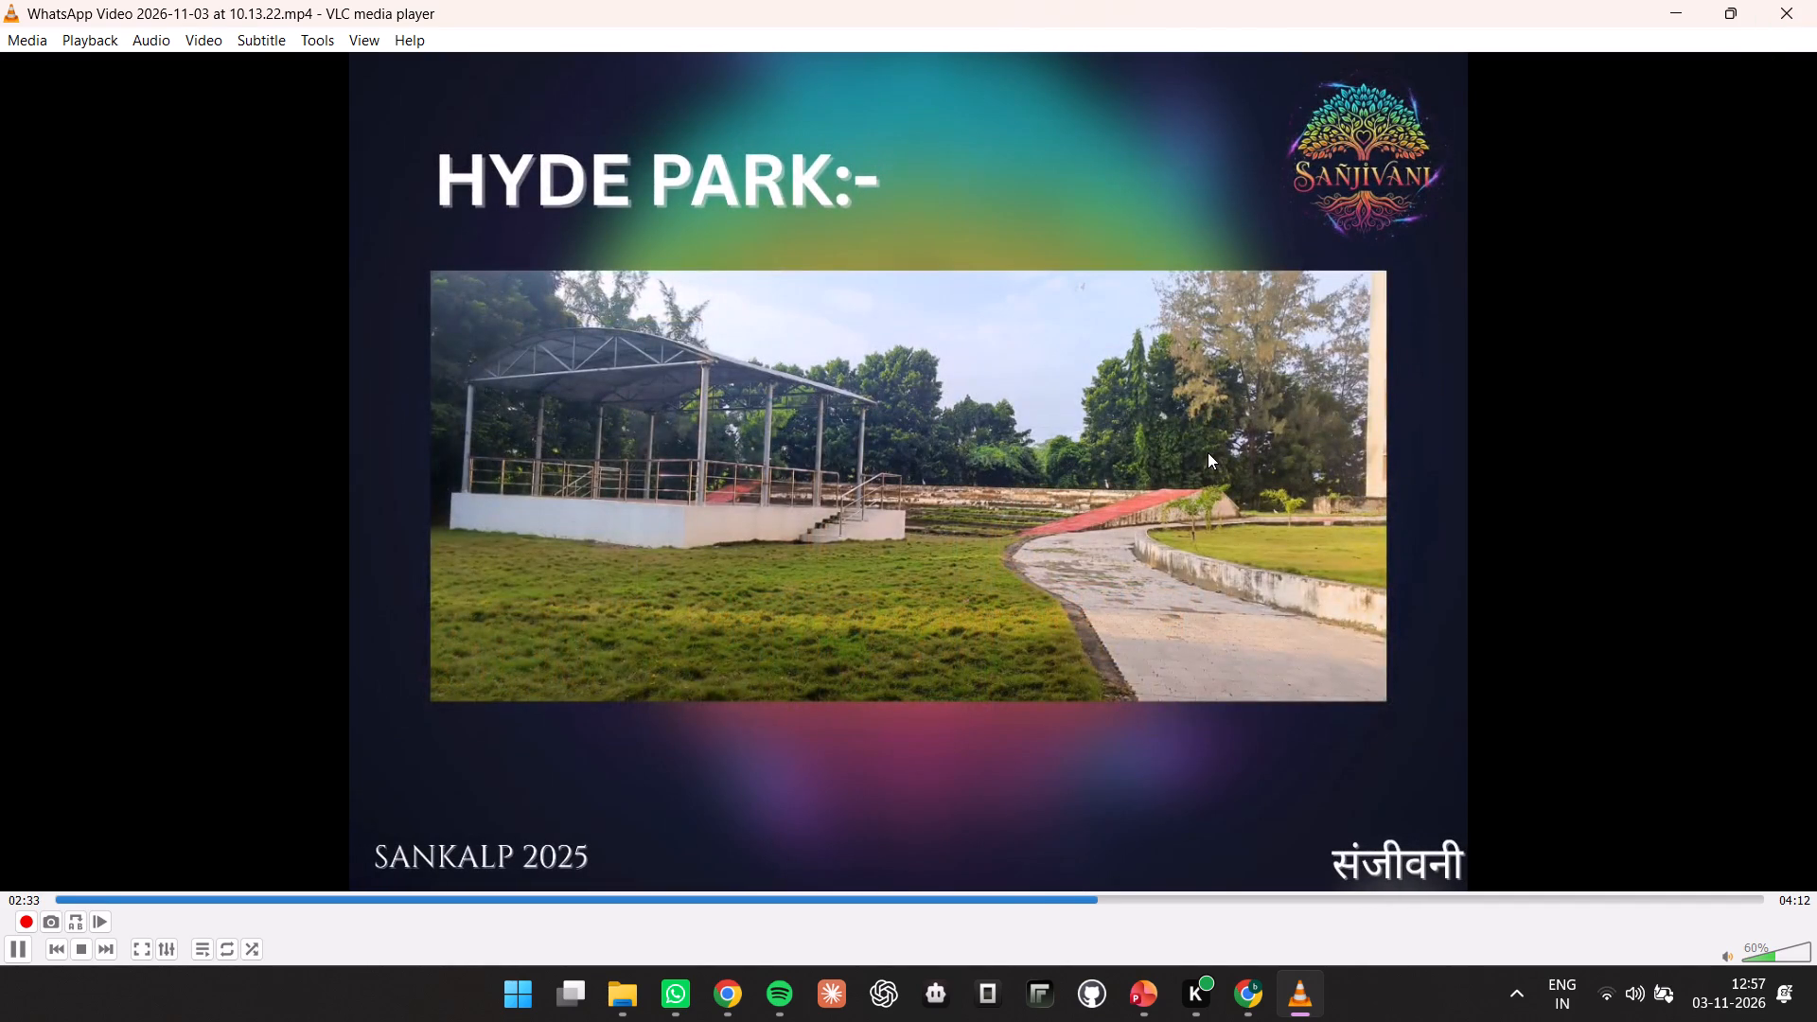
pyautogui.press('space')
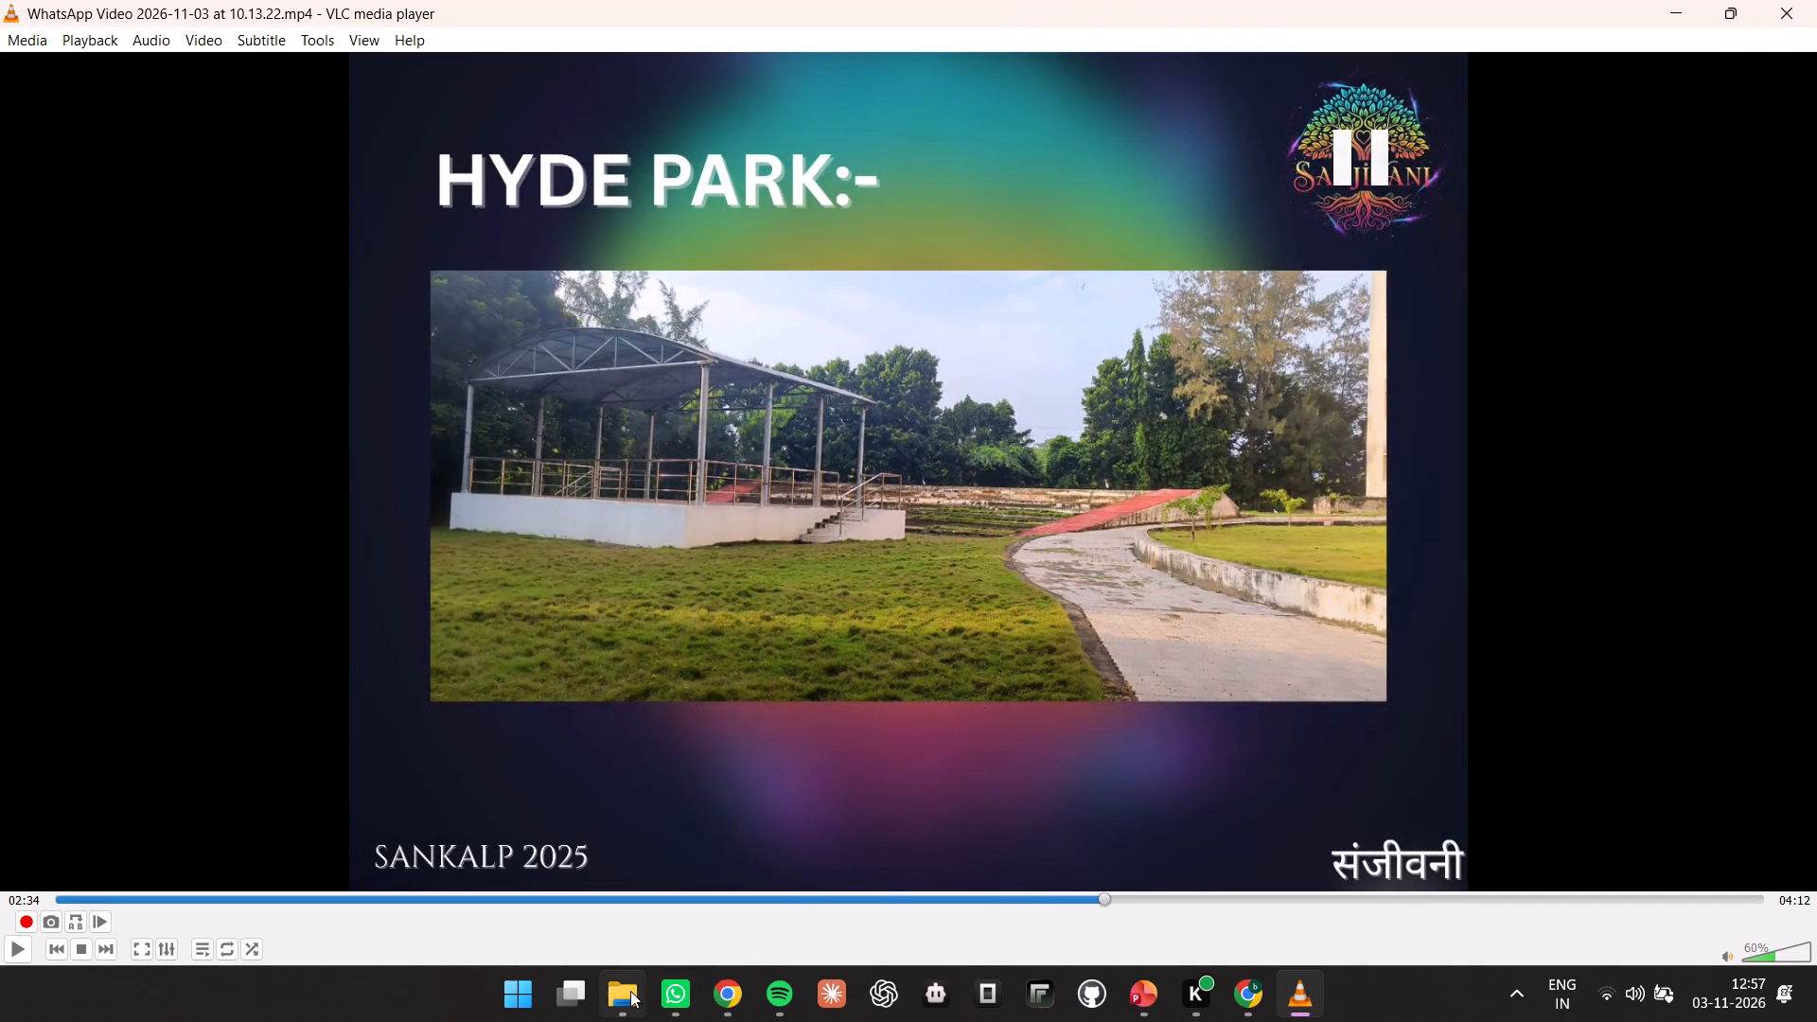
# Switch to File Explorer and open the Pictures folder.
pyautogui.click(628, 991)
pyautogui.click(128, 417)
pyautogui.click(131, 439)
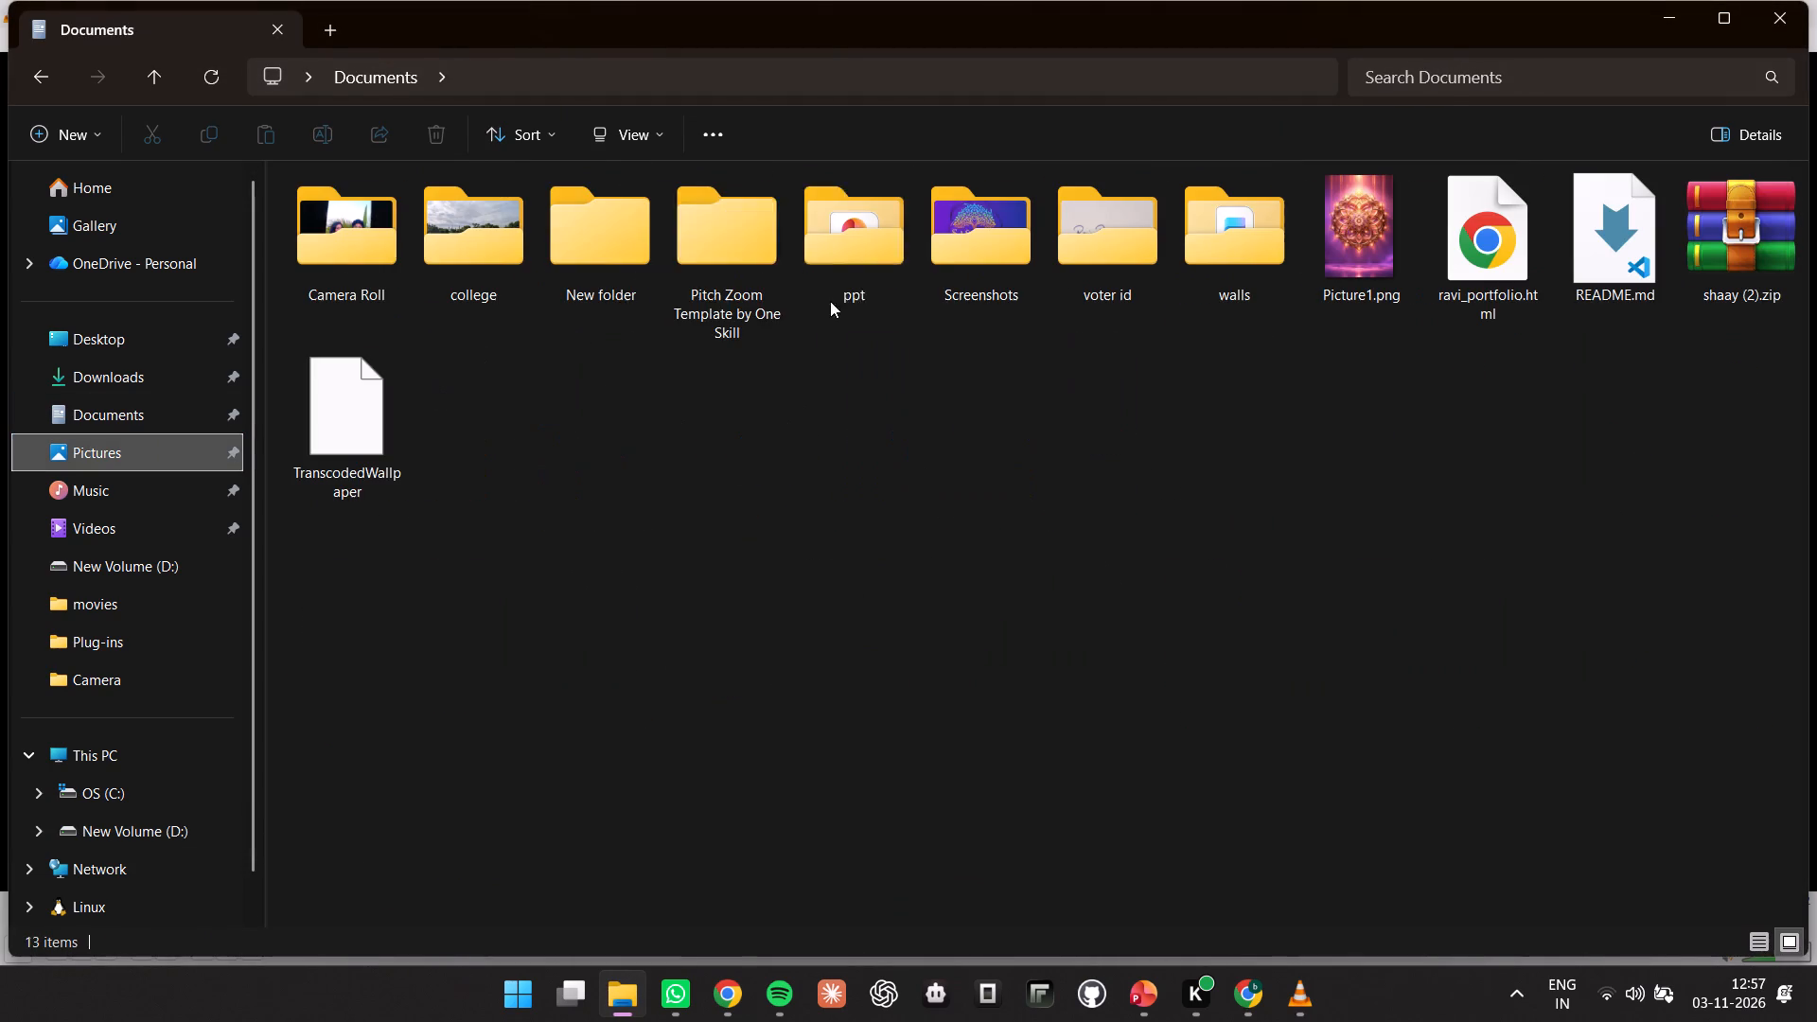
# Look through the outdoor ground photos in the college pictures folder, closing the viewer, folder and video player at the end.
pyautogui.doubleClick(479, 221)
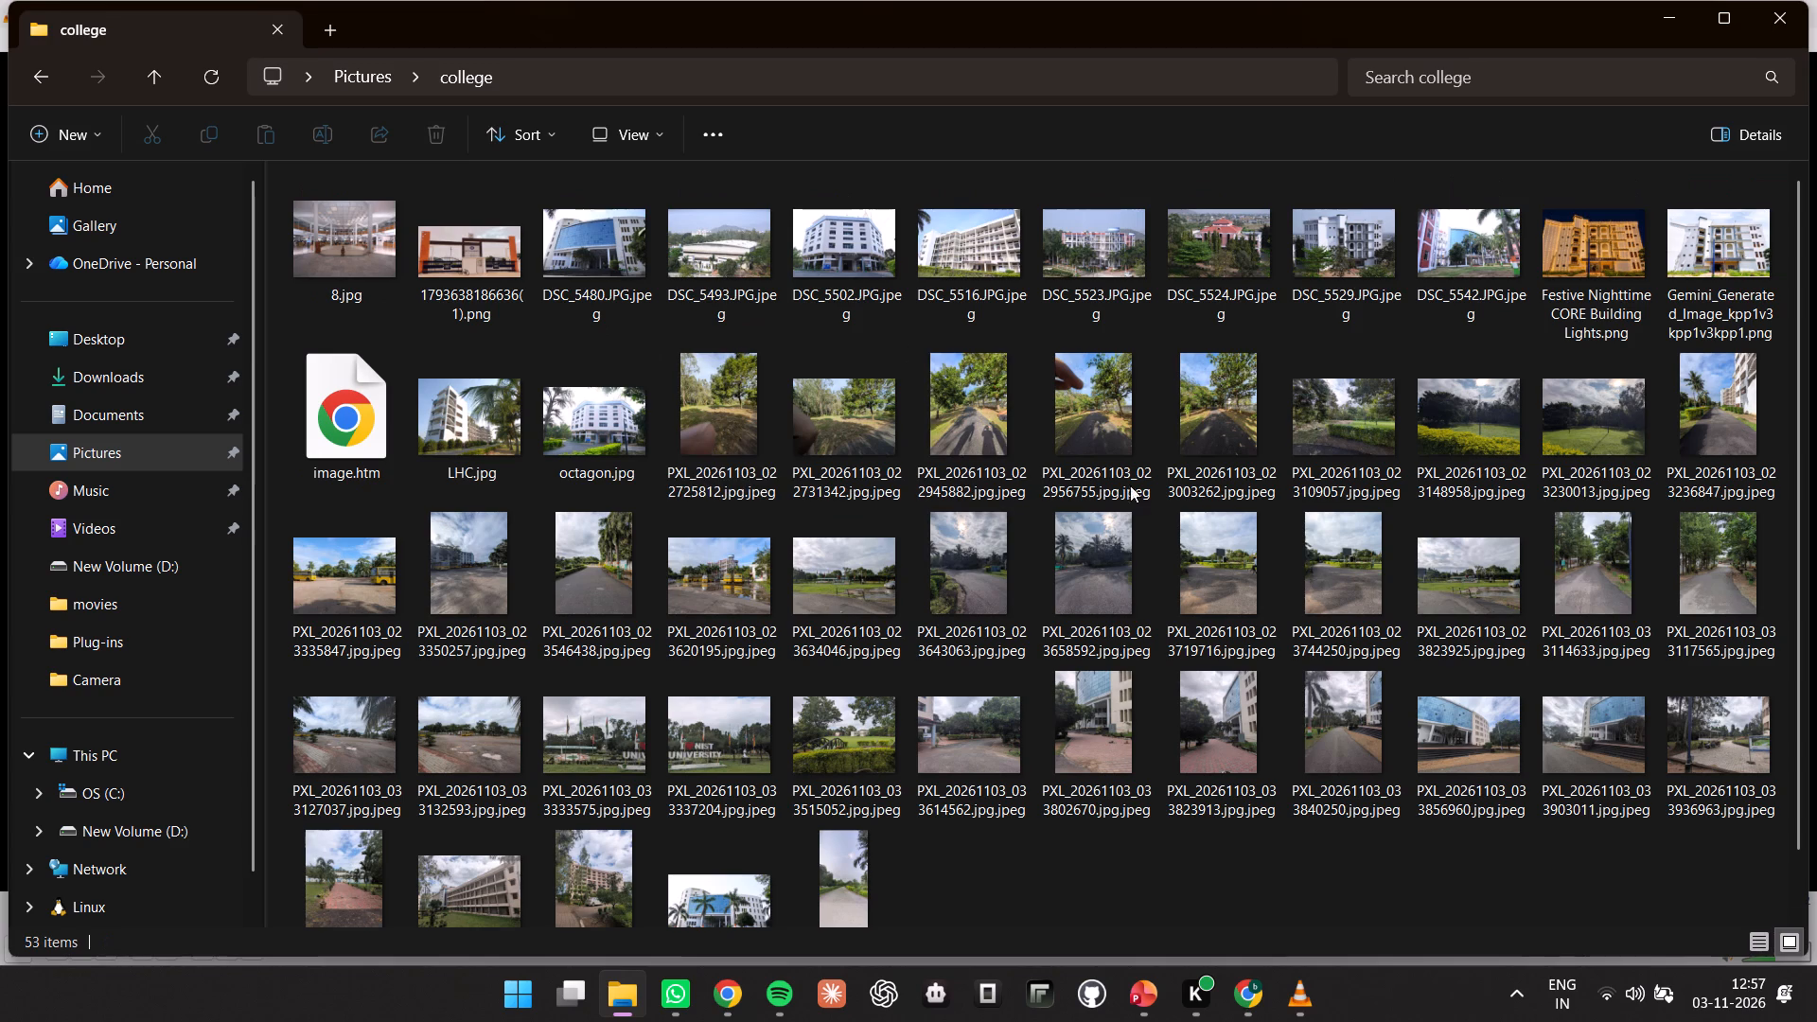
pyautogui.doubleClick(1576, 419)
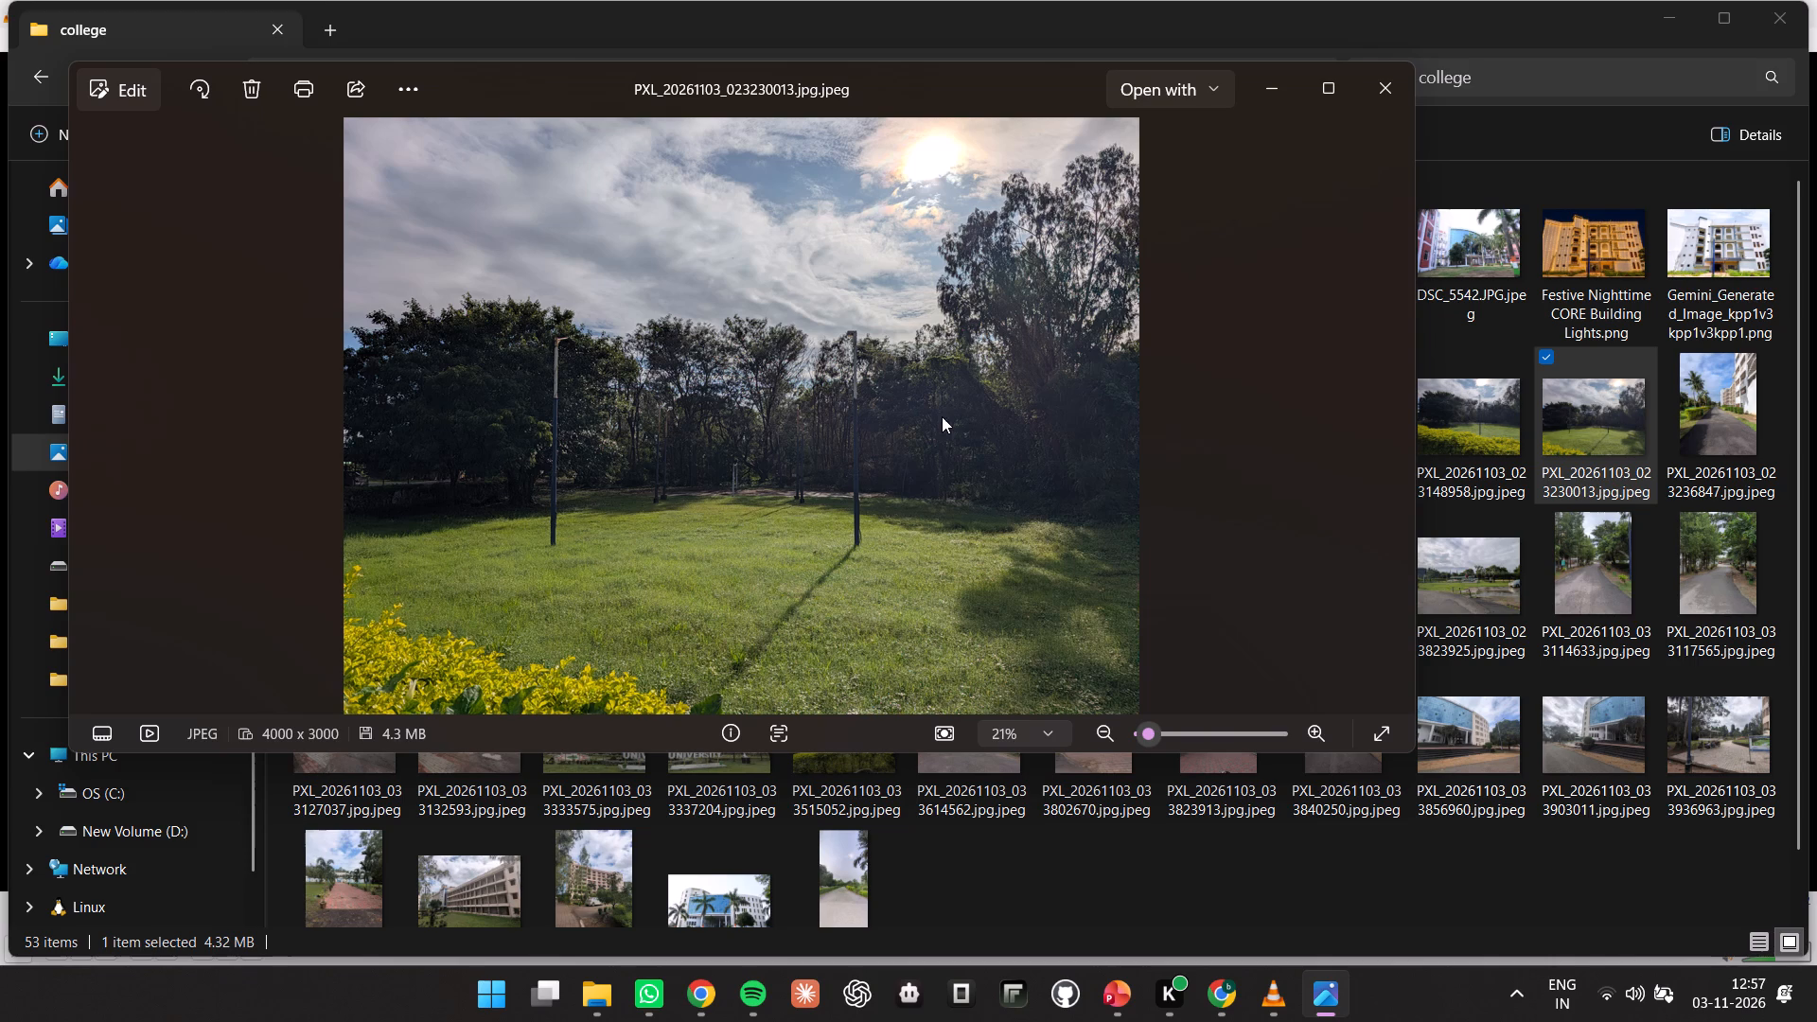
pyautogui.click(1367, 79)
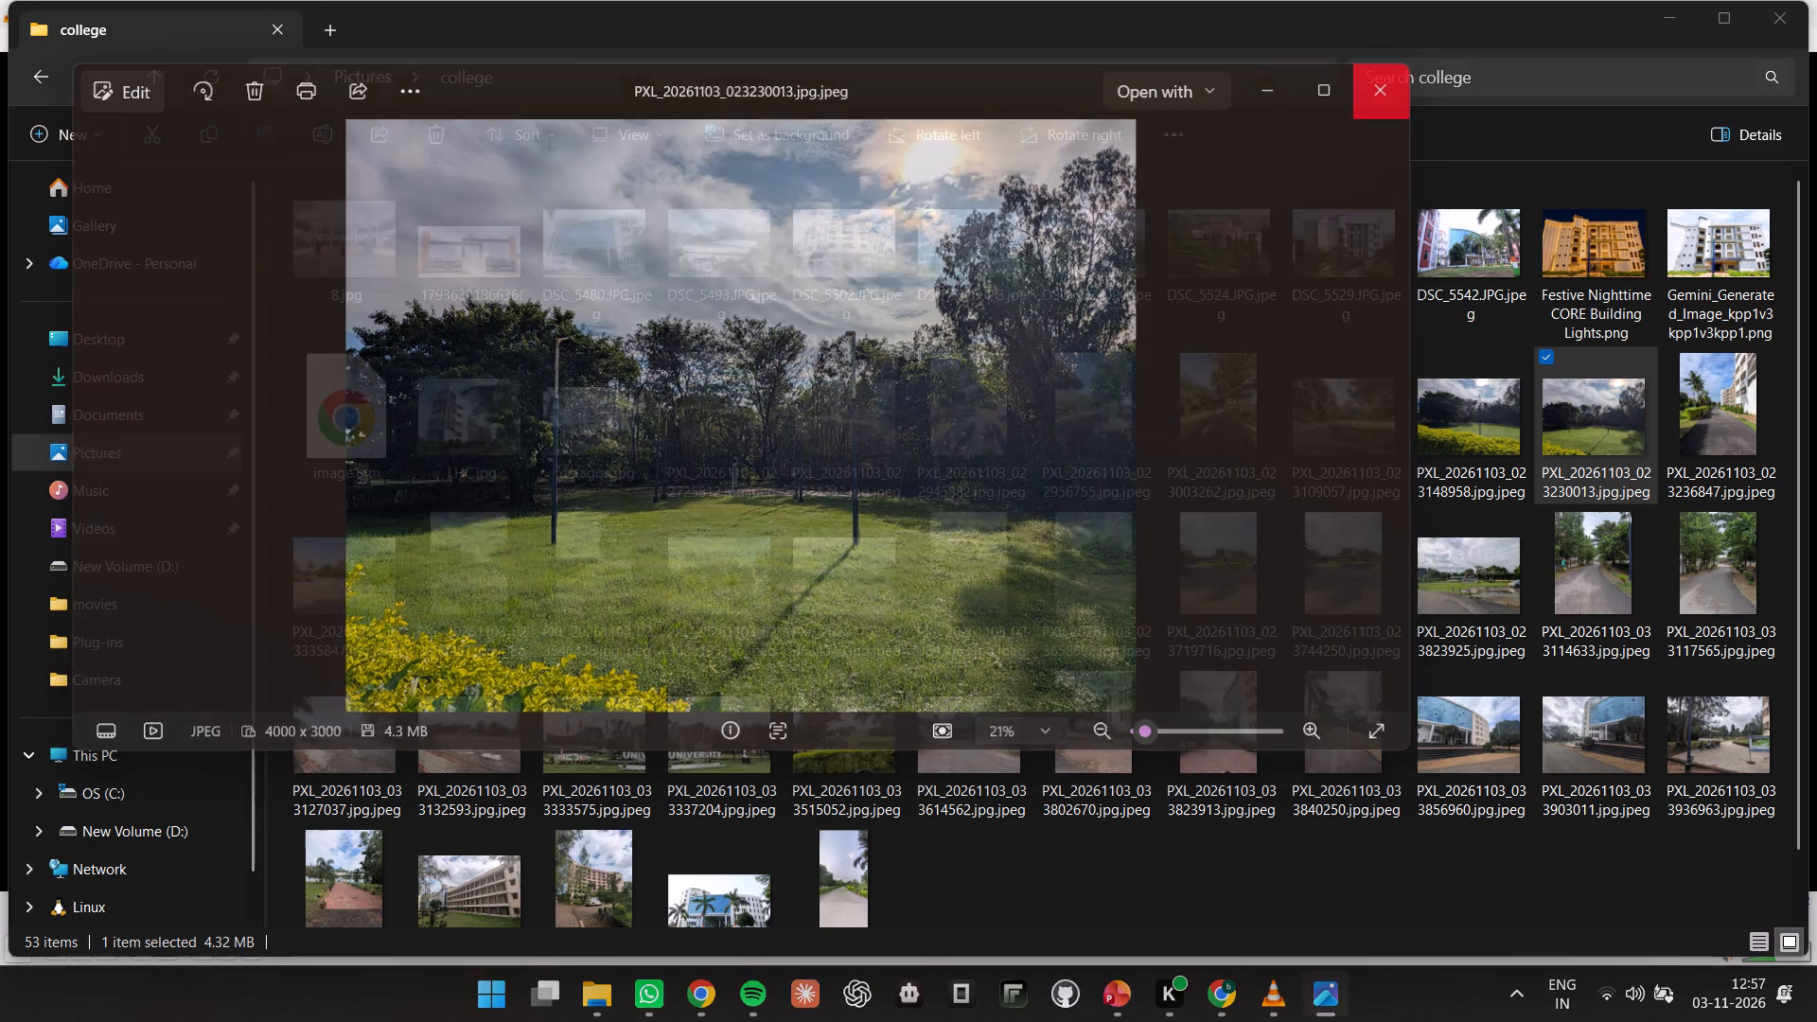
pyautogui.doubleClick(1338, 412)
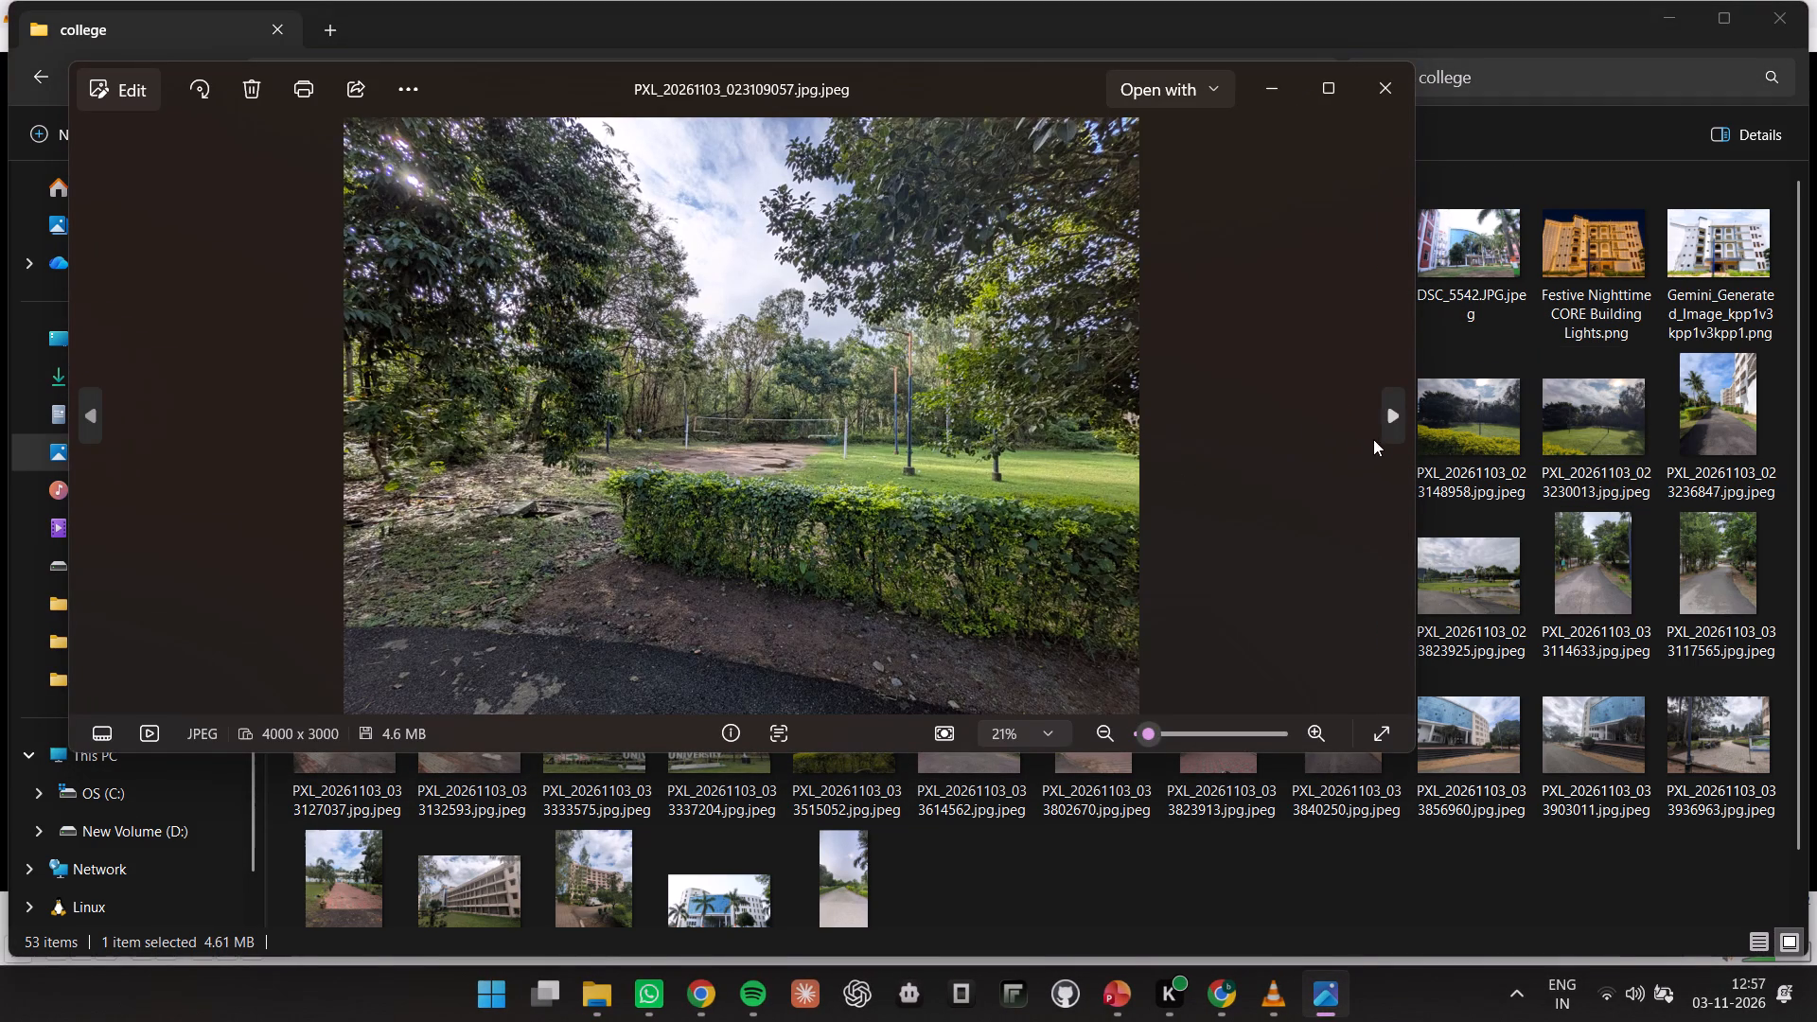
pyautogui.click(1392, 418)
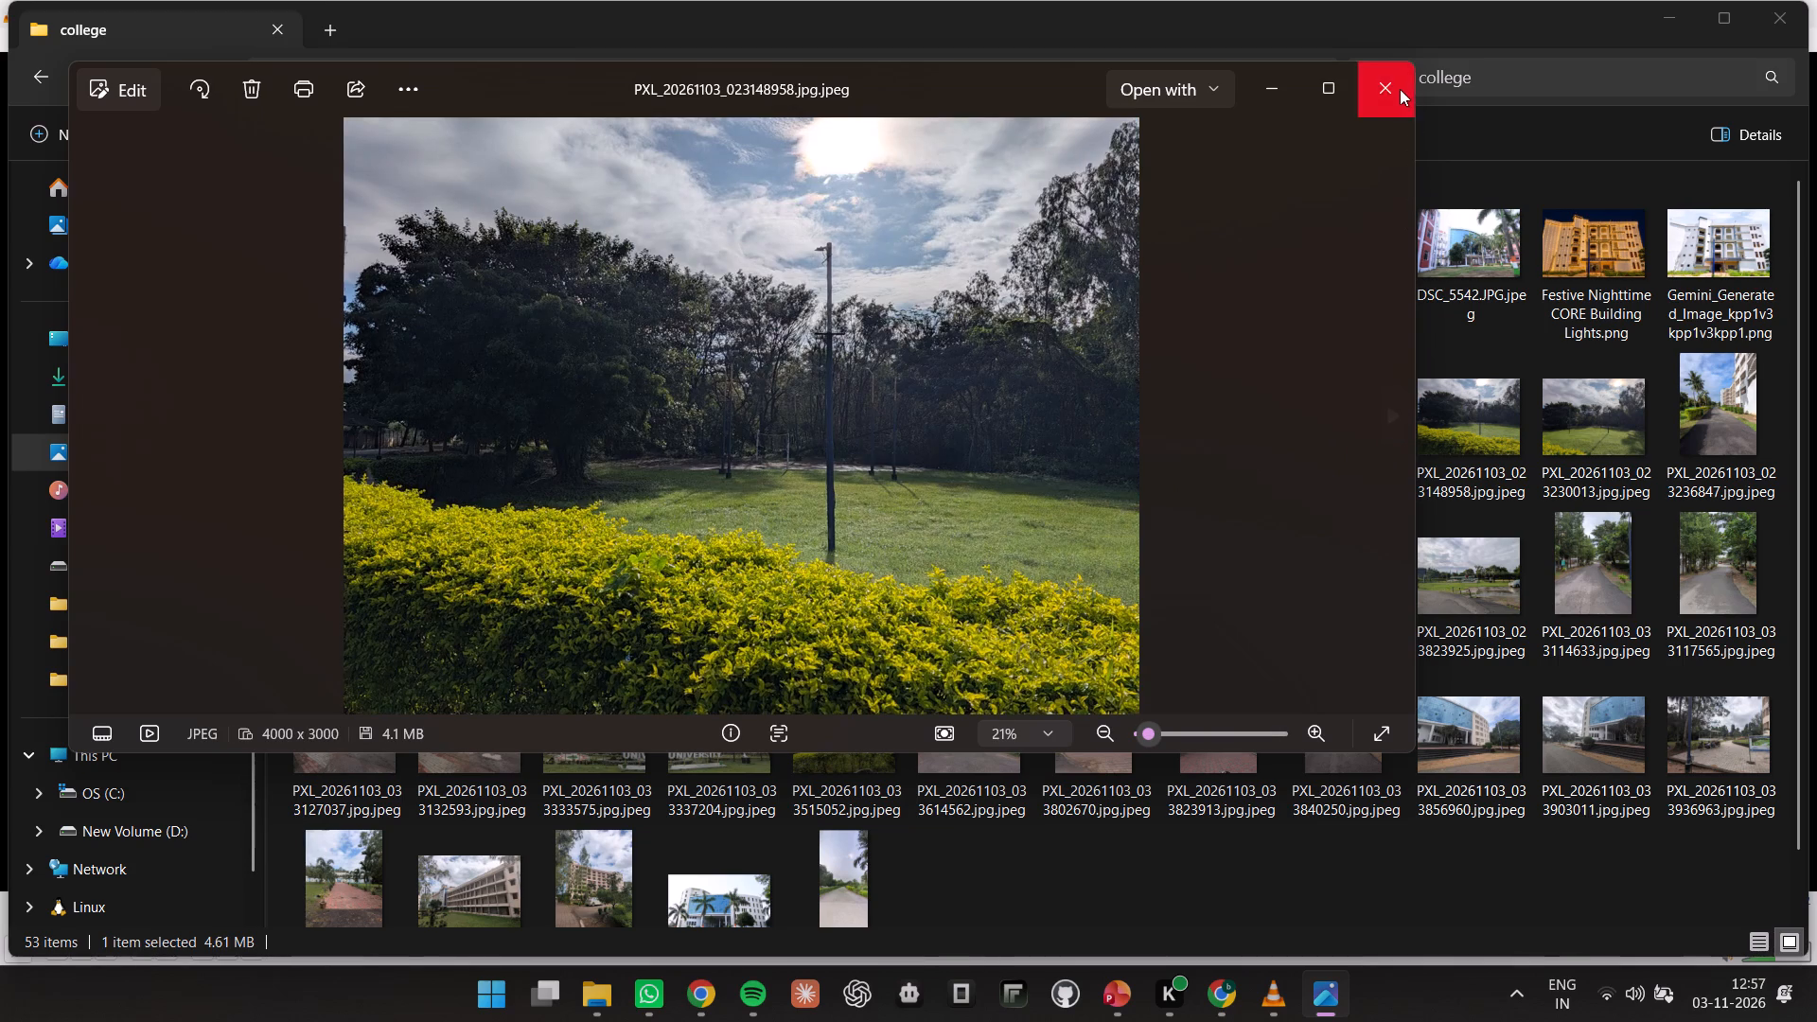
pyautogui.click(1400, 89)
pyautogui.click(1791, 8)
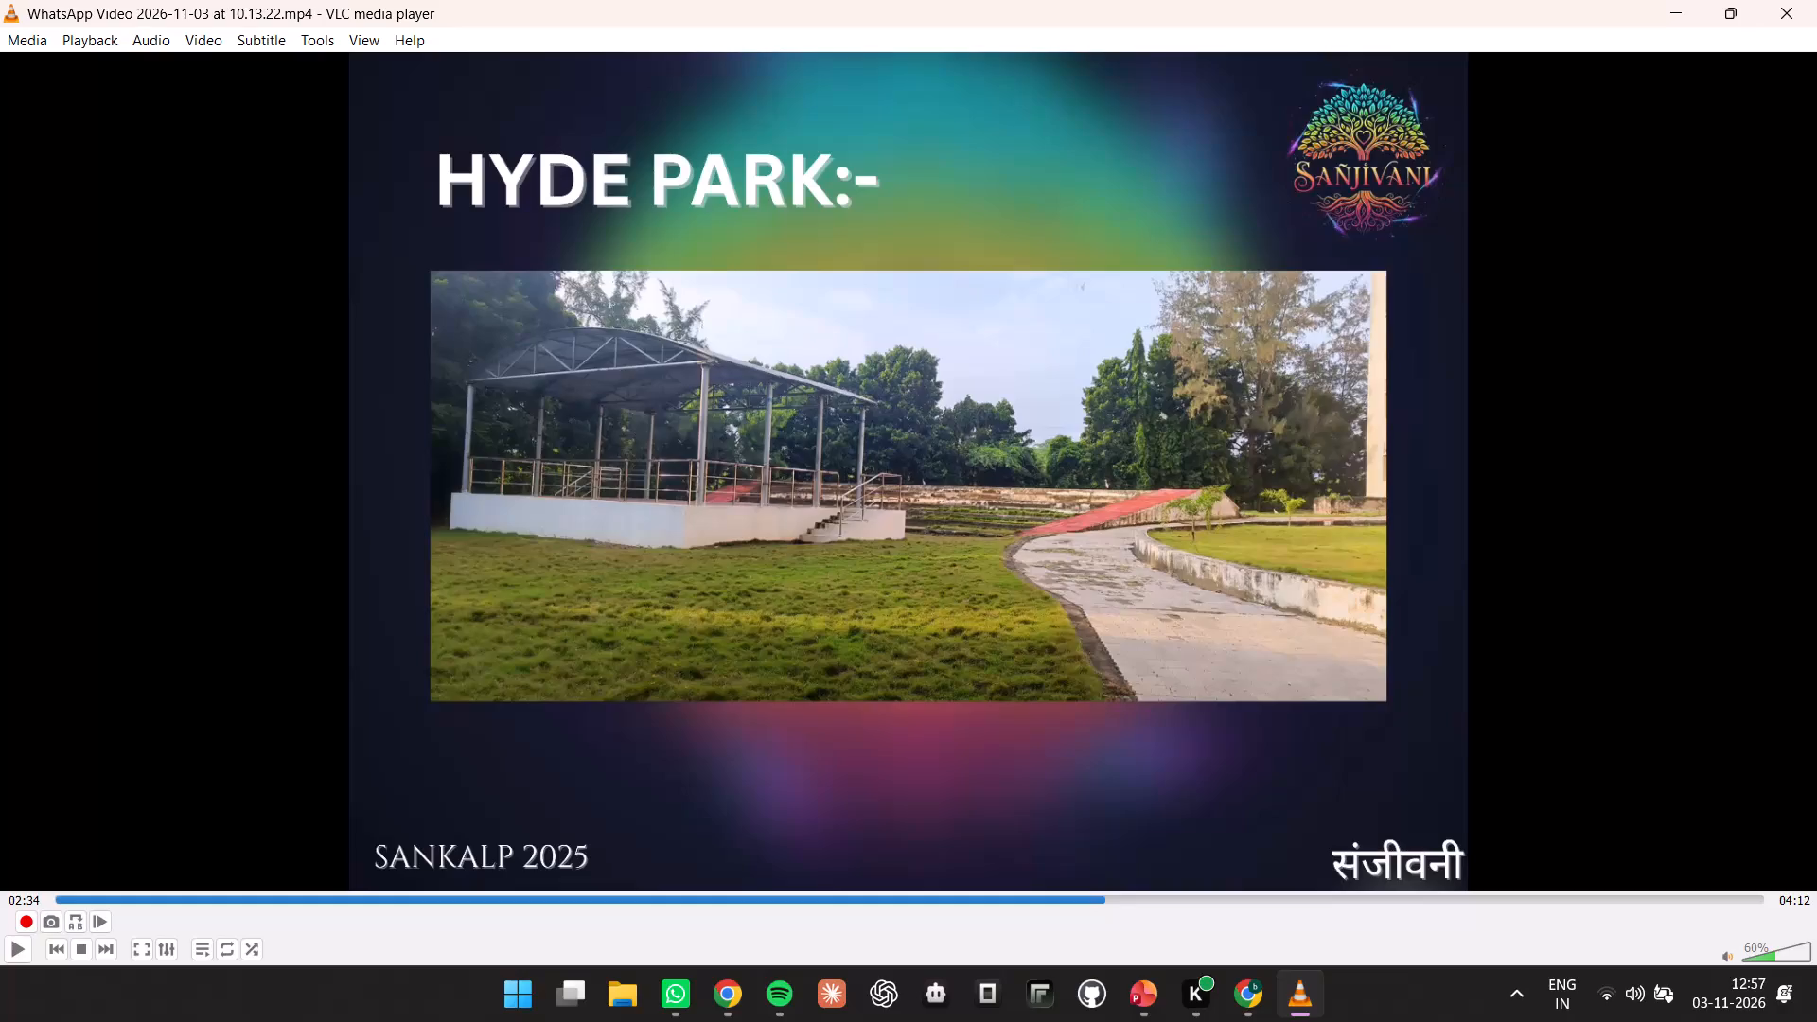
pyautogui.click(1816, 0)
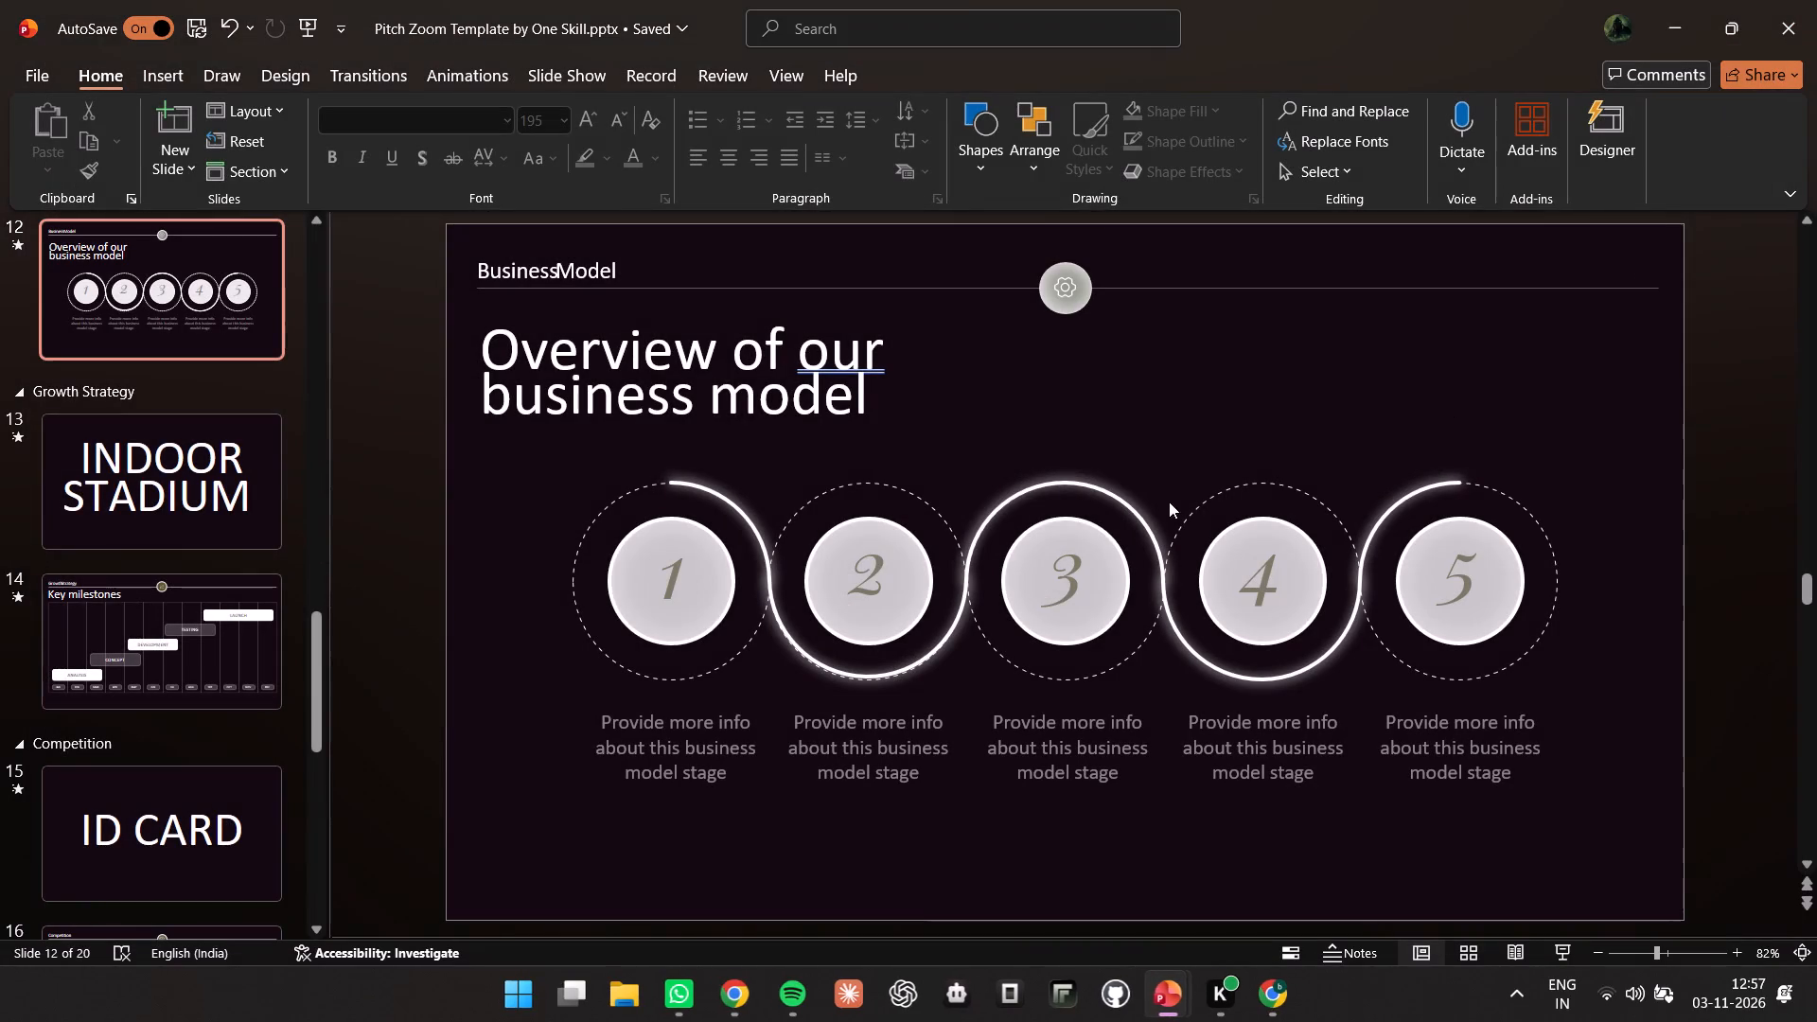
# Replace the word "Financials" on slide 17 with "VOLLEYBAL", keeping it on one line.
pyautogui.scroll(-12, 75, 530)
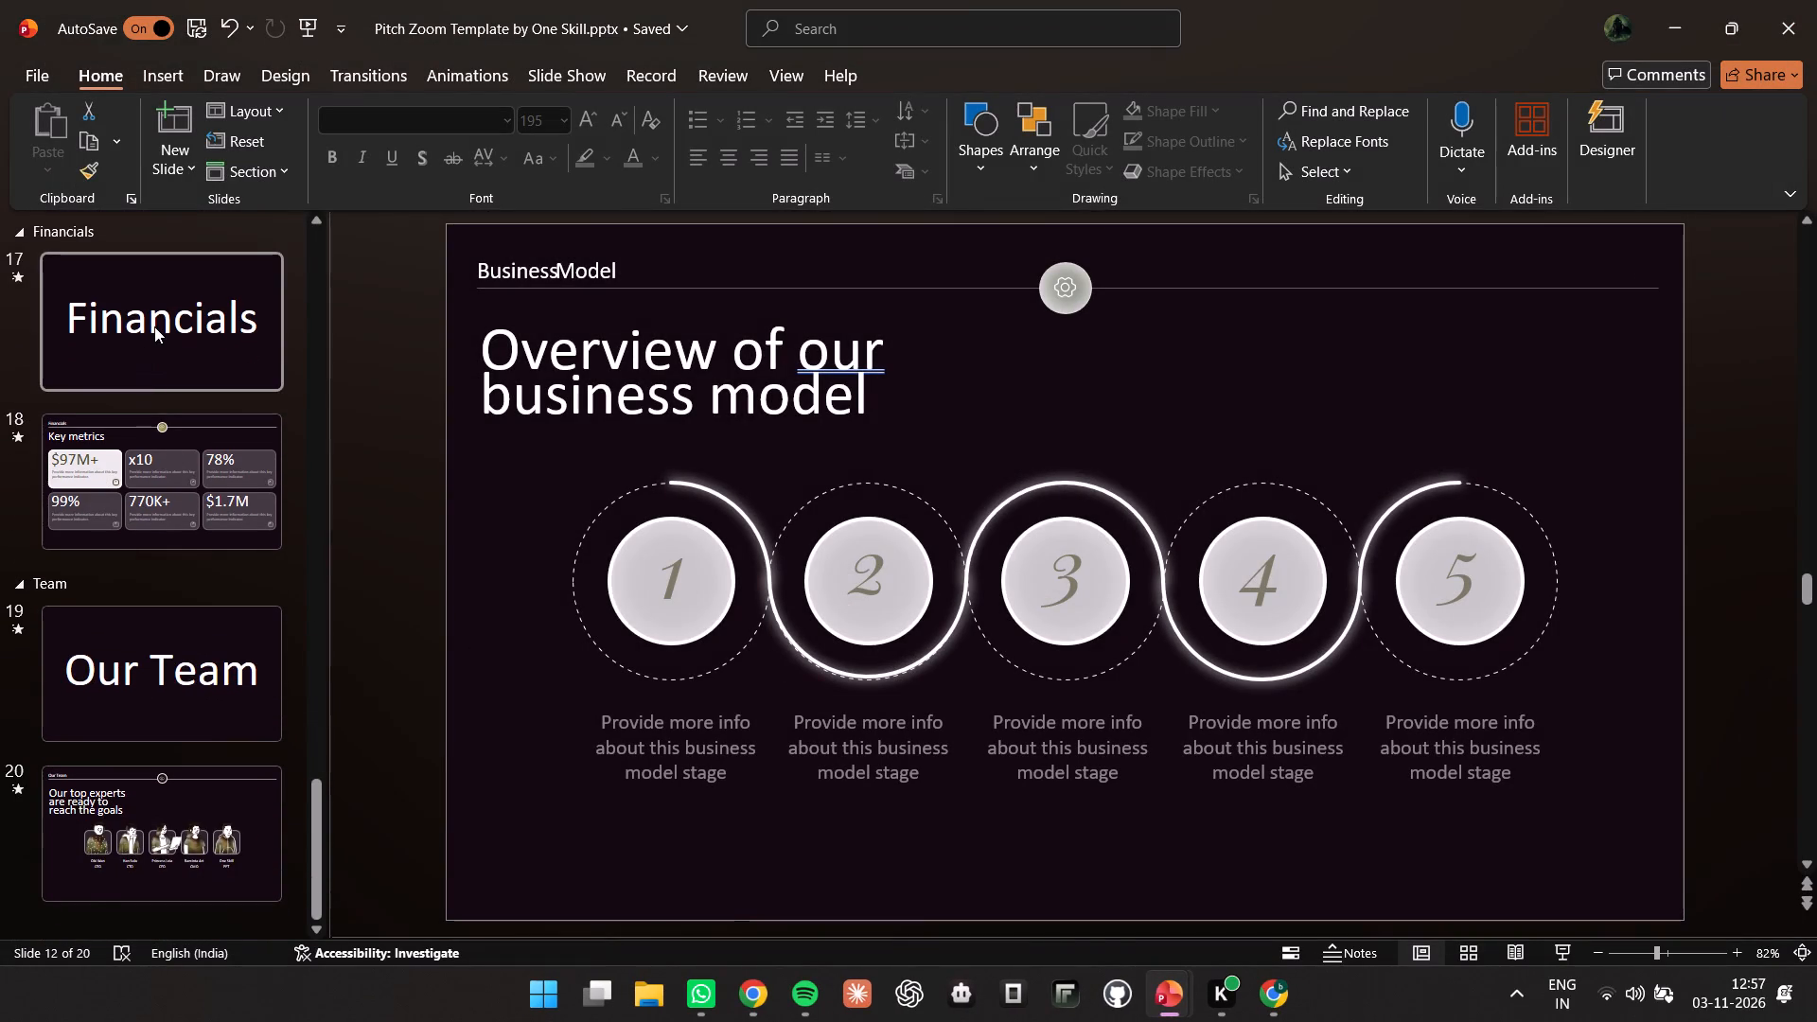
pyautogui.click(154, 326)
pyautogui.click(704, 526)
pyautogui.moveTo(573, 511); pyautogui.dragTo(1551, 528)
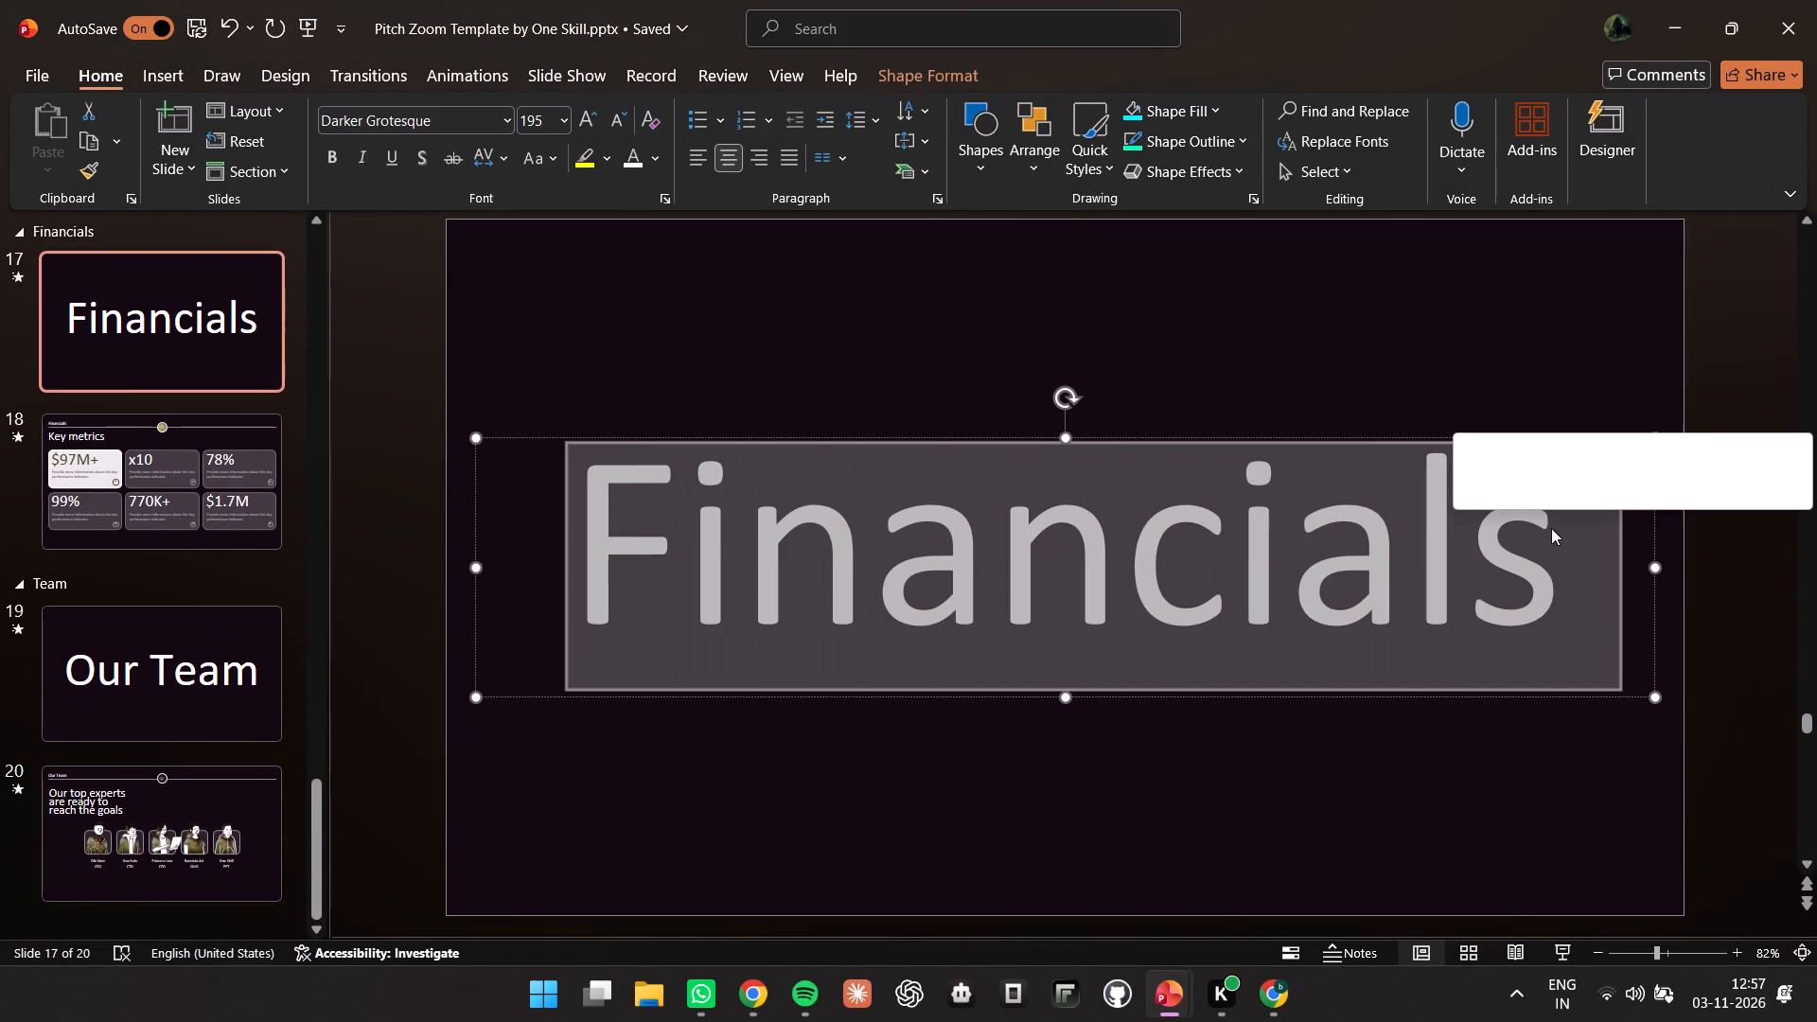
pyautogui.write('VOLL')
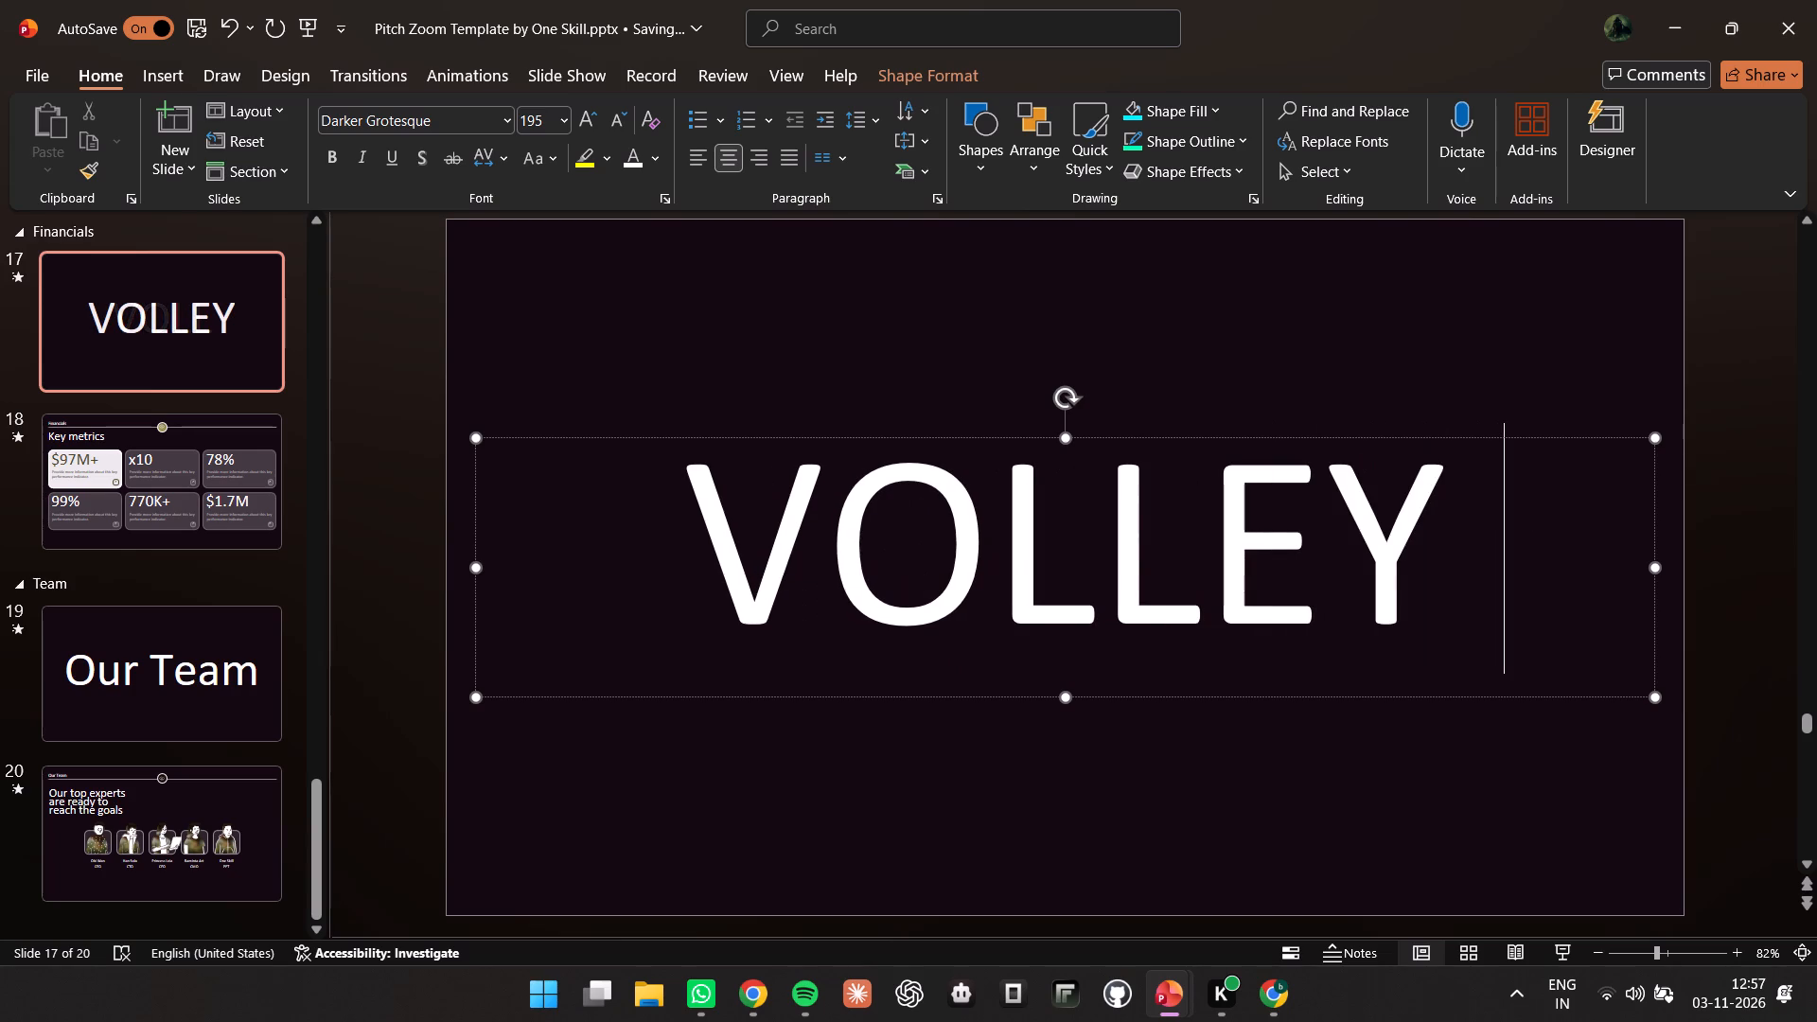
pyautogui.press('BackSpace')
pyautogui.write('BALL')
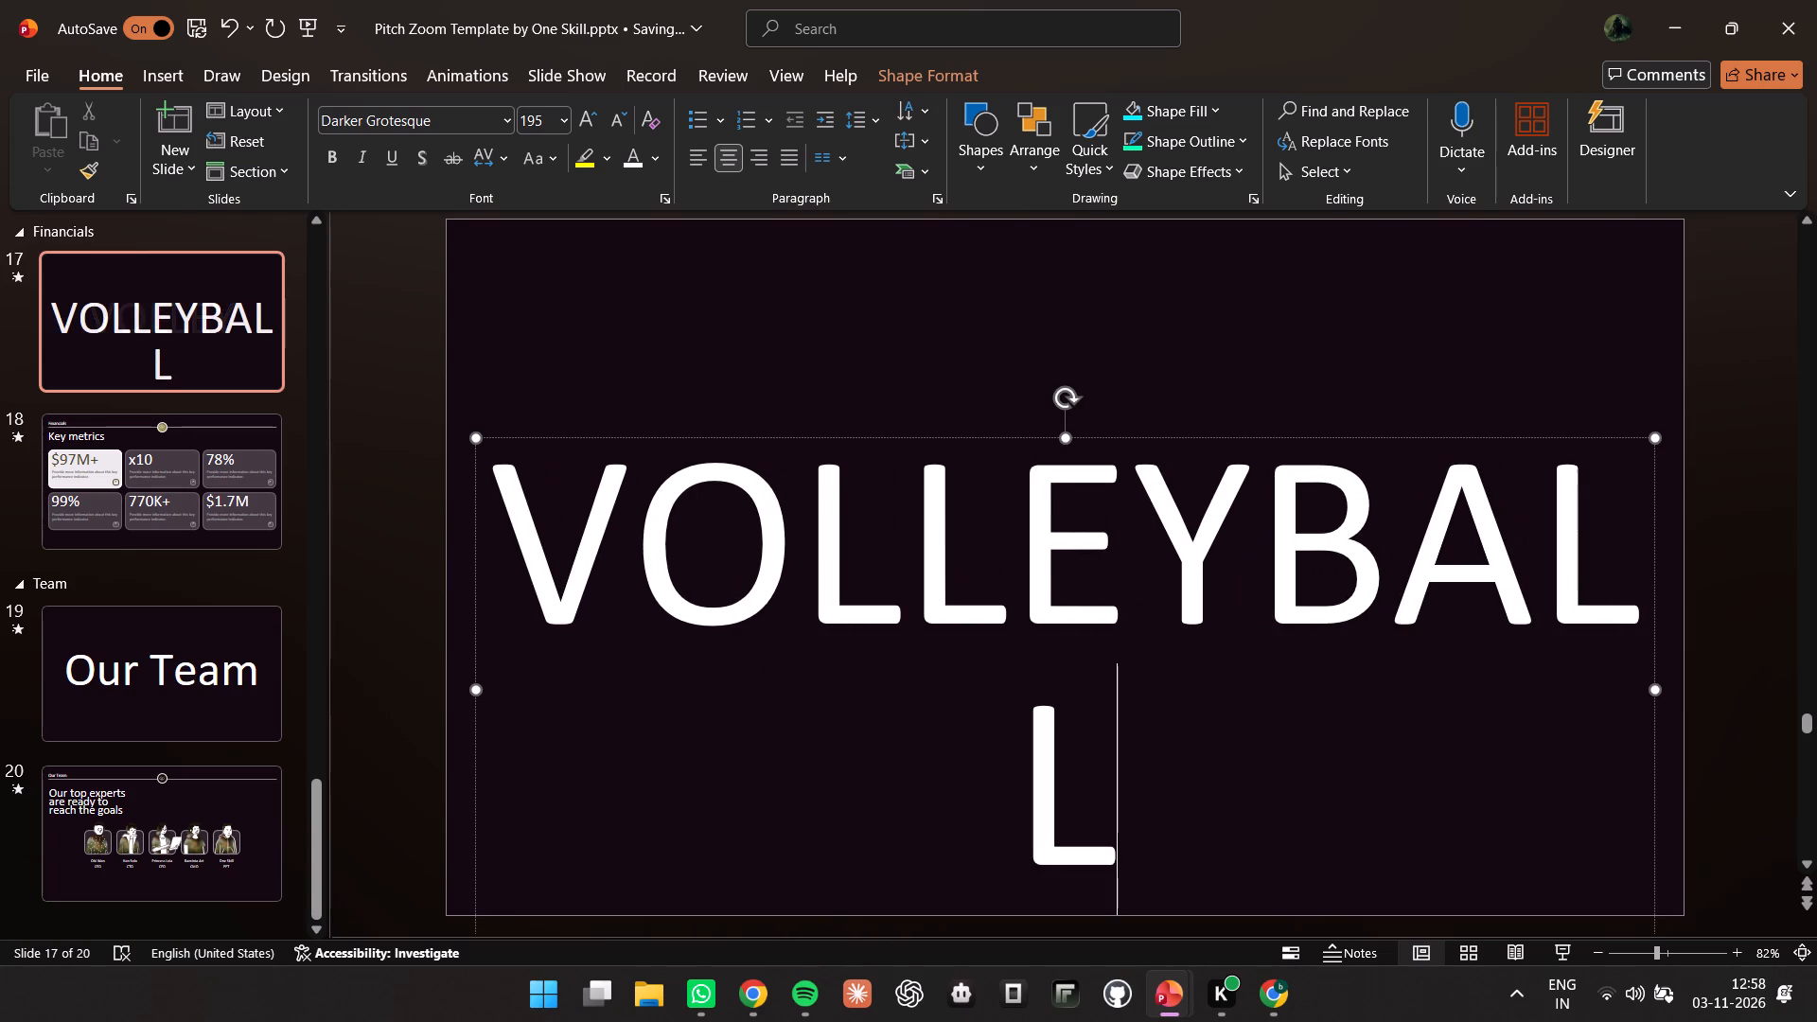
pyautogui.press('BackSpace')
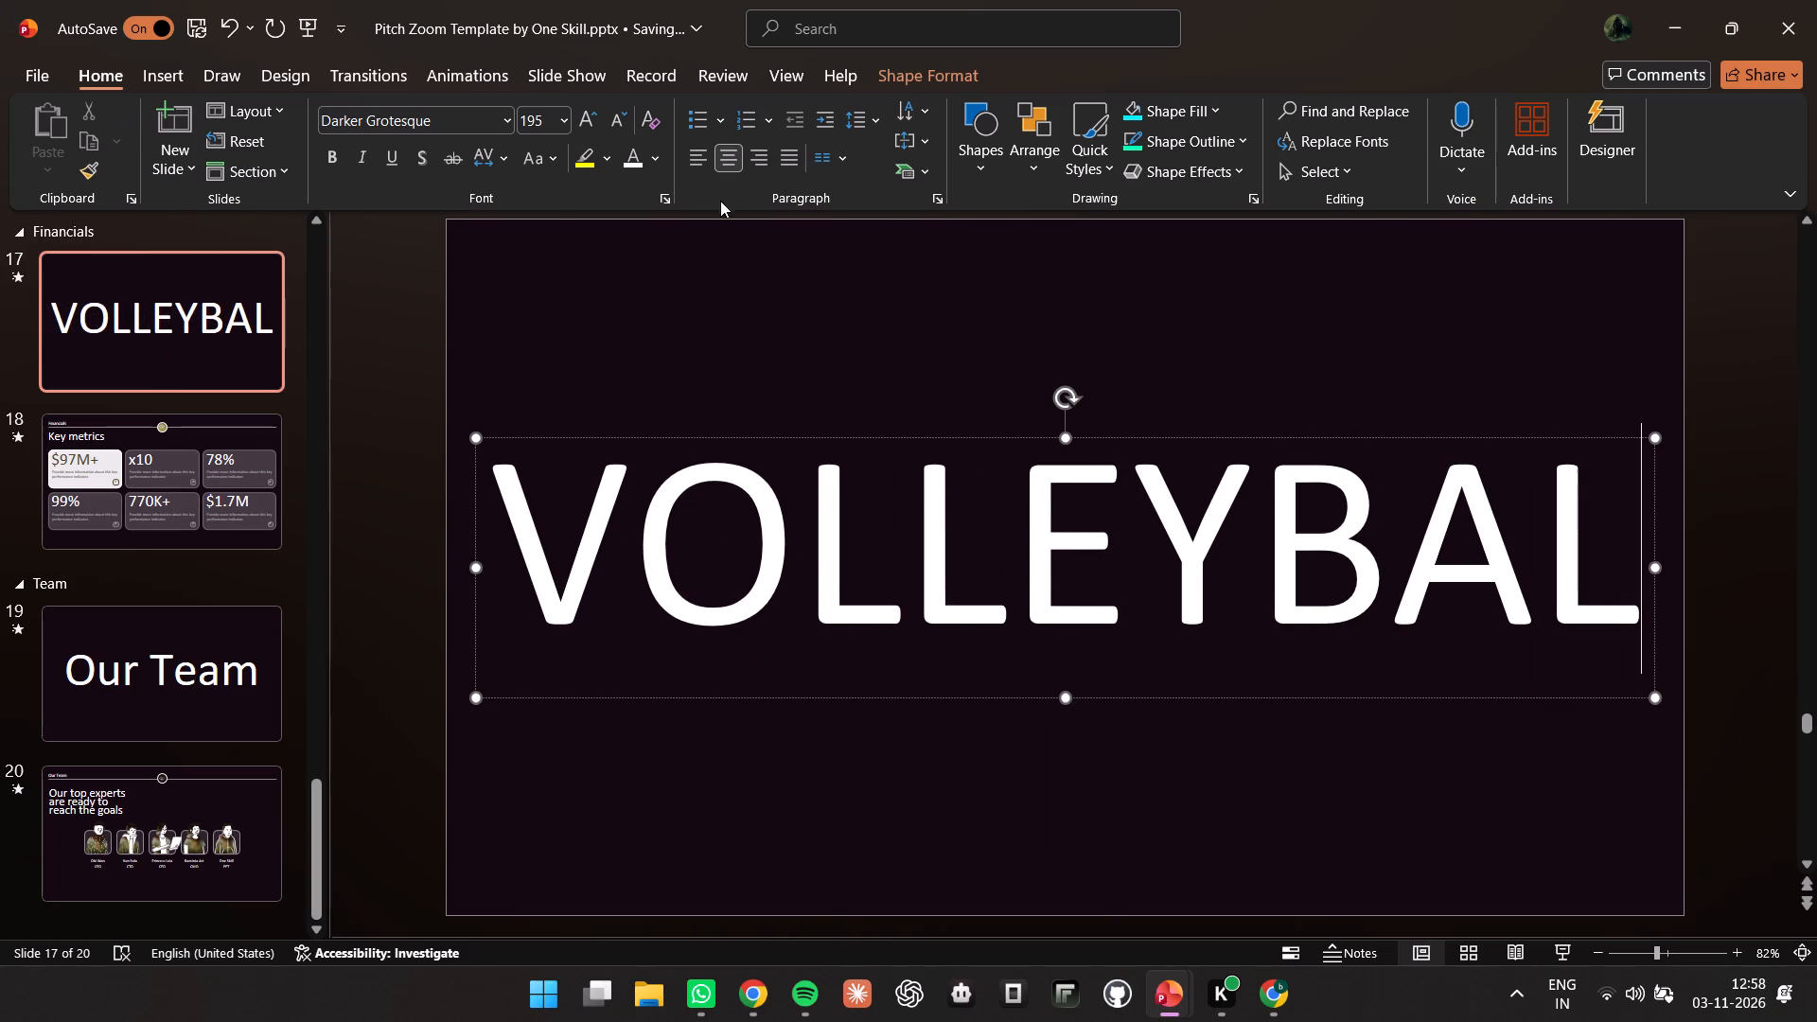
# Move the "VOLLEYBAL" text box up to the upper part of slide 17.
pyautogui.moveTo(662, 434); pyautogui.dragTo(658, 296)
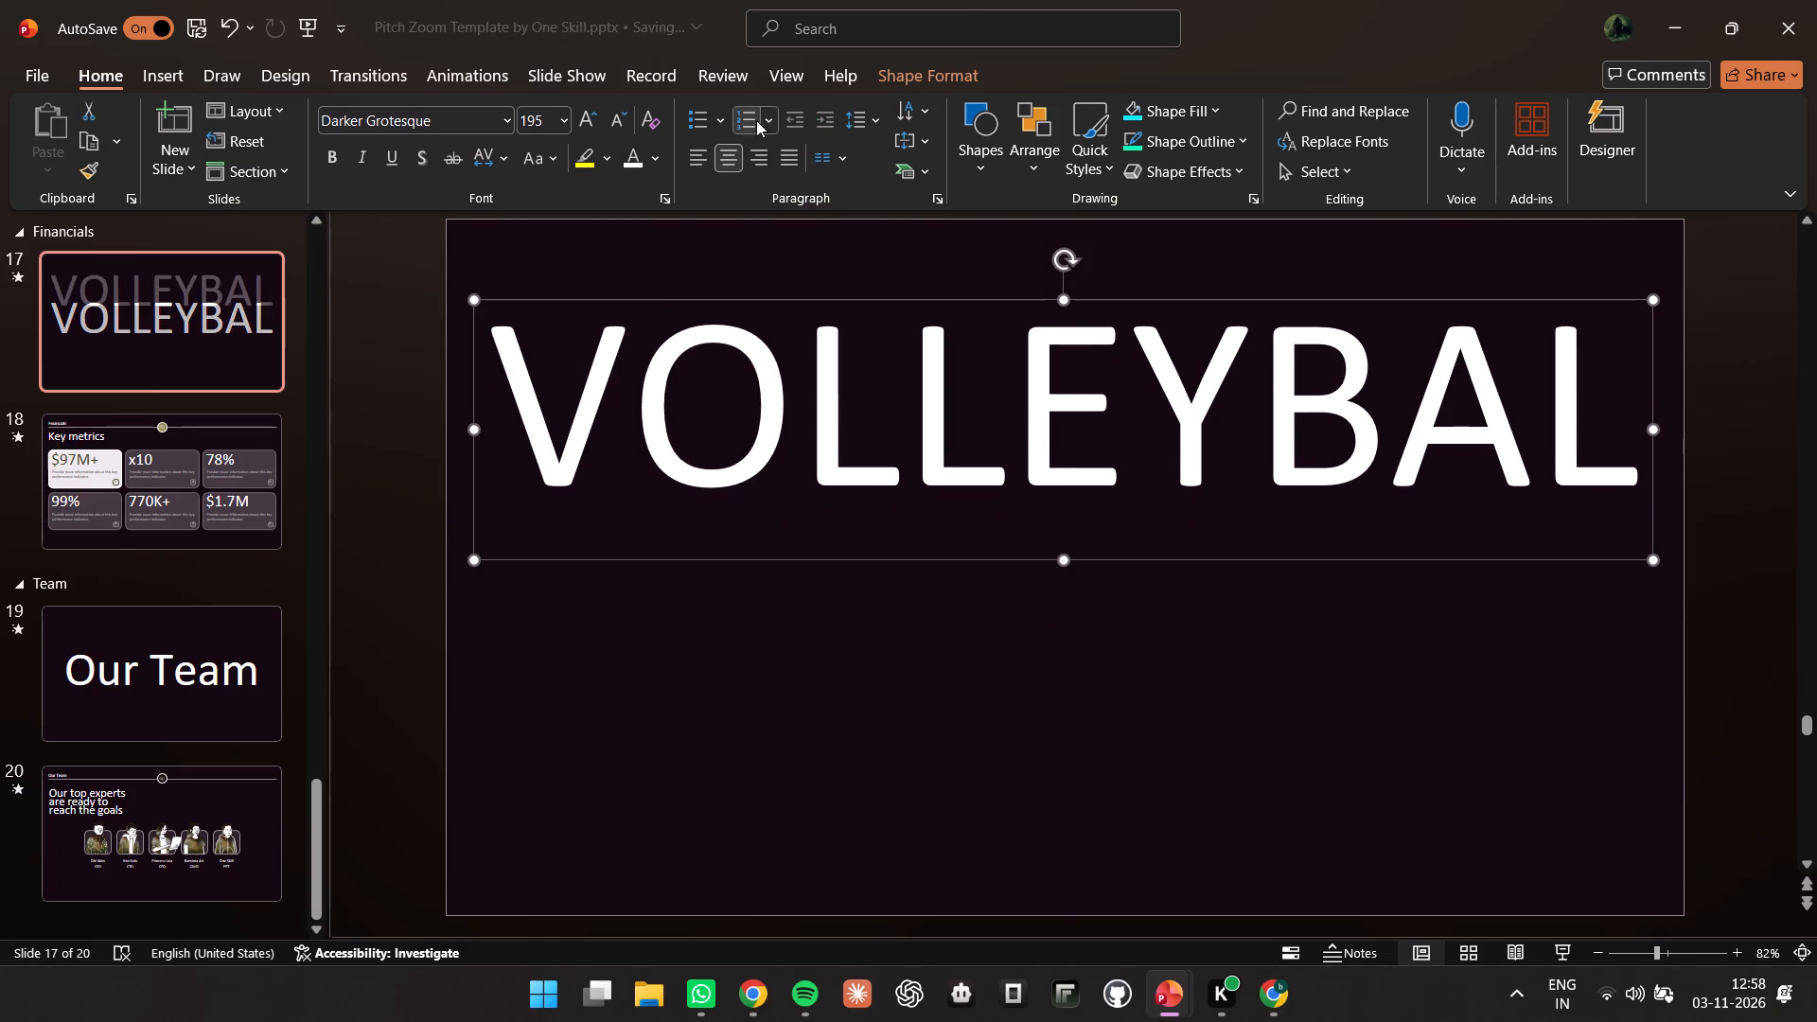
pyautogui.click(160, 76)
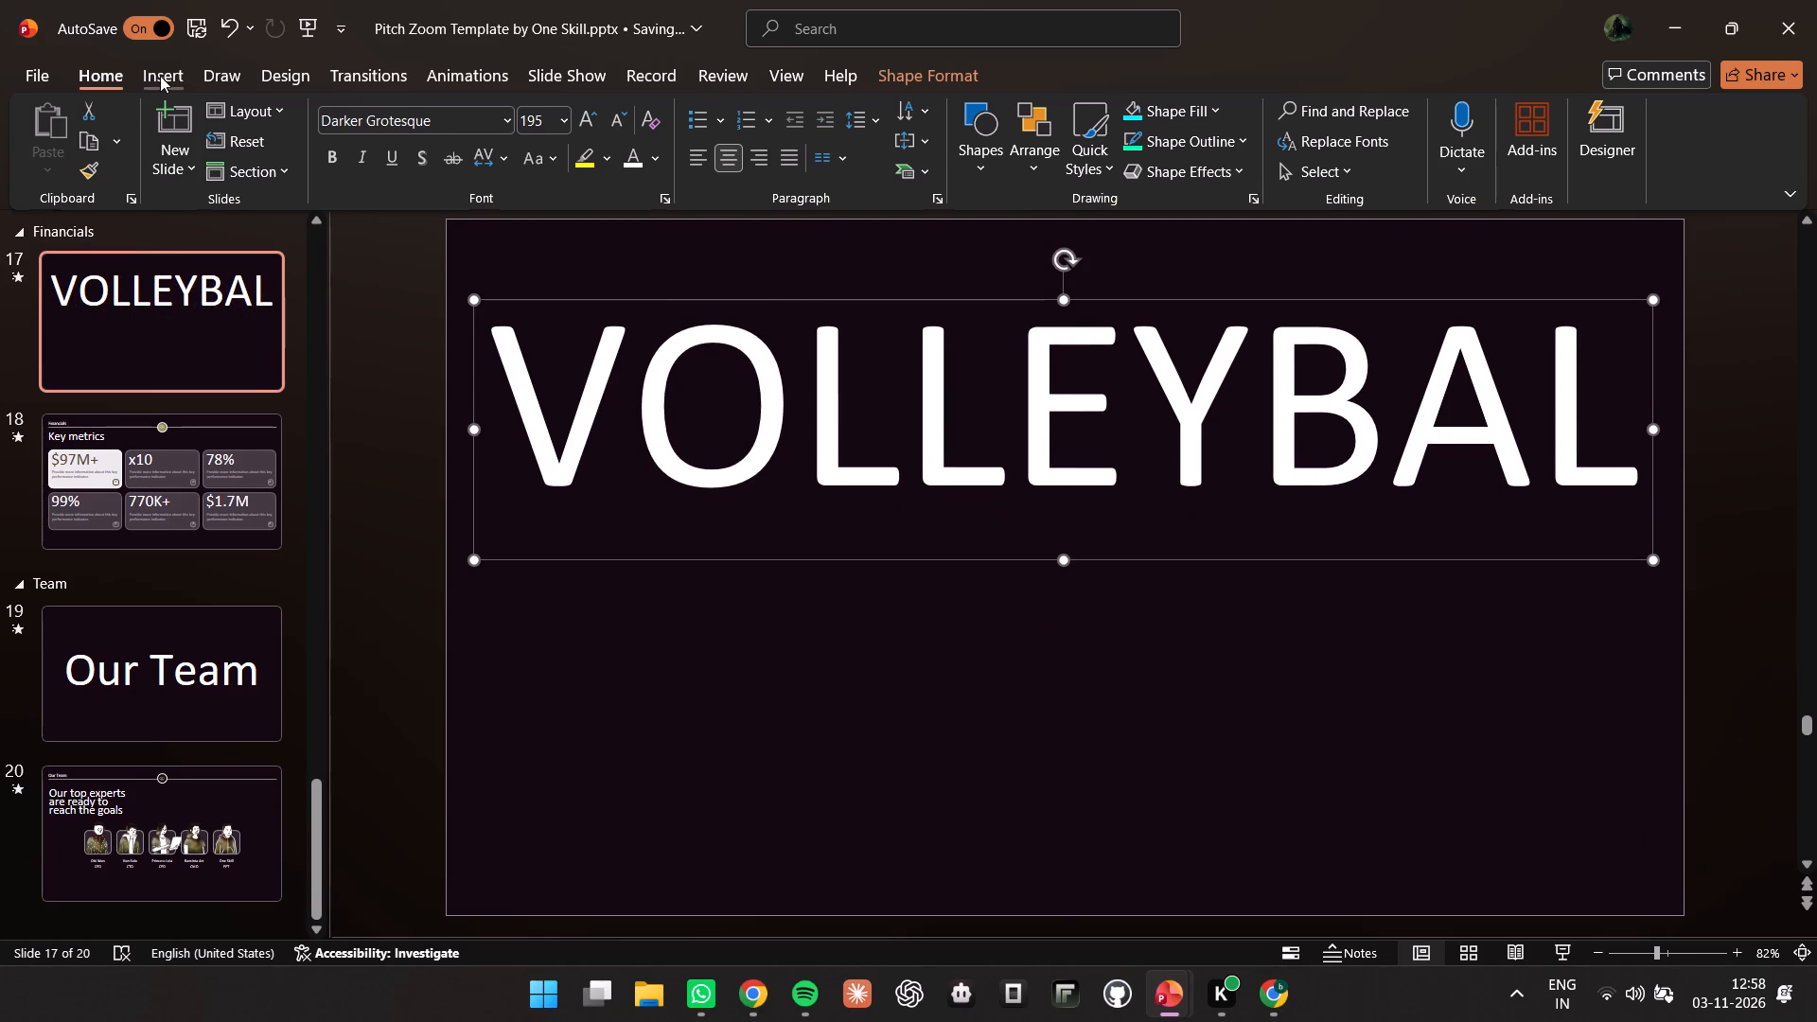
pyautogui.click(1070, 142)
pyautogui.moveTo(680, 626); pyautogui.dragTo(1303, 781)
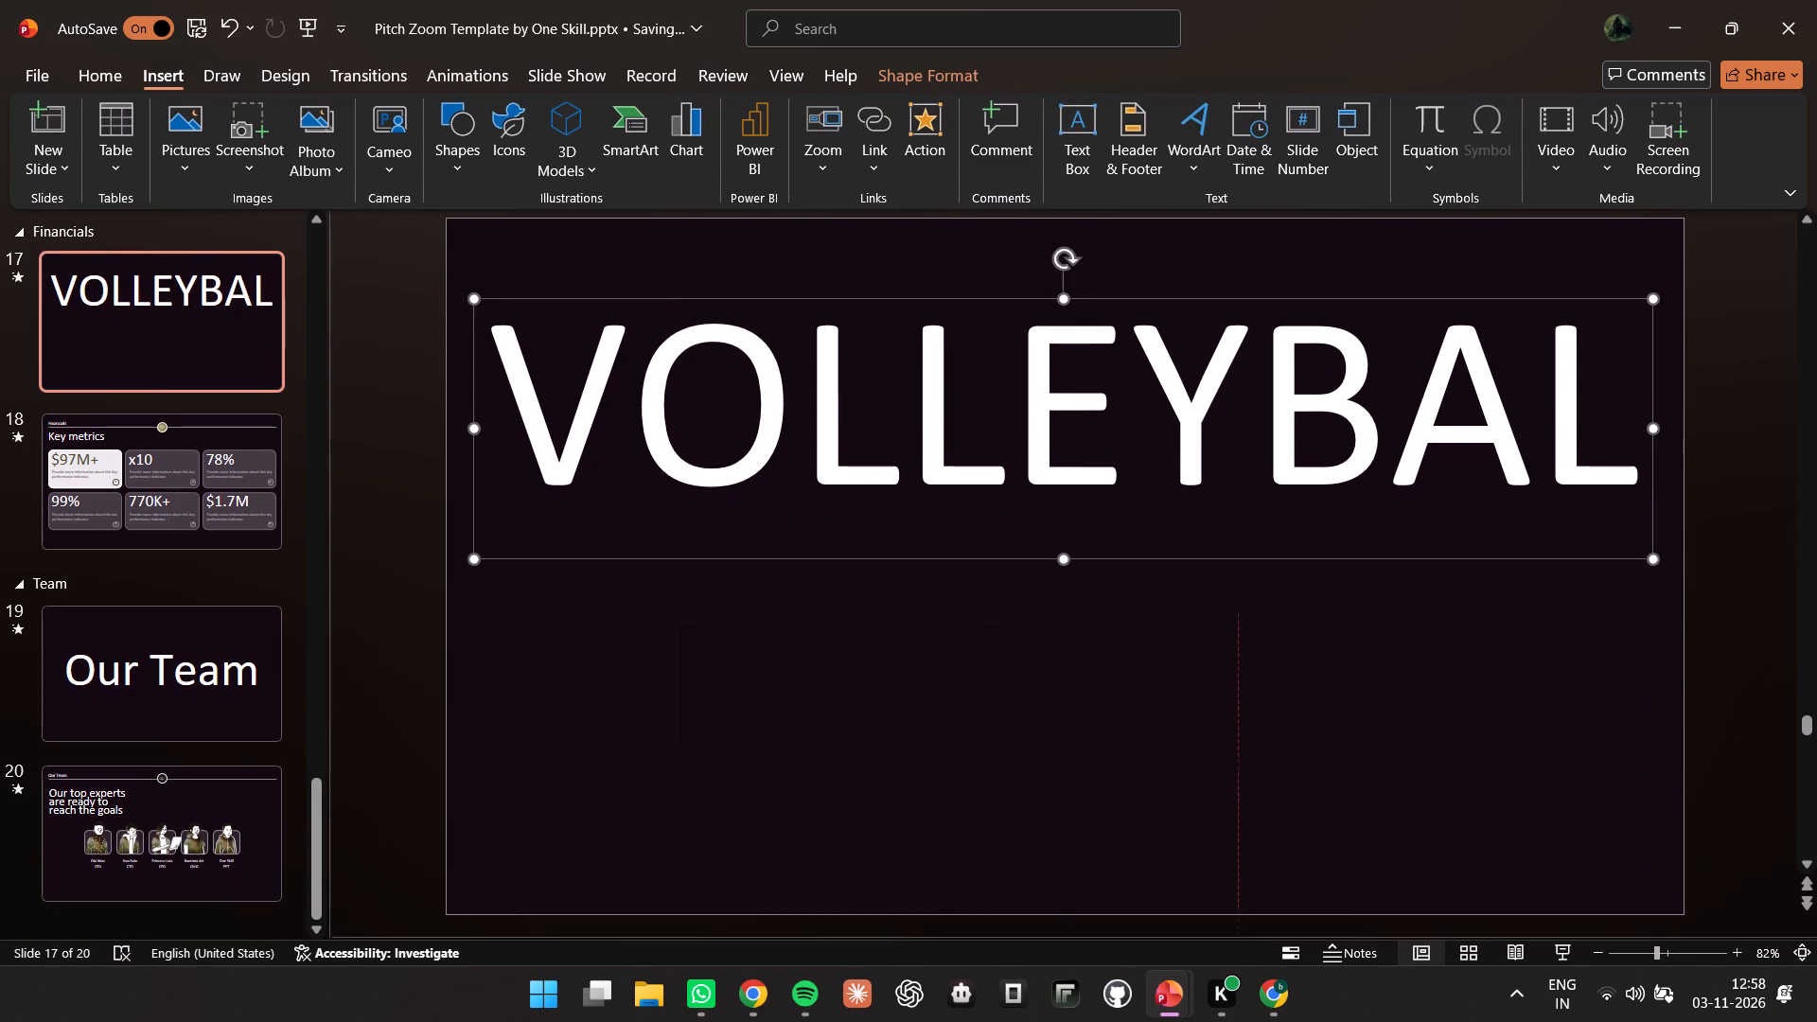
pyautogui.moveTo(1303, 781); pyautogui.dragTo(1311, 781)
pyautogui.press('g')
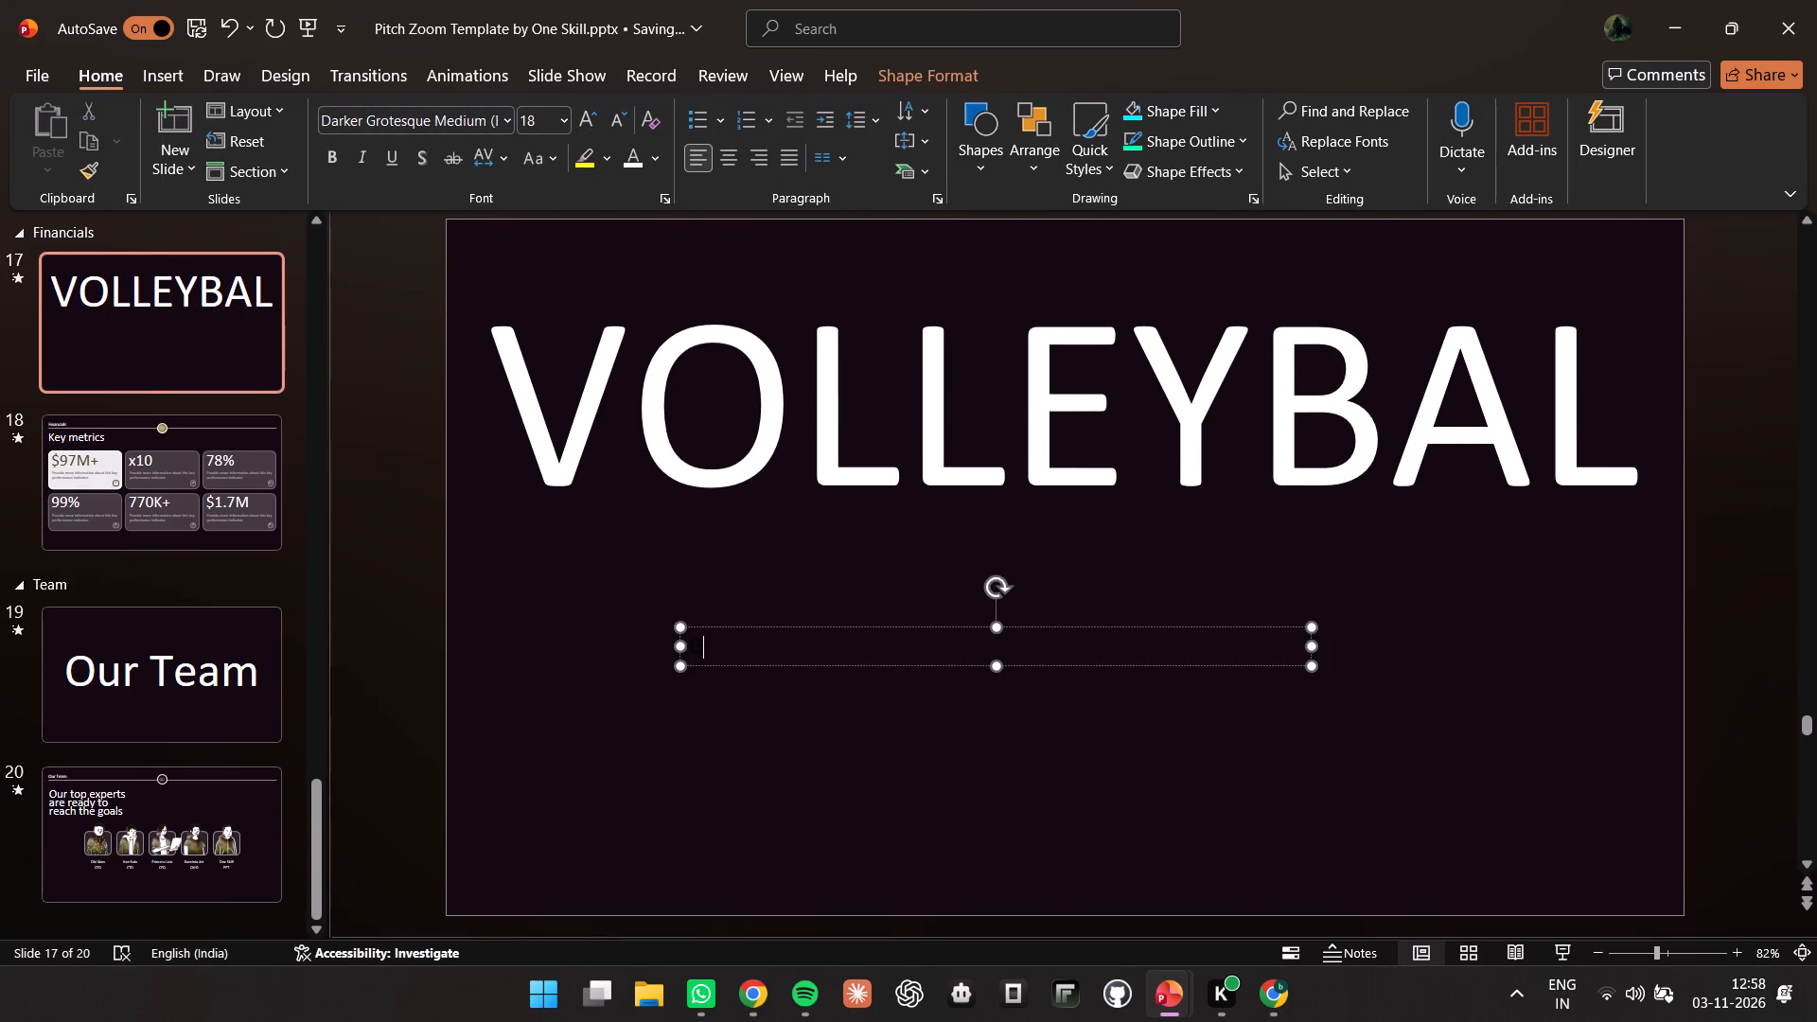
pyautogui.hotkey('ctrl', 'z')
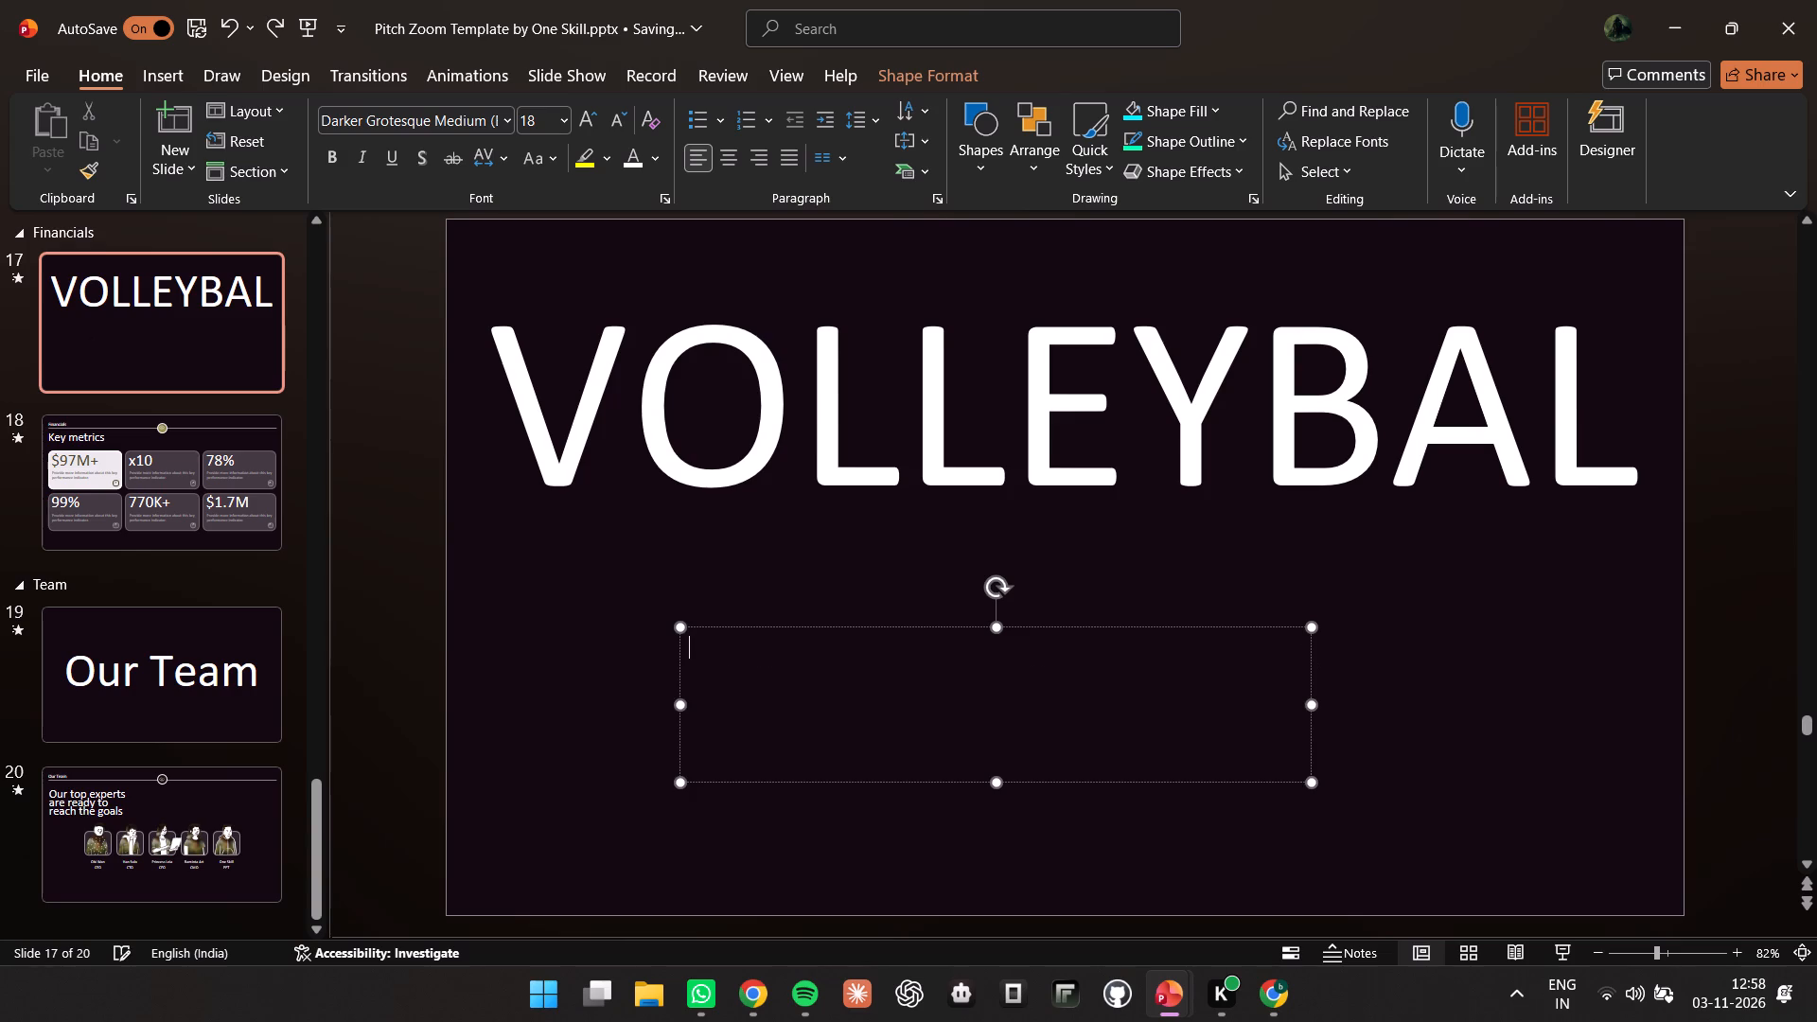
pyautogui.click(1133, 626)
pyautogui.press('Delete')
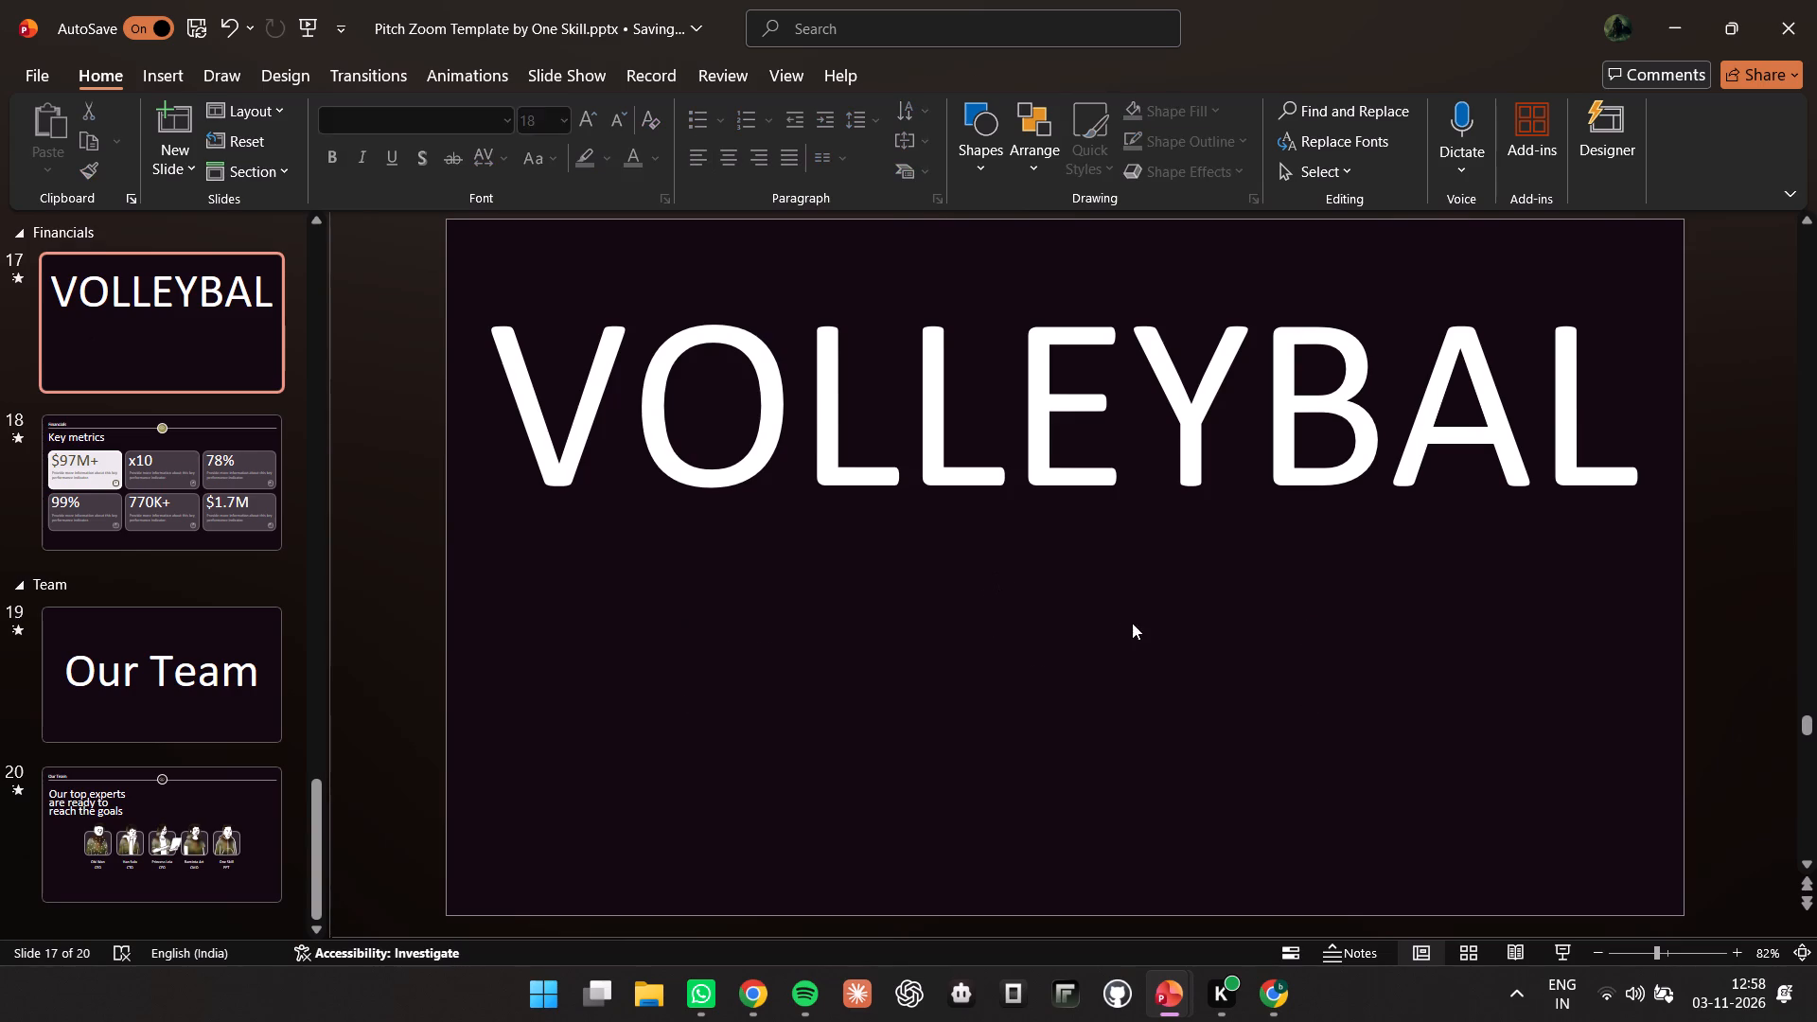
# Copy the "VOLLEYBAL" text box and paste a duplicate of it on slide 17.
pyautogui.click(970, 303)
pyautogui.rightClick(967, 297)
pyautogui.click(1032, 369)
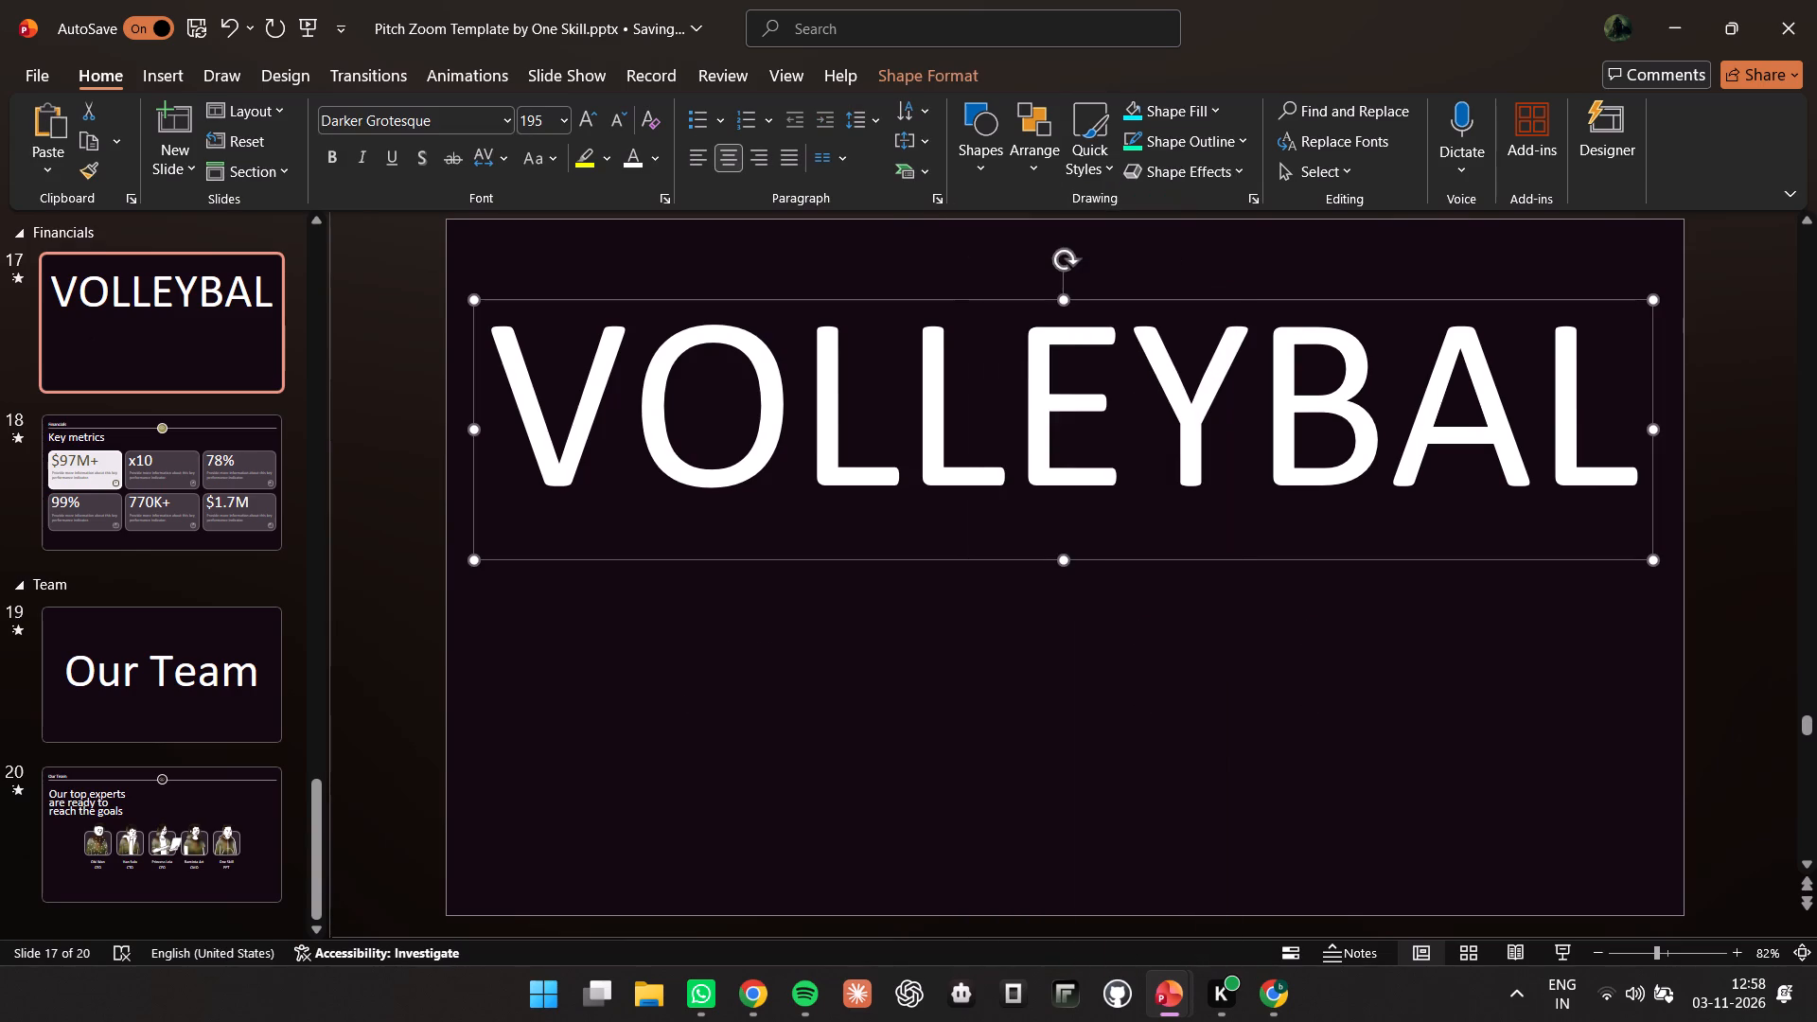
pyautogui.rightClick(838, 756)
pyautogui.click(909, 299)
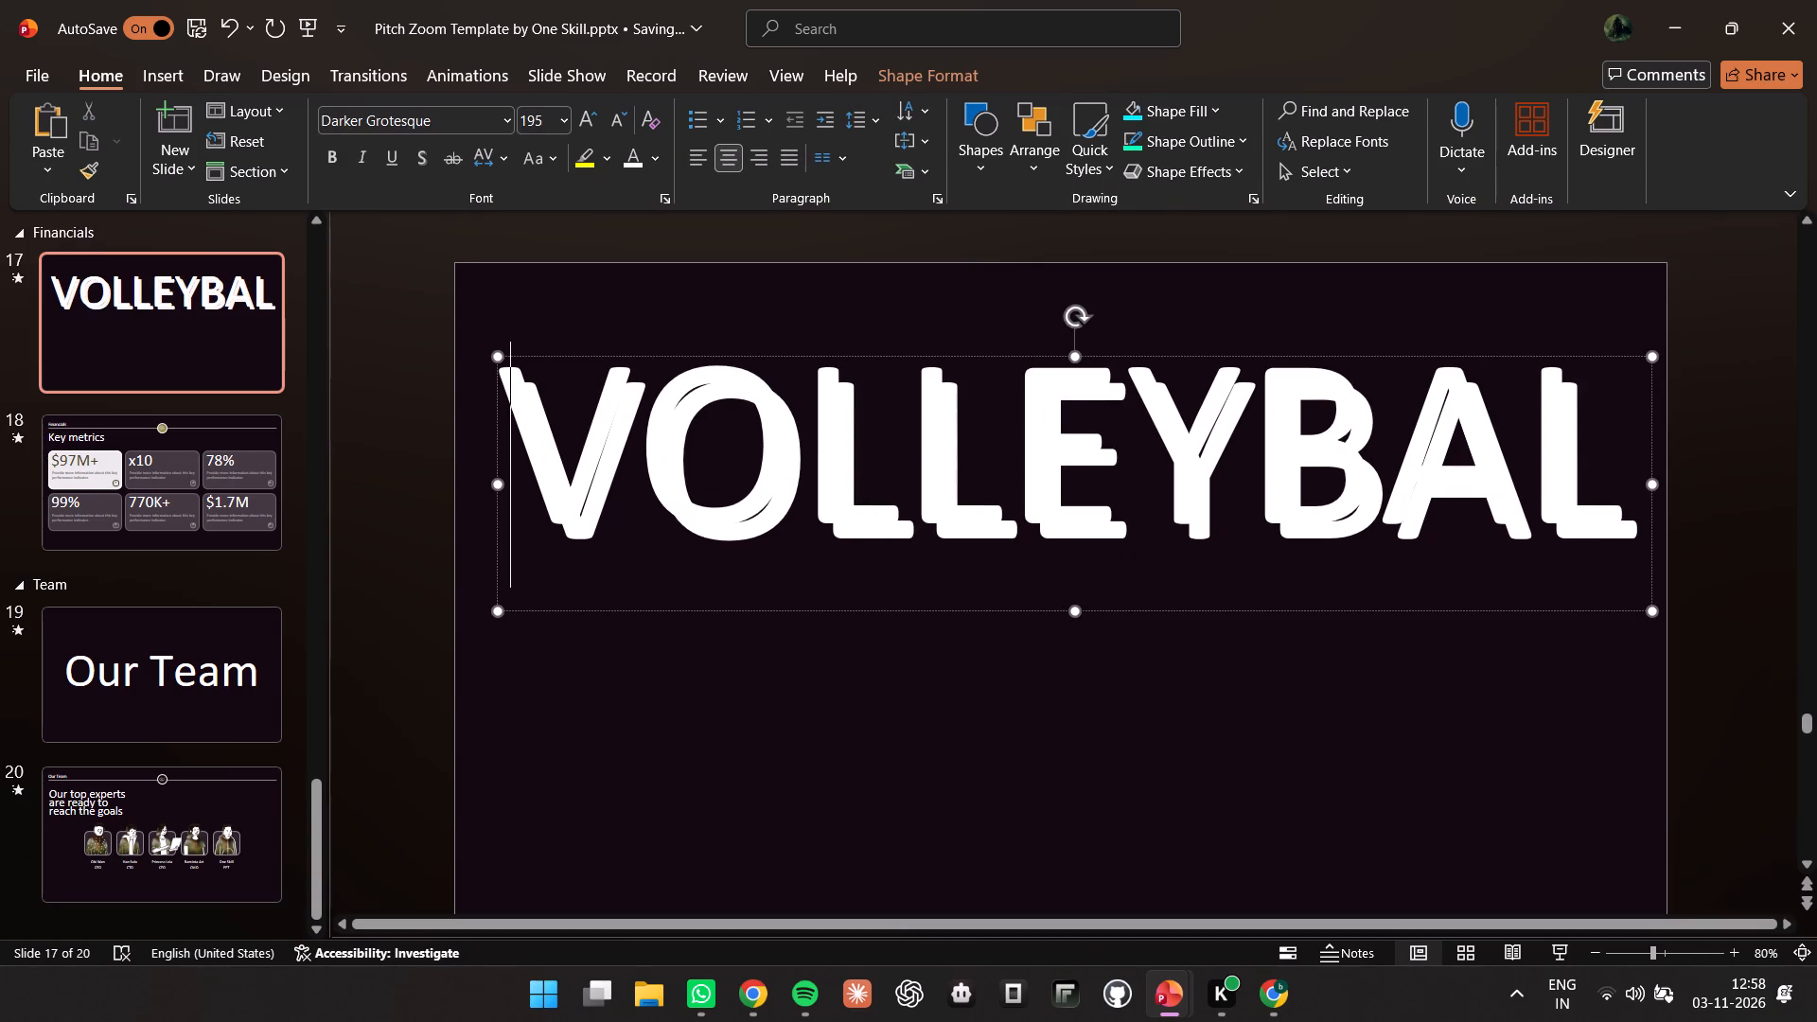
# Move the duplicate "VOLLEYBAL" text box below the original on slide 17 and change its text to "GROUND".
pyautogui.moveTo(855, 359); pyautogui.dragTo(857, 622)
pyautogui.click(840, 680)
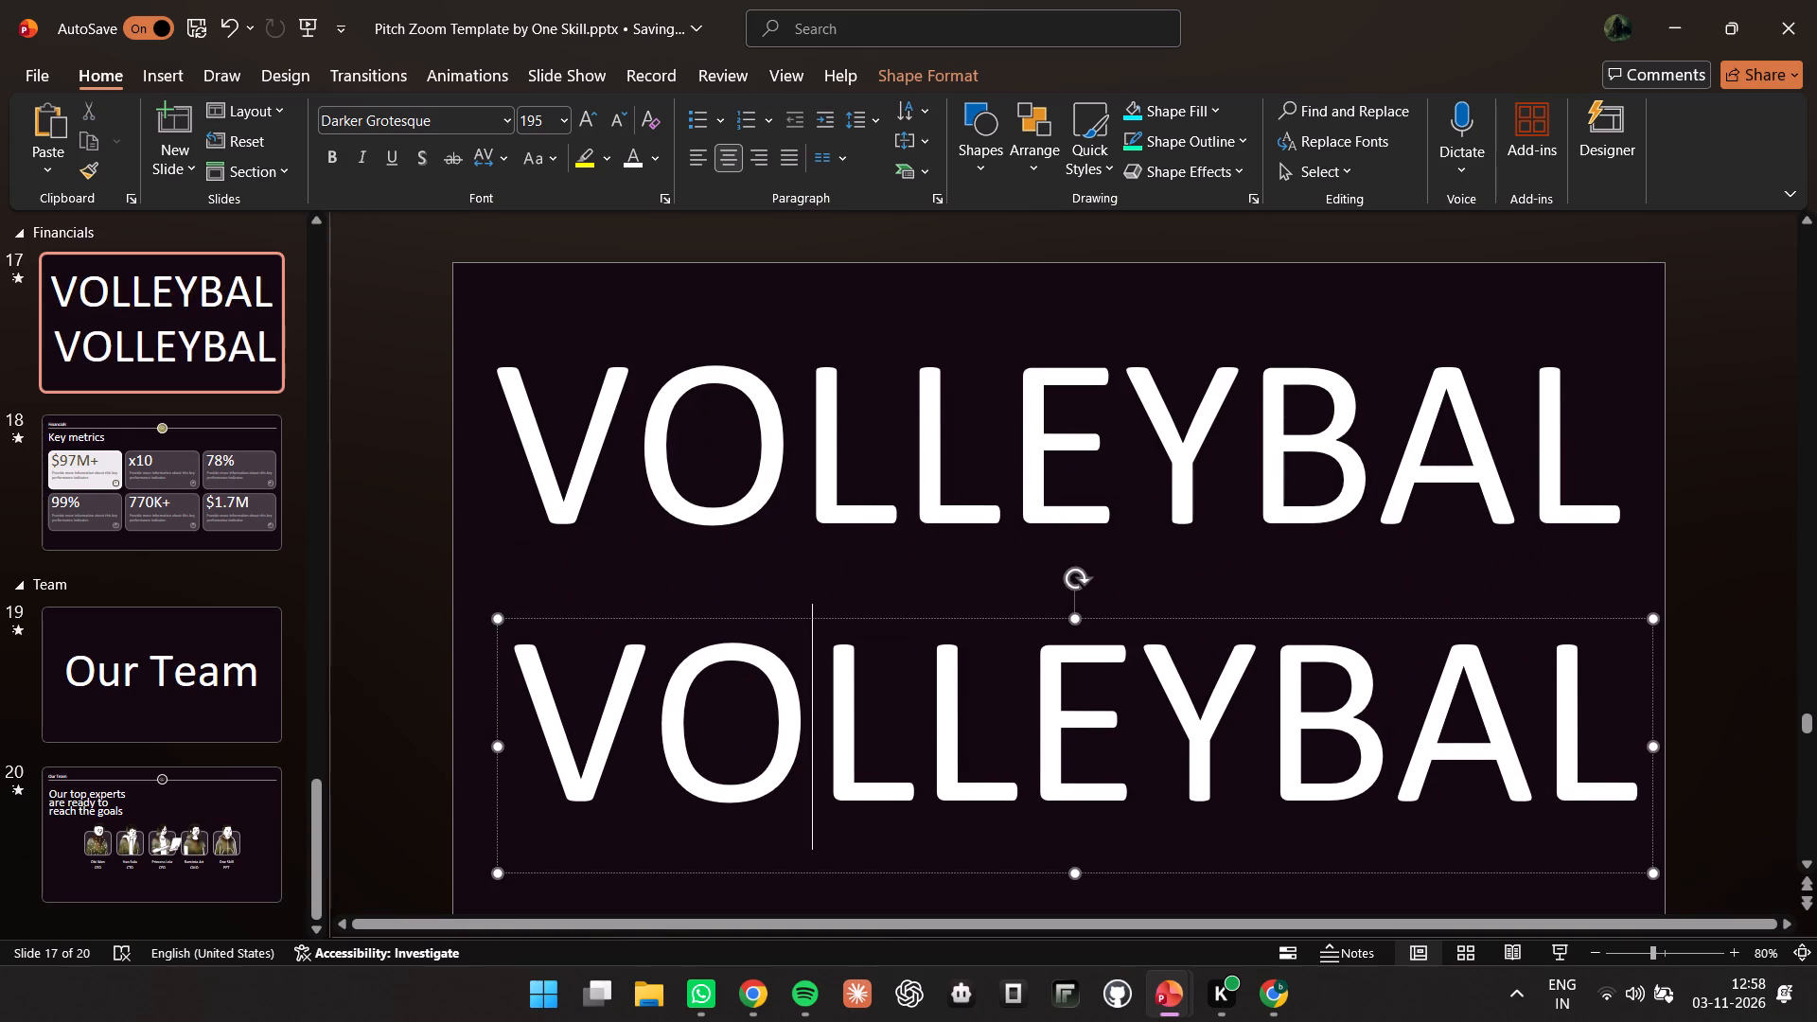
pyautogui.moveTo(537, 691); pyautogui.dragTo(1603, 662)
pyautogui.write('GROUNF')
pyautogui.press('BackSpace')
pyautogui.press('d')
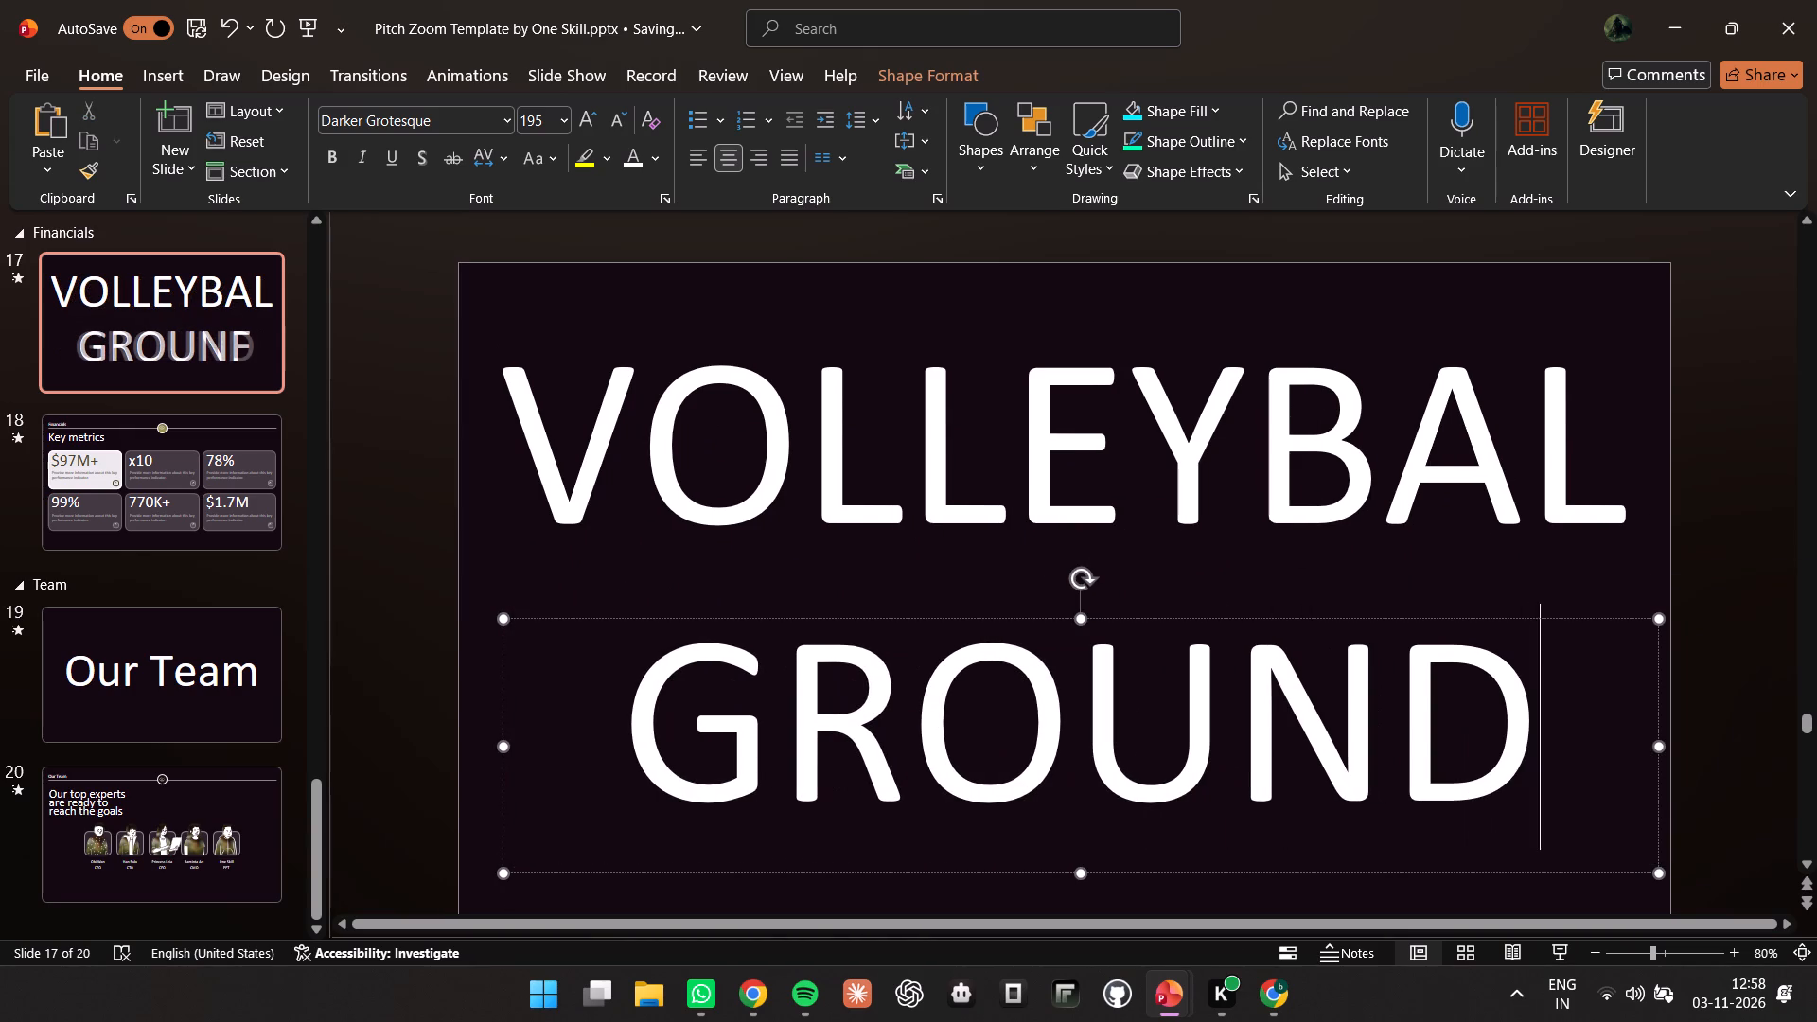
# Complete the upper word as "VOLLEYBALL", widening its text box to hold one line and centring it across slide 17.
pyautogui.click(1610, 448)
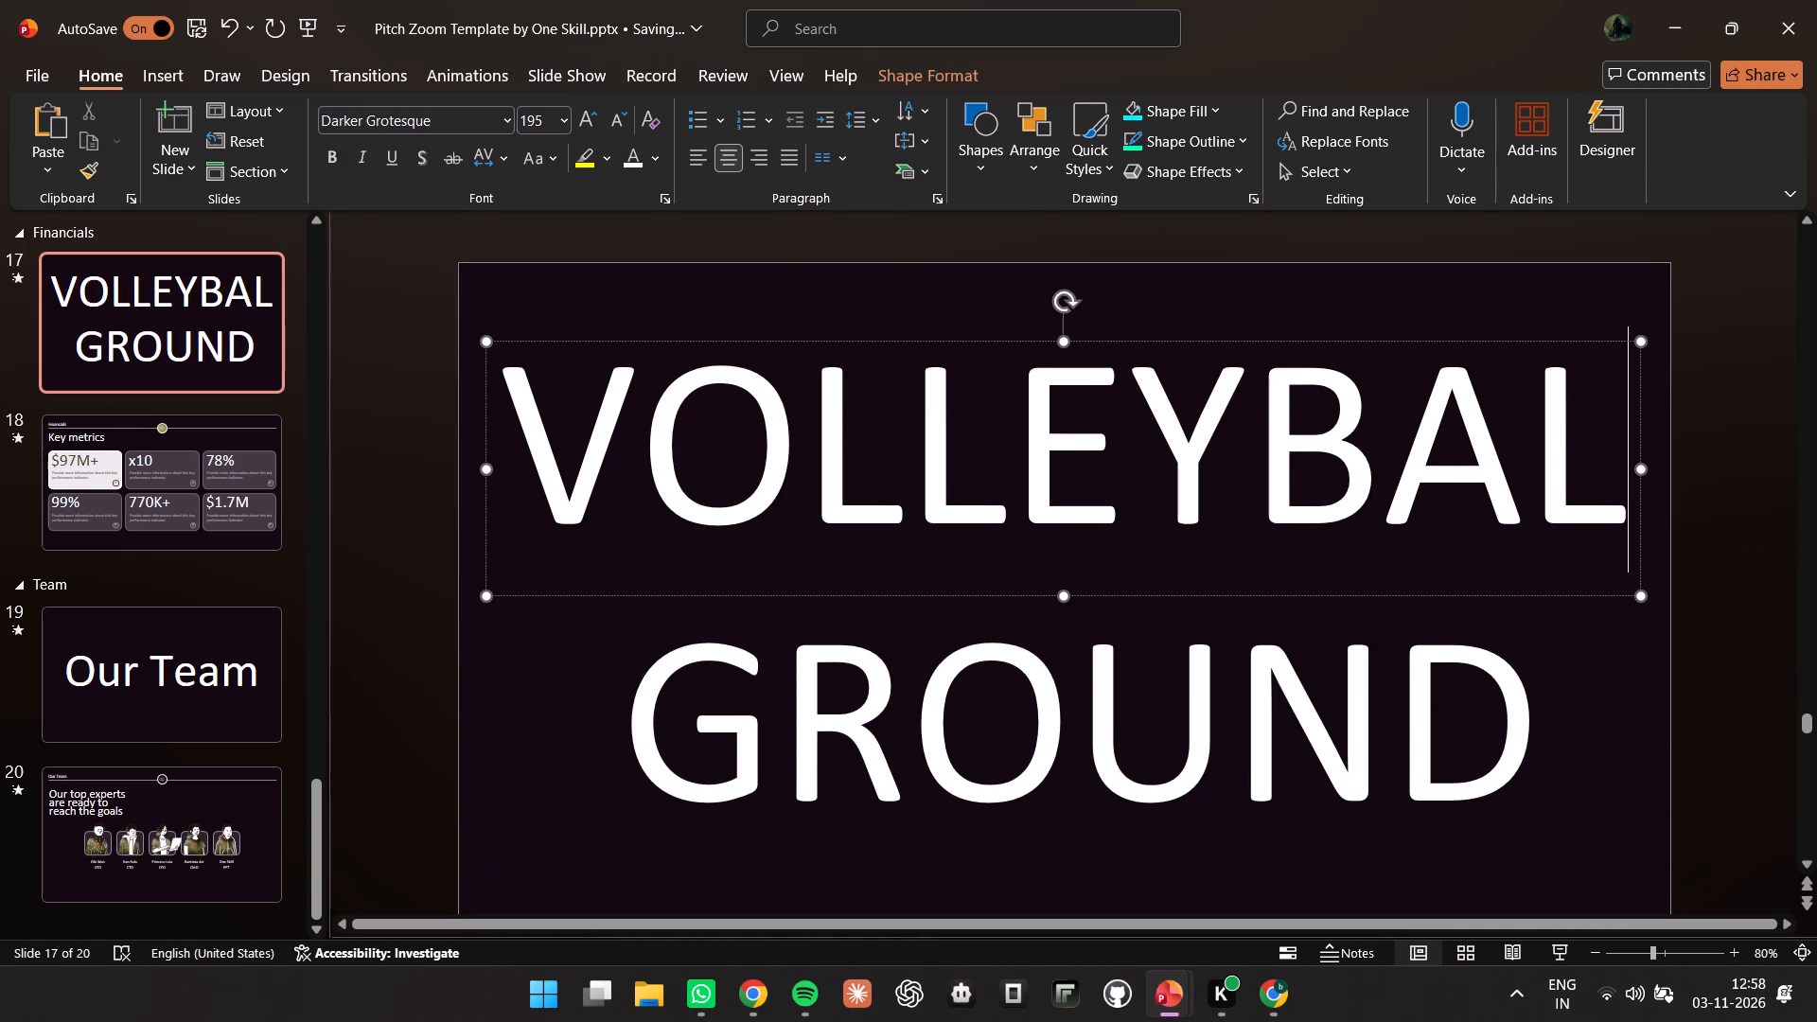
pyautogui.press('l')
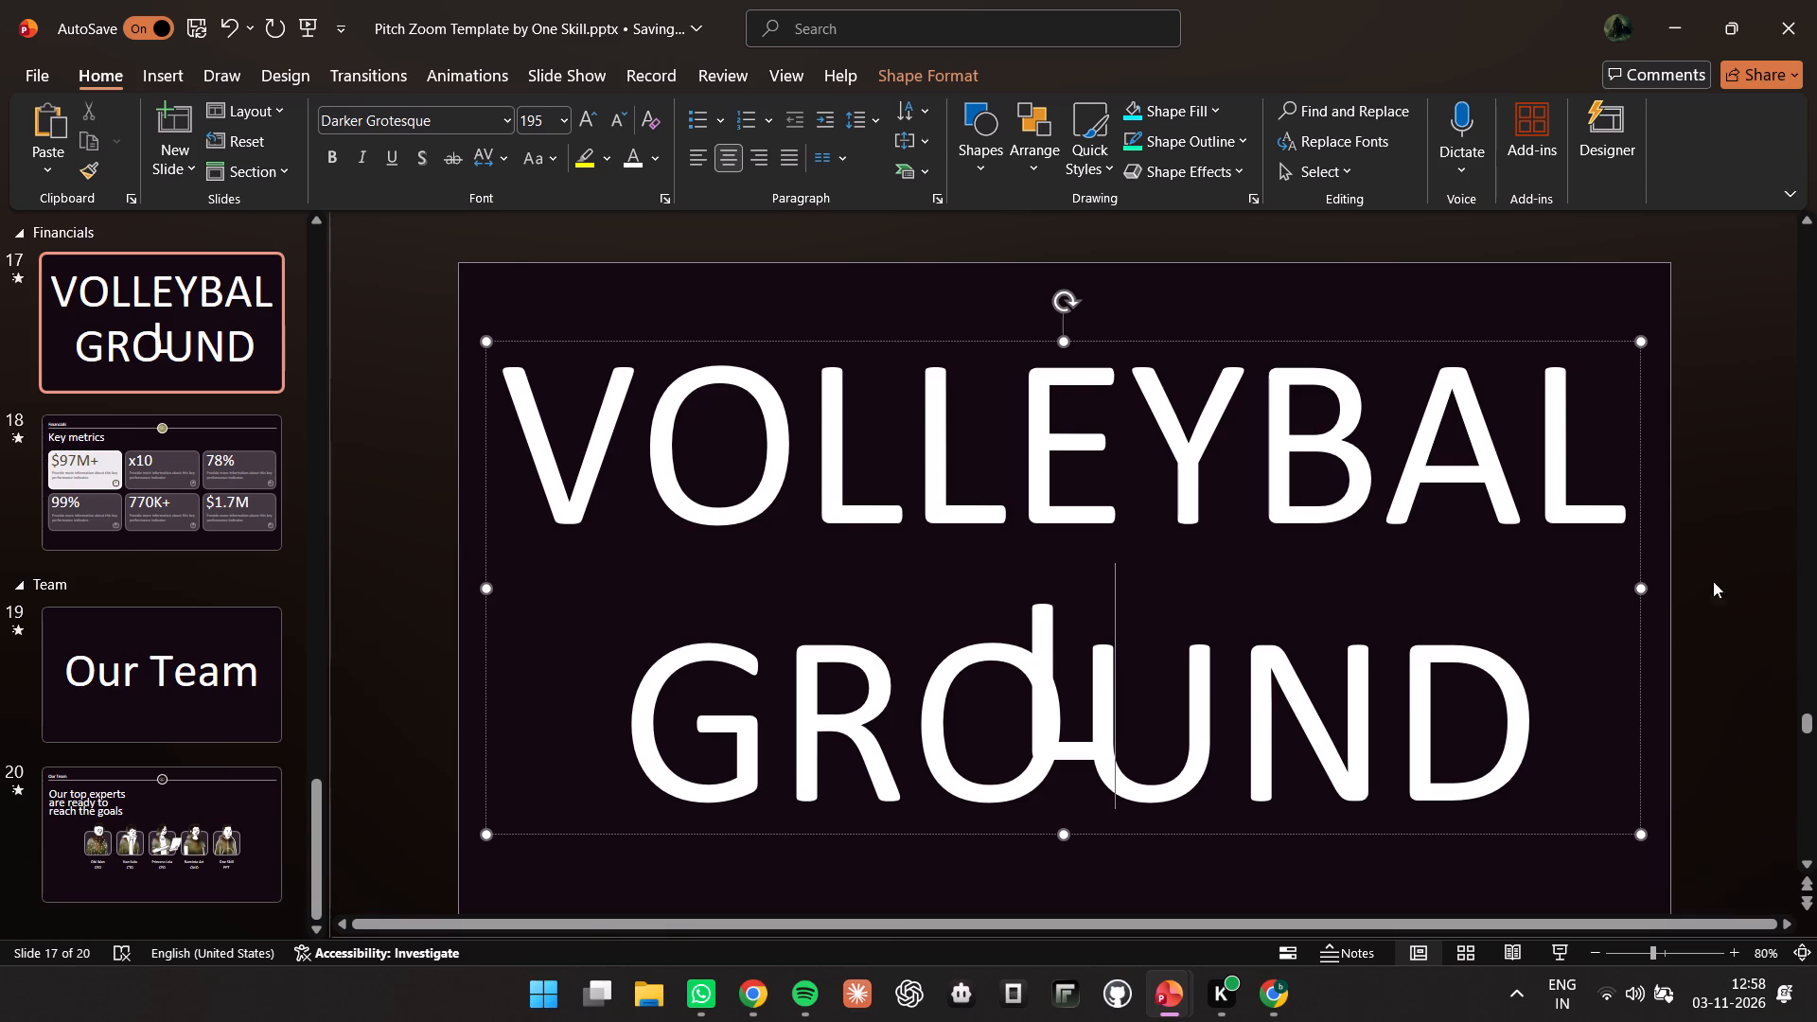
pyautogui.moveTo(1645, 584); pyautogui.dragTo(1689, 581)
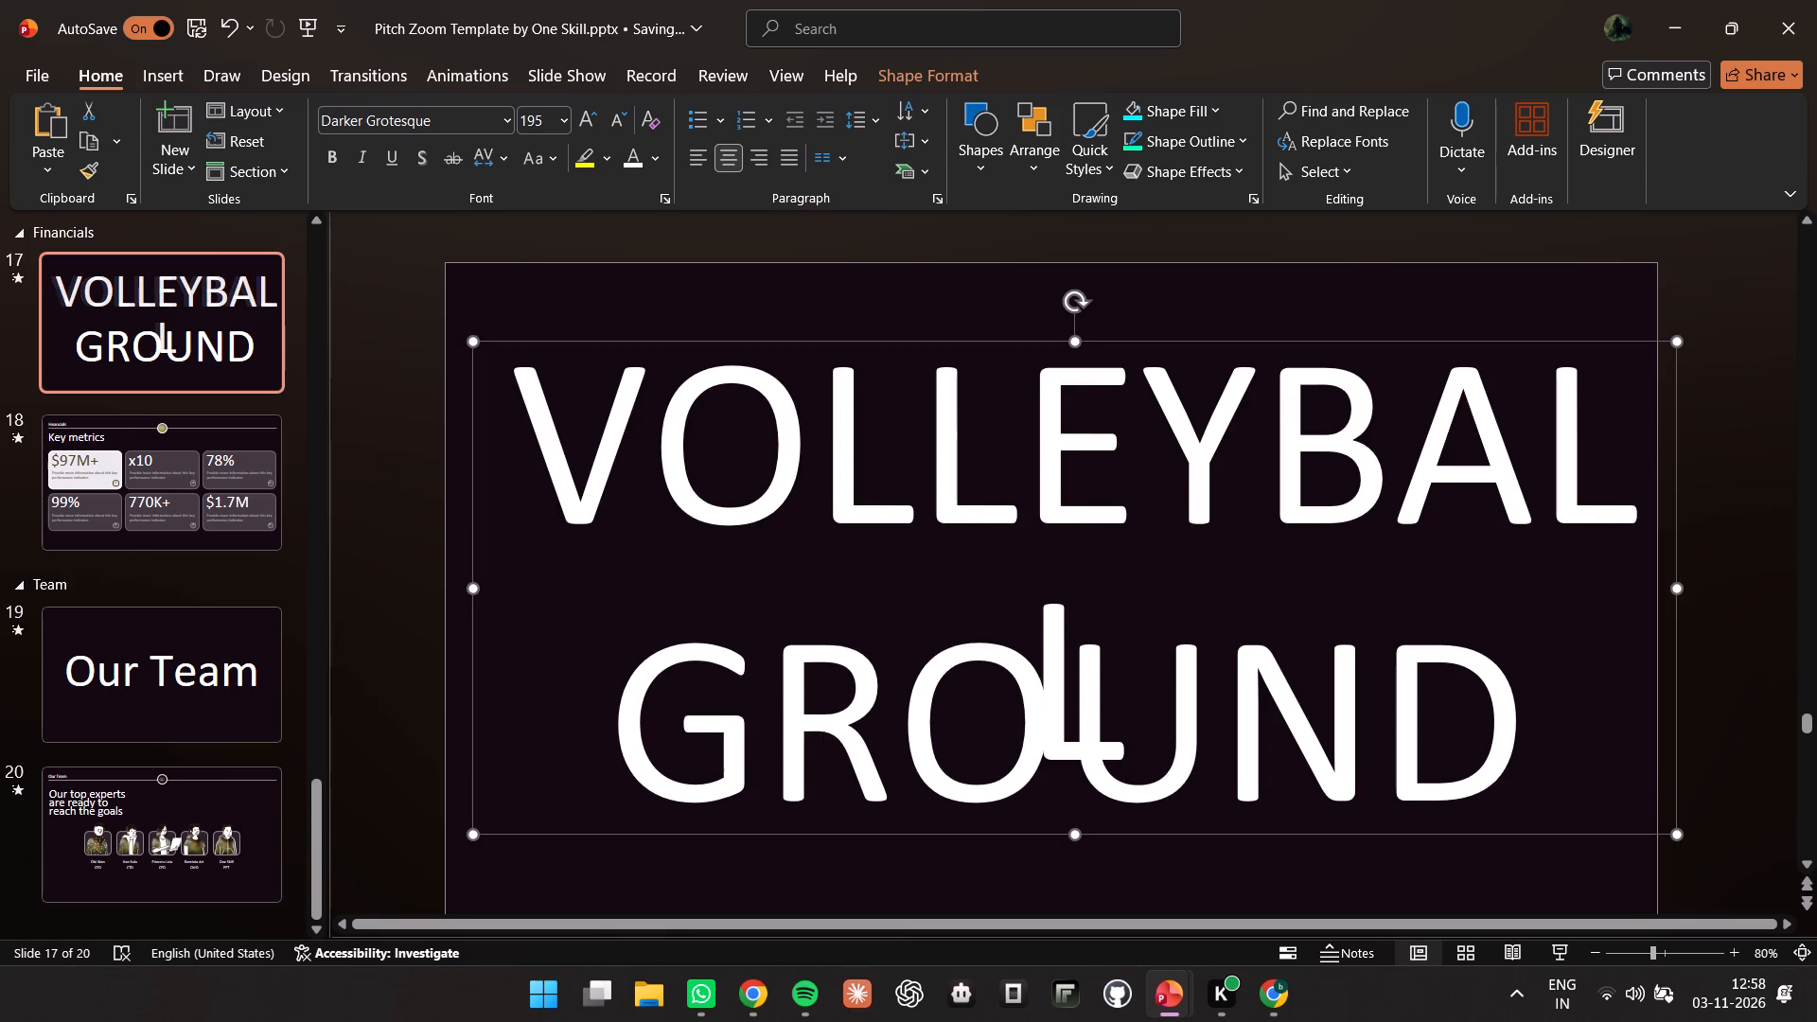
pyautogui.moveTo(474, 595); pyautogui.dragTo(456, 594)
pyautogui.moveTo(465, 587); pyautogui.dragTo(398, 587)
pyautogui.moveTo(627, 344); pyautogui.dragTo(650, 344)
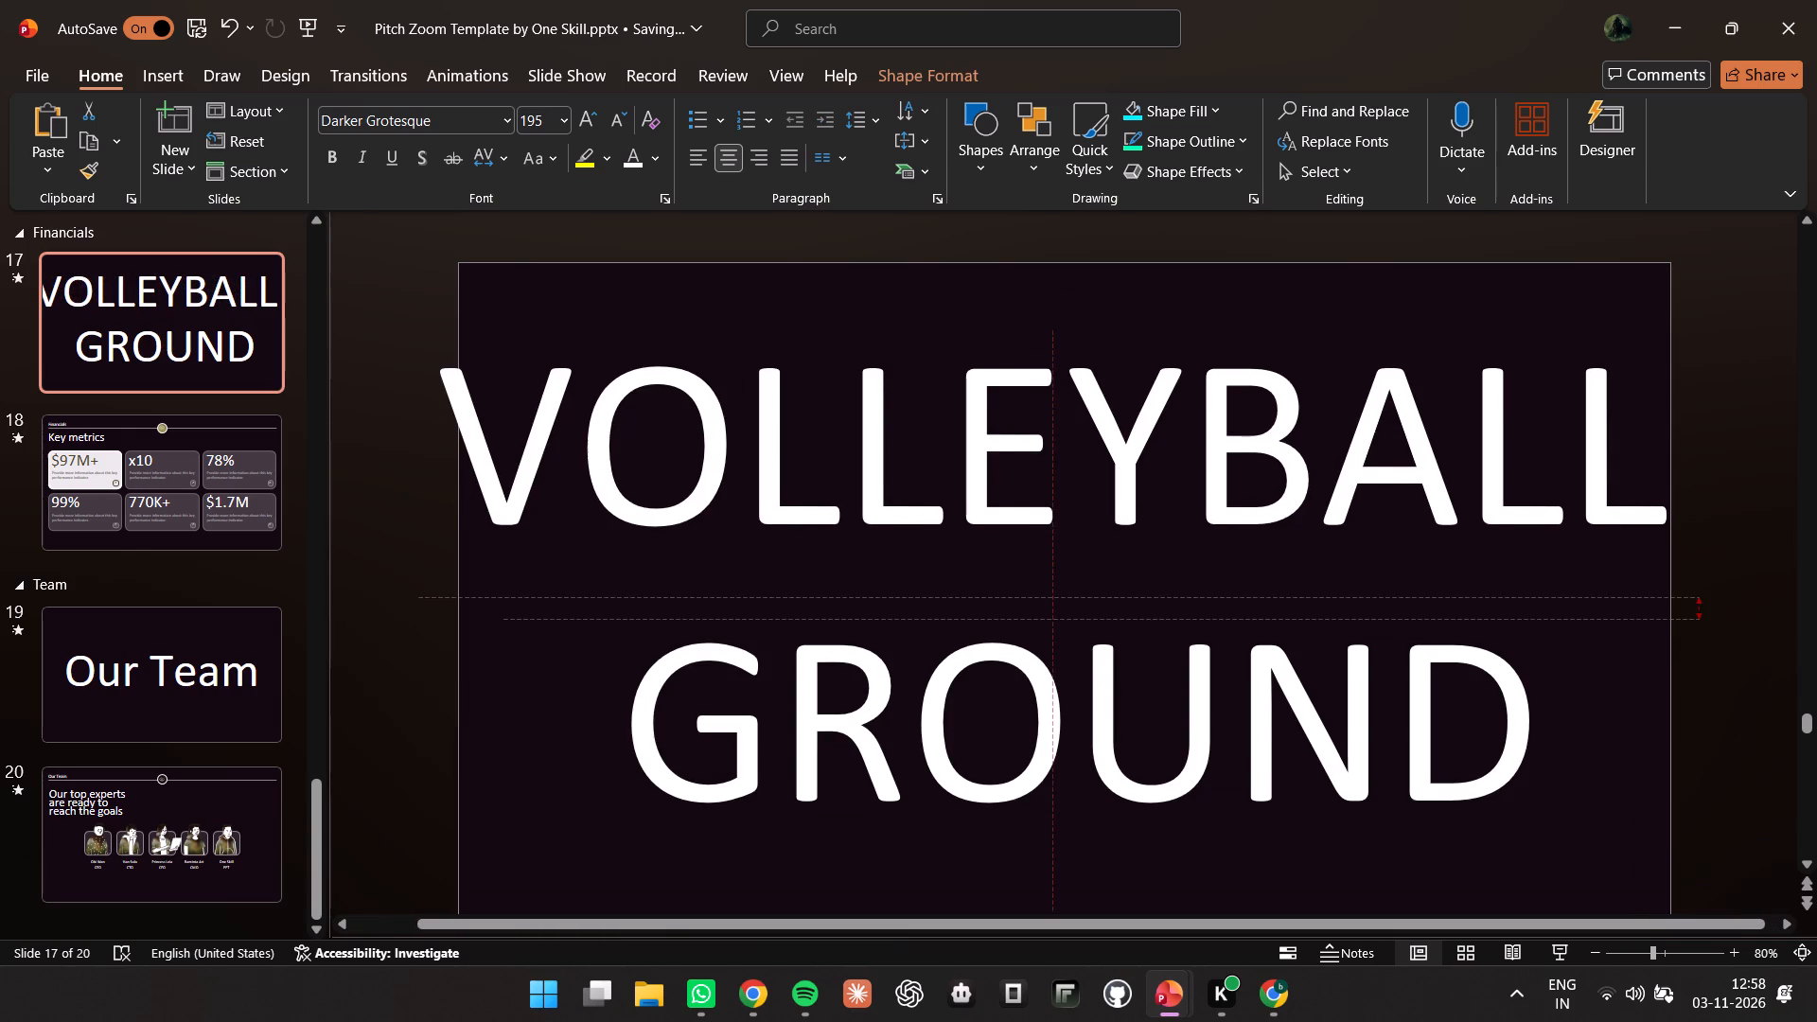
pyautogui.moveTo(650, 344); pyautogui.dragTo(664, 344)
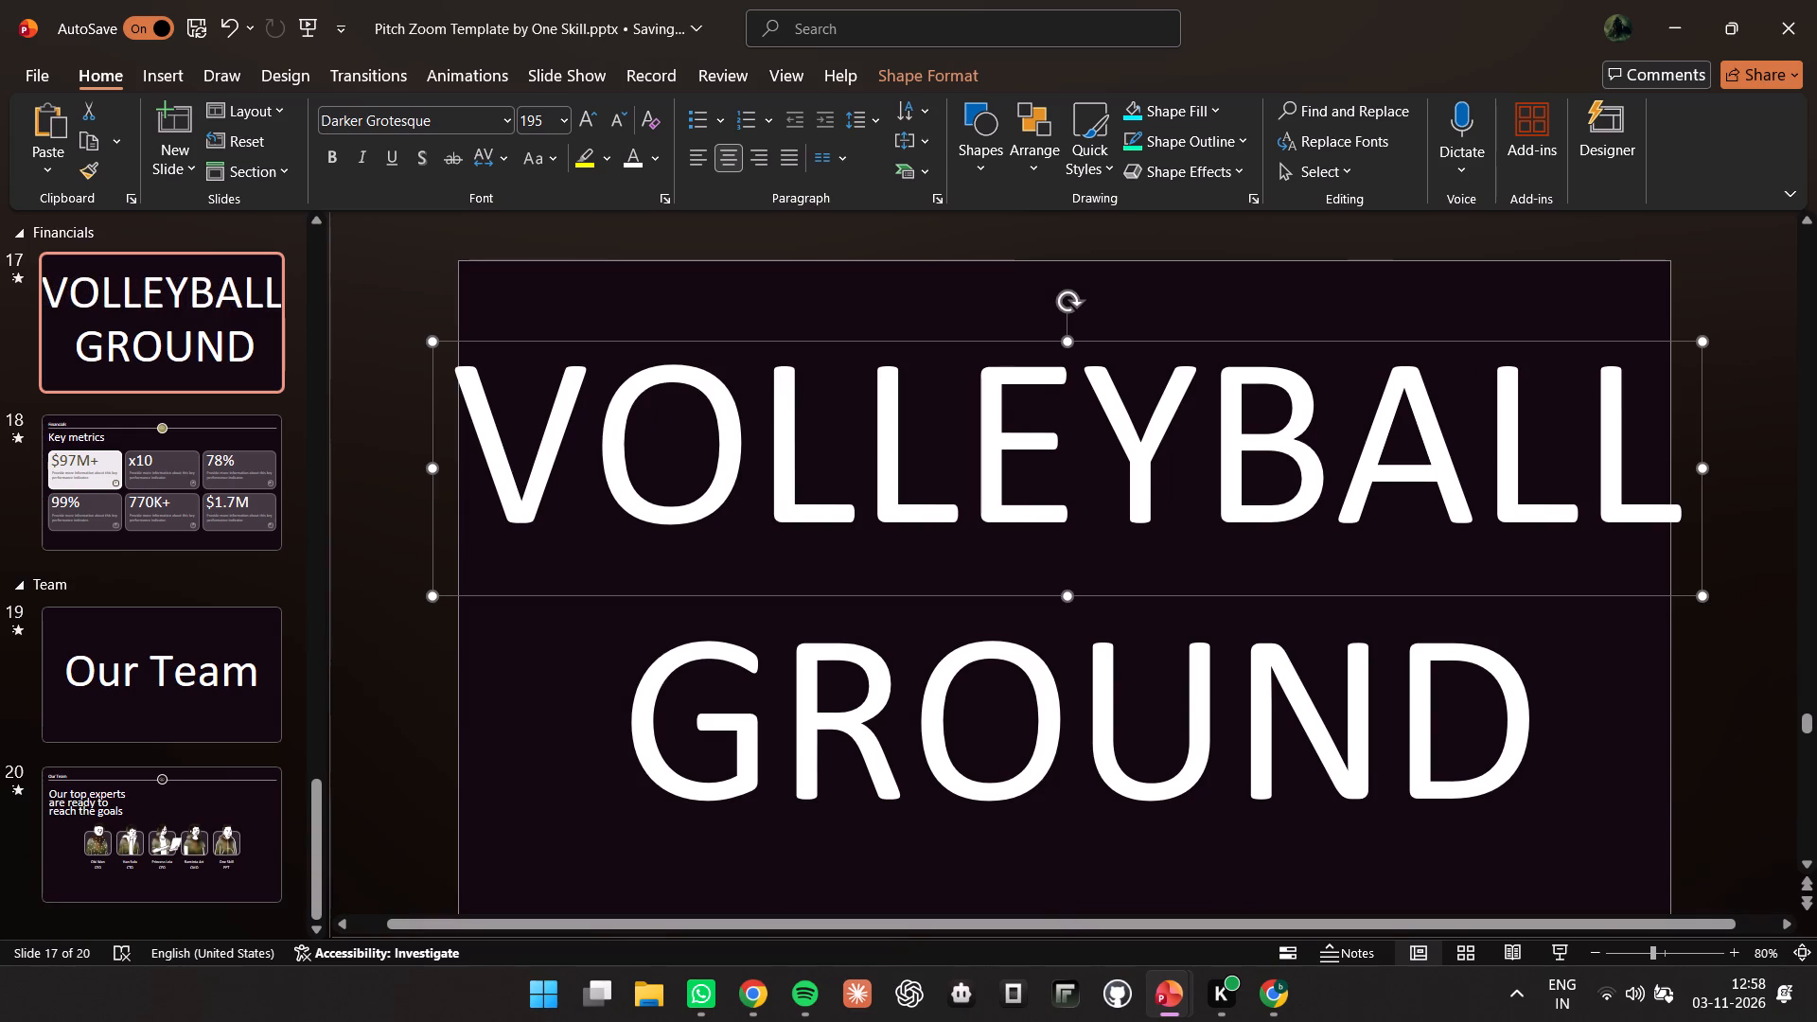
# Set the font size of the word "VOLLEYBALL" on slide 17 to 190.
pyautogui.click(515, 423)
pyautogui.moveTo(476, 418); pyautogui.dragTo(1646, 423)
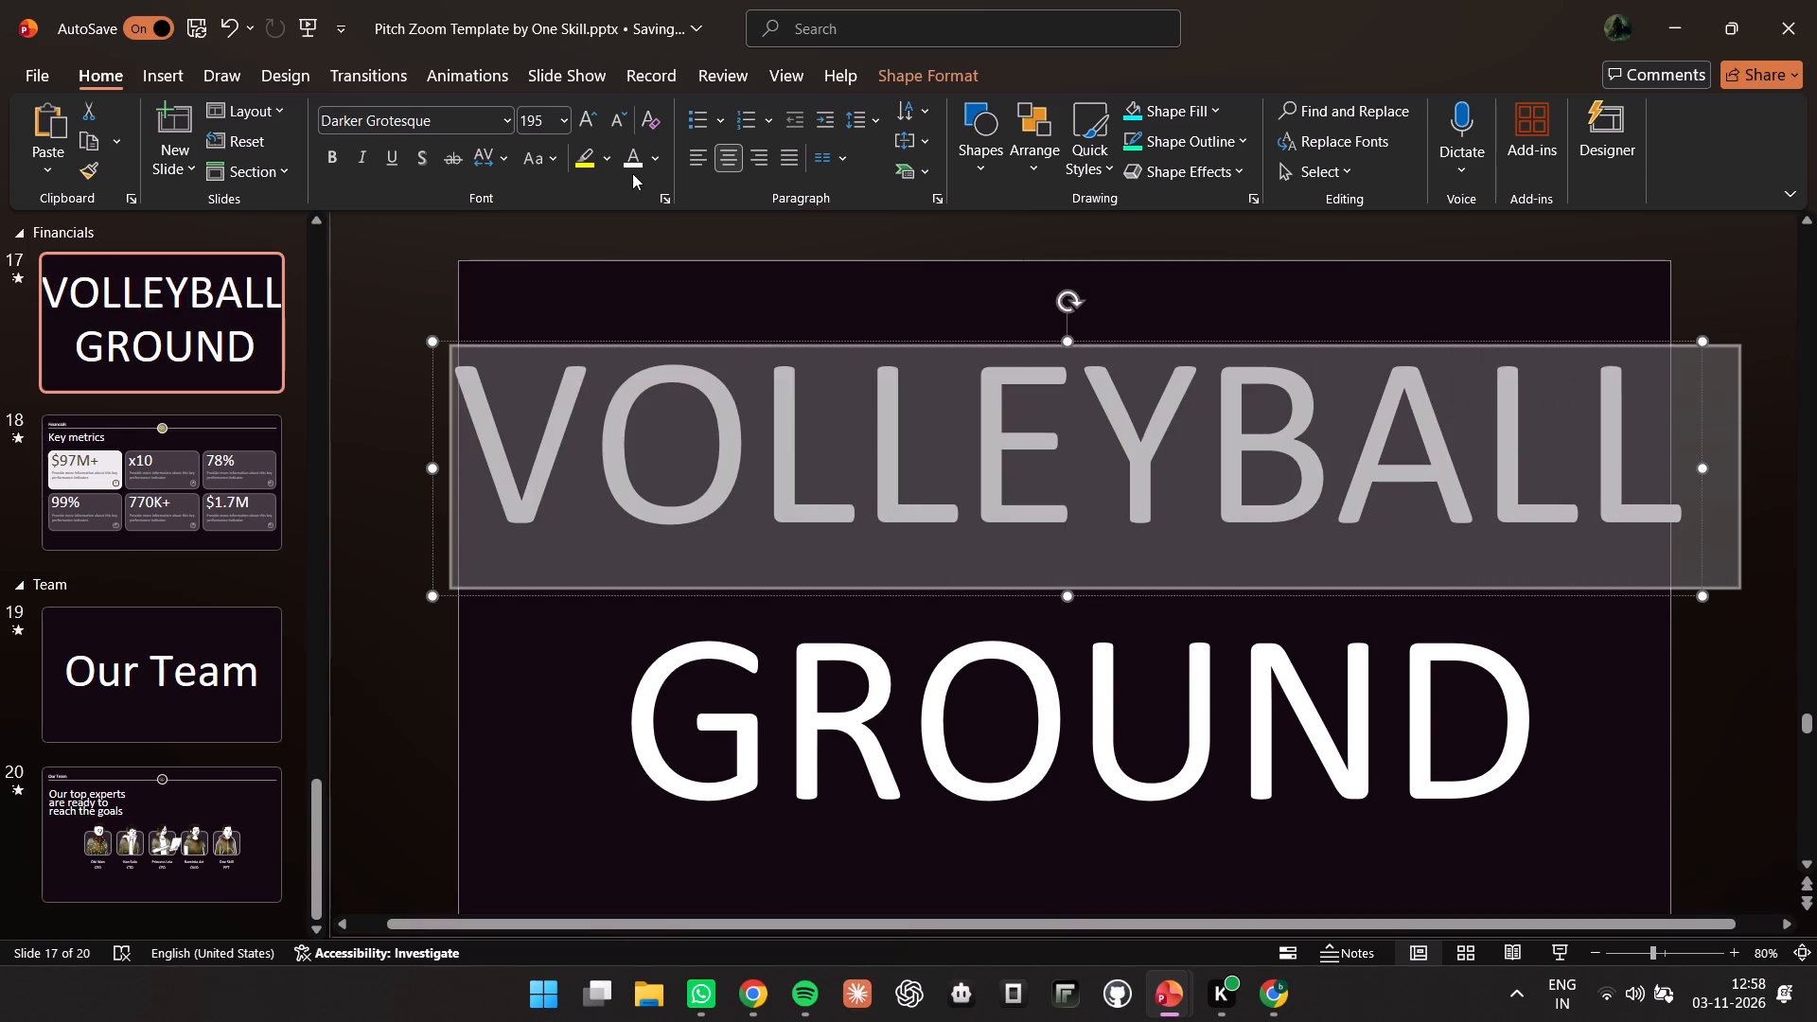
pyautogui.click(565, 115)
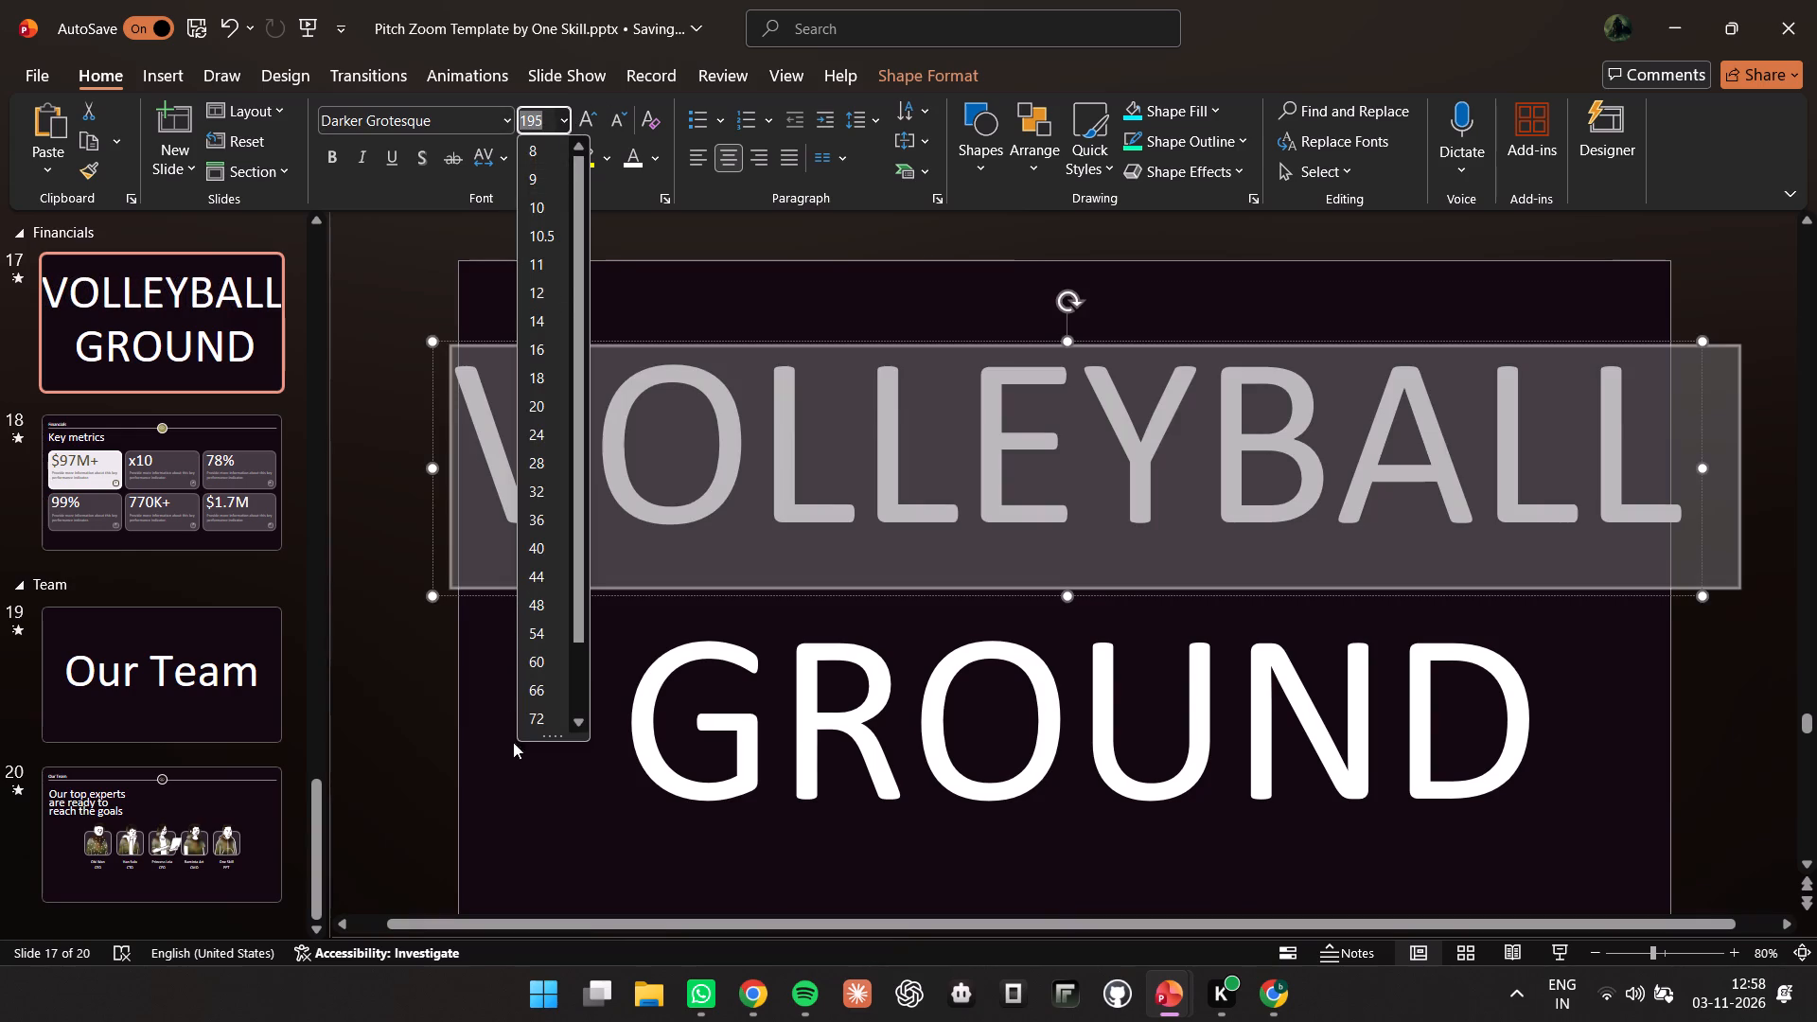
pyautogui.scroll(-12, 553, 676)
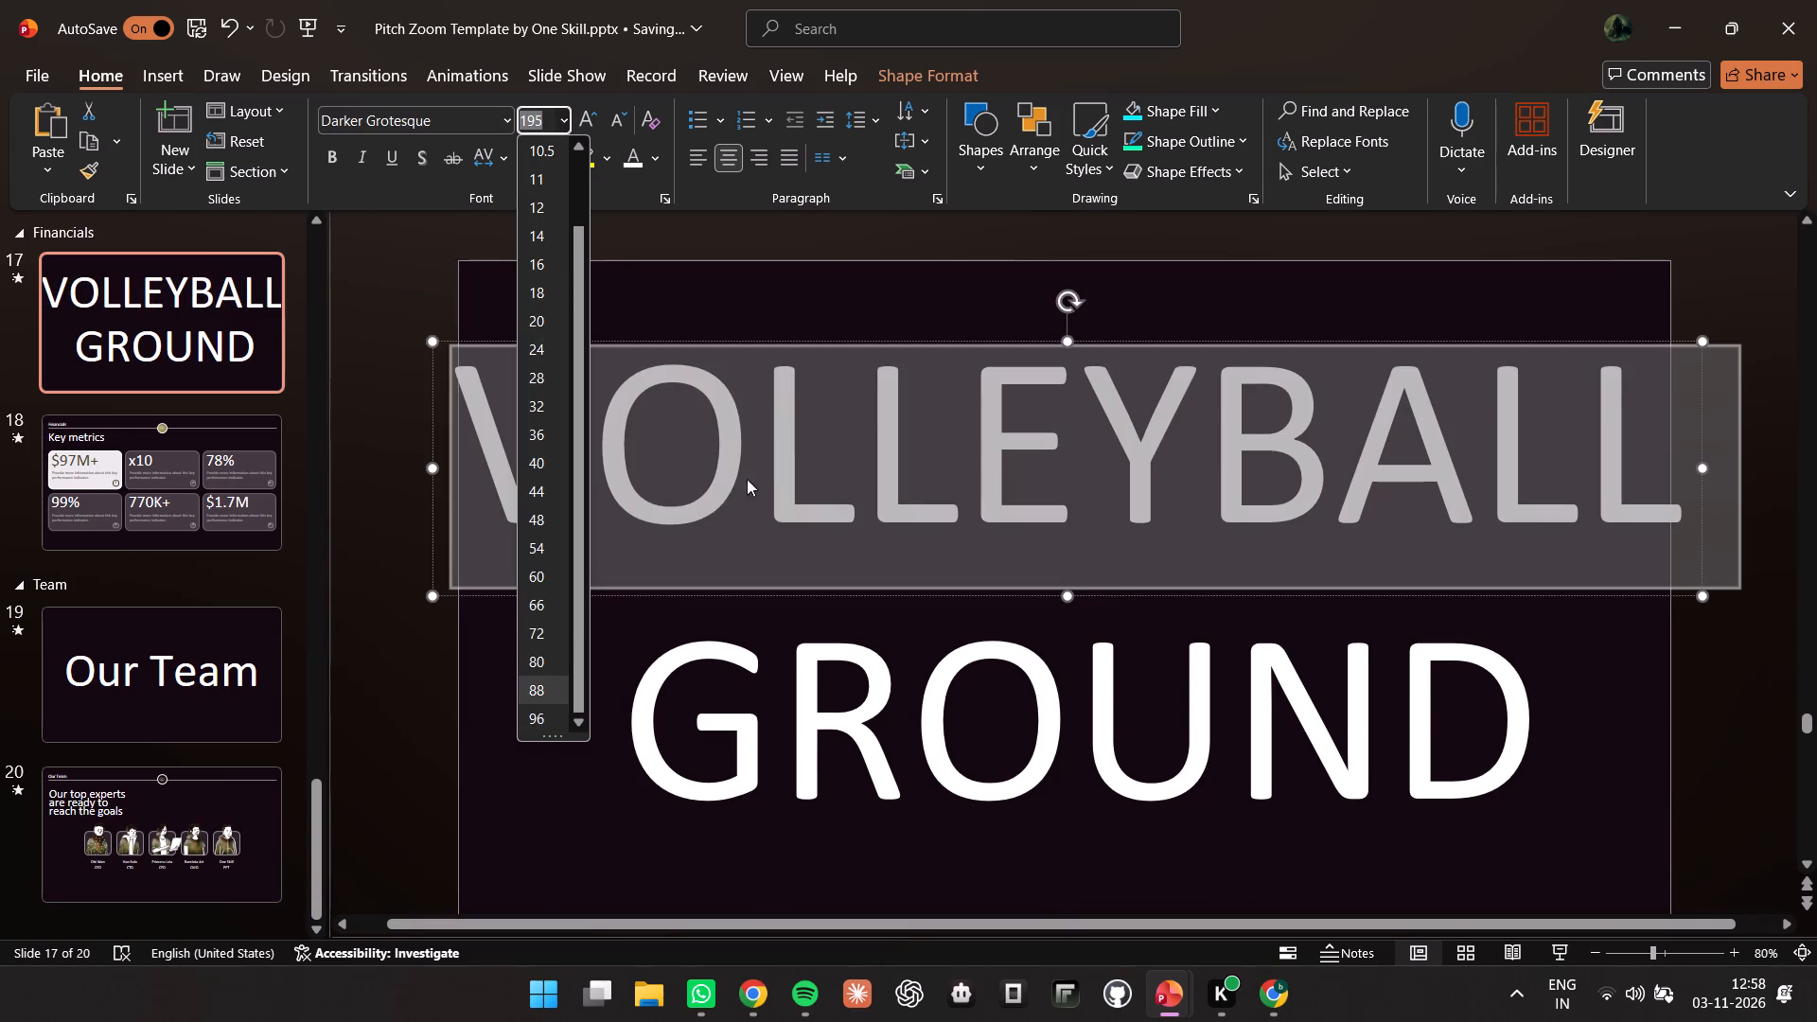
pyautogui.click(539, 113)
pyautogui.click(542, 123)
pyautogui.tripleClick(542, 117)
pyautogui.click(653, 236)
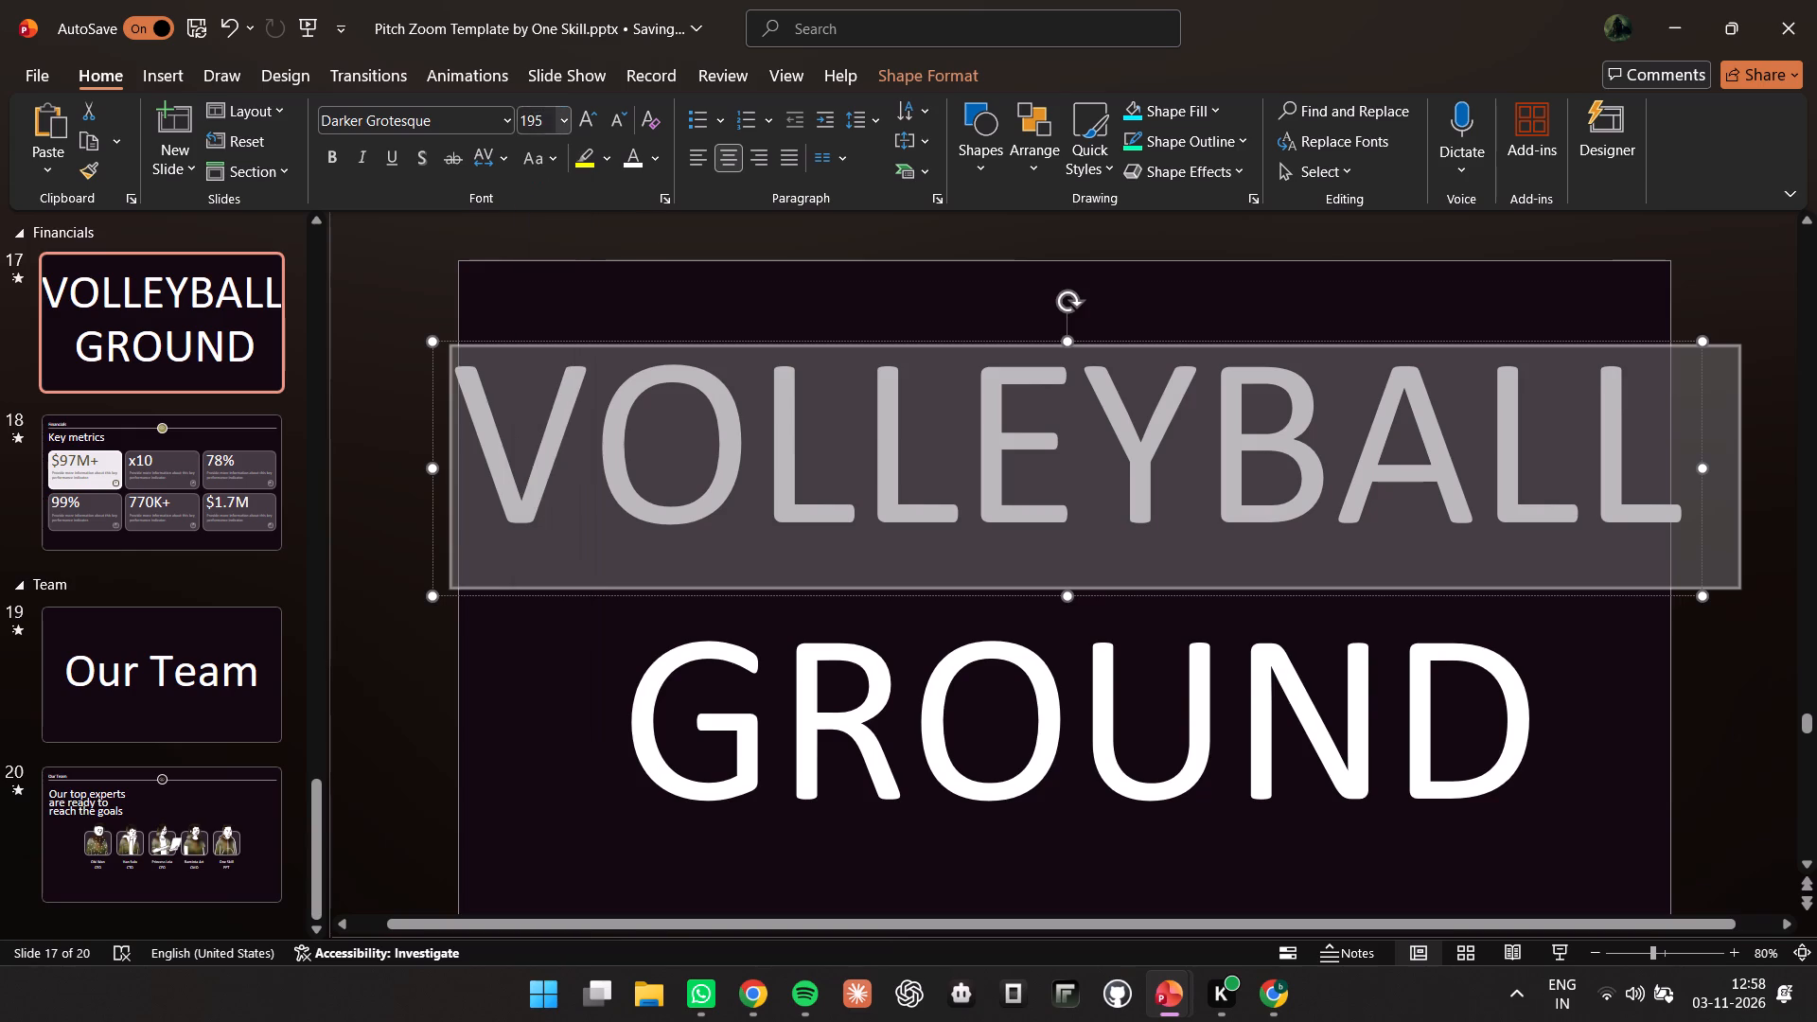
pyautogui.click(534, 112)
pyautogui.click(539, 120)
pyautogui.press('BackSpace')
pyautogui.press('0')
pyautogui.press('Return')
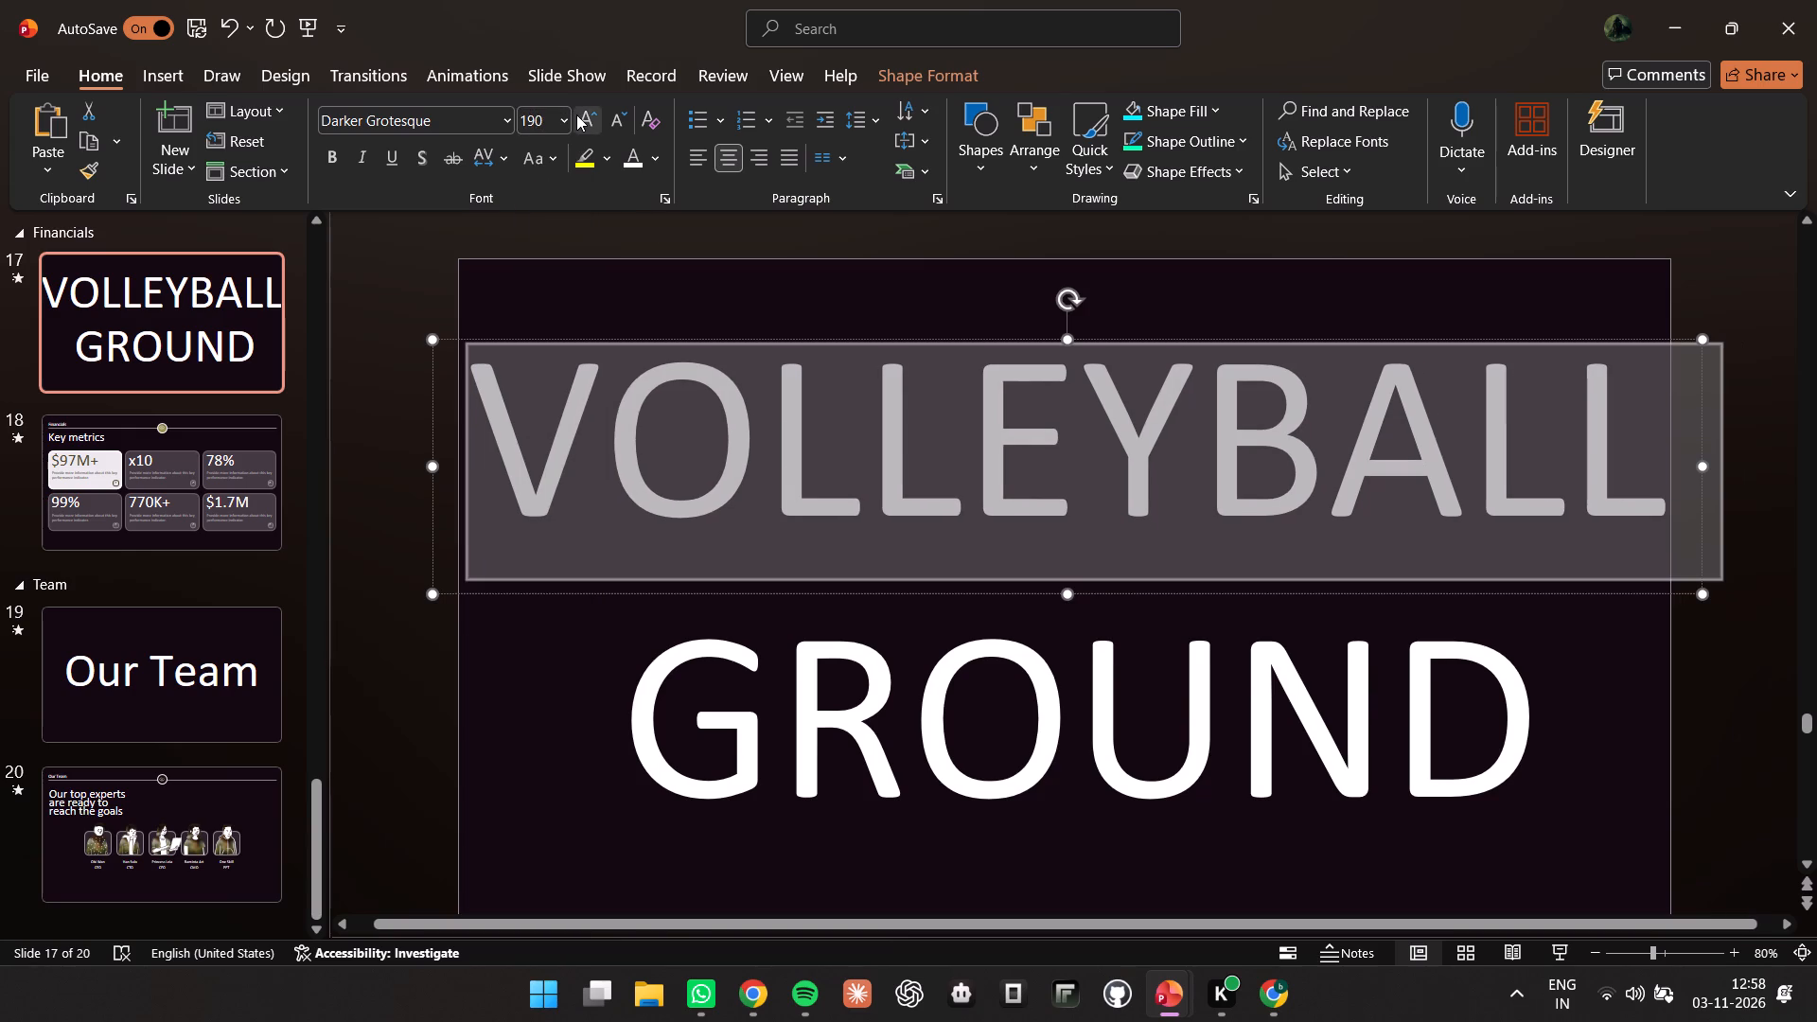
pyautogui.click(820, 709)
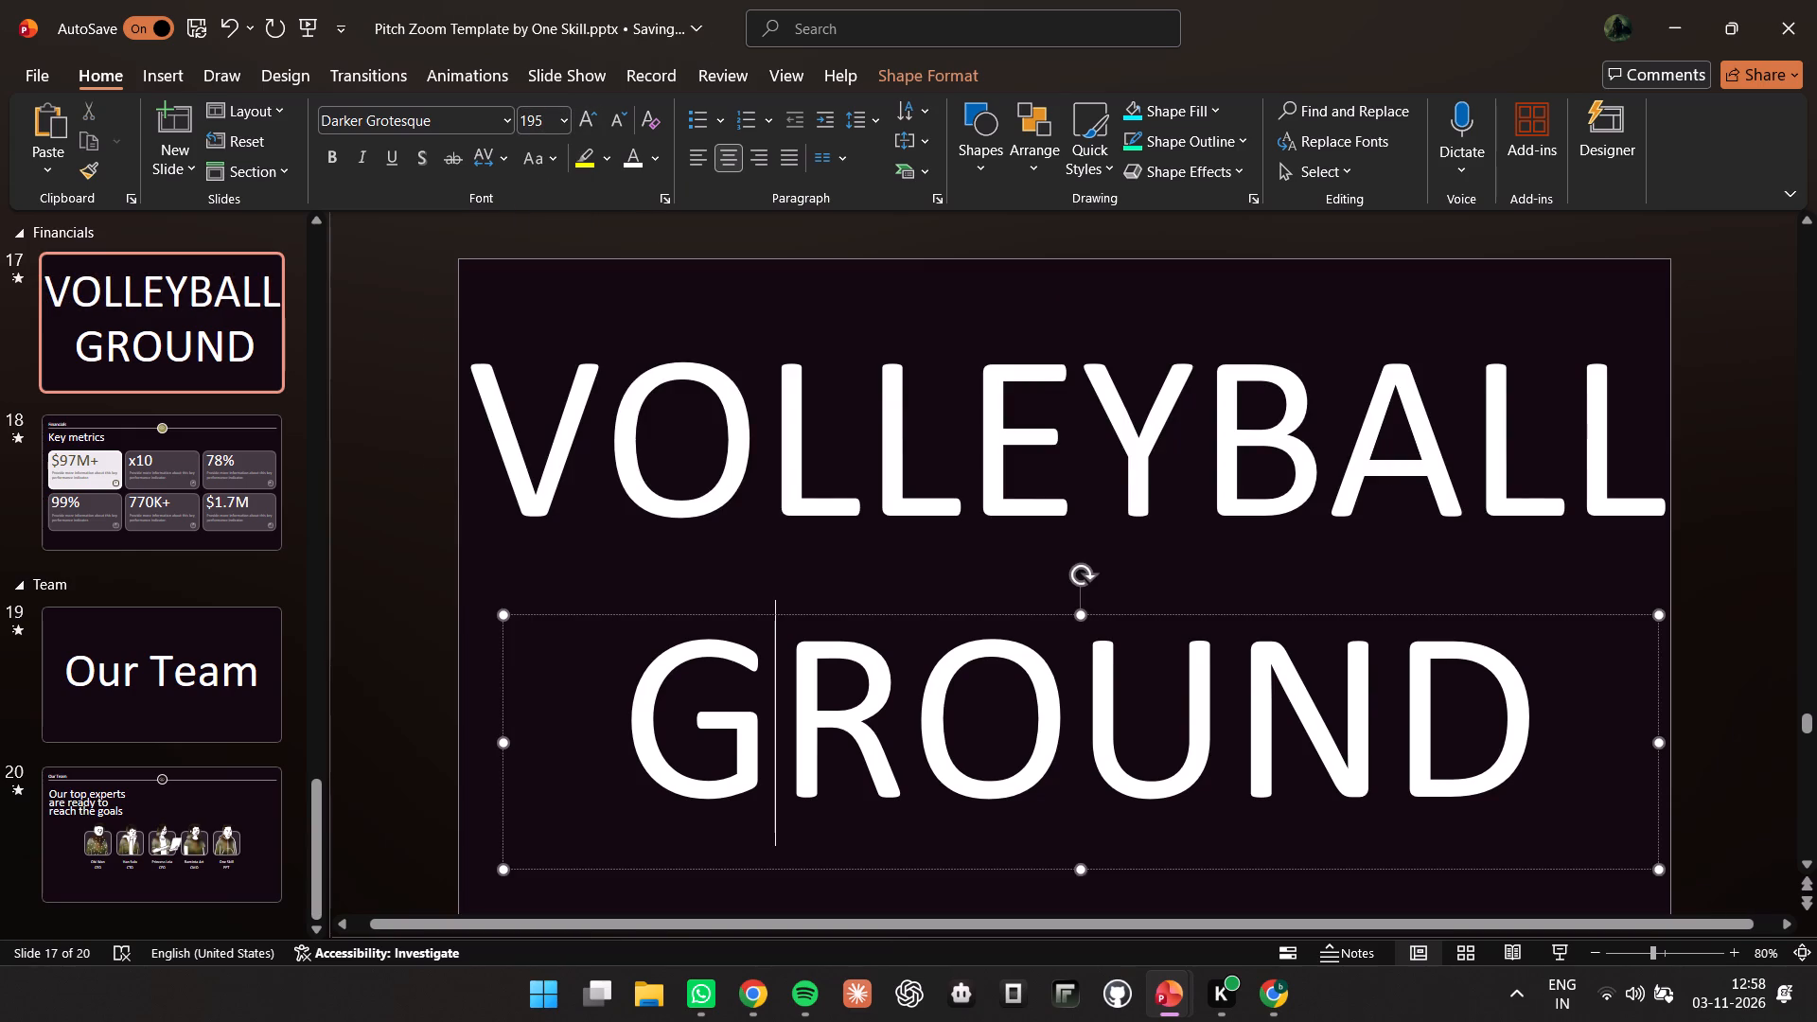
# Replace "Our Team" on slide 19 with "OTHER DECOR" and move the text box up to the middle of the slide.
pyautogui.scroll(-2, 222, 627)
pyautogui.click(220, 618)
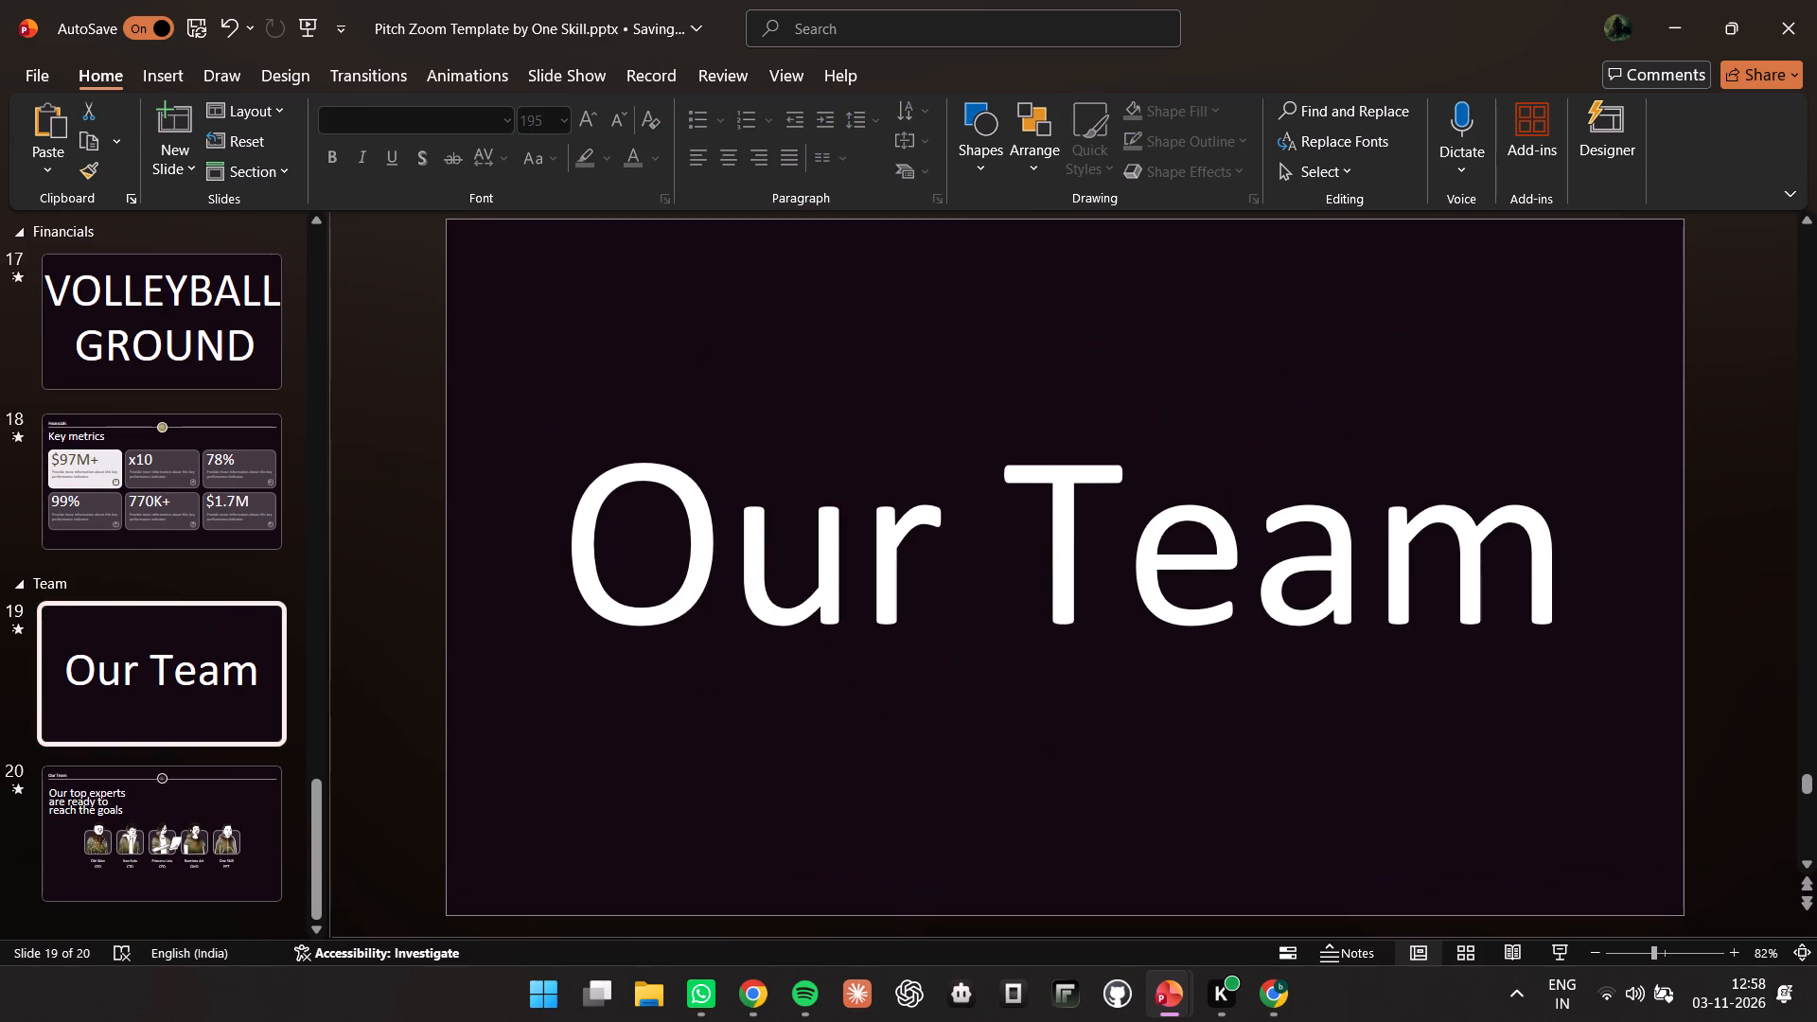
pyautogui.click(766, 553)
pyautogui.moveTo(580, 507); pyautogui.dragTo(1445, 505)
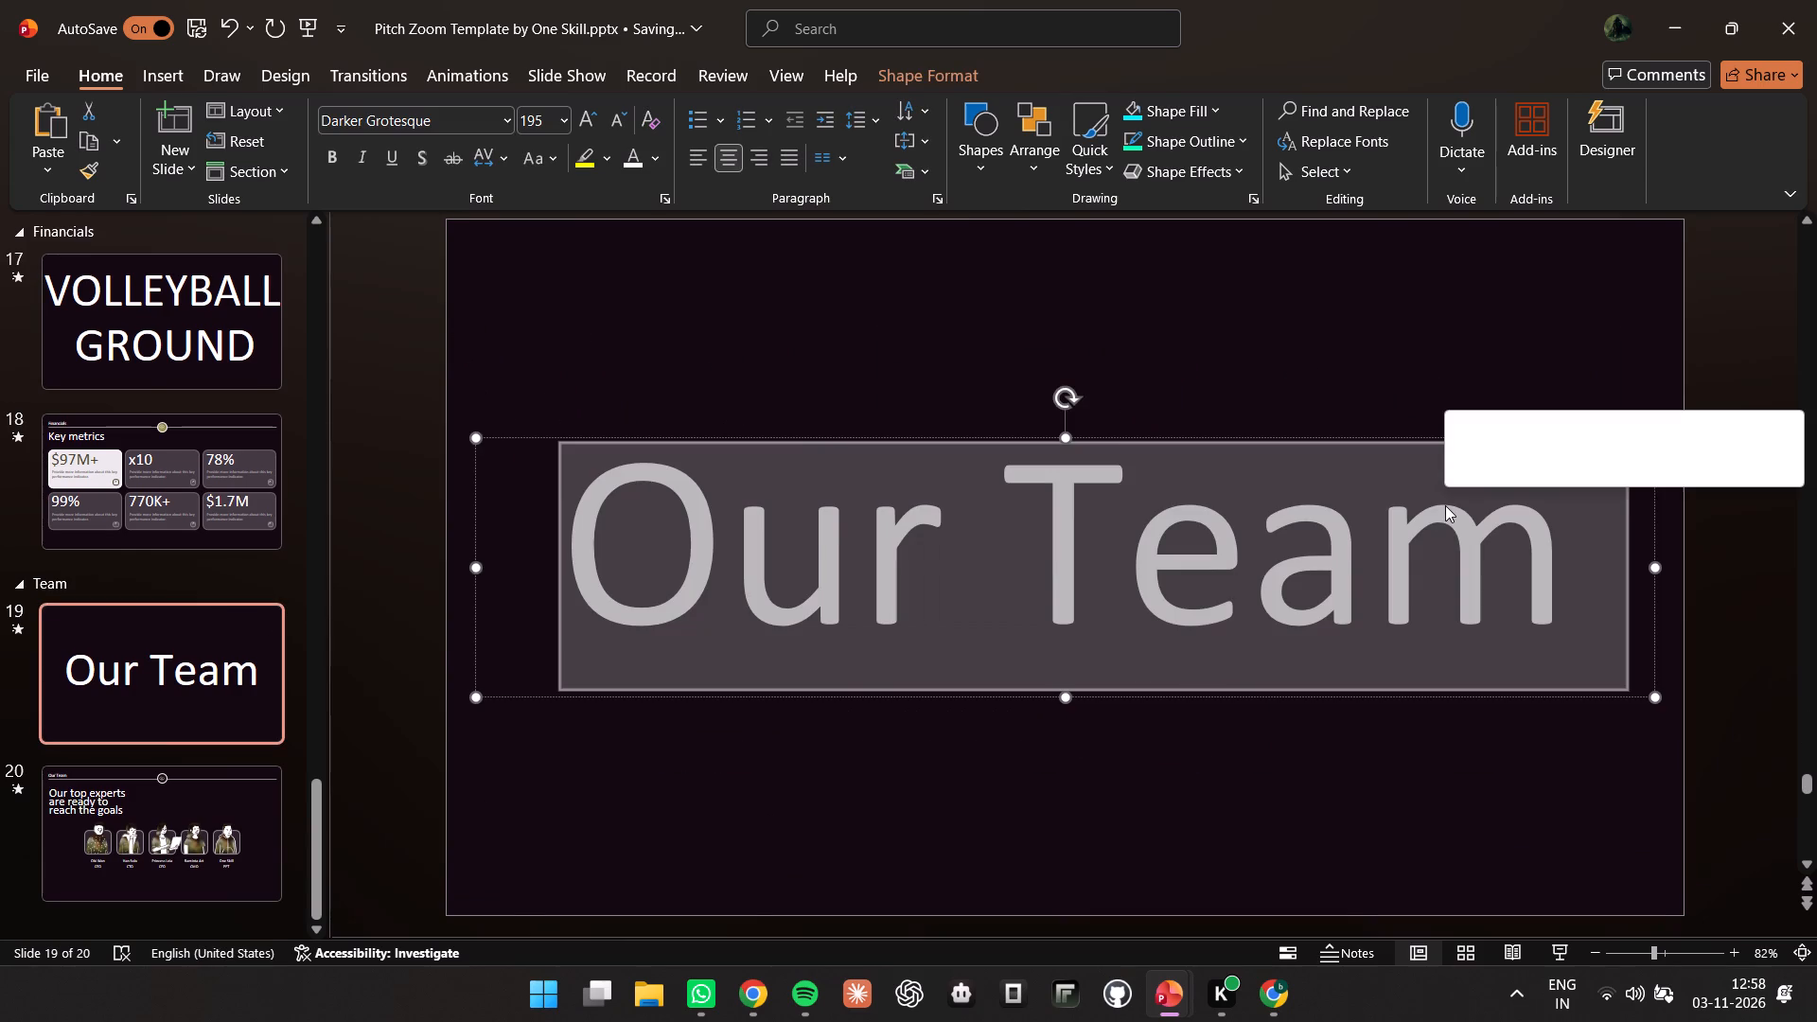
pyautogui.write('OH')
pyautogui.press('BackSpace')
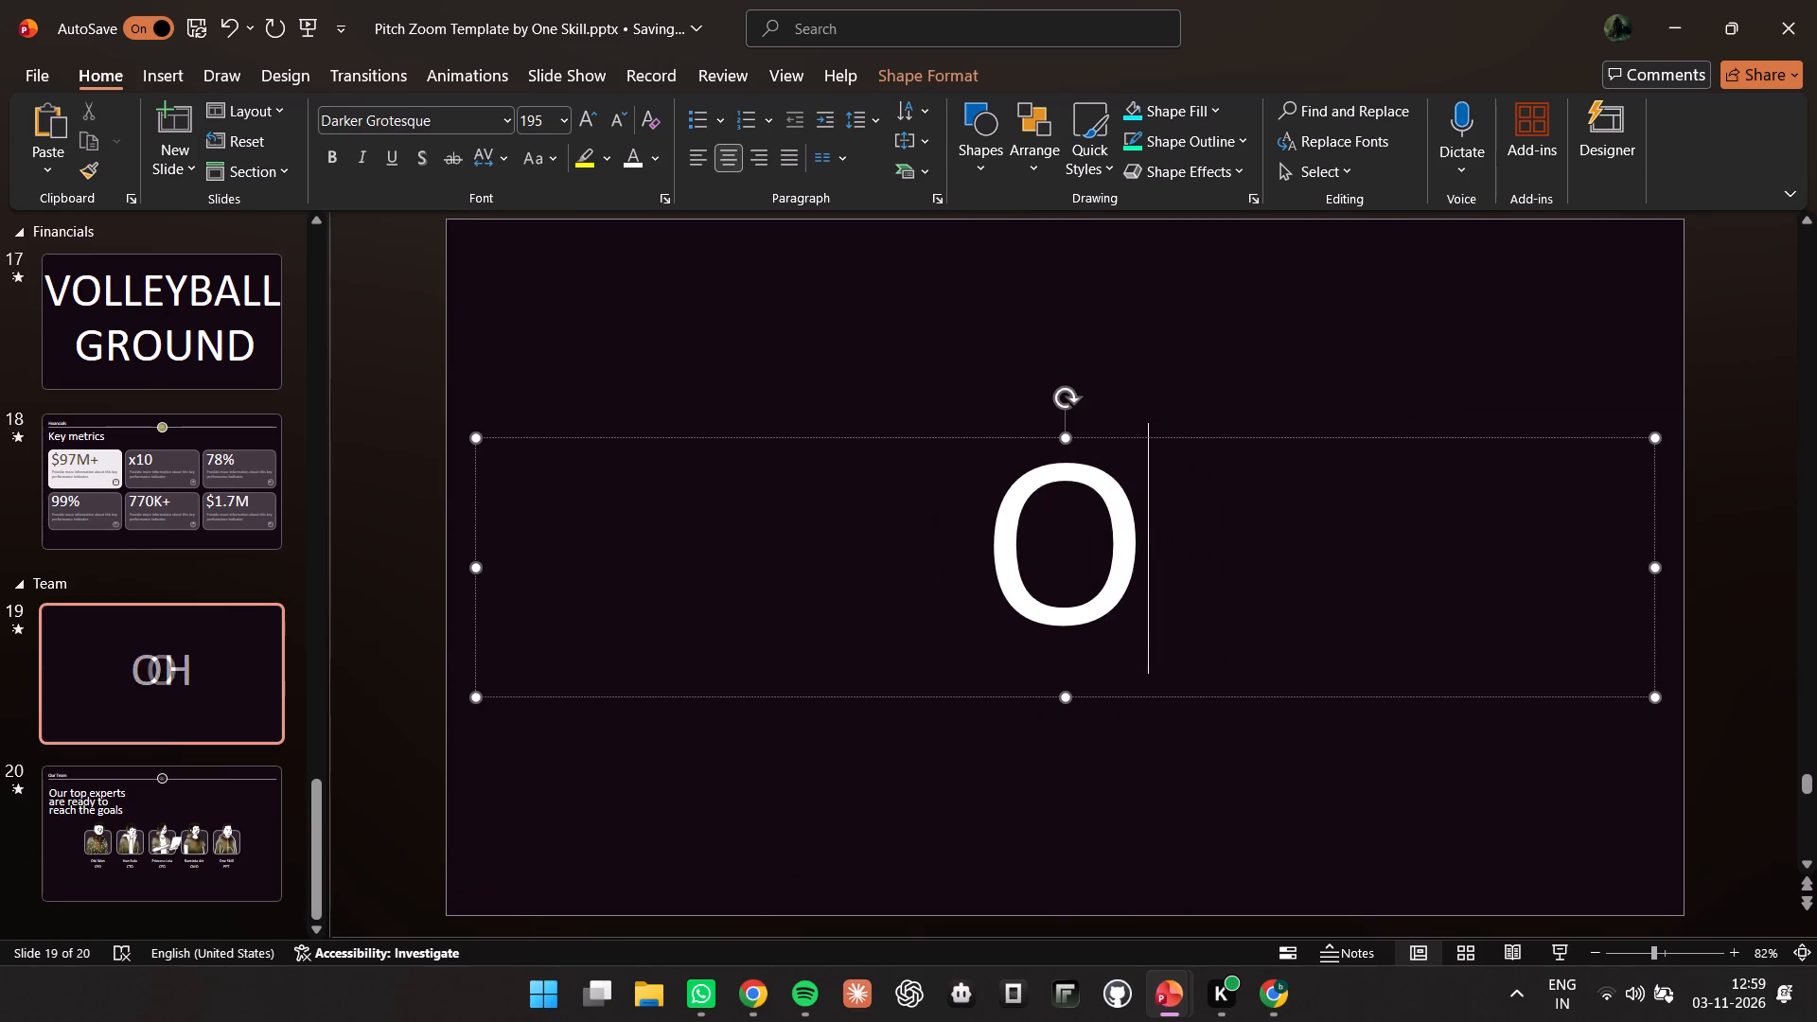
pyautogui.write('THER DEC')
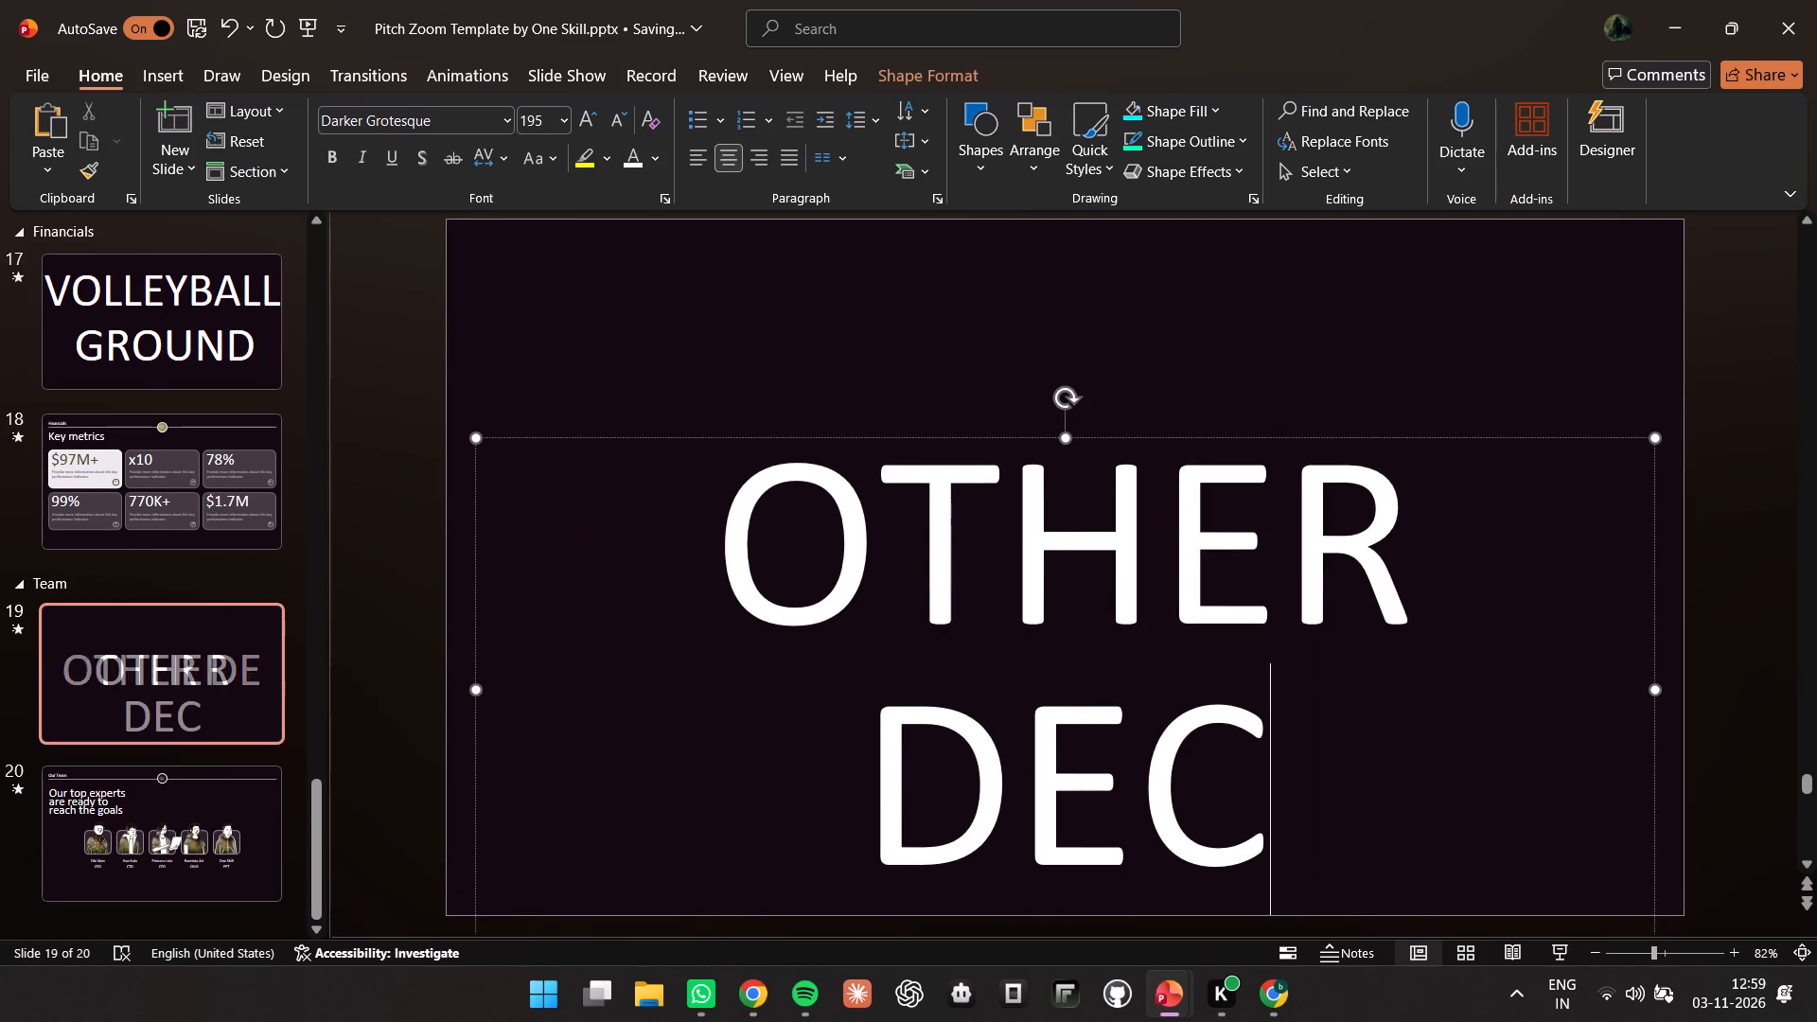
pyautogui.write('OR')
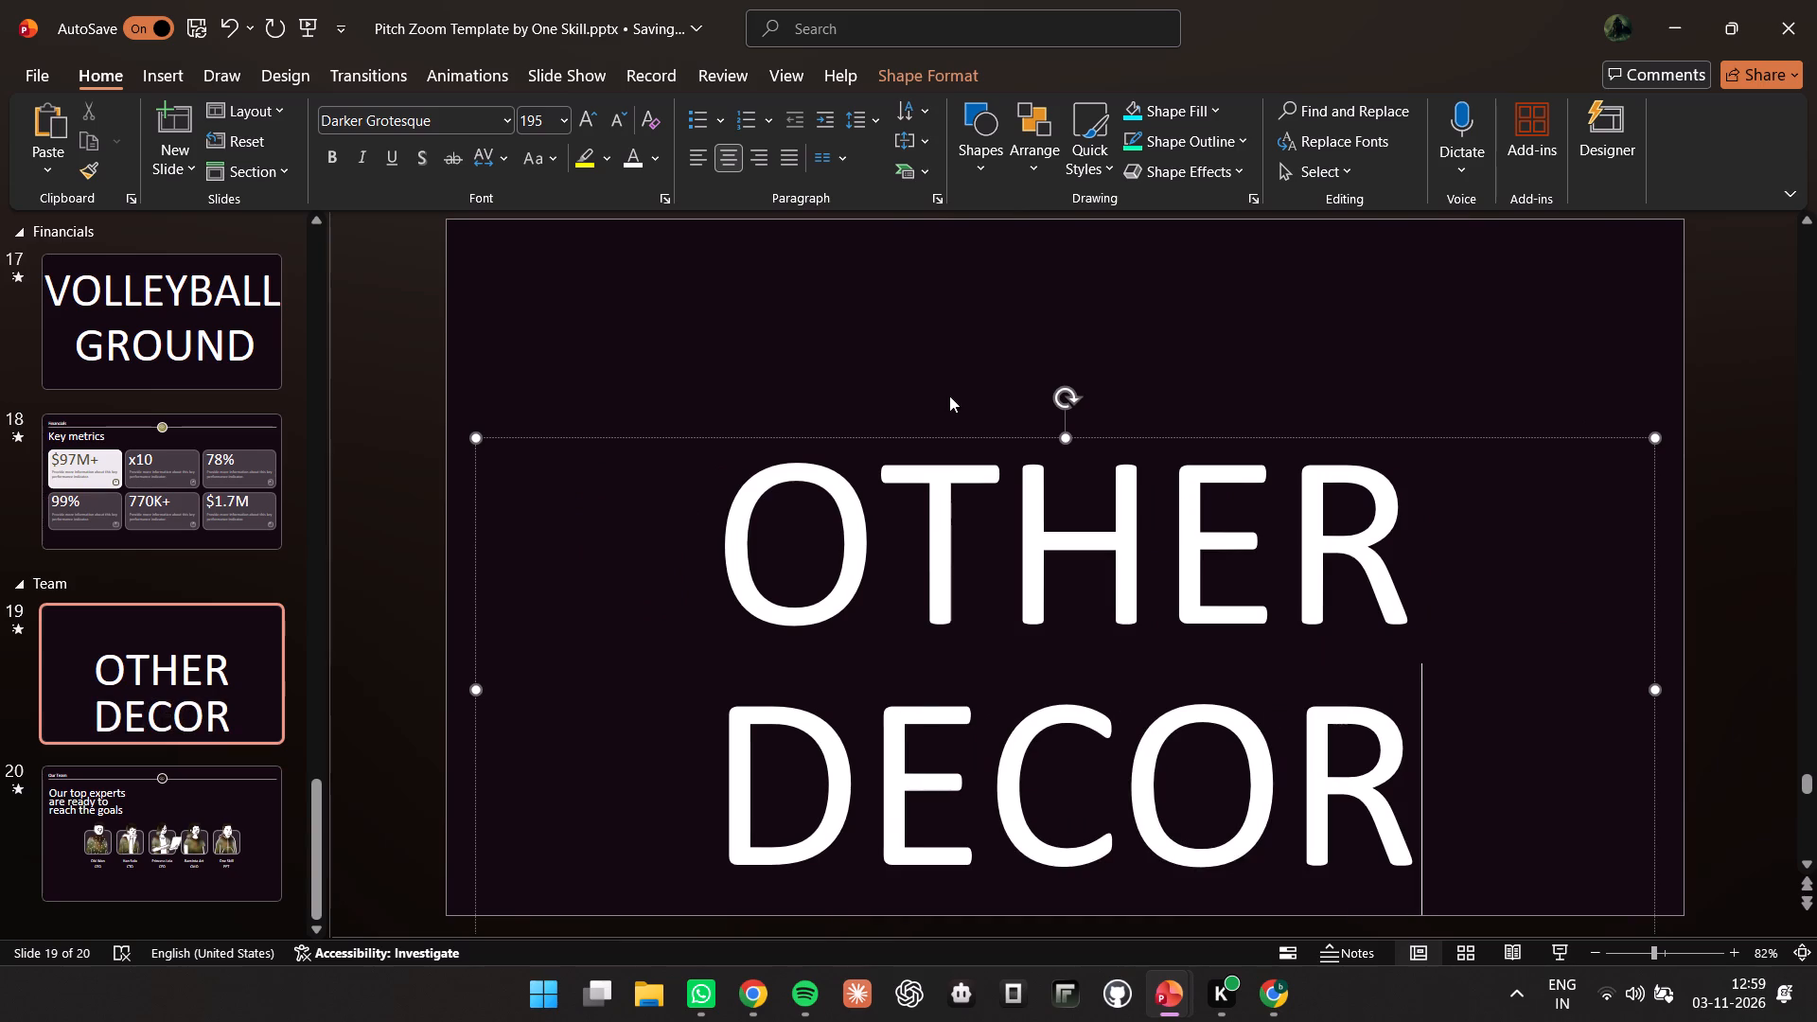
pyautogui.moveTo(965, 433); pyautogui.dragTo(964, 327)
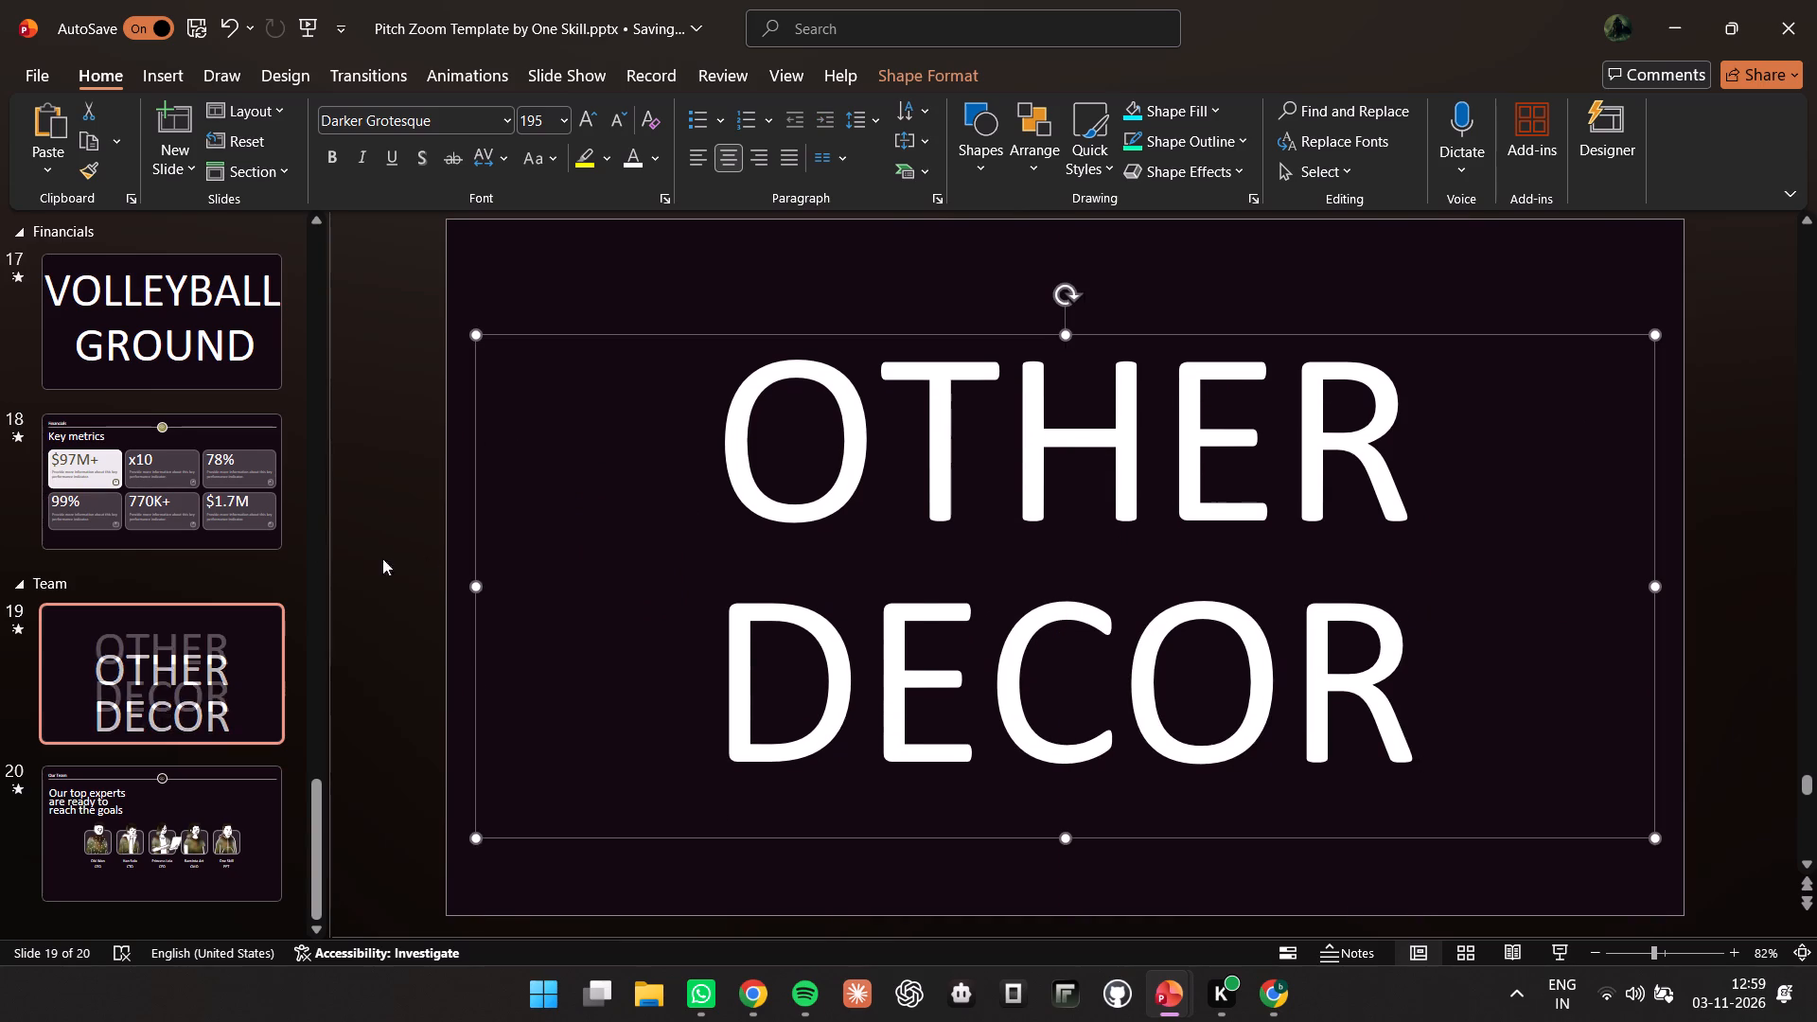
# Open the stock icon library to change the dollar graphic under the VOLLEYBALL GROUND circle on slide 2.
pyautogui.scroll(20, 172, 617)
pyautogui.scroll(20, 172, 617)
pyautogui.scroll(2, 172, 617)
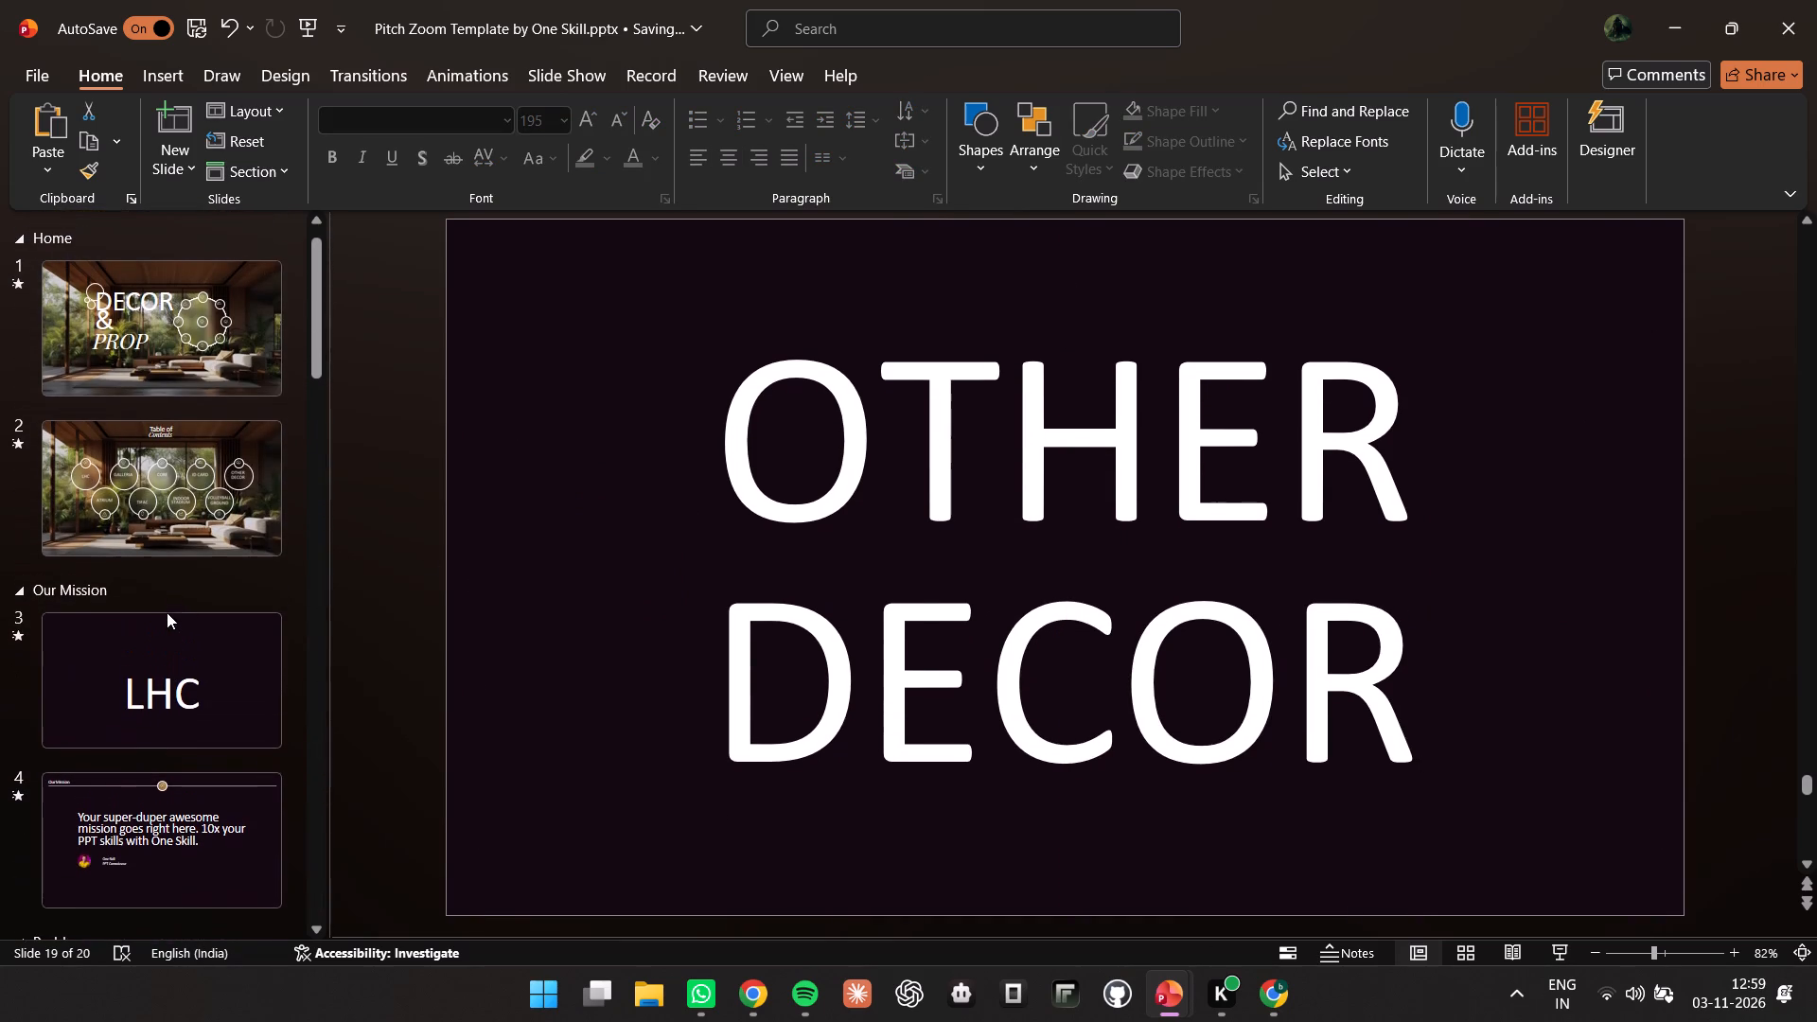
pyautogui.click(177, 322)
pyautogui.click(158, 451)
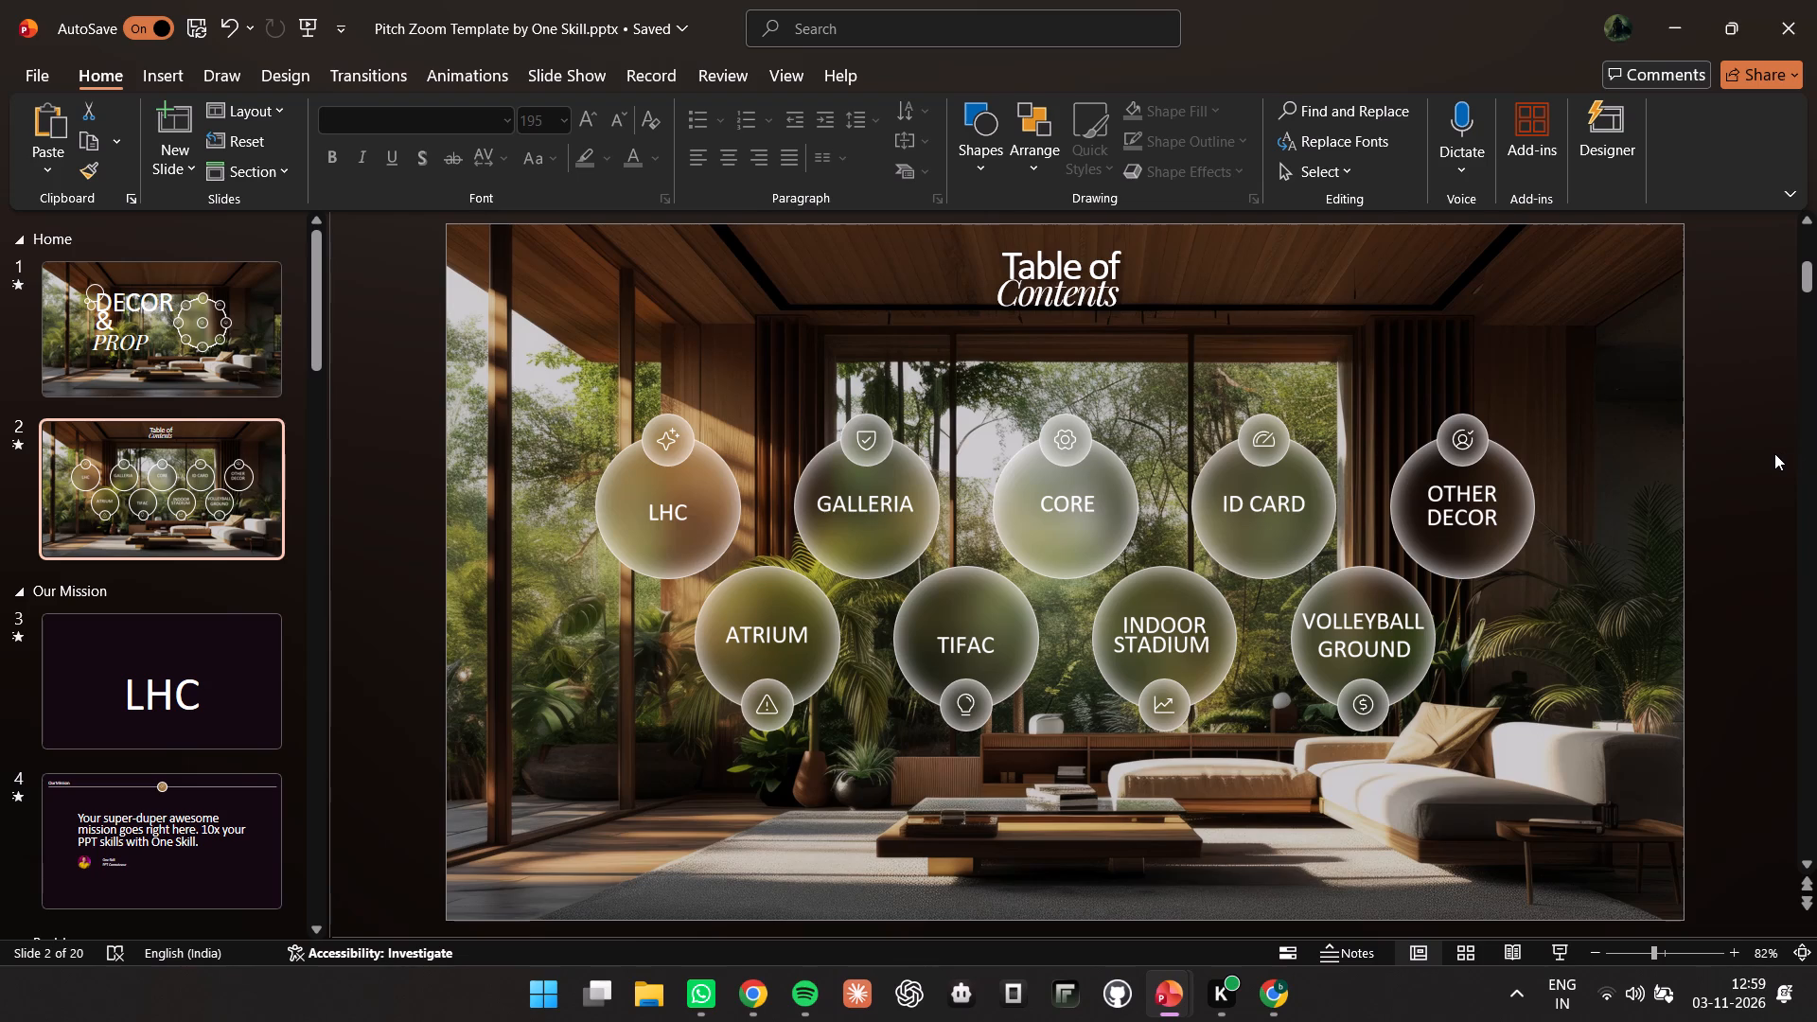
pyautogui.click(1367, 706)
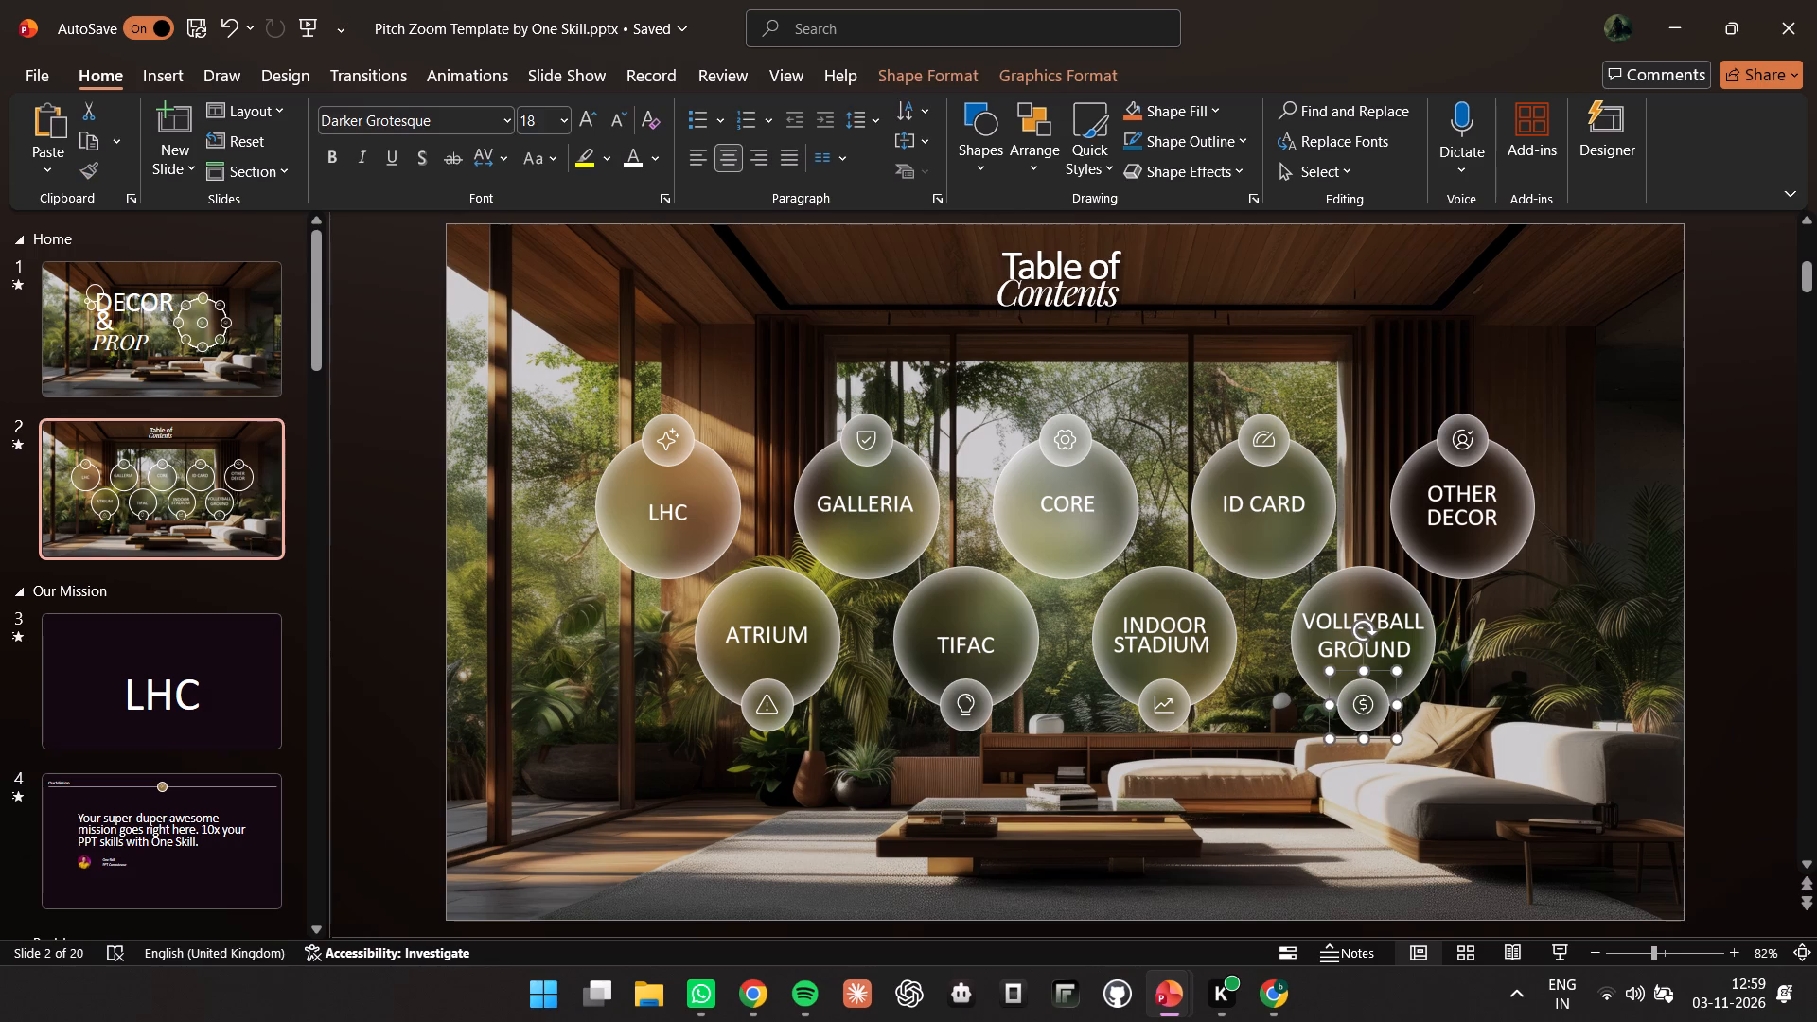
pyautogui.click(1366, 706)
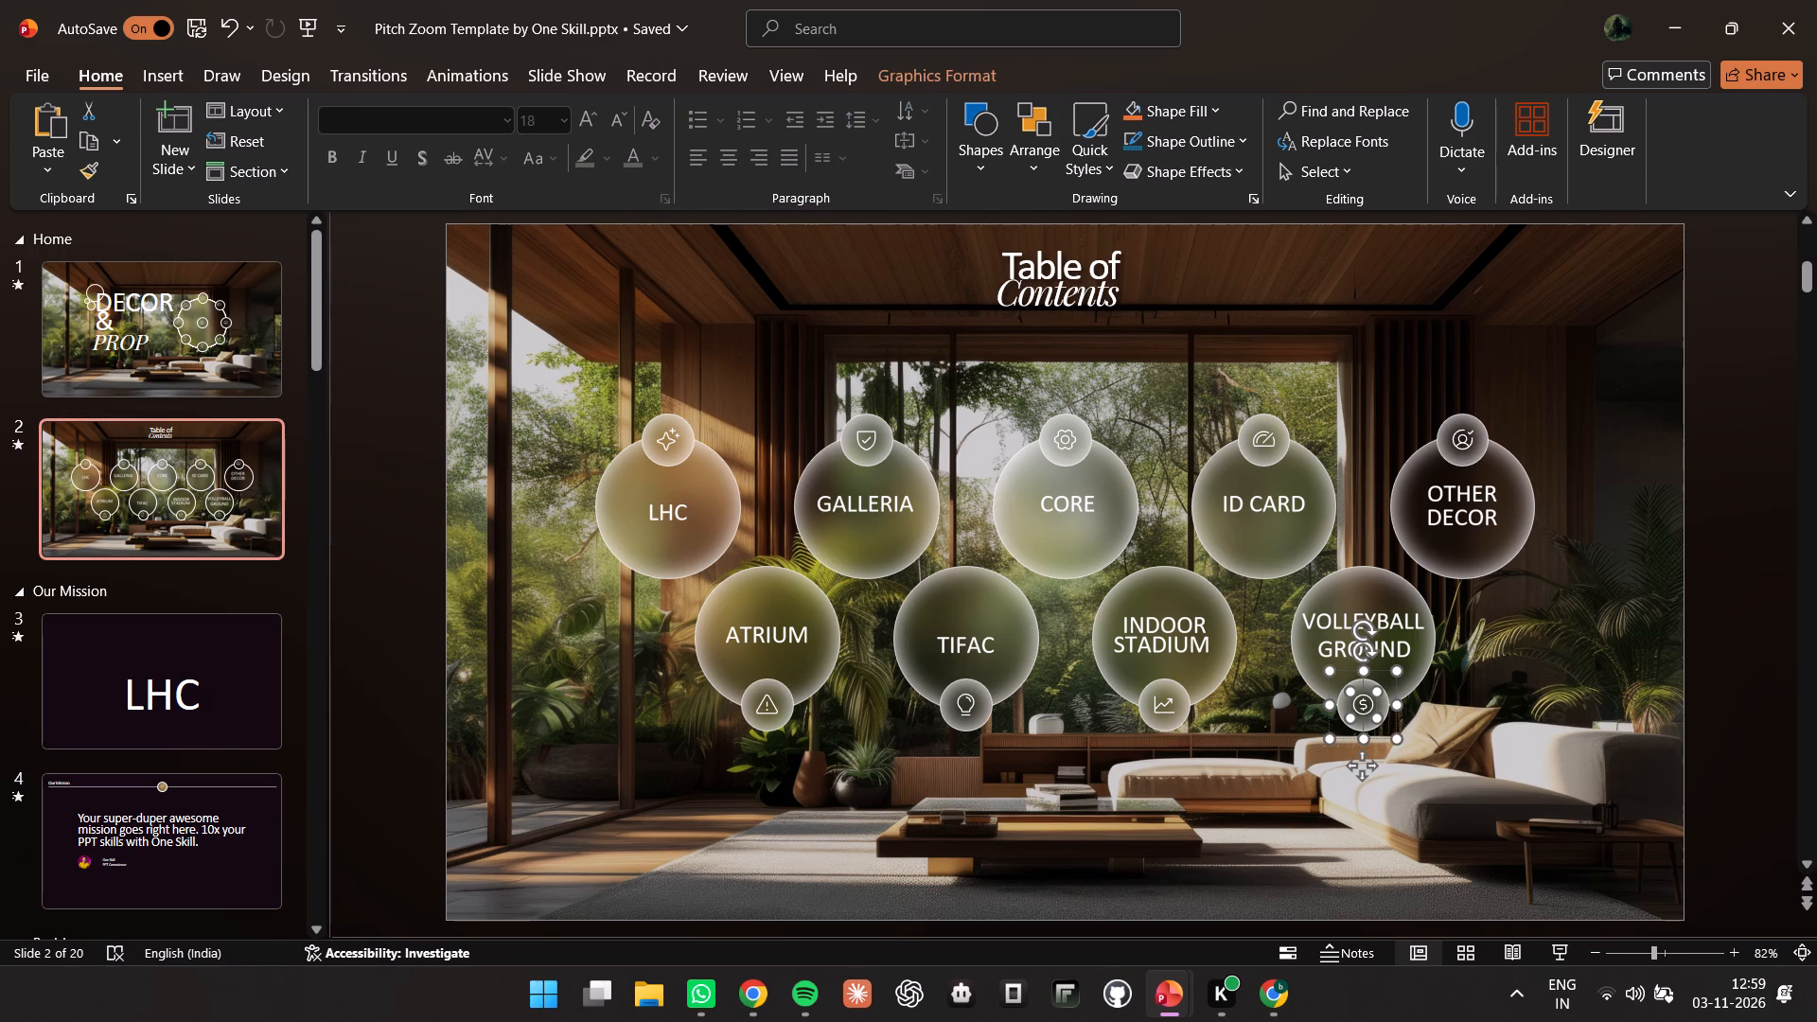
pyautogui.moveTo(1668, 948); pyautogui.dragTo(1816, 937)
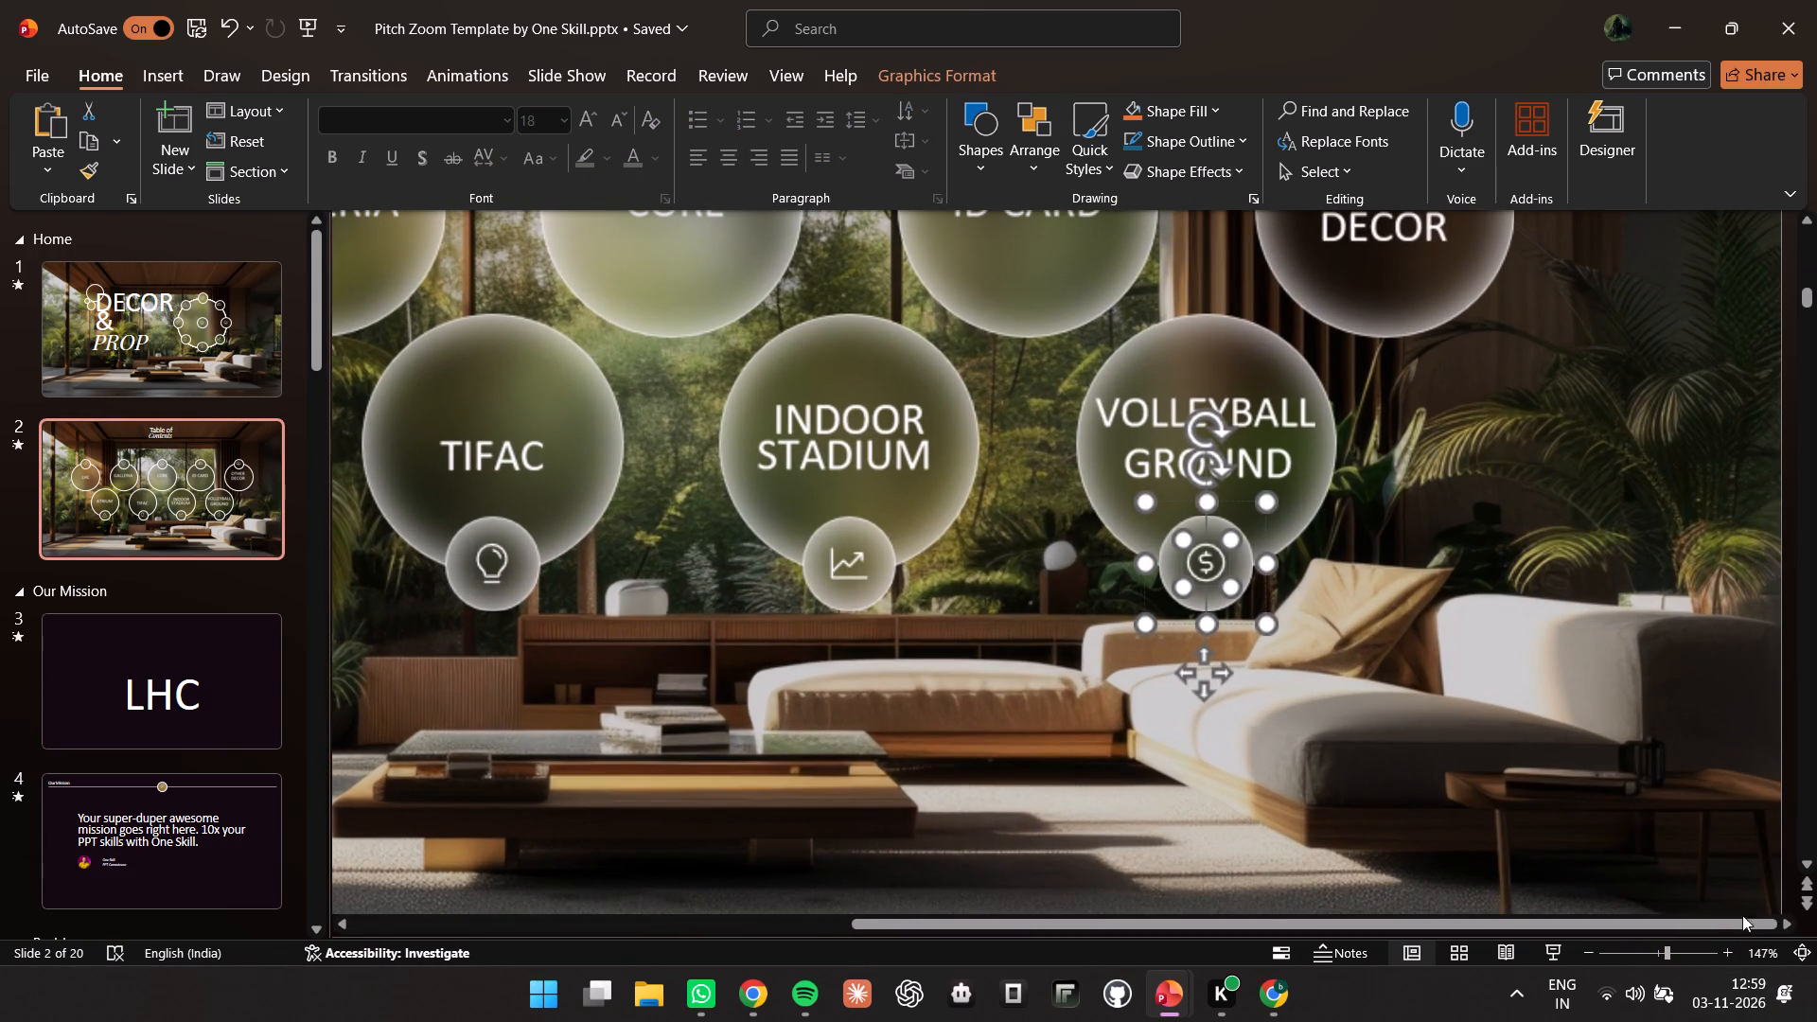
pyautogui.click(1199, 560)
pyautogui.rightClick(1199, 560)
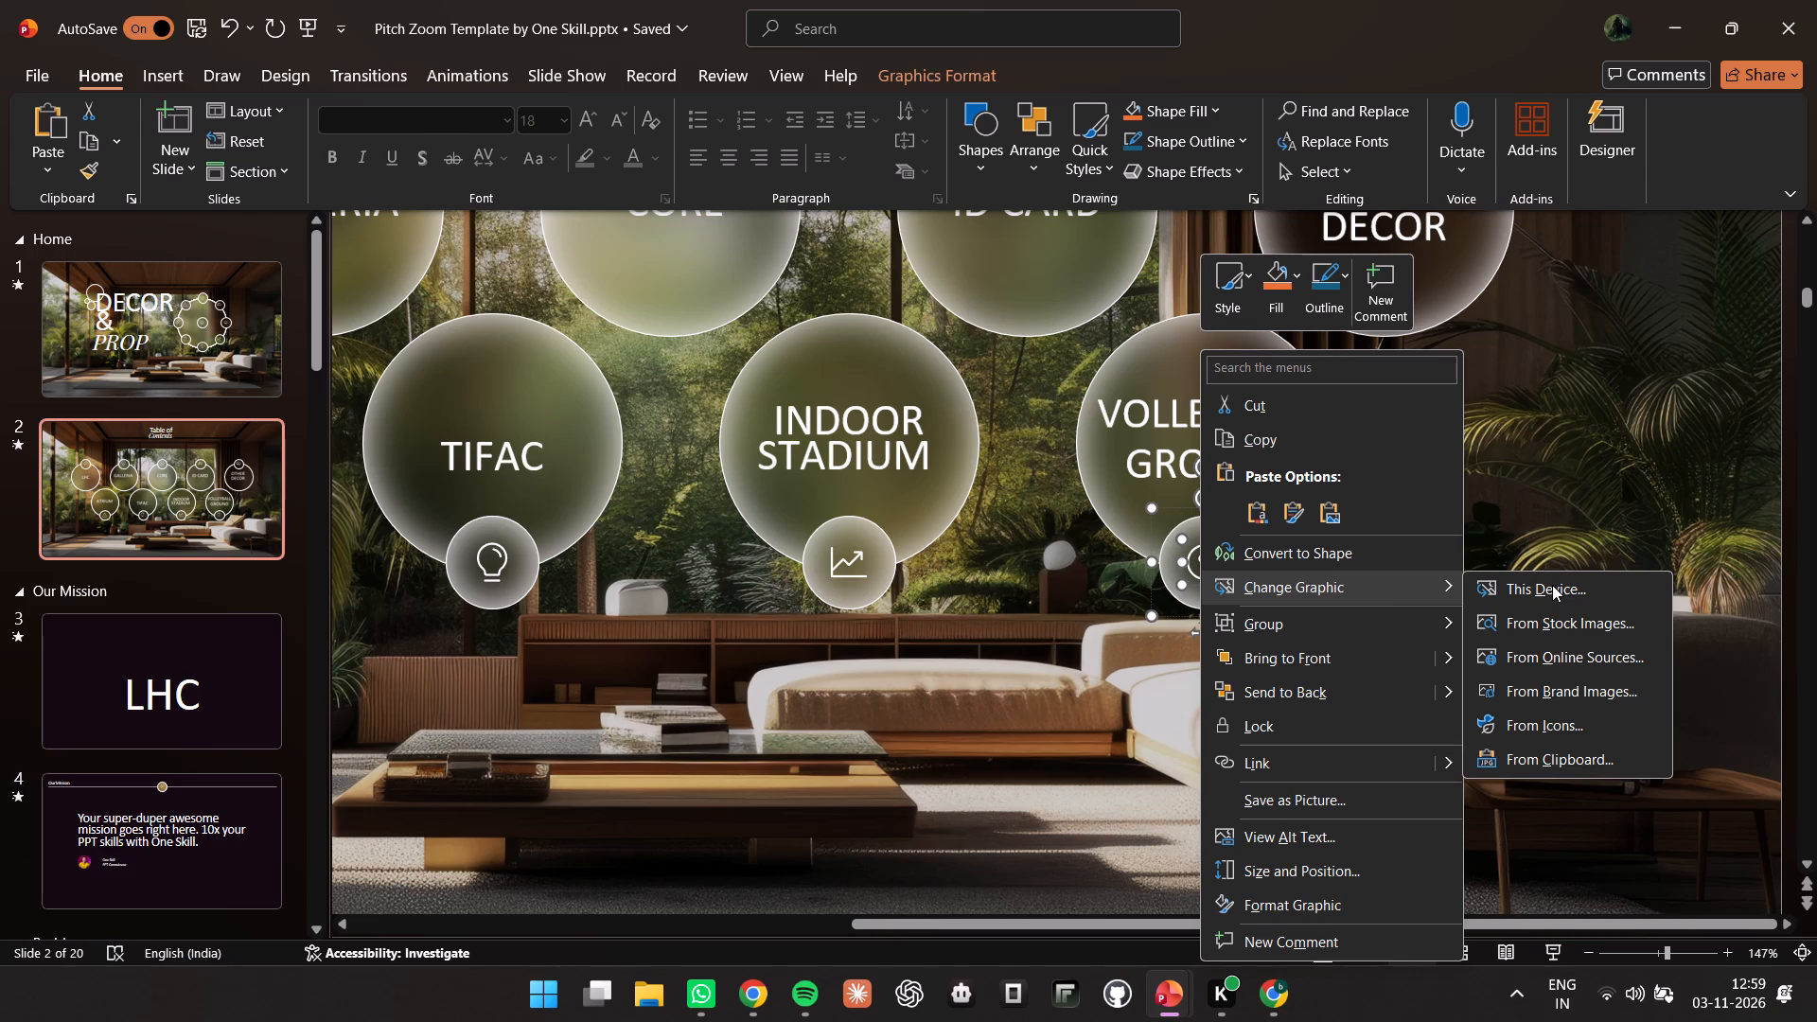
pyautogui.click(1561, 715)
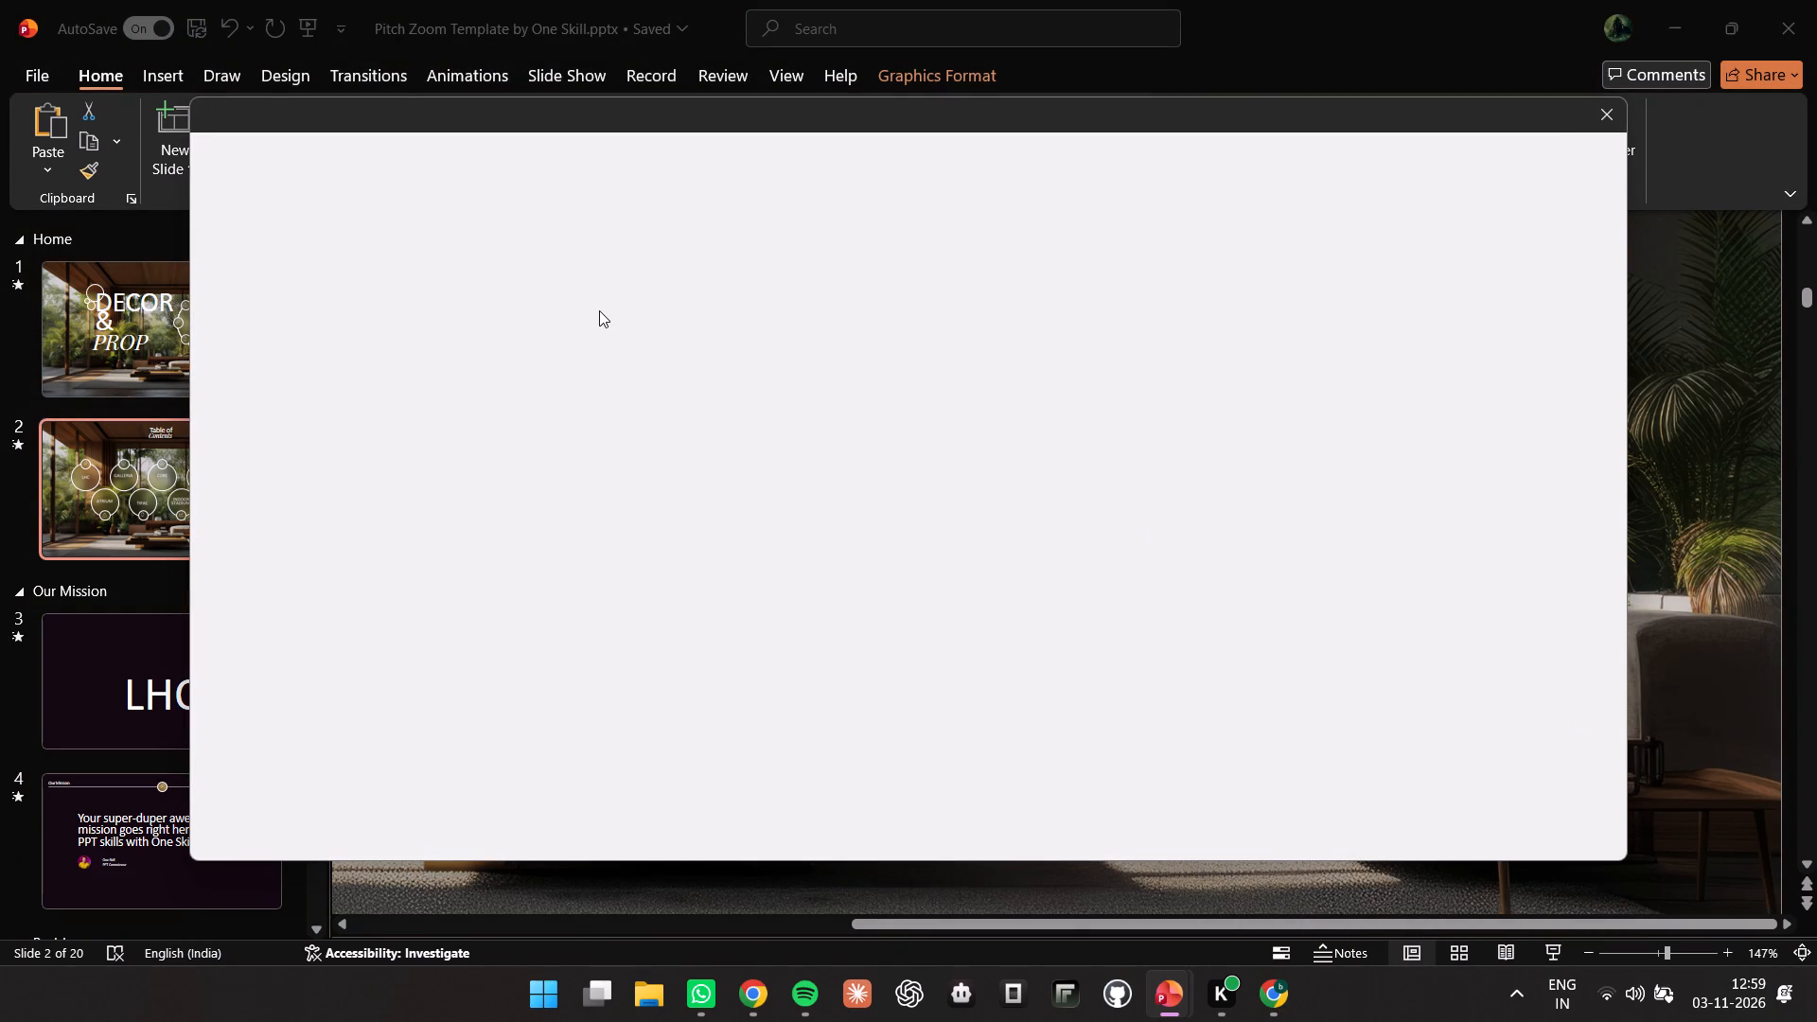
pyautogui.moveTo(551, 100); pyautogui.dragTo(554, 113)
pyautogui.moveTo(554, 126); pyautogui.dragTo(506, 663)
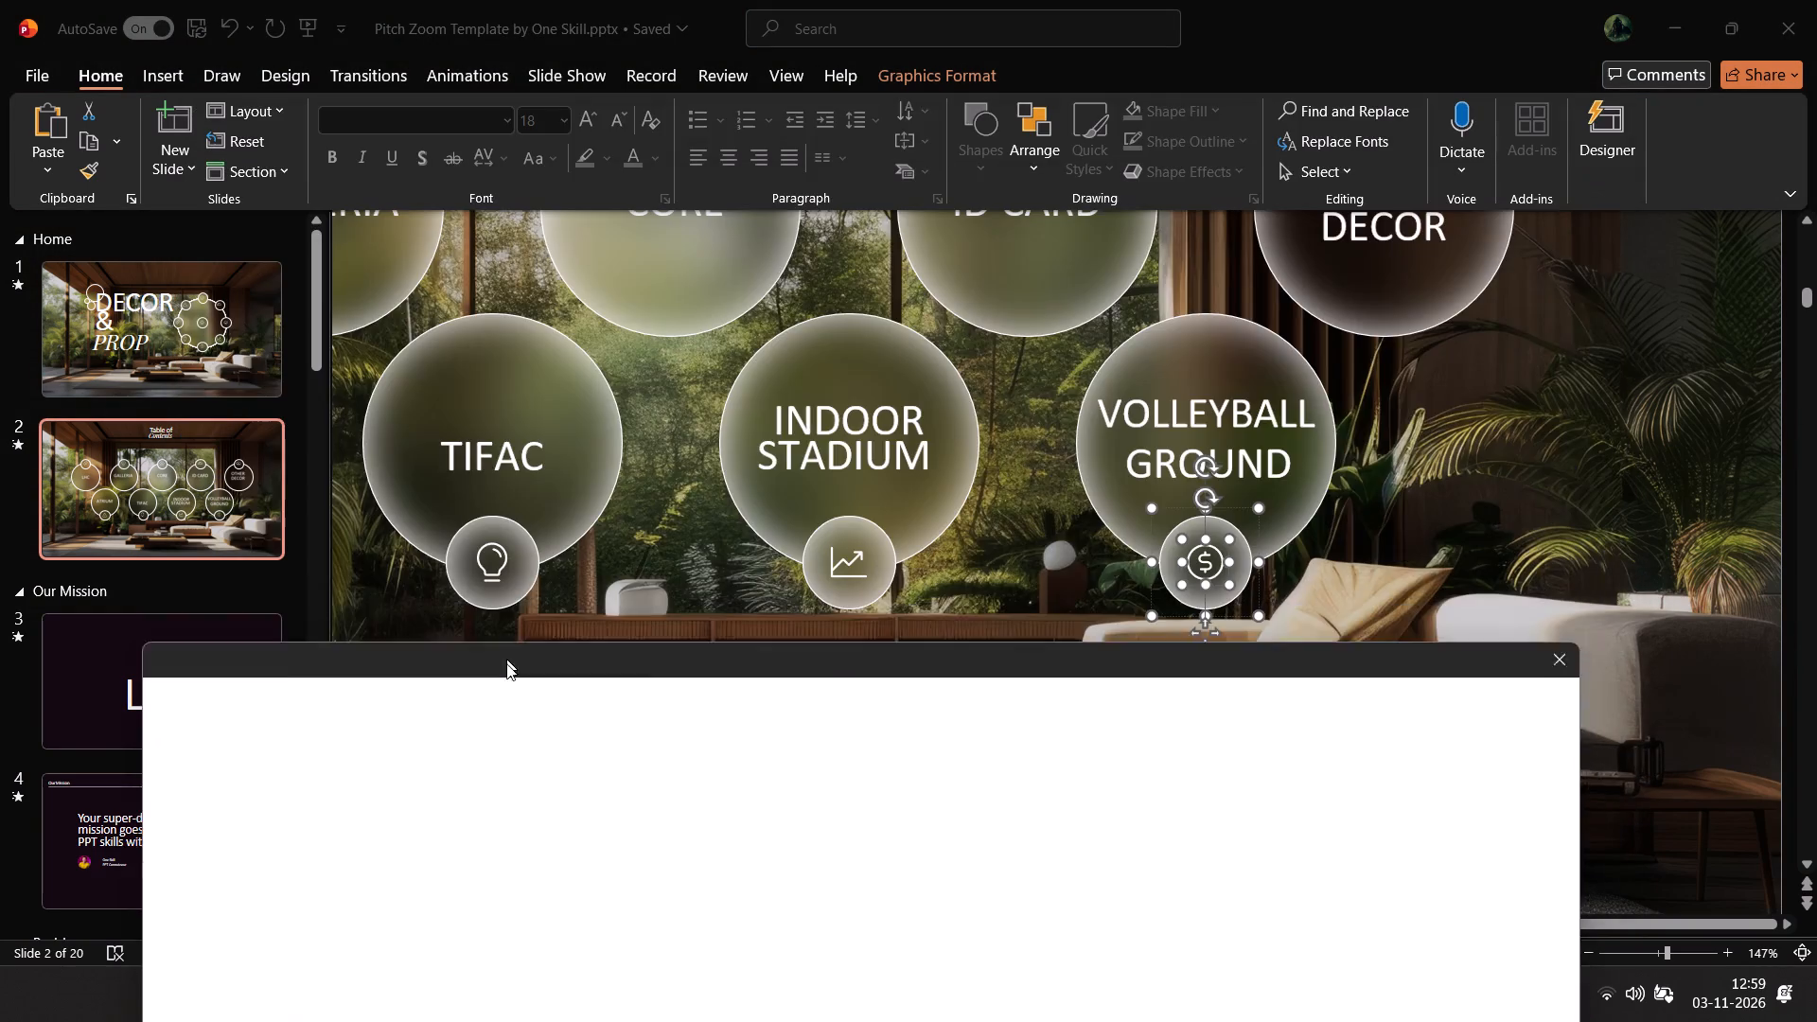
pyautogui.moveTo(506, 663); pyautogui.dragTo(668, 158)
# Search the stock icons for "VOLL" and for "ball" to find a volleyball symbol.
pyautogui.click(515, 326)
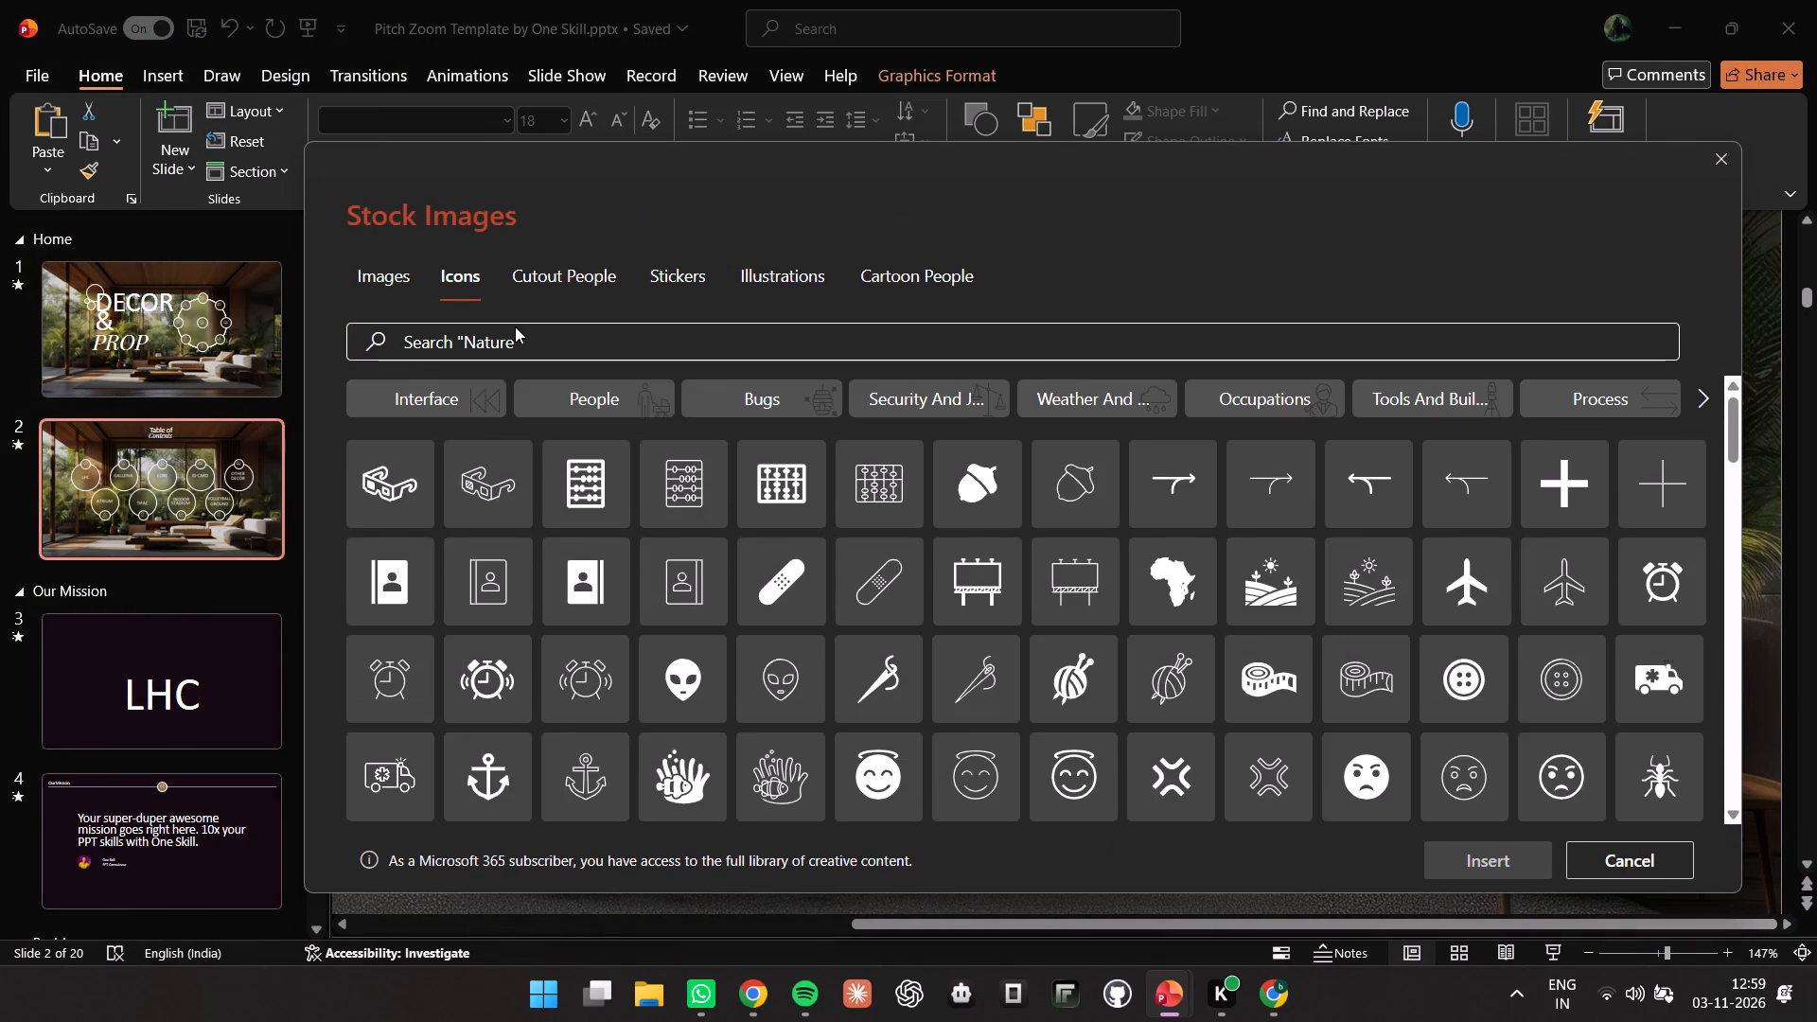
pyautogui.write('VO')
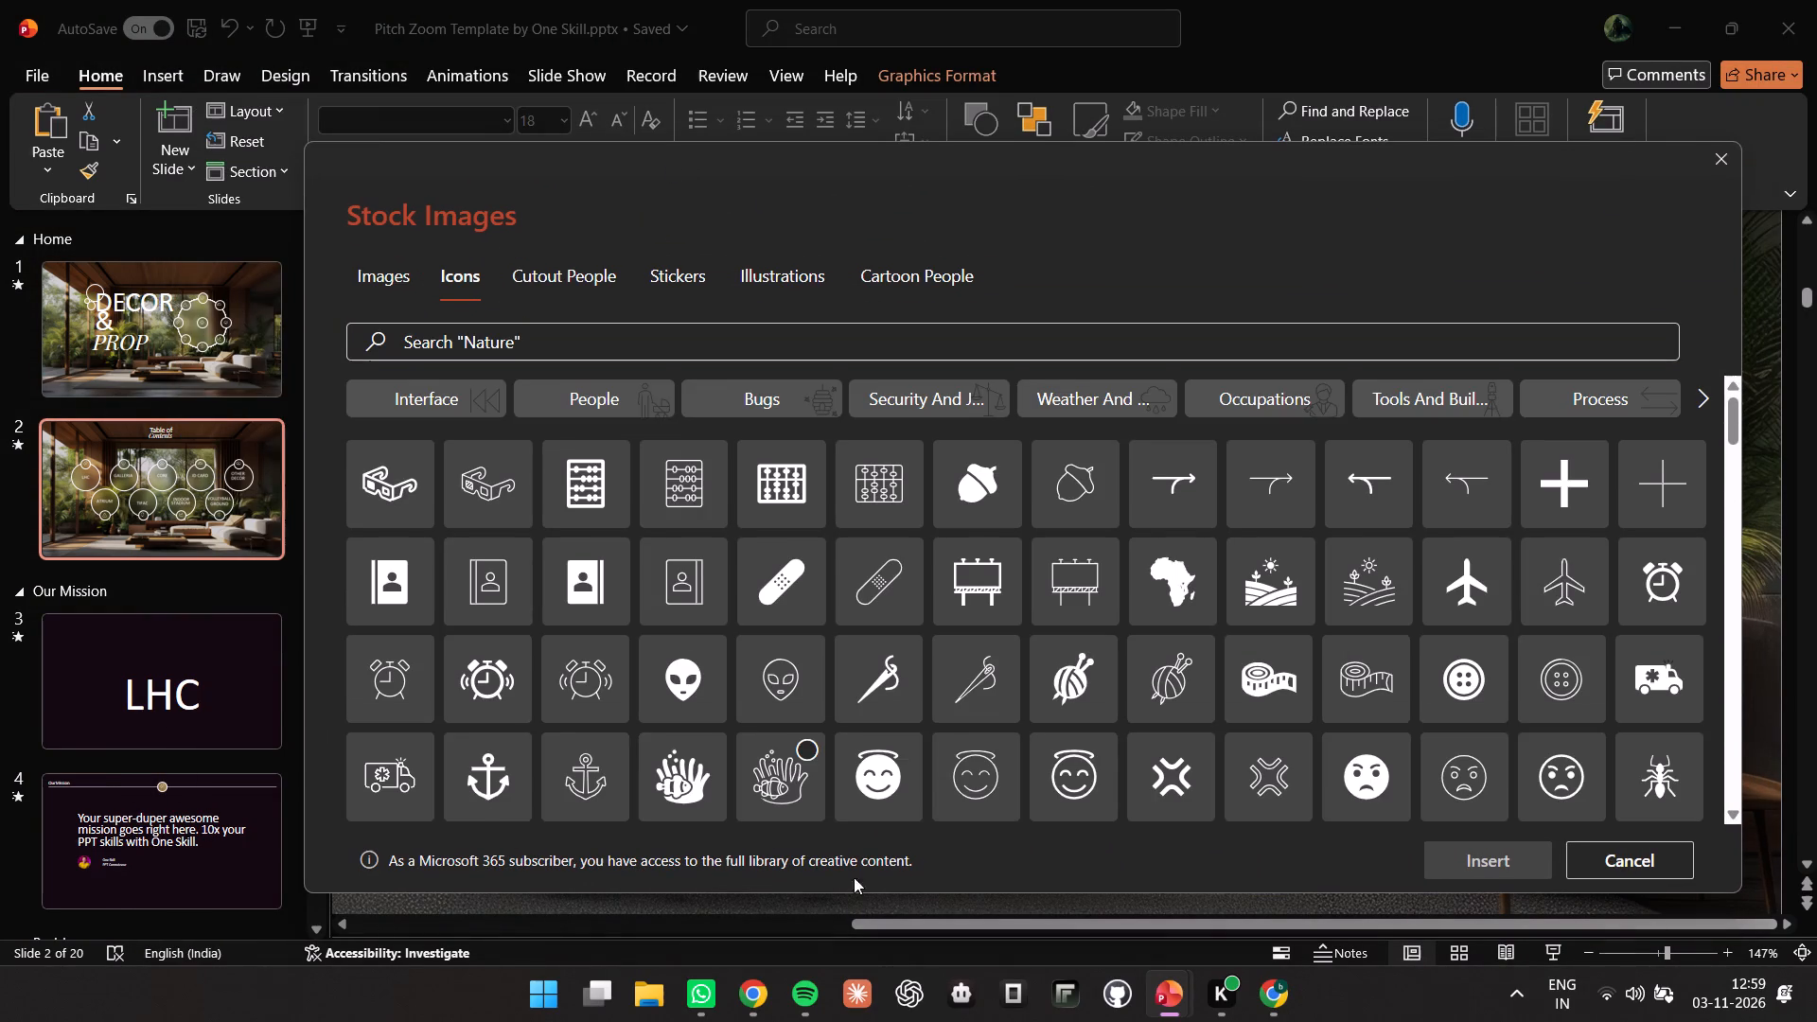
pyautogui.click(470, 344)
pyautogui.press('v')
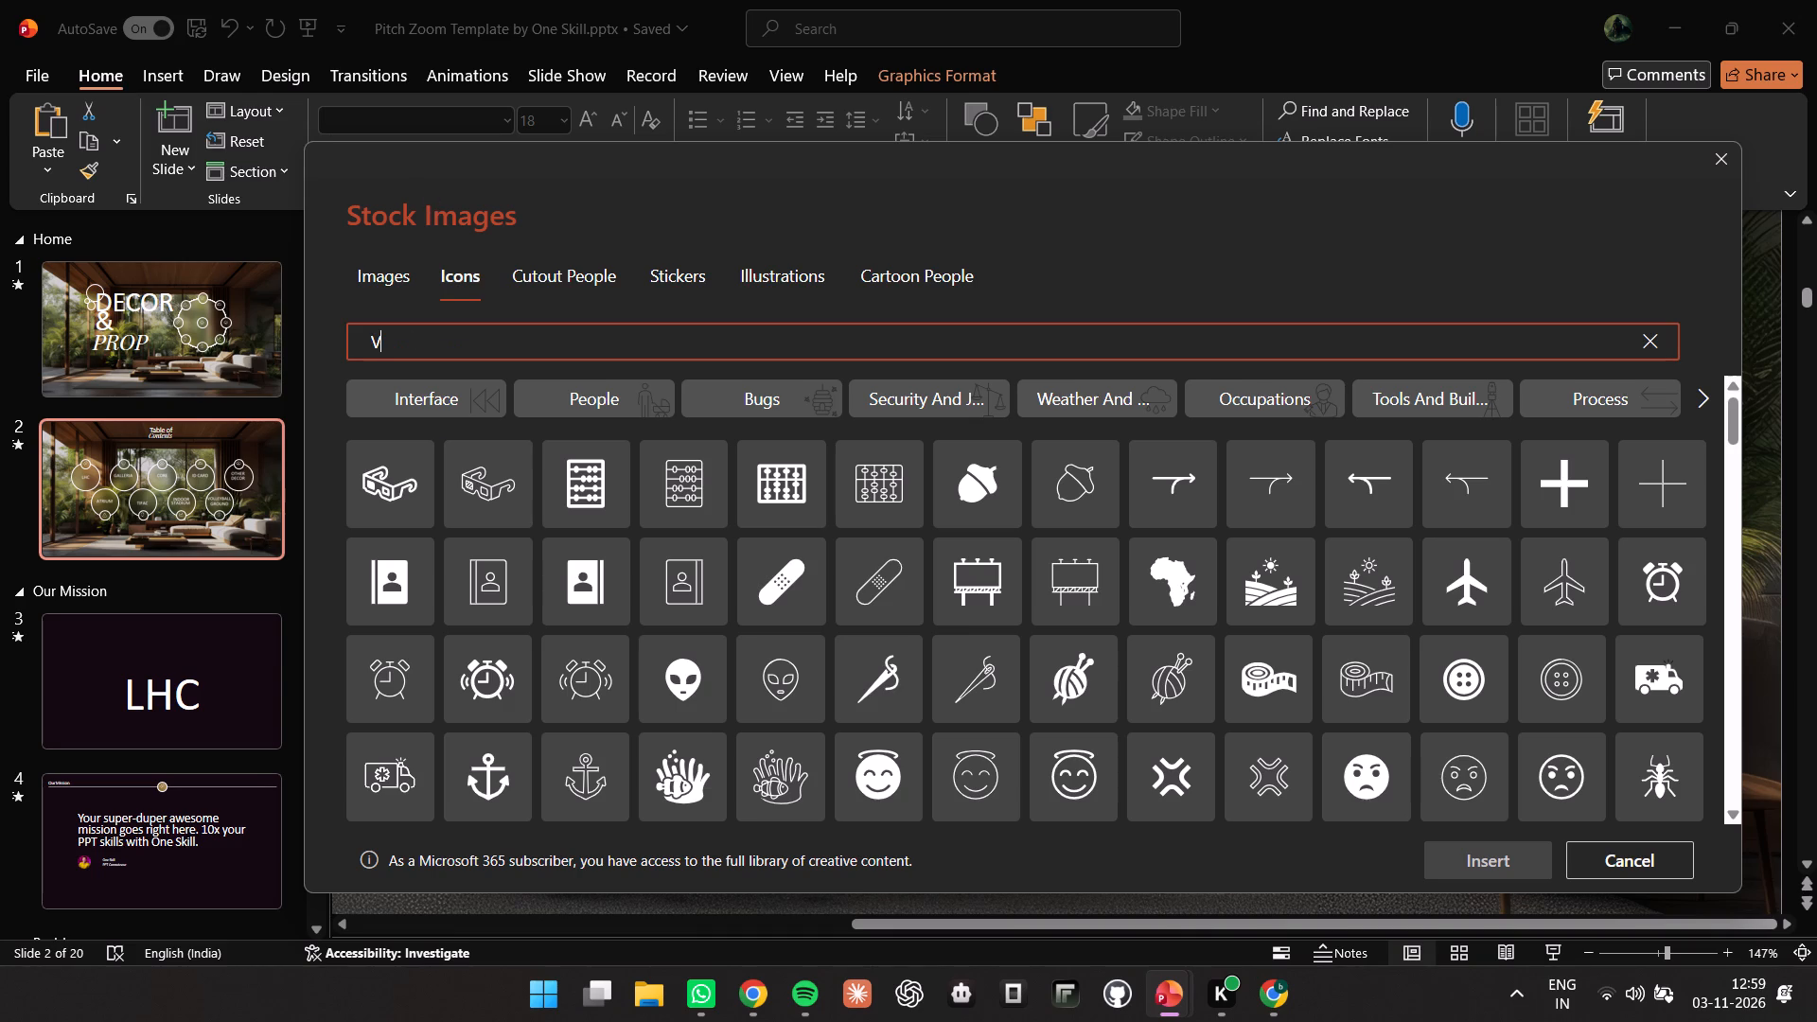
pyautogui.write('OLL')
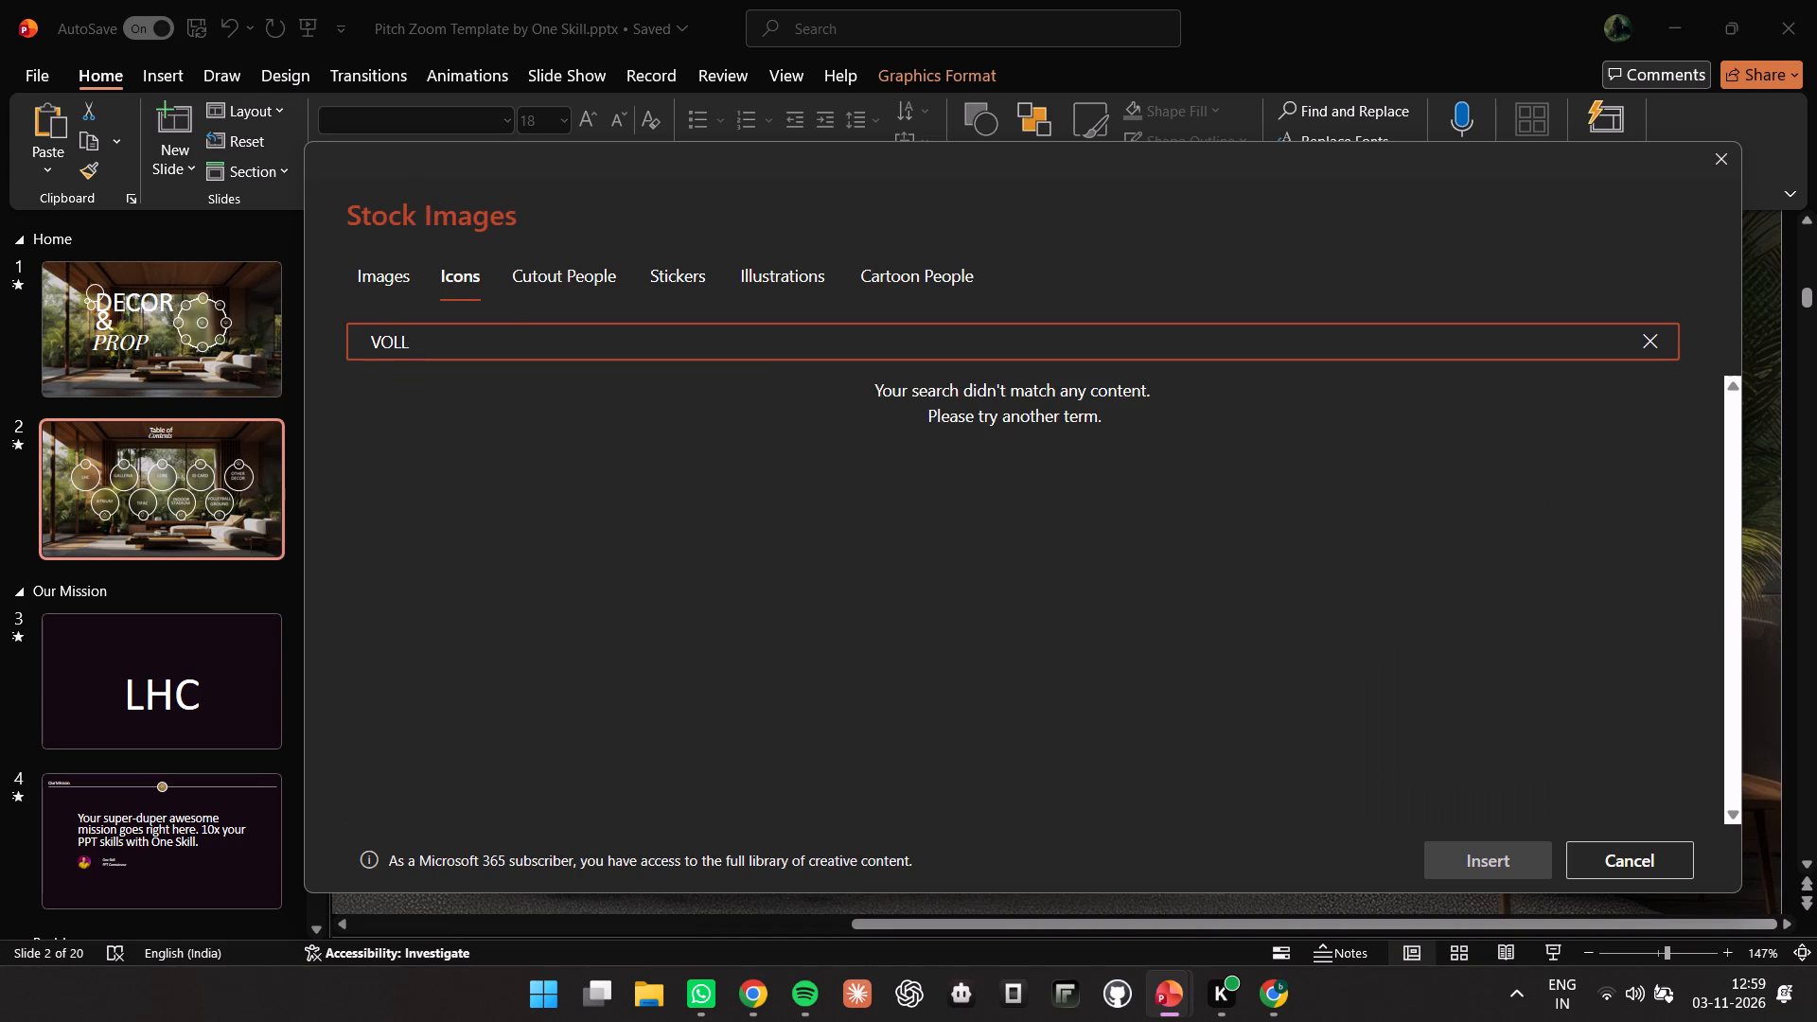
pyautogui.press('BackSpace')
pyautogui.press('BackSpace')
pyautogui.press('BackSpace')
pyautogui.press('BackSpace')
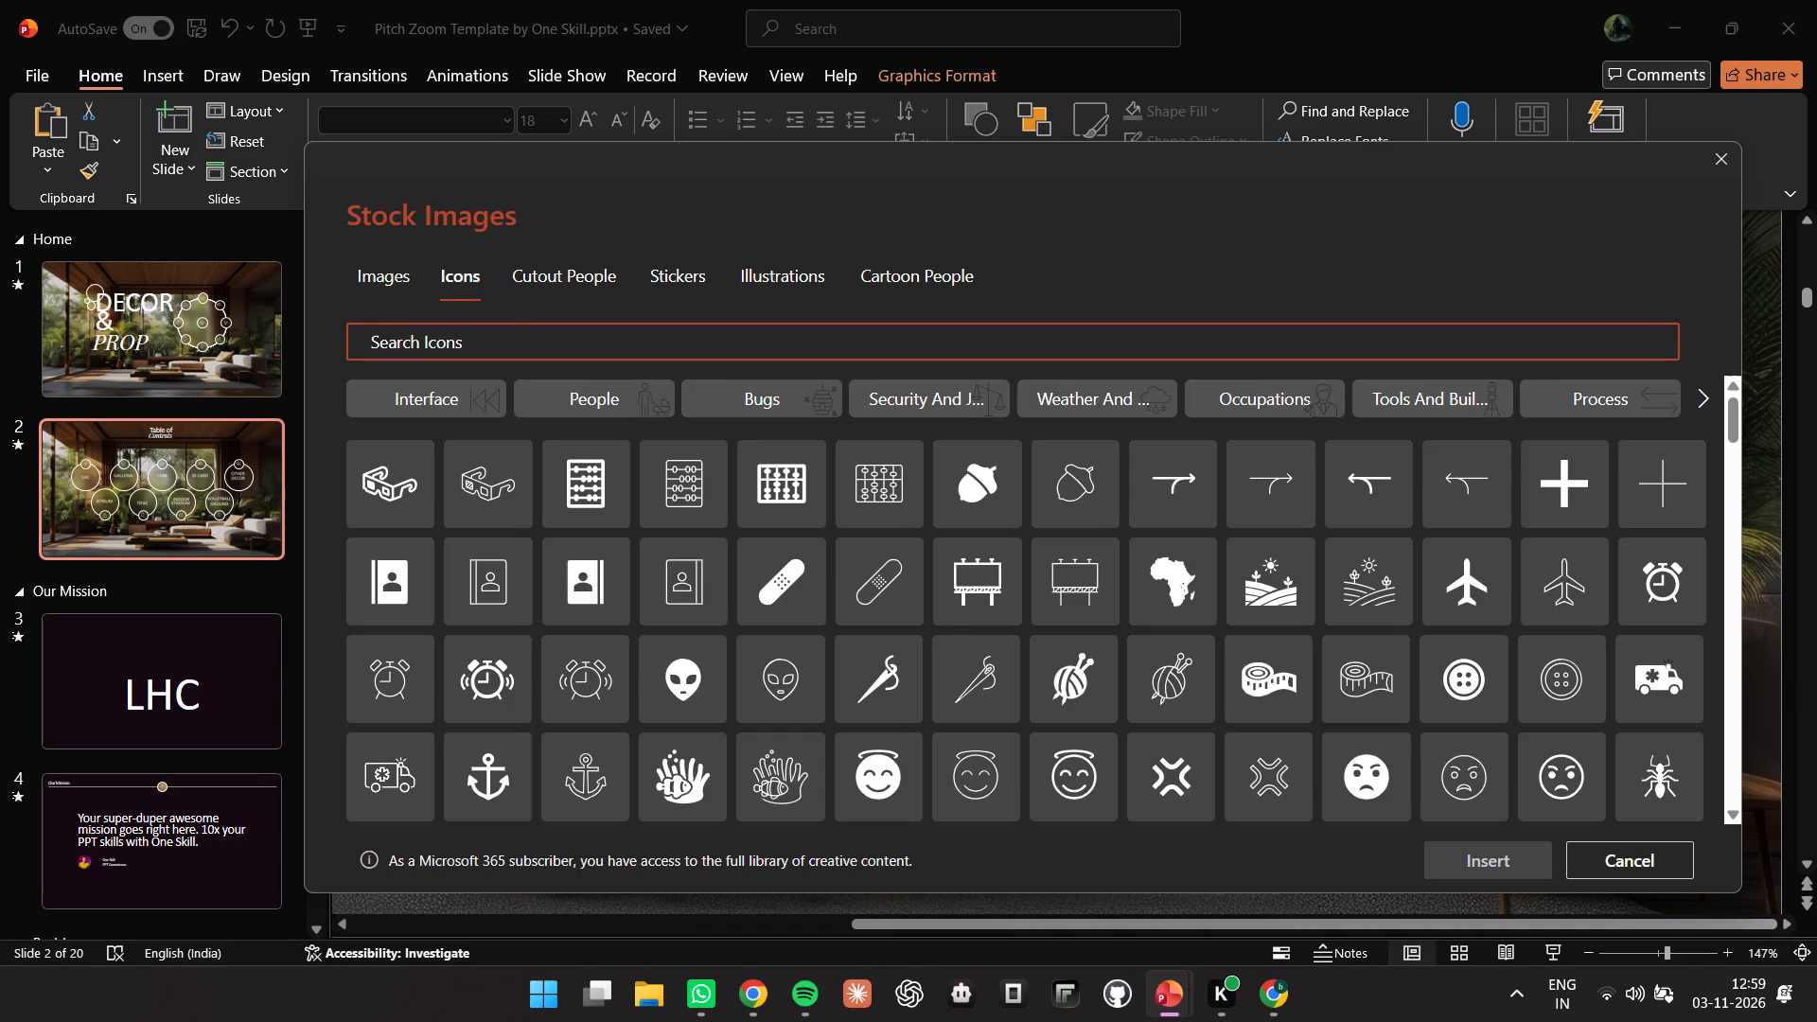
pyautogui.write('ball')
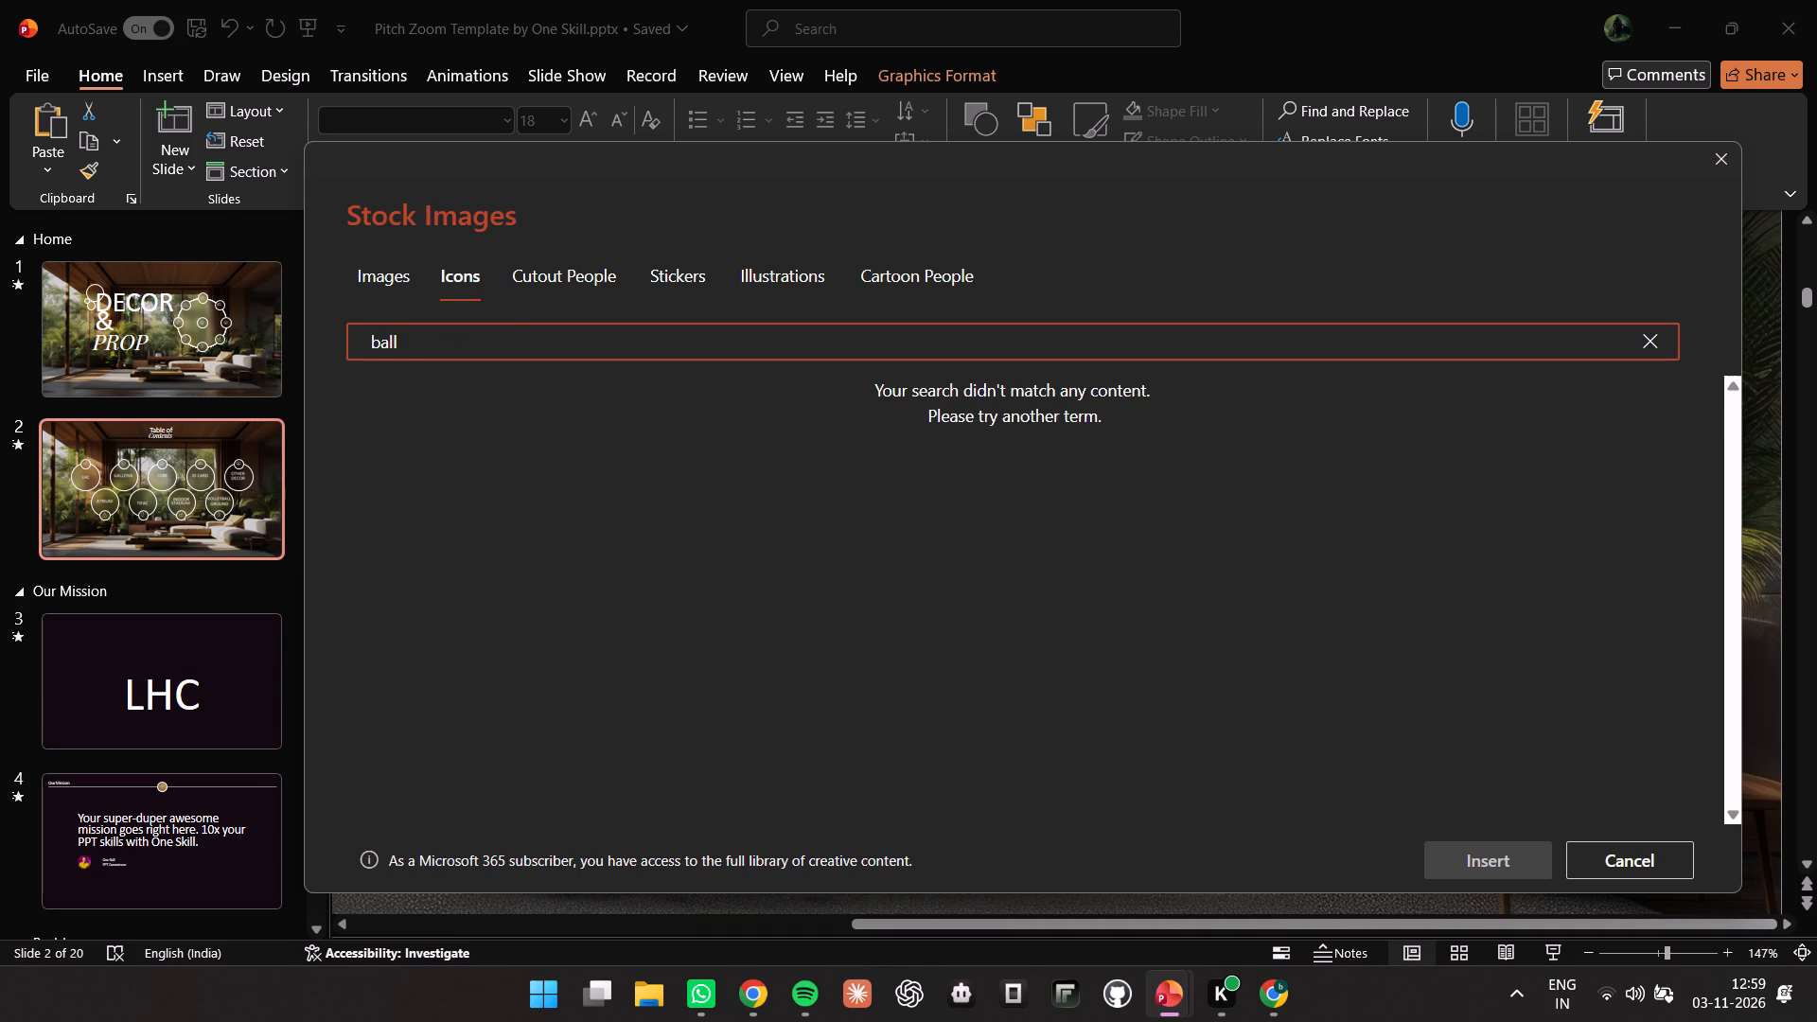
pyautogui.click(1644, 338)
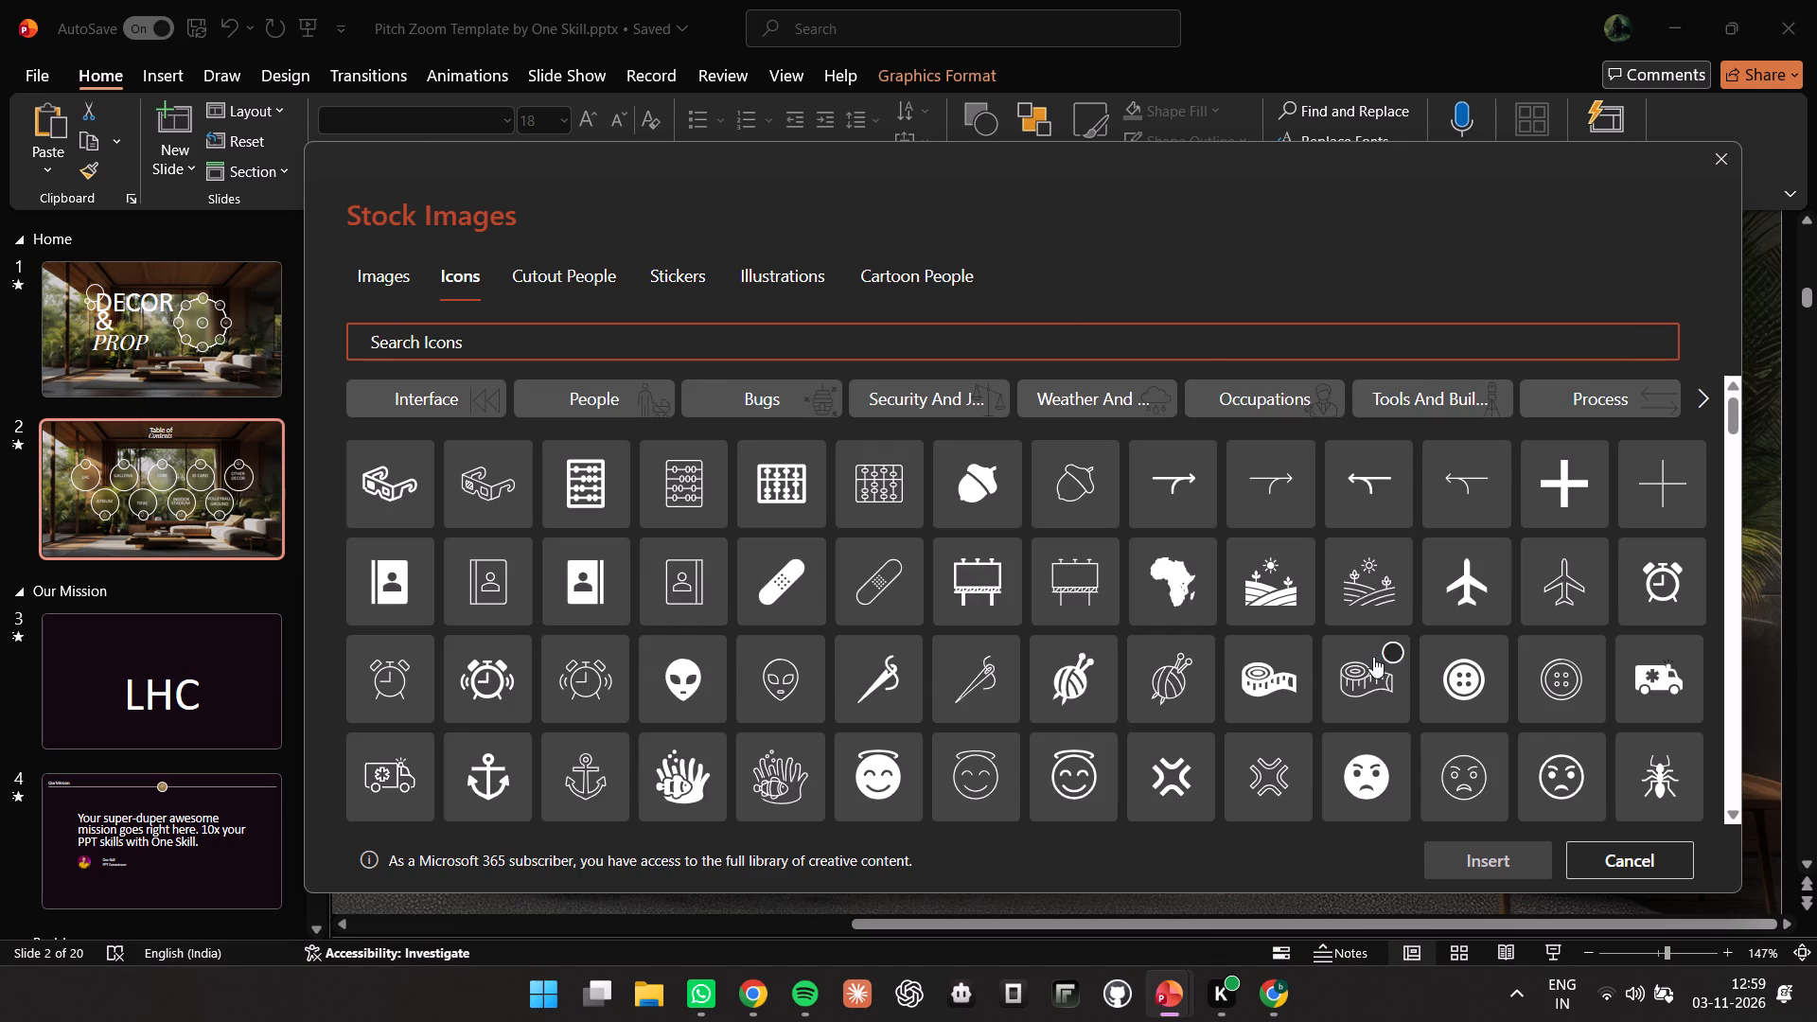
# Browse the stock icons for a suitable ball symbol and search them for "sports".
pyautogui.scroll(-7, 865, 678)
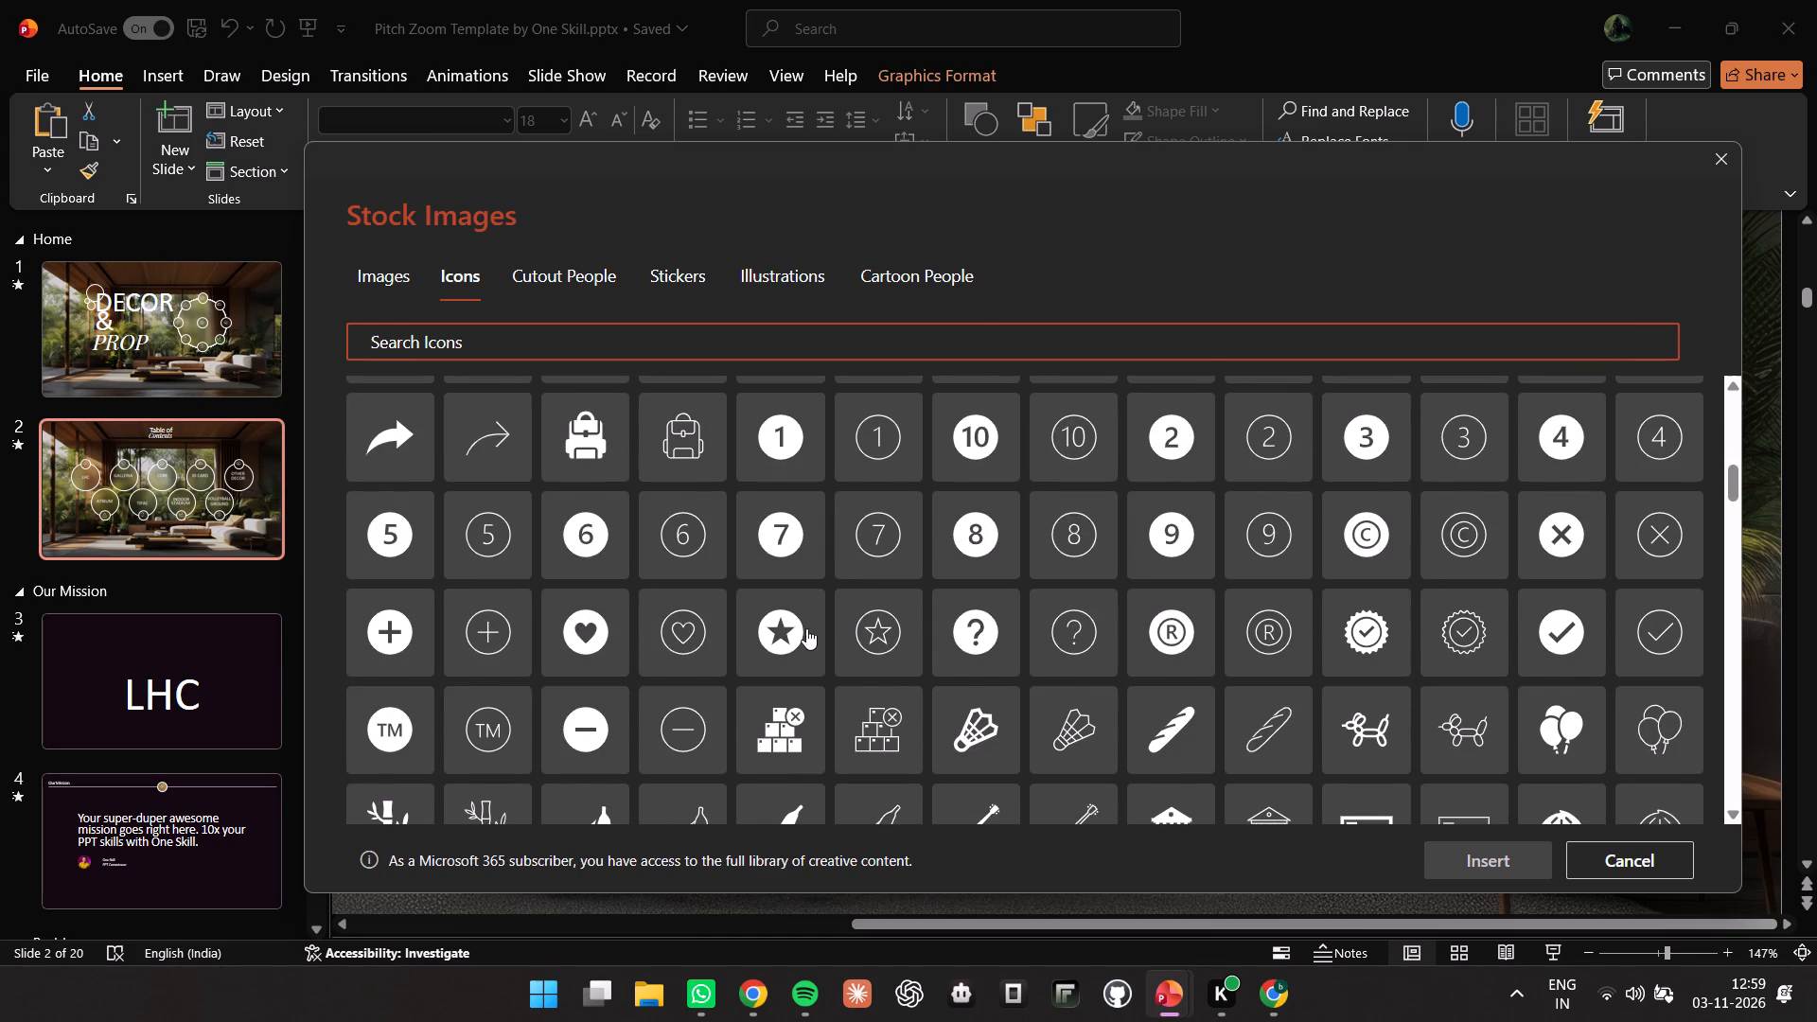
pyautogui.scroll(-5, 630, 659)
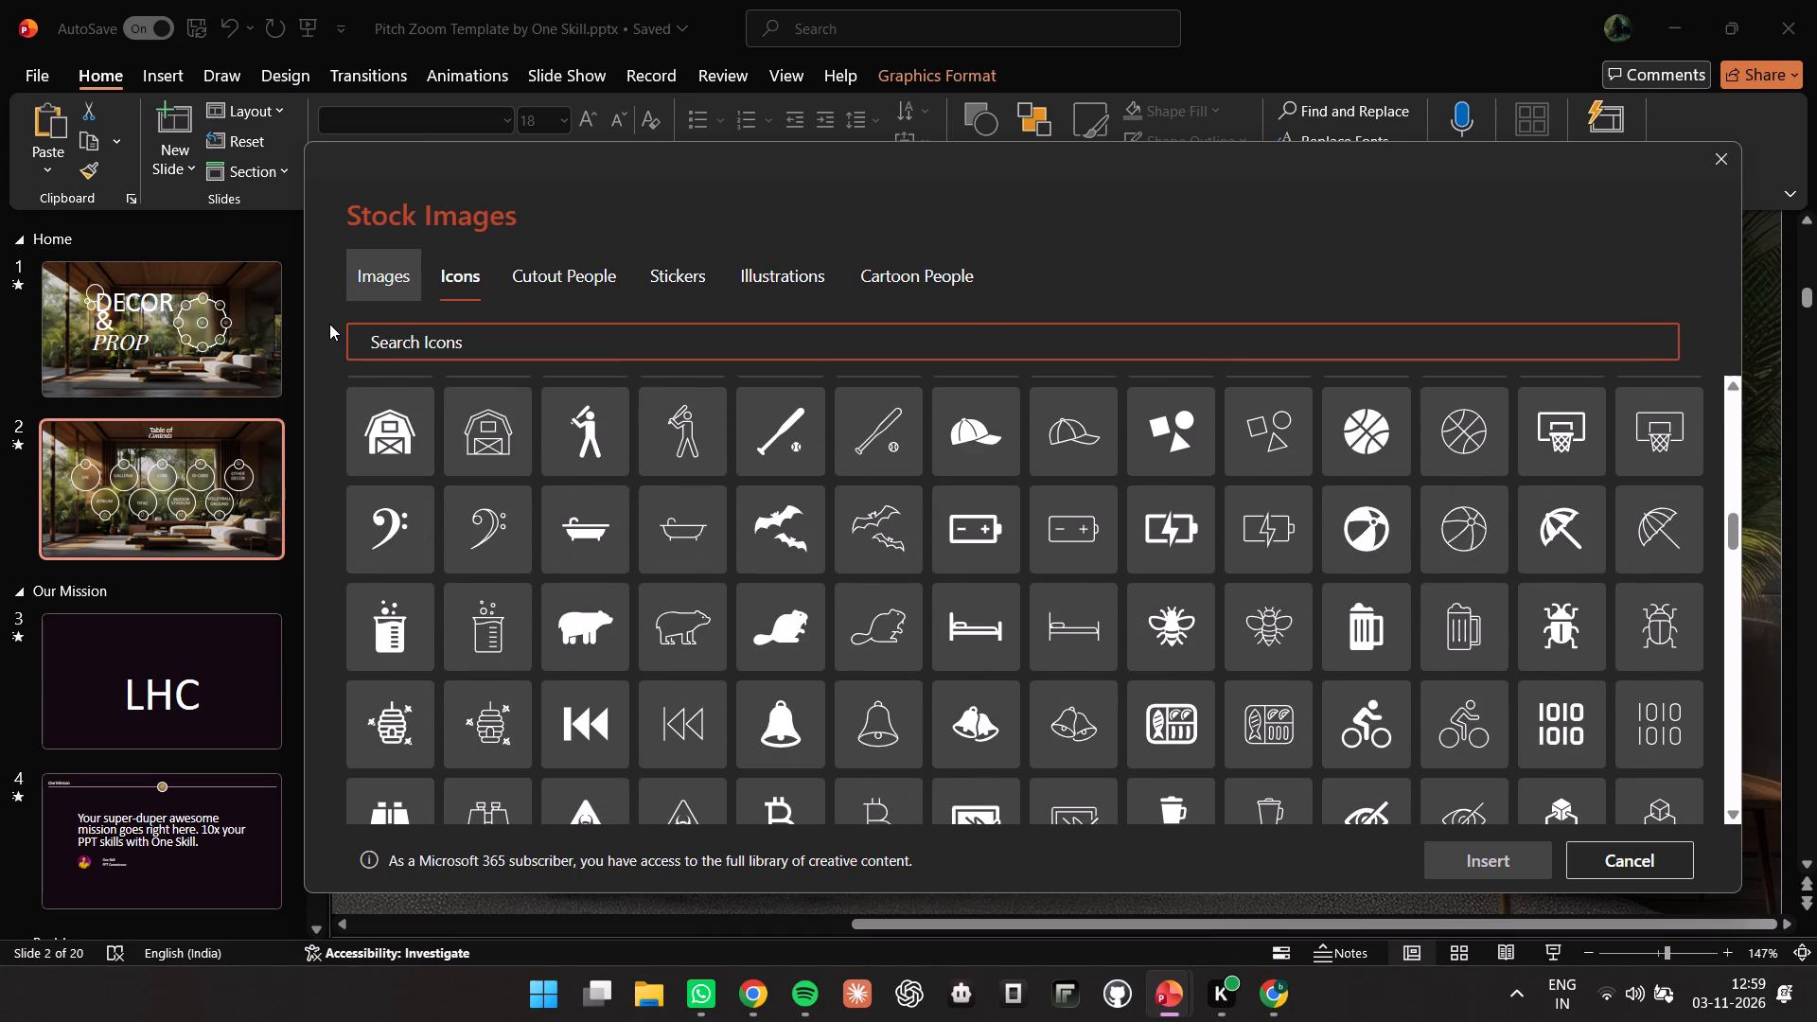
pyautogui.write('ba')
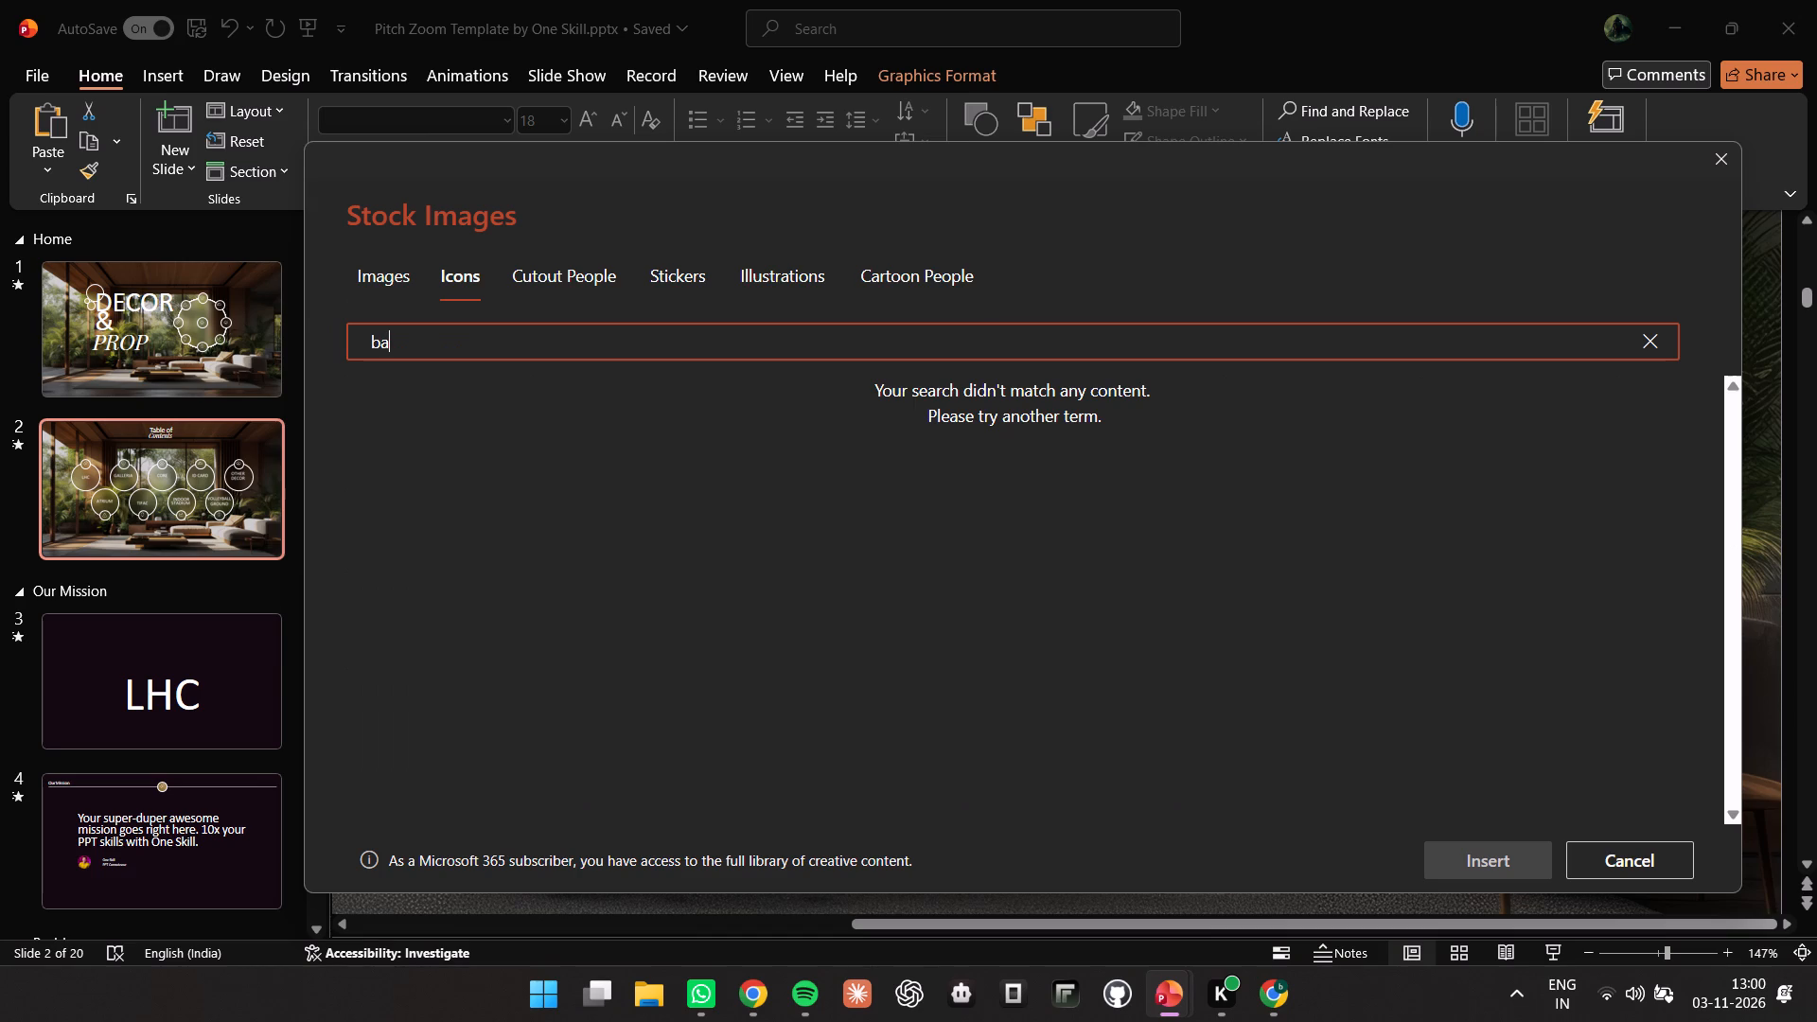
pyautogui.press('BackSpace')
pyautogui.press('BackSpace')
pyautogui.press('BackSpace')
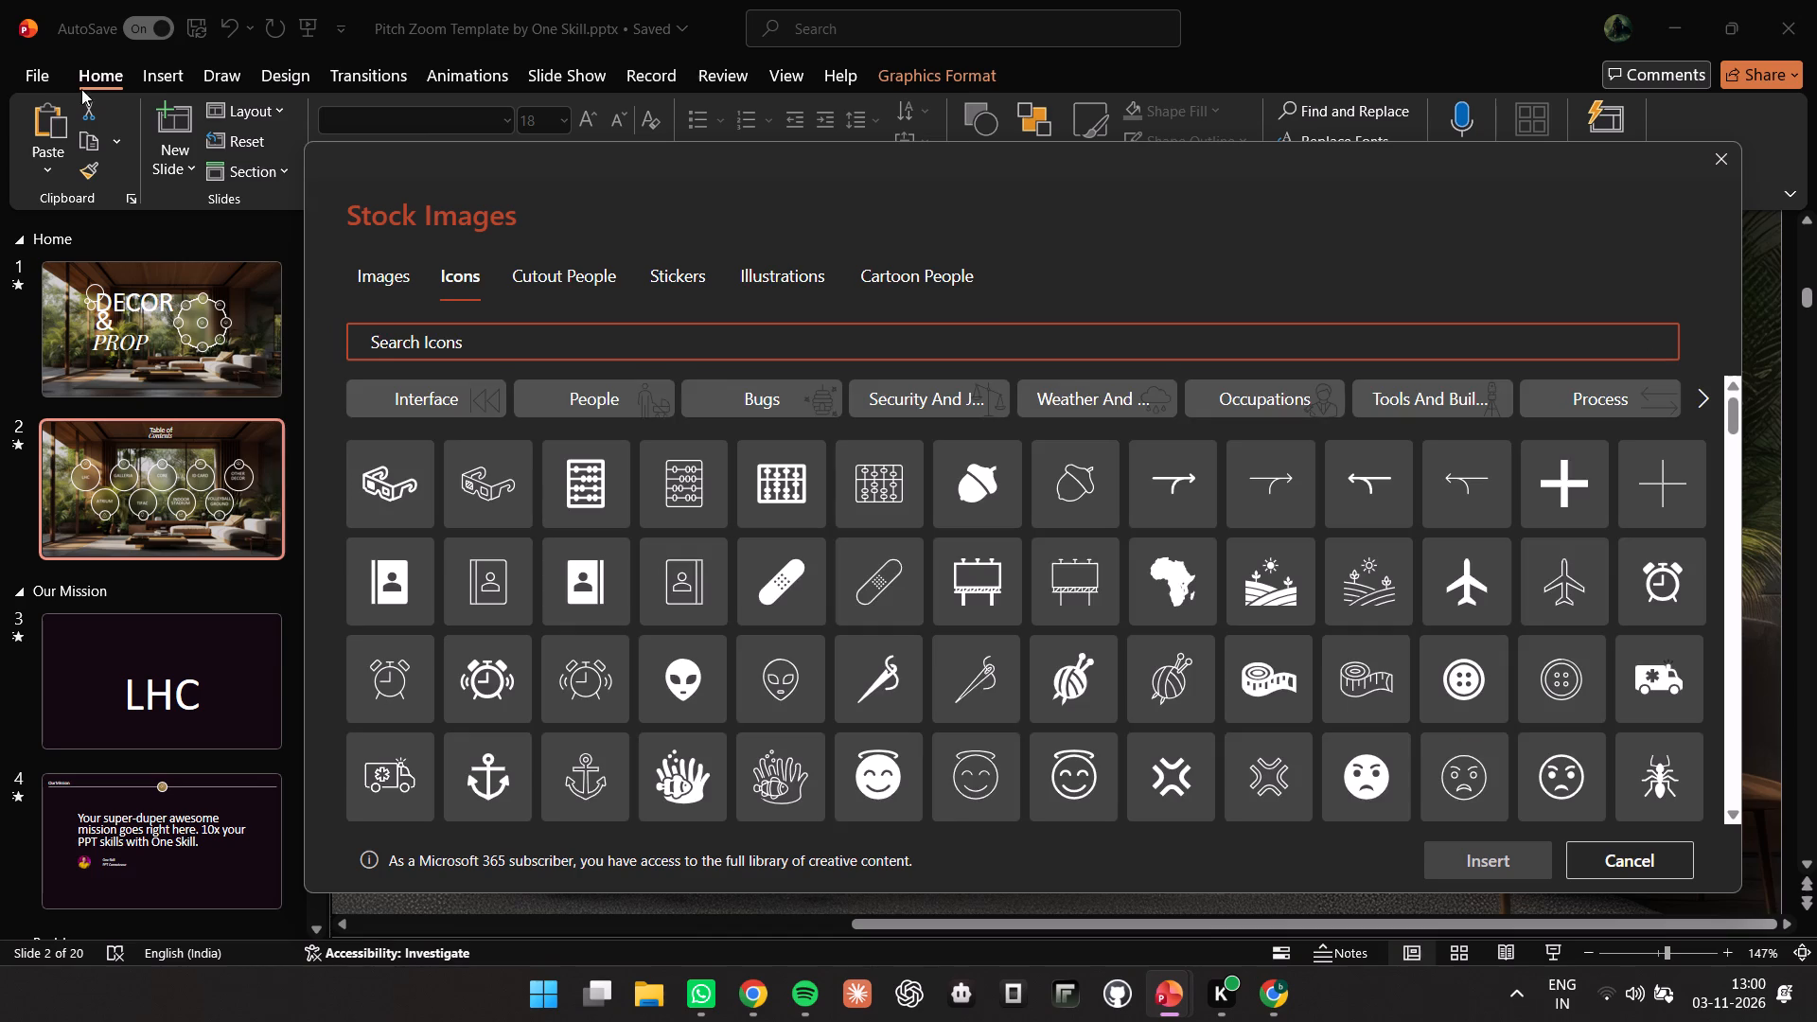
pyautogui.scroll(-6, 642, 513)
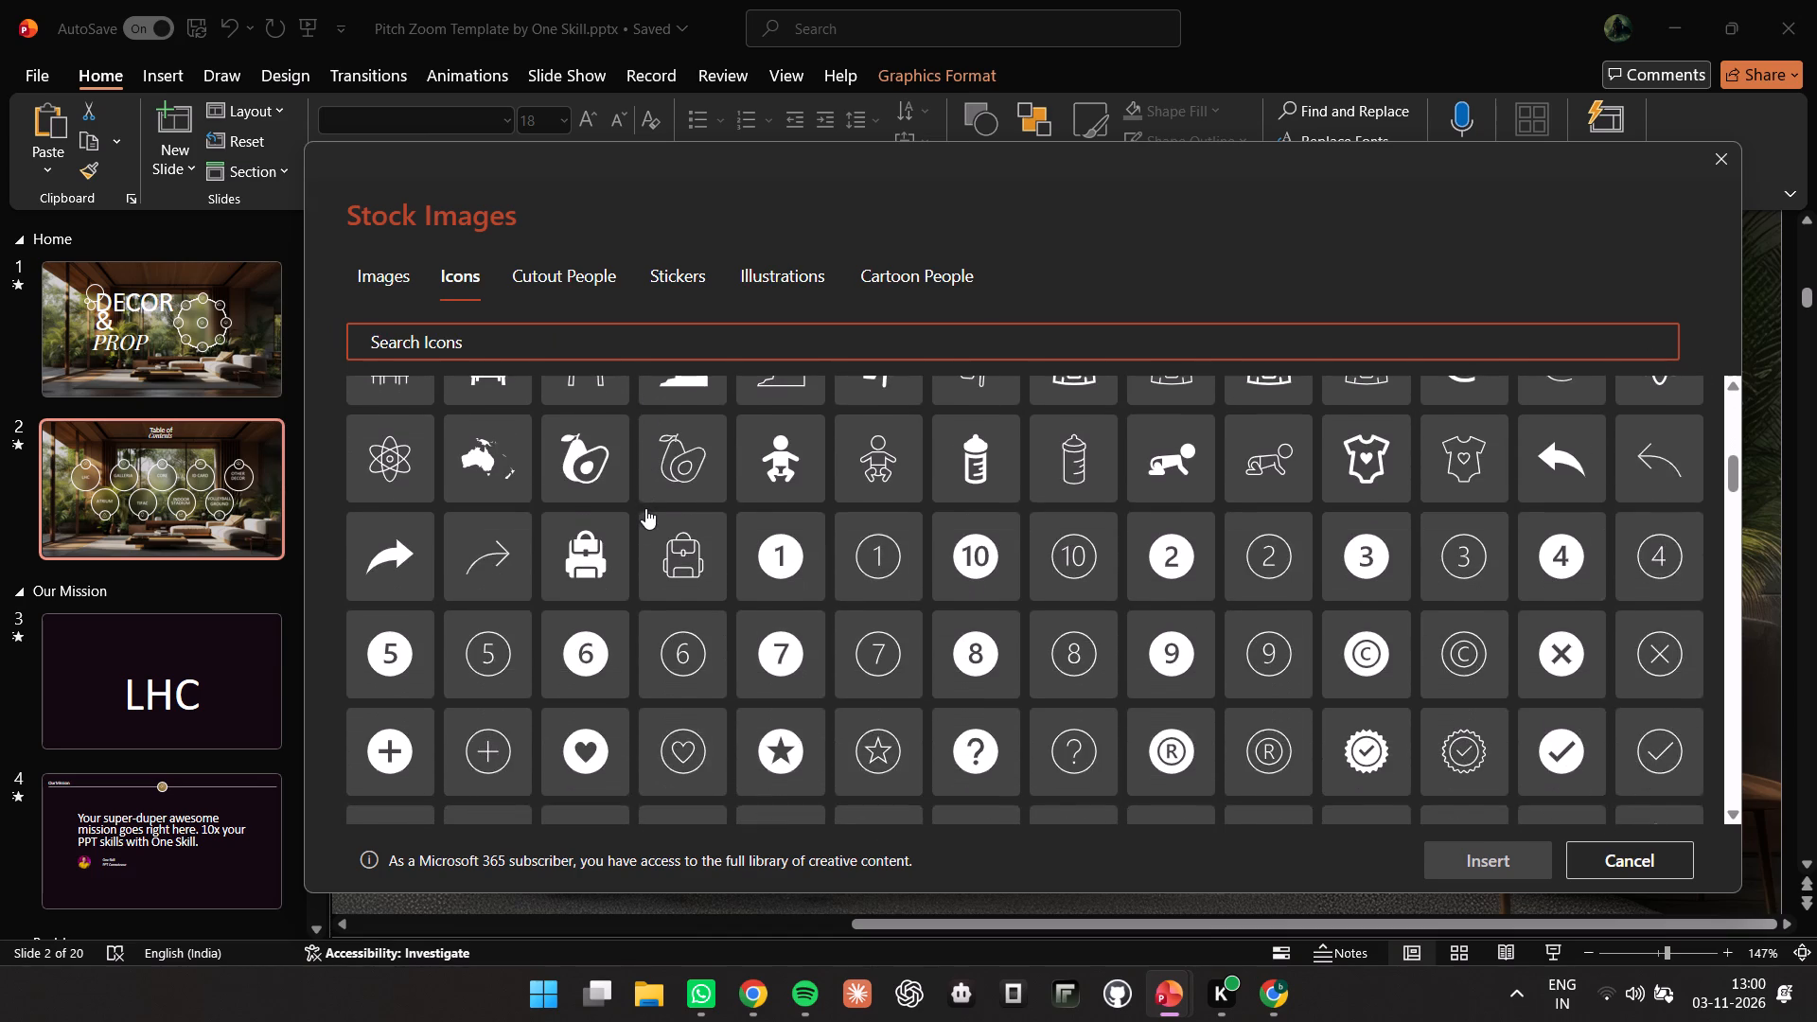
pyautogui.scroll(-11, 647, 507)
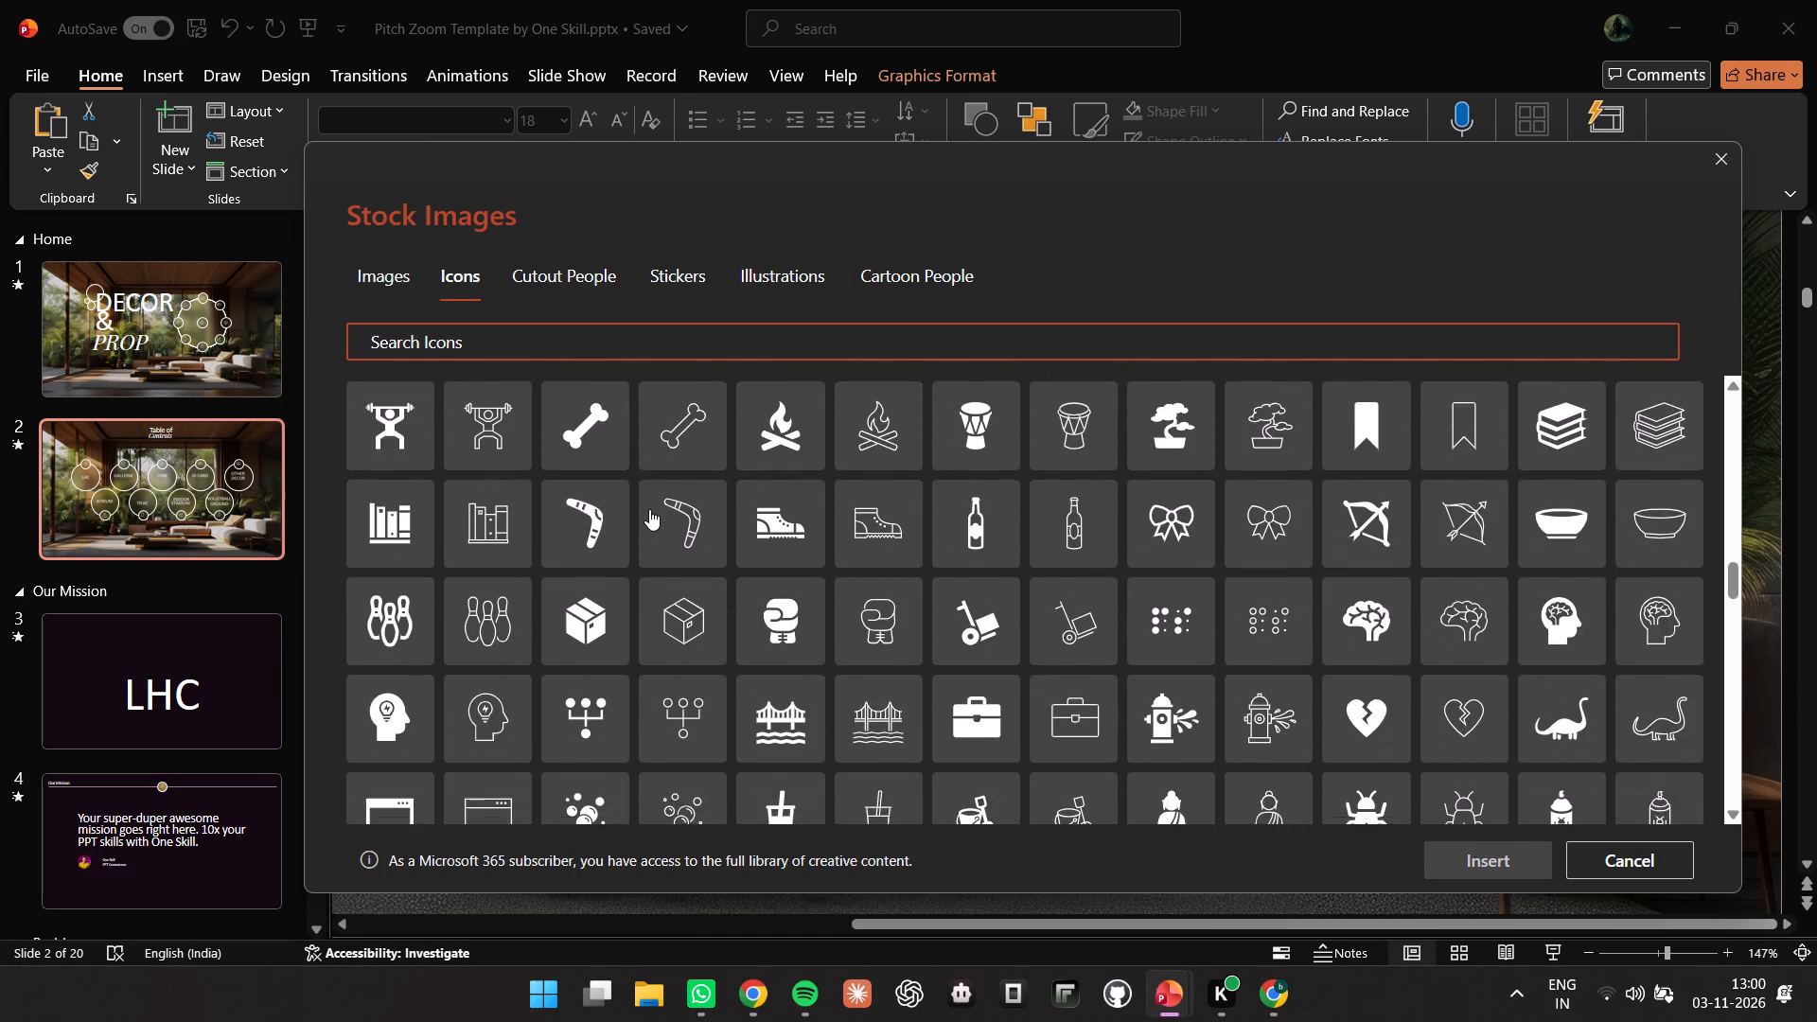
pyautogui.scroll(-2, 649, 508)
pyautogui.write('spo')
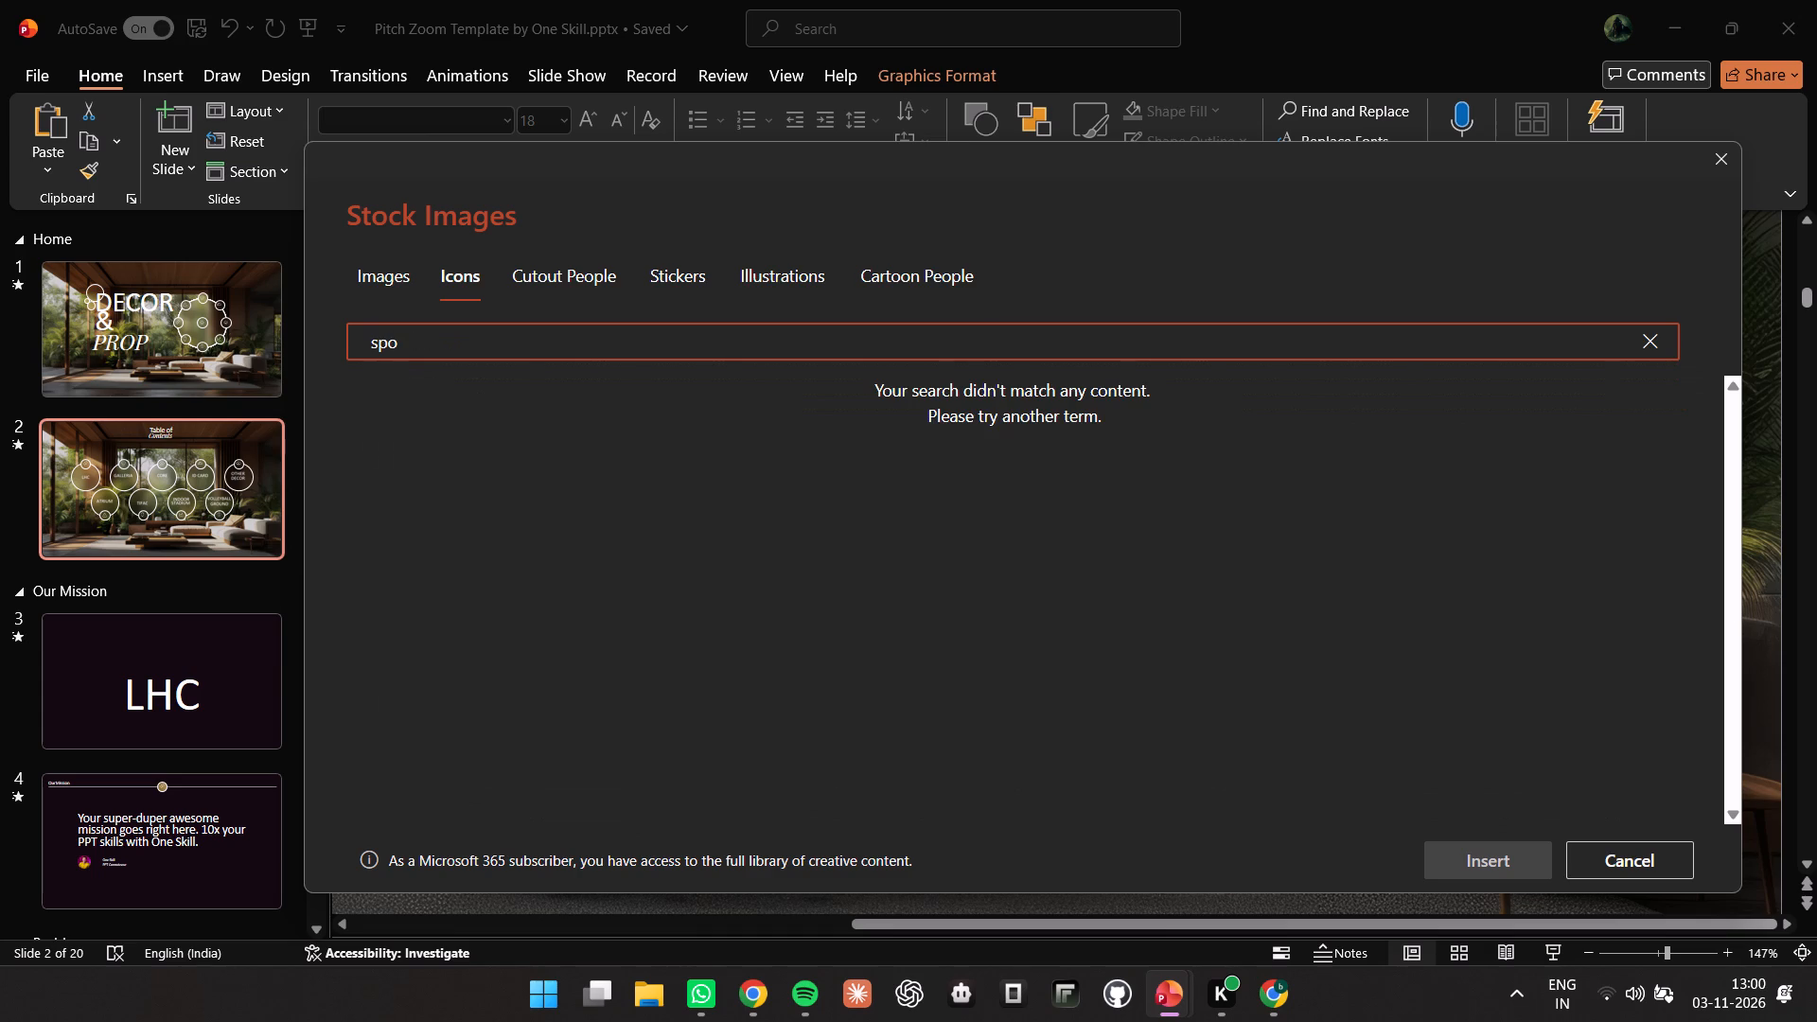
pyautogui.press('BackSpace')
pyautogui.write('orts')
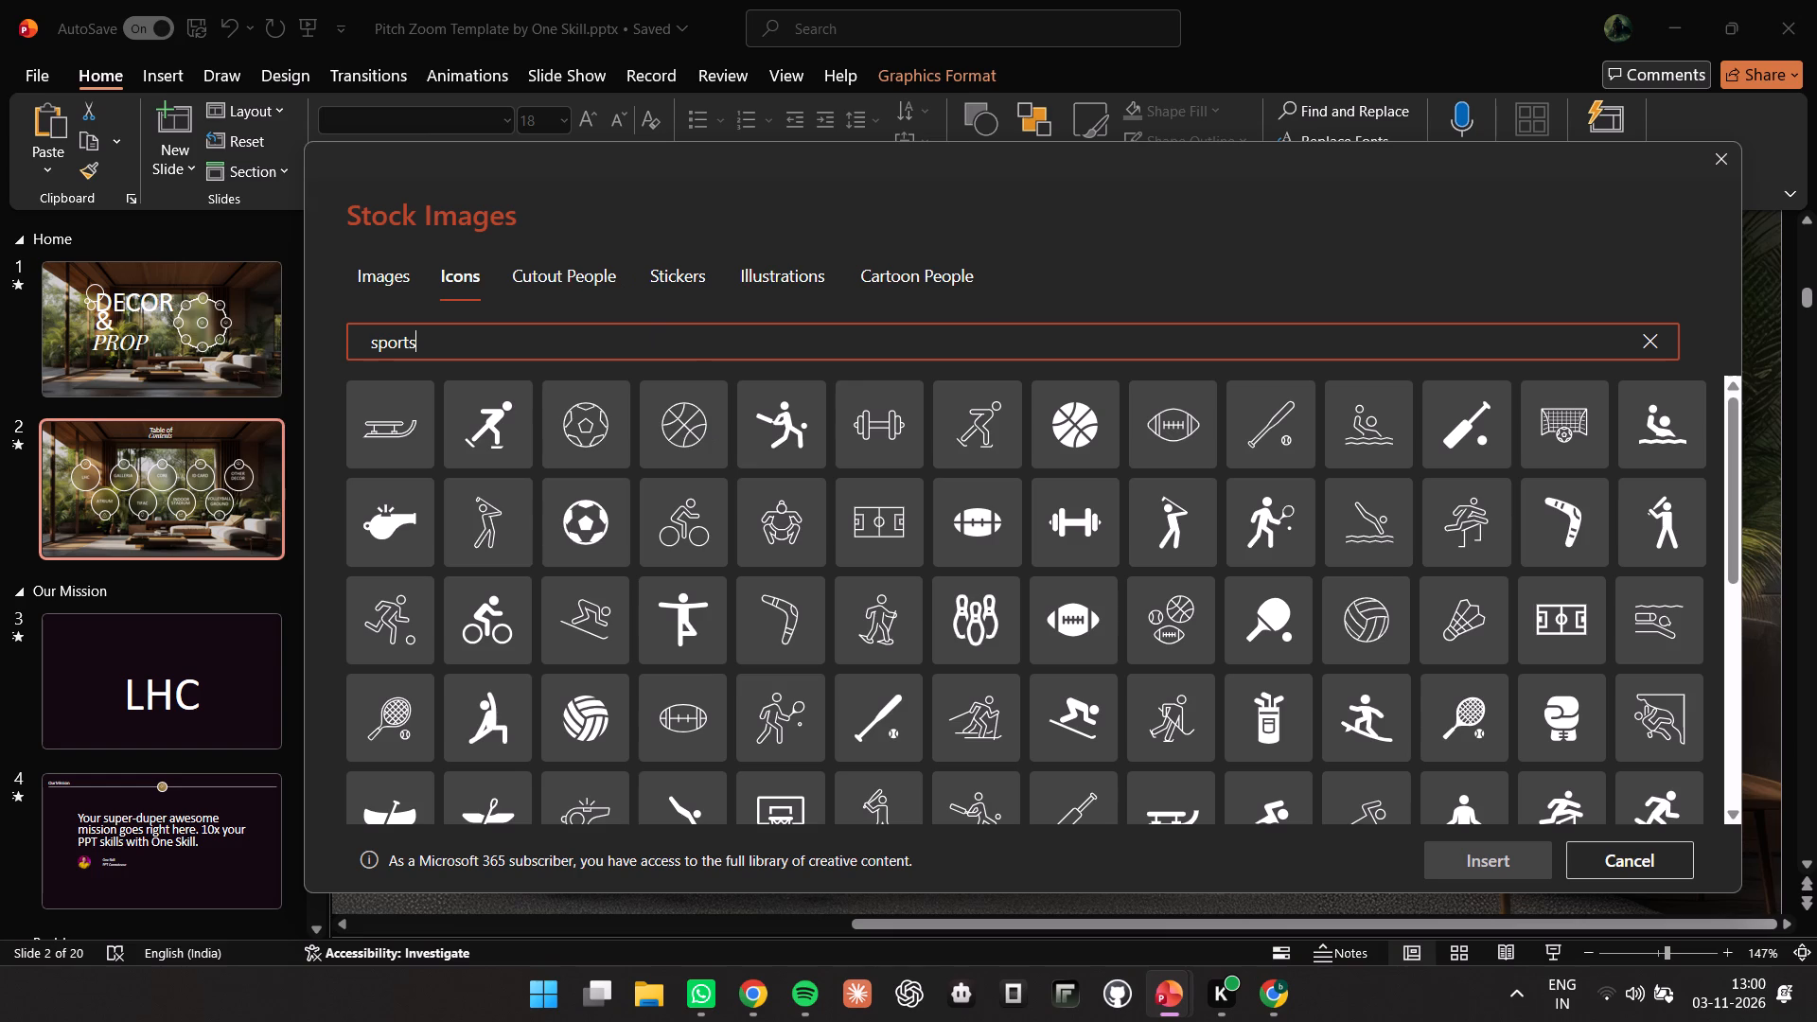
# Search the stock icons for "volleyball" and replace the dollar graphic under VOLLEYBALL GROUND with the solid volleyball icon.
pyautogui.press('BackSpace')
pyautogui.press('BackSpace')
pyautogui.press('BackSpace')
pyautogui.press('BackSpace')
pyautogui.press('BackSpace')
pyautogui.press('BackSpace')
pyautogui.press('BackSpace')
pyautogui.press('BackSpace')
pyautogui.press('BackSpace')
pyautogui.press('BackSpace')
pyautogui.press('BackSpace')
pyautogui.press('BackSpace')
pyautogui.press('BackSpace')
pyautogui.press('BackSpace')
pyautogui.press('BackSpace')
pyautogui.write('volleyba;')
pyautogui.press('BackSpace')
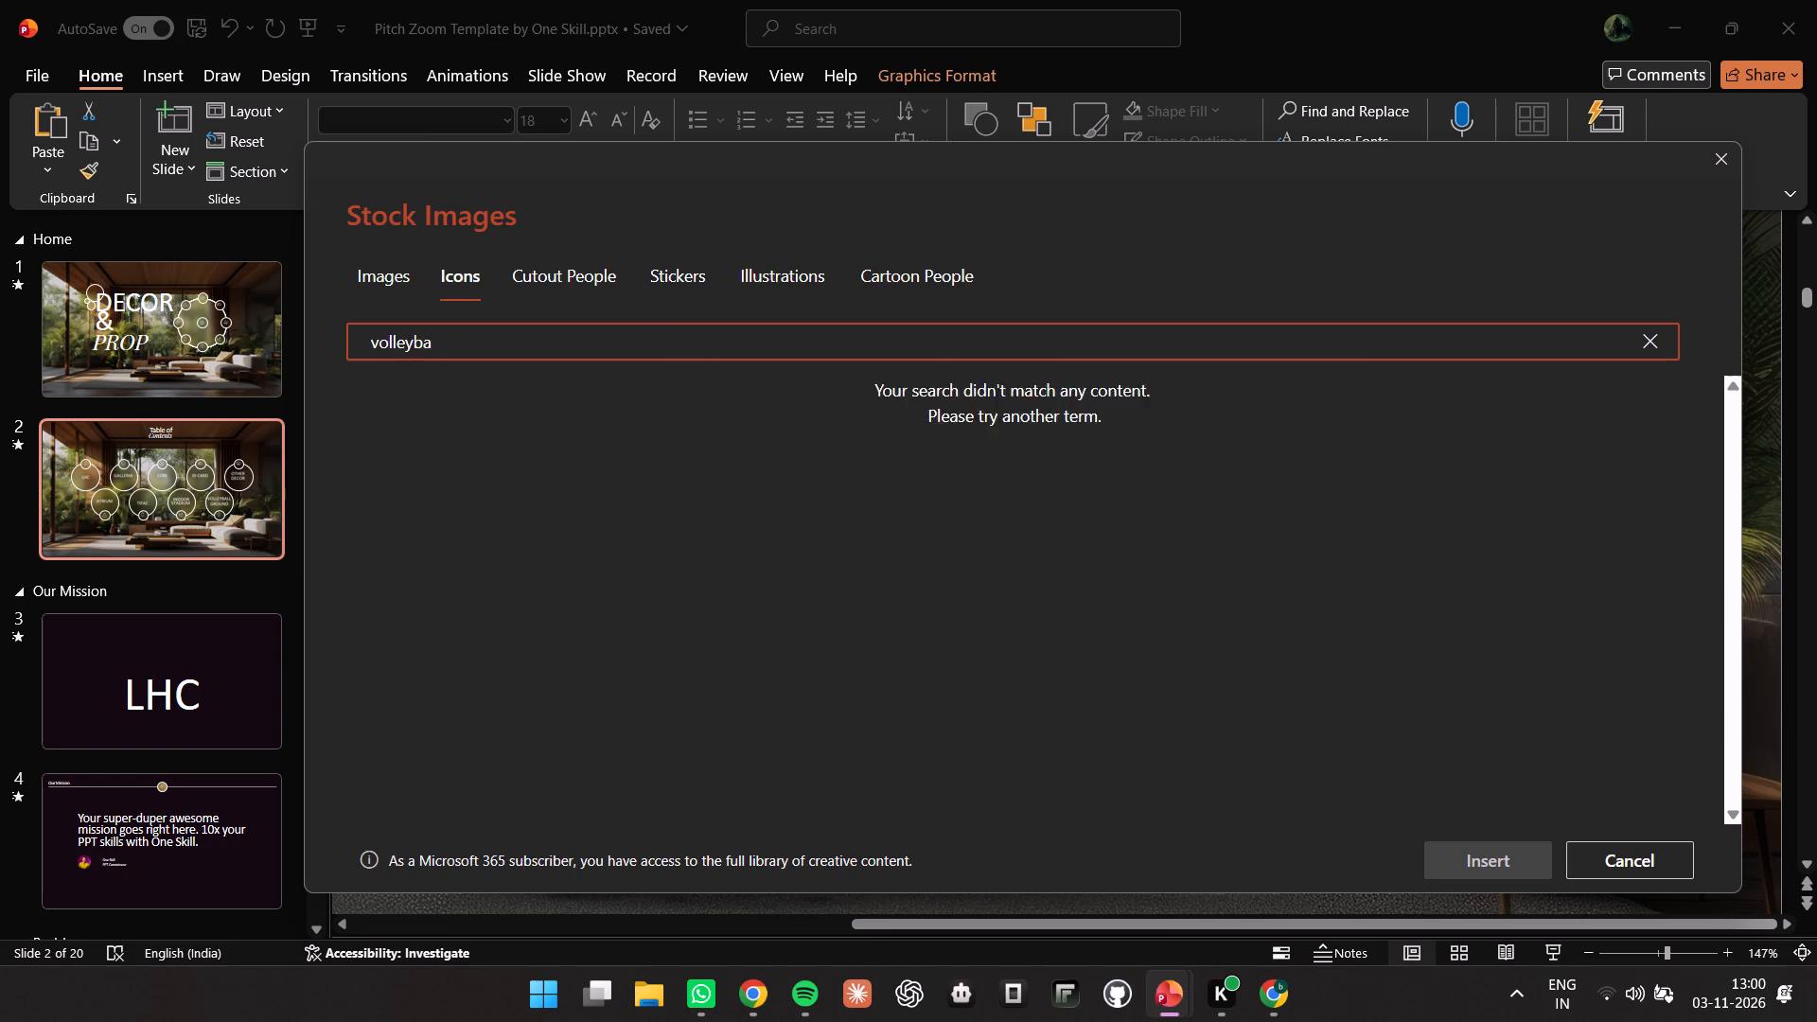
pyautogui.press('k')
pyautogui.press('BackSpace')
pyautogui.write('ll')
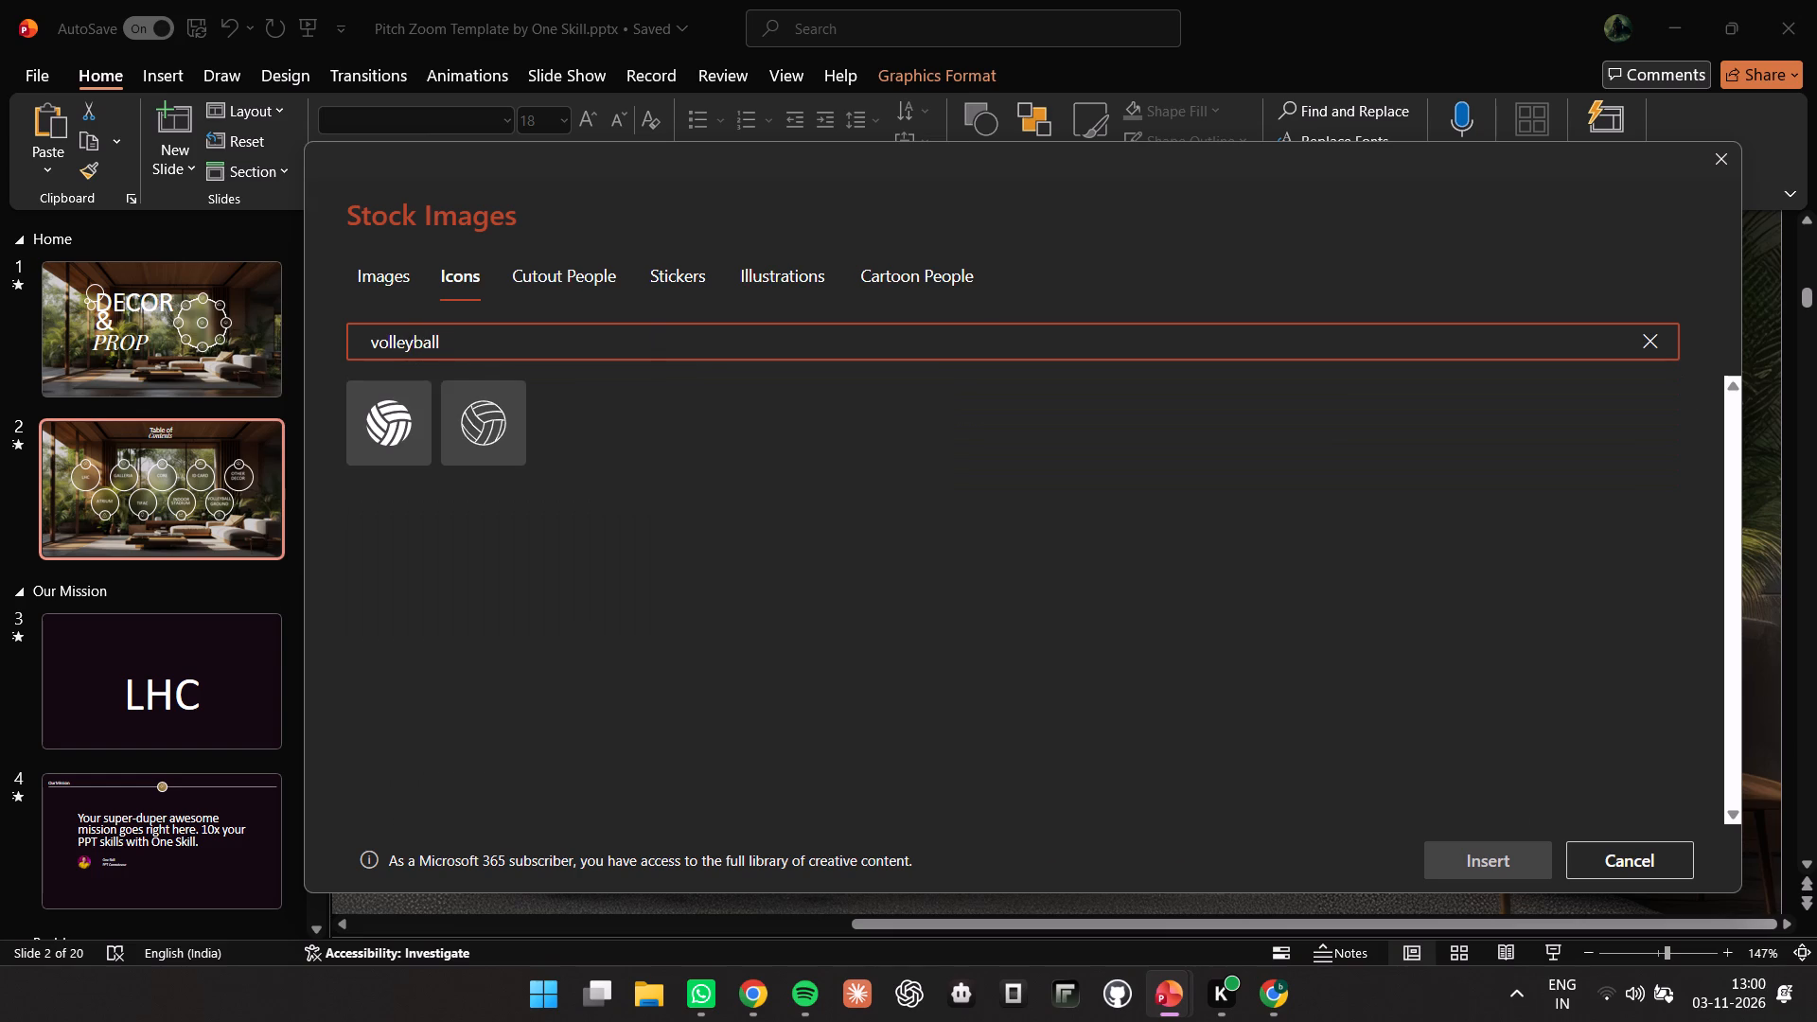
pyautogui.click(377, 421)
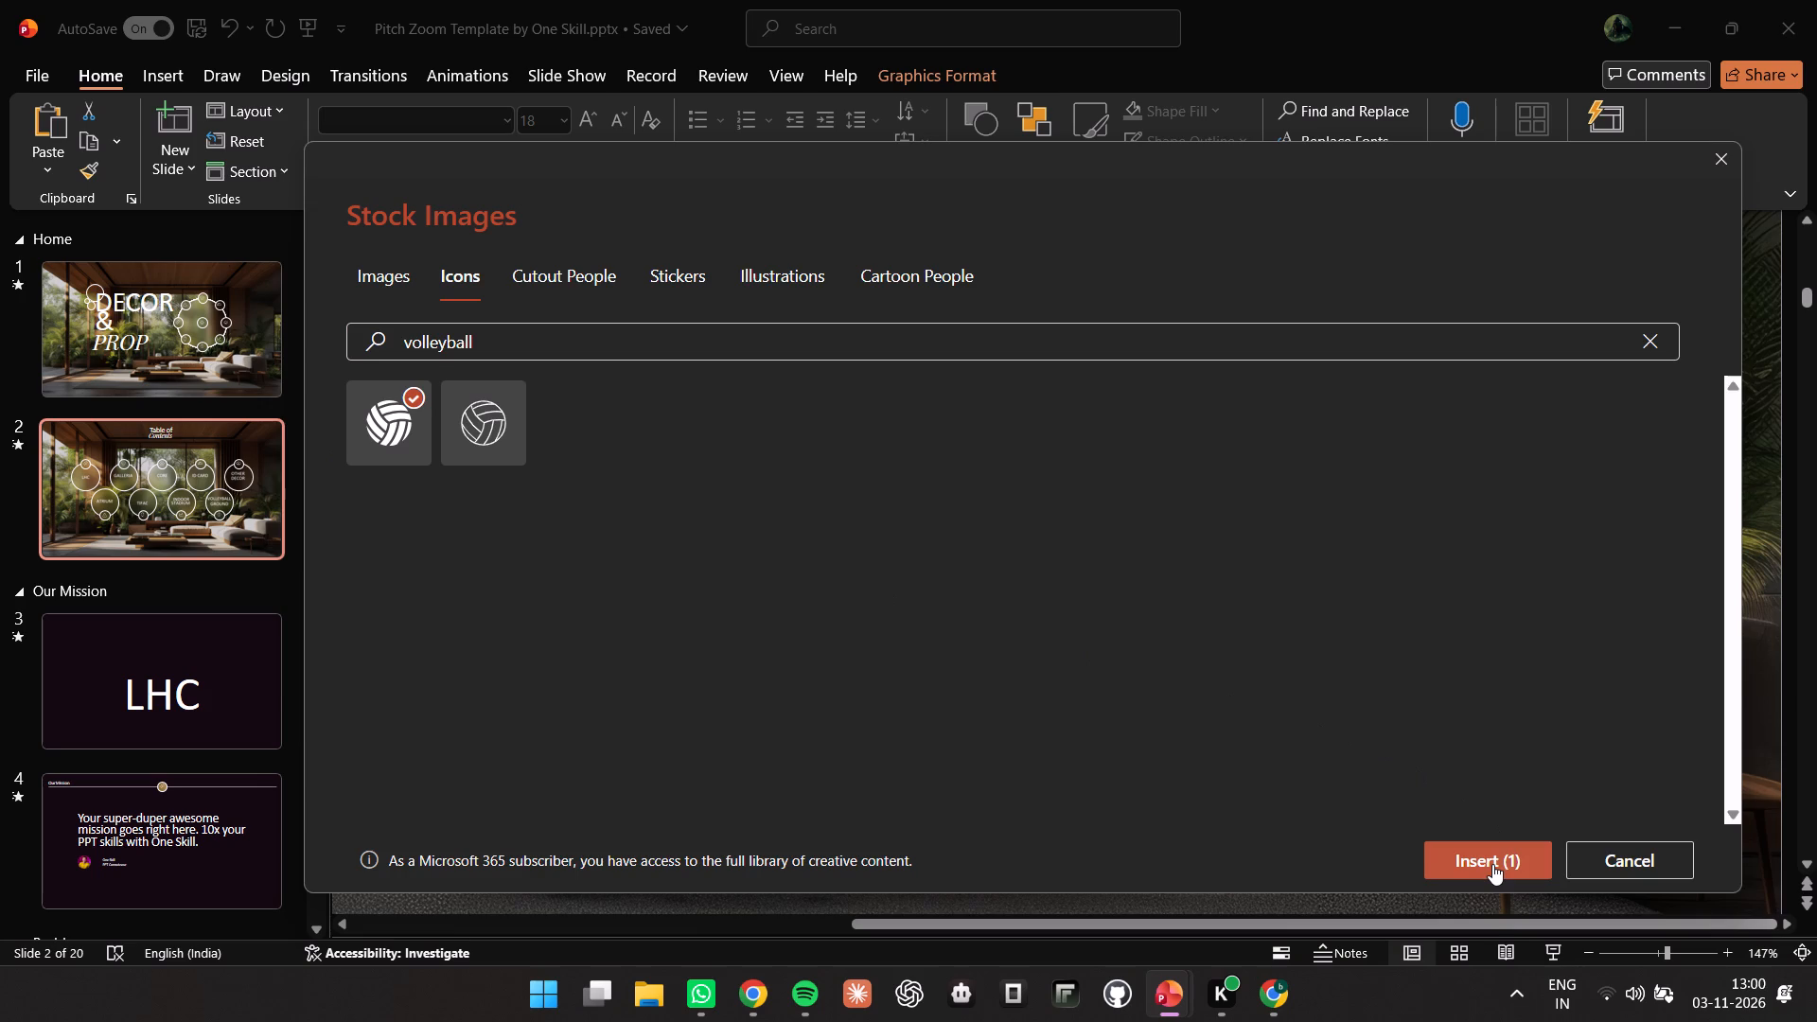
pyautogui.click(1492, 864)
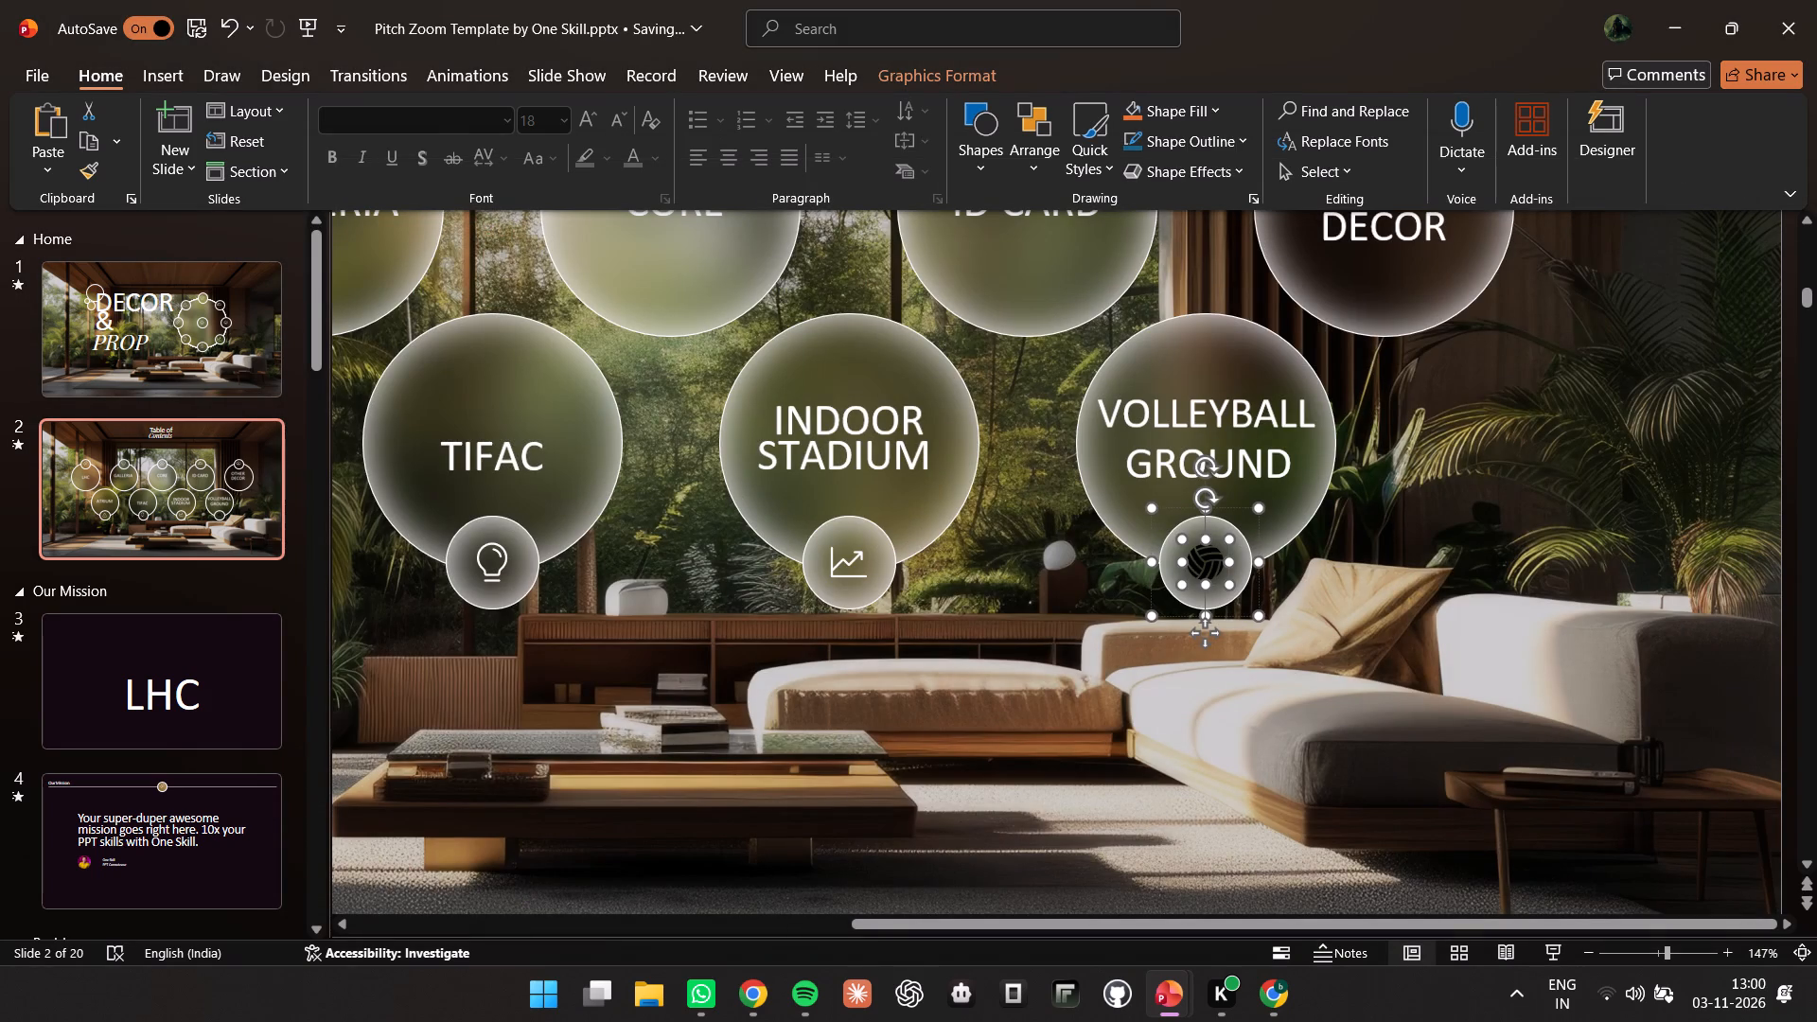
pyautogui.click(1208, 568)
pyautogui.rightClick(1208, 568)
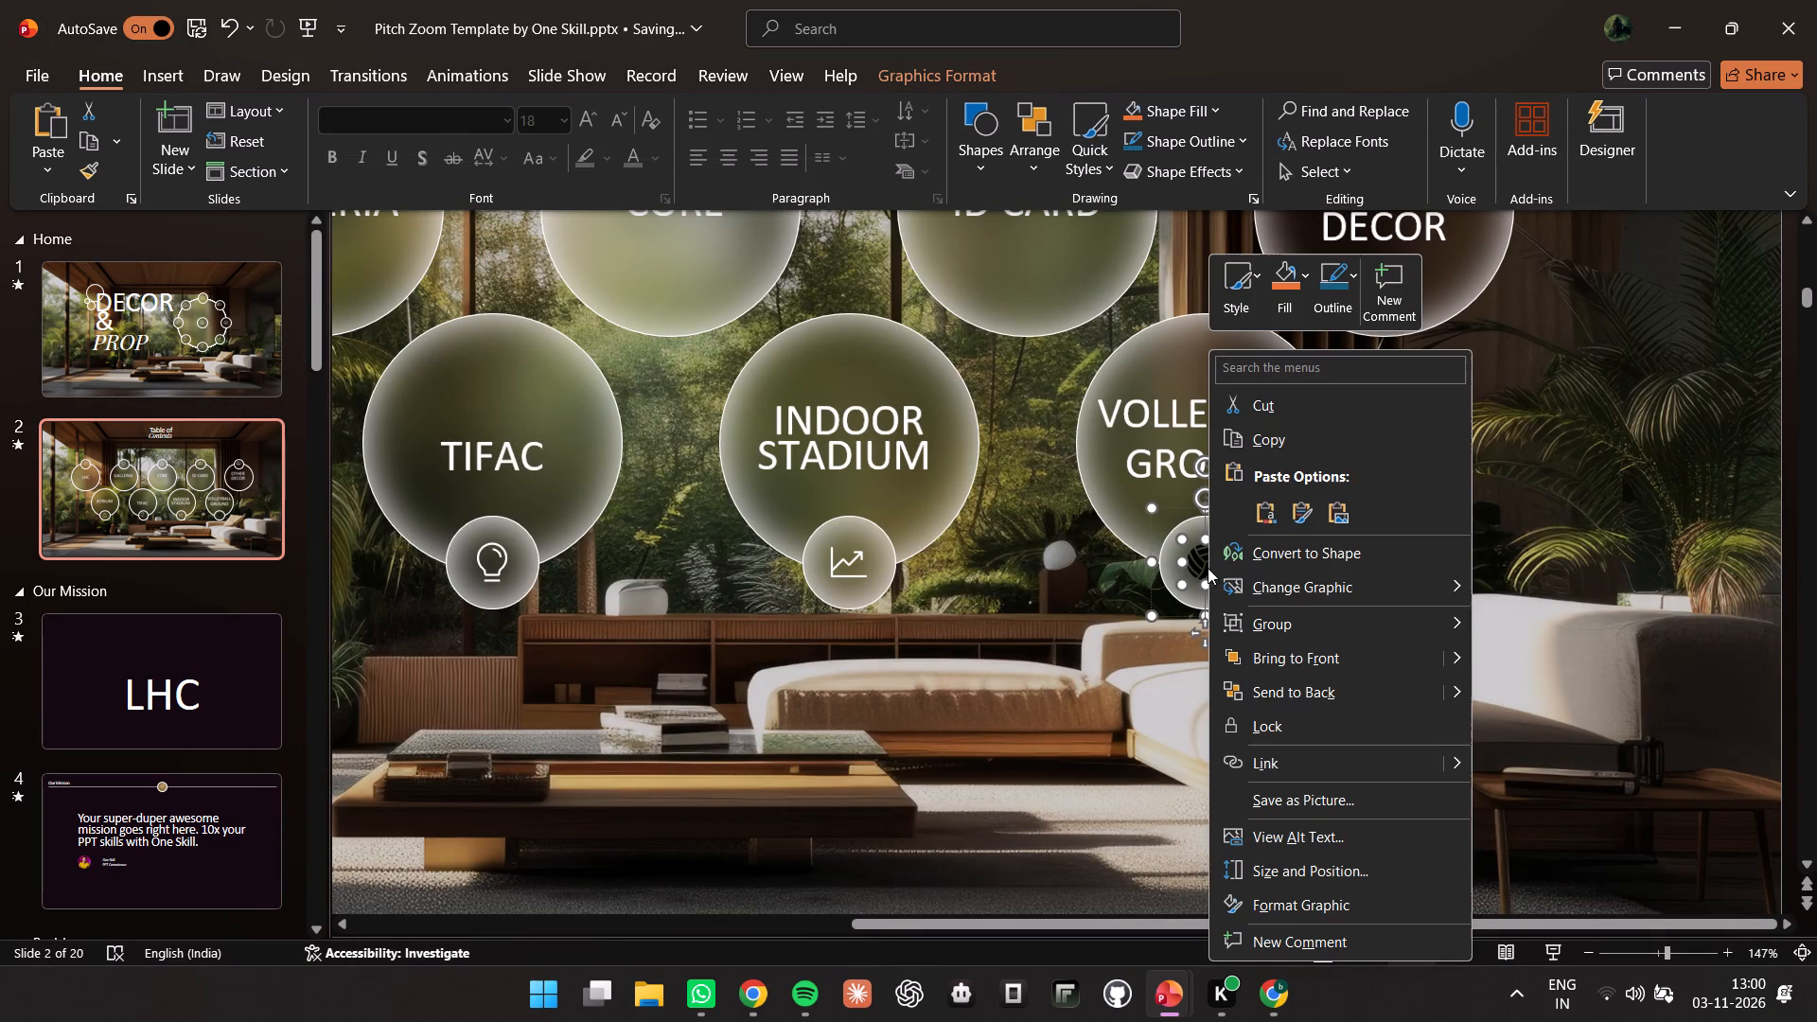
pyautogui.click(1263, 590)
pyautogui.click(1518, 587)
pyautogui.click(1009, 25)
# Fill the volleyball icon under the VOLLEYBALL GROUND circle on slide 2 with white.
pyautogui.click(926, 67)
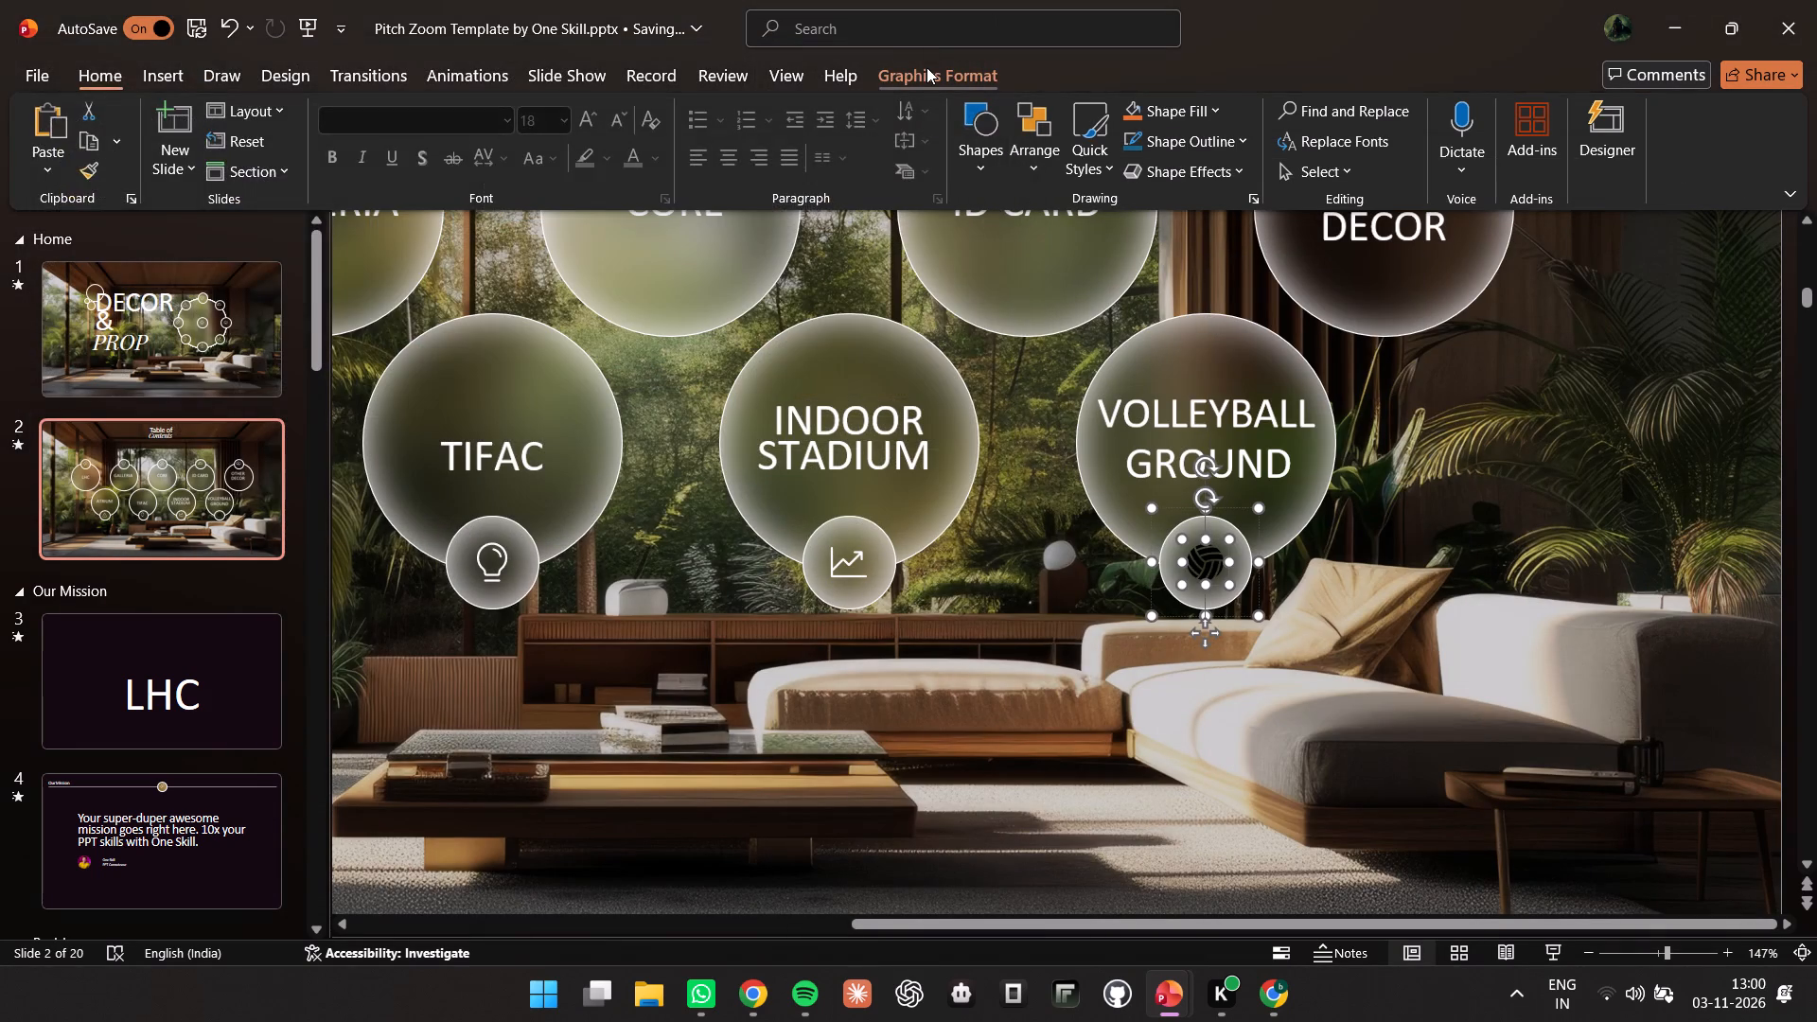
pyautogui.click(767, 115)
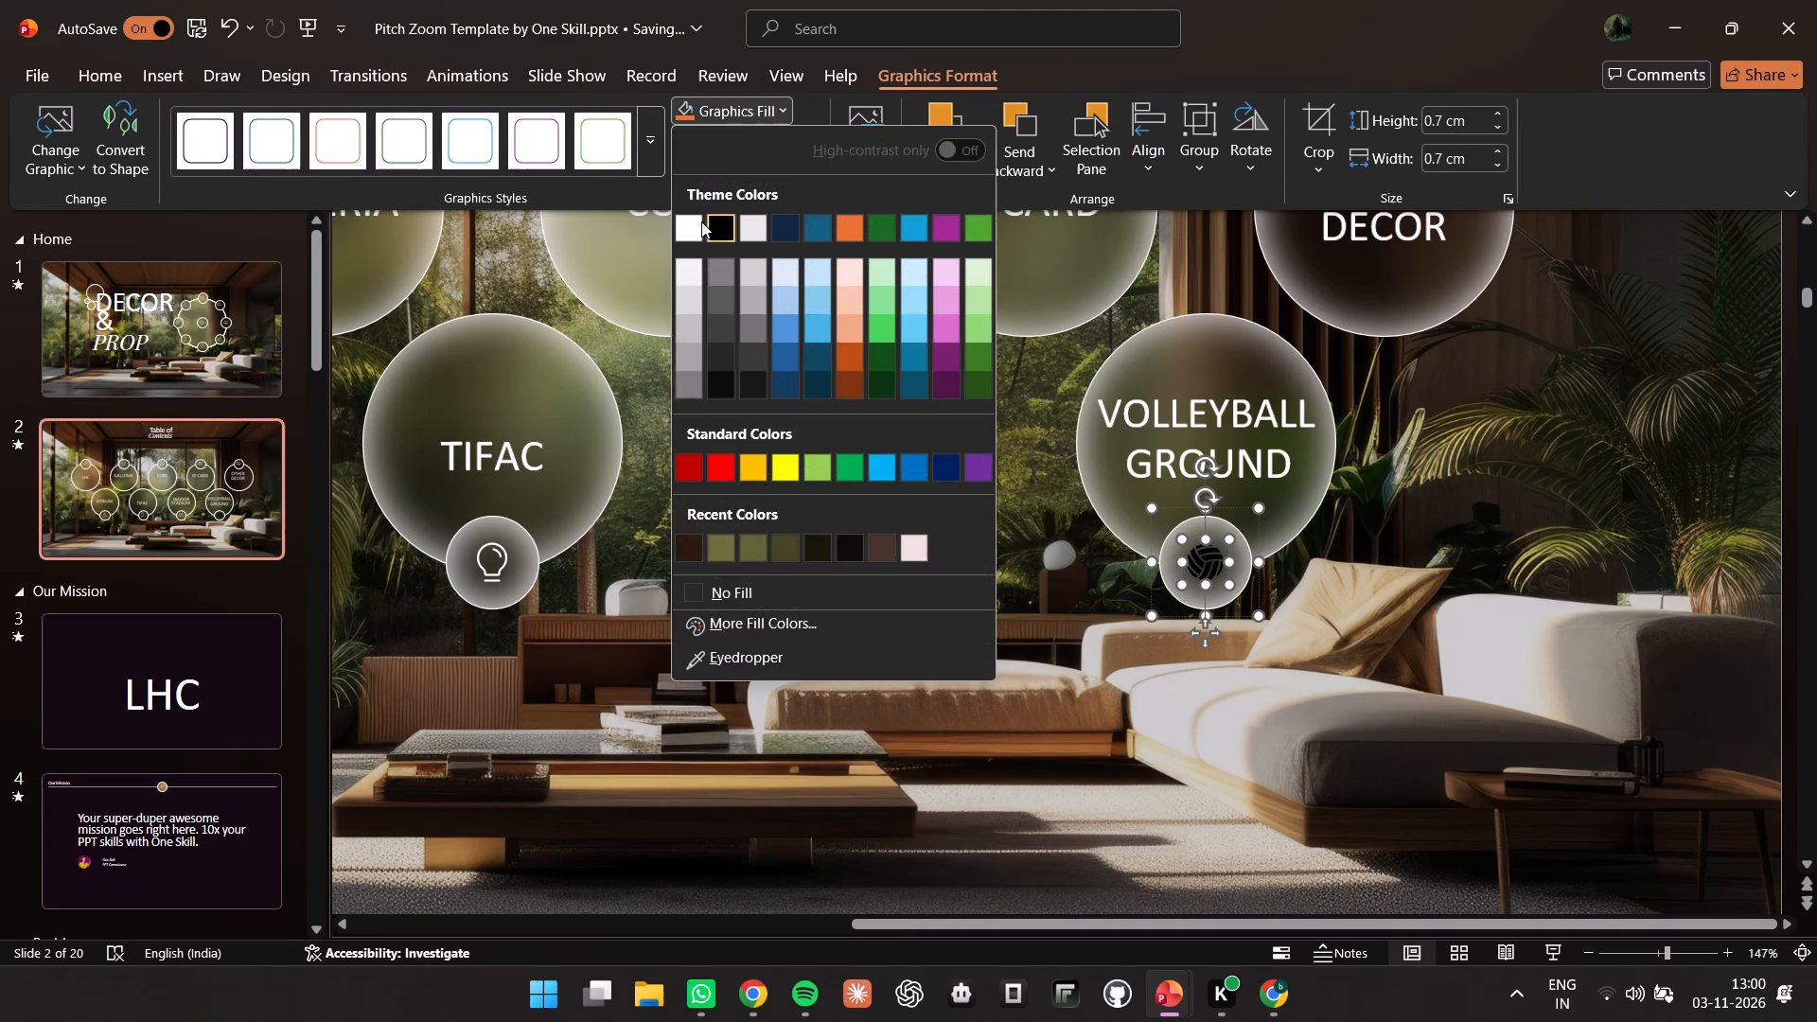
pyautogui.click(679, 230)
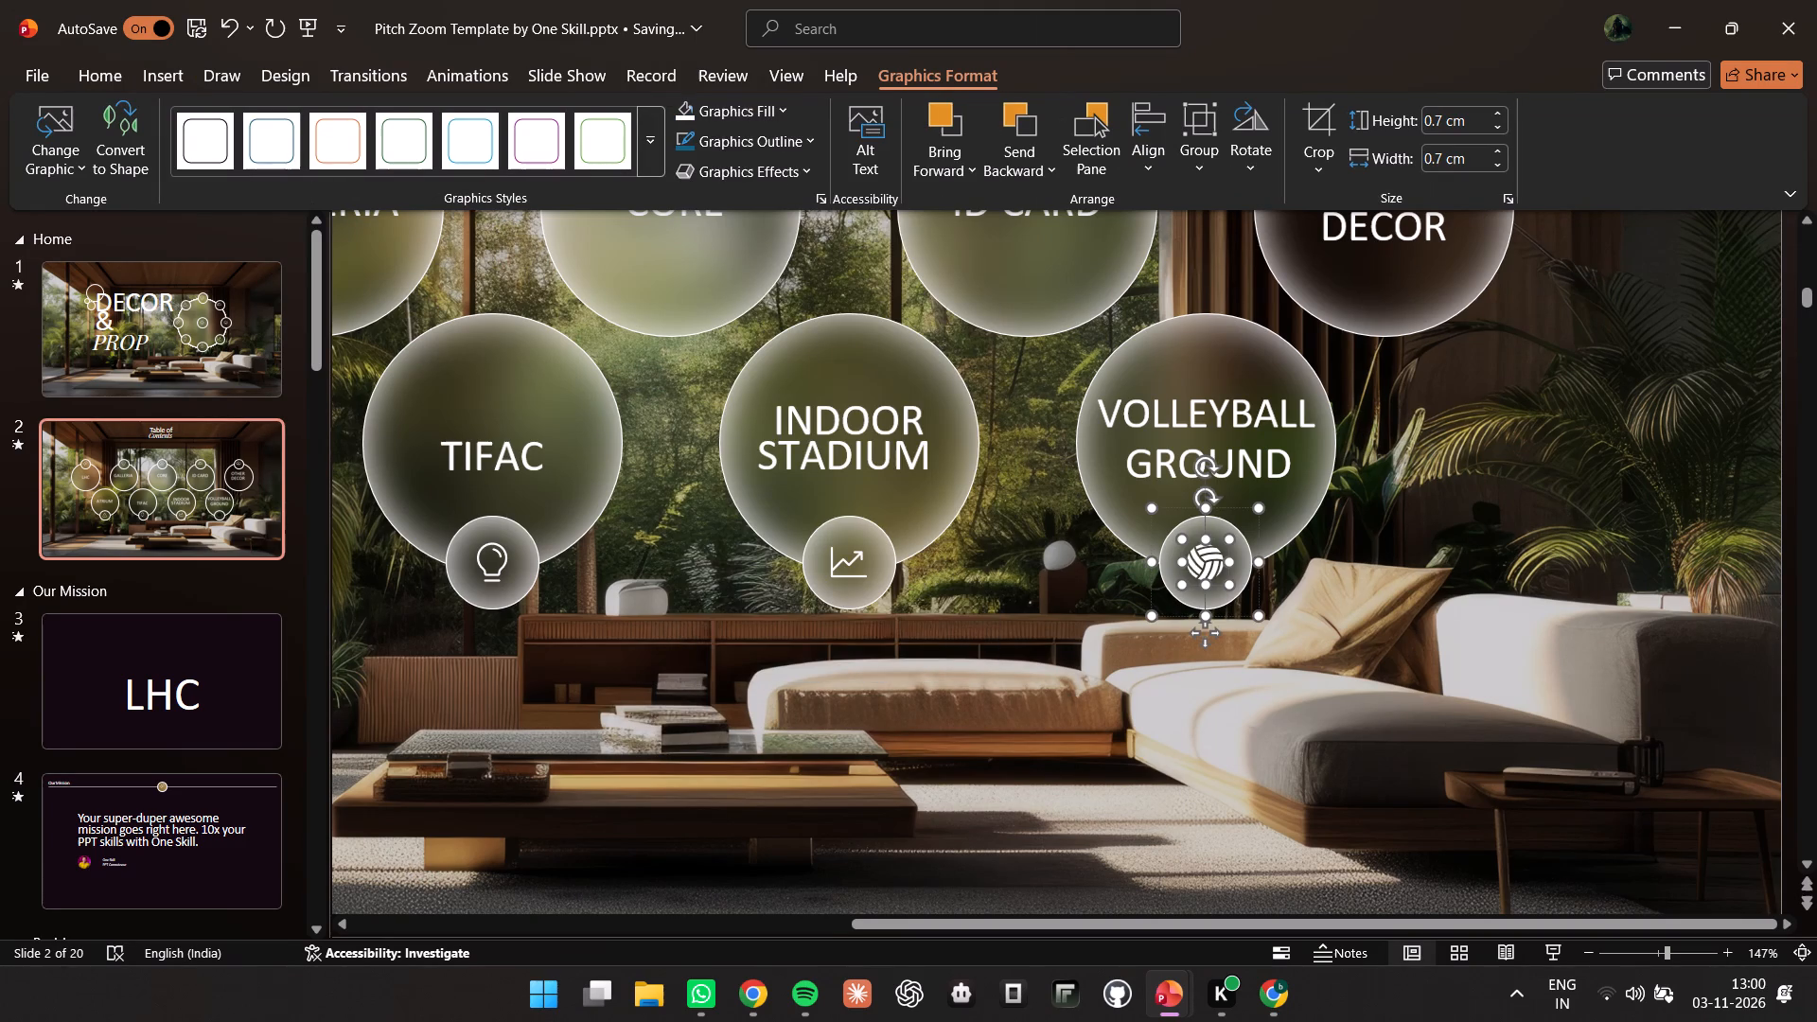
pyautogui.click(1338, 590)
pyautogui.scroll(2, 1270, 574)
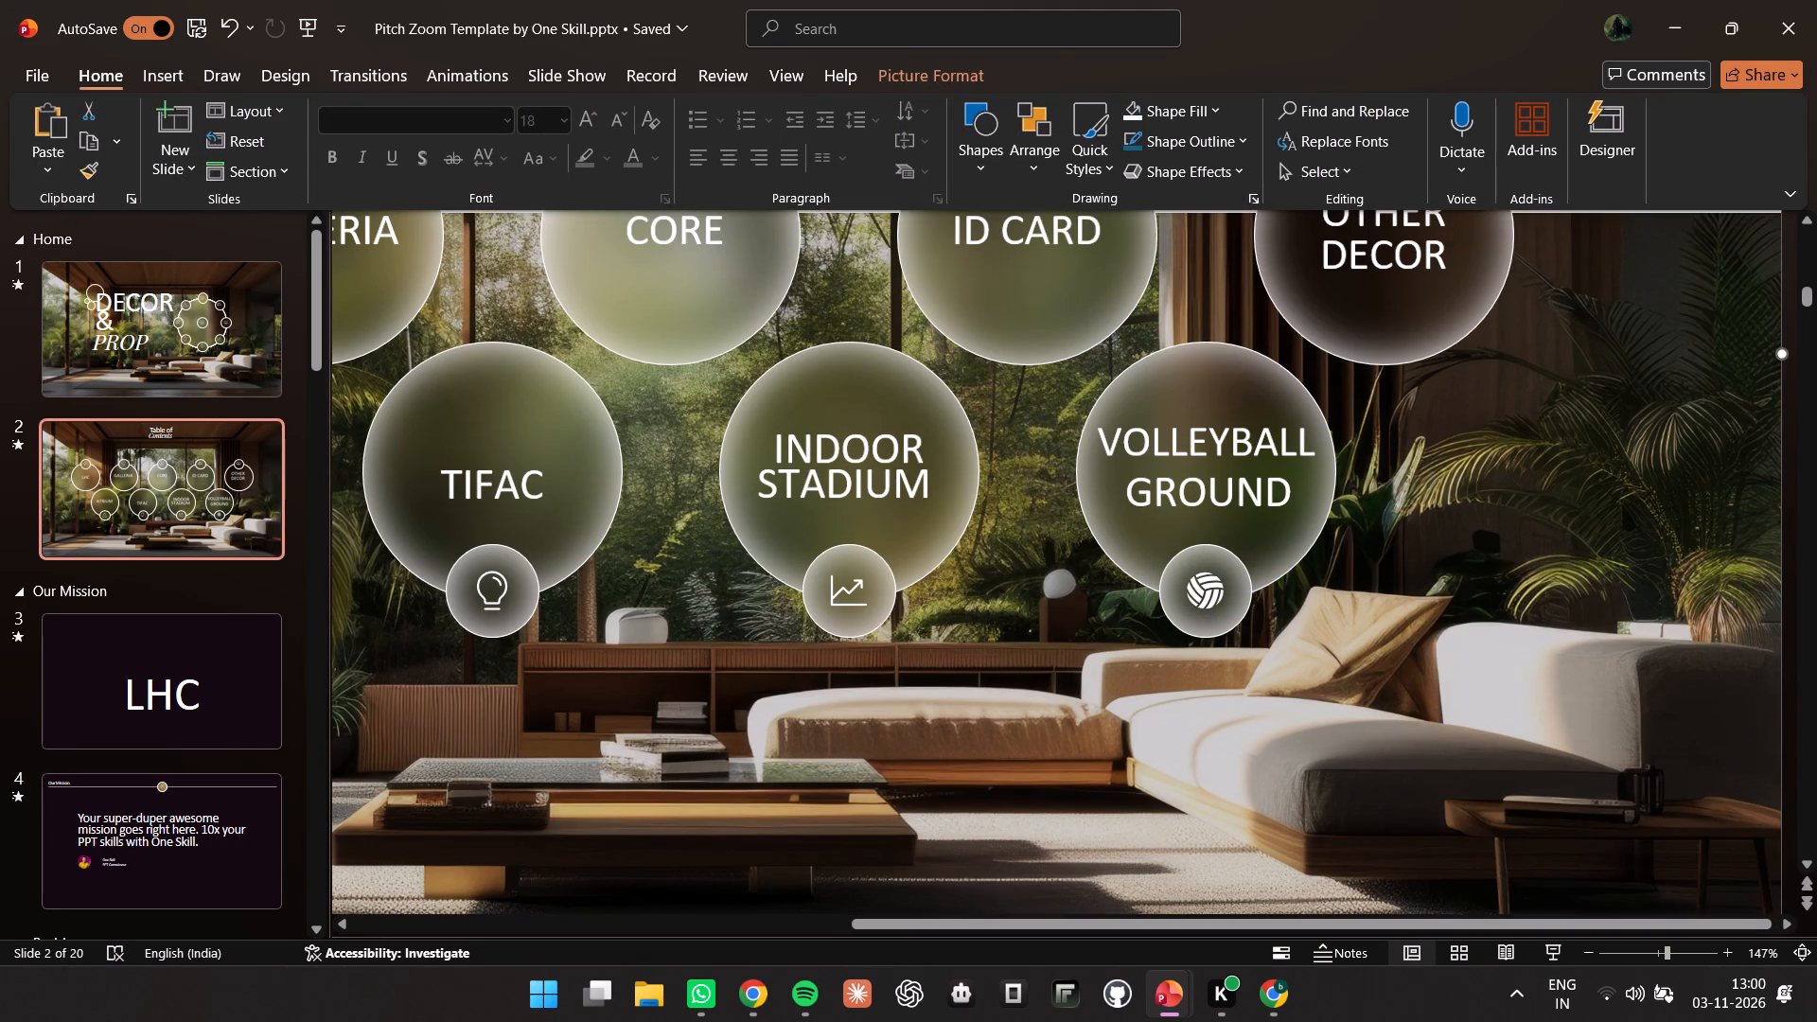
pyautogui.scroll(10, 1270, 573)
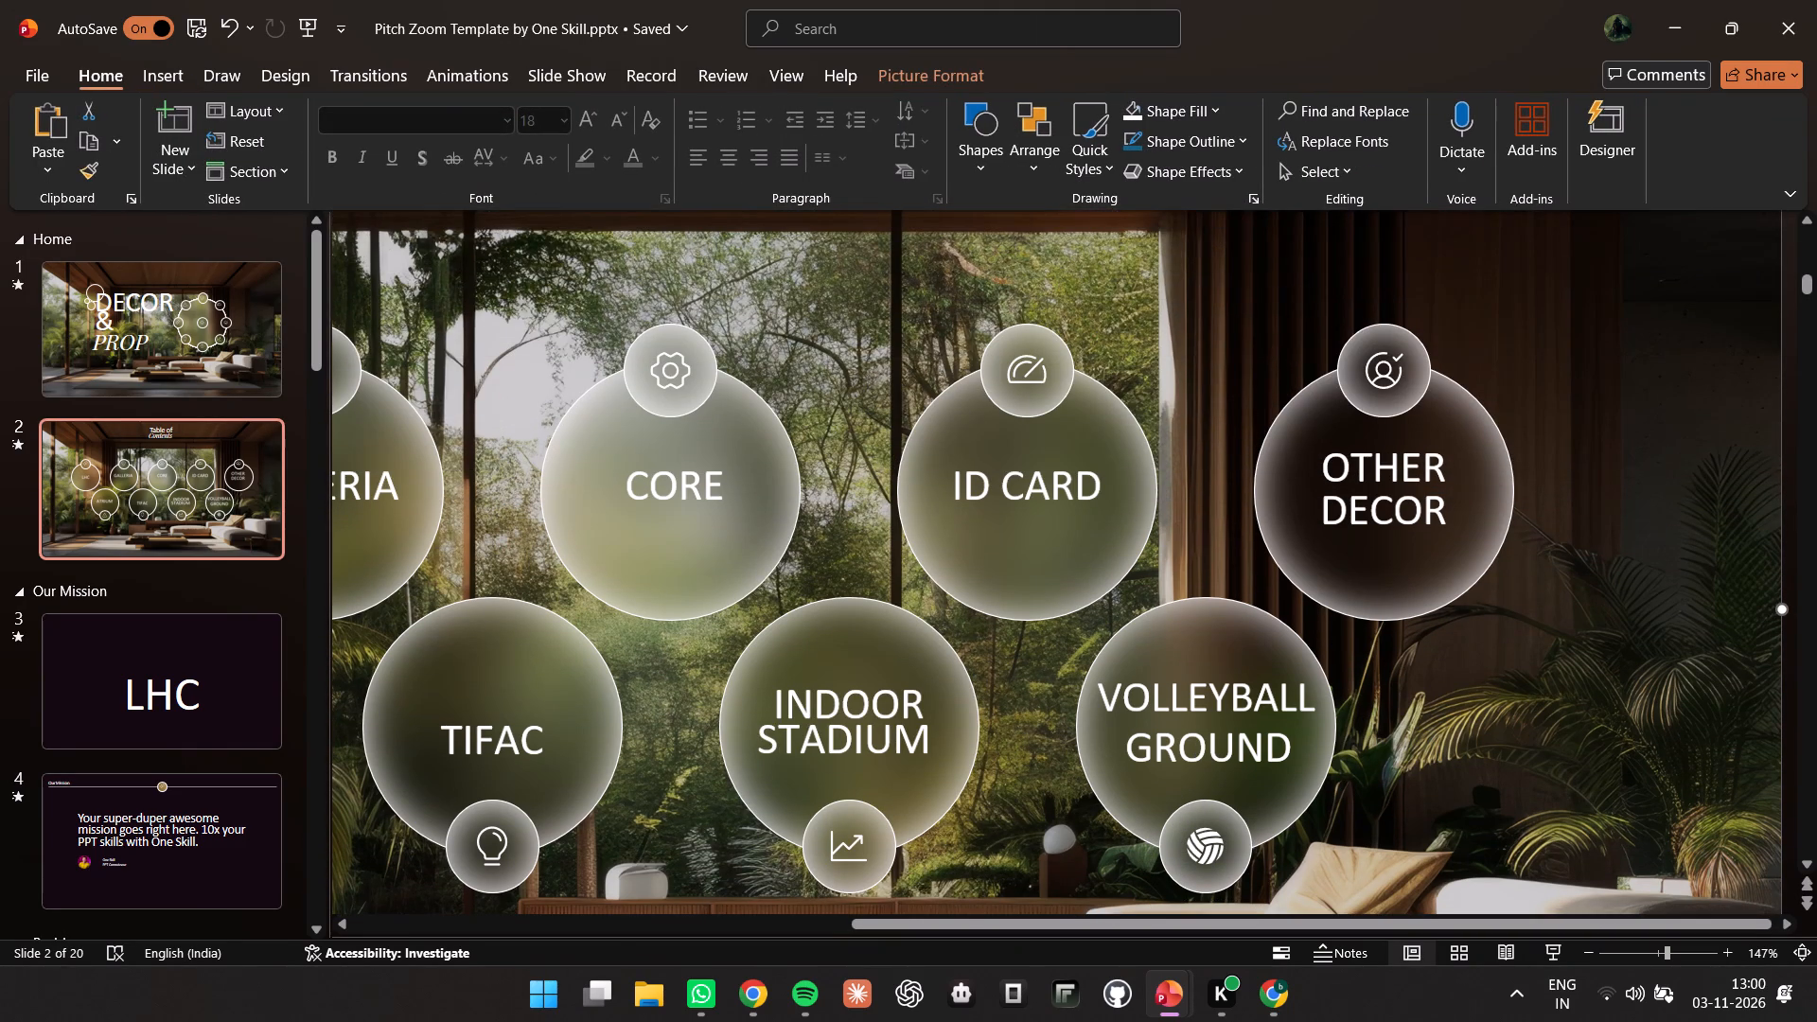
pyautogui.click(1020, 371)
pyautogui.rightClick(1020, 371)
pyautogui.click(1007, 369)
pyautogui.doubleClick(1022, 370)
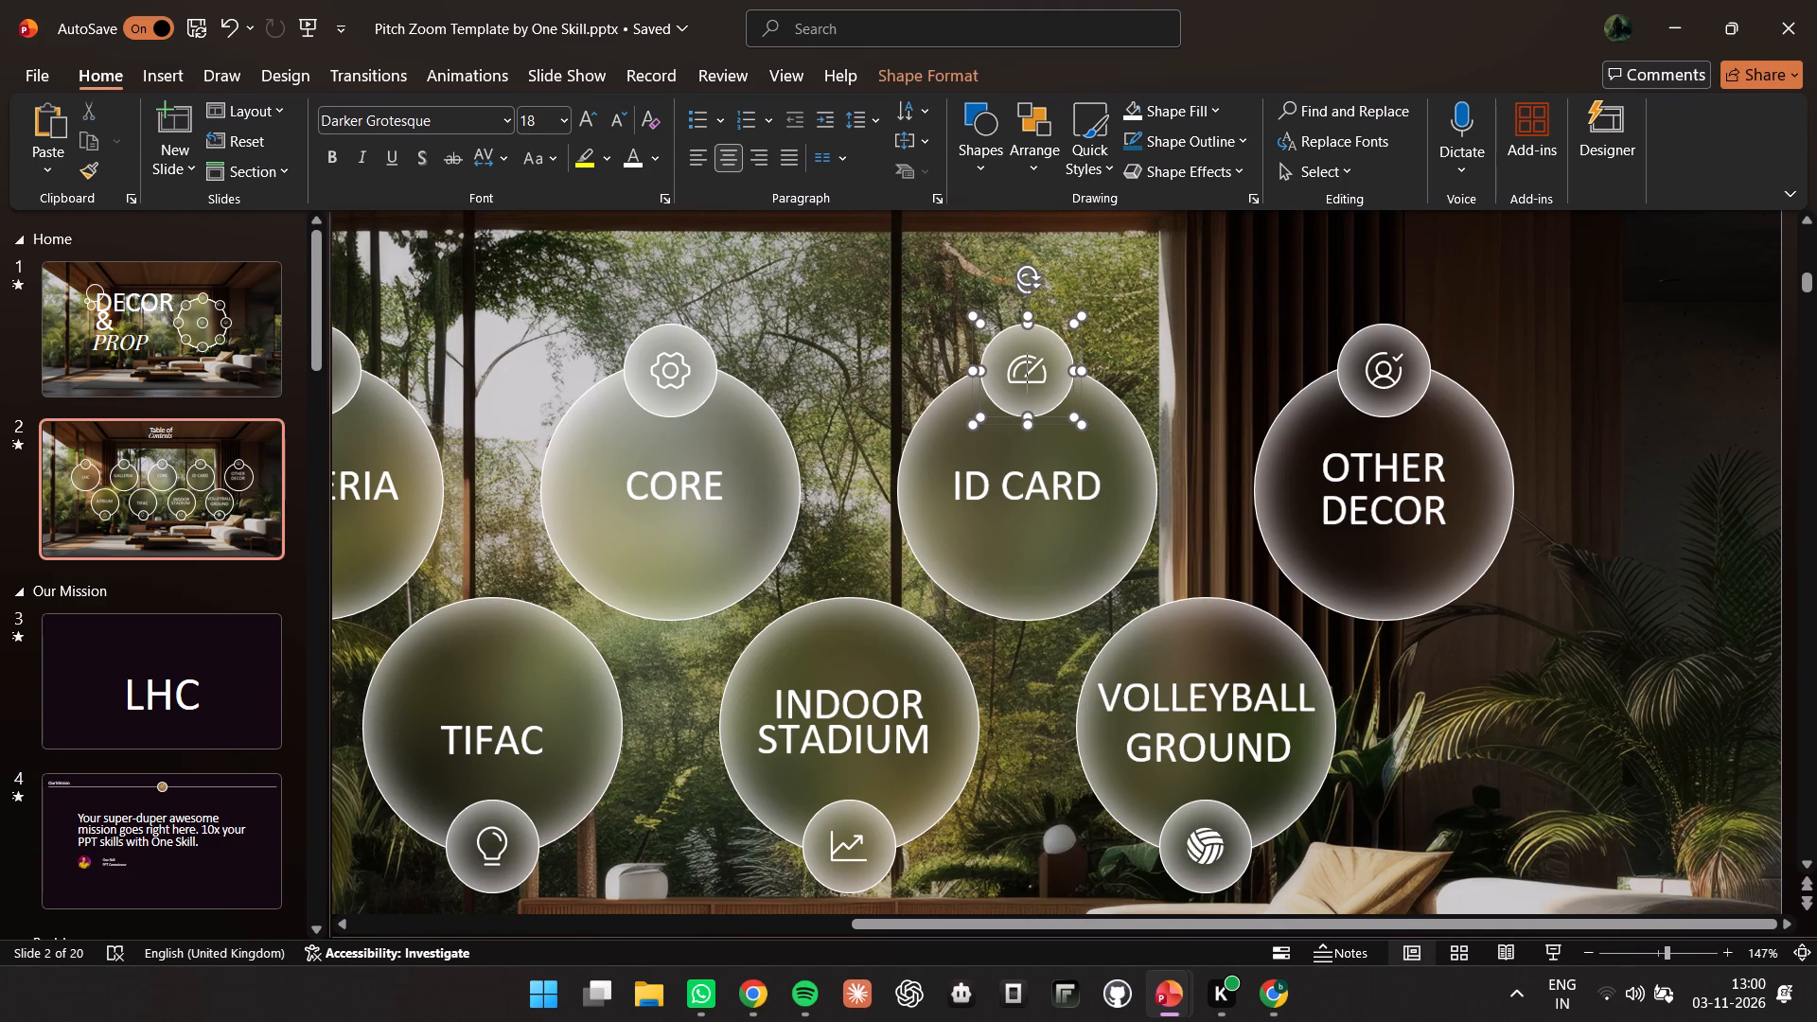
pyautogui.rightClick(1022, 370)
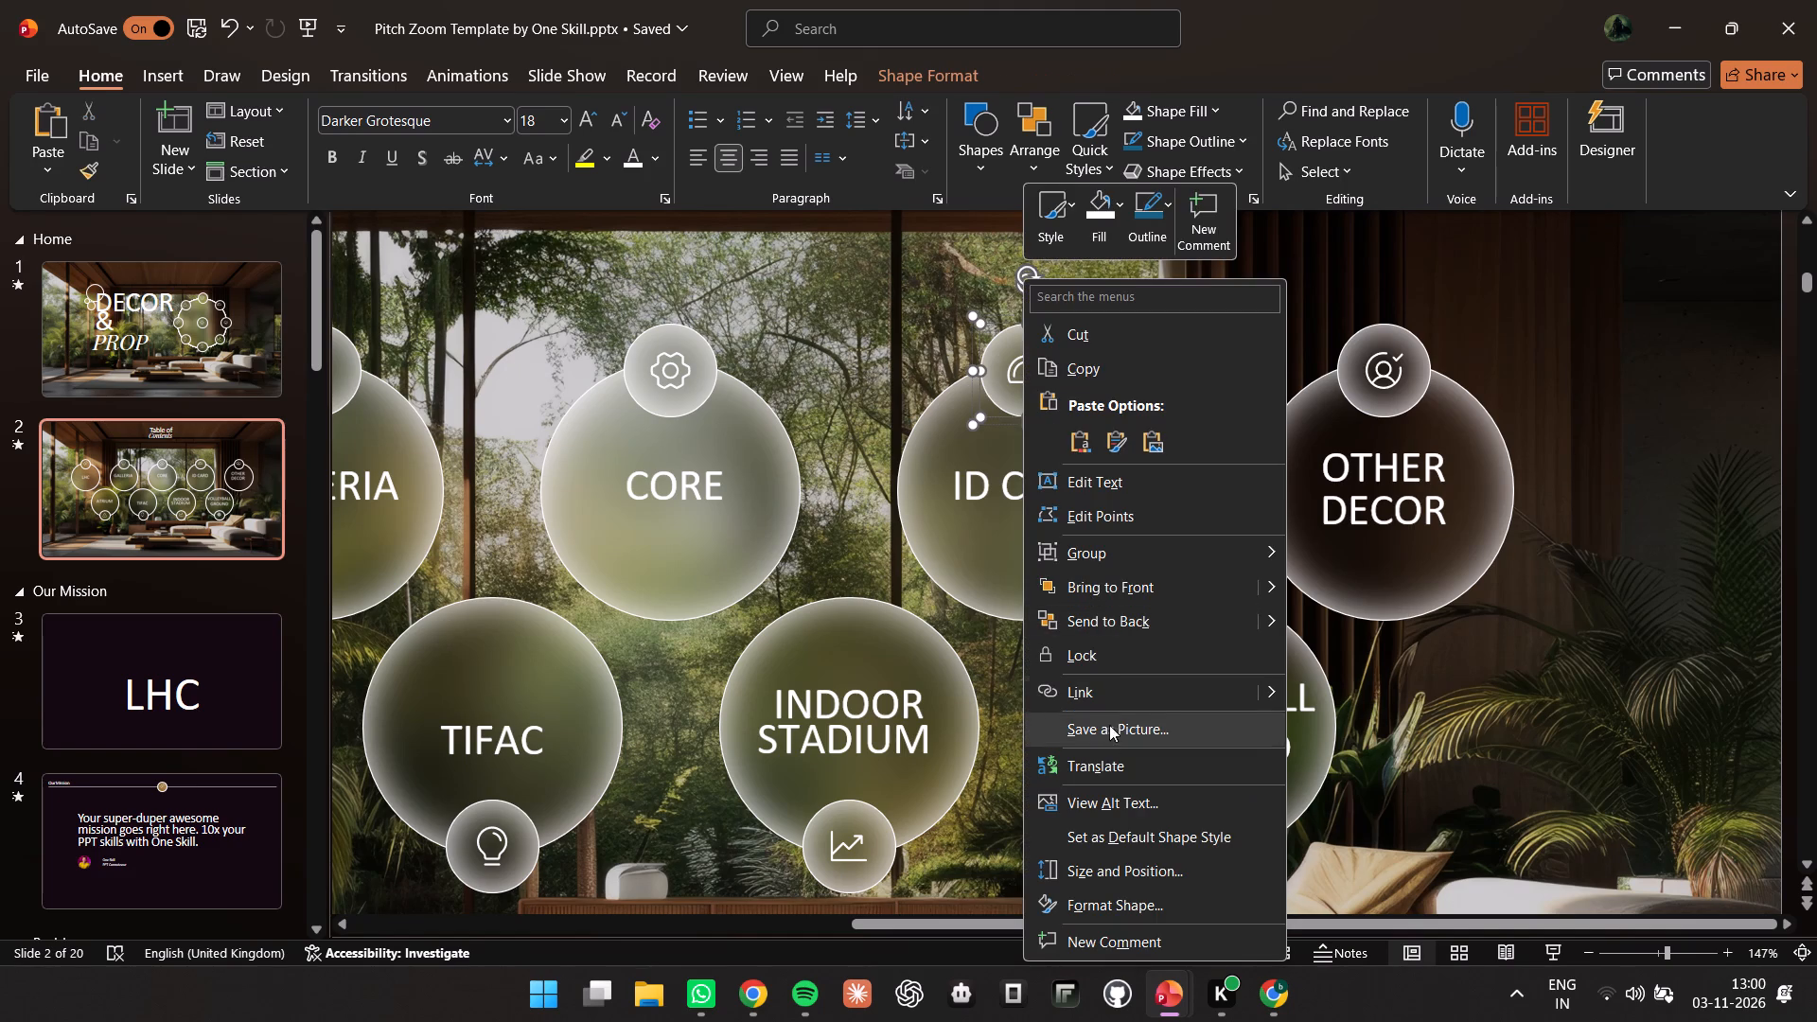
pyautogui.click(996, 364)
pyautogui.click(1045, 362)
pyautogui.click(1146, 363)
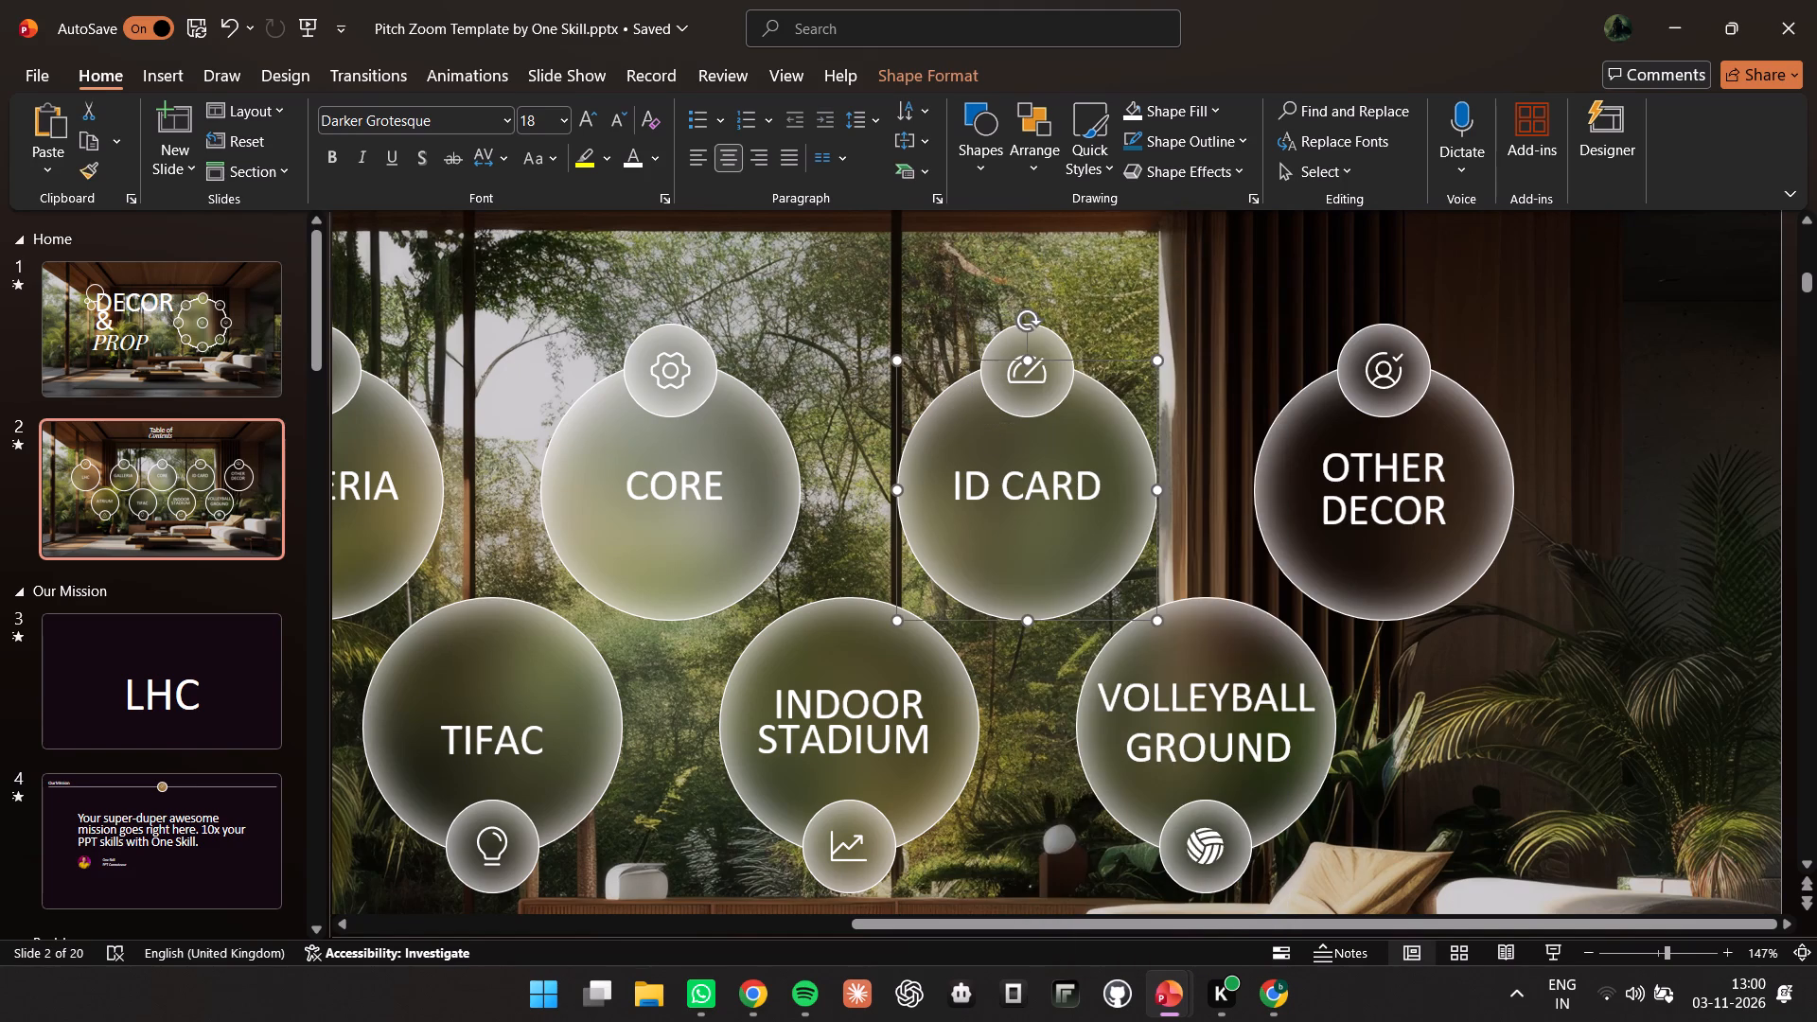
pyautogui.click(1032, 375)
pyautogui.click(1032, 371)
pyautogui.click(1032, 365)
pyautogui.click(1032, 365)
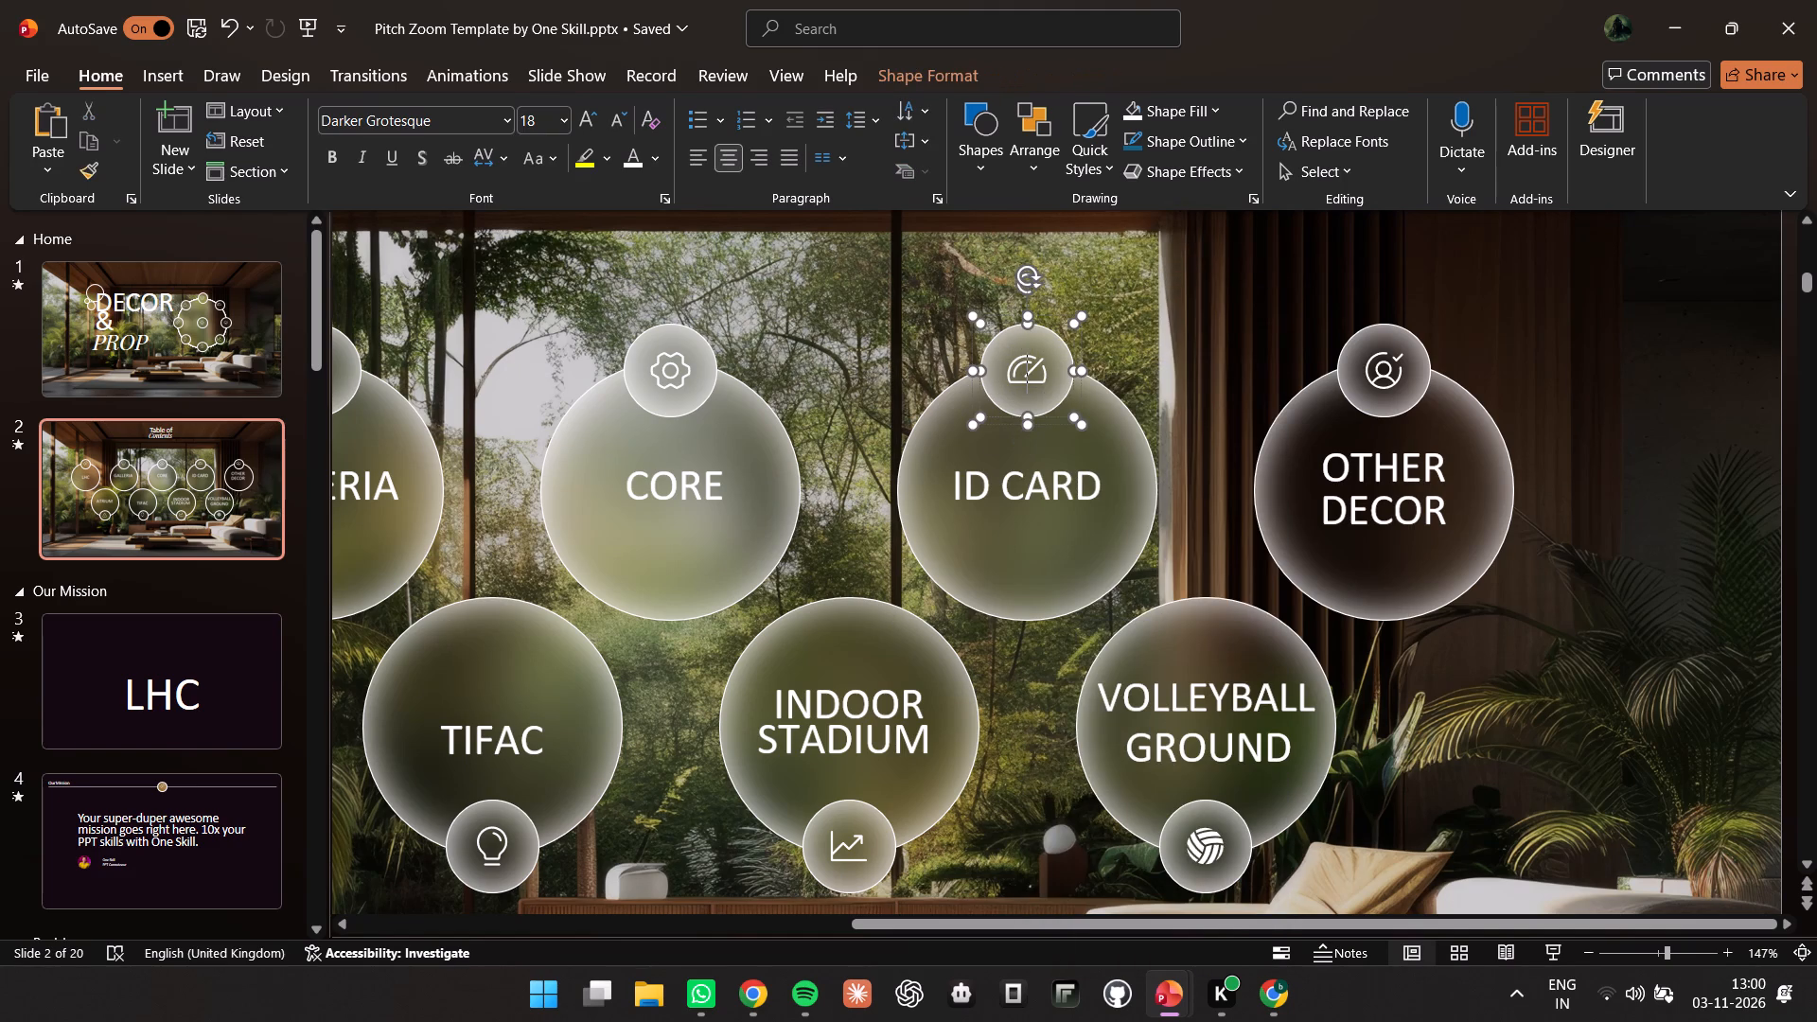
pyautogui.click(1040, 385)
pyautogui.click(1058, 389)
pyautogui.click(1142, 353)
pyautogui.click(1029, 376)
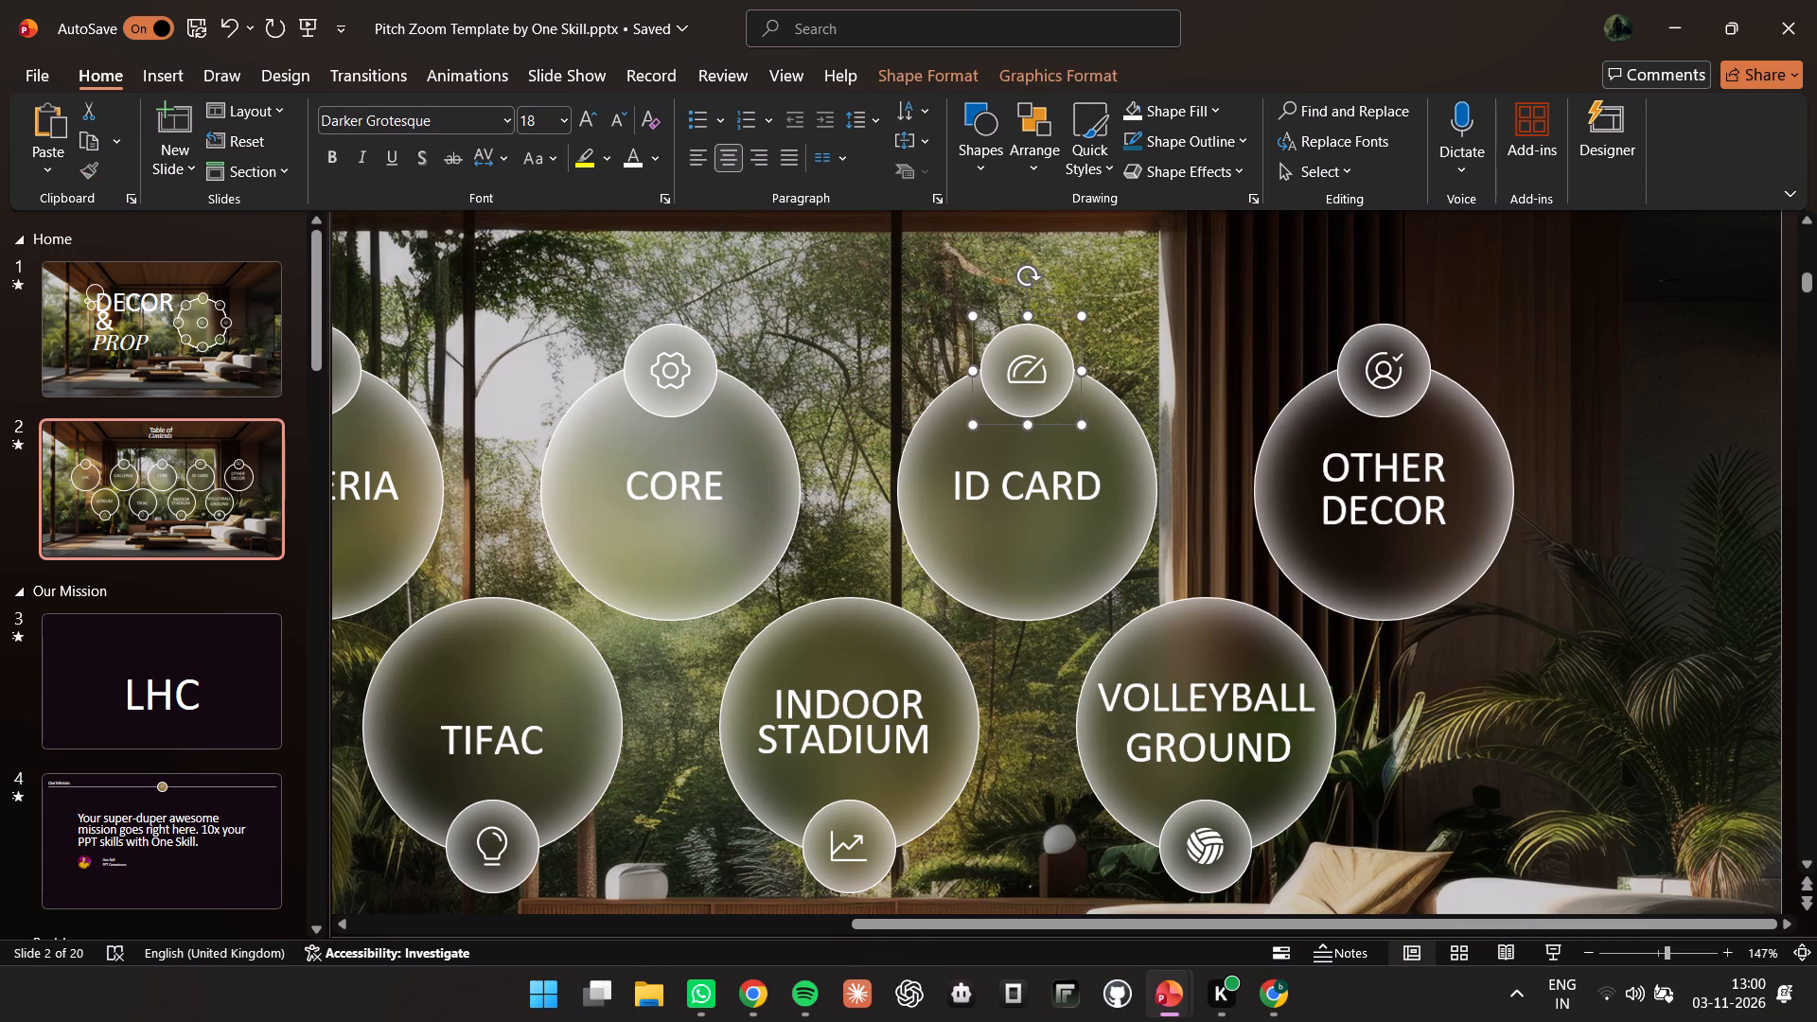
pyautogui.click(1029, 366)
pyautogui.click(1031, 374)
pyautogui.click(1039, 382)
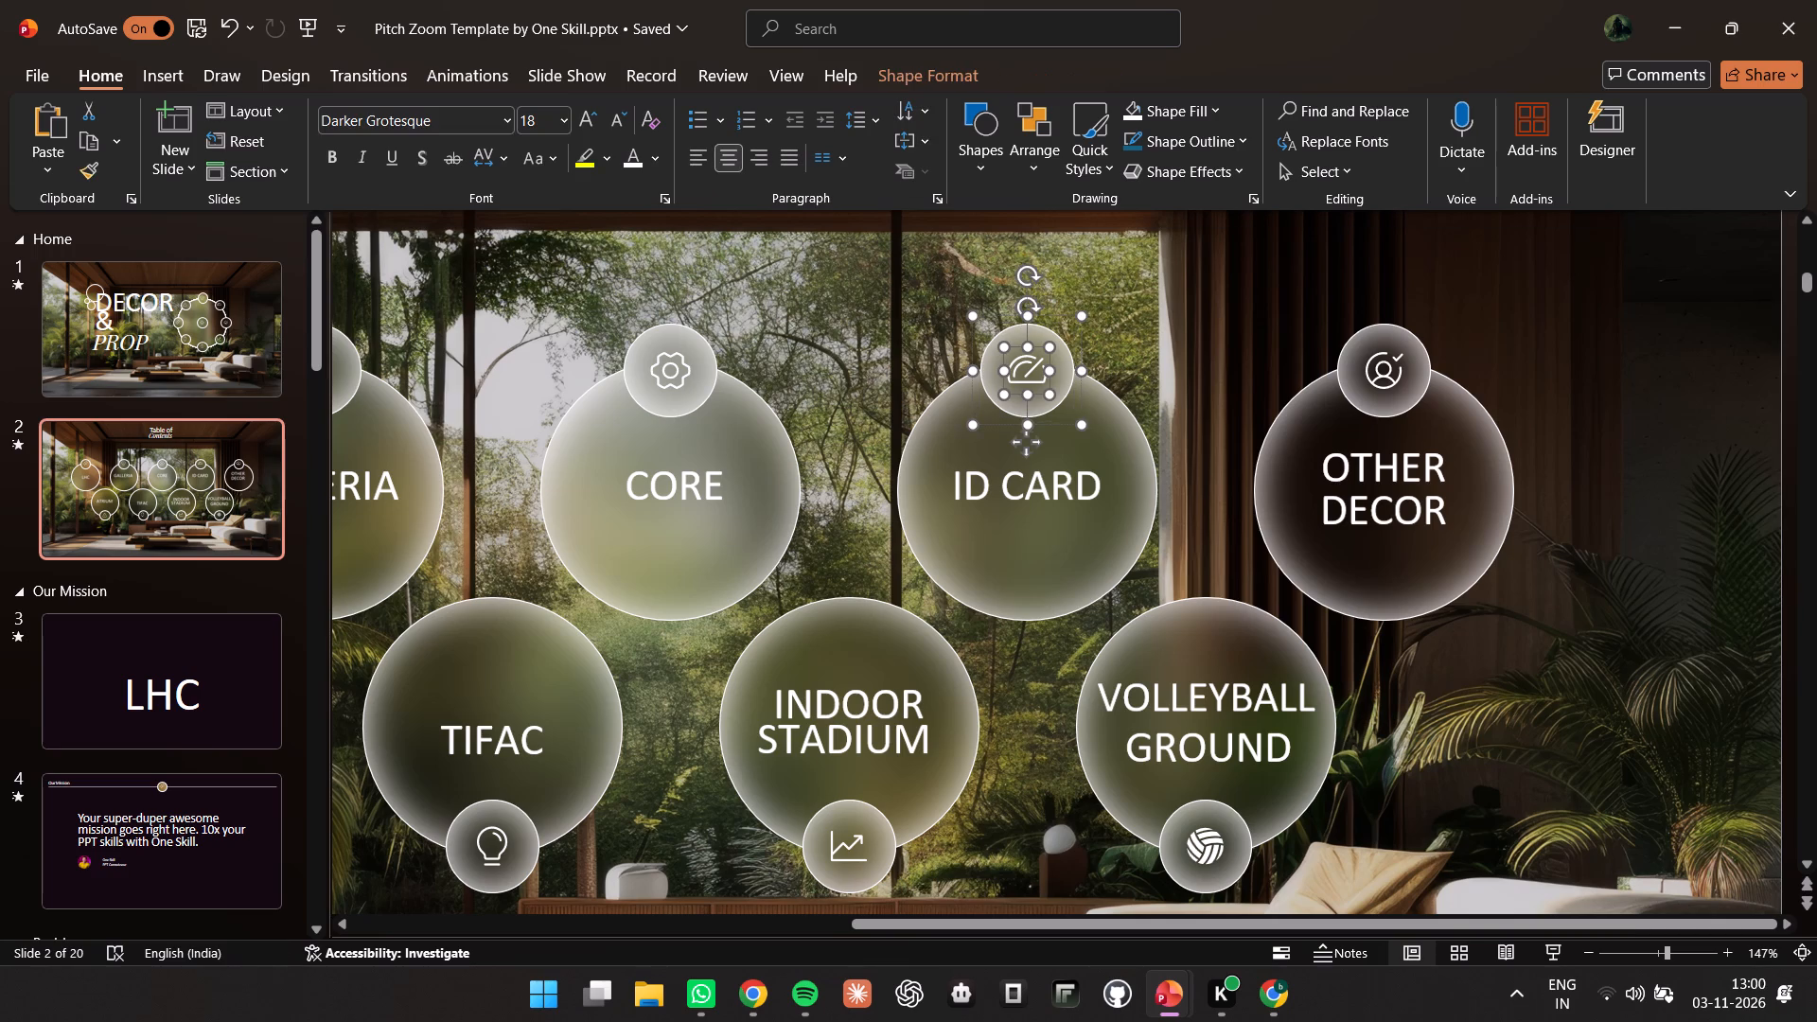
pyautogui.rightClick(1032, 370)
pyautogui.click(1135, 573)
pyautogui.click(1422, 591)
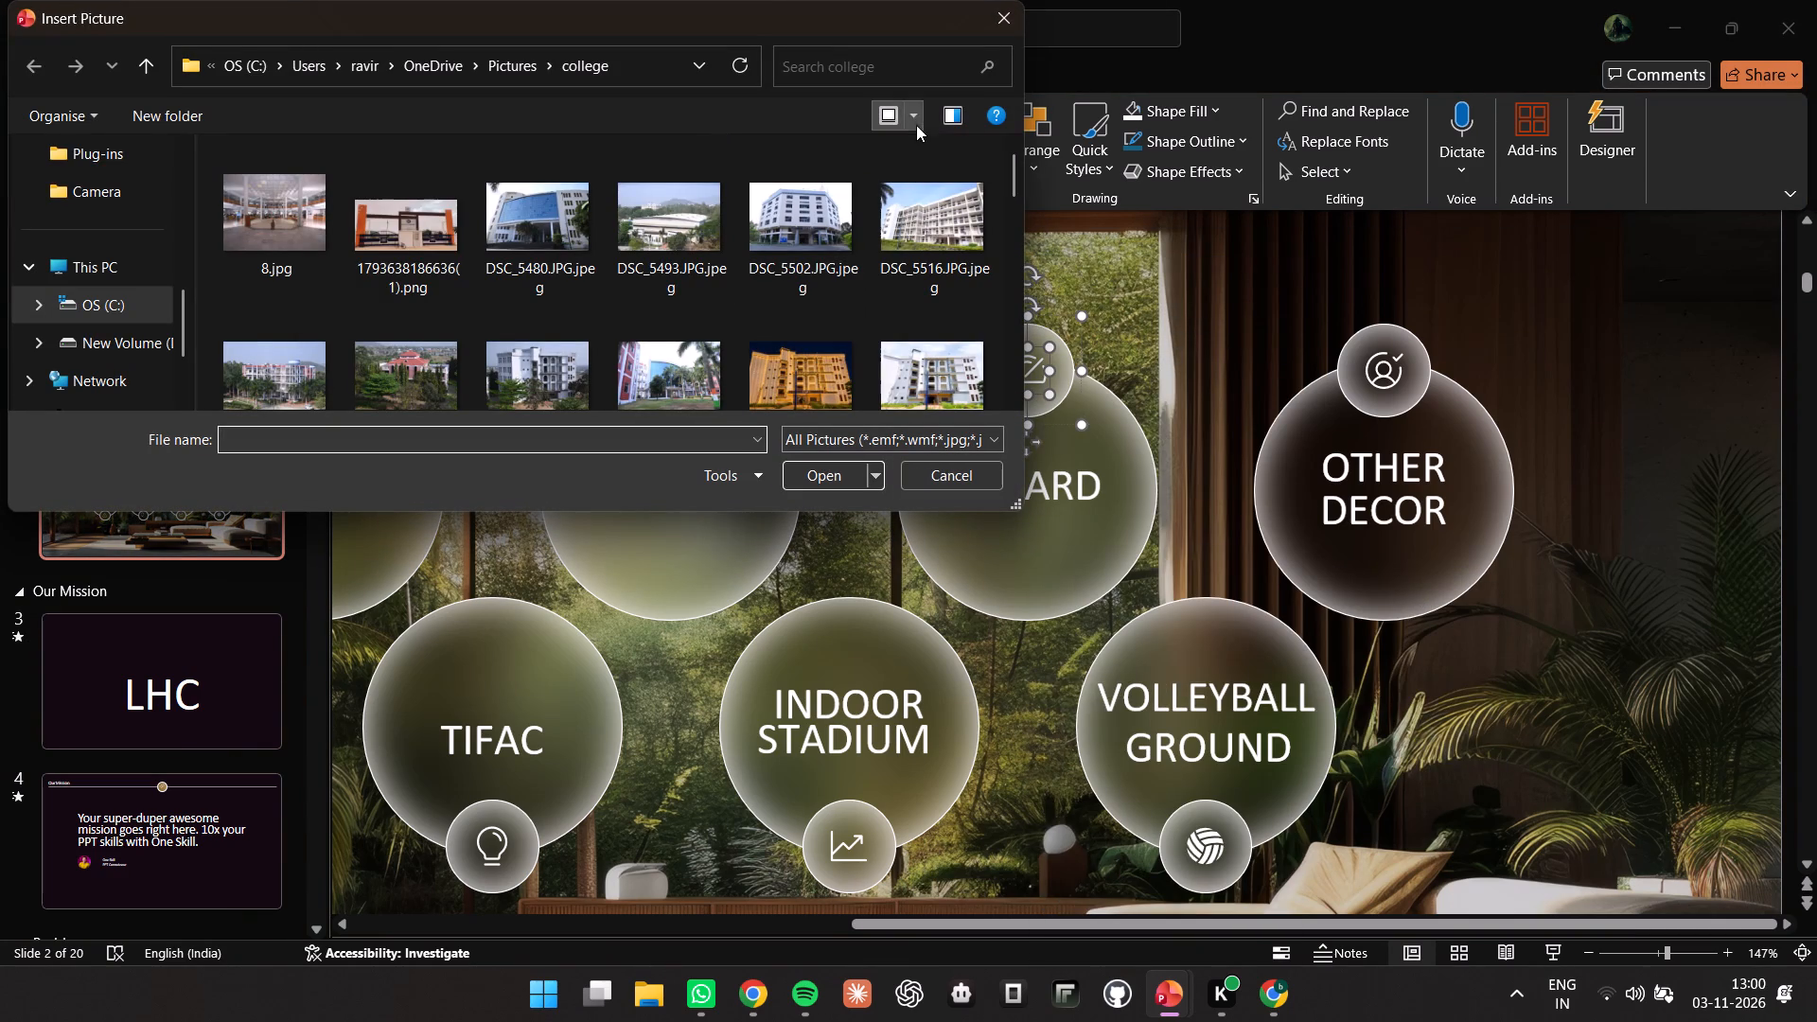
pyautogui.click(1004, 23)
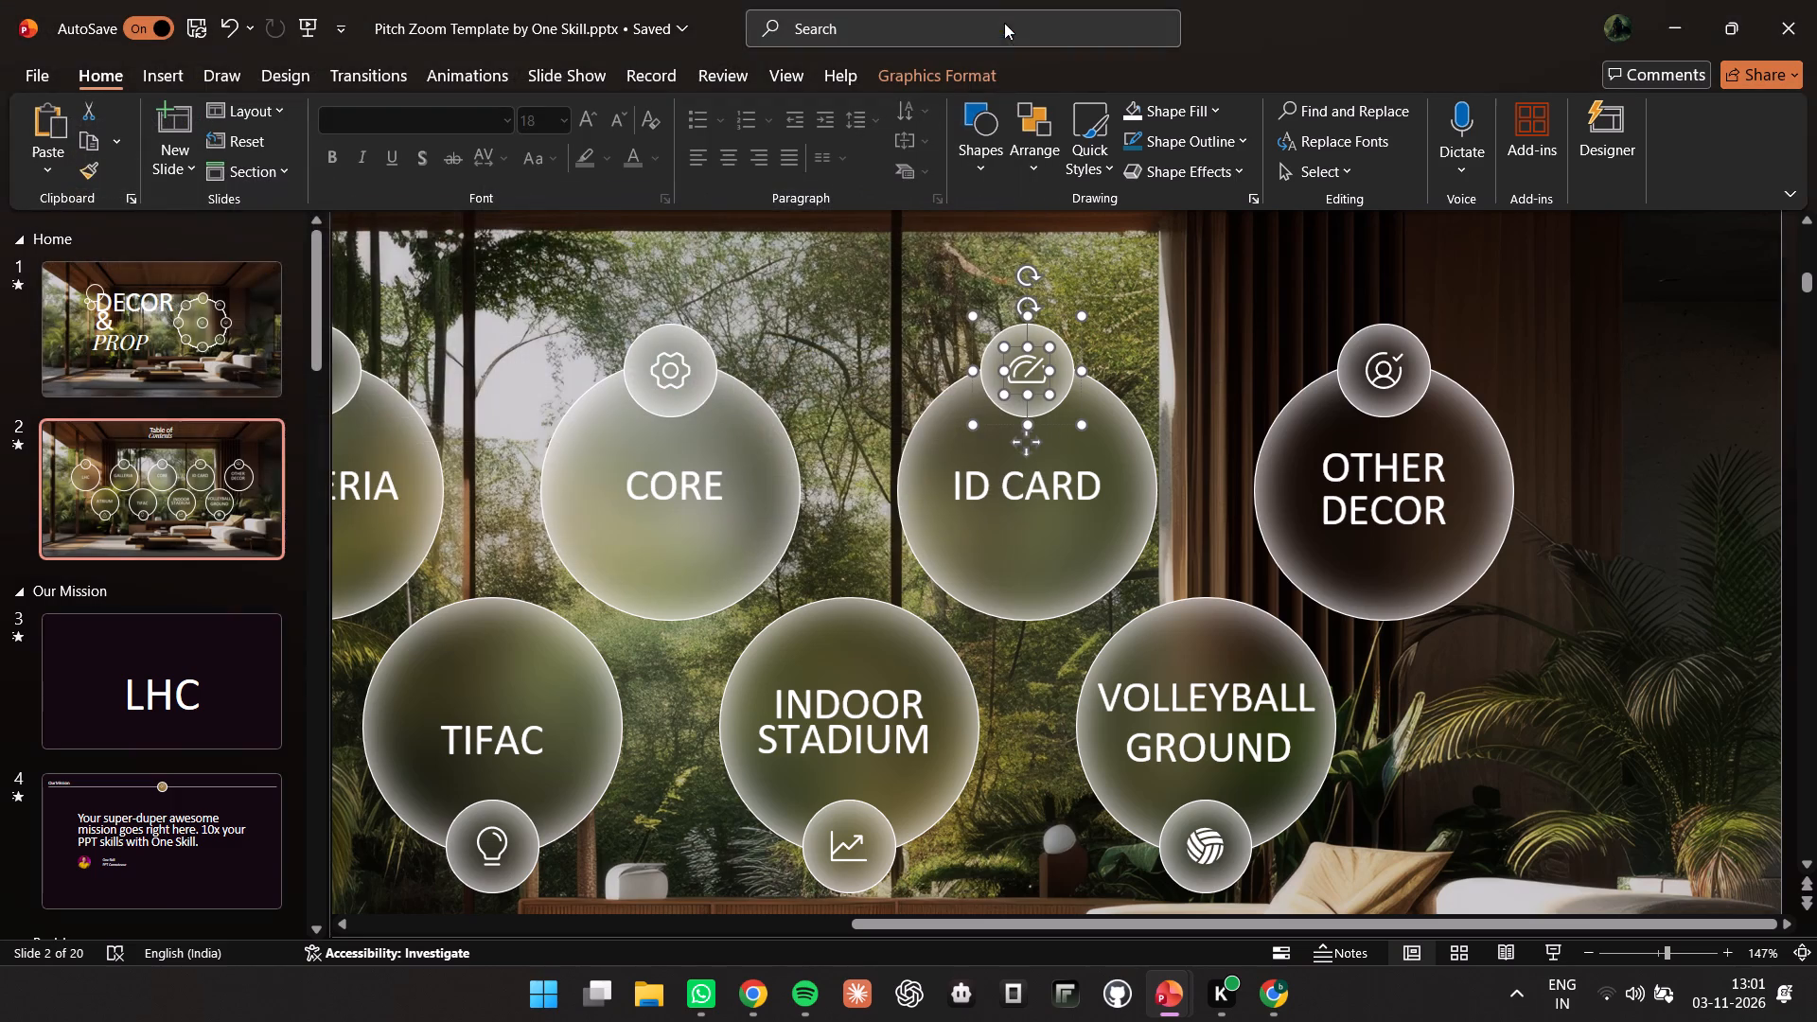
# Go to slide 1, the DECOR & PROP cover slide.
pyautogui.click(156, 359)
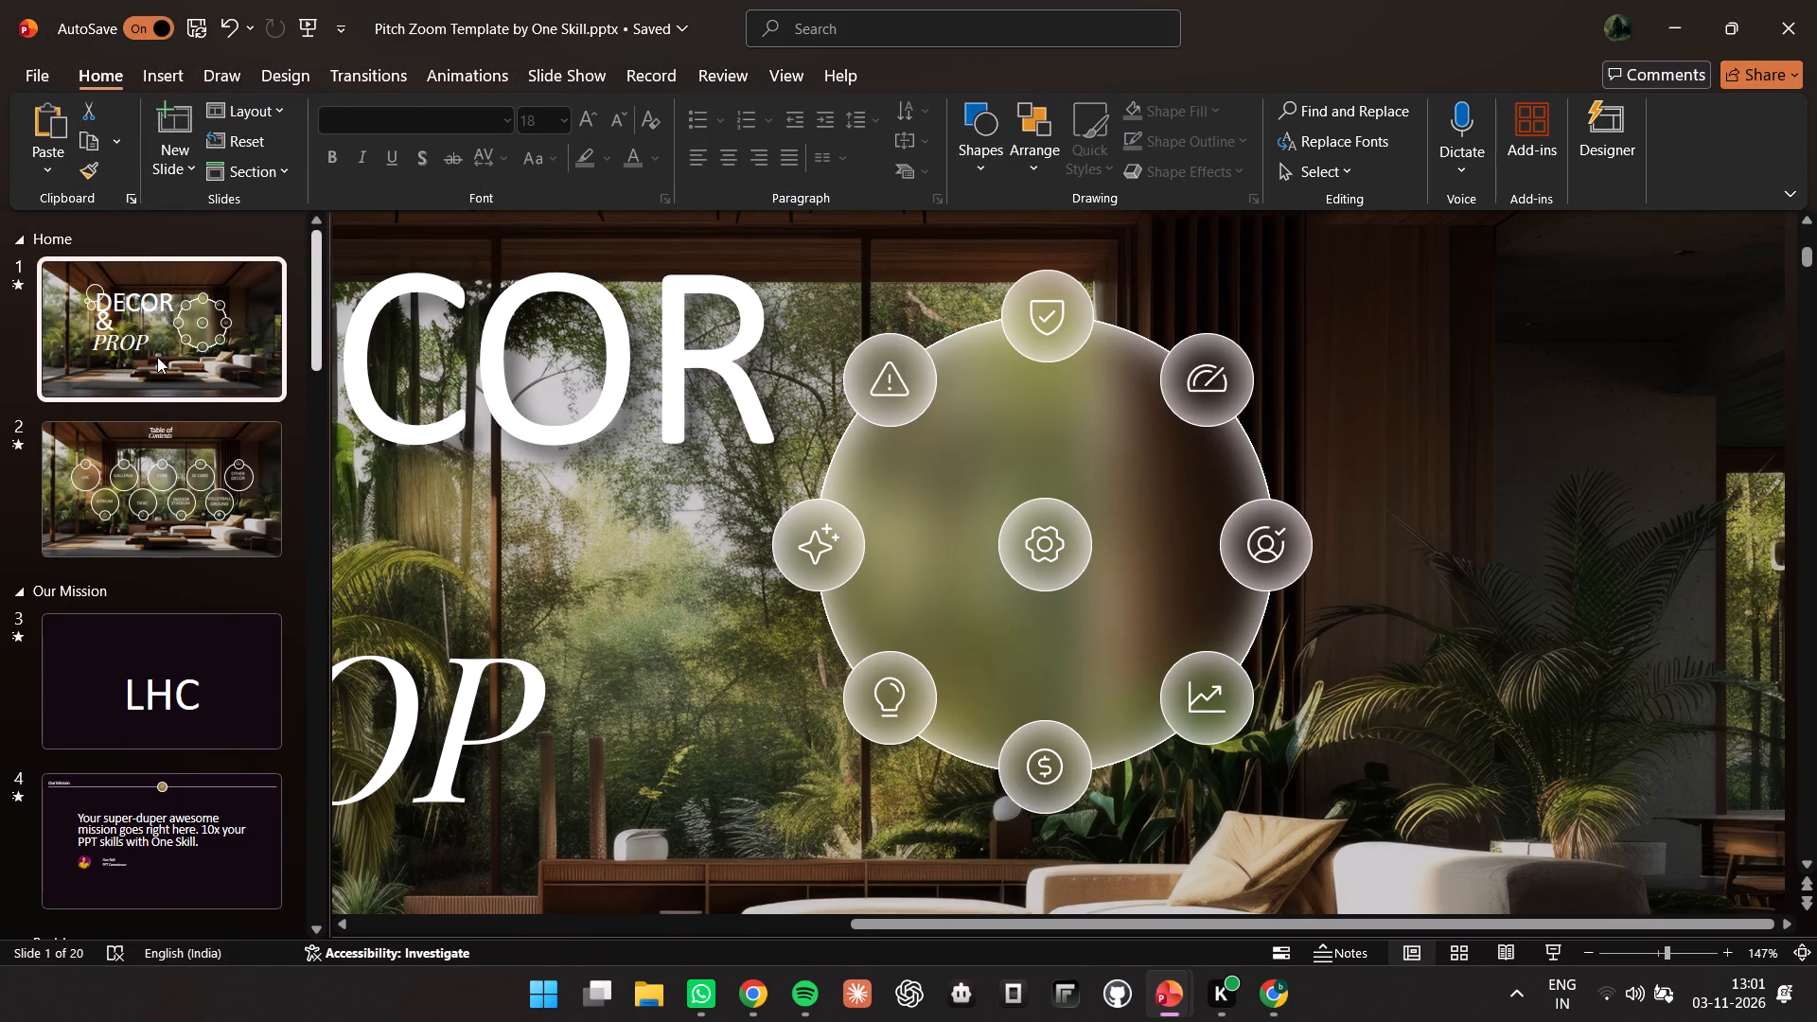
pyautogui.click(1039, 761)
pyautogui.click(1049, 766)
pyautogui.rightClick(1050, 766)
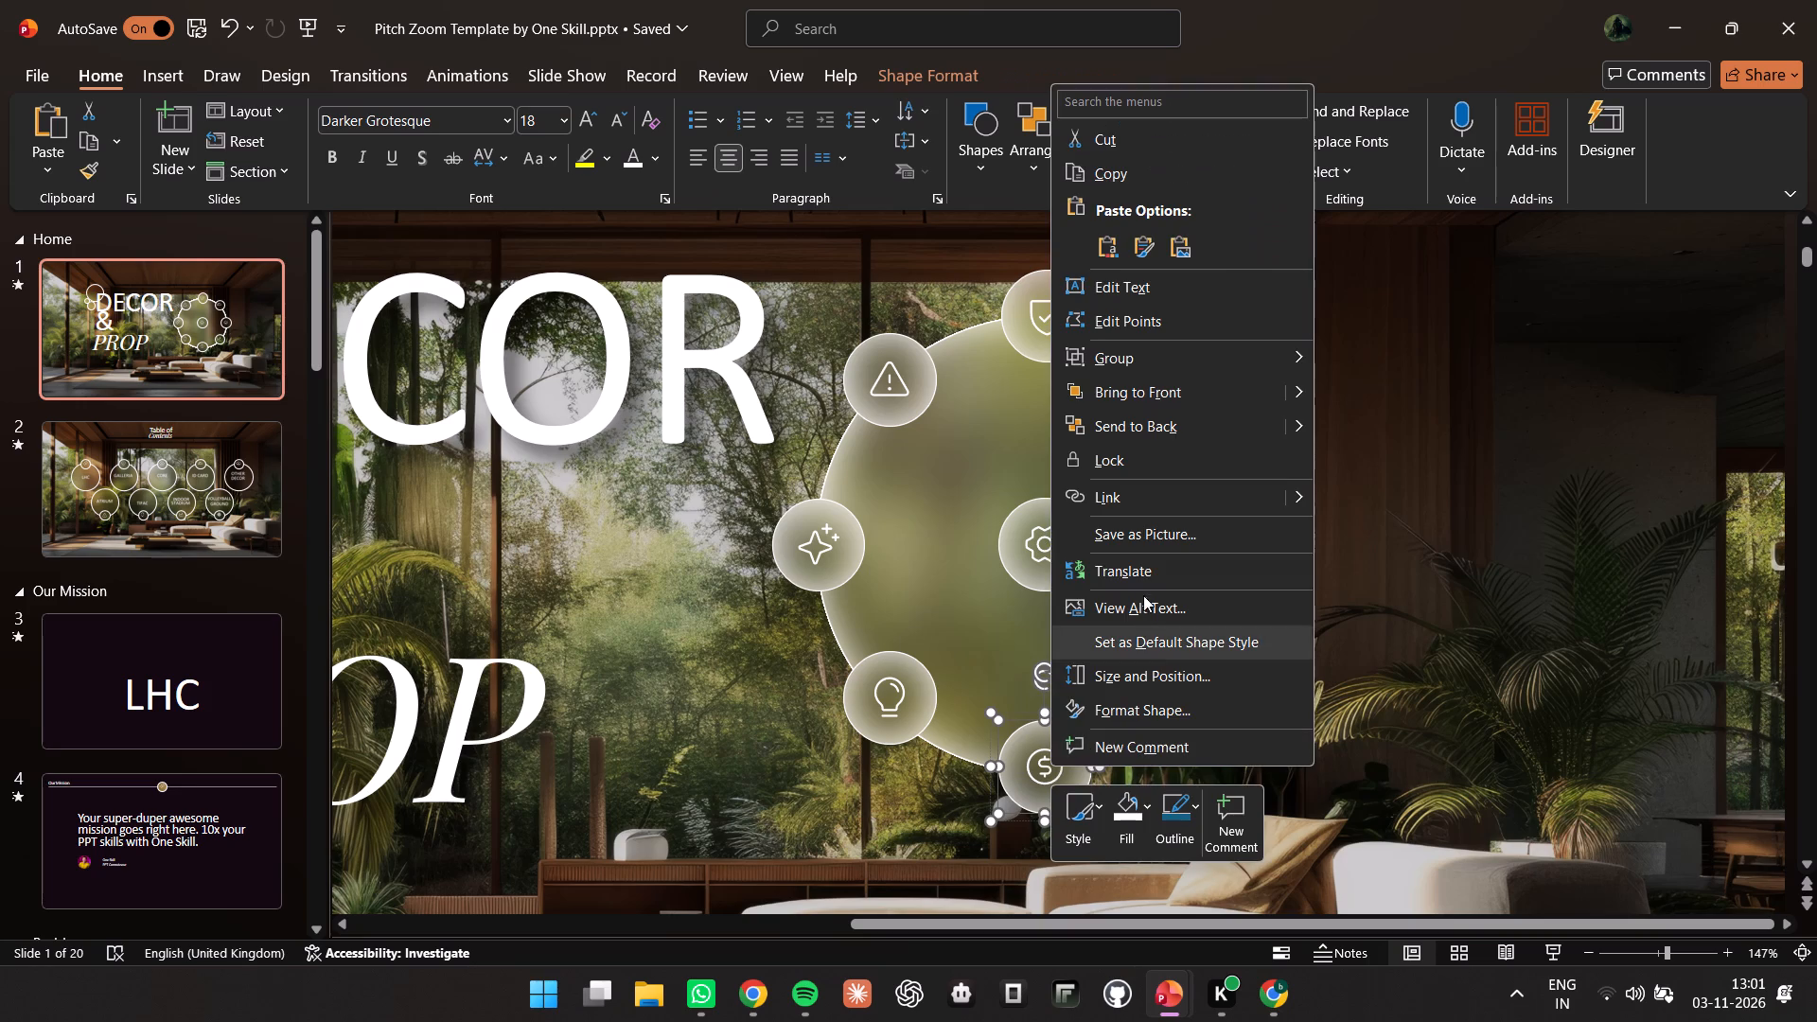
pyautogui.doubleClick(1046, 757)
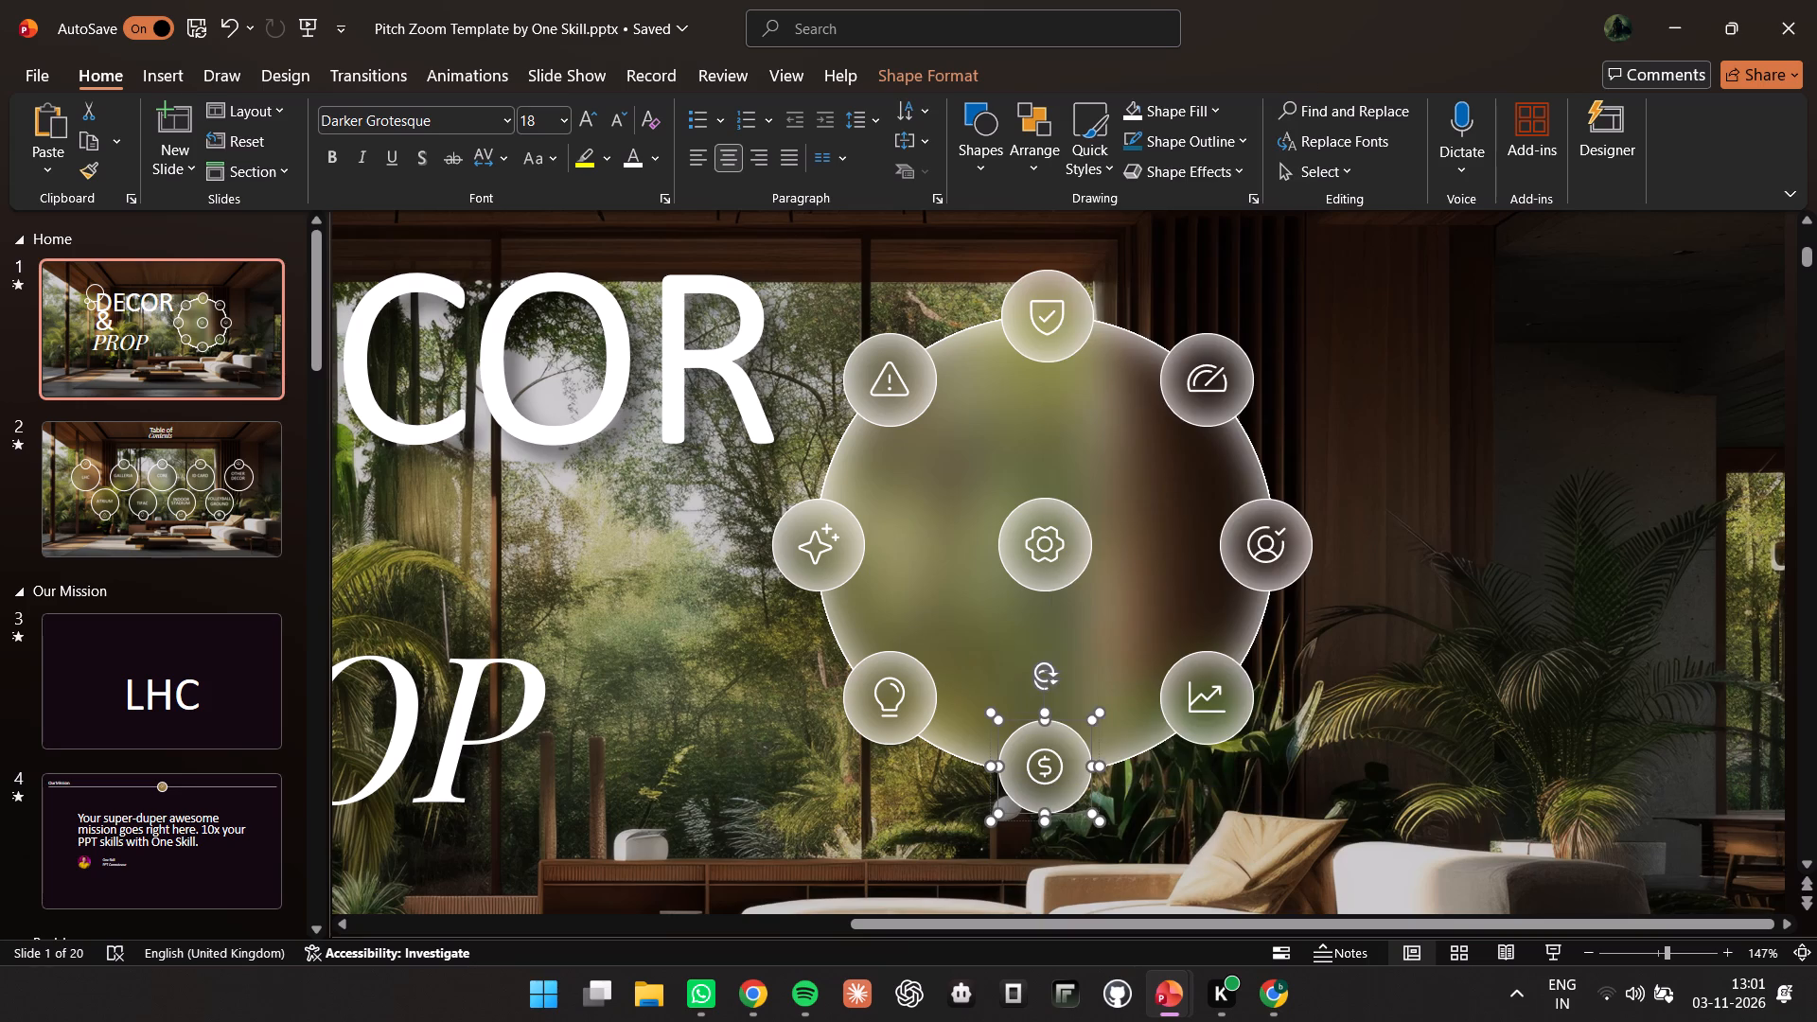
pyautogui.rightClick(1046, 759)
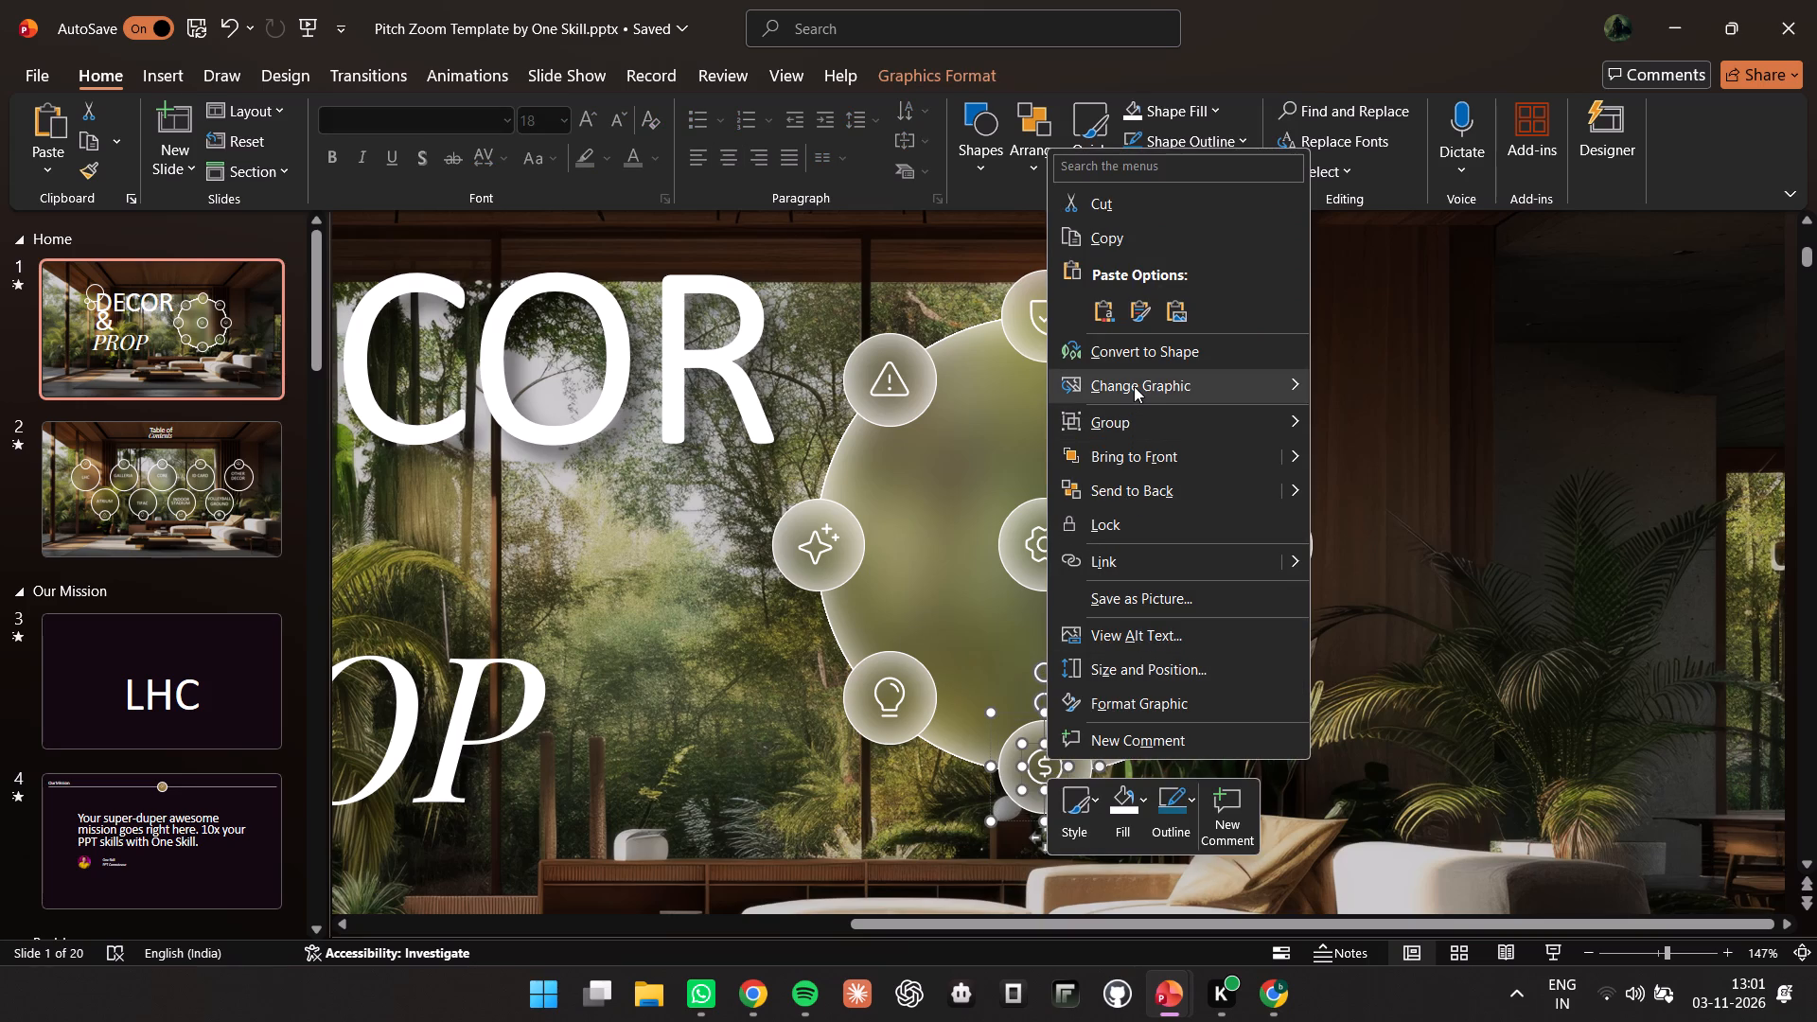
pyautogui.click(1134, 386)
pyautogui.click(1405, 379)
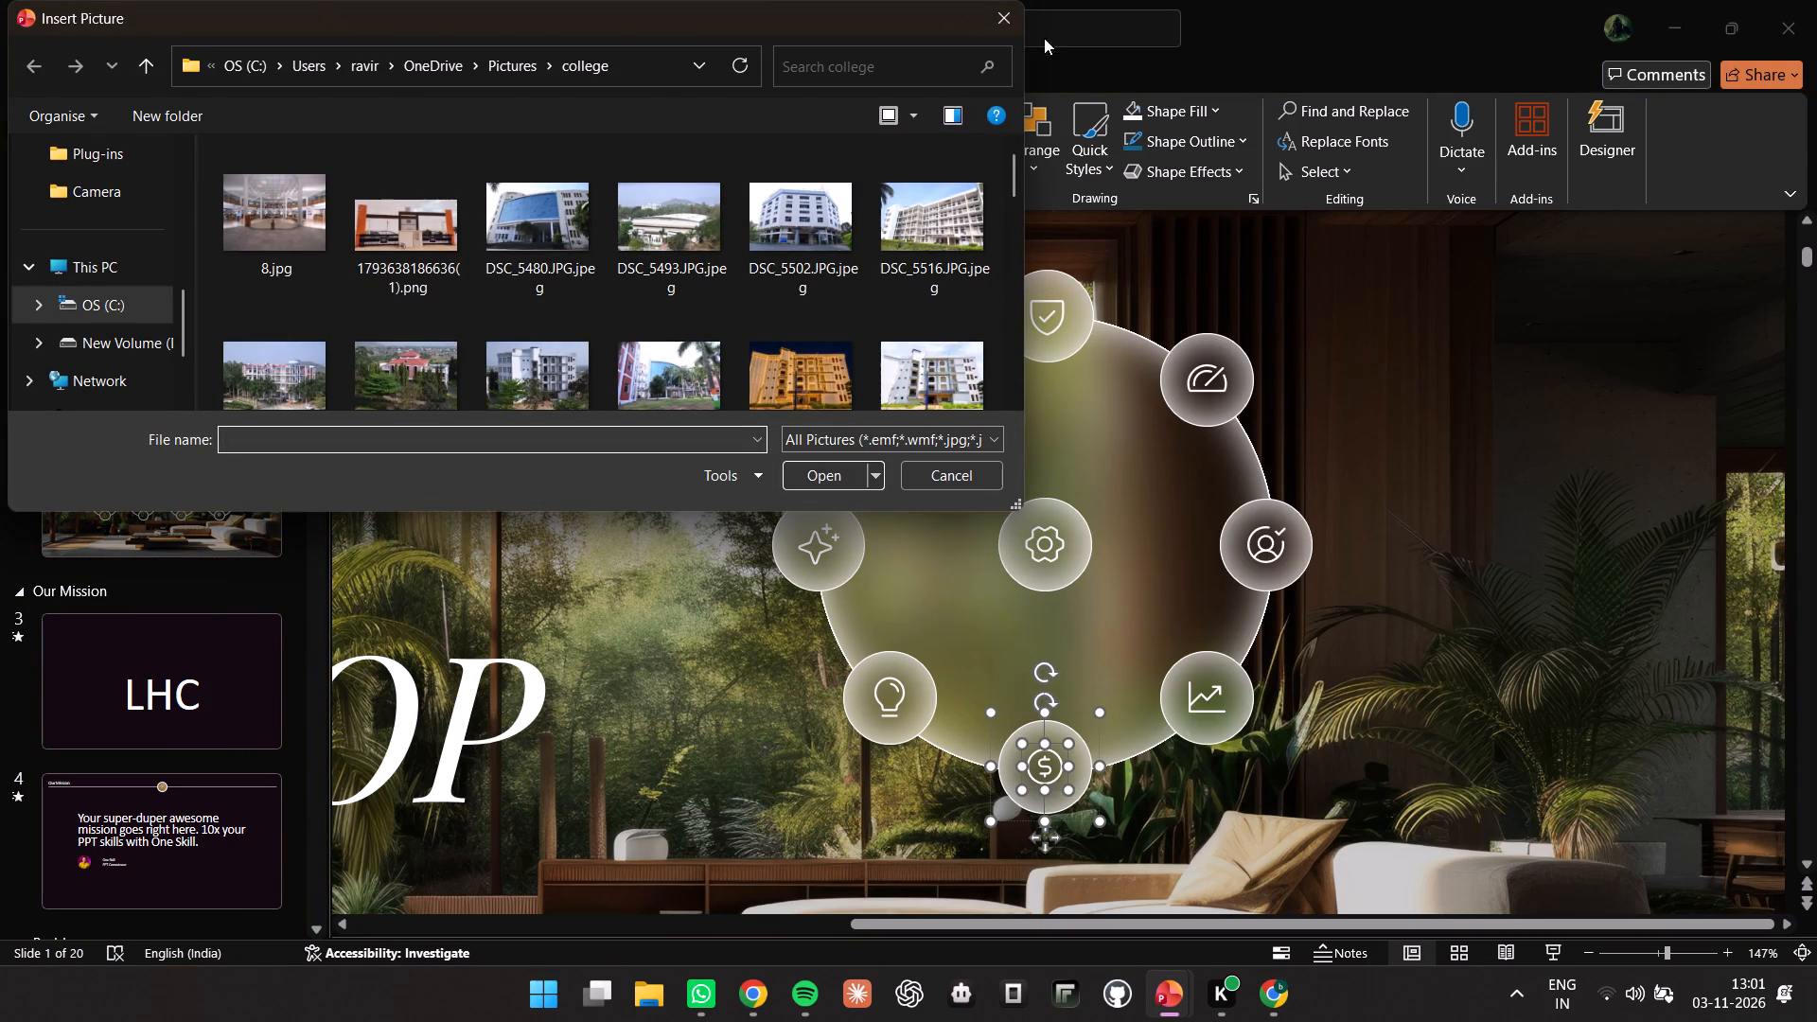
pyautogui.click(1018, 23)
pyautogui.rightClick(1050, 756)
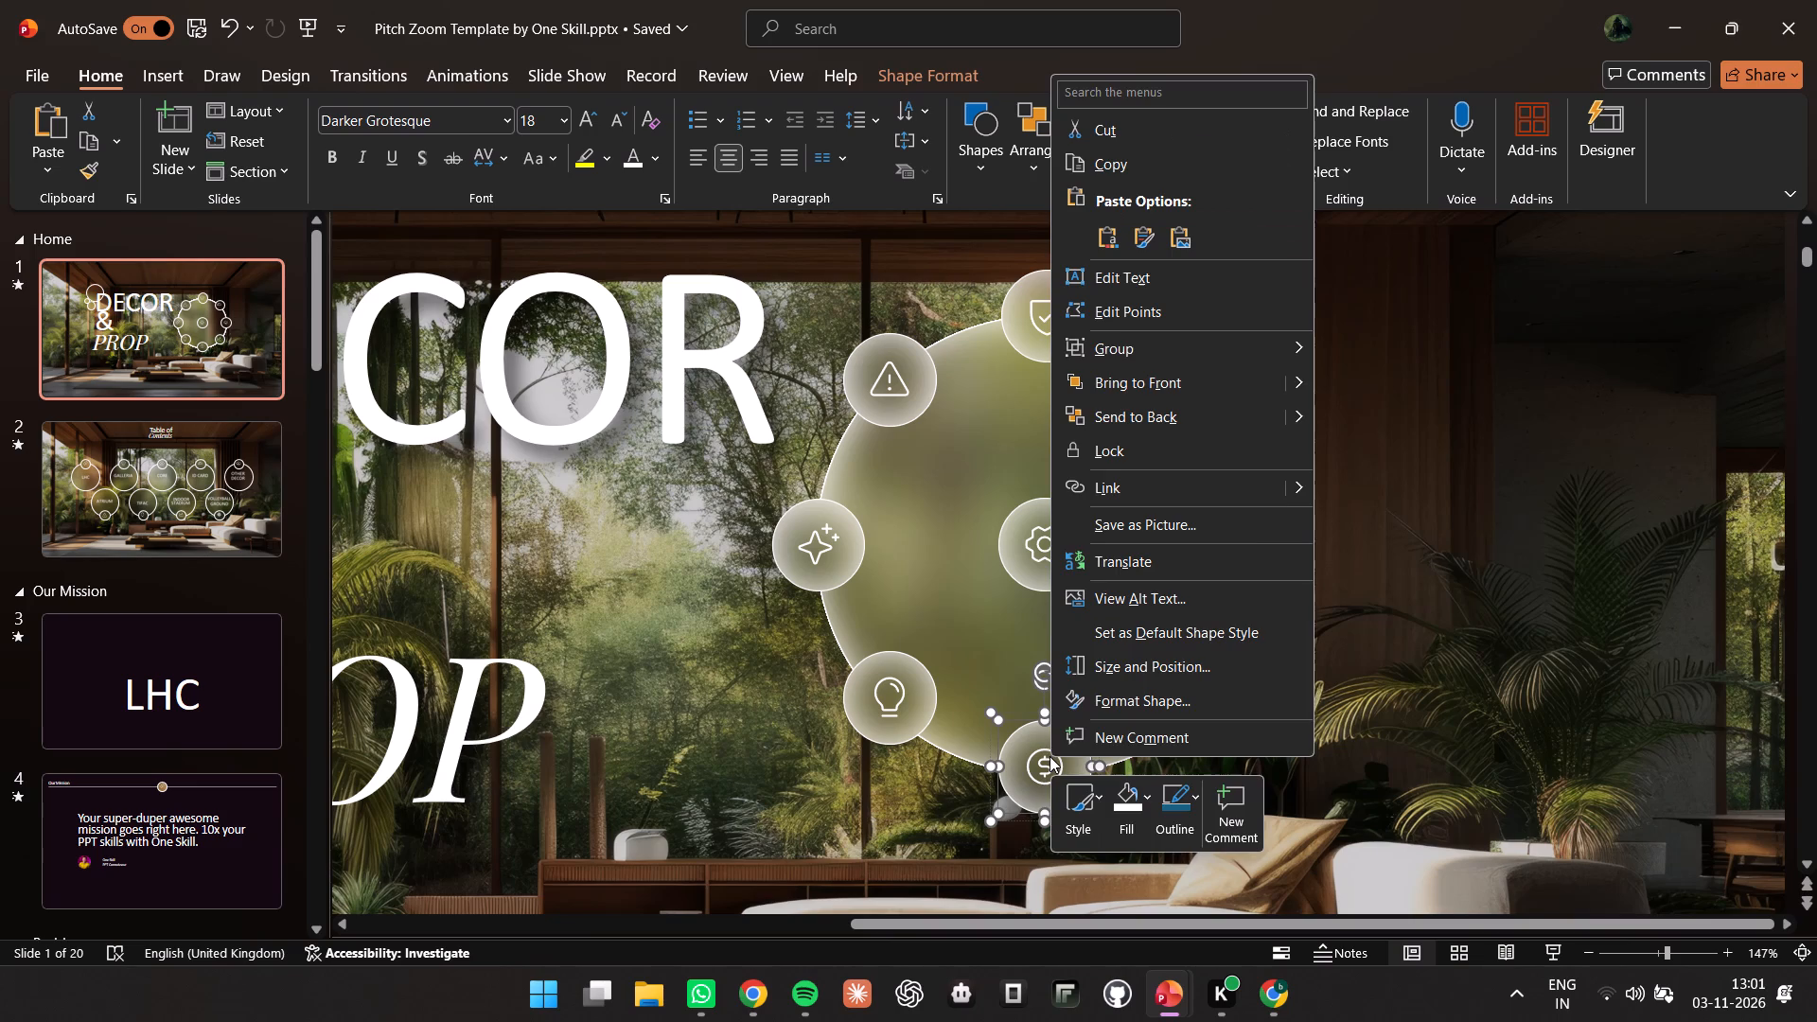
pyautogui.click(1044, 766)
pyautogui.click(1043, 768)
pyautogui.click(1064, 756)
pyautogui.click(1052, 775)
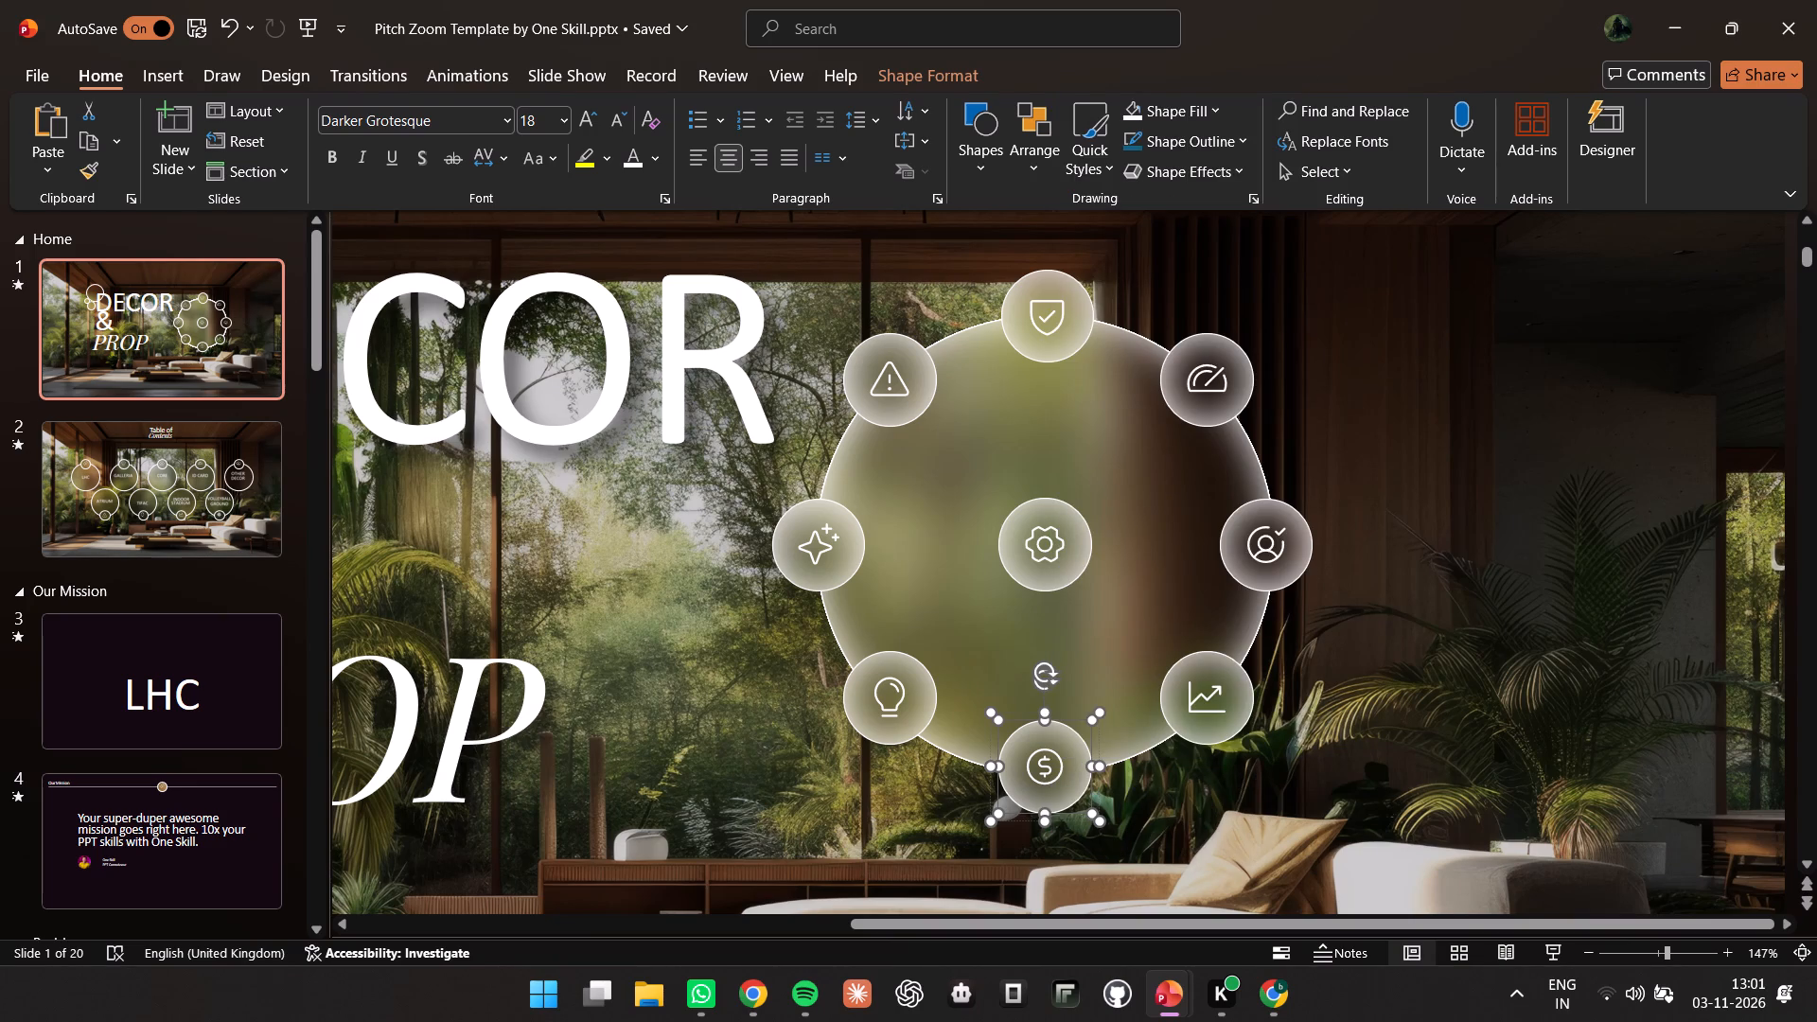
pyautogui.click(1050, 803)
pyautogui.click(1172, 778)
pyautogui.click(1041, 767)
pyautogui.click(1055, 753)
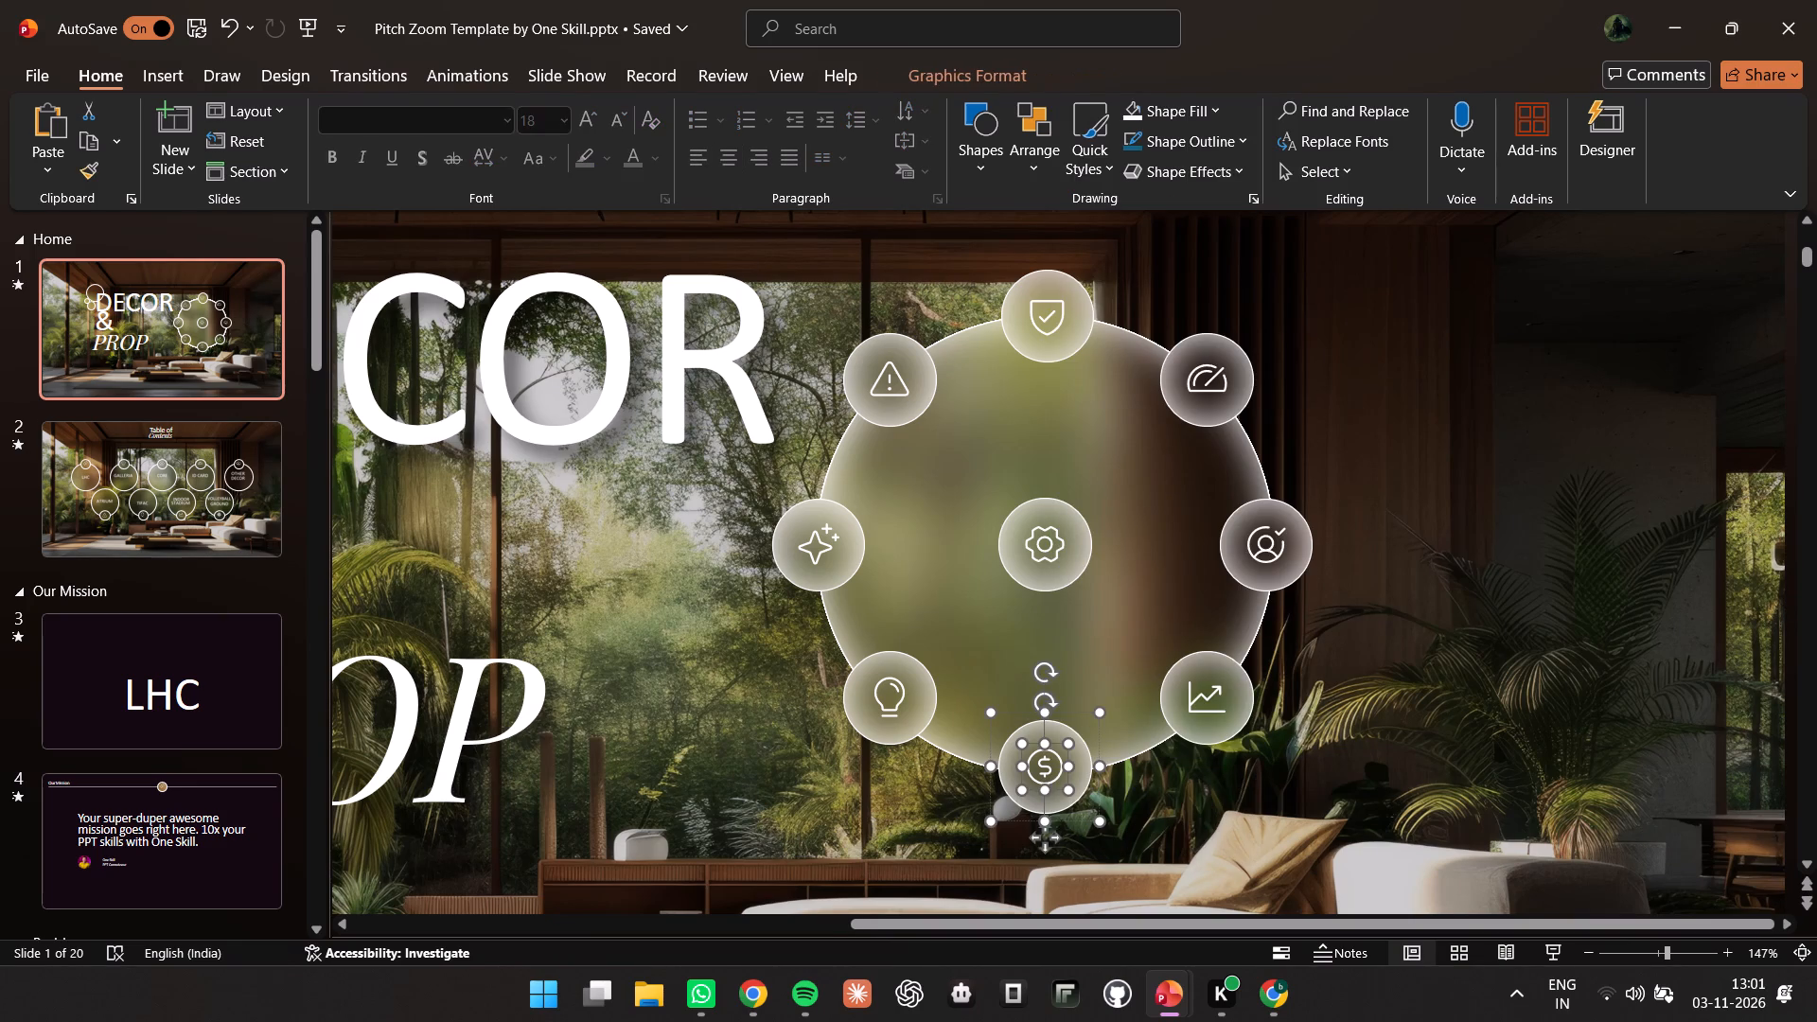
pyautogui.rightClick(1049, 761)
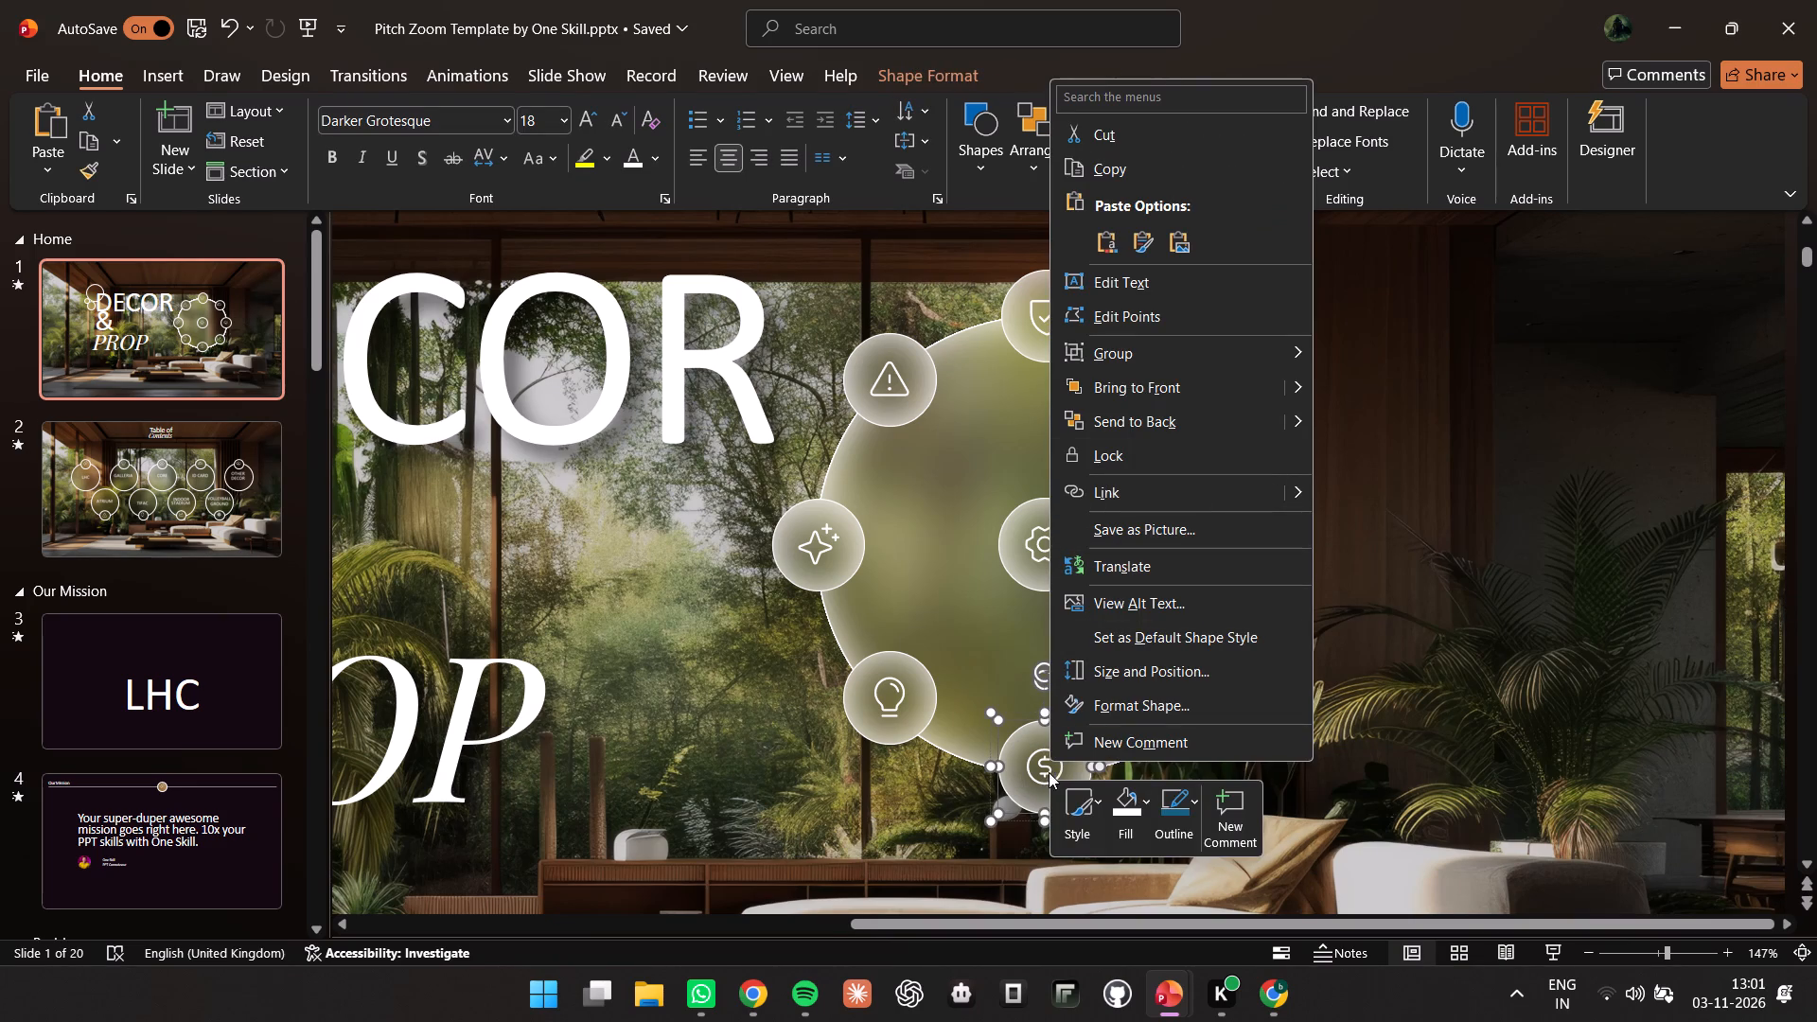
# Search the stock icons for "volleyball" and replace the dollar graphic in slide 1's icon ring with the solid volleyball icon.
pyautogui.click(1049, 772)
pyautogui.rightClick(1049, 768)
pyautogui.click(1128, 391)
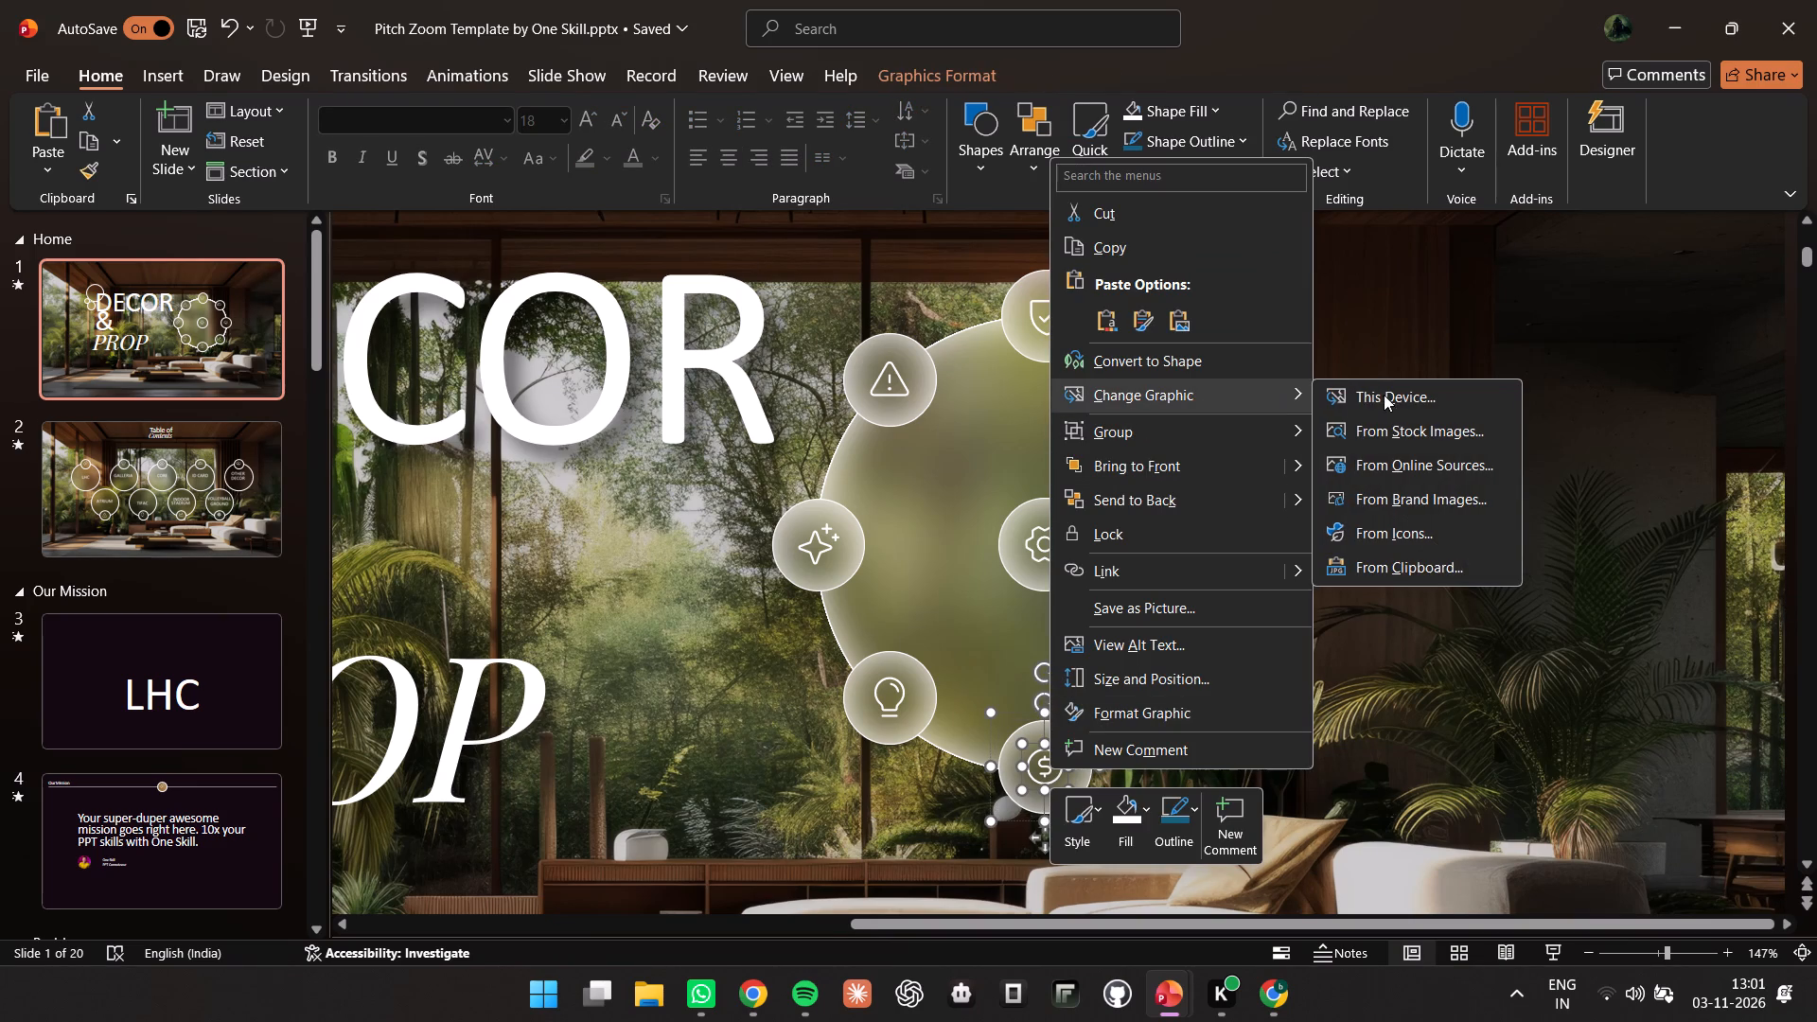
pyautogui.click(1381, 538)
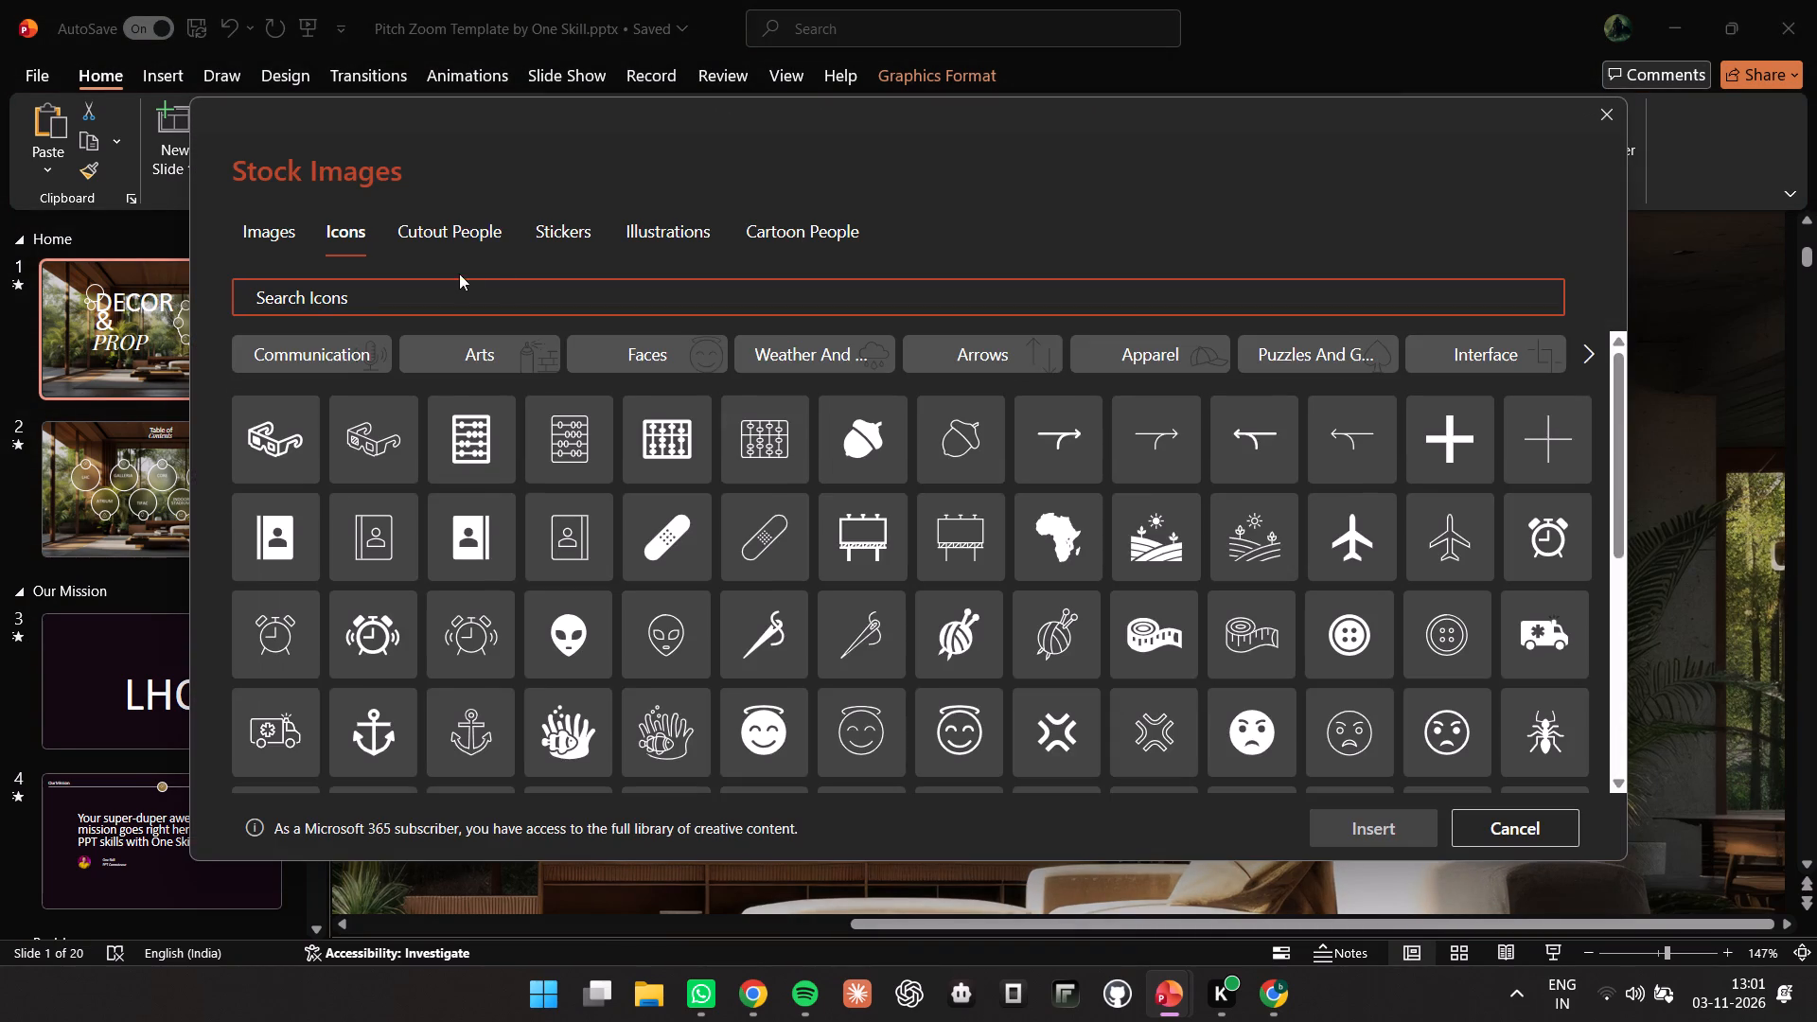
pyautogui.write('volleybll')
pyautogui.press('BackSpace')
pyautogui.press('BackSpace')
pyautogui.press('a')
pyautogui.write('ll')
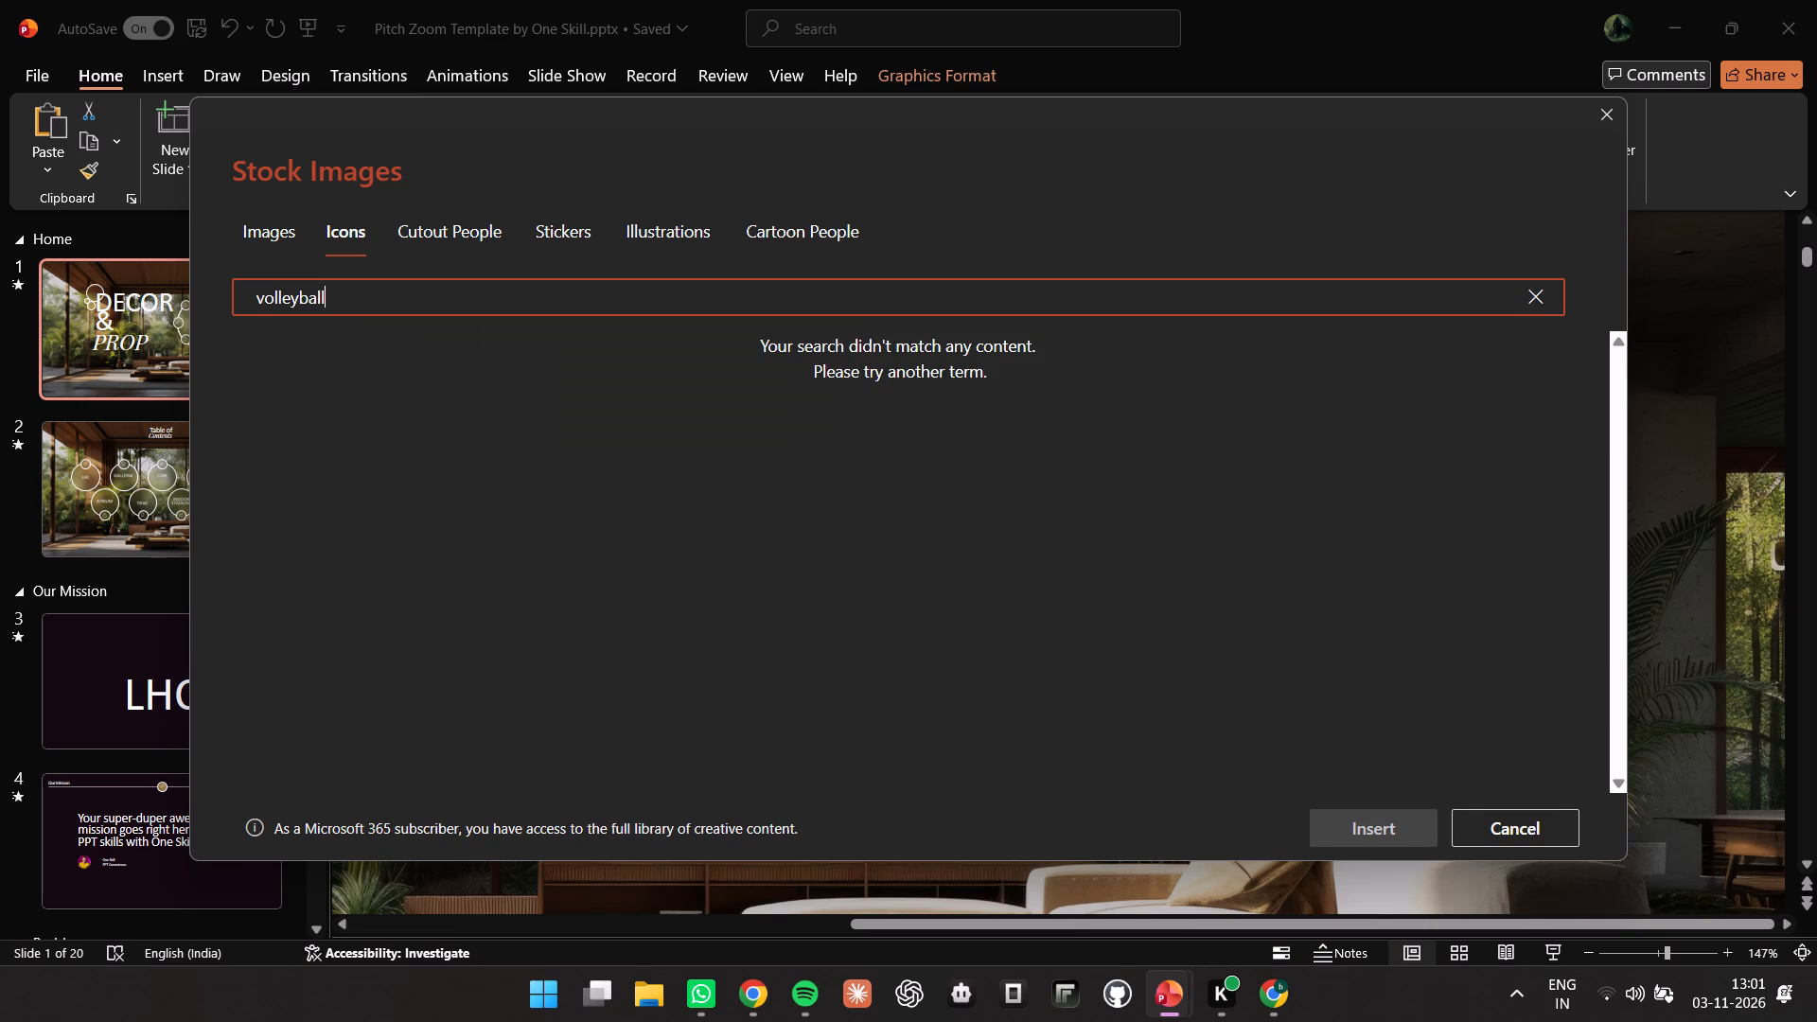
pyautogui.click(273, 389)
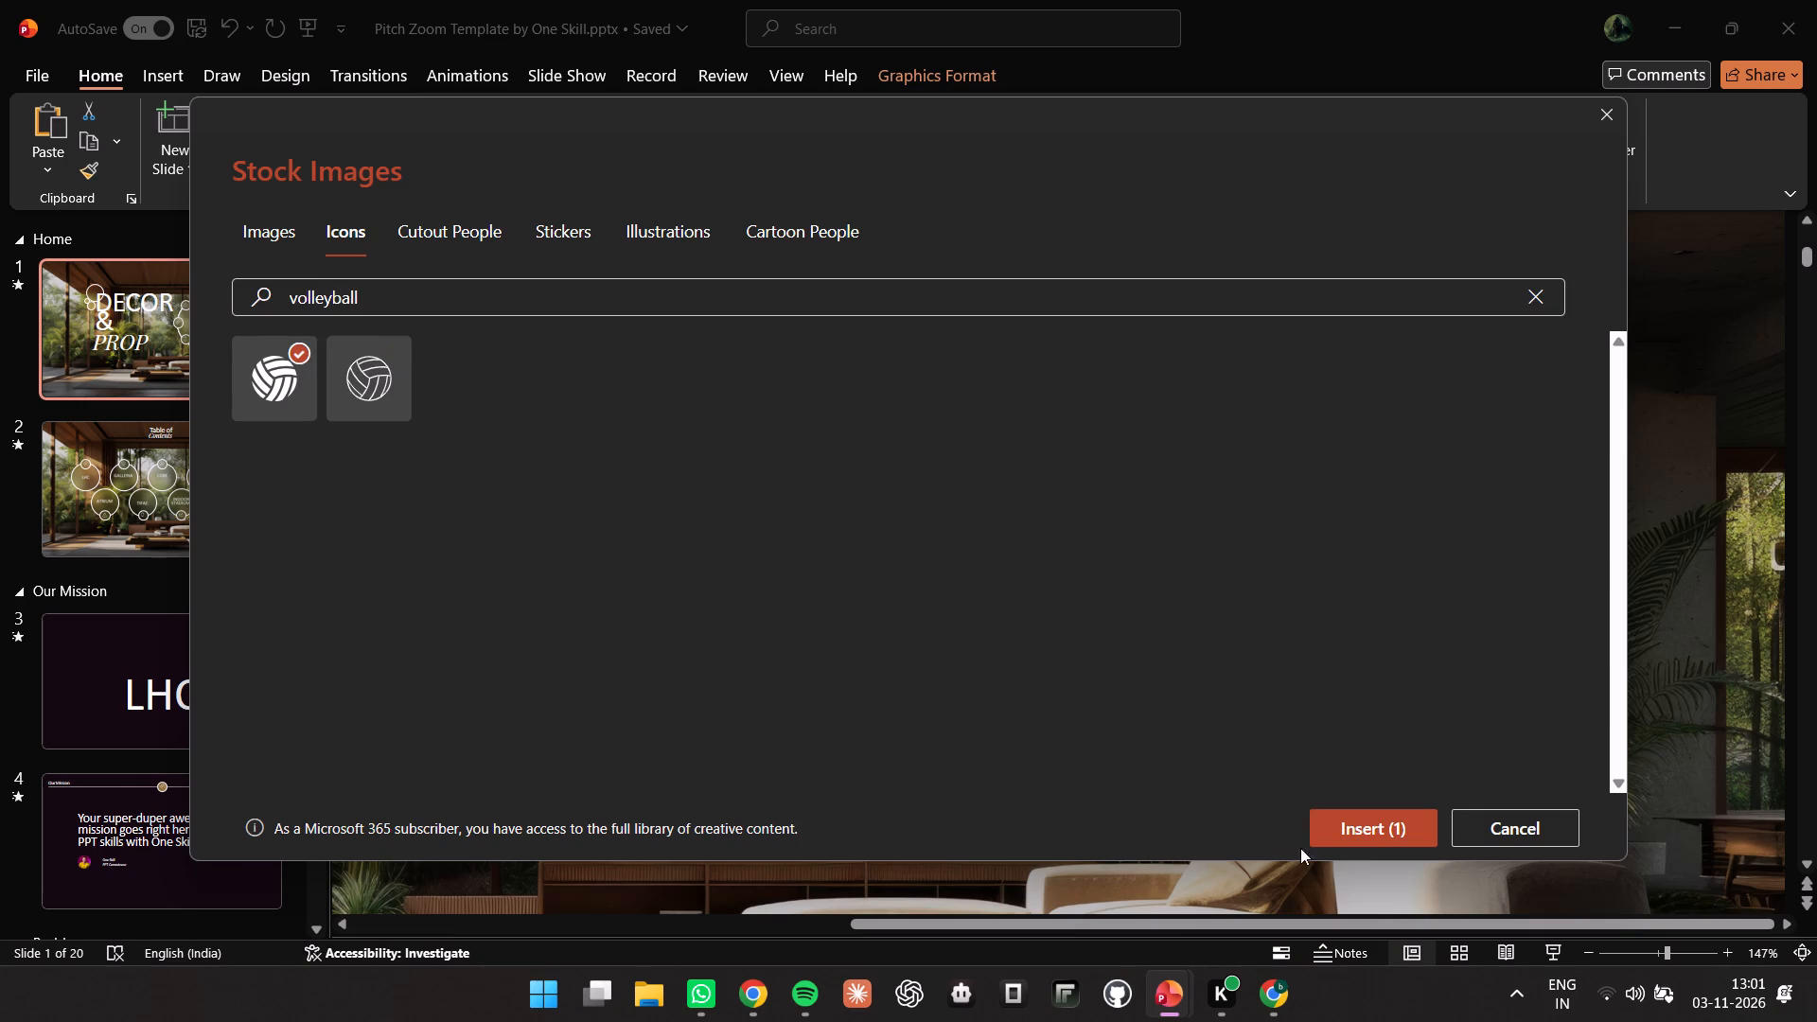
pyautogui.click(1324, 827)
pyautogui.click(926, 88)
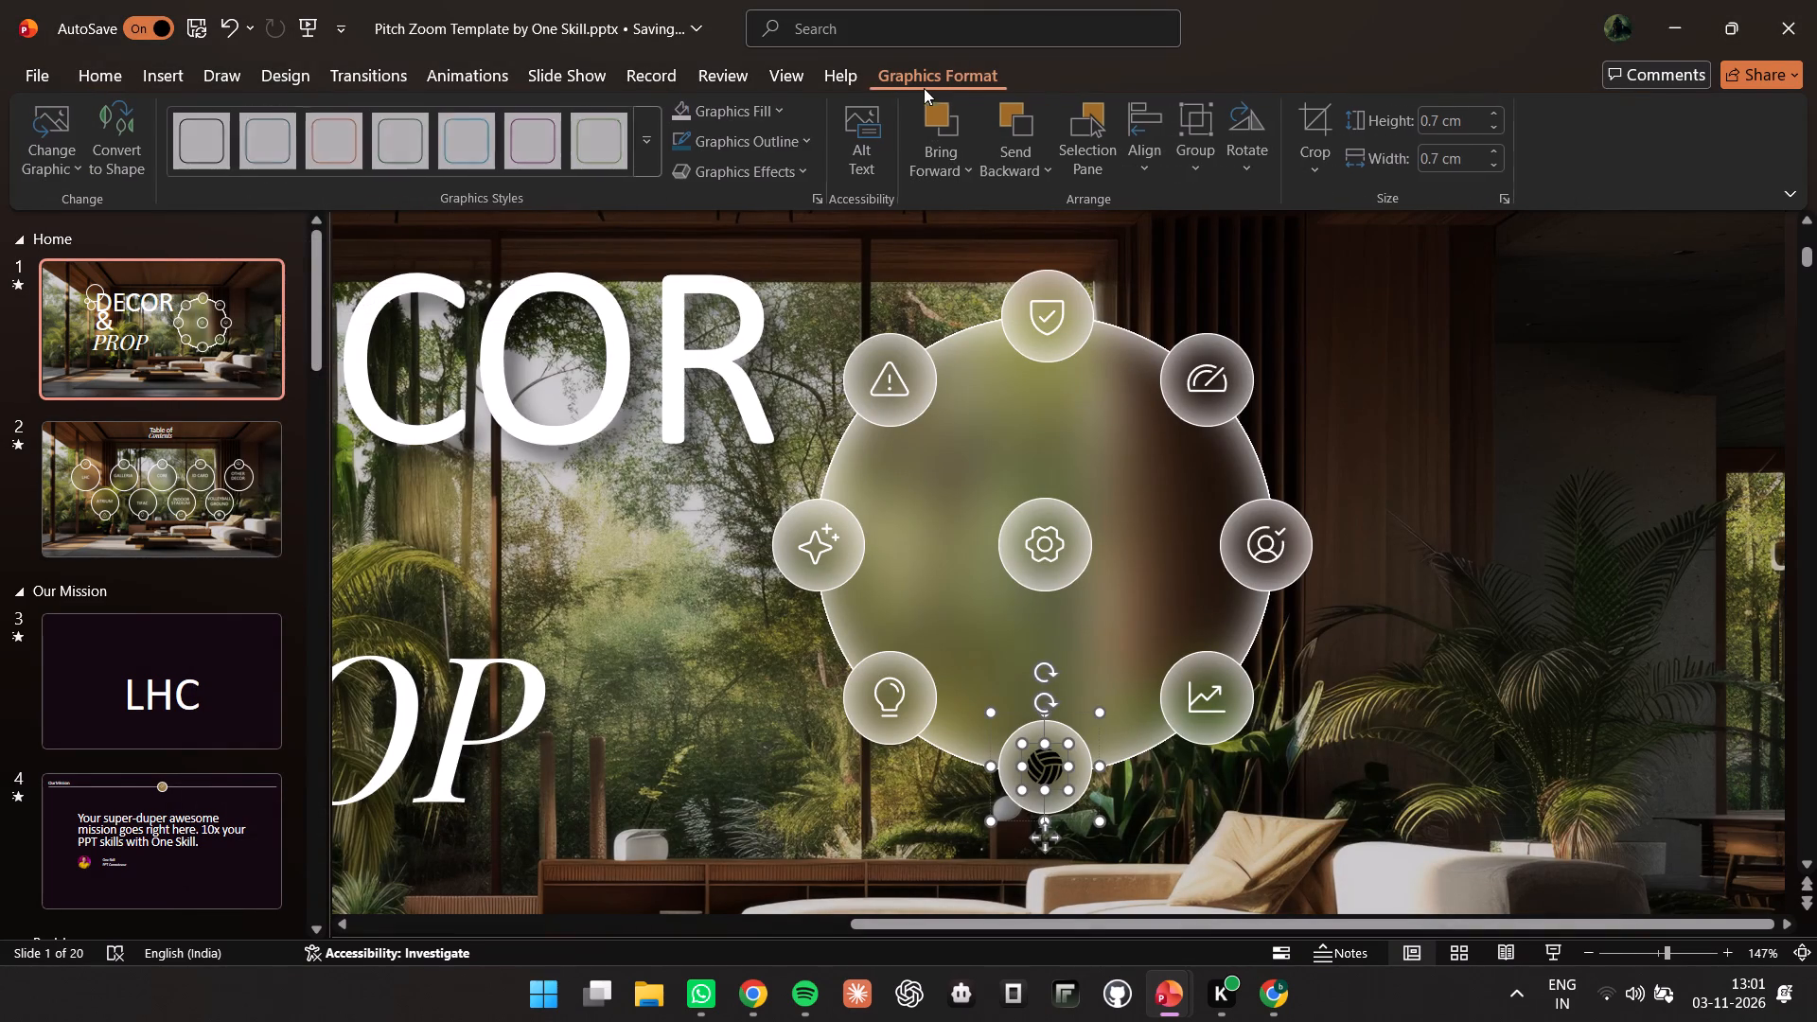
# Fill the volleyball icon in slide 1's icon ring with white.
pyautogui.click(704, 104)
pyautogui.click(681, 228)
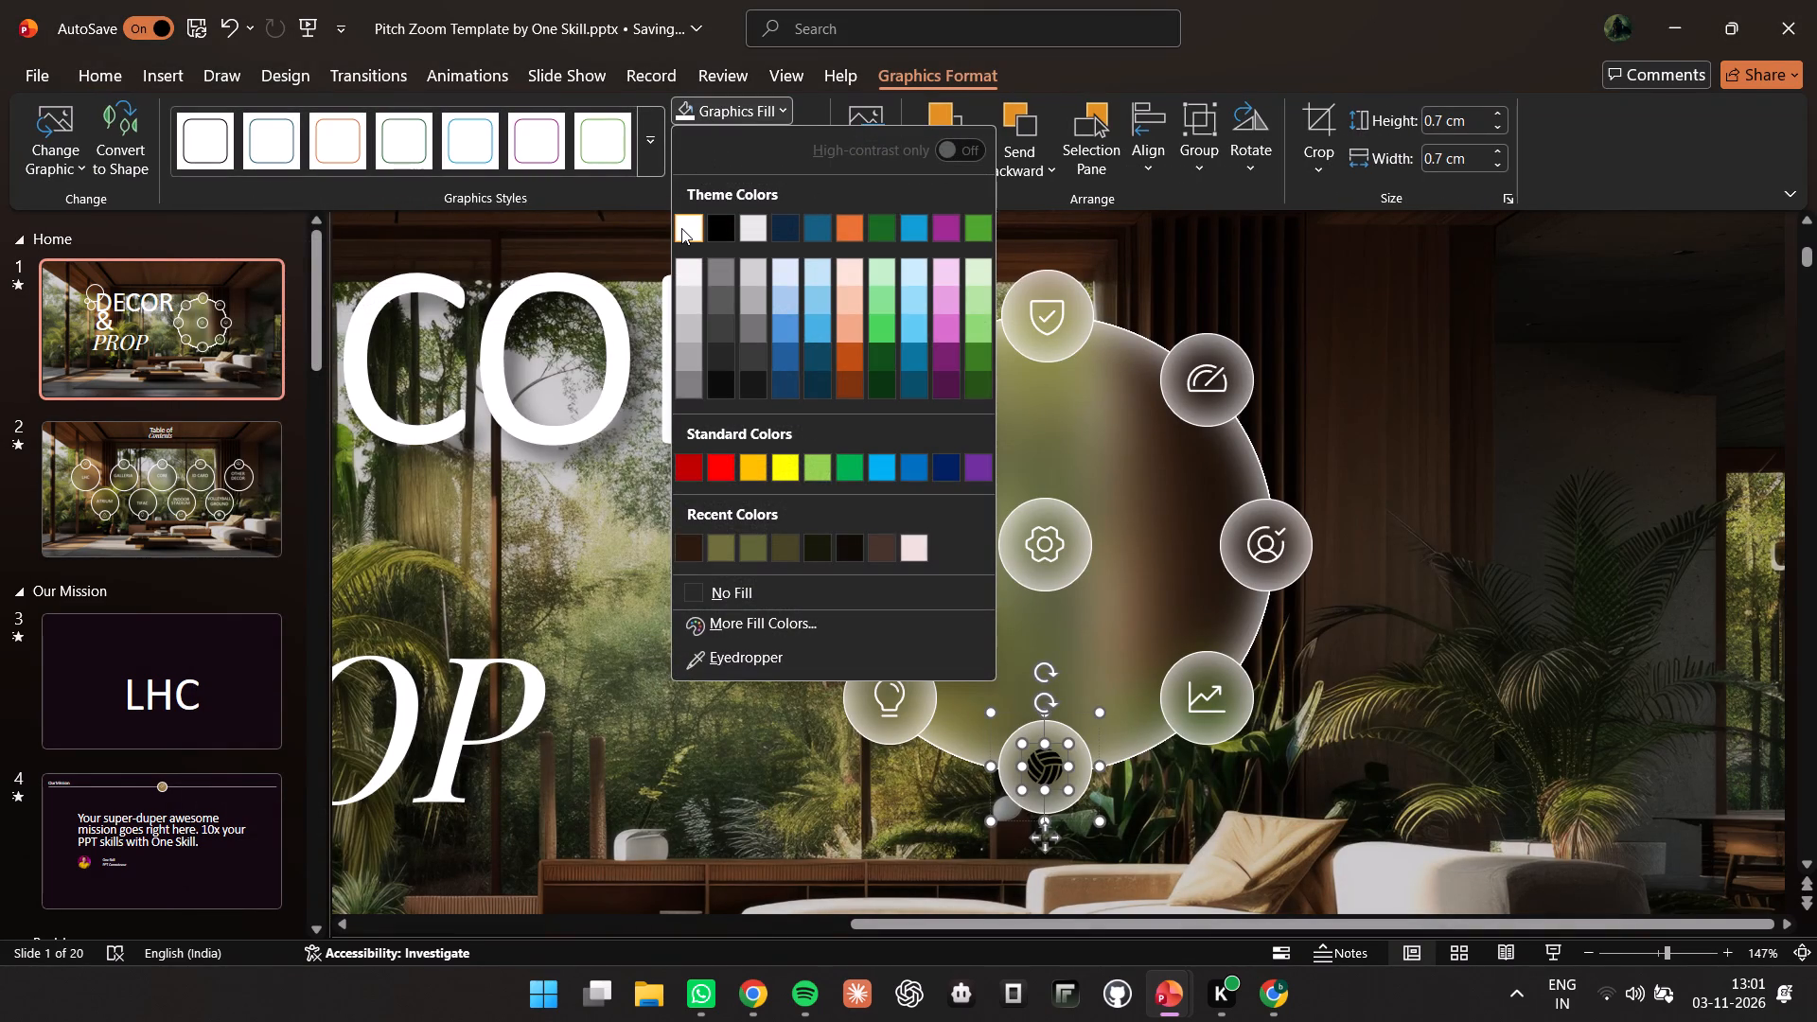
pyautogui.click(1508, 484)
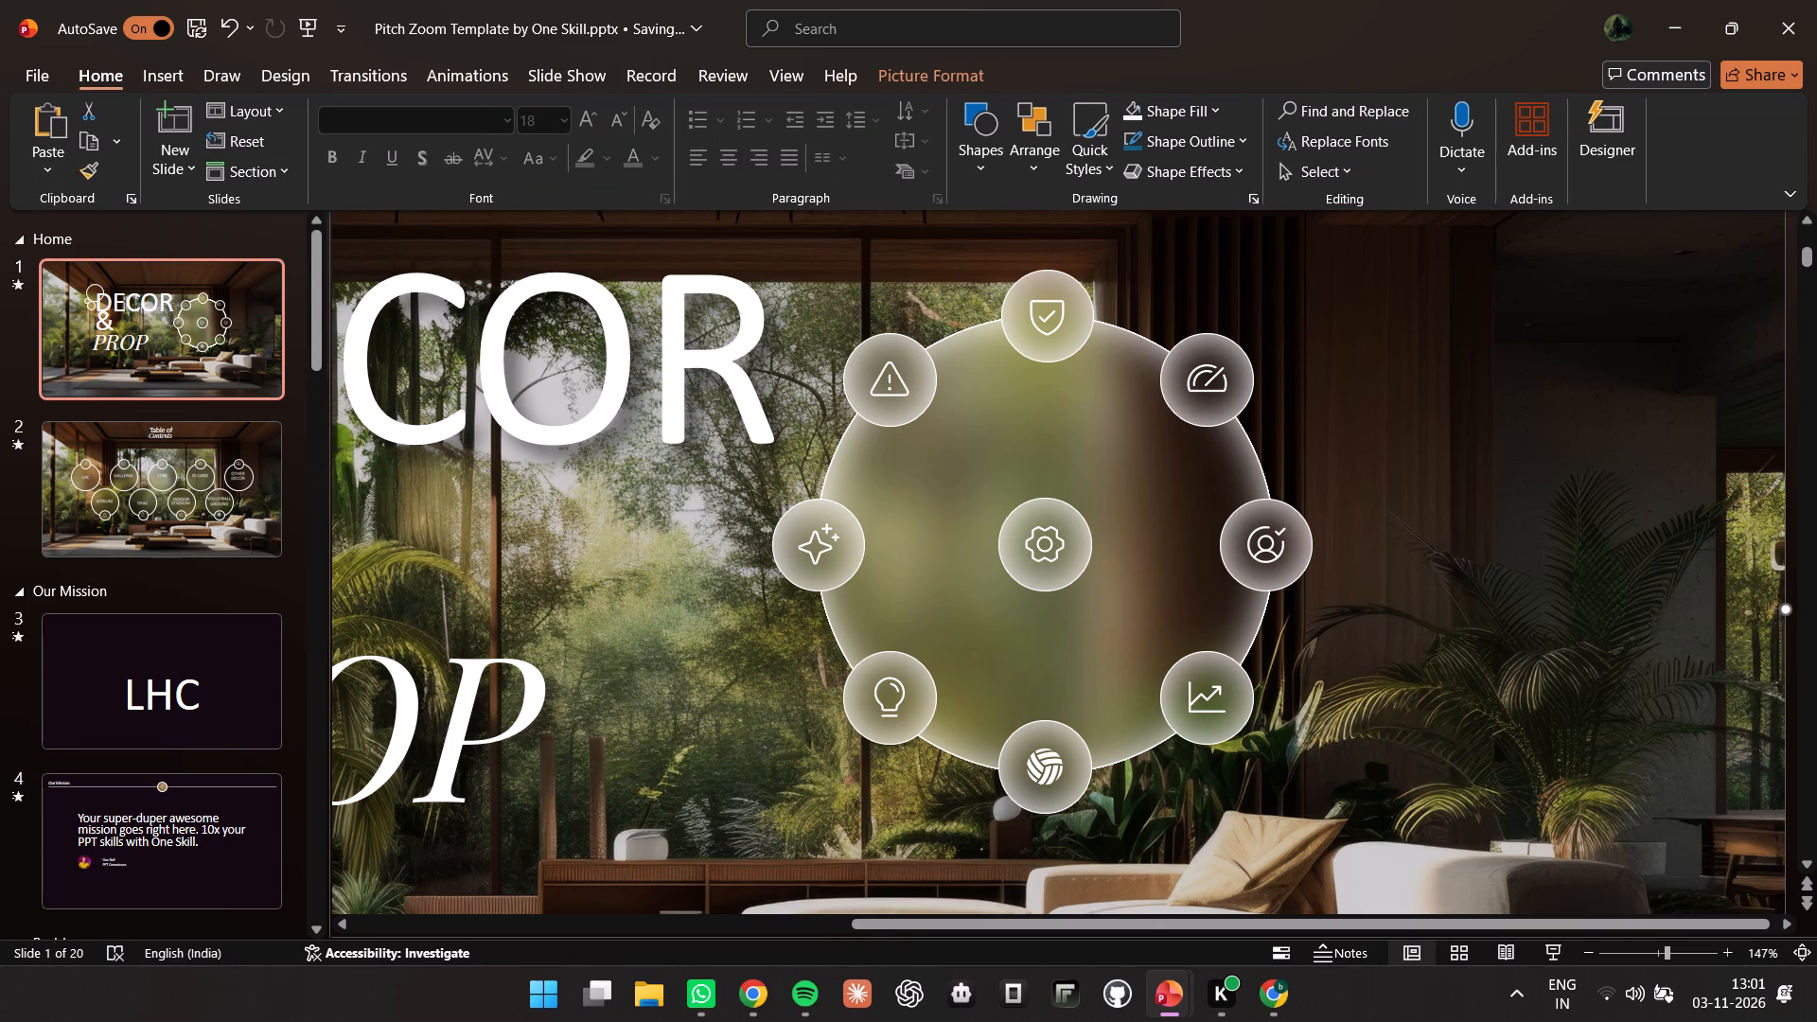
# Play the slide show from the DECOR & PROP cover to check its transition into the Table of Contents slide, and exit.
pyautogui.click(1557, 951)
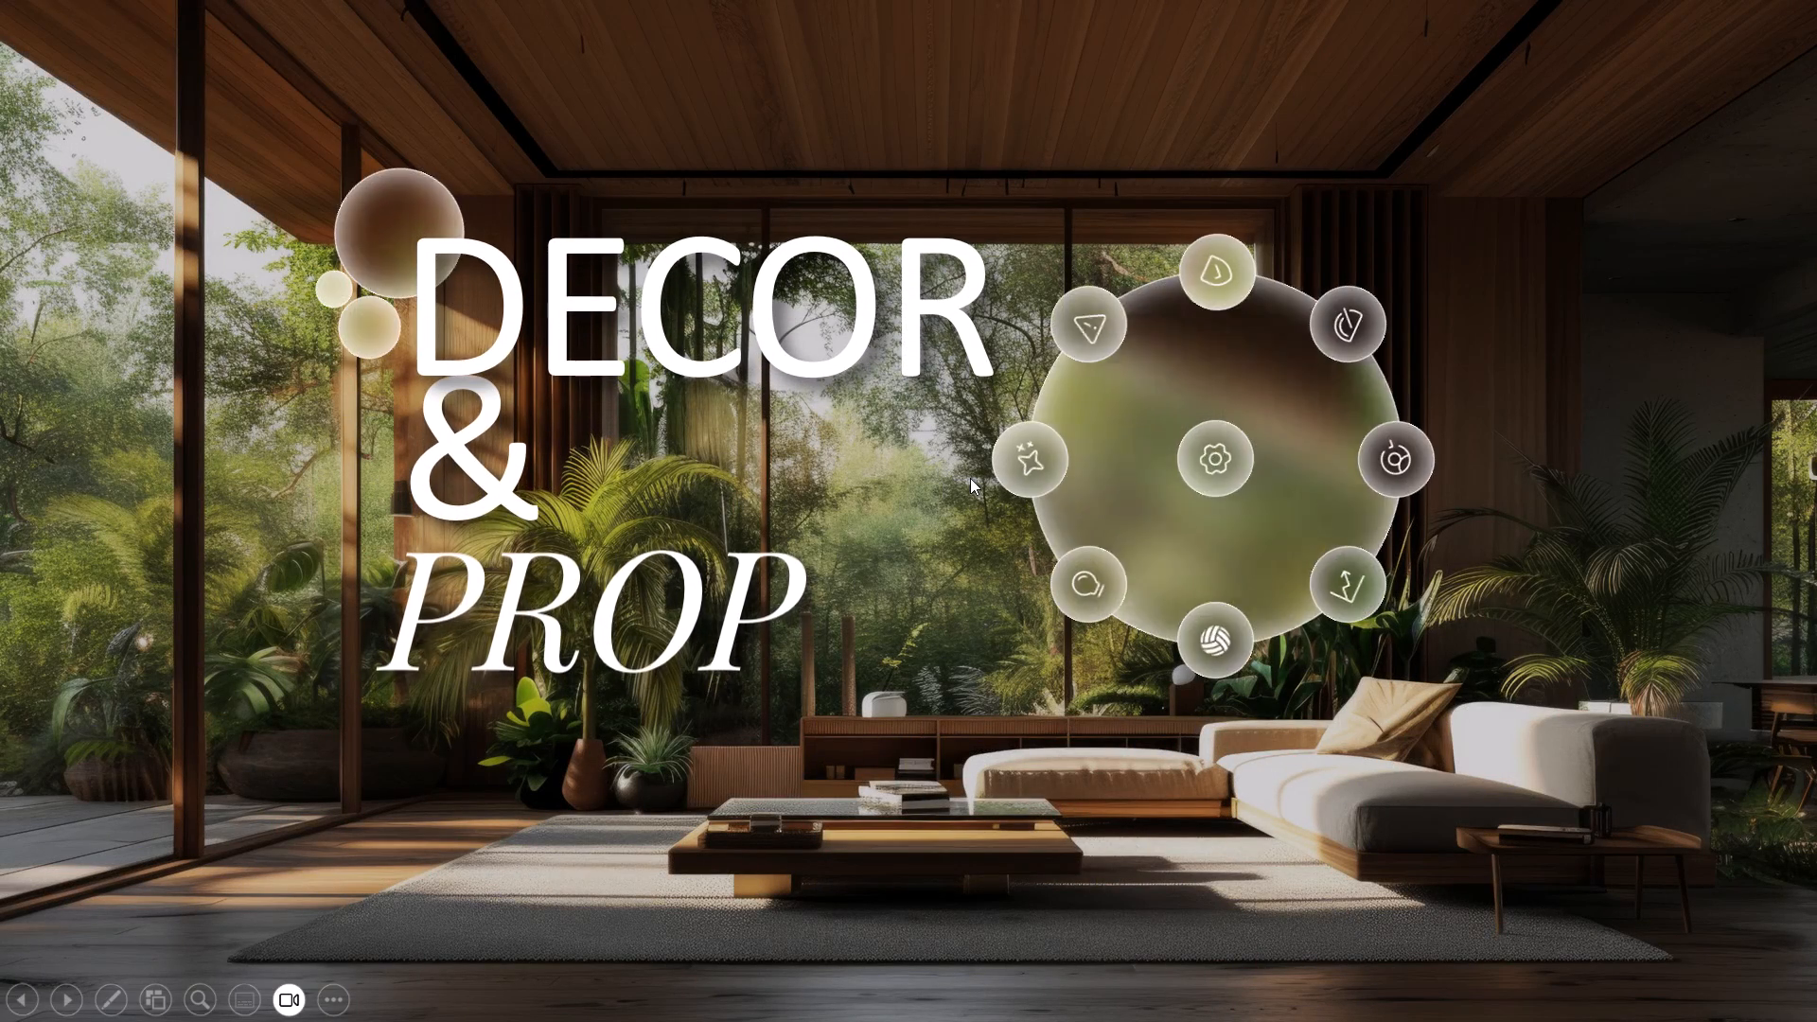
pyautogui.click(943, 471)
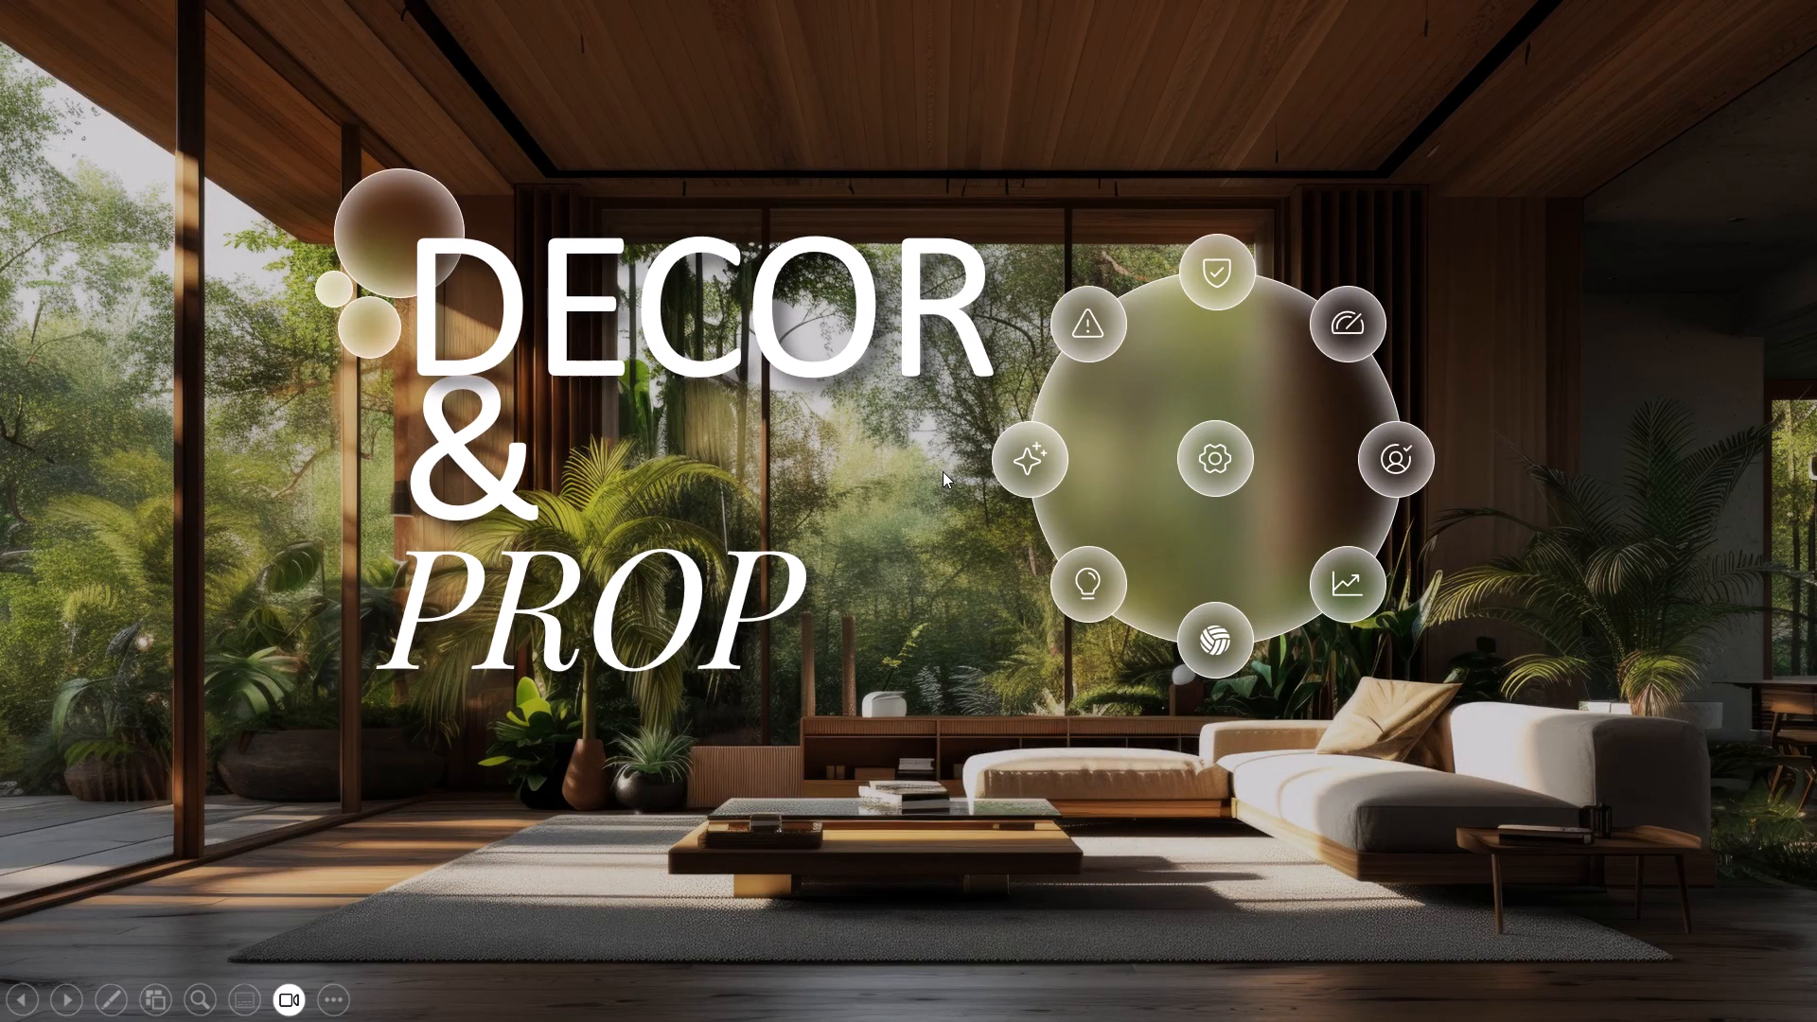
pyautogui.click(943, 471)
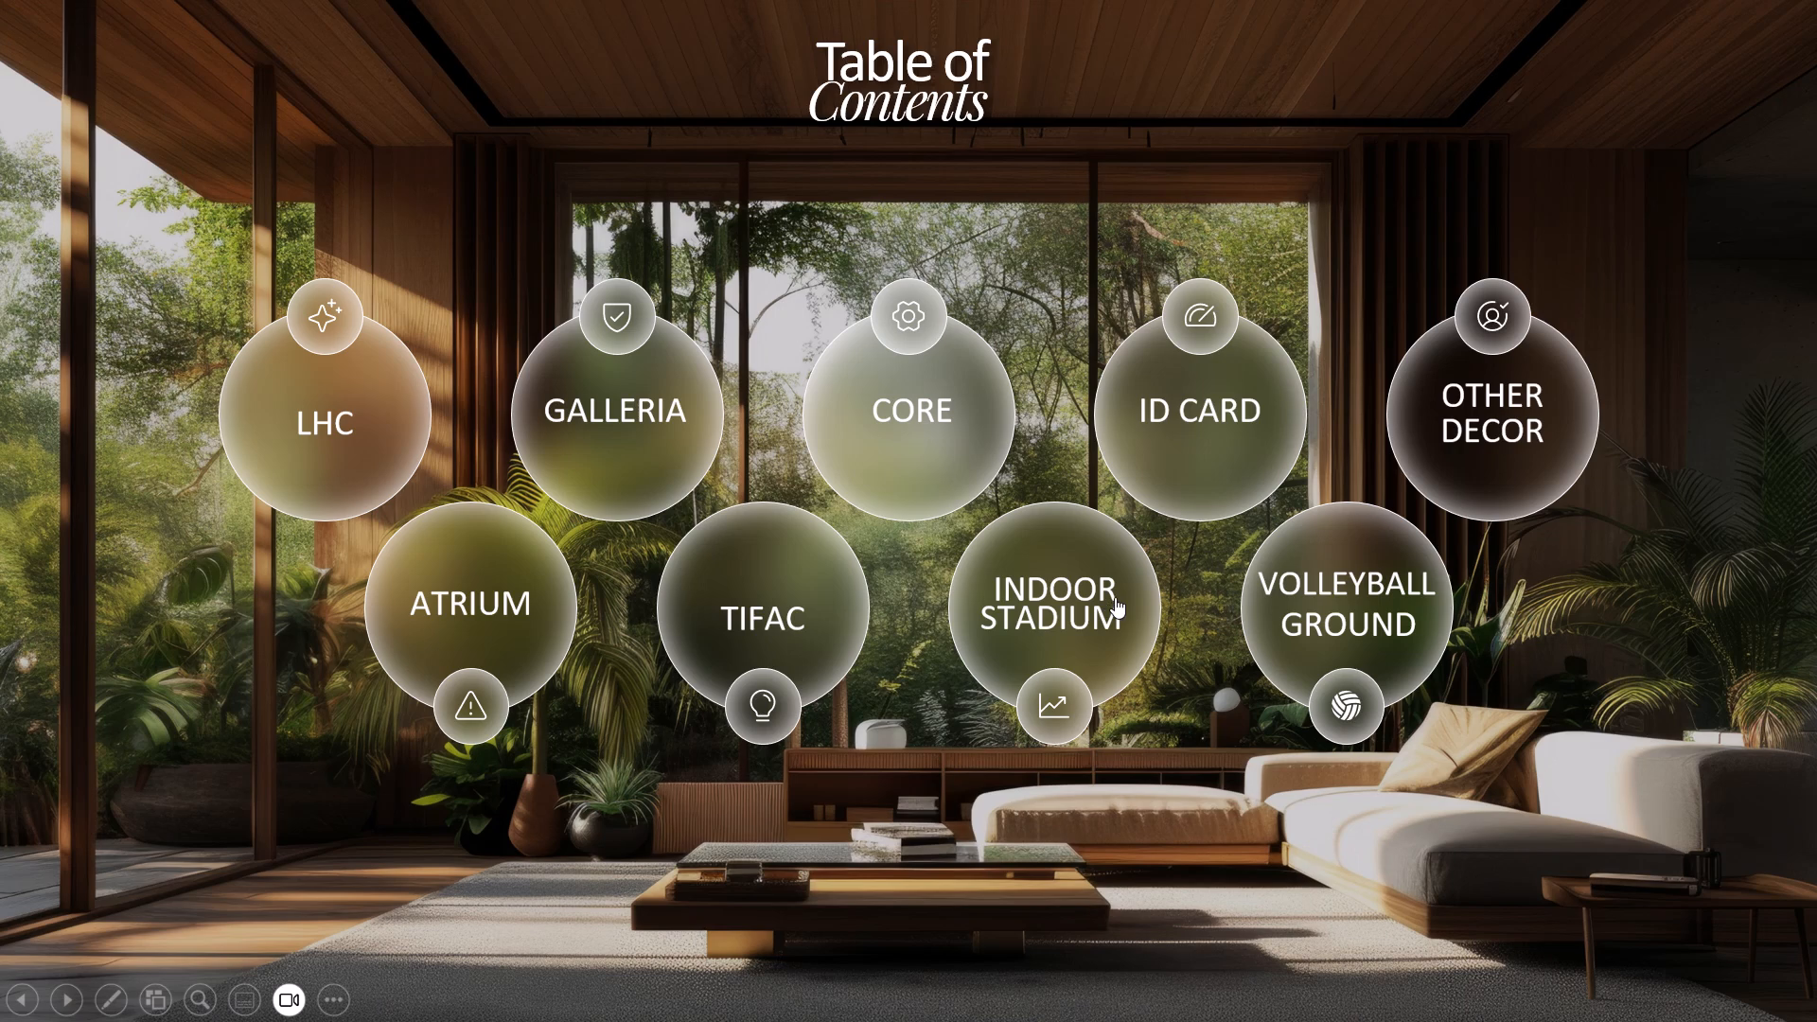
pyautogui.press('Left')
pyautogui.press('Left')
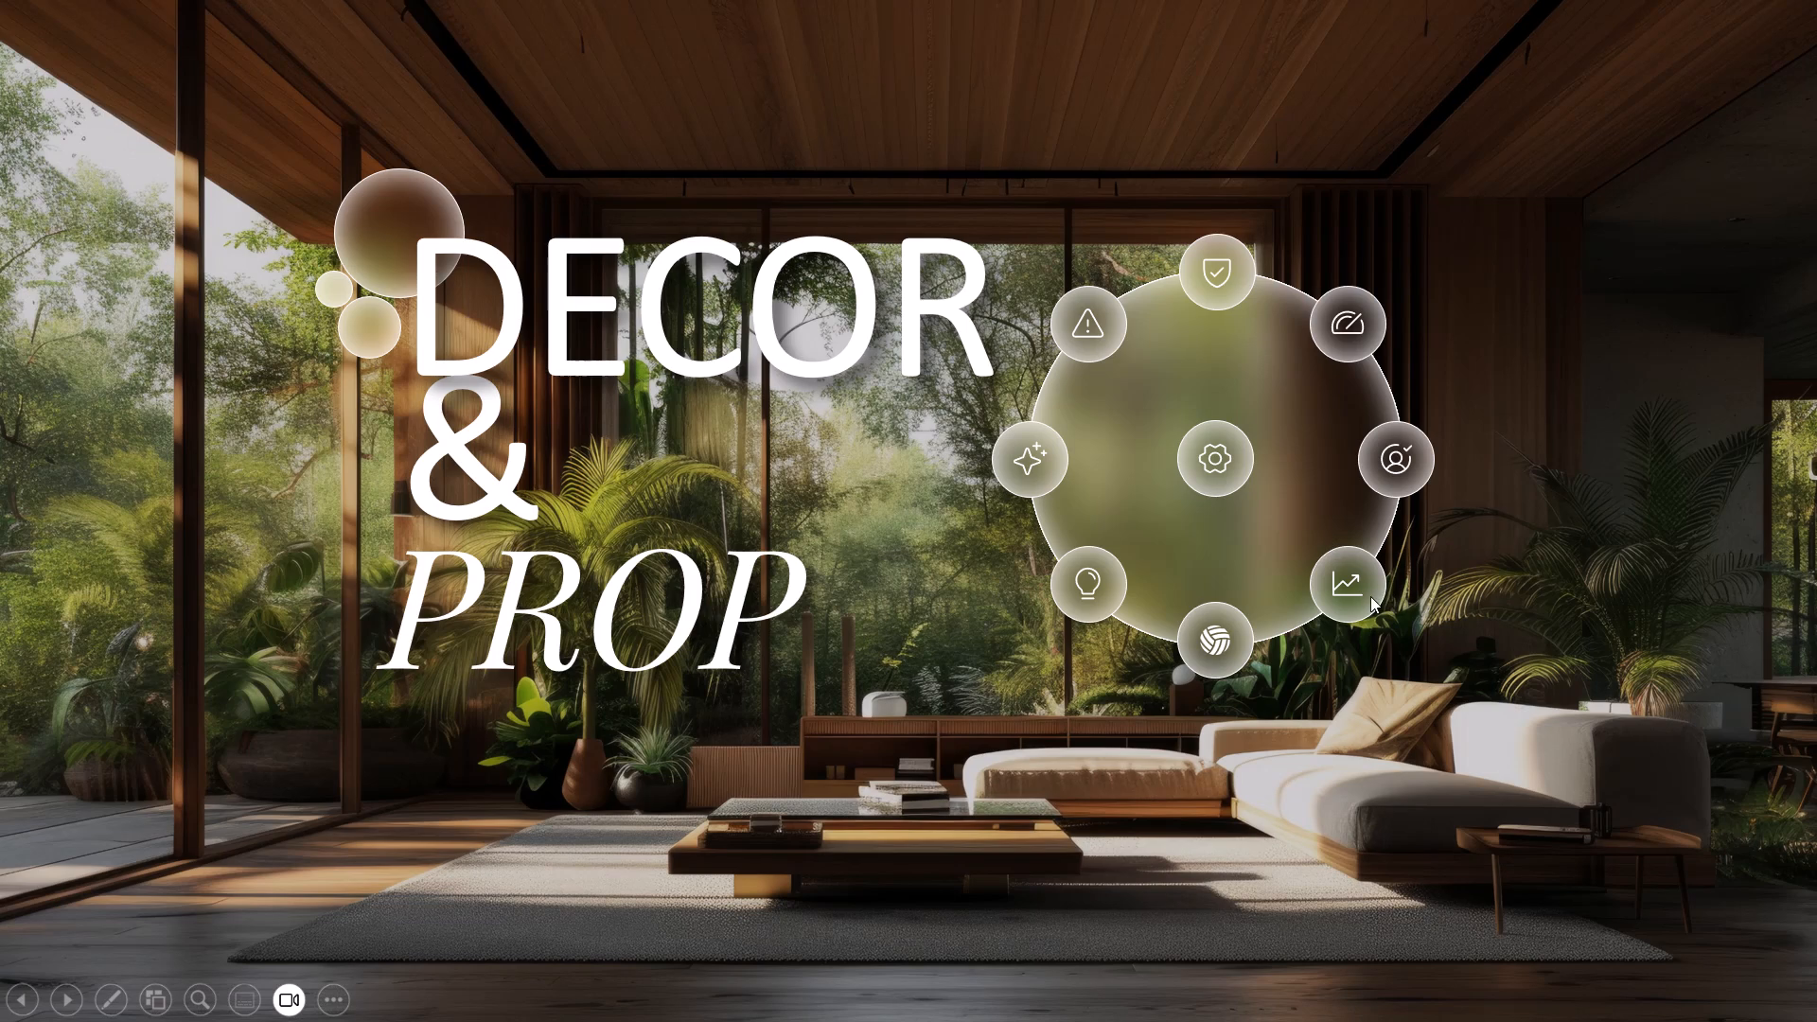
pyautogui.click(1542, 657)
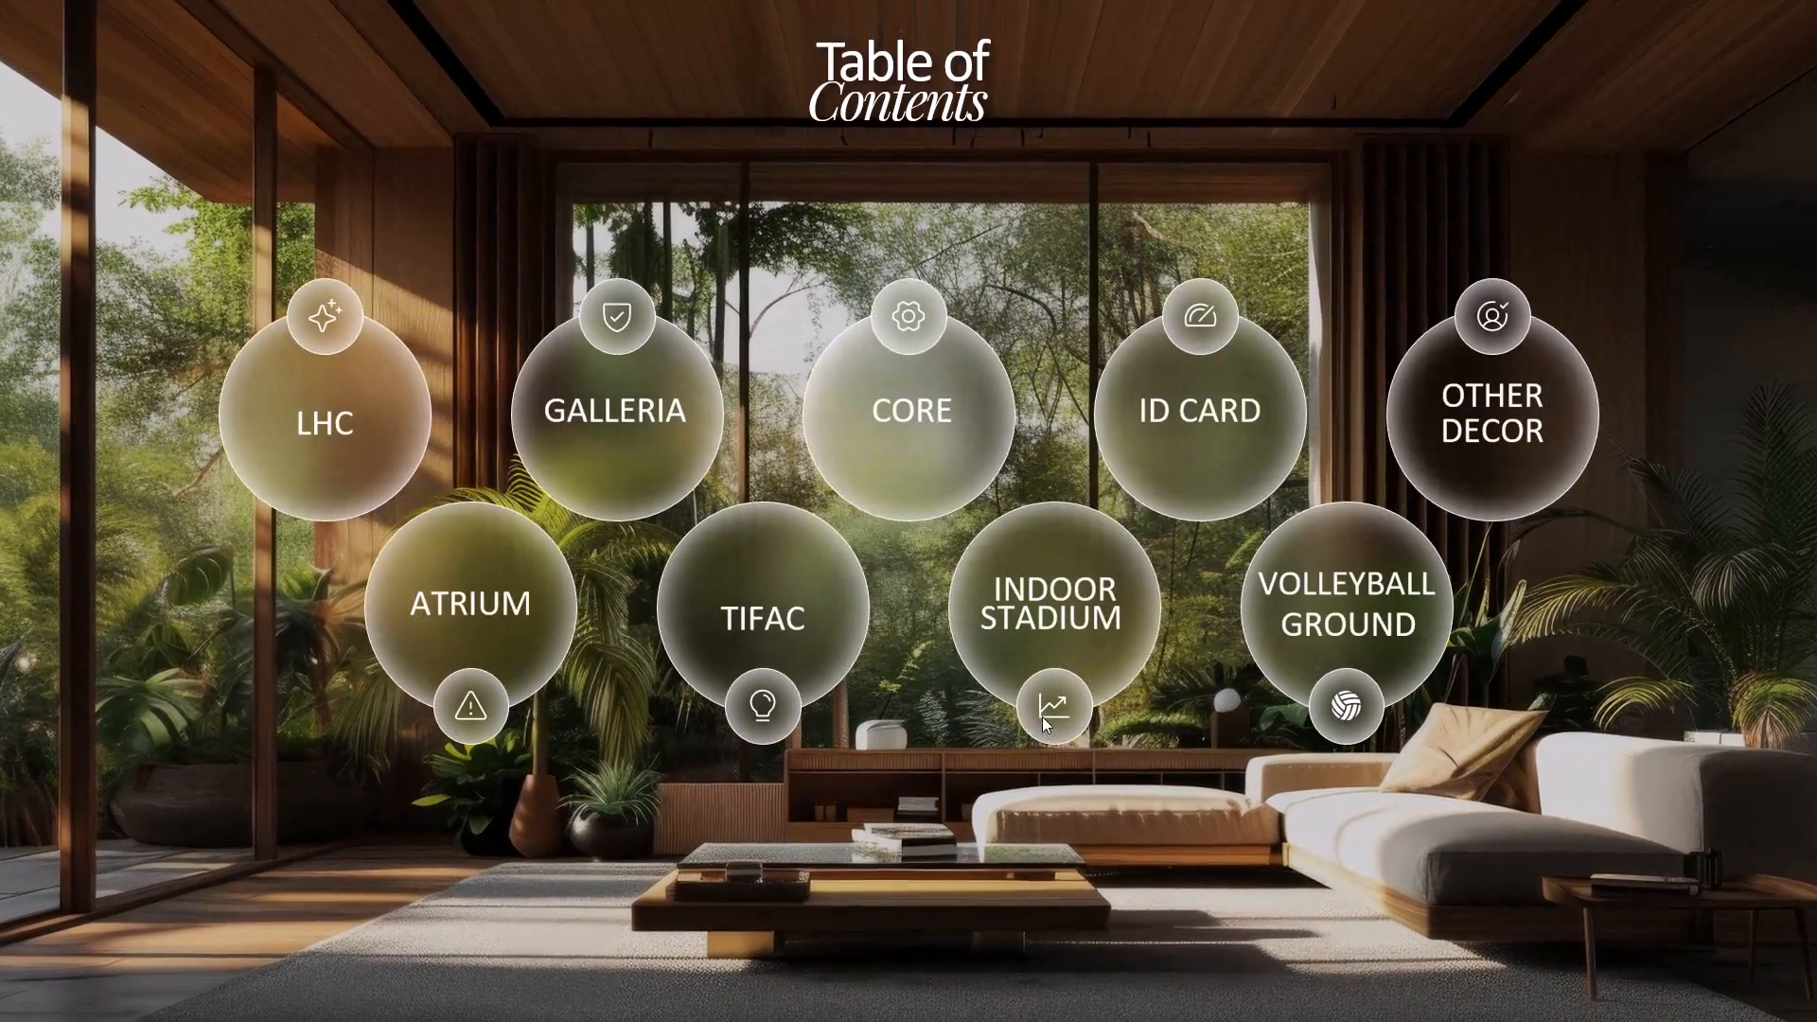
pyautogui.press('Escape')
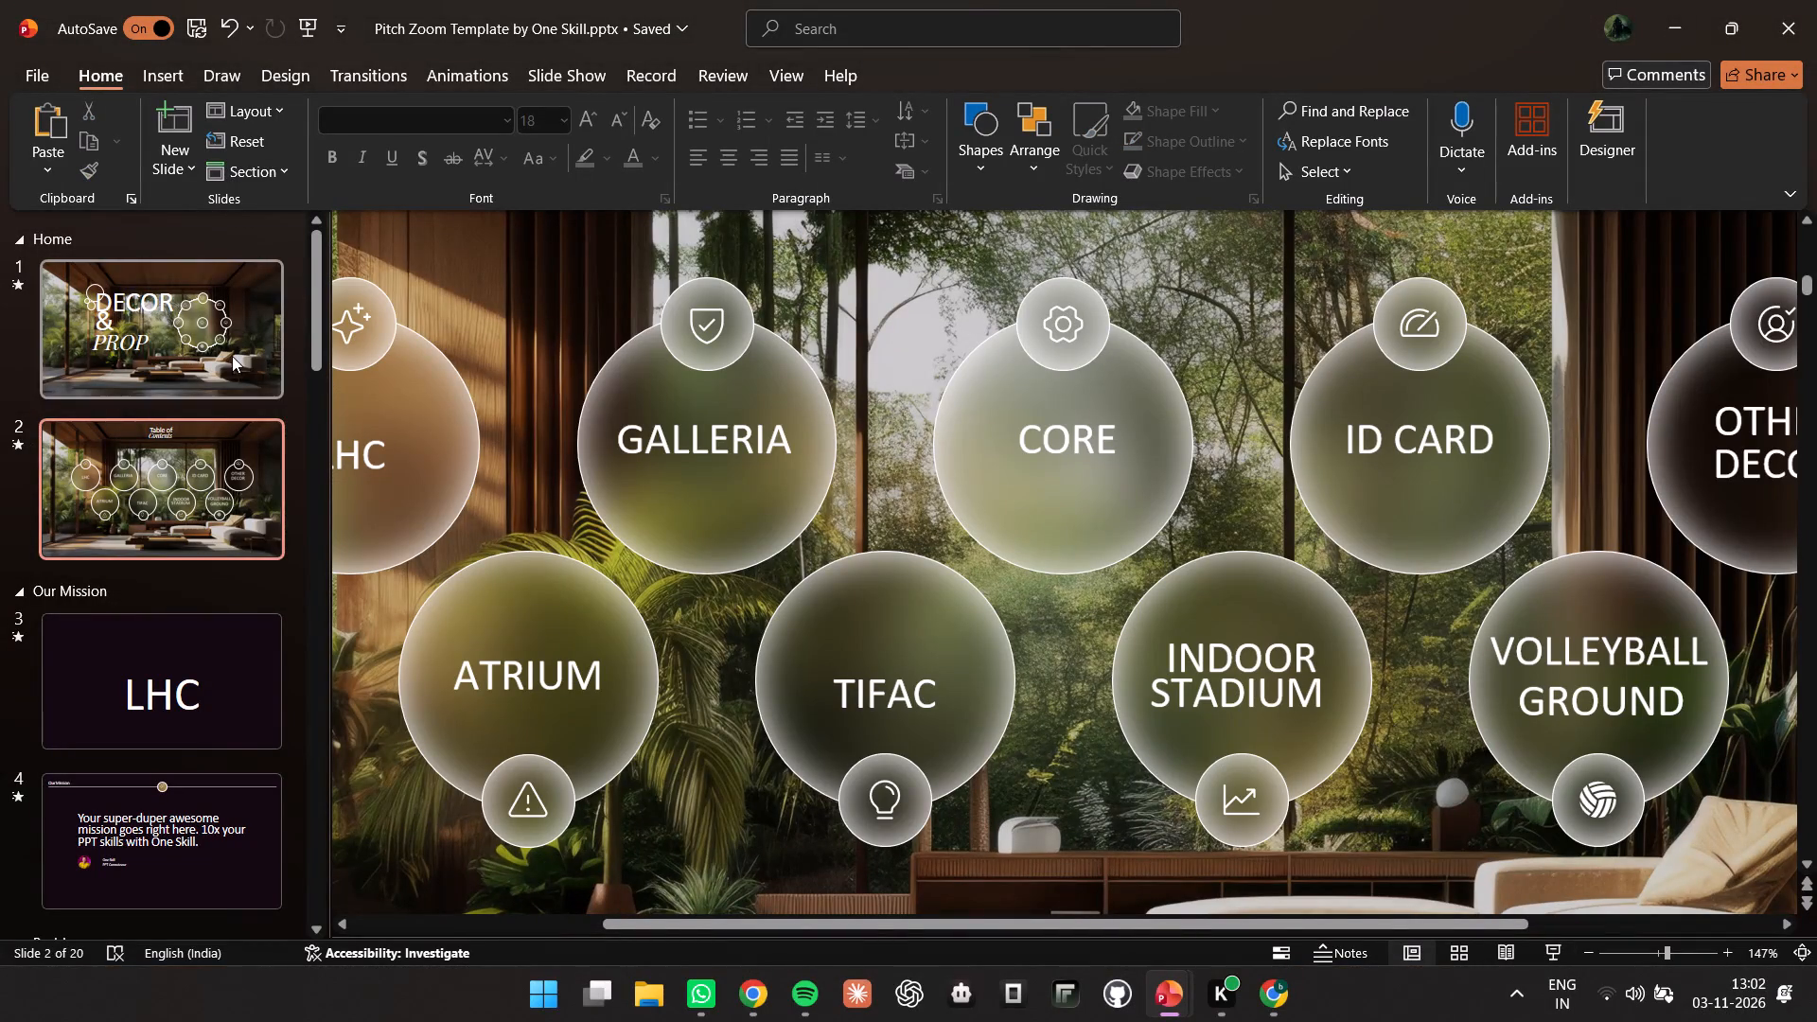
# Examine the icons on the cover slide and the Table of Contents slide.
pyautogui.click(222, 365)
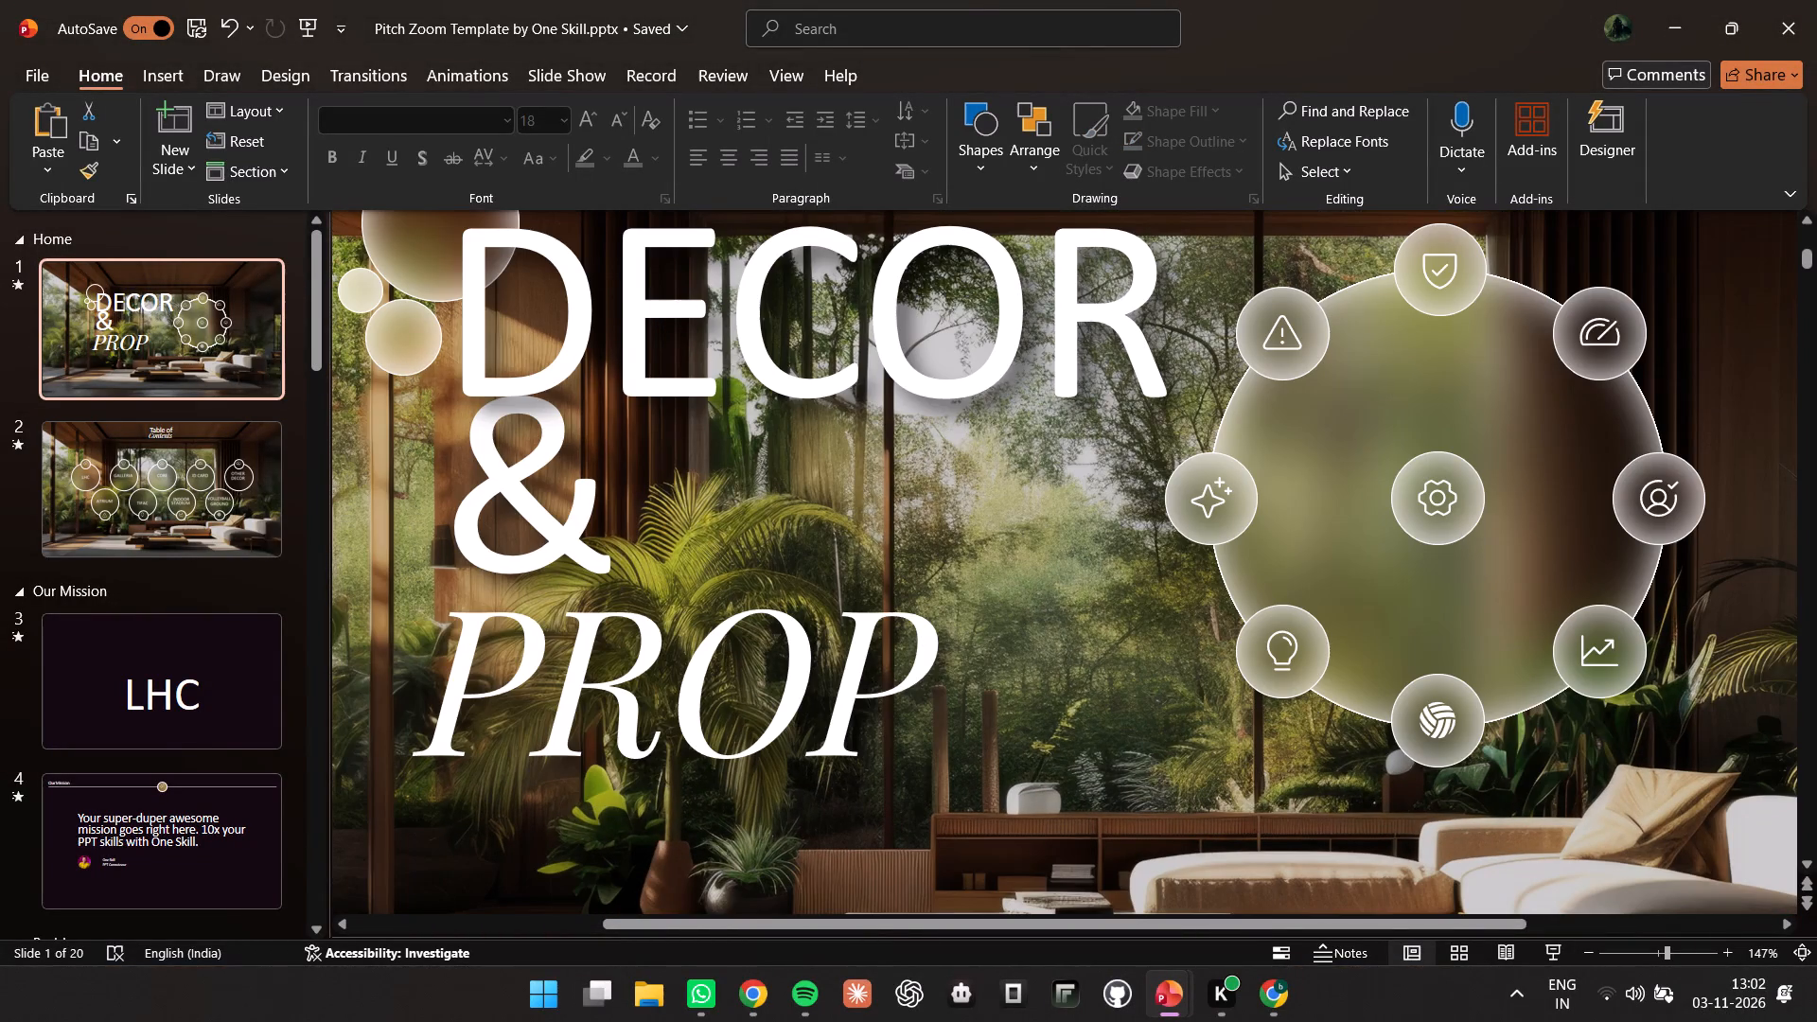
pyautogui.click(199, 520)
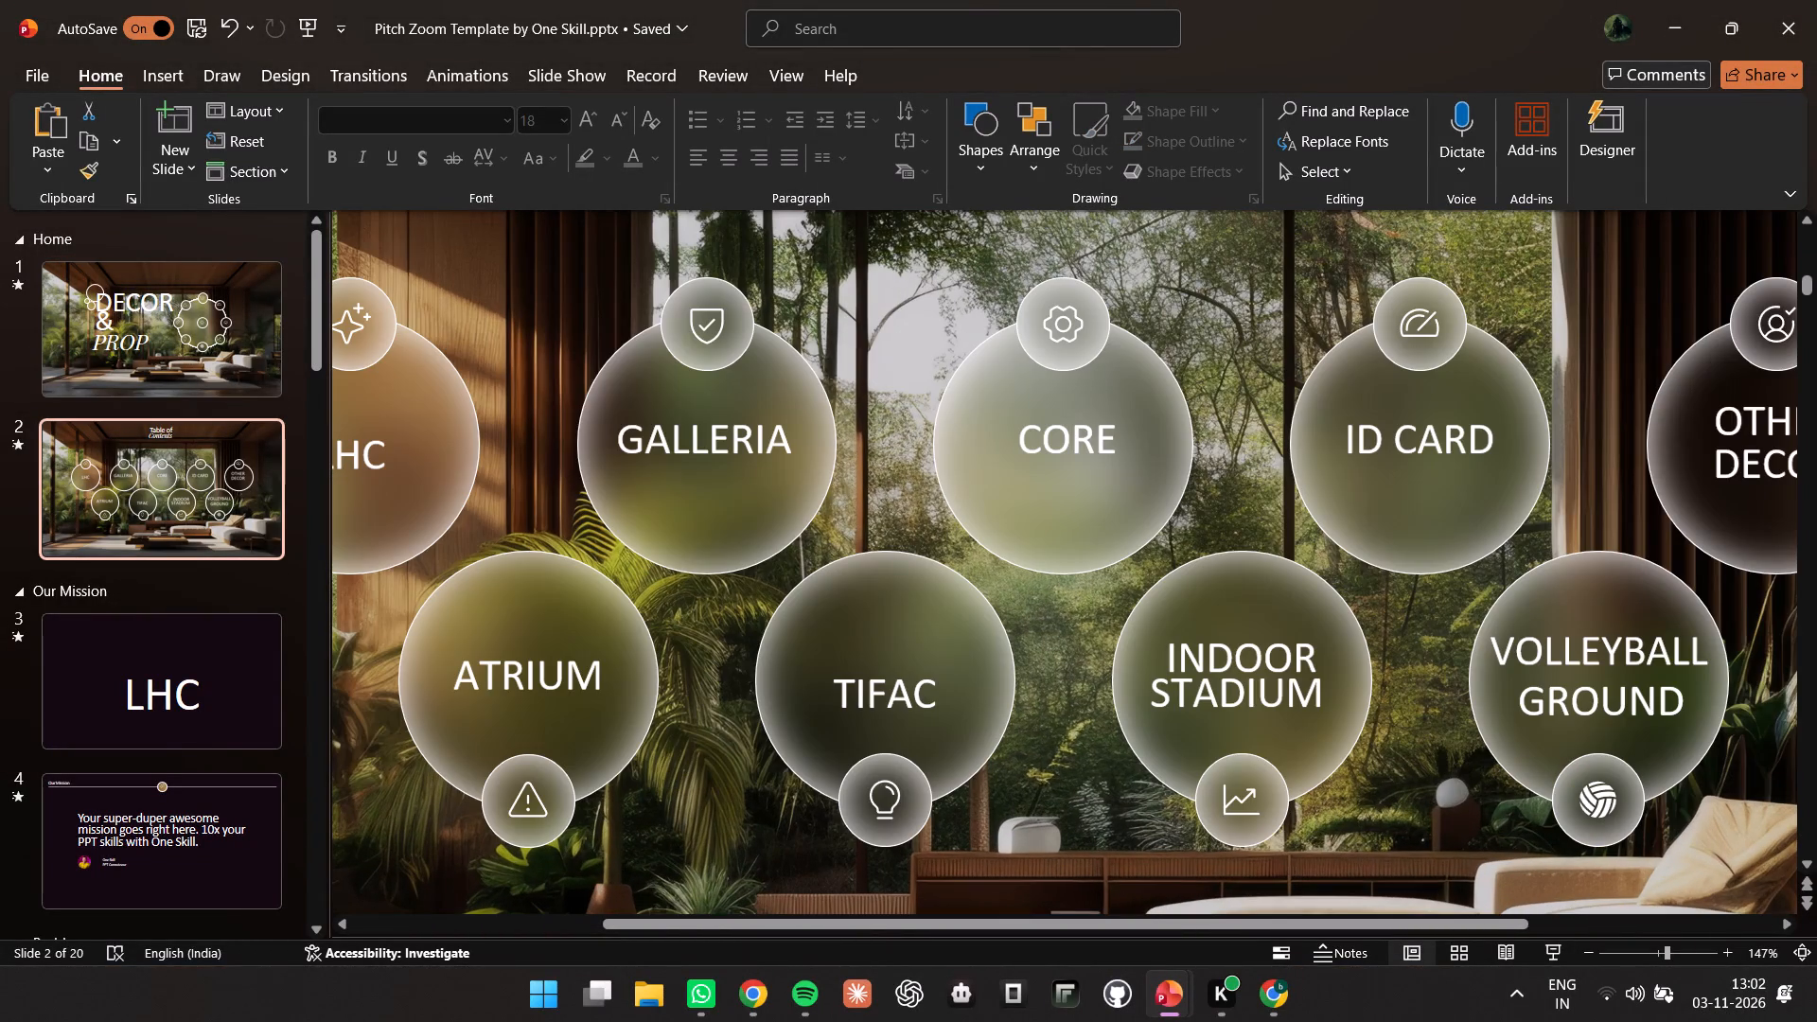
pyautogui.scroll(-1, 904, 720)
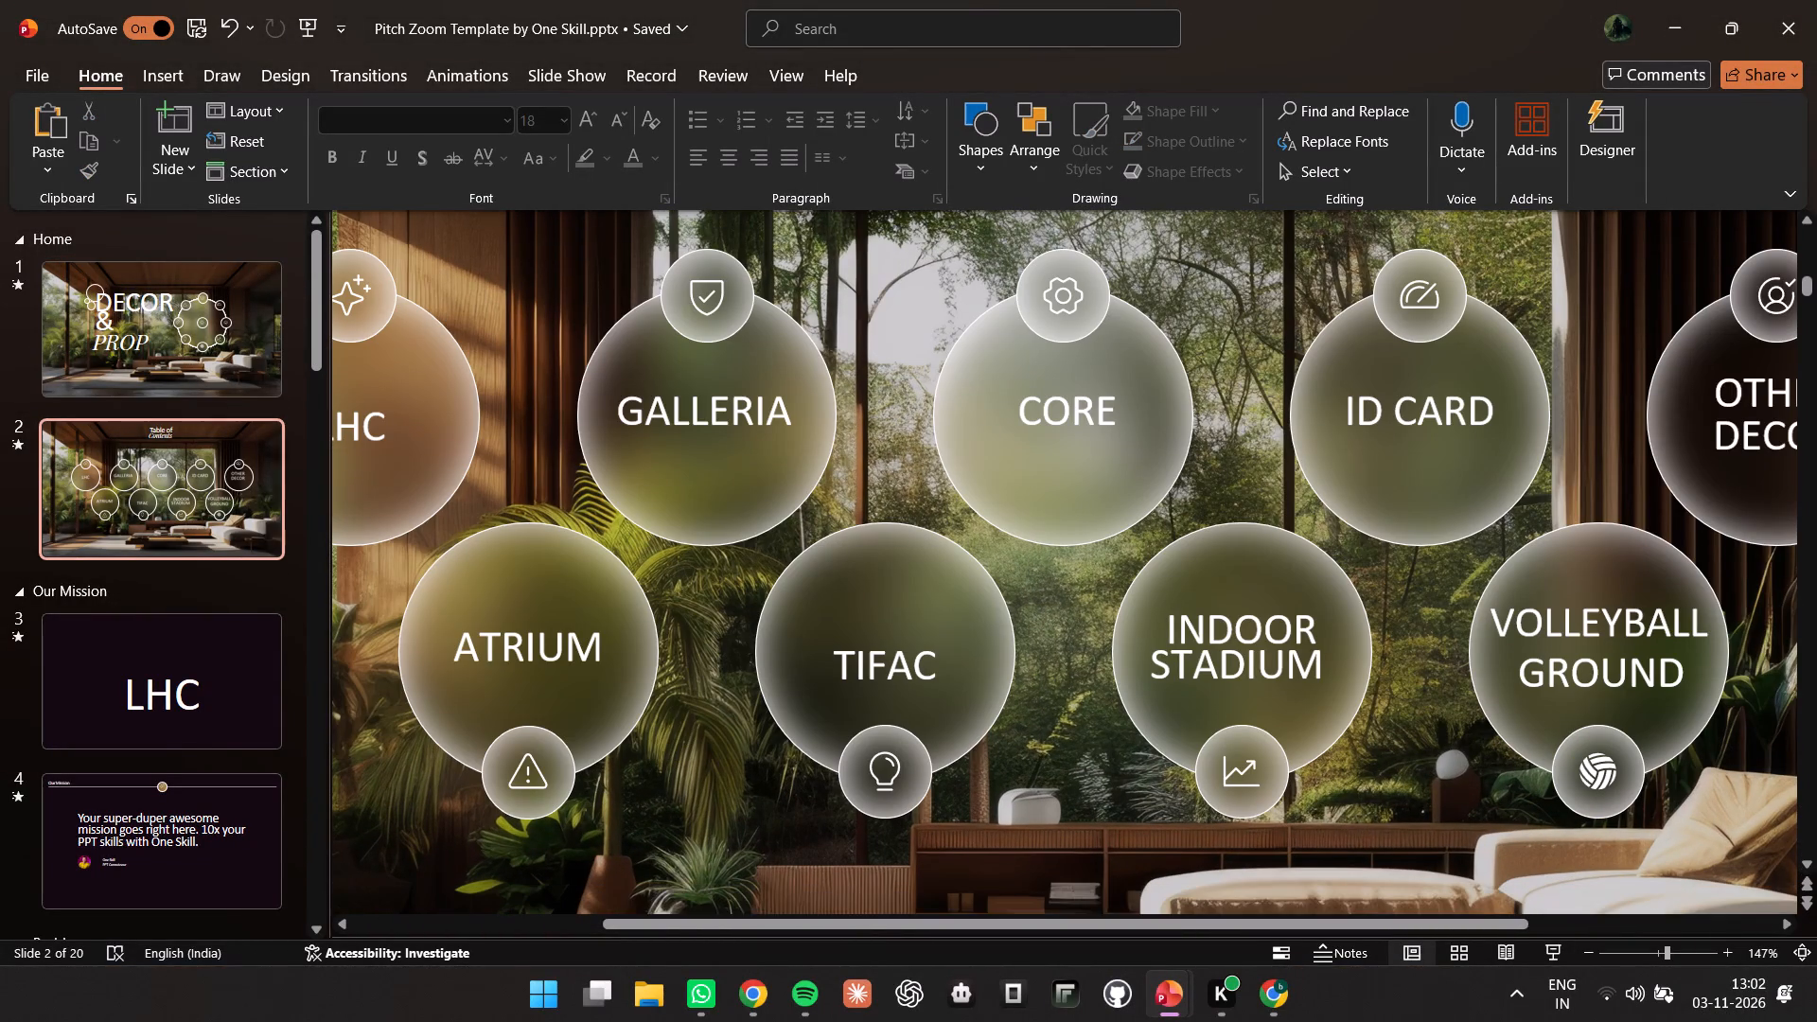
pyautogui.scroll(-4, 1108, 563)
pyautogui.scroll(5, 1108, 563)
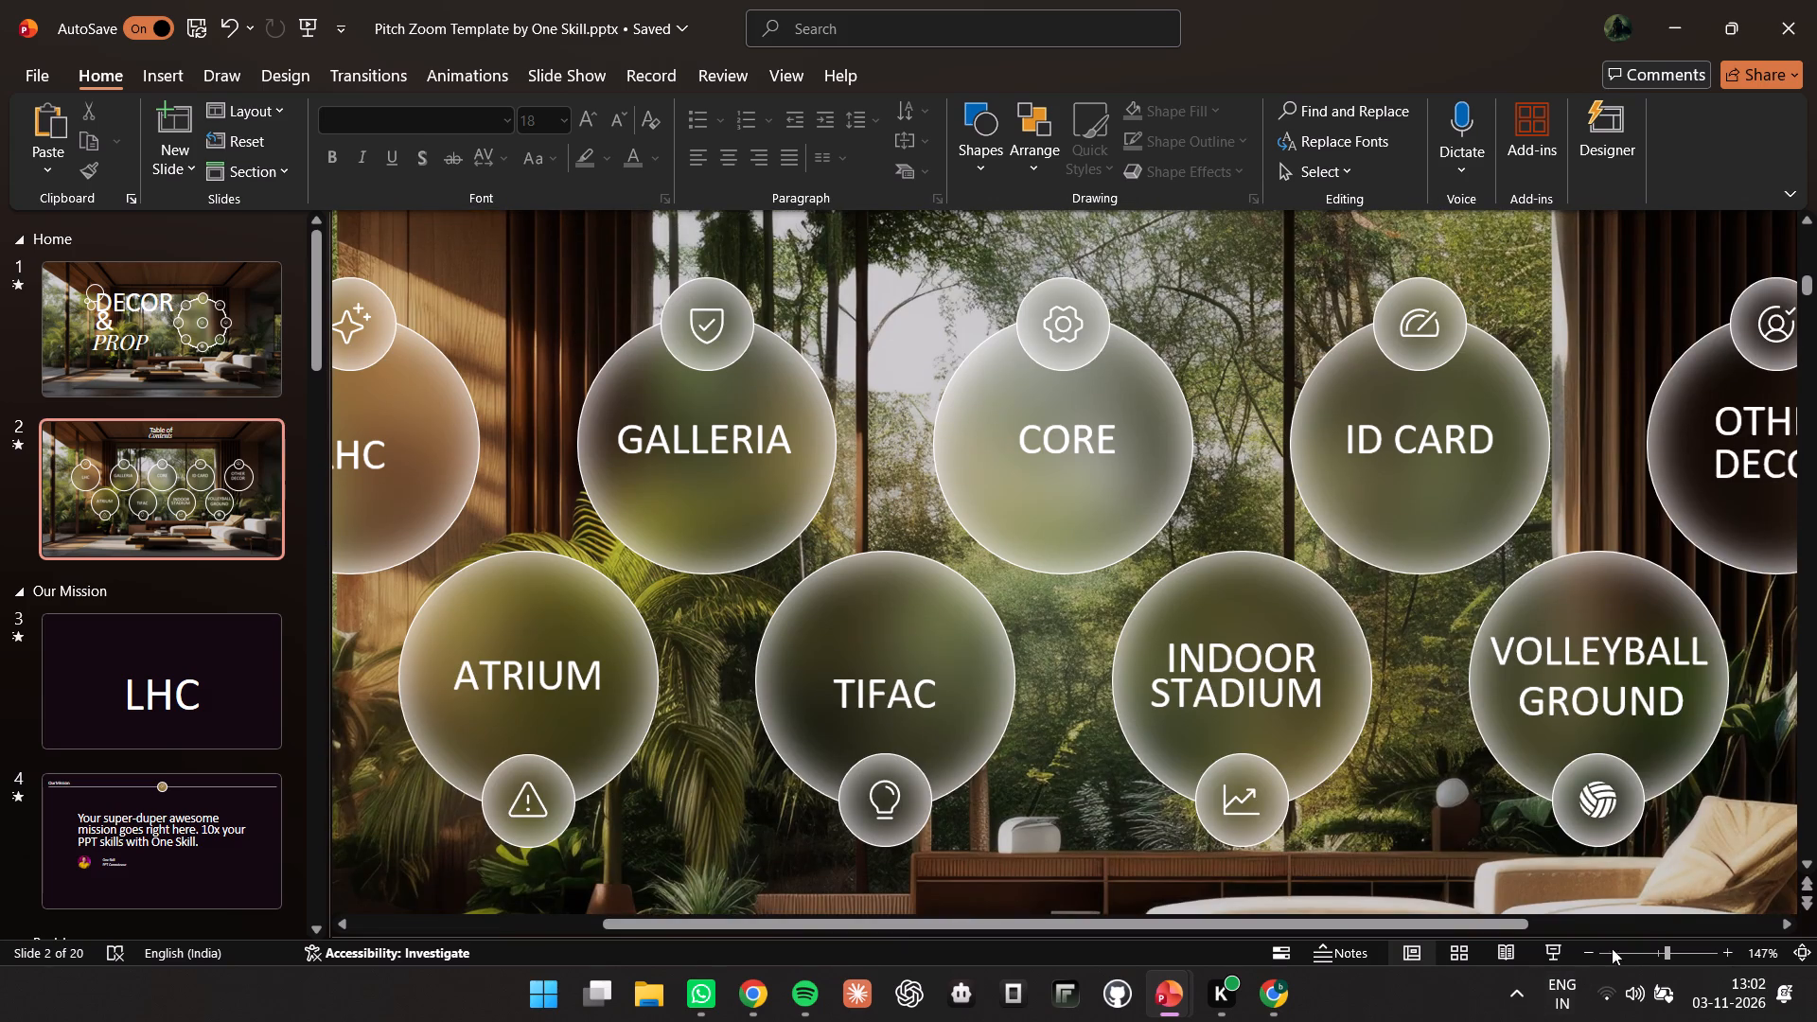
pyautogui.click(1625, 948)
pyautogui.moveTo(1625, 950); pyautogui.dragTo(1645, 952)
pyautogui.scroll(2, 894, 644)
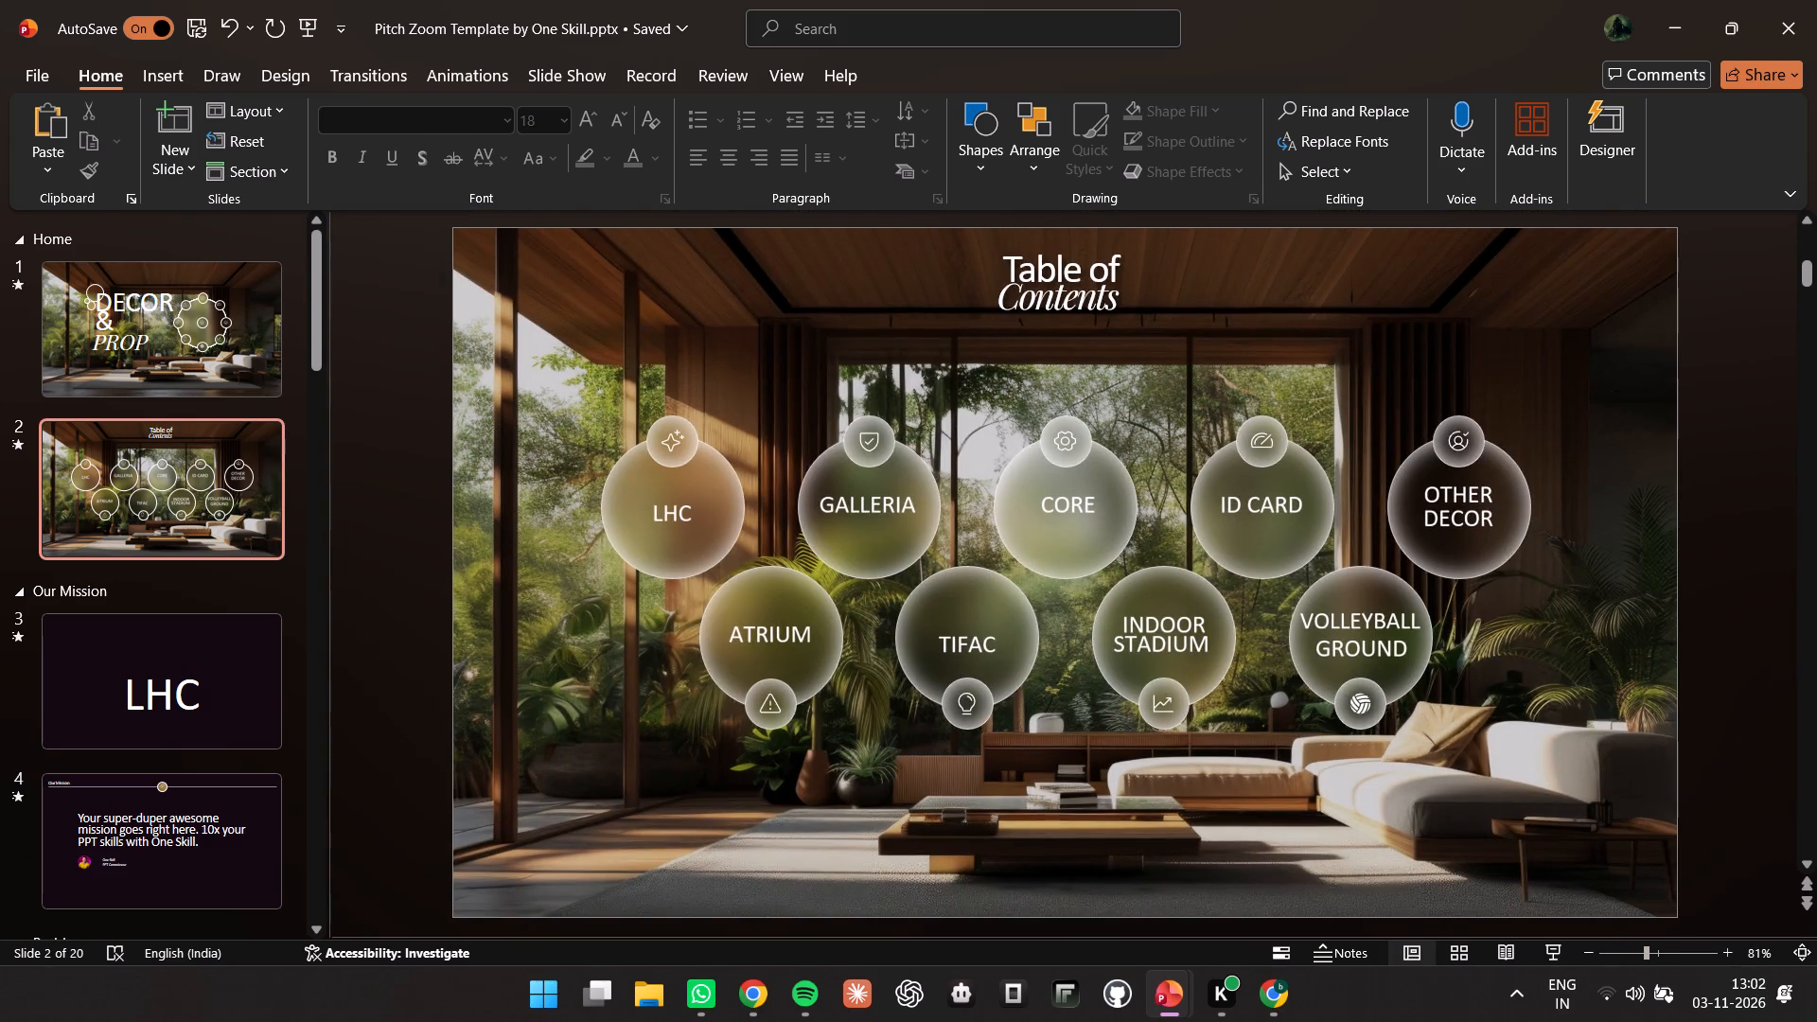
# On slide 2, search the stock icons for "id" and replace the gauge graphic above ID CARD with the solid ID badge icon.
pyautogui.click(208, 514)
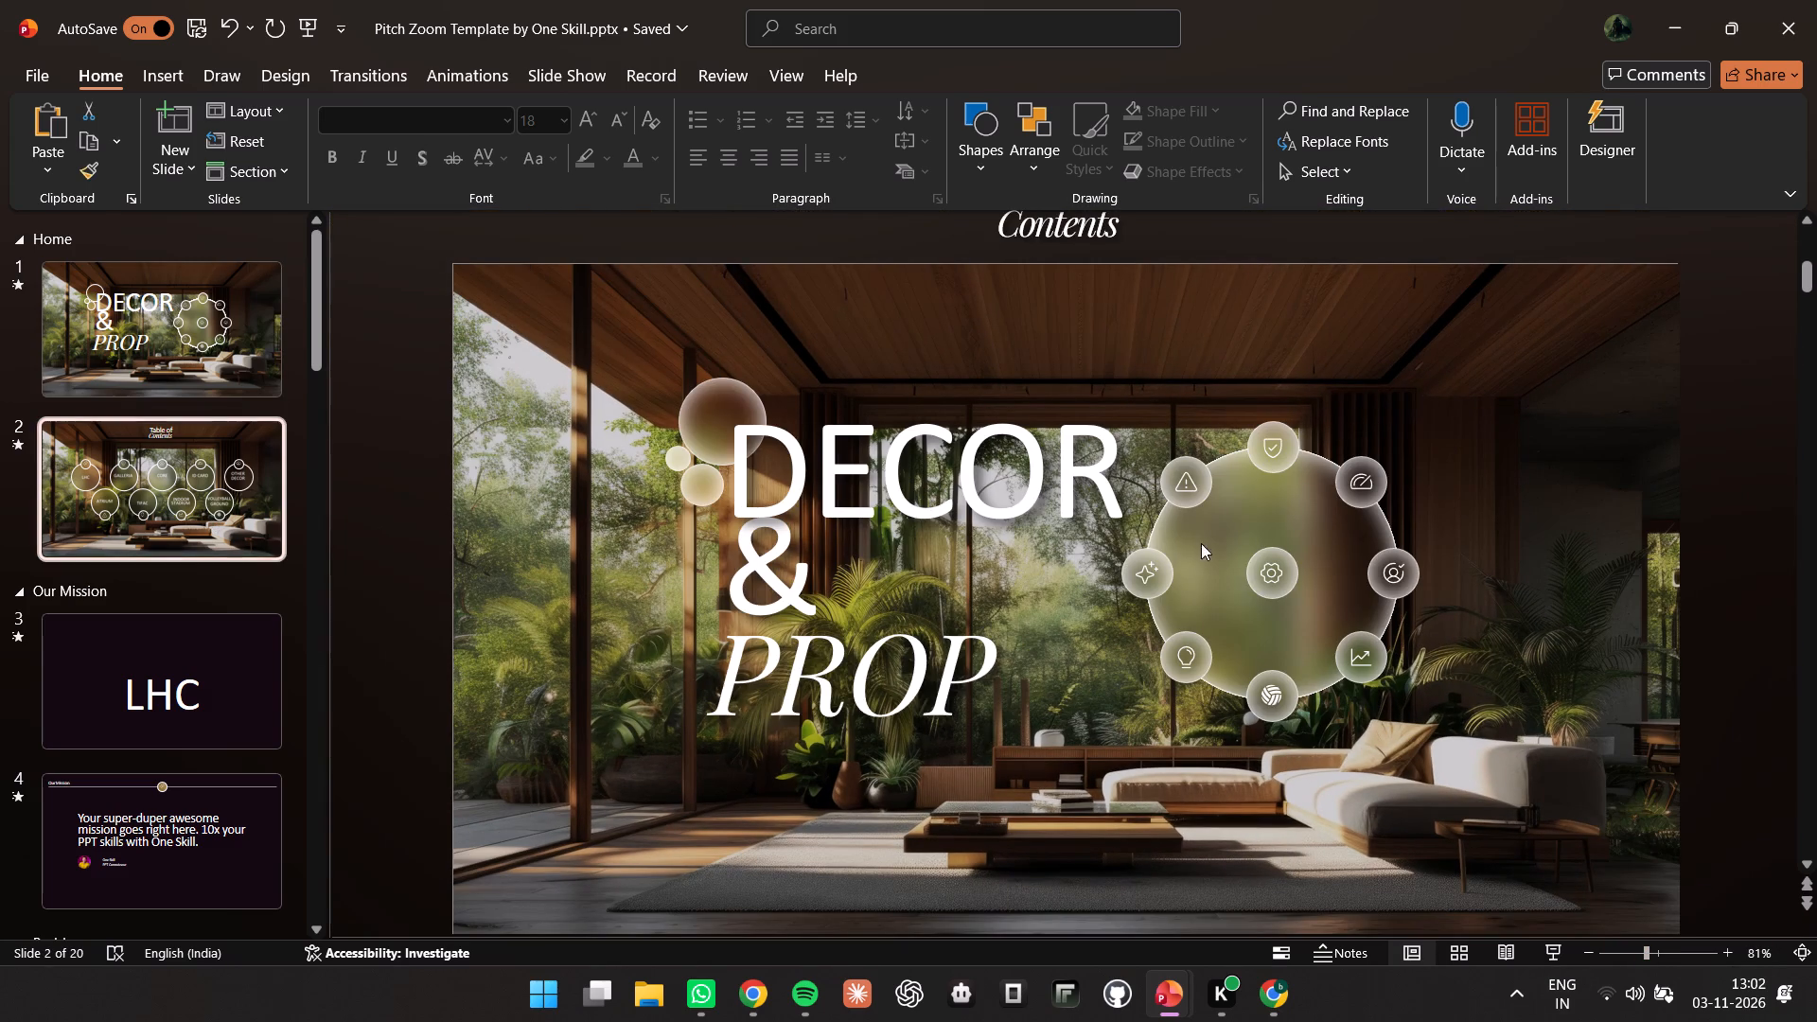
pyautogui.click(1256, 445)
pyautogui.doubleClick(1256, 445)
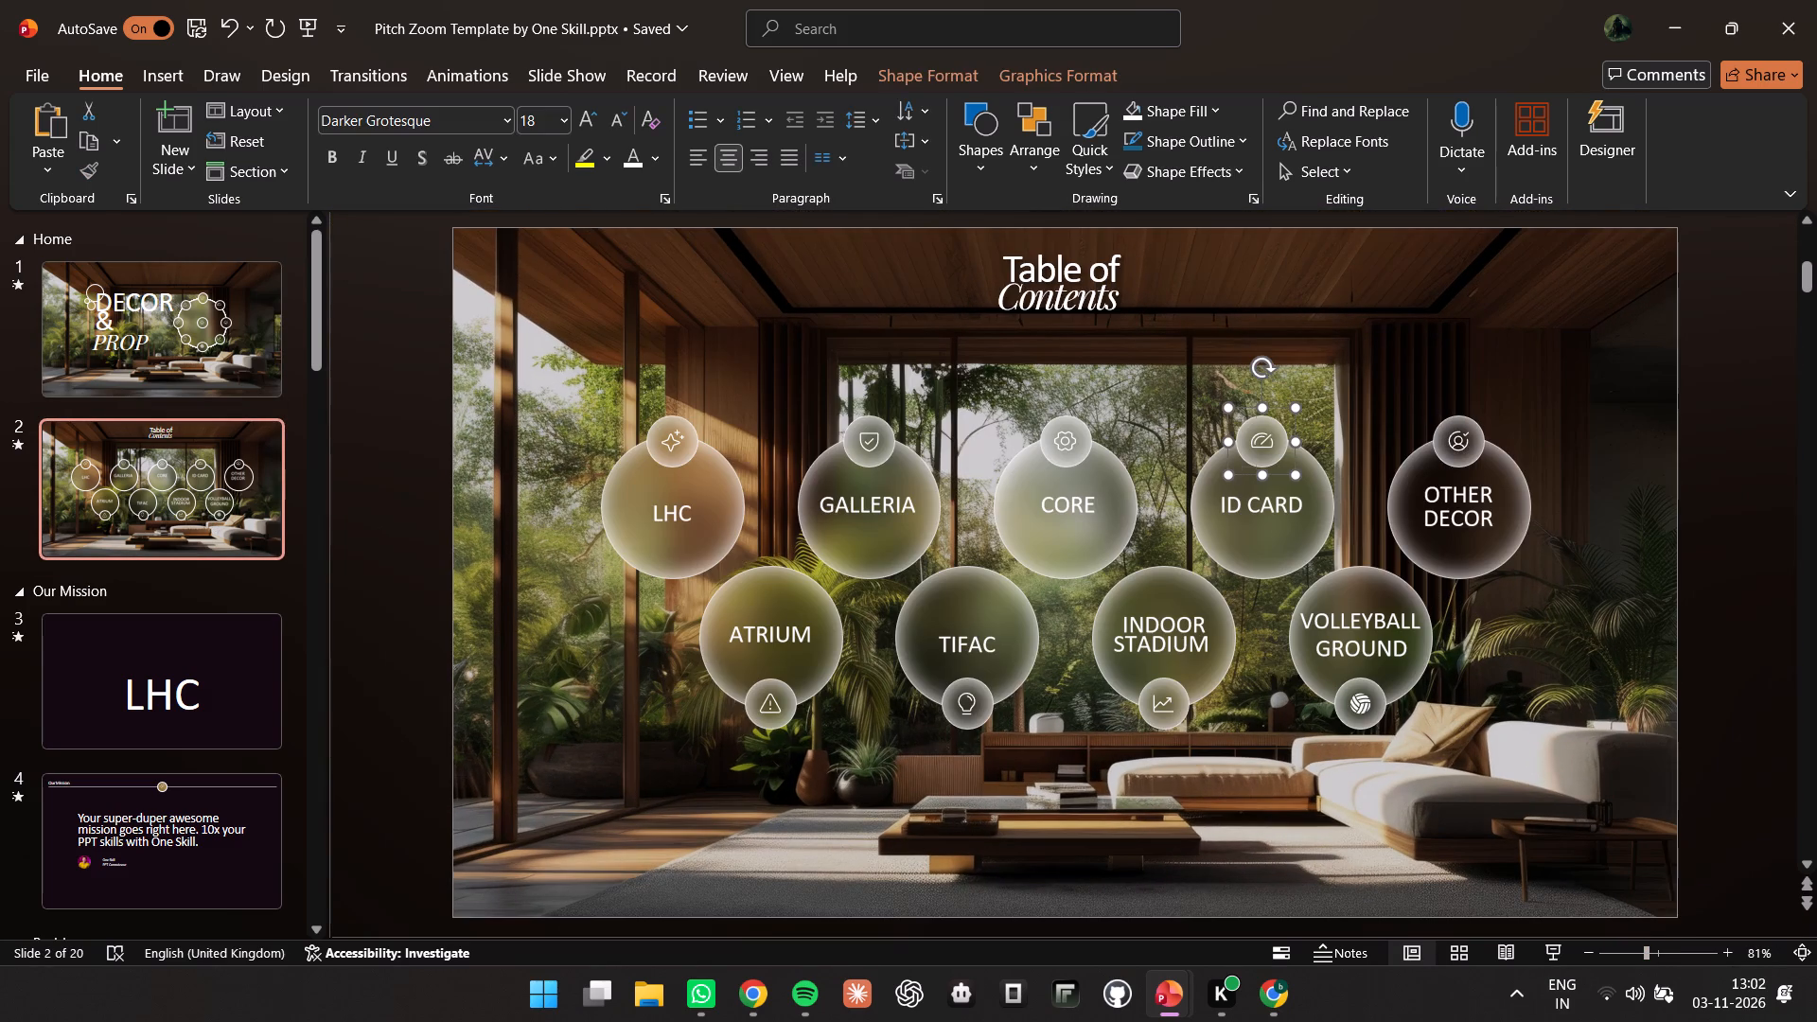
pyautogui.click(1264, 441)
pyautogui.rightClick(1264, 441)
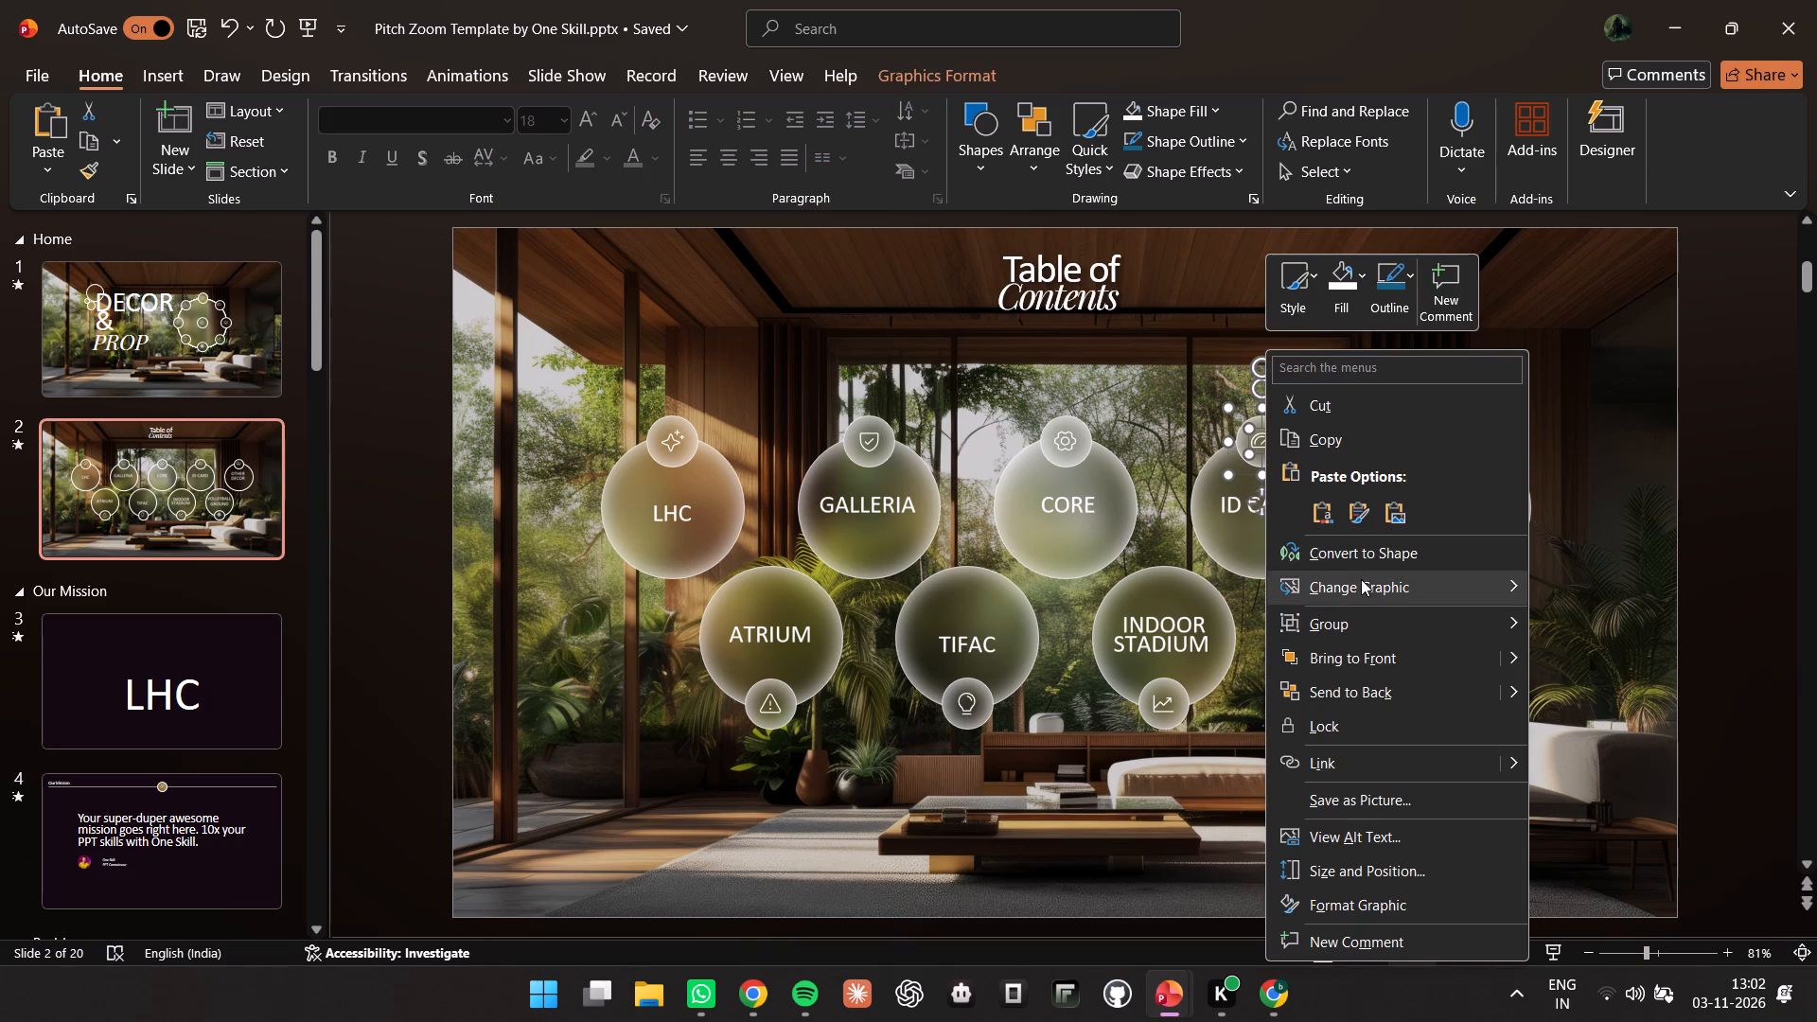
pyautogui.click(1363, 584)
pyautogui.click(1658, 715)
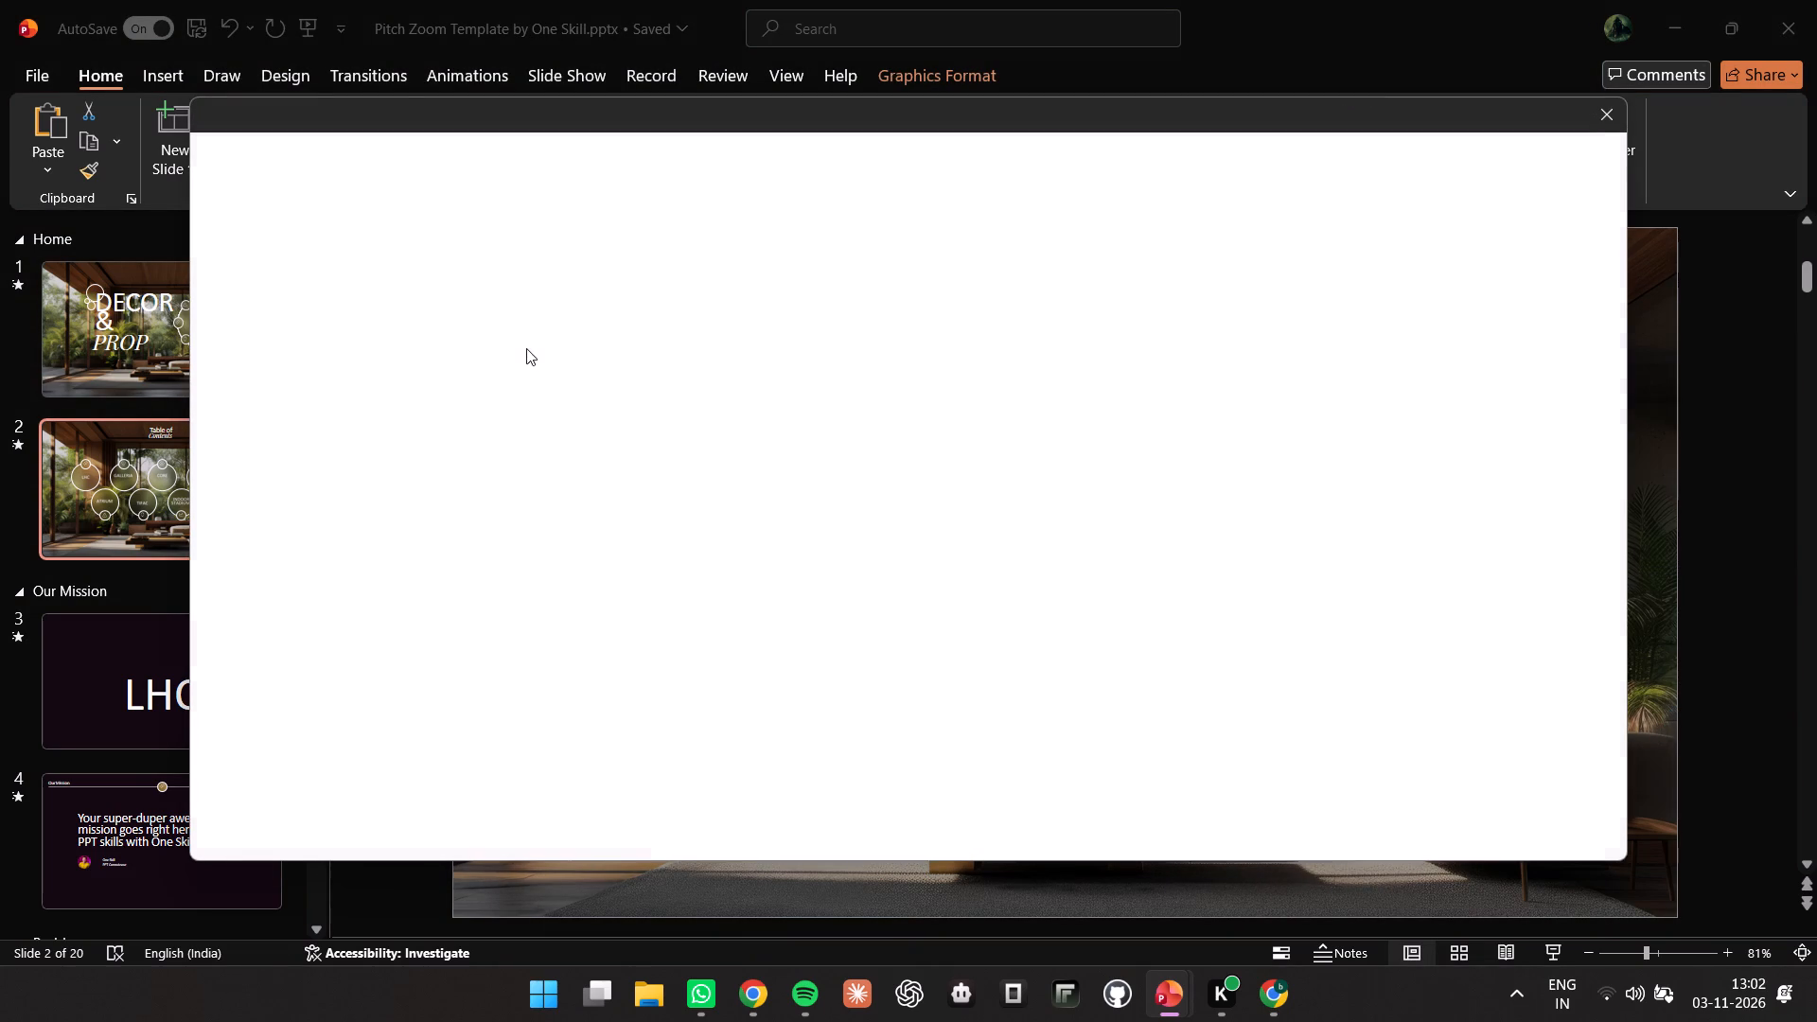
pyautogui.write('id')
pyautogui.click(273, 393)
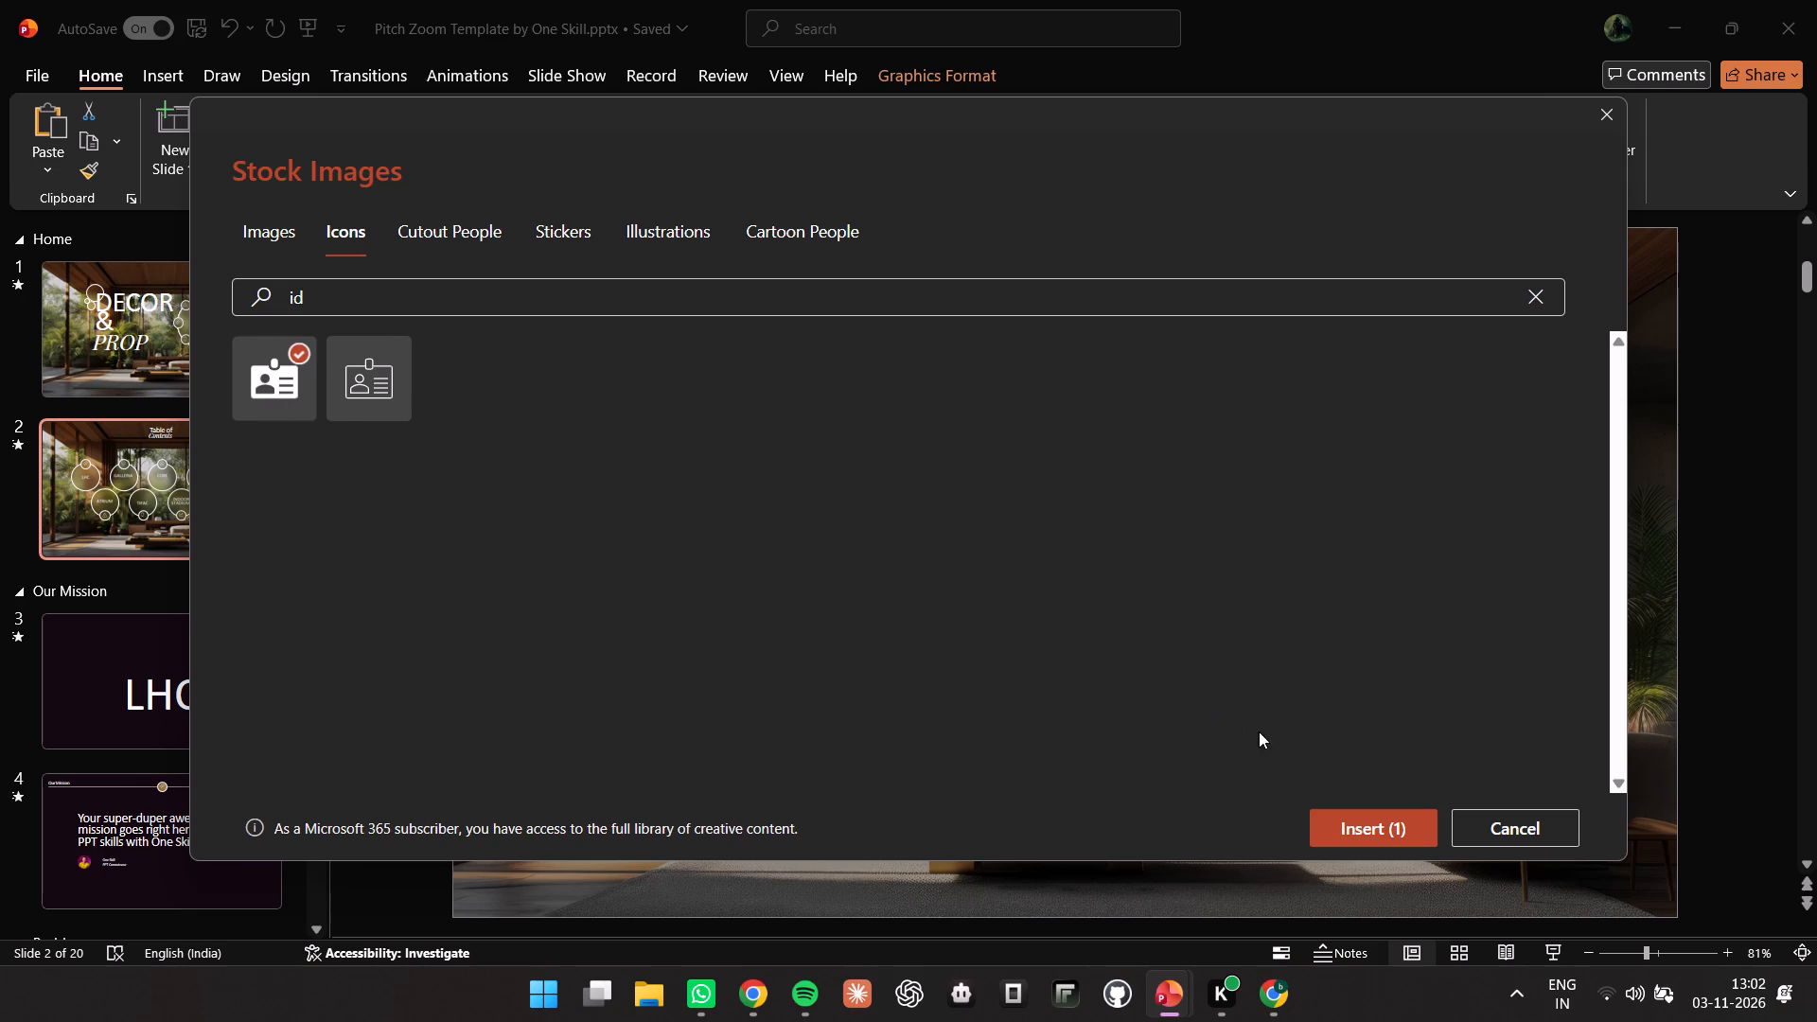
pyautogui.click(1350, 822)
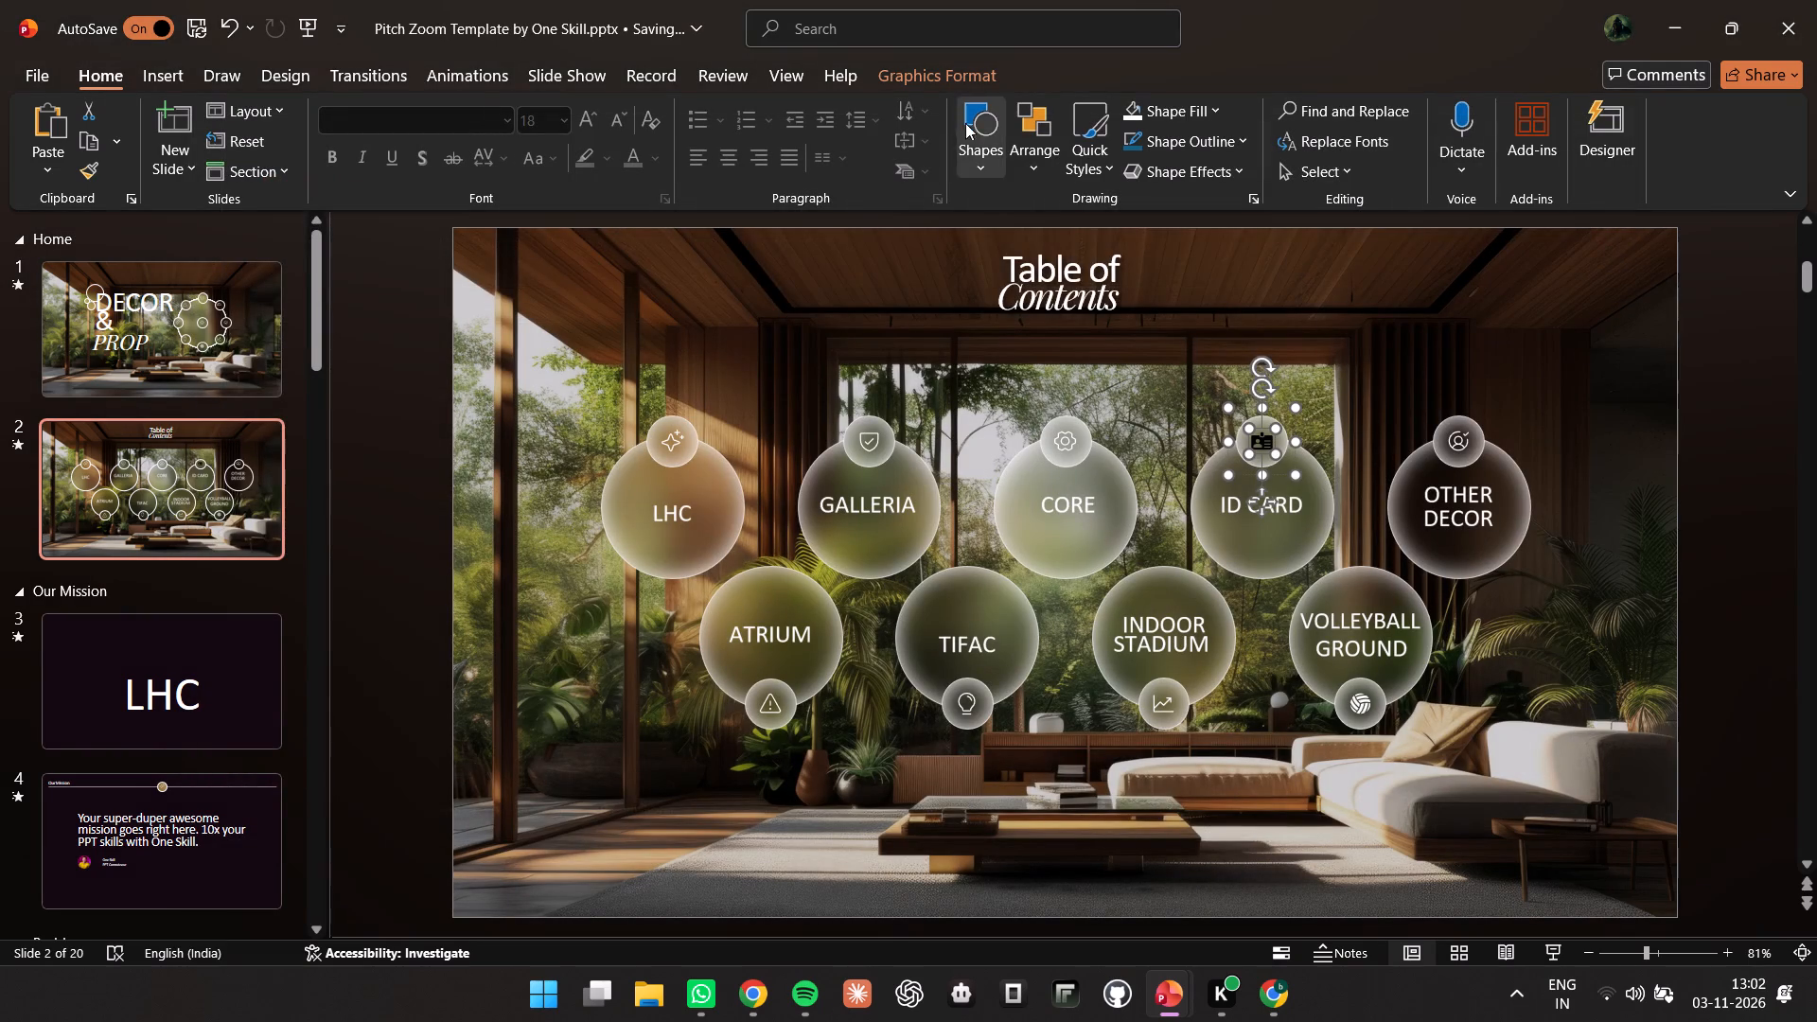
# Fill the ID badge icon above the ID CARD circle on slide 2 with white.
pyautogui.click(961, 73)
pyautogui.click(726, 103)
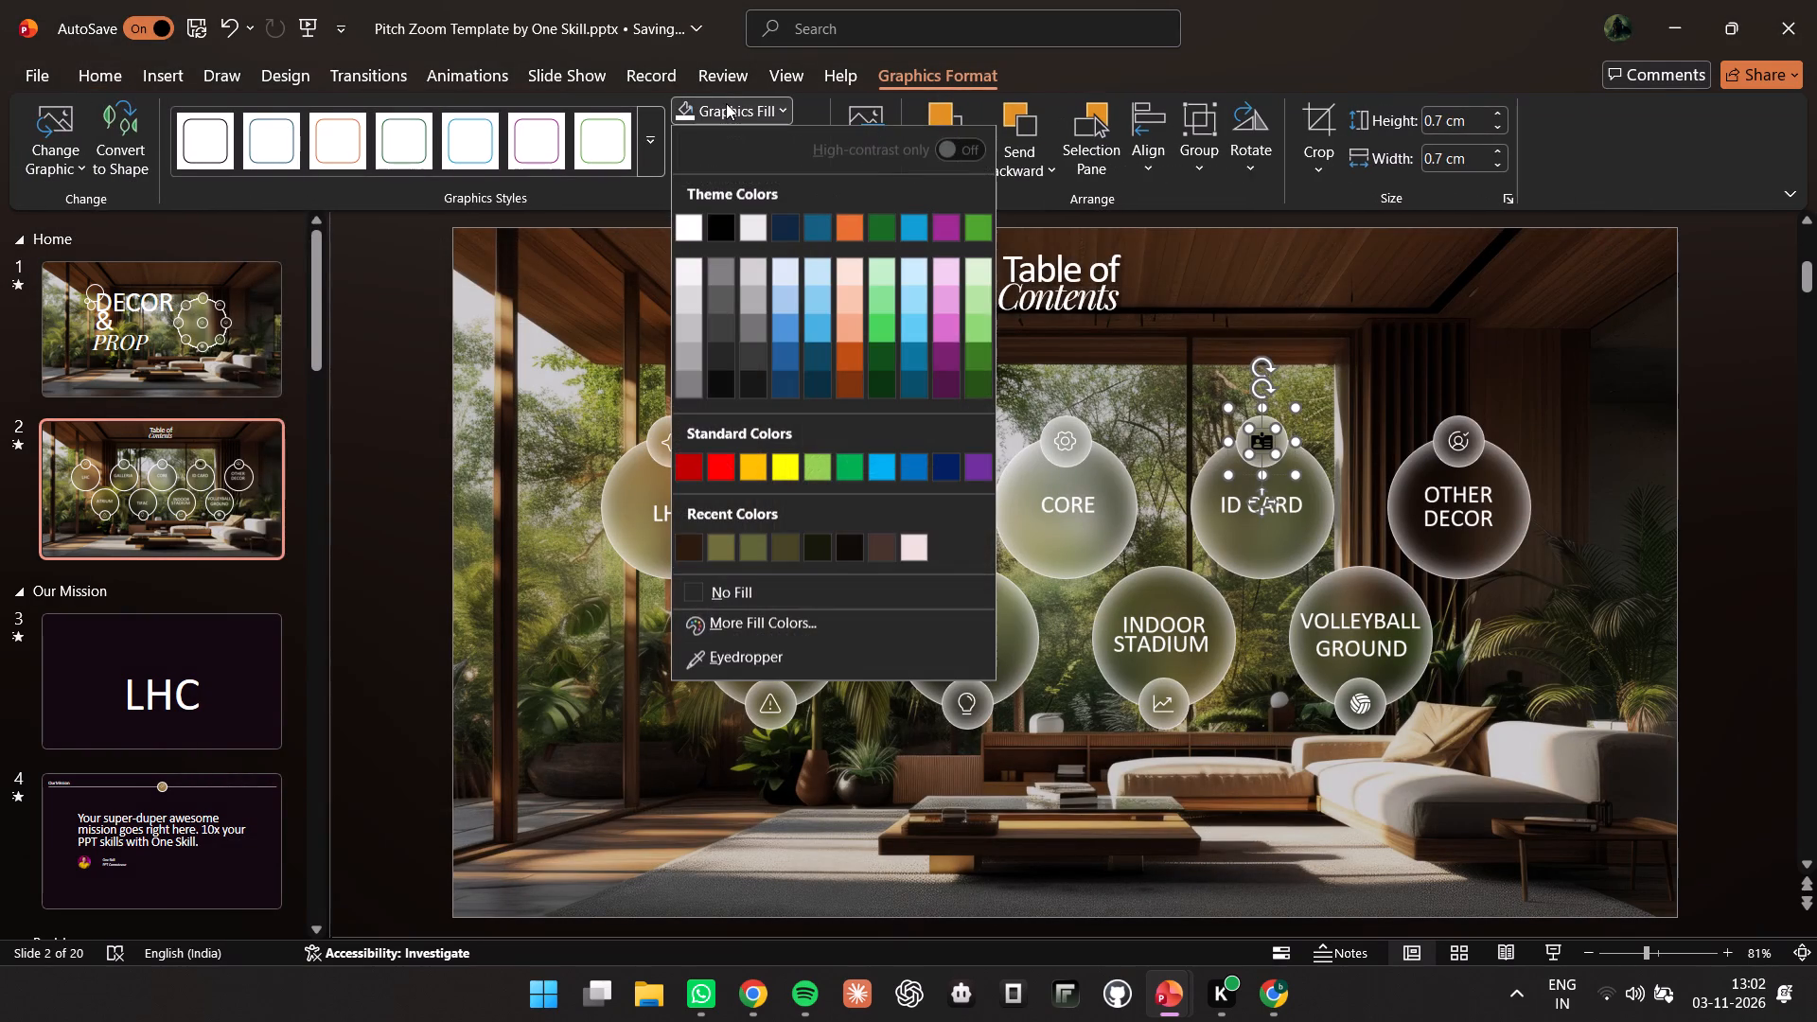
pyautogui.click(689, 234)
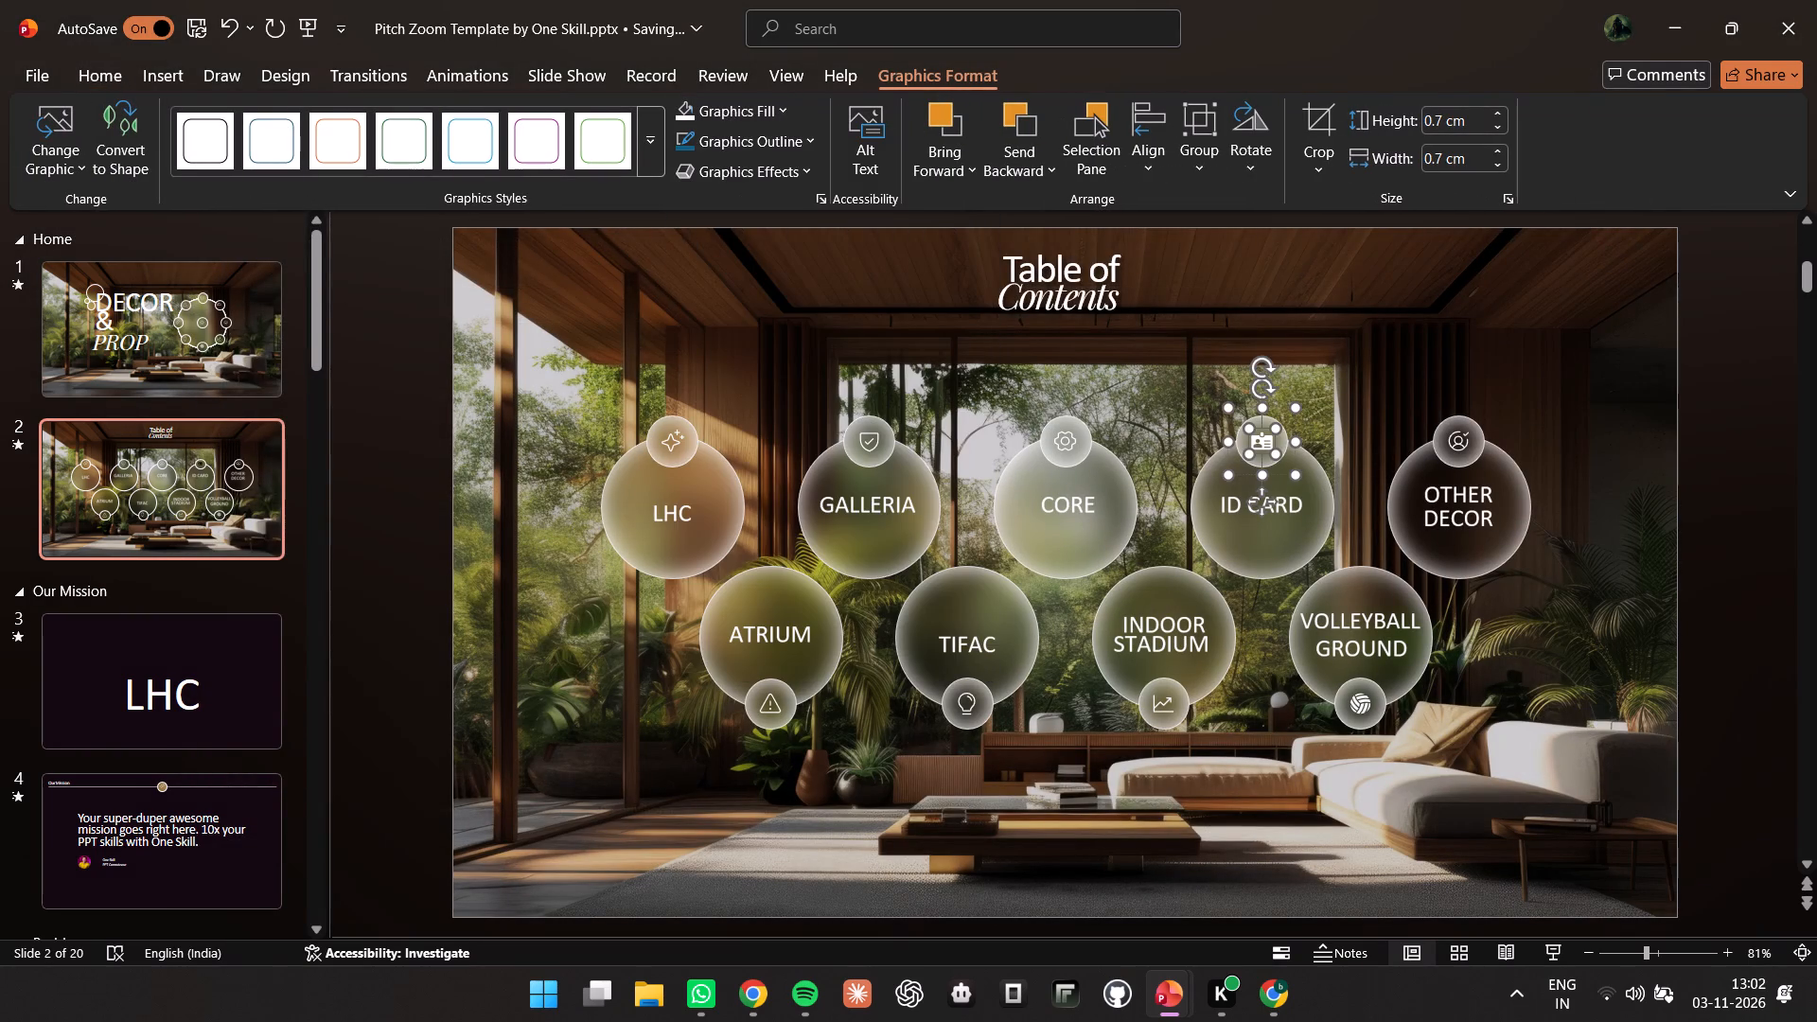
# On slide 1, search the stock icons for "id" and replace the gauge graphic in the icon ring with the solid ID badge icon.
pyautogui.click(160, 339)
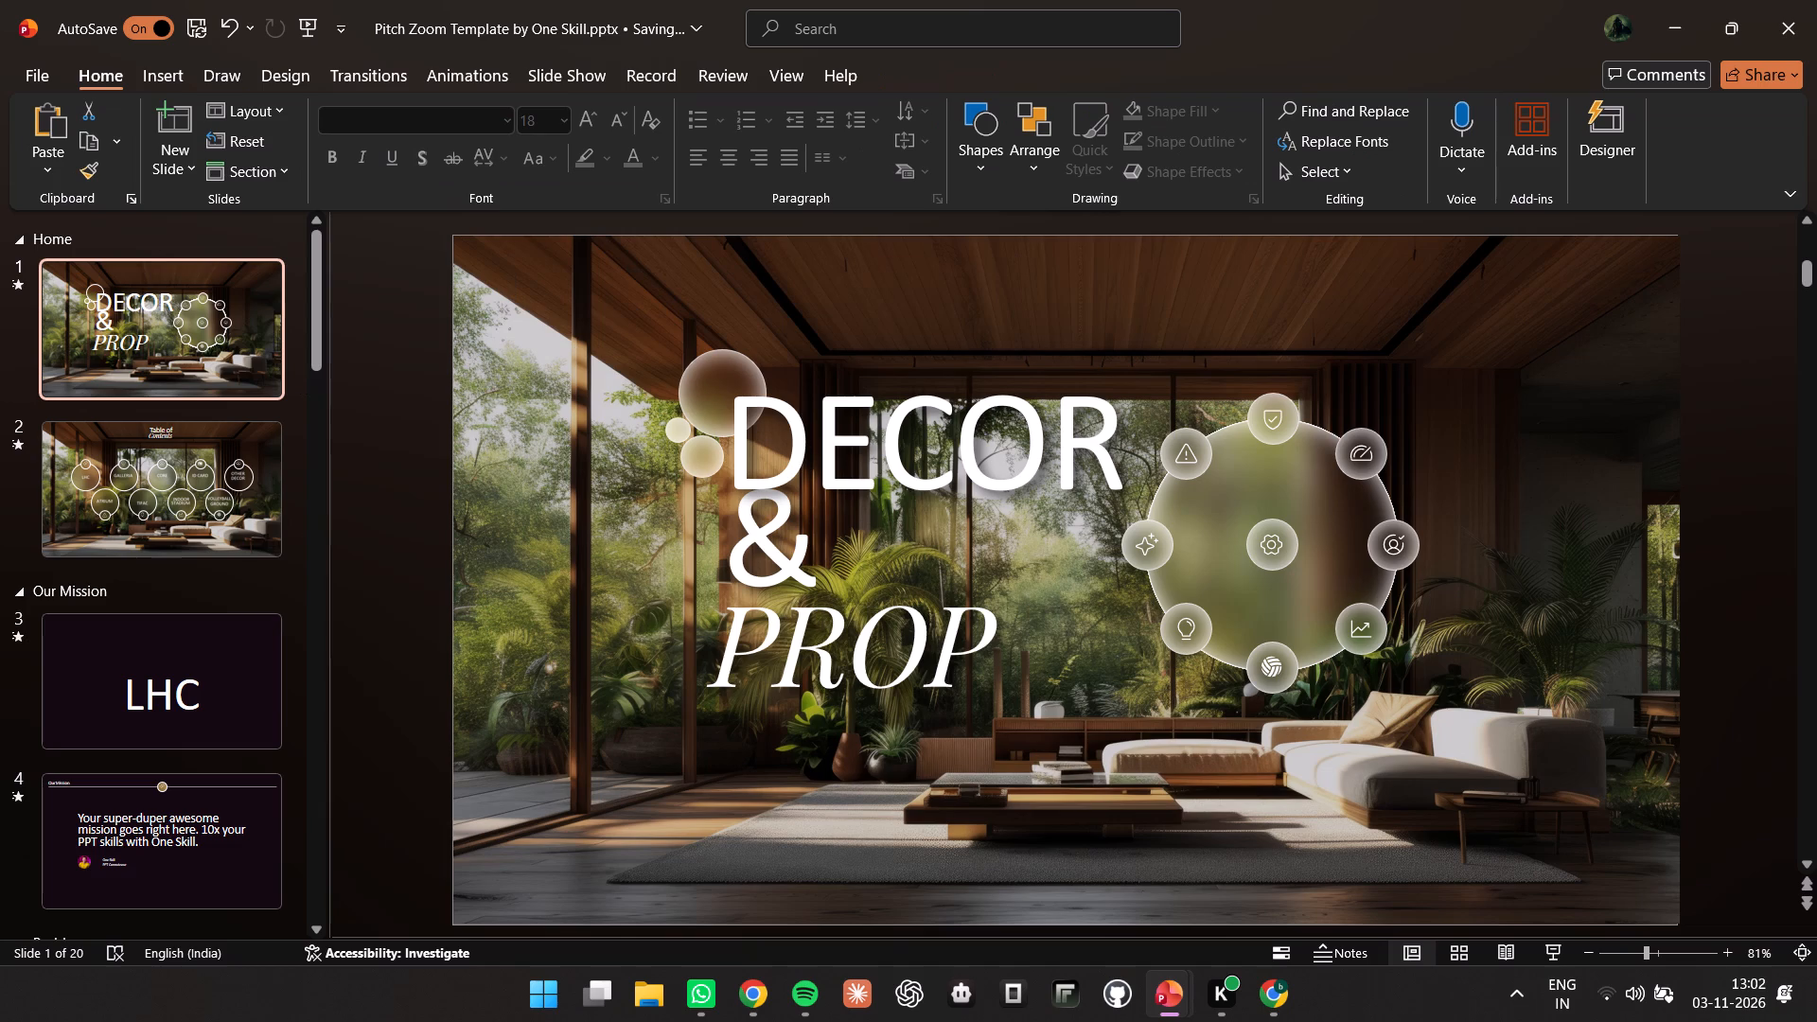
pyautogui.click(1369, 456)
pyautogui.click(1362, 454)
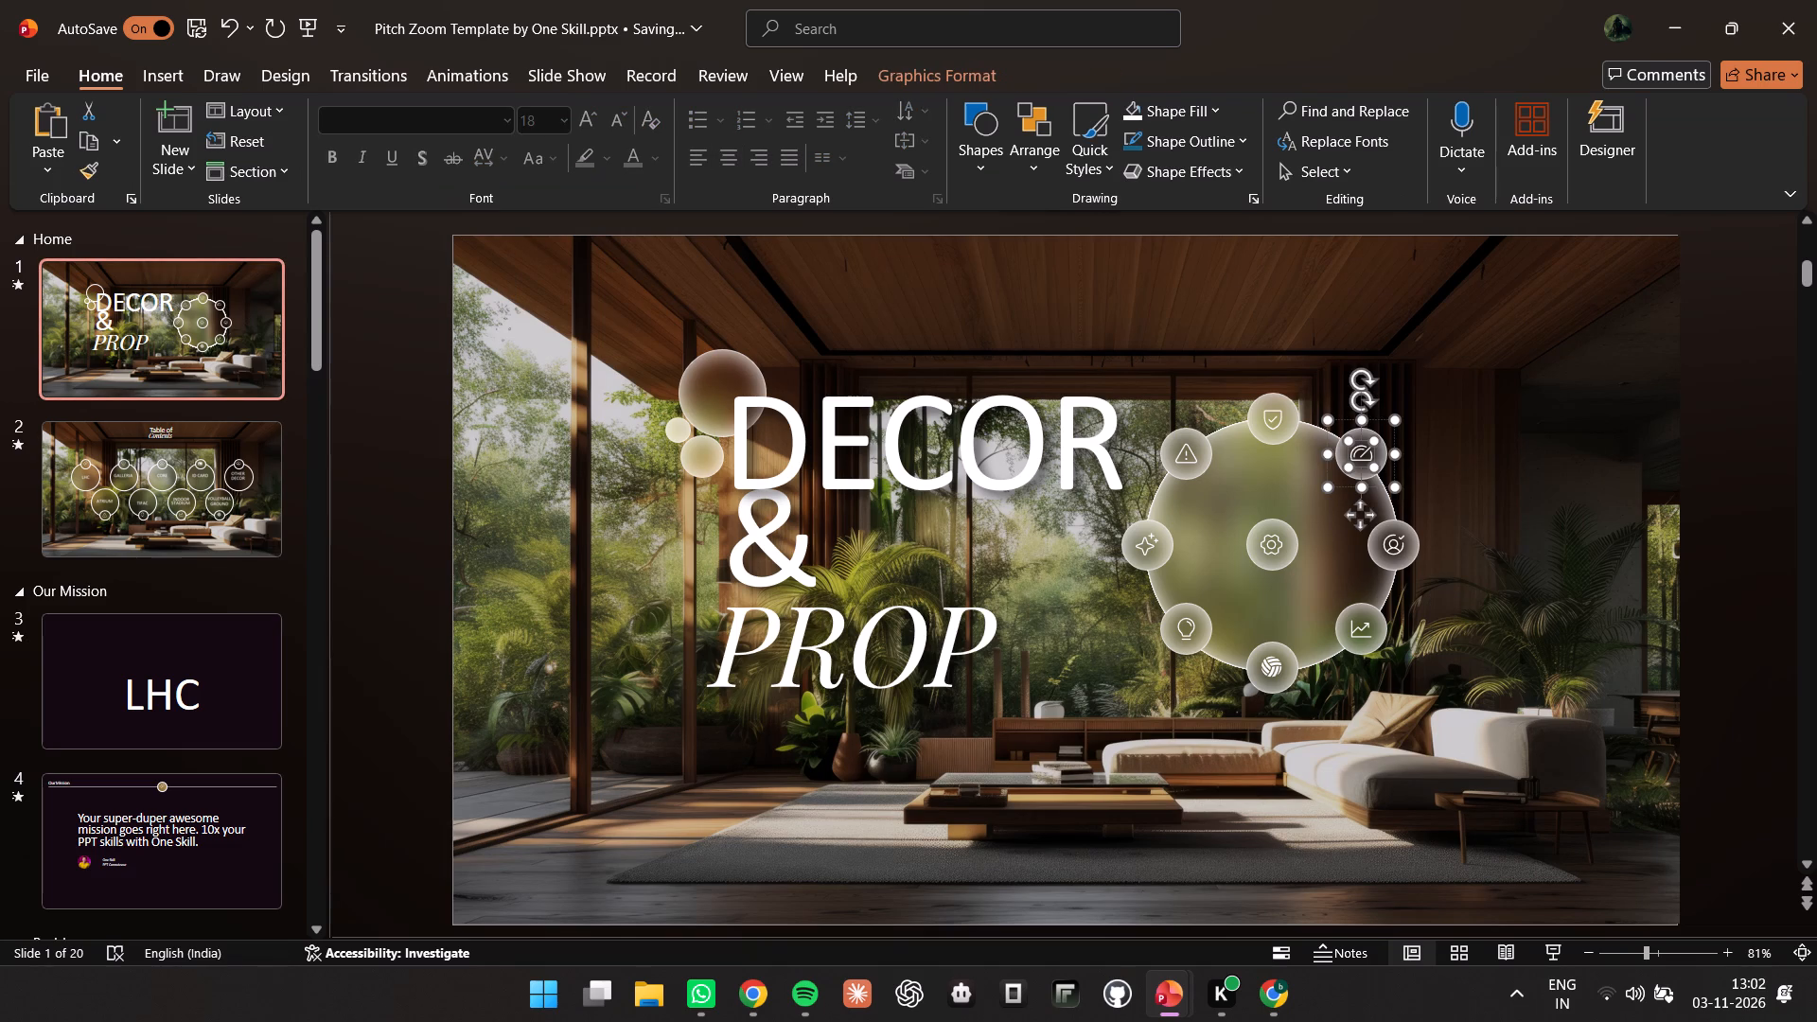
pyautogui.click(1362, 454)
pyautogui.rightClick(1362, 454)
pyautogui.click(1431, 578)
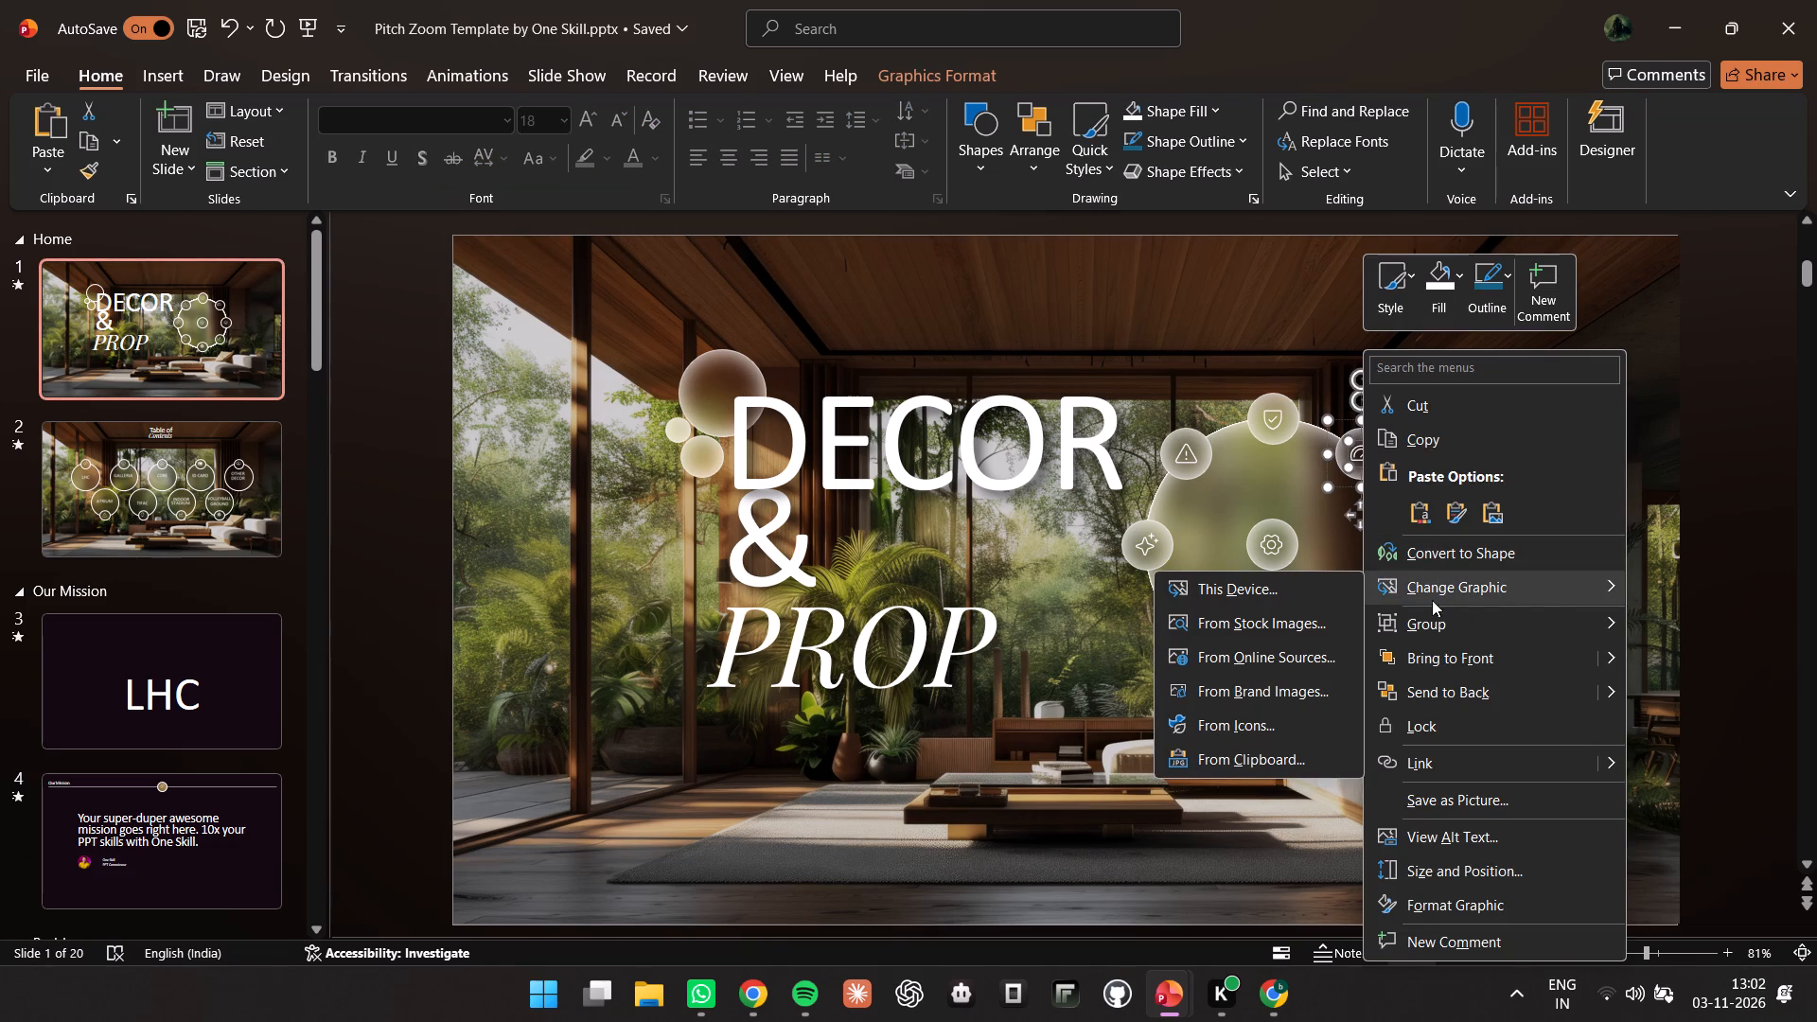
pyautogui.click(1264, 717)
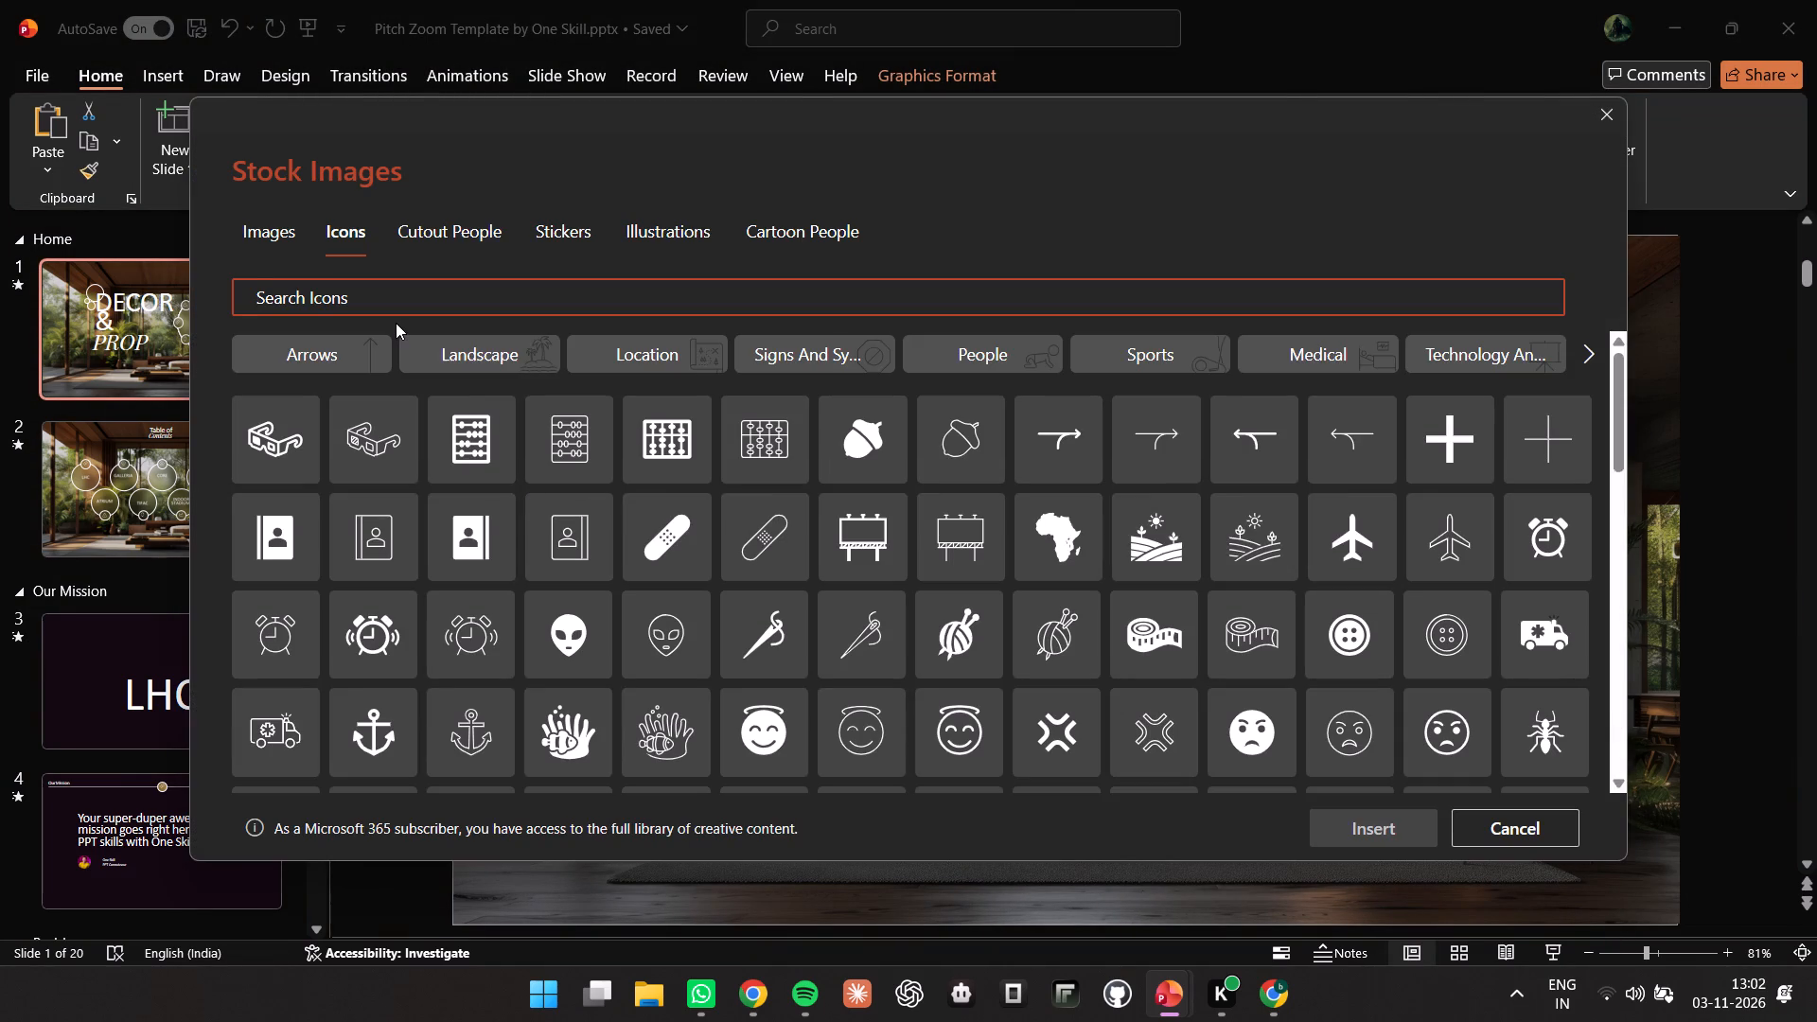
pyautogui.write('id')
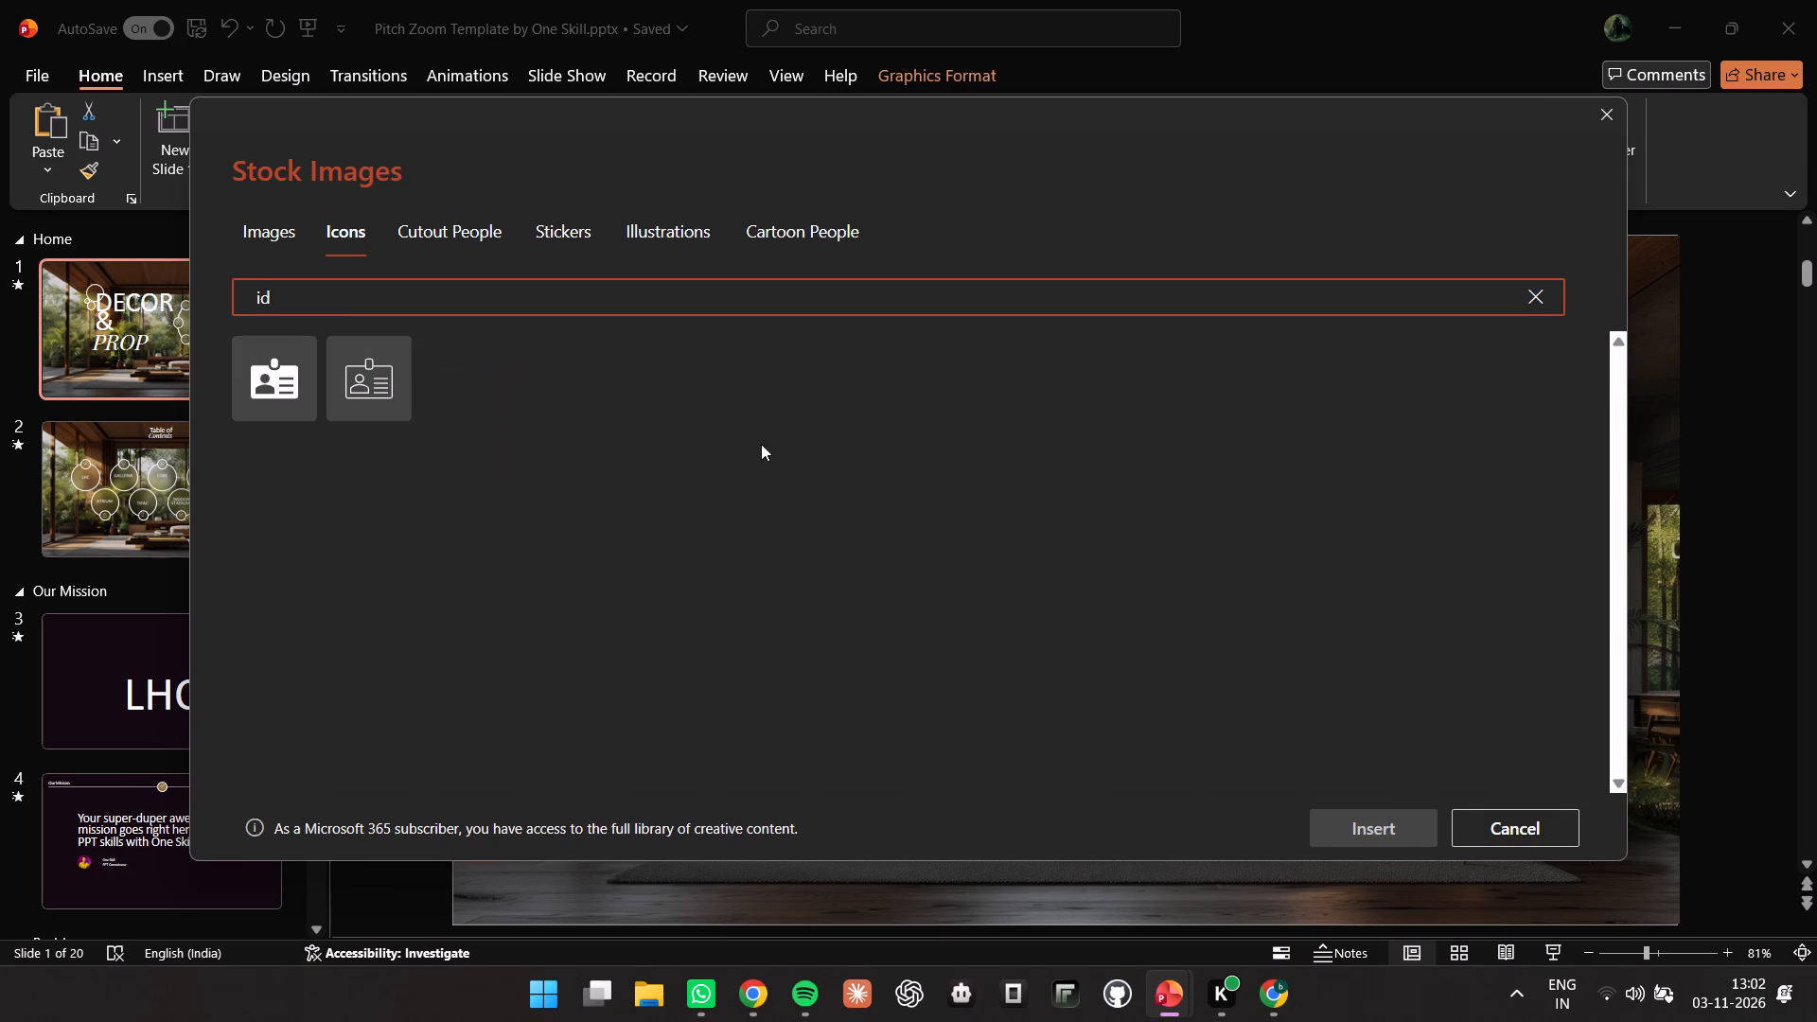
pyautogui.click(261, 367)
pyautogui.click(1366, 835)
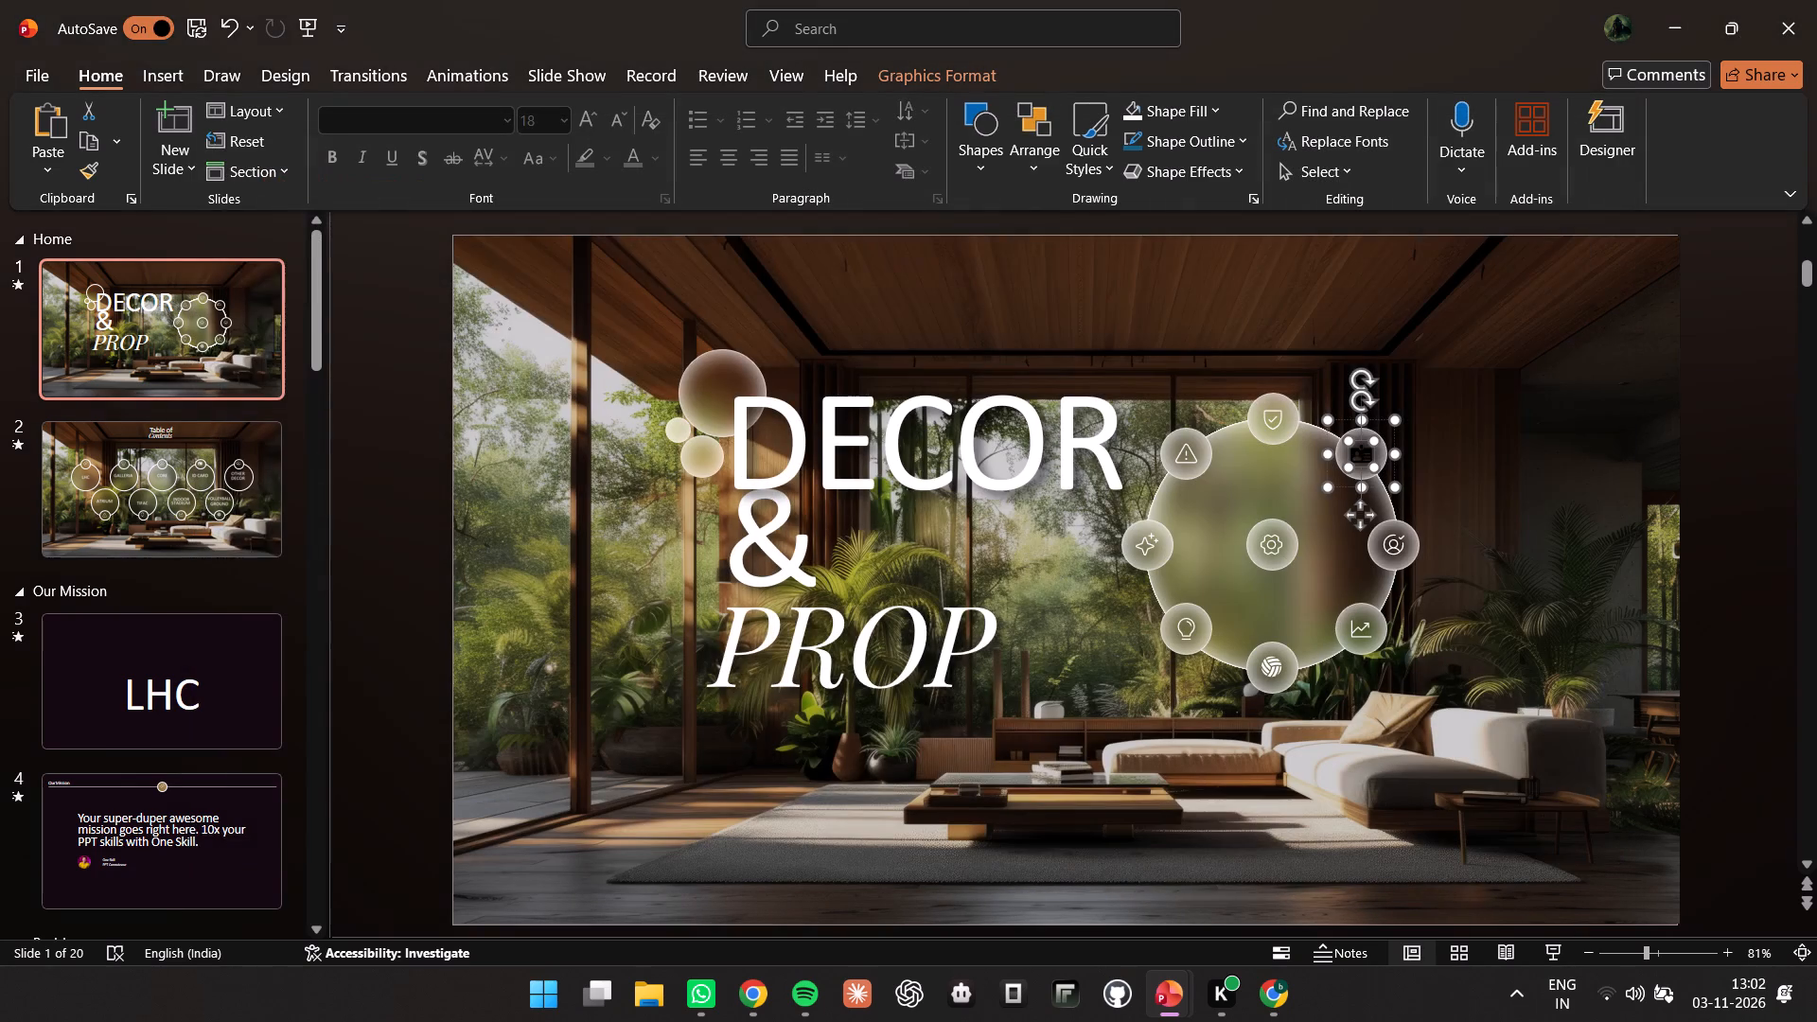
# Fill the ID badge icon in slide 1's icon ring with white.
pyautogui.click(915, 74)
pyautogui.click(724, 112)
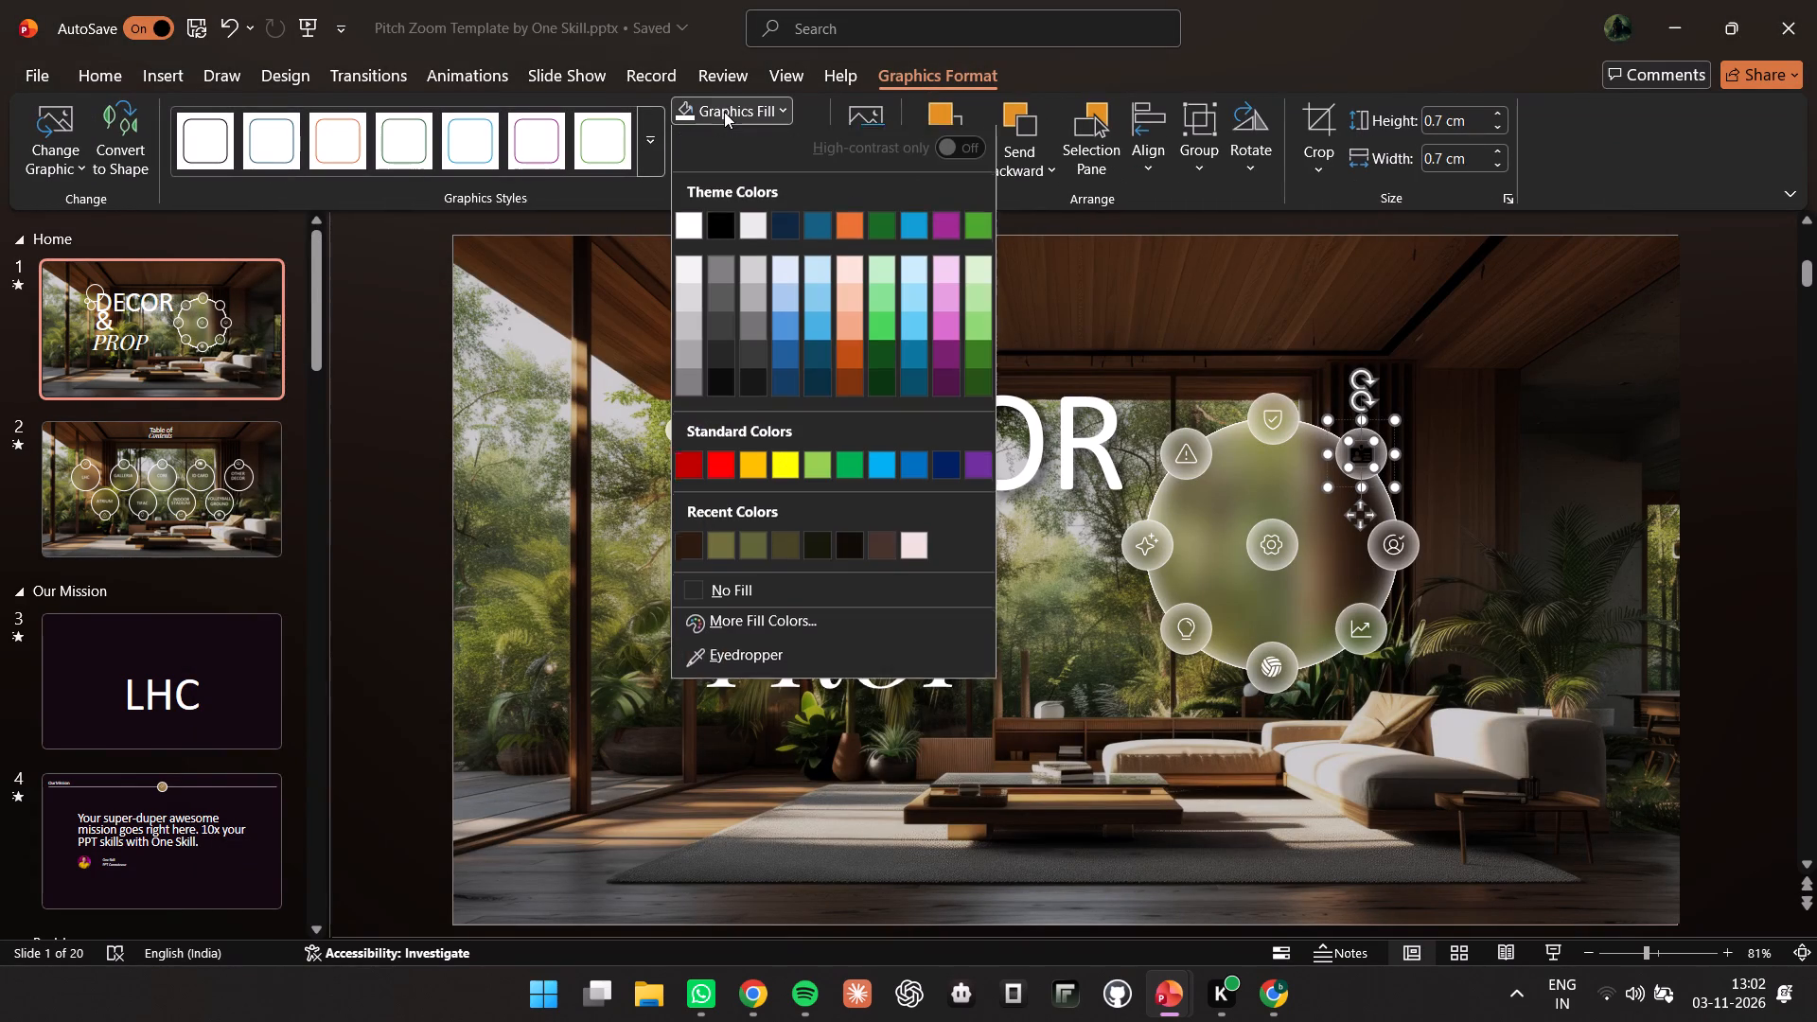
pyautogui.click(696, 223)
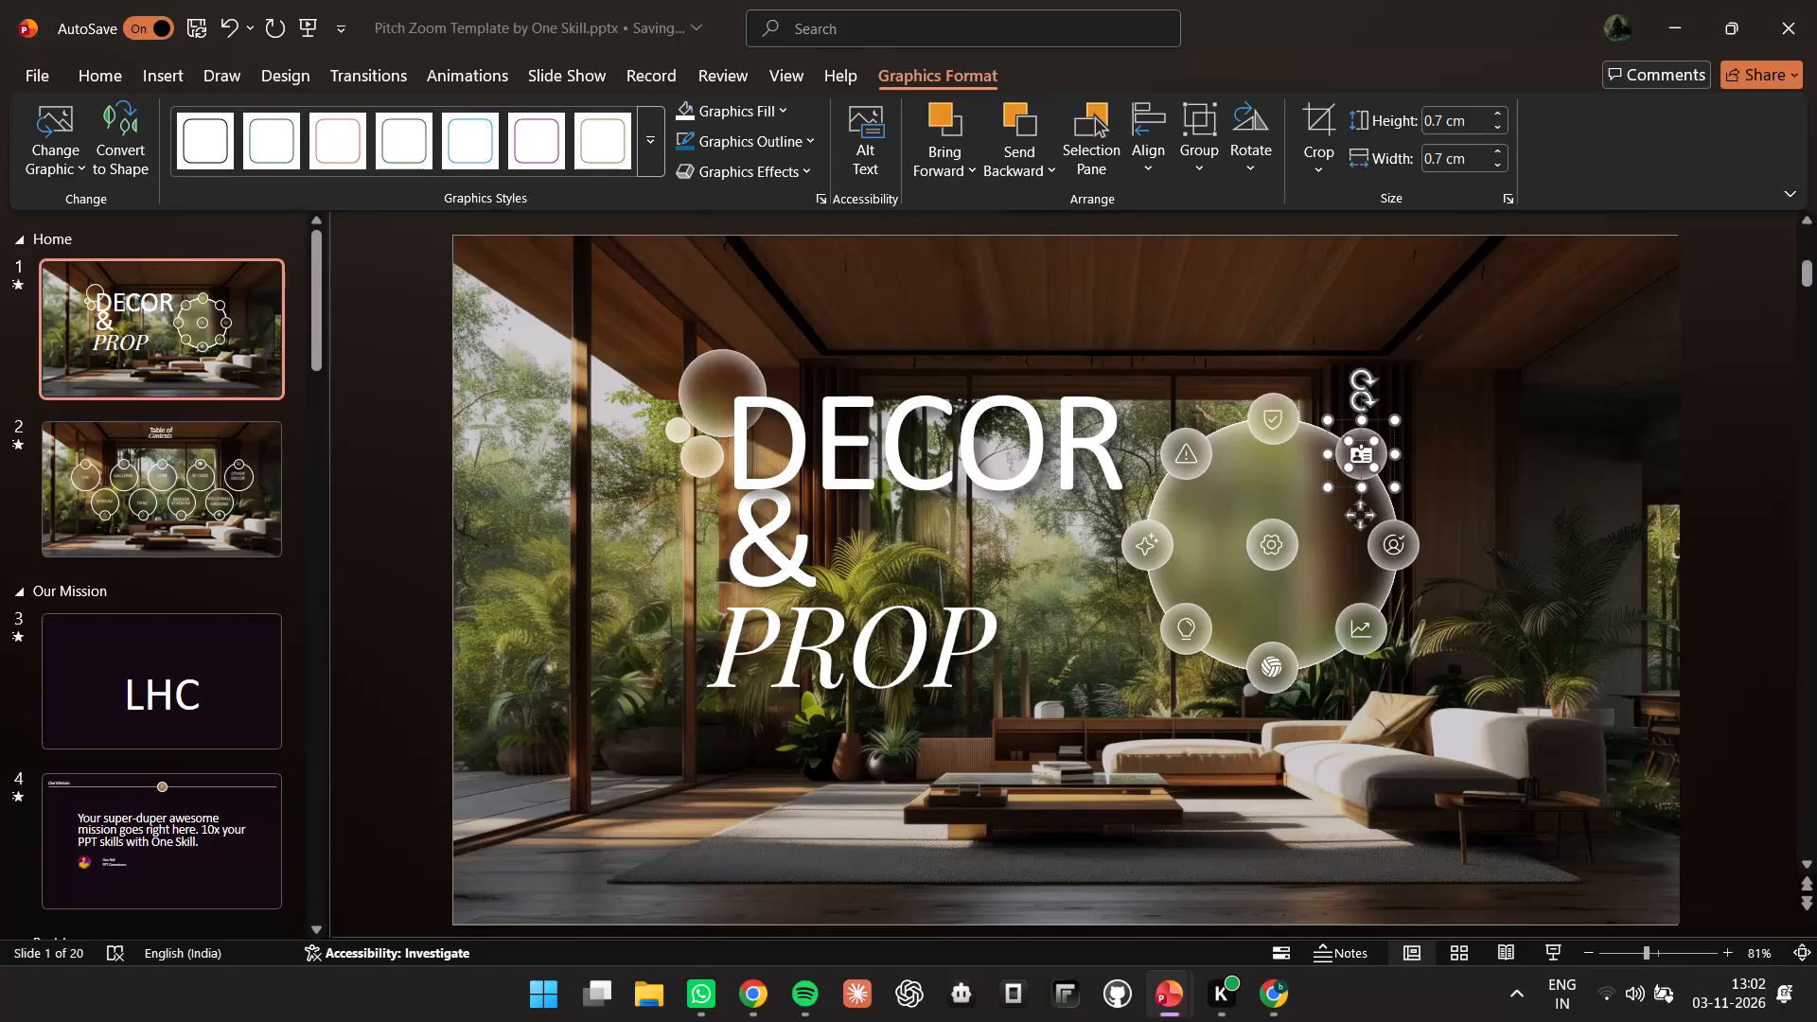
# On slide 2, search the stock icons for "college" and replace the warning triangle graphic below ATRIUM with the solid rolled diploma icon.
pyautogui.click(178, 485)
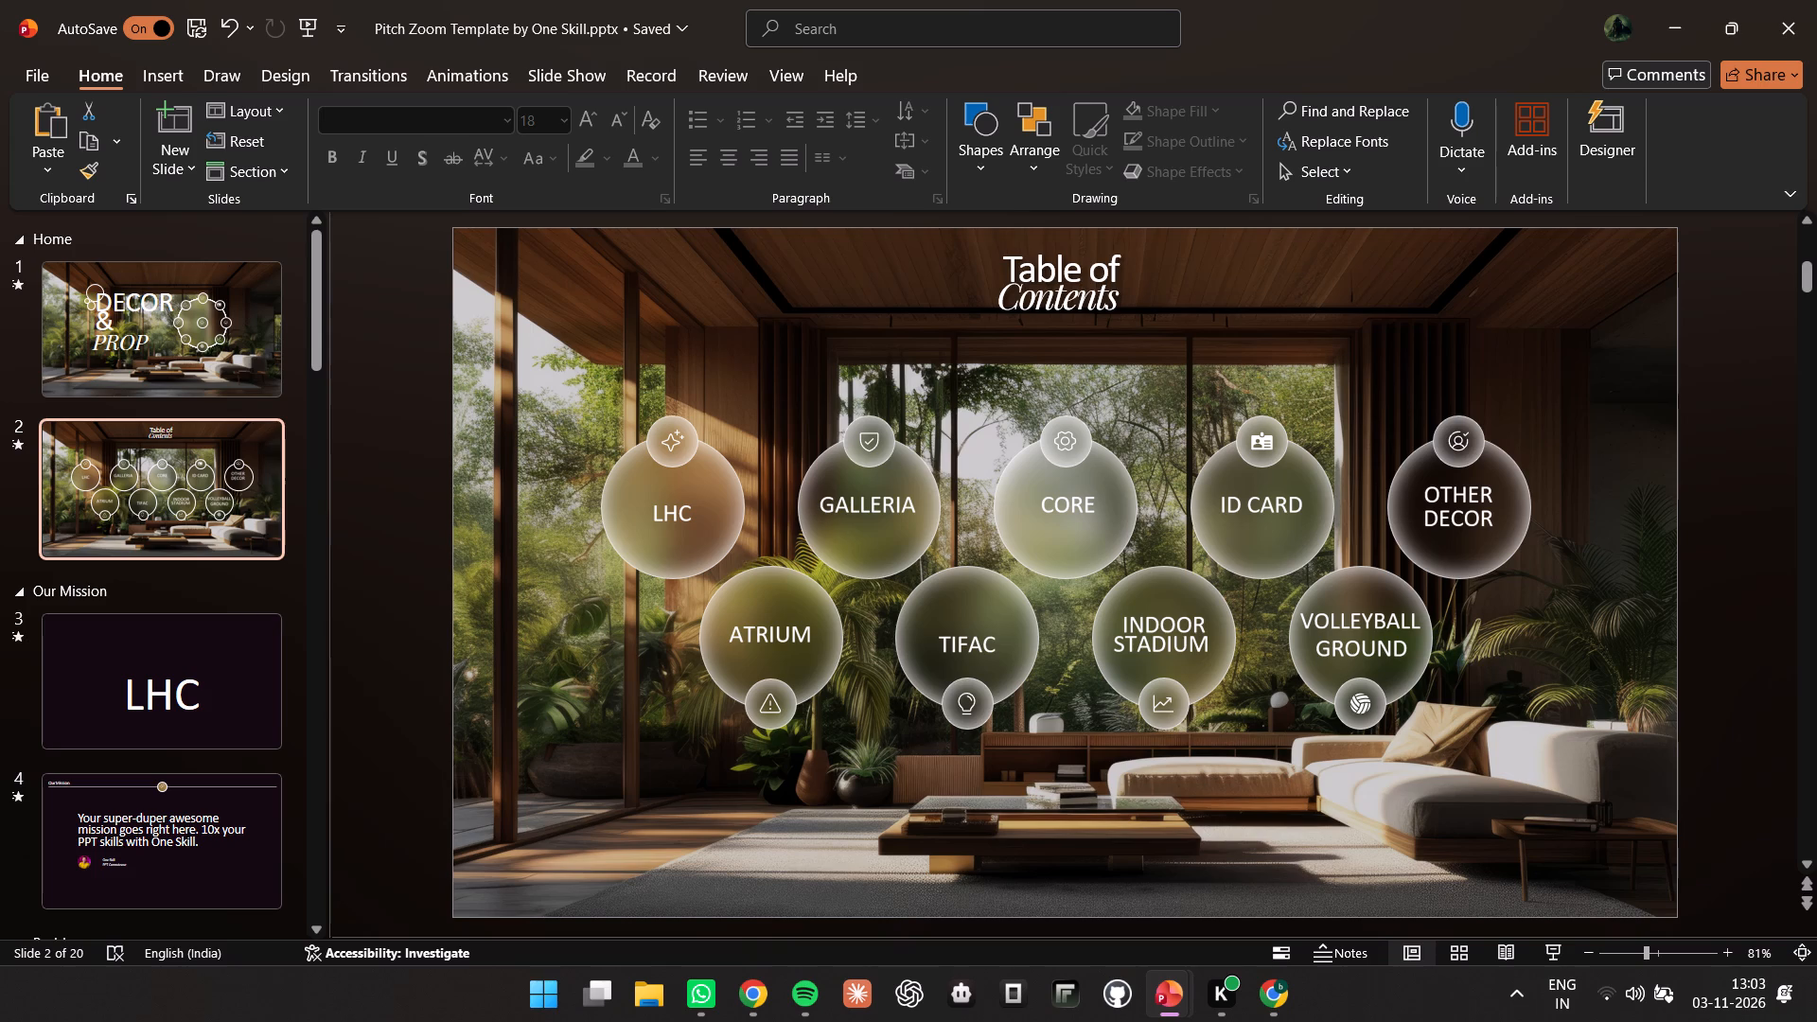
pyautogui.doubleClick(768, 705)
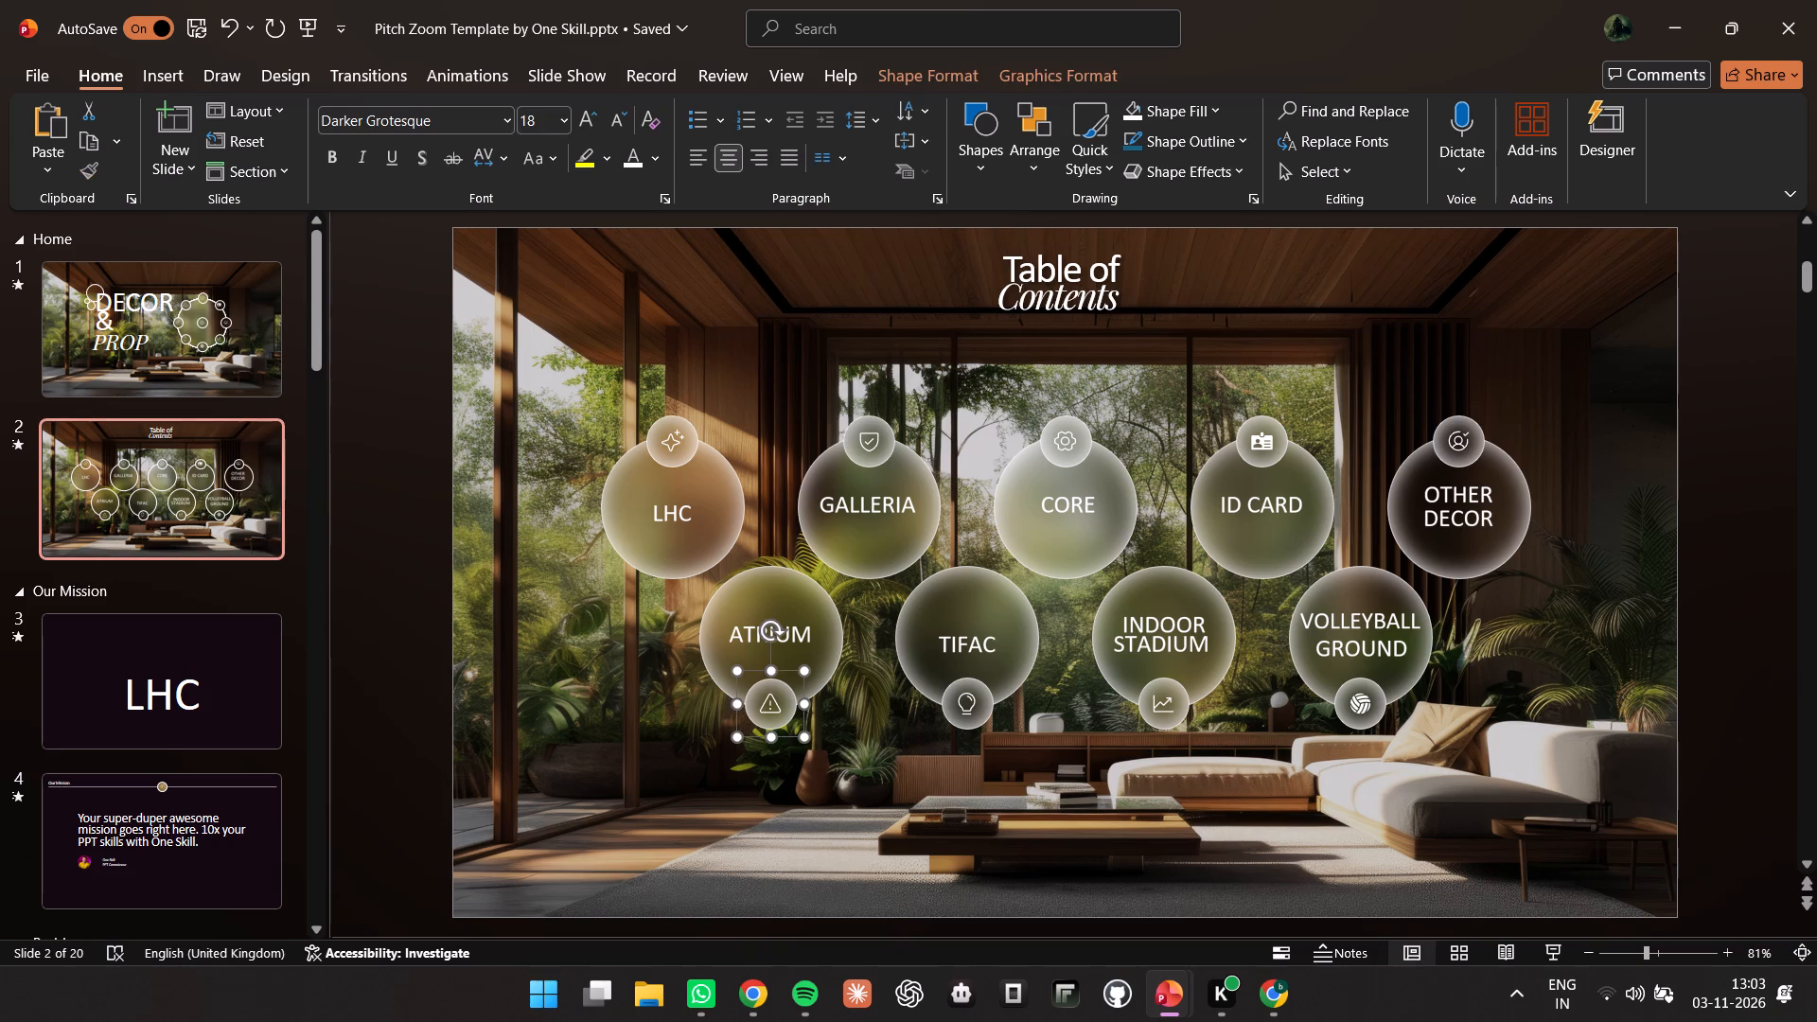
pyautogui.rightClick(768, 705)
pyautogui.click(768, 704)
pyautogui.click(779, 708)
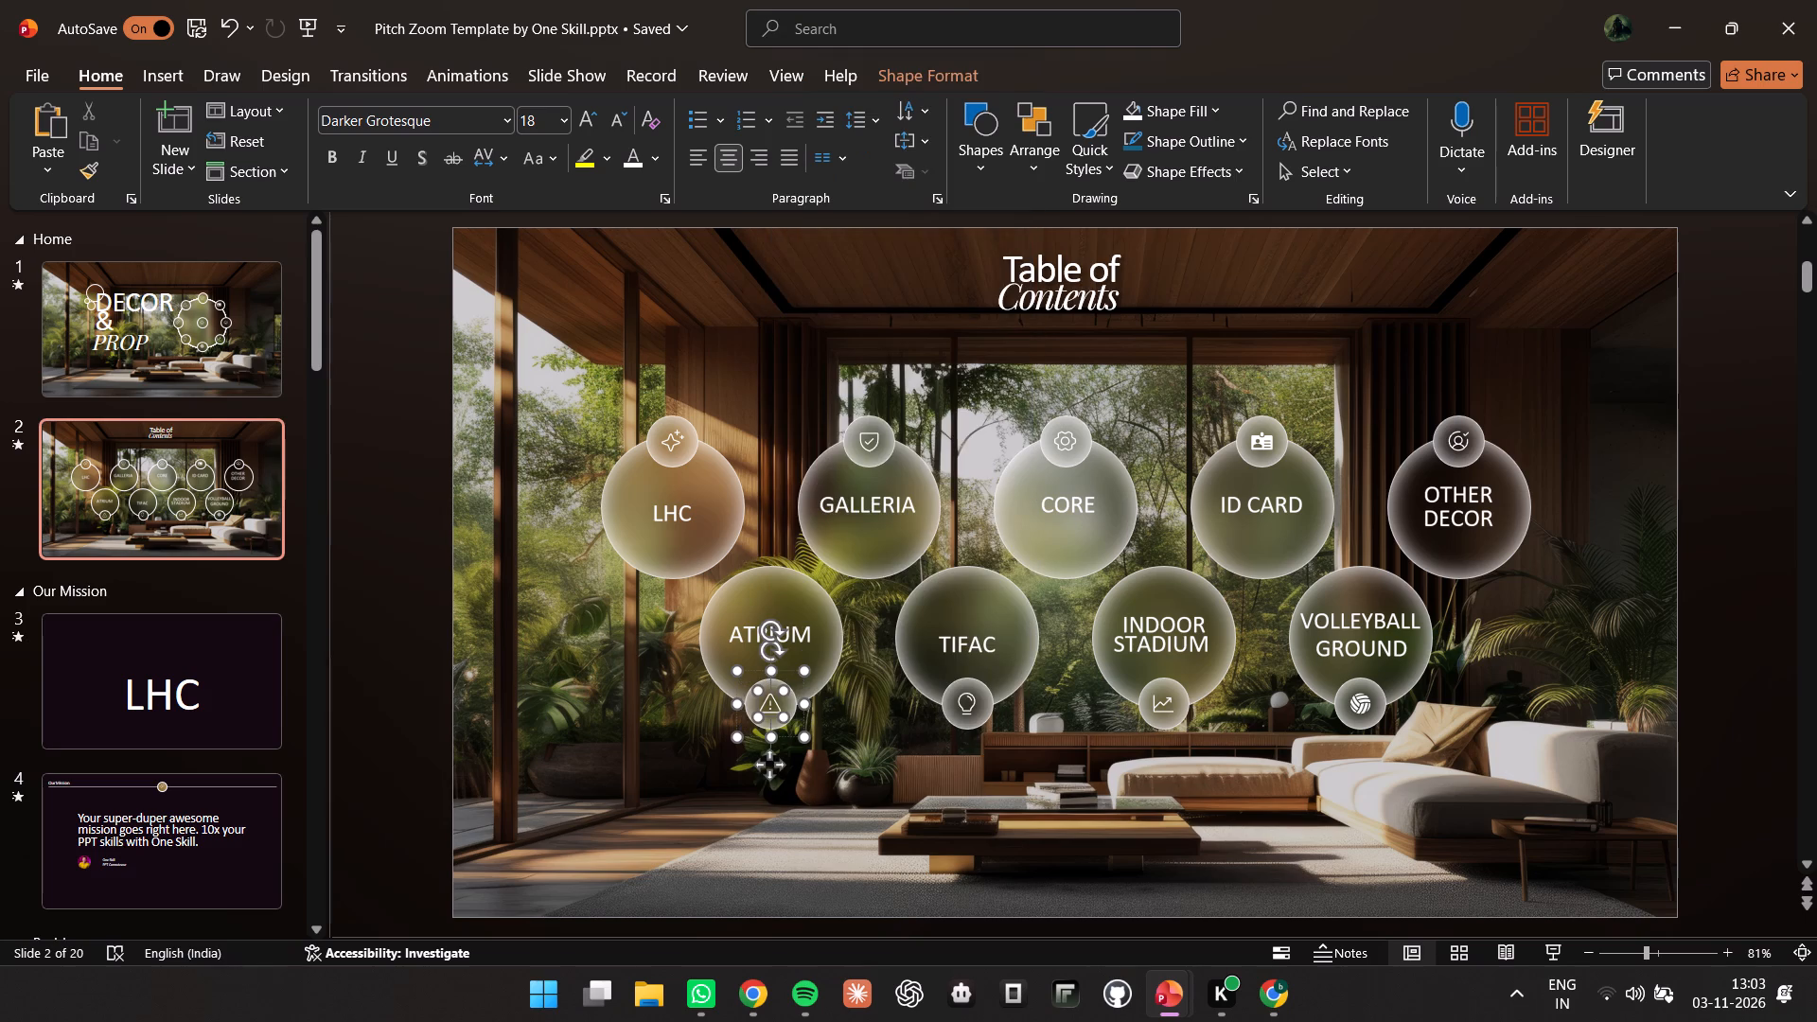
pyautogui.rightClick(778, 708)
pyautogui.click(899, 337)
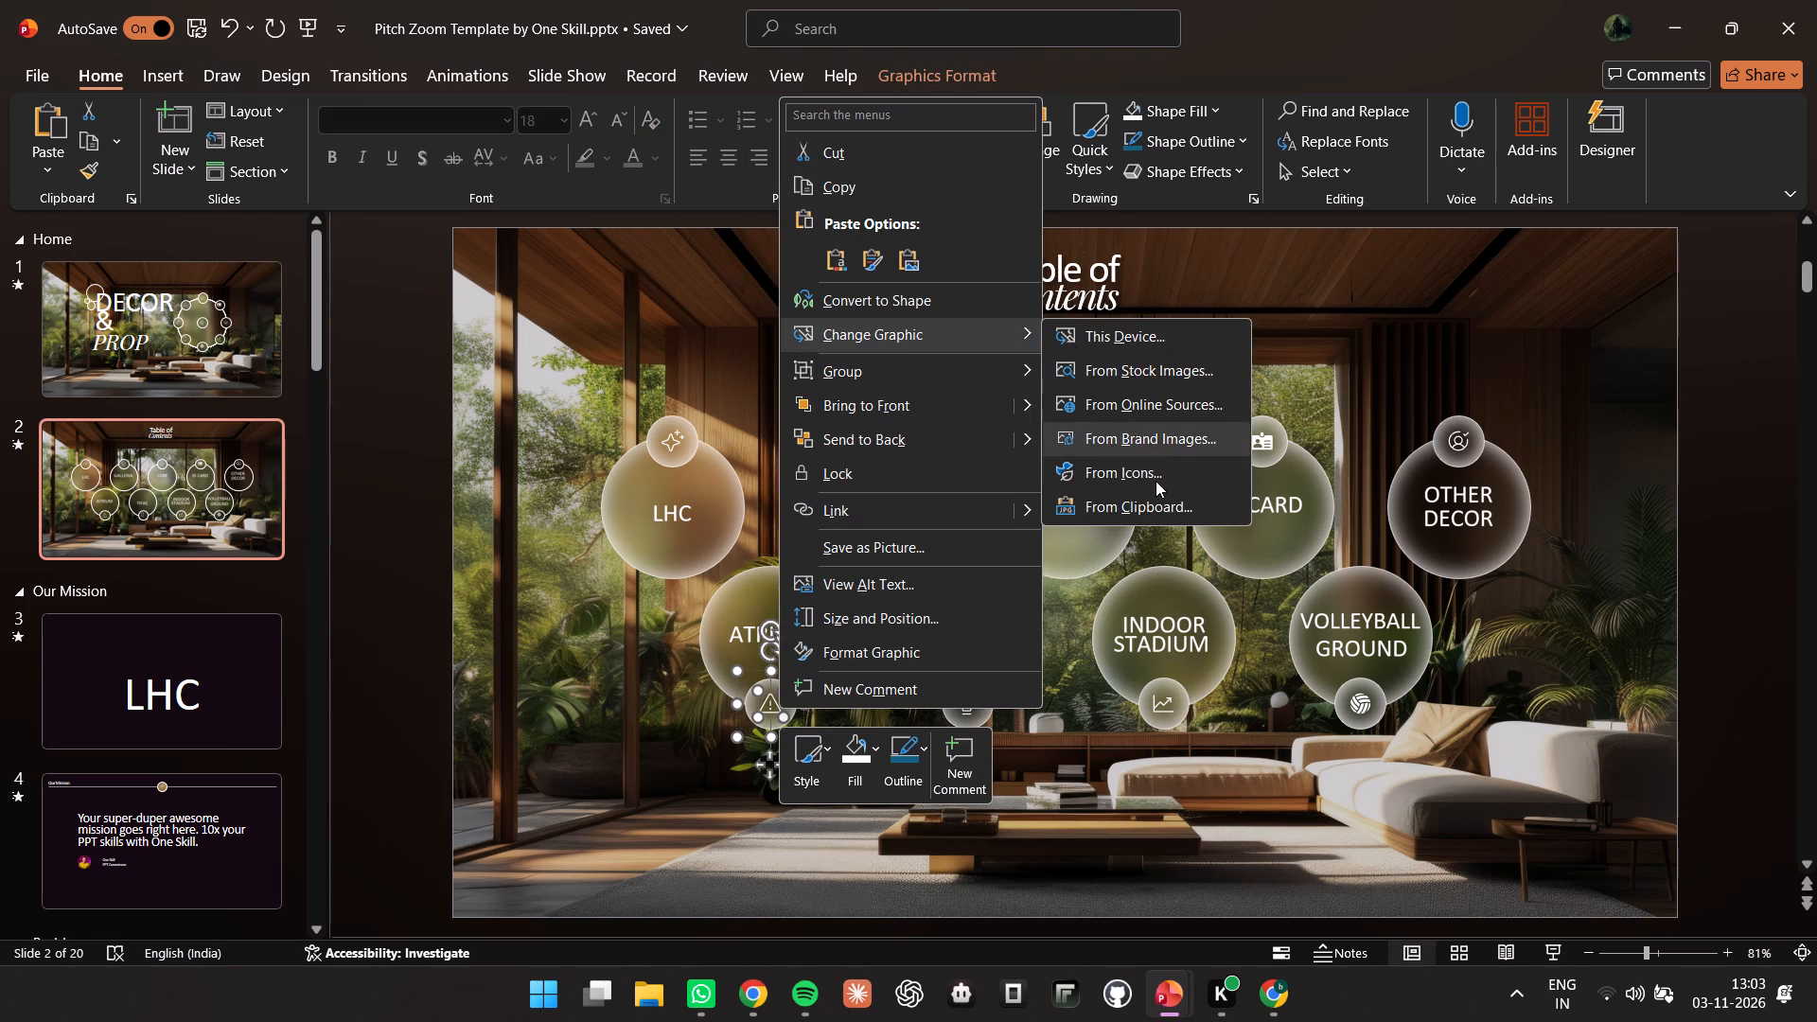
pyautogui.click(1155, 481)
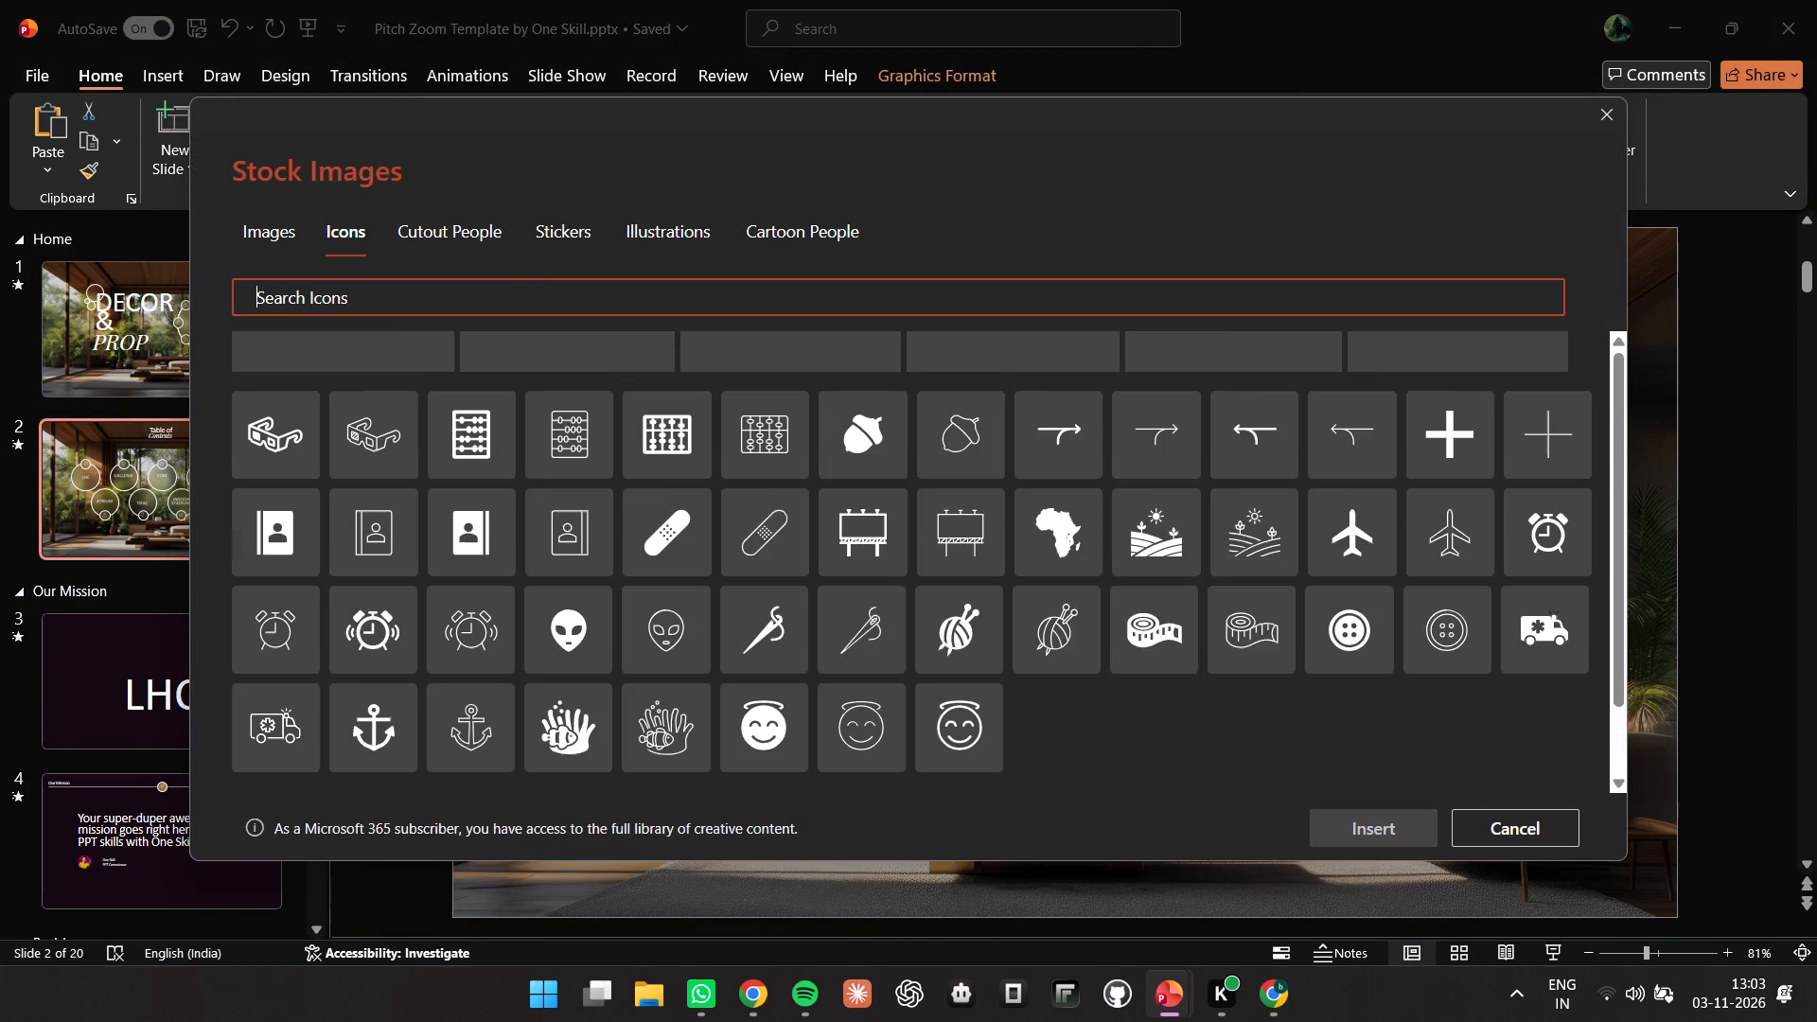
pyautogui.write('college')
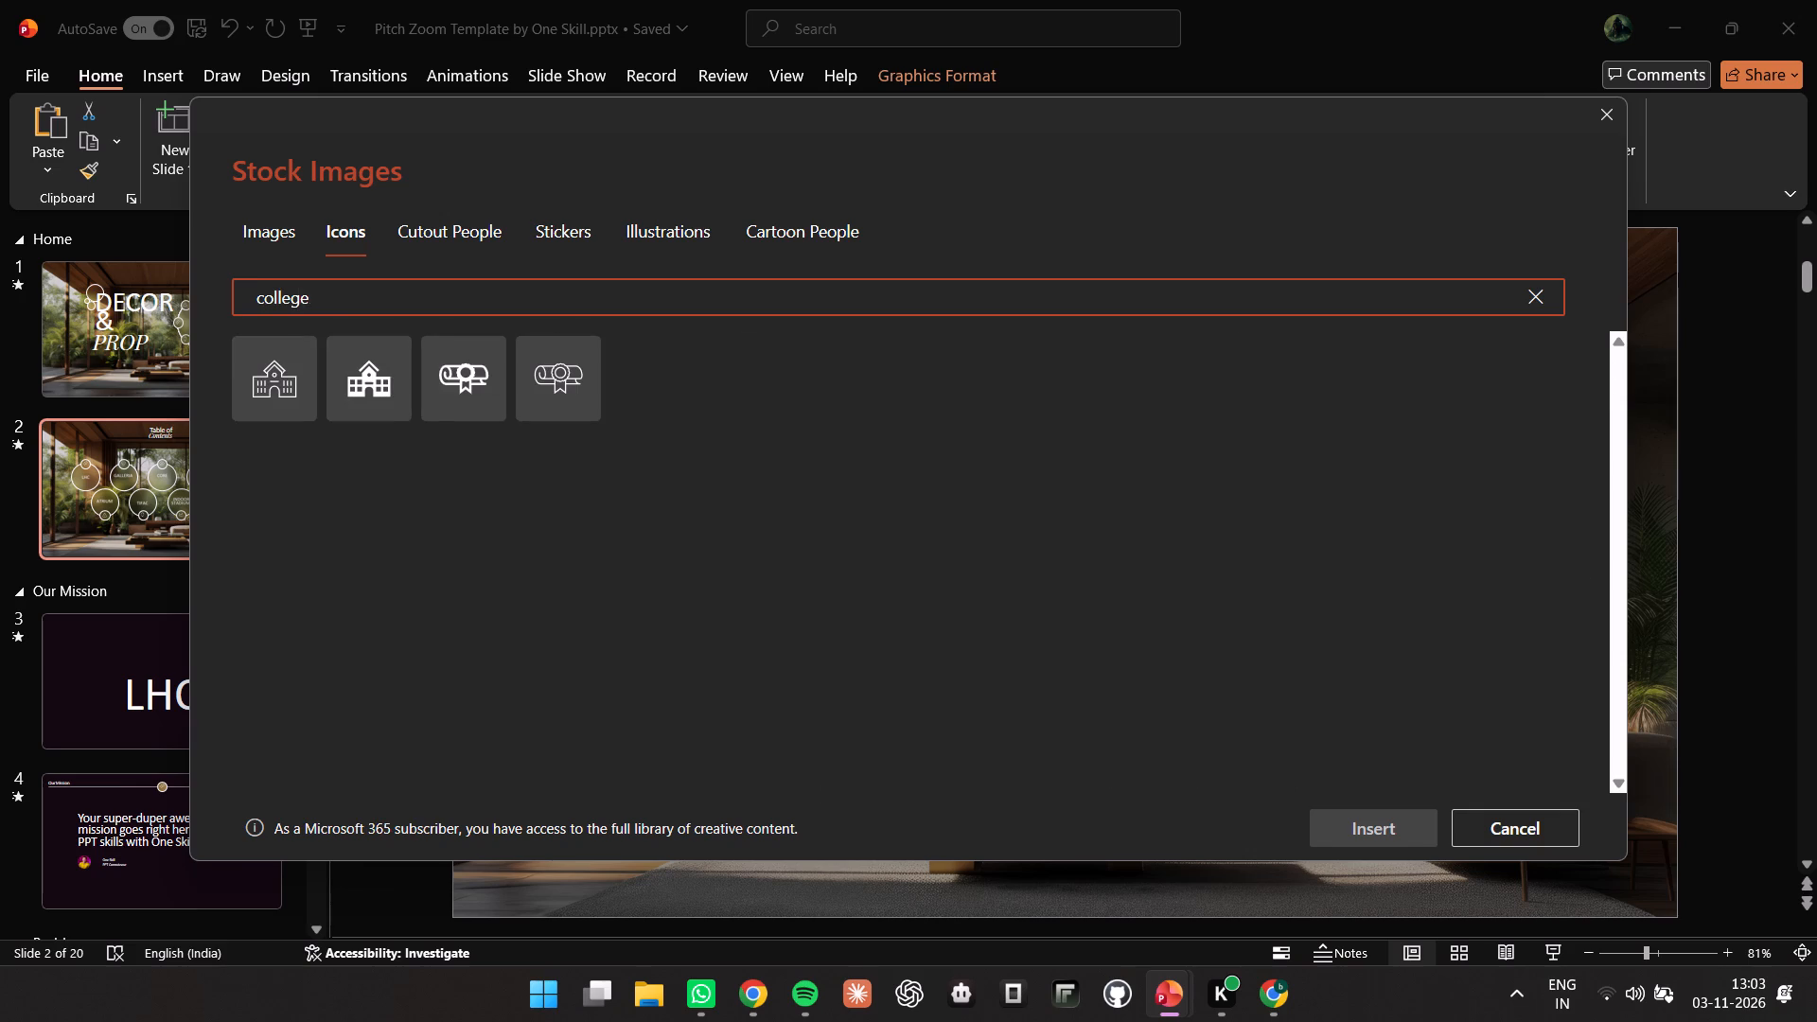
pyautogui.press('BackSpace')
pyautogui.press('BackSpace')
pyautogui.press('BackSpace')
pyautogui.press('BackSpace')
pyautogui.press('BackSpace')
pyautogui.press('BackSpace')
pyautogui.press('BackSpace')
pyautogui.write('college')
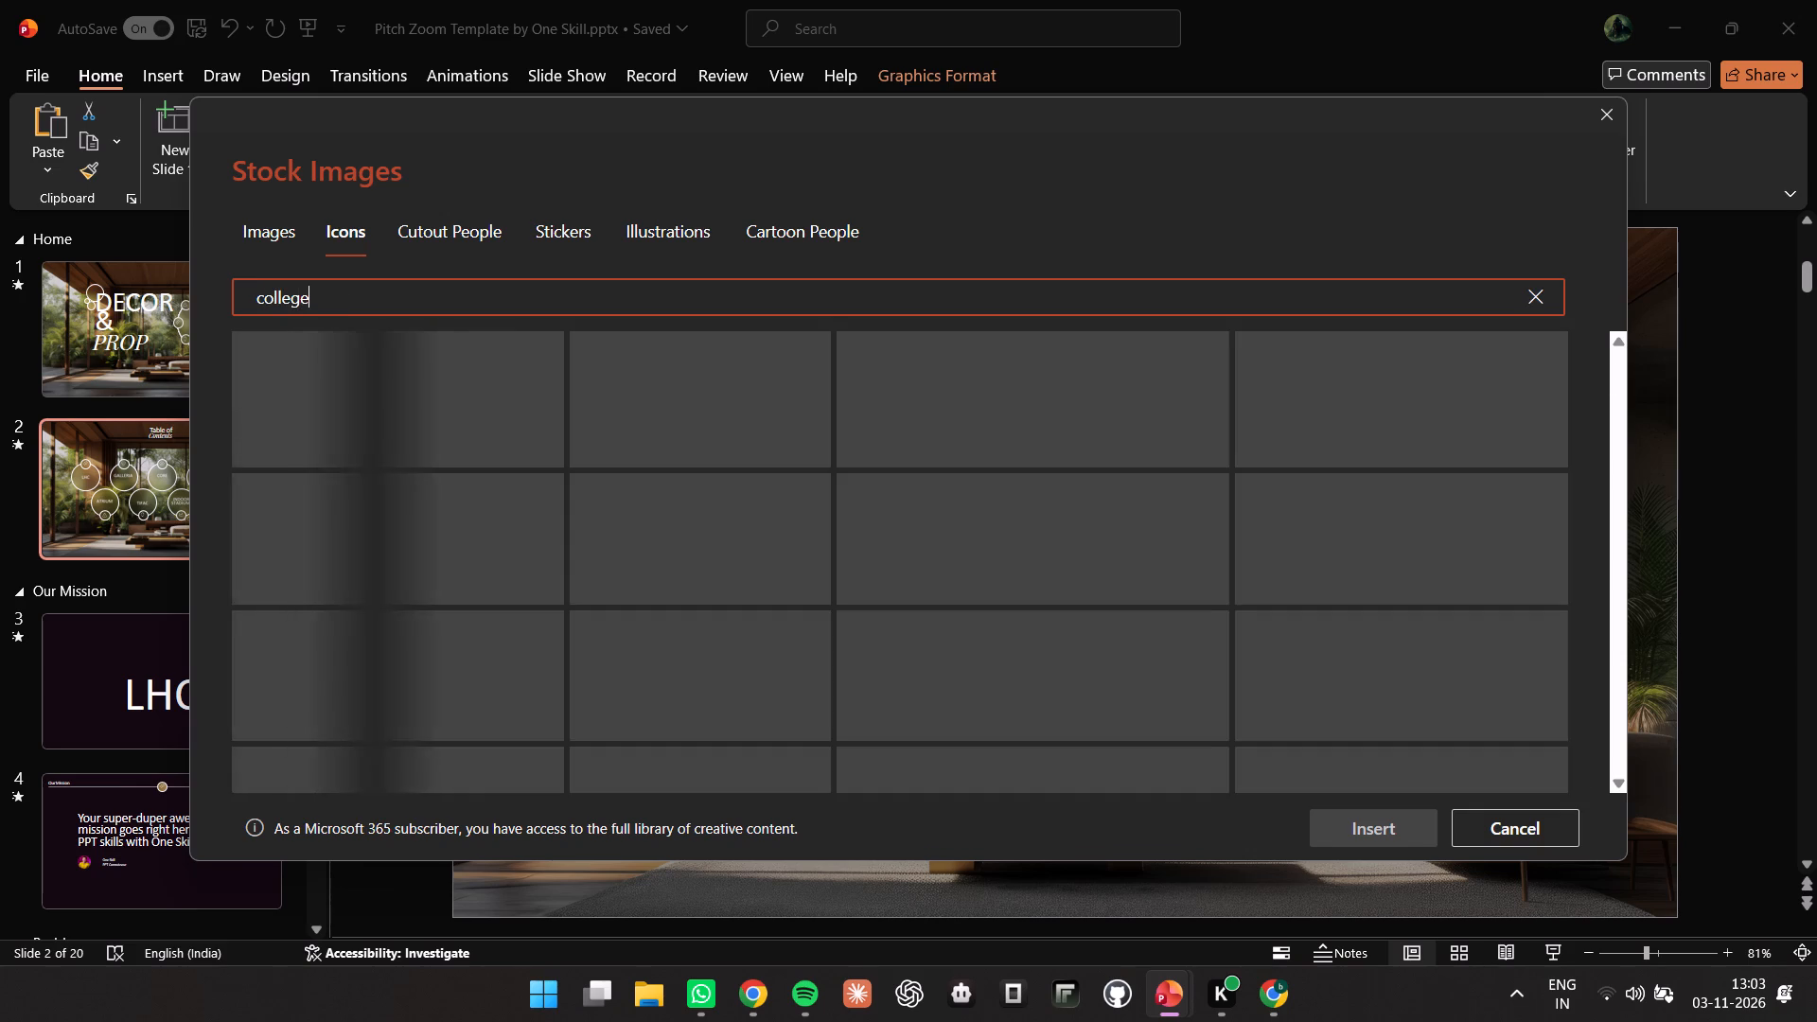
pyautogui.moveTo(320, 109); pyautogui.dragTo(1434, 167)
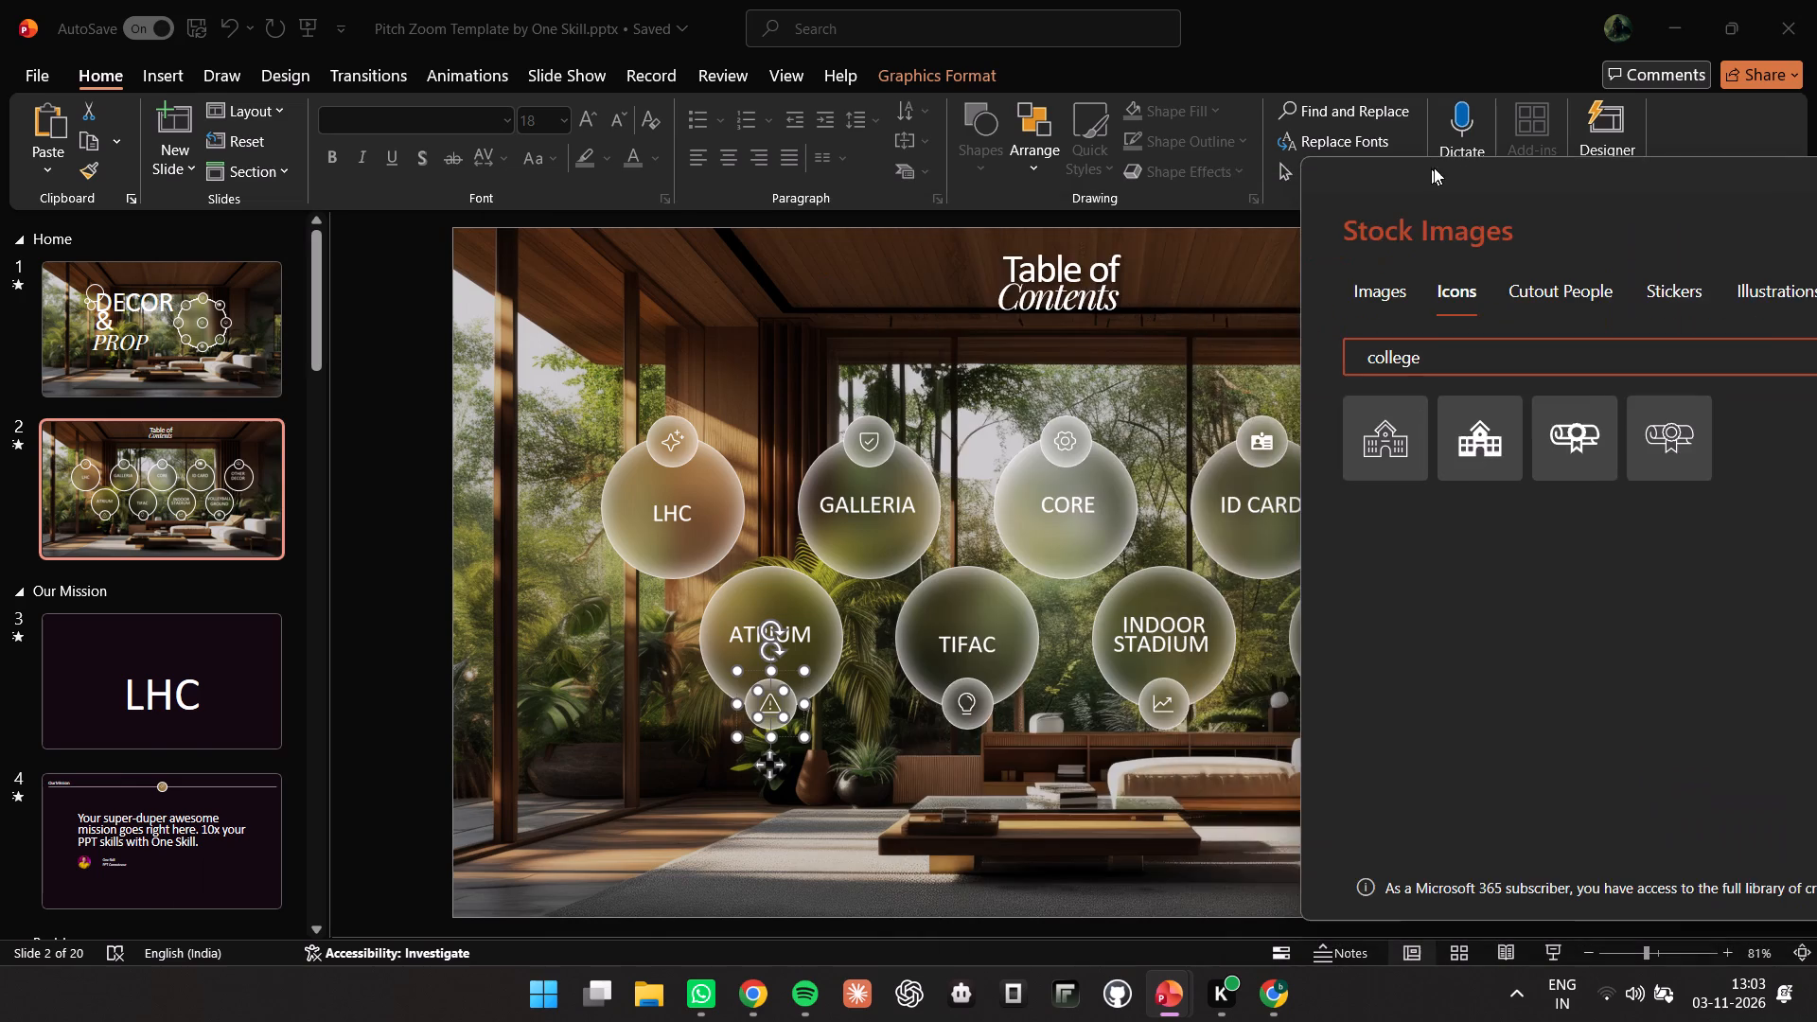
pyautogui.moveTo(1434, 167); pyautogui.dragTo(501, 100)
pyautogui.click(658, 363)
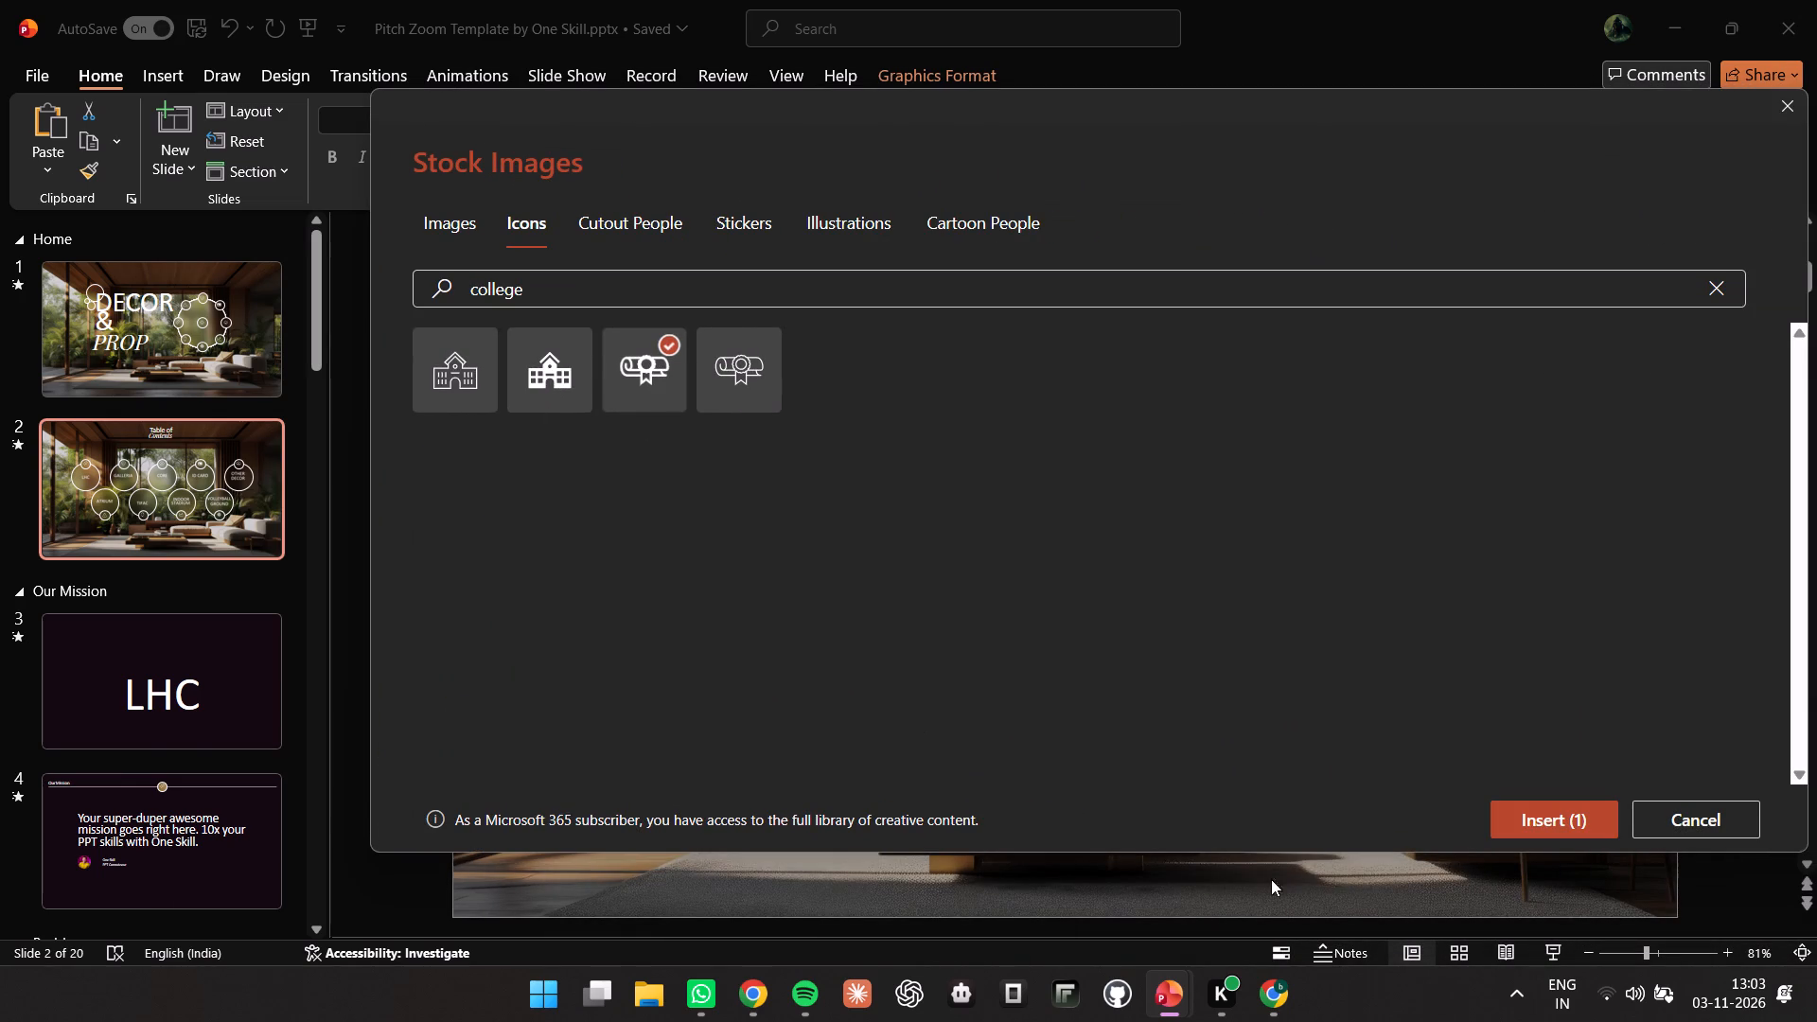
pyautogui.click(1518, 805)
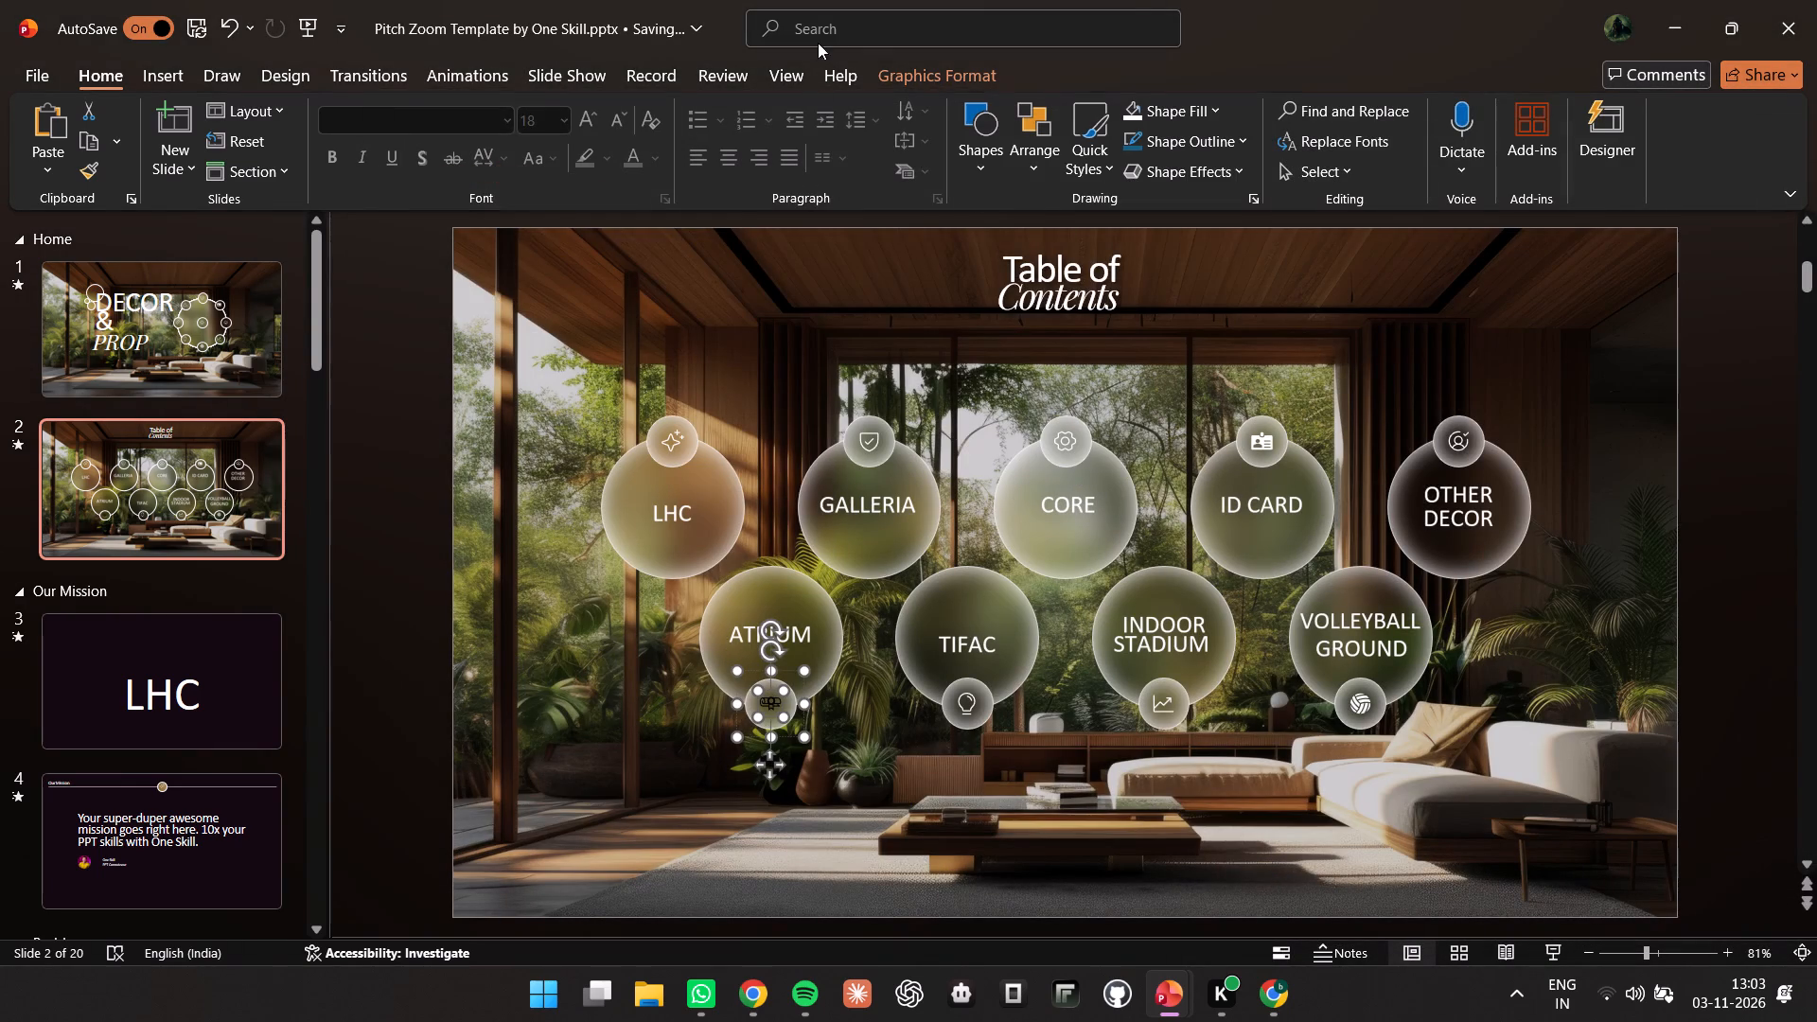
# Fill the diploma icon below the ATRIUM circle on slide 2 with white.
pyautogui.click(905, 66)
pyautogui.click(721, 109)
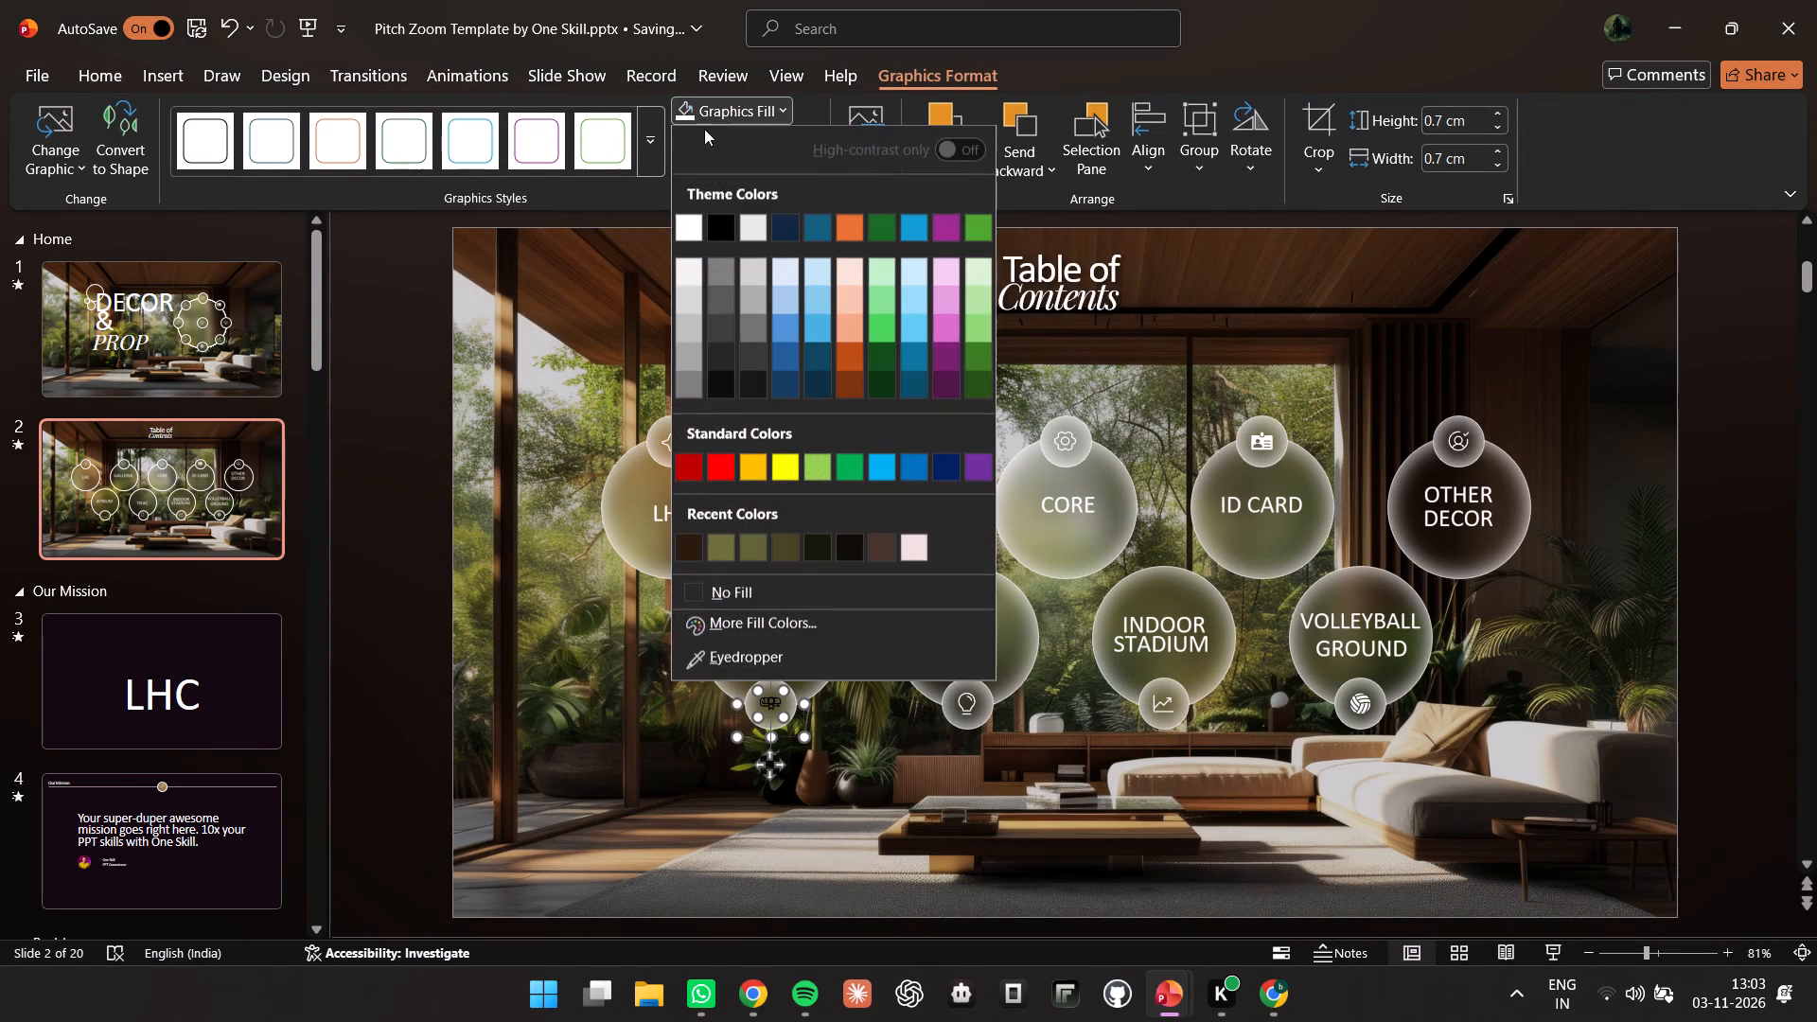
pyautogui.click(688, 231)
# On slide 1, search the stock icons for "college" and replace the warning triangle graphic in the icon ring with the solid rolled diploma icon.
pyautogui.click(205, 344)
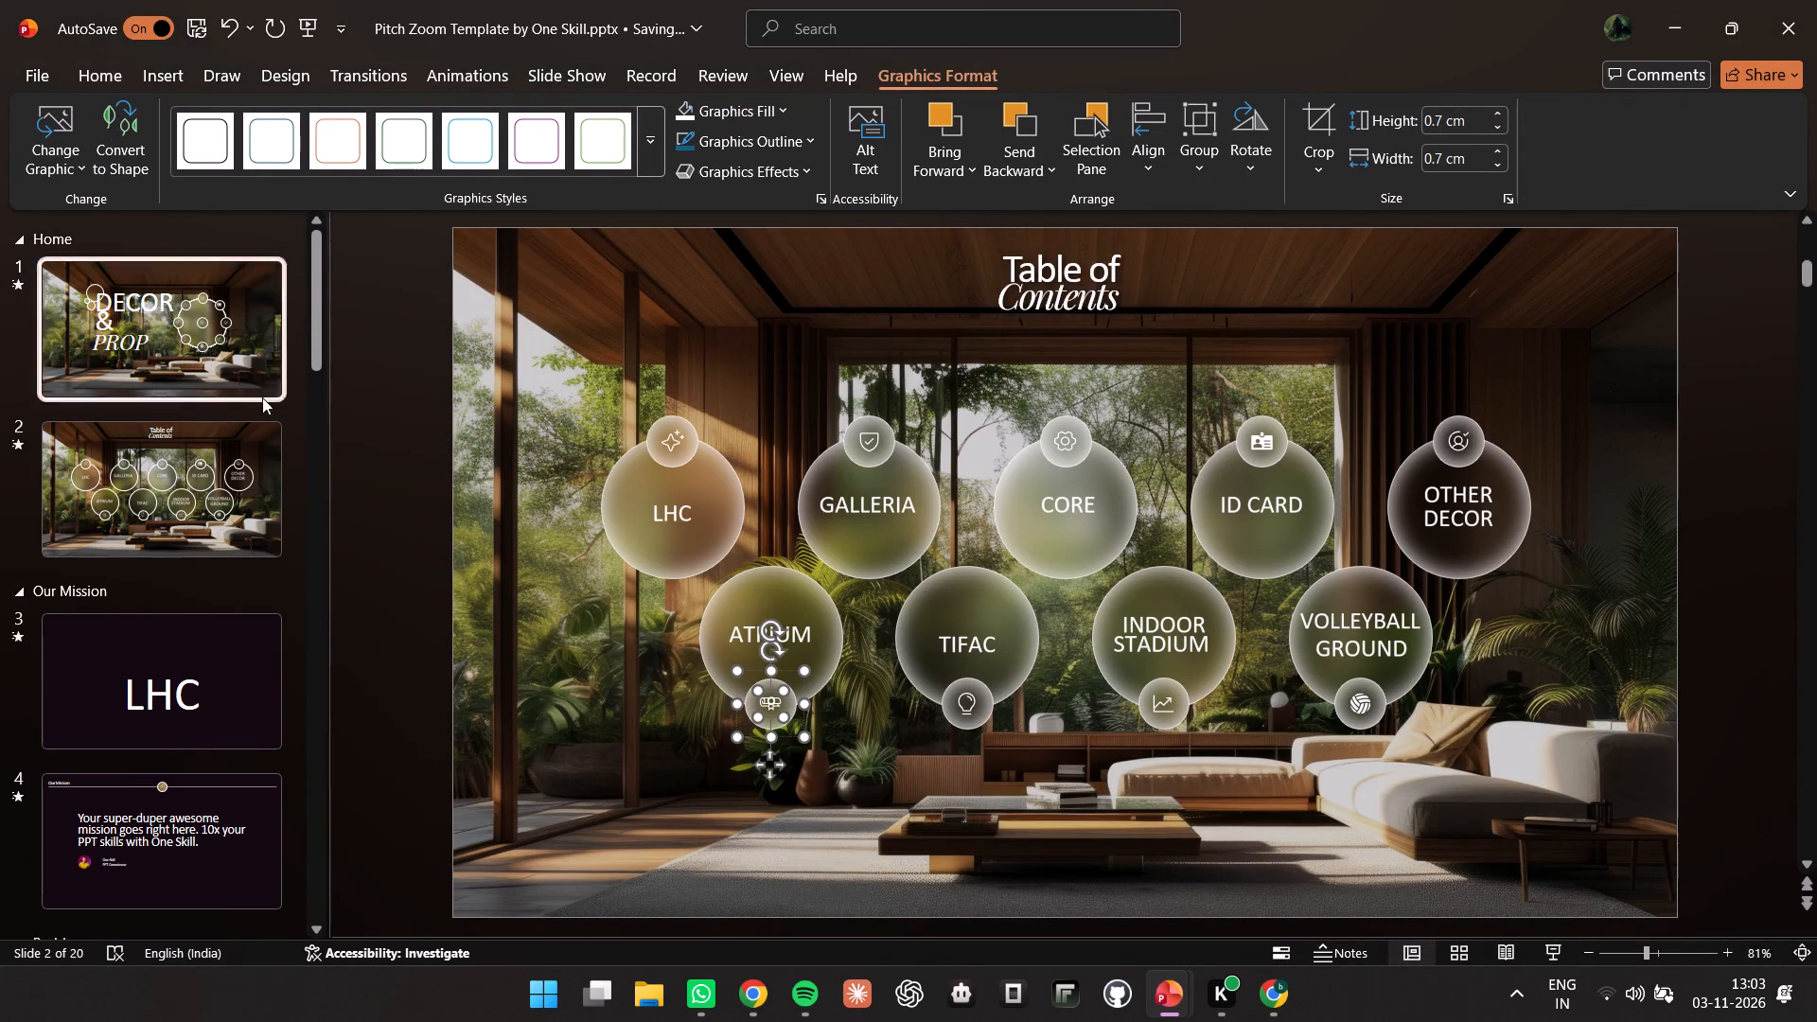
pyautogui.click(1189, 451)
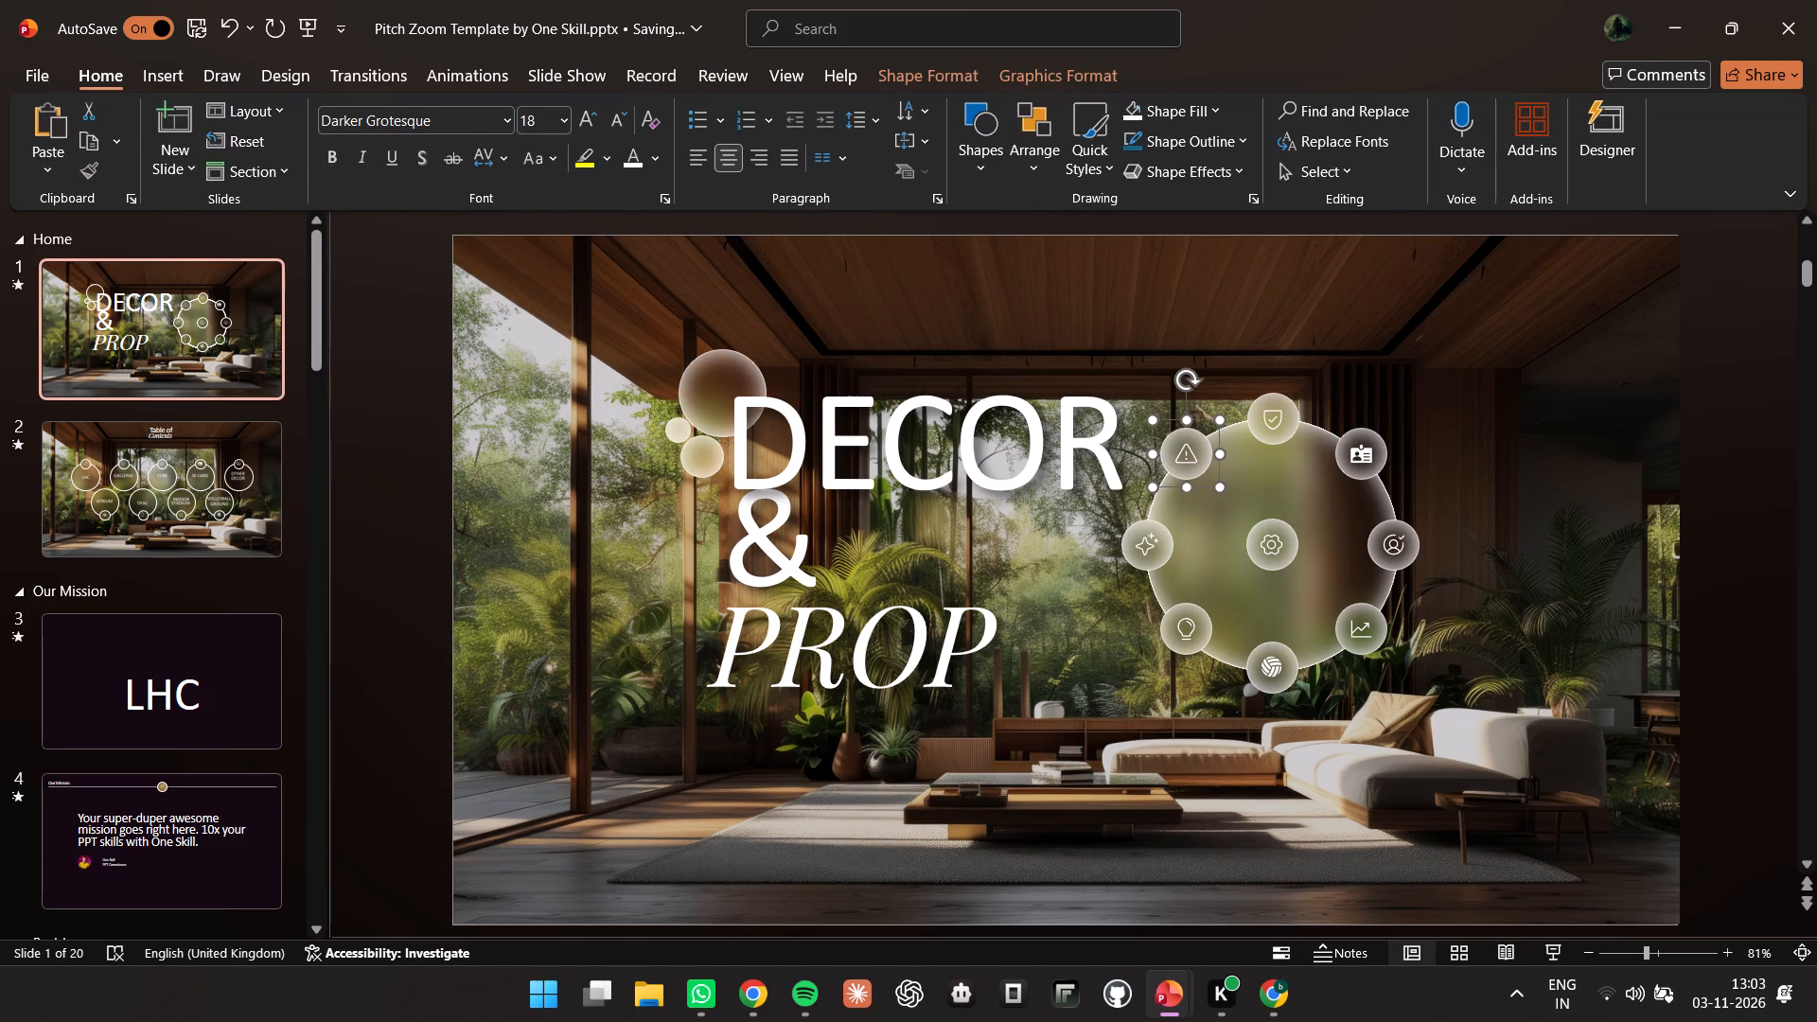
pyautogui.click(1187, 451)
pyautogui.click(1187, 451)
pyautogui.click(1192, 465)
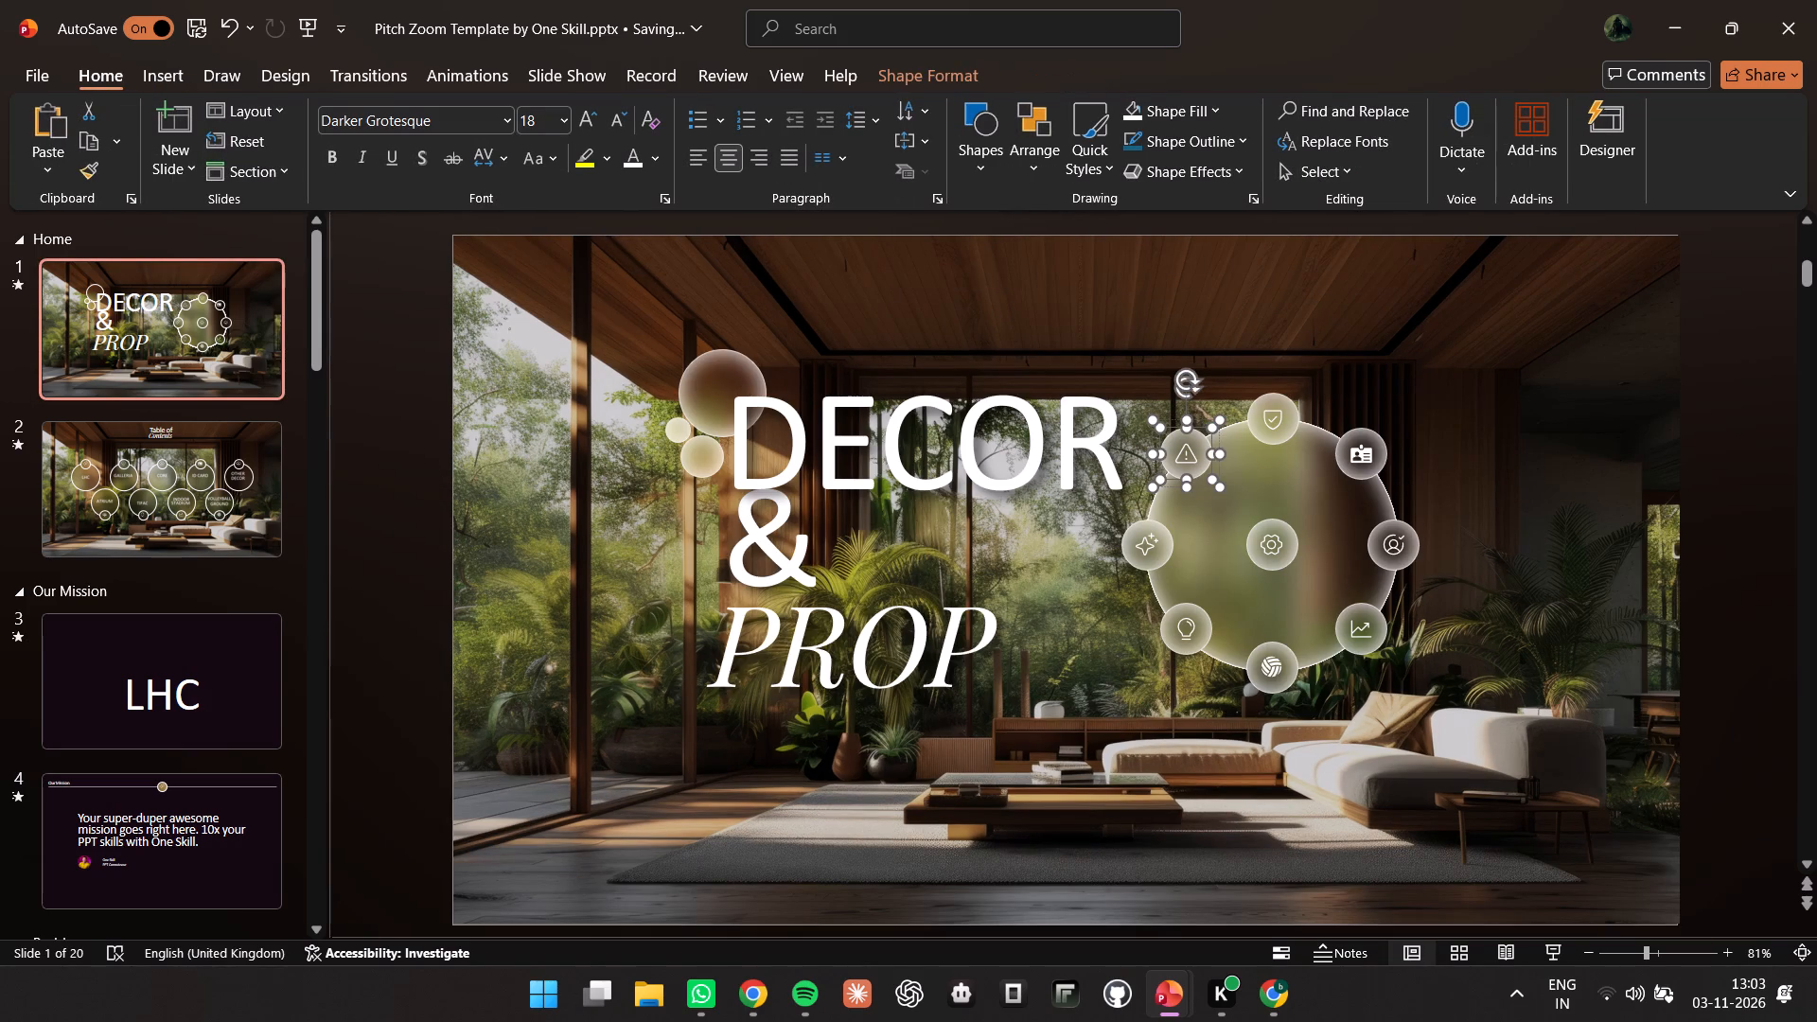
pyautogui.click(1191, 446)
pyautogui.click(1229, 558)
pyautogui.click(1188, 449)
pyautogui.click(1183, 460)
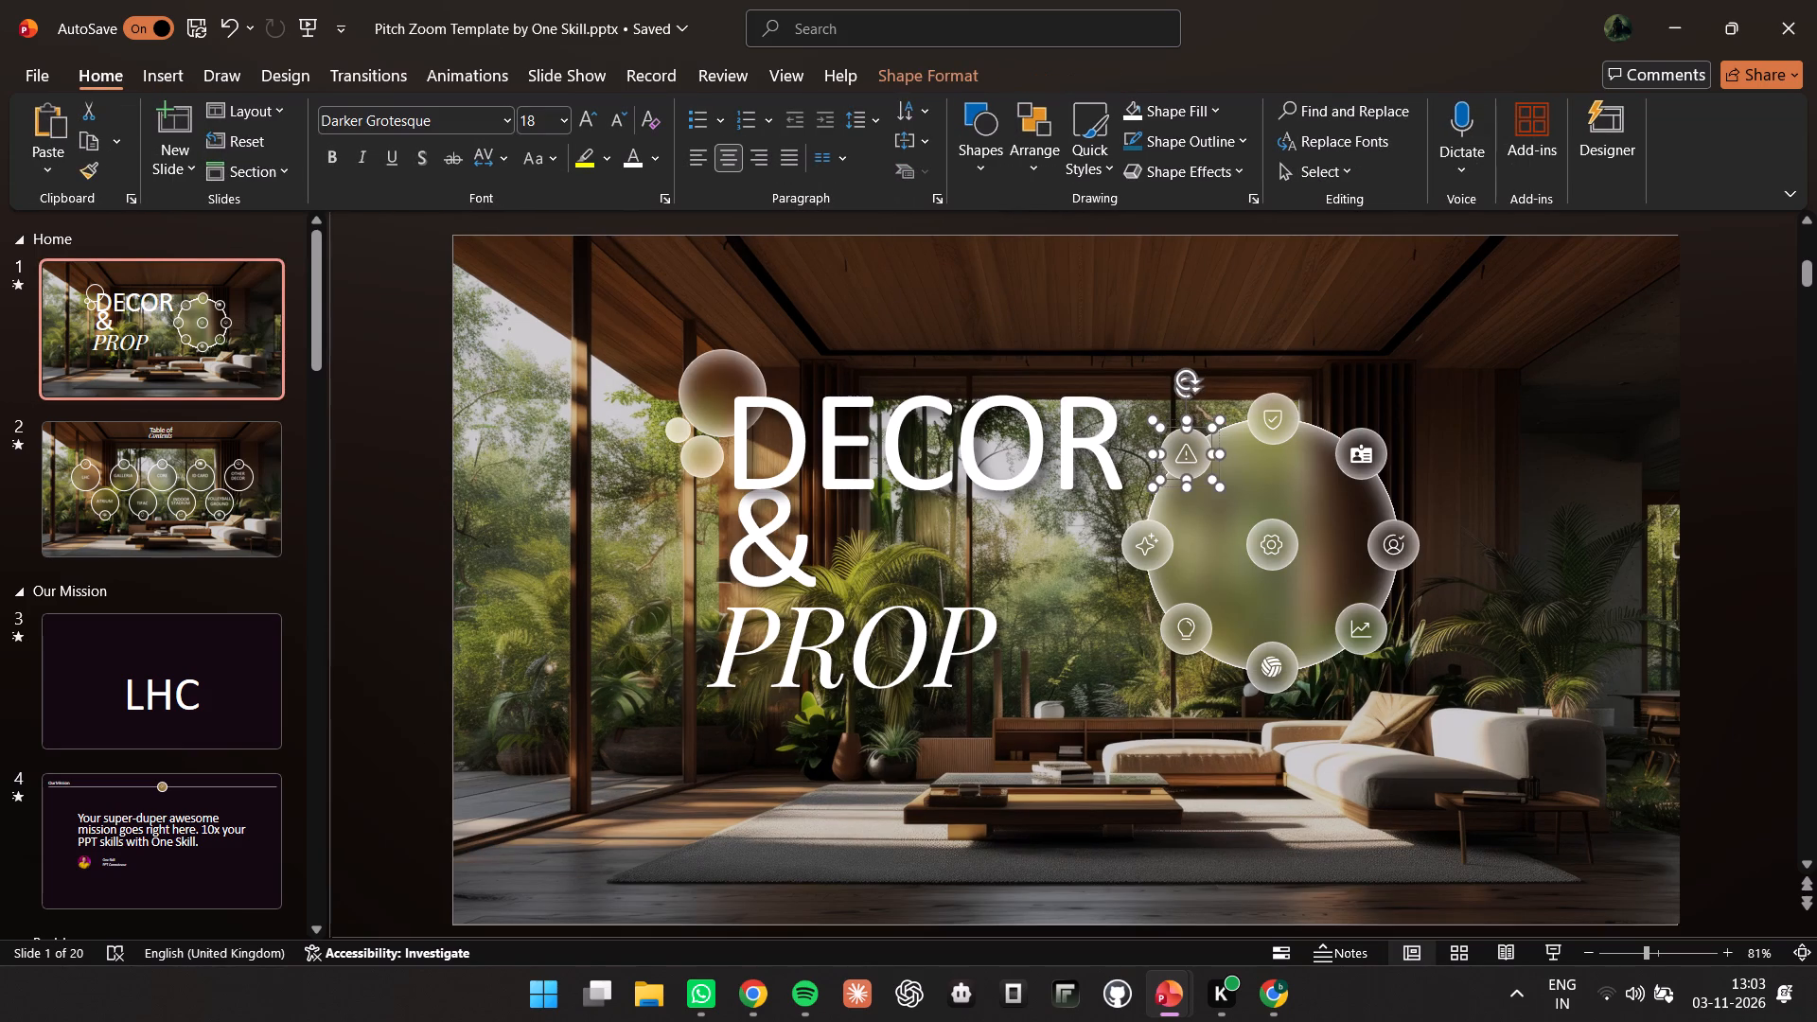
pyautogui.click(1193, 455)
pyautogui.rightClick(1192, 454)
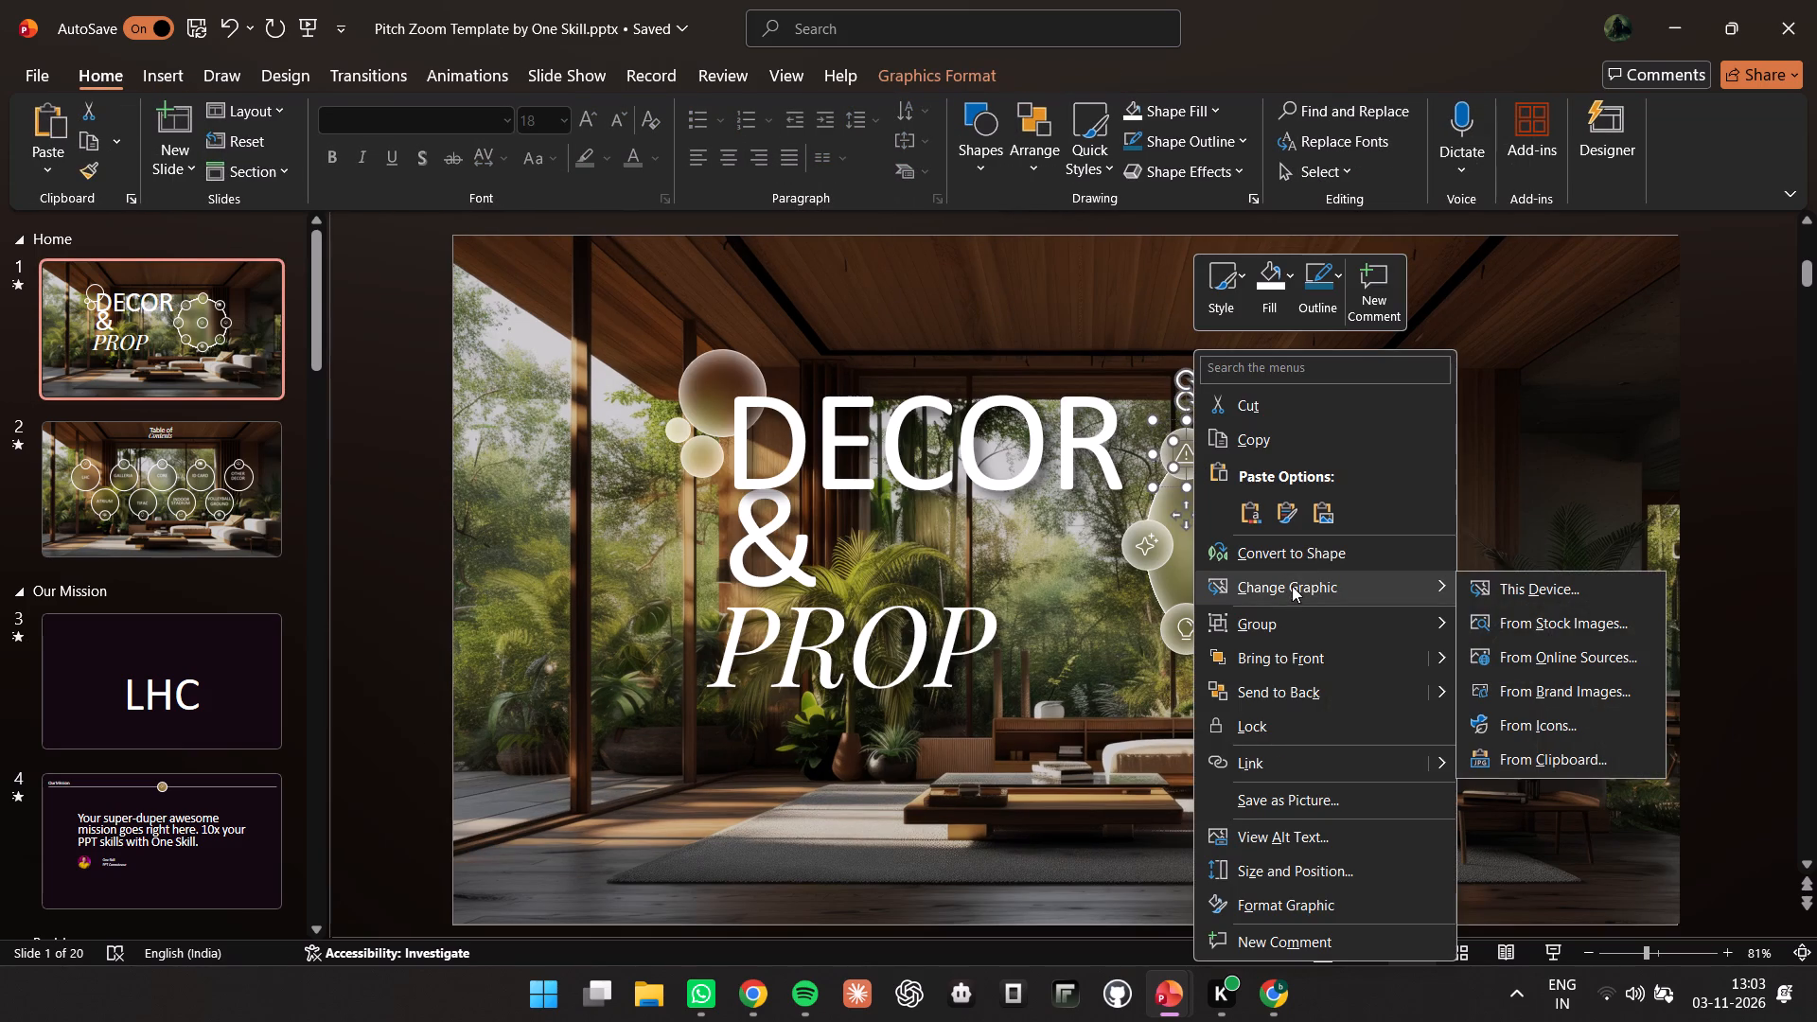
pyautogui.click(1544, 727)
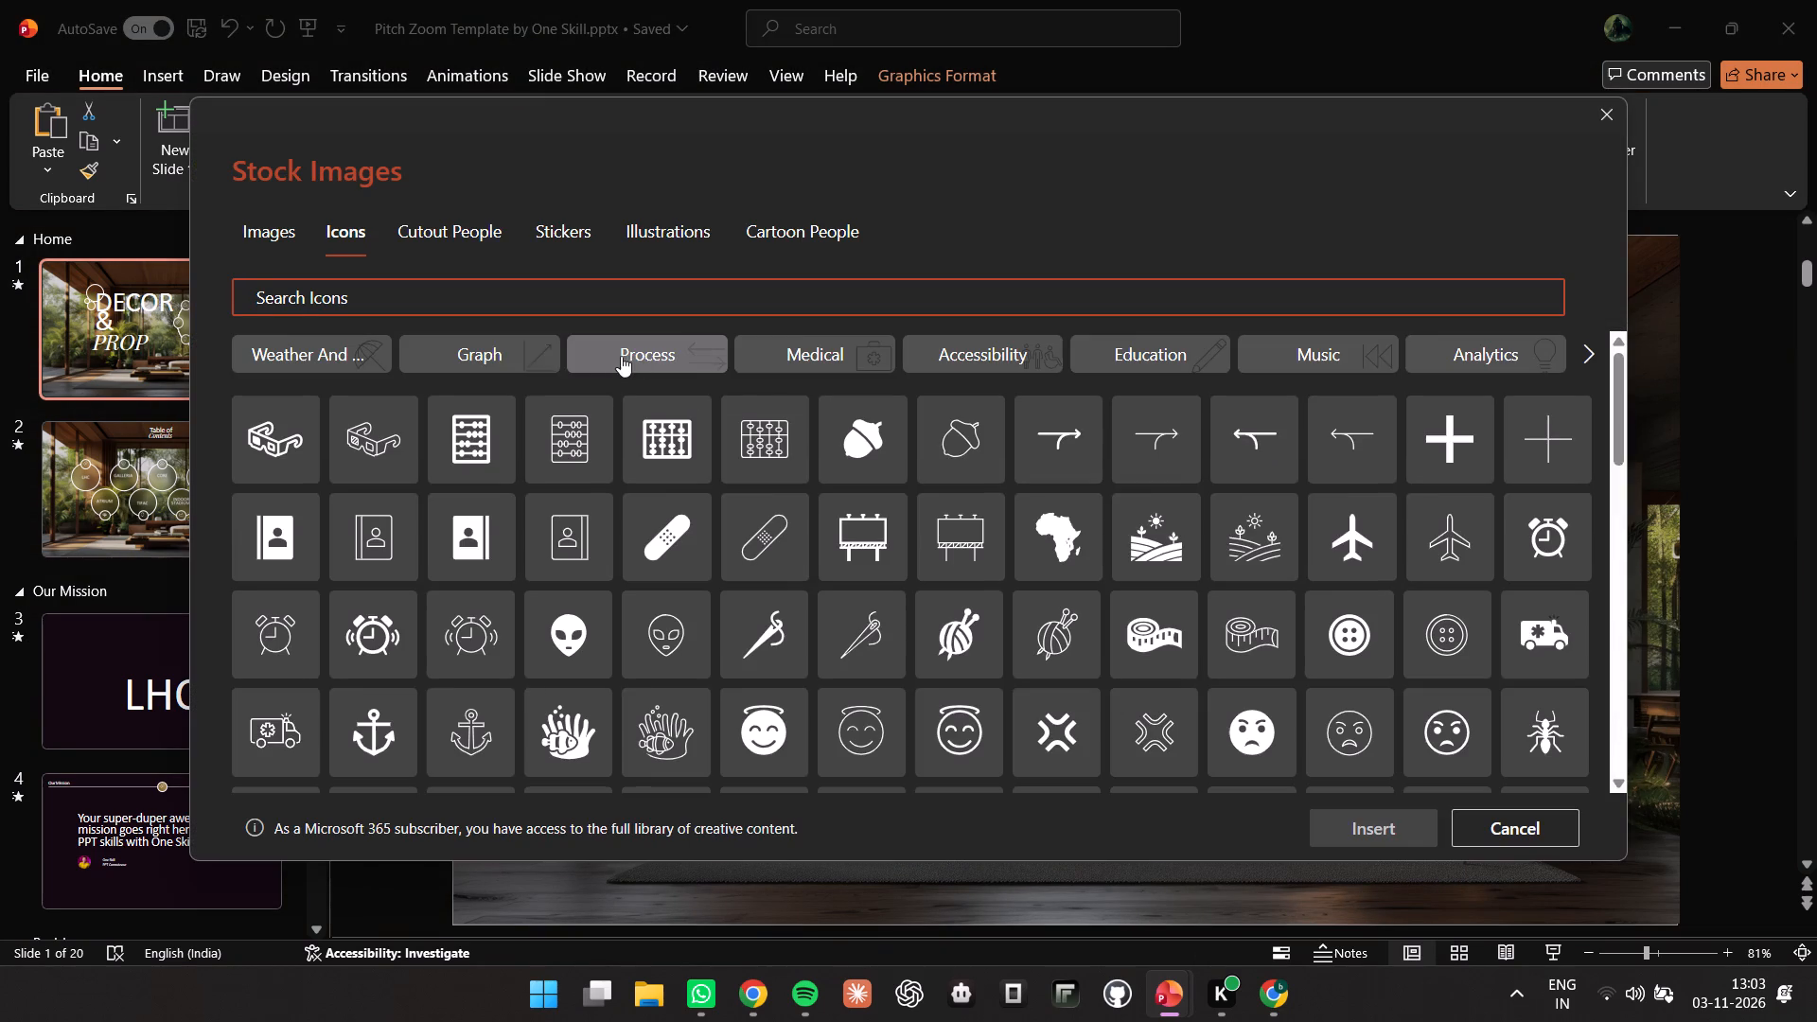
pyautogui.click(485, 296)
pyautogui.write('coll')
pyautogui.write('ege')
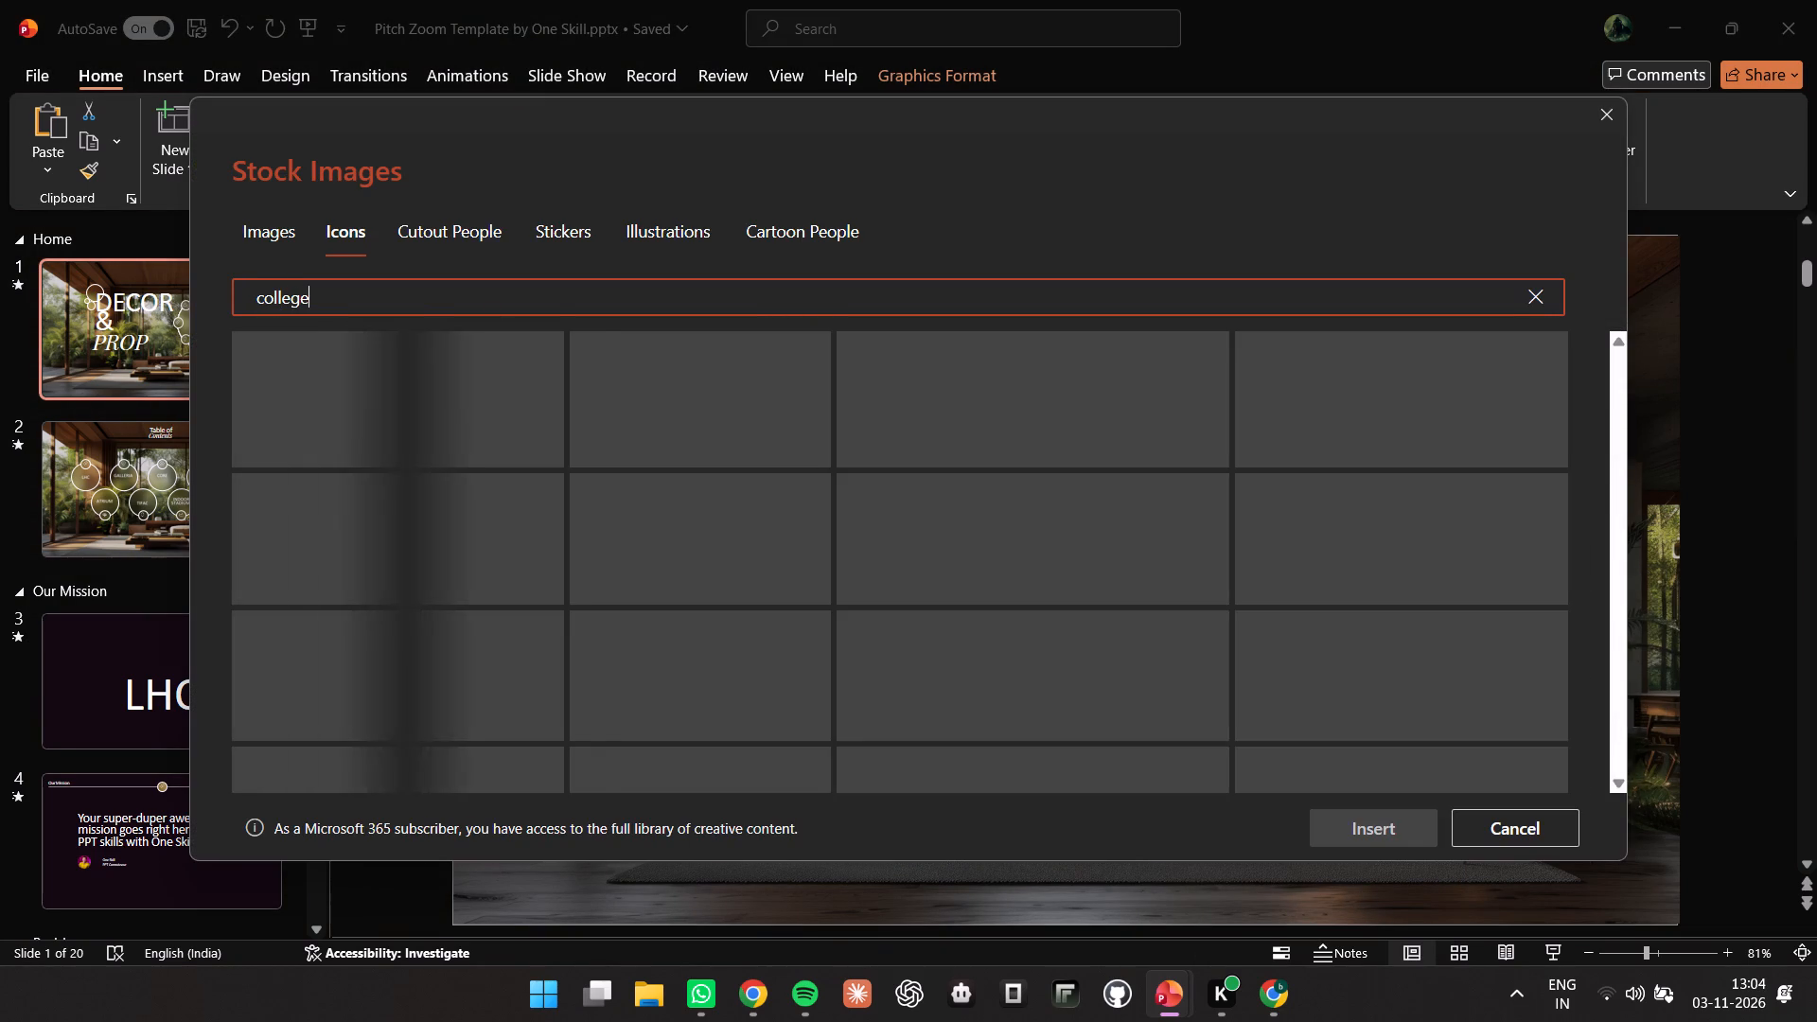
pyautogui.click(444, 392)
pyautogui.click(1390, 828)
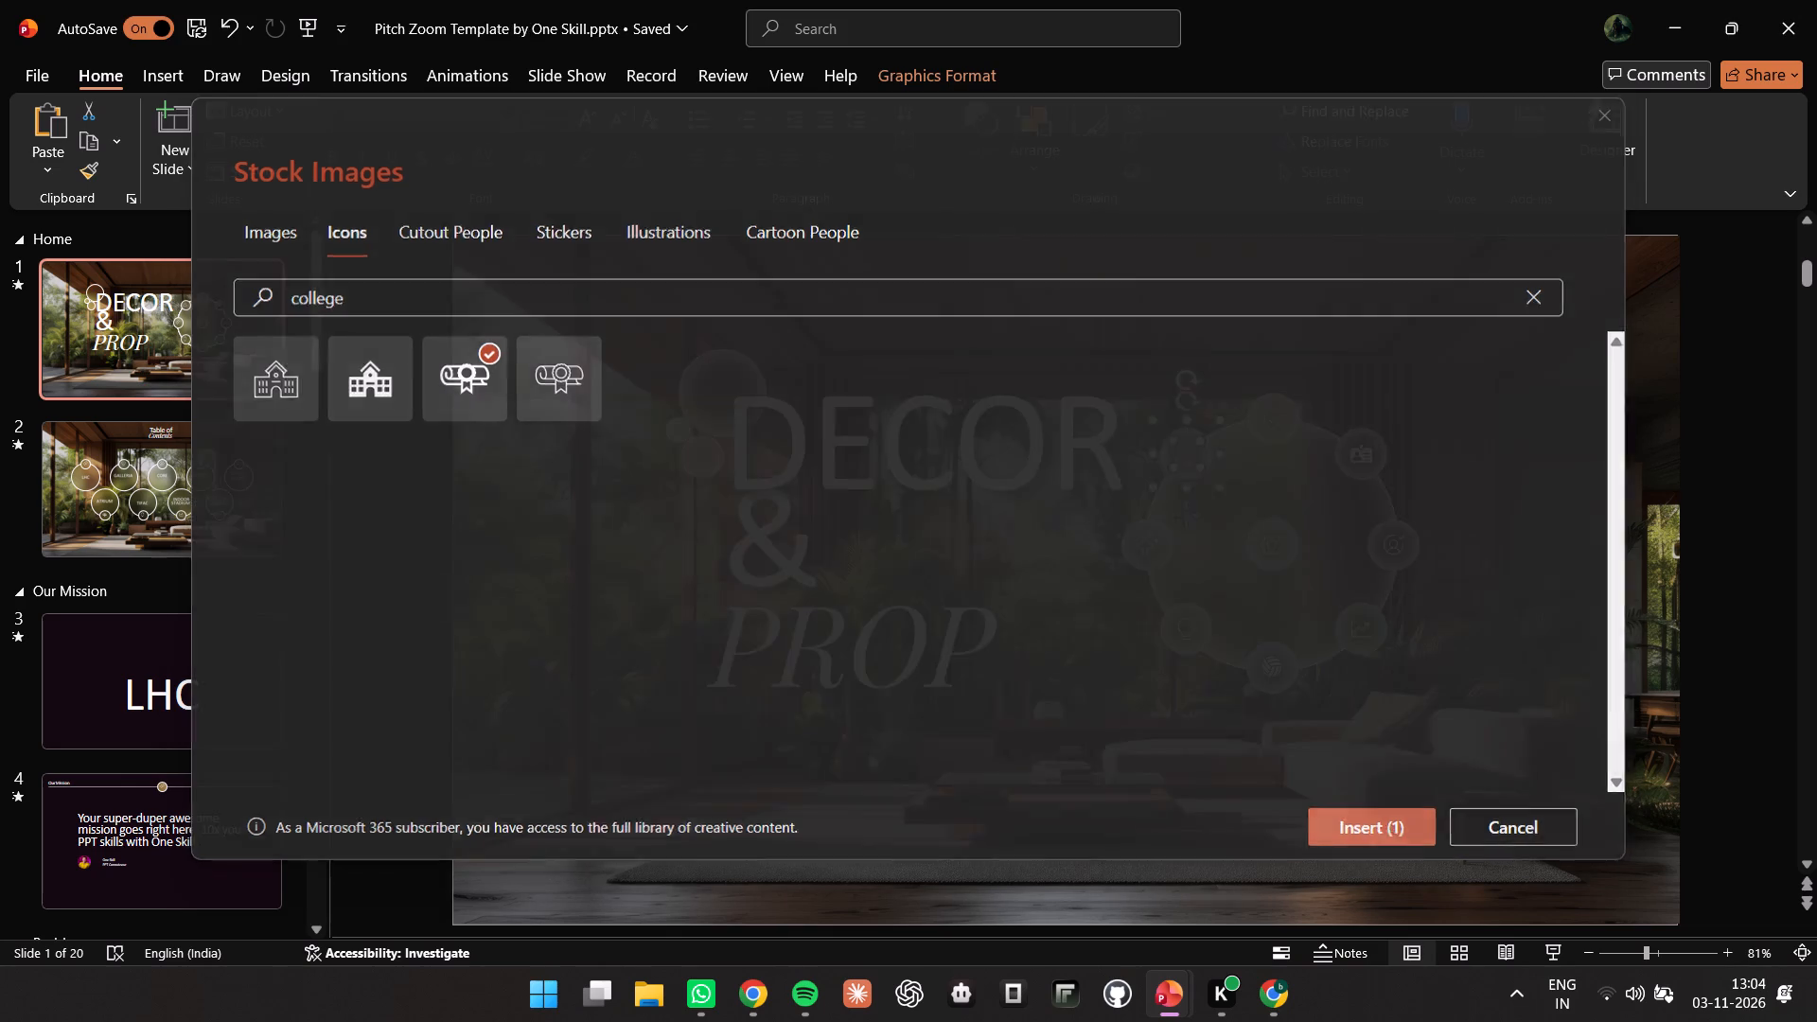
# Fill the diploma icon in slide 1's icon ring with white.
pyautogui.click(915, 72)
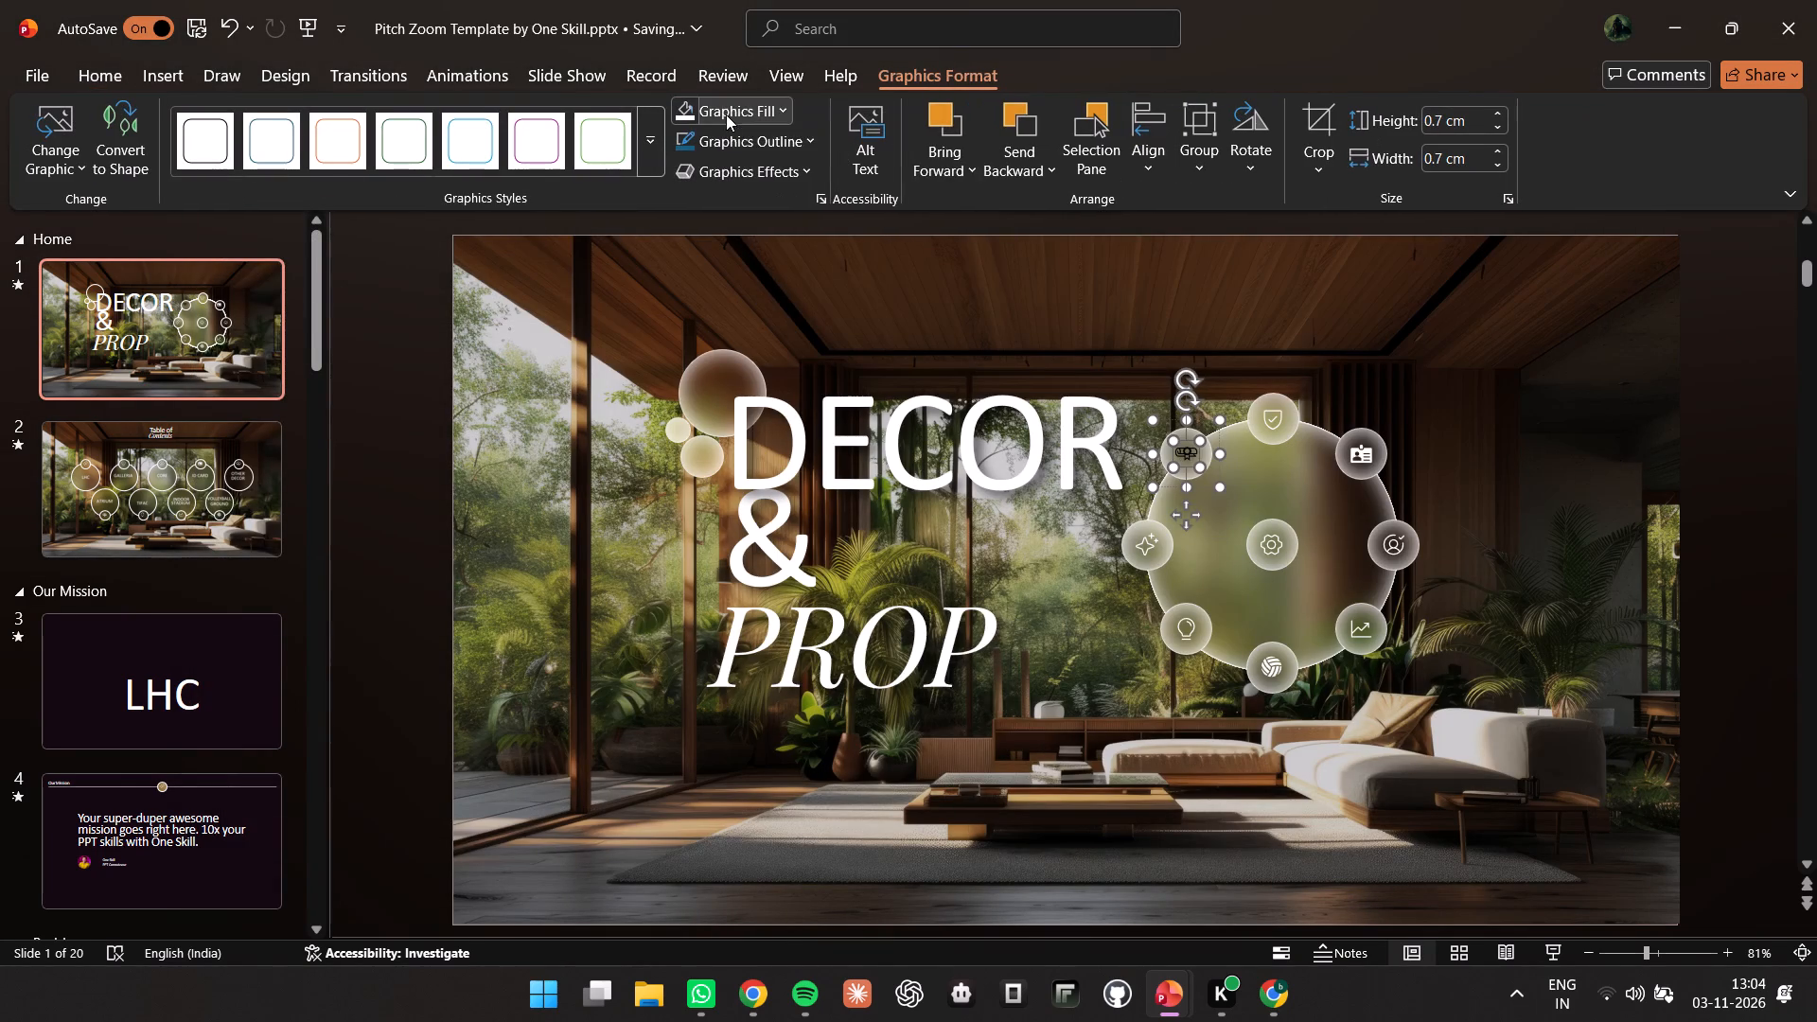
pyautogui.click(726, 115)
pyautogui.click(682, 221)
pyautogui.click(437, 285)
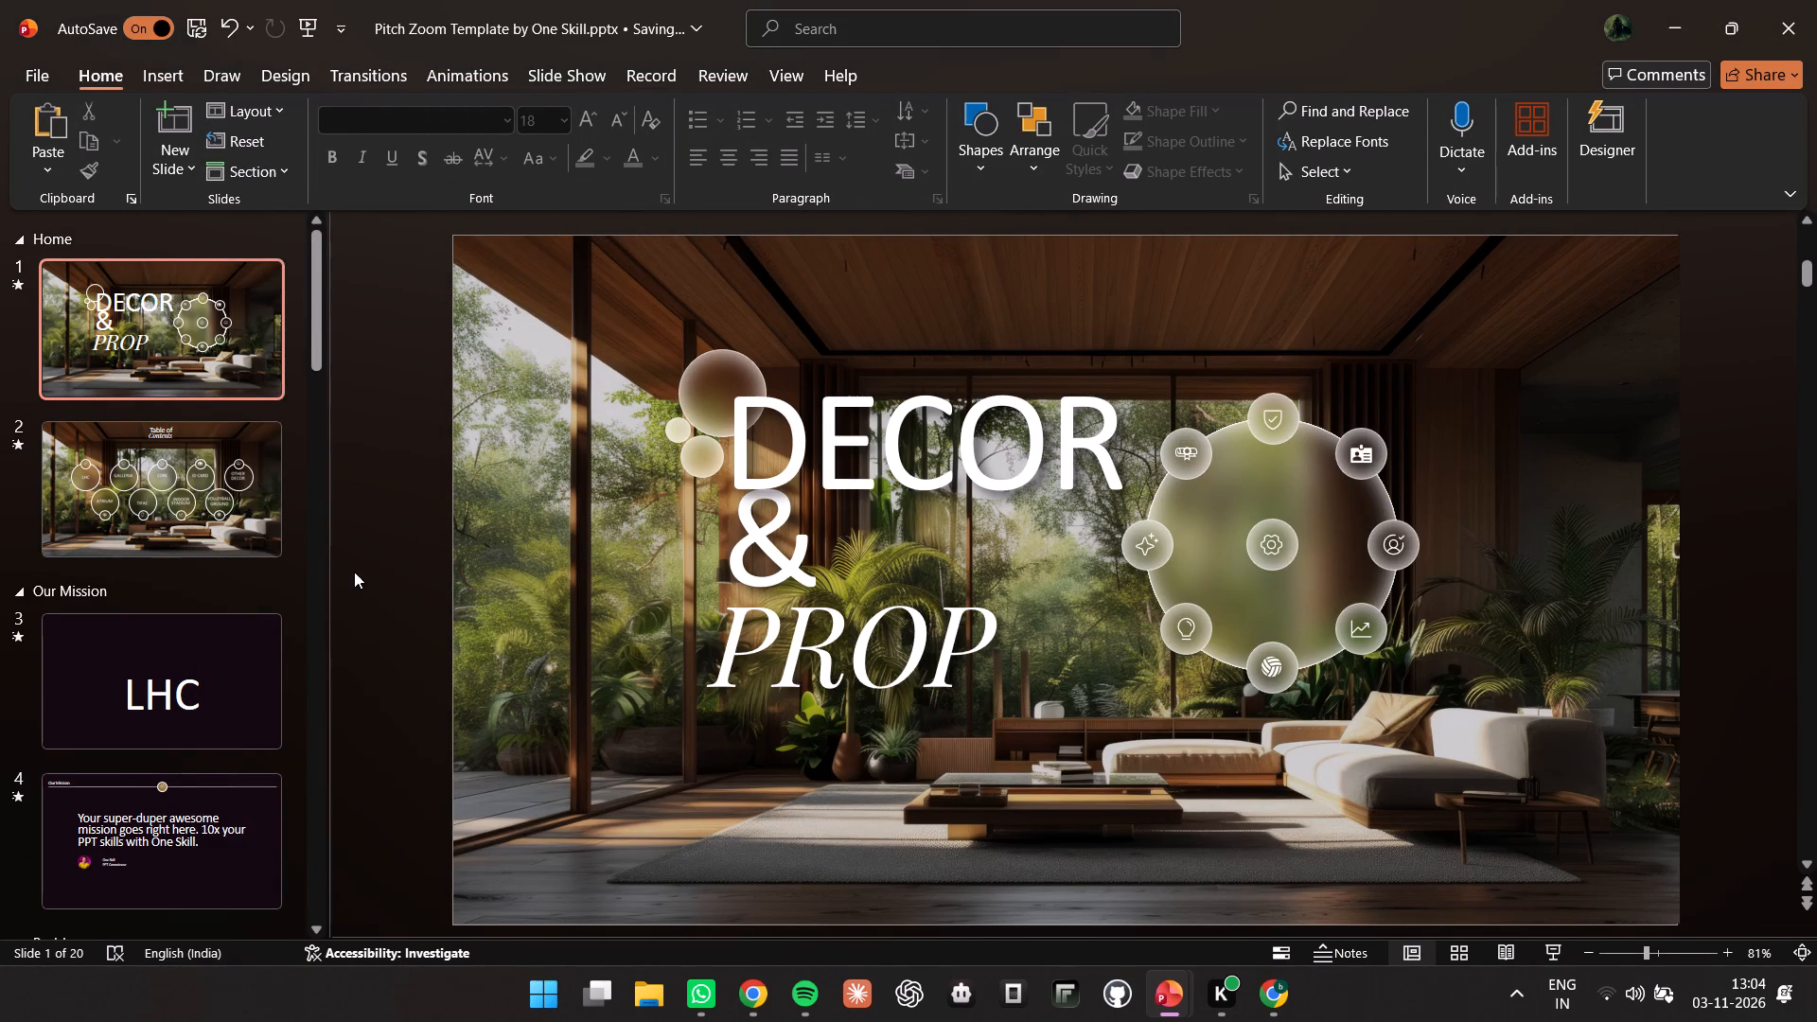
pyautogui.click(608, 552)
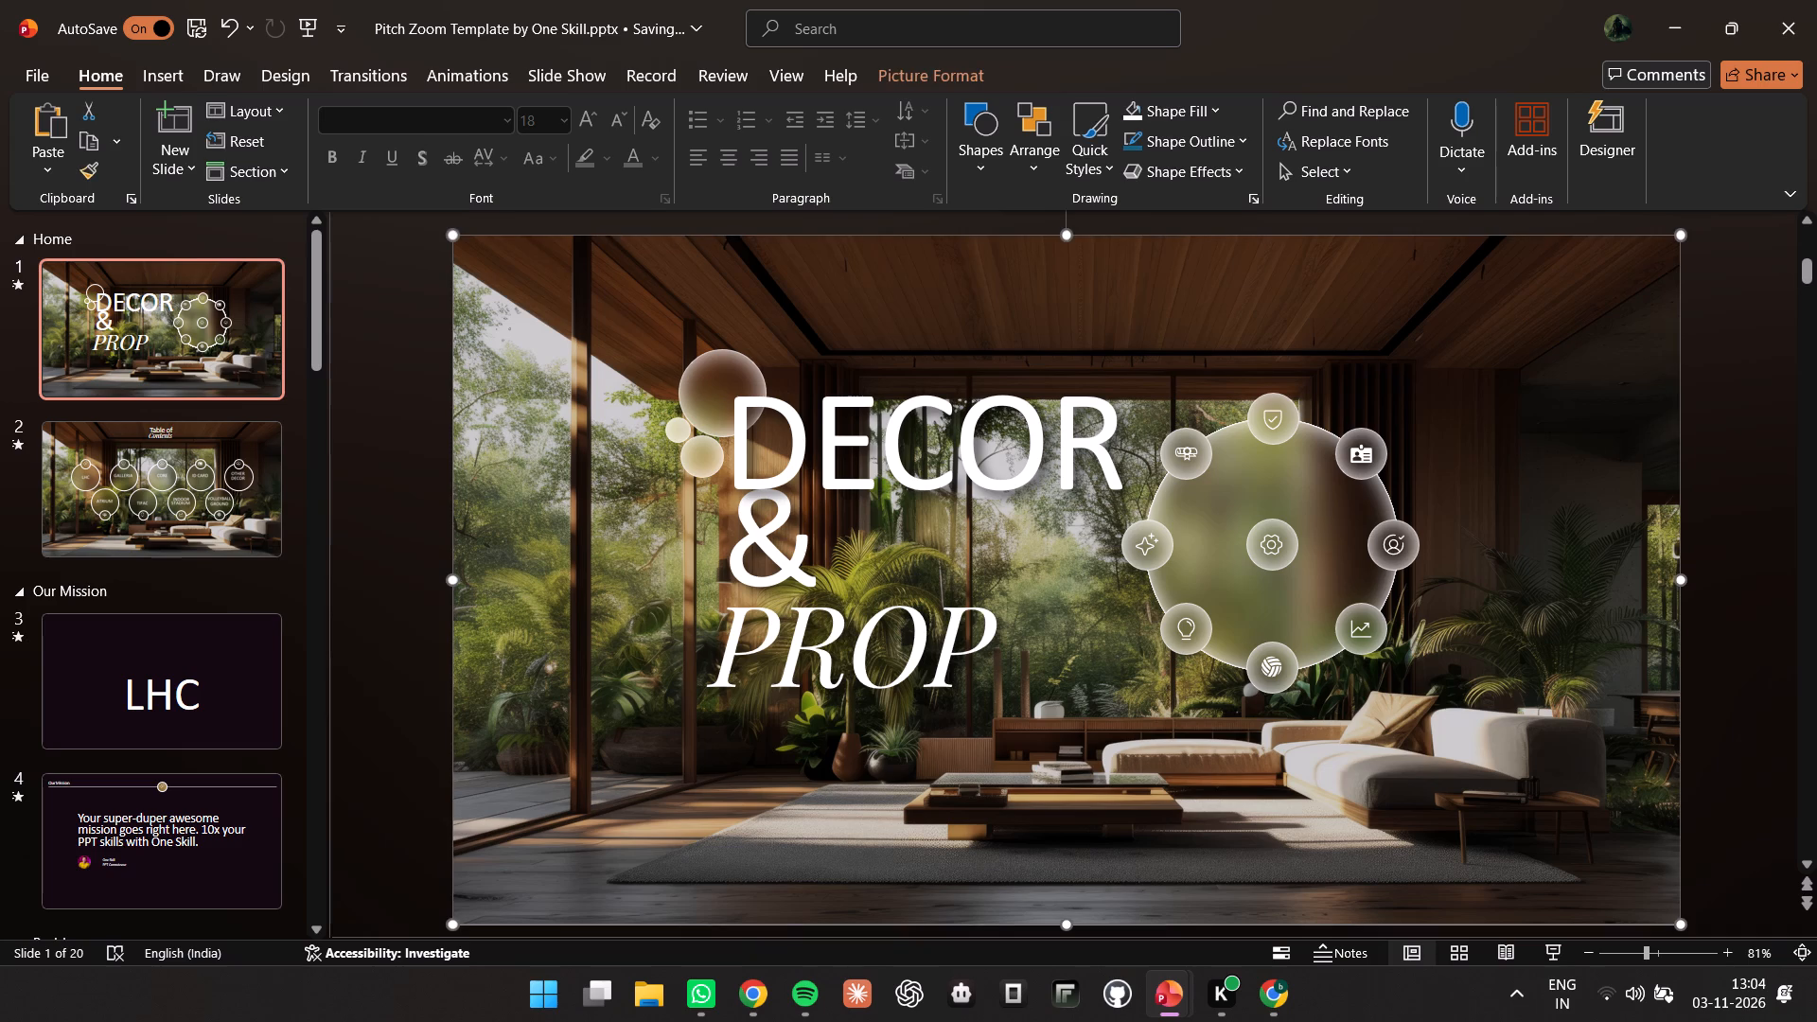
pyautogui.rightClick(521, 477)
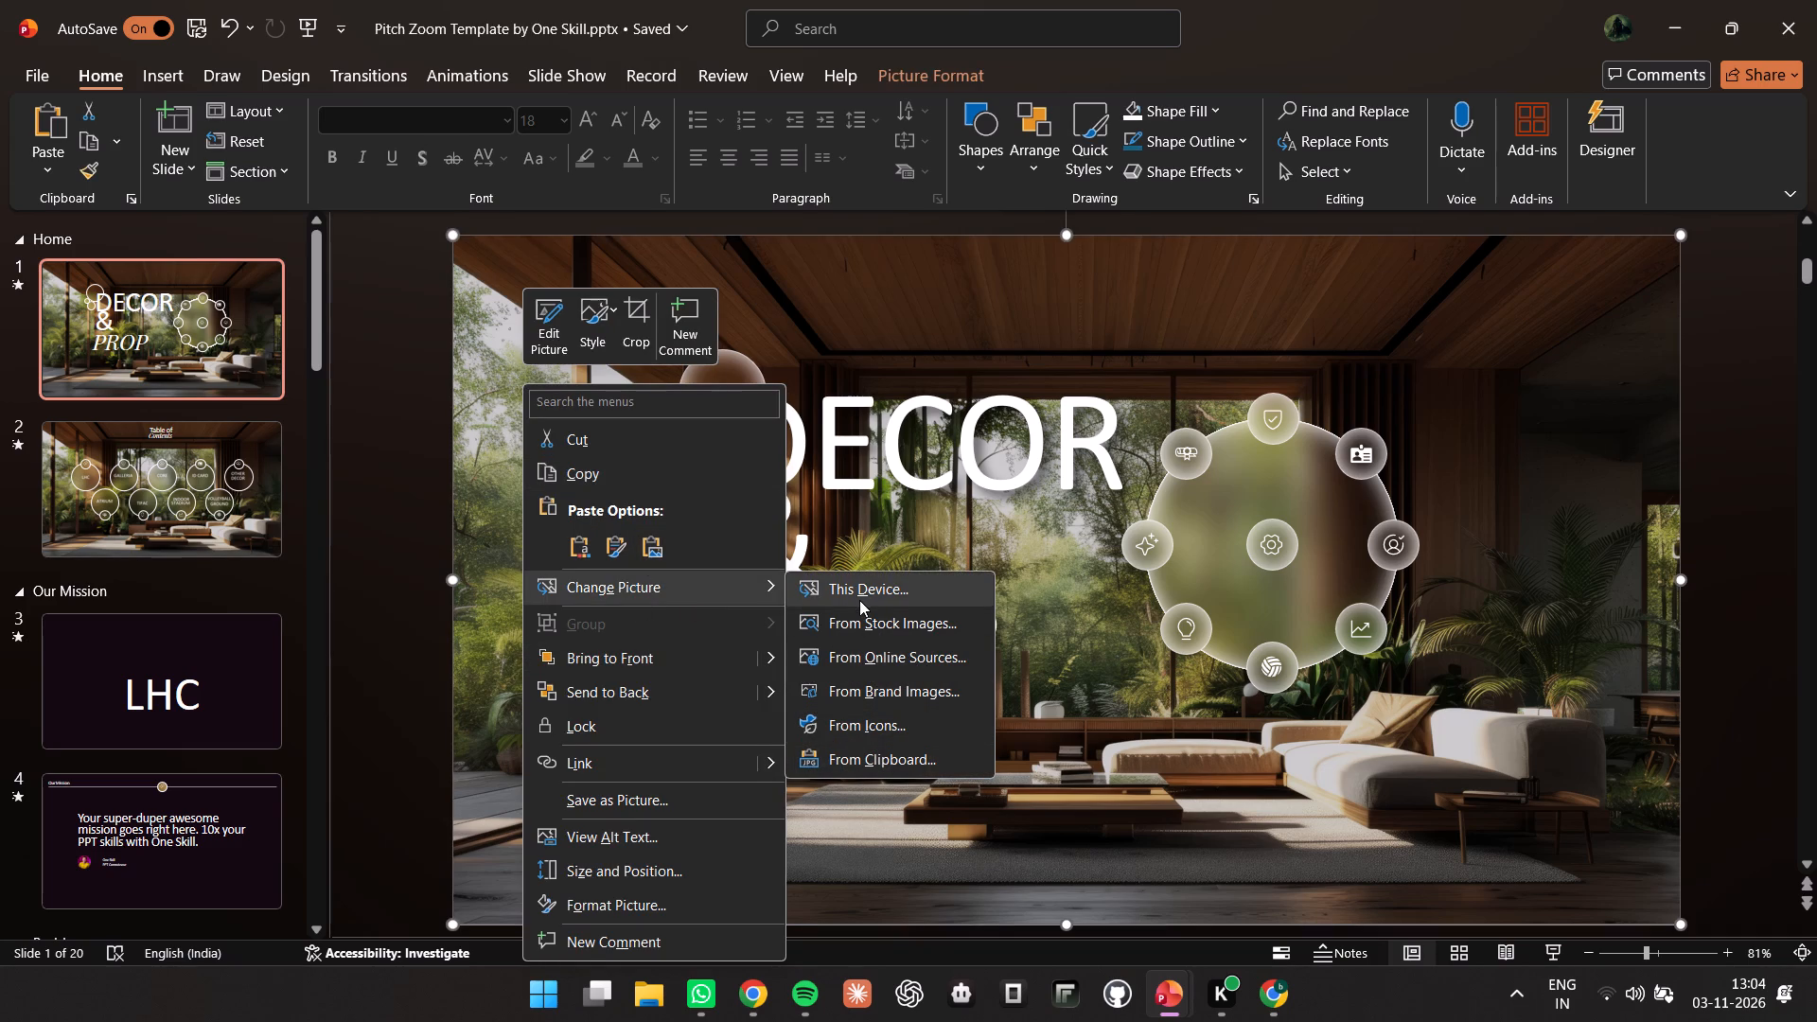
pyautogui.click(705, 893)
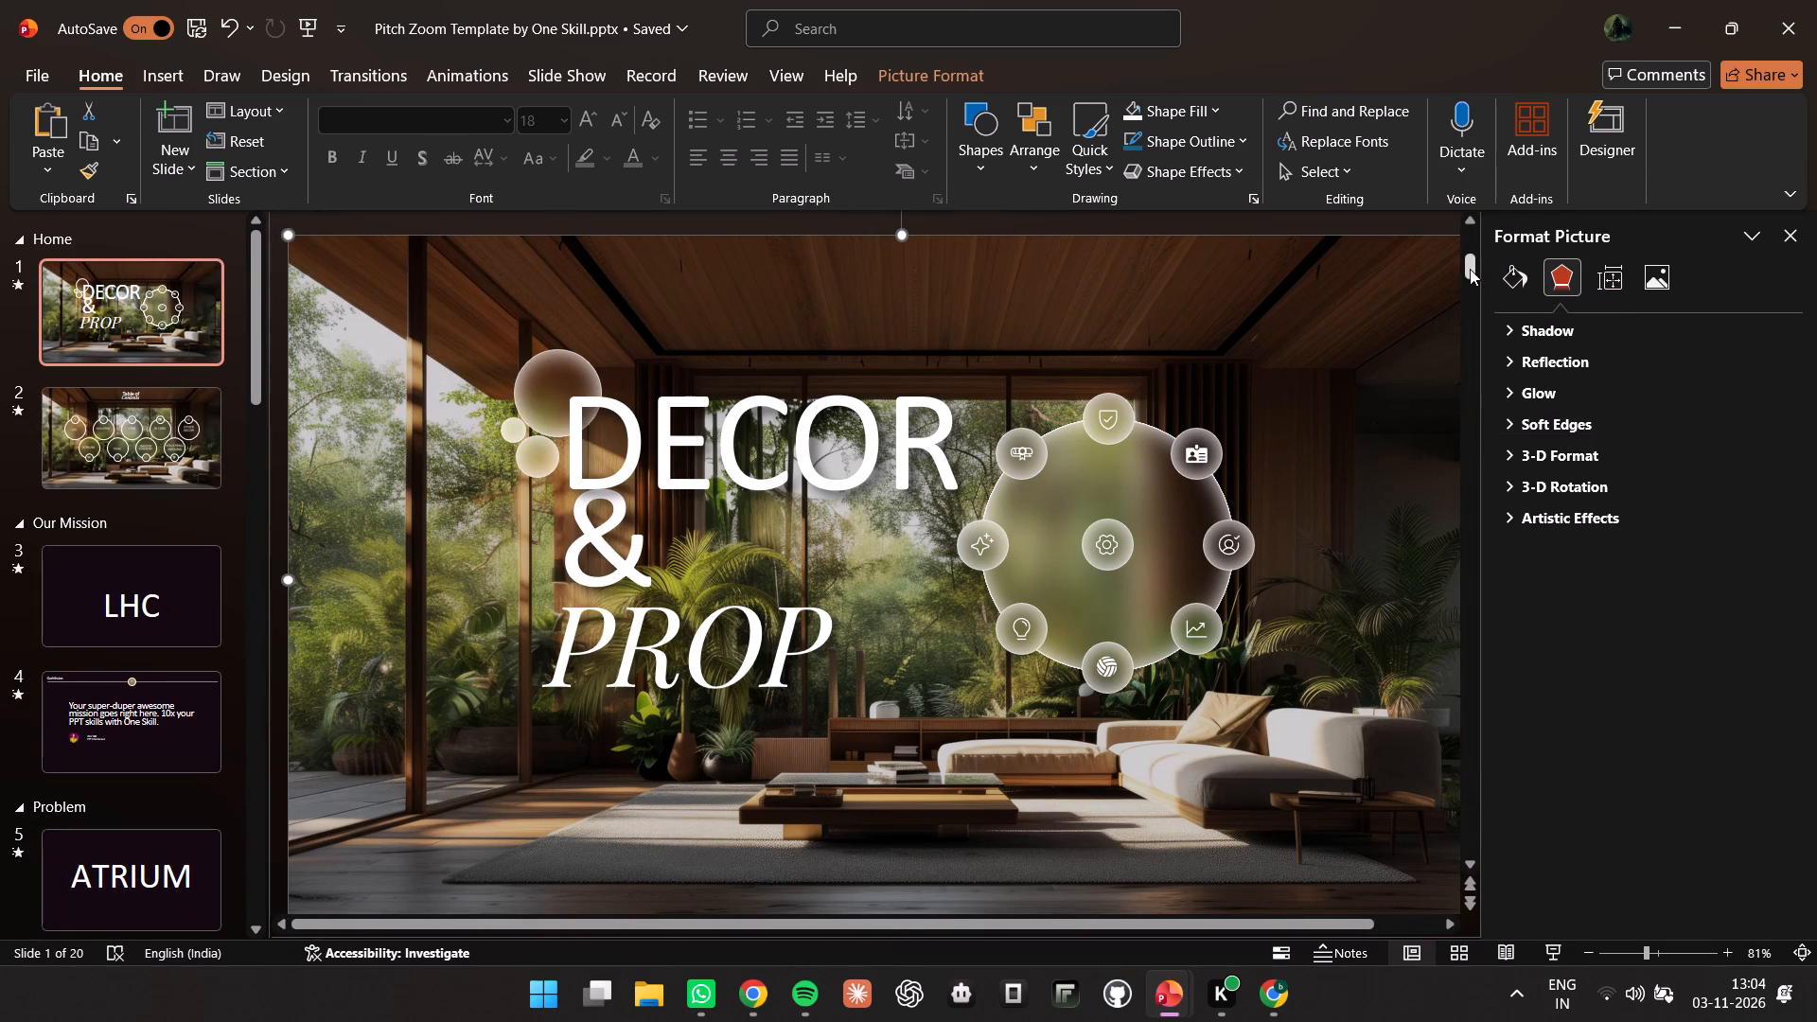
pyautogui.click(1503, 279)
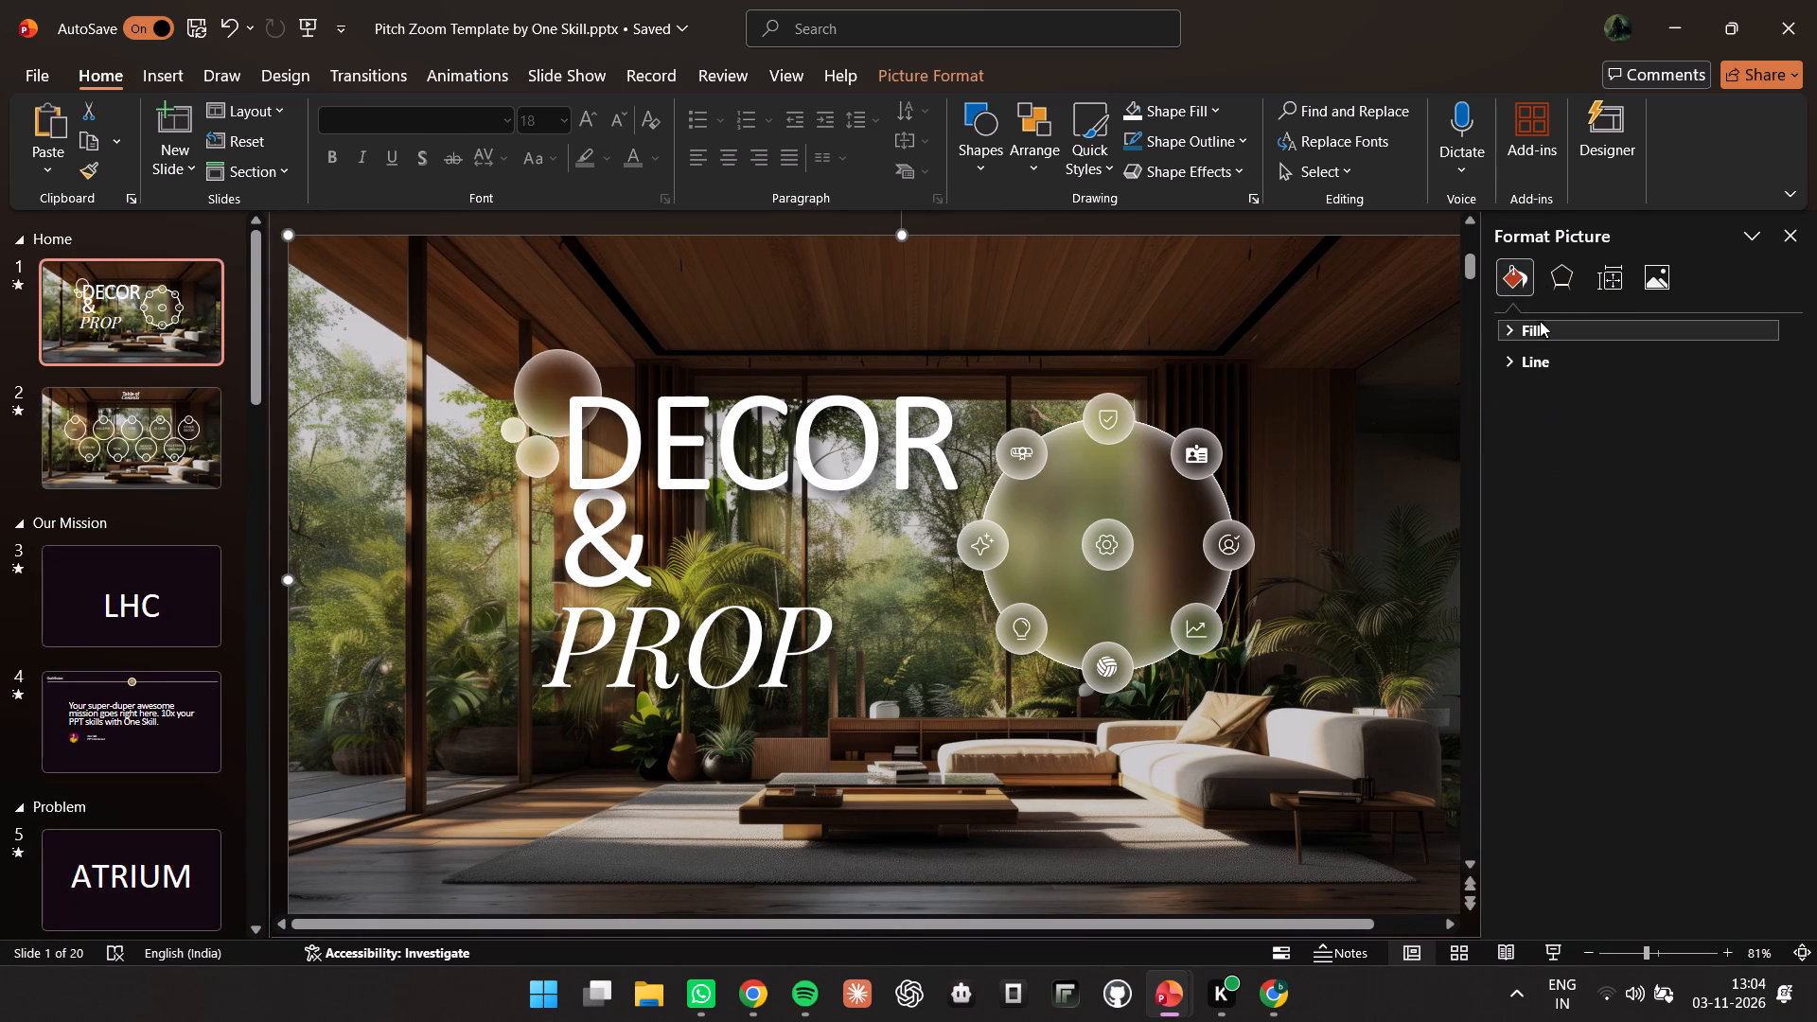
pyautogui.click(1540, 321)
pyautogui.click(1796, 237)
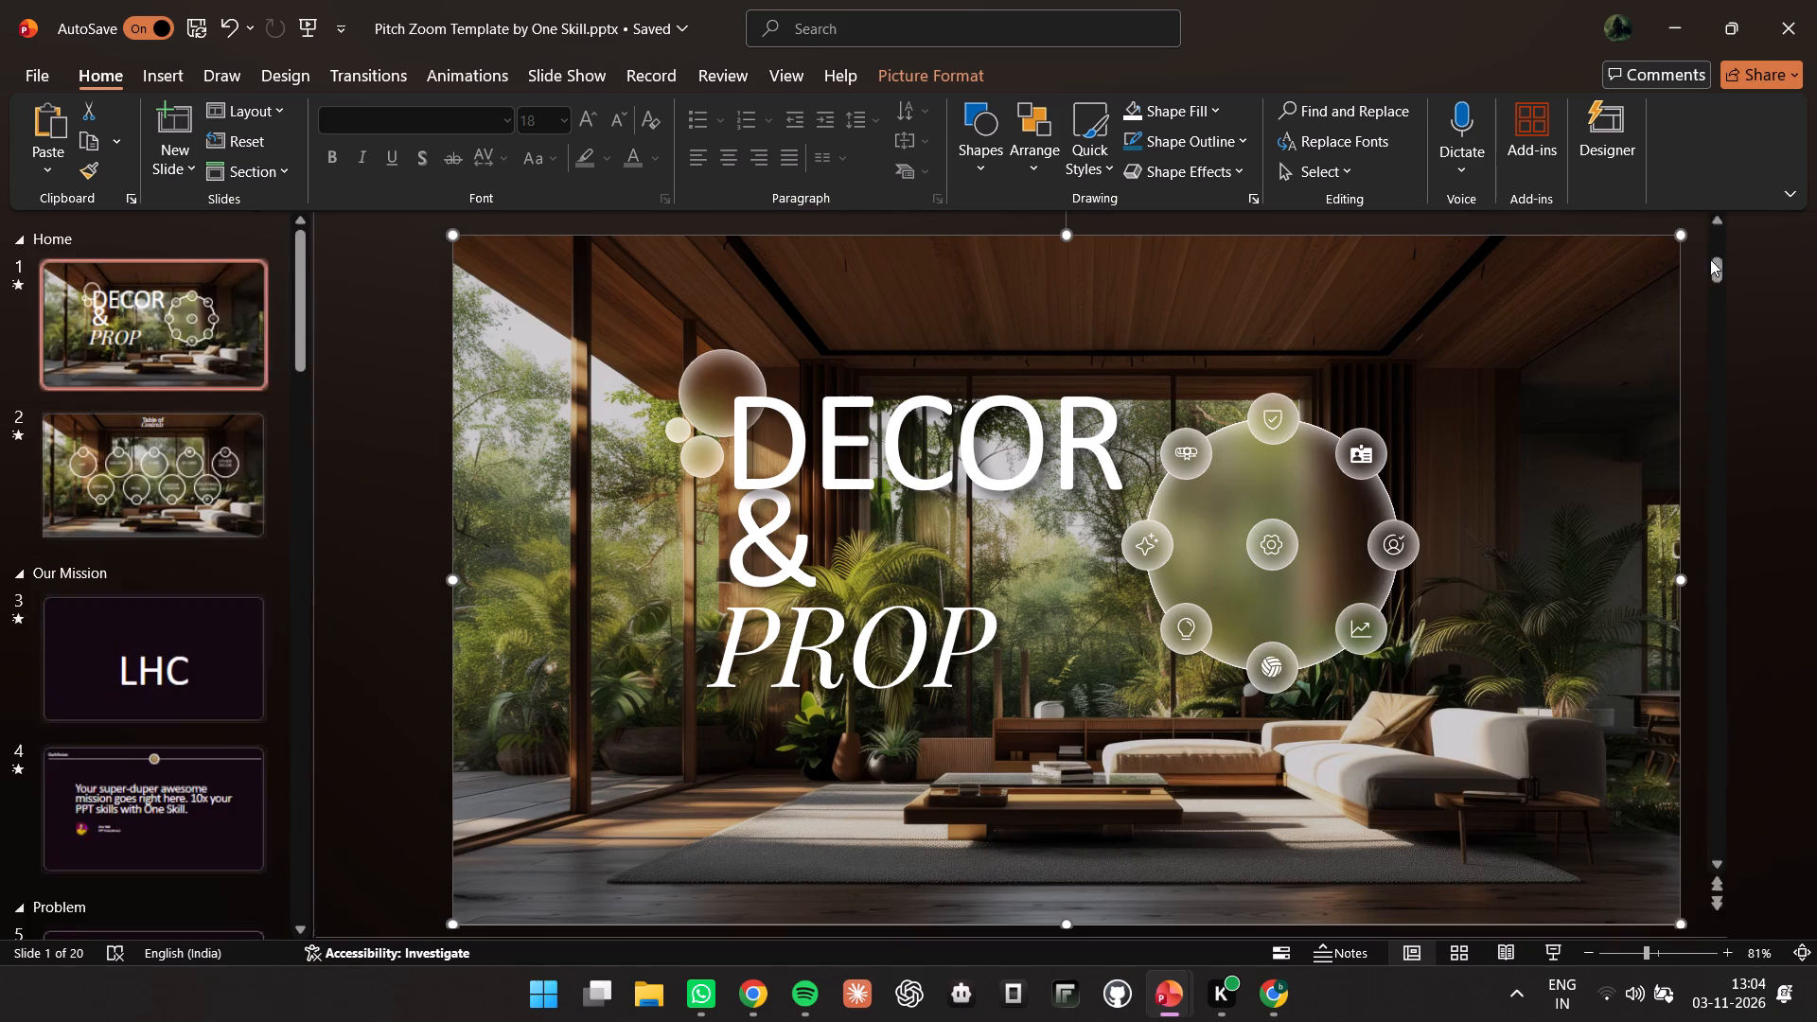
# Change slide 1's living-room background picture to the Minimalist_presentation_slide JPG from the New folder inside Pictures > ppt.
pyautogui.rightClick(591, 295)
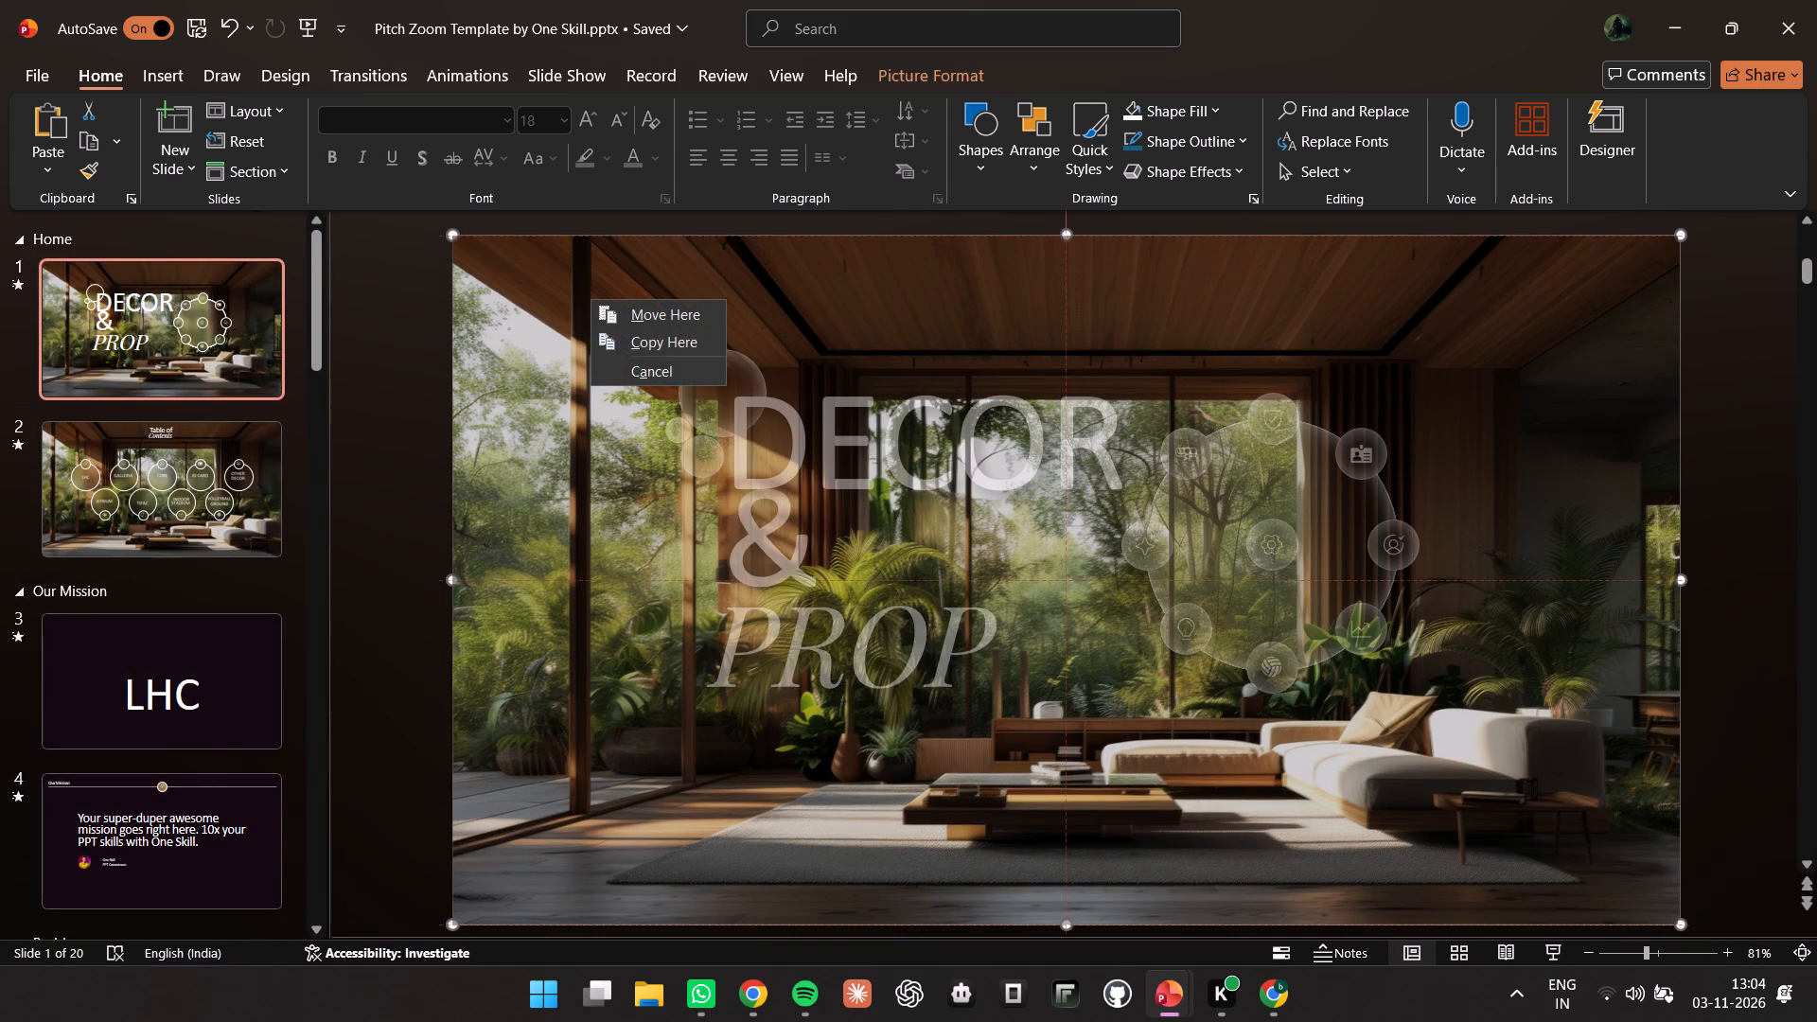
pyautogui.click(530, 481)
pyautogui.rightClick(529, 481)
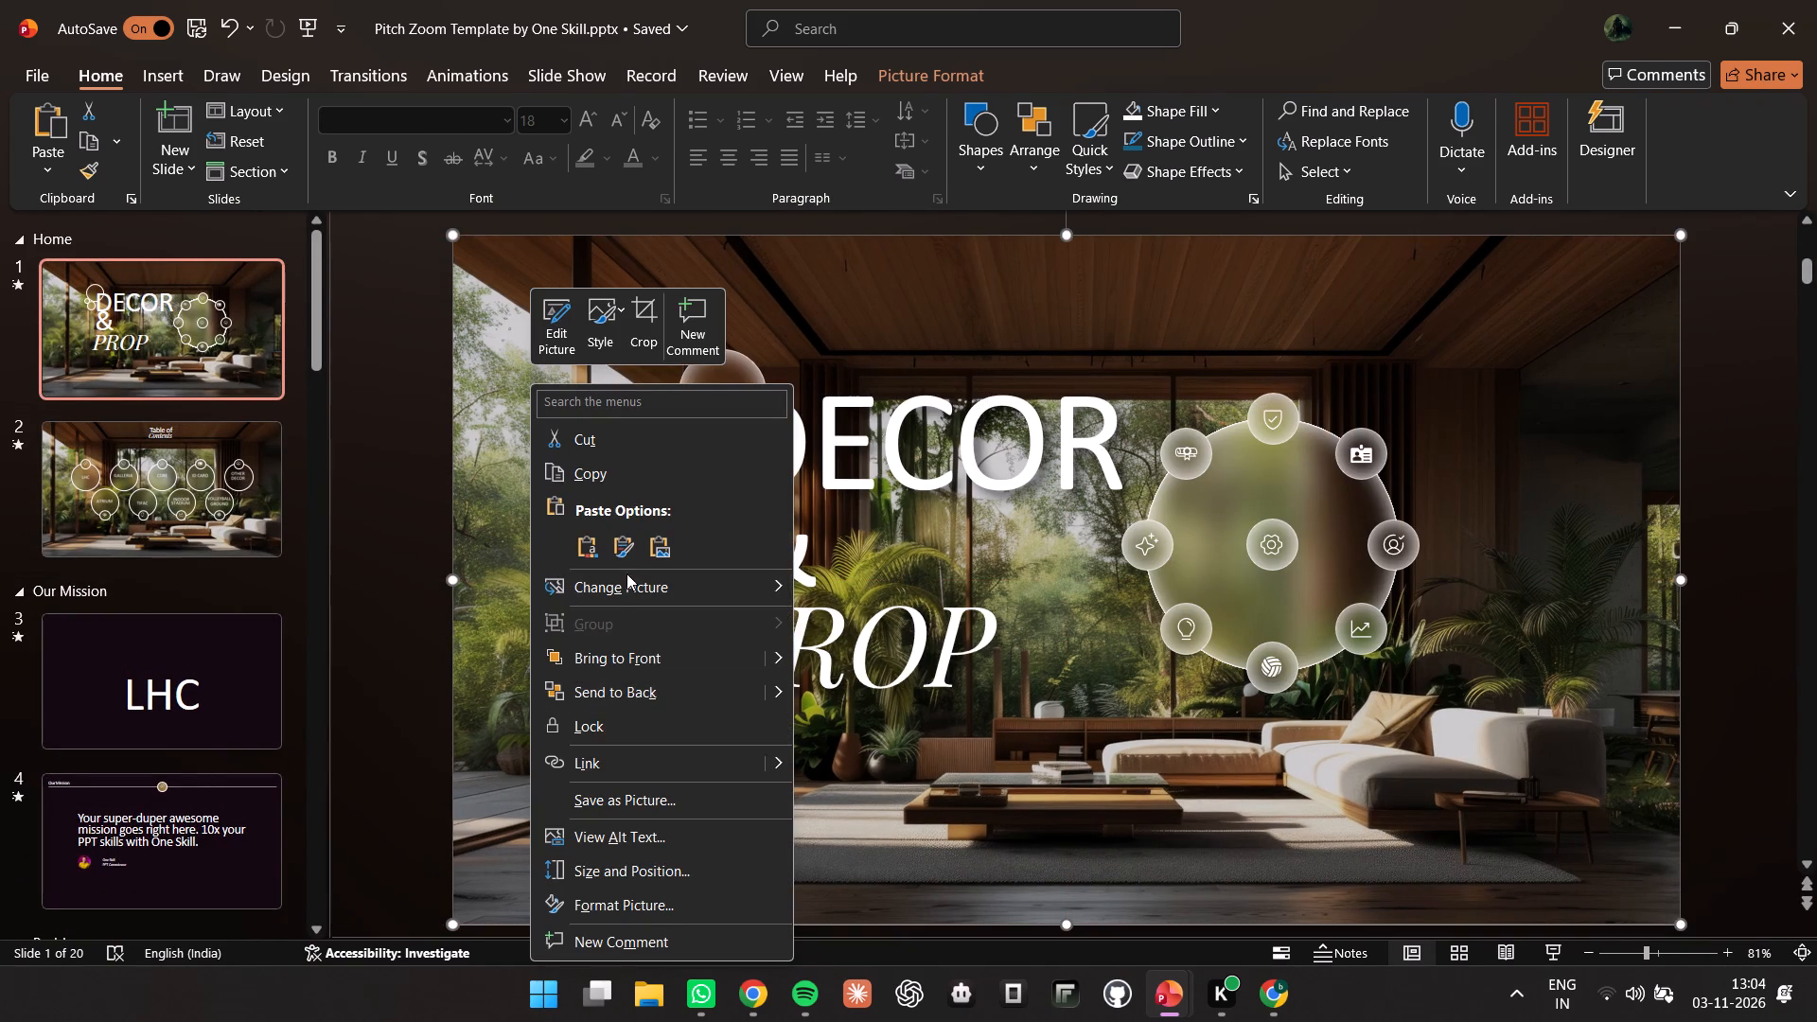
pyautogui.click(626, 573)
pyautogui.click(817, 593)
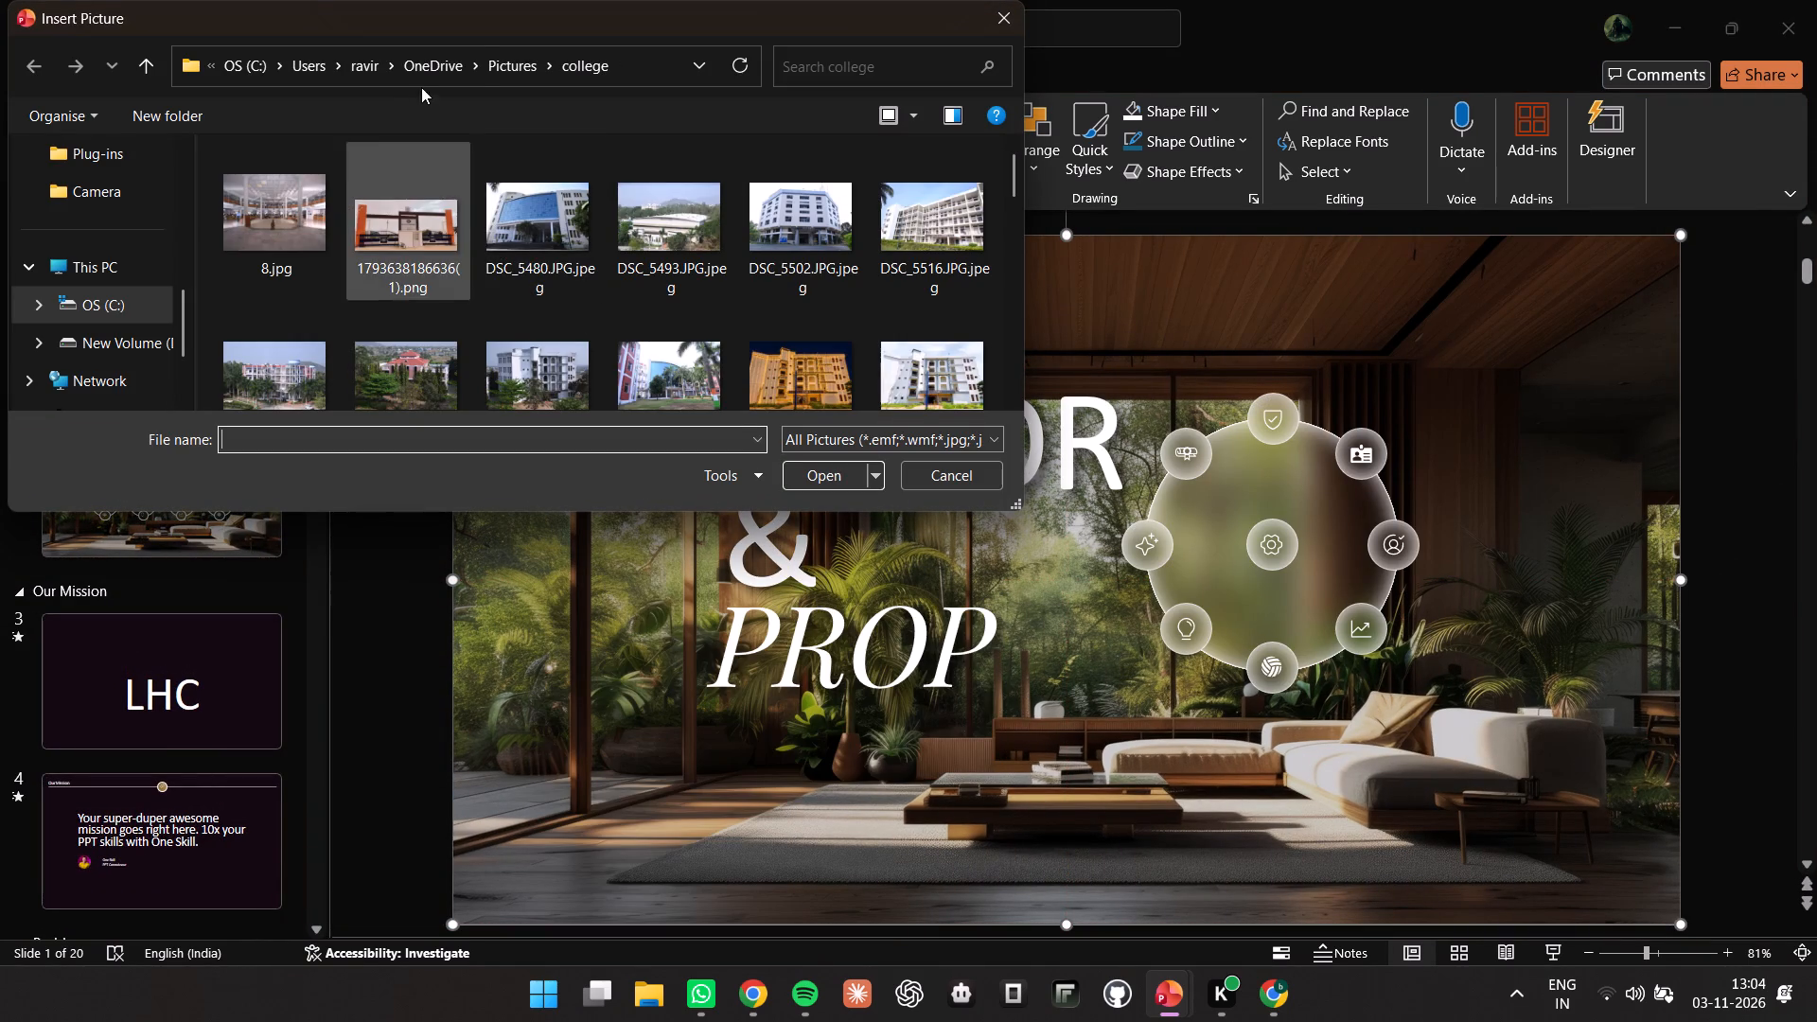
pyautogui.click(500, 63)
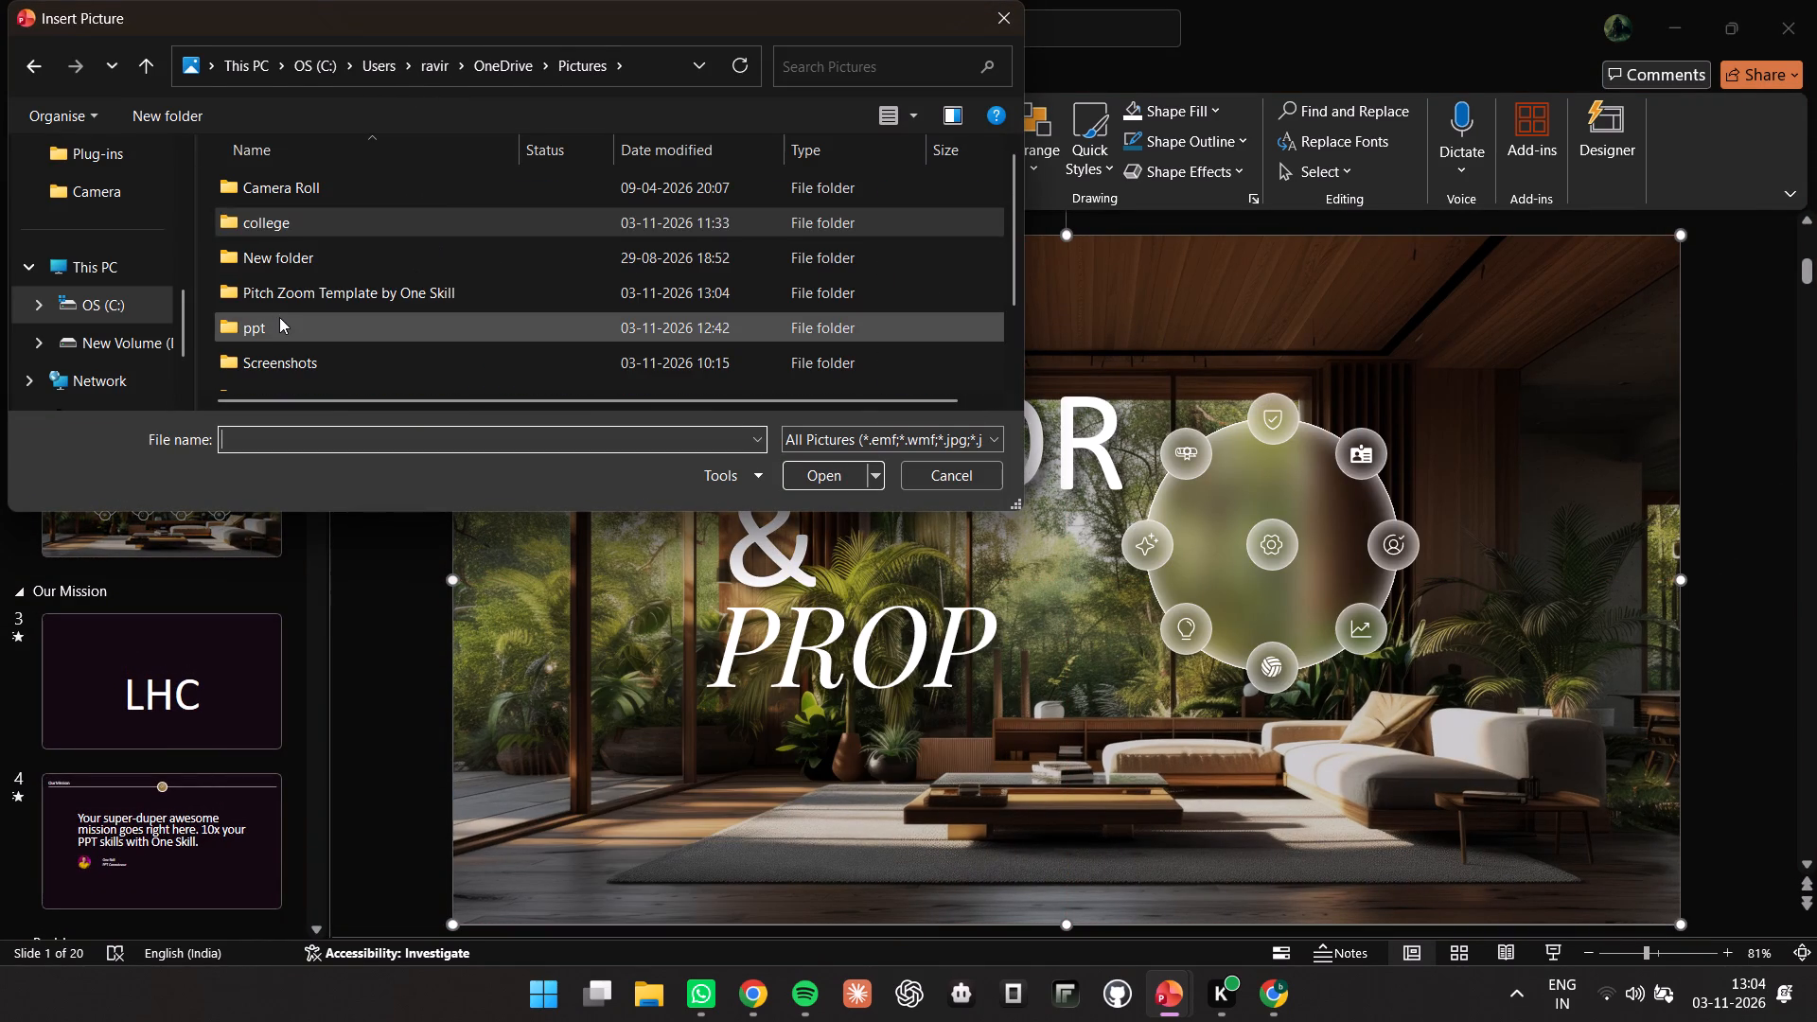
pyautogui.doubleClick(283, 317)
pyautogui.doubleClick(427, 211)
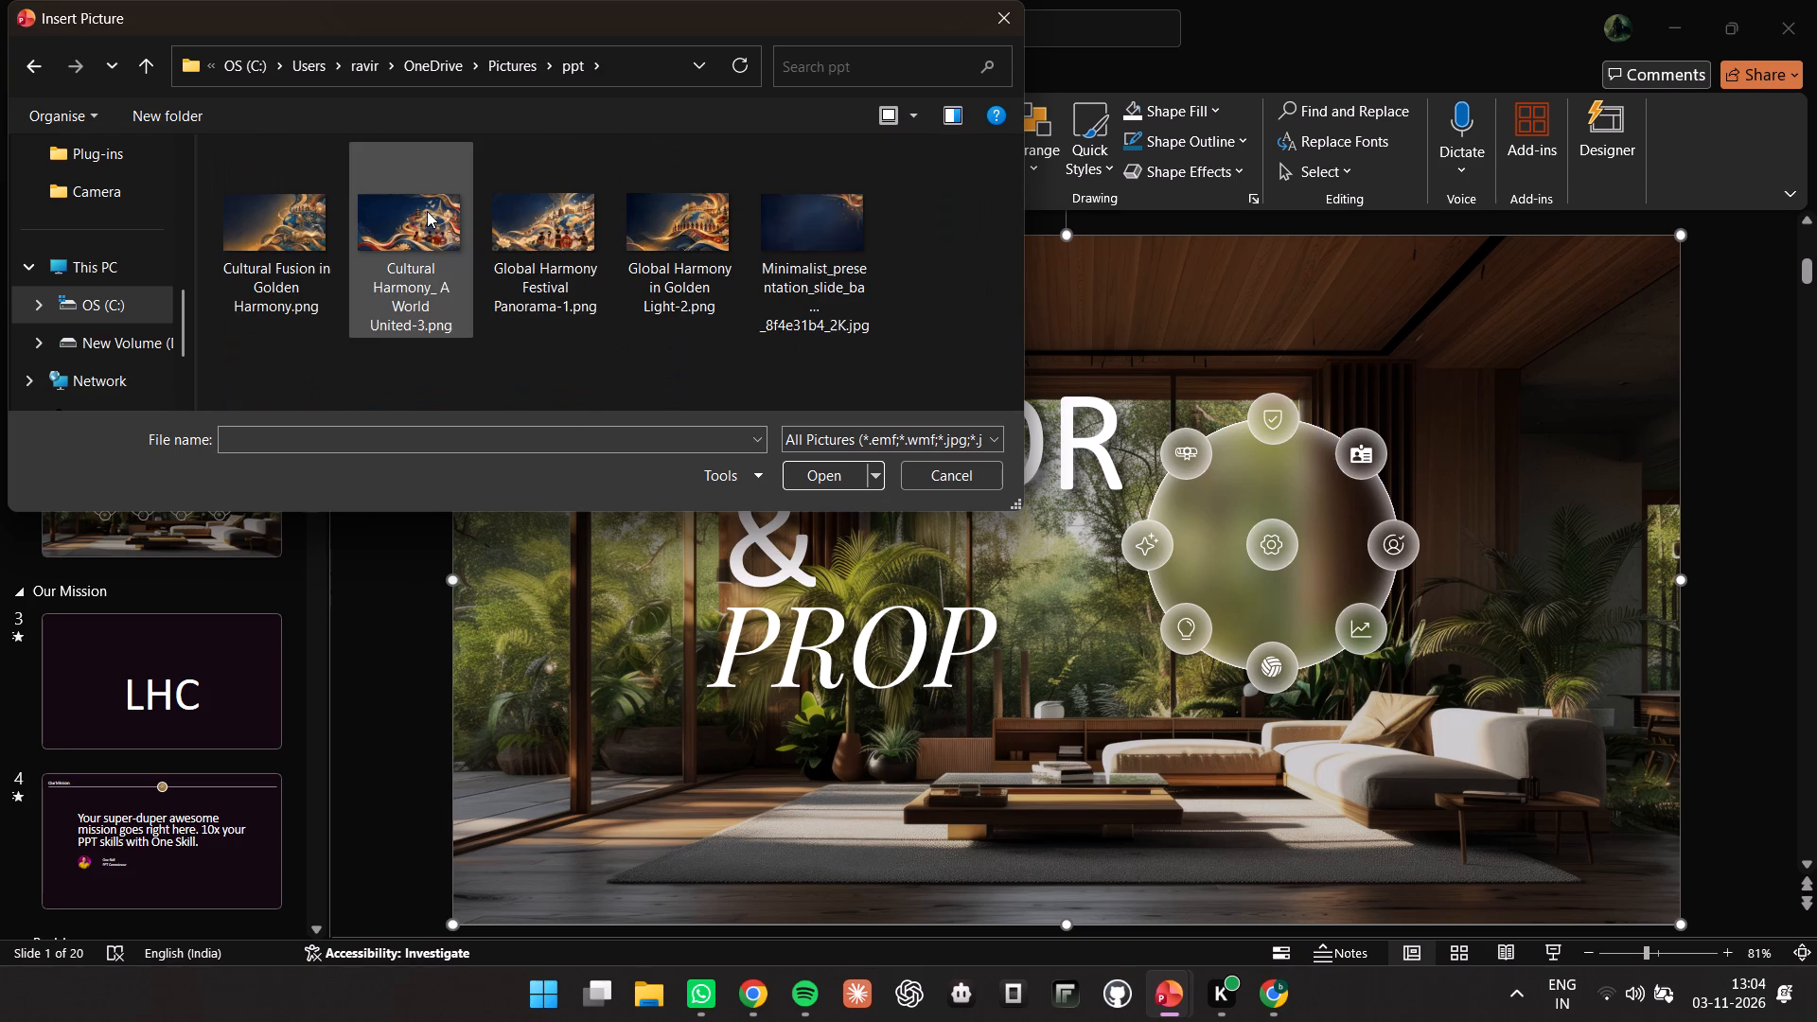
pyautogui.click(815, 206)
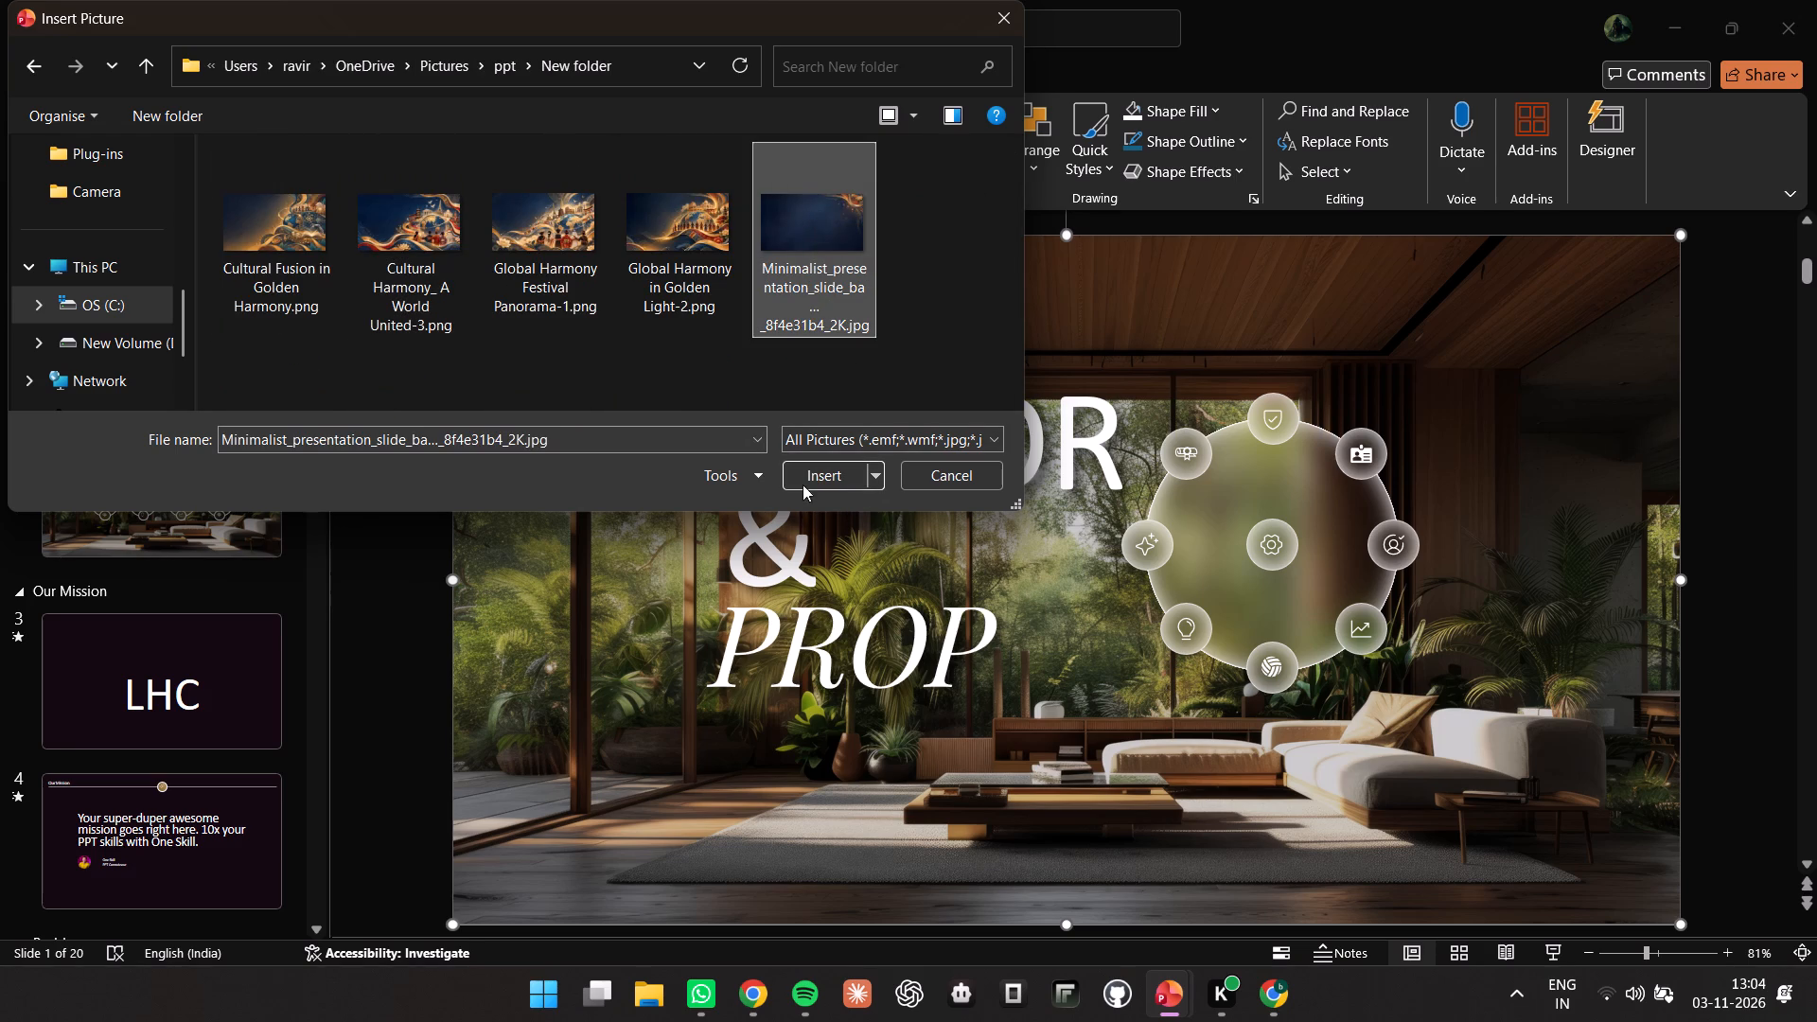
pyautogui.click(806, 467)
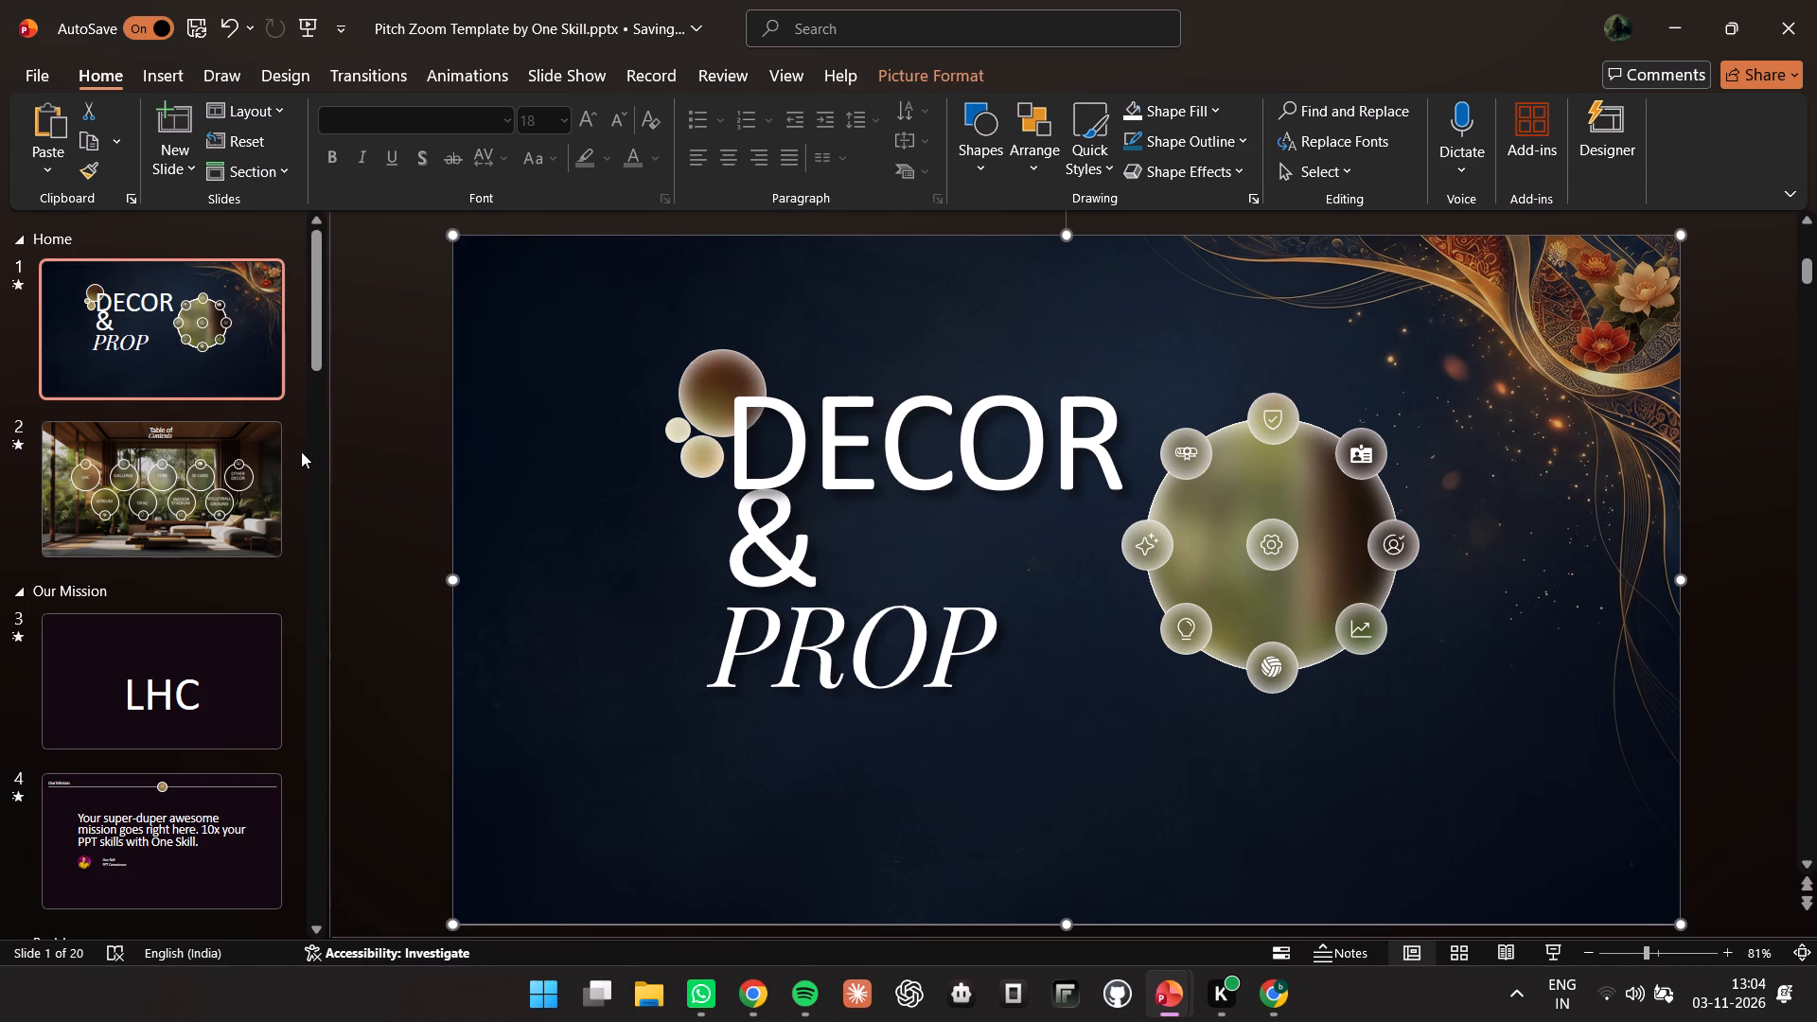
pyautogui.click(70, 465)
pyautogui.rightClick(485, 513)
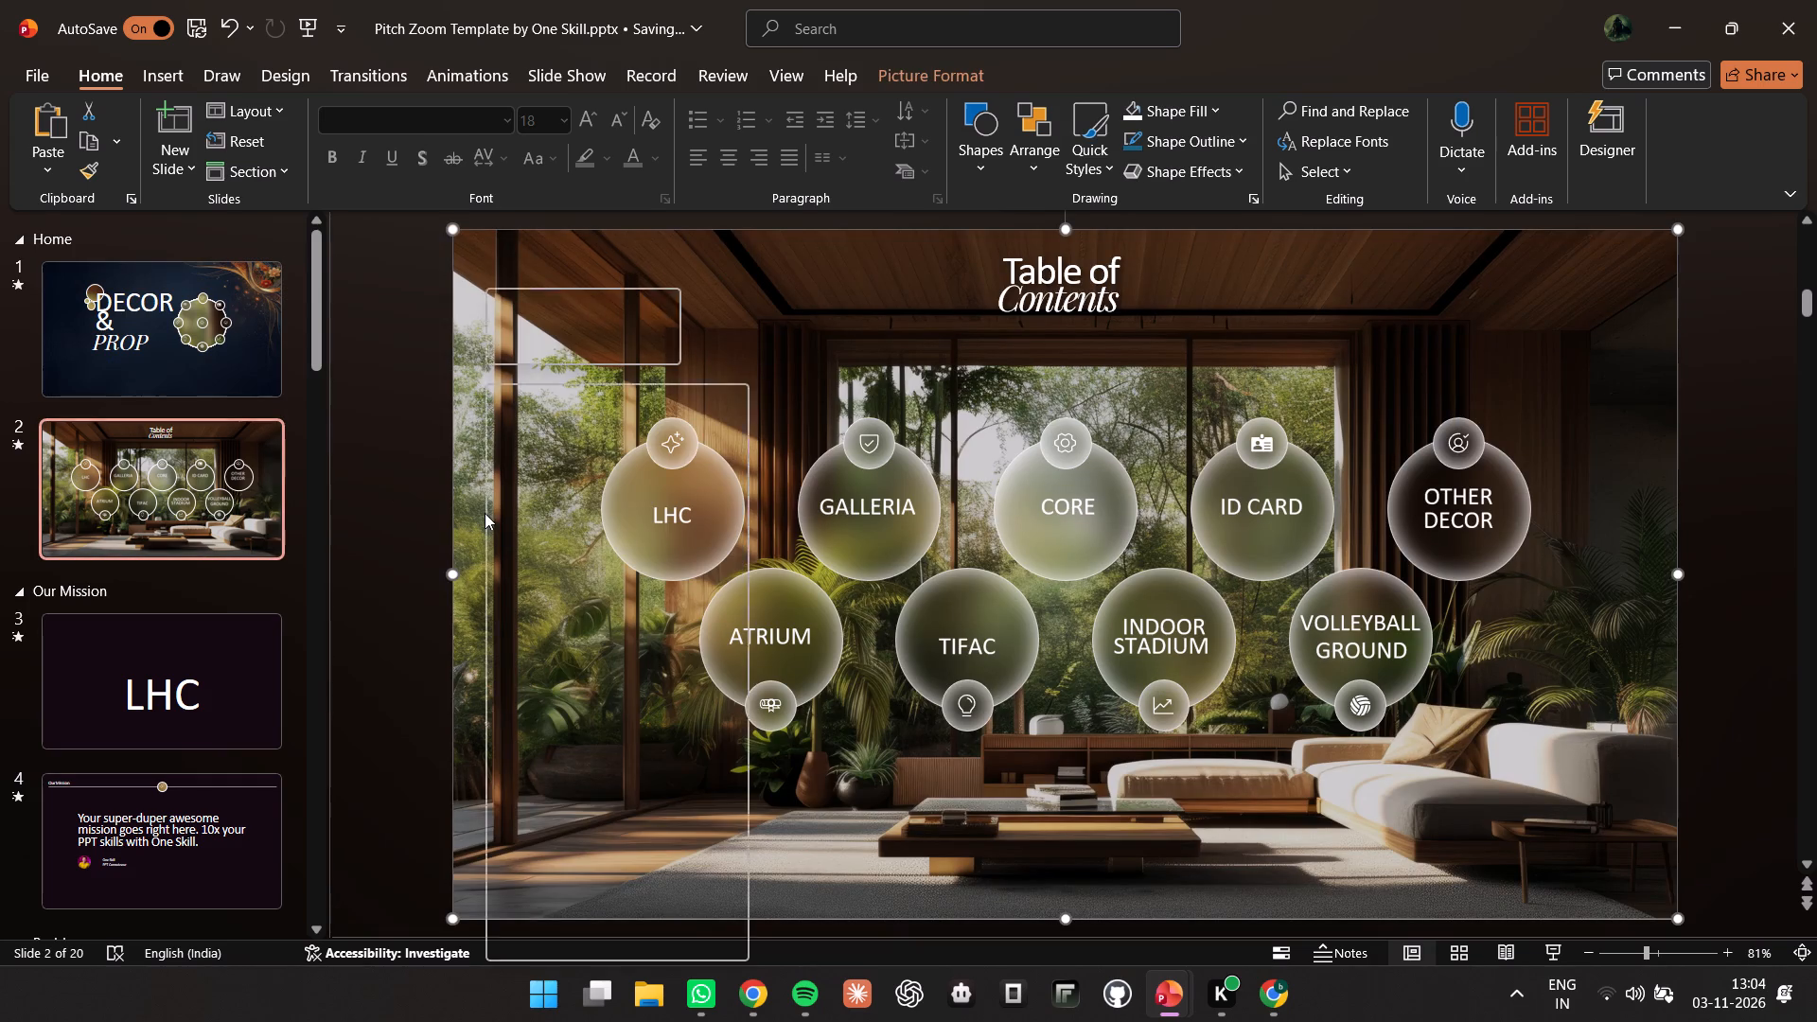
# Shift slide 1's picture down to expose the background, and fill that background with the Minimalist_presentation_slide JPG from the New folder.
pyautogui.click(234, 298)
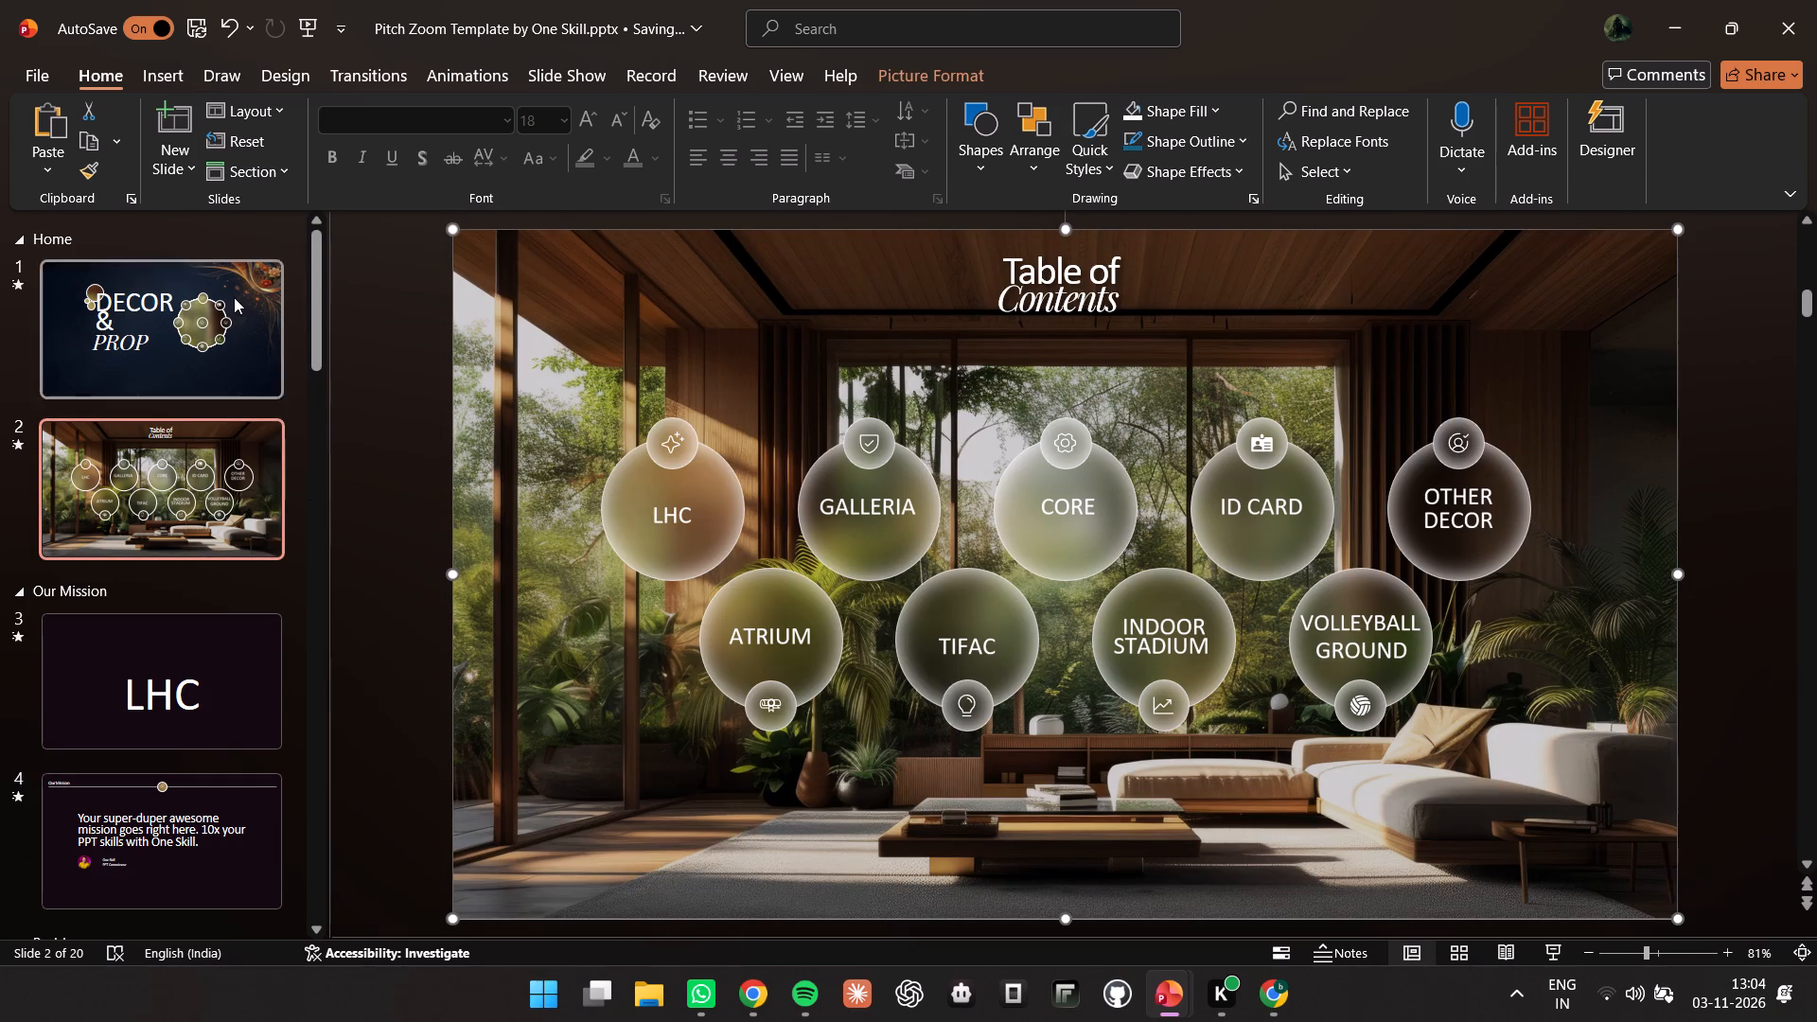
pyautogui.click(217, 372)
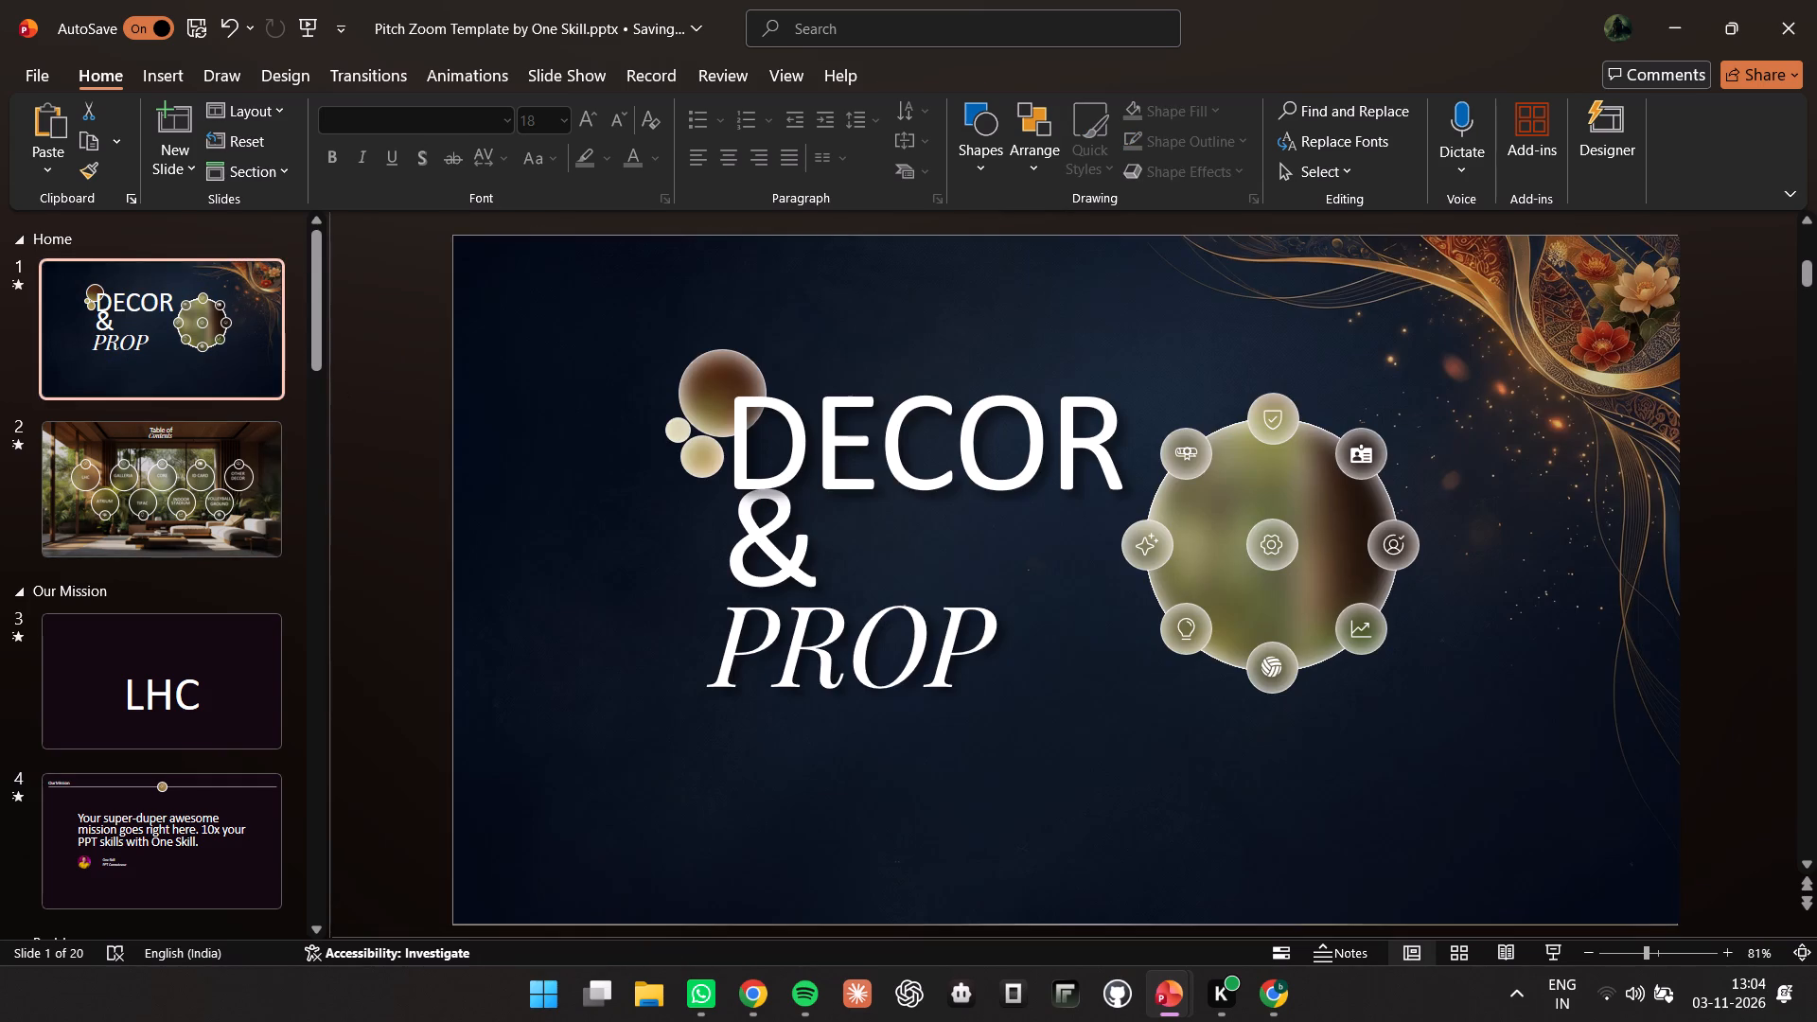
pyautogui.click(615, 384)
pyautogui.moveTo(613, 384); pyautogui.dragTo(622, 608)
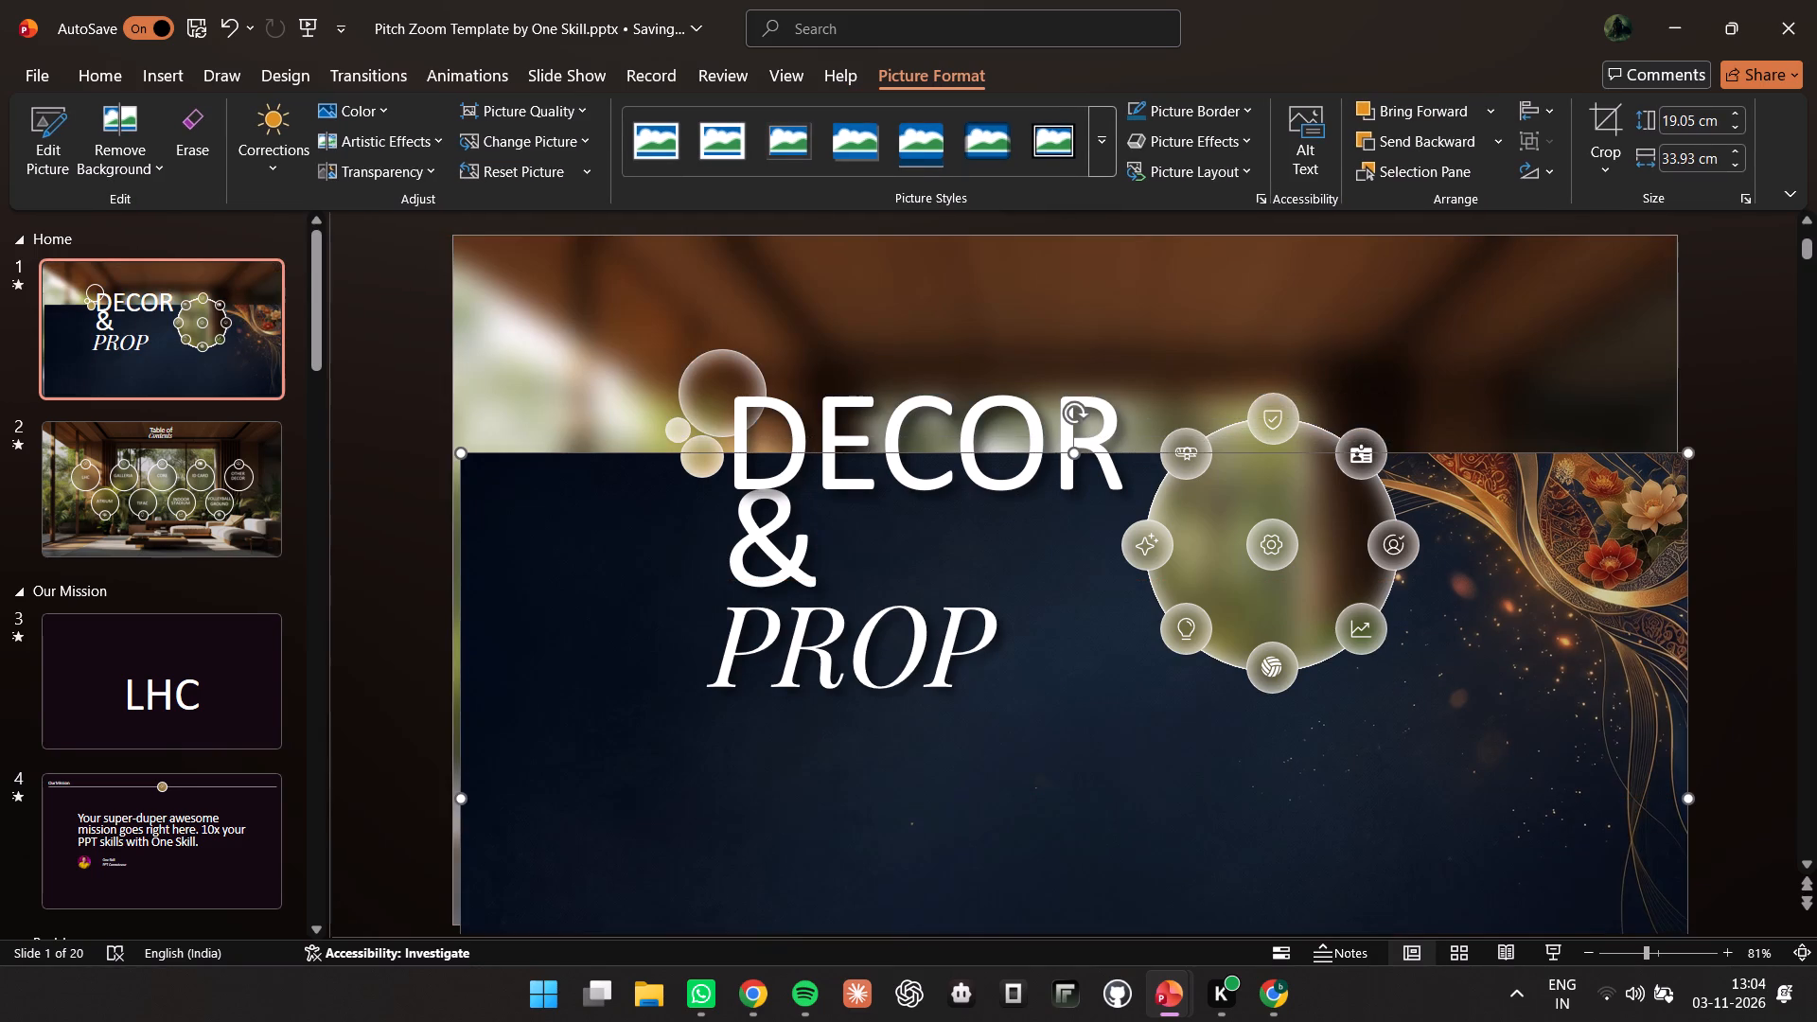
pyautogui.moveTo(494, 277); pyautogui.dragTo(503, 291)
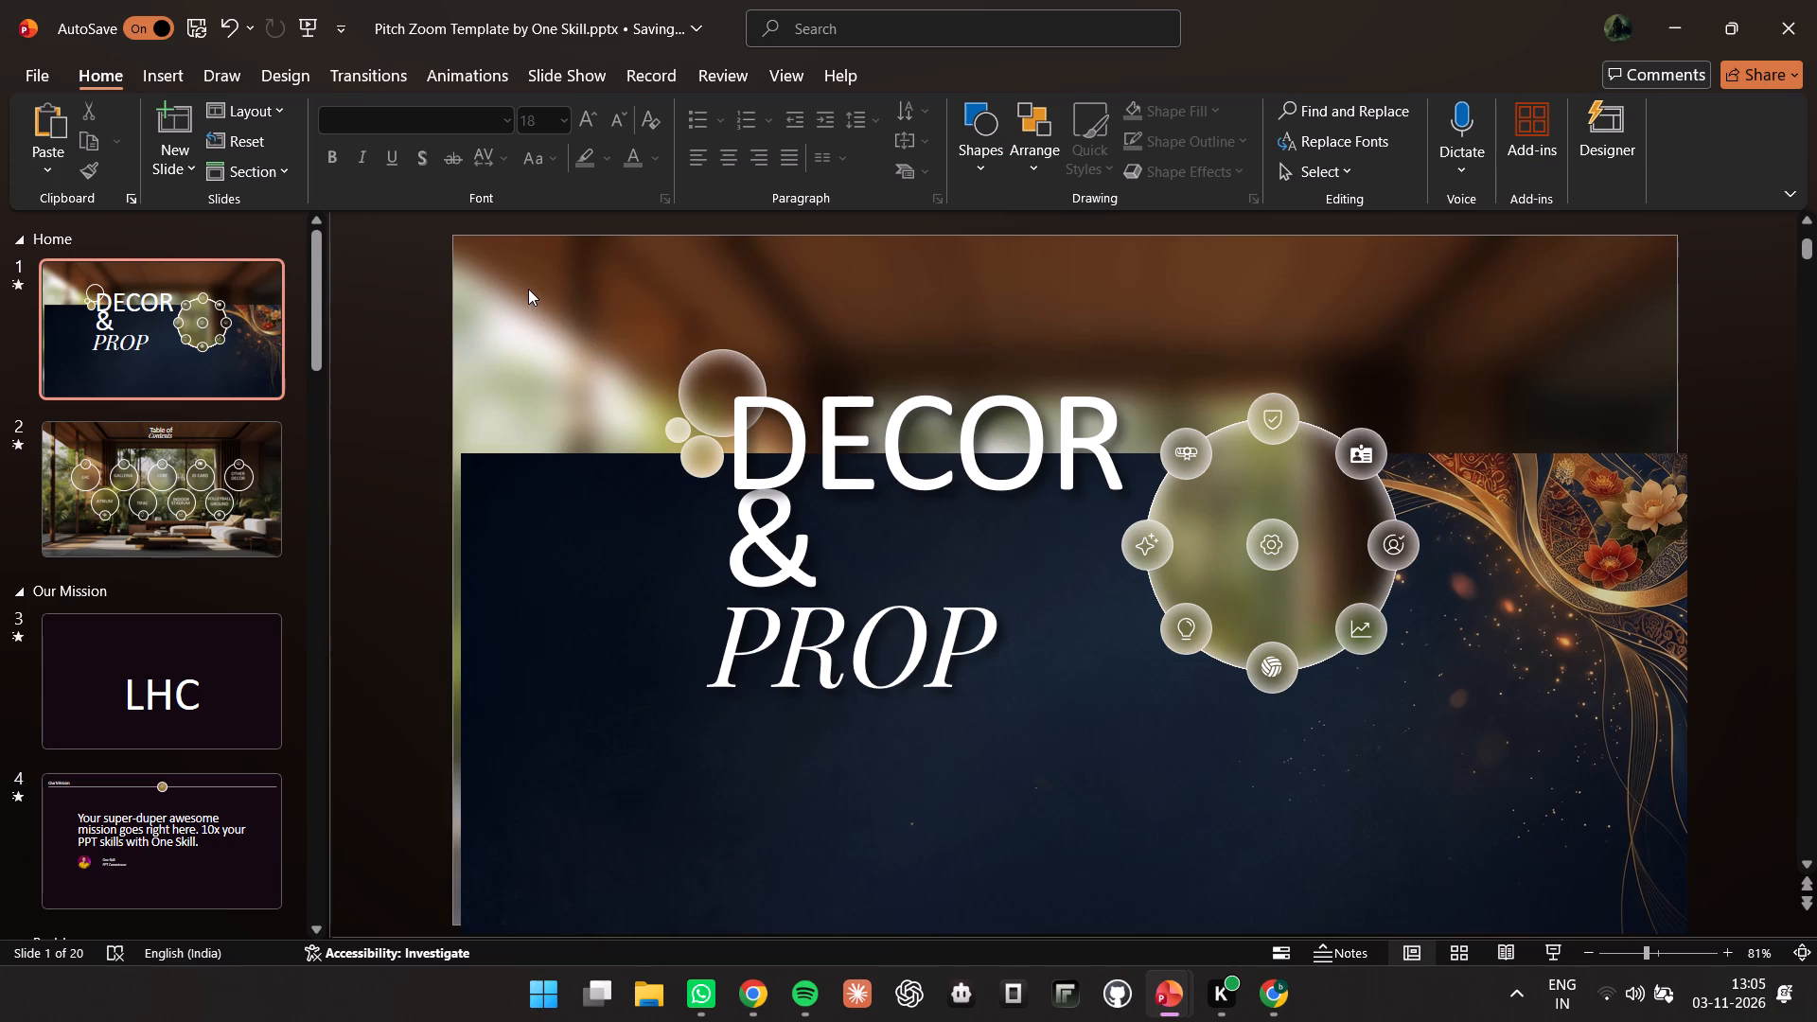
pyautogui.rightClick(528, 289)
pyautogui.click(621, 787)
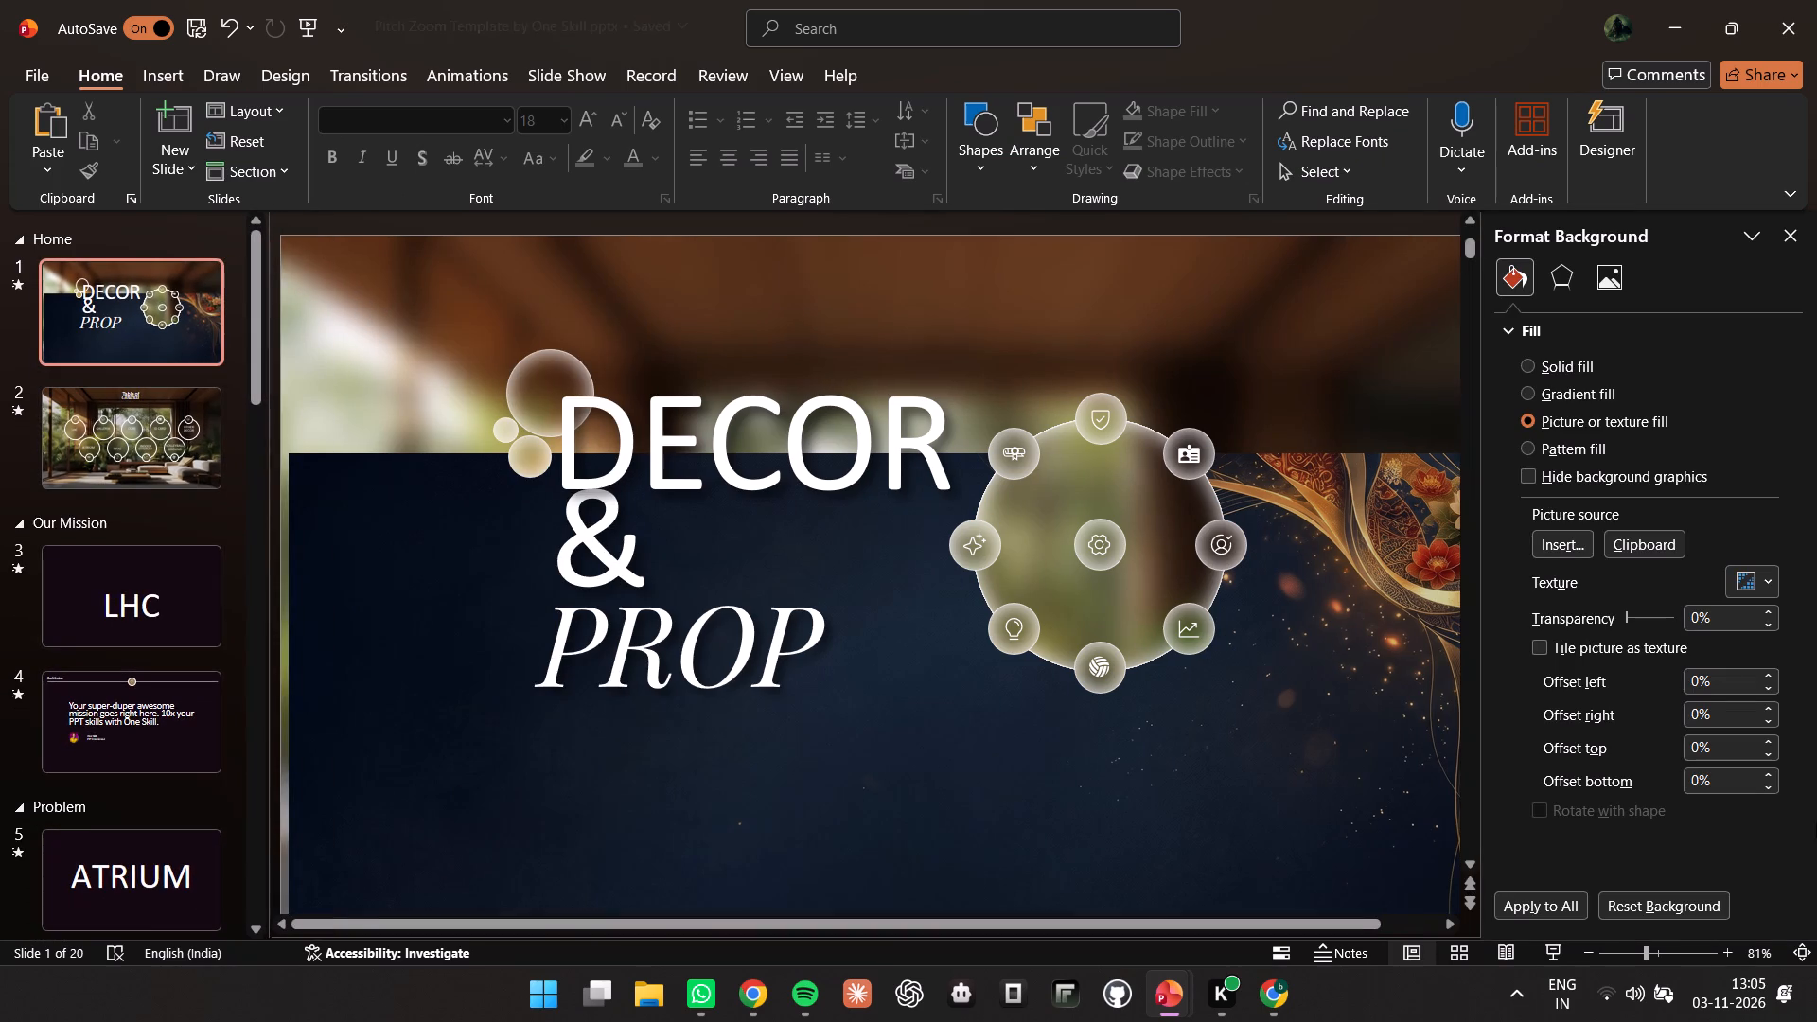
pyautogui.click(1588, 547)
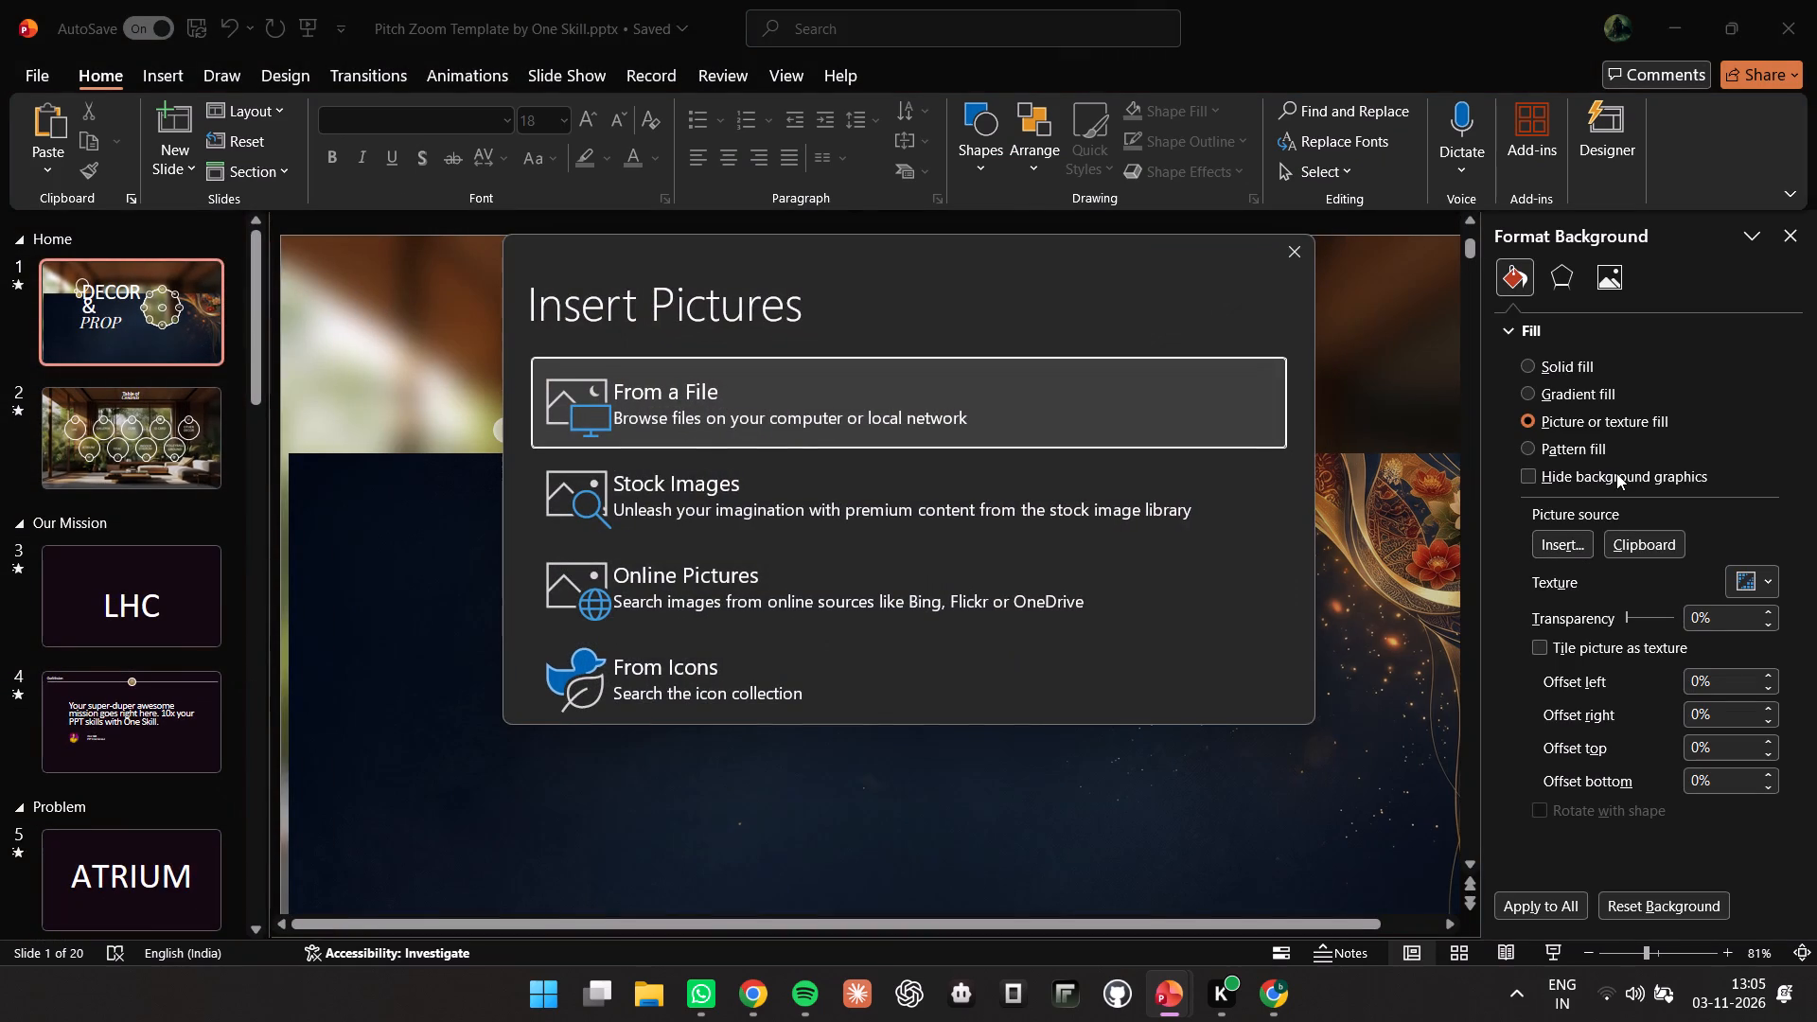
pyautogui.click(853, 384)
pyautogui.click(819, 266)
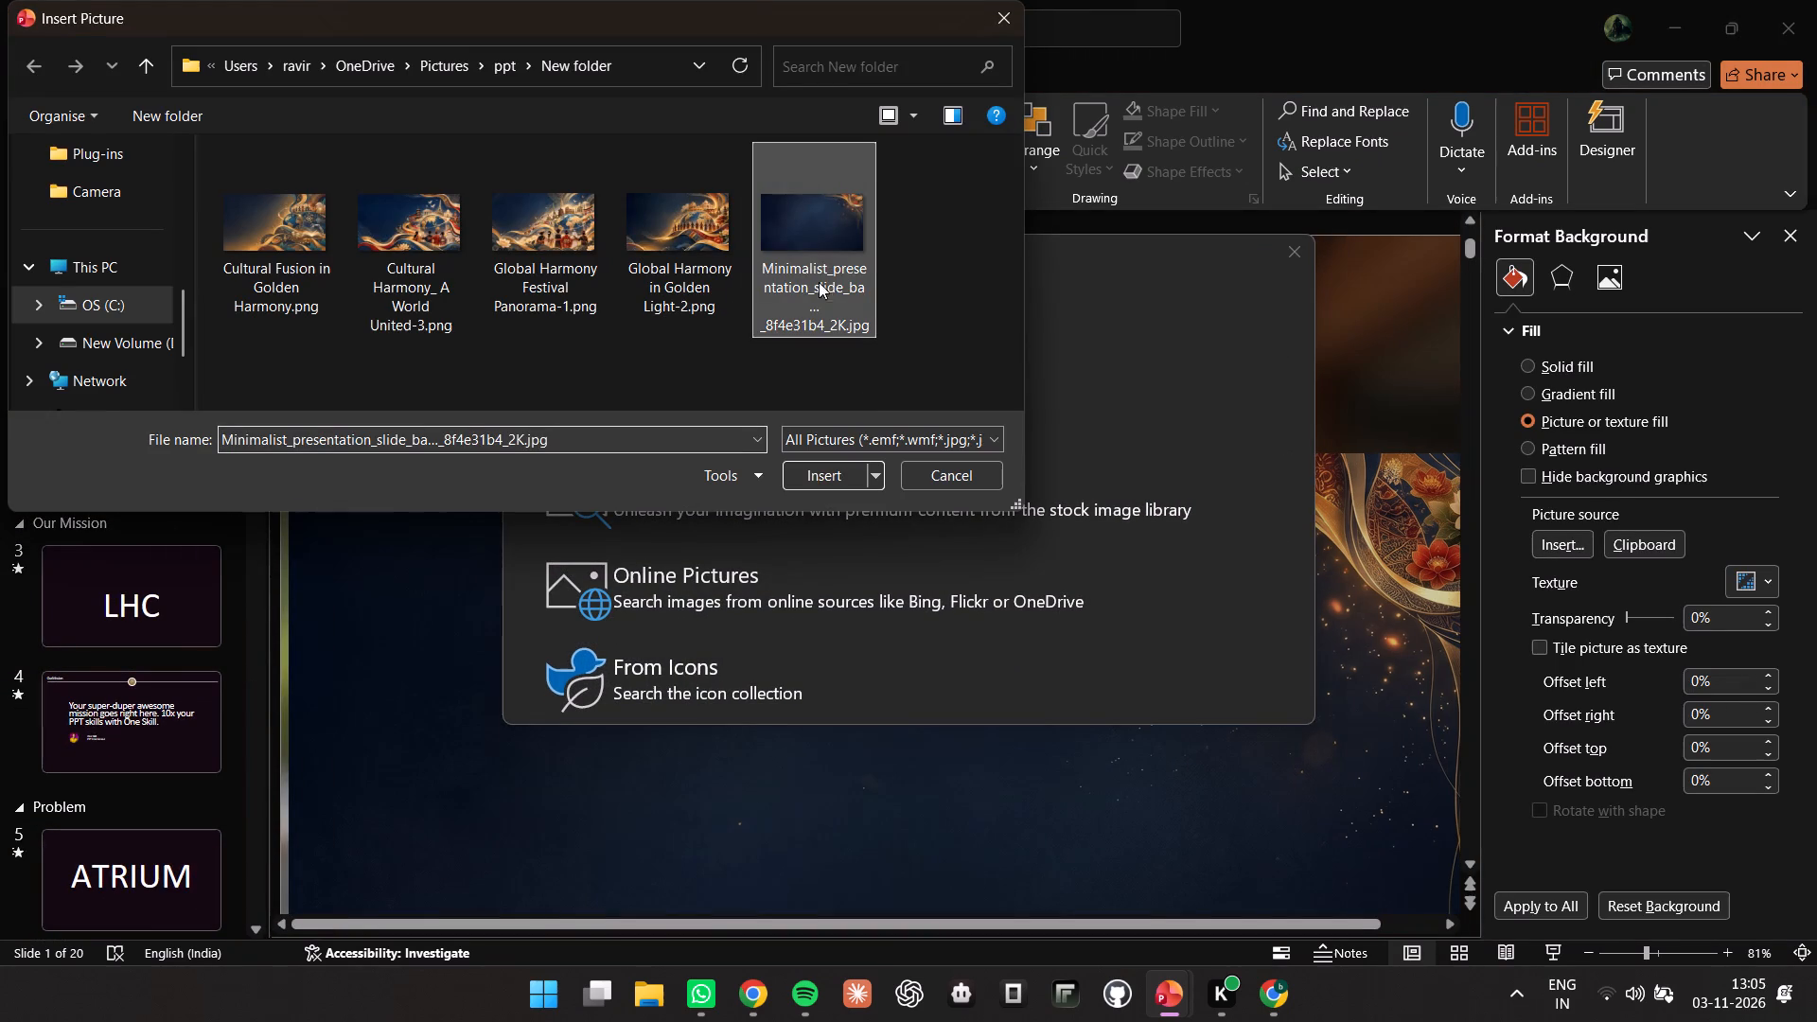
pyautogui.click(819, 466)
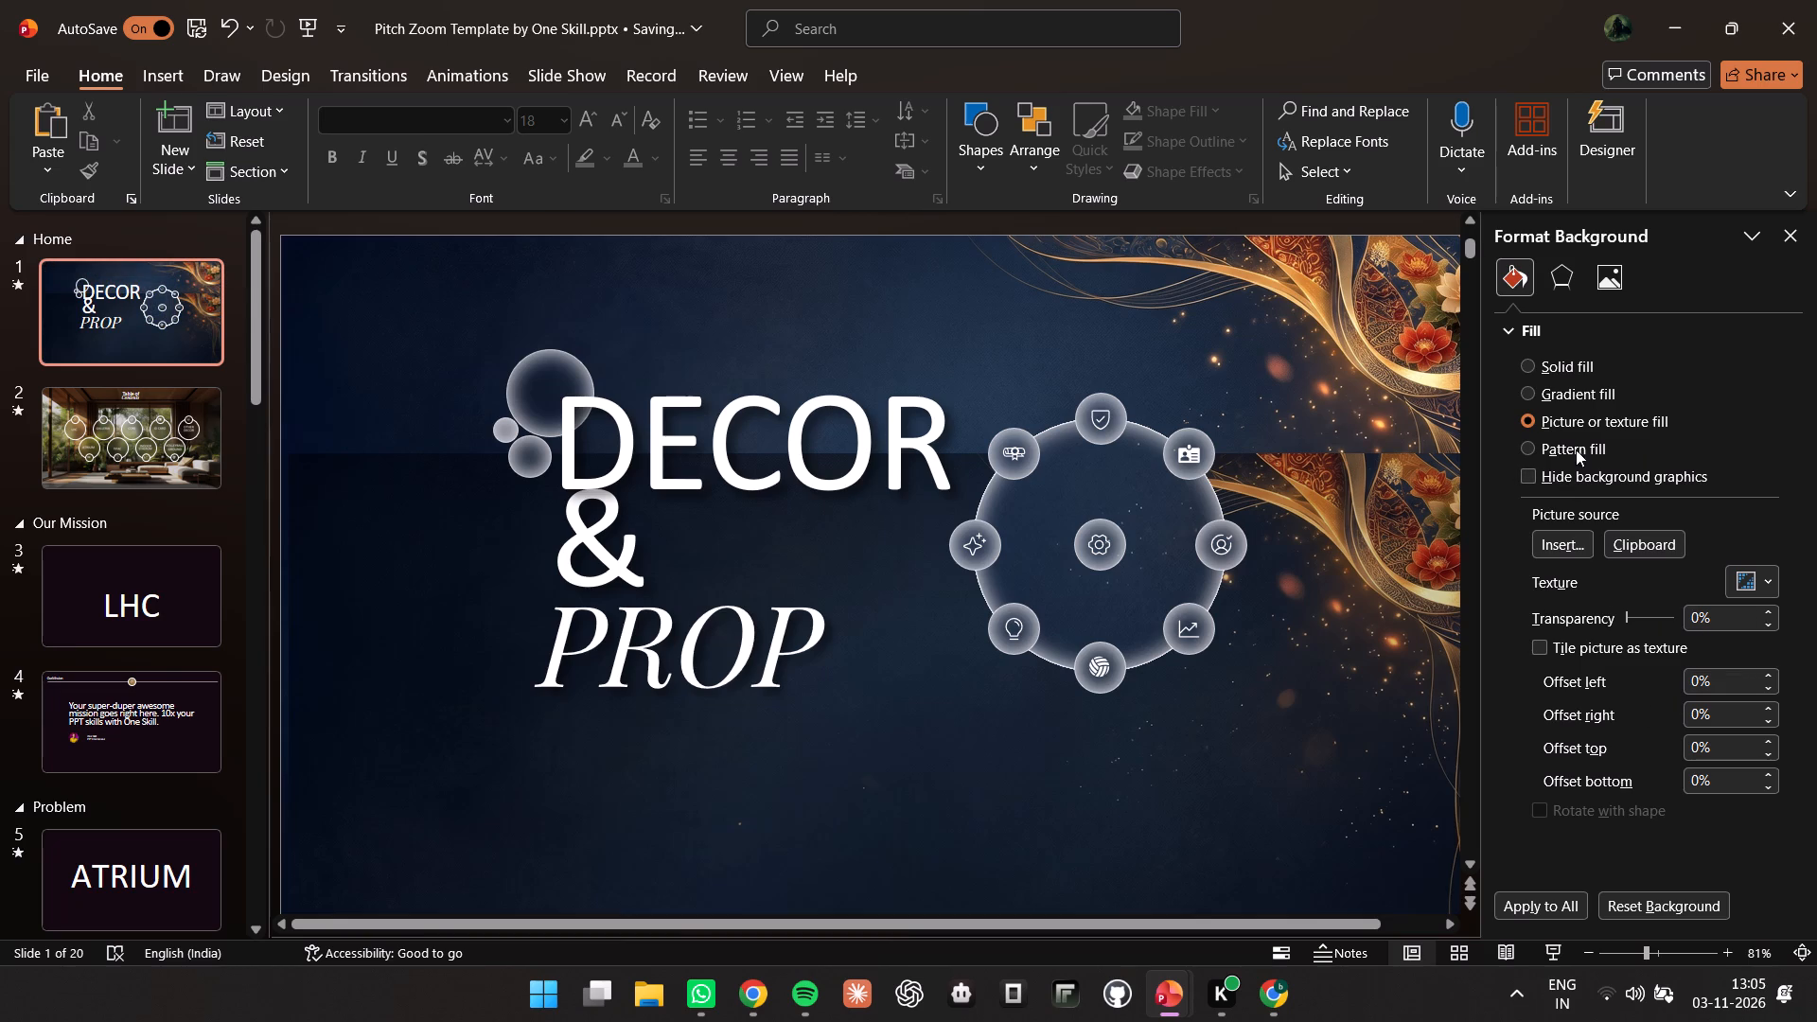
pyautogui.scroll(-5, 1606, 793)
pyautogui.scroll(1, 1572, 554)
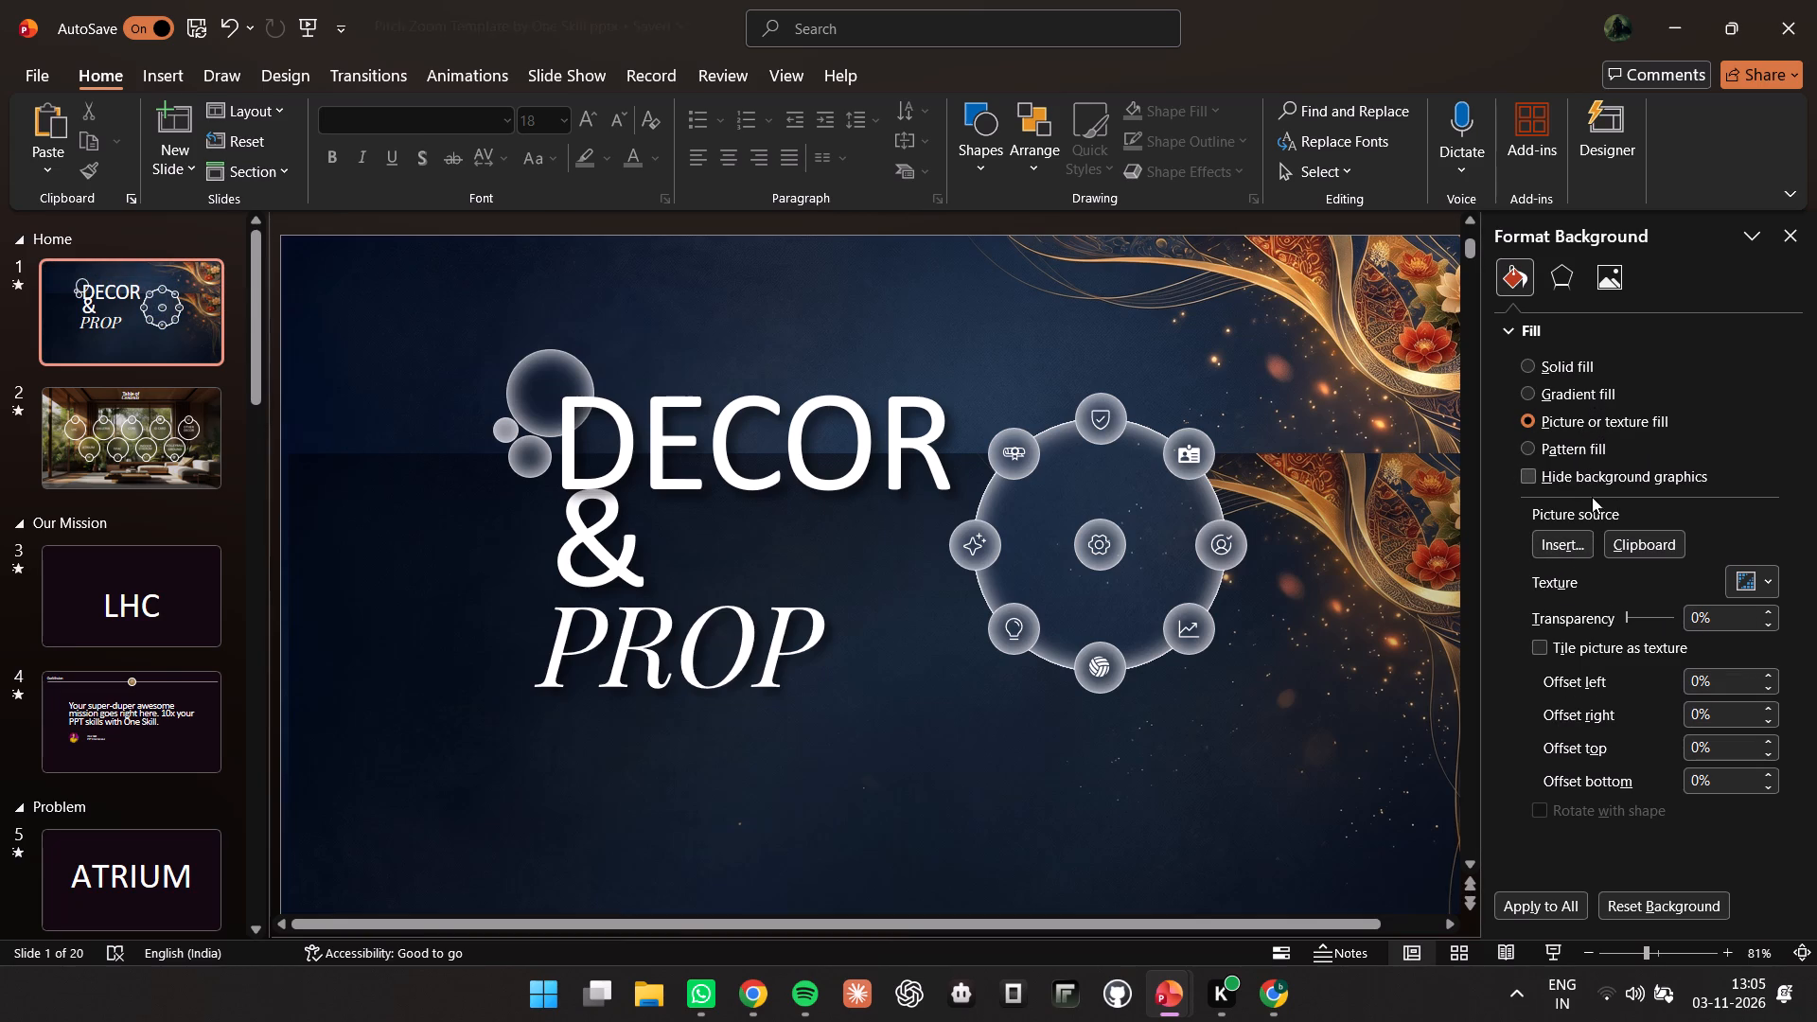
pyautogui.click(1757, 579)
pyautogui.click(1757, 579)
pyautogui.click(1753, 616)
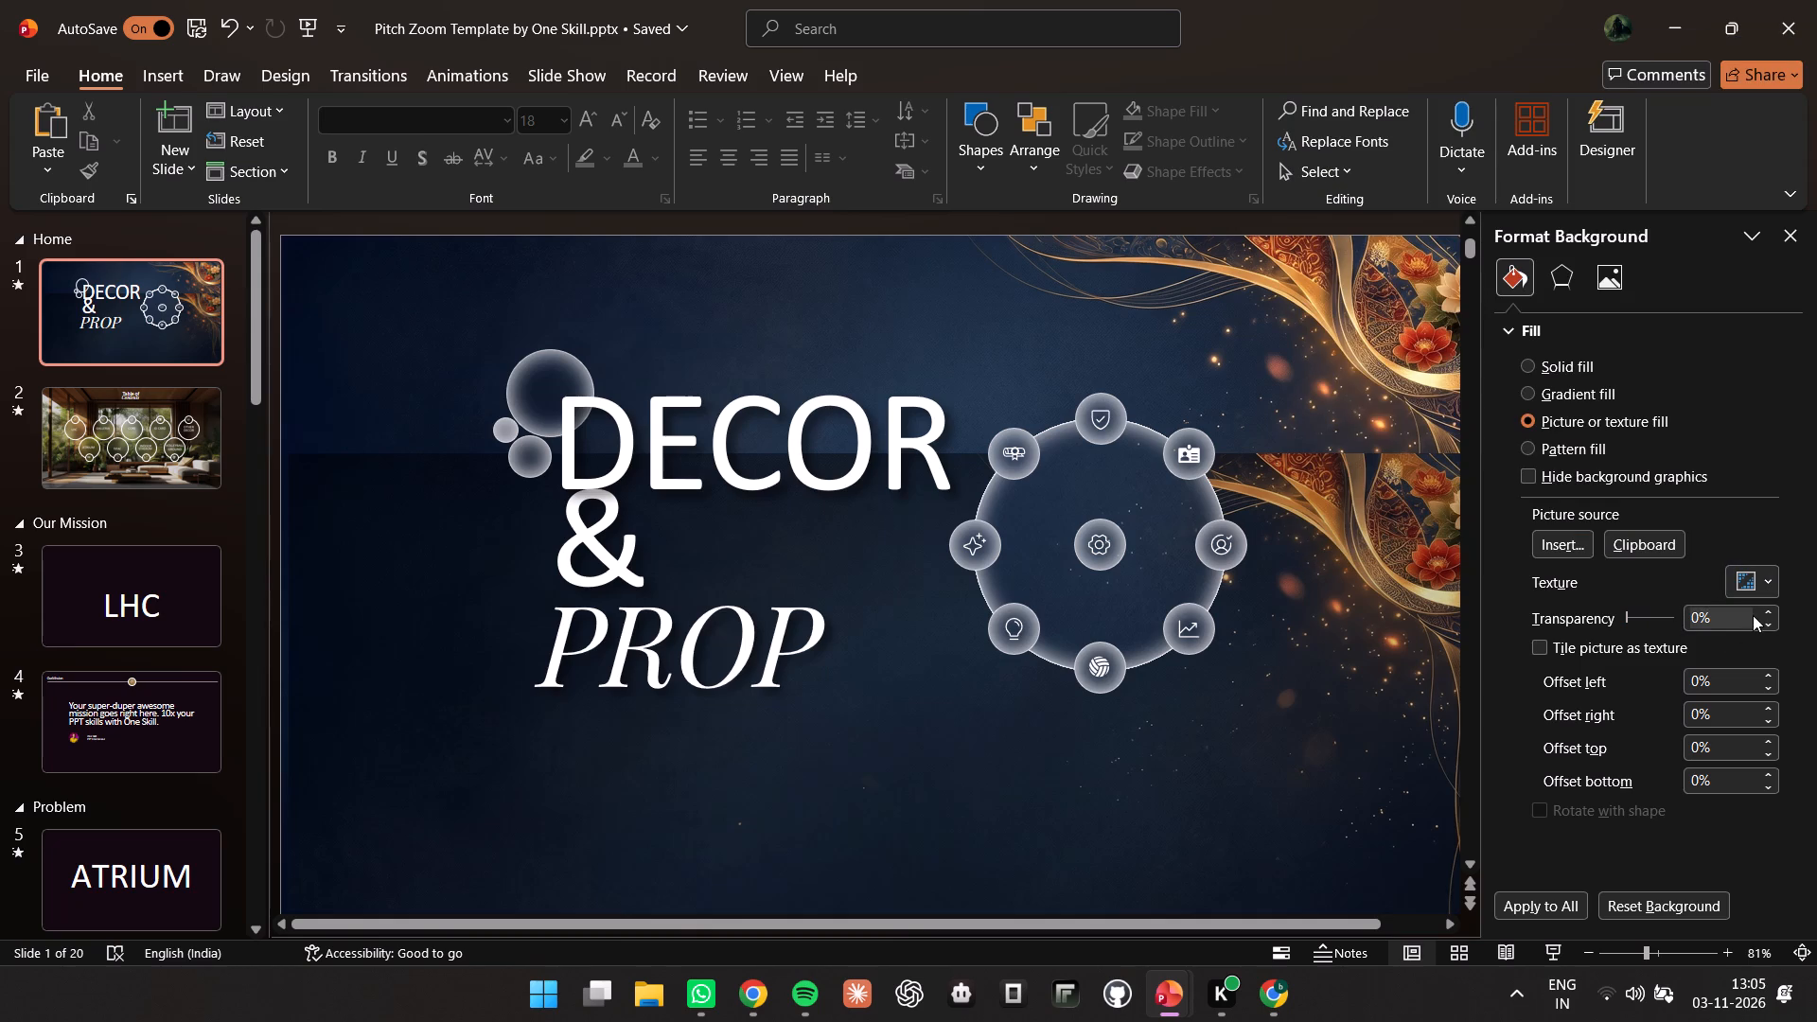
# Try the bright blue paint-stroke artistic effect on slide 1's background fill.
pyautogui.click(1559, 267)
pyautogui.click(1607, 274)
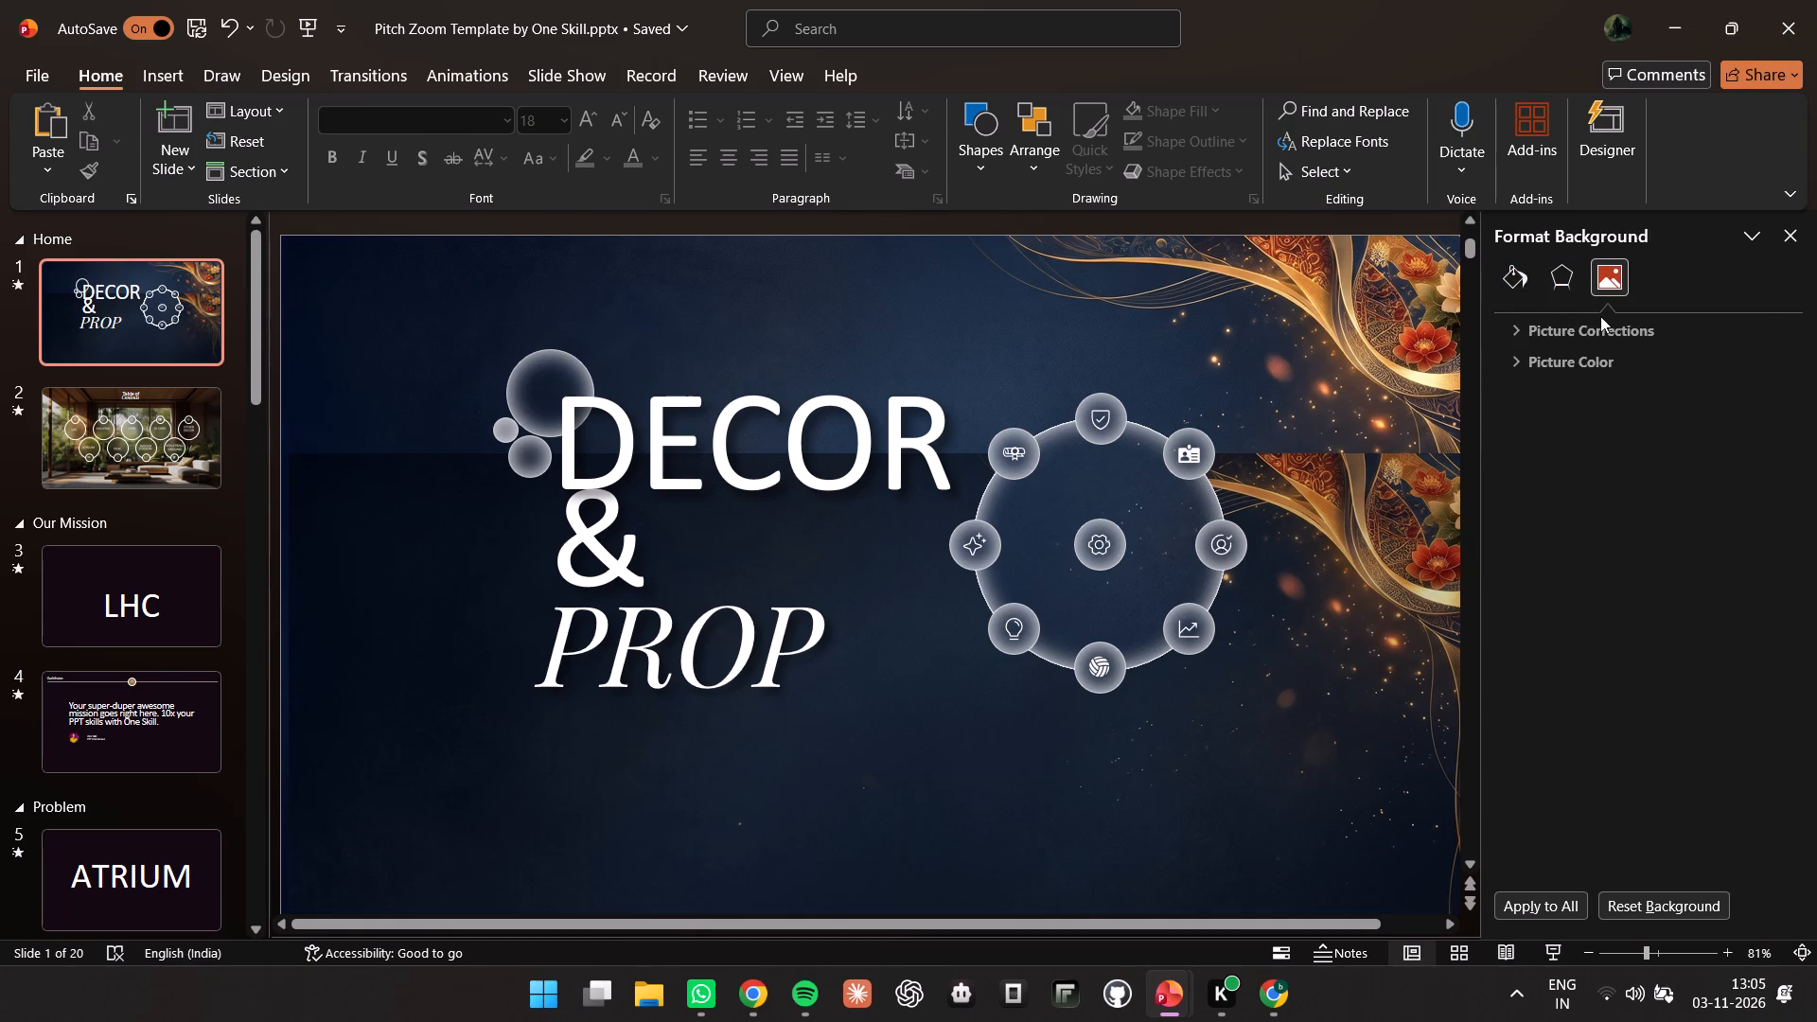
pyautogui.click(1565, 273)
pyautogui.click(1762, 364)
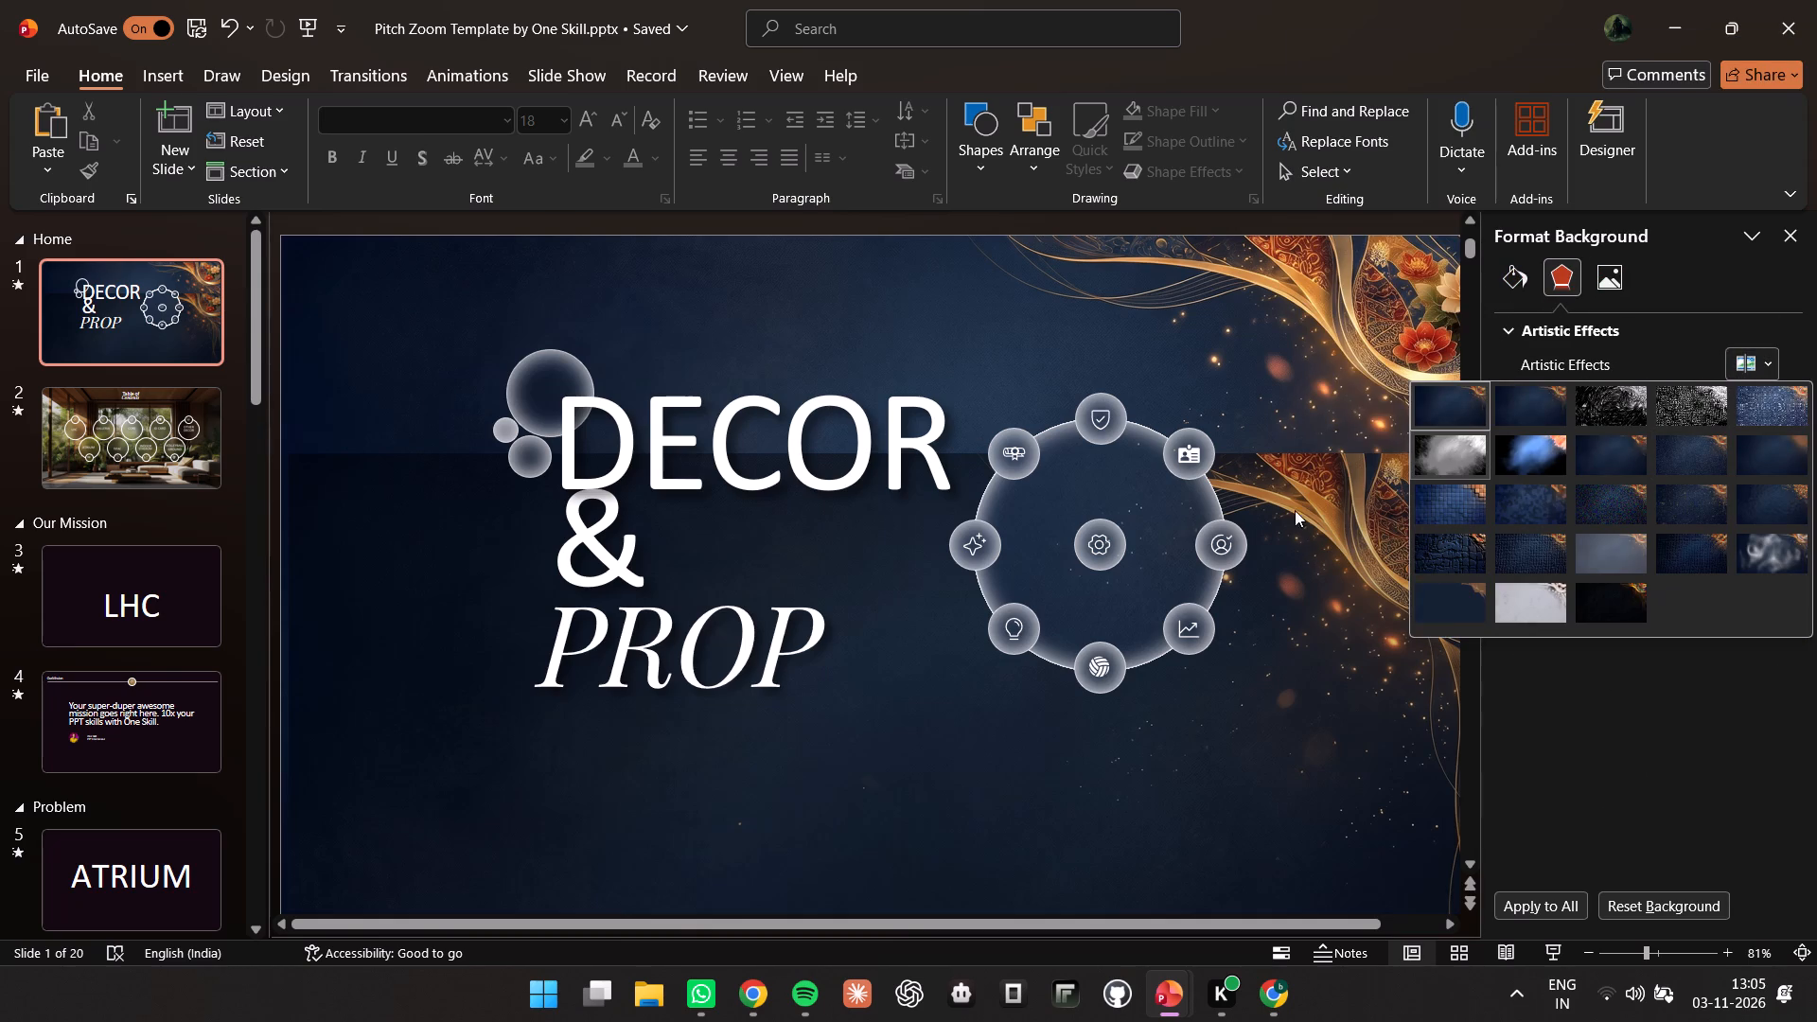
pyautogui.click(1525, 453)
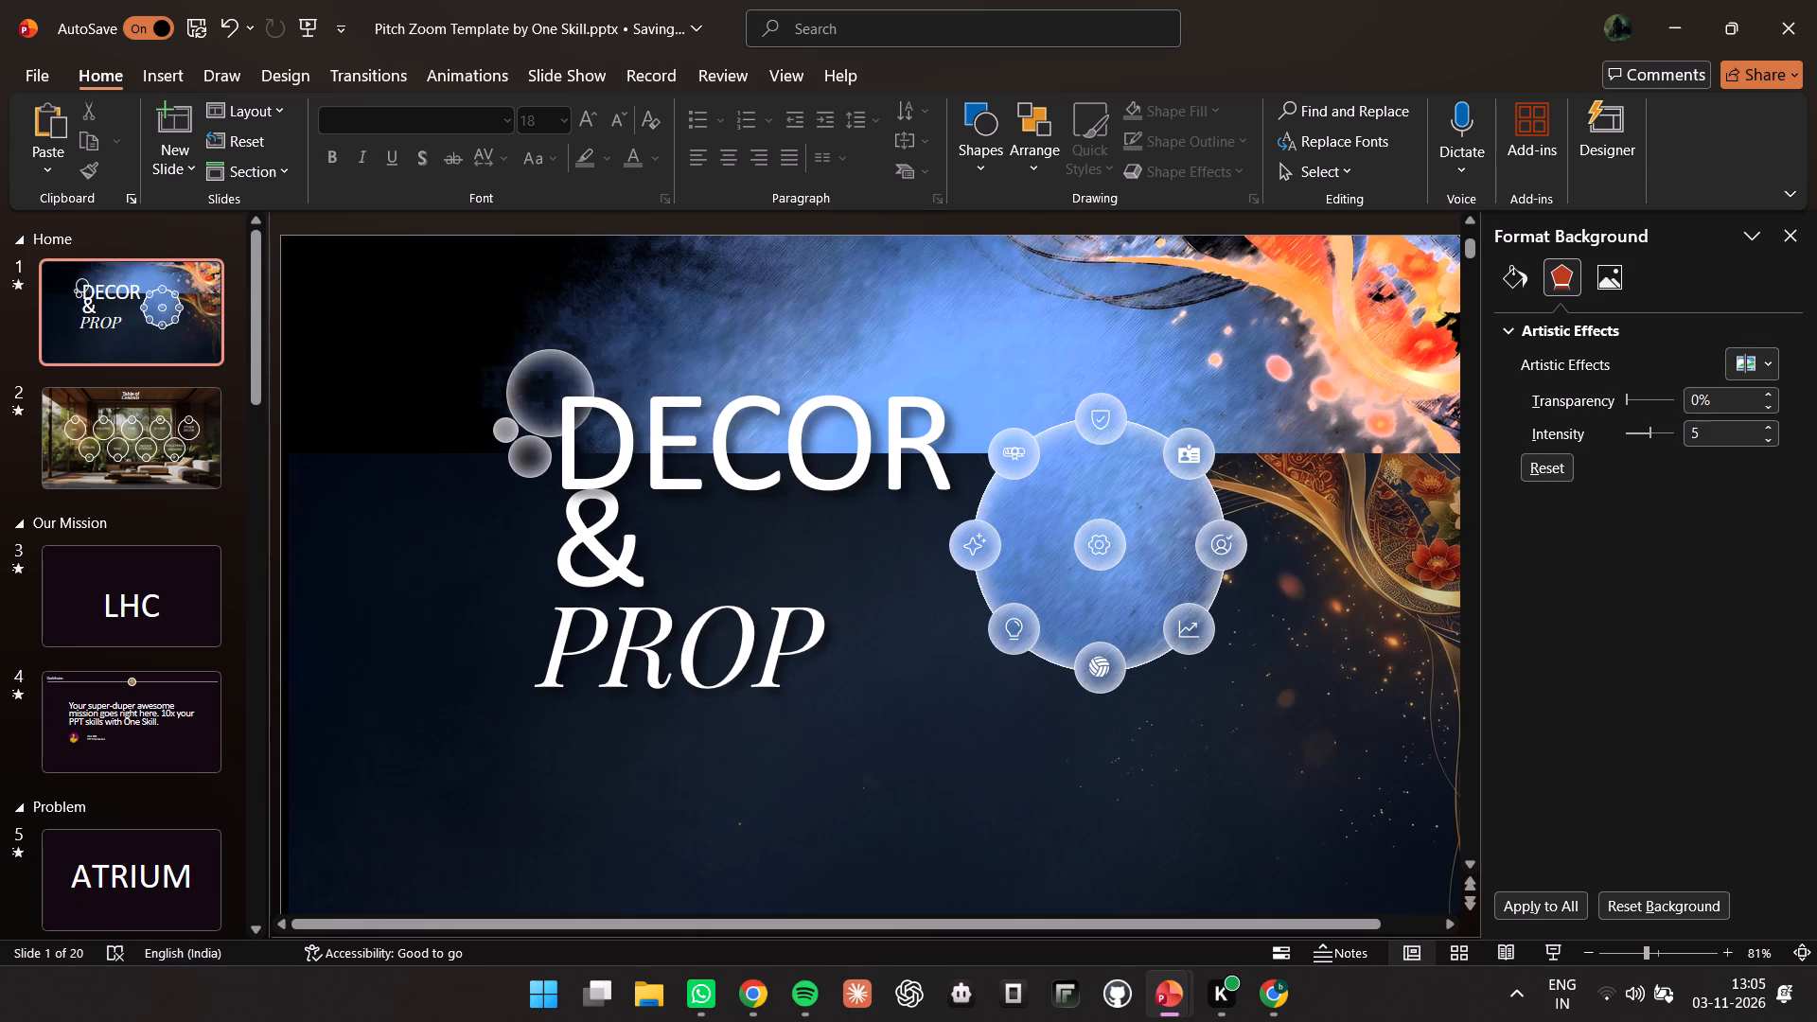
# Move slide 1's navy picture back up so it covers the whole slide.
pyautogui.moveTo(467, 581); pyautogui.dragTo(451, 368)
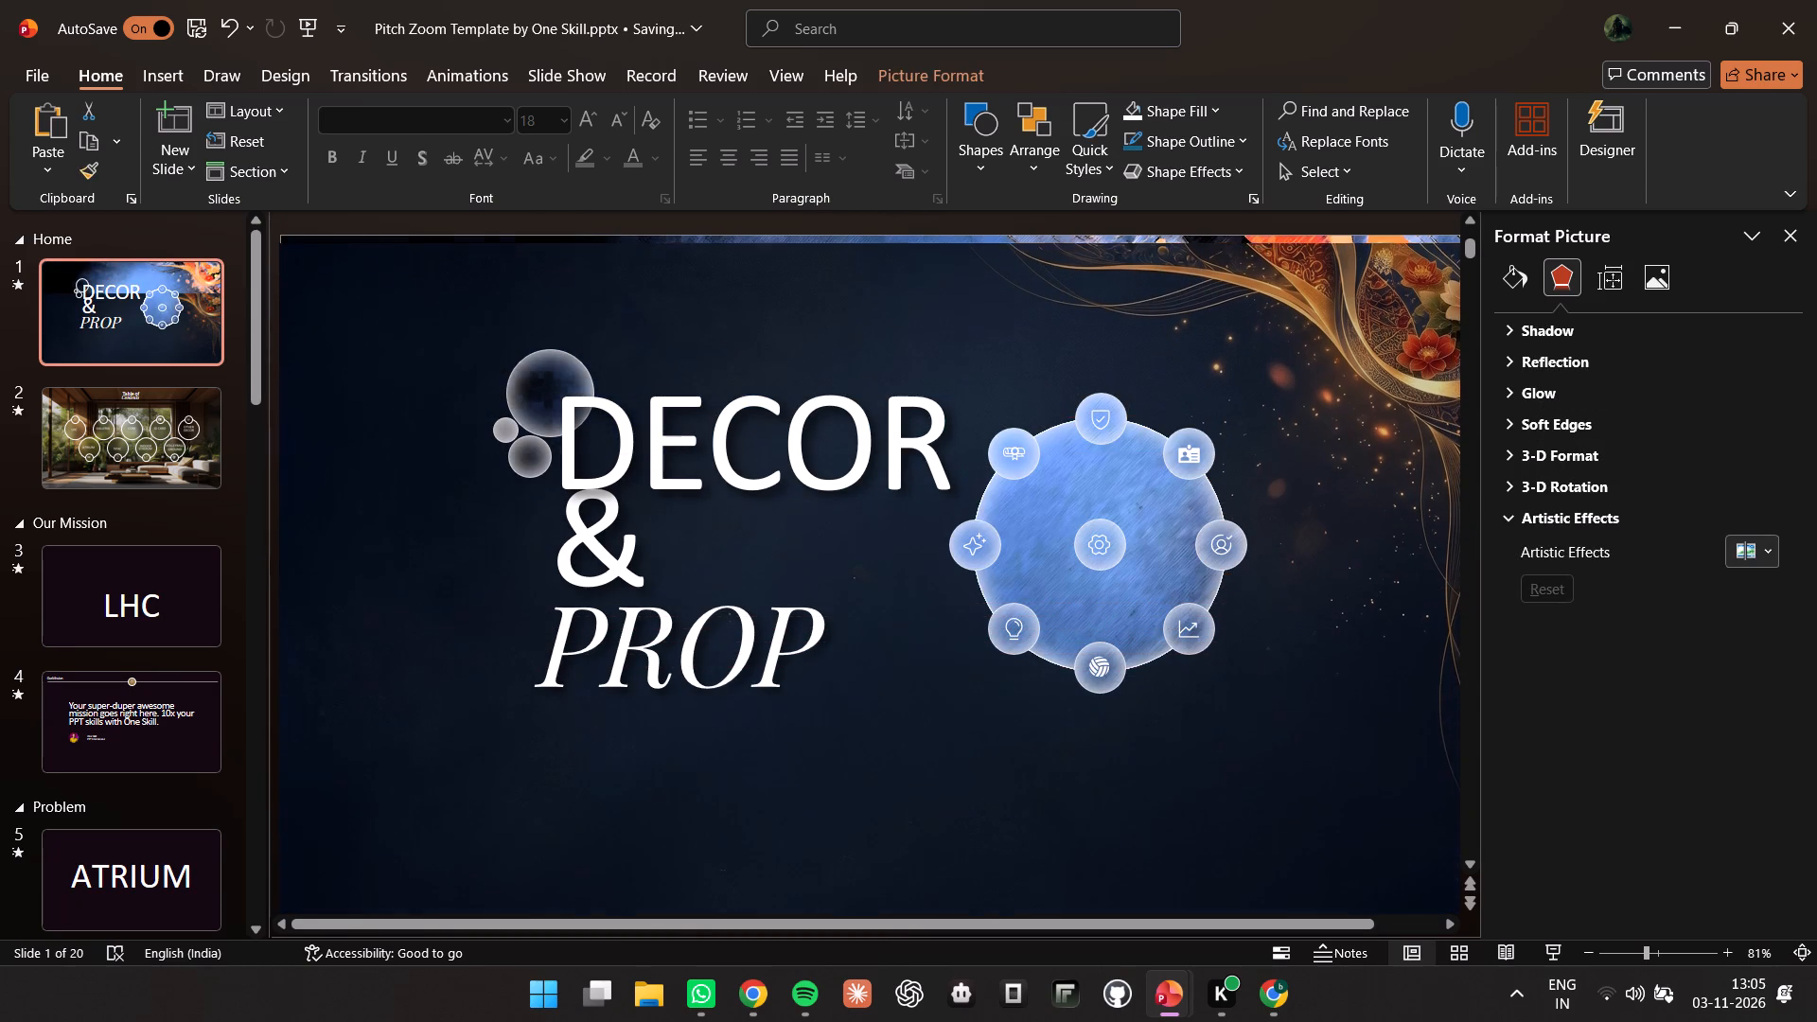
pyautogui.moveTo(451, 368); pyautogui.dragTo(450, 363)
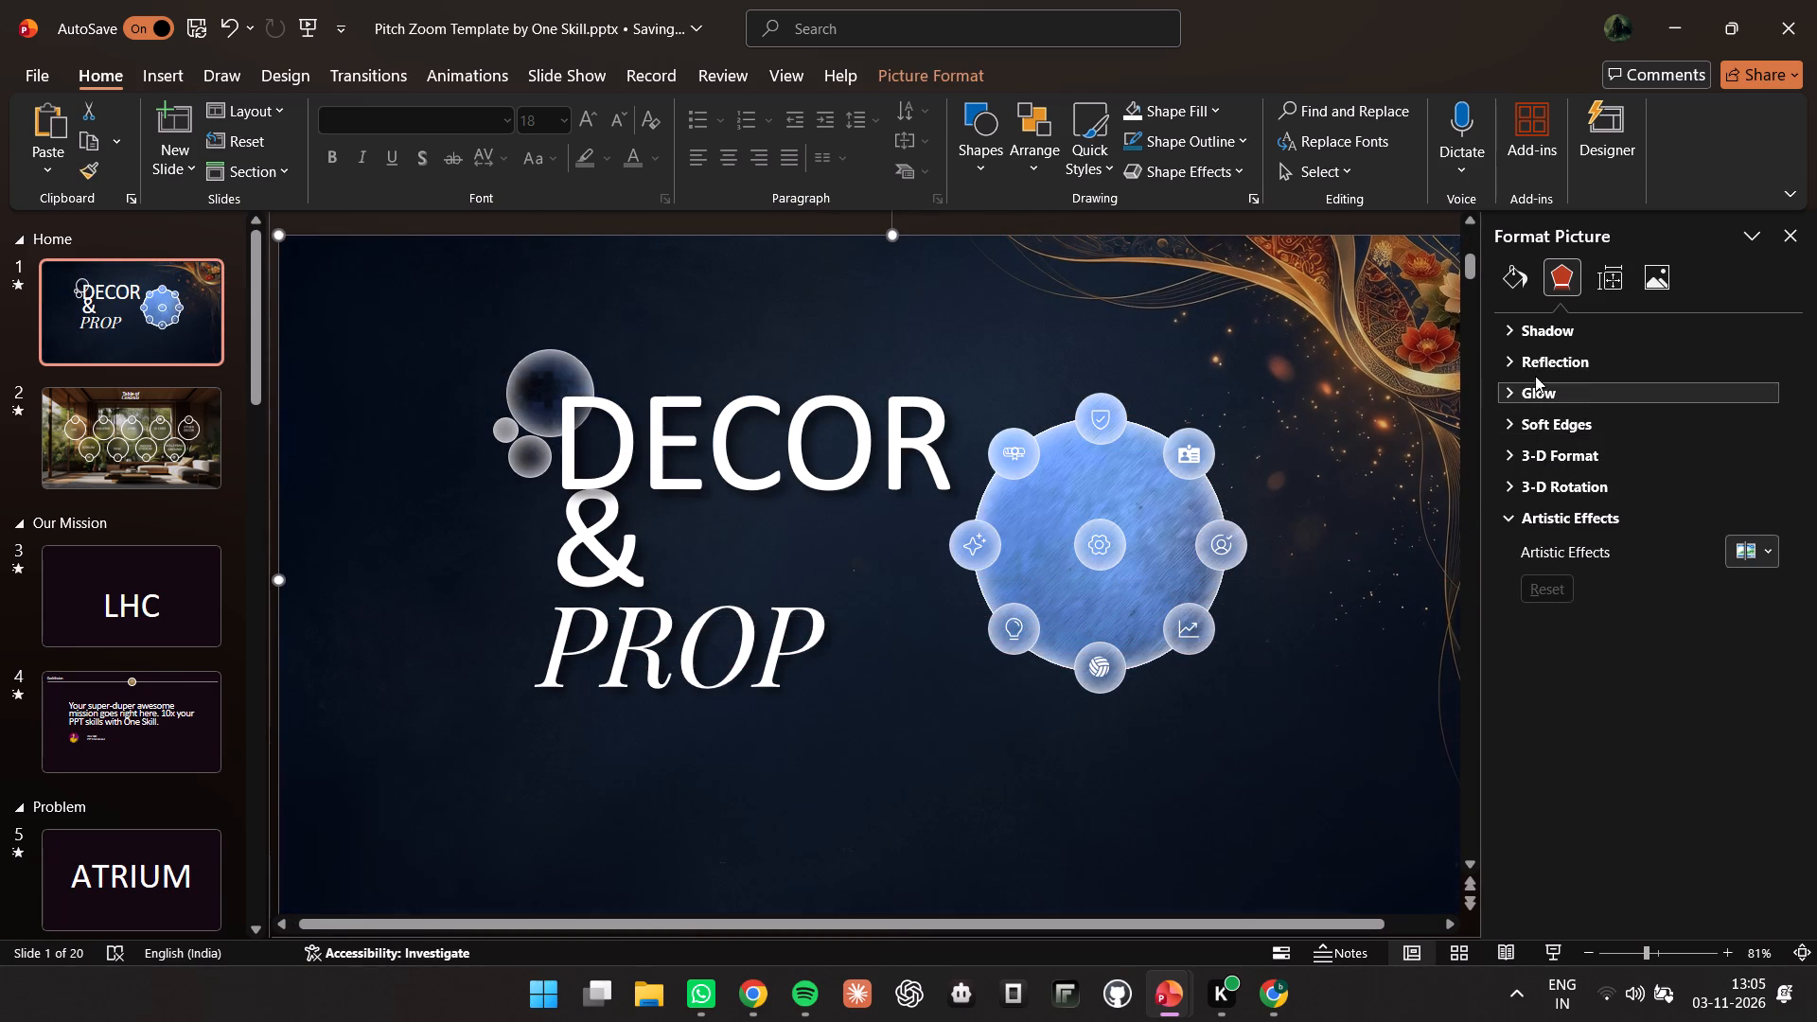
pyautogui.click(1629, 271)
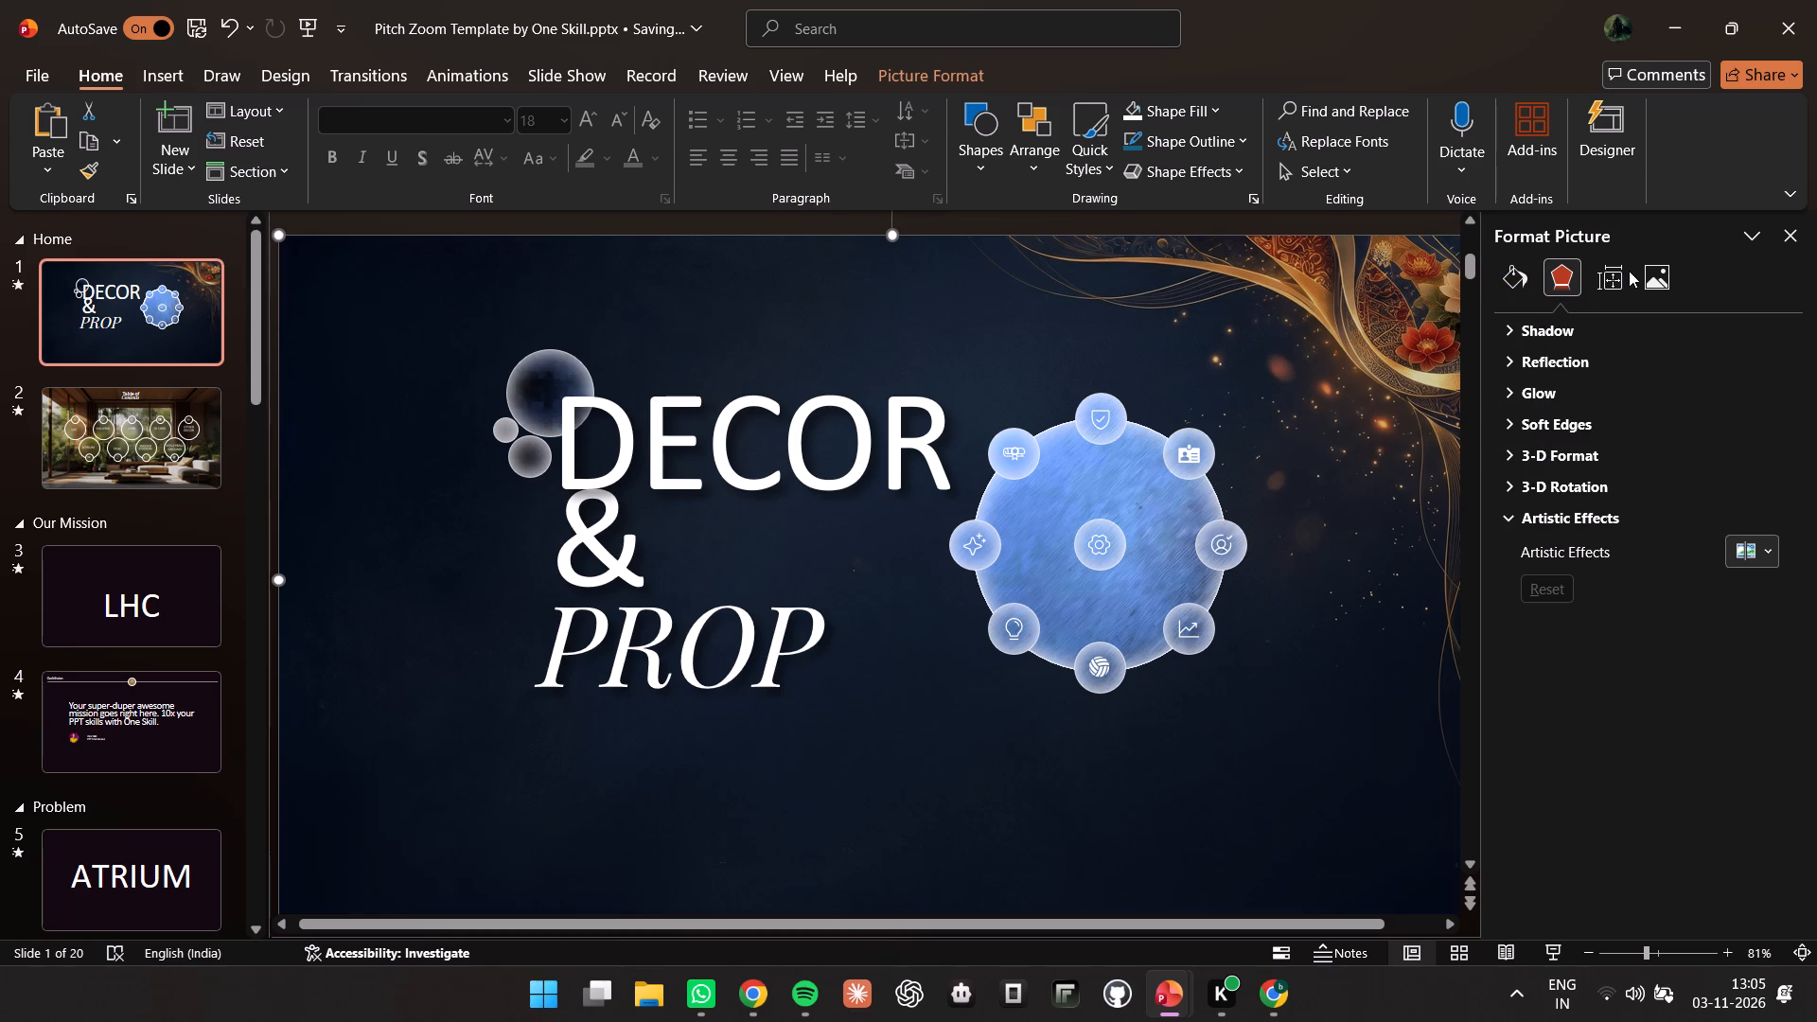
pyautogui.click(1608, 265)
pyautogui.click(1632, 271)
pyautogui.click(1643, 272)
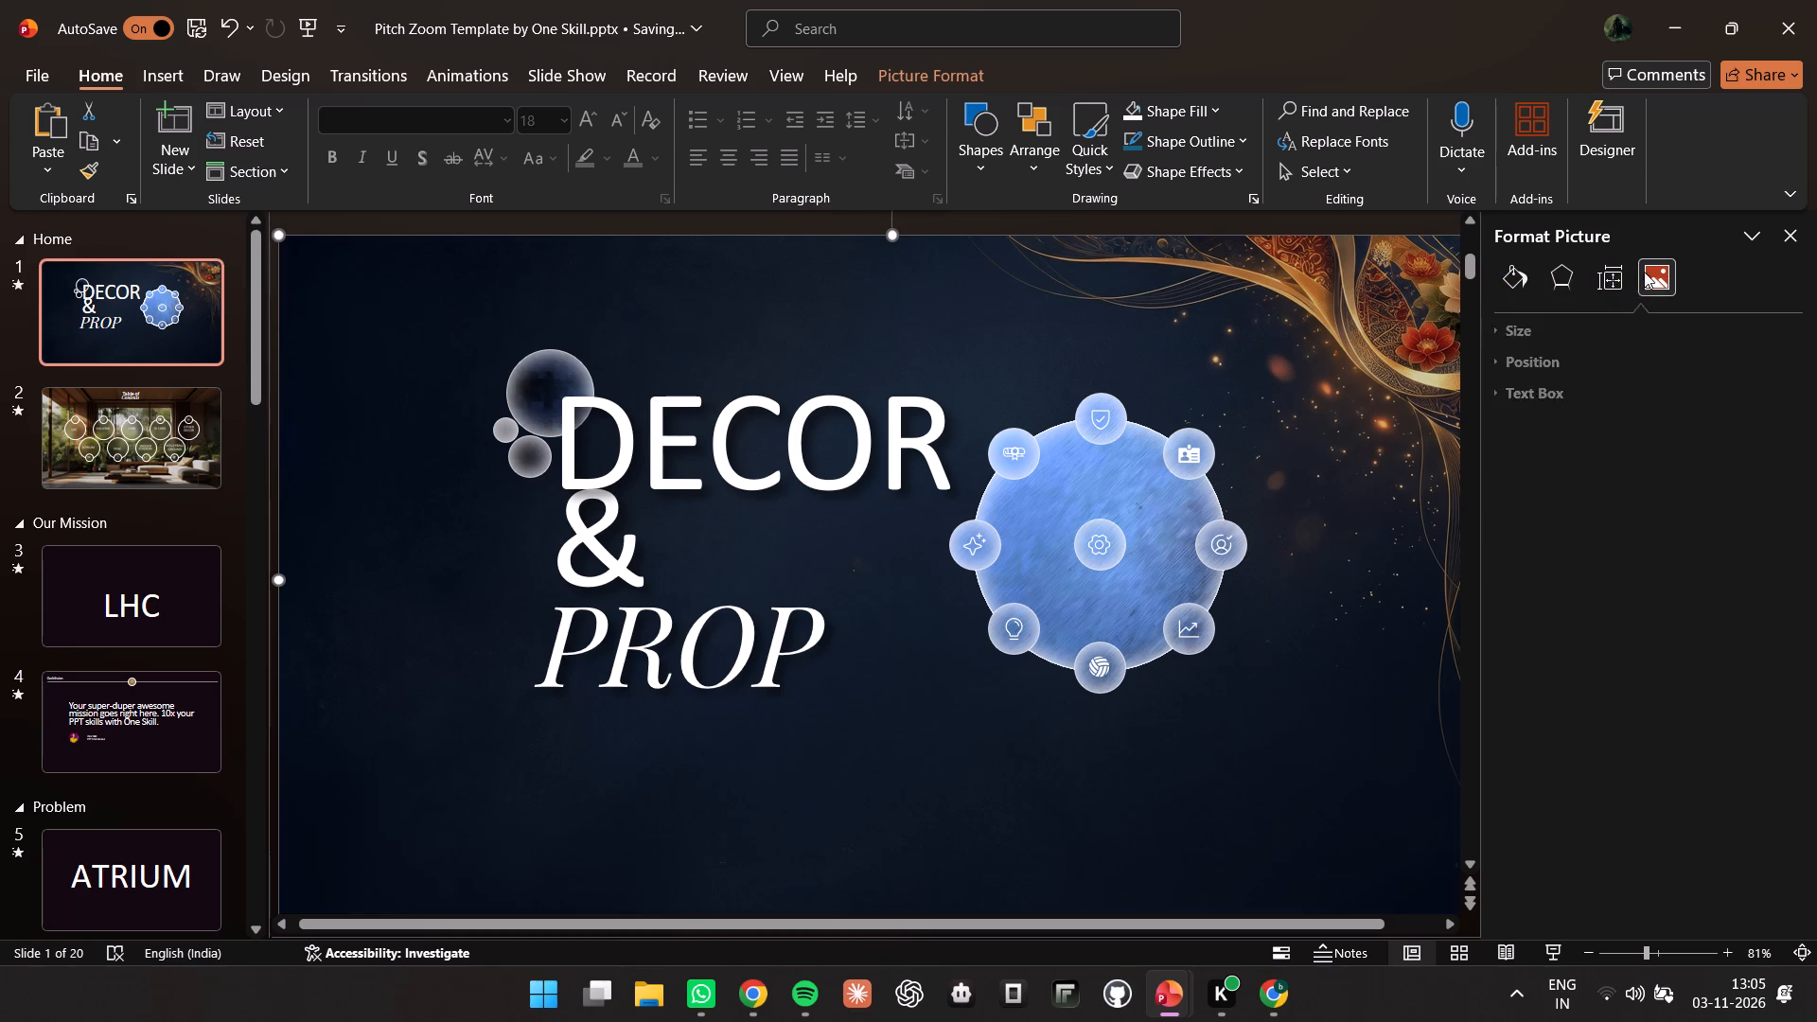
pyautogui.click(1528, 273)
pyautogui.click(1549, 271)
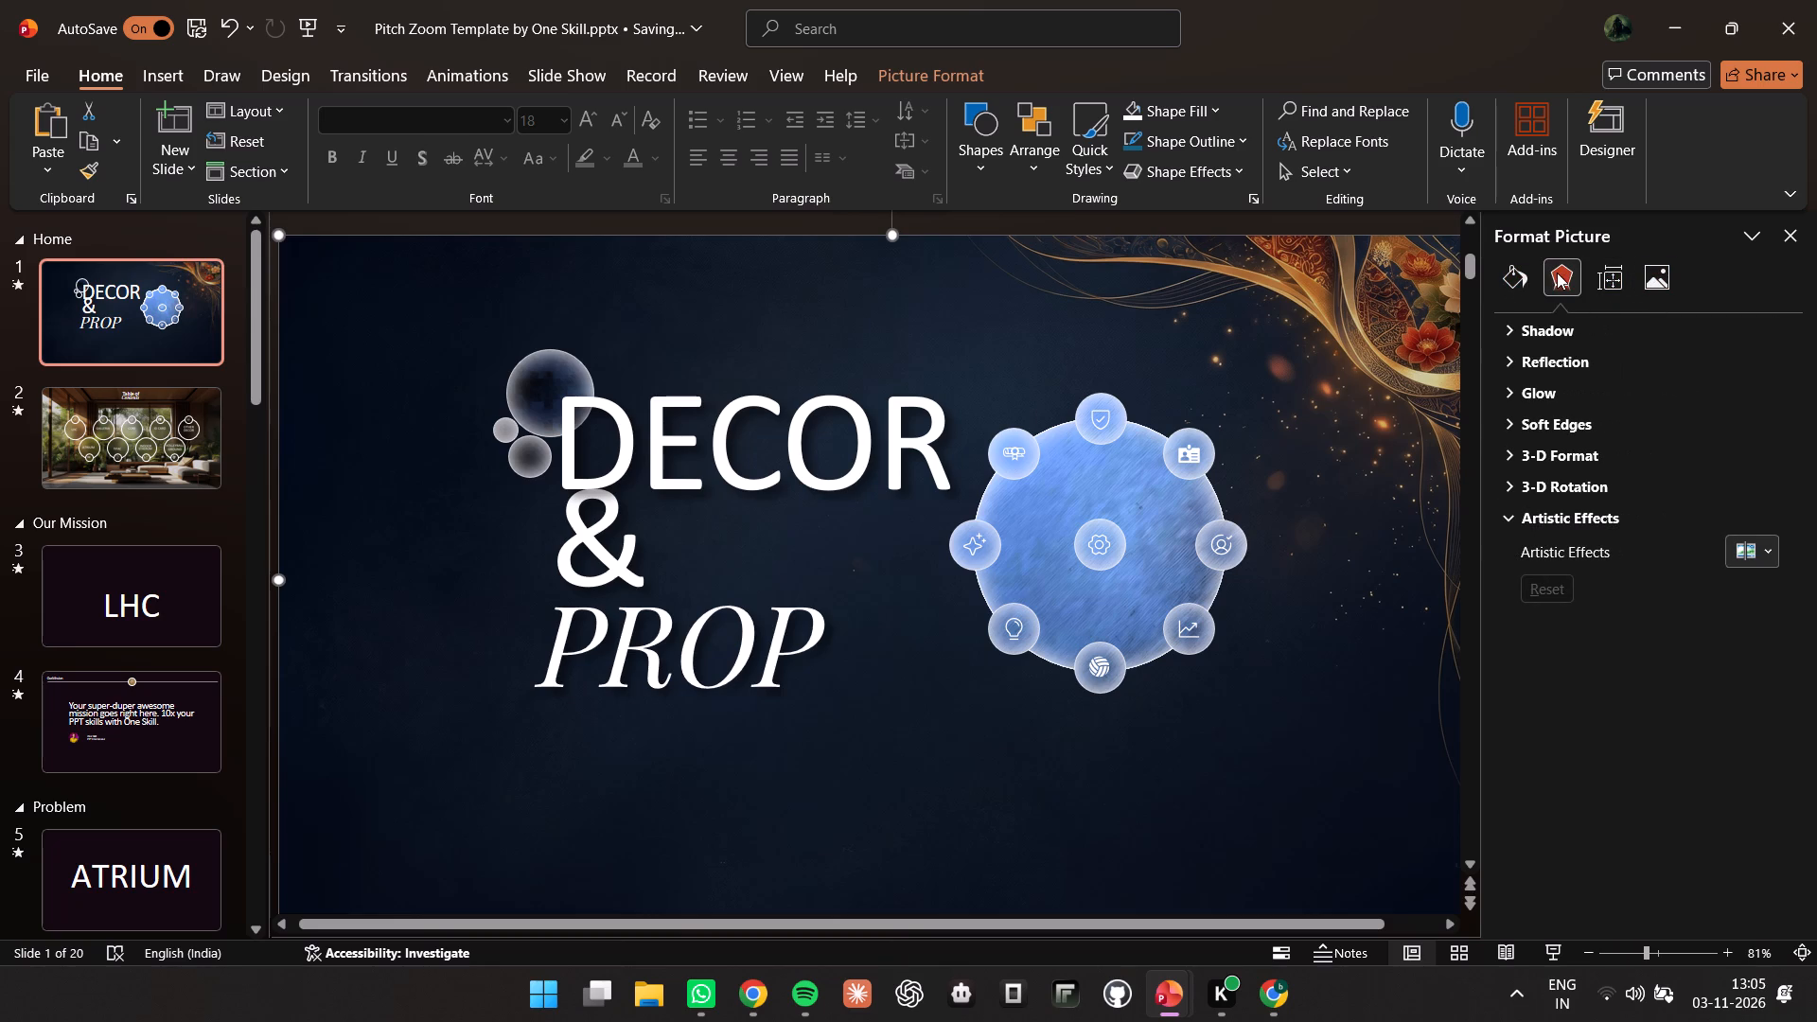
# Expose slide 1's background, give it the Blur artistic effect instead, and move the navy picture back over the slide.
pyautogui.moveTo(988, 320); pyautogui.dragTo(1001, 478)
pyautogui.click(975, 302)
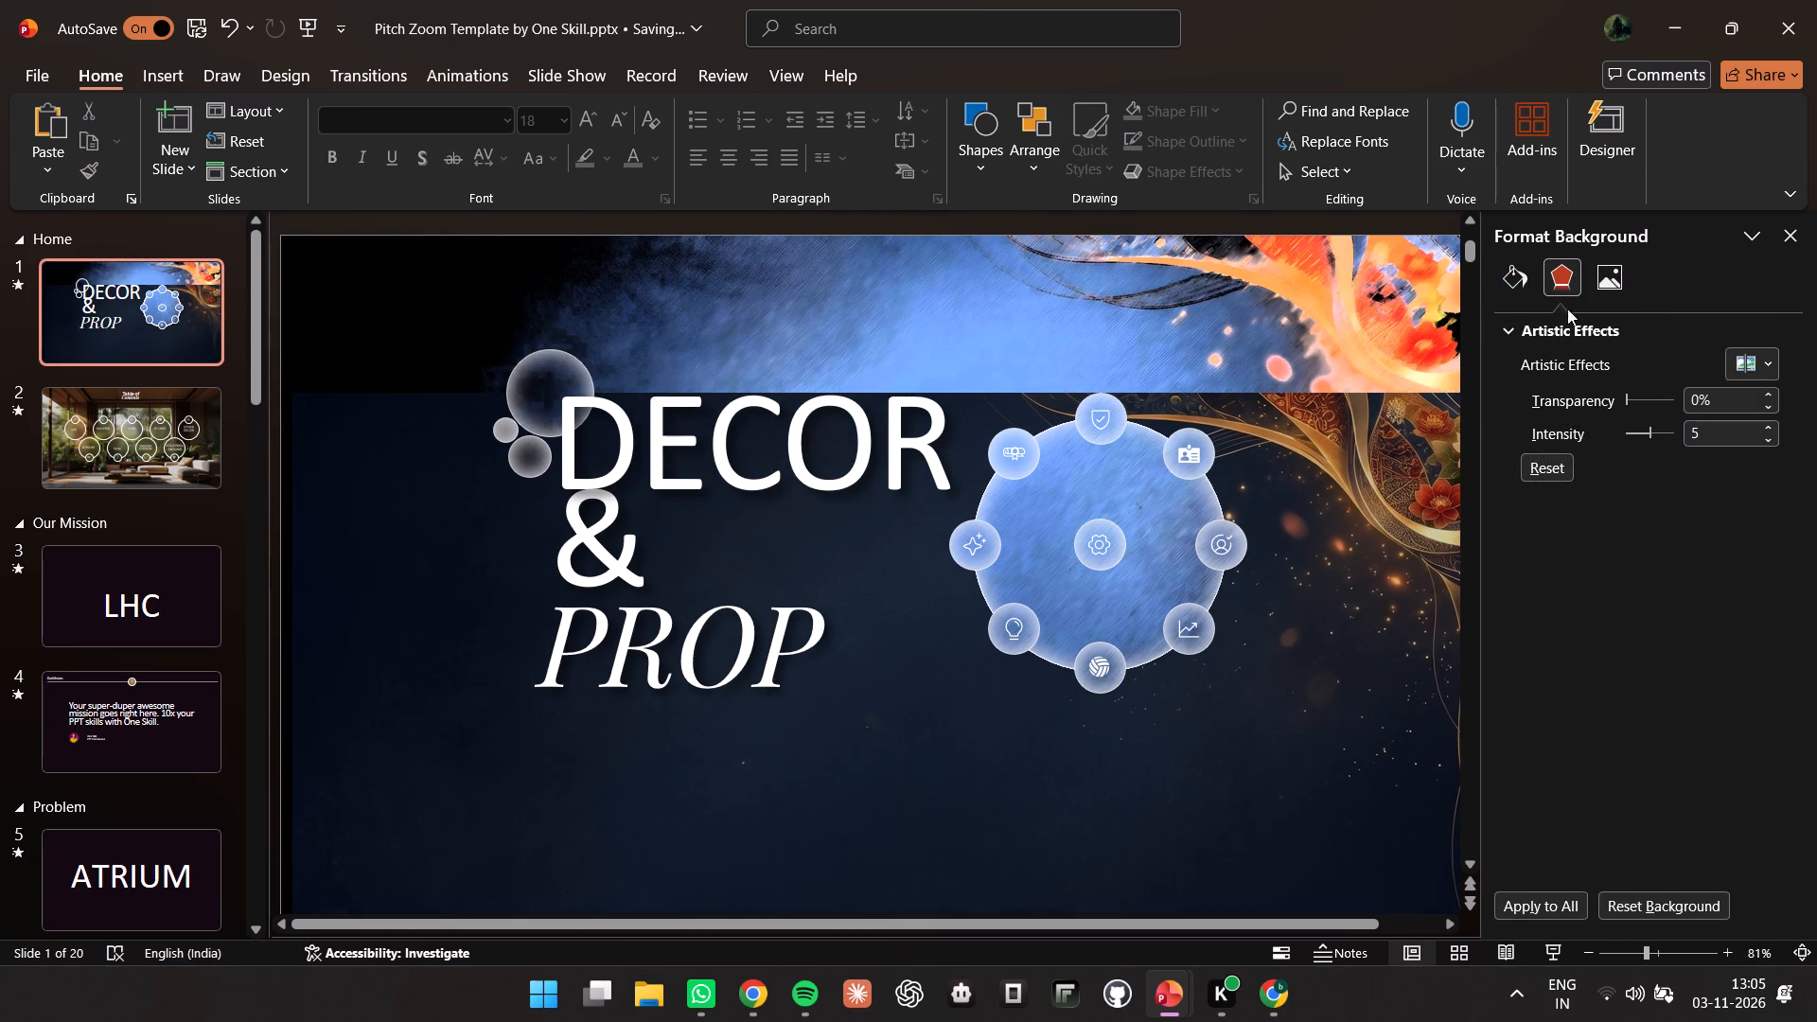
pyautogui.click(1775, 362)
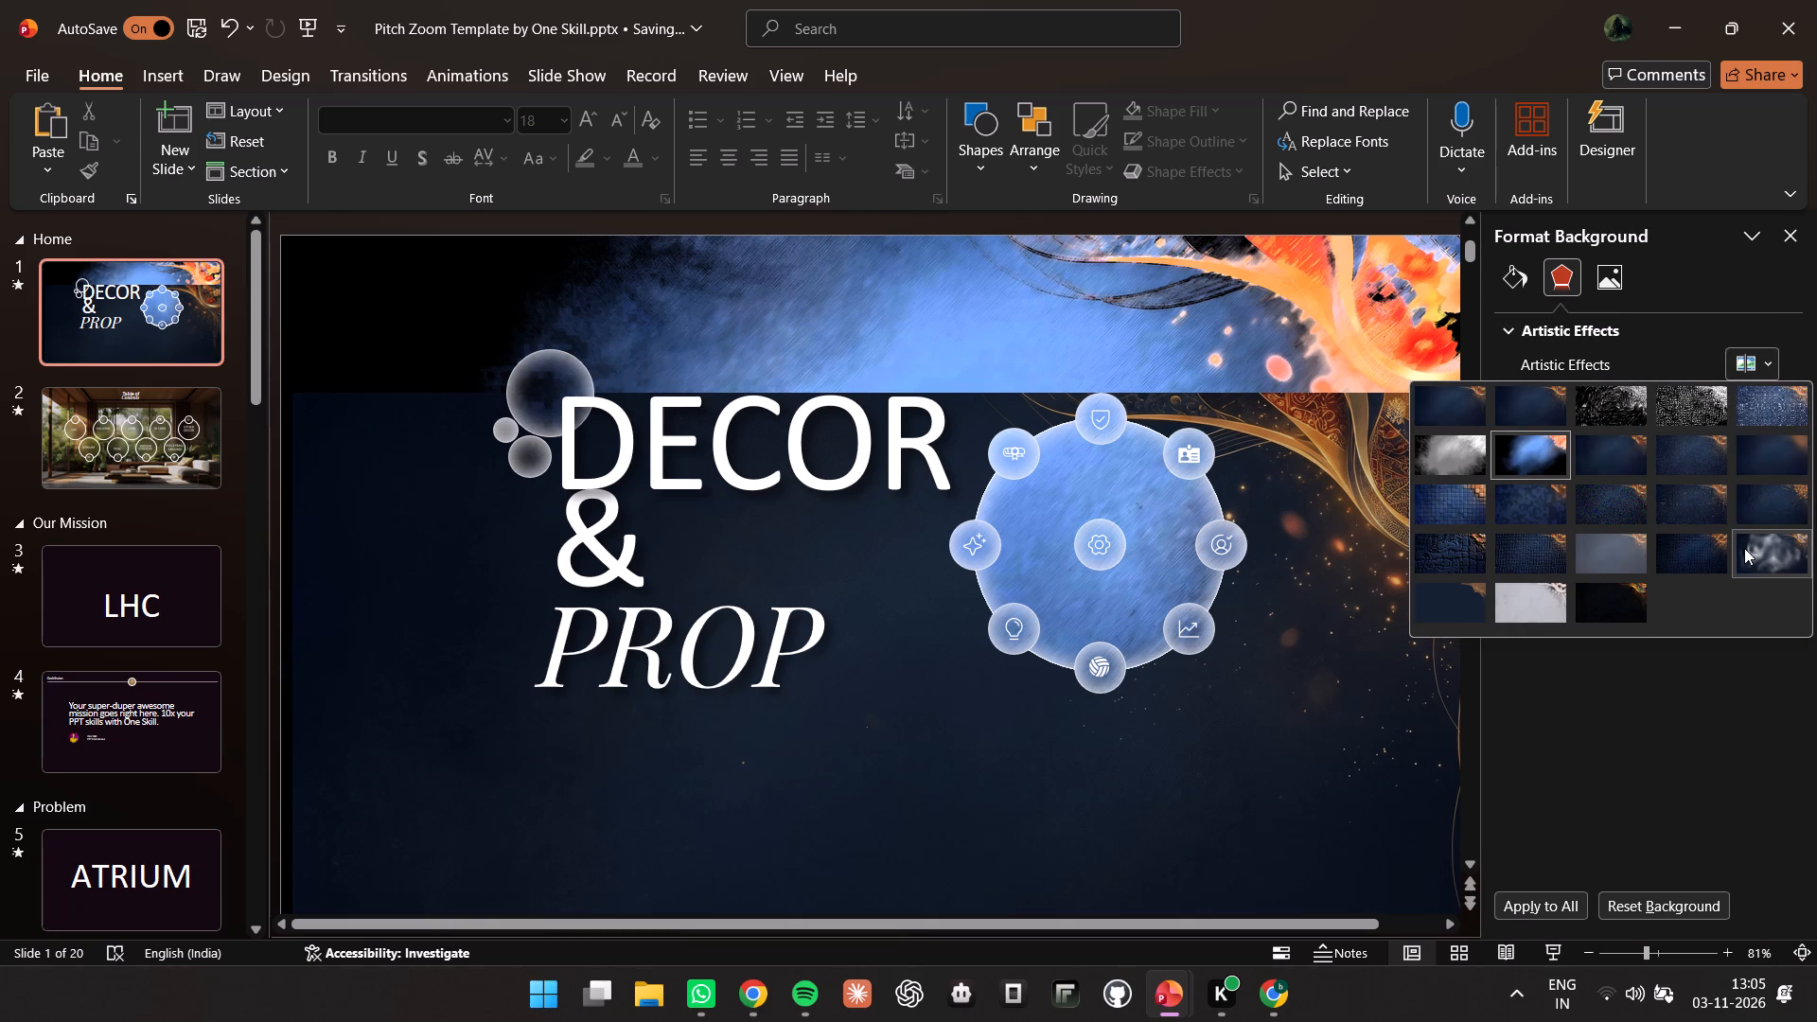
pyautogui.click(1767, 458)
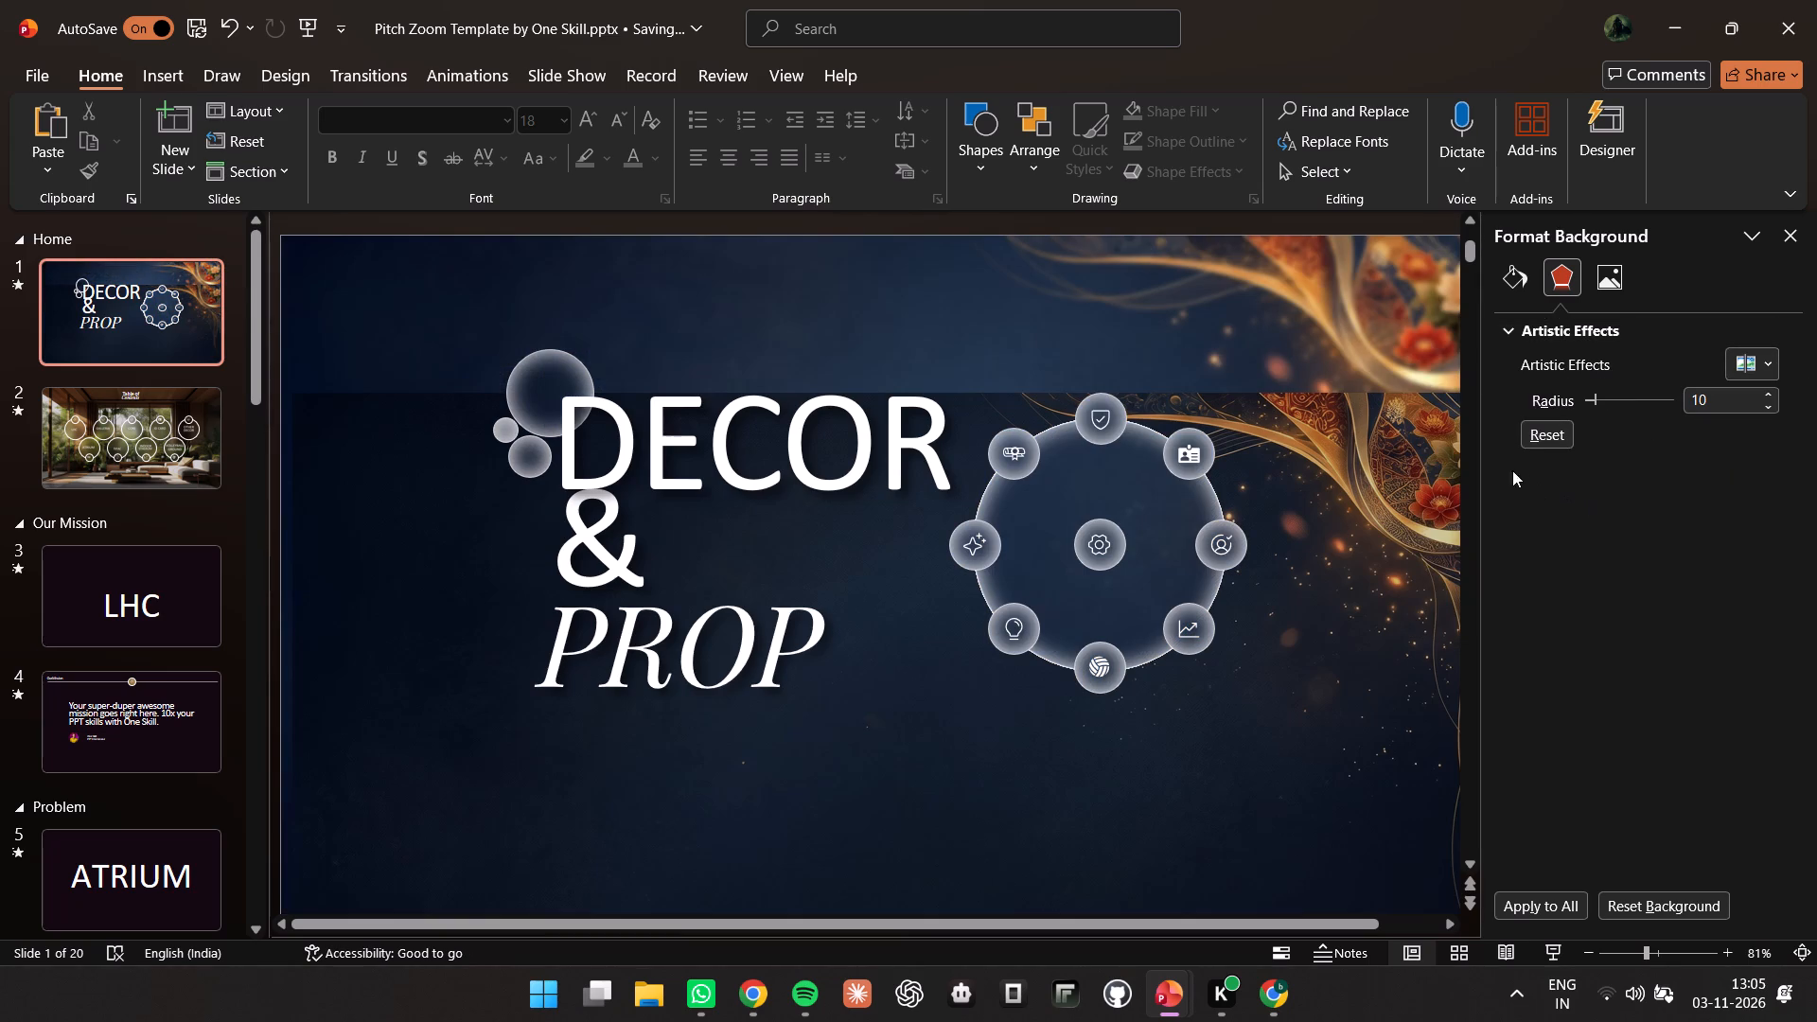
pyautogui.moveTo(458, 489); pyautogui.dragTo(467, 334)
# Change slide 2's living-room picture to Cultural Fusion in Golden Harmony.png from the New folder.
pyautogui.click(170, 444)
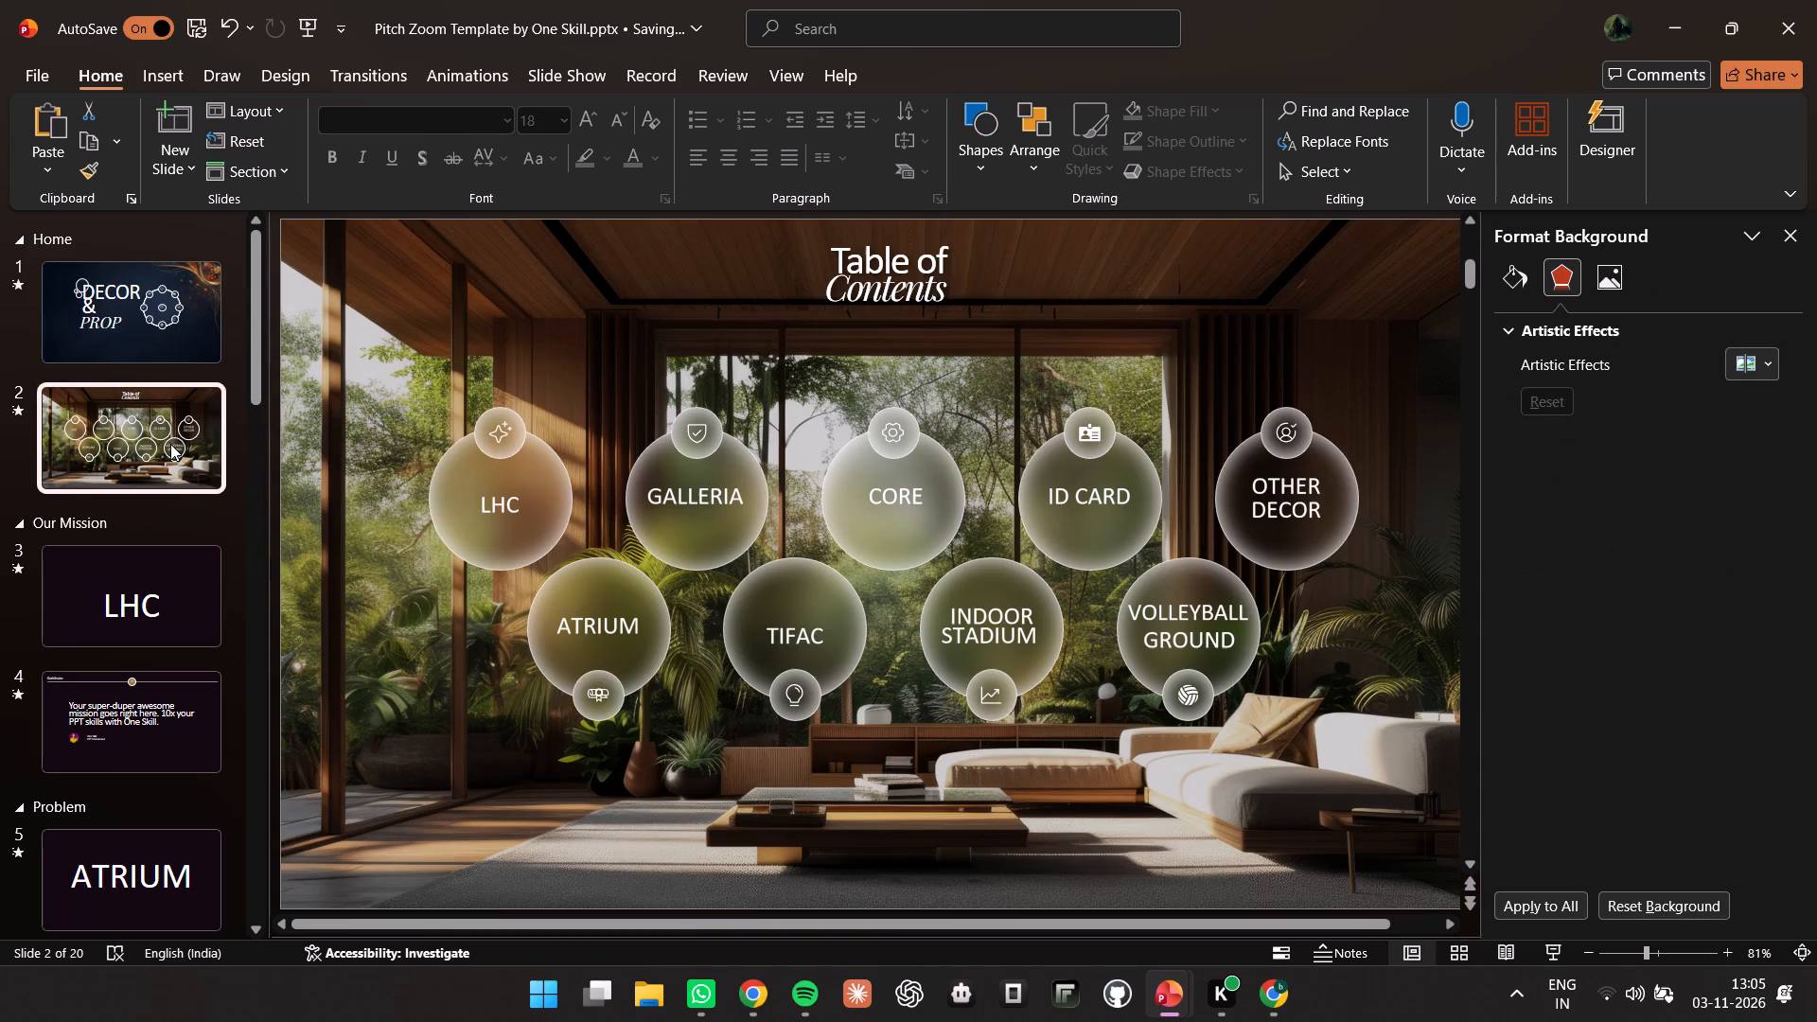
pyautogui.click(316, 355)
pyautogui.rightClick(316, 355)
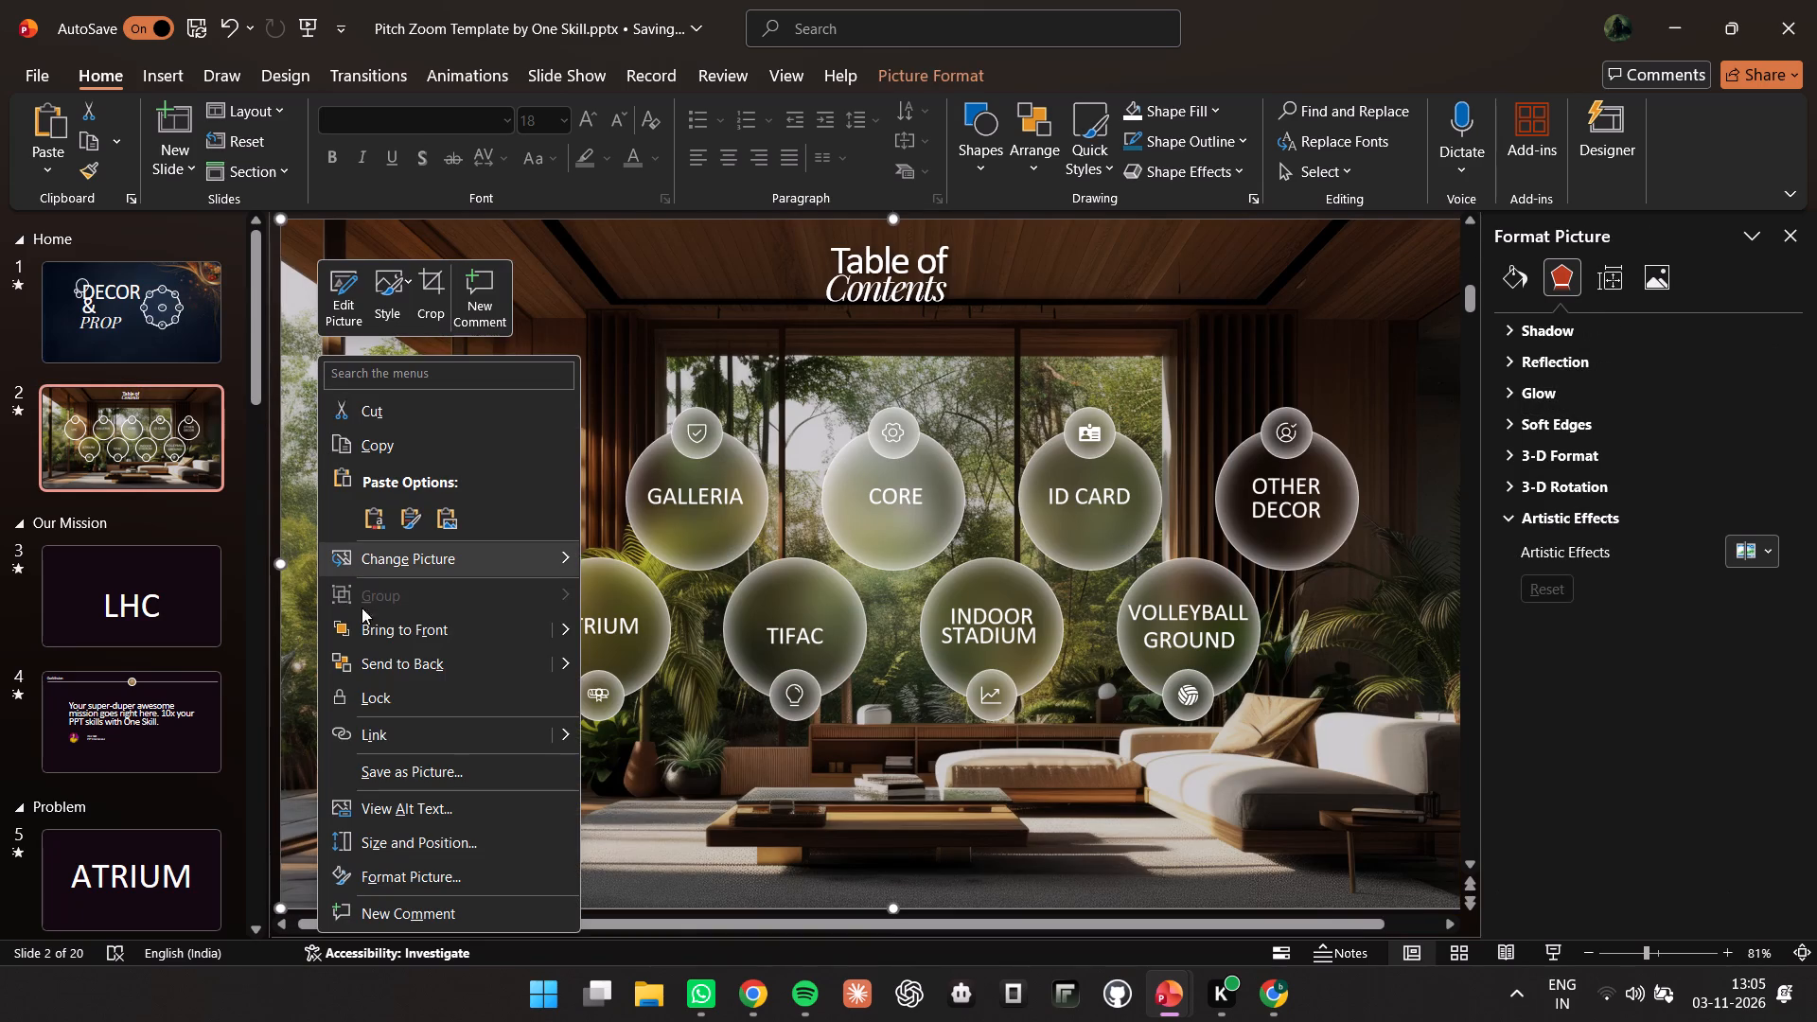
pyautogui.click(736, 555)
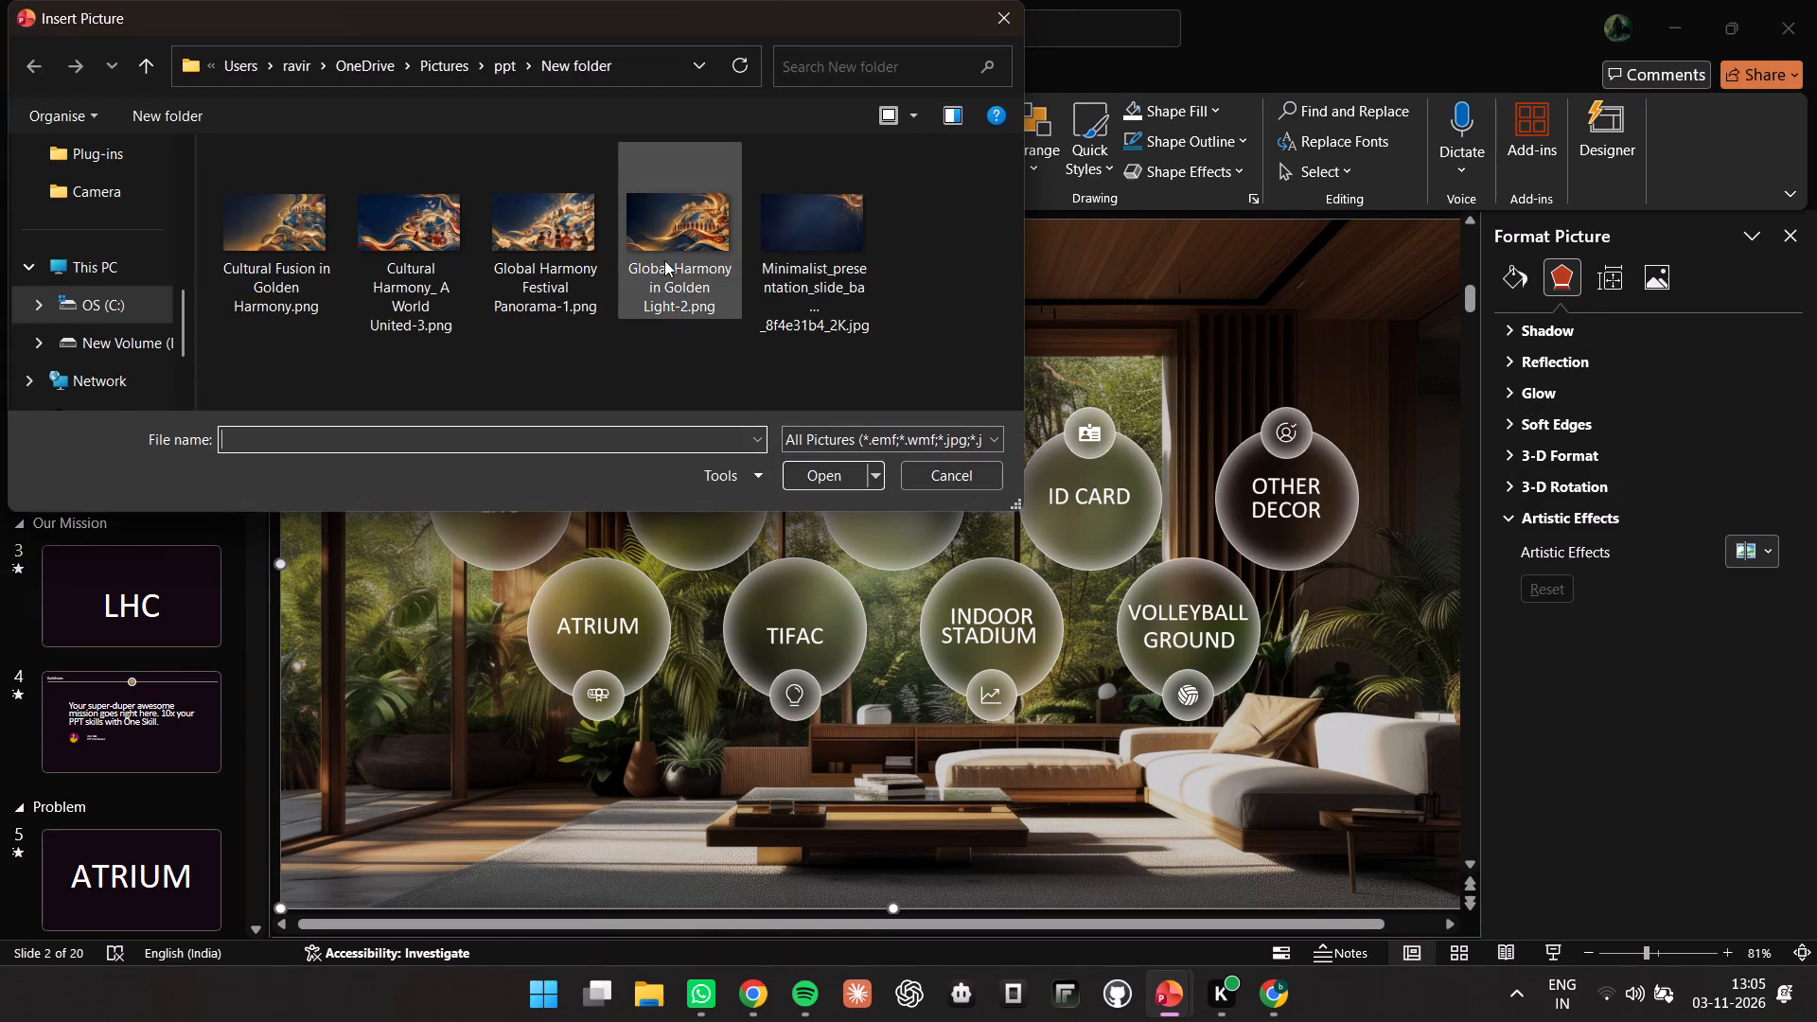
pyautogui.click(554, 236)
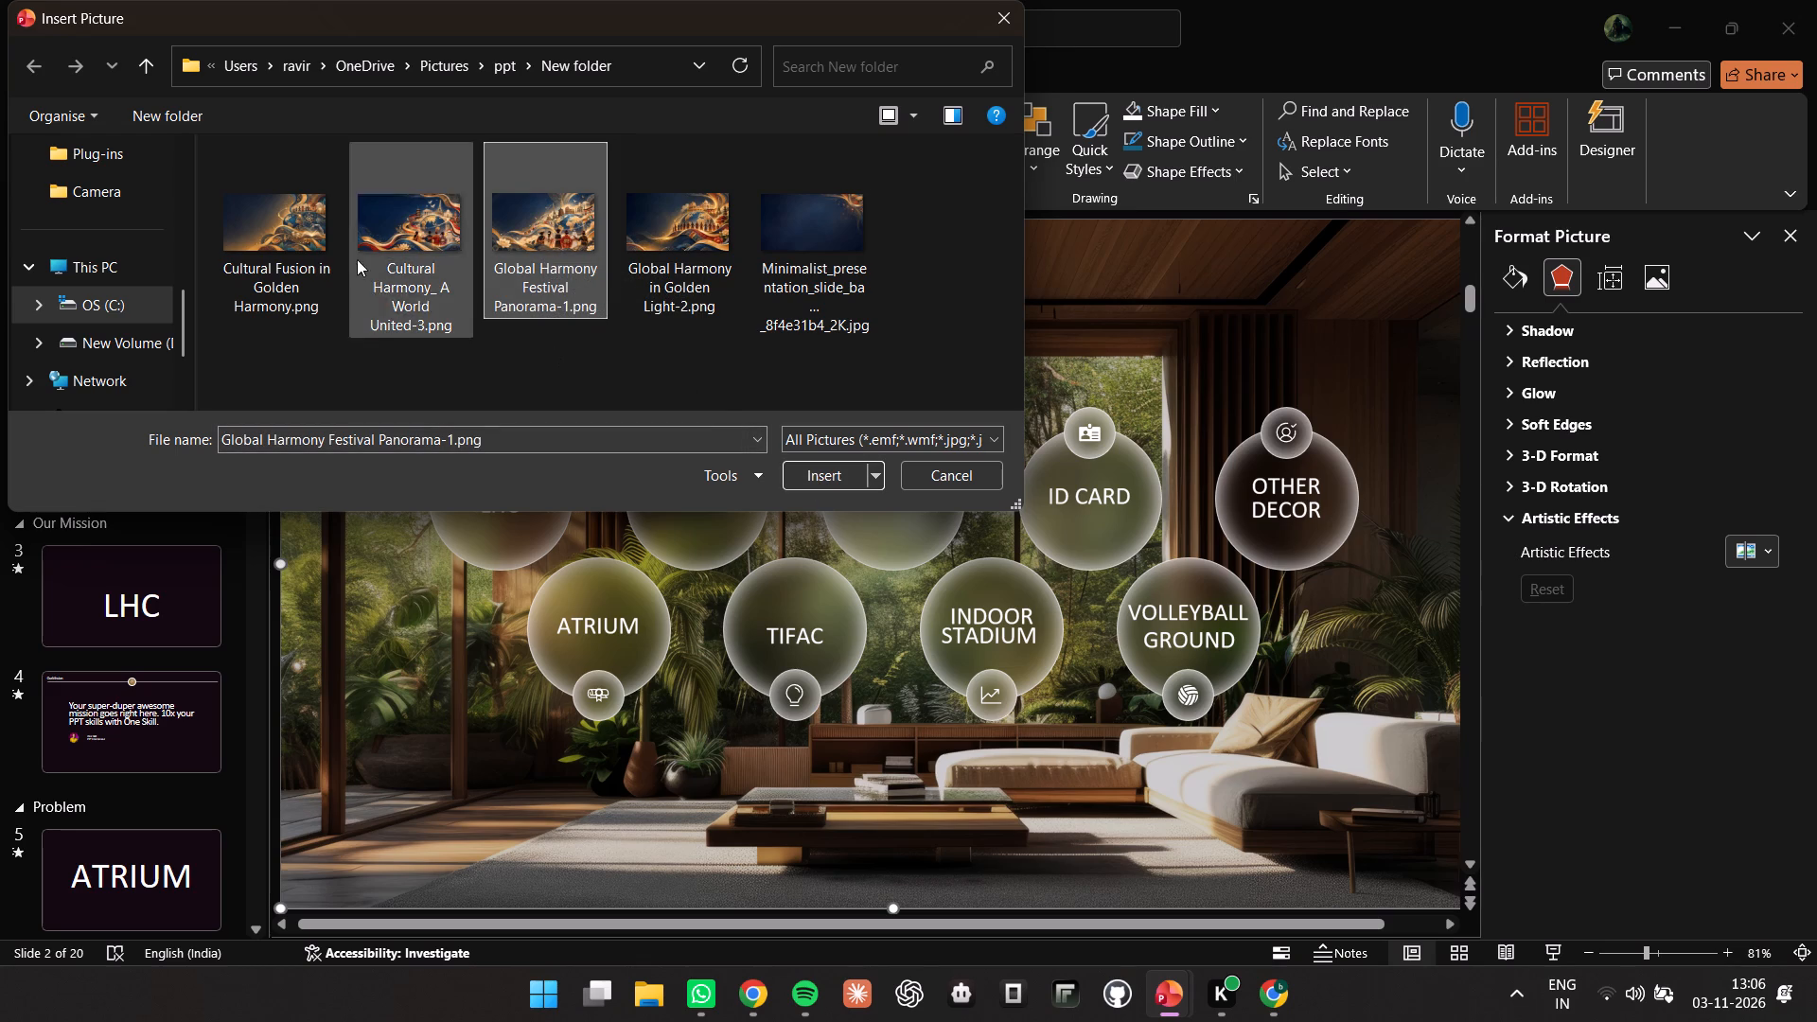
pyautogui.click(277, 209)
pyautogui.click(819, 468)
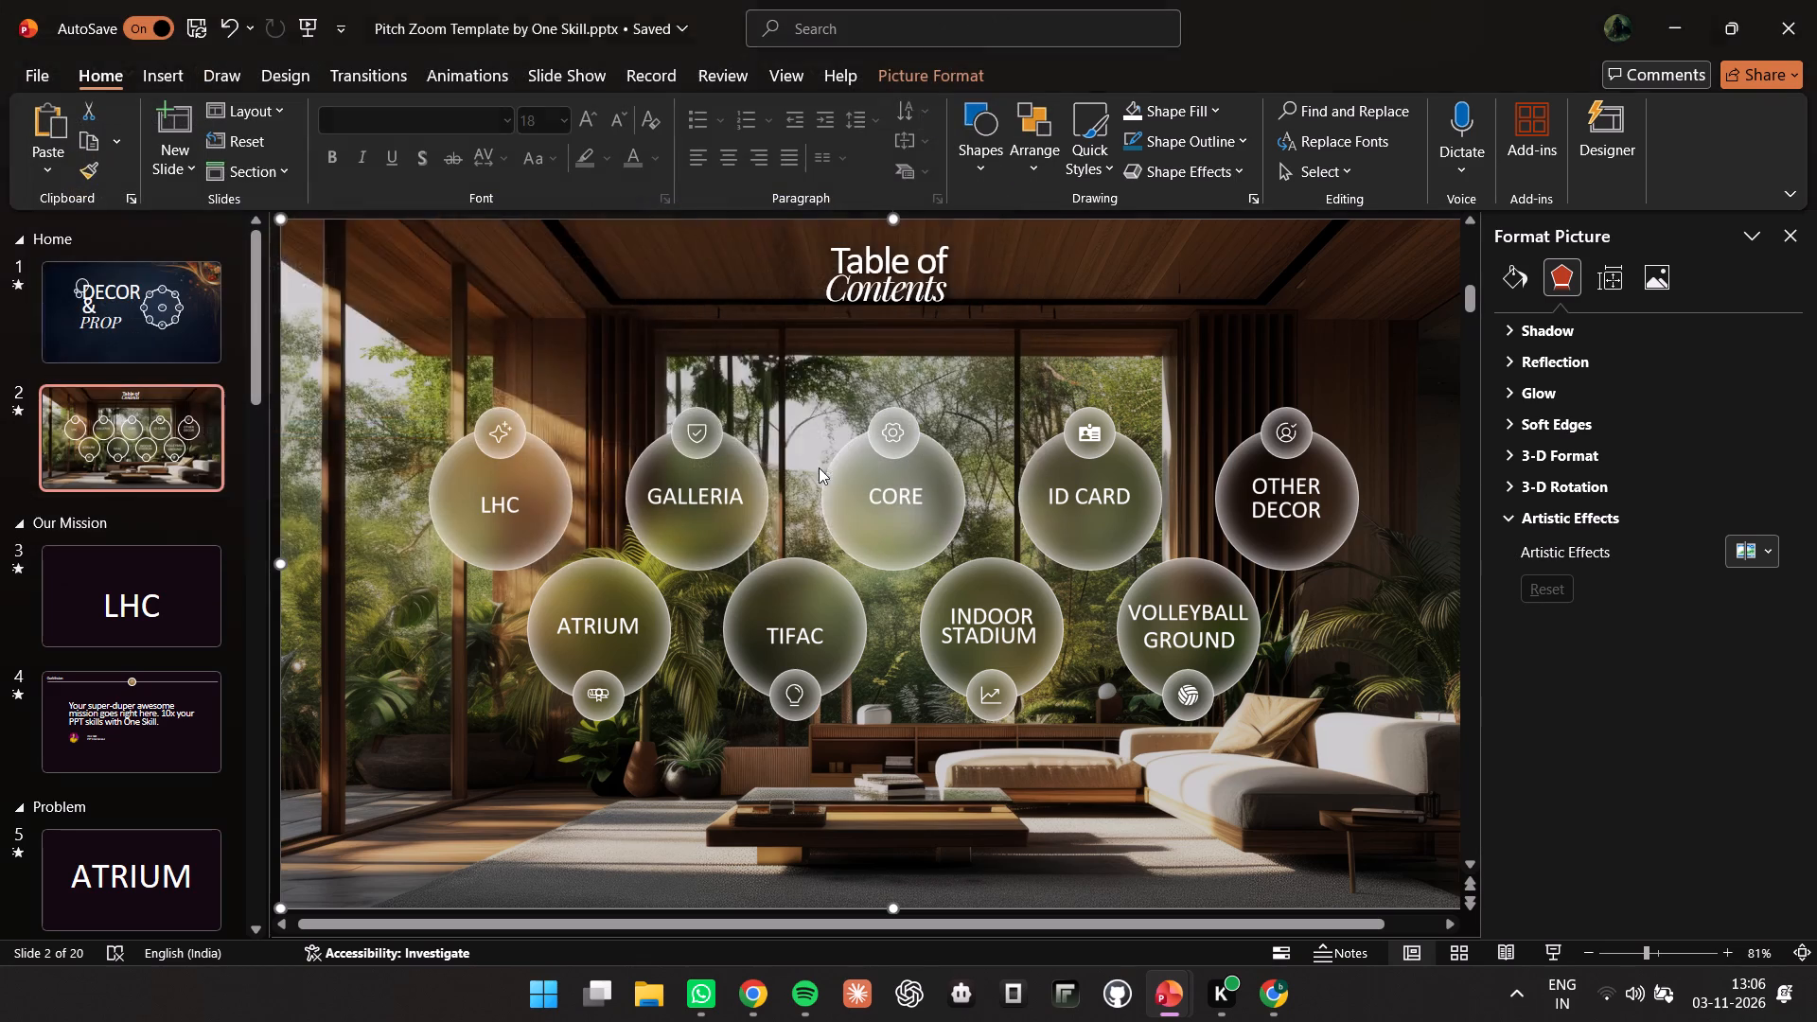
# Change slide 2's full-slide picture to Global Harmony Festival Panorama-1.png from the New folder.
pyautogui.rightClick(668, 348)
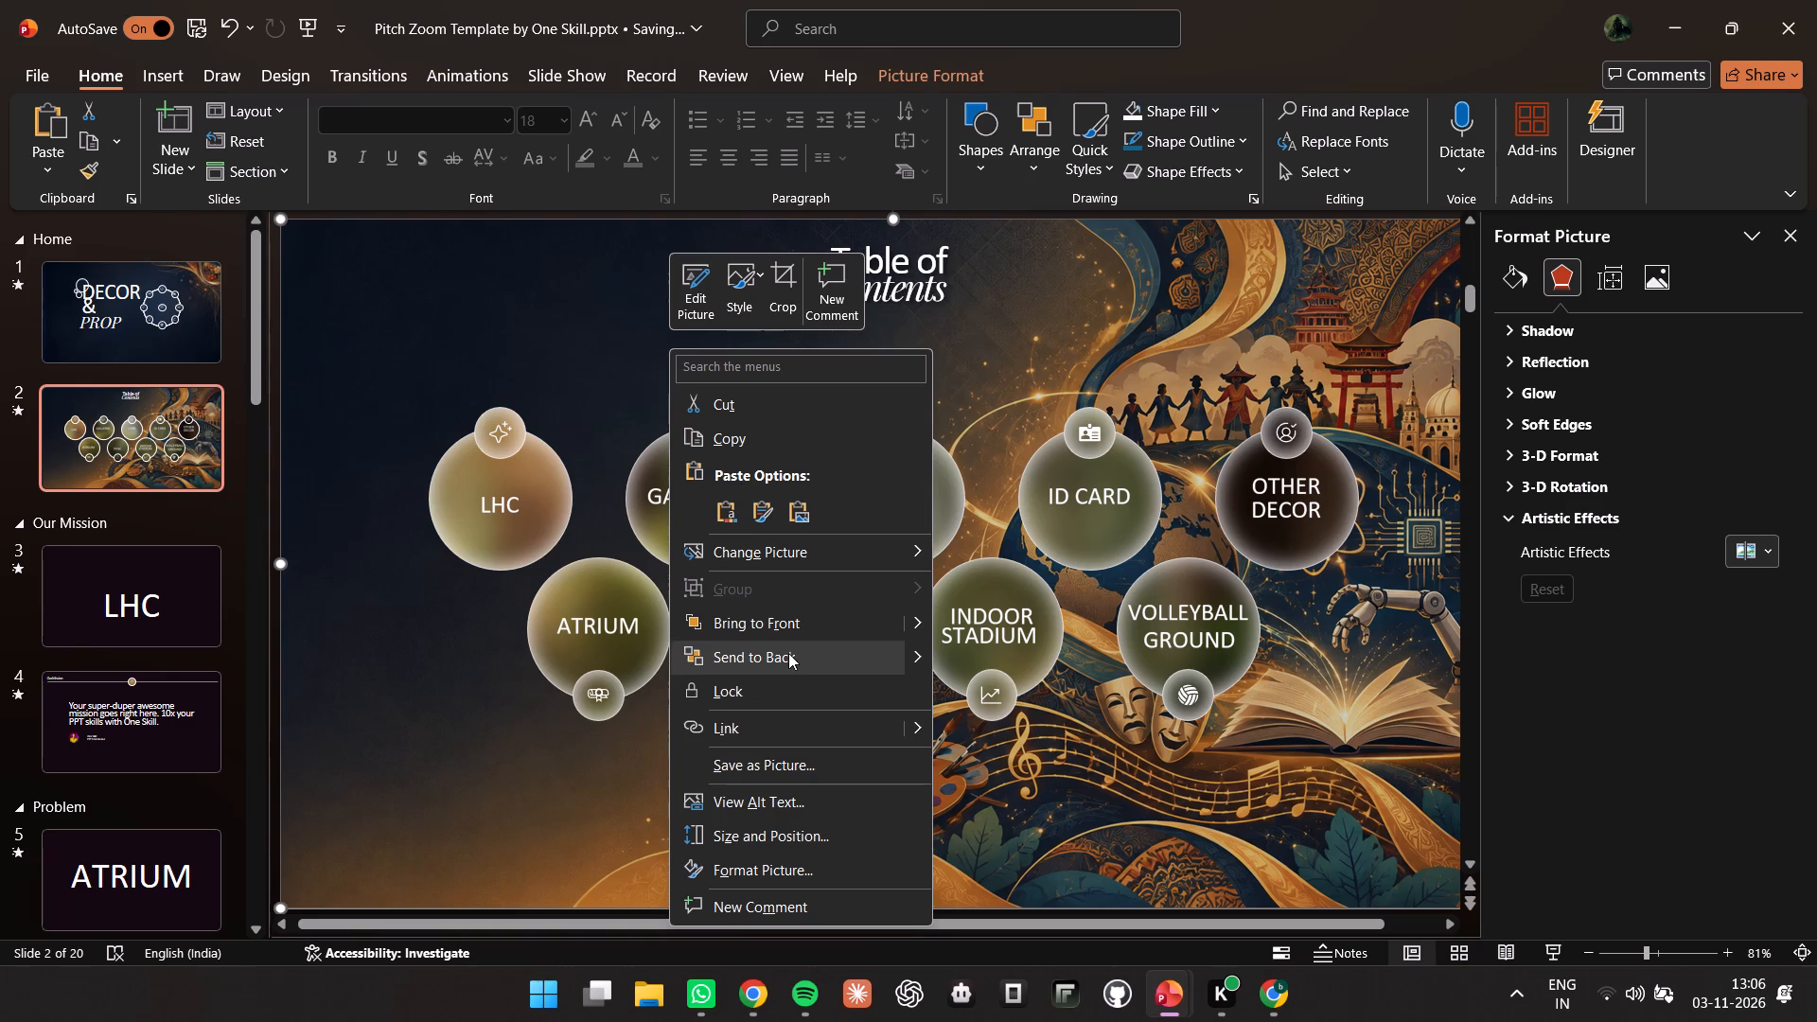
pyautogui.click(823, 549)
pyautogui.click(982, 551)
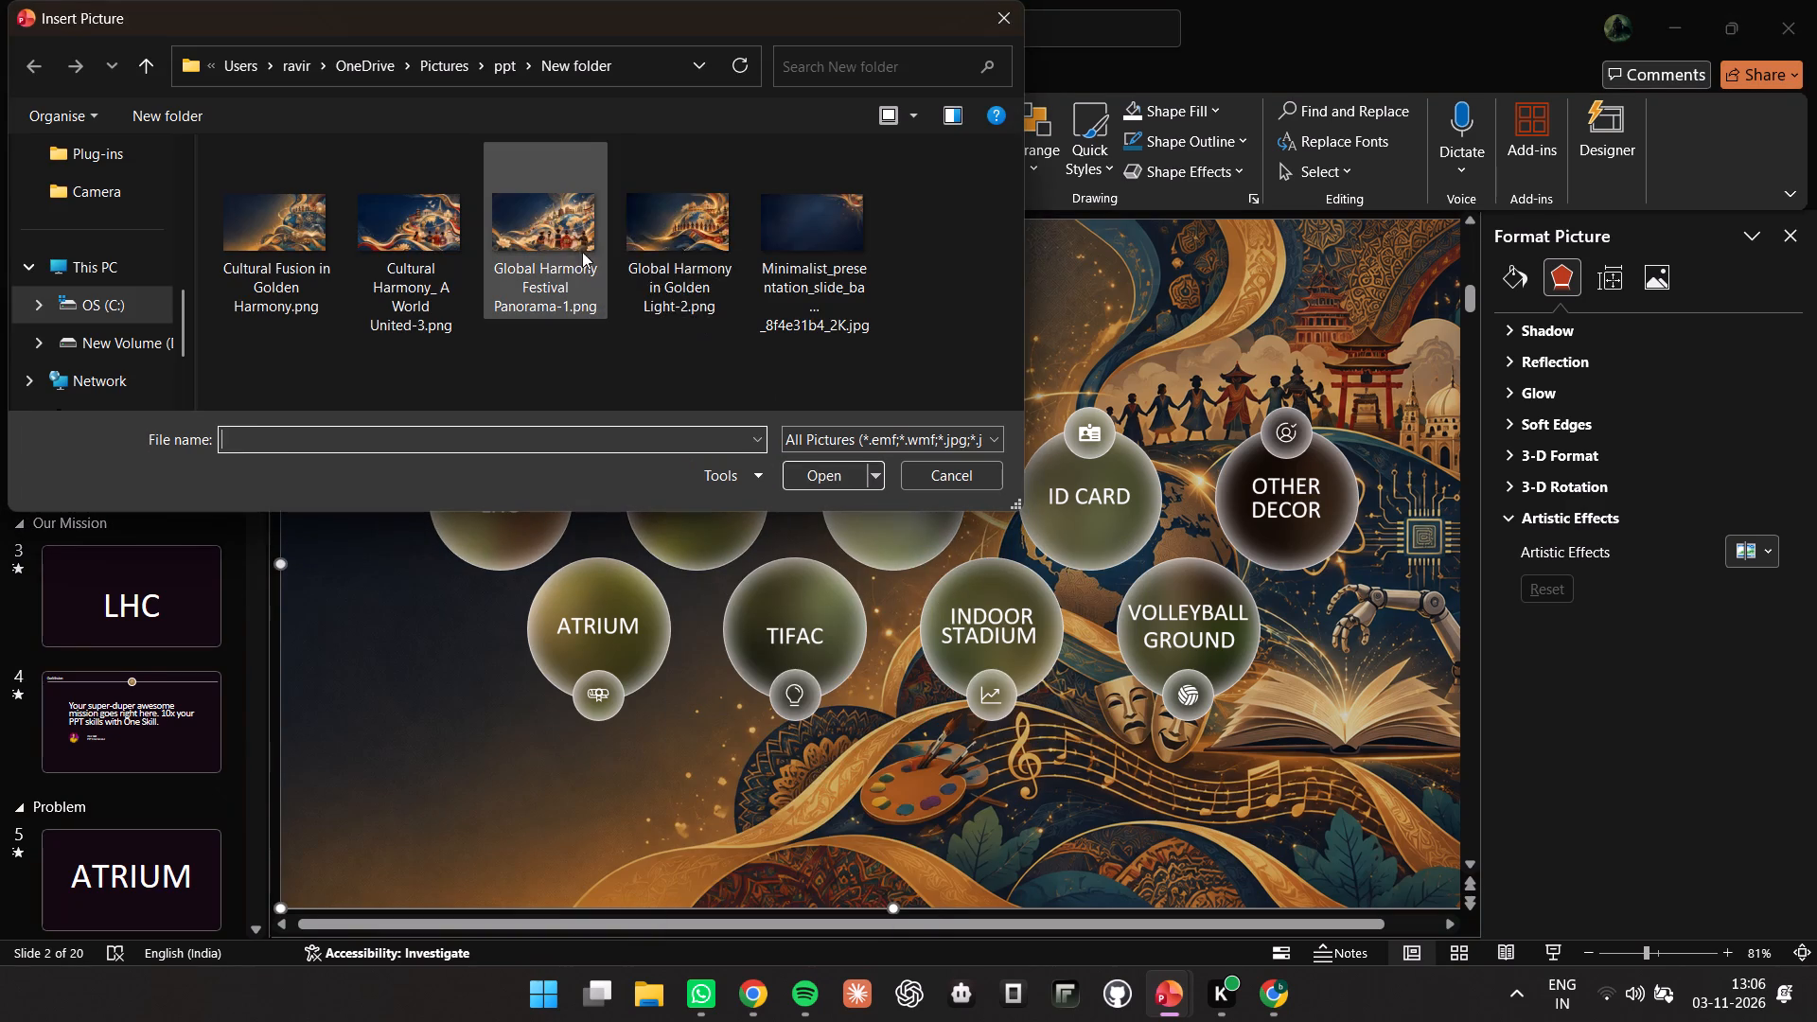
pyautogui.click(569, 242)
pyautogui.click(803, 476)
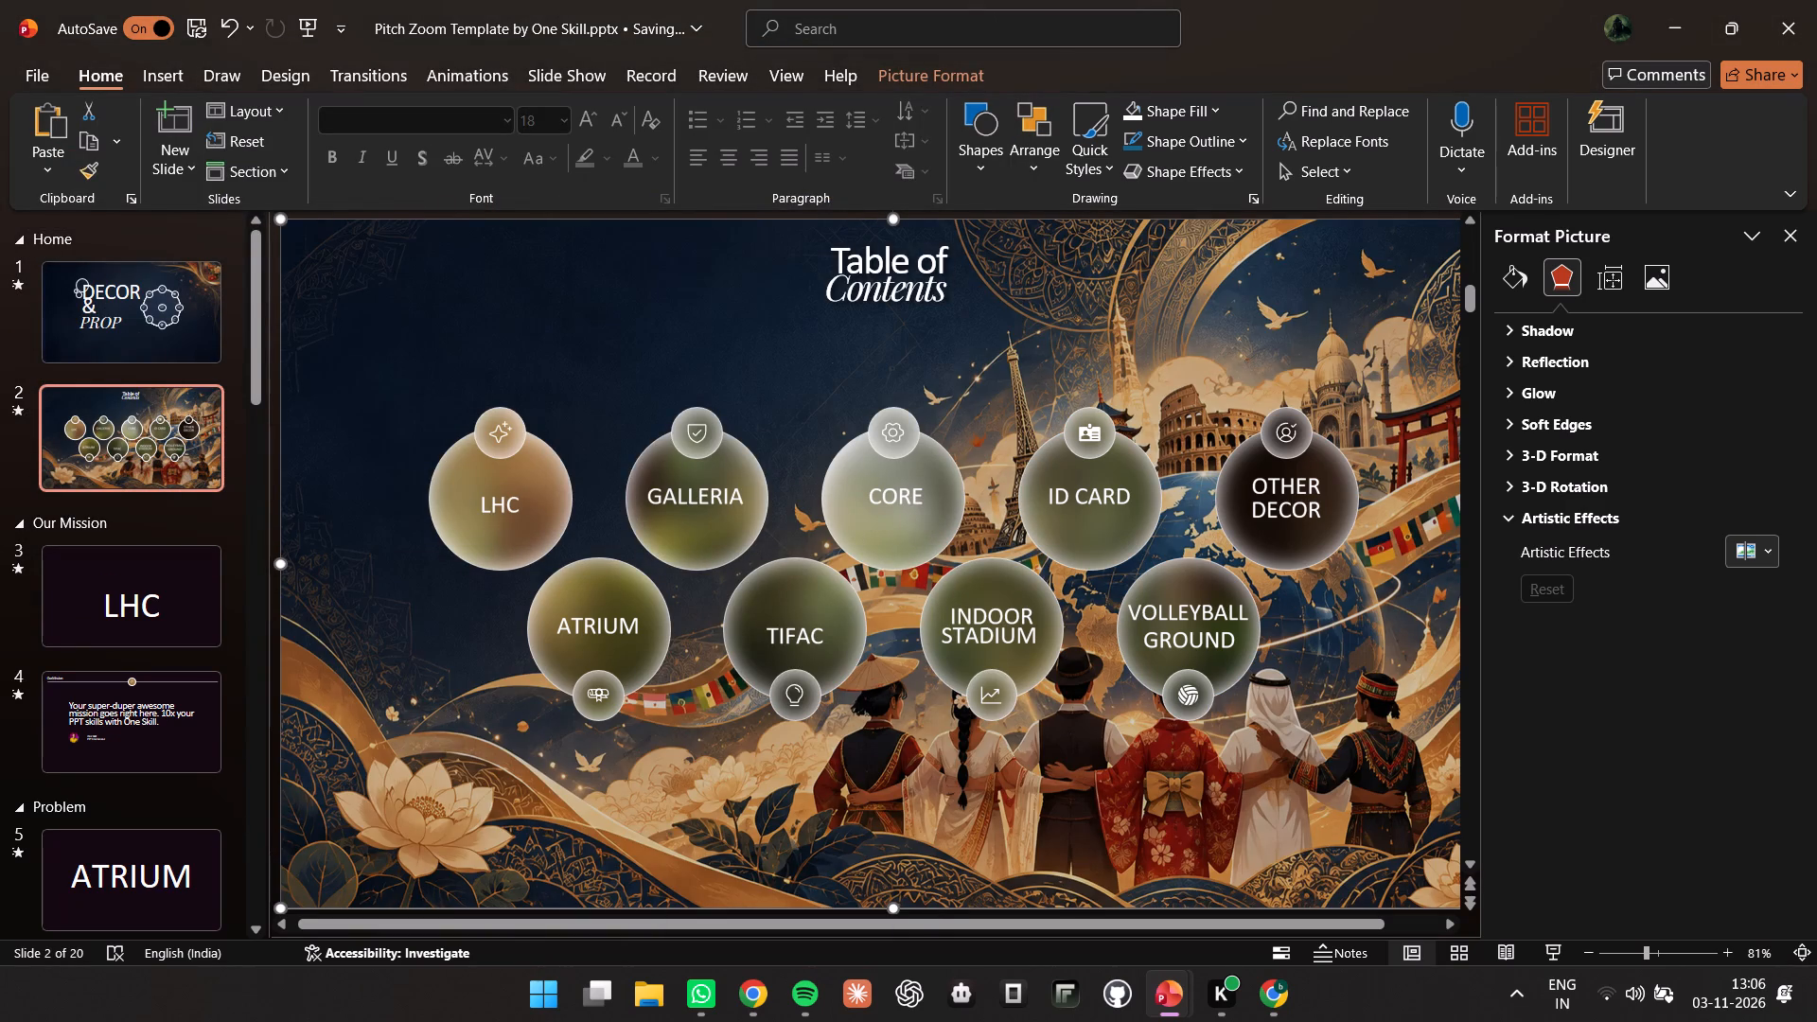
# Shift slide 2's picture down to expose the background, and fill that background with Global Harmony Festival Panorama-1.png.
pyautogui.moveTo(409, 342); pyautogui.dragTo(425, 509)
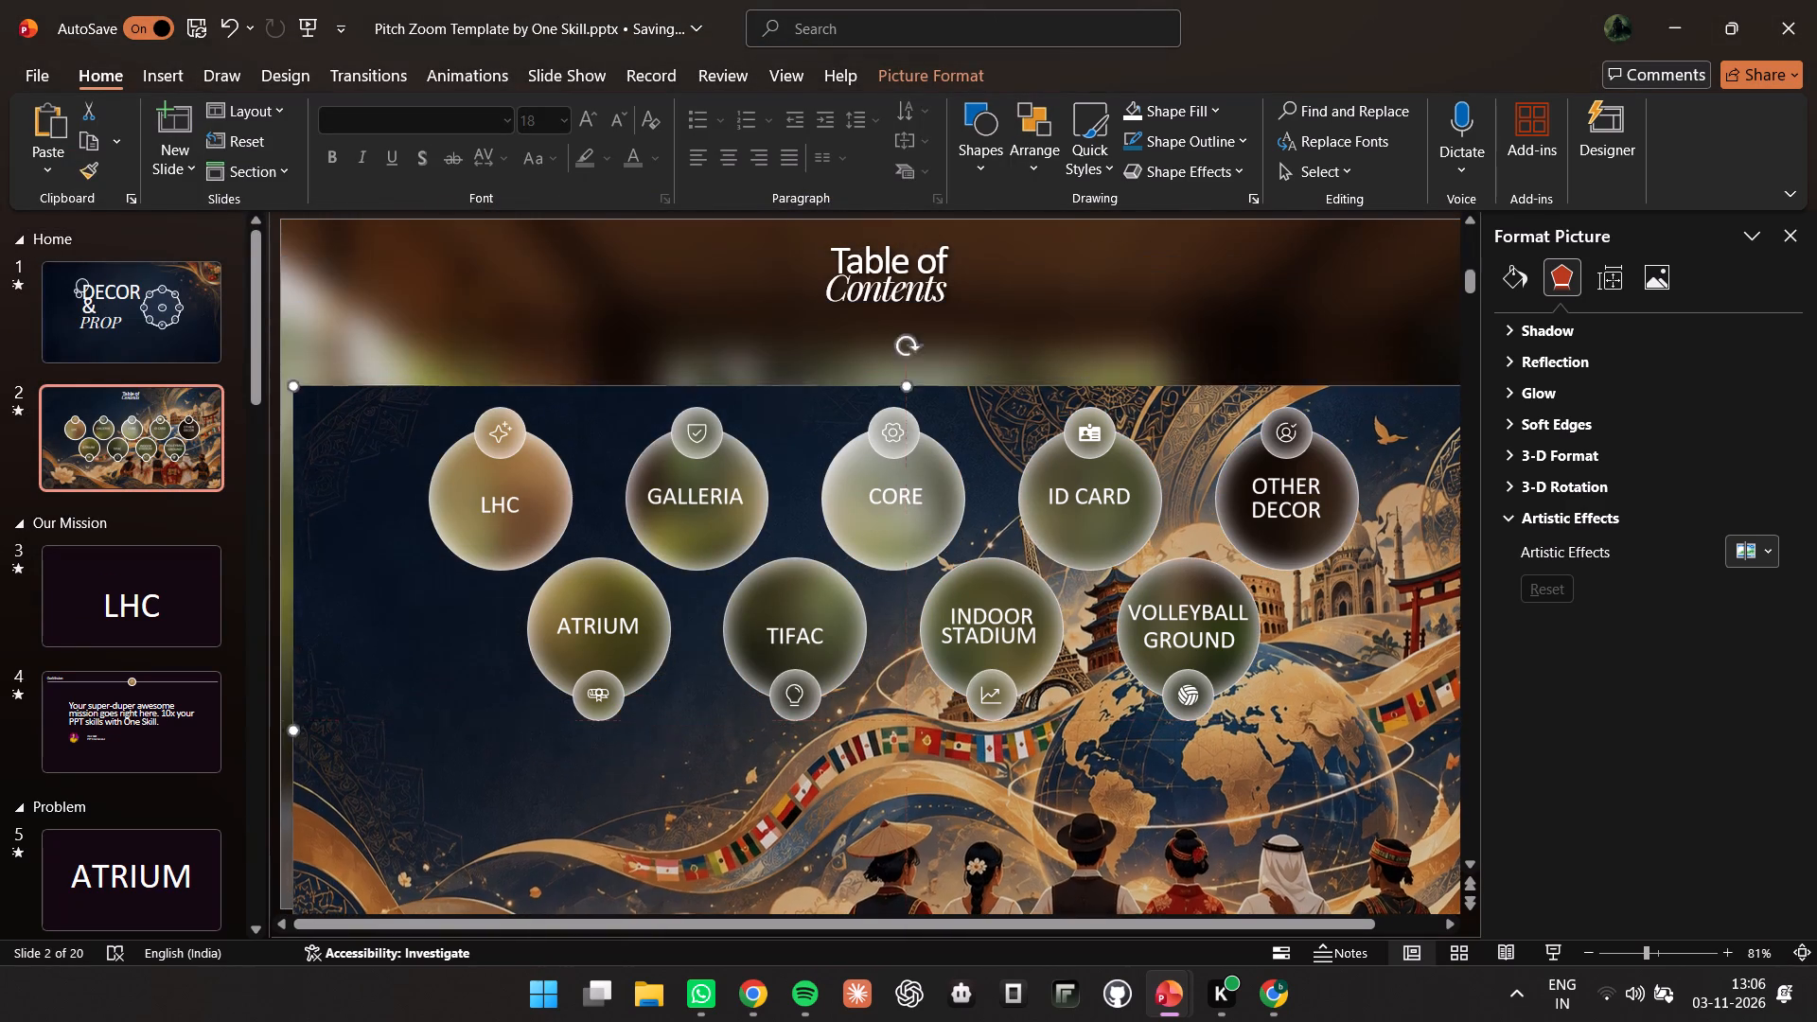
pyautogui.rightClick(458, 307)
pyautogui.click(567, 791)
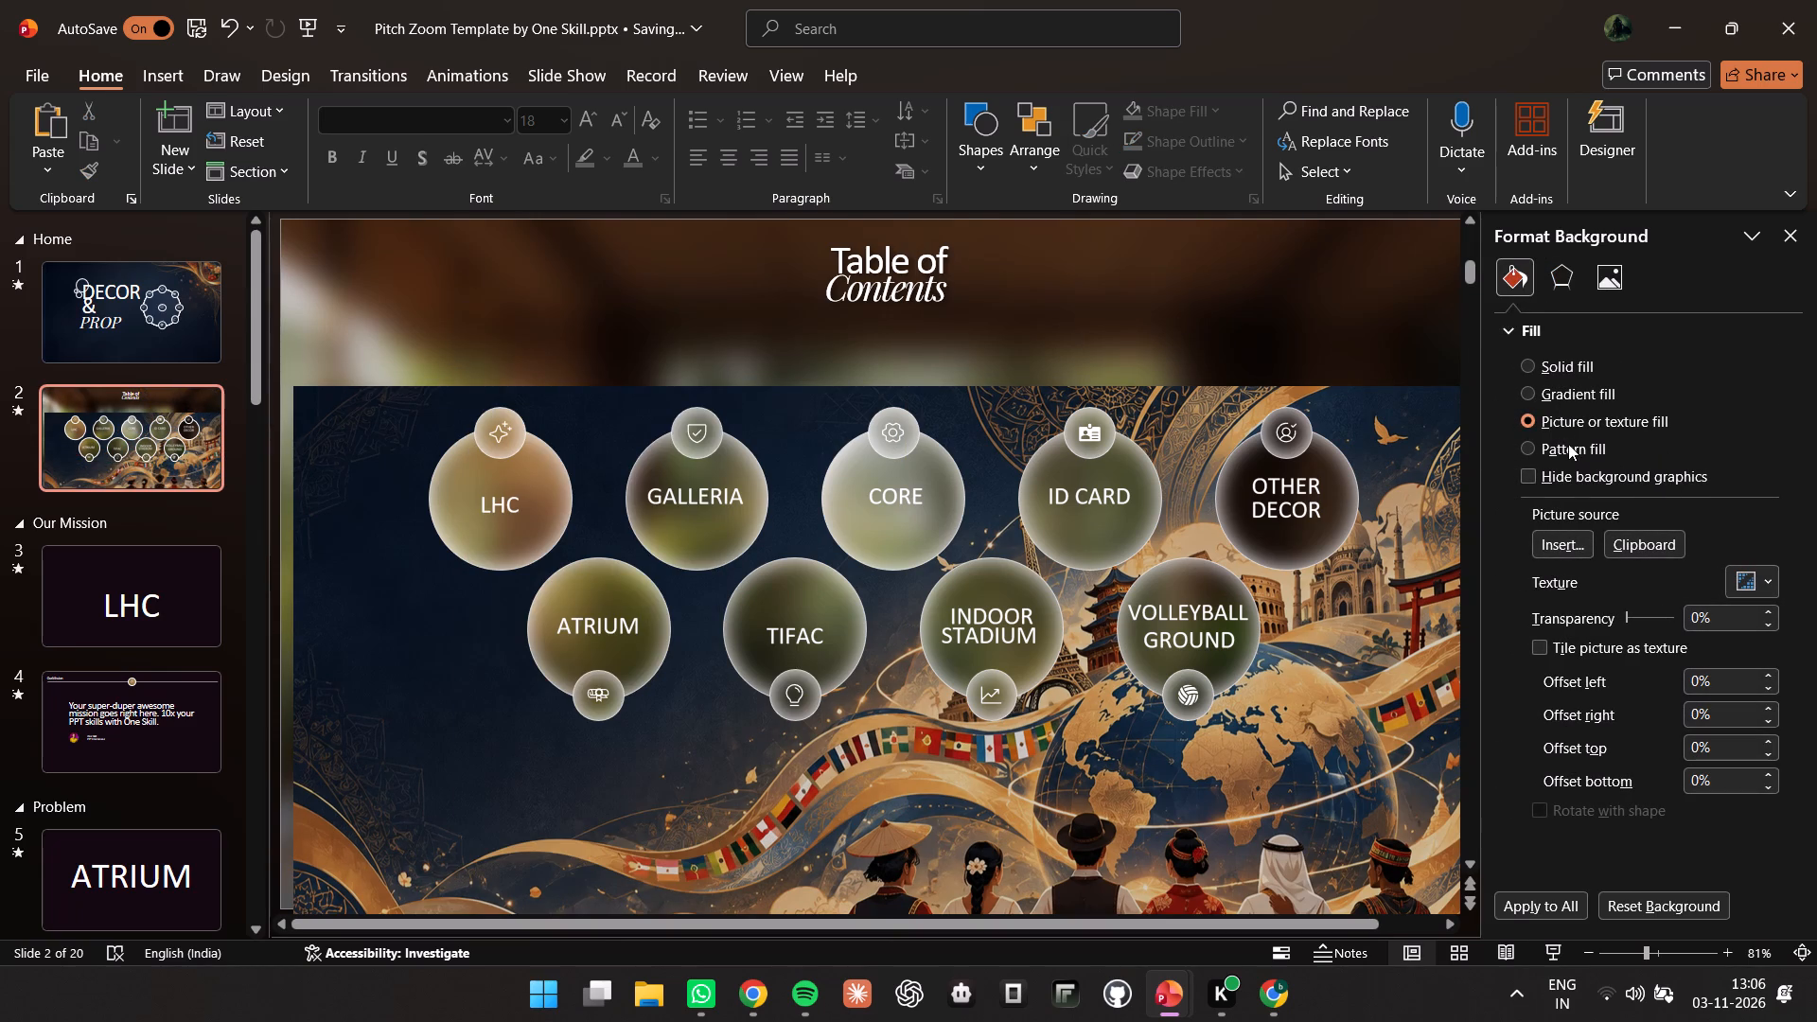
pyautogui.click(1558, 539)
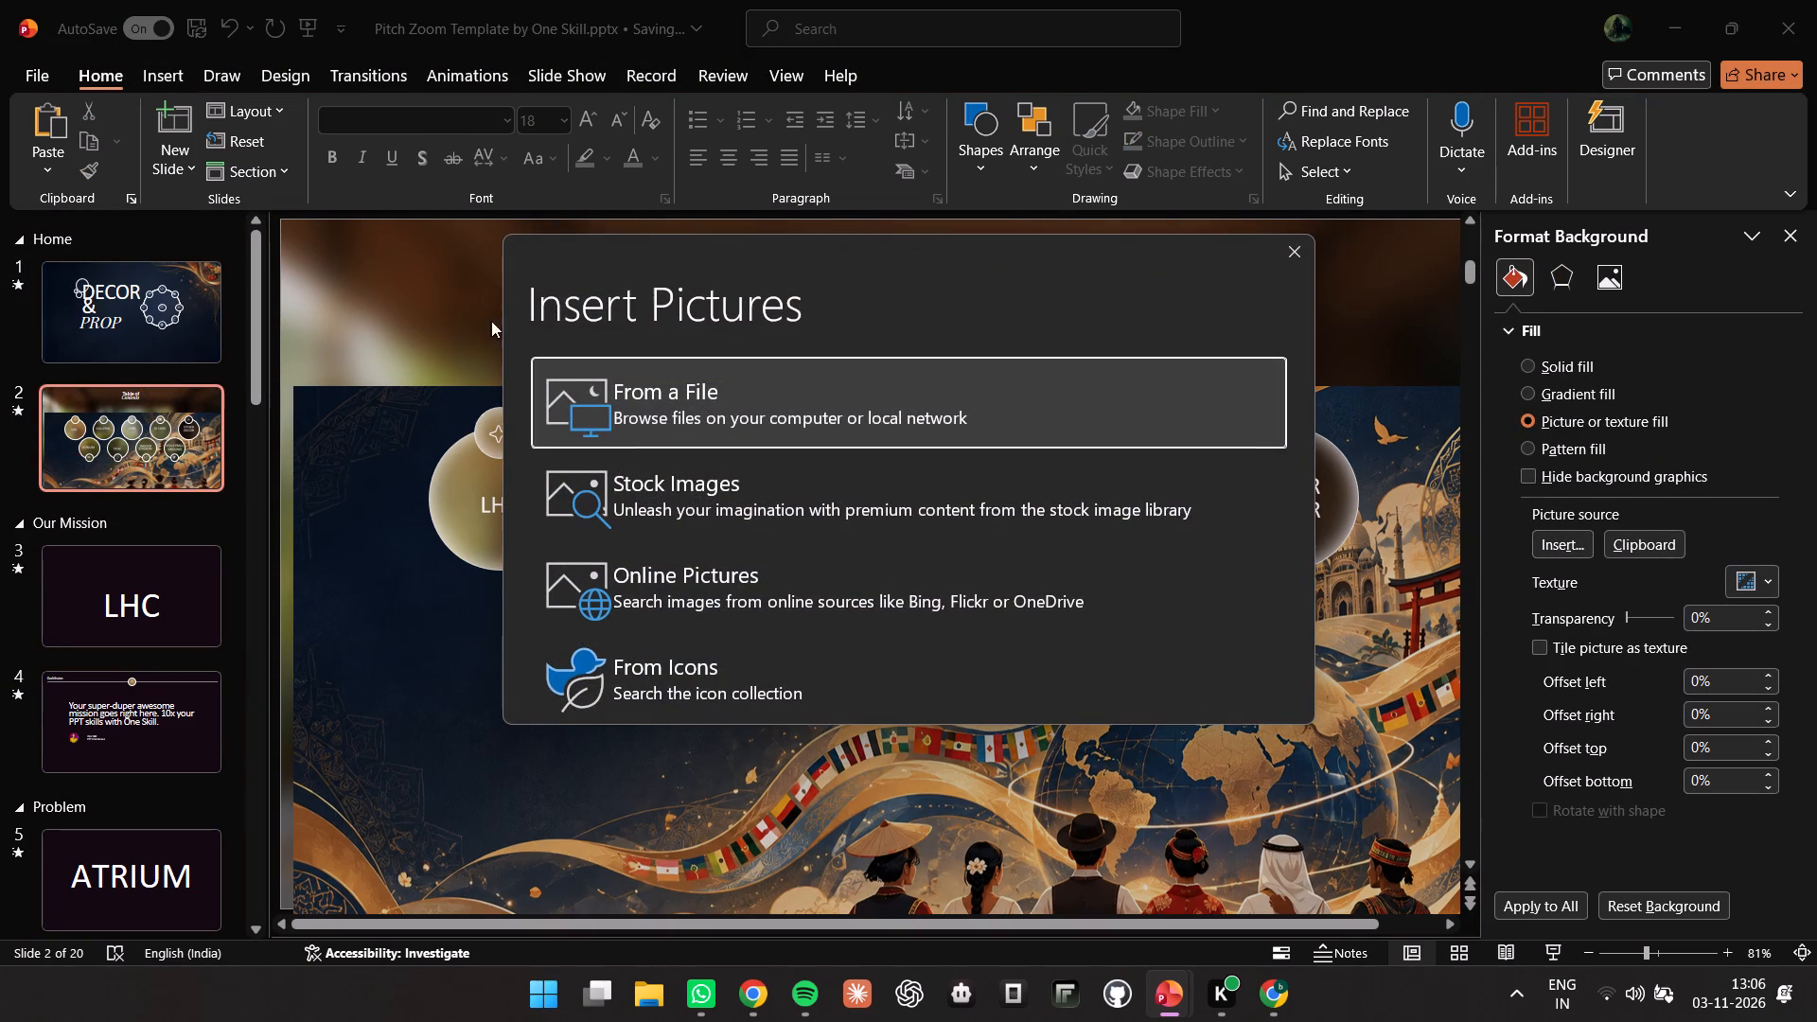
pyautogui.click(673, 405)
pyautogui.click(522, 252)
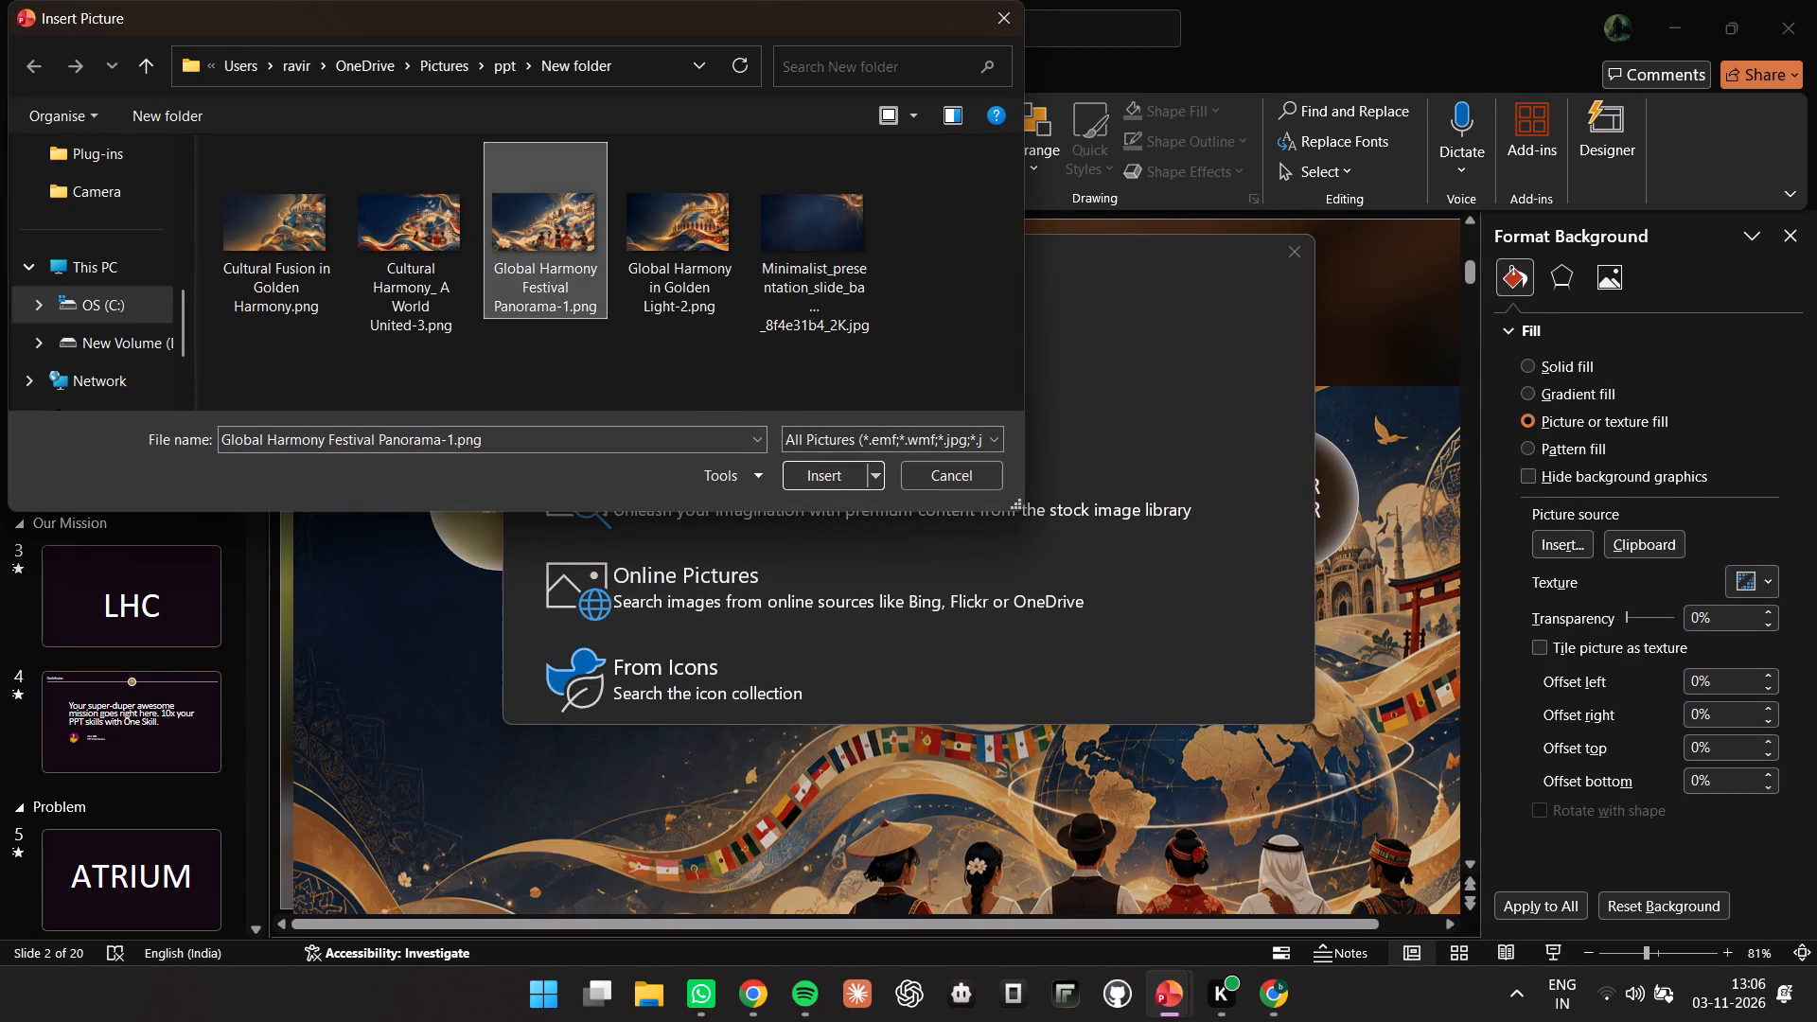
pyautogui.click(810, 482)
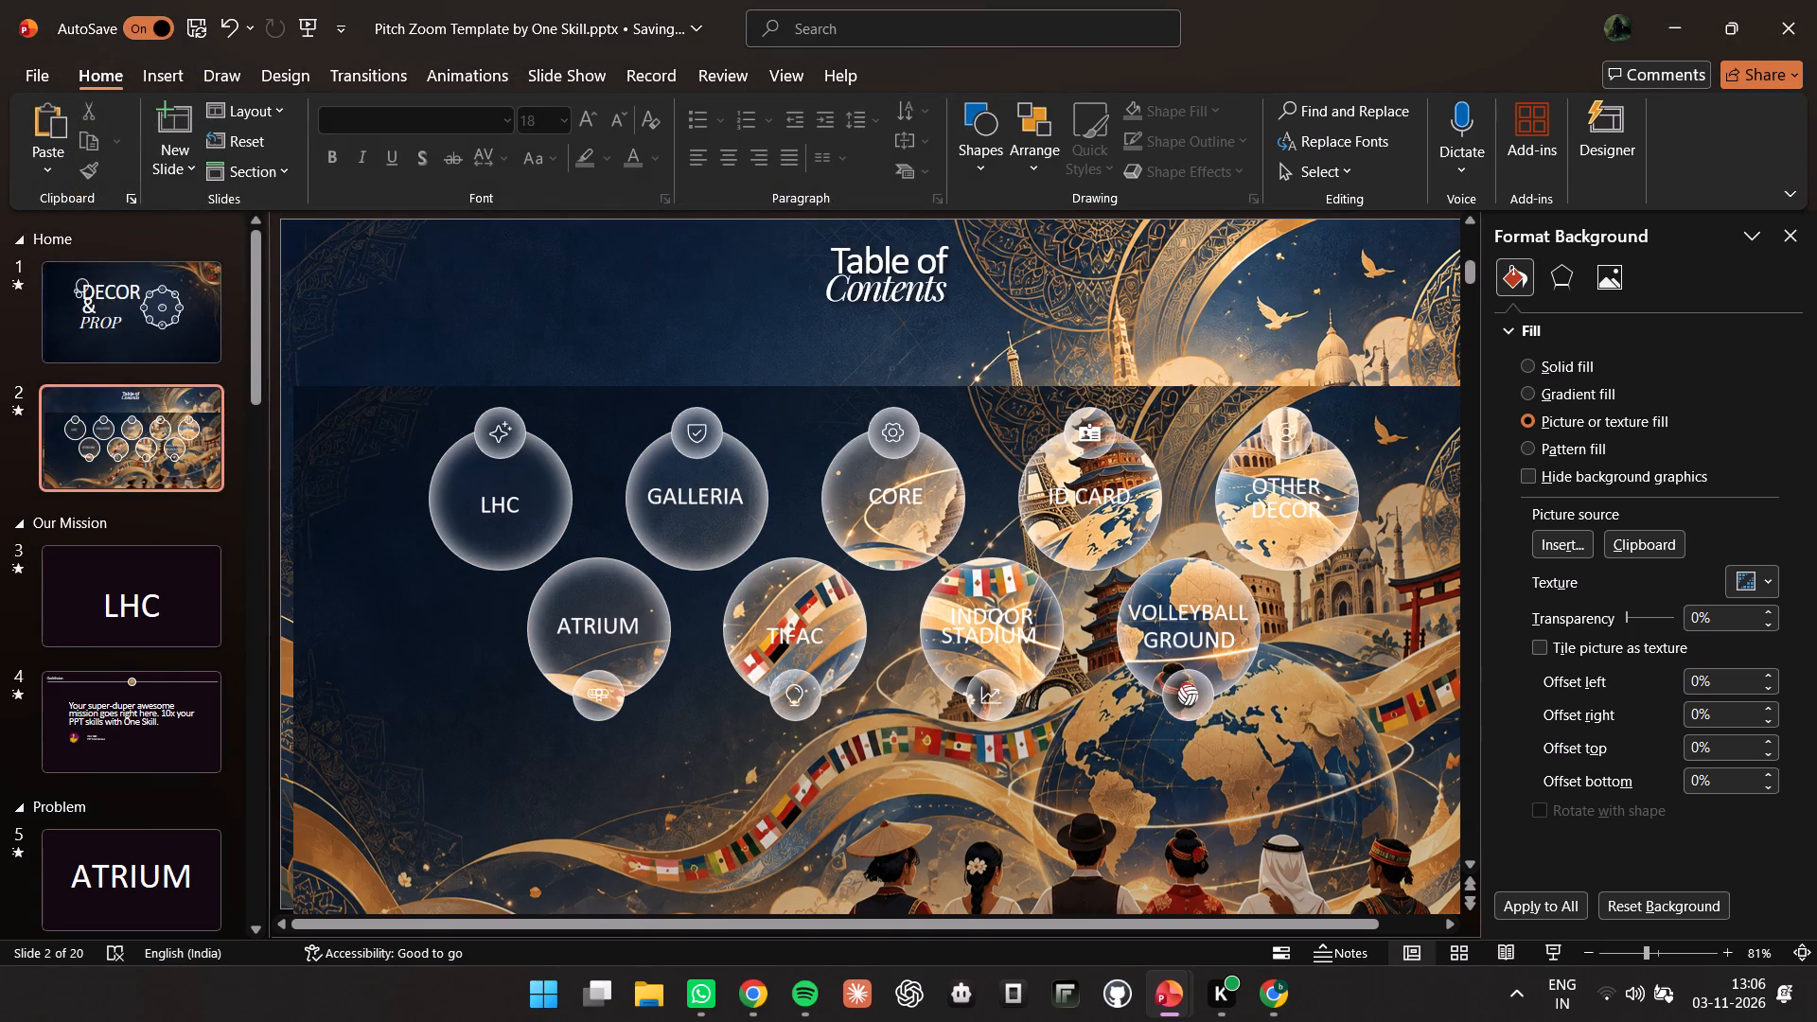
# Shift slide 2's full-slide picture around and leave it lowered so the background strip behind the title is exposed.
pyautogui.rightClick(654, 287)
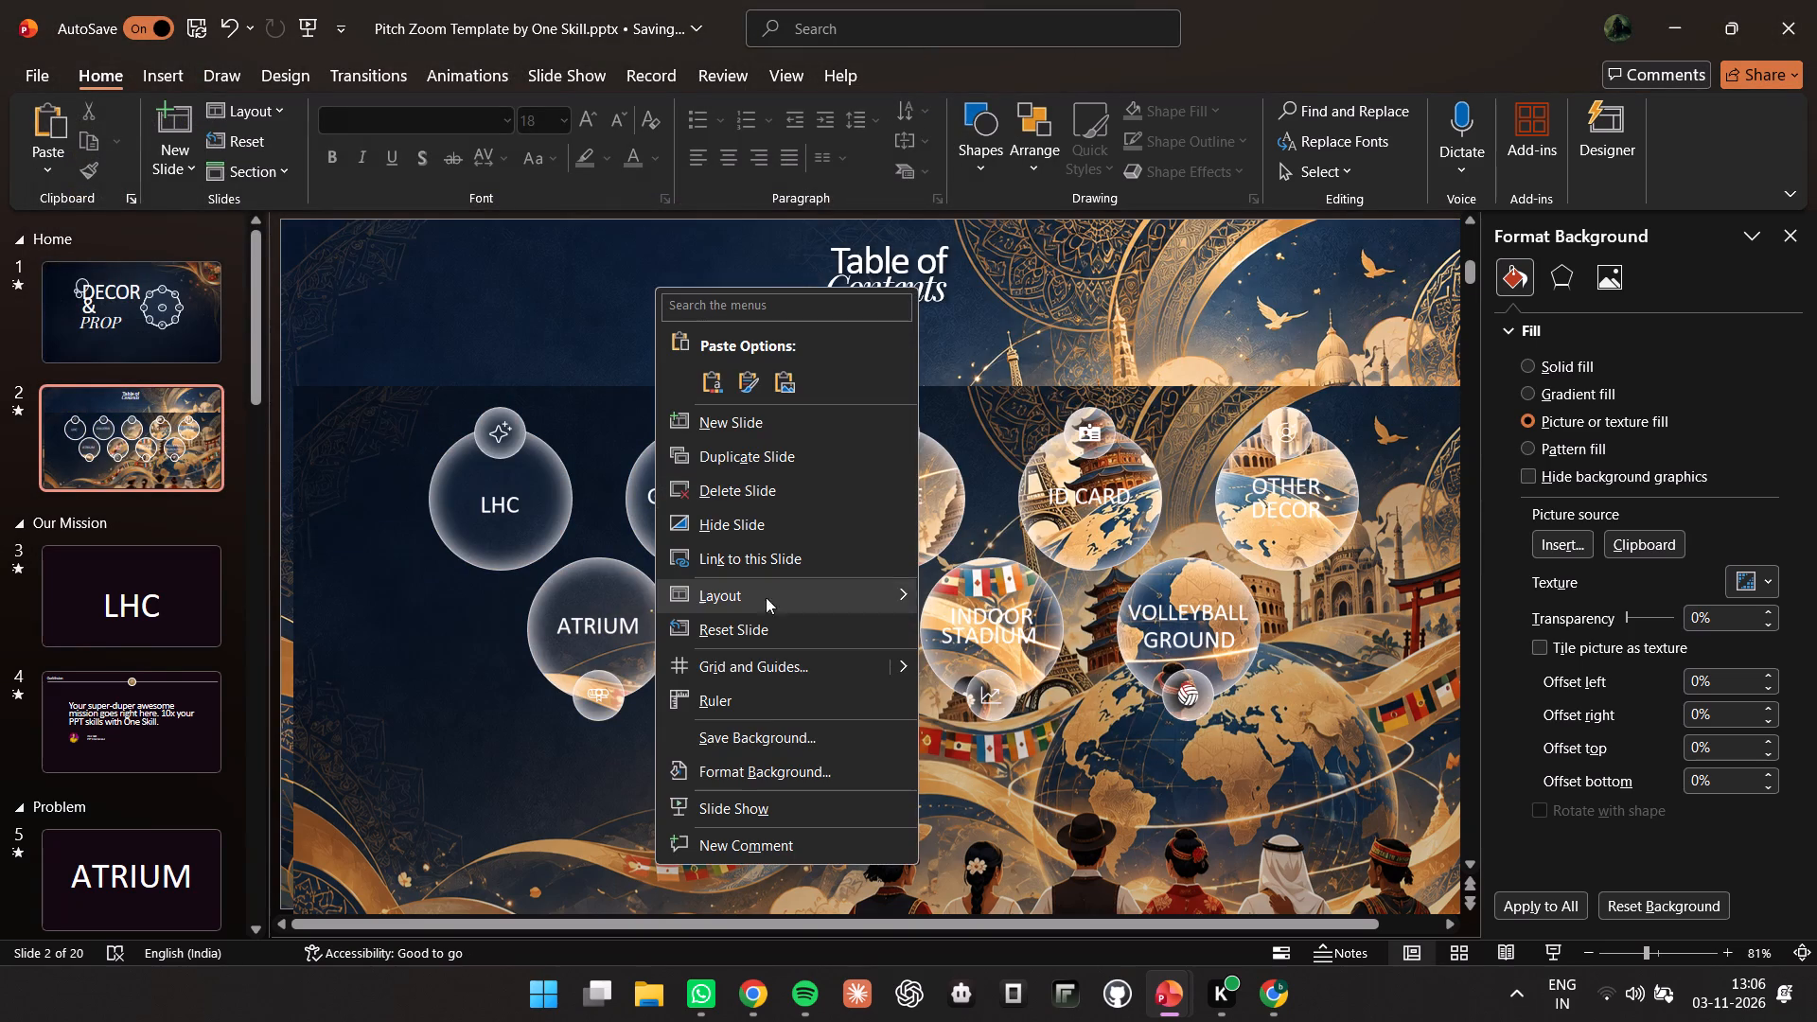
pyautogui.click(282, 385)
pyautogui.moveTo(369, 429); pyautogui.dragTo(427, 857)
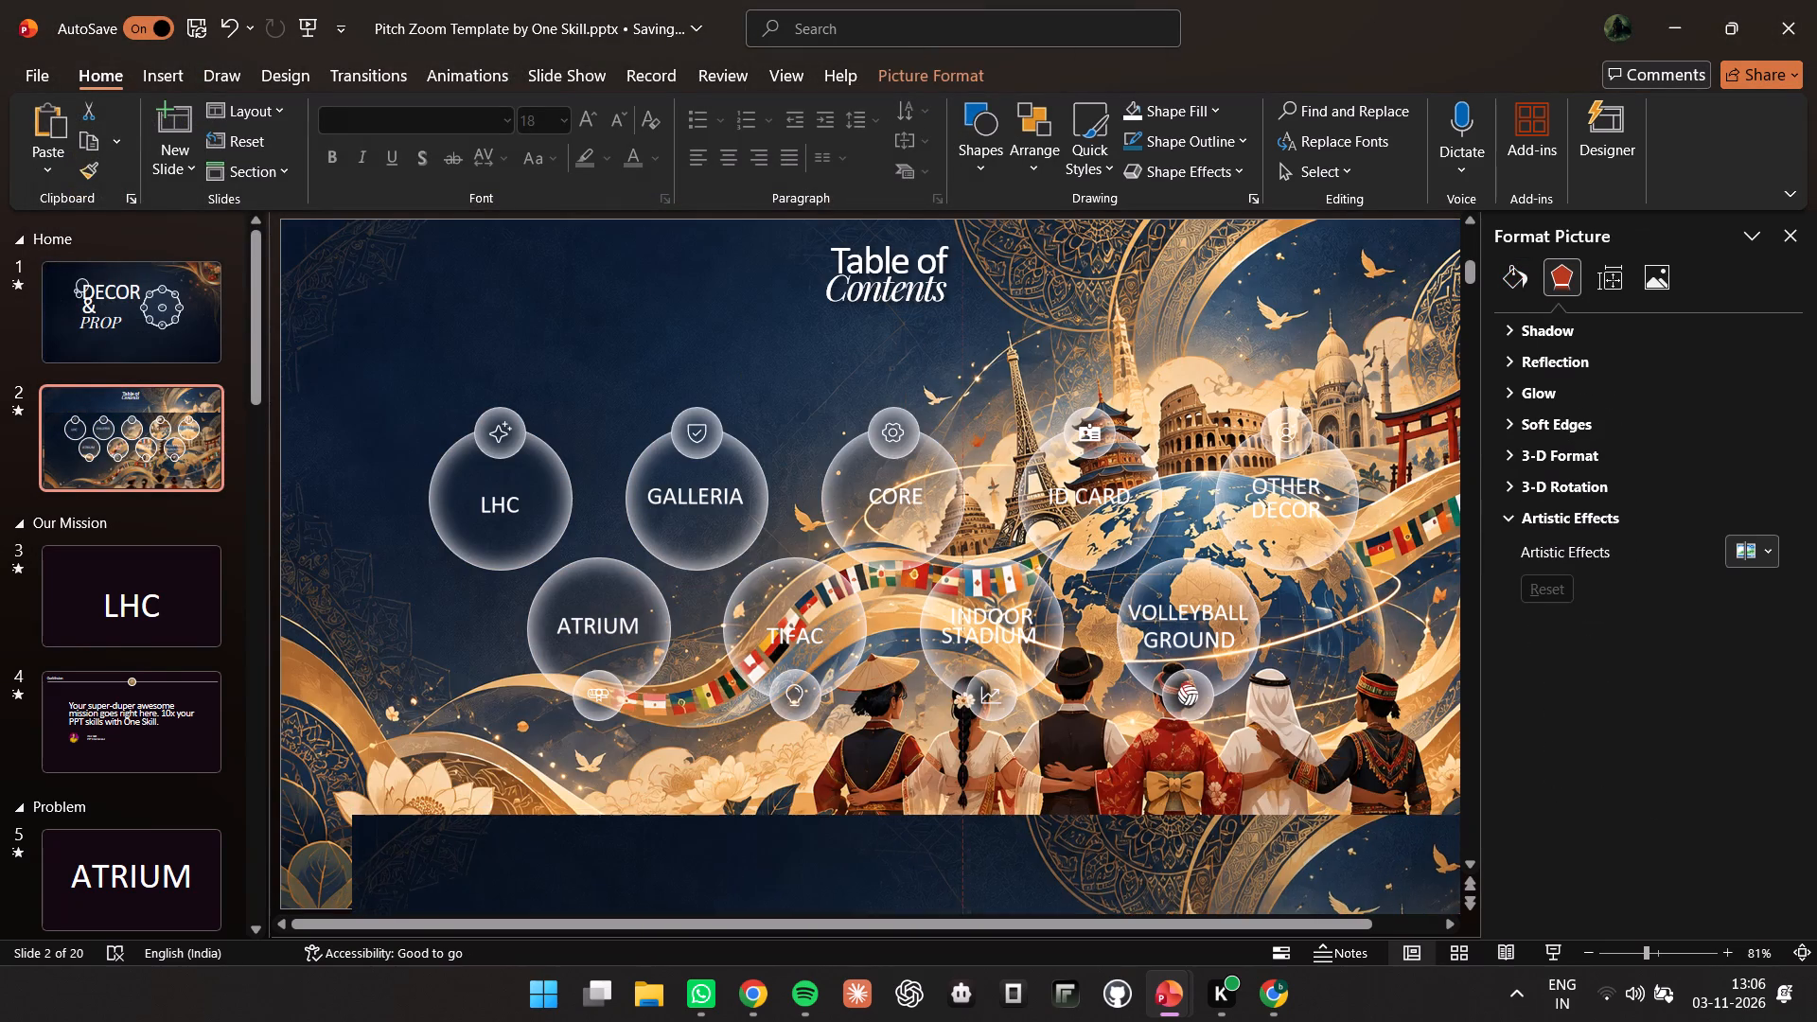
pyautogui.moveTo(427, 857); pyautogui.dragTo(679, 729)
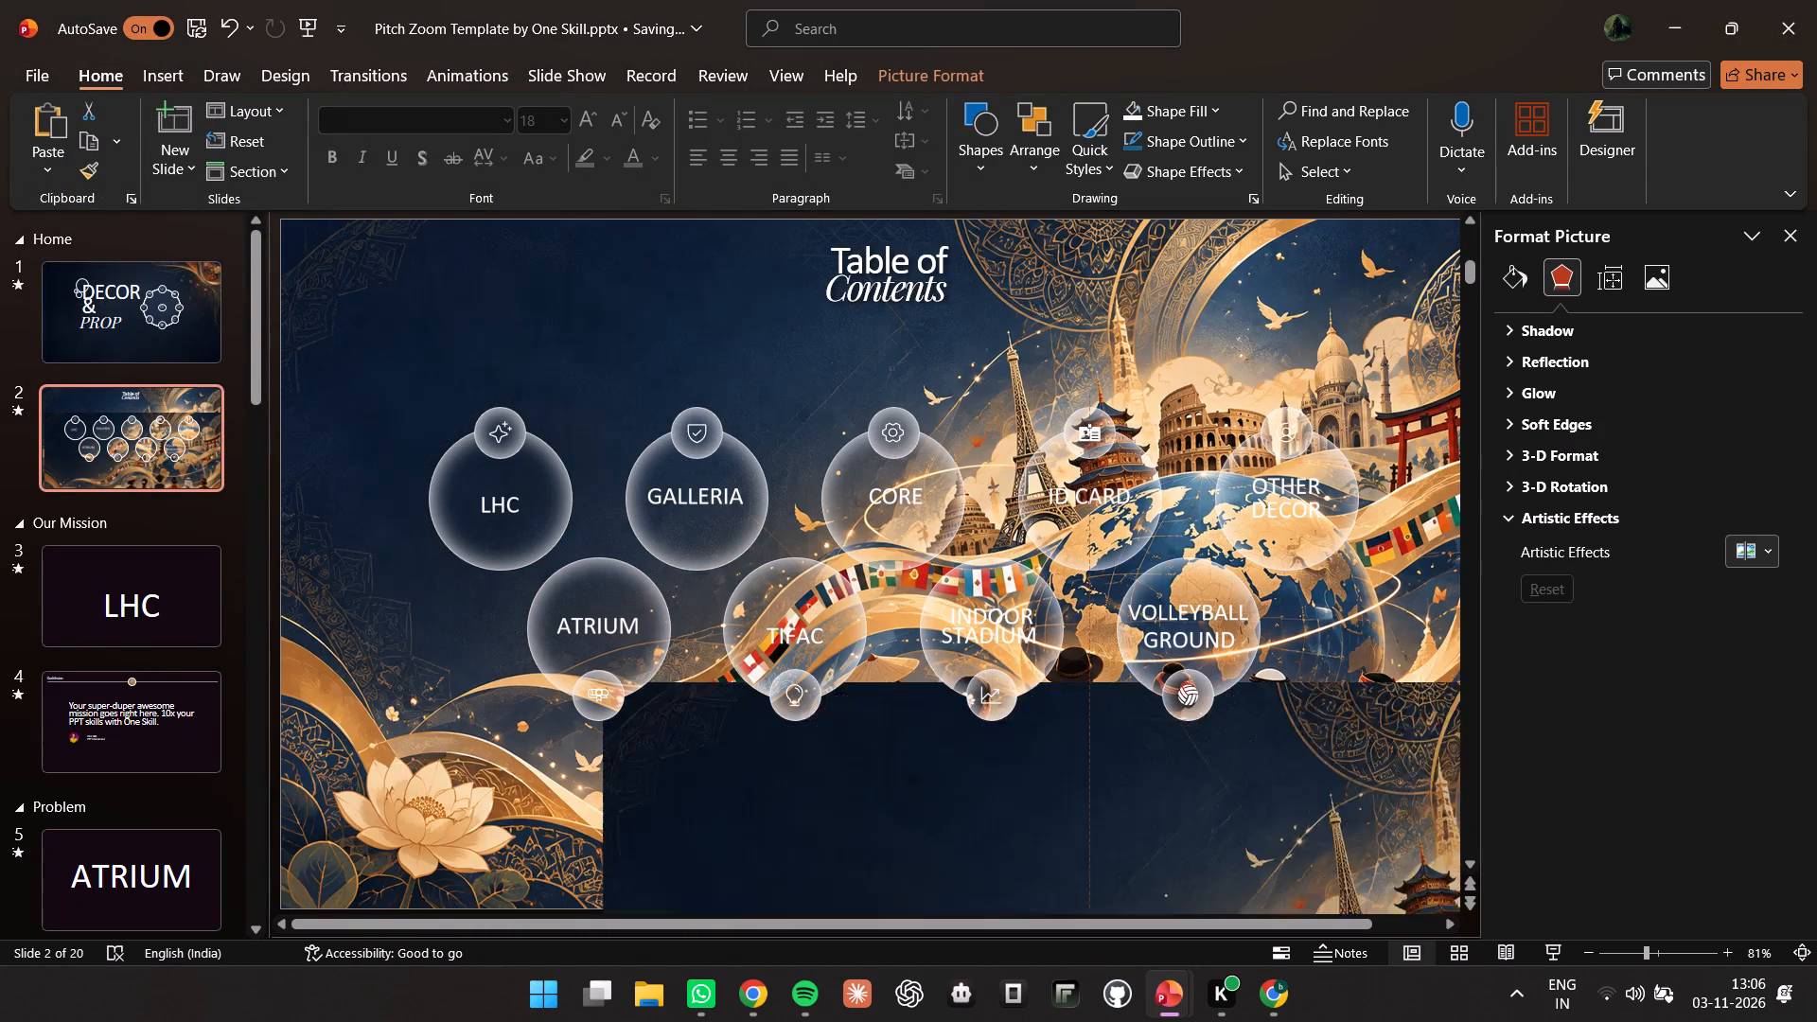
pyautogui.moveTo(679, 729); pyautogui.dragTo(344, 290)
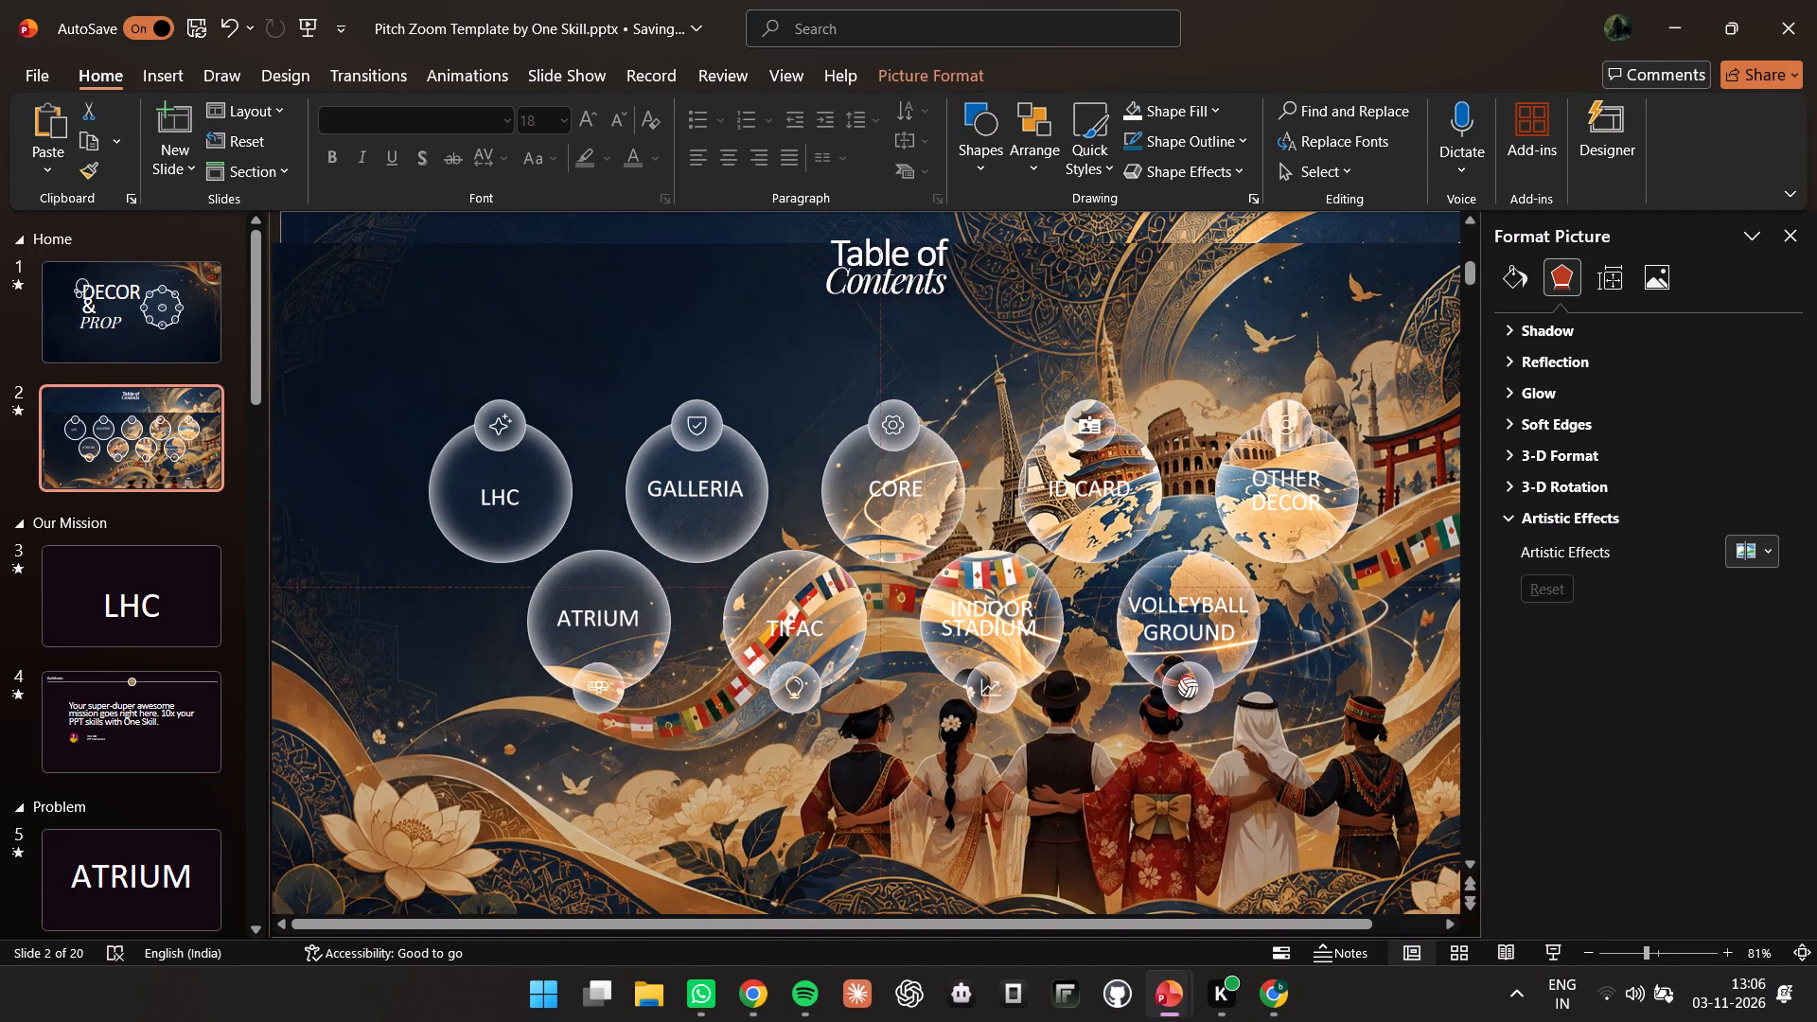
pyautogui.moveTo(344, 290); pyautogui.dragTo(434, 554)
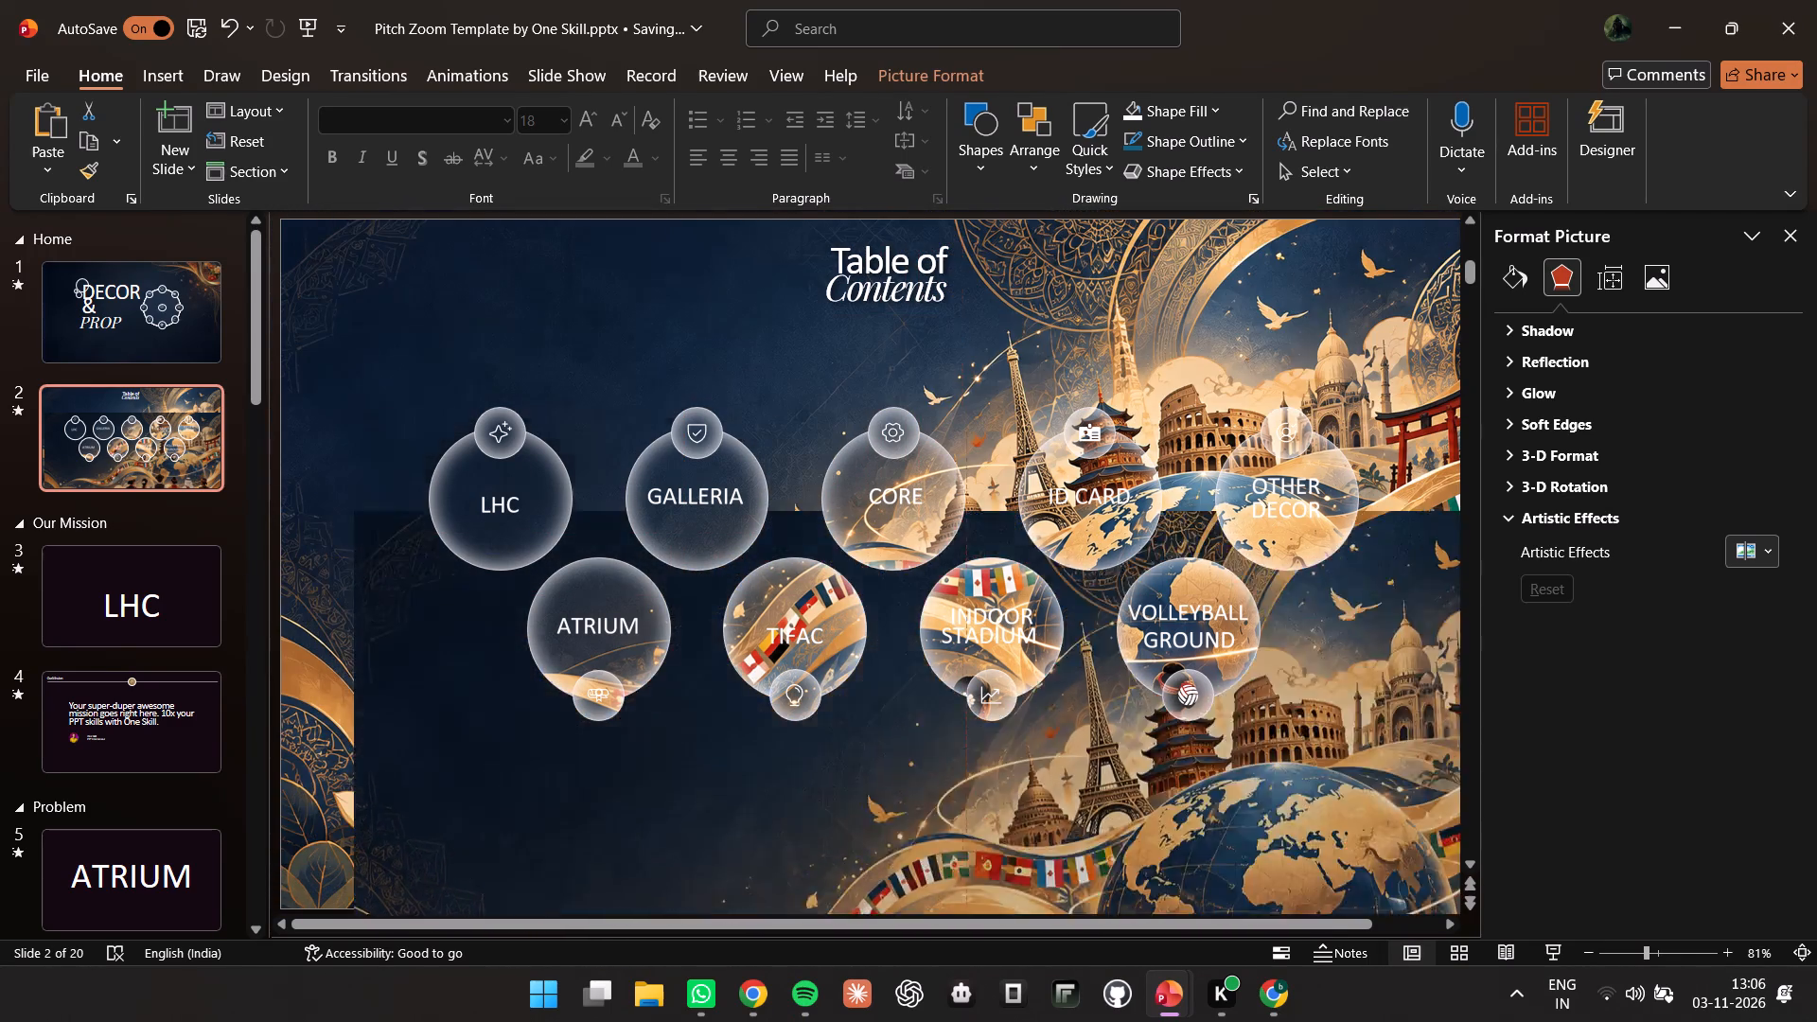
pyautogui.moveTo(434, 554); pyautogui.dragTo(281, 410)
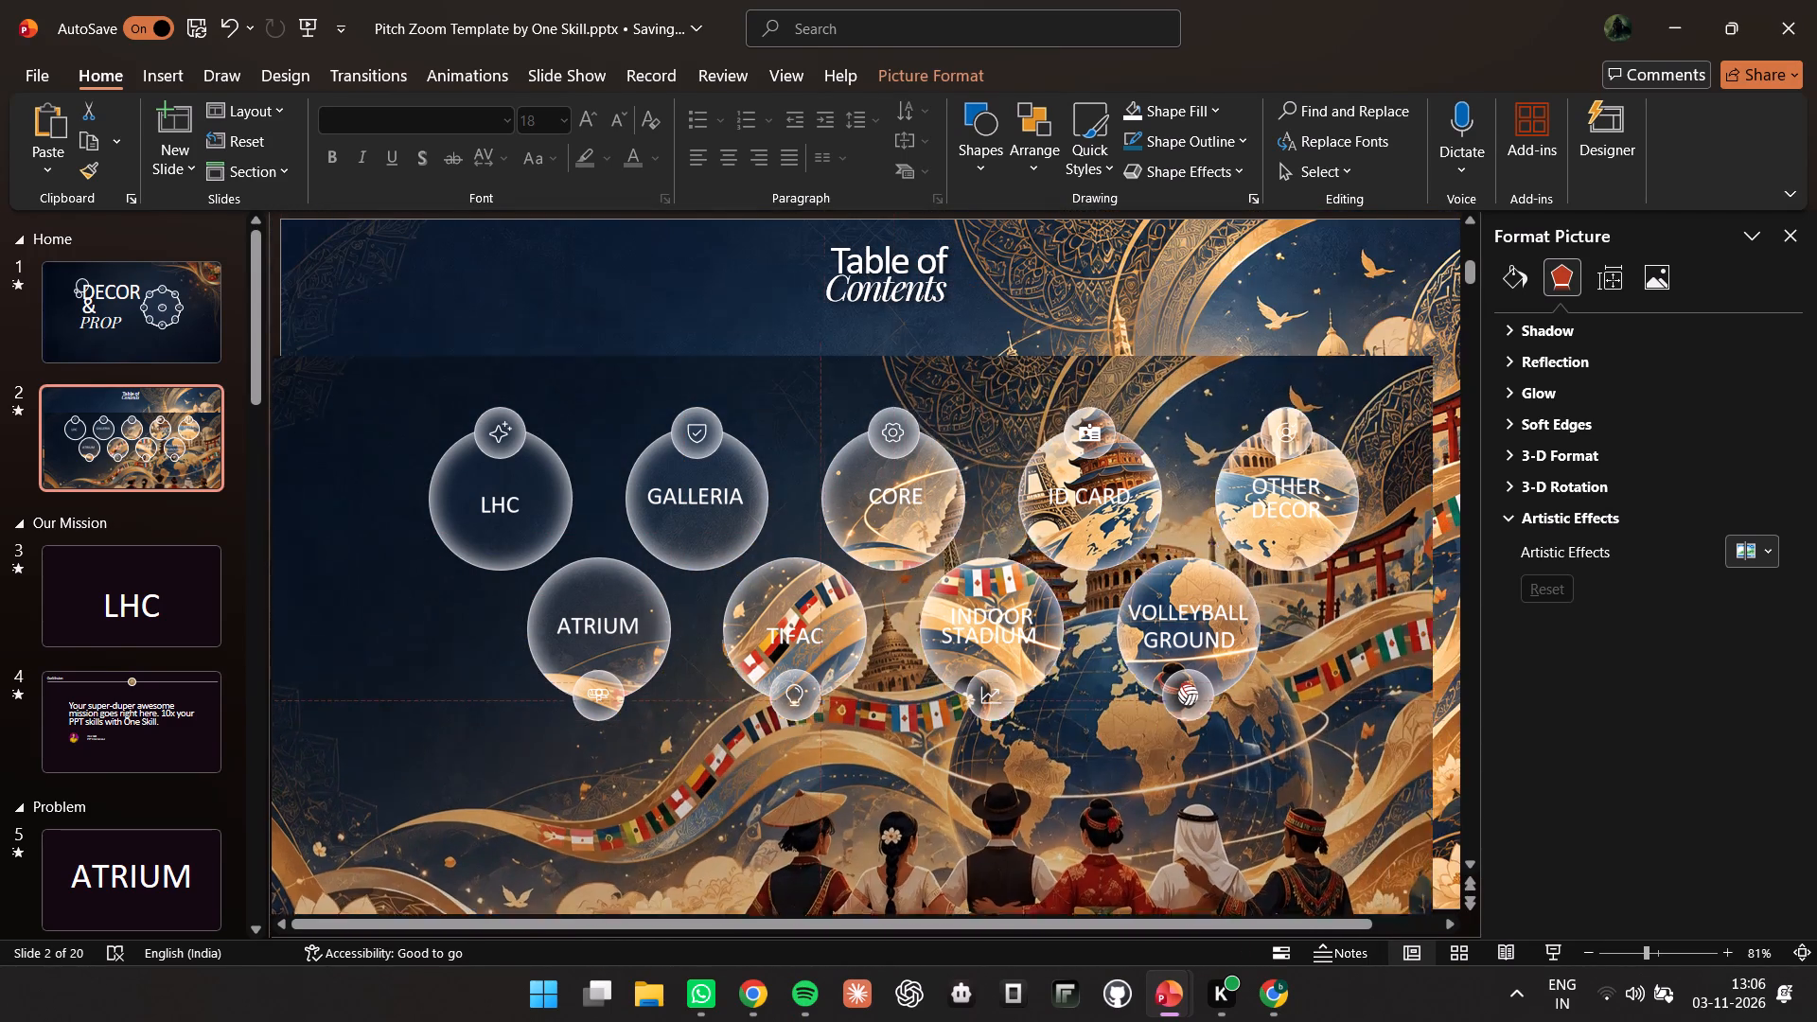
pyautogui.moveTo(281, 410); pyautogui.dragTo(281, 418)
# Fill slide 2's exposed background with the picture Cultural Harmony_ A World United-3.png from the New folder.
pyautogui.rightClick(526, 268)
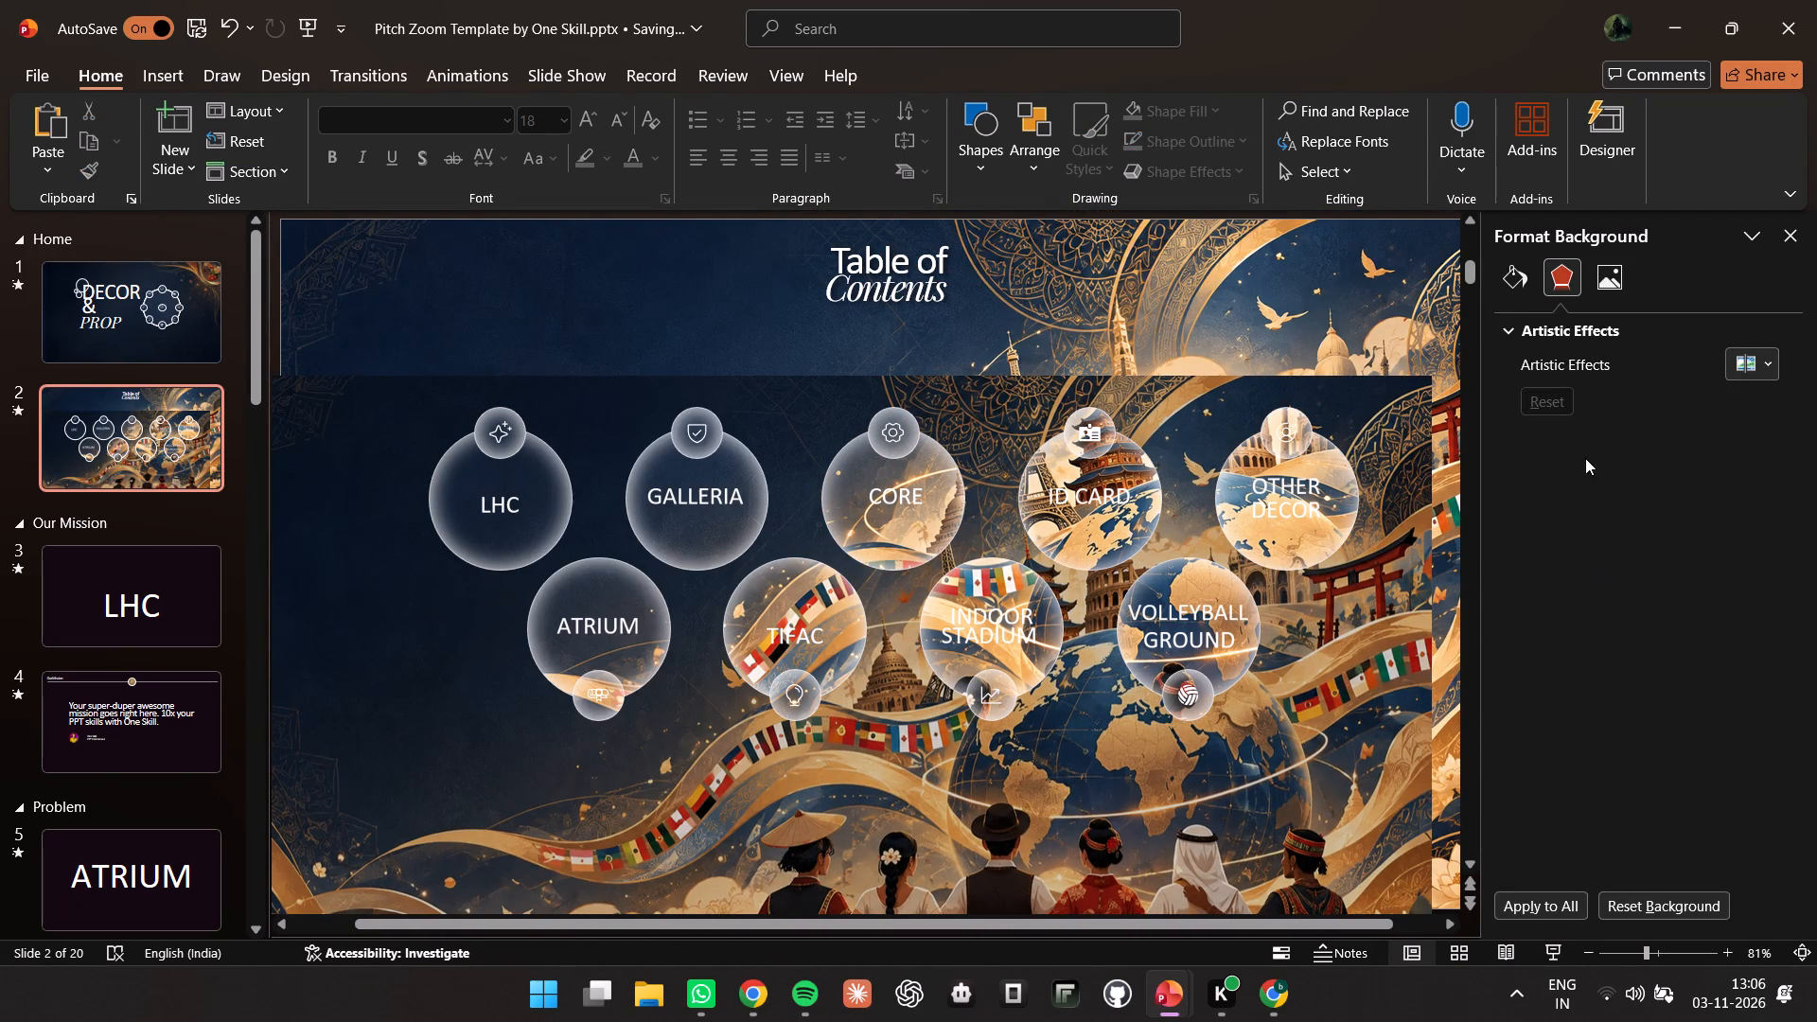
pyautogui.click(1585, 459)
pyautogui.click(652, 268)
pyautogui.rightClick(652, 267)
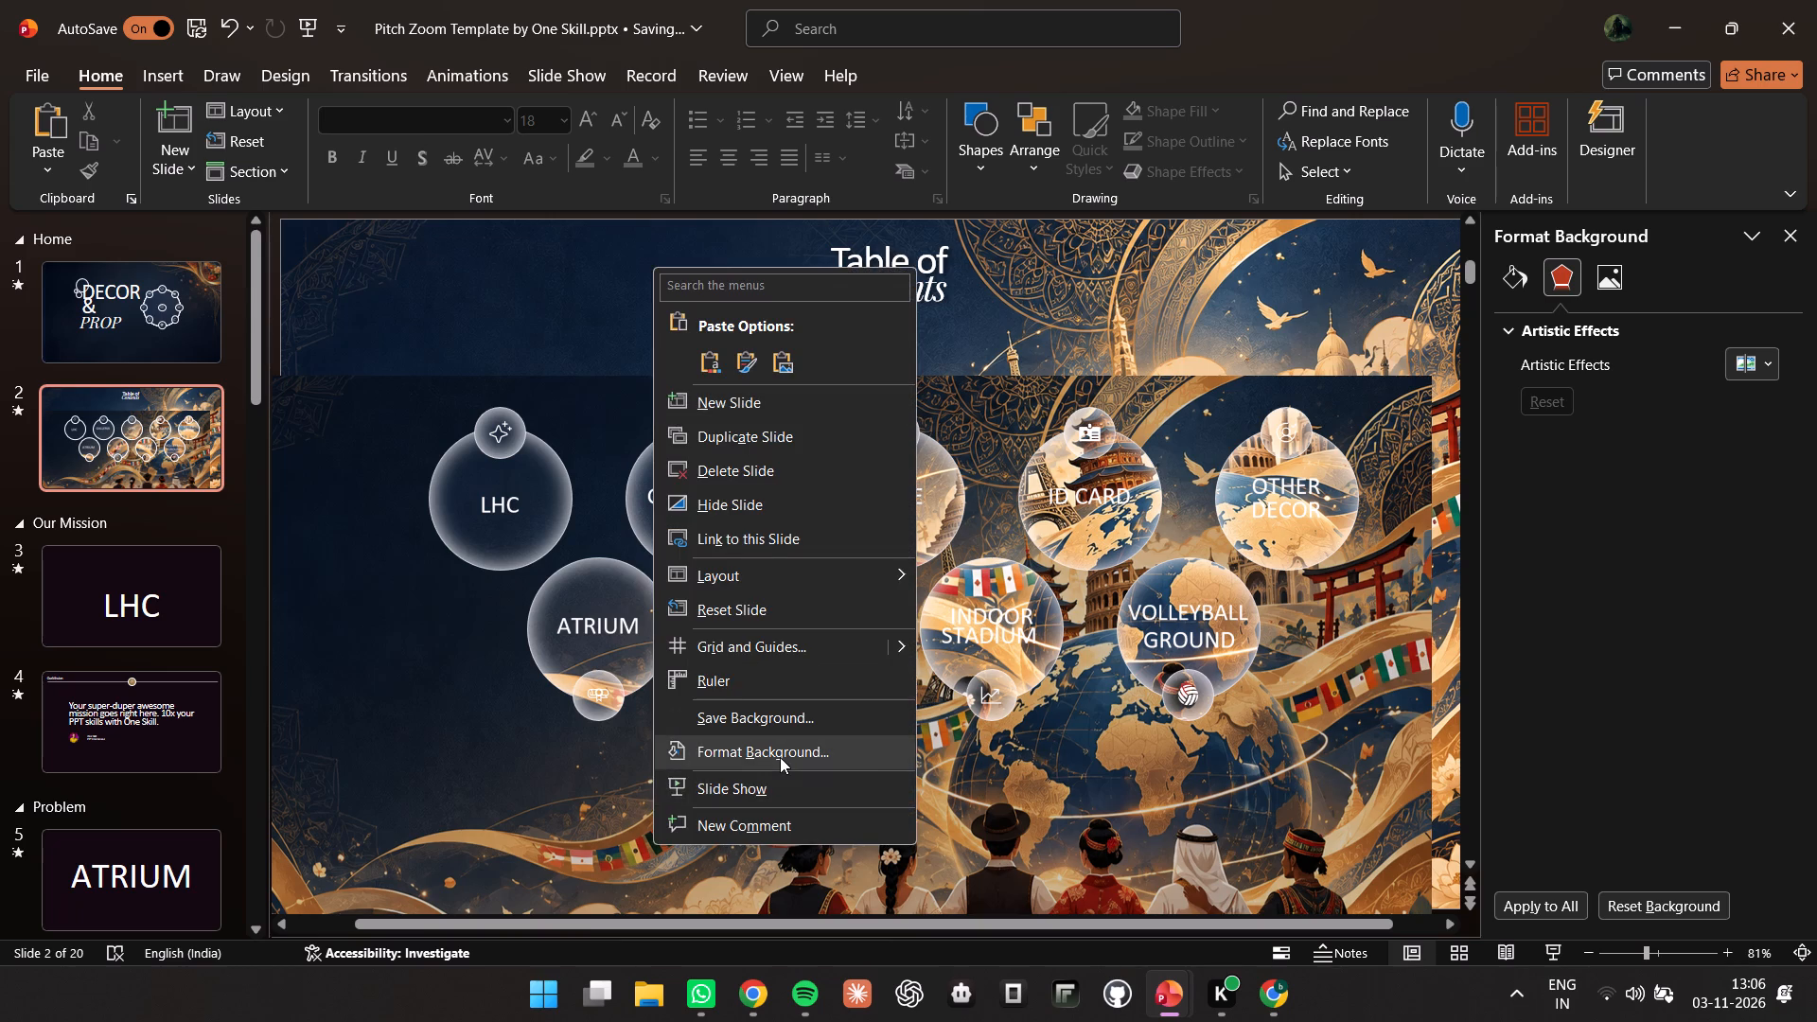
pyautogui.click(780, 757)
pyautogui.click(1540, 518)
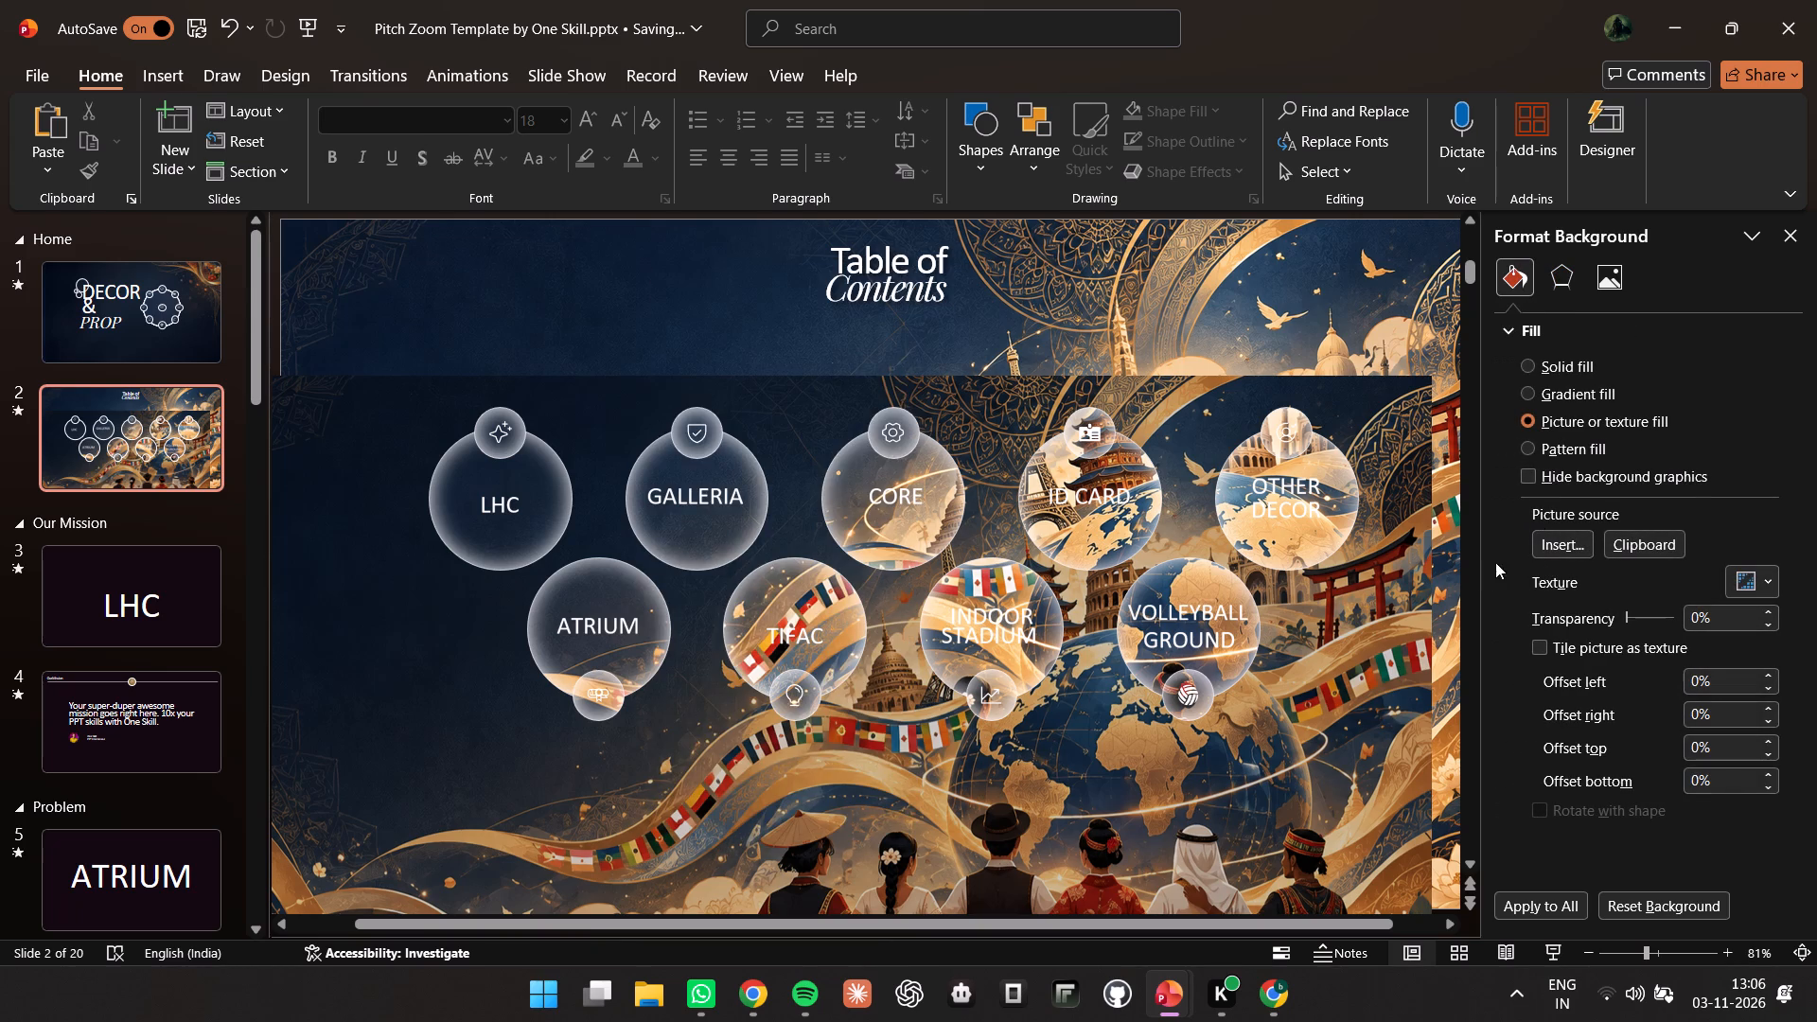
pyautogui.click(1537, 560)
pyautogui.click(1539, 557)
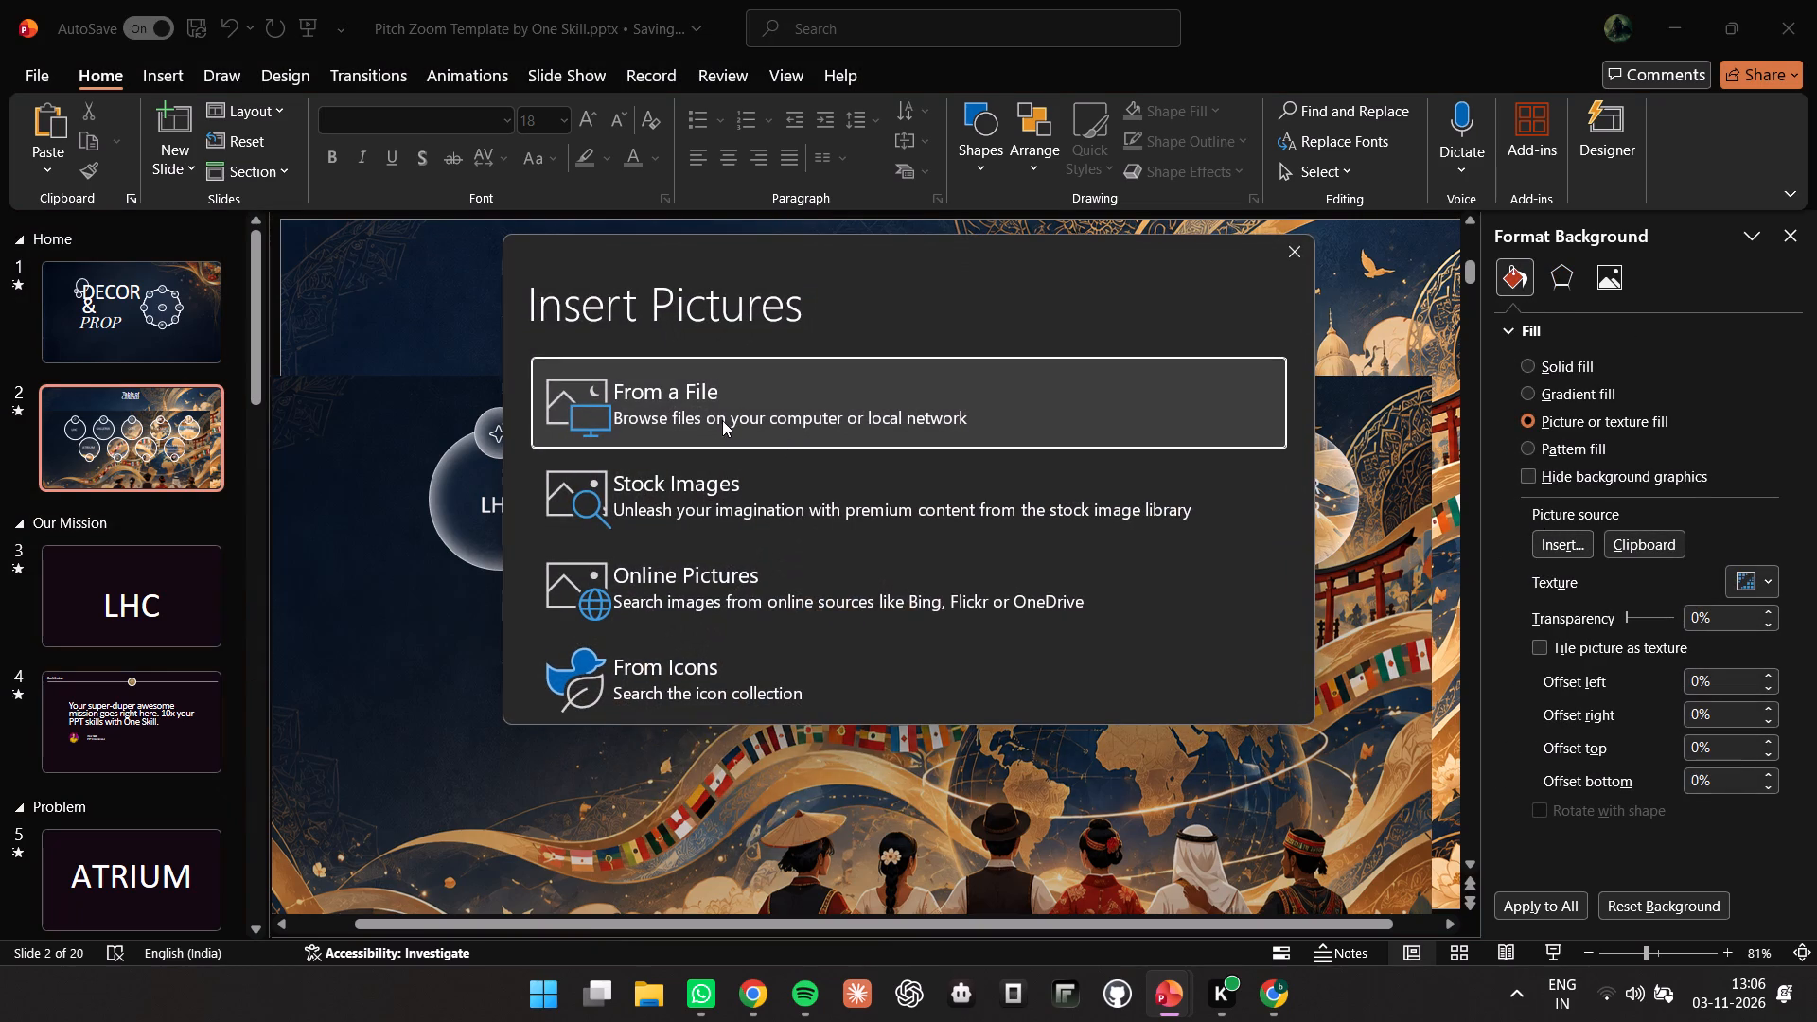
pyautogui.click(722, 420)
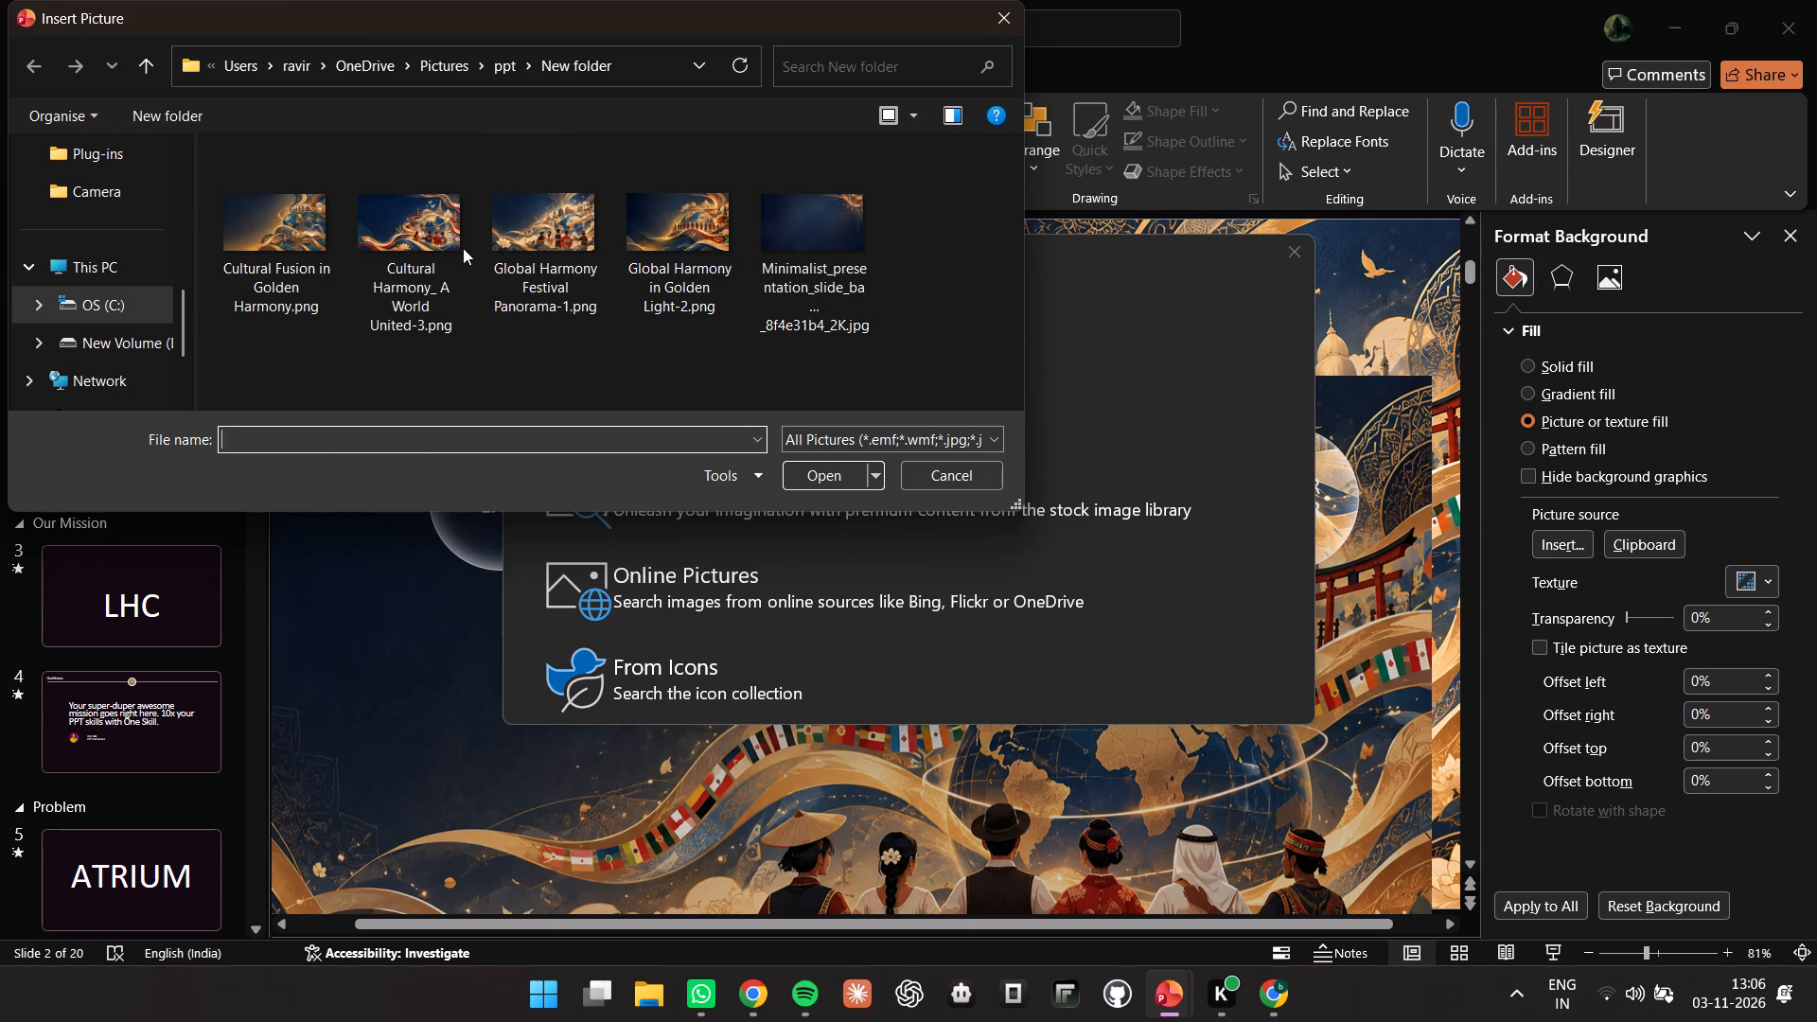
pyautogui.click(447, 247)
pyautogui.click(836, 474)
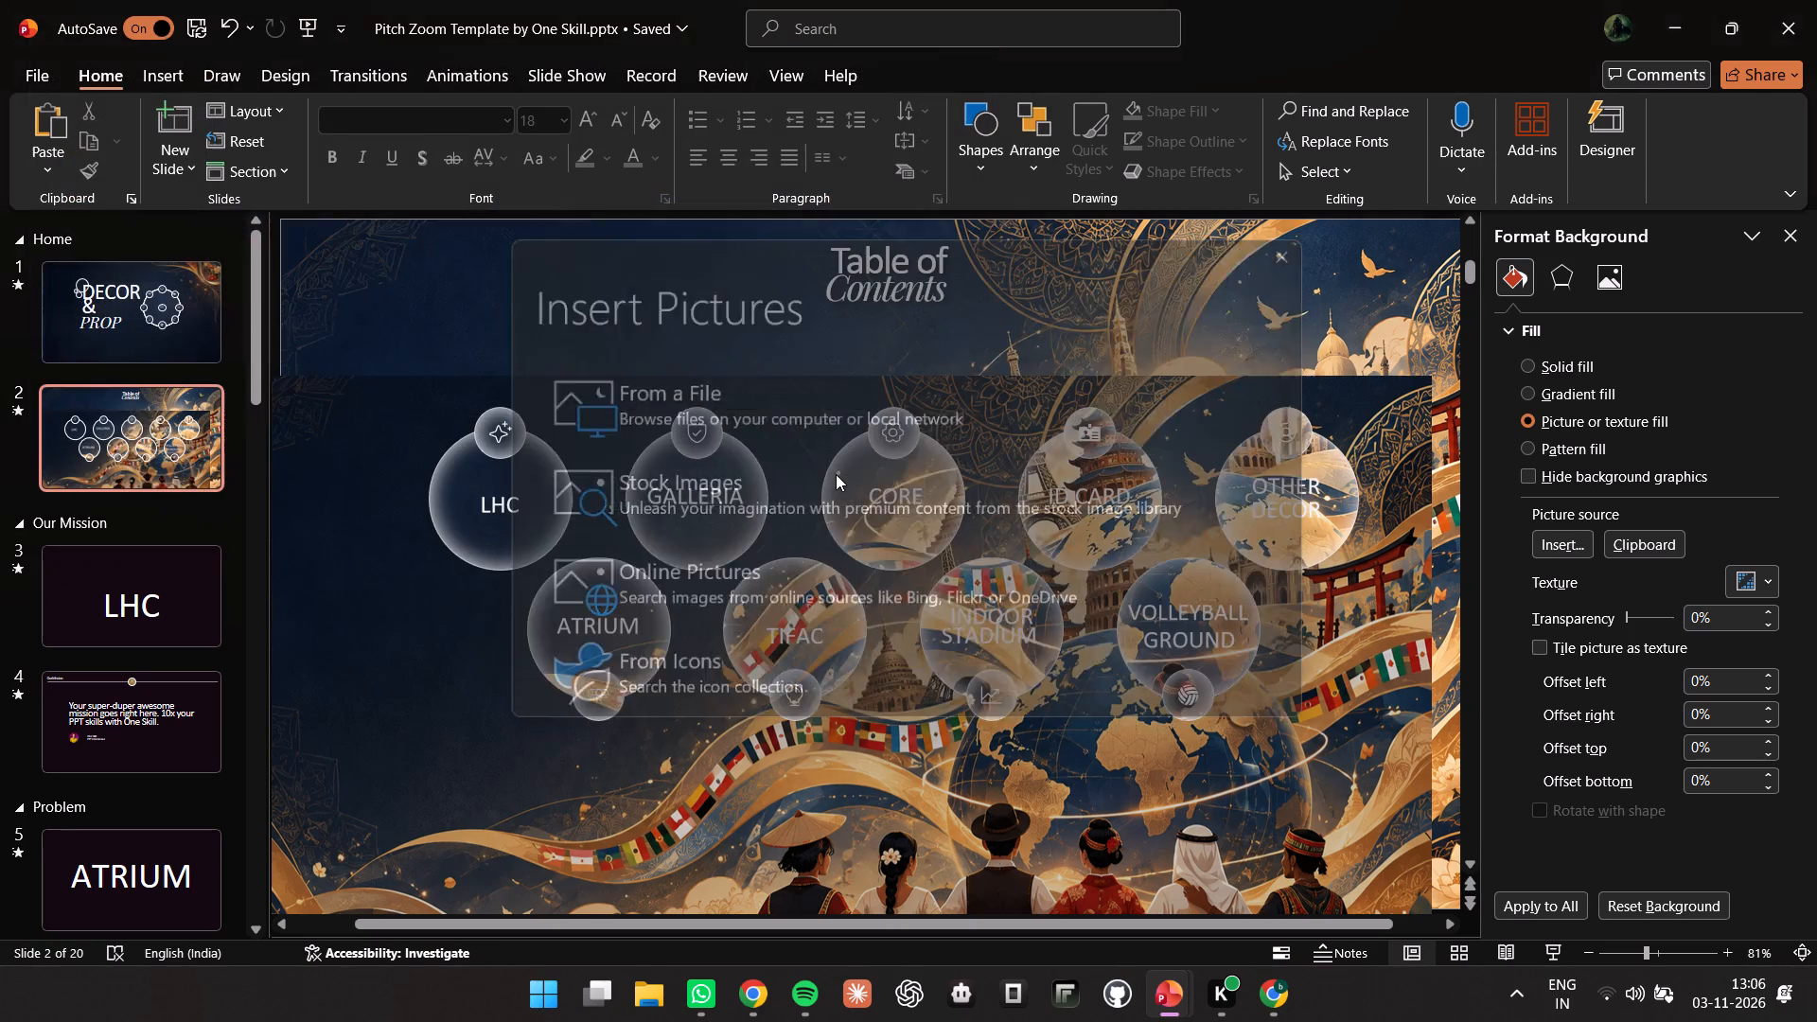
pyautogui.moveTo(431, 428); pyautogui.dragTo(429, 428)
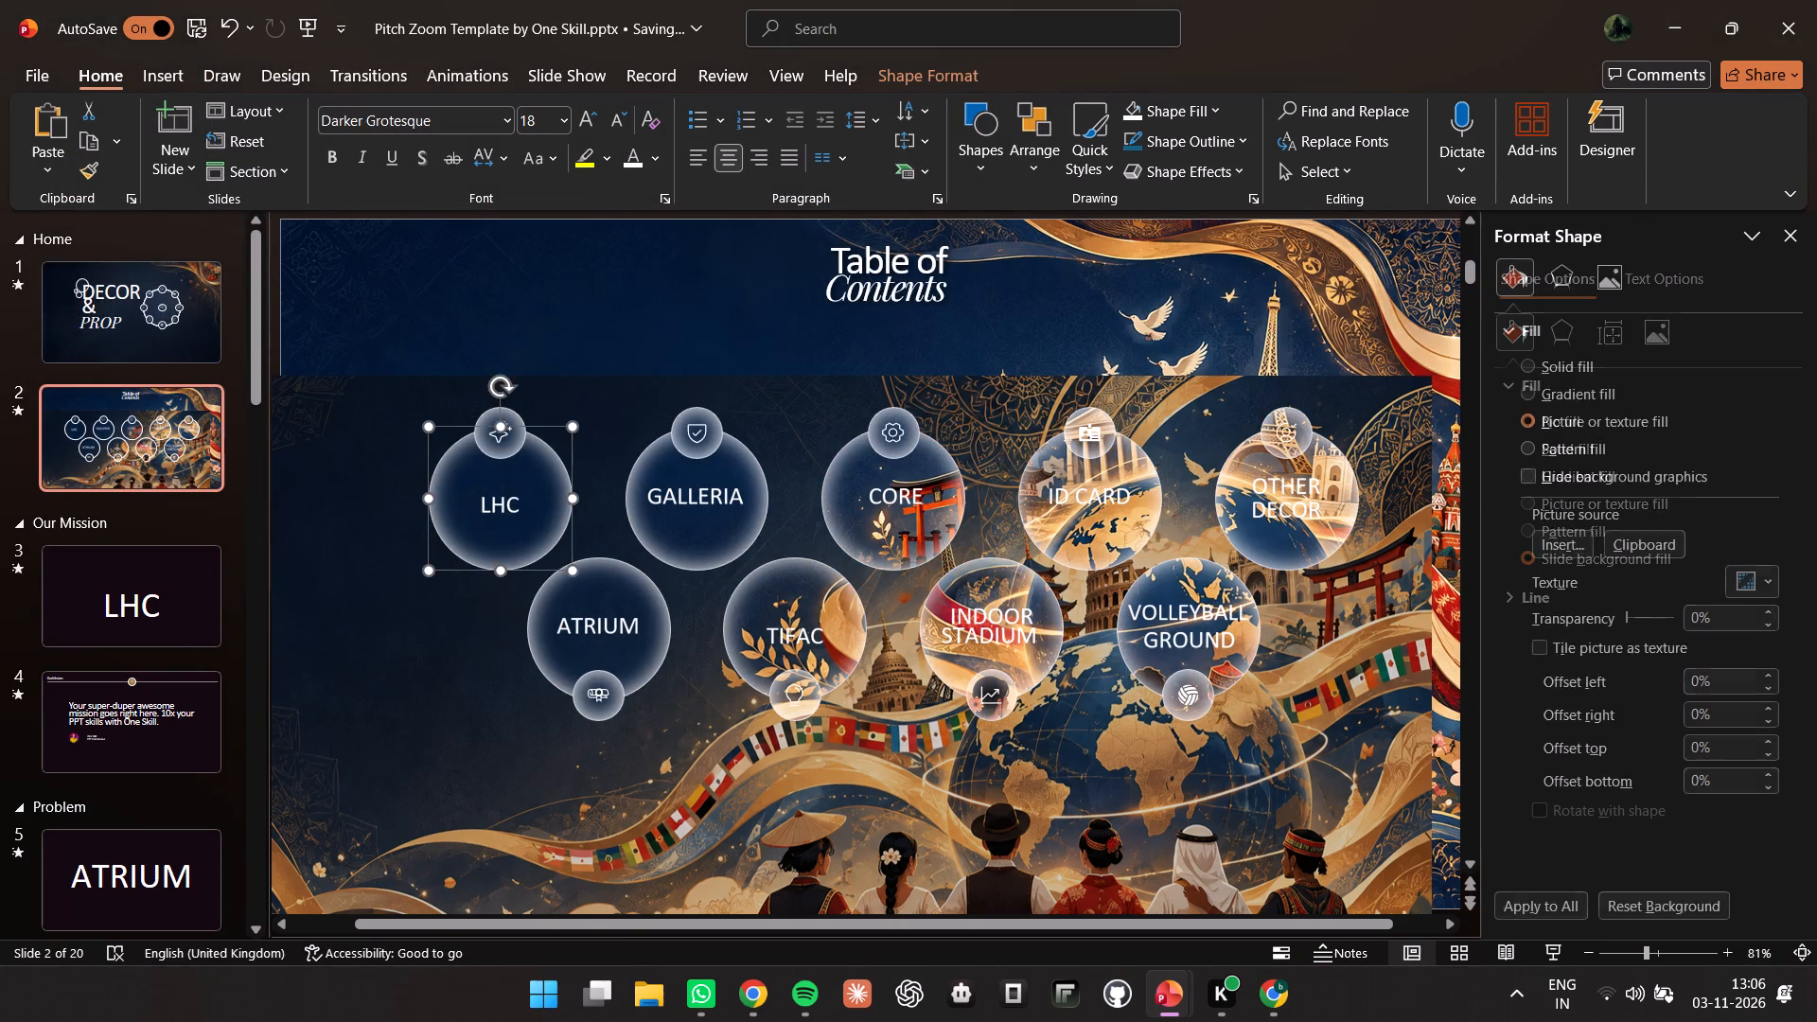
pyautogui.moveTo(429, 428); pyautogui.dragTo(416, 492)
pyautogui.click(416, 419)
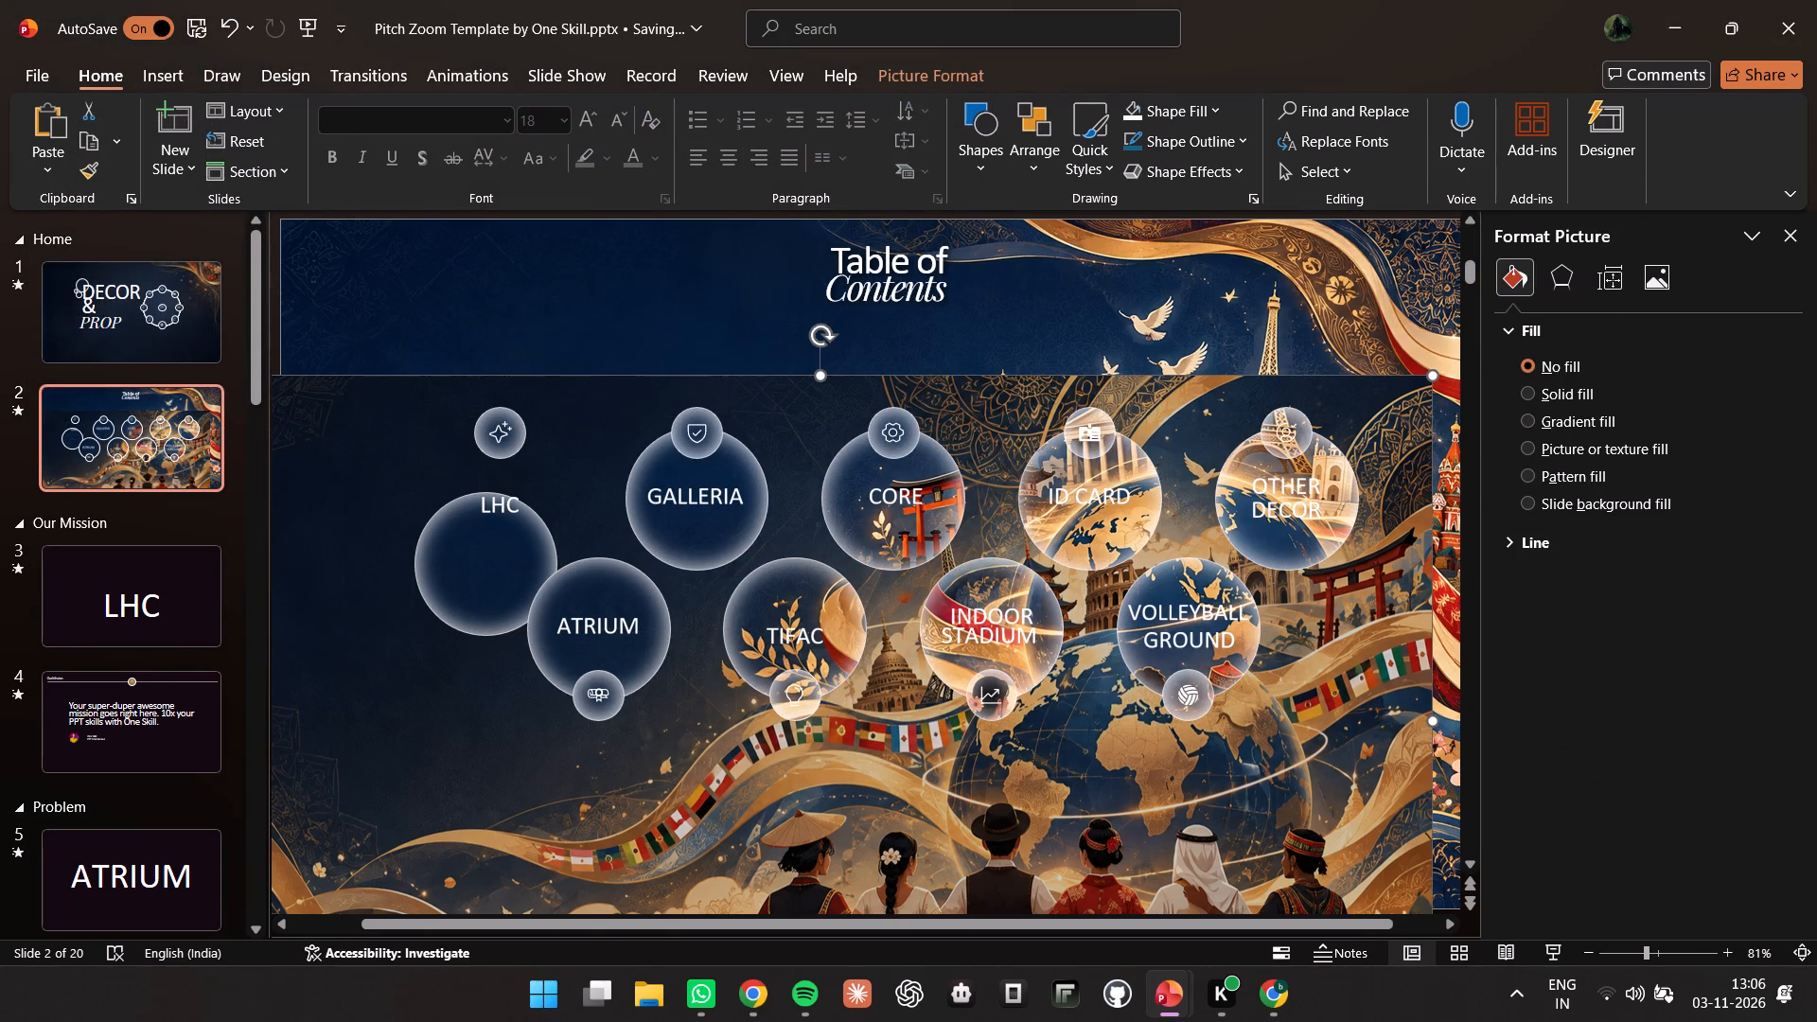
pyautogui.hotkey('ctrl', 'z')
# Move slide 2's full-slide picture aside and fill the exposed background with Global Harmony Festival Panorama-1.png.
pyautogui.moveTo(386, 567); pyautogui.dragTo(478, 890)
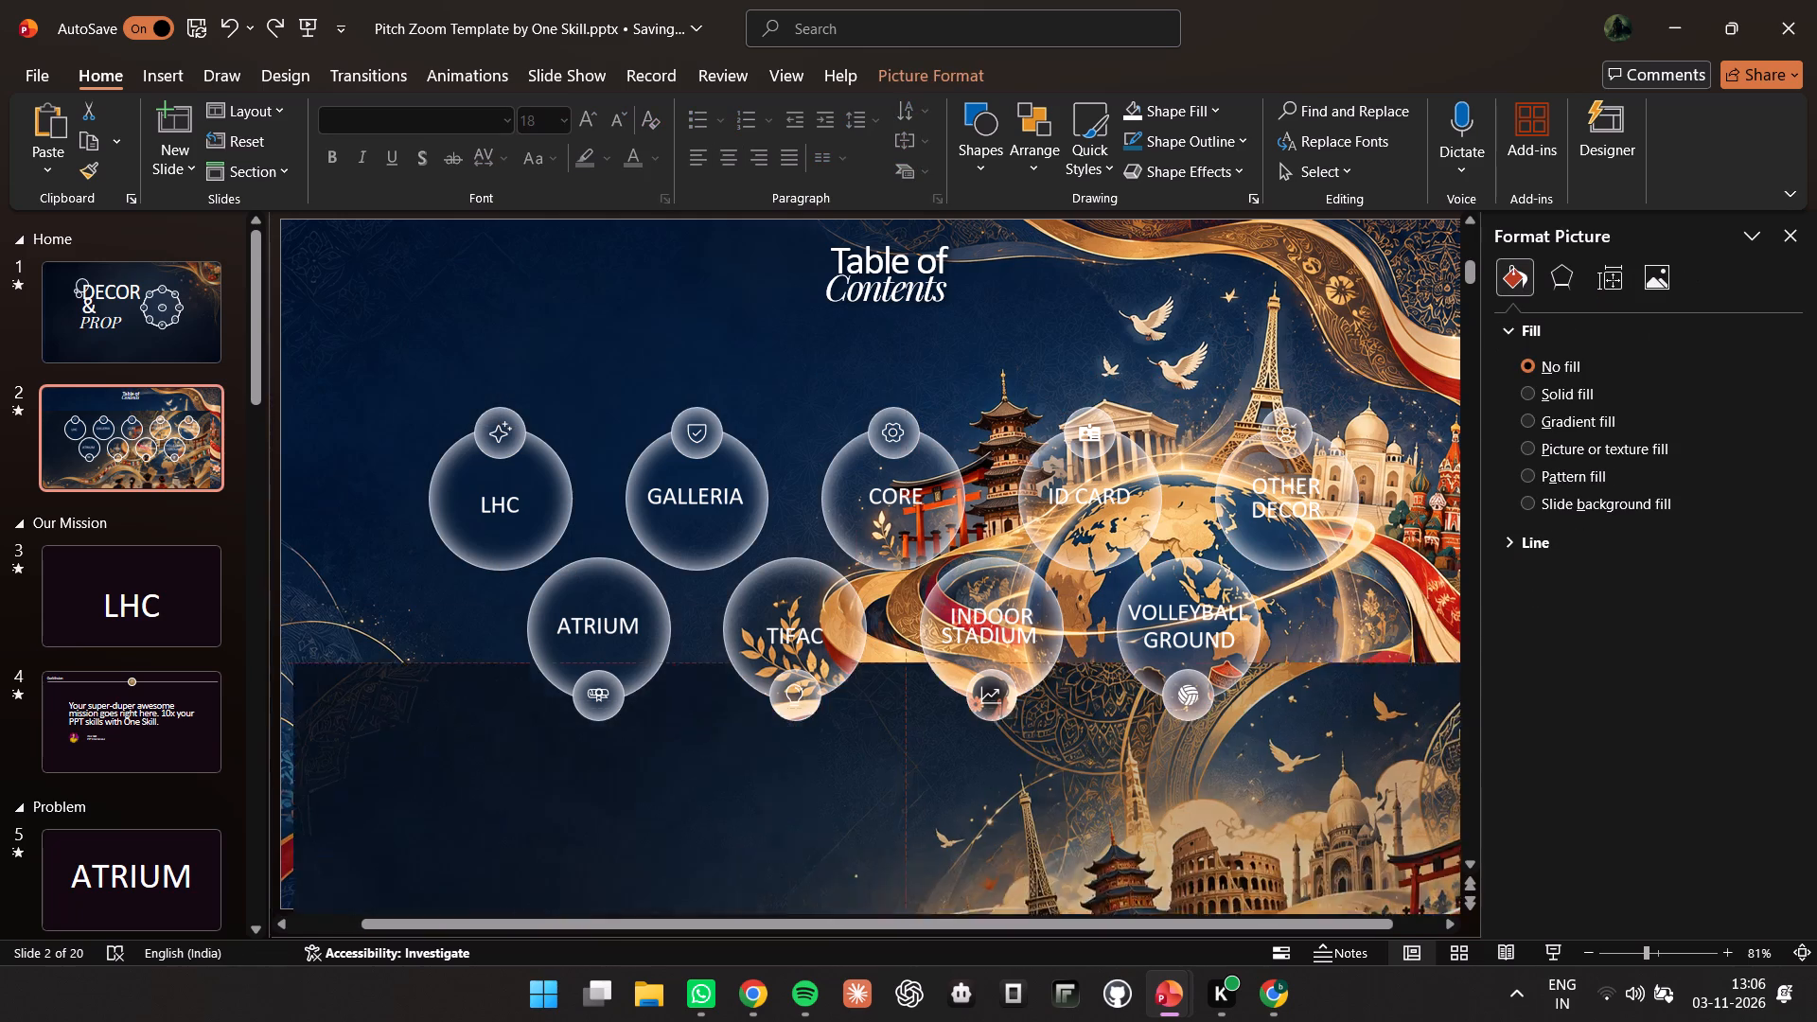
pyautogui.moveTo(478, 890); pyautogui.dragTo(677, 426)
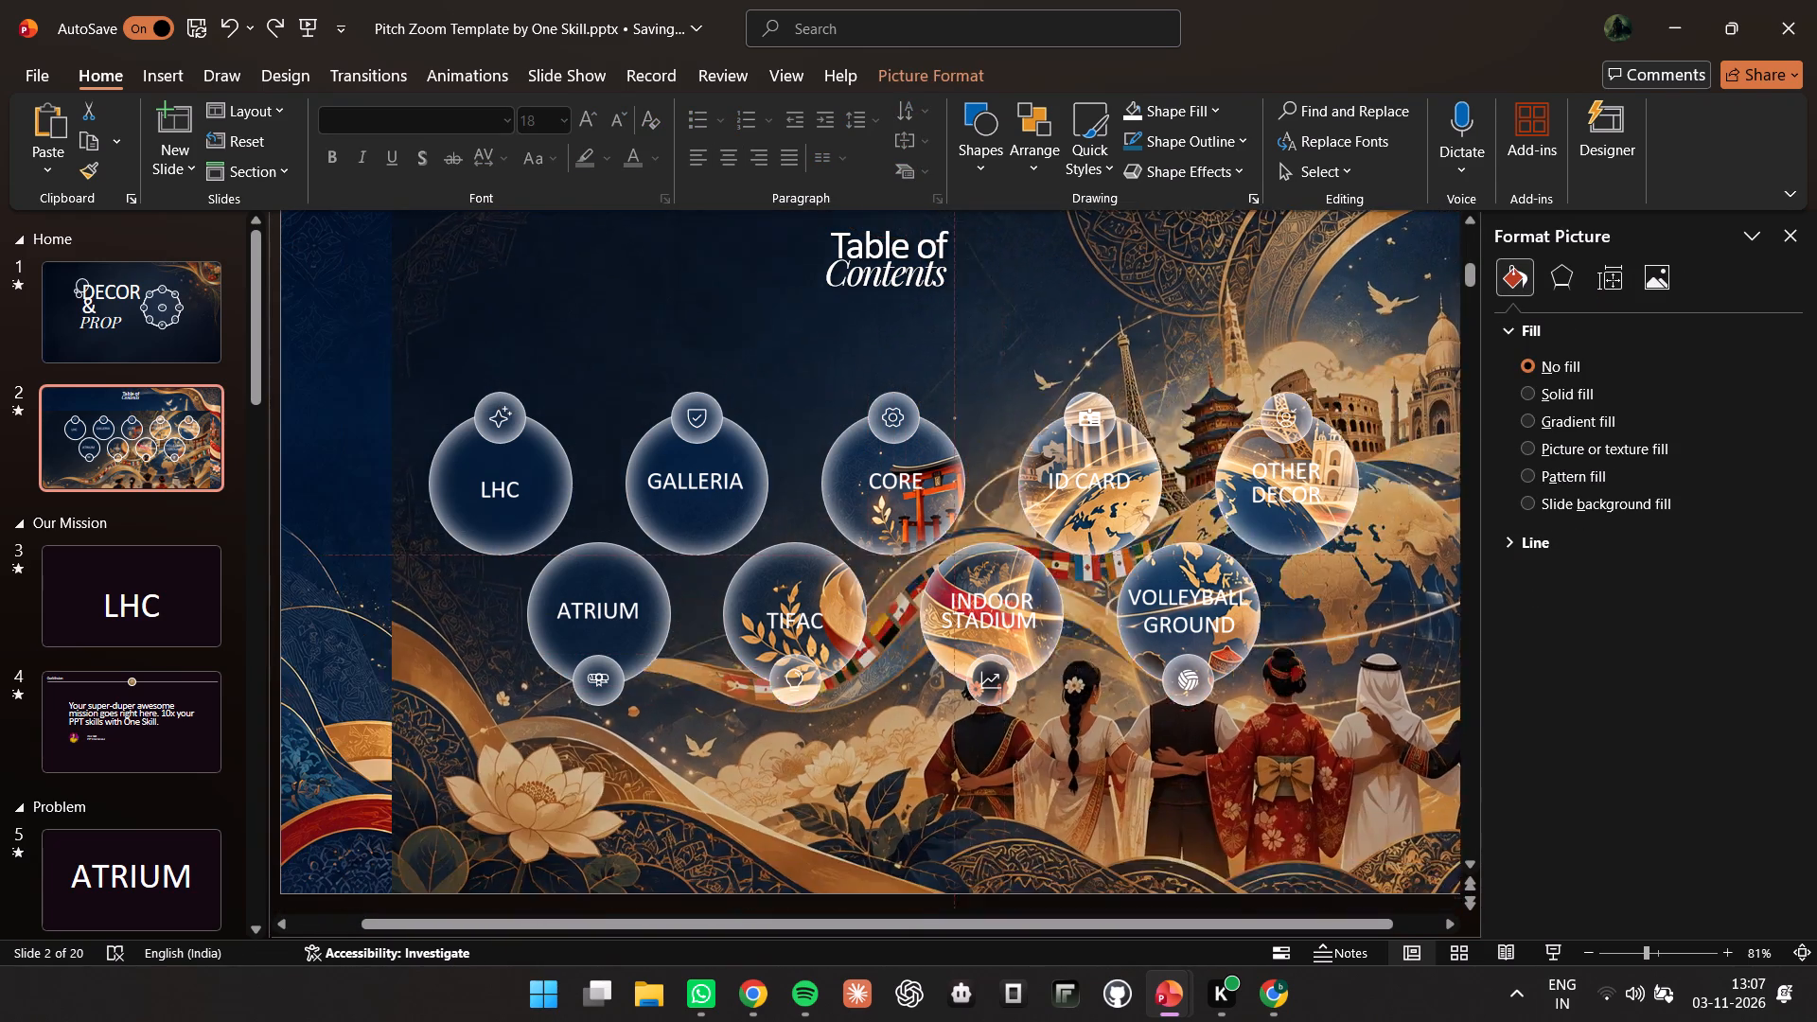
pyautogui.moveTo(677, 426); pyautogui.dragTo(832, 463)
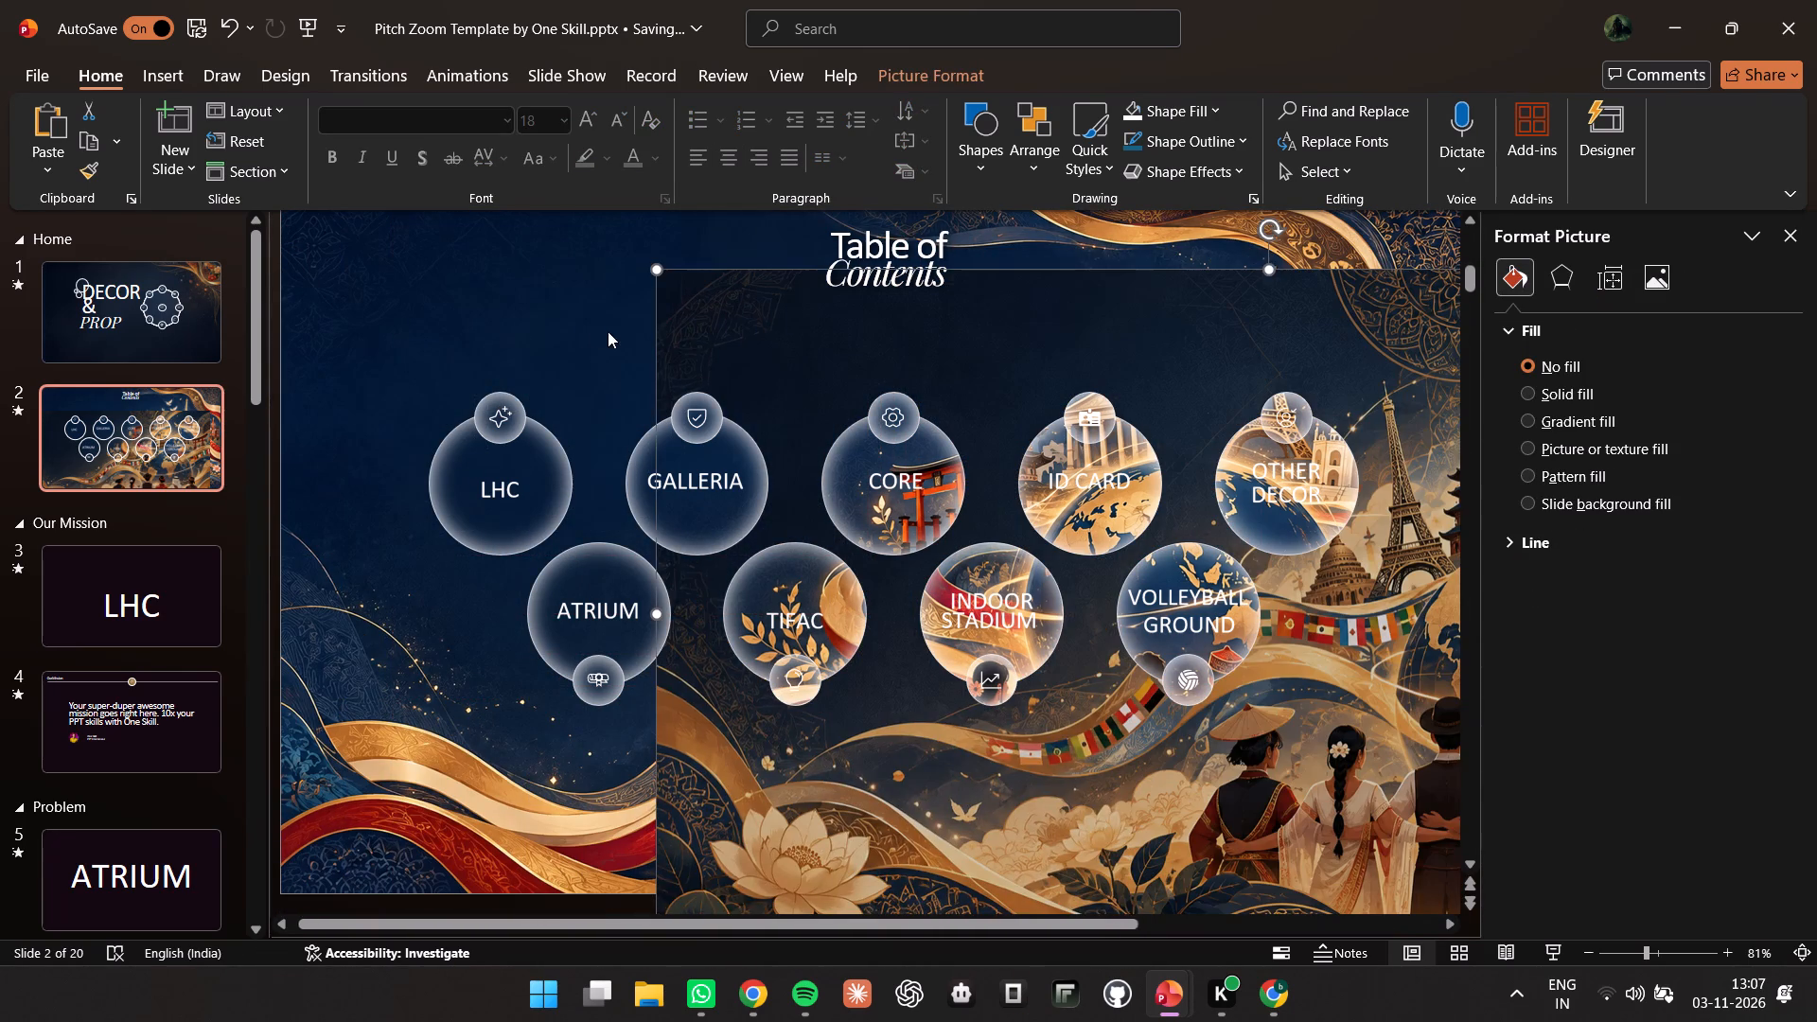
pyautogui.rightClick(547, 318)
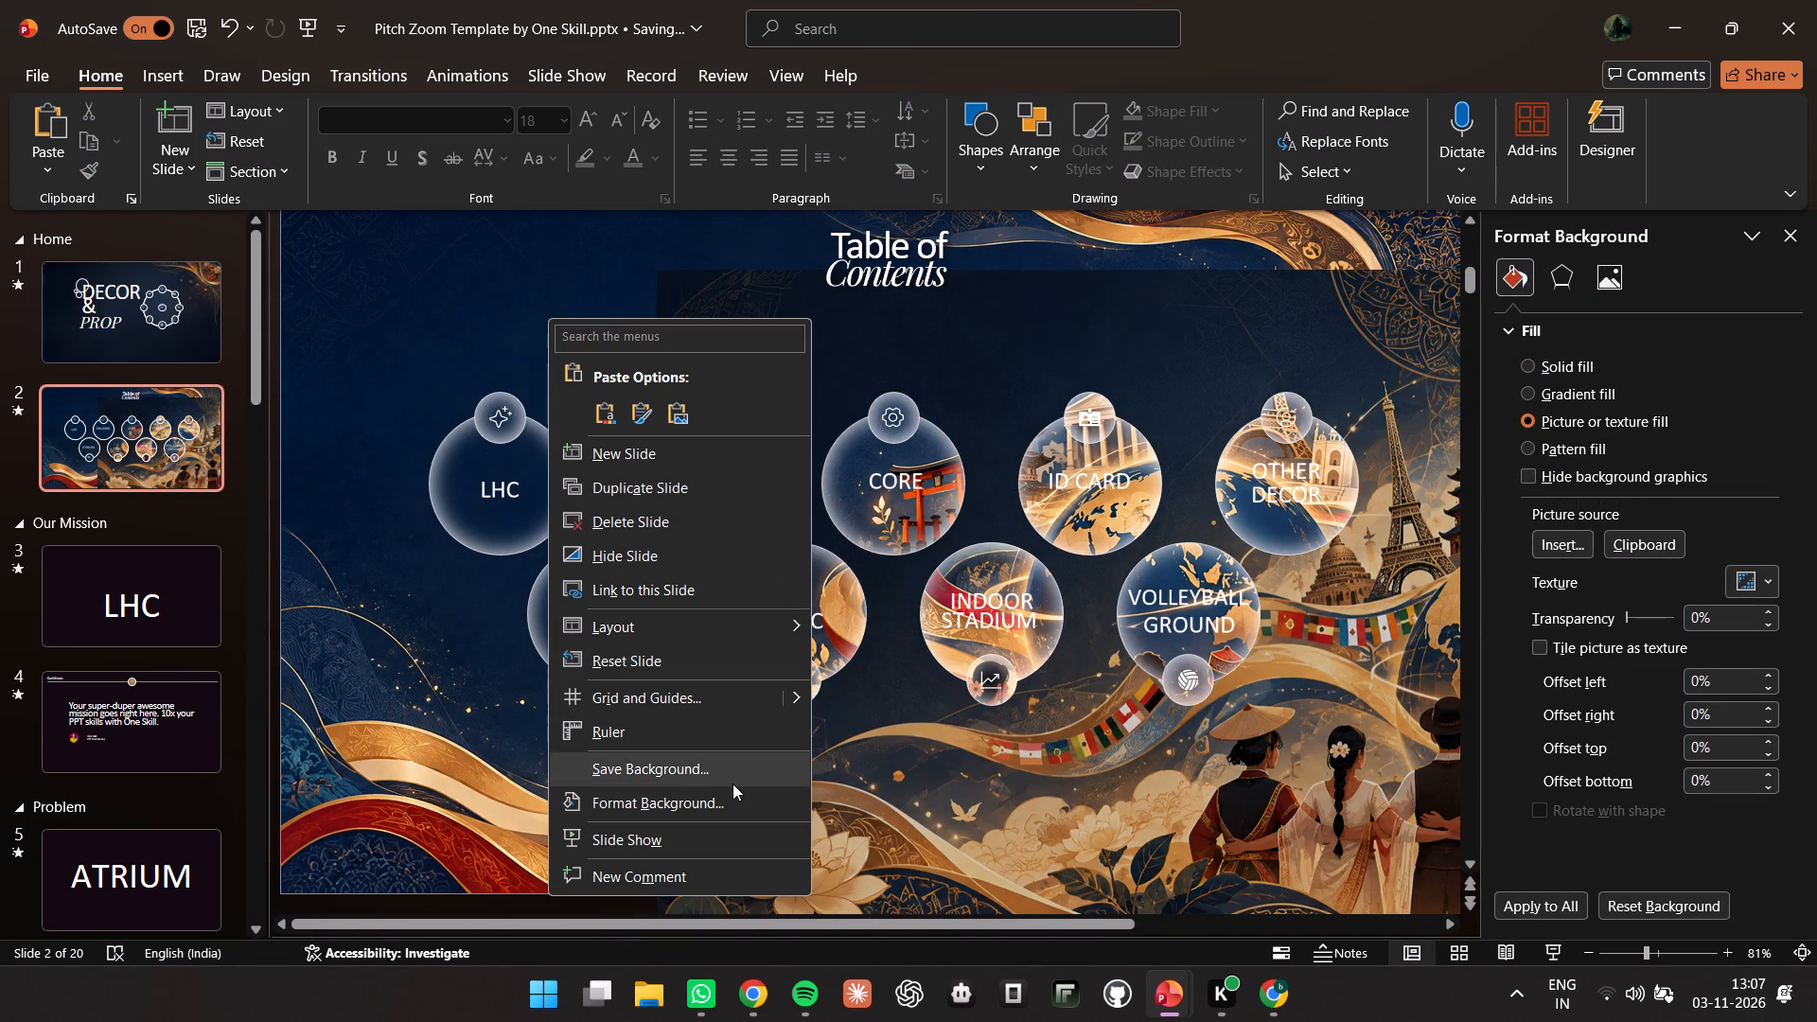
pyautogui.click(734, 792)
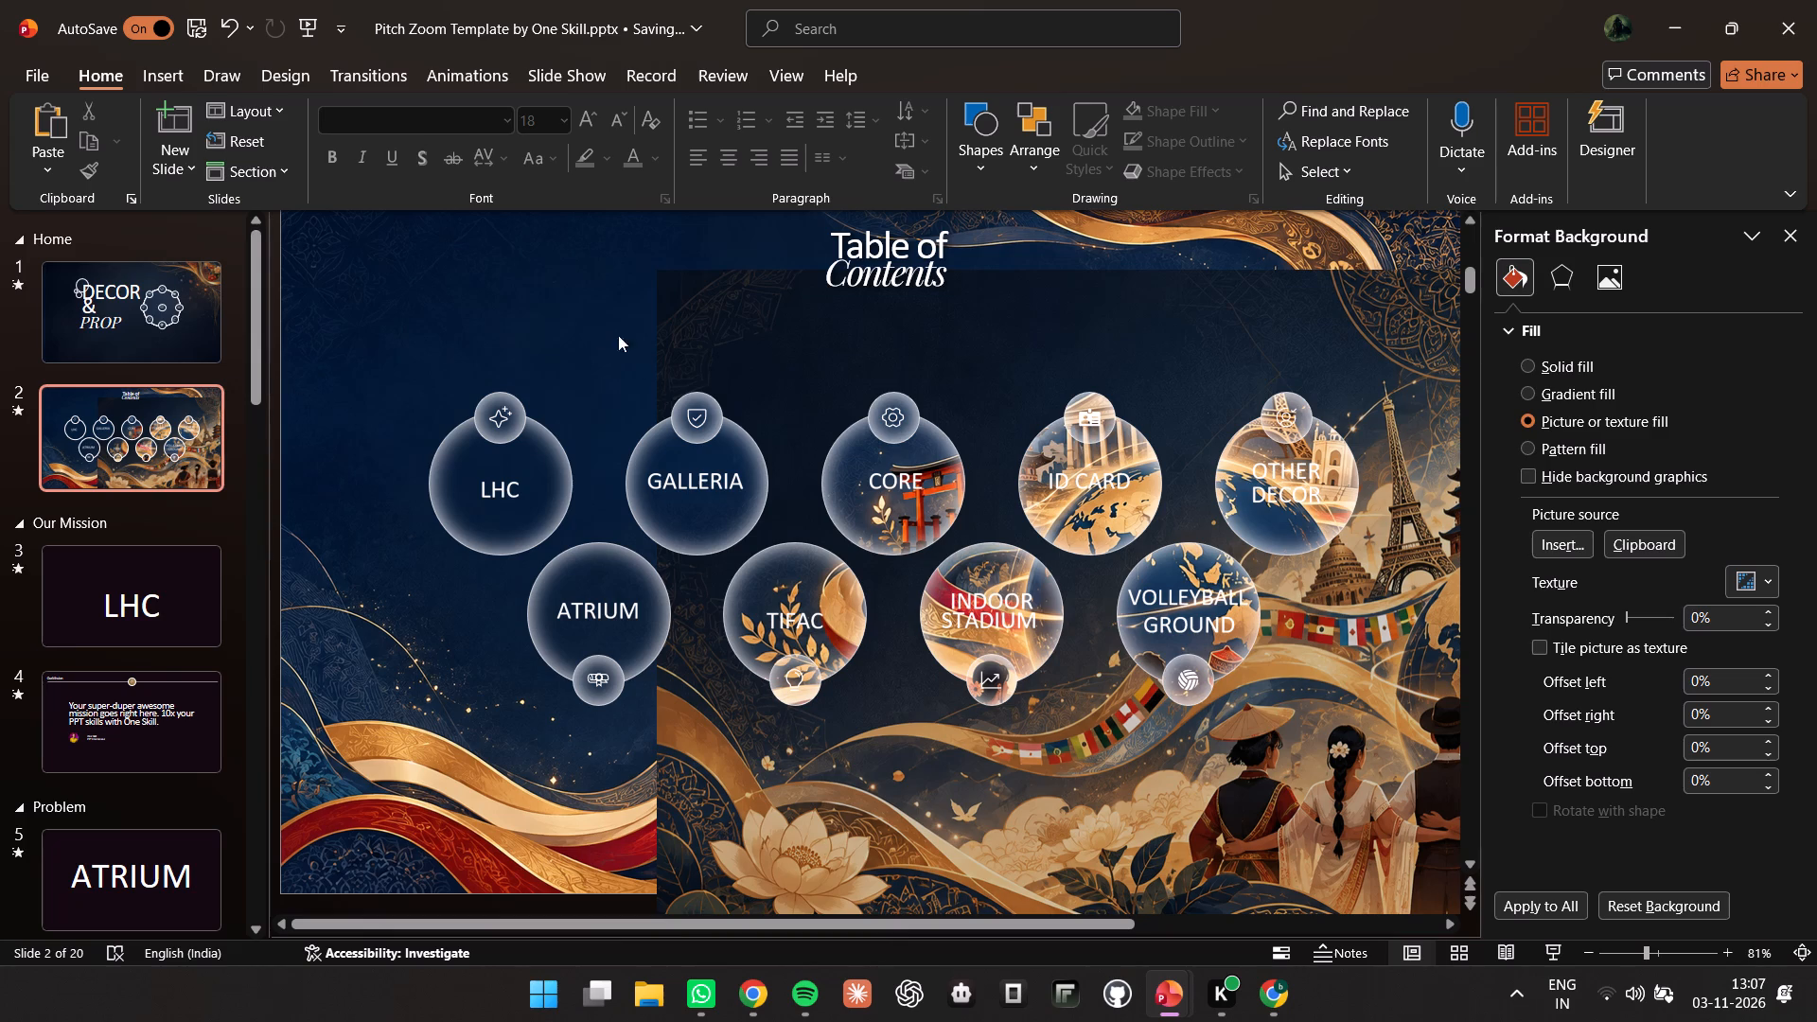
pyautogui.rightClick(592, 329)
pyautogui.rightClick(417, 277)
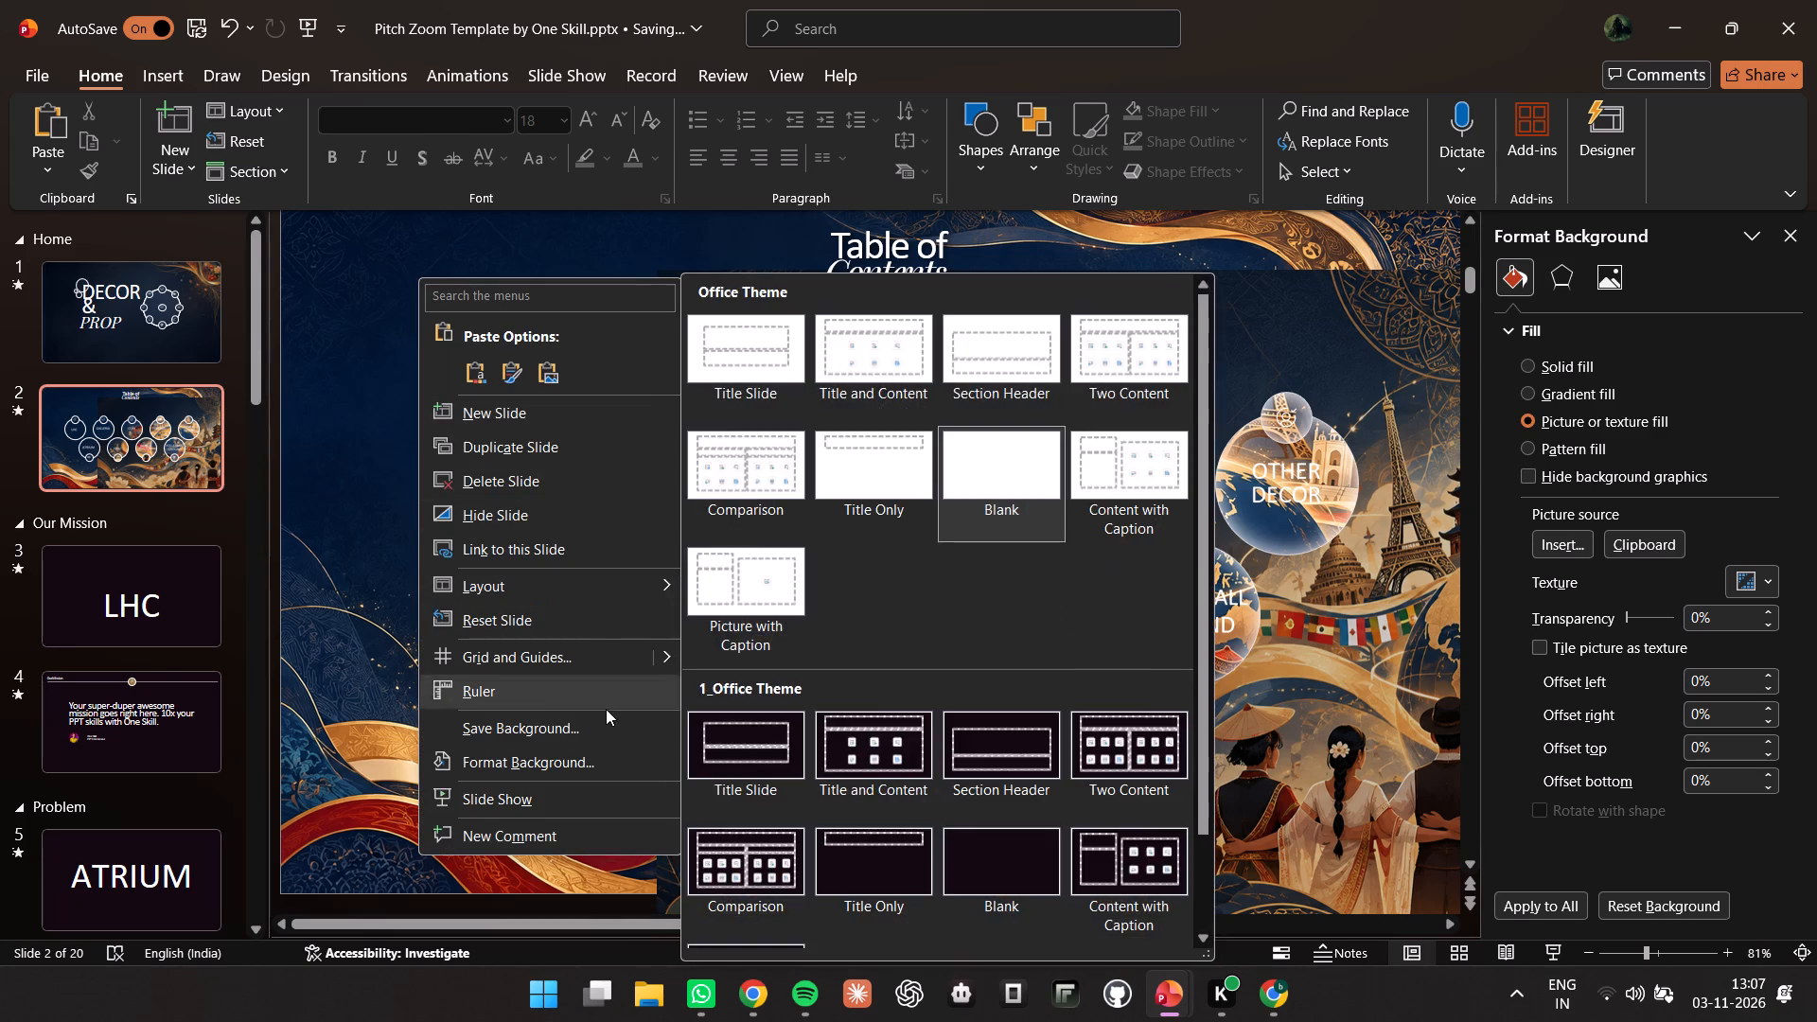
pyautogui.click(604, 760)
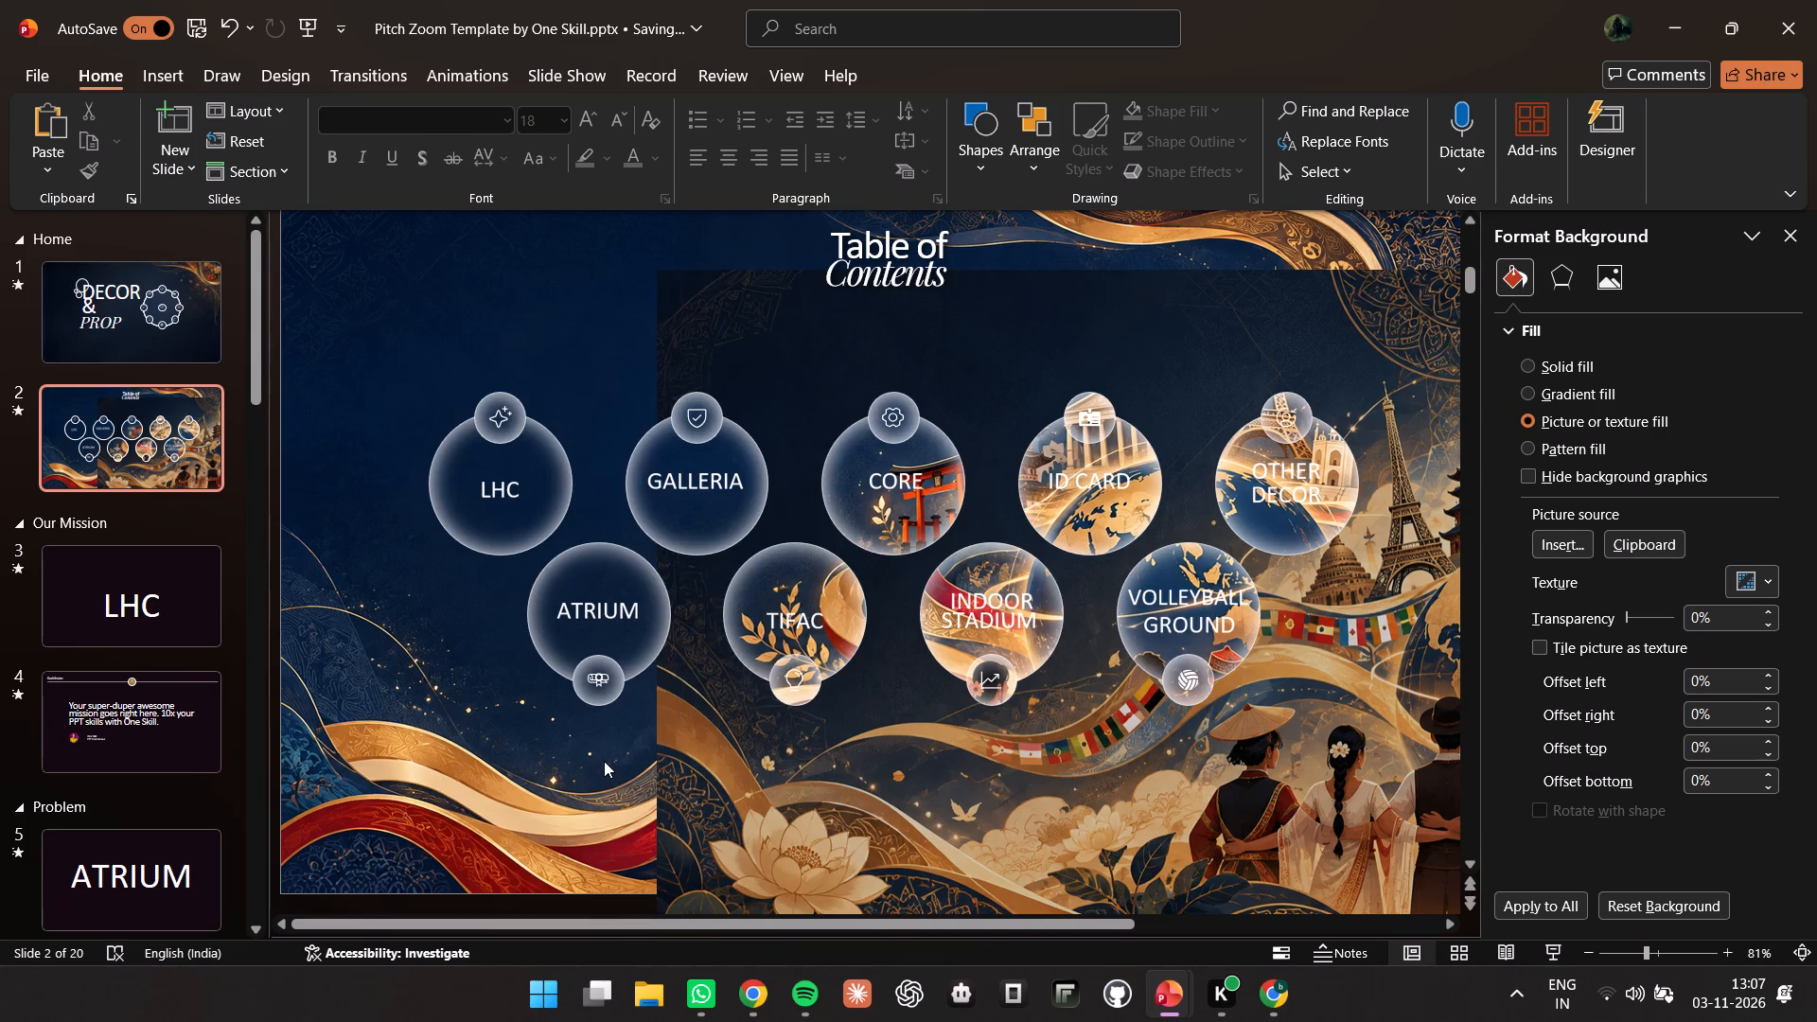
pyautogui.click(1561, 535)
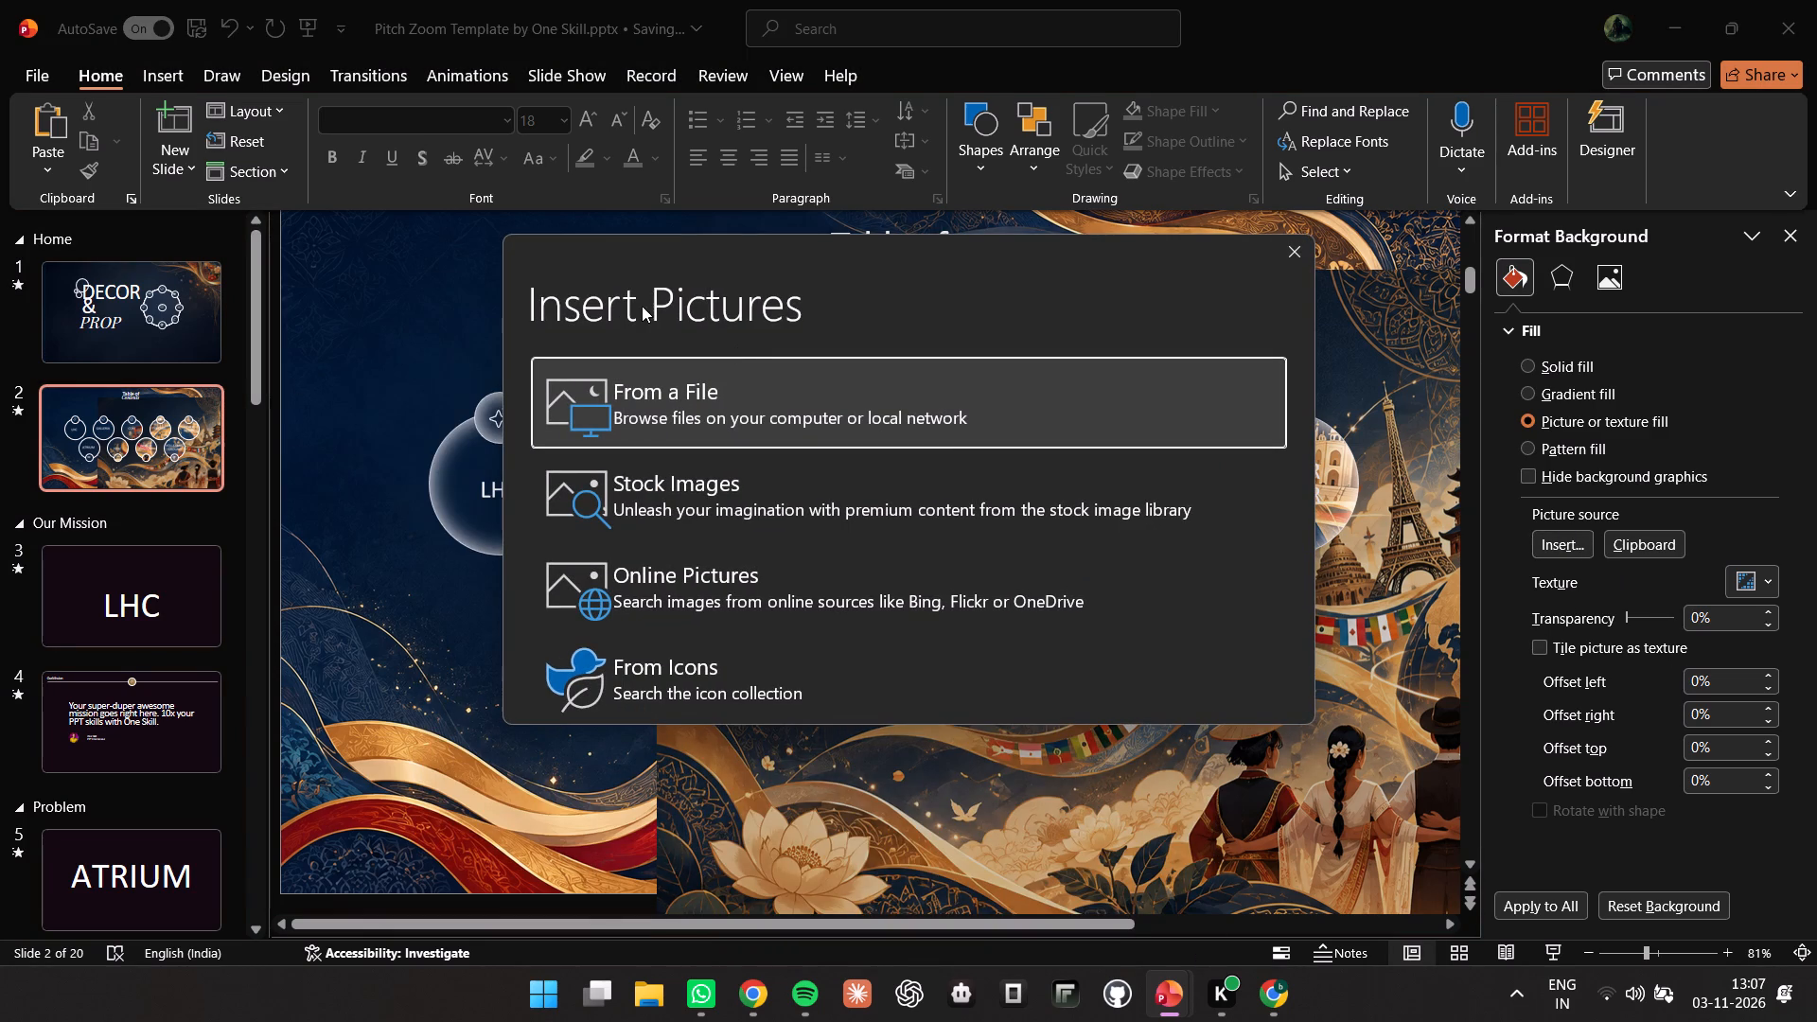
pyautogui.click(670, 386)
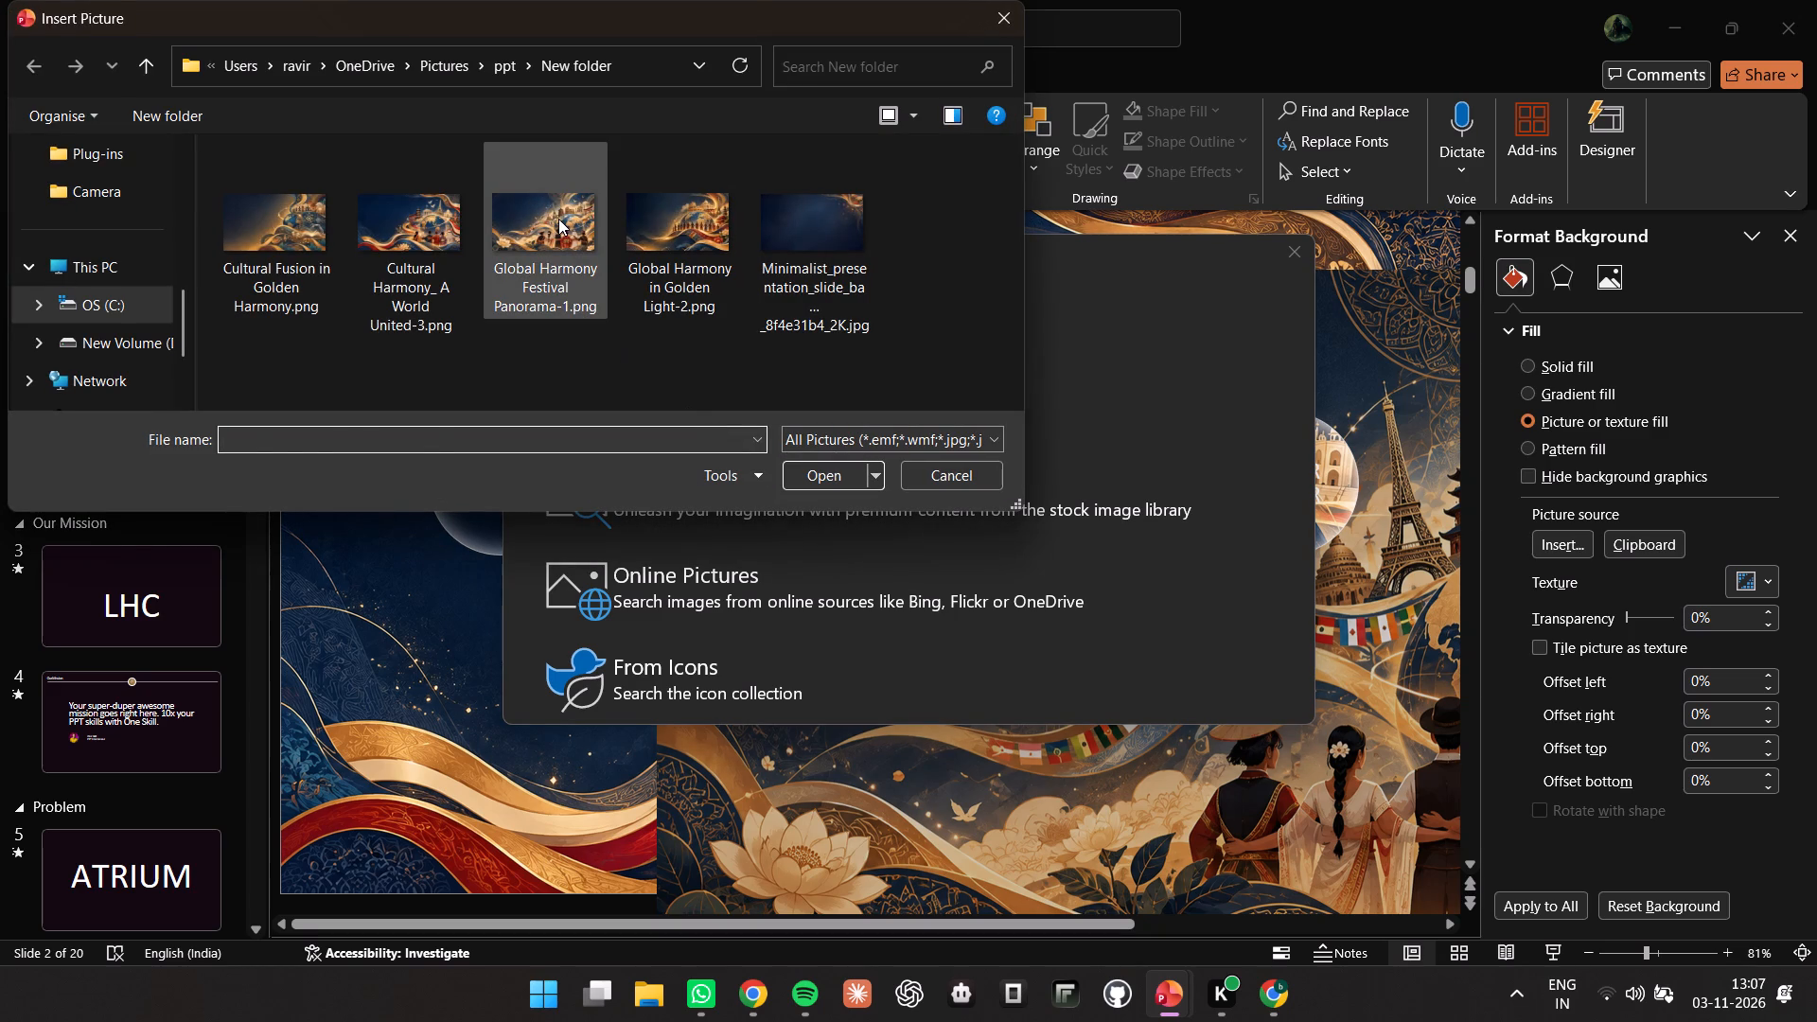
pyautogui.click(558, 219)
pyautogui.click(841, 484)
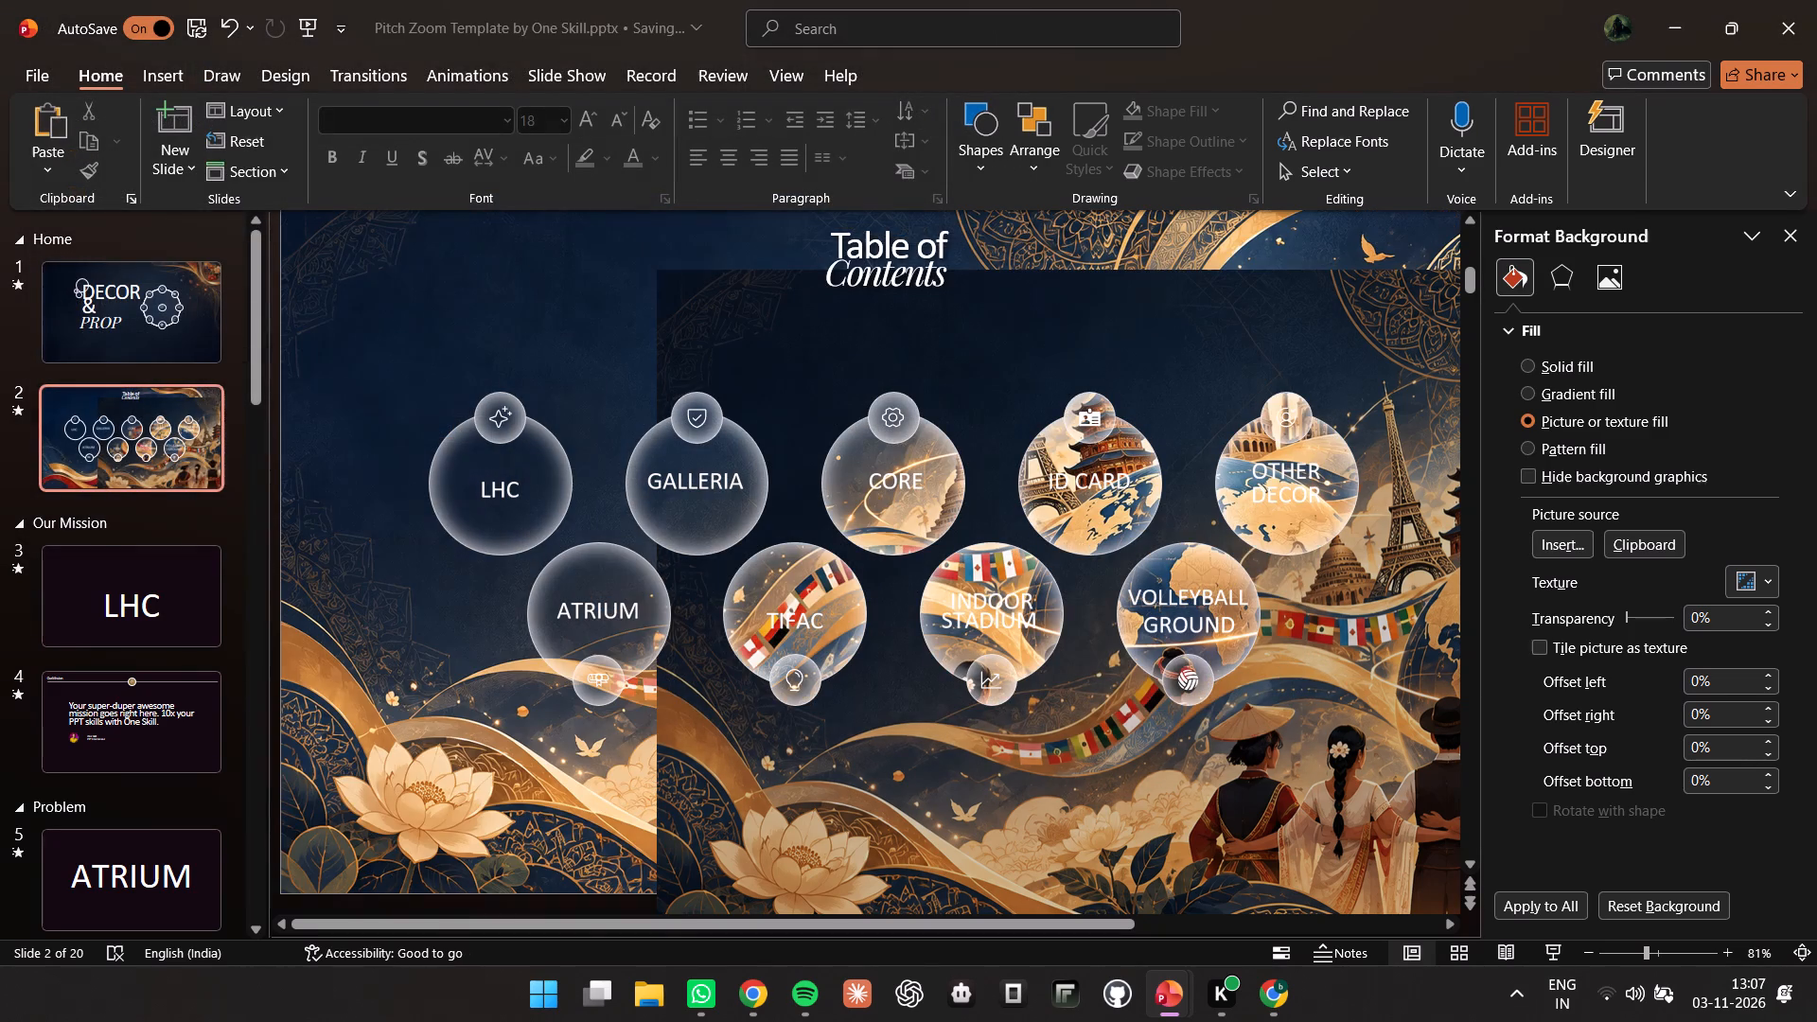
# Apply the Blur artistic effect to slide 2's background and set its radius to 24.
pyautogui.moveTo(816, 742); pyautogui.dragTo(587, 663)
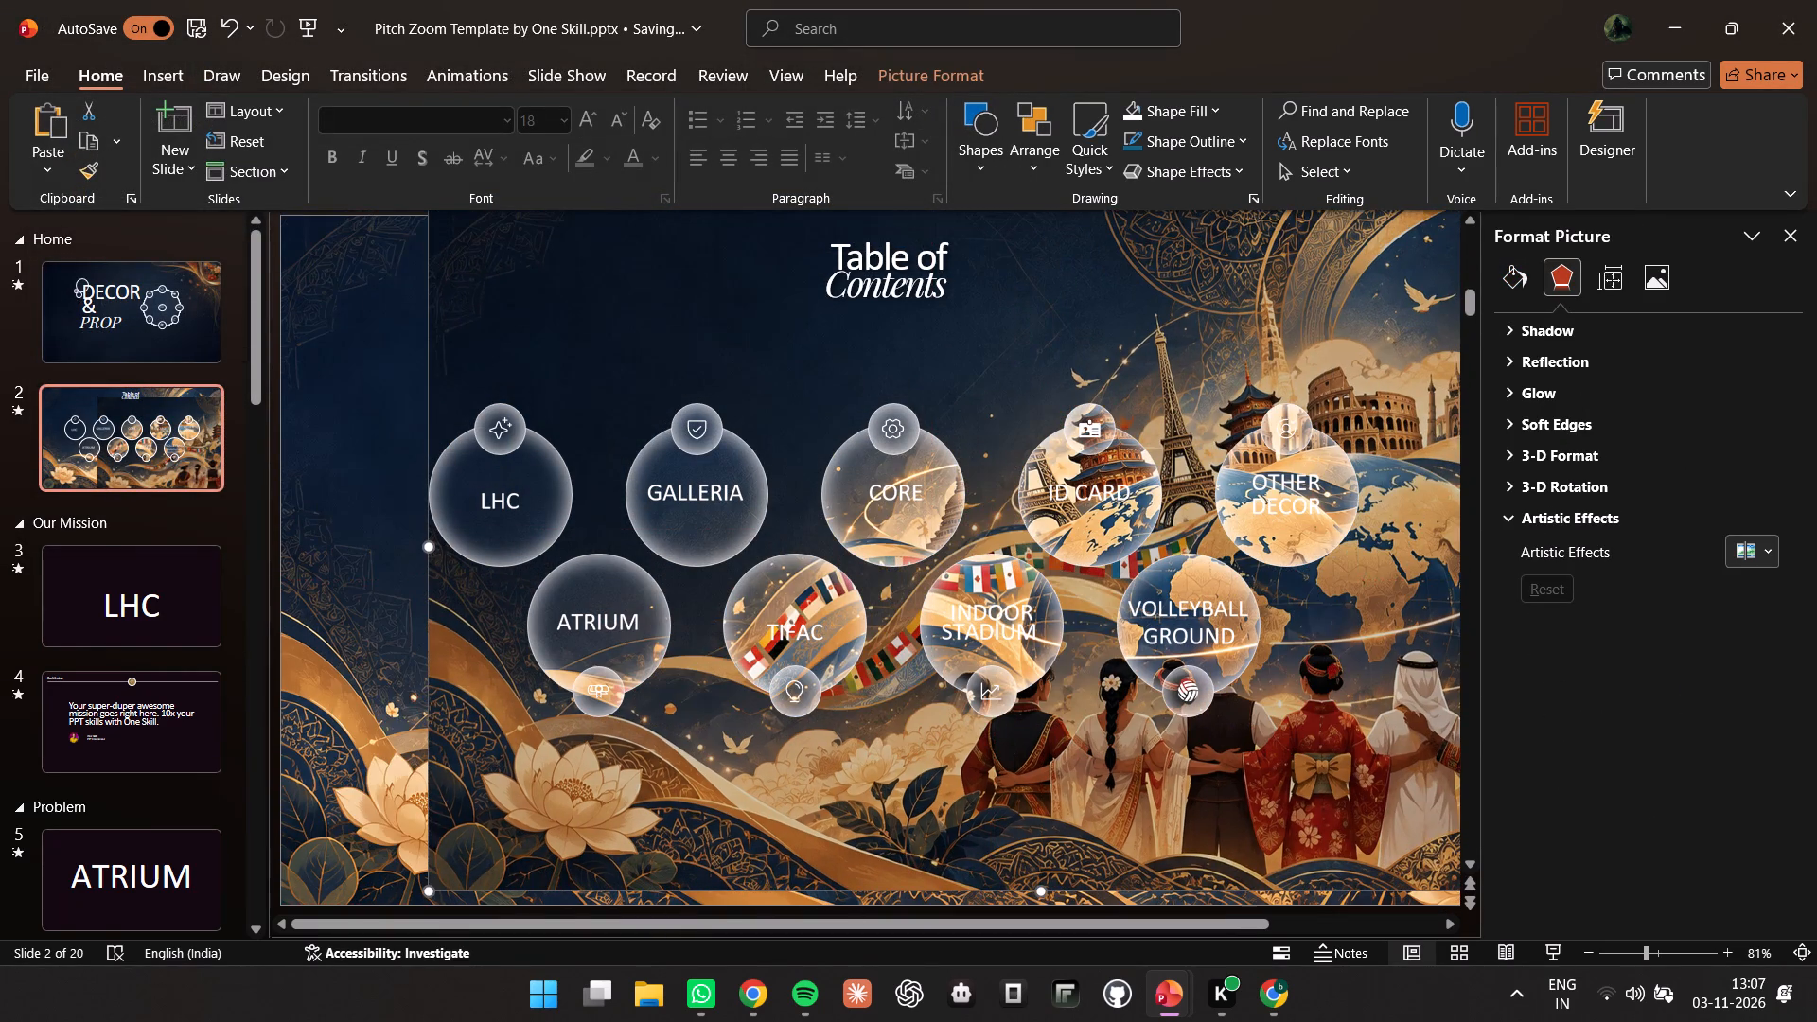
pyautogui.click(330, 321)
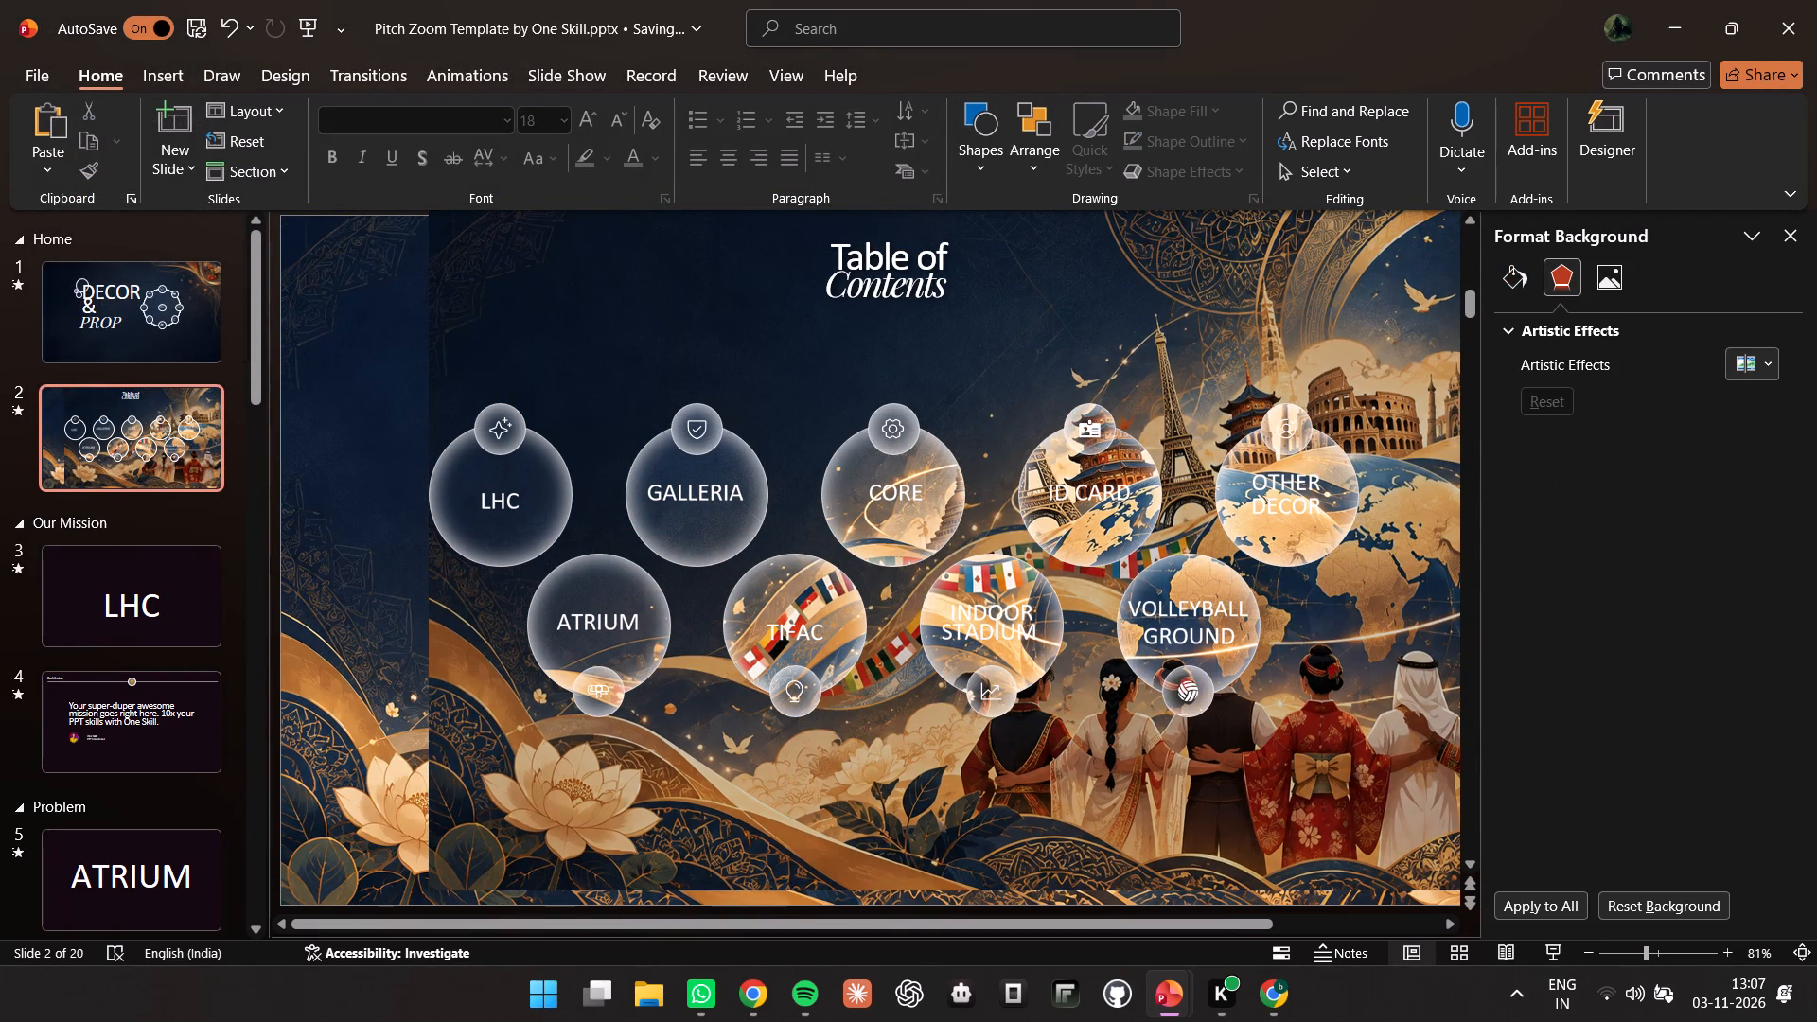
pyautogui.click(1576, 324)
pyautogui.click(1665, 326)
pyautogui.click(1773, 362)
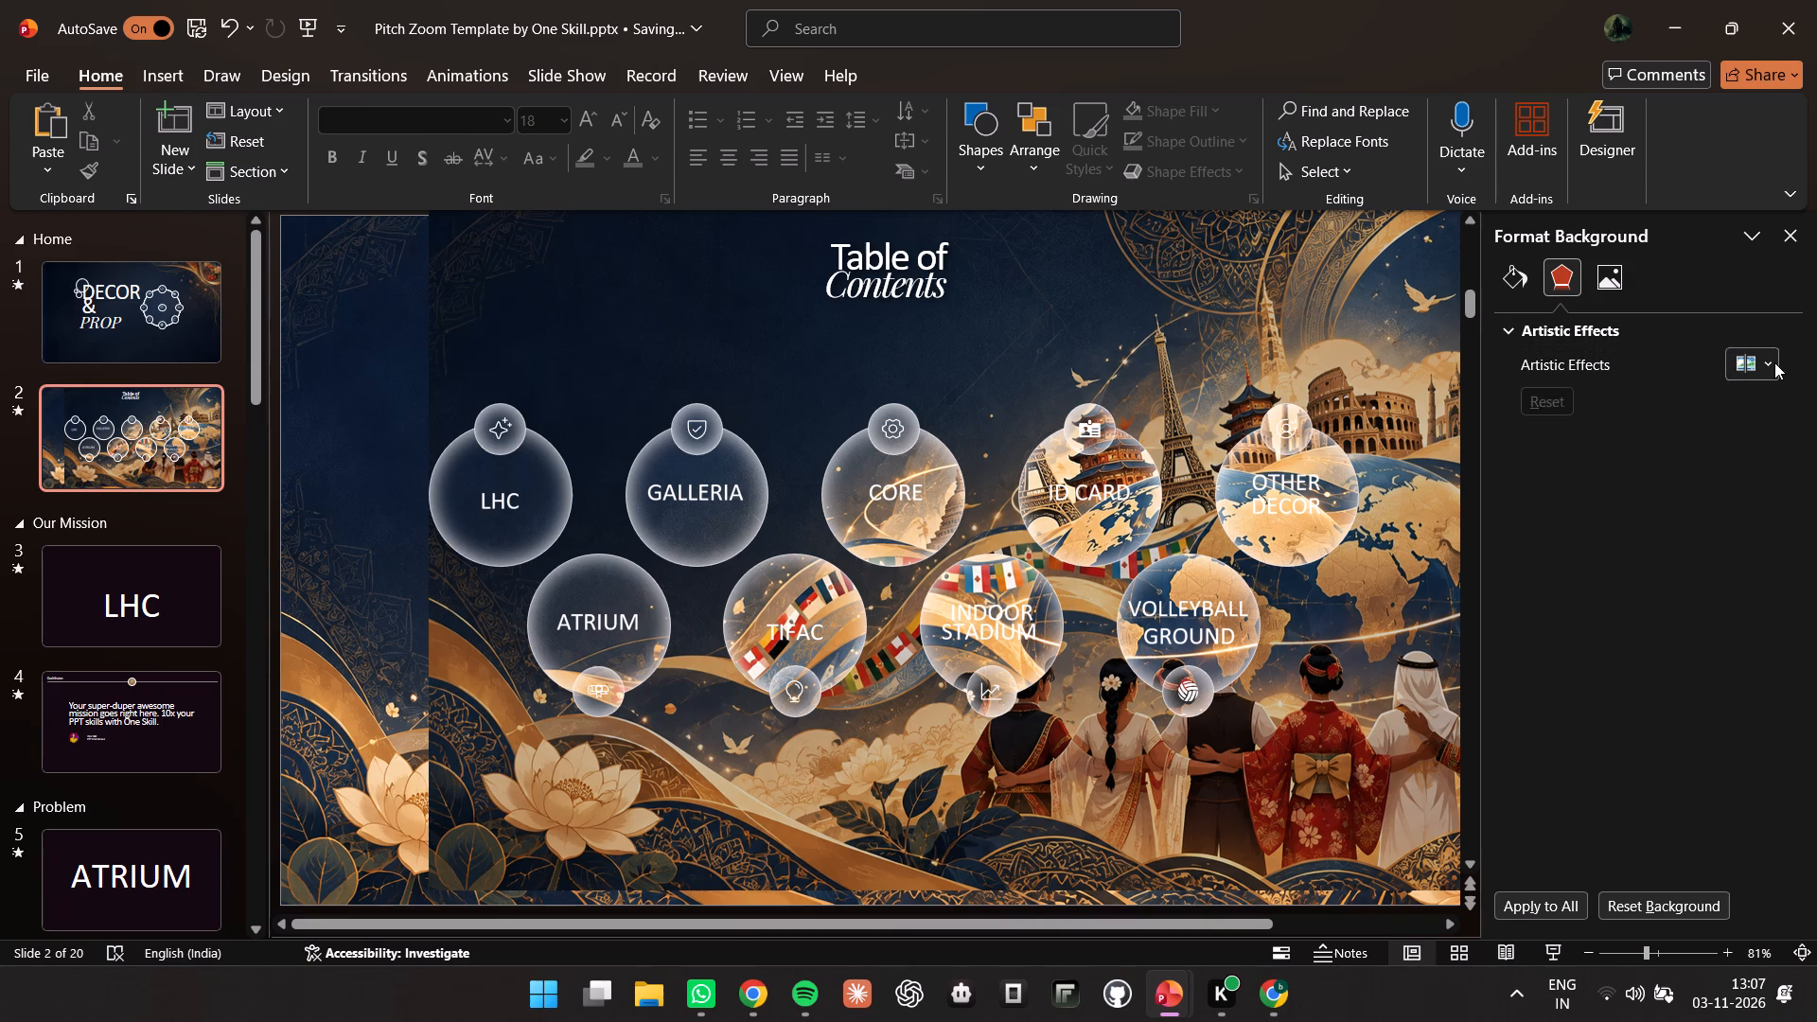
pyautogui.click(1772, 449)
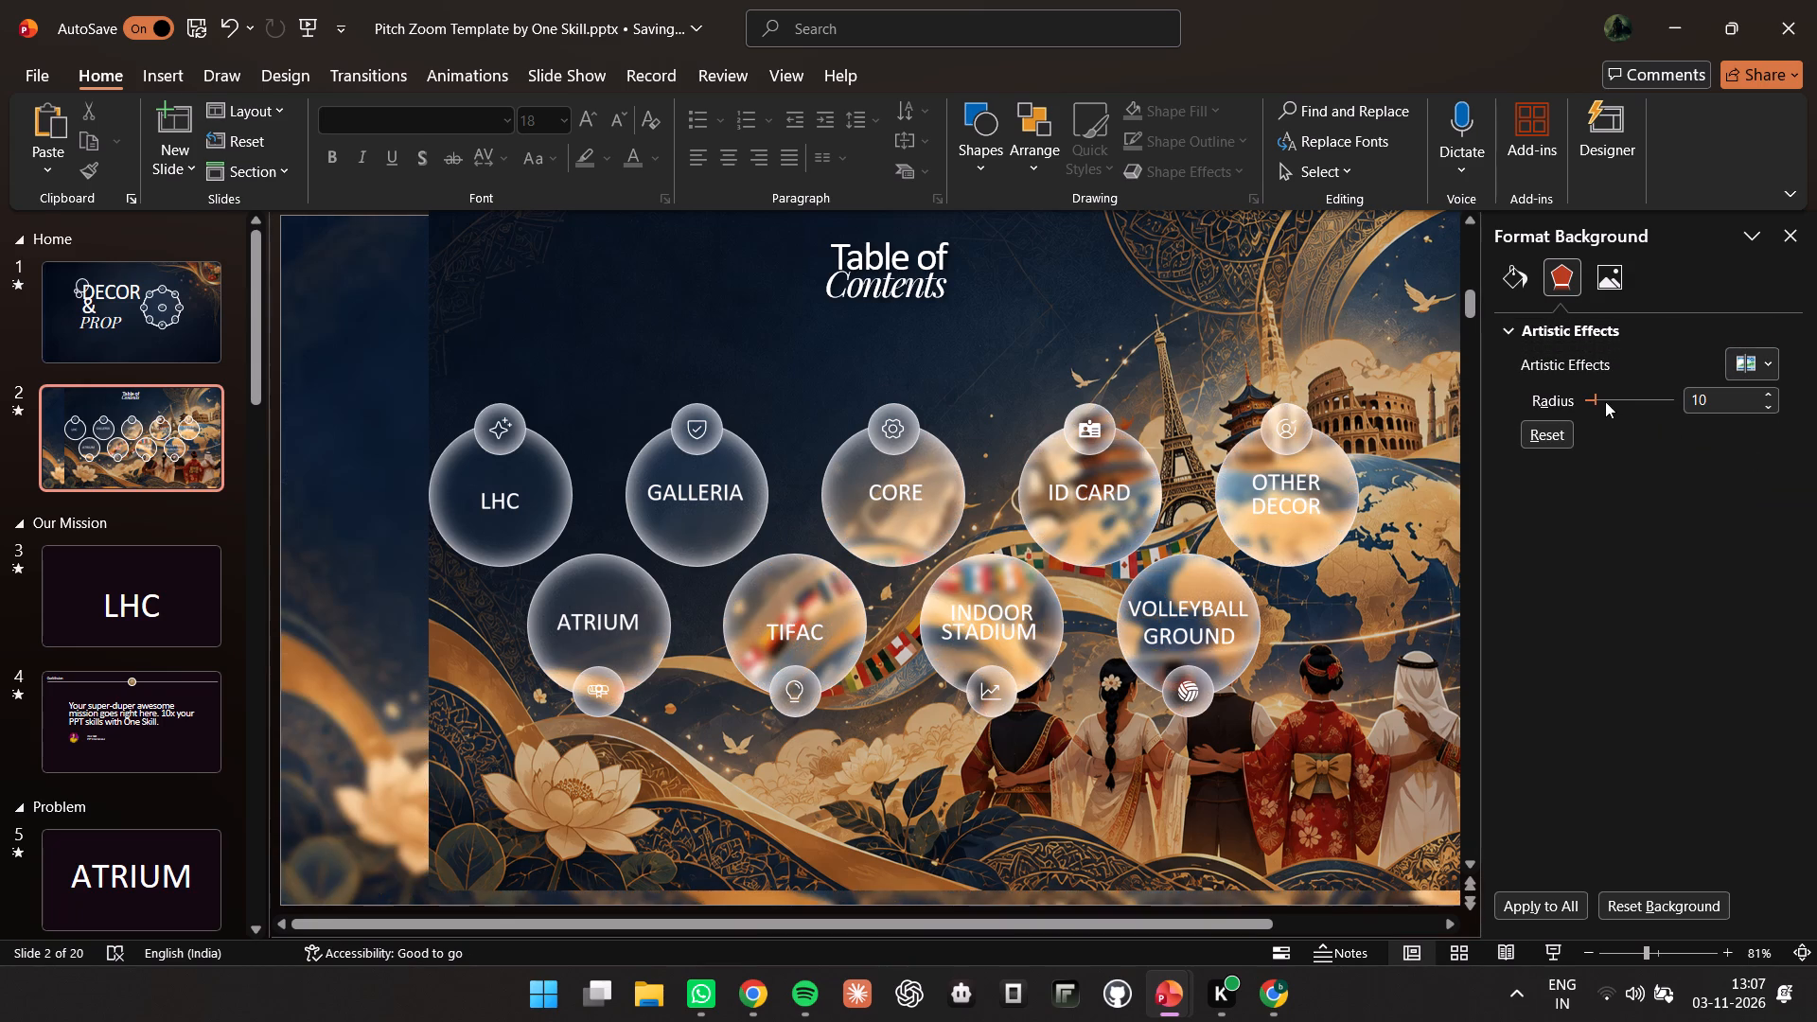
pyautogui.click(1605, 400)
pyautogui.moveTo(1602, 397); pyautogui.dragTo(1628, 395)
pyautogui.click(1623, 395)
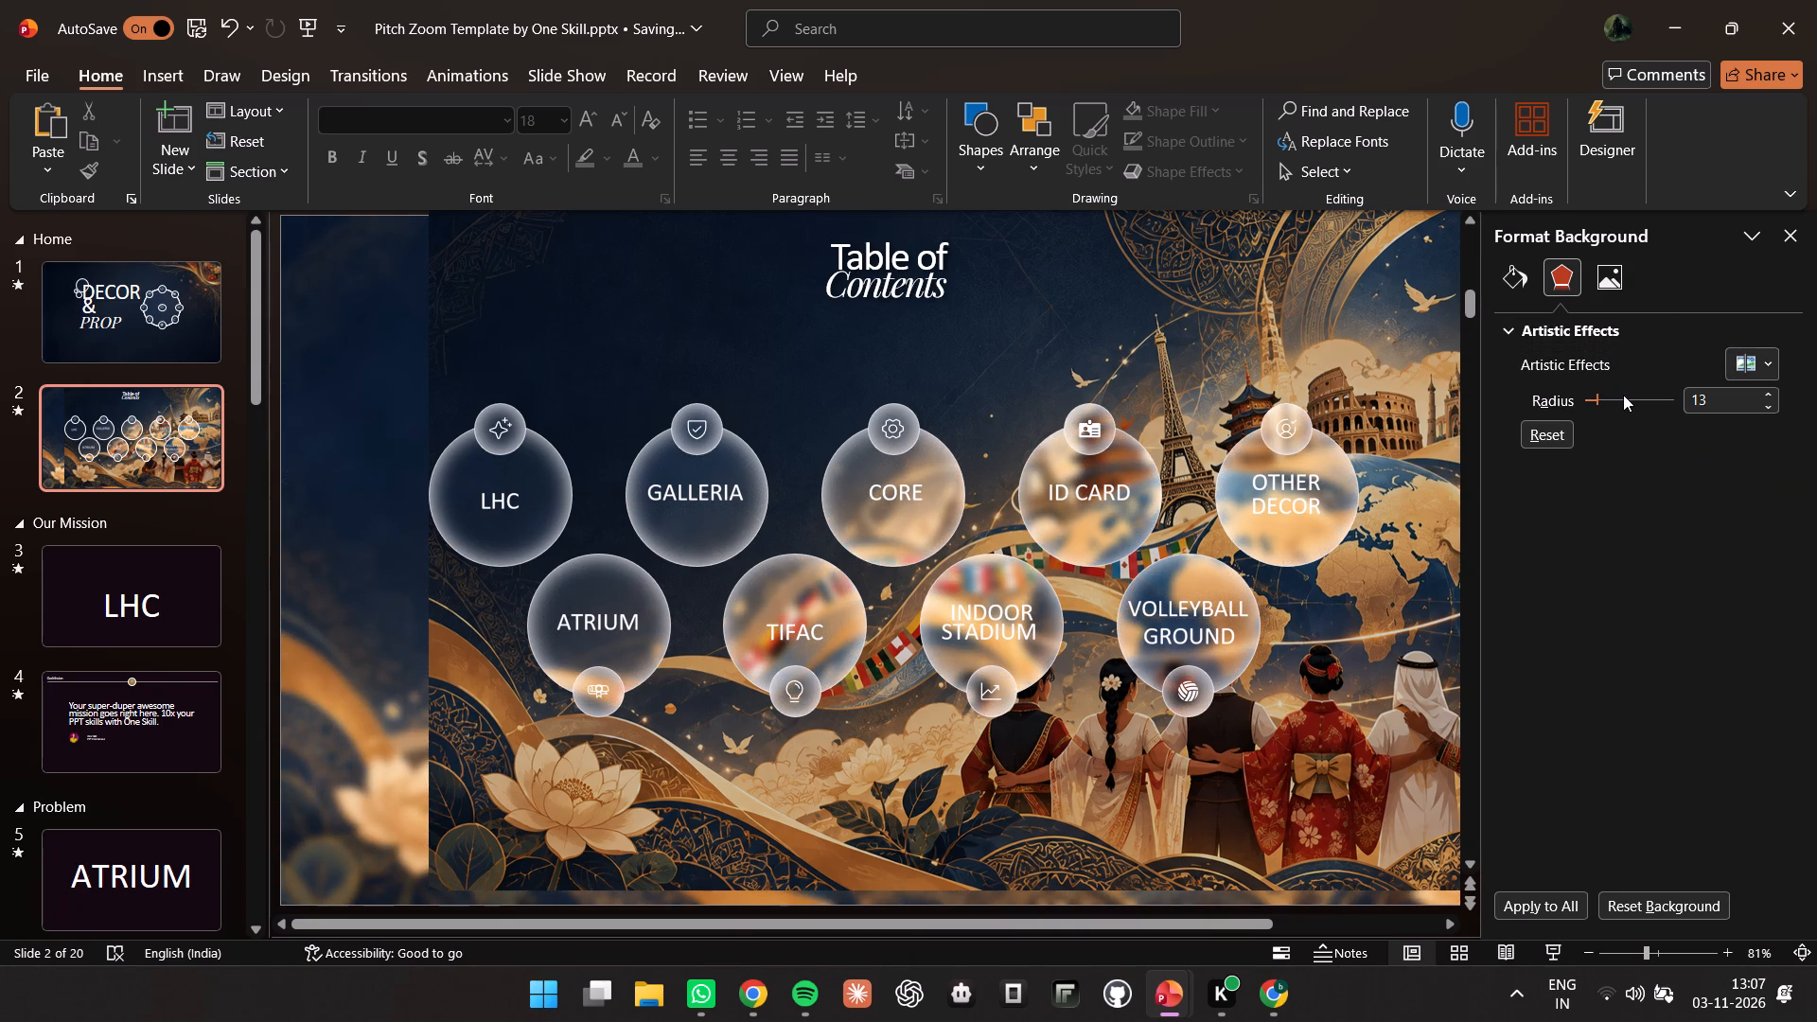
pyautogui.click(1623, 395)
pyautogui.tripleClick(1766, 395)
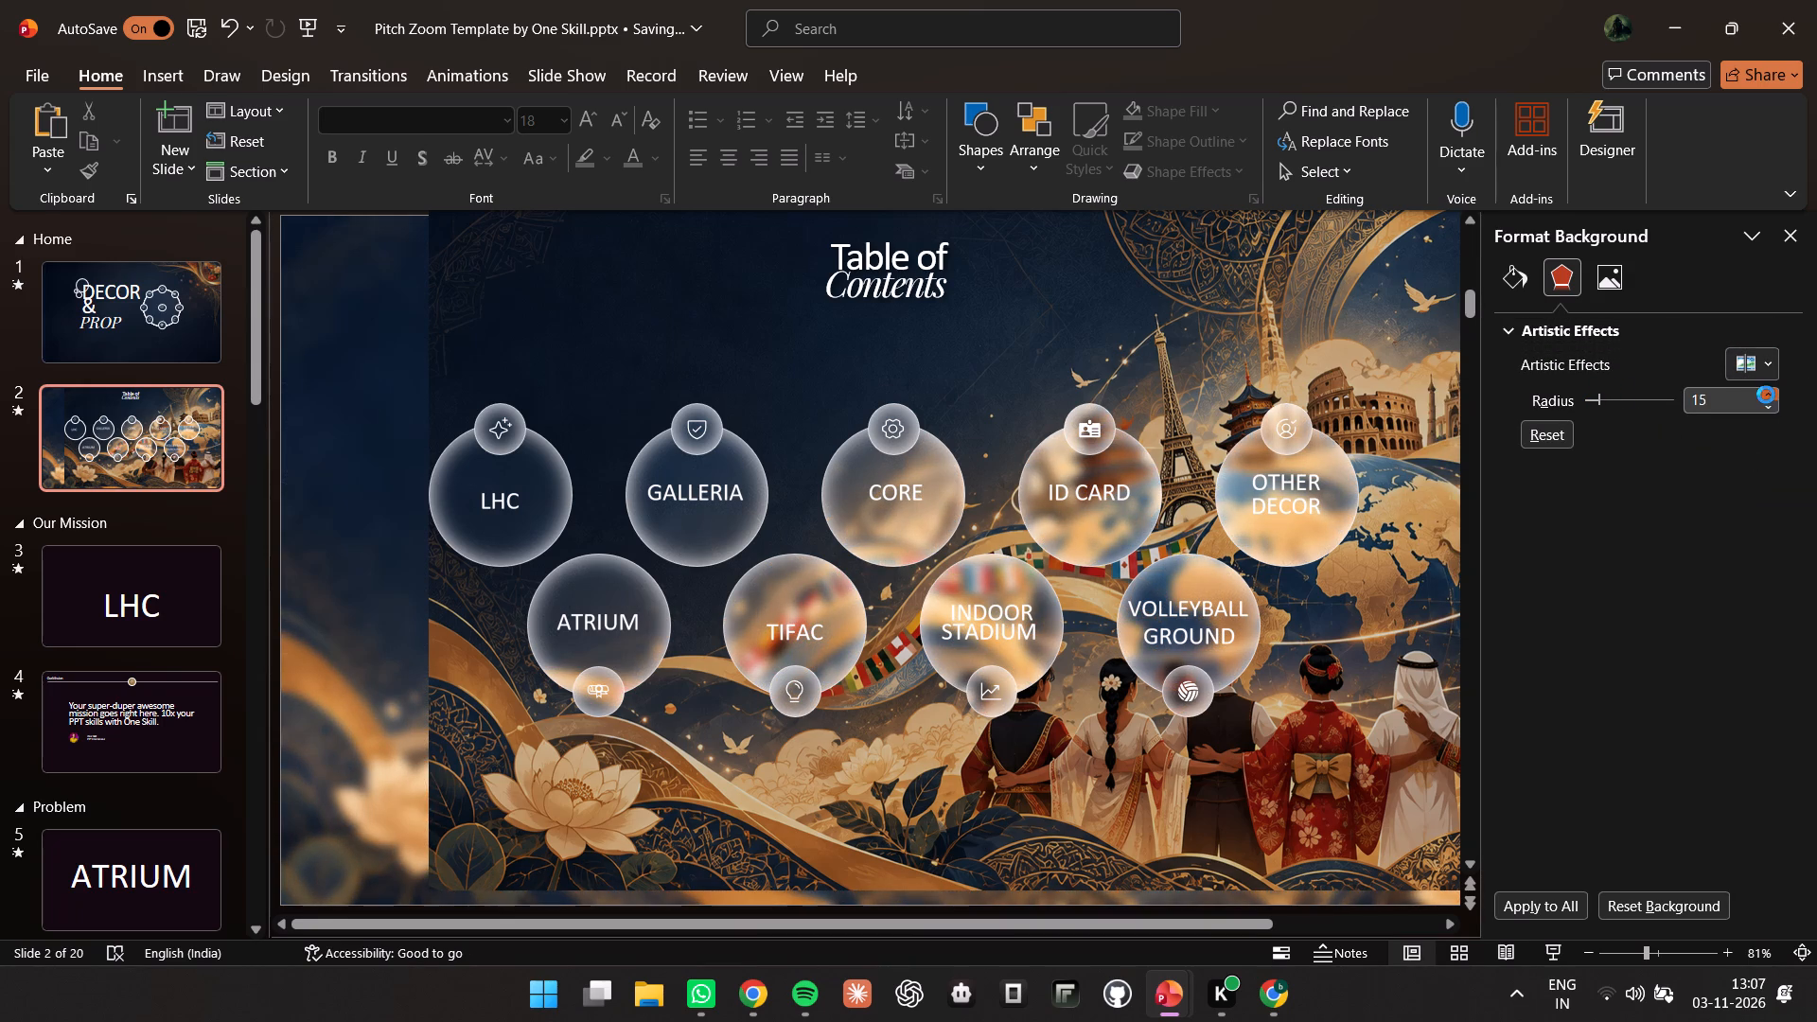
pyautogui.tripleClick(1766, 395)
pyautogui.tripleClick(1766, 395)
pyautogui.tripleClick(1766, 395)
pyautogui.click(1766, 395)
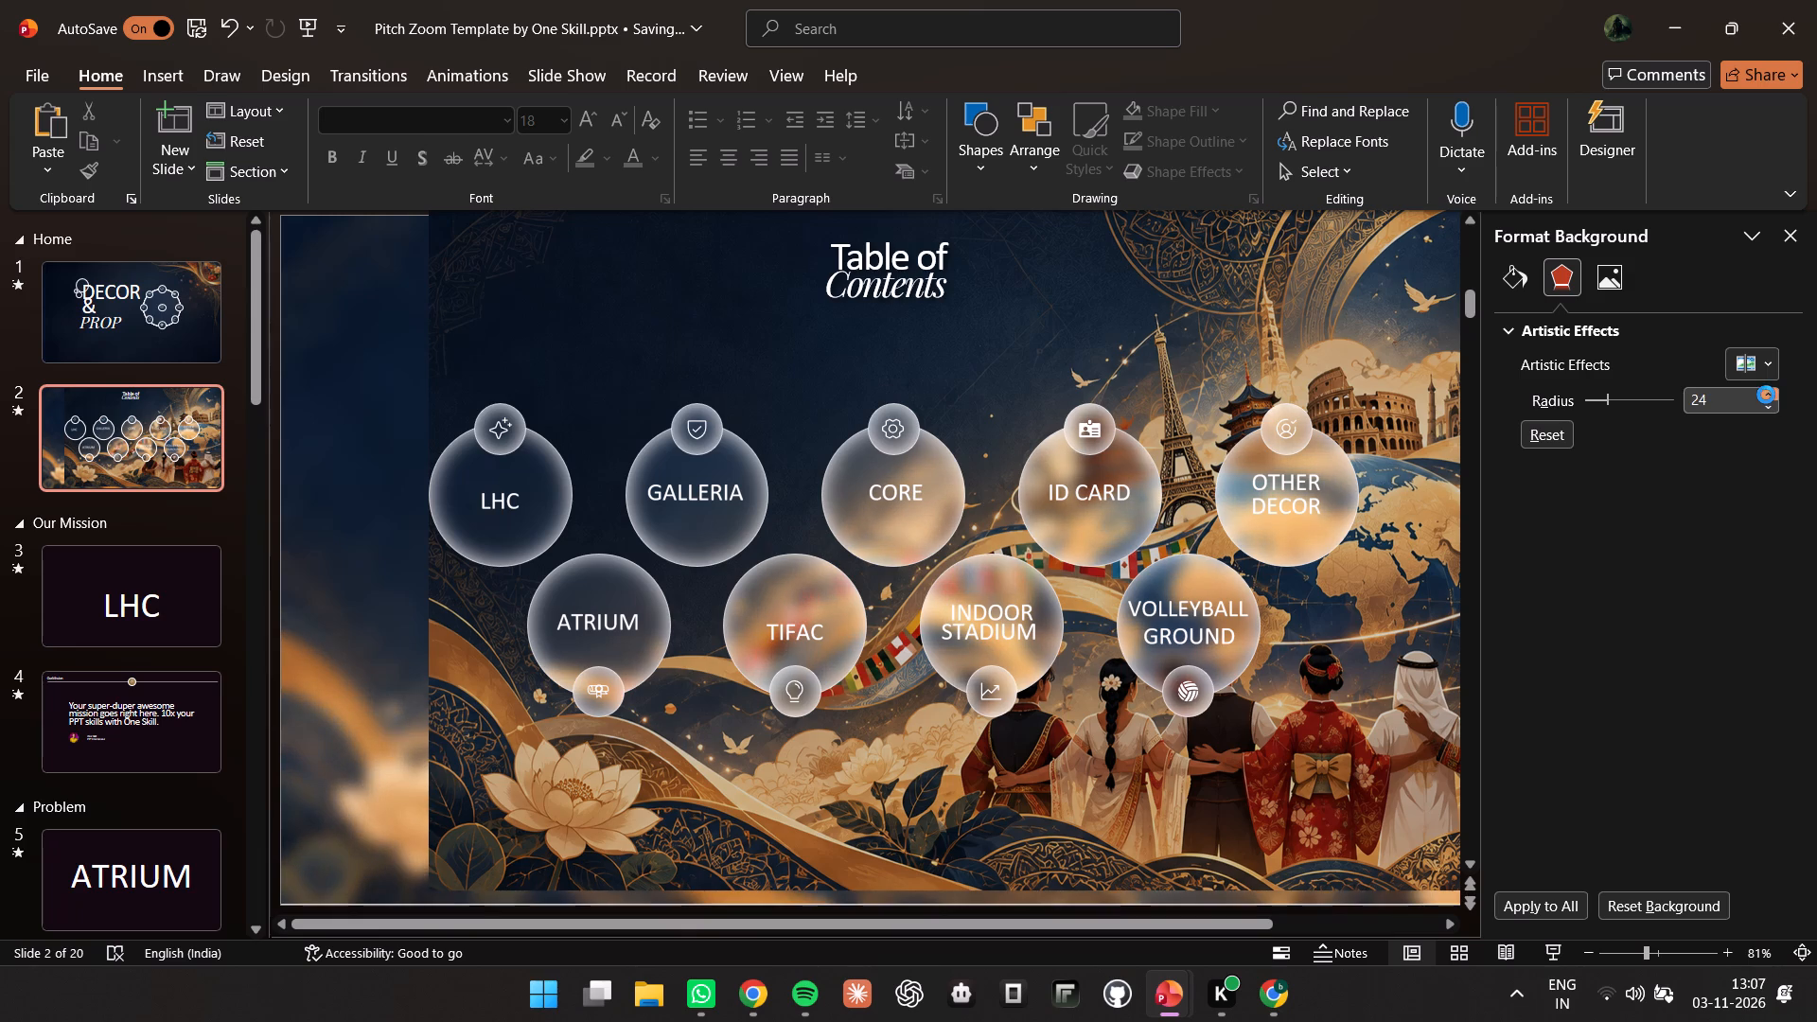
# Move slide 2's full-slide picture back into place so it covers the whole slide and its blurred background.
pyautogui.moveTo(1082, 311); pyautogui.dragTo(987, 344)
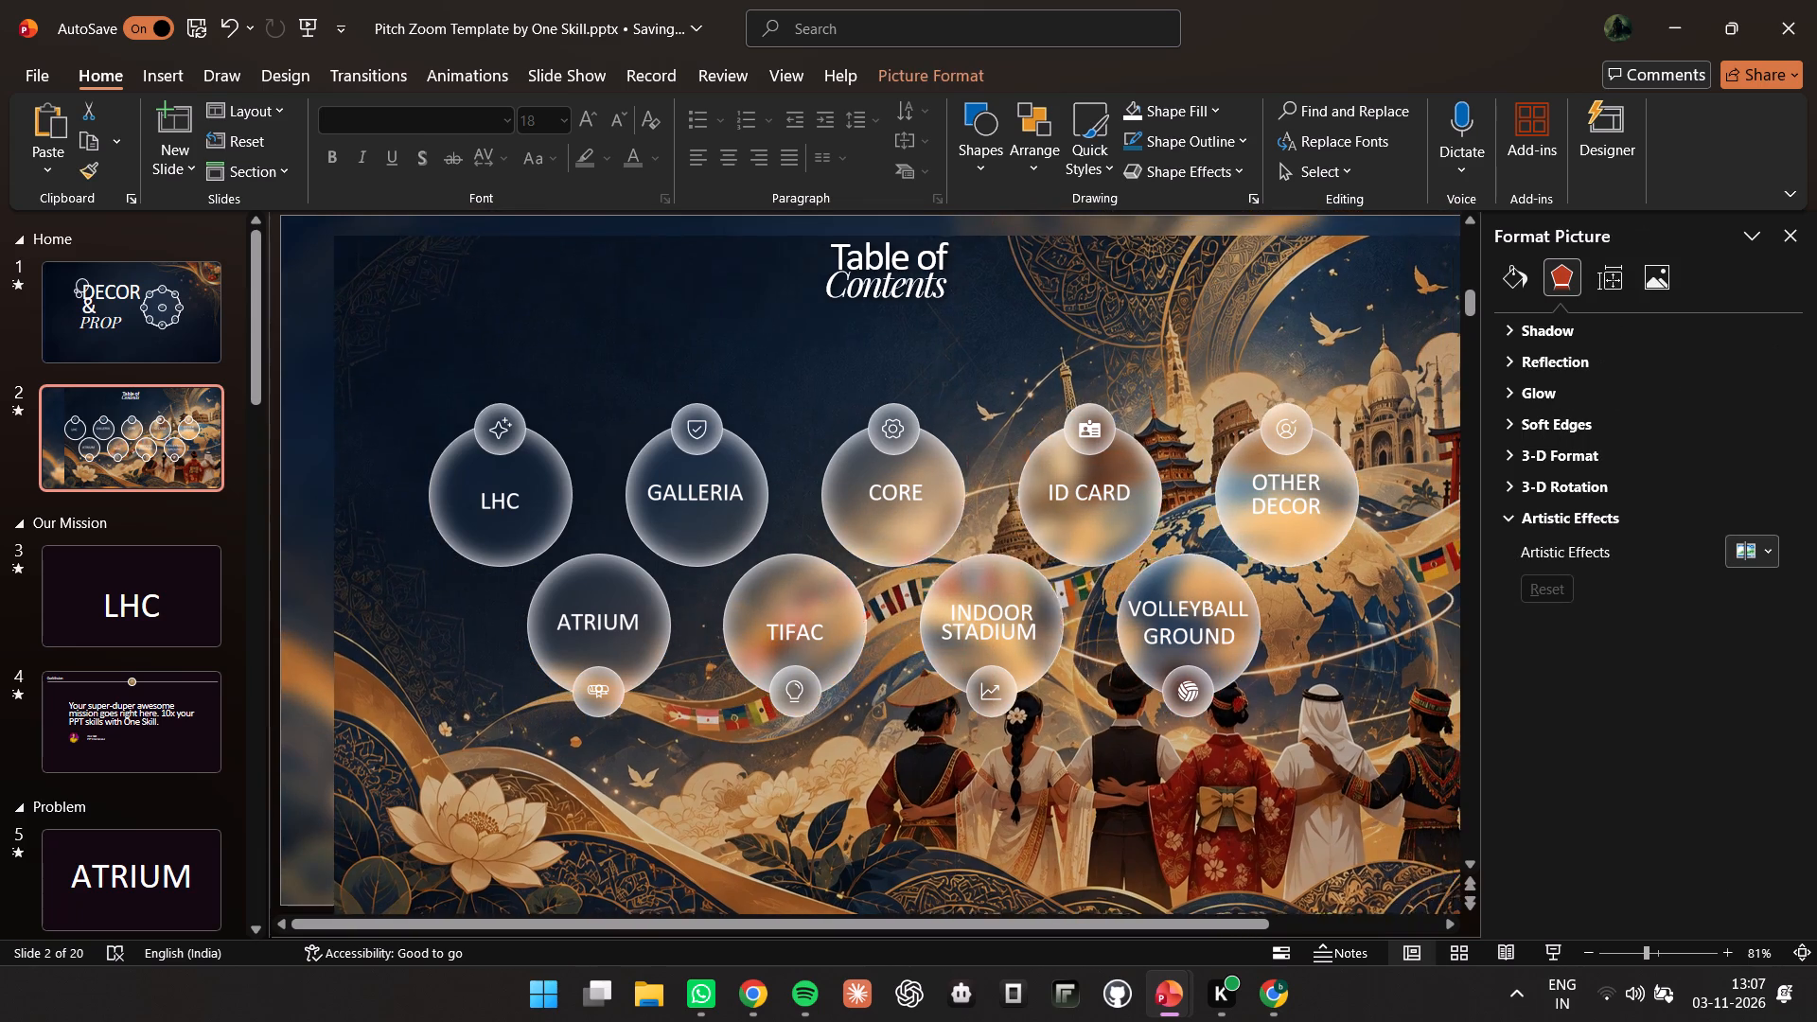
pyautogui.moveTo(987, 344); pyautogui.dragTo(932, 326)
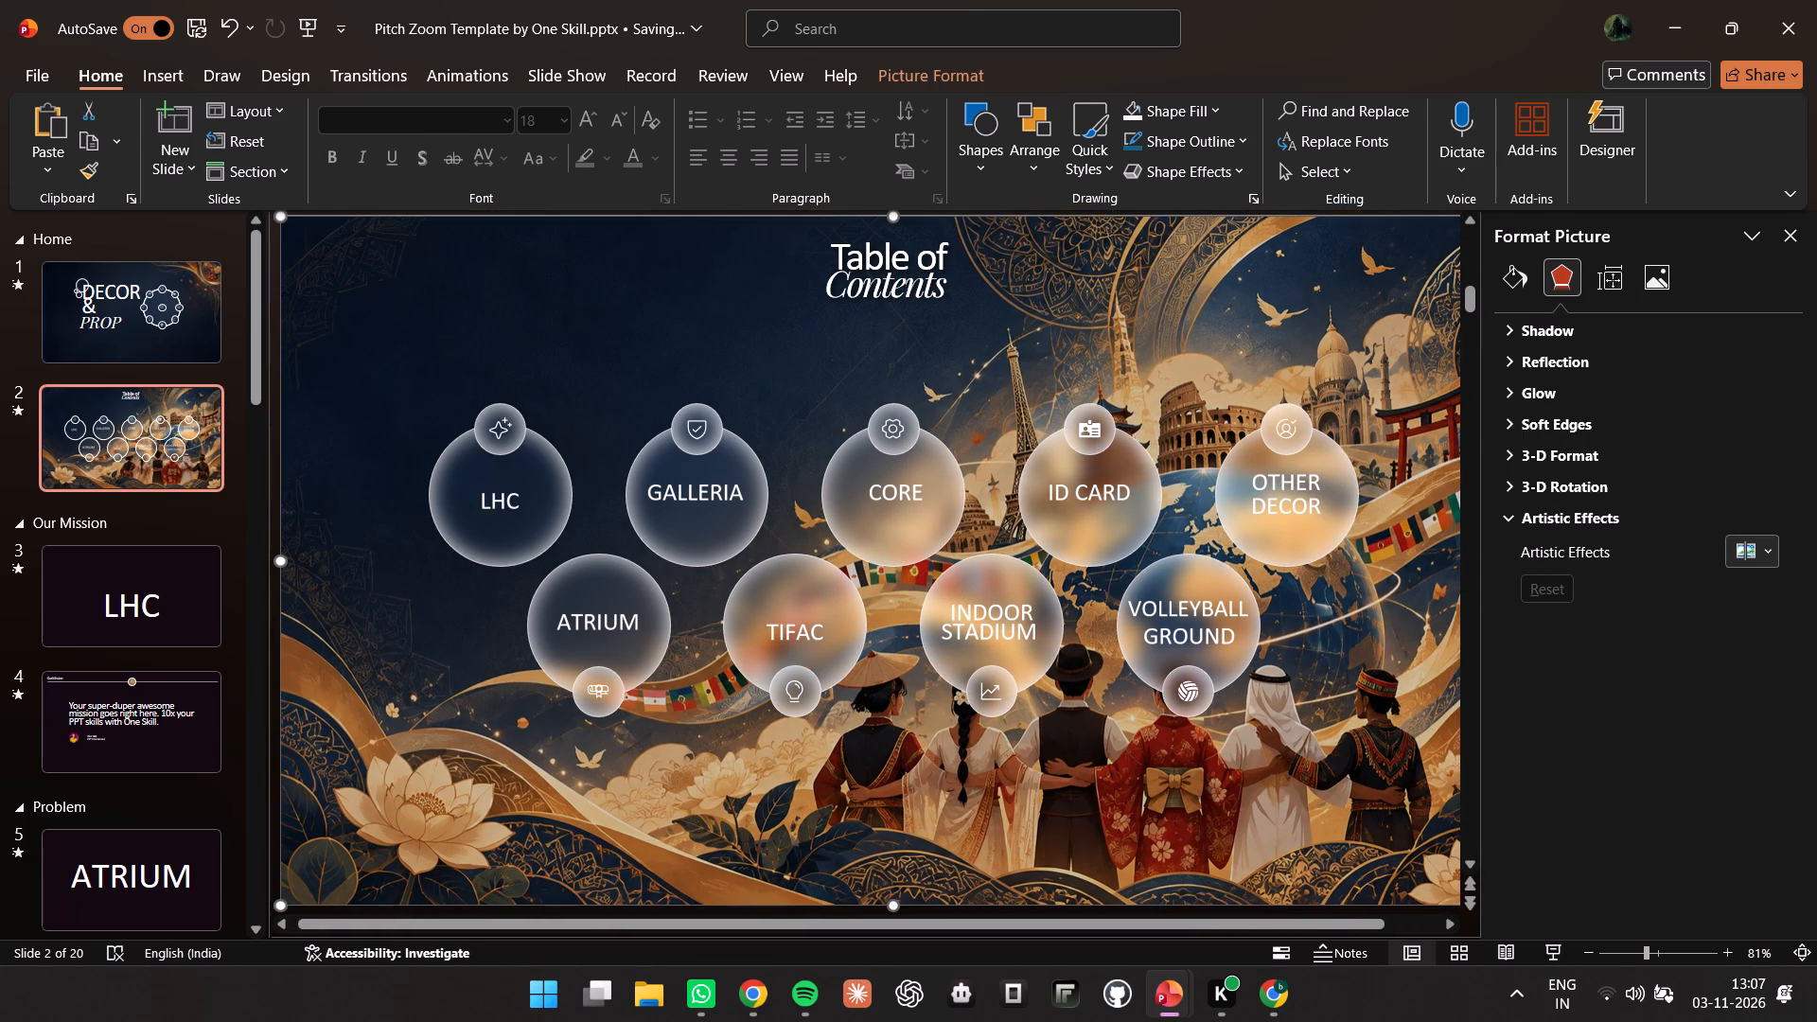
pyautogui.click(1791, 225)
pyautogui.click(525, 322)
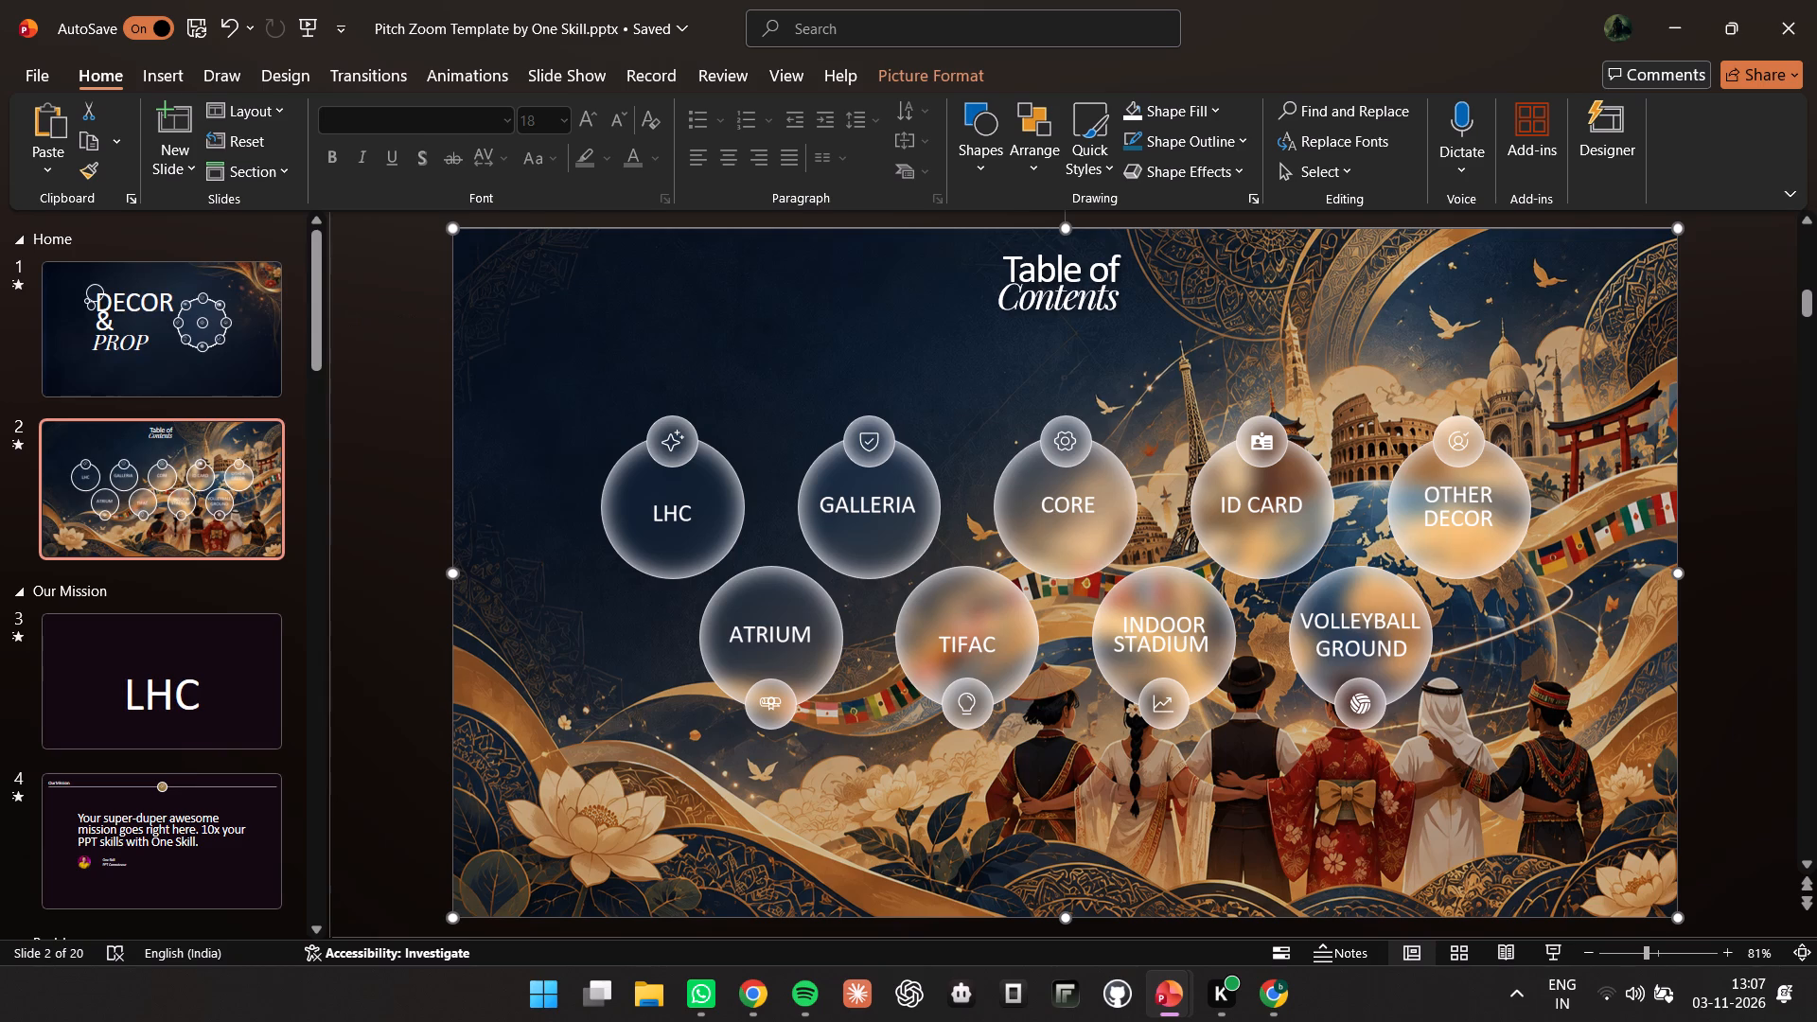
pyautogui.click(439, 401)
pyautogui.click(532, 396)
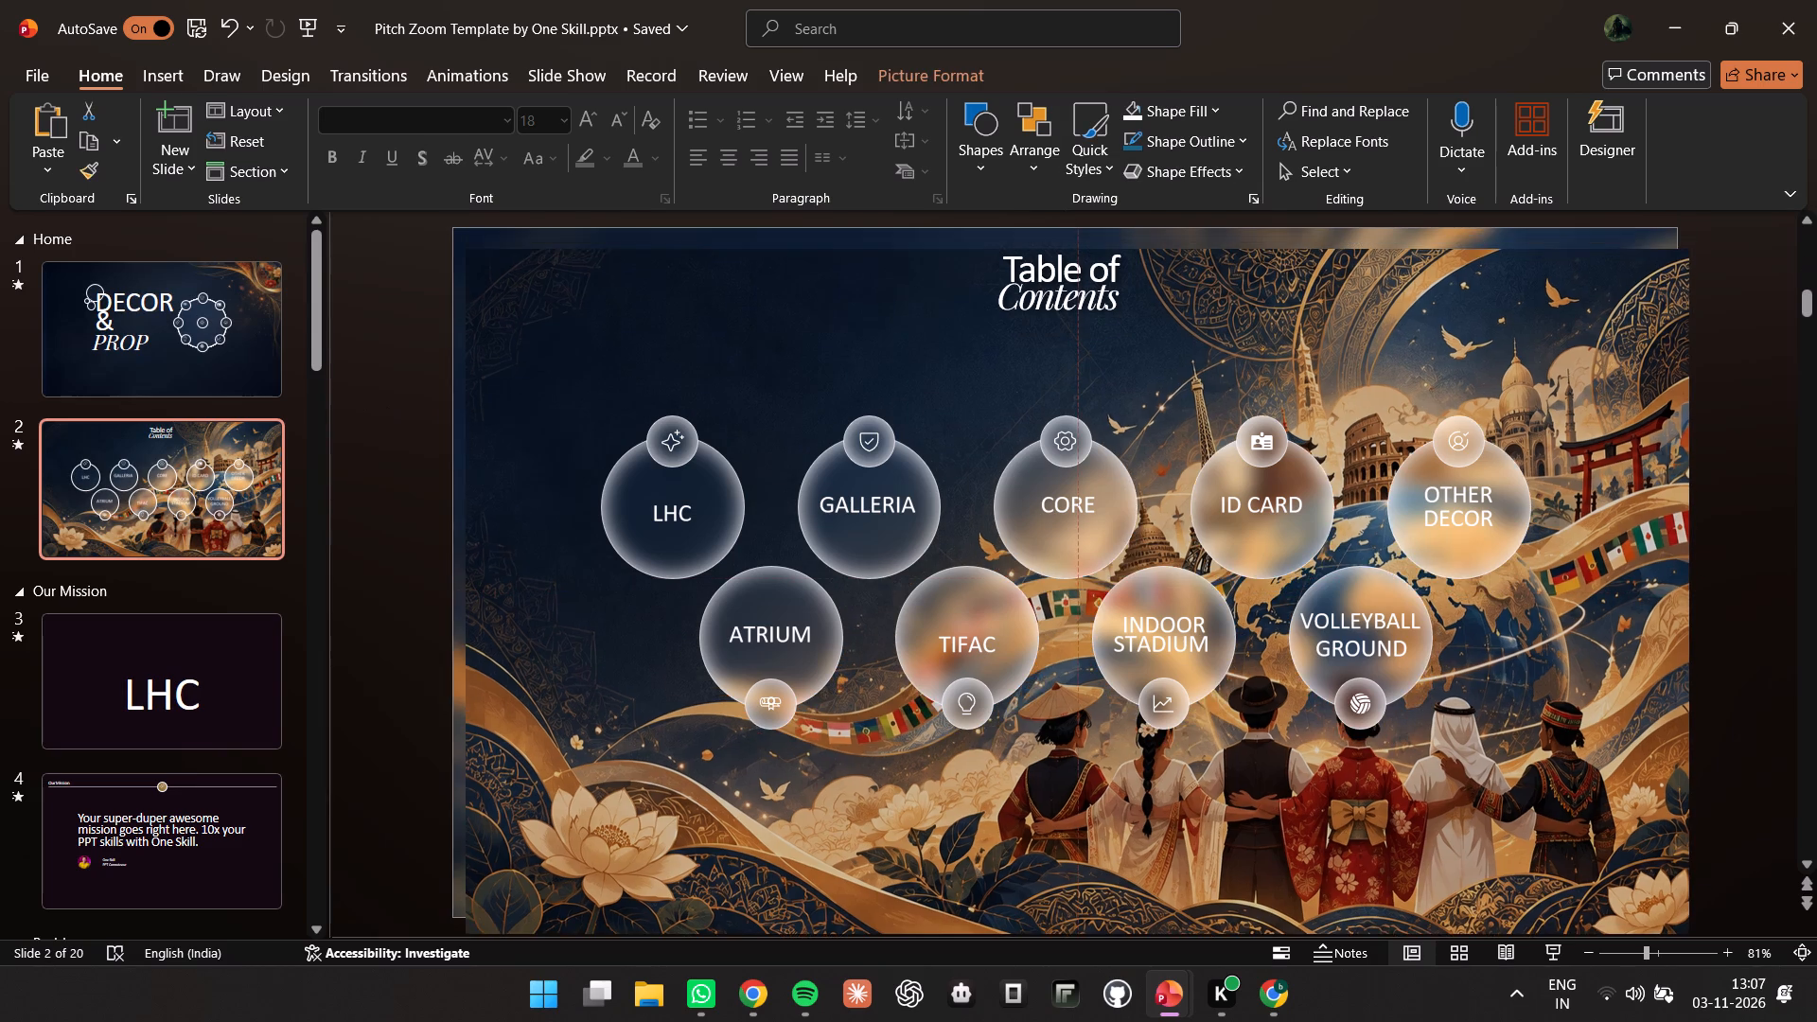
pyautogui.click(402, 395)
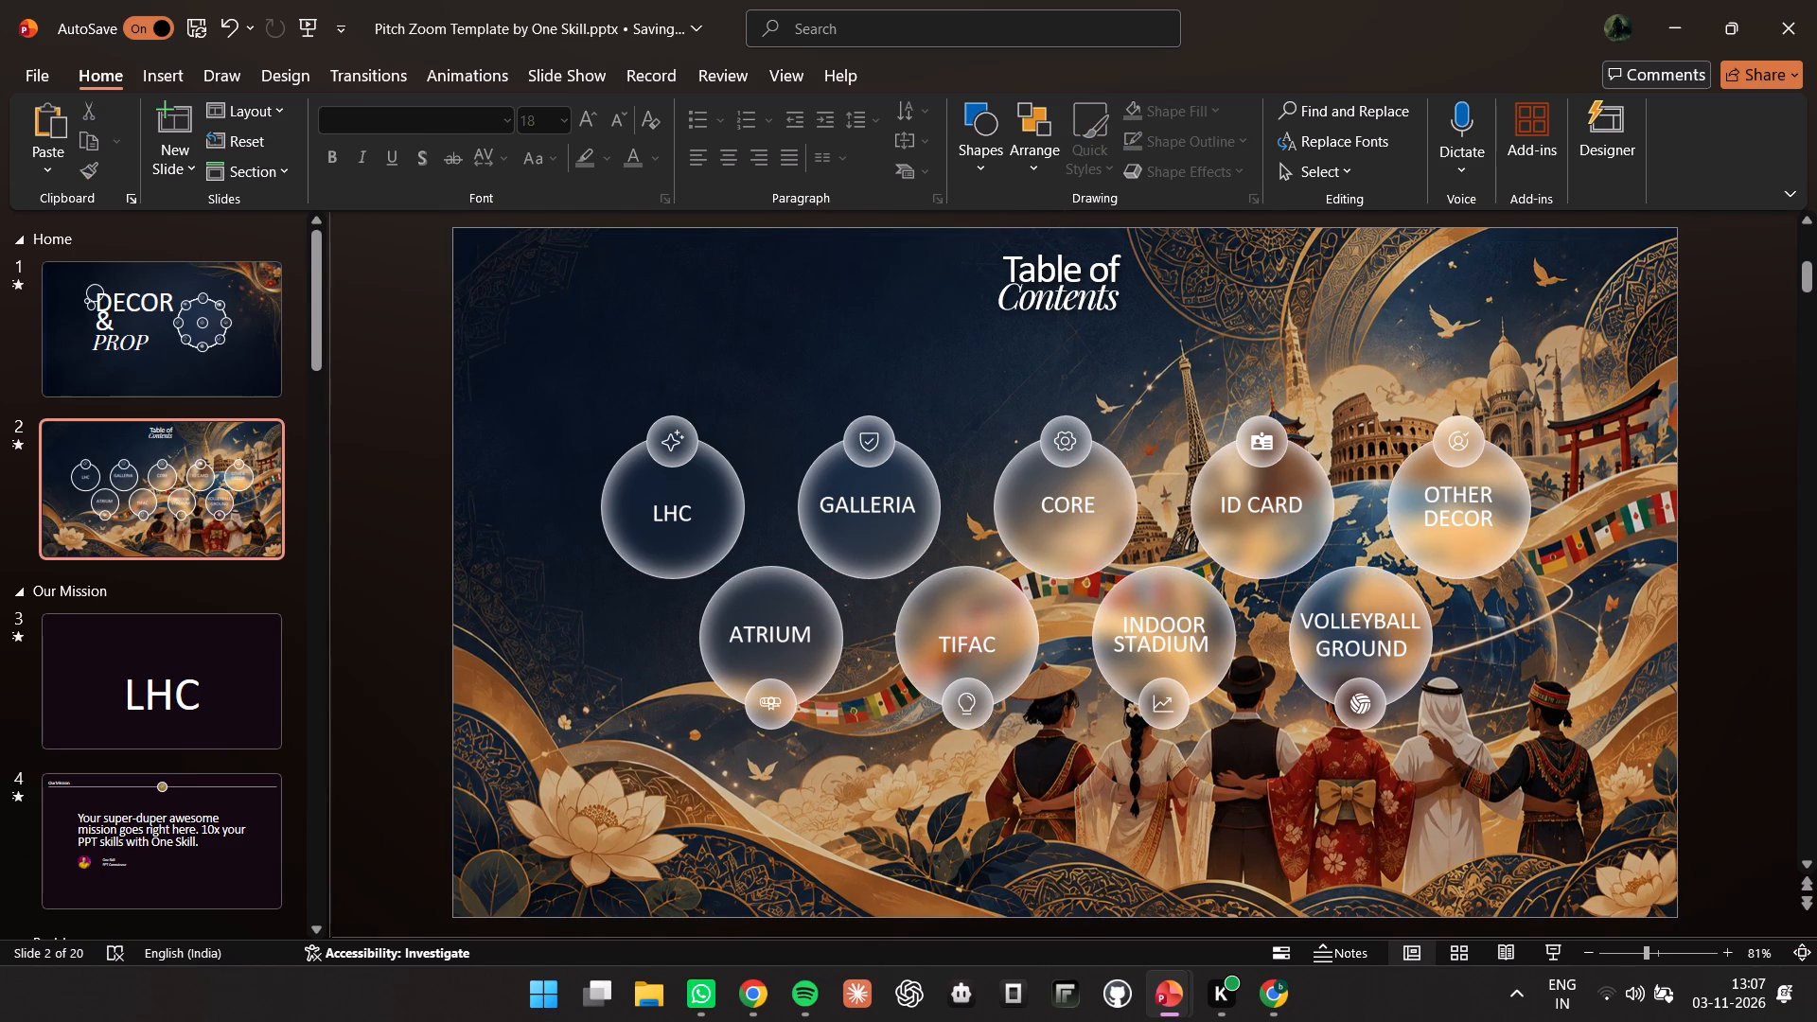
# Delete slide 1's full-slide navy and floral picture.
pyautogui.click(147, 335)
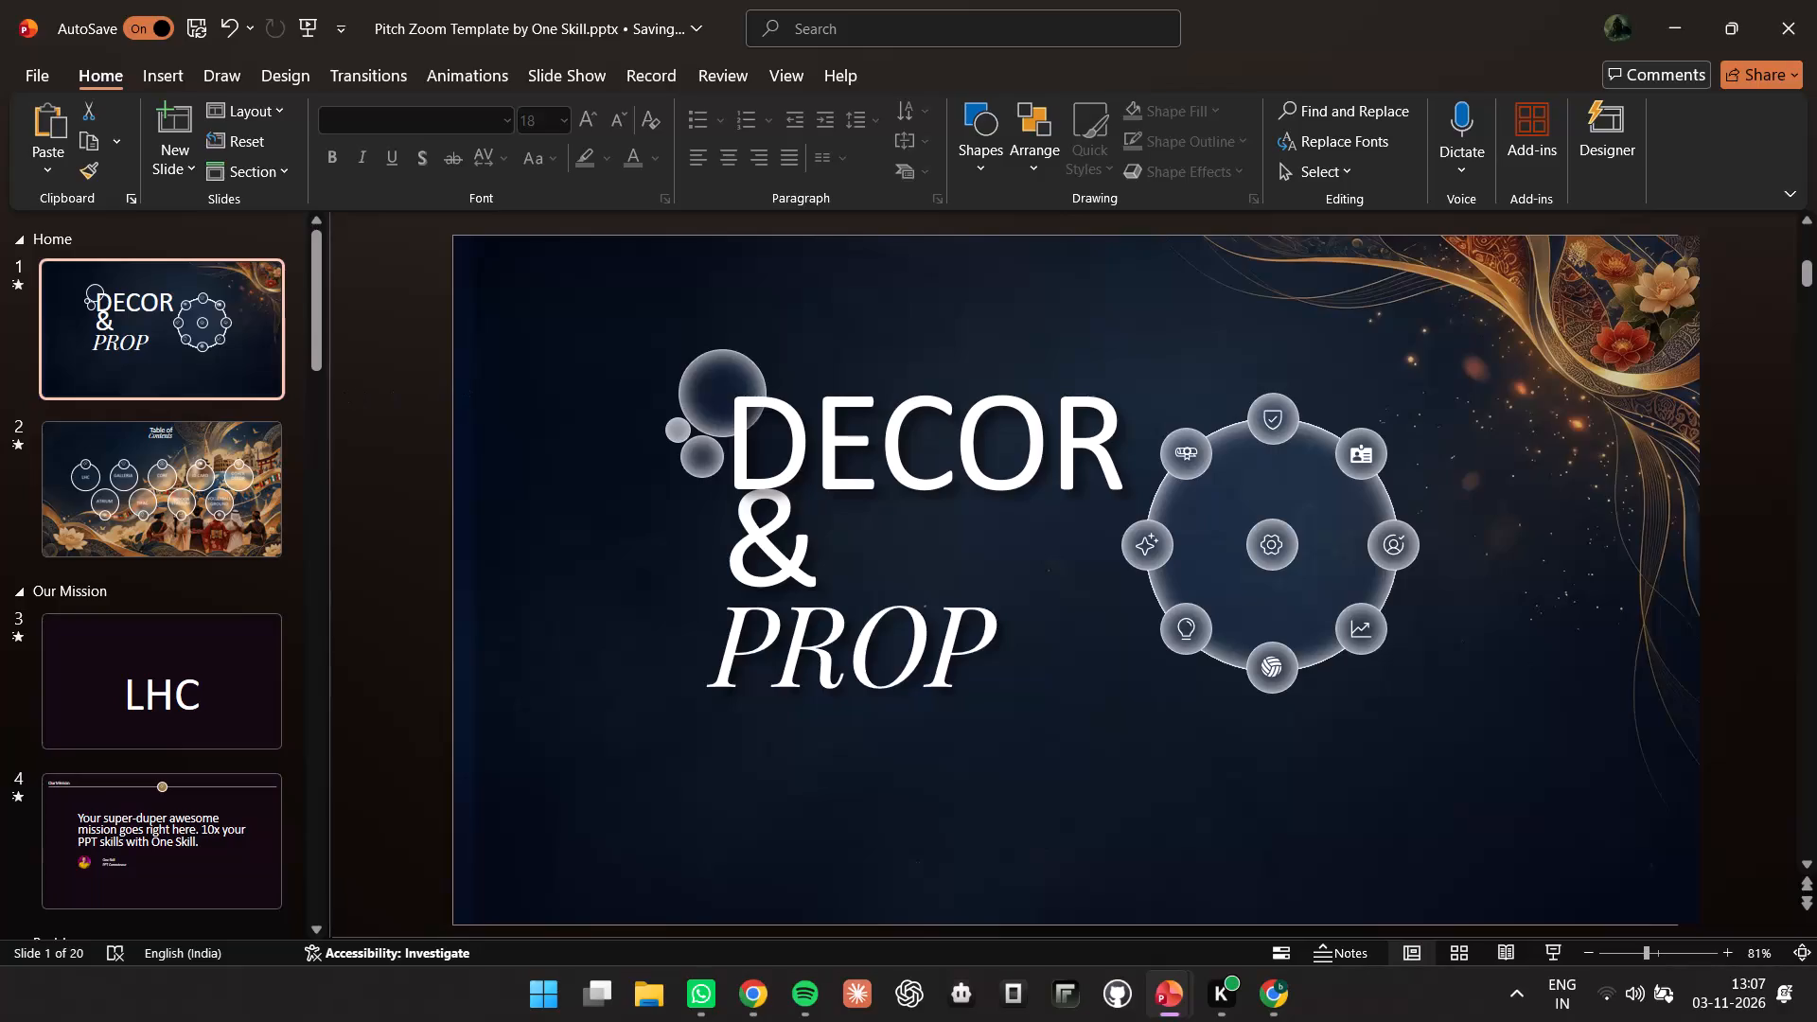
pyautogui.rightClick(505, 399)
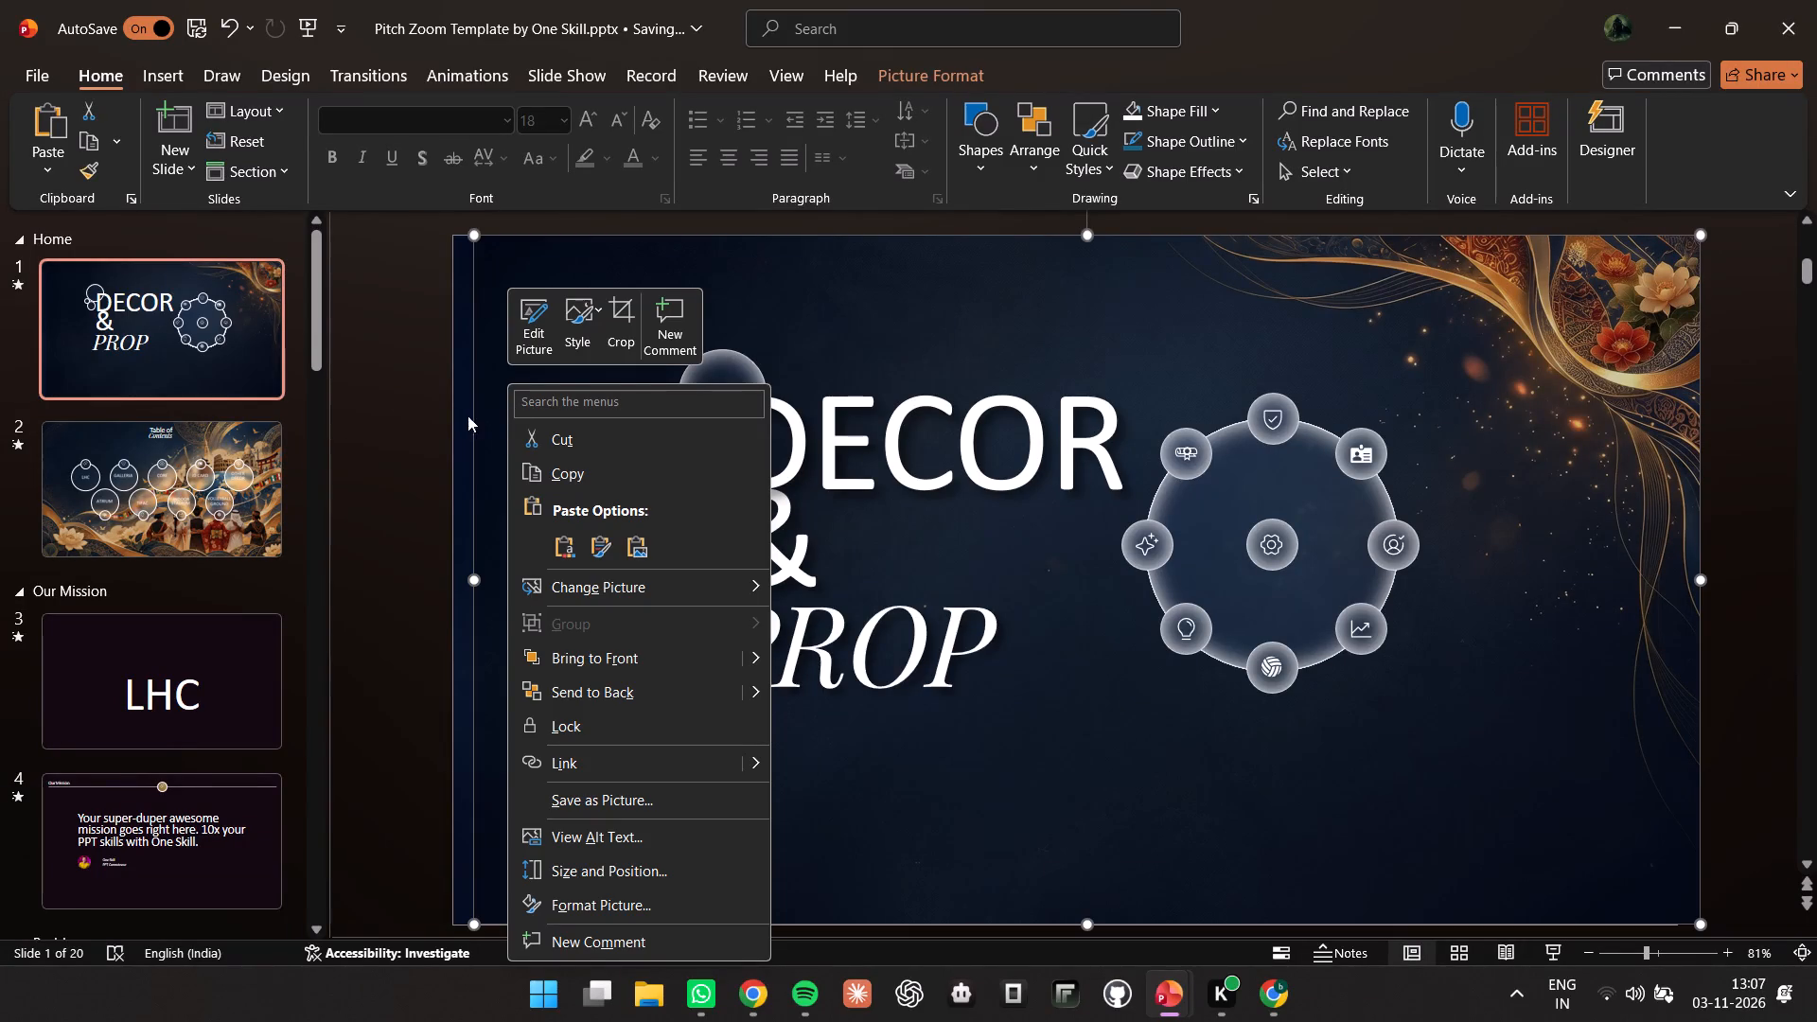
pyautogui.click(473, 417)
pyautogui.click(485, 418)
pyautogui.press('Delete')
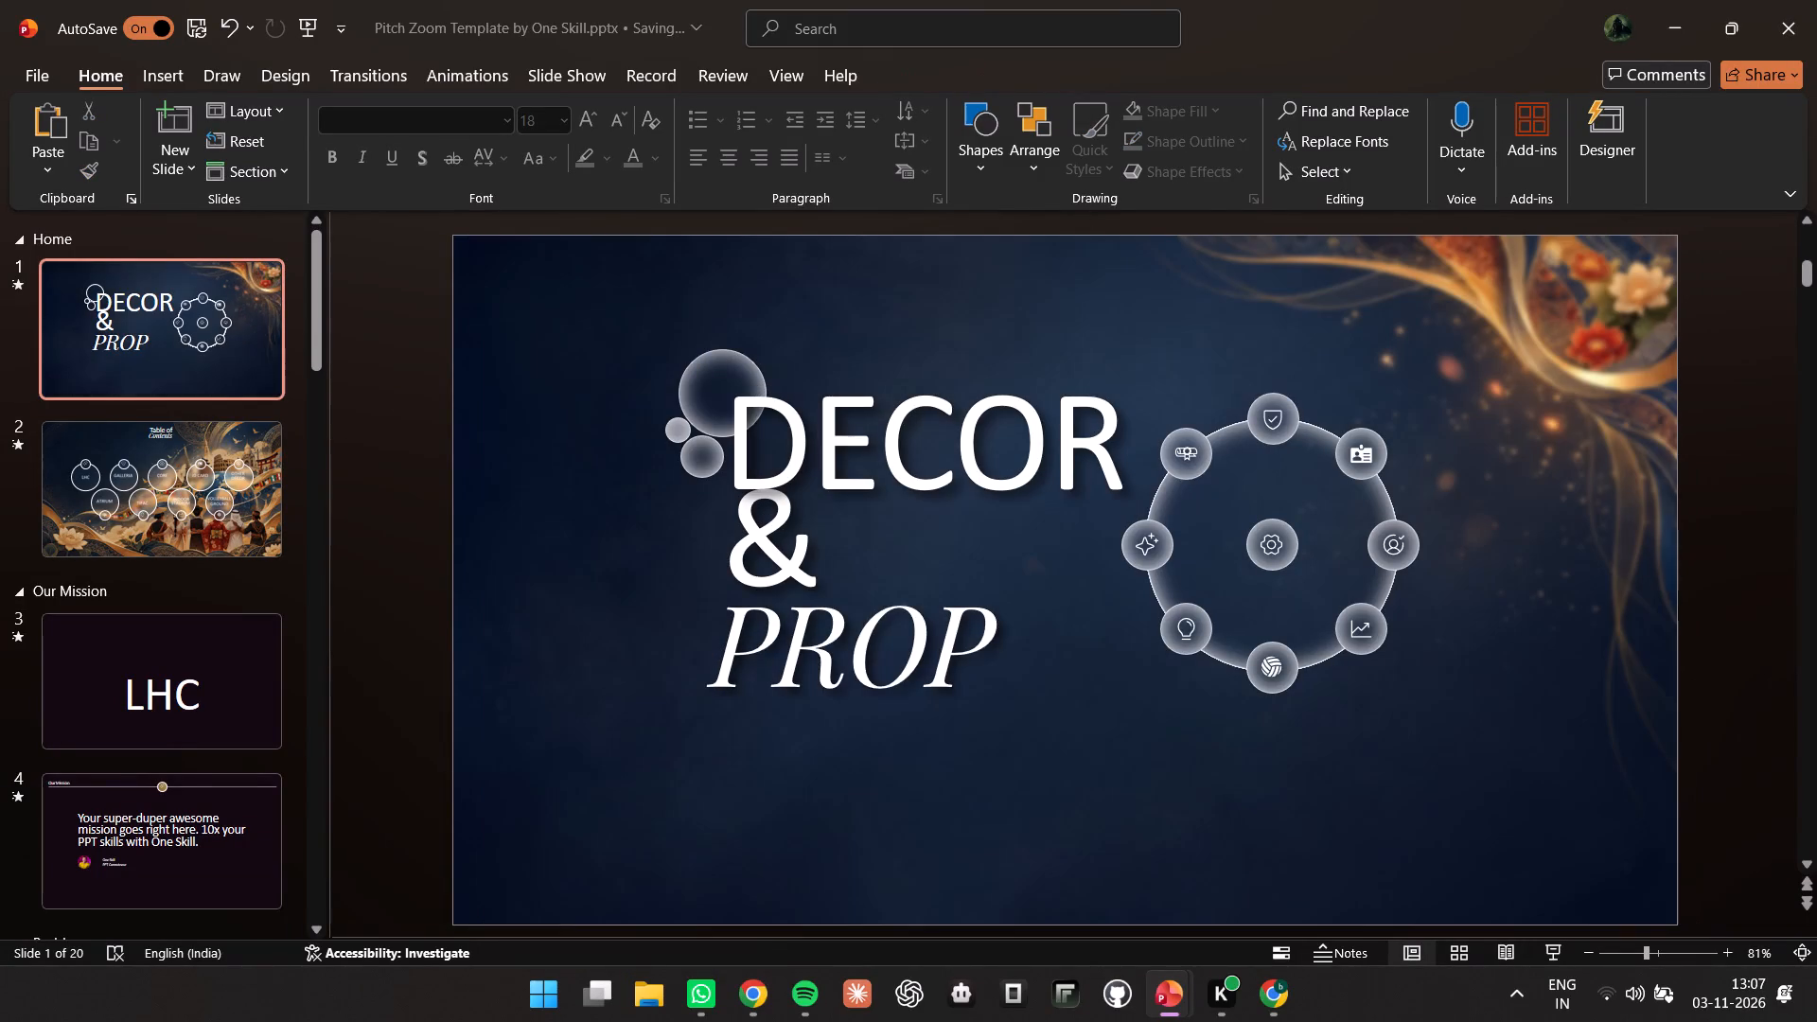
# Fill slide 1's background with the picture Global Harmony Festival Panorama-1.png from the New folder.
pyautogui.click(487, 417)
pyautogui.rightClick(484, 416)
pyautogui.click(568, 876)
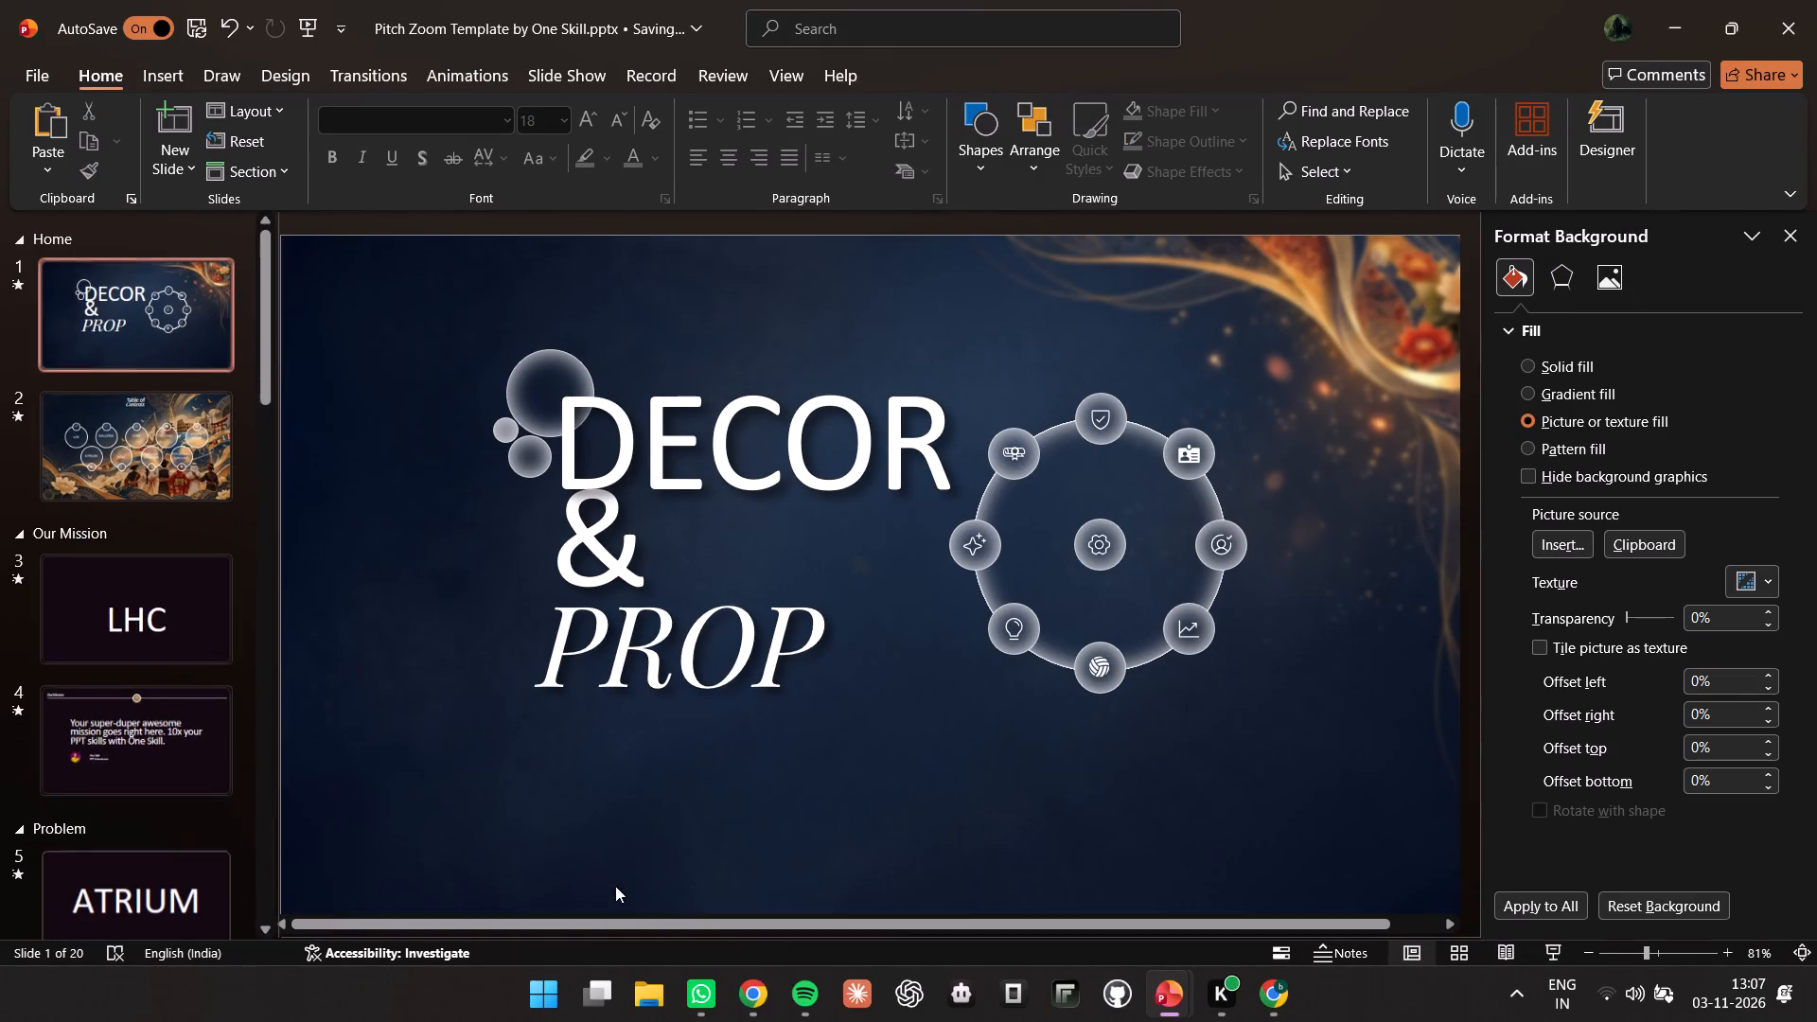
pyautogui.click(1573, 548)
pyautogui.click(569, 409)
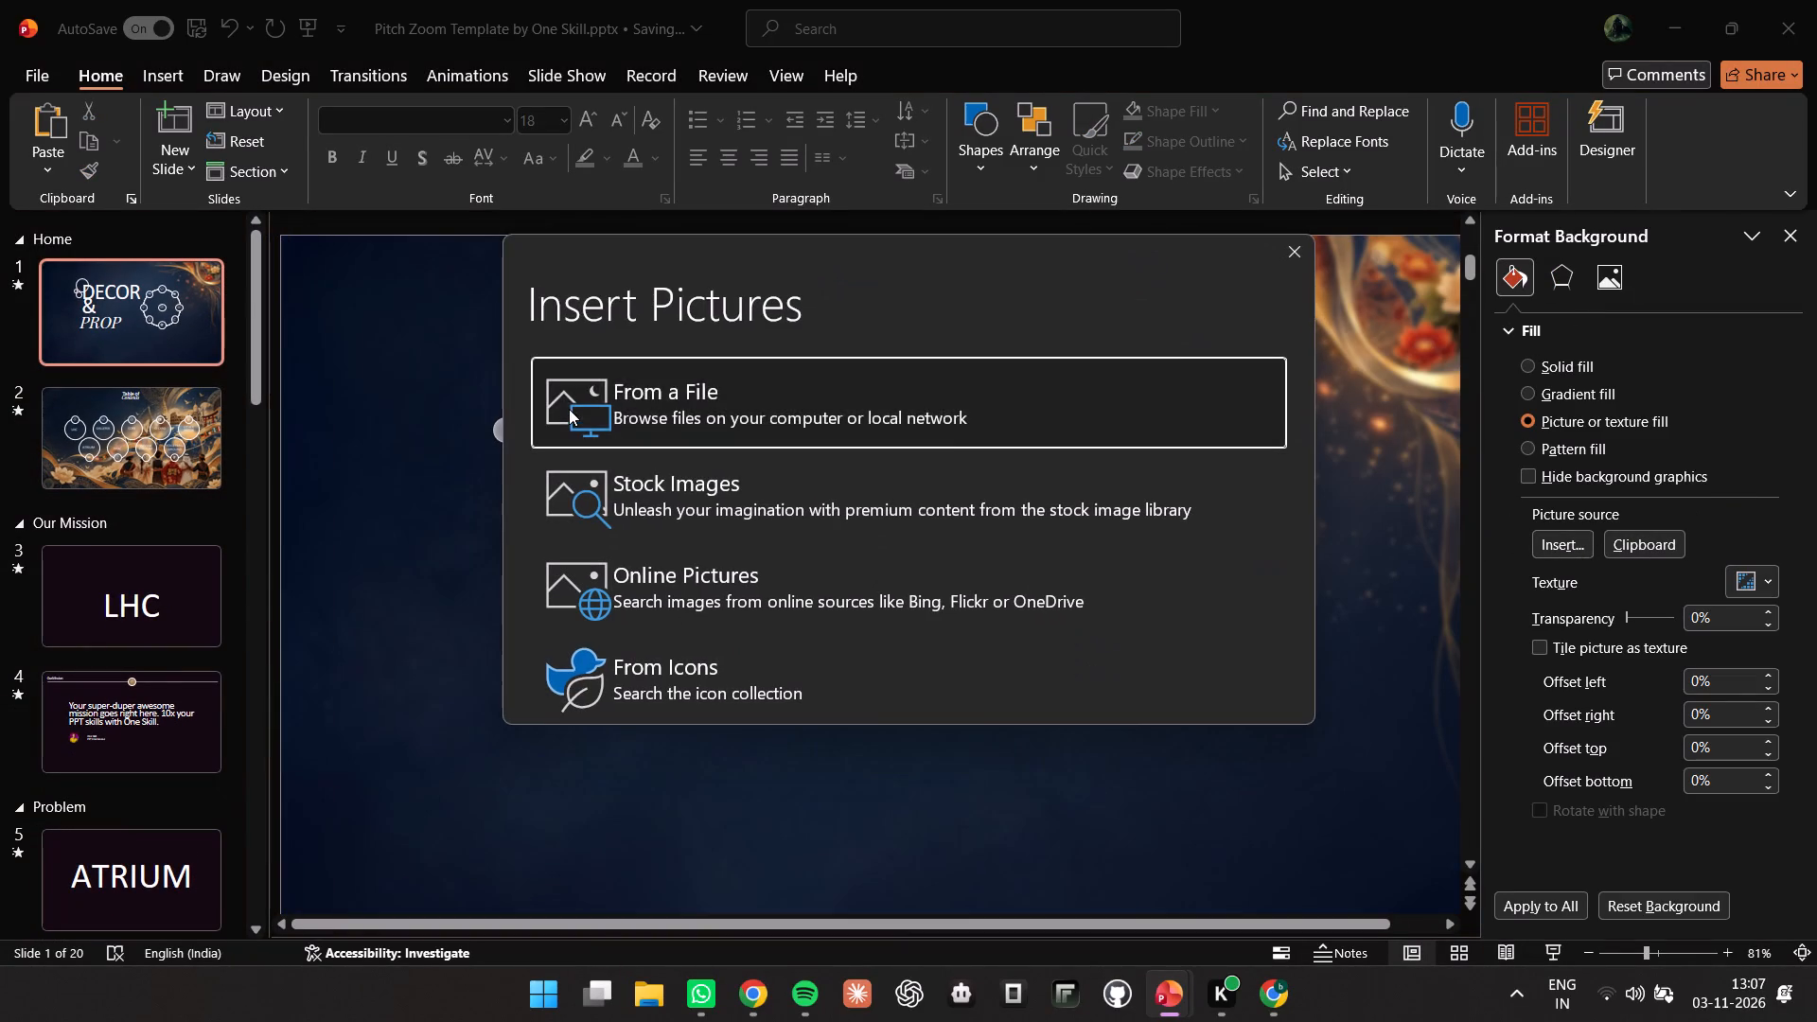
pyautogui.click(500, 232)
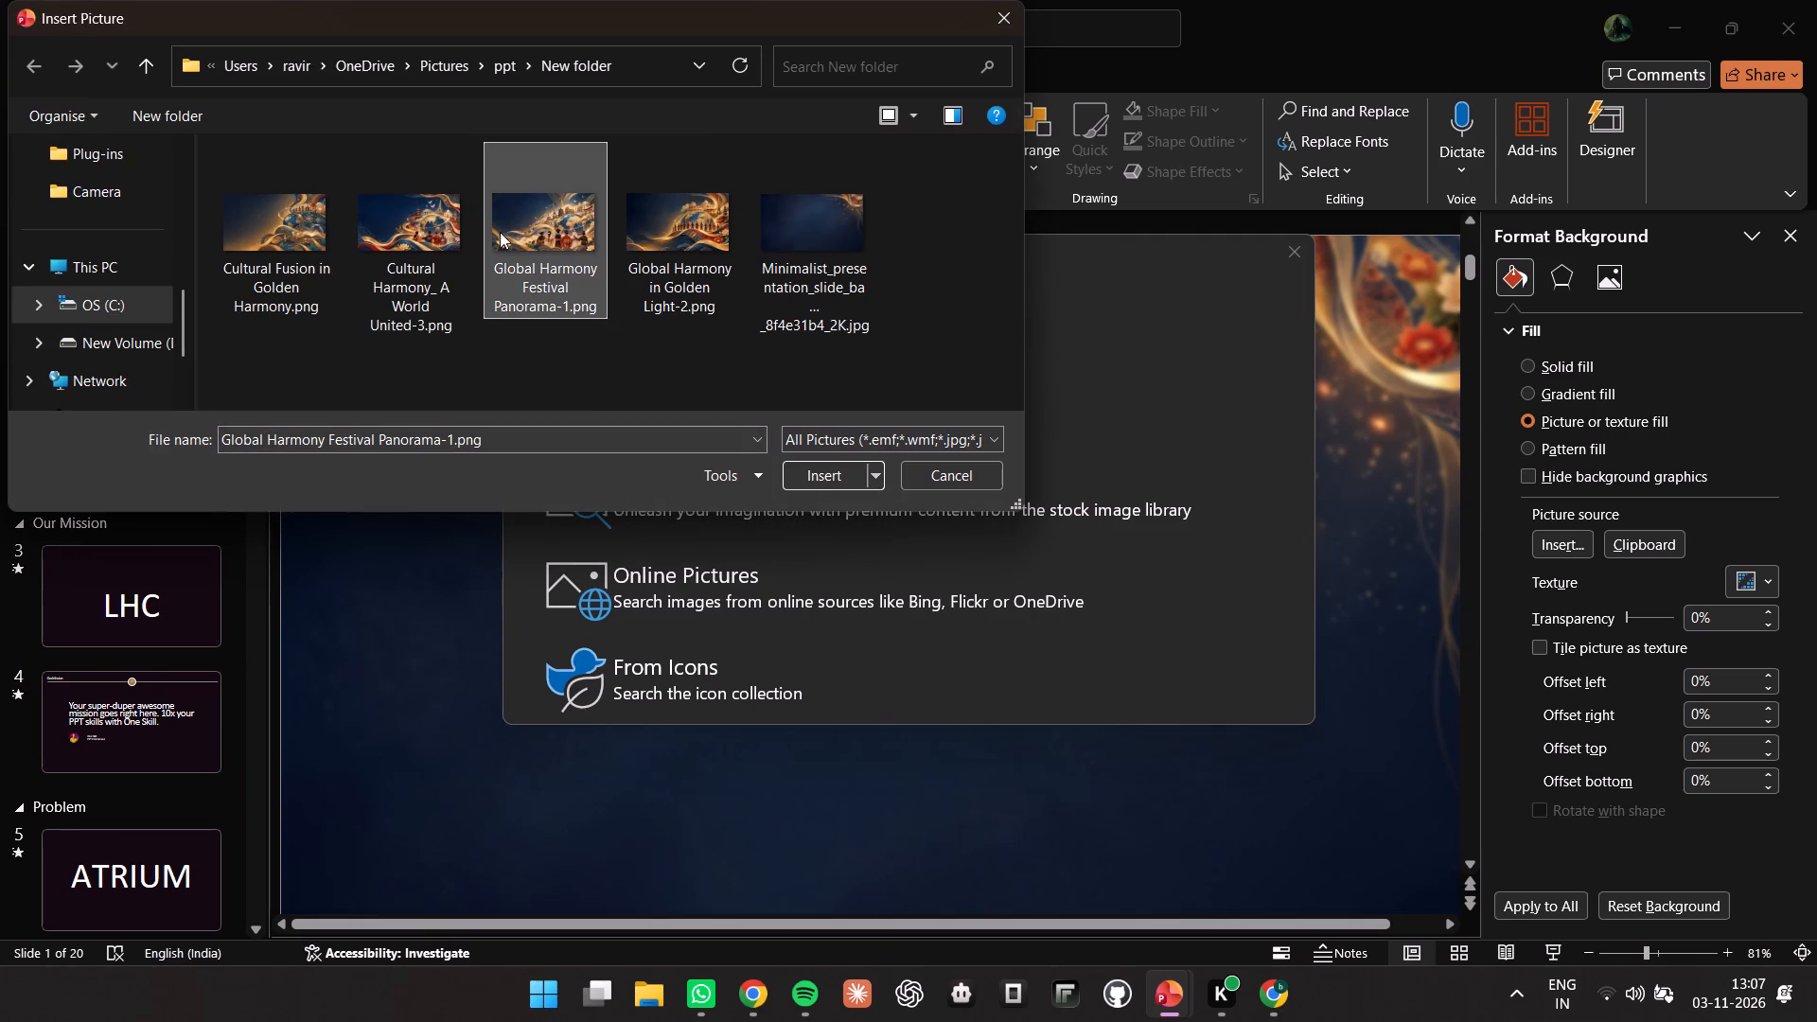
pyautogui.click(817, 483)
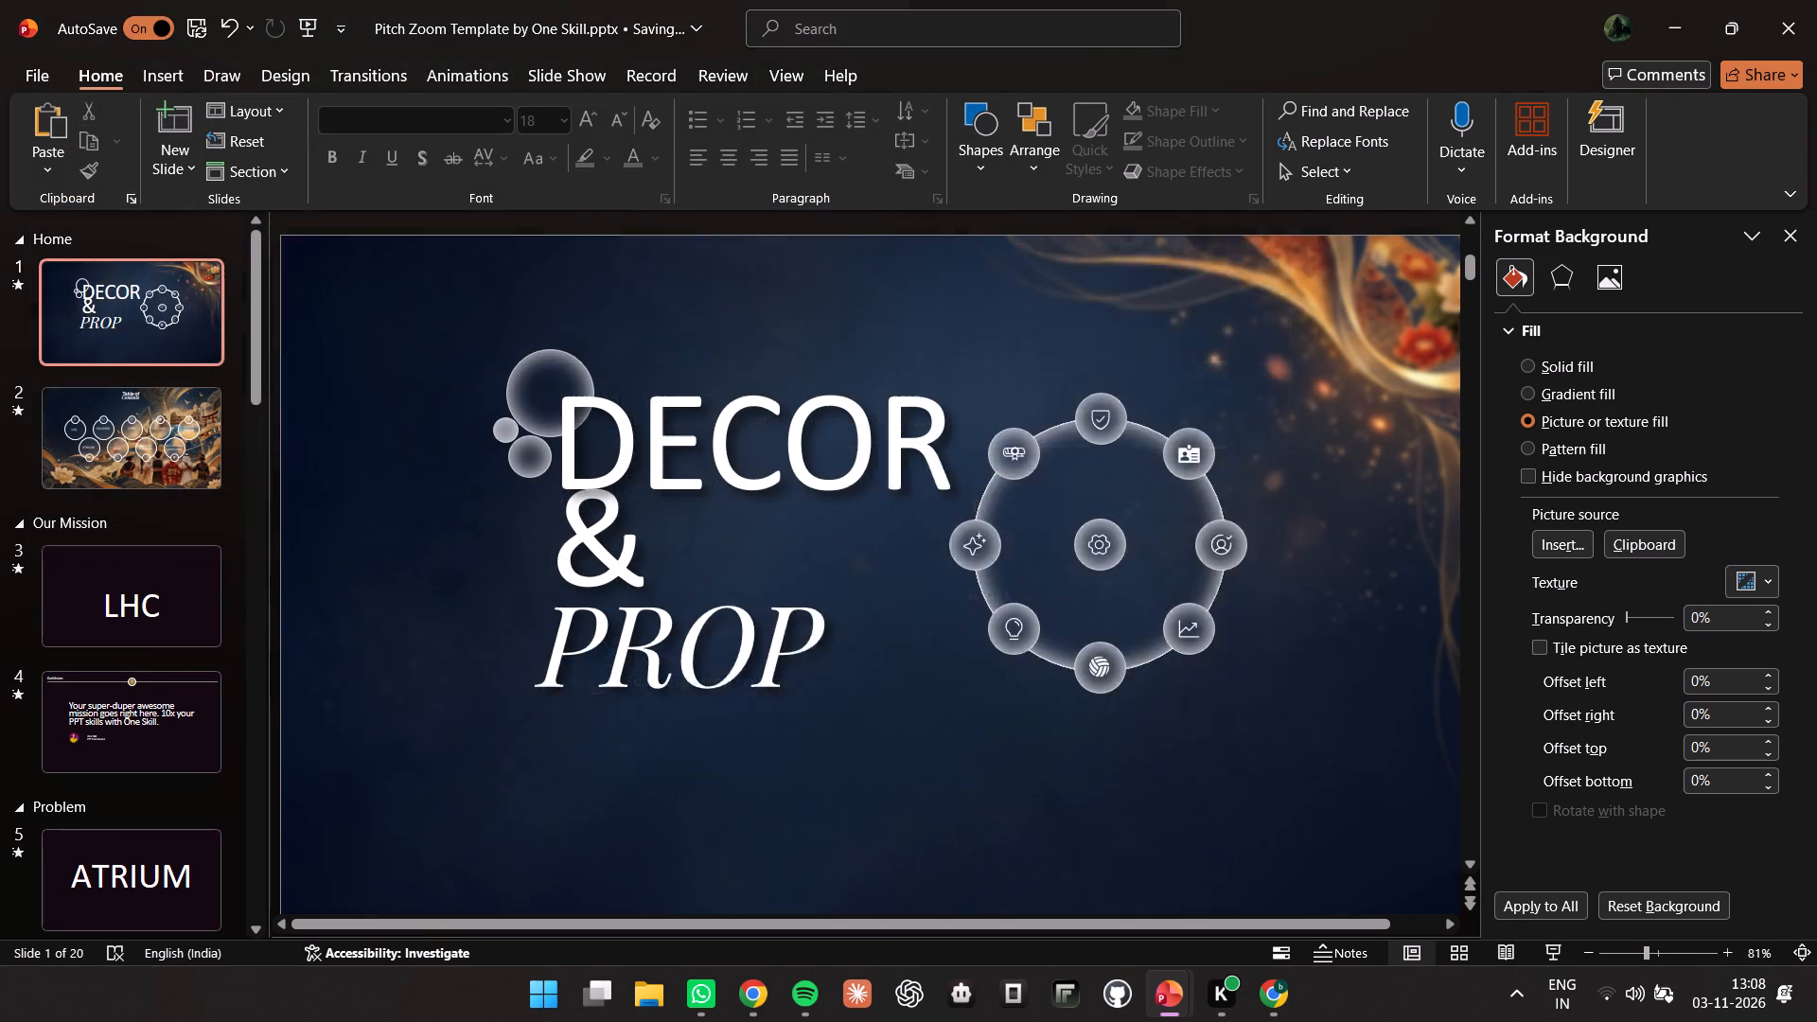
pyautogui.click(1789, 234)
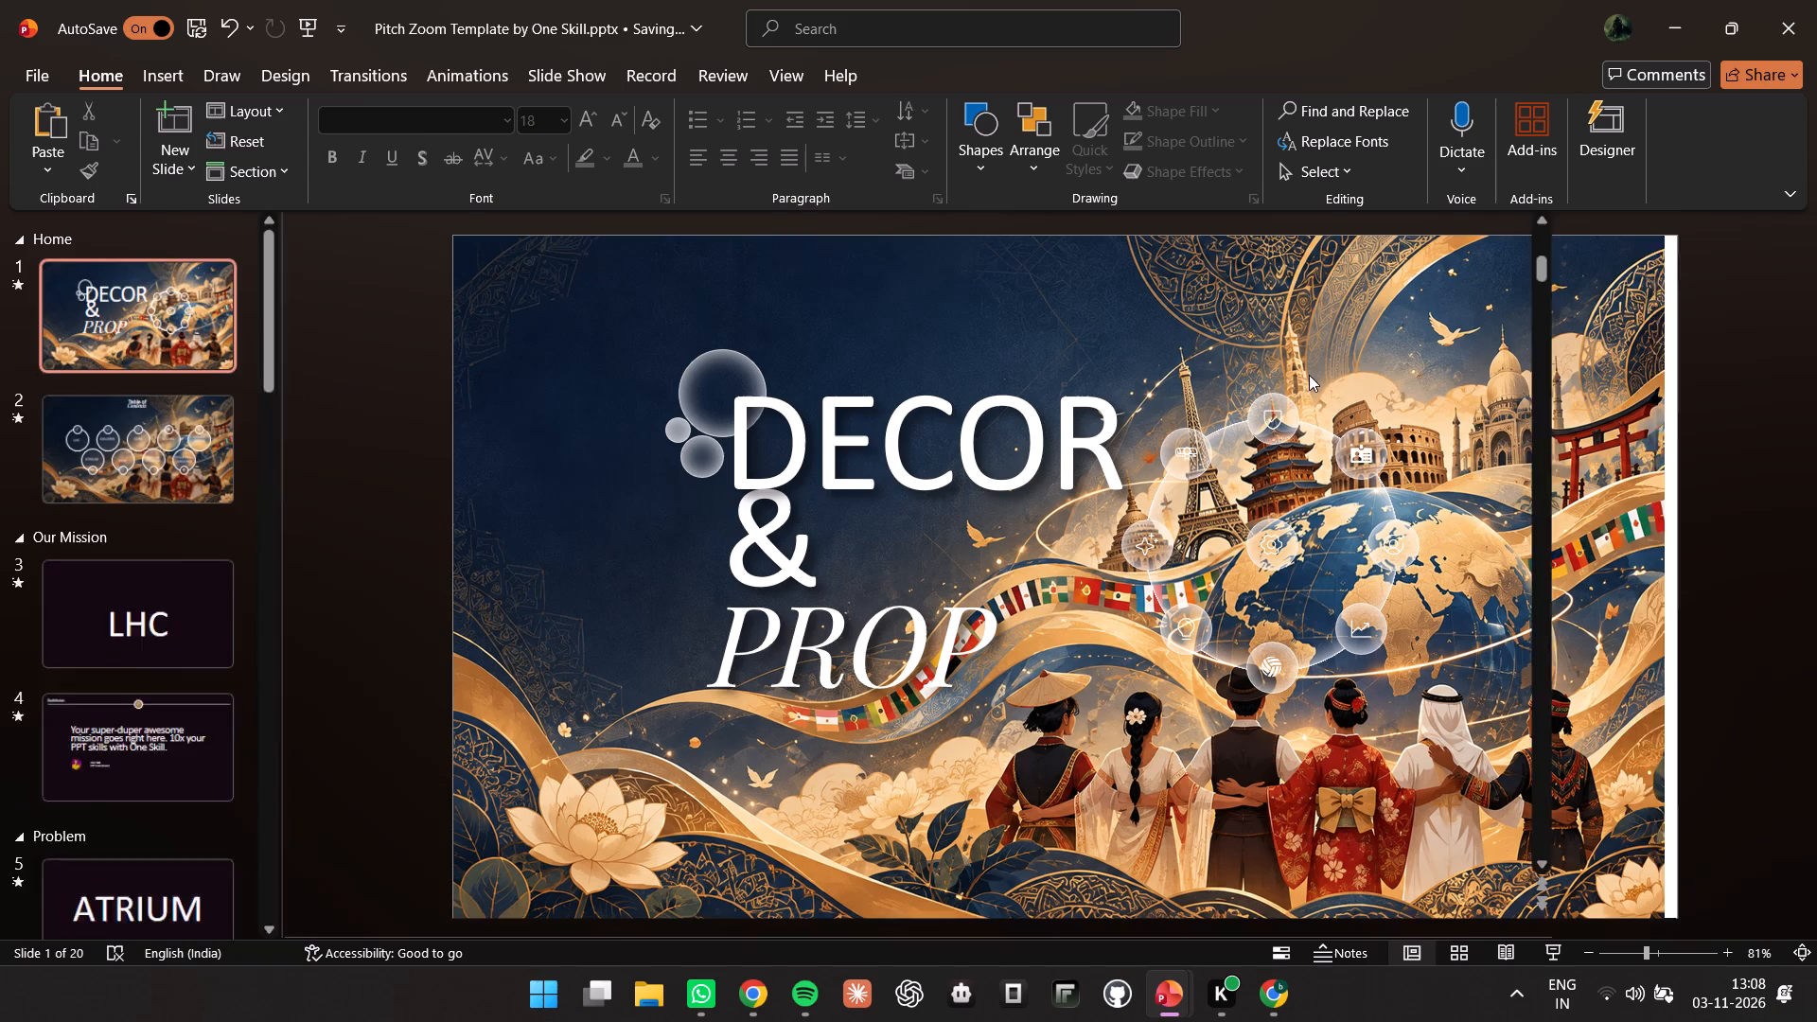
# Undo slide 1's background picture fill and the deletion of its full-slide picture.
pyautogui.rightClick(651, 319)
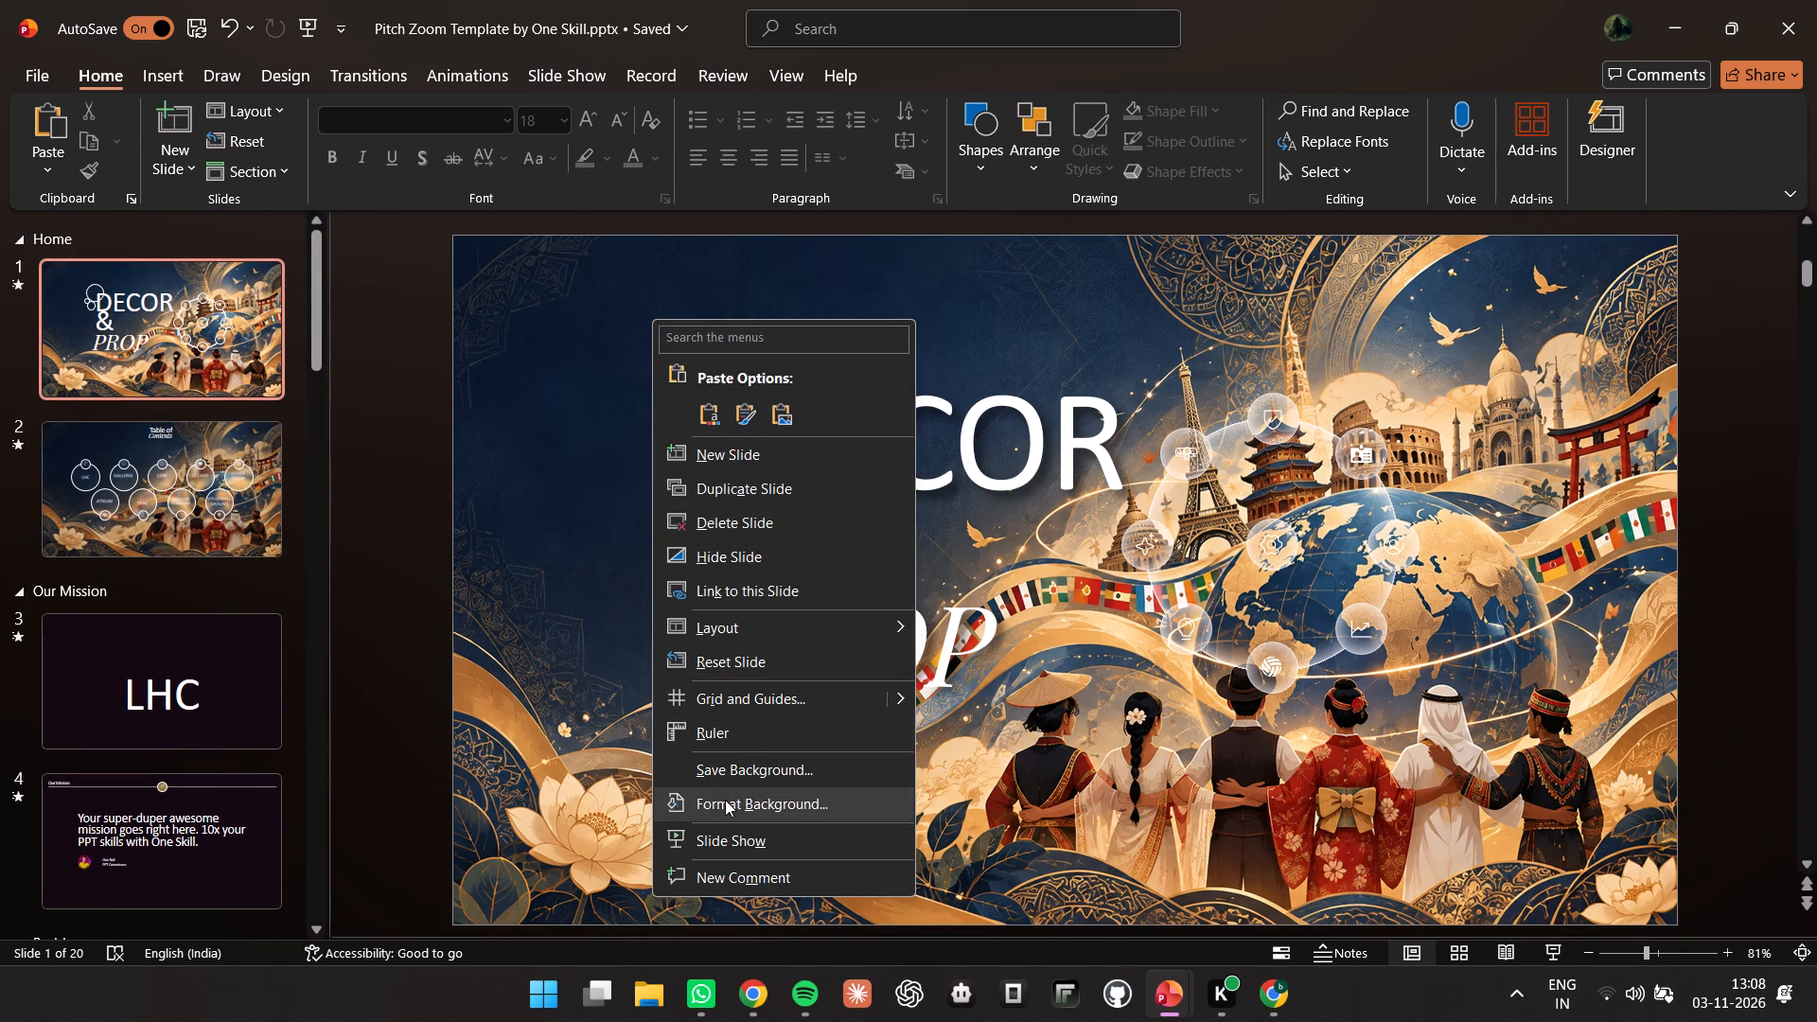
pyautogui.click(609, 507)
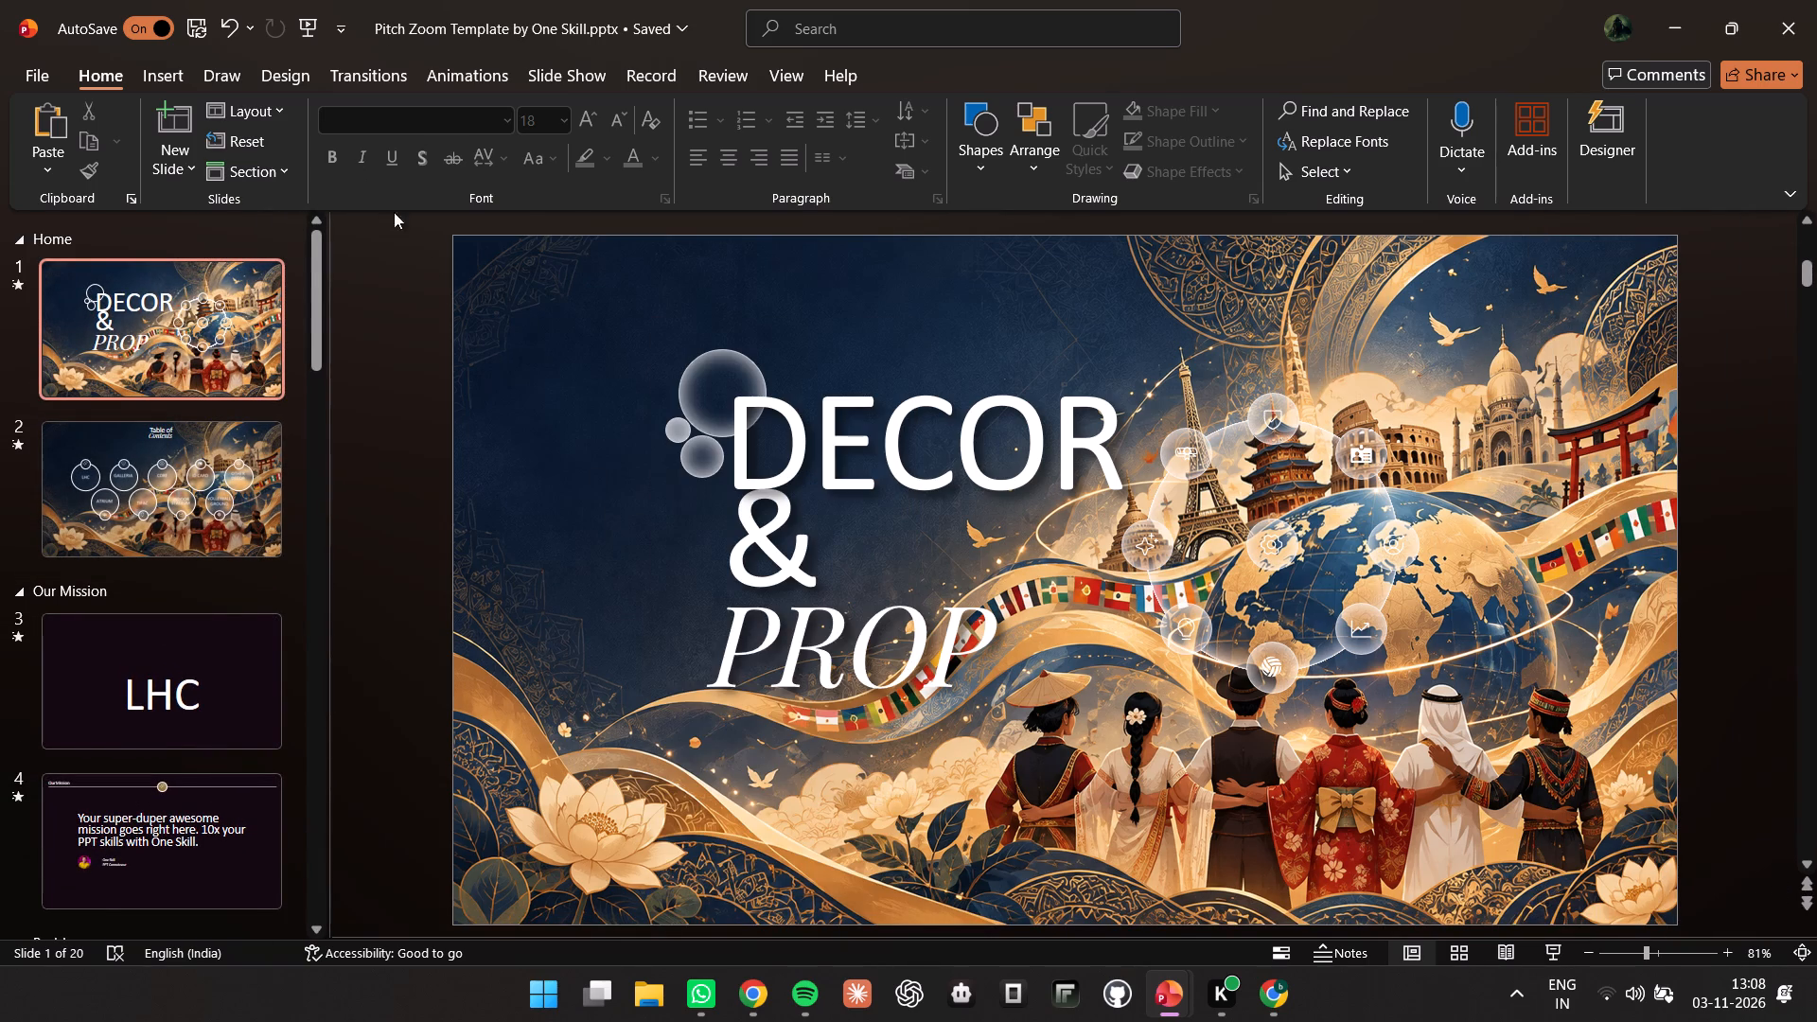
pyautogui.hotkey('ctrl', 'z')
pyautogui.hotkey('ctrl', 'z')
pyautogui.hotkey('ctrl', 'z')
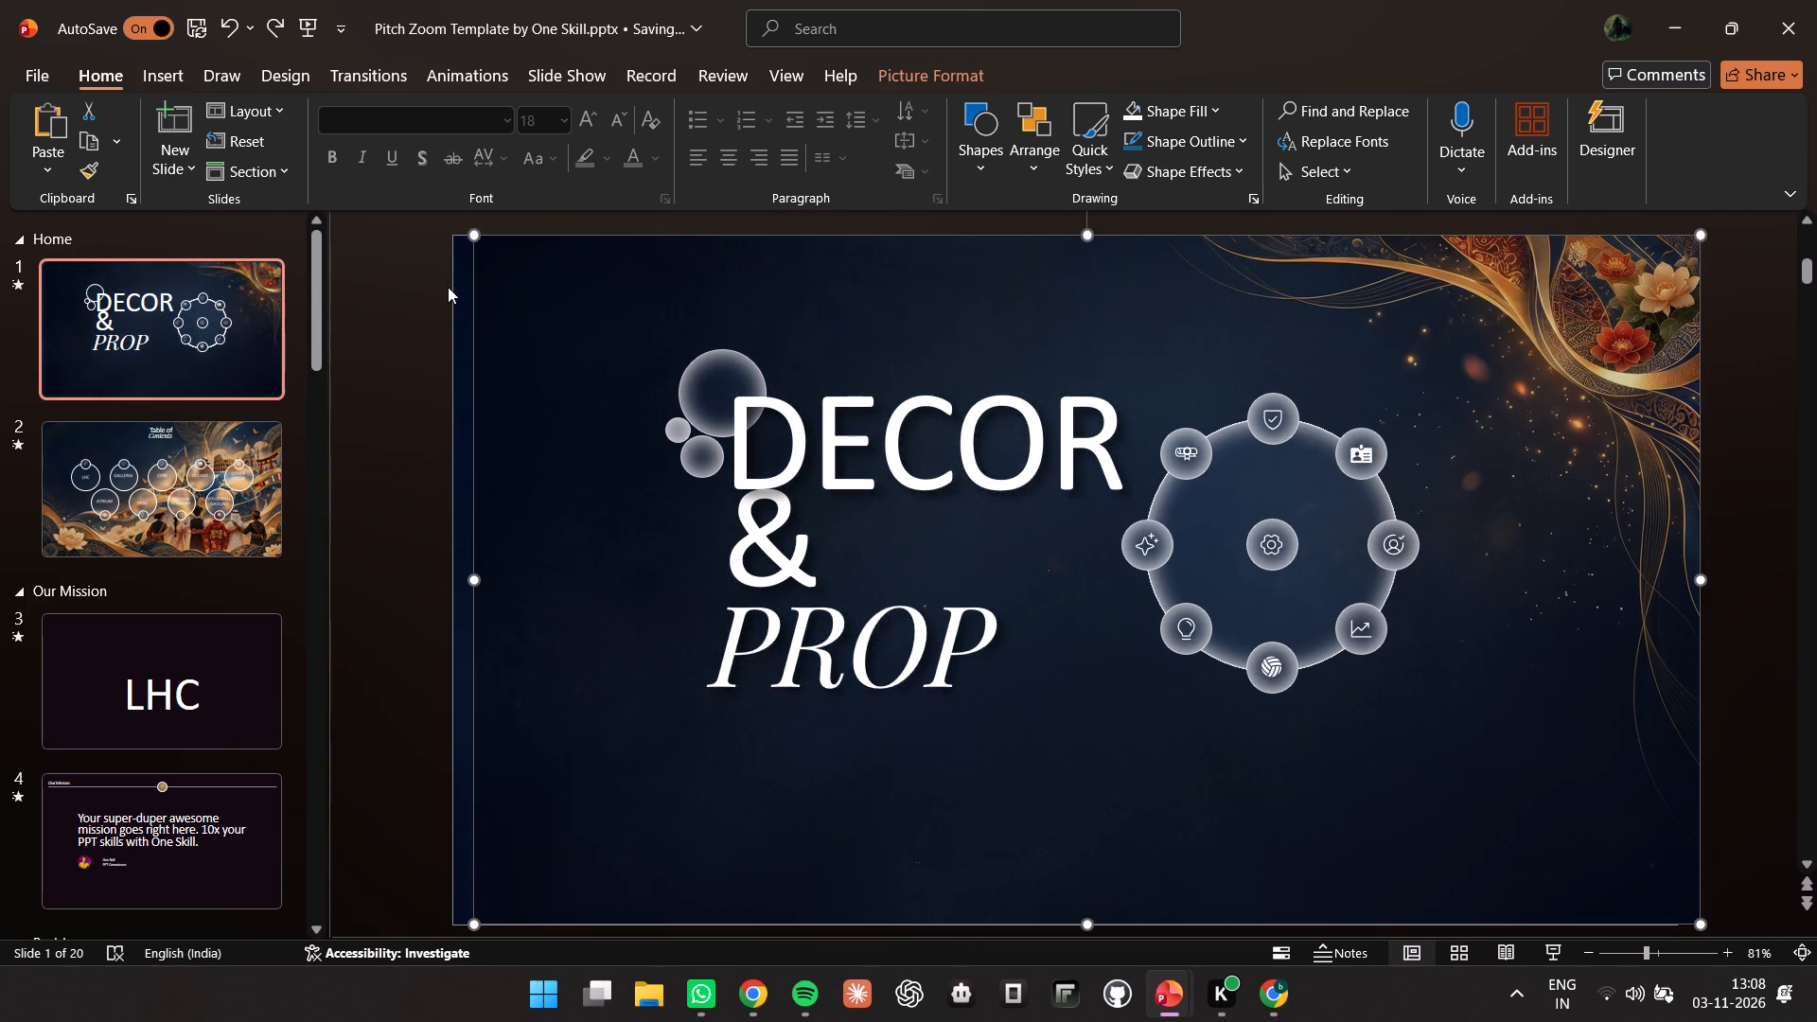
# Move slide 1's full-slide picture aside and fill the exposed background with Global Harmony Festival Panorama-1.png.
pyautogui.moveTo(547, 341); pyautogui.dragTo(660, 380)
pyautogui.rightClick(546, 347)
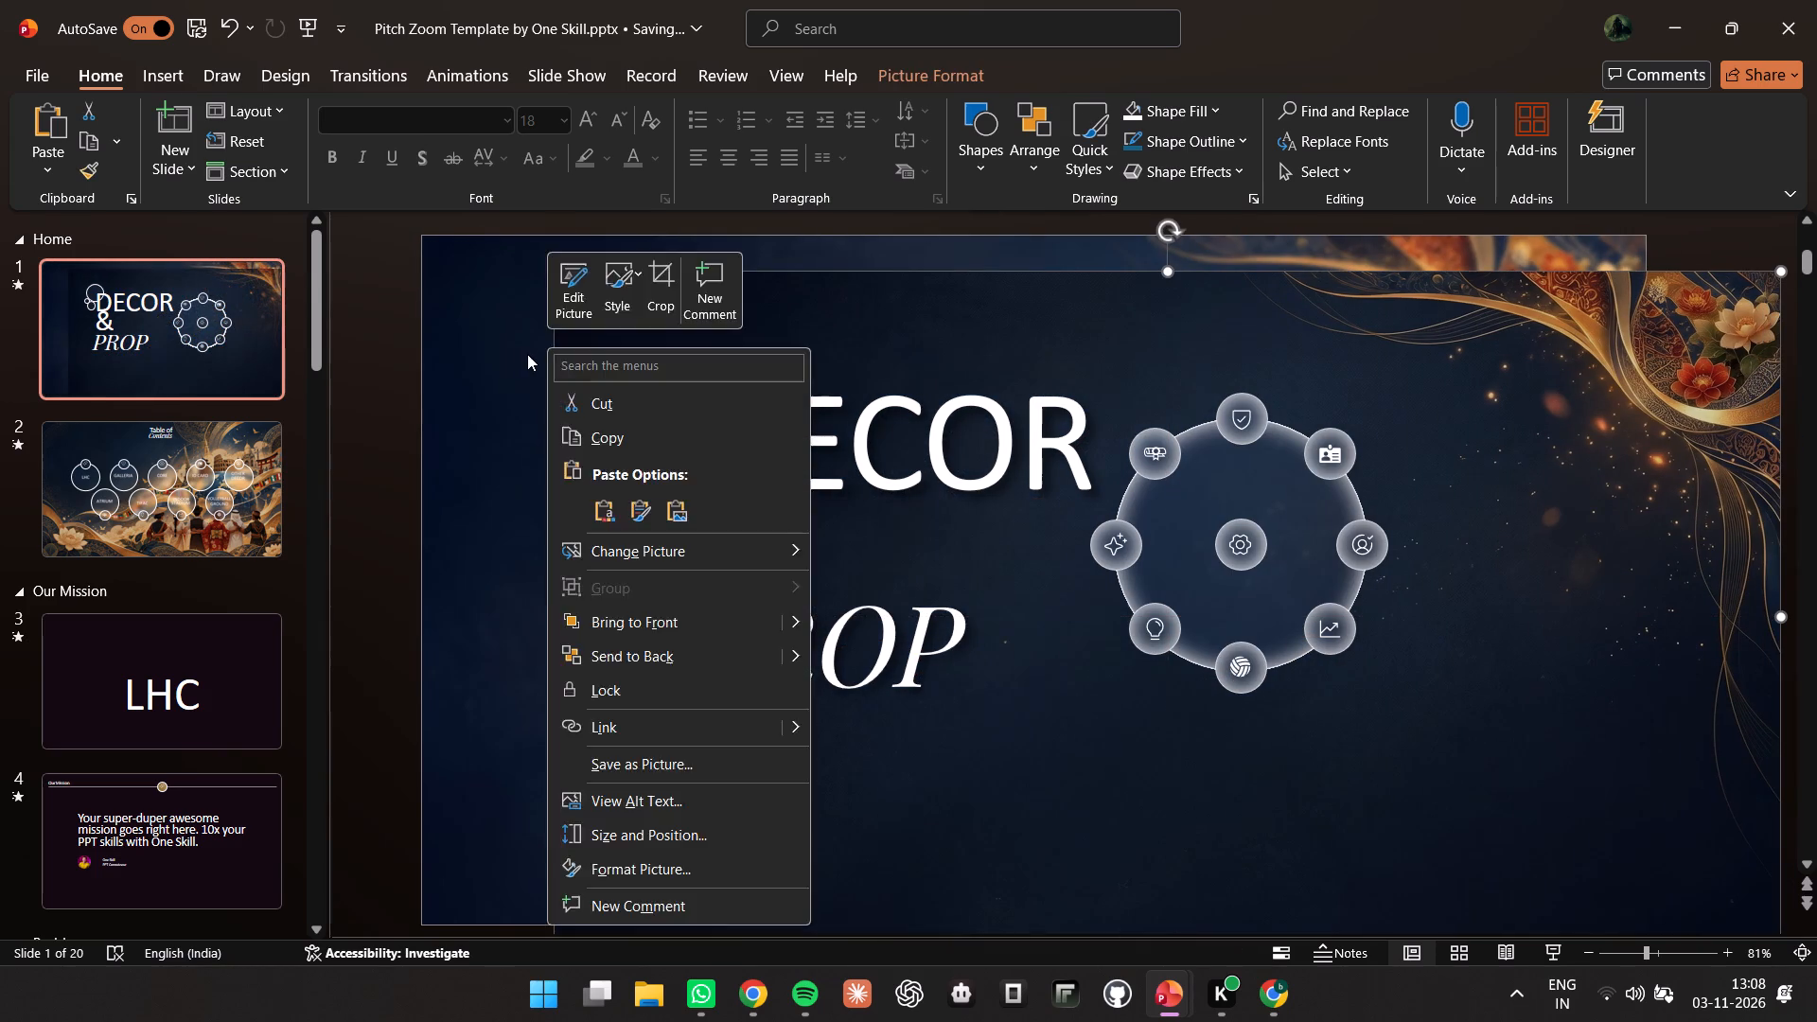
pyautogui.rightClick(520, 356)
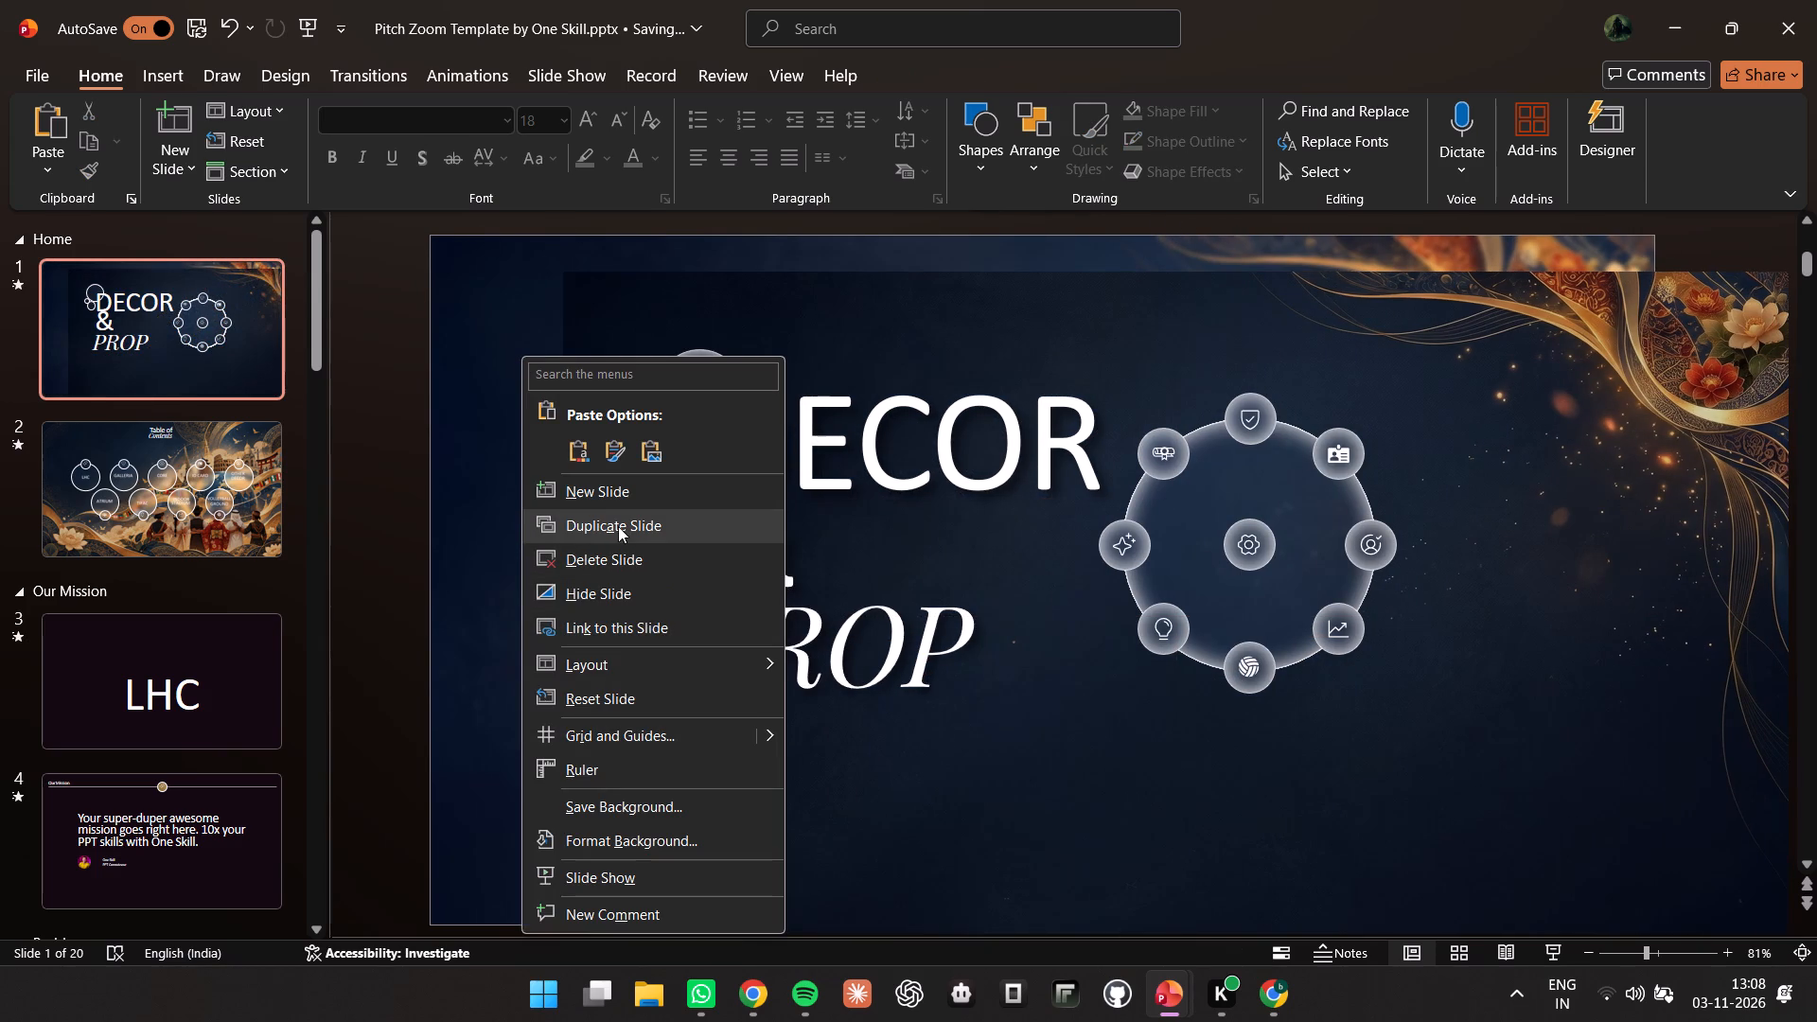
pyautogui.click(656, 838)
pyautogui.click(1572, 537)
pyautogui.click(677, 402)
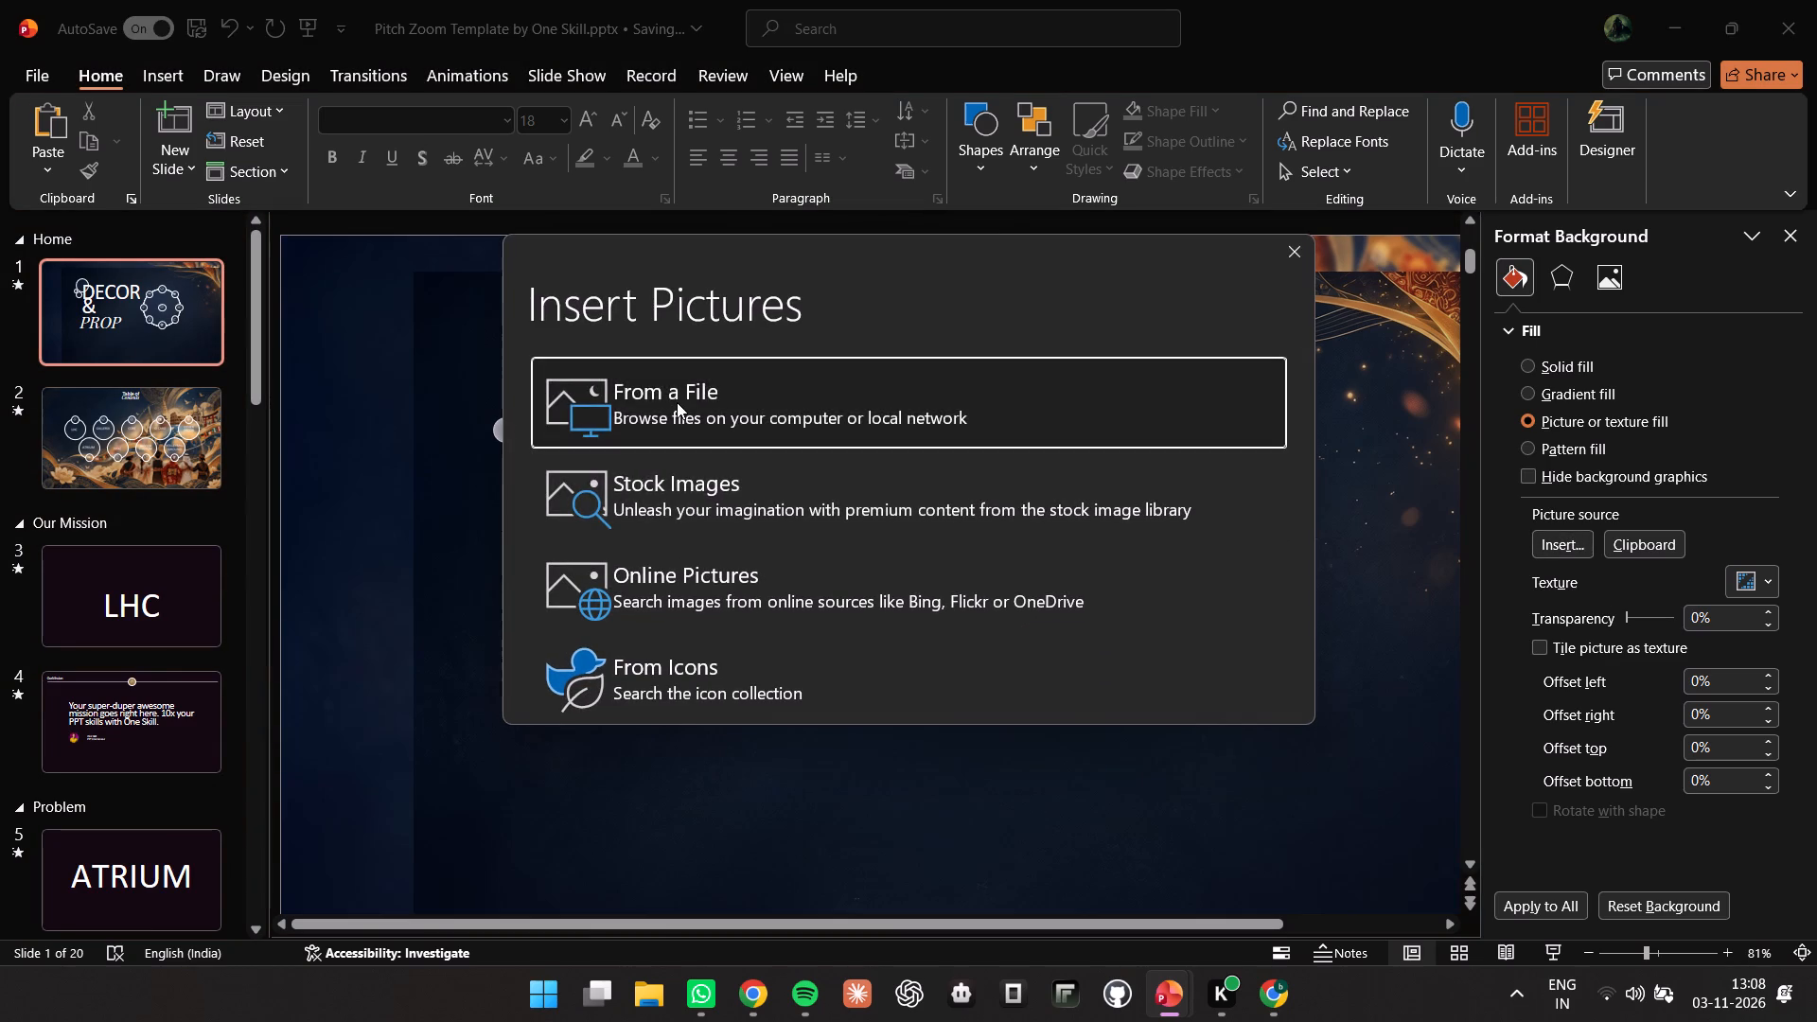
pyautogui.click(533, 262)
pyautogui.click(815, 480)
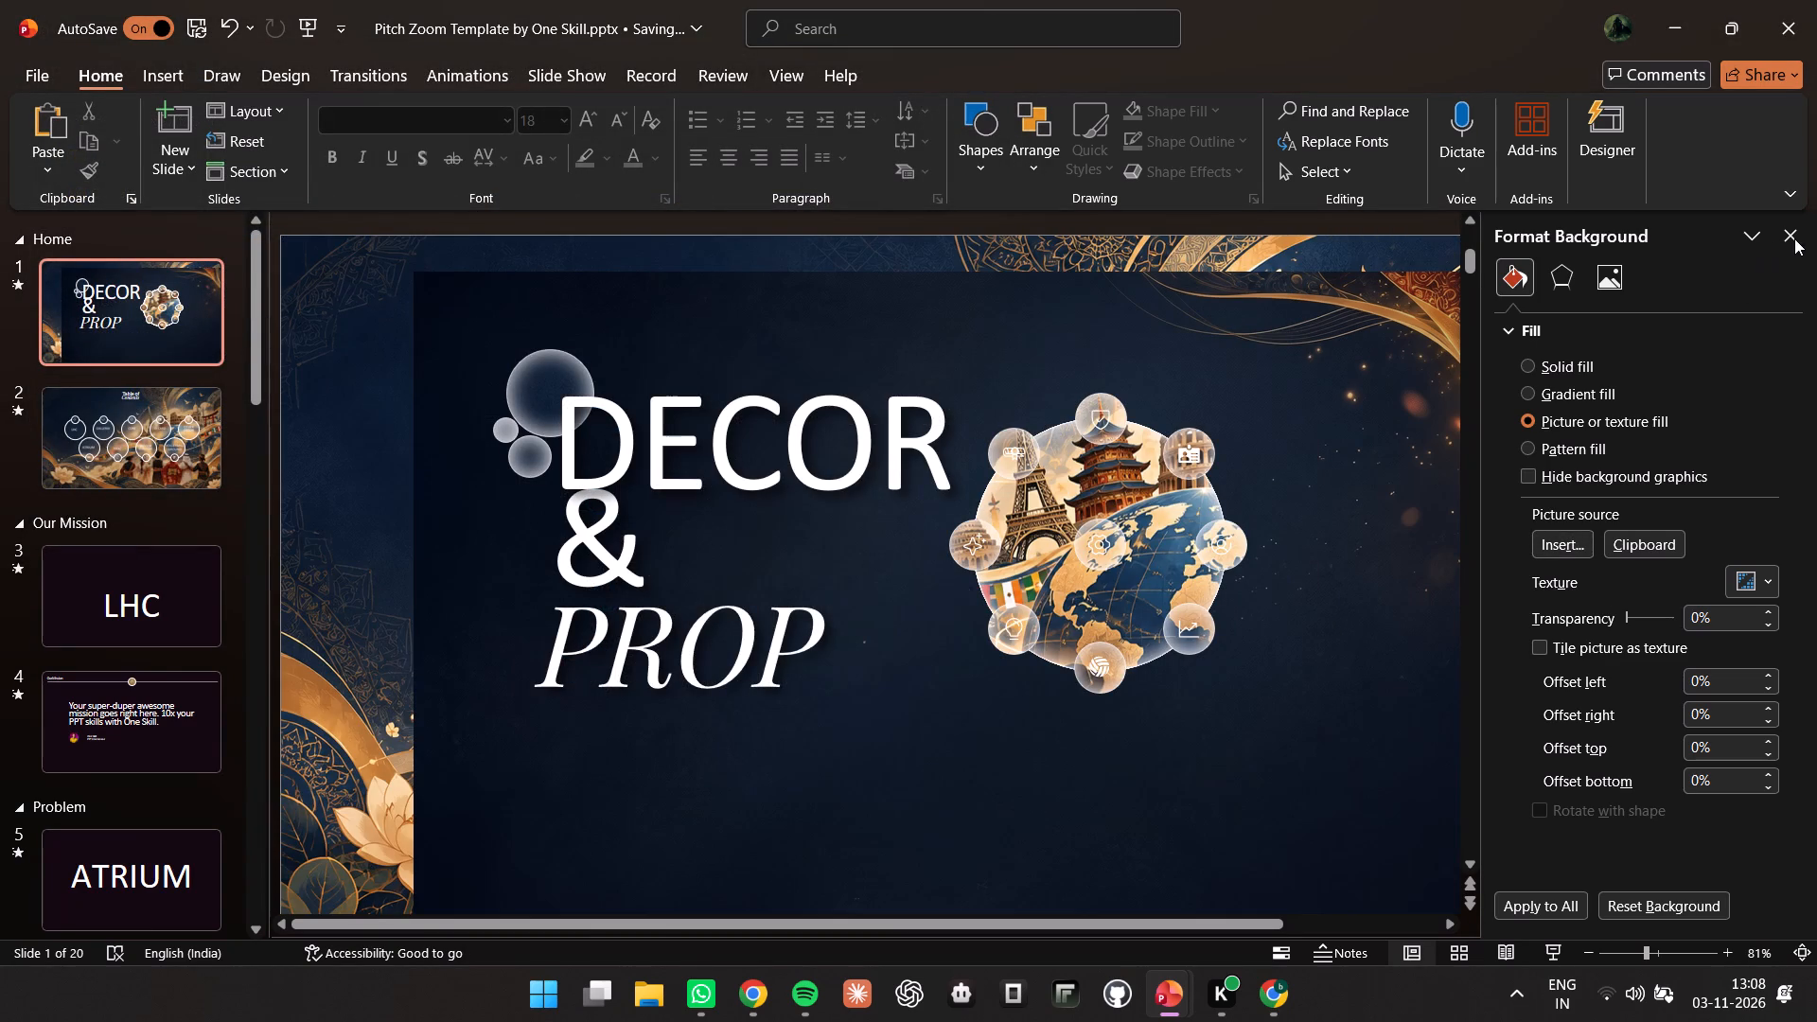
# Apply the Blur artistic effect to slide 1's background and increase its radius to about 19 or slightly more.
pyautogui.click(1607, 283)
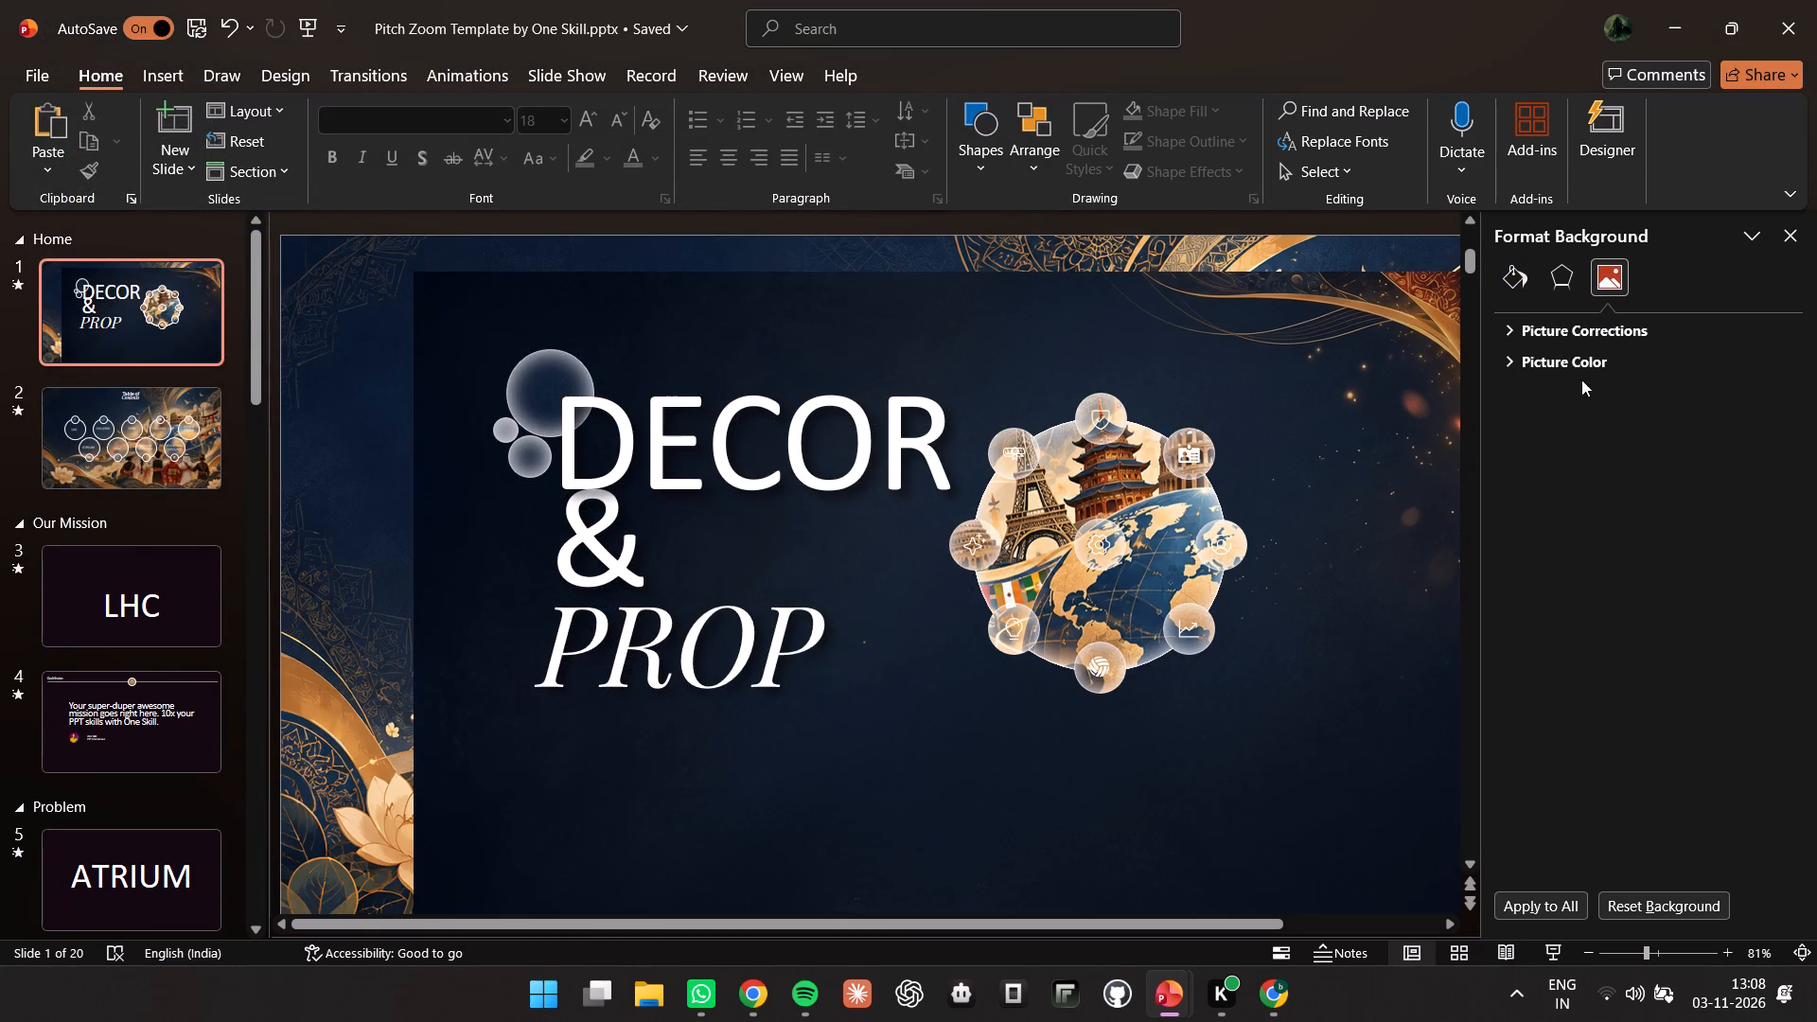
pyautogui.click(1567, 287)
pyautogui.click(1741, 371)
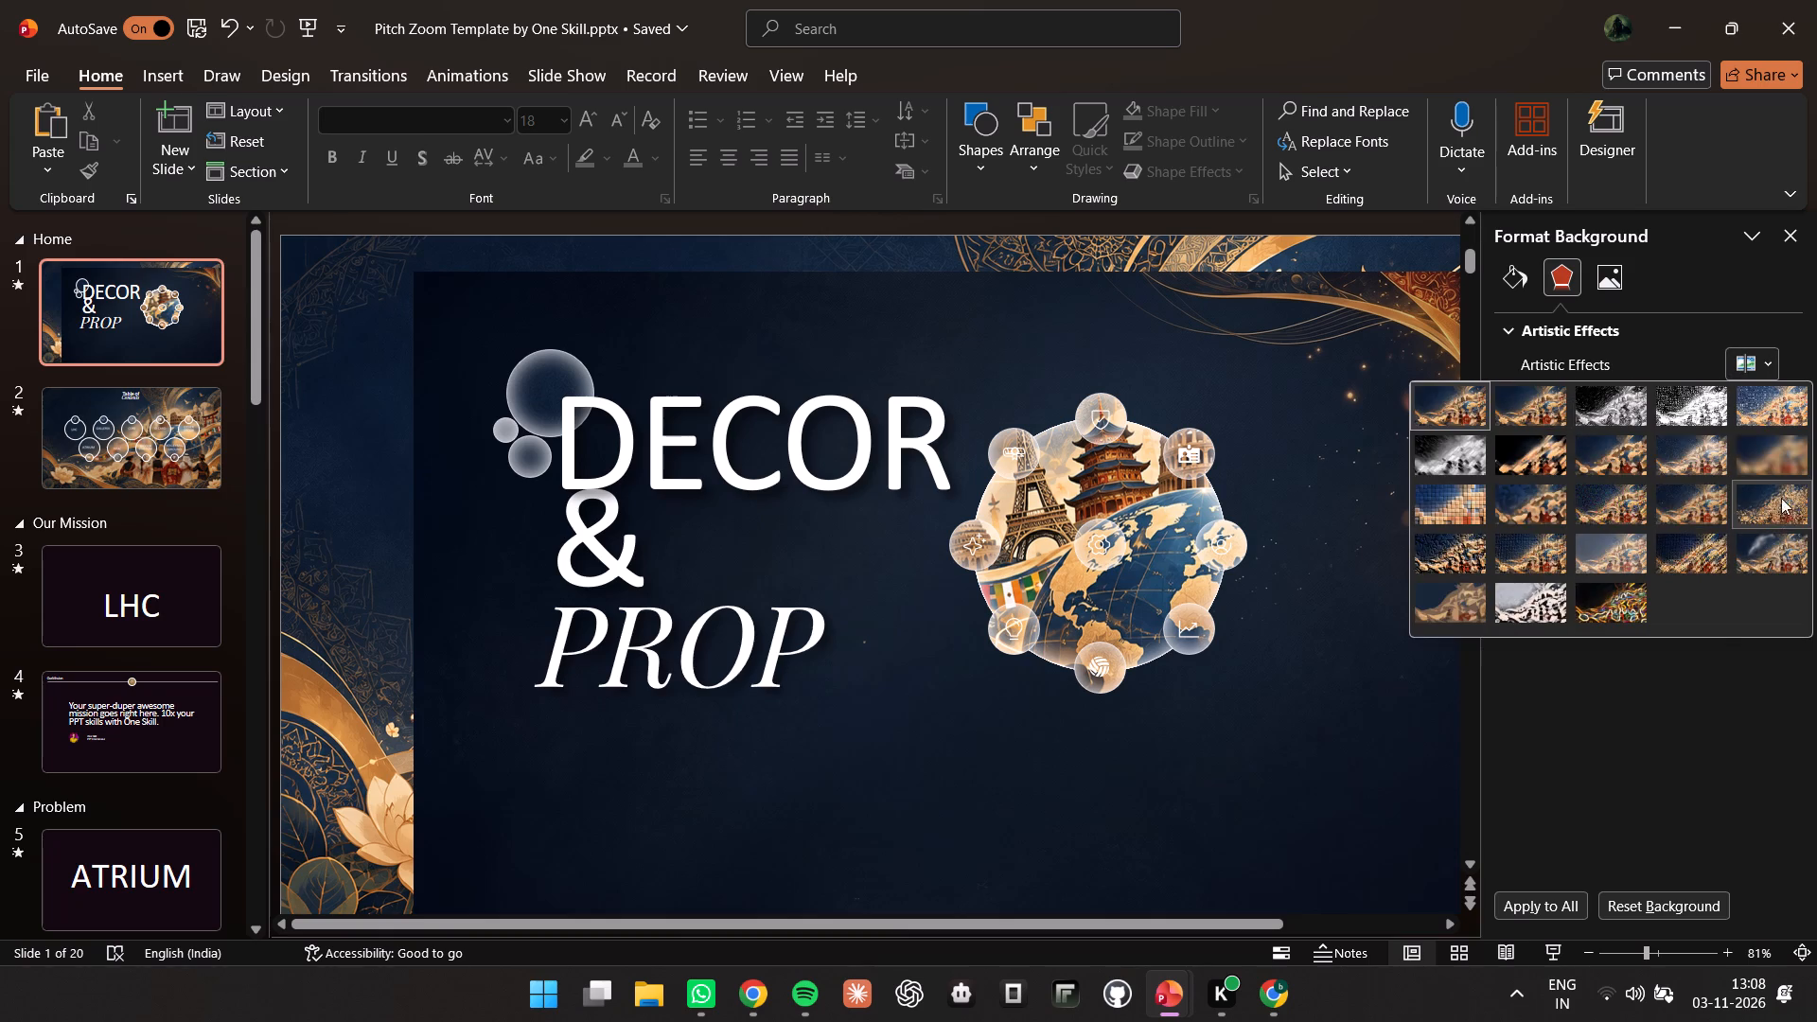
pyautogui.click(1778, 455)
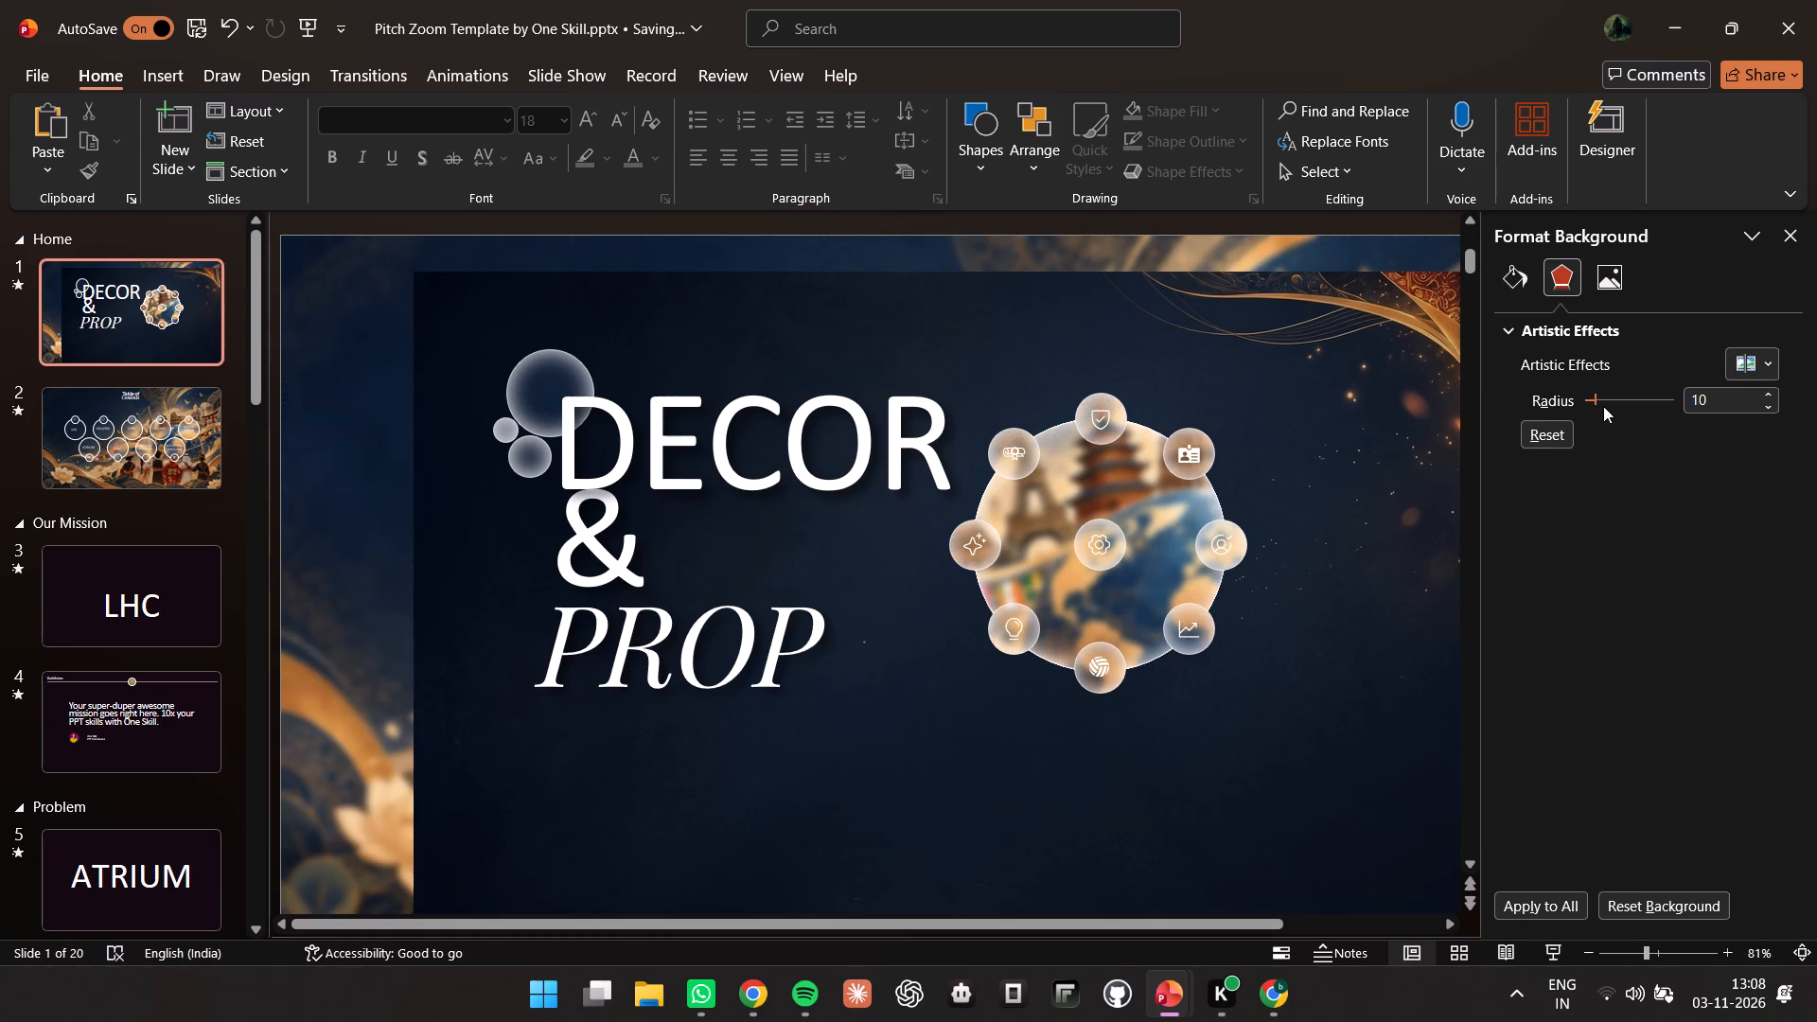
pyautogui.click(1620, 403)
pyautogui.moveTo(1601, 394); pyautogui.dragTo(1631, 394)
pyautogui.tripleClick(1629, 393)
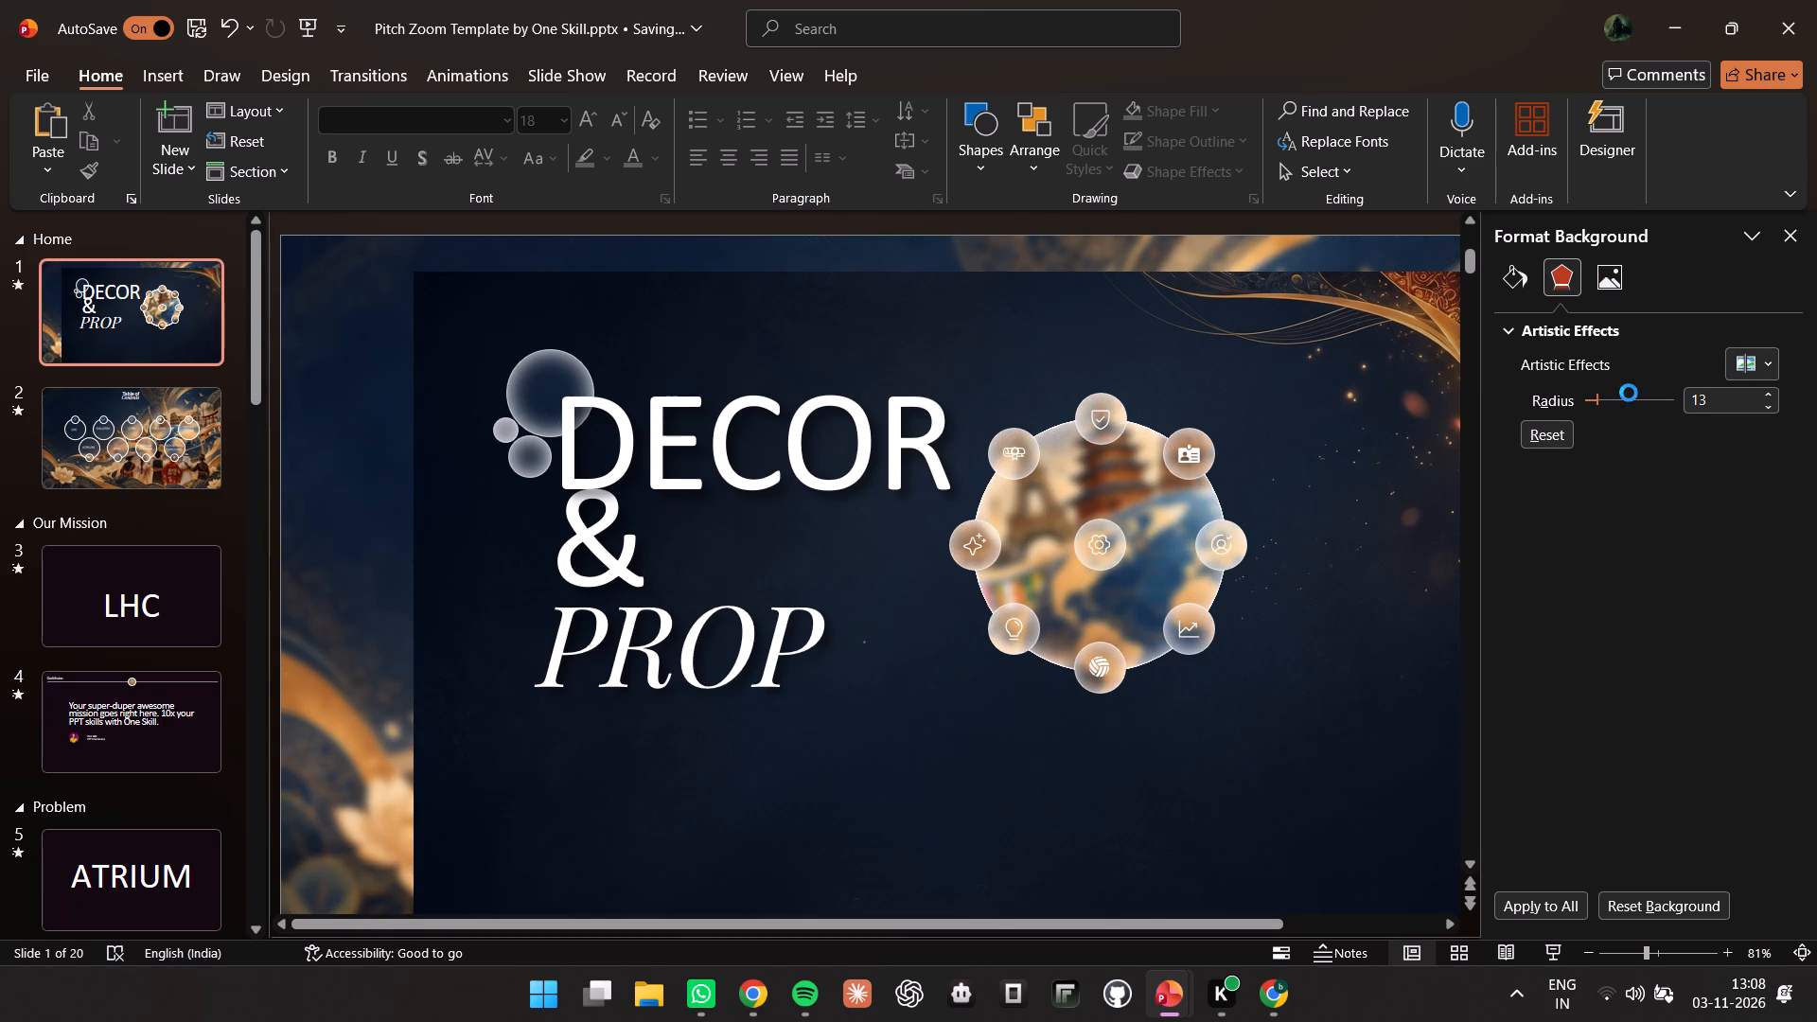
pyautogui.tripleClick(1629, 393)
pyautogui.tripleClick(1629, 393)
pyautogui.tripleClick(1629, 393)
pyautogui.tripleClick(1629, 393)
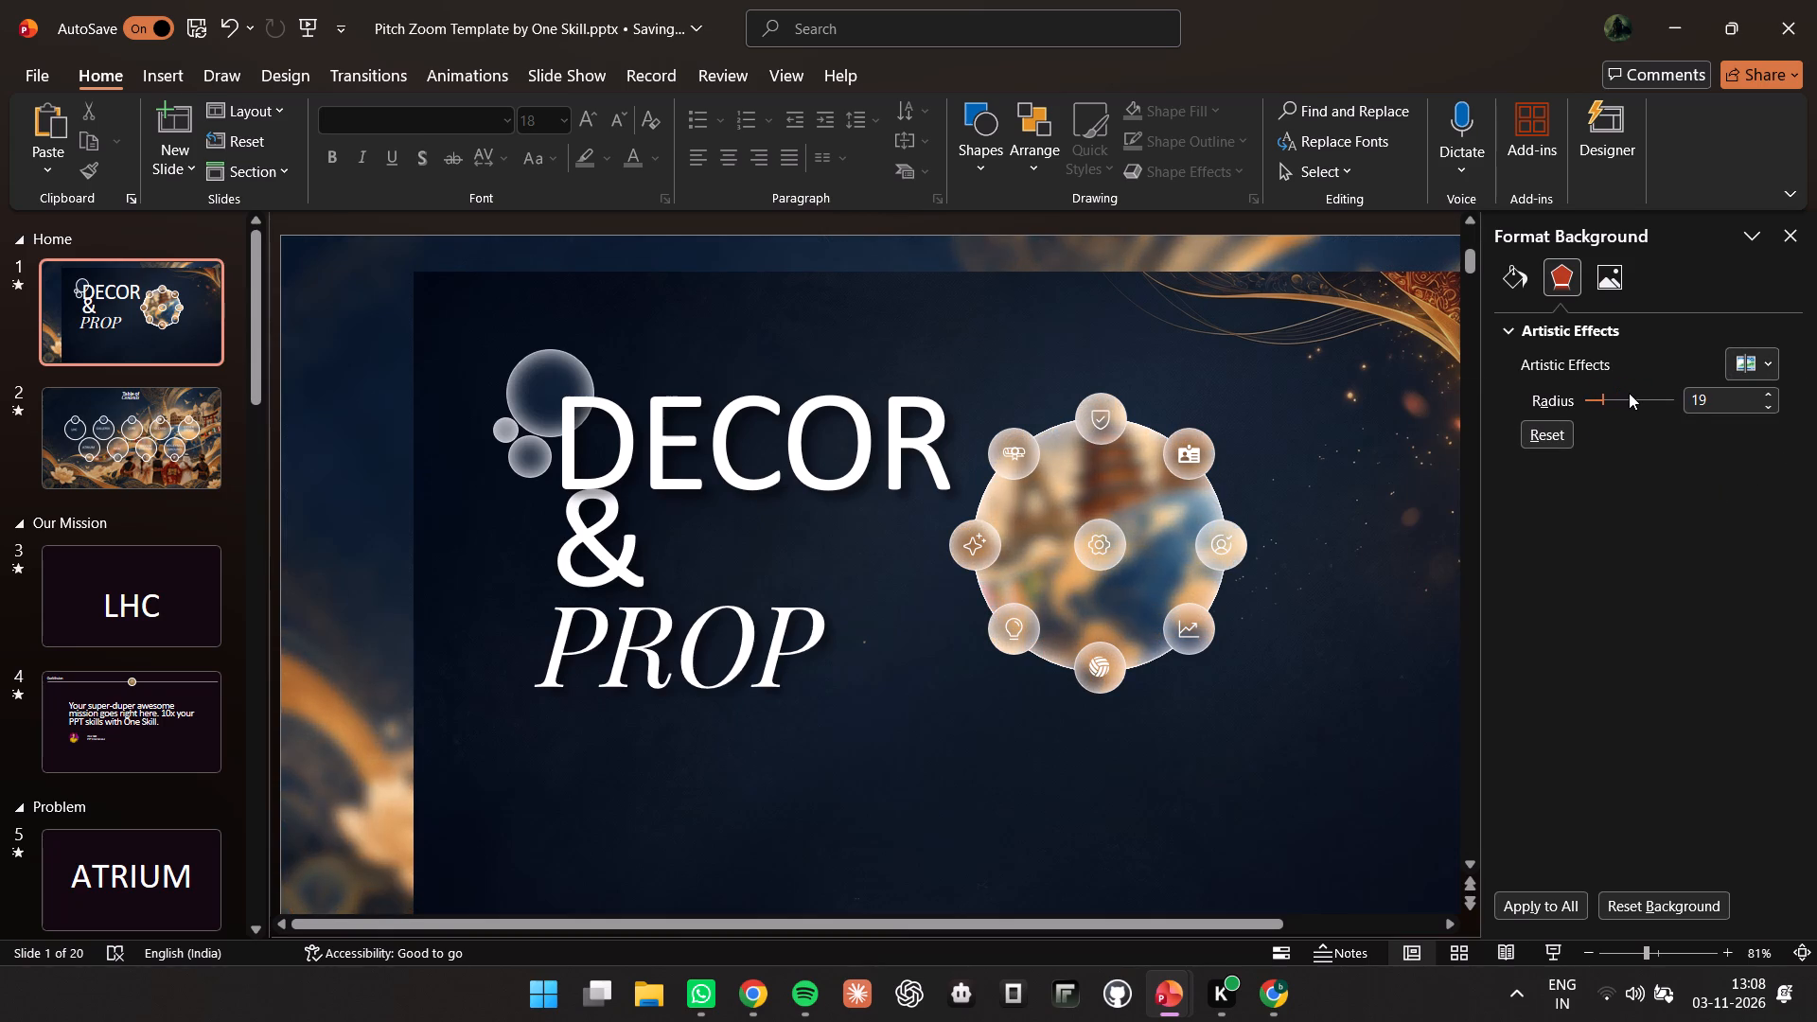
pyautogui.click(1629, 393)
pyautogui.click(1796, 225)
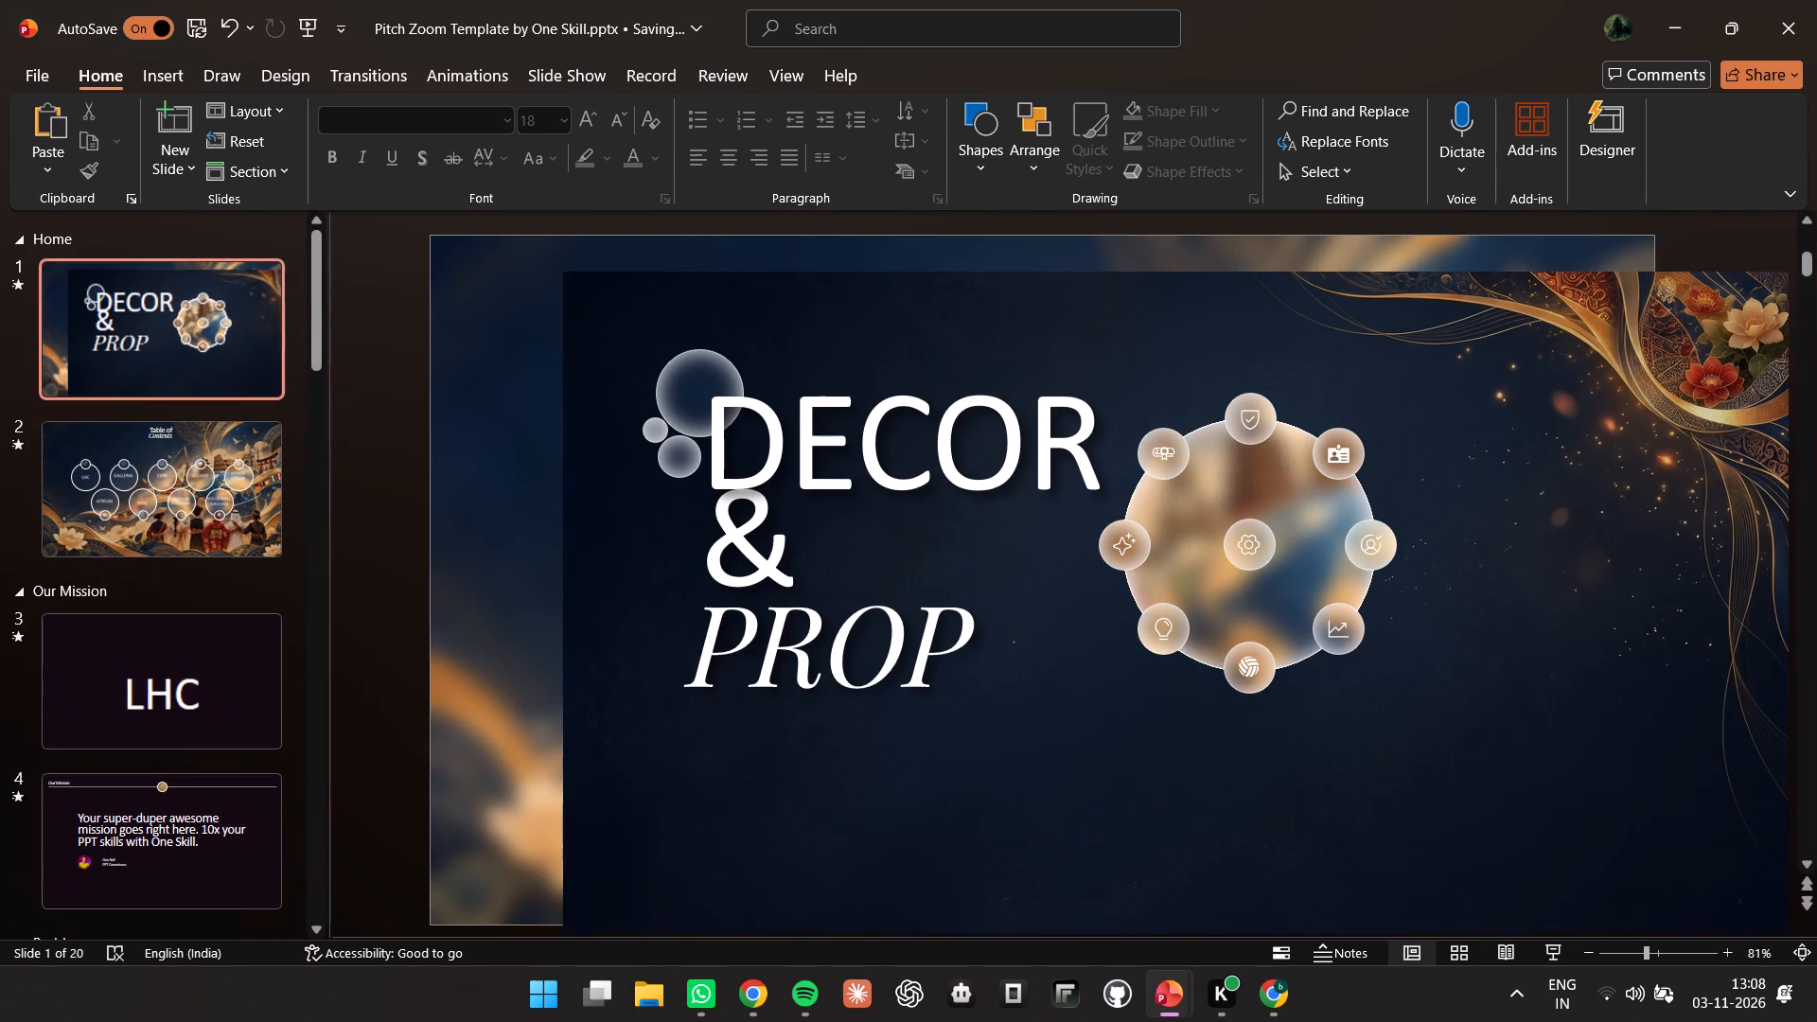
# Move slide 1's full-slide picture back so it covers the slide, aligned to the slide edges.
pyautogui.moveTo(1351, 329); pyautogui.dragTo(1223, 291)
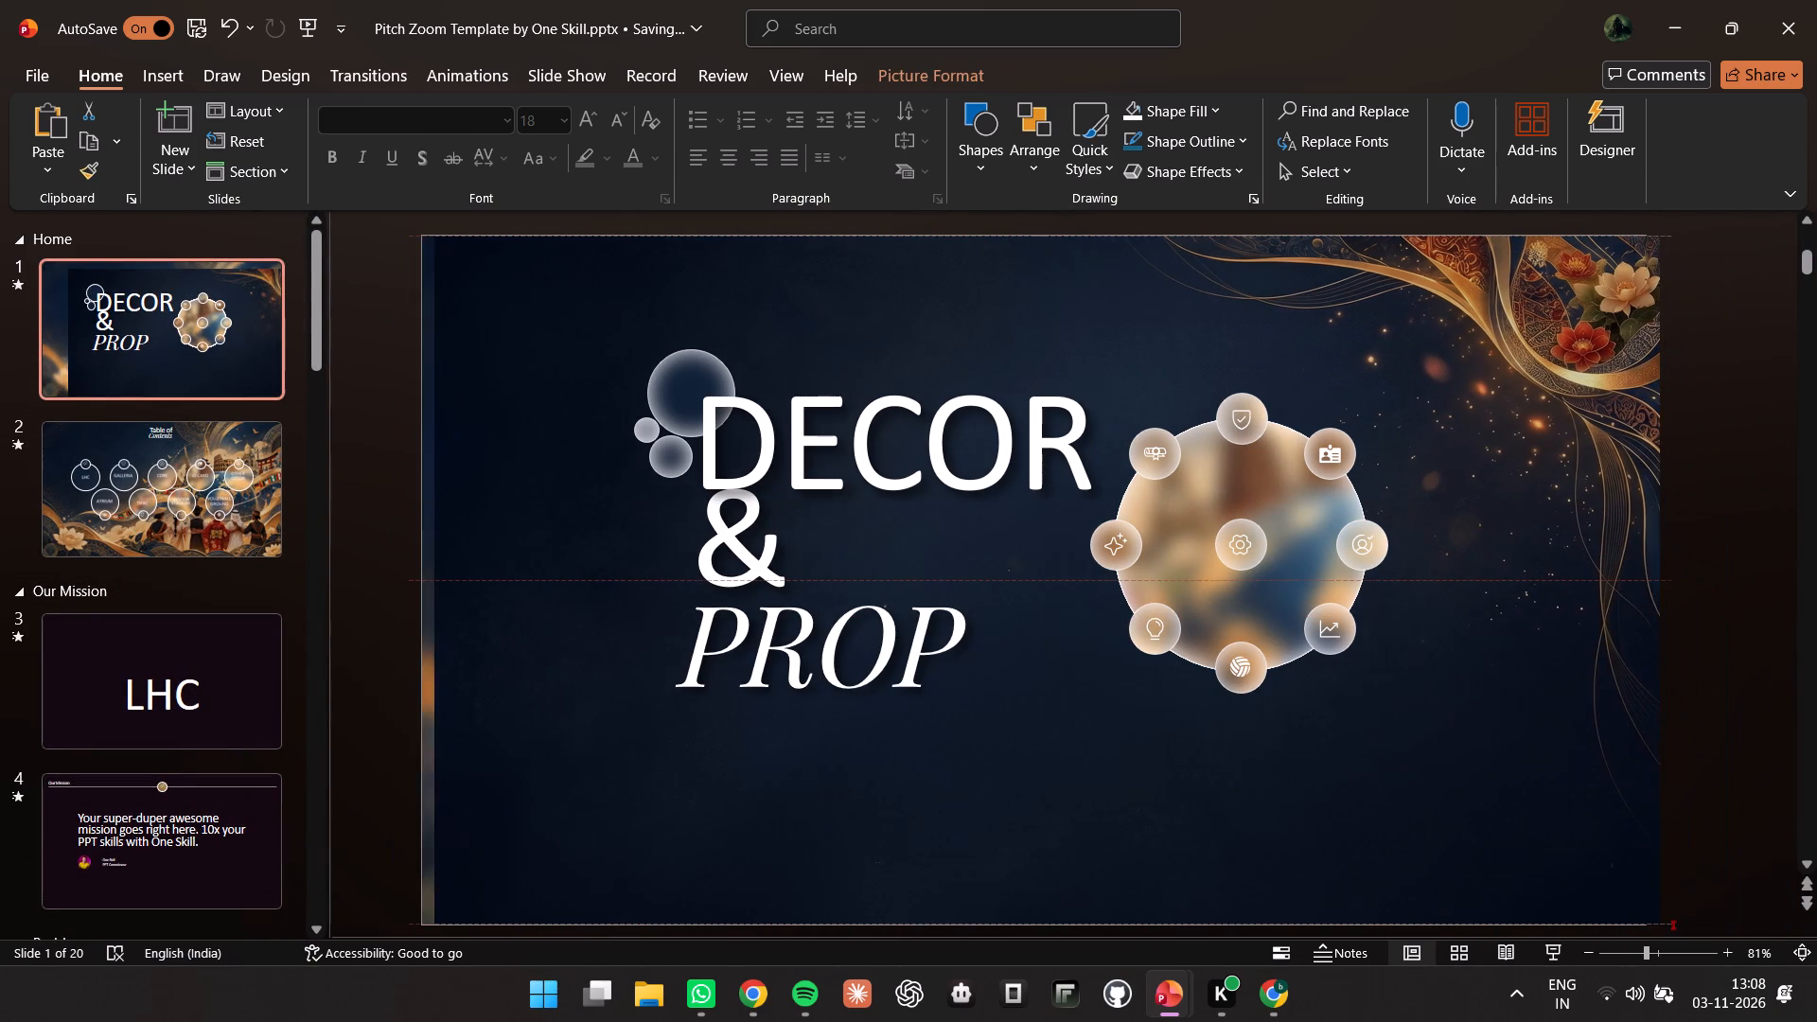
pyautogui.moveTo(1223, 291); pyautogui.dragTo(1204, 290)
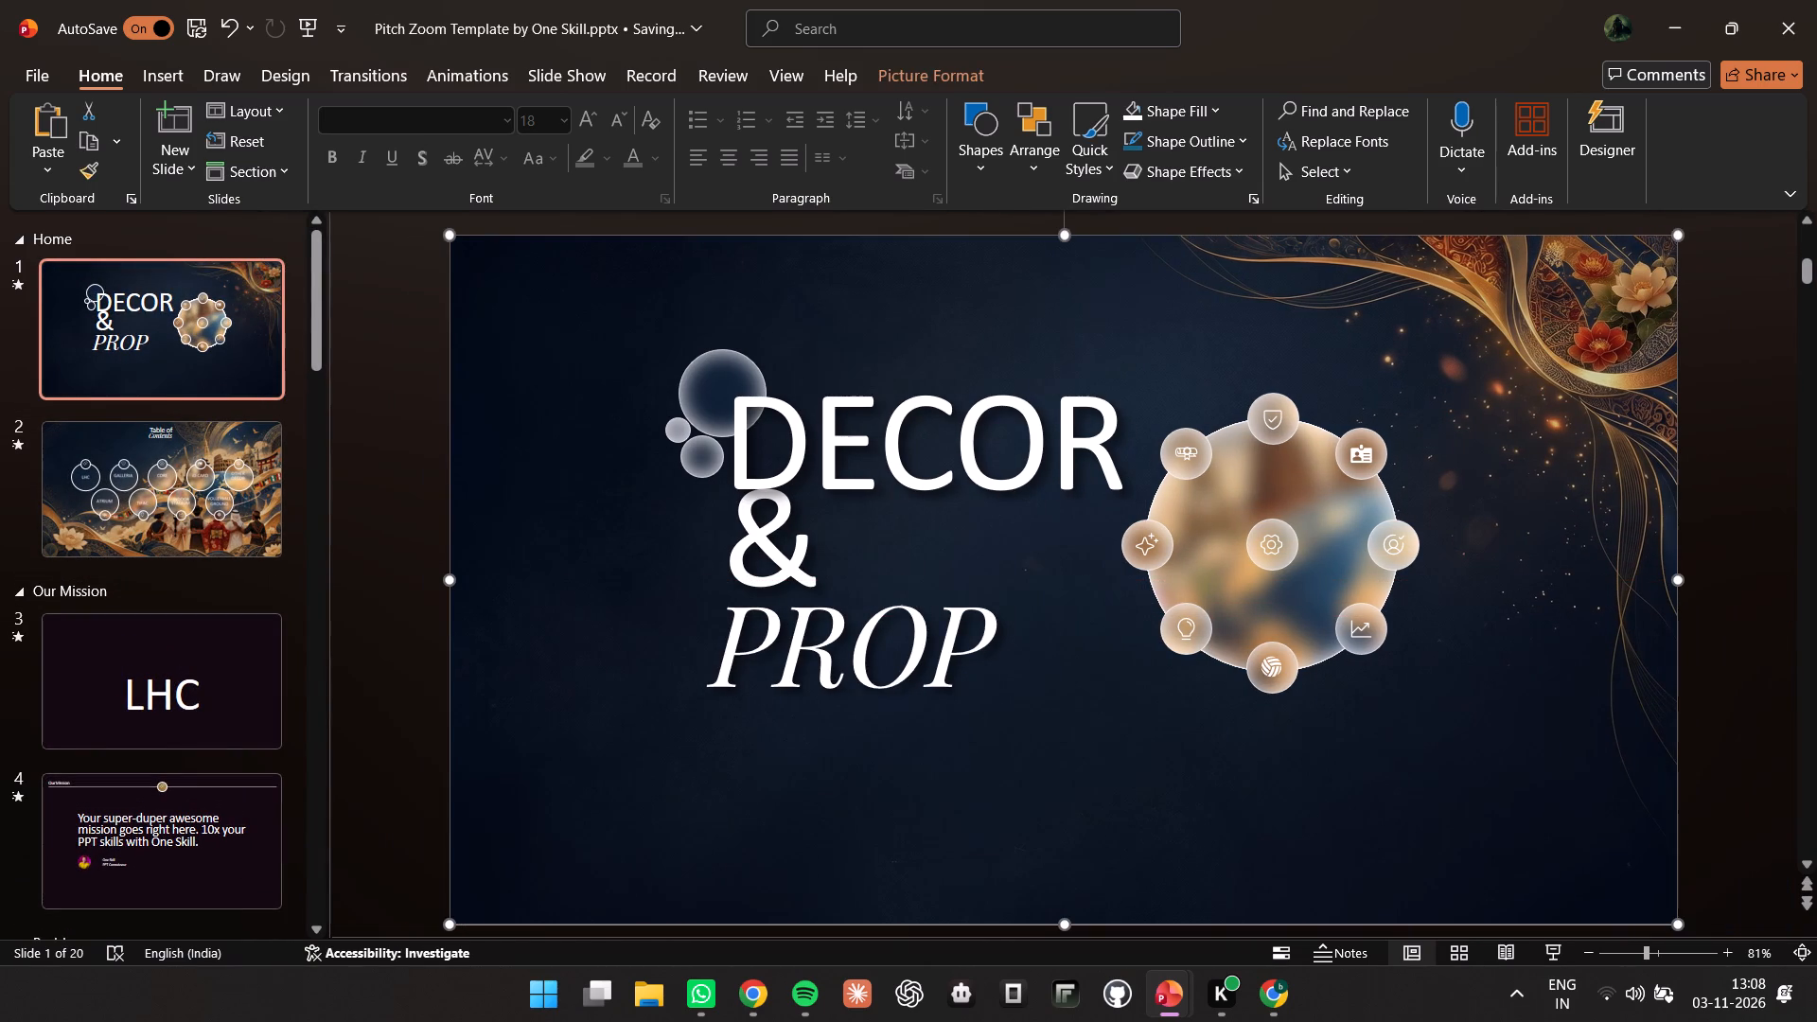
pyautogui.click(415, 457)
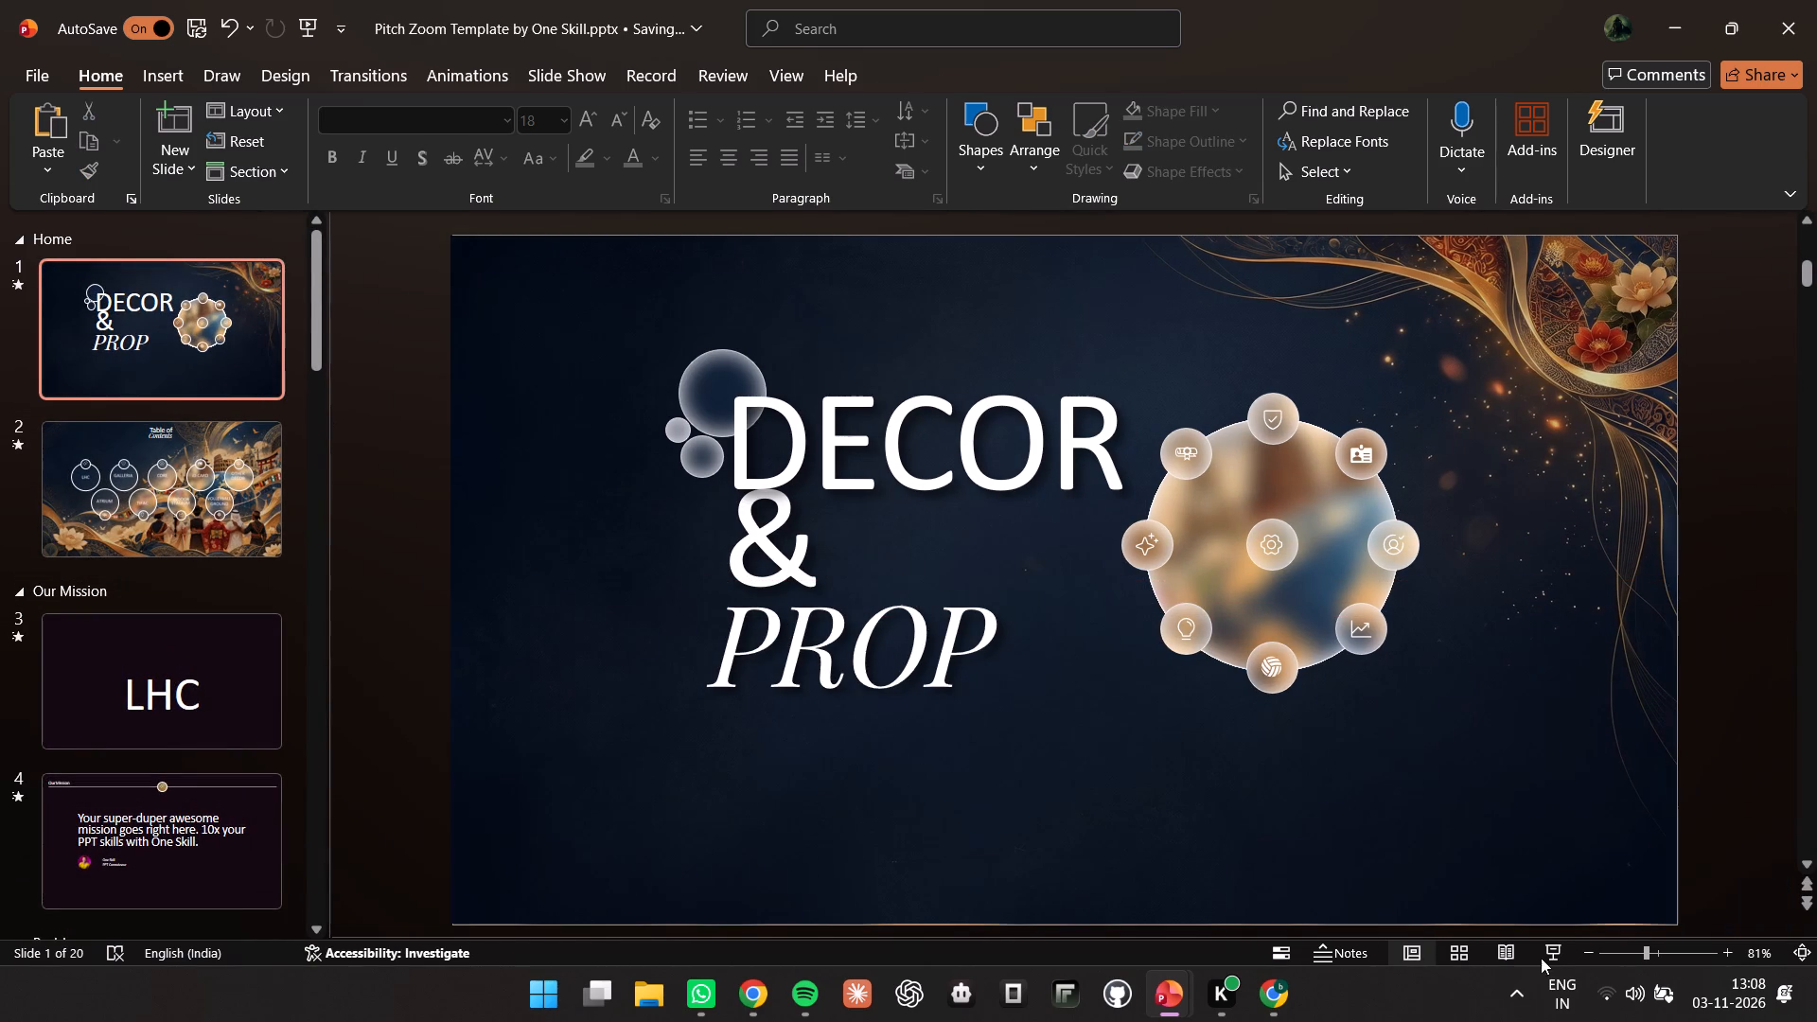
# Preview the slide show from slide 1 through the Table of Contents, the LHC section and the CORE section zoom, and exit it.
pyautogui.click(1551, 955)
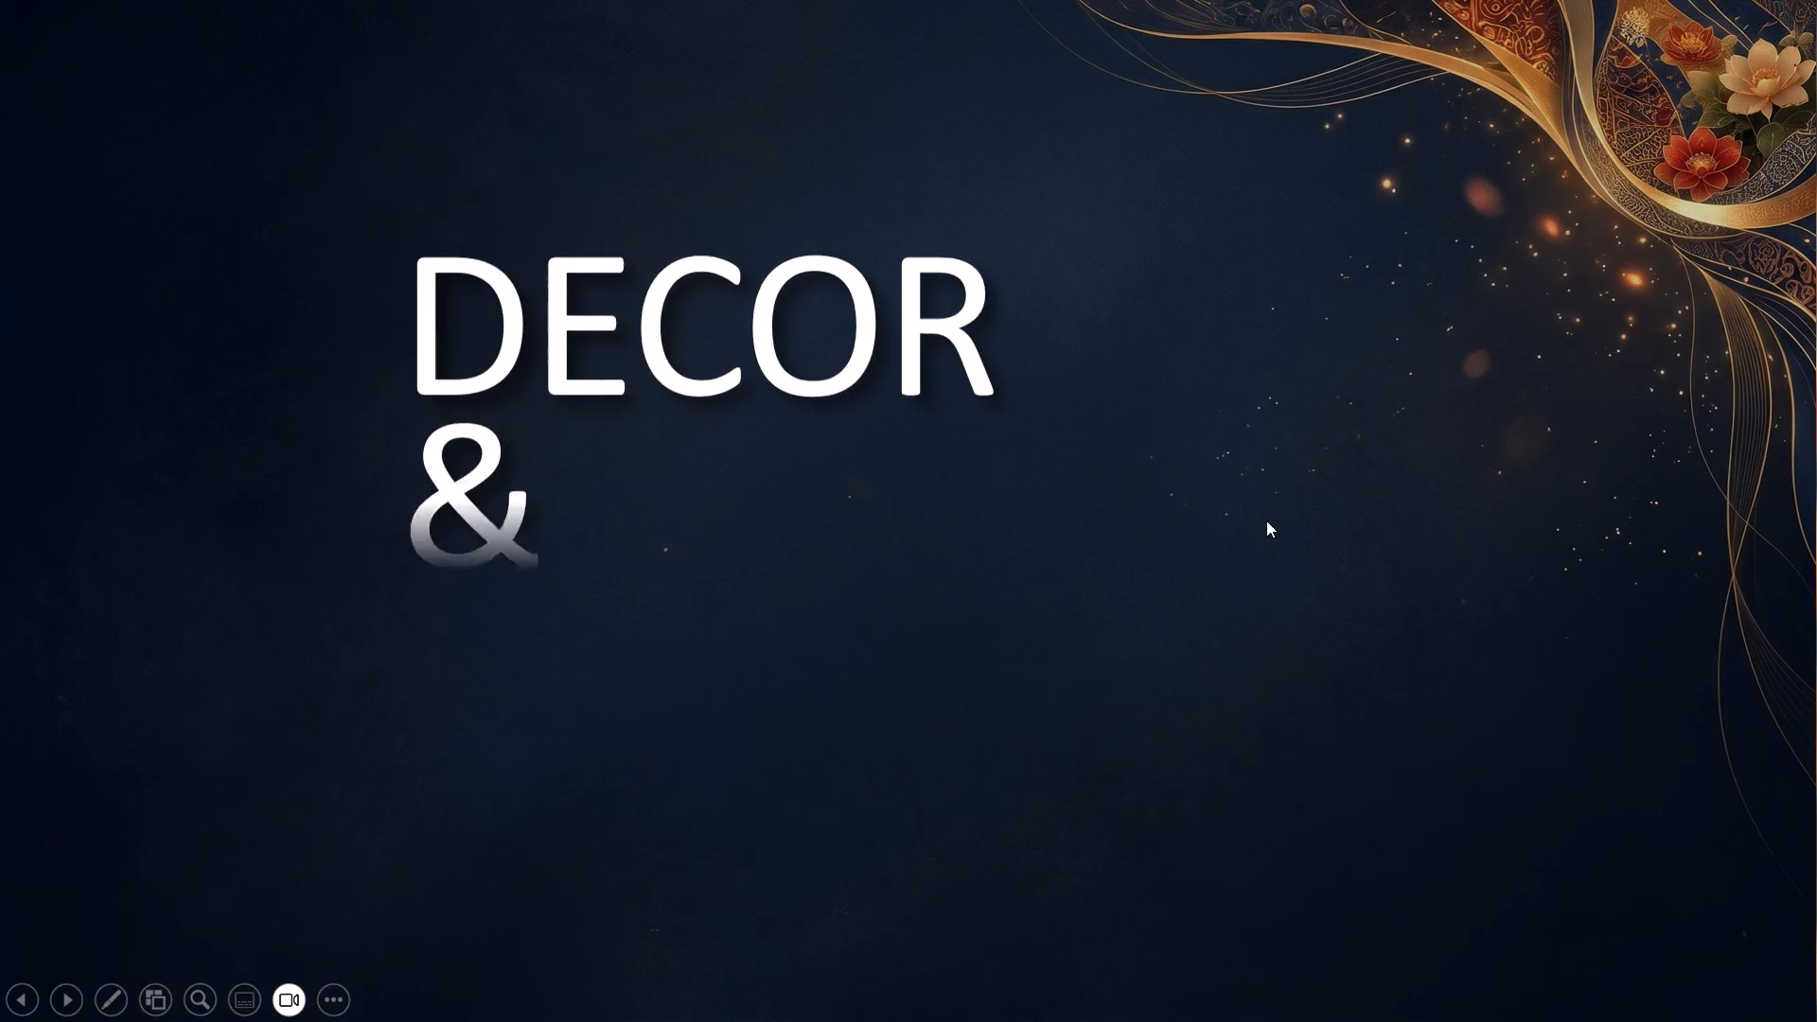
pyautogui.click(947, 591)
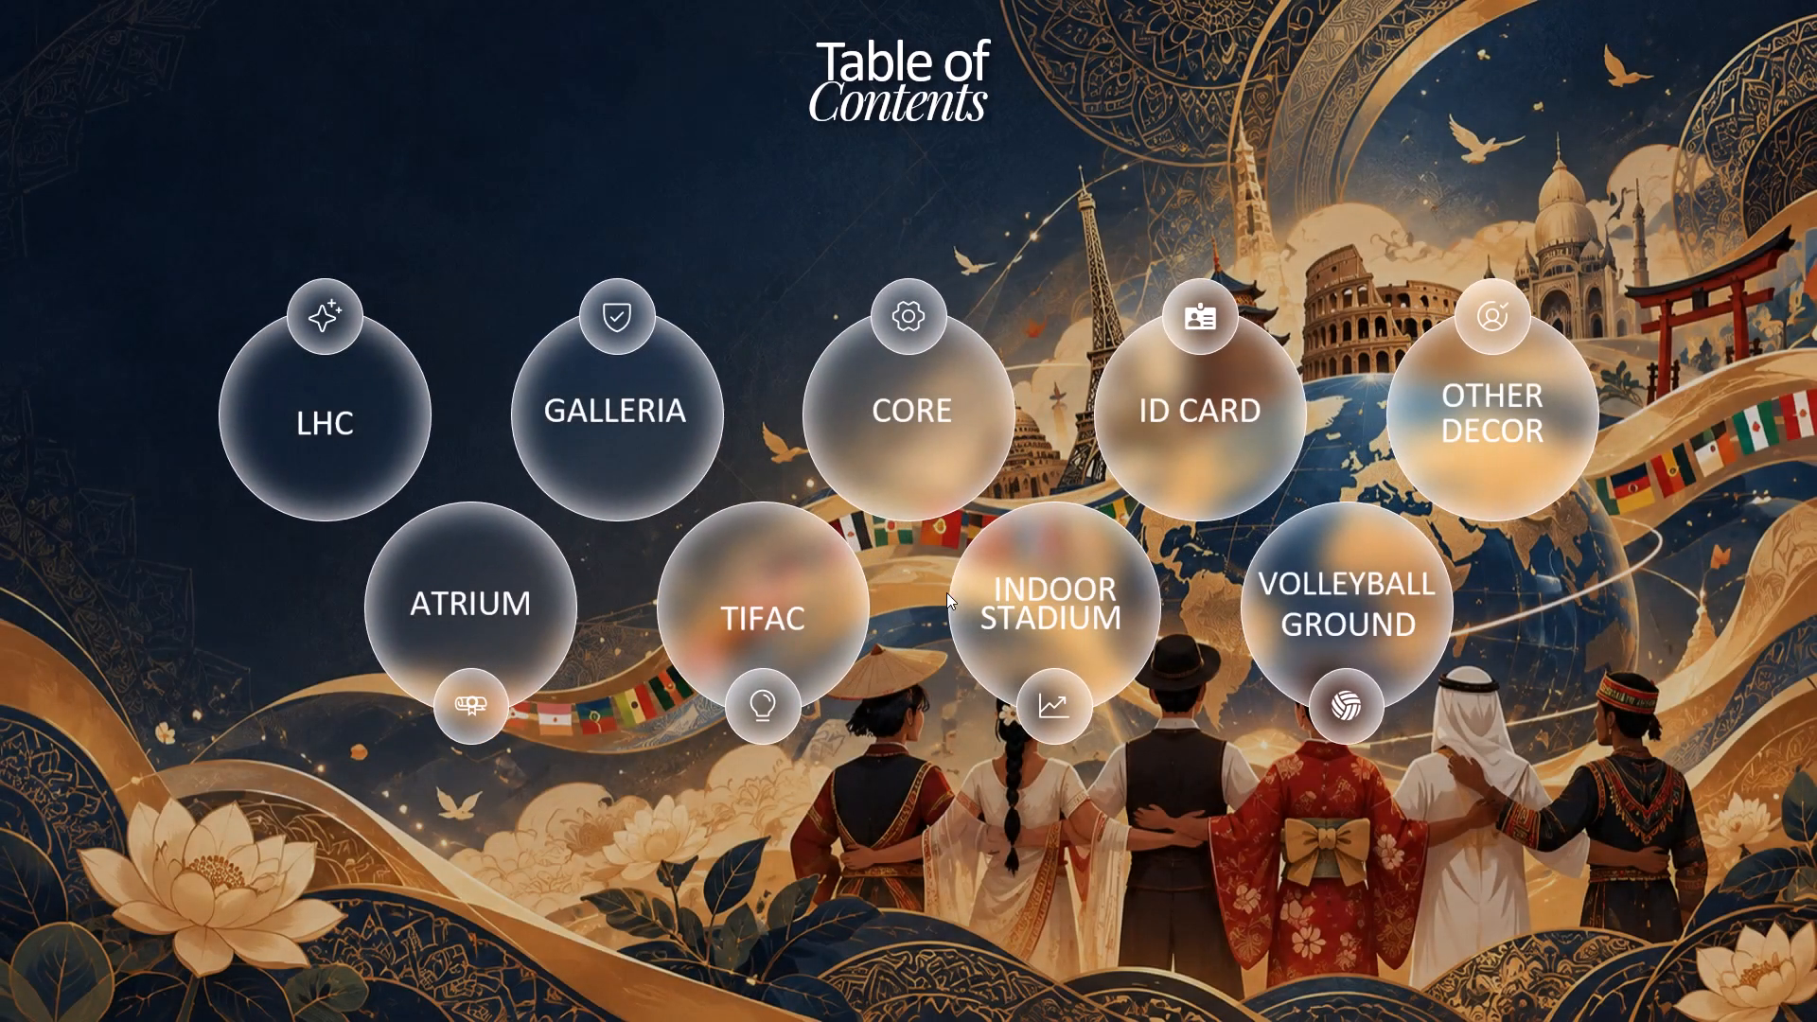
pyautogui.press('Right')
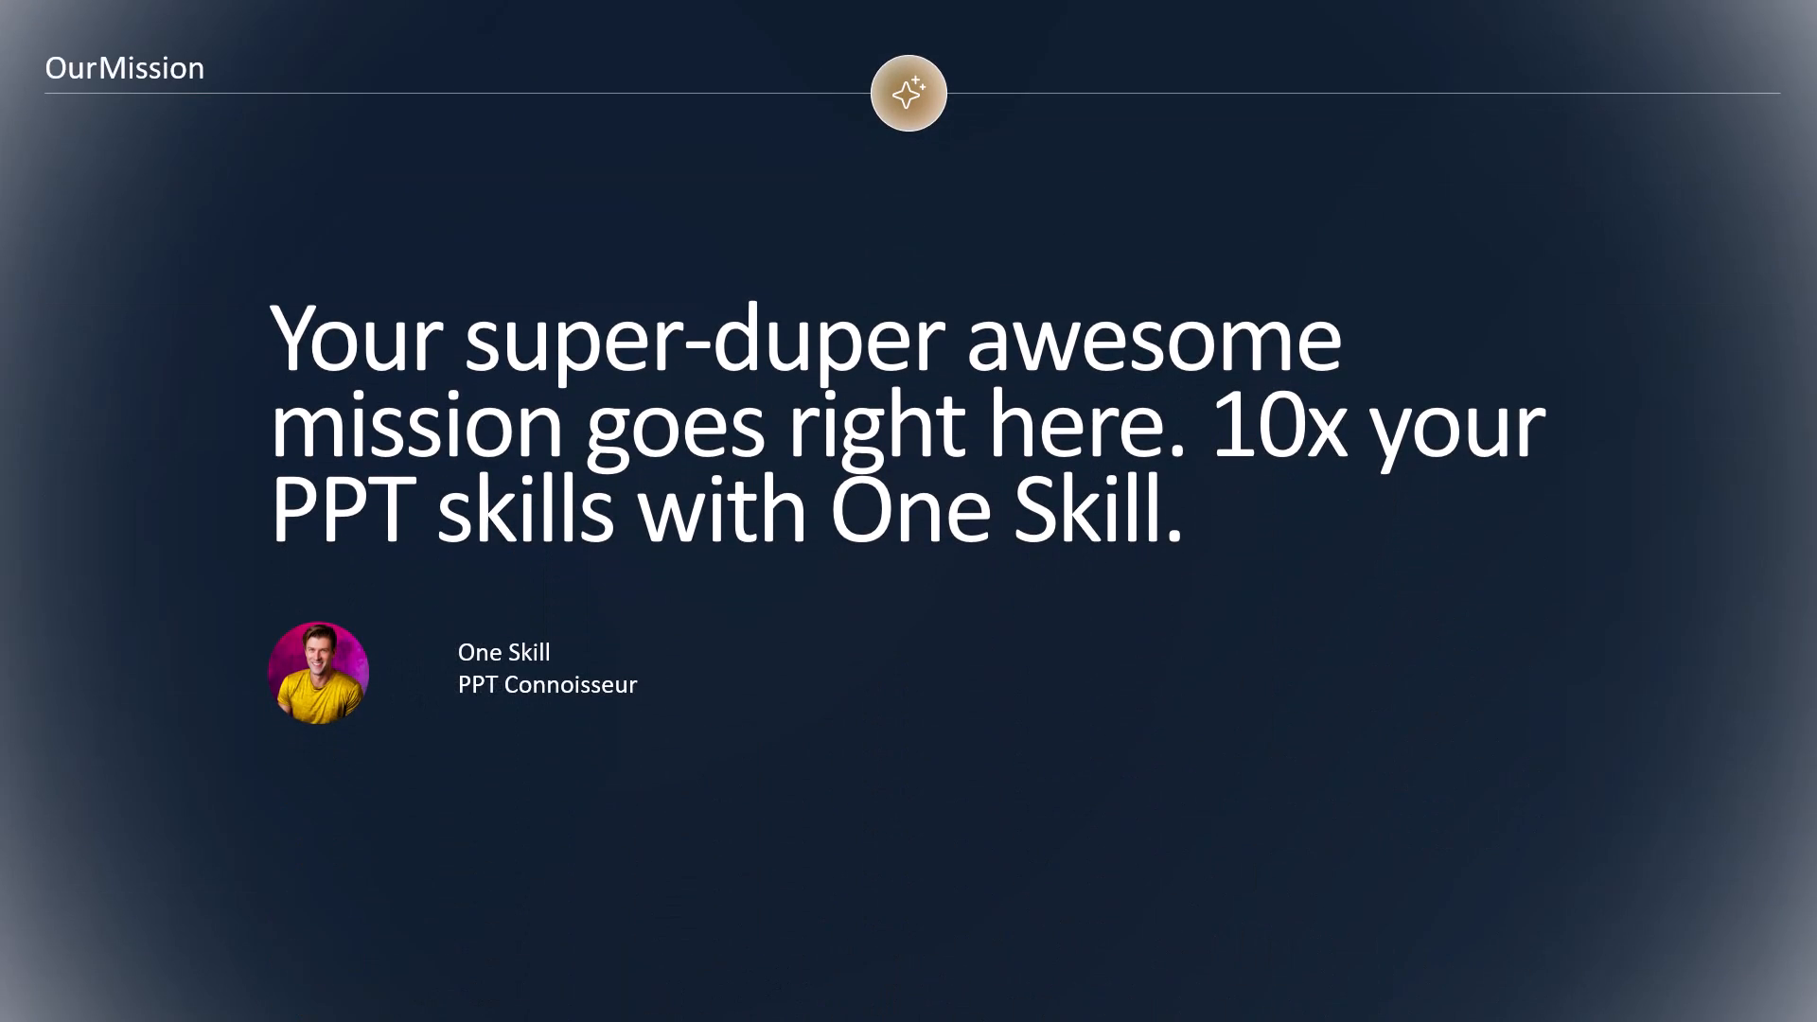
pyautogui.press('Left')
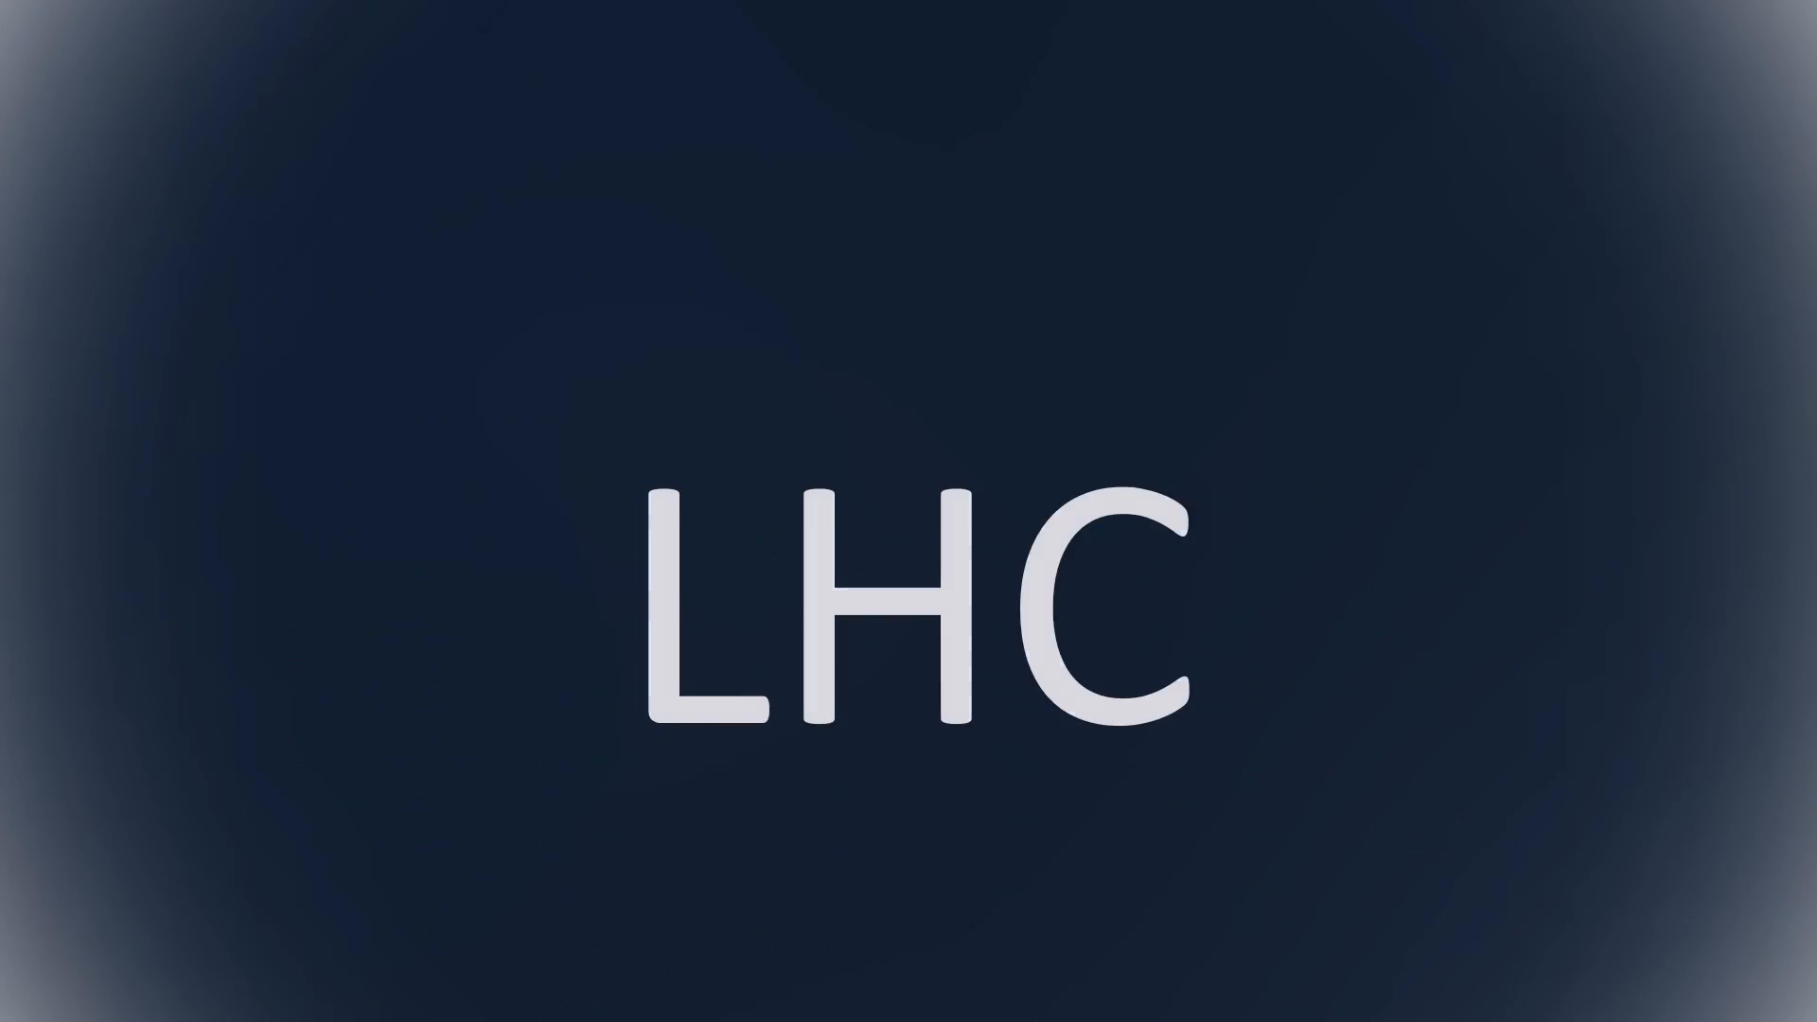
pyautogui.press('Left')
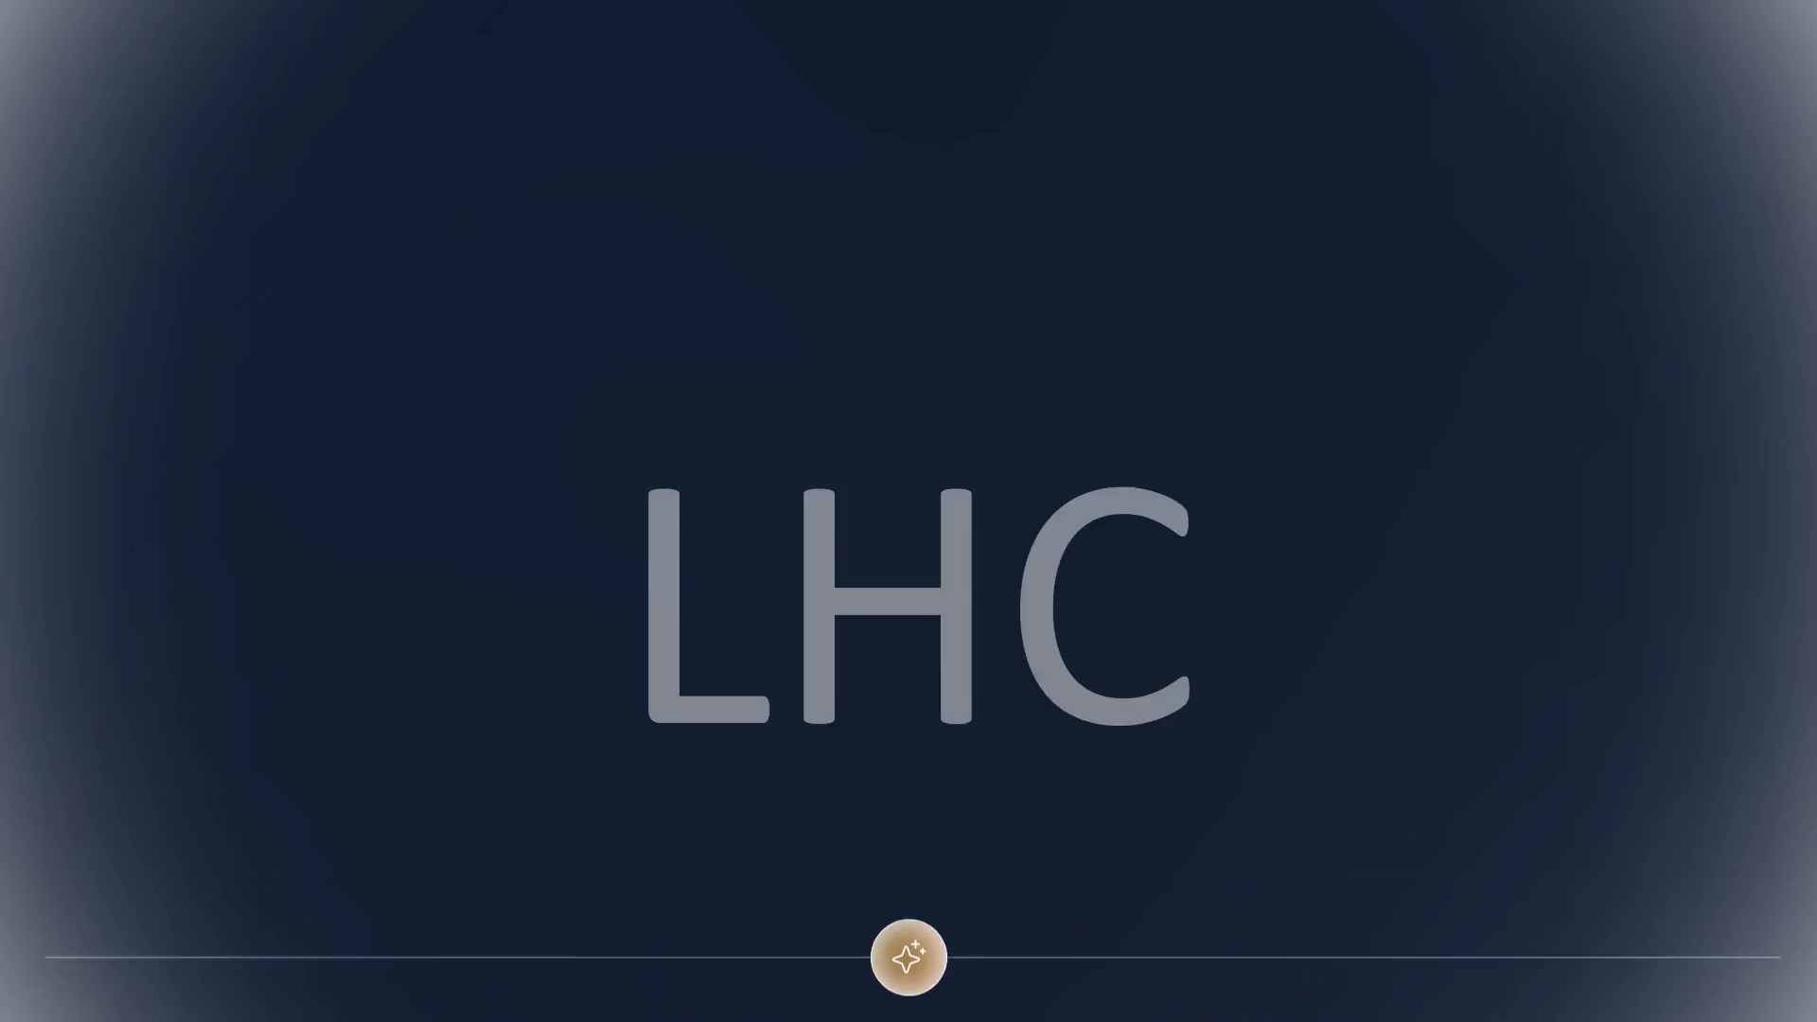
pyautogui.press('Left')
pyautogui.press('Left')
pyautogui.press('Left')
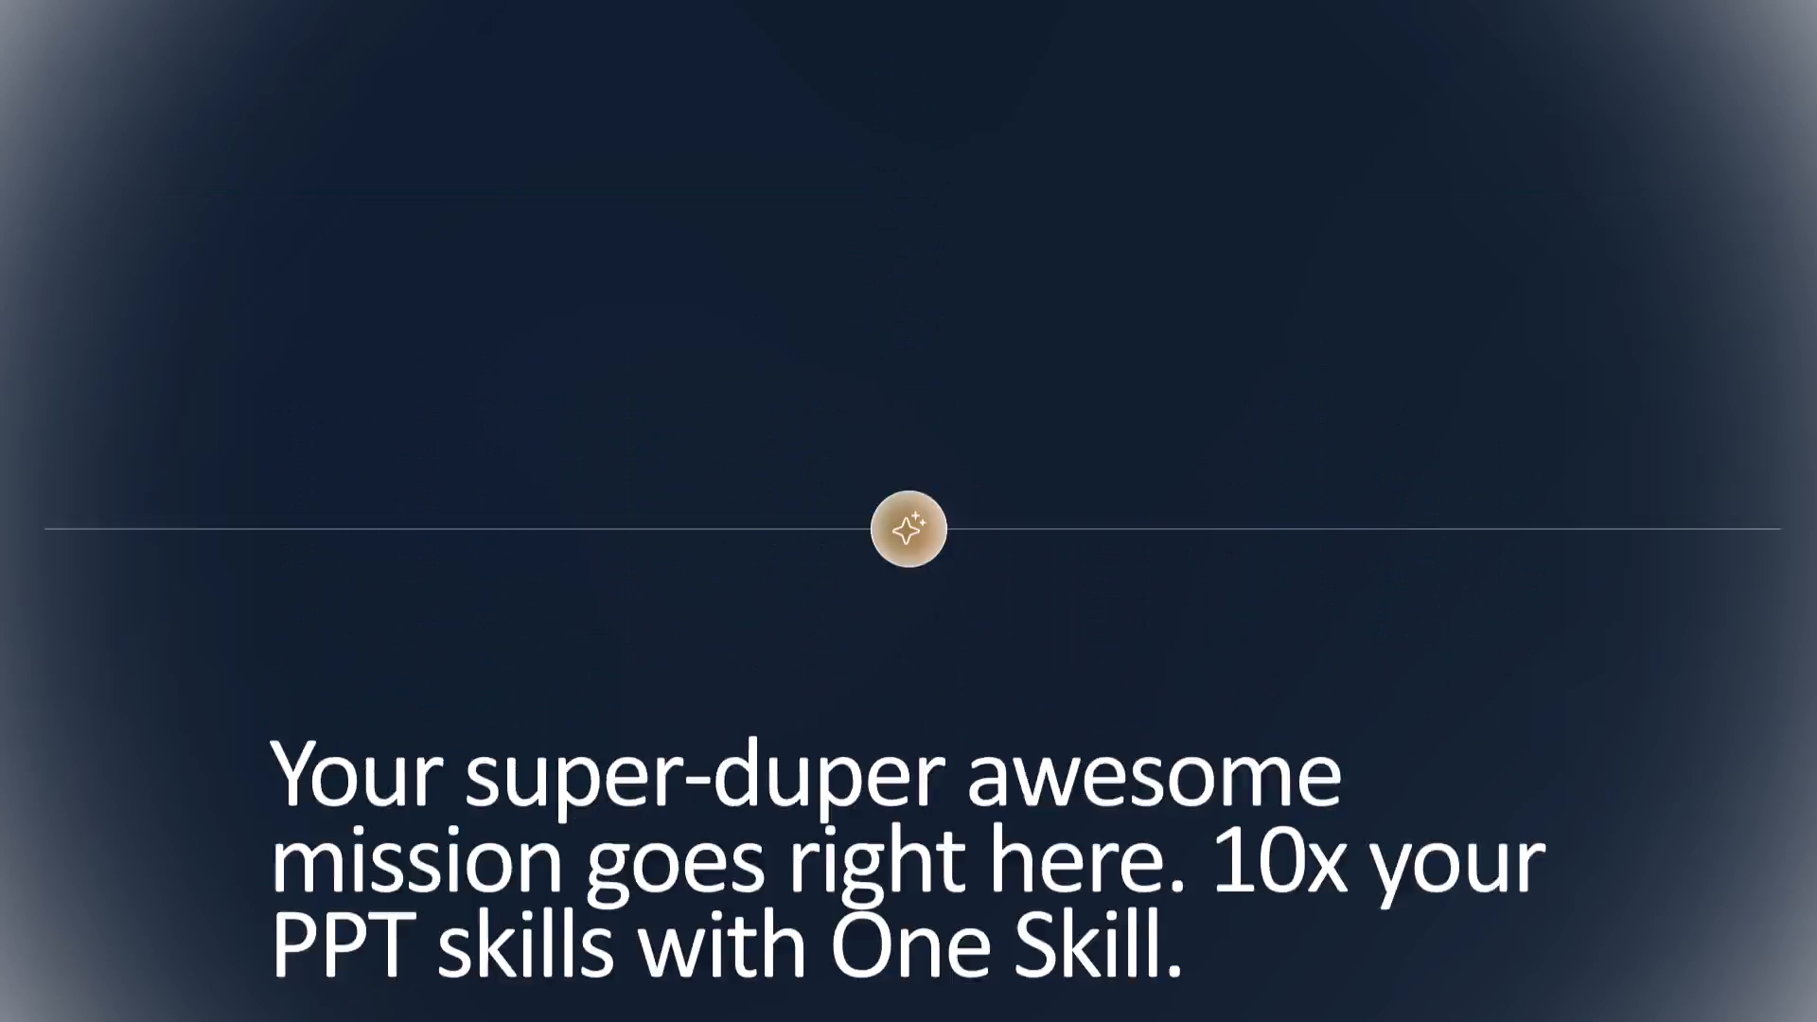
pyautogui.press('Left')
pyautogui.press('Left')
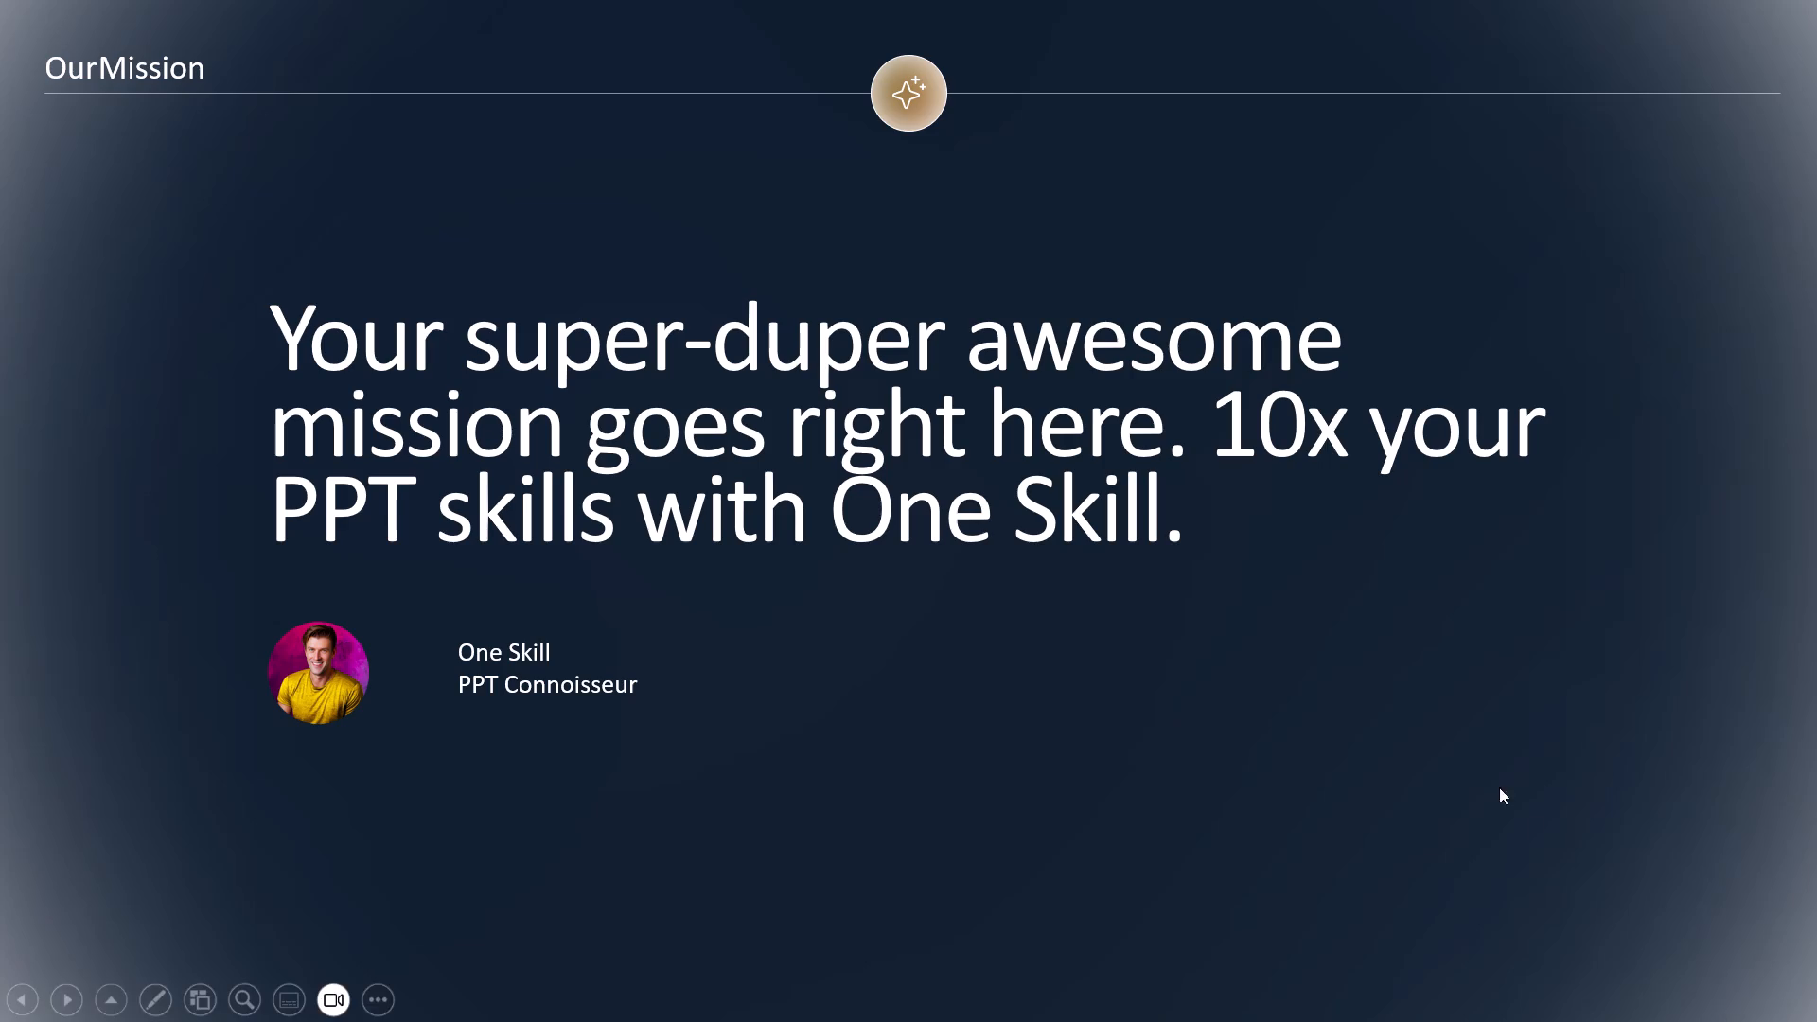
pyautogui.click(1378, 641)
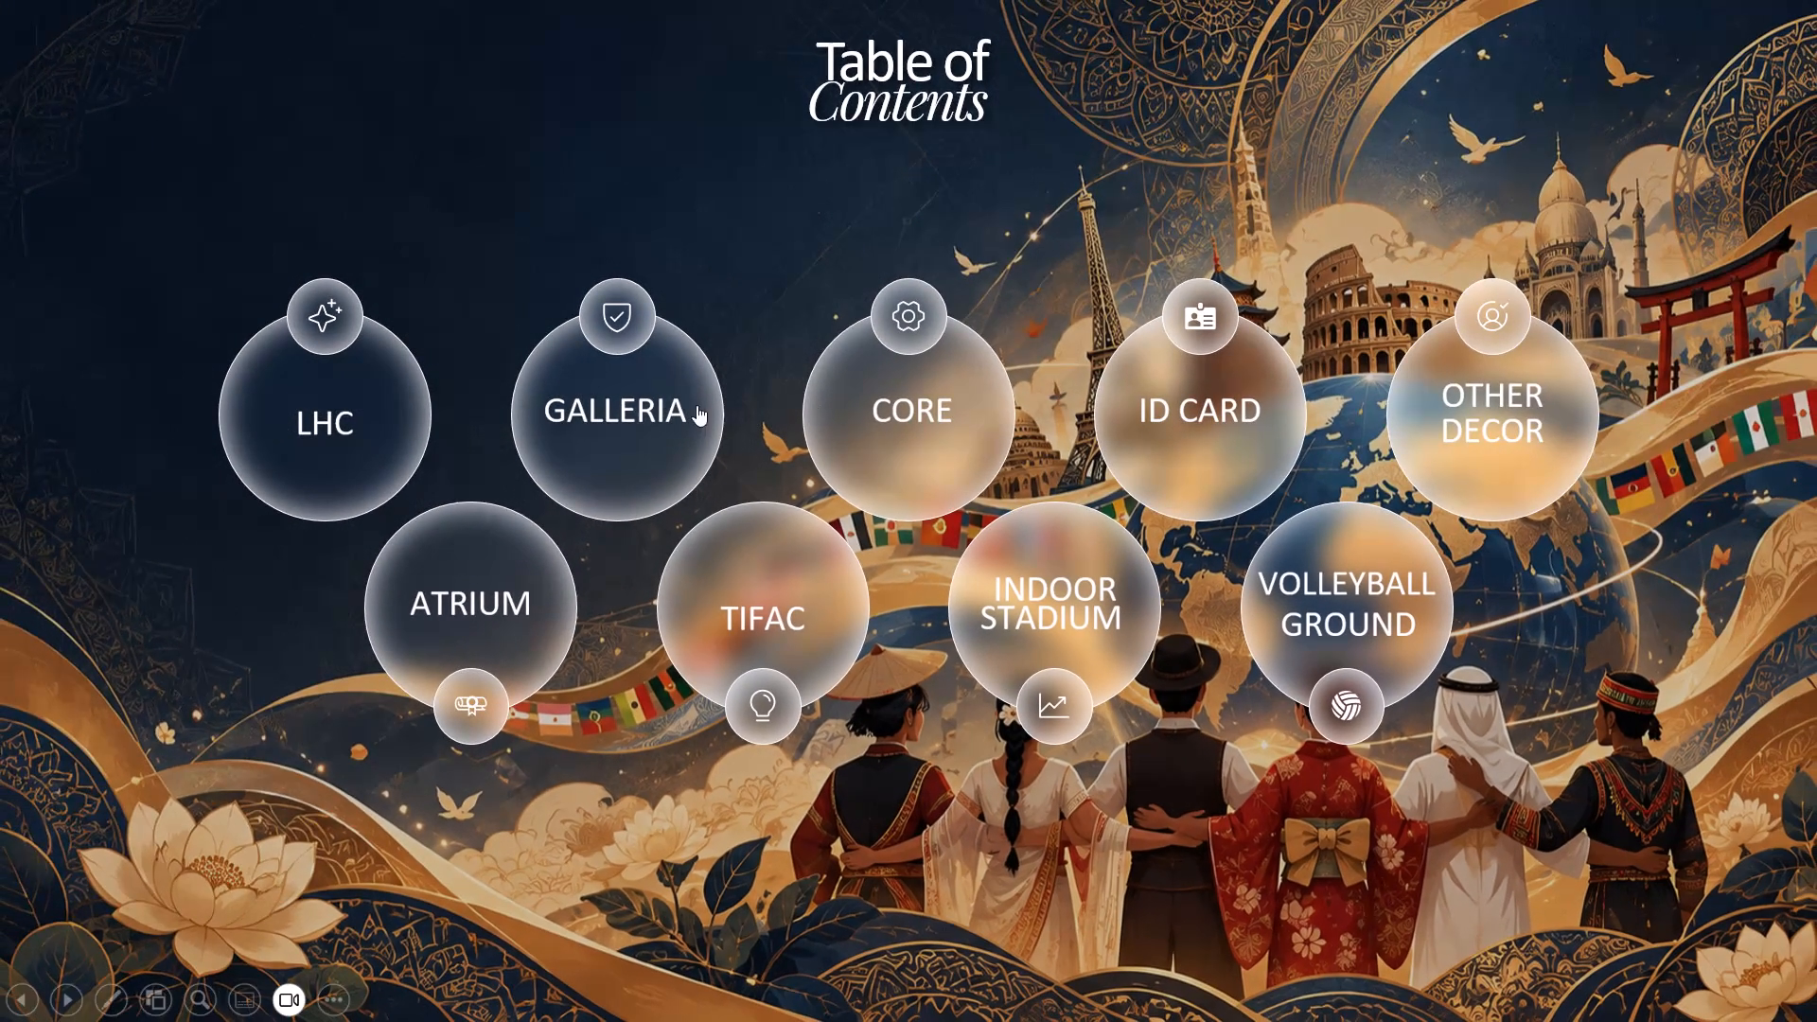
pyautogui.click(887, 396)
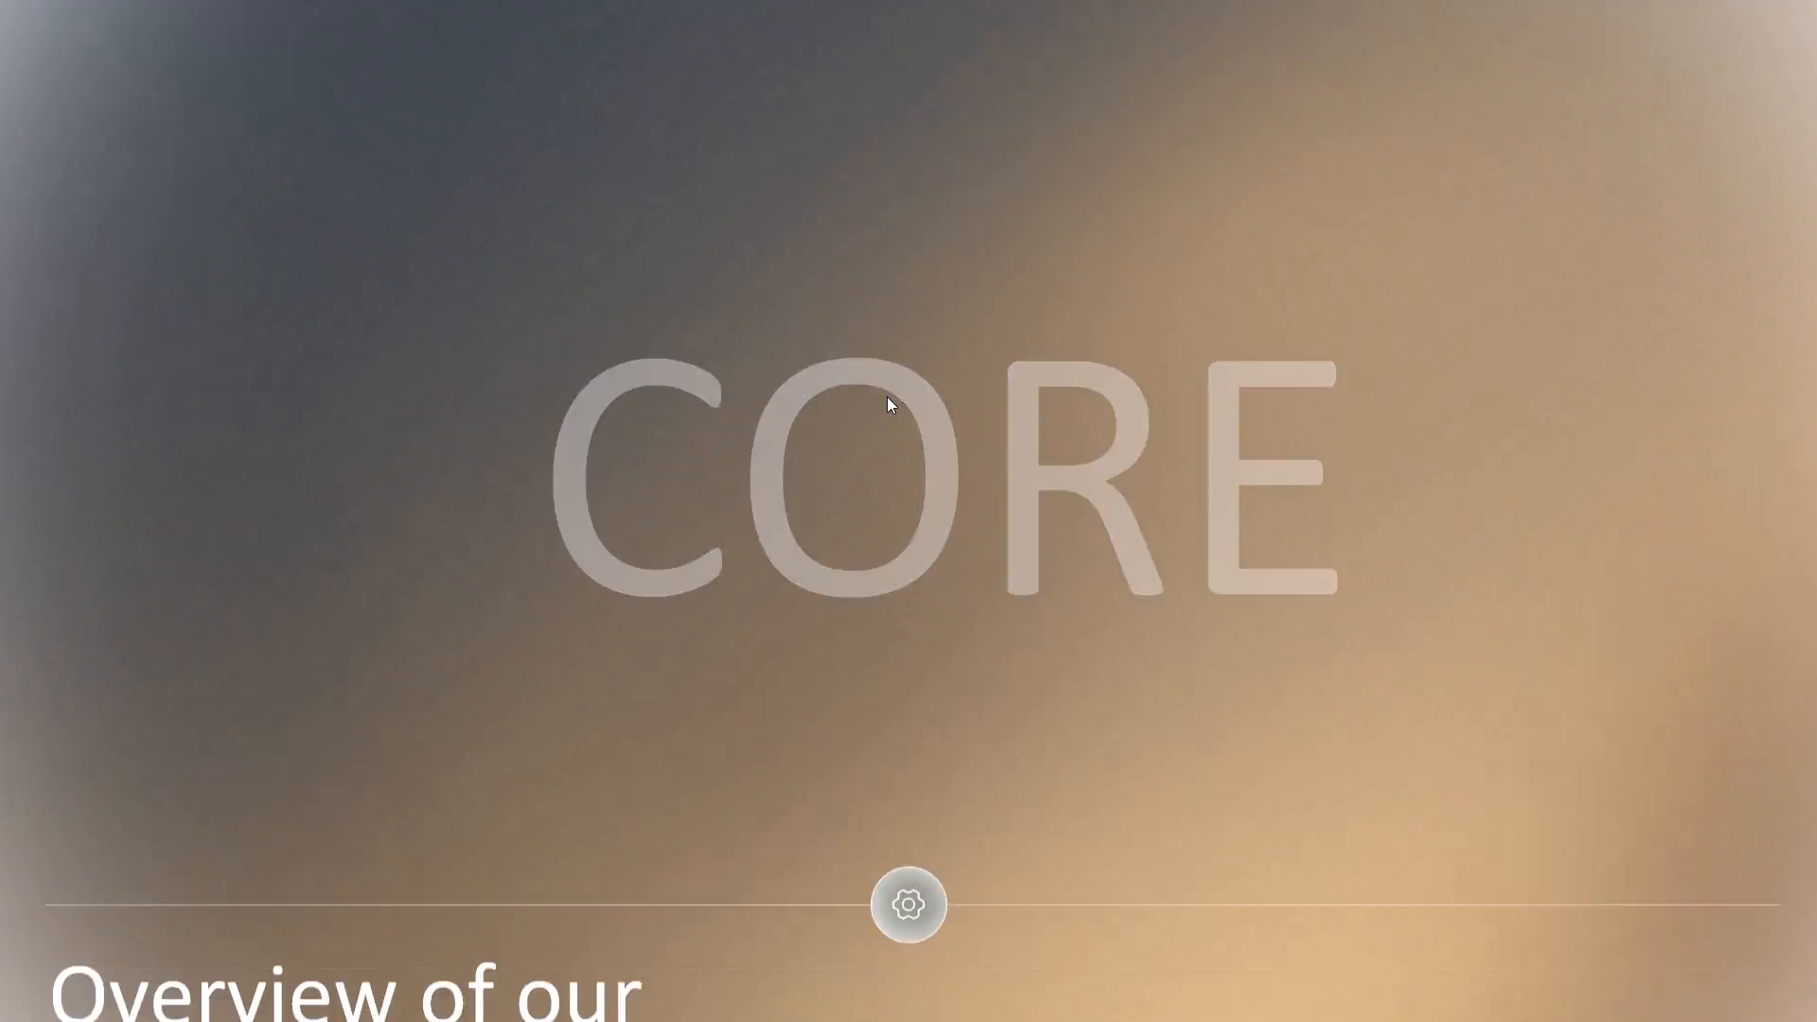
pyautogui.press('Escape')
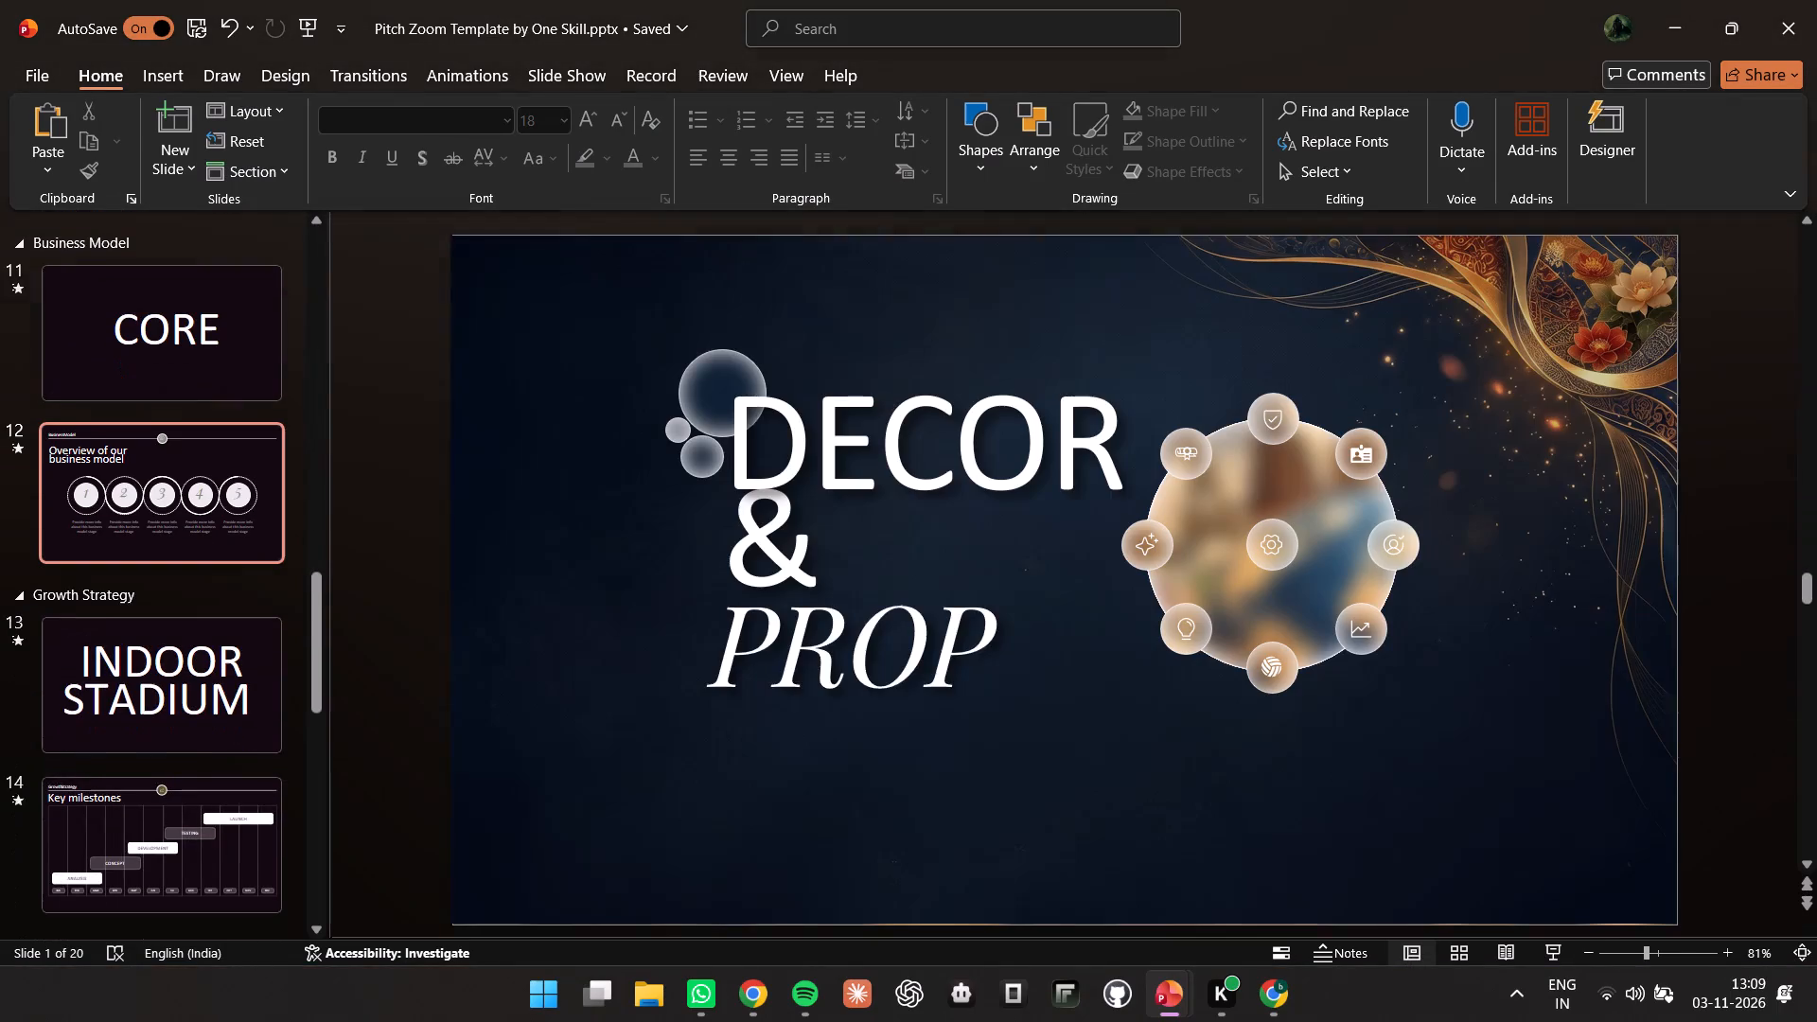
# Examine slide 12, "Overview of our business model": play its animation preview and check which objects can be selected on it.
pyautogui.scroll(7, 152, 441)
pyautogui.scroll(-7, 157, 443)
pyautogui.scroll(2, 153, 488)
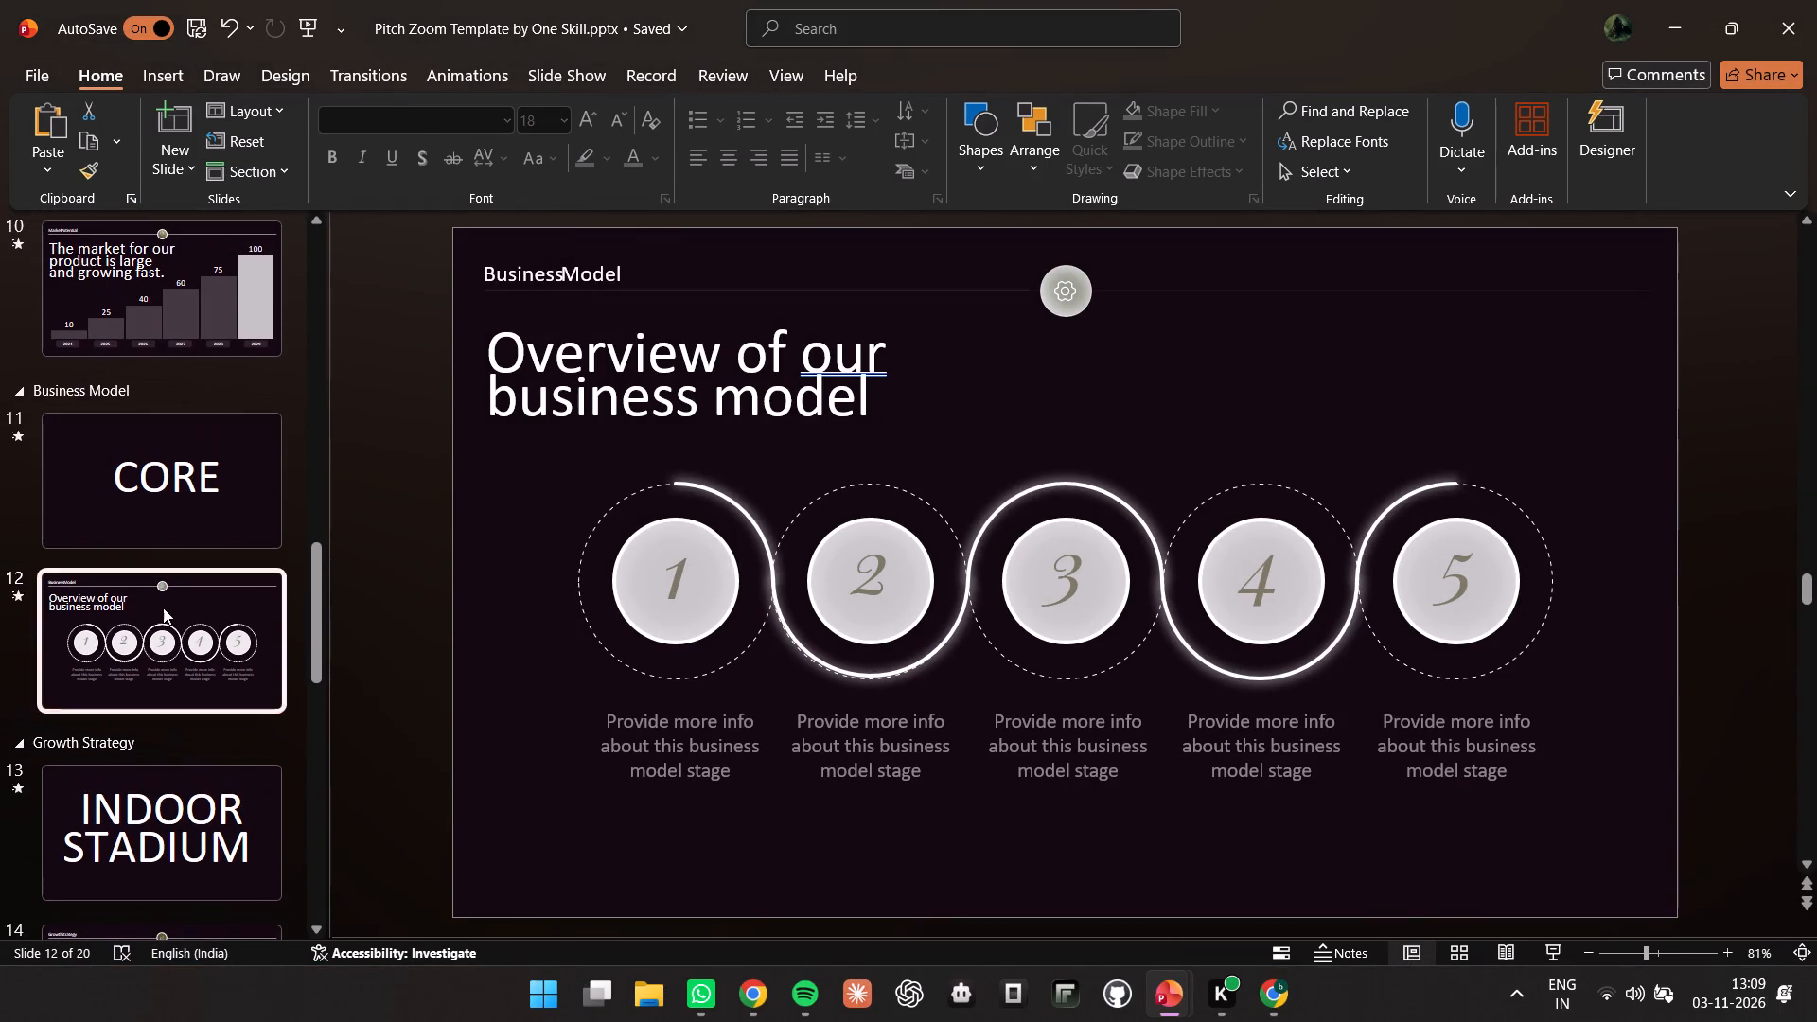
pyautogui.click(889, 383)
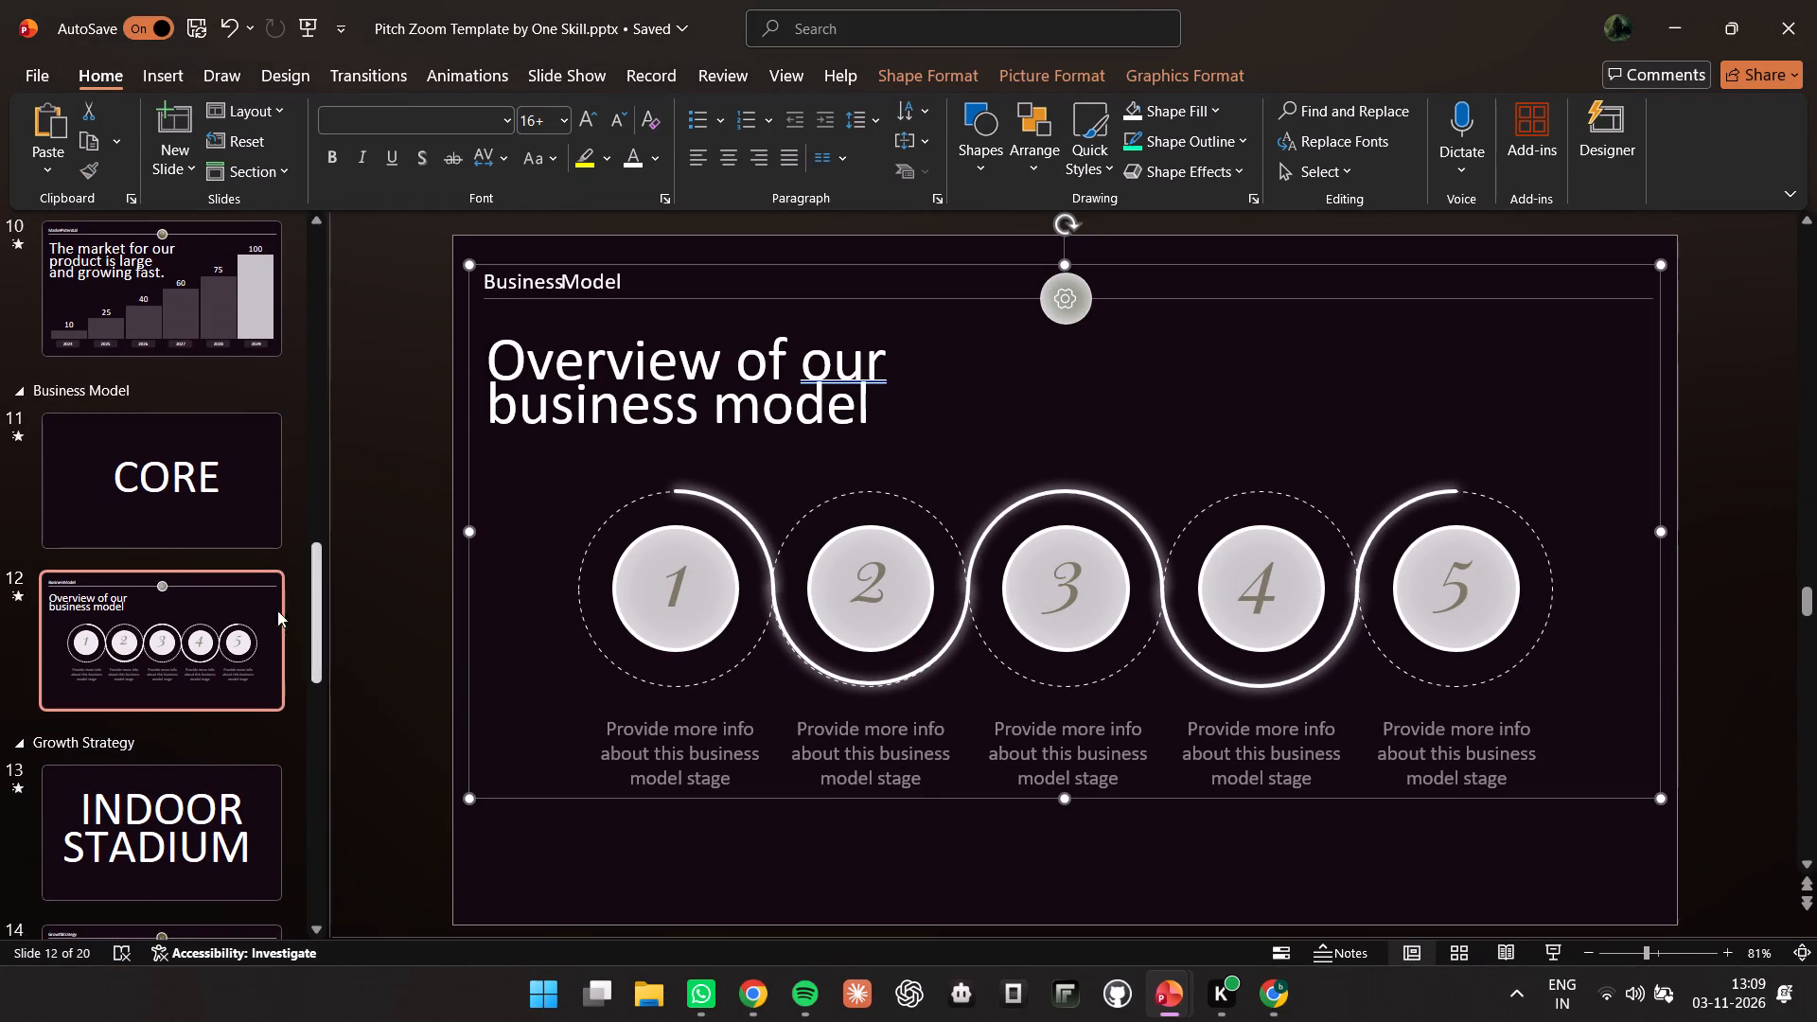
pyautogui.rightClick(50, 608)
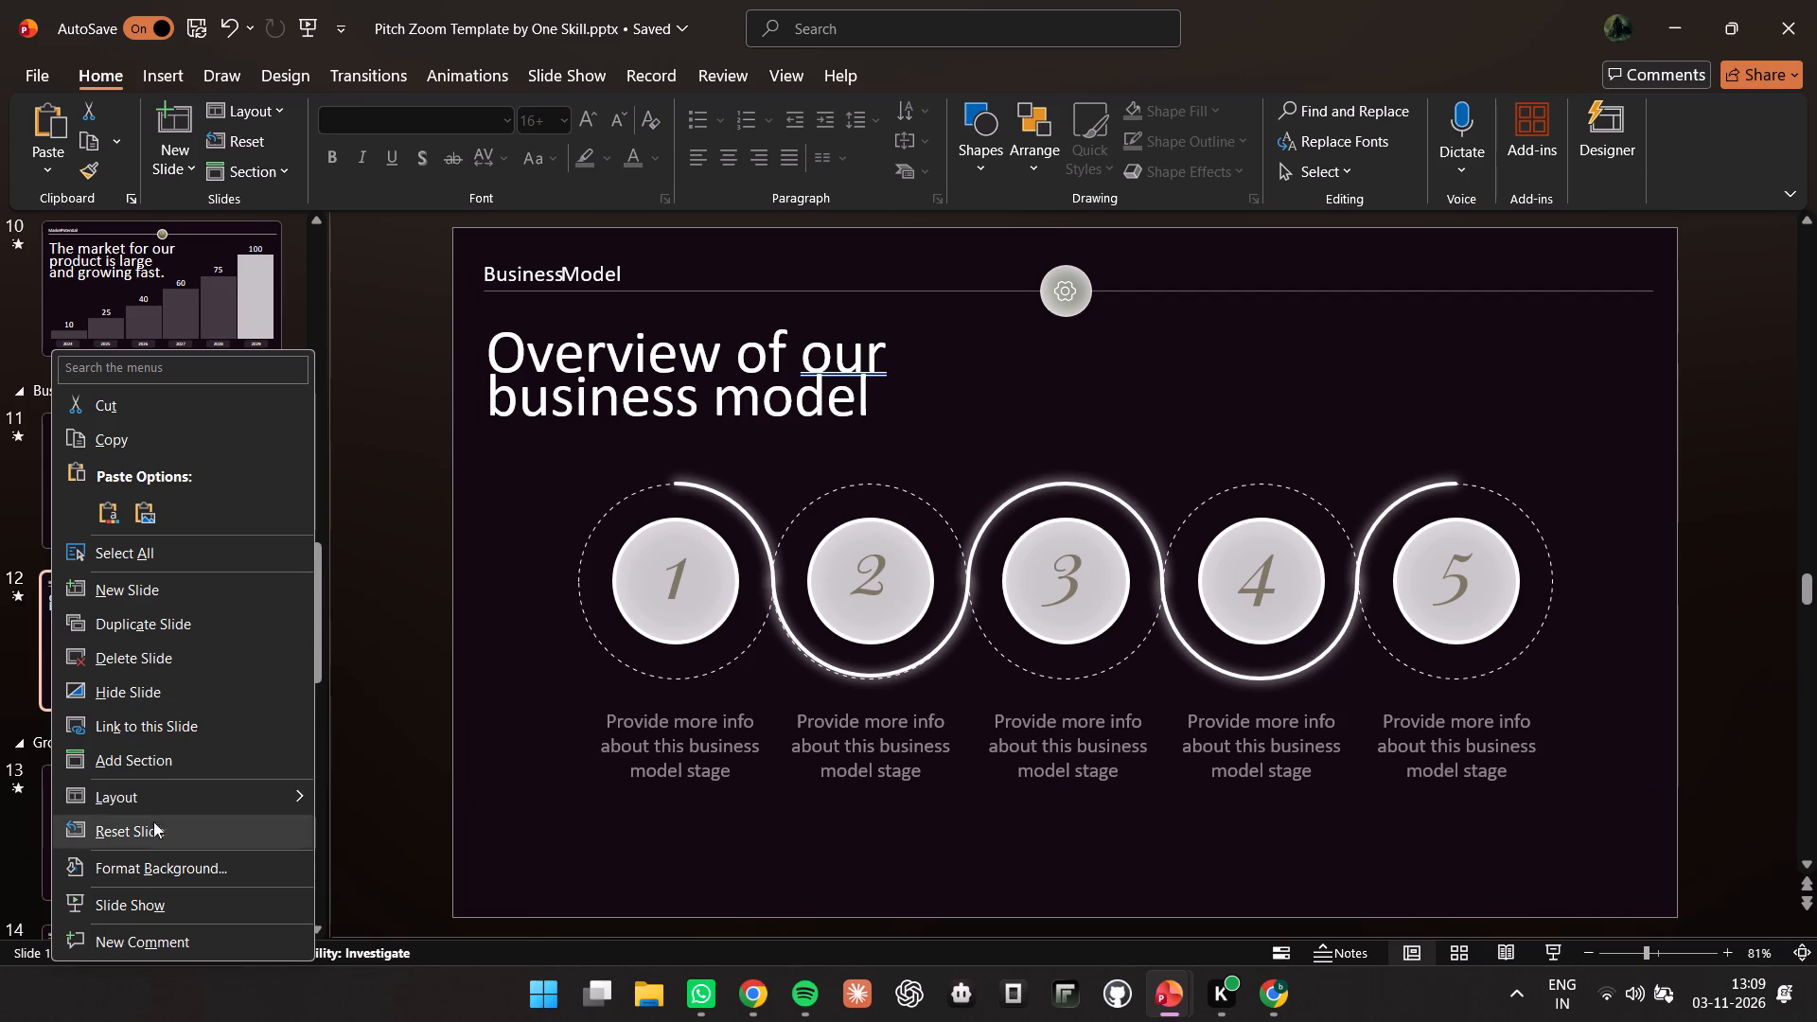
pyautogui.click(25, 643)
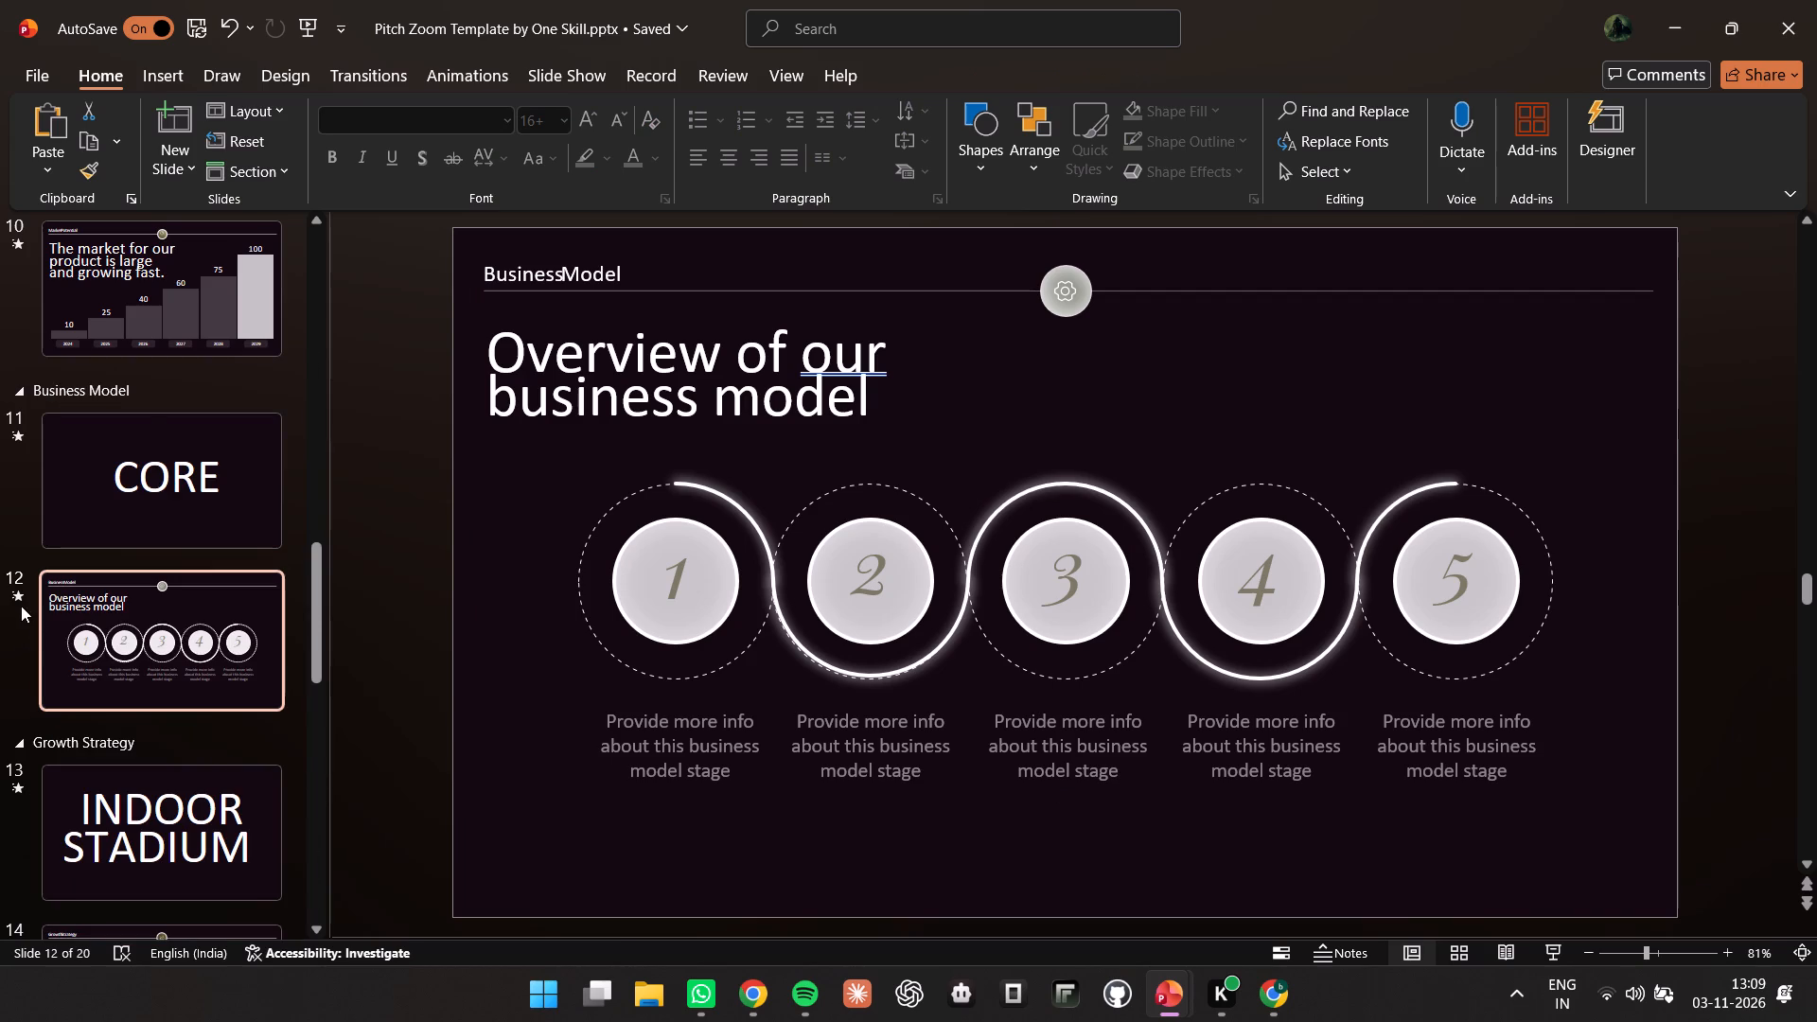
pyautogui.click(20, 599)
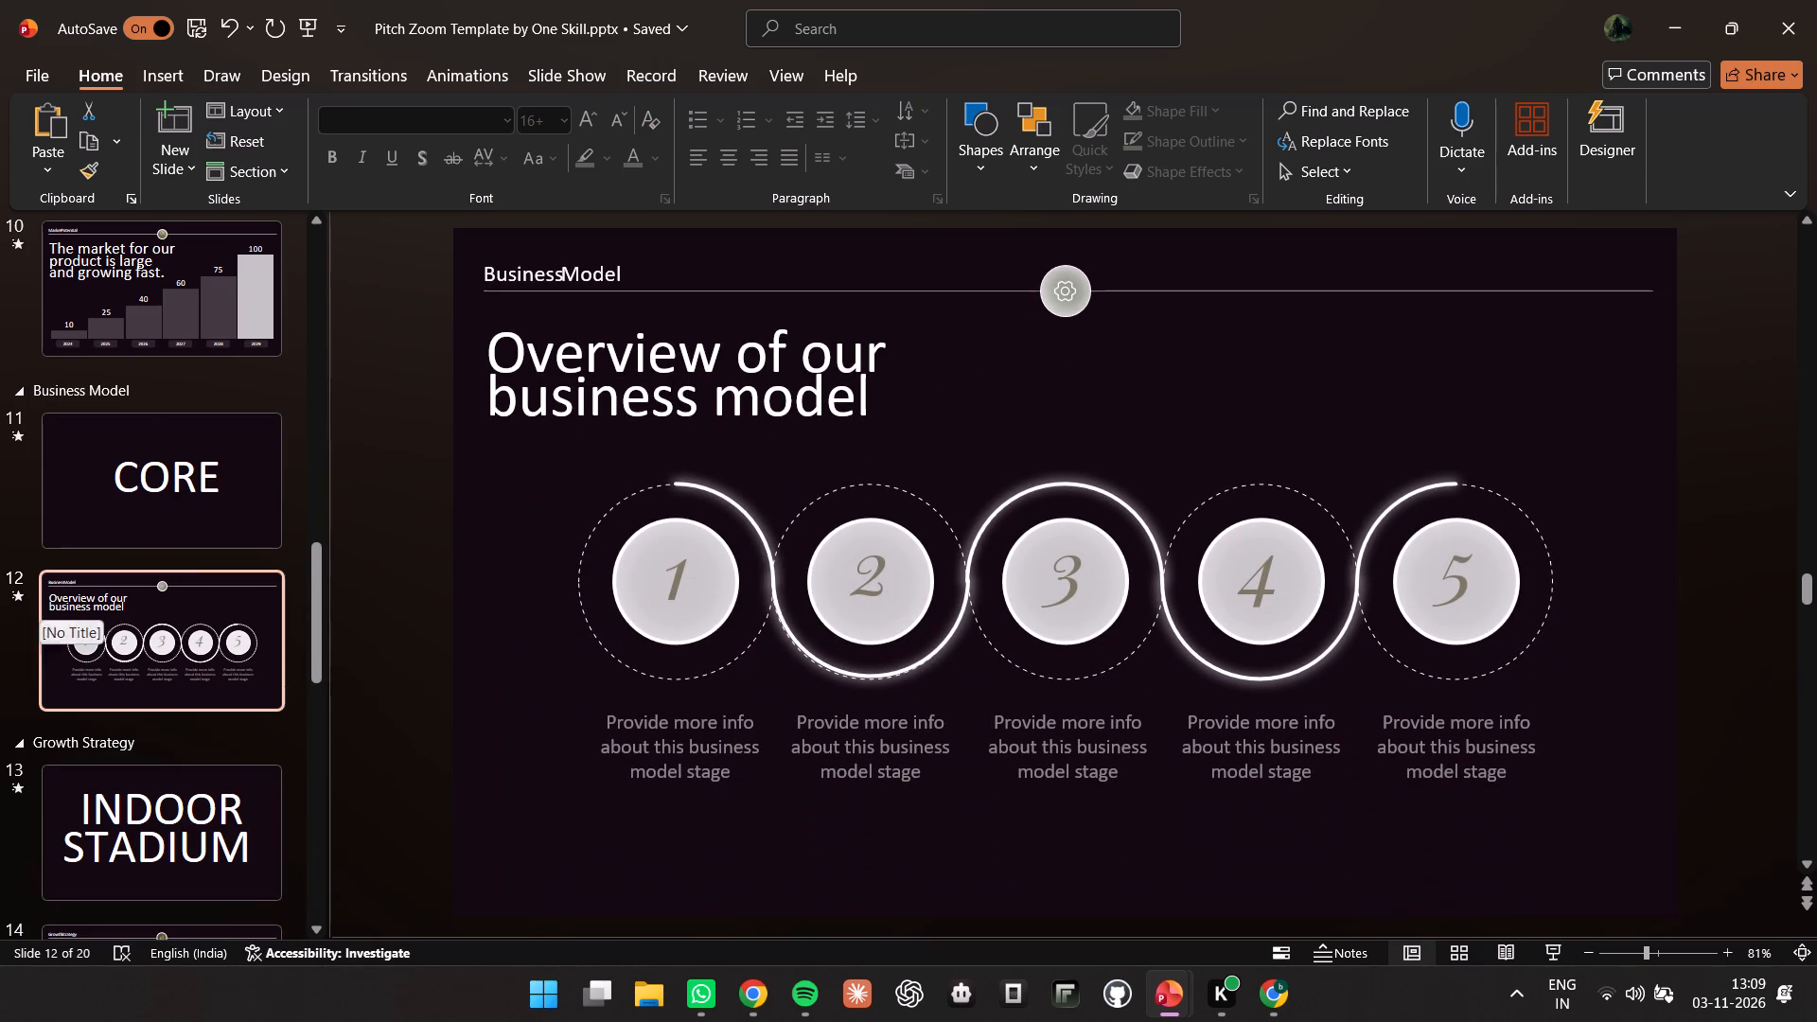
pyautogui.click(1200, 427)
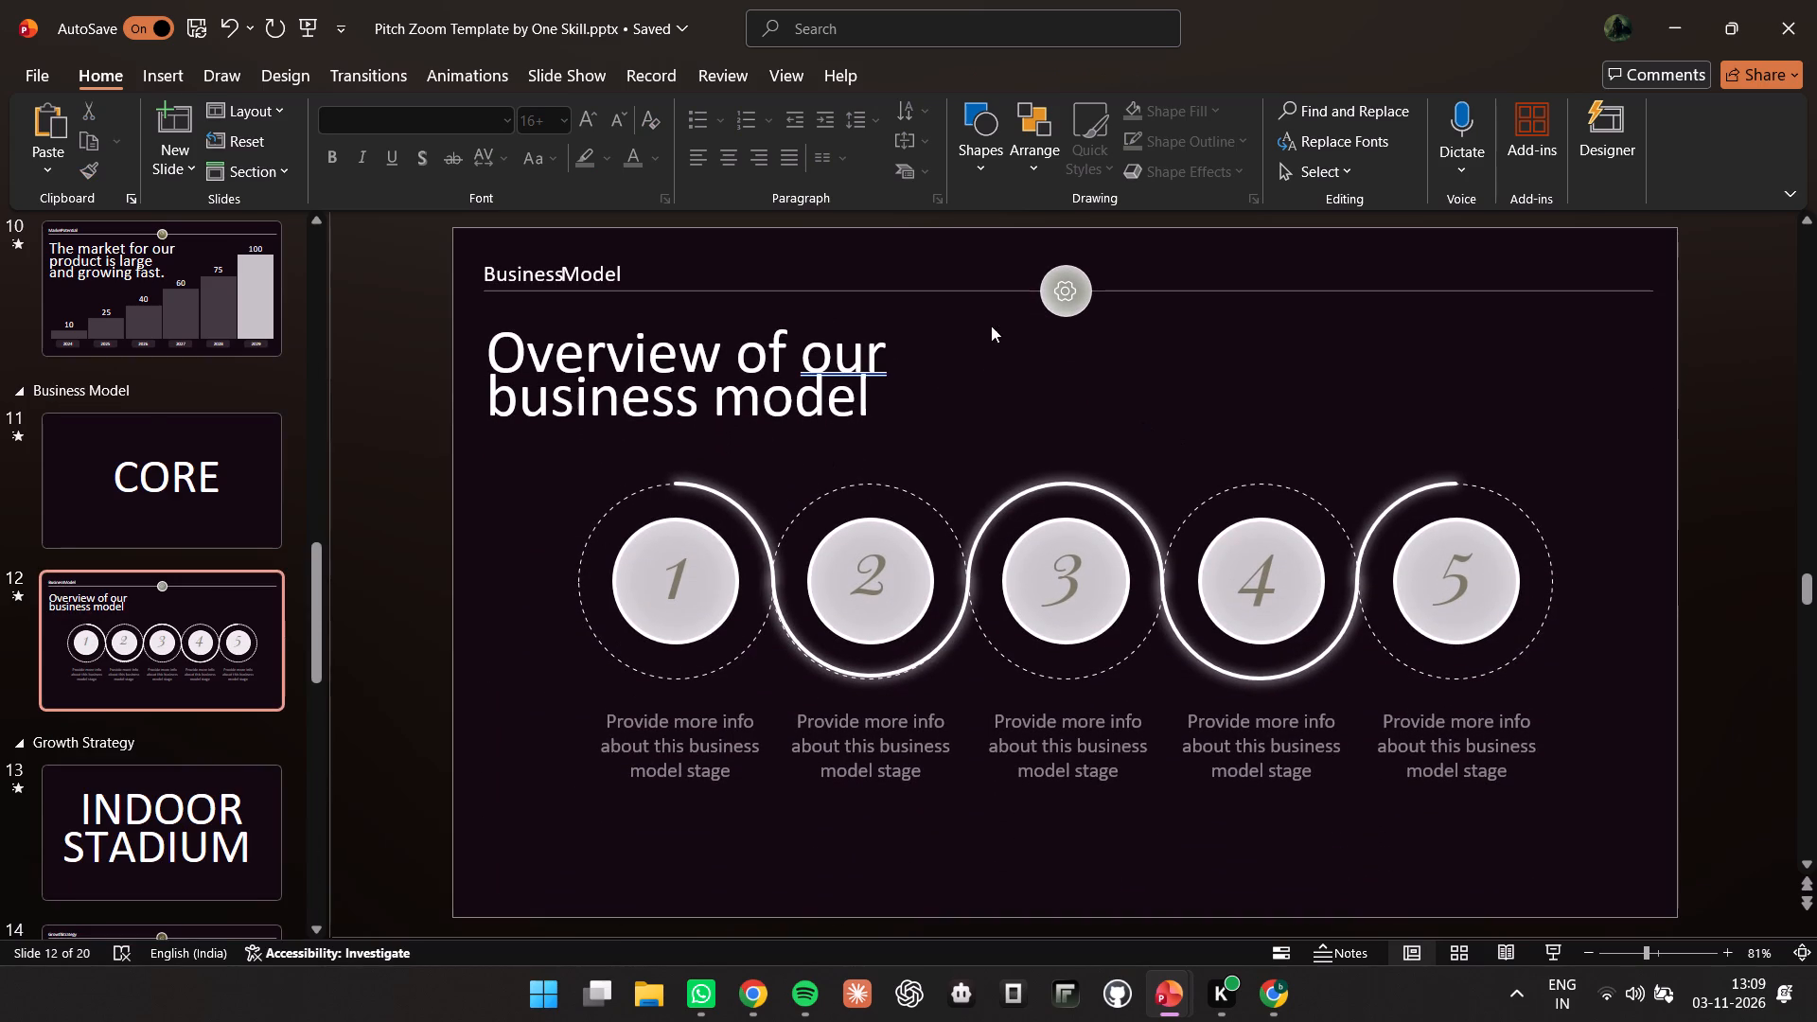
pyautogui.moveTo(469, 257); pyautogui.dragTo(950, 695)
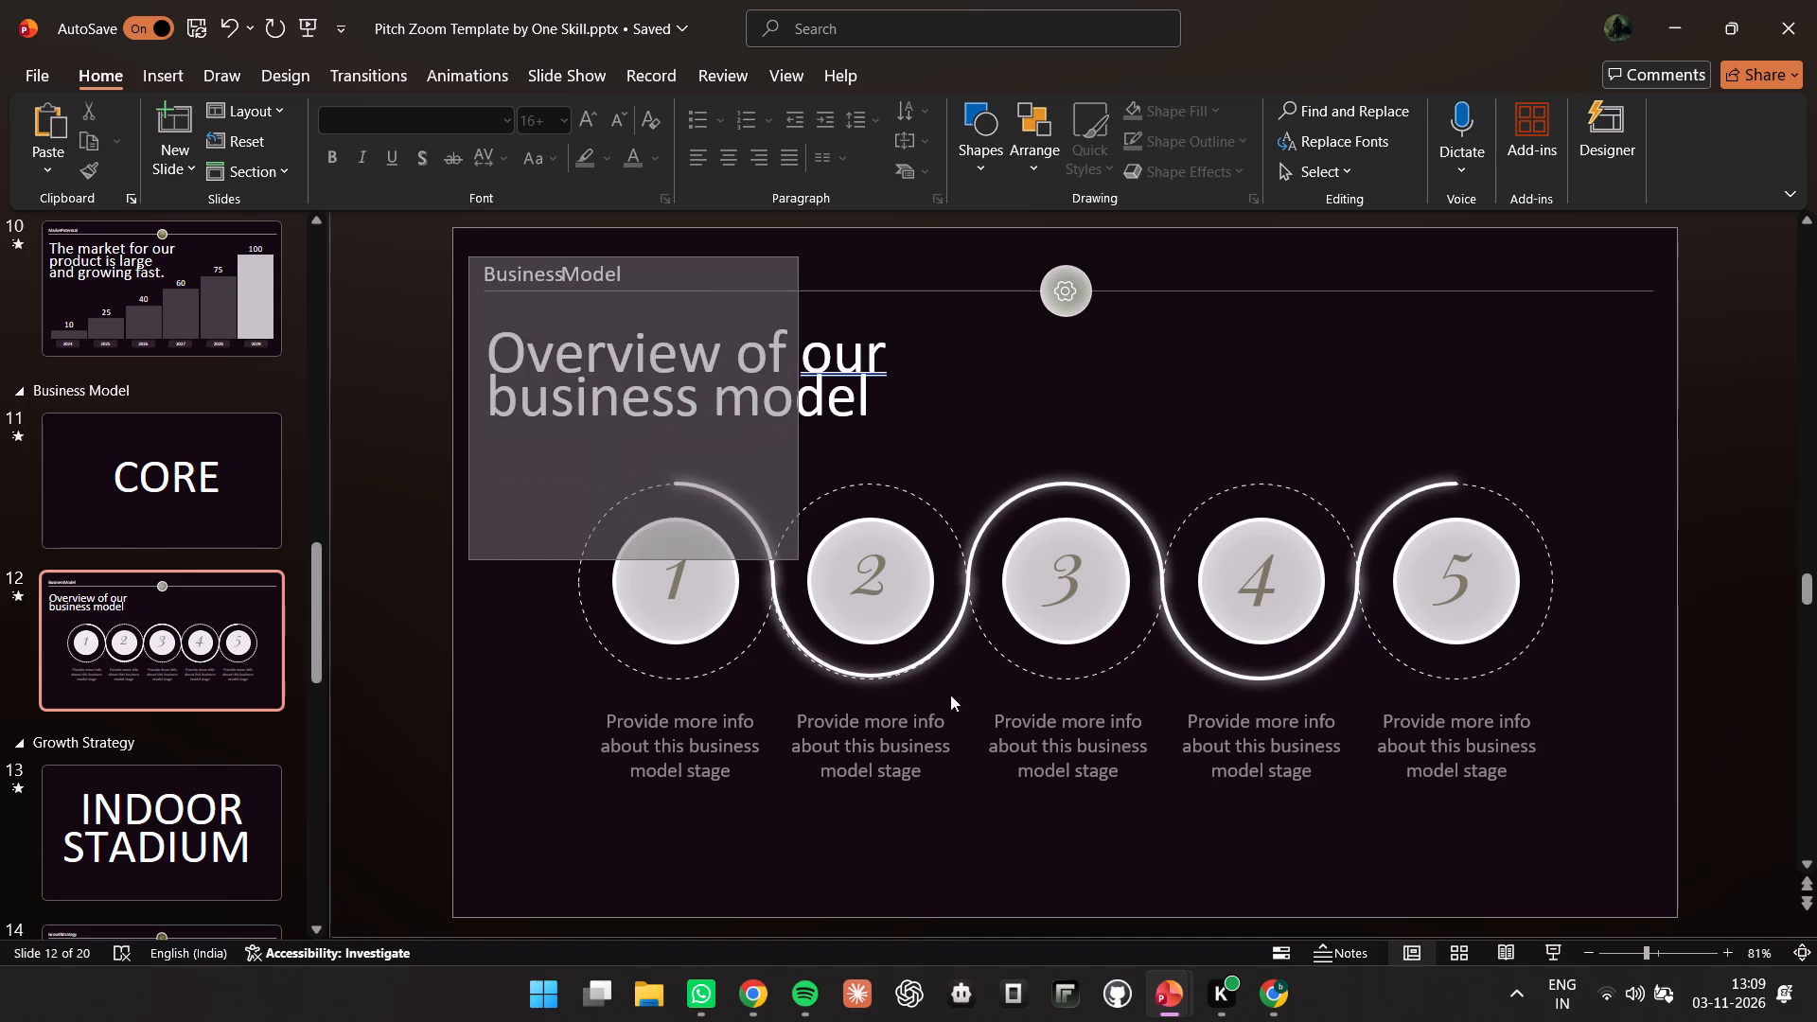
pyautogui.moveTo(950, 695); pyautogui.dragTo(1646, 913)
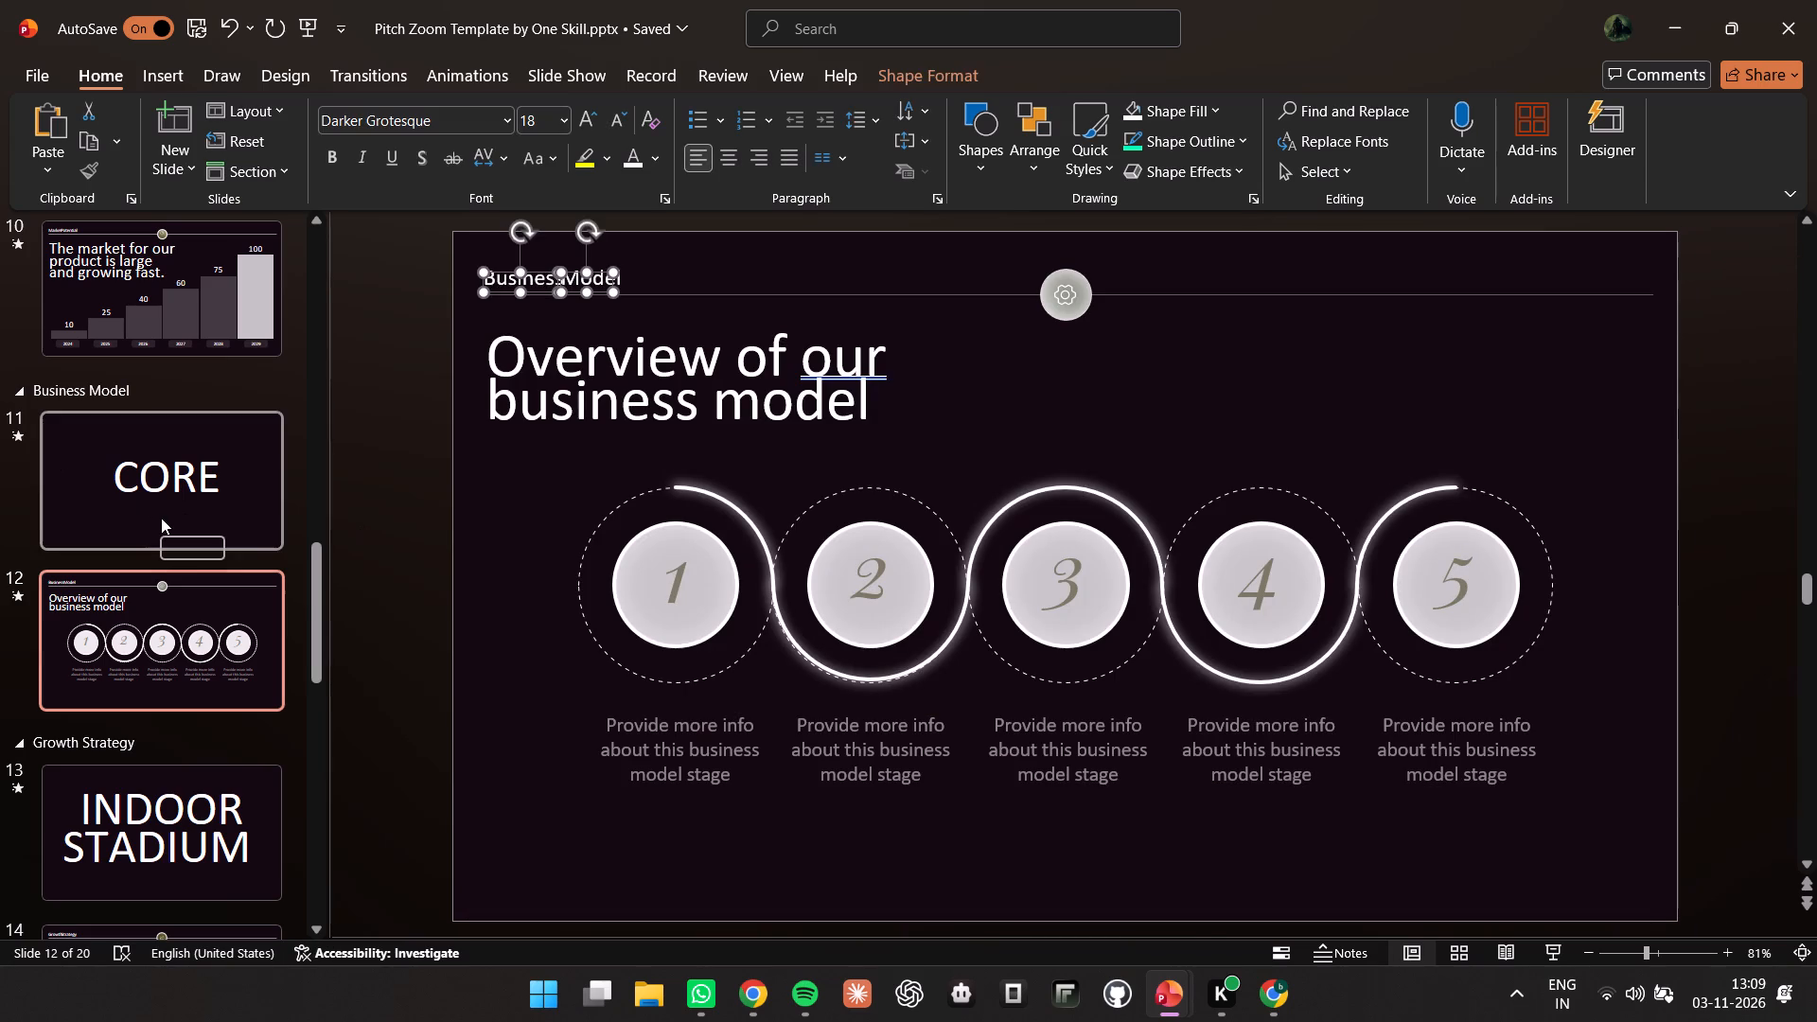
pyautogui.scroll(20, 181, 515)
pyautogui.scroll(5, 181, 515)
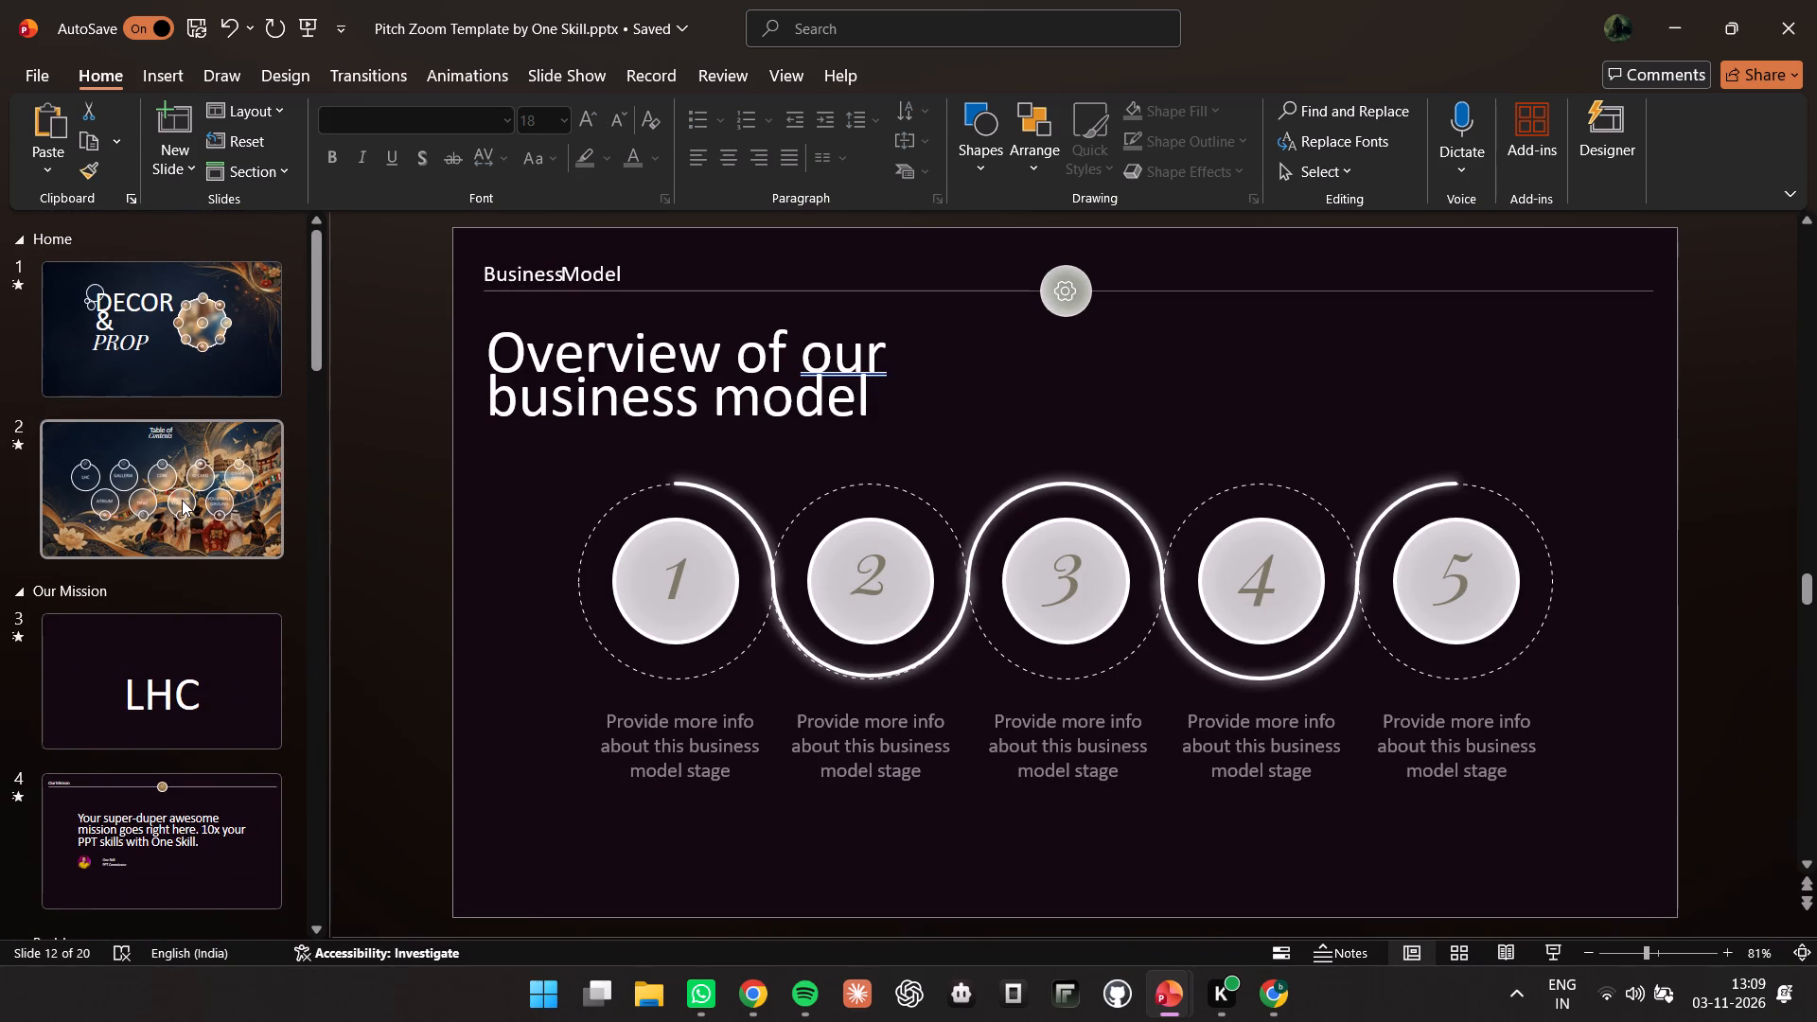
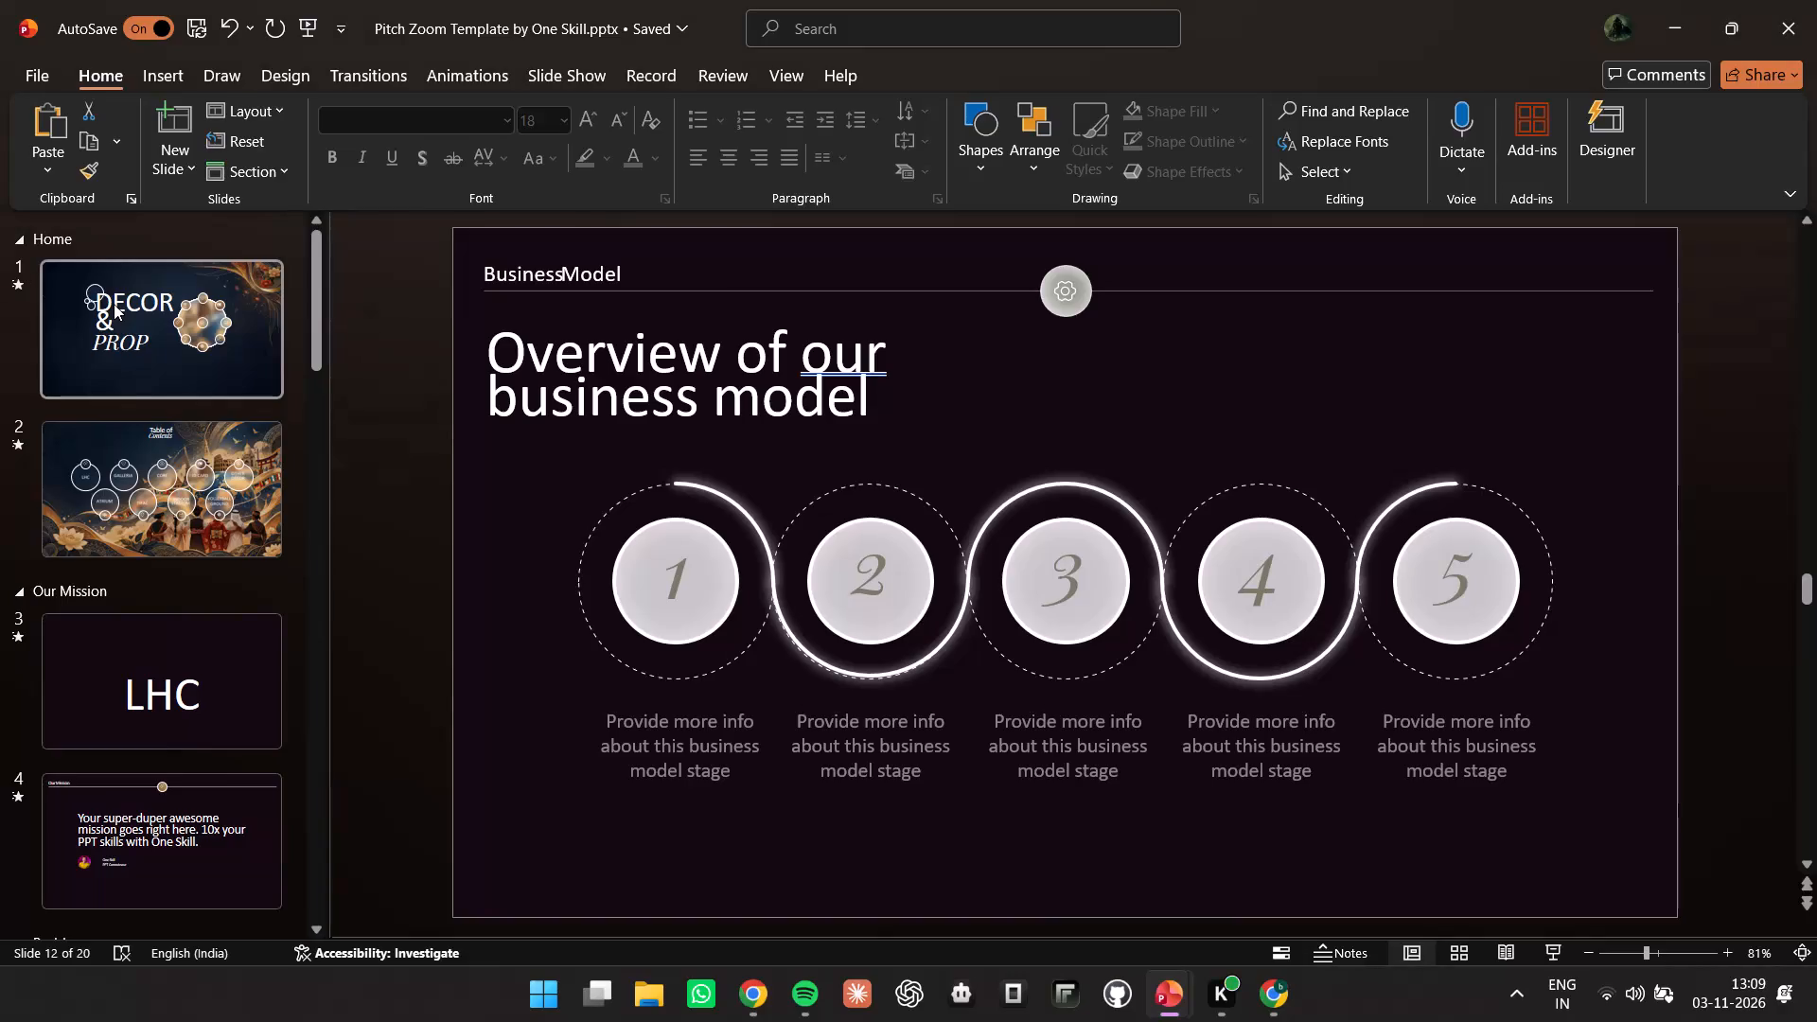
# Fill the background of slide 3, "LHC", with the Minimalist_presentation_slide picture from the New folder.
pyautogui.click(218, 766)
pyautogui.click(209, 691)
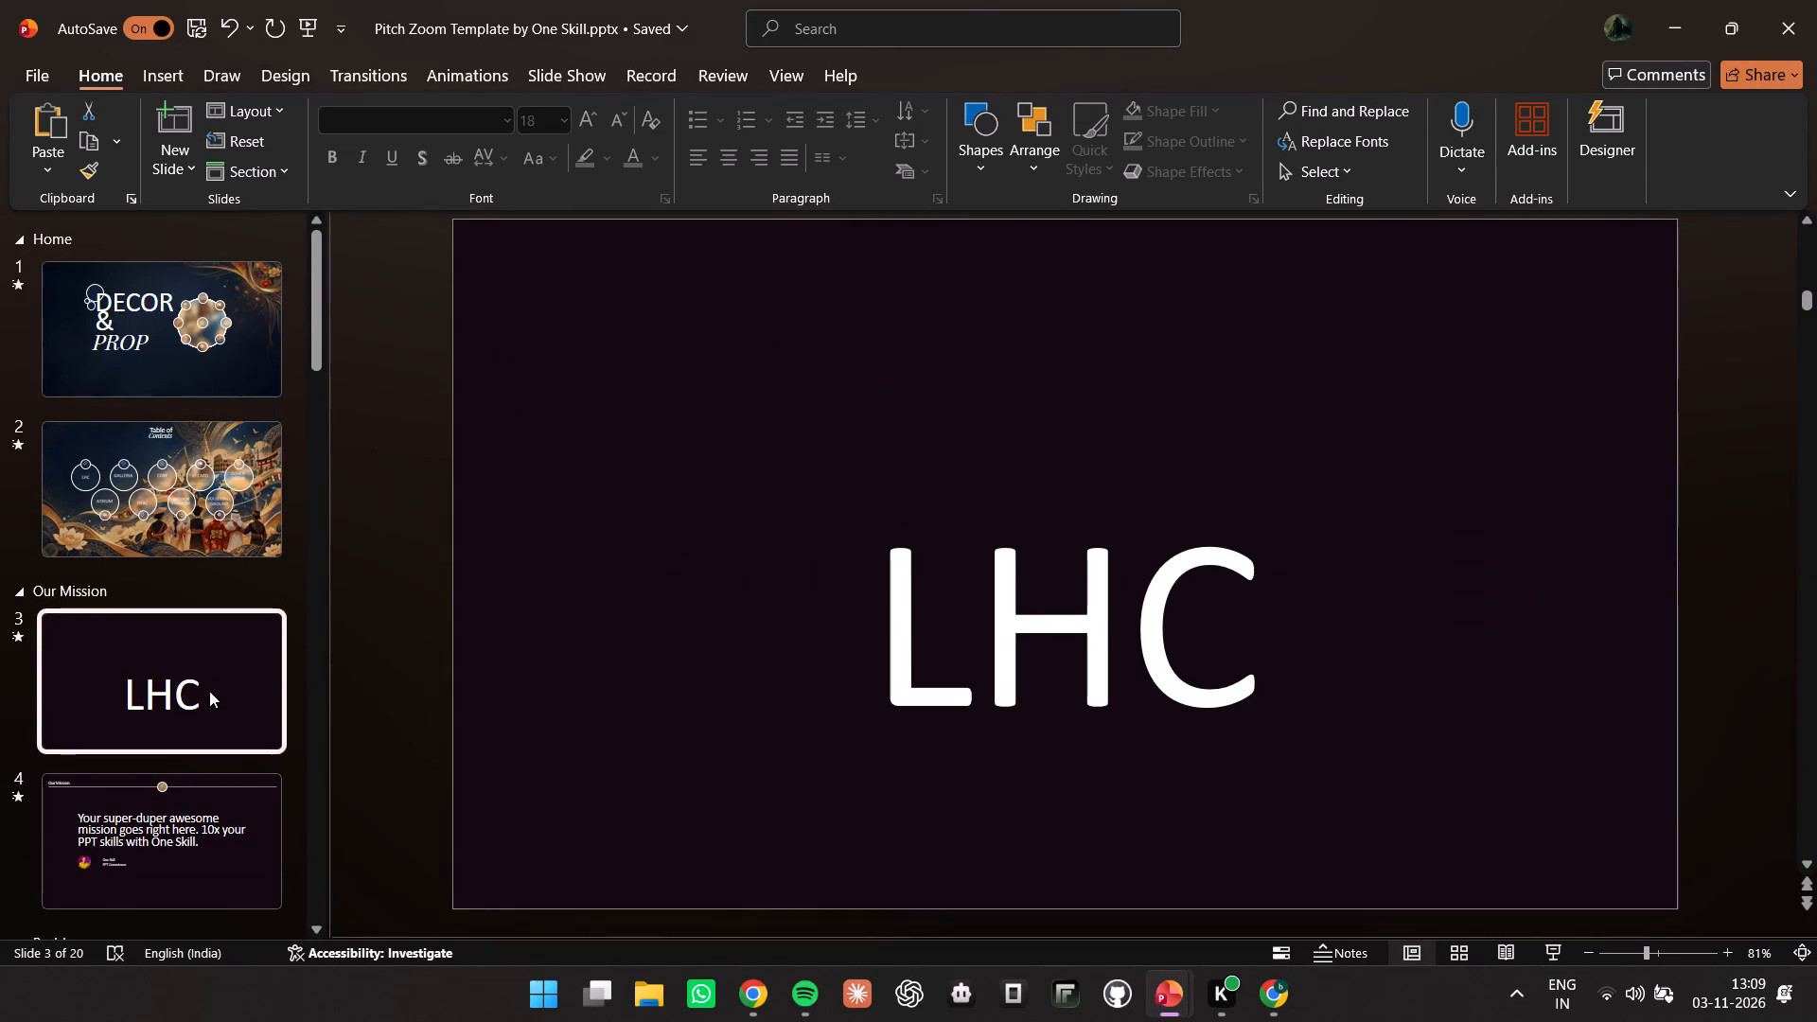
pyautogui.scroll(-2, 209, 691)
pyautogui.click(721, 612)
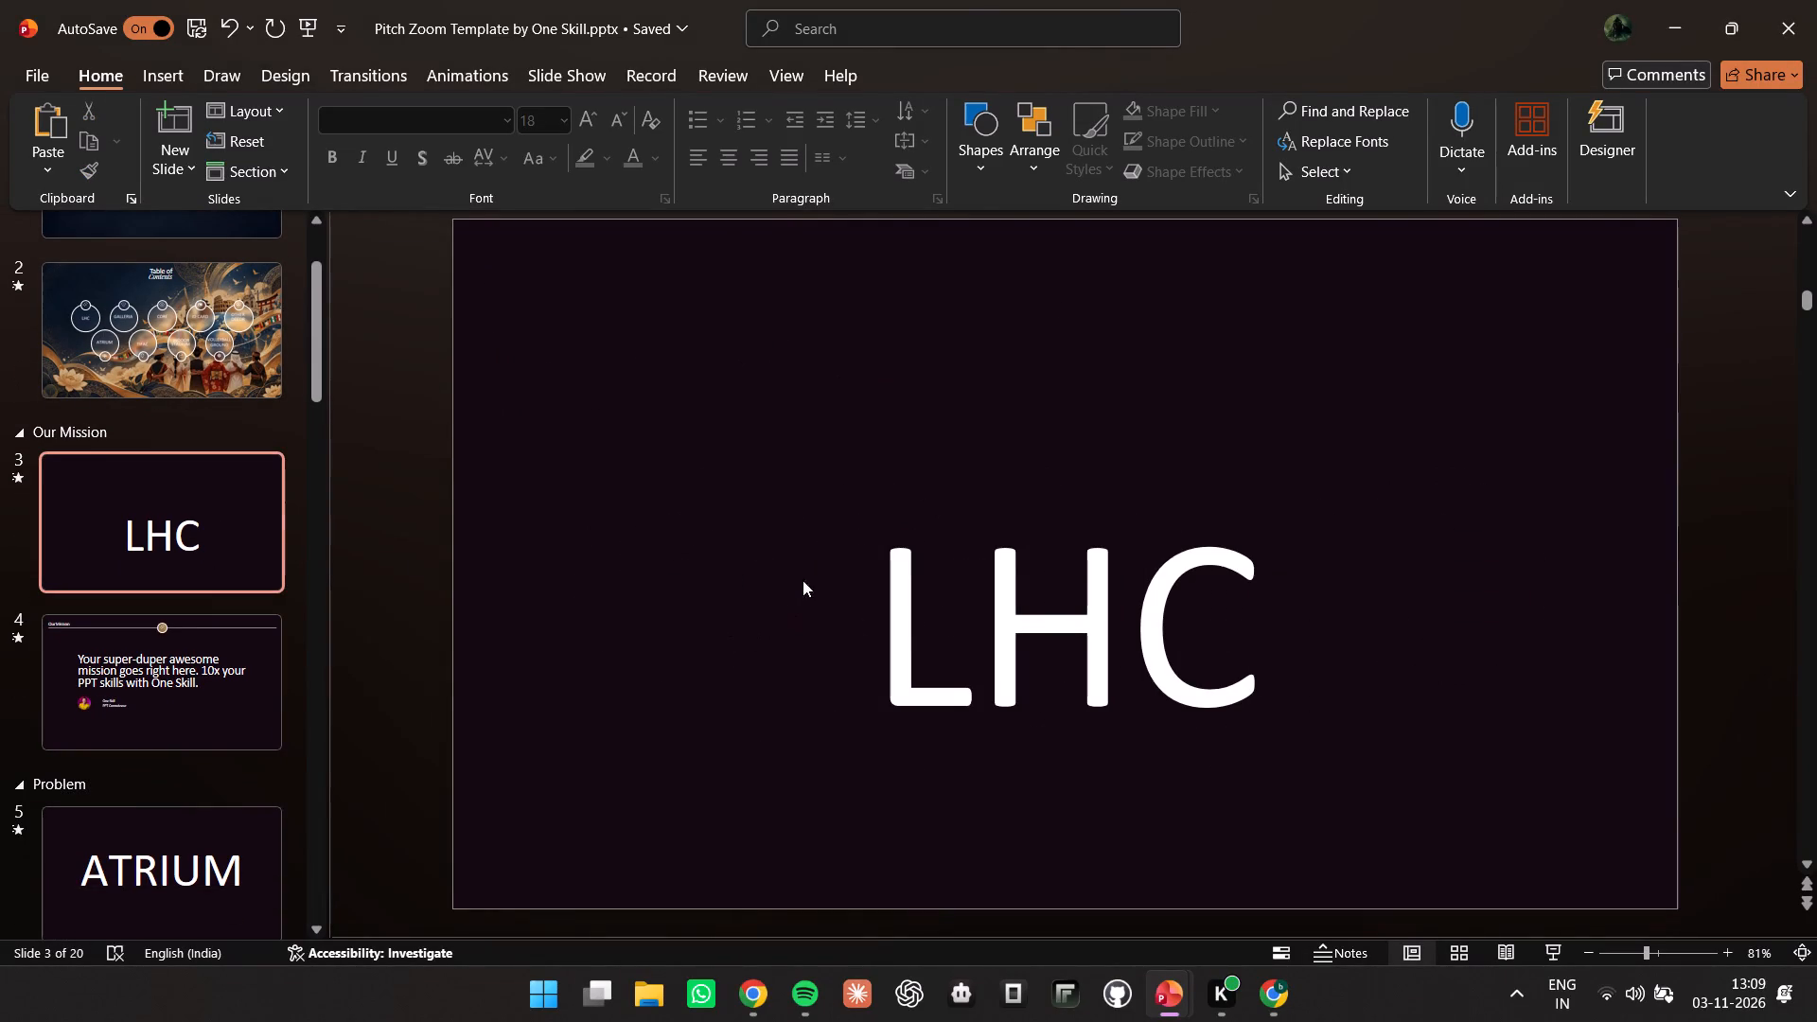
pyautogui.rightClick(763, 629)
pyautogui.click(837, 520)
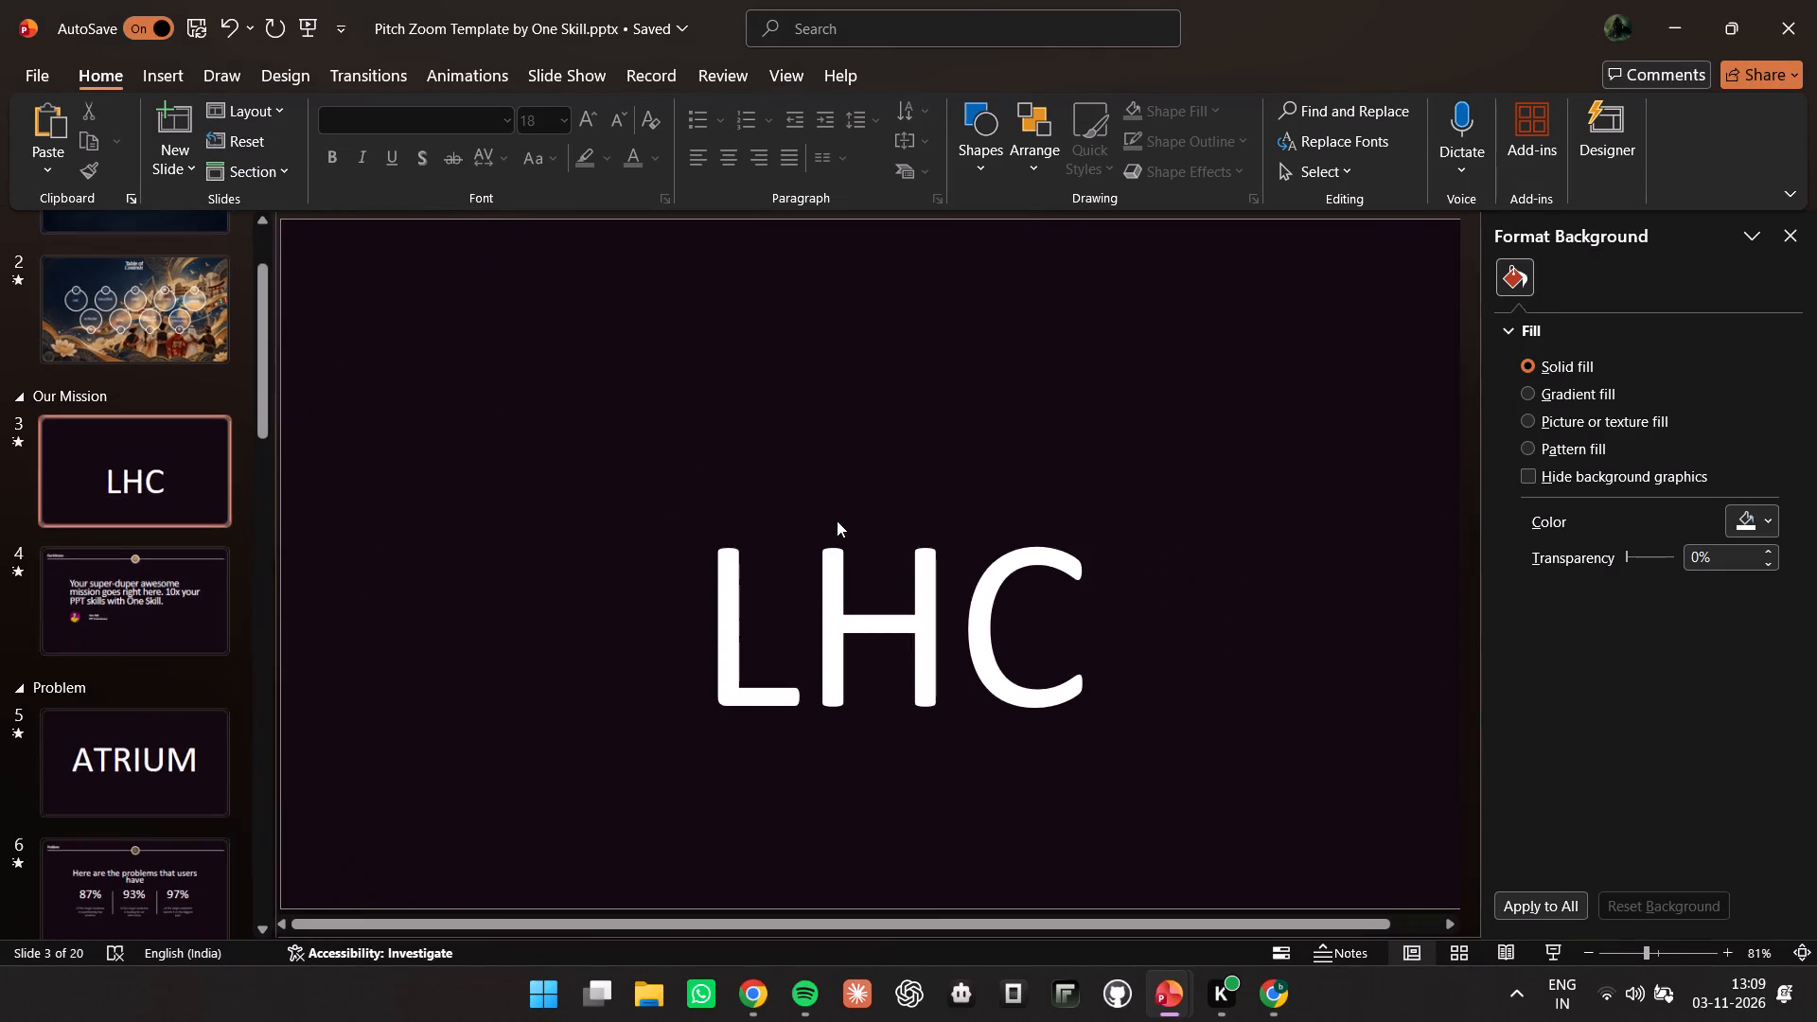
pyautogui.click(1556, 401)
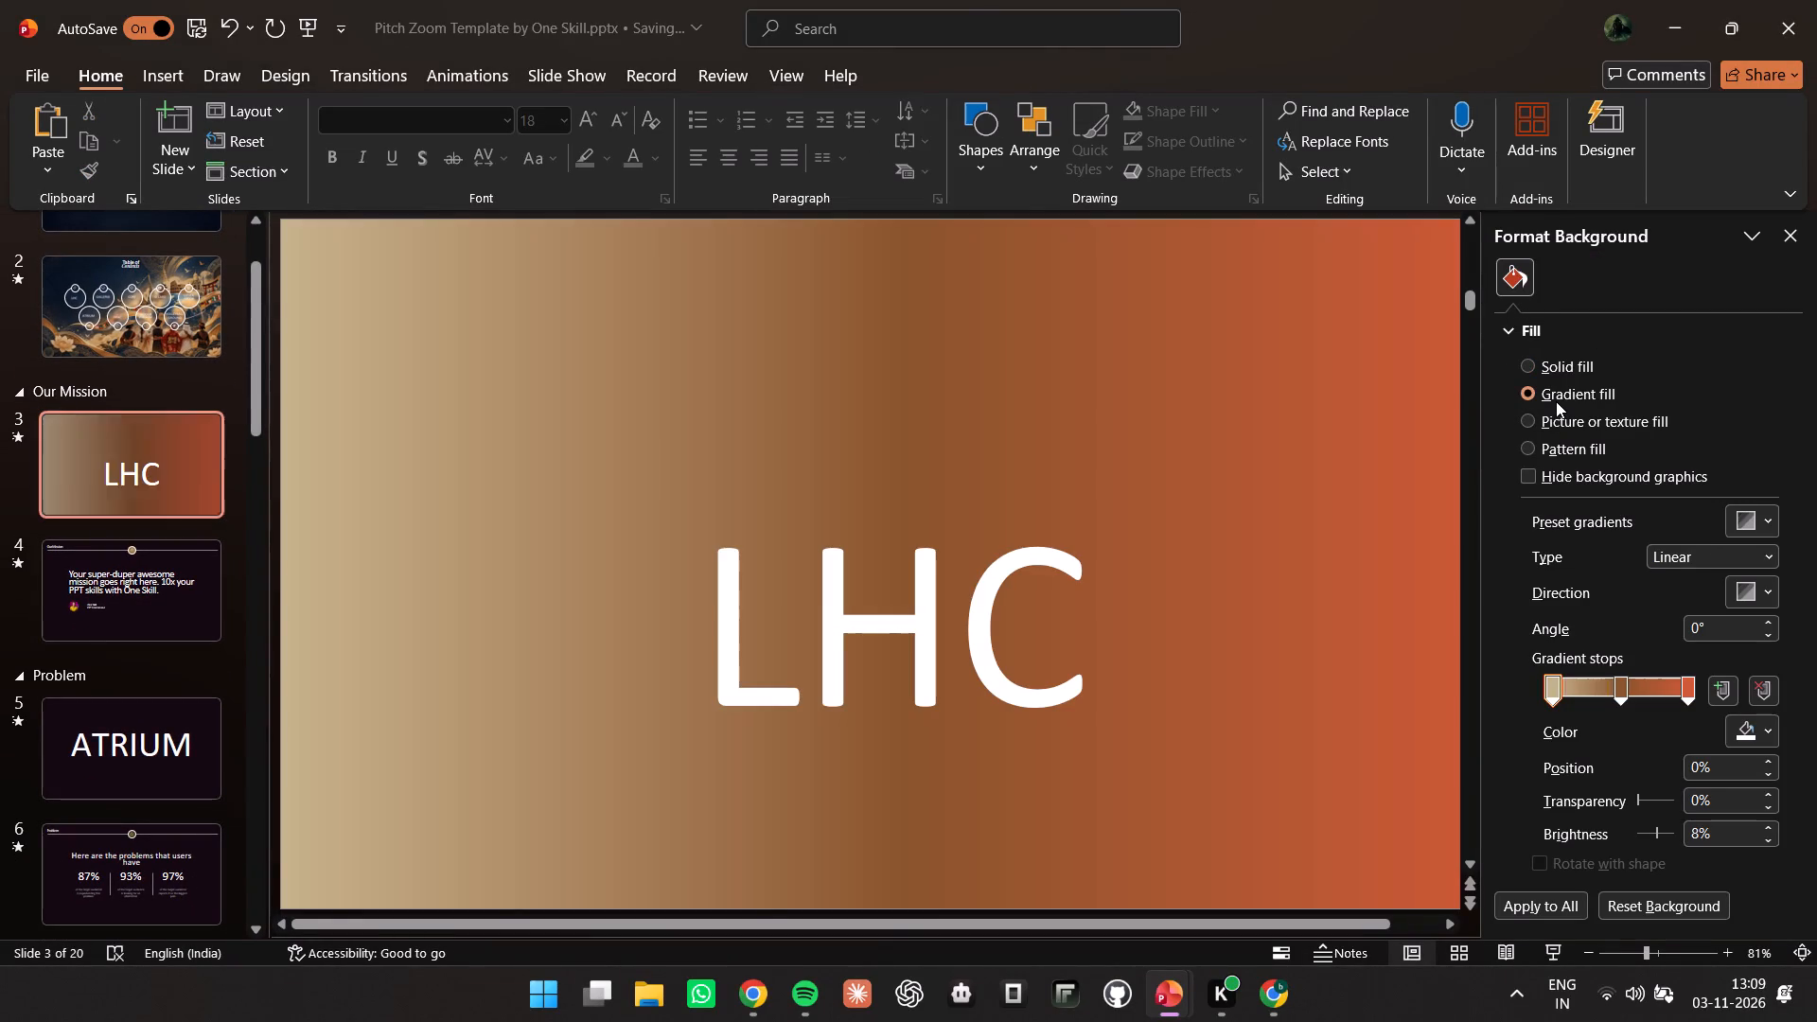
pyautogui.click(1556, 366)
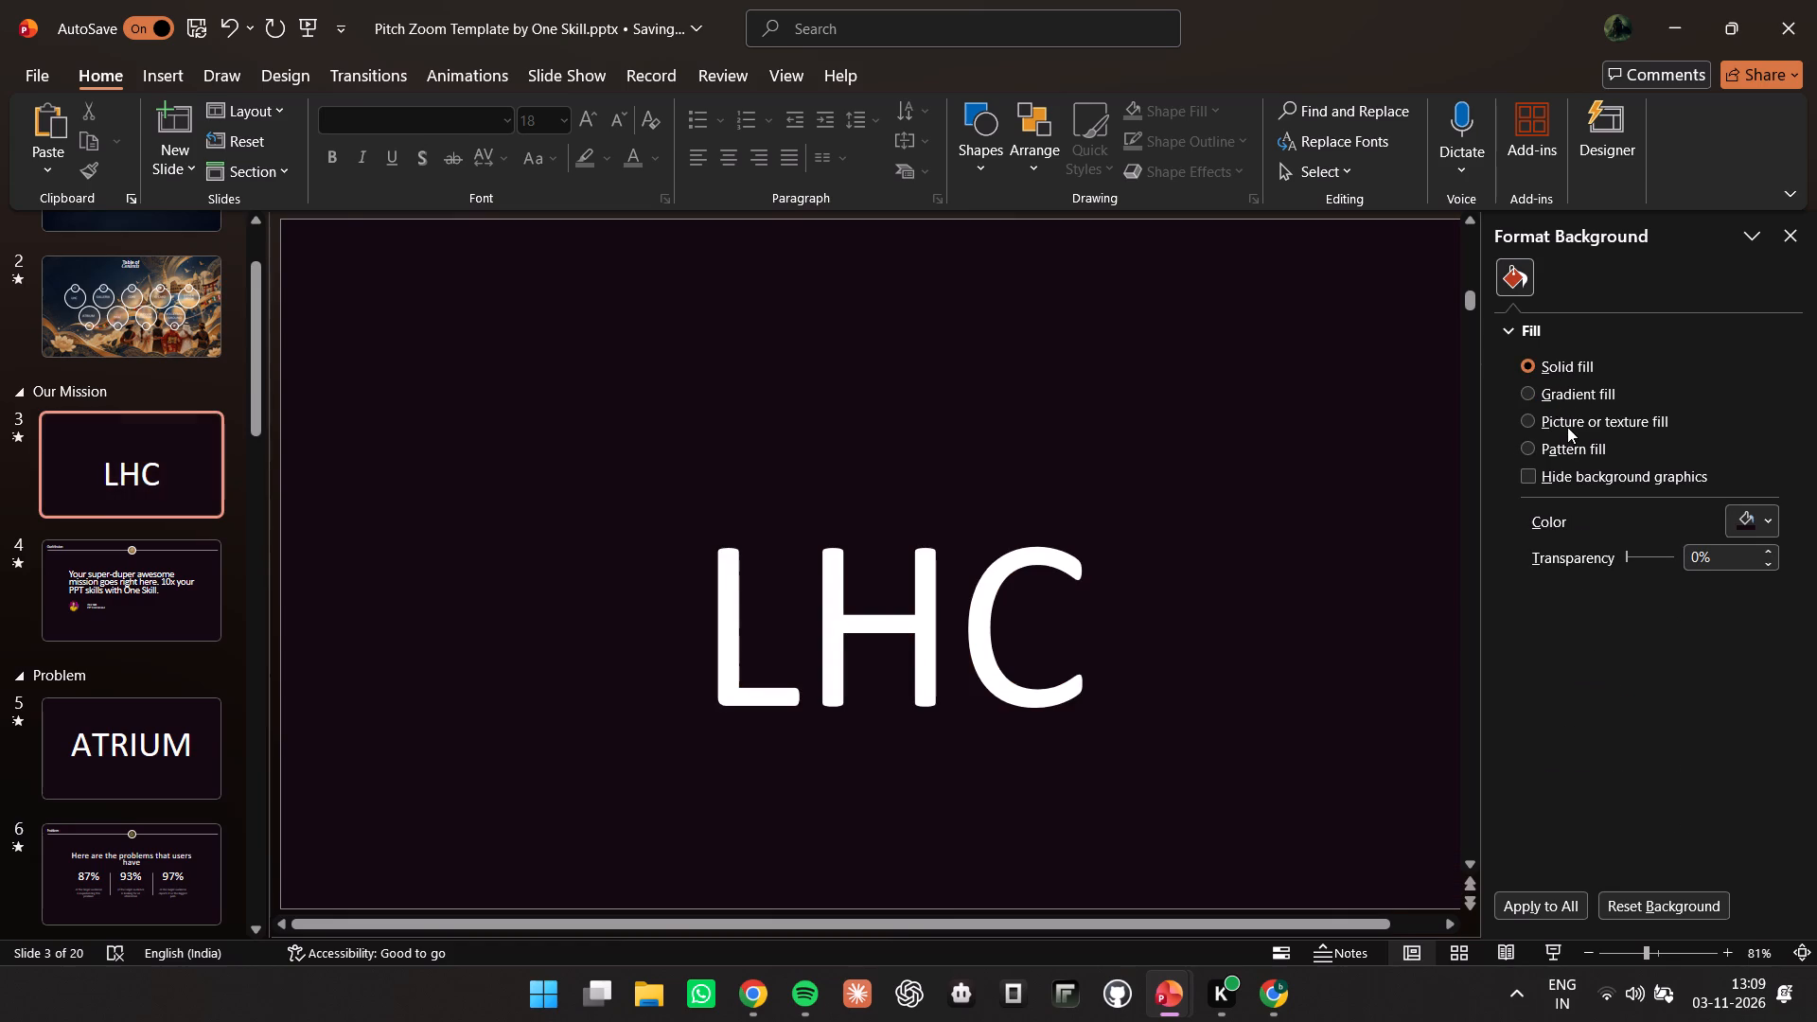
pyautogui.click(1573, 422)
pyautogui.click(1589, 536)
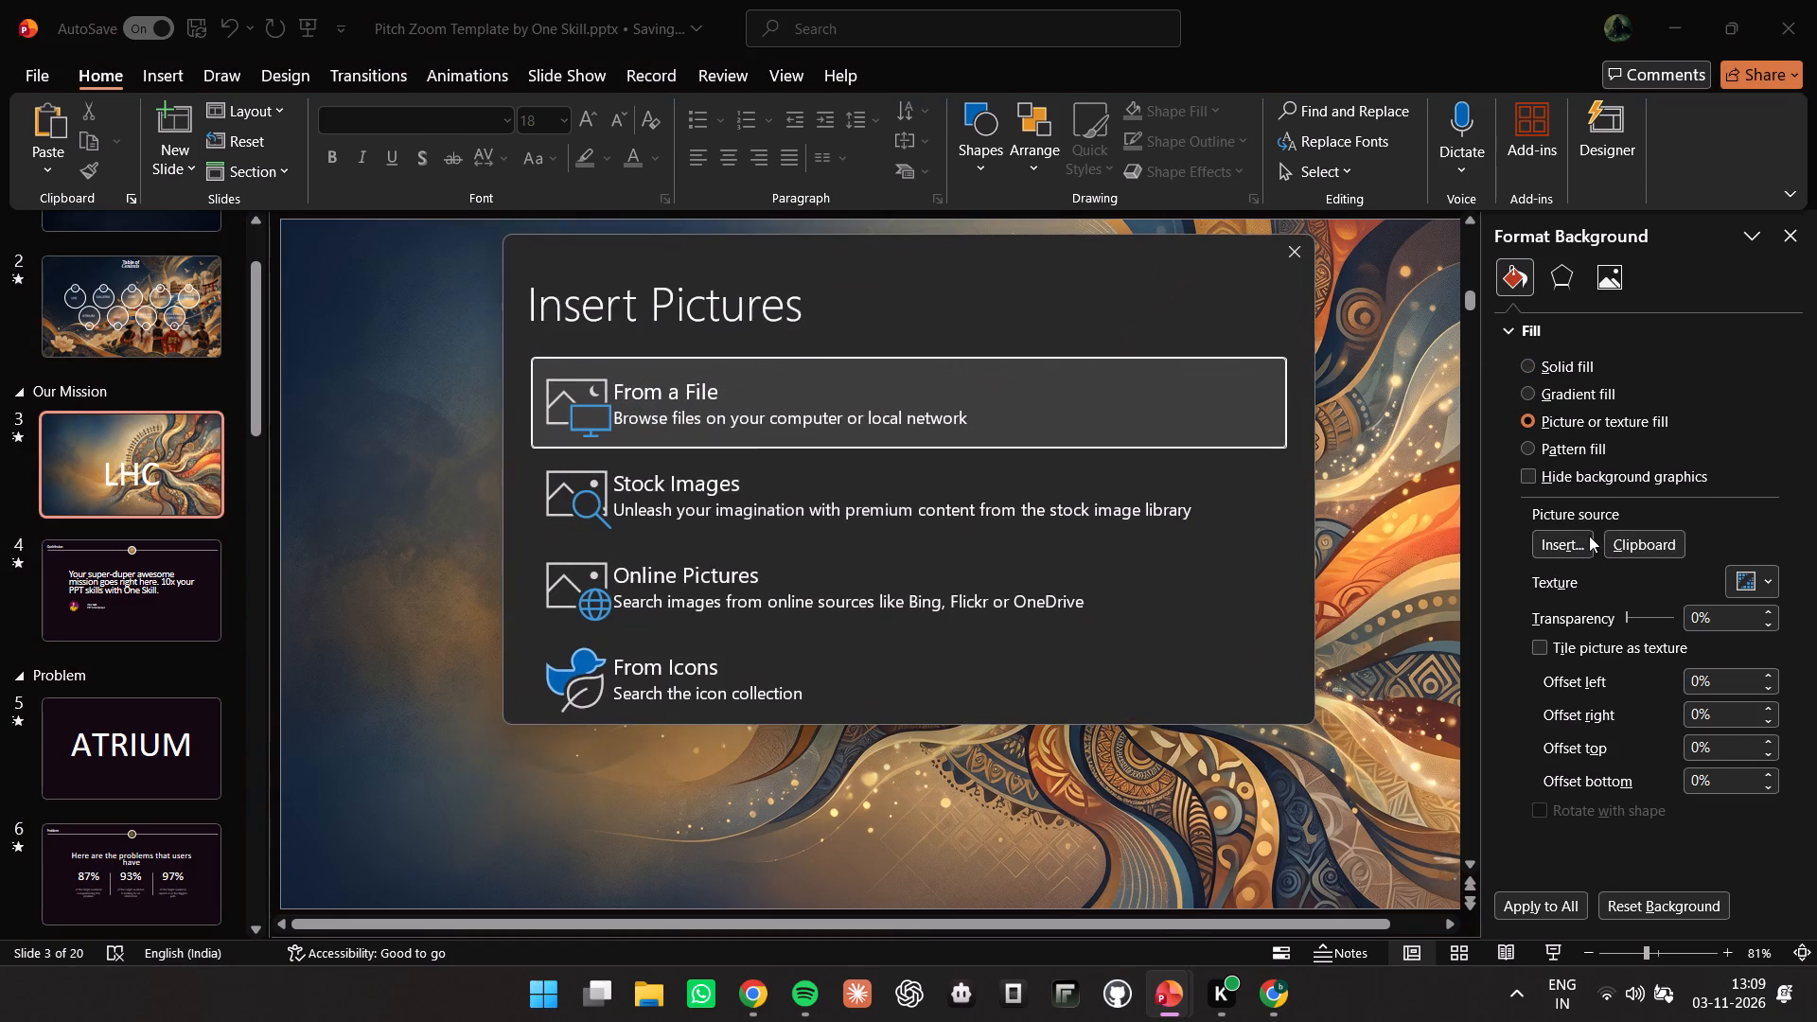
pyautogui.click(701, 417)
pyautogui.click(852, 271)
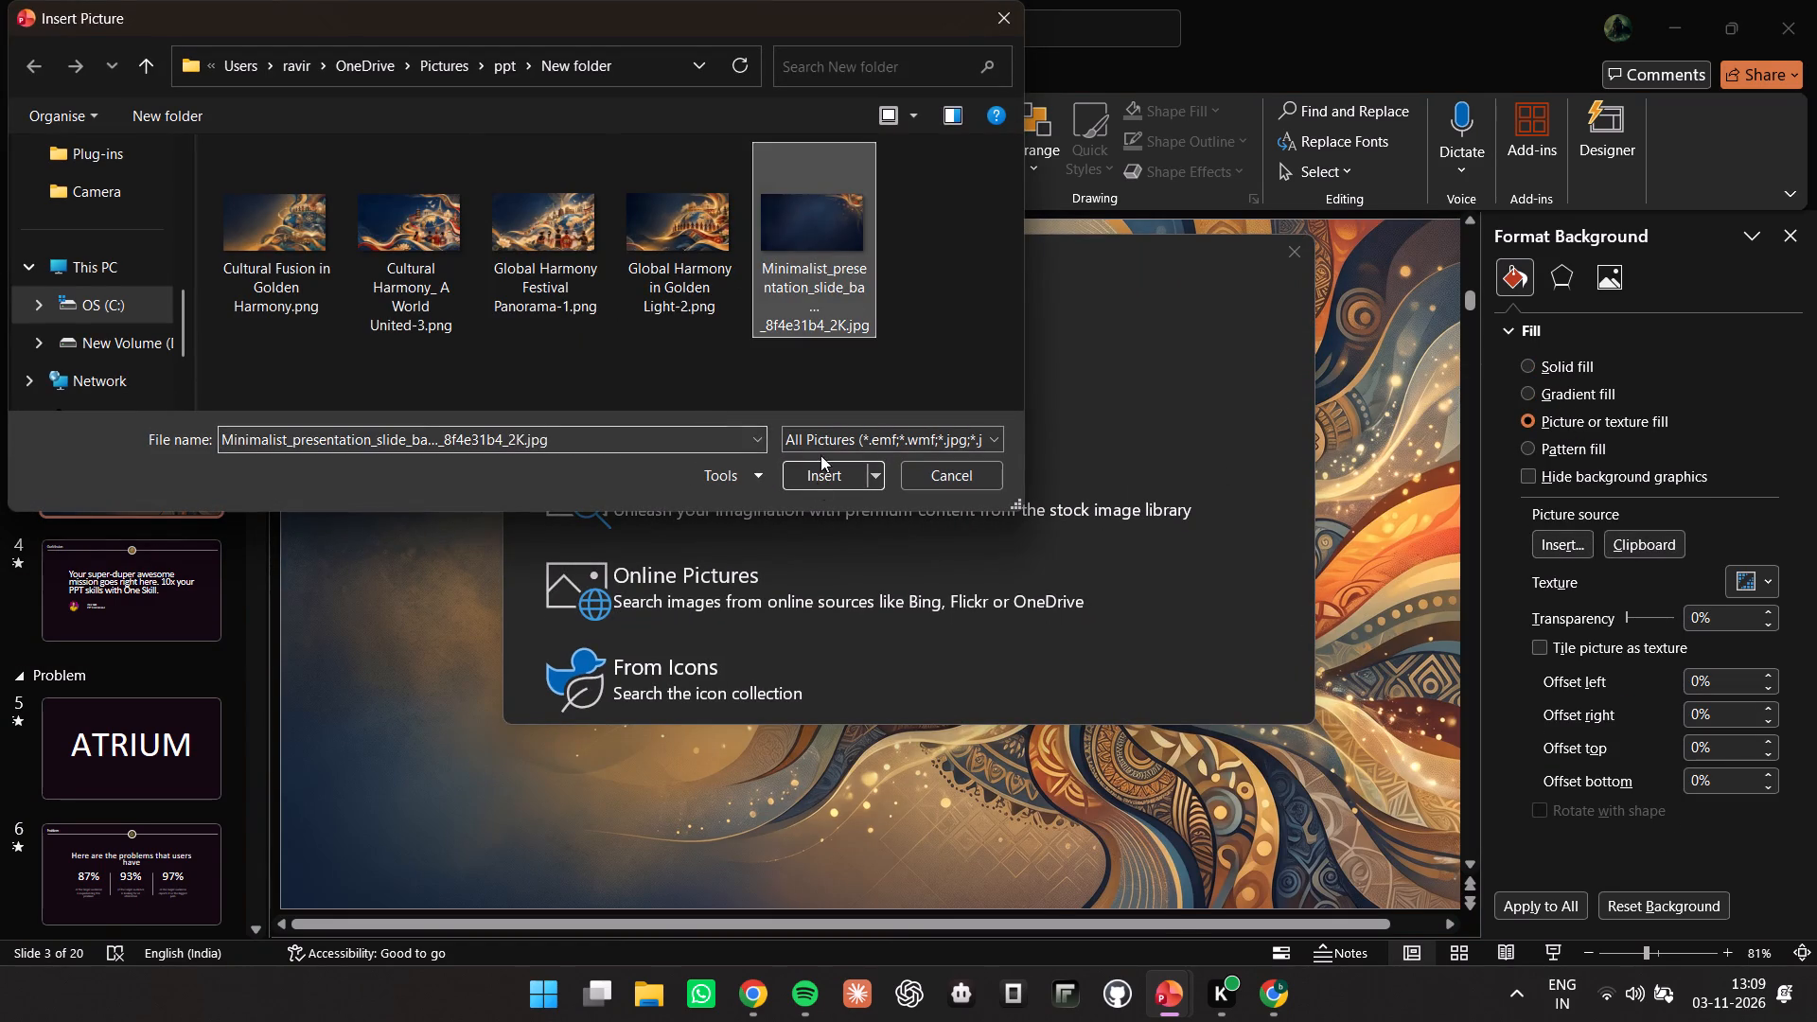
pyautogui.click(817, 489)
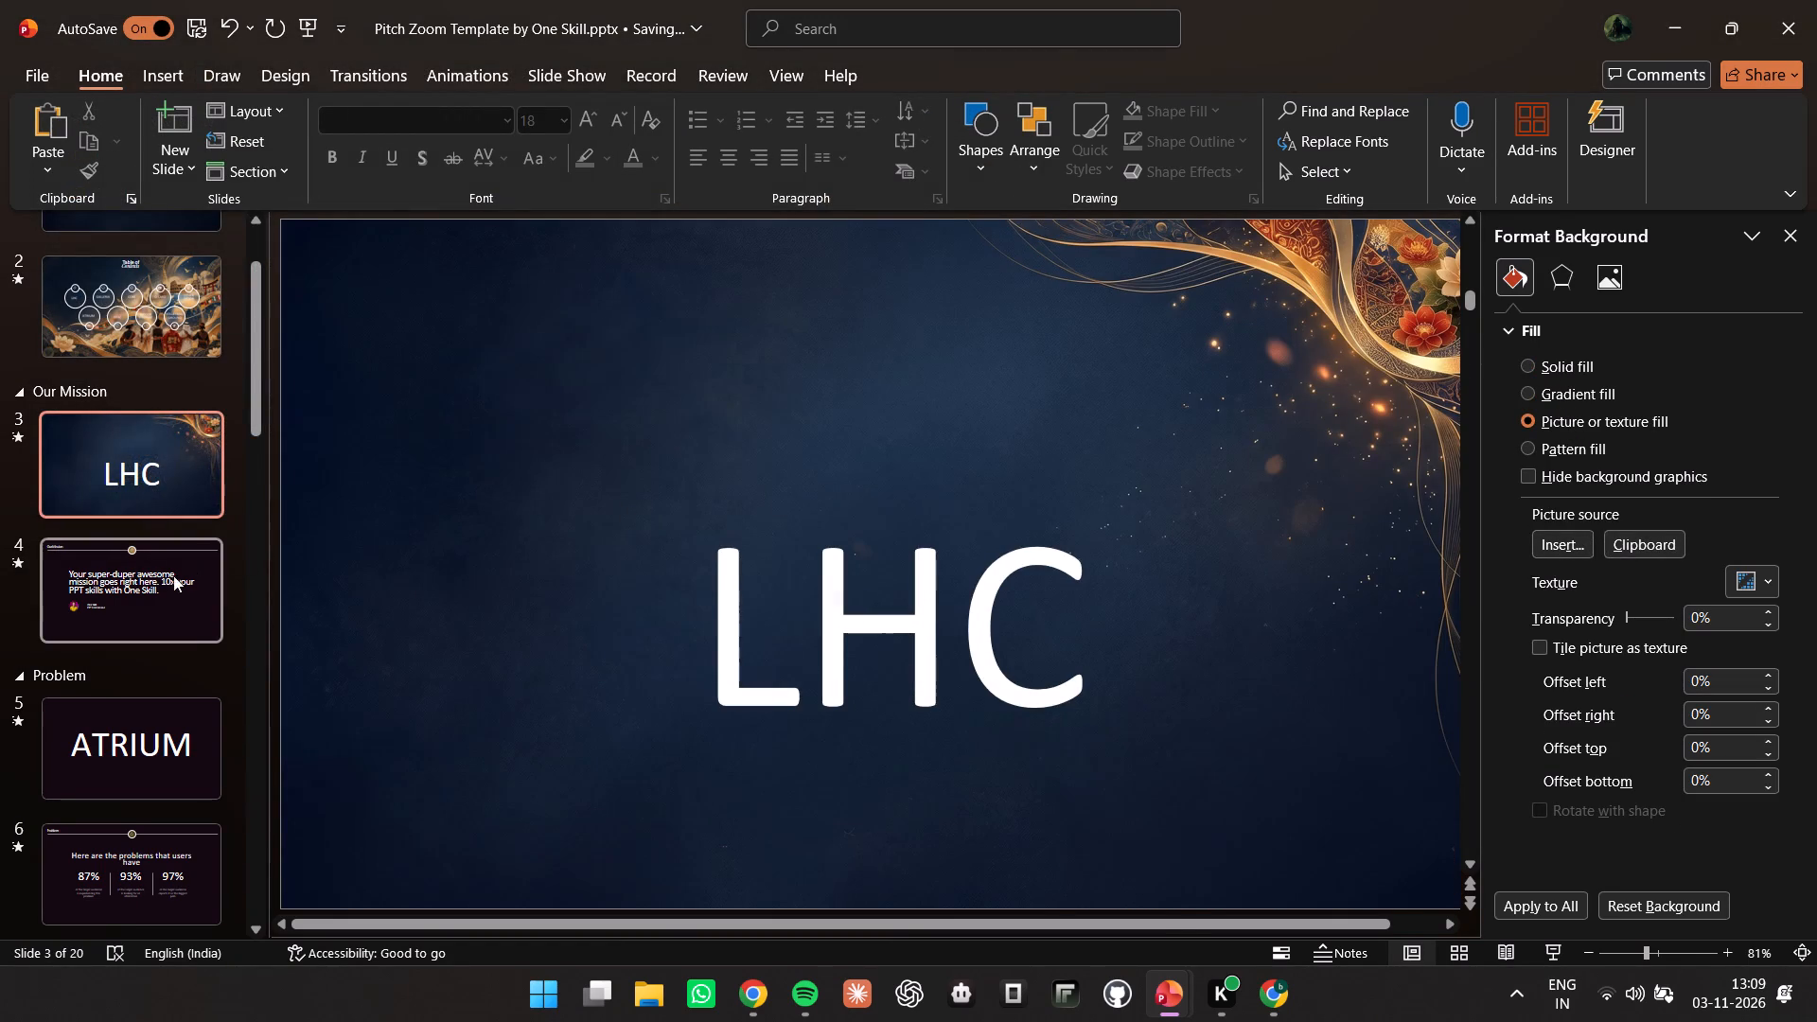
# Fill the background of slide 4, the "Our Mission" slide, with the same Minimalist_presentation_slide picture file.
pyautogui.click(168, 583)
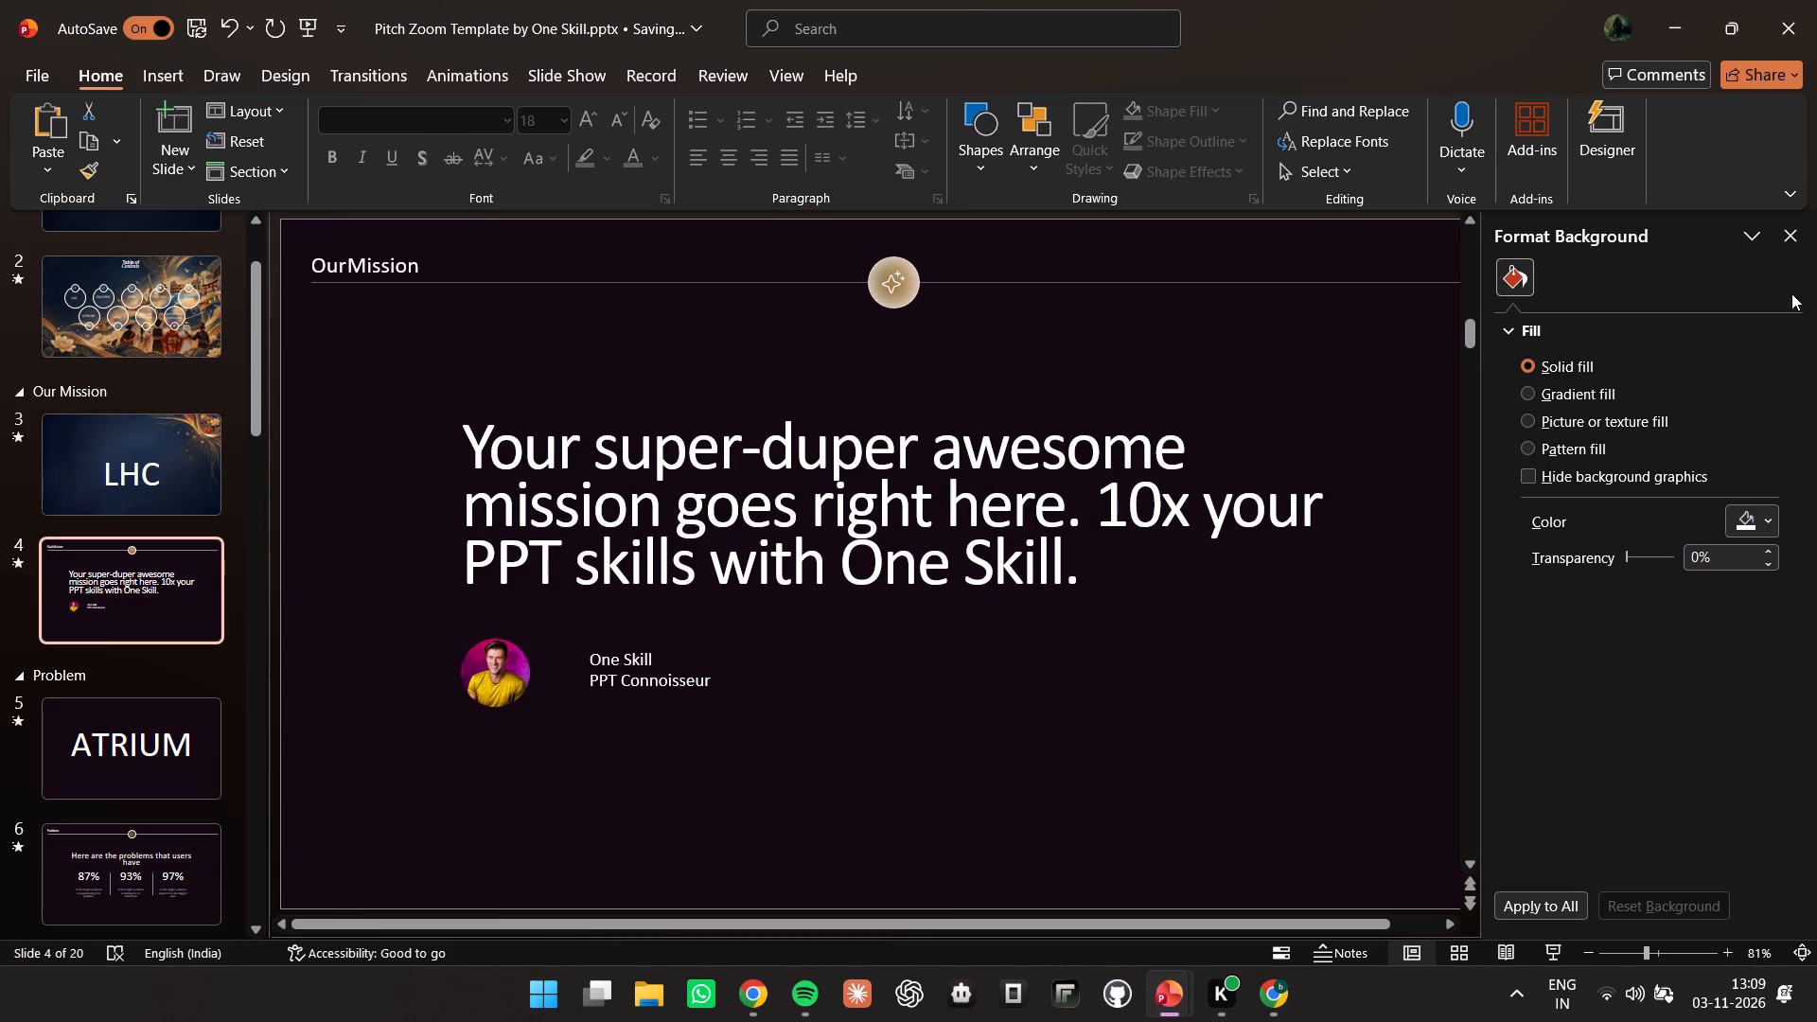
pyautogui.click(1585, 430)
pyautogui.click(1562, 539)
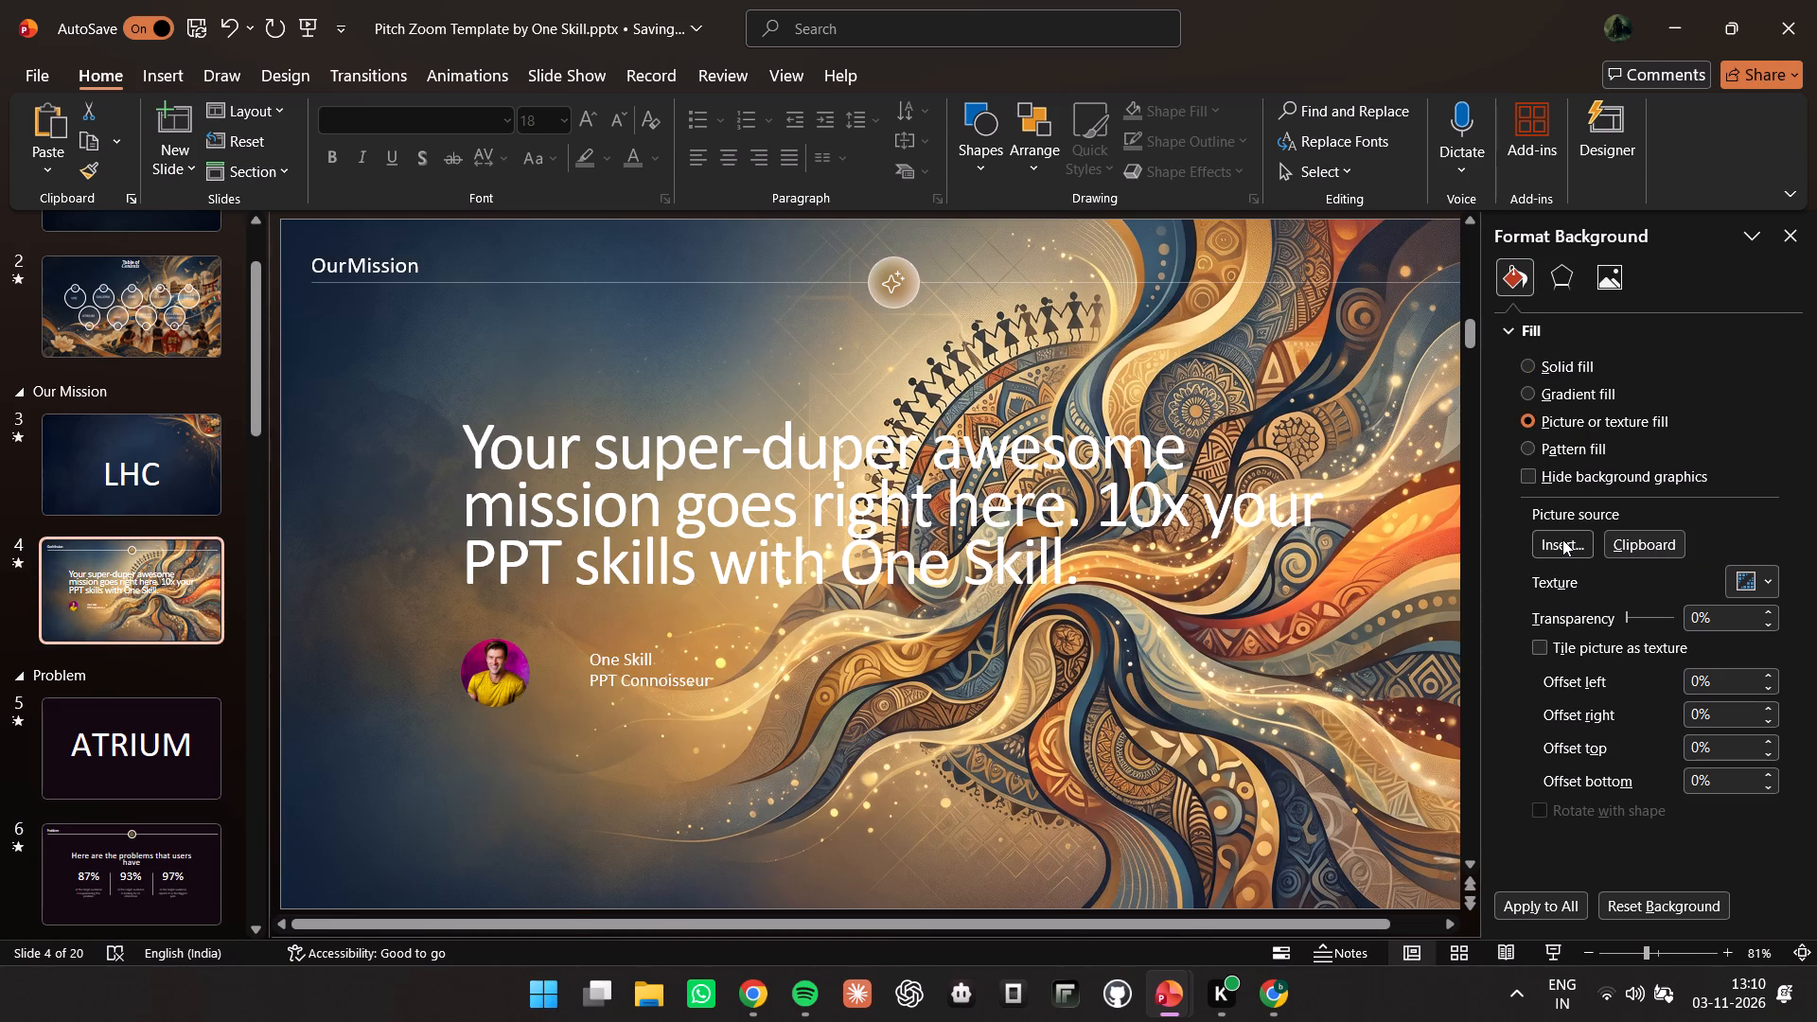
pyautogui.click(847, 406)
pyautogui.click(856, 268)
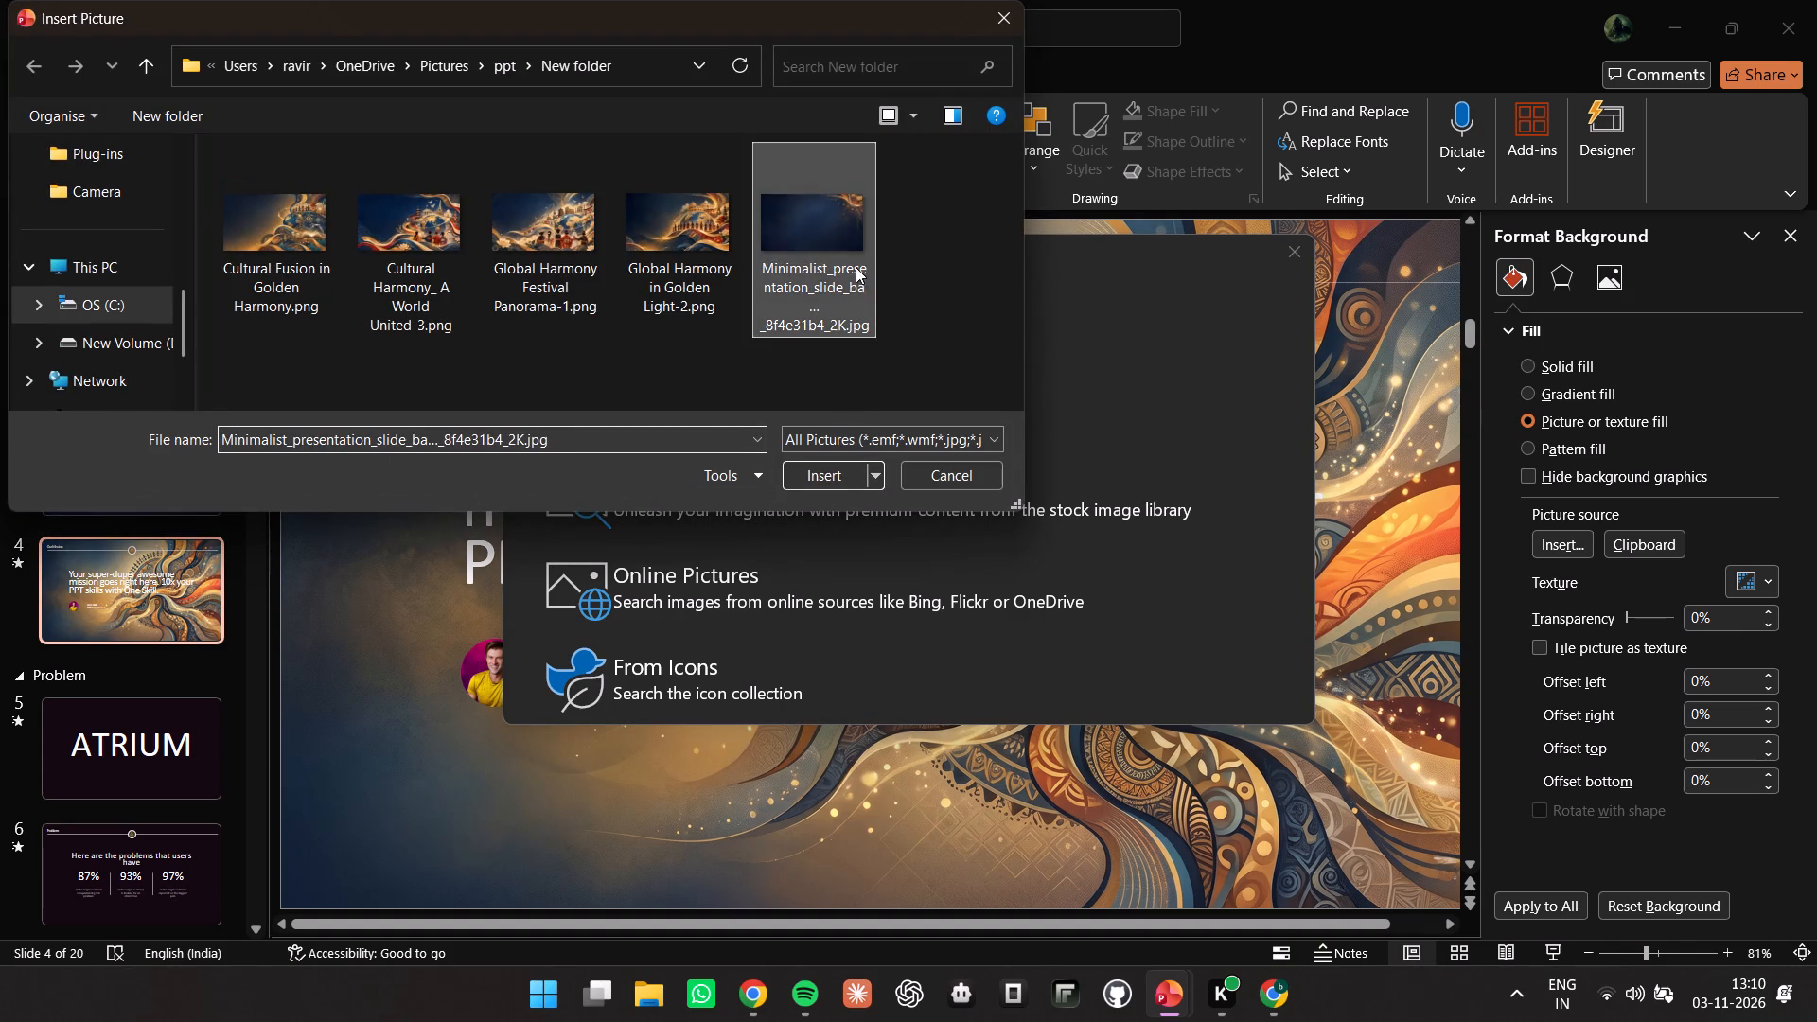
pyautogui.click(850, 474)
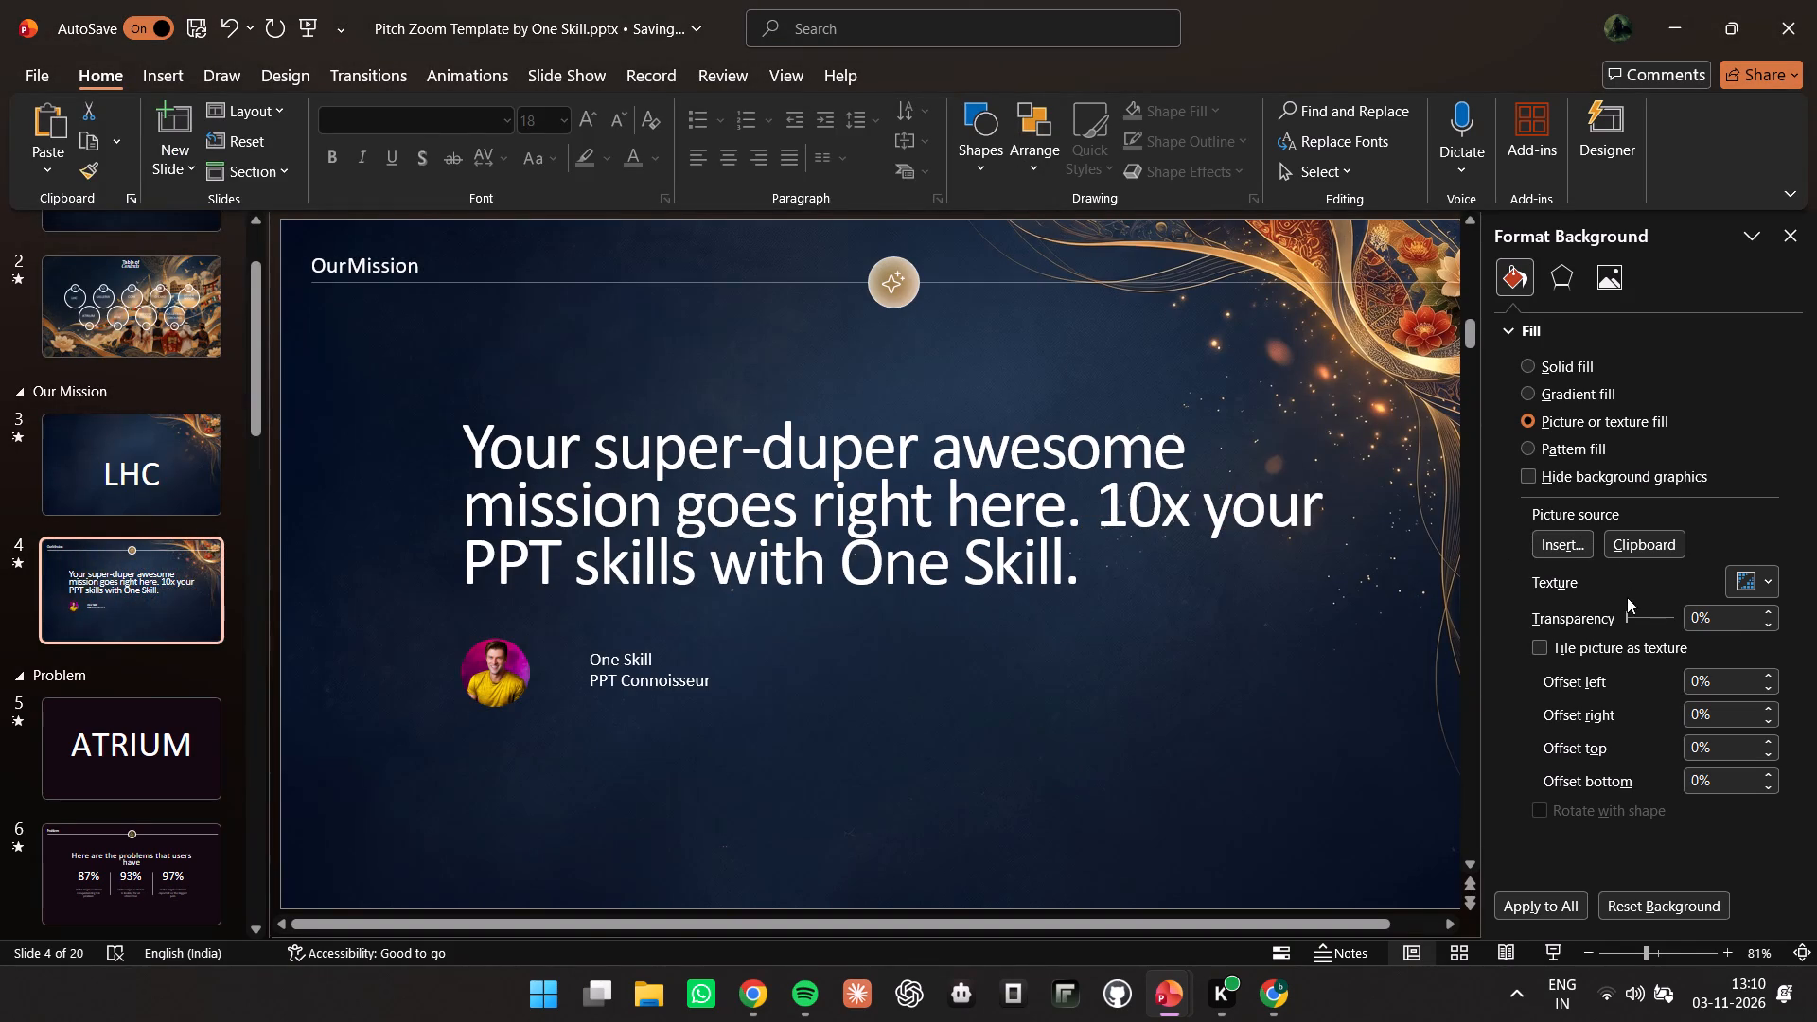
# Apply the Blur artistic effect to slide 4's background with a radius of 30 and close the background settings.
pyautogui.click(1577, 272)
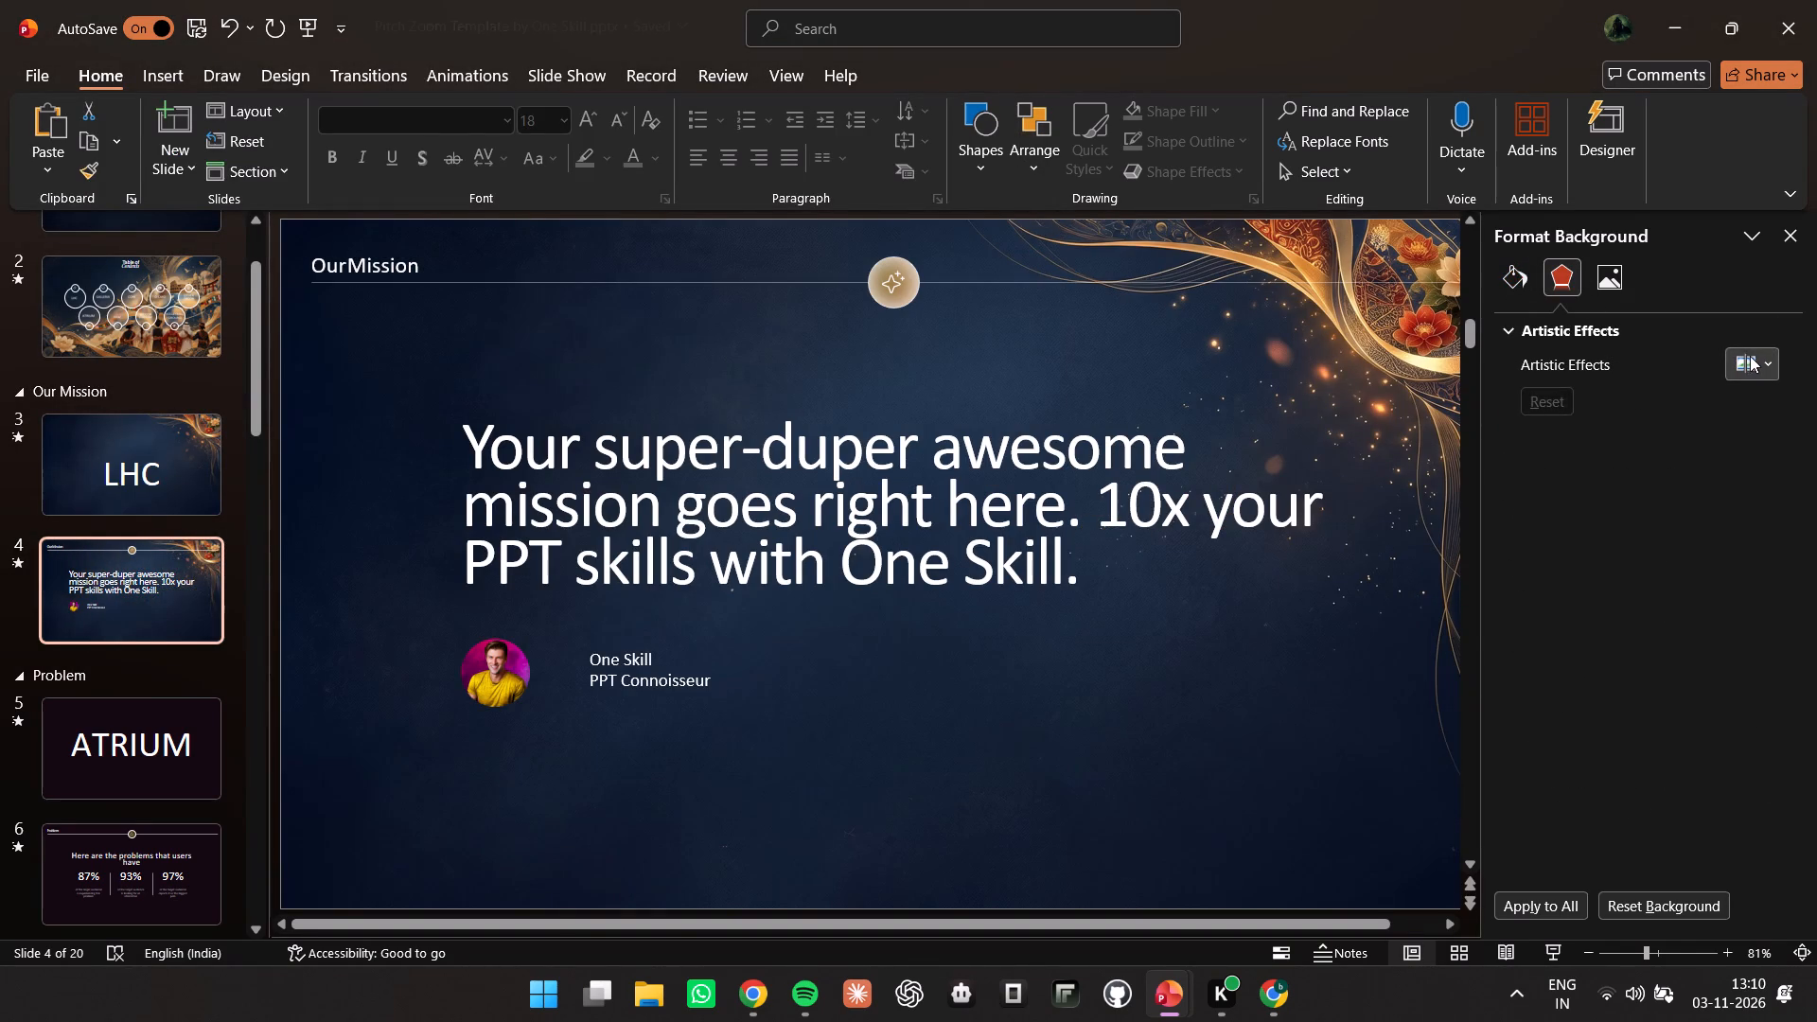
pyautogui.click(1750, 356)
pyautogui.click(1761, 459)
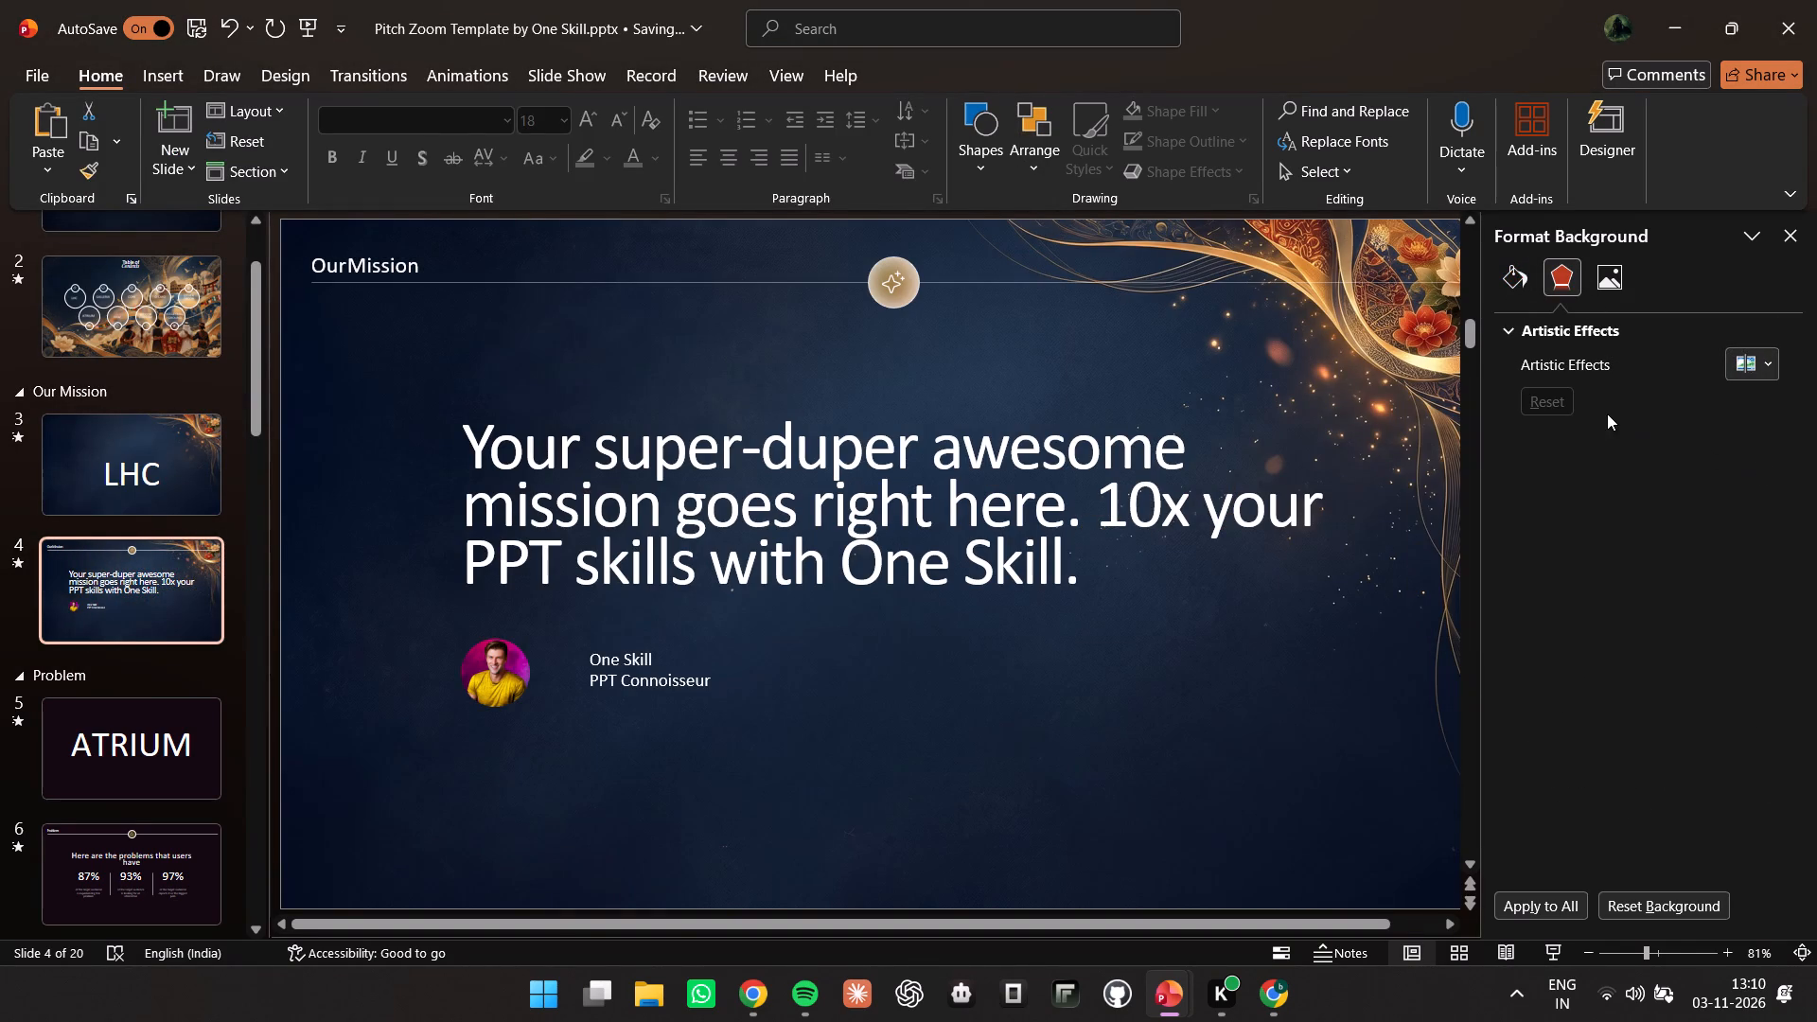
pyautogui.moveTo(1724, 401); pyautogui.dragTo(1651, 394)
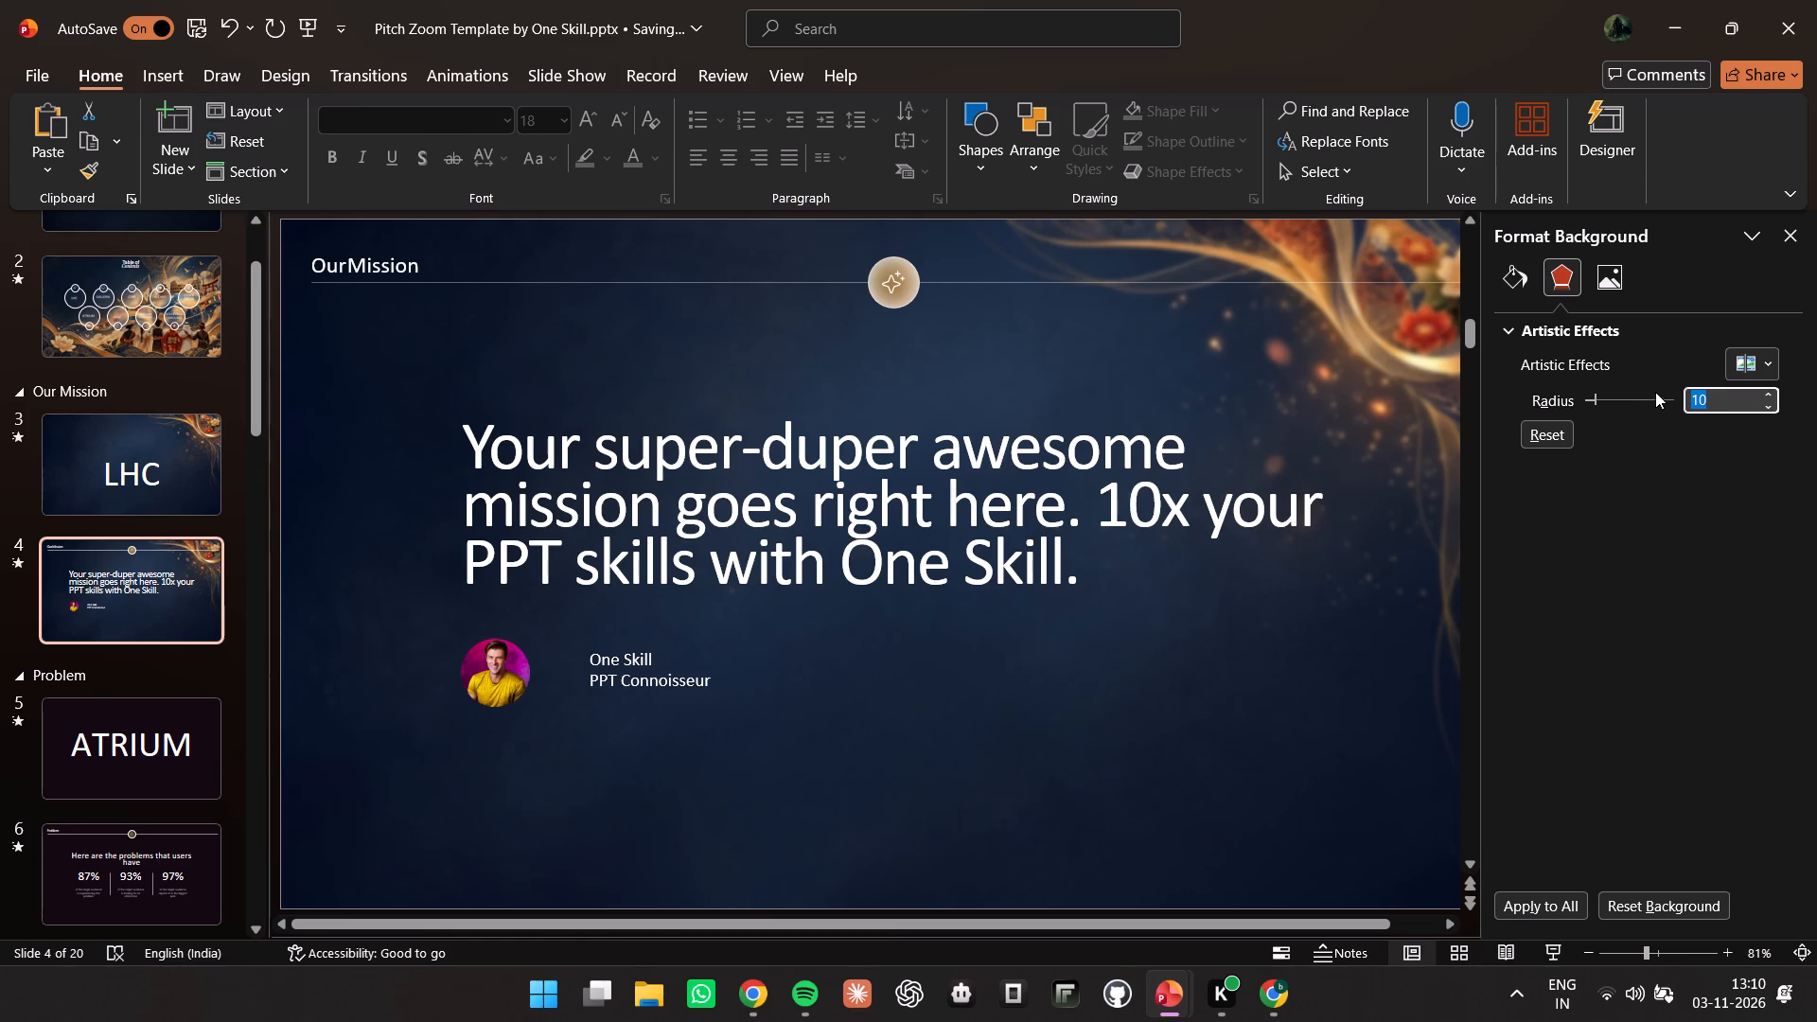
pyautogui.write('30')
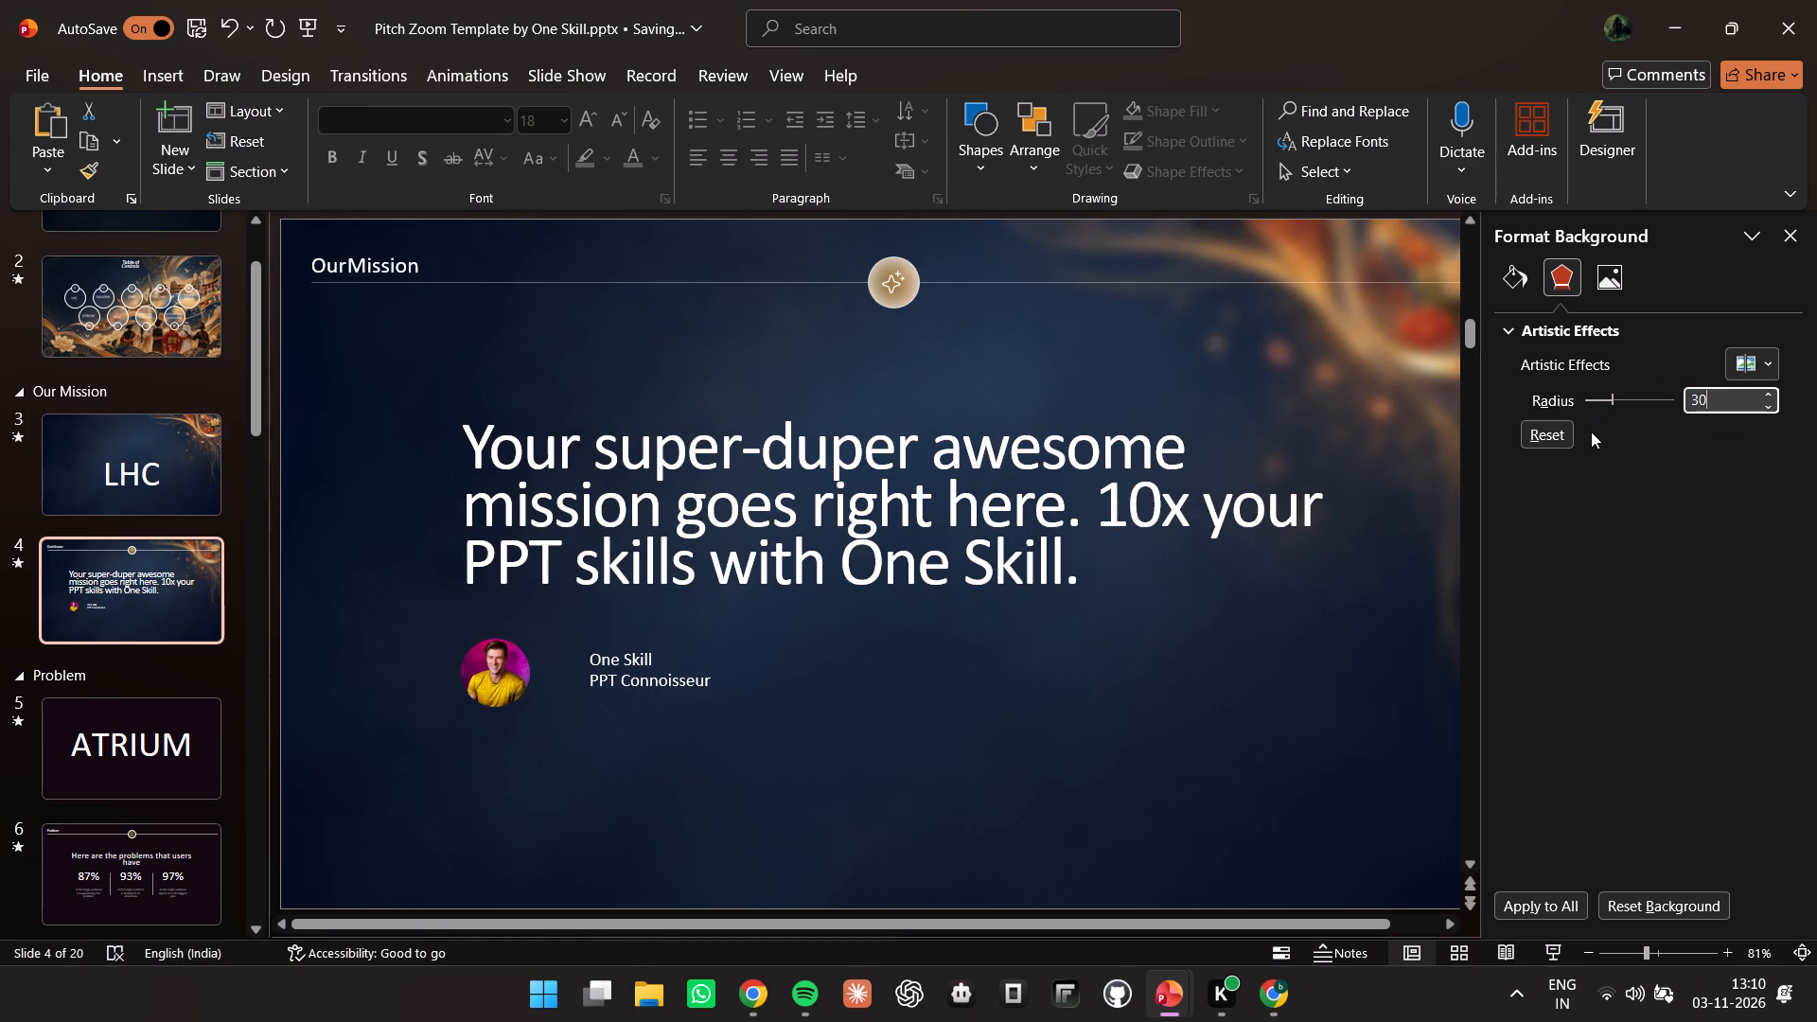
pyautogui.click(1784, 238)
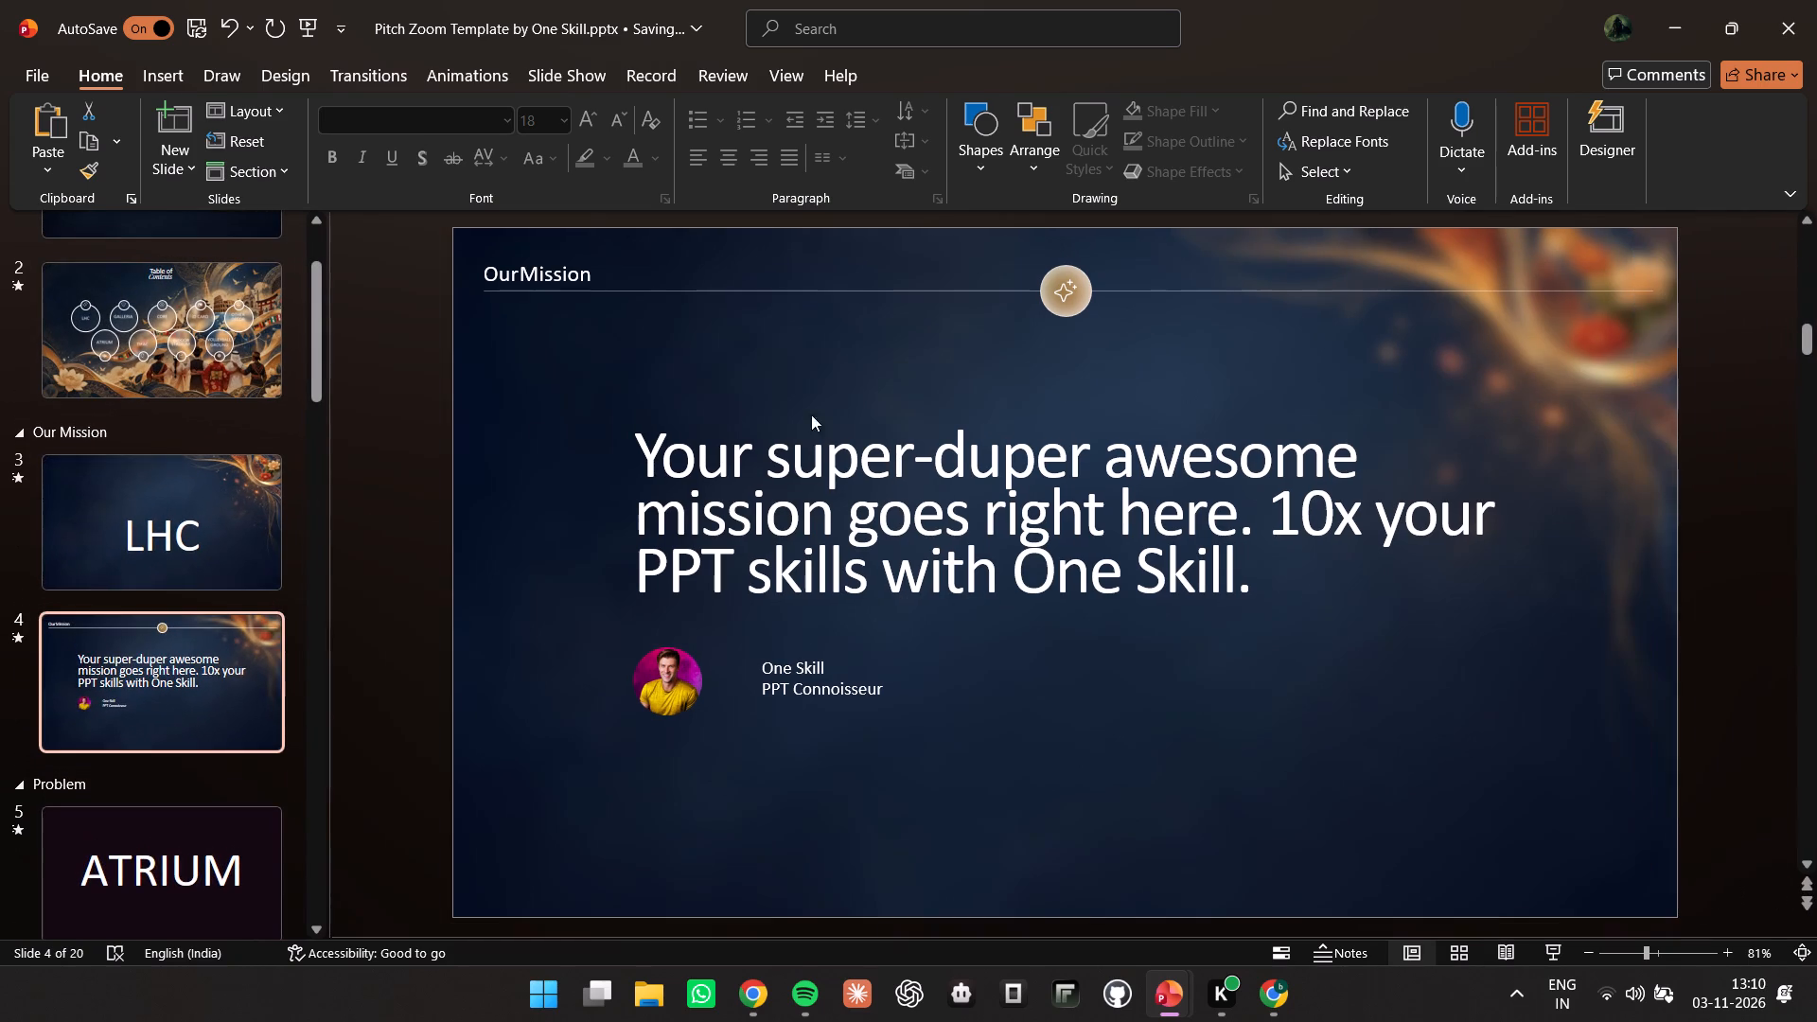
# Examine slides 3 and 4 zoomed out, checking the header line and mission text placed outside the LHC slide's edges.
pyautogui.scroll(-2, 209, 541)
pyautogui.click(158, 393)
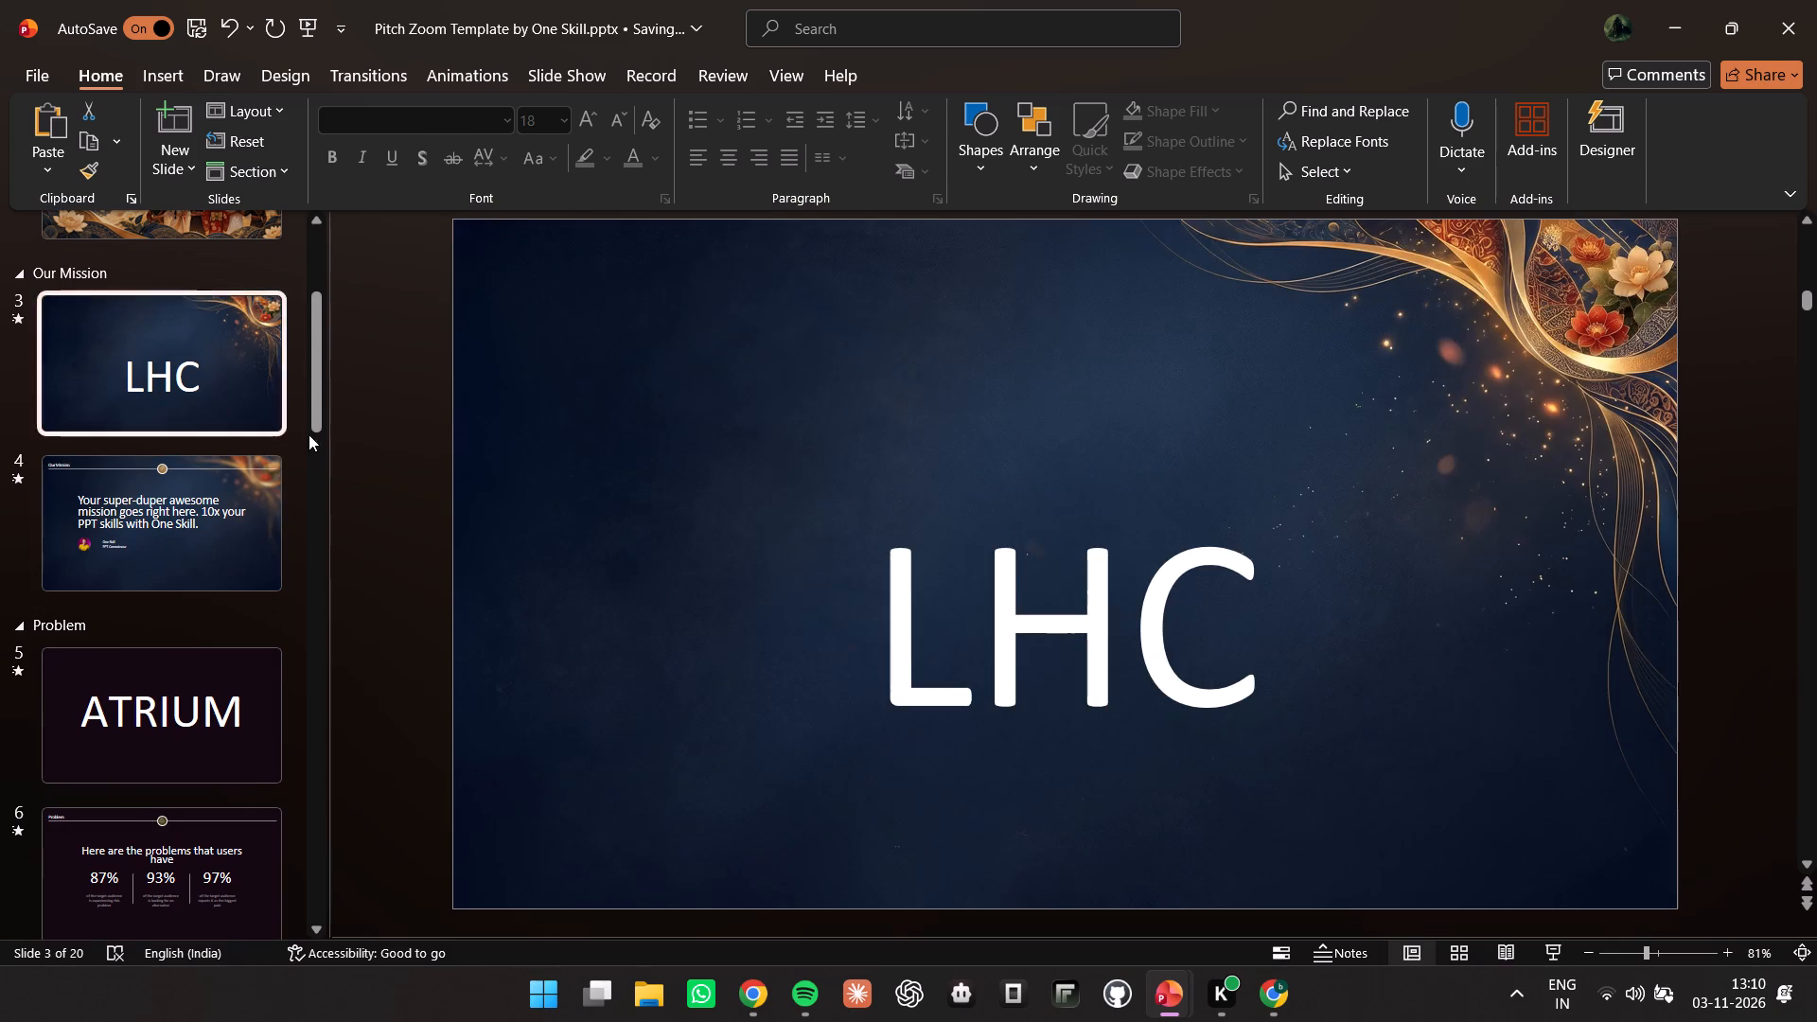
pyautogui.scroll(-15, 767, 512)
pyautogui.scroll(-8, 767, 520)
pyautogui.scroll(3, 766, 520)
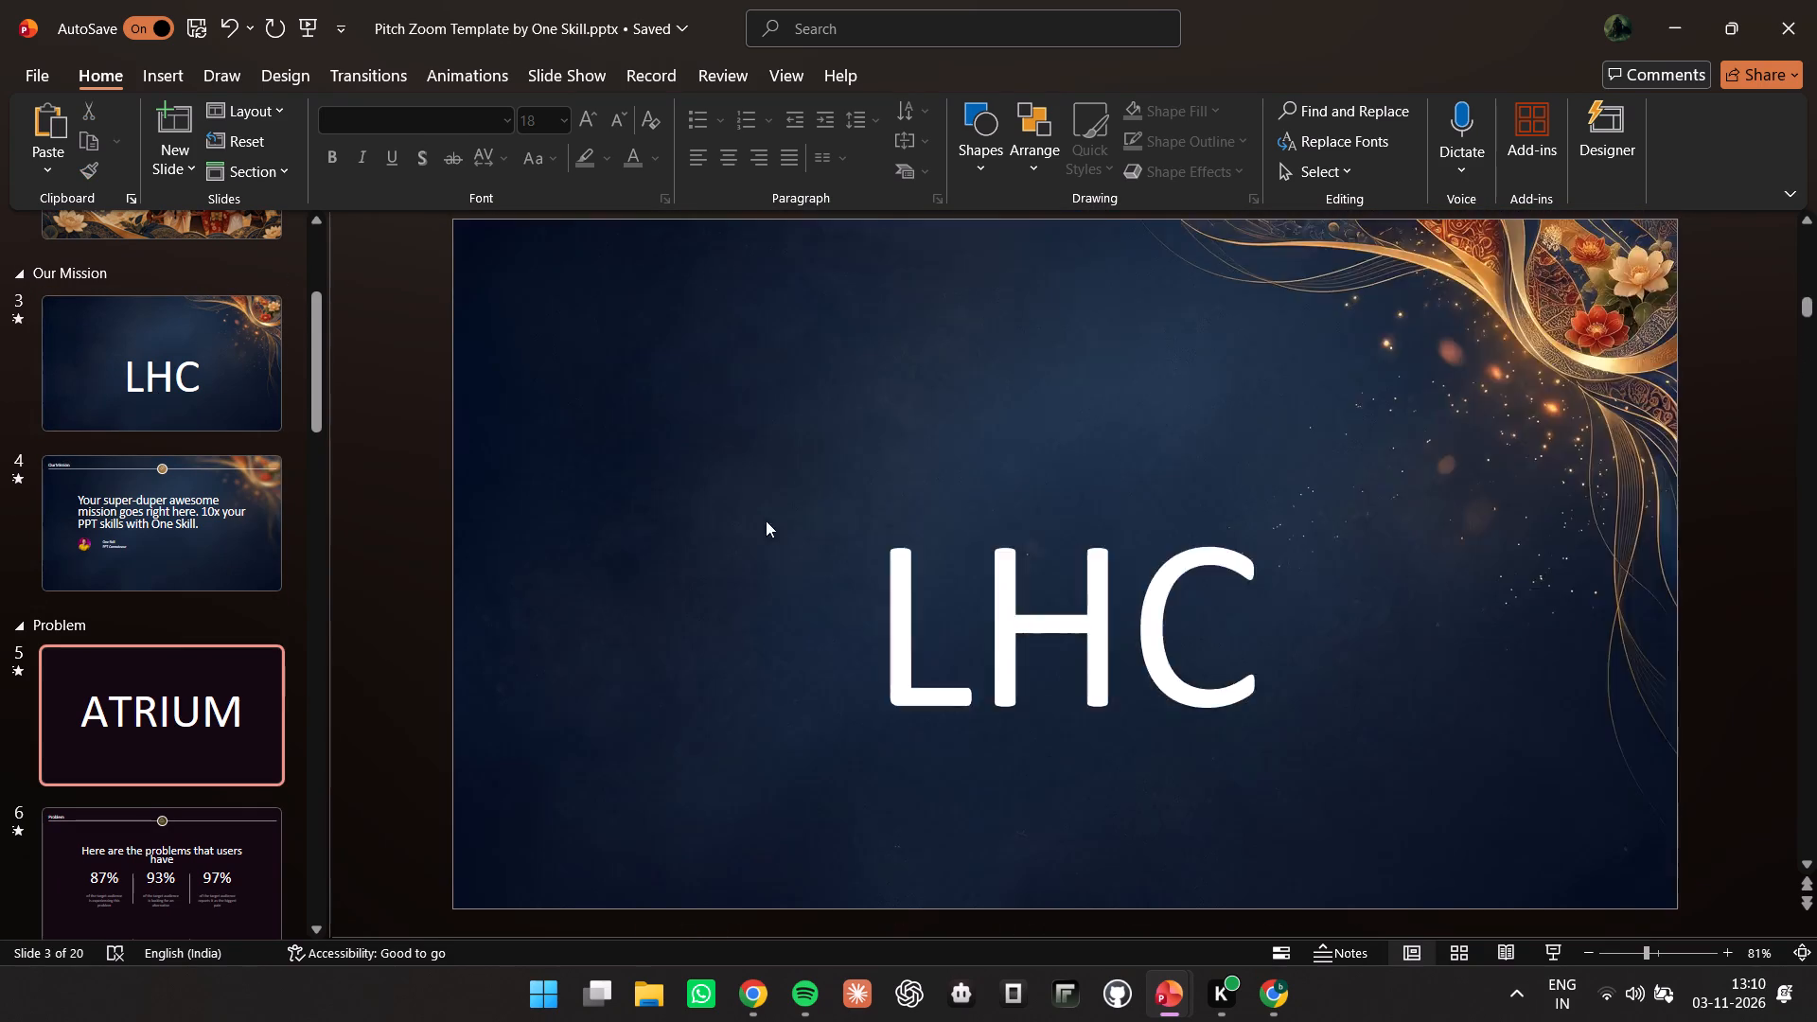
pyautogui.scroll(3, 766, 520)
pyautogui.click(284, 669)
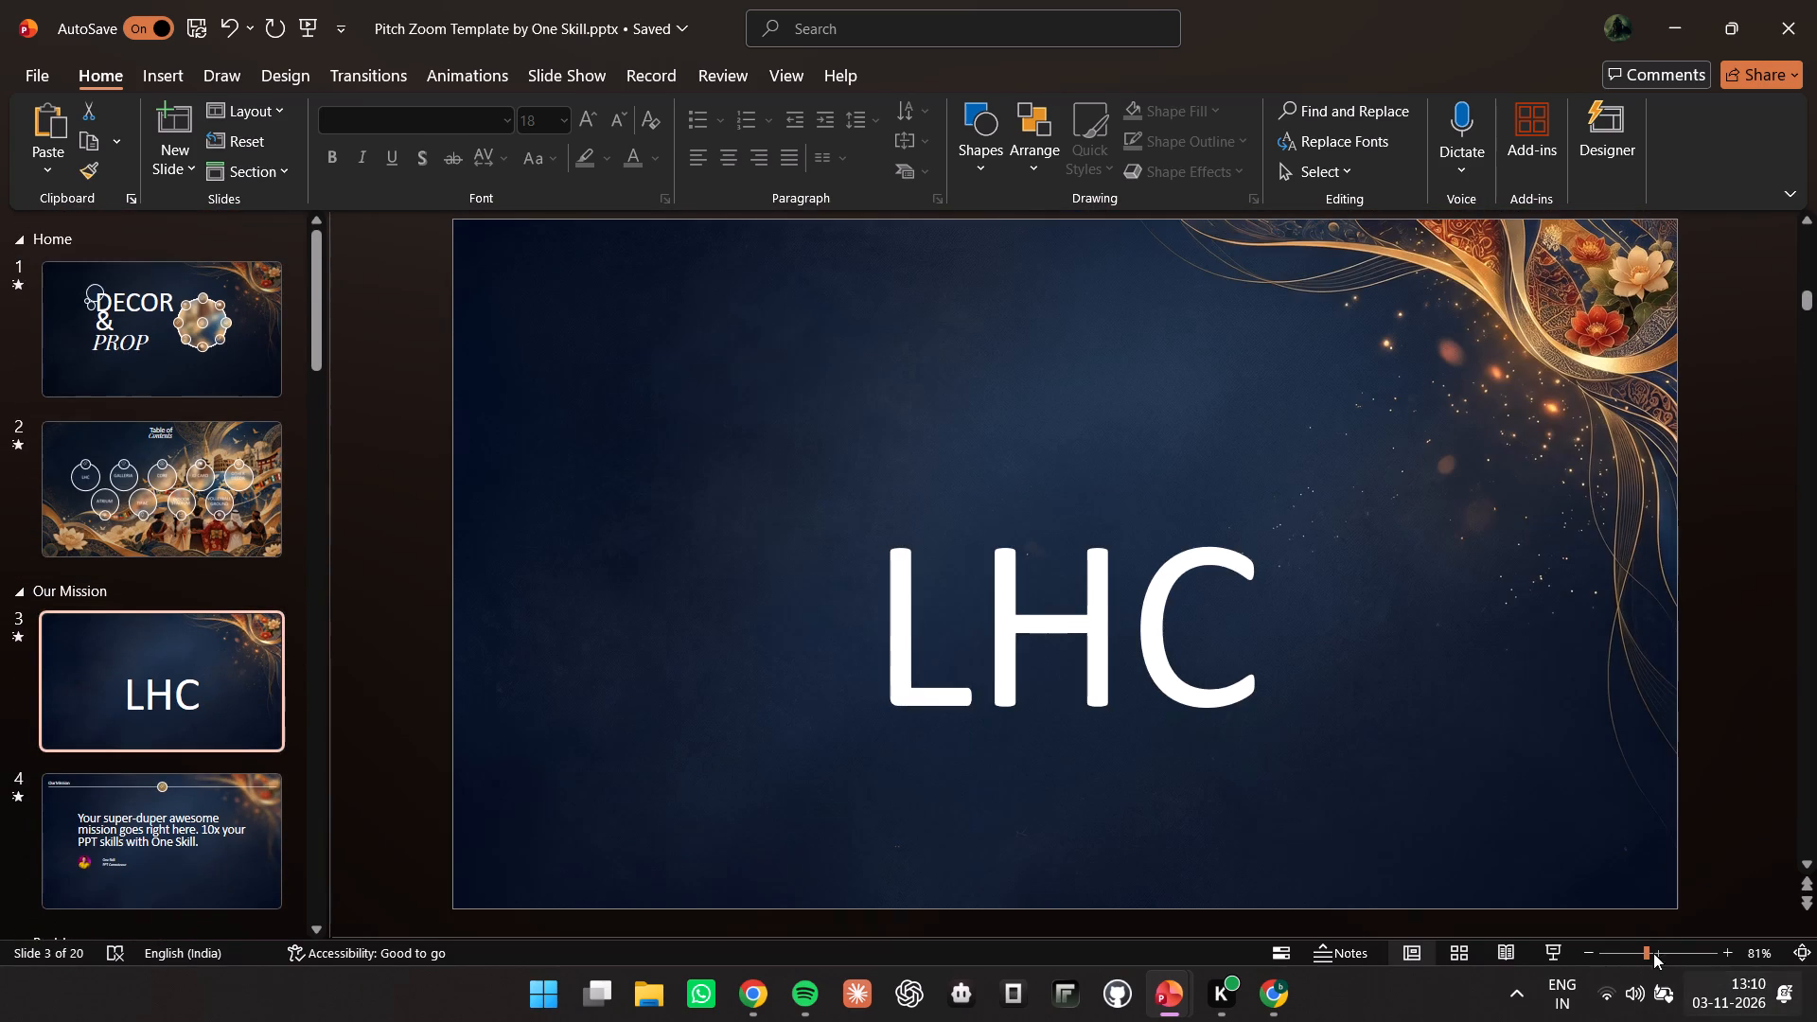
pyautogui.click(1622, 947)
pyautogui.scroll(-7, 1295, 736)
pyautogui.scroll(5, 1295, 736)
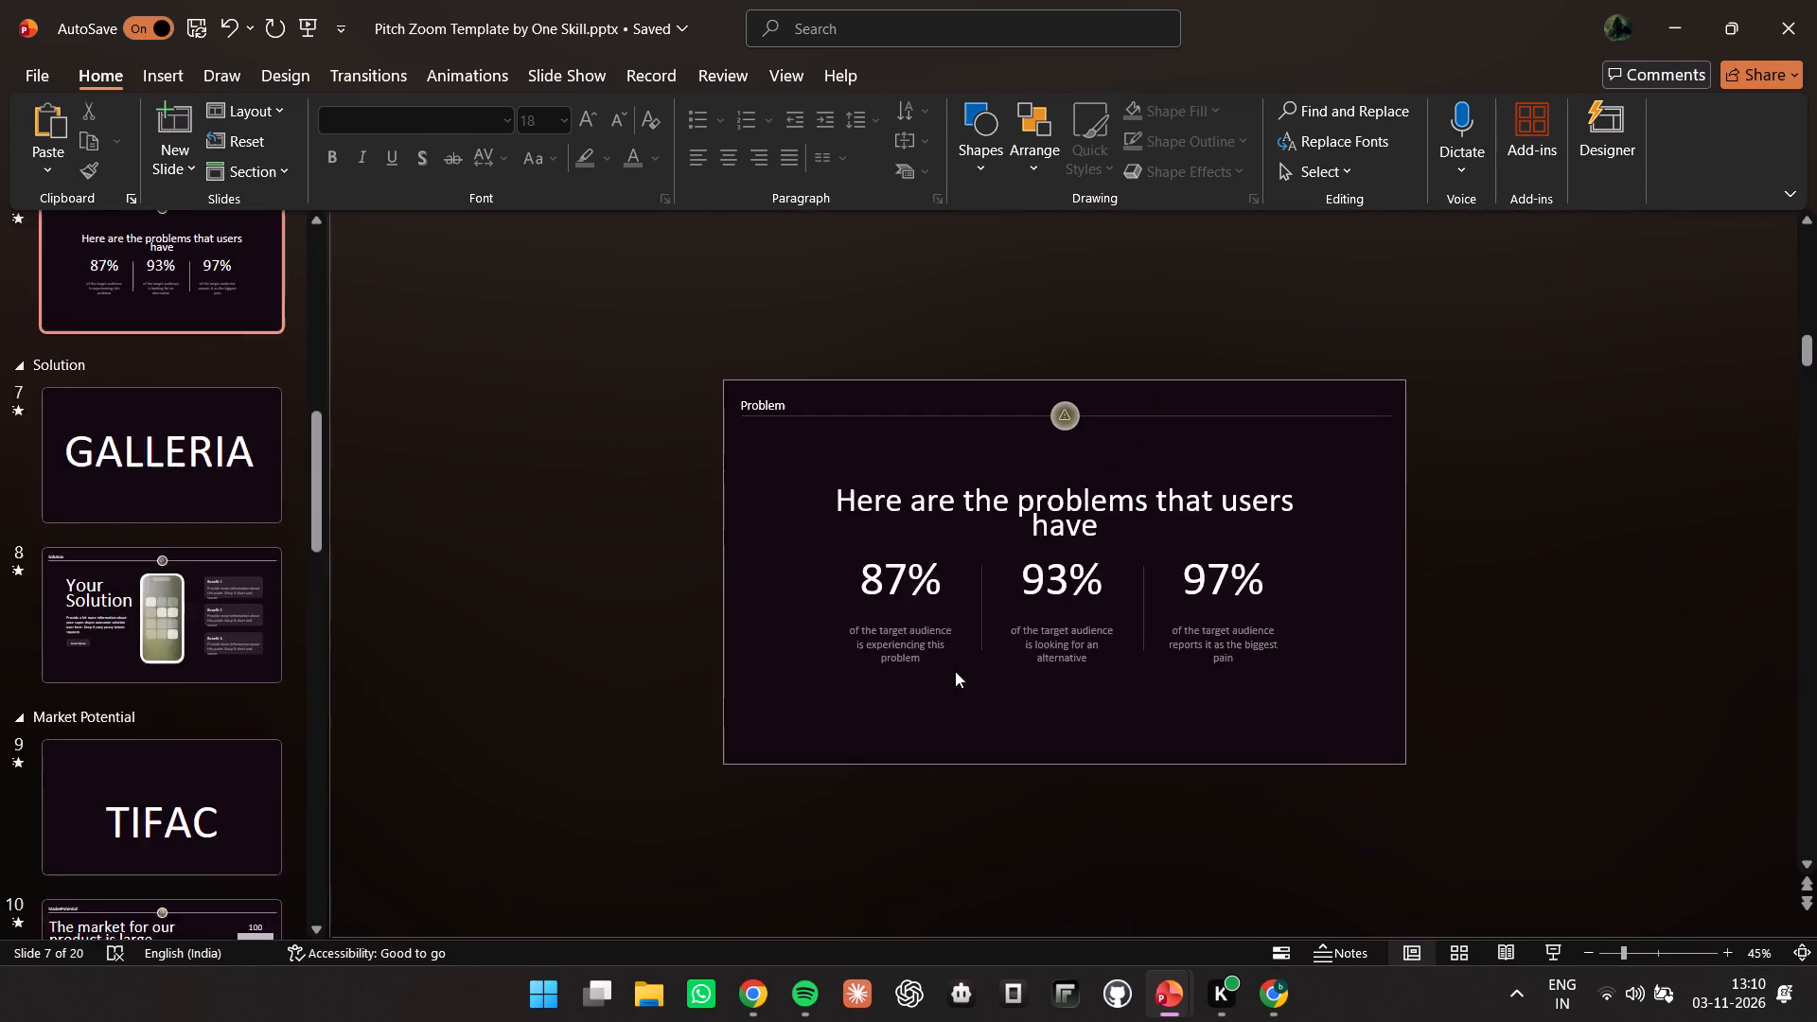
pyautogui.scroll(4, 662, 598)
pyautogui.click(109, 651)
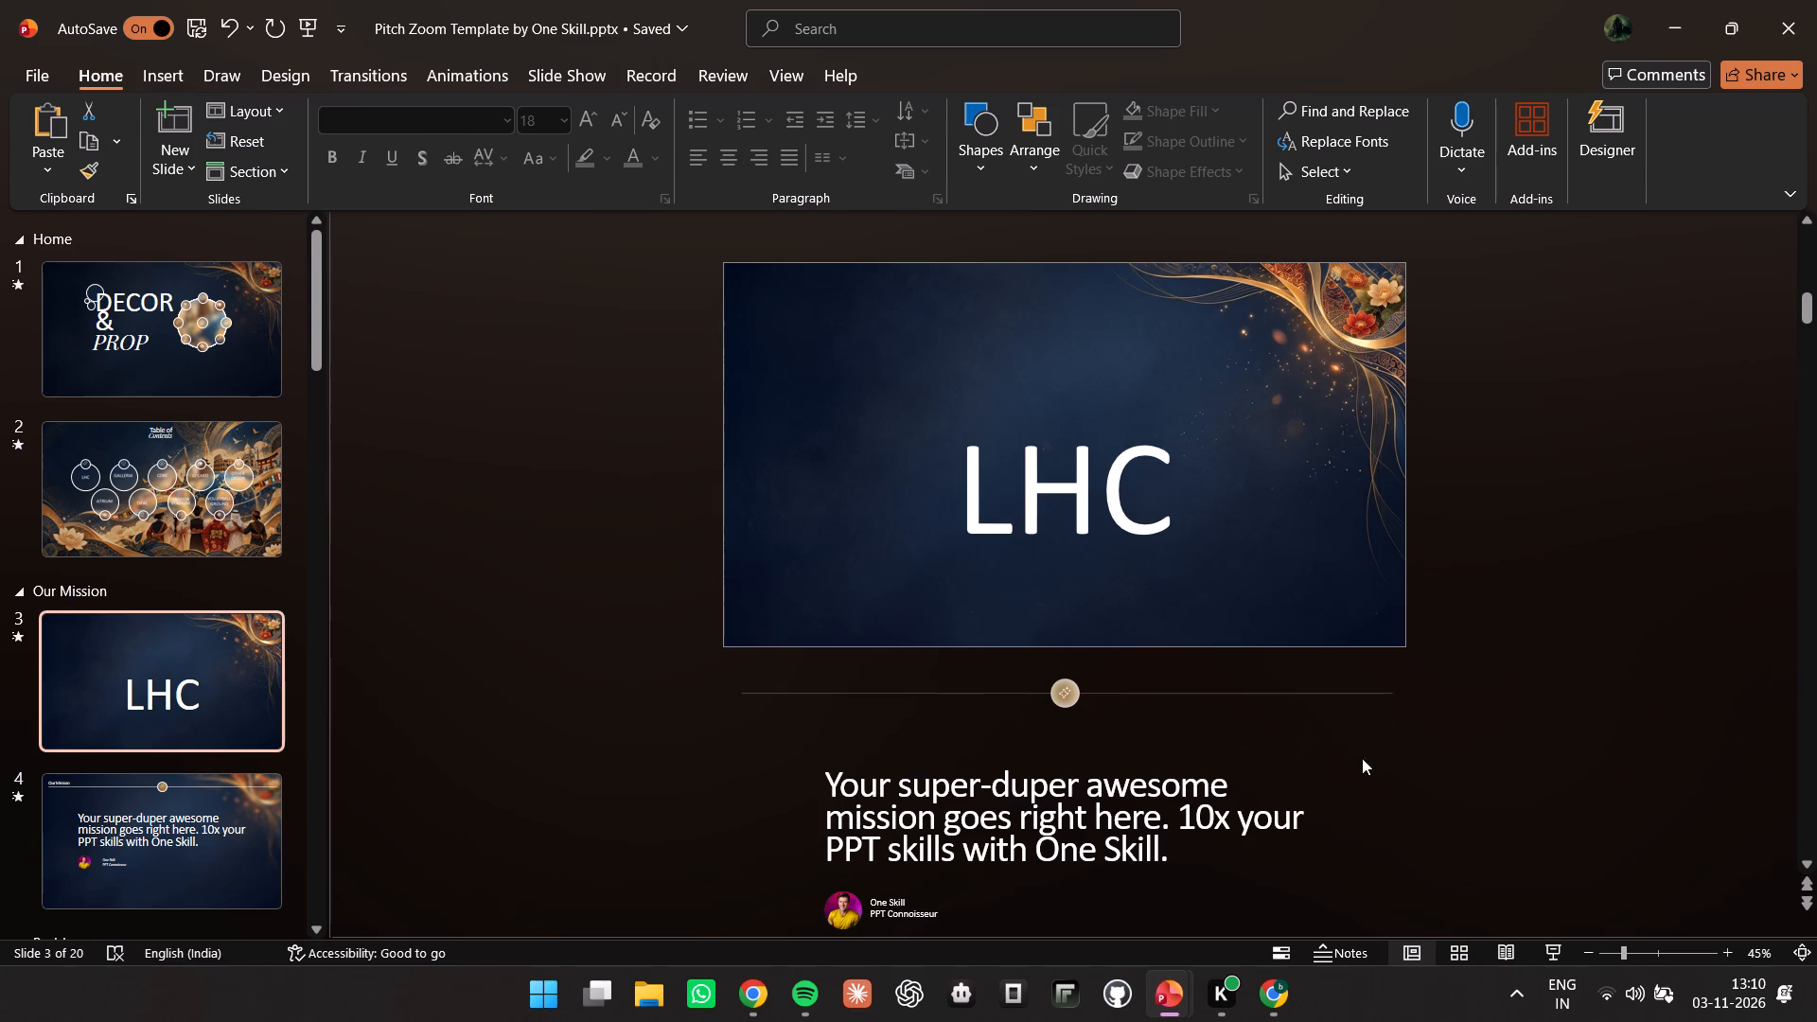
pyautogui.moveTo(1618, 955); pyautogui.dragTo(1588, 956)
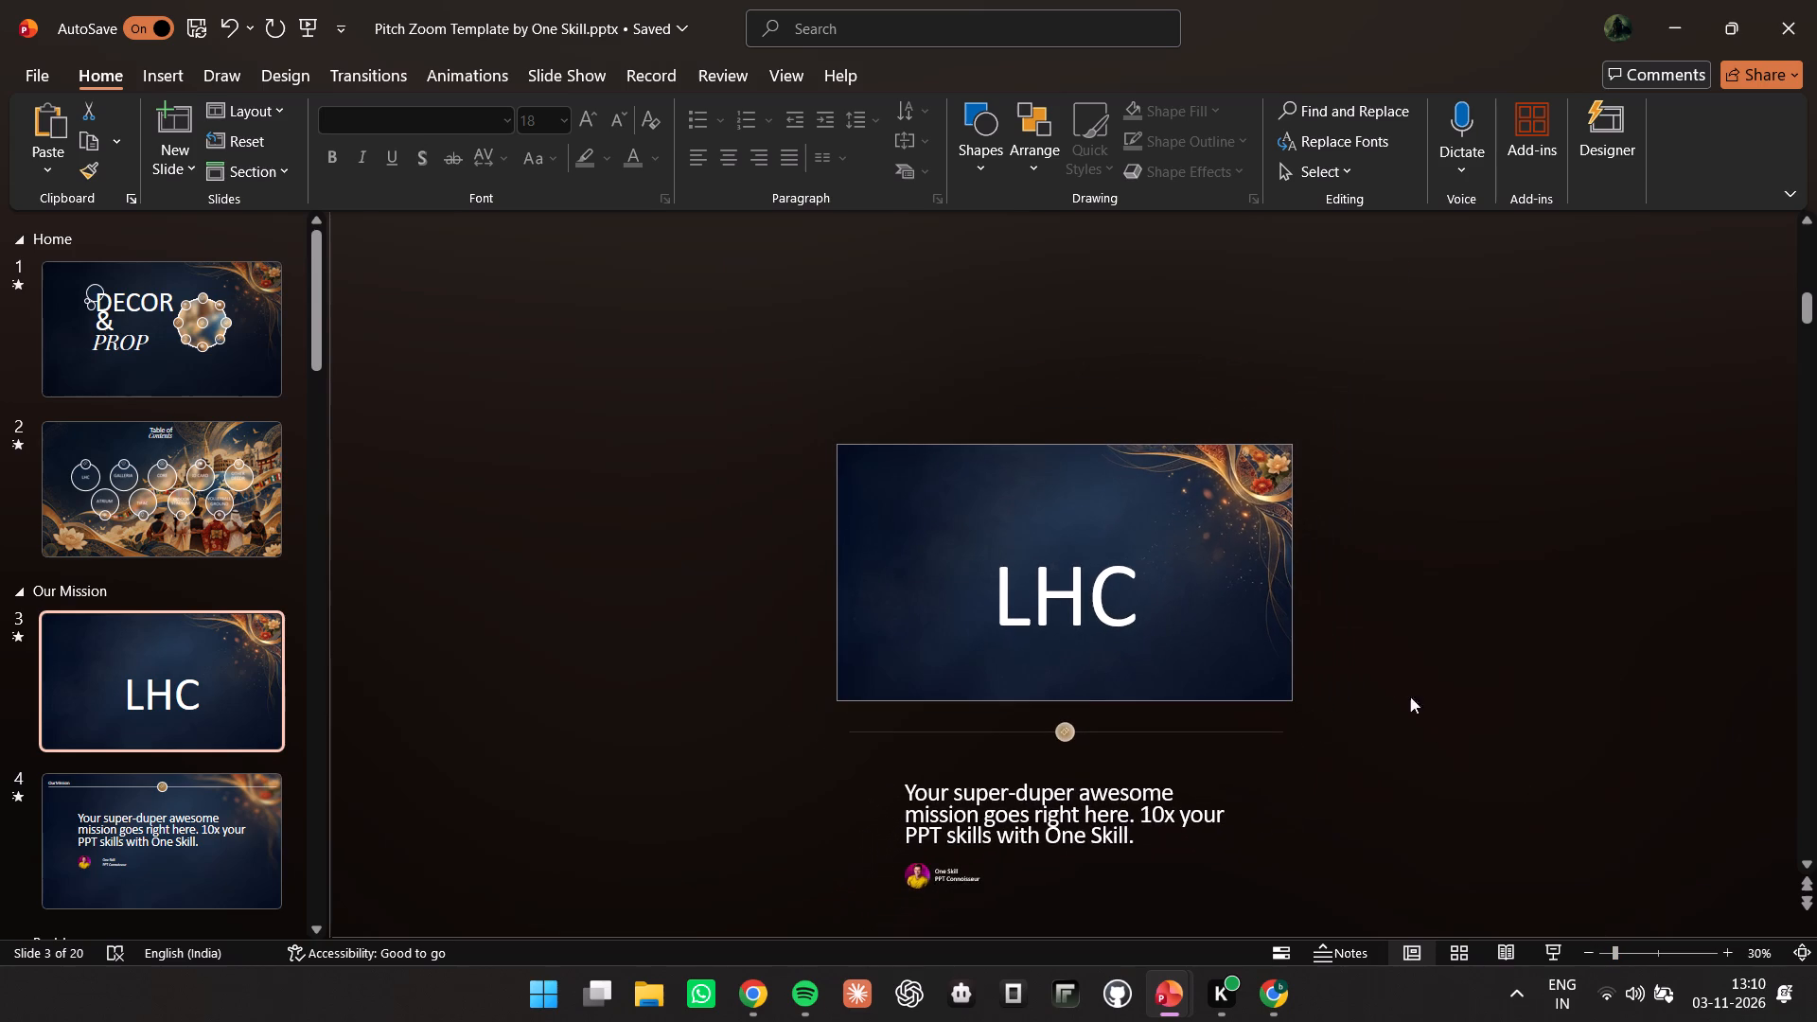
pyautogui.click(1816, 313)
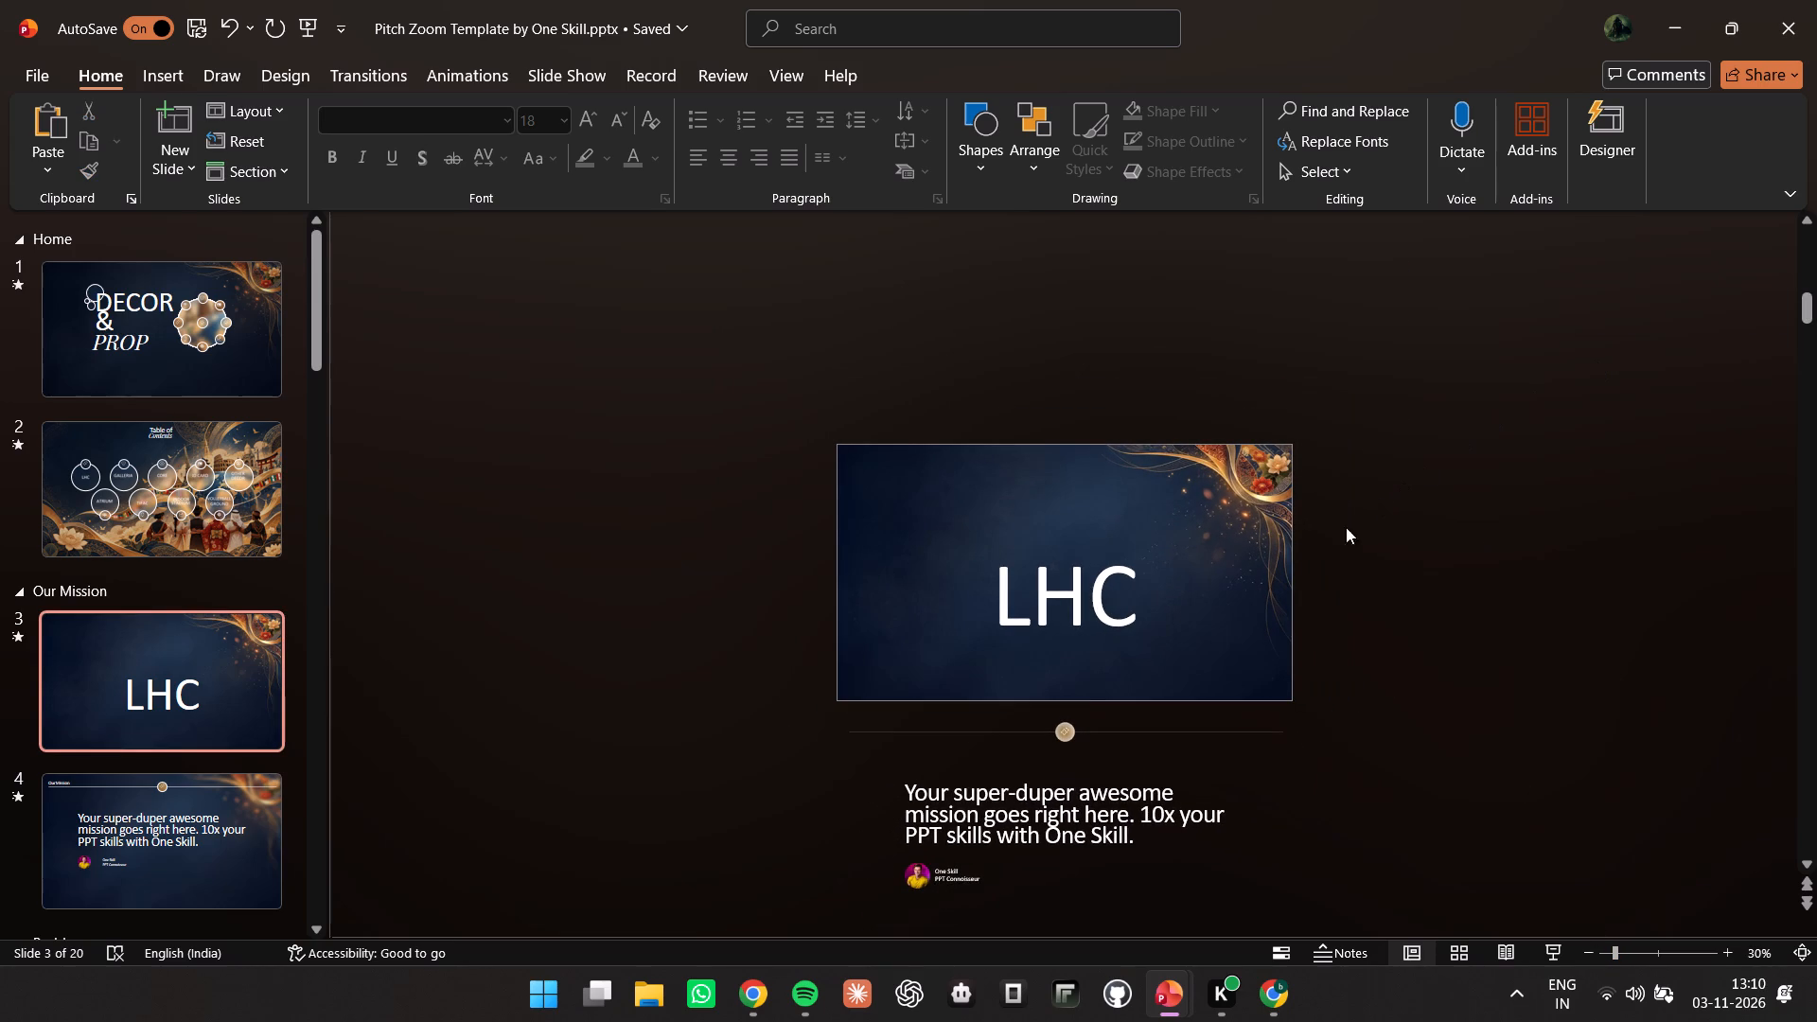
pyautogui.click(773, 652)
pyautogui.keyDown('ctrl'); pyautogui.scroll(-2, 773, 652); pyautogui.keyUp('ctrl')
pyautogui.keyDown('ctrl'); pyautogui.scroll(2, 808, 620); pyautogui.keyUp('ctrl')
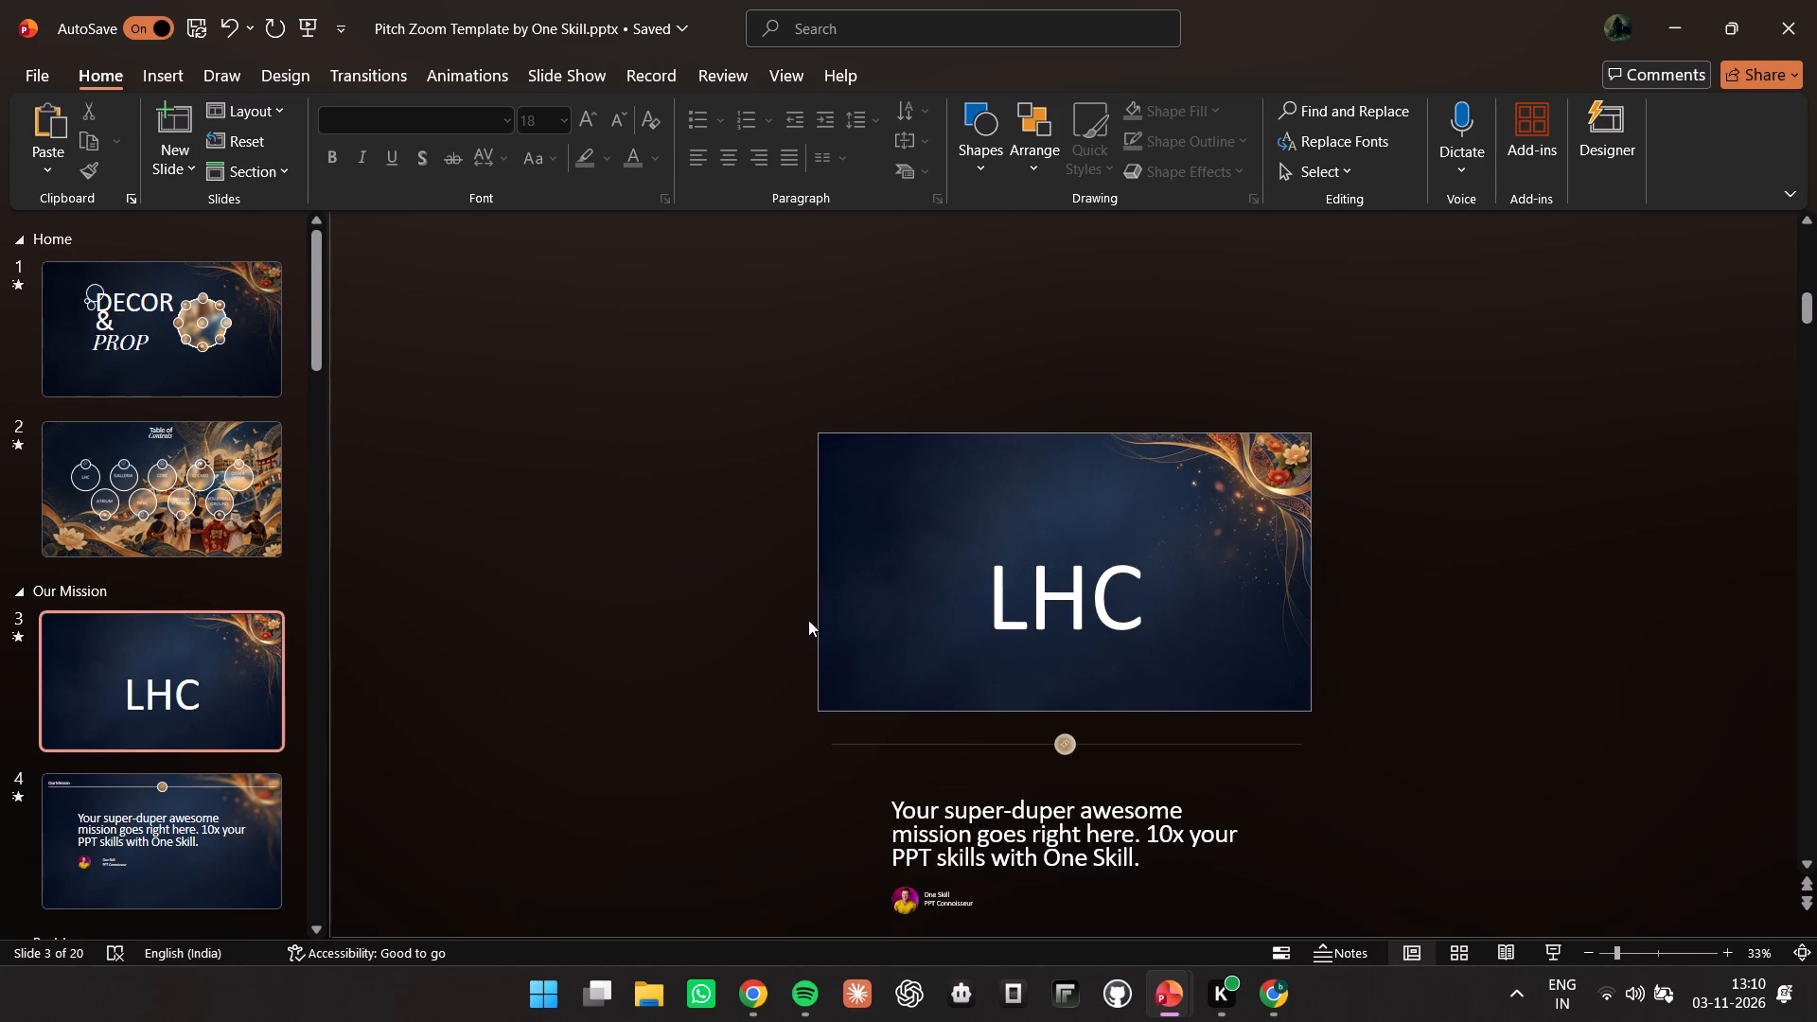
pyautogui.scroll(-1, 884, 596)
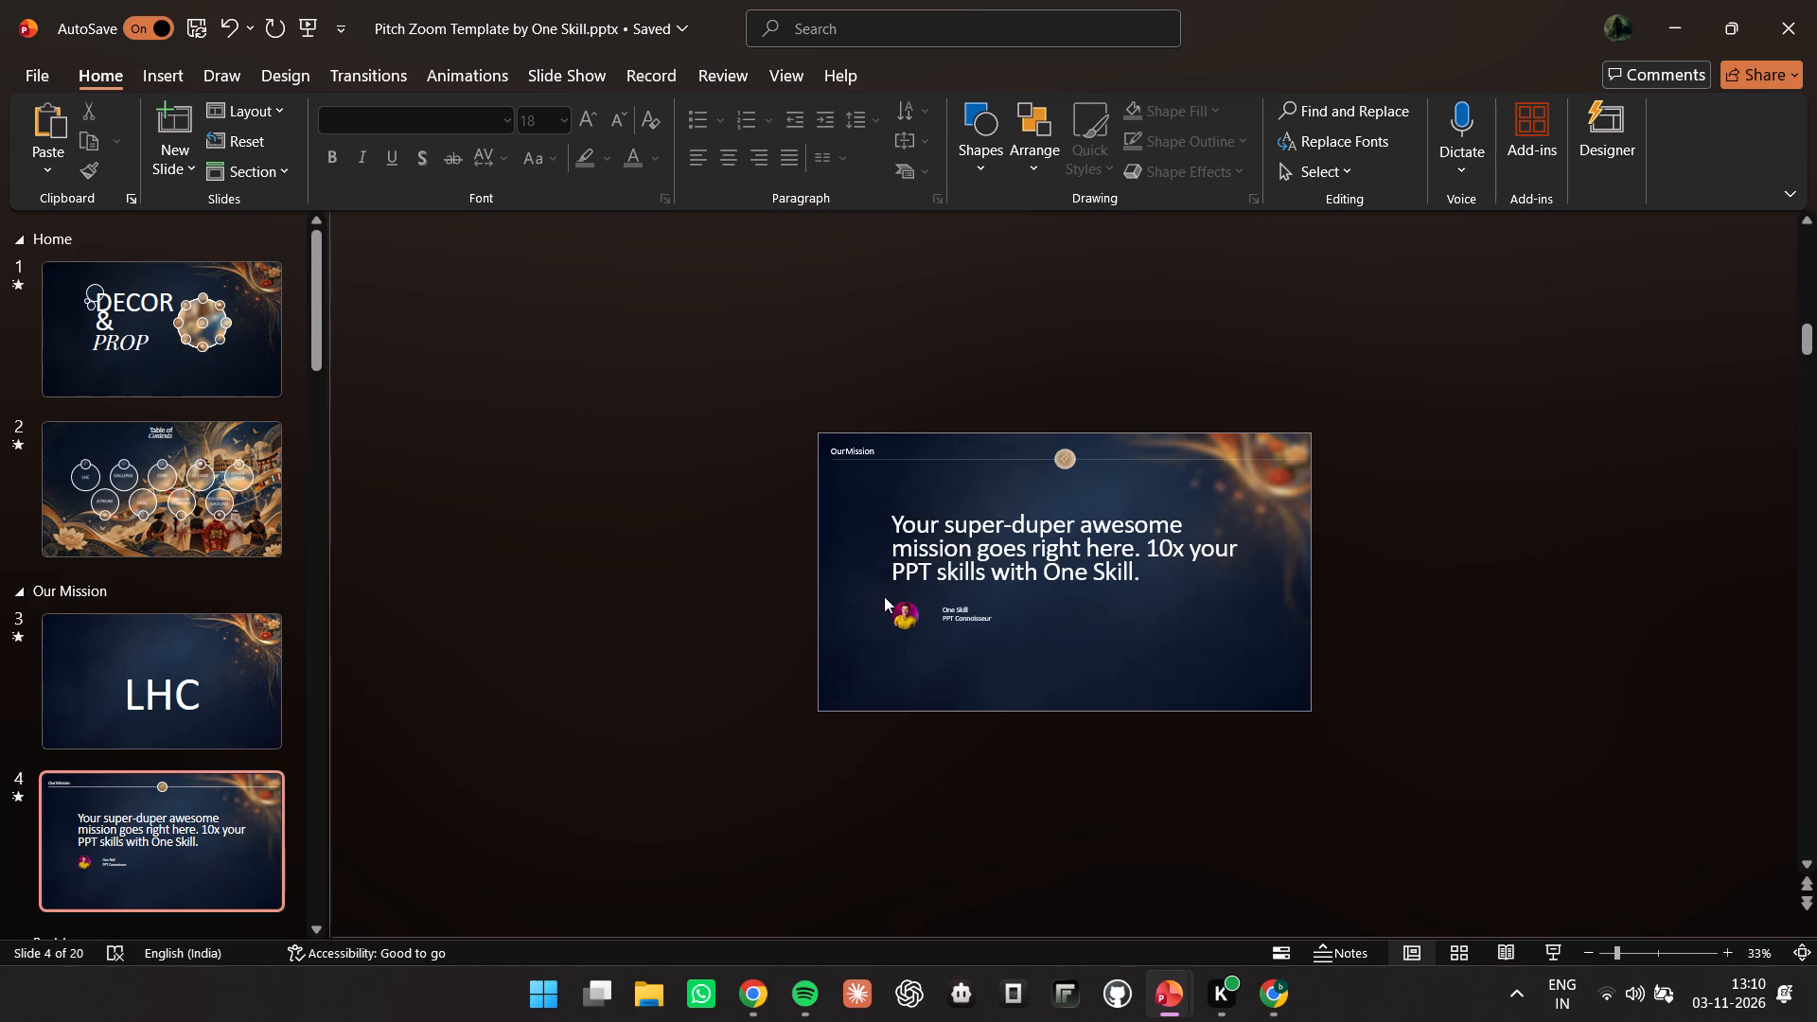
pyautogui.scroll(1, 884, 596)
pyautogui.click(913, 749)
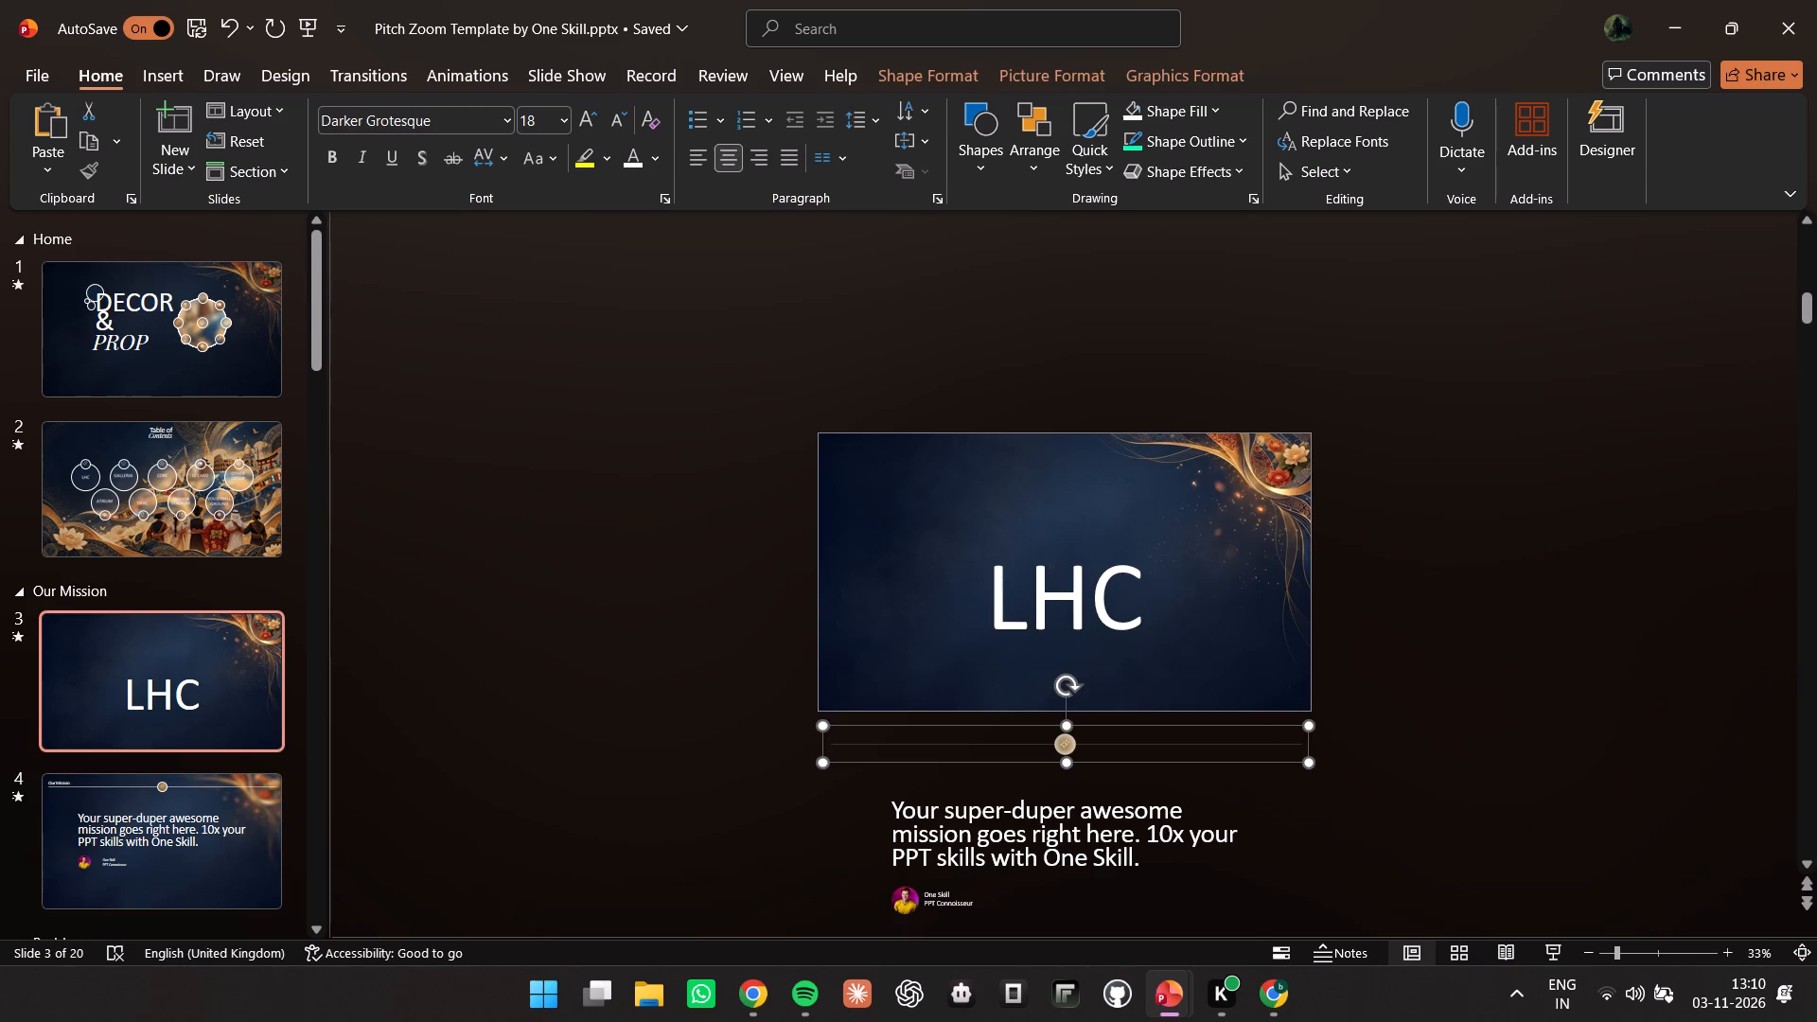
pyautogui.click(942, 832)
# Switch to Presentation1.pptx, examine its TIFAC content on slide 11, and return to the Pitch Zoom Template.
pyautogui.click(1187, 998)
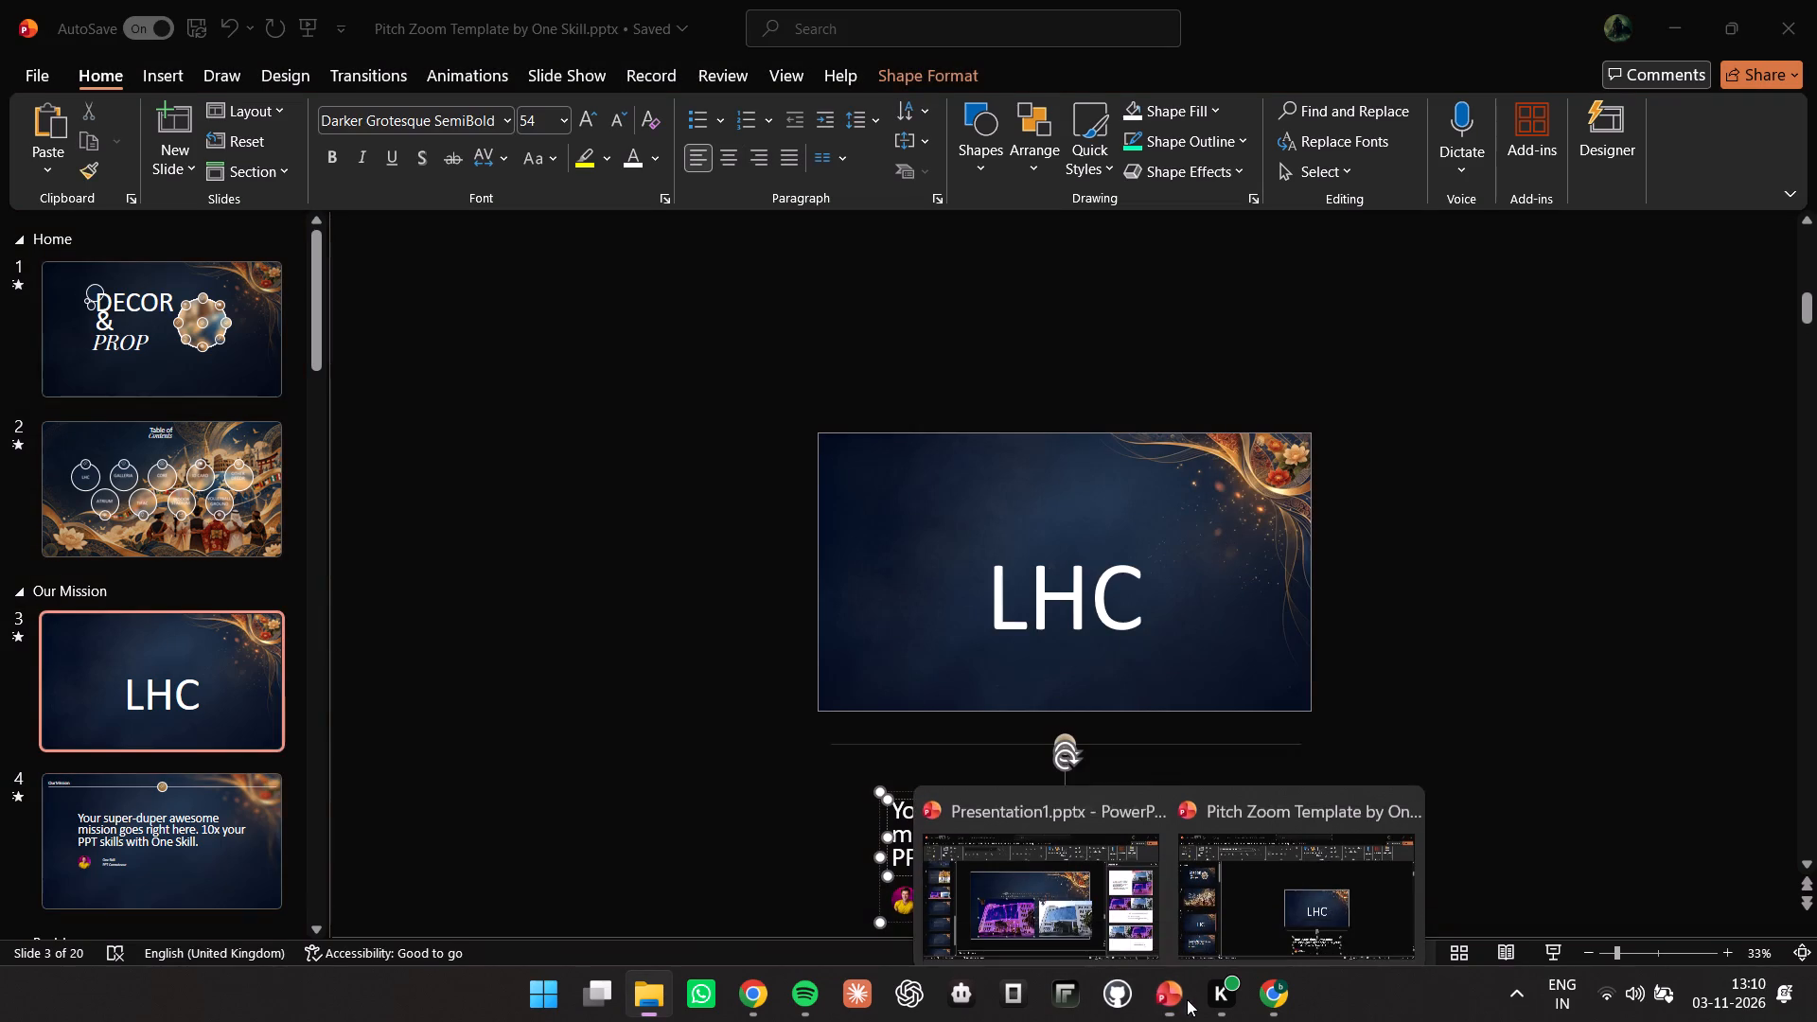
pyautogui.click(1122, 878)
pyautogui.scroll(6, 119, 438)
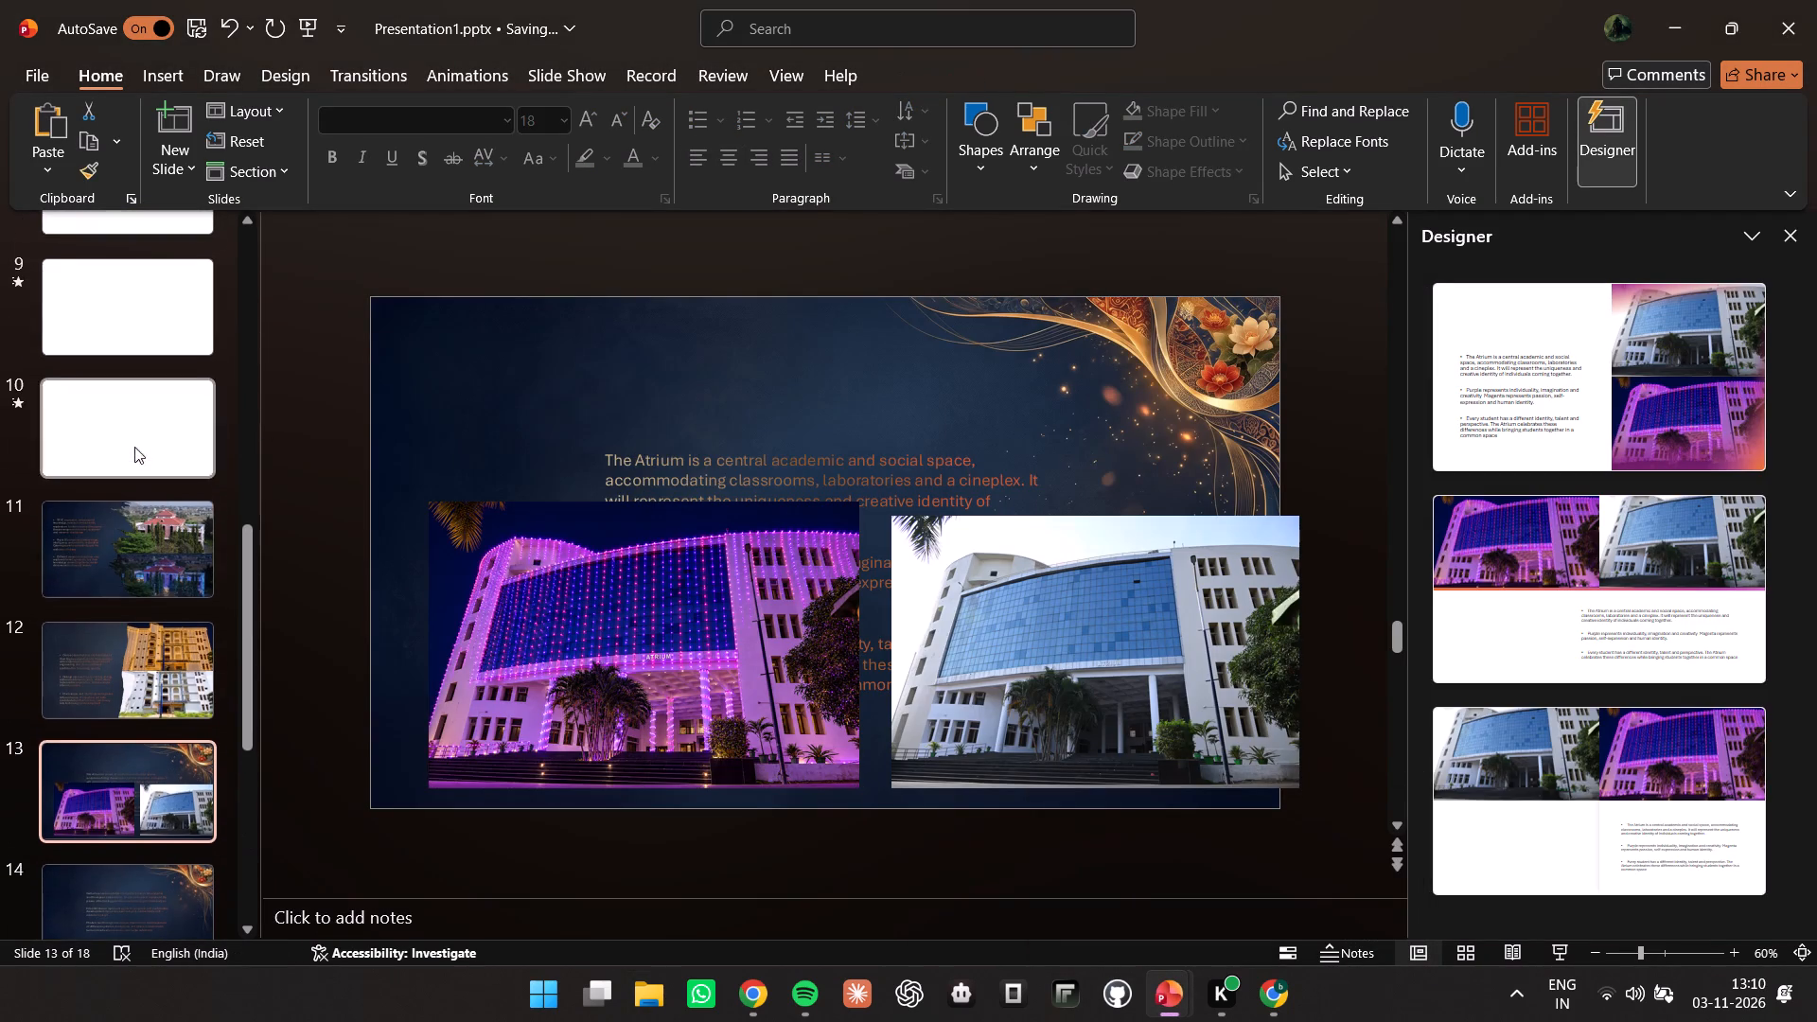
pyautogui.click(168, 657)
pyautogui.click(133, 526)
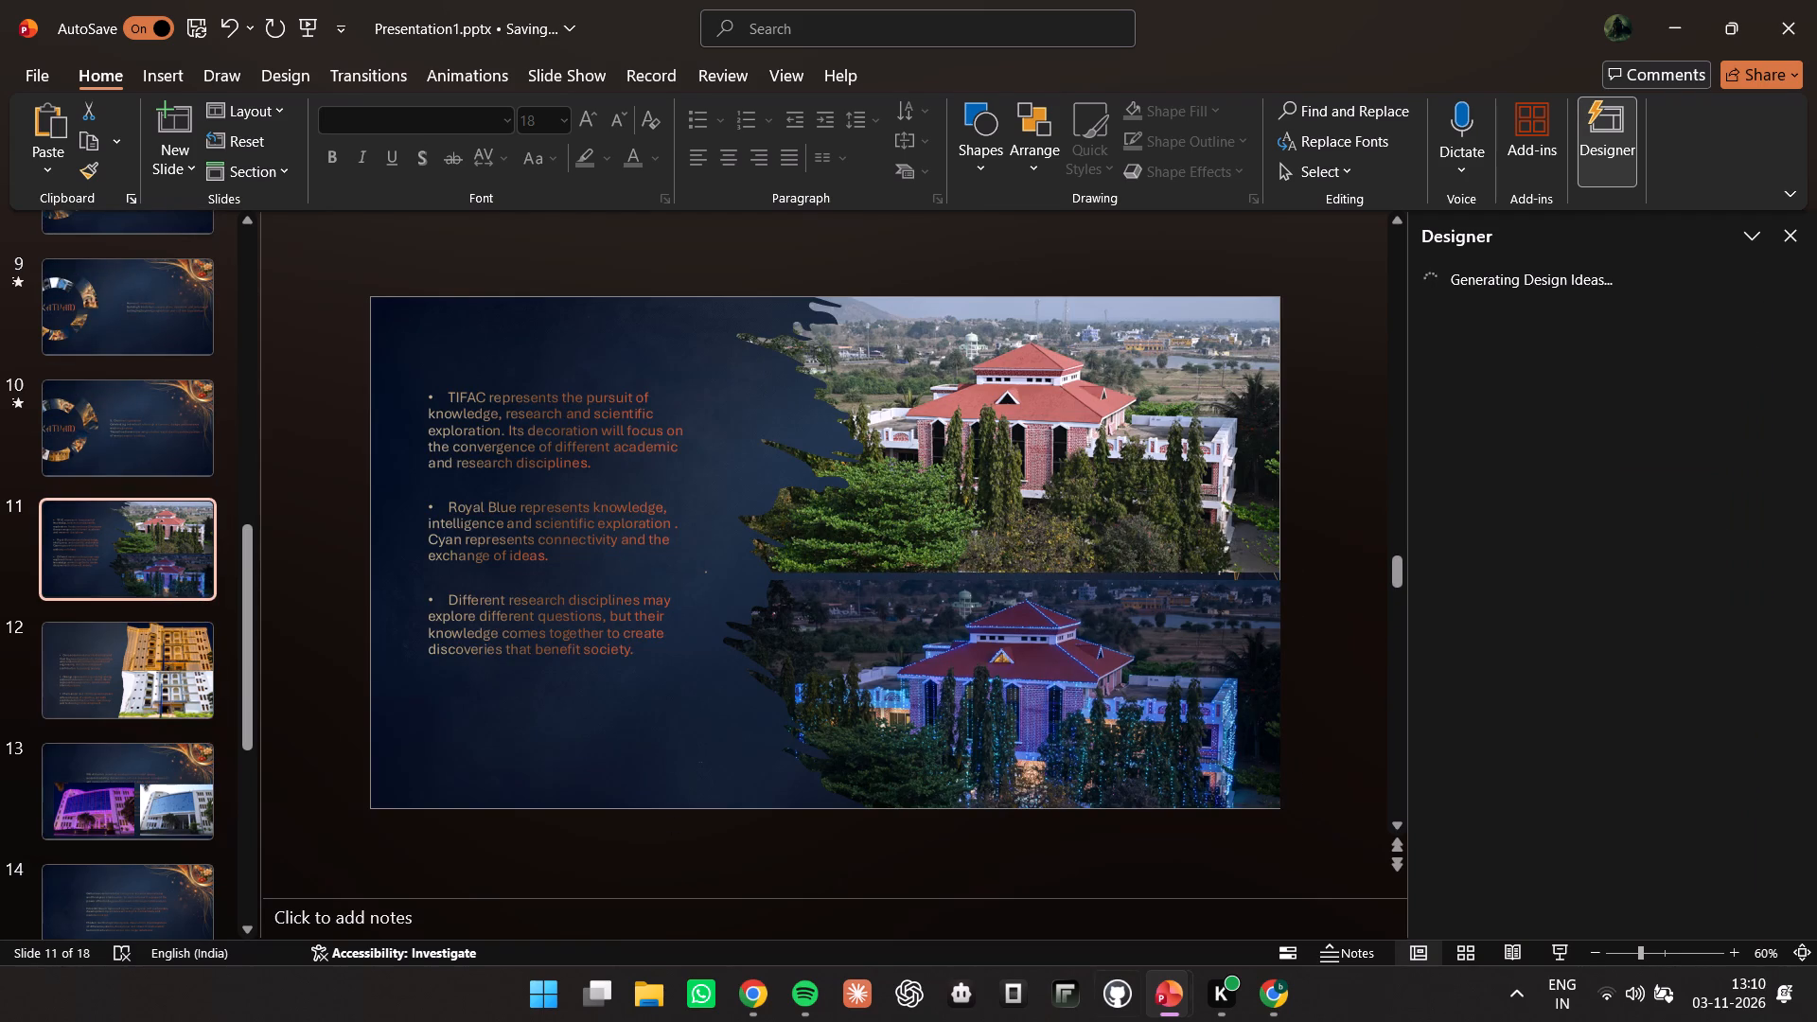
pyautogui.click(156, 60)
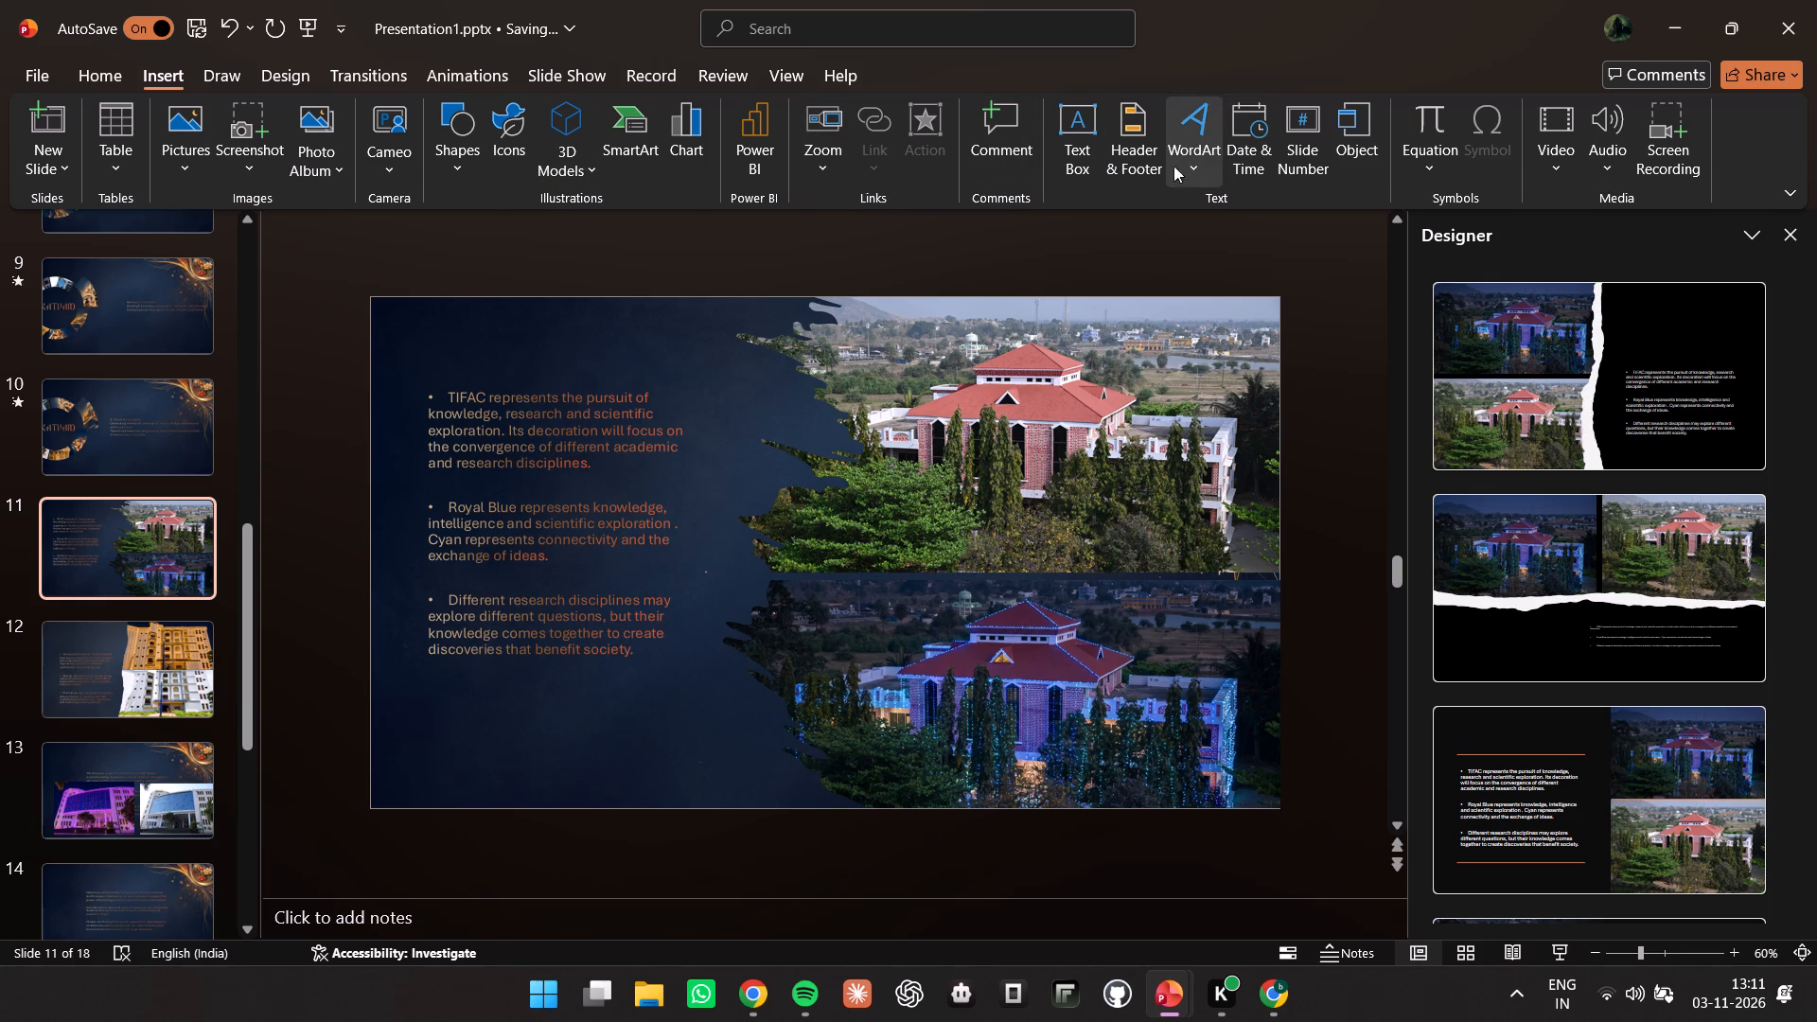
pyautogui.click(1698, 27)
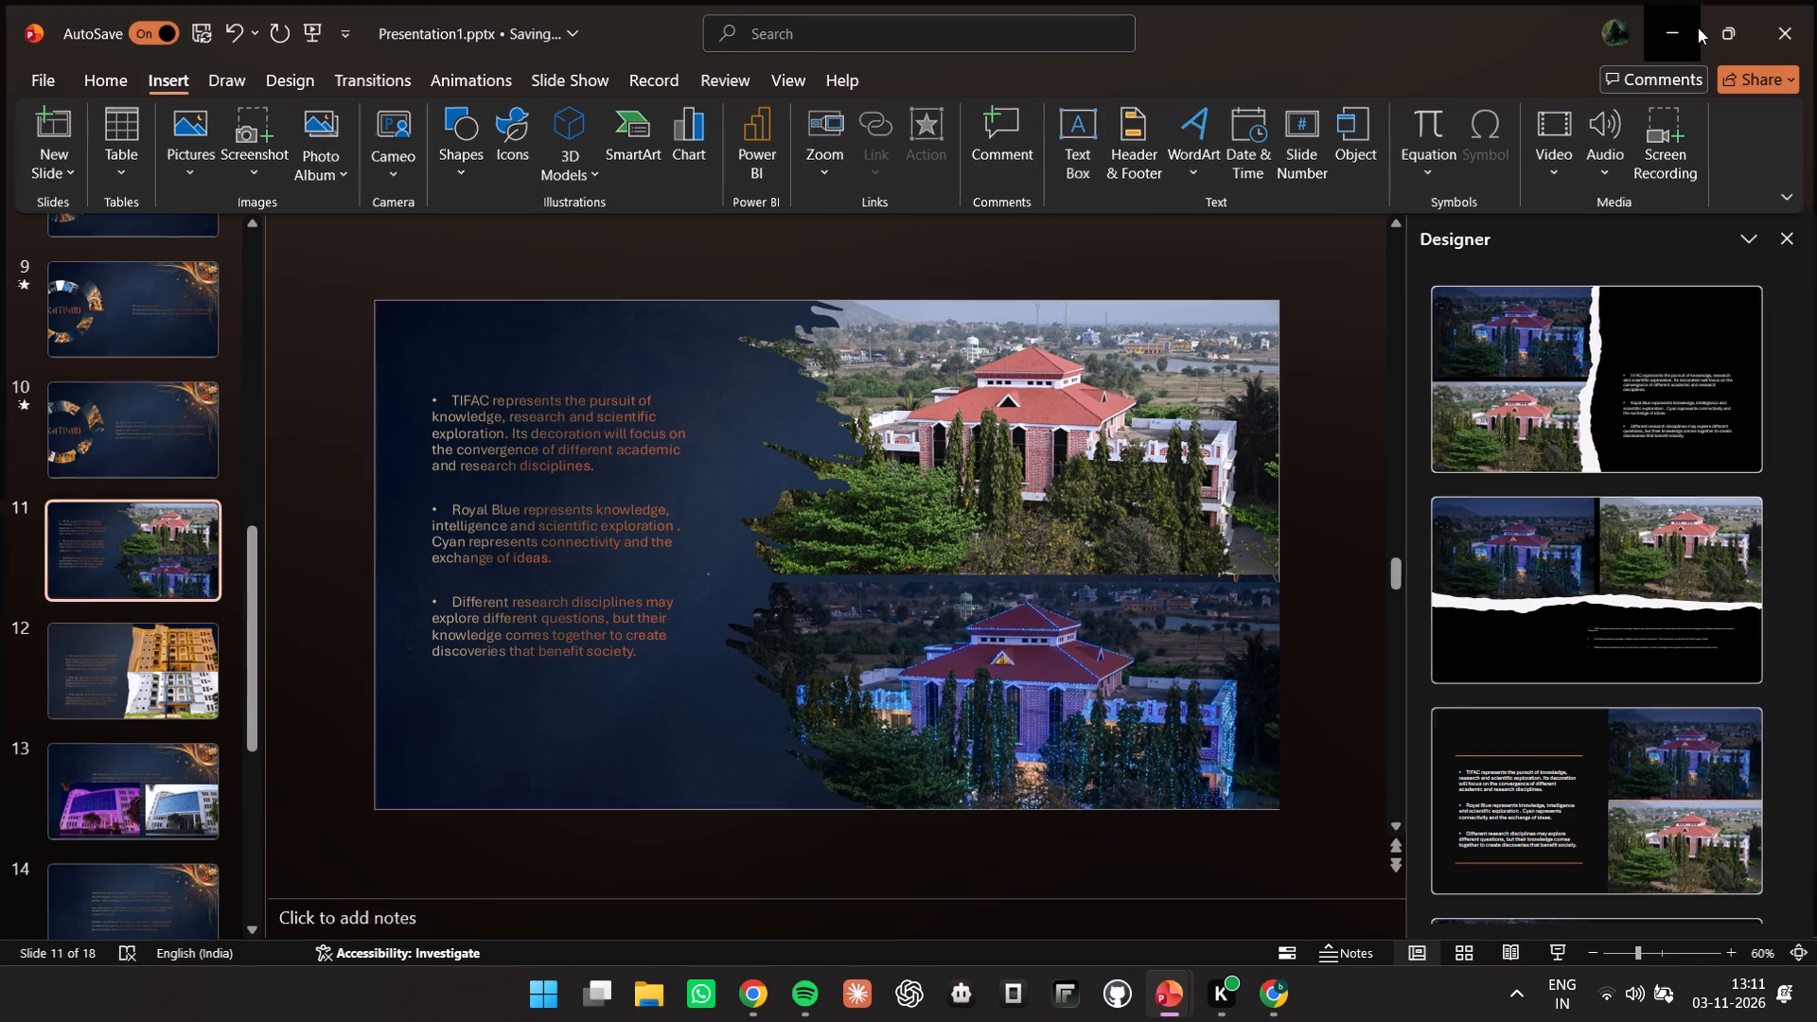
# Collapse the Home section in the slide list.
pyautogui.scroll(6, 17, 363)
pyautogui.scroll(4, 116, 405)
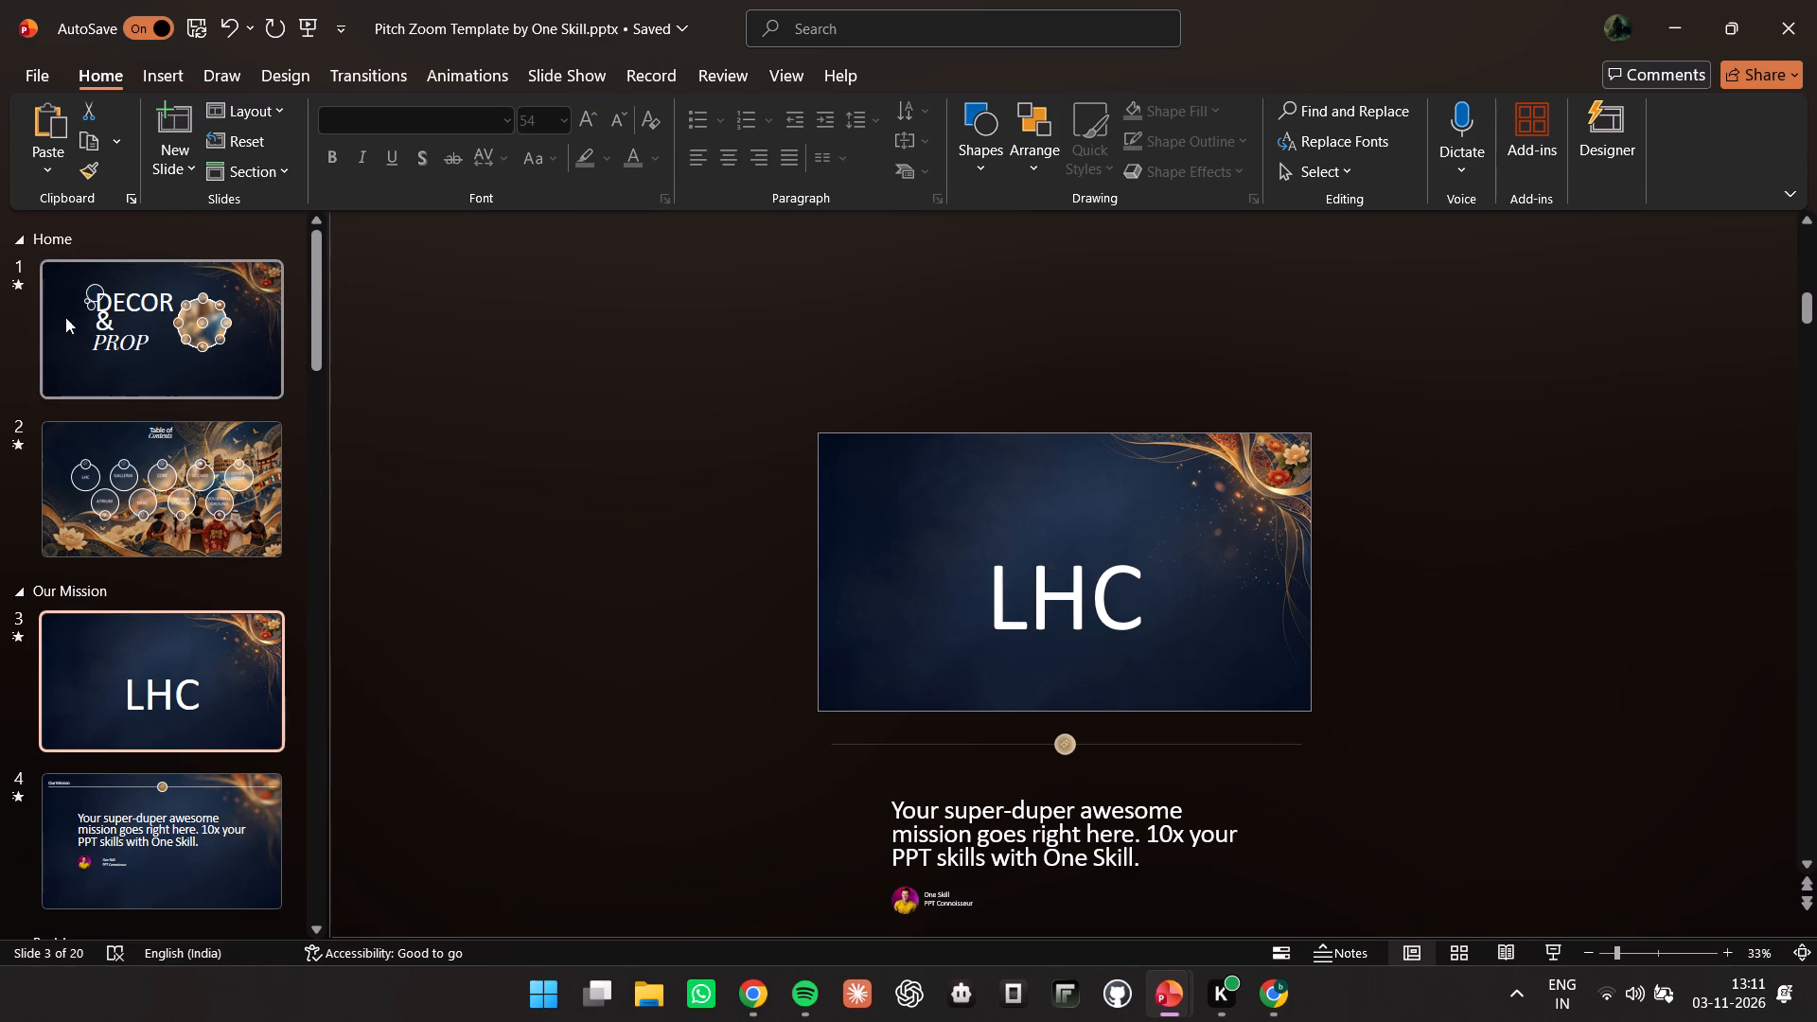
pyautogui.click(35, 237)
pyautogui.click(18, 238)
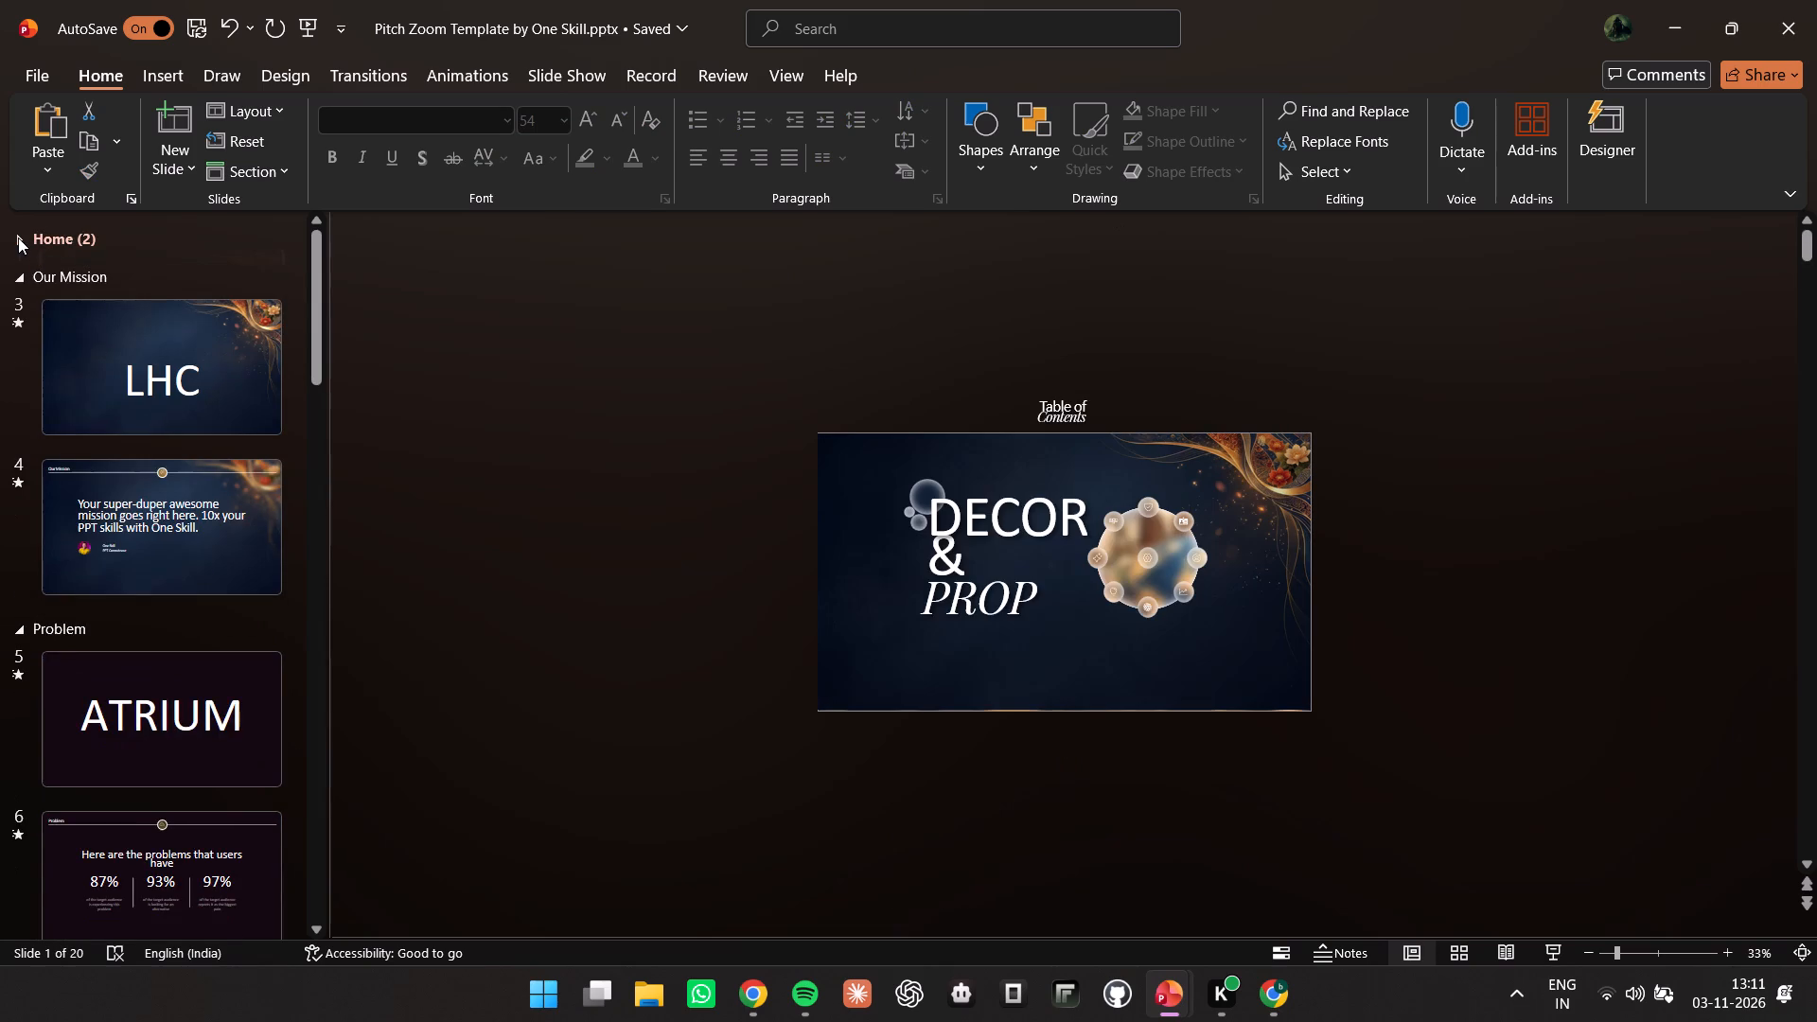
# Collapse every remaining section in the slide list, from Our Mission through Team.
pyautogui.click(19, 274)
pyautogui.click(22, 311)
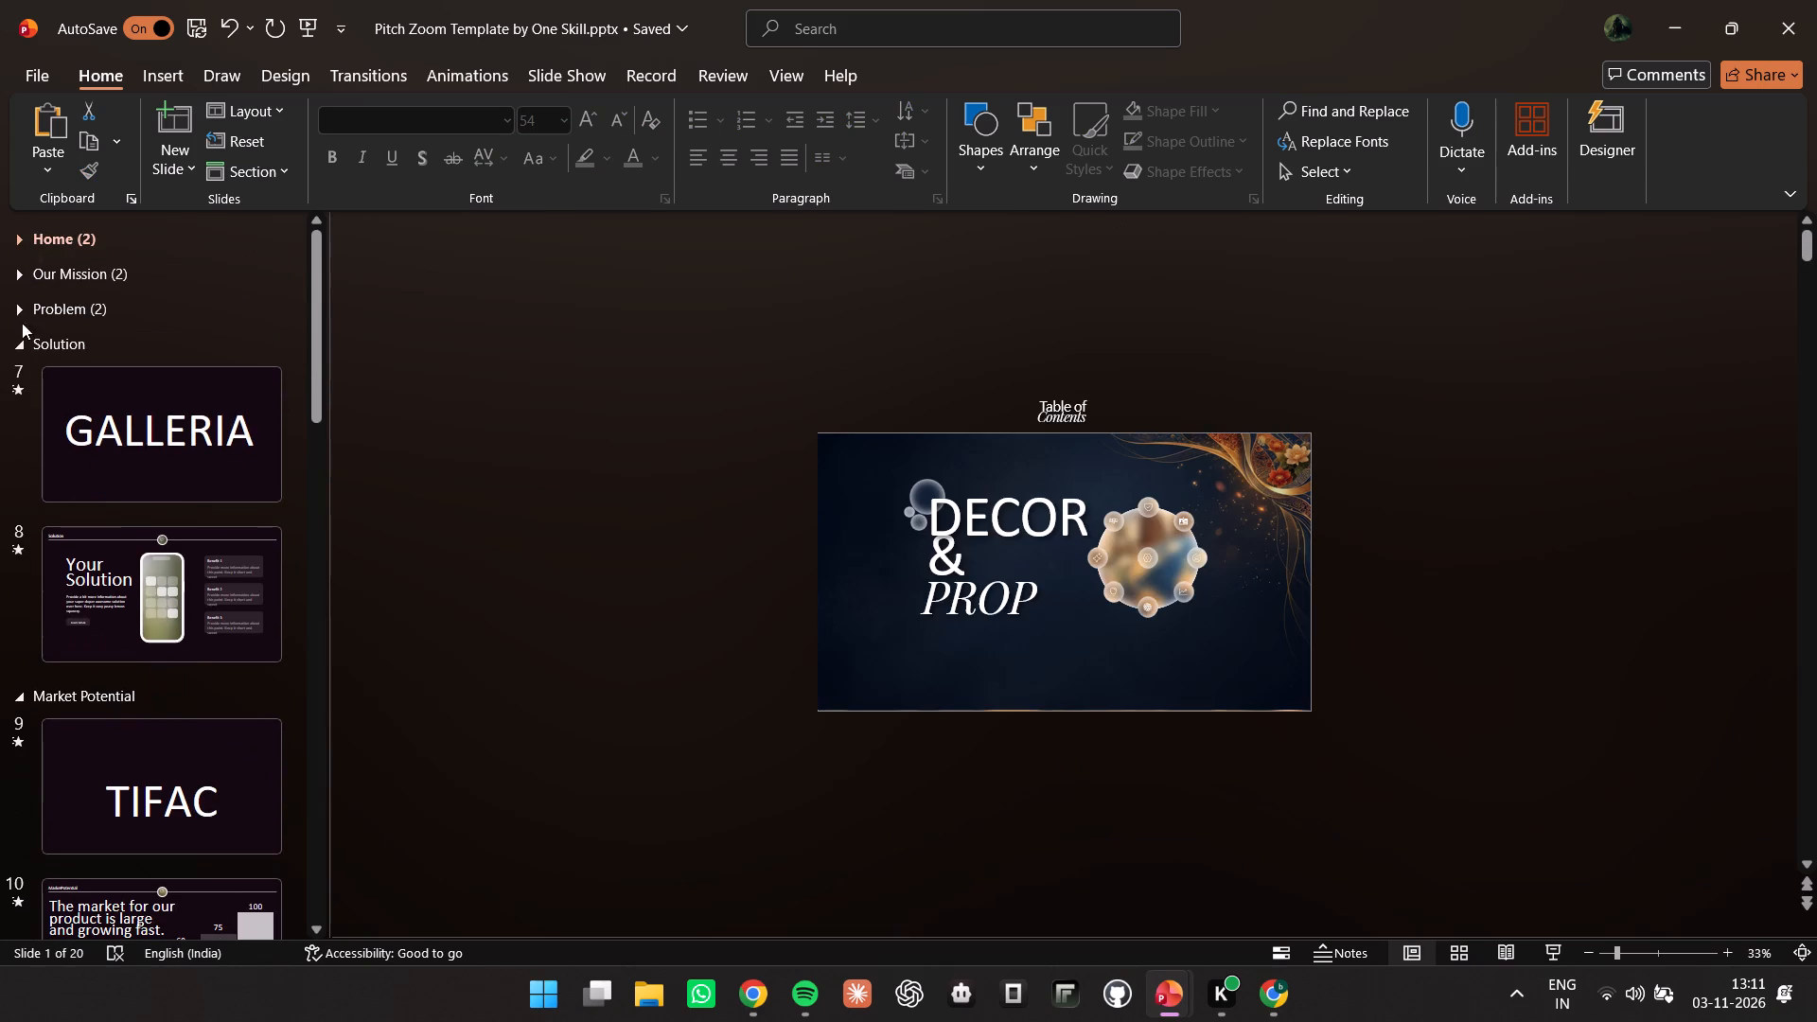
pyautogui.click(26, 335)
pyautogui.click(25, 351)
pyautogui.click(20, 375)
pyautogui.click(20, 375)
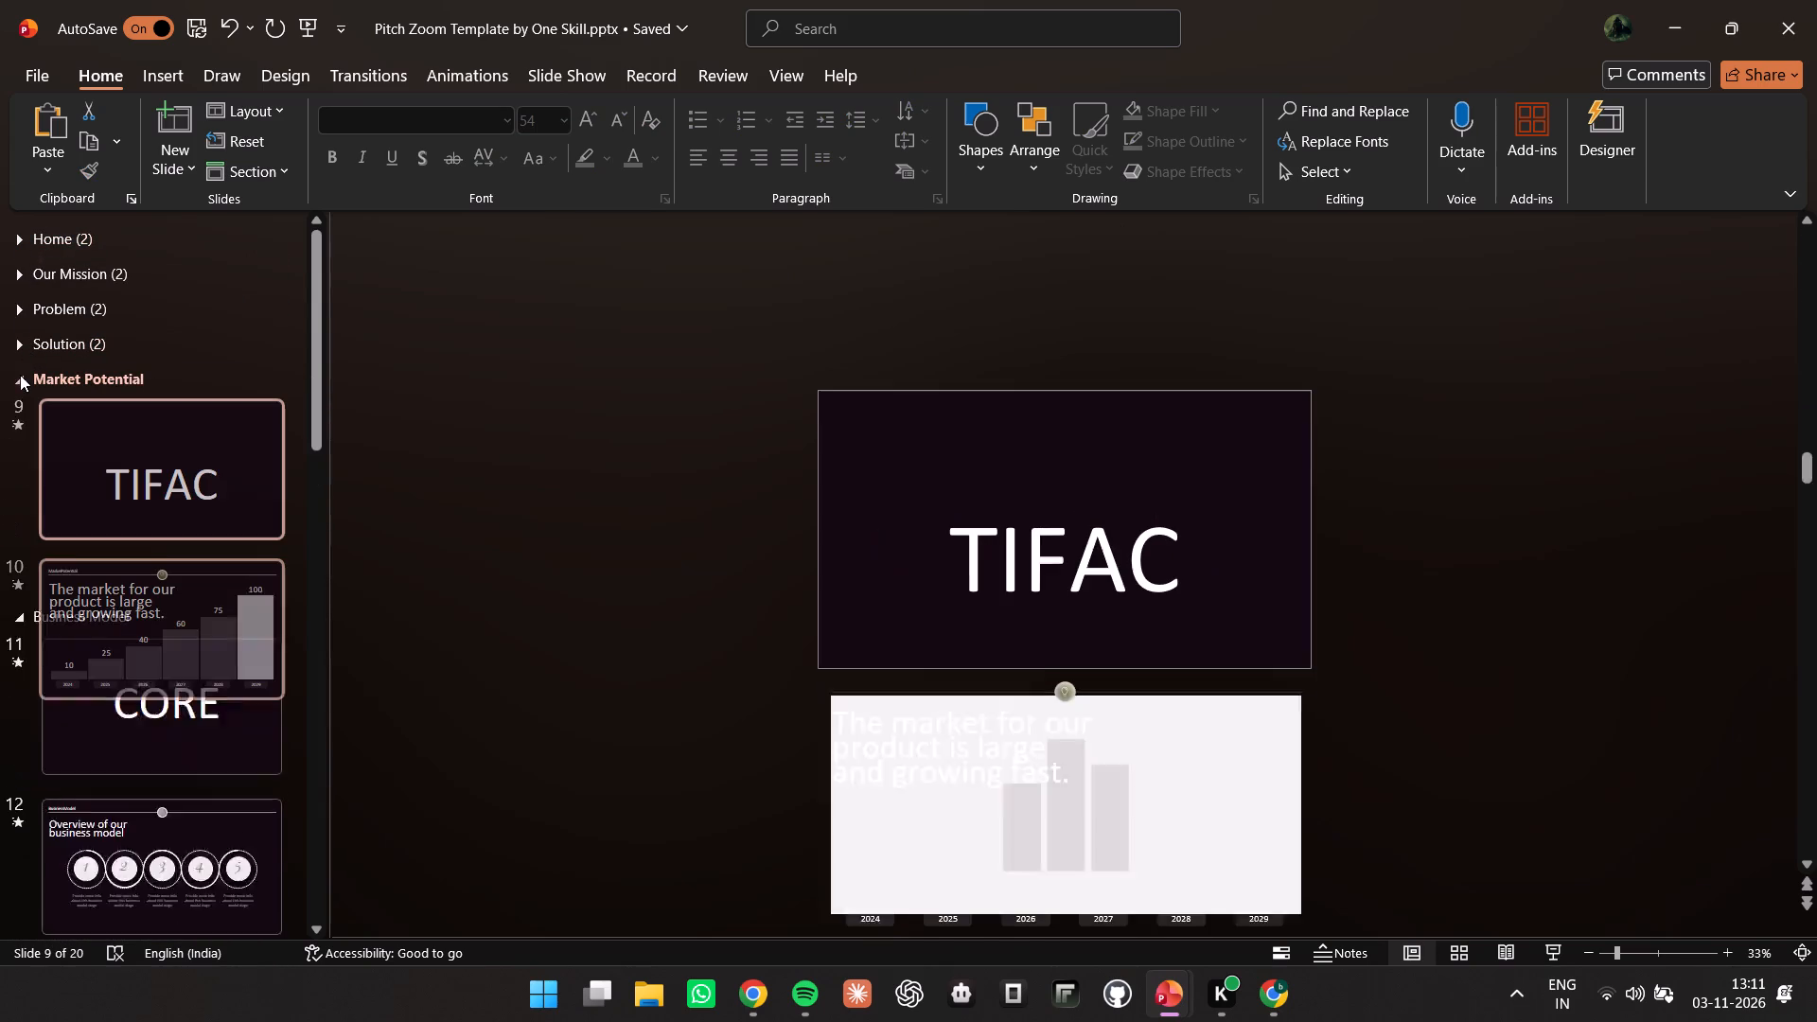
pyautogui.click(6, 376)
pyautogui.click(16, 377)
pyautogui.click(18, 417)
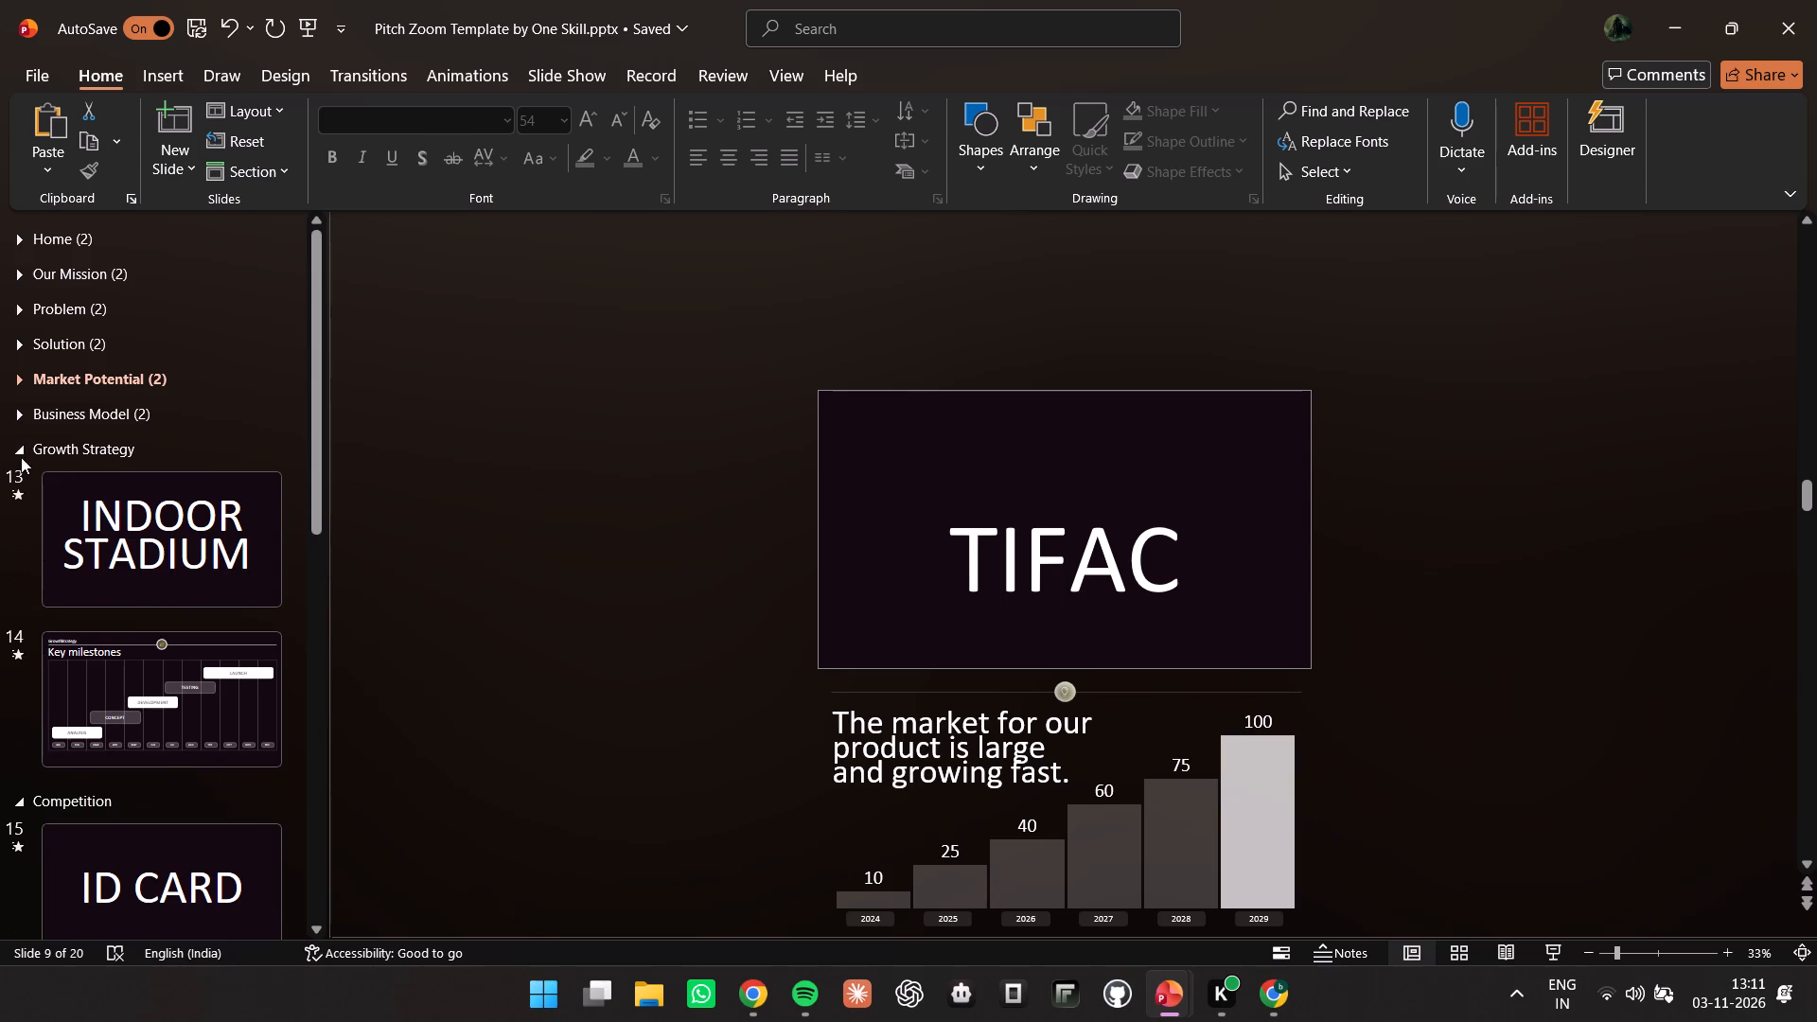
pyautogui.click(21, 449)
pyautogui.click(15, 482)
pyautogui.click(22, 517)
pyautogui.click(18, 548)
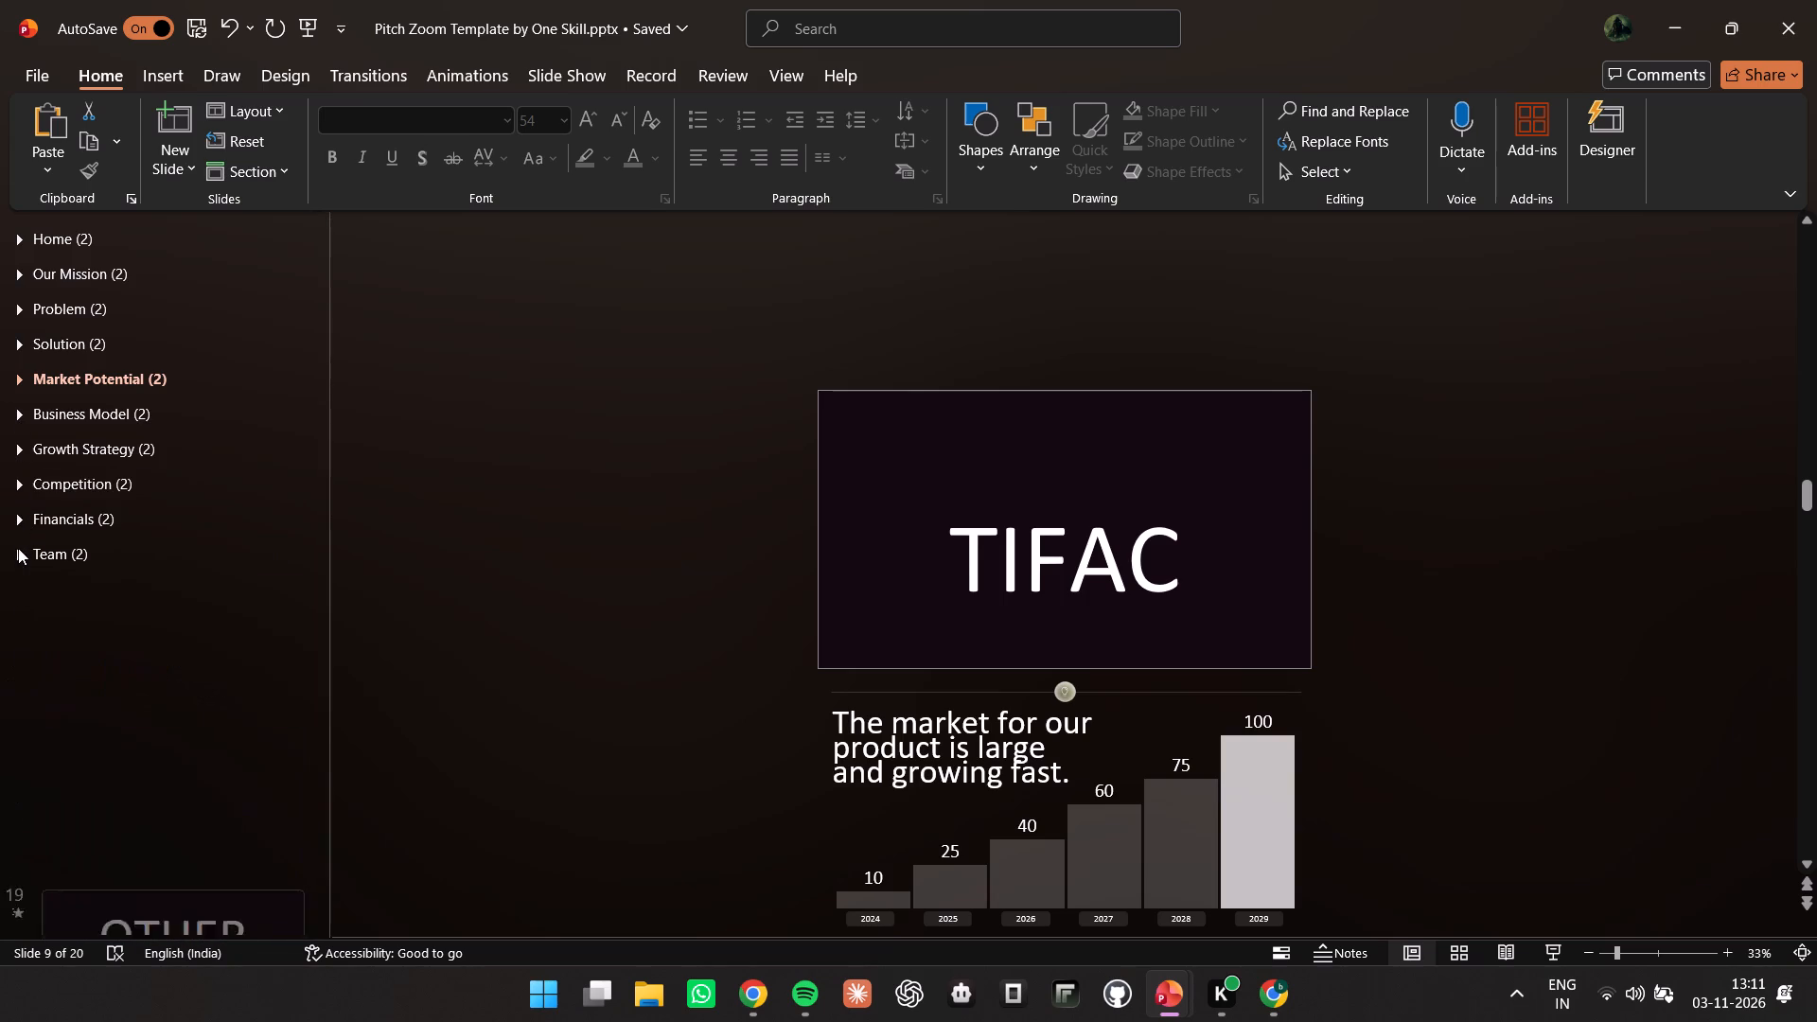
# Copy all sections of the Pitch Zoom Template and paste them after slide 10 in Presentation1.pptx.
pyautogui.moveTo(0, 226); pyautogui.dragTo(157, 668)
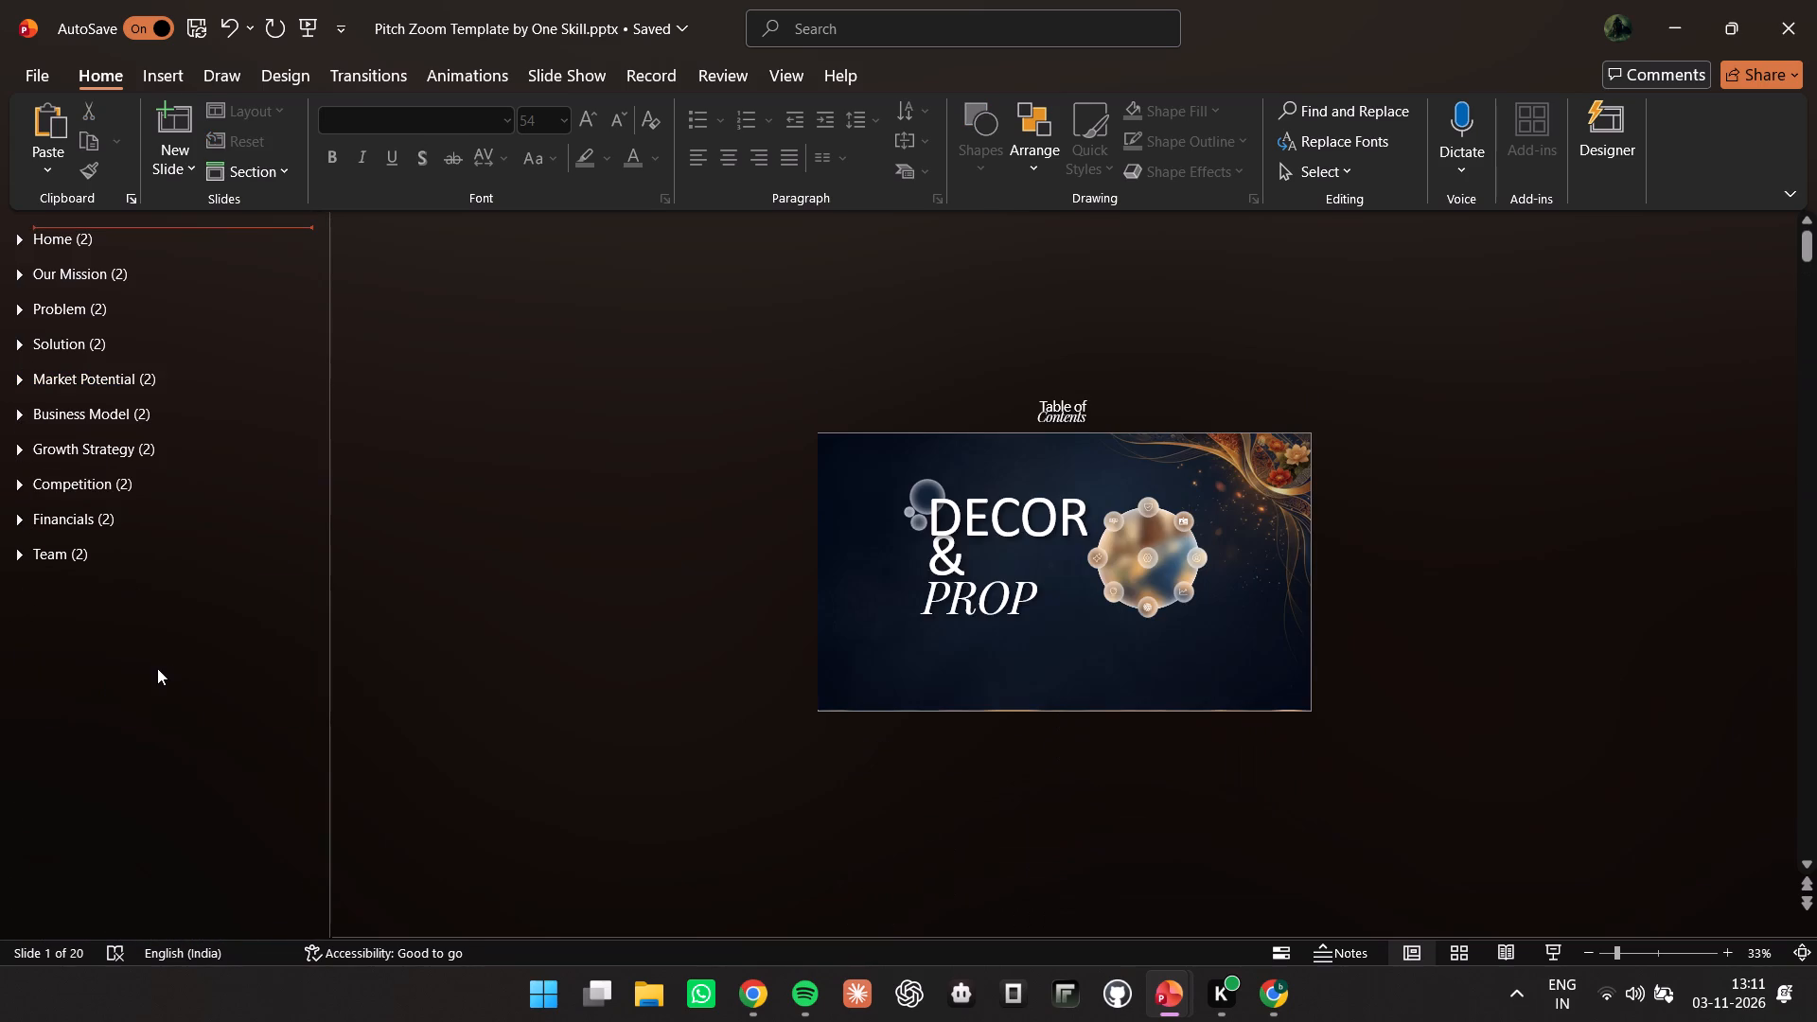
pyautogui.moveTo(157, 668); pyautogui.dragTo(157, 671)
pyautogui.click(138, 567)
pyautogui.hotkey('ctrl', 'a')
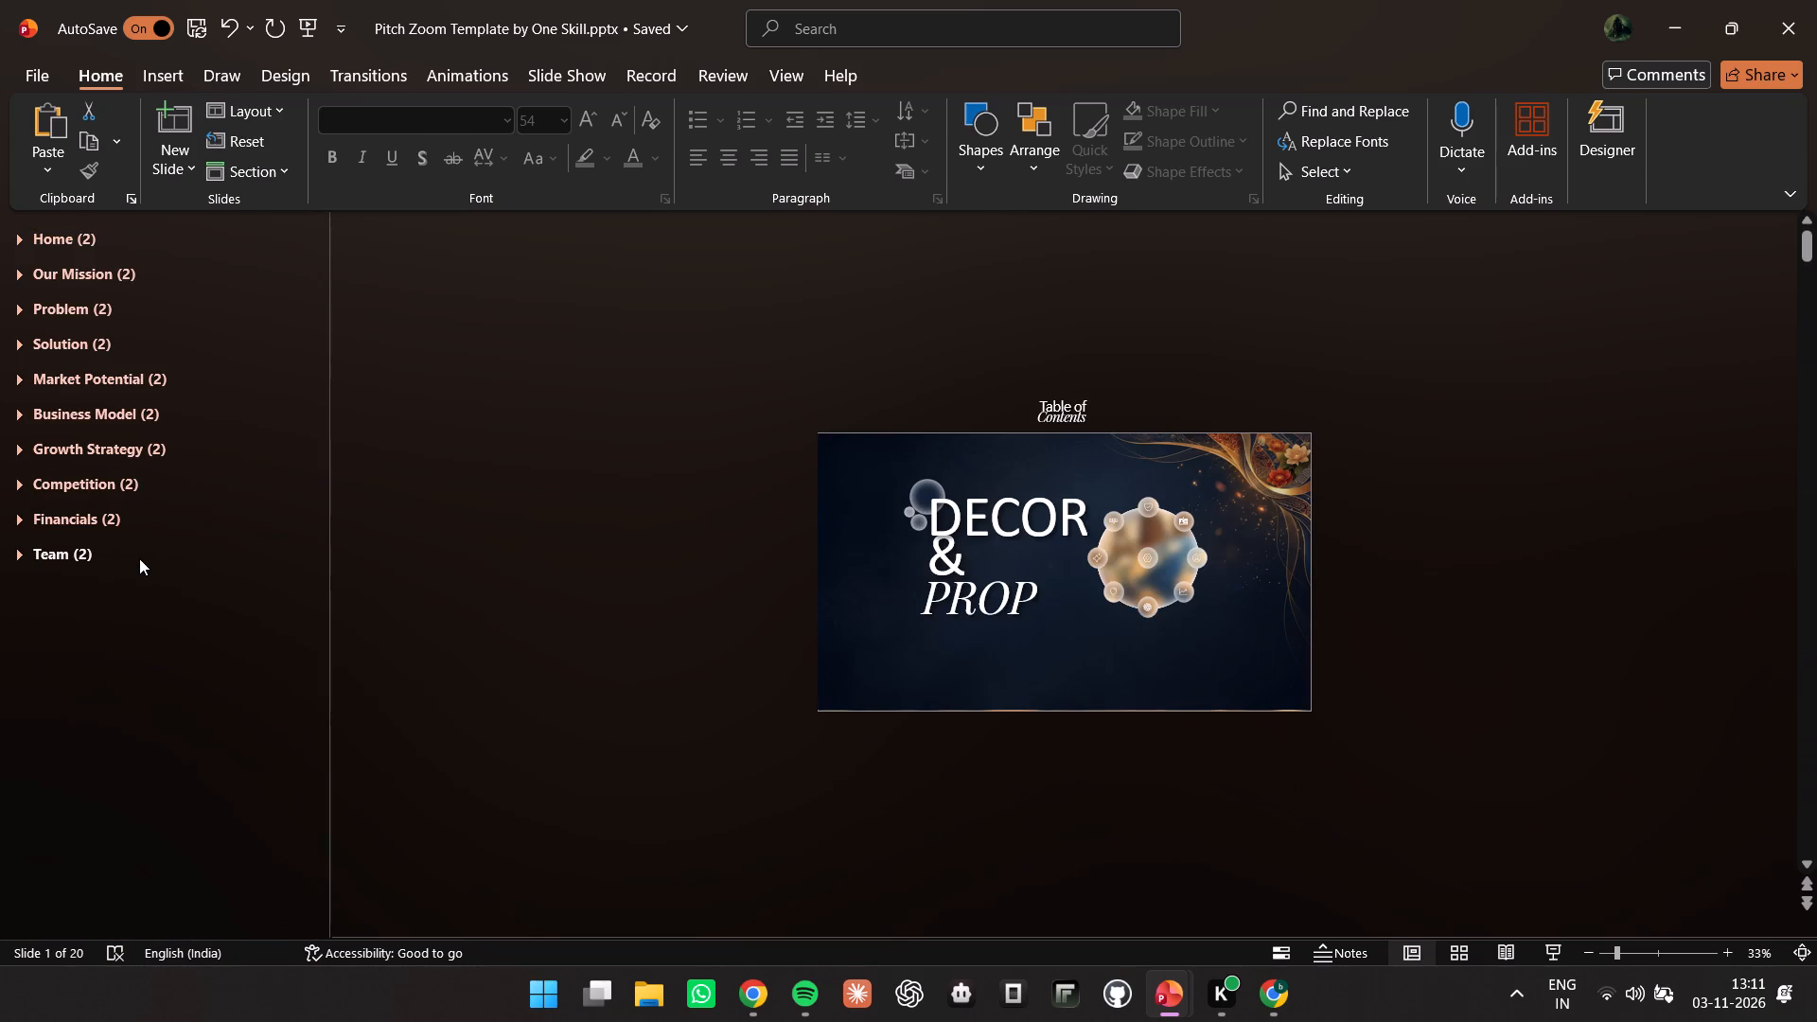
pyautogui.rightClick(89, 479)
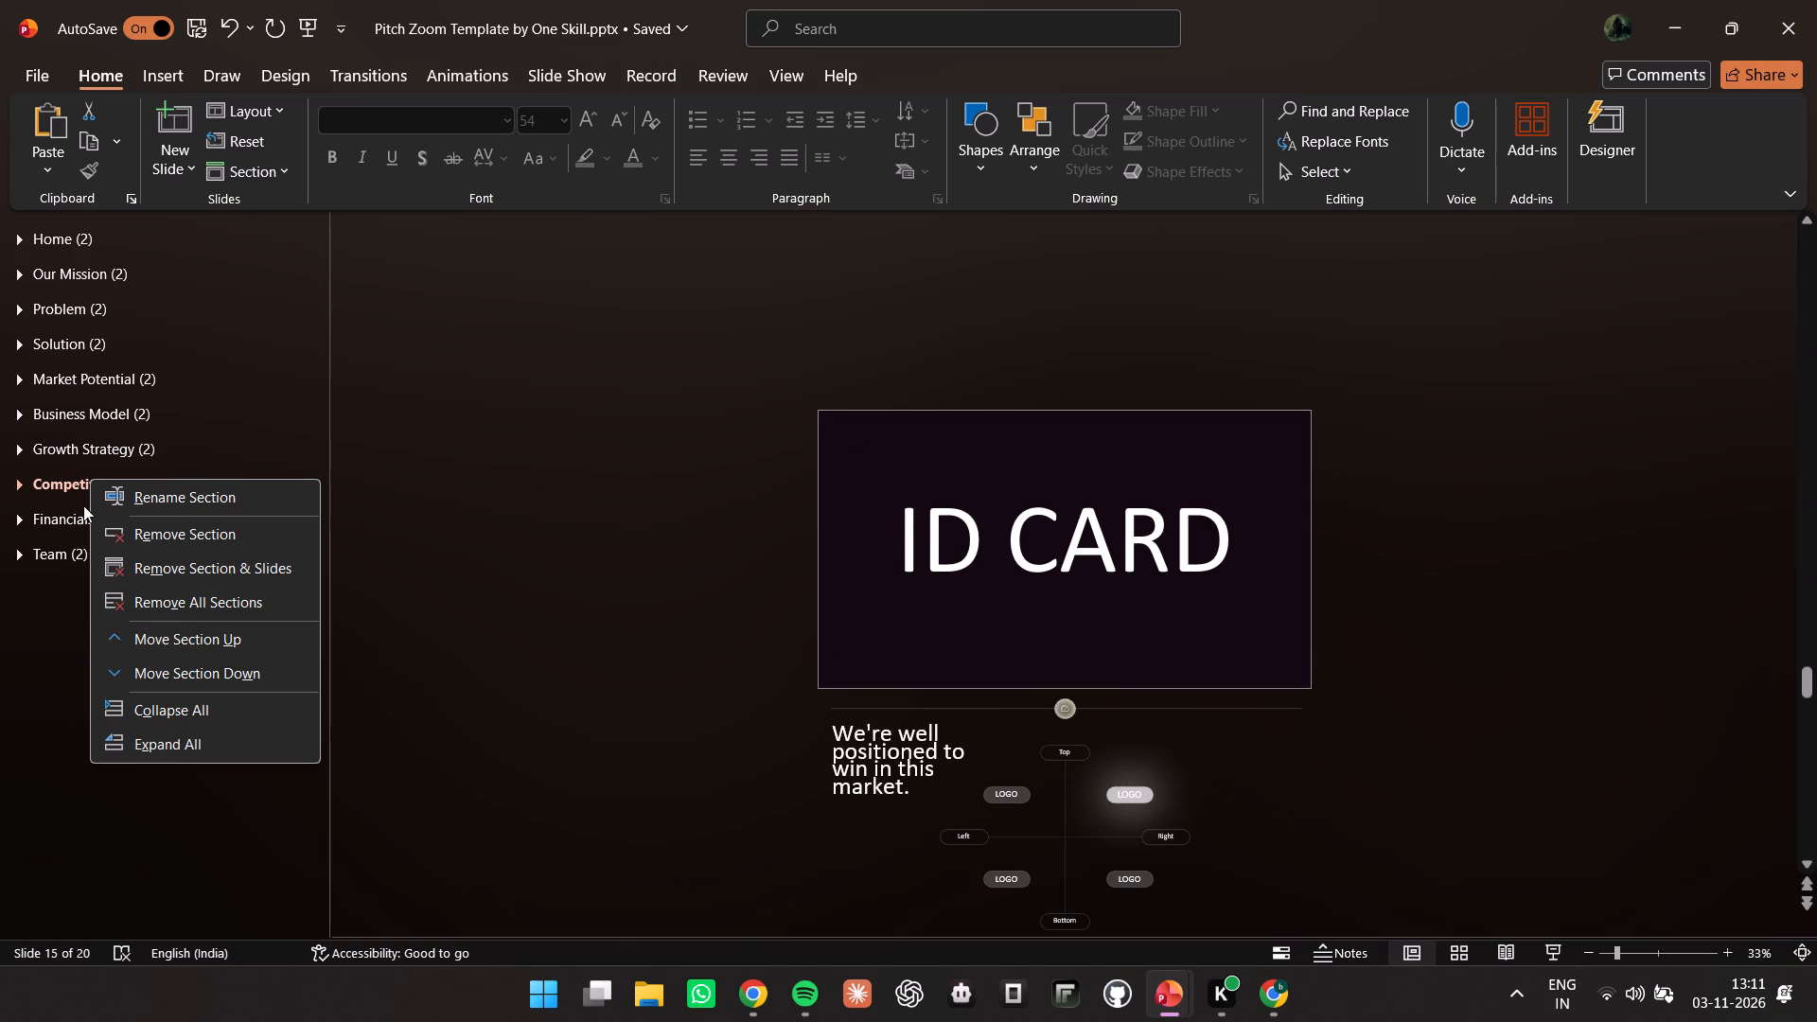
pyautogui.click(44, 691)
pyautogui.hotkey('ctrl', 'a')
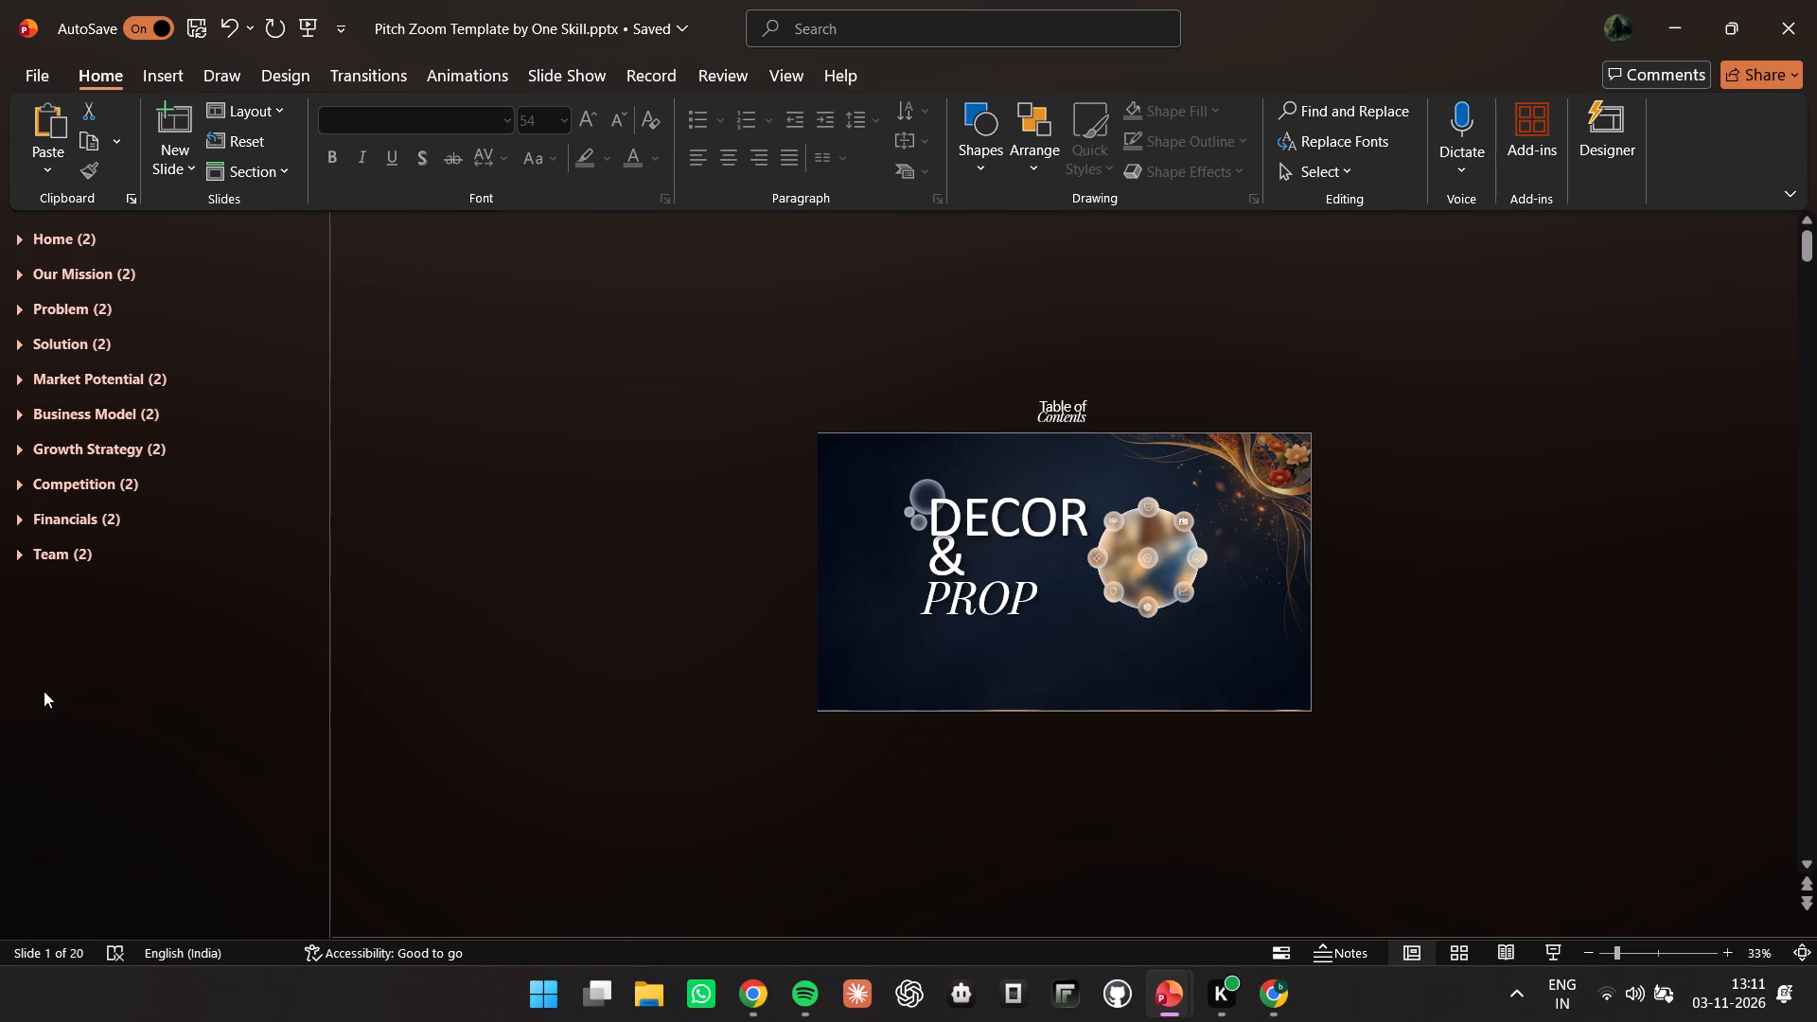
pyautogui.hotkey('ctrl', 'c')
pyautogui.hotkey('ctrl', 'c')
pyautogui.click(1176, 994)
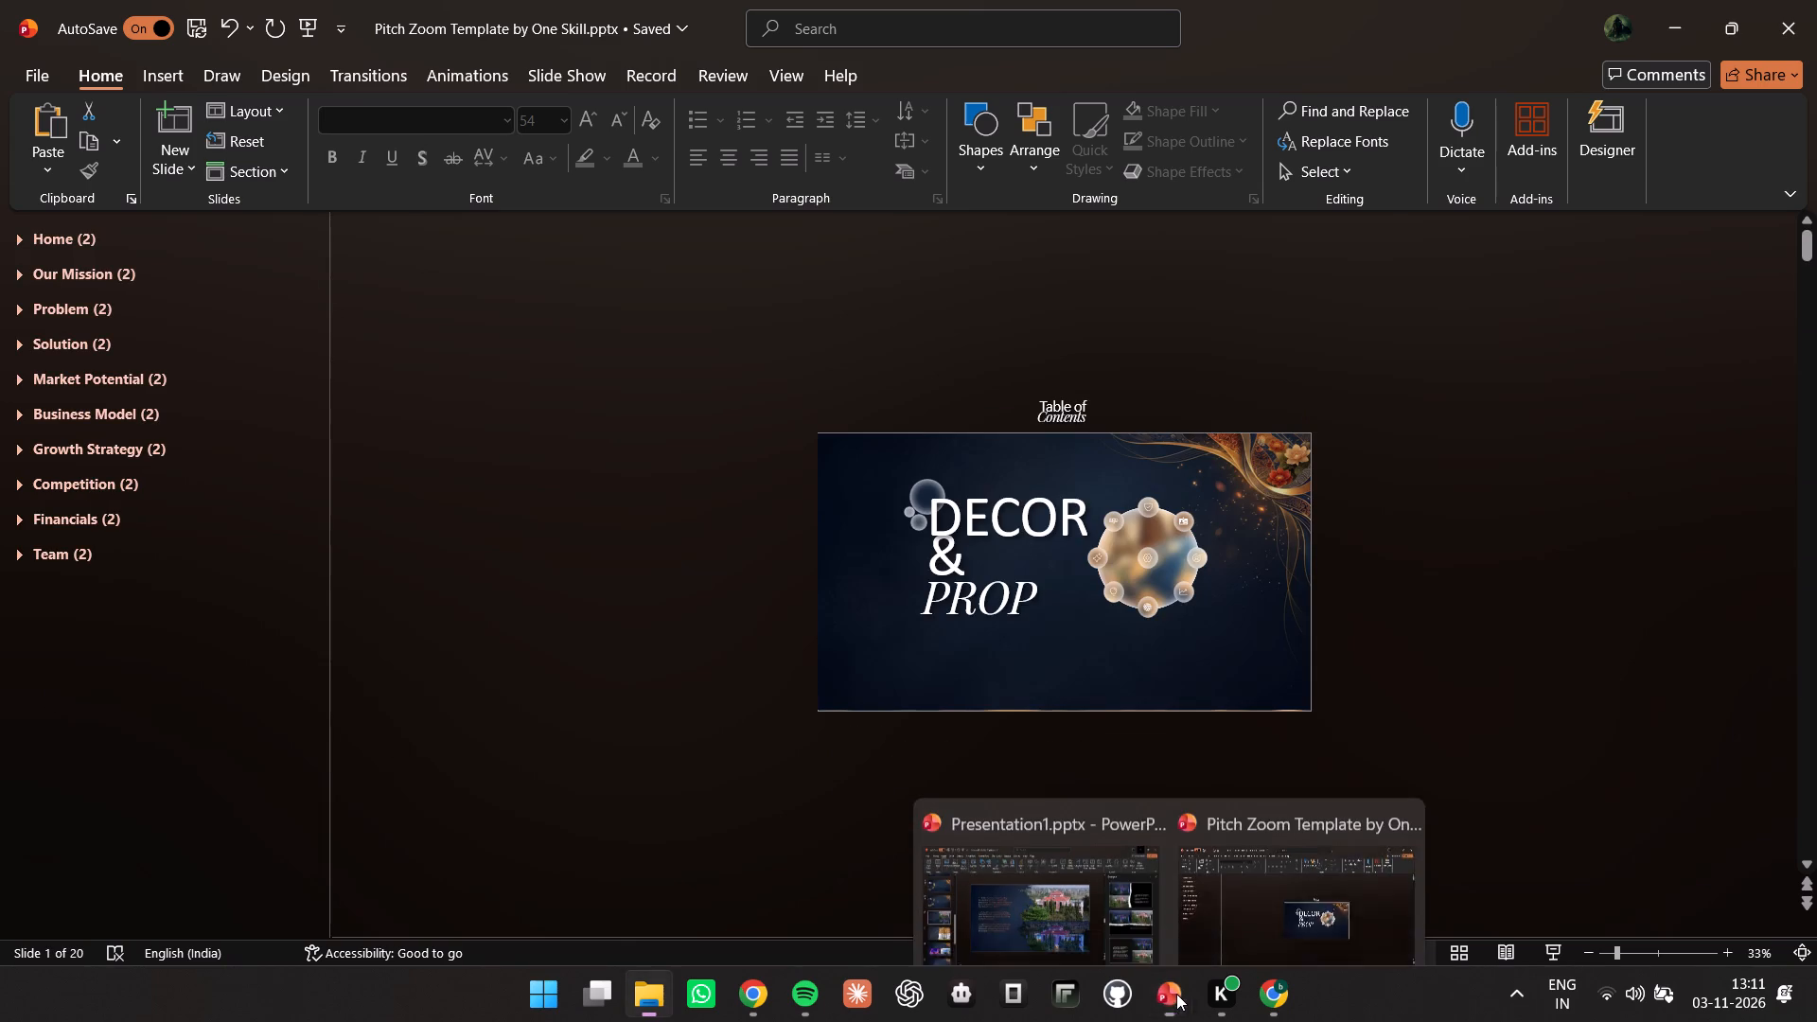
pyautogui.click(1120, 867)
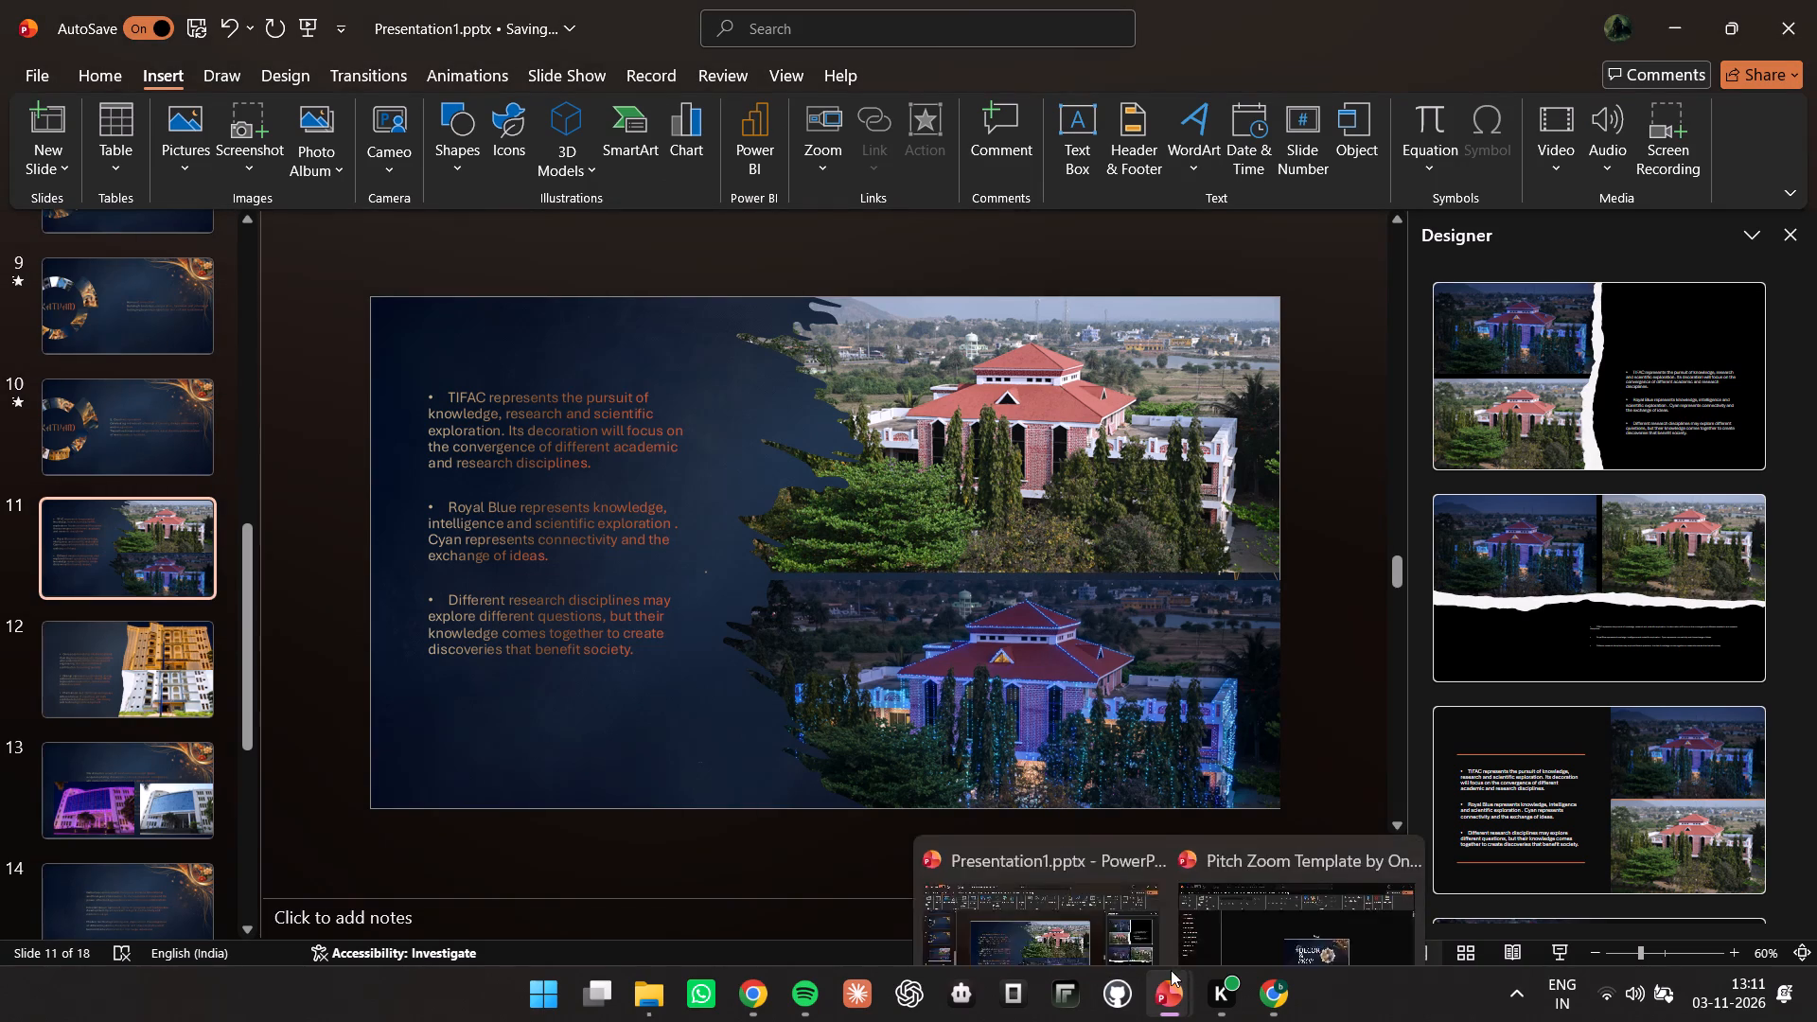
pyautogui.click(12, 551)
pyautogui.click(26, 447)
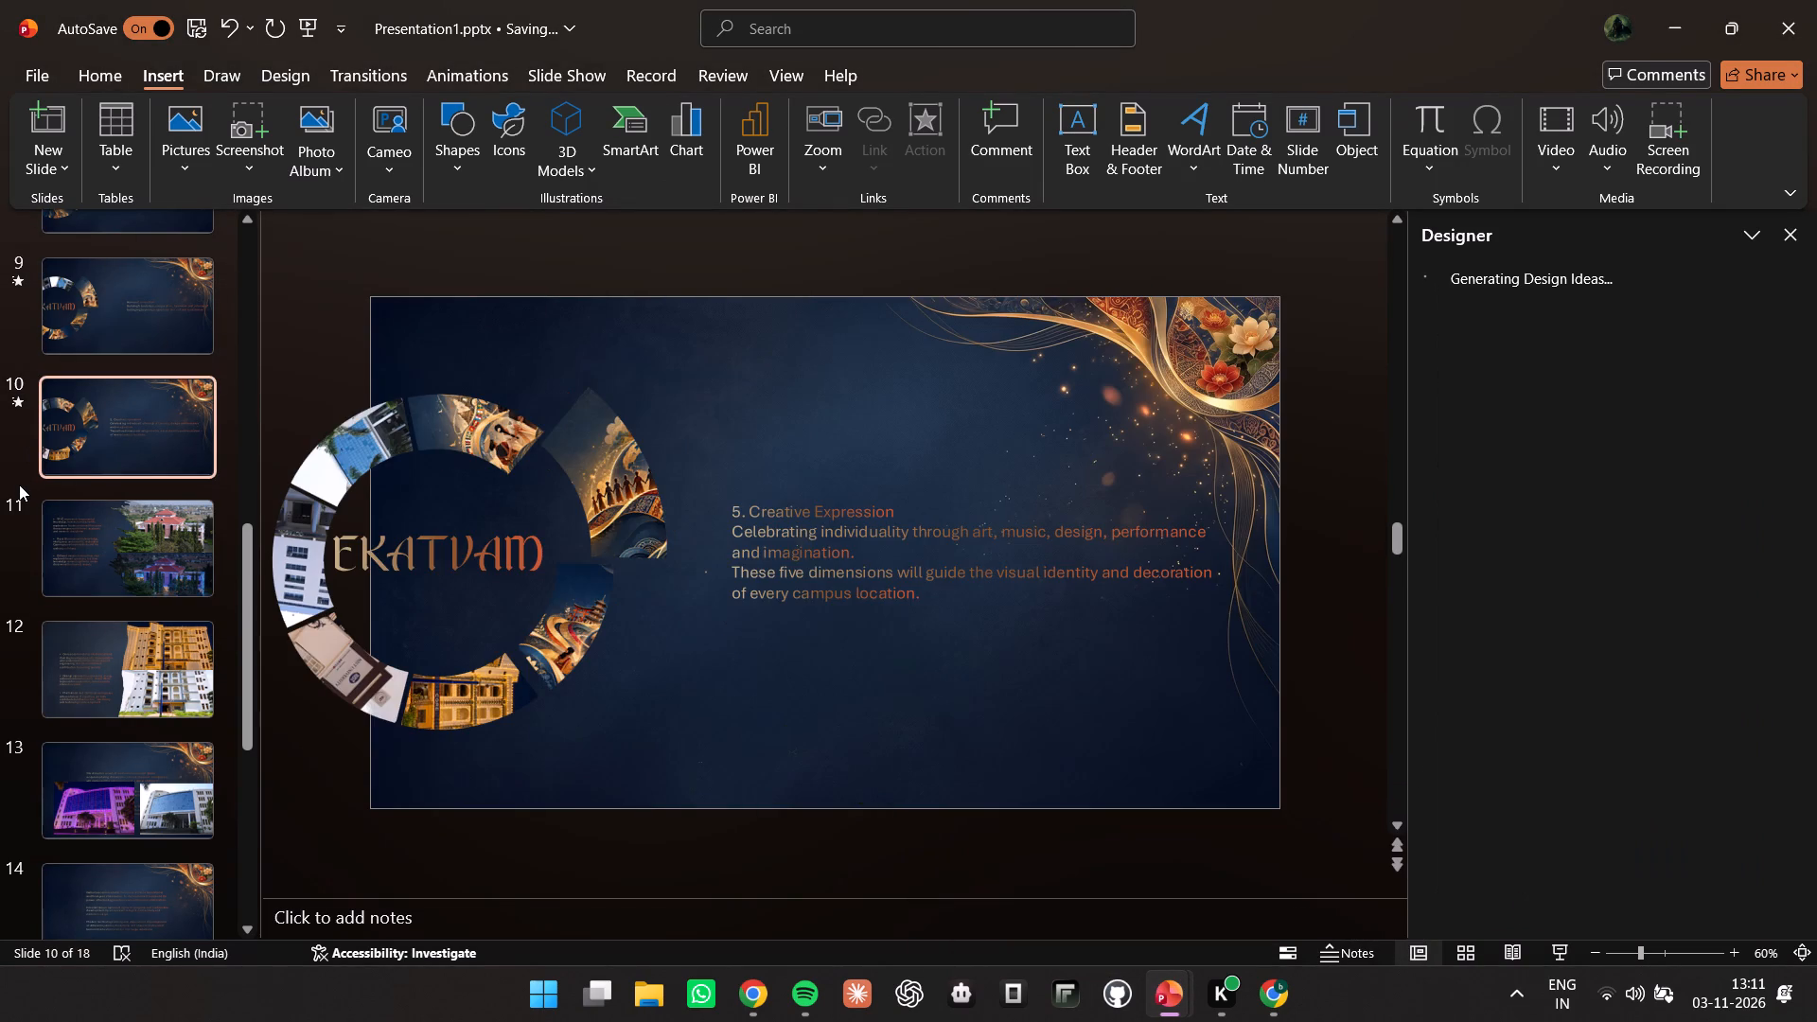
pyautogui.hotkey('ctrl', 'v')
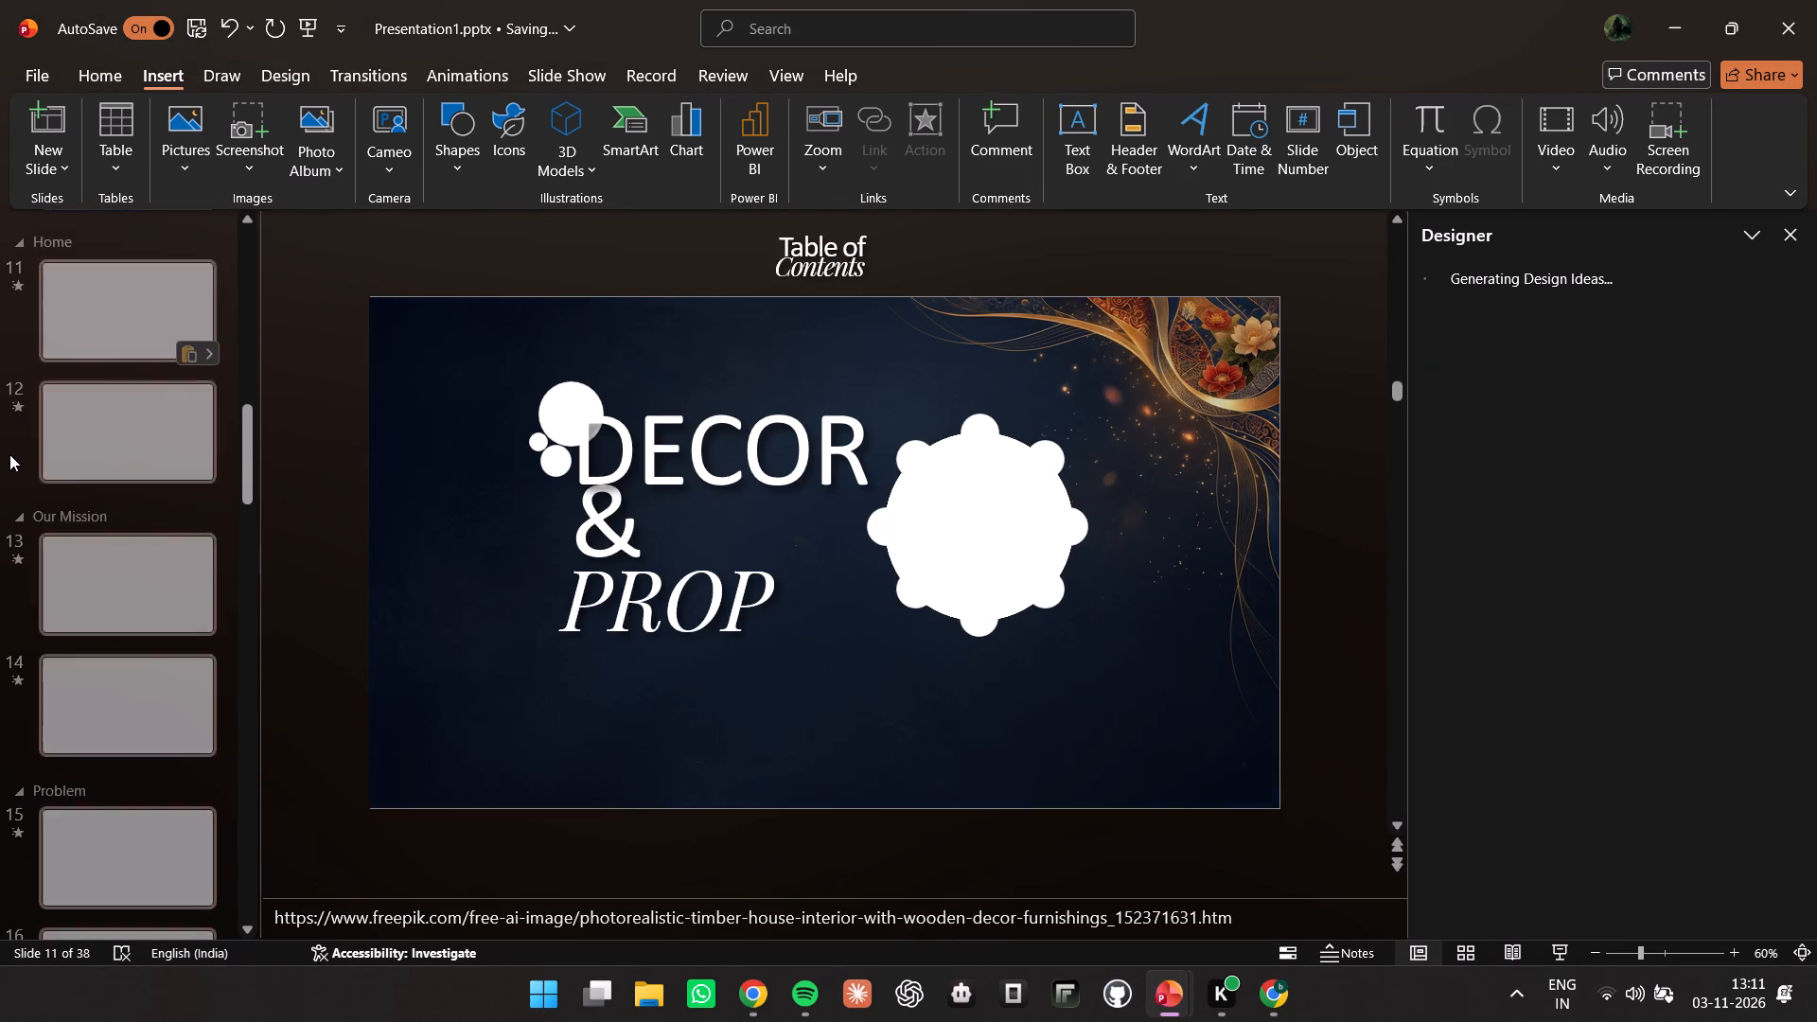
# Examine the pasted template slides in Presentation1.pptx, including slides 12 and 14, and the slides before them.
pyautogui.scroll(13, 60, 537)
pyautogui.scroll(-7, 62, 532)
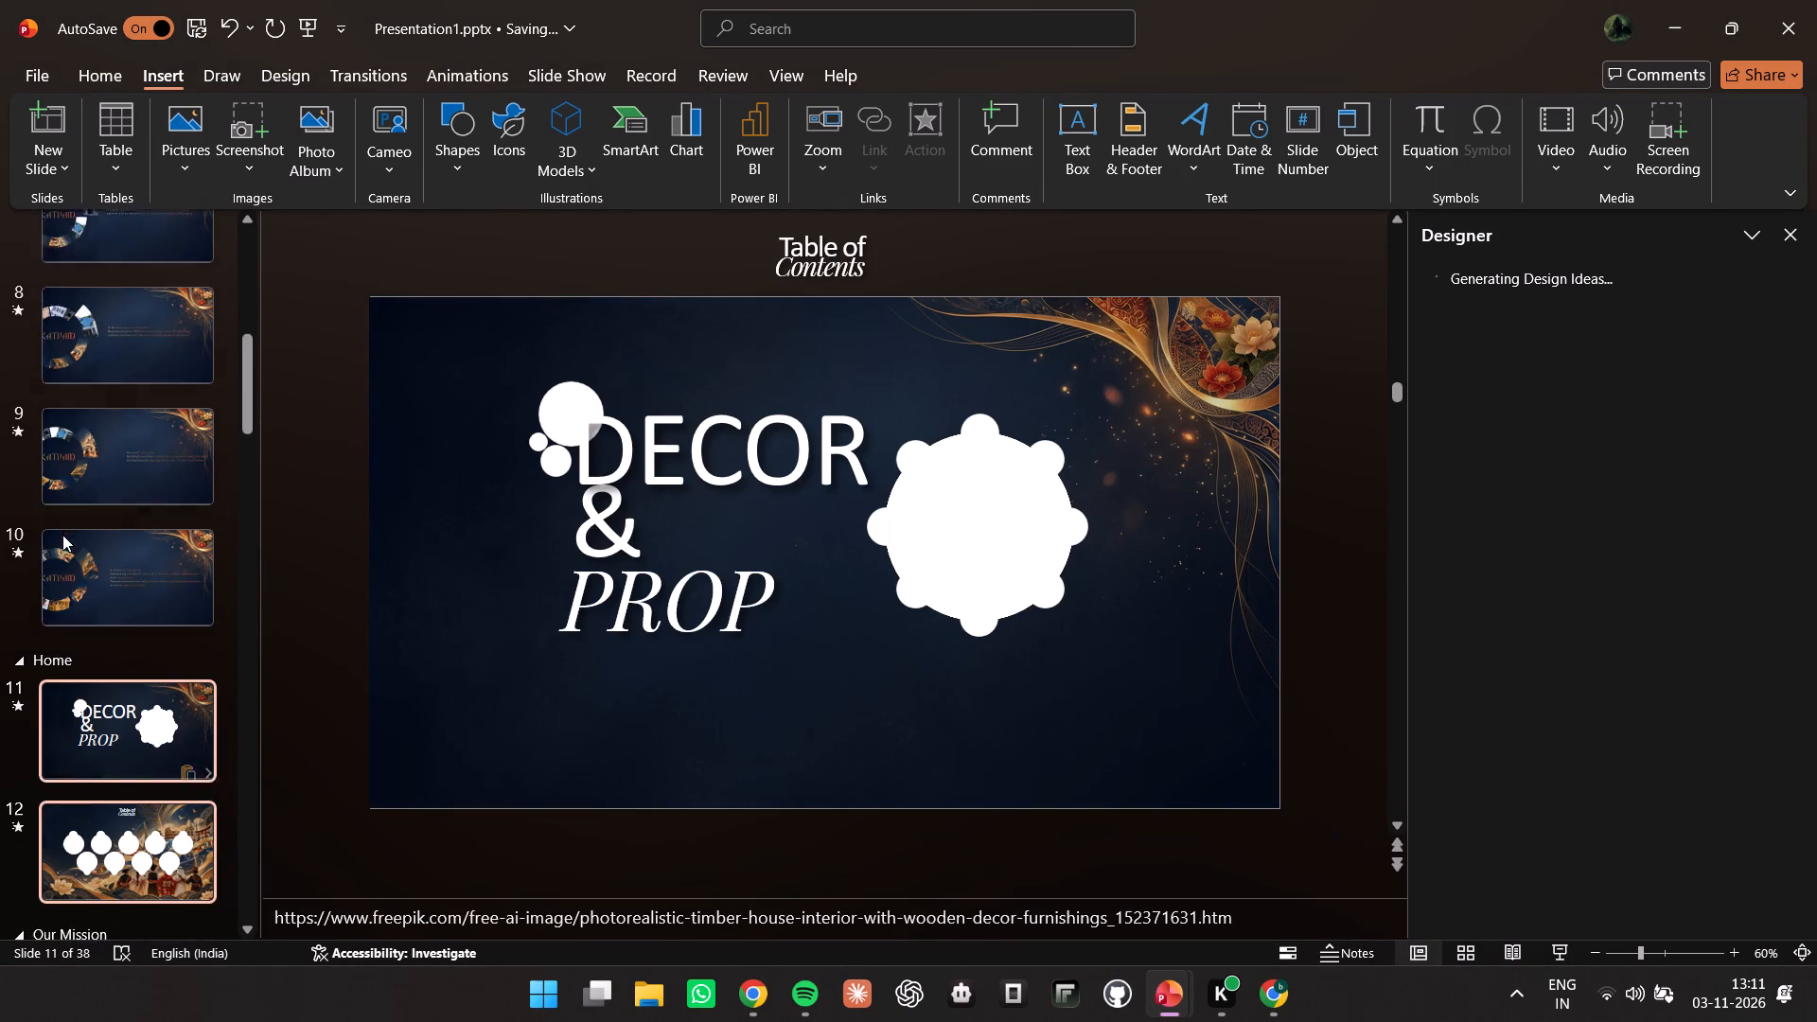
pyautogui.scroll(-7, 61, 536)
pyautogui.click(79, 332)
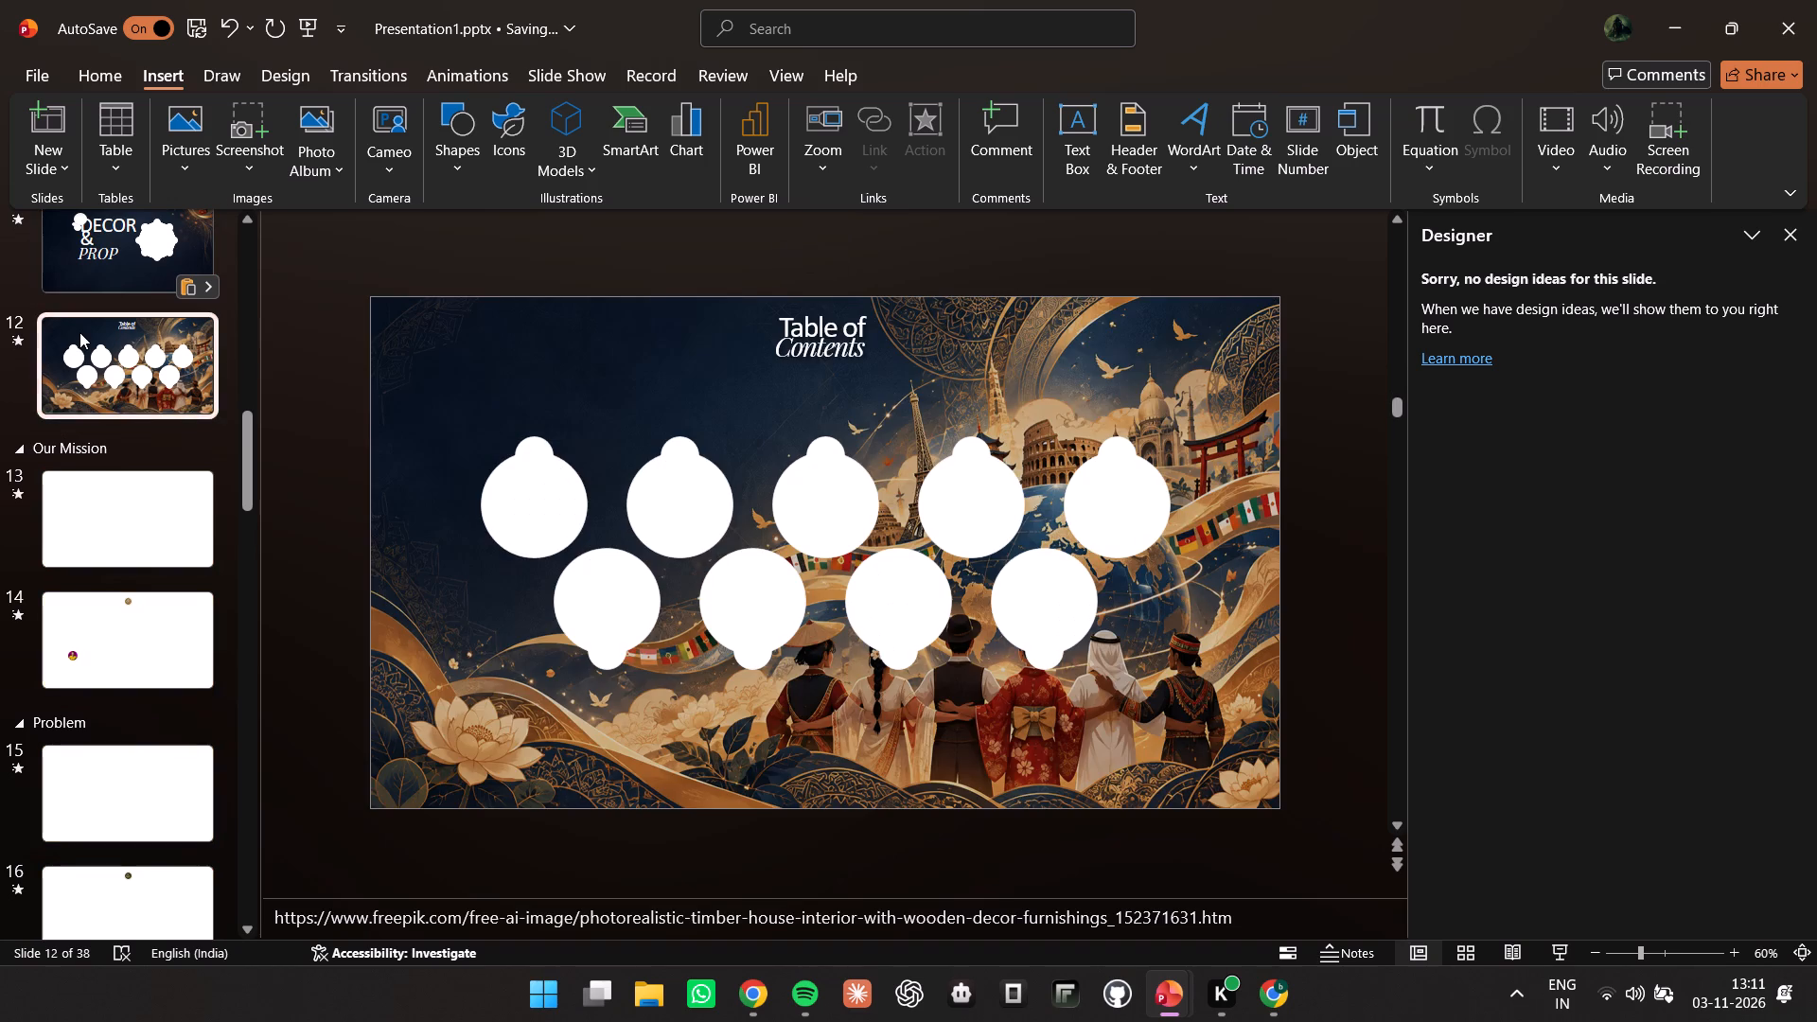
pyautogui.scroll(-1, 152, 600)
pyautogui.click(152, 600)
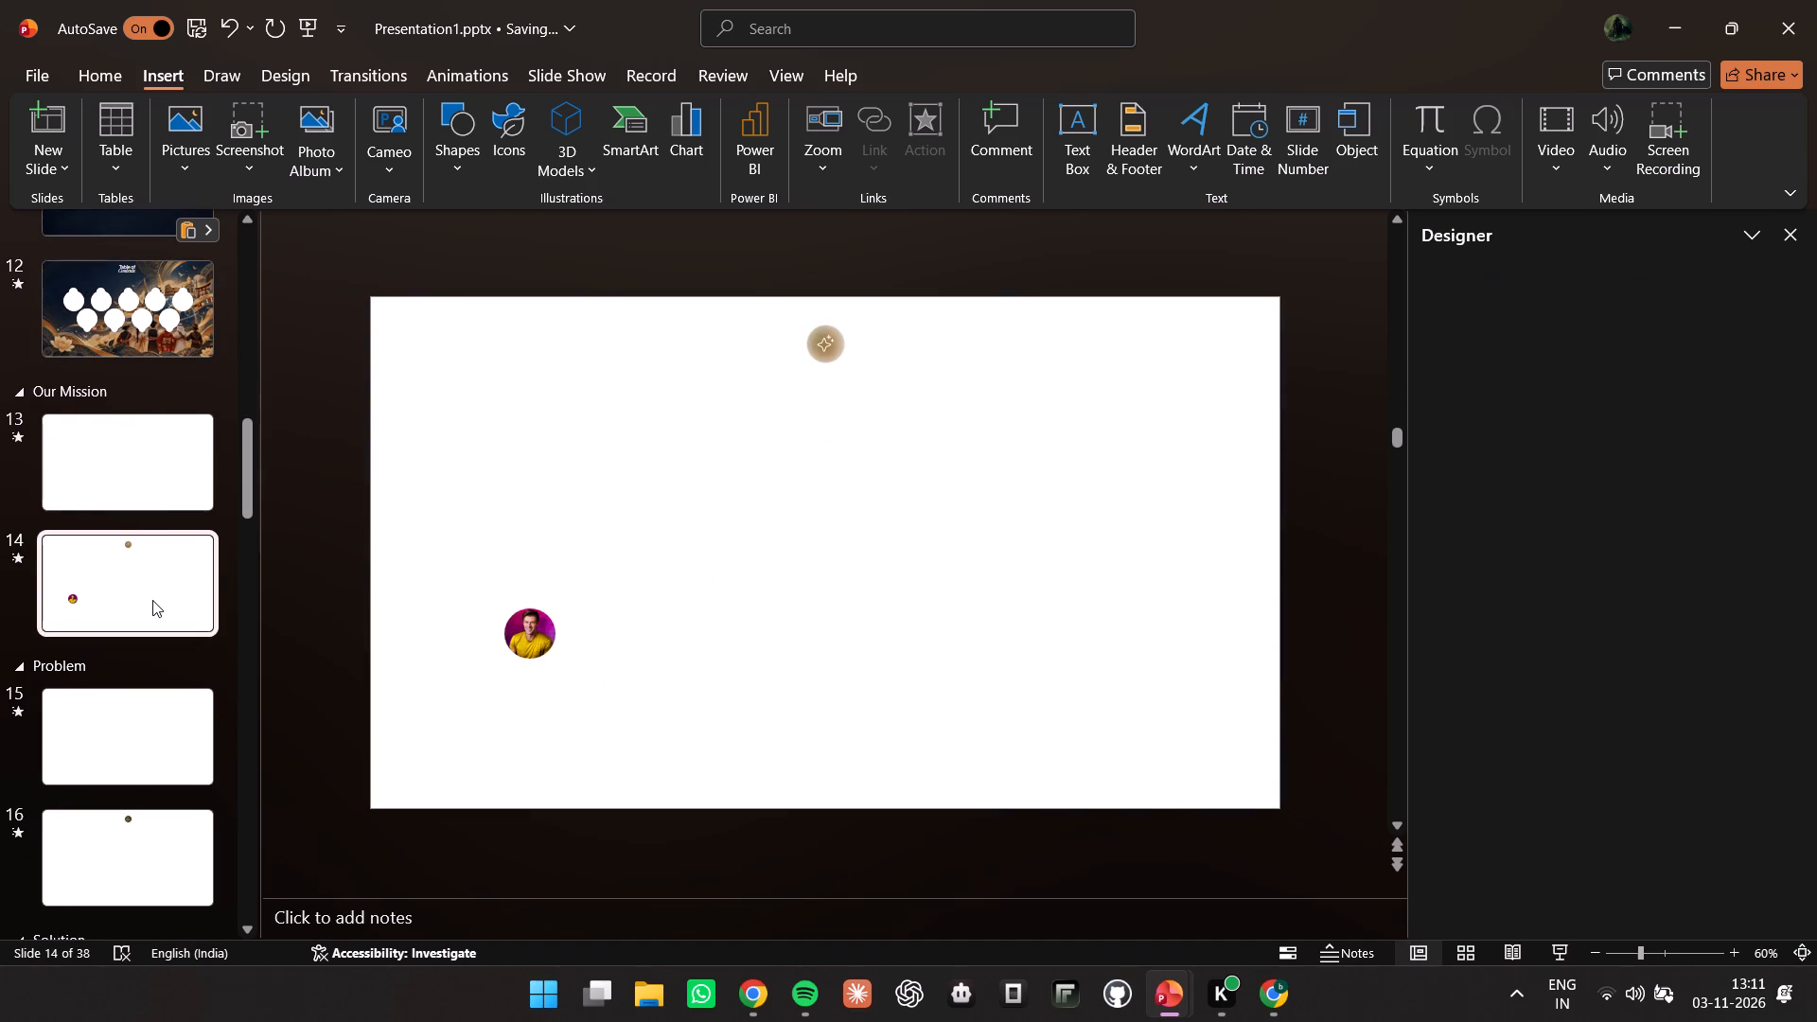
pyautogui.scroll(19, 153, 600)
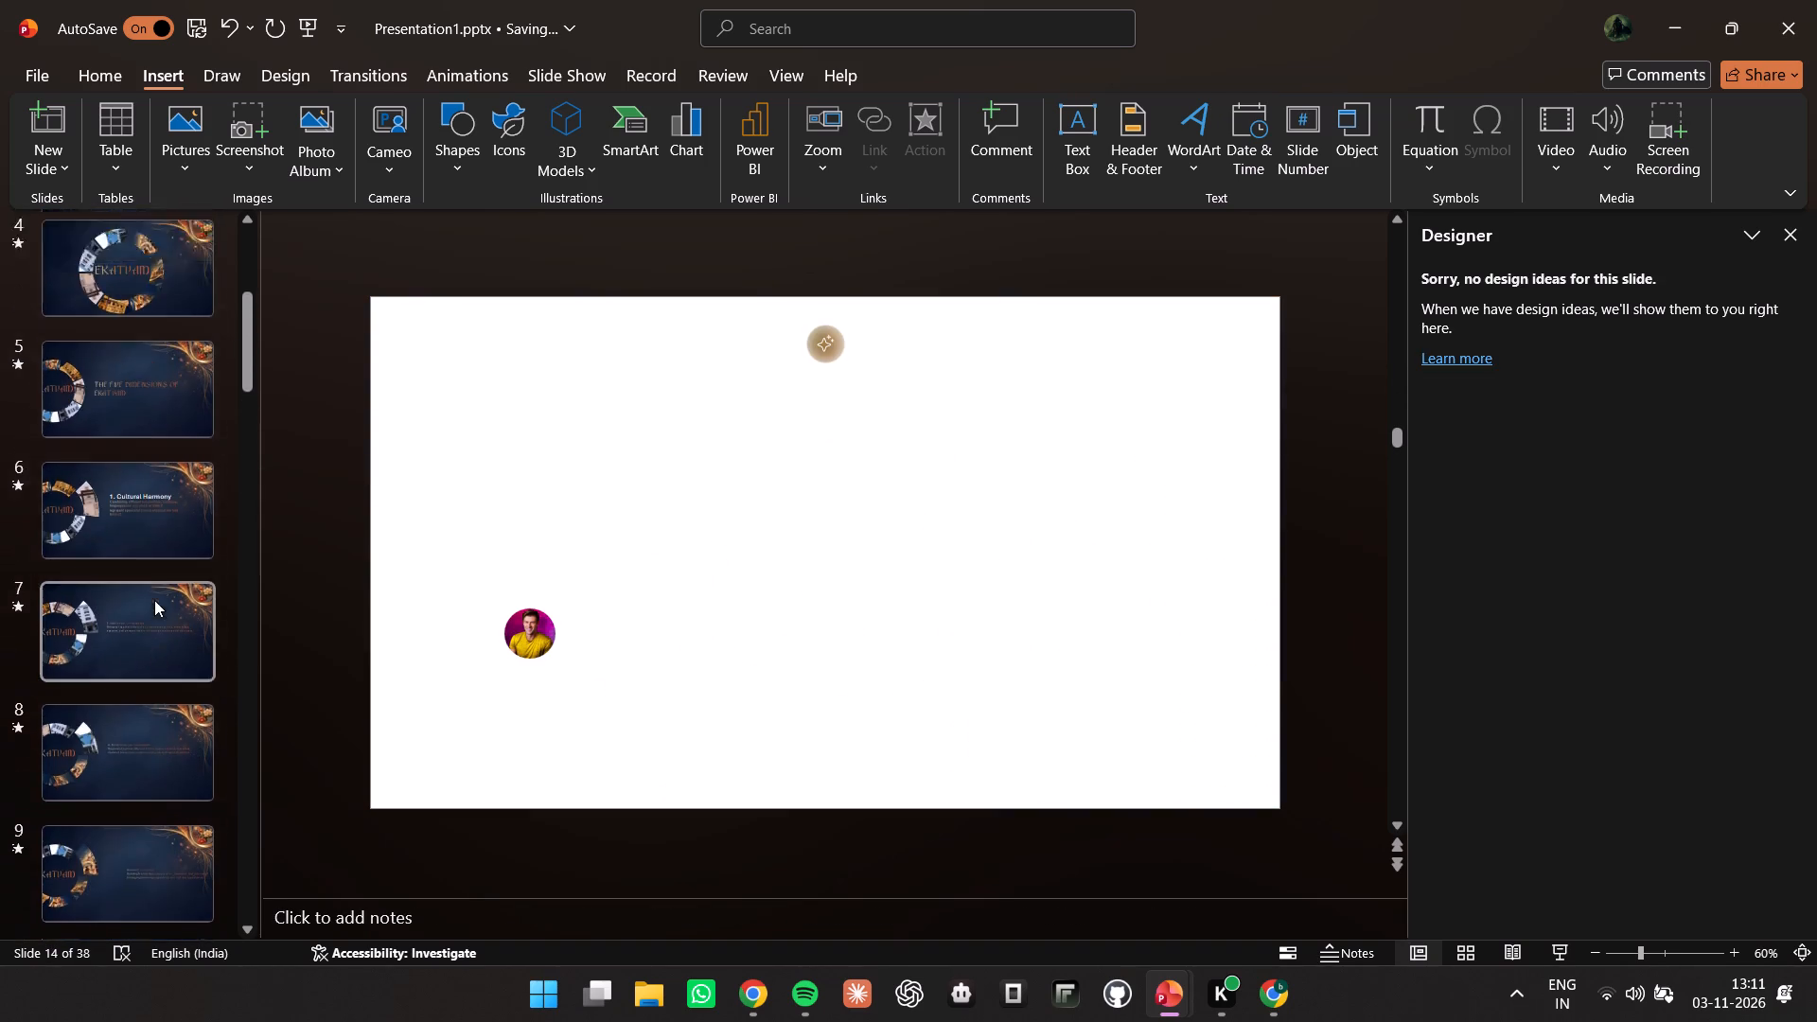
pyautogui.scroll(10, 154, 600)
pyautogui.scroll(-3, 154, 598)
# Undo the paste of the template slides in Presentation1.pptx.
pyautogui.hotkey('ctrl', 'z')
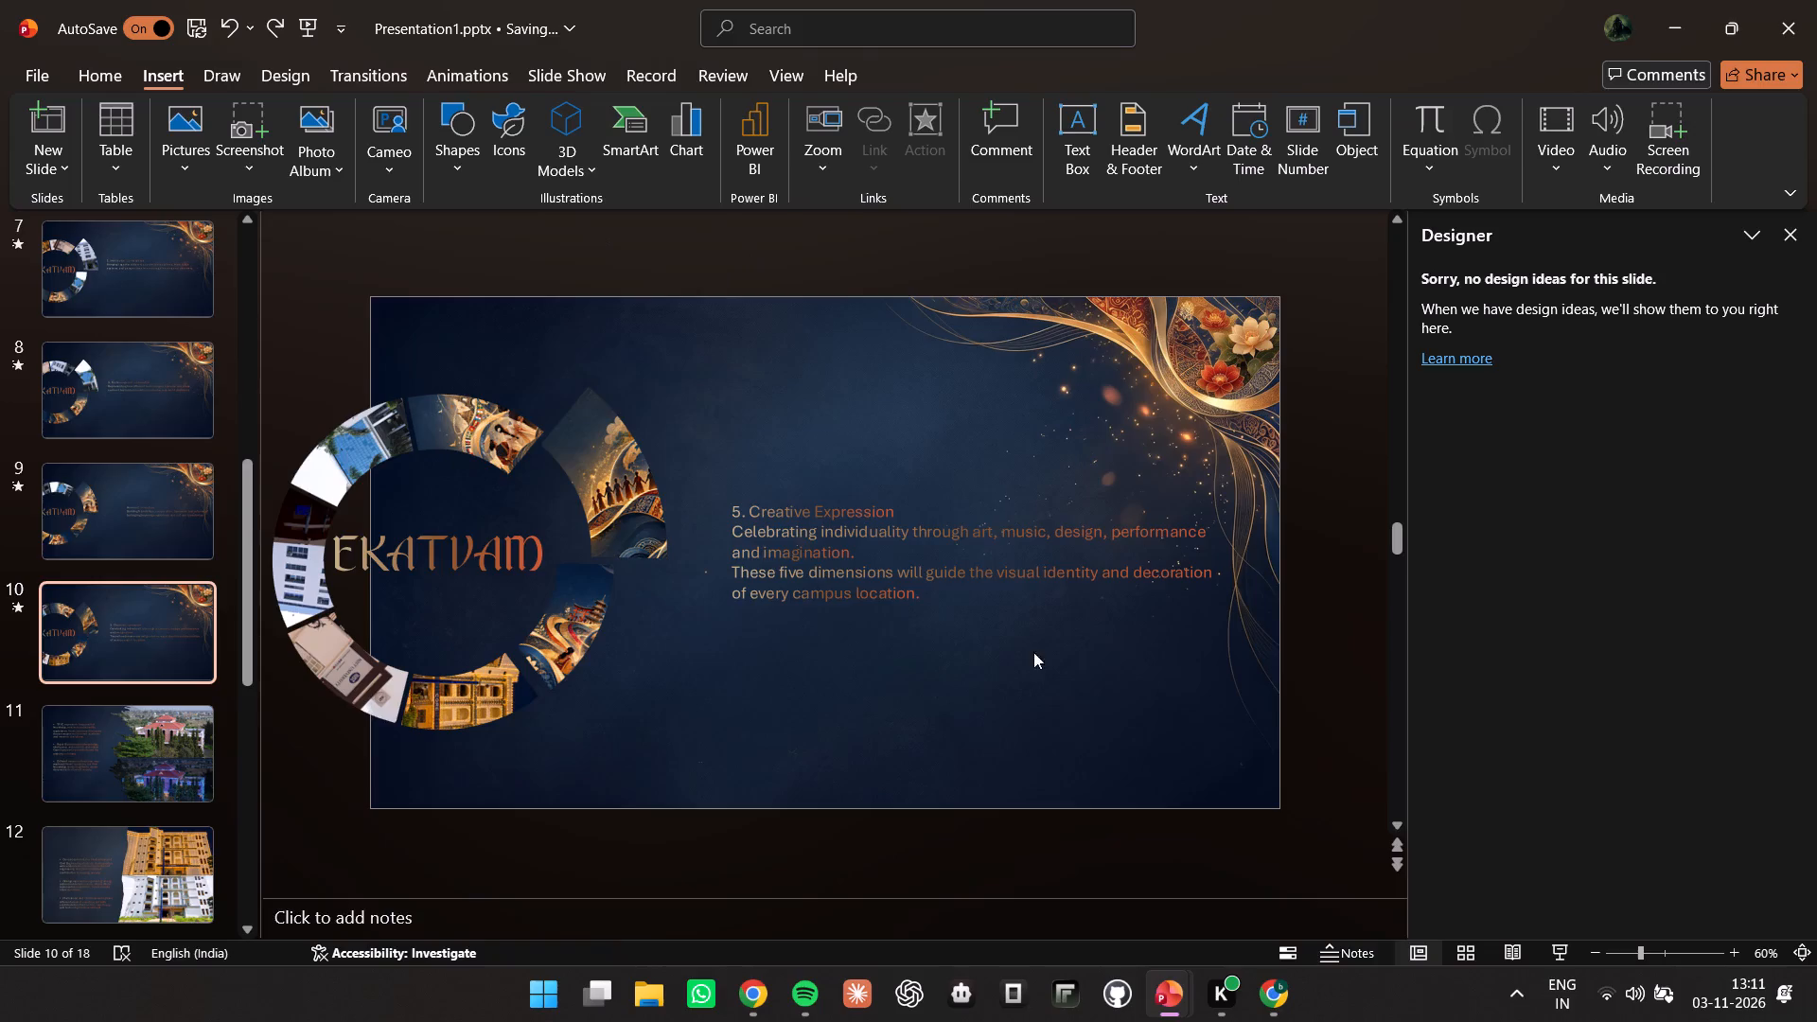
# Switch to the Pitch Zoom Template and save a copy under its existing name and folder, replacing the existing file.
pyautogui.click(1101, 882)
pyautogui.click(1165, 991)
pyautogui.click(1268, 843)
pyautogui.click(31, 65)
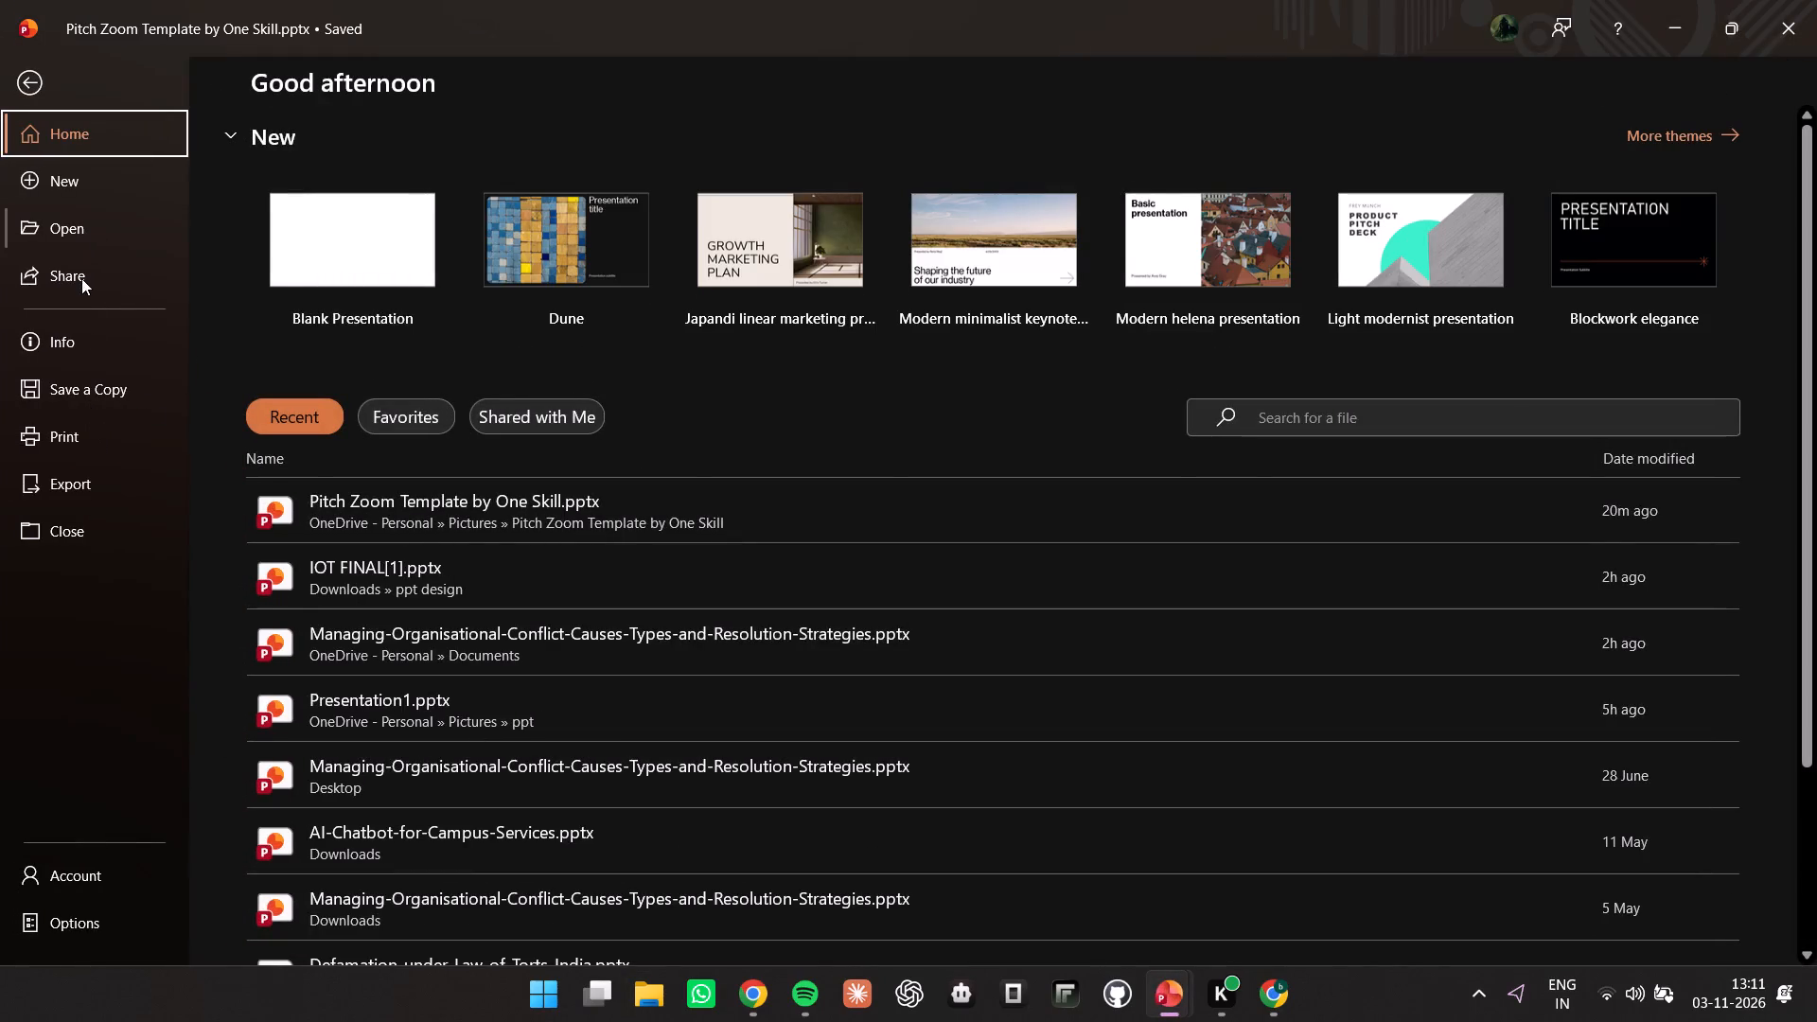
pyautogui.click(131, 391)
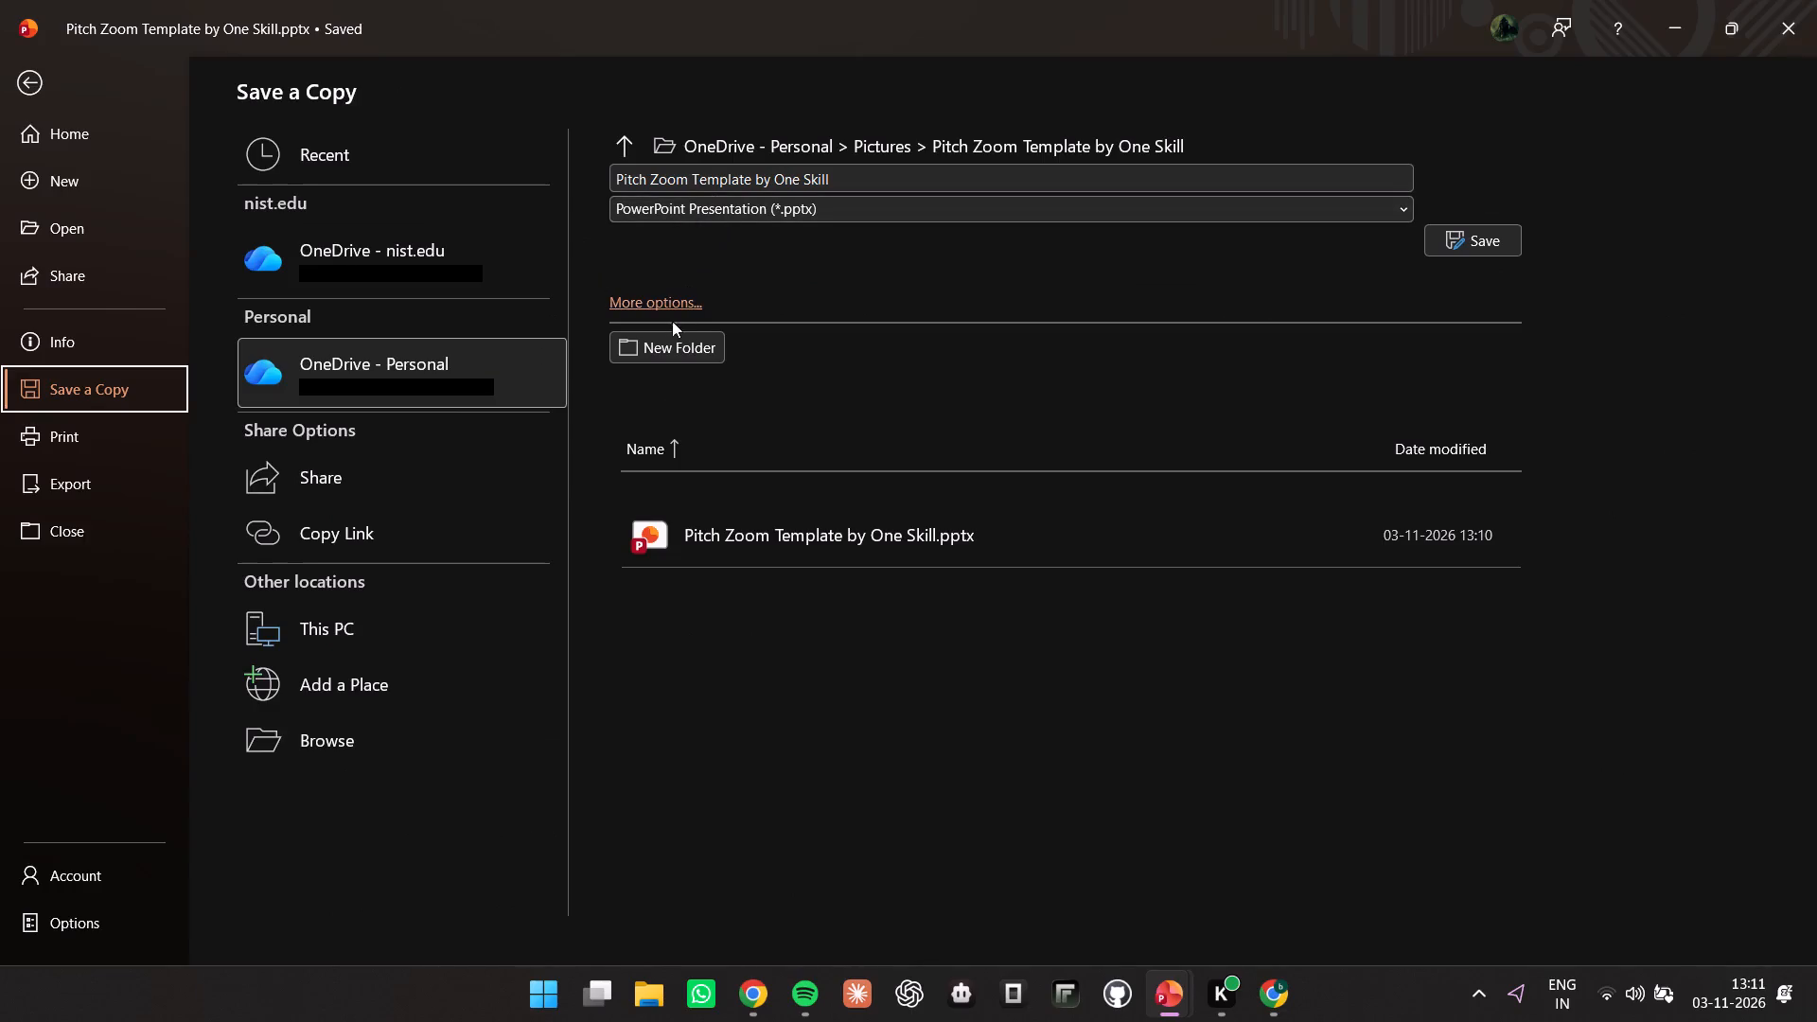
pyautogui.click(665, 303)
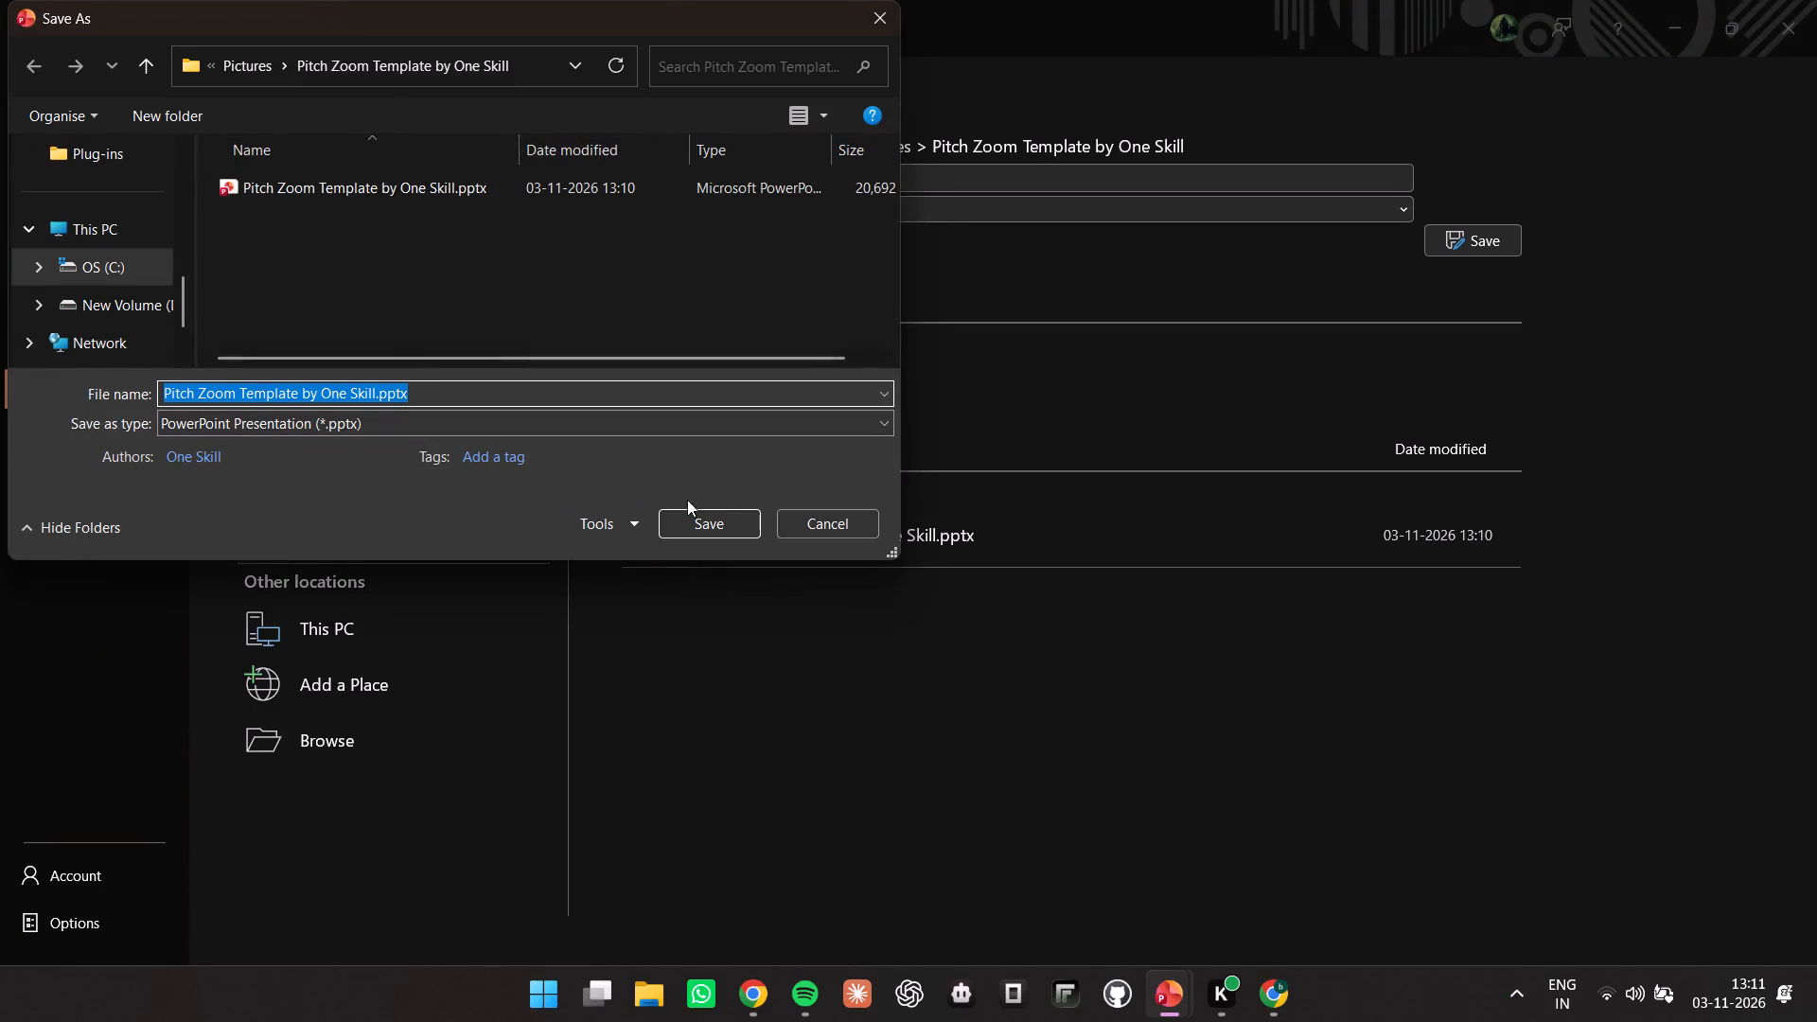
pyautogui.click(712, 517)
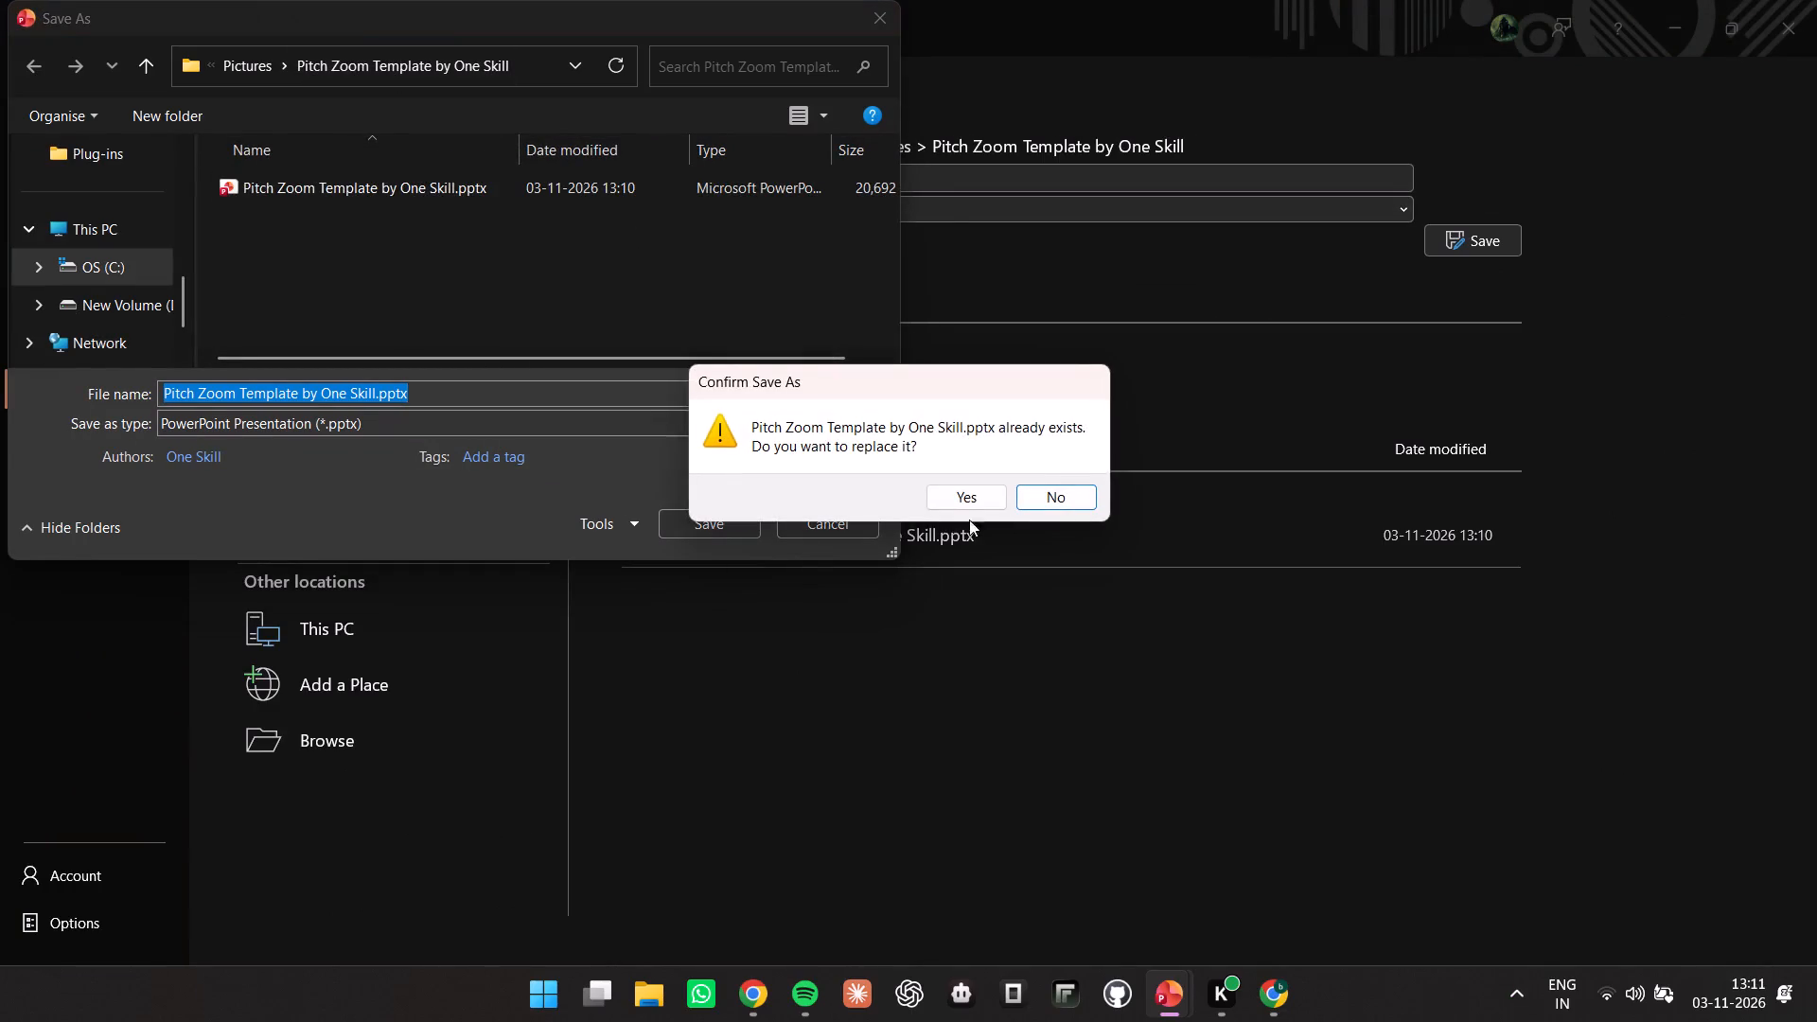
pyautogui.click(979, 492)
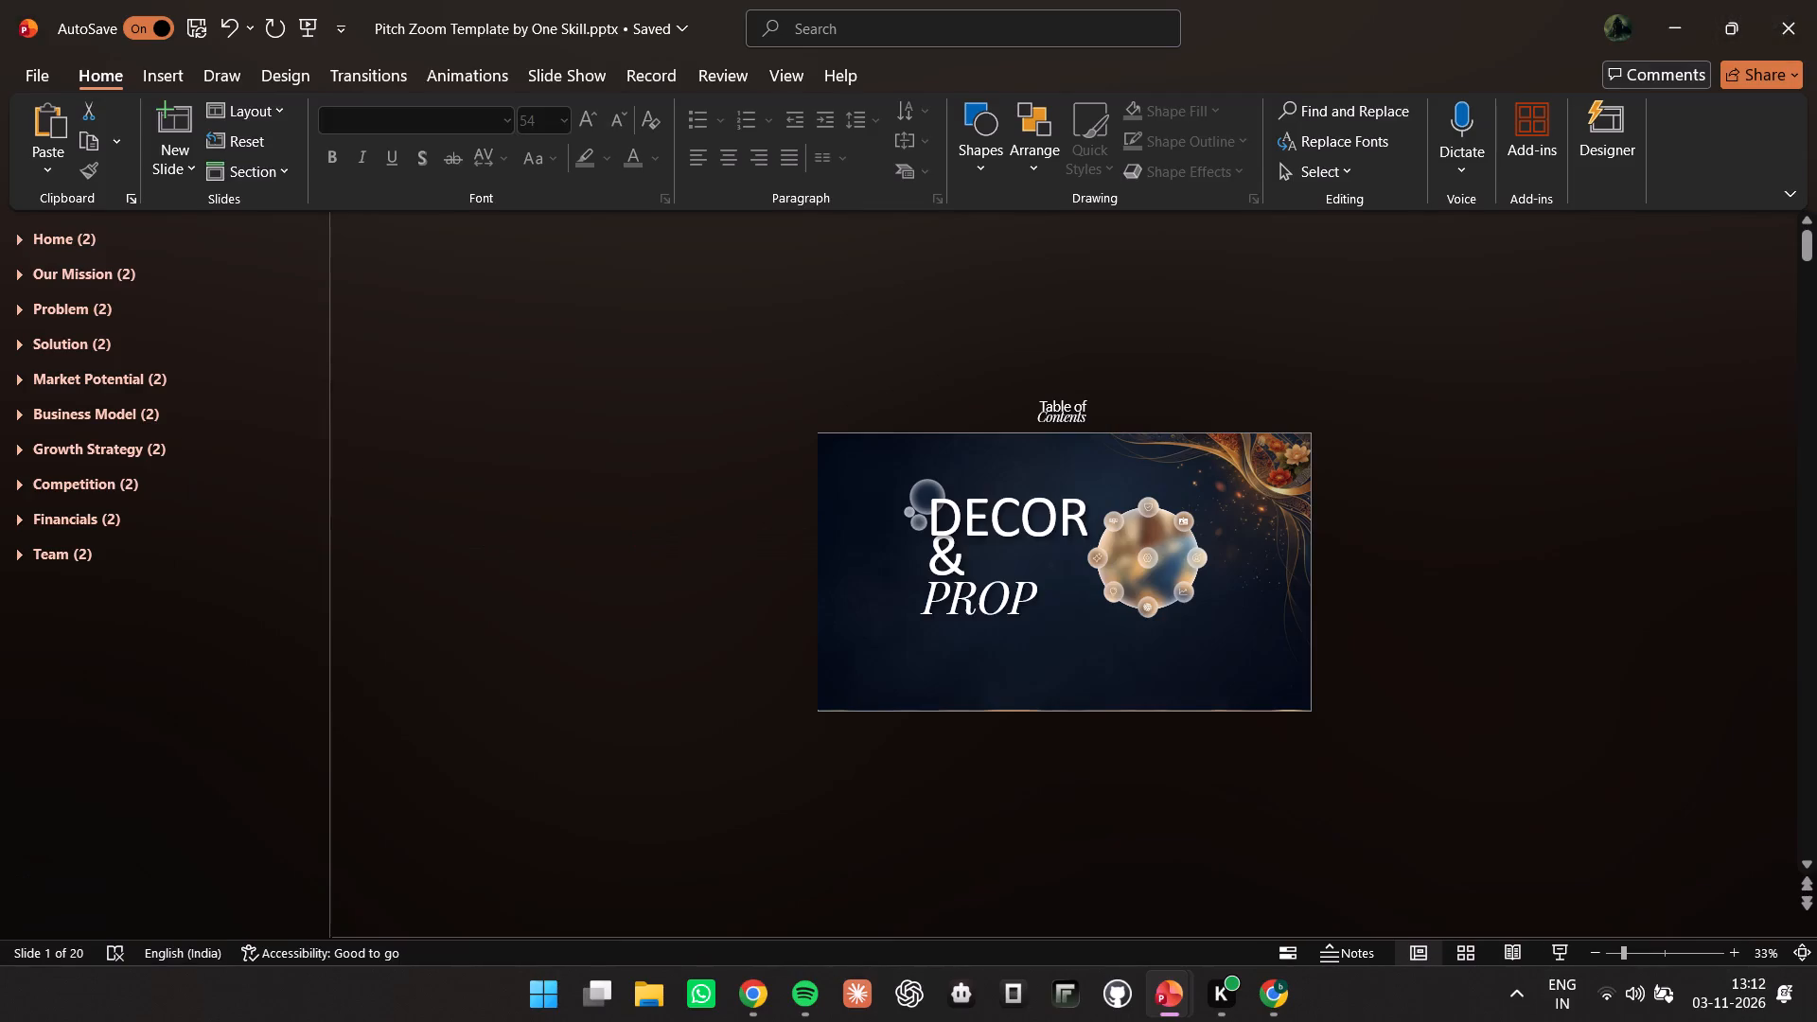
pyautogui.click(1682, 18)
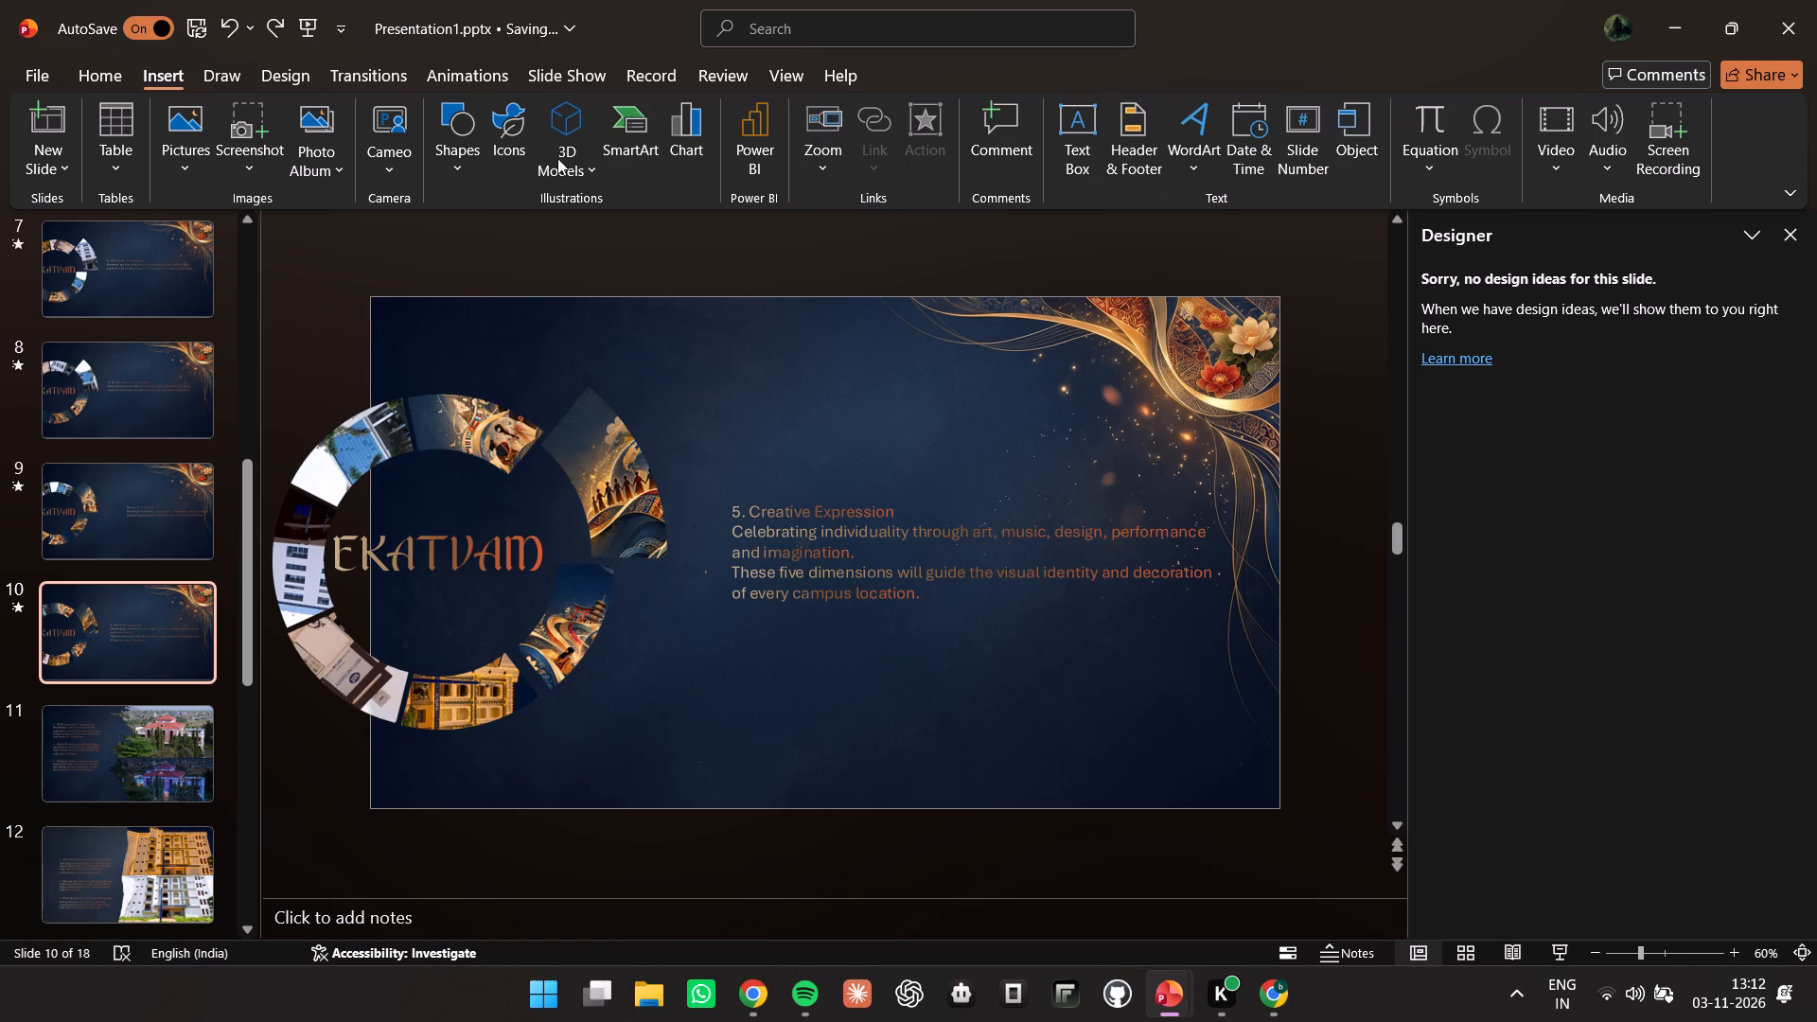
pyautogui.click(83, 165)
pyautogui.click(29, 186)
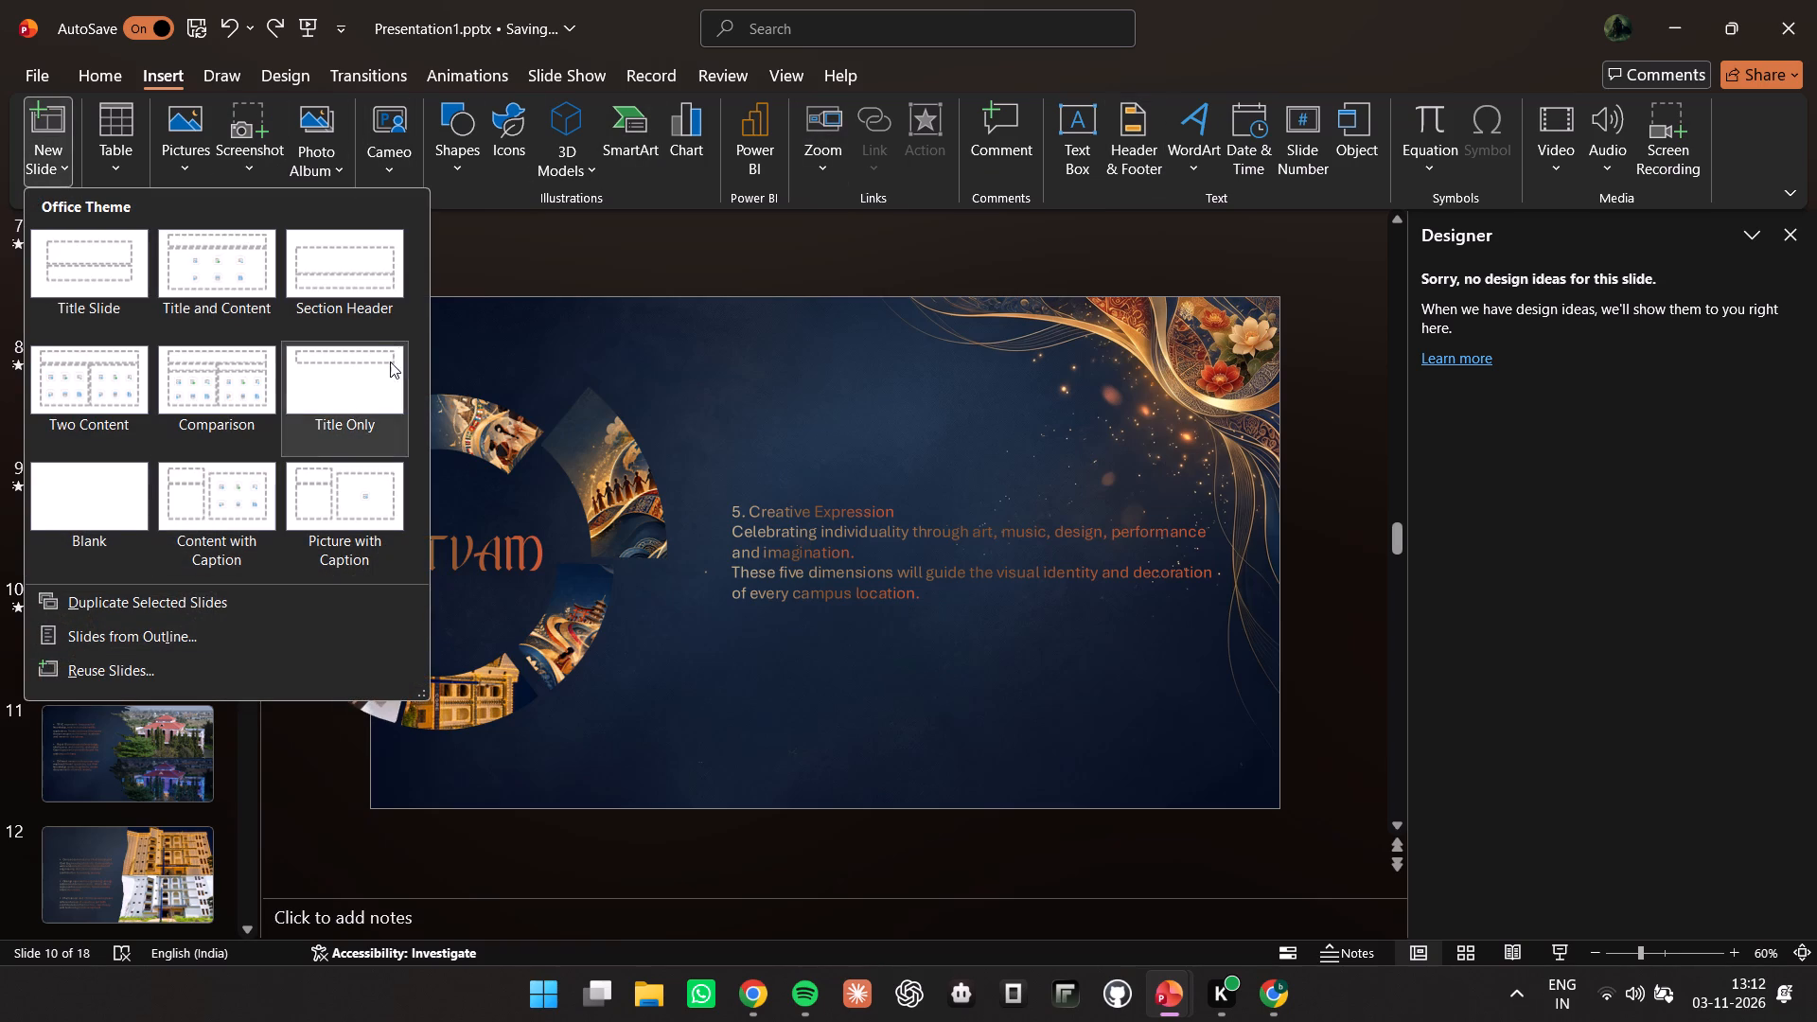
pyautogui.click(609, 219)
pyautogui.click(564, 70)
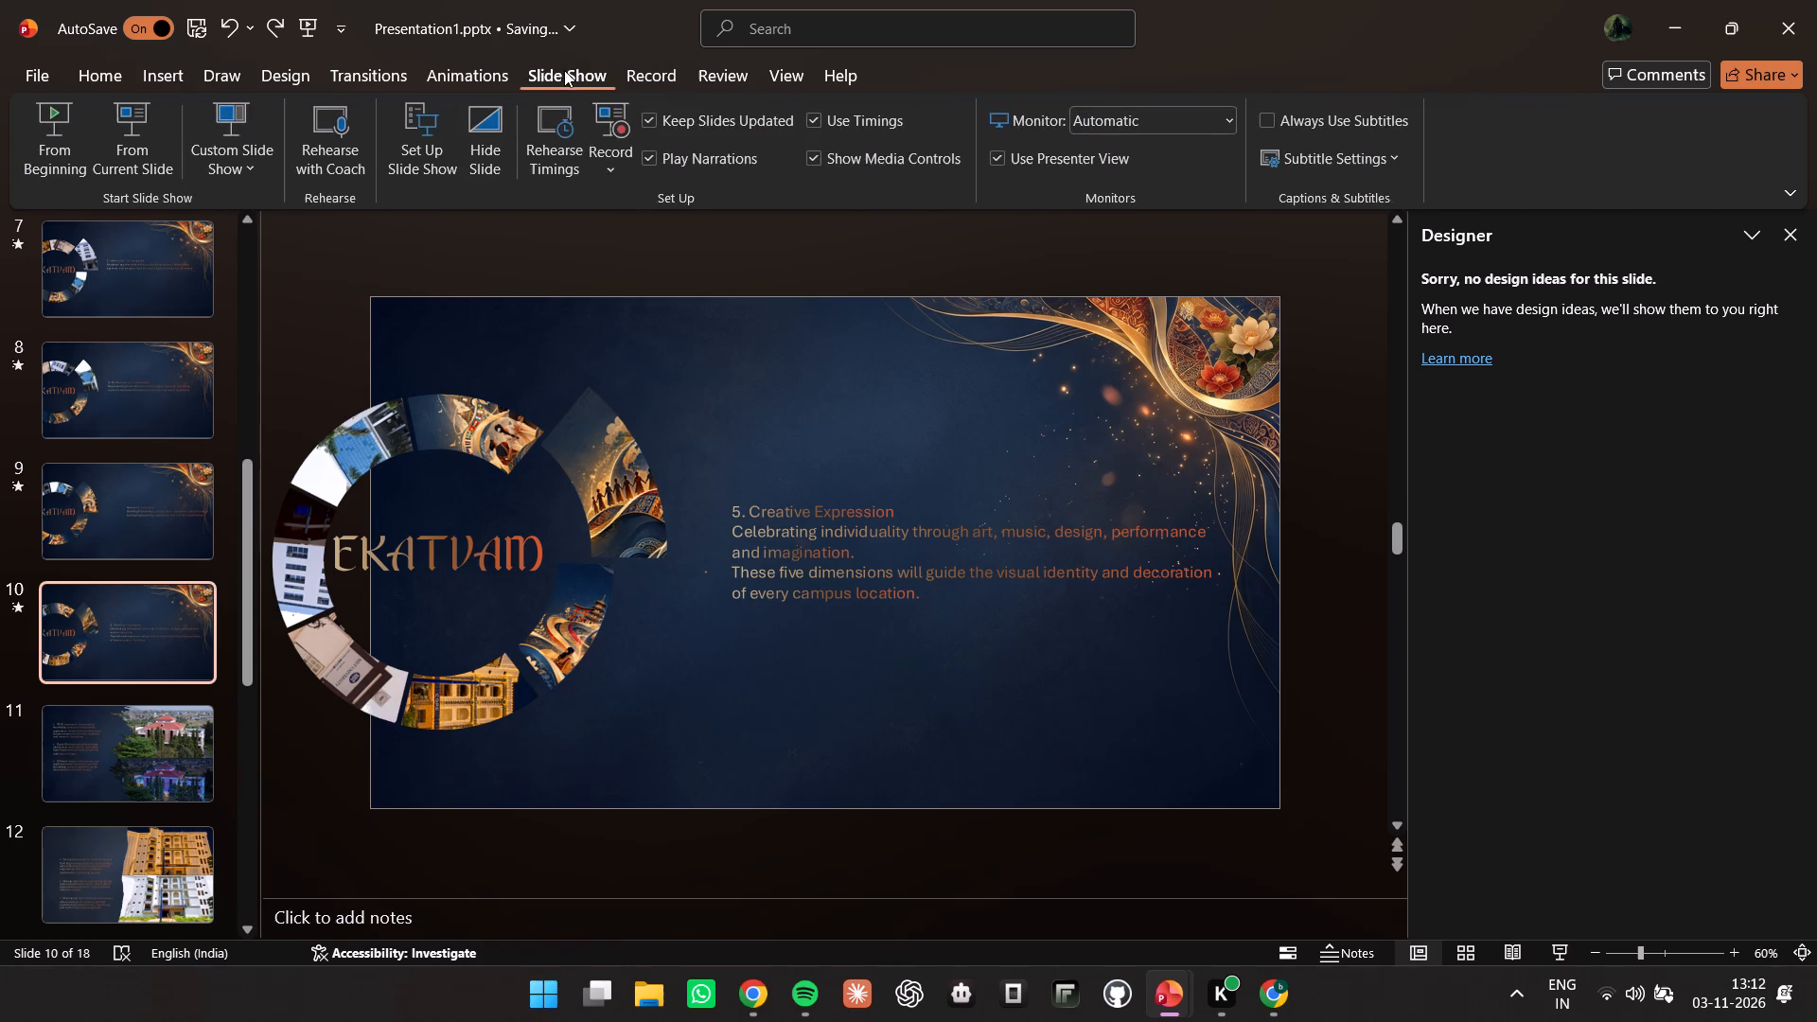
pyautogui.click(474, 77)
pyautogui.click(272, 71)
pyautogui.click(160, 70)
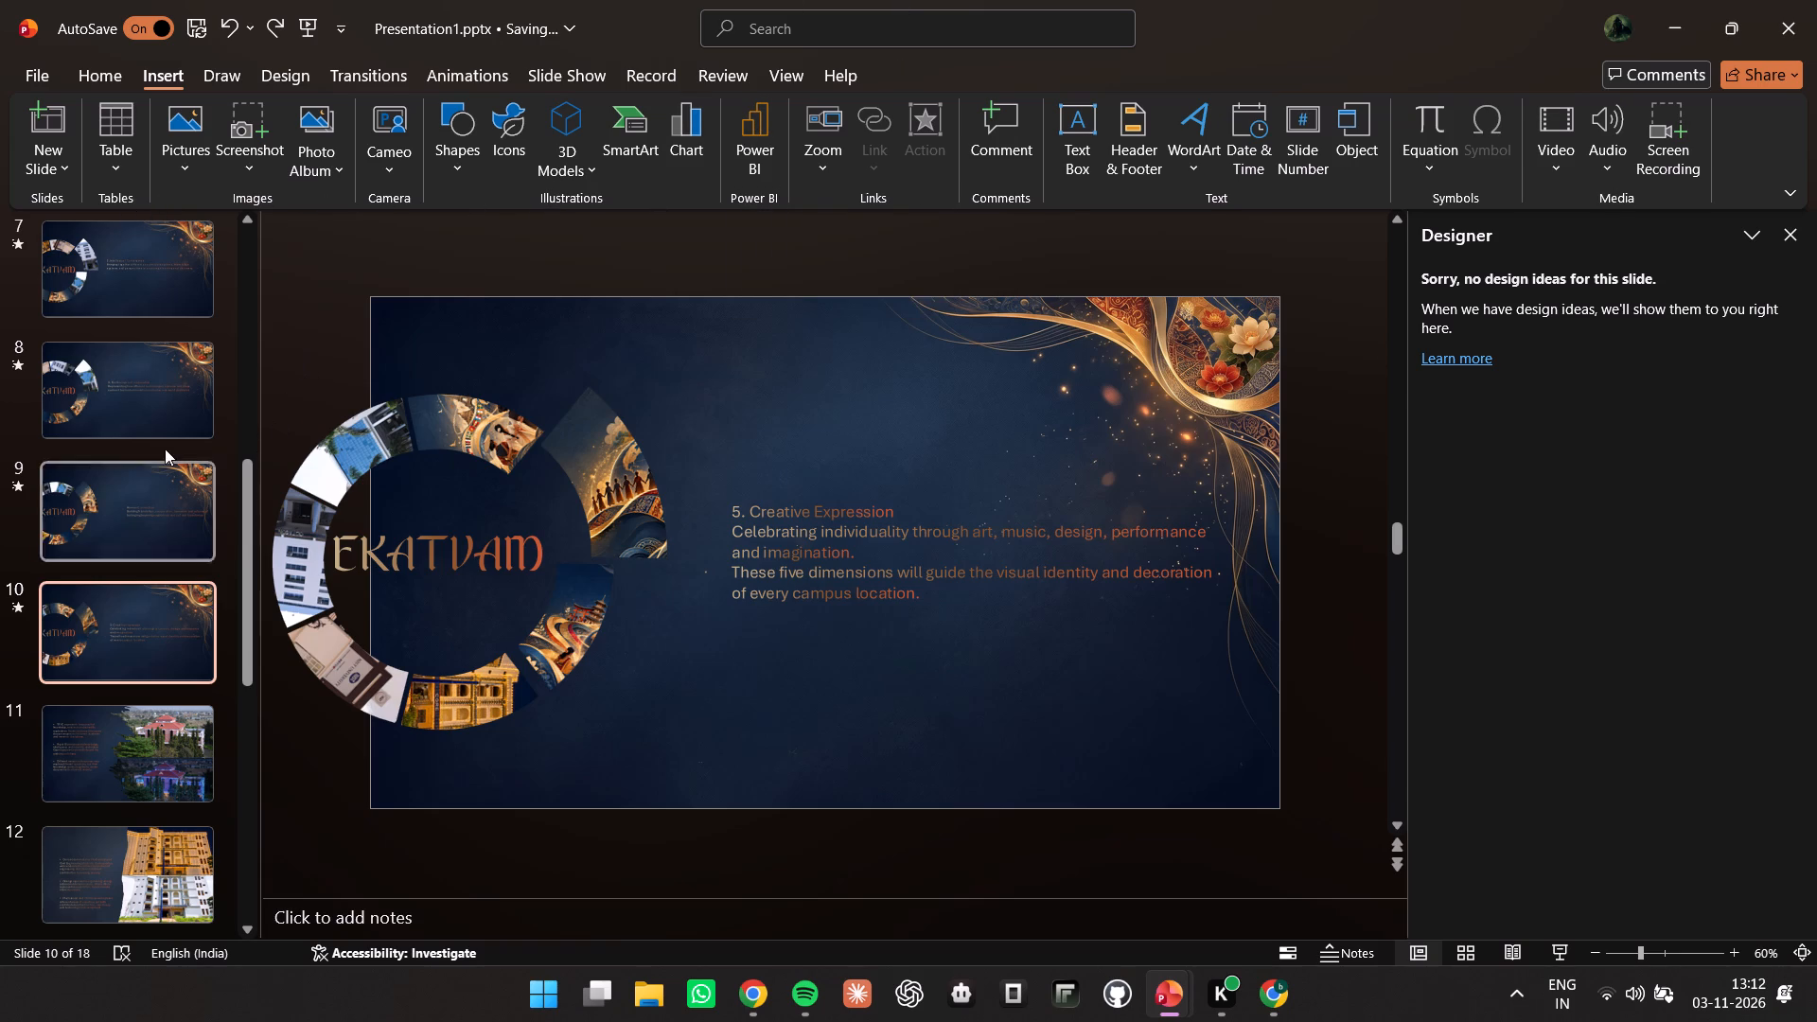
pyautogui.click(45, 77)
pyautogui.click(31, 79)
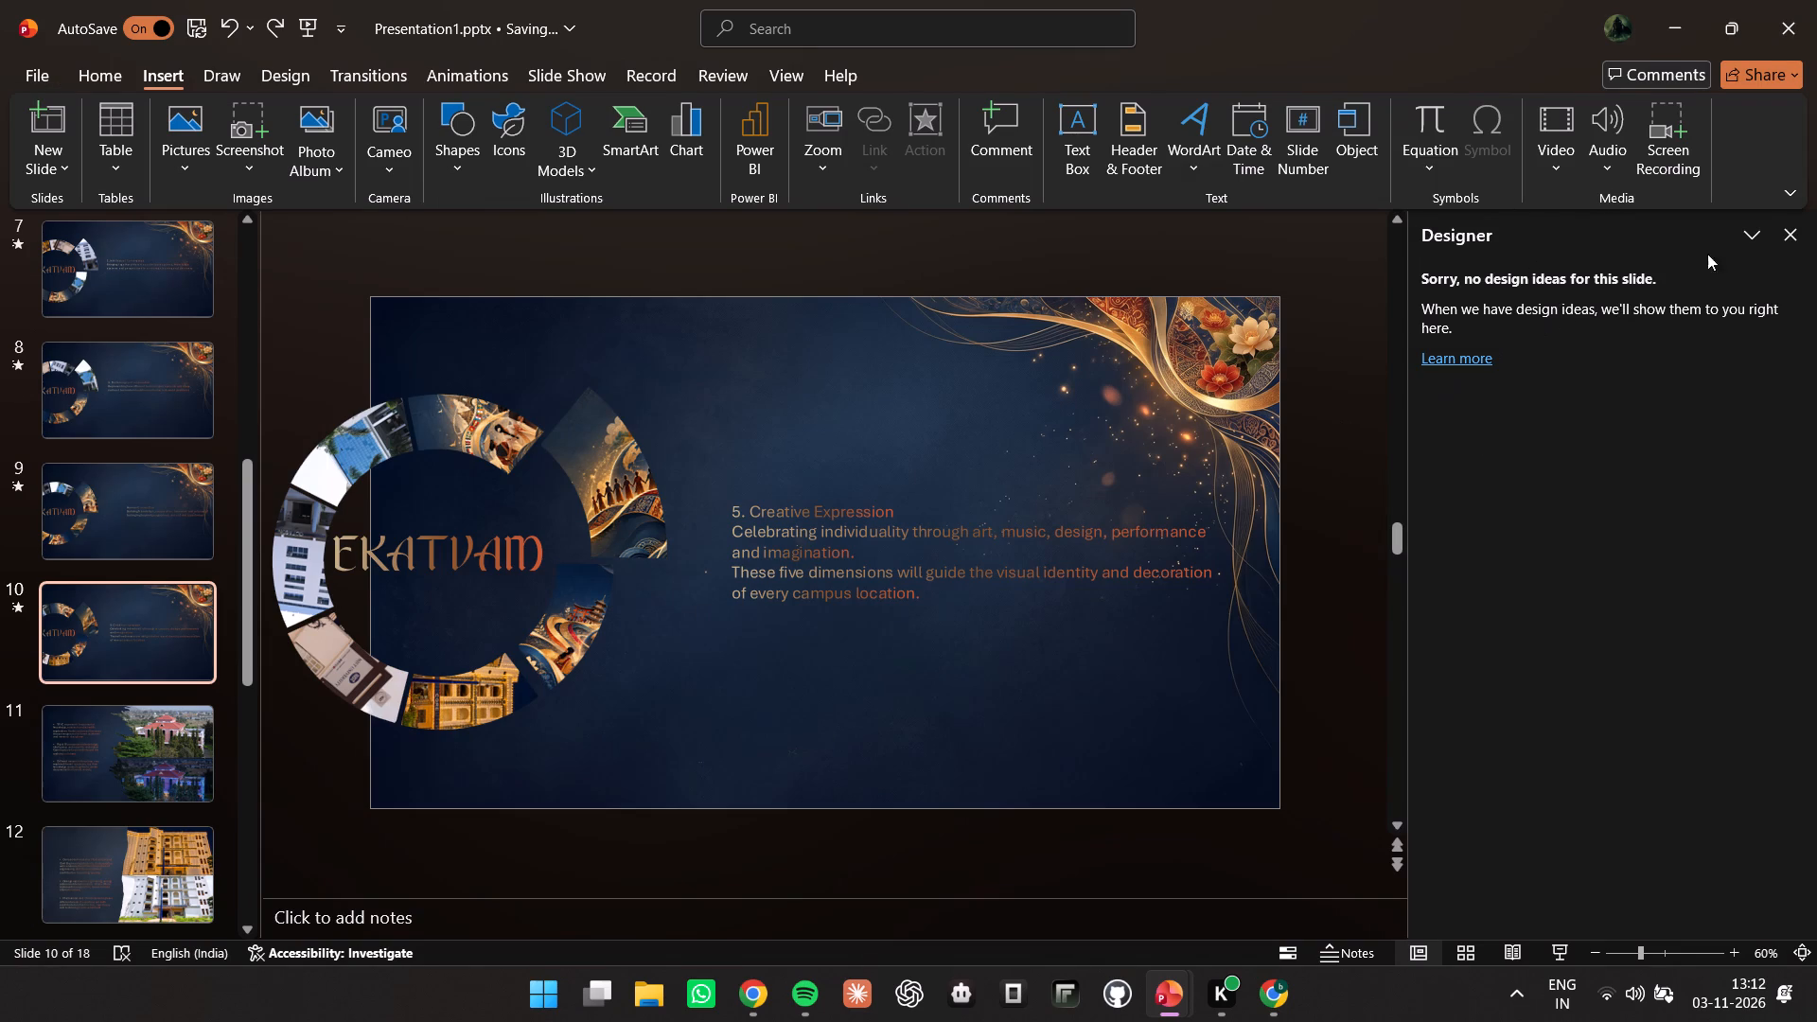
# Close the Designer suggestions in Presentation1.pptx.
pyautogui.click(1789, 238)
# Switch to the Pitch Zoom Template and copy its slide sections, Home through Team.
pyautogui.click(1188, 986)
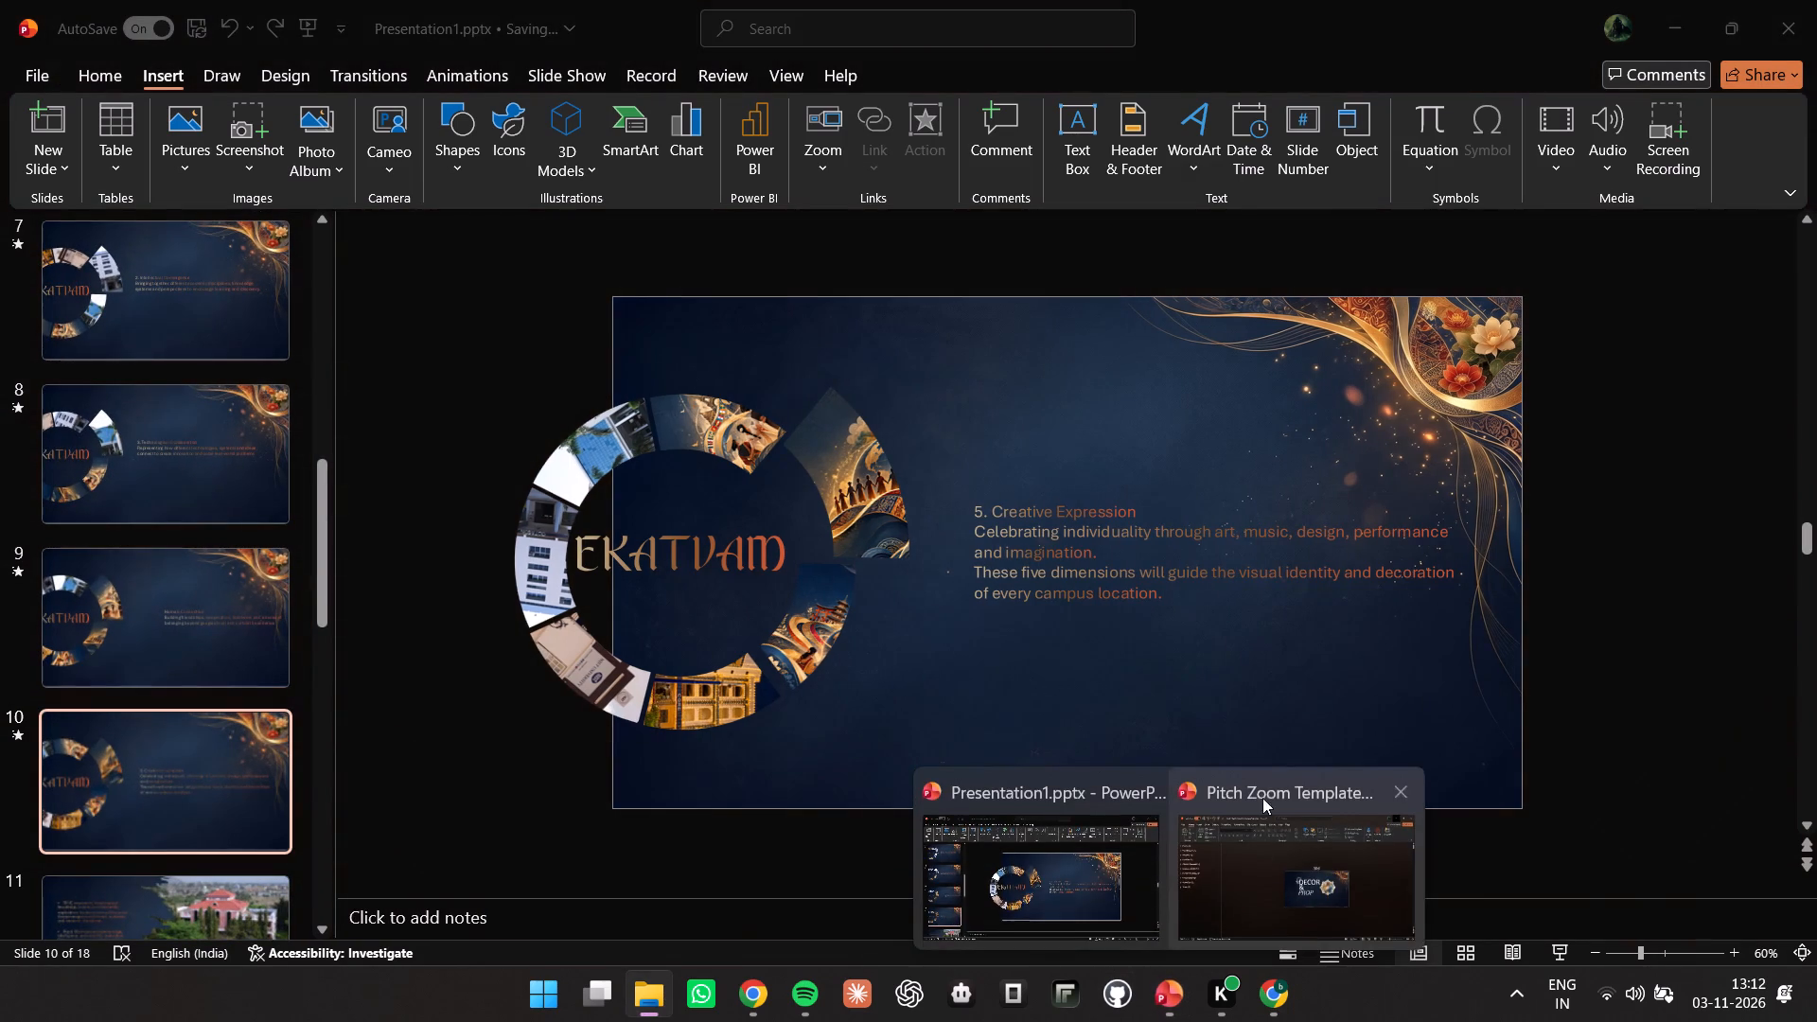
pyautogui.click(1261, 801)
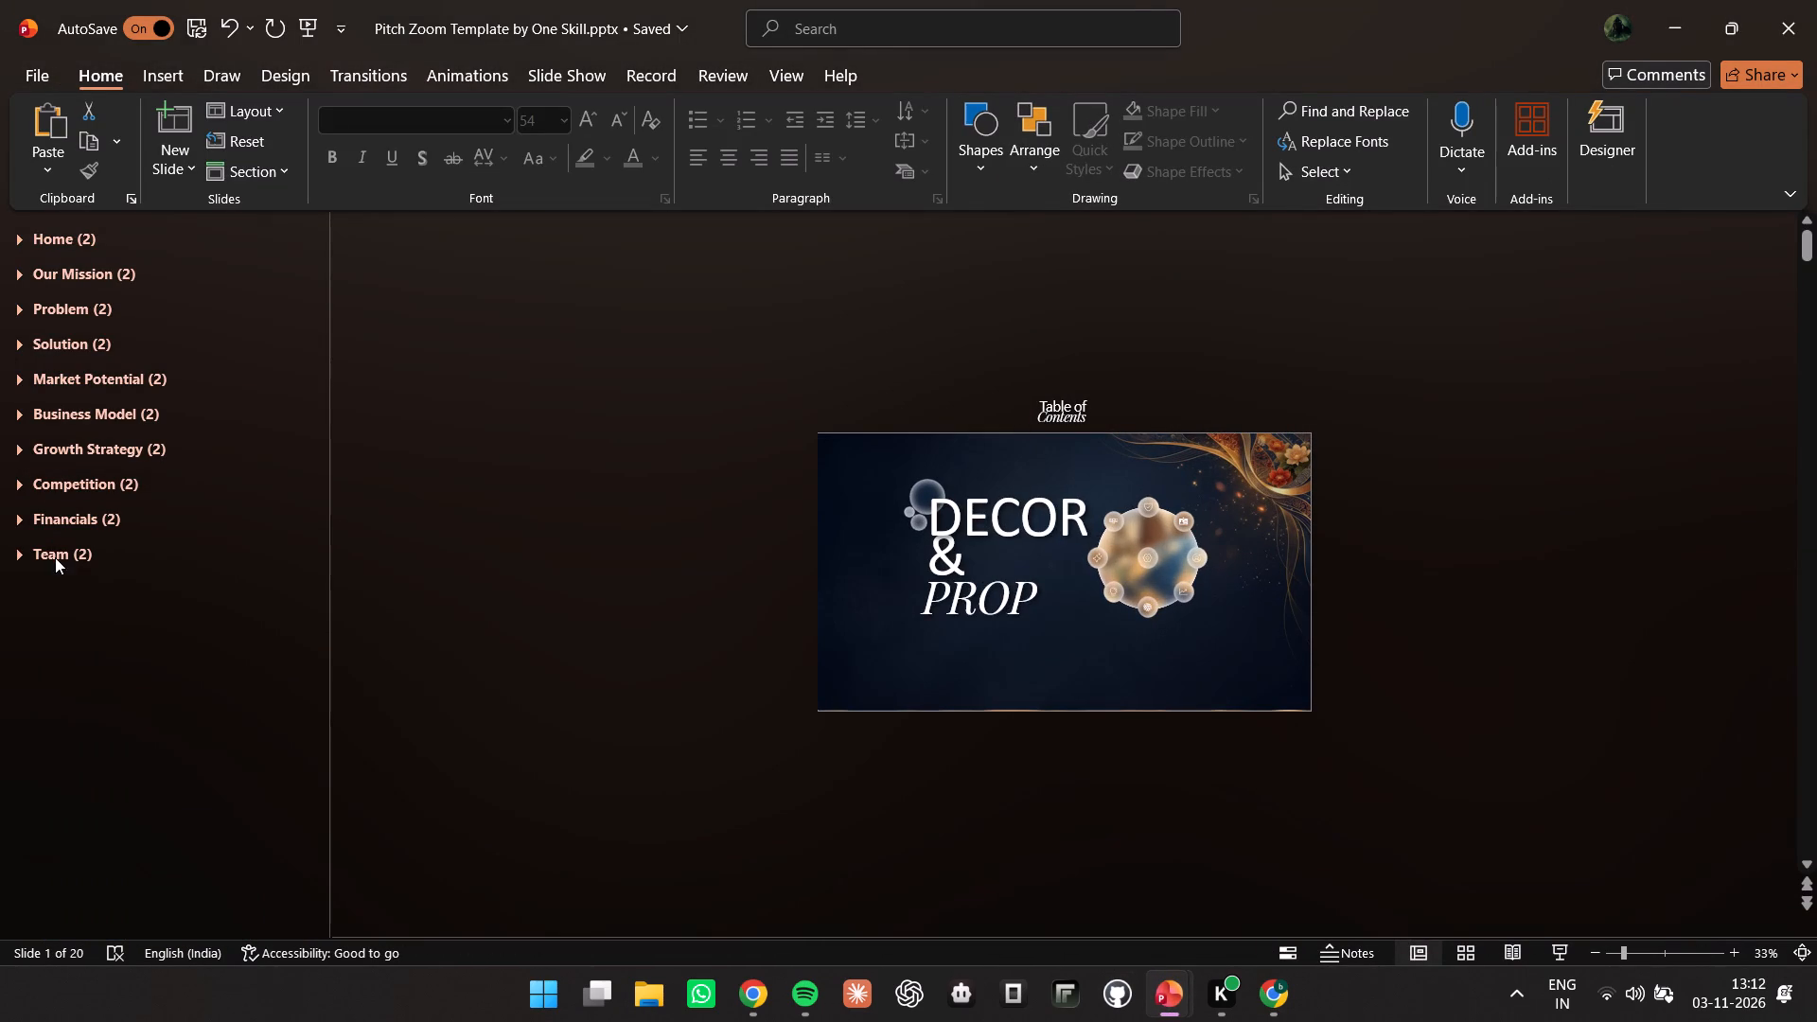
pyautogui.hotkey('ctrl', 'c')
pyautogui.hotkey('ctrl', 'c')
pyautogui.hotkey('ctrl', 'c')
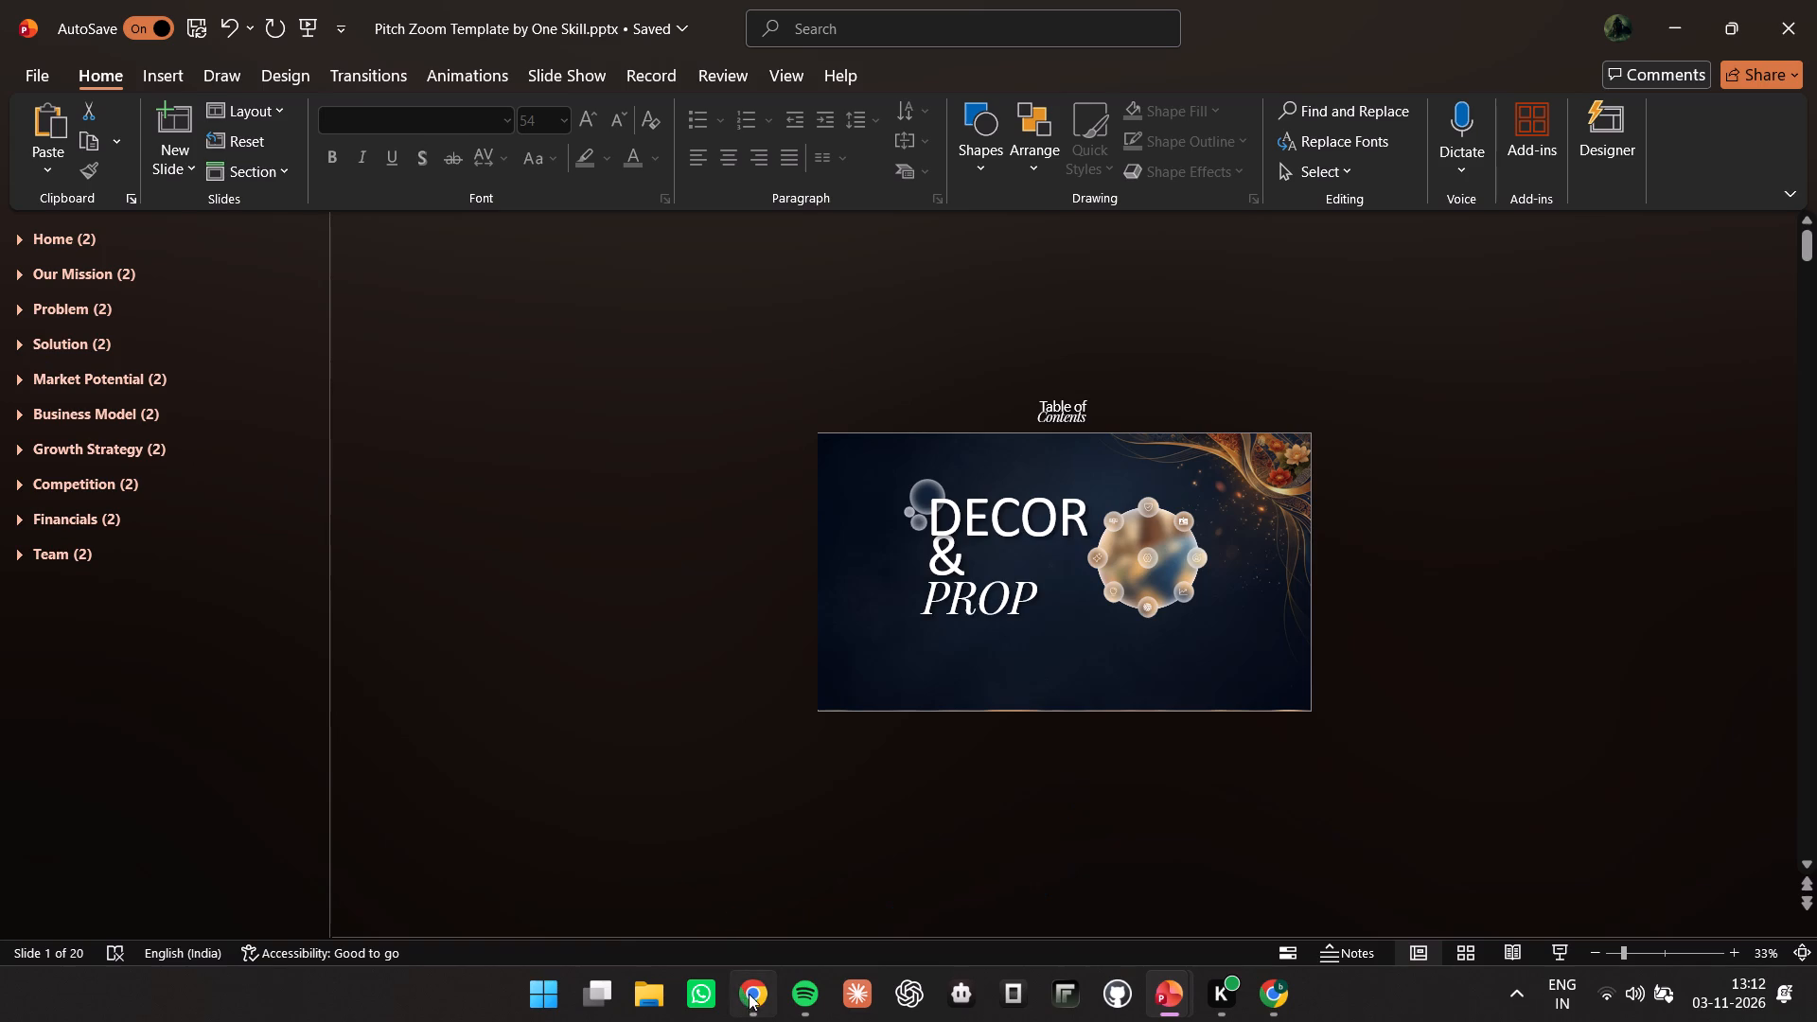
# Switch to Presentation1.pptx and paste the copied template sections after slide 10, keeping their source formatting.
pyautogui.click(749, 995)
pyautogui.click(1185, 1000)
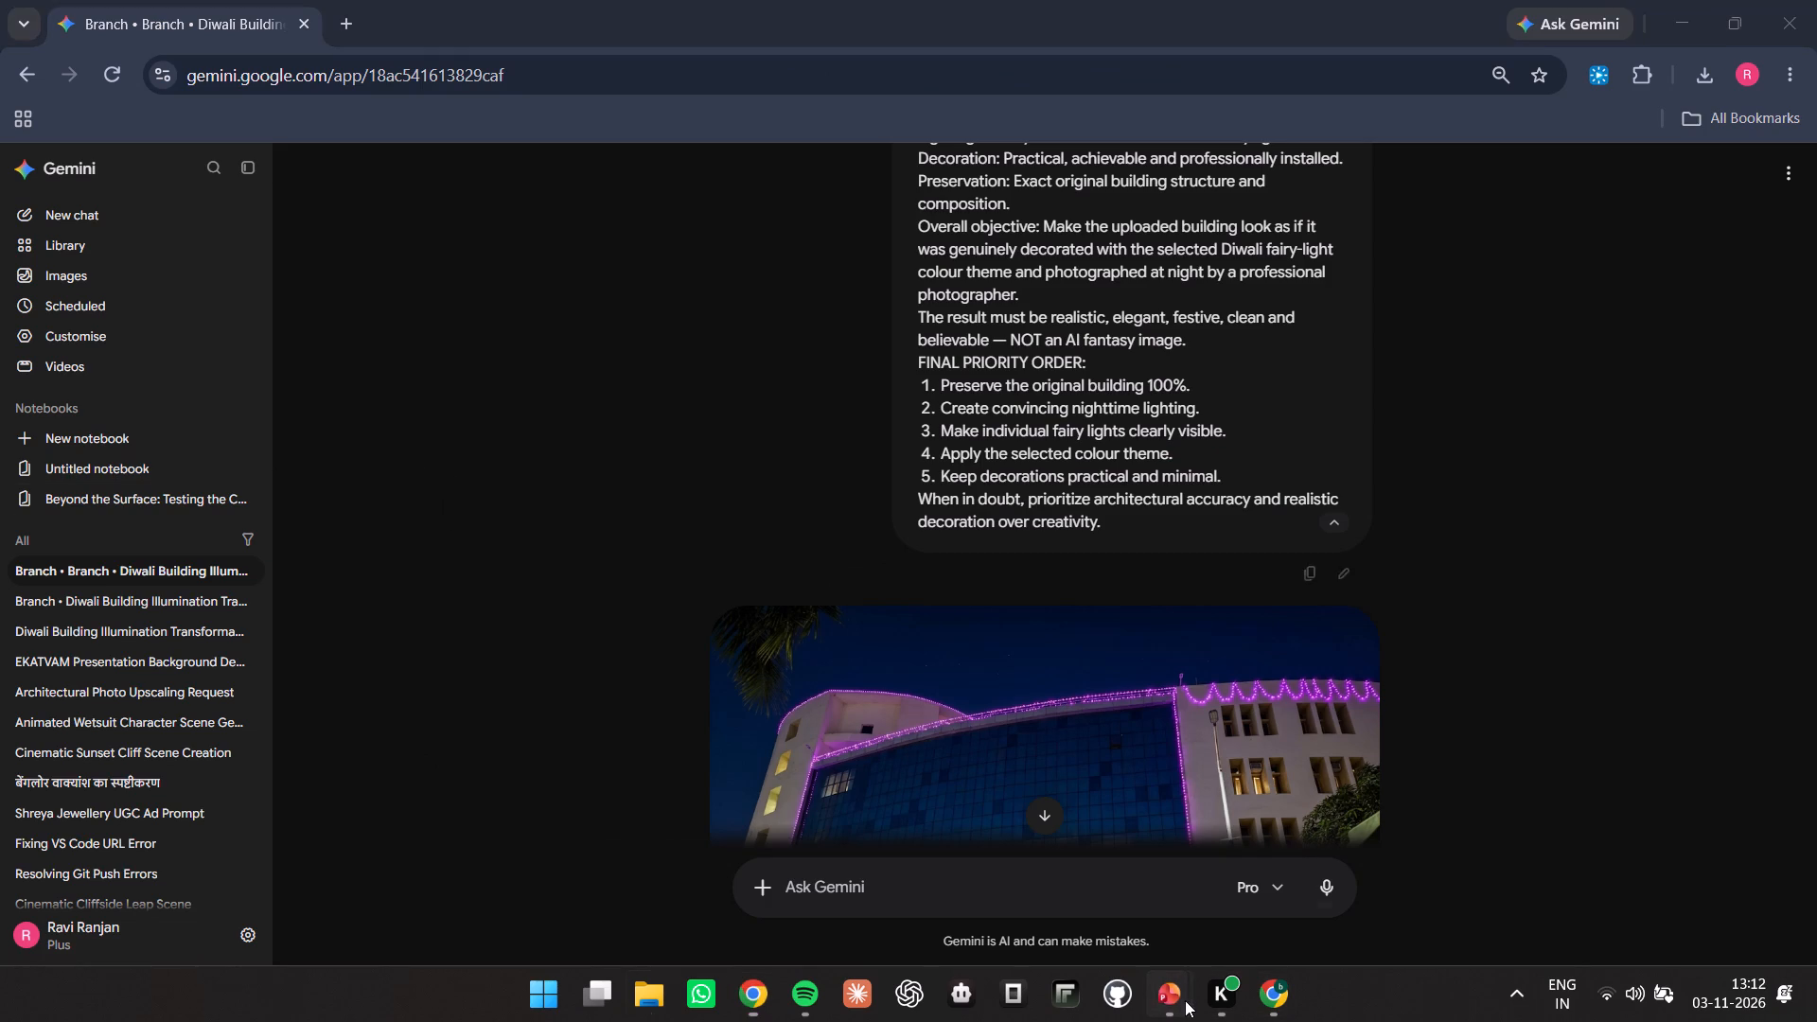
pyautogui.click(1094, 919)
pyautogui.scroll(2, 10, 459)
pyautogui.scroll(-7, 11, 459)
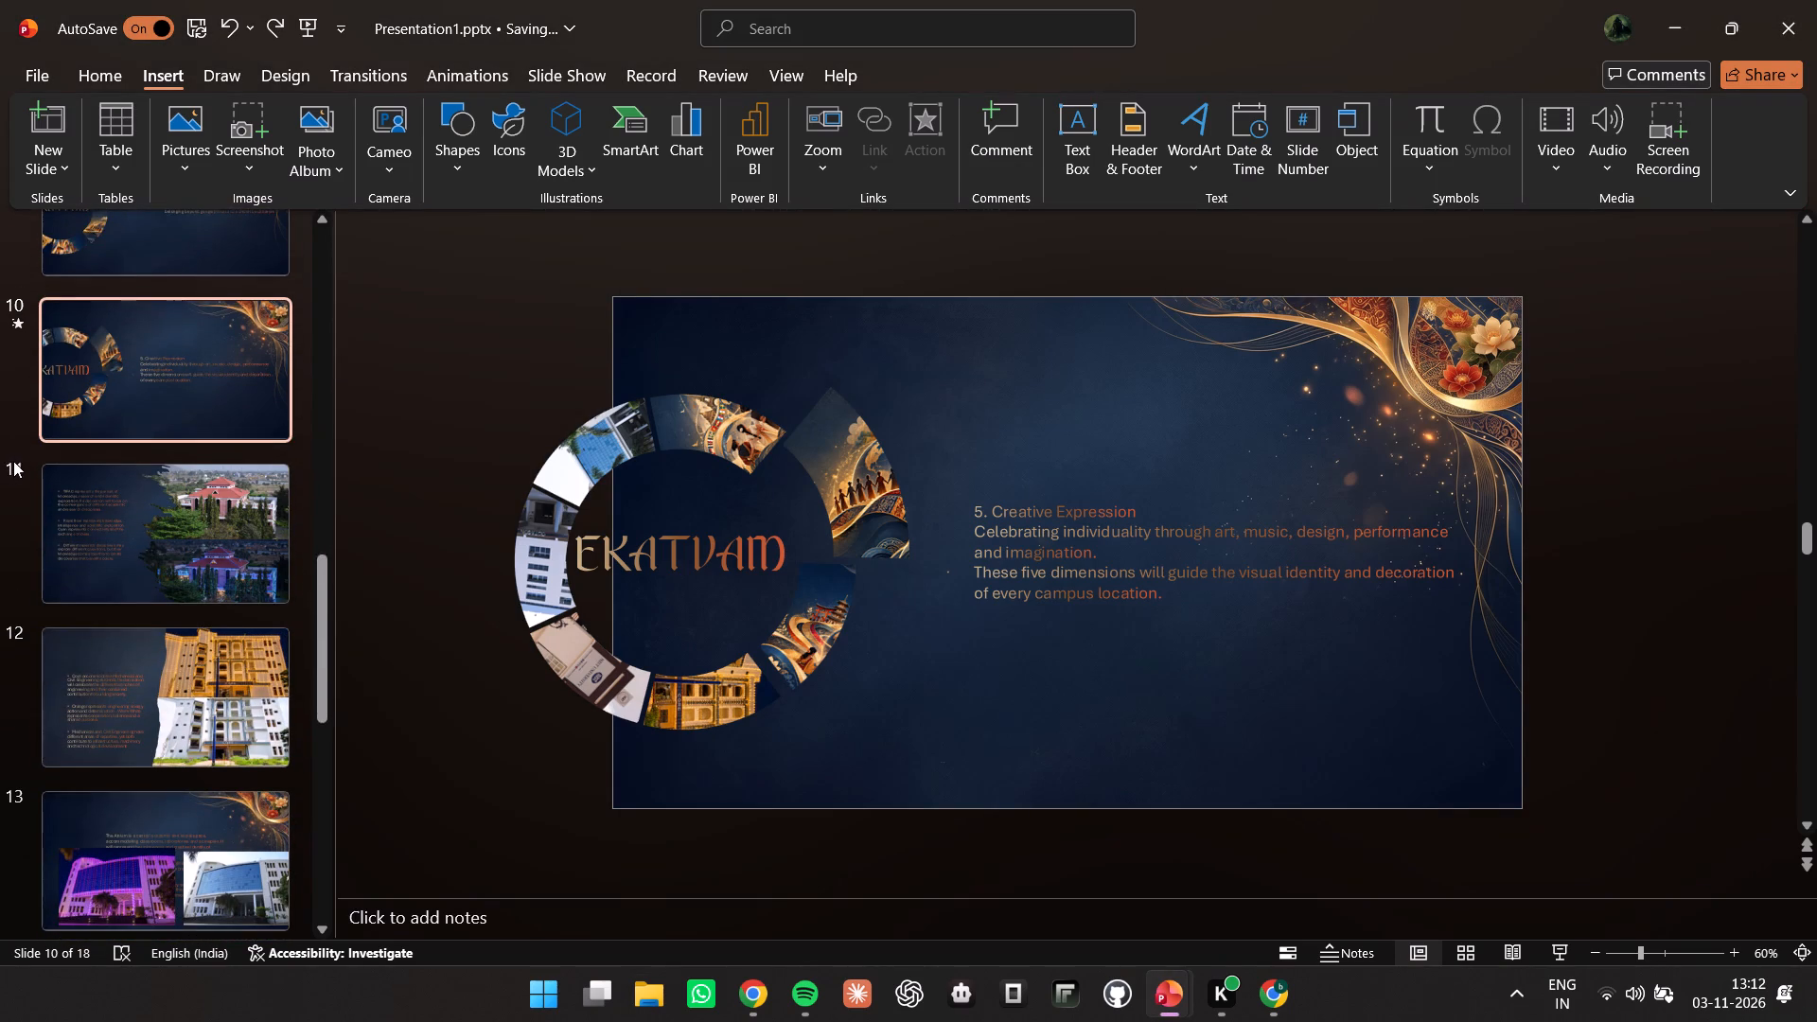
pyautogui.scroll(-1, 17, 501)
pyautogui.click(97, 302)
pyautogui.click(0, 299)
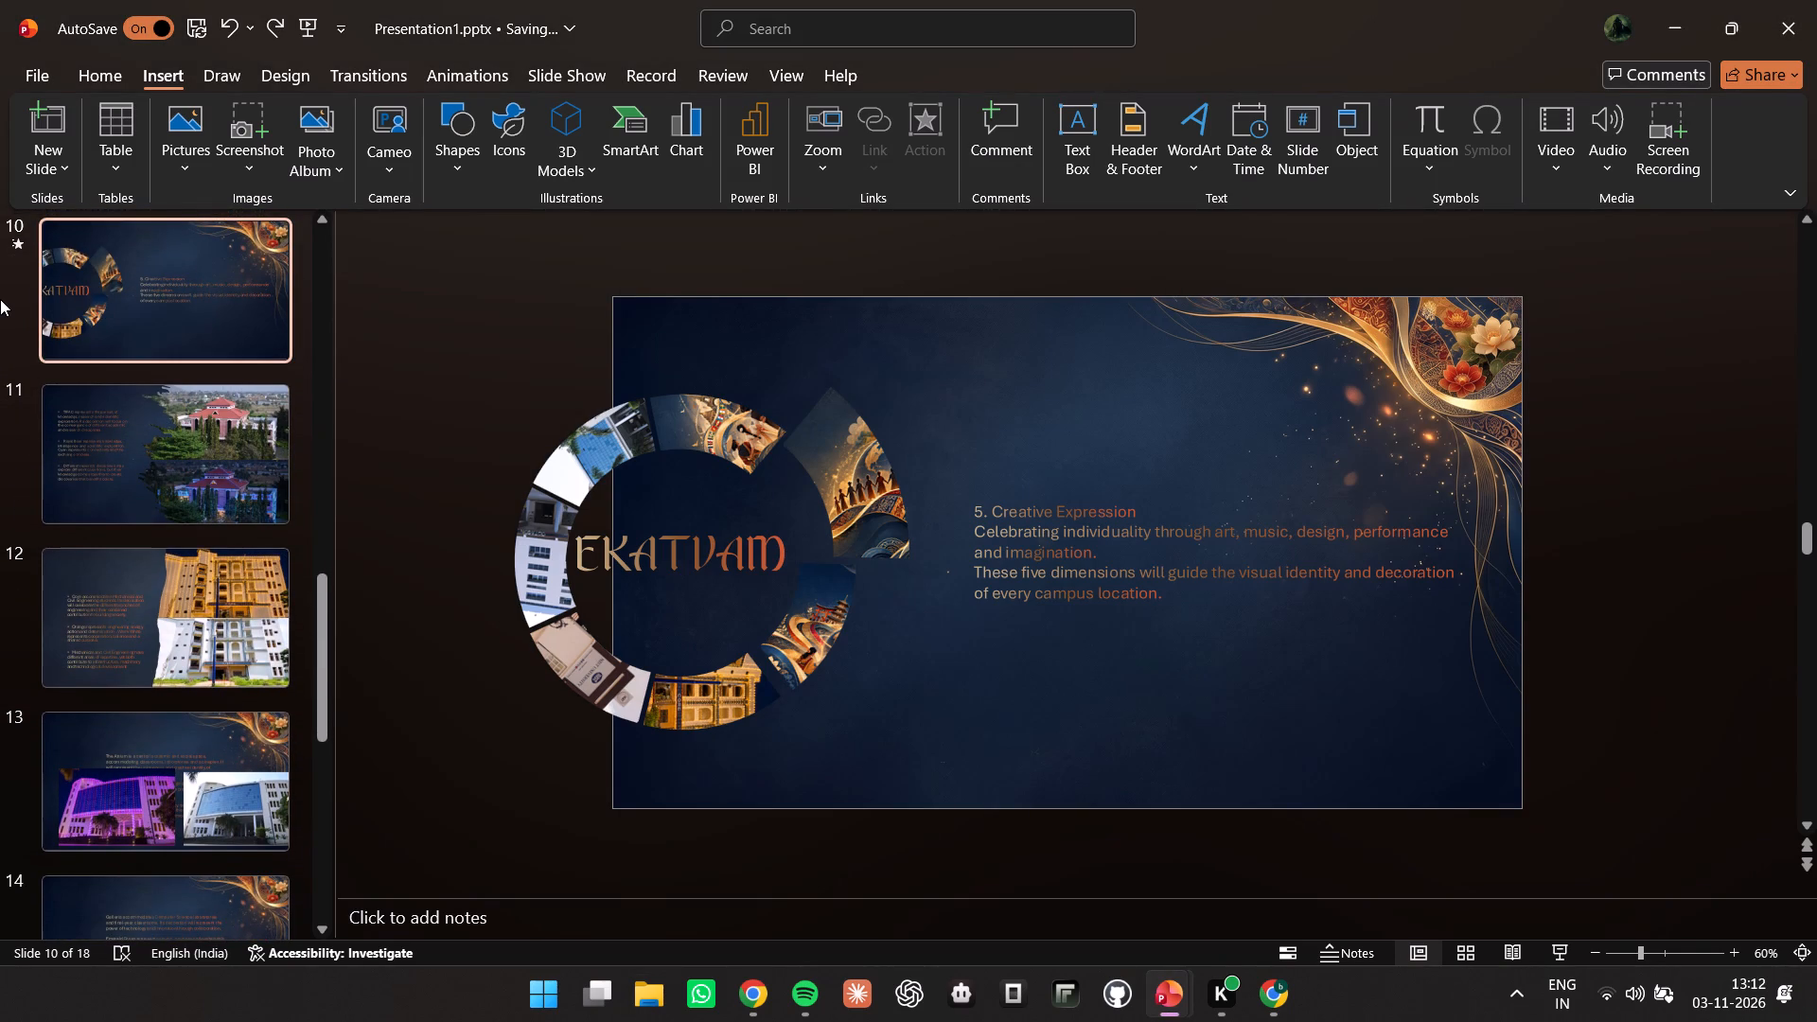
pyautogui.hotkey('ctrl', 'v')
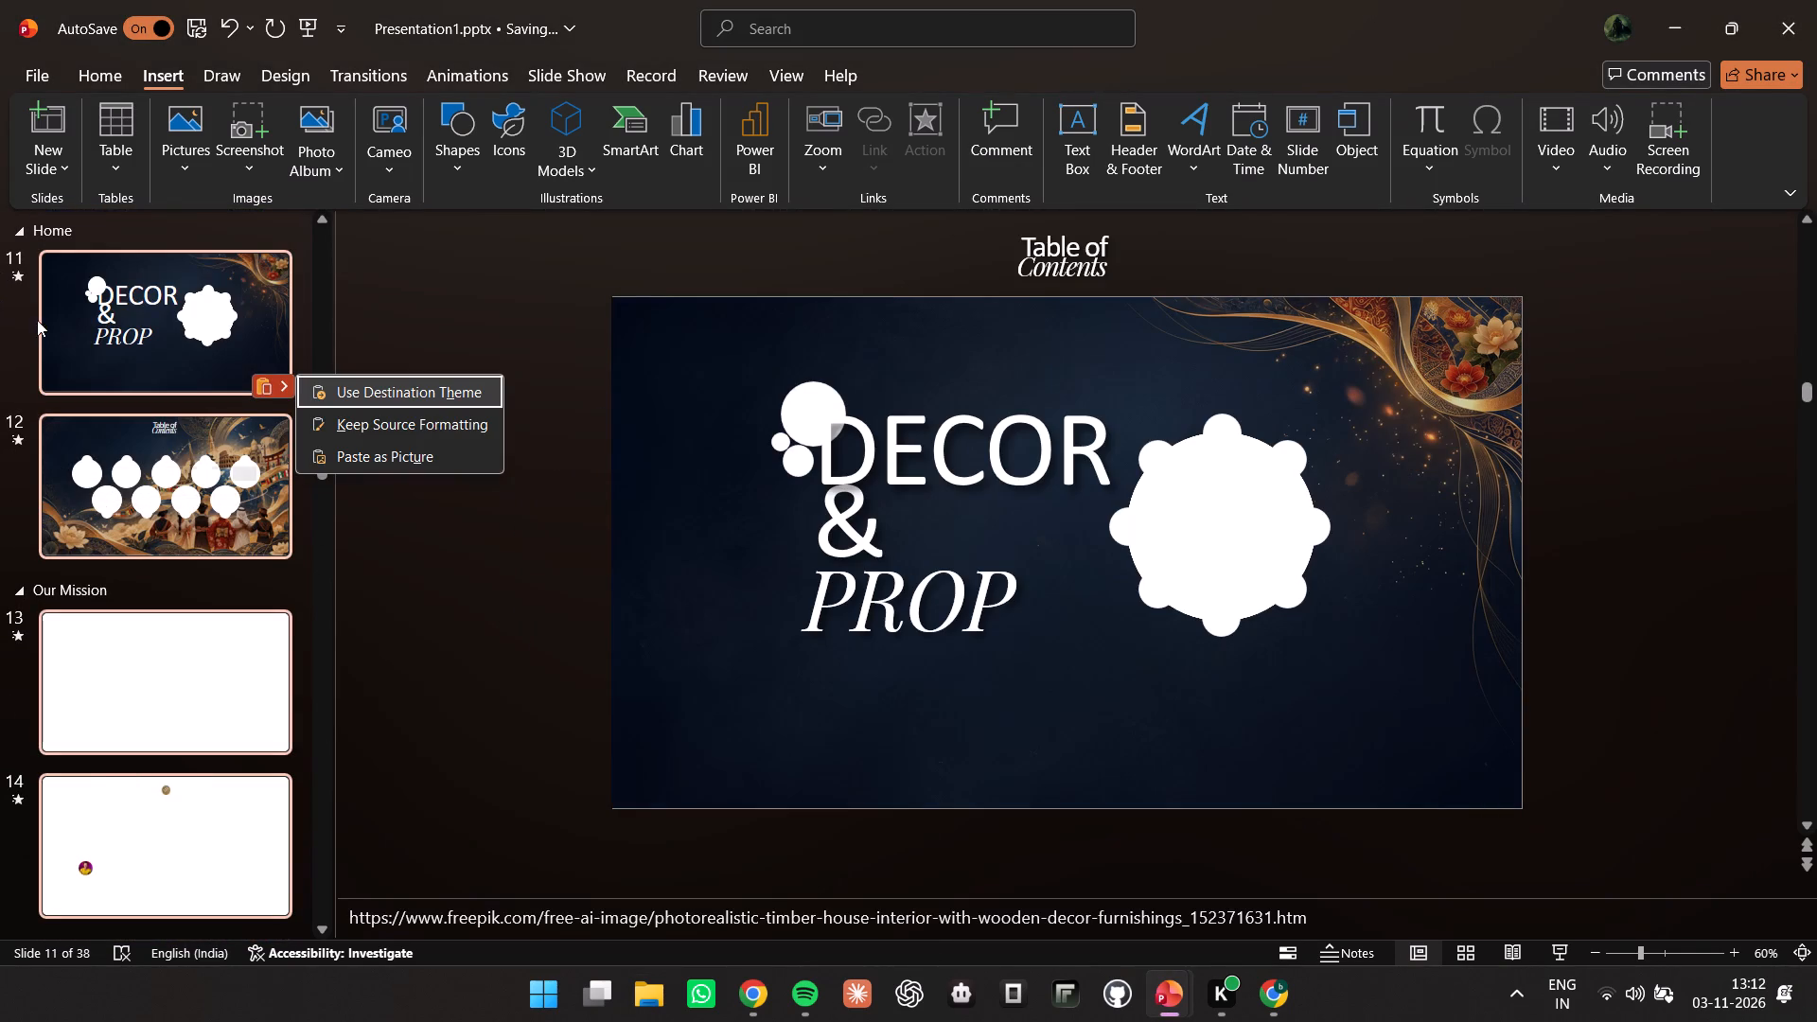
pyautogui.scroll(-6, 78, 584)
pyautogui.click(396, 427)
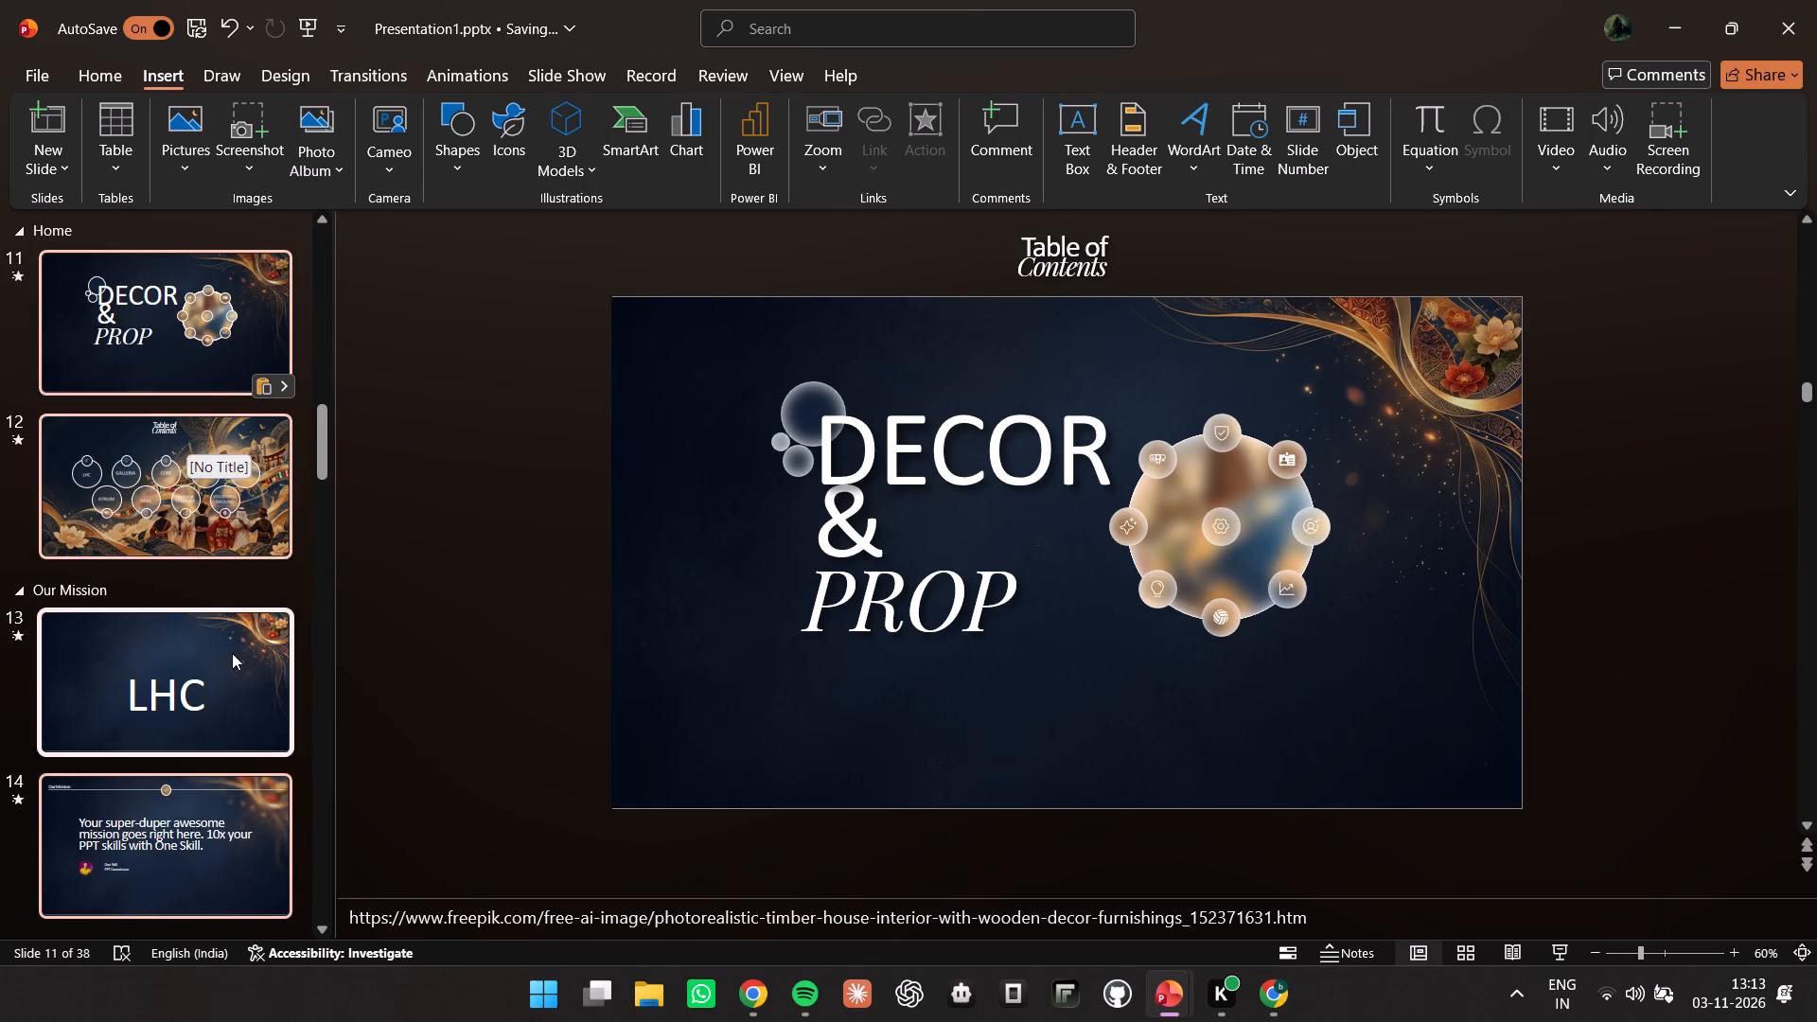
# Examine the backgrounds of the pasted slides from DECOR & PROP through the TIFAC and CORE sections.
pyautogui.scroll(-8, 232, 656)
pyautogui.scroll(-8, 198, 531)
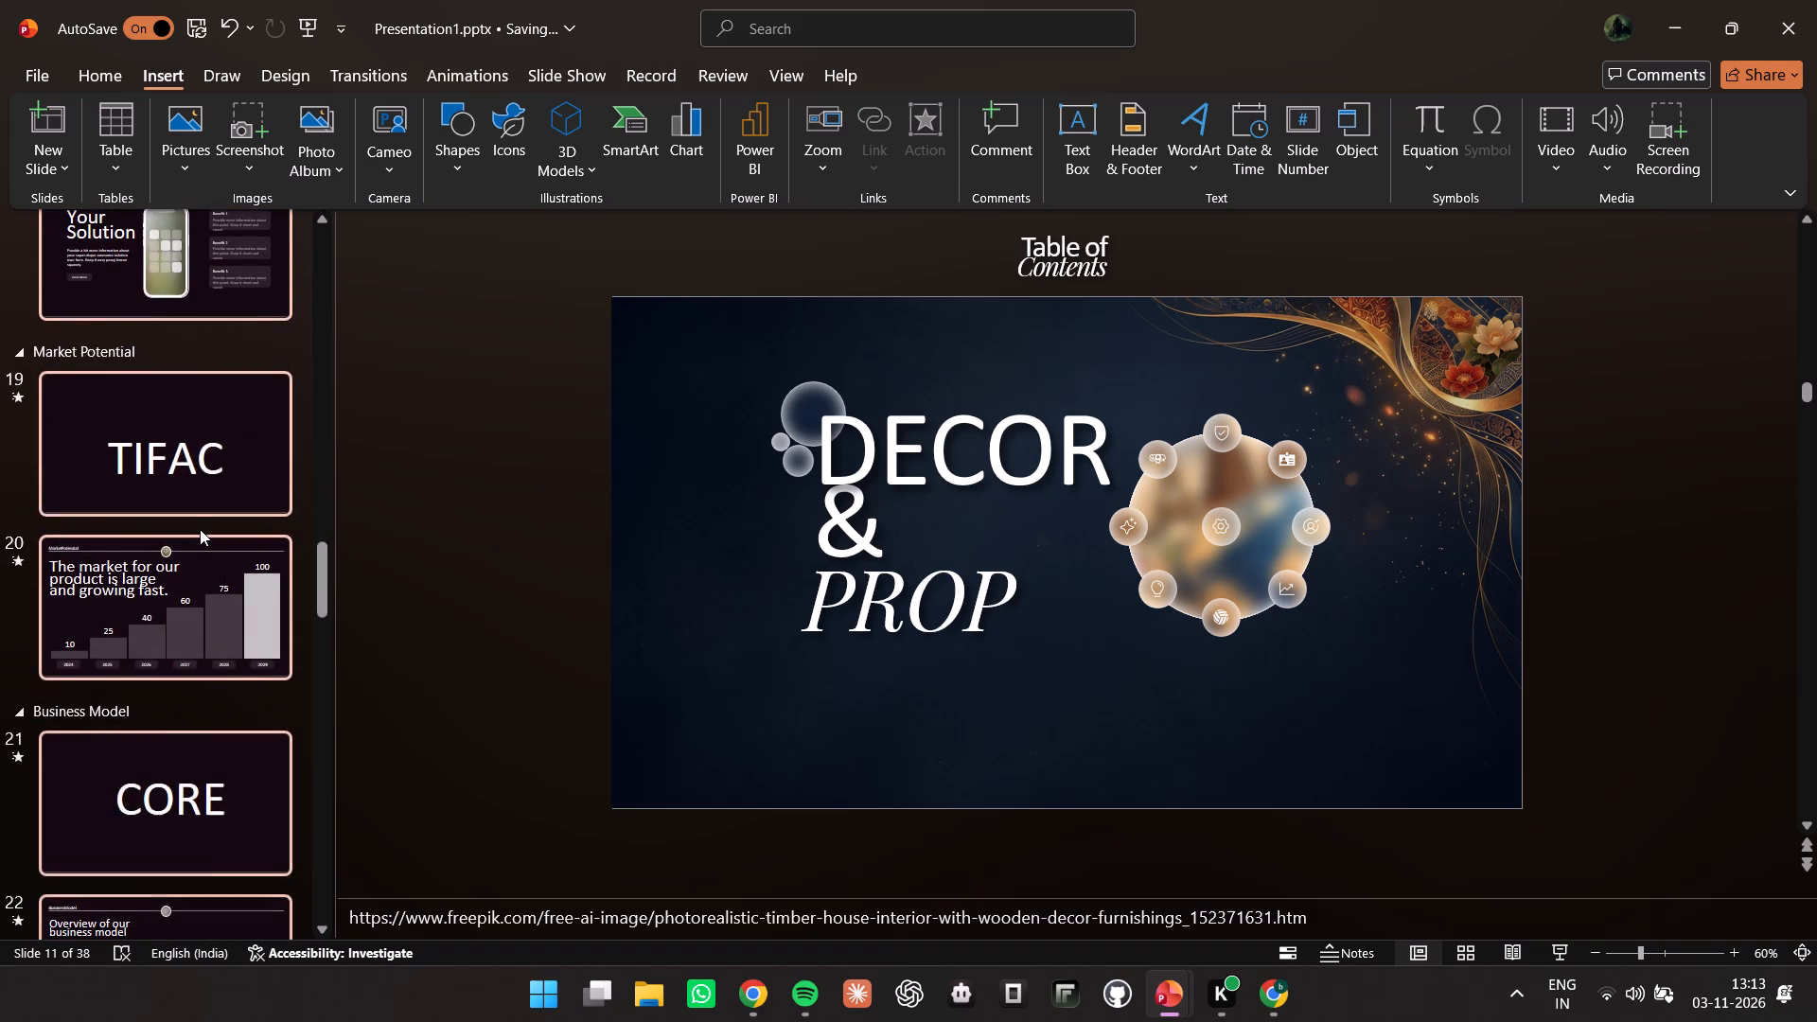
pyautogui.scroll(20, 200, 530)
pyautogui.scroll(7, 200, 530)
pyautogui.scroll(-8, 191, 543)
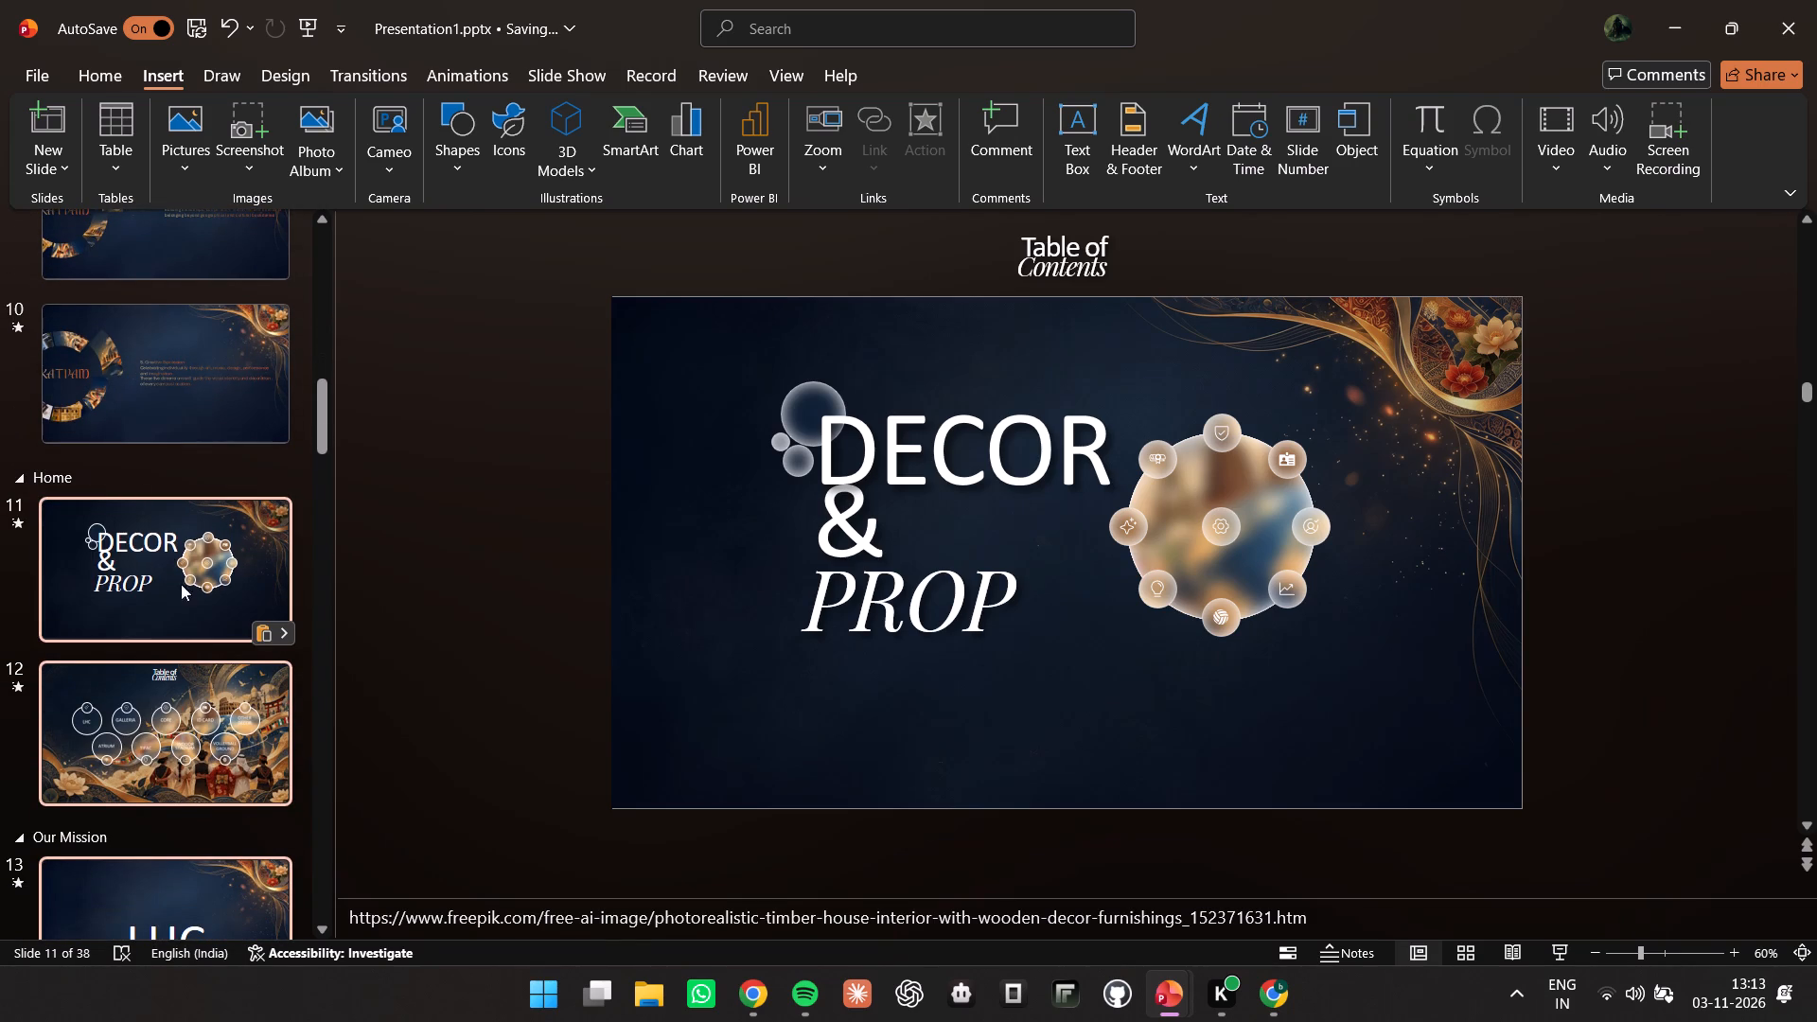
pyautogui.scroll(-13, 248, 584)
pyautogui.scroll(4, 231, 589)
pyautogui.click(213, 533)
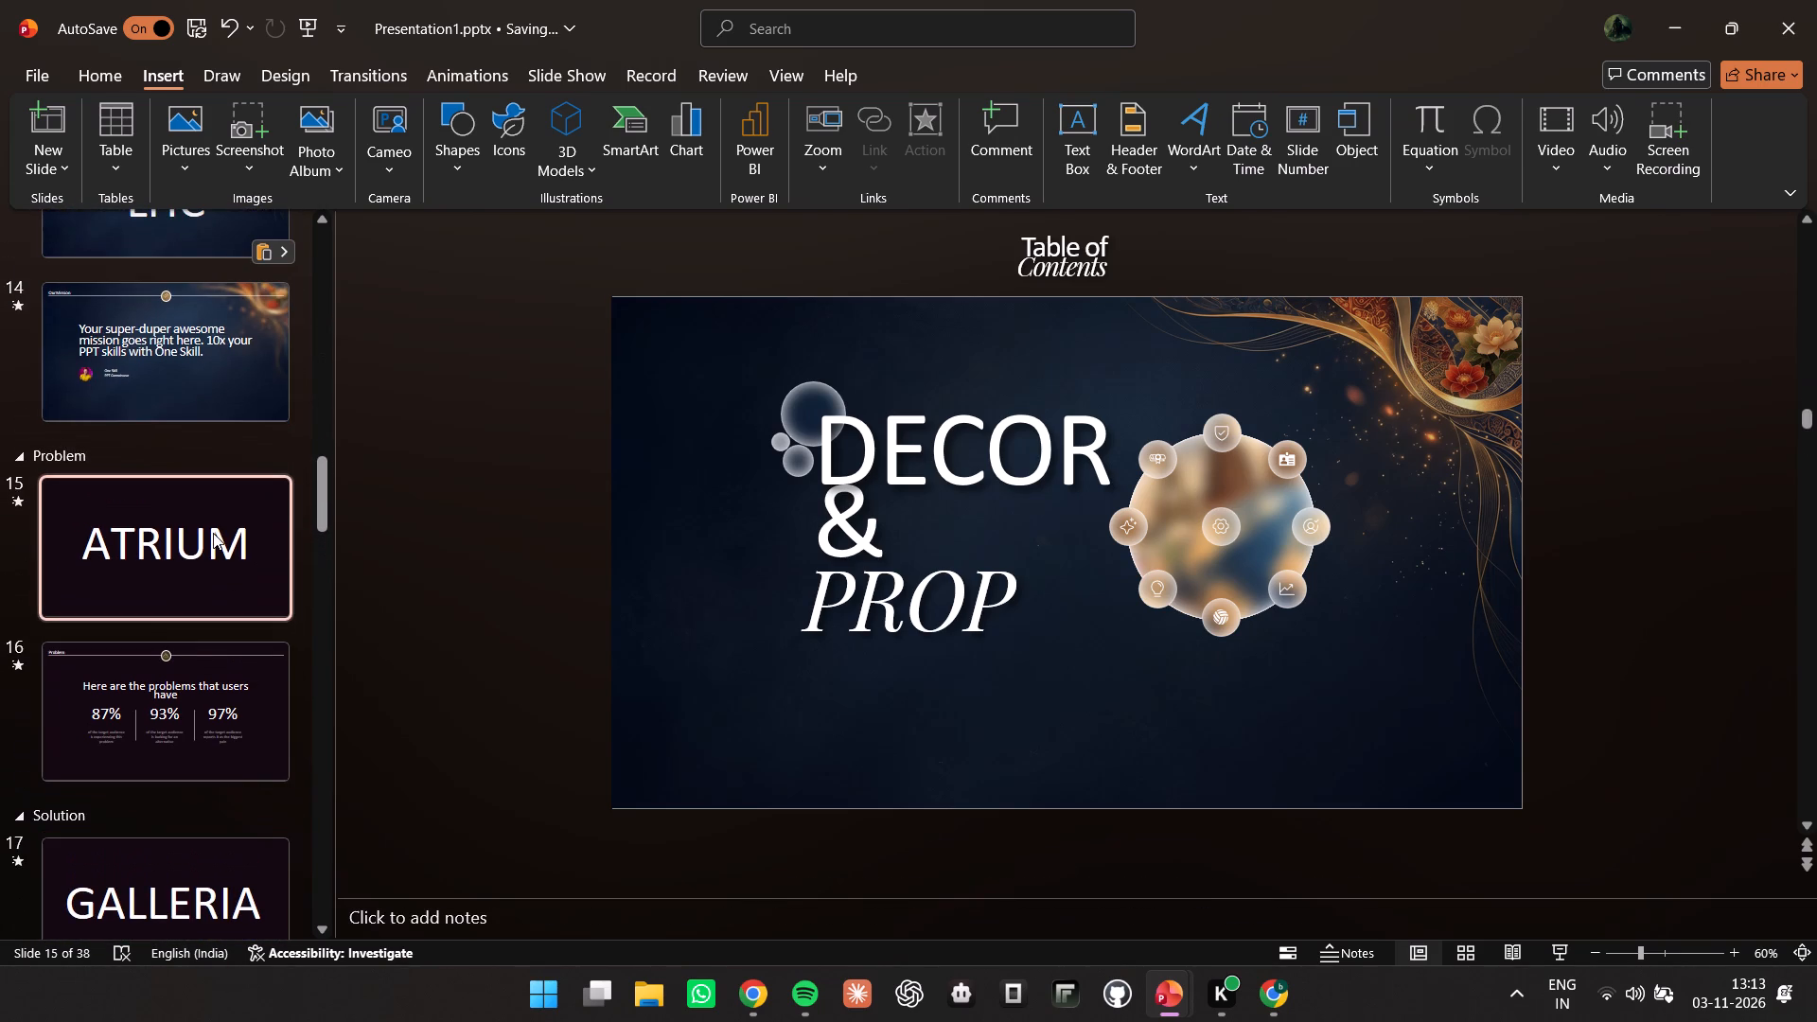
pyautogui.scroll(3, 1105, 363)
pyautogui.scroll(-3, 1041, 490)
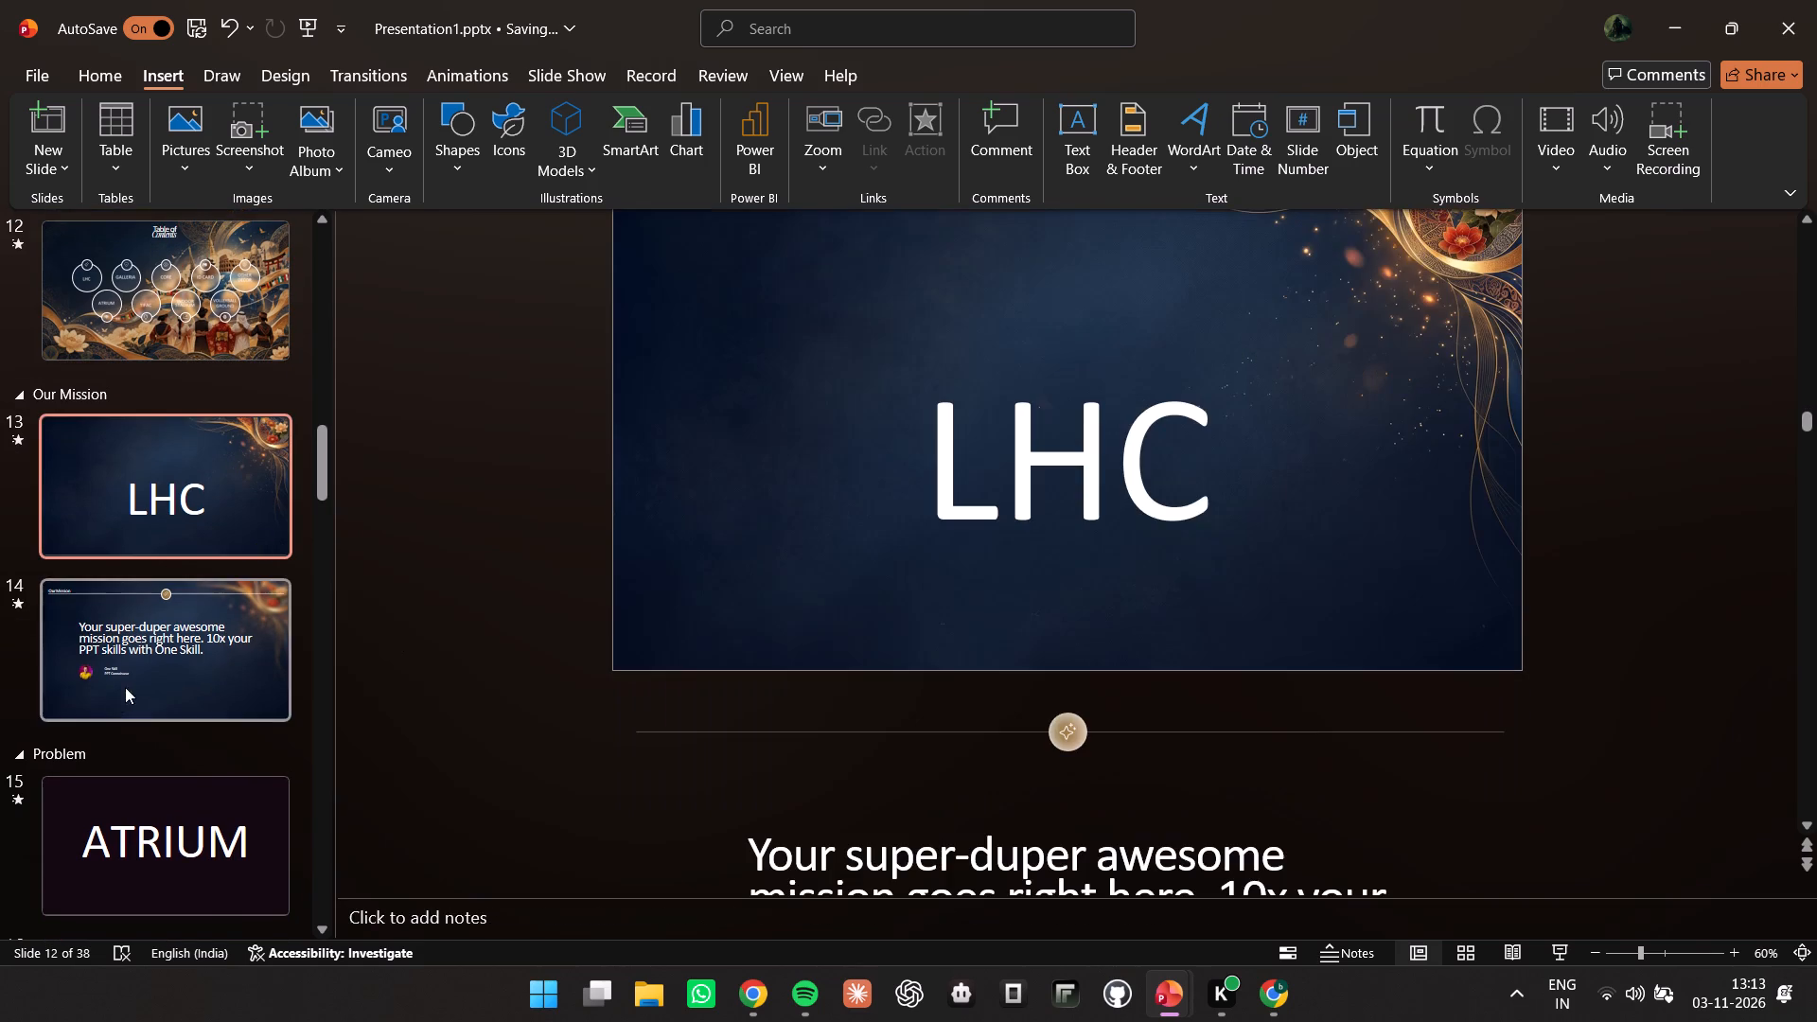
# Fill the ATRIUM slide's background with the picture Minimalist_presentation_slide_ba..._8f4e31b4_2K.jpg from file.
pyautogui.click(144, 796)
pyautogui.rightClick(696, 355)
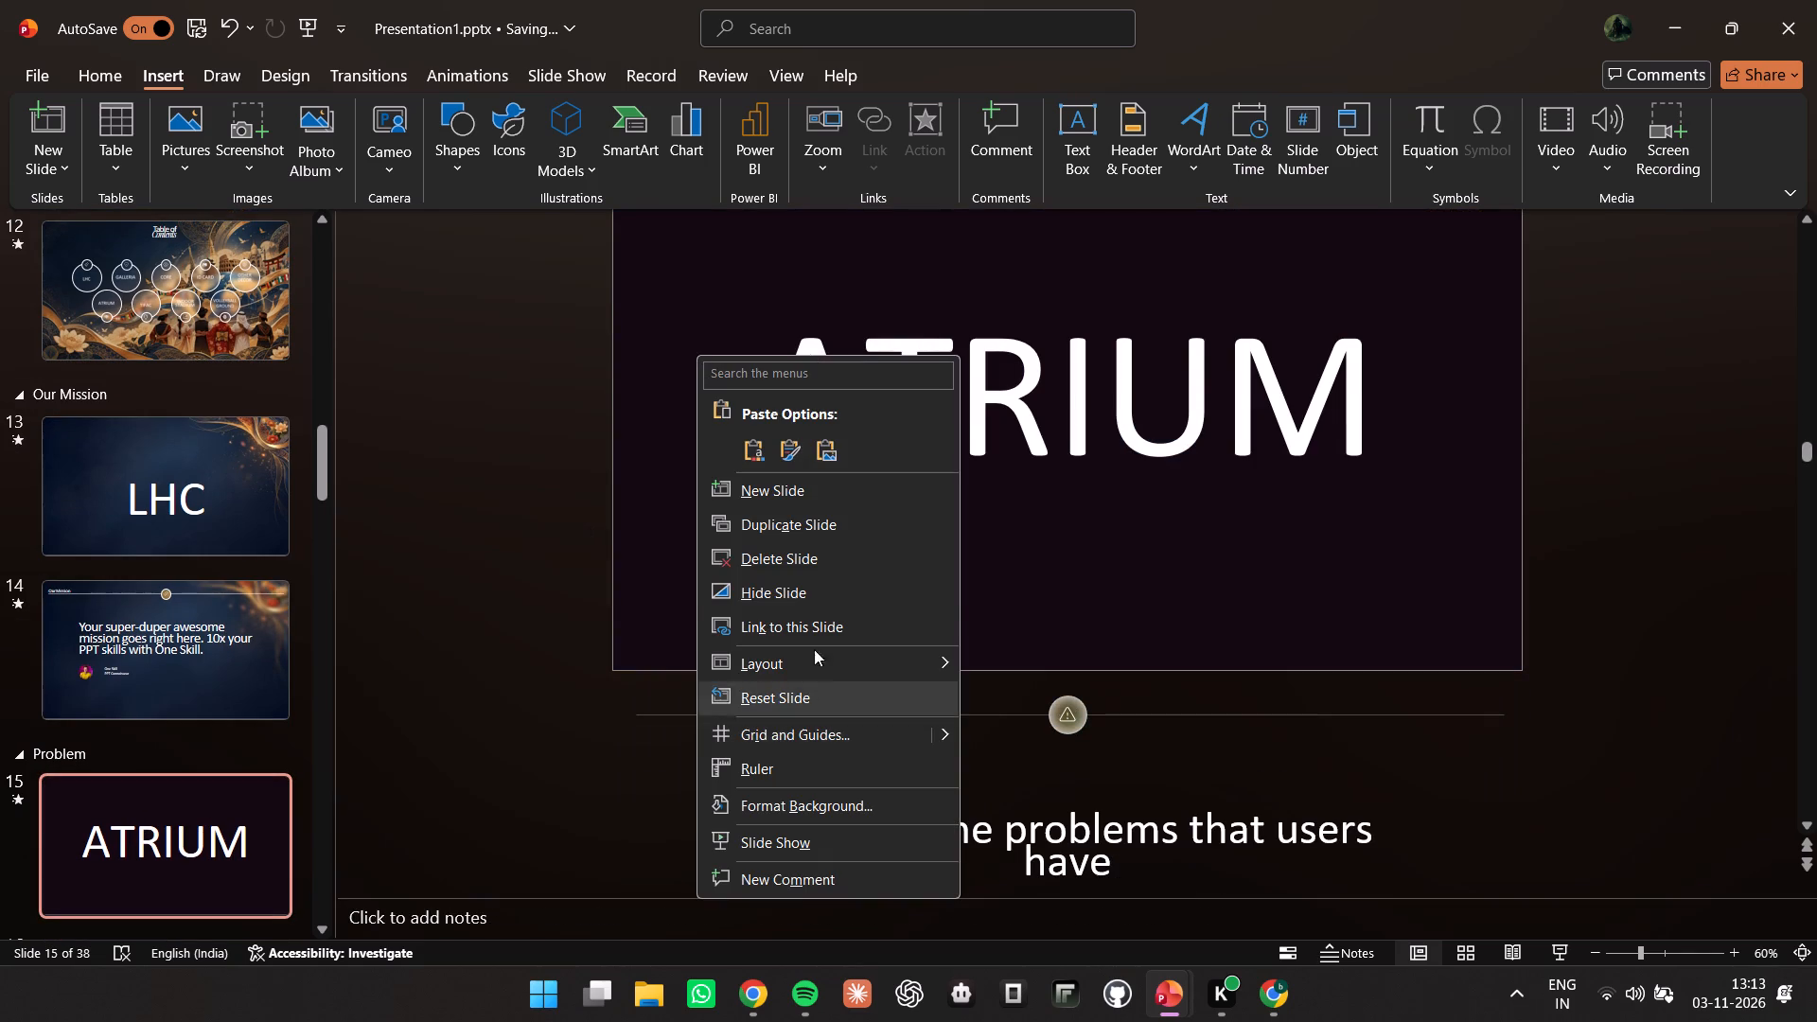
pyautogui.click(830, 793)
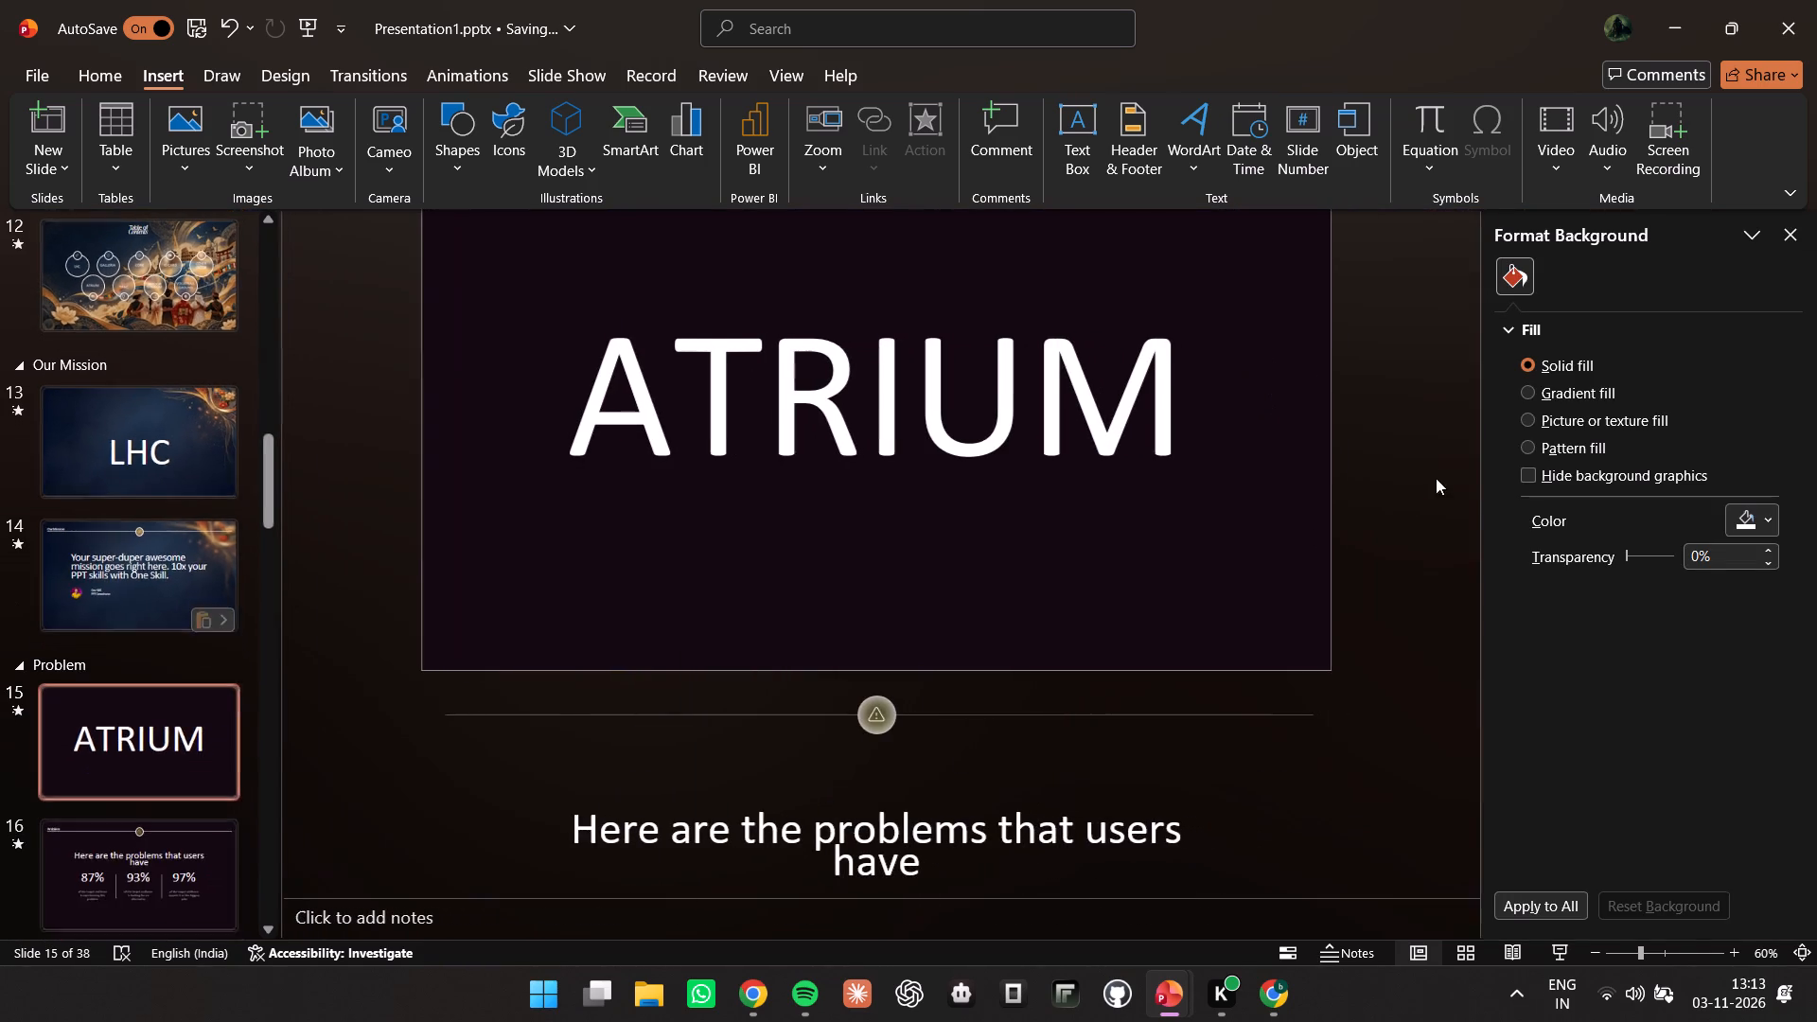
pyautogui.click(1561, 432)
pyautogui.click(1559, 419)
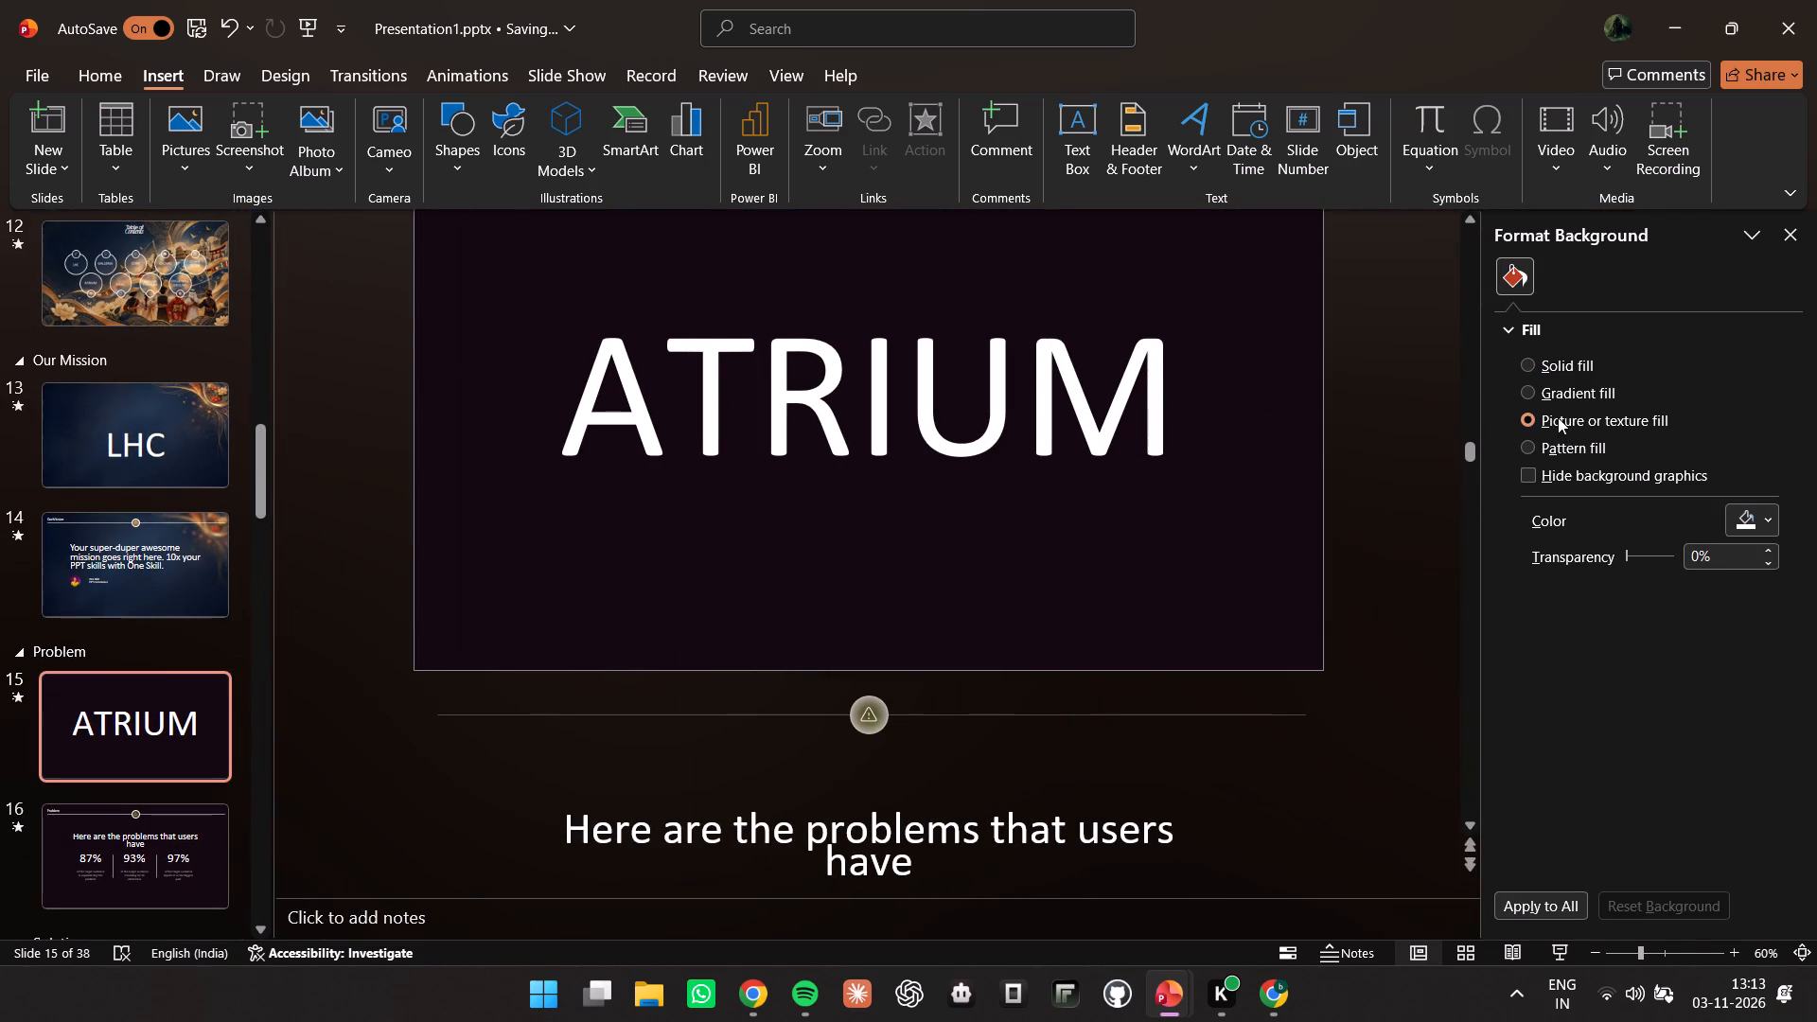
pyautogui.click(1581, 531)
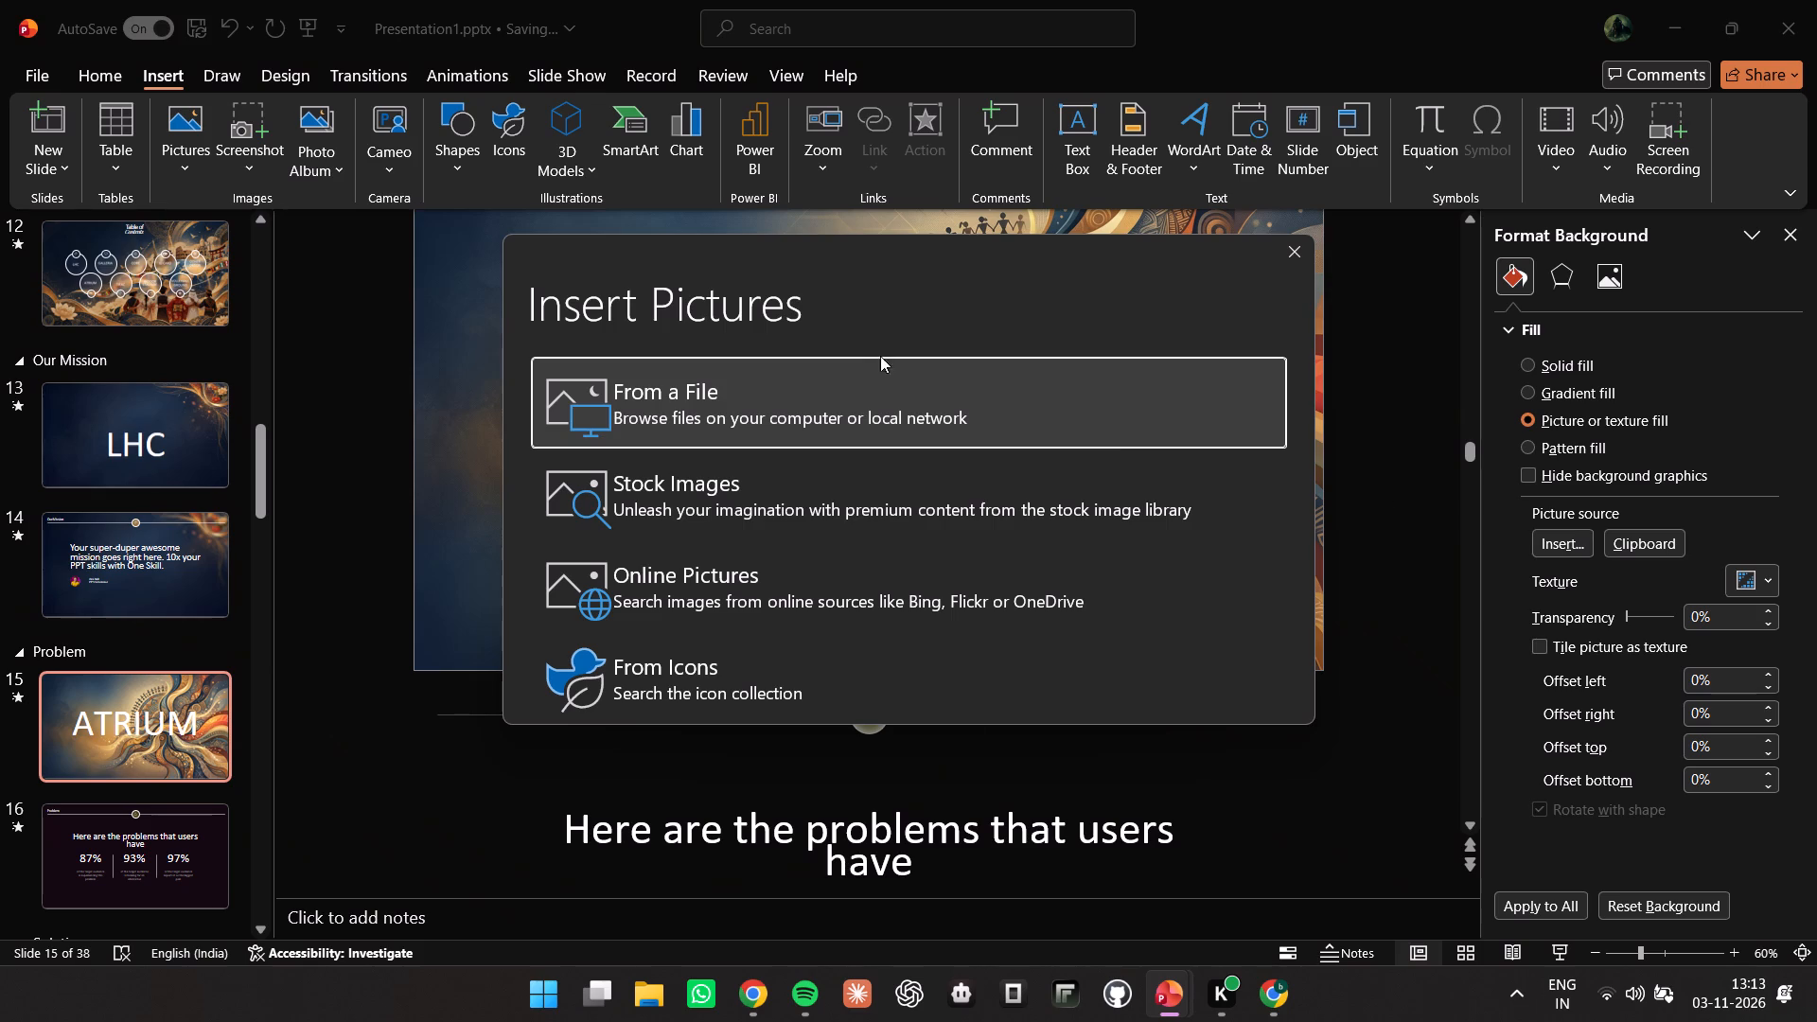
pyautogui.click(837, 400)
pyautogui.click(823, 252)
pyautogui.click(833, 467)
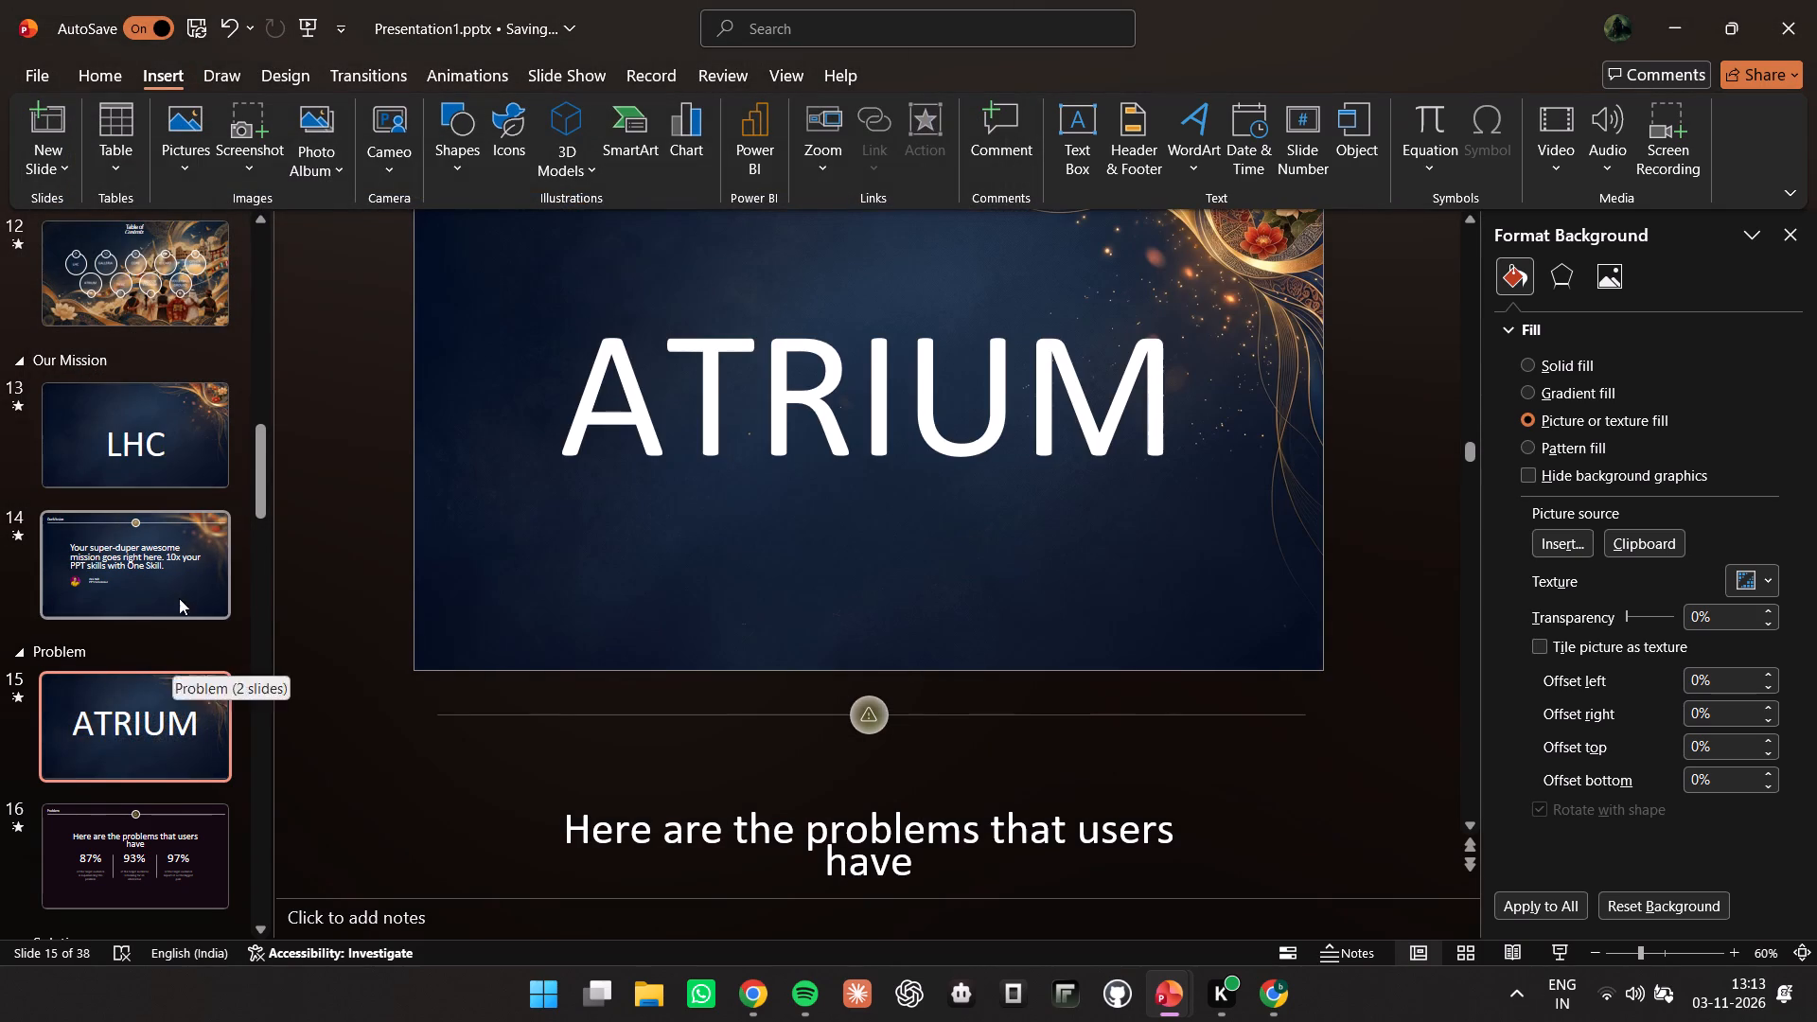
# Check slide 14's background effect, and fill slide 16's background with Minimalist_presentation_slide_ba..._8f4e31b4_2K.jpg from file.
pyautogui.click(198, 555)
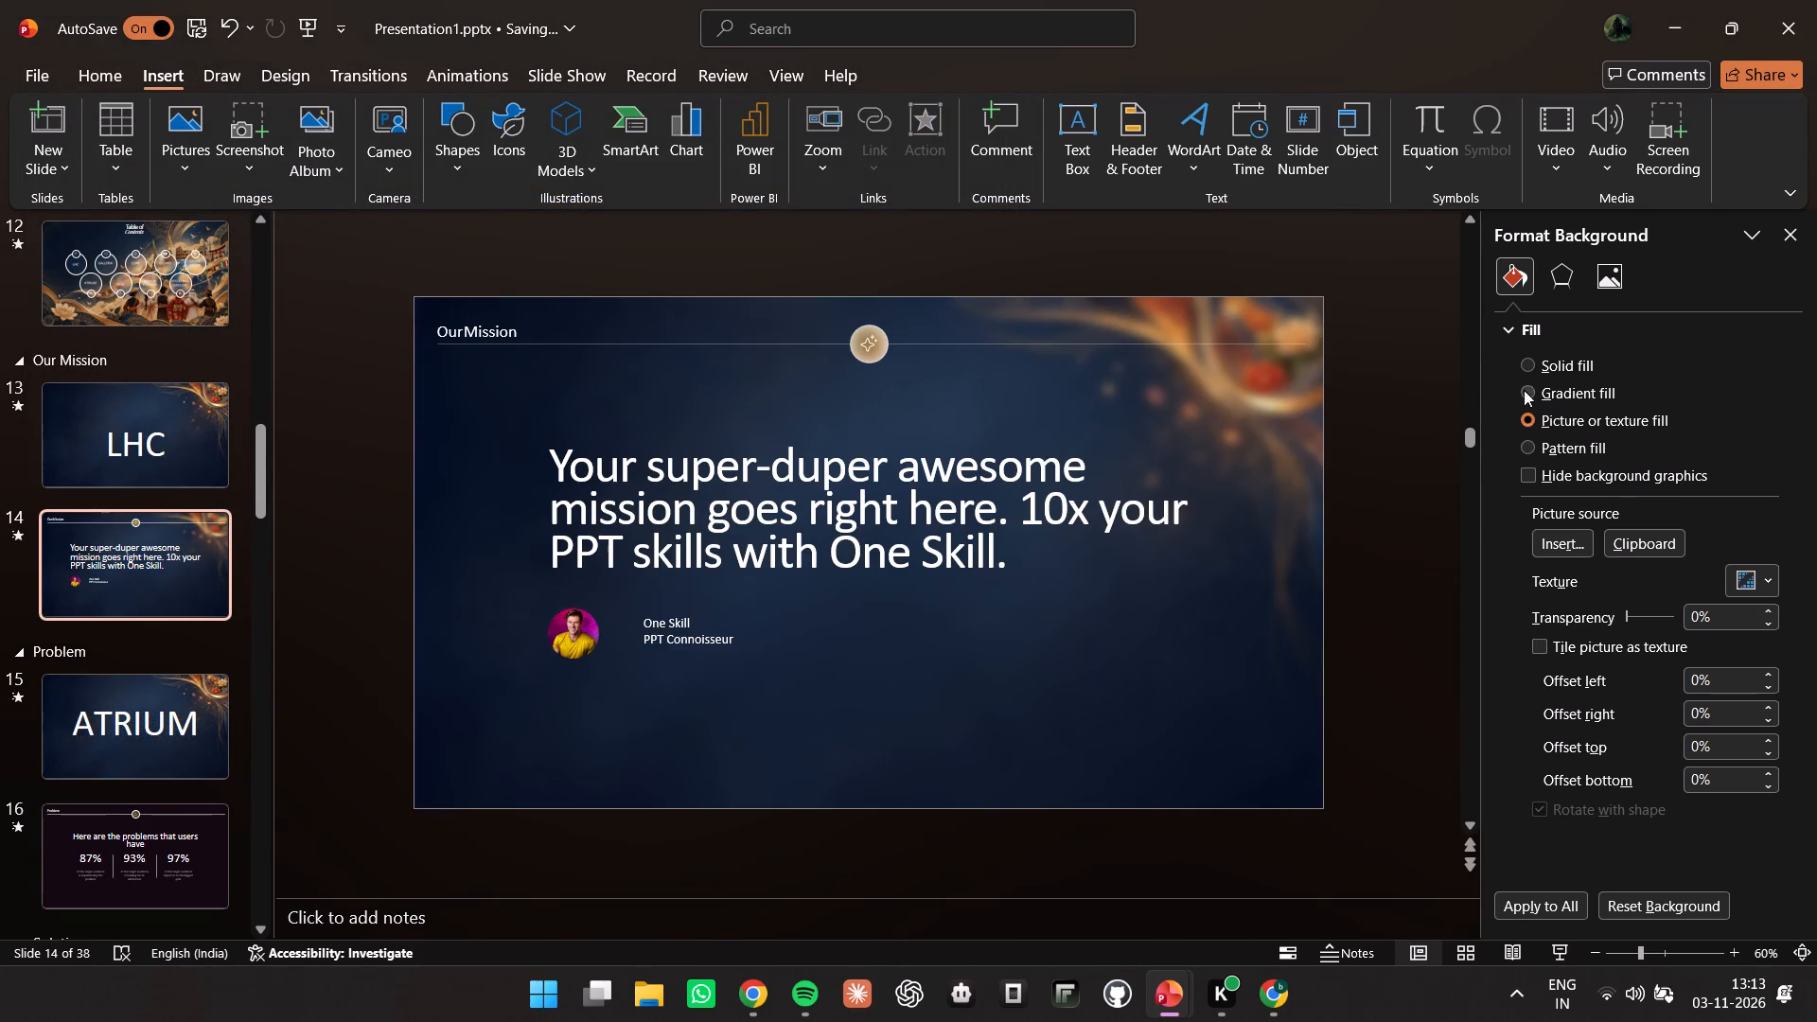
pyautogui.click(1552, 273)
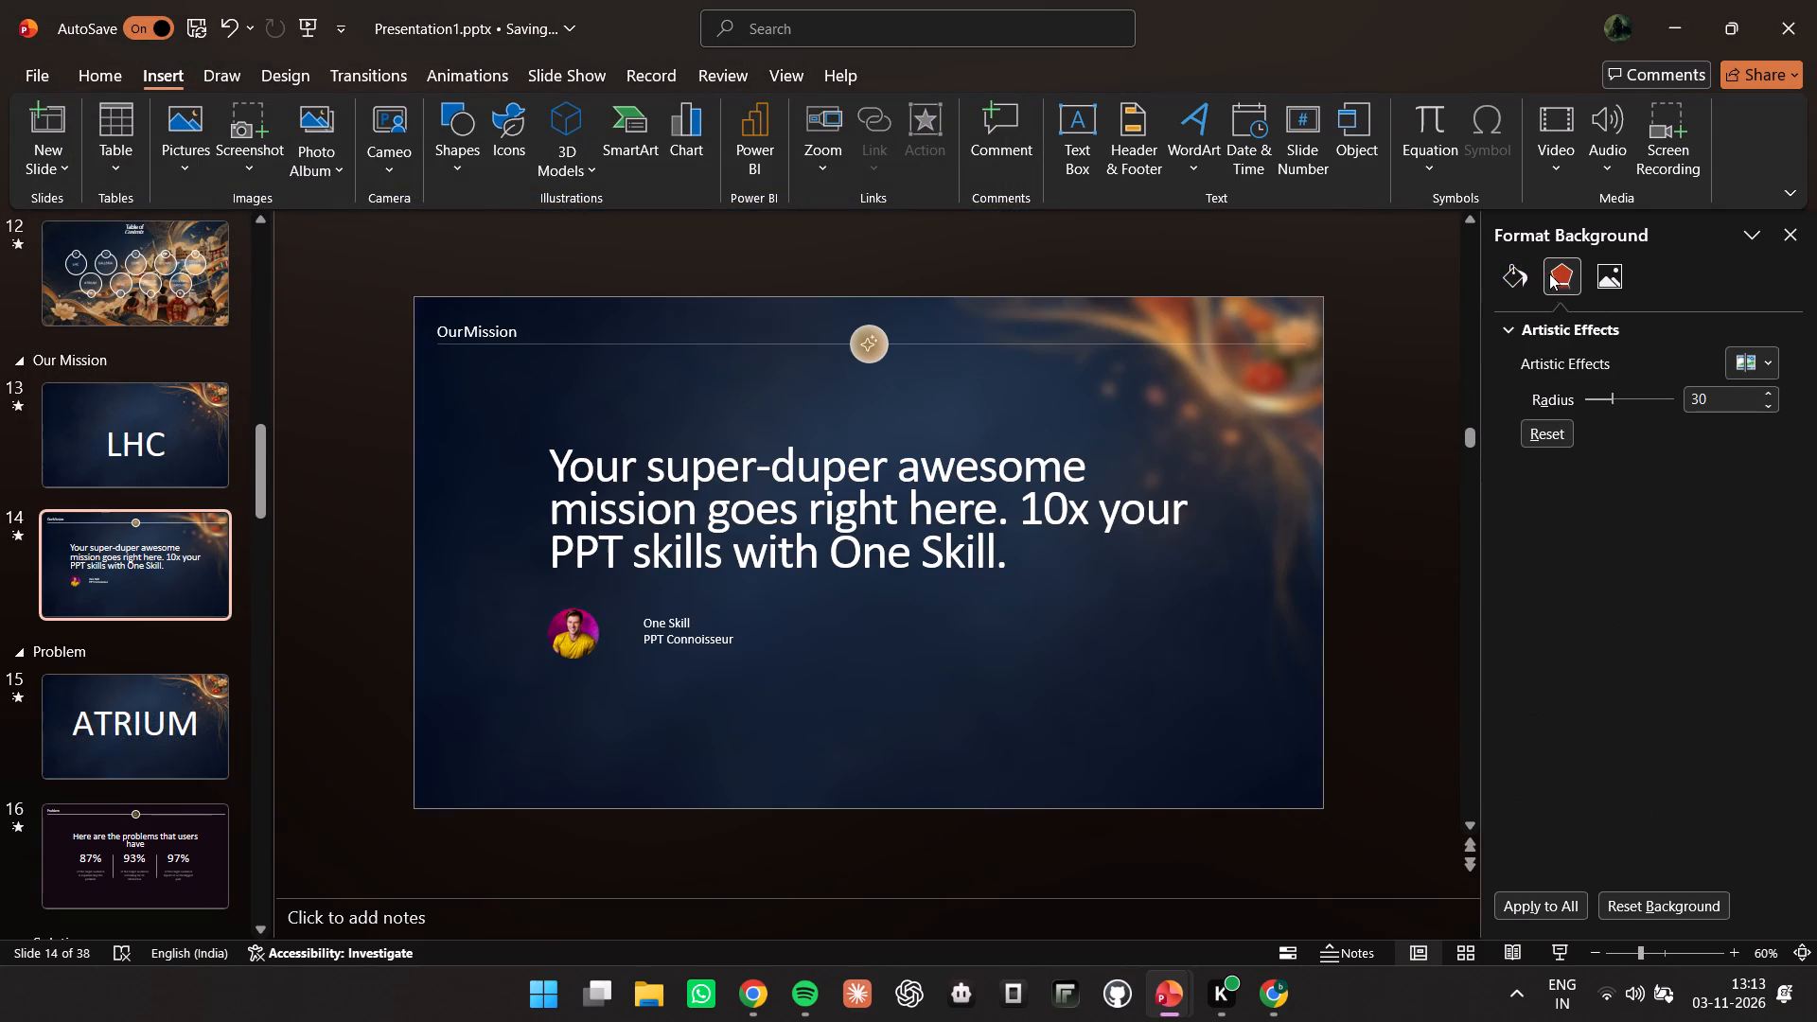
pyautogui.click(1529, 269)
pyautogui.click(144, 852)
pyautogui.rightClick(502, 531)
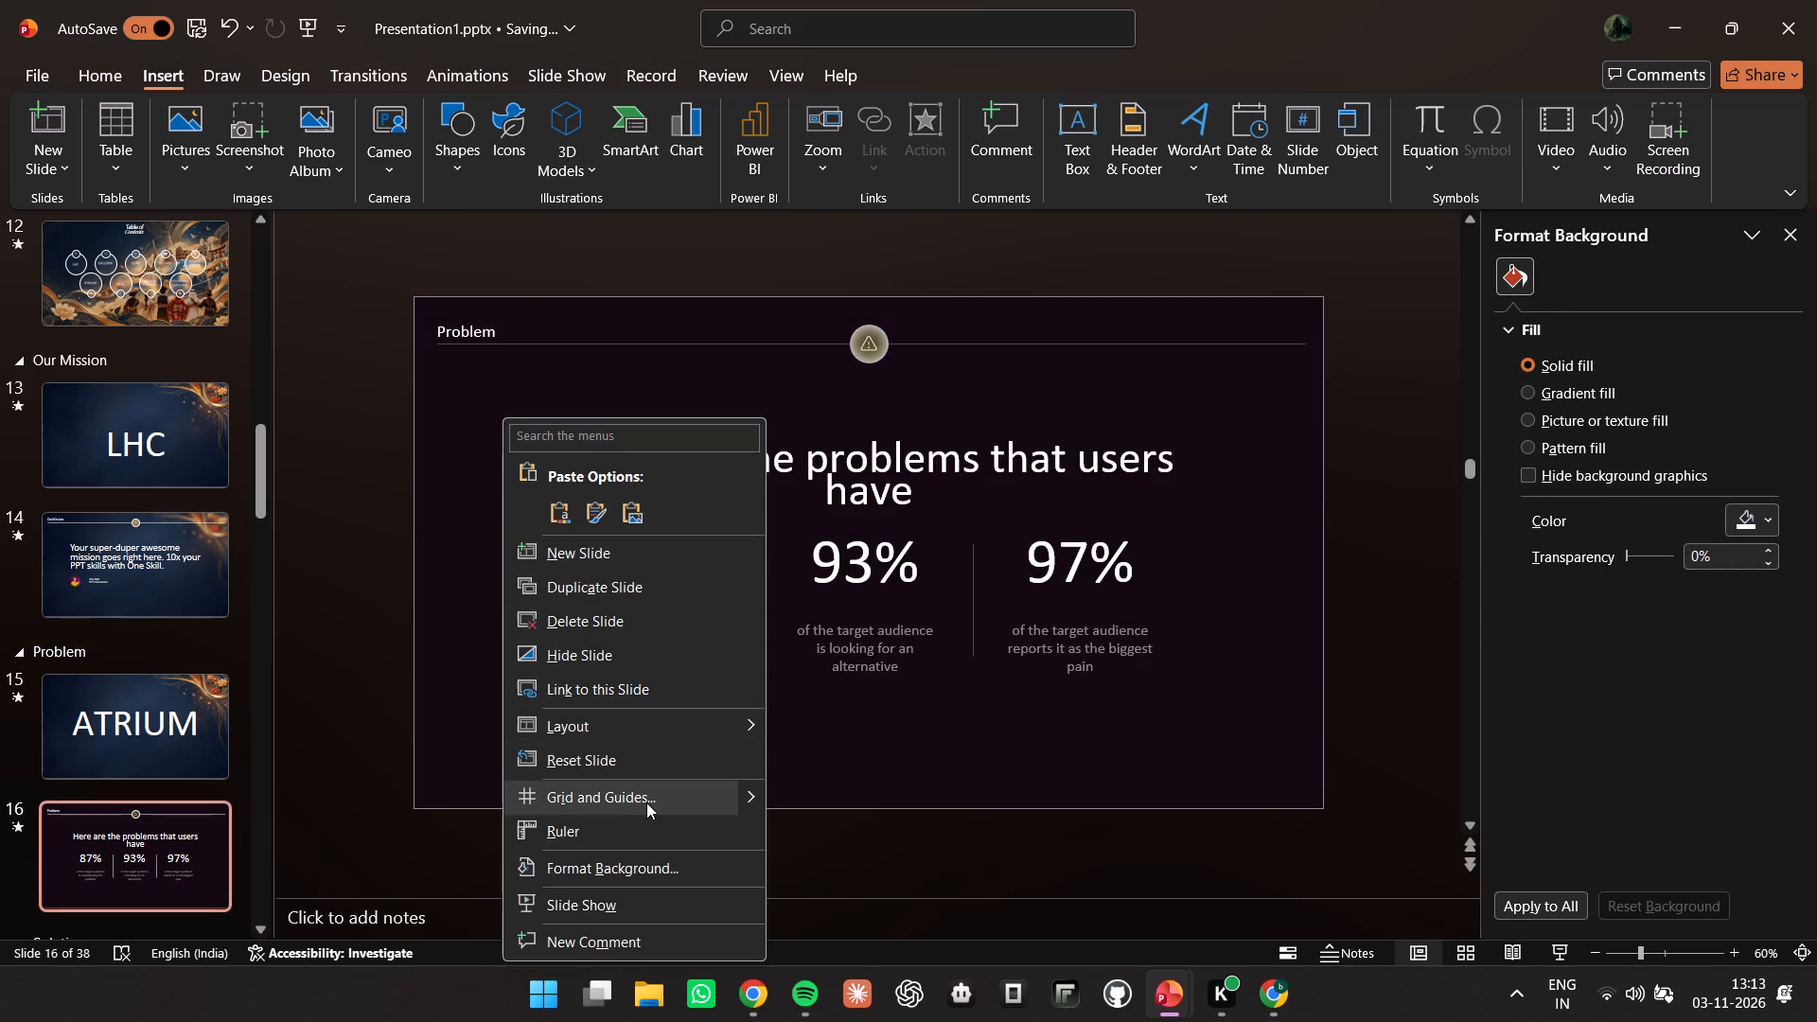
pyautogui.click(660, 881)
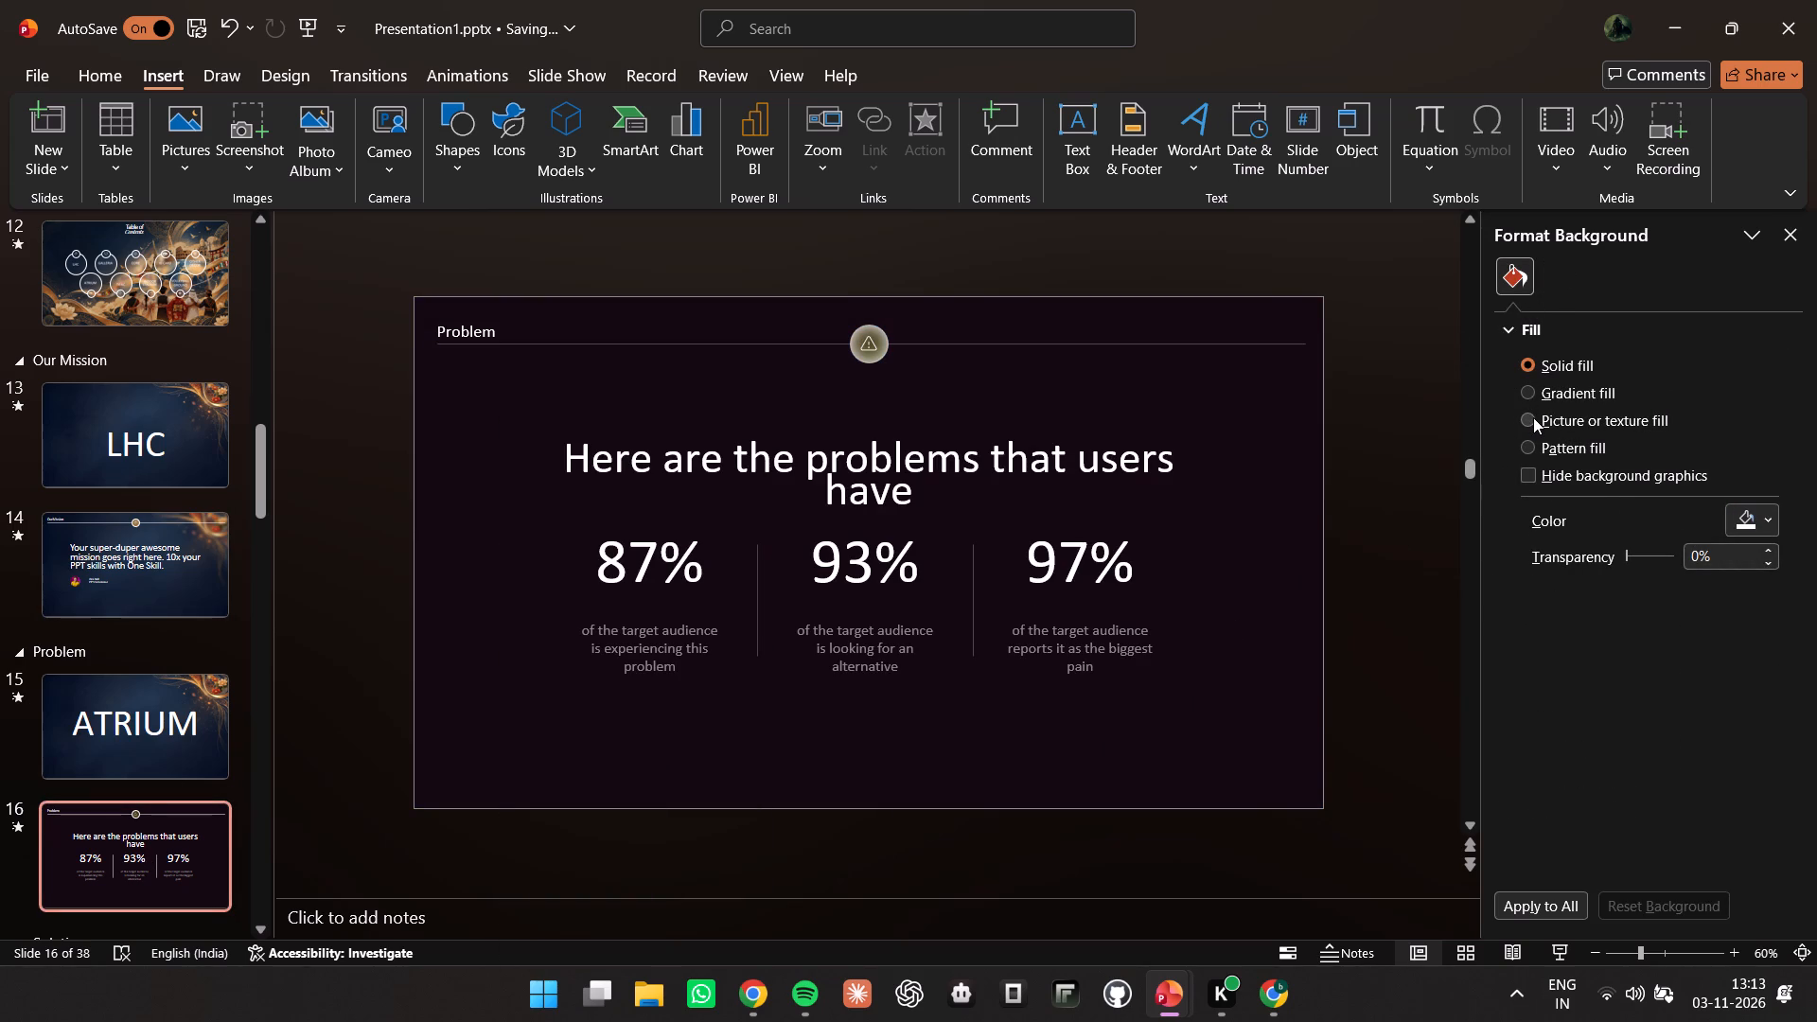
pyautogui.click(1533, 417)
pyautogui.click(1579, 552)
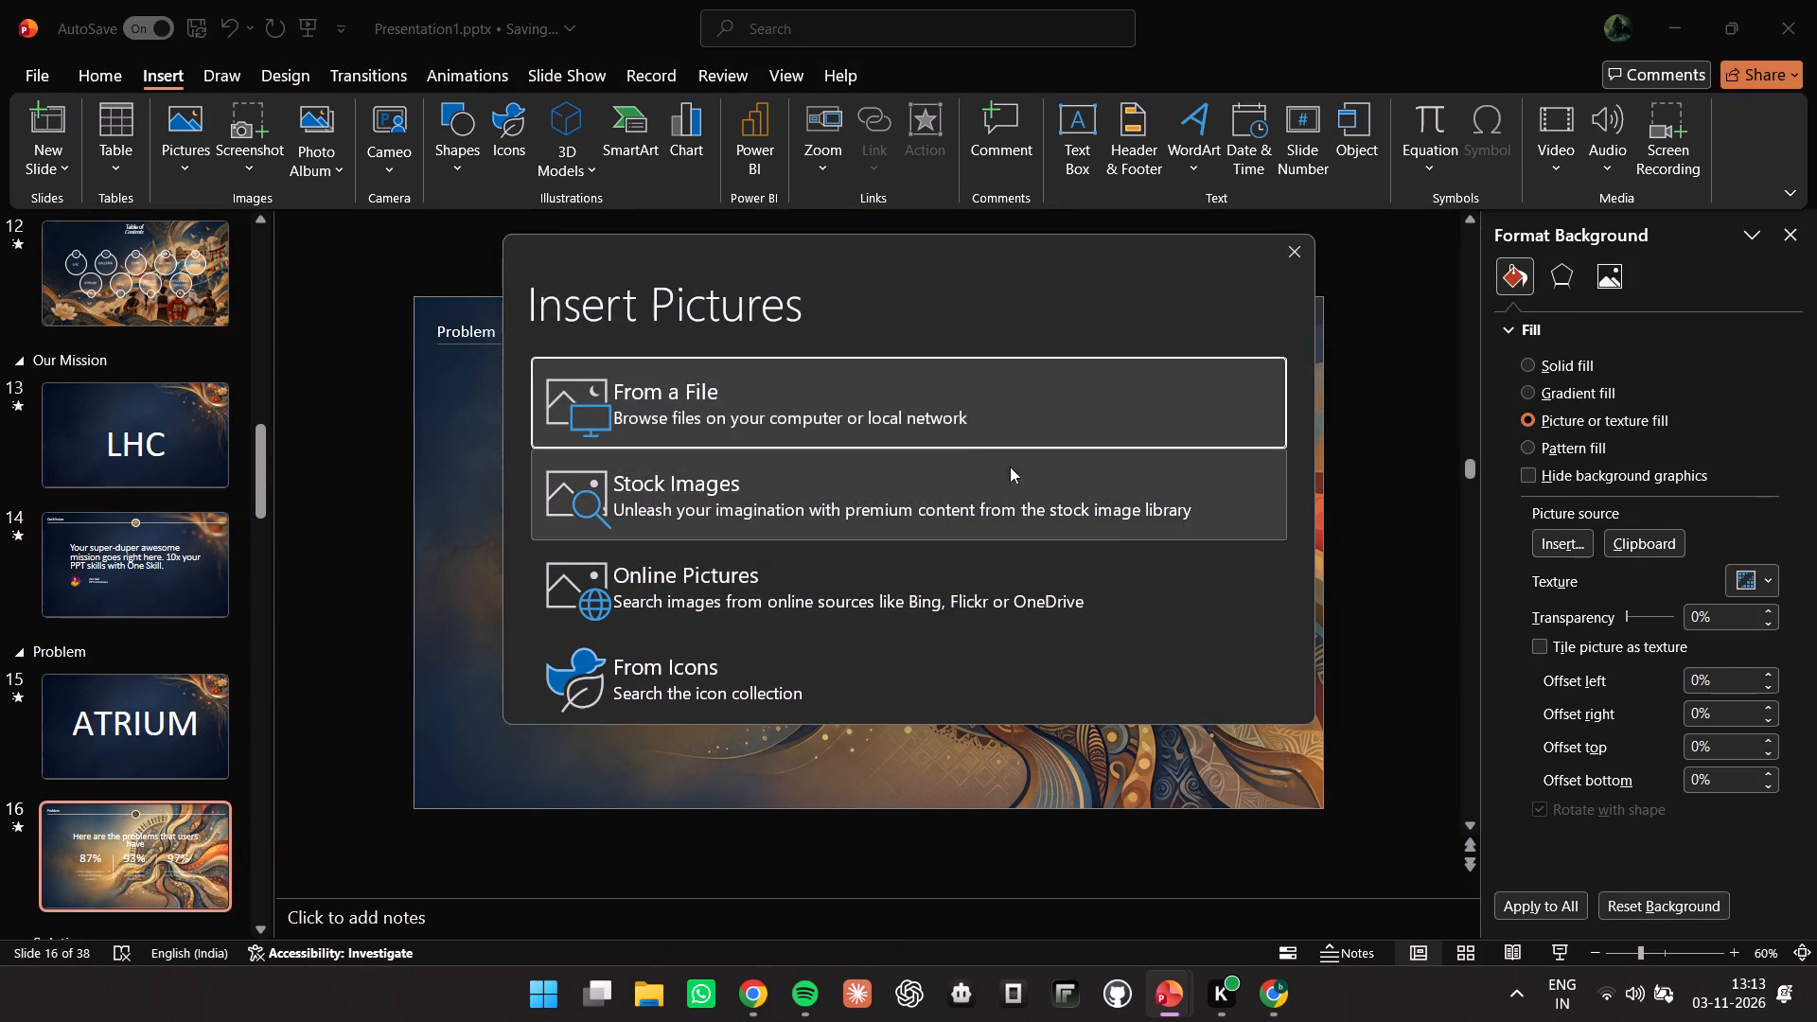
pyautogui.click(955, 408)
pyautogui.click(798, 247)
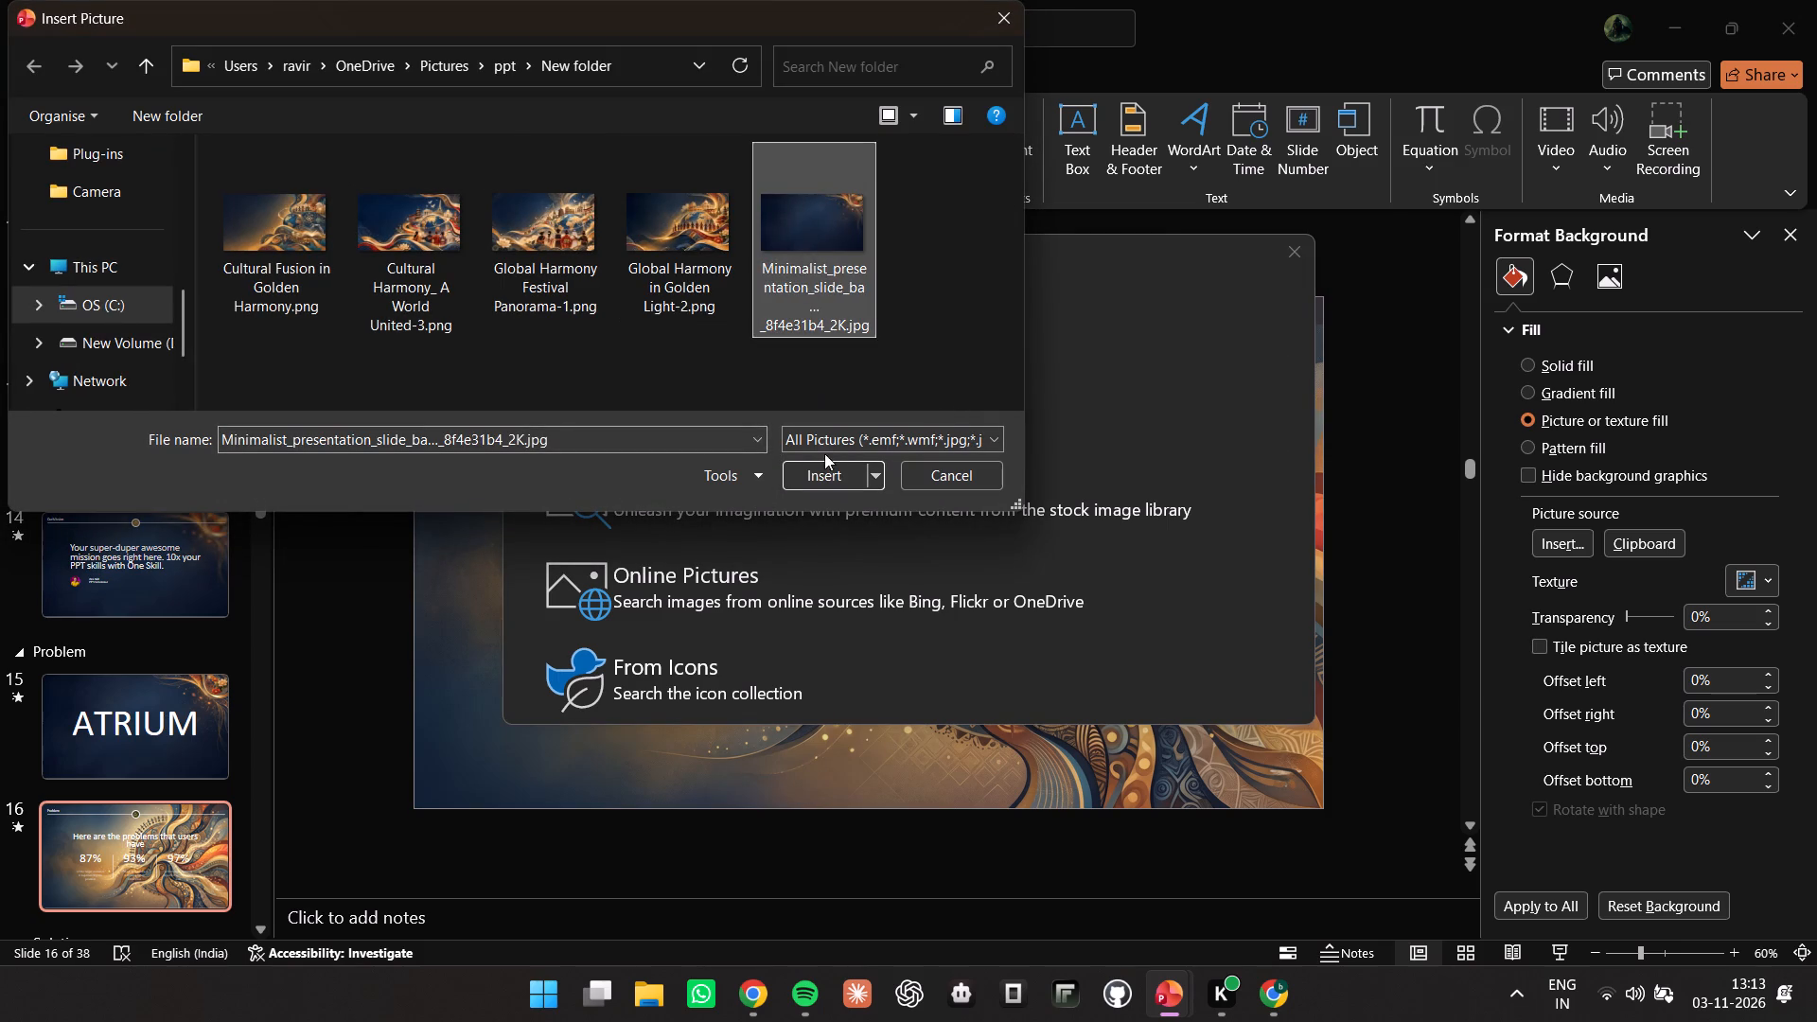
pyautogui.click(828, 467)
# Apply the Blur artistic effect to slide 16's background picture with a radius of 30.
pyautogui.click(1556, 279)
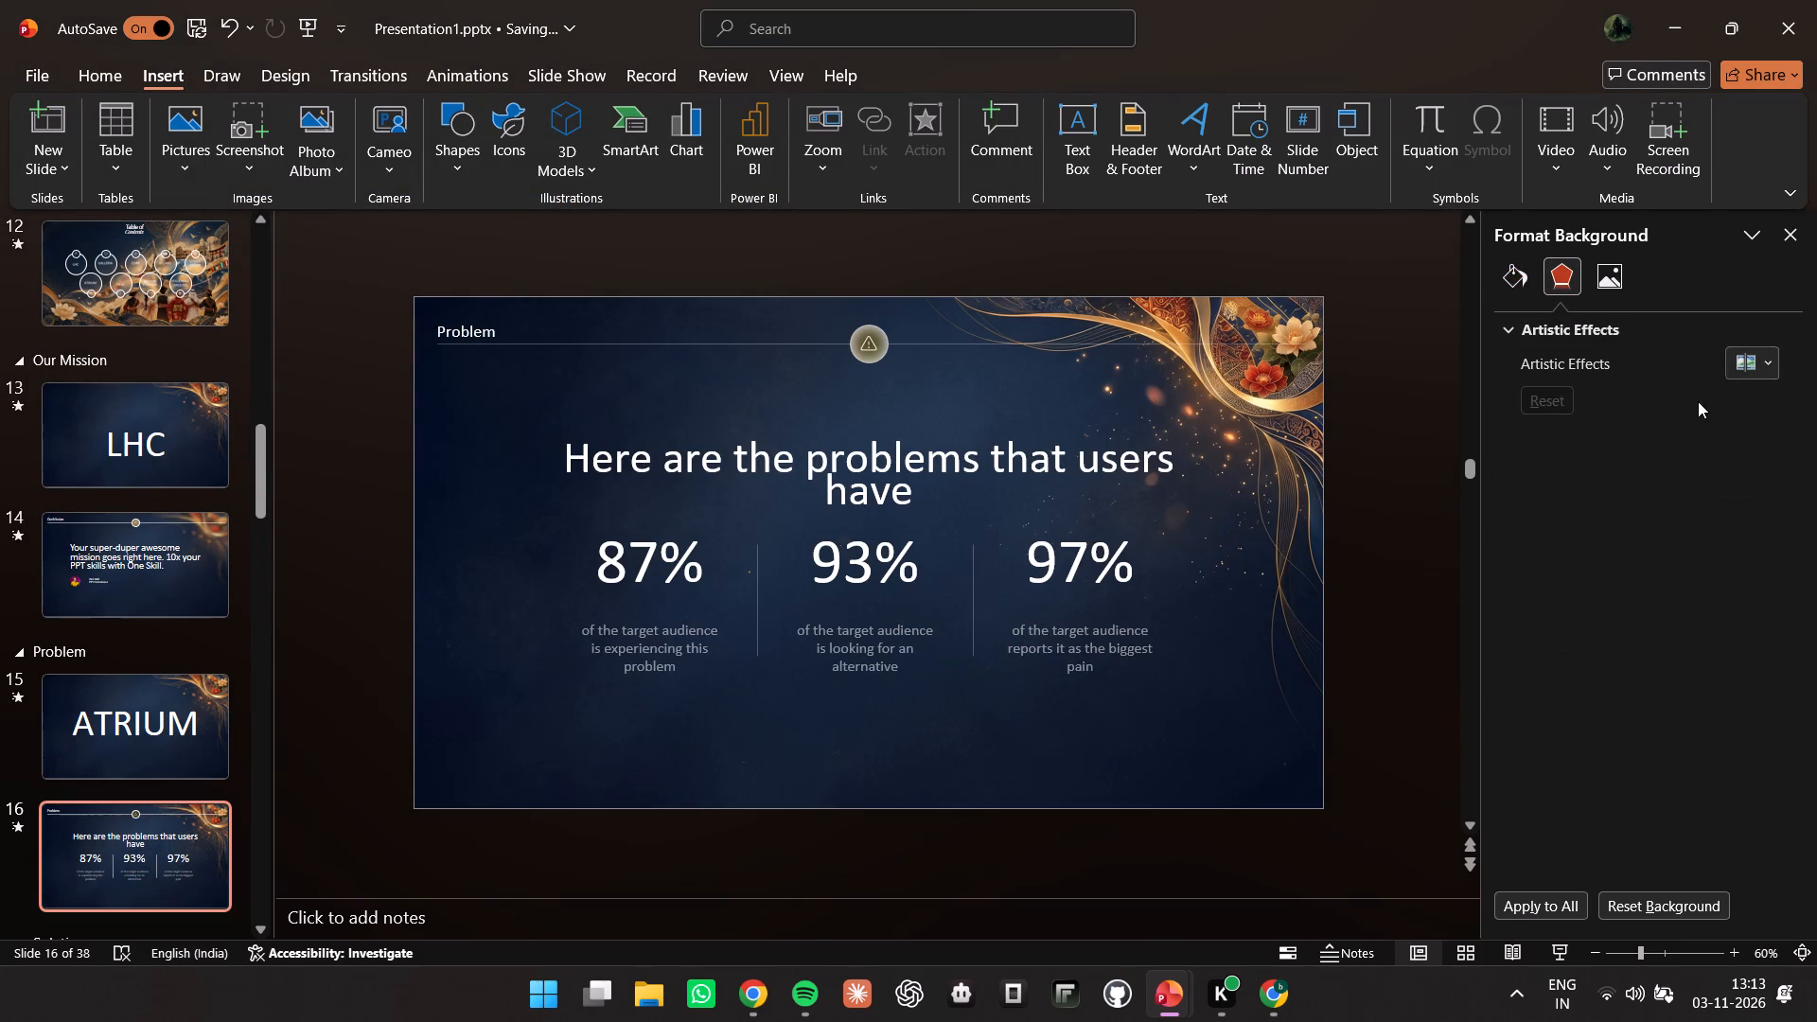
pyautogui.click(1741, 361)
pyautogui.click(1767, 445)
pyautogui.moveTo(1736, 403); pyautogui.dragTo(1563, 408)
pyautogui.write('30')
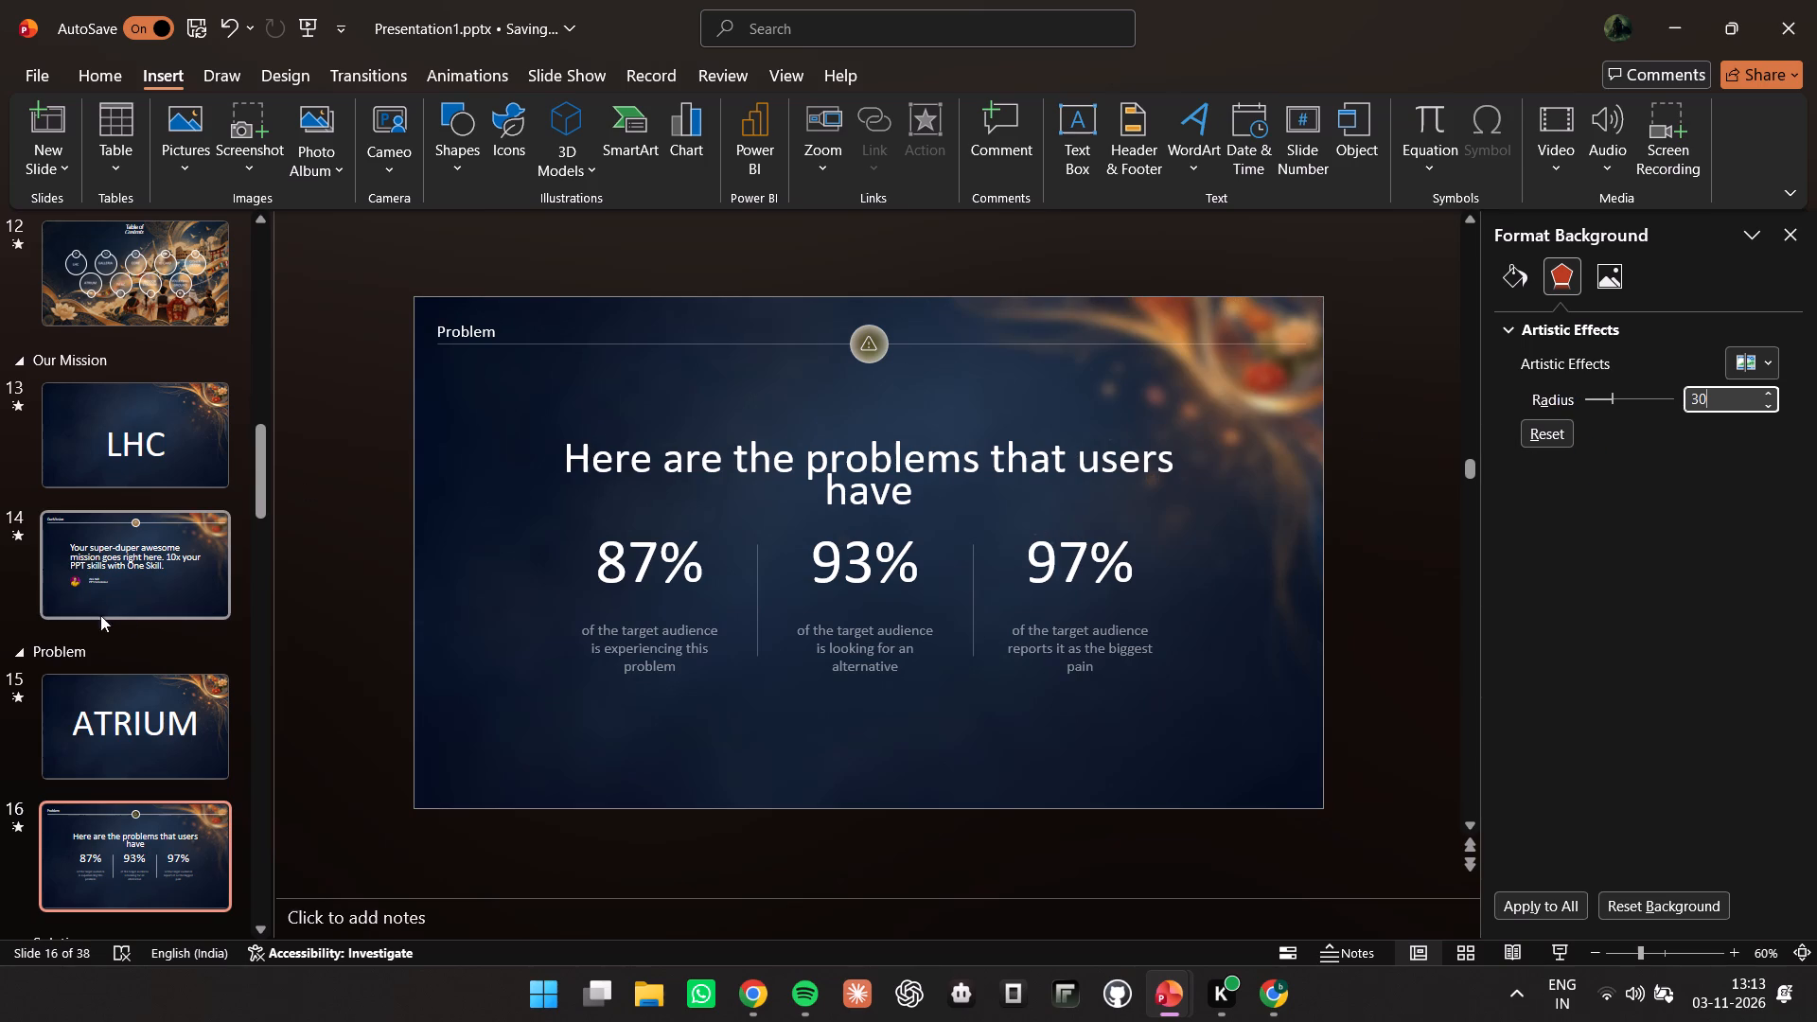
pyautogui.click(155, 846)
# Fill the GALLERIA slide's background with the same Minimalist_presentation_slide picture from file.
pyautogui.scroll(-1, 145, 652)
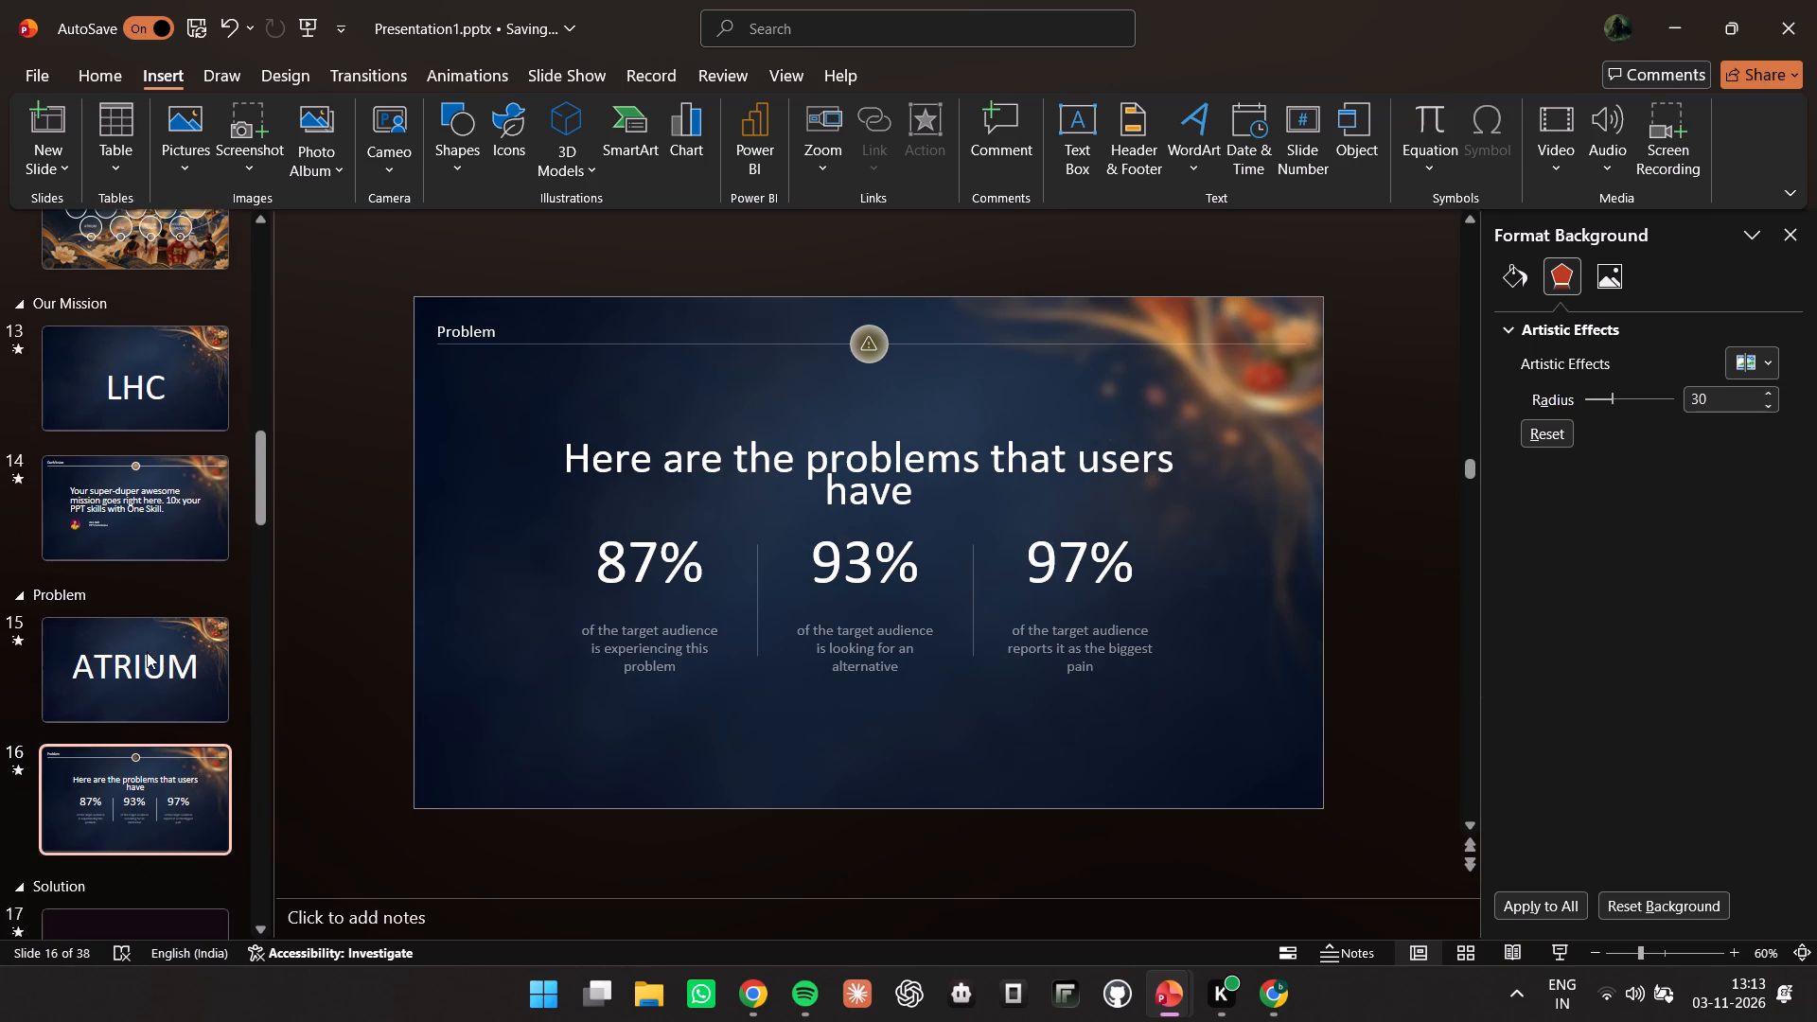
pyautogui.scroll(-4, 145, 678)
pyautogui.click(145, 677)
pyautogui.rightClick(1149, 286)
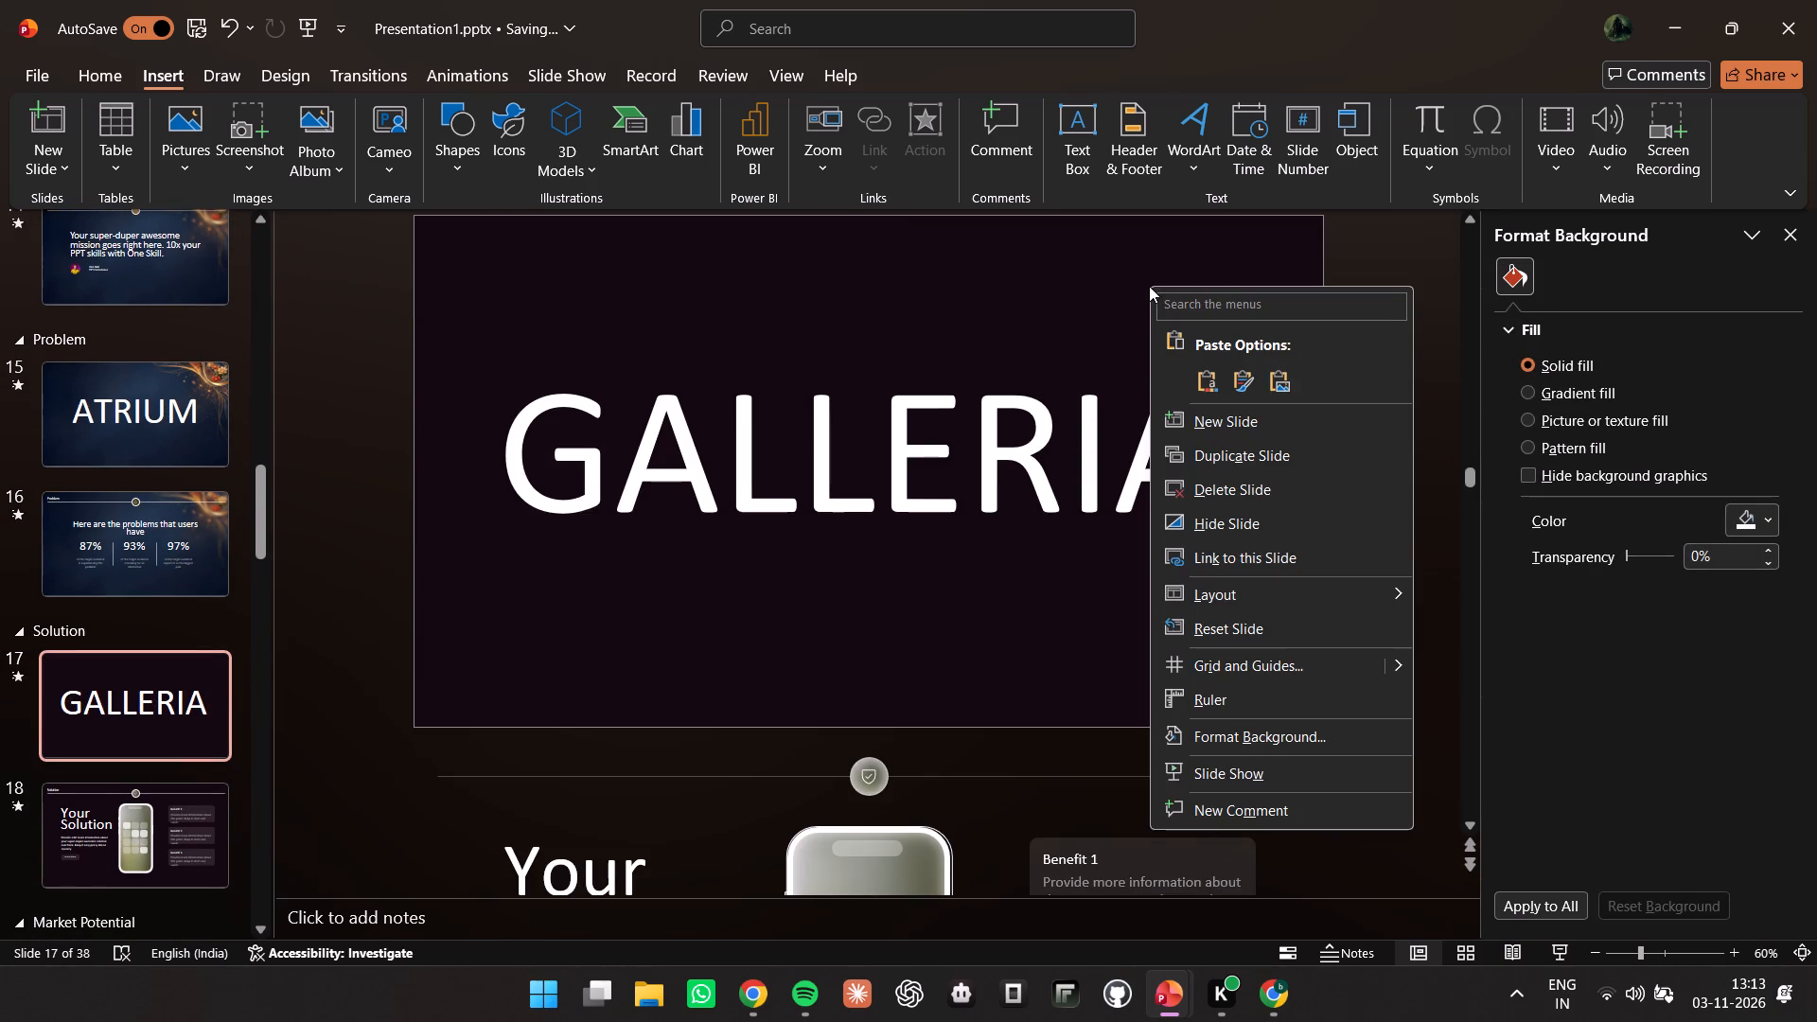
pyautogui.click(1568, 392)
pyautogui.click(1573, 421)
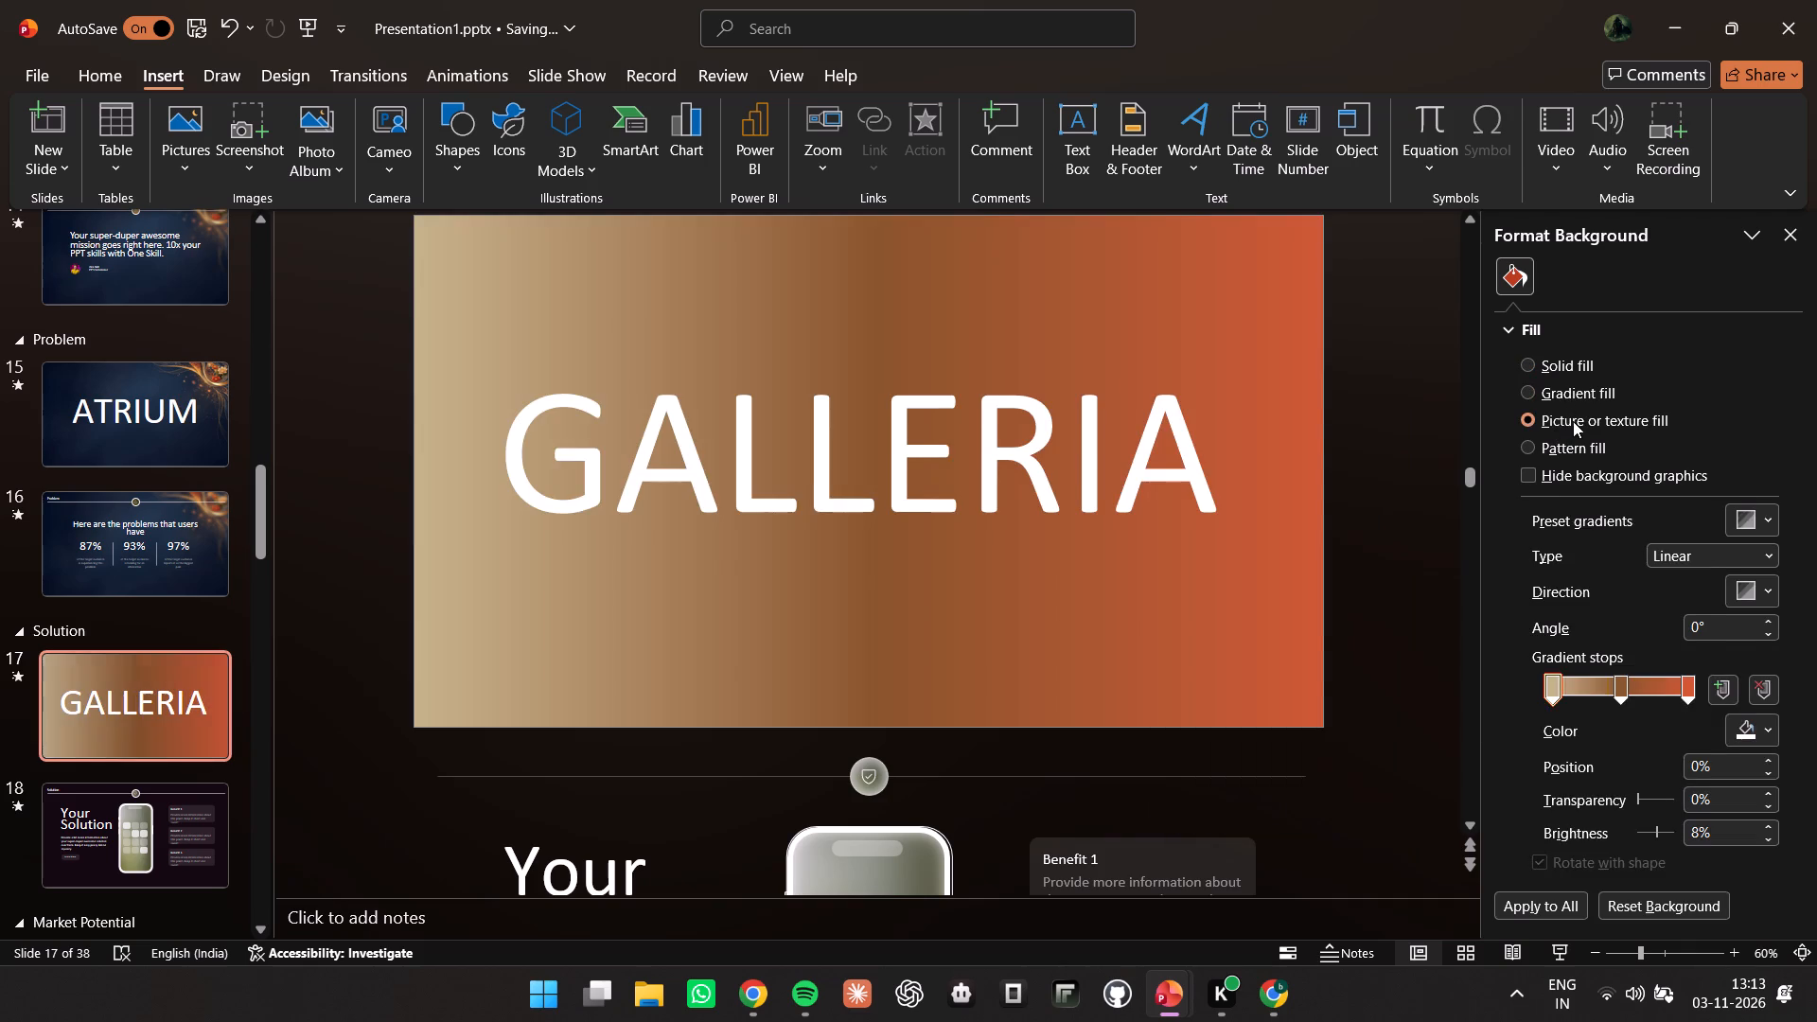
pyautogui.click(1581, 541)
pyautogui.click(1094, 389)
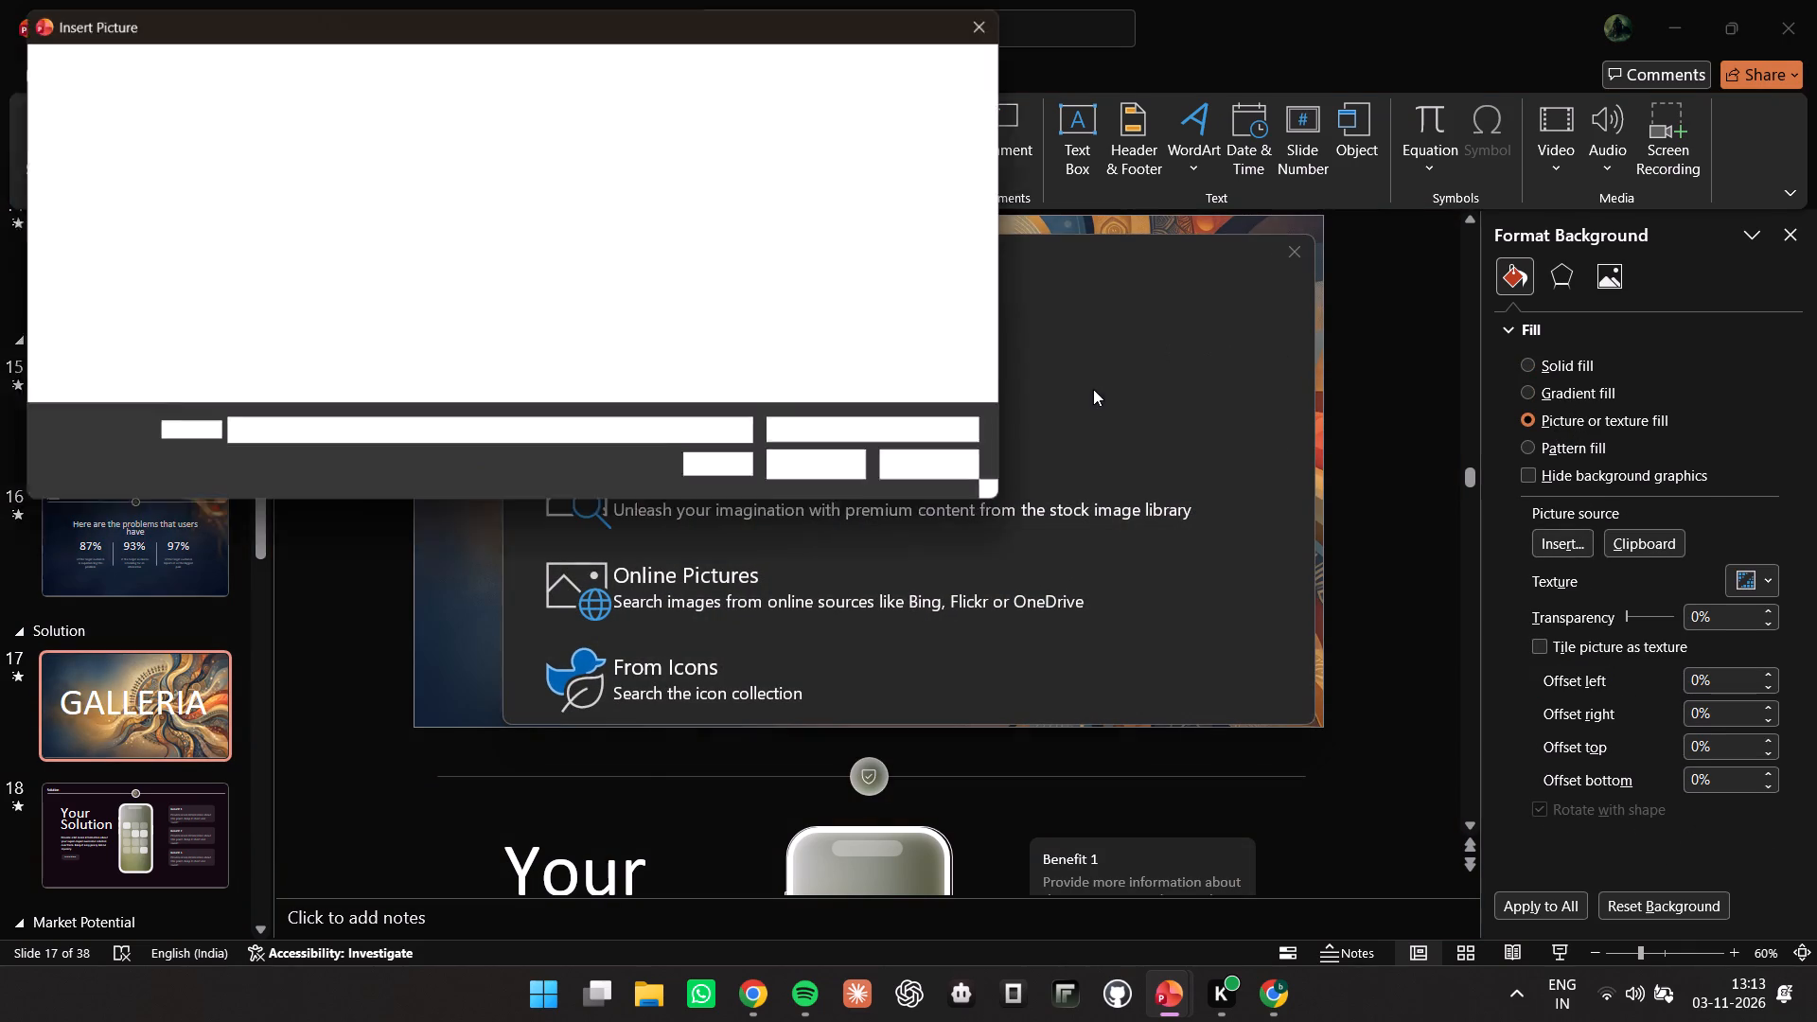
pyautogui.click(841, 219)
pyautogui.click(839, 485)
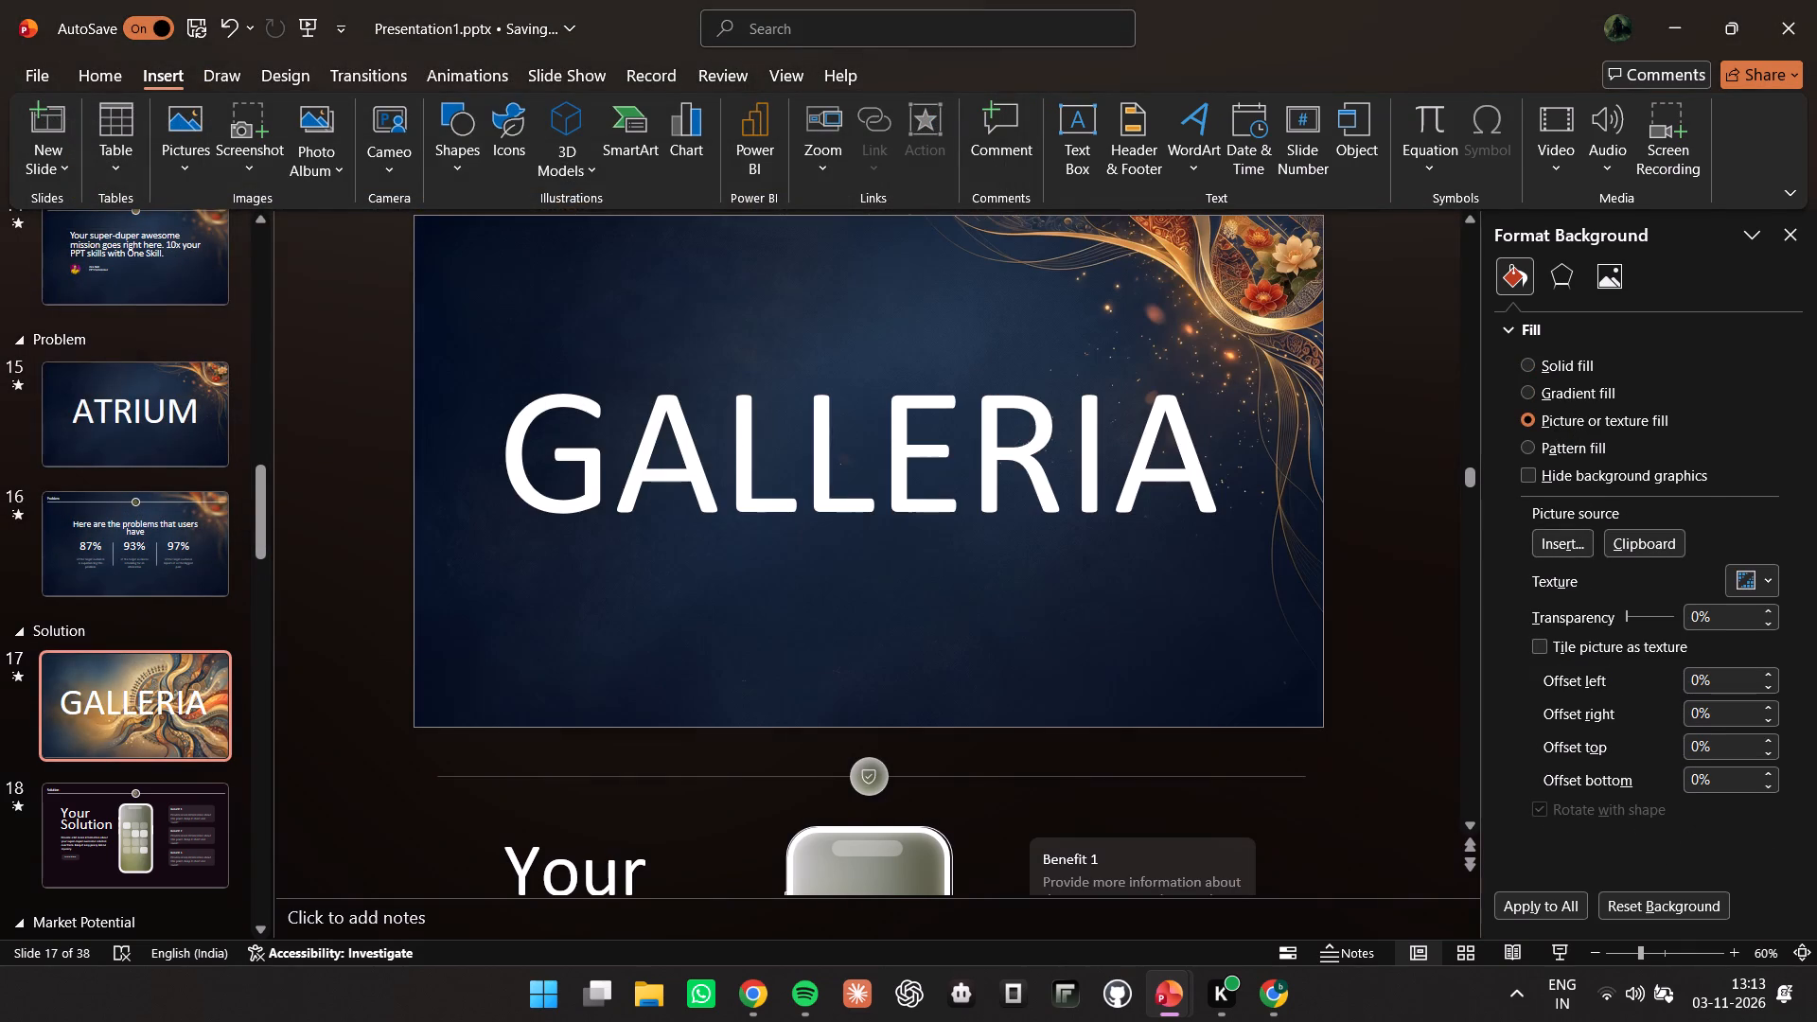
# Apply the Blur artistic effect to the GALLERIA slide's background picture.
pyautogui.click(1575, 287)
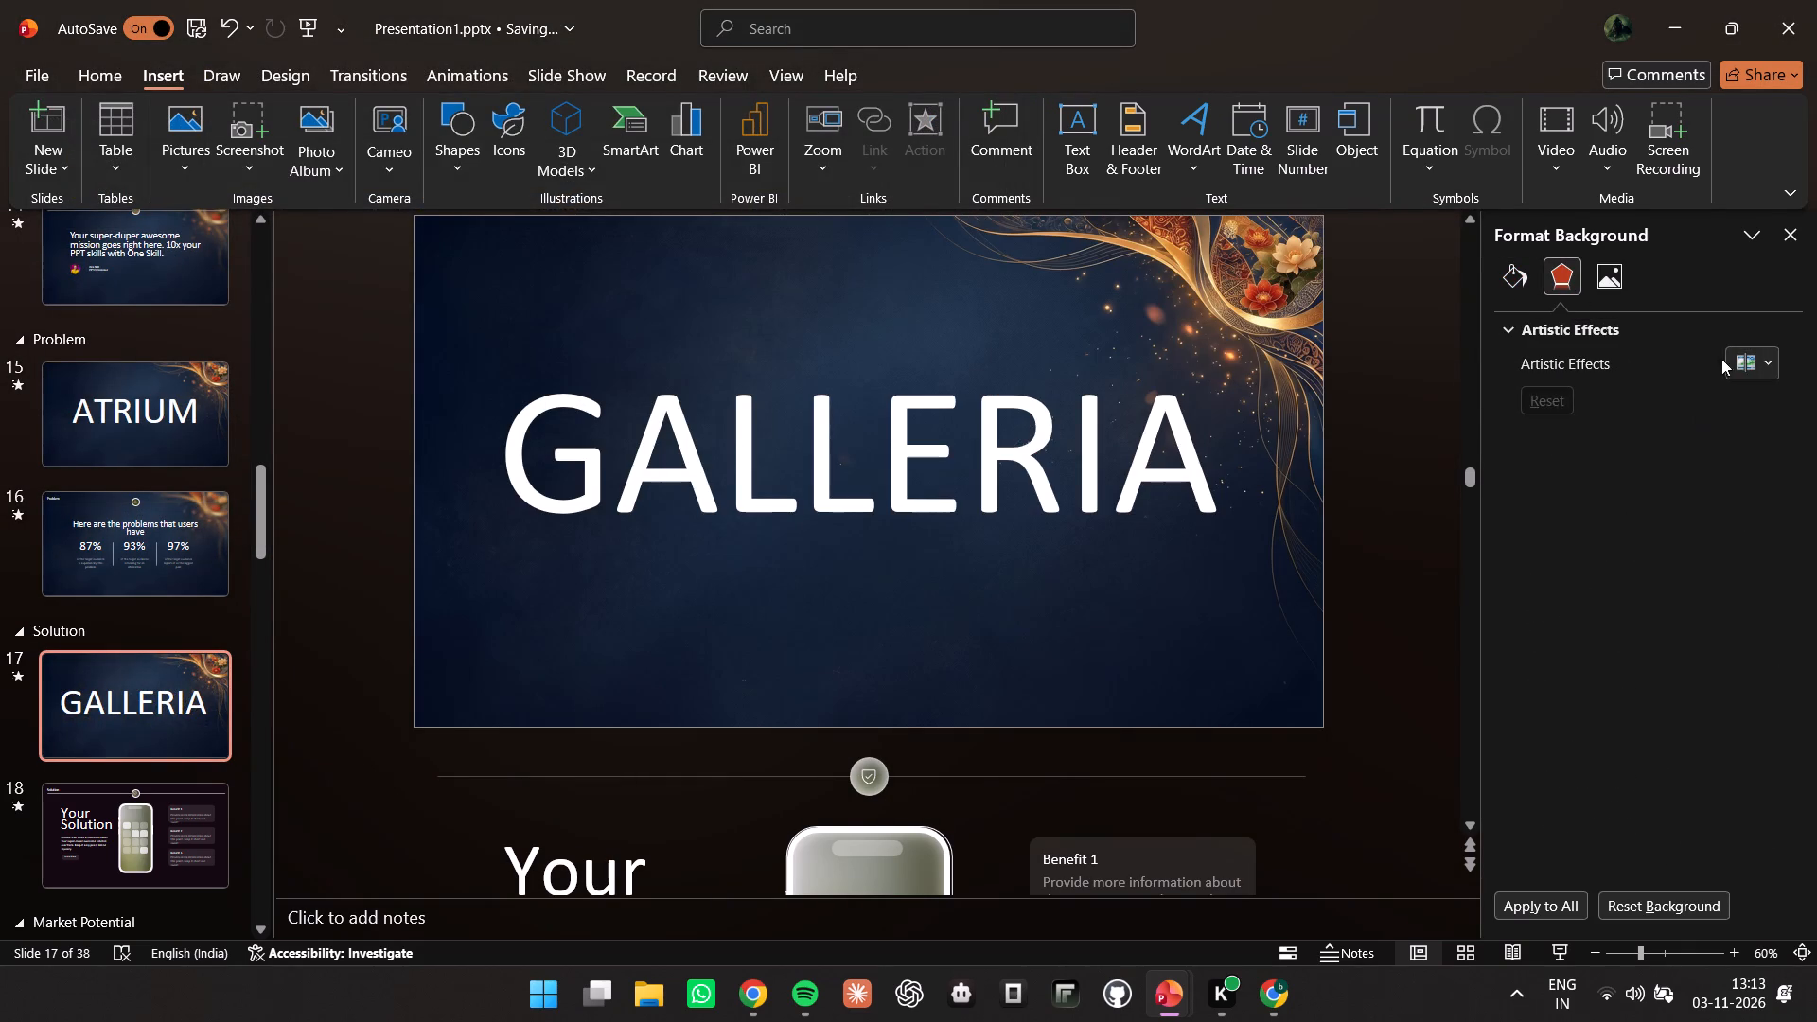
pyautogui.click(1755, 357)
pyautogui.click(1776, 461)
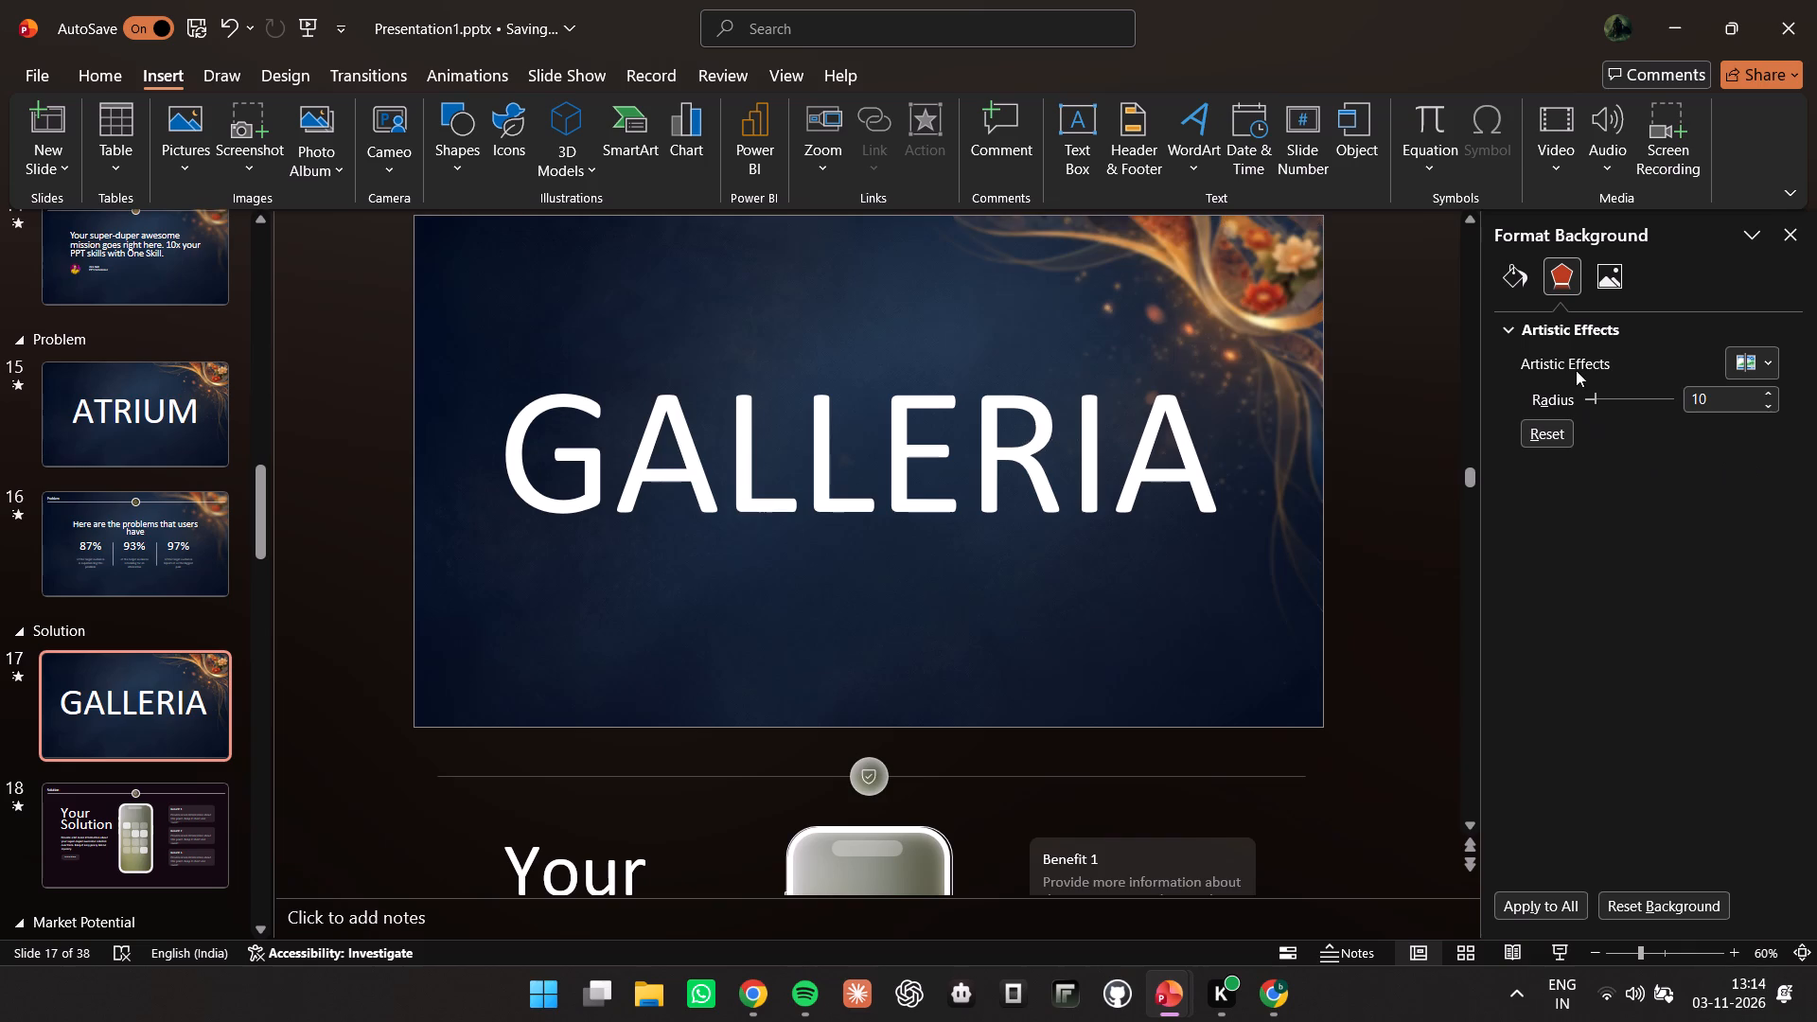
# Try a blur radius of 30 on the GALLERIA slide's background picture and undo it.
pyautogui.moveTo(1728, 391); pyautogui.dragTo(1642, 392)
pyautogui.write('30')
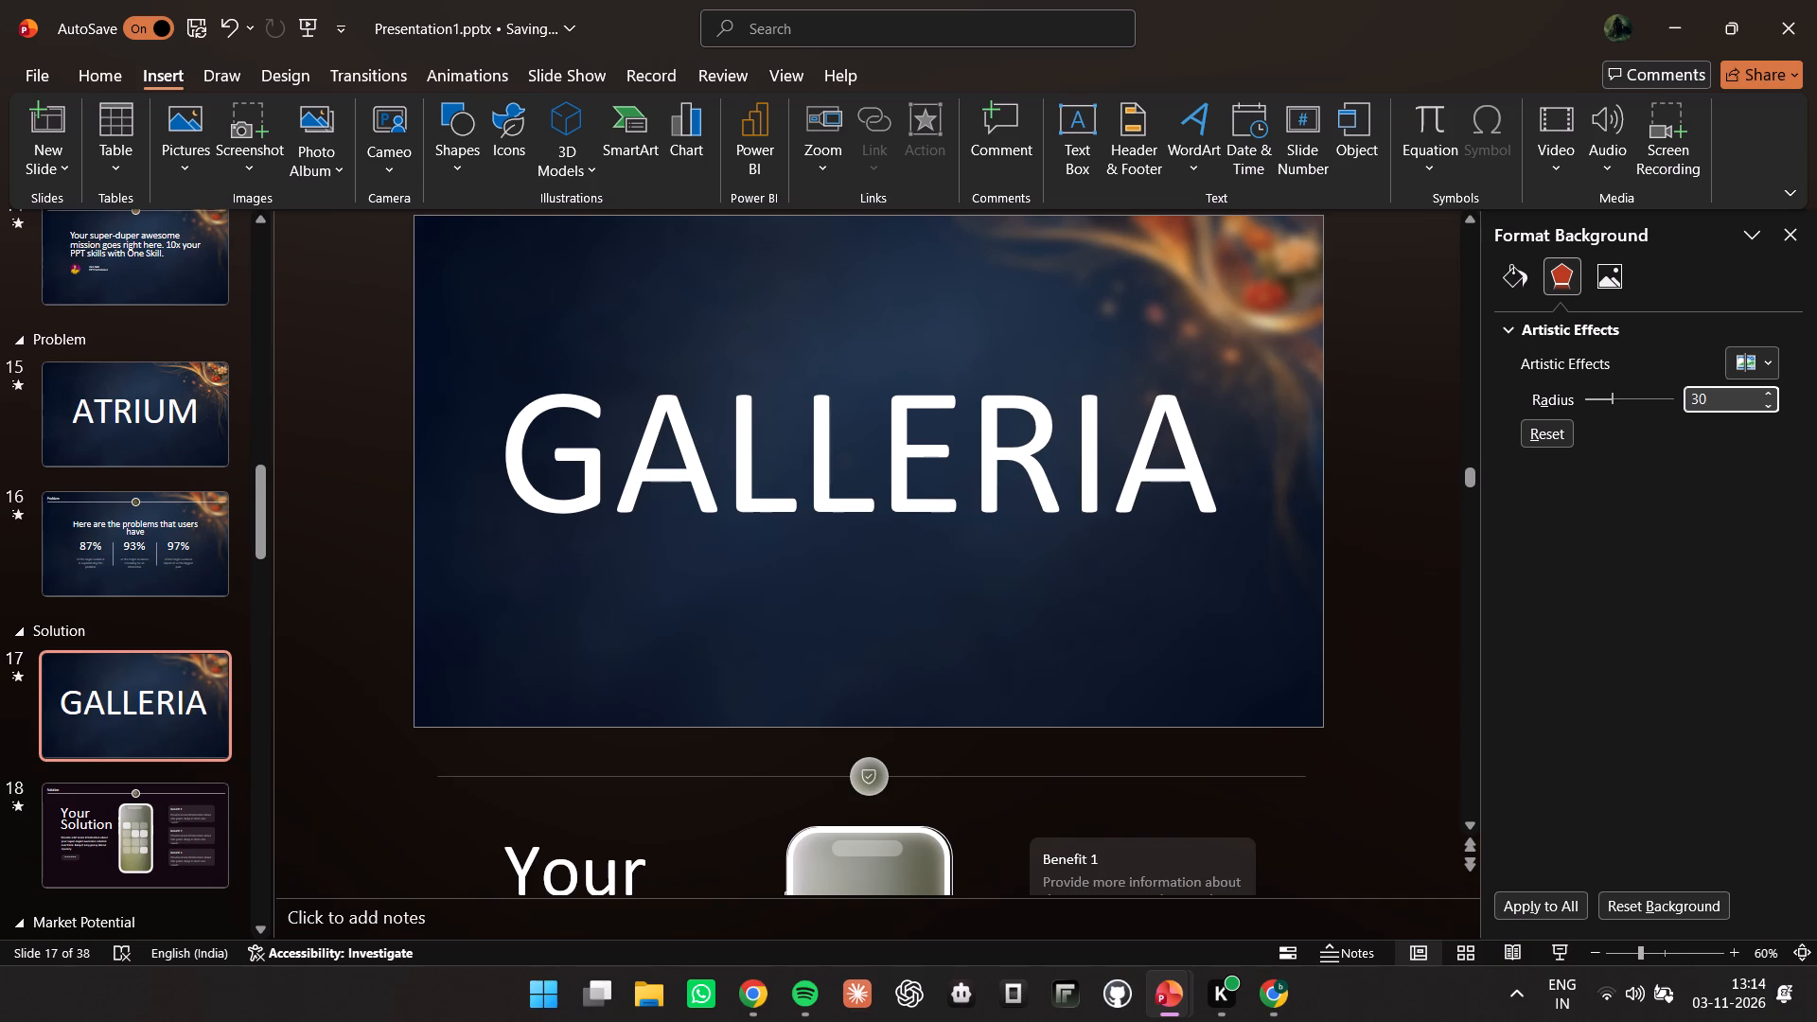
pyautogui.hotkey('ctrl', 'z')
# Fill slide 18's background with Minimalist_presentation_slide_ba..._8f4e31b4_2K.jpg from file.
pyautogui.click(99, 838)
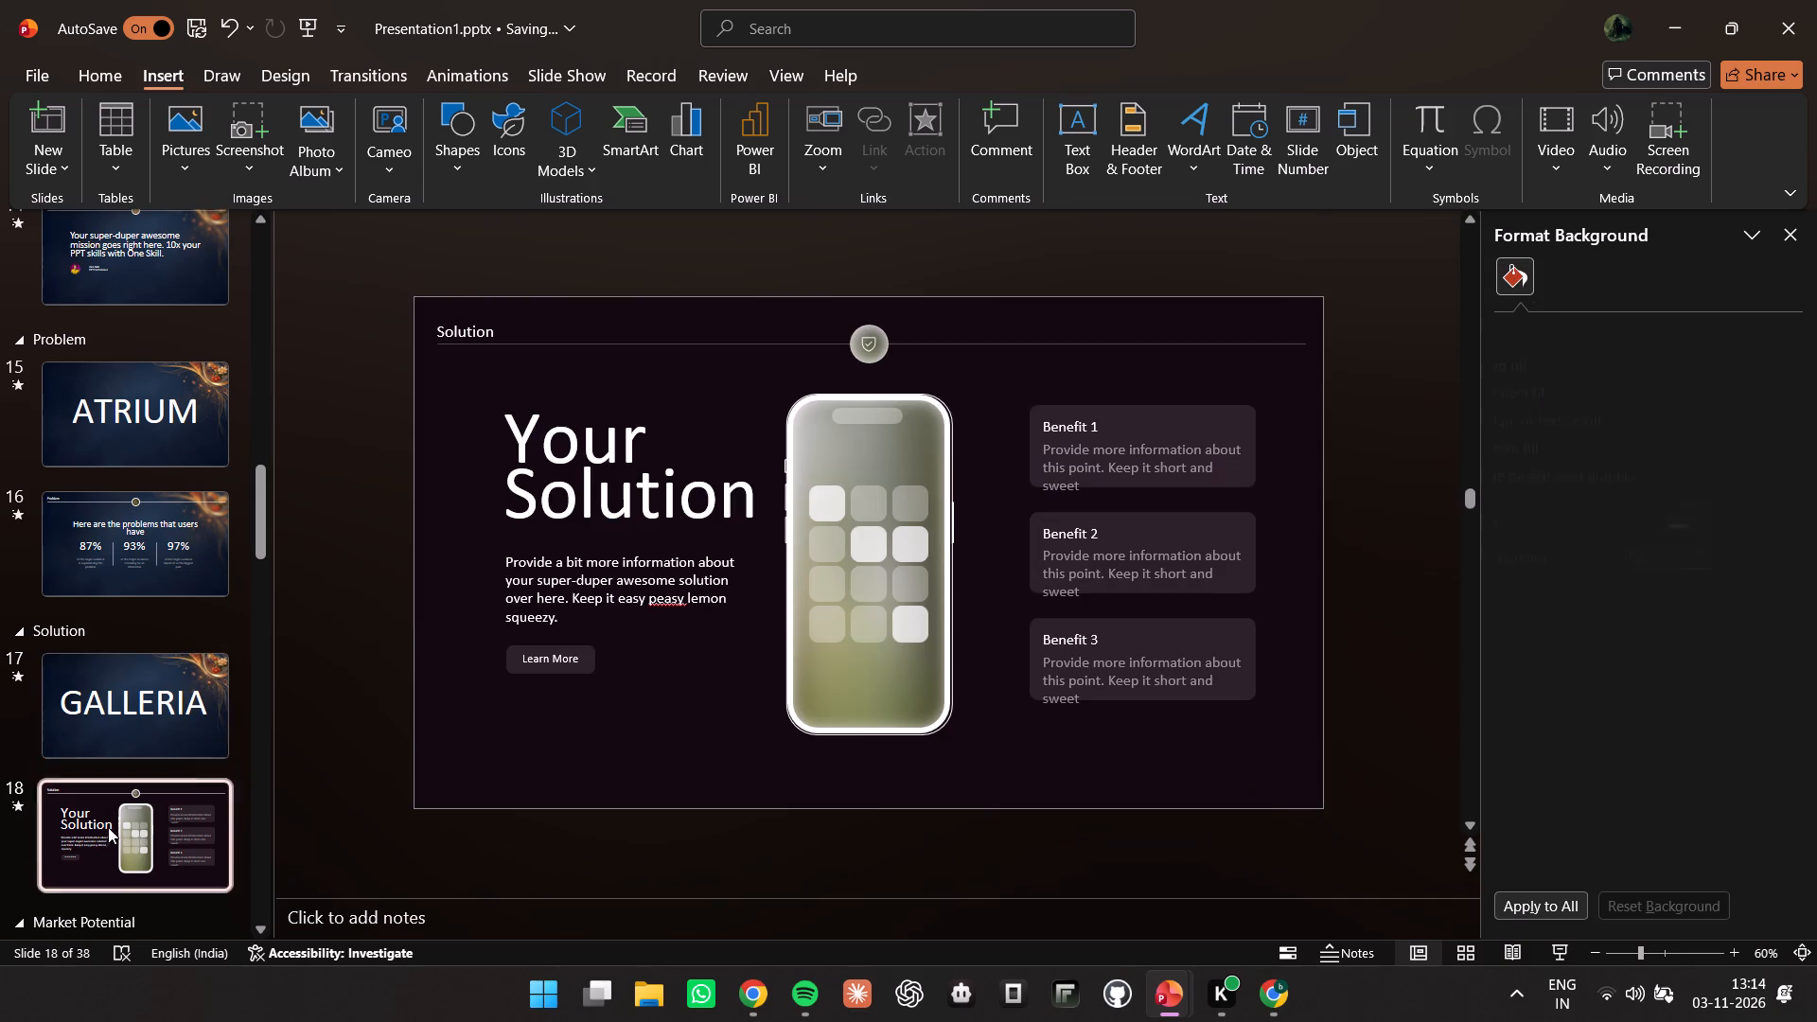
pyautogui.click(464, 463)
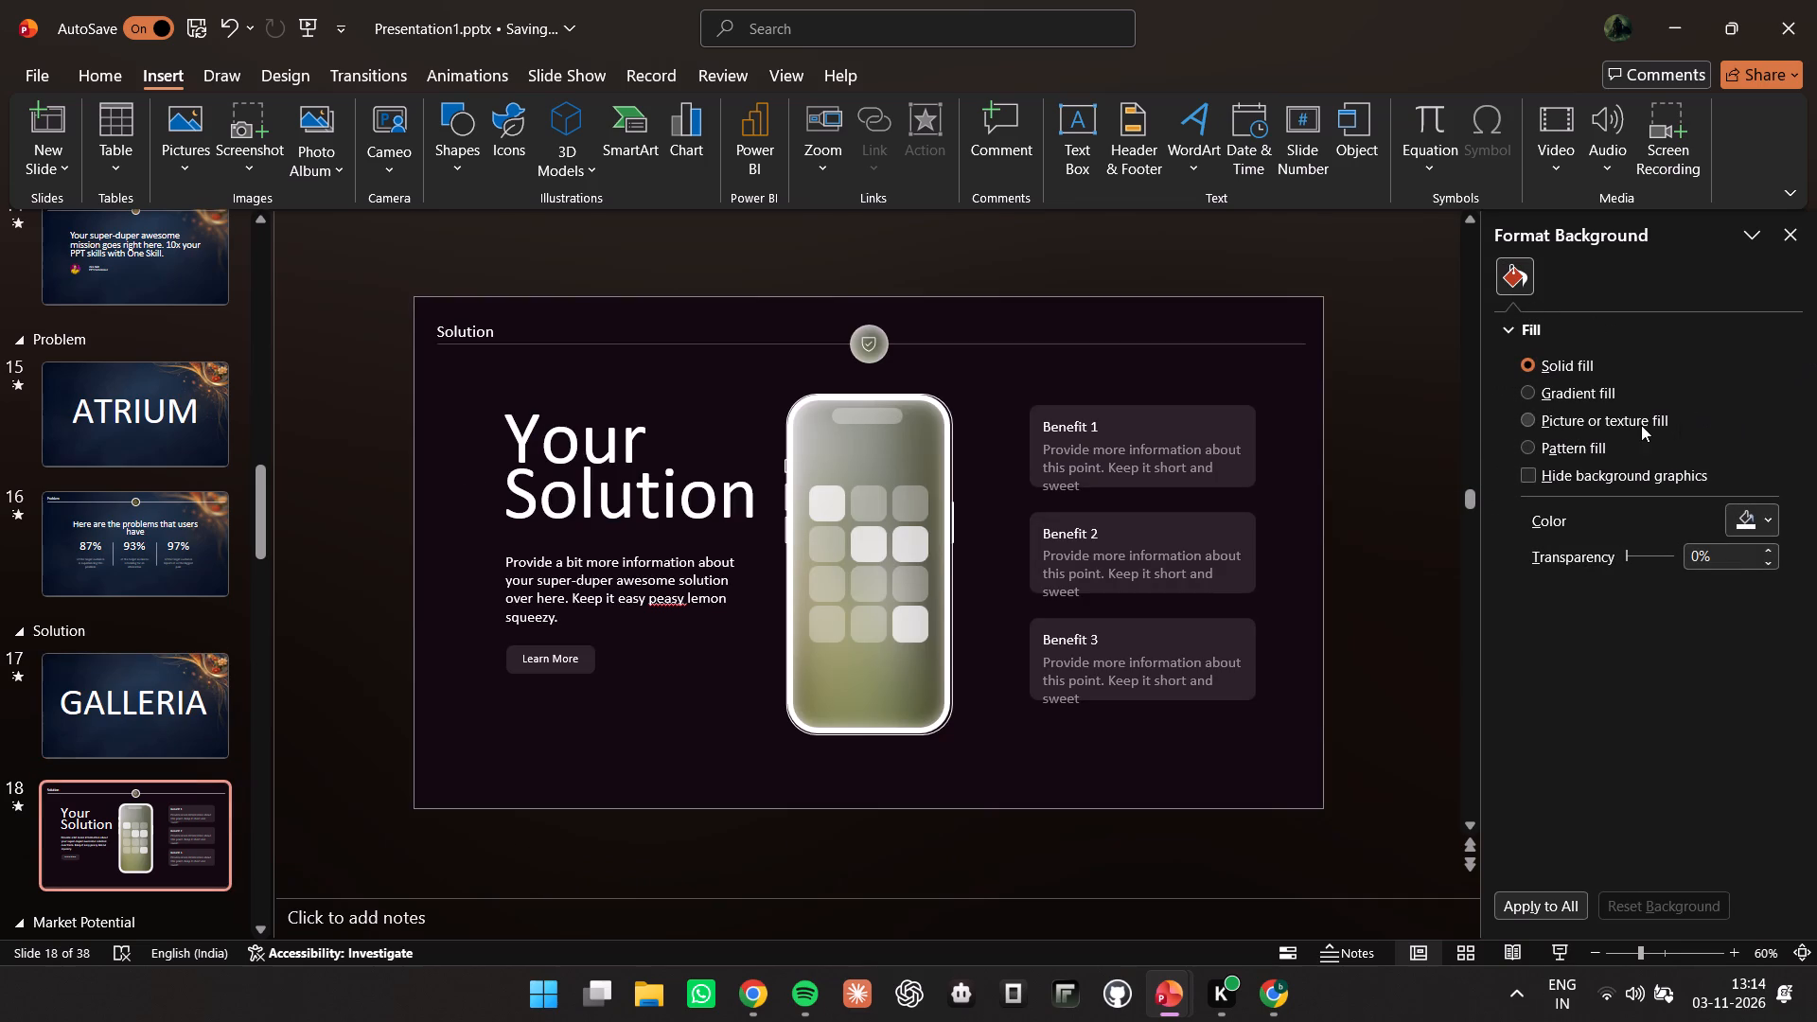
pyautogui.click(1638, 424)
pyautogui.click(1549, 546)
pyautogui.click(648, 402)
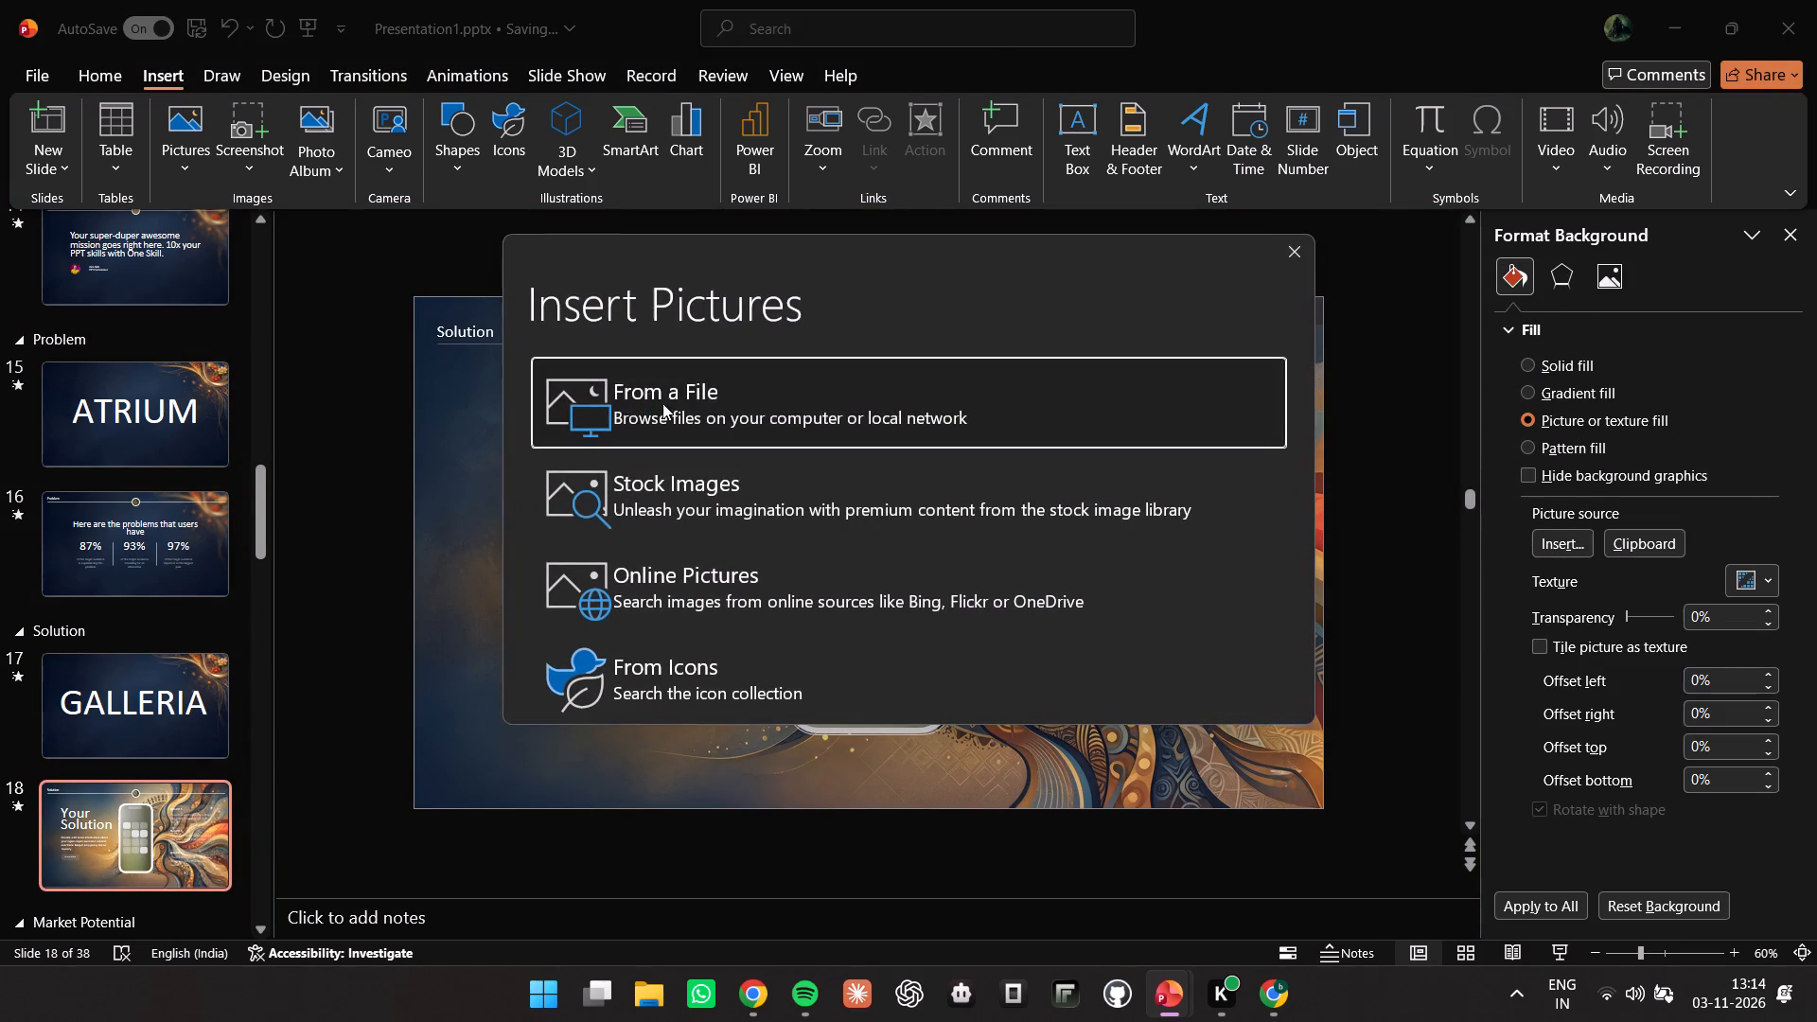
pyautogui.click(768, 253)
pyautogui.click(852, 461)
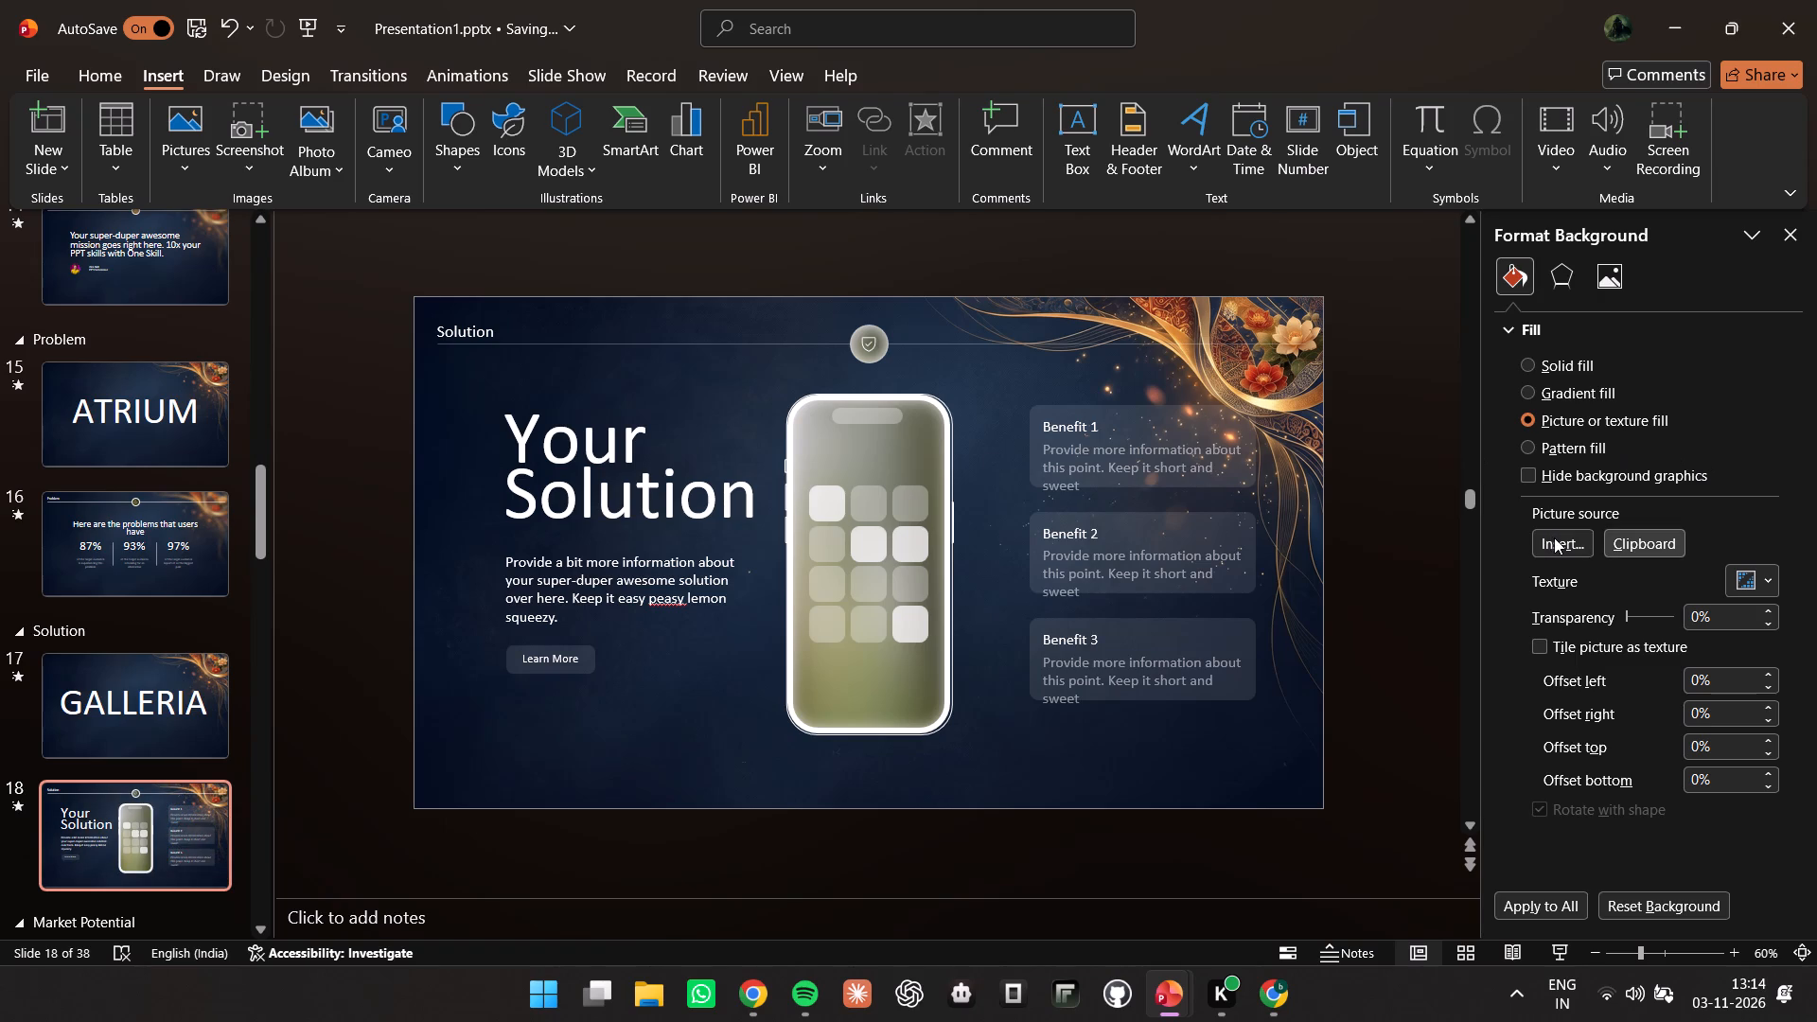
# Apply the Blur artistic effect to slide 18's background picture with a radius of 30.
pyautogui.click(1564, 257)
pyautogui.click(1767, 356)
pyautogui.click(1756, 464)
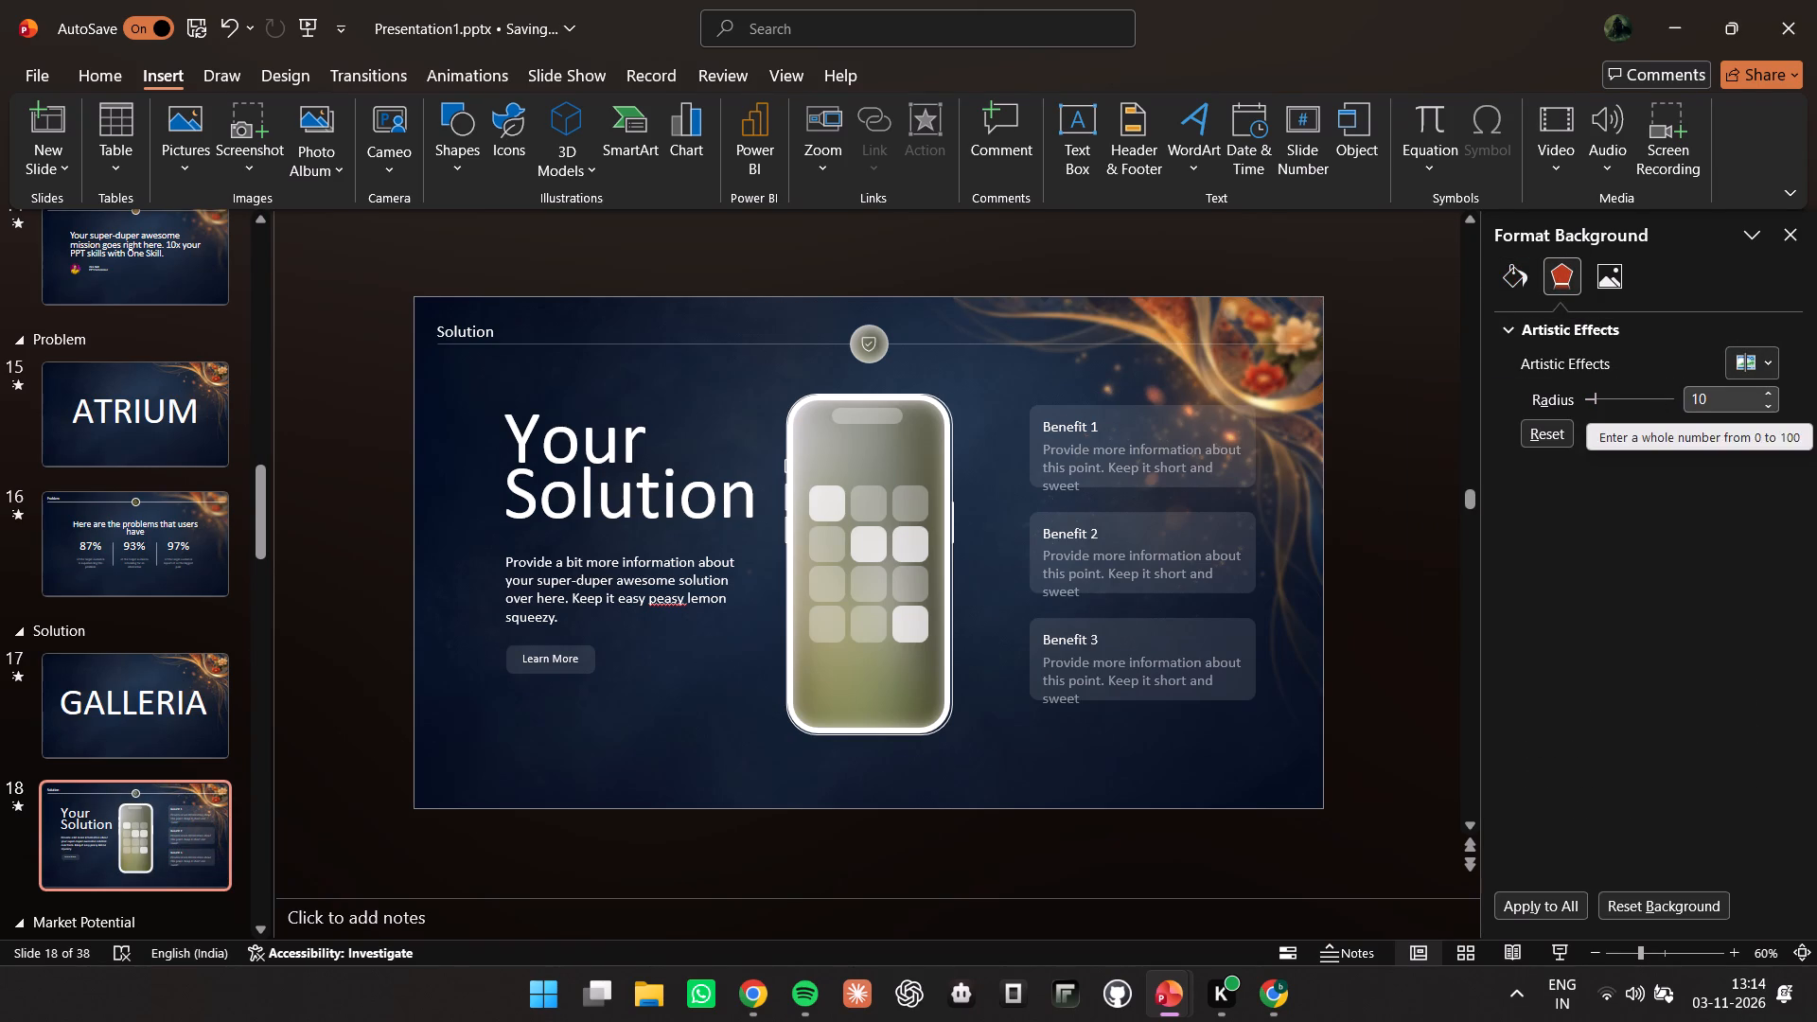
pyautogui.moveTo(1716, 391); pyautogui.dragTo(1604, 404)
pyautogui.write('30')
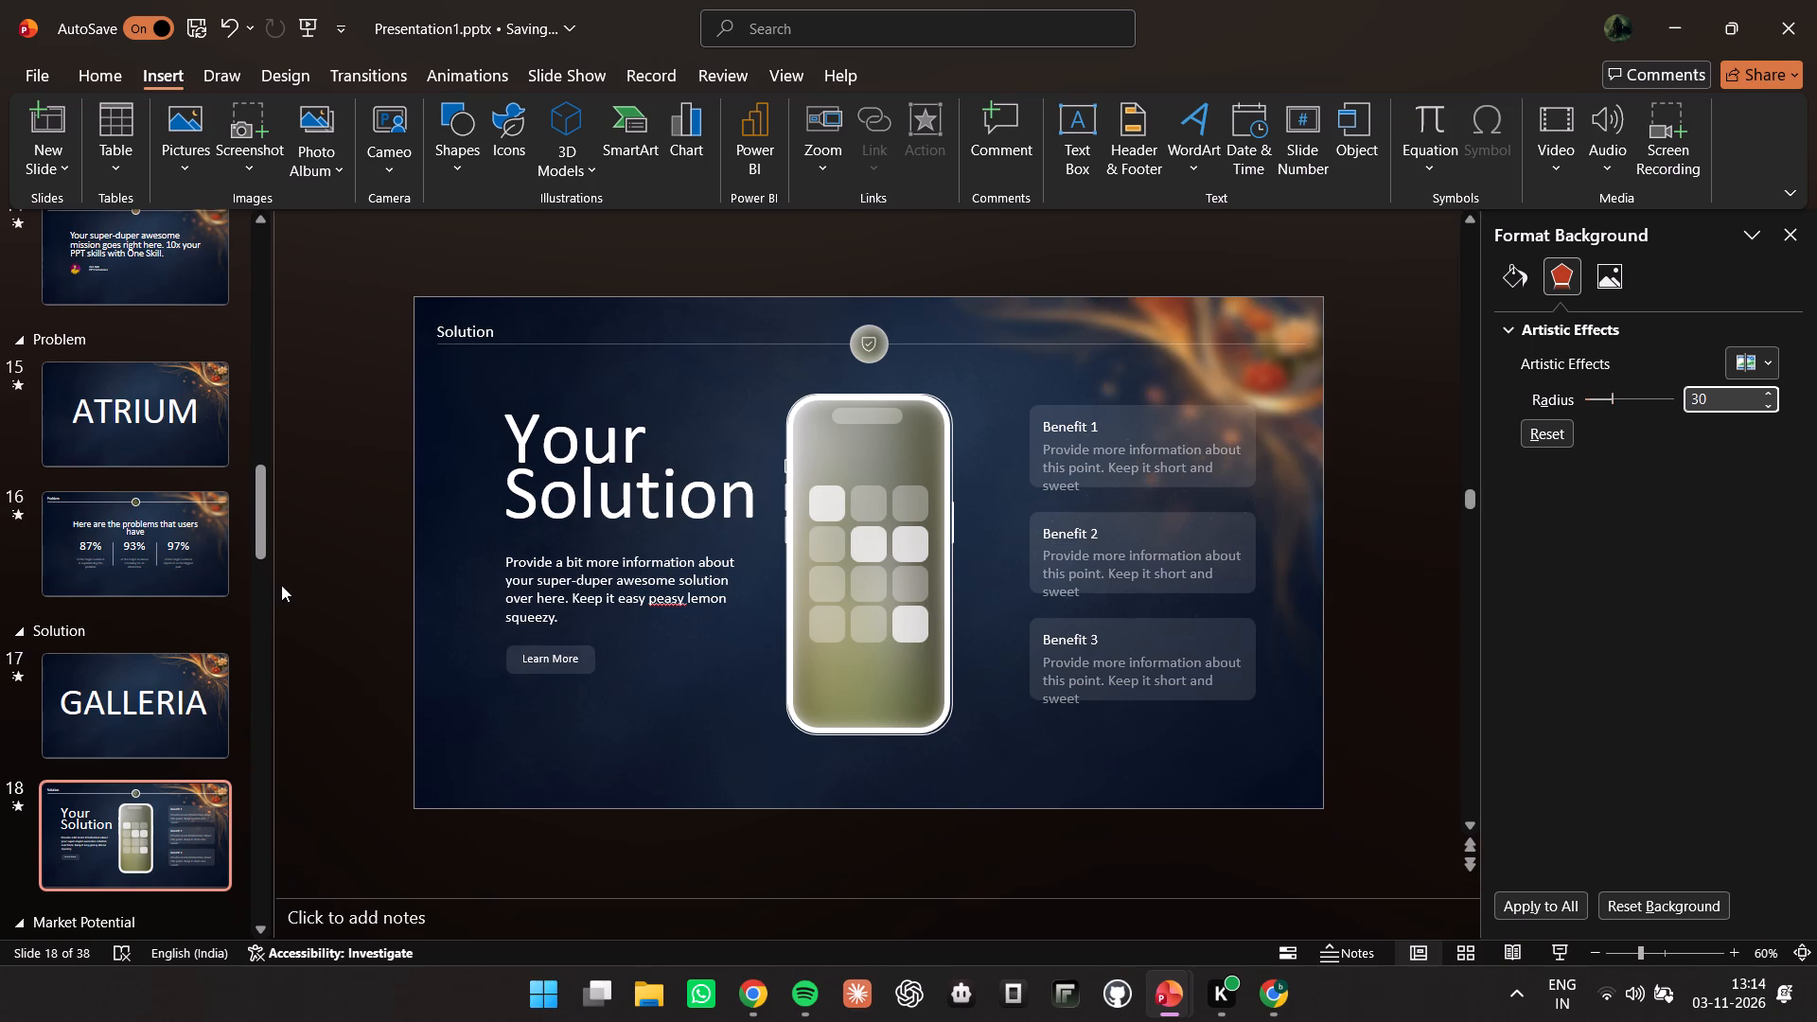
# Fill the TIFAC slide's background with the same Minimalist_presentation_slide picture from file.
pyautogui.scroll(-4, 87, 713)
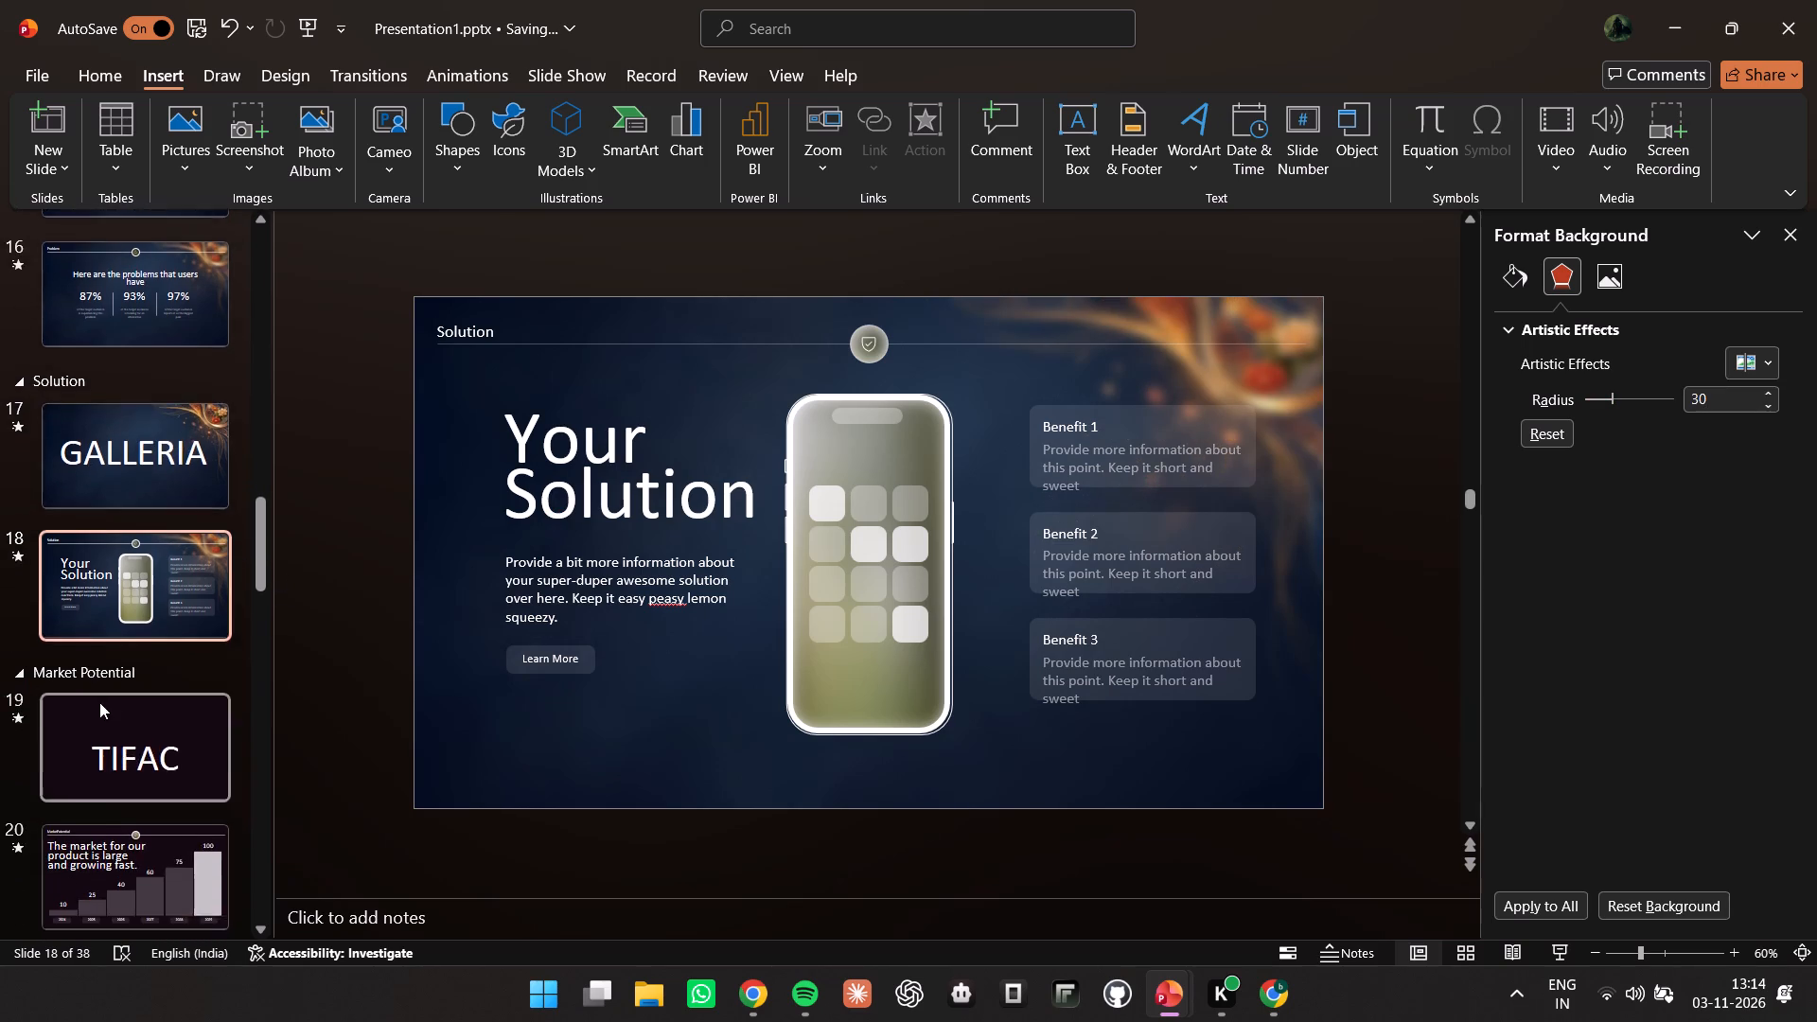
pyautogui.scroll(-5, 99, 702)
pyautogui.click(107, 571)
pyautogui.click(125, 415)
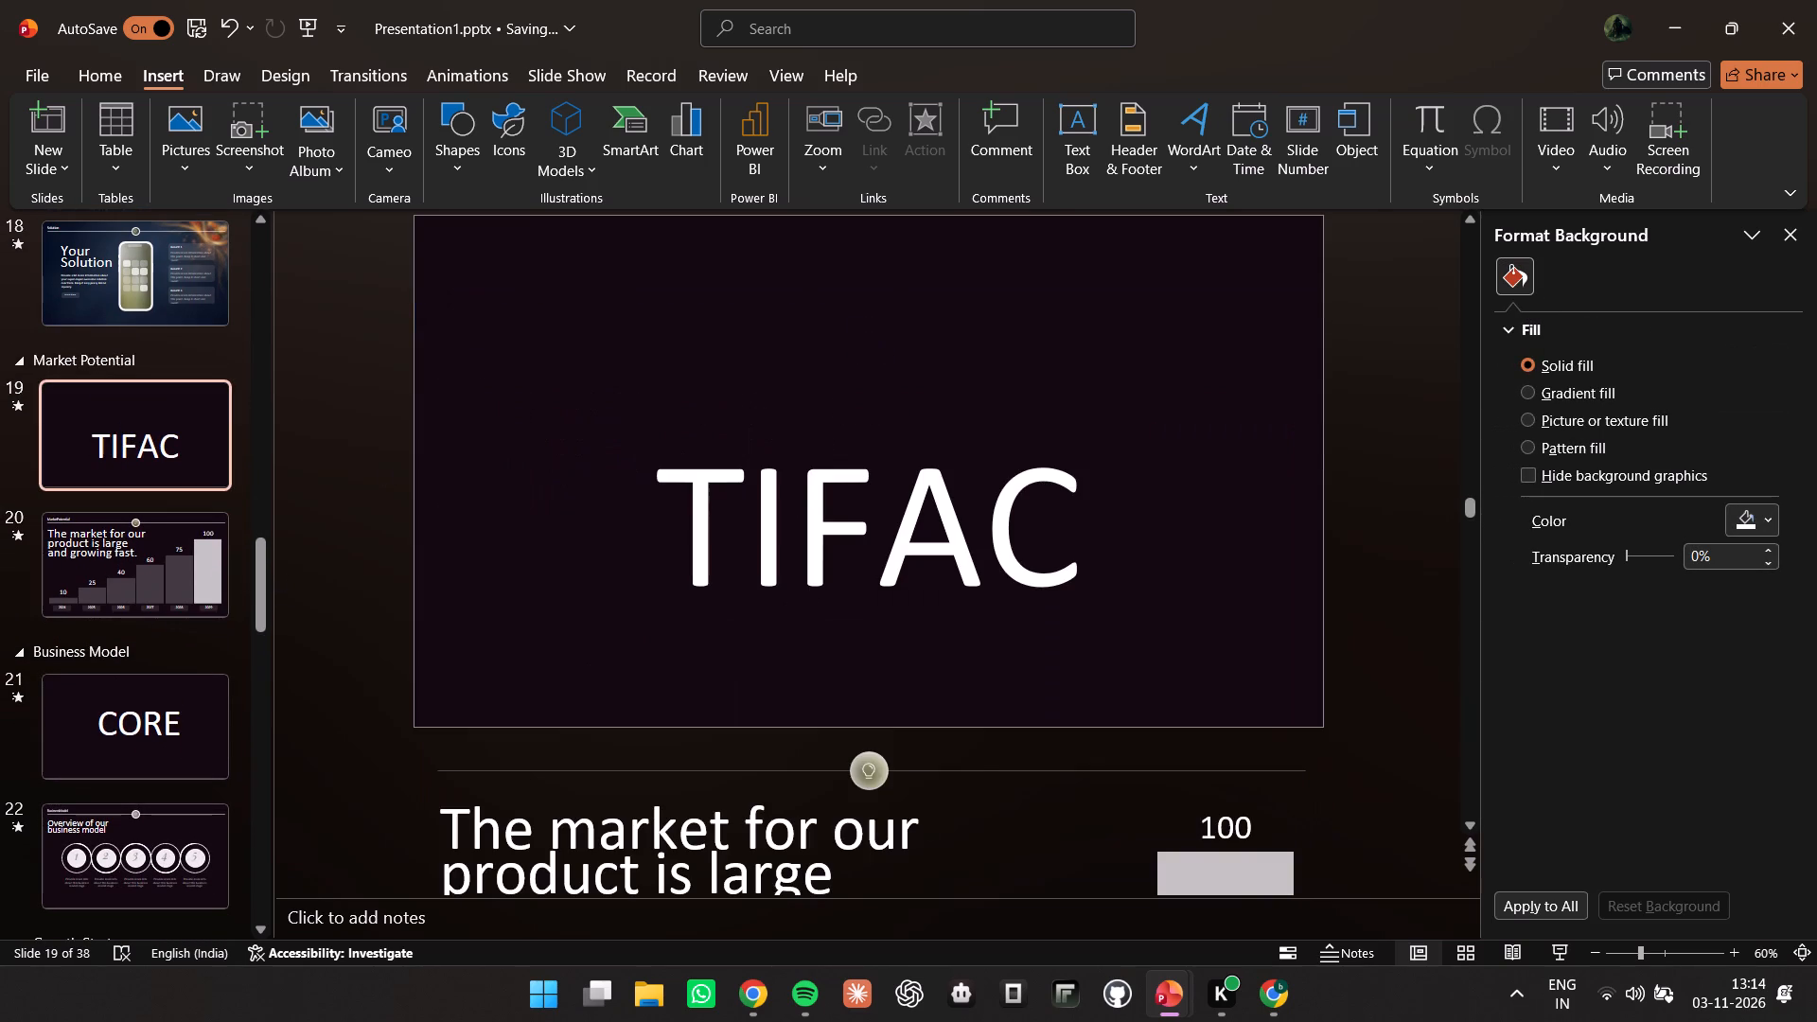
pyautogui.rightClick(981, 351)
pyautogui.click(1540, 427)
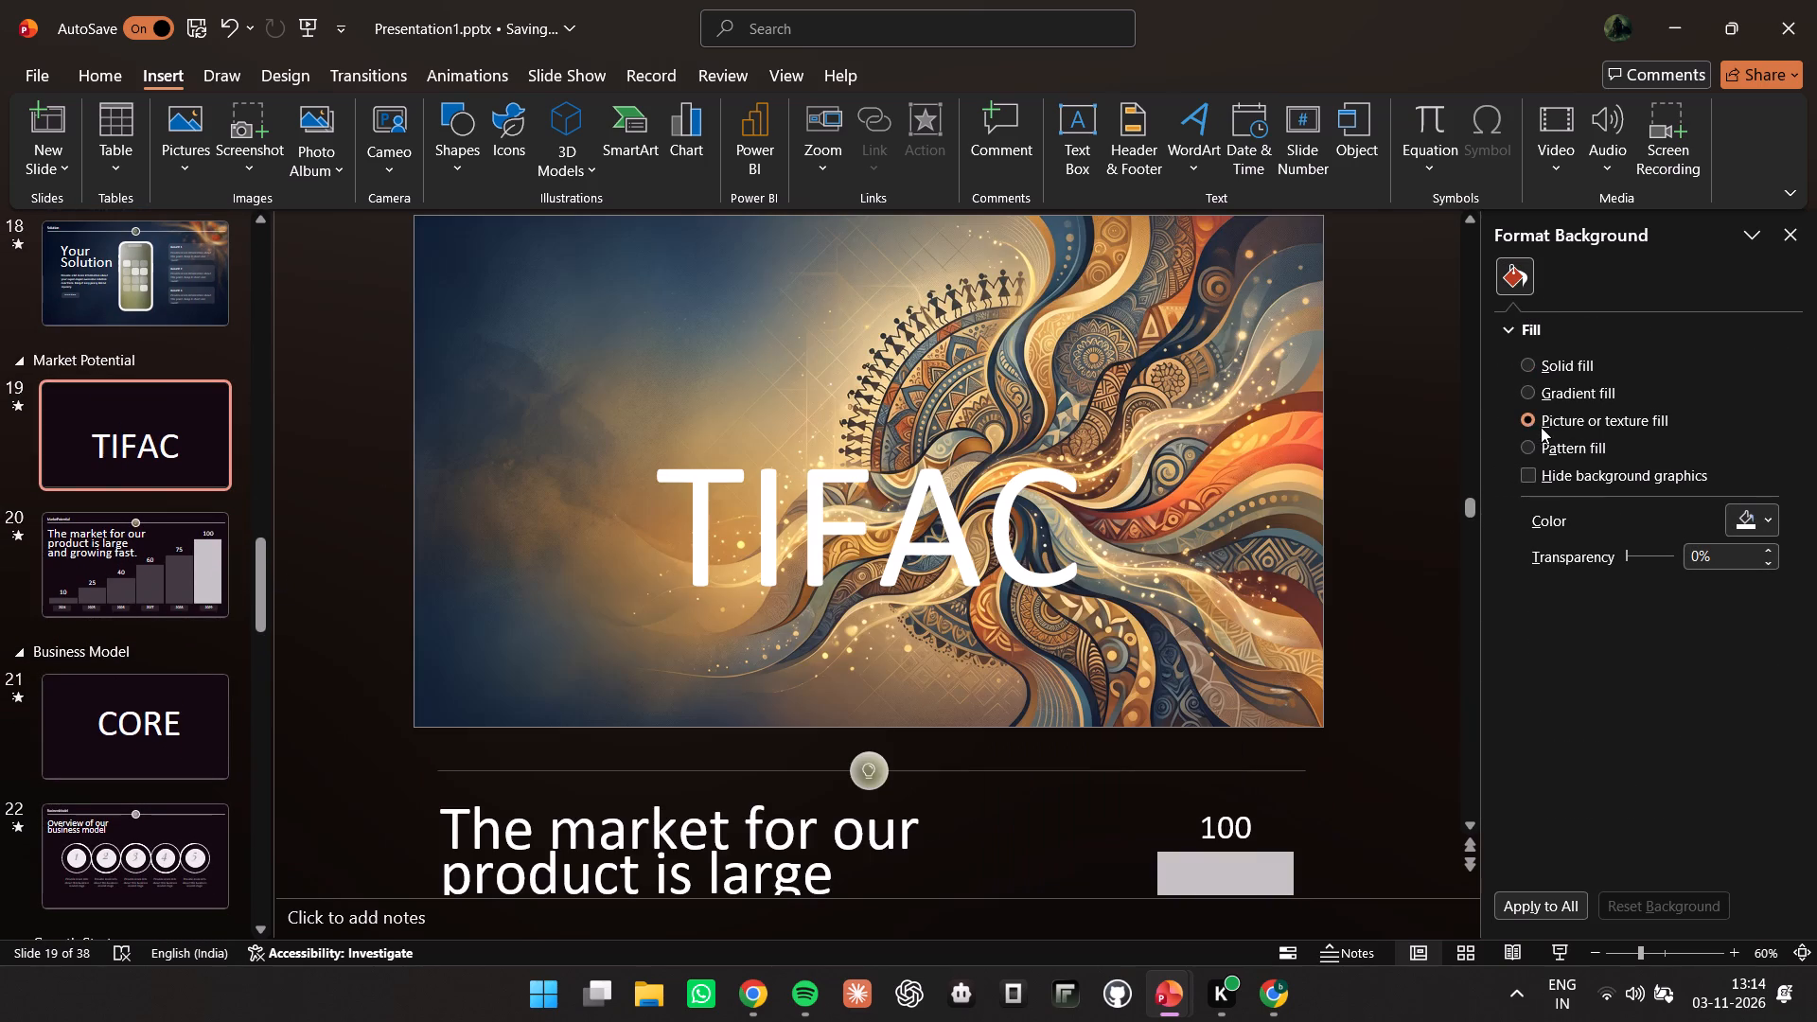
pyautogui.click(1572, 558)
pyautogui.click(1572, 539)
pyautogui.click(1074, 437)
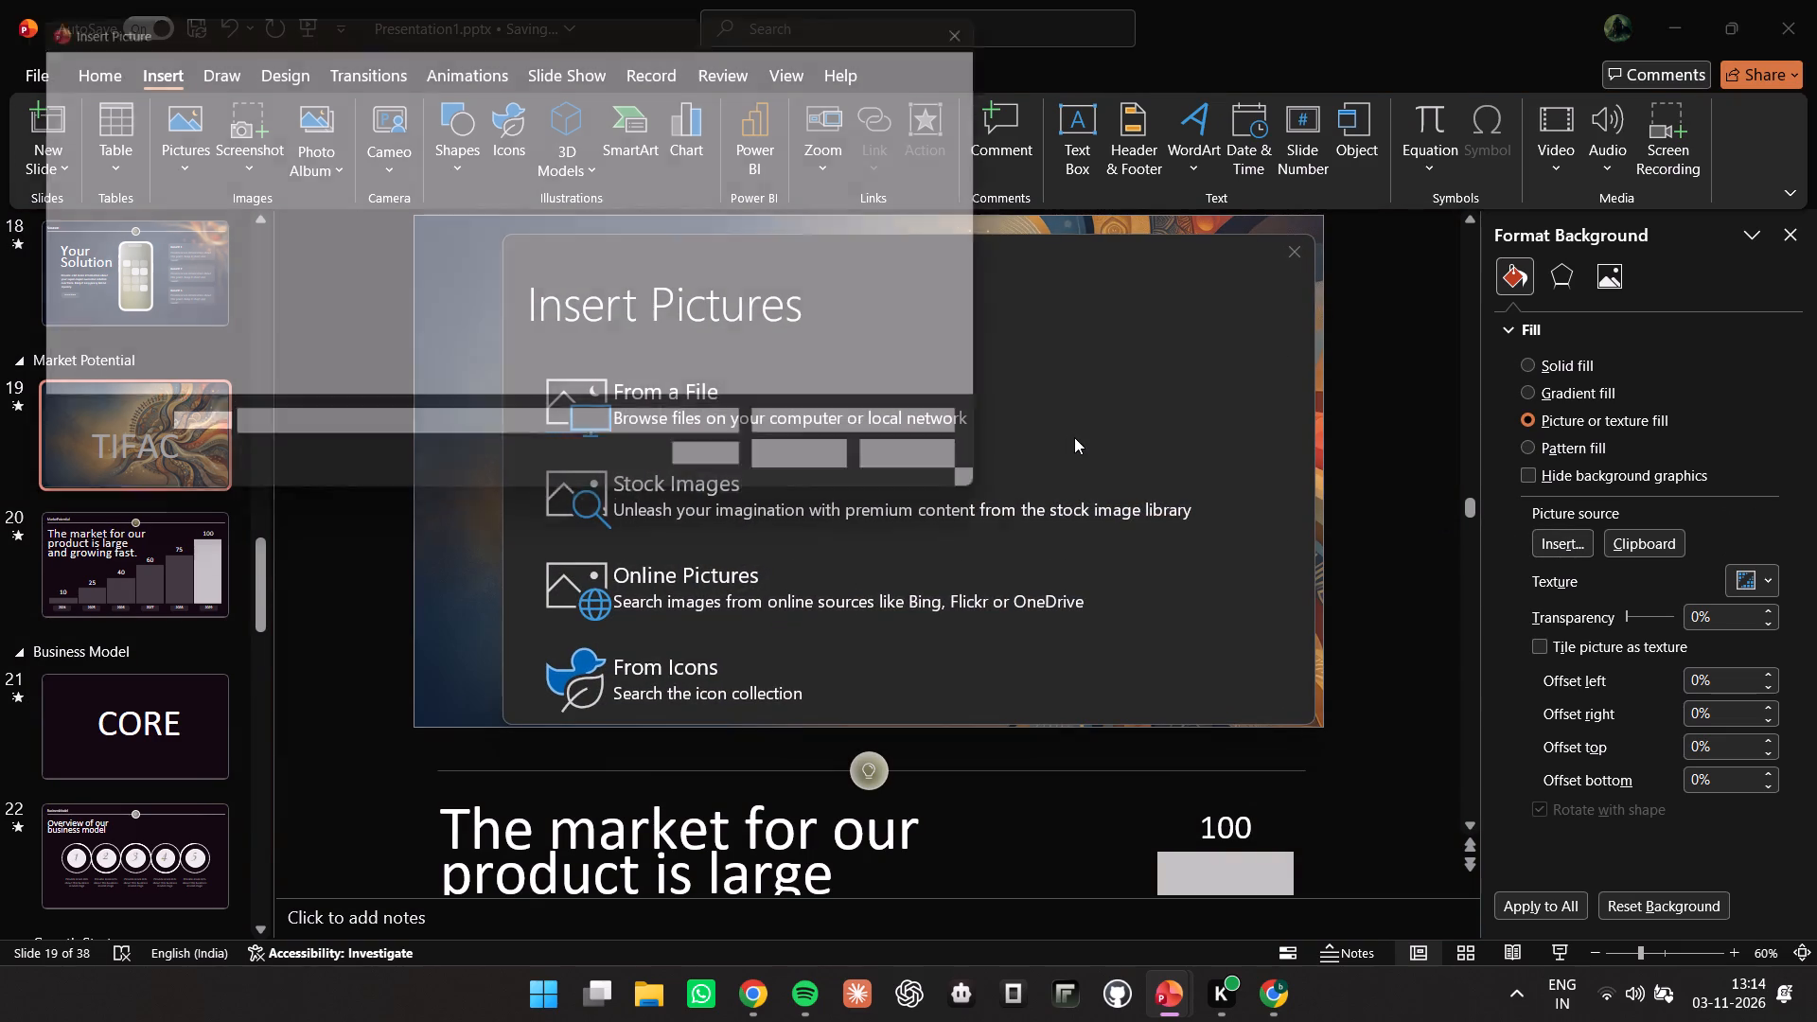
pyautogui.click(815, 220)
pyautogui.click(839, 475)
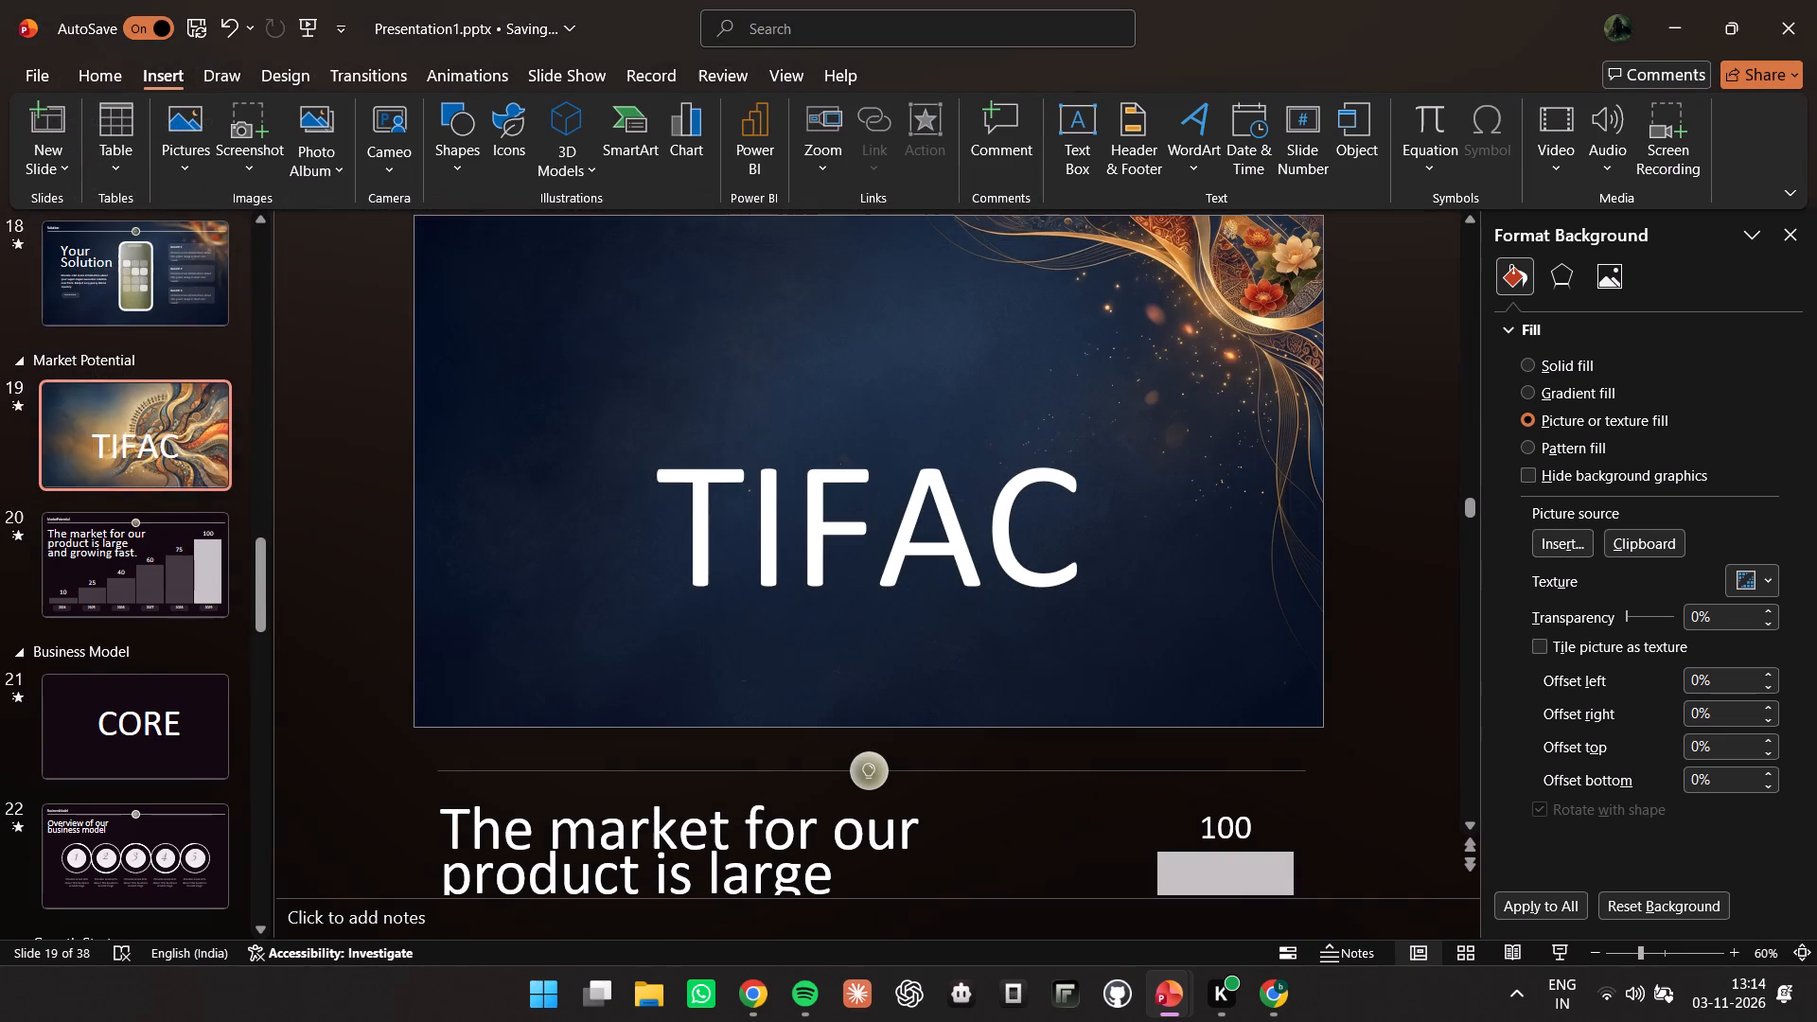
# Fill slide 20's Market Potential chart background with Minimalist_presentation_slide_ba..._8f4e31b4_2K.jpg from file.
pyautogui.click(83, 564)
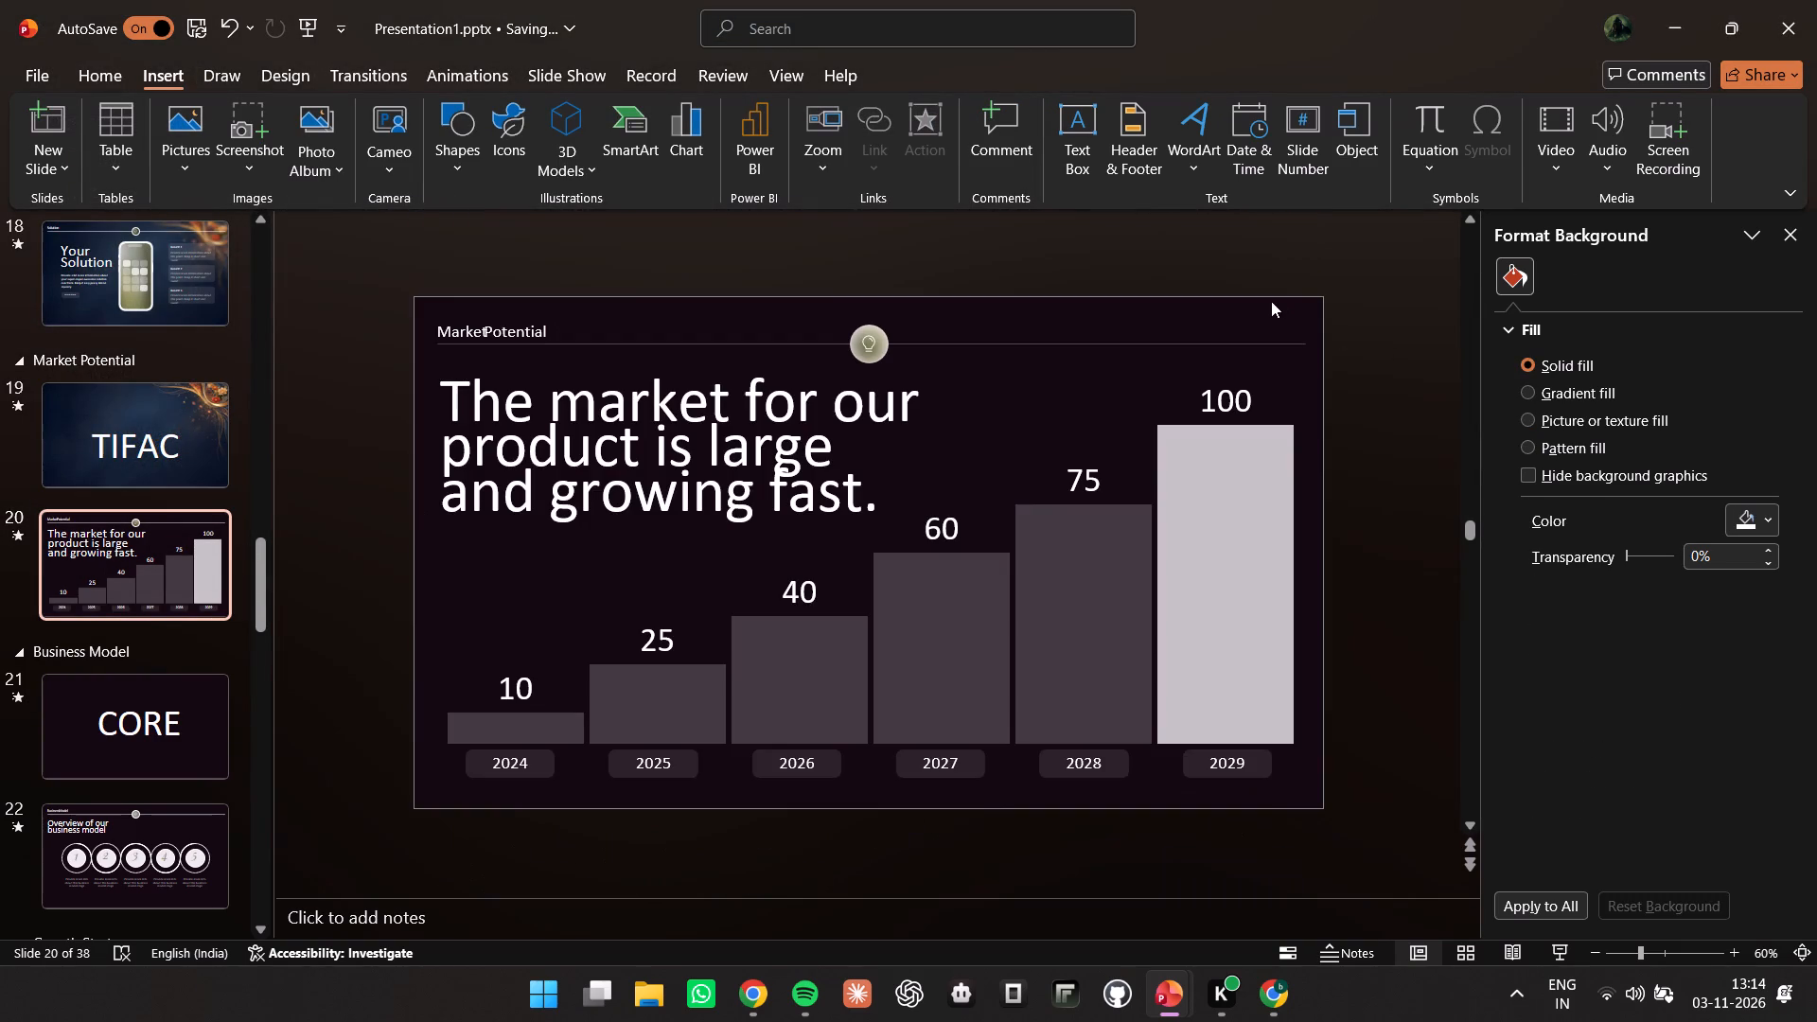
pyautogui.rightClick(1285, 306)
pyautogui.click(1386, 753)
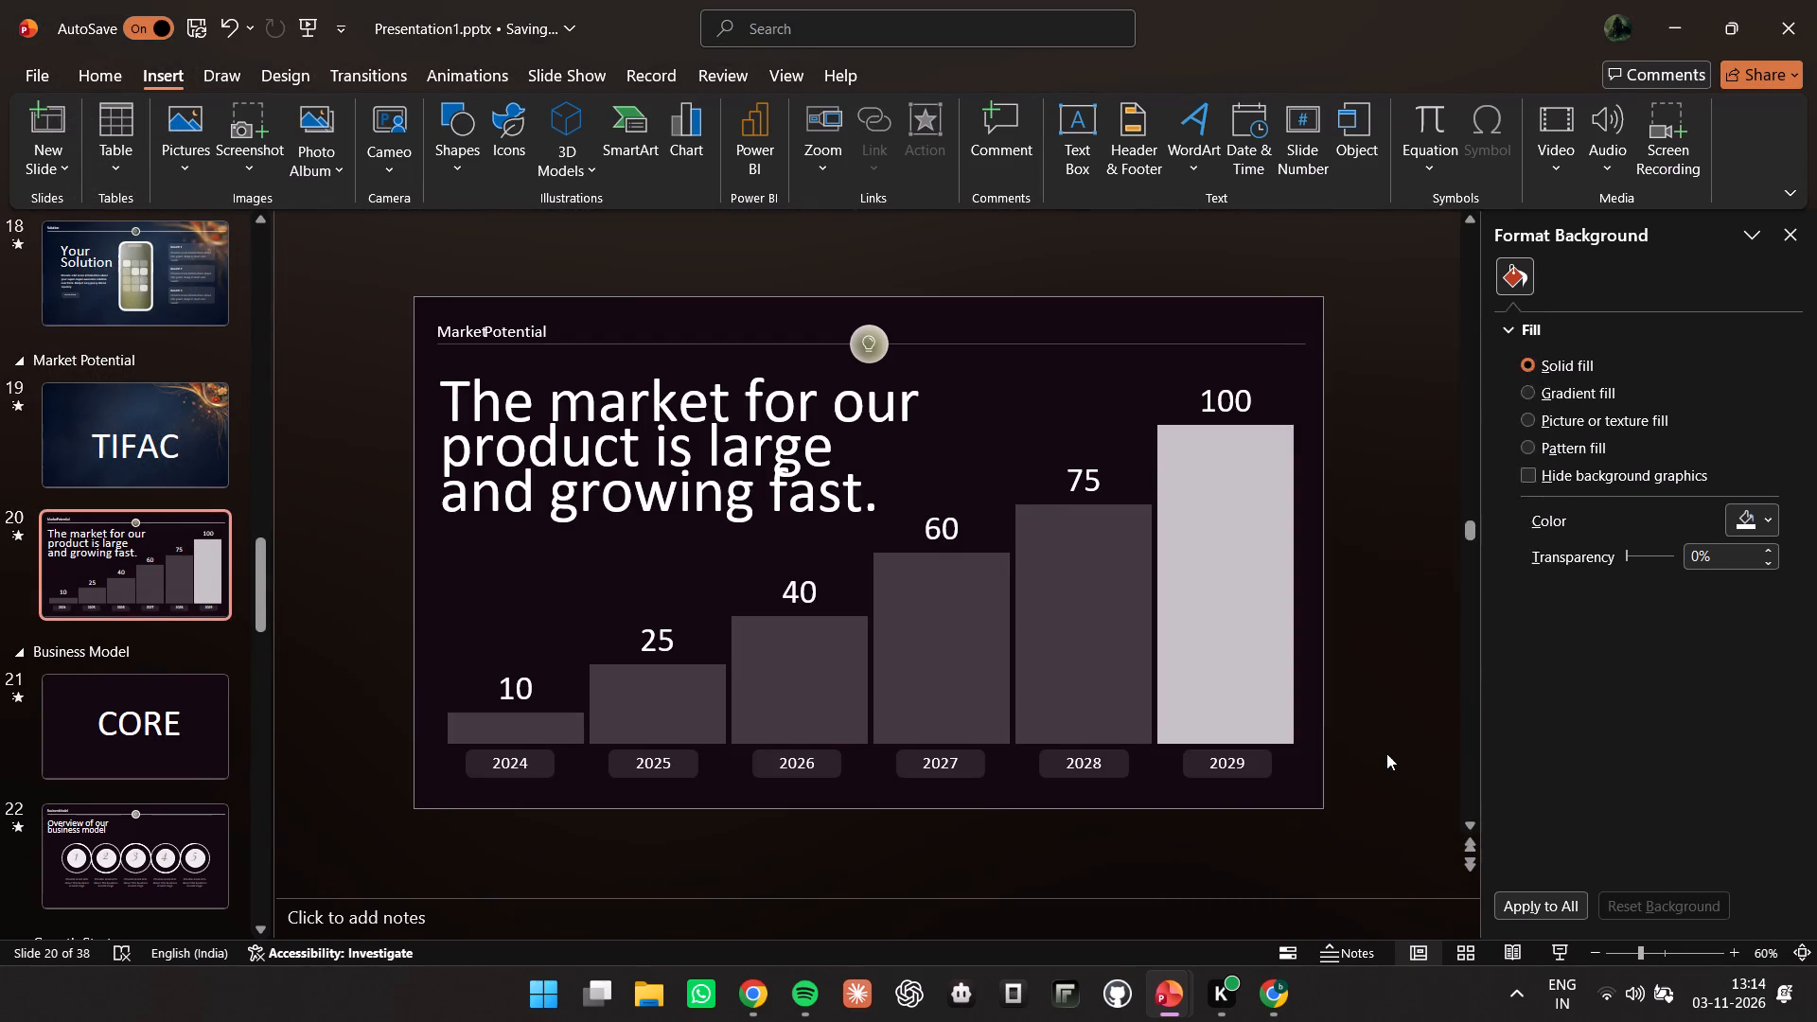
pyautogui.click(1527, 432)
pyautogui.click(1530, 424)
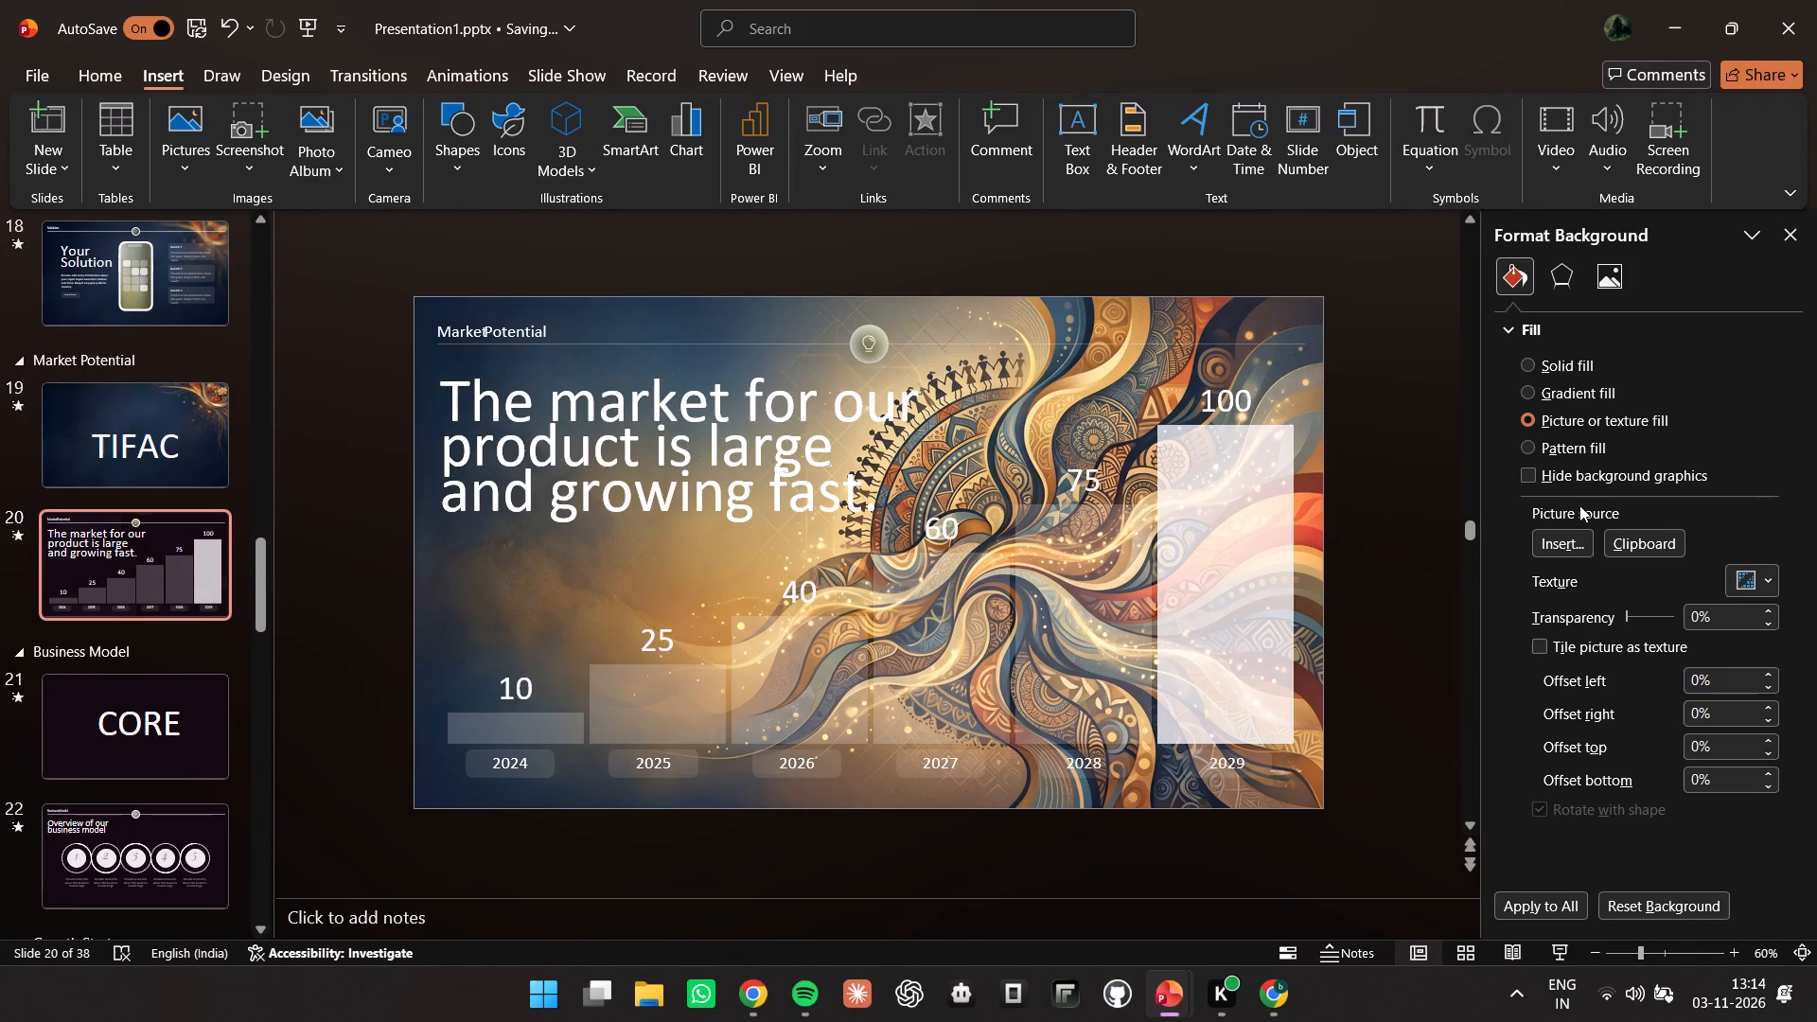
pyautogui.tripleClick(1574, 528)
pyautogui.click(1575, 542)
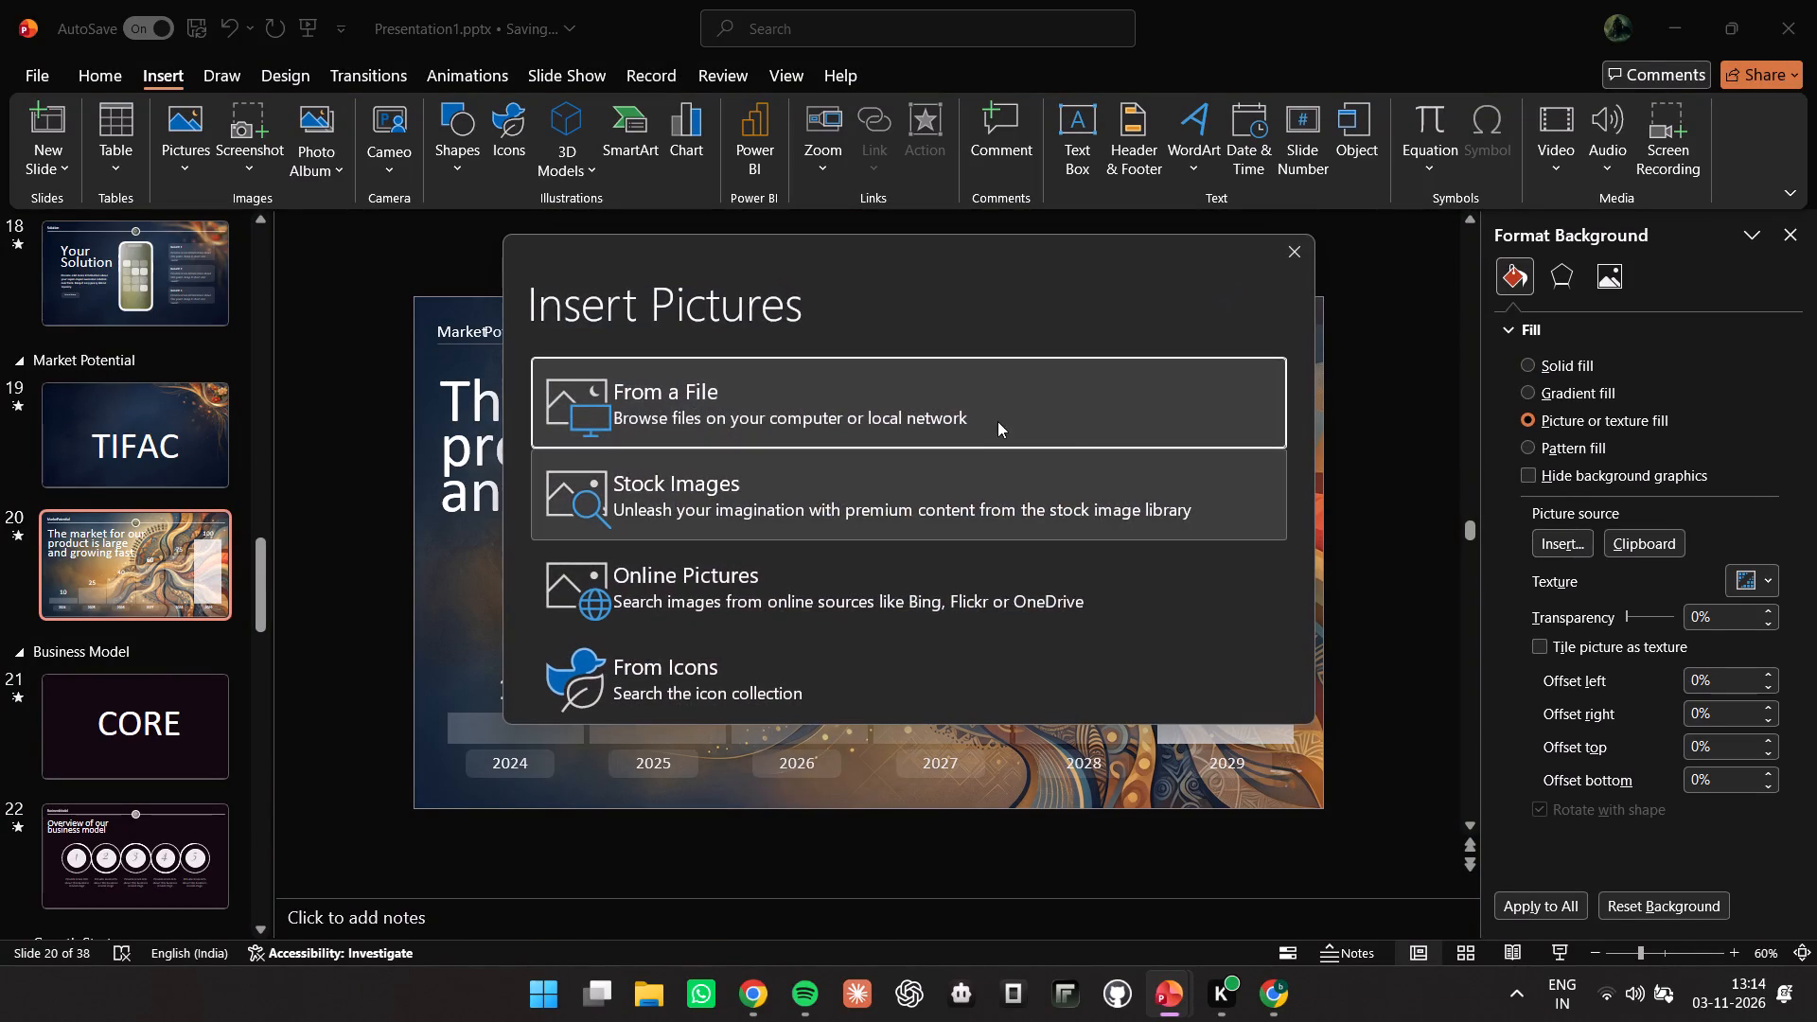
pyautogui.click(985, 412)
pyautogui.click(831, 267)
pyautogui.click(835, 482)
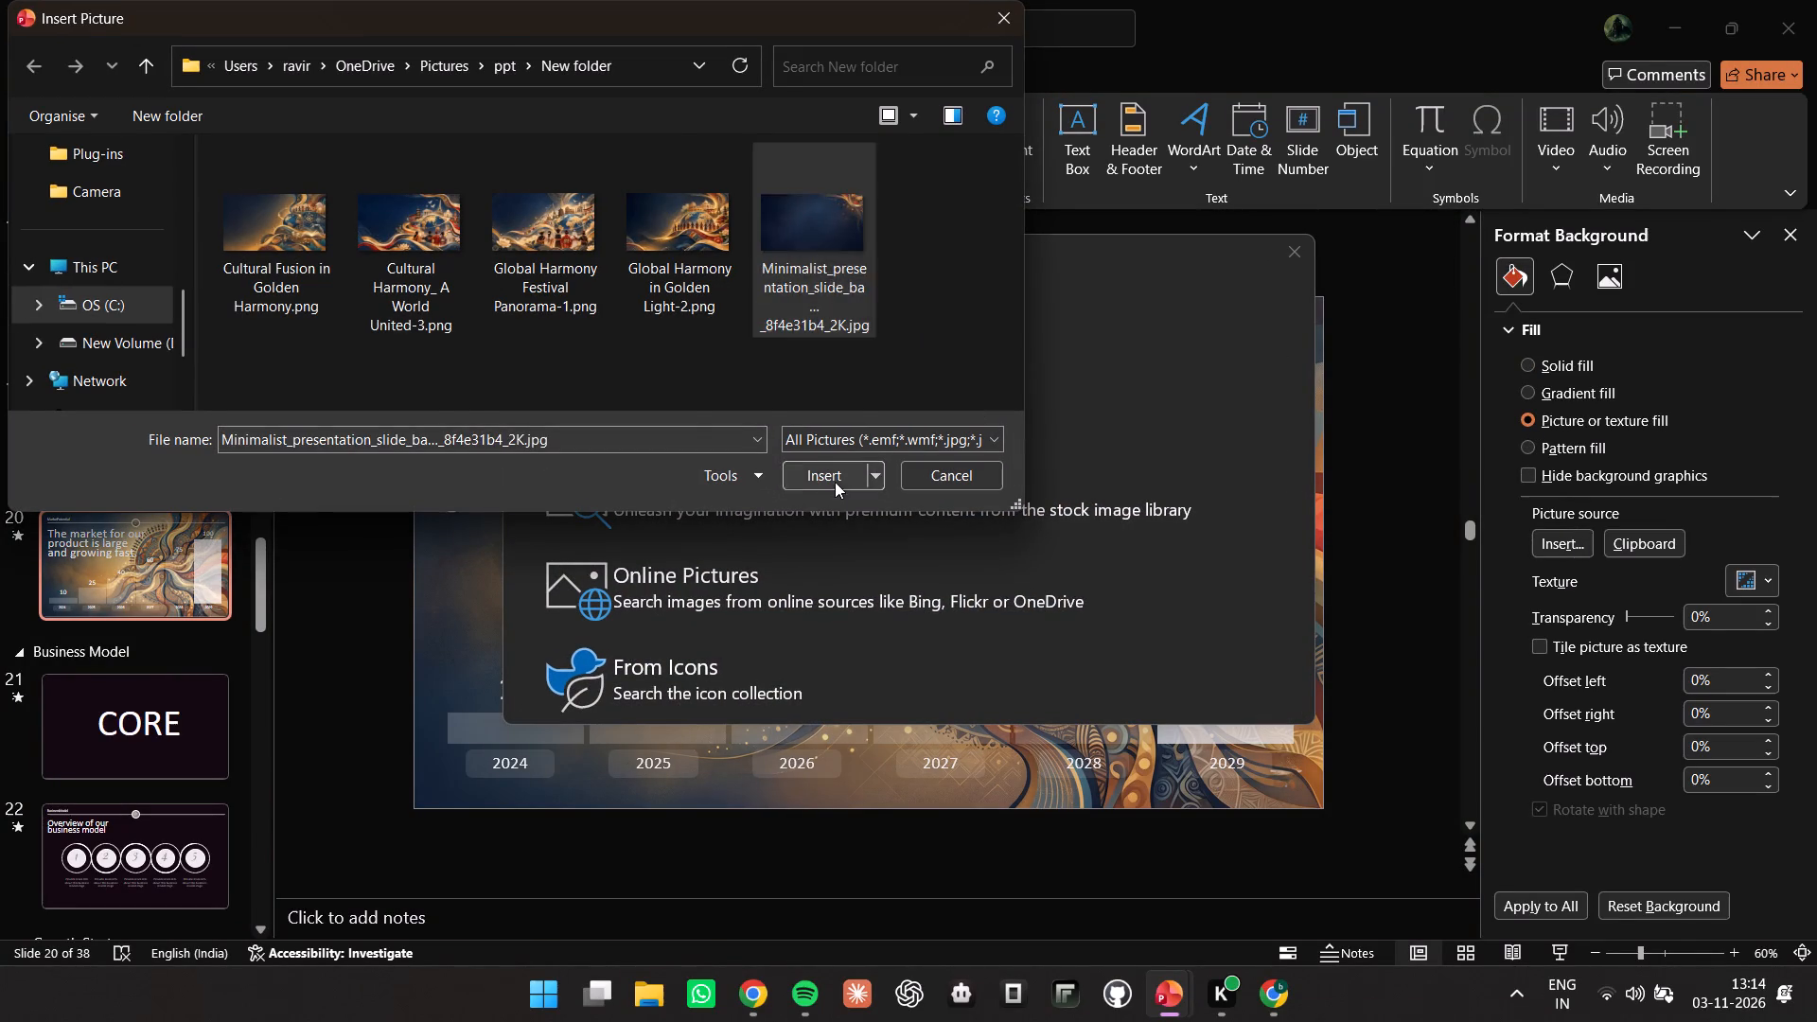
# Apply the Blur artistic effect to slide 20's background picture with a radius of 30.
pyautogui.click(1560, 282)
pyautogui.click(1749, 362)
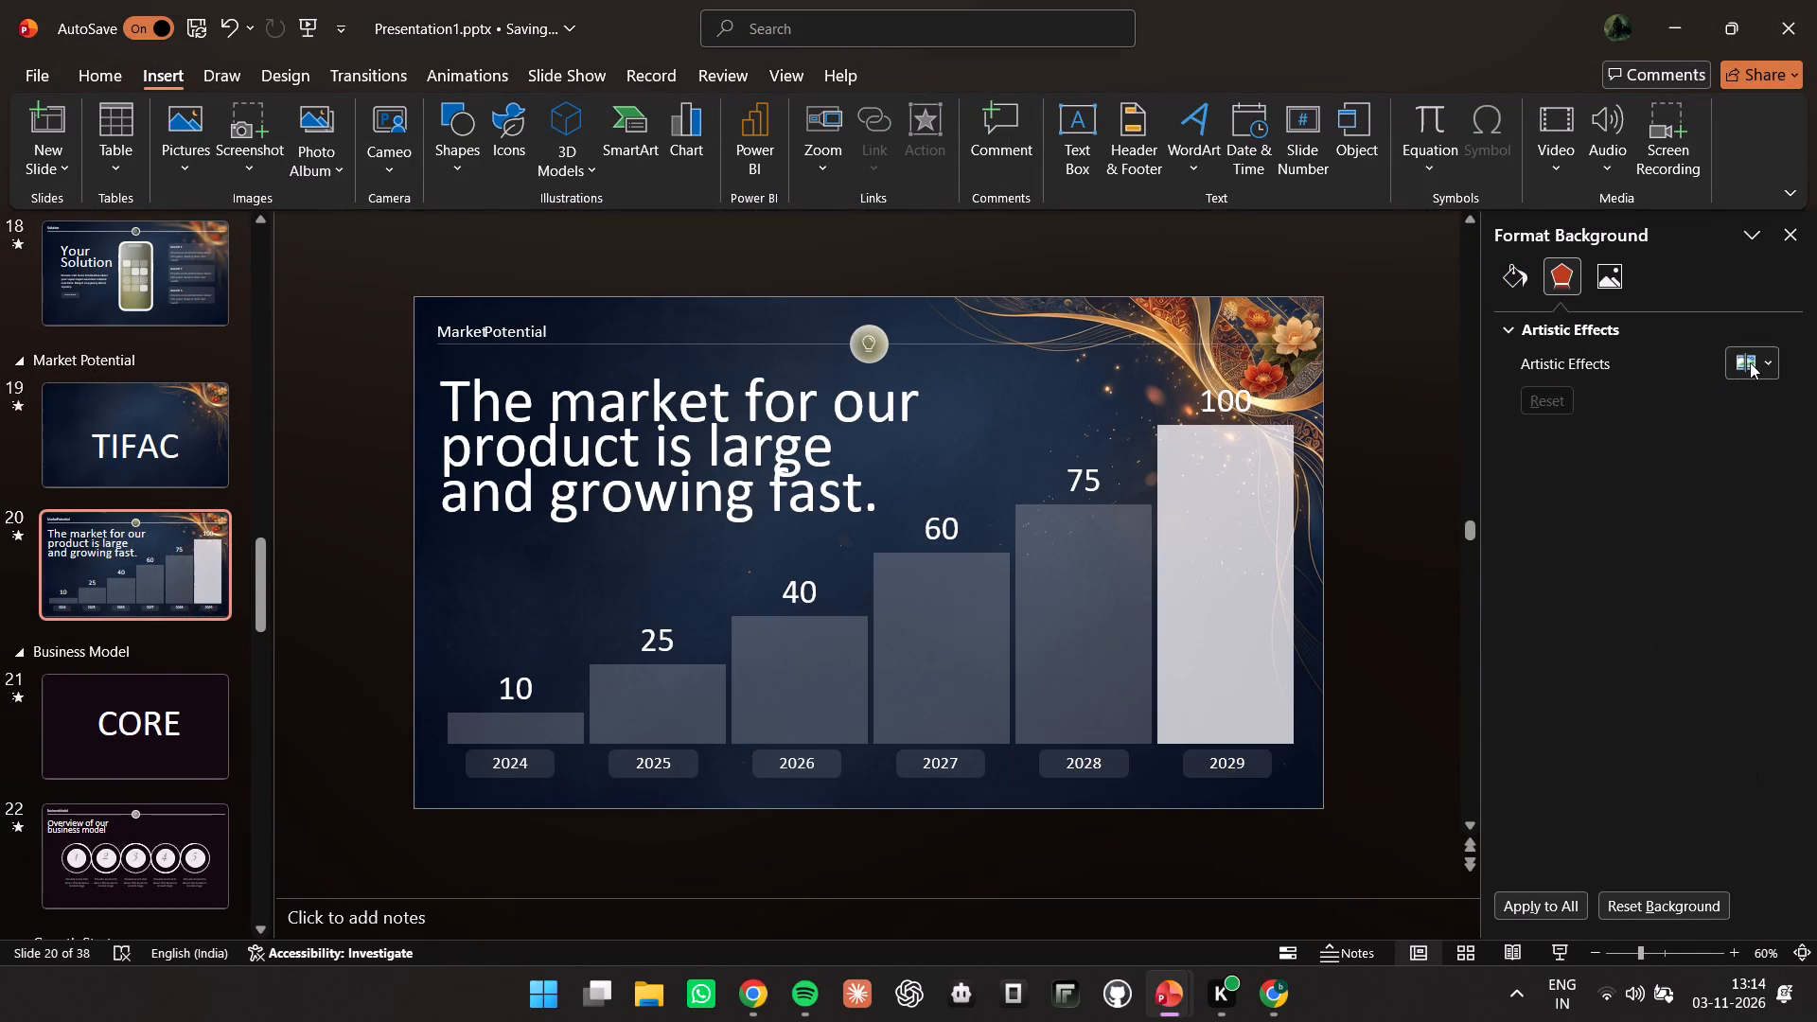
pyautogui.click(1757, 467)
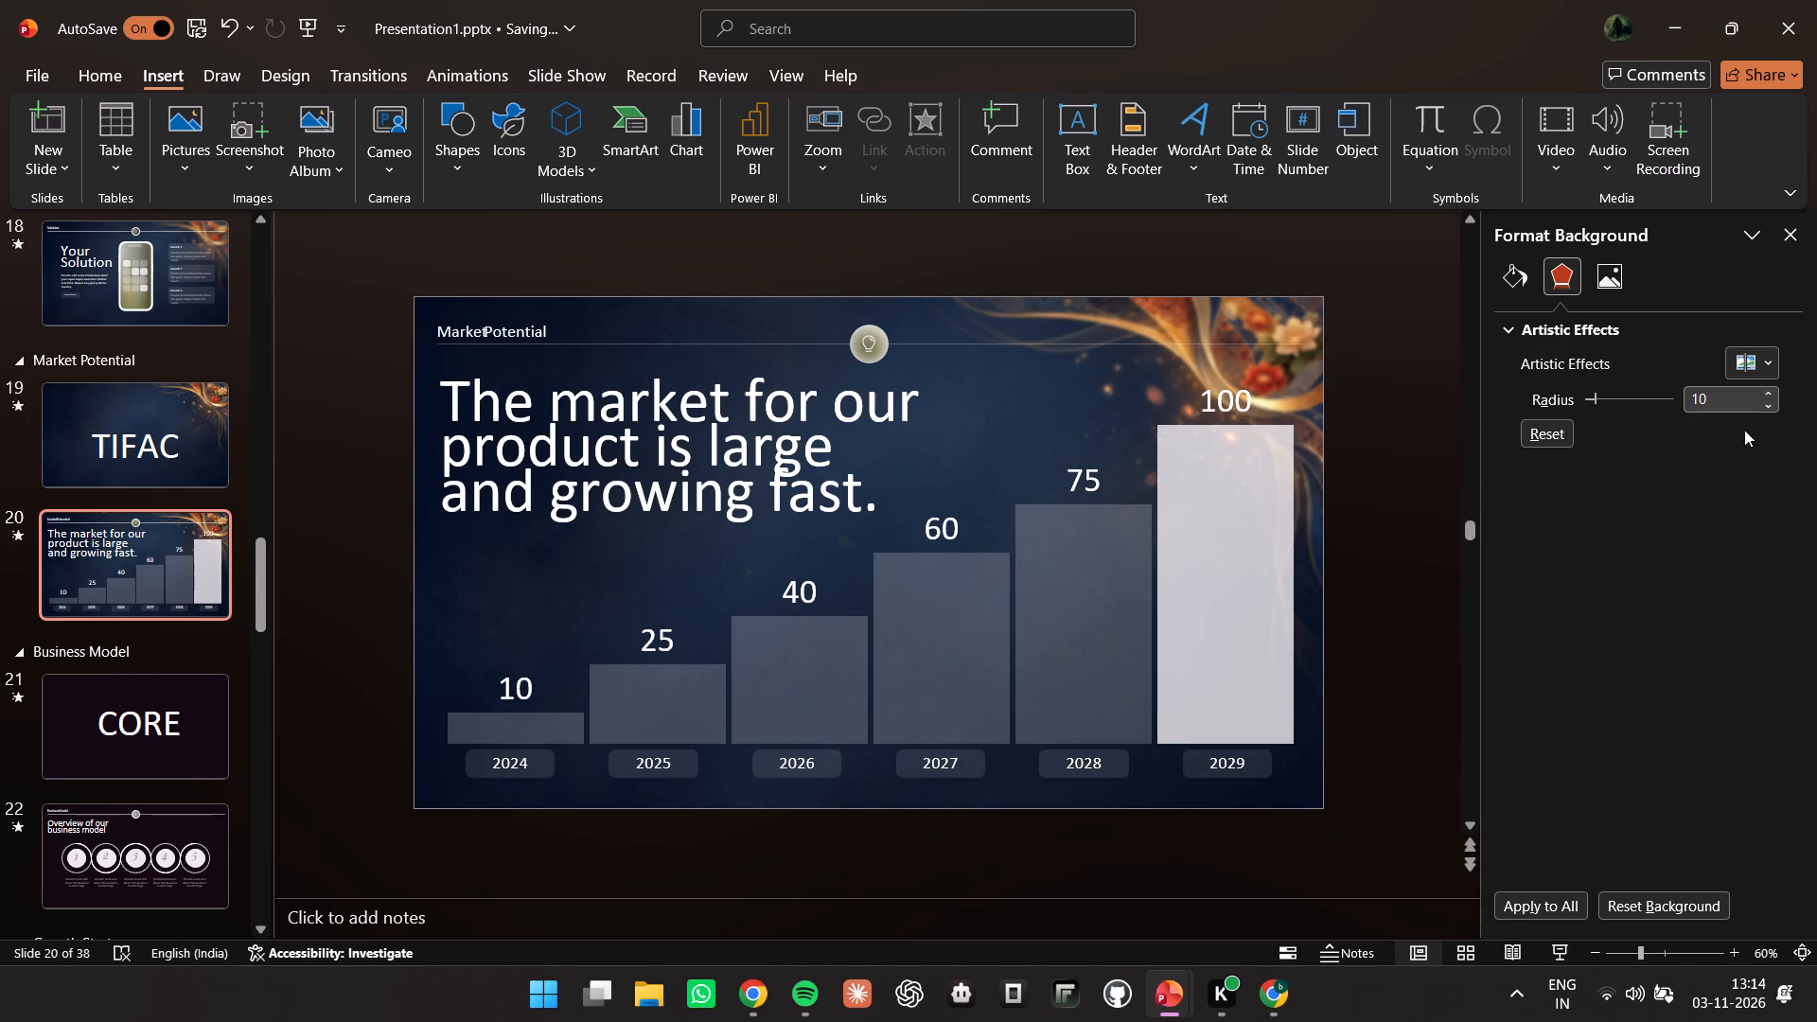
pyautogui.moveTo(1720, 396); pyautogui.dragTo(1554, 407)
pyautogui.write('30')
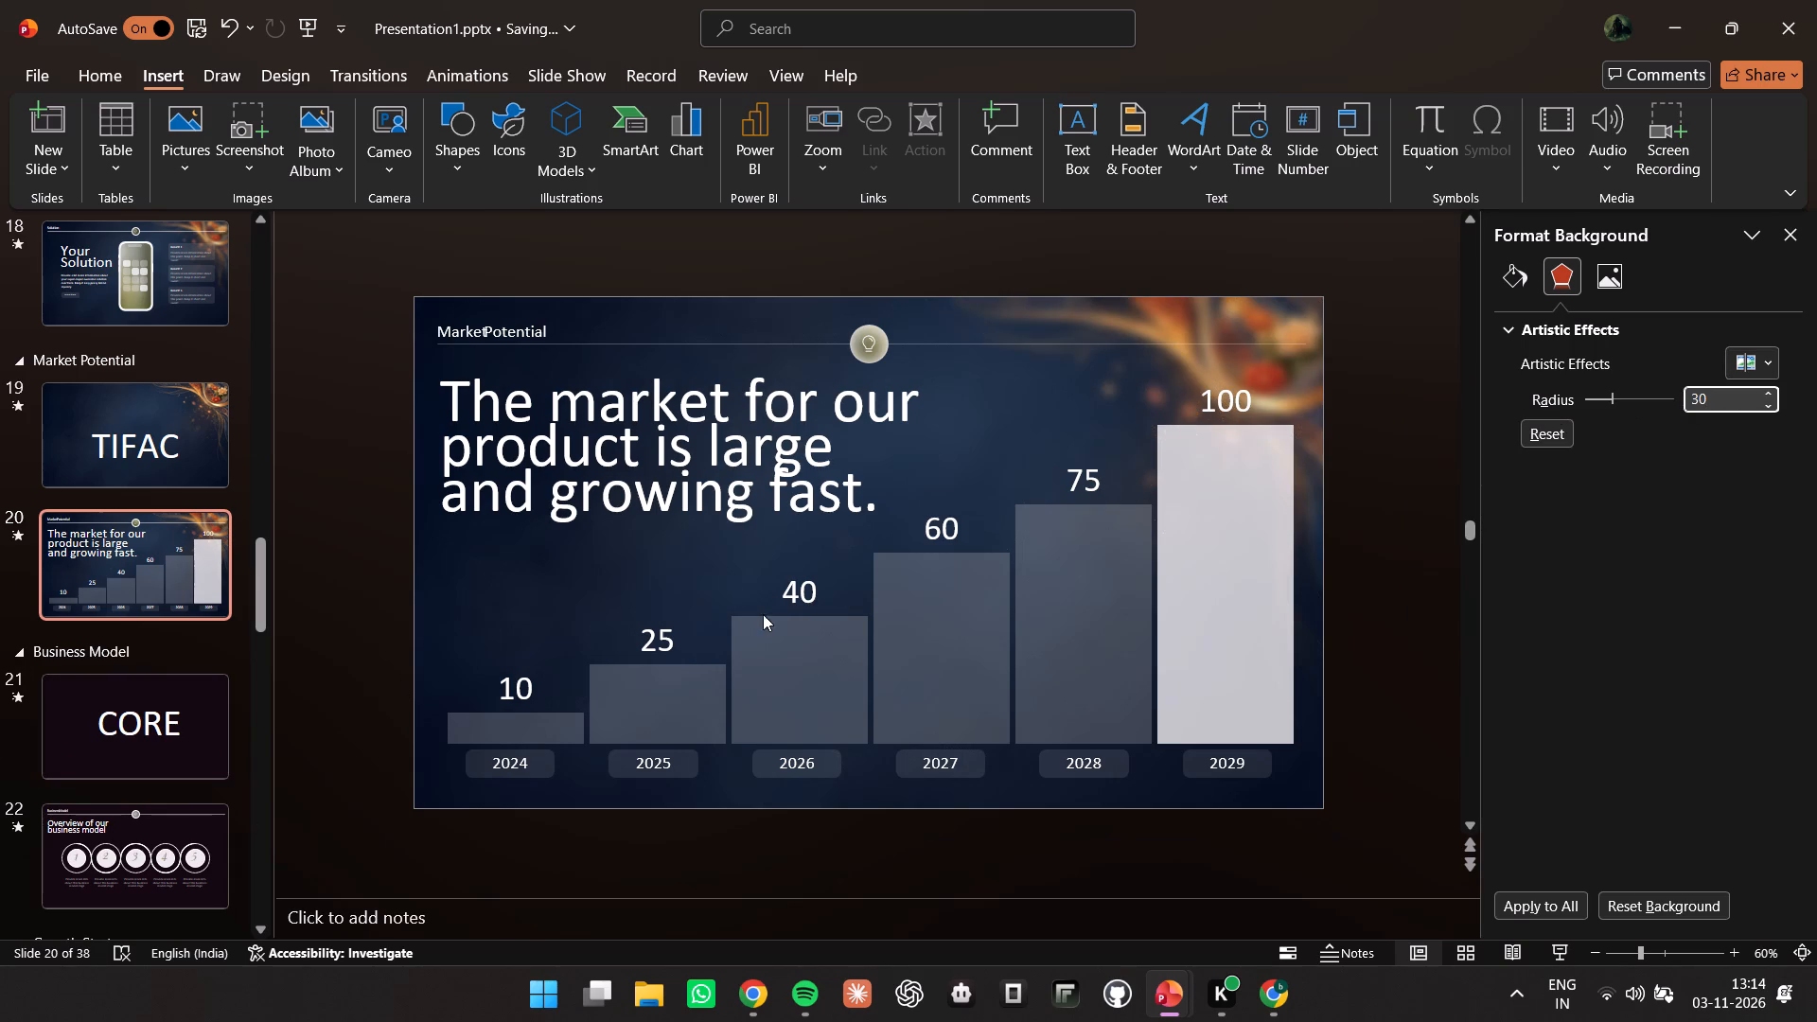
# Fill the CORE slide's background with the same Minimalist_presentation_slide picture from file.
pyautogui.scroll(-5, 13, 600)
pyautogui.click(84, 372)
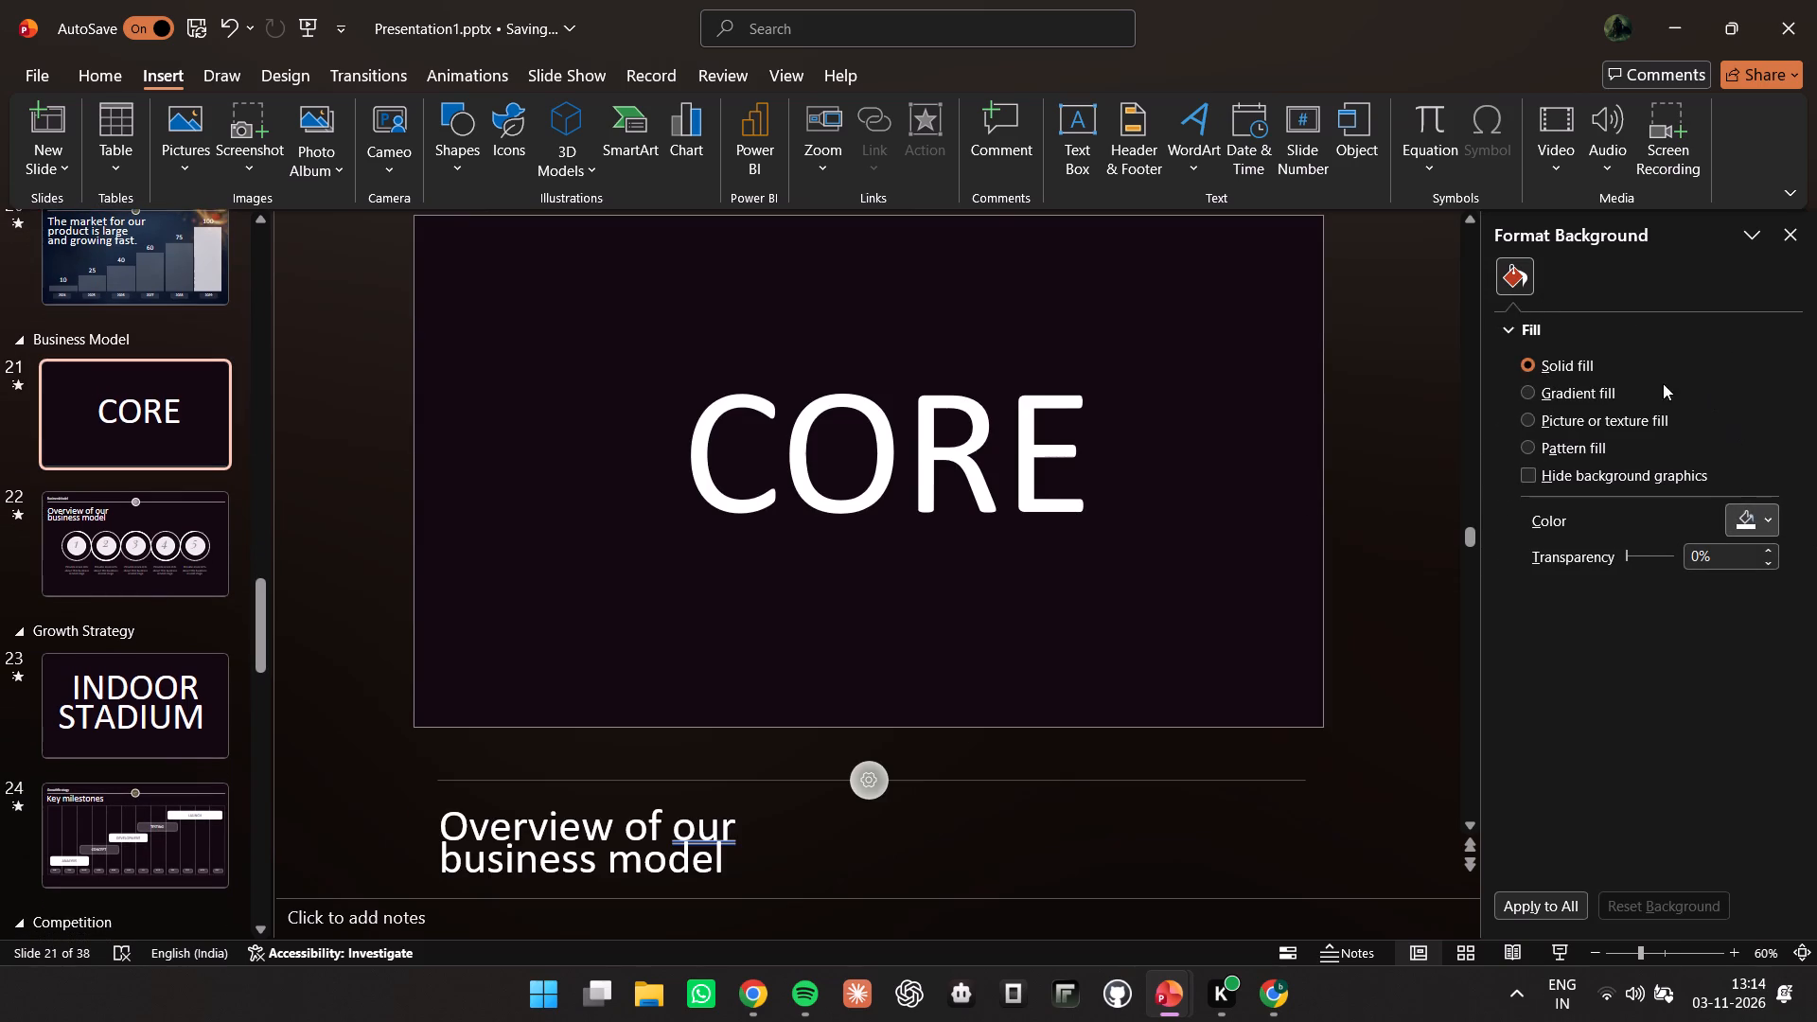
pyautogui.click(1613, 414)
pyautogui.click(1584, 540)
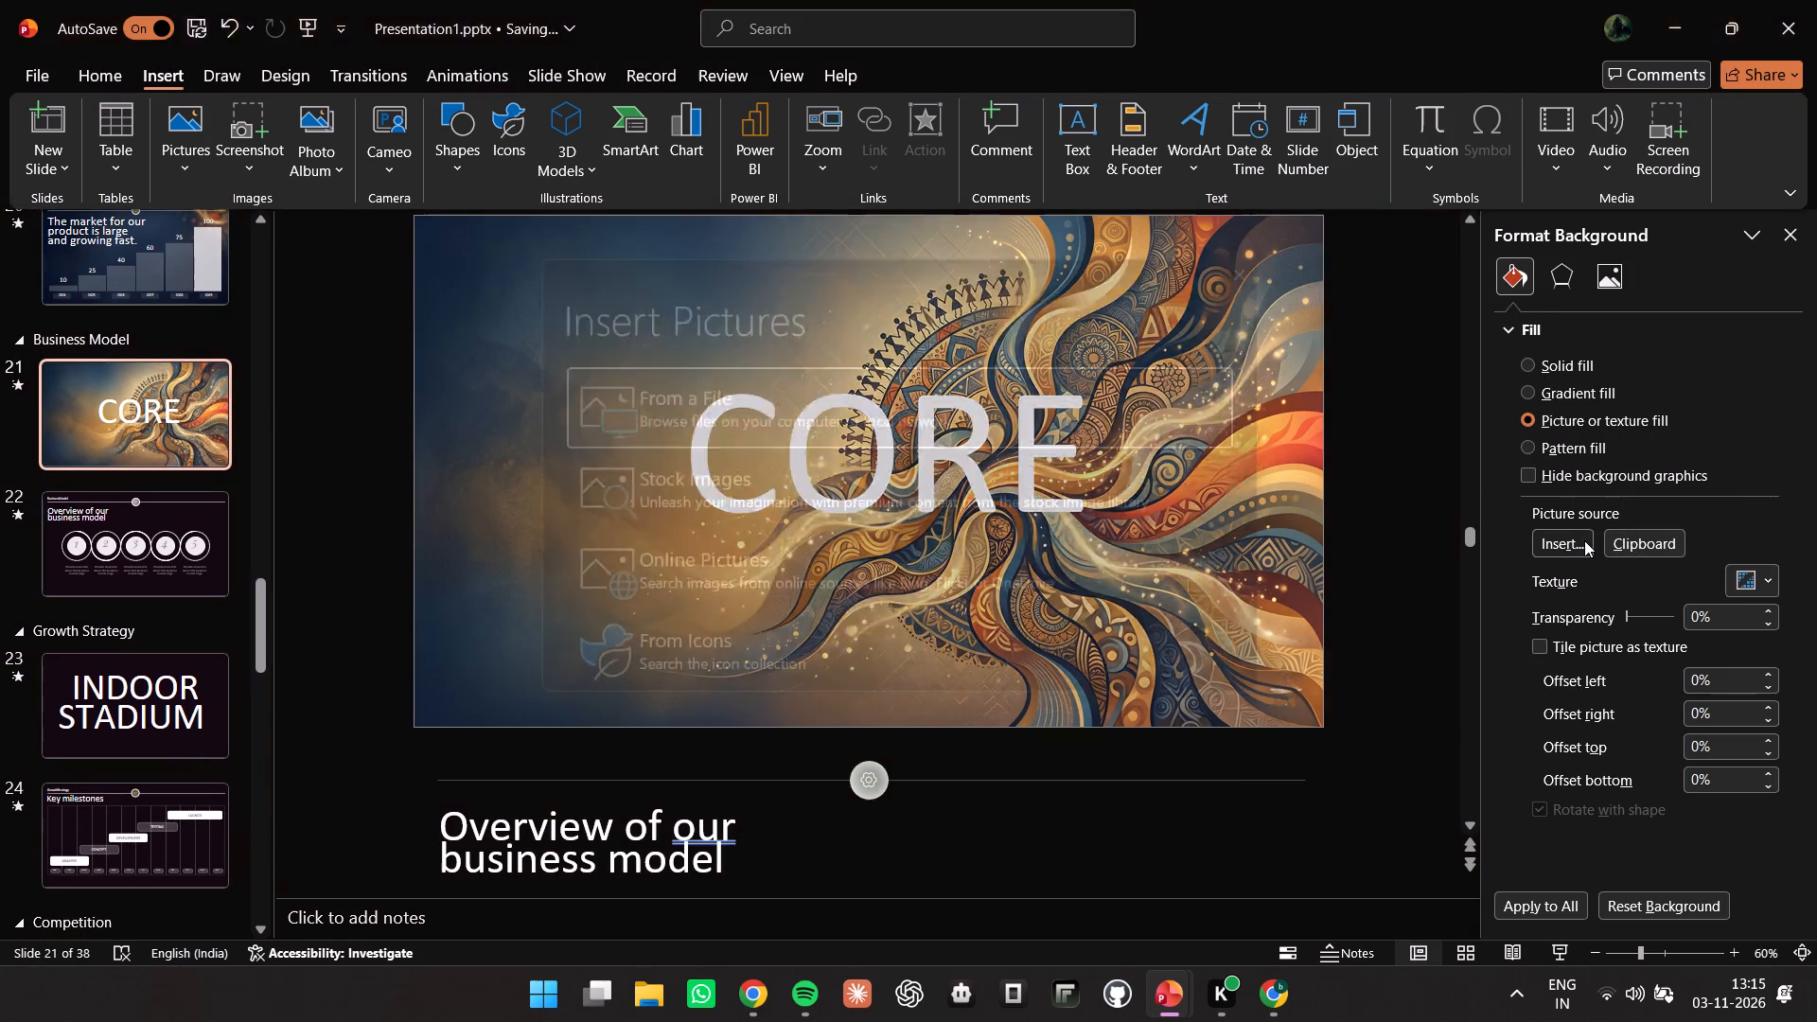
pyautogui.click(1035, 399)
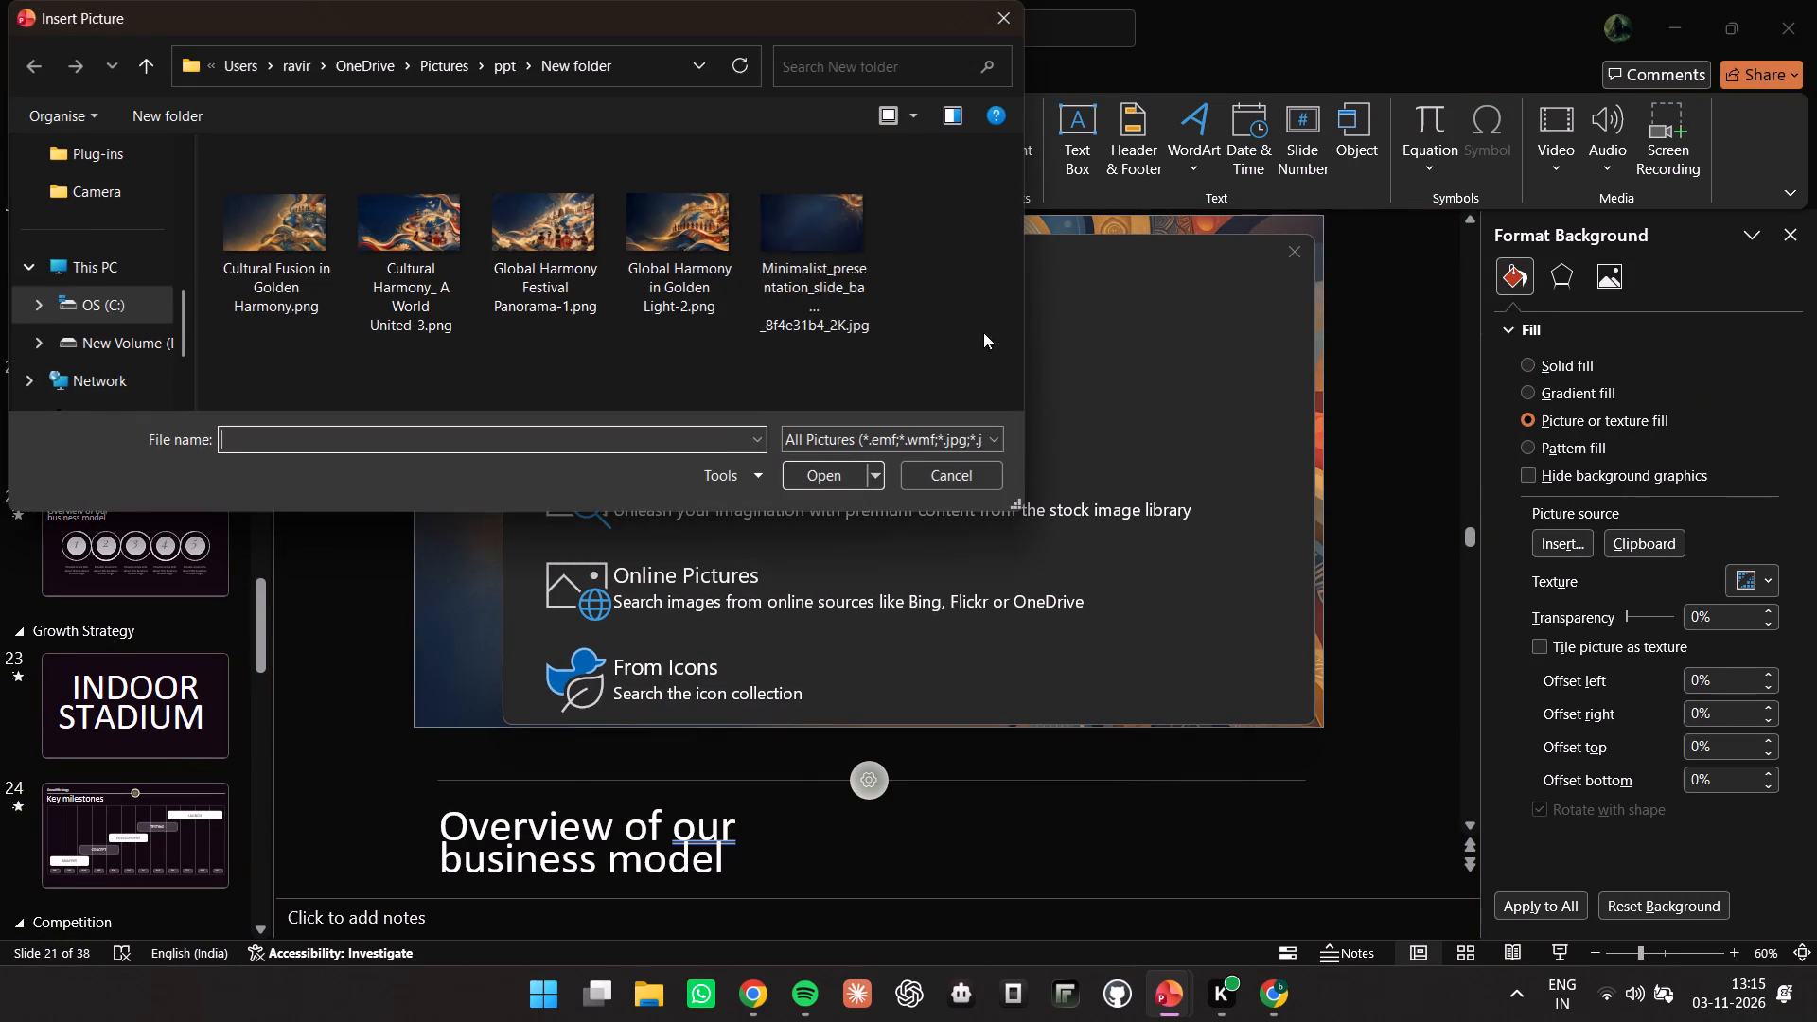
pyautogui.click(826, 248)
pyautogui.click(857, 485)
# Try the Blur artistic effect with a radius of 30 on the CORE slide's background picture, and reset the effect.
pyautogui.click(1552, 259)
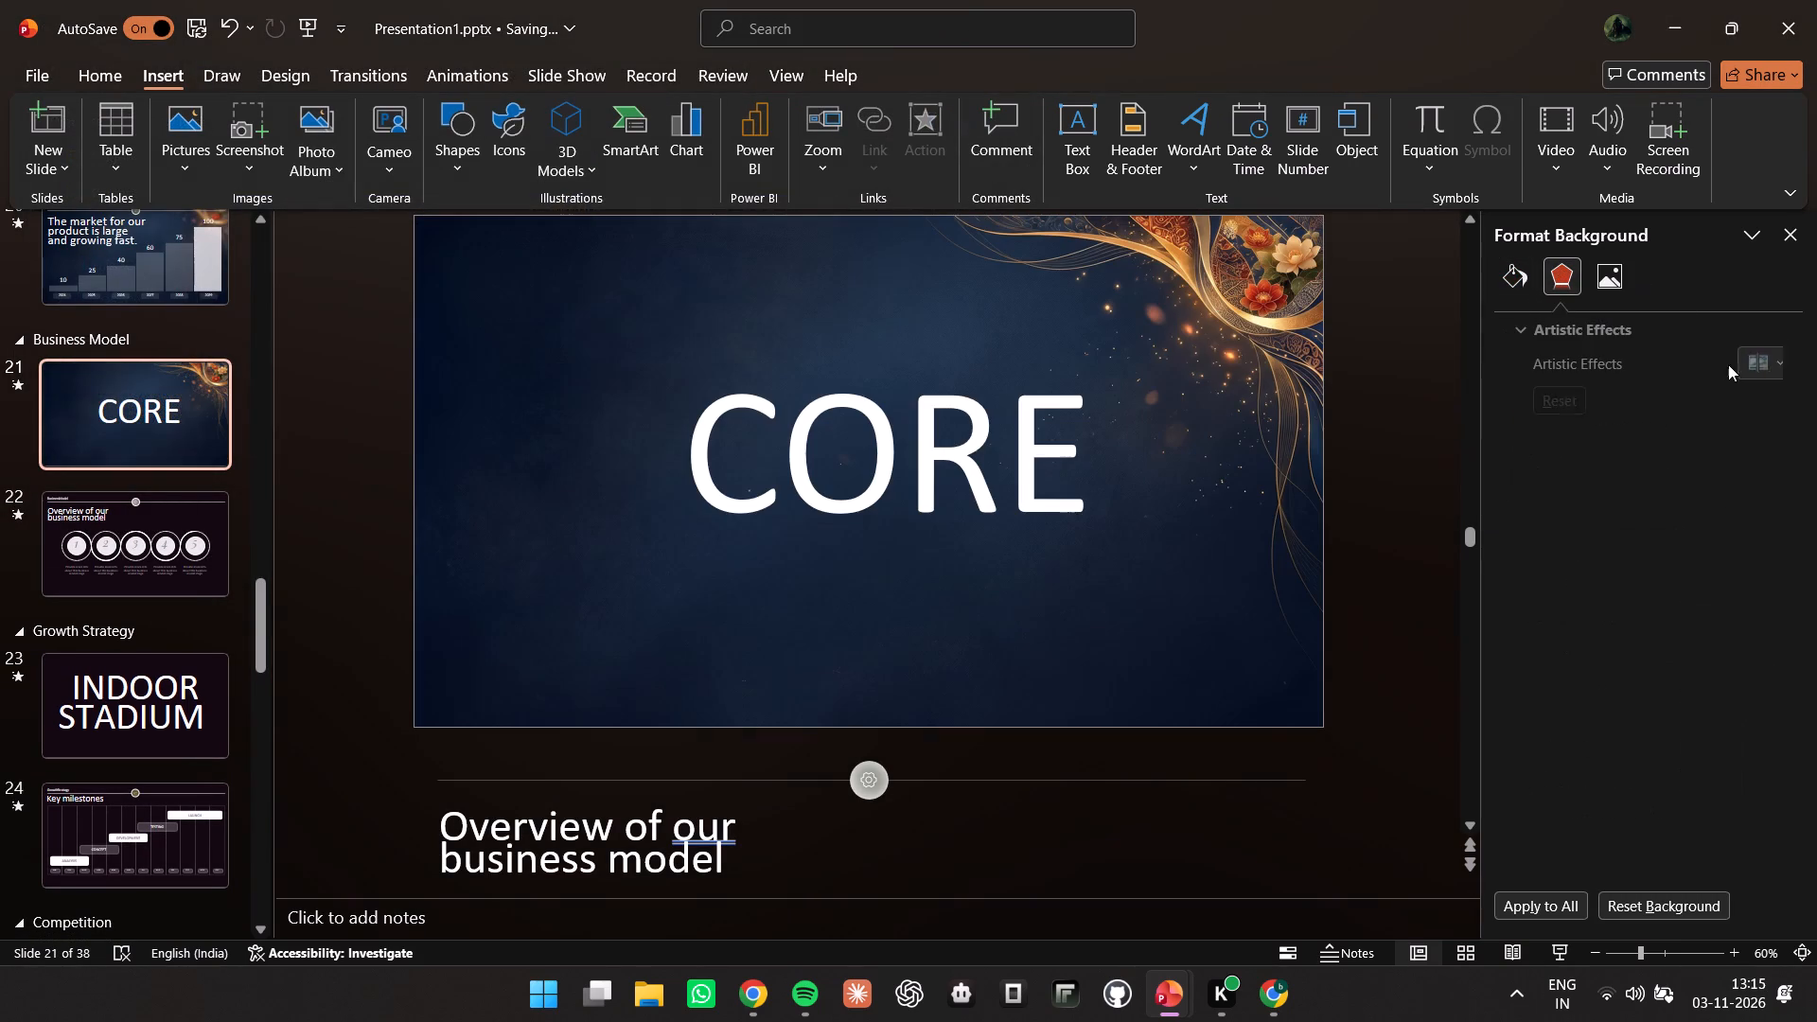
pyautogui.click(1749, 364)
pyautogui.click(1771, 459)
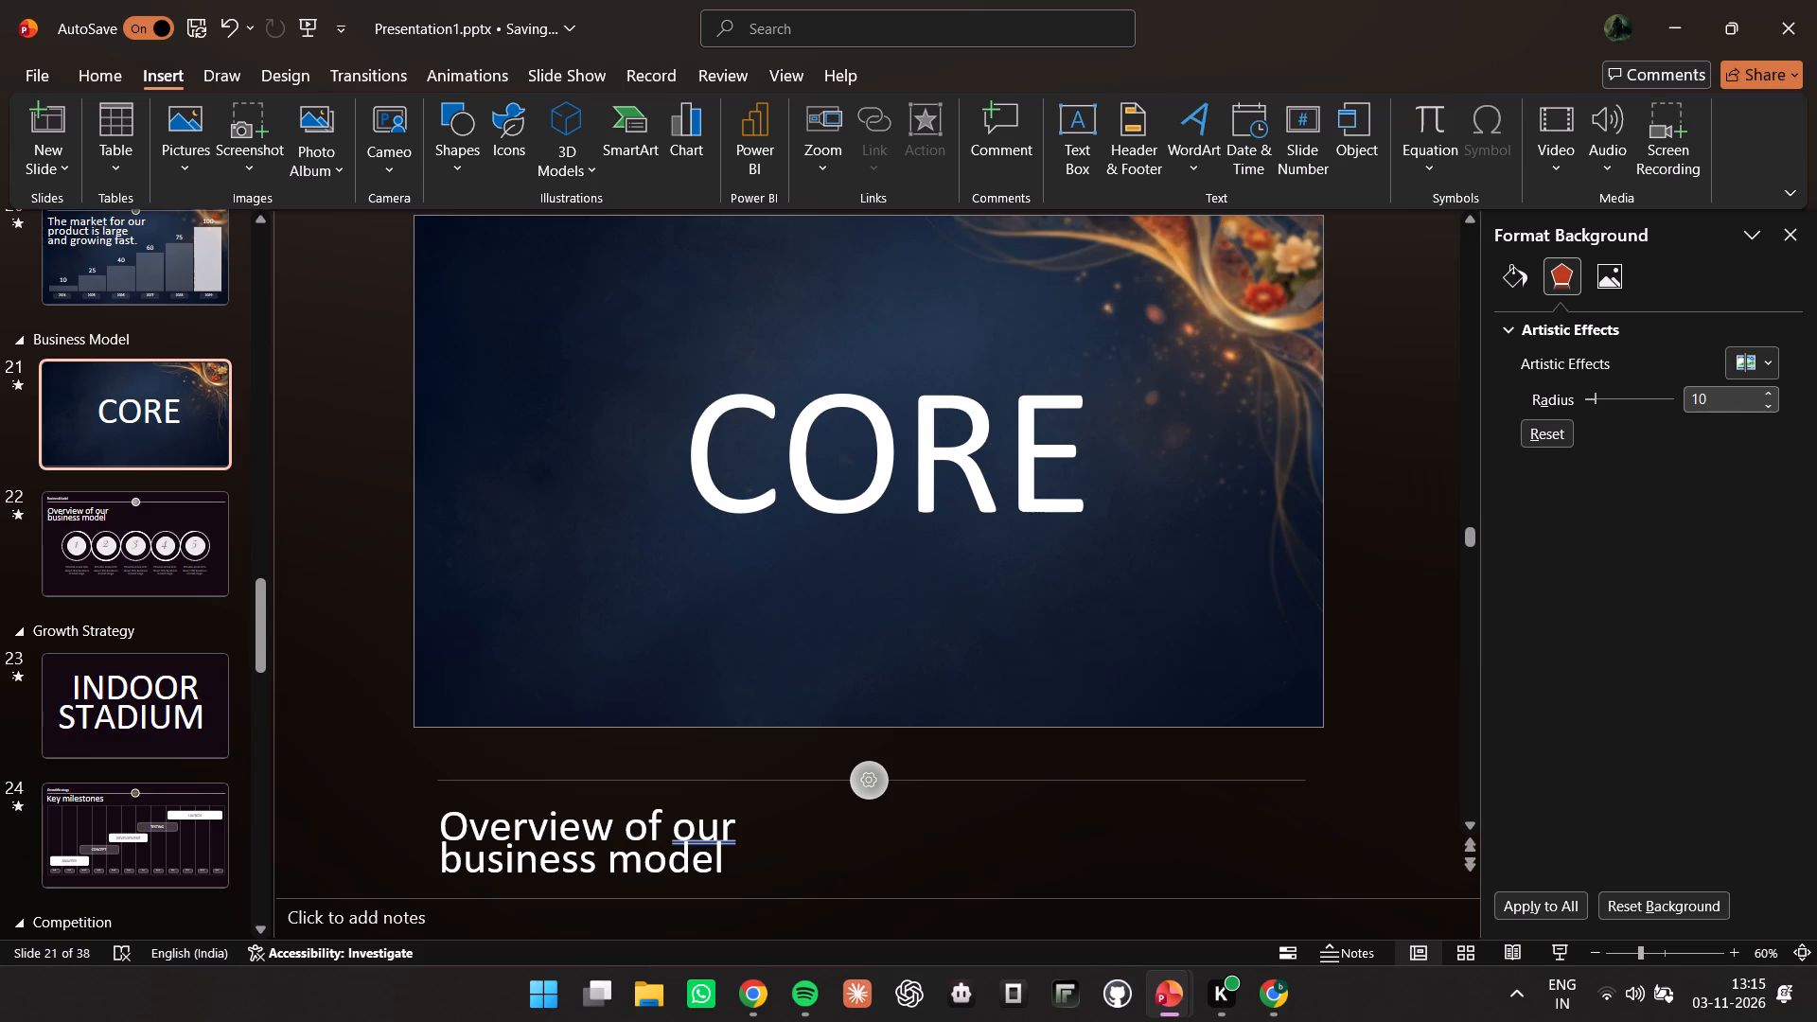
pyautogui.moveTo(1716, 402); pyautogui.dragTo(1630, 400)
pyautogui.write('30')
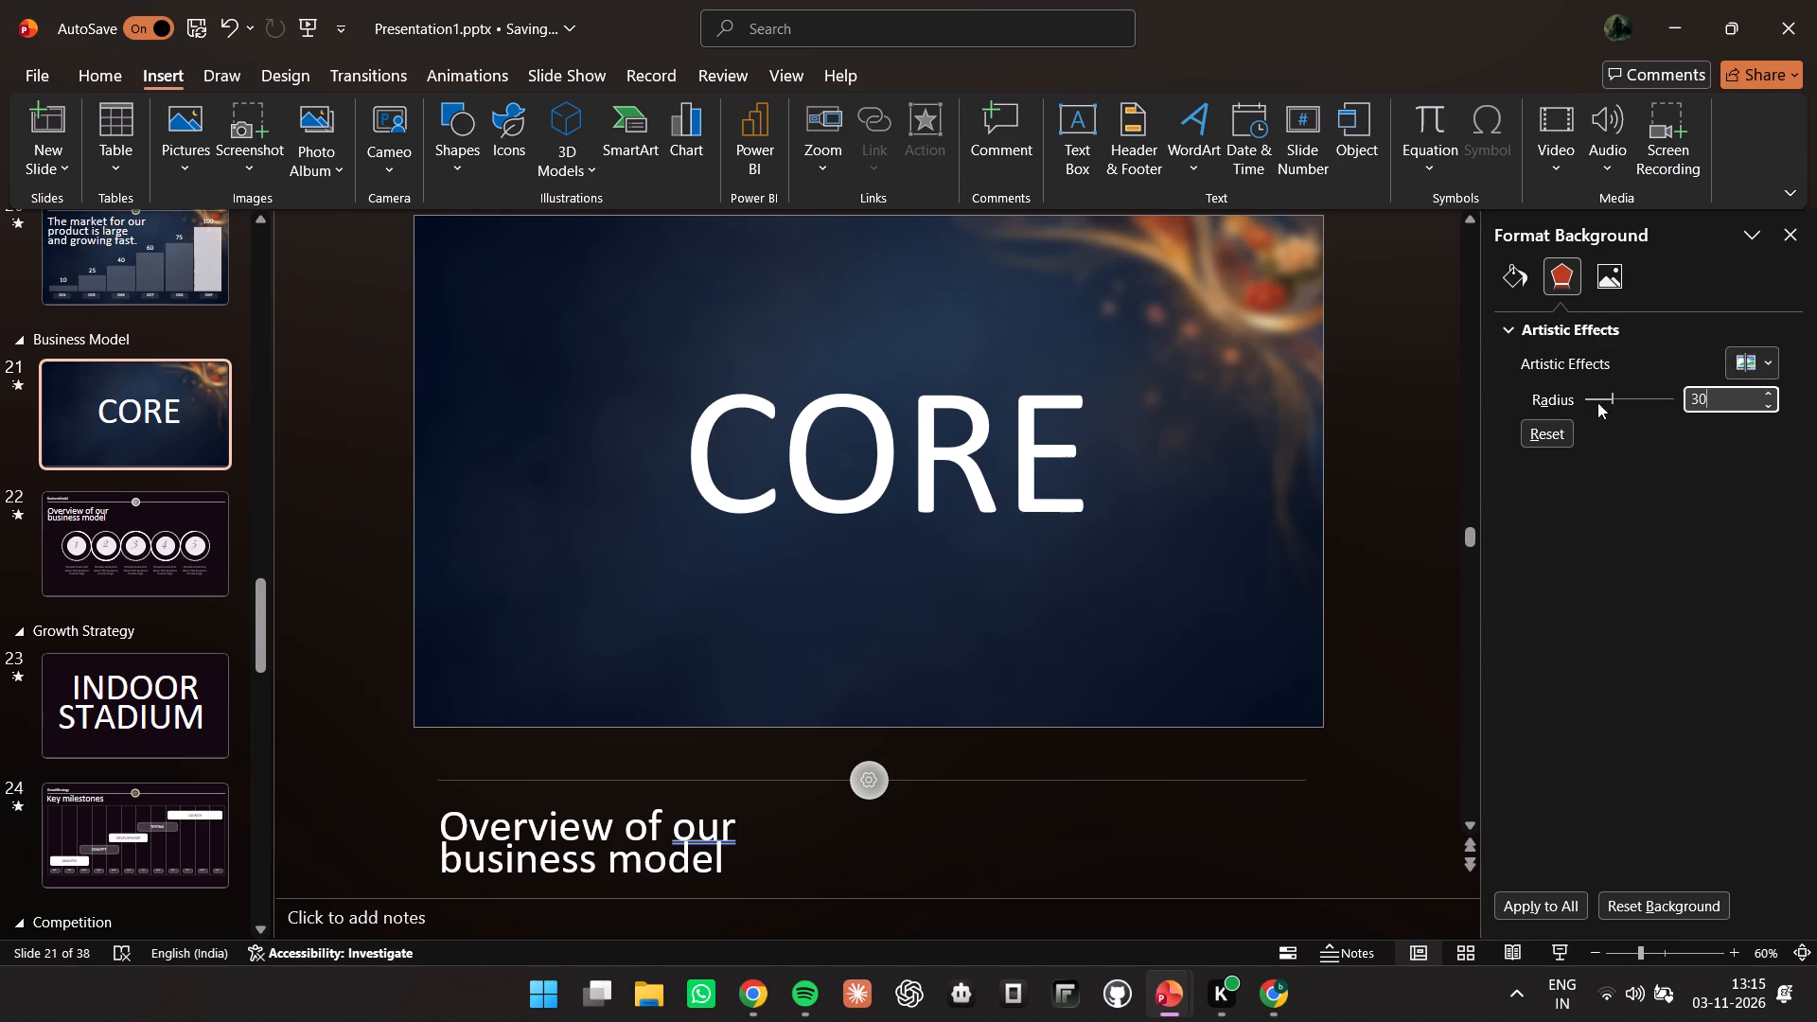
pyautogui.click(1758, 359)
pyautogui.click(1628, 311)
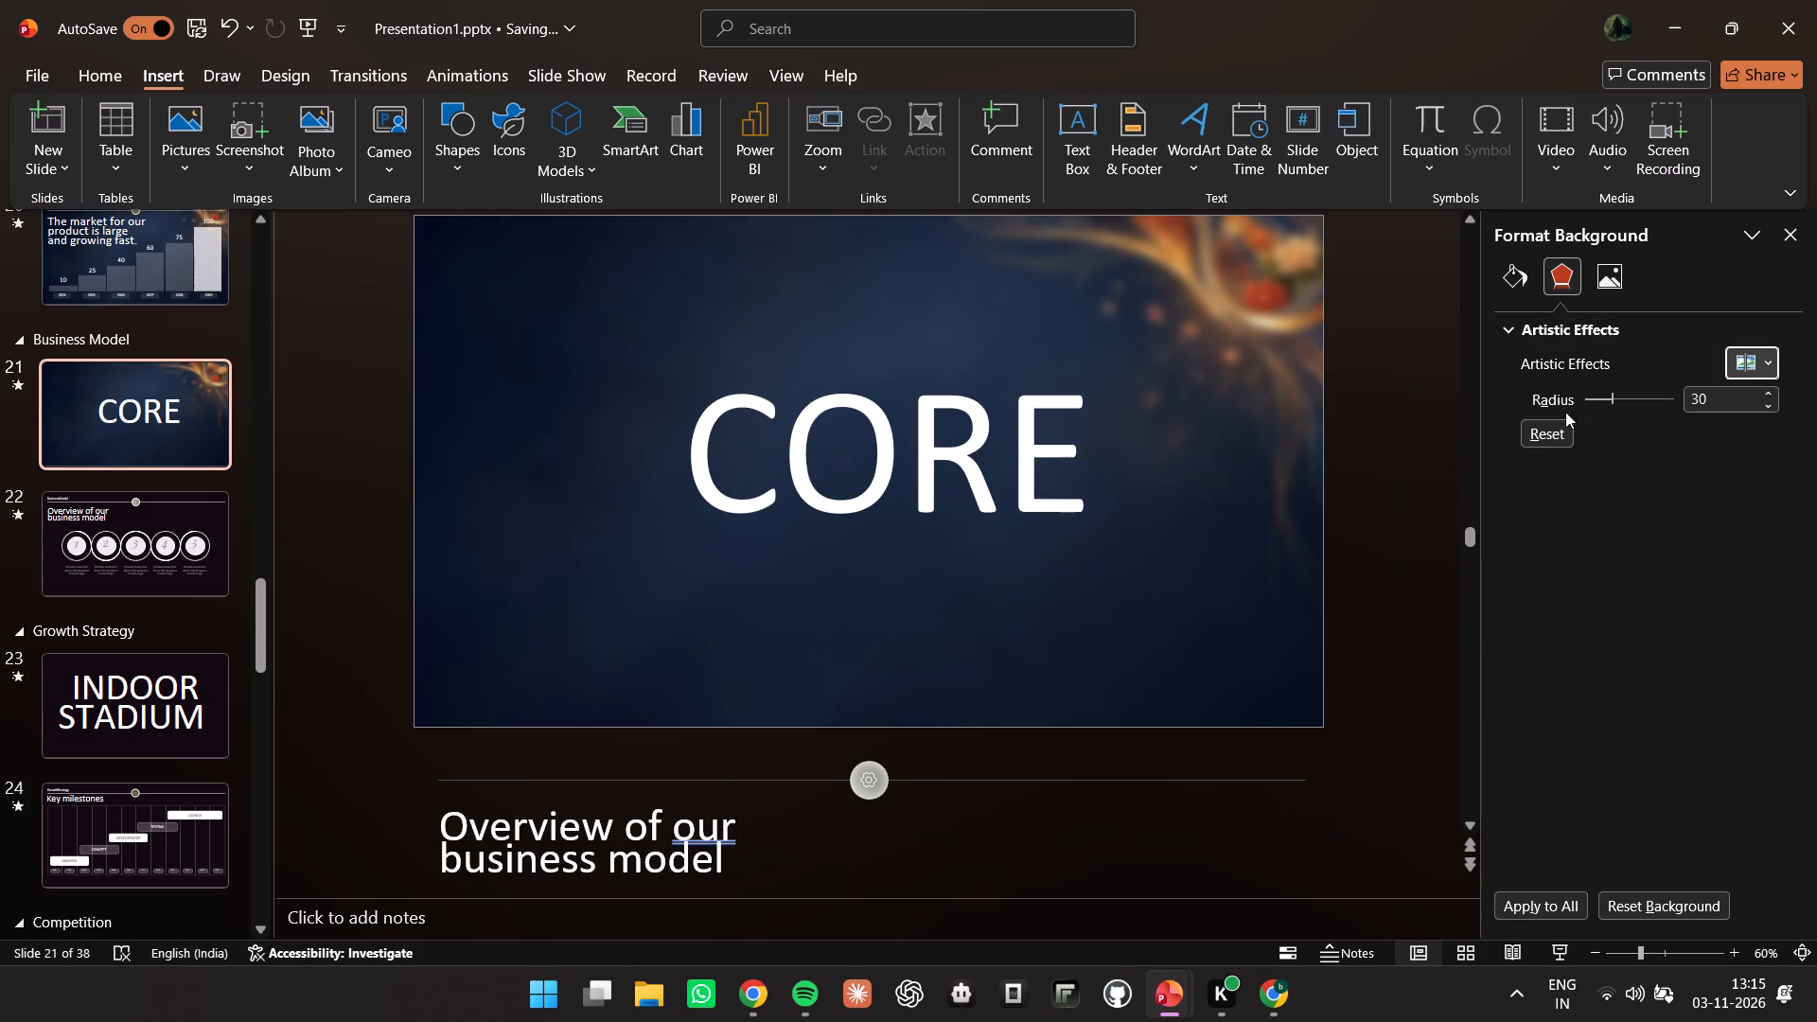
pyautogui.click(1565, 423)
# Fill slide 22's Business Model overview background with Minimalist_presentation_slide_ba..._8f4e31b4_2K.jpg from file.
pyautogui.click(83, 548)
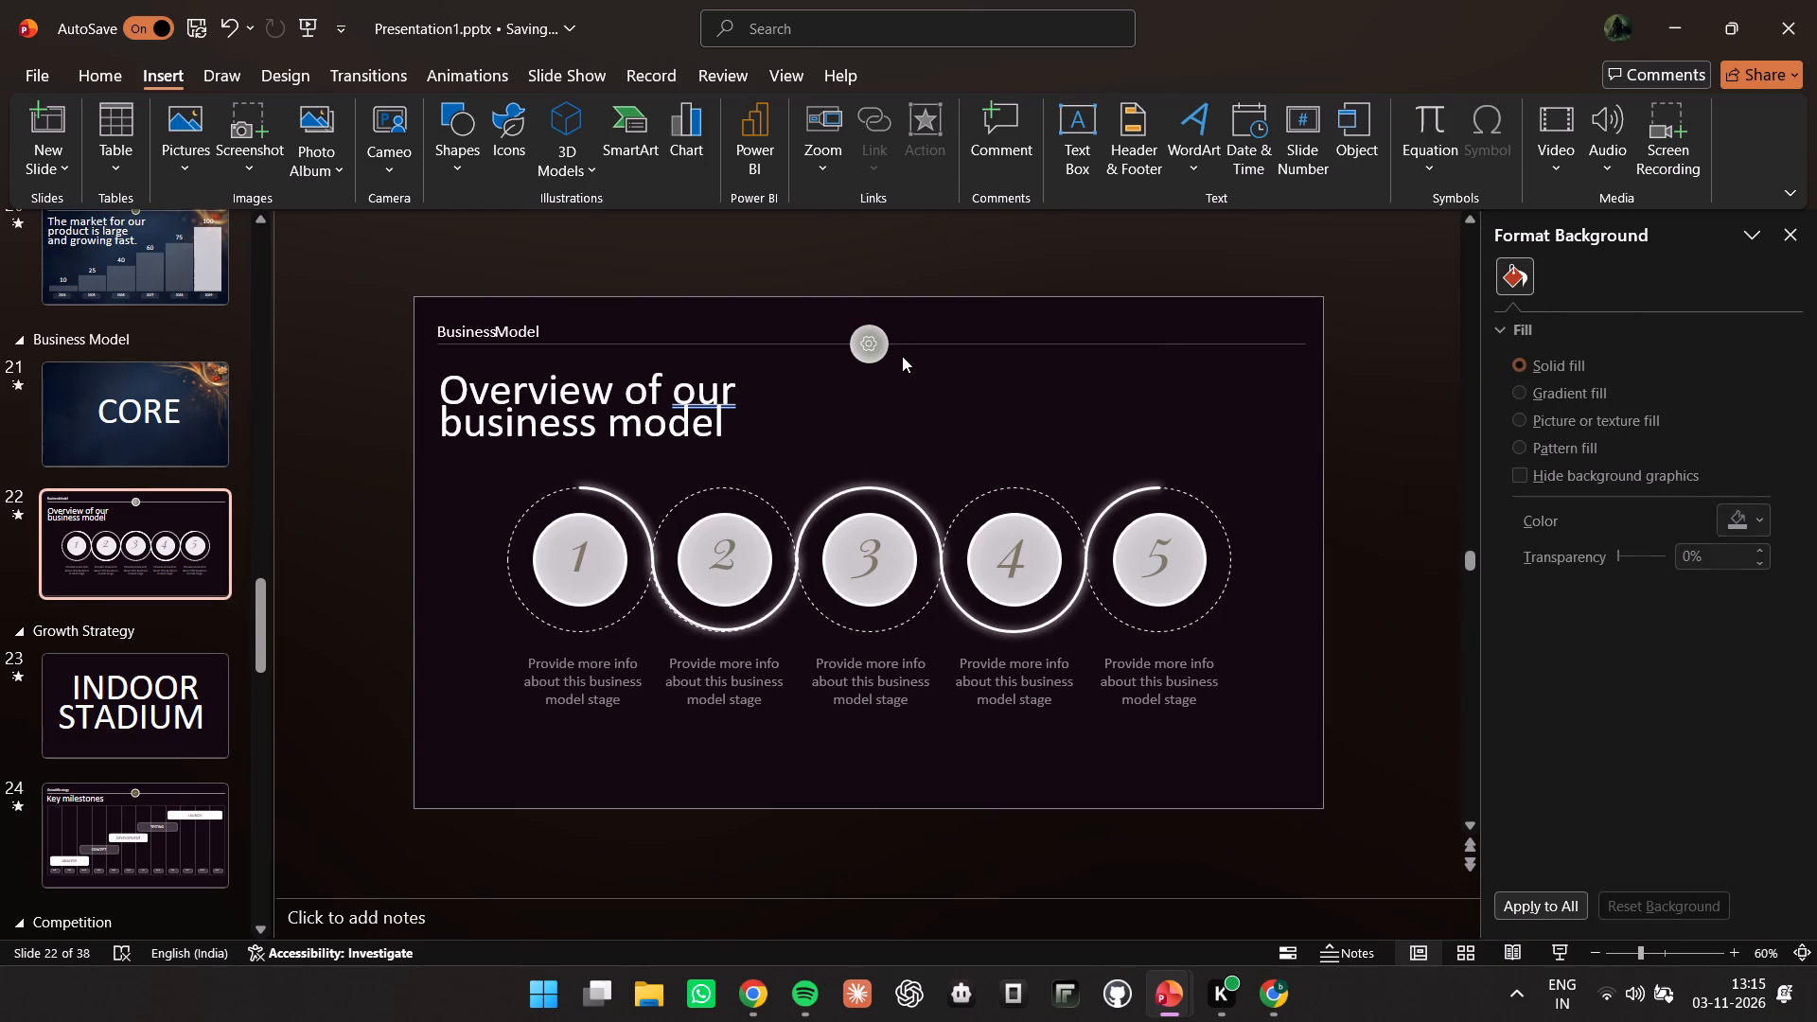
pyautogui.click(1531, 411)
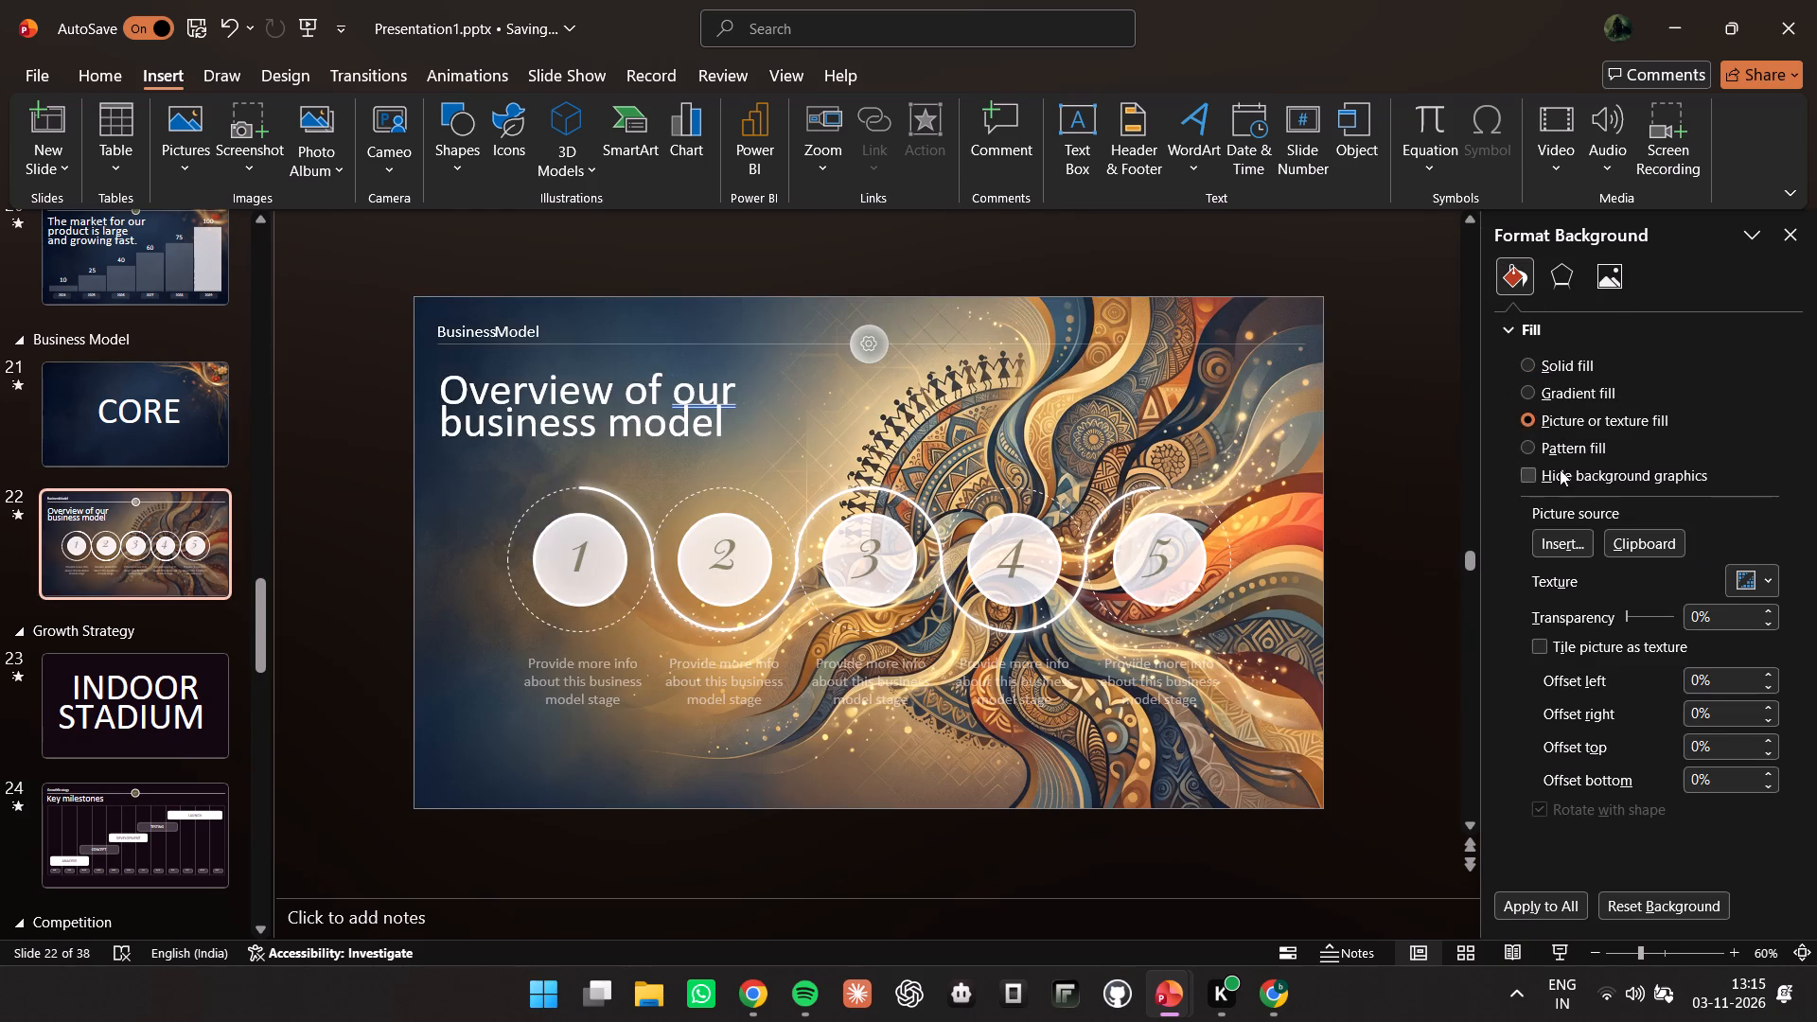
pyautogui.click(1553, 439)
pyautogui.click(1563, 415)
pyautogui.click(1570, 526)
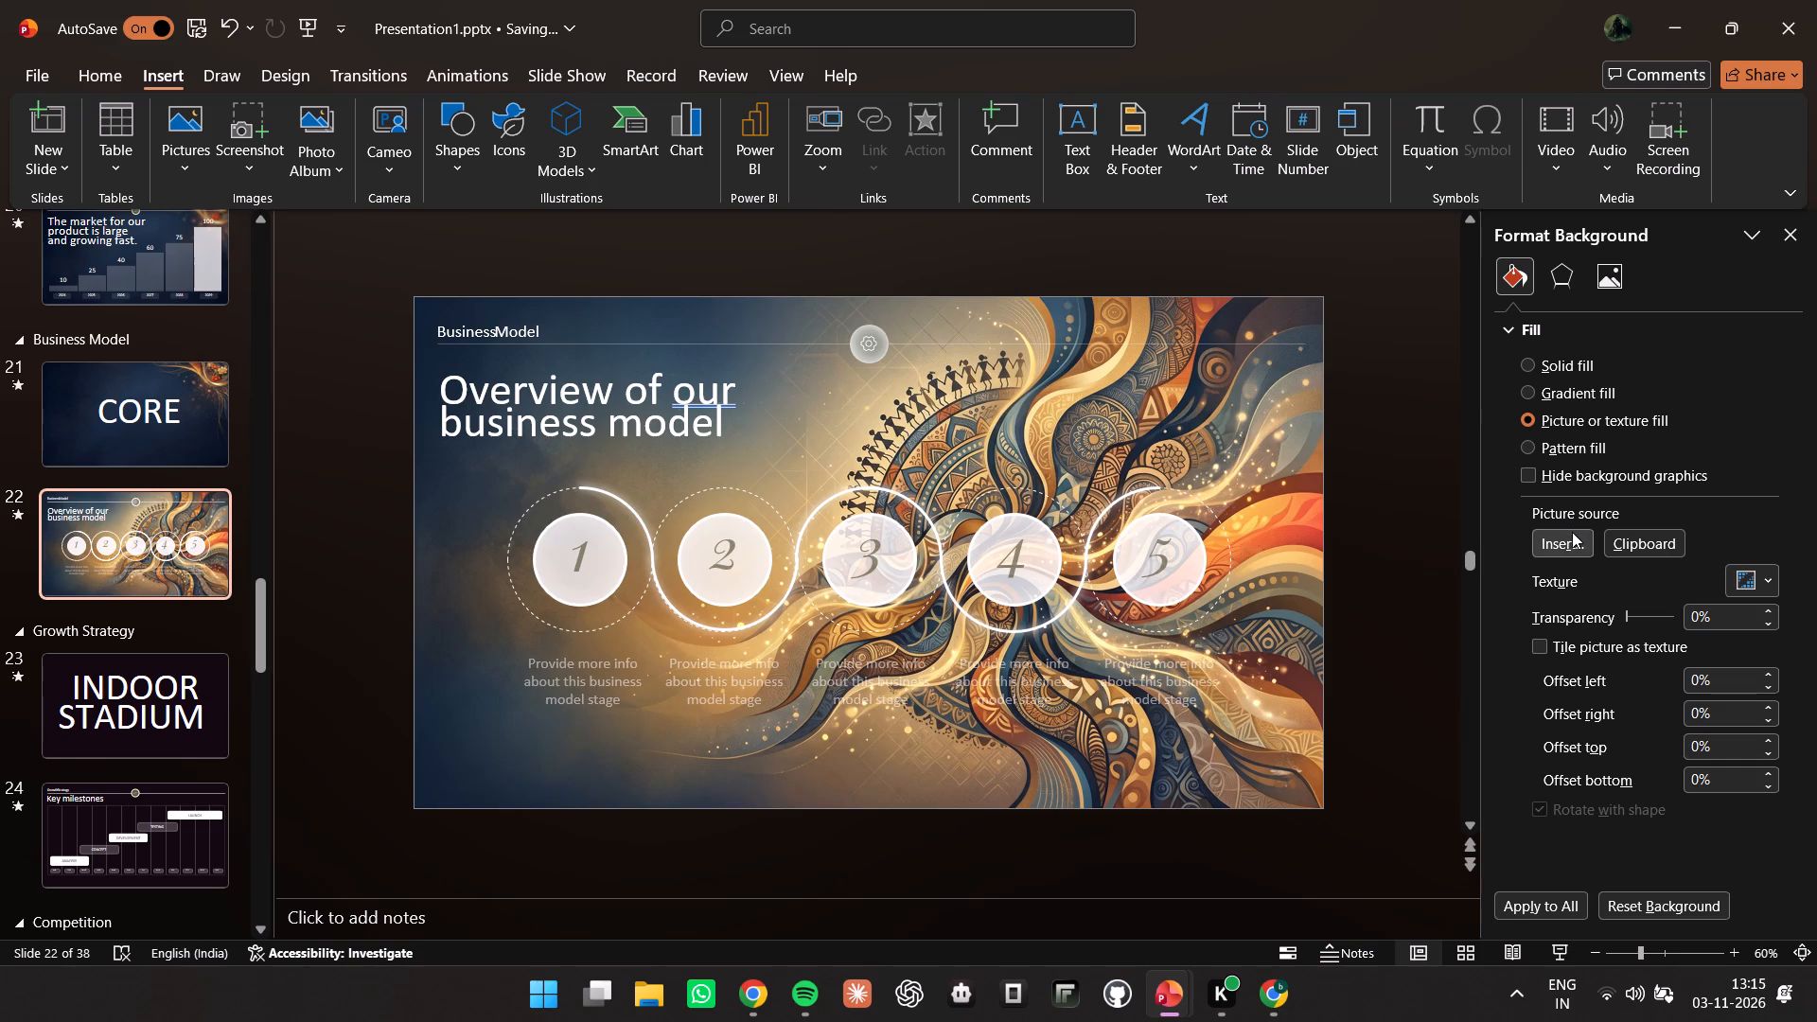
pyautogui.click(1572, 532)
pyautogui.click(675, 394)
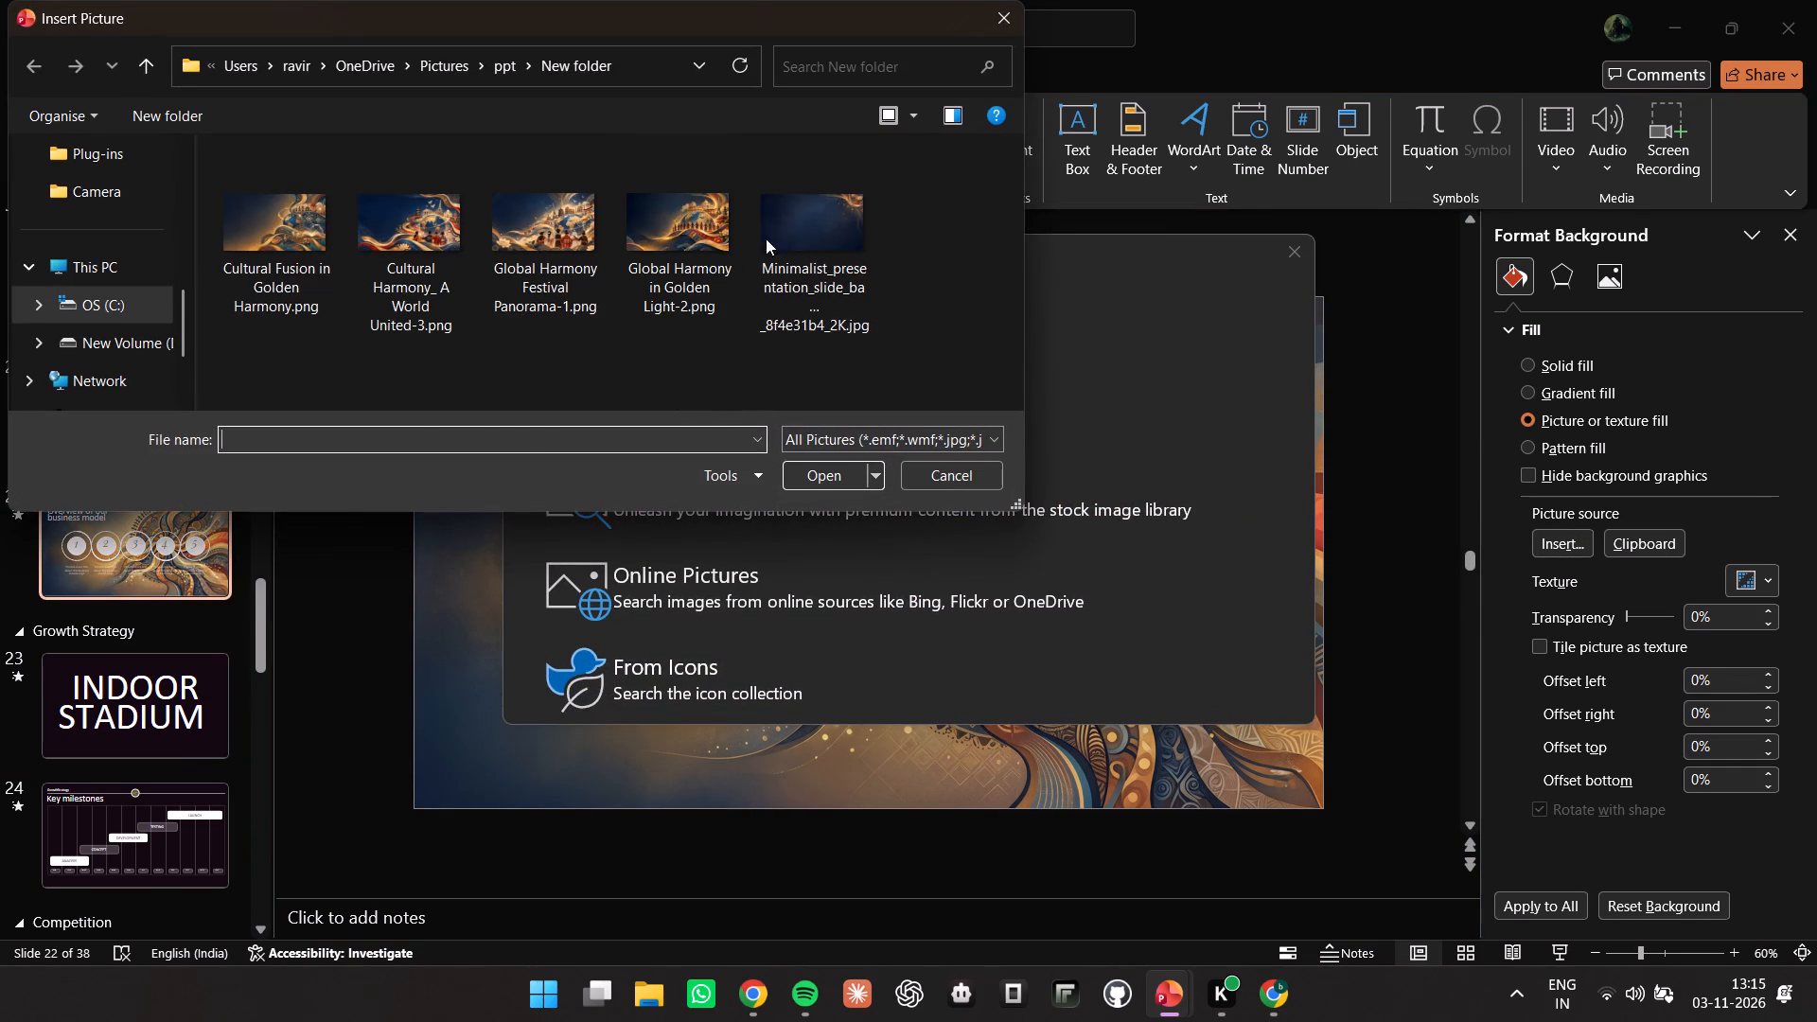
pyautogui.click(789, 234)
pyautogui.click(827, 492)
pyautogui.click(830, 480)
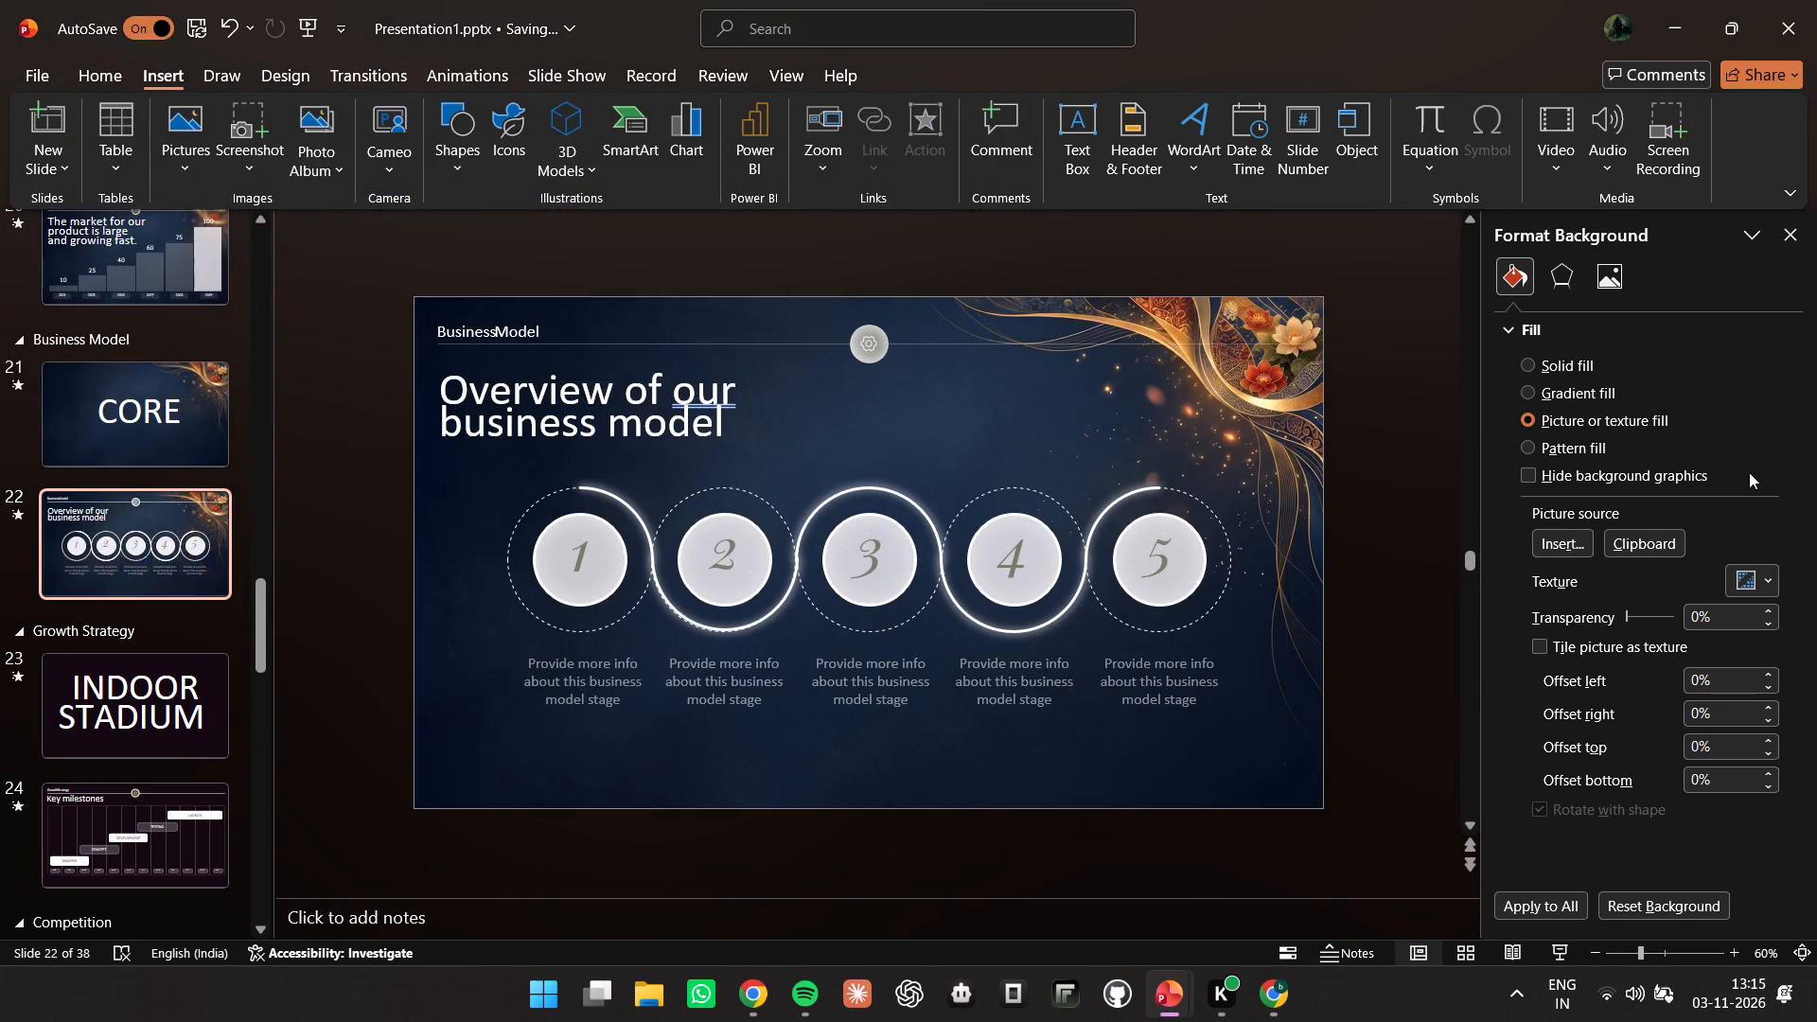
# Apply the Blur artistic effect to slide 22's background picture.
pyautogui.click(1538, 260)
pyautogui.click(1572, 273)
pyautogui.click(1731, 349)
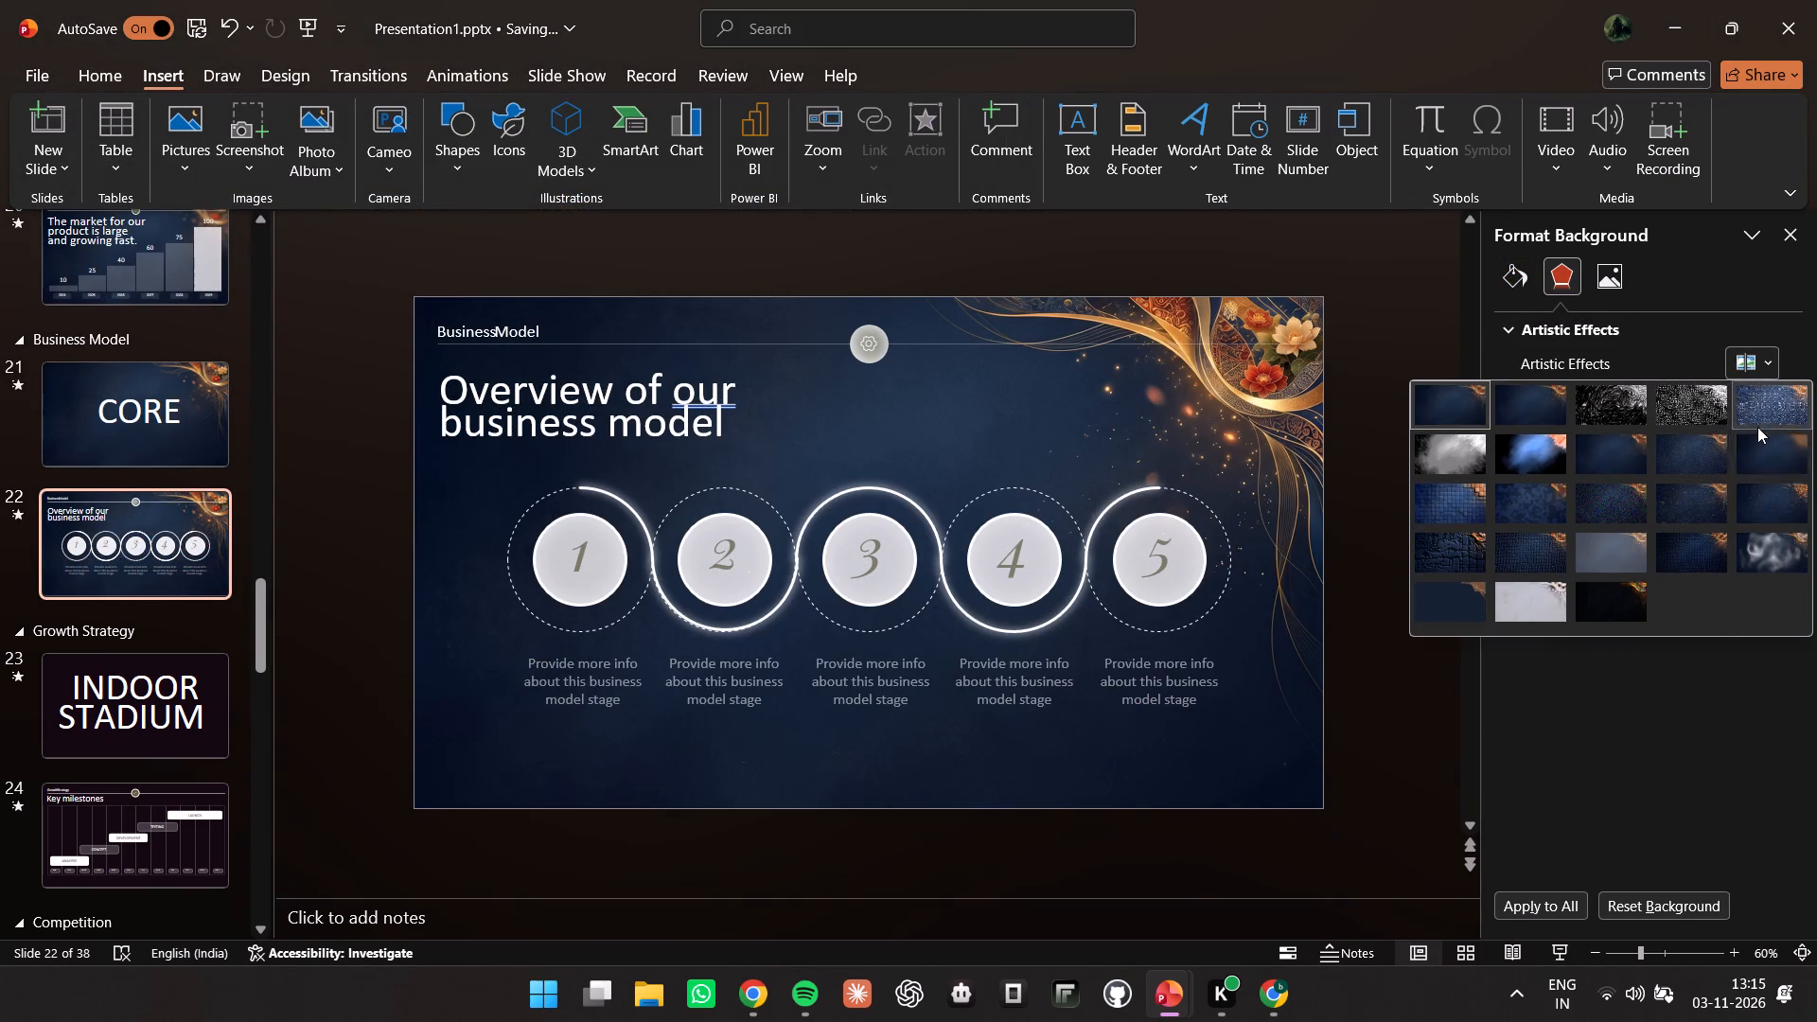
pyautogui.click(1765, 457)
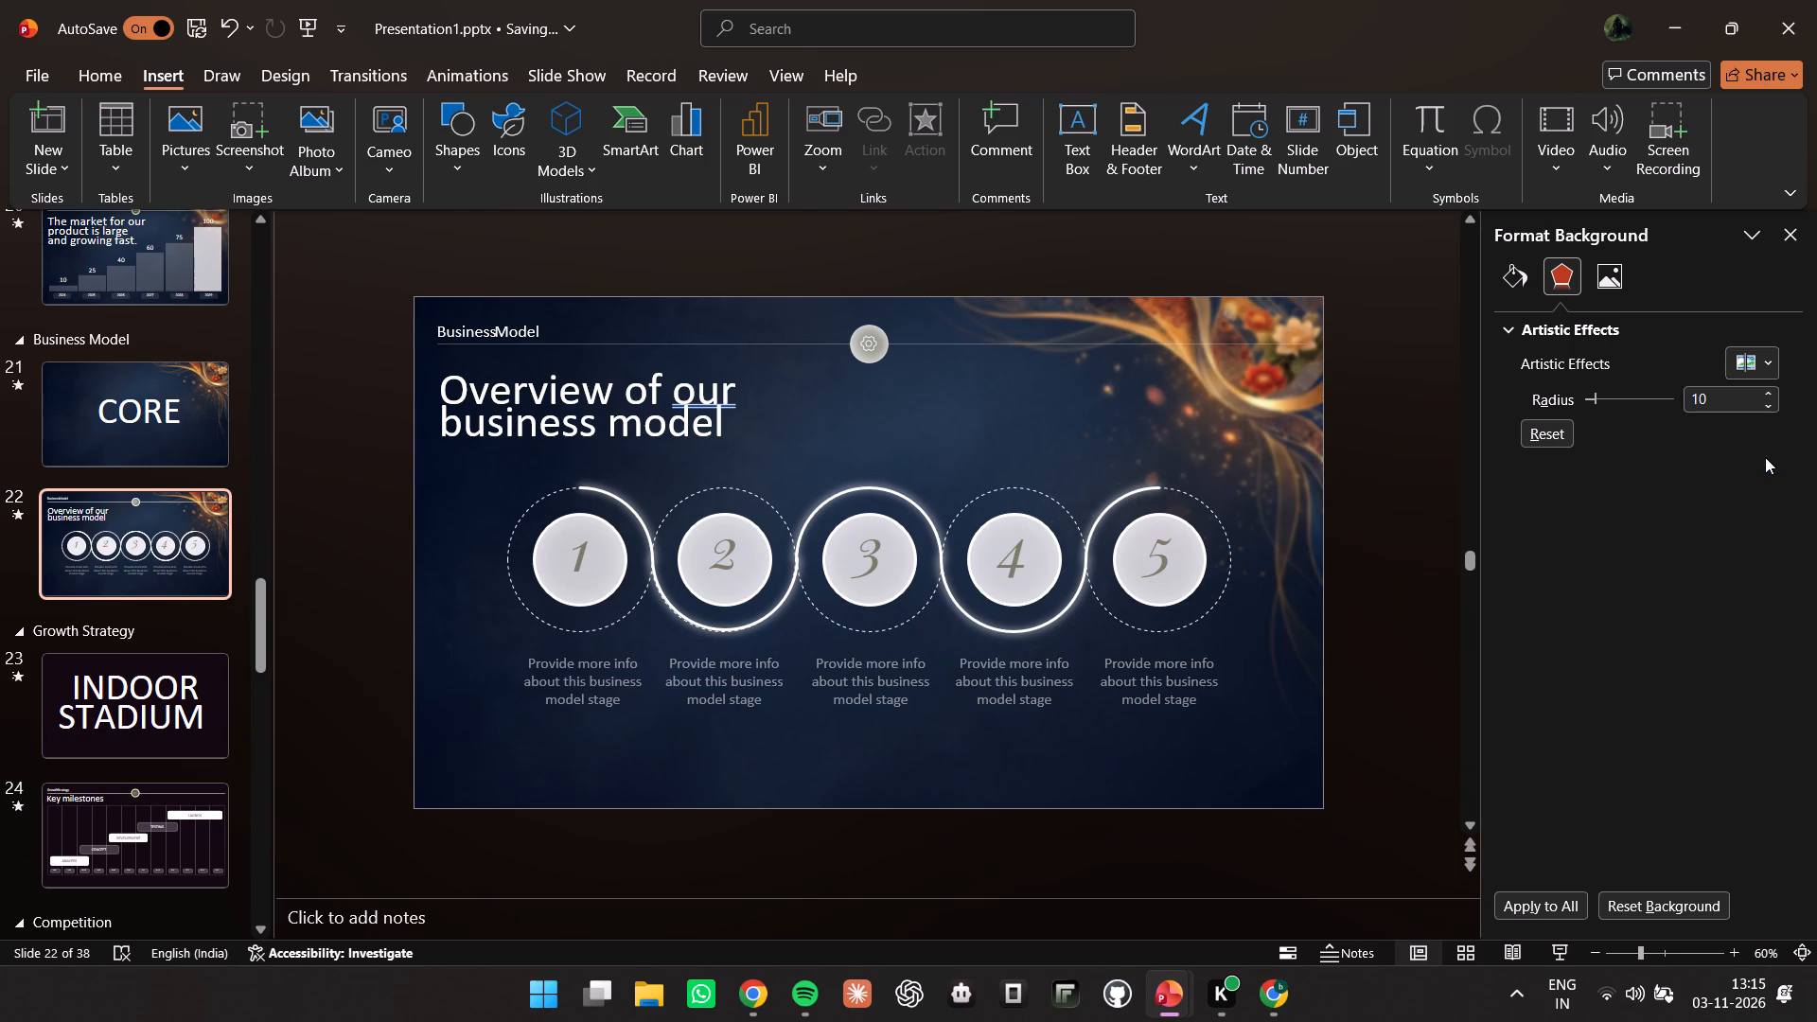
# Fill slide 23's INDOOR STADIUM background with the picture Minimalist_presentation_slide_ba..._8f4e31b4_2K.jpg from file.
pyautogui.click(109, 675)
pyautogui.click(1596, 396)
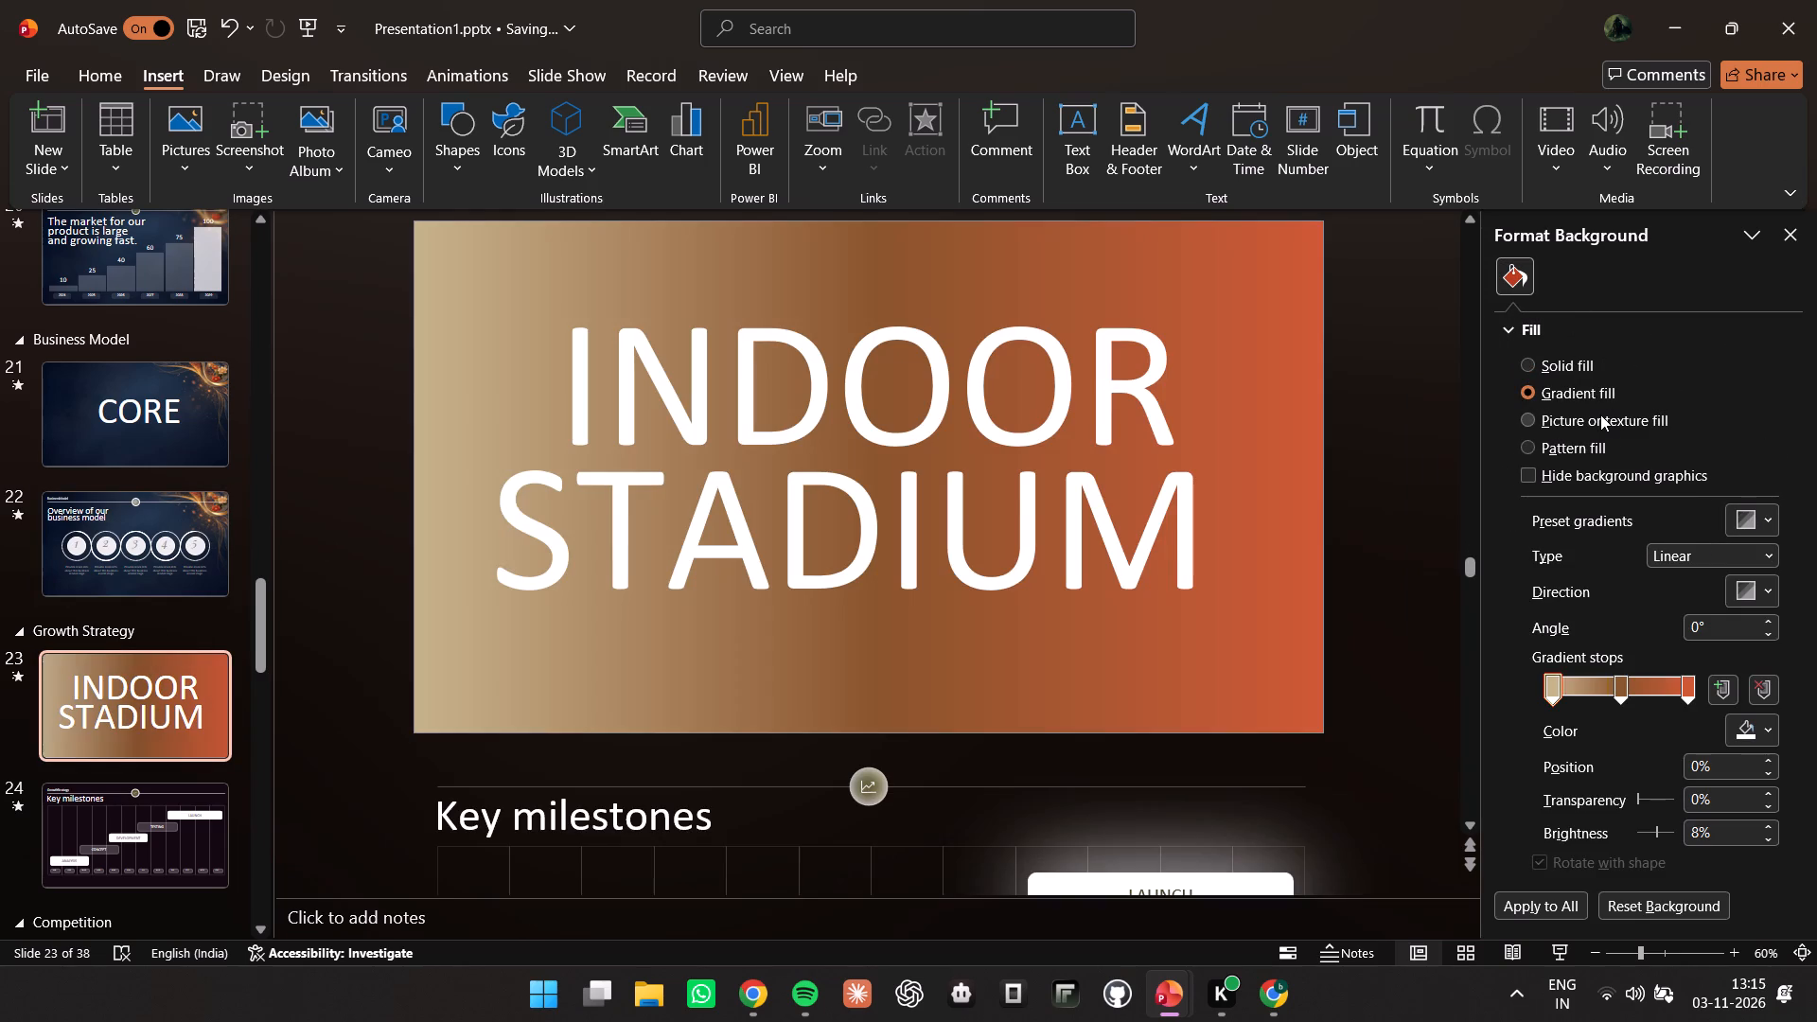
pyautogui.click(1600, 414)
pyautogui.click(1584, 535)
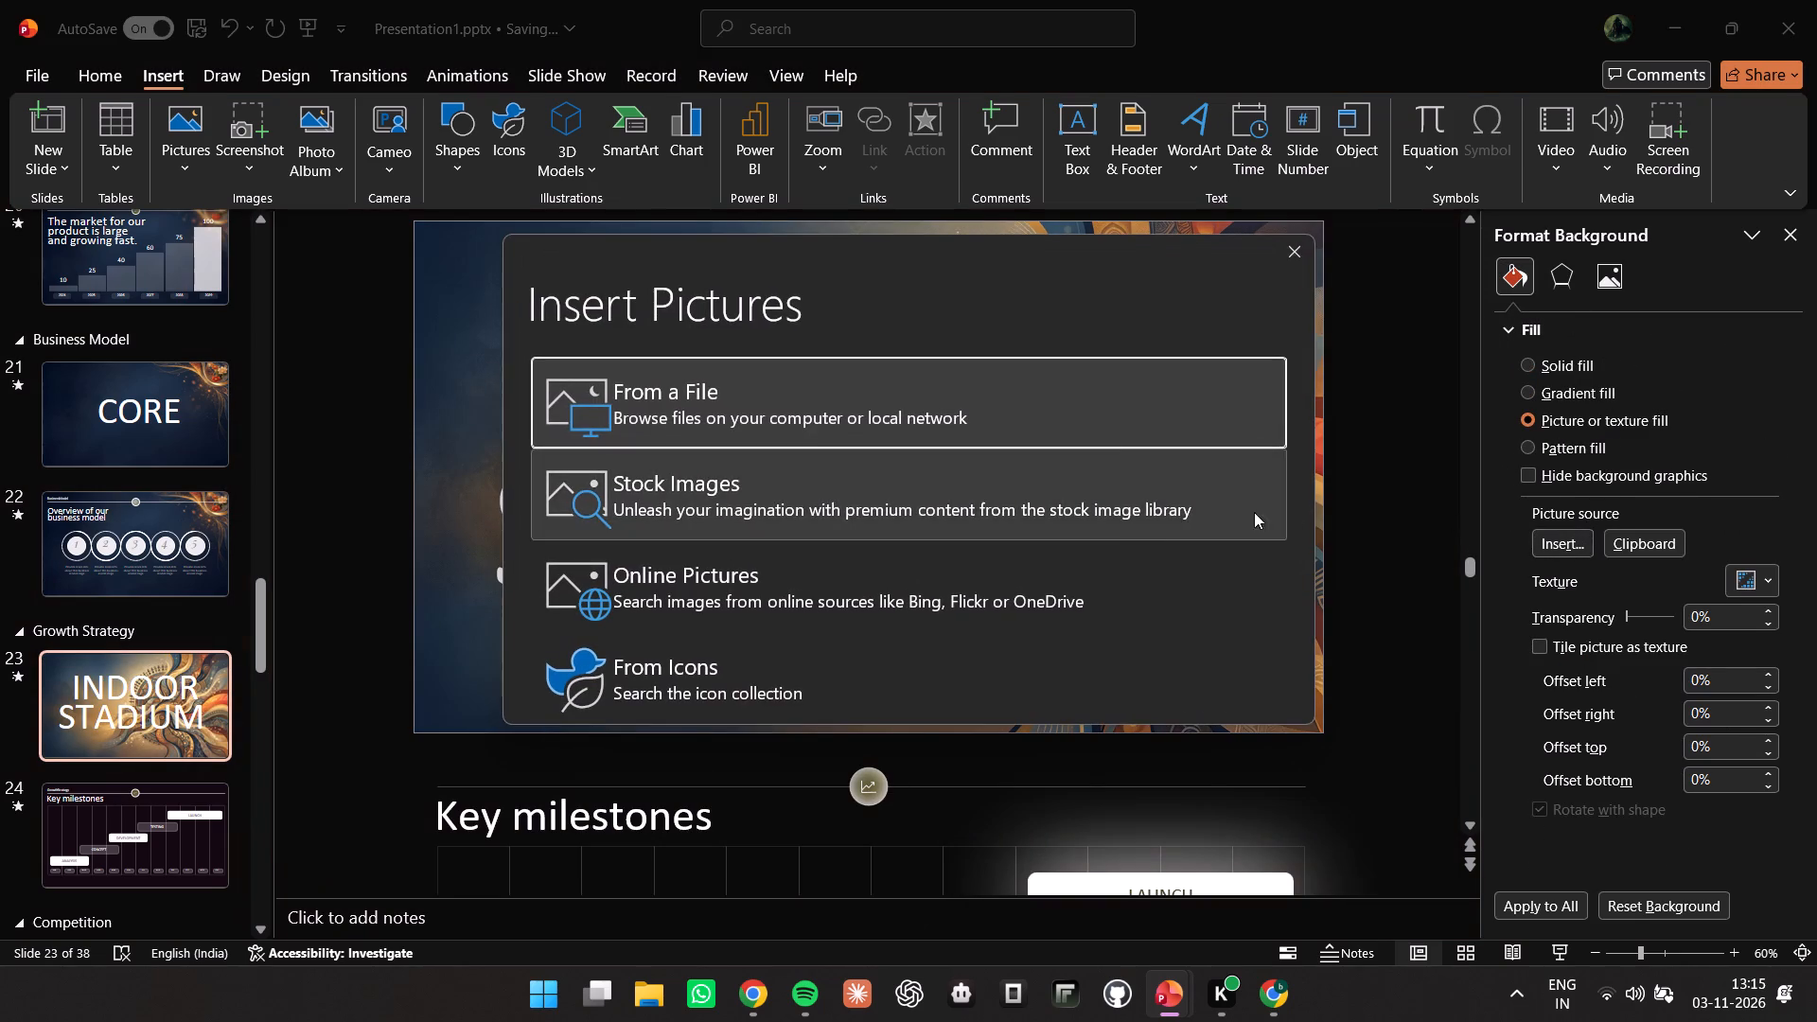
pyautogui.click(1083, 414)
pyautogui.click(794, 237)
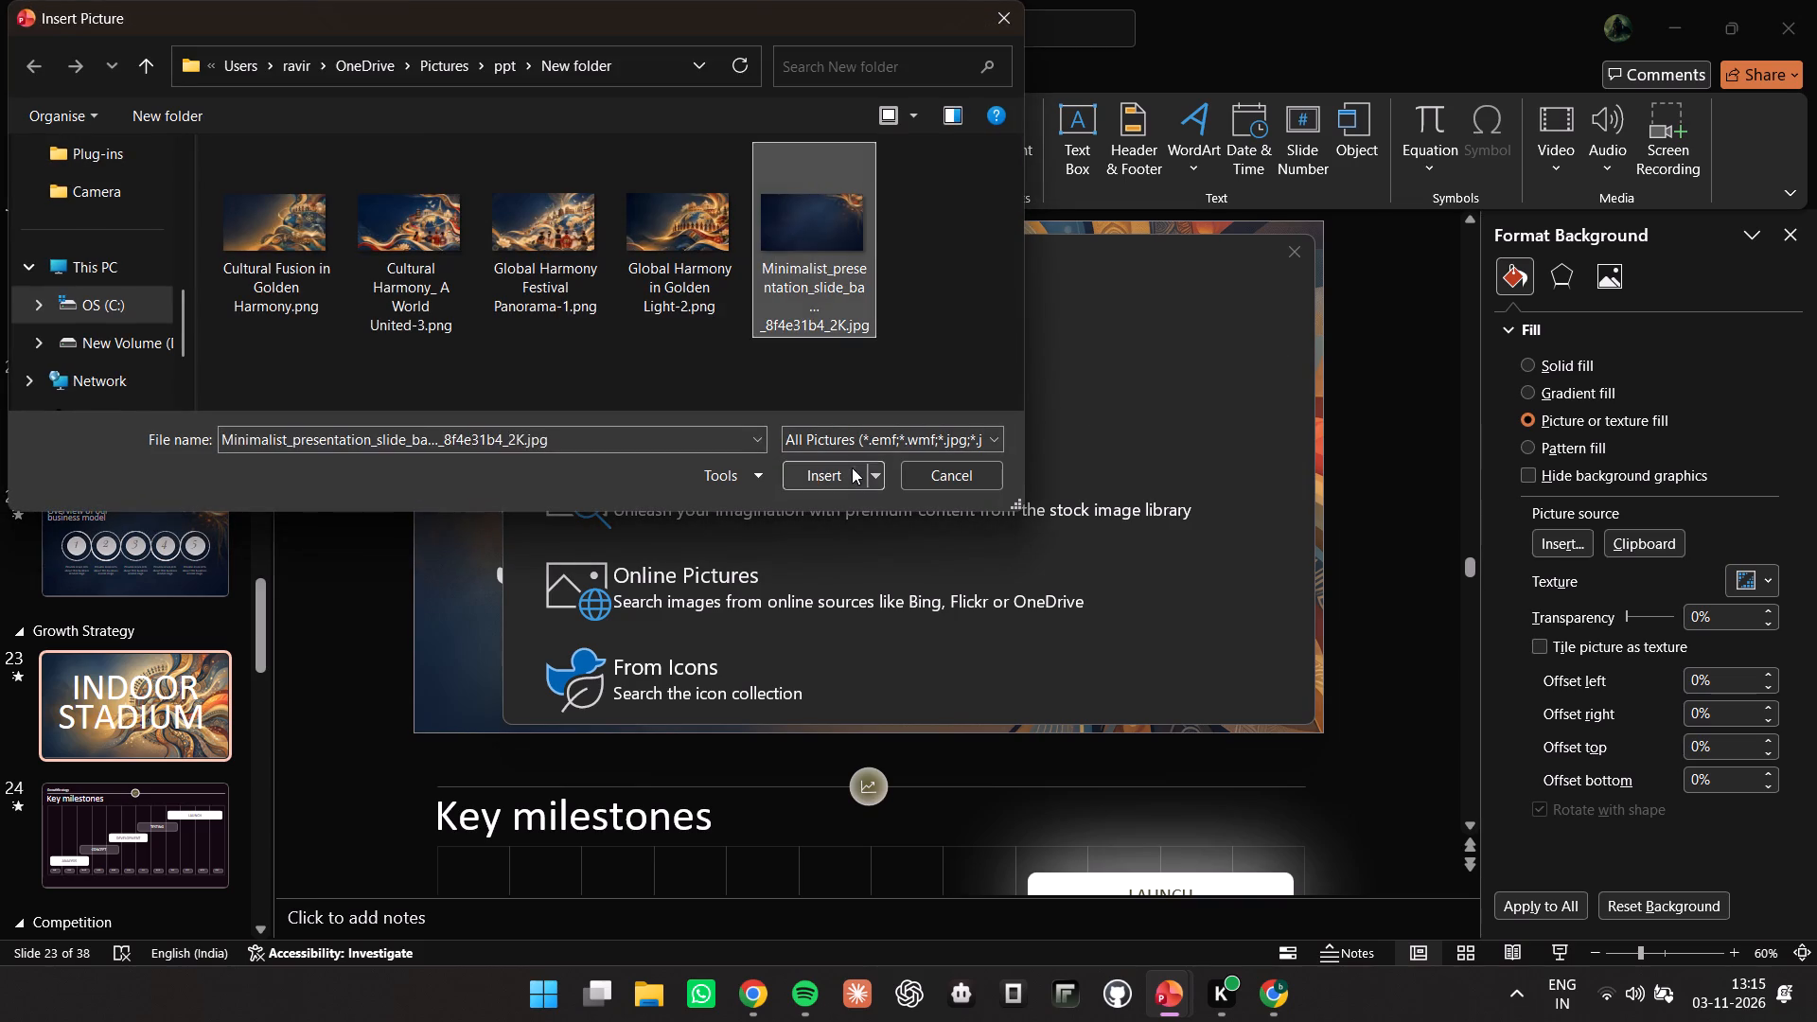
pyautogui.click(852, 467)
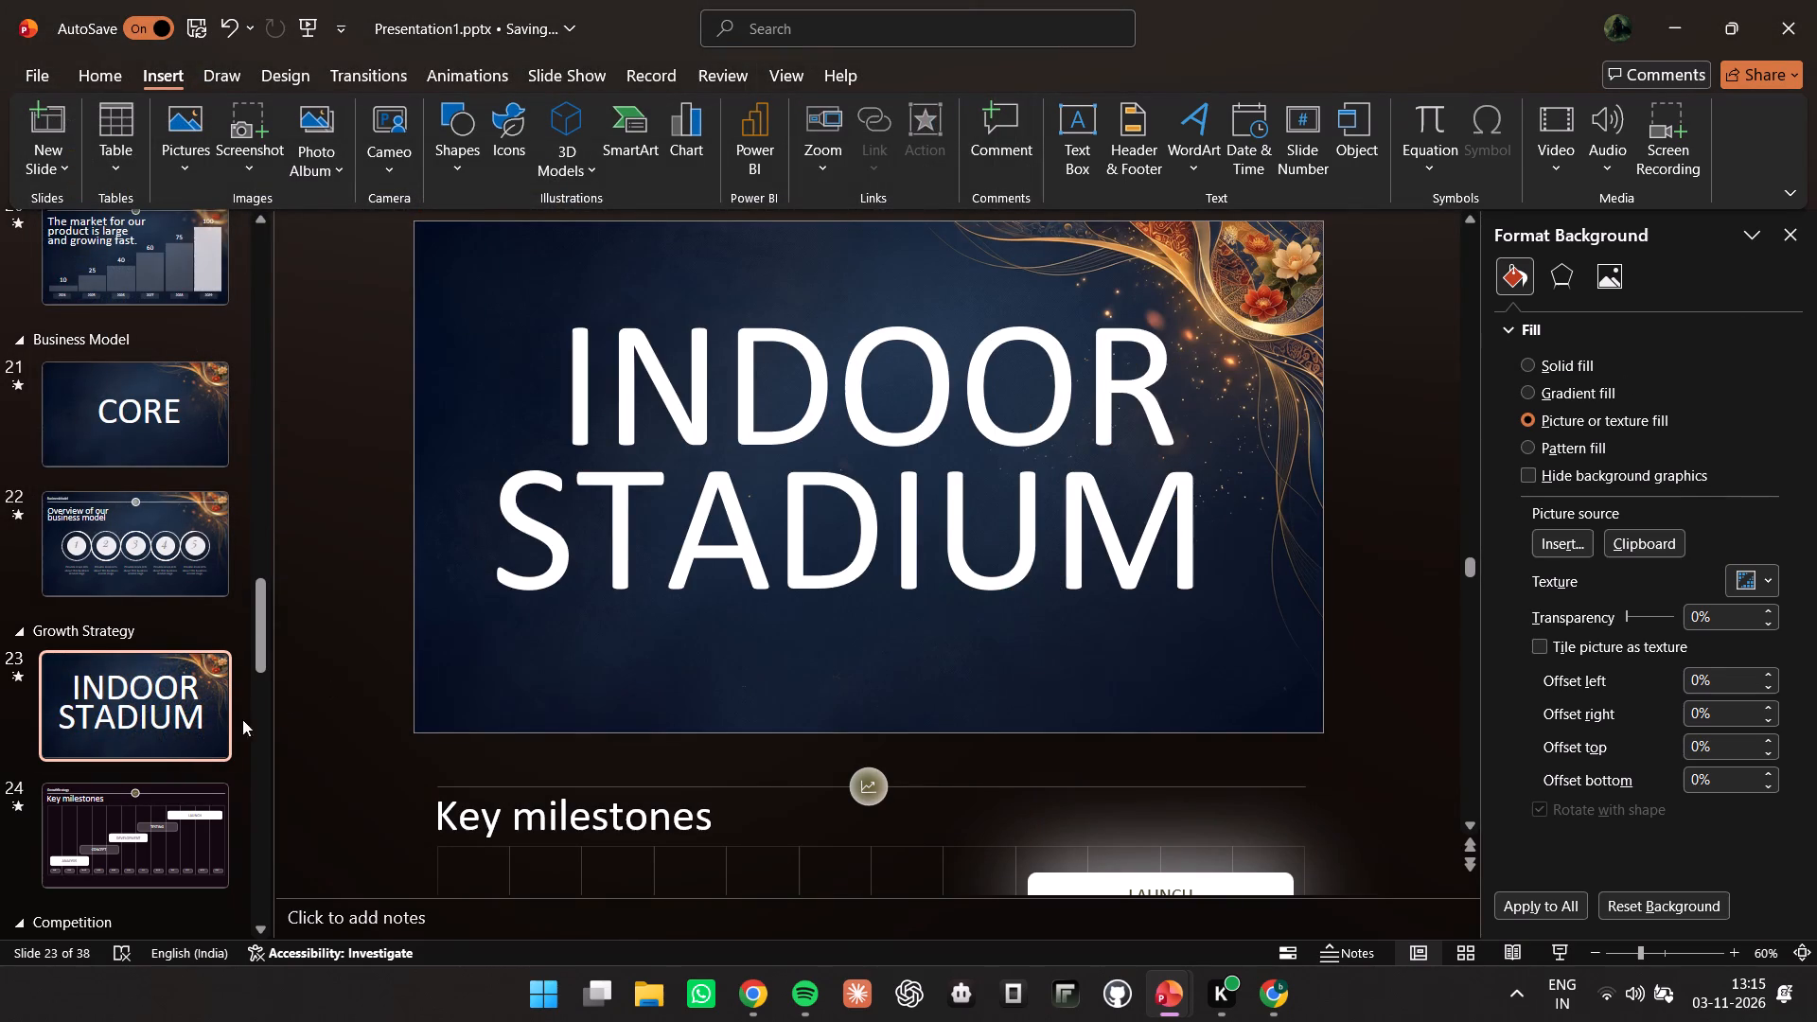
# Fill slide 24's Key milestones background with the same Minimalist_presentation_slide picture from file.
pyautogui.scroll(-4, 89, 838)
pyautogui.scroll(-18, 83, 731)
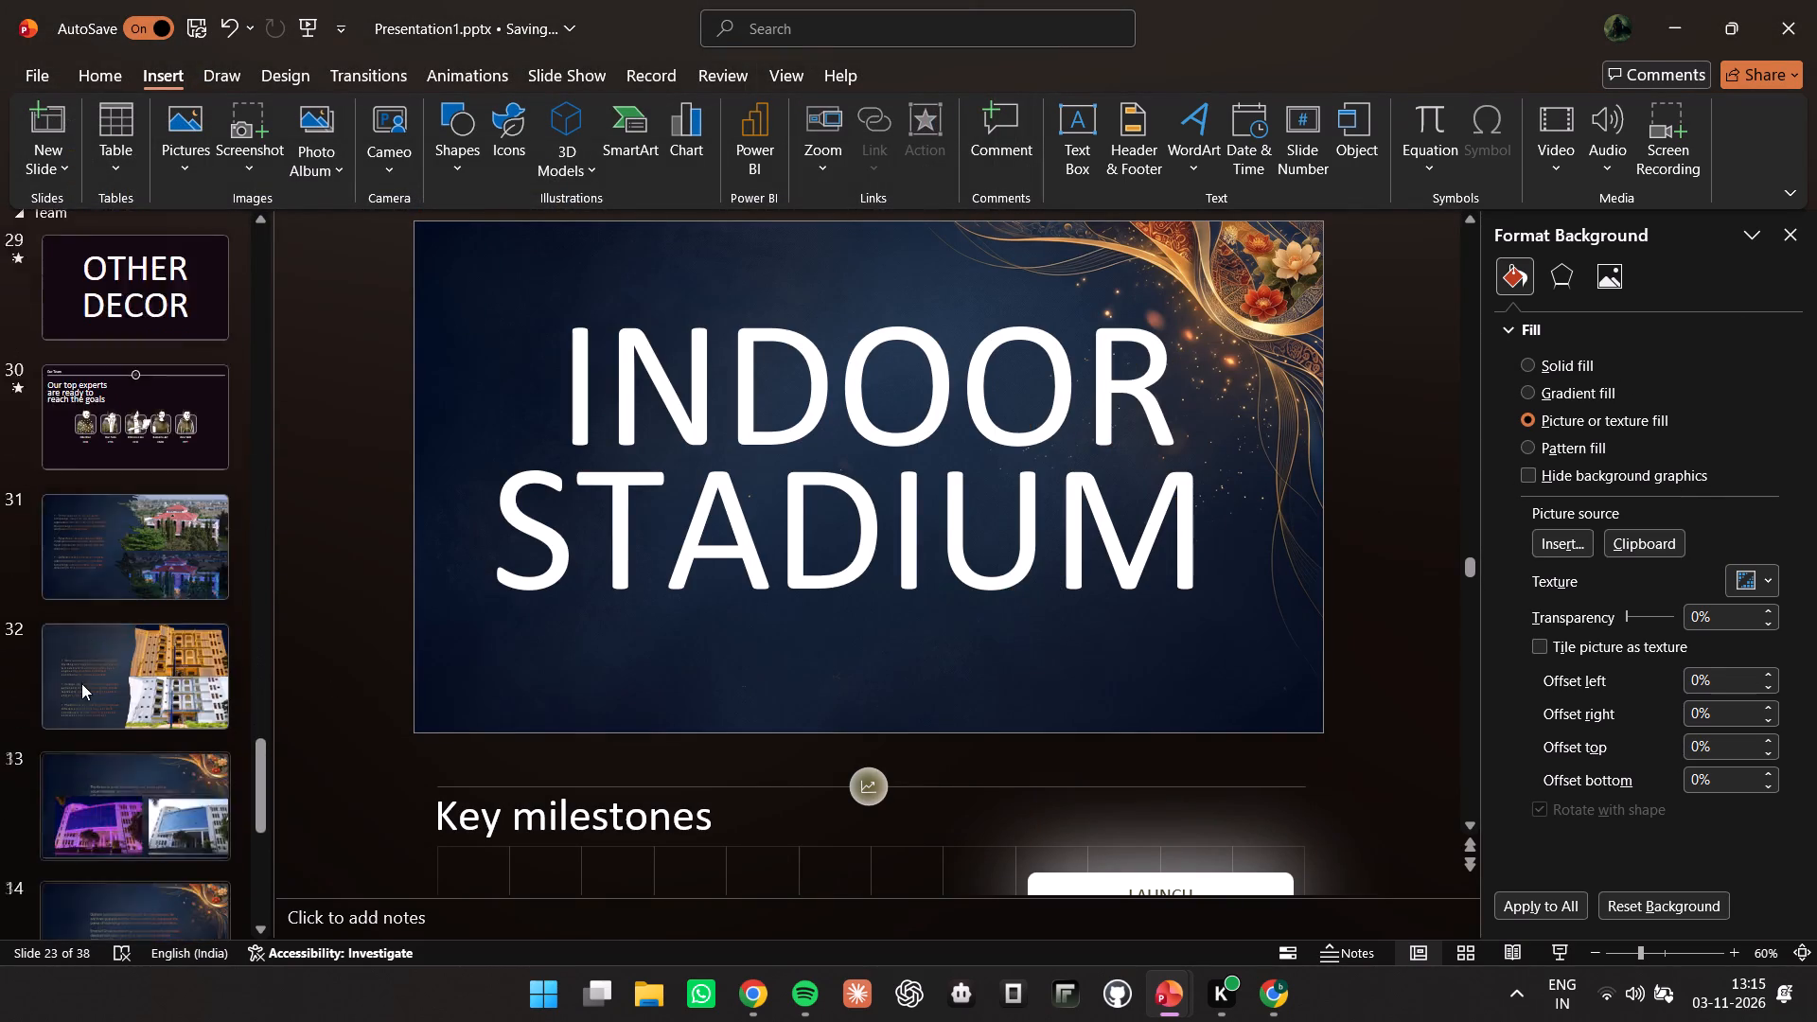
pyautogui.scroll(12, 81, 683)
pyautogui.scroll(2, 108, 348)
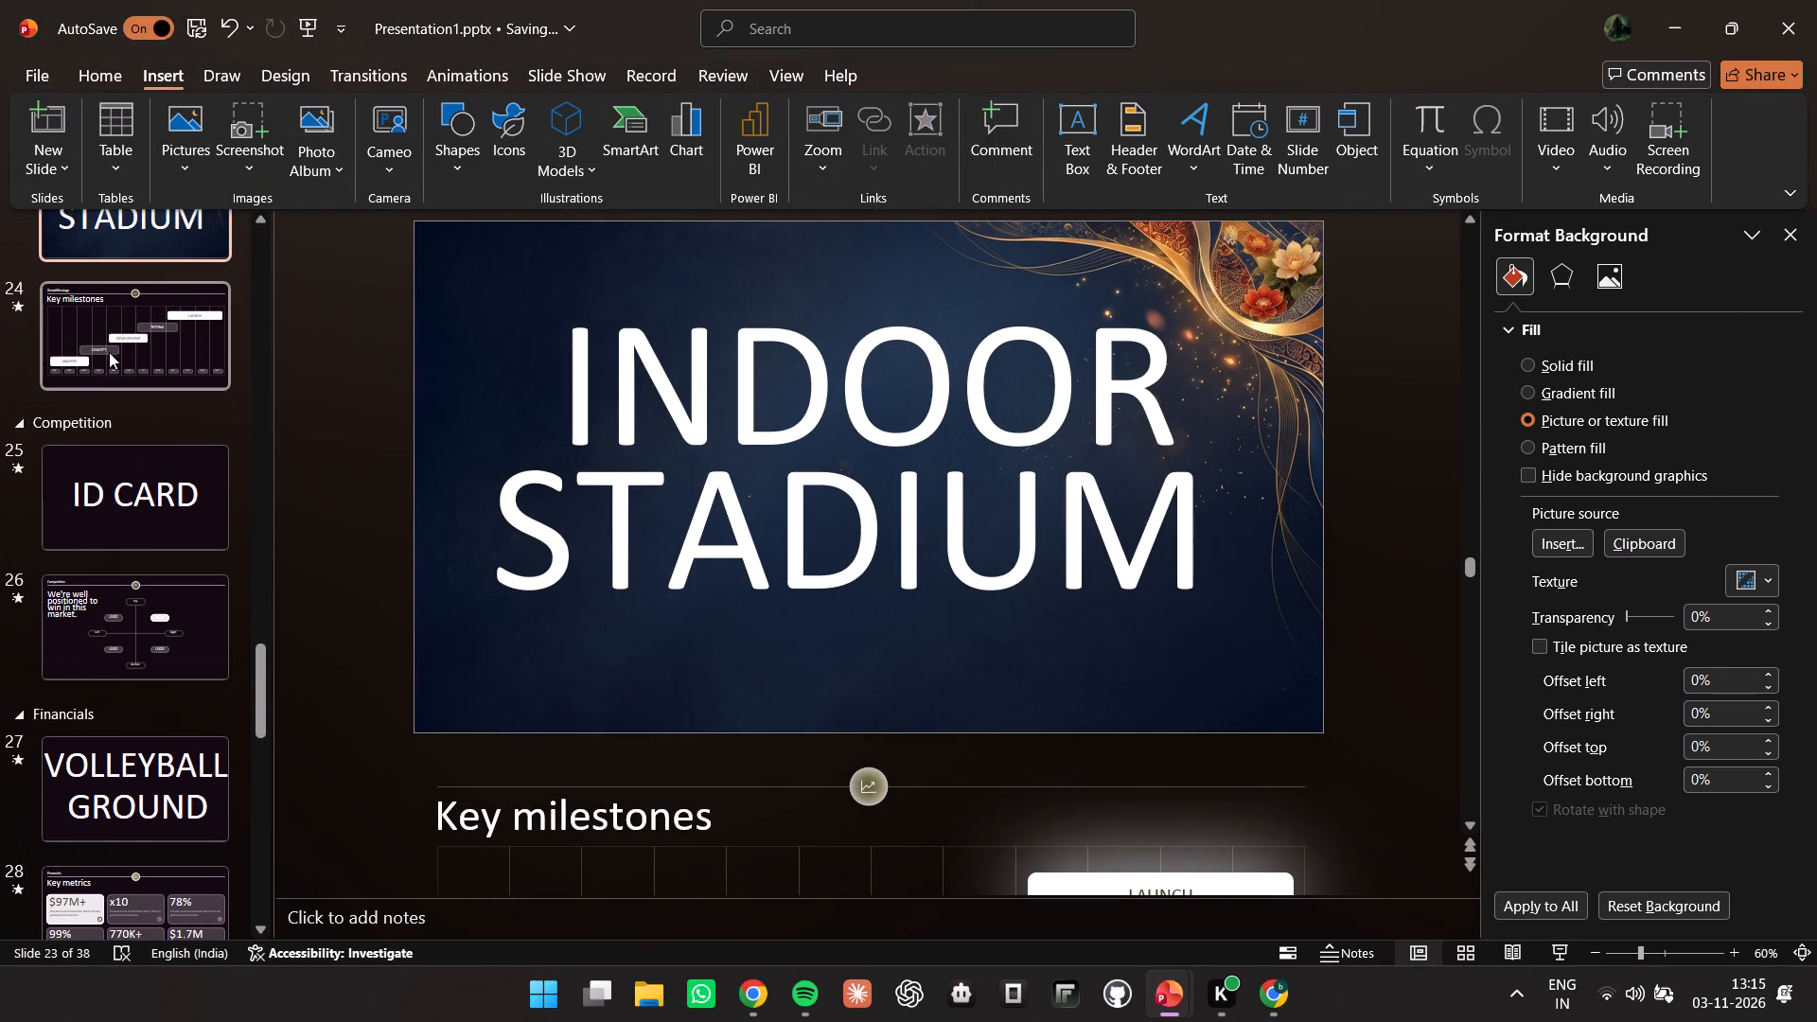
pyautogui.click(109, 352)
pyautogui.click(1591, 422)
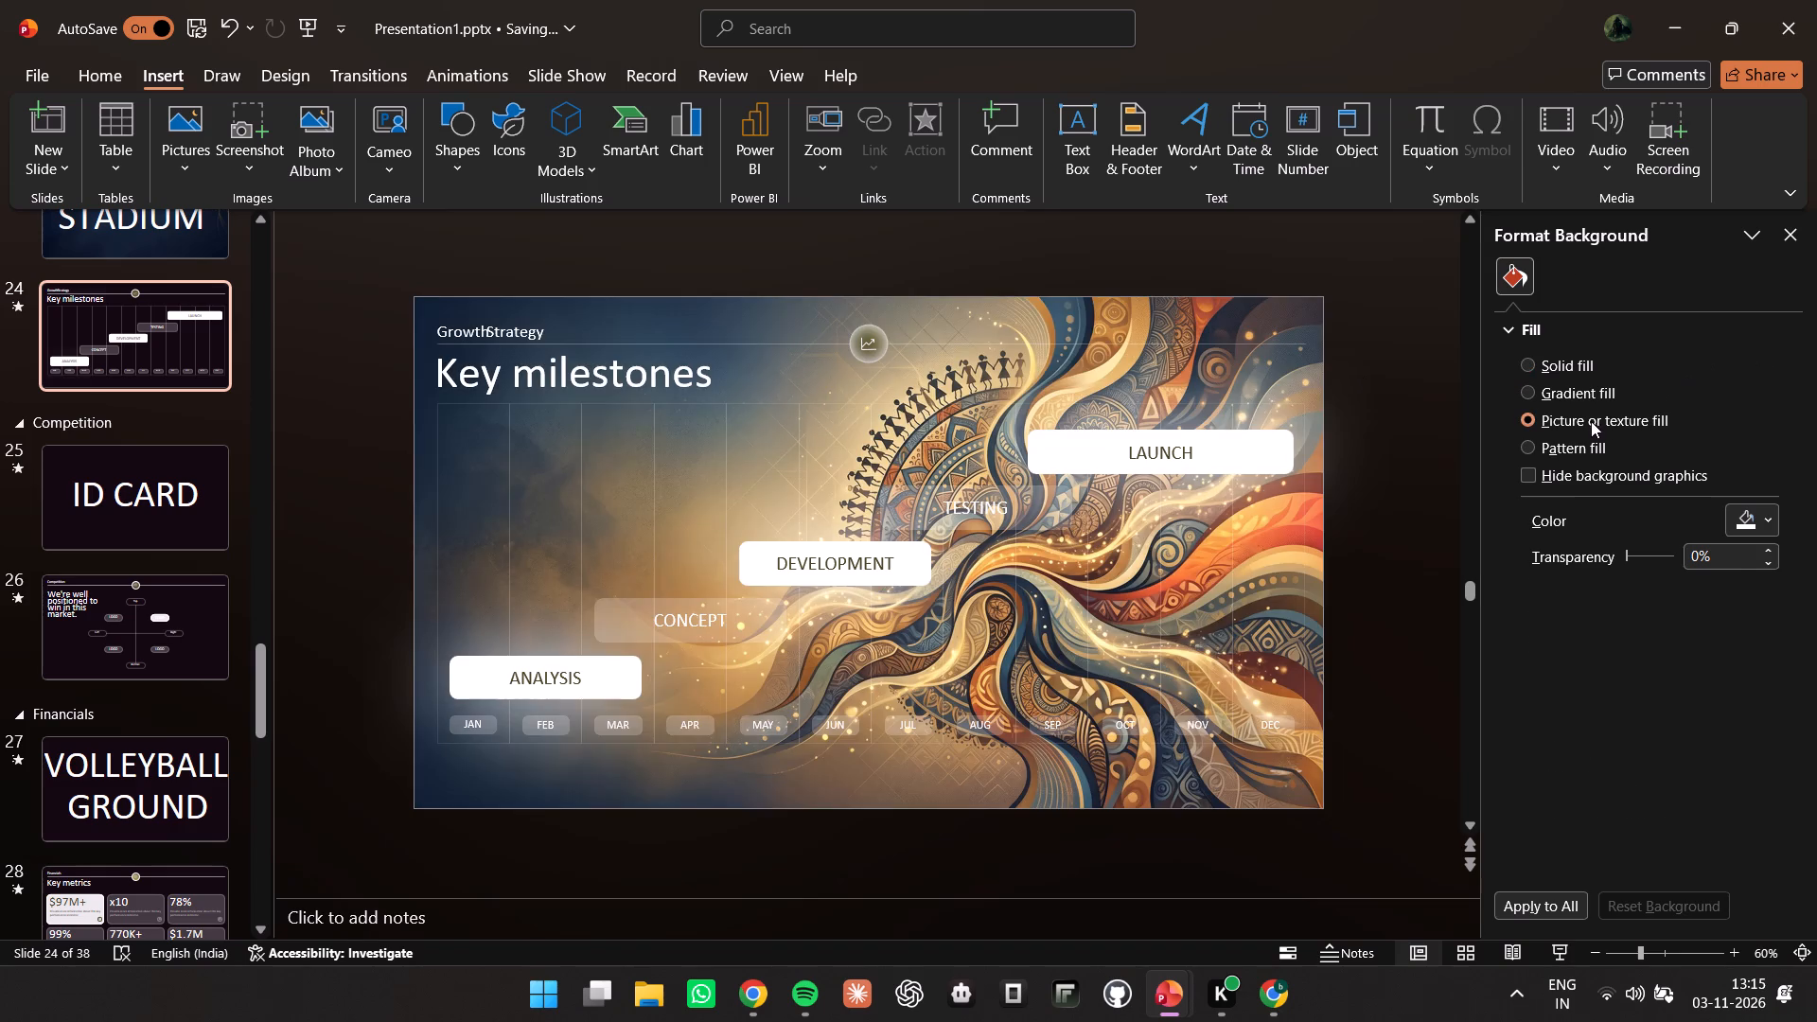
pyautogui.click(1569, 538)
pyautogui.click(581, 382)
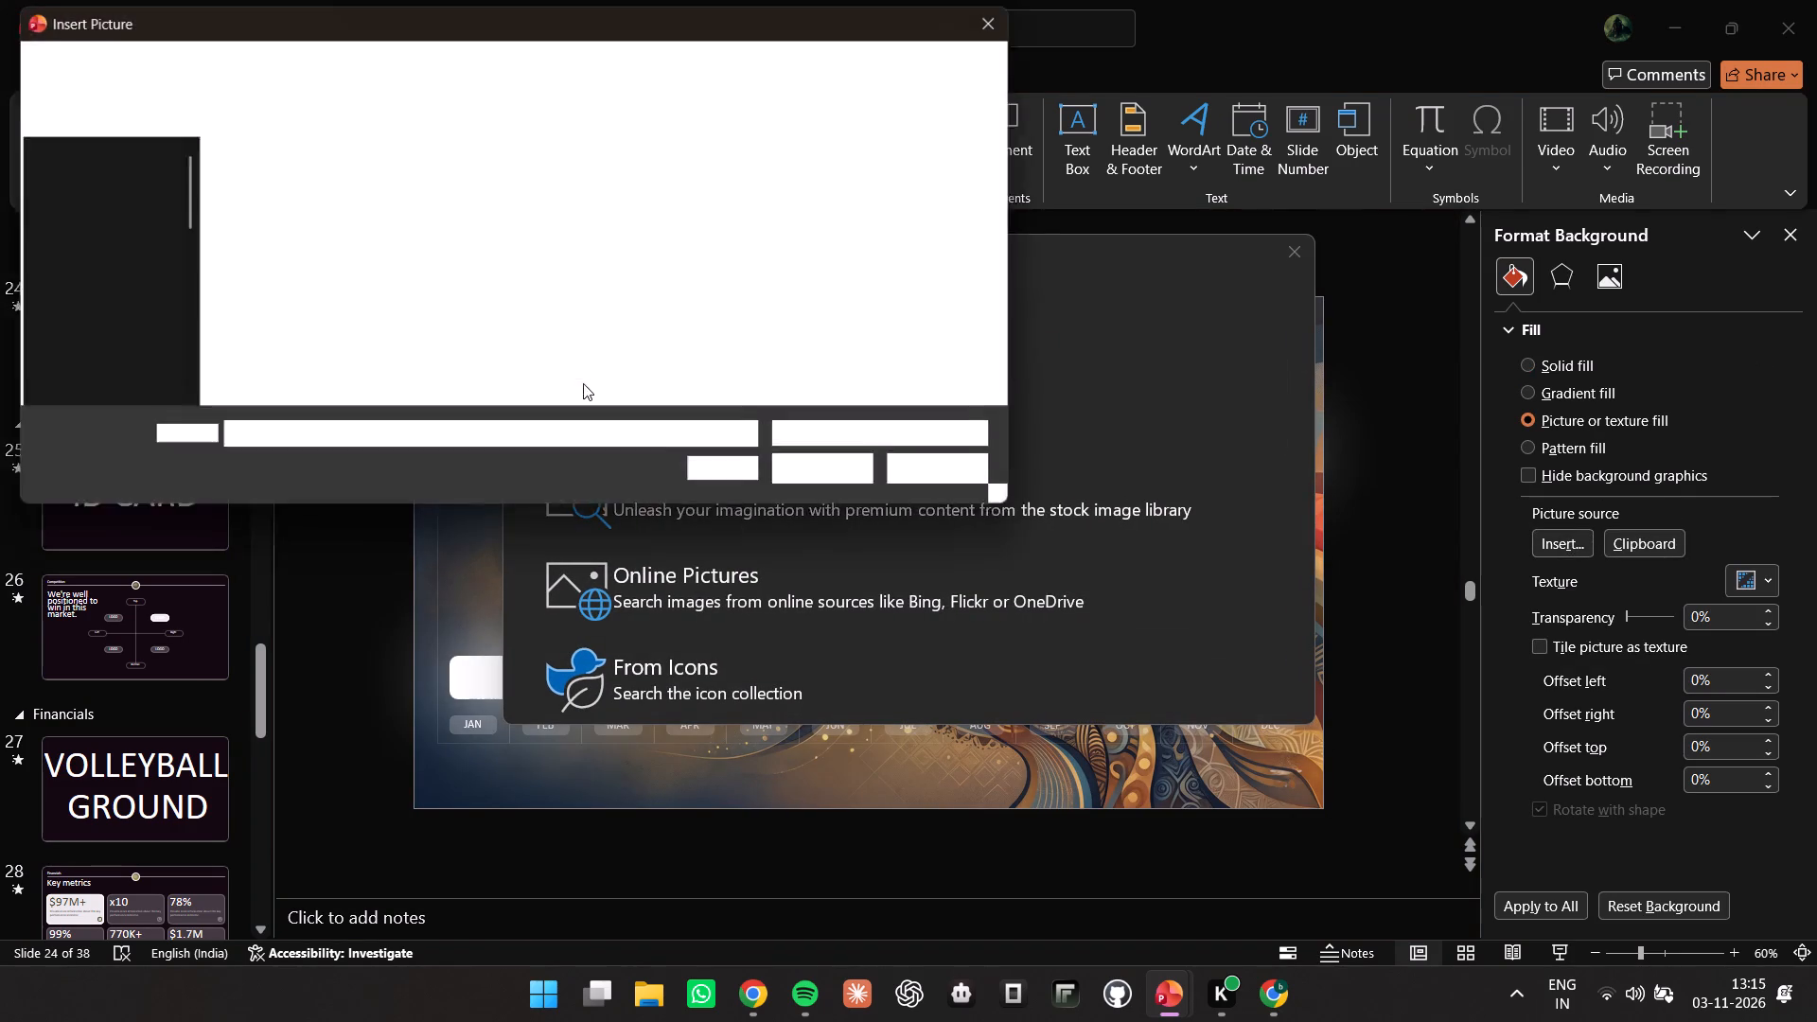
pyautogui.click(814, 228)
pyautogui.click(838, 465)
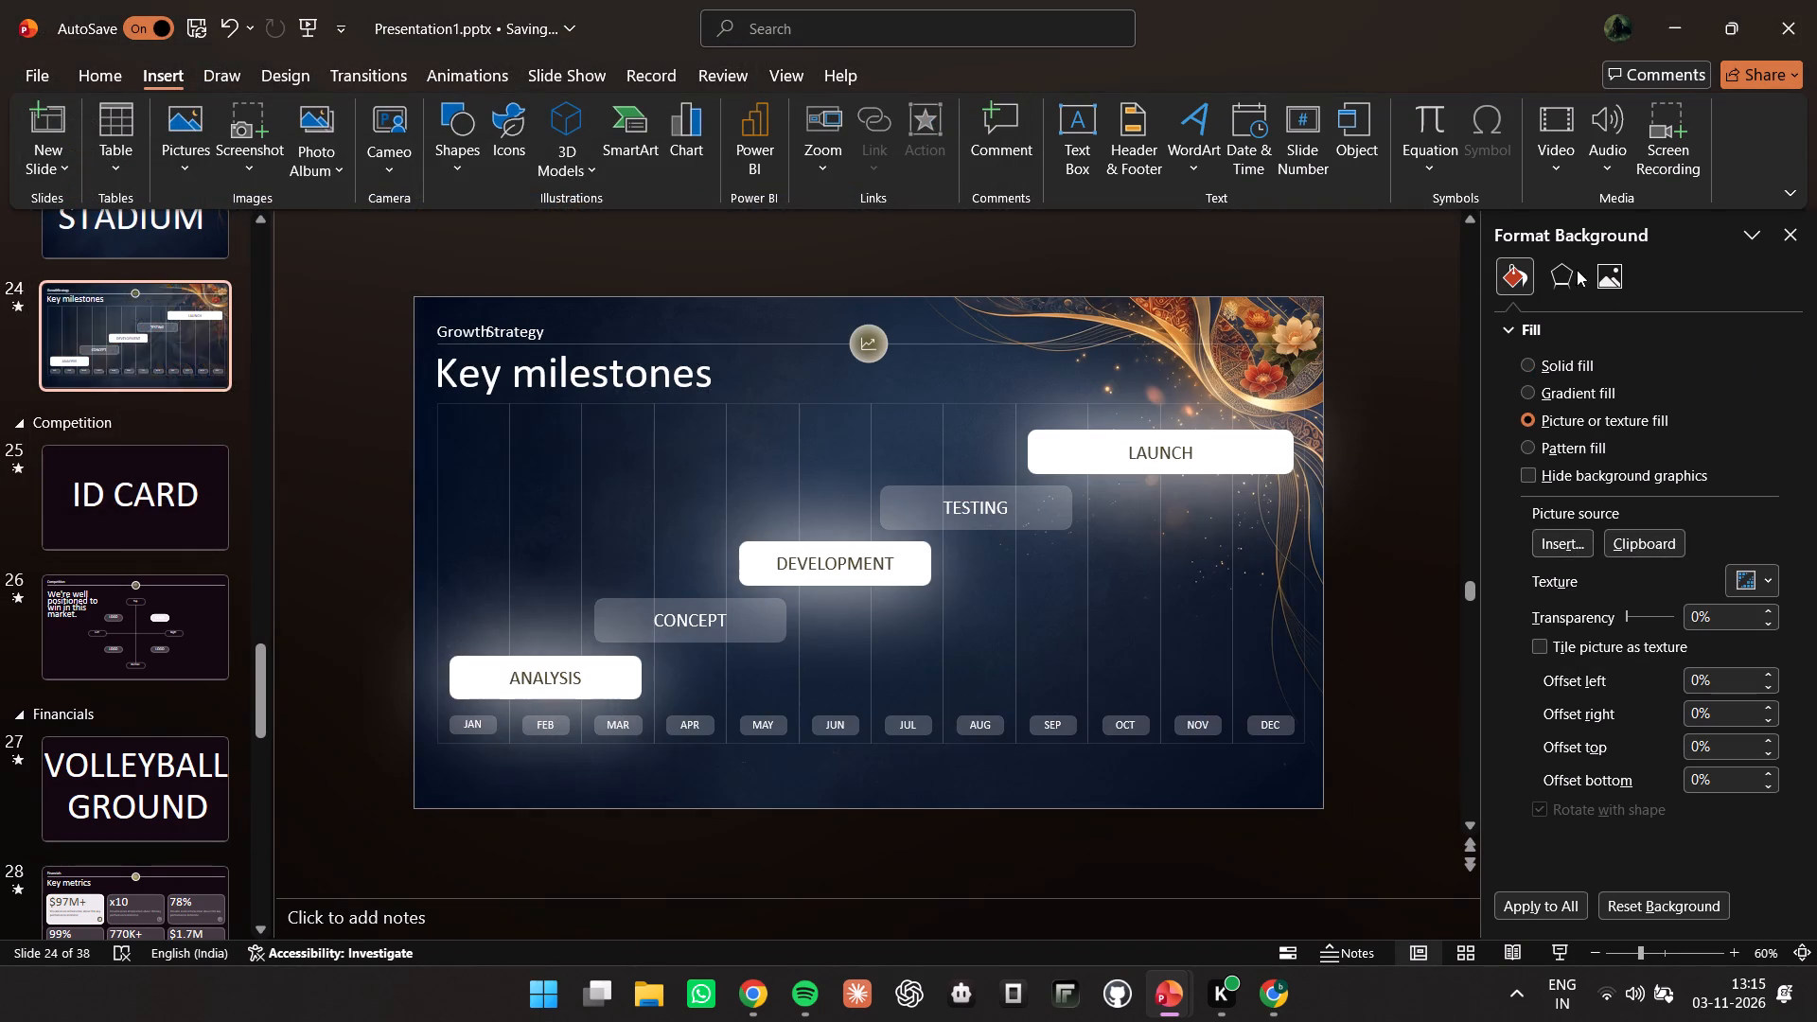
# Apply the Blur artistic effect with a radius of 30 to the Key milestones slide's background picture.
pyautogui.click(1552, 268)
pyautogui.click(1750, 365)
pyautogui.click(1774, 434)
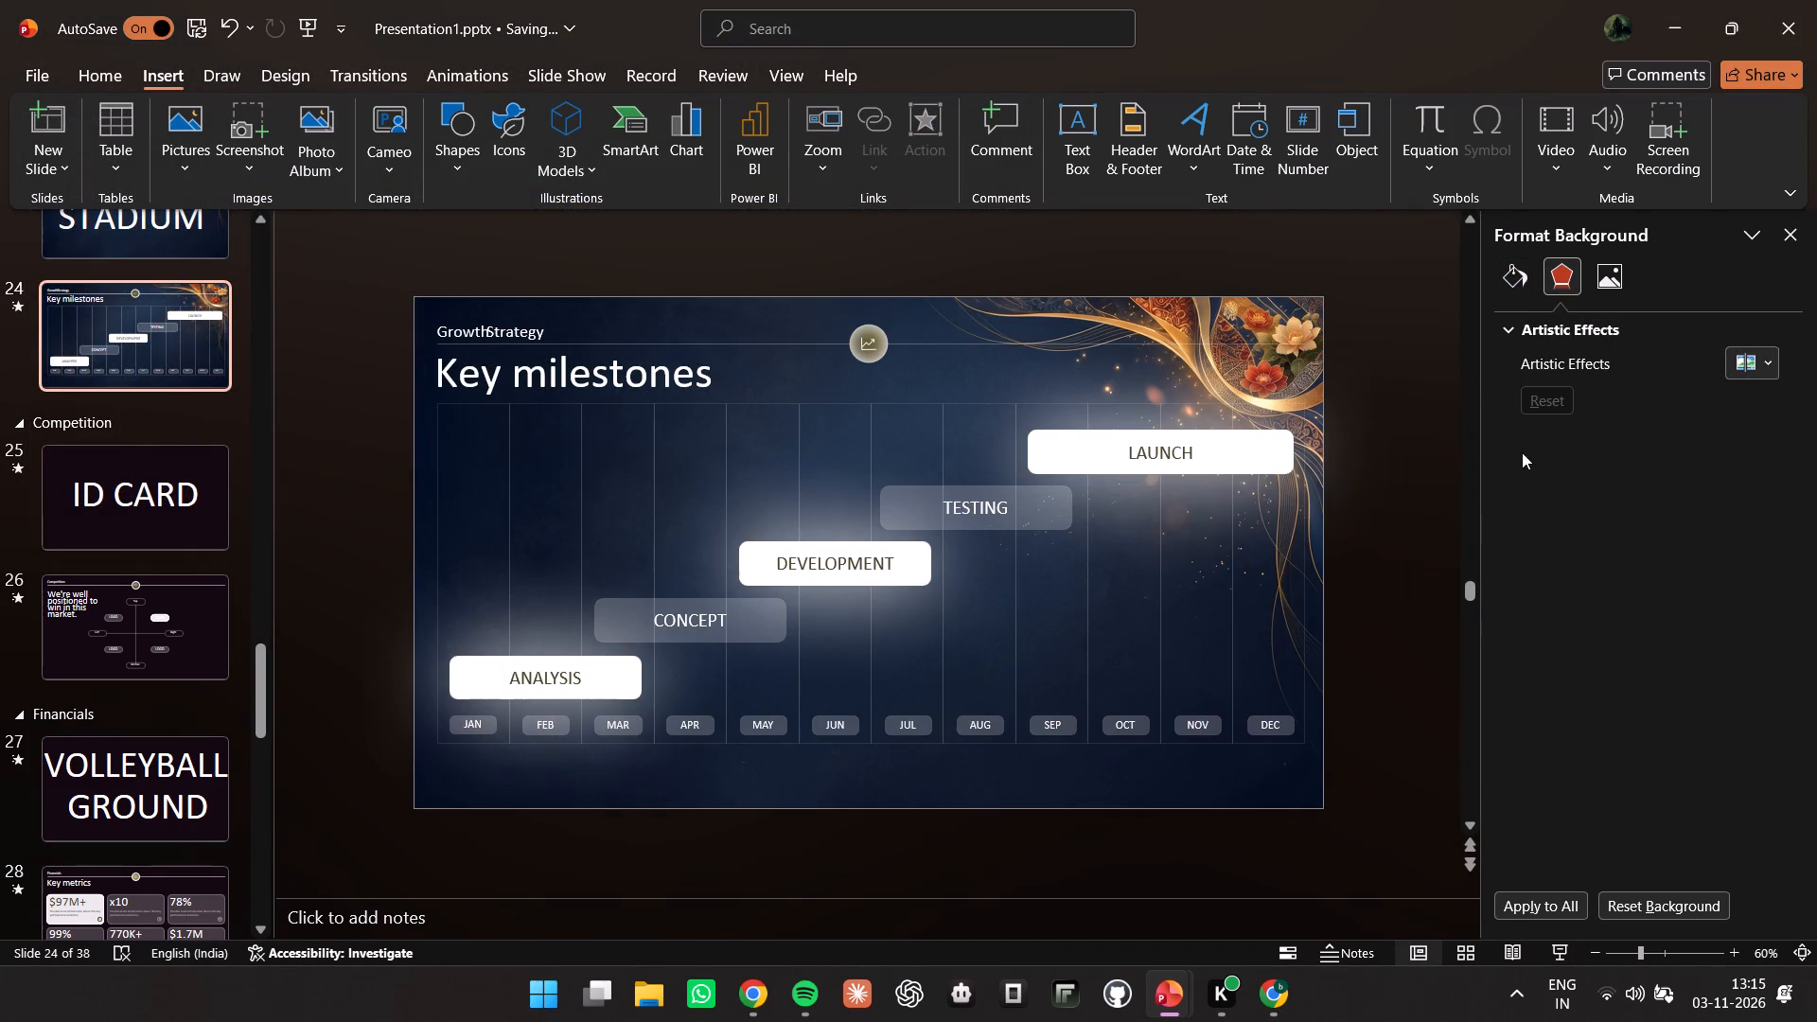
pyautogui.moveTo(1715, 394); pyautogui.dragTo(1573, 394)
pyautogui.write('30')
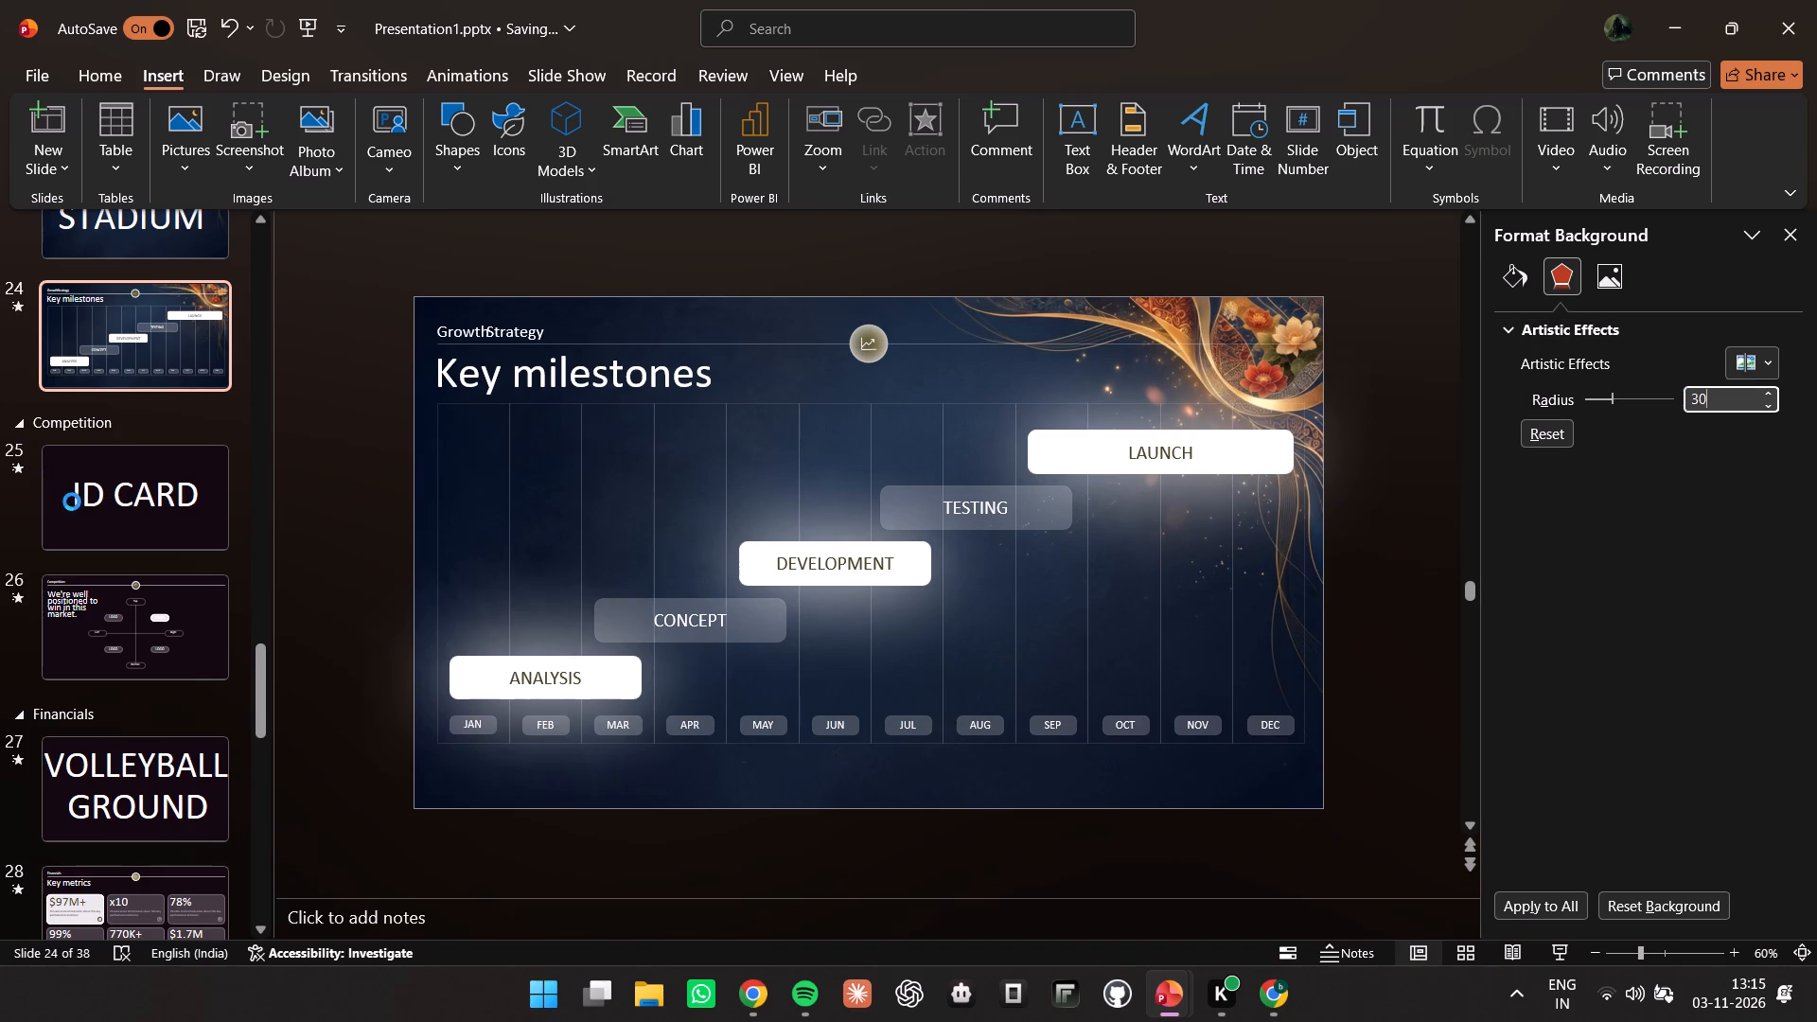
# Fill slide 25's ID CARD background with the Minimalist_presentation_slide_ba..._8f4e31b4_2K.jpg picture from file.
pyautogui.click(94, 499)
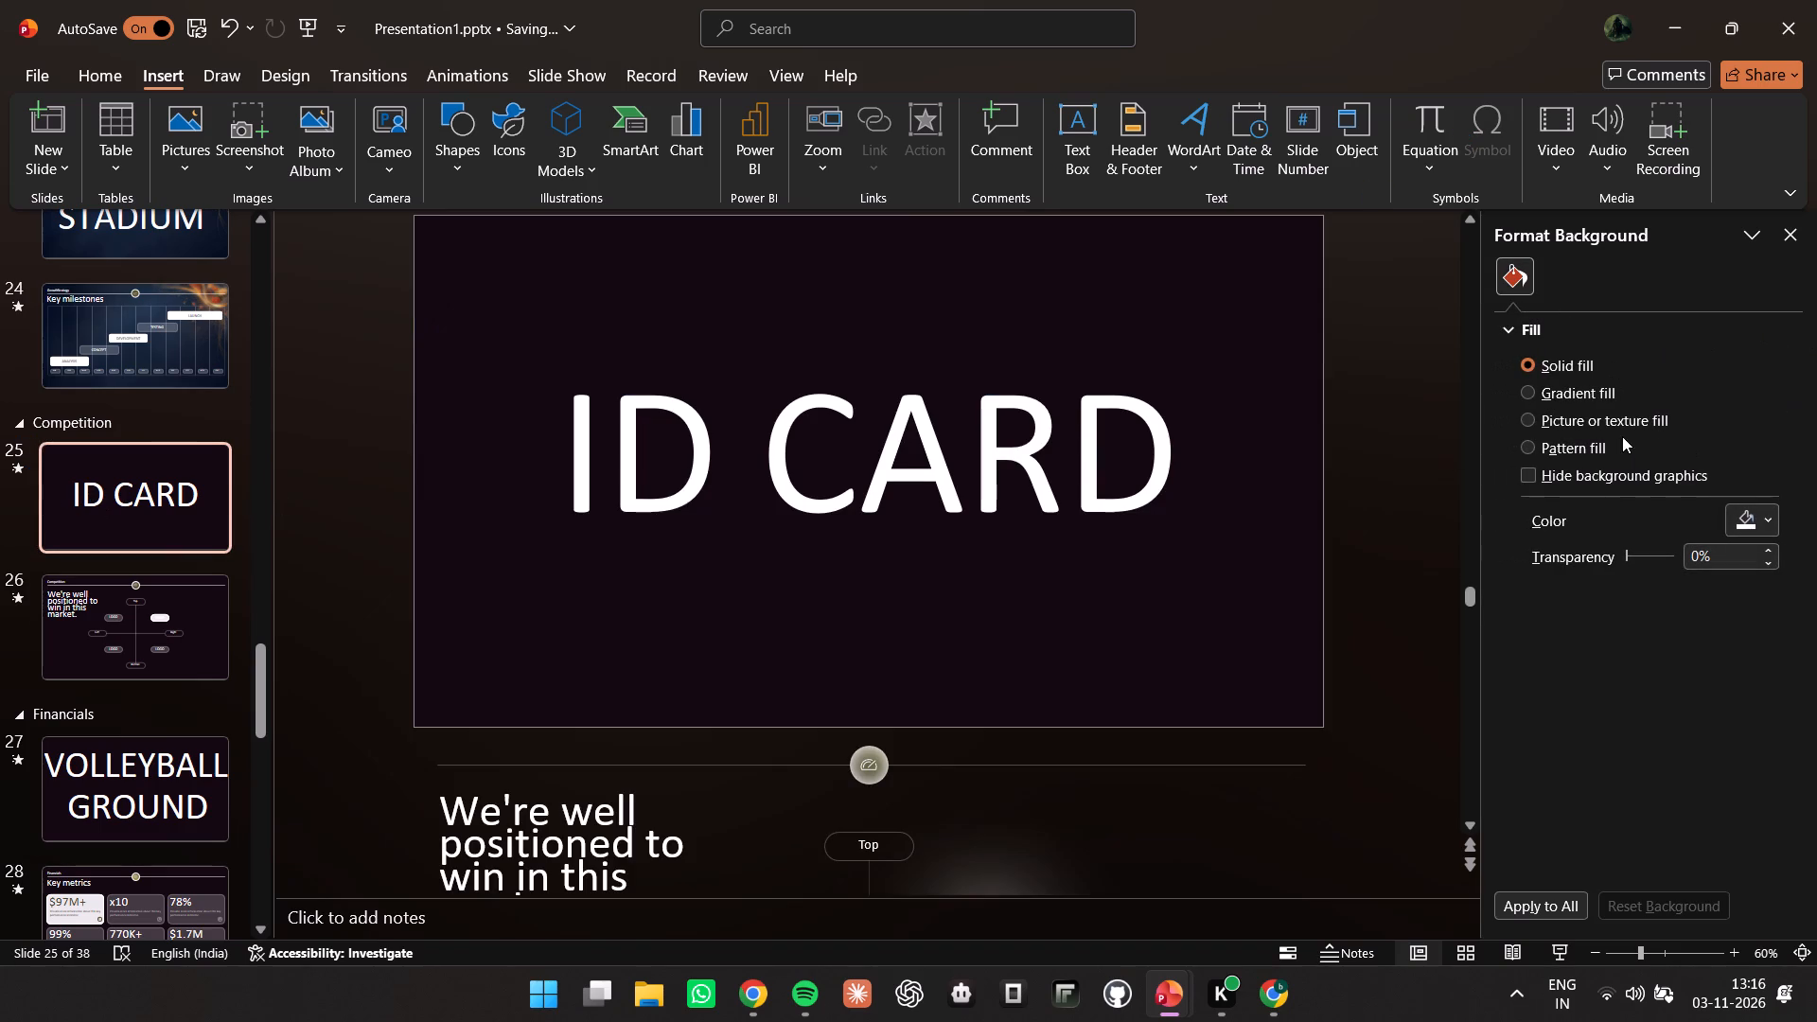
pyautogui.click(1615, 418)
pyautogui.click(1567, 534)
pyautogui.click(1112, 391)
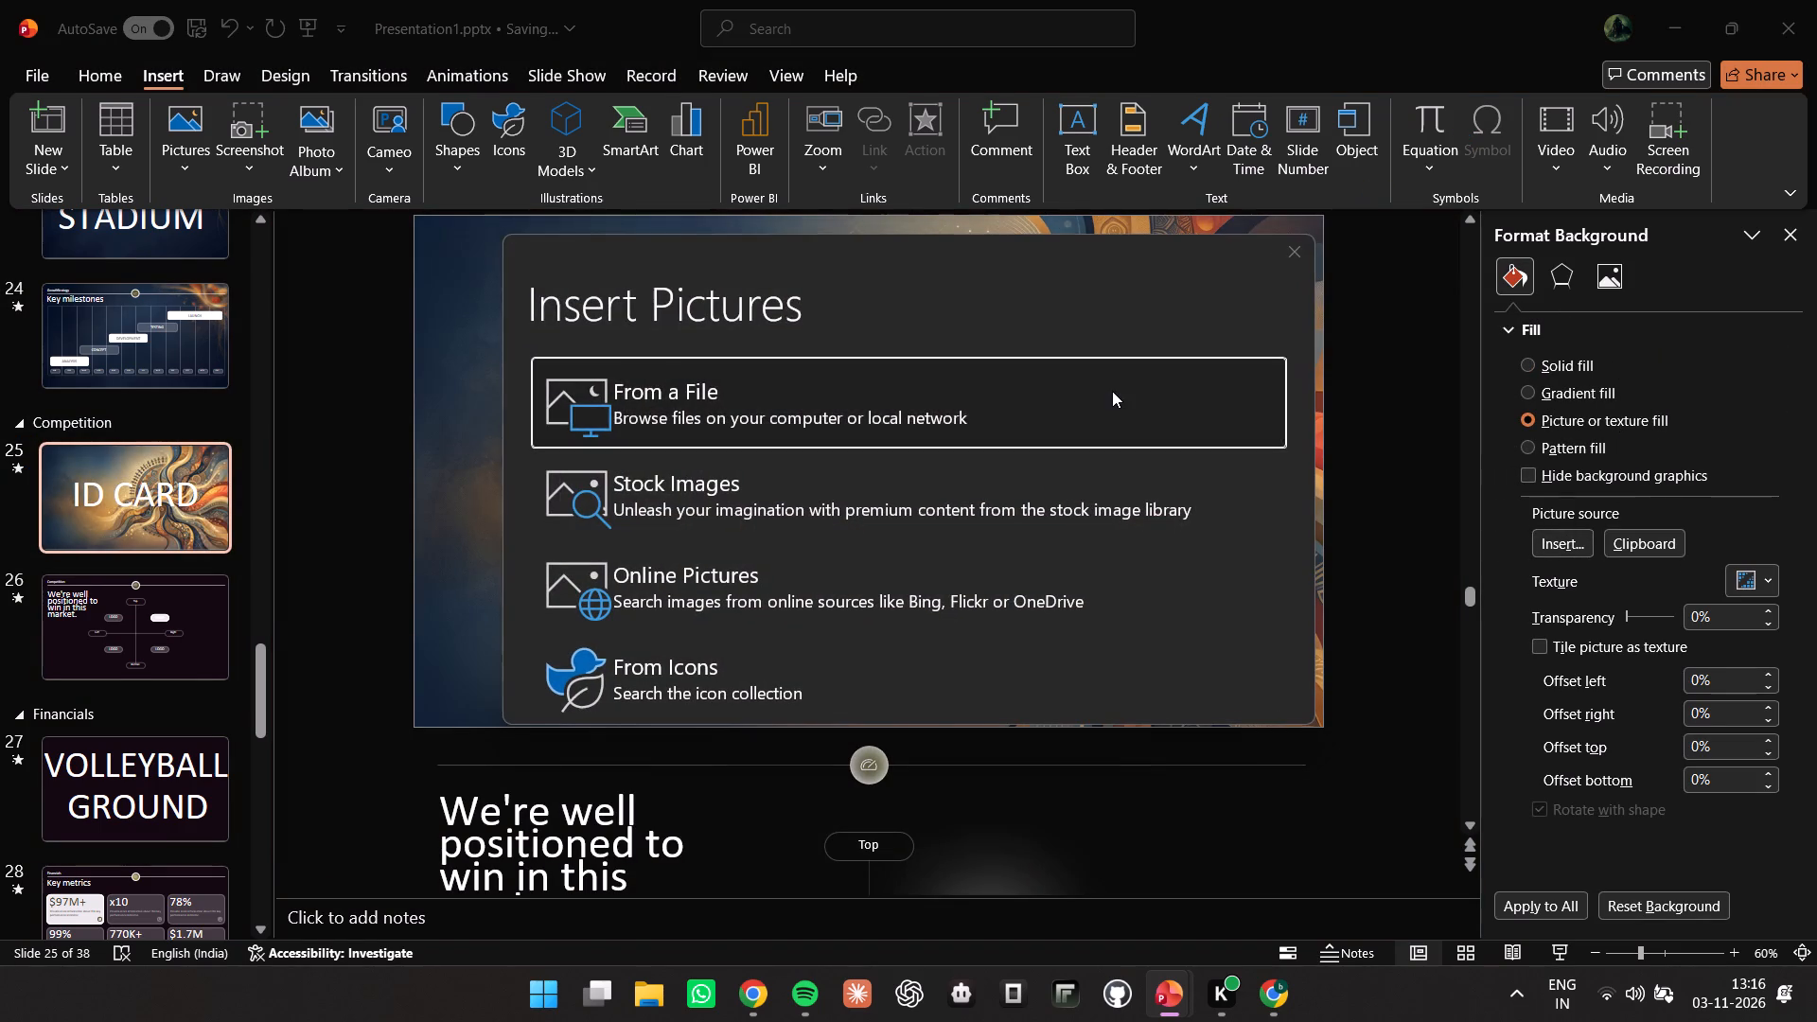
pyautogui.click(826, 223)
pyautogui.click(822, 479)
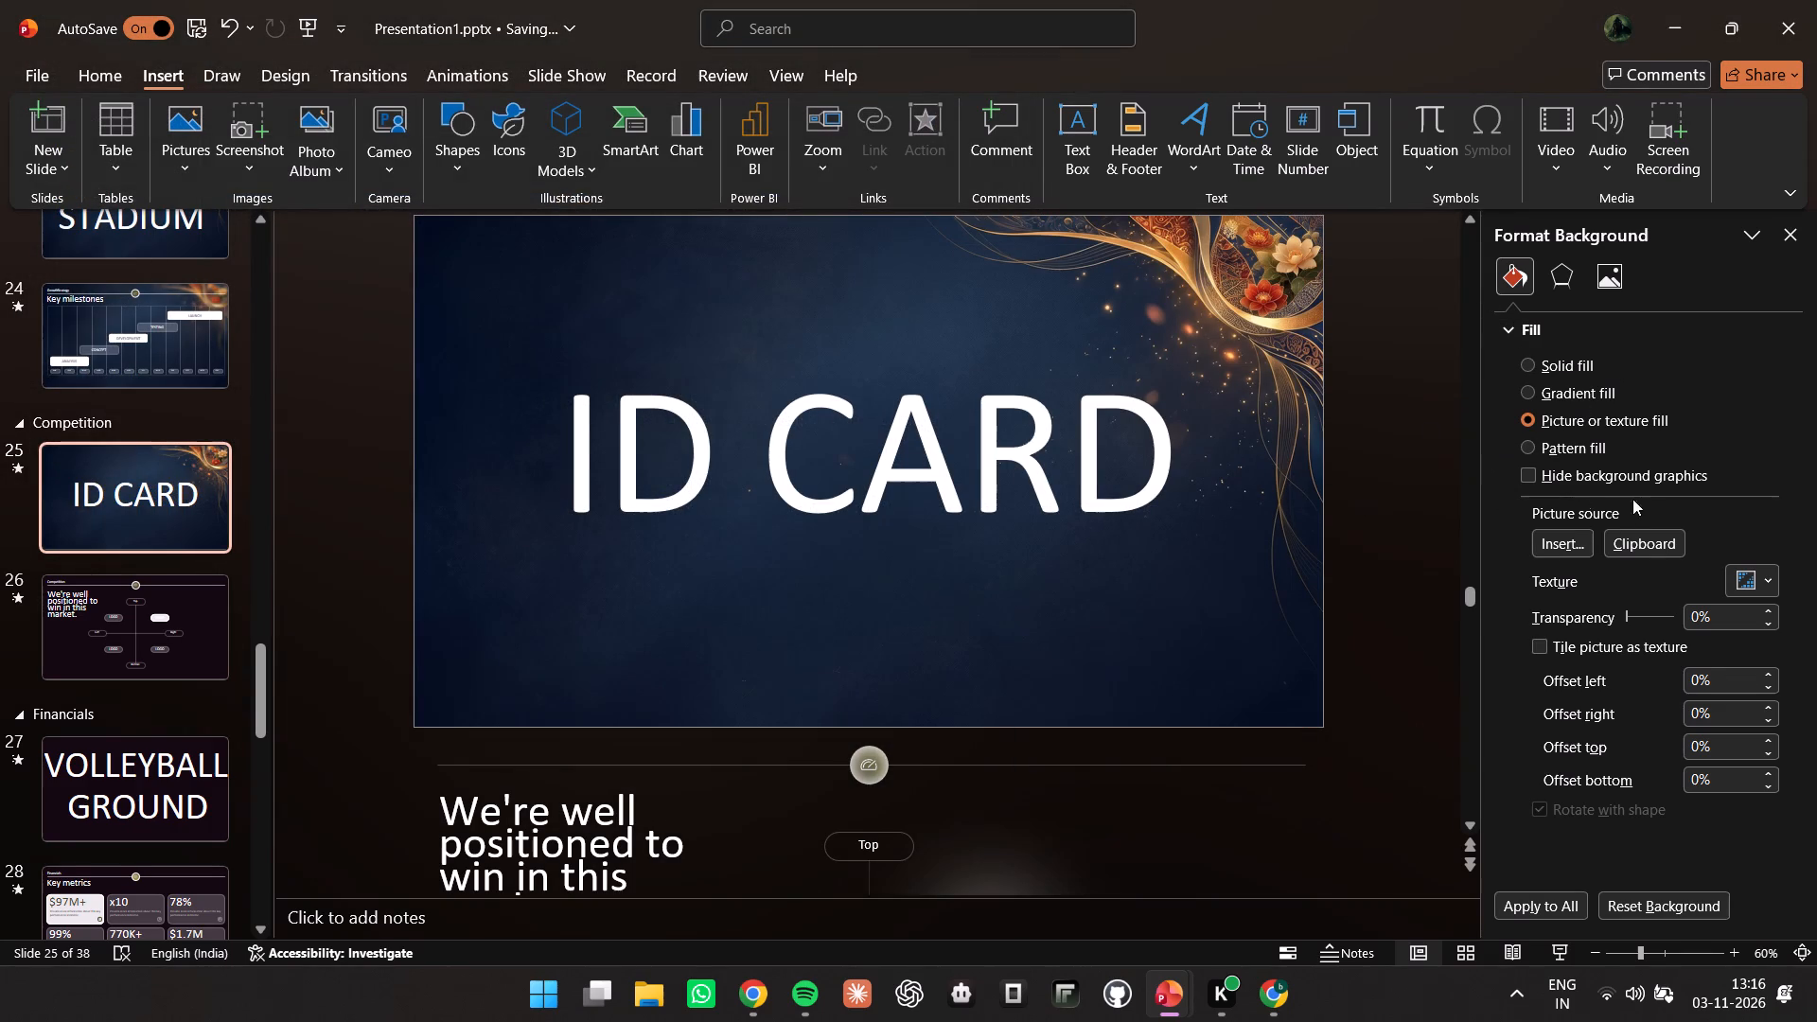
# Fill slide 26's Competition background with the same Minimalist_presentation_slide picture from file.
pyautogui.click(105, 615)
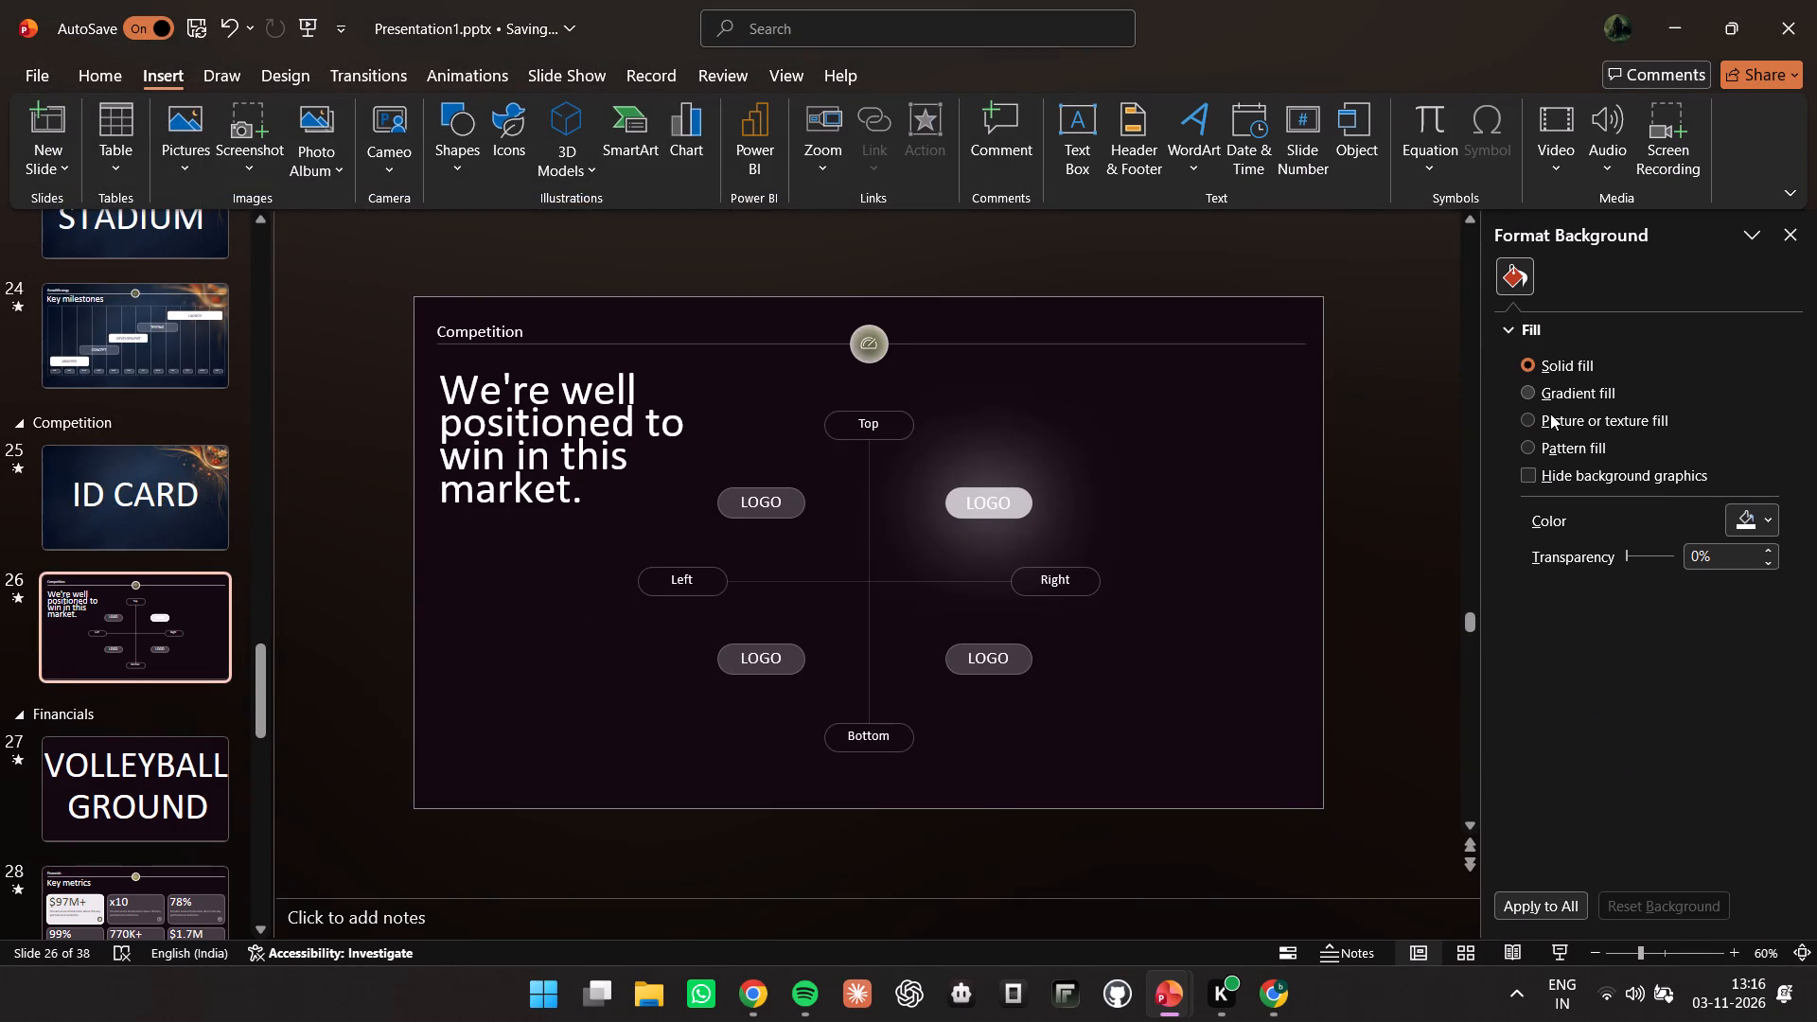
pyautogui.click(1564, 421)
pyautogui.click(1560, 536)
pyautogui.click(847, 400)
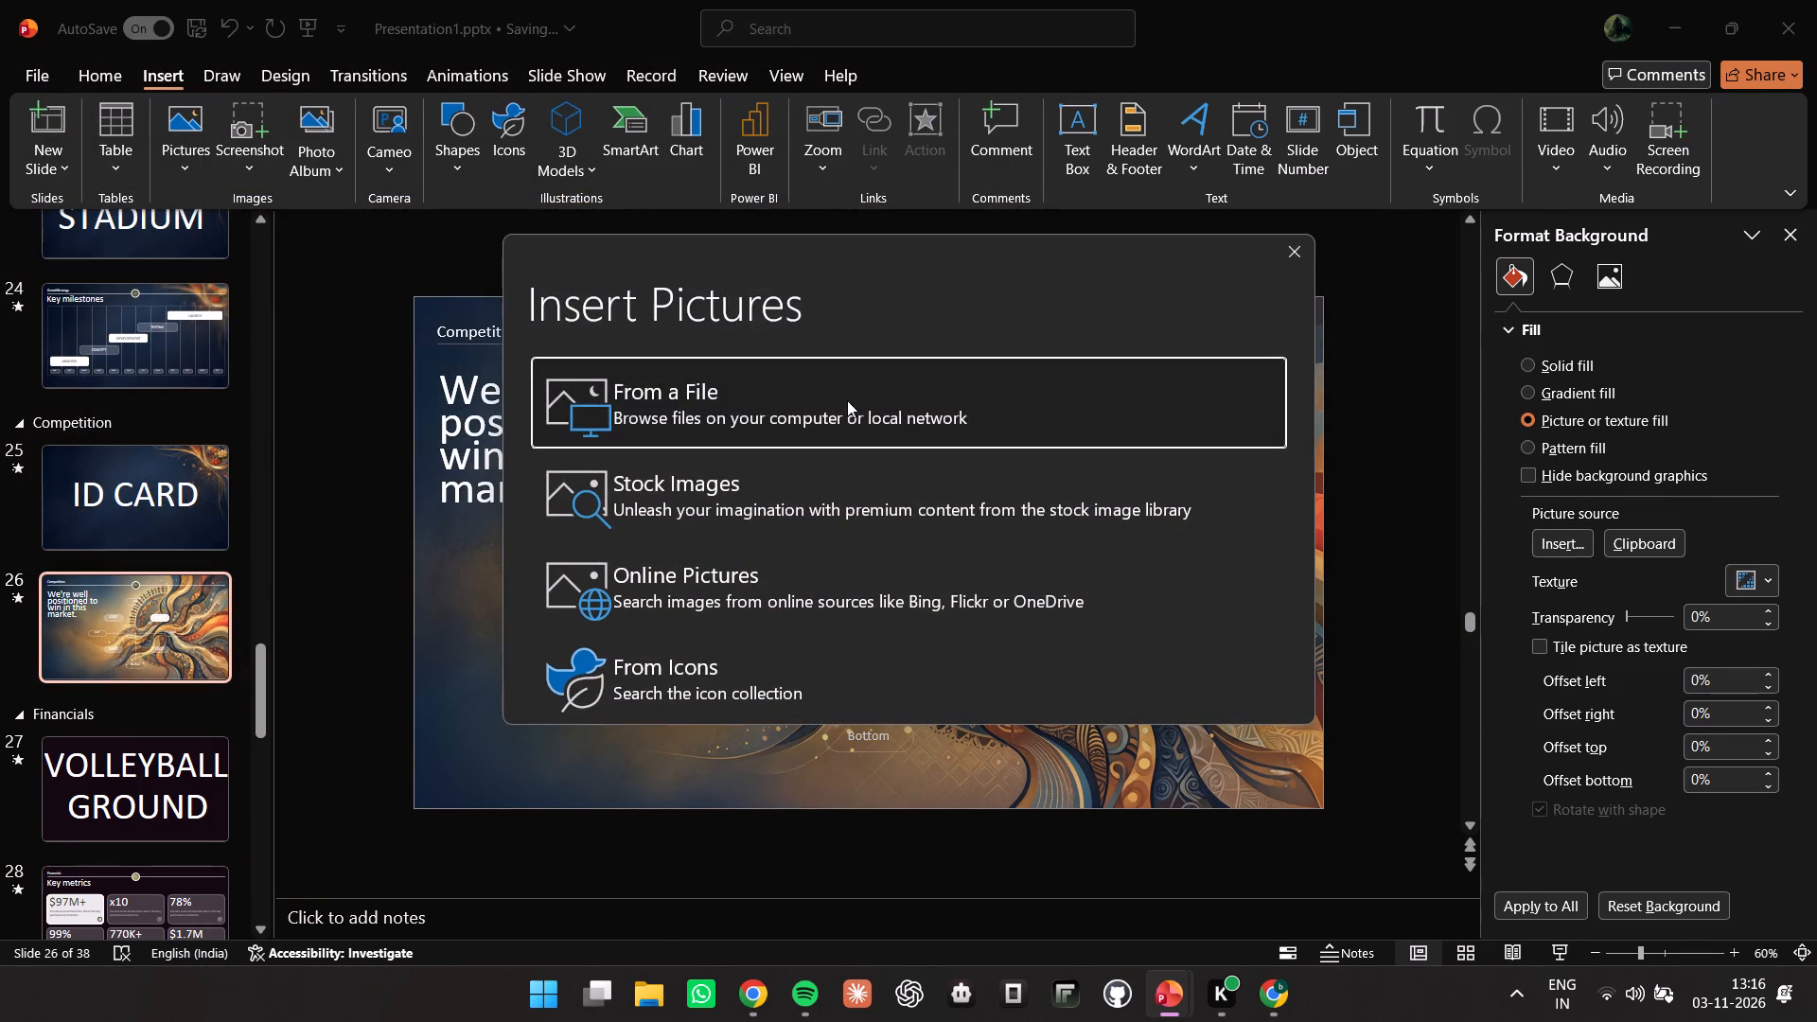
pyautogui.click(823, 240)
pyautogui.click(860, 466)
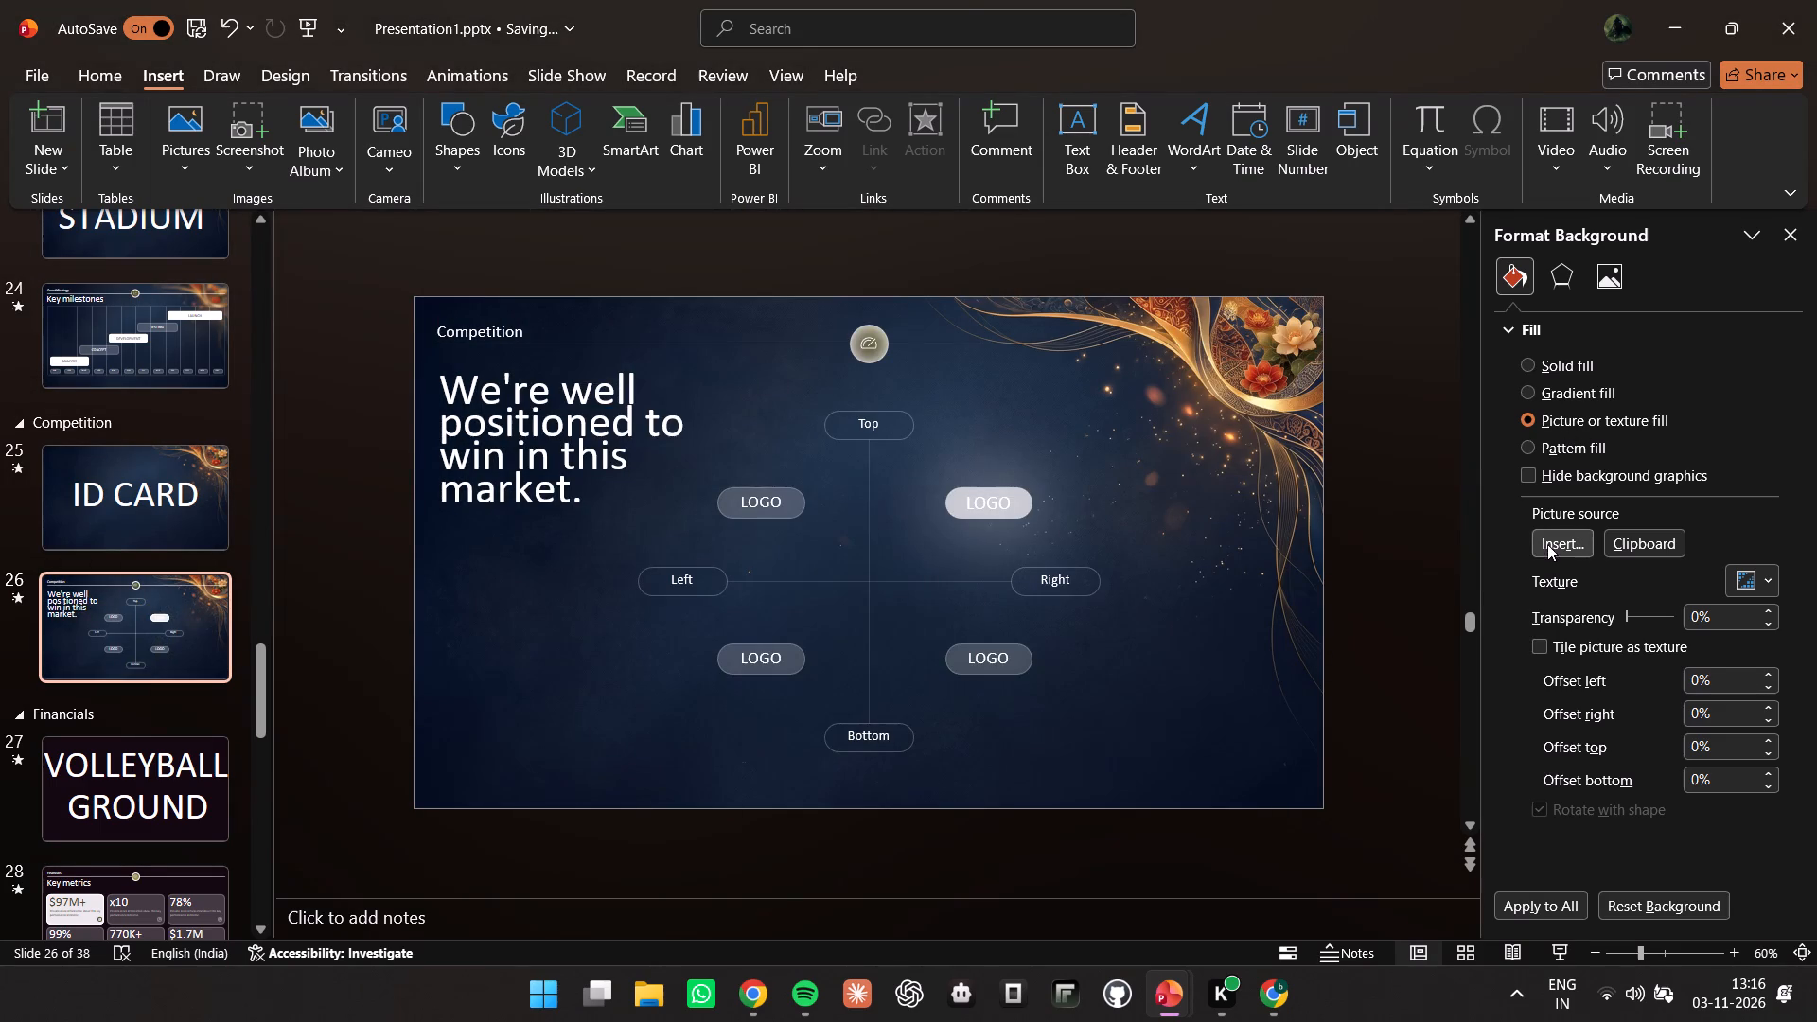
# Apply the Blur artistic effect with a radius of 30 to slide 26's Competition background picture.
pyautogui.click(1557, 292)
pyautogui.click(1743, 356)
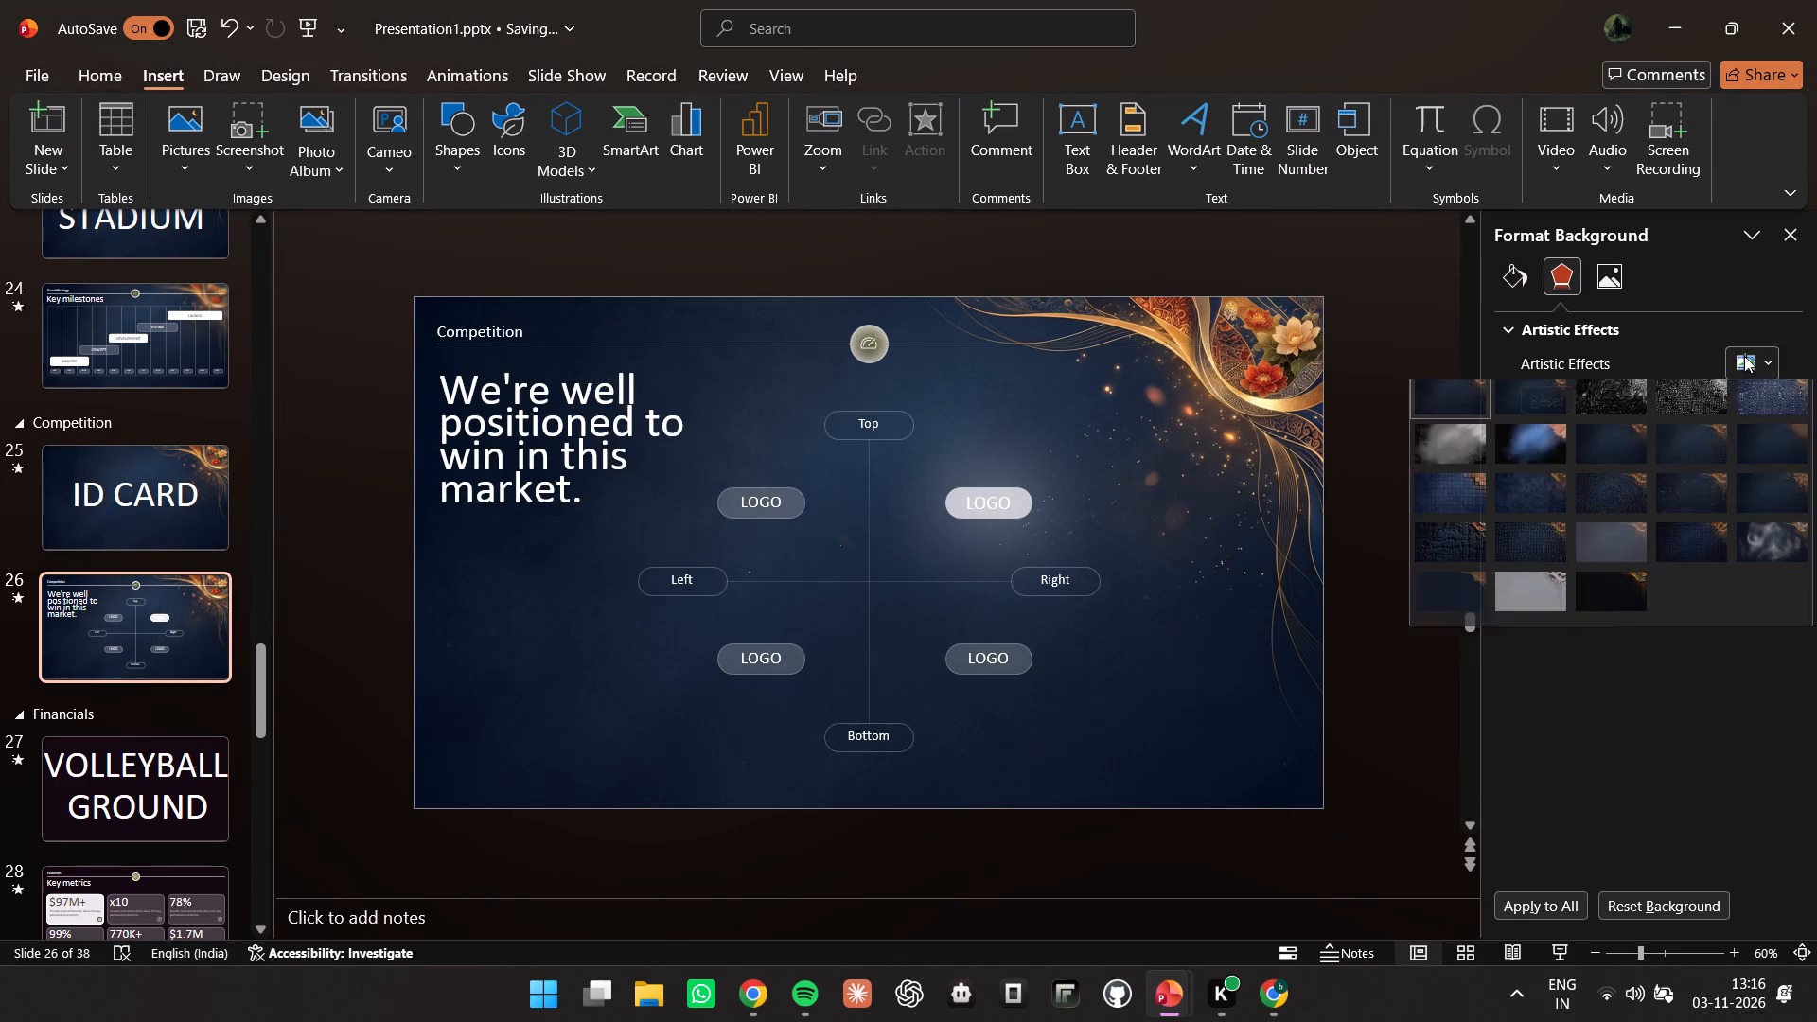
pyautogui.click(1761, 459)
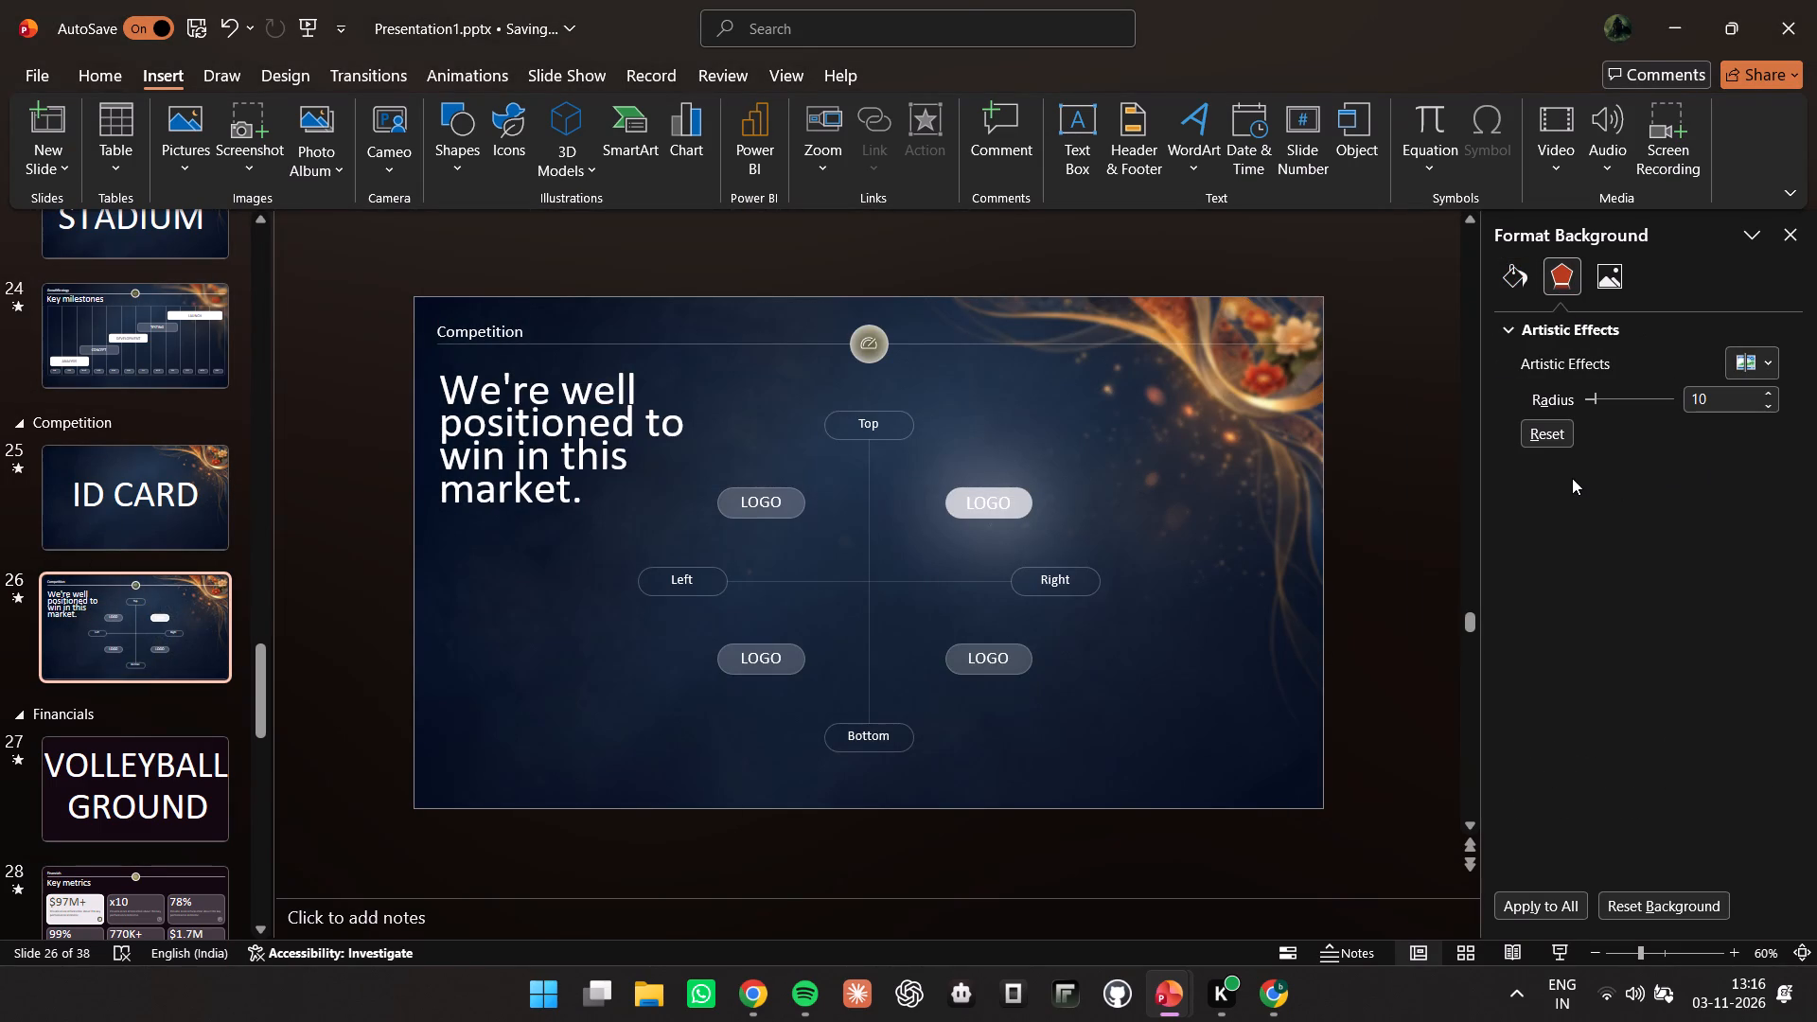
pyautogui.moveTo(1731, 396); pyautogui.dragTo(1336, 432)
pyautogui.write('30')
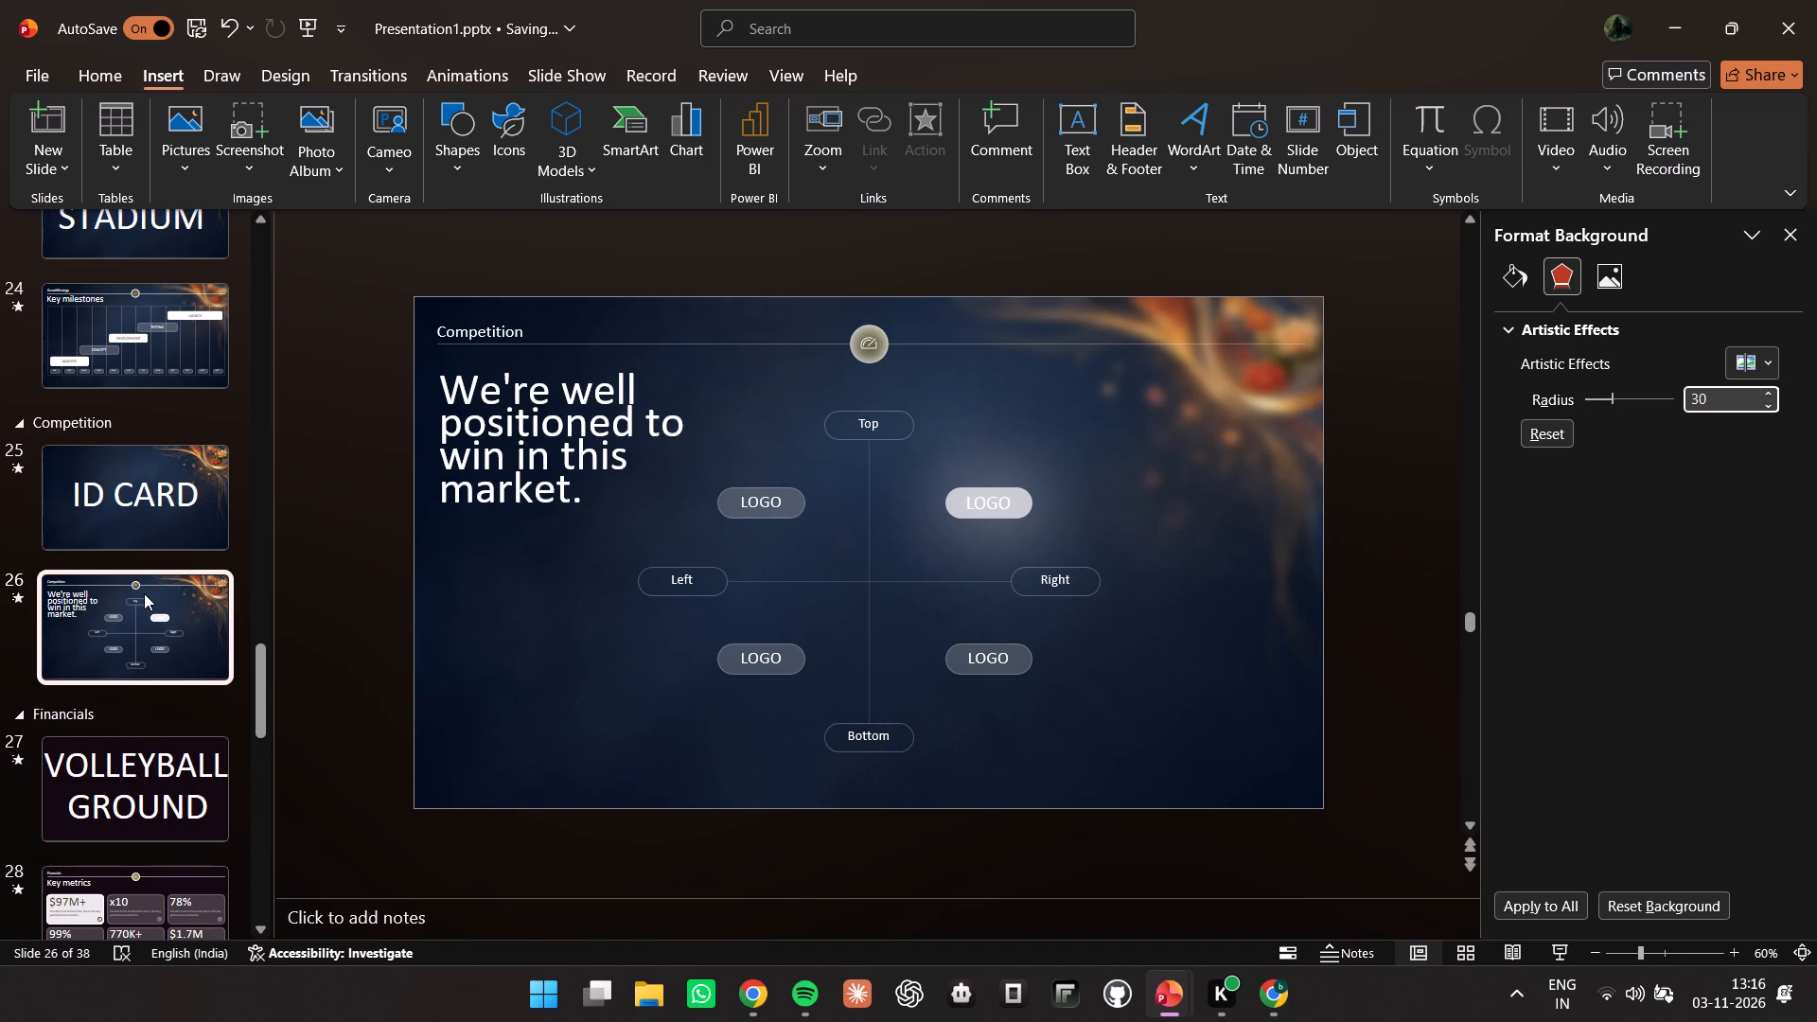
# Fill slide 27's VOLLEYBALL GROUND background with the Minimalist_presentation_slide_ba..._8f4e31b4_2K.jpg picture from file.
pyautogui.scroll(-4, 121, 680)
pyautogui.click(131, 537)
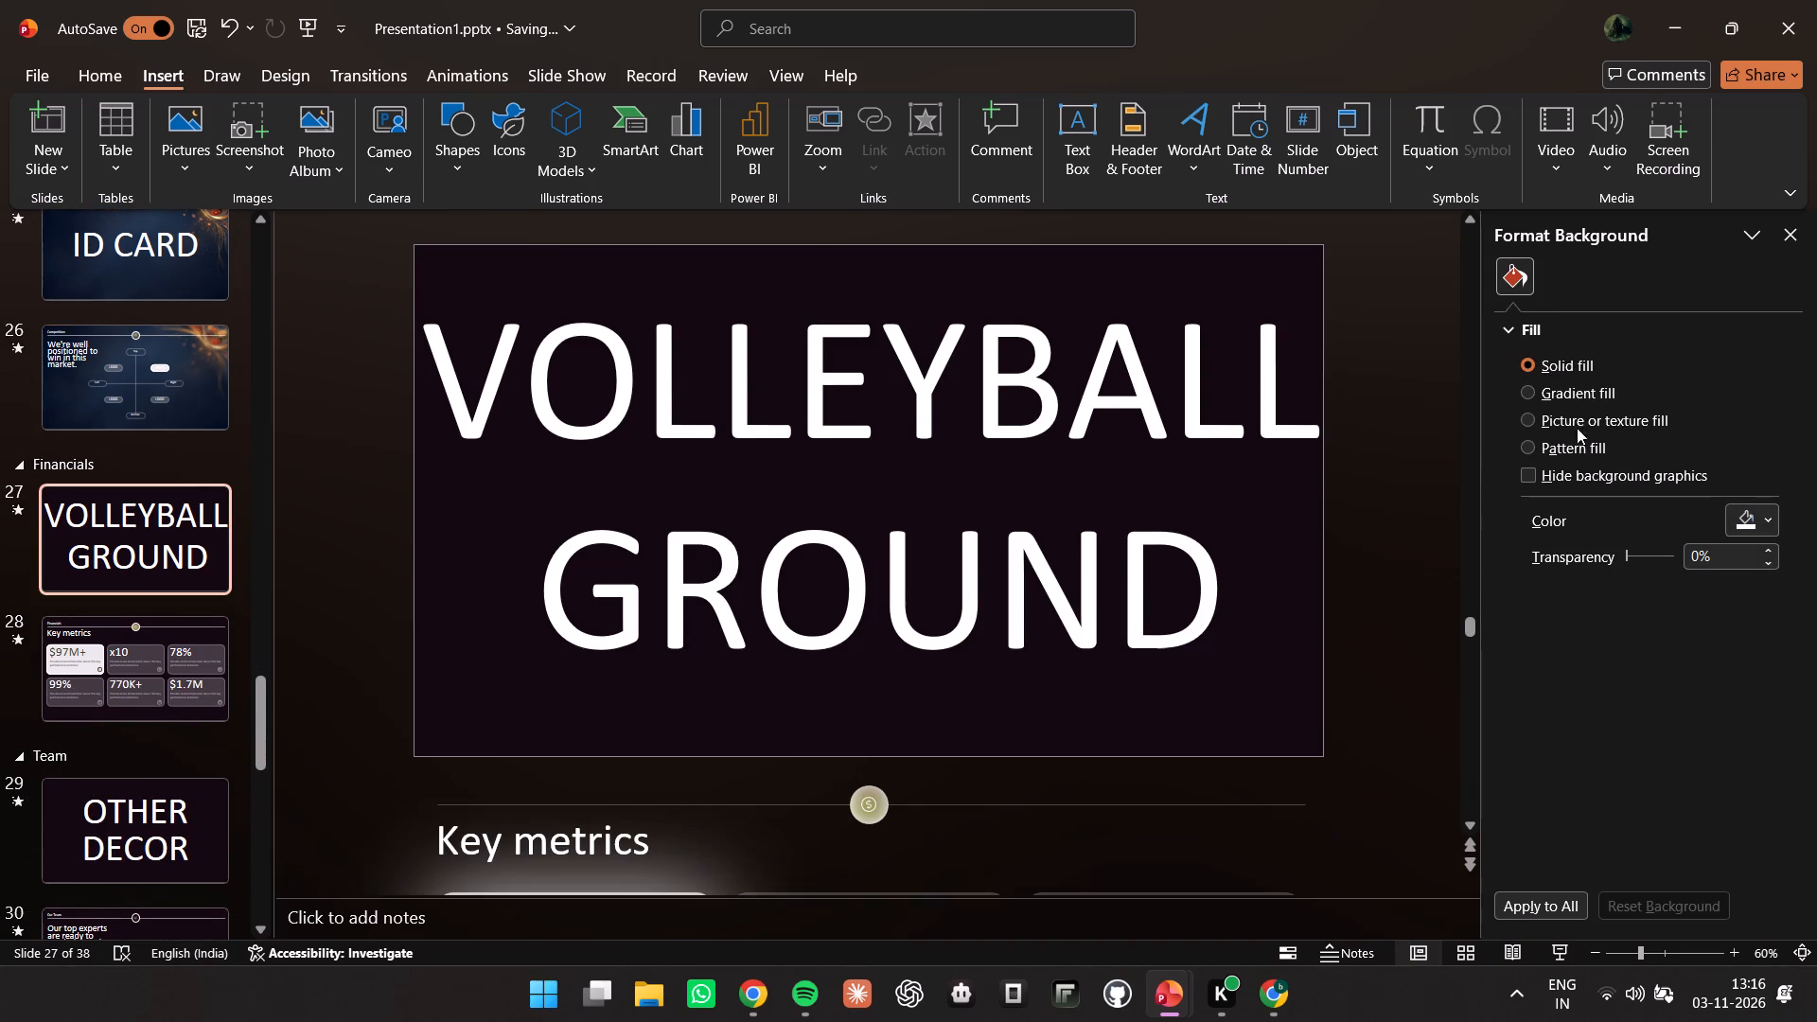
pyautogui.click(1621, 424)
pyautogui.click(1579, 548)
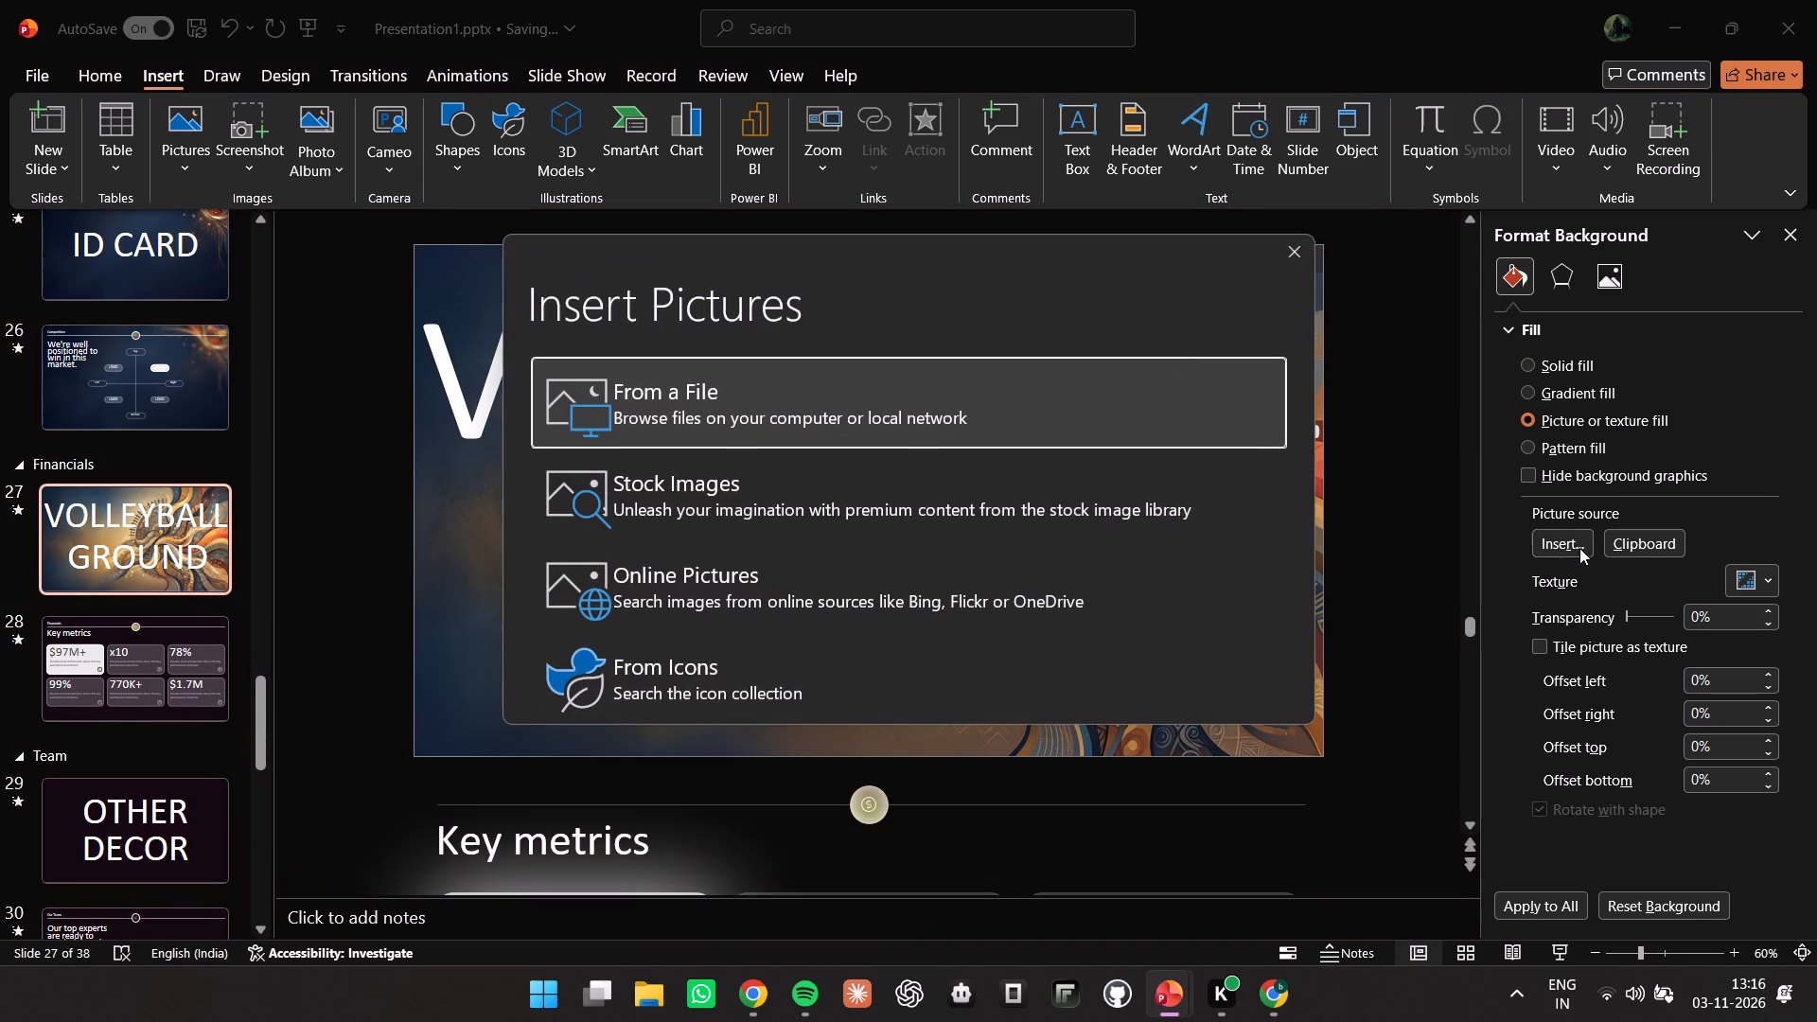
pyautogui.click(930, 437)
pyautogui.click(817, 210)
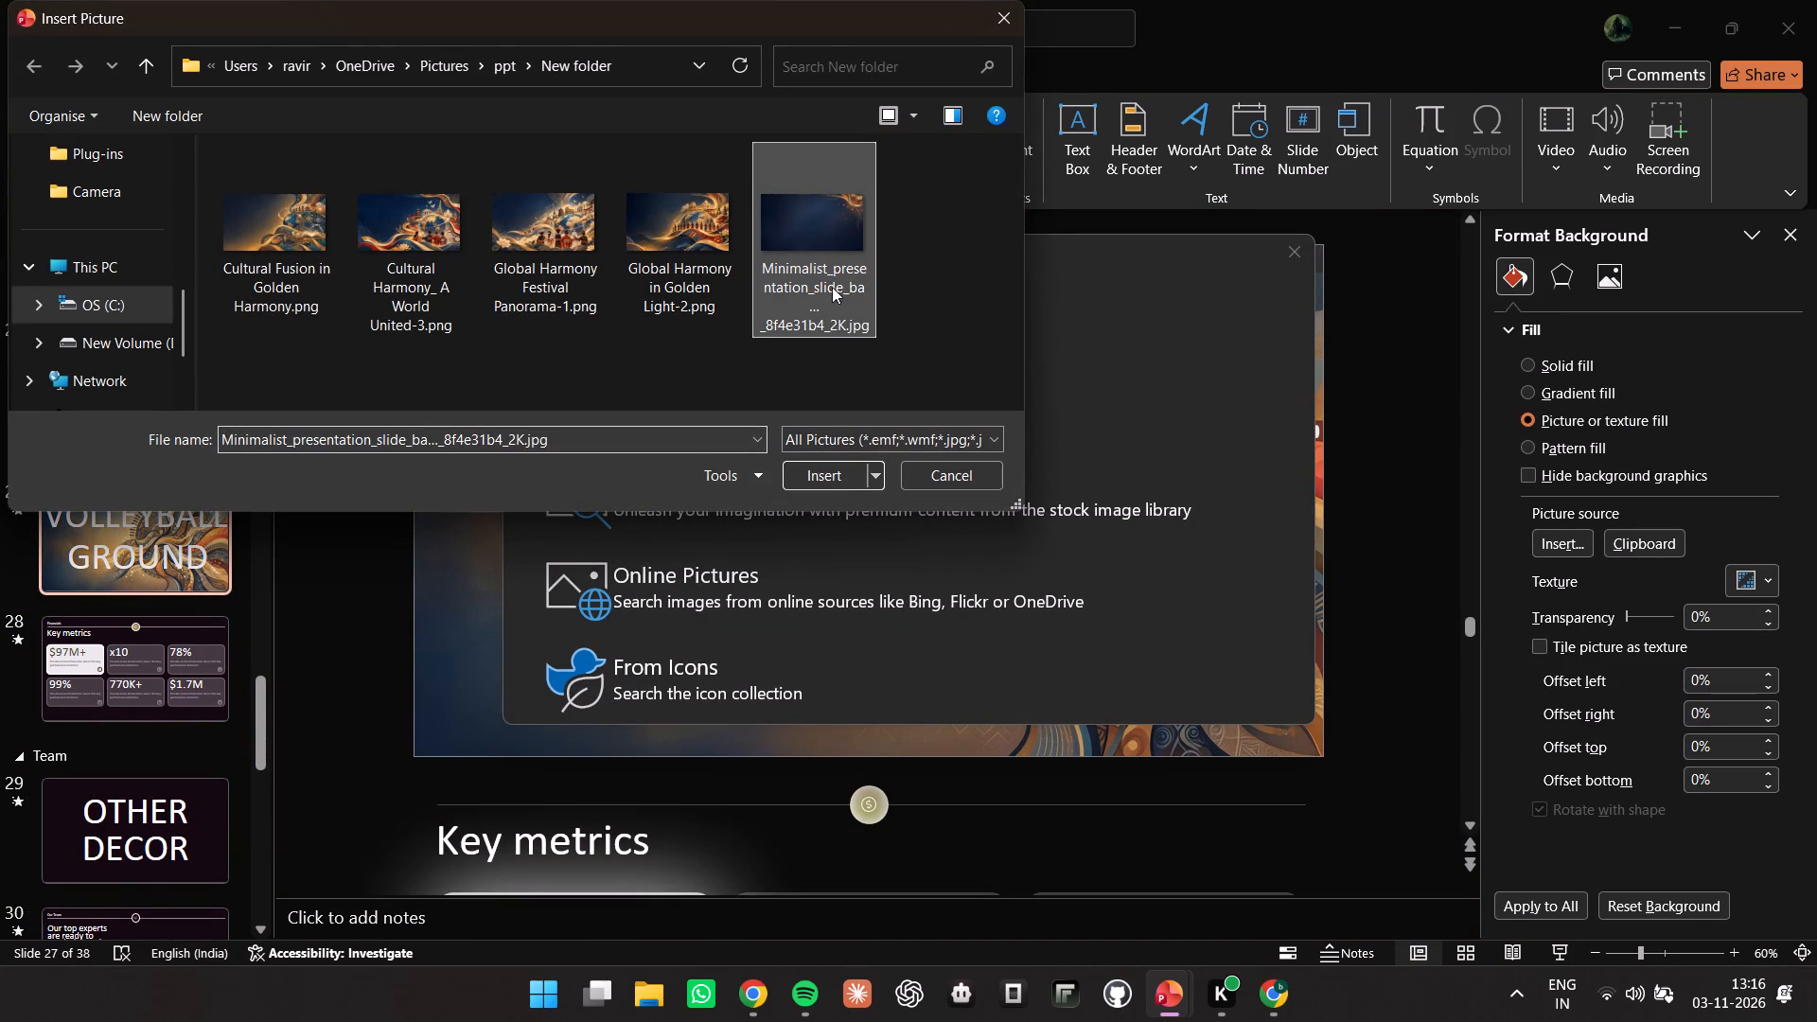
pyautogui.click(830, 486)
# Fill slide 28's Key metrics background with the same Minimalist_presentation_slide picture from file.
pyautogui.click(118, 662)
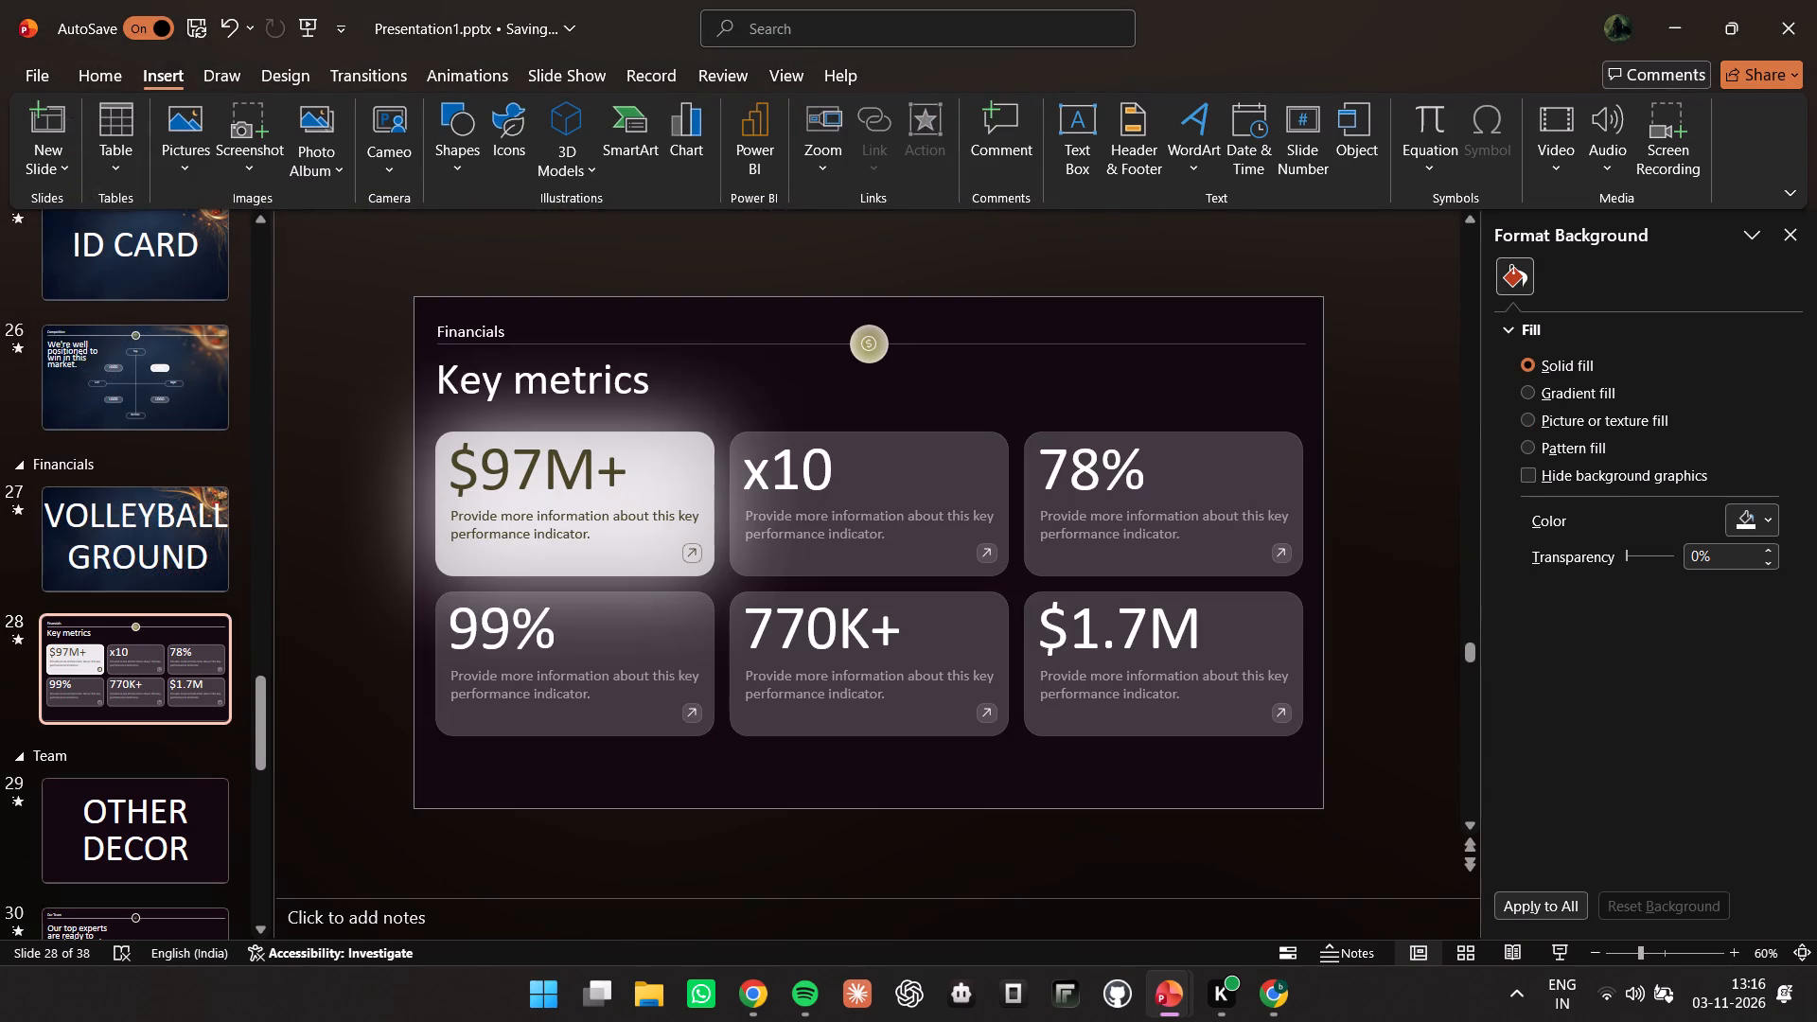
pyautogui.click(1622, 424)
pyautogui.click(1554, 537)
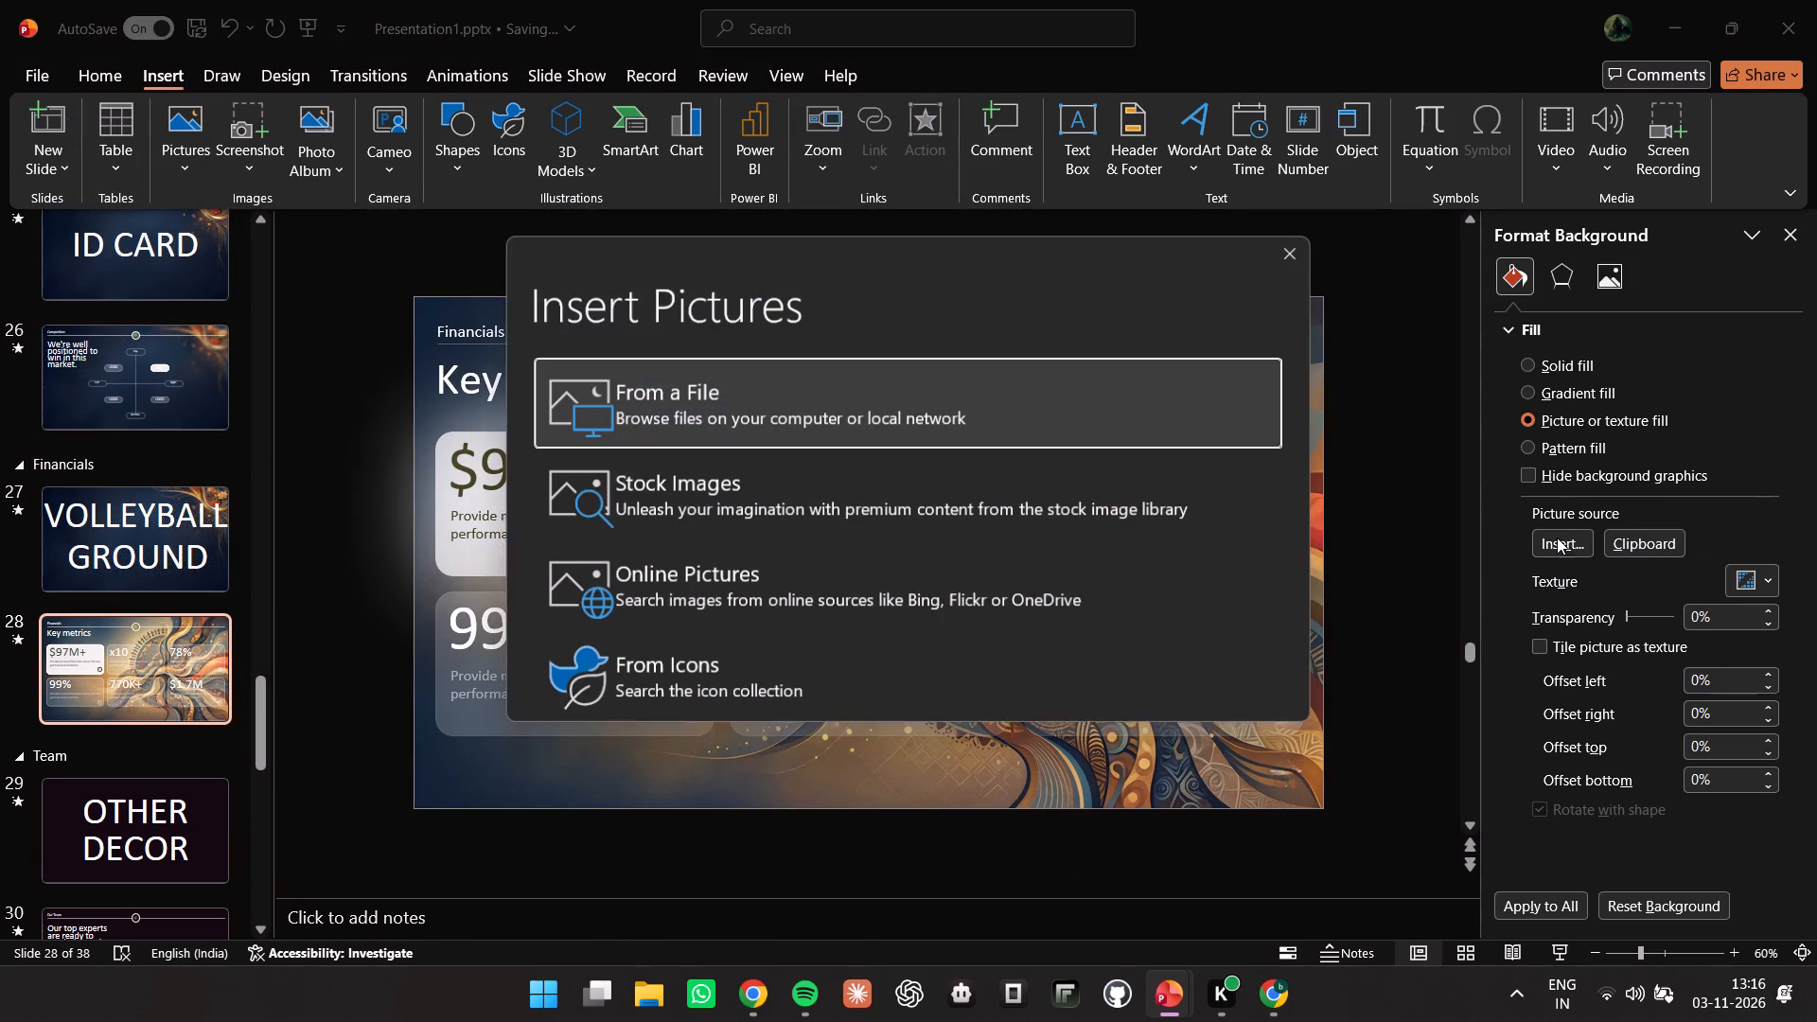
pyautogui.click(946, 379)
pyautogui.click(828, 251)
pyautogui.click(853, 481)
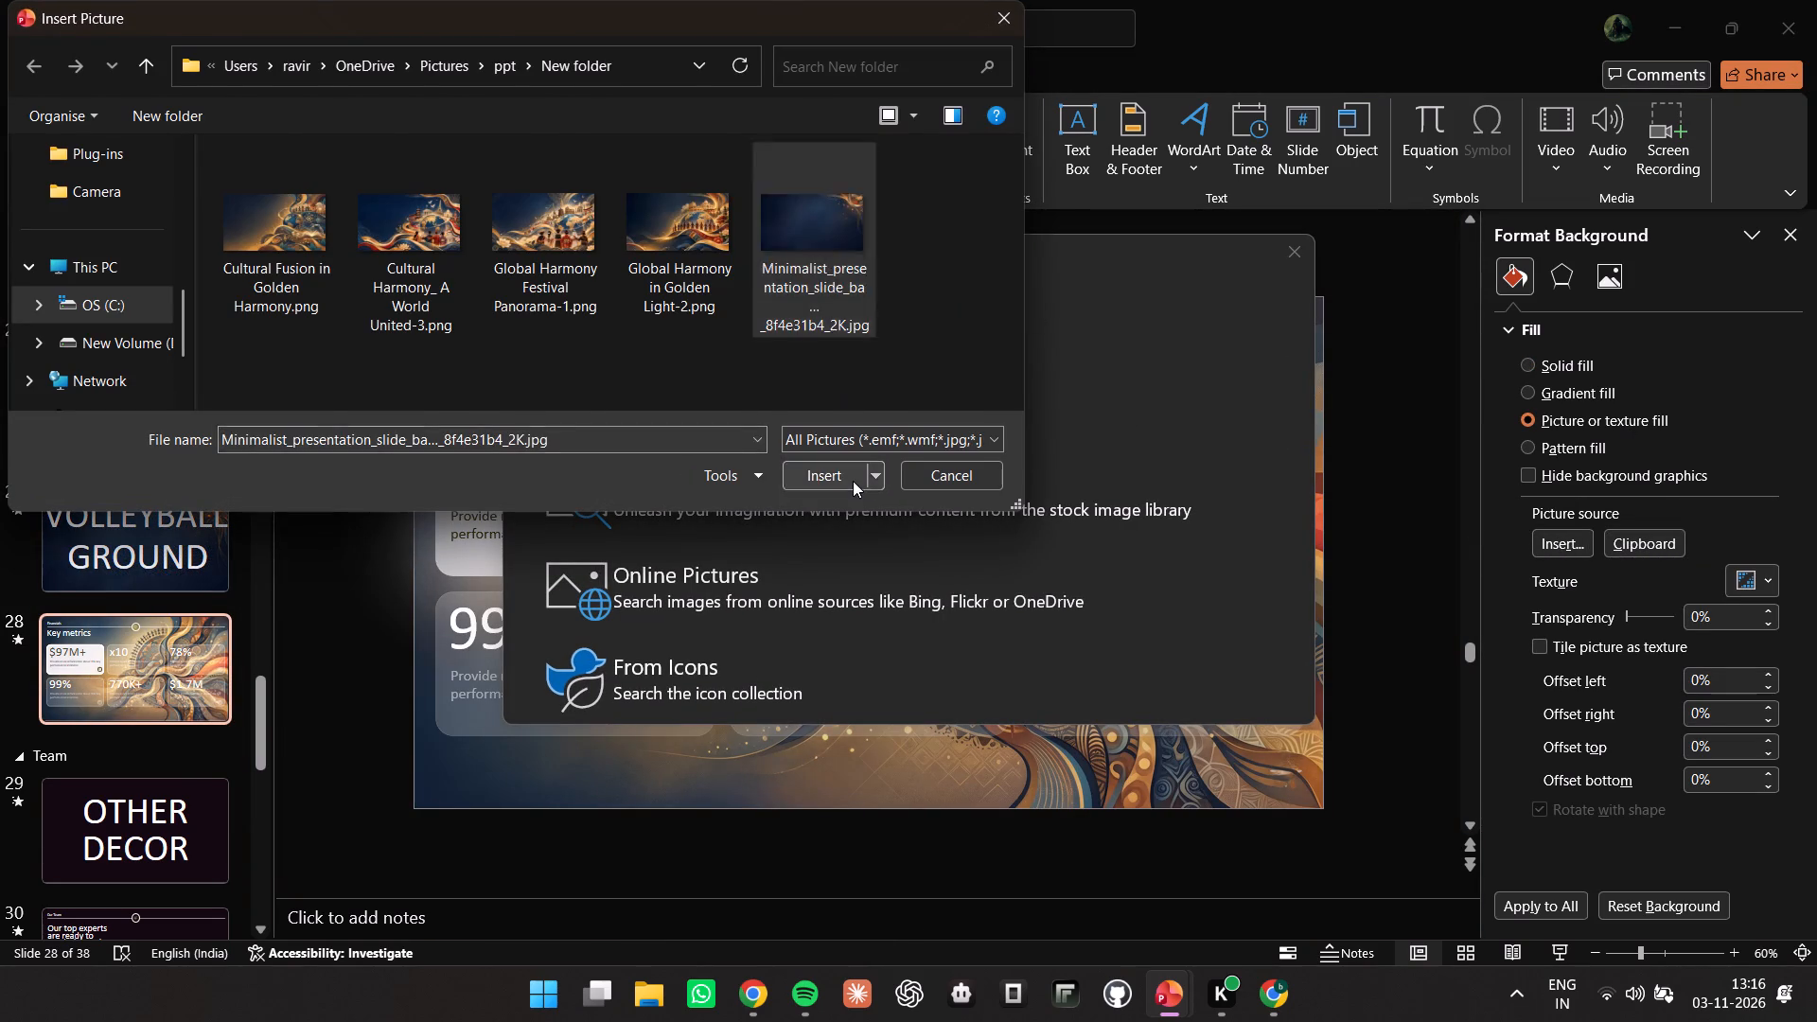
# Apply the Blur artistic effect with a radius of 30 to the Key metrics slide's background picture.
pyautogui.click(1548, 255)
pyautogui.click(1562, 269)
pyautogui.click(1732, 365)
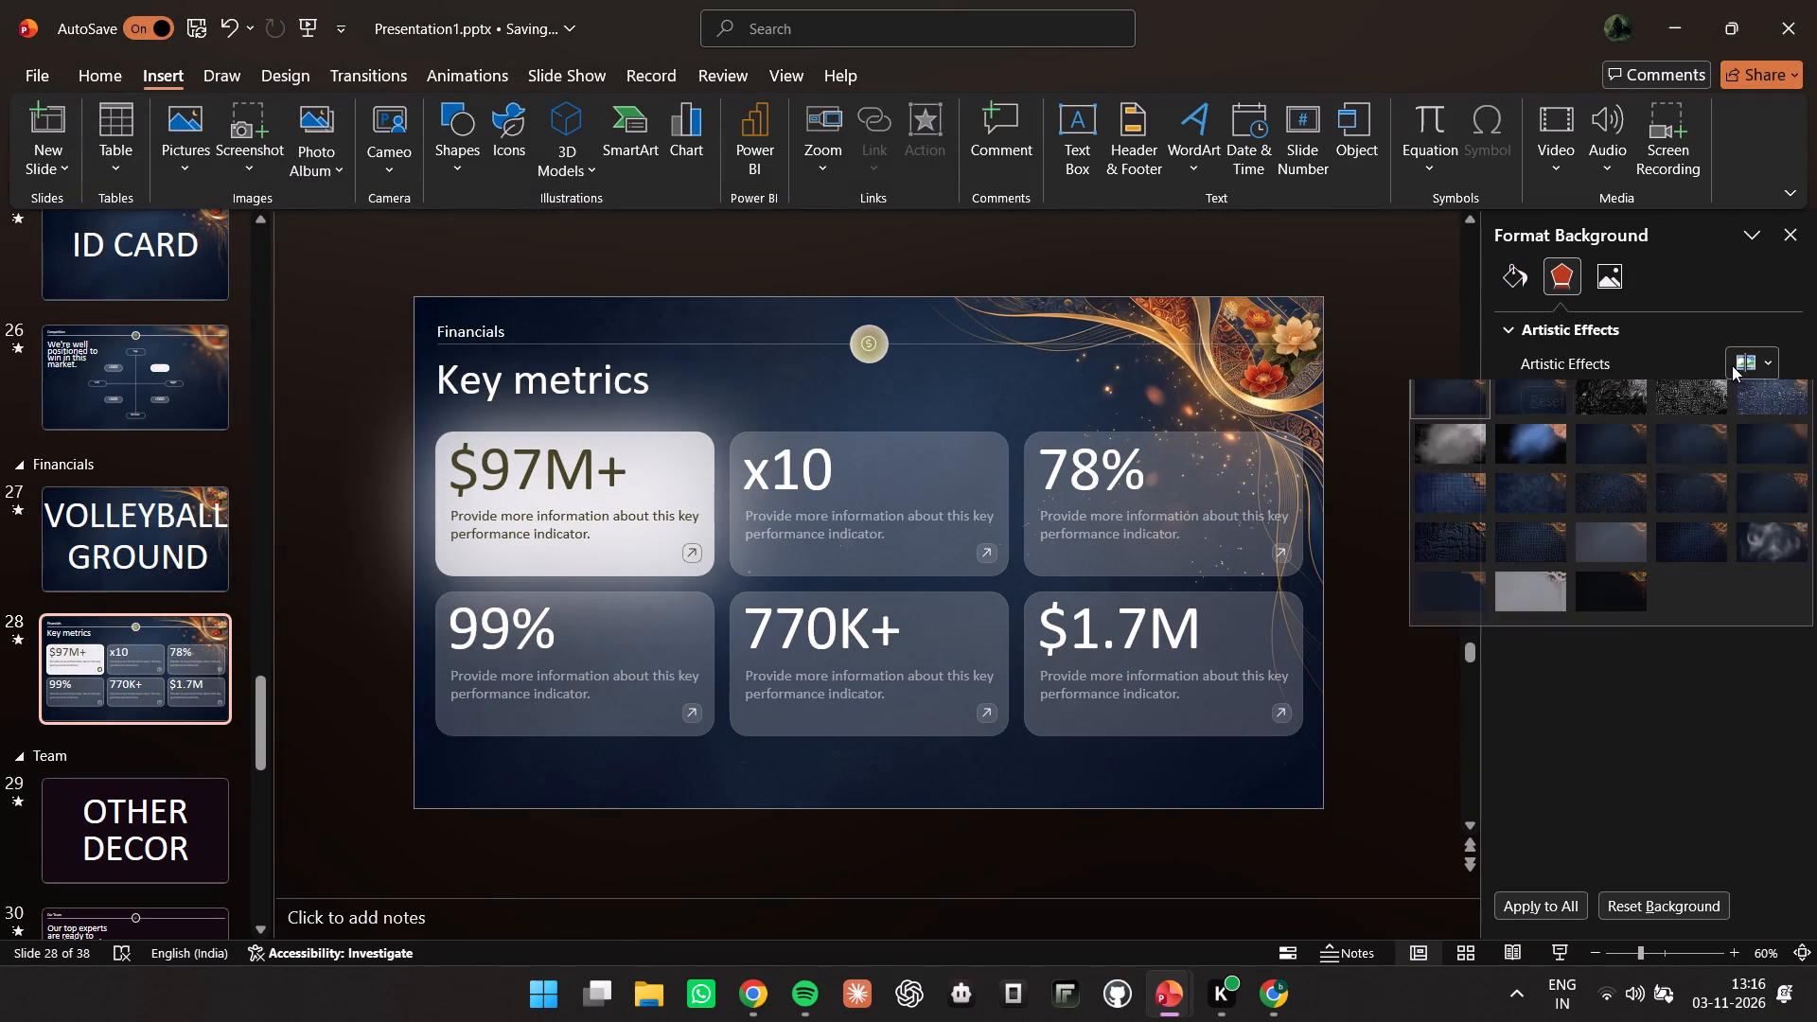
pyautogui.click(1774, 453)
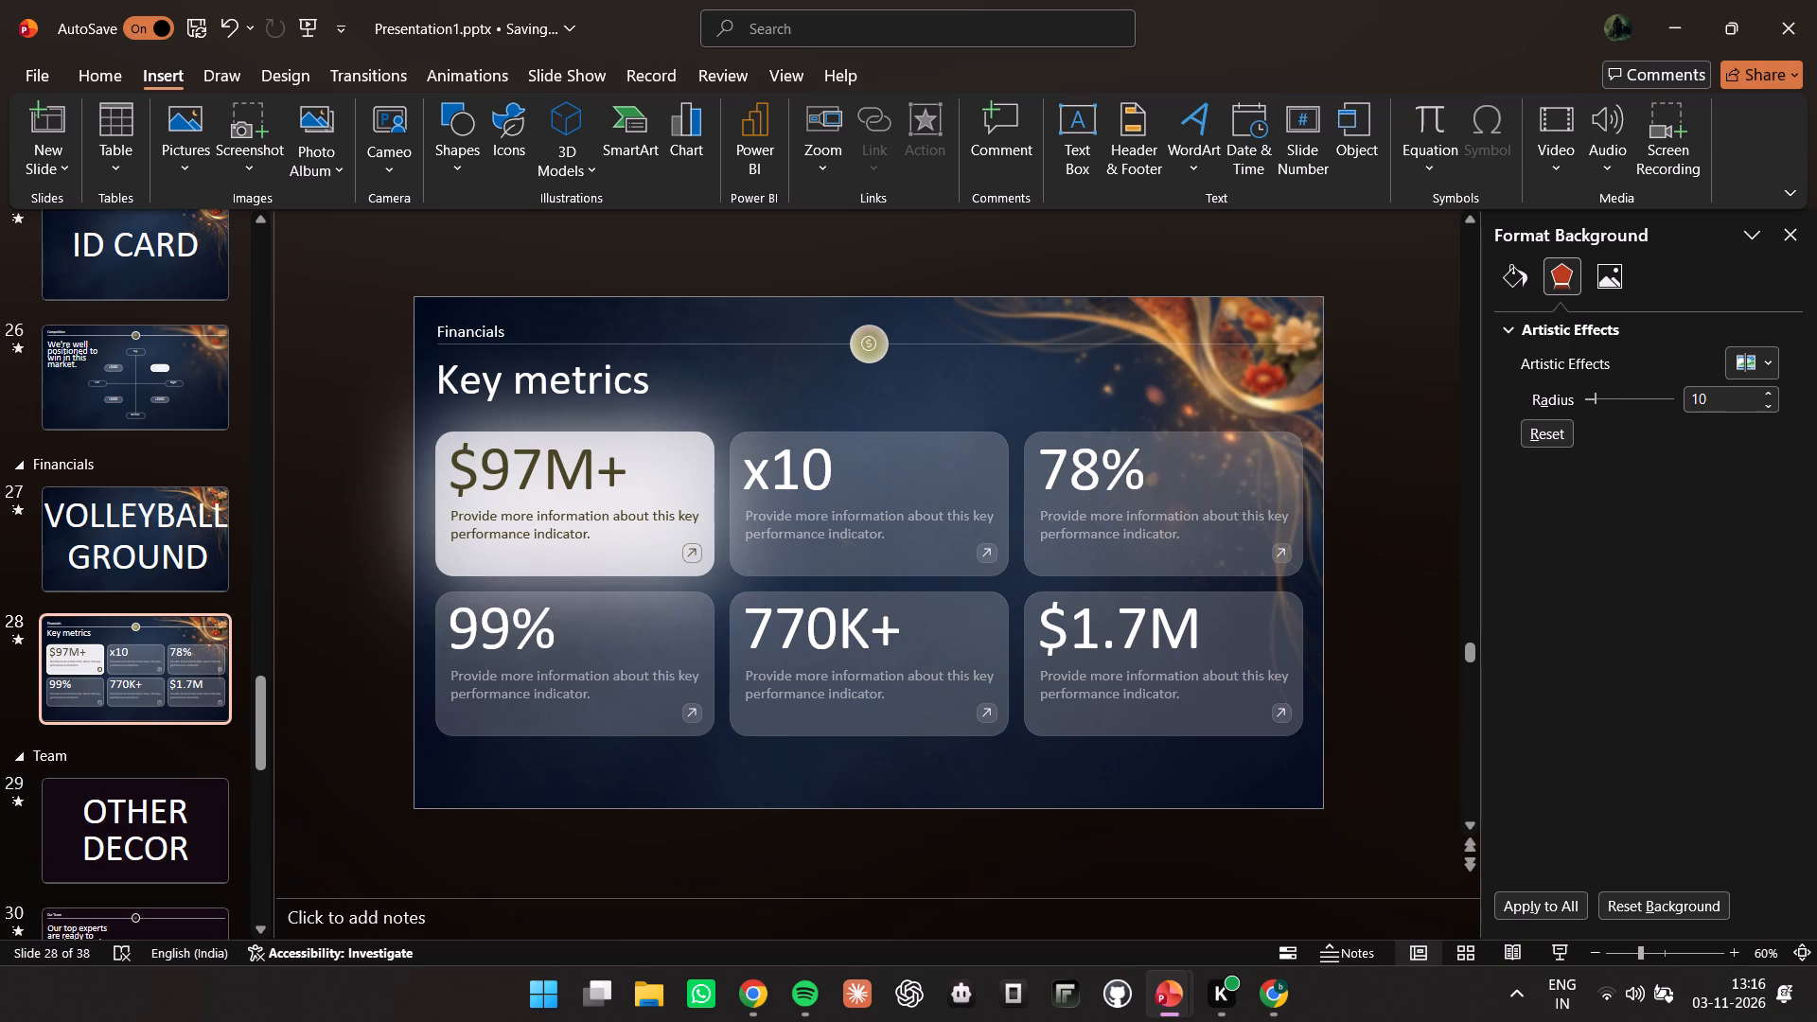
pyautogui.moveTo(1711, 403); pyautogui.dragTo(1619, 403)
pyautogui.write('30')
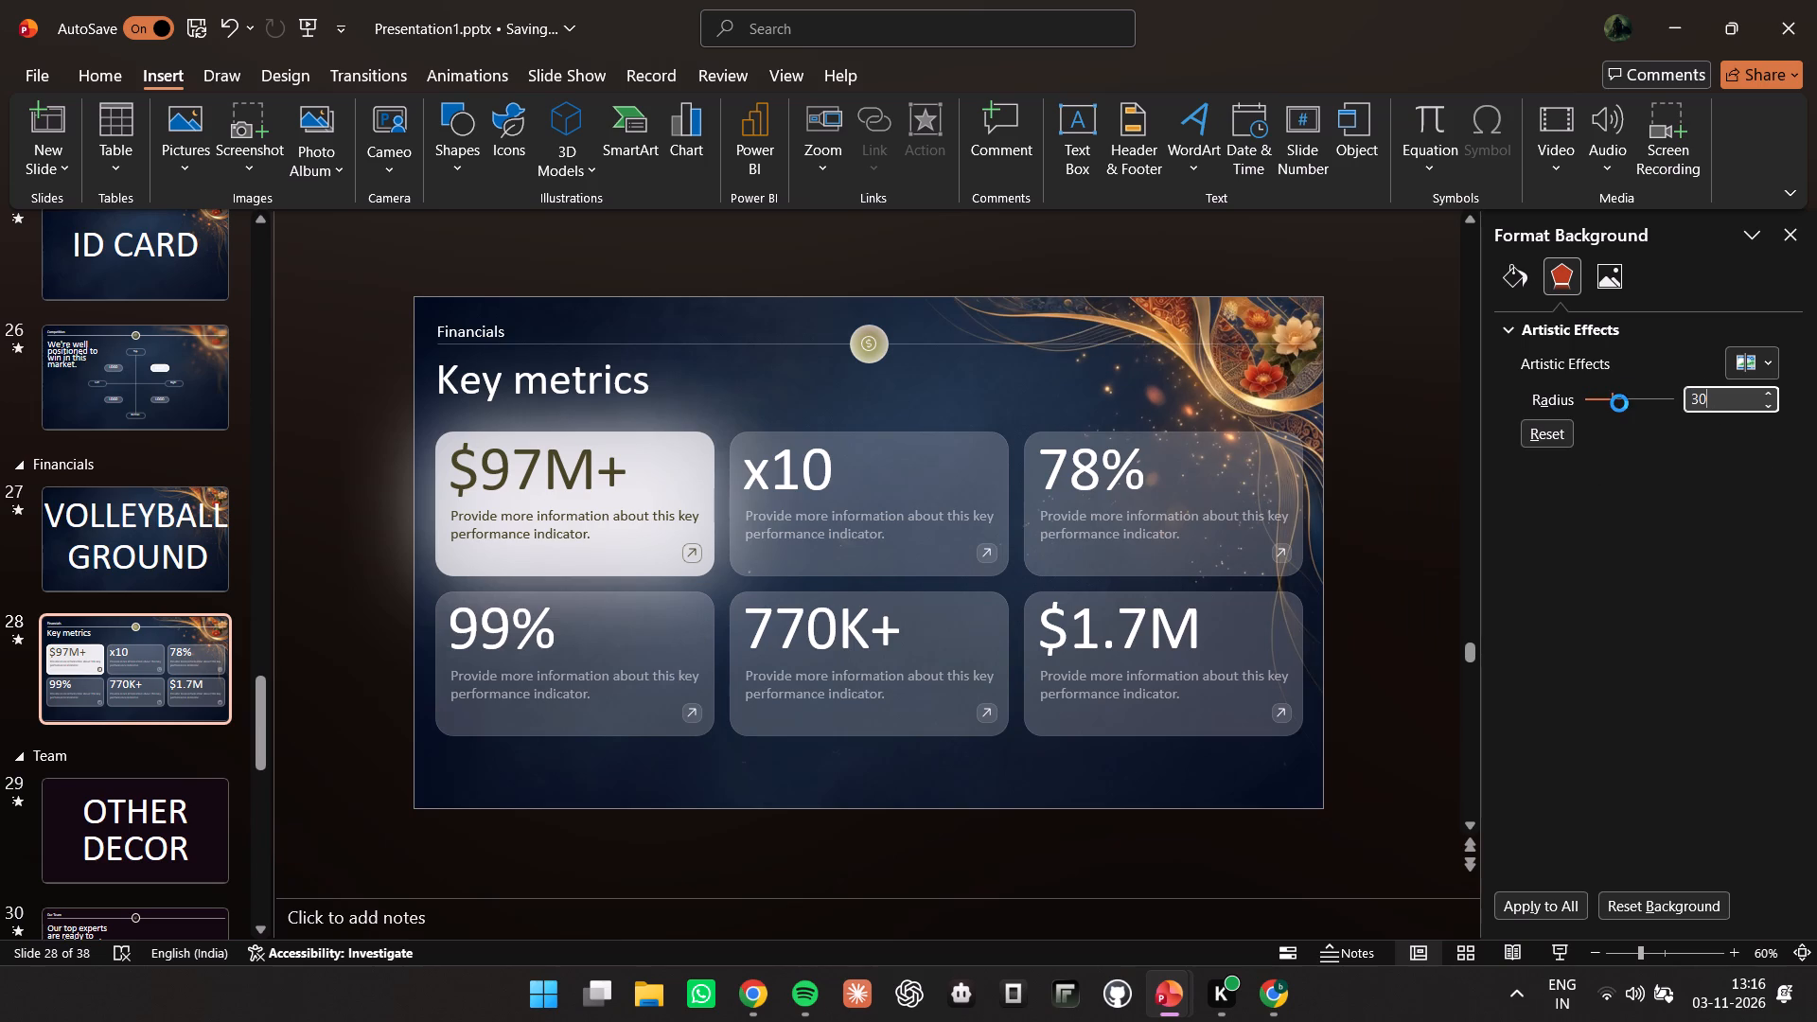
pyautogui.click(1543, 500)
# Fill slide 29's OTHER DECOR background with the Minimalist_presentation_slide_ba..._8f4e31b4_2K.jpg picture from file.
pyautogui.scroll(-4, 67, 631)
pyautogui.click(103, 591)
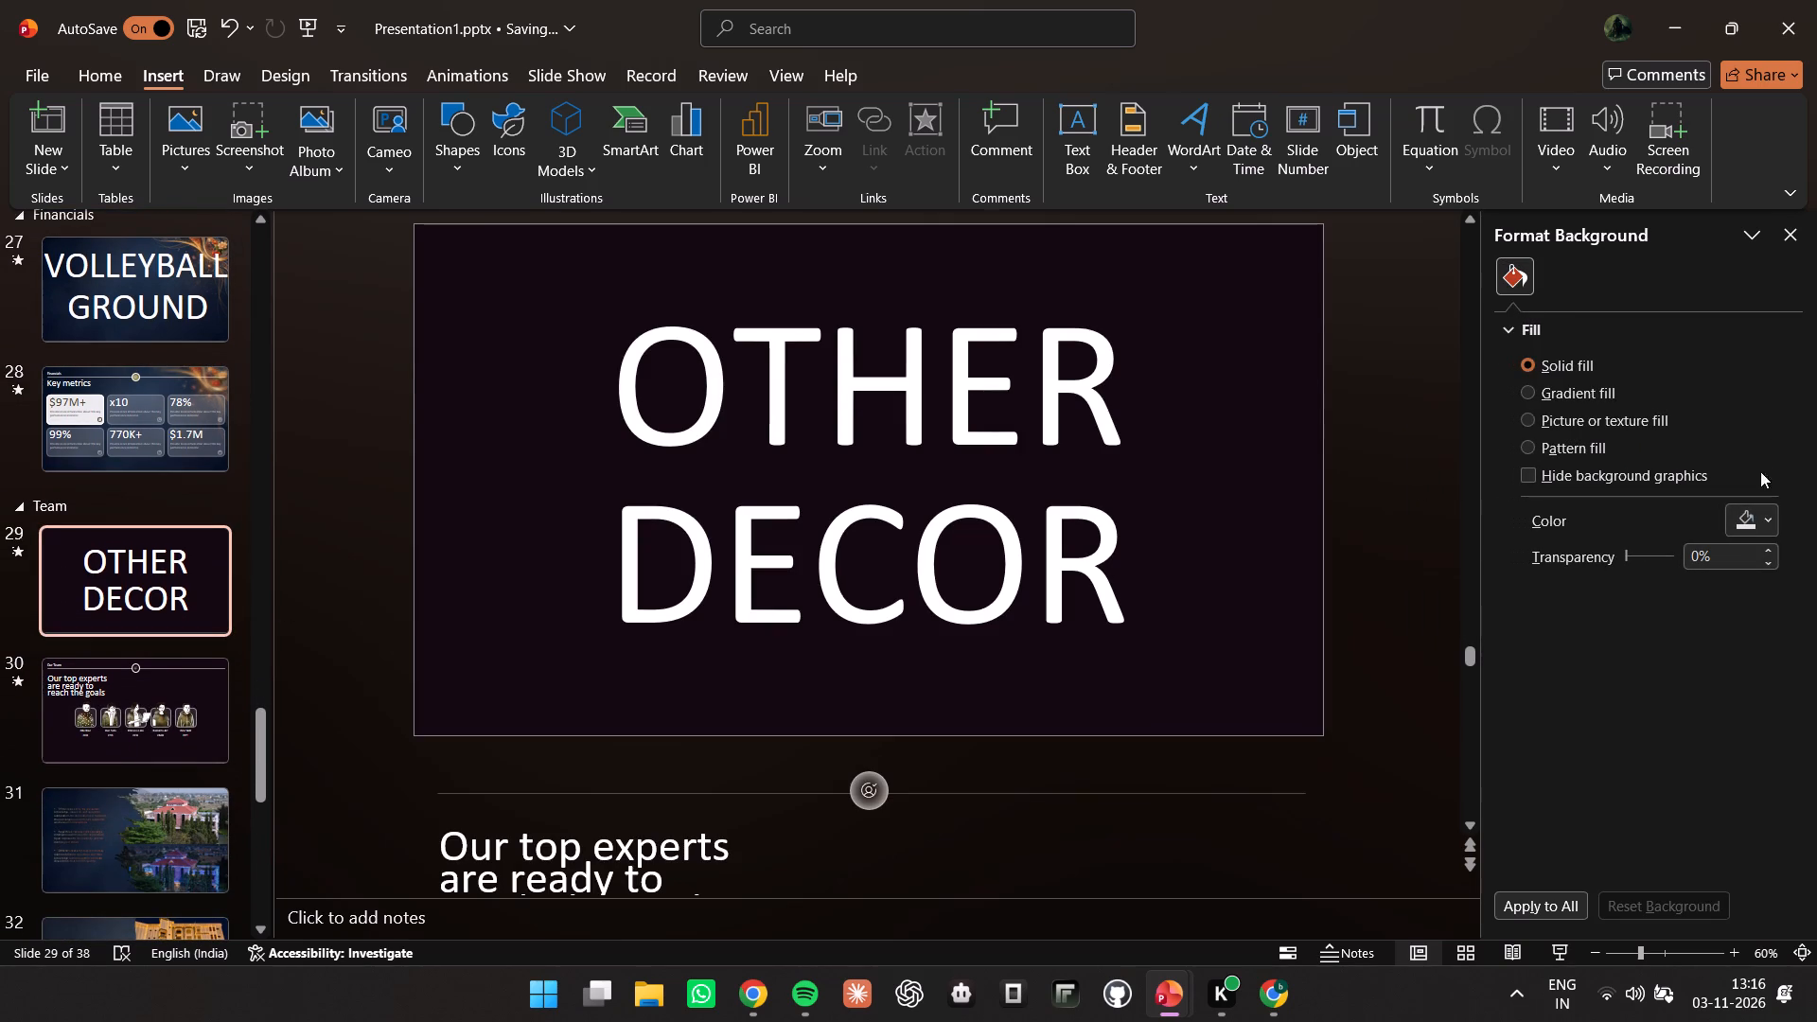
pyautogui.click(1548, 414)
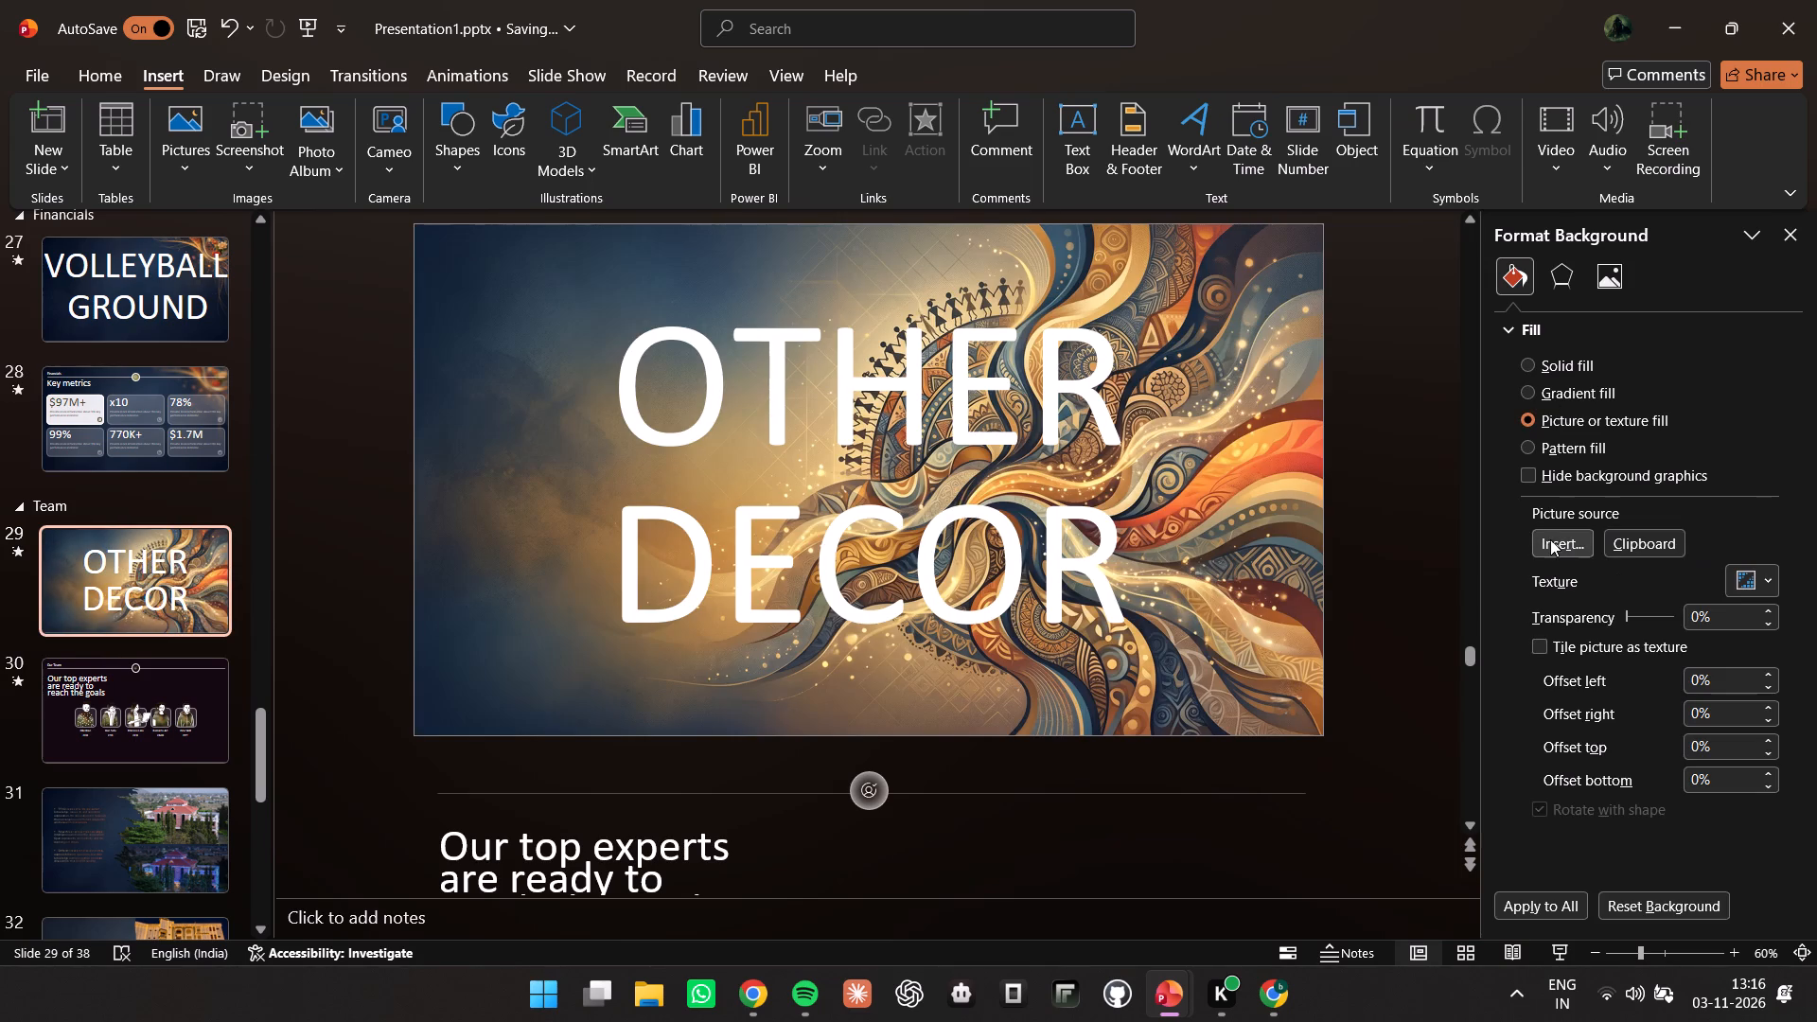
pyautogui.click(1549, 537)
pyautogui.click(811, 402)
pyautogui.click(753, 245)
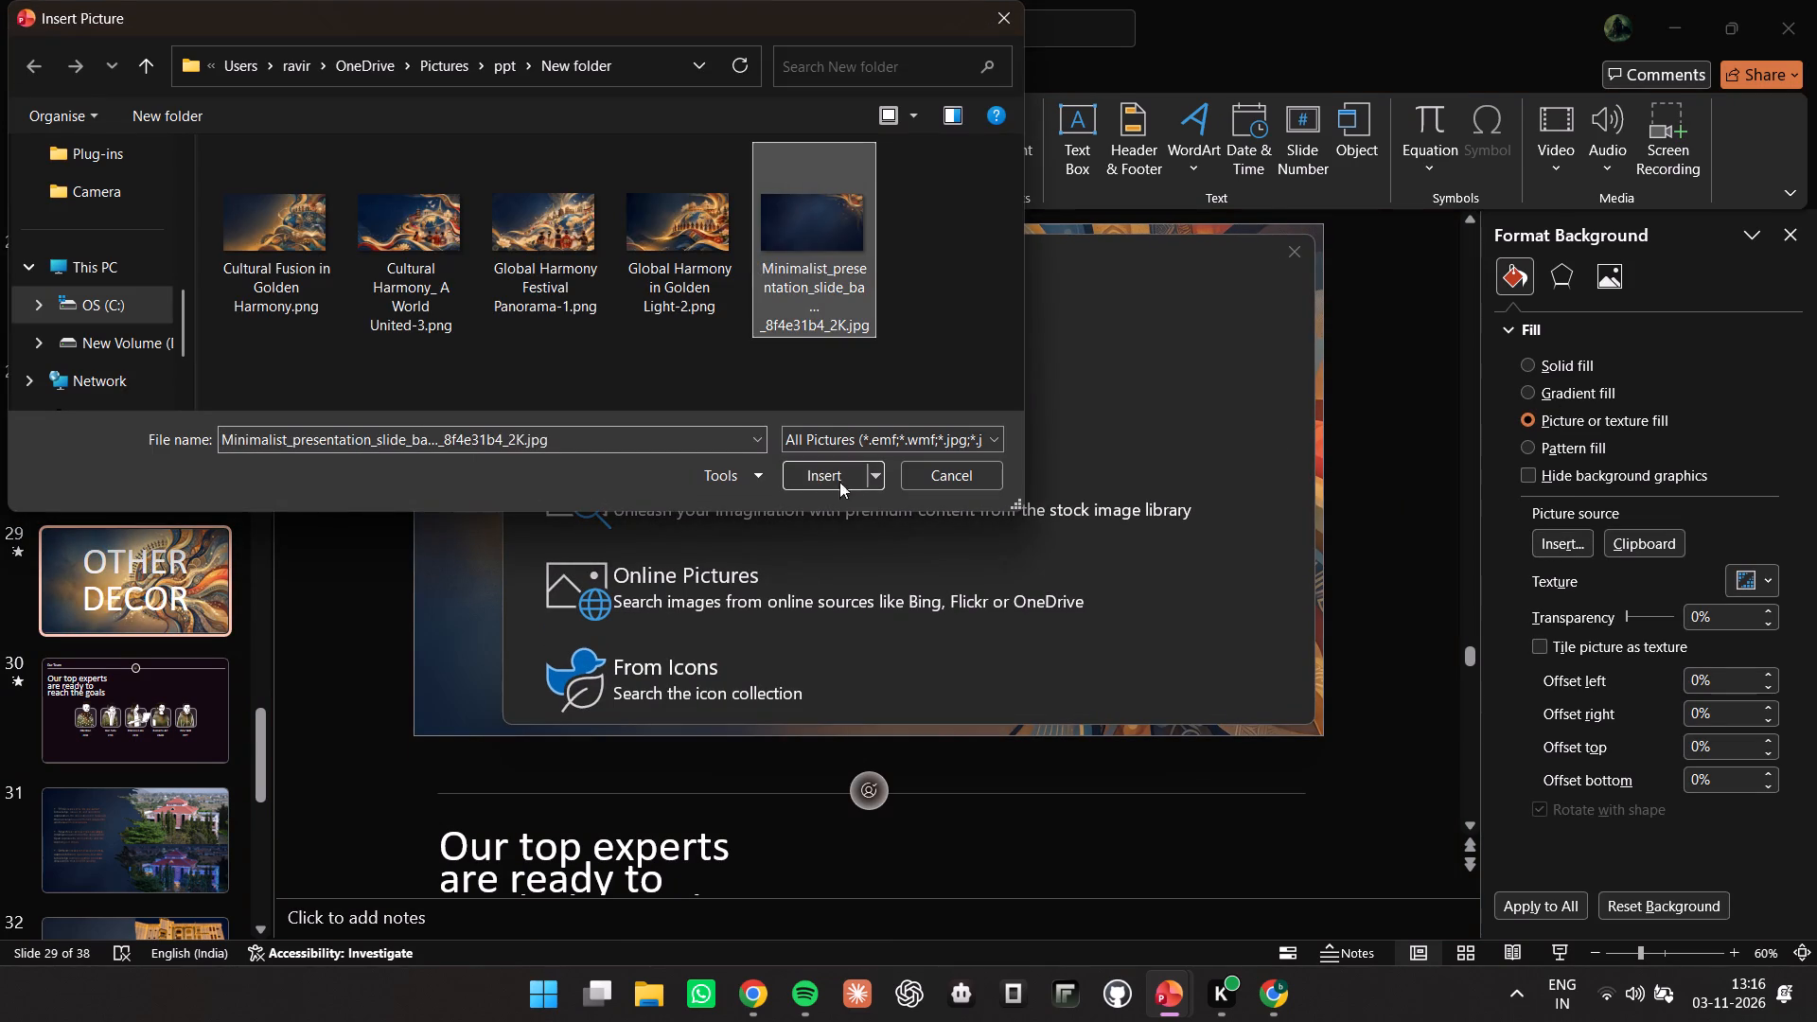
pyautogui.click(839, 468)
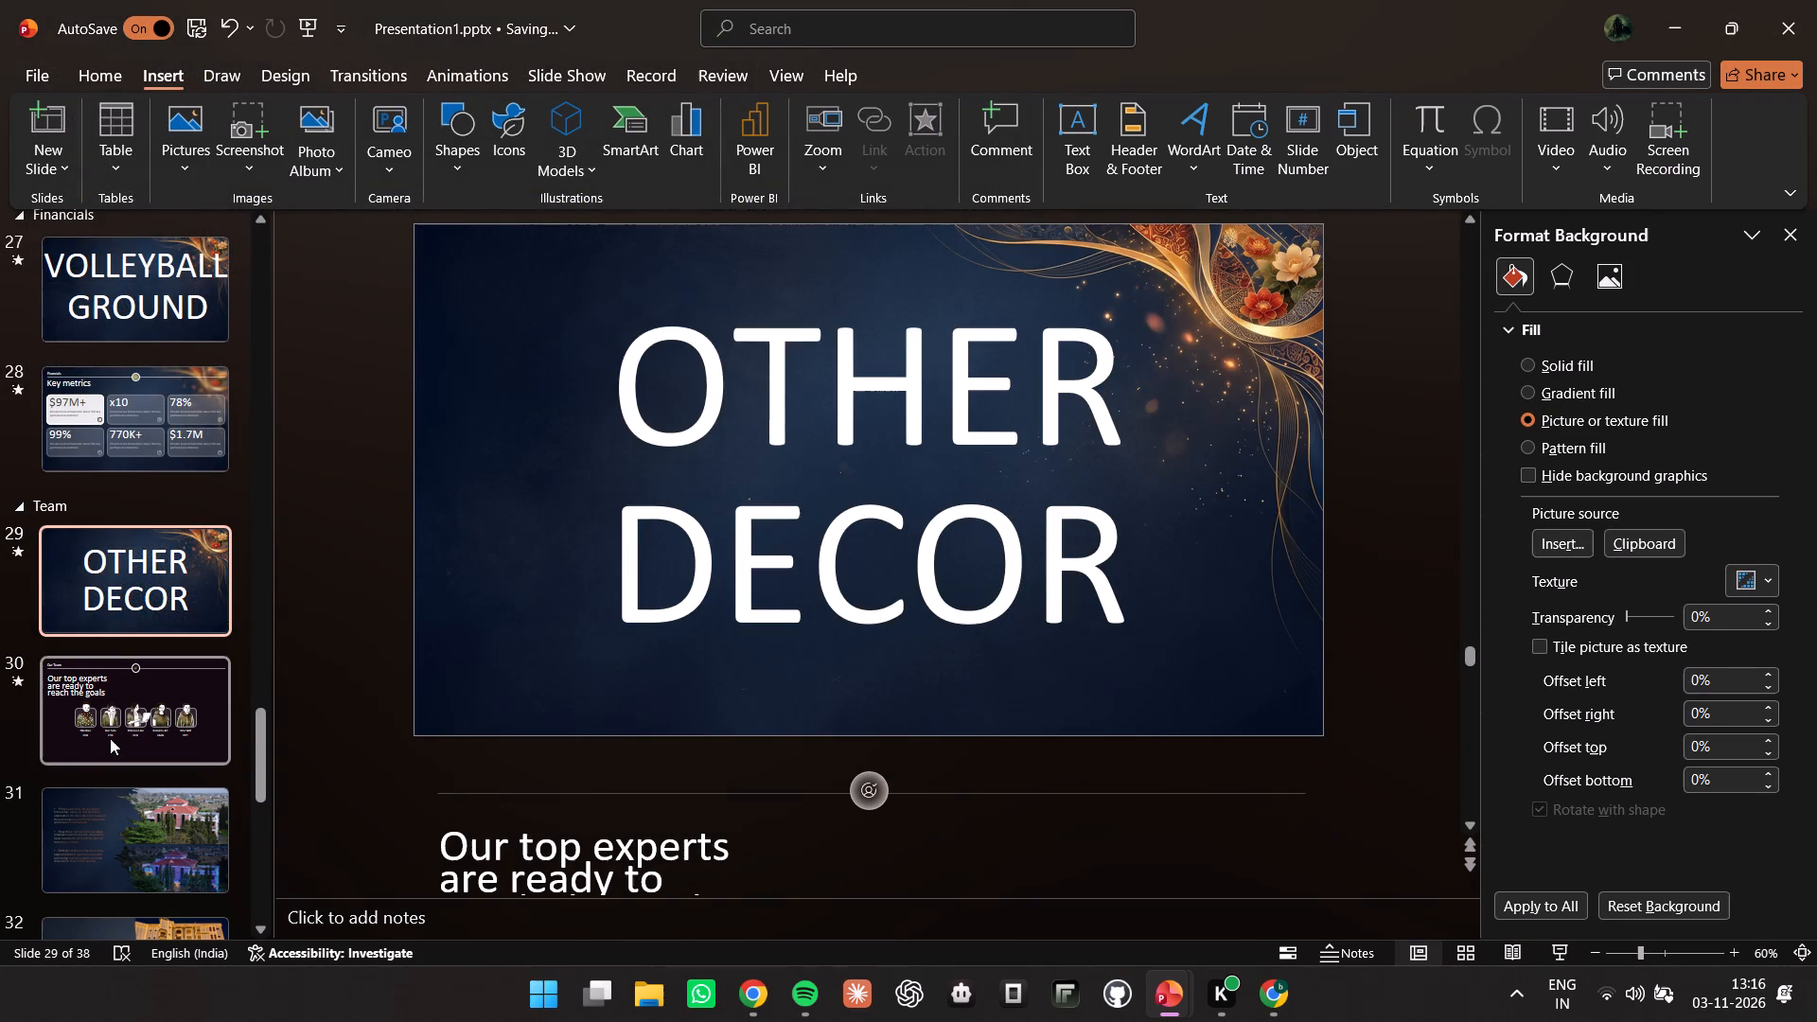
# Fill slide 30's Our Team background with the Minimalist_presentation_slide_ba..._8f4e31b4_2K.jpg picture from file.
pyautogui.click(110, 738)
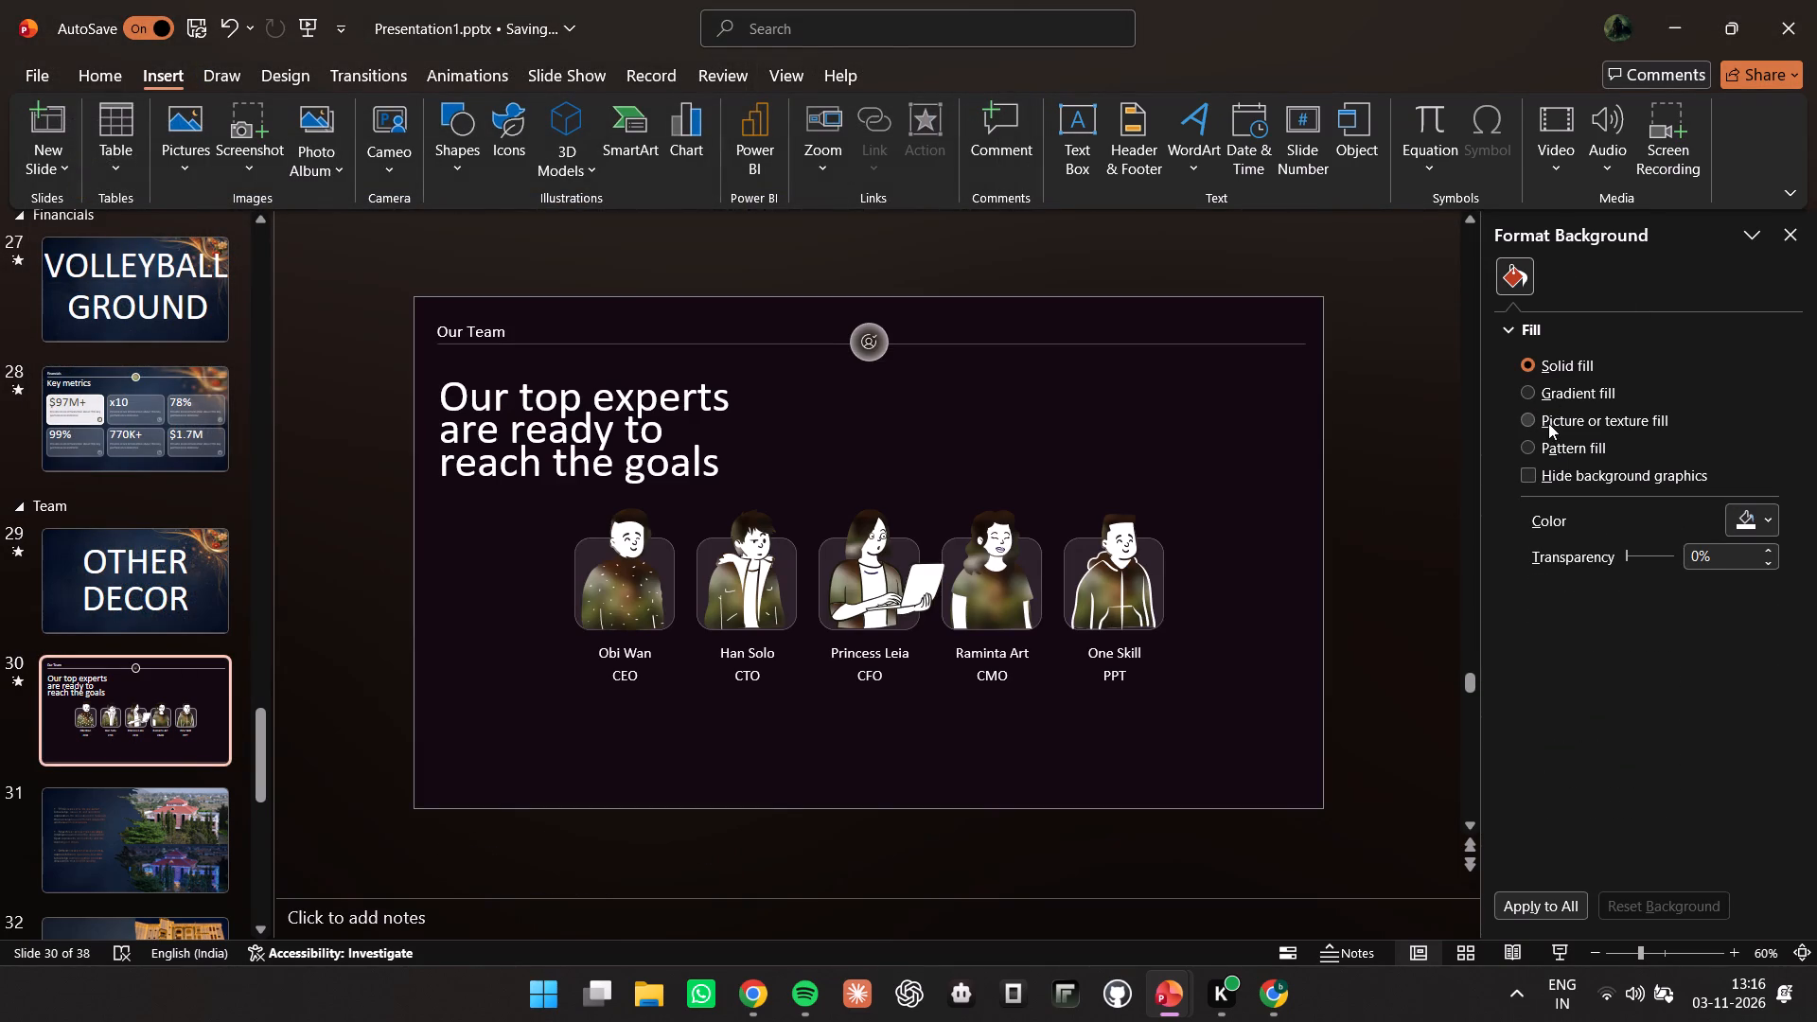
pyautogui.click(1542, 420)
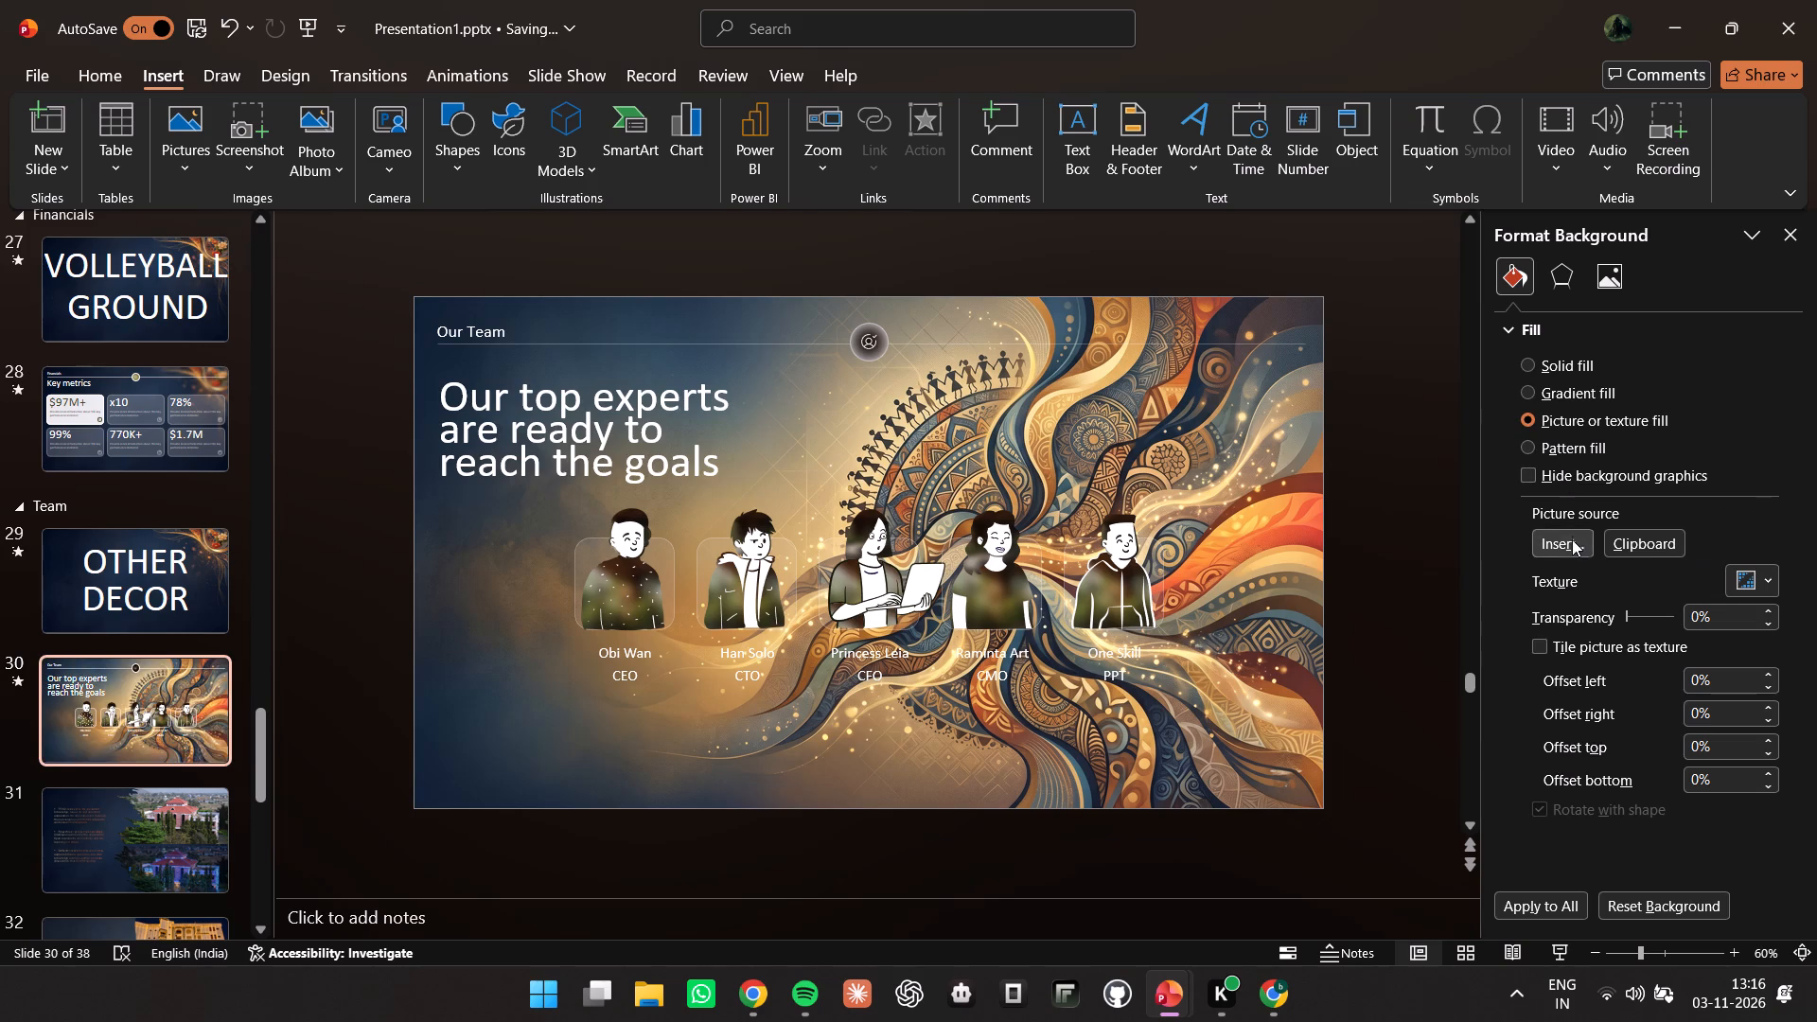
pyautogui.click(1573, 539)
pyautogui.click(1017, 382)
pyautogui.click(839, 217)
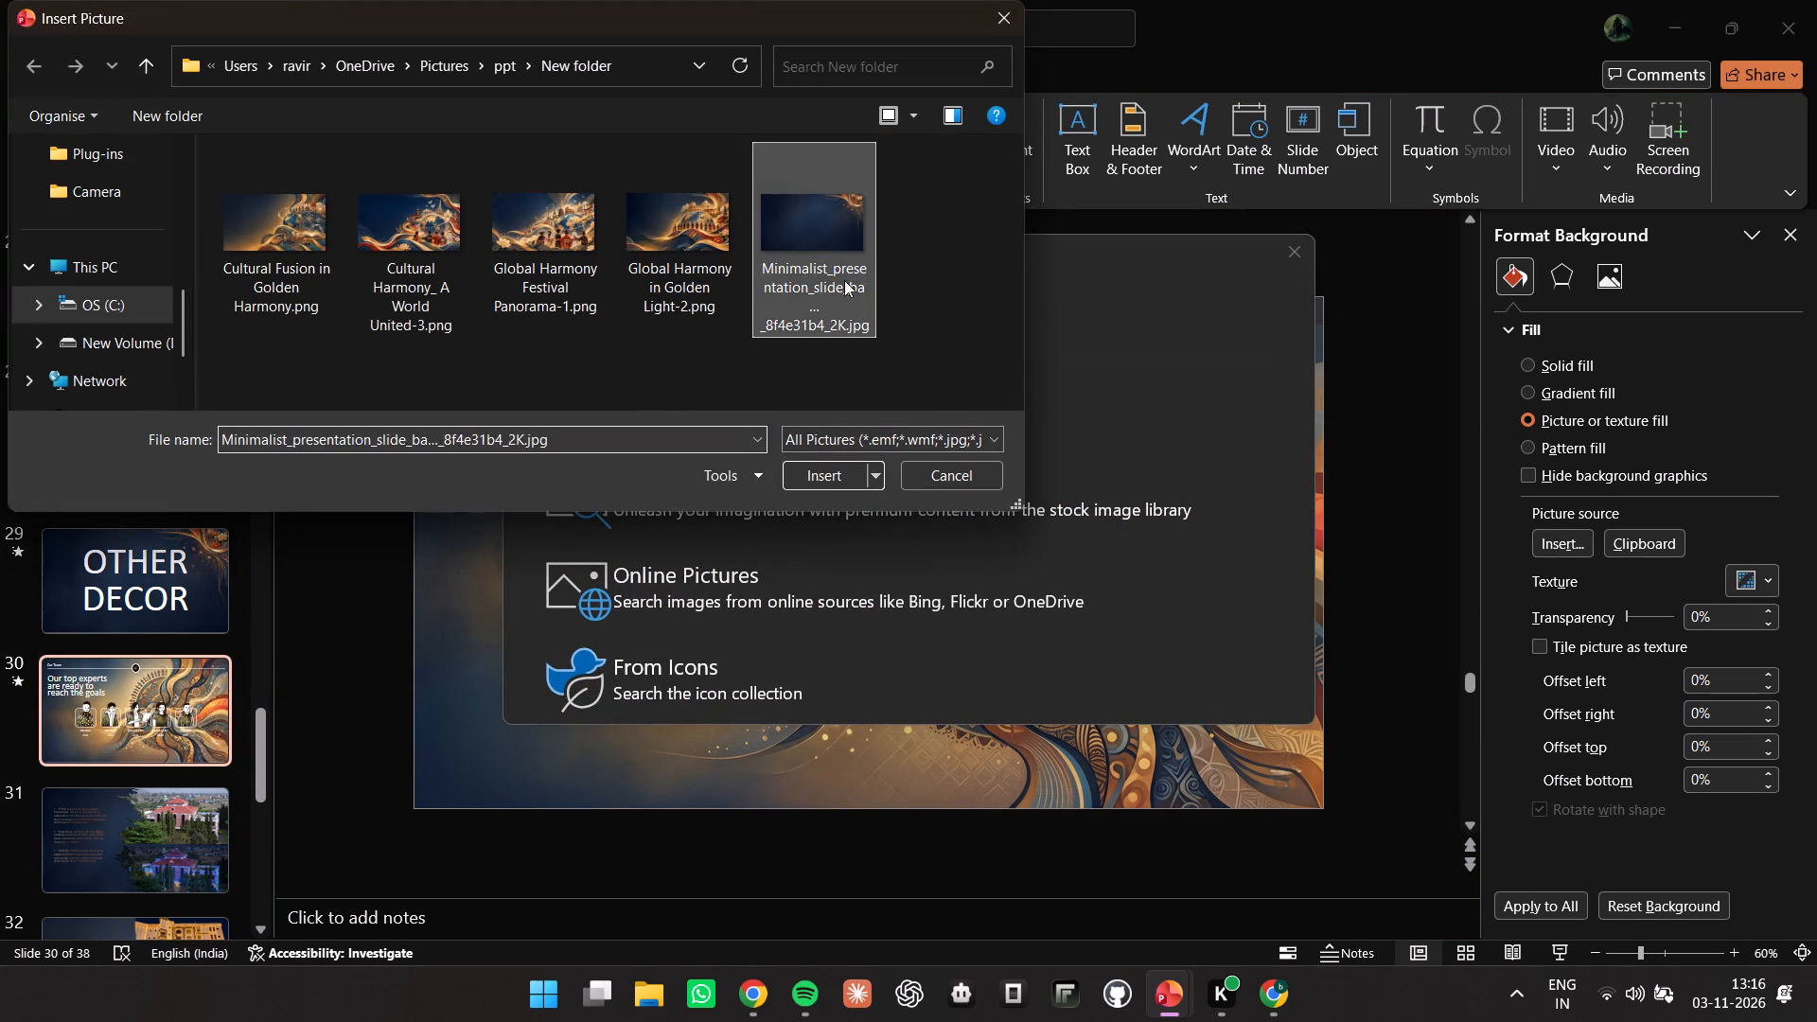
pyautogui.click(841, 474)
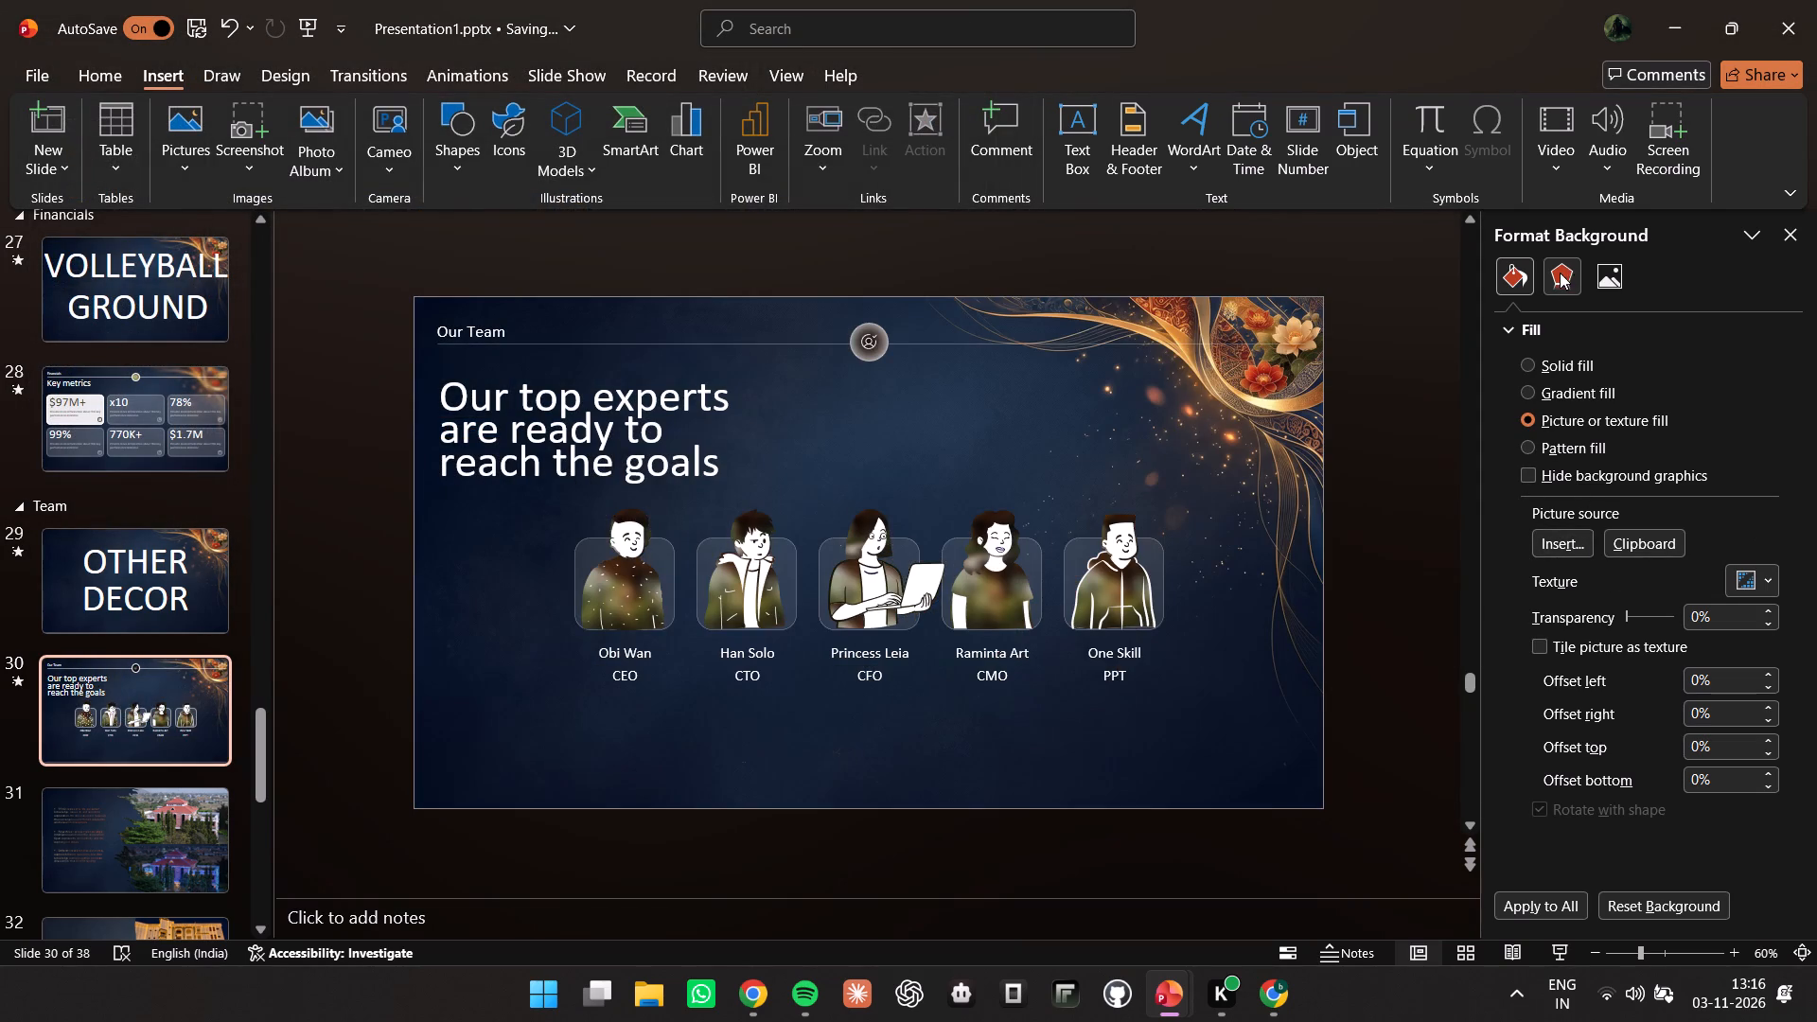
# Apply the Blur artistic effect with a radius of 30 to the Our Team slide's background picture.
pyautogui.click(1557, 271)
pyautogui.click(1755, 360)
pyautogui.click(1773, 465)
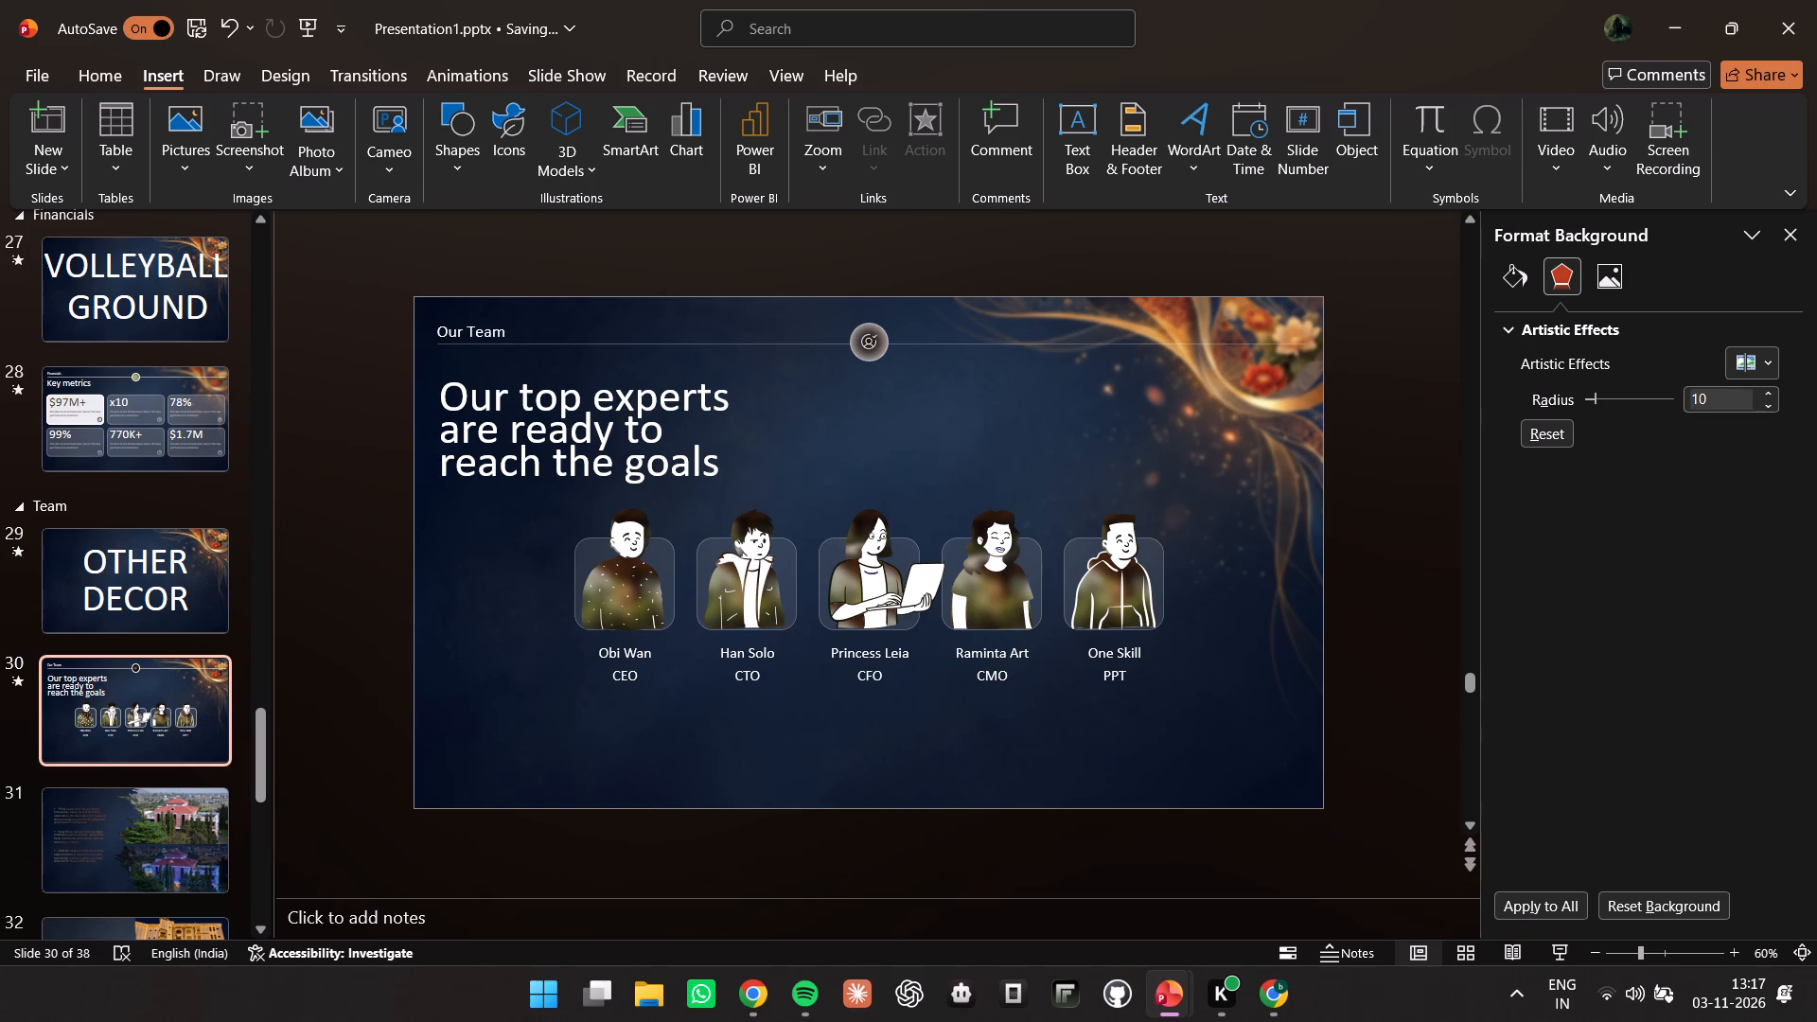
pyautogui.moveTo(1727, 402); pyautogui.dragTo(1614, 401)
pyautogui.write('30')
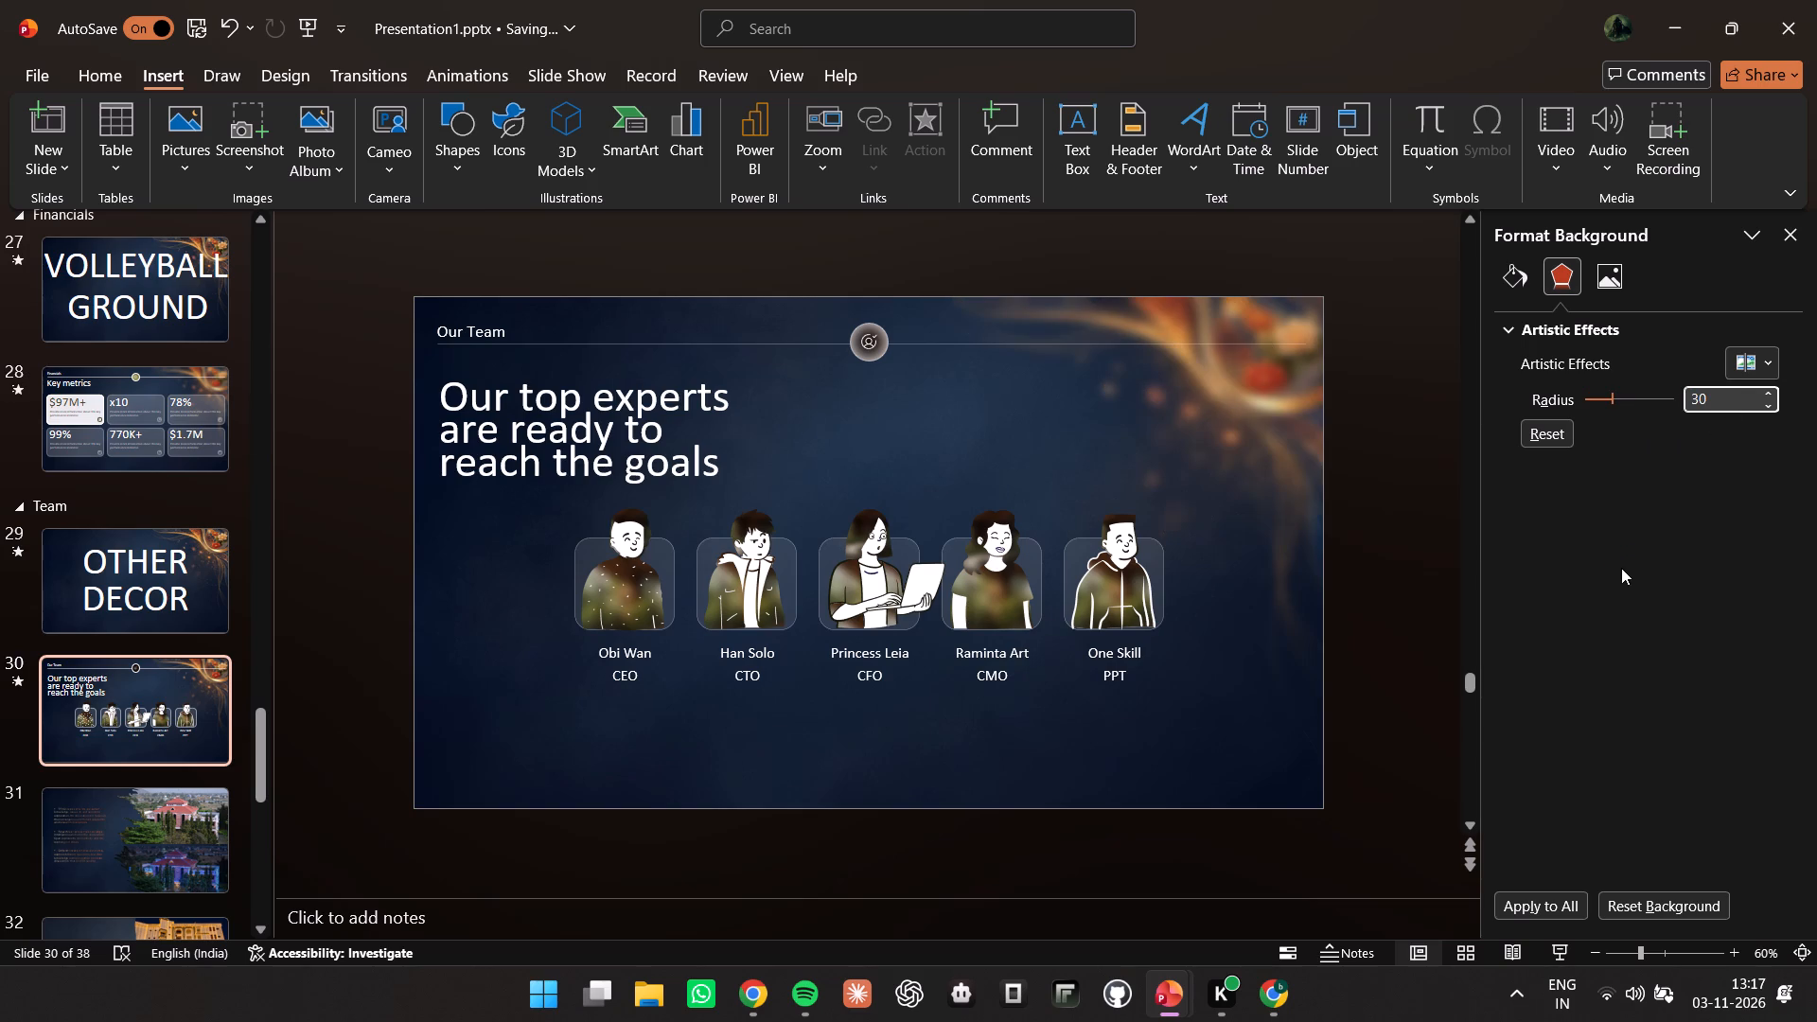
# Preview the slide show from slide 11, DECOR & PROP, through the Table of Contents and LHC to the mission slide.
pyautogui.click(1473, 531)
pyautogui.scroll(20, 0, 542)
pyautogui.scroll(3, 0, 542)
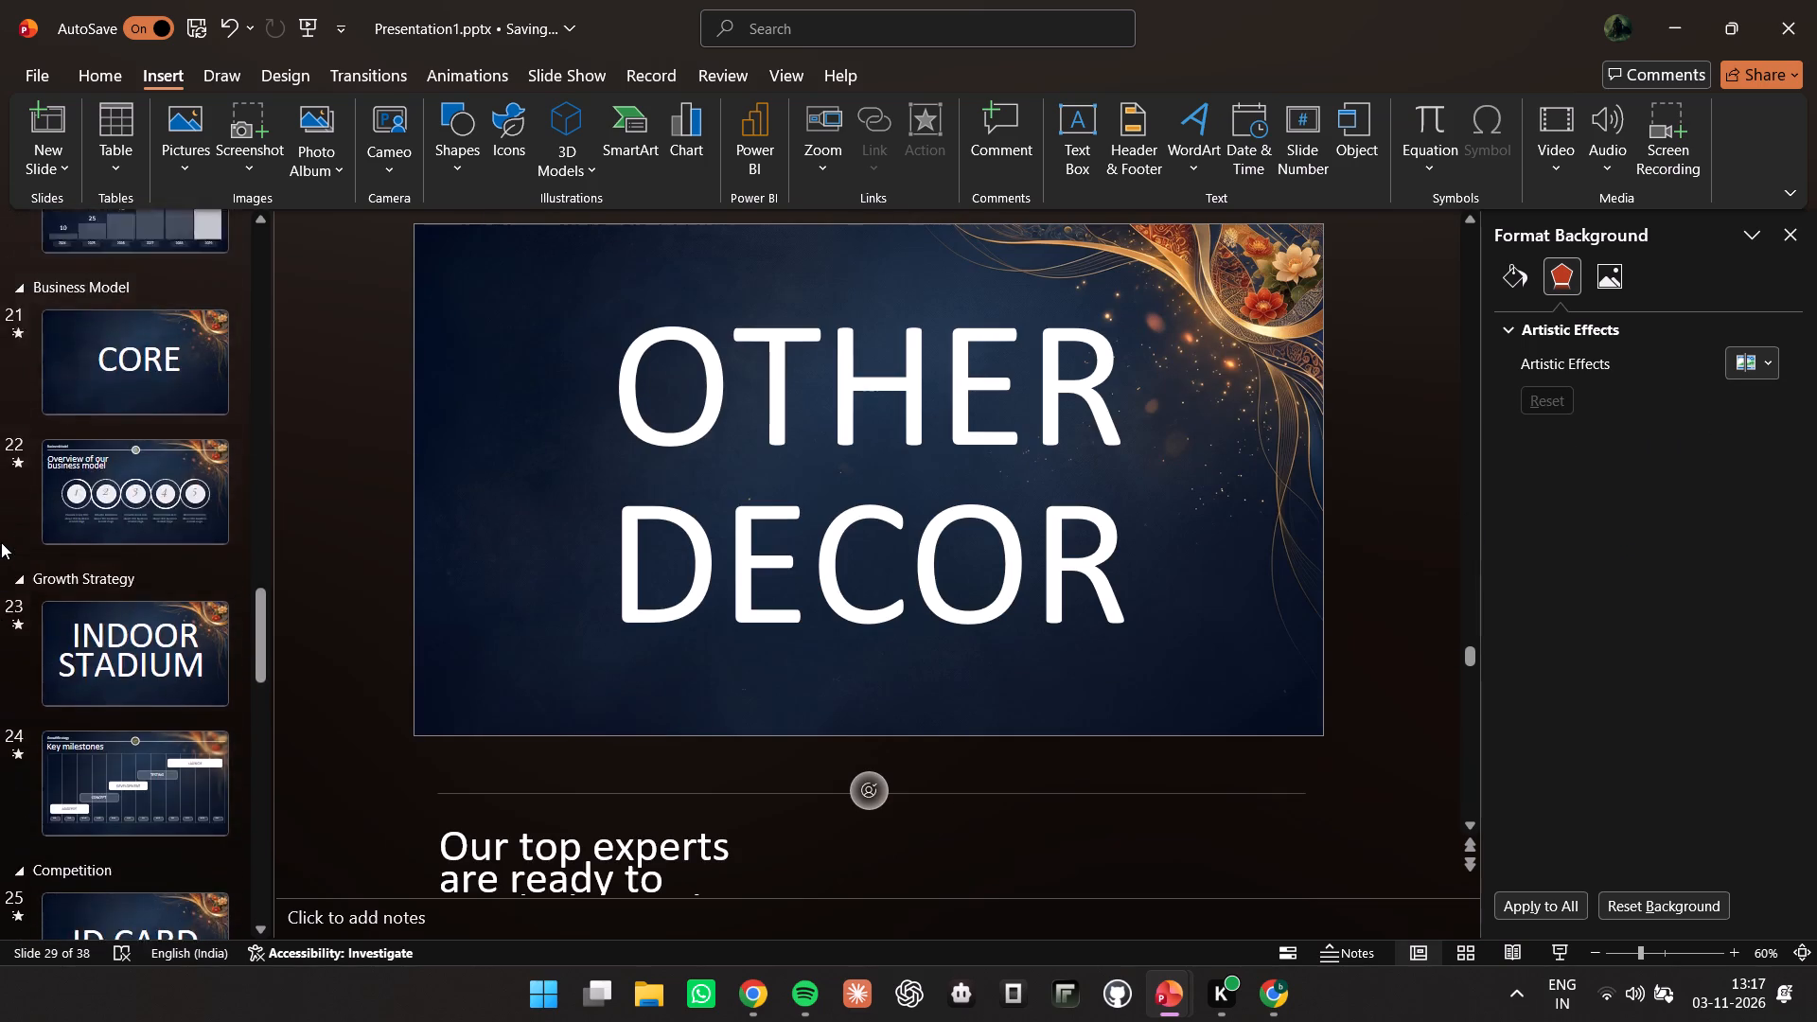
pyautogui.scroll(19, 1, 542)
pyautogui.click(133, 623)
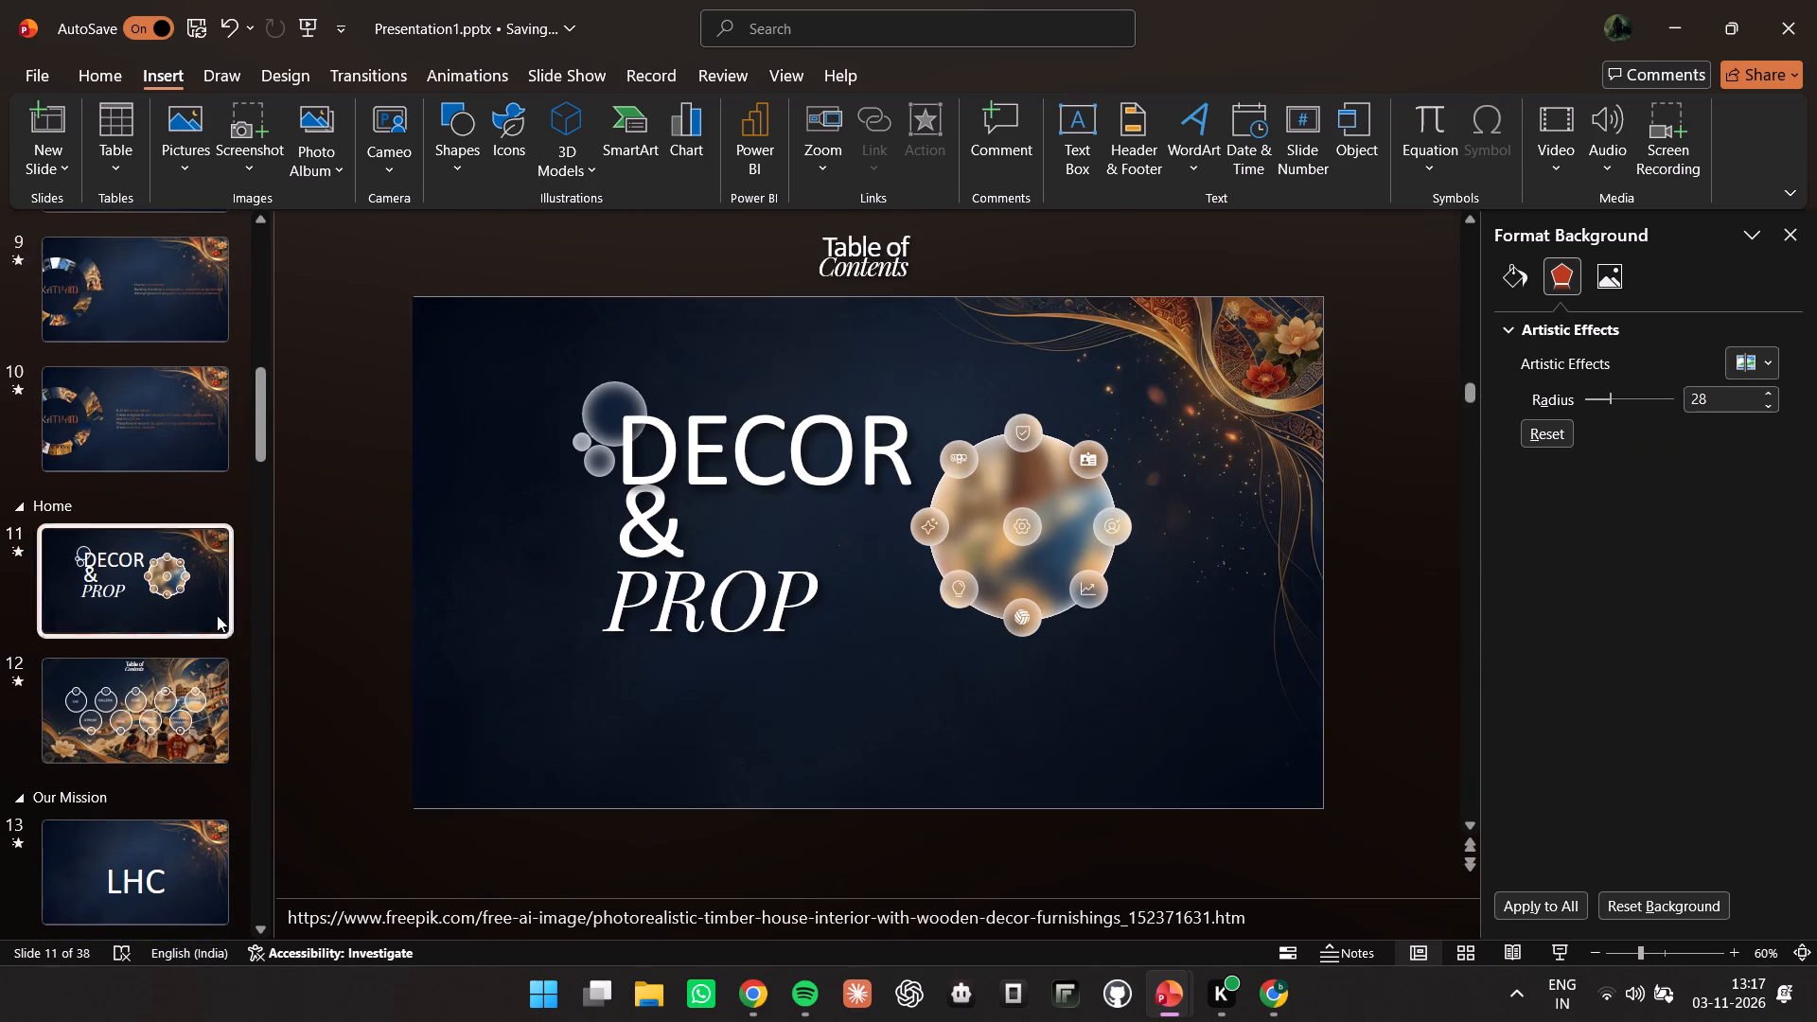
pyautogui.click(1567, 951)
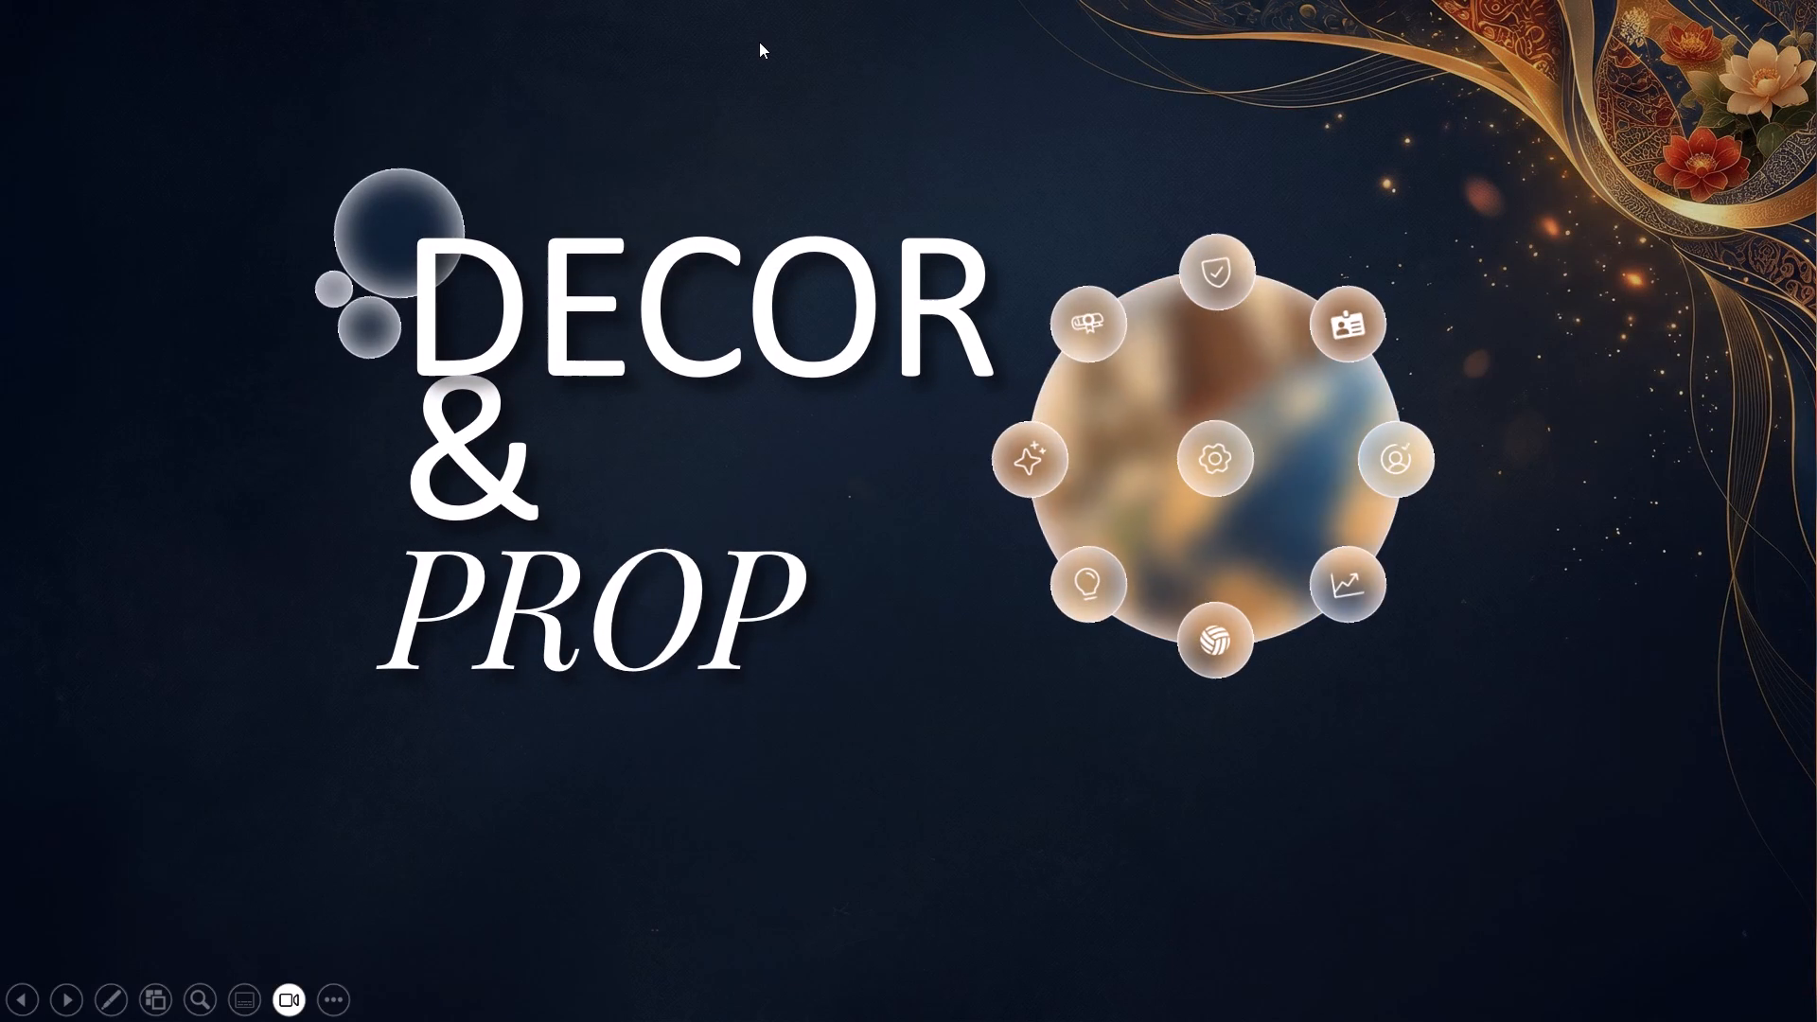
pyautogui.click(916, 167)
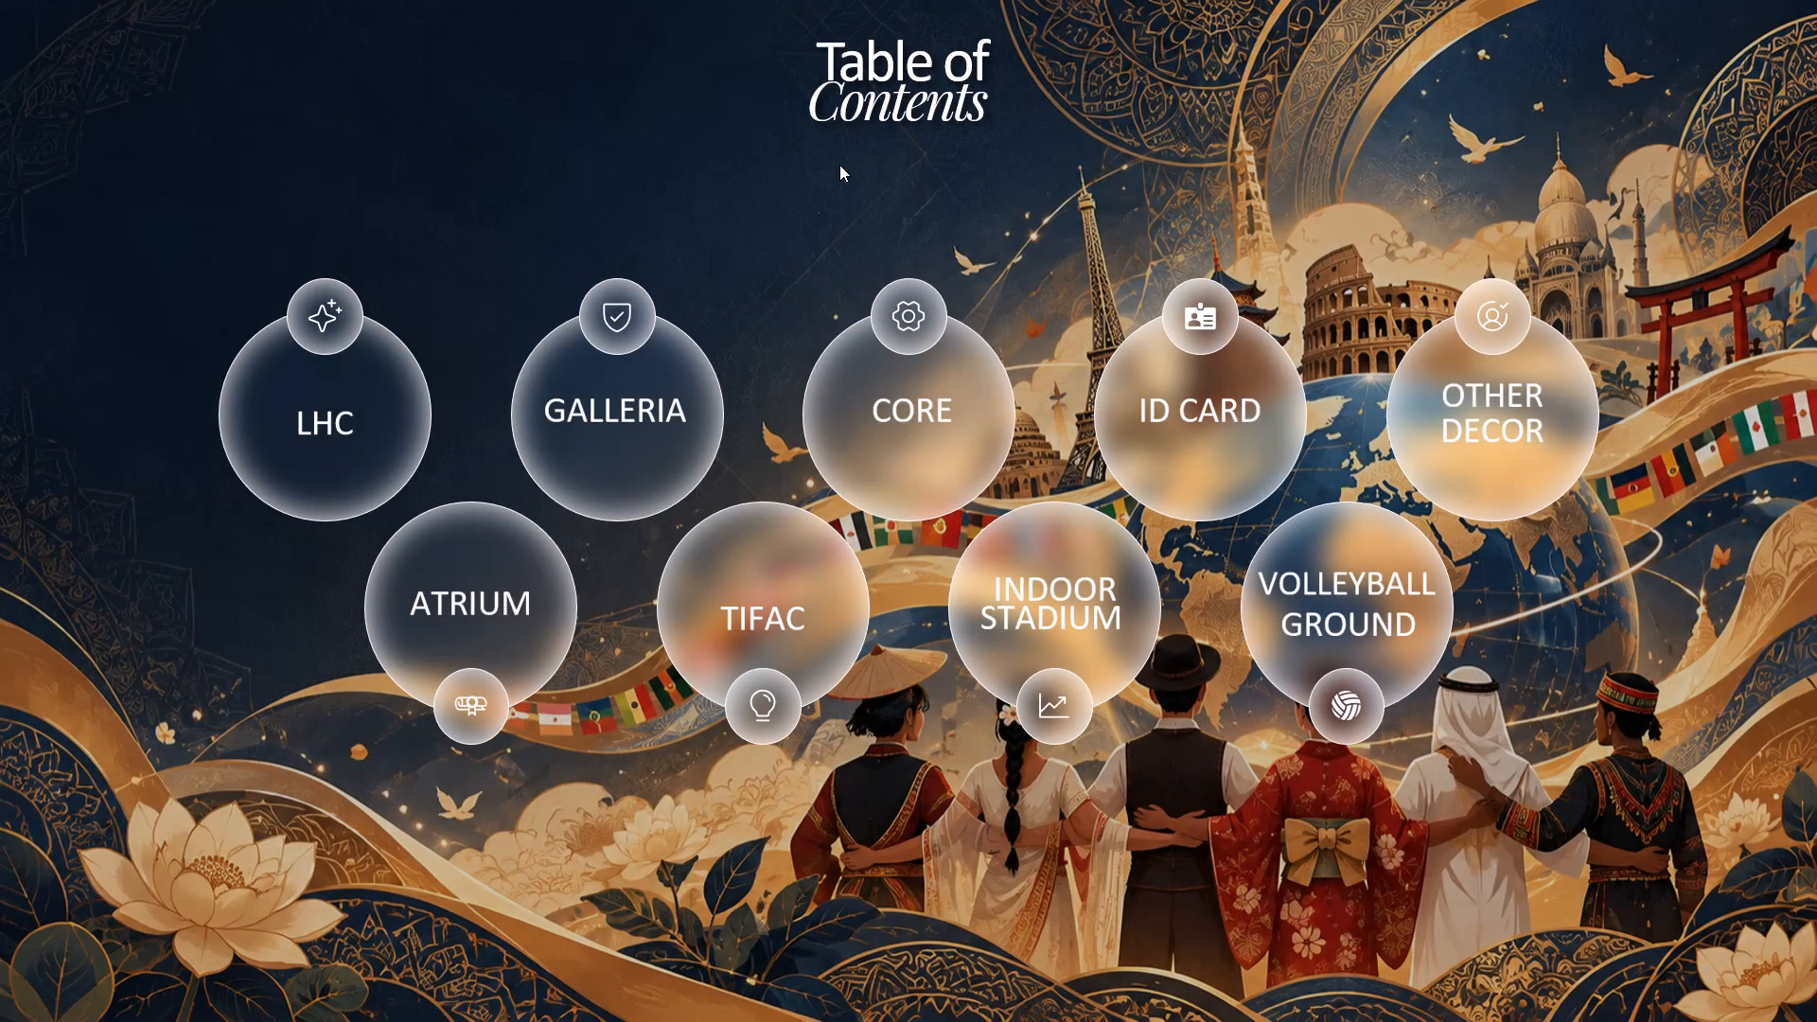
pyautogui.click(833, 165)
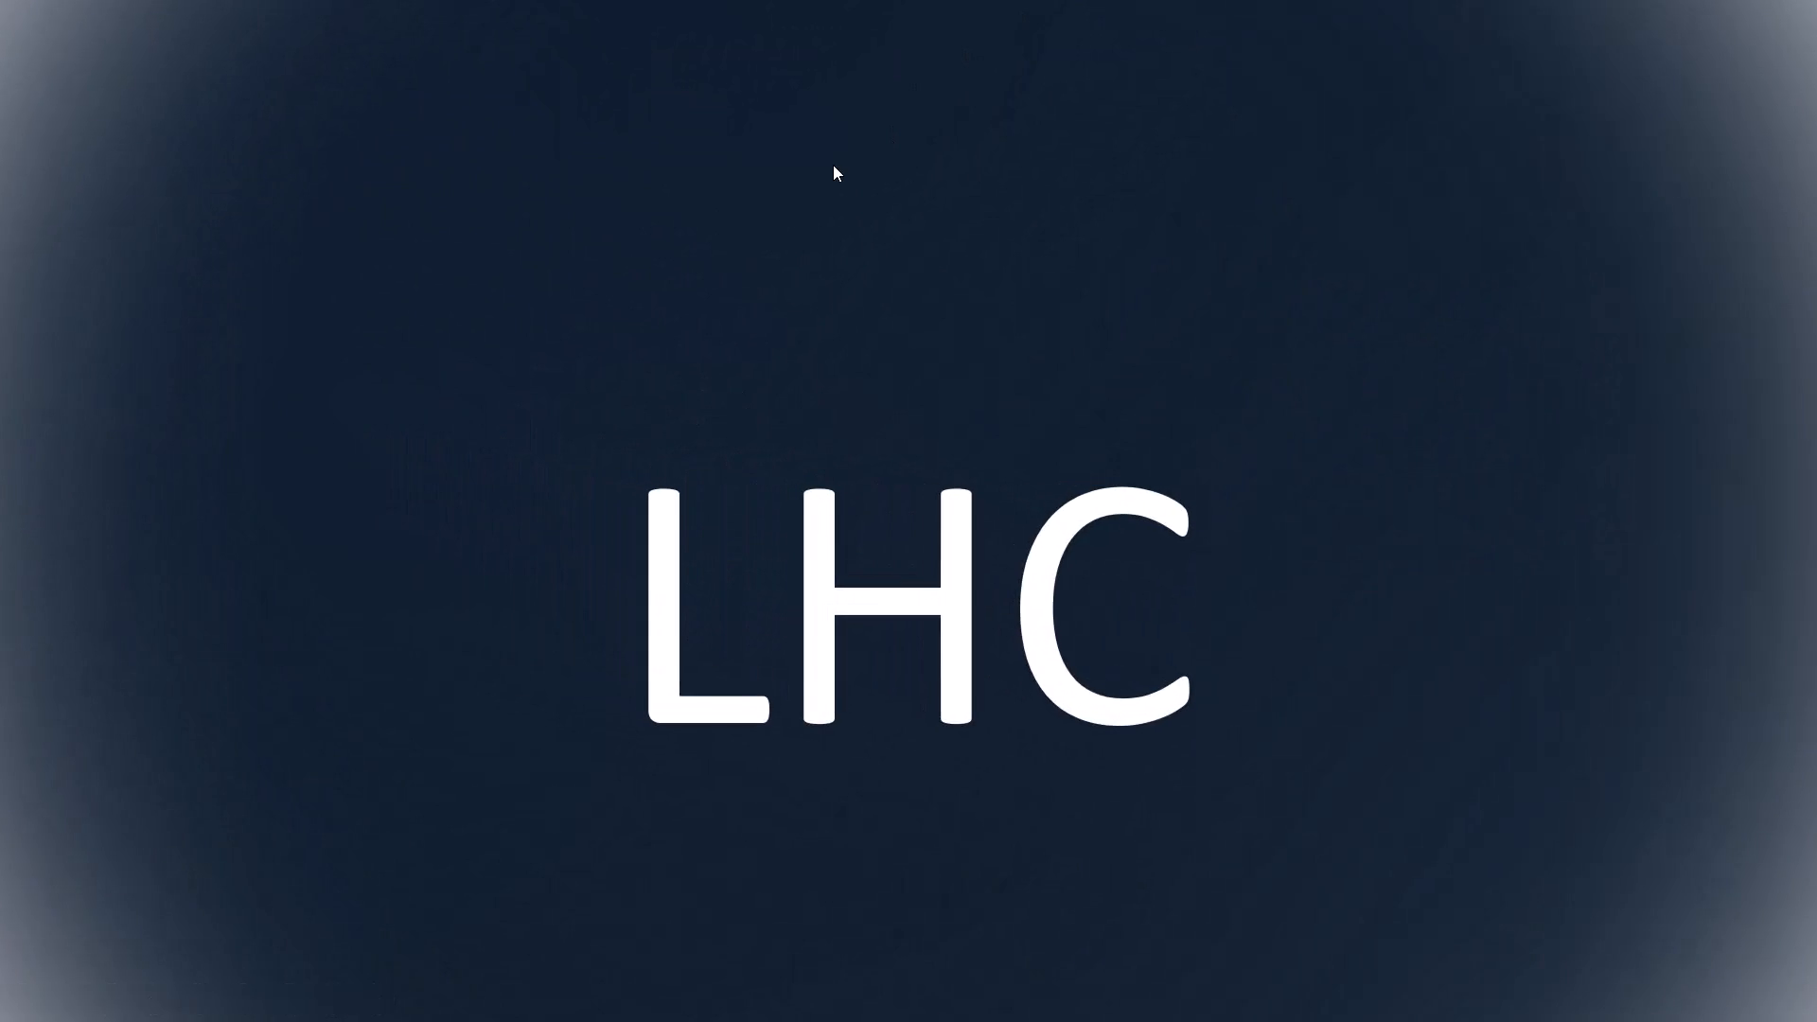
pyautogui.click(833, 165)
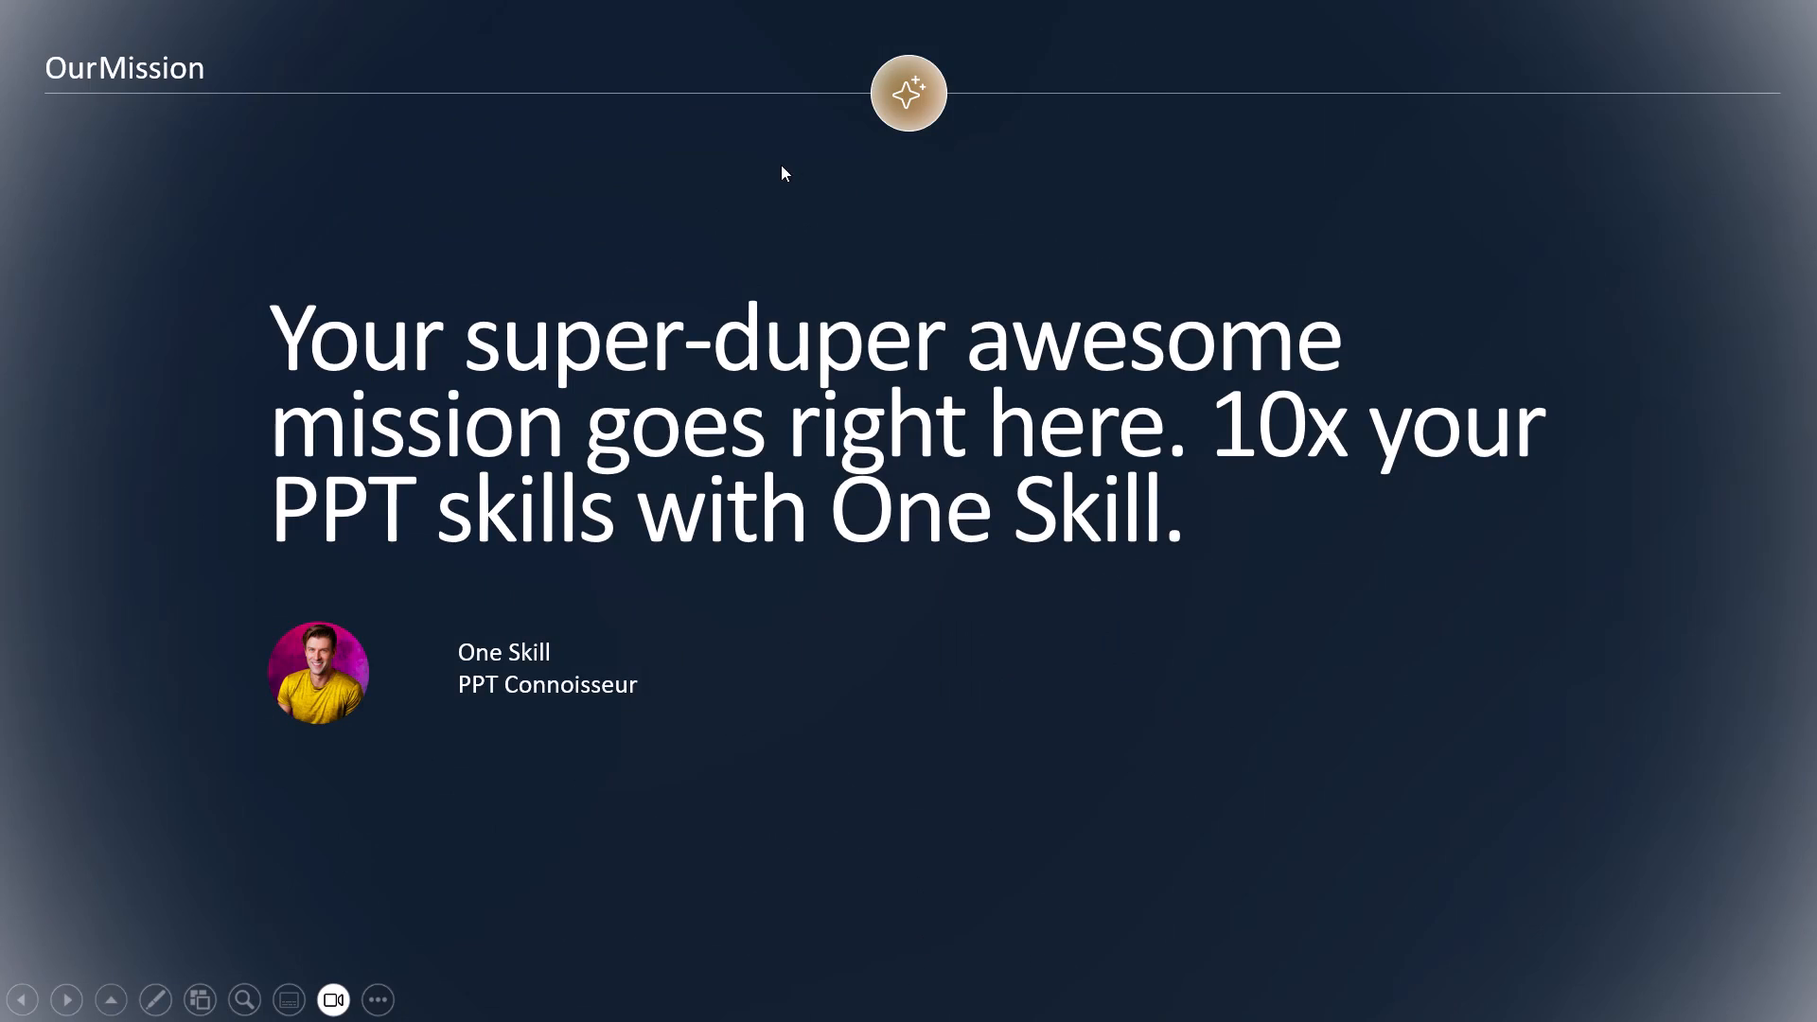
pyautogui.press('Escape')
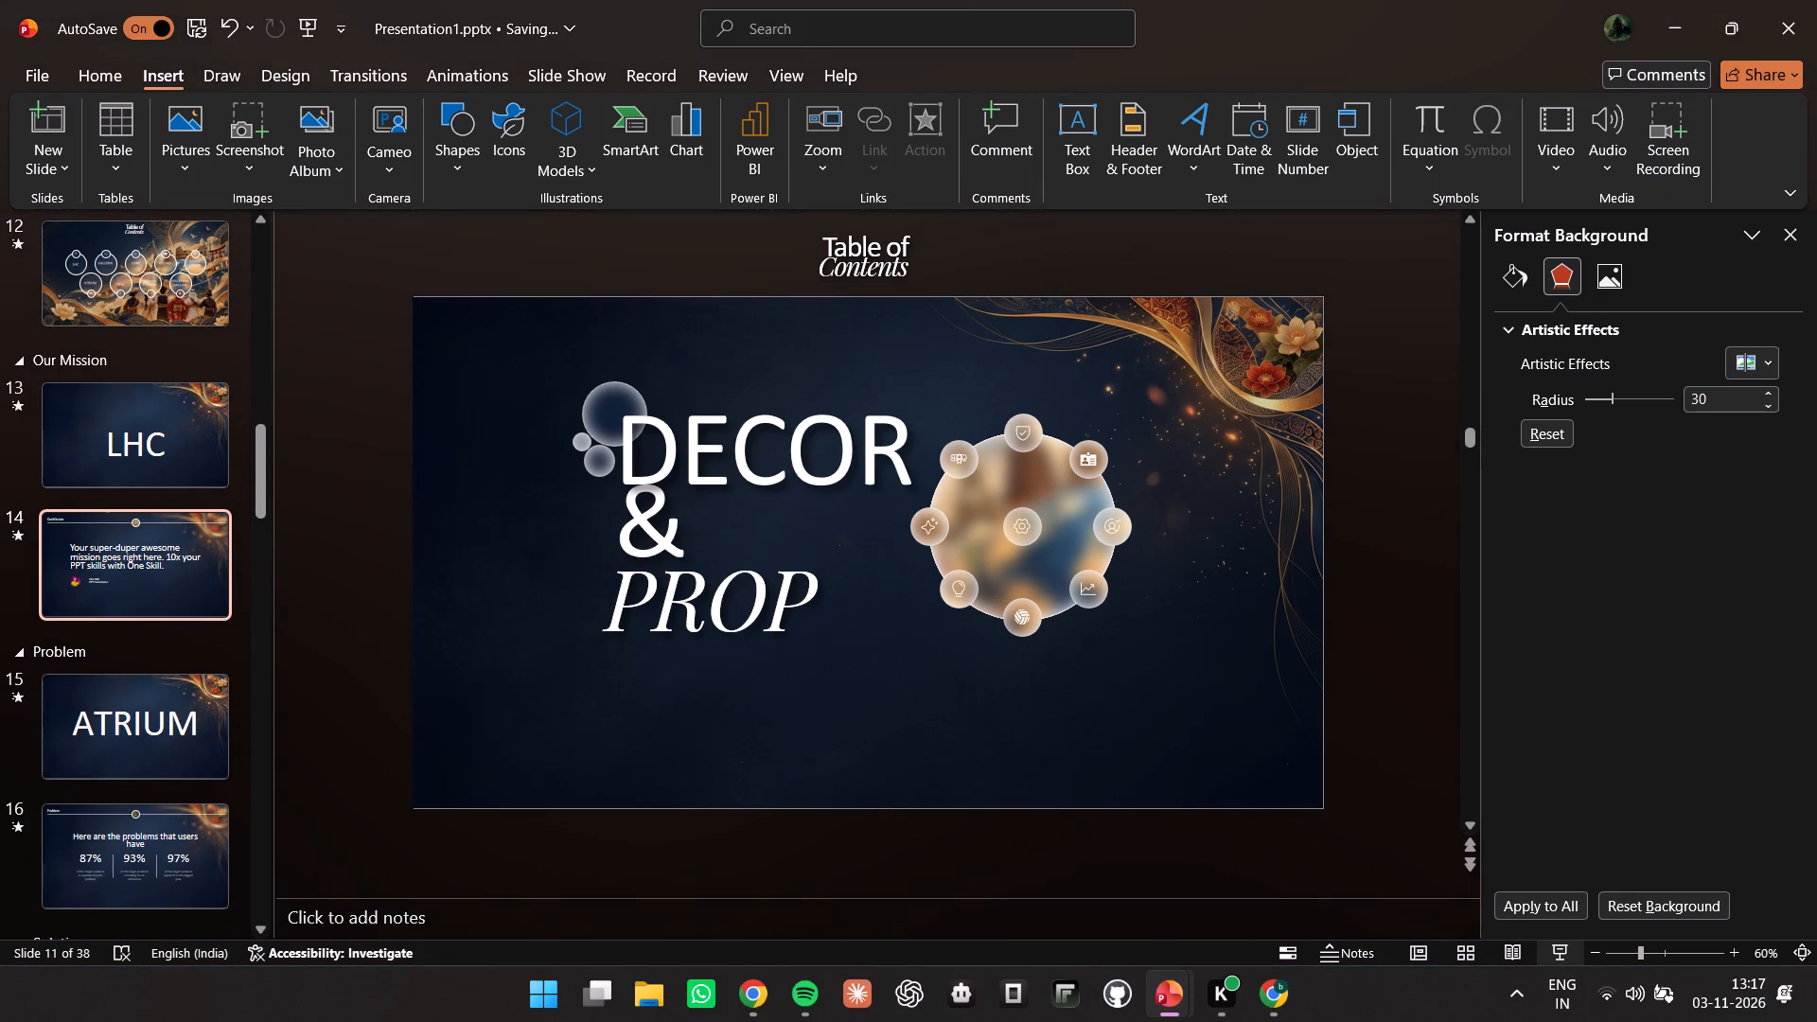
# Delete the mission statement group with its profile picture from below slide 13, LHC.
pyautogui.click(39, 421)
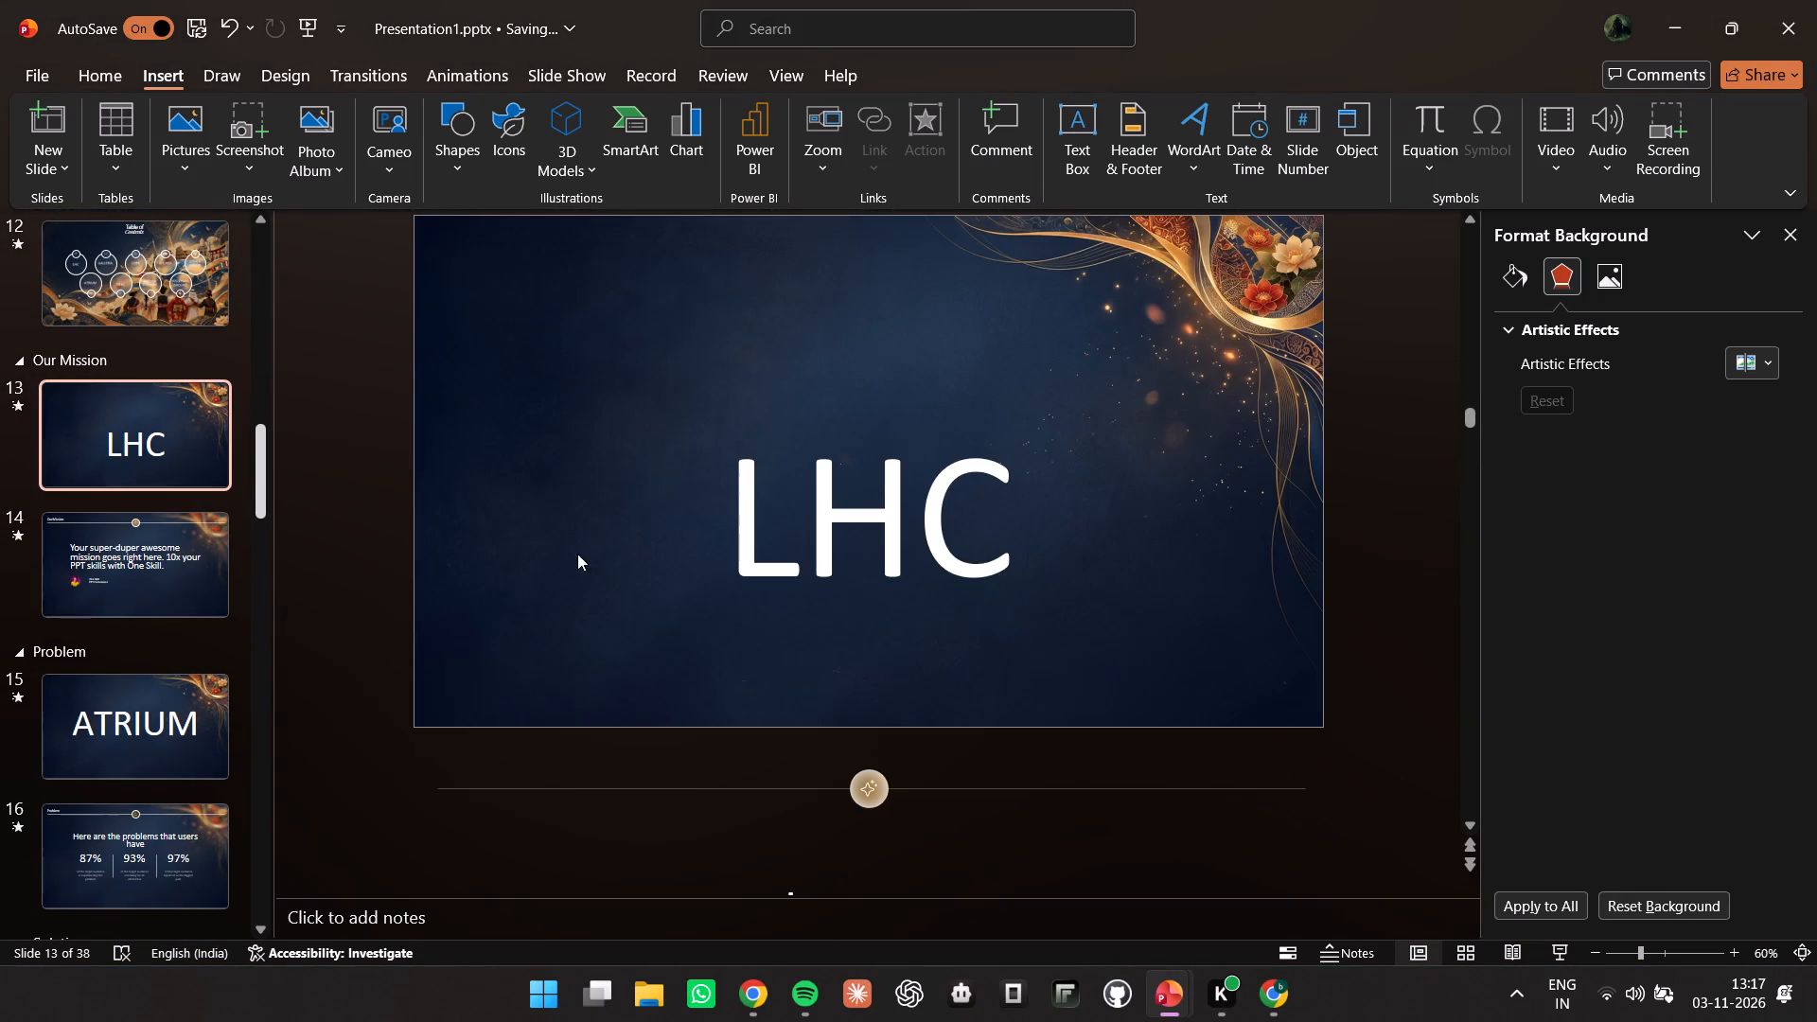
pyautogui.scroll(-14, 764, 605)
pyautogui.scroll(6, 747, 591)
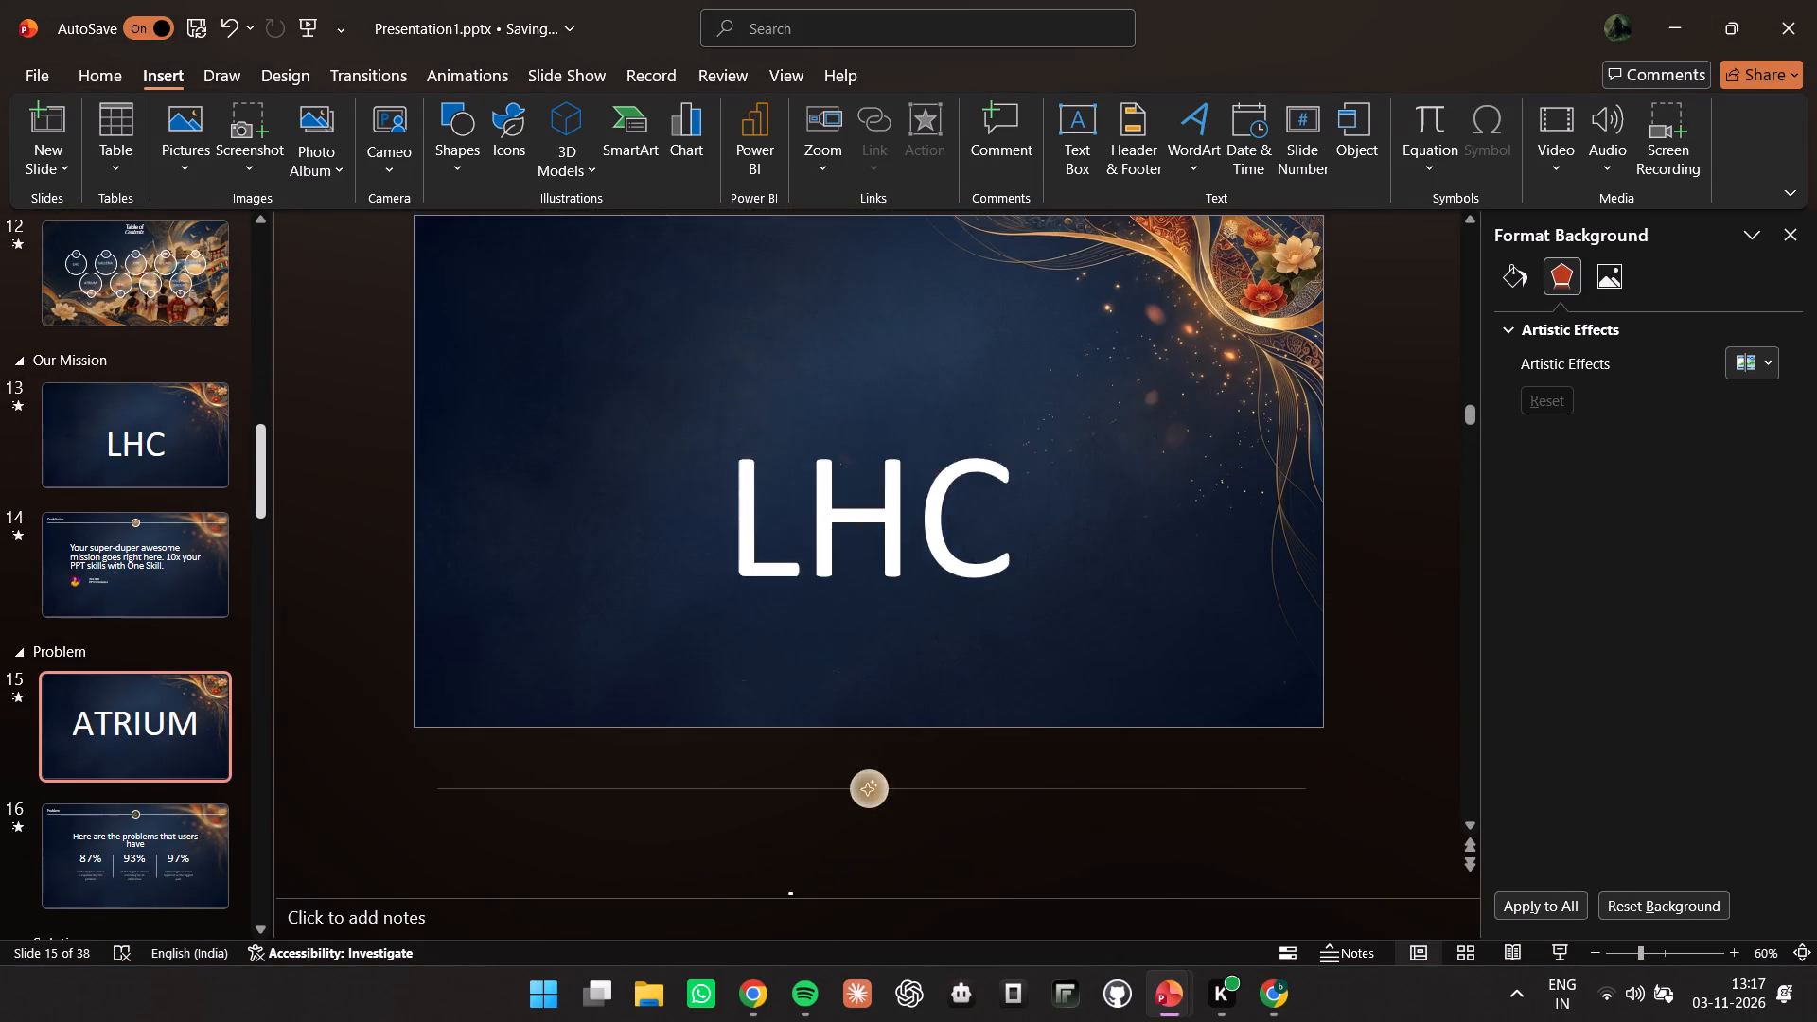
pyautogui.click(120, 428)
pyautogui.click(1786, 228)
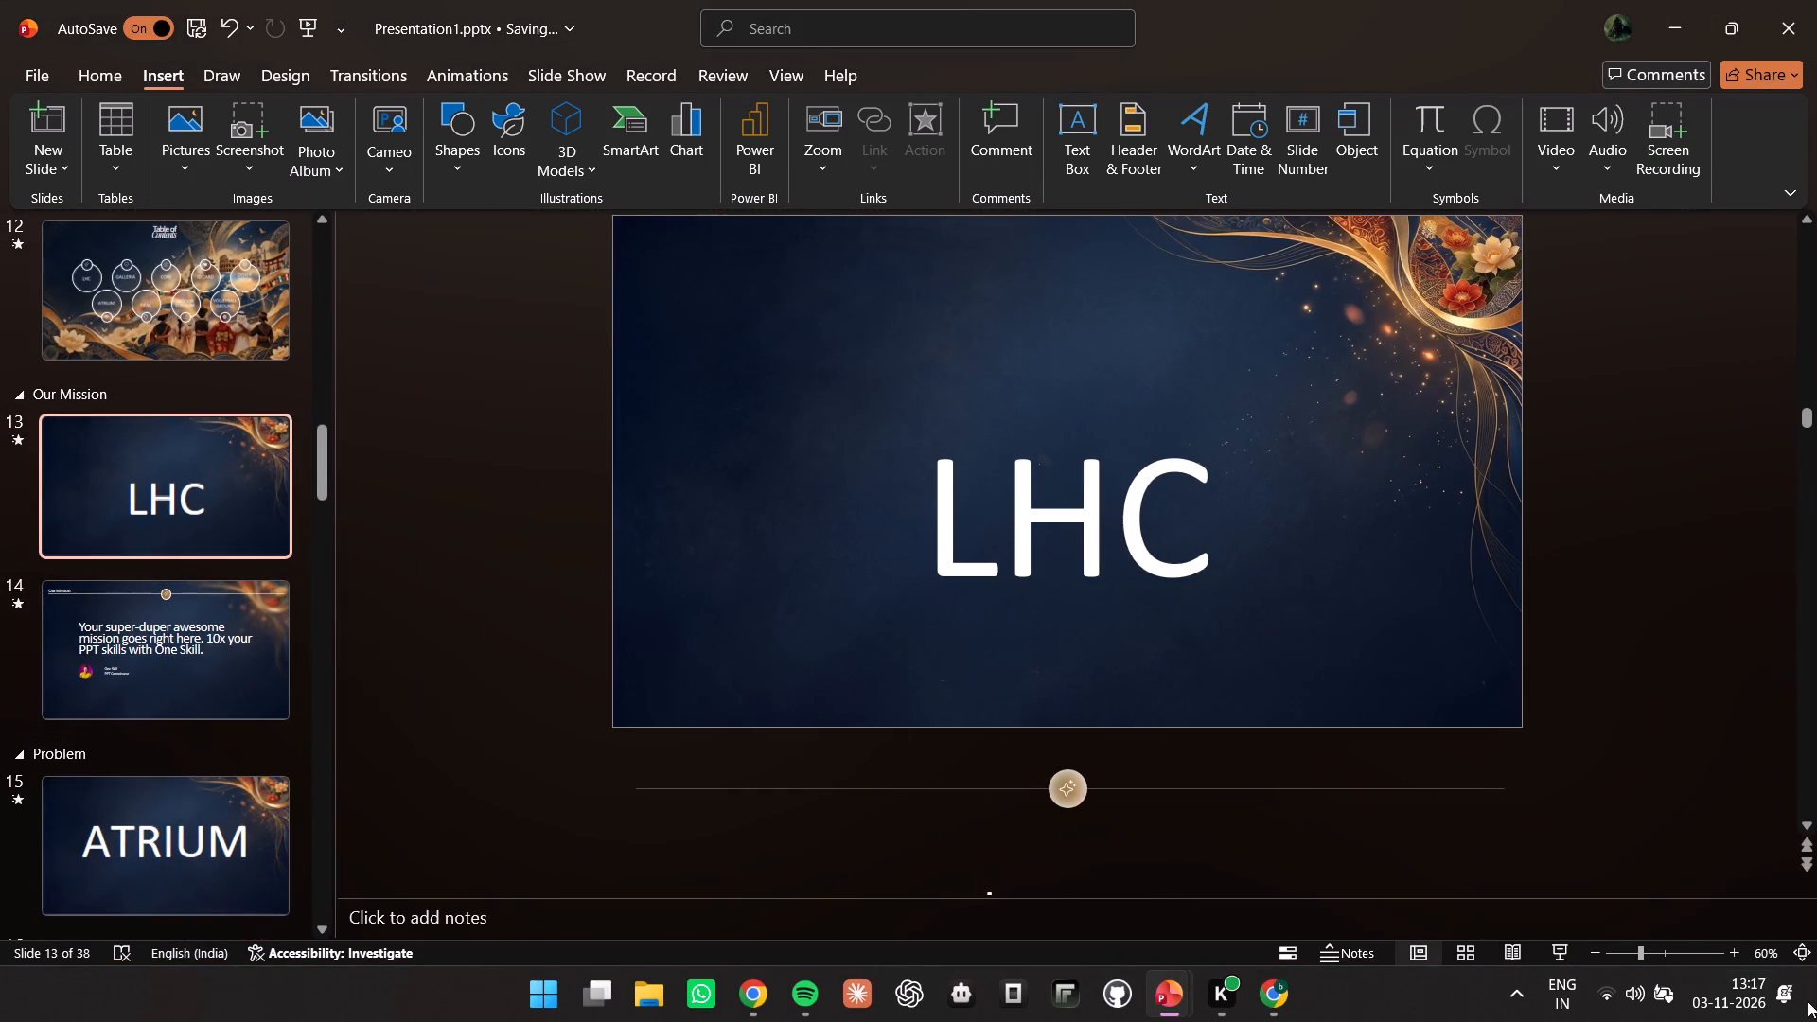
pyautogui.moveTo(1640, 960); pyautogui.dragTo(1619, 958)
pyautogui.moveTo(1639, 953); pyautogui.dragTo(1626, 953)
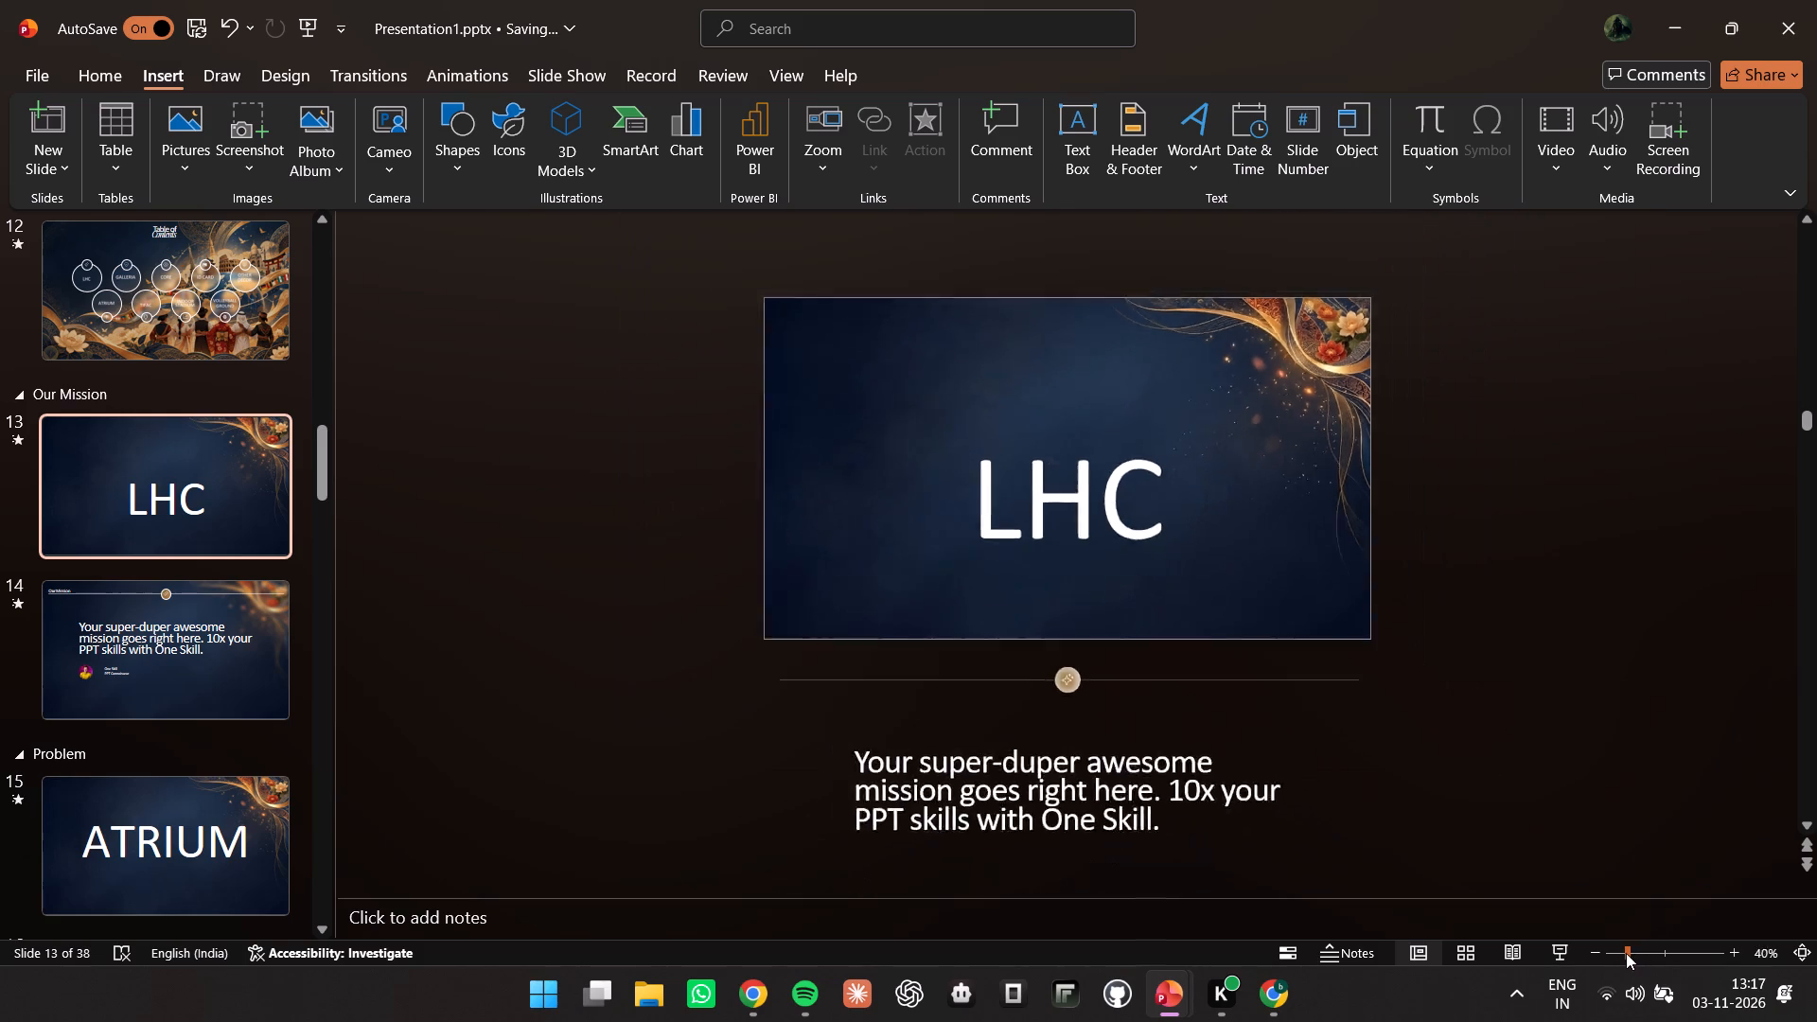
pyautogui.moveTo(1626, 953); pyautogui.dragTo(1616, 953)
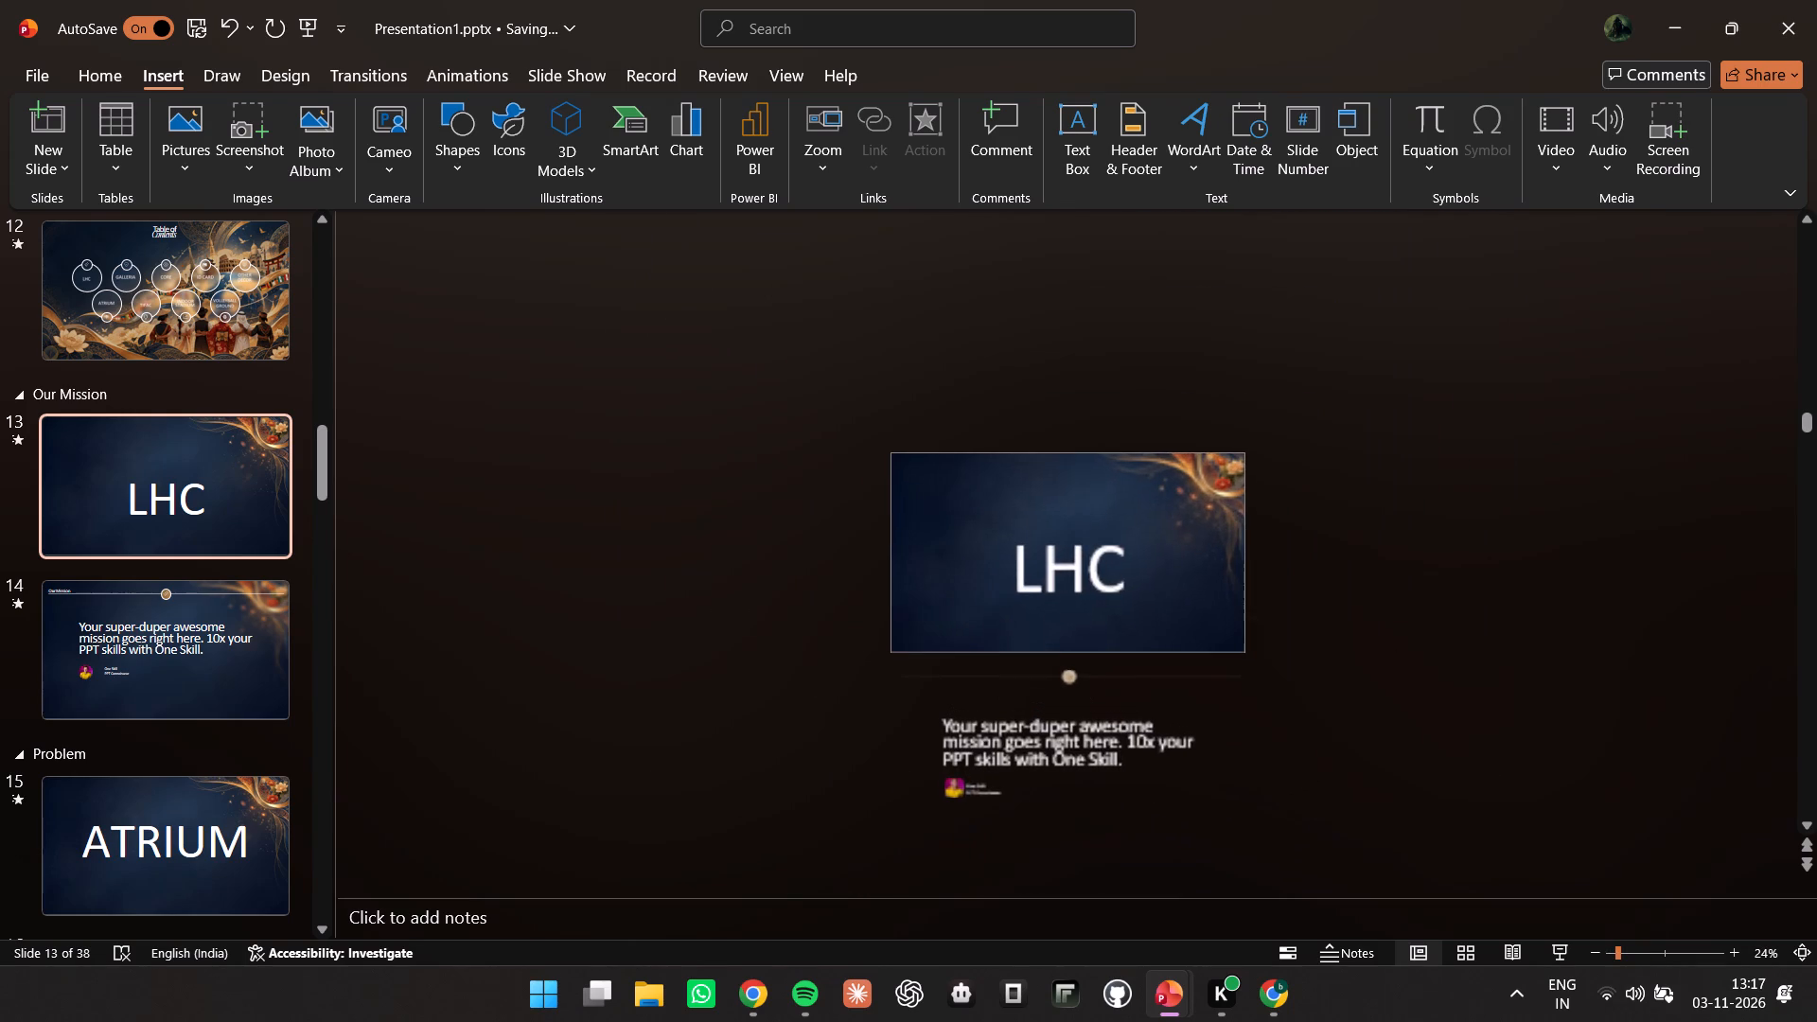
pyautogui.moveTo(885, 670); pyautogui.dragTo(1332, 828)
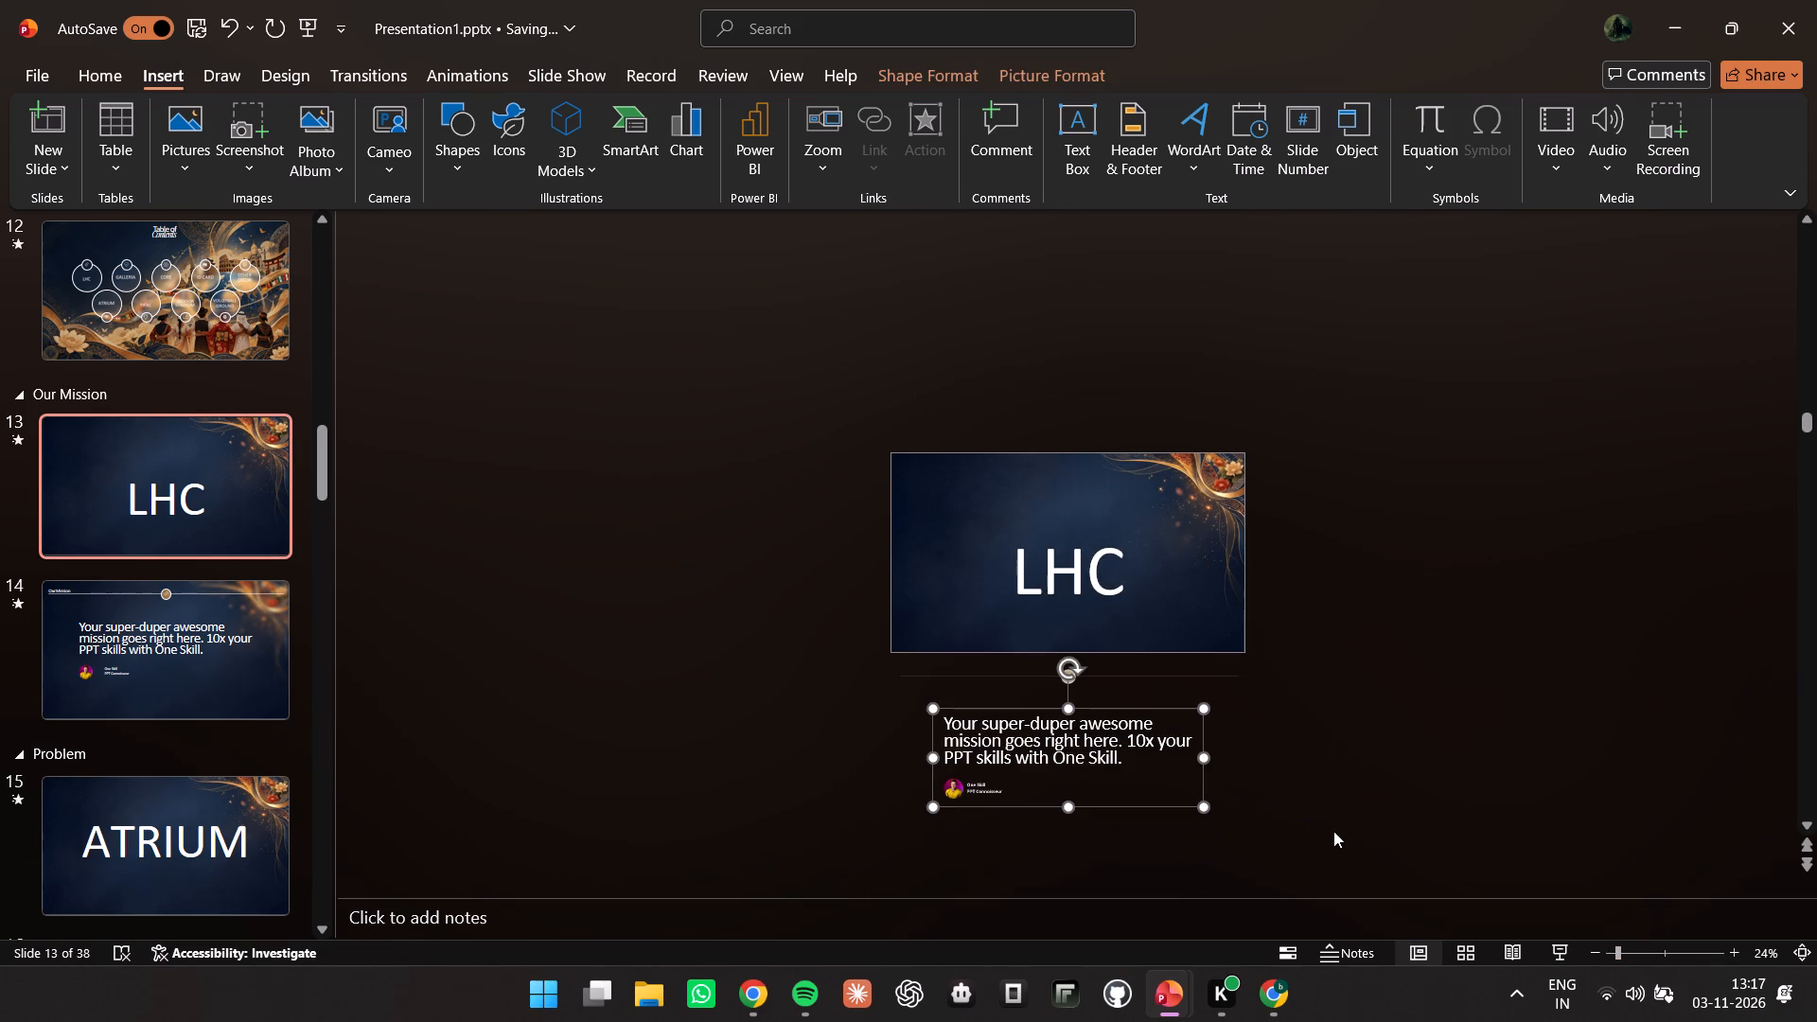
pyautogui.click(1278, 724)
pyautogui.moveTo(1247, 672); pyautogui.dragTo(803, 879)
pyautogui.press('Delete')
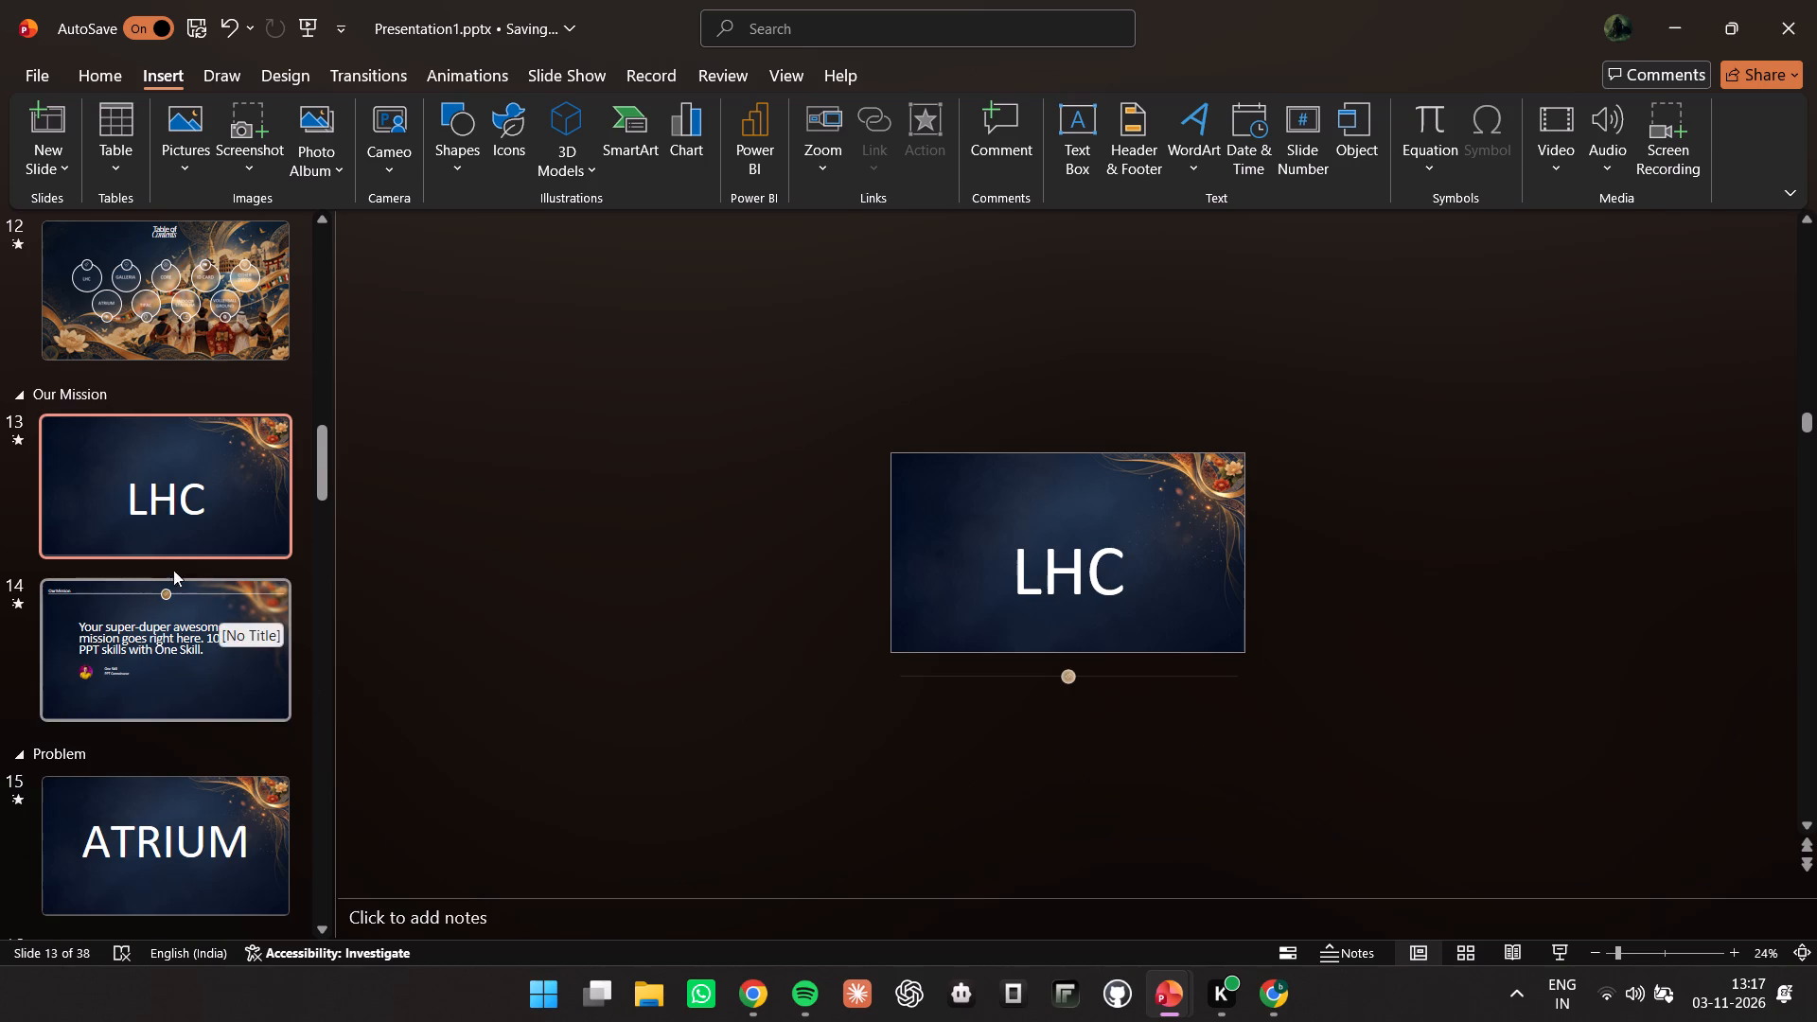
# Look through the thumbnails of the slides following LHC to check their layouts and backgrounds.
pyautogui.scroll(-16, 189, 627)
pyautogui.scroll(-17, 191, 630)
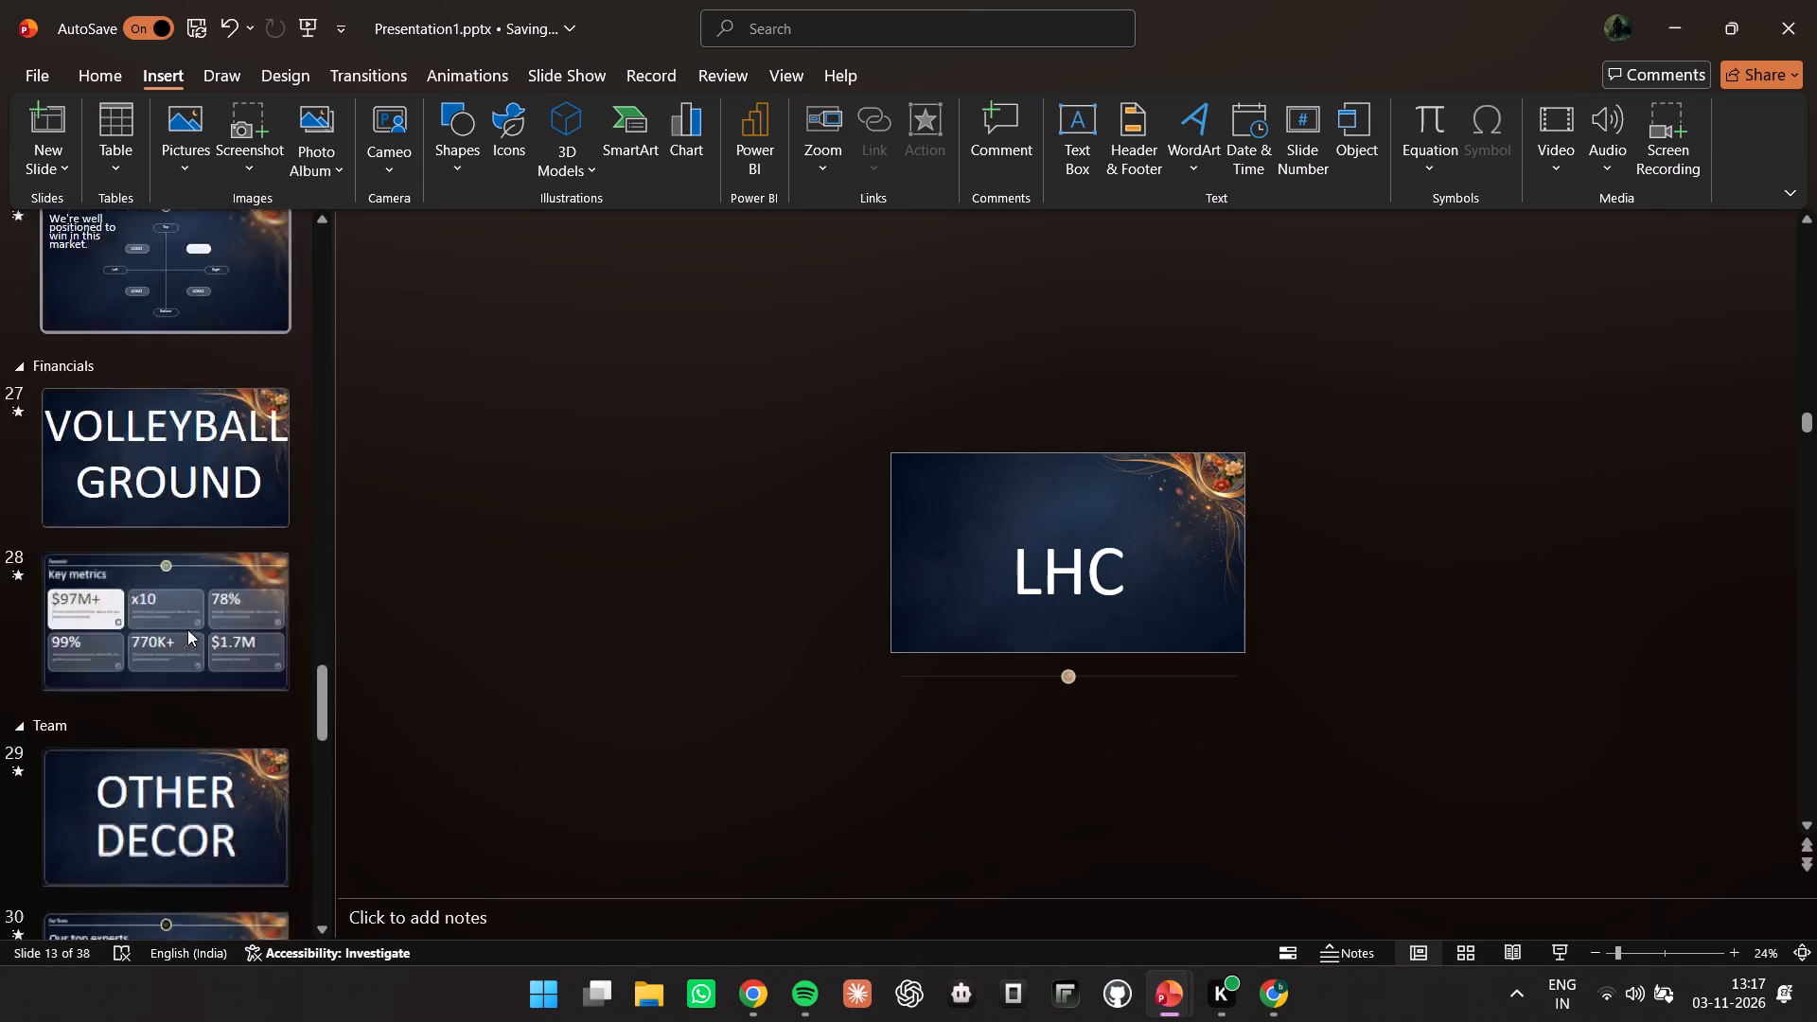
pyautogui.scroll(-12, 187, 629)
pyautogui.scroll(-10, 188, 619)
pyautogui.scroll(13, 188, 615)
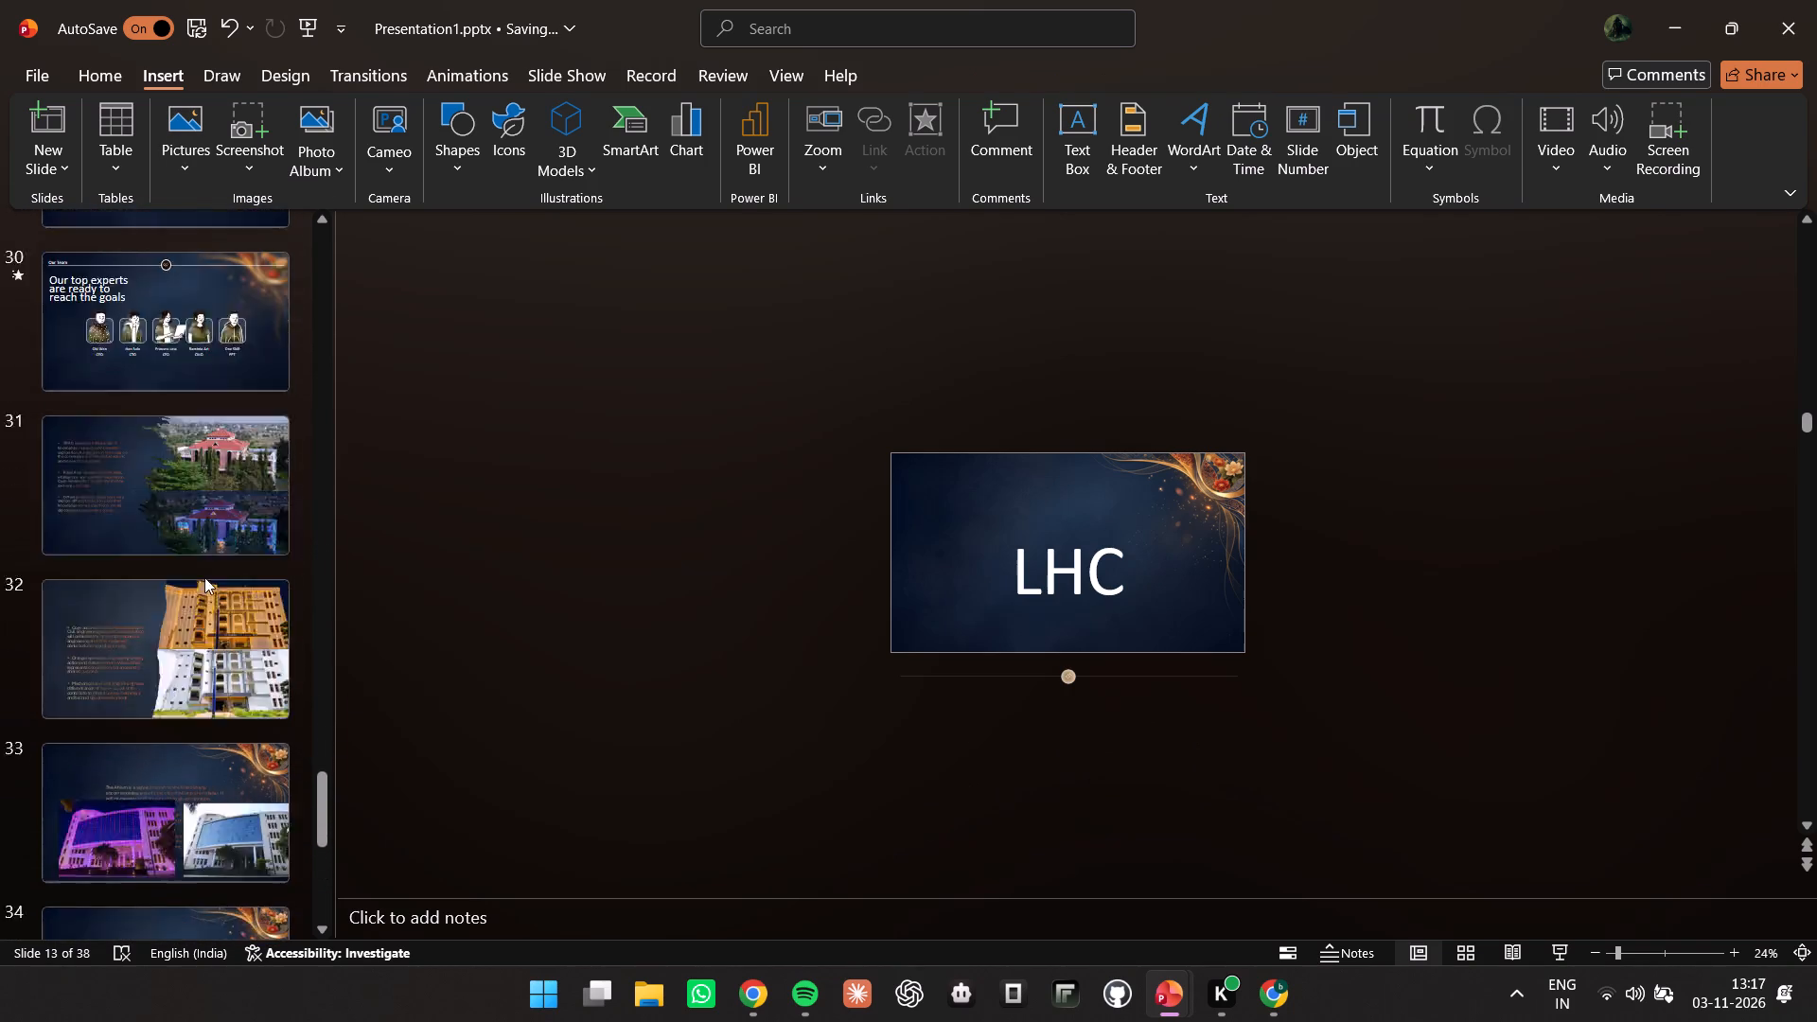
pyautogui.scroll(17, 204, 577)
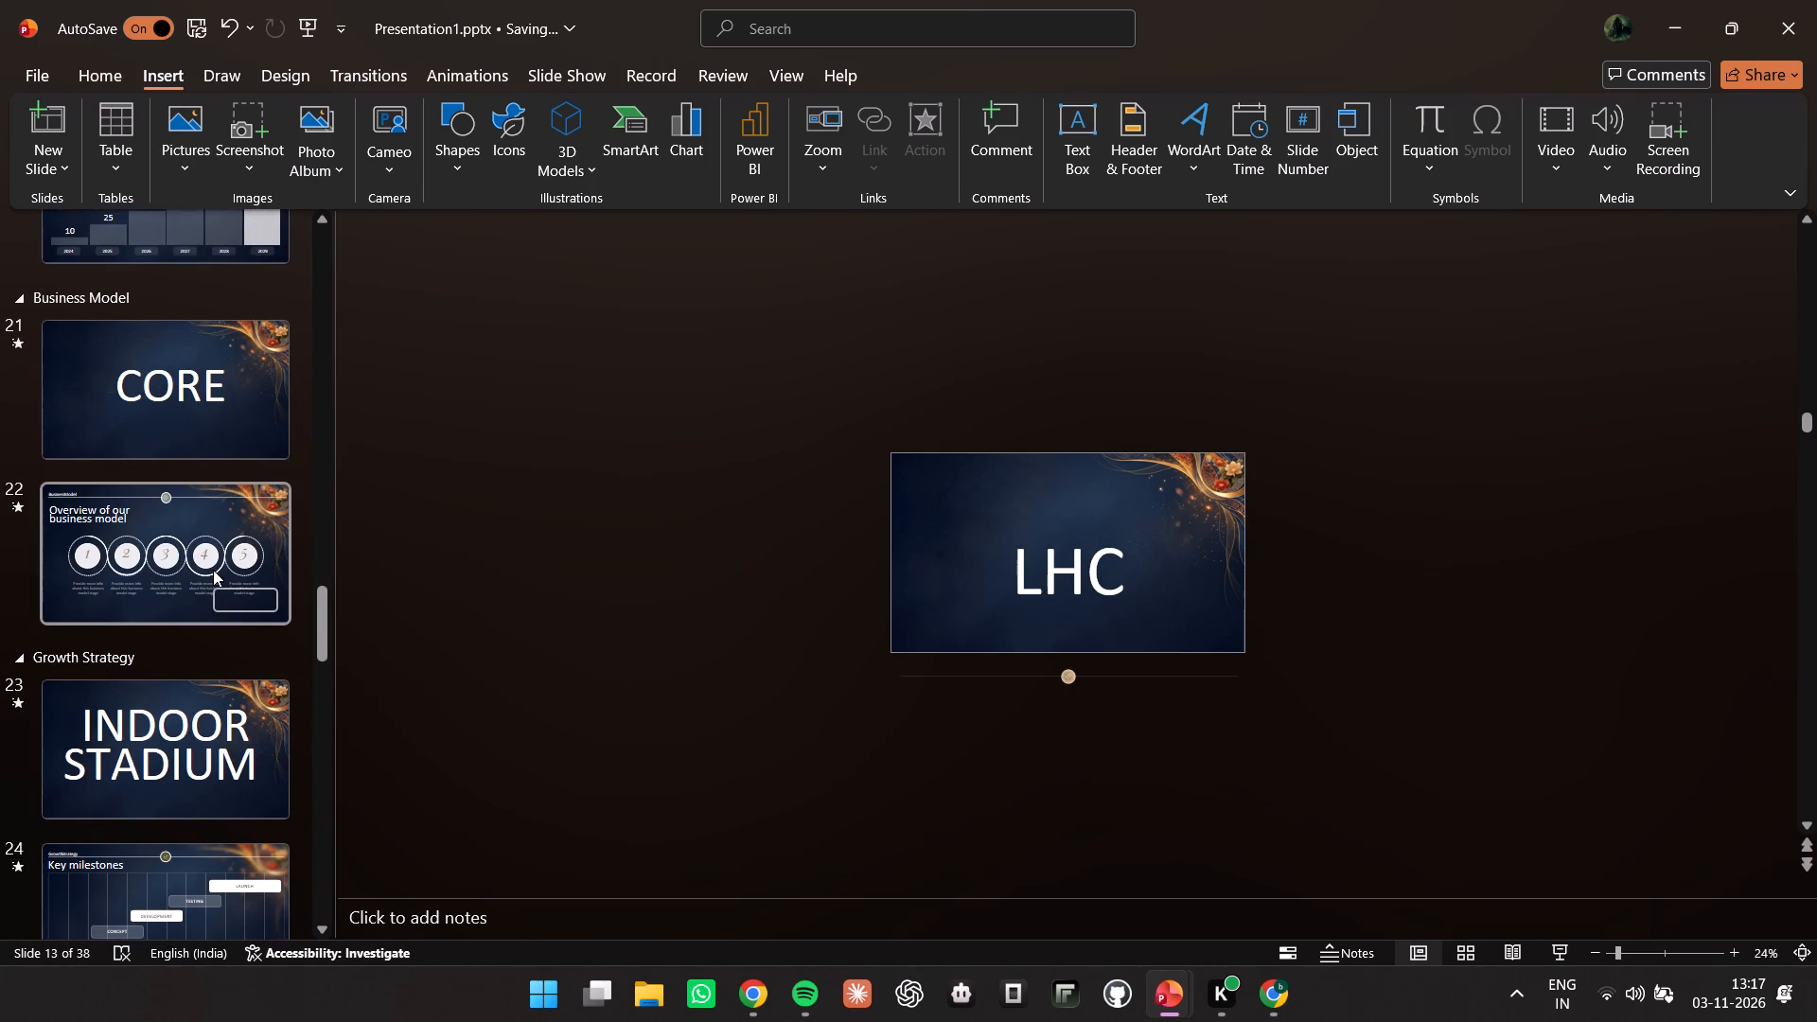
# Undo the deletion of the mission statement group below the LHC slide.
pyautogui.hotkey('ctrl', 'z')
# Delete the "Here are the problems that users have" heading from the group below slide 15, ATRIUM.
pyautogui.scroll(6, 213, 570)
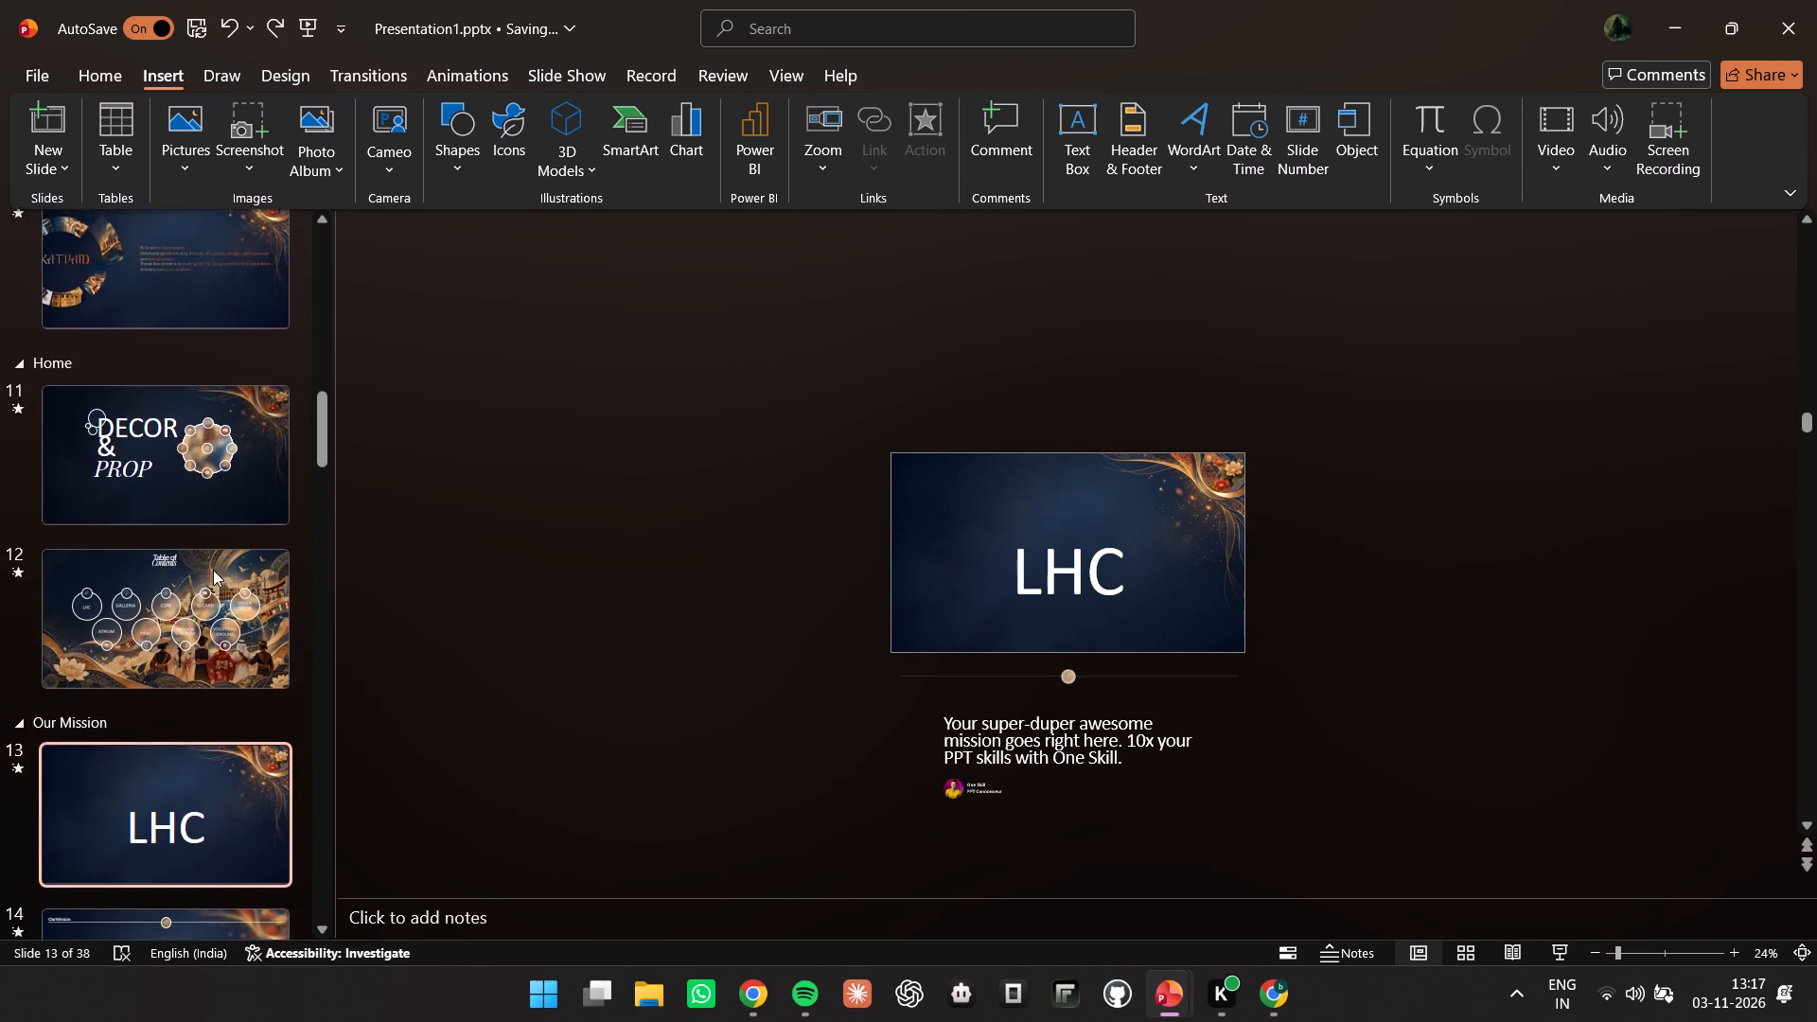
pyautogui.scroll(-7, 214, 573)
pyautogui.click(208, 578)
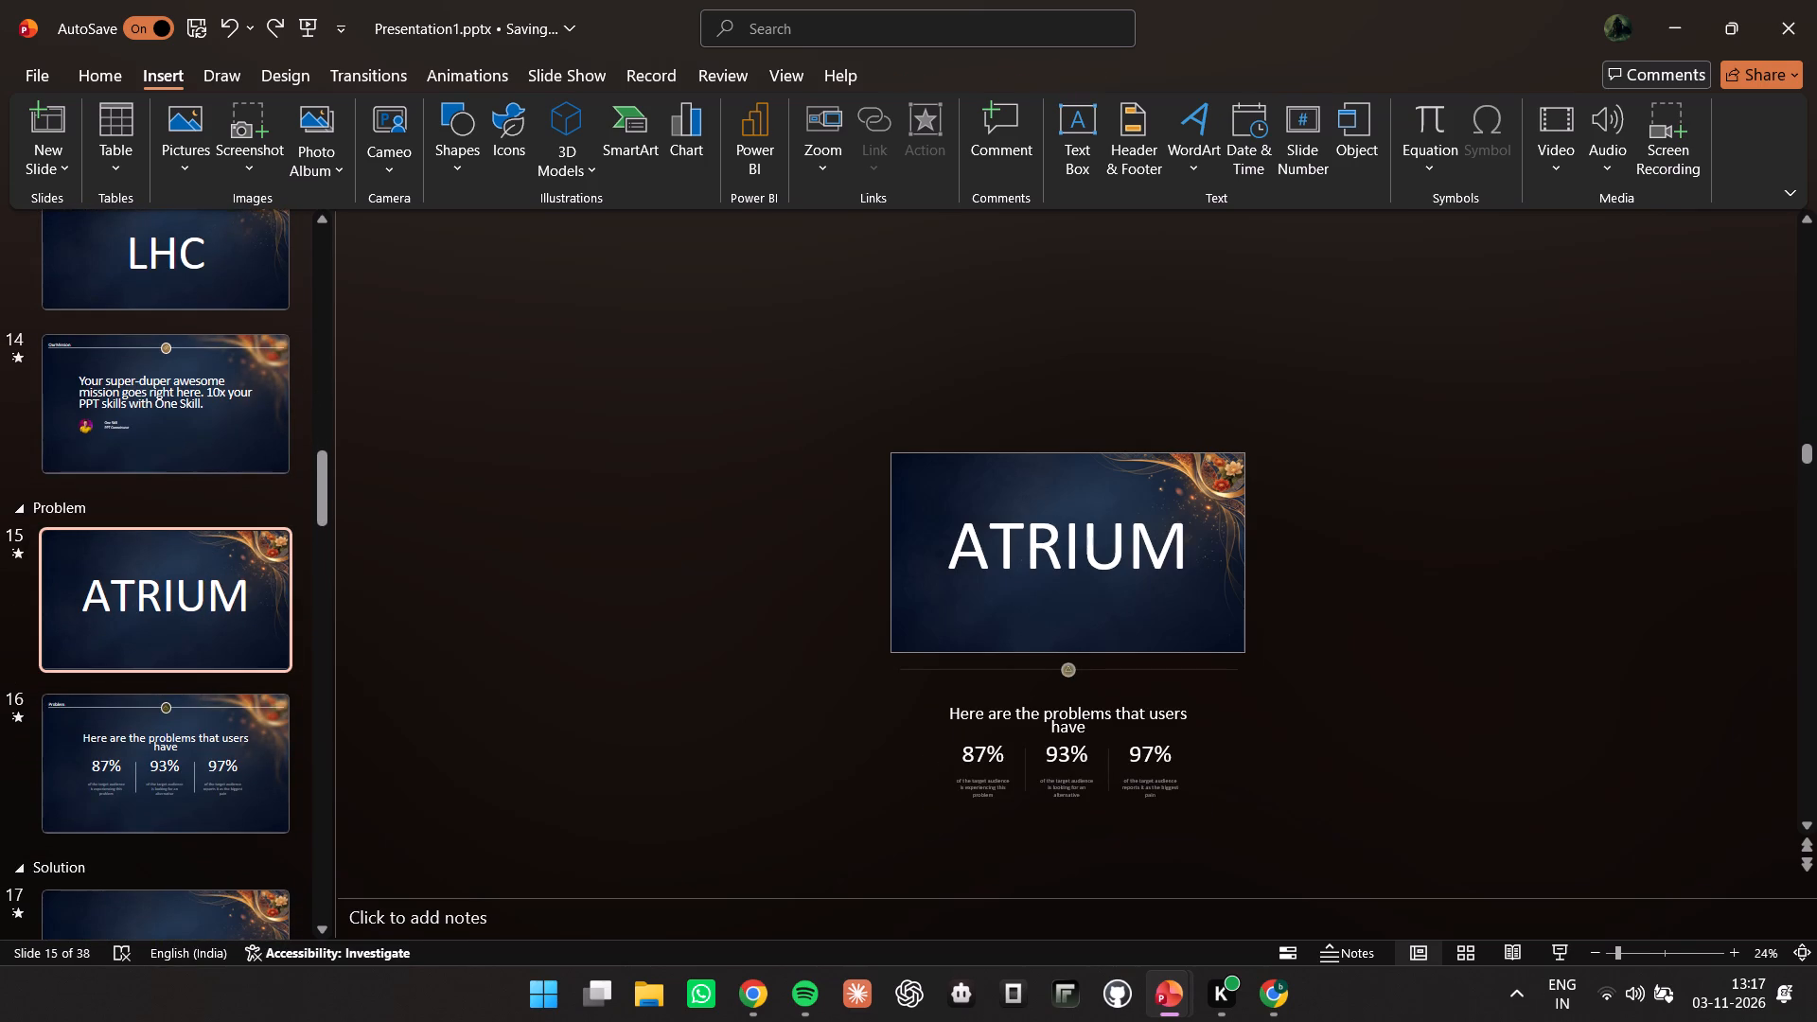
pyautogui.click(1085, 709)
pyautogui.click(976, 721)
pyautogui.click(749, 774)
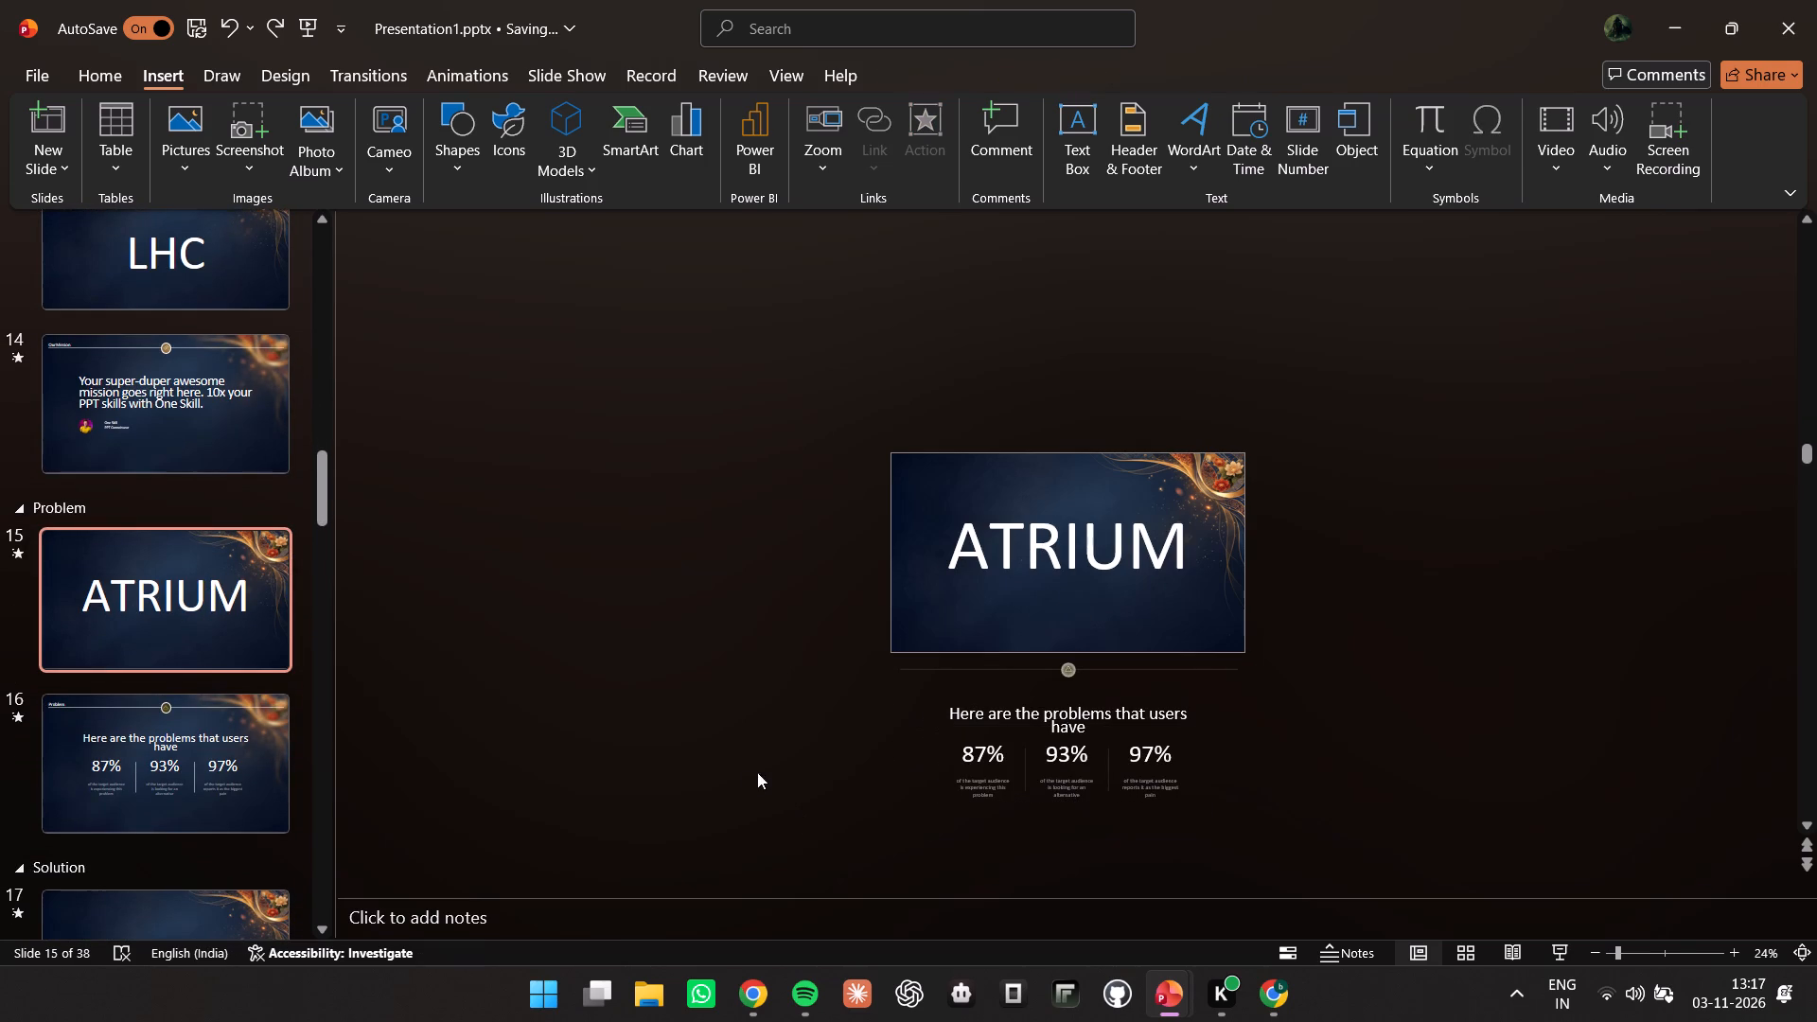
pyautogui.click(978, 697)
pyautogui.click(946, 714)
pyautogui.click(963, 714)
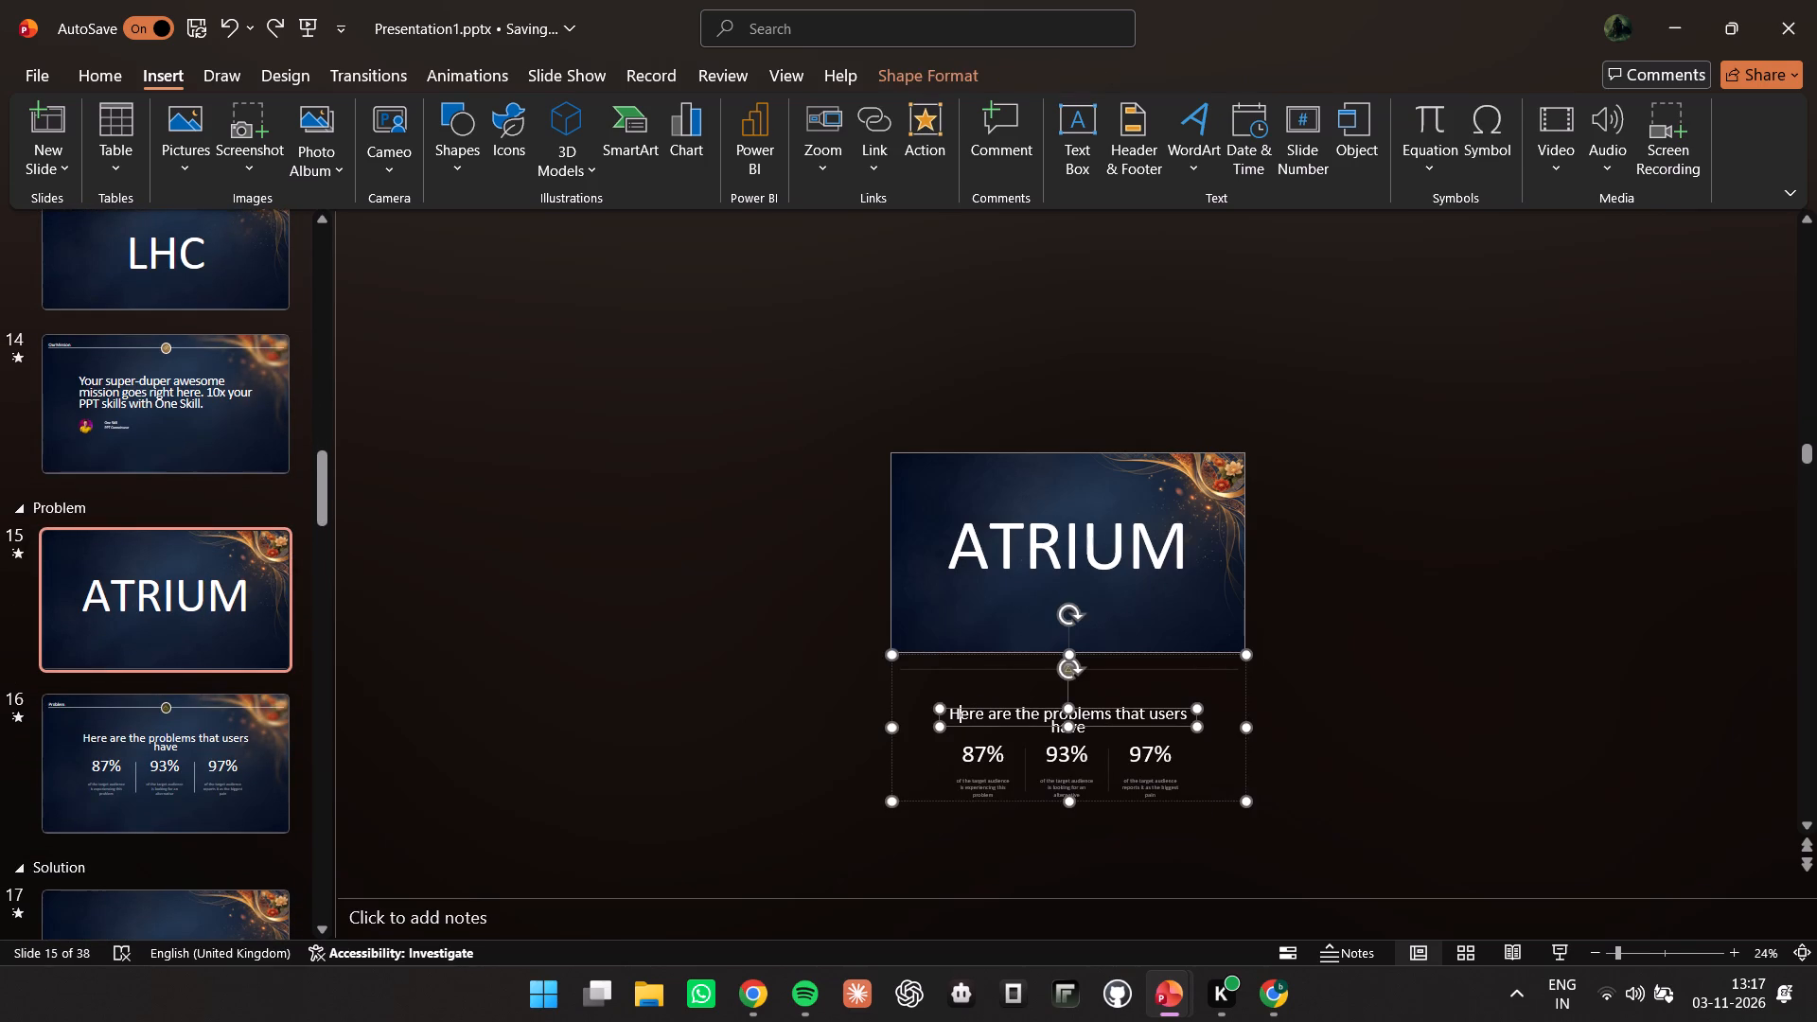
pyautogui.click(944, 709)
pyautogui.click(1170, 708)
pyautogui.click(1416, 763)
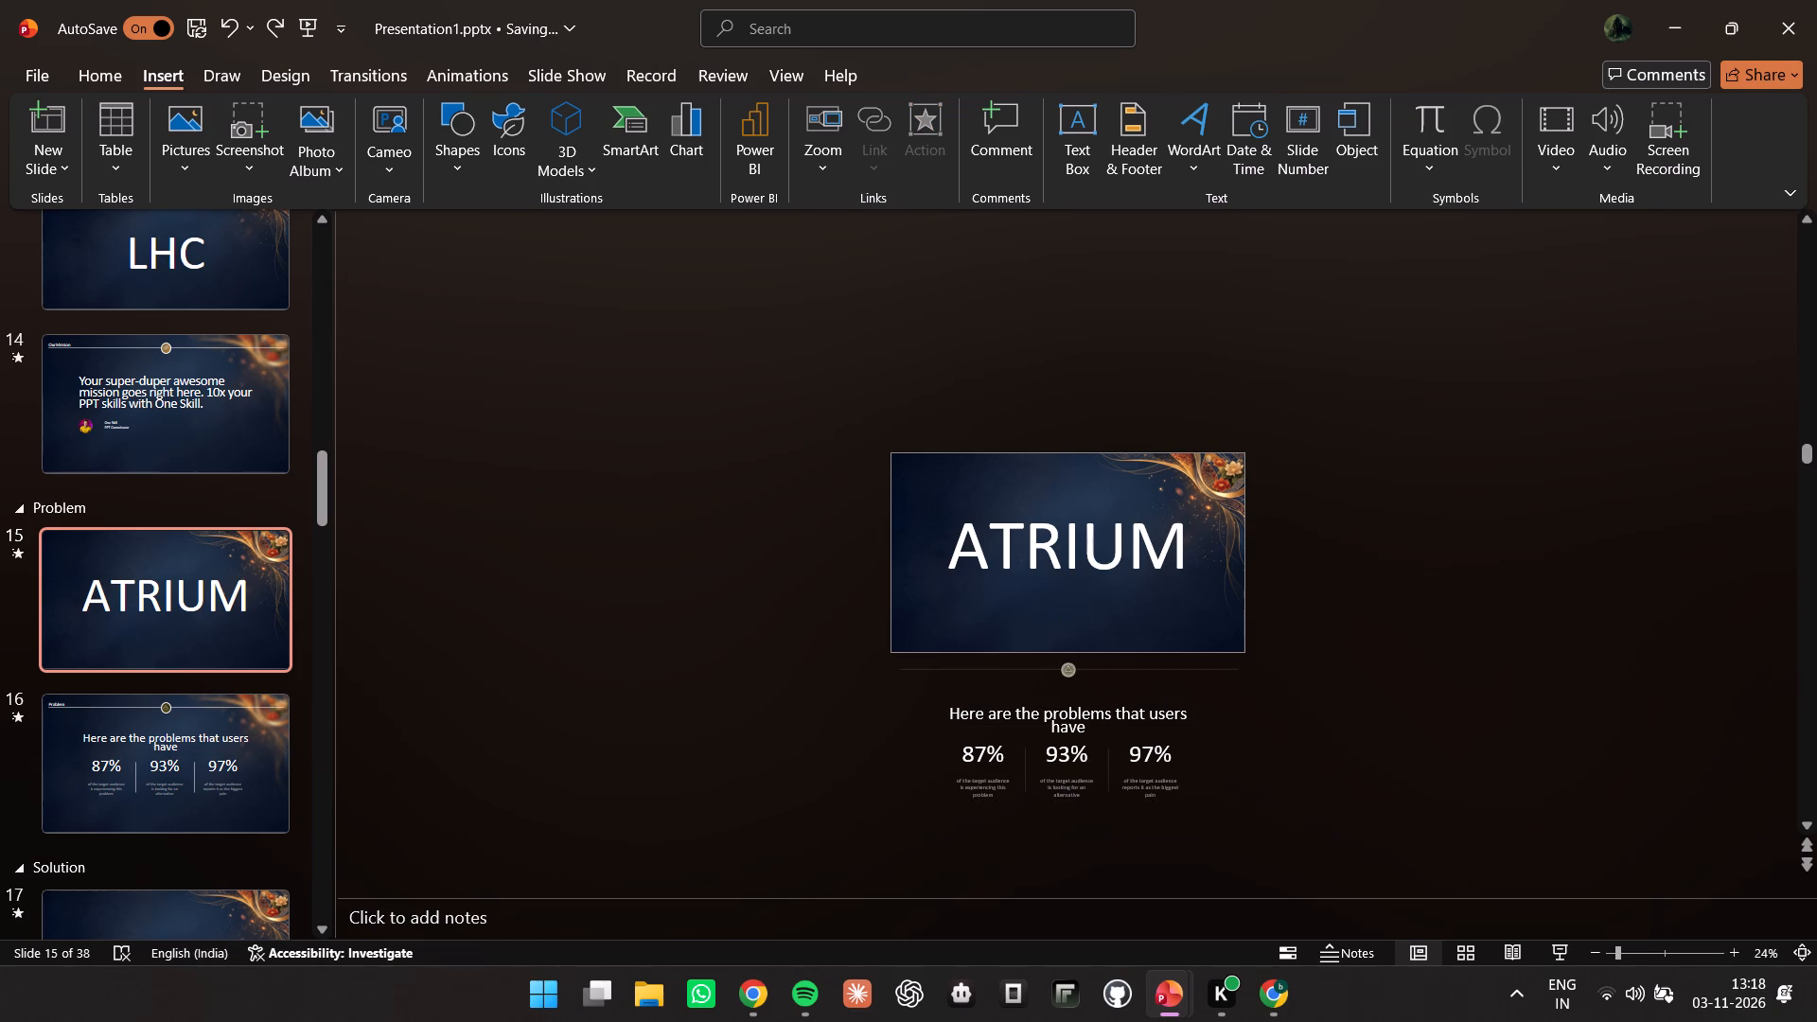
pyautogui.click(1132, 709)
pyautogui.click(1132, 709)
pyautogui.press('Delete')
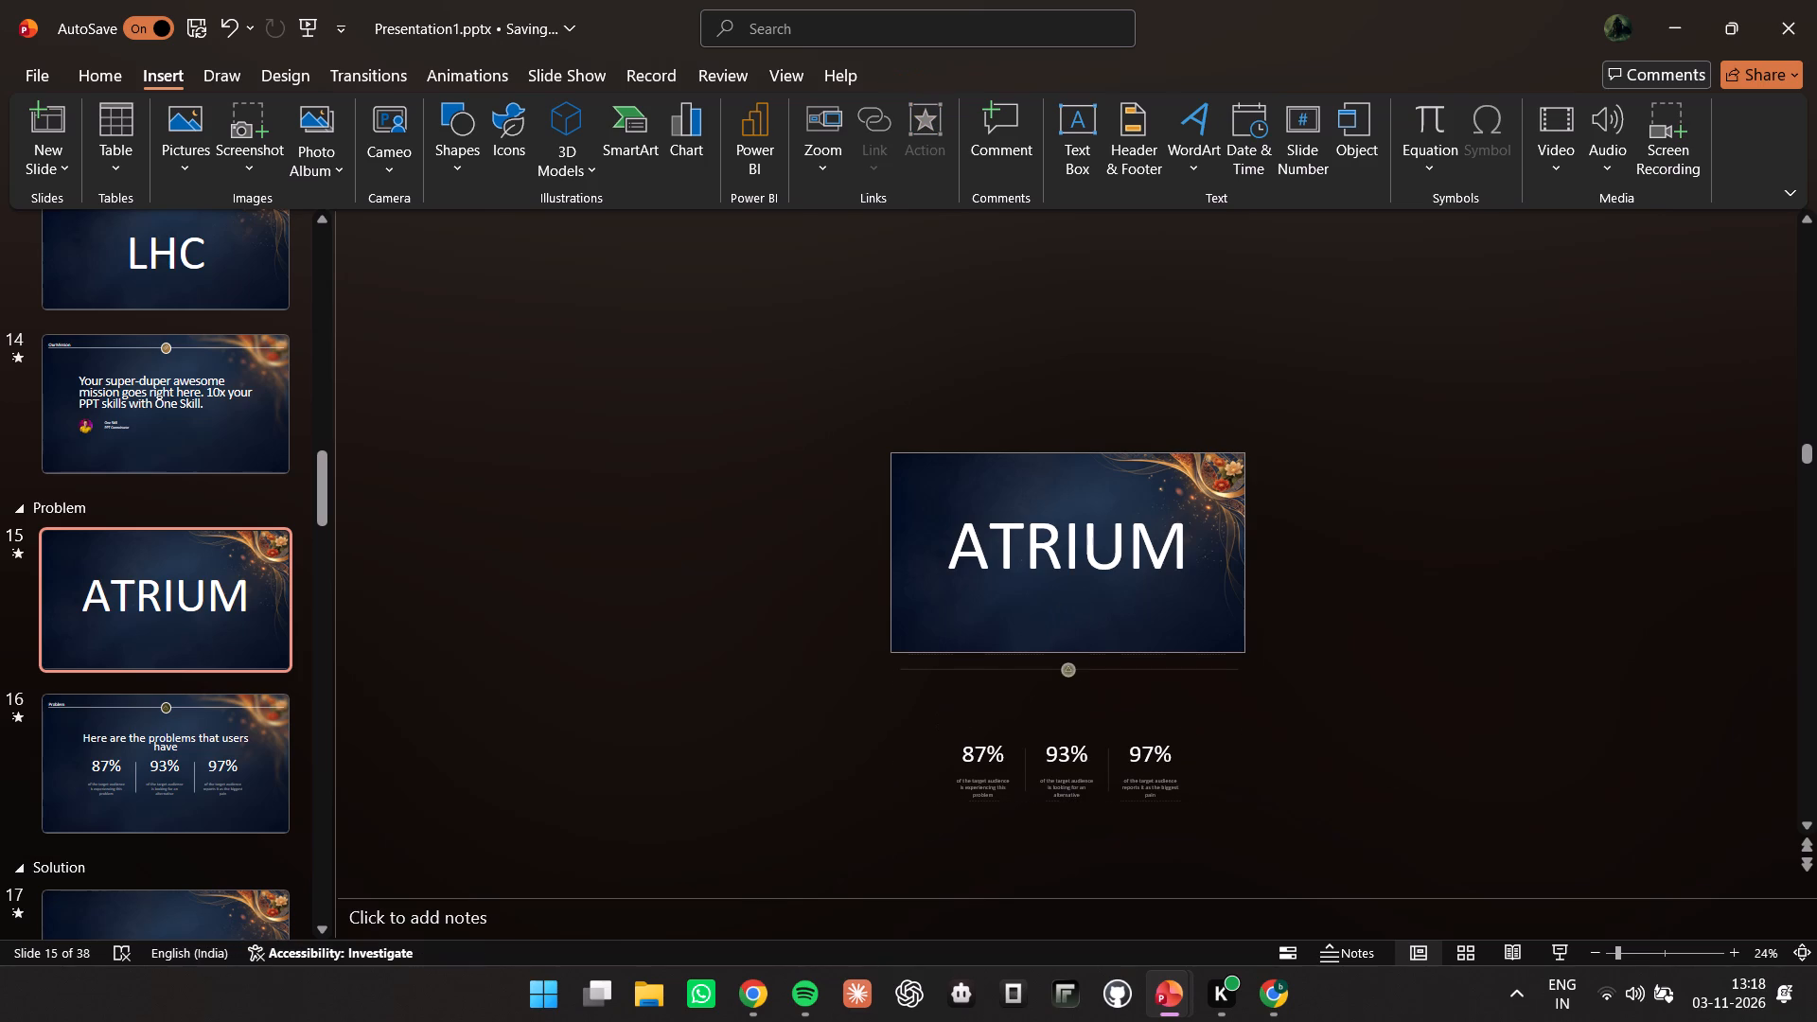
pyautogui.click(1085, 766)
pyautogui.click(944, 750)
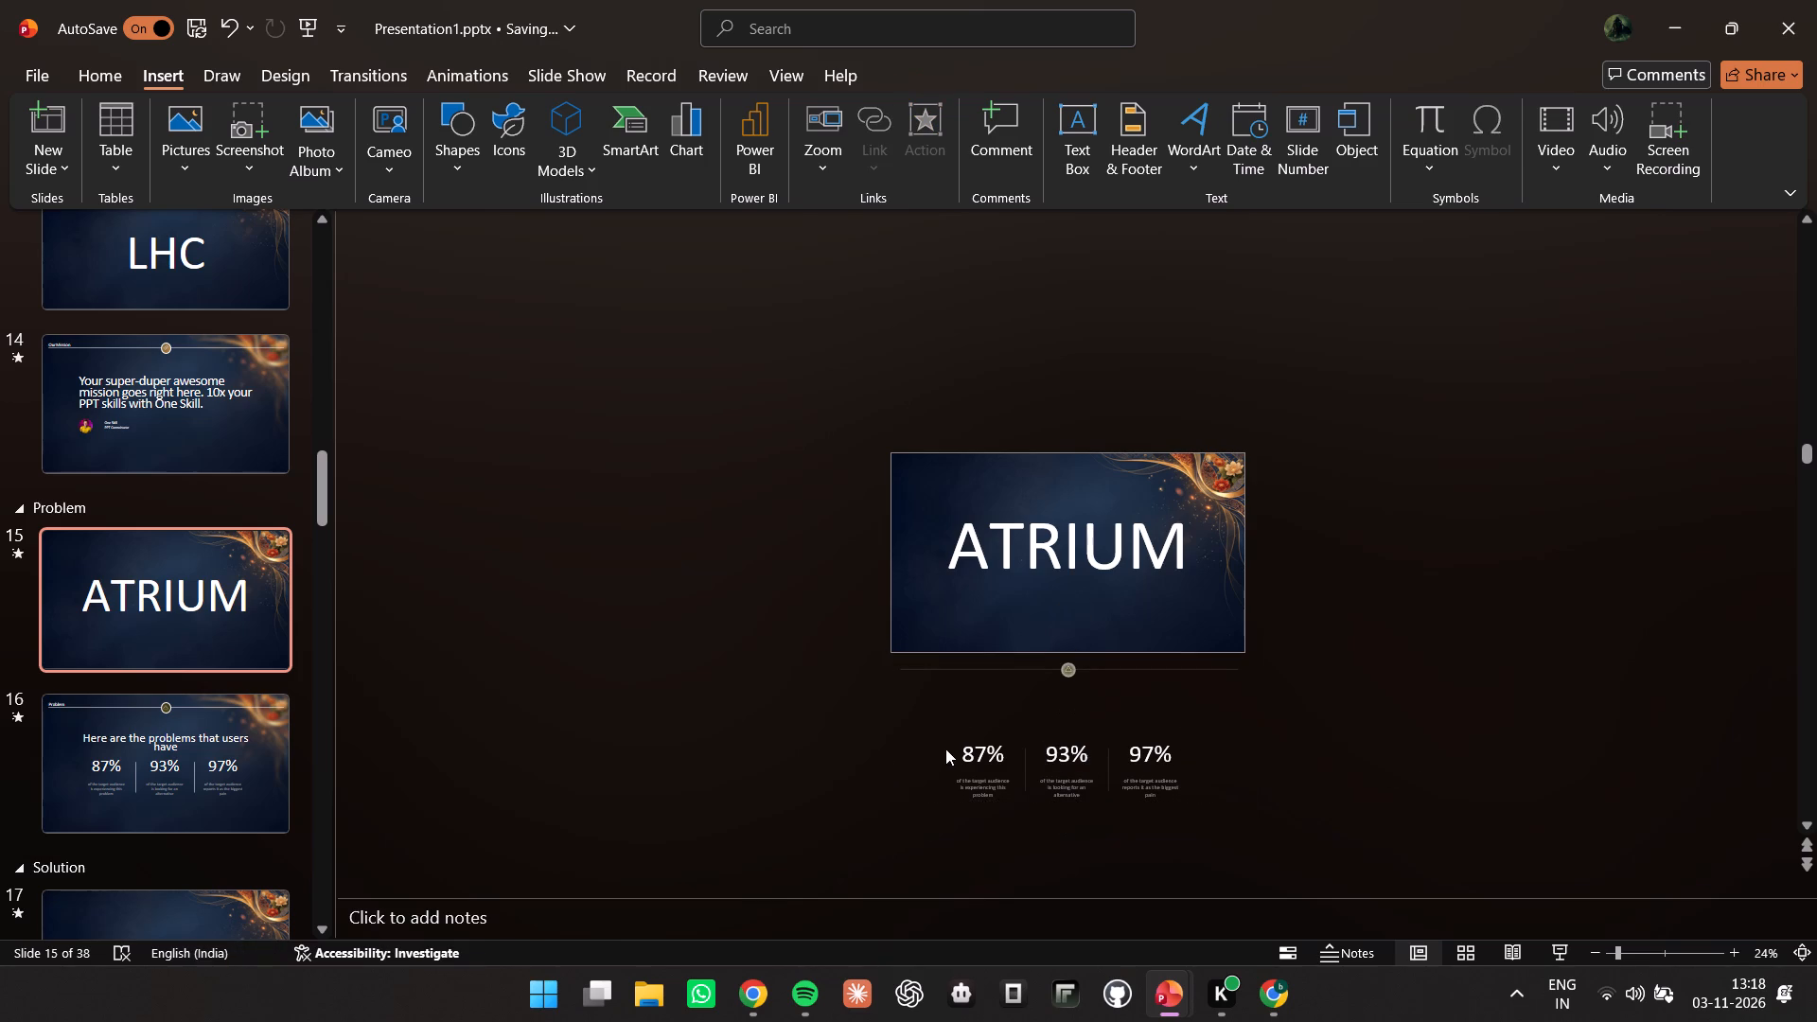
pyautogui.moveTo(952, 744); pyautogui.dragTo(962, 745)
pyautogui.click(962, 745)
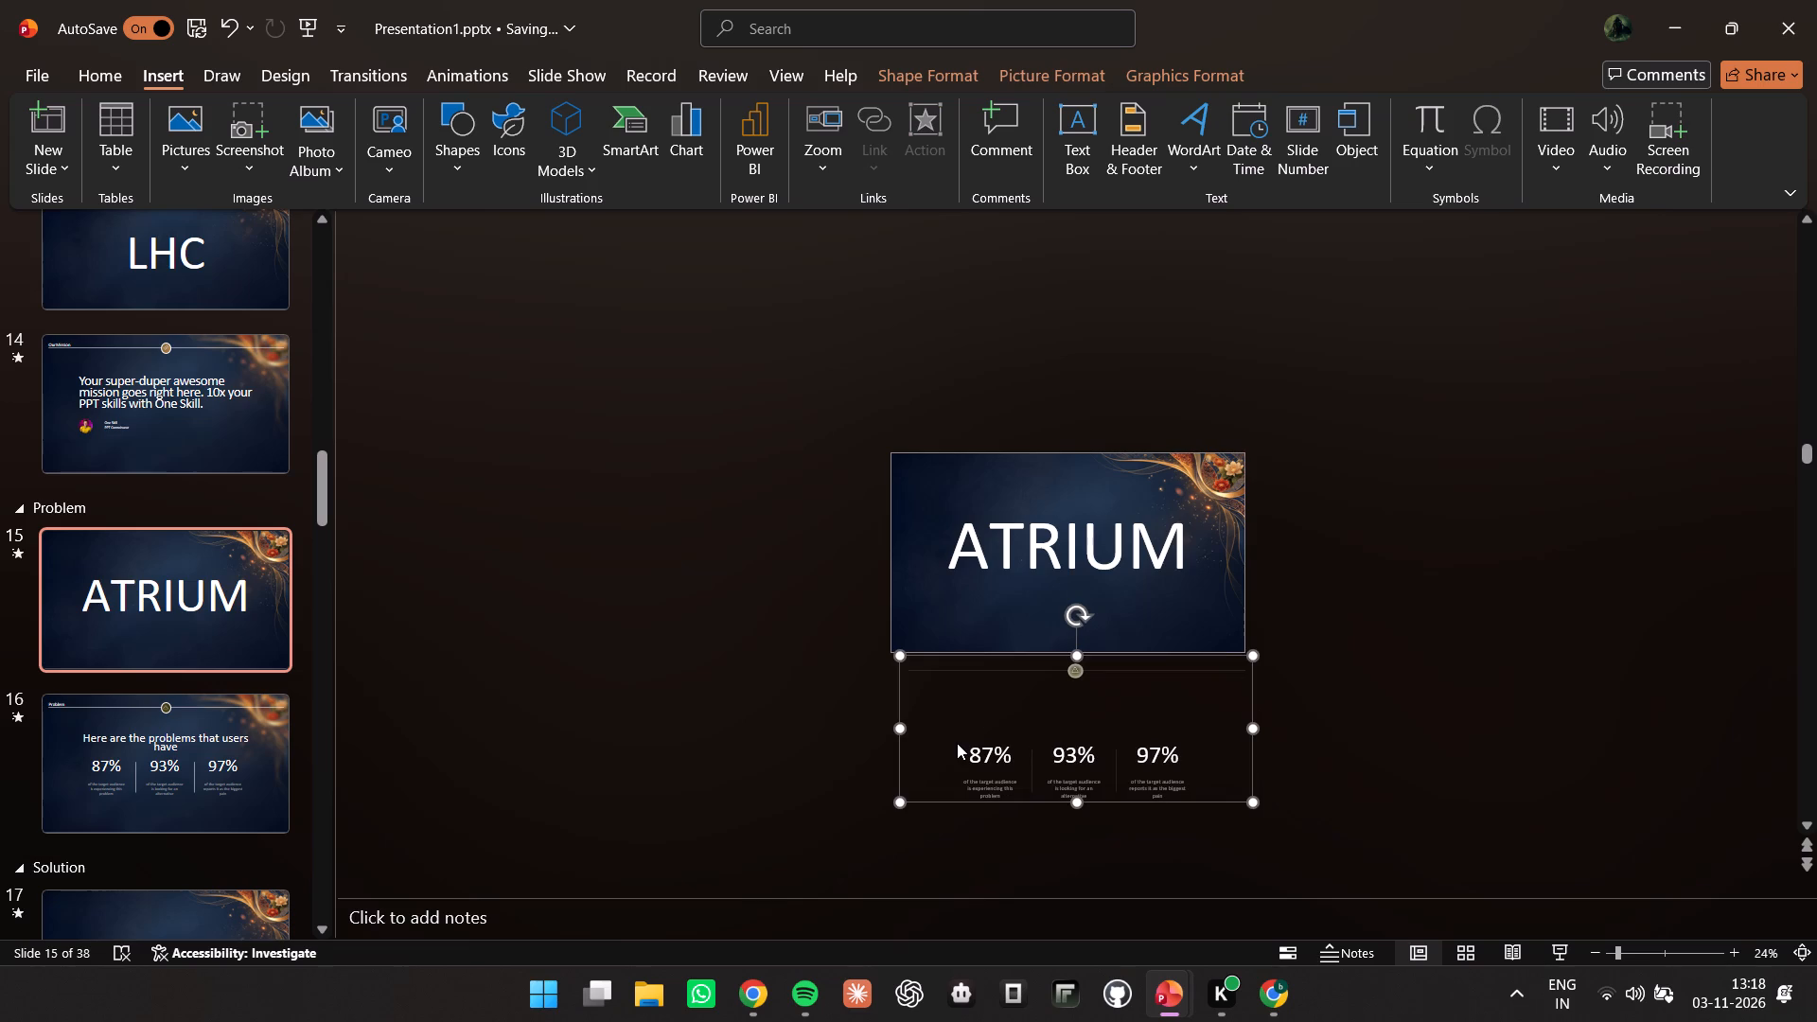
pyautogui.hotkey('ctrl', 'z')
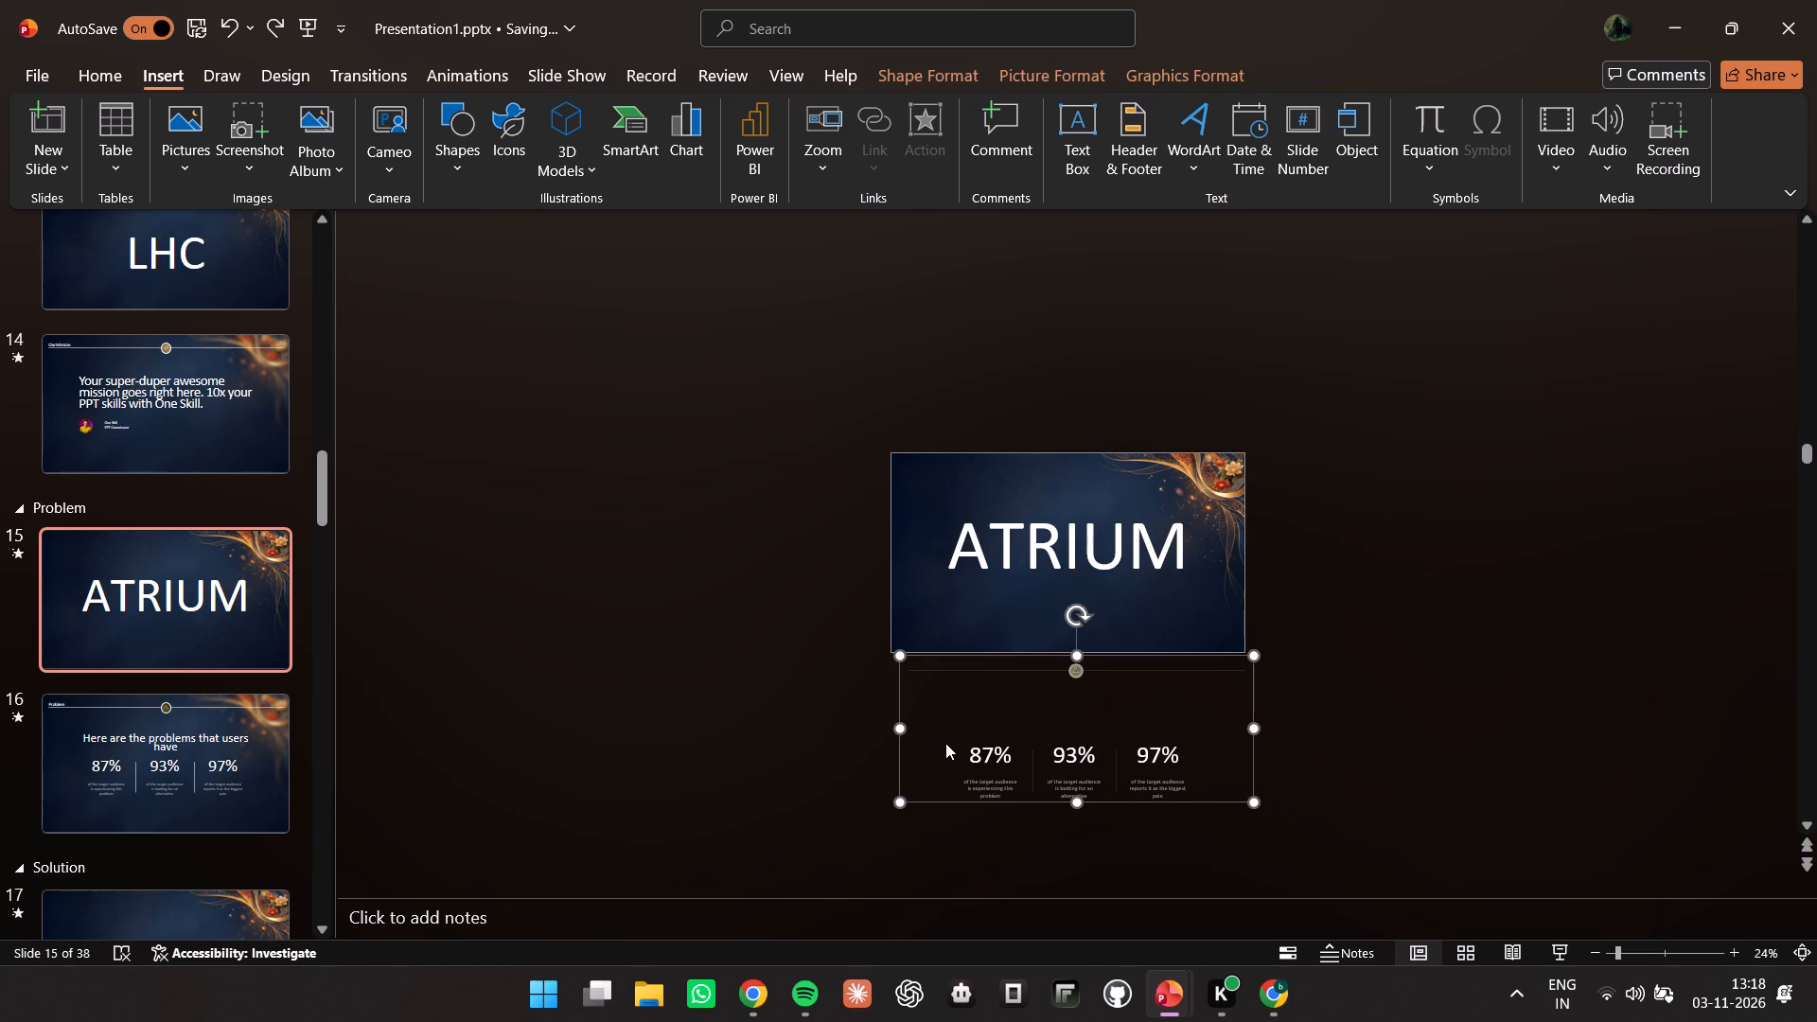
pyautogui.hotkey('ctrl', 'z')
# Delete the 87% and 93% figures from the group below slide 15, ATRIUM.
pyautogui.click(1044, 789)
pyautogui.click(991, 752)
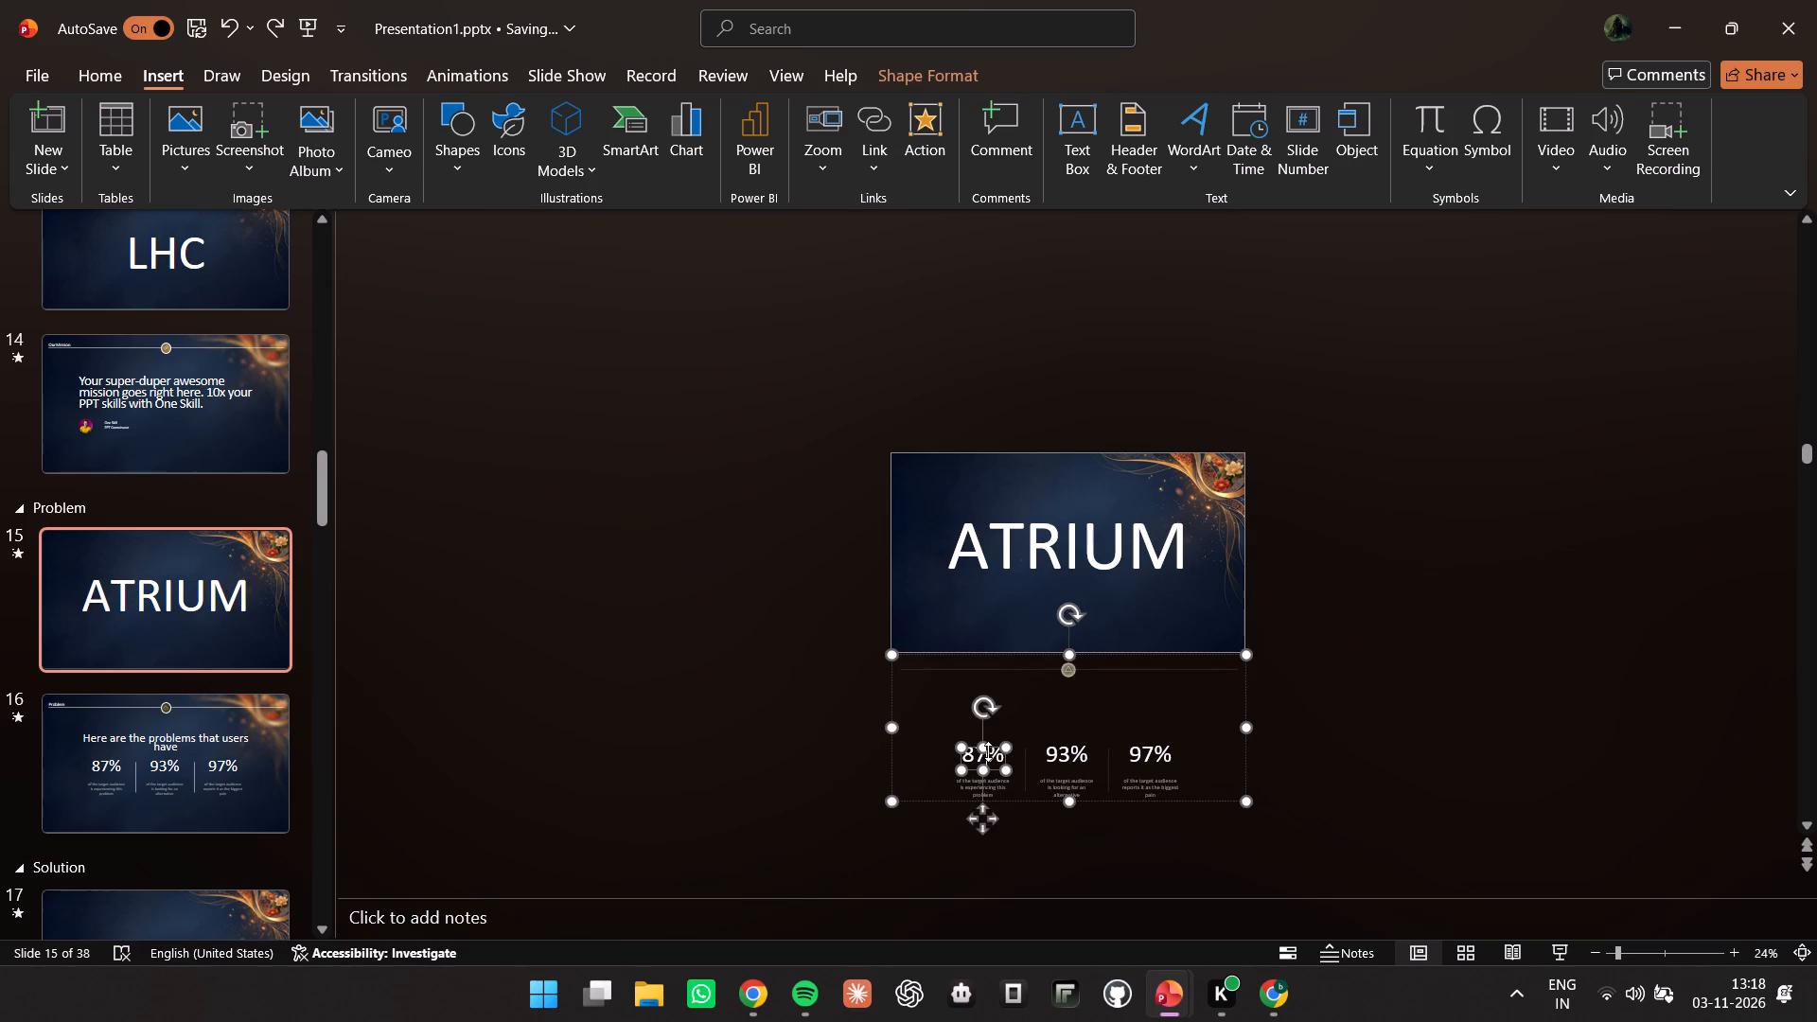
pyautogui.press('Delete')
pyautogui.click(1045, 748)
pyautogui.click(1046, 744)
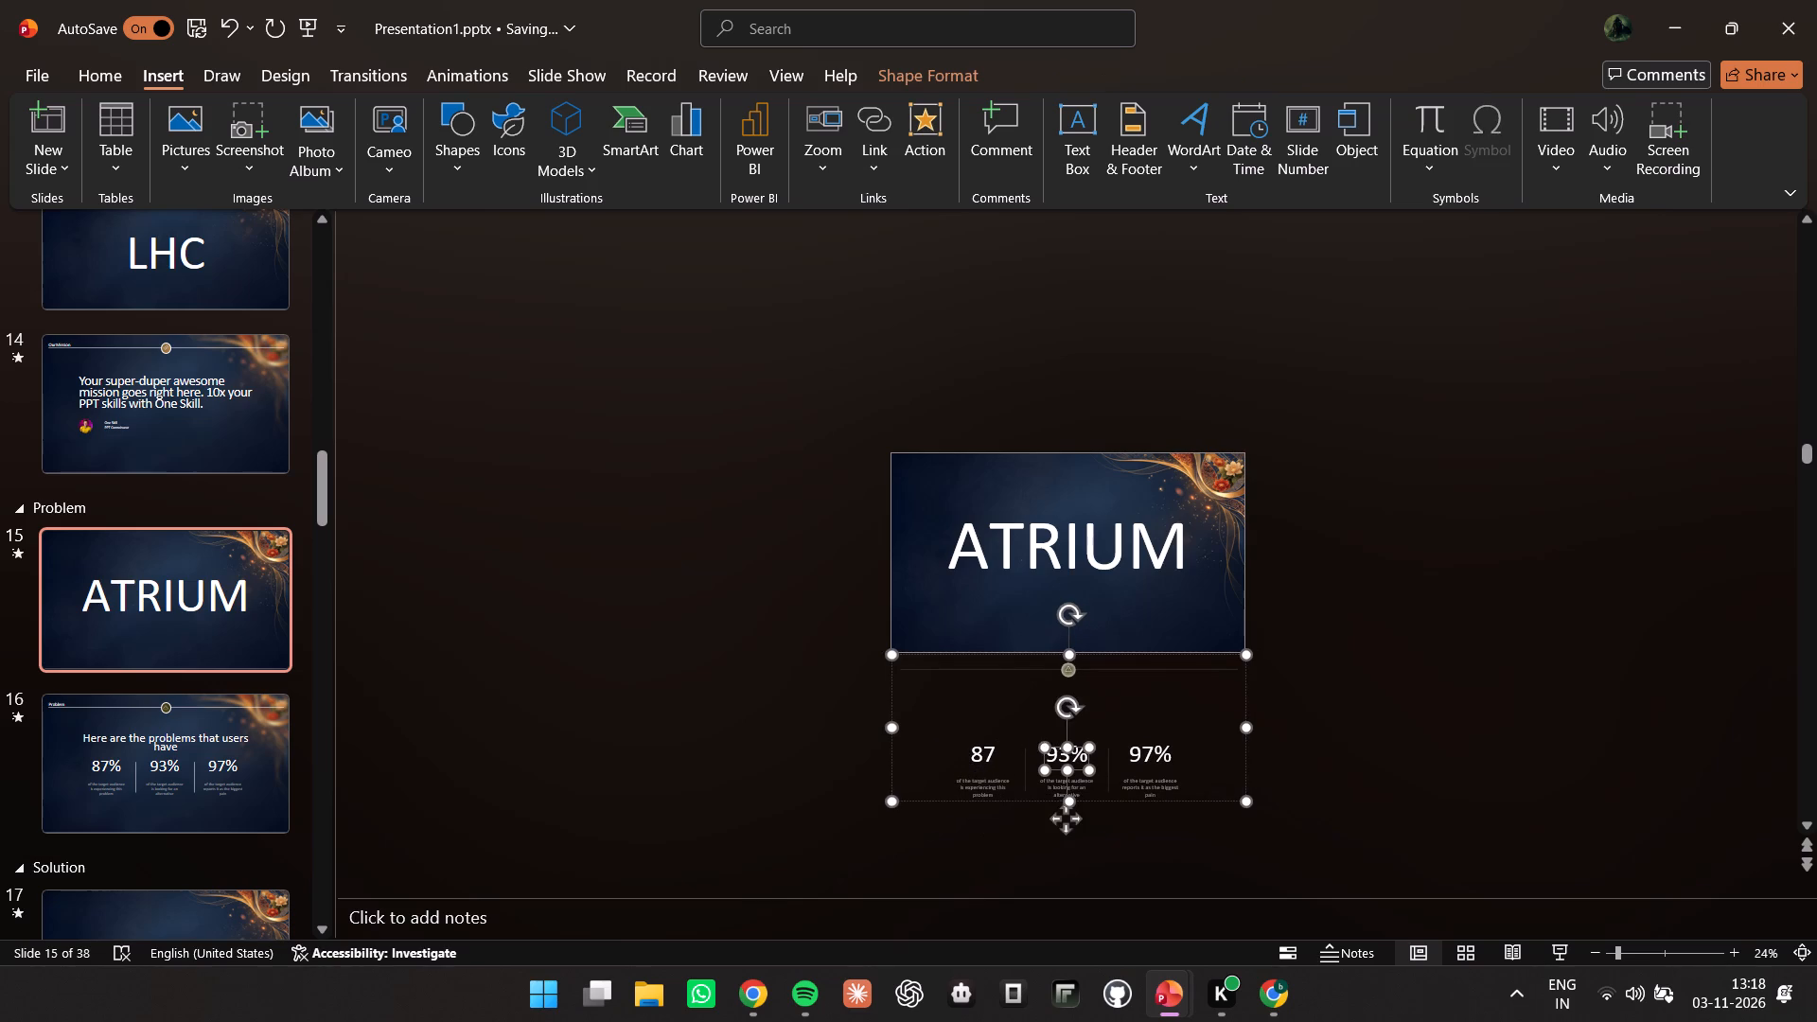
pyautogui.press('Delete')
pyautogui.click(996, 752)
pyautogui.click(990, 742)
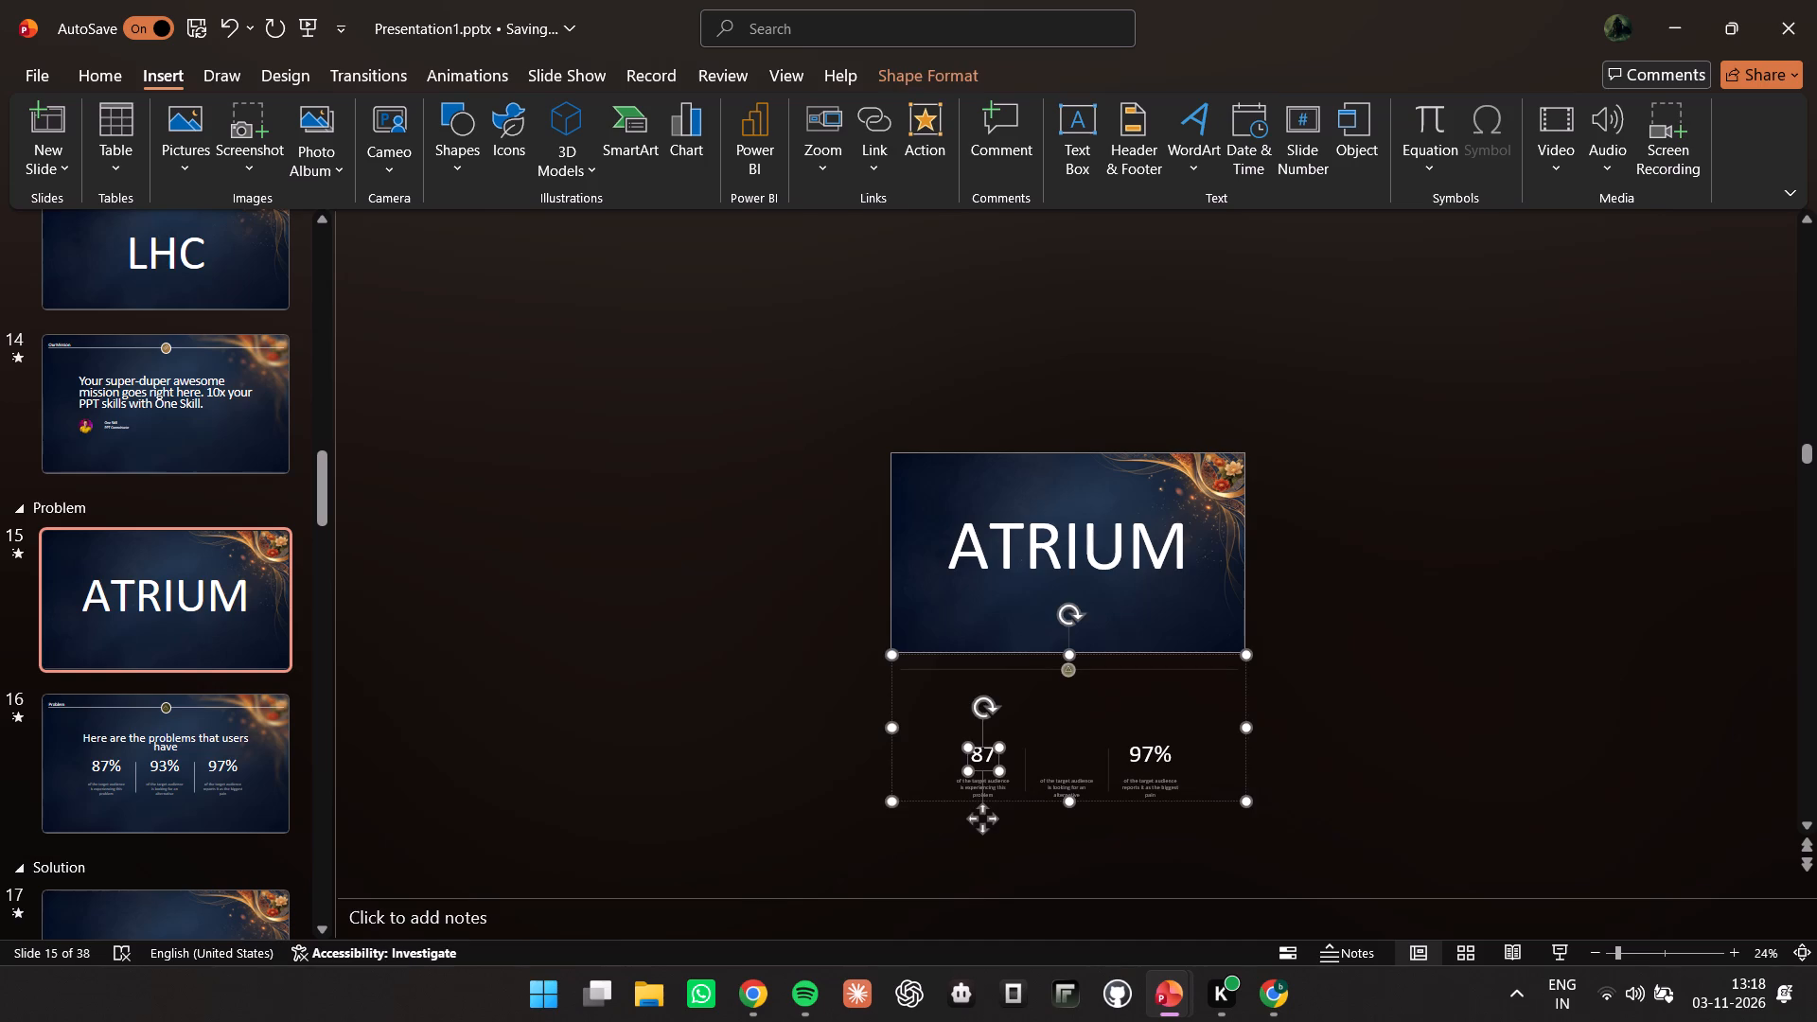
pyautogui.click(978, 746)
pyautogui.press('Delete')
# Delete the first two target-audience captions from the group below the ATRIUM slide.
pyautogui.click(988, 774)
pyautogui.click(982, 779)
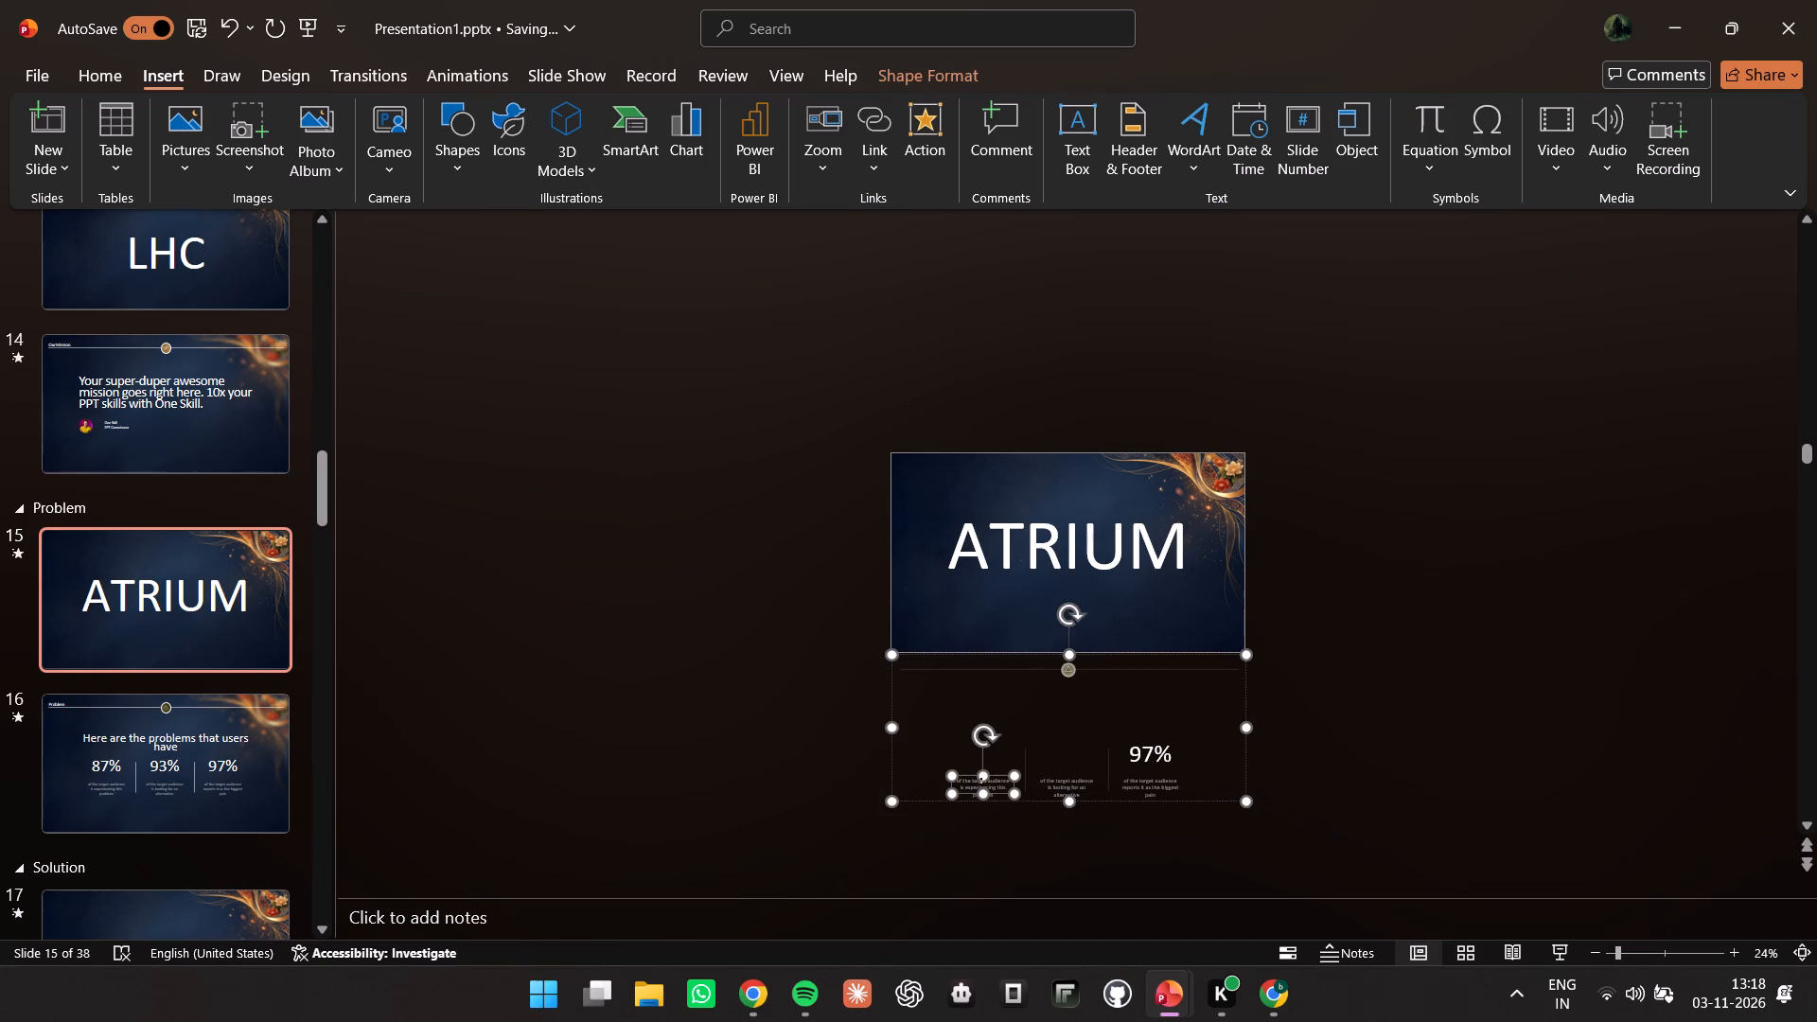
pyautogui.click(973, 774)
pyautogui.press('Delete')
pyautogui.click(1064, 789)
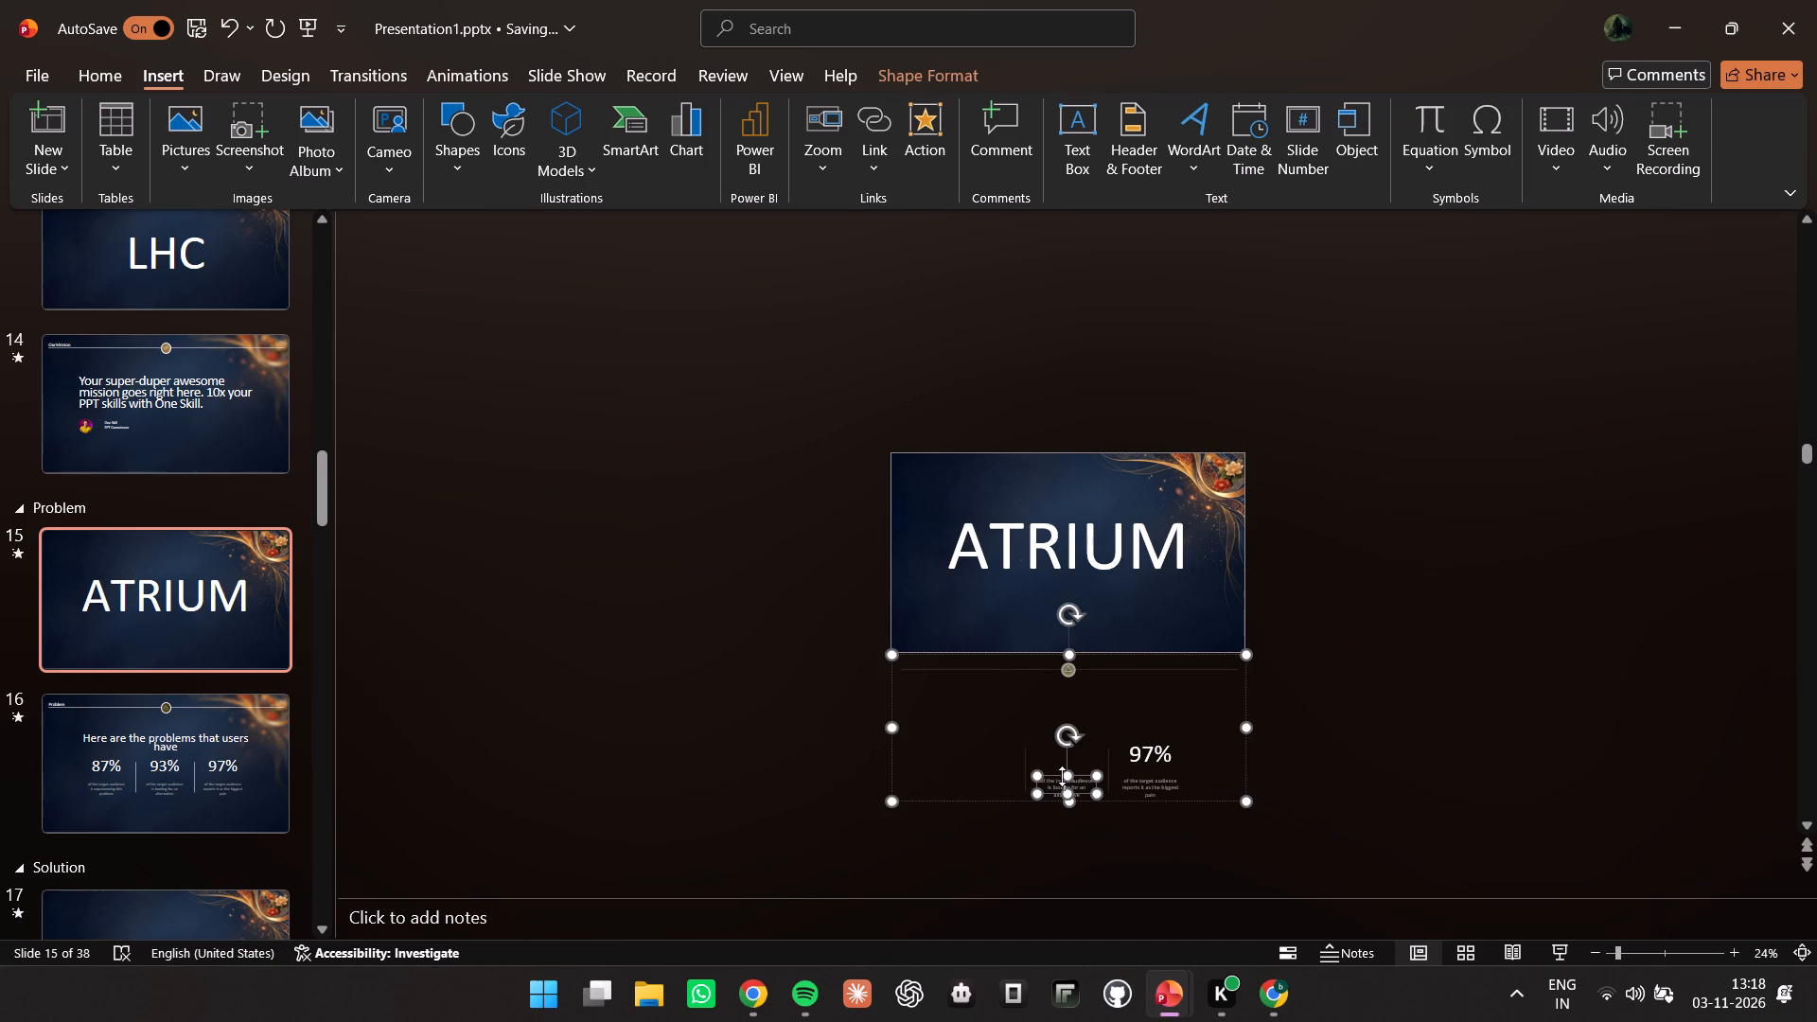
pyautogui.click(1059, 773)
pyautogui.press('Delete')
# Delete the two vertical divider lines between the statistics below the ATRIUM slide.
pyautogui.click(1029, 763)
pyautogui.click(1023, 762)
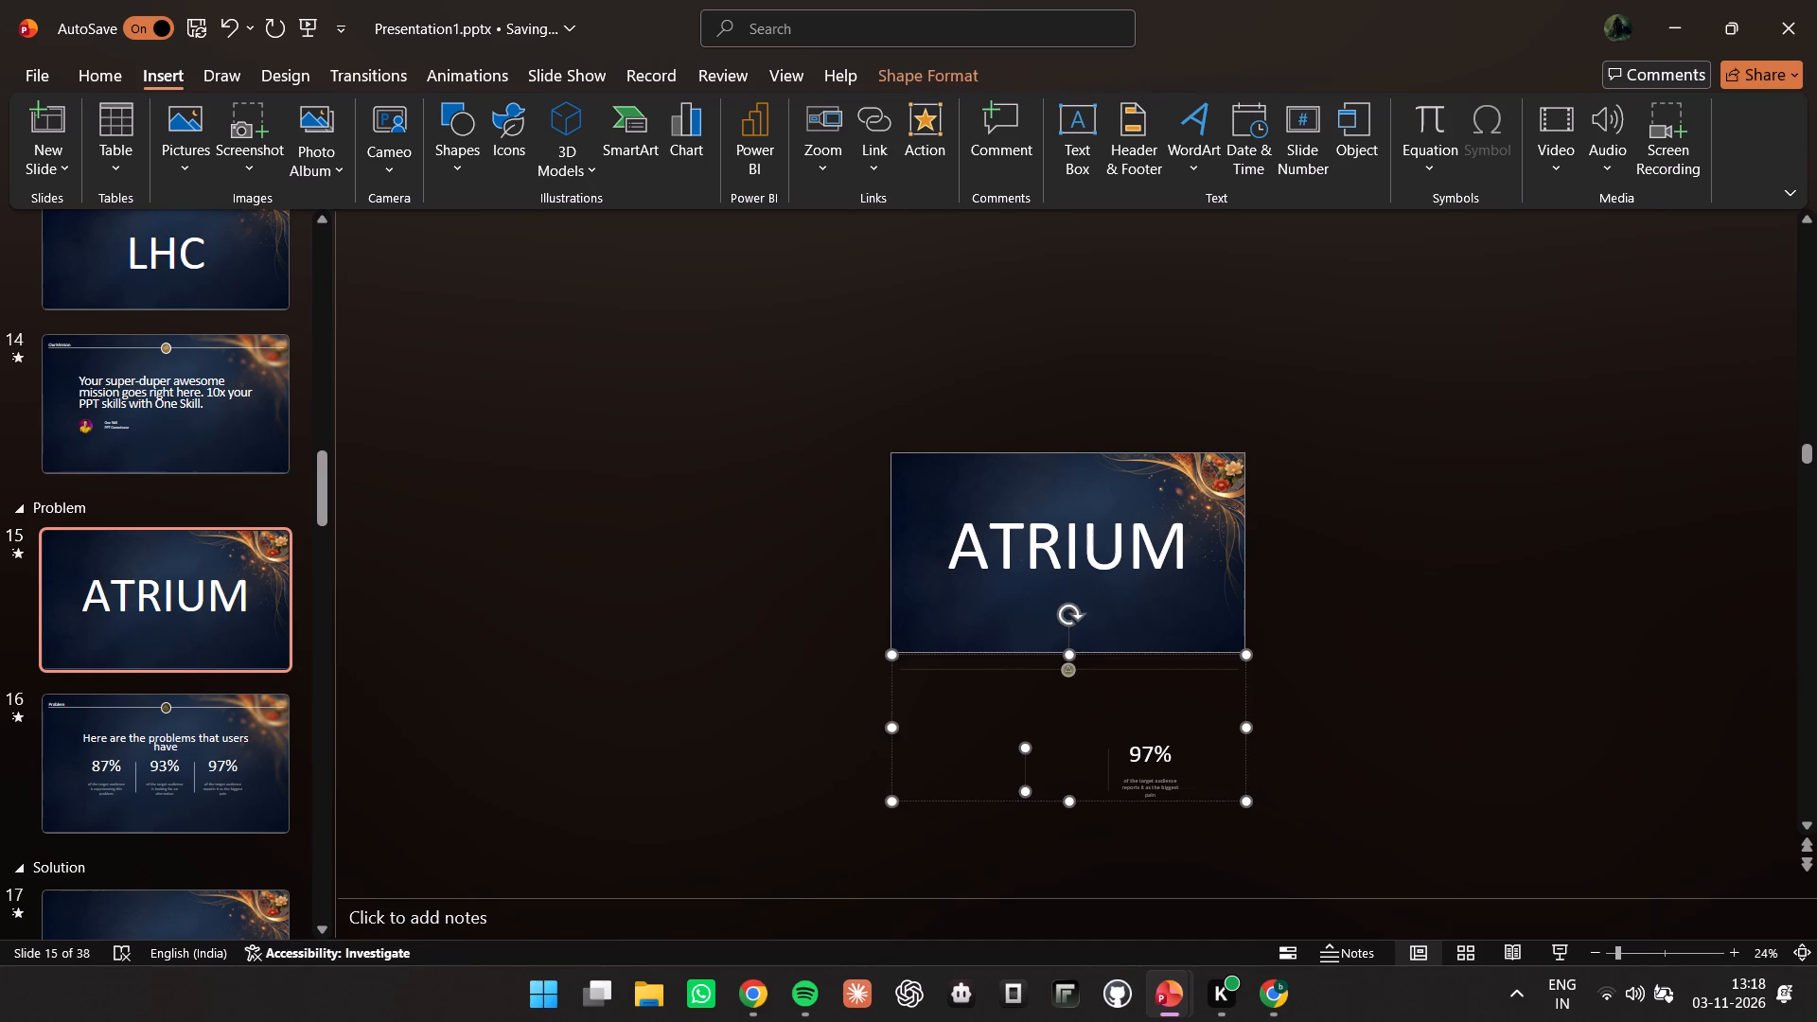
pyautogui.press('Delete')
pyautogui.click(1107, 751)
pyautogui.click(1107, 762)
pyautogui.press('Delete')
# Delete the 97% figure and its caption from the group below the ATRIUM slide.
pyautogui.click(1171, 753)
pyautogui.click(1138, 745)
pyautogui.press('Delete')
pyautogui.click(1142, 771)
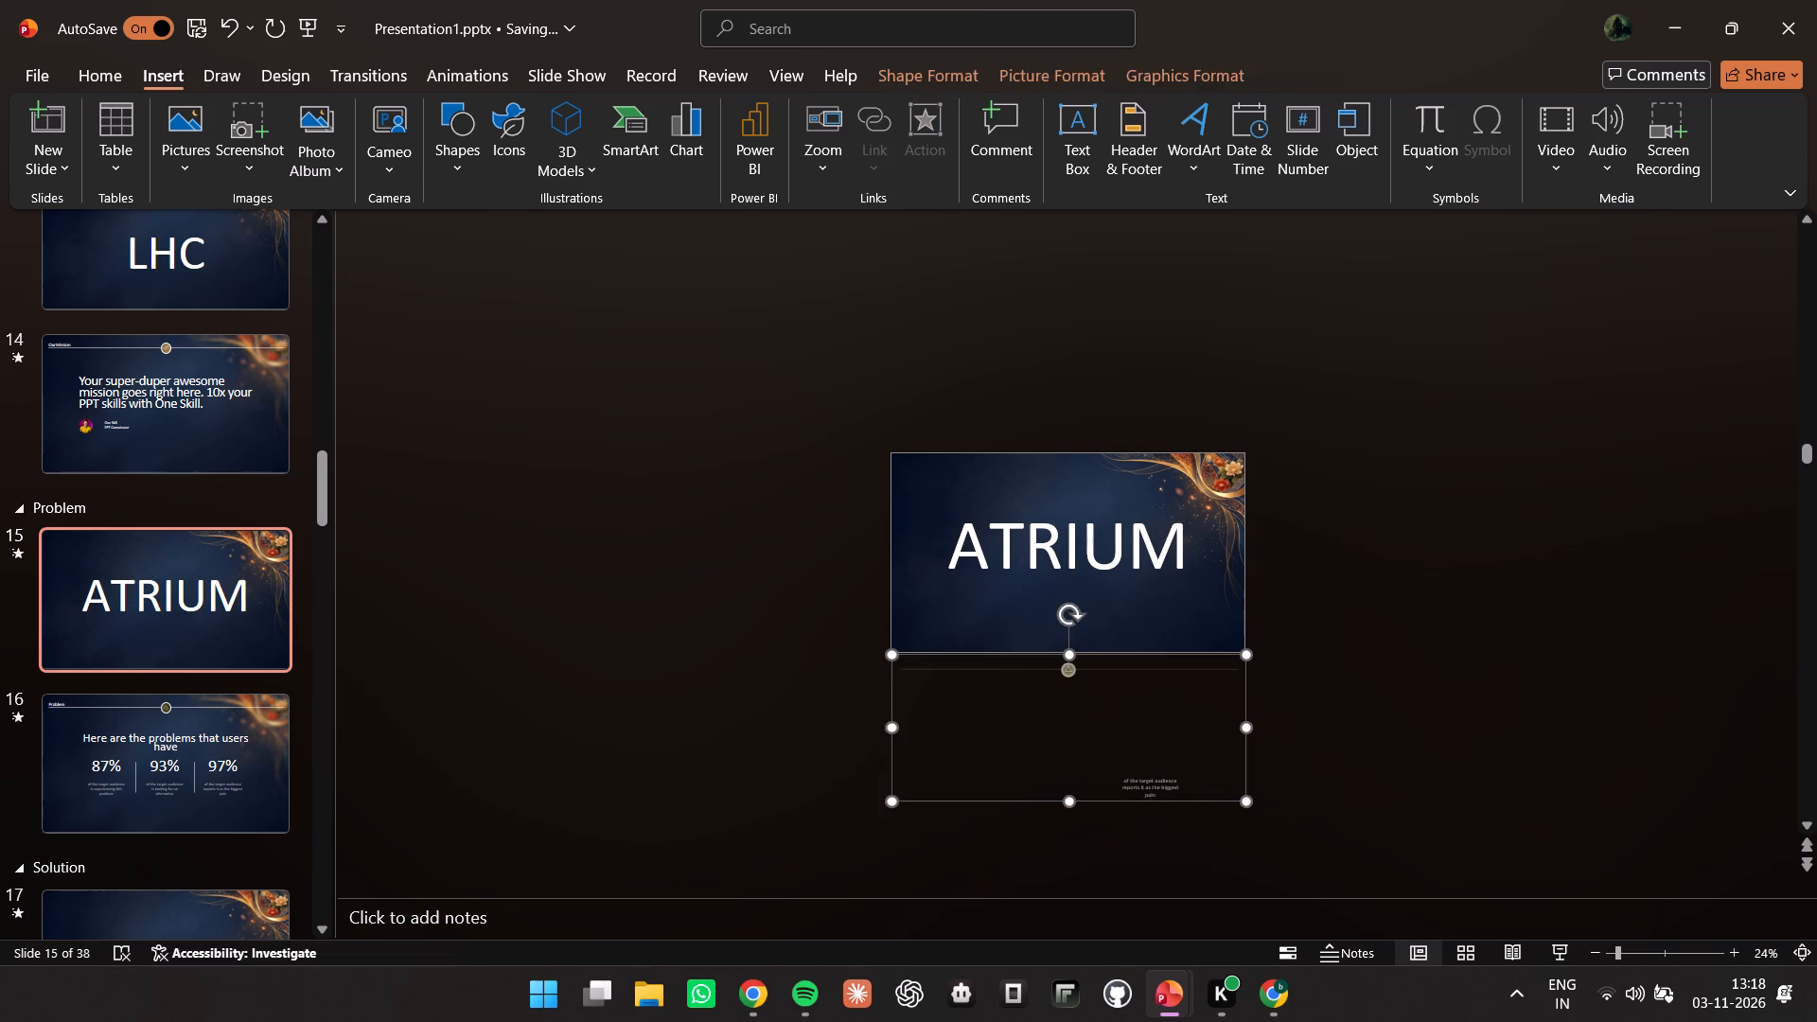
pyautogui.click(1146, 783)
pyautogui.click(1138, 775)
pyautogui.press('Delete')
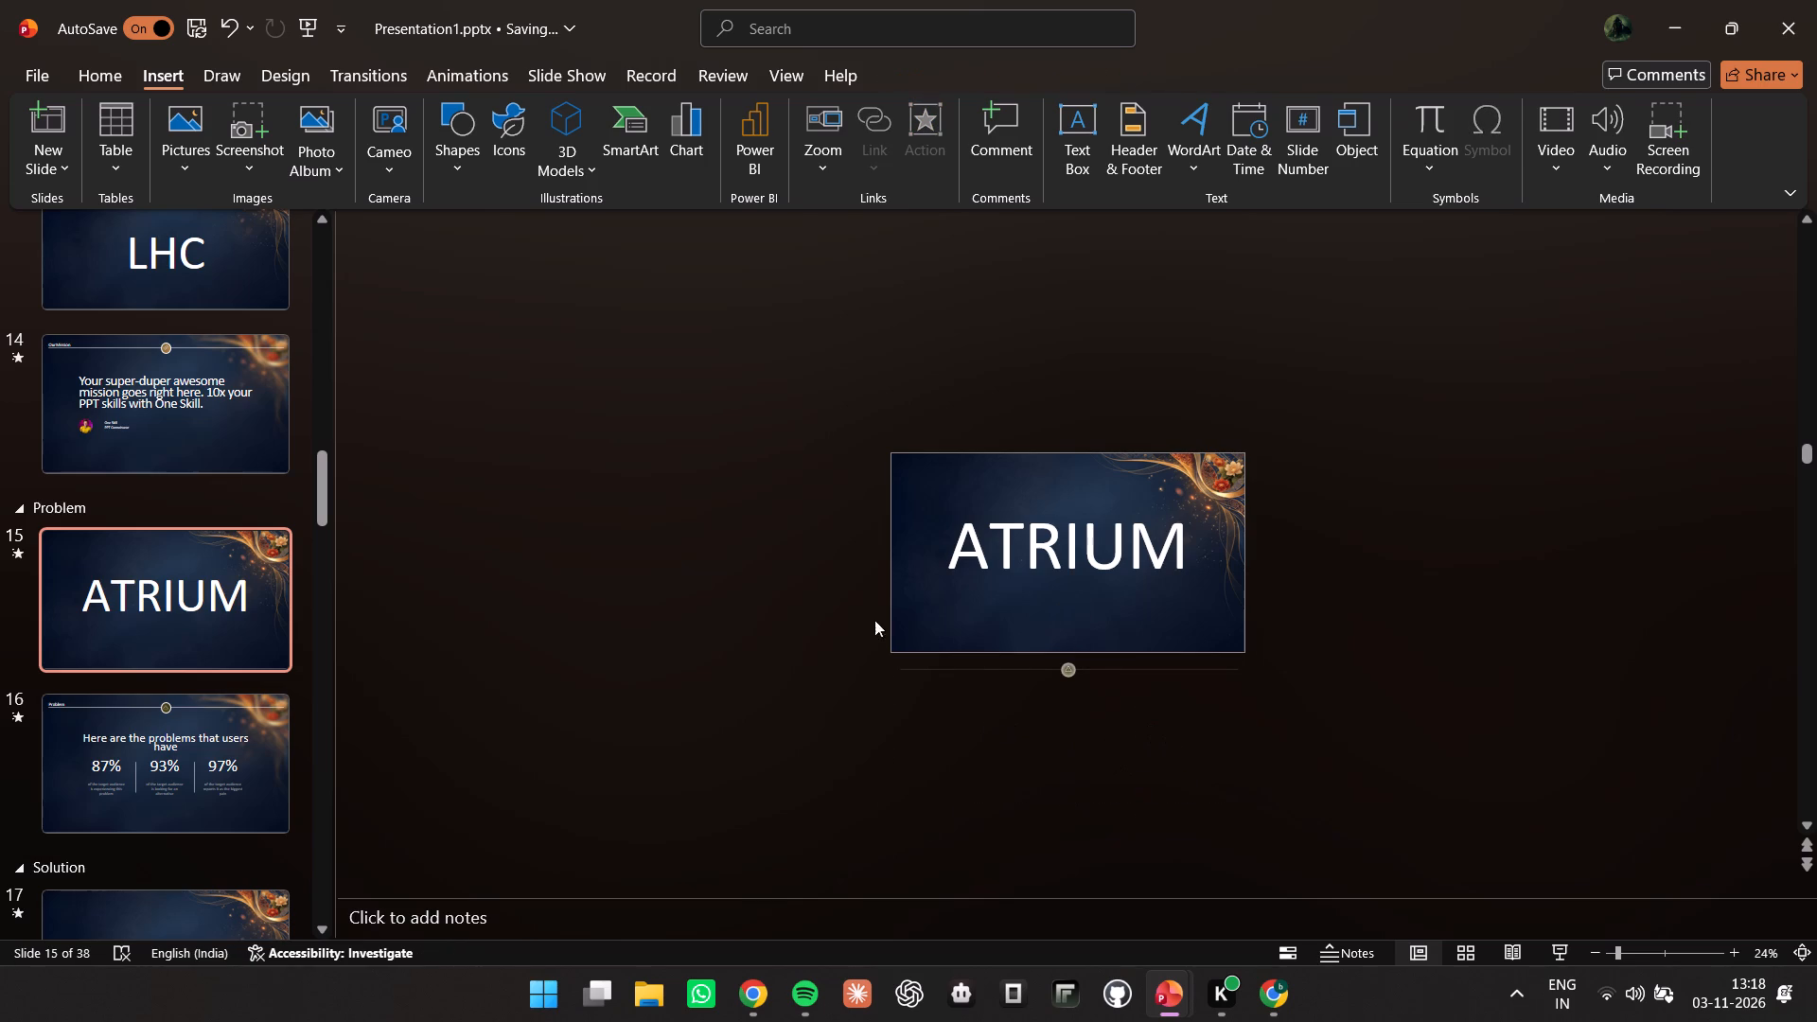
# Insert the building photo DSC_5480.JPG.jpeg from the college folder in Pictures onto the ATRIUM slide.
pyautogui.click(175, 141)
pyautogui.click(220, 257)
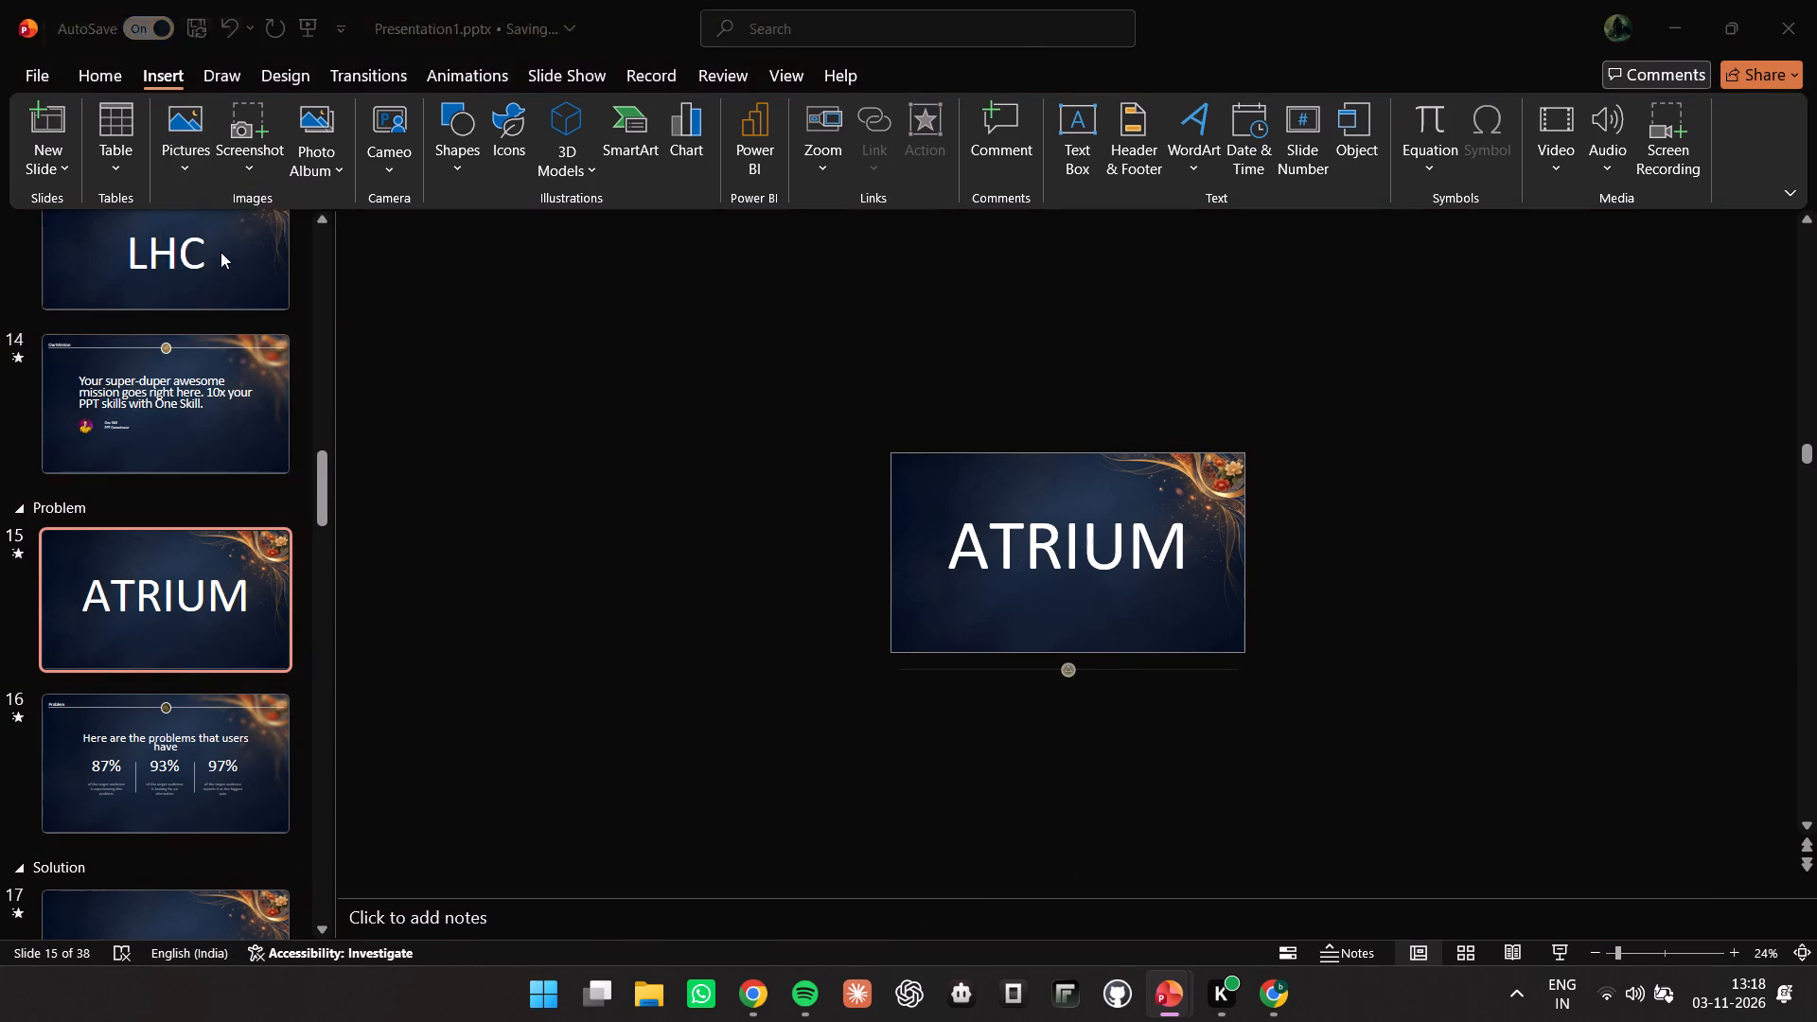
pyautogui.click(489, 61)
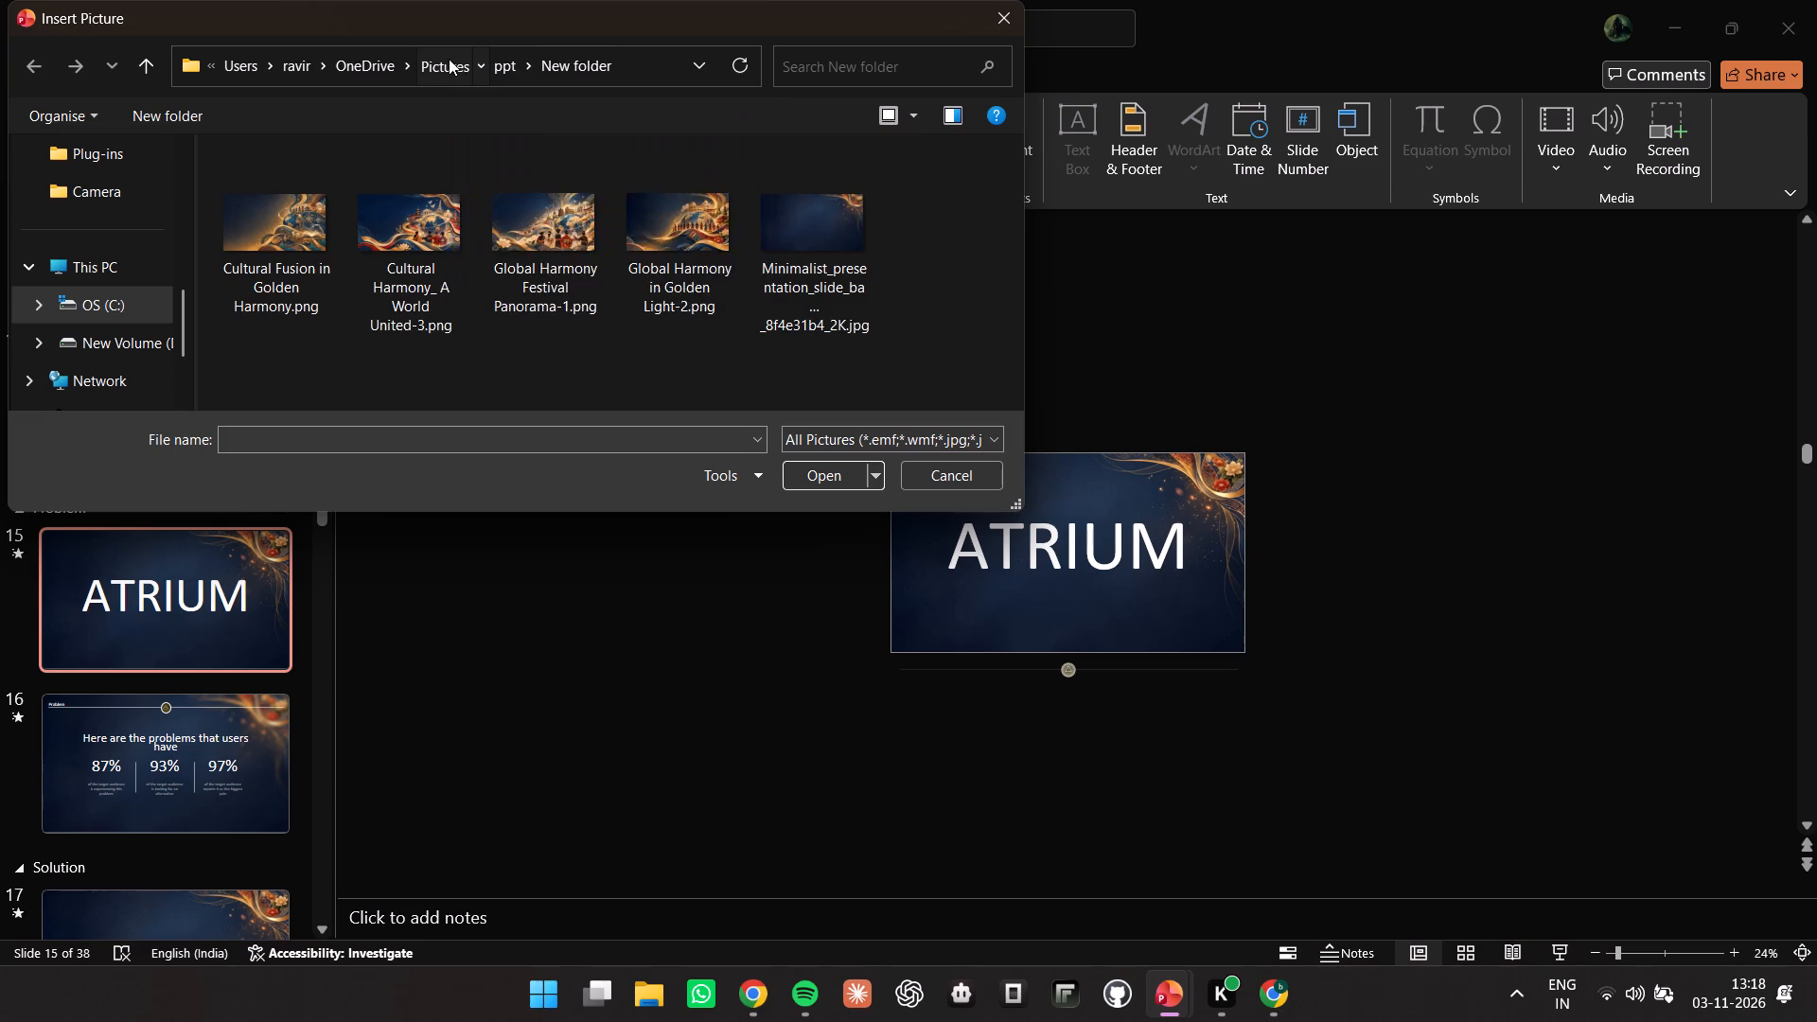
pyautogui.click(449, 59)
pyautogui.doubleClick(319, 229)
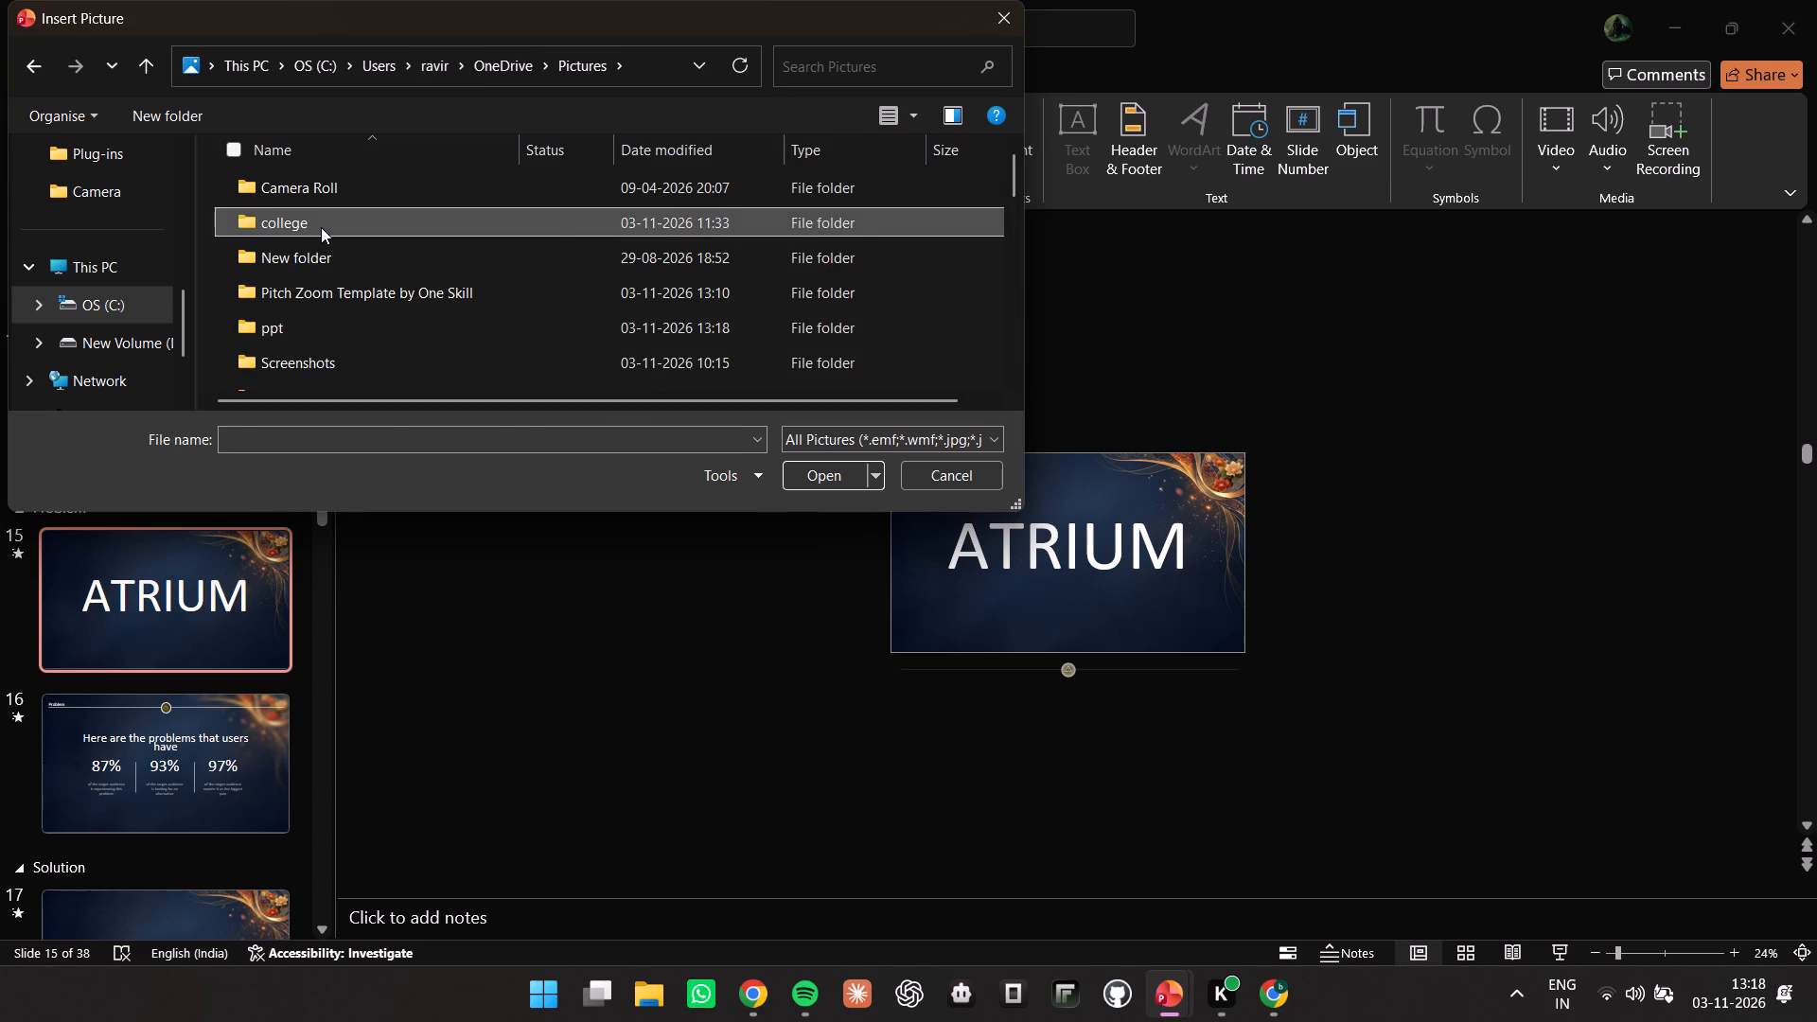
pyautogui.click(529, 205)
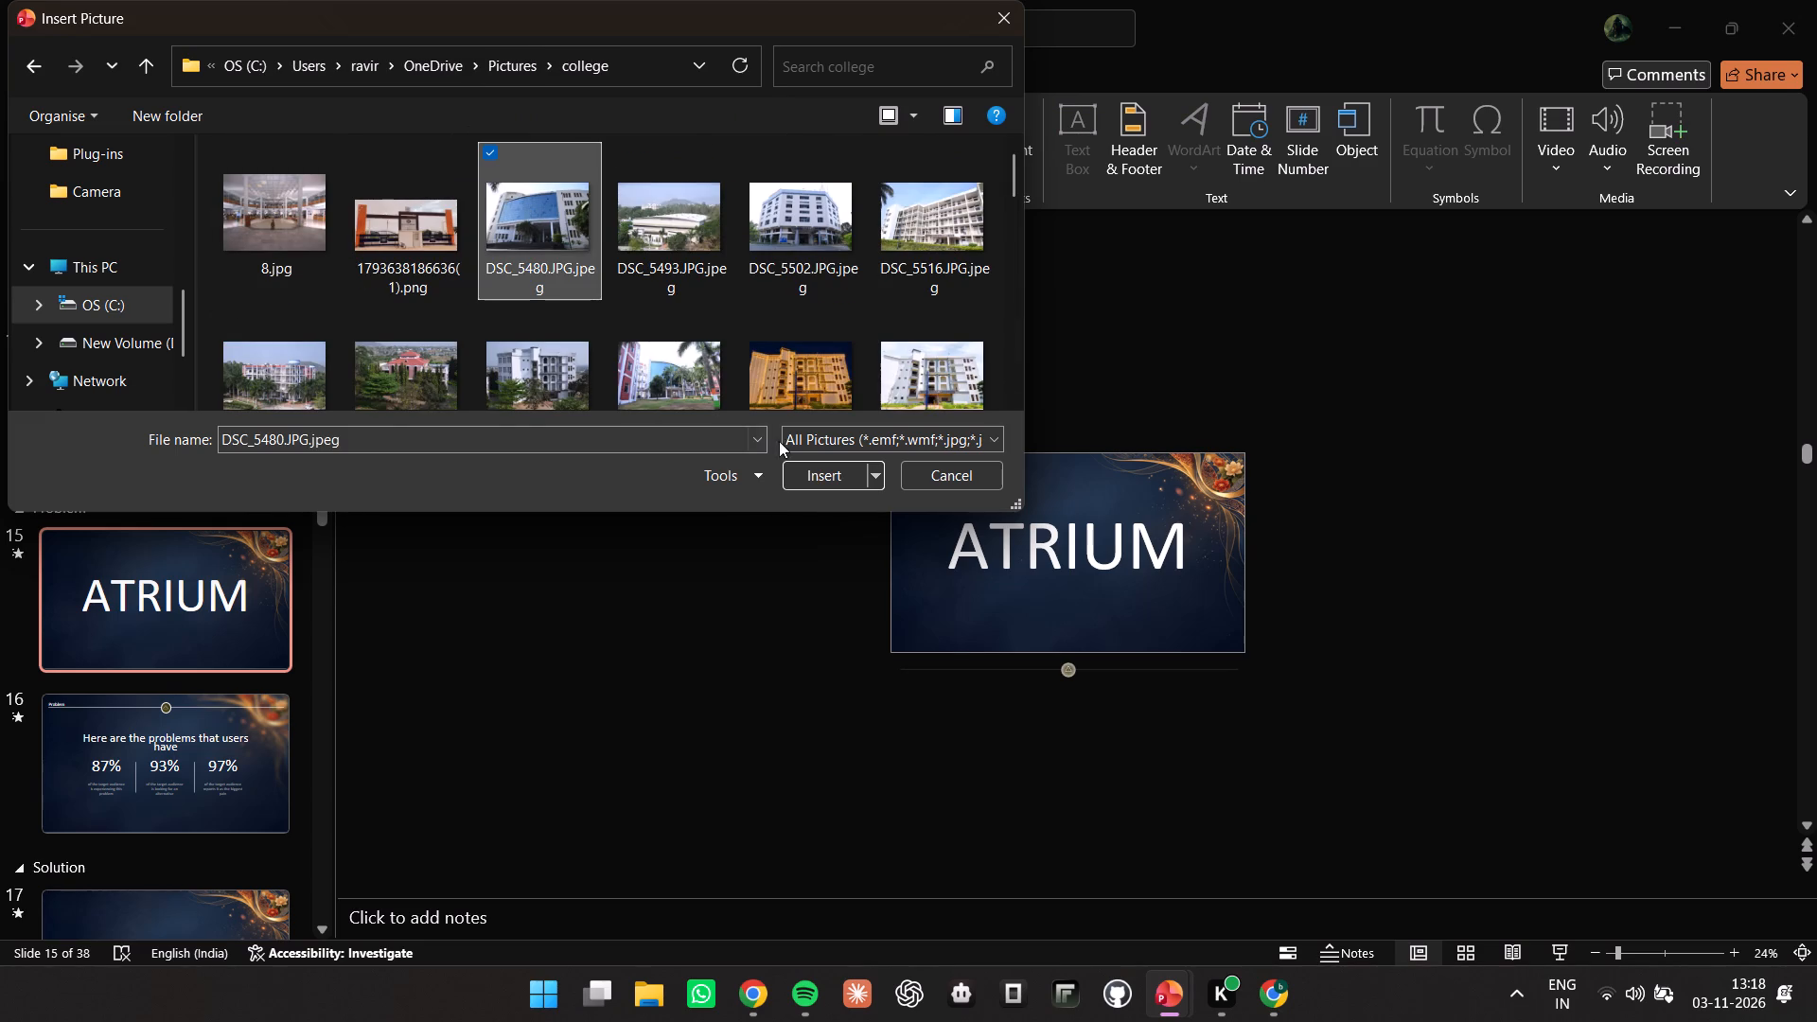
pyautogui.click(799, 466)
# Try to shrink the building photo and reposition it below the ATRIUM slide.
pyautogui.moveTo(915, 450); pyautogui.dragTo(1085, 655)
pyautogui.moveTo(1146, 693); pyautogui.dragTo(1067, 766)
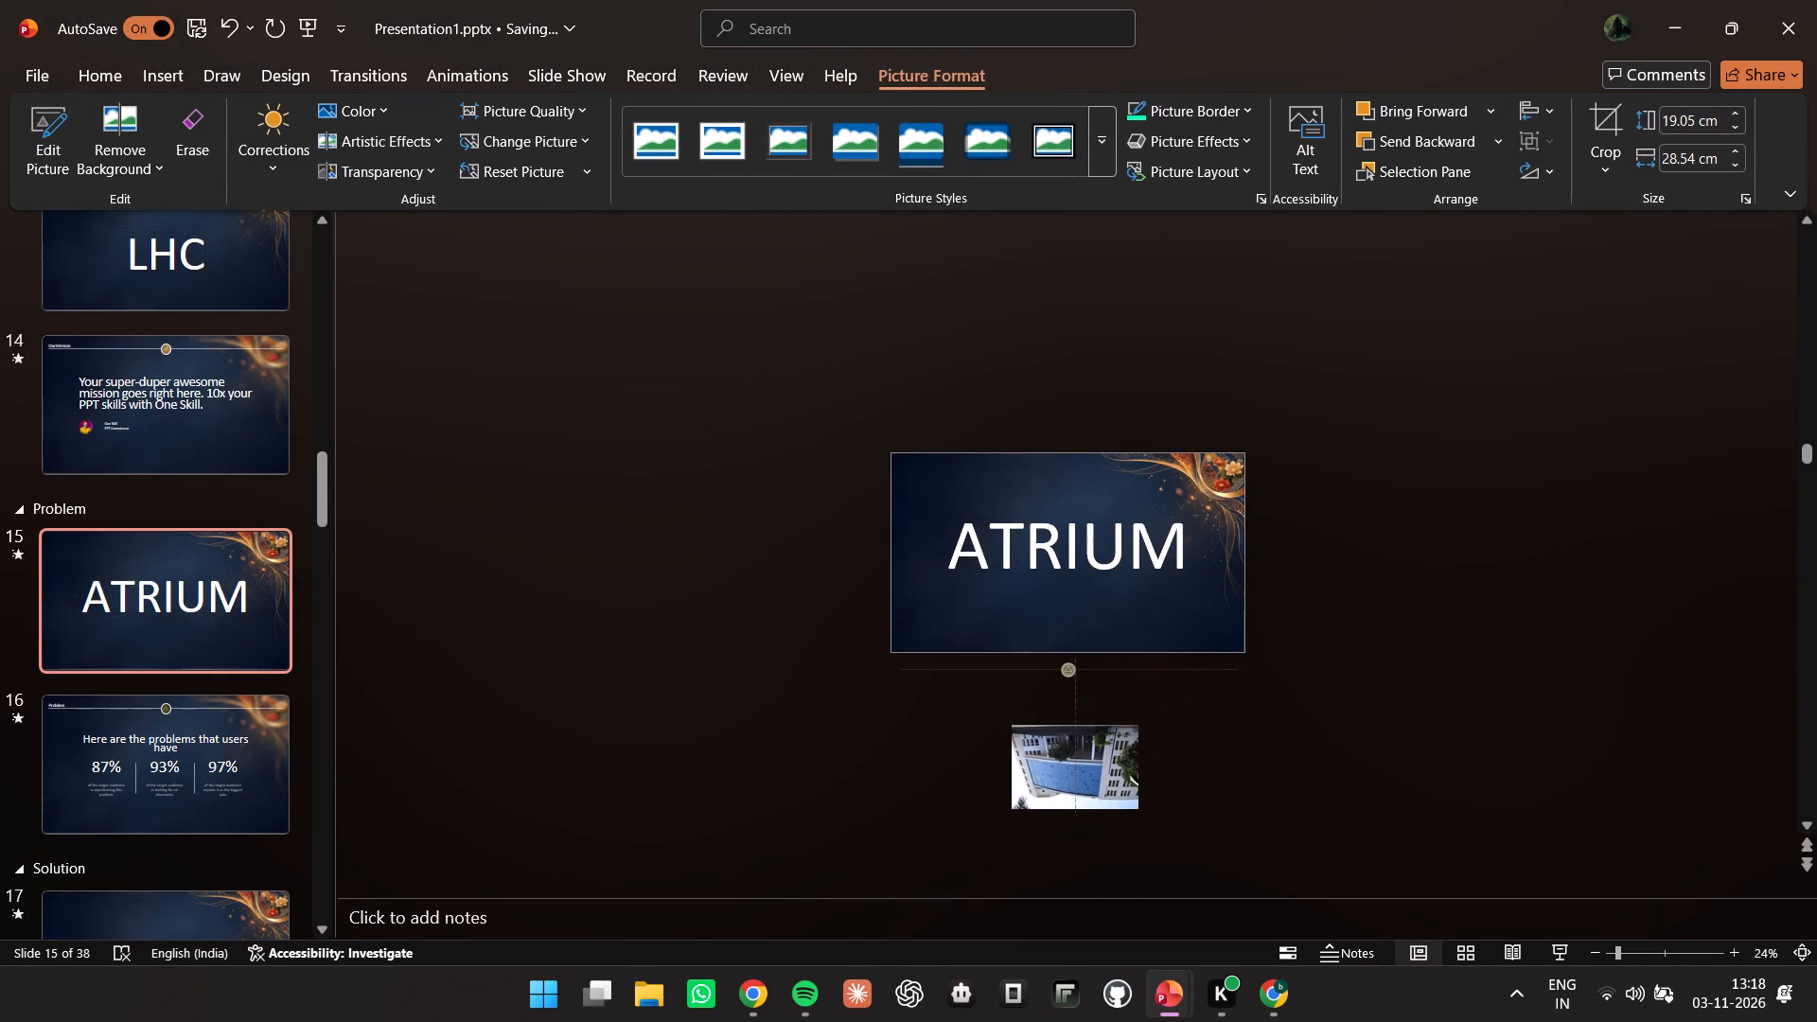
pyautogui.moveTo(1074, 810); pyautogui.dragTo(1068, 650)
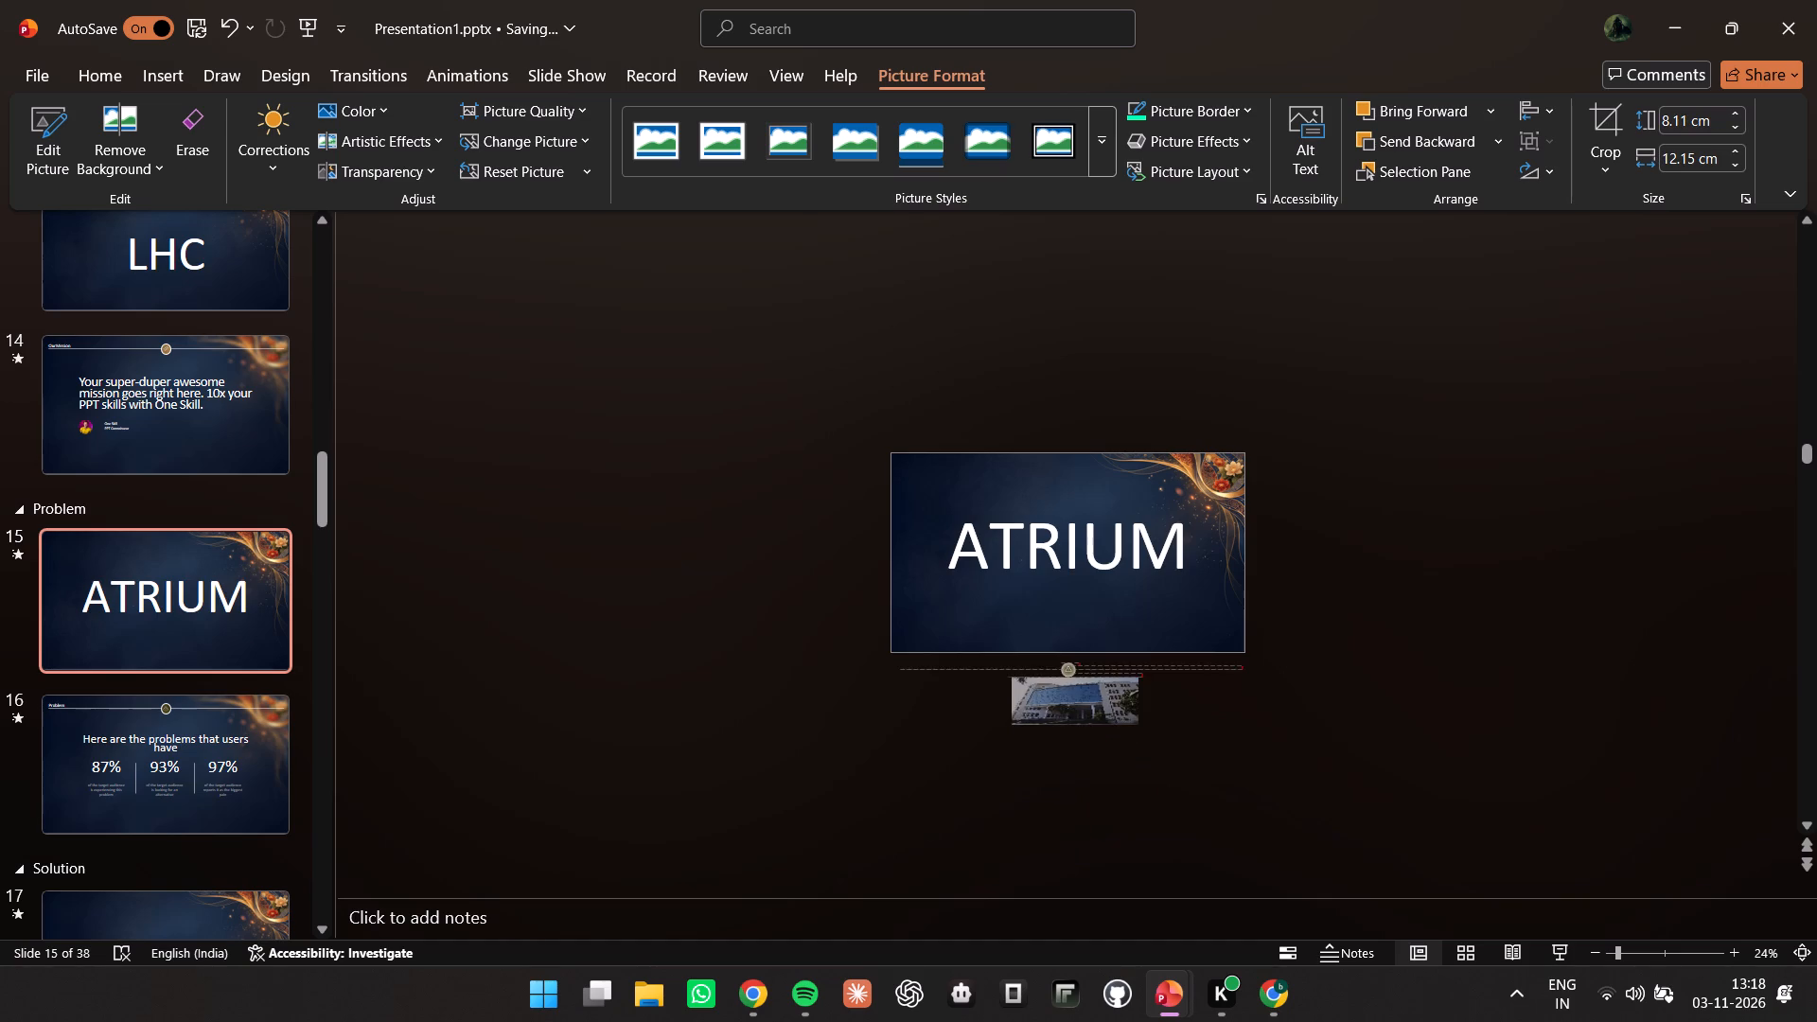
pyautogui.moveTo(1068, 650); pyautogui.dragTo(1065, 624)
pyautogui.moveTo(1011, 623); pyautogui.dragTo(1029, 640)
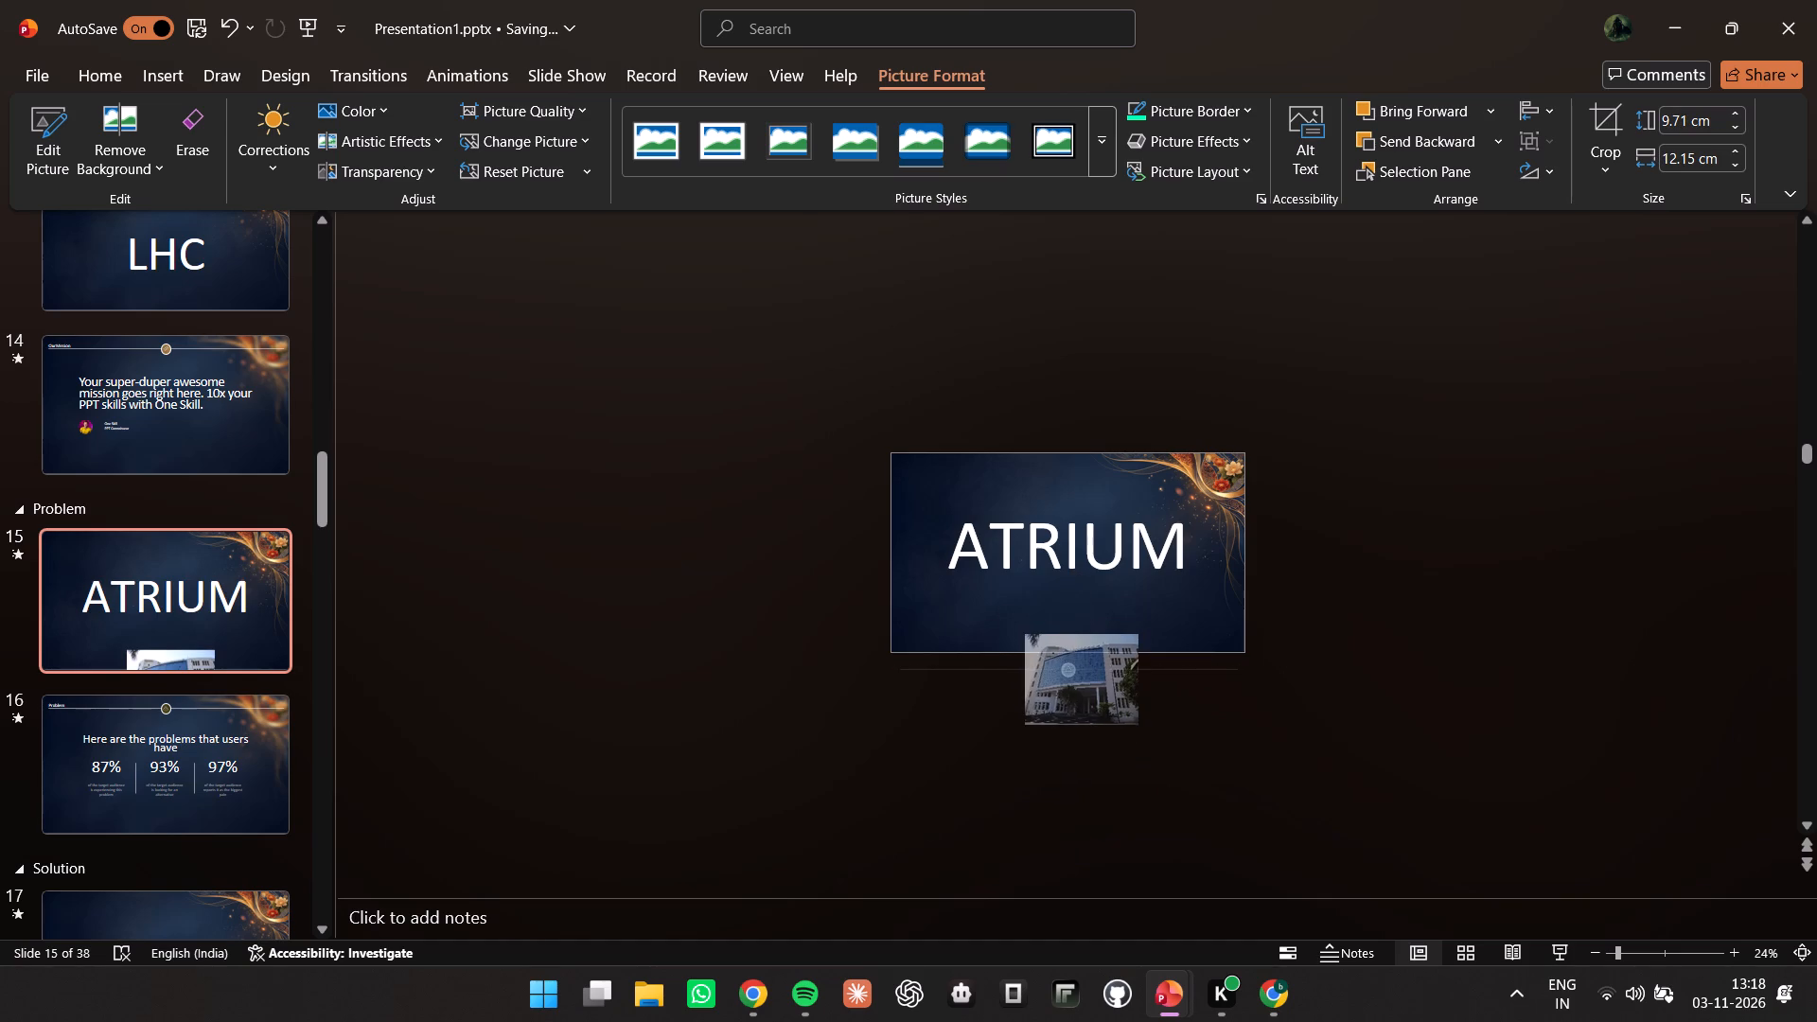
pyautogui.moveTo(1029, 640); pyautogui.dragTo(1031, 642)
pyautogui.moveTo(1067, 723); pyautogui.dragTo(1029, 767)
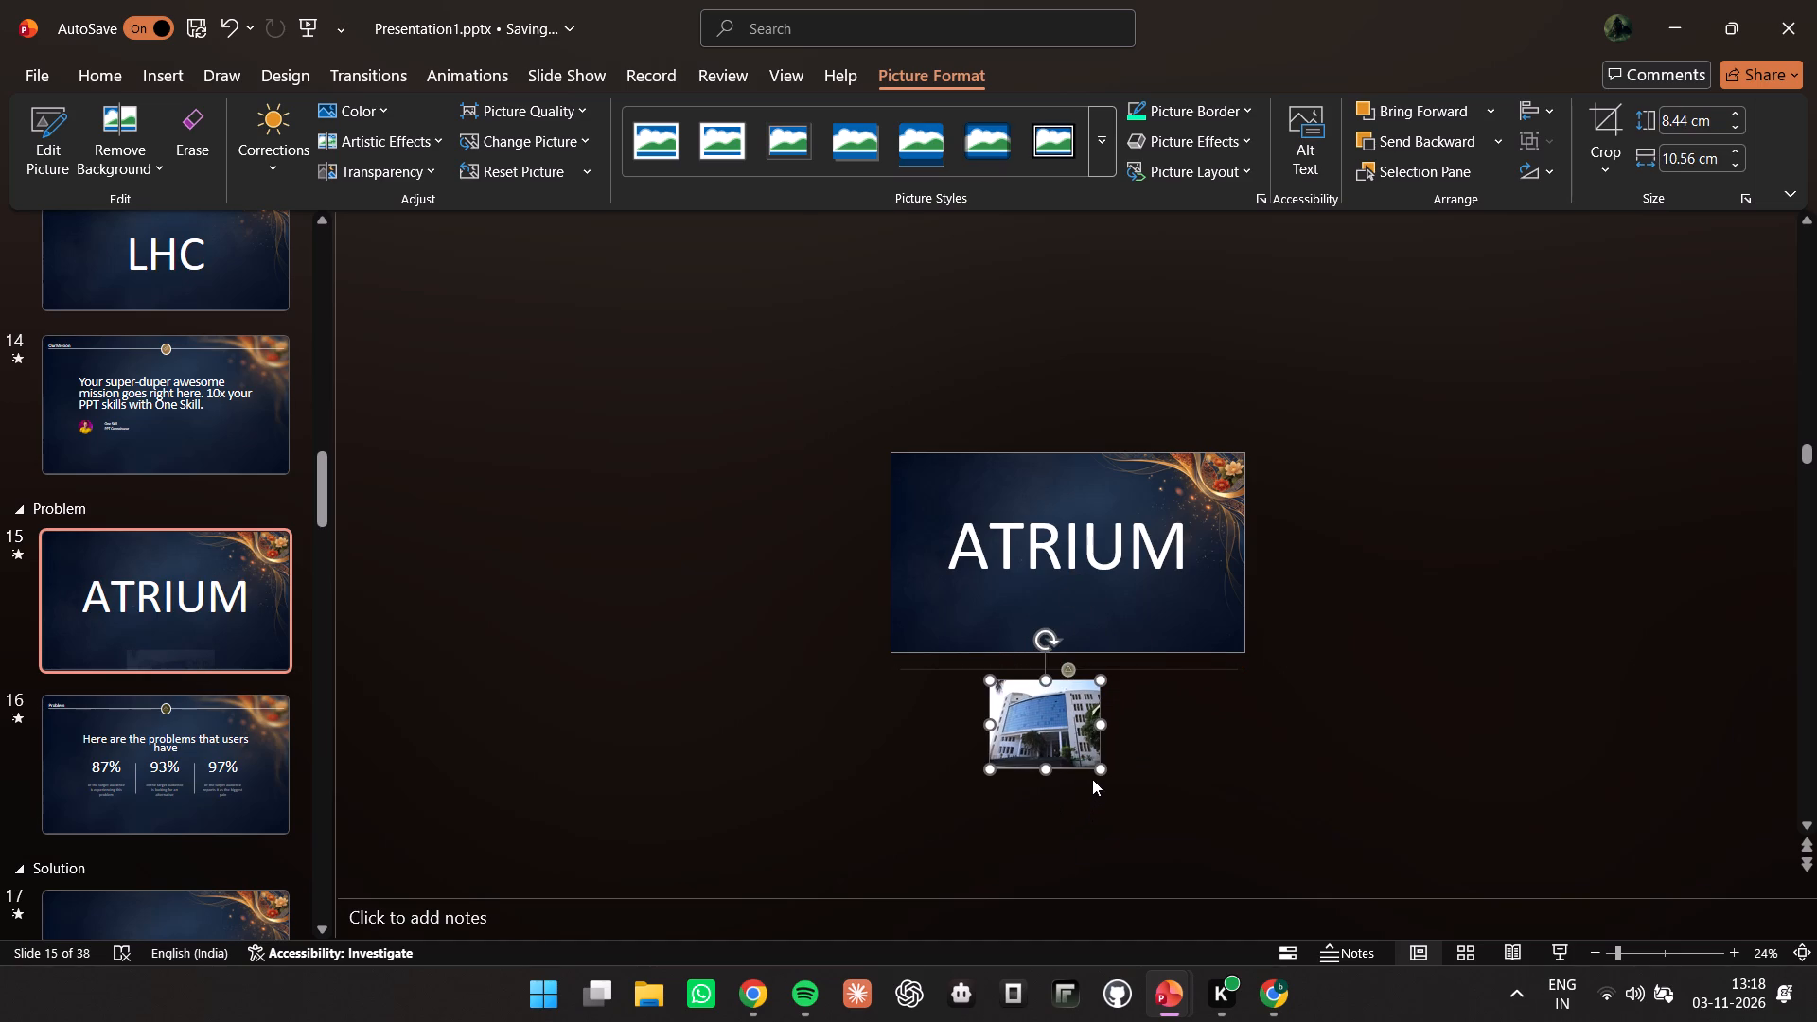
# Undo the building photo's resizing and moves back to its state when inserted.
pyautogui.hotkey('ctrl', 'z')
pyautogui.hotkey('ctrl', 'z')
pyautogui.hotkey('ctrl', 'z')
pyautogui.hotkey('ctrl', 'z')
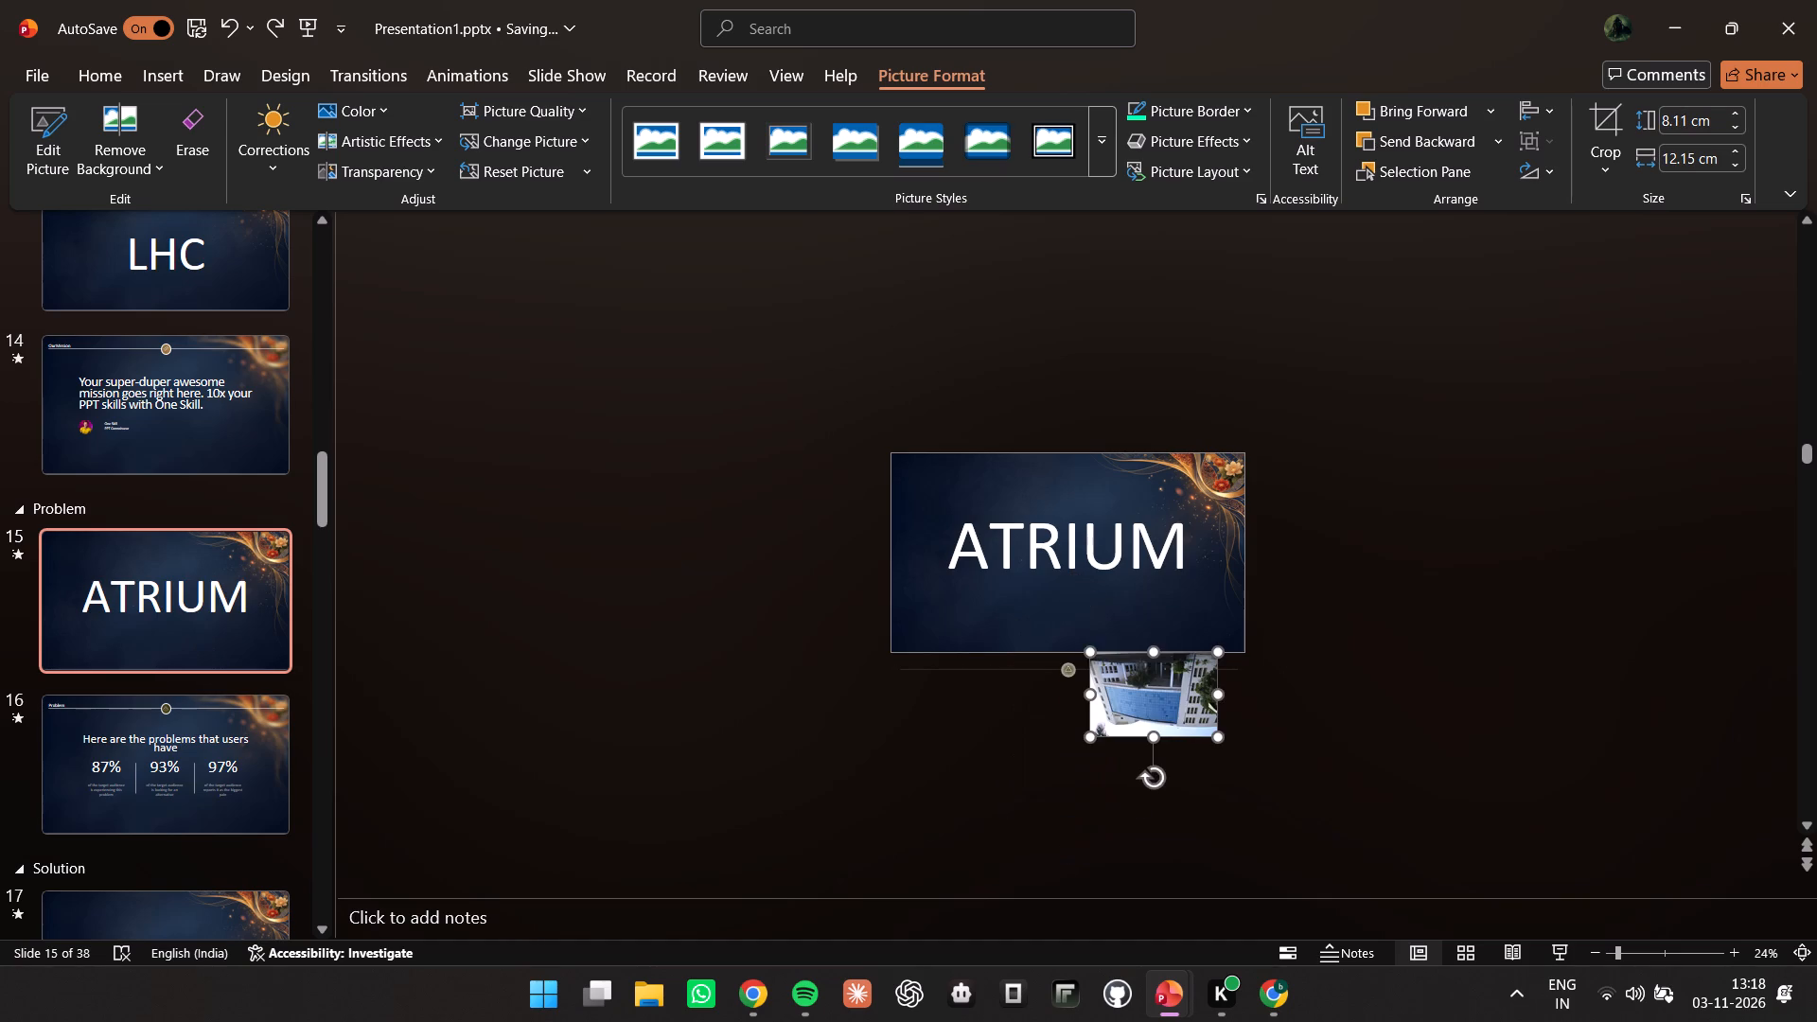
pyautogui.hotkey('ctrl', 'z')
# Shrink the building photo to about 8.58 × 12.86 cm and place it below the ATRIUM slide, left of centre.
pyautogui.moveTo(919, 451); pyautogui.dragTo(928, 460)
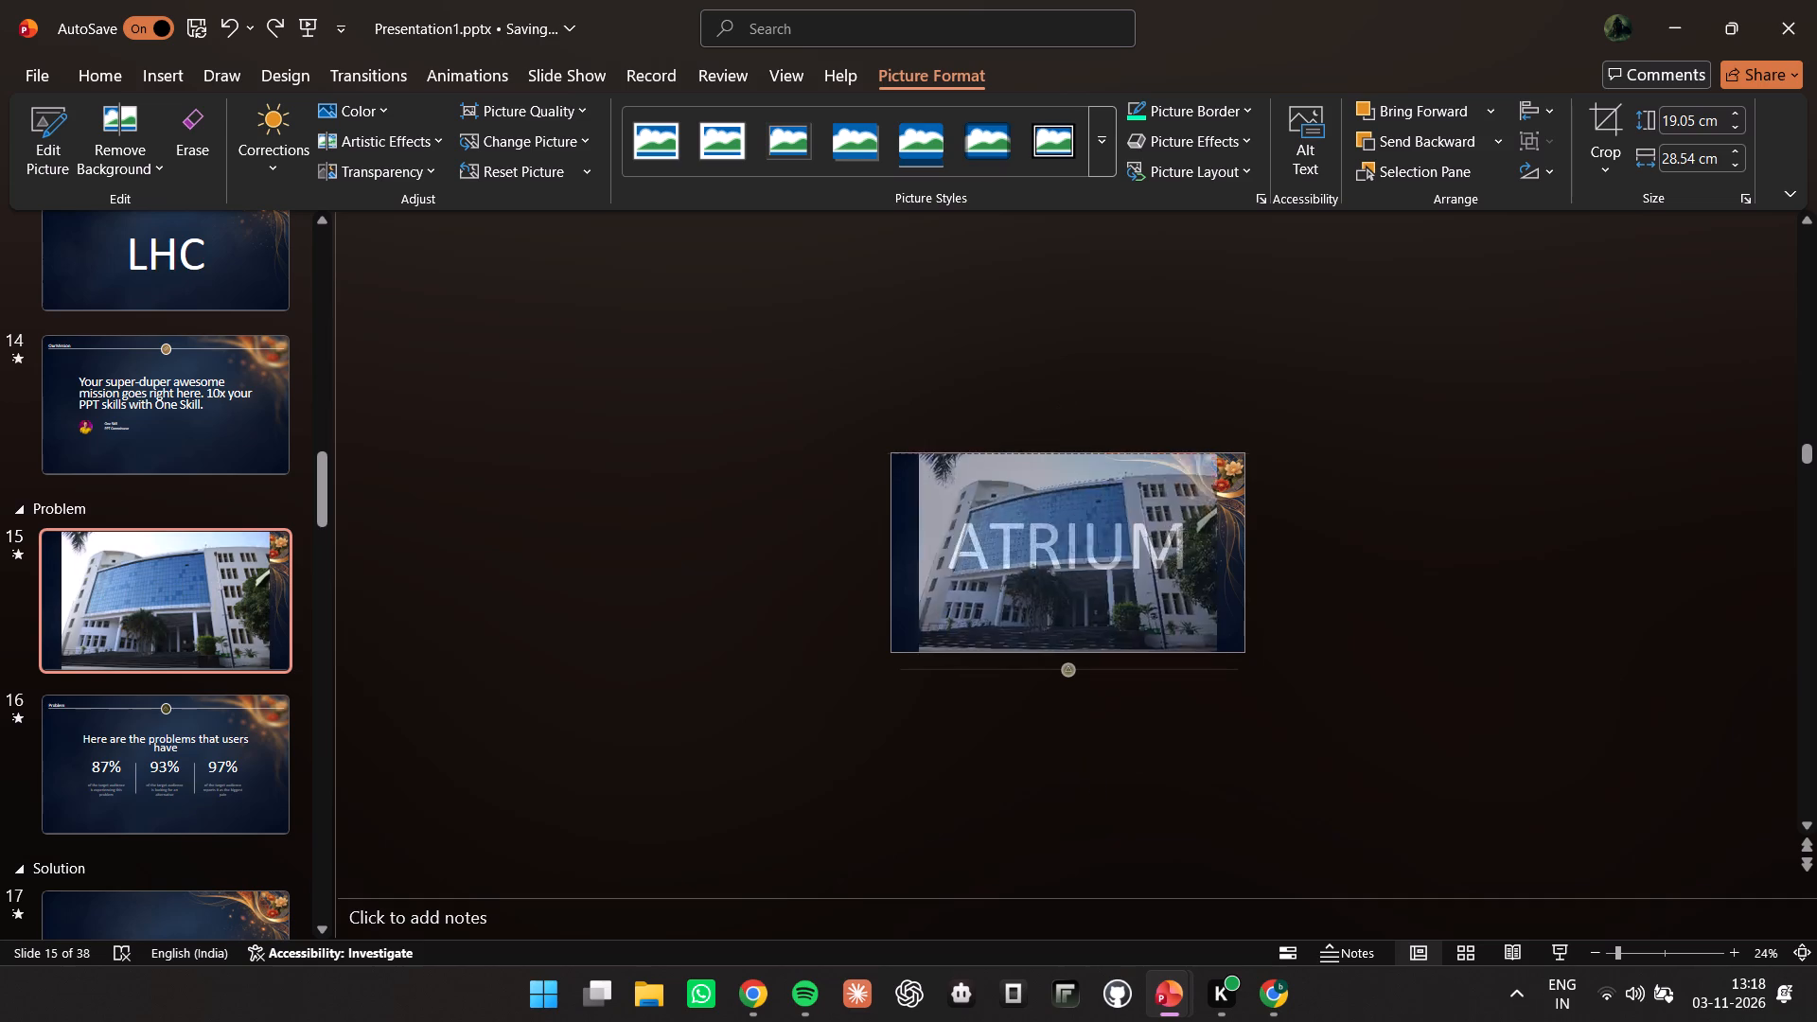
pyautogui.moveTo(928, 460); pyautogui.dragTo(1086, 568)
pyautogui.moveTo(1115, 597); pyautogui.dragTo(960, 749)
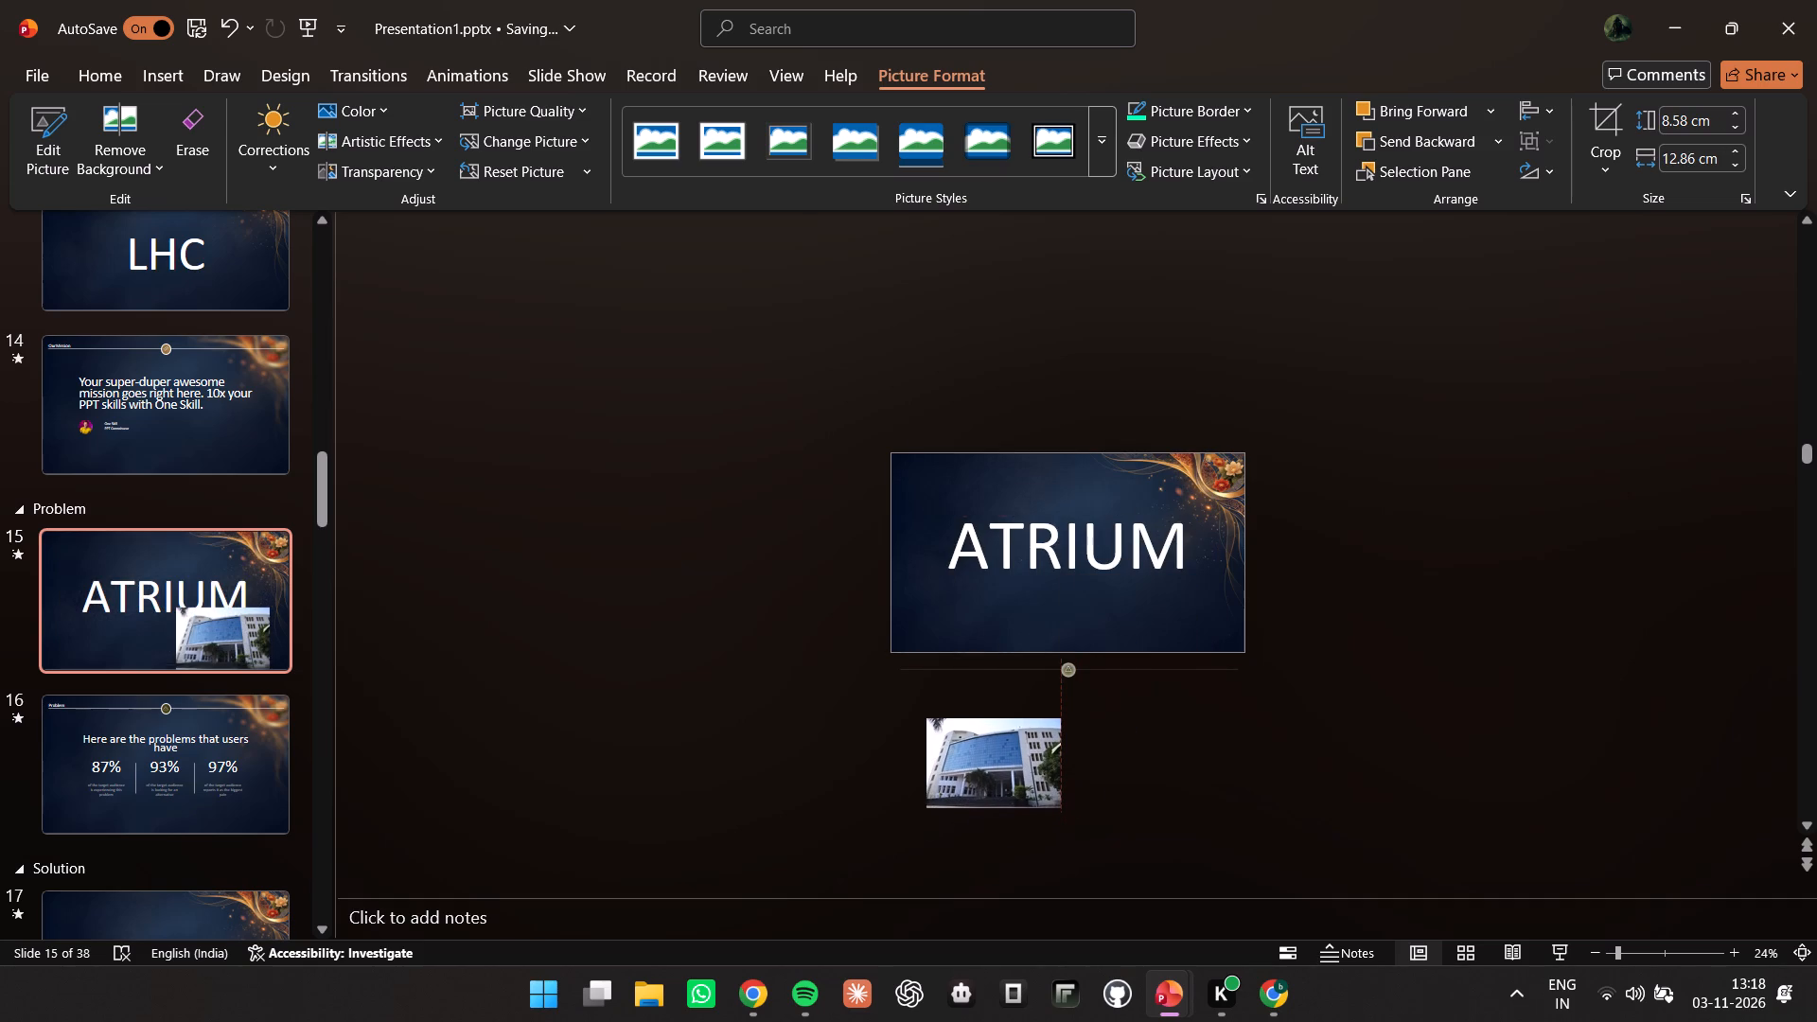
pyautogui.moveTo(960, 749); pyautogui.dragTo(964, 749)
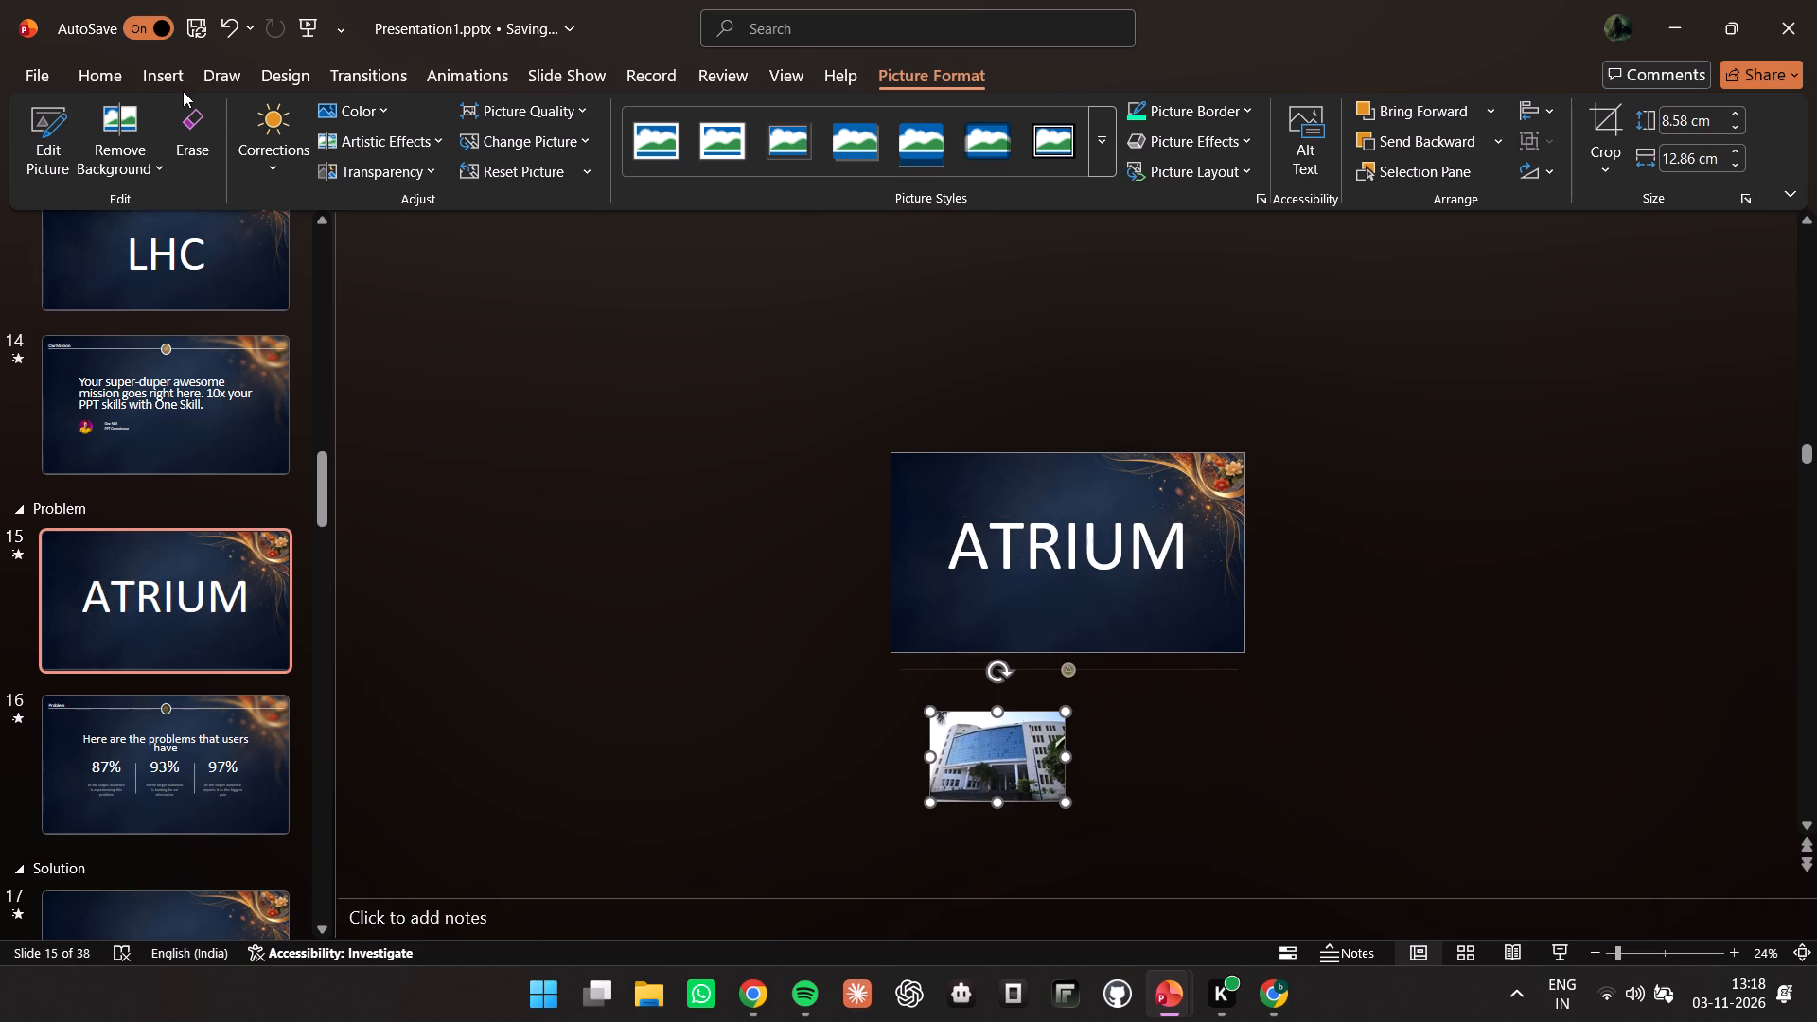
# Check the Gemini chat in Chrome for building images, and download the purple-pink lit Atrium image from the ChatGPT chat.
pyautogui.click(173, 87)
pyautogui.click(771, 993)
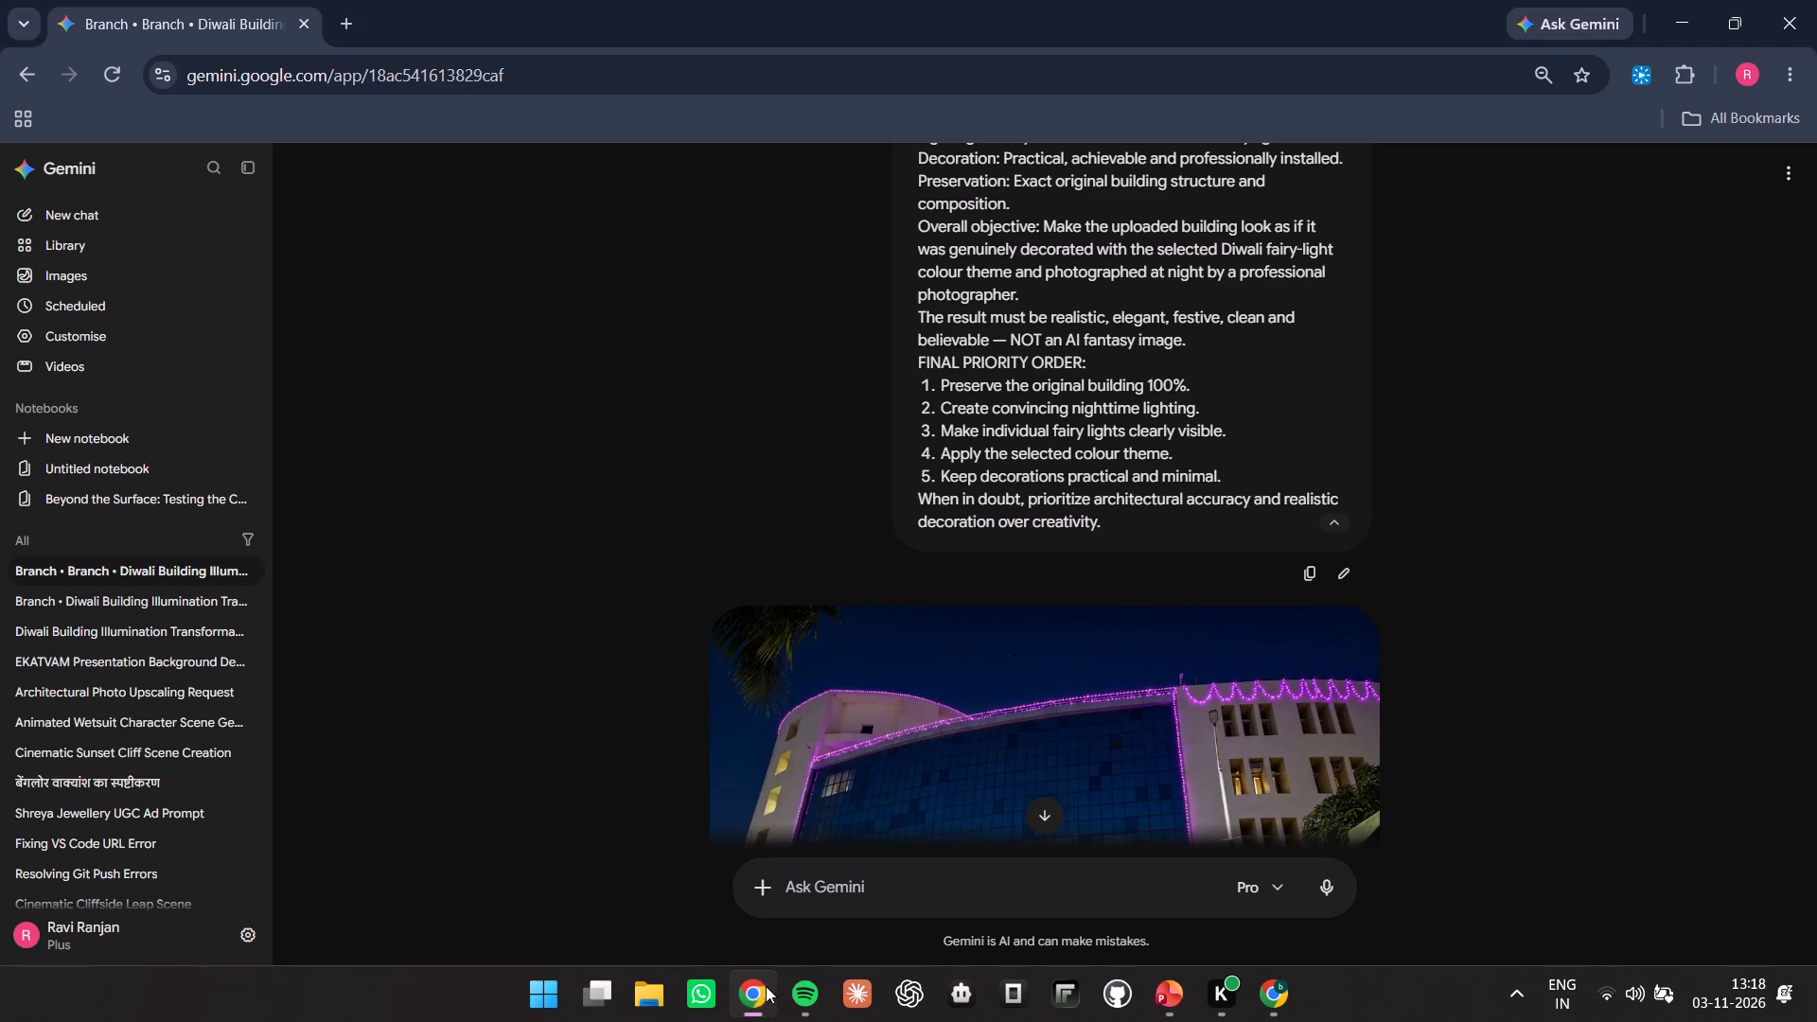
pyautogui.scroll(-16, 1087, 732)
pyautogui.scroll(-9, 1085, 740)
pyautogui.scroll(-14, 1079, 740)
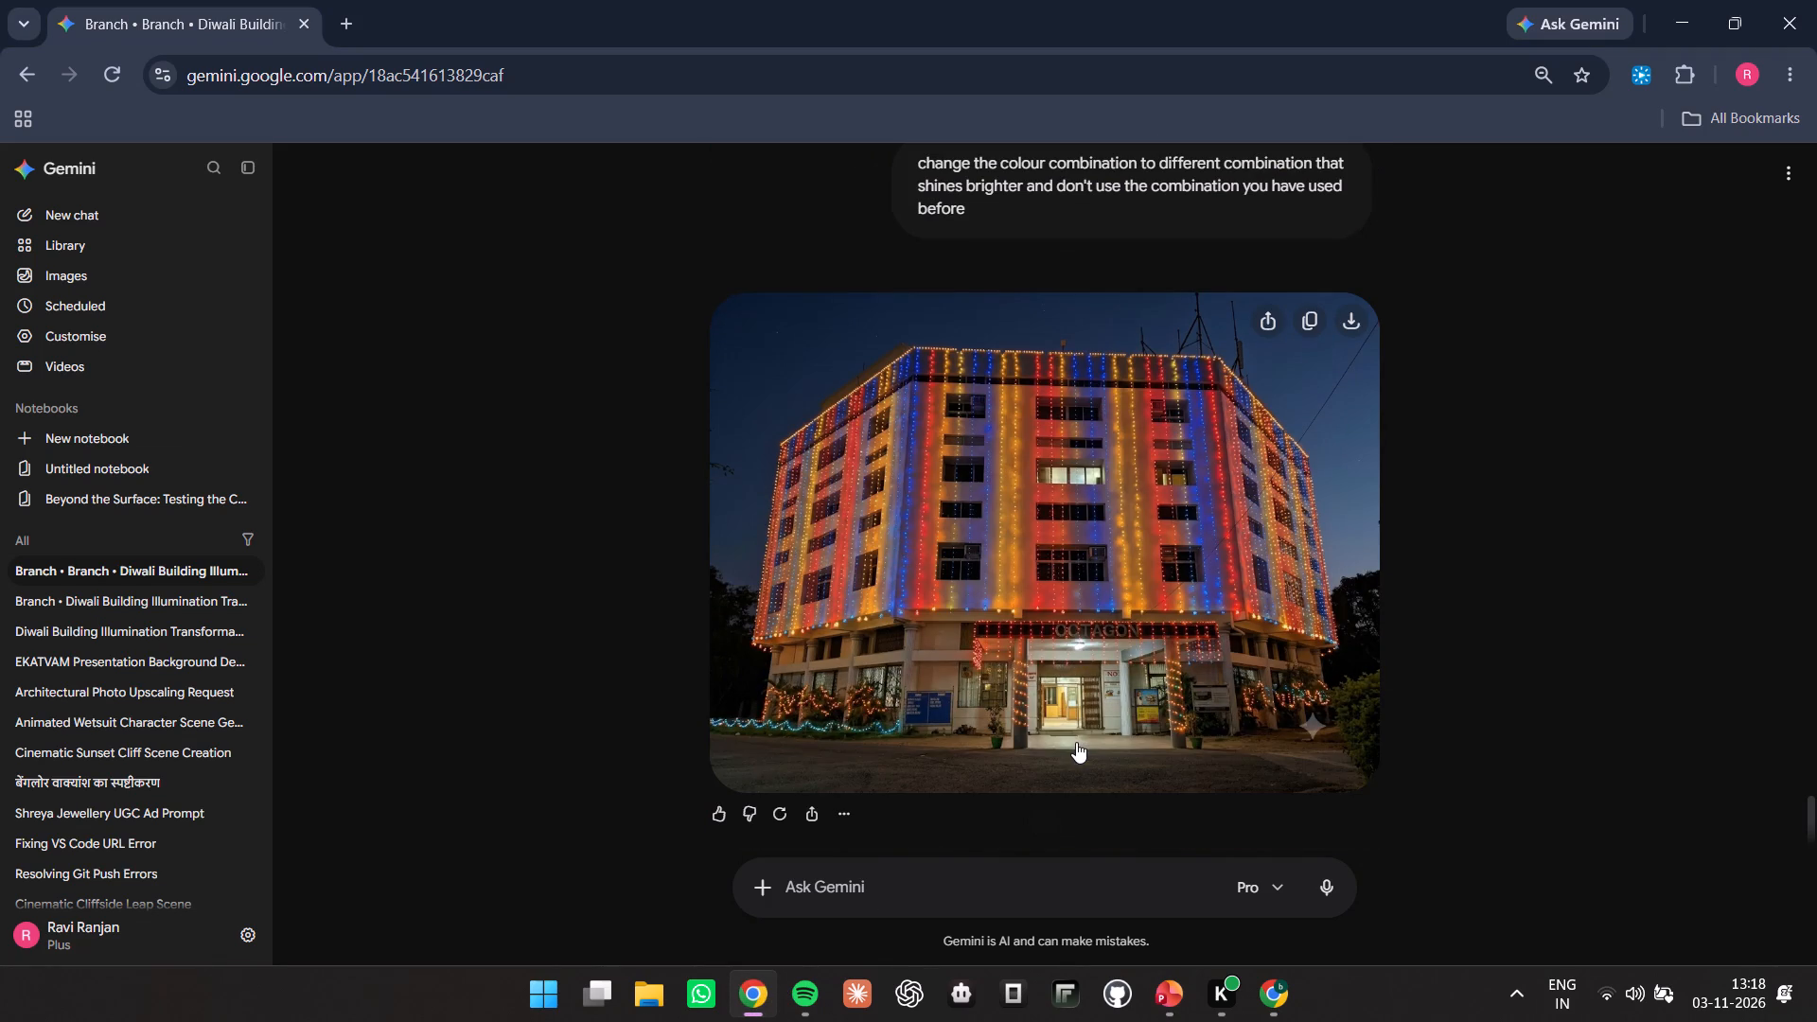
pyautogui.scroll(-3, 1076, 742)
pyautogui.click(1272, 994)
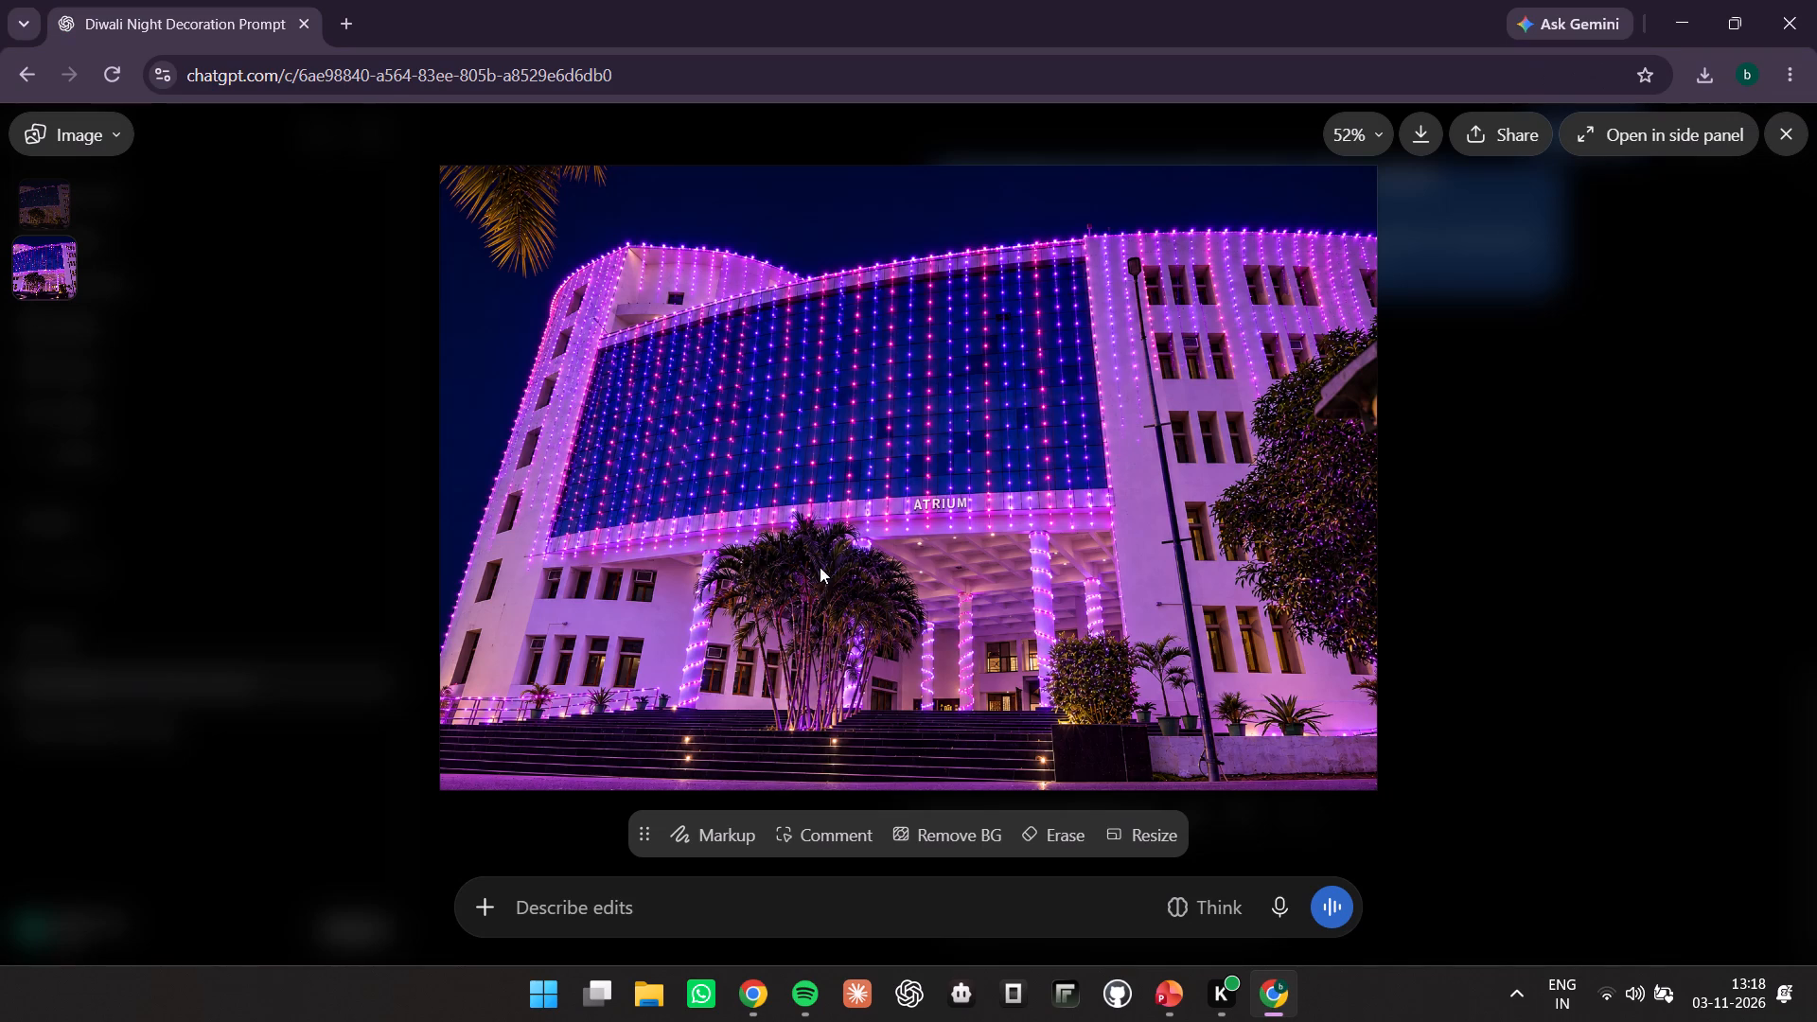
pyautogui.scroll(3, 1326, 291)
pyautogui.click(1432, 125)
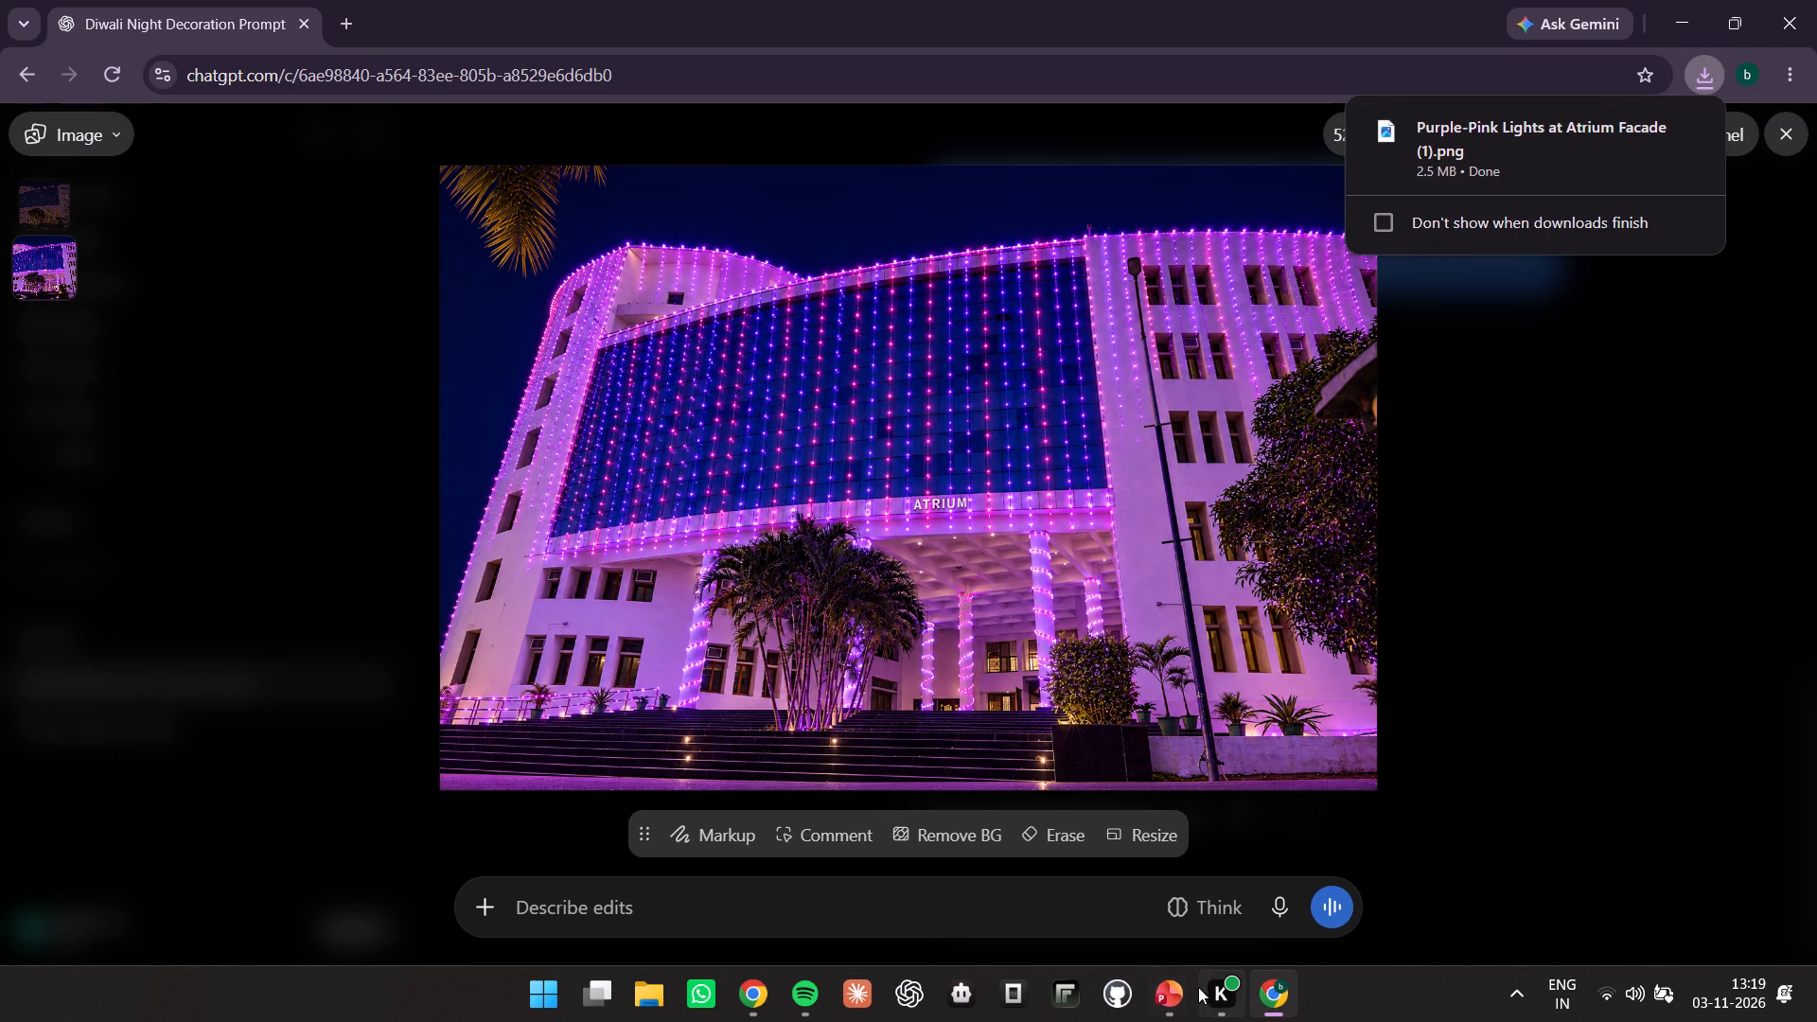
# Close the Pitch Zoom Template by One Skill.pptx presentation window.
pyautogui.click(1173, 988)
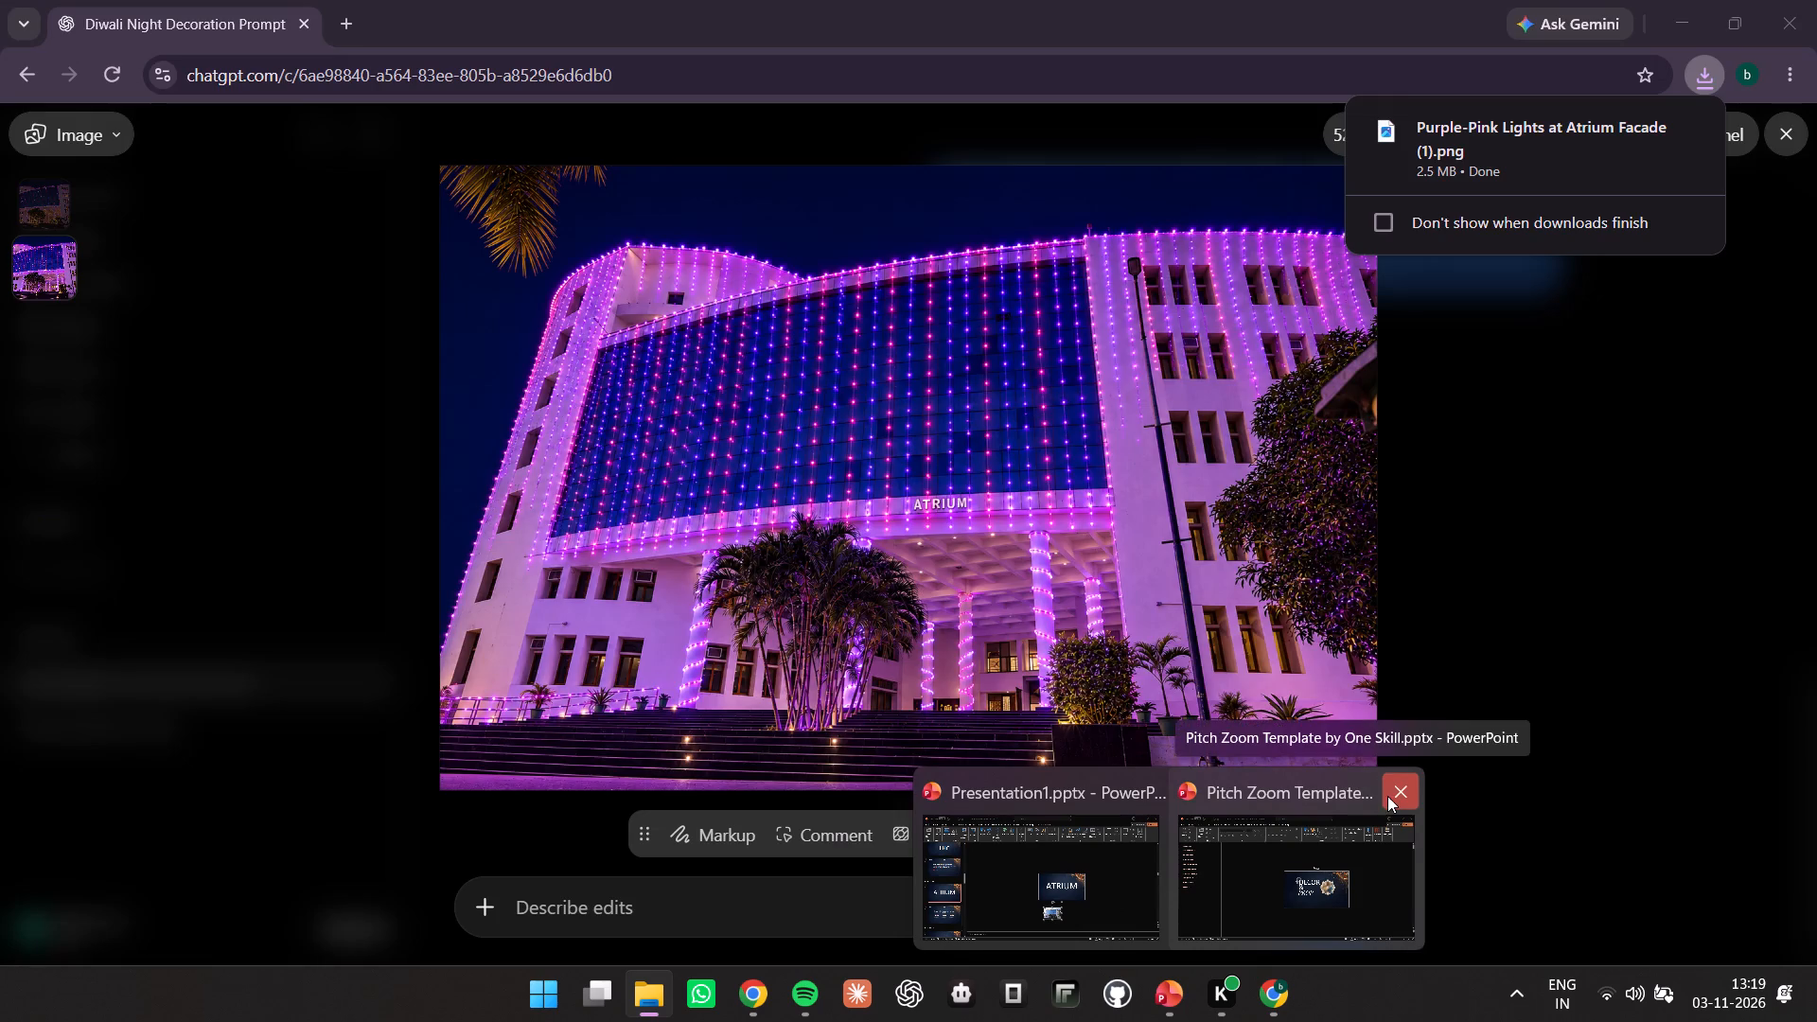
pyautogui.click(1391, 796)
pyautogui.click(1210, 843)
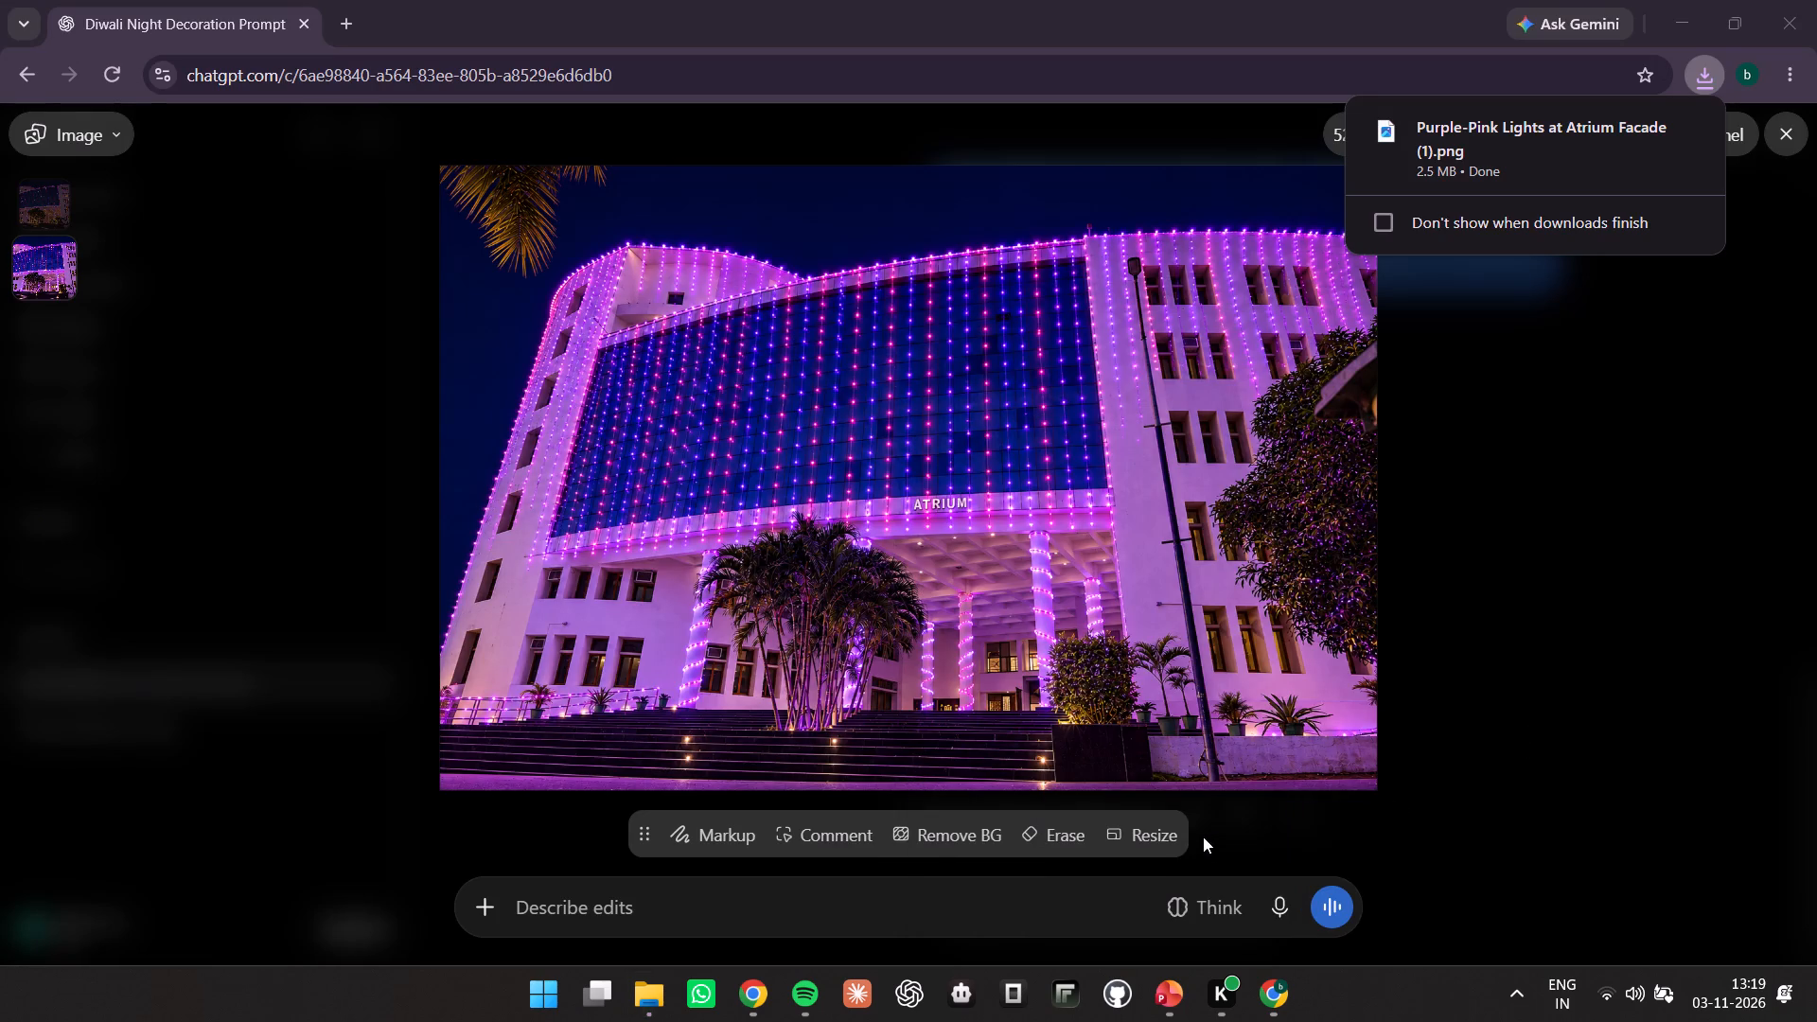
# Switch to Presentation1.pptx and insert Purple-Pink Lights at Atrium Facade (1).png from Downloads onto the ATRIUM slide.
pyautogui.click(1157, 972)
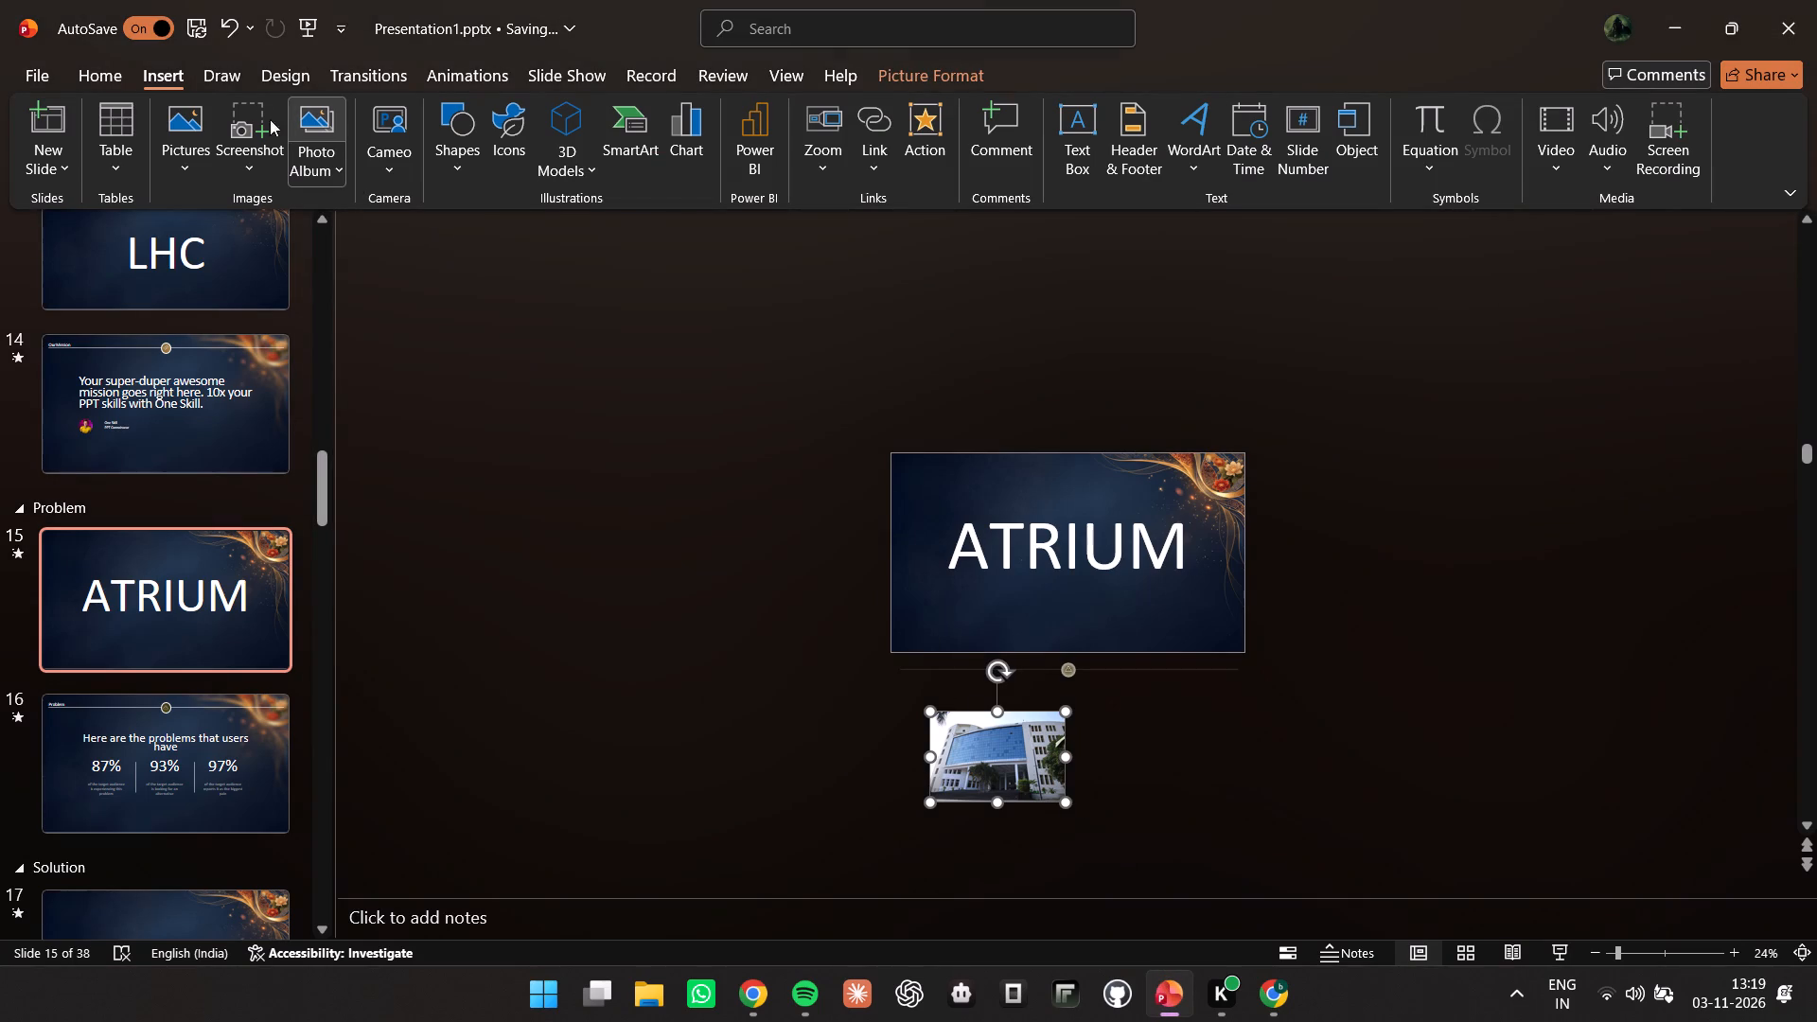
pyautogui.click(178, 150)
pyautogui.click(221, 237)
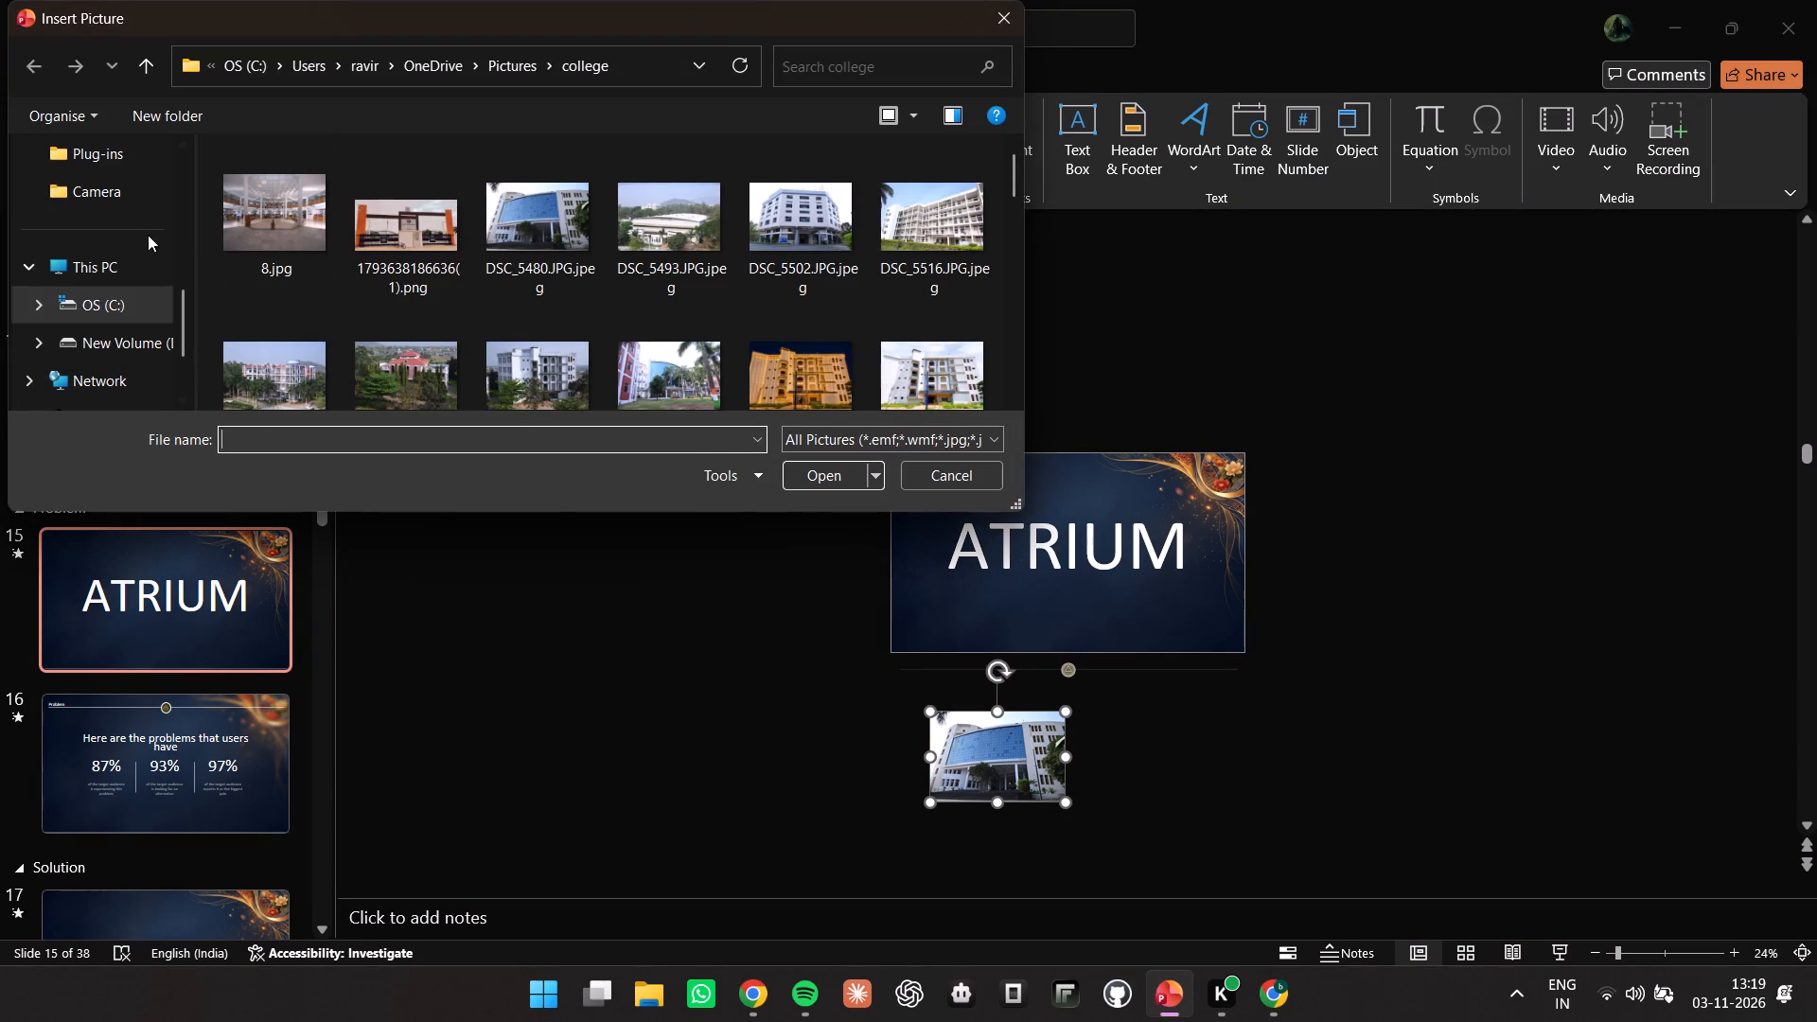
pyautogui.scroll(5, 104, 317)
pyautogui.click(112, 331)
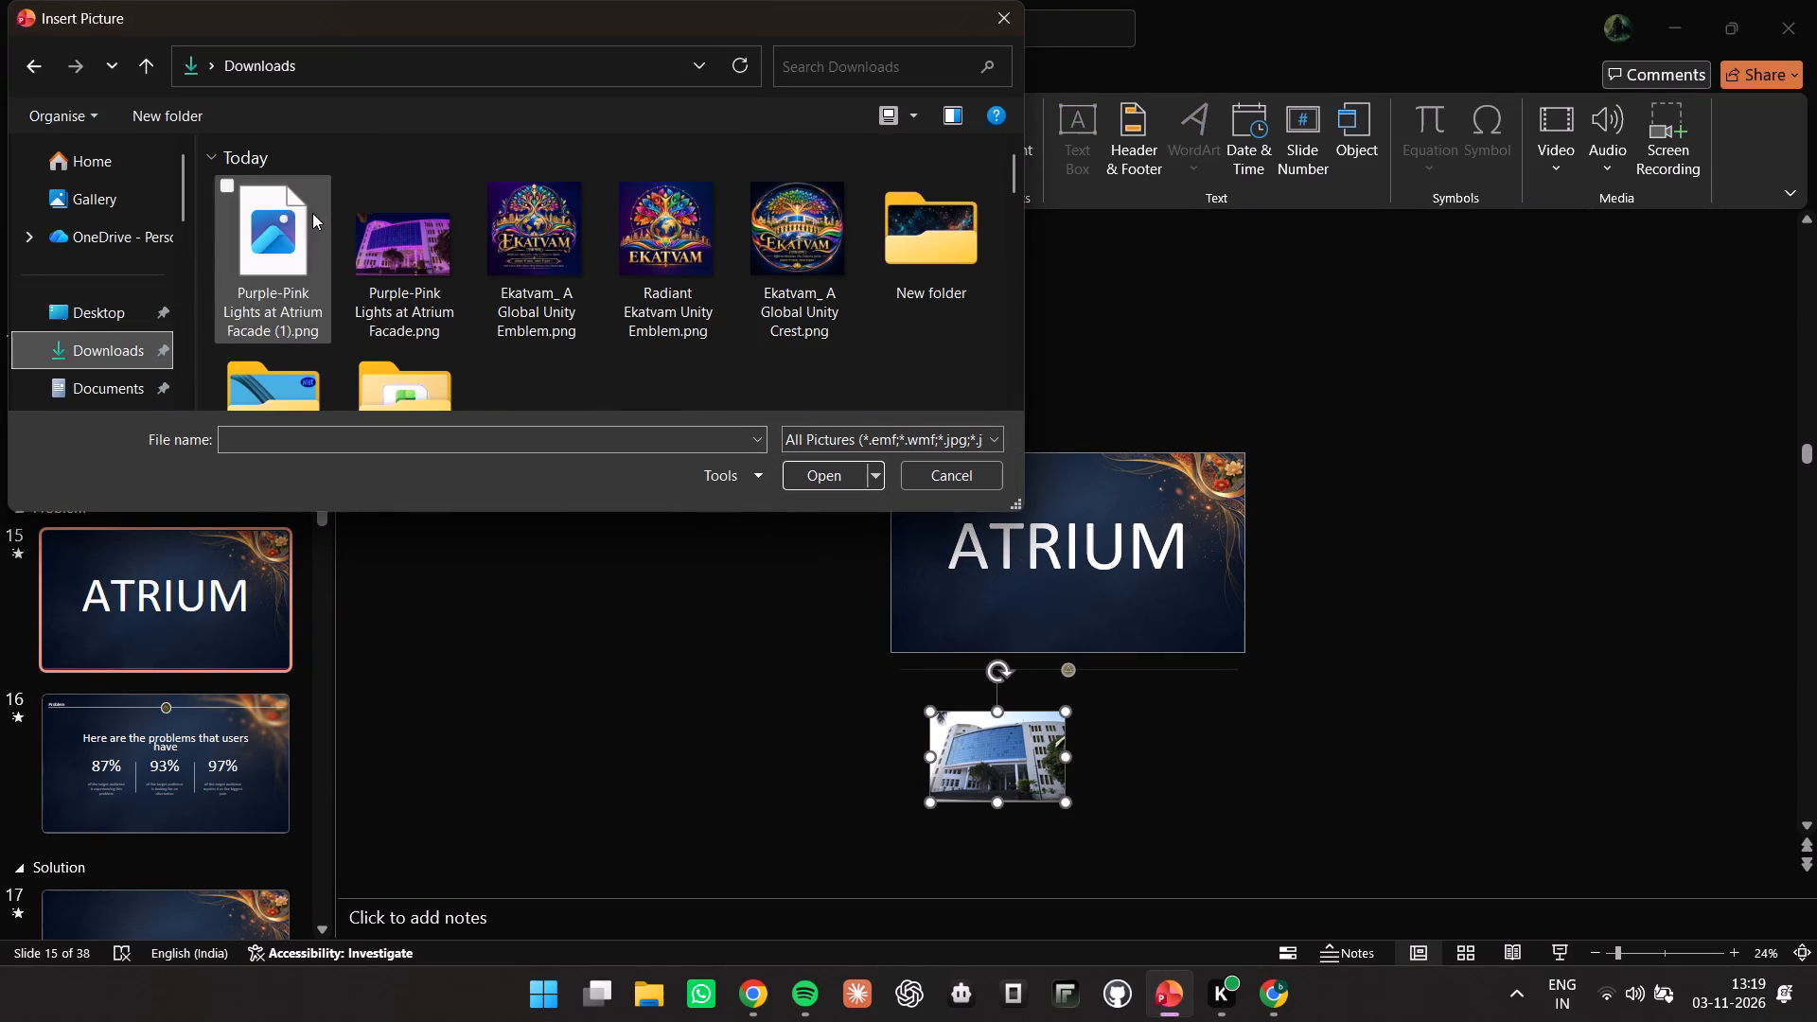
pyautogui.click(269, 239)
pyautogui.click(803, 476)
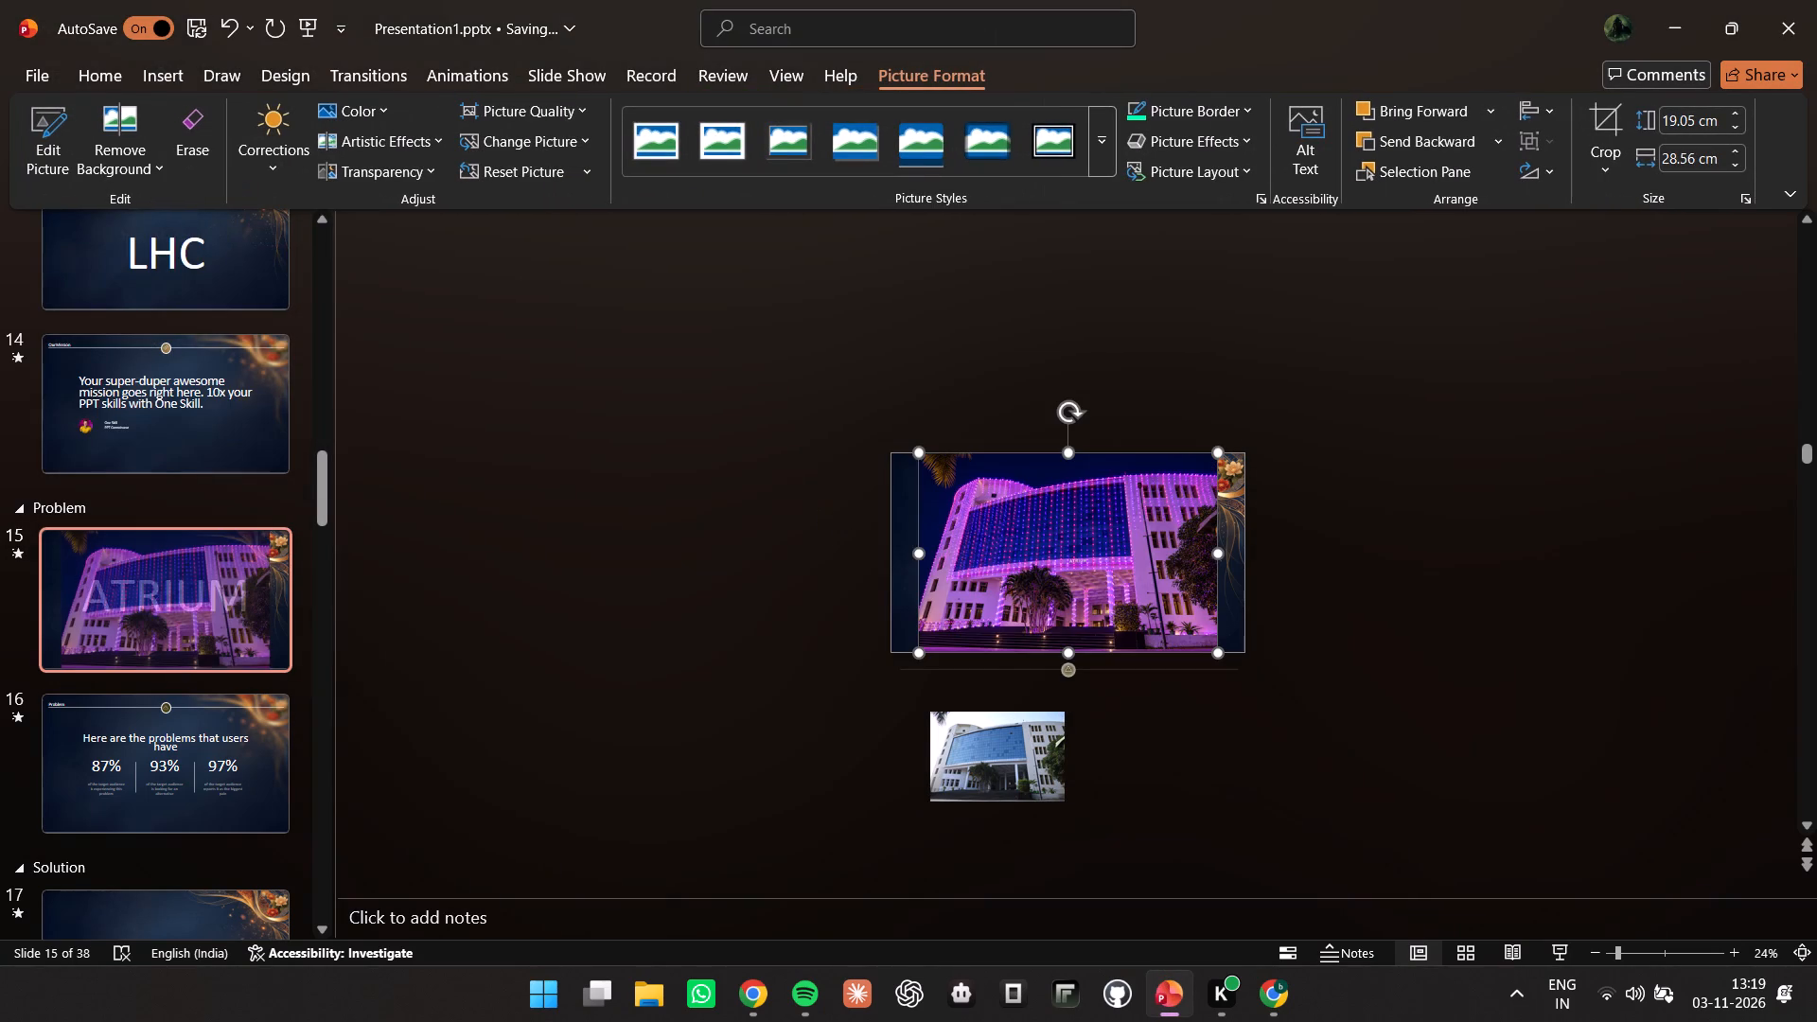
# Shrink the purple-lit ATRIUM photo to about 8.58 × 12.87 cm and place it beside the daylight photo below the ATRIUM slide.
pyautogui.moveTo(922, 450); pyautogui.dragTo(1102, 599)
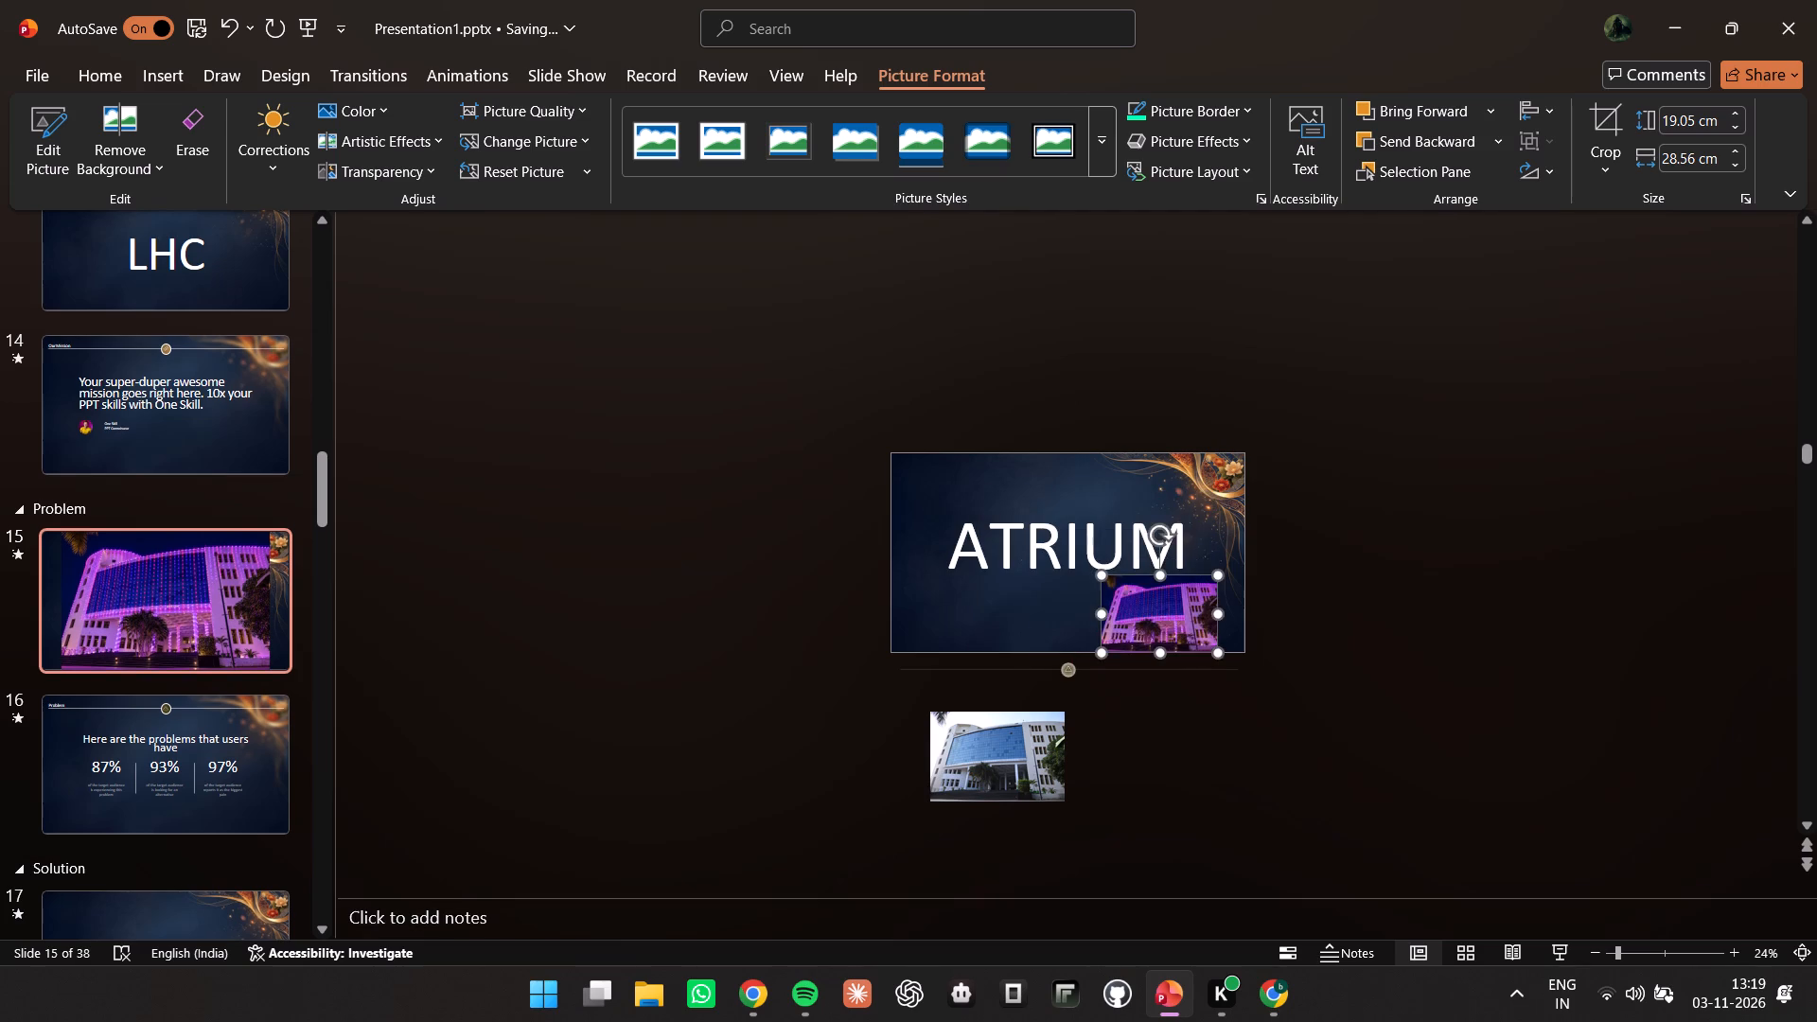
pyautogui.moveTo(1172, 626); pyautogui.dragTo(1171, 767)
pyautogui.click(1100, 716)
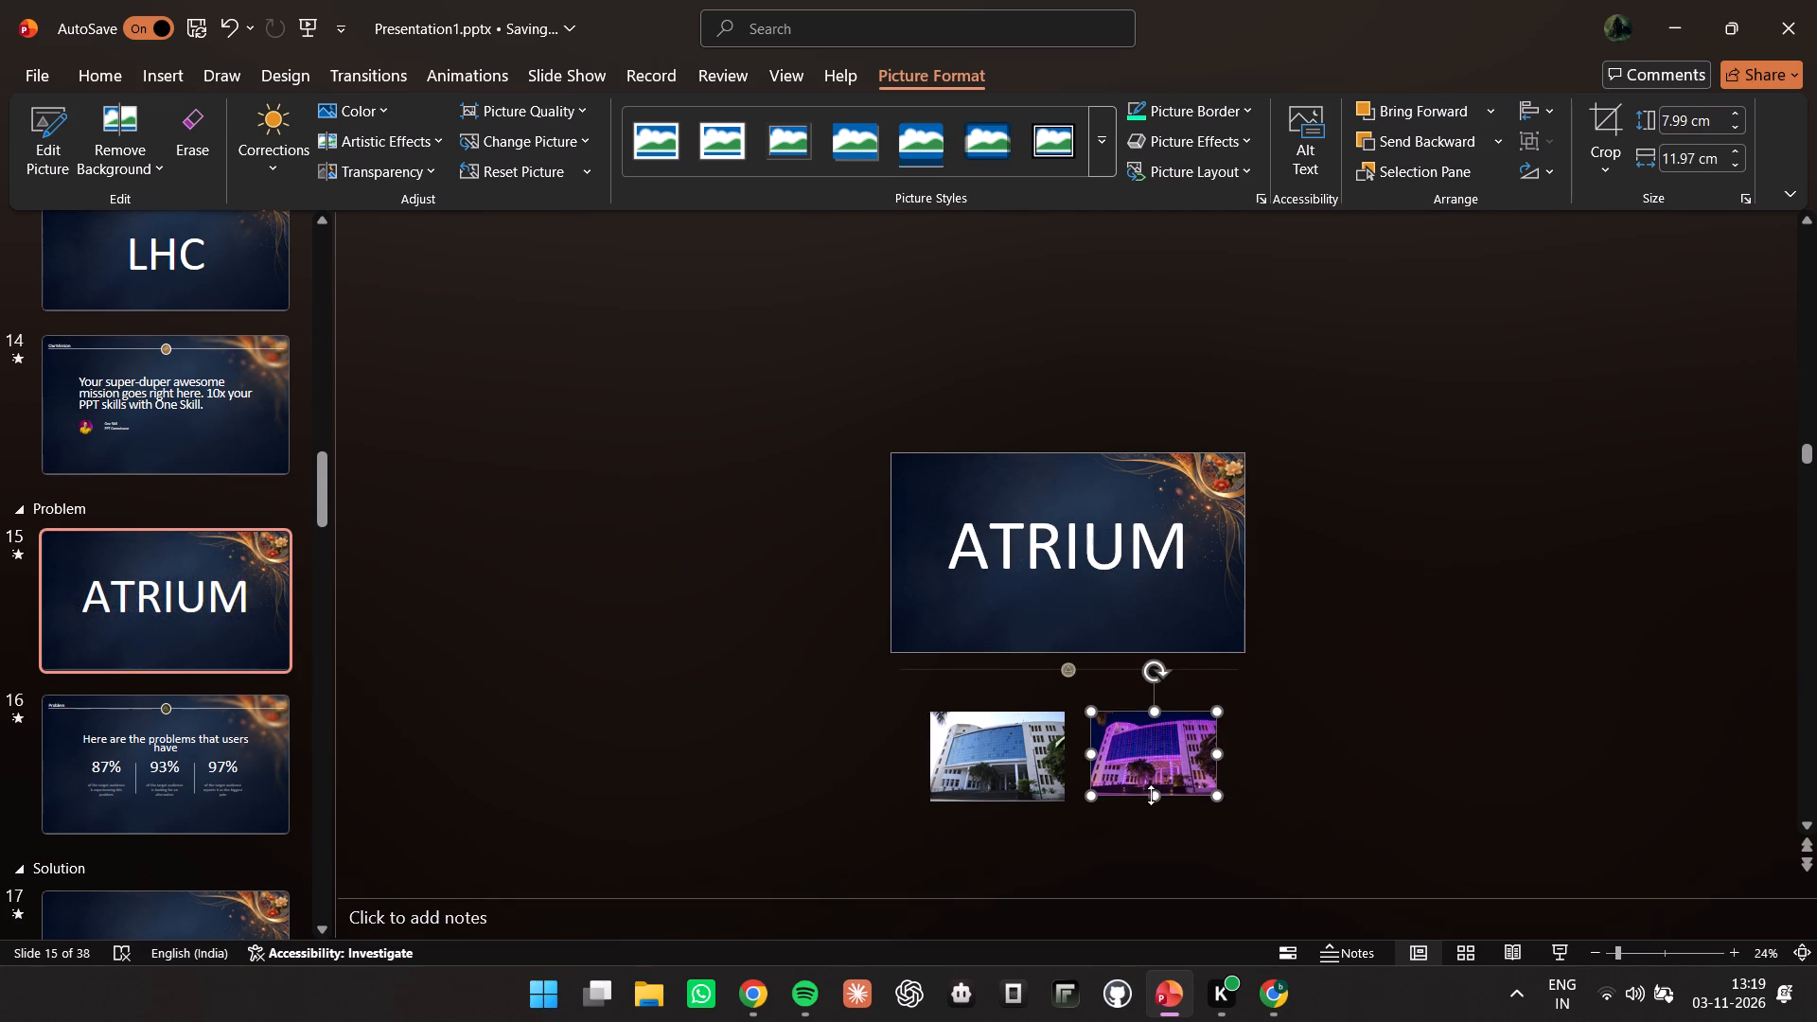
pyautogui.click(1220, 797)
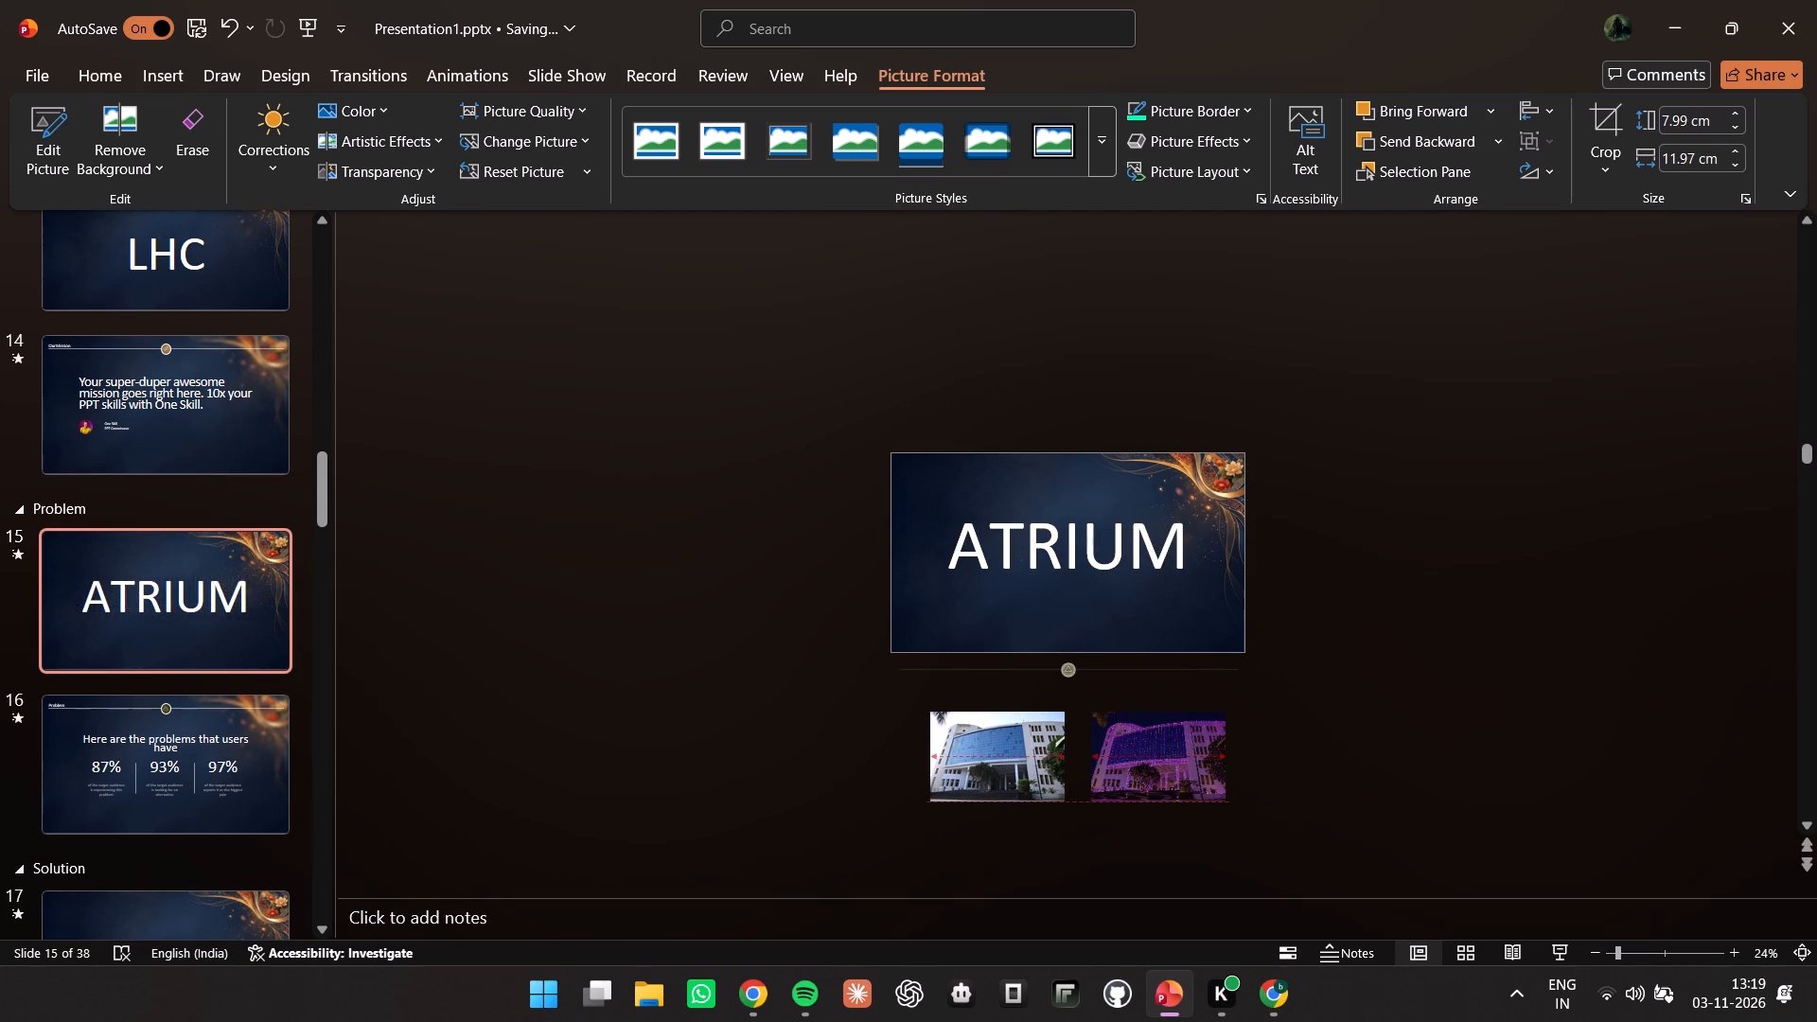
pyautogui.moveTo(1171, 745); pyautogui.dragTo(1052, 750)
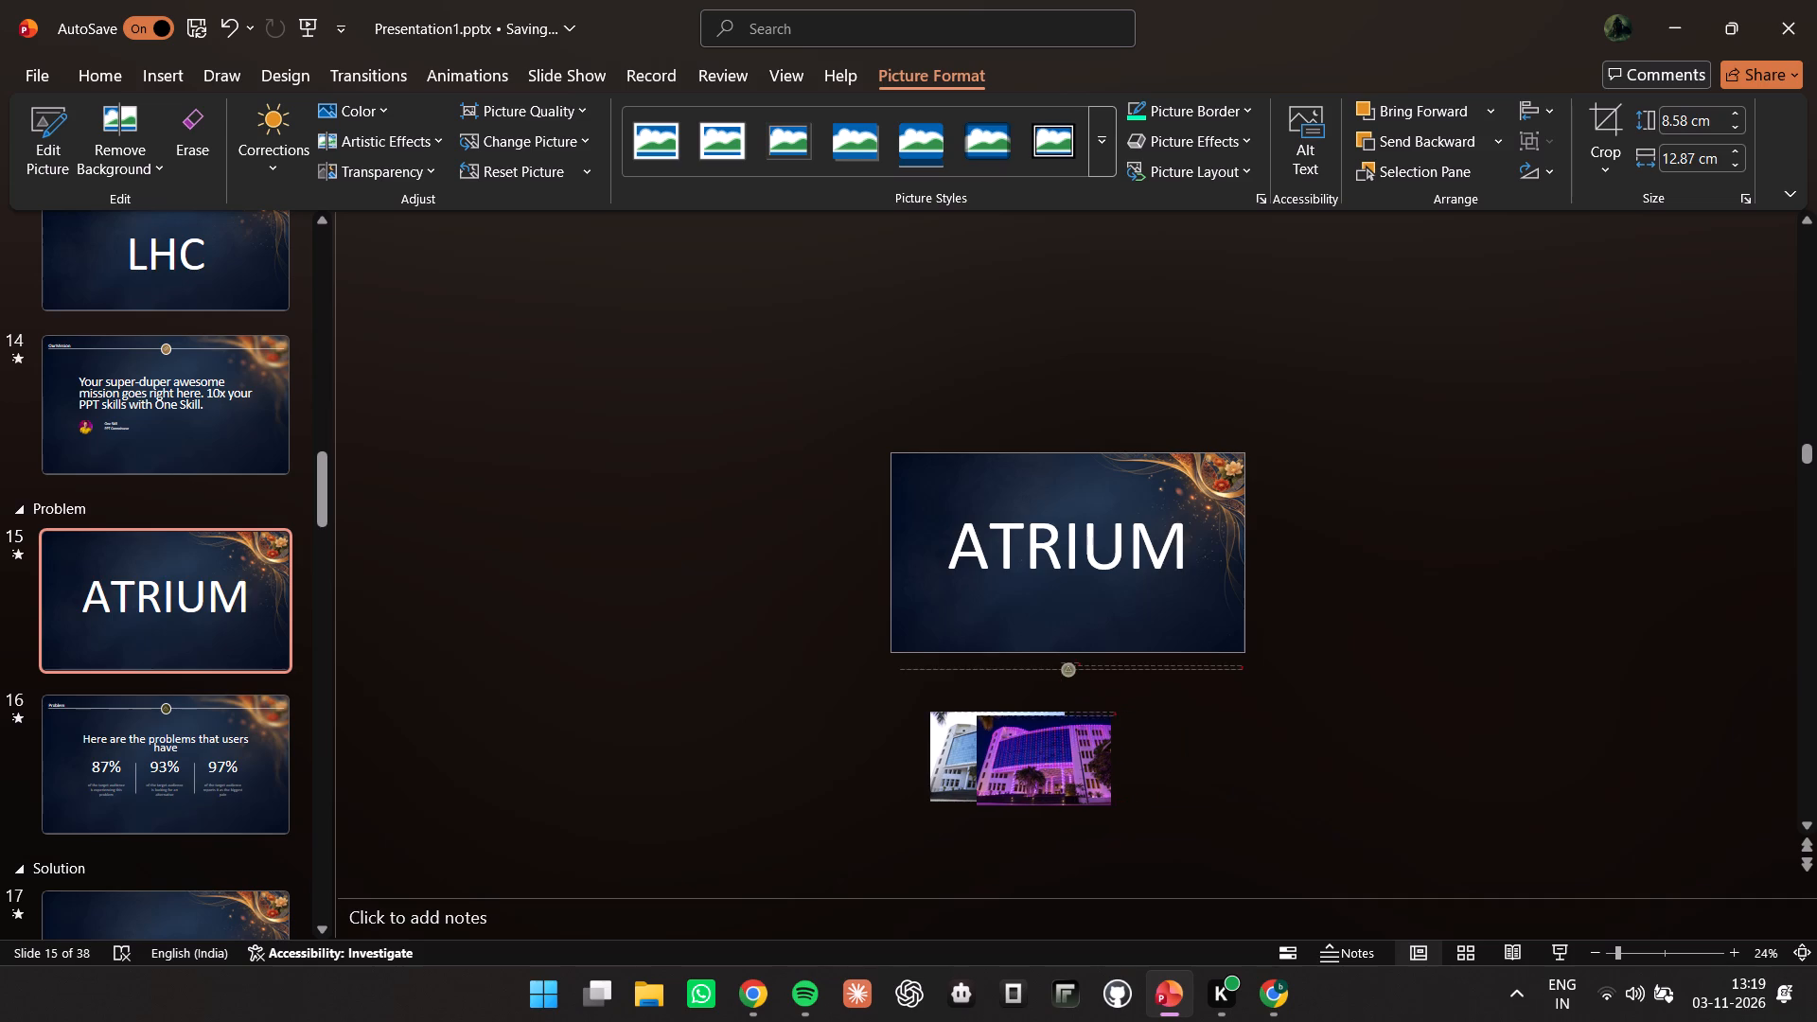
pyautogui.moveTo(1052, 750); pyautogui.dragTo(1014, 747)
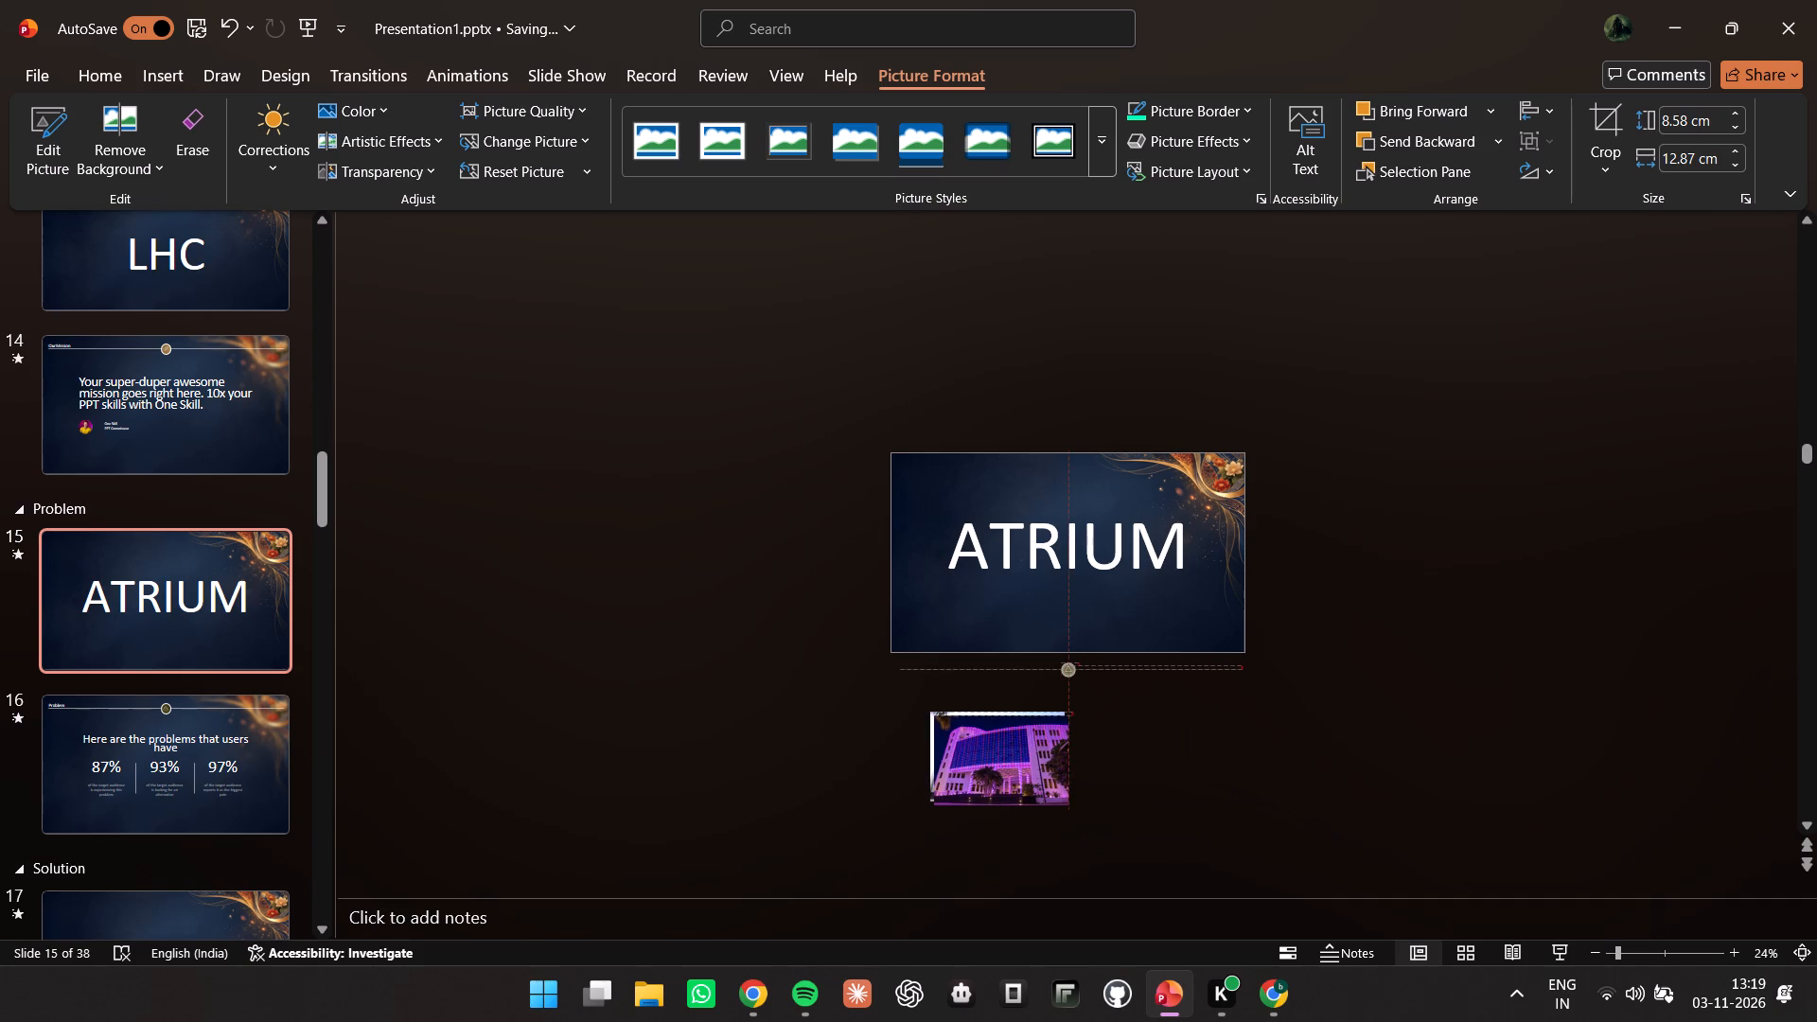
pyautogui.moveTo(1014, 747); pyautogui.dragTo(1009, 746)
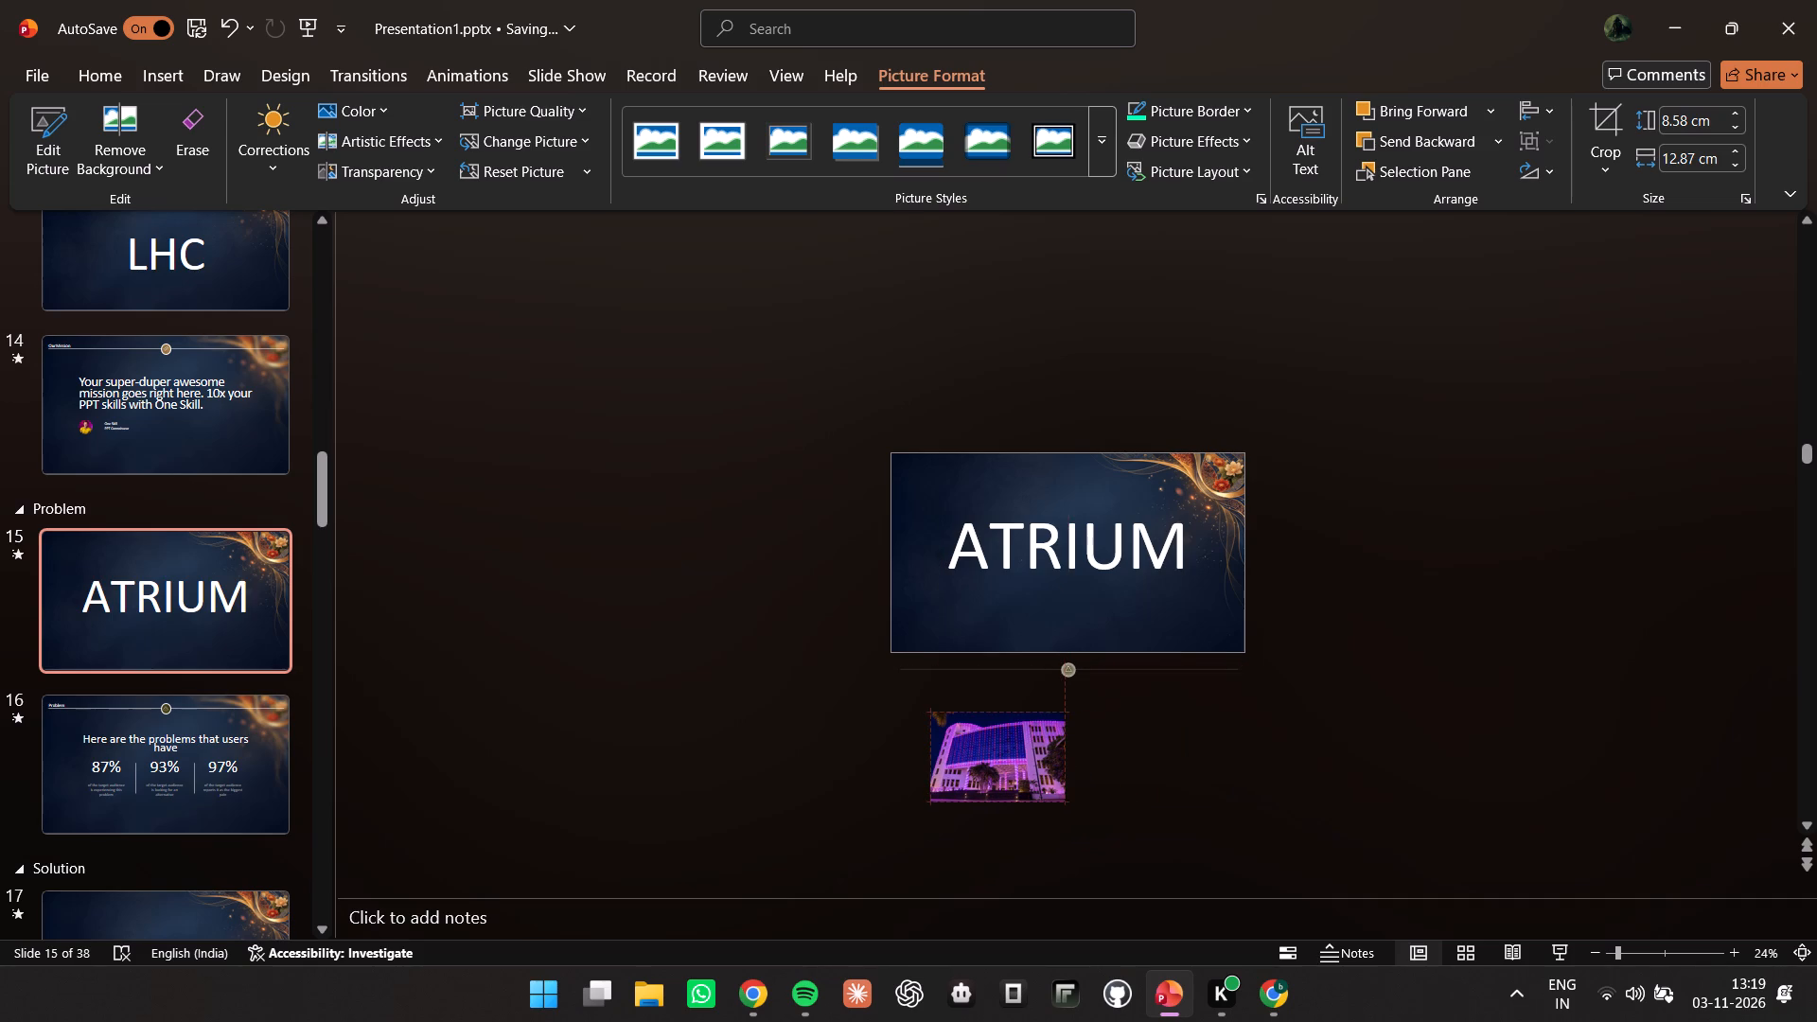
pyautogui.moveTo(1009, 746); pyautogui.dragTo(1160, 744)
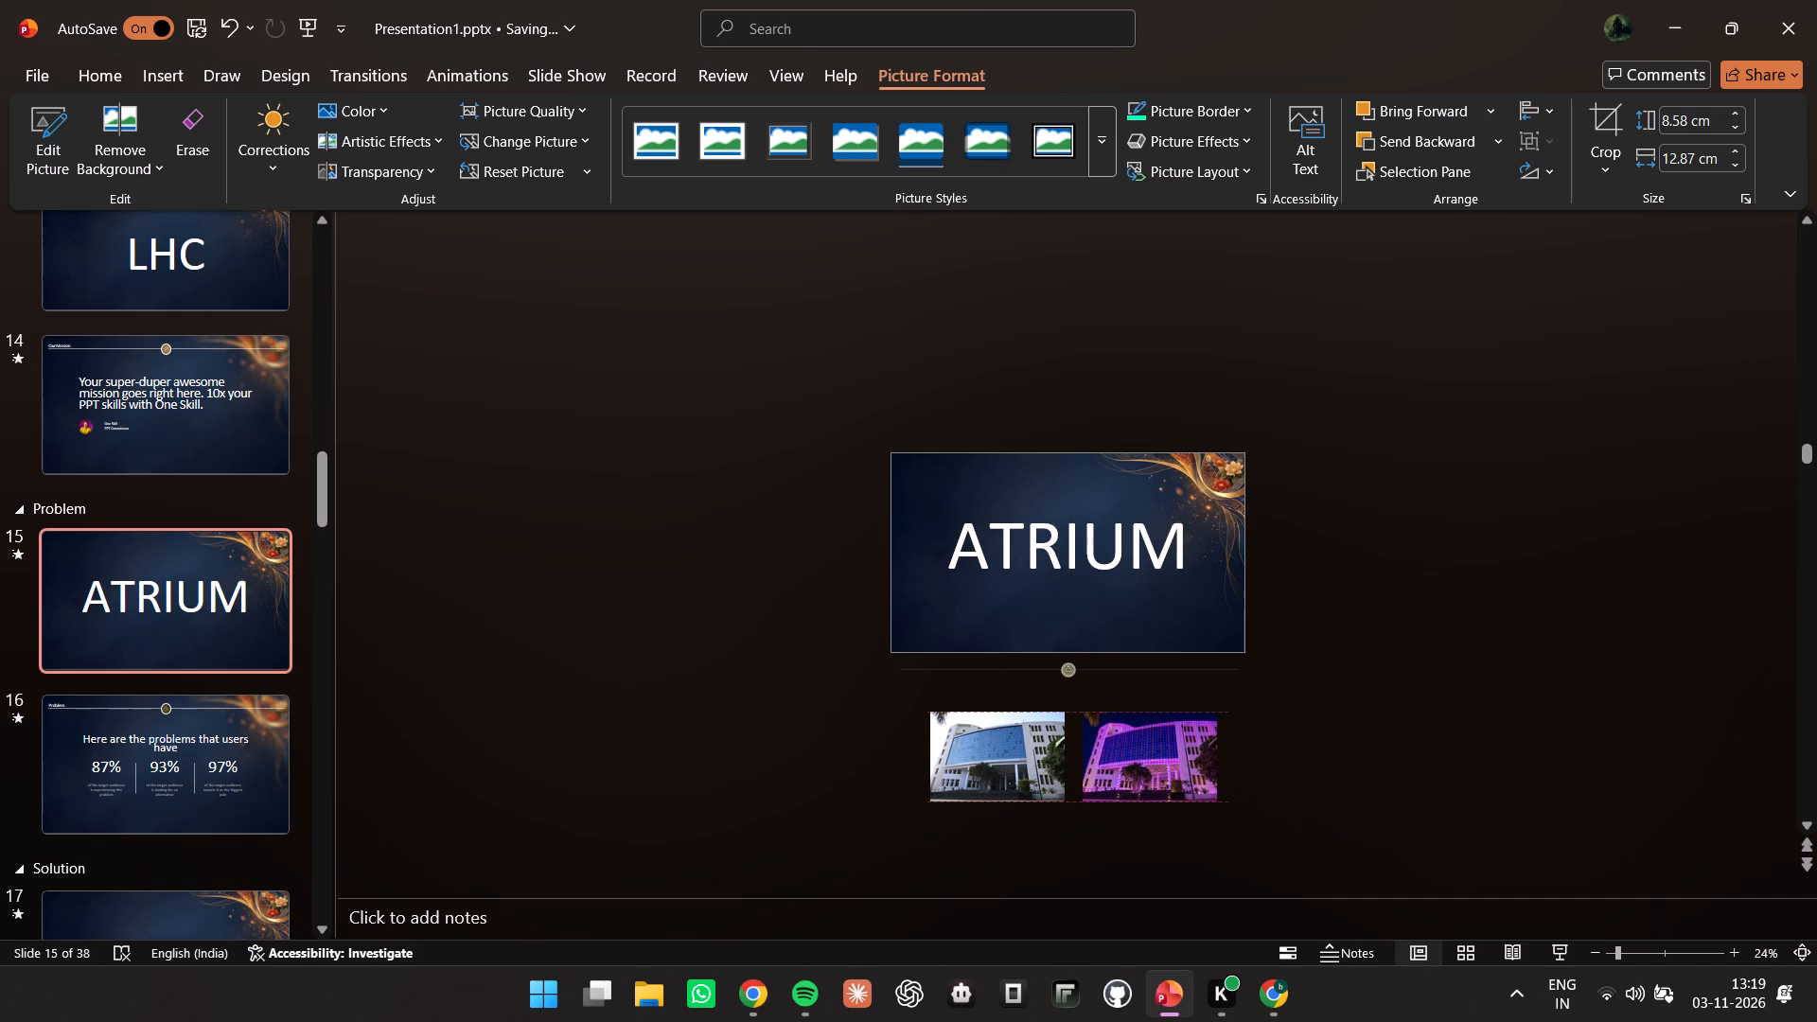
pyautogui.moveTo(1160, 744); pyautogui.dragTo(1153, 744)
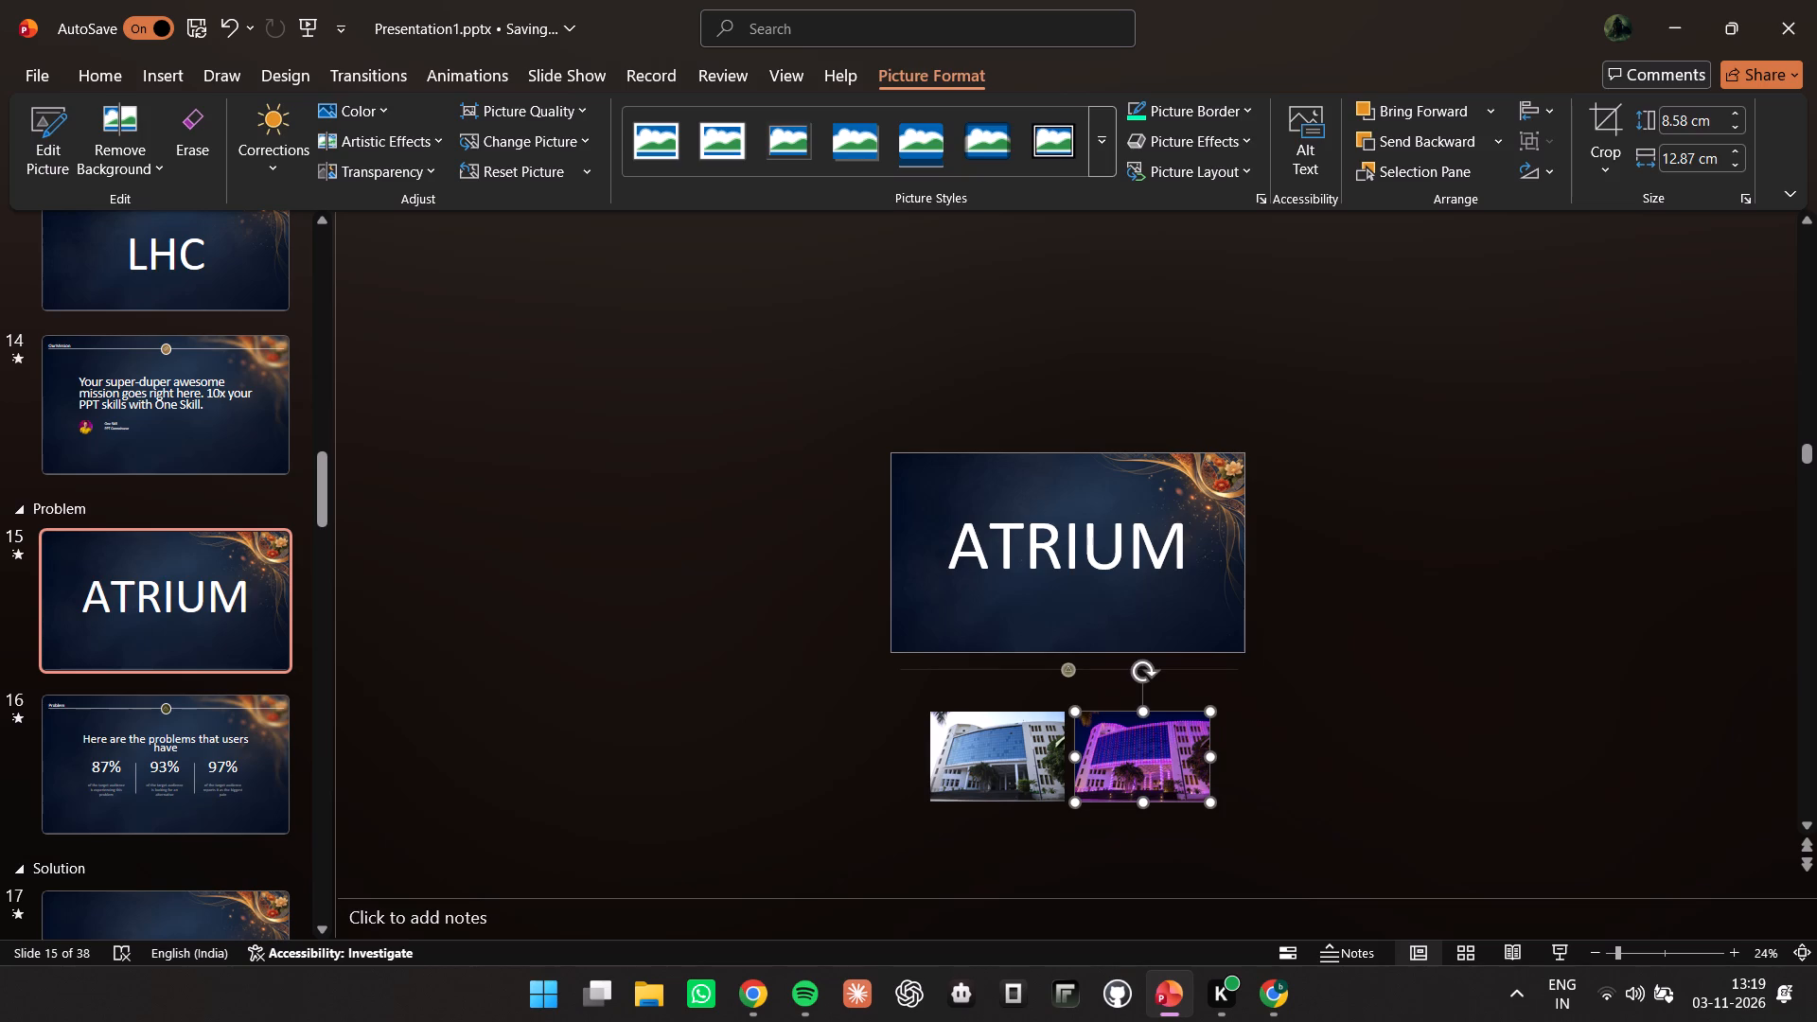
pyautogui.click(1282, 717)
# Copy the daylight and purple-lit building photos together from below the ATRIUM slide.
pyautogui.click(910, 702)
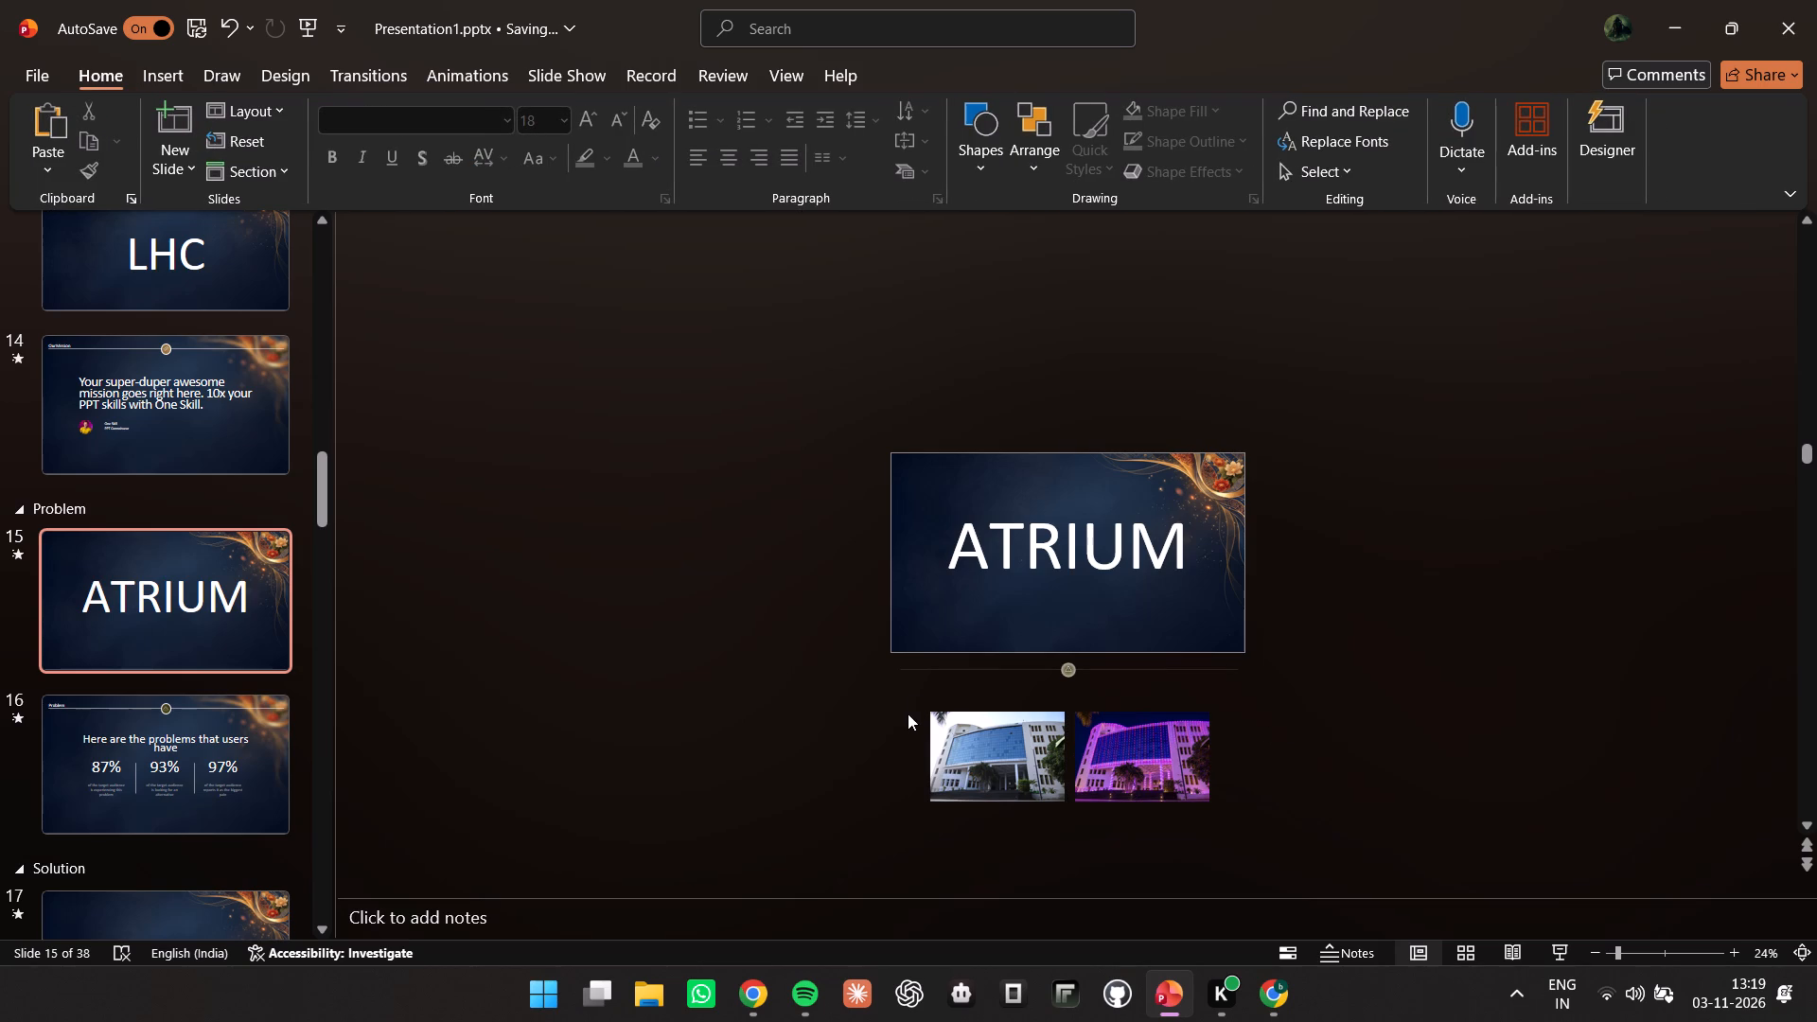
pyautogui.moveTo(907, 714); pyautogui.dragTo(1266, 812)
pyautogui.moveTo(1295, 794); pyautogui.dragTo(979, 699)
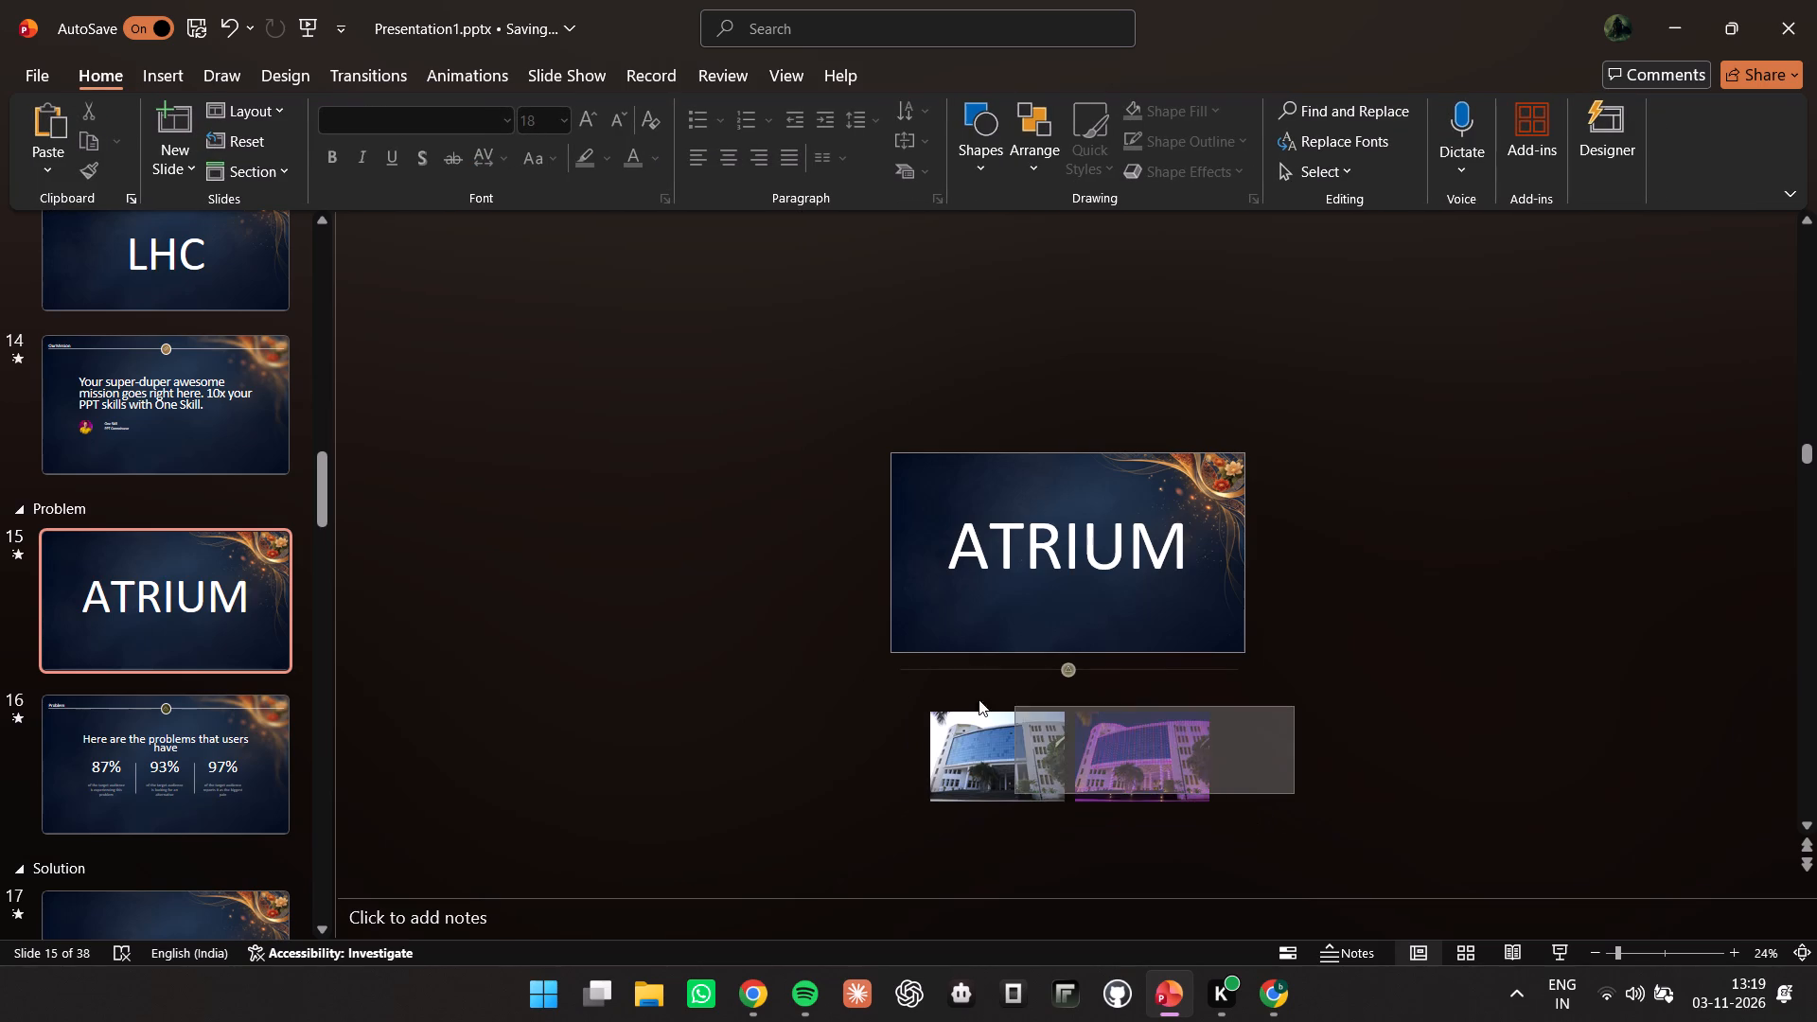
pyautogui.moveTo(979, 699); pyautogui.dragTo(862, 679)
pyautogui.click(987, 725)
pyautogui.keyDown('ctrl'); pyautogui.click(1126, 765); pyautogui.keyUp('ctrl')
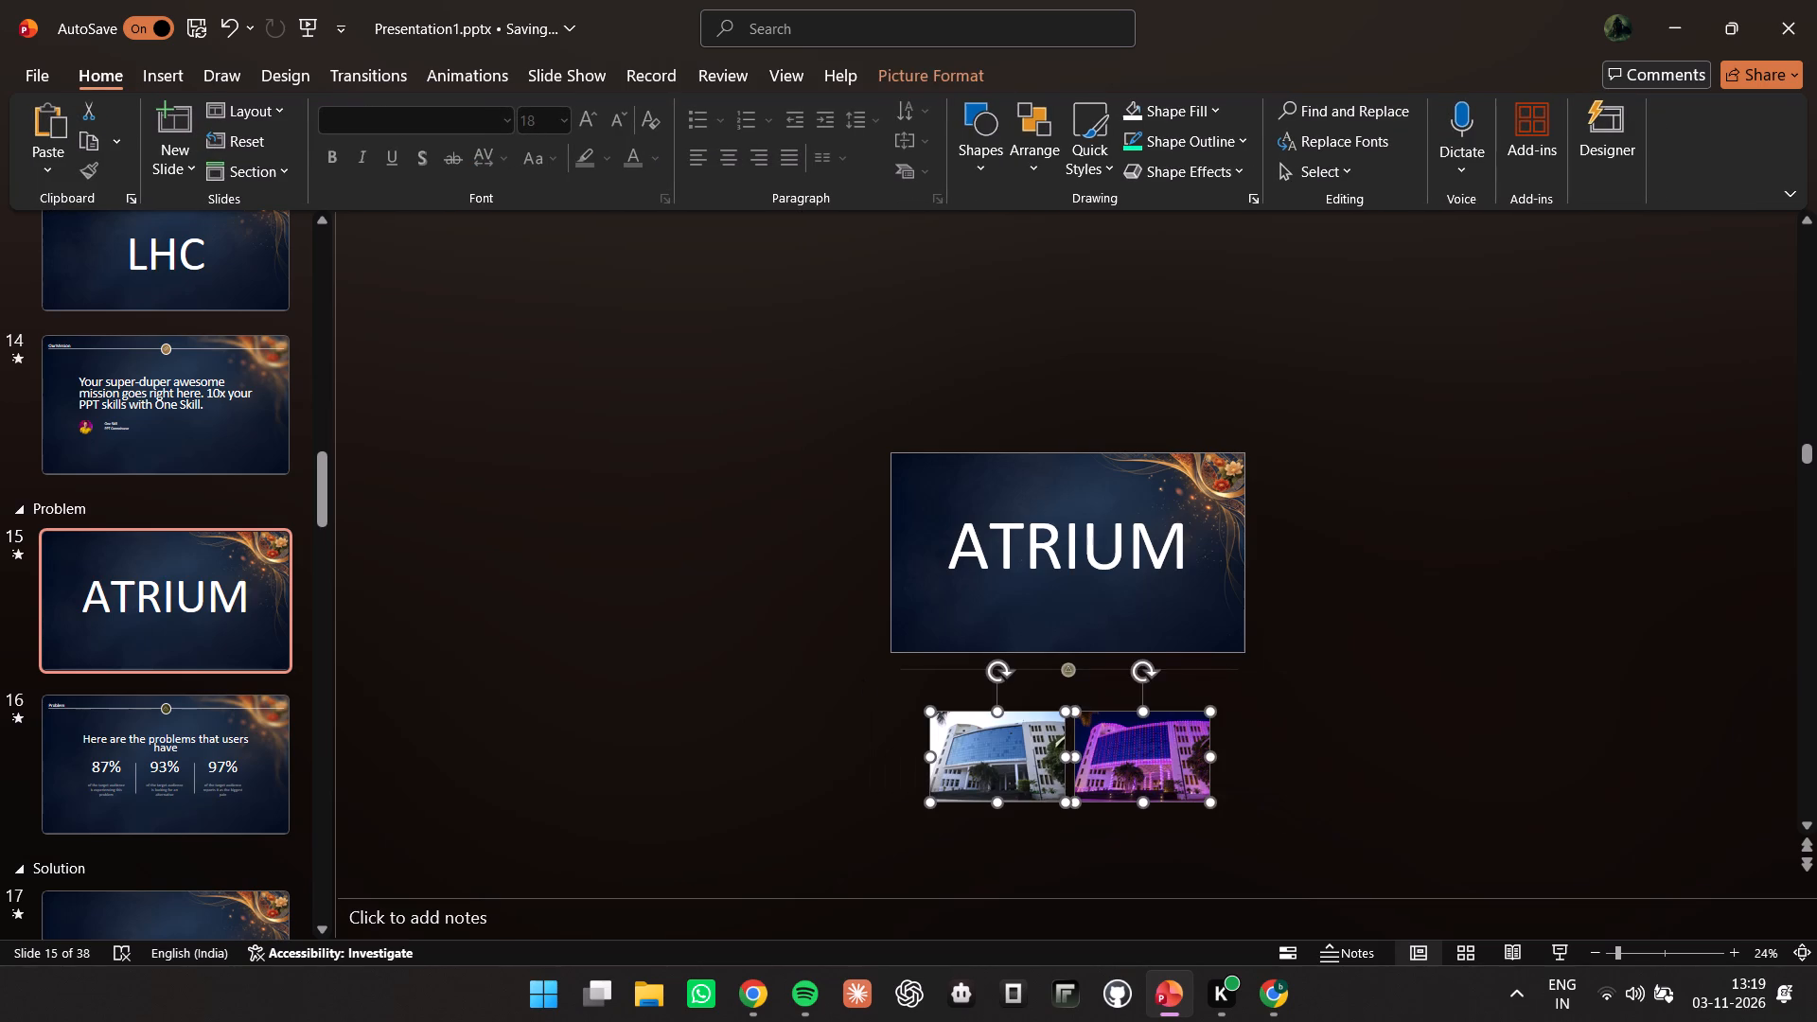
pyautogui.hotkey('ctrl', 'c')
# Delete the 87% figure from slide 16, the problems slide after ATRIUM.
pyautogui.click(139, 723)
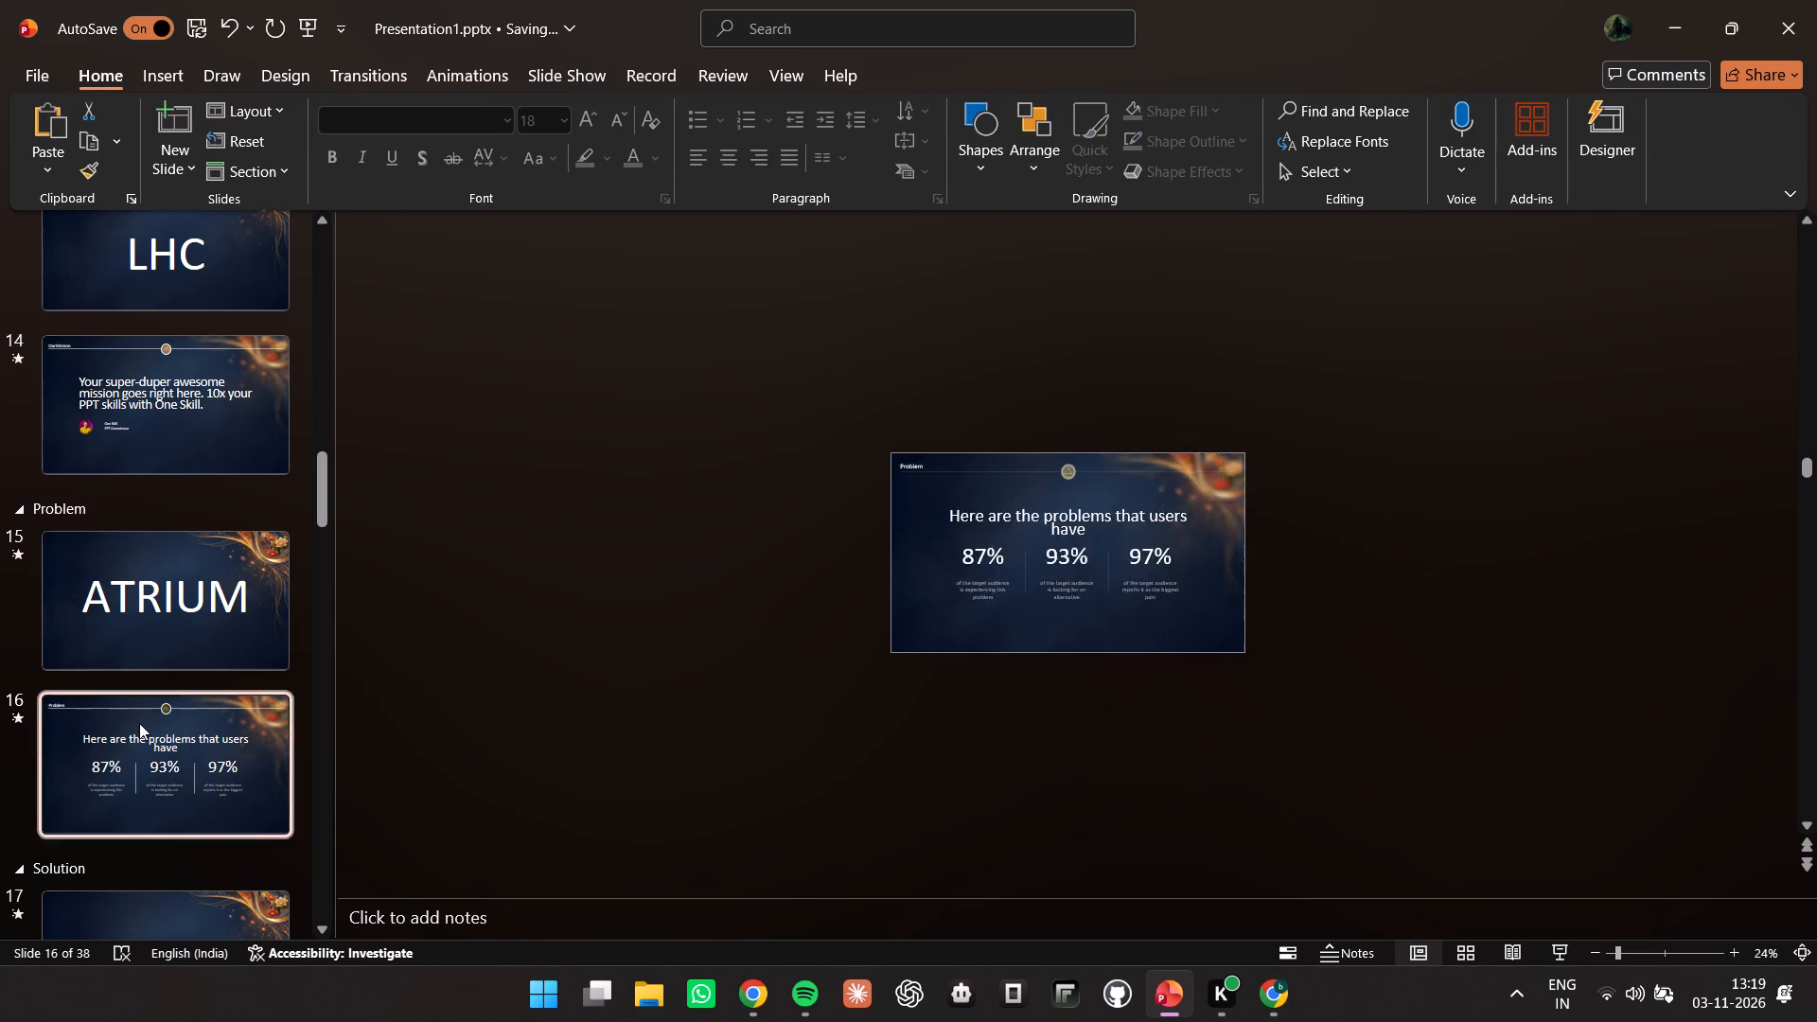
pyautogui.click(1023, 549)
pyautogui.click(983, 551)
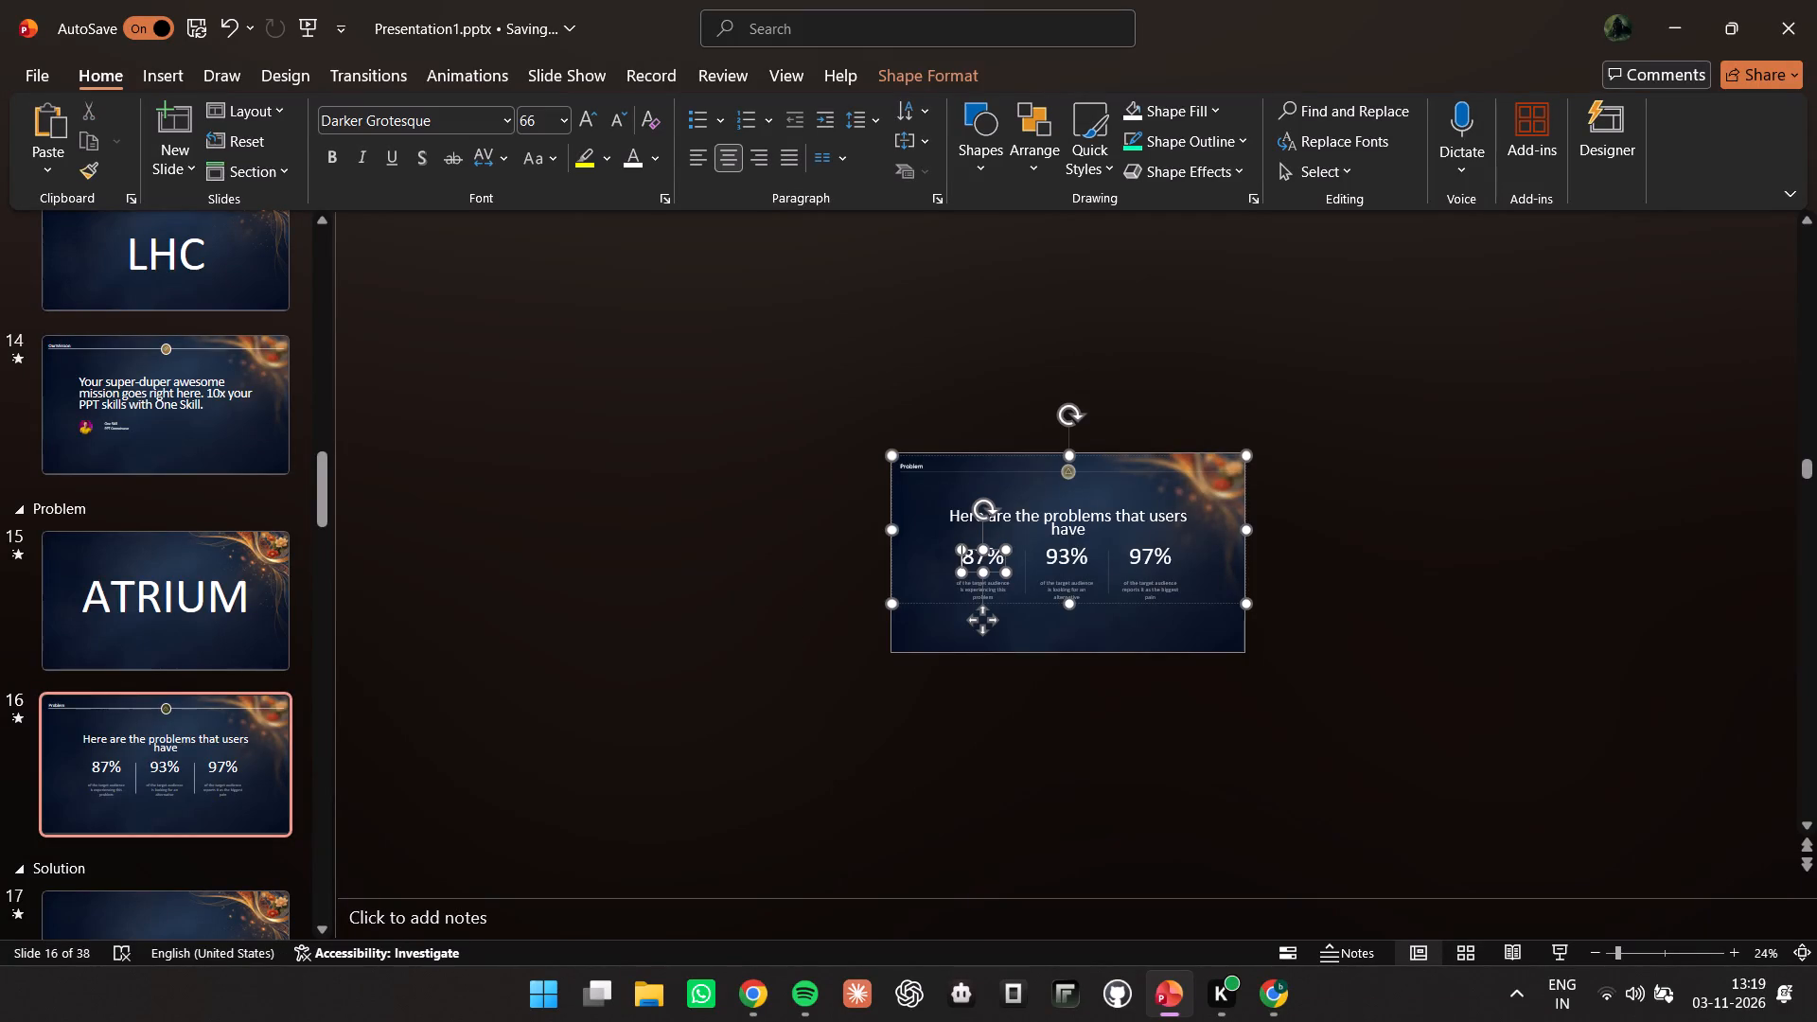
pyautogui.click(992, 550)
pyautogui.press('F12')
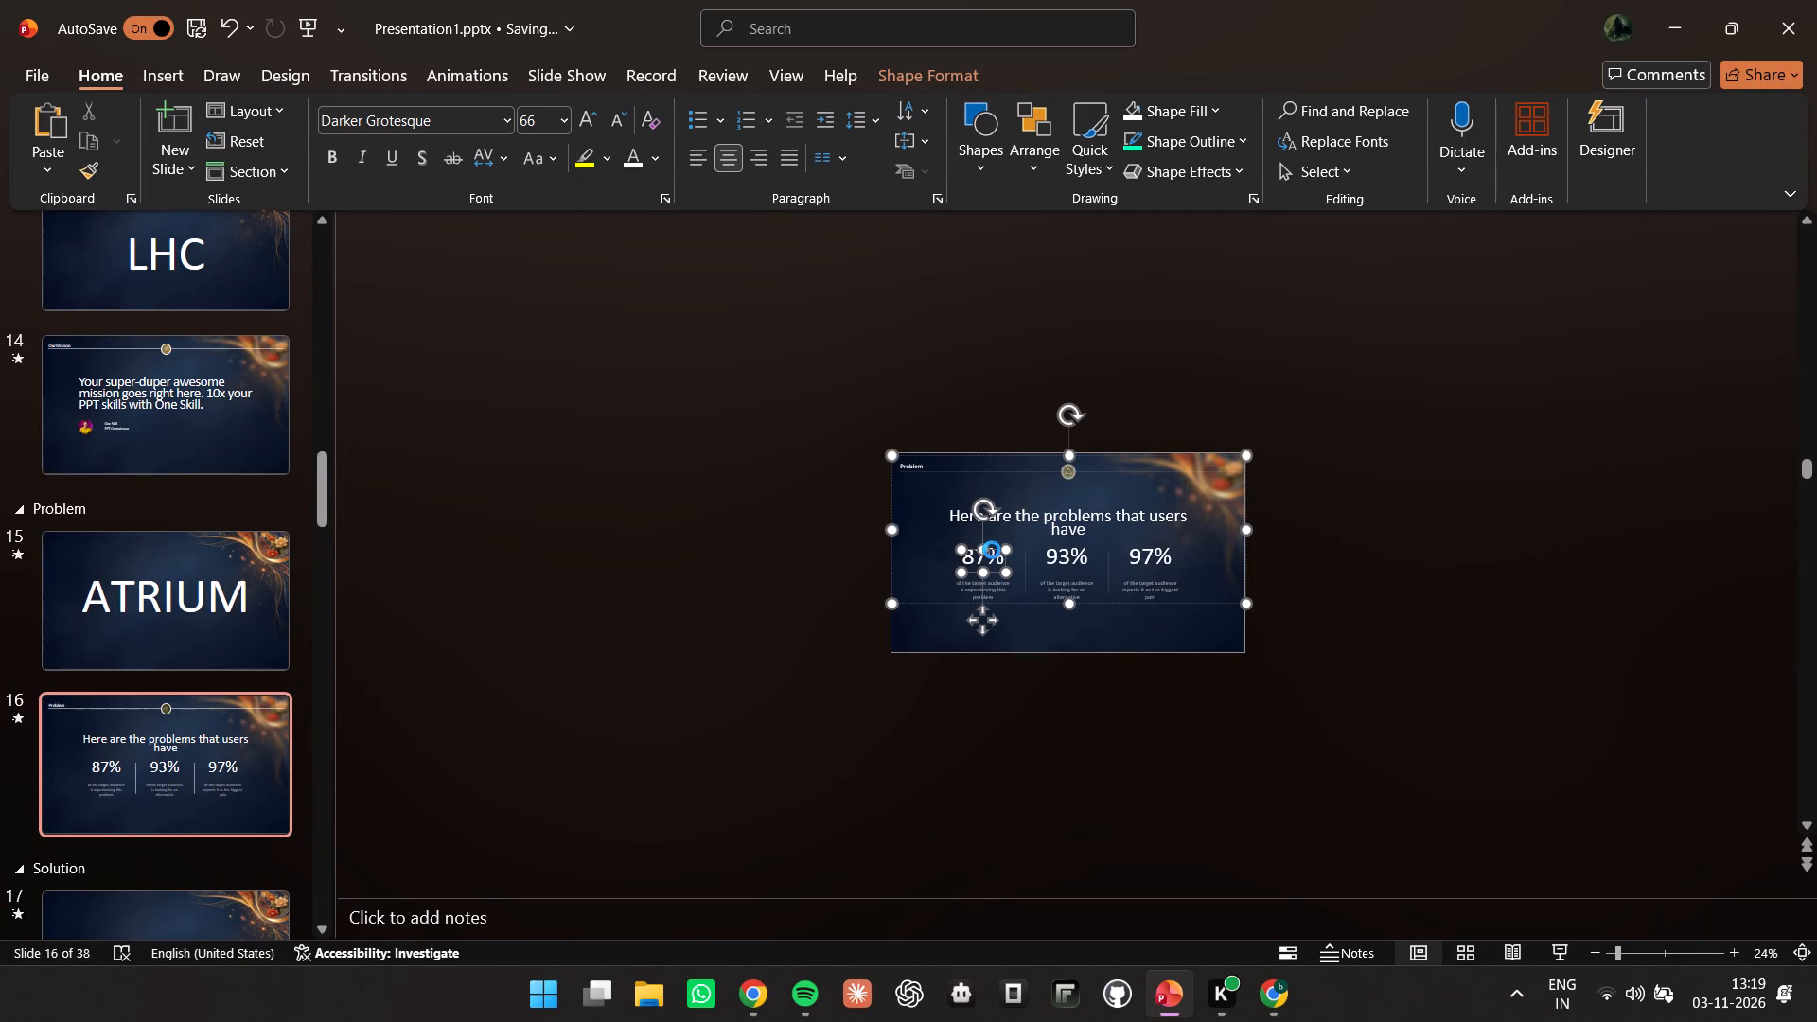
pyautogui.click(997, 560)
pyautogui.click(989, 562)
pyautogui.click(871, 5)
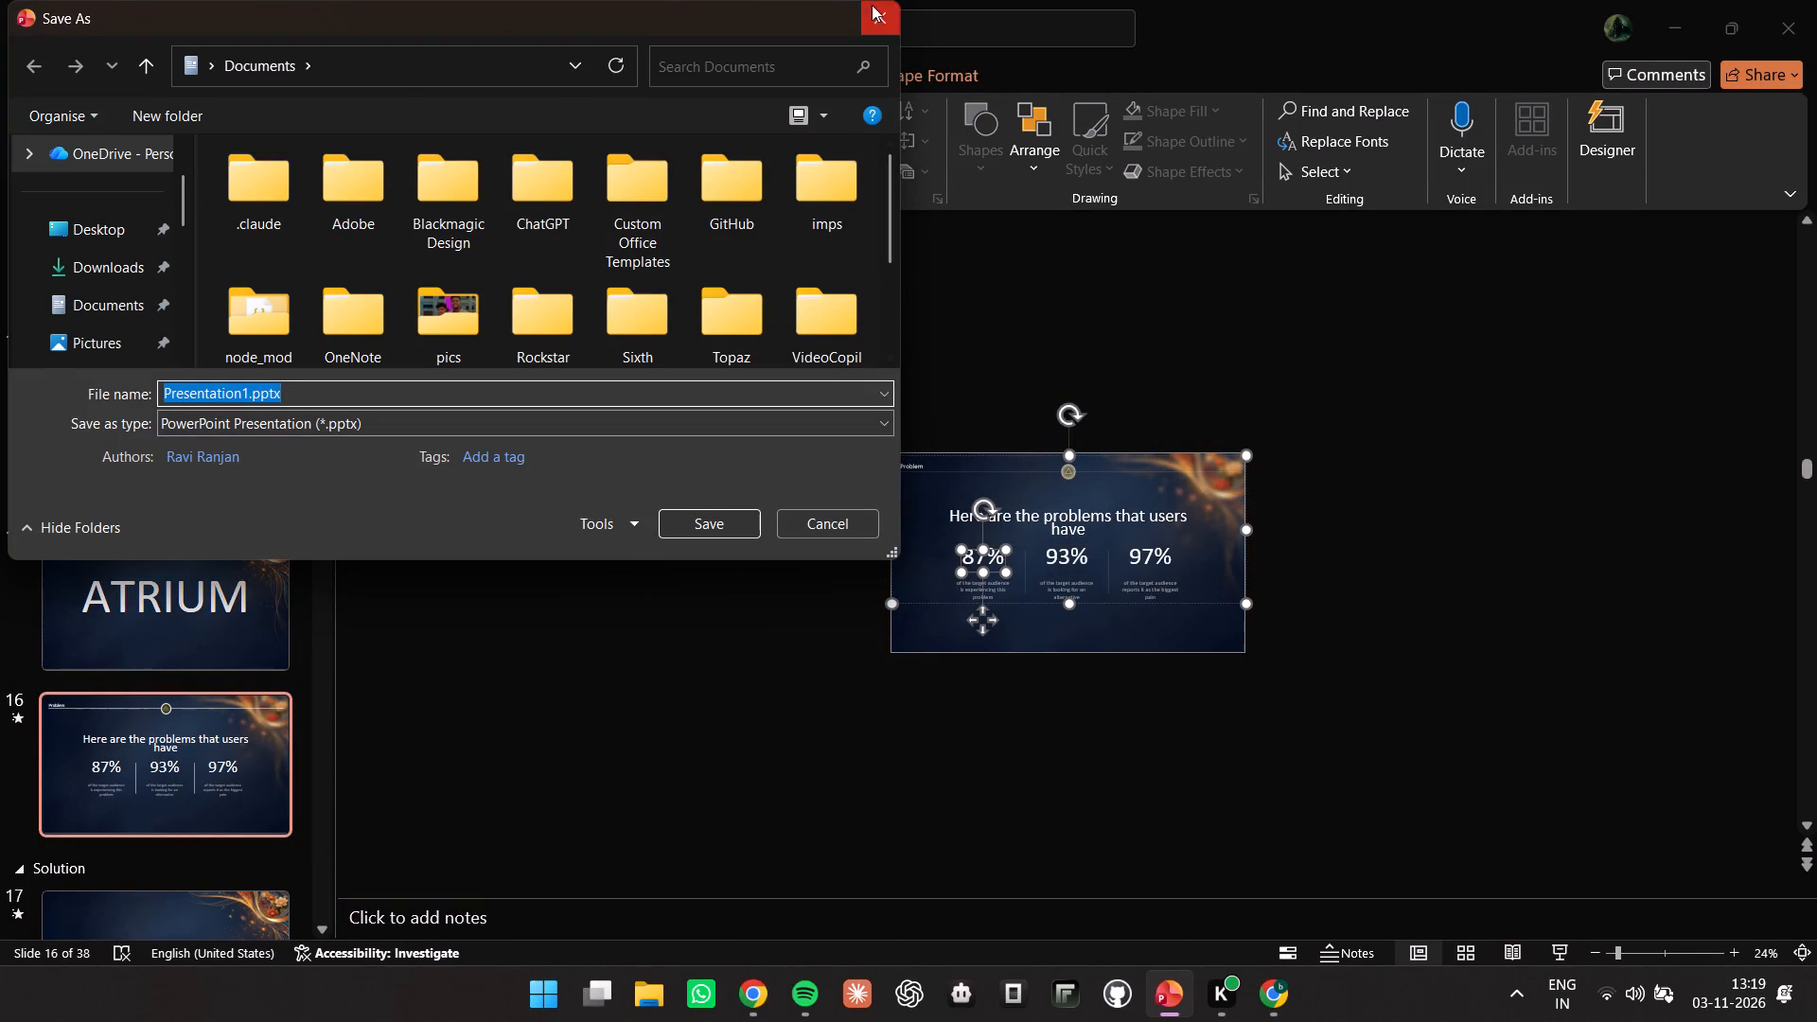
pyautogui.click(997, 572)
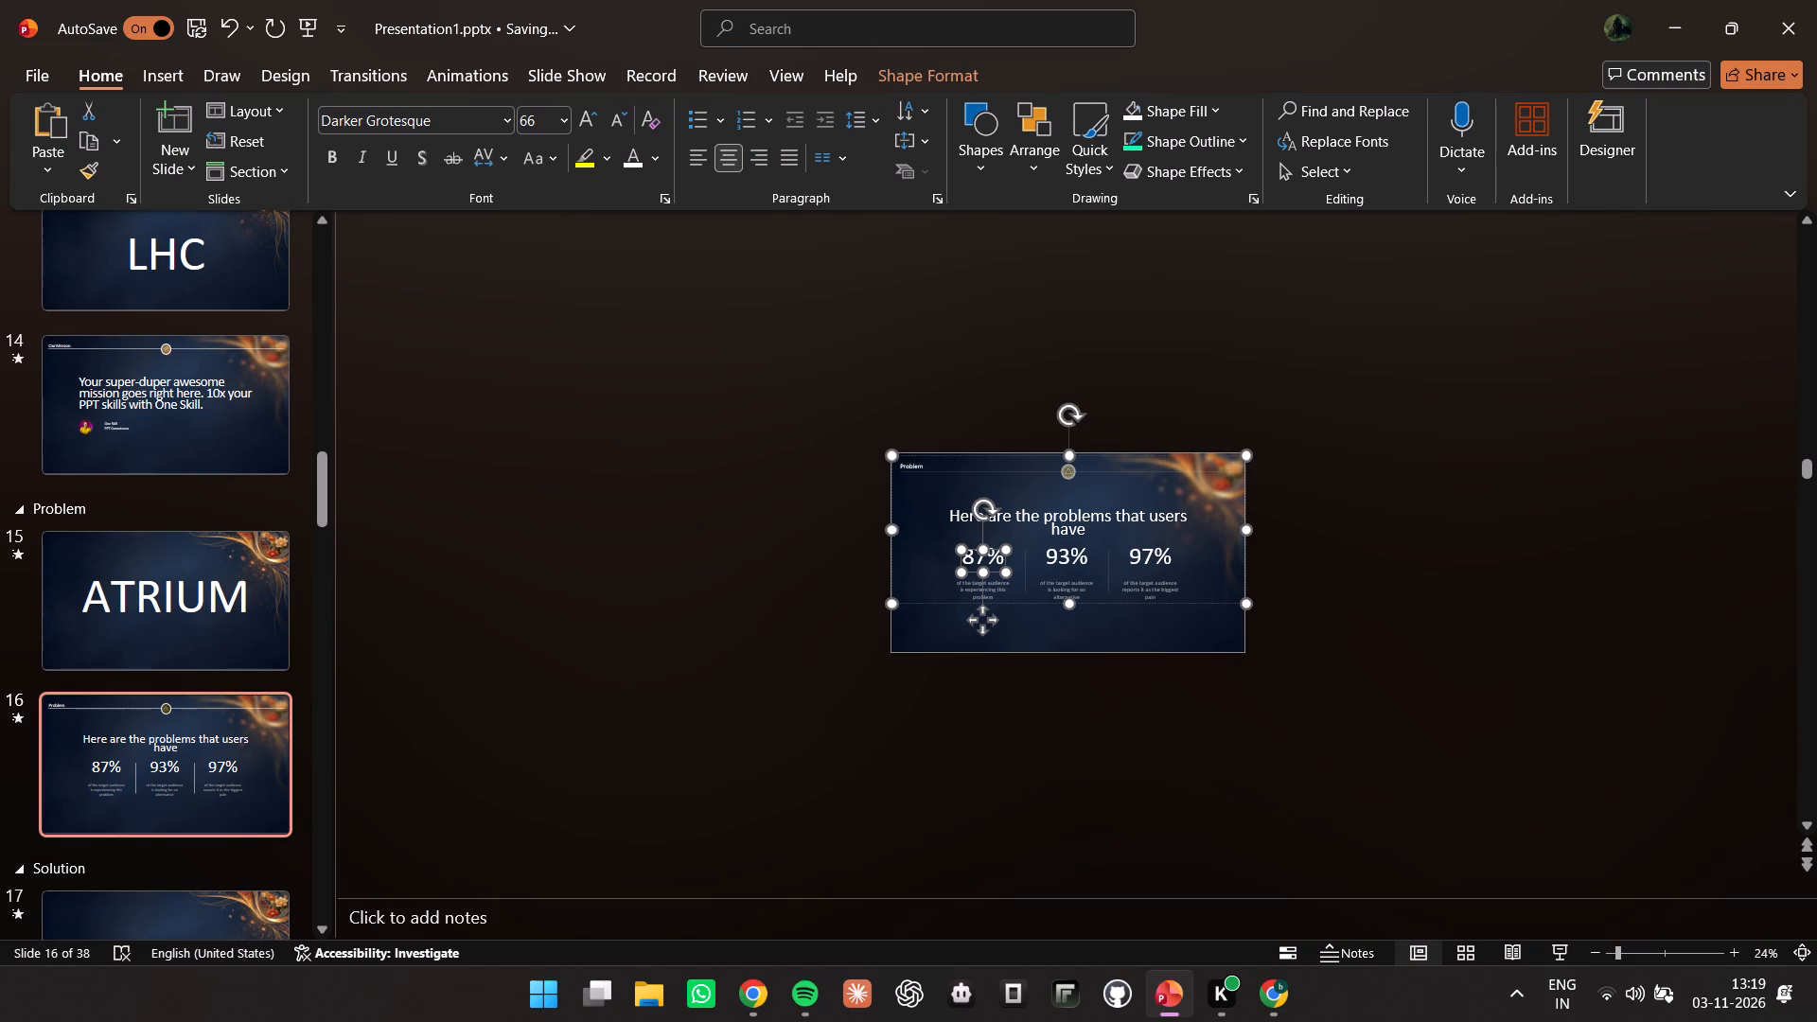
pyautogui.press('Delete')
# Delete the 93% figure, the captions under 87% and 93%, and the first divider line from slide 16.
pyautogui.click(1058, 578)
pyautogui.click(1063, 592)
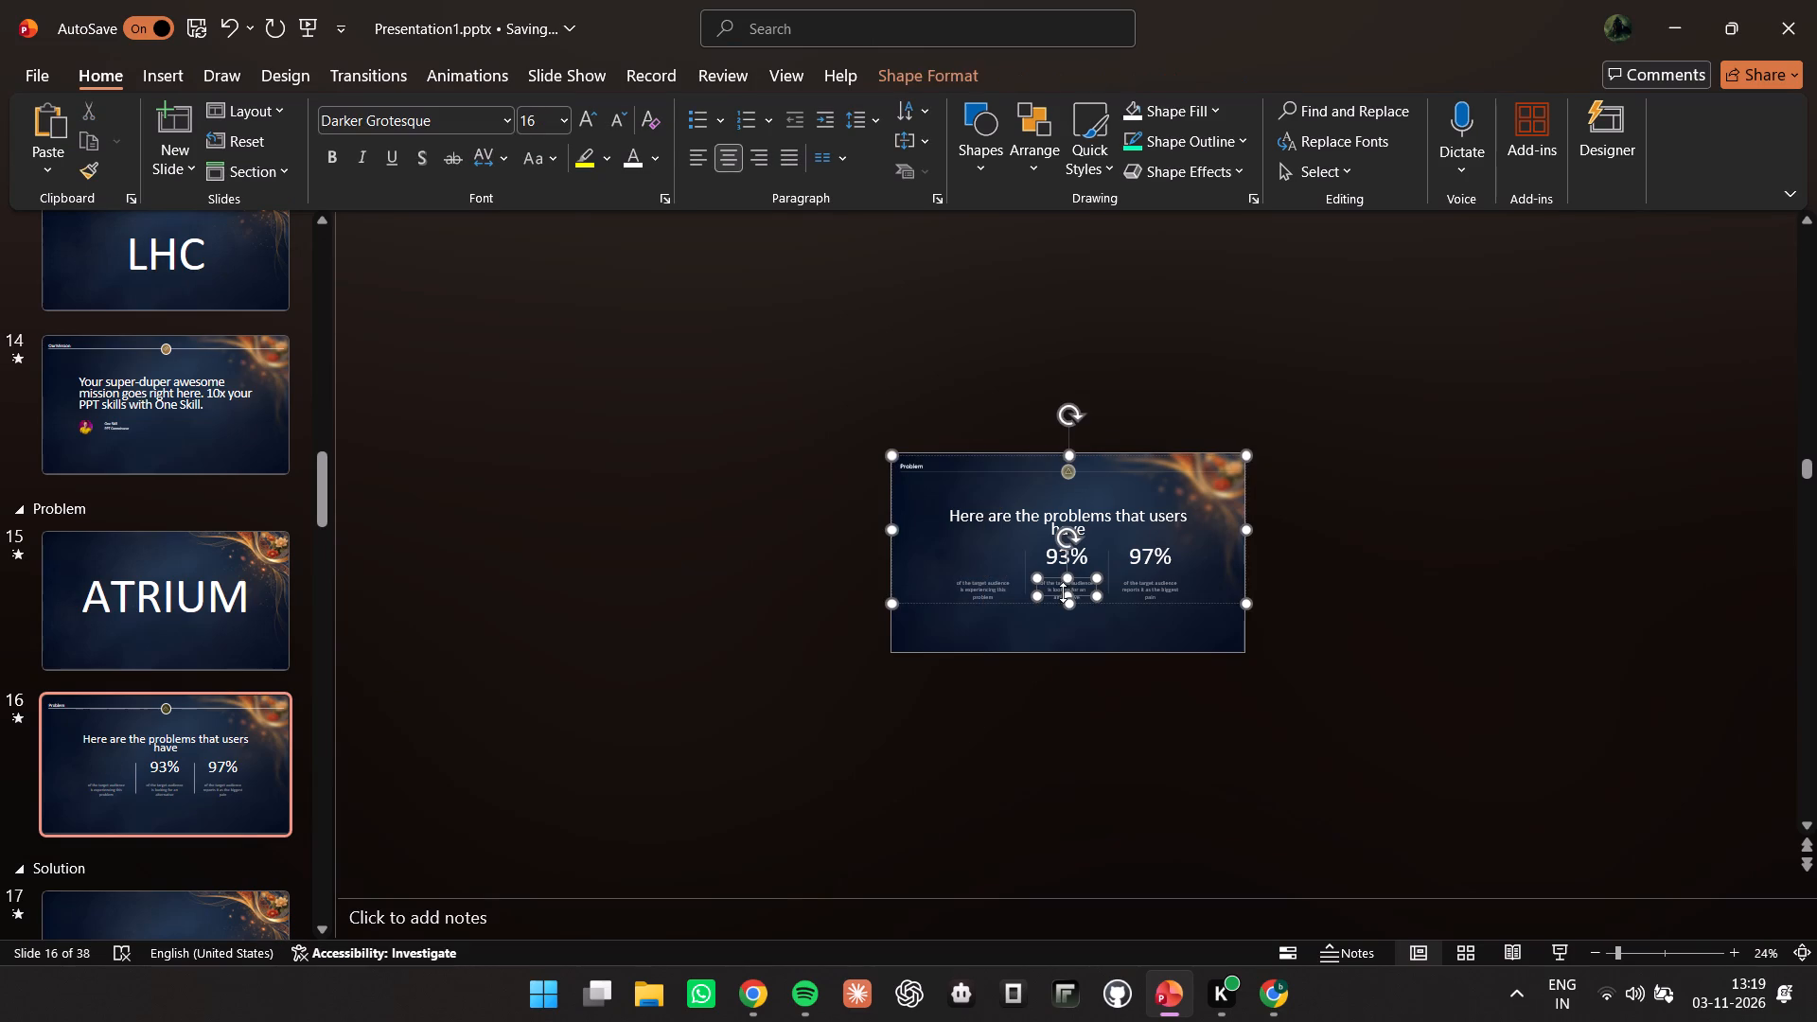
pyautogui.click(1050, 582)
pyautogui.click(1050, 579)
pyautogui.press('Delete')
pyautogui.click(1059, 556)
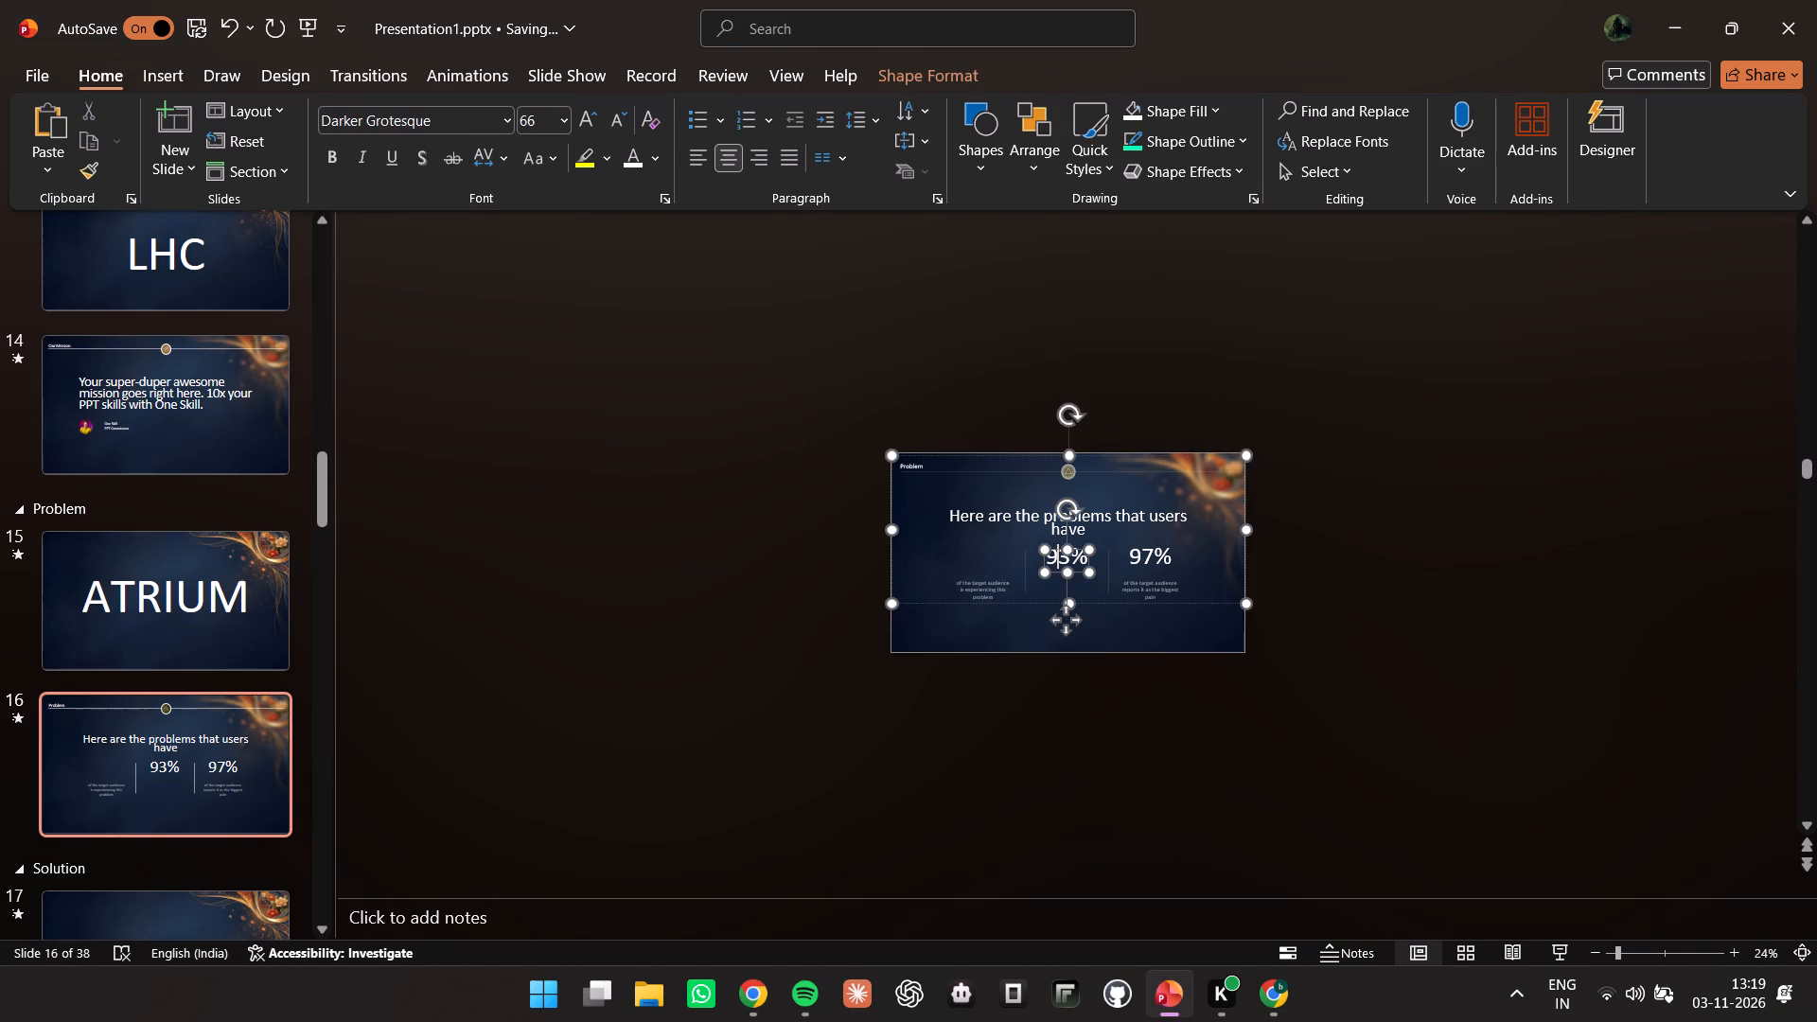
pyautogui.click(1057, 550)
pyautogui.press('Delete')
pyautogui.click(986, 596)
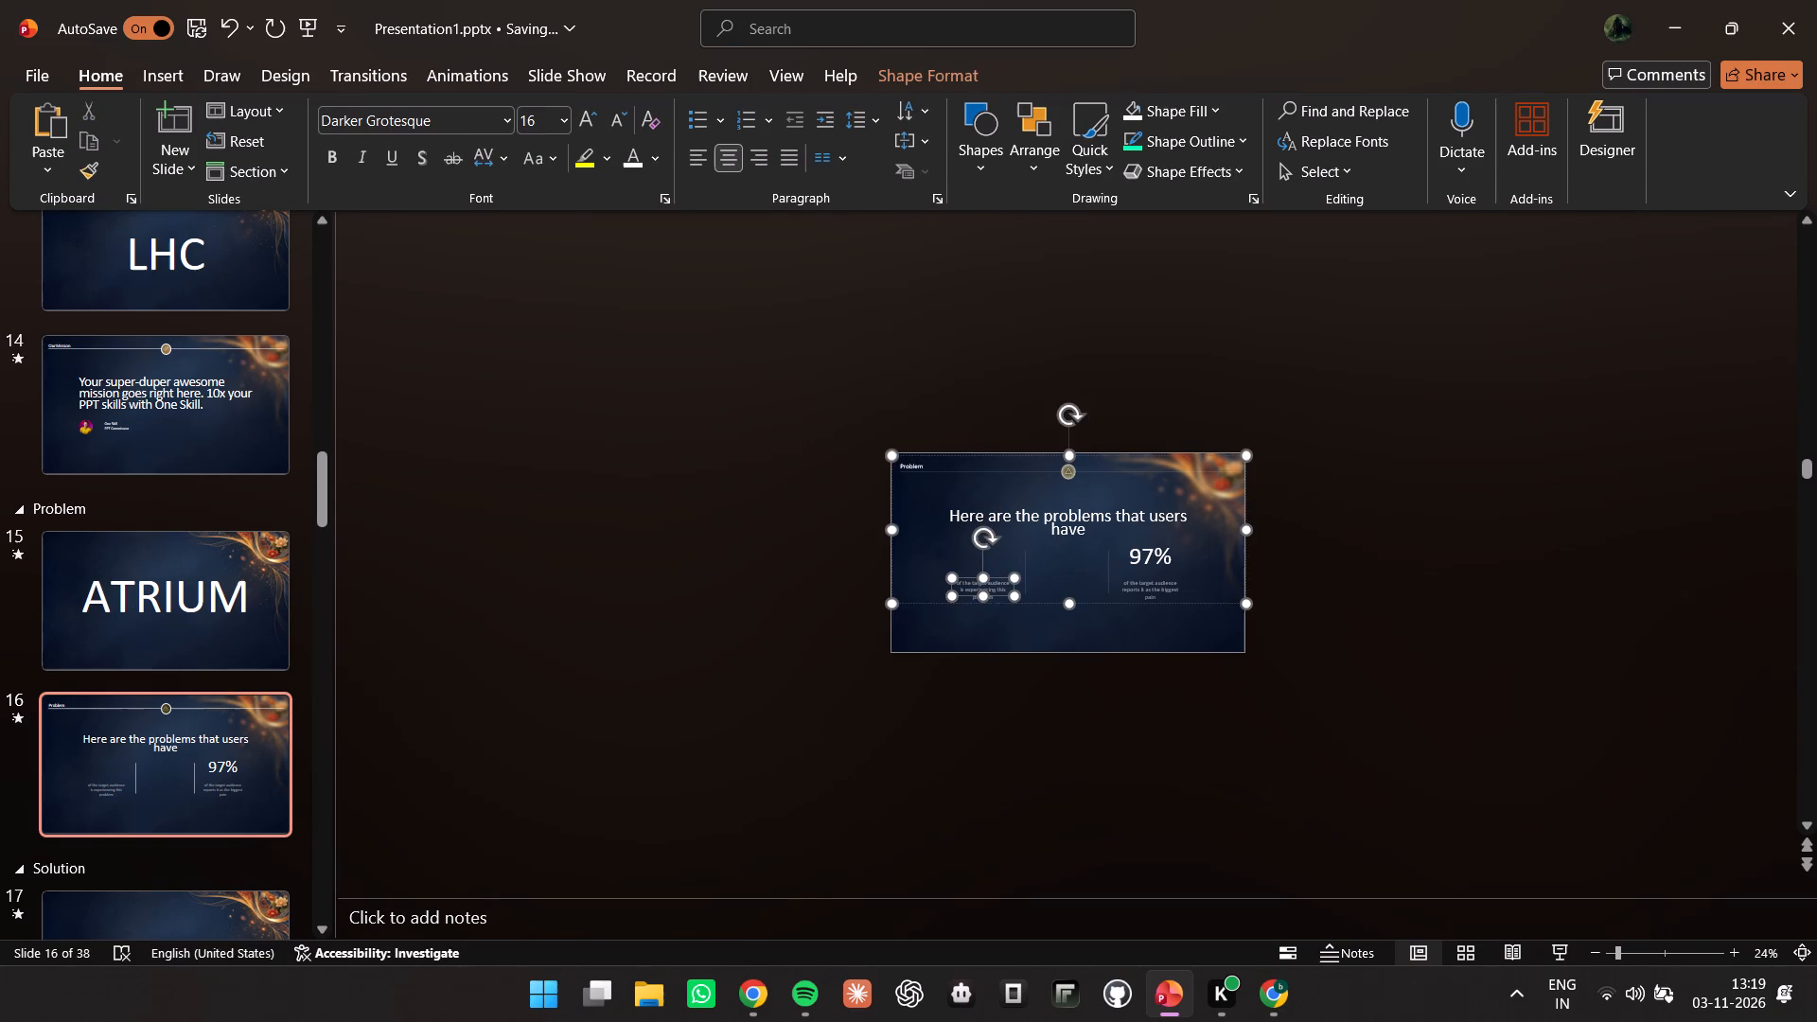
pyautogui.click(975, 580)
pyautogui.press('Delete')
pyautogui.doubleClick(1030, 574)
pyautogui.click(1023, 574)
pyautogui.press('Delete')
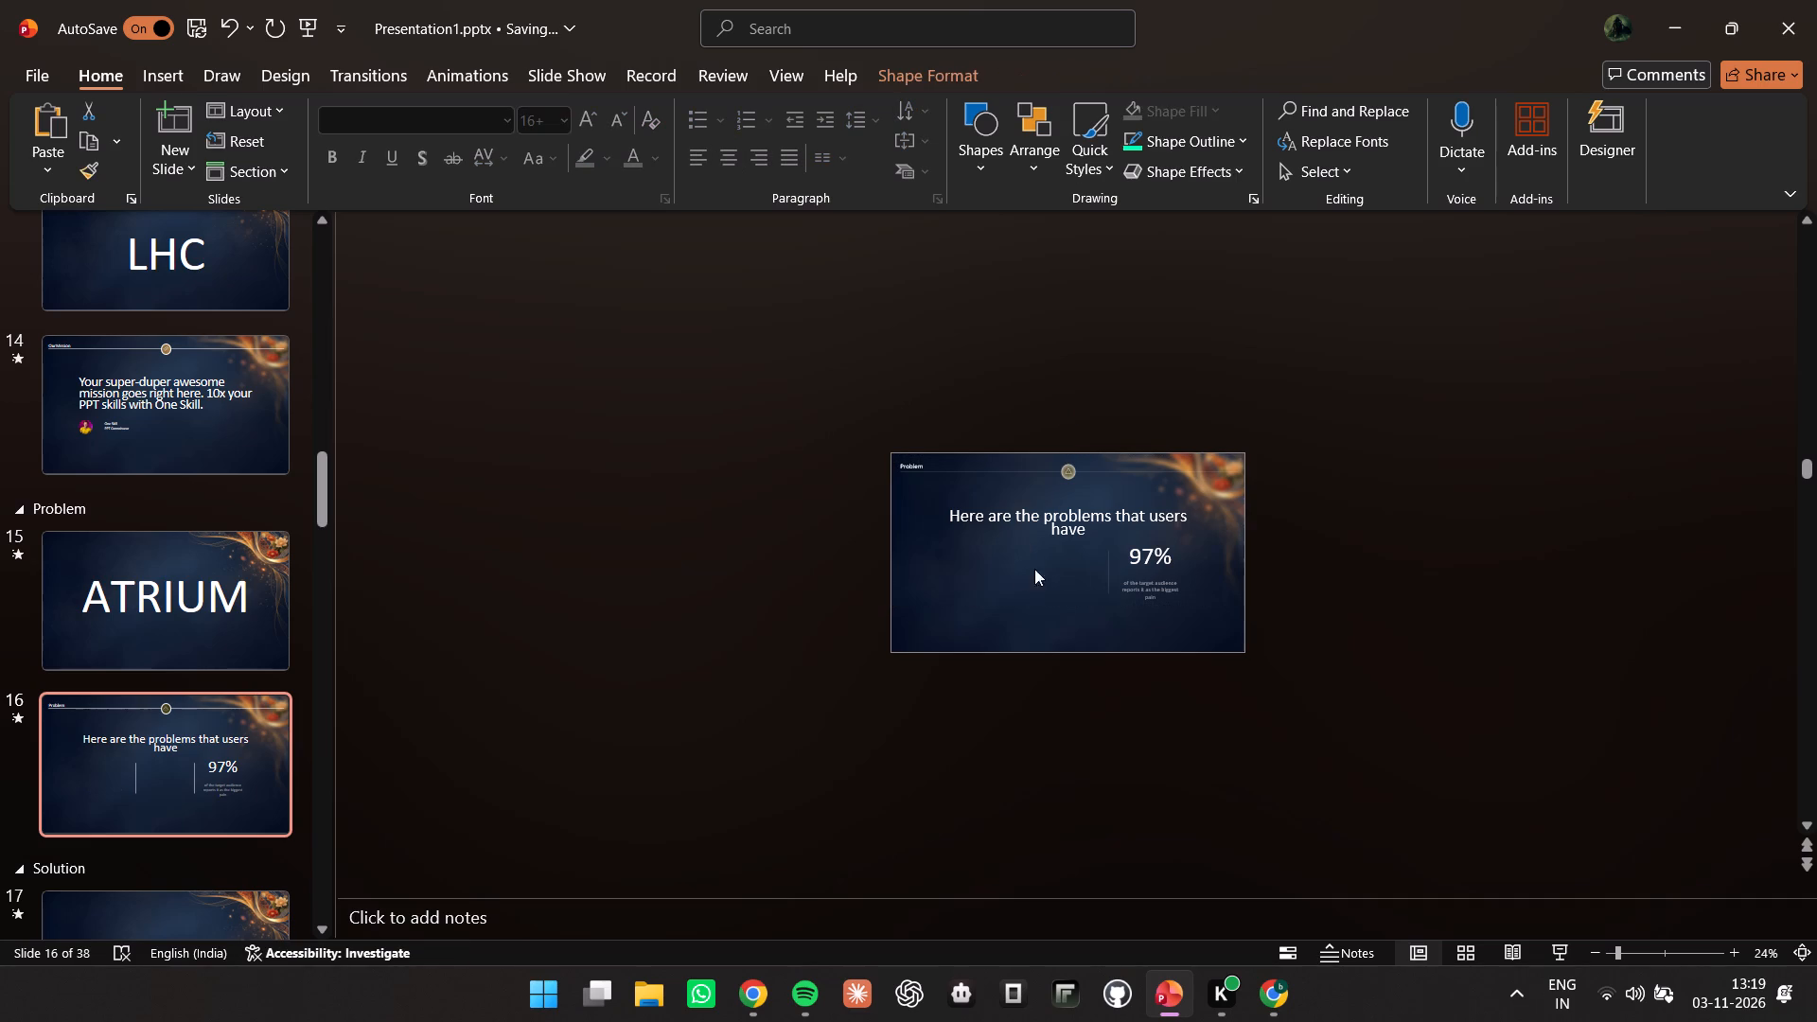
# Delete the 97% figure, its caption and the remaining divider line from slide 16.
pyautogui.click(1125, 566)
pyautogui.click(1145, 558)
pyautogui.click(1141, 548)
pyautogui.press('Delete')
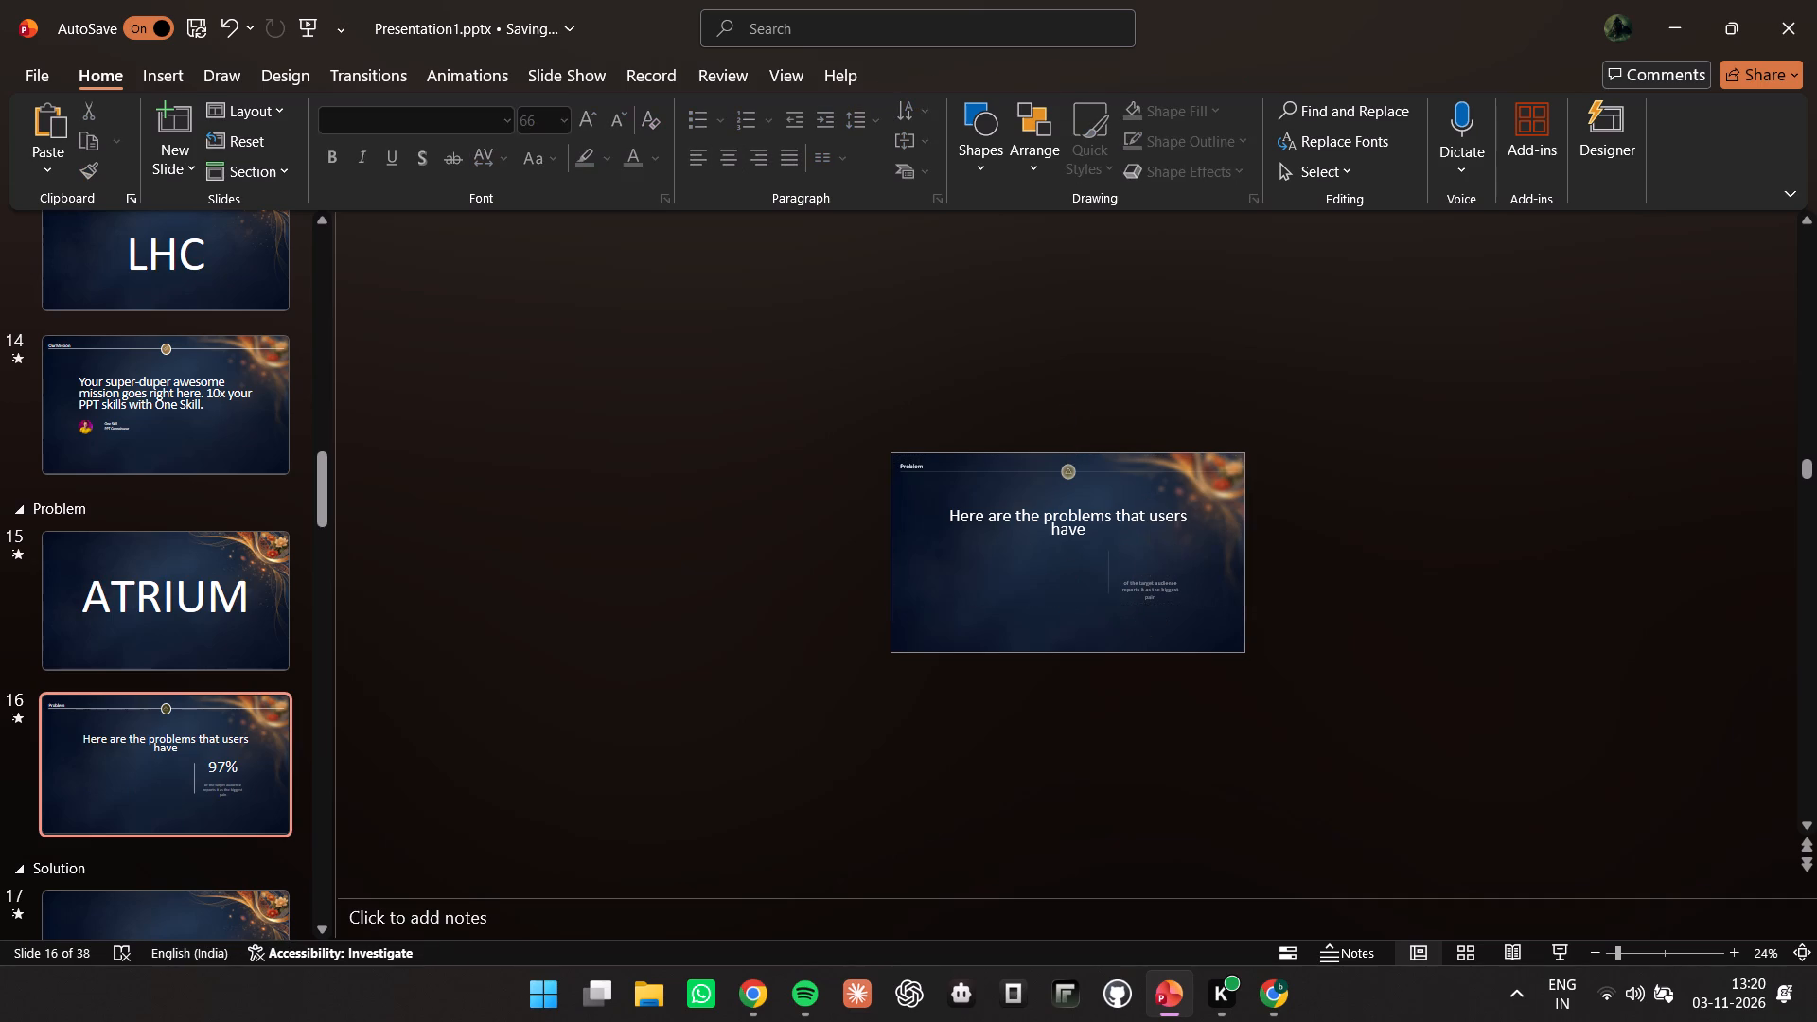
pyautogui.click(1144, 581)
pyautogui.click(1138, 576)
pyautogui.press('Delete')
pyautogui.click(1107, 572)
pyautogui.click(1107, 564)
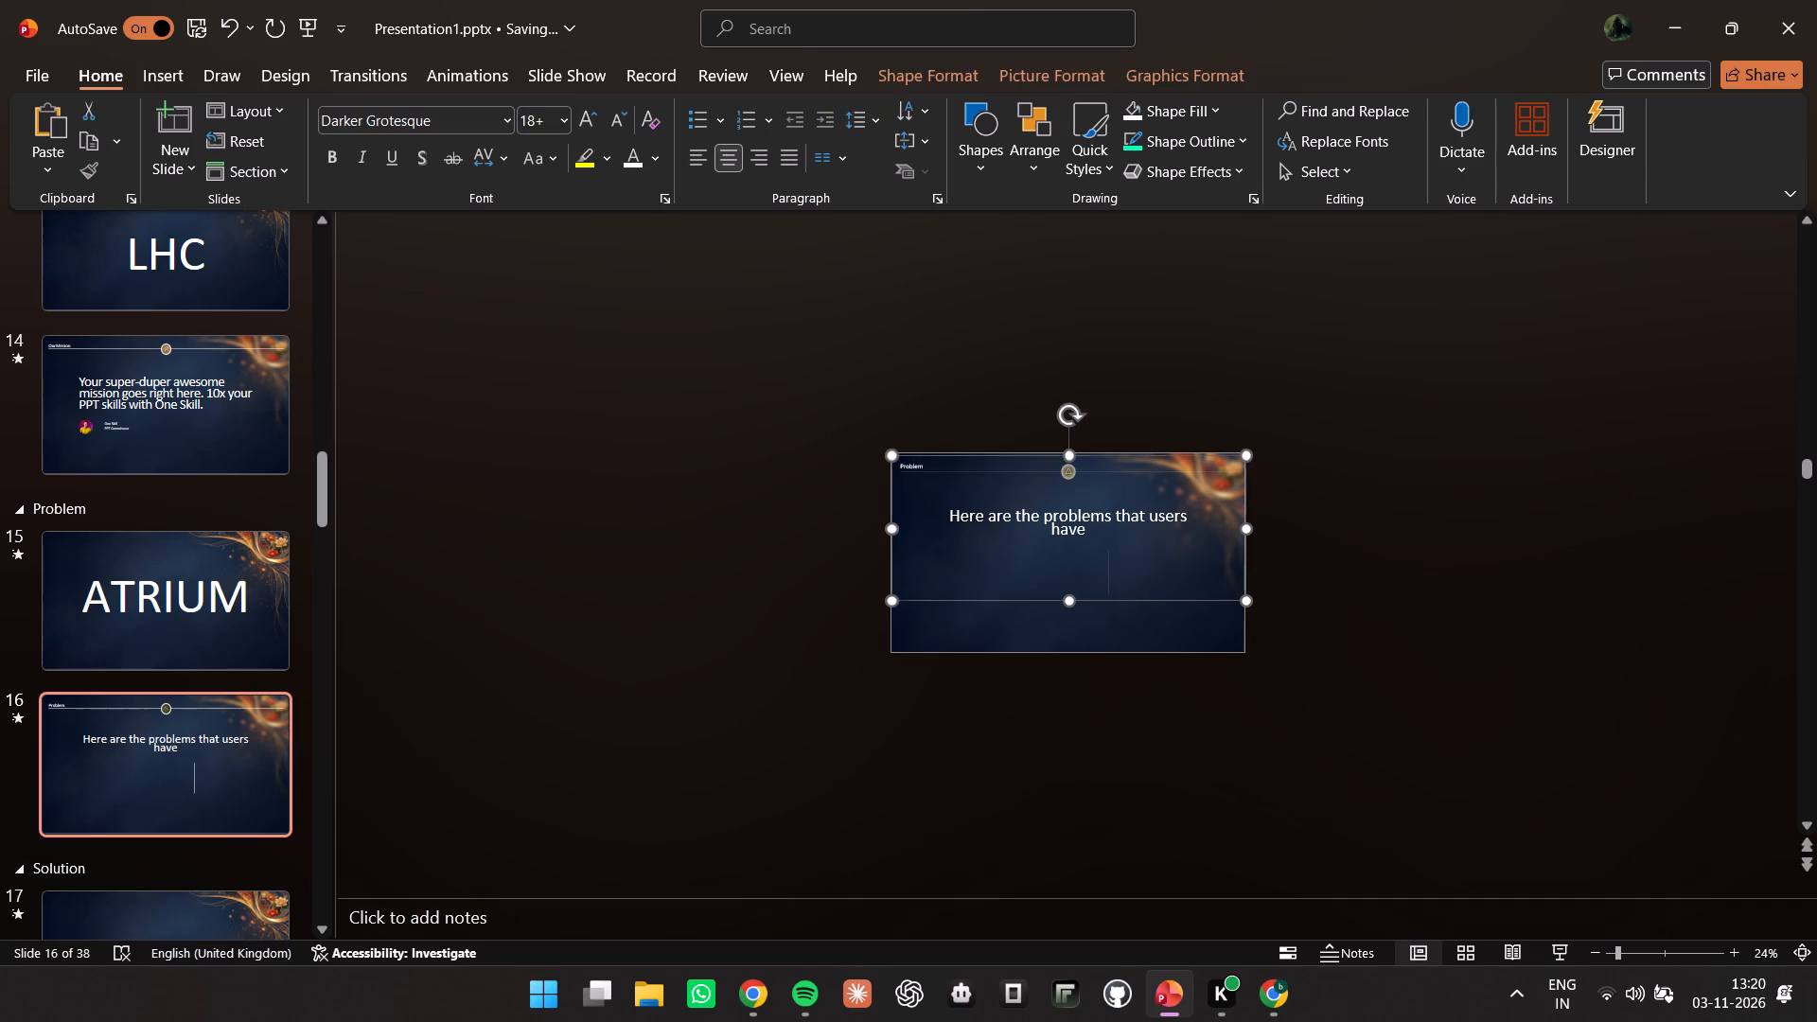
pyautogui.press('Delete')
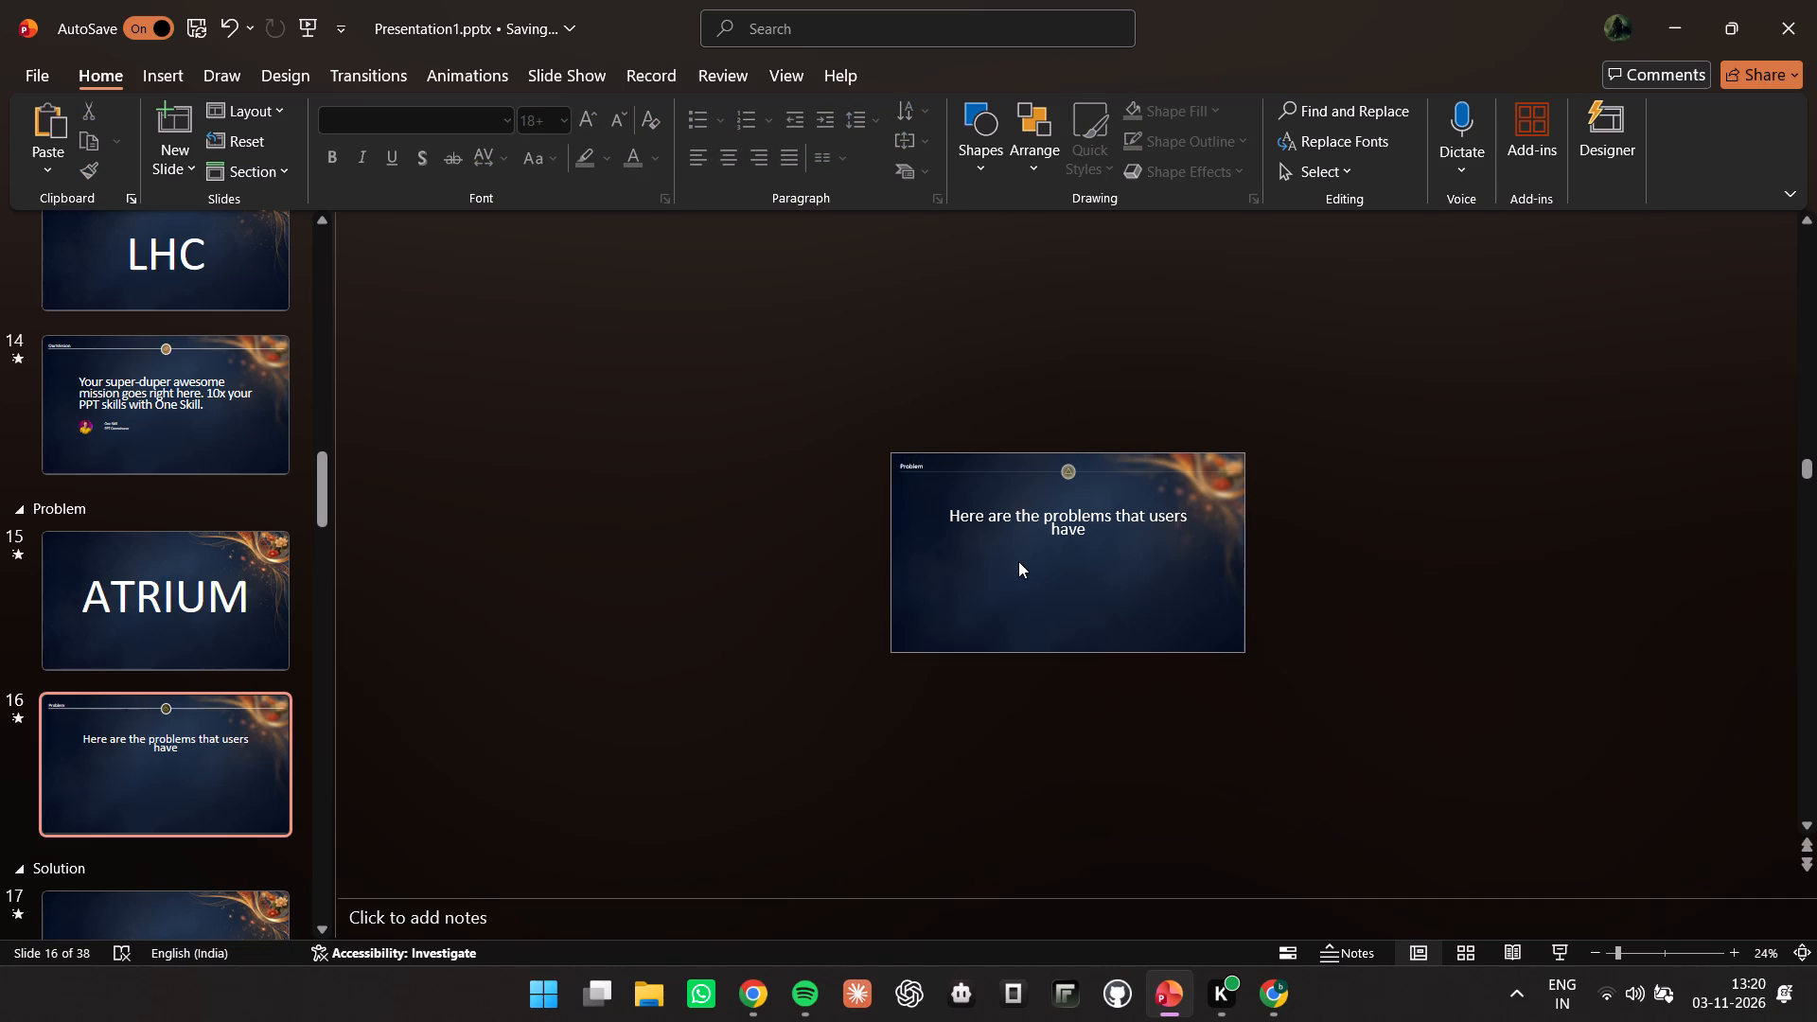
# Paste the two ATRIUM photos onto slide 16 and place them side by side below the heading, along the slide's lower edge.
pyautogui.hotkey('ctrl', 'v')
pyautogui.moveTo(1039, 743); pyautogui.dragTo(1032, 592)
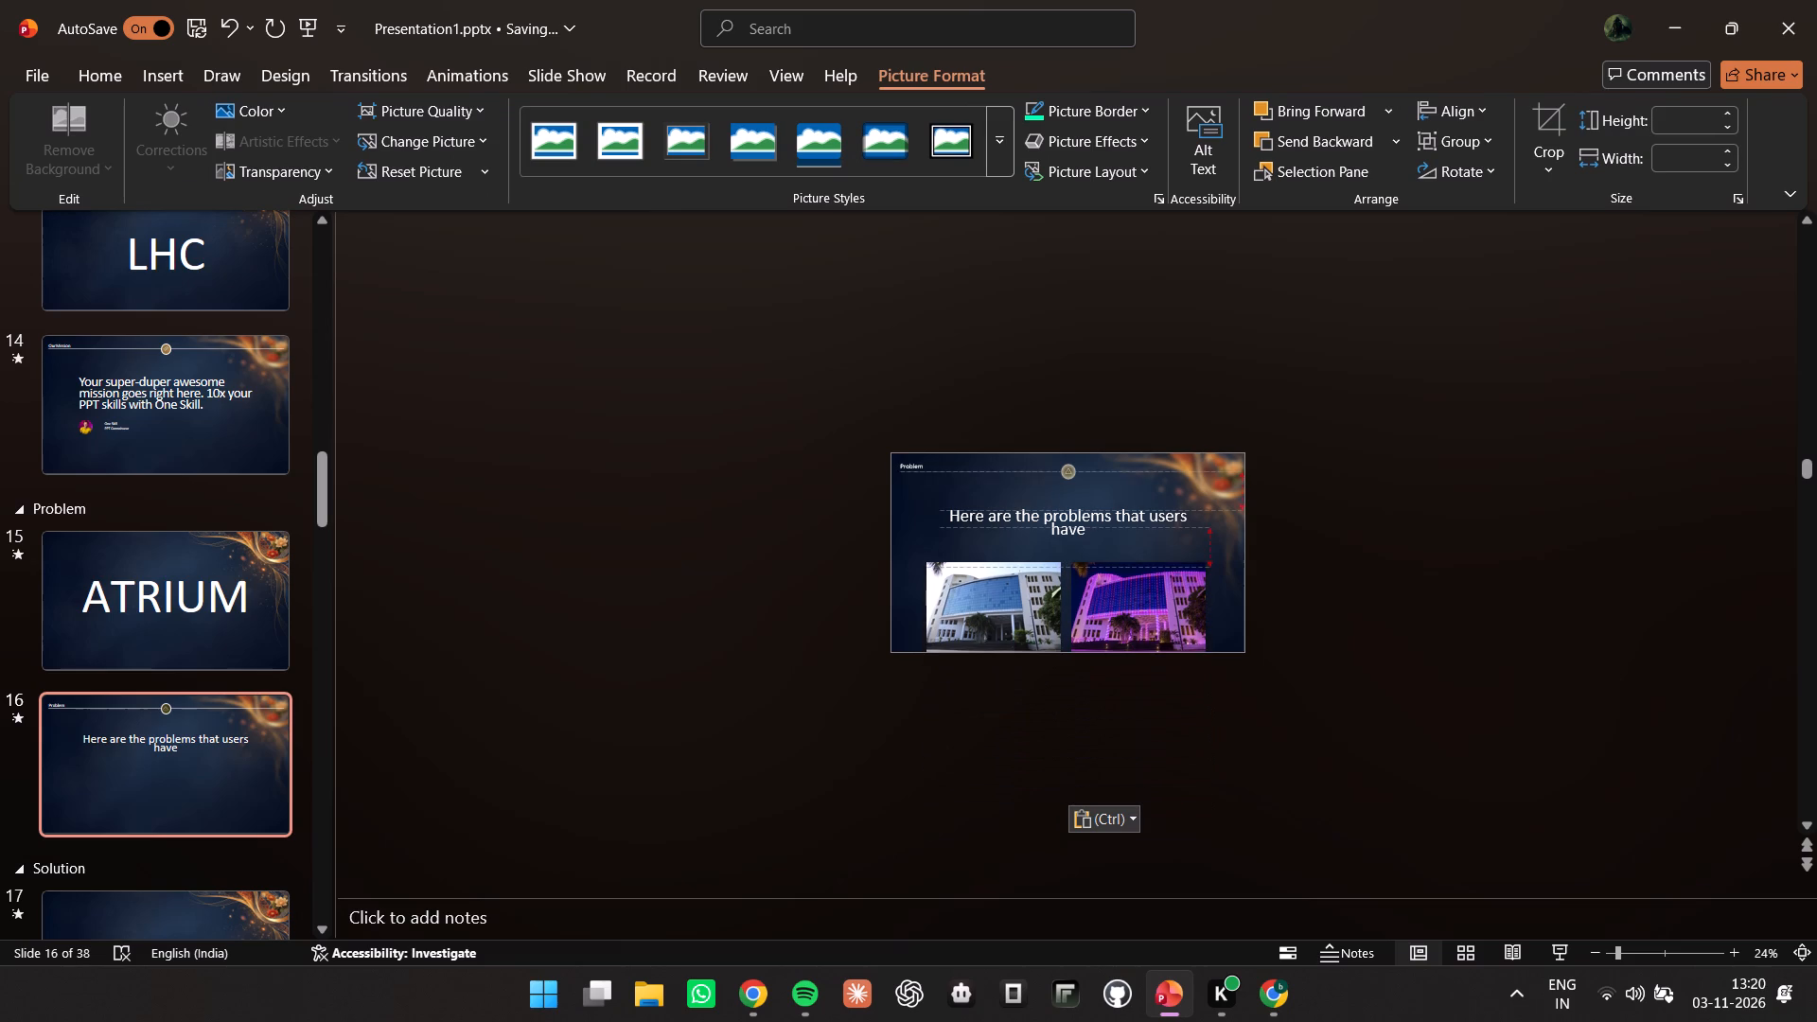
pyautogui.moveTo(1032, 592); pyautogui.dragTo(1037, 592)
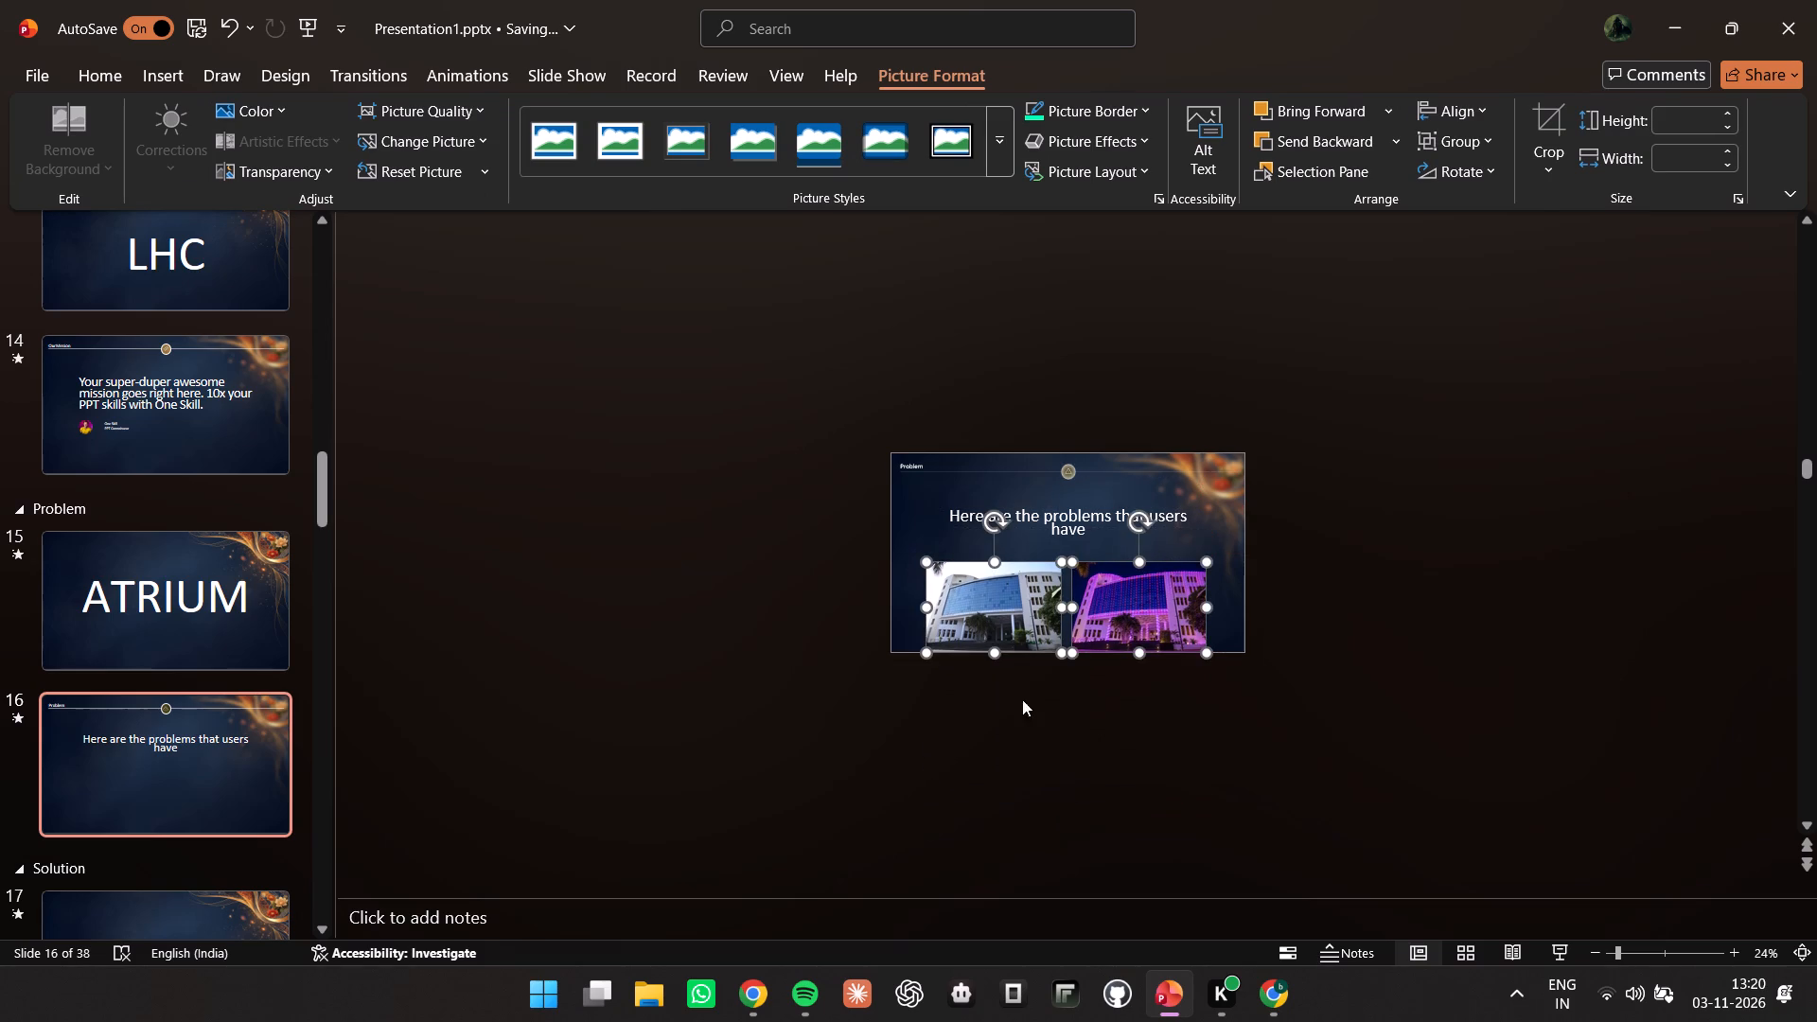
pyautogui.click(1011, 747)
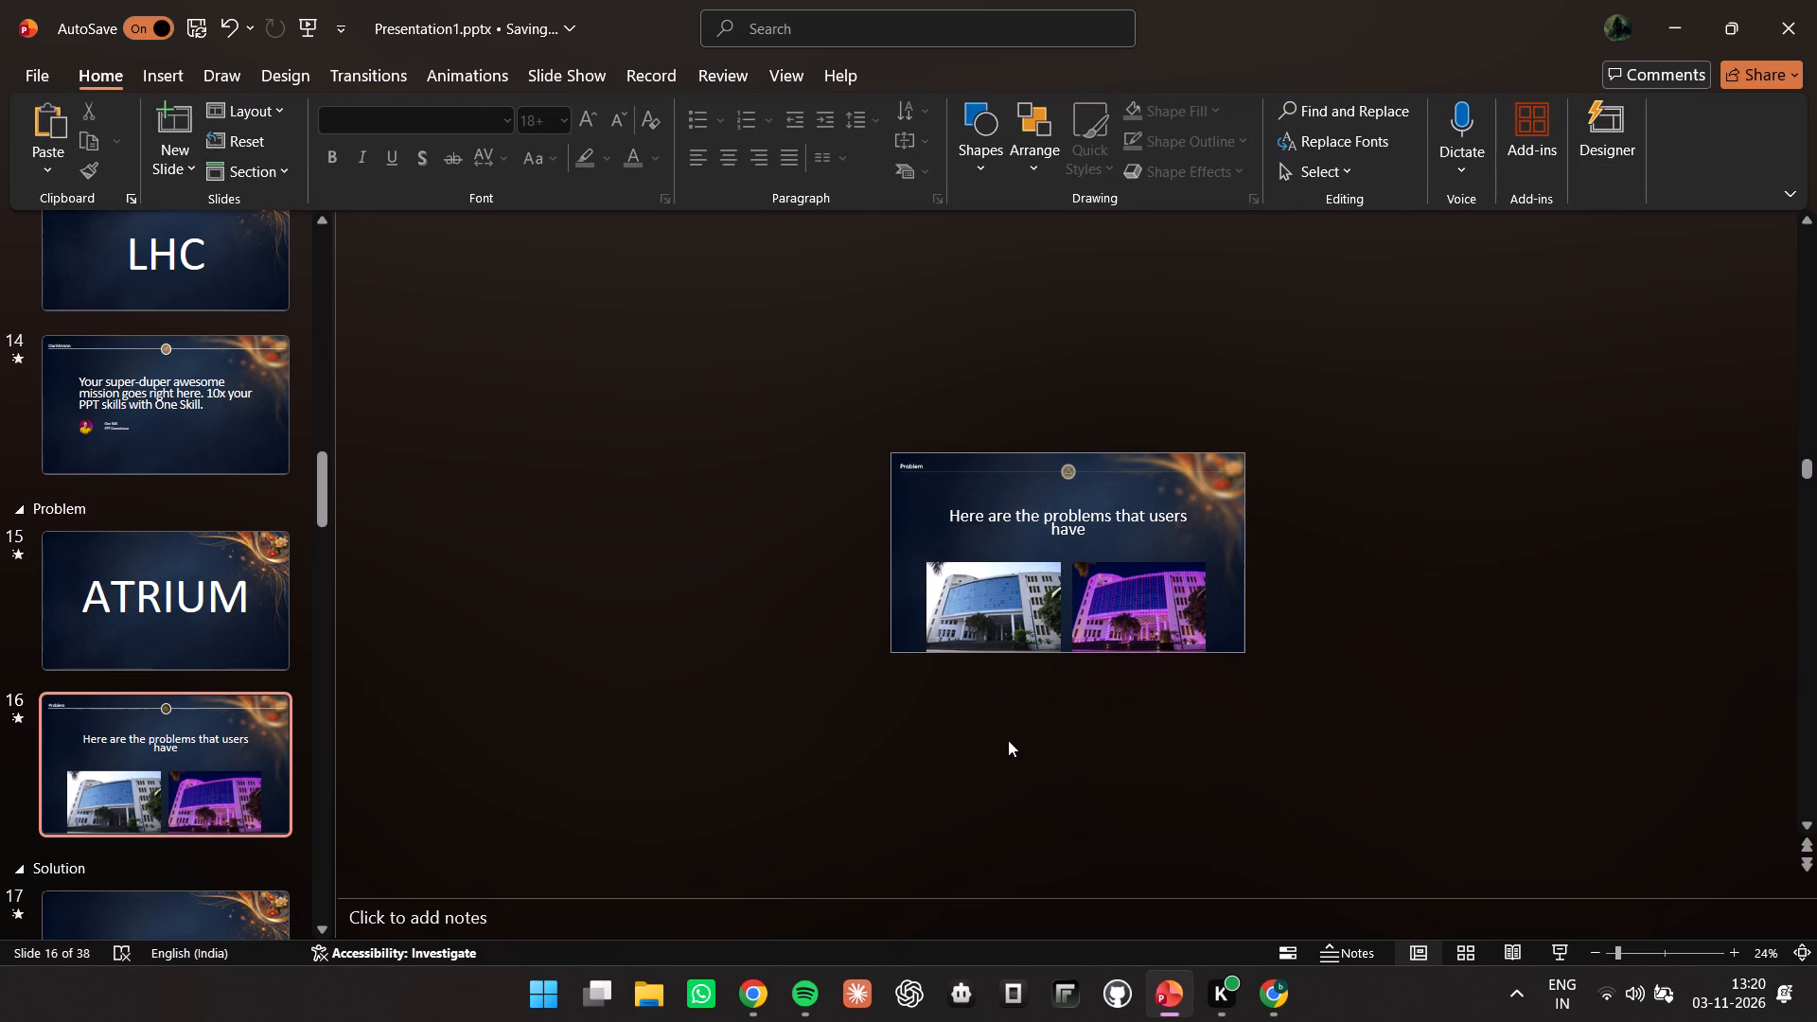
# Preview the slide show from the ATRIUM slide, advance once and exit.
pyautogui.click(166, 612)
pyautogui.click(1550, 955)
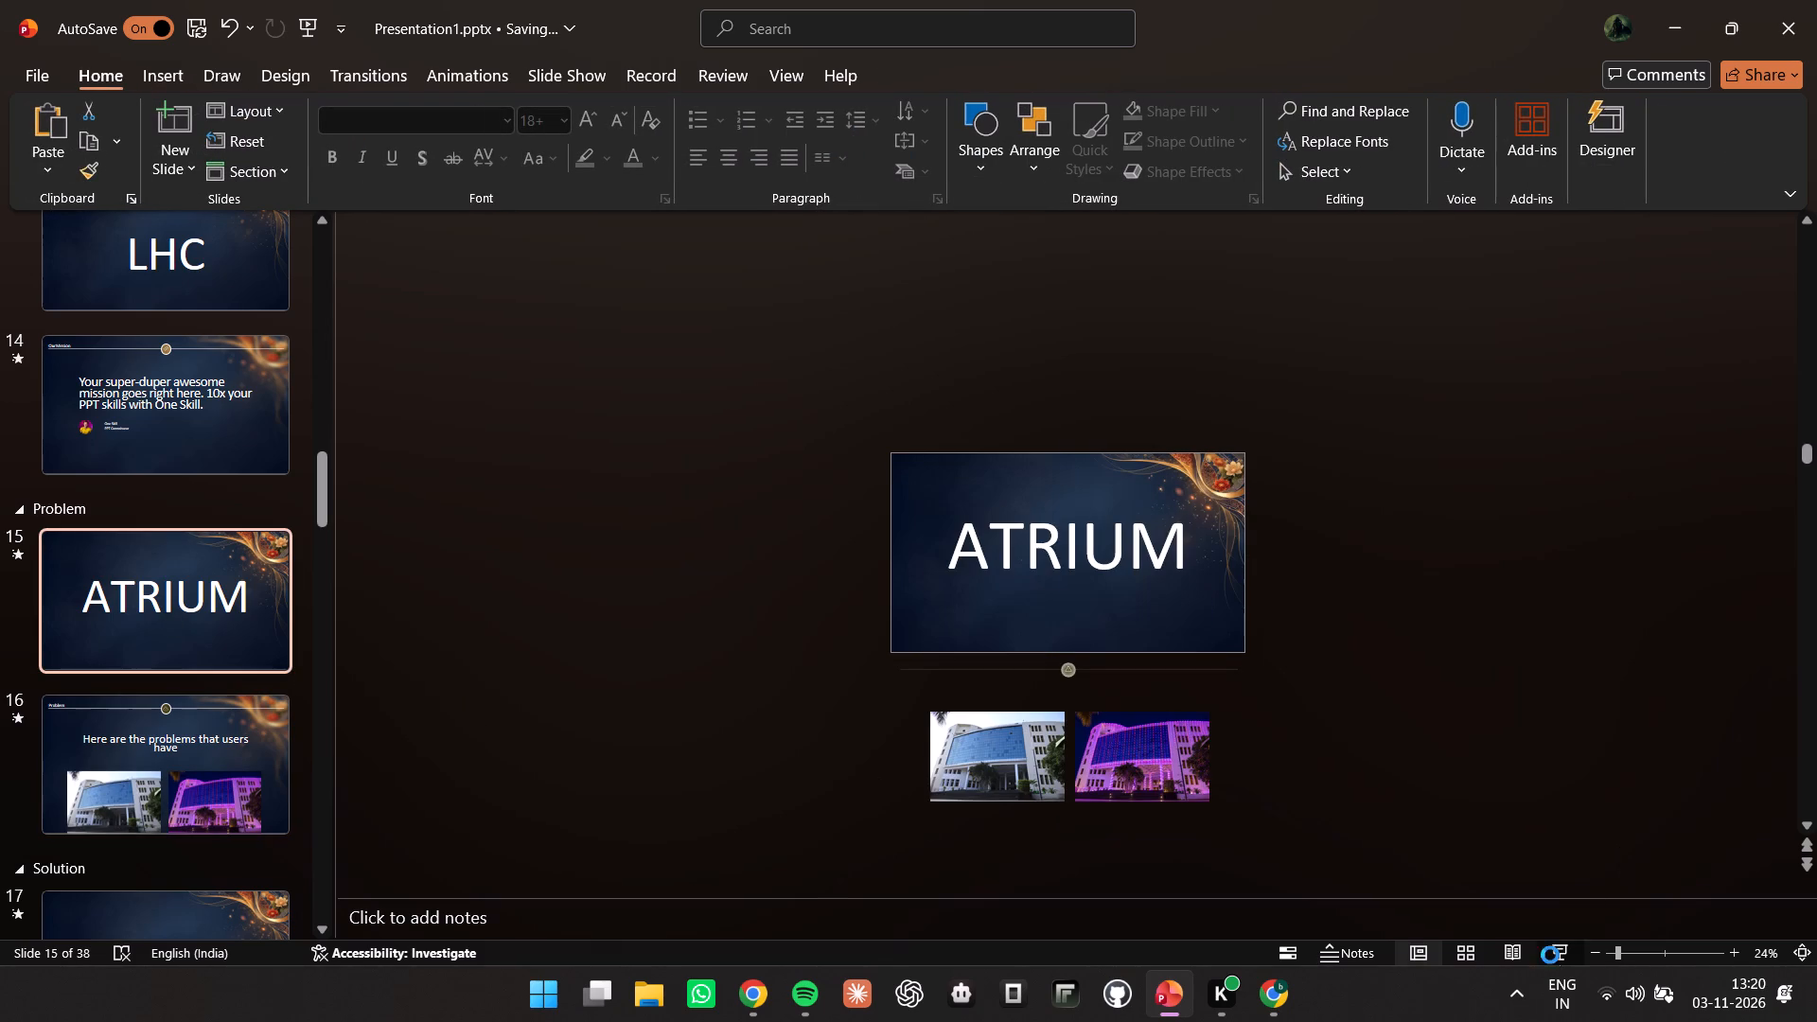
pyautogui.click(1258, 652)
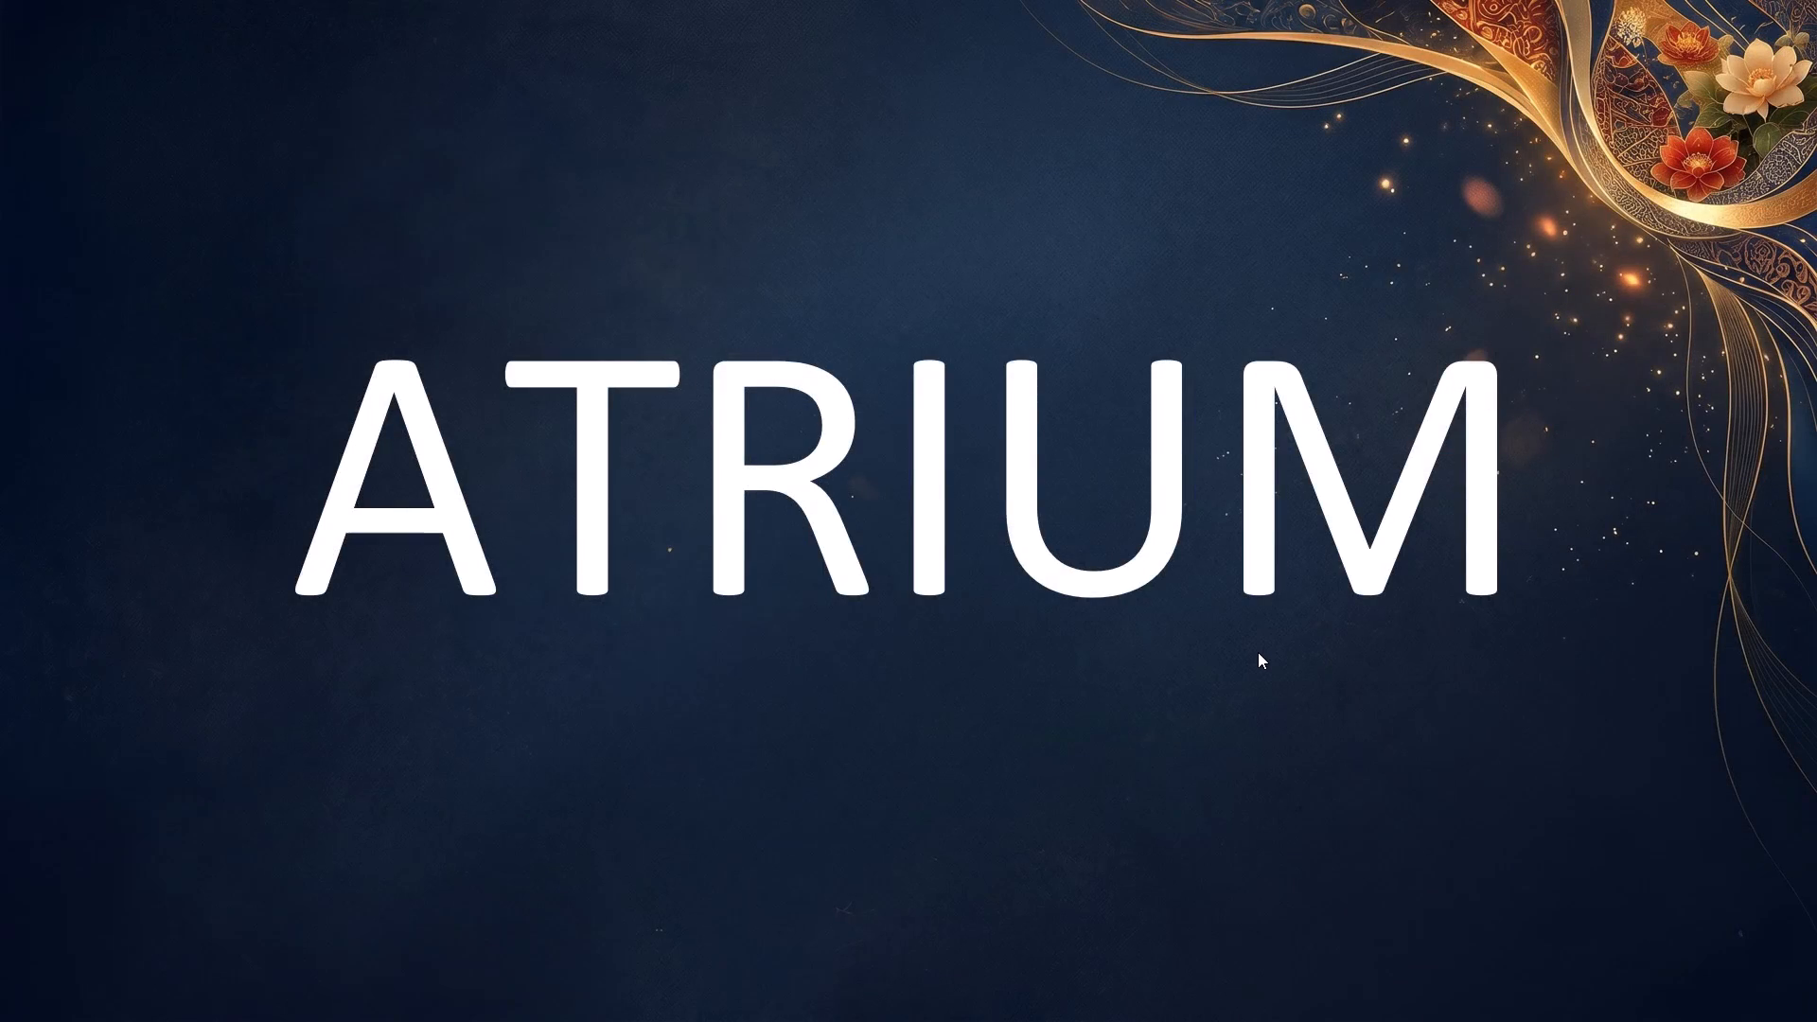
pyautogui.press('Escape')
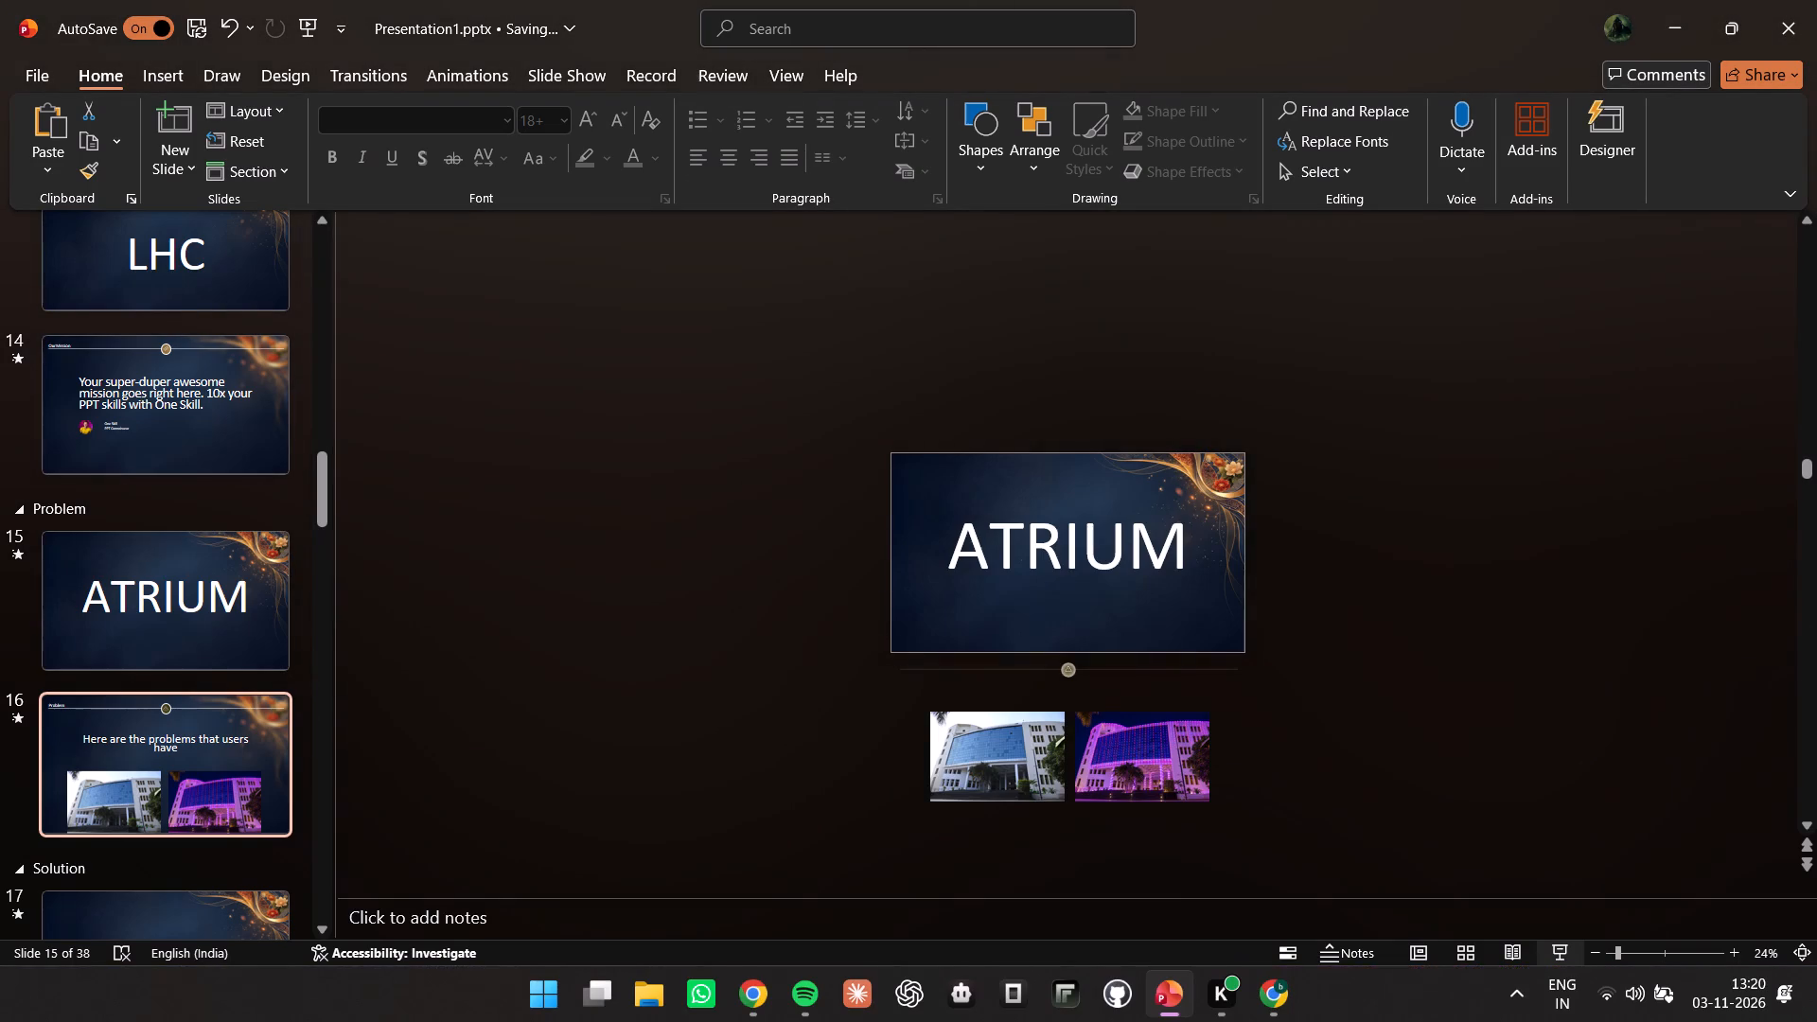
# Play the slide show from the DECOR & PROP slide and follow the ATRIUM bubble in the table of contents to its photos, then exit.
pyautogui.scroll(8, 0, 522)
pyautogui.click(108, 485)
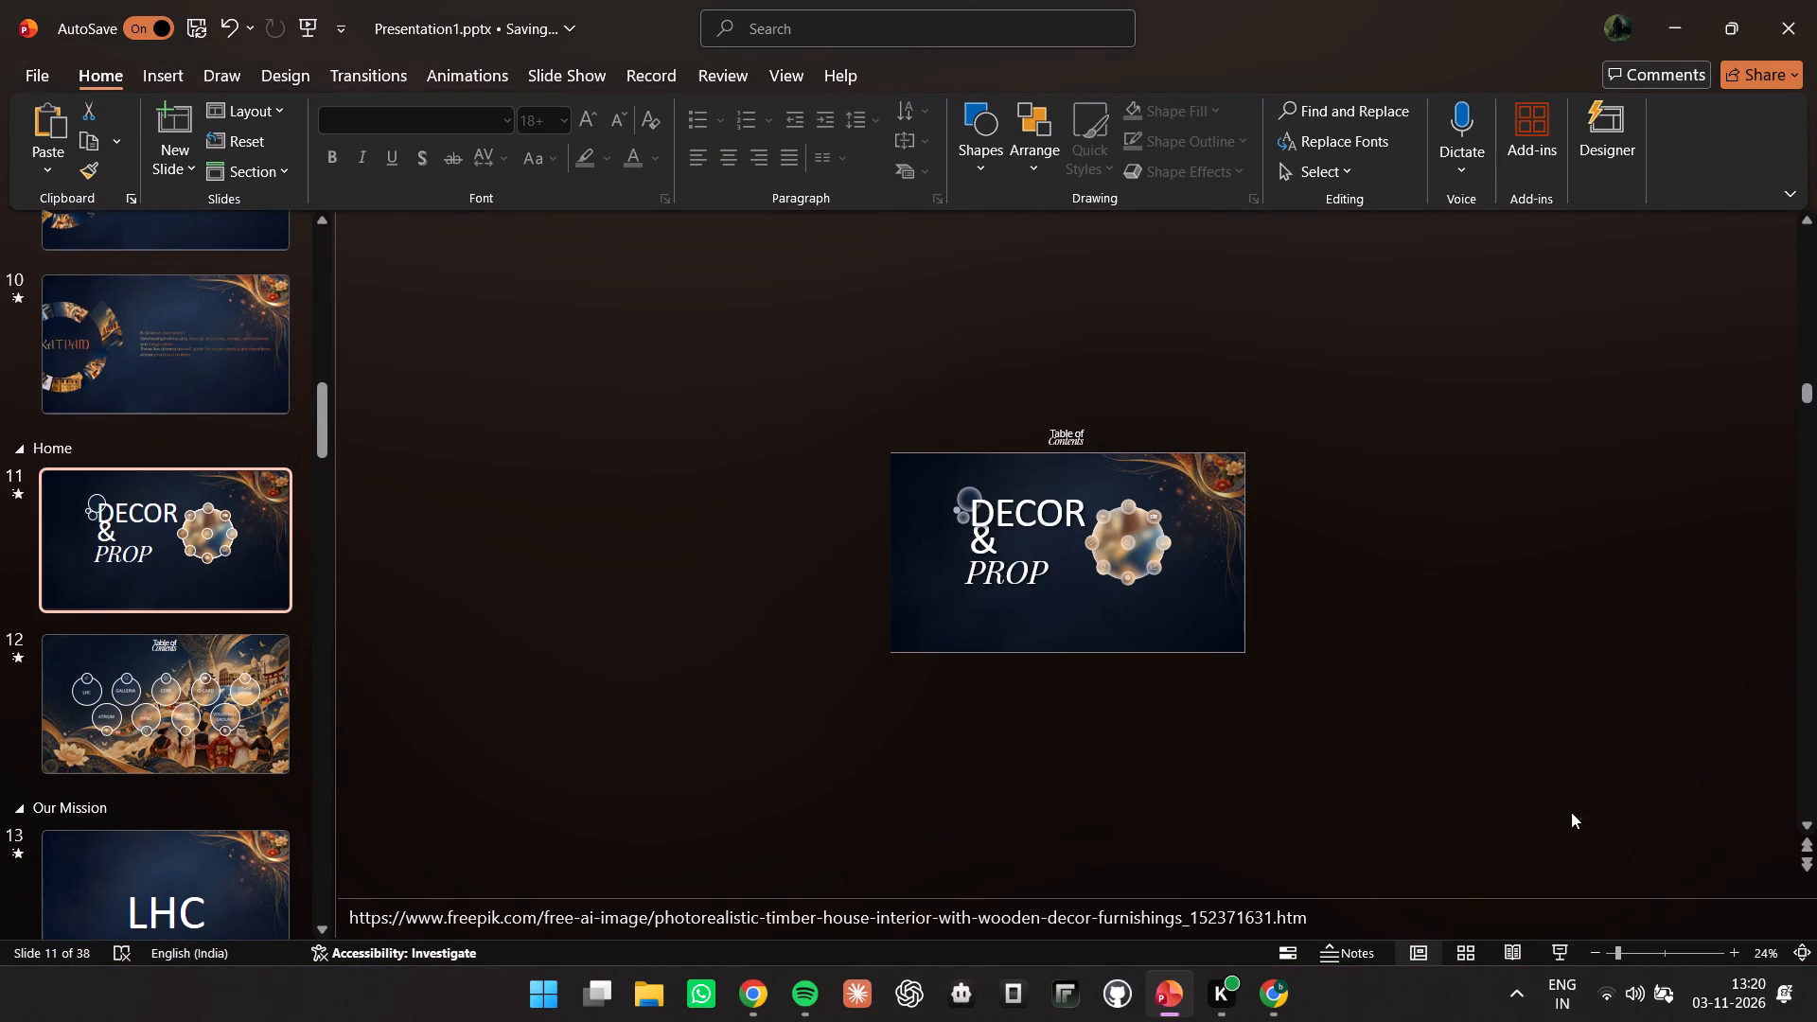
pyautogui.click(1569, 961)
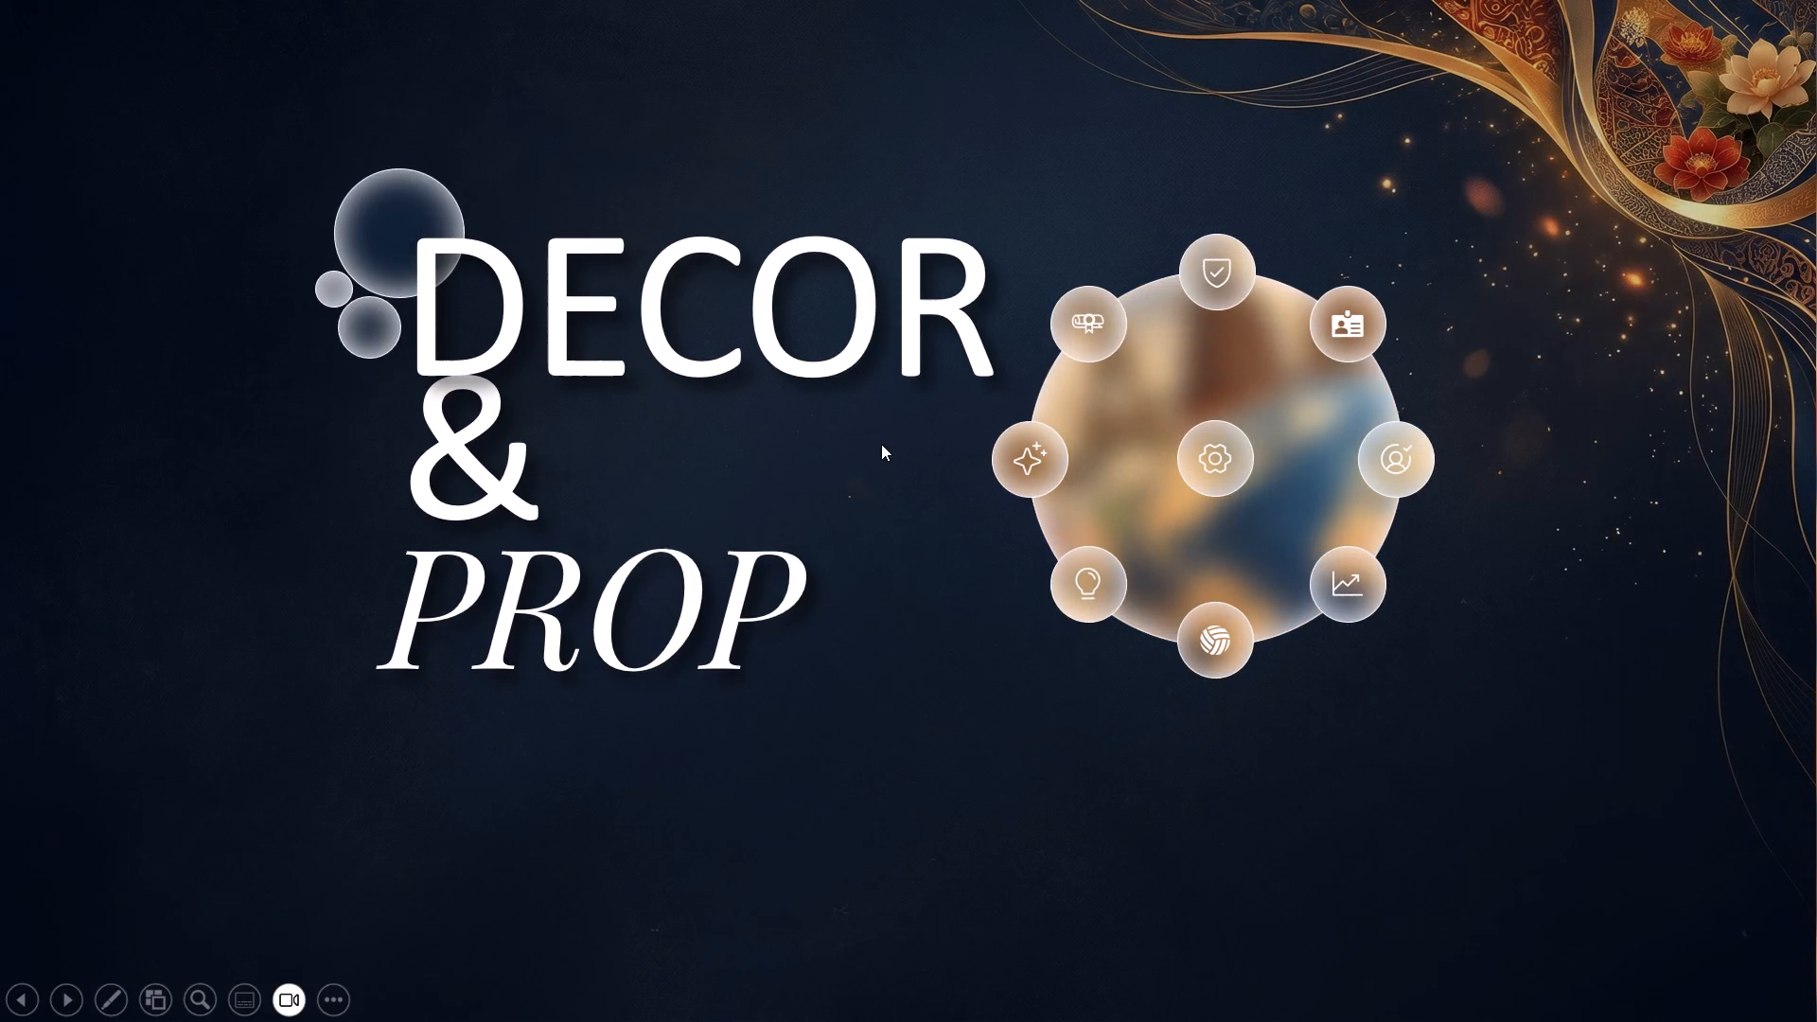
pyautogui.click(881, 444)
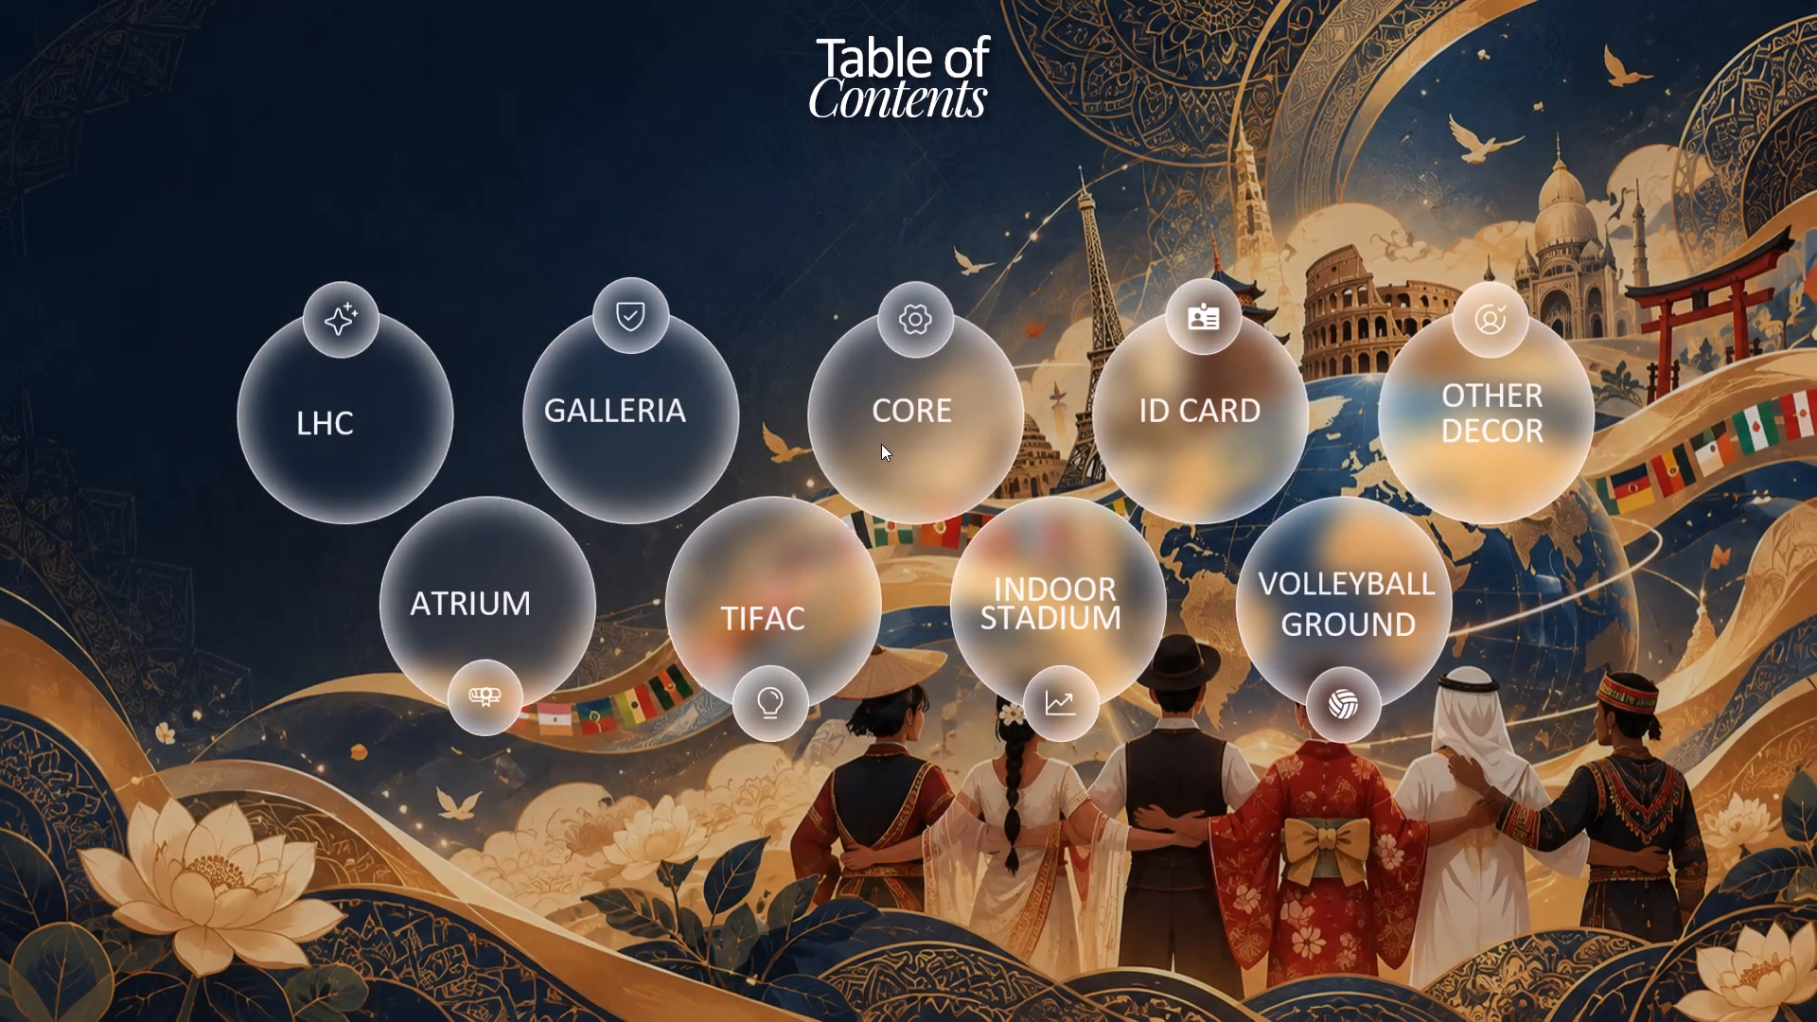
pyautogui.click(418, 589)
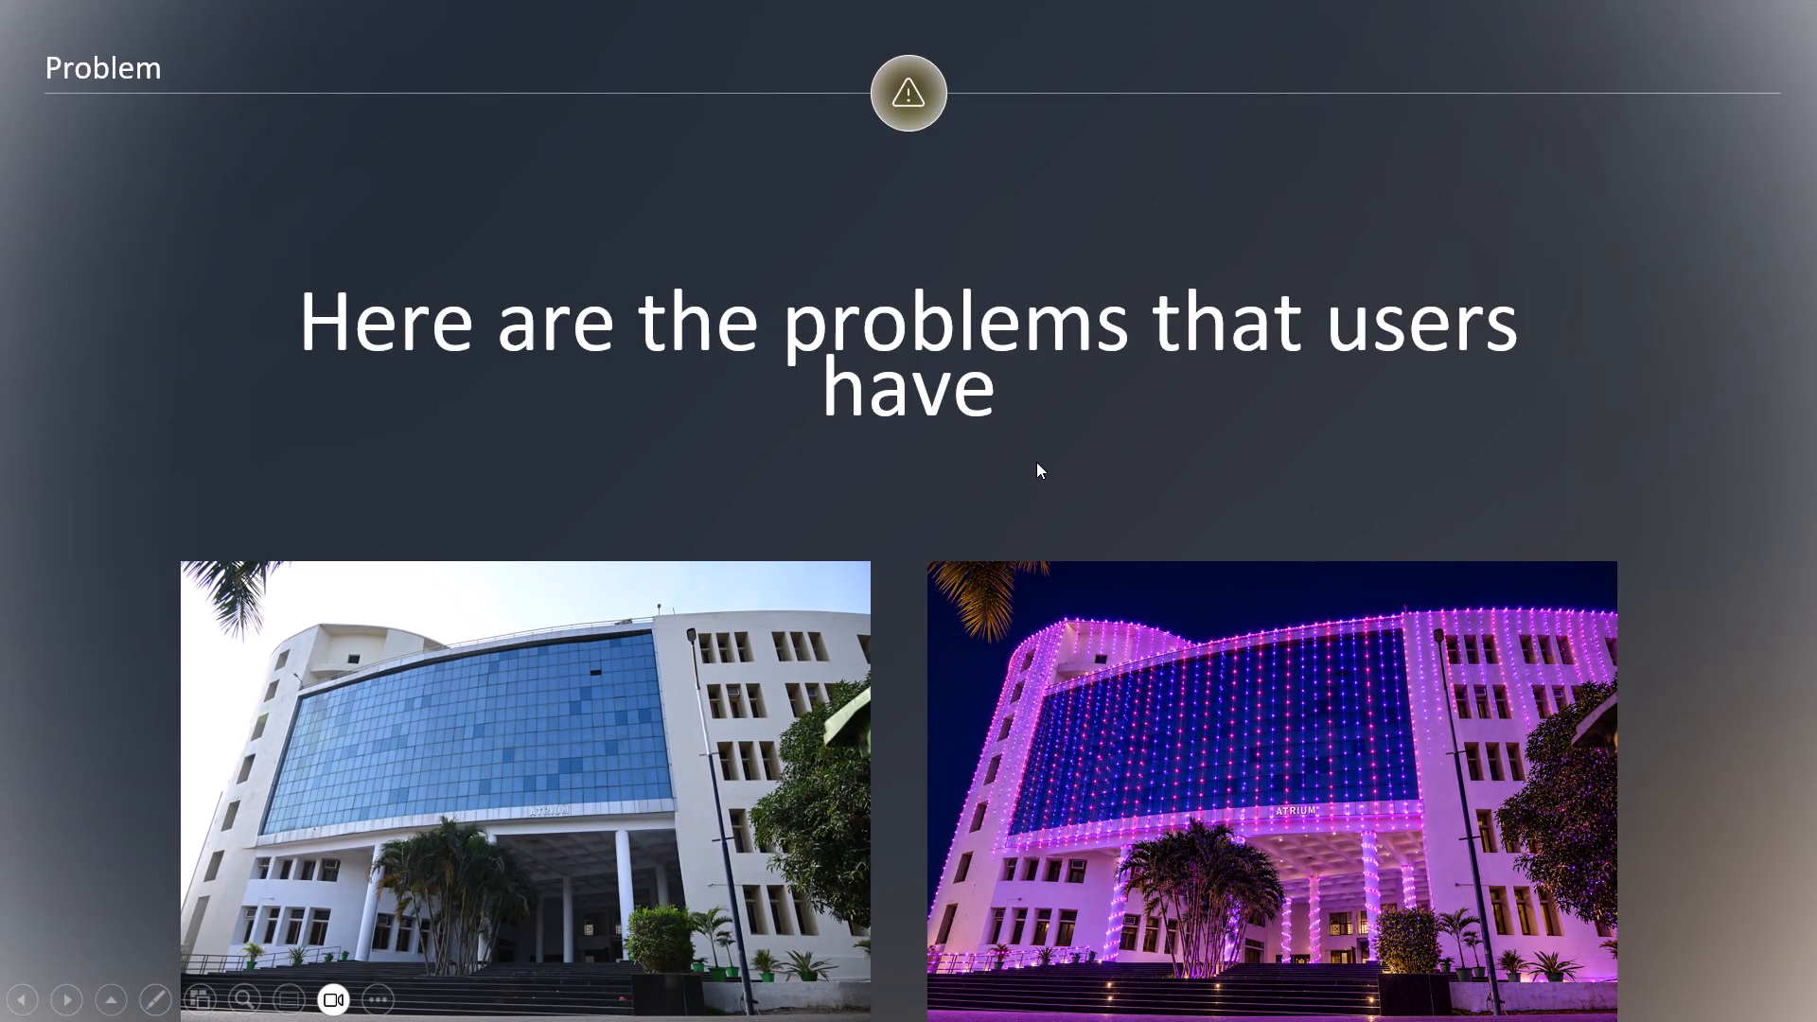
pyautogui.press('Escape')
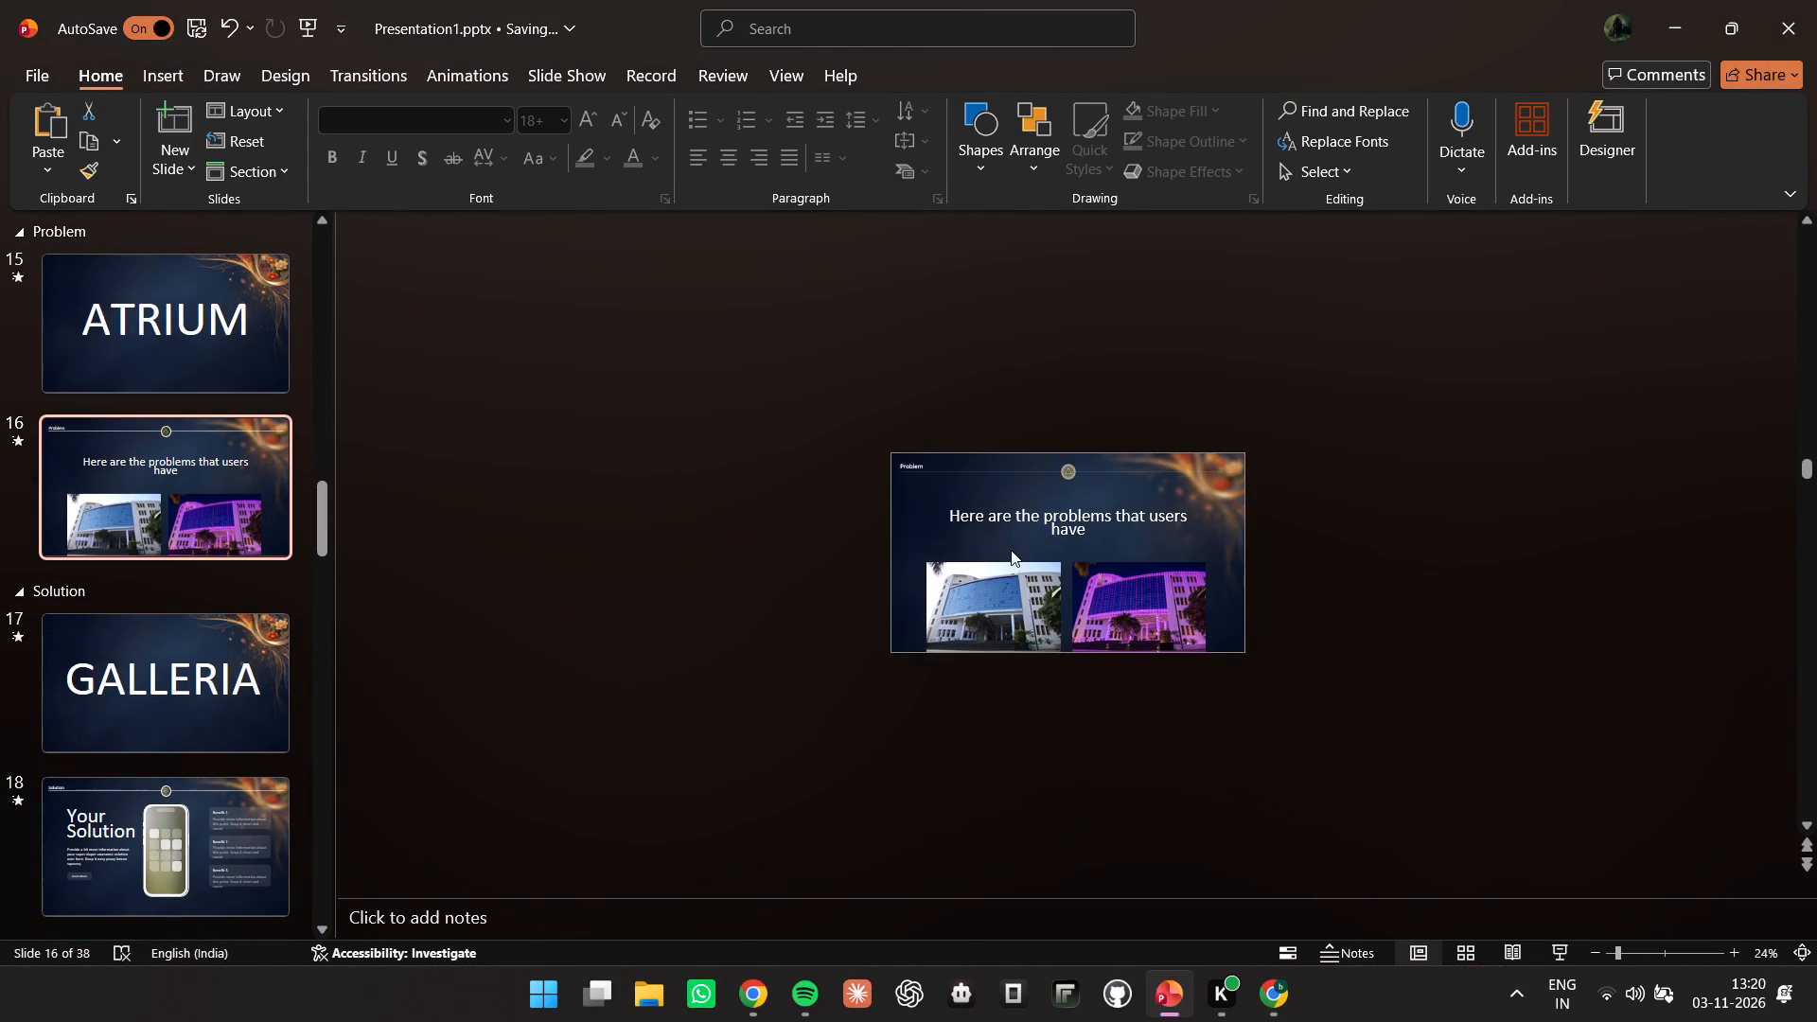
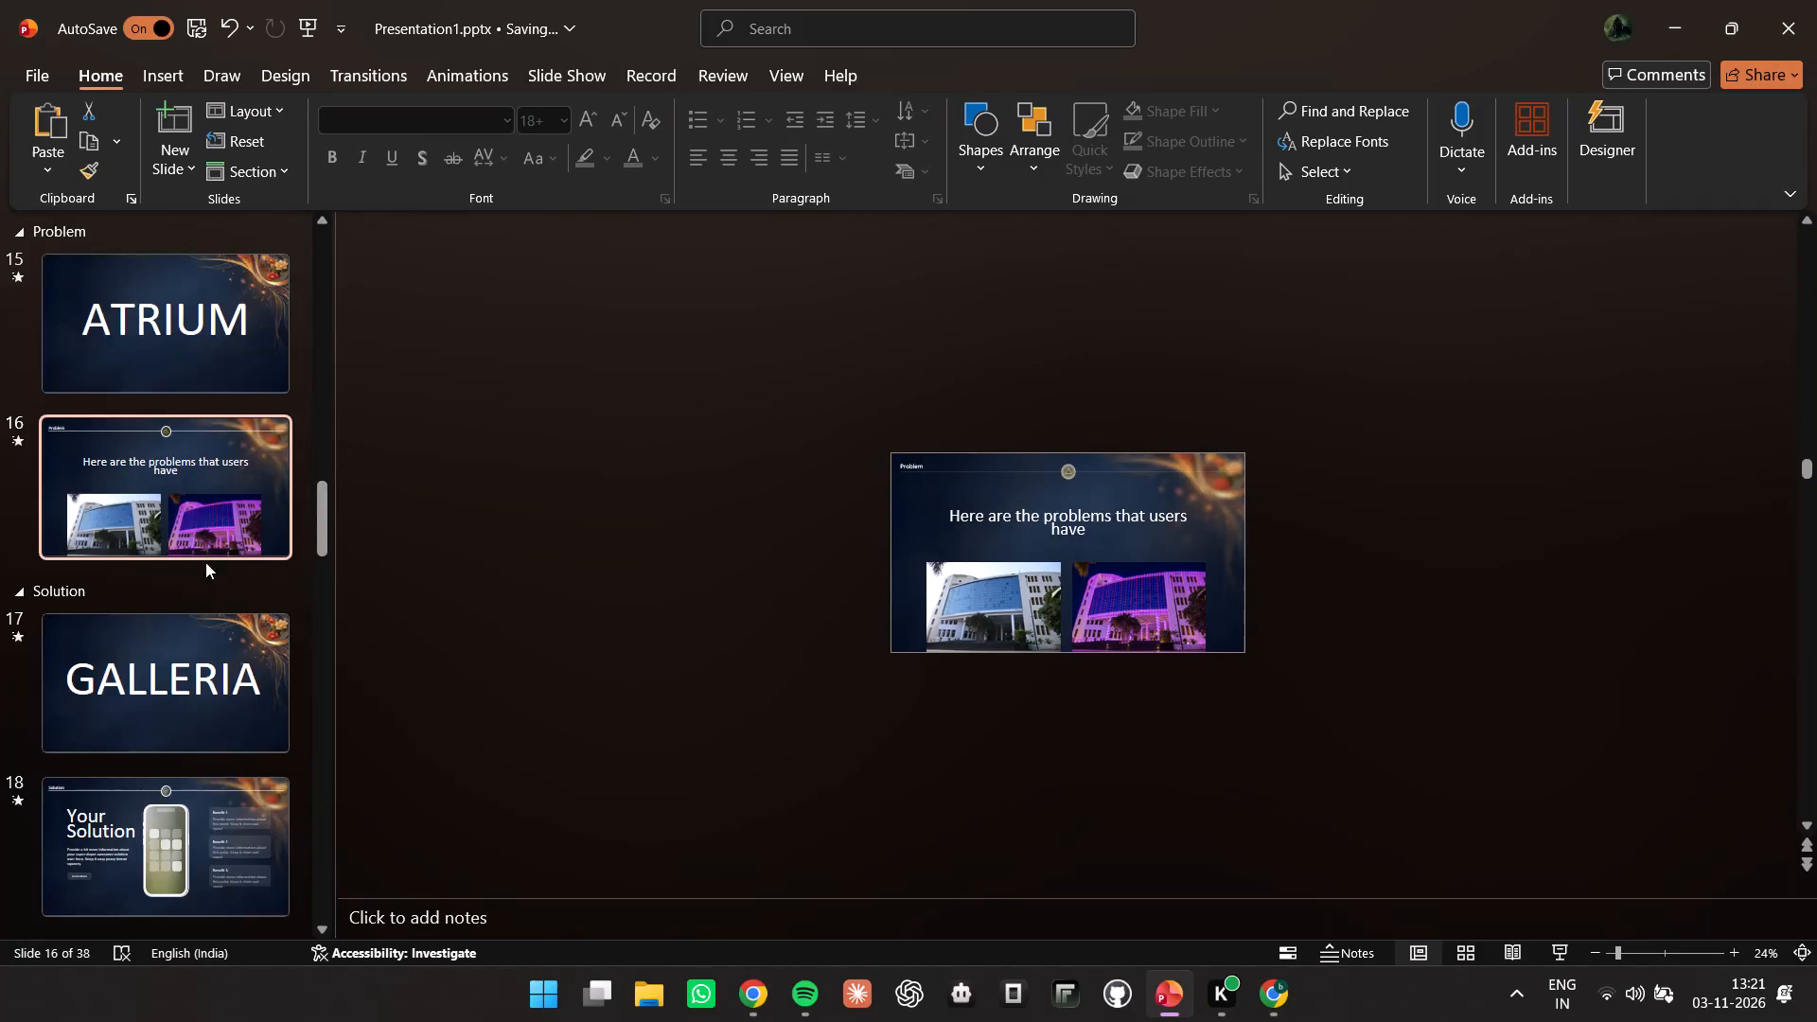
# Move the two ATRIUM photos on slide 33 off the slide, placing them below its lower edge clear of the description text.
pyautogui.scroll(-10, 201, 566)
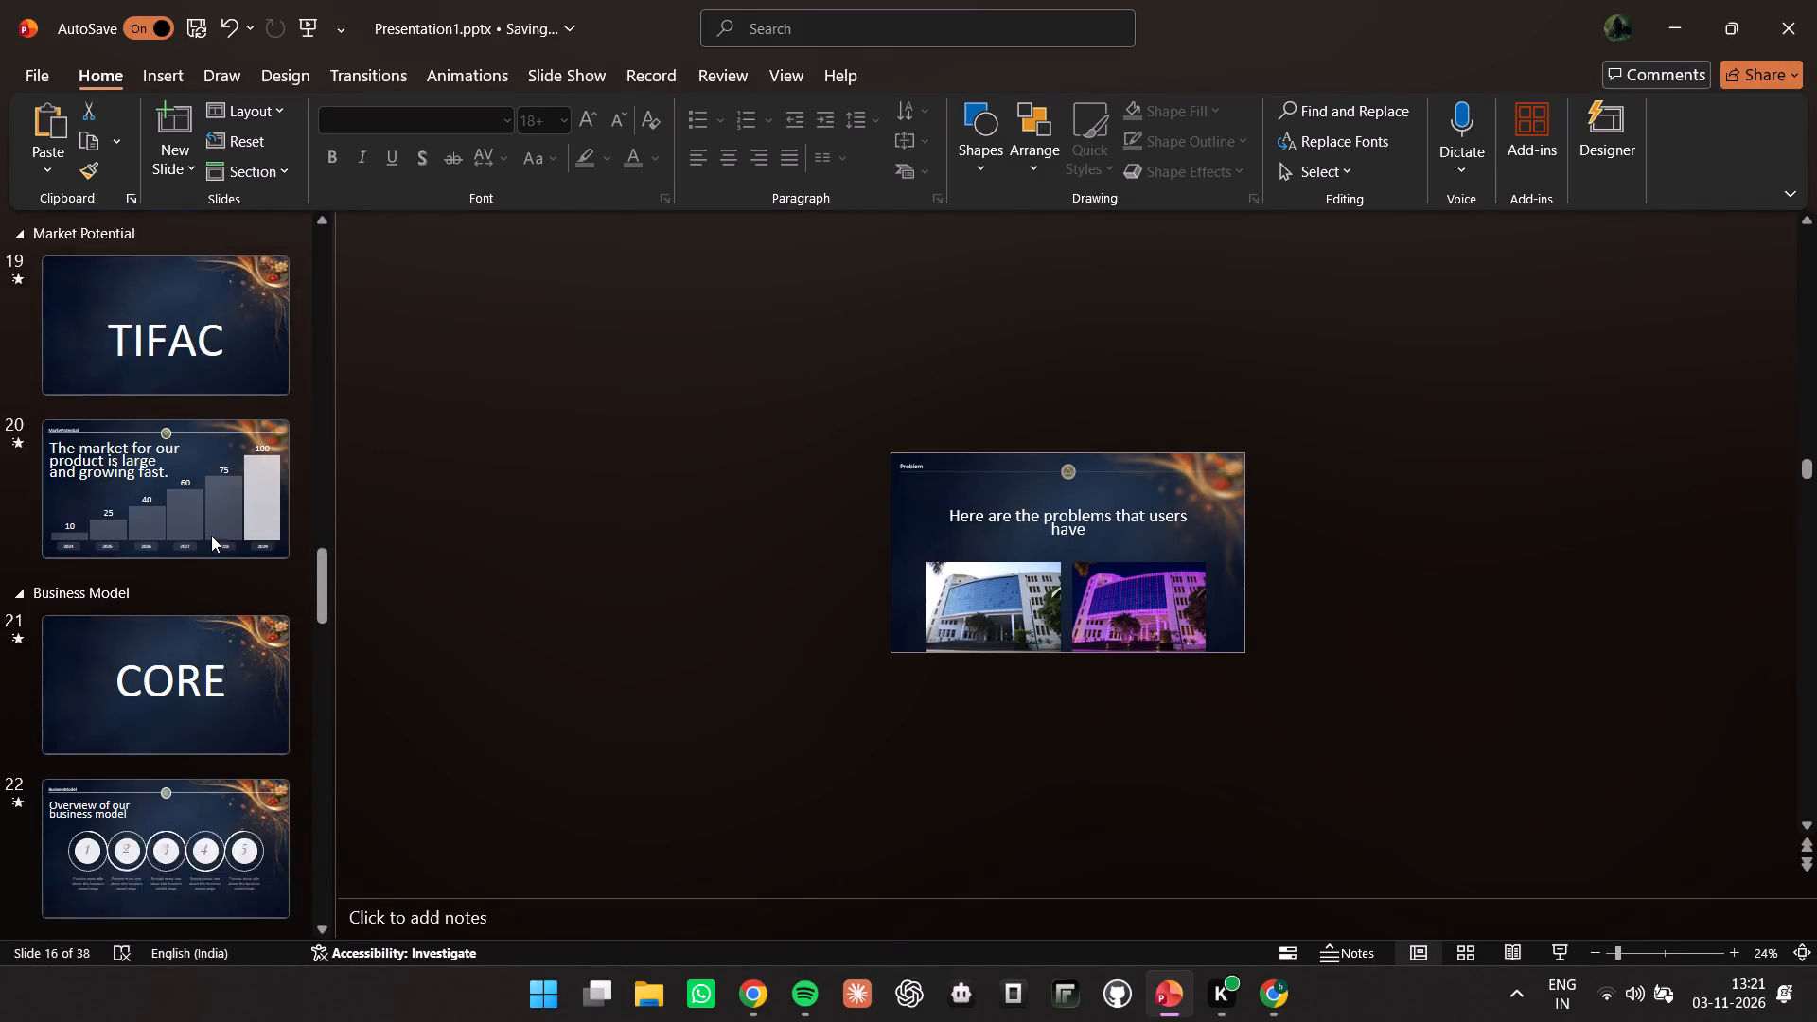
pyautogui.scroll(-20, 122, 634)
pyautogui.scroll(-7, 122, 634)
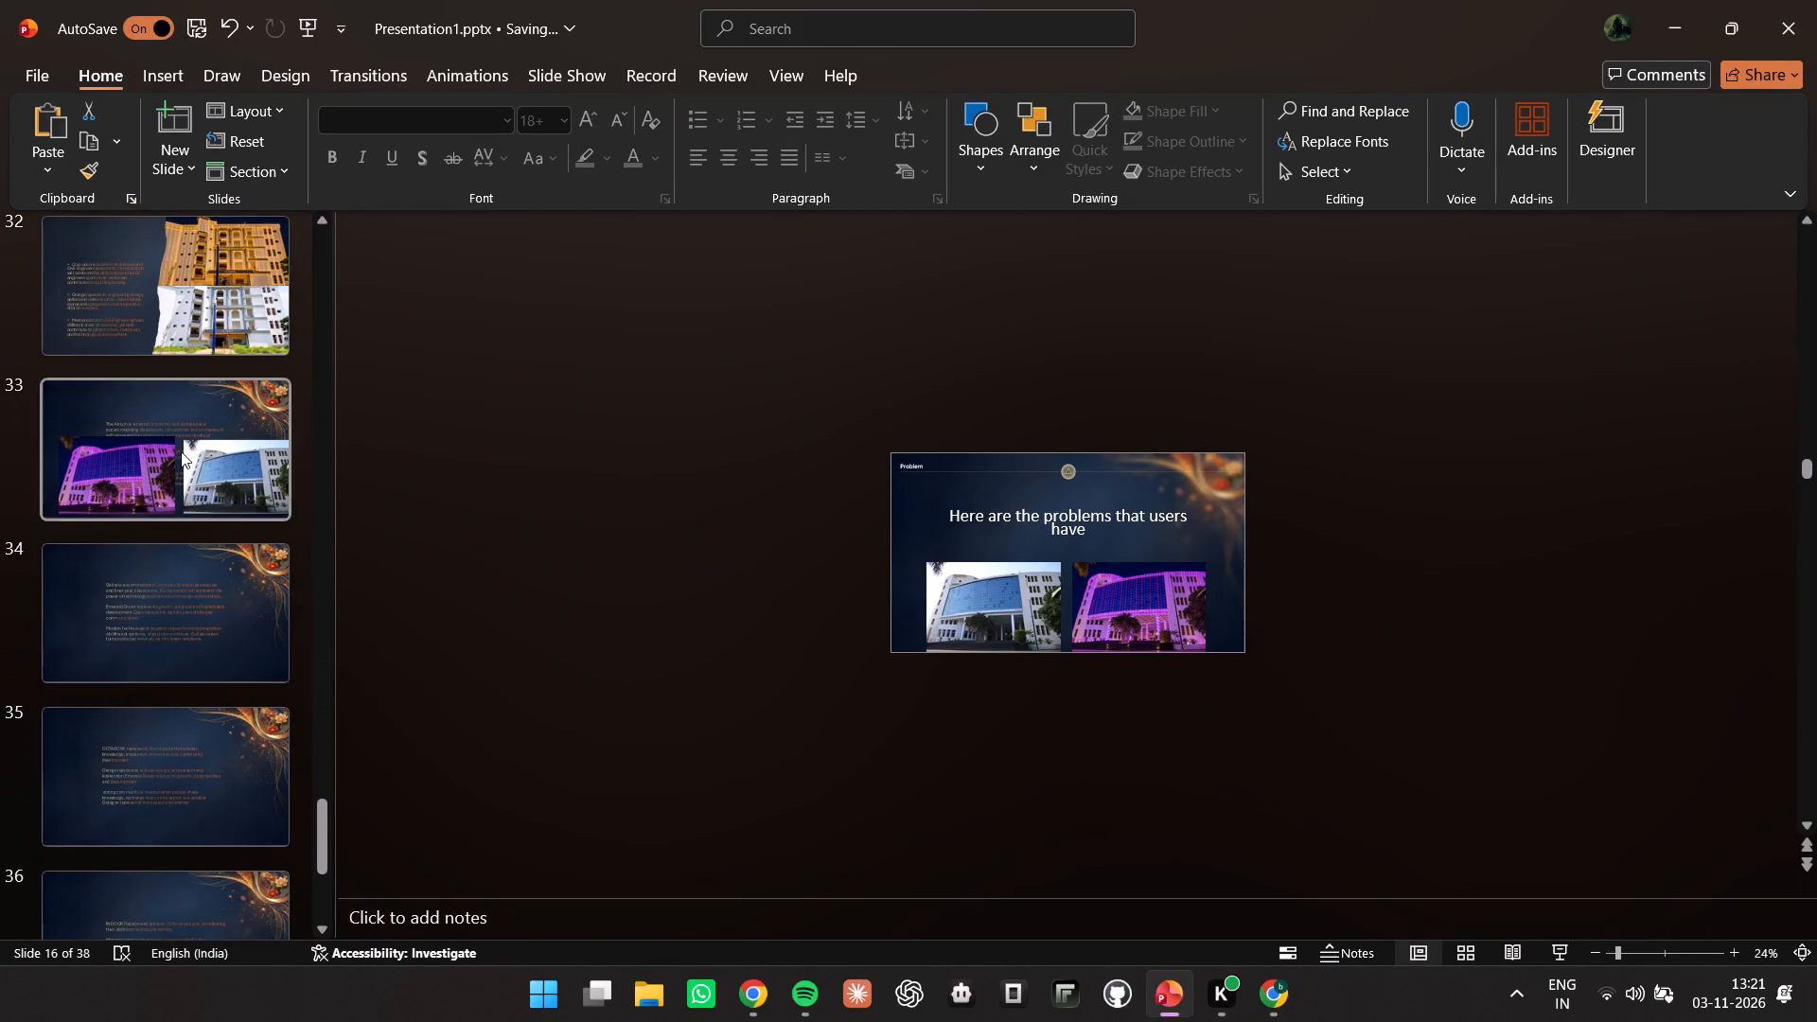
pyautogui.scroll(2, 201, 323)
pyautogui.click(136, 647)
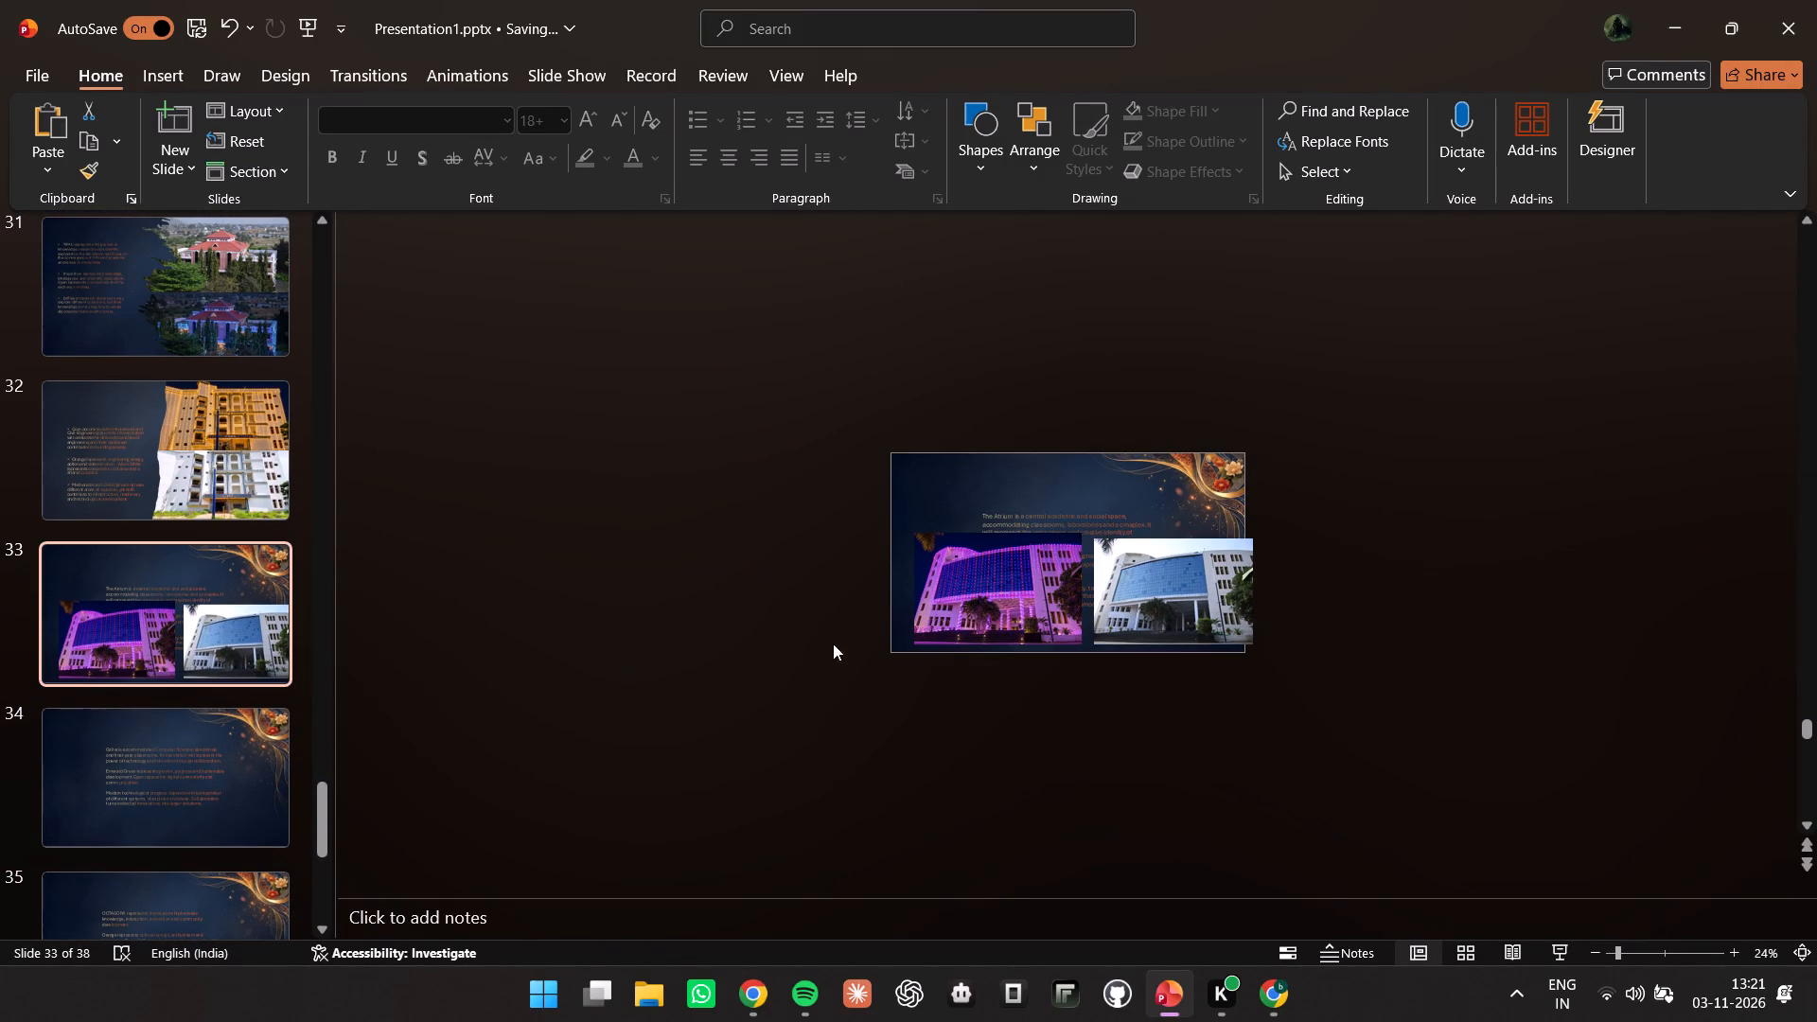
pyautogui.moveTo(1007, 590); pyautogui.dragTo(1011, 729)
pyautogui.moveTo(1188, 567); pyautogui.dragTo(1189, 725)
pyautogui.click(970, 426)
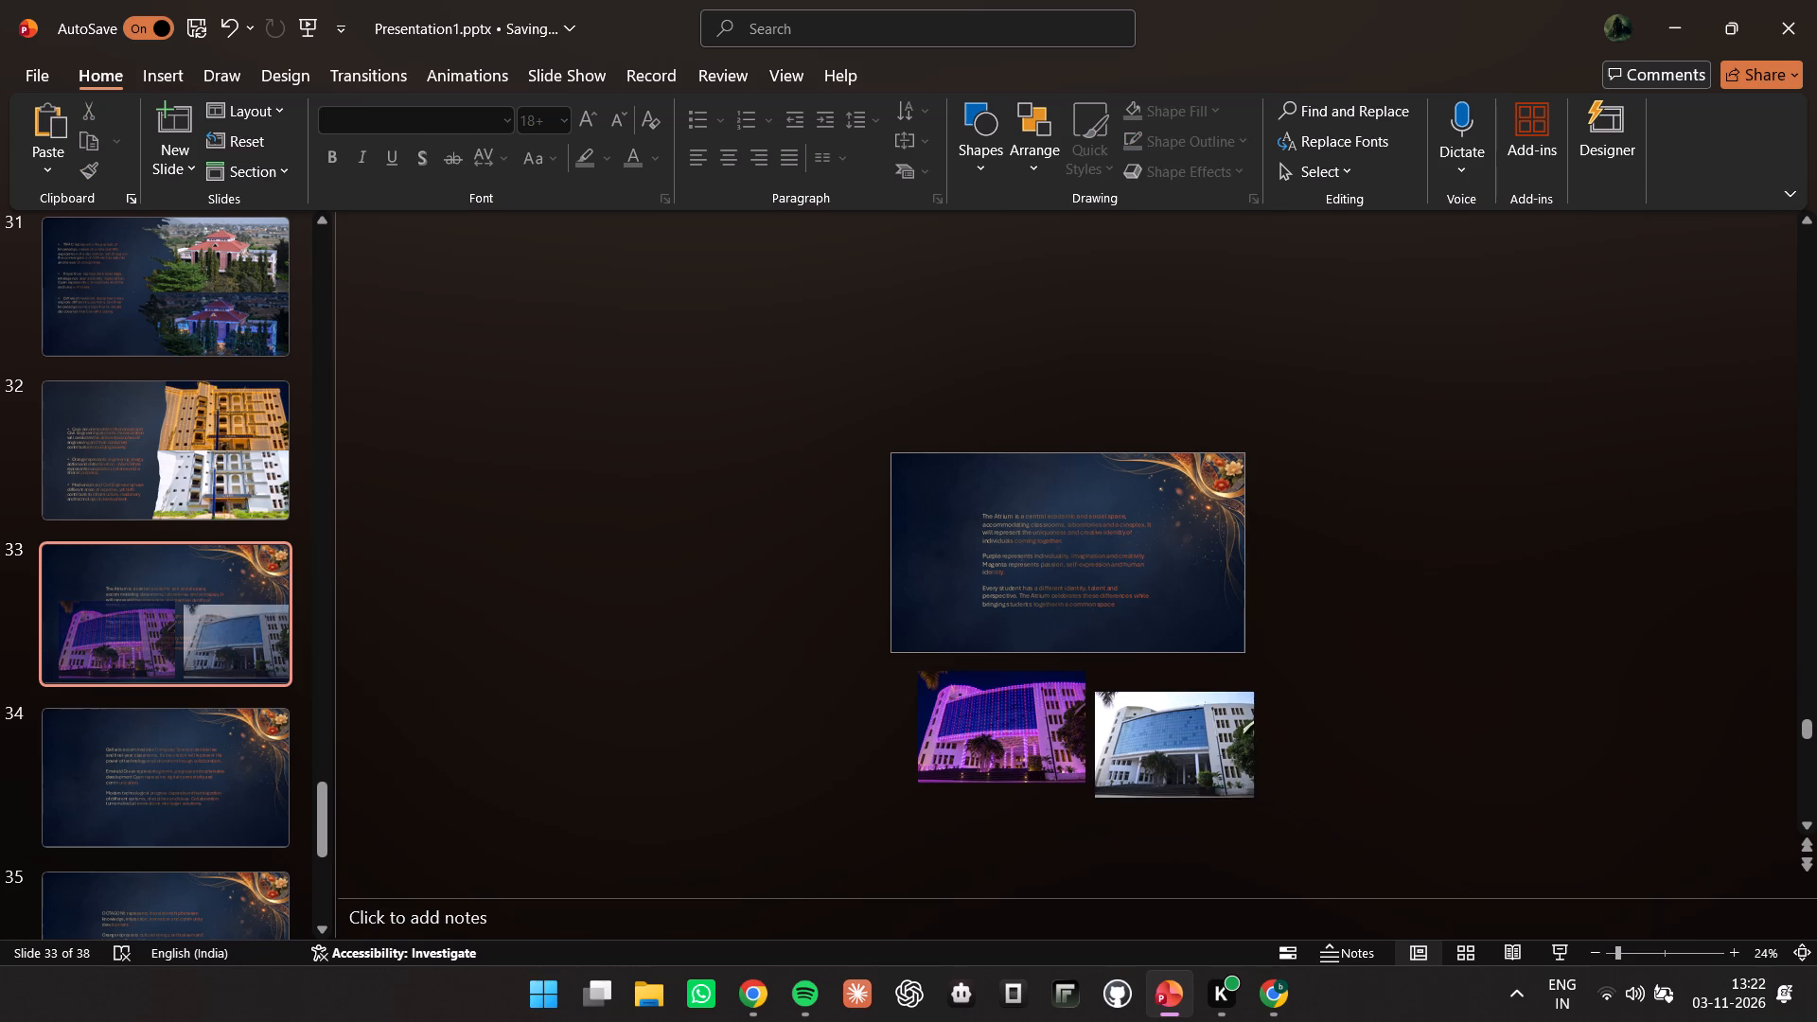
# Copy the Atrium description text box from slide 33 and paste it onto slide 16 with the two building photos.
pyautogui.click(1014, 542)
pyautogui.rightClick(1001, 508)
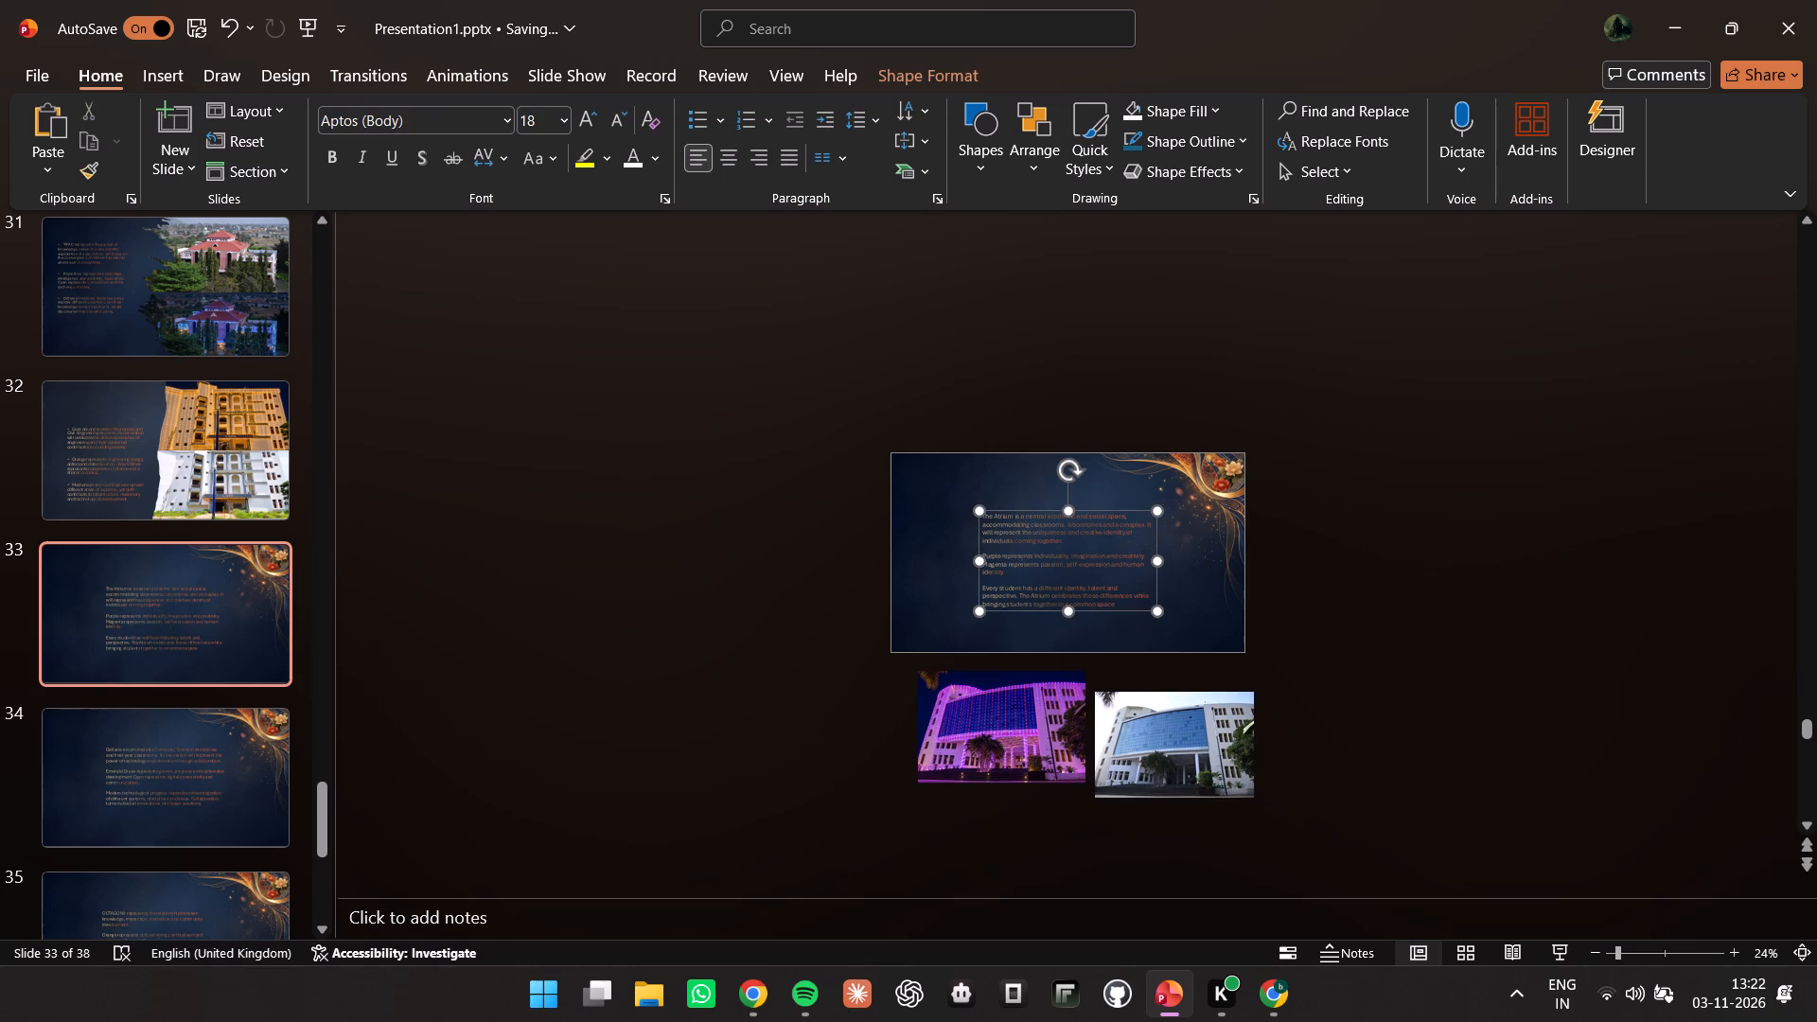
pyautogui.click(1080, 373)
pyautogui.scroll(8, 229, 586)
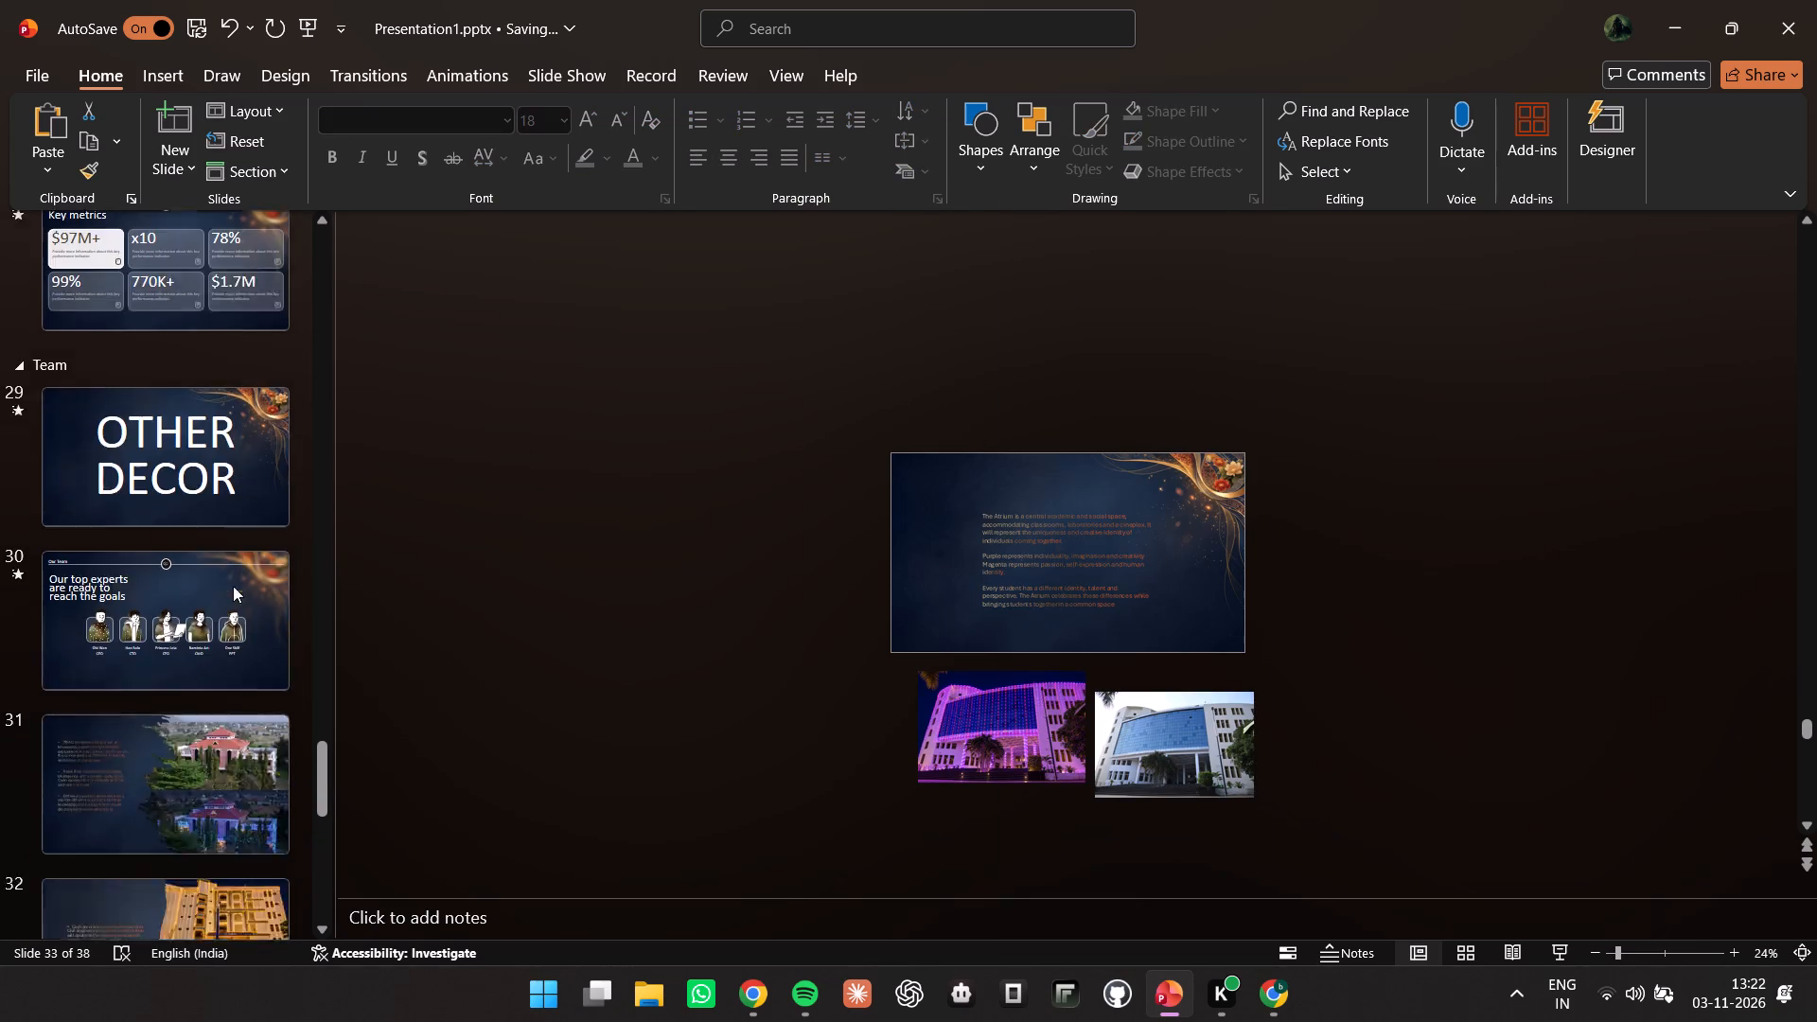
pyautogui.scroll(6, 233, 586)
pyautogui.scroll(-11, 213, 579)
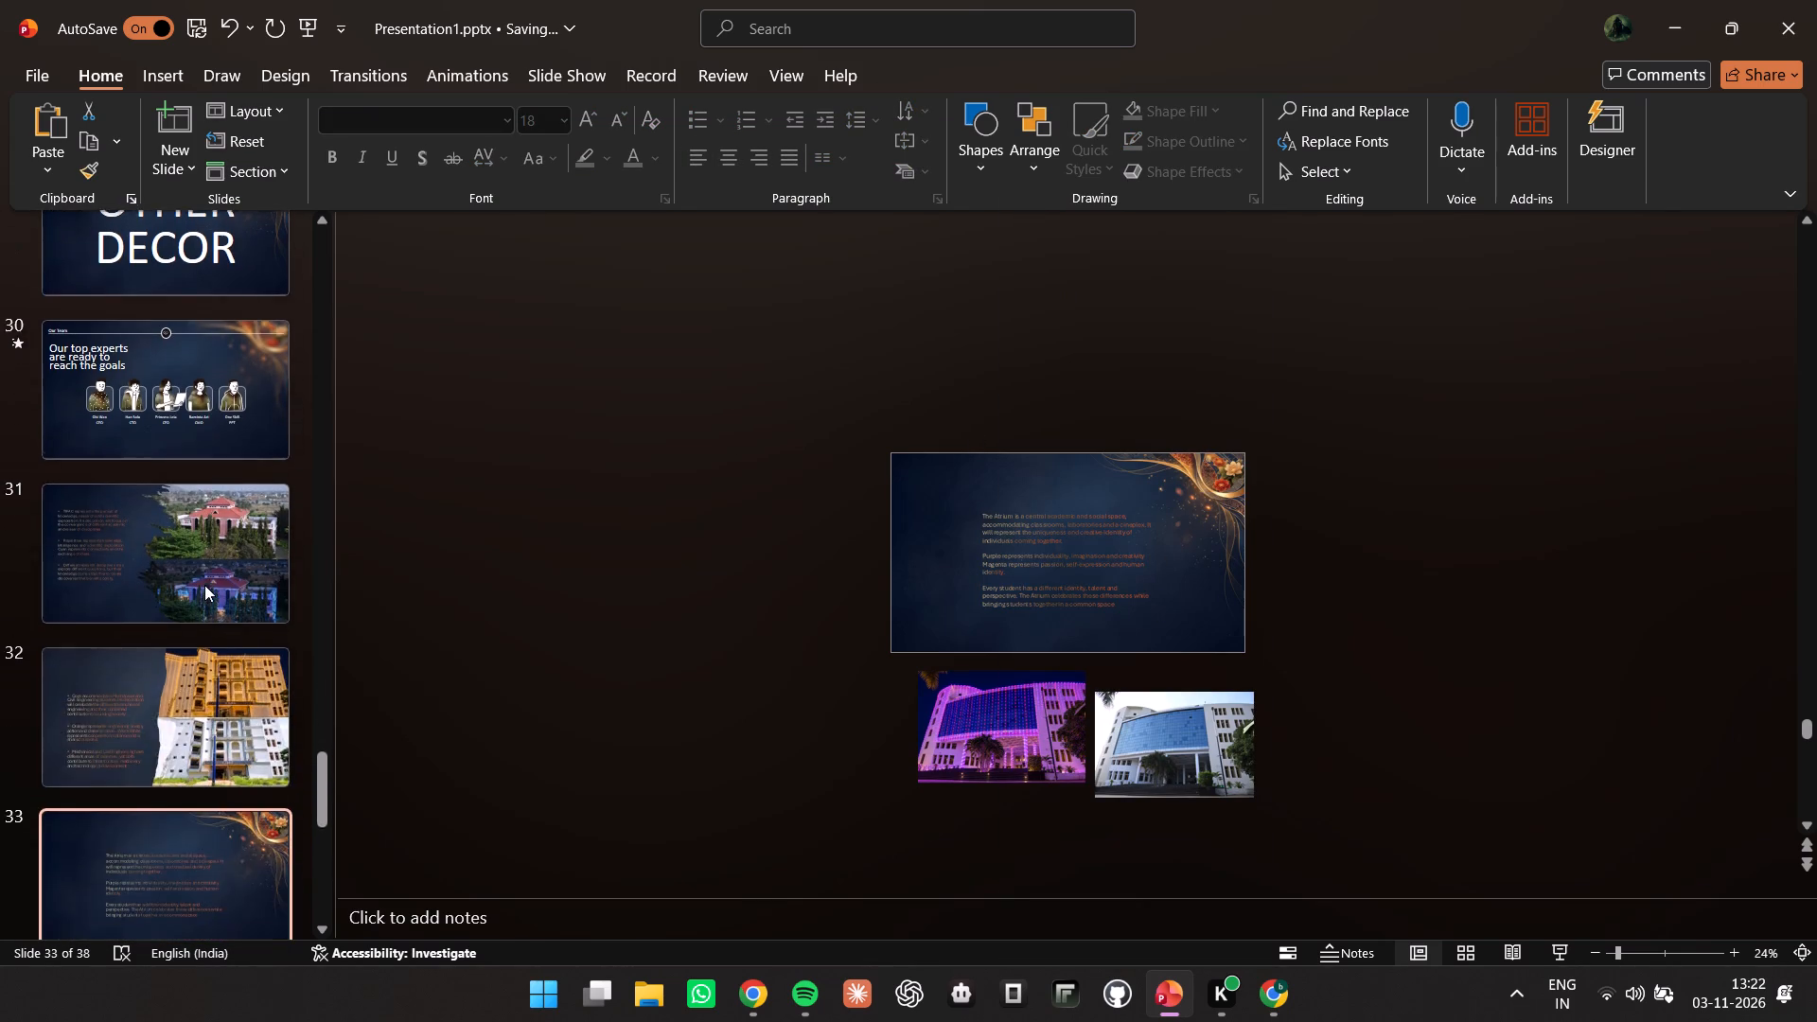
pyautogui.scroll(16, 204, 585)
pyautogui.scroll(17, 203, 586)
pyautogui.click(190, 570)
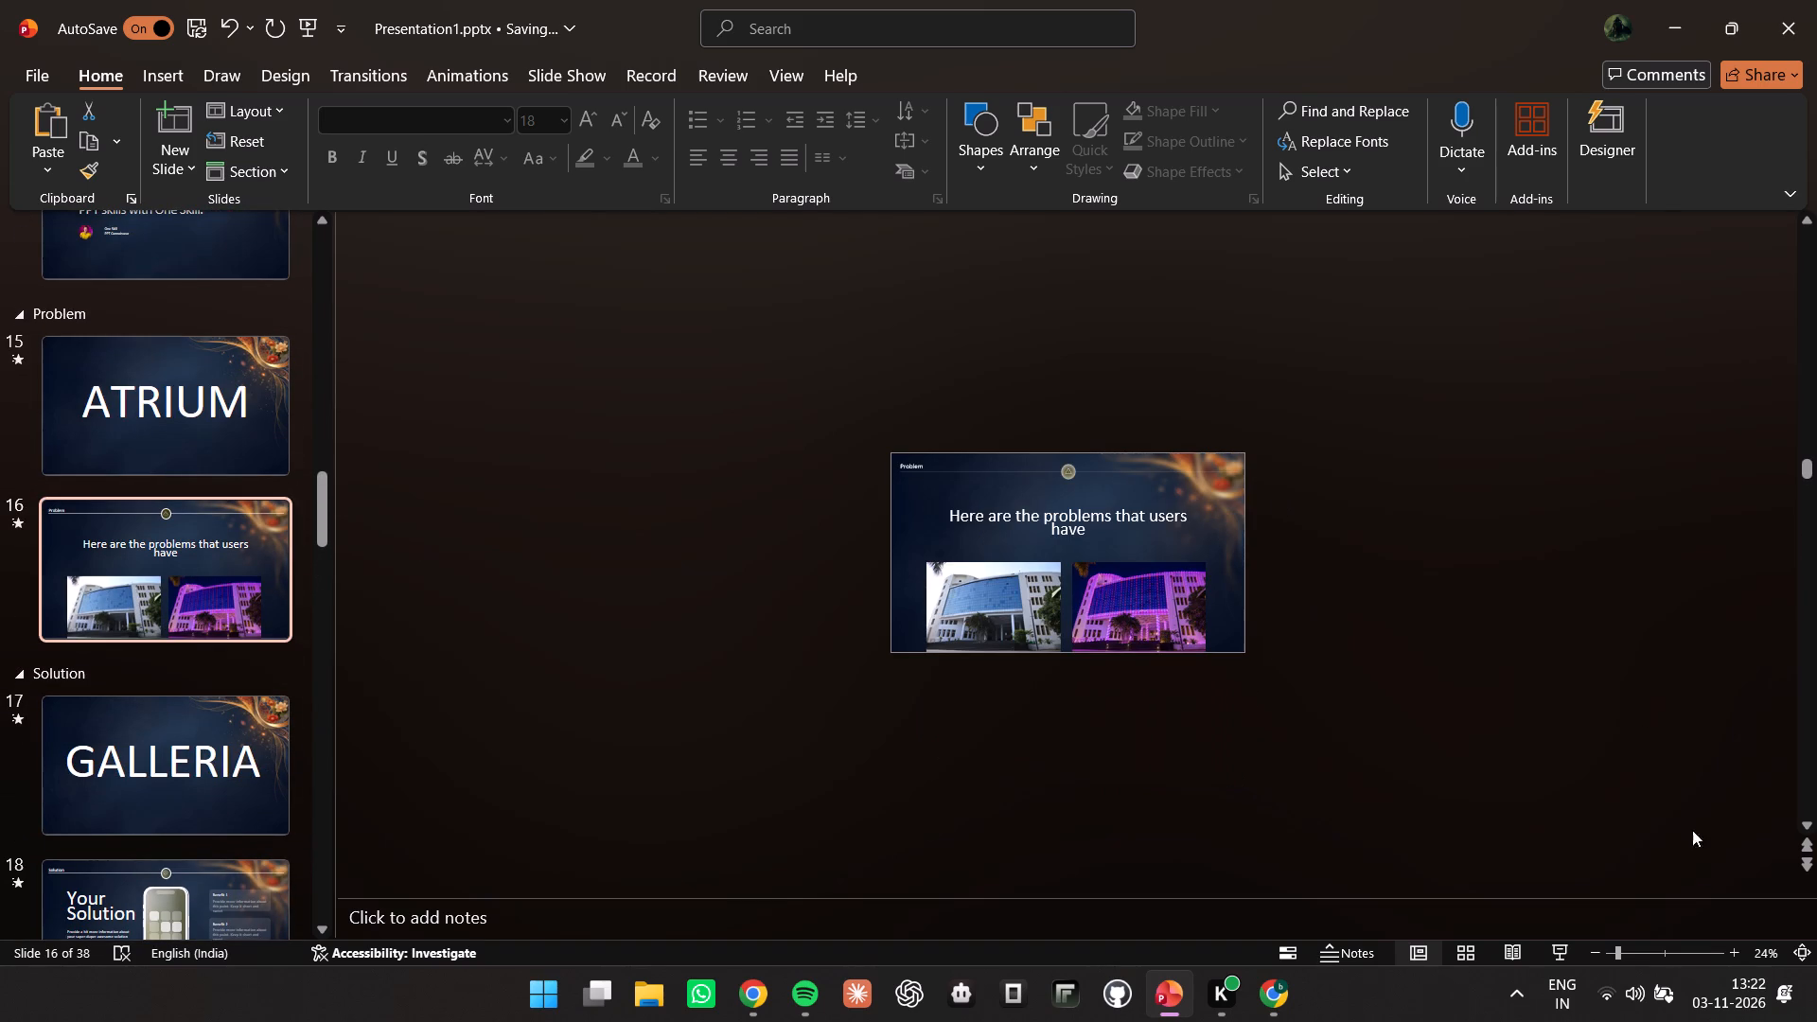
pyautogui.click(1663, 946)
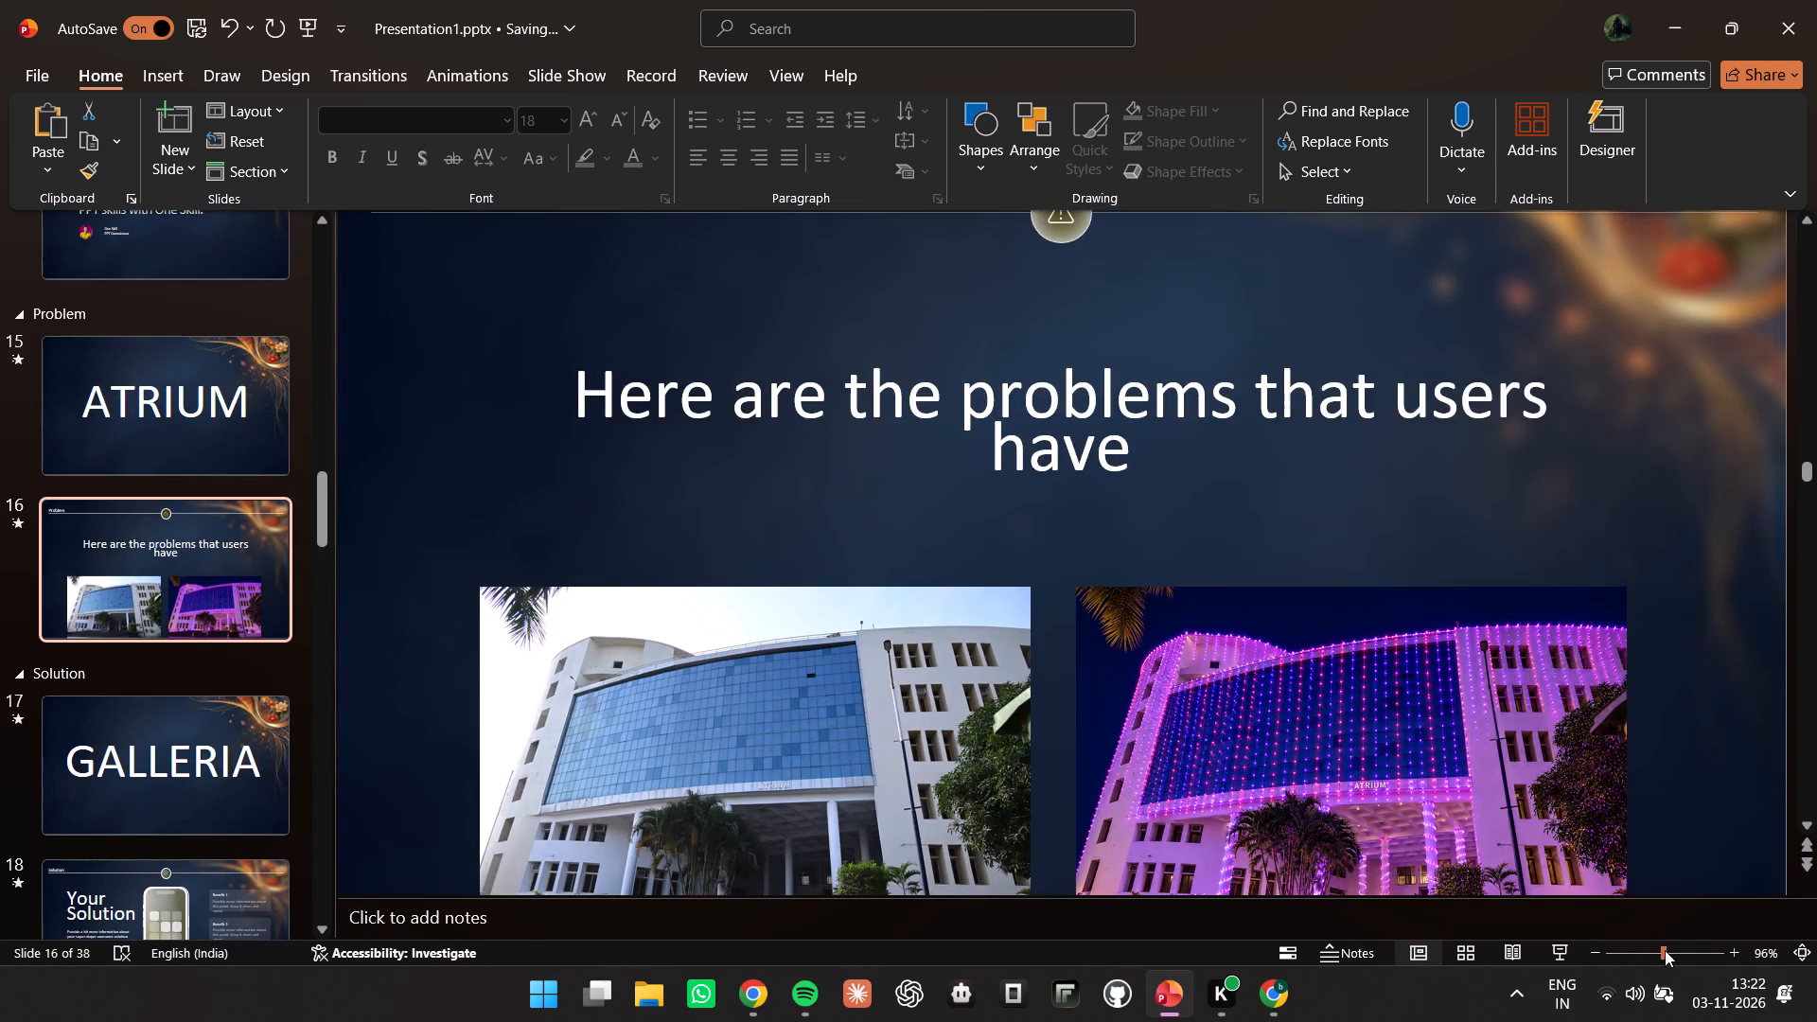
pyautogui.moveTo(1665, 950); pyautogui.dragTo(1649, 955)
pyautogui.click(1080, 449)
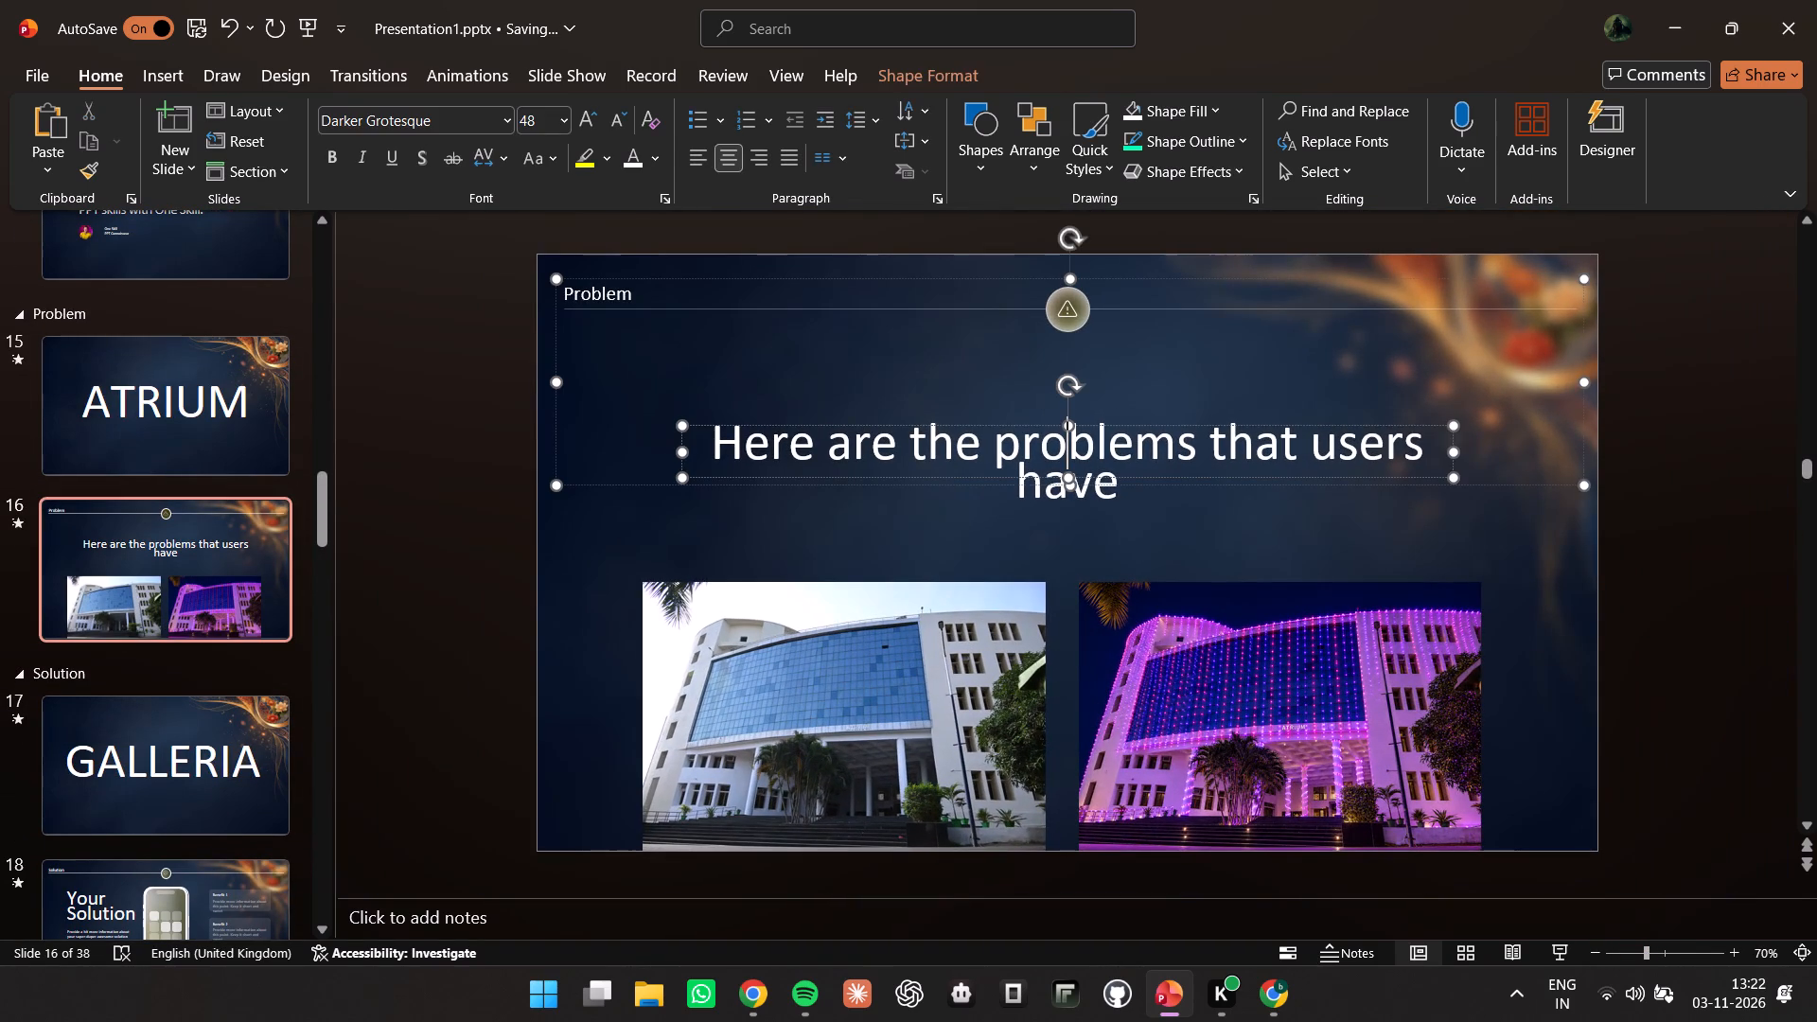
pyautogui.click(834, 420)
pyautogui.click(833, 428)
pyautogui.click(809, 446)
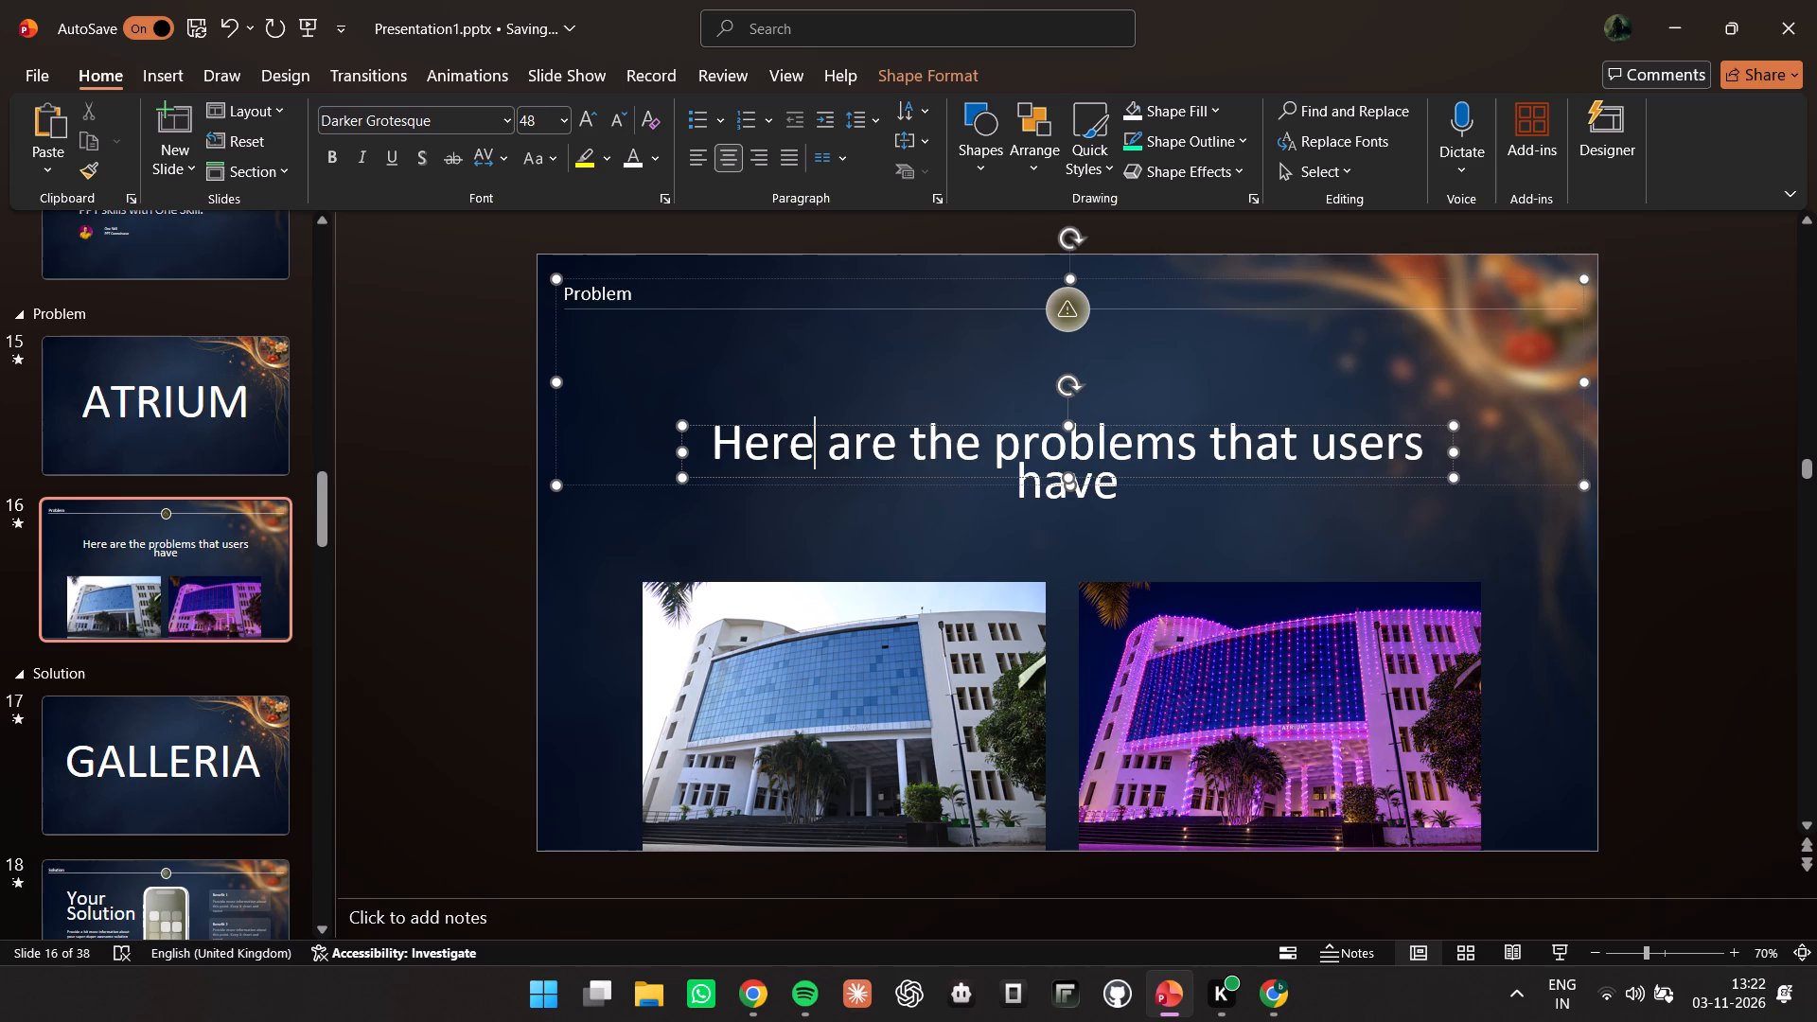
pyautogui.hotkey('ctrl', 'a')
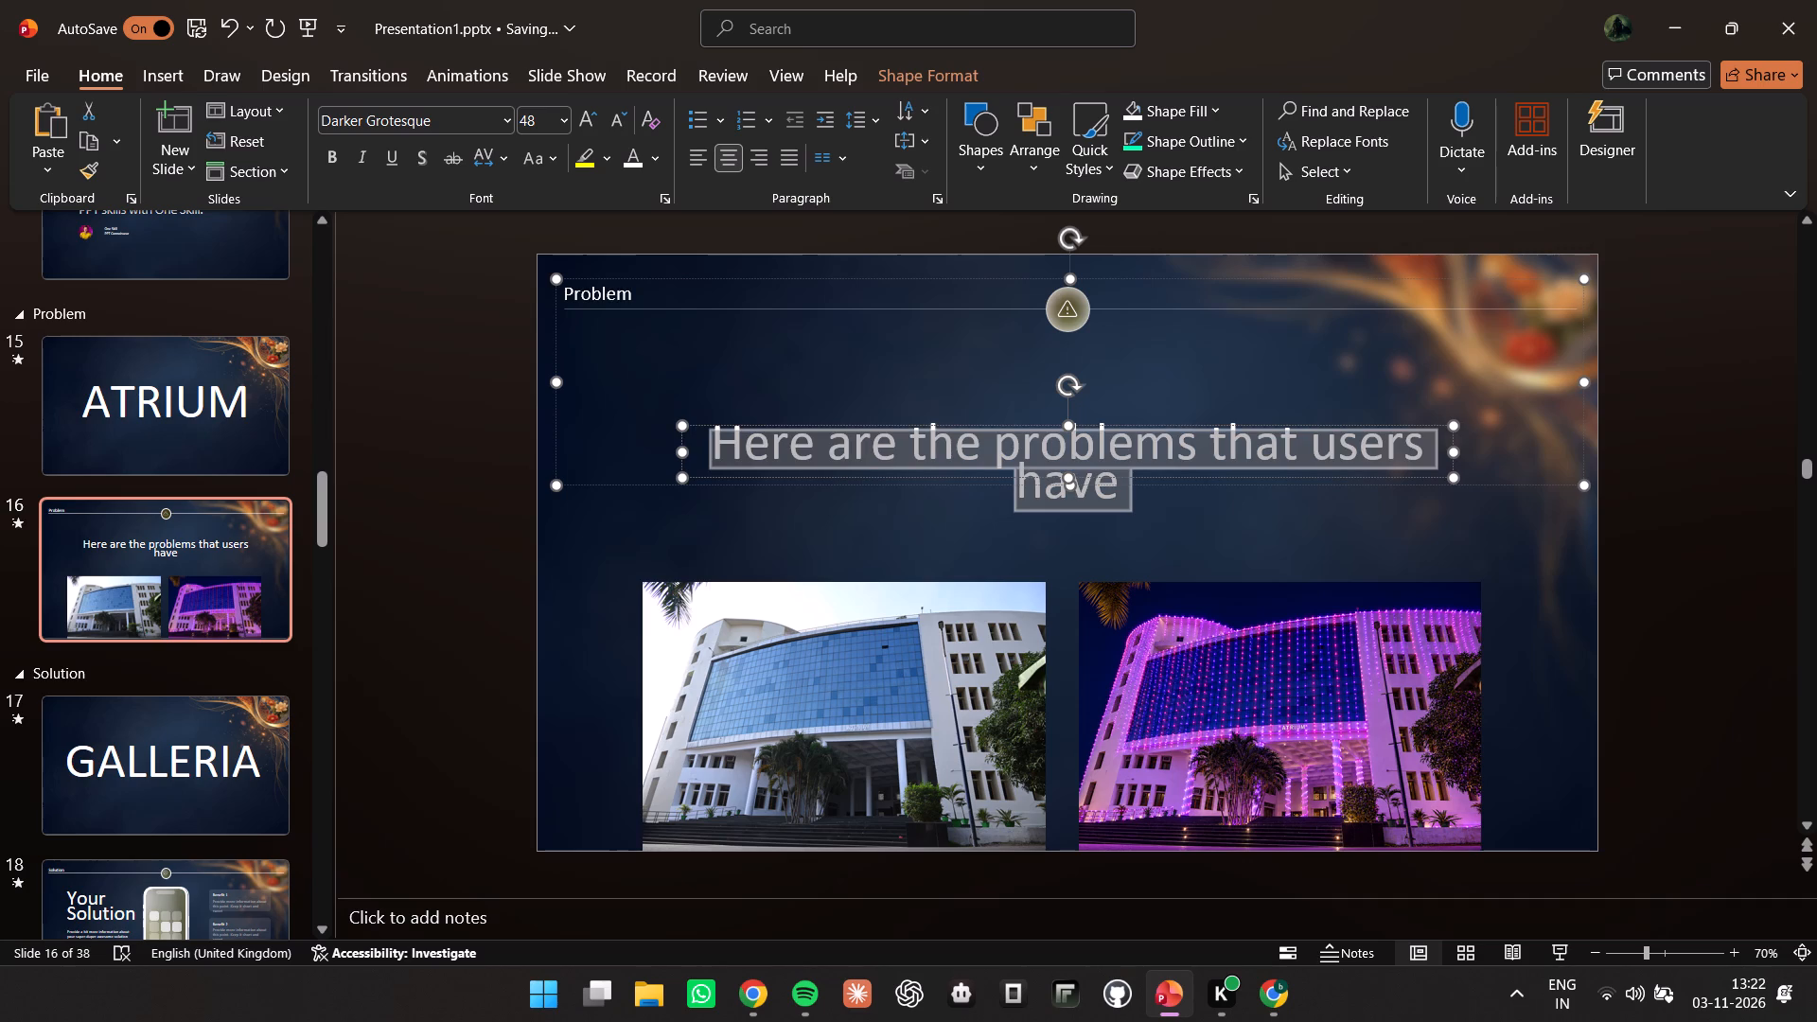
pyautogui.hotkey('ctrl', 'v')
# Delete the heading "Here are the problems that users have" from slide 16.
pyautogui.click(736, 458)
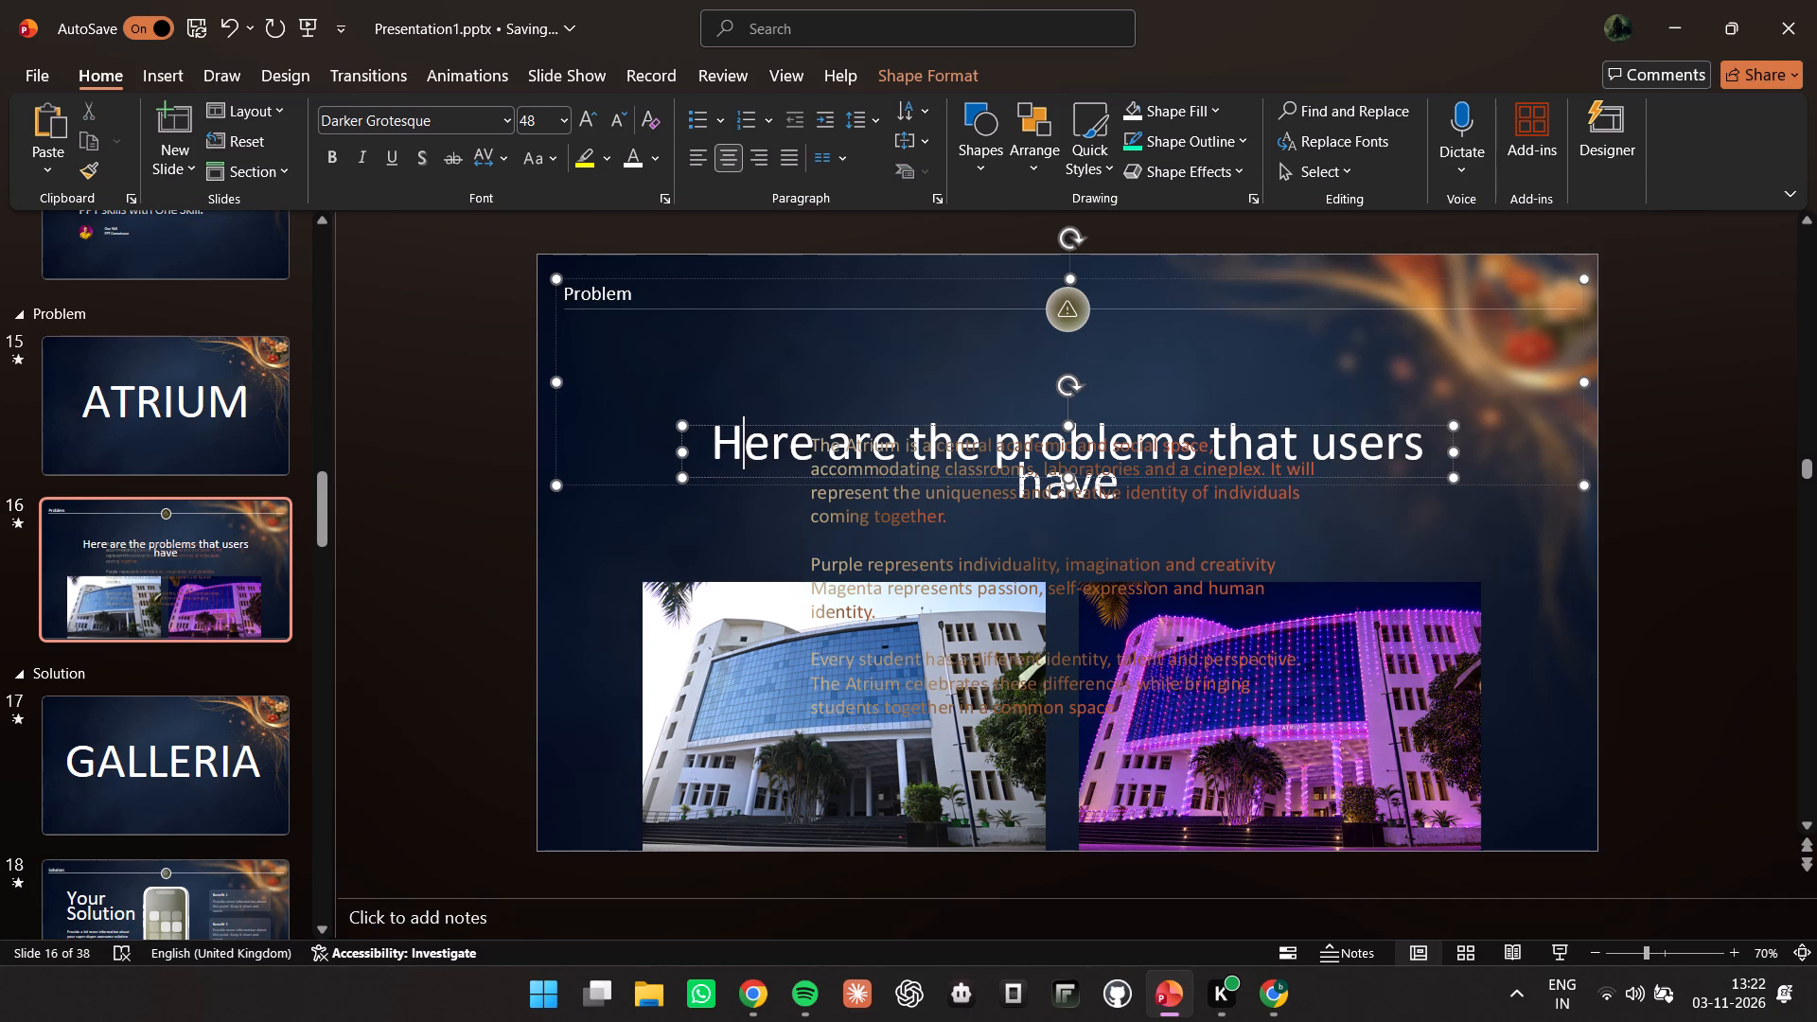
pyautogui.click(961, 426)
pyautogui.press('Delete')
# Widen the Atrium description text box on slide 16 and position it between the header line and the two photos.
pyautogui.click(960, 474)
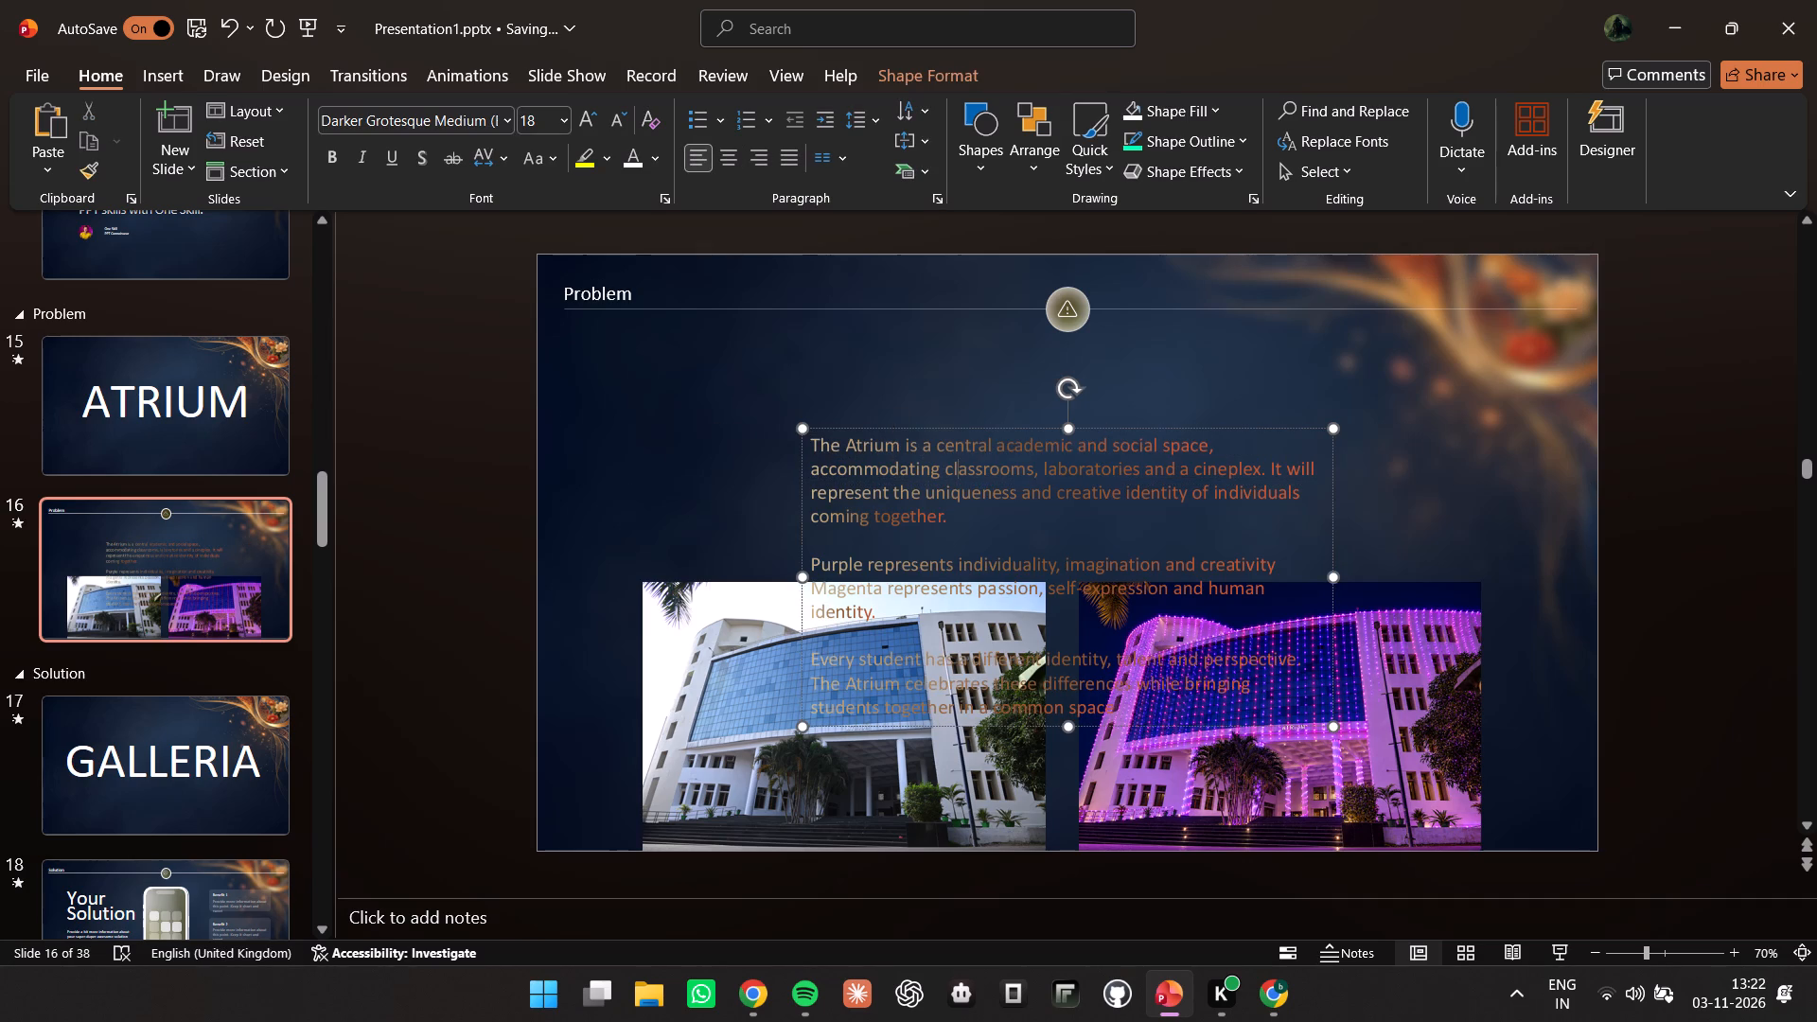
pyautogui.moveTo(891, 431); pyautogui.dragTo(778, 306)
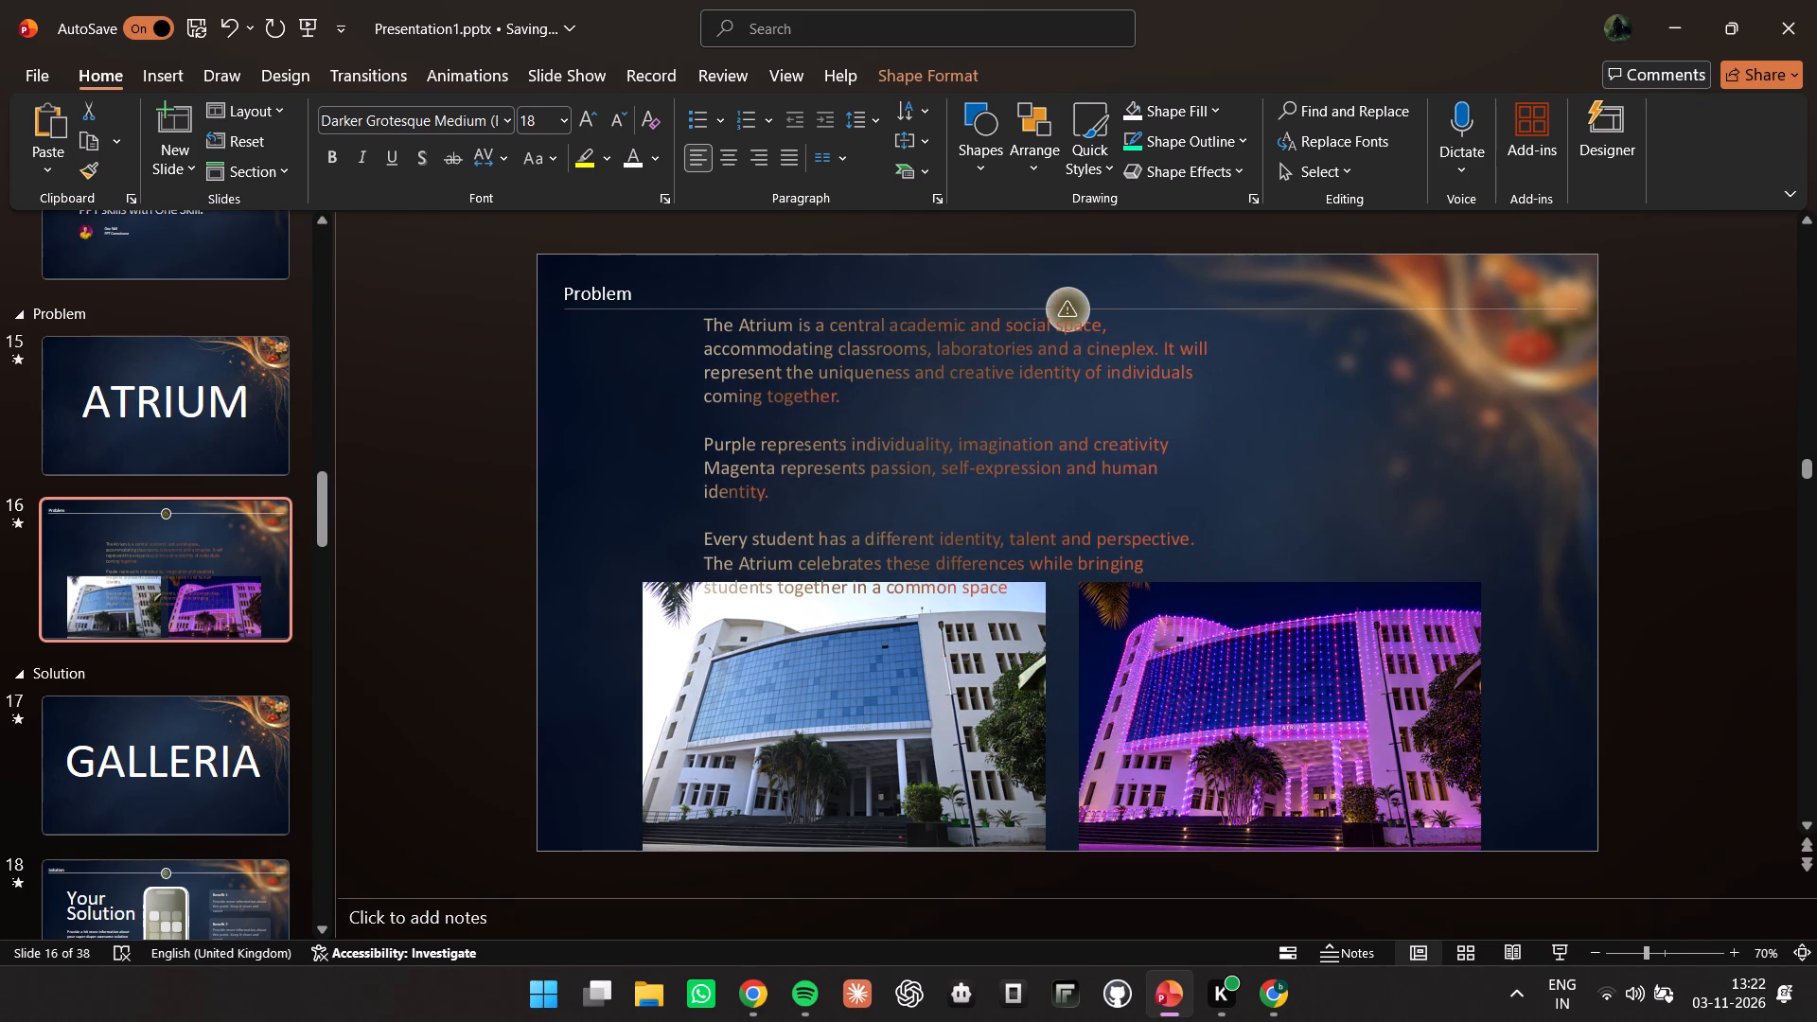
pyautogui.click(774, 450)
pyautogui.moveTo(1224, 457); pyautogui.dragTo(1548, 443)
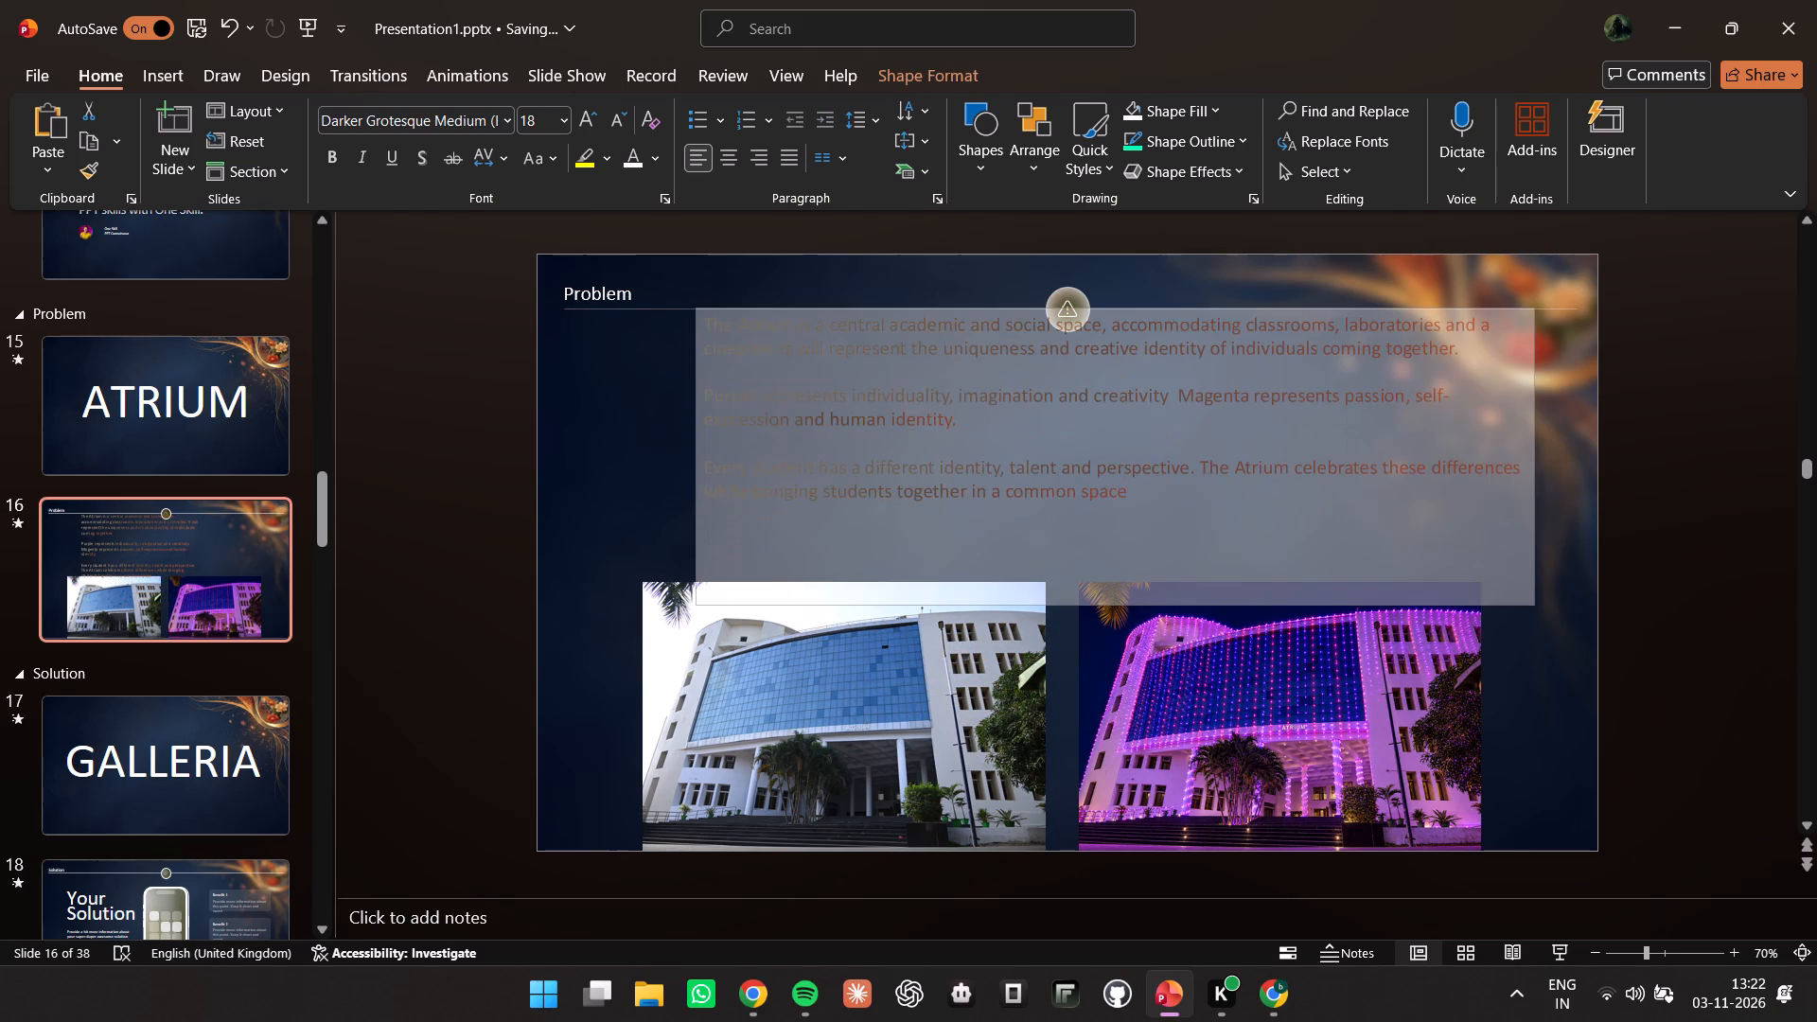
pyautogui.moveTo(1548, 443); pyautogui.dragTo(1546, 443)
pyautogui.click(802, 378)
pyautogui.moveTo(825, 305); pyautogui.dragTo(748, 354)
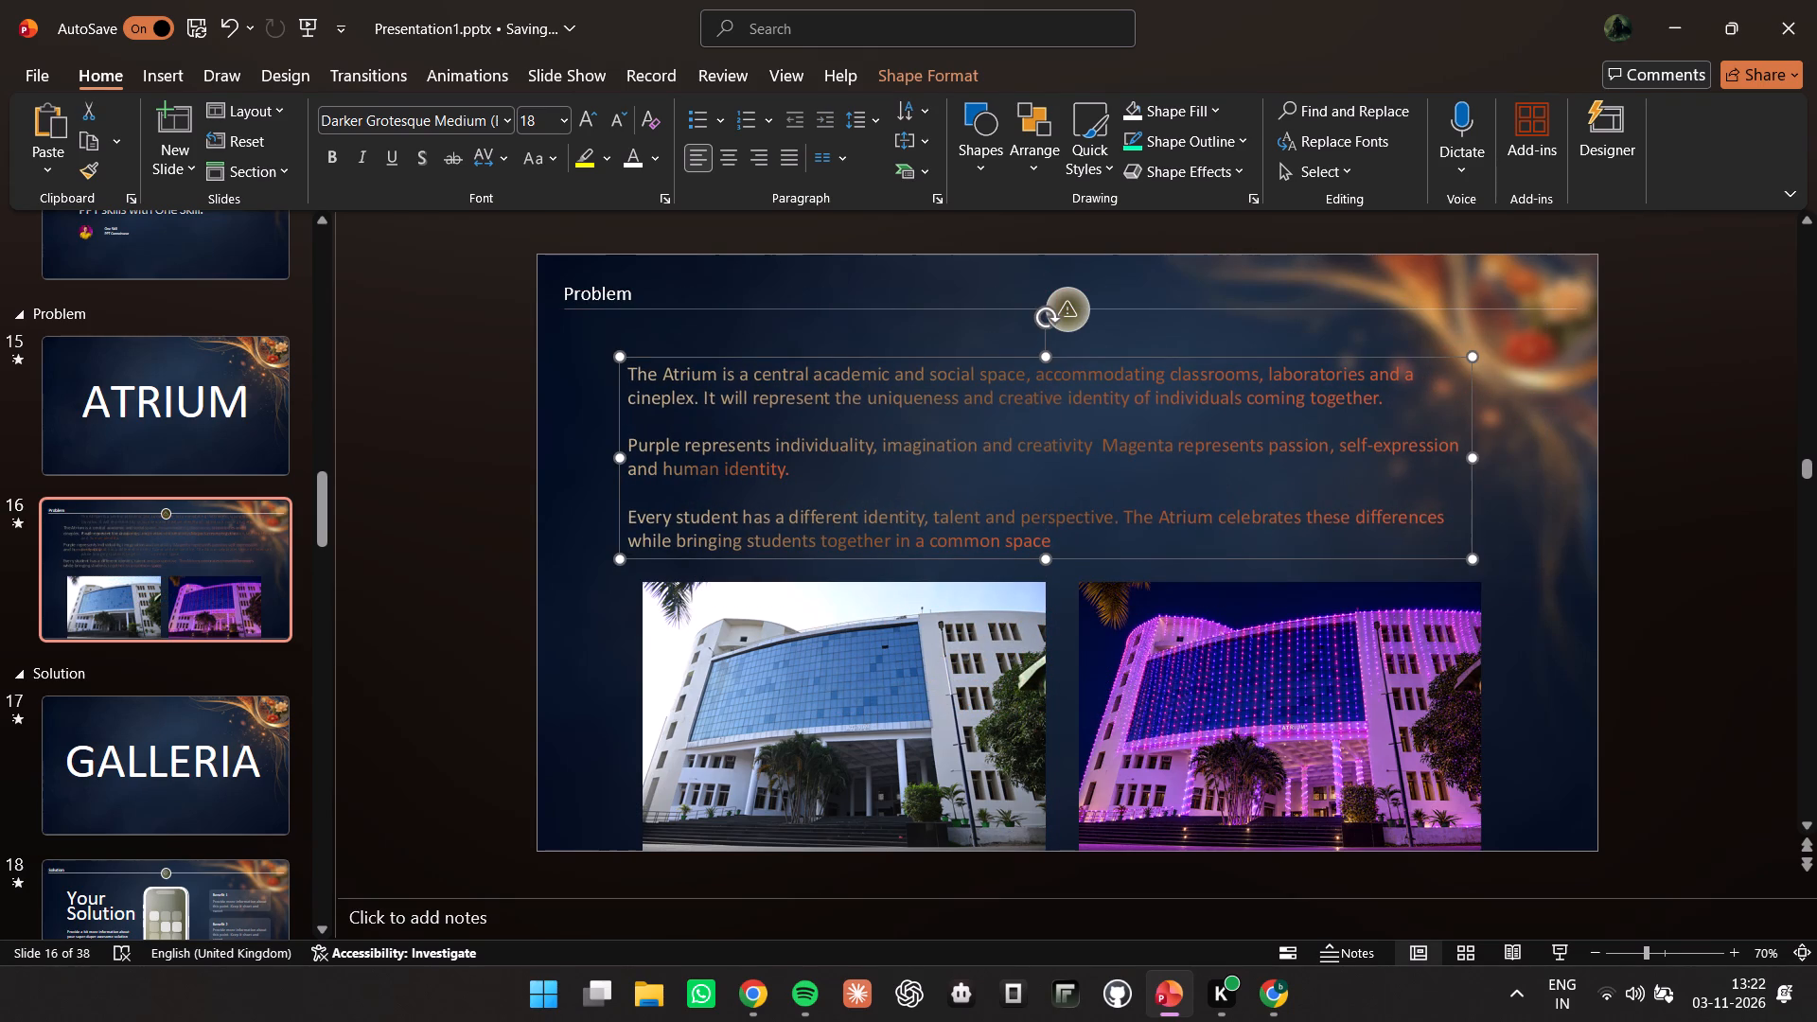
pyautogui.click(1645, 565)
# Preview slide 16 full screen as a slide show, then exit.
pyautogui.click(1571, 952)
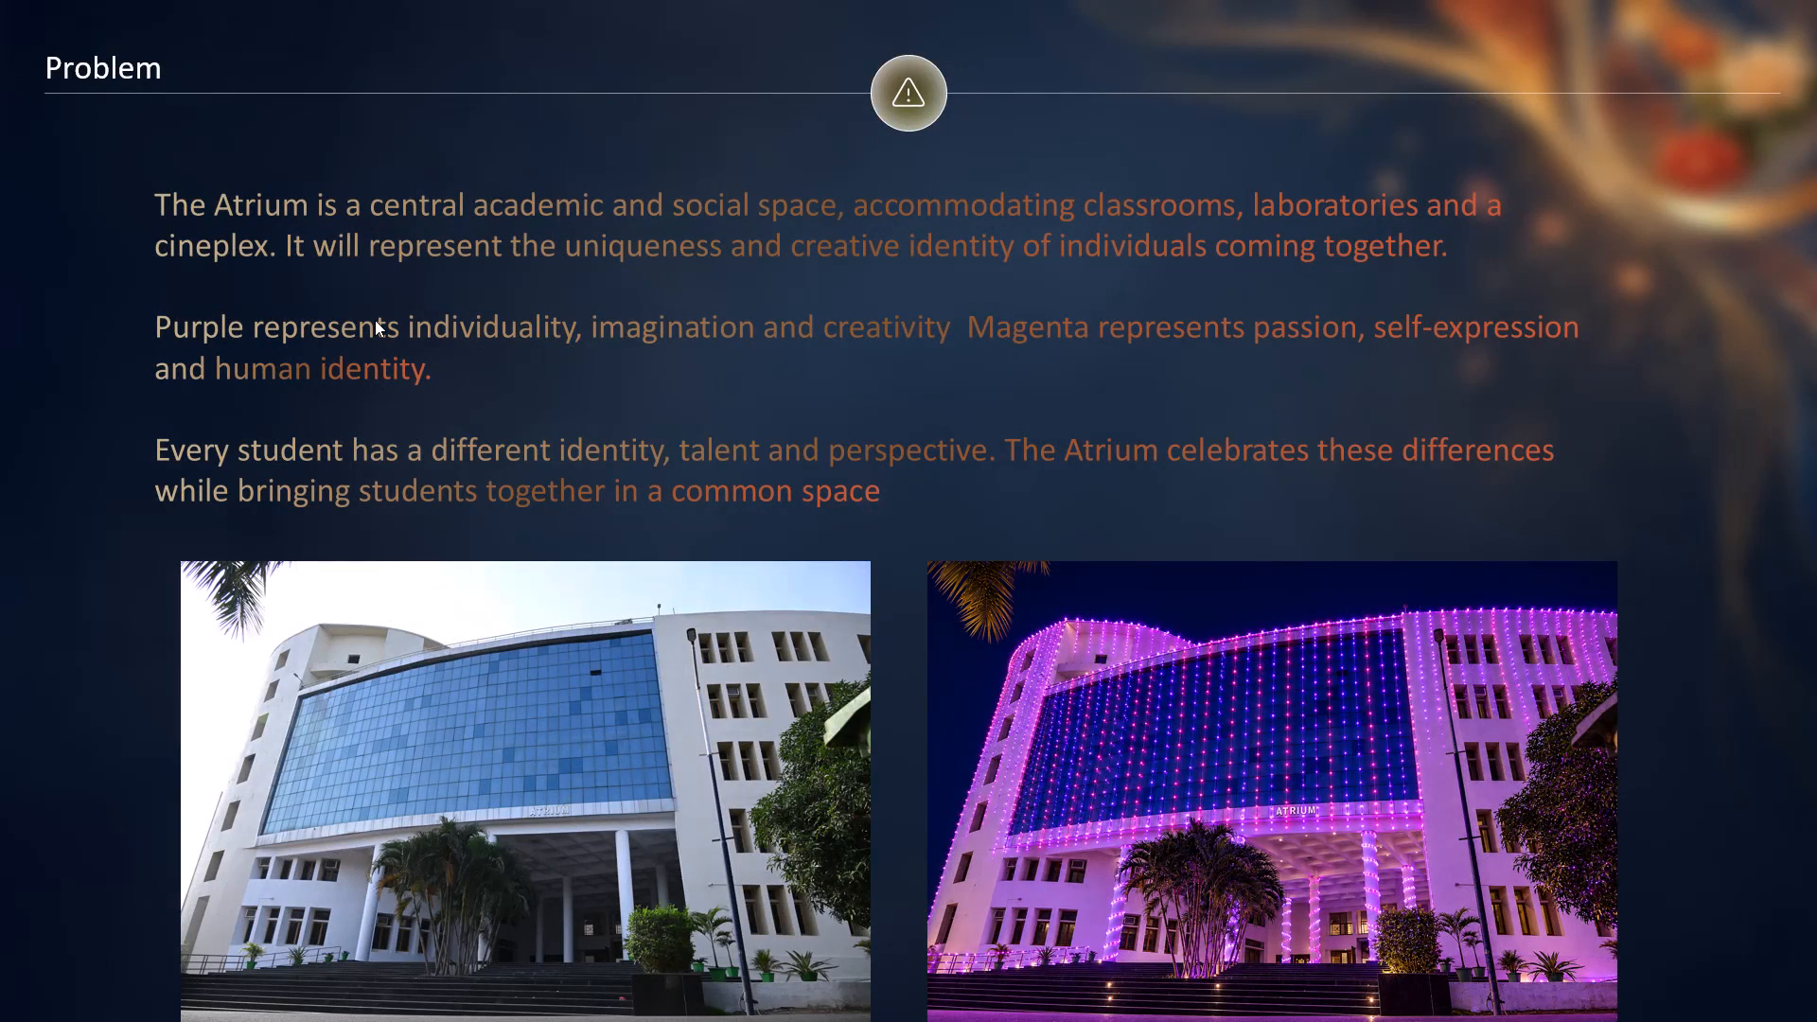
pyautogui.press('Escape')
# Replace the "Problem" header label on slide 16 with "ATRIUM".
pyautogui.click(615, 301)
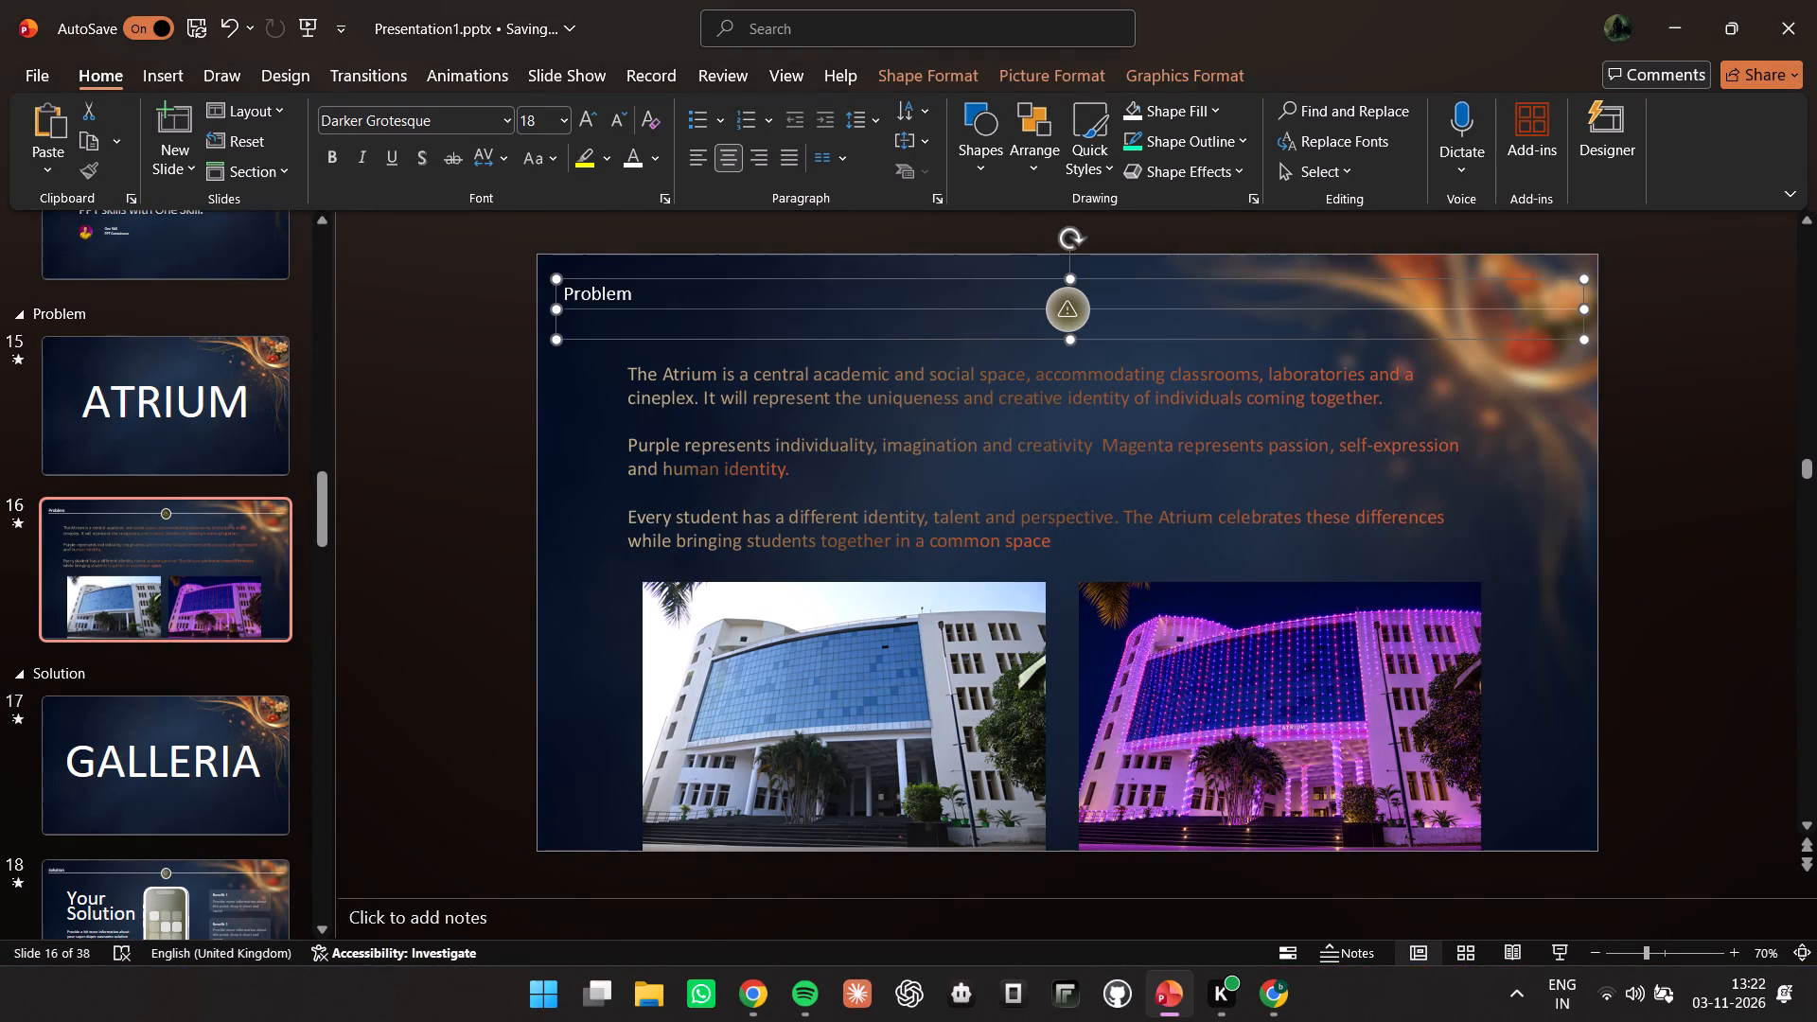
pyautogui.click(621, 291)
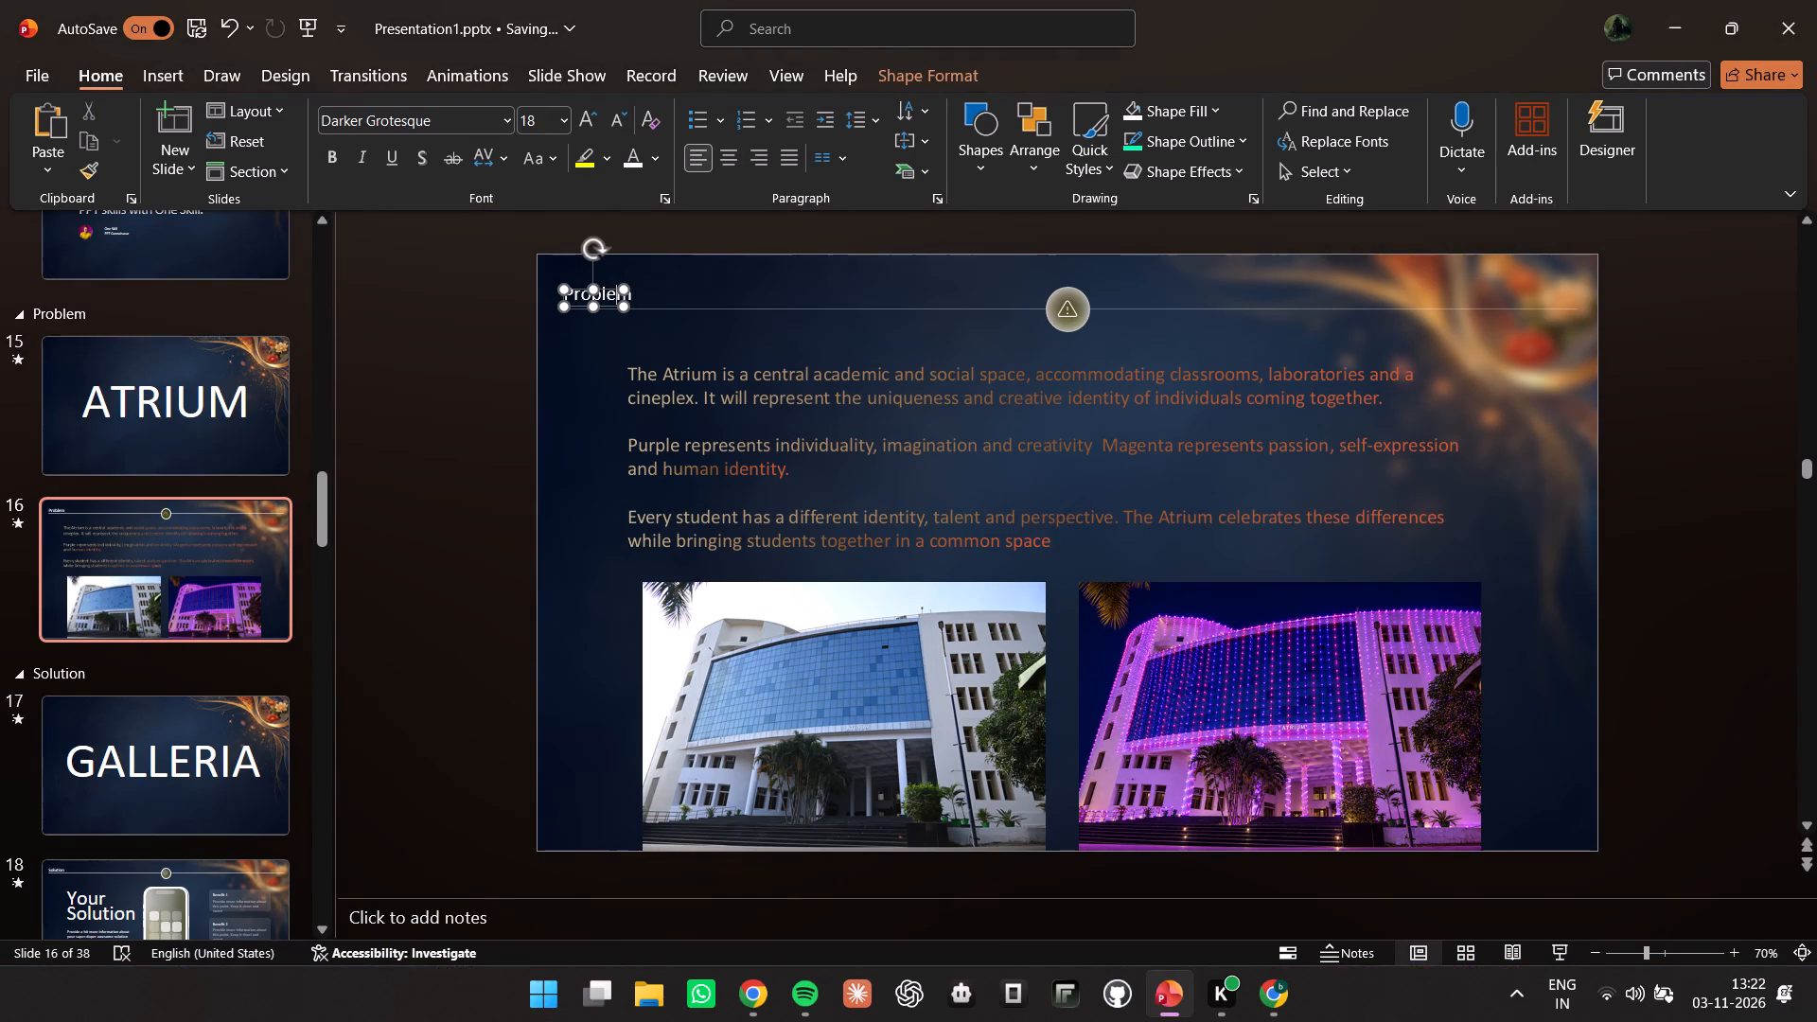
pyautogui.hotkey('ctrl', 'a')
pyautogui.write('ATRIUM')
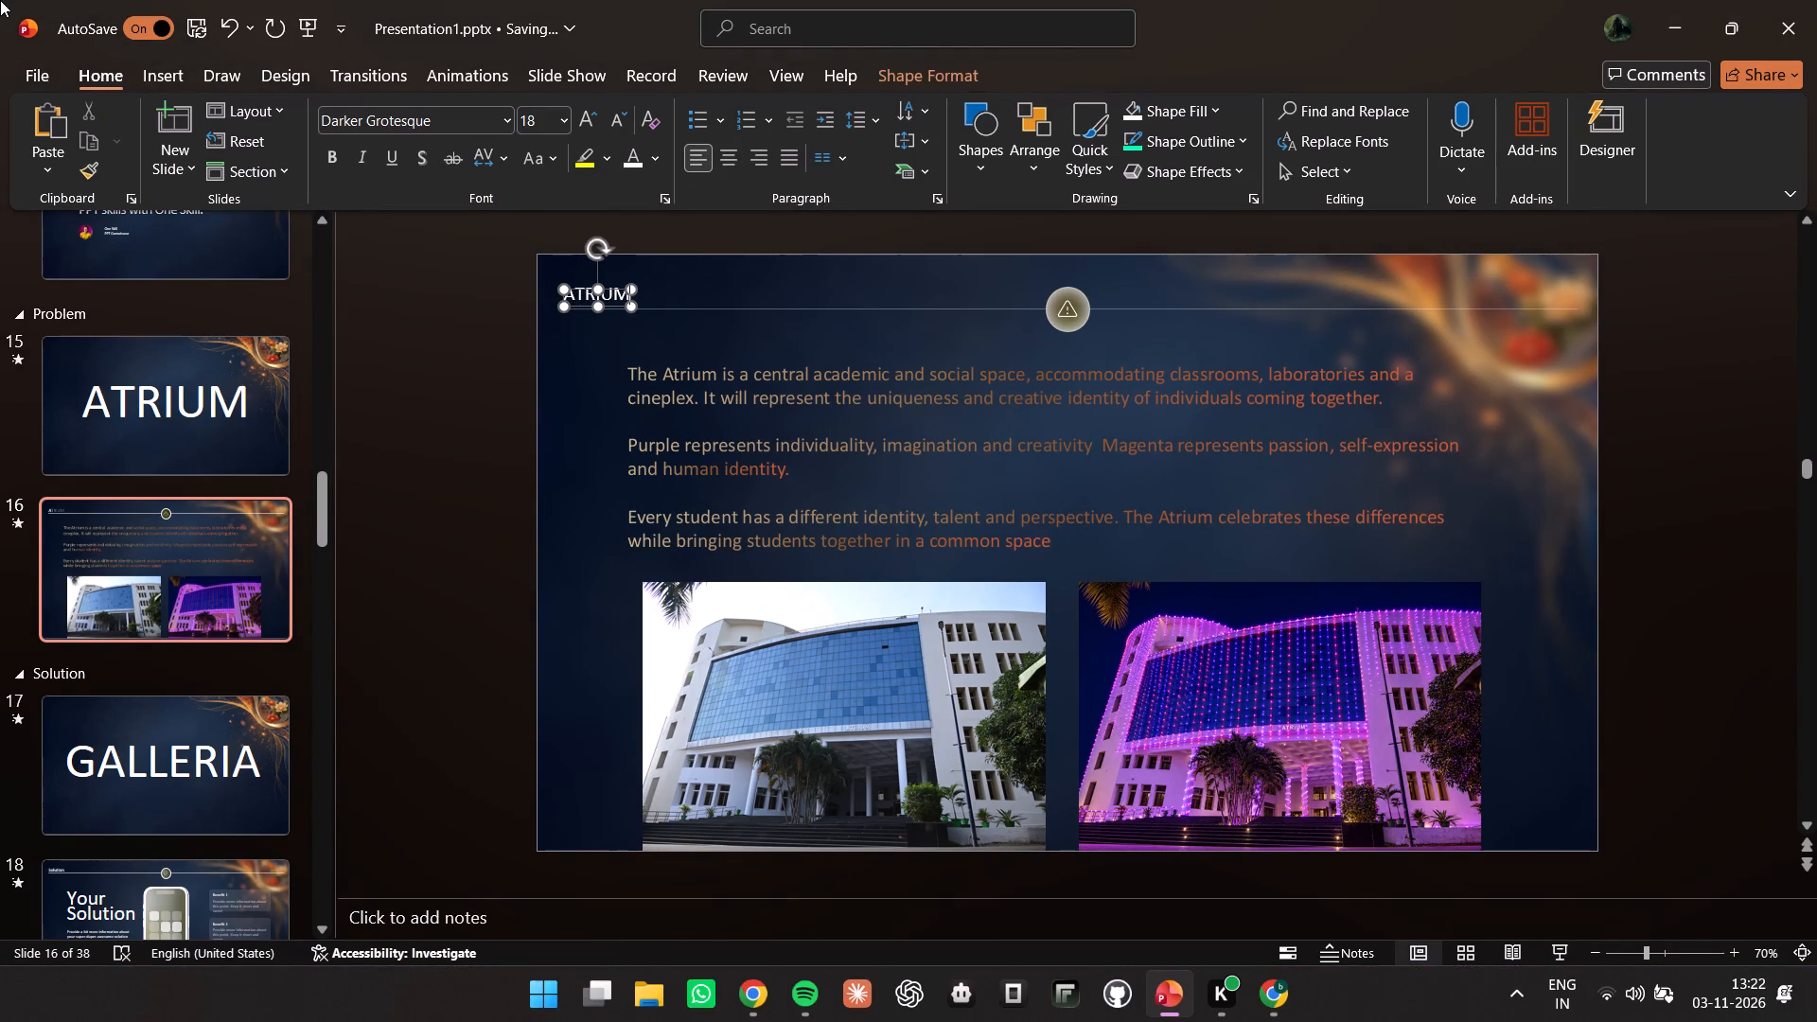
pyautogui.click(449, 472)
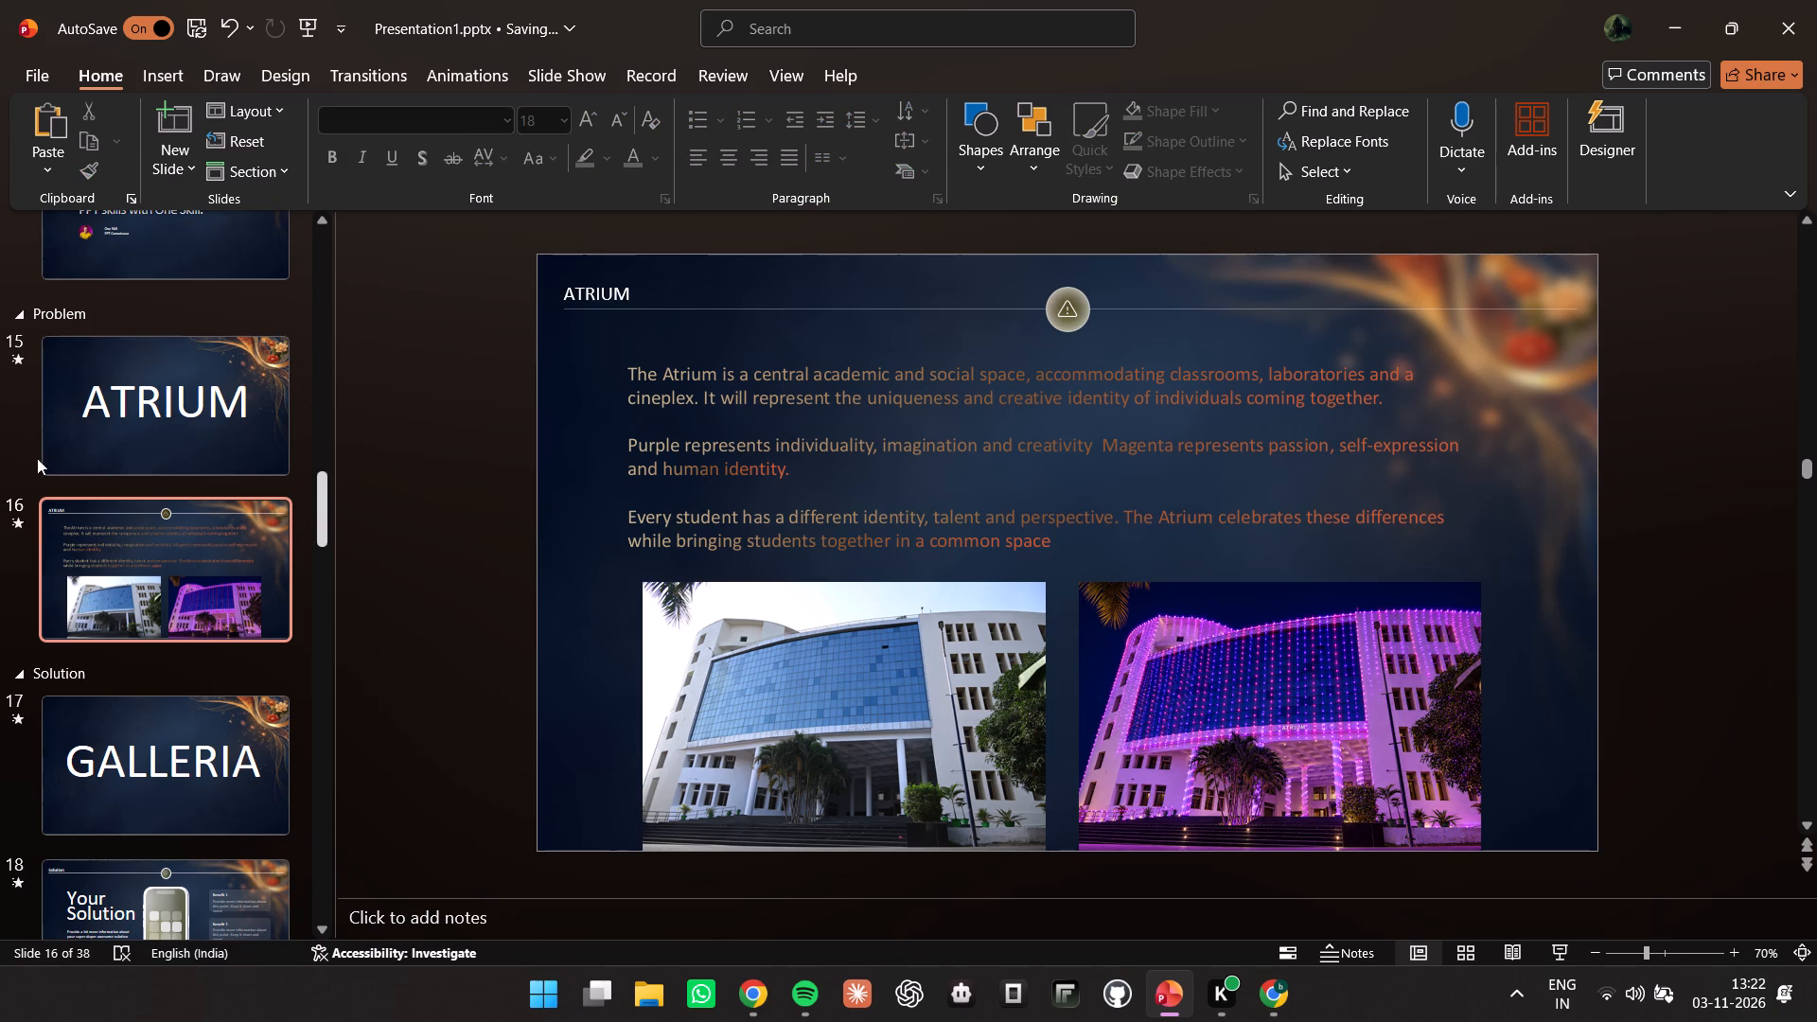
# Replace the "Solution" header label on slide 18 with "GALLERIA".
pyautogui.scroll(4, 208, 453)
pyautogui.scroll(-8, 160, 685)
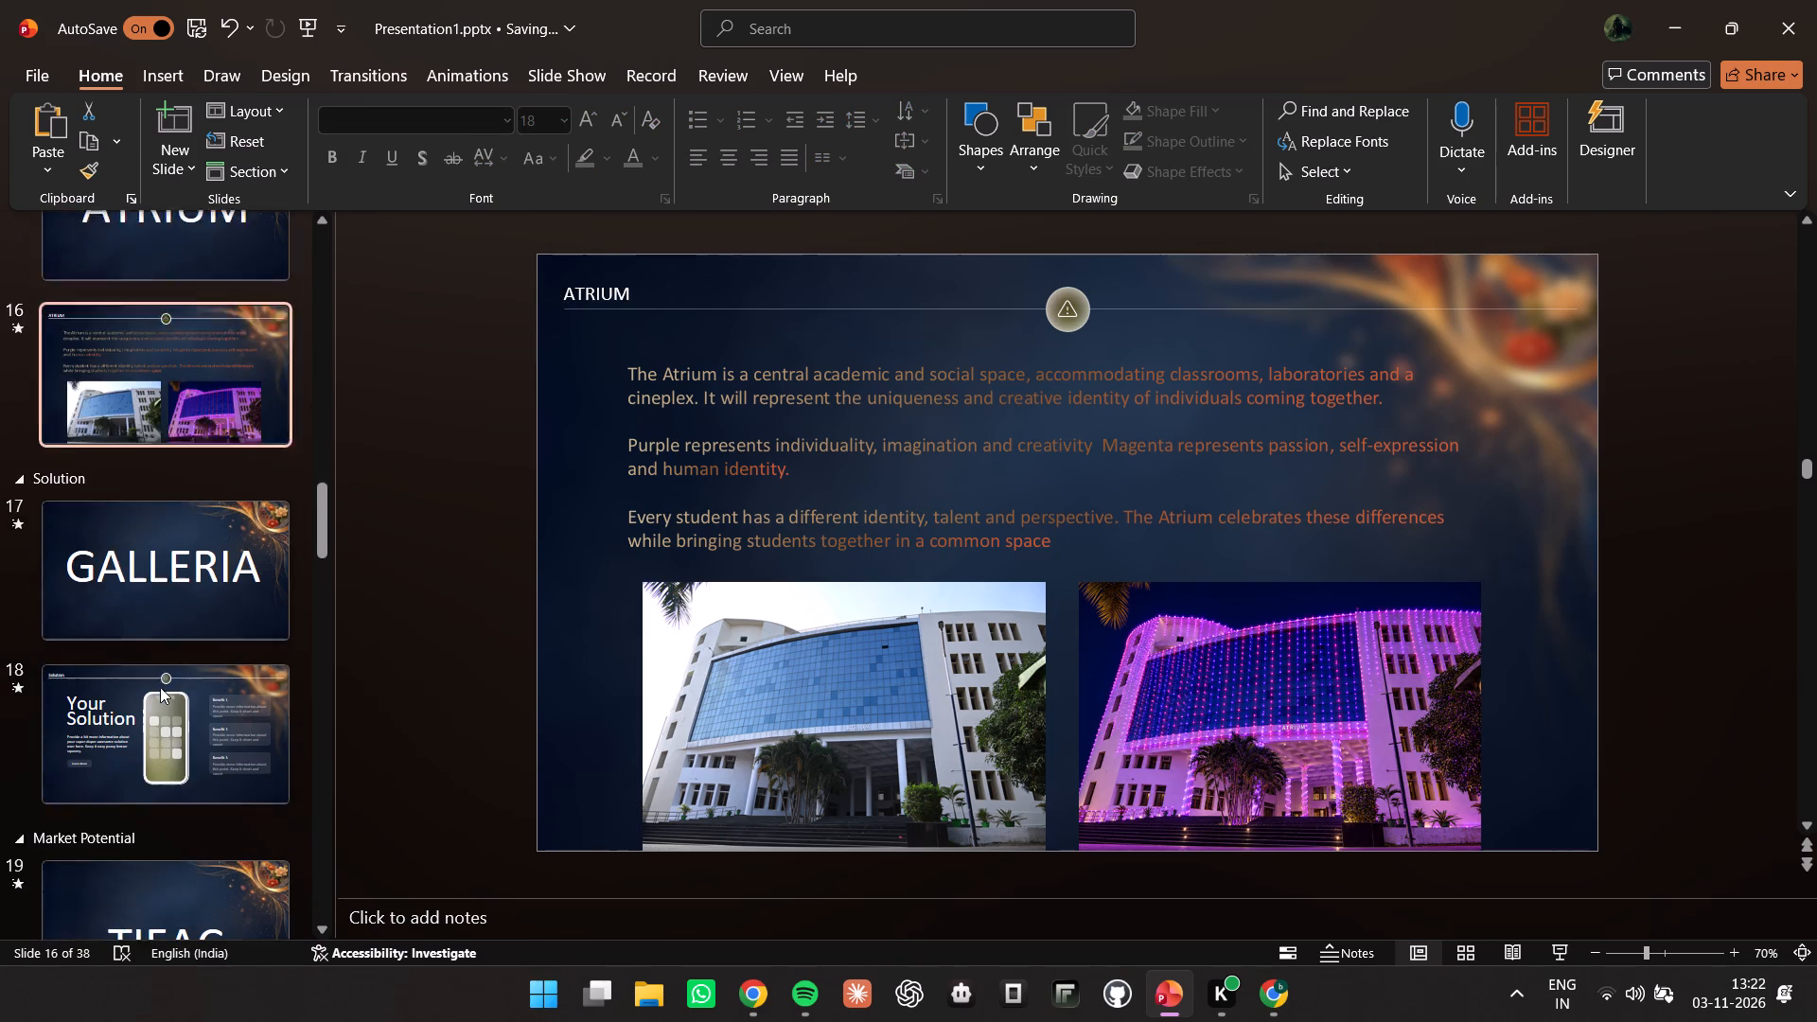
pyautogui.click(189, 481)
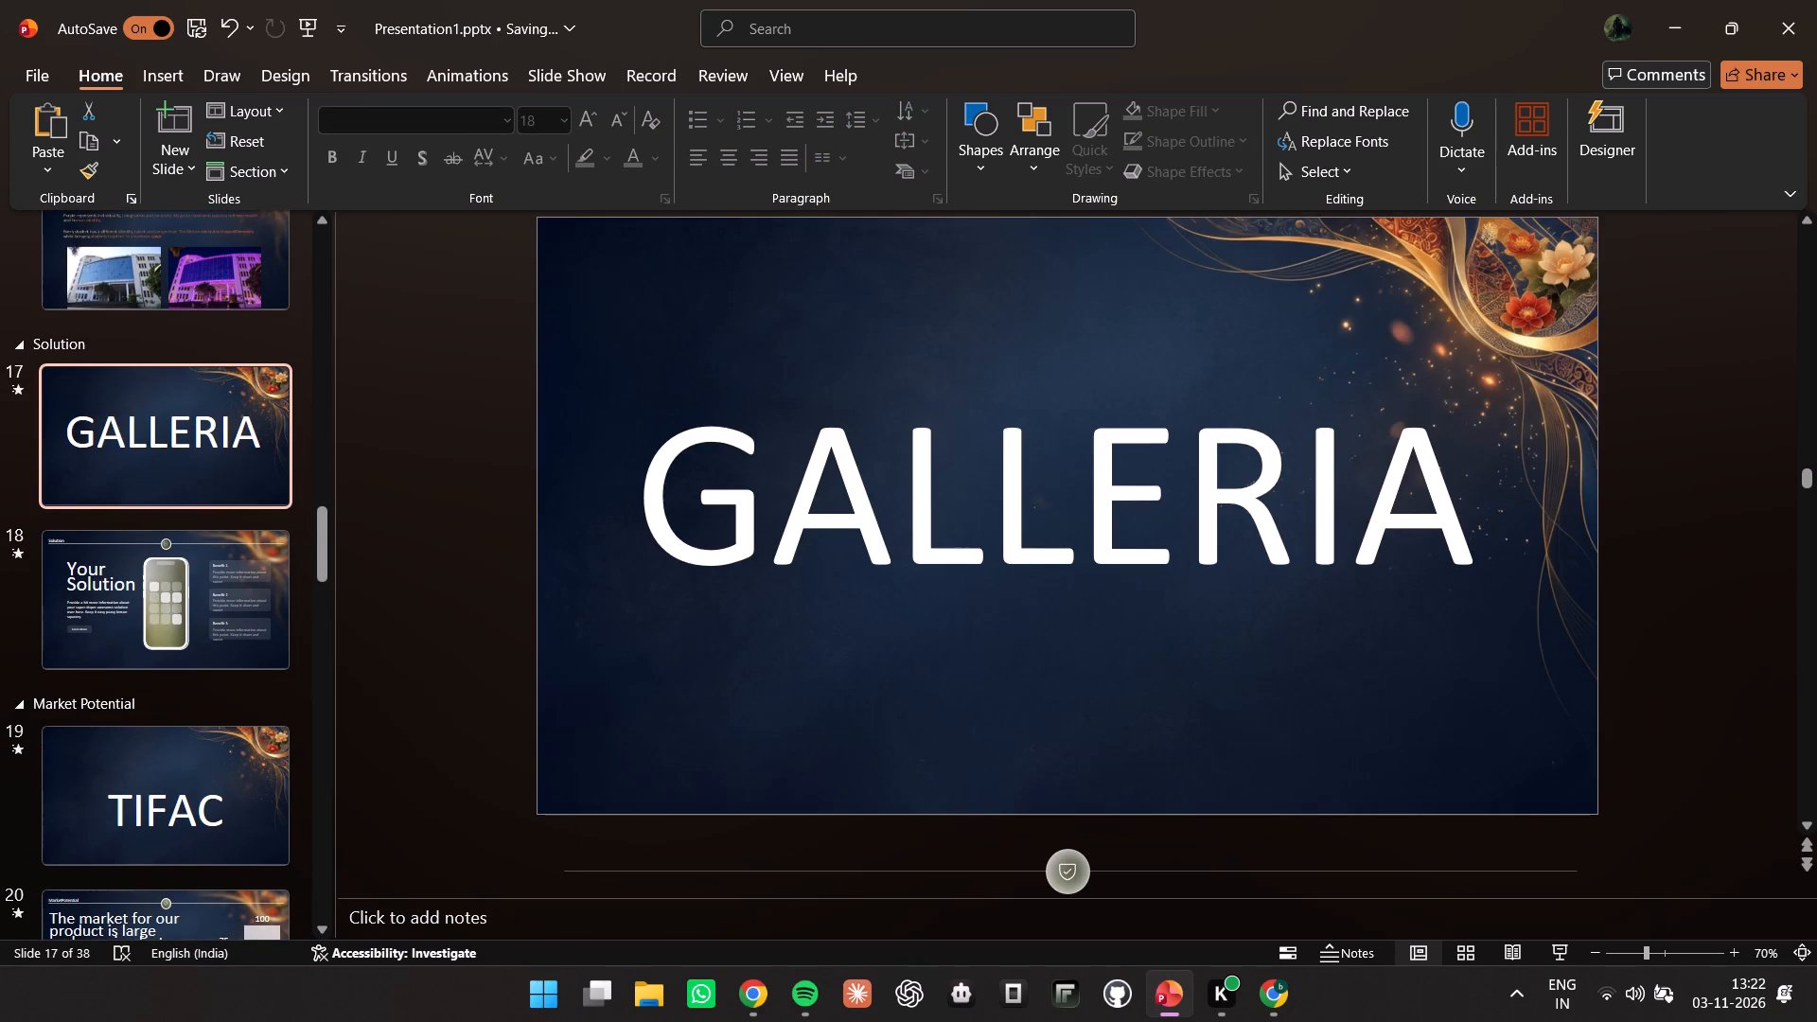
pyautogui.click(190, 606)
pyautogui.click(583, 285)
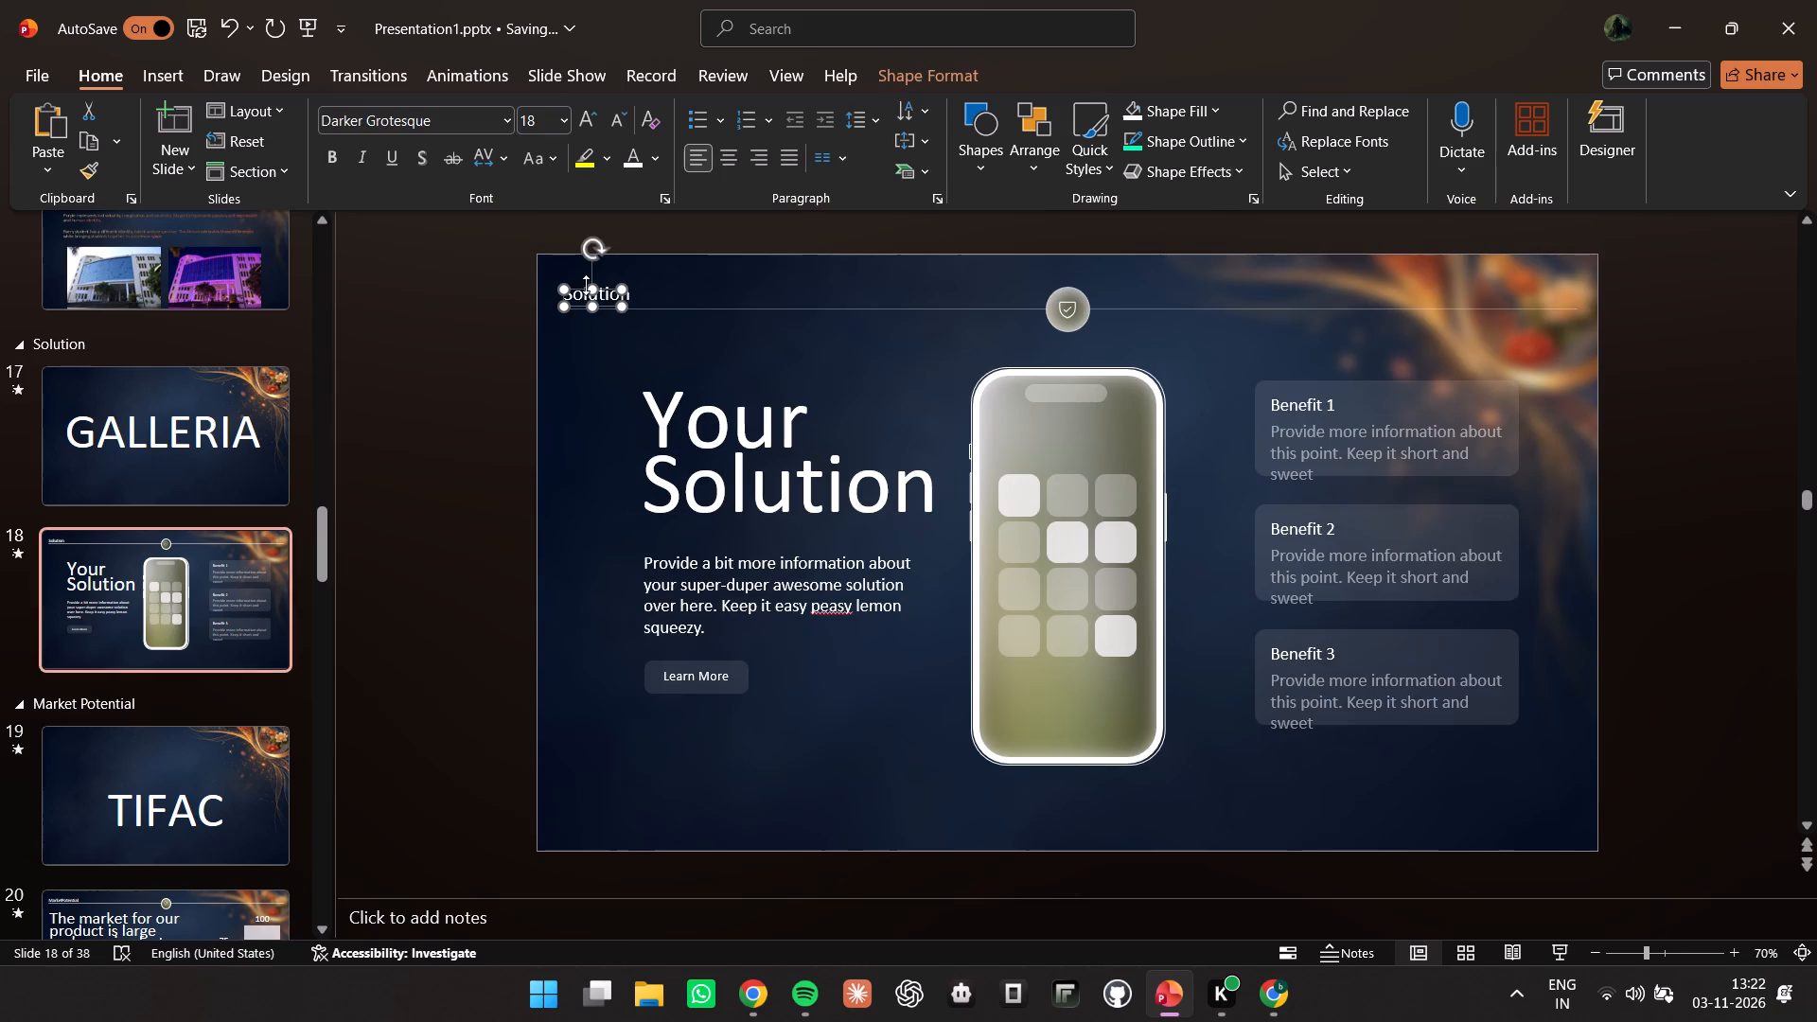
pyautogui.hotkey('ctrl', 'a')
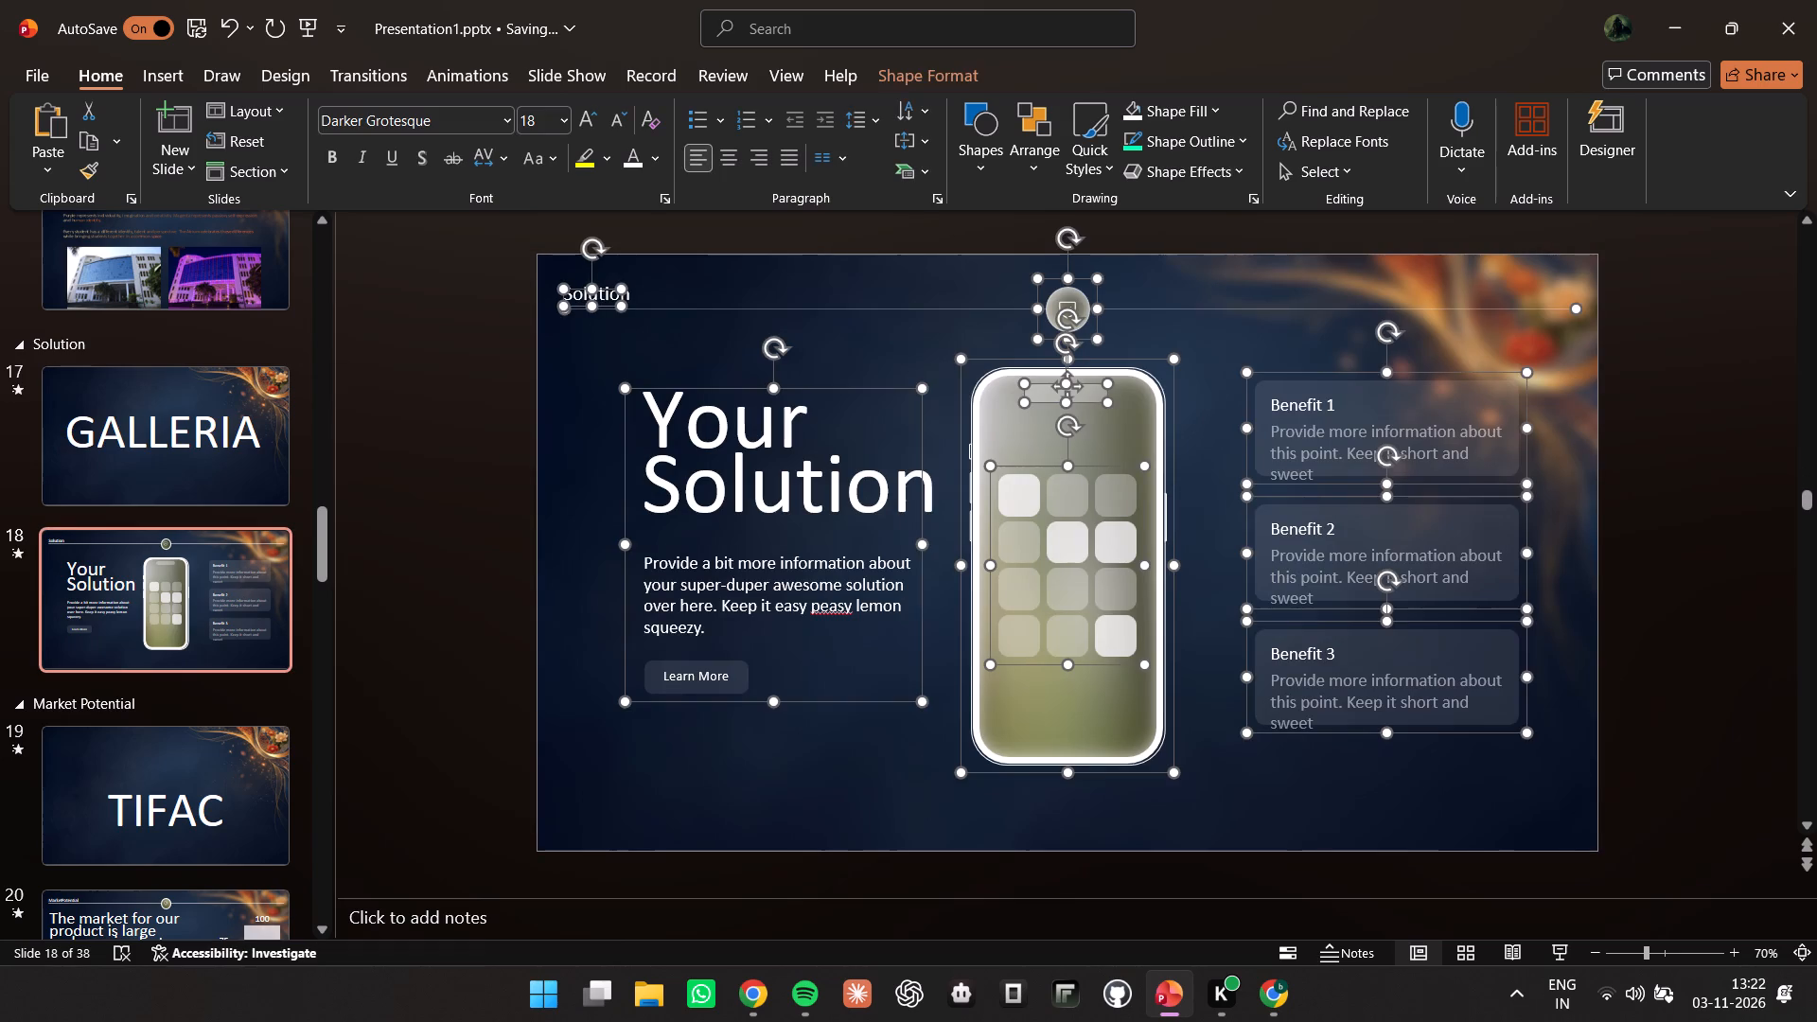
pyautogui.click(607, 303)
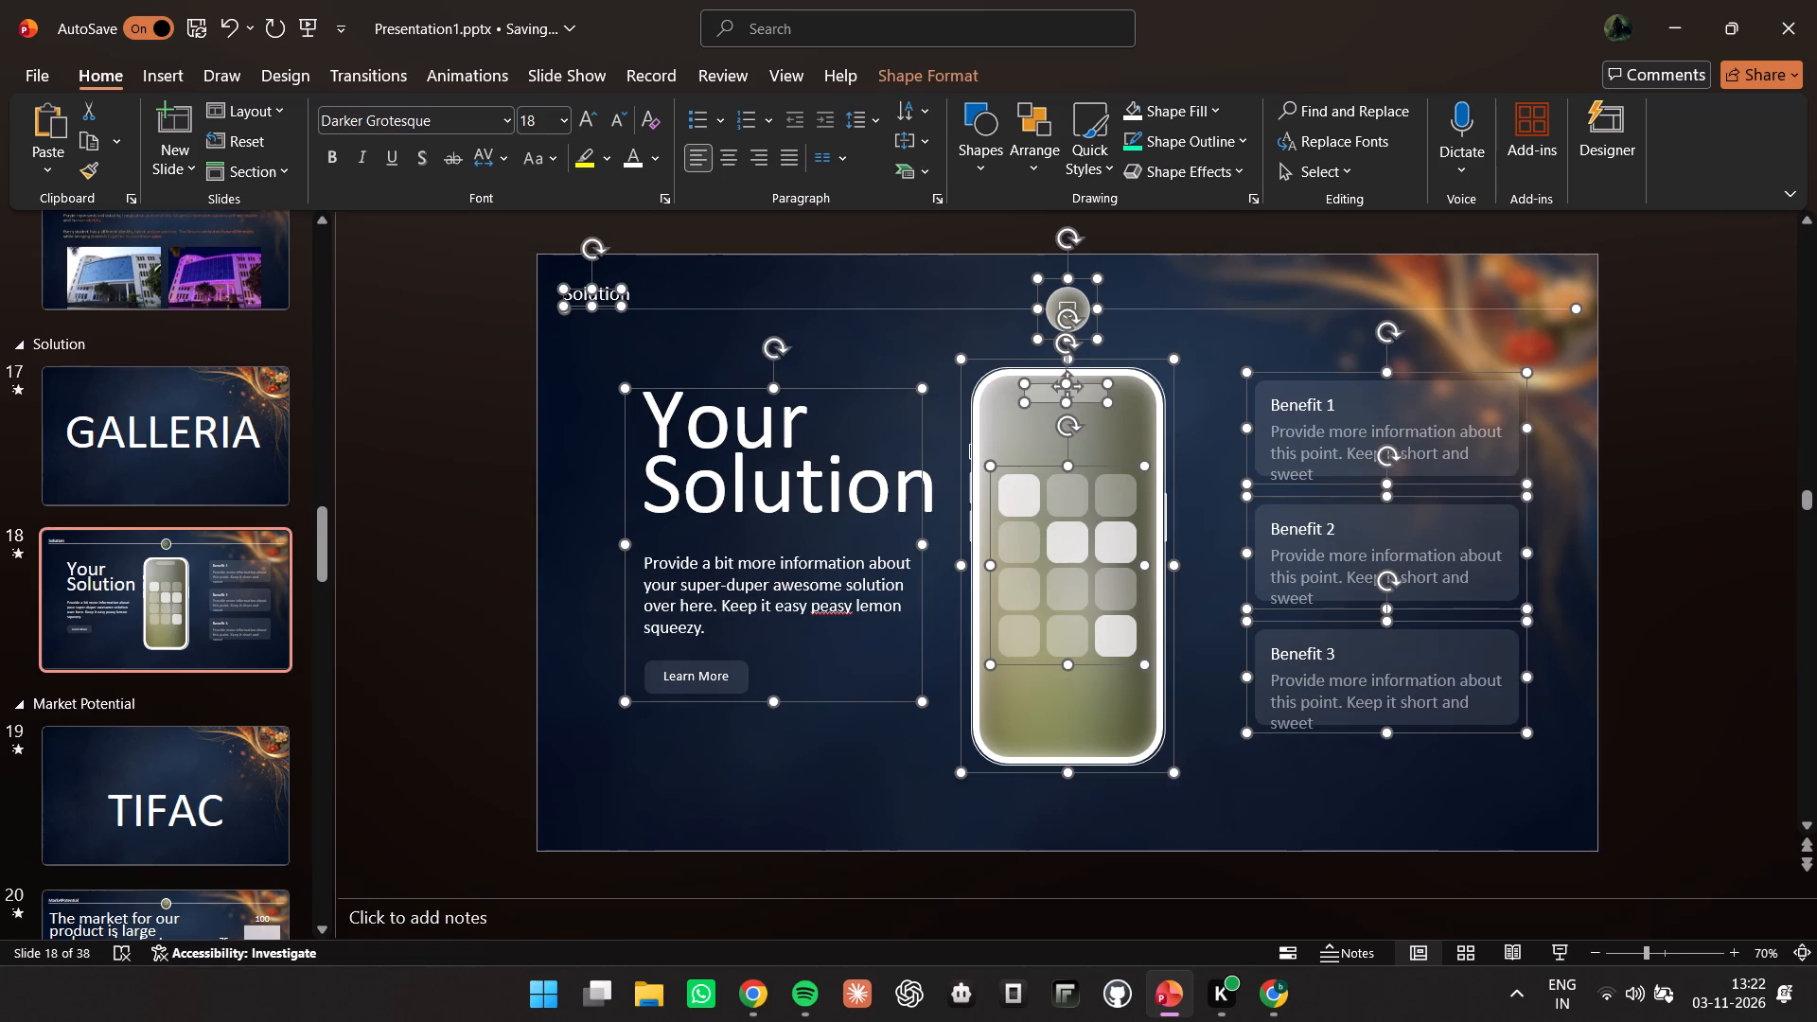
pyautogui.doubleClick(604, 297)
pyautogui.write('GALL')
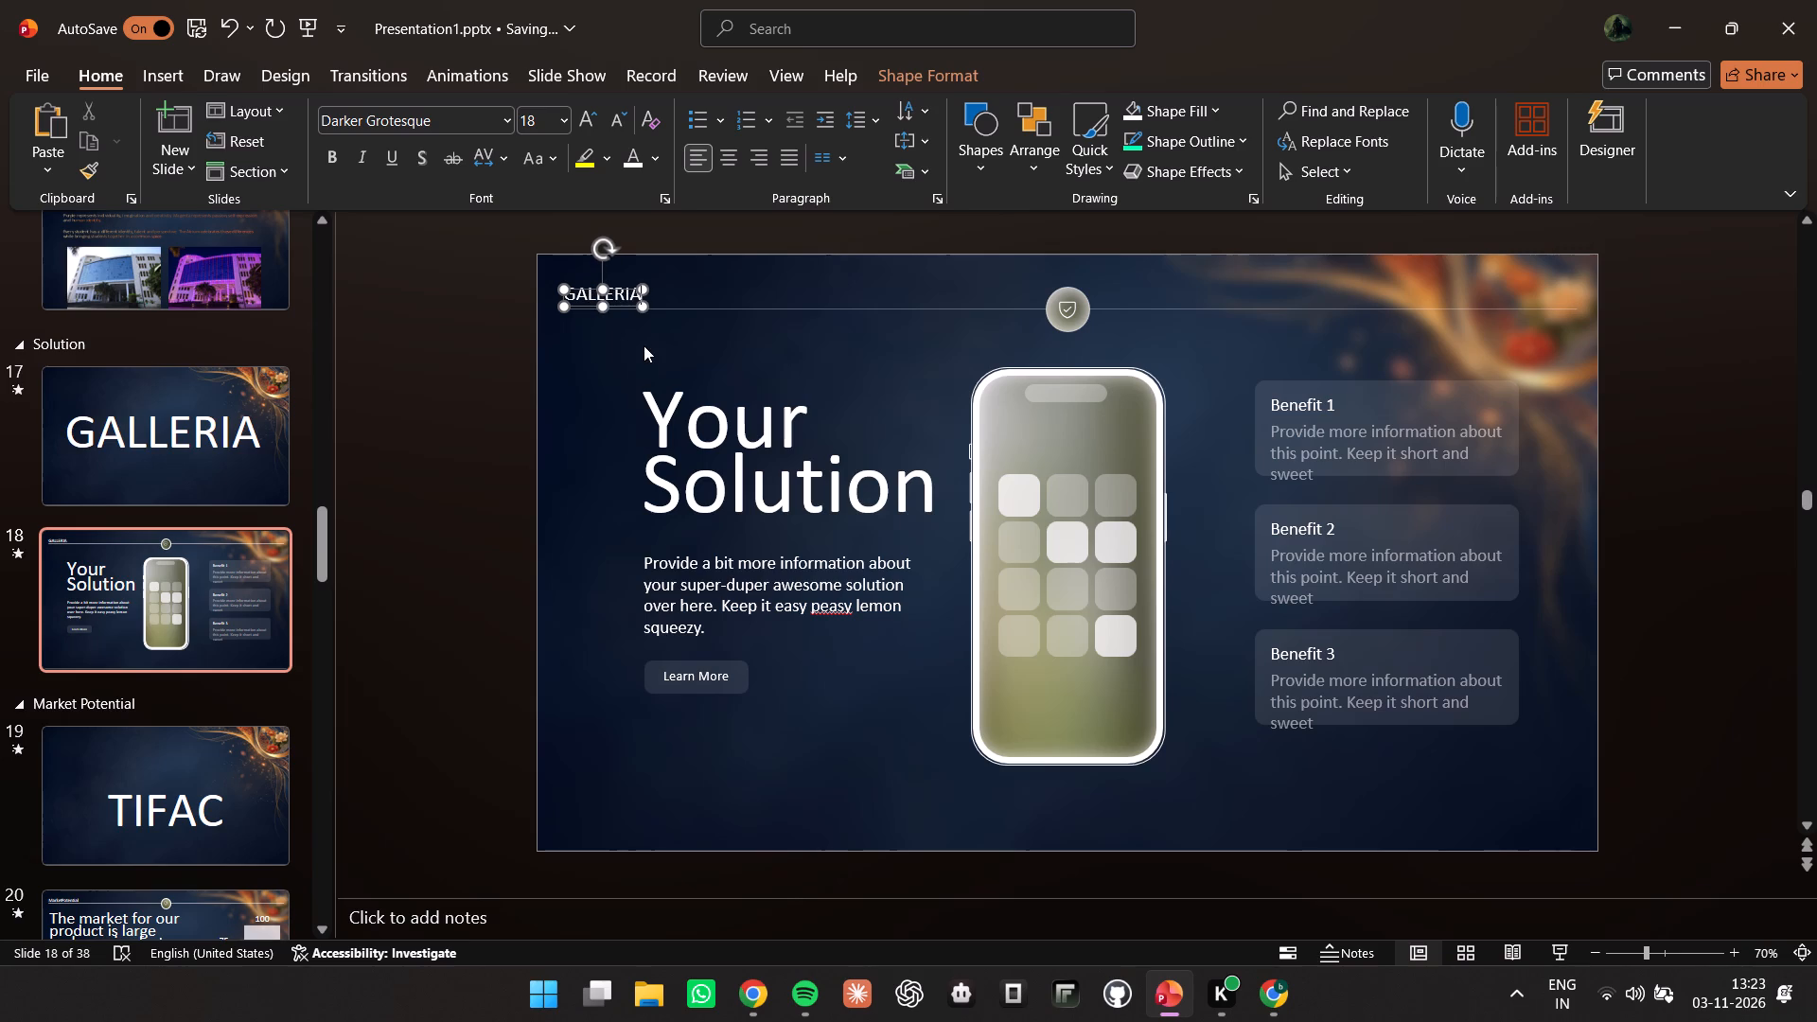
pyautogui.click(644, 345)
# Delete slide 18's "Your Solution" text block, phone mockup and three benefit cards, keeping the header label, line and icon.
pyautogui.click(692, 428)
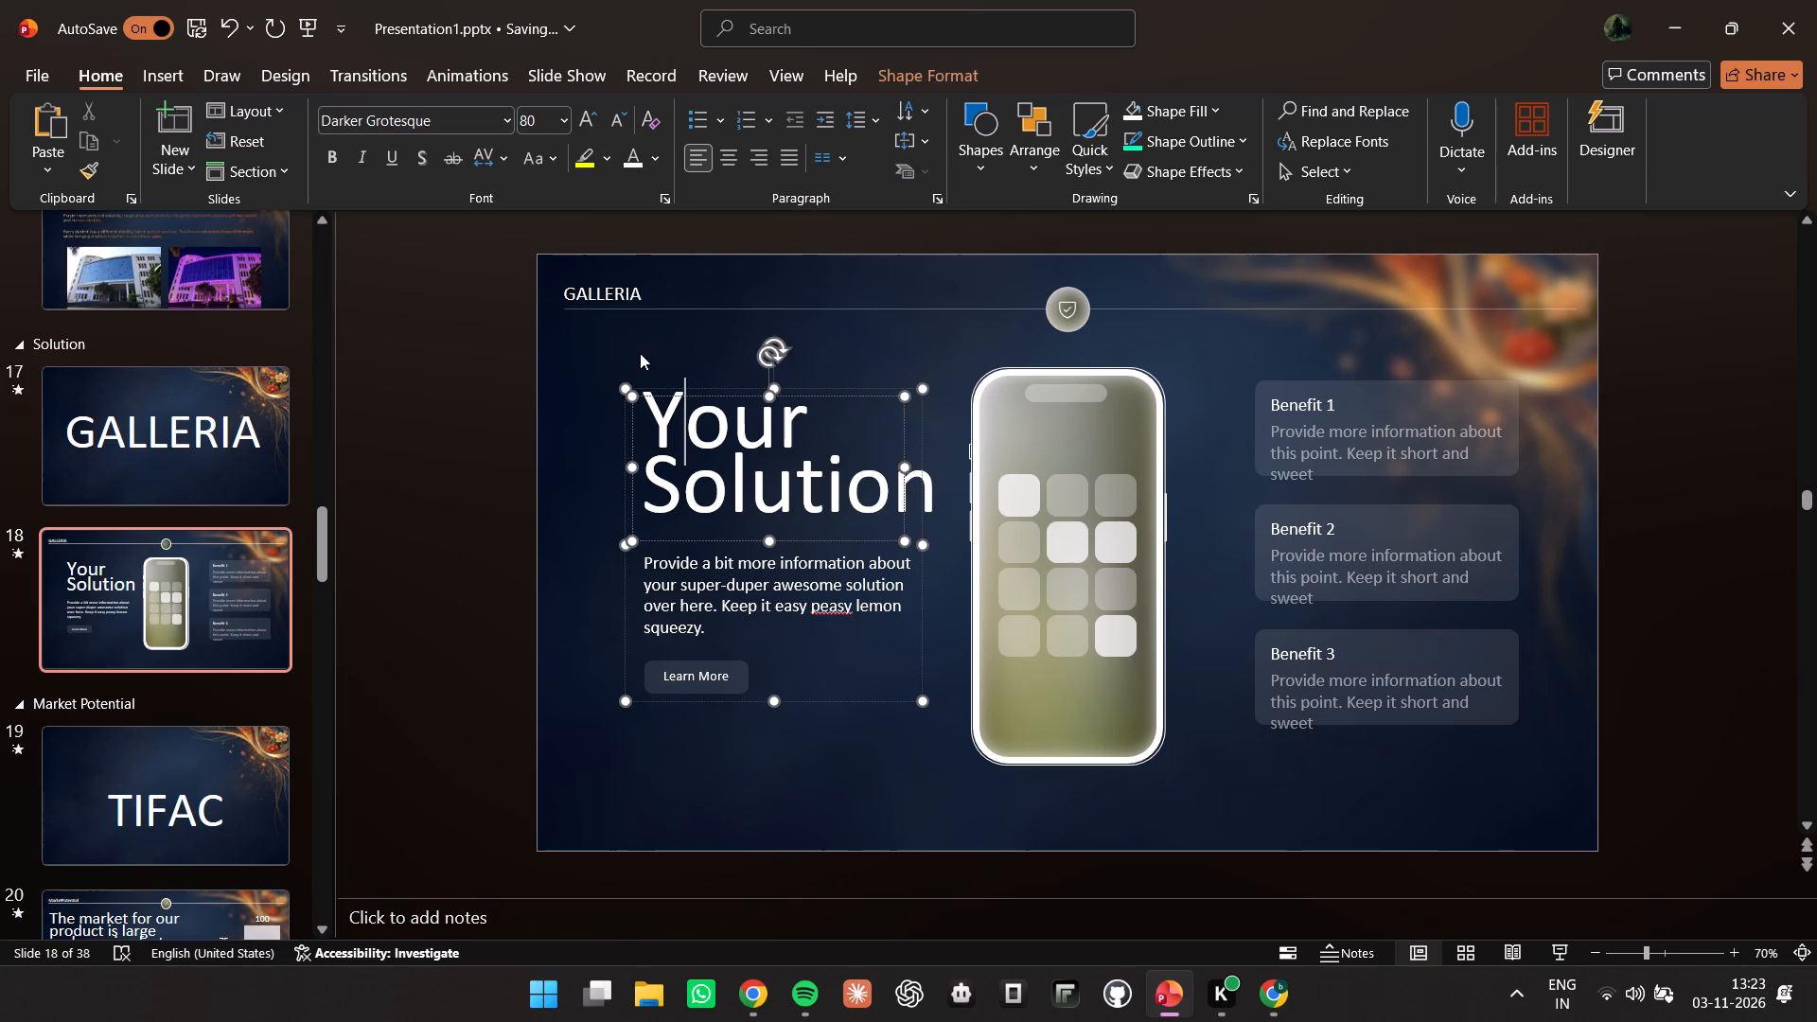
pyautogui.click(639, 353)
pyautogui.moveTo(601, 362); pyautogui.dragTo(1604, 890)
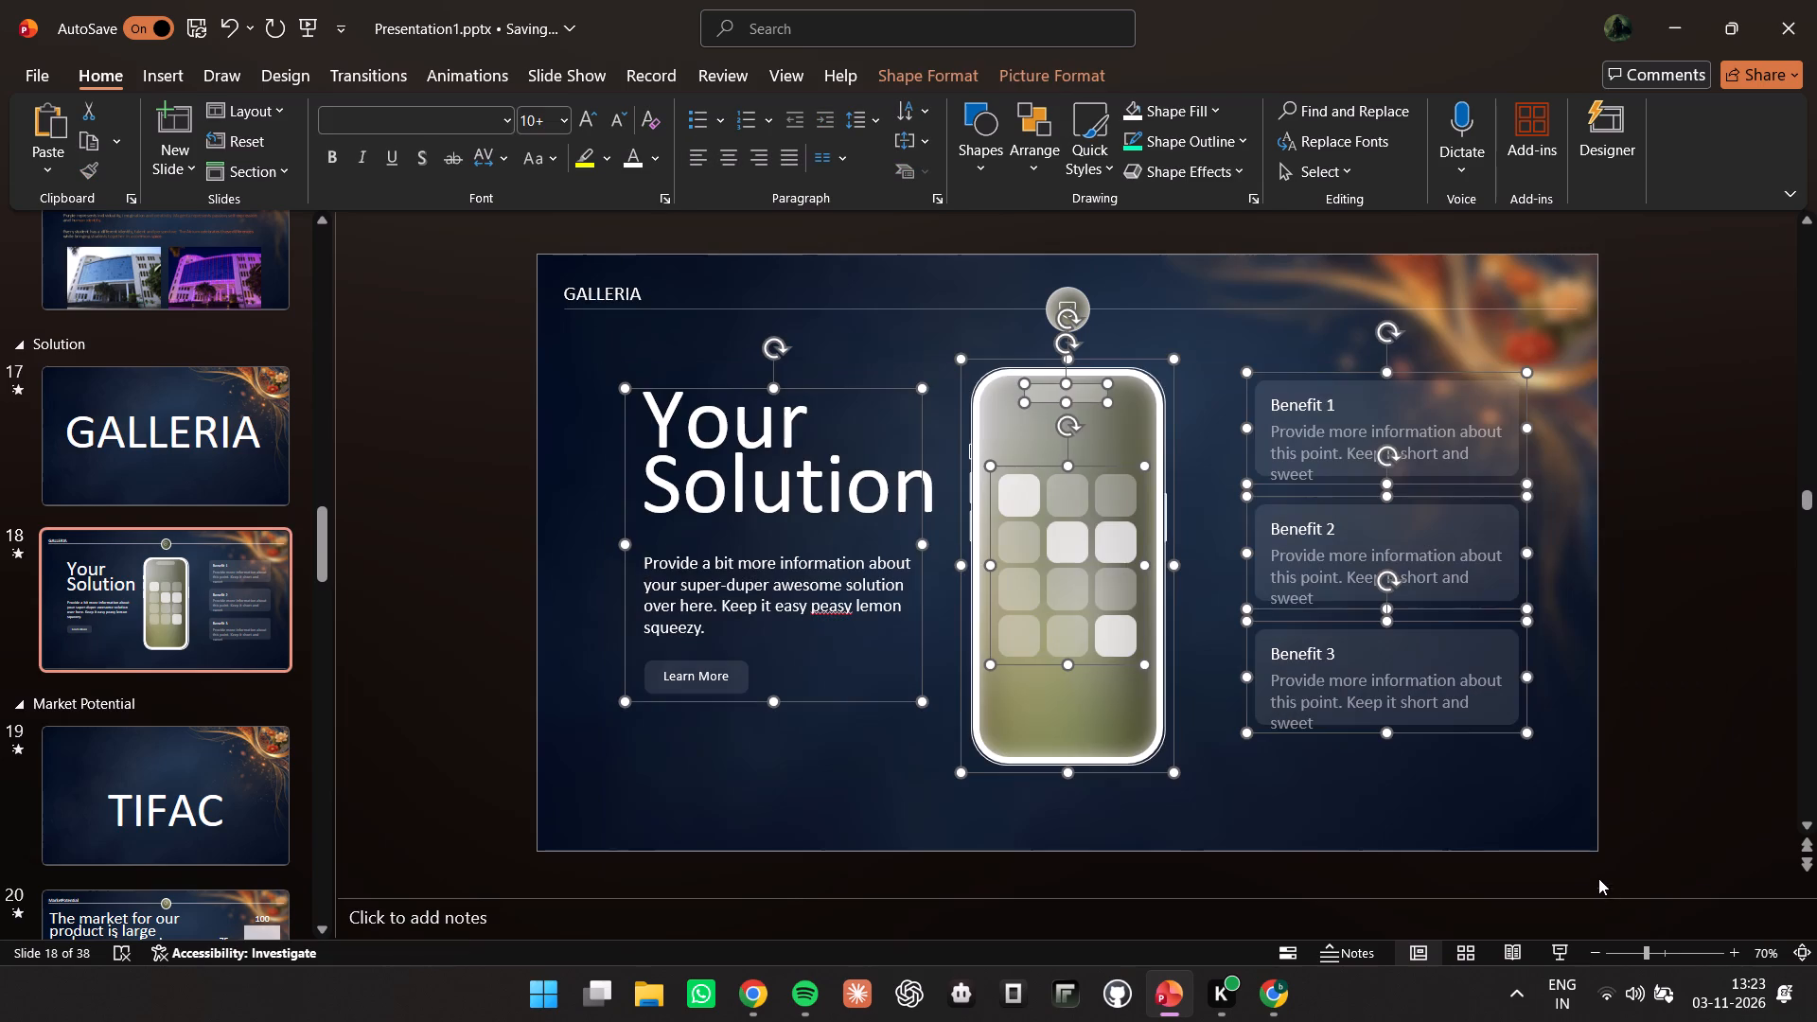
pyautogui.press('Delete')
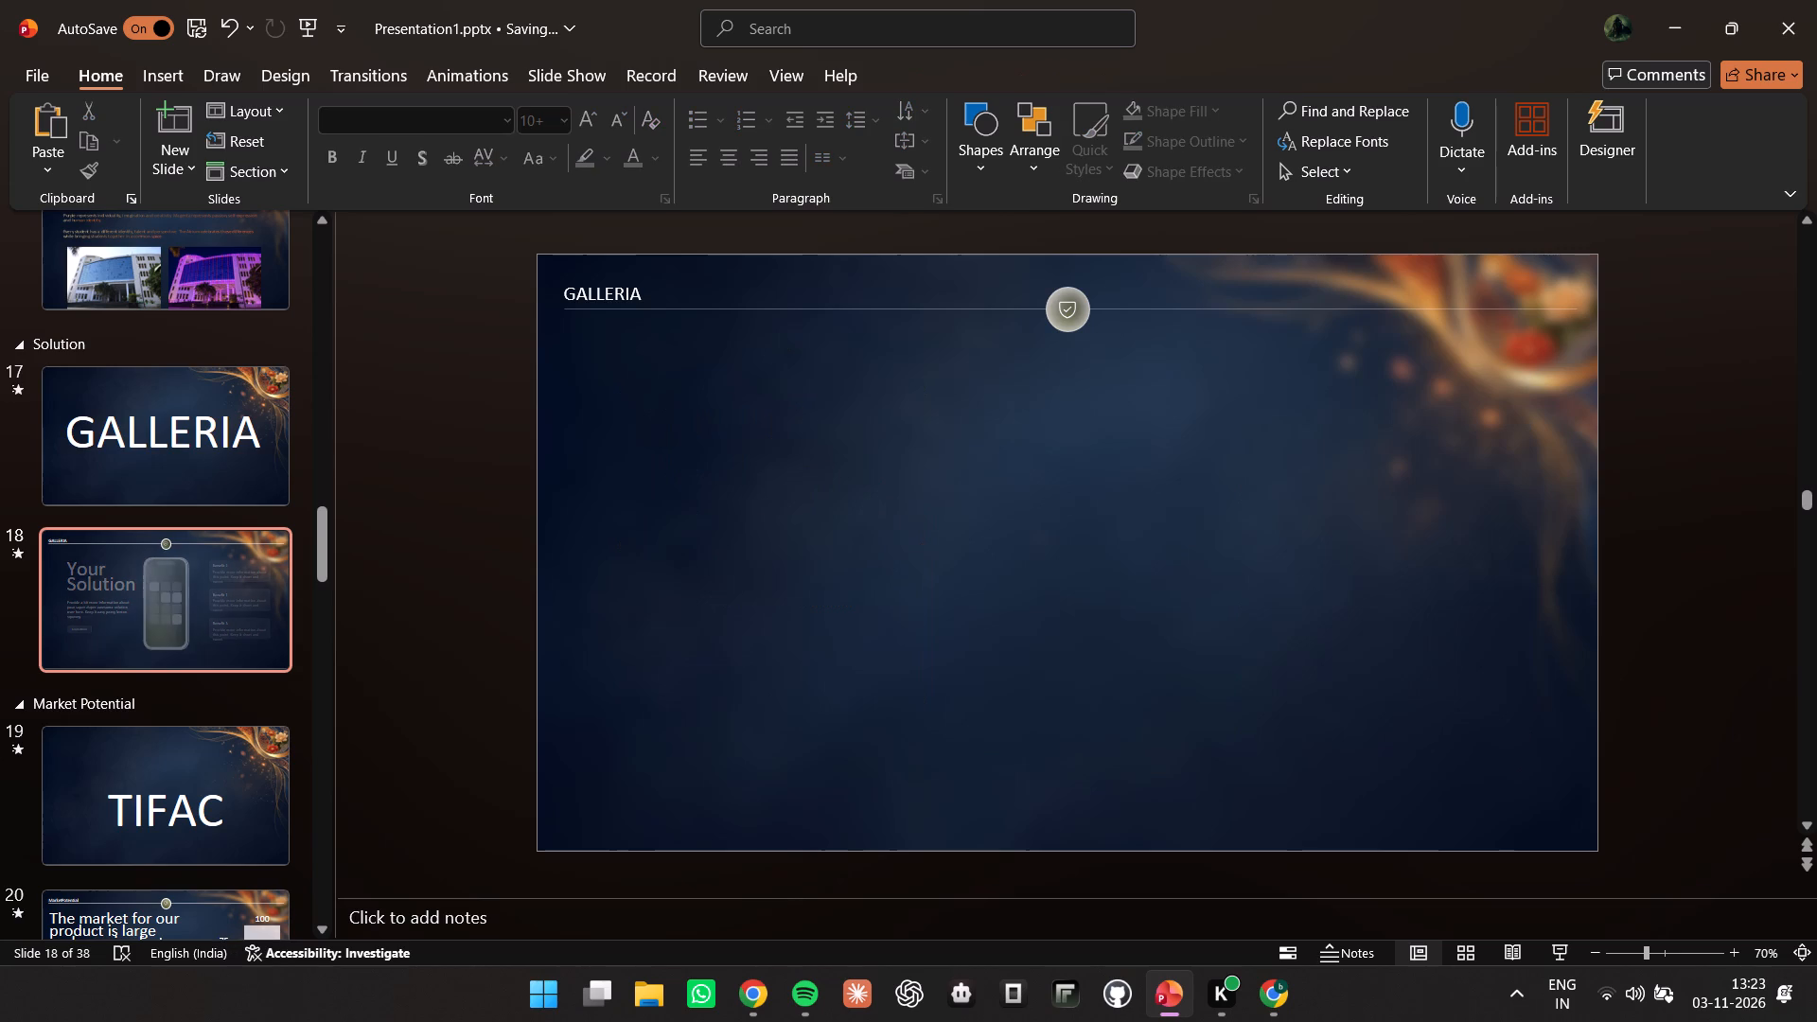
# Delete the background box of the Benefit 1 card in the off-slide solution group below slide 17.
pyautogui.click(213, 488)
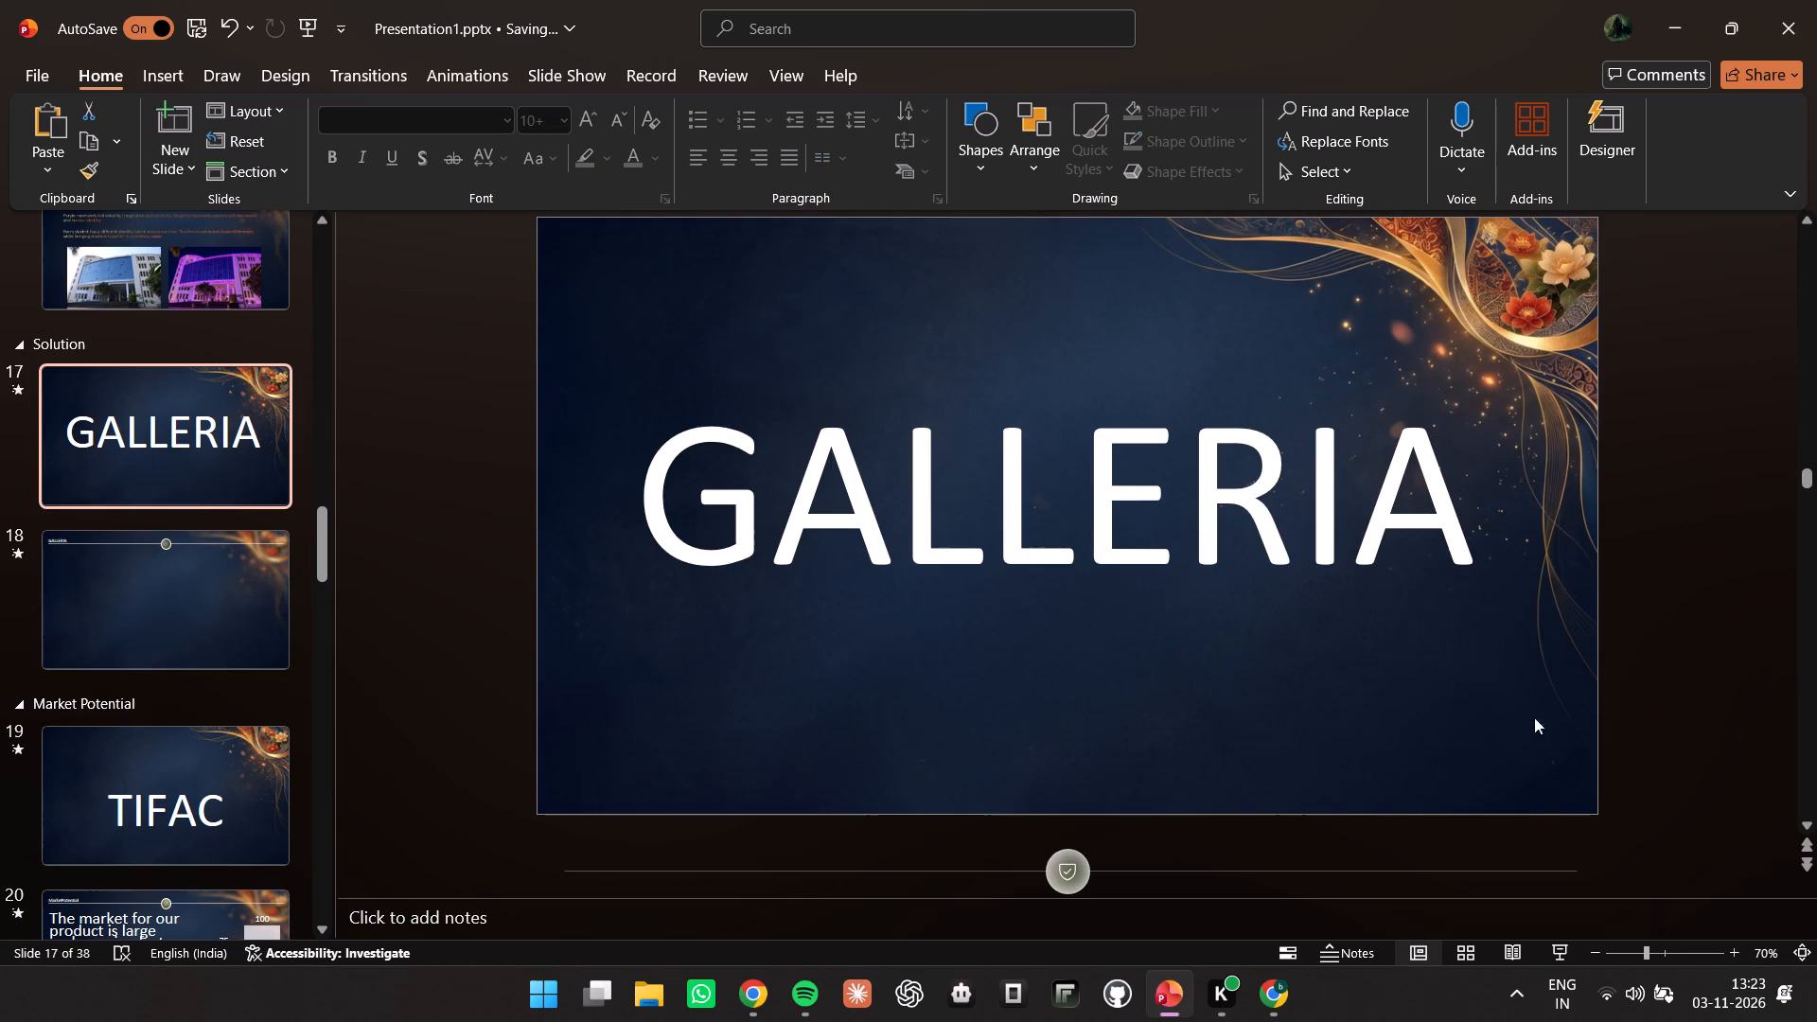
pyautogui.click(1616, 952)
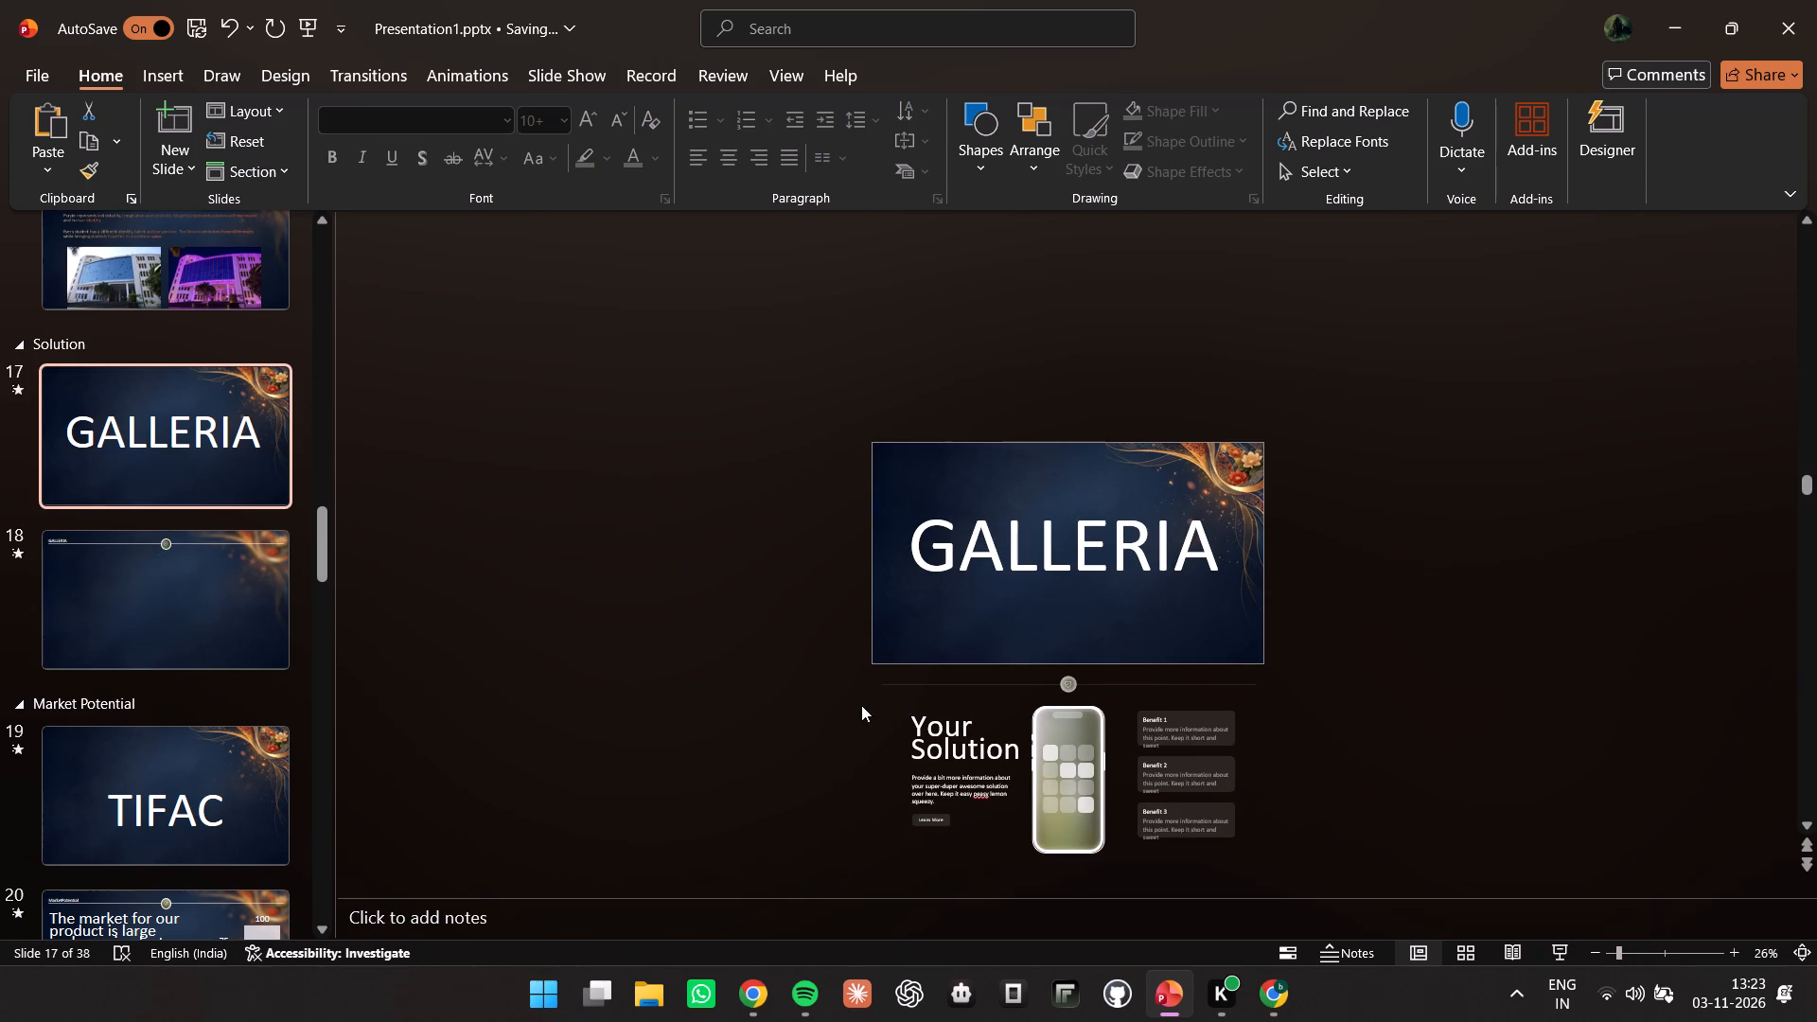
pyautogui.moveTo(856, 705); pyautogui.dragTo(1321, 918)
pyautogui.moveTo(1313, 816); pyautogui.dragTo(1008, 722)
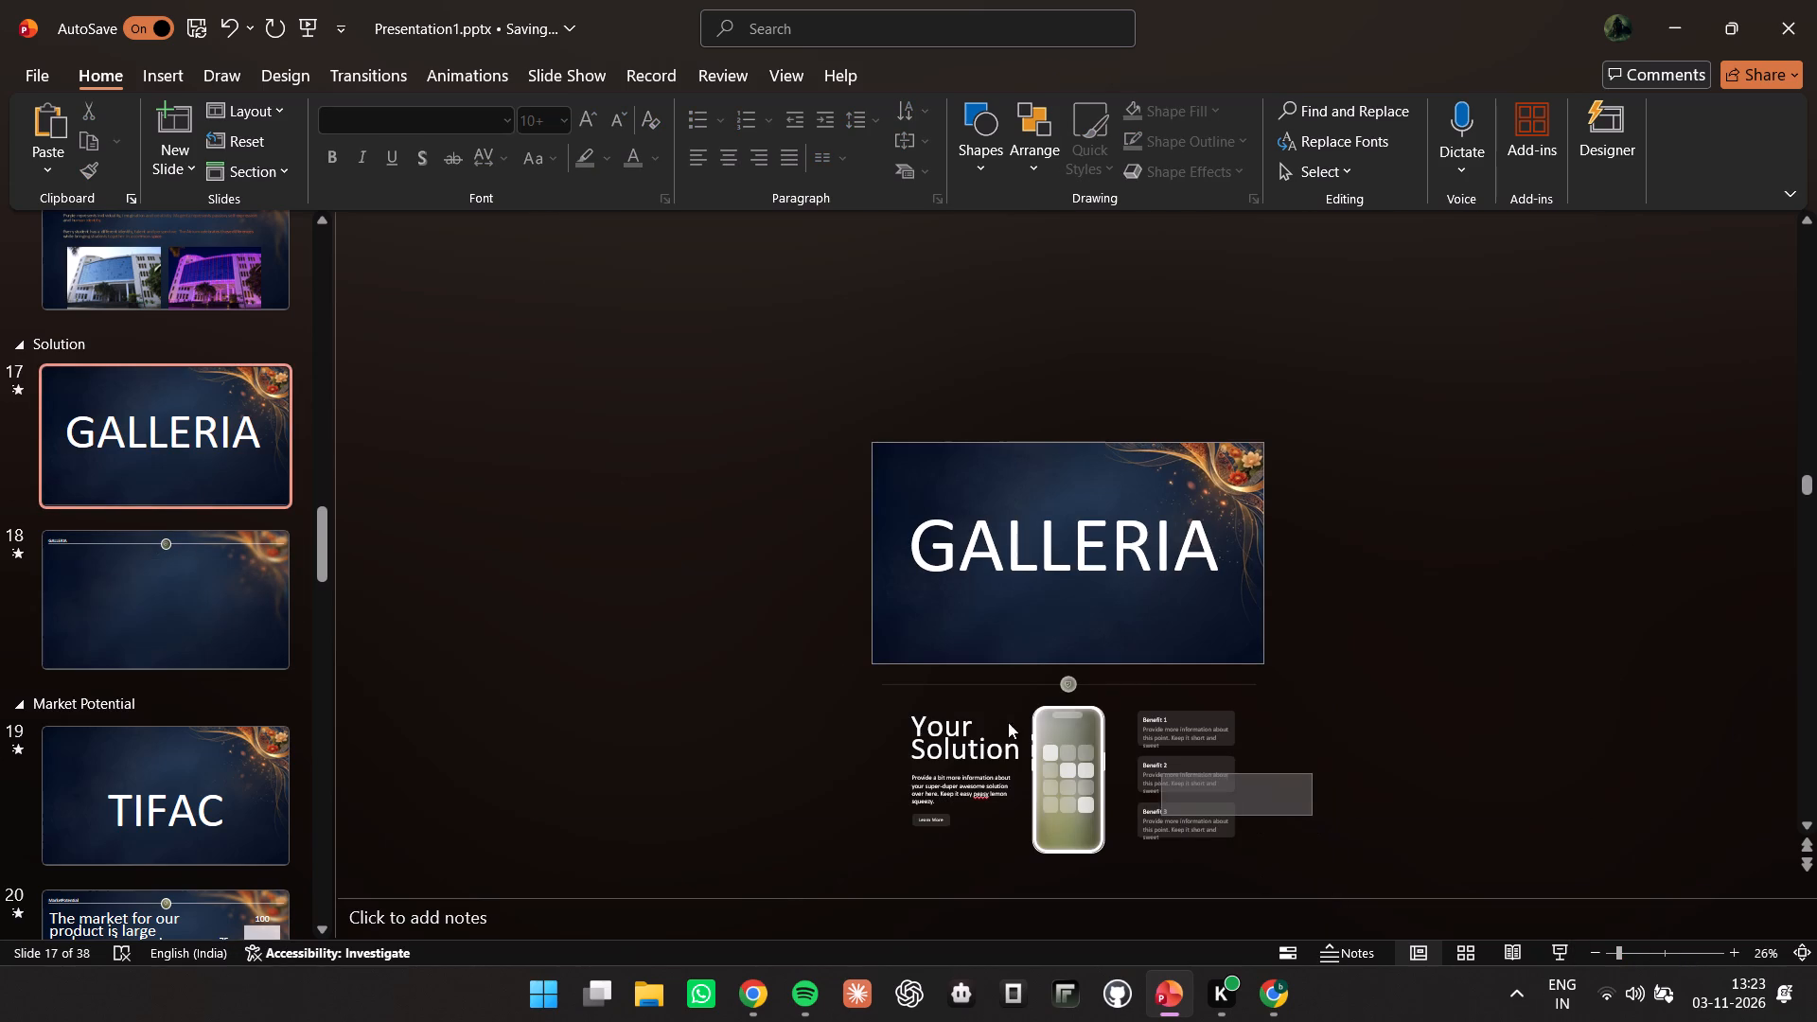
pyautogui.moveTo(1008, 722); pyautogui.dragTo(910, 691)
pyautogui.click(968, 747)
pyautogui.click(1059, 744)
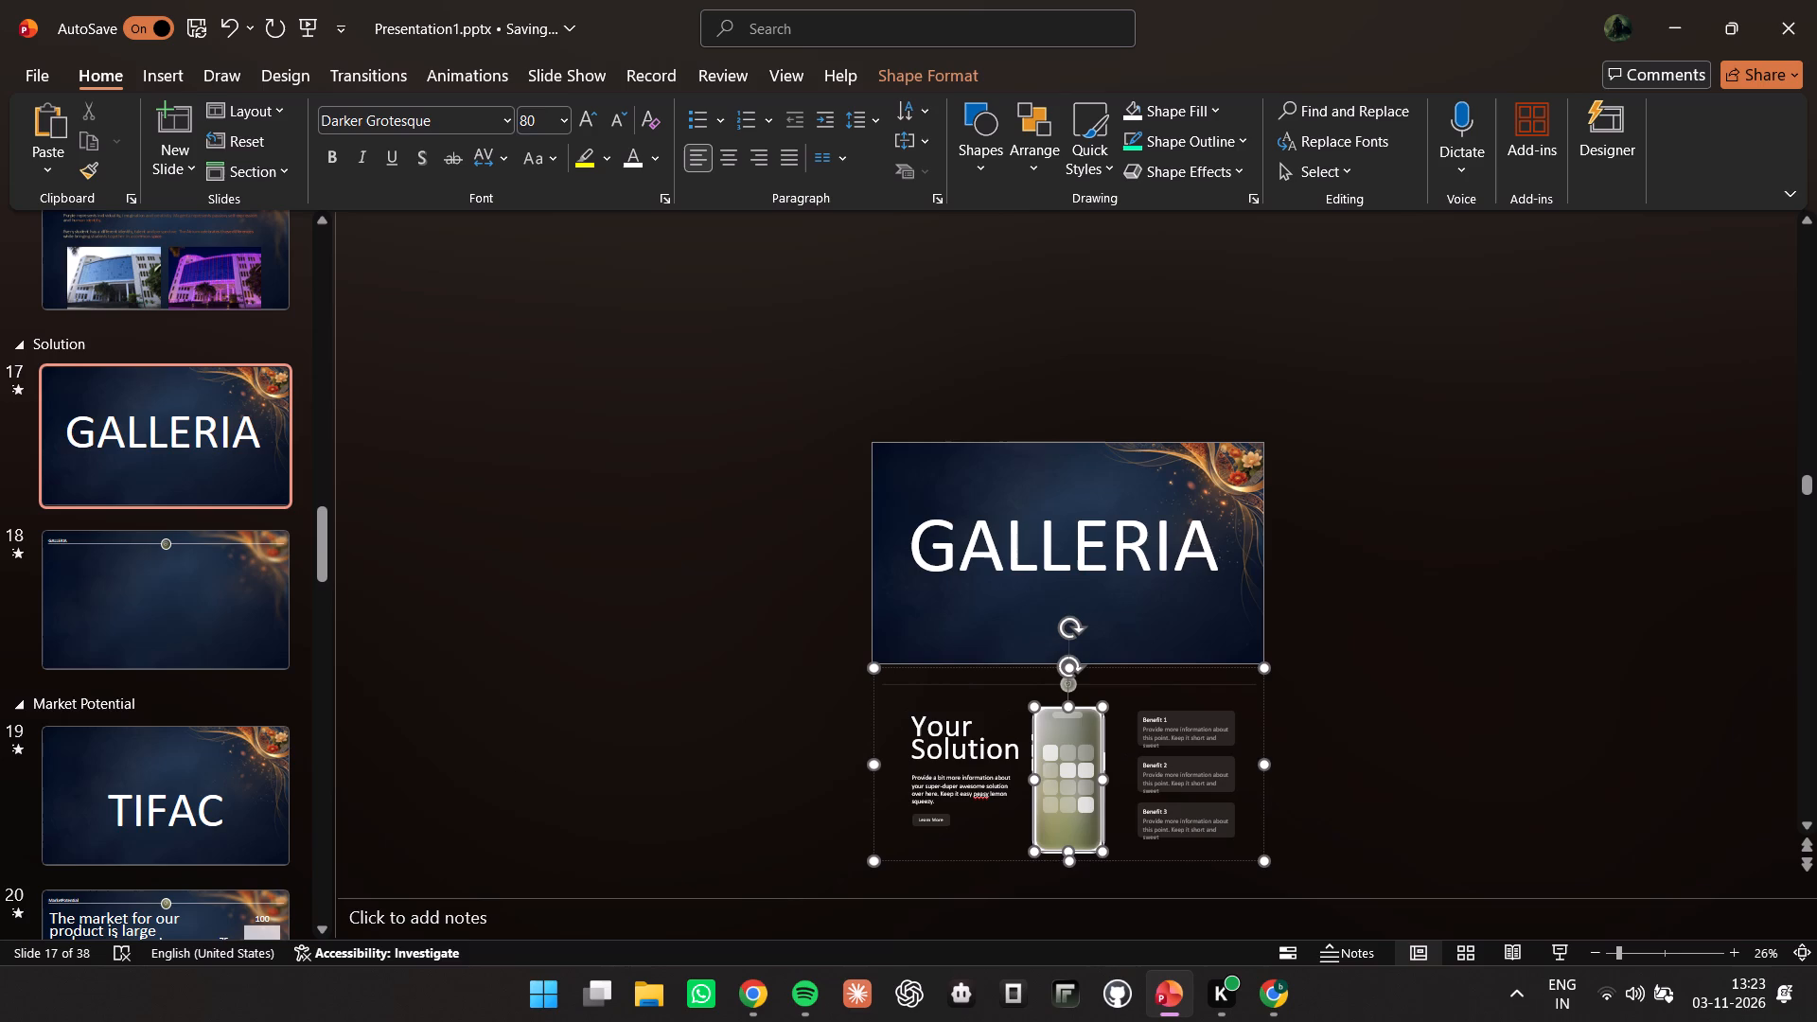
pyautogui.click(1165, 731)
pyautogui.click(1163, 722)
pyautogui.click(1160, 713)
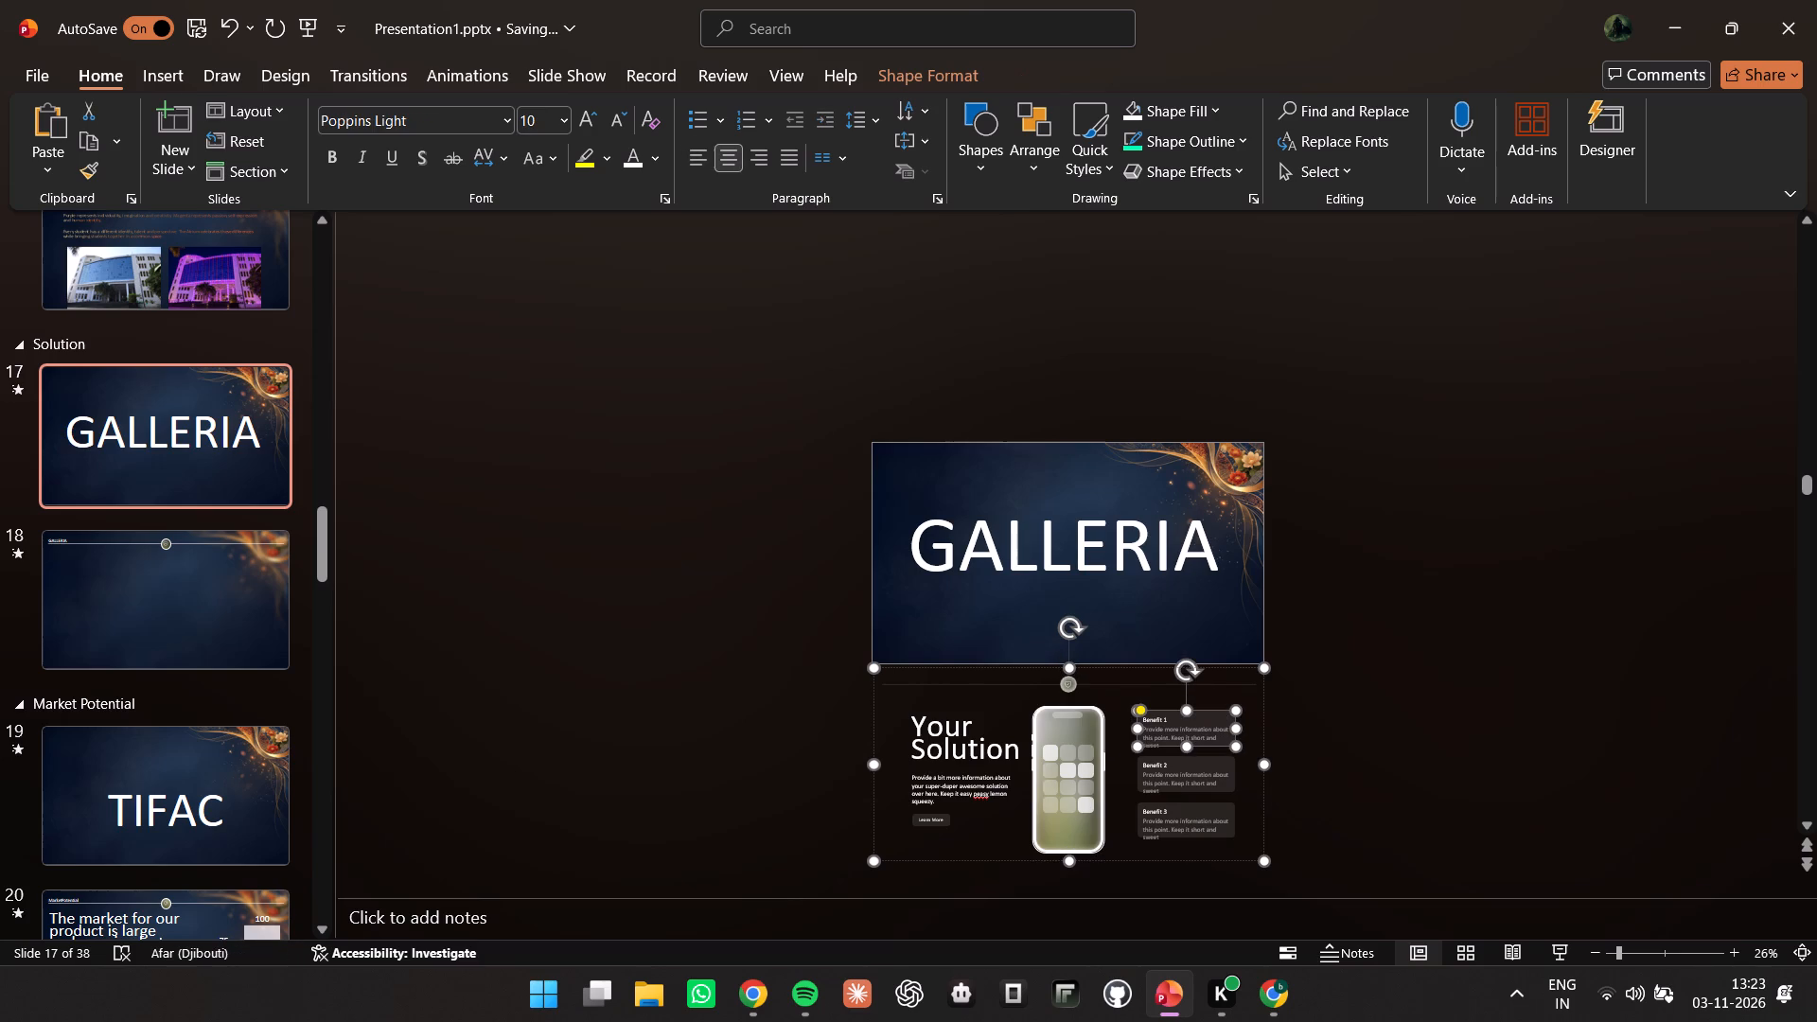
pyautogui.press('Delete')
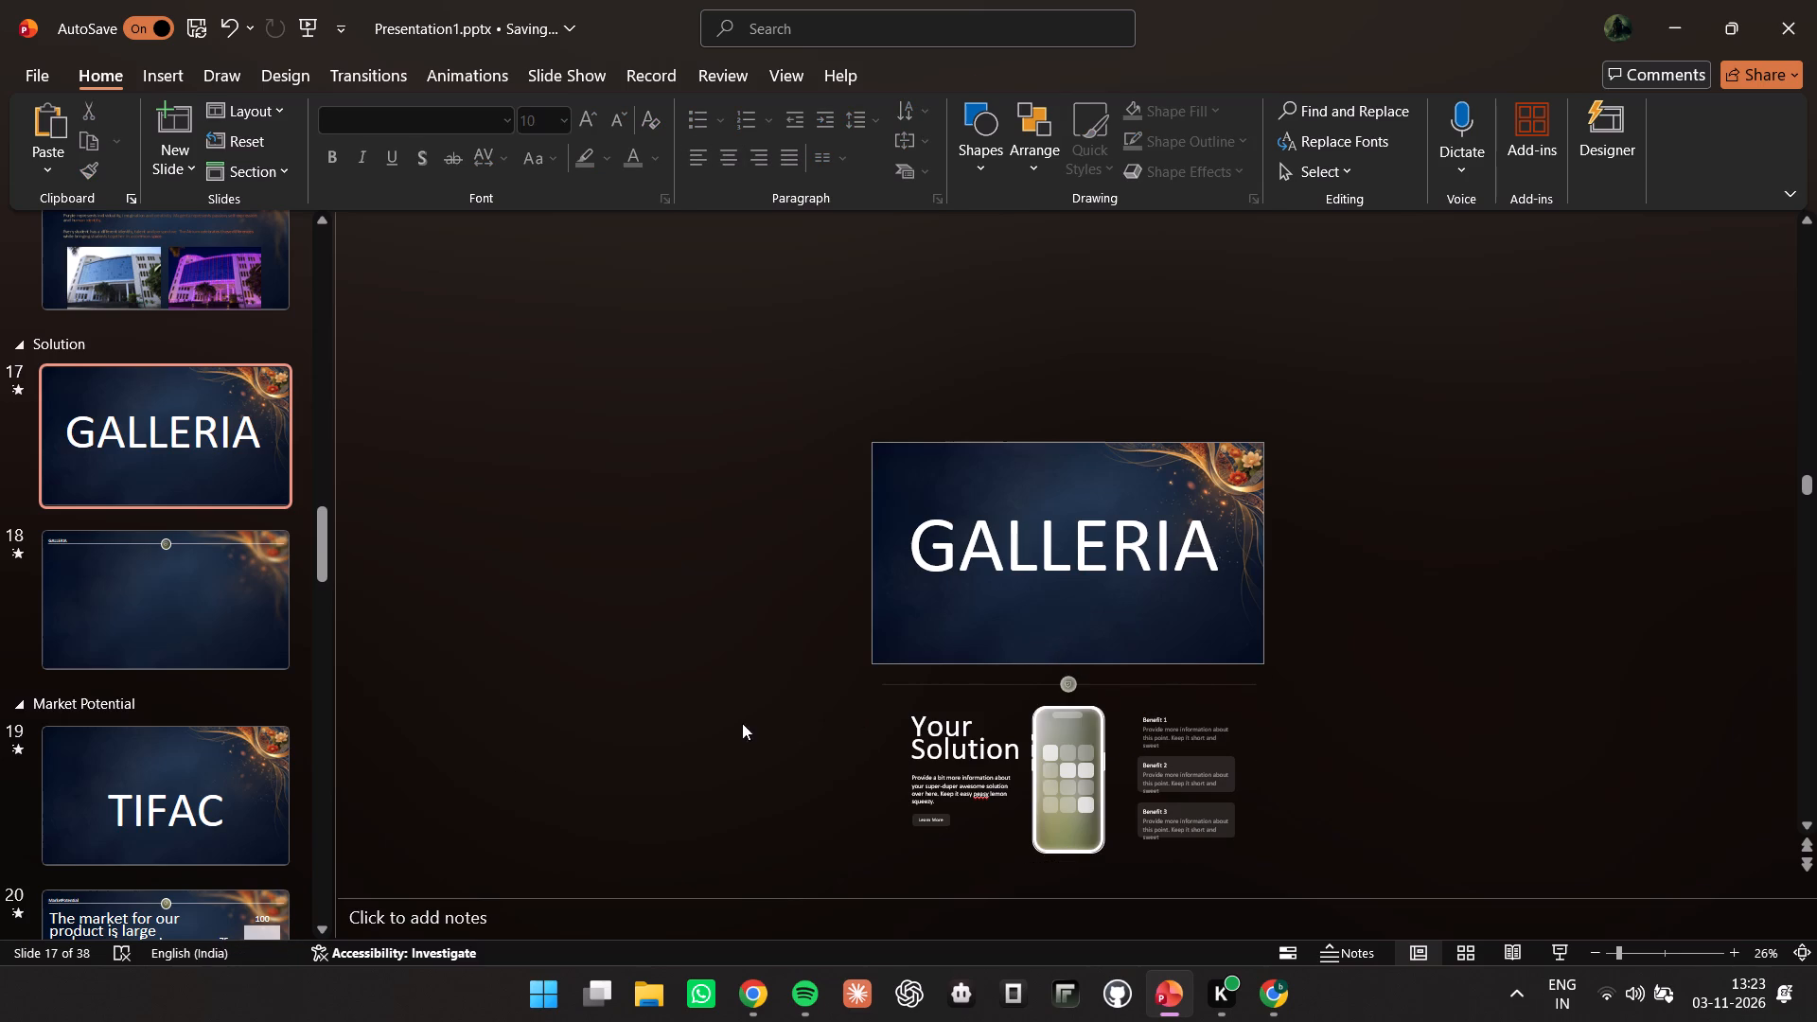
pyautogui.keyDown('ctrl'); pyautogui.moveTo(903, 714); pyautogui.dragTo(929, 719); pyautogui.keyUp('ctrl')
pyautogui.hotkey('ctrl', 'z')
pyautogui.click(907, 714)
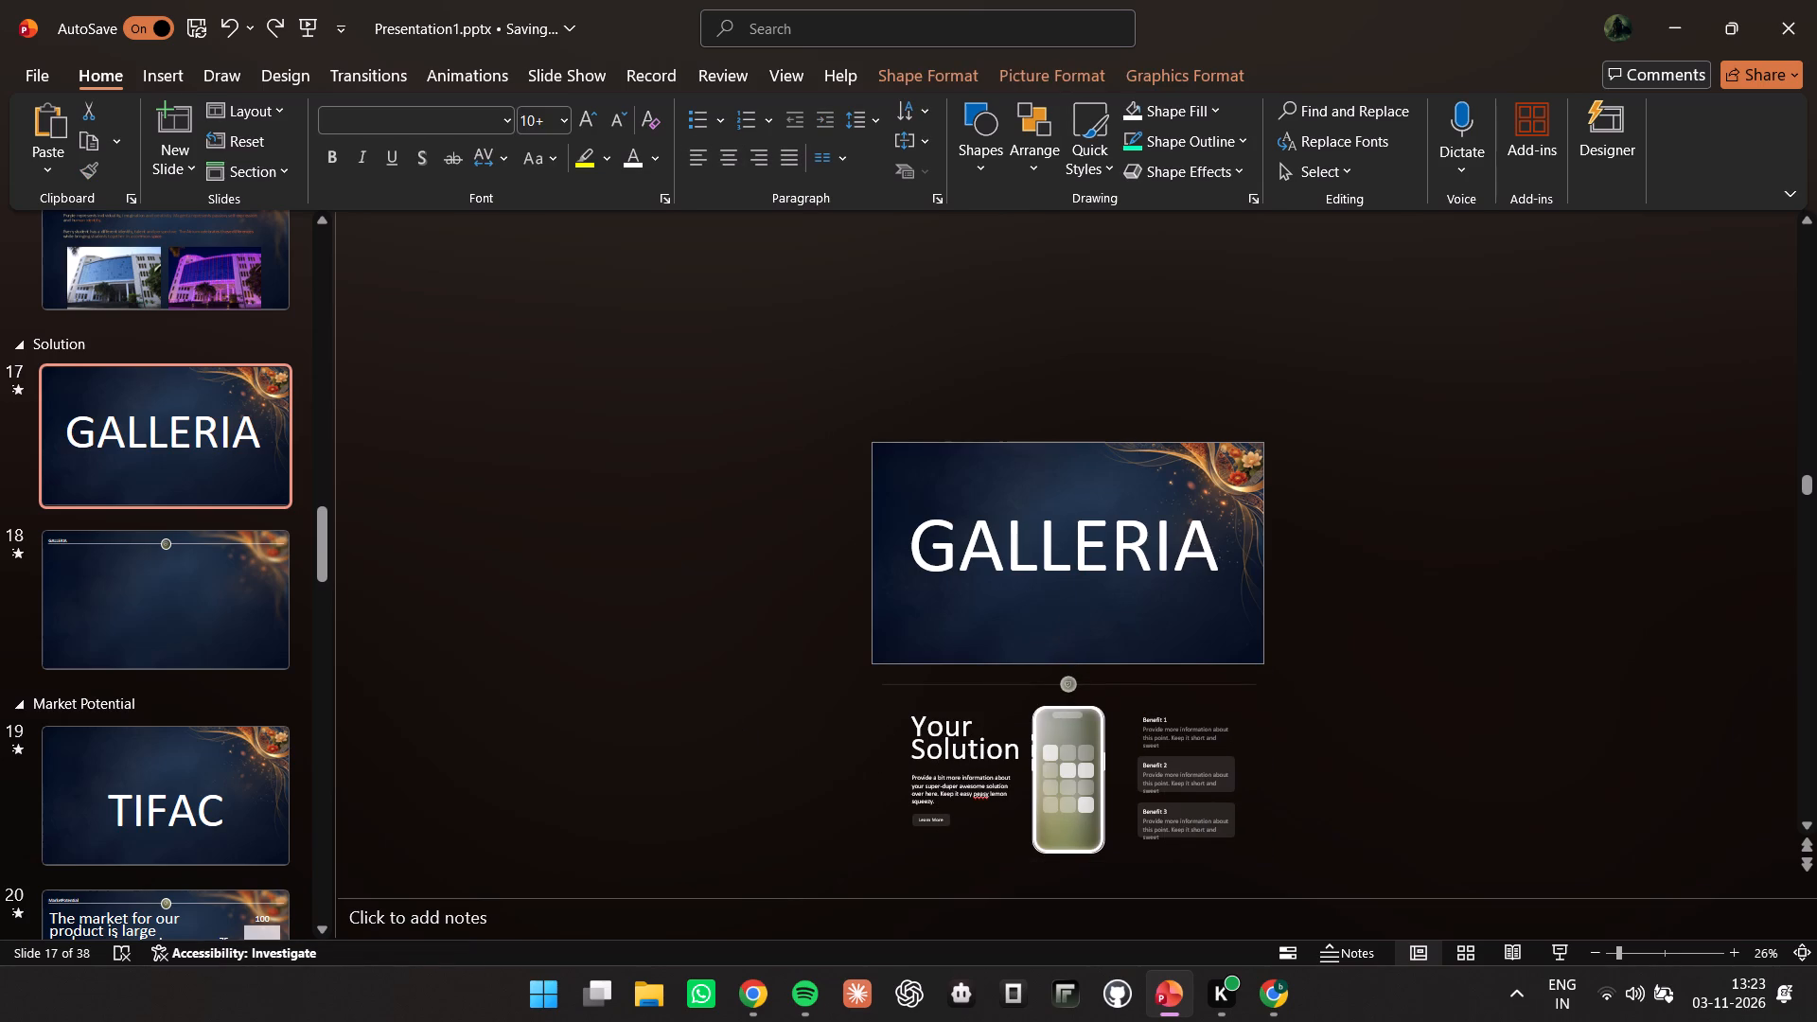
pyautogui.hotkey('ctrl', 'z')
# Delete the Benefit 2 card's background box, heading and description from the group below slide 17.
pyautogui.click(1191, 753)
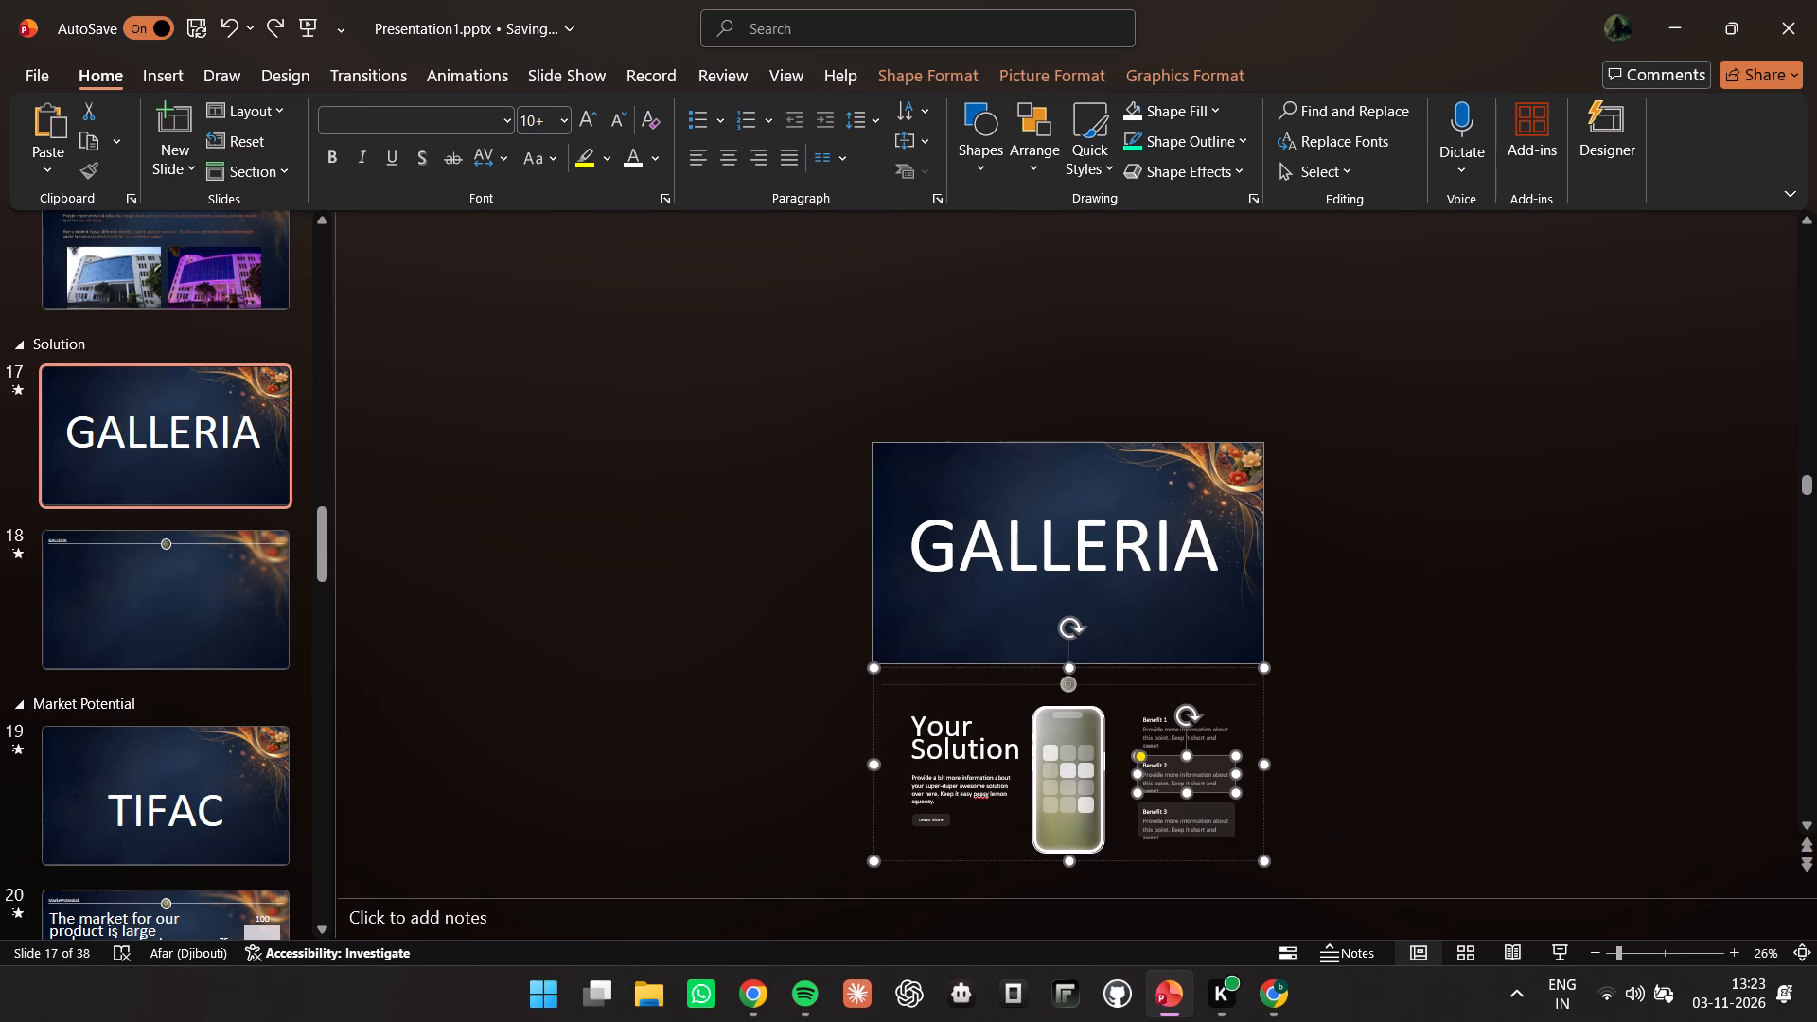
pyautogui.press('Delete')
pyautogui.click(1159, 769)
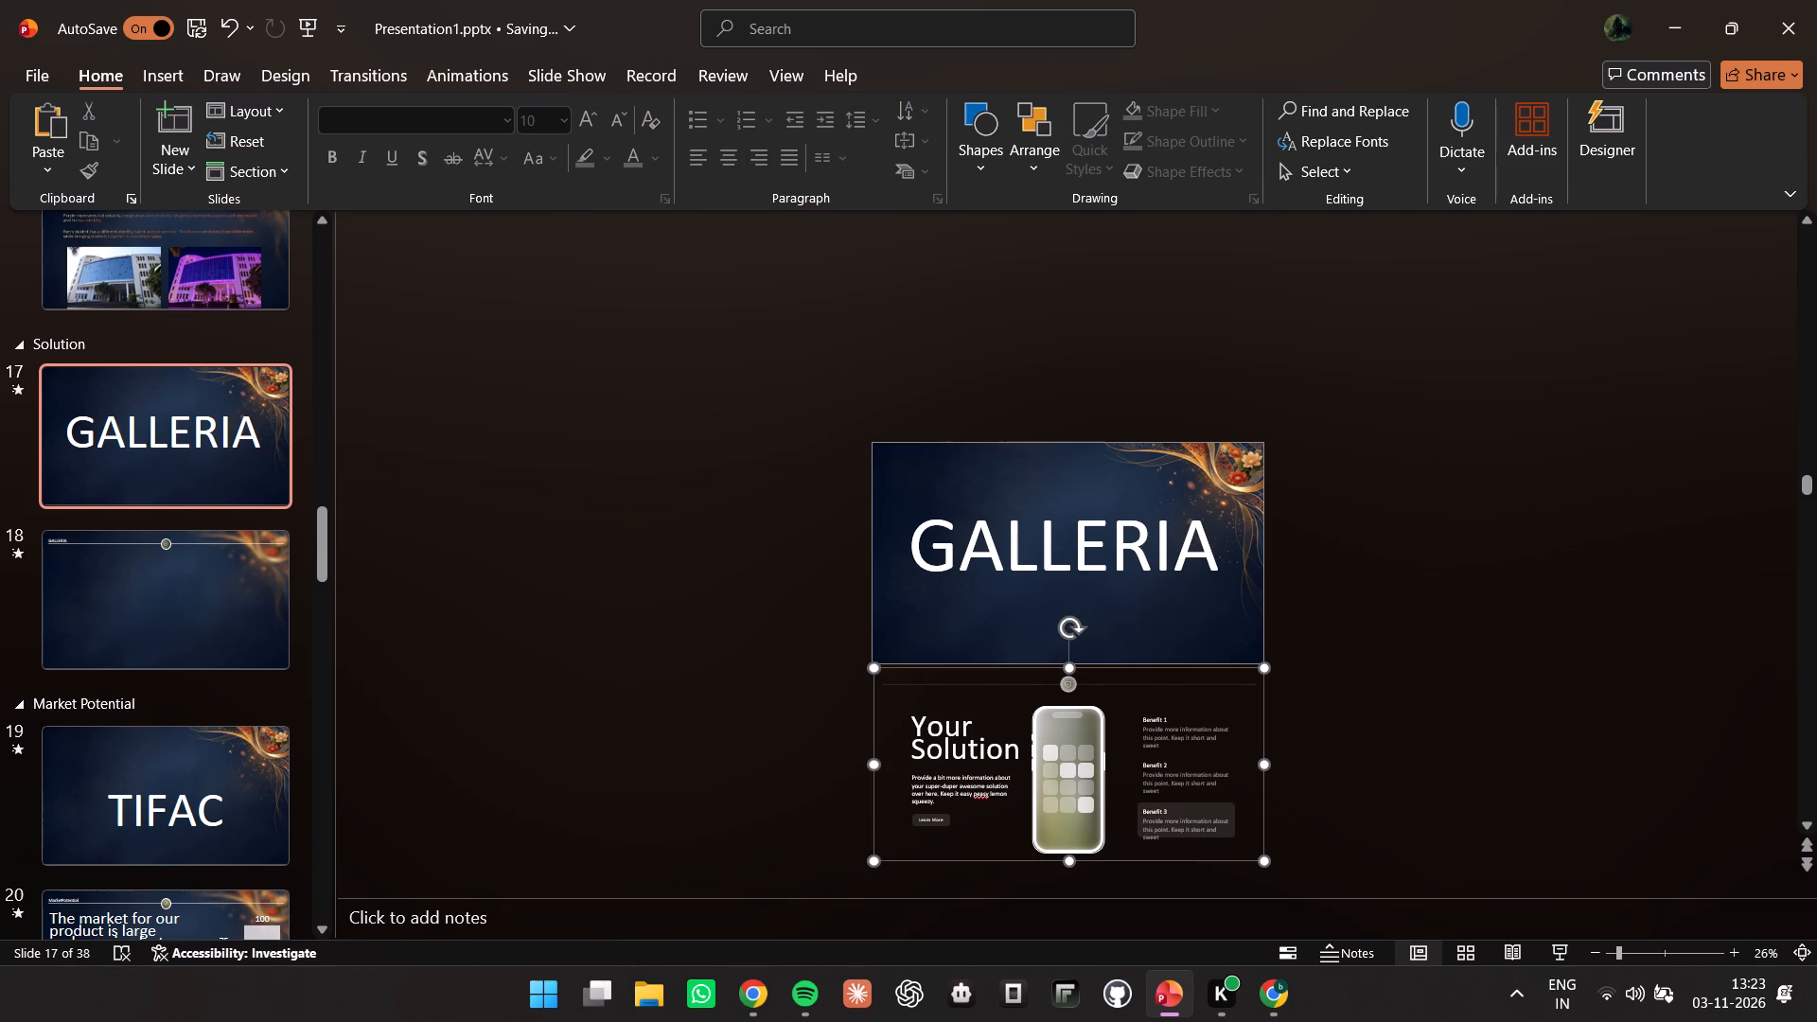
pyautogui.click(1155, 761)
pyautogui.press('Delete')
pyautogui.click(1154, 779)
pyautogui.click(1153, 772)
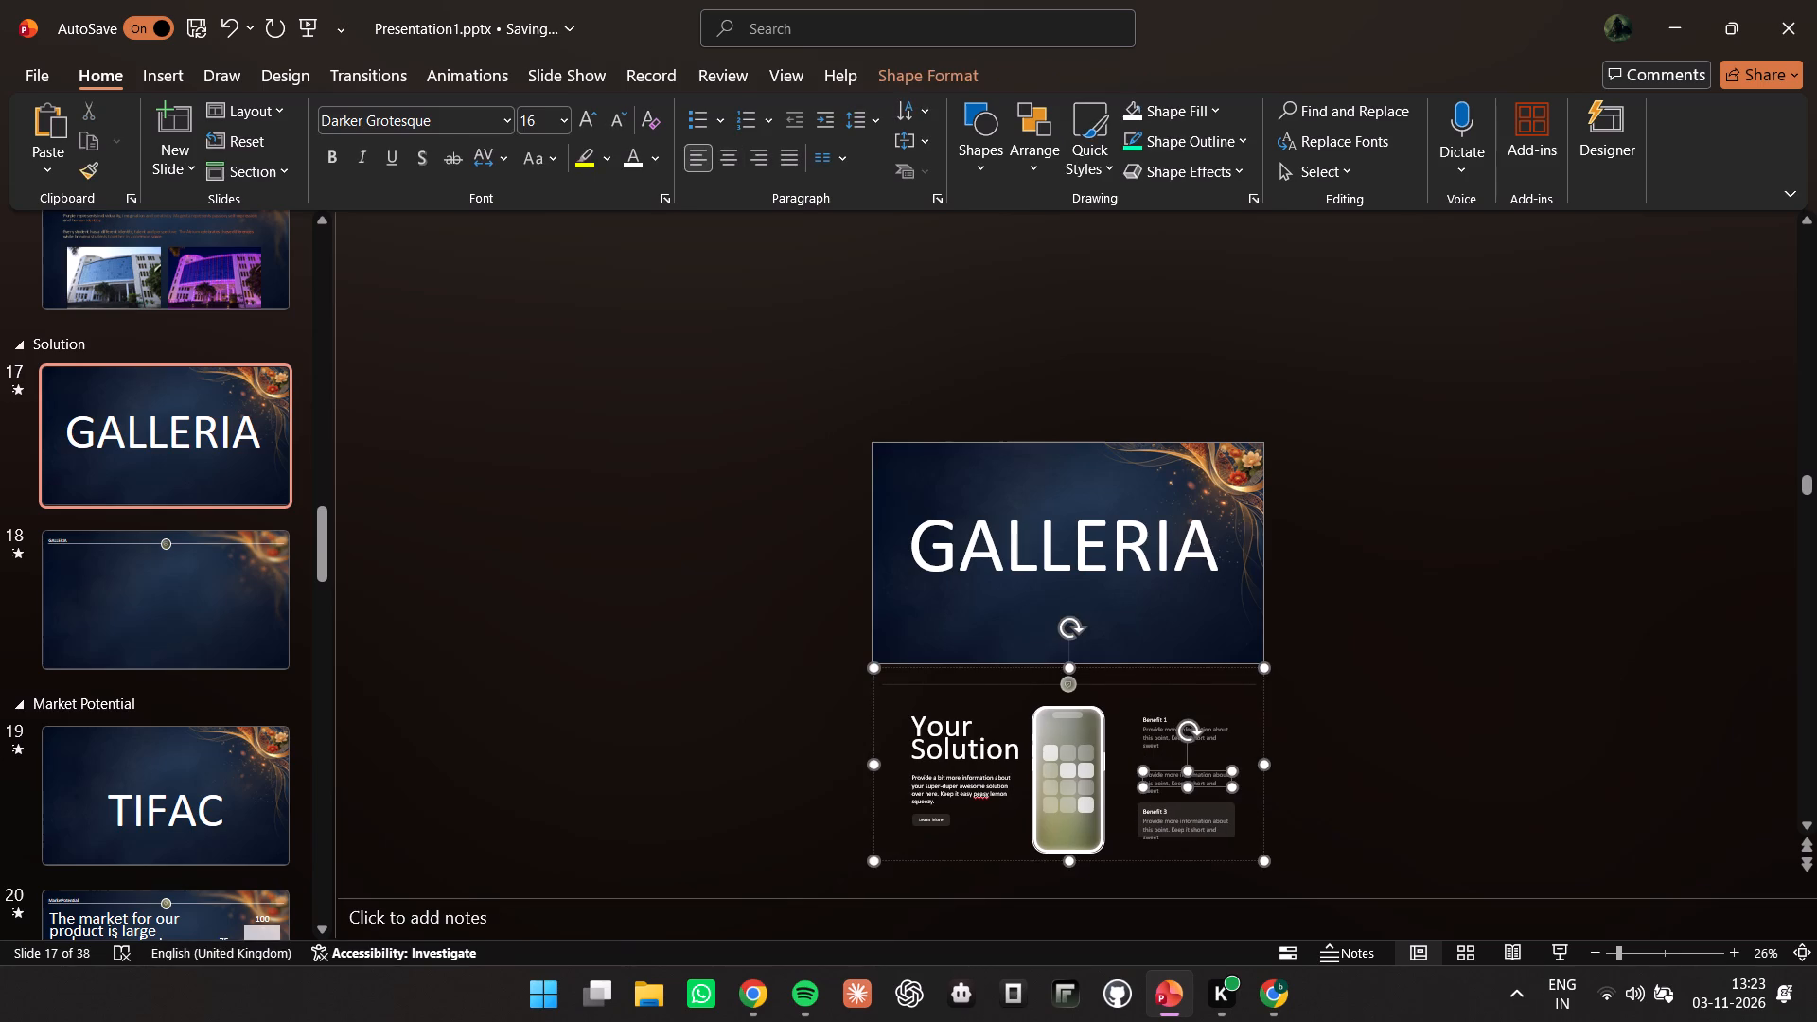
pyautogui.press('Delete')
# Delete the "Benefit 1" and "Benefit 3" headings from the group below slide 17.
pyautogui.click(1148, 723)
pyautogui.click(1152, 719)
pyautogui.press('Delete')
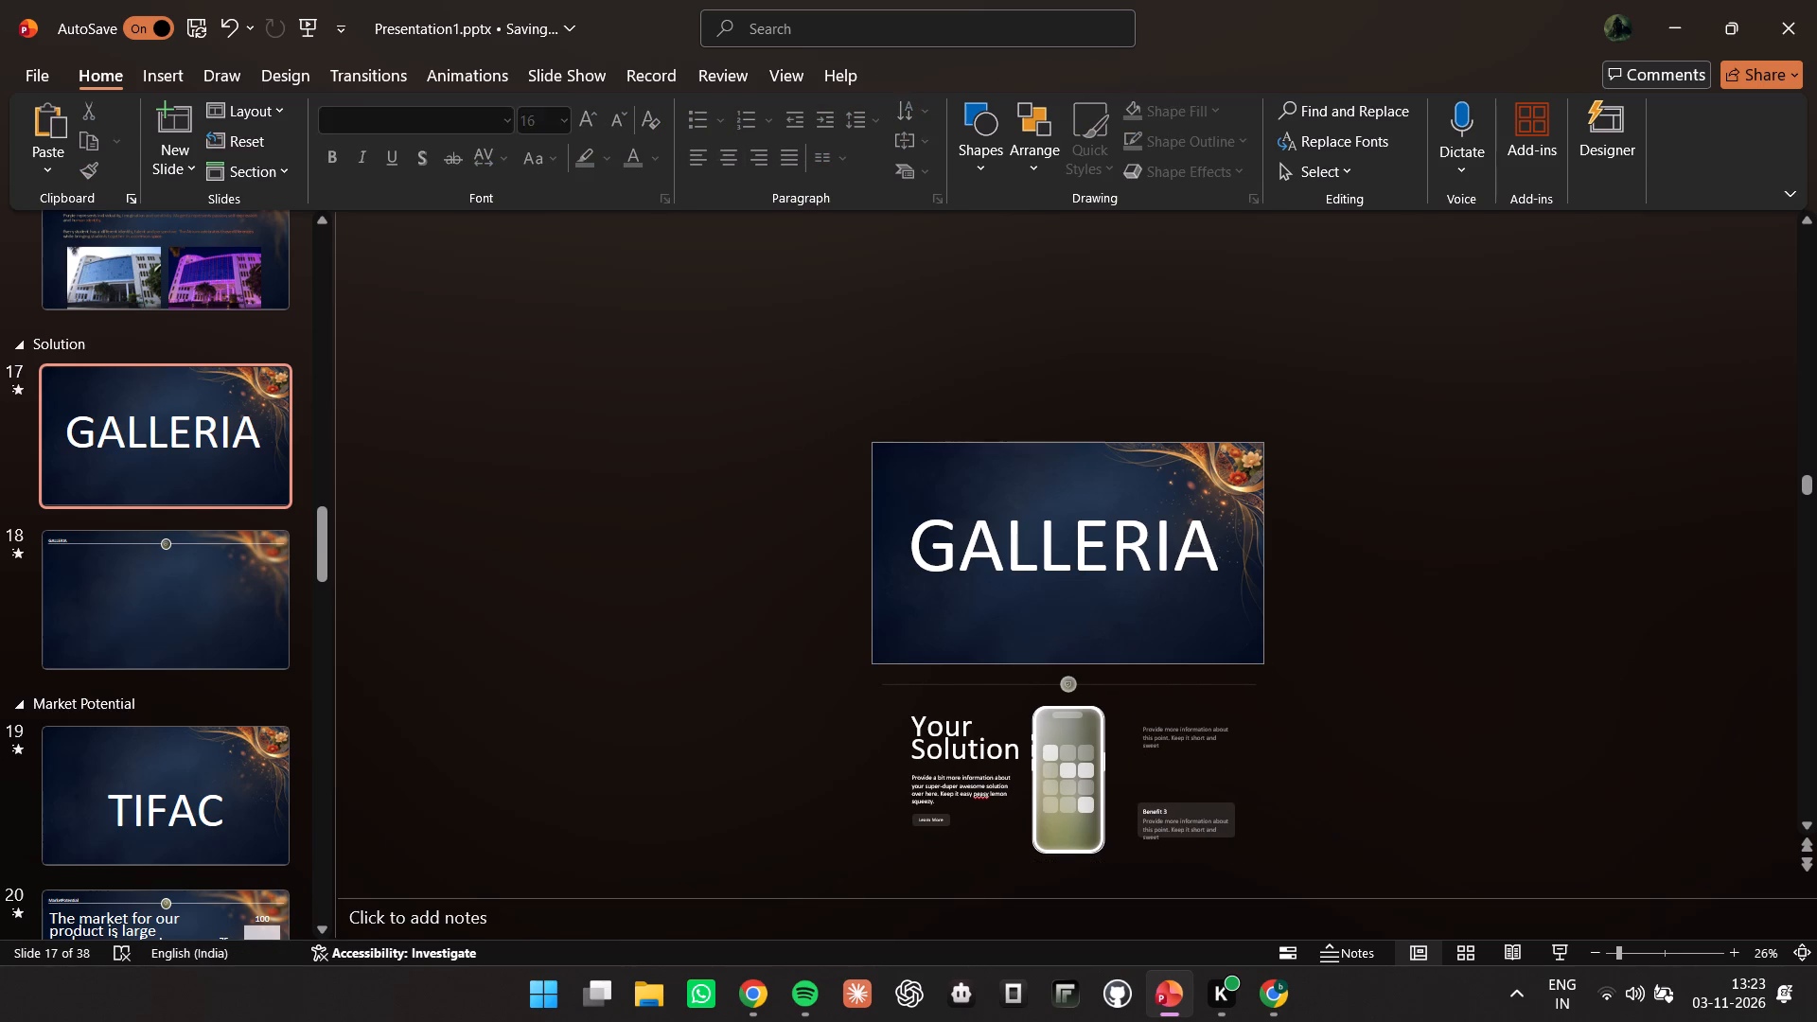
pyautogui.click(1161, 801)
pyautogui.click(1161, 809)
pyautogui.click(1156, 805)
pyautogui.press('Delete')
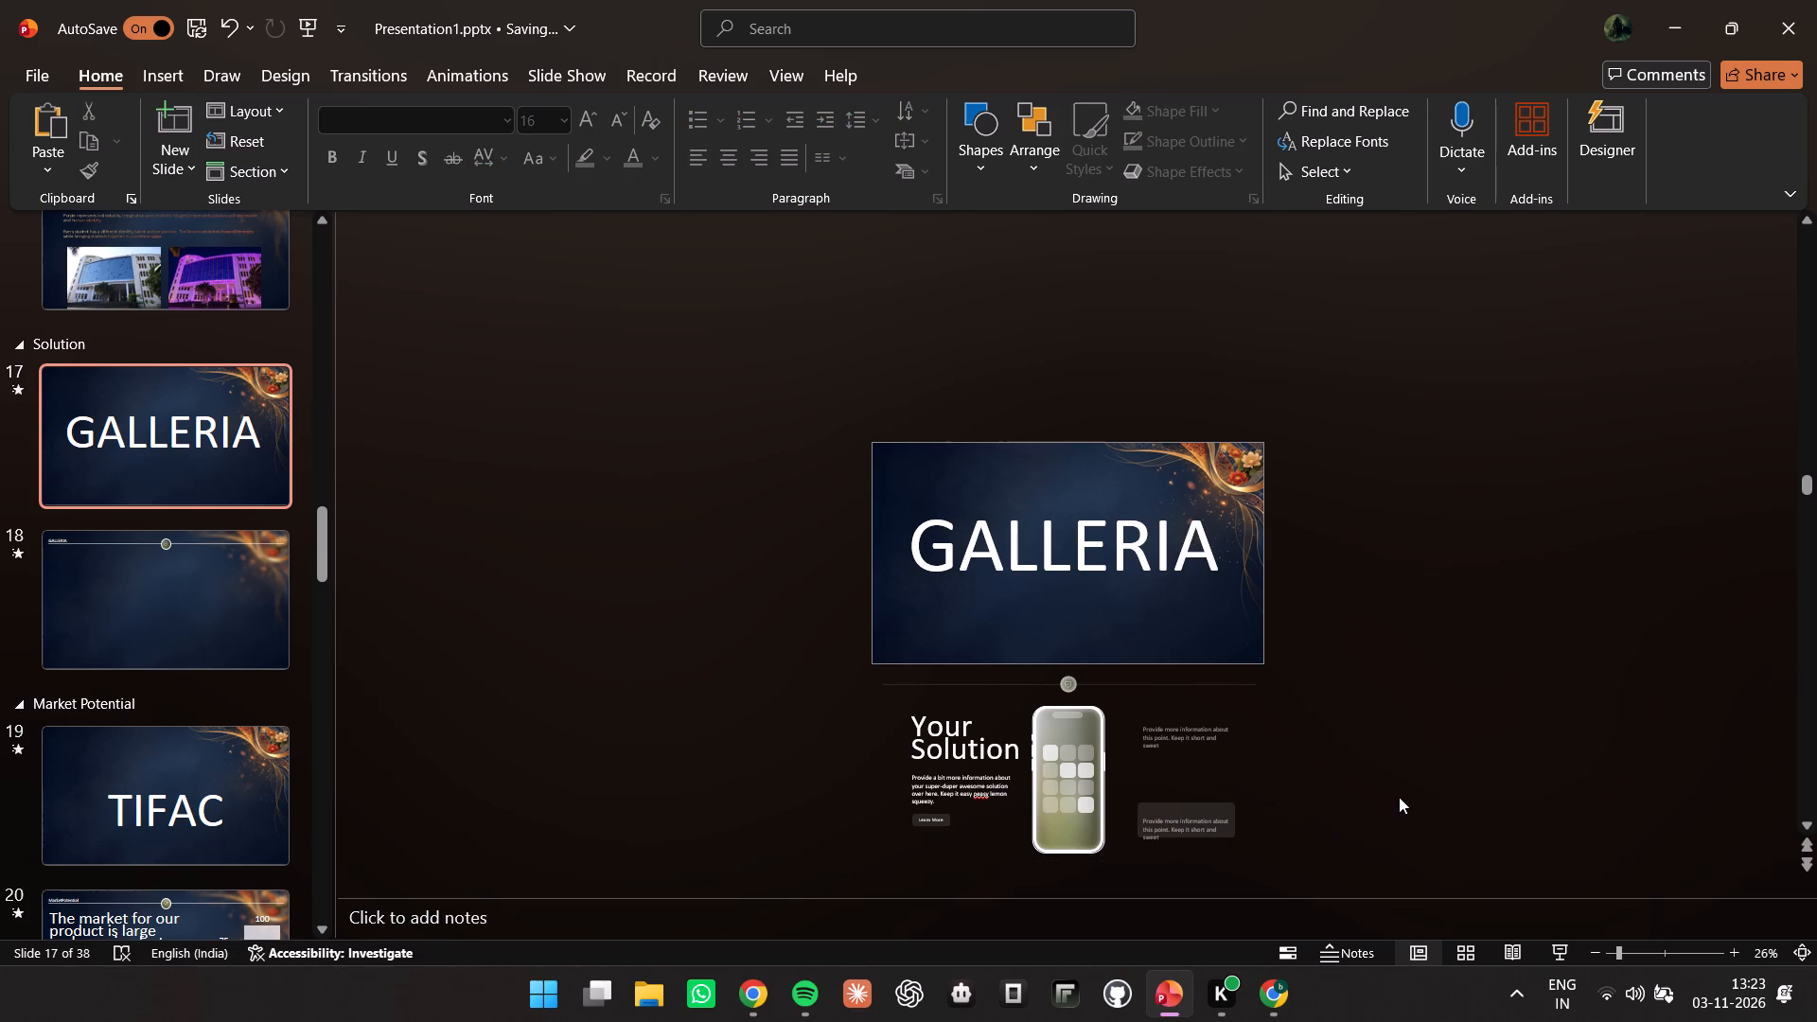
# Delete the phone mockup and the rest of the off-slide "Your Solution" group below slide 17, including its line and icon.
pyautogui.click(1457, 711)
pyautogui.scroll(-2, 1438, 722)
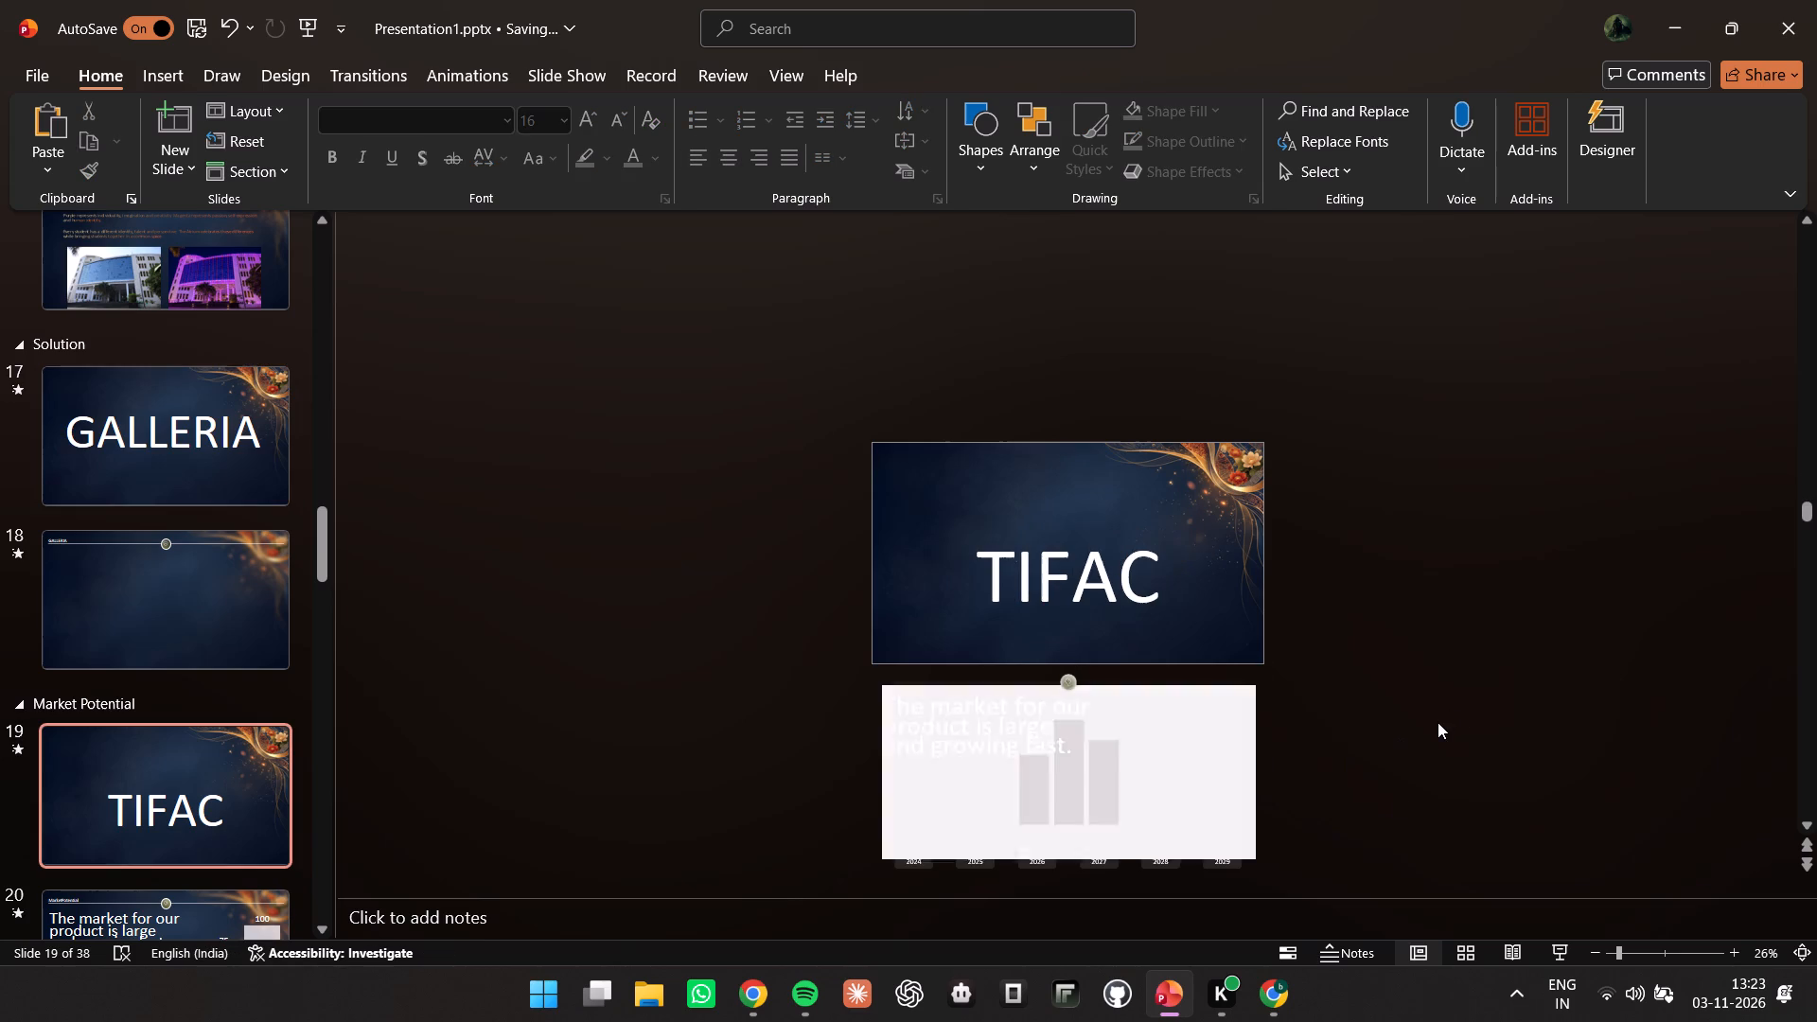
pyautogui.scroll(2, 1283, 731)
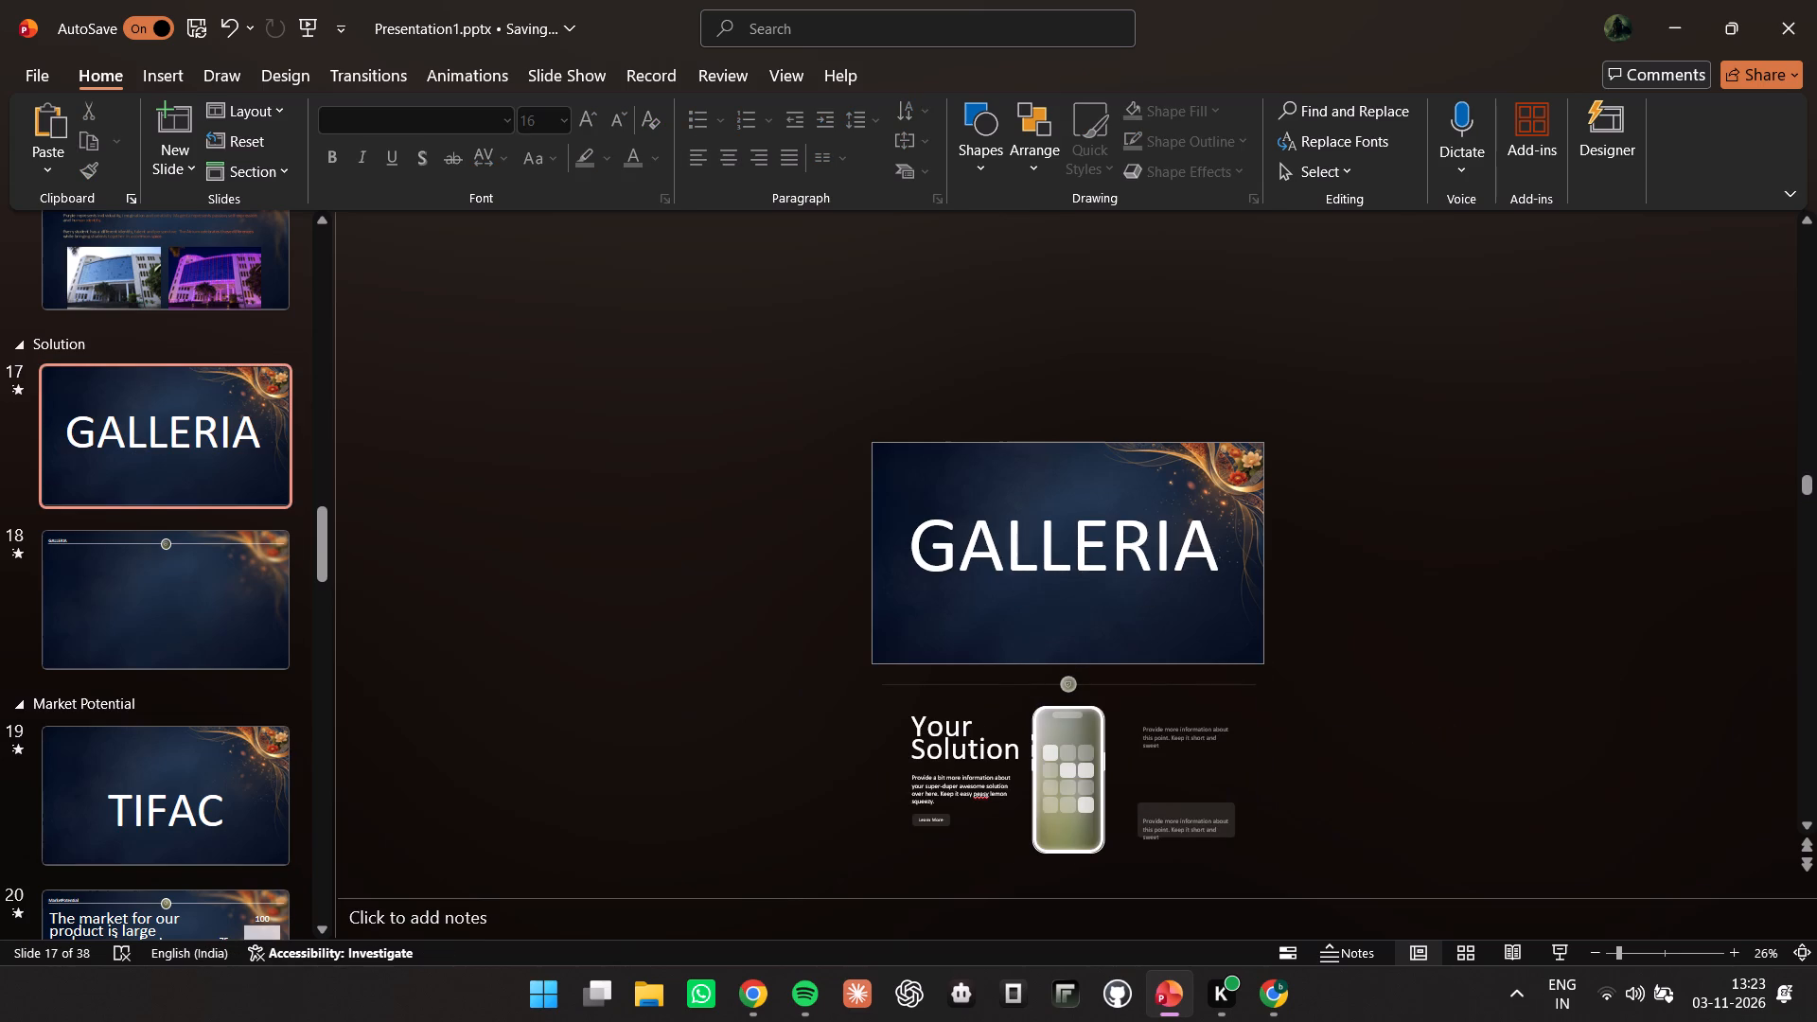
pyautogui.click(1051, 787)
pyautogui.click(1079, 727)
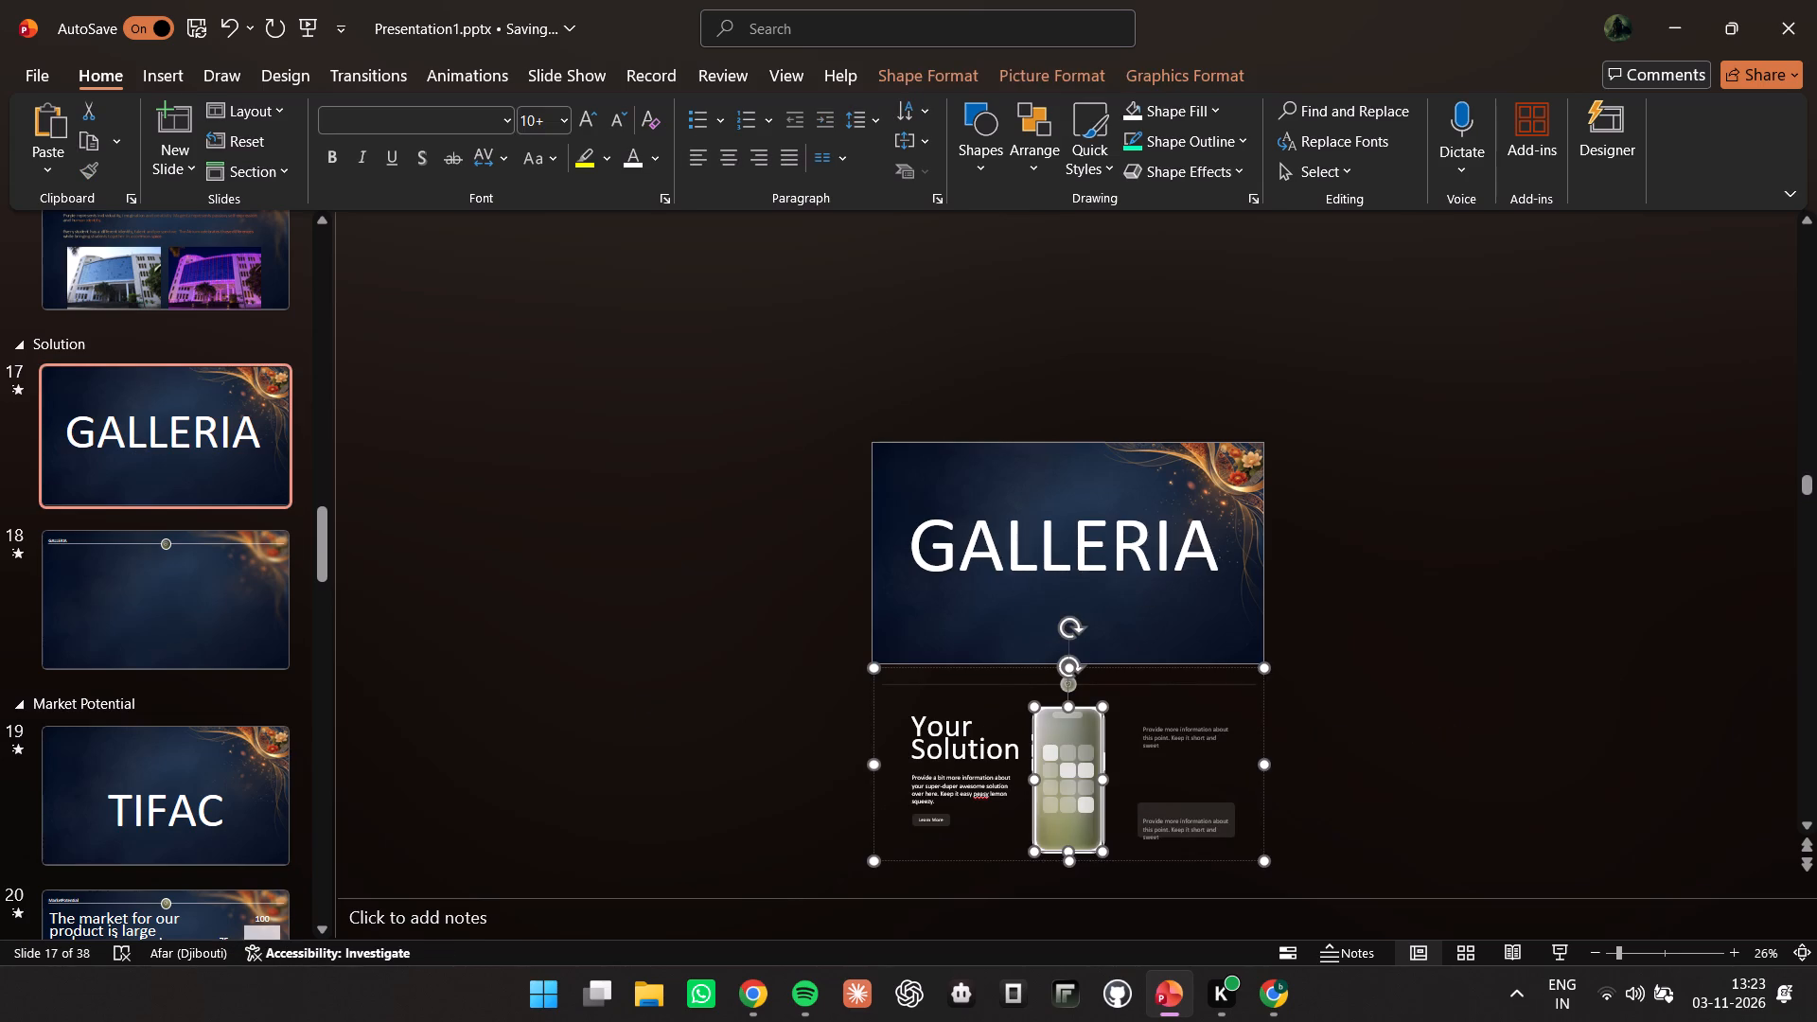
pyautogui.press('Delete')
pyautogui.click(1066, 739)
pyautogui.press('Delete')
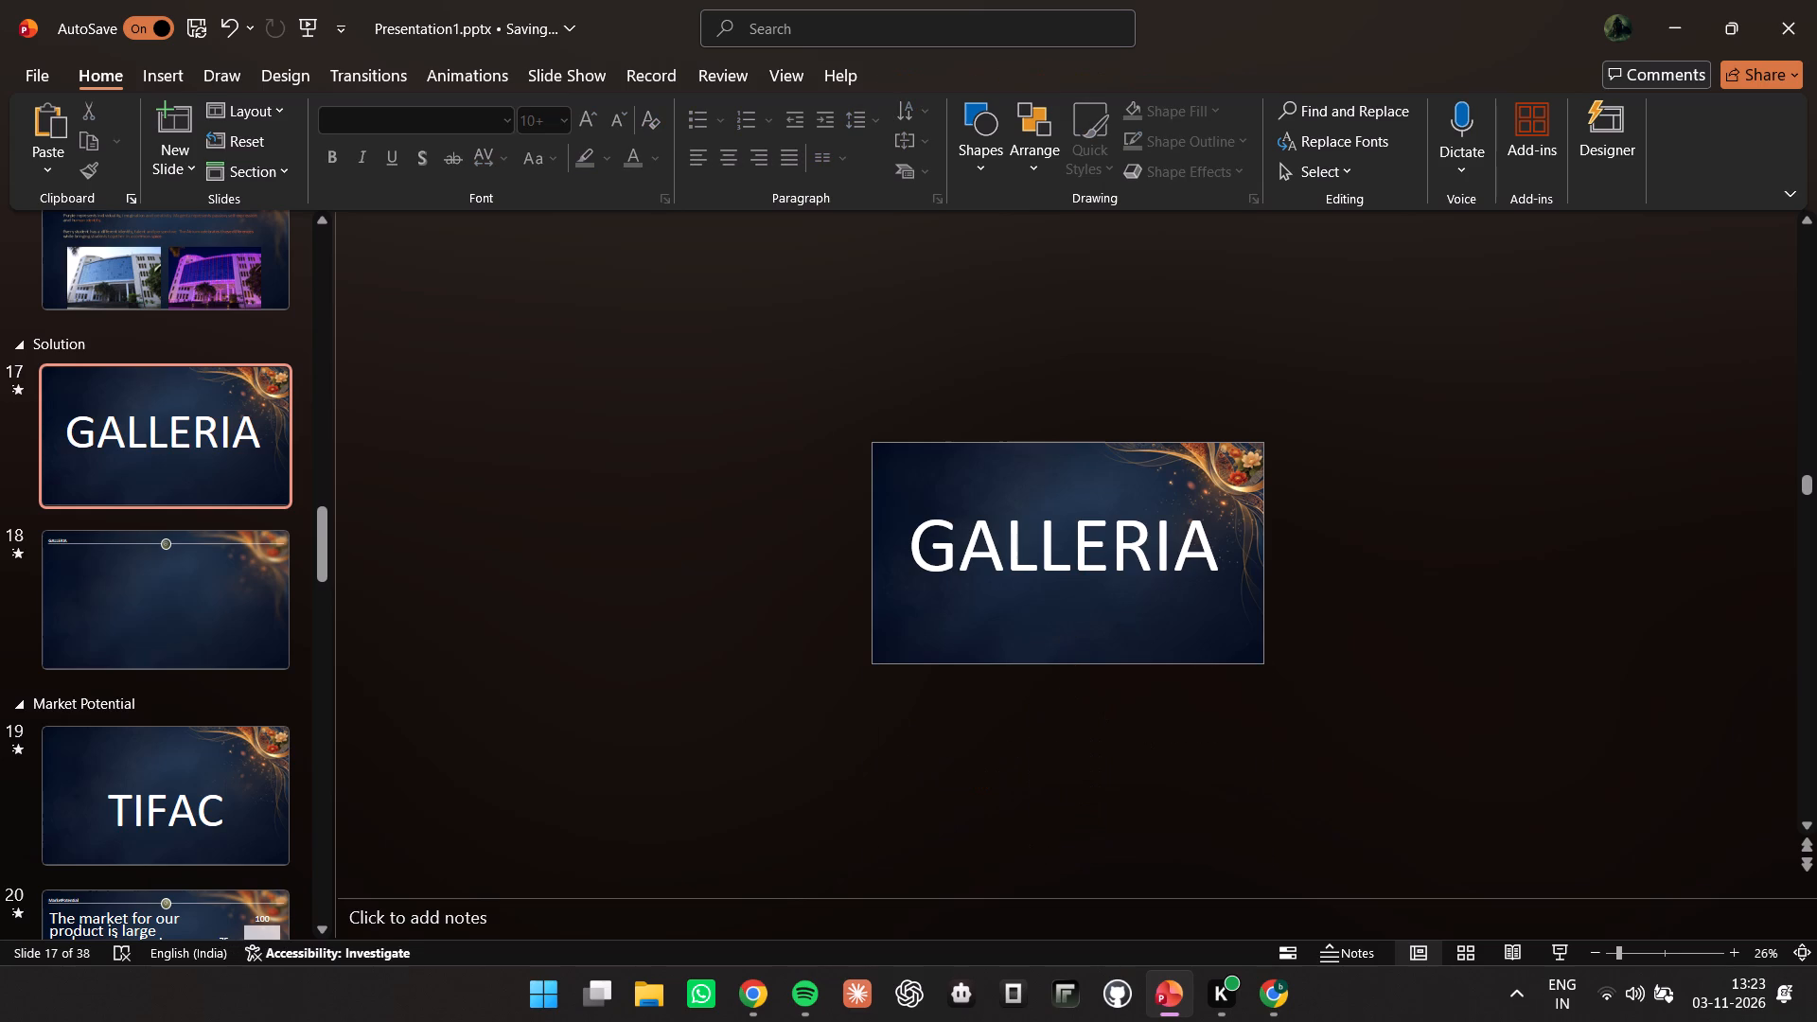
# Copy slide 18's GALLERIA header label, line and round icon and paste them onto slide 17.
pyautogui.click(124, 604)
pyautogui.click(1065, 460)
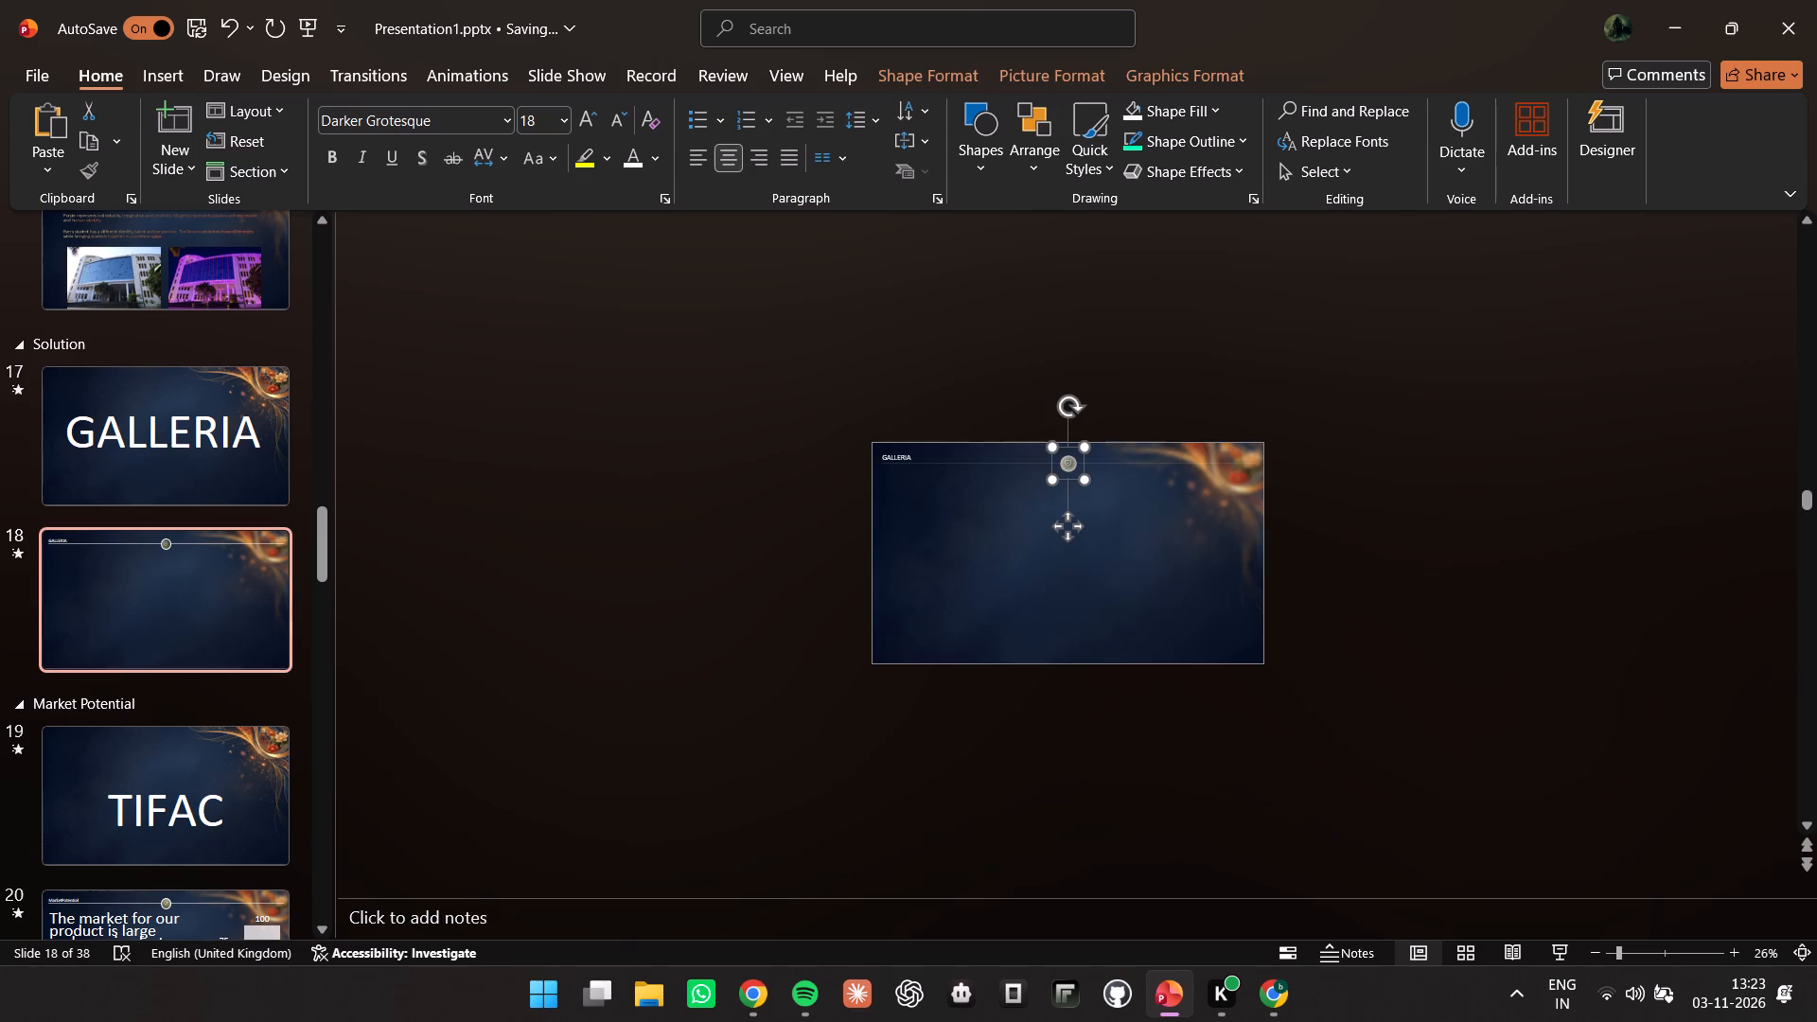
pyautogui.click(1021, 471)
pyautogui.click(992, 466)
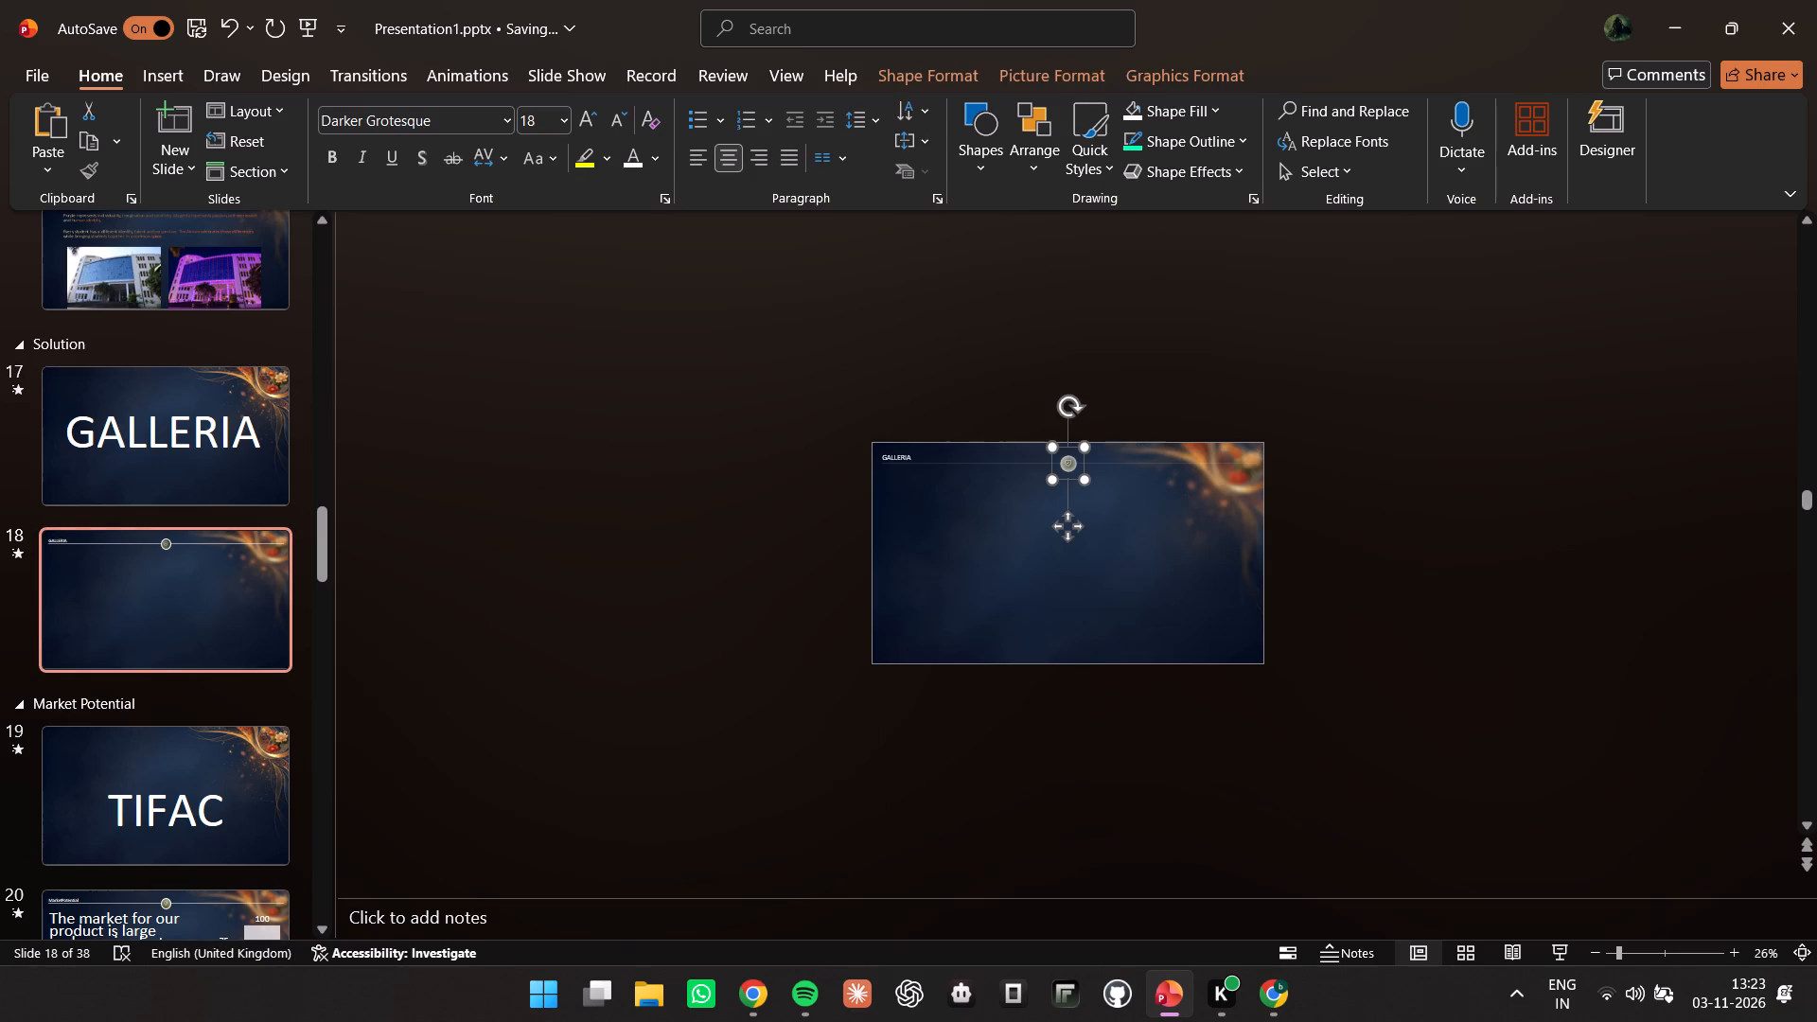
pyautogui.moveTo(1226, 537); pyautogui.dragTo(817, 339)
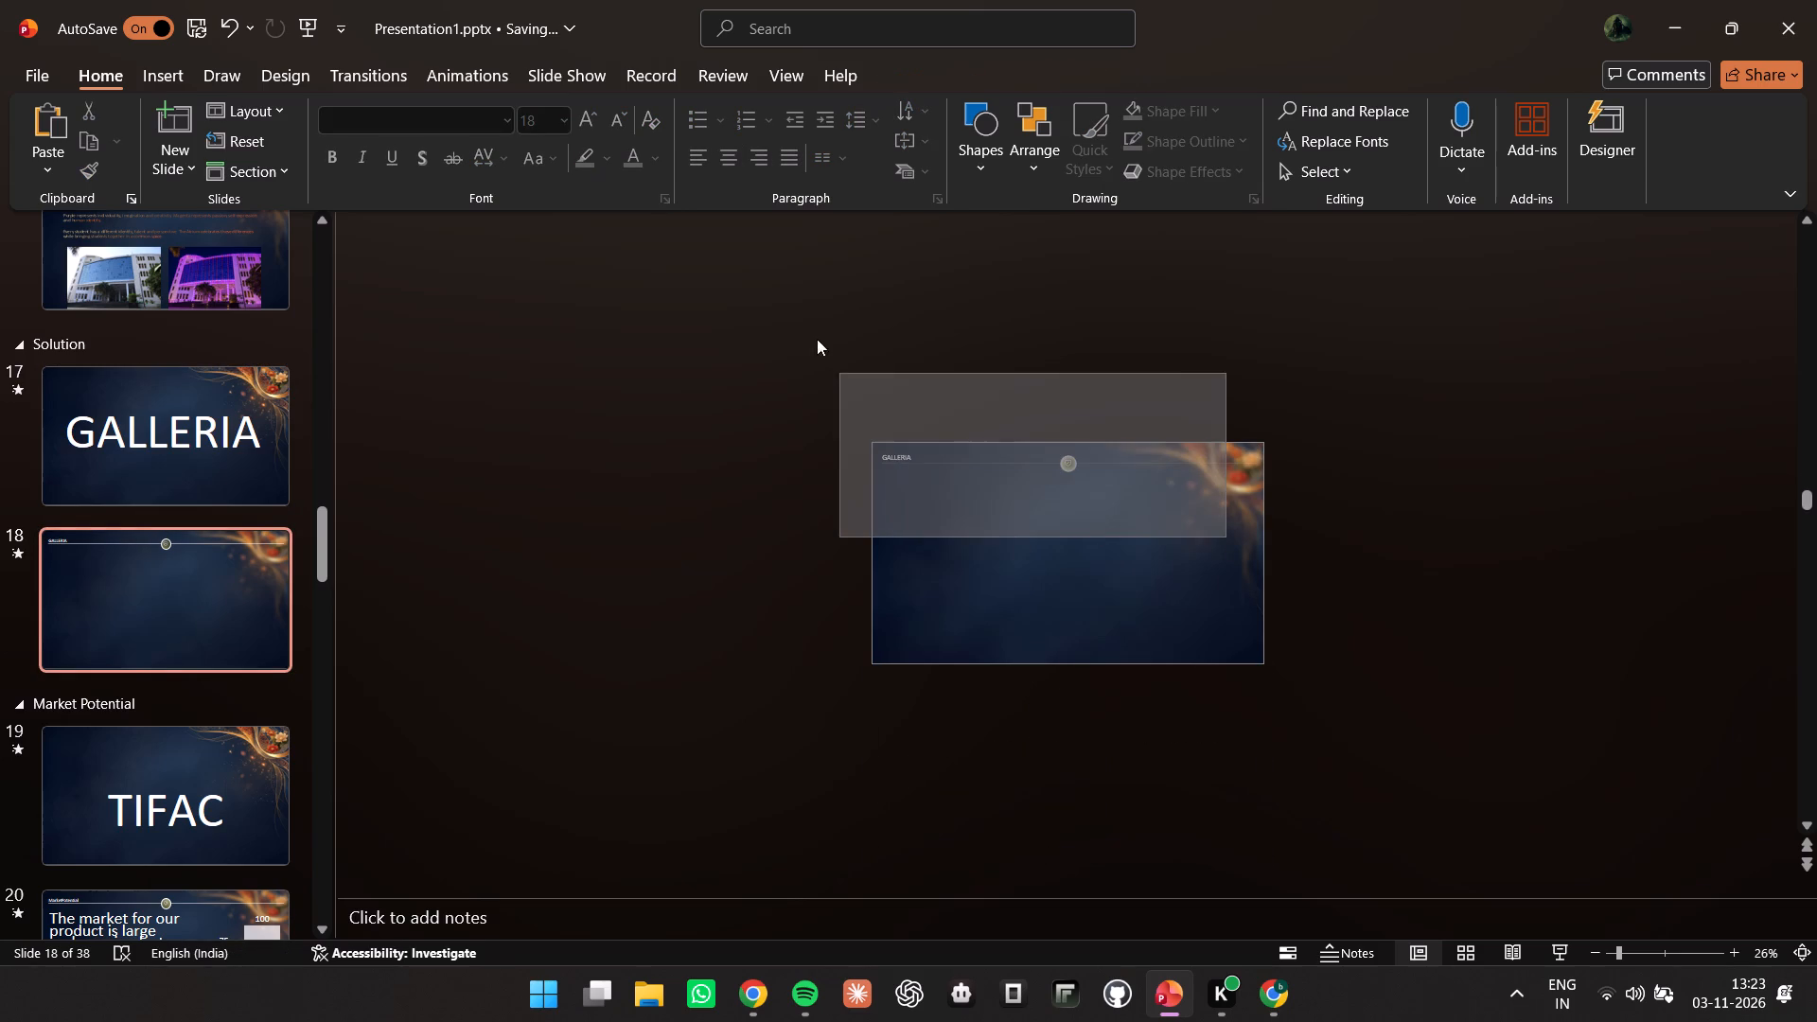
pyautogui.moveTo(817, 339); pyautogui.dragTo(796, 320)
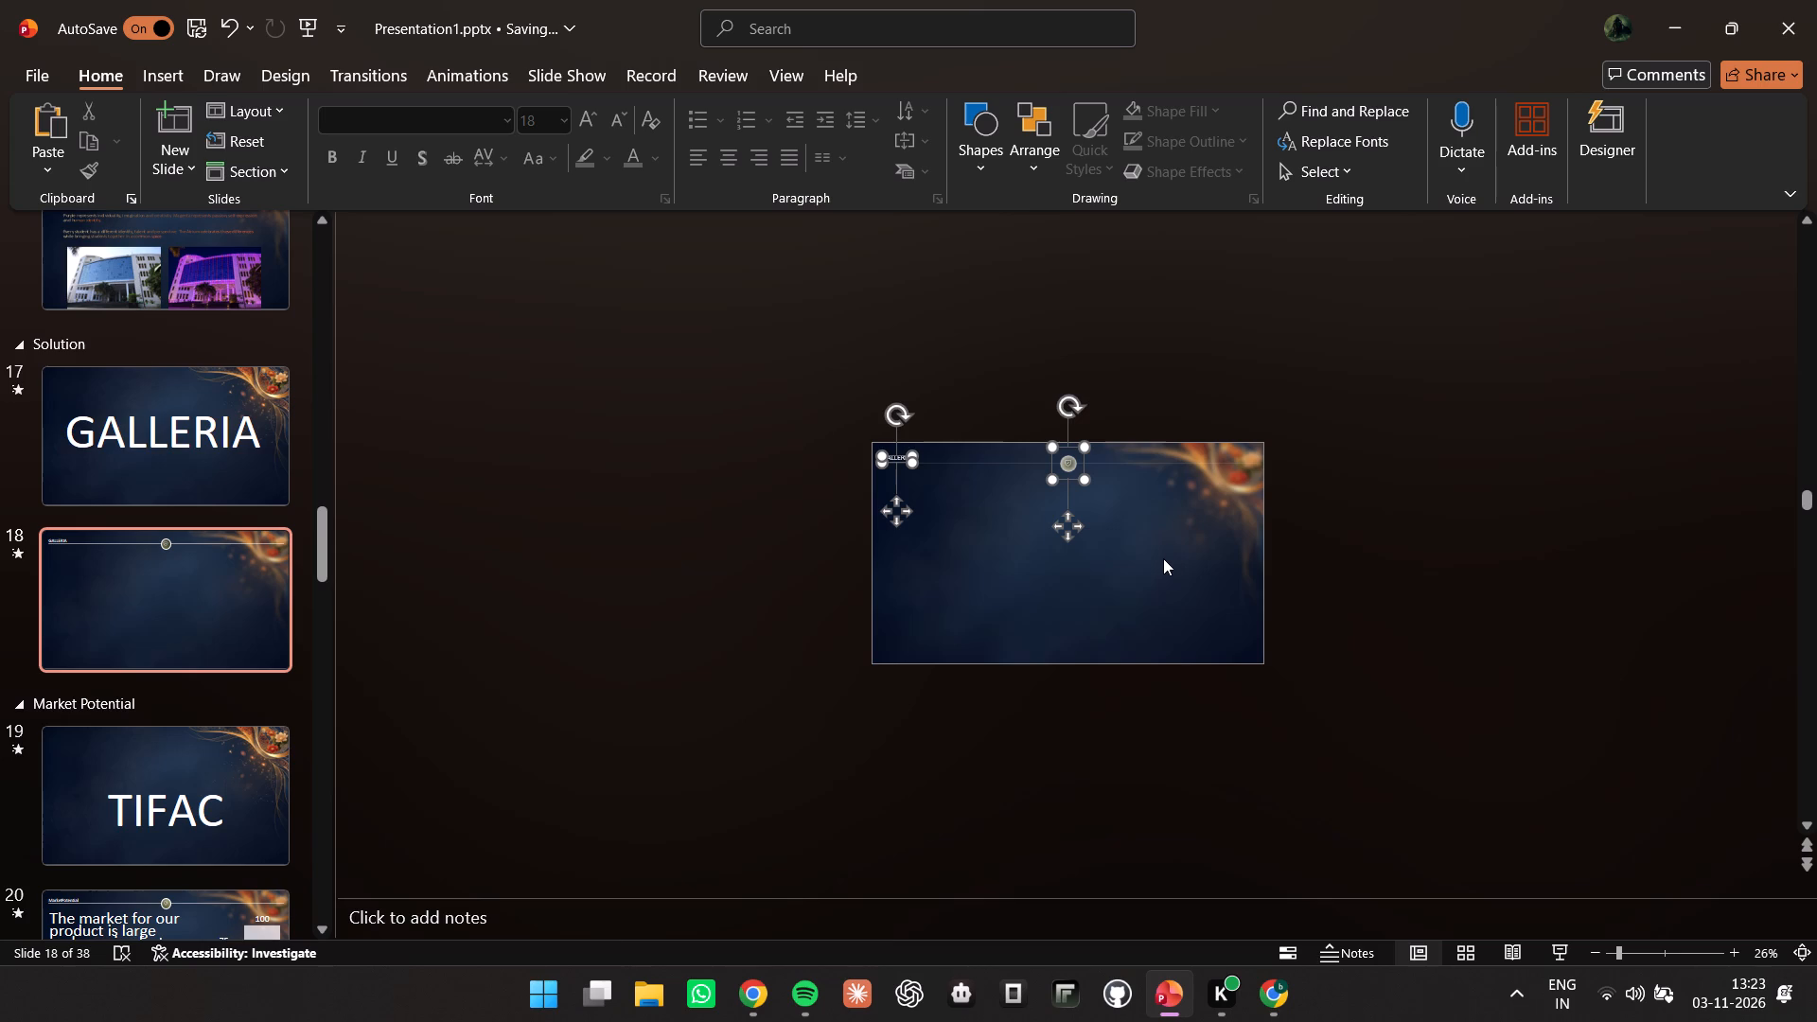
pyautogui.click(1163, 558)
pyautogui.scroll(-3, 166, 814)
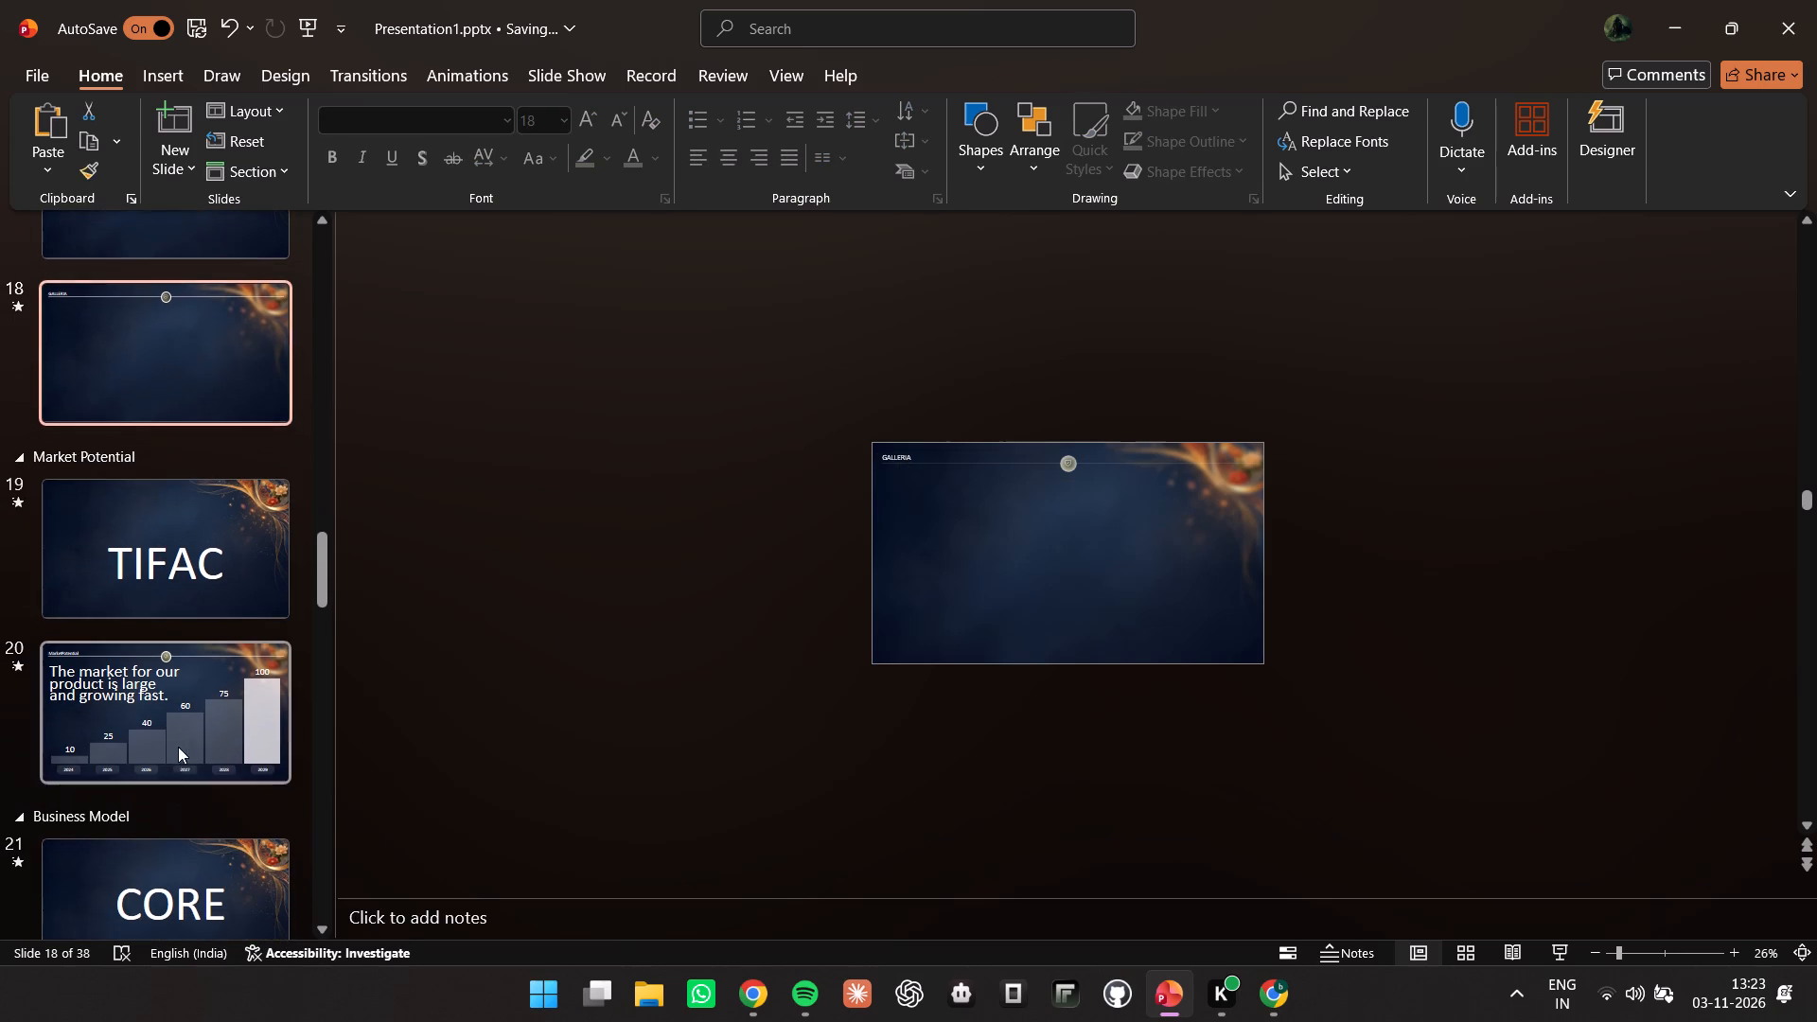
pyautogui.click(179, 735)
pyautogui.click(167, 343)
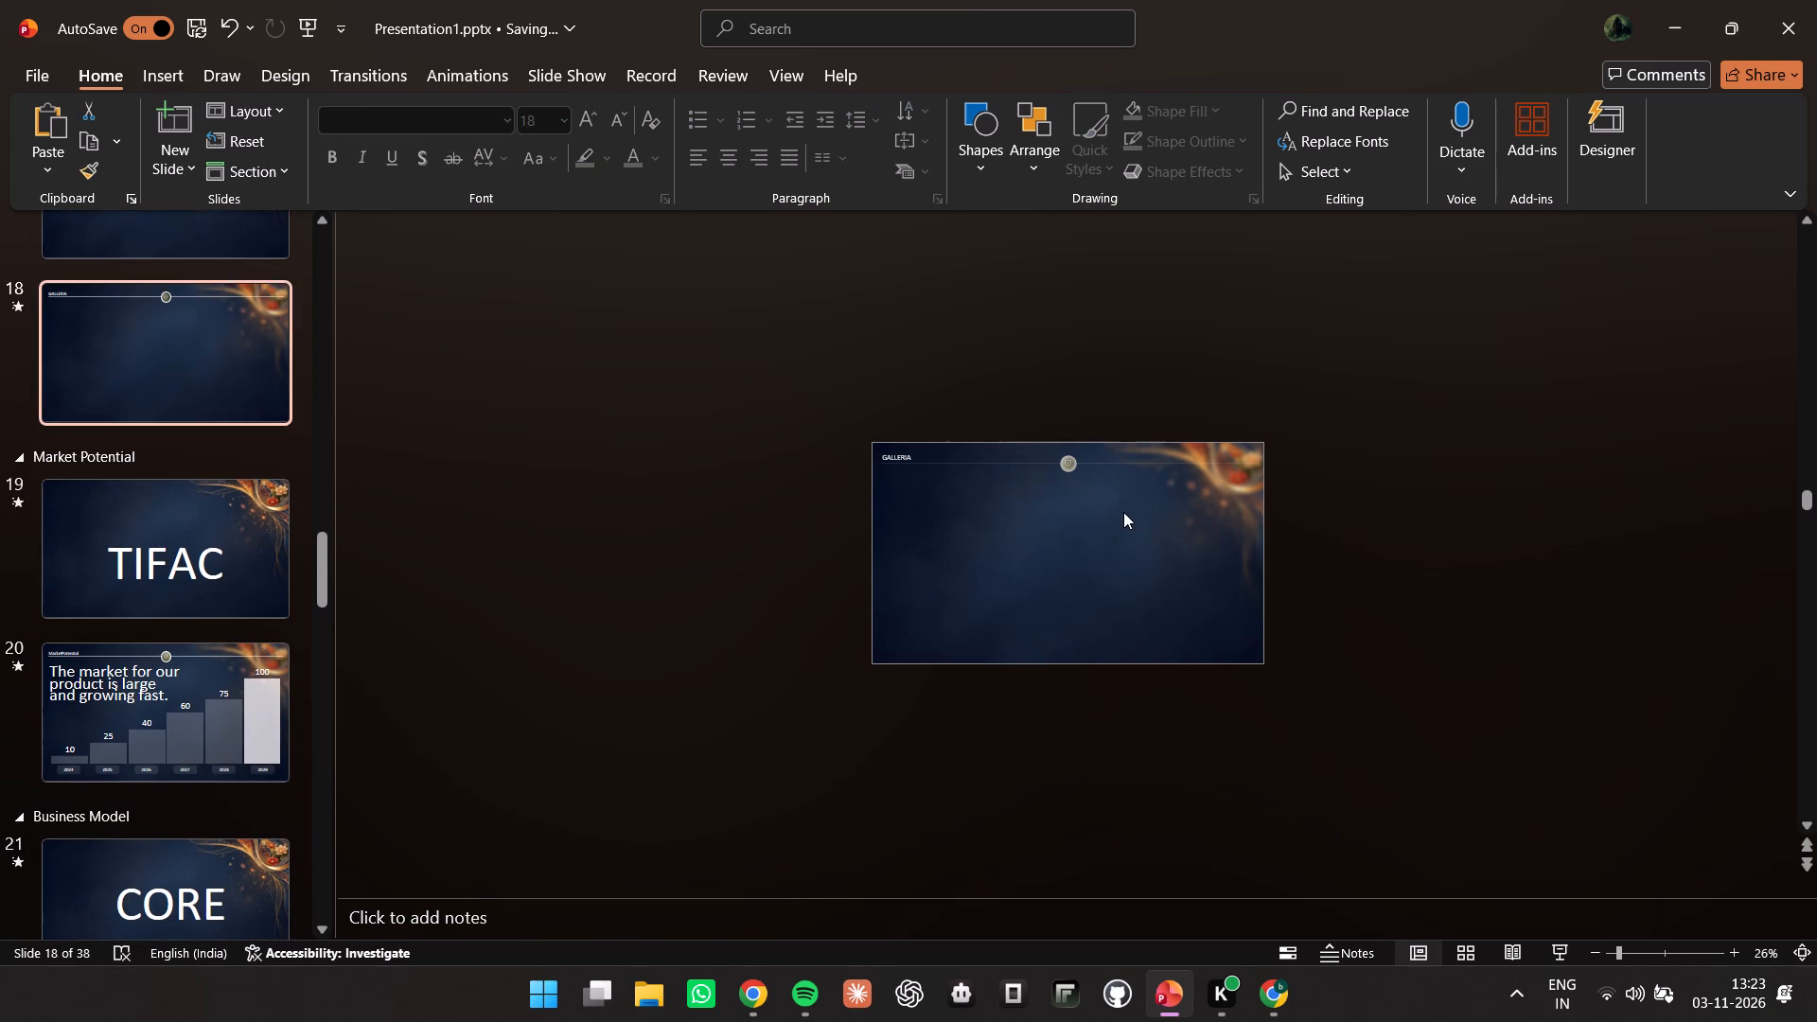
pyautogui.click(1130, 511)
pyautogui.hotkey('ctrl', 'a')
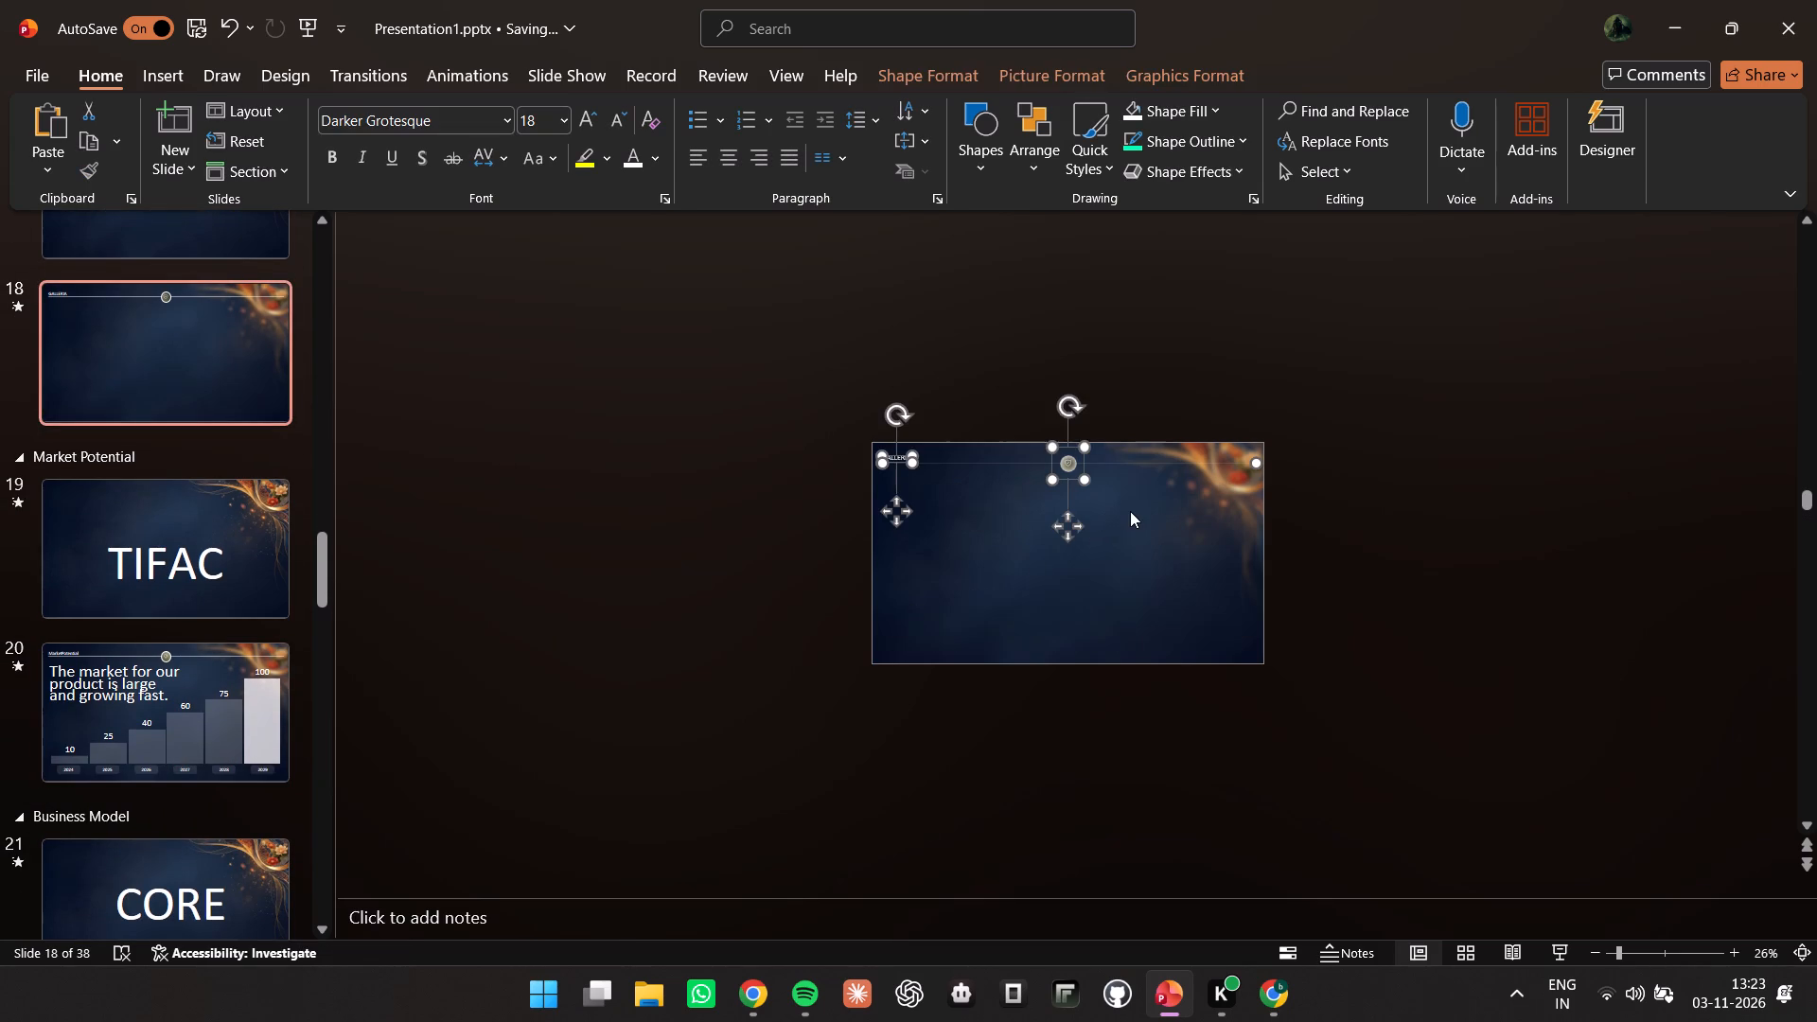
pyautogui.hotkey('ctrl', 'c')
pyautogui.scroll(4, 271, 519)
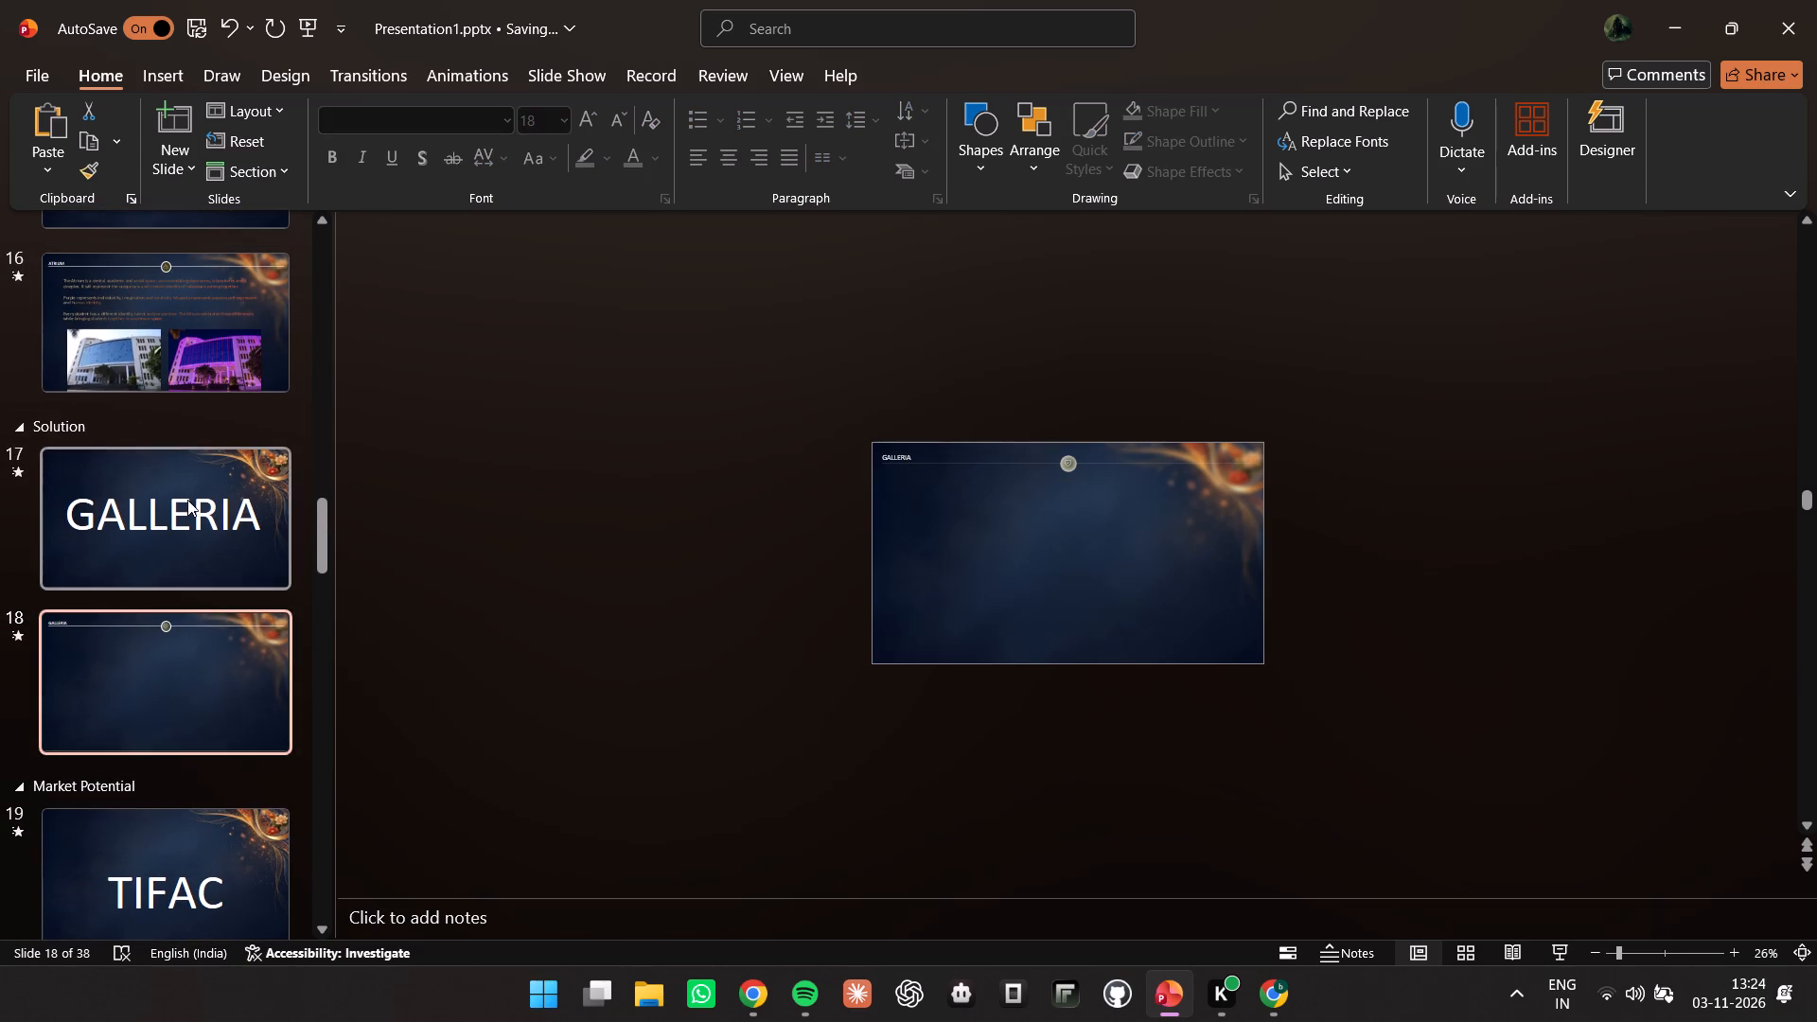
pyautogui.click(187, 500)
pyautogui.hotkey('ctrl', 'v')
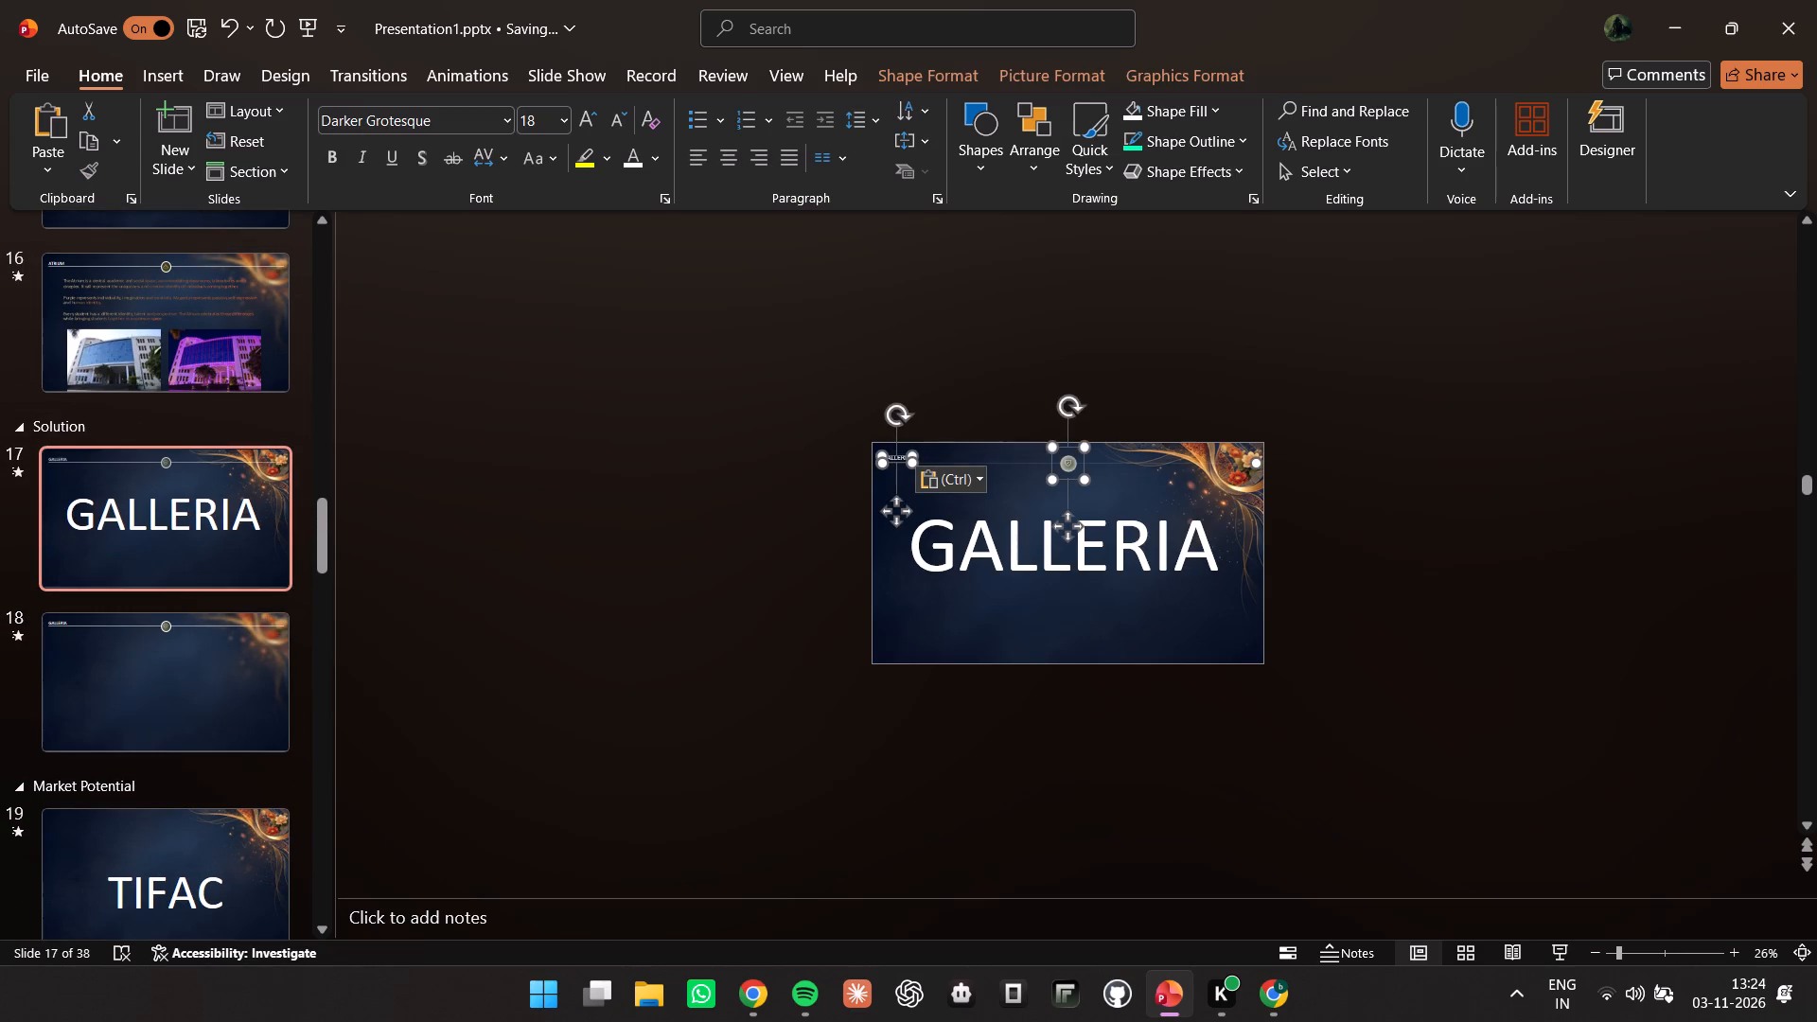
# Move the pasted header label, line and icon straight down to just below slide 17's bottom edge, keeping their horizontal alignment.
pyautogui.moveTo(1025, 461); pyautogui.dragTo(1041, 700)
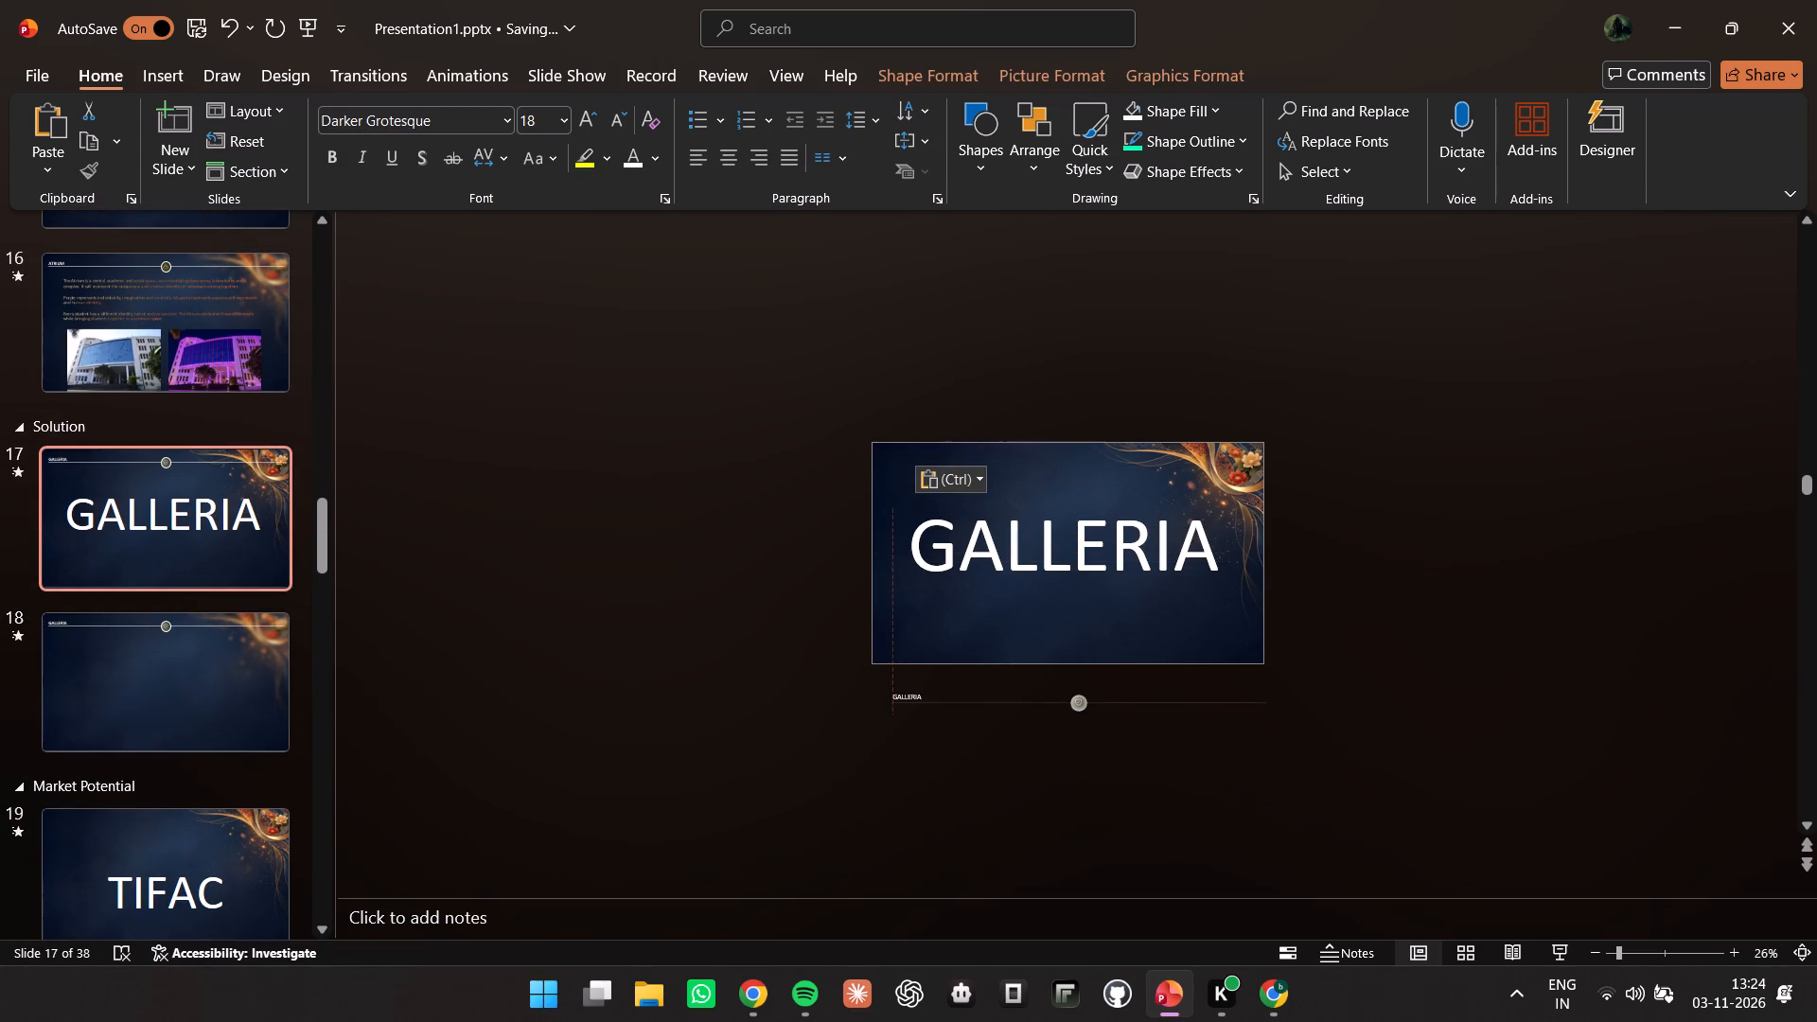
pyautogui.moveTo(1041, 700); pyautogui.dragTo(1034, 710)
pyautogui.moveTo(1034, 710); pyautogui.dragTo(1027, 710)
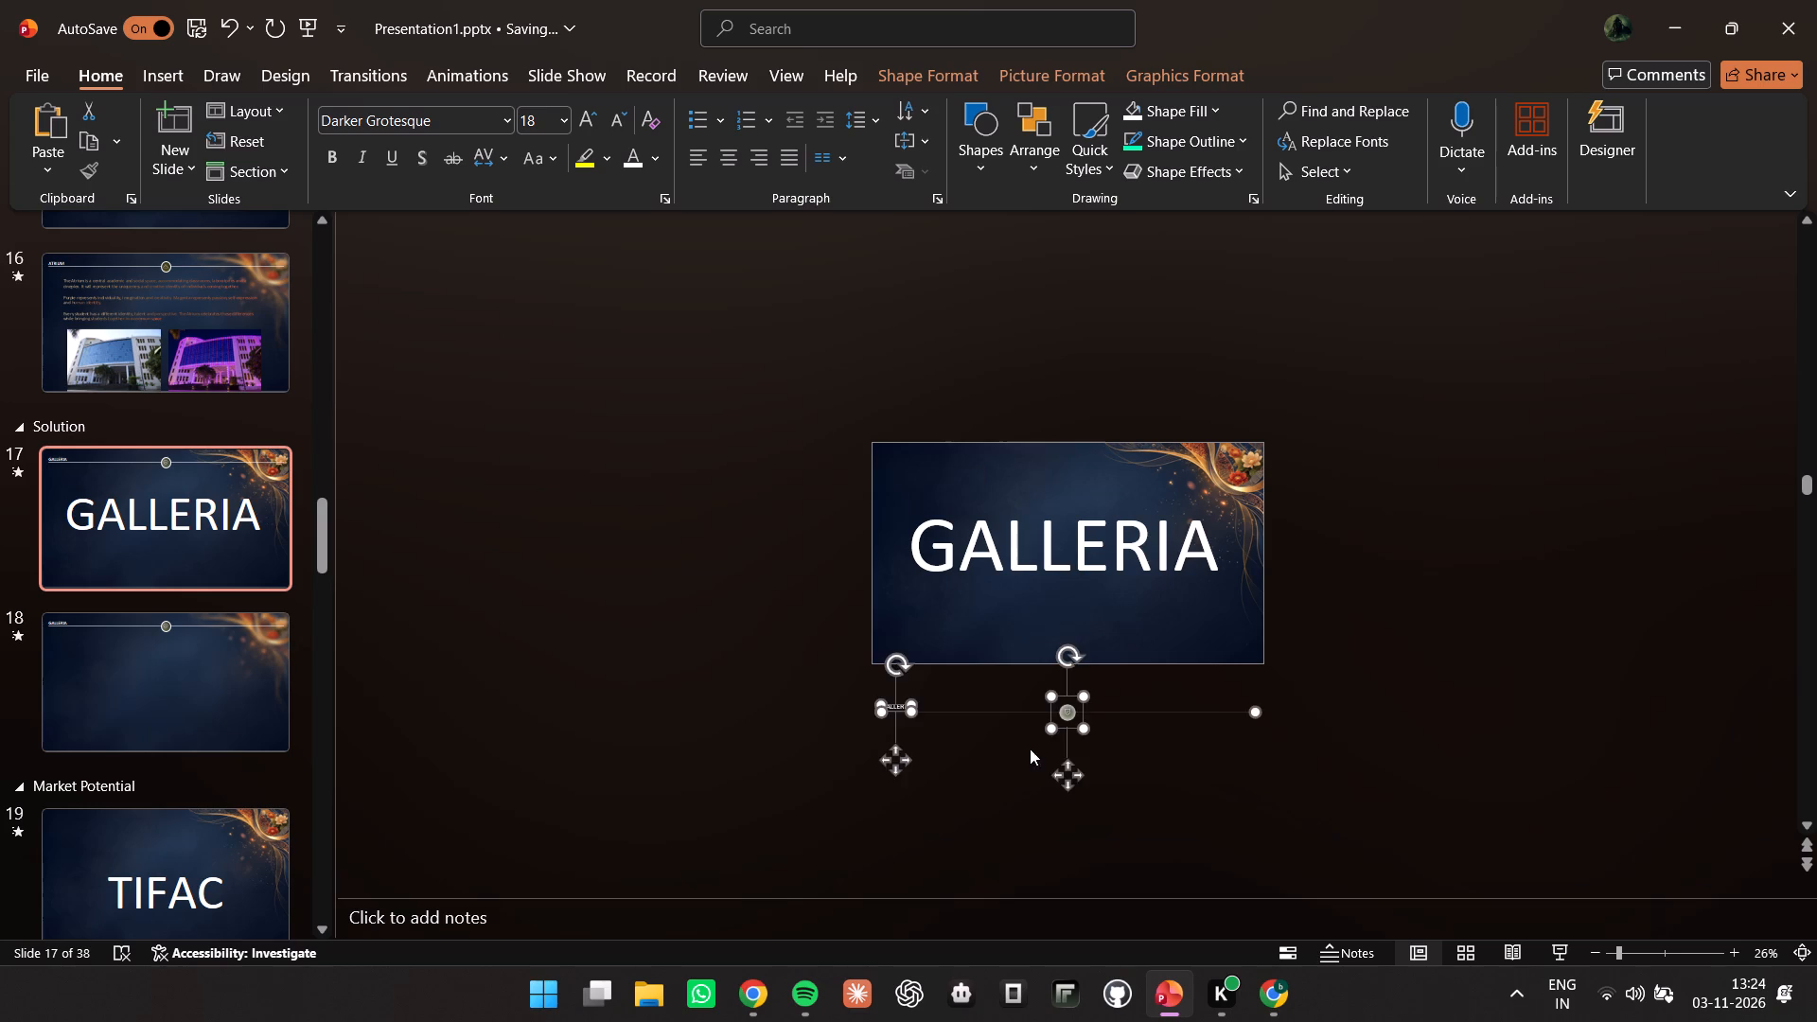
pyautogui.click(1027, 780)
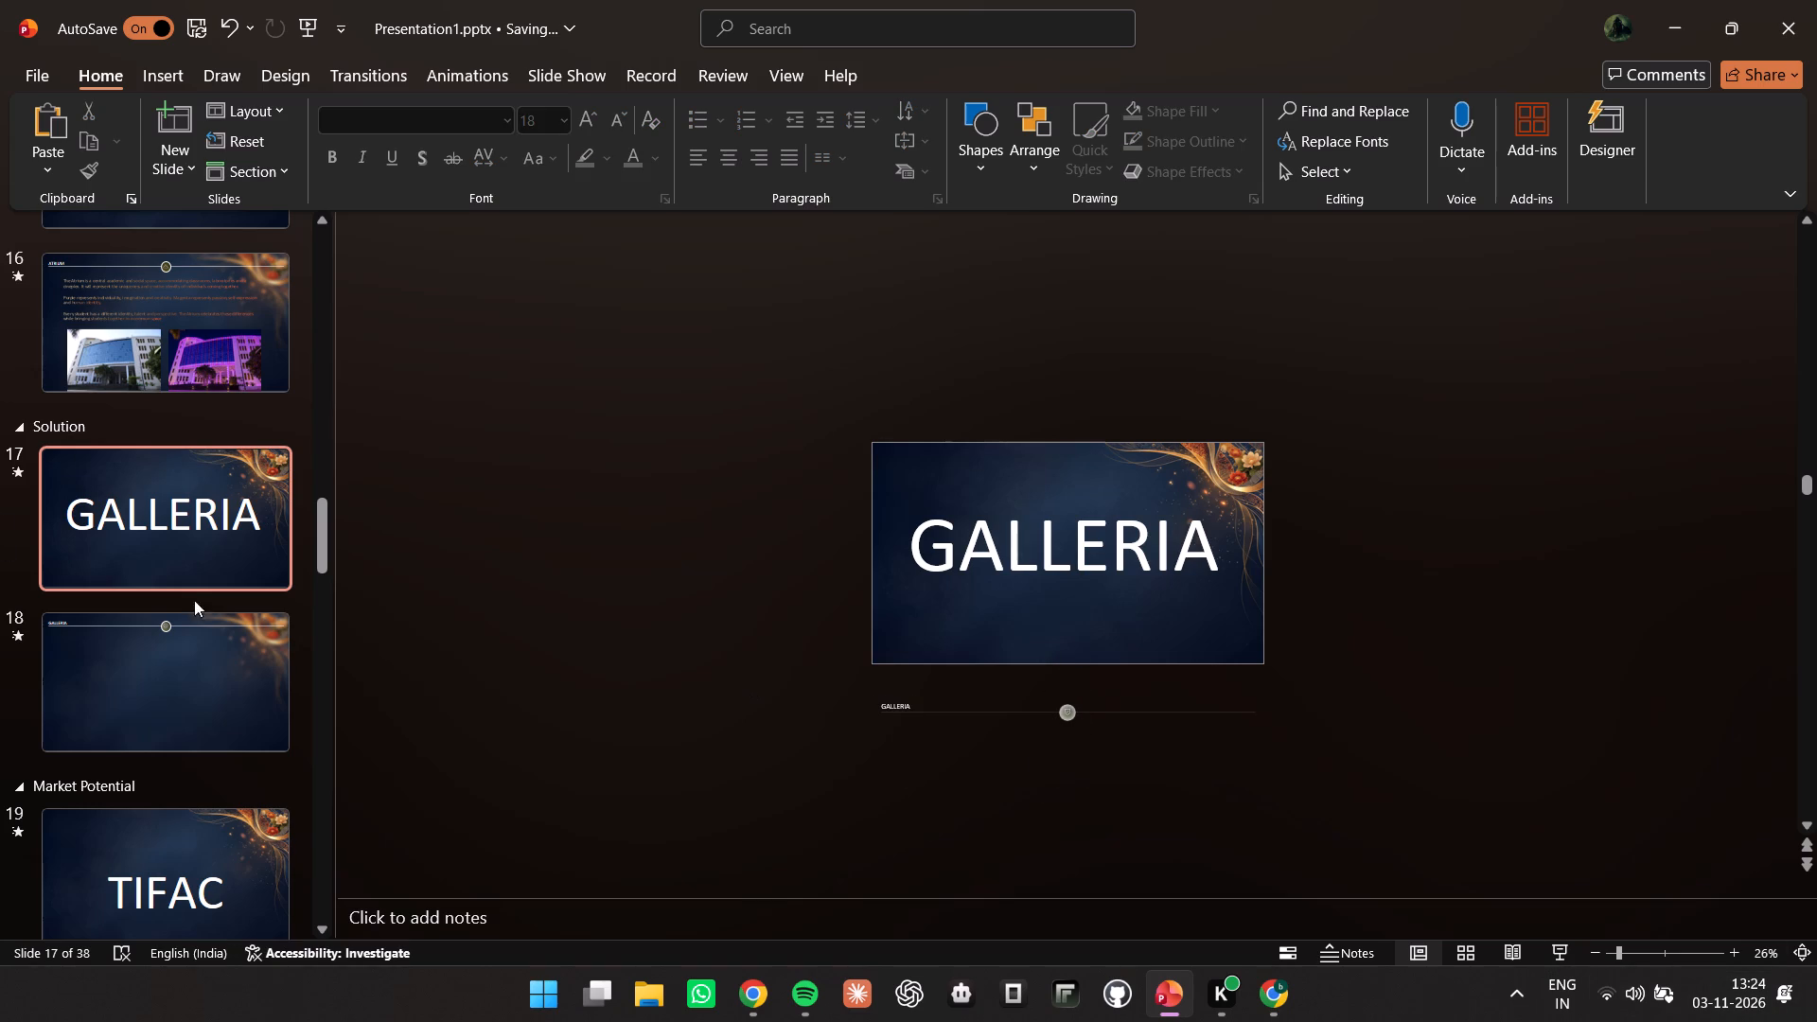
# Run the slide show from the Table of Contents on slide 12, preview the transition into GALLERIA, and exit.
pyautogui.scroll(20, 186, 532)
pyautogui.scroll(-7, 202, 529)
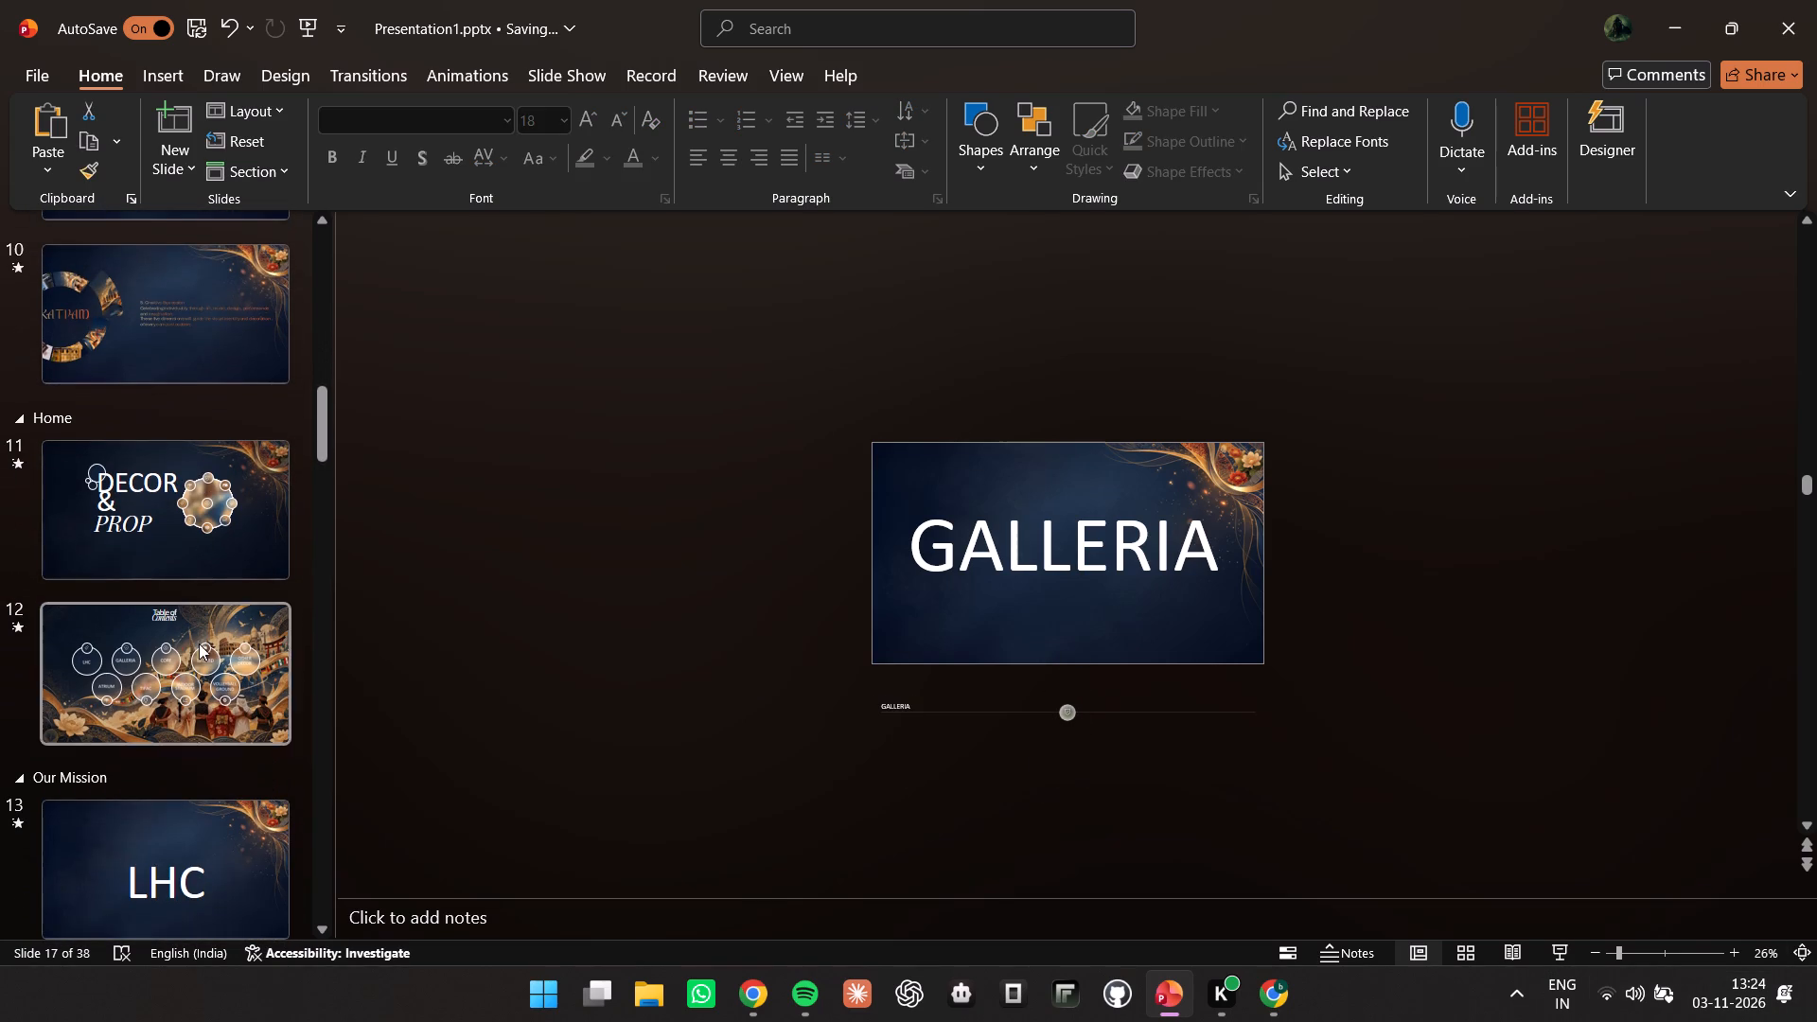
pyautogui.click(196, 670)
pyautogui.click(1557, 952)
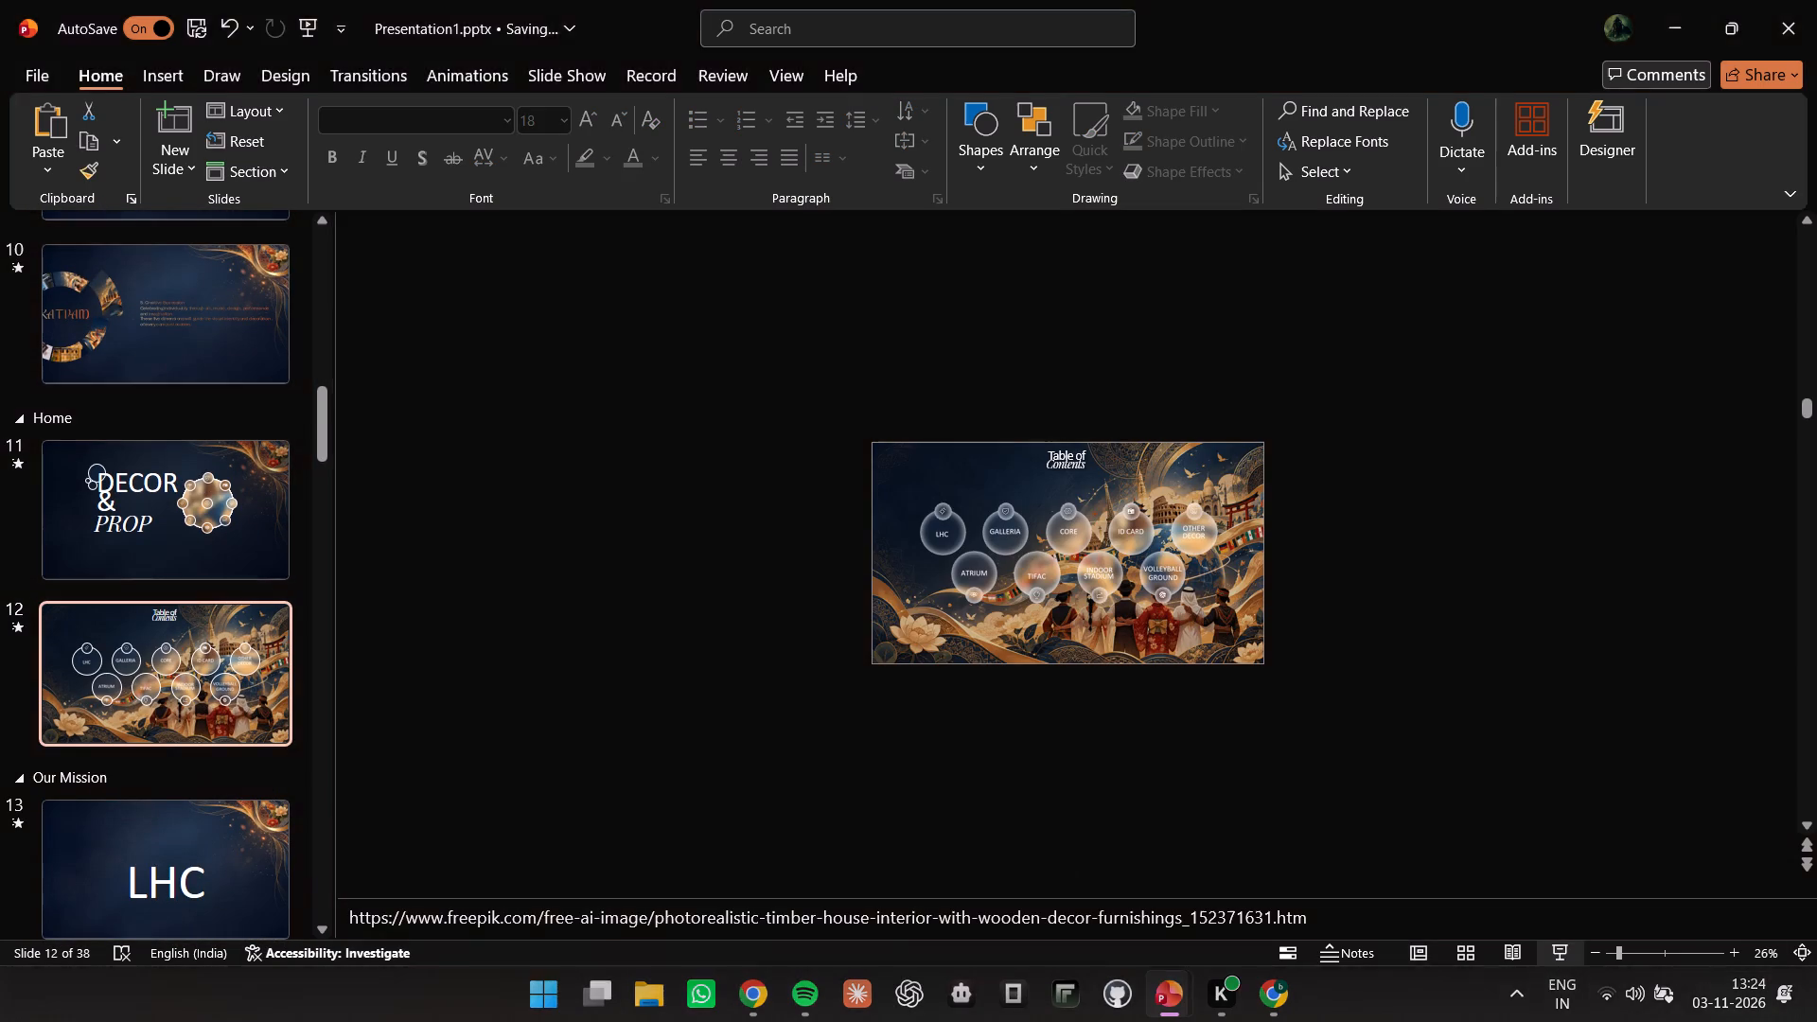
pyautogui.click(577, 404)
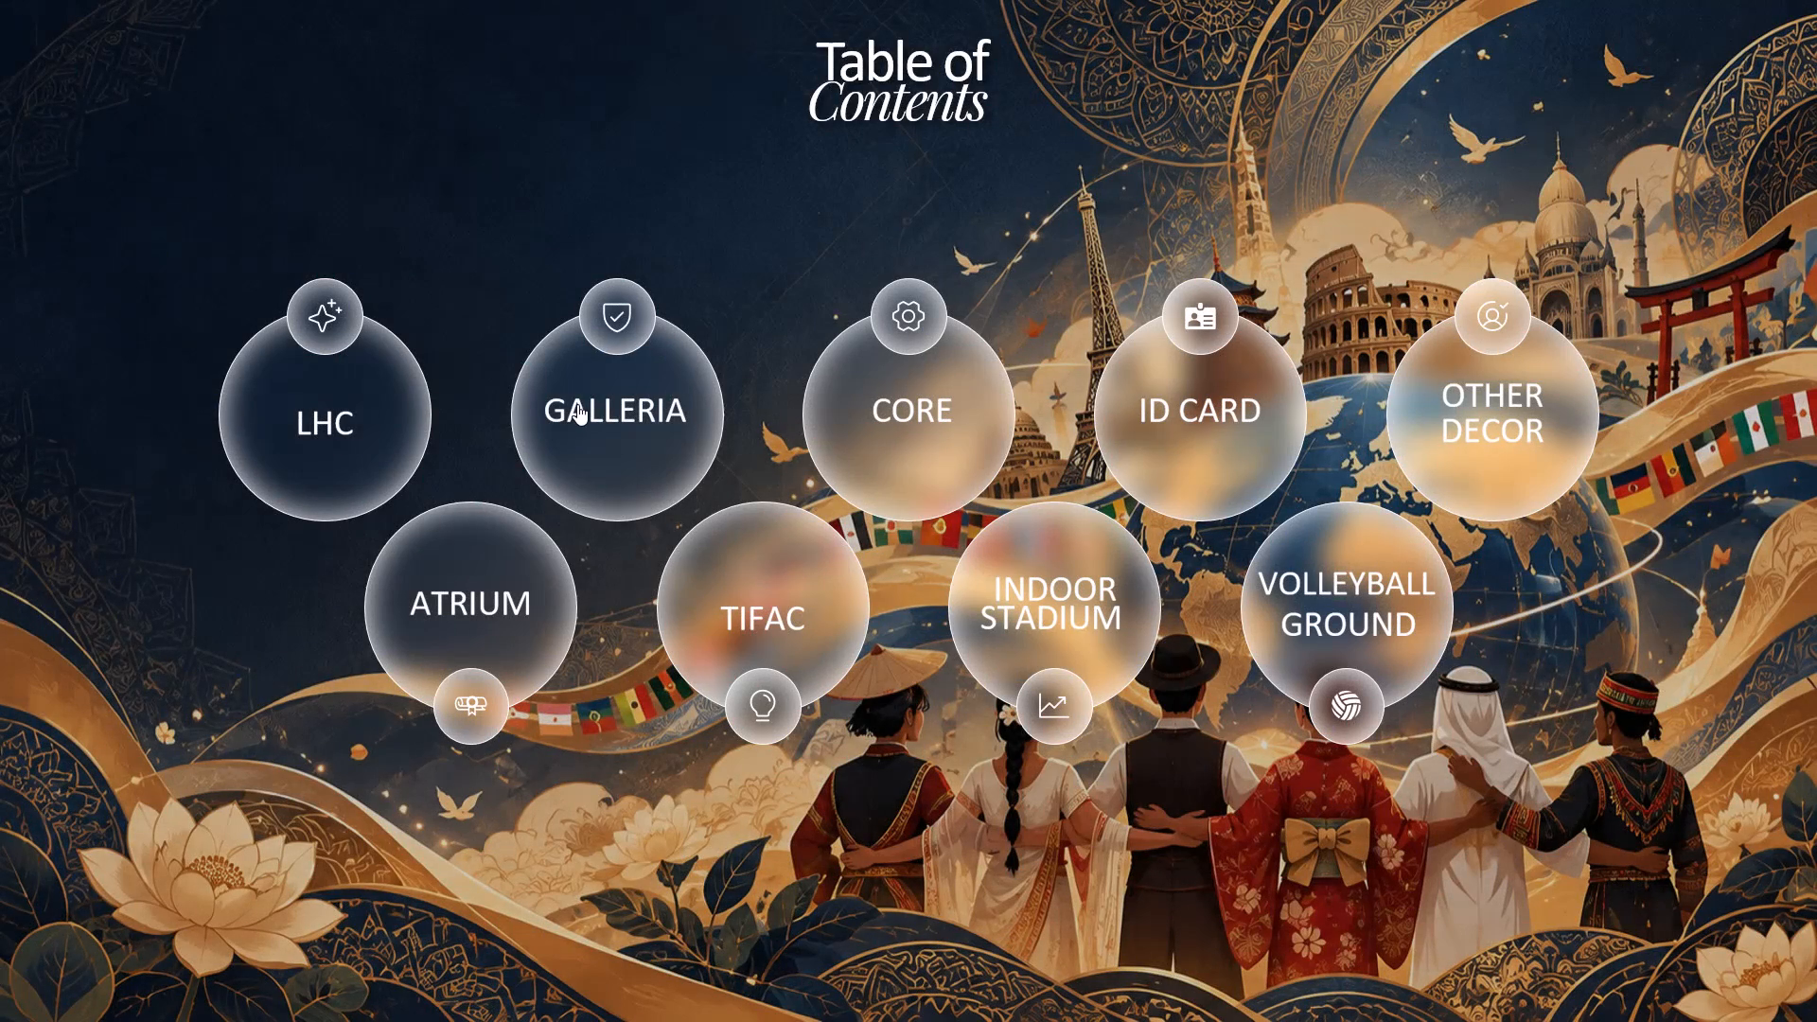
pyautogui.click(577, 404)
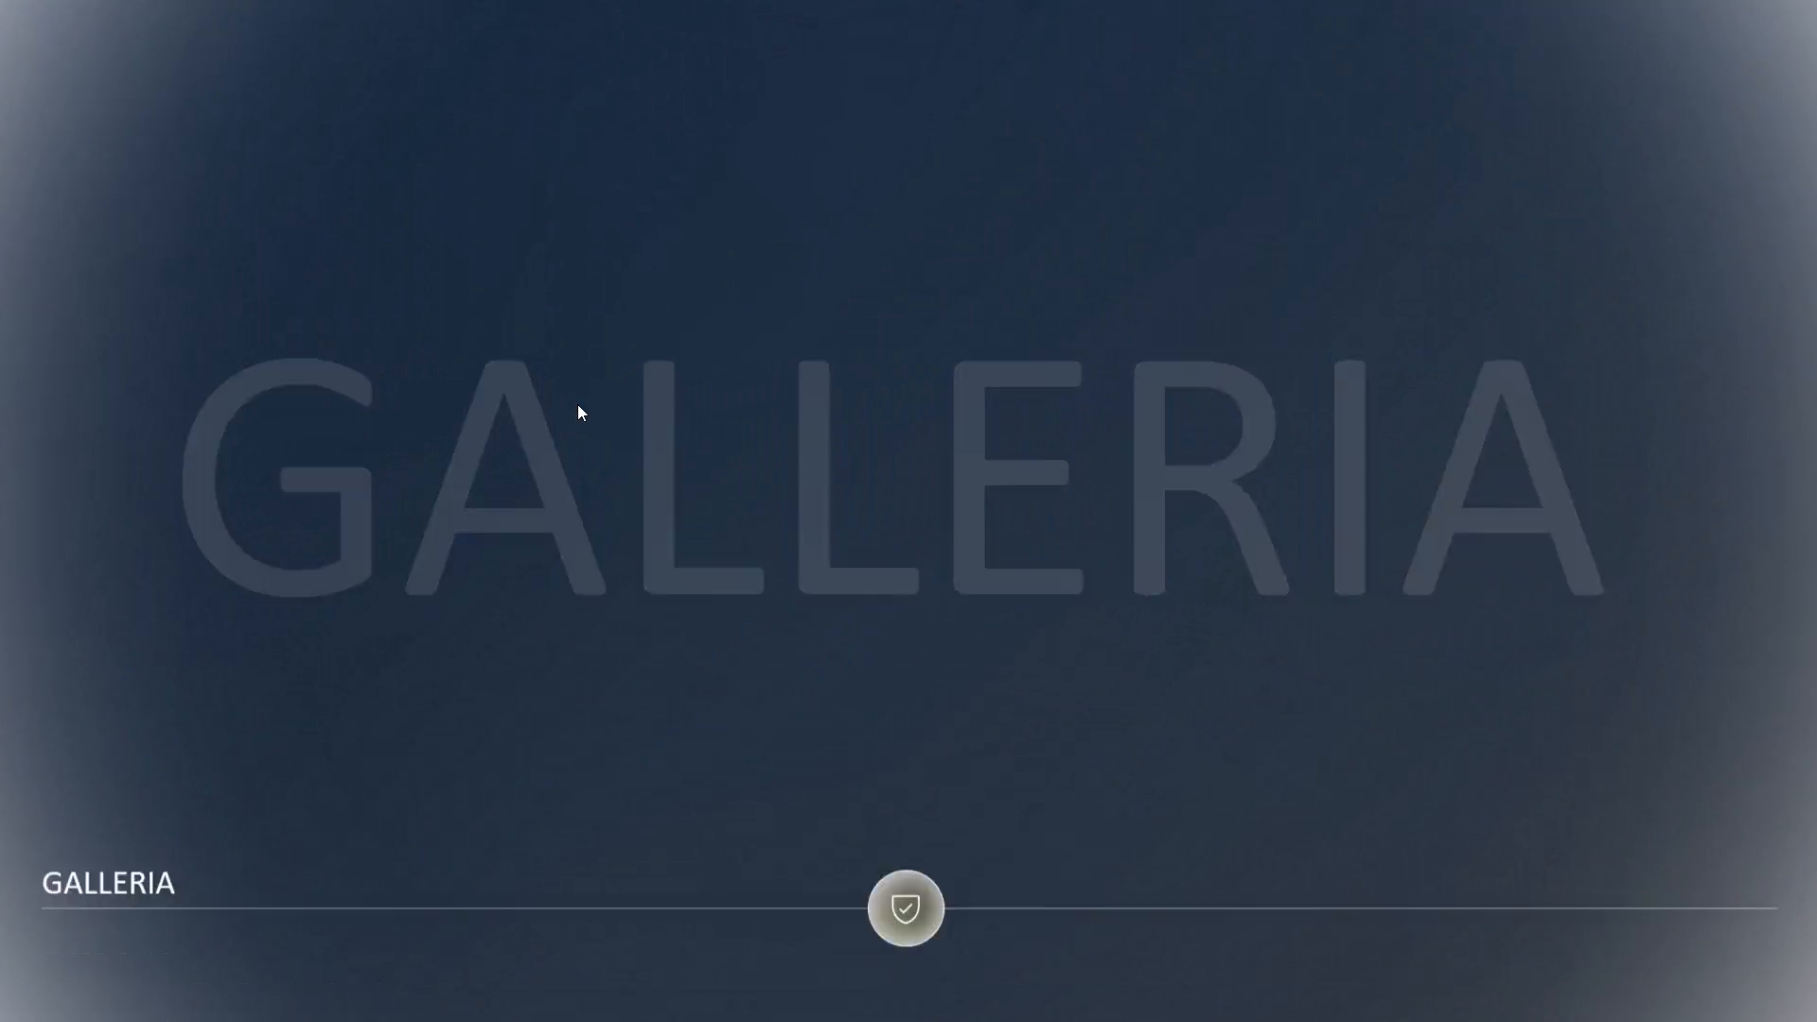
pyautogui.press('Escape')
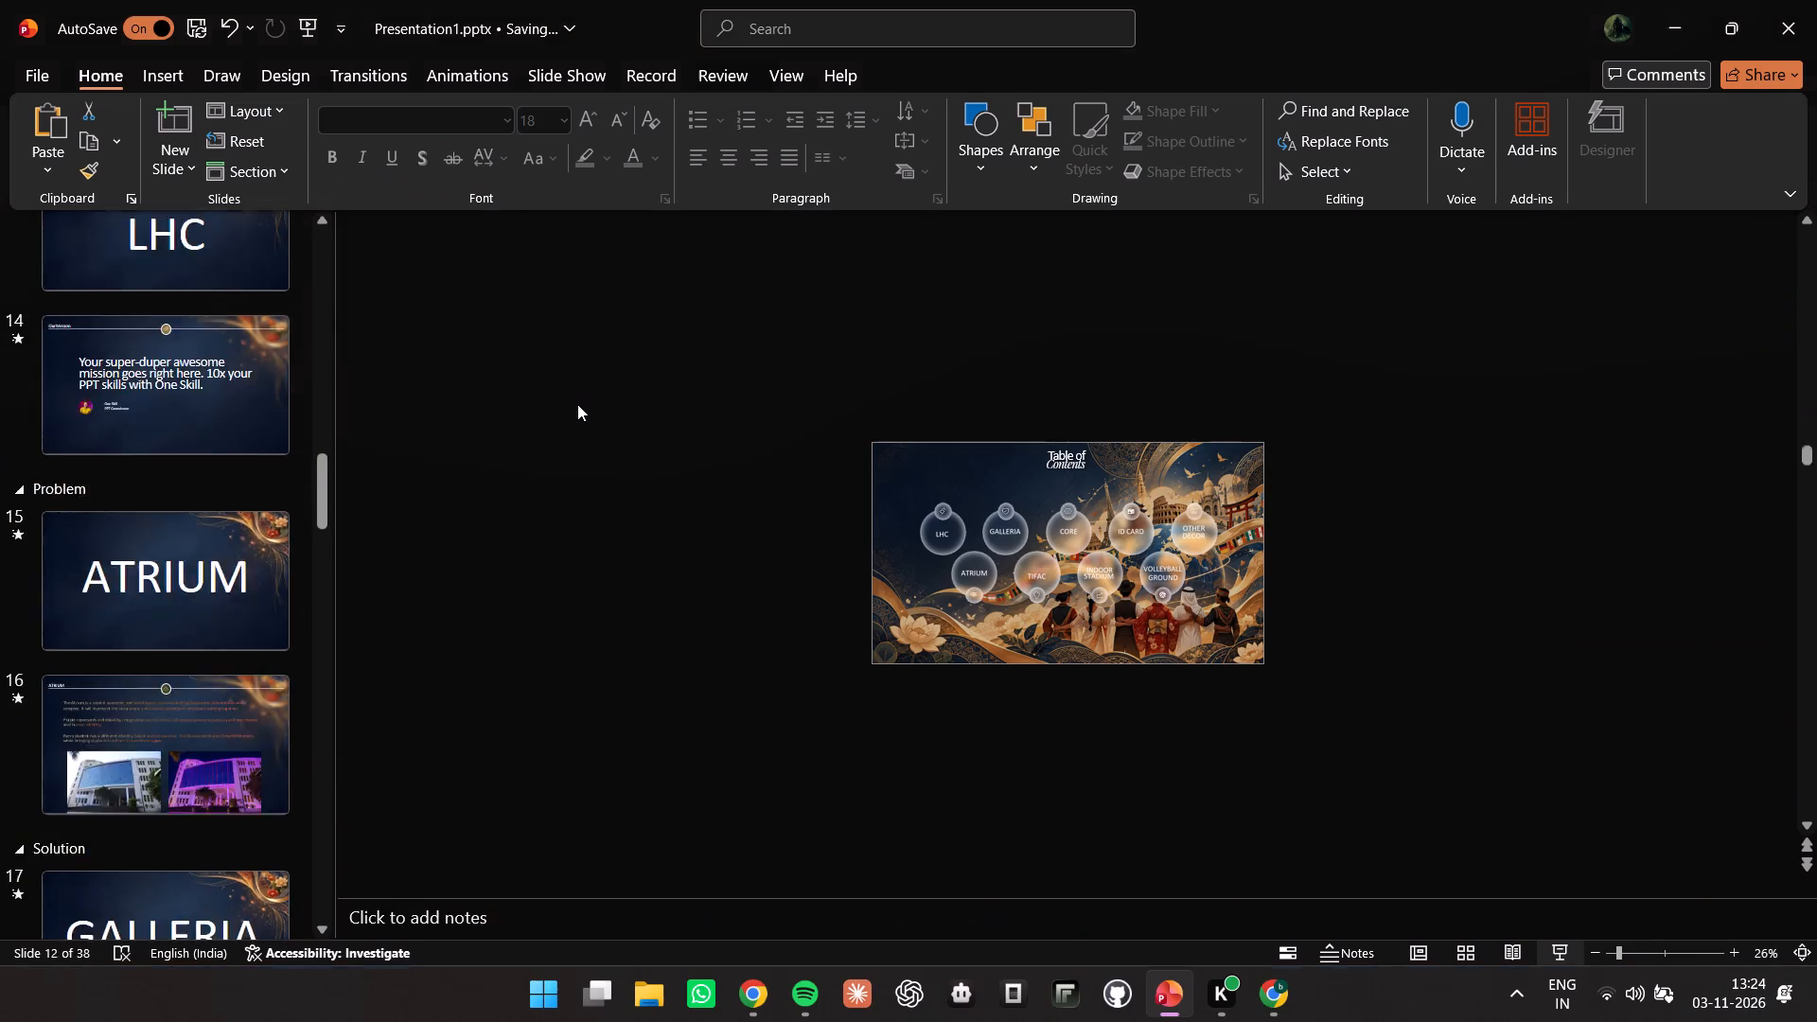
# Find the Galleria description about Computer Science laboratories on slide 34 and copy its whole text box.
pyautogui.scroll(-4, 211, 758)
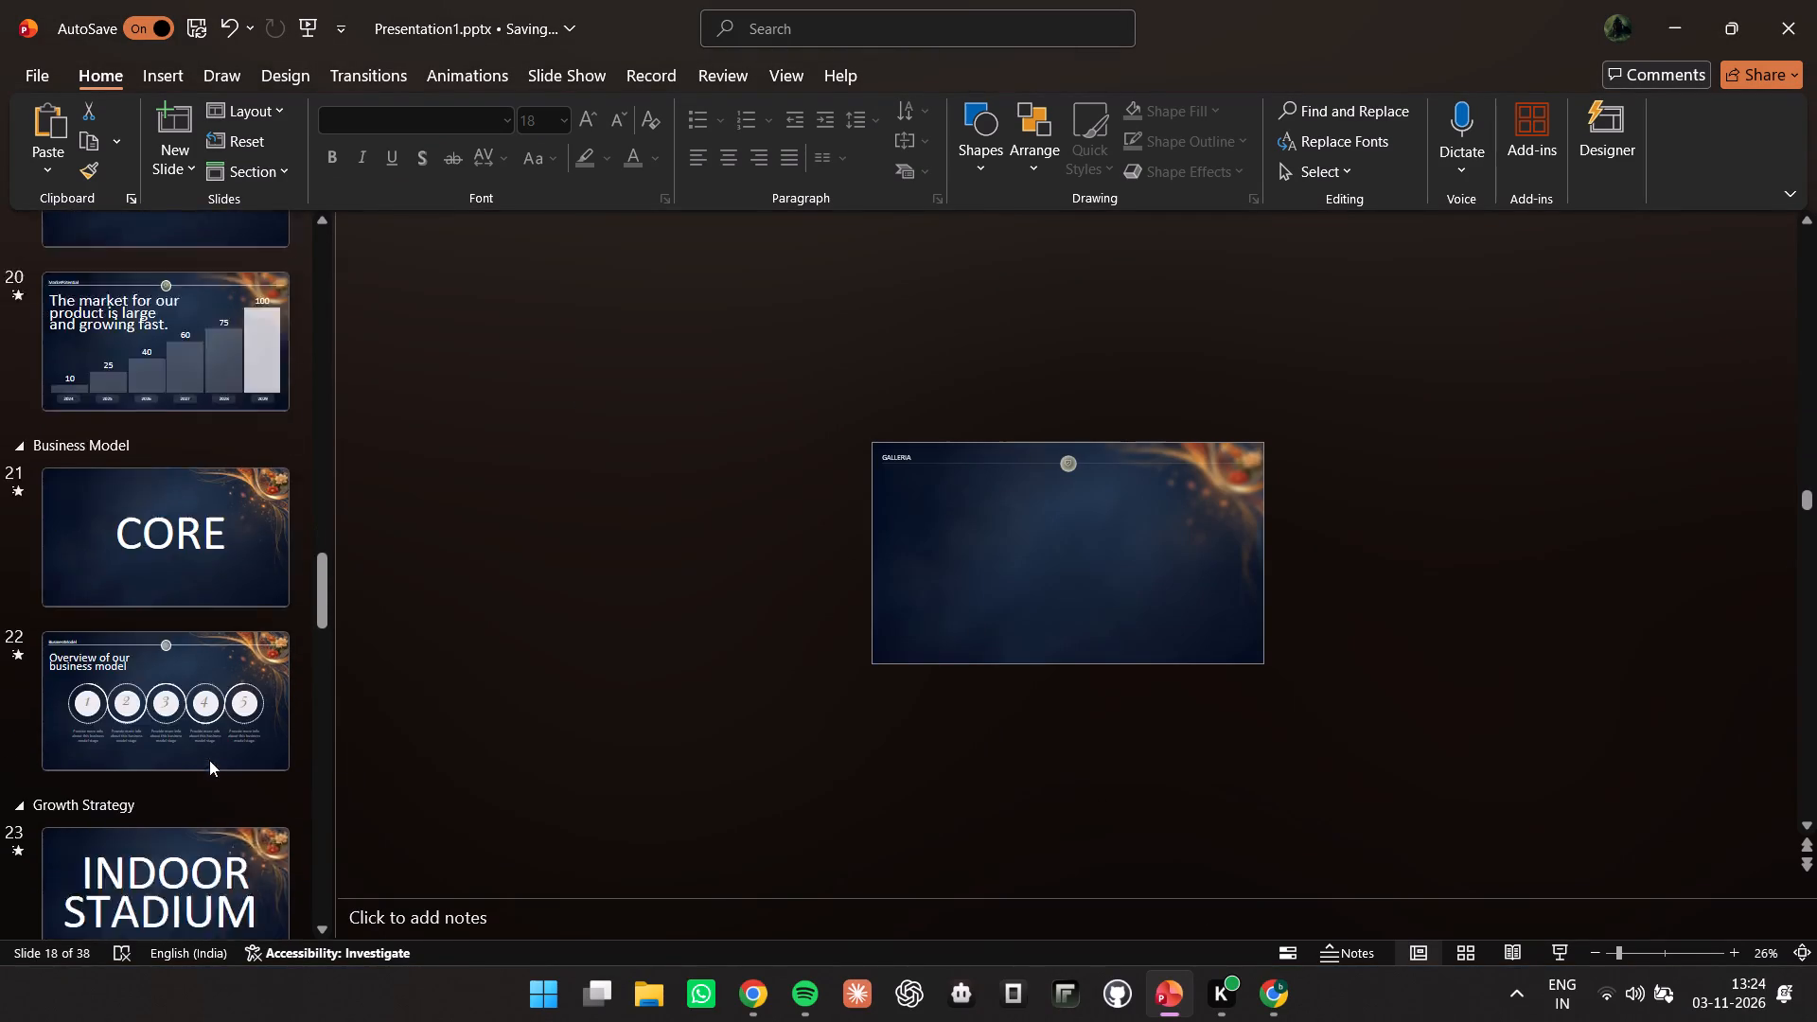
pyautogui.scroll(-20, 209, 760)
pyautogui.scroll(-15, 209, 760)
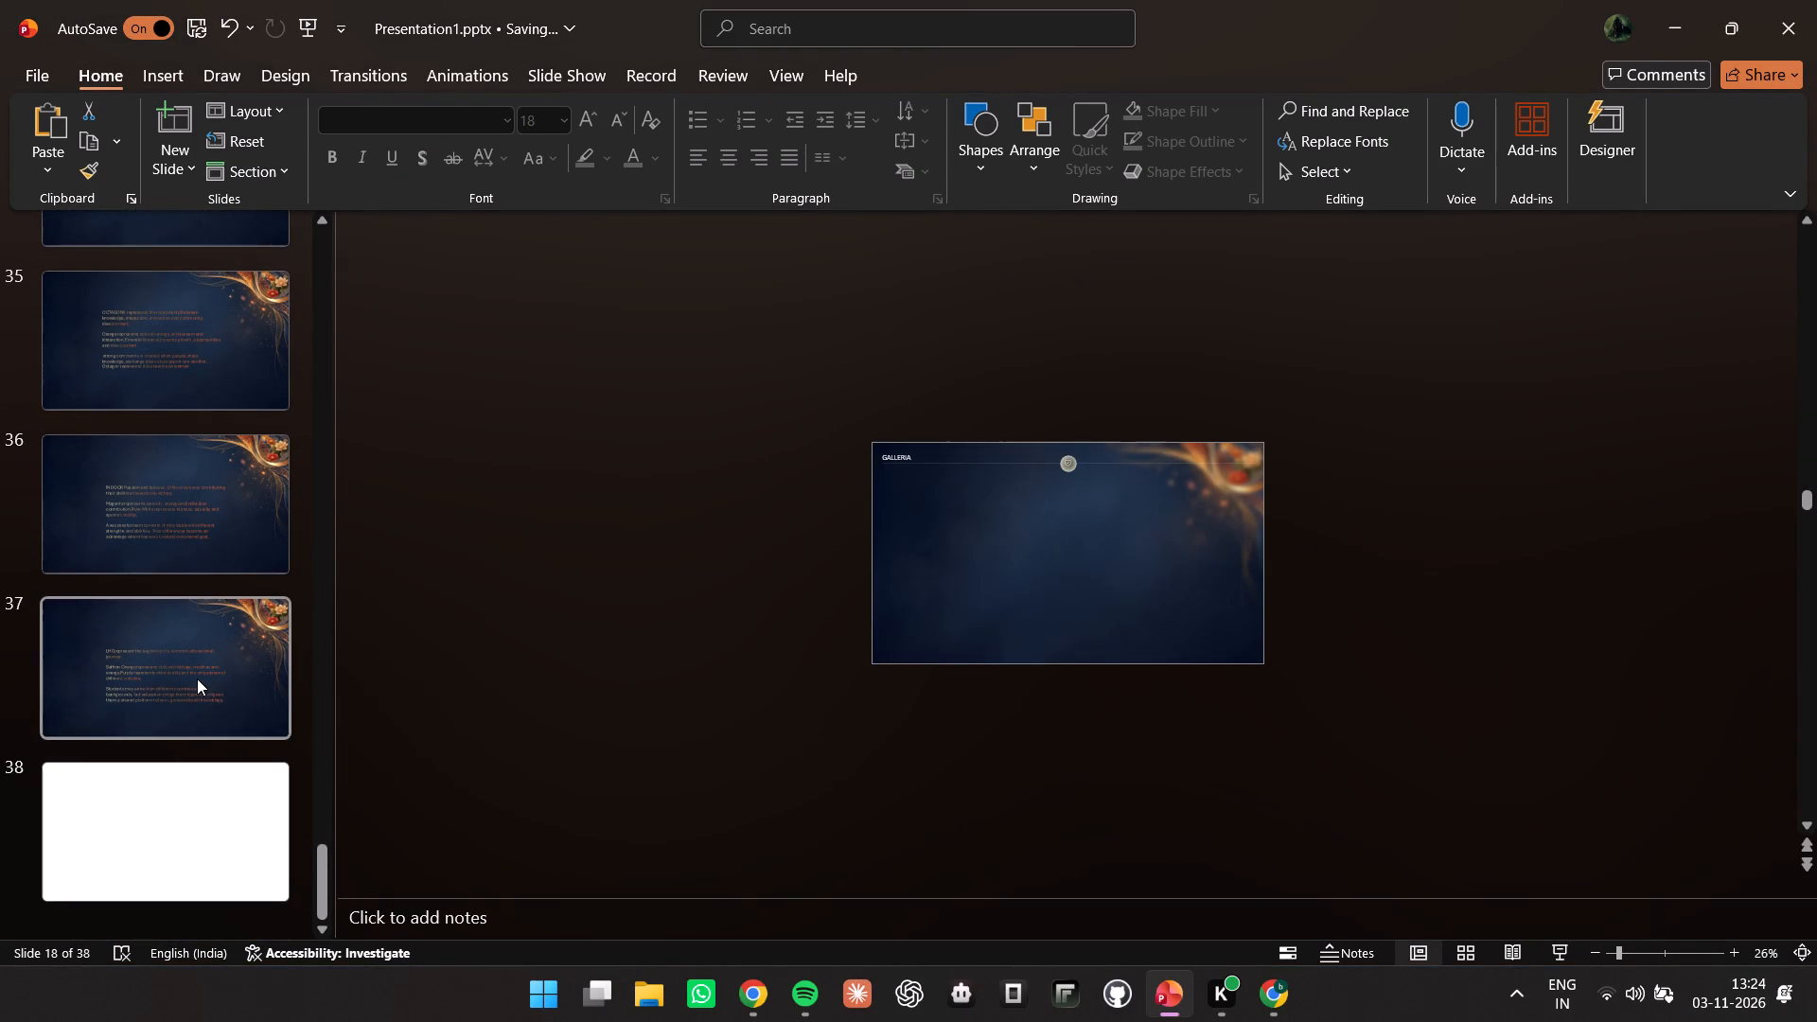
pyautogui.click(197, 678)
pyautogui.click(177, 535)
pyautogui.click(181, 385)
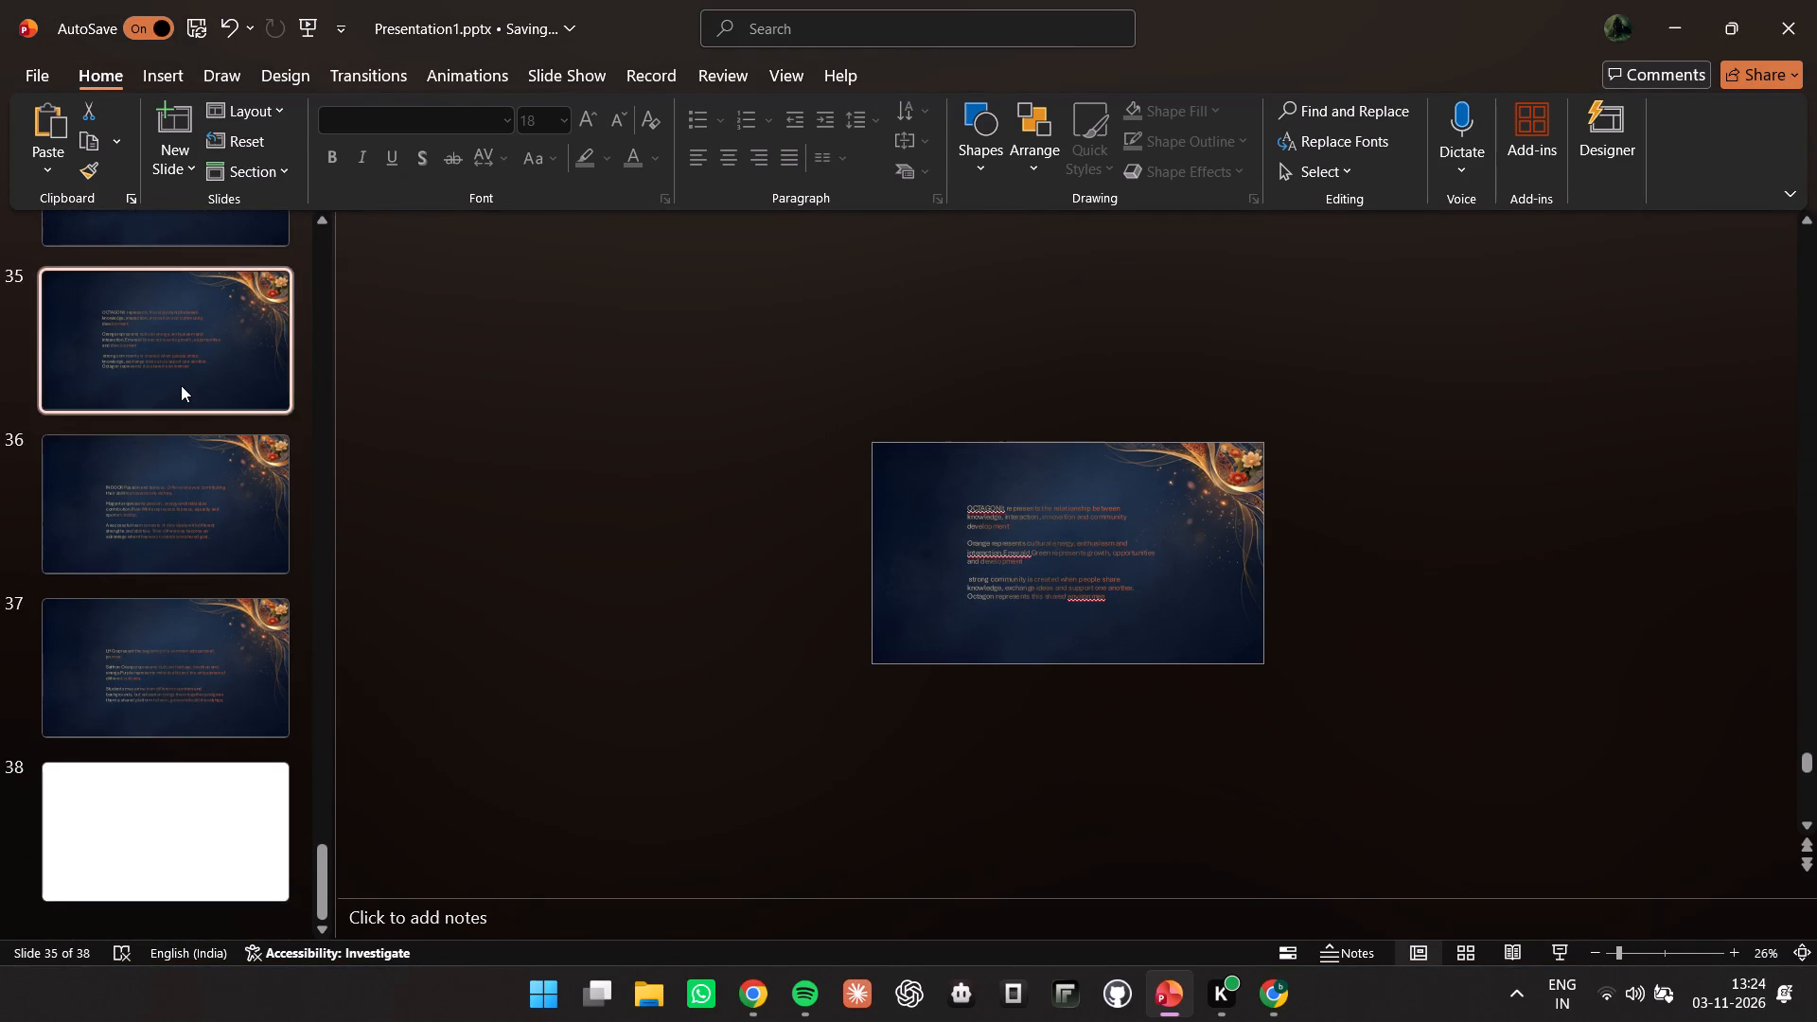
pyautogui.scroll(3, 181, 385)
pyautogui.click(180, 449)
pyautogui.scroll(3, 179, 450)
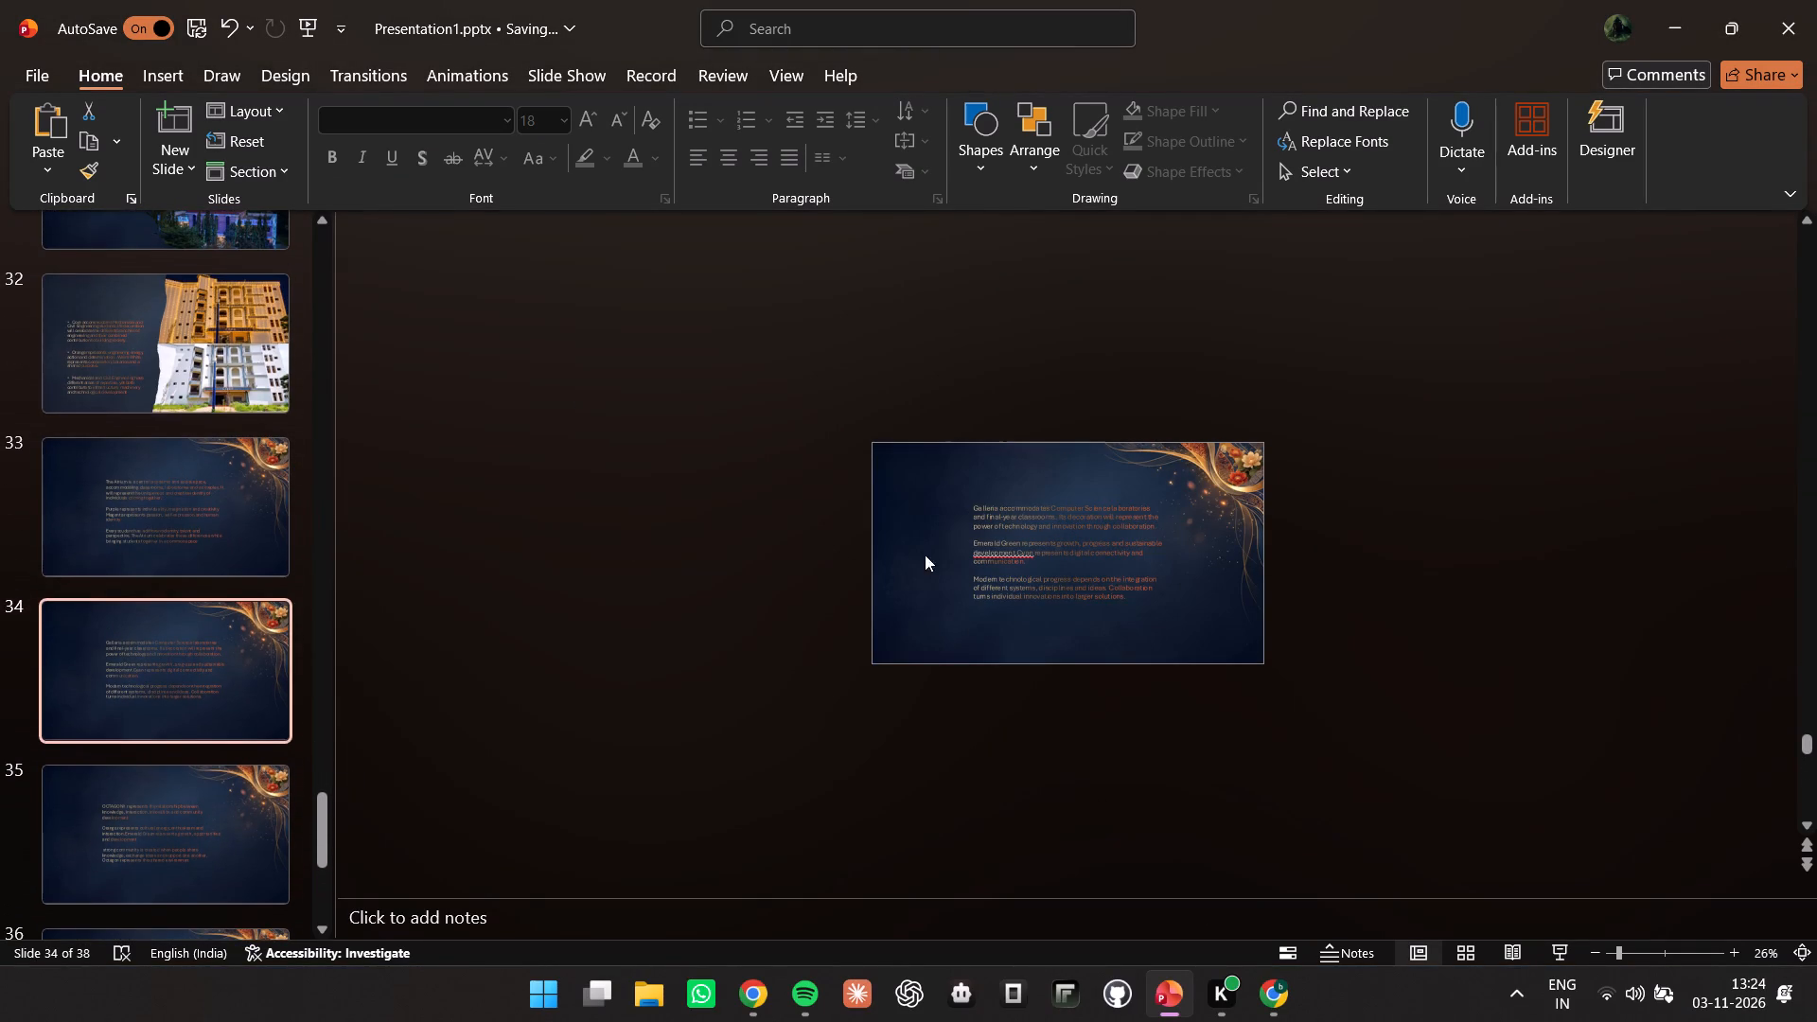
pyautogui.click(1045, 586)
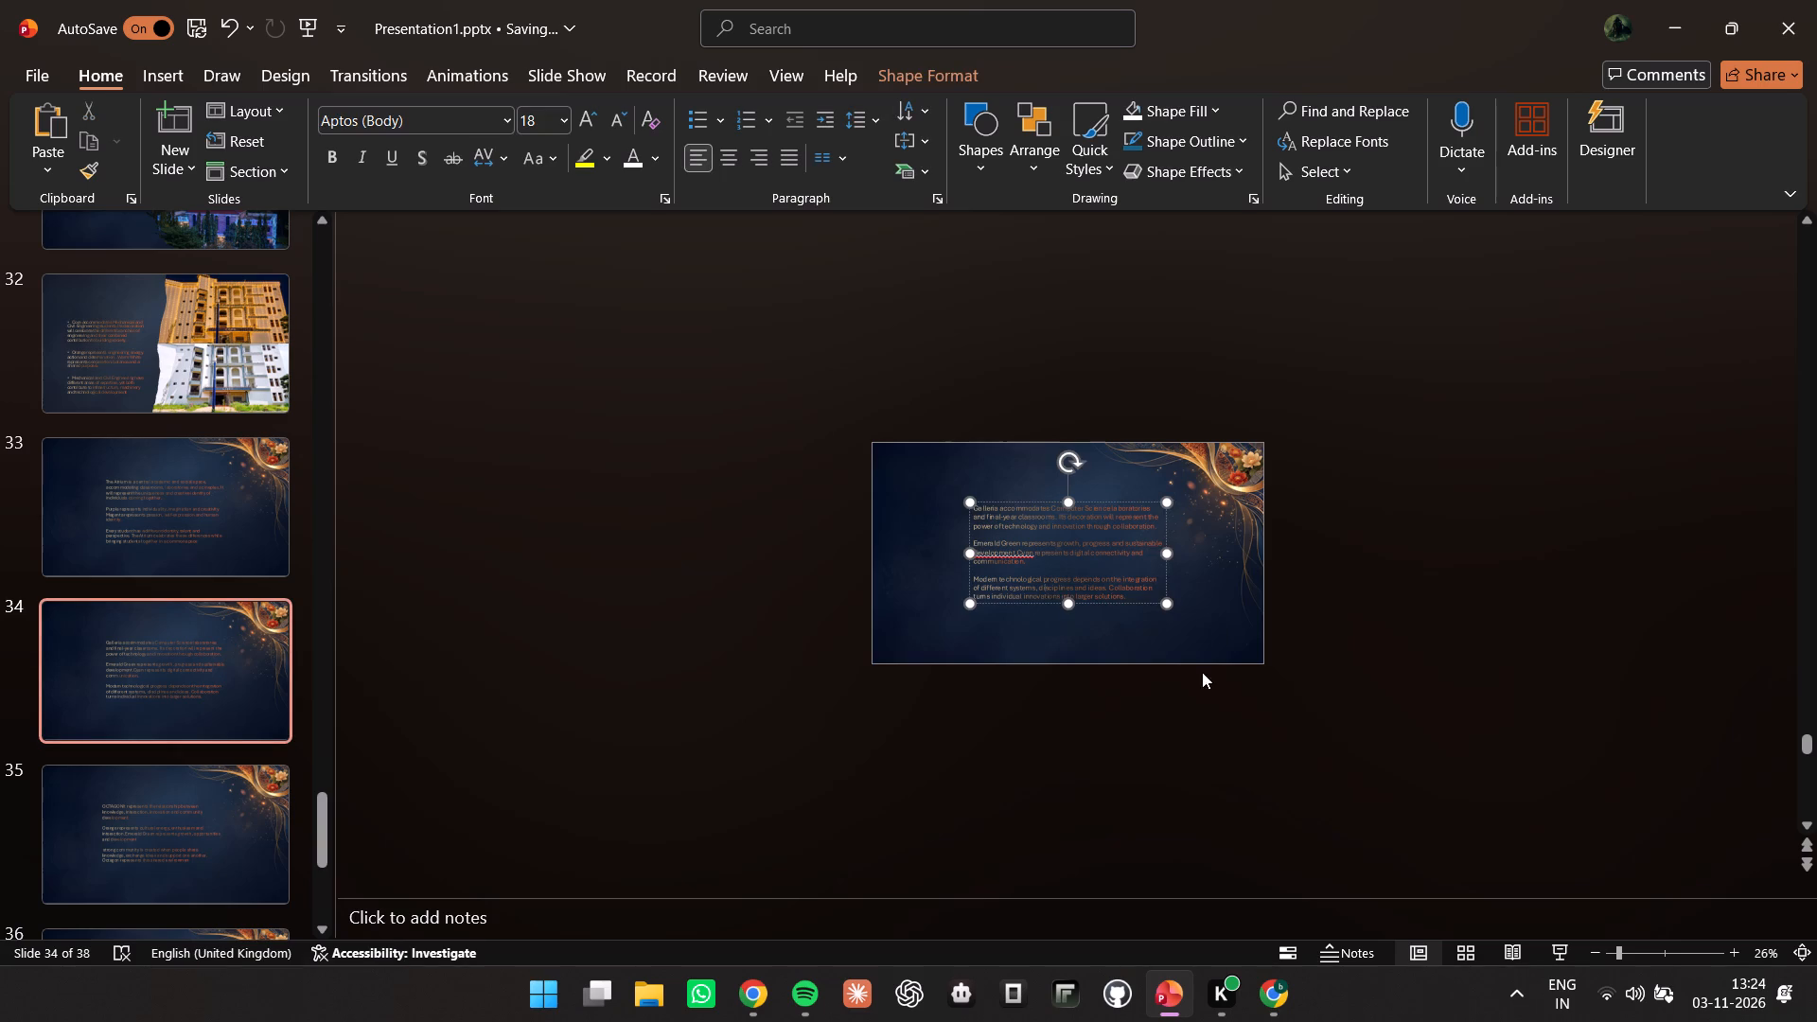
pyautogui.click(1665, 956)
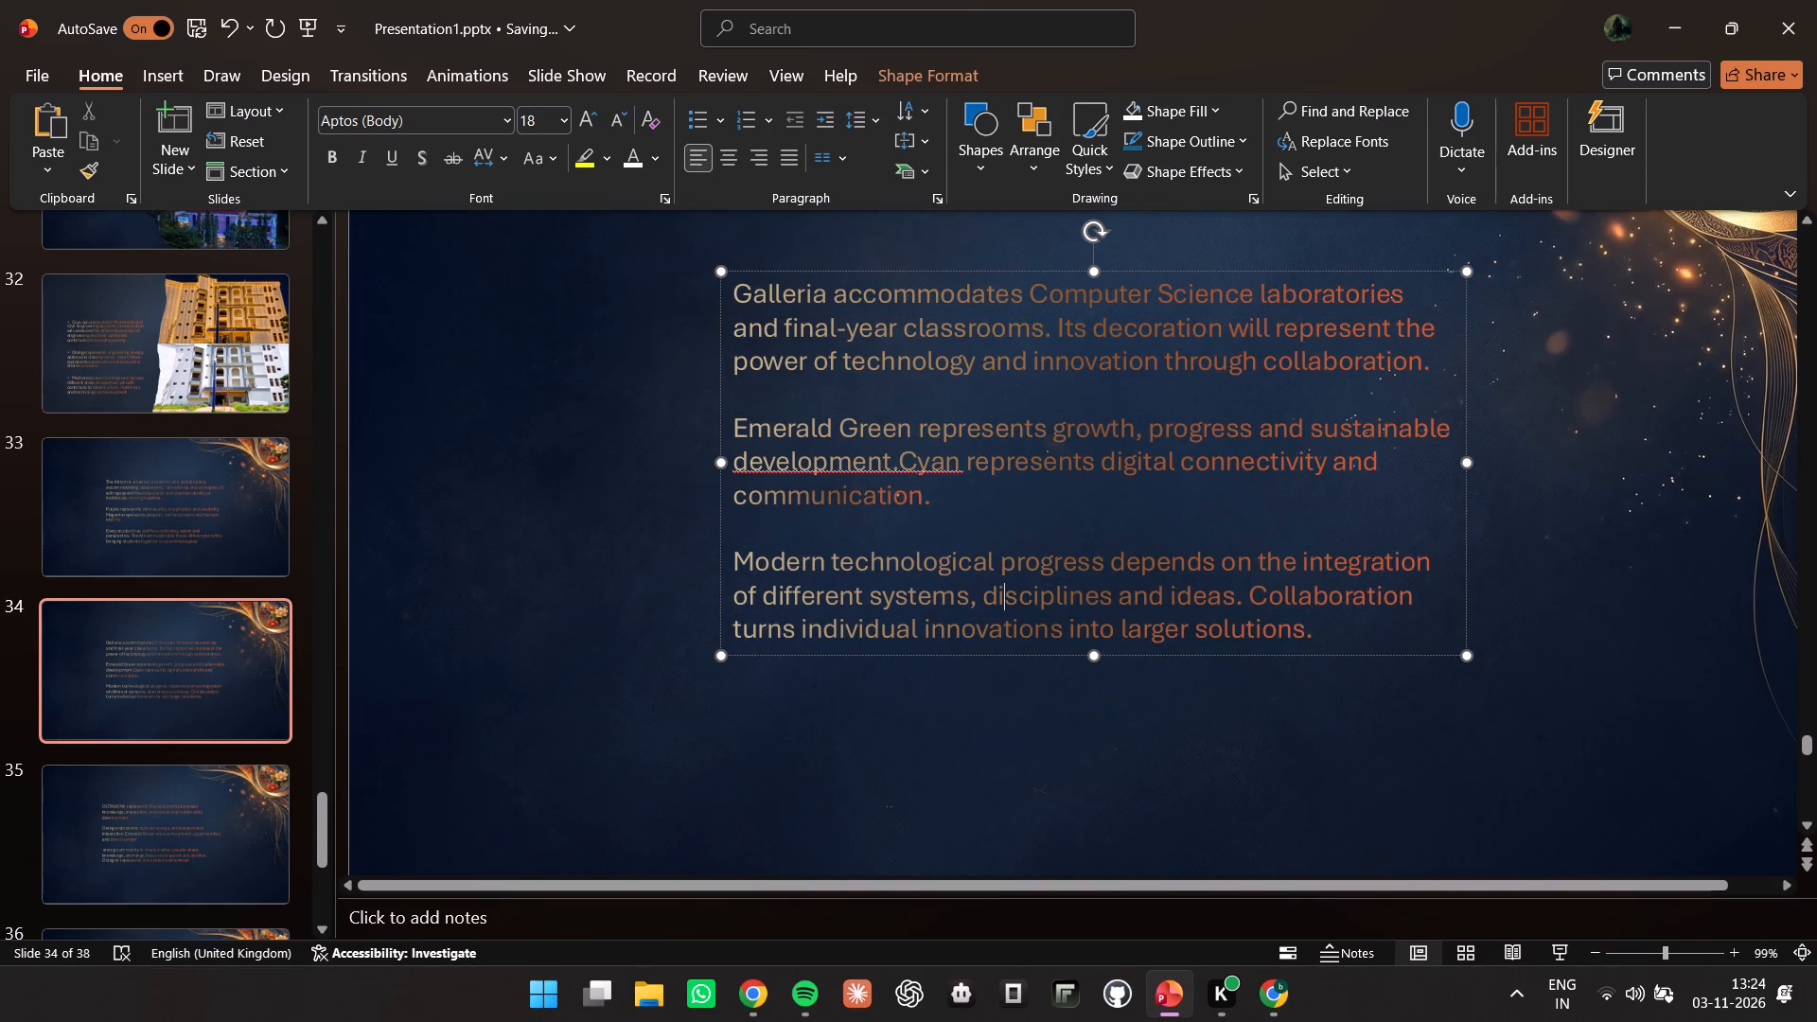
pyautogui.scroll(1, 718, 272)
pyautogui.rightClick(718, 272)
pyautogui.click(960, 308)
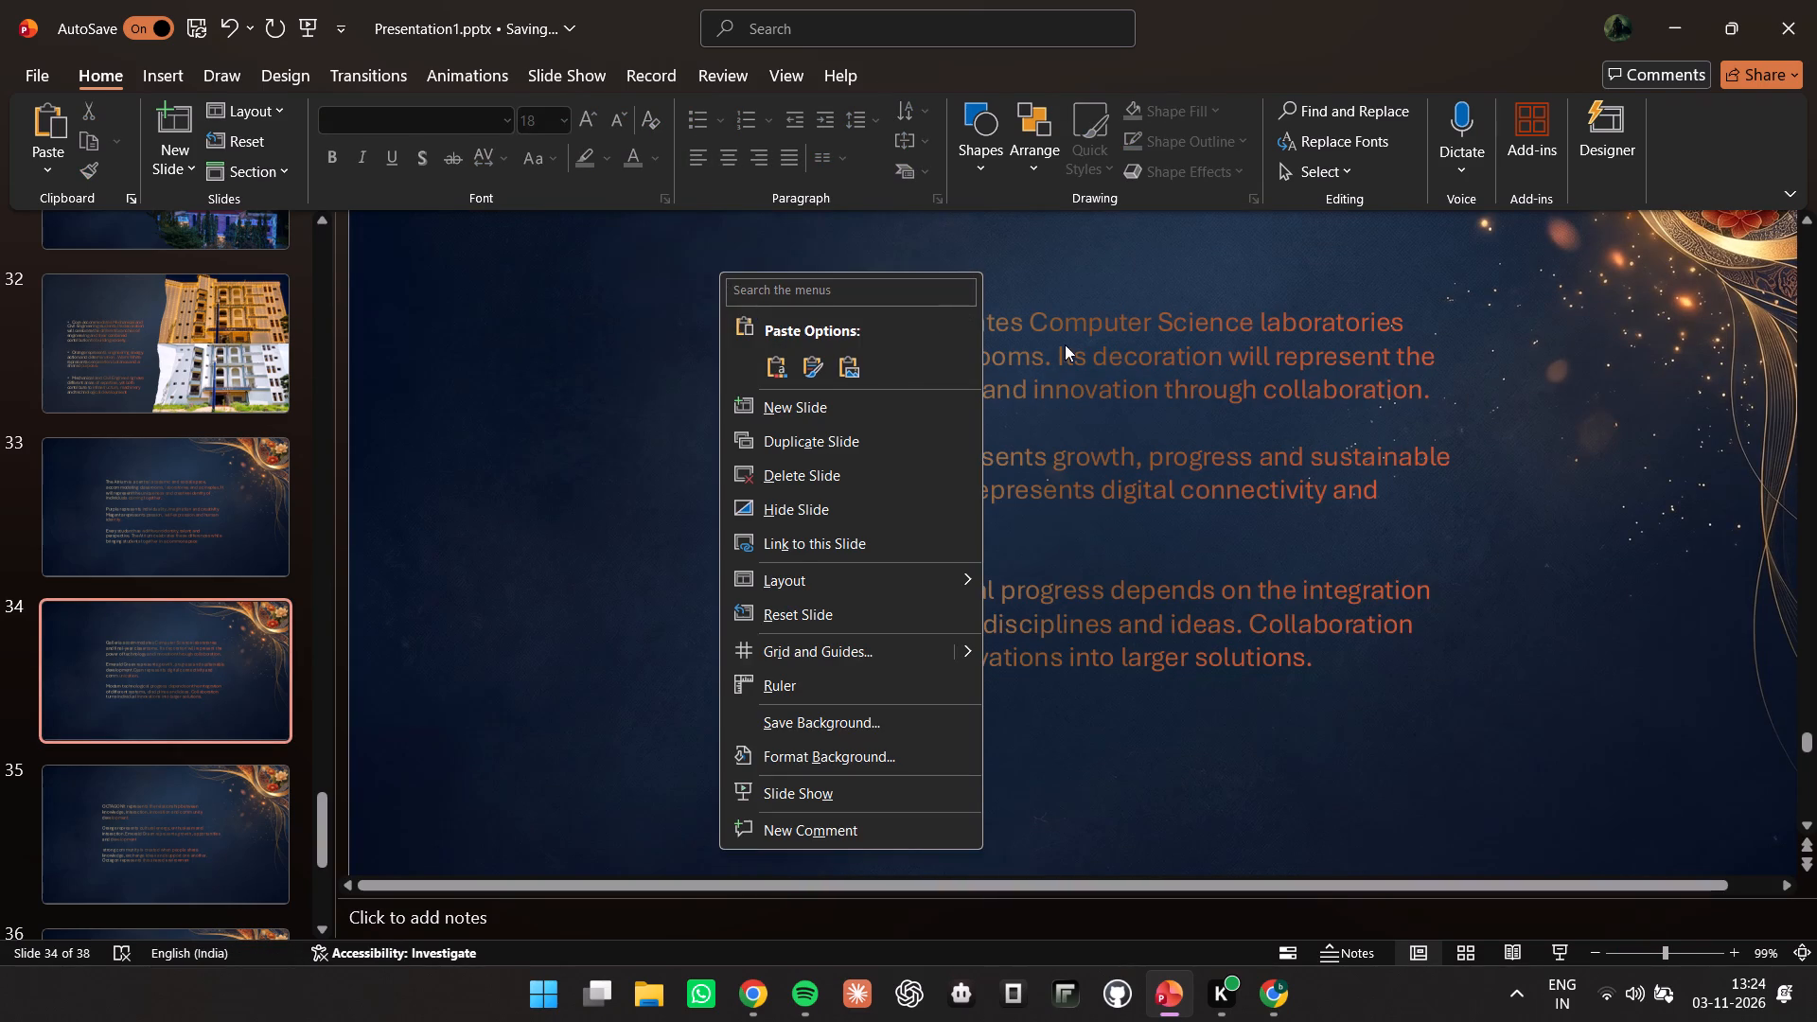
pyautogui.click(1065, 344)
pyautogui.click(1024, 308)
pyautogui.rightClick(1013, 298)
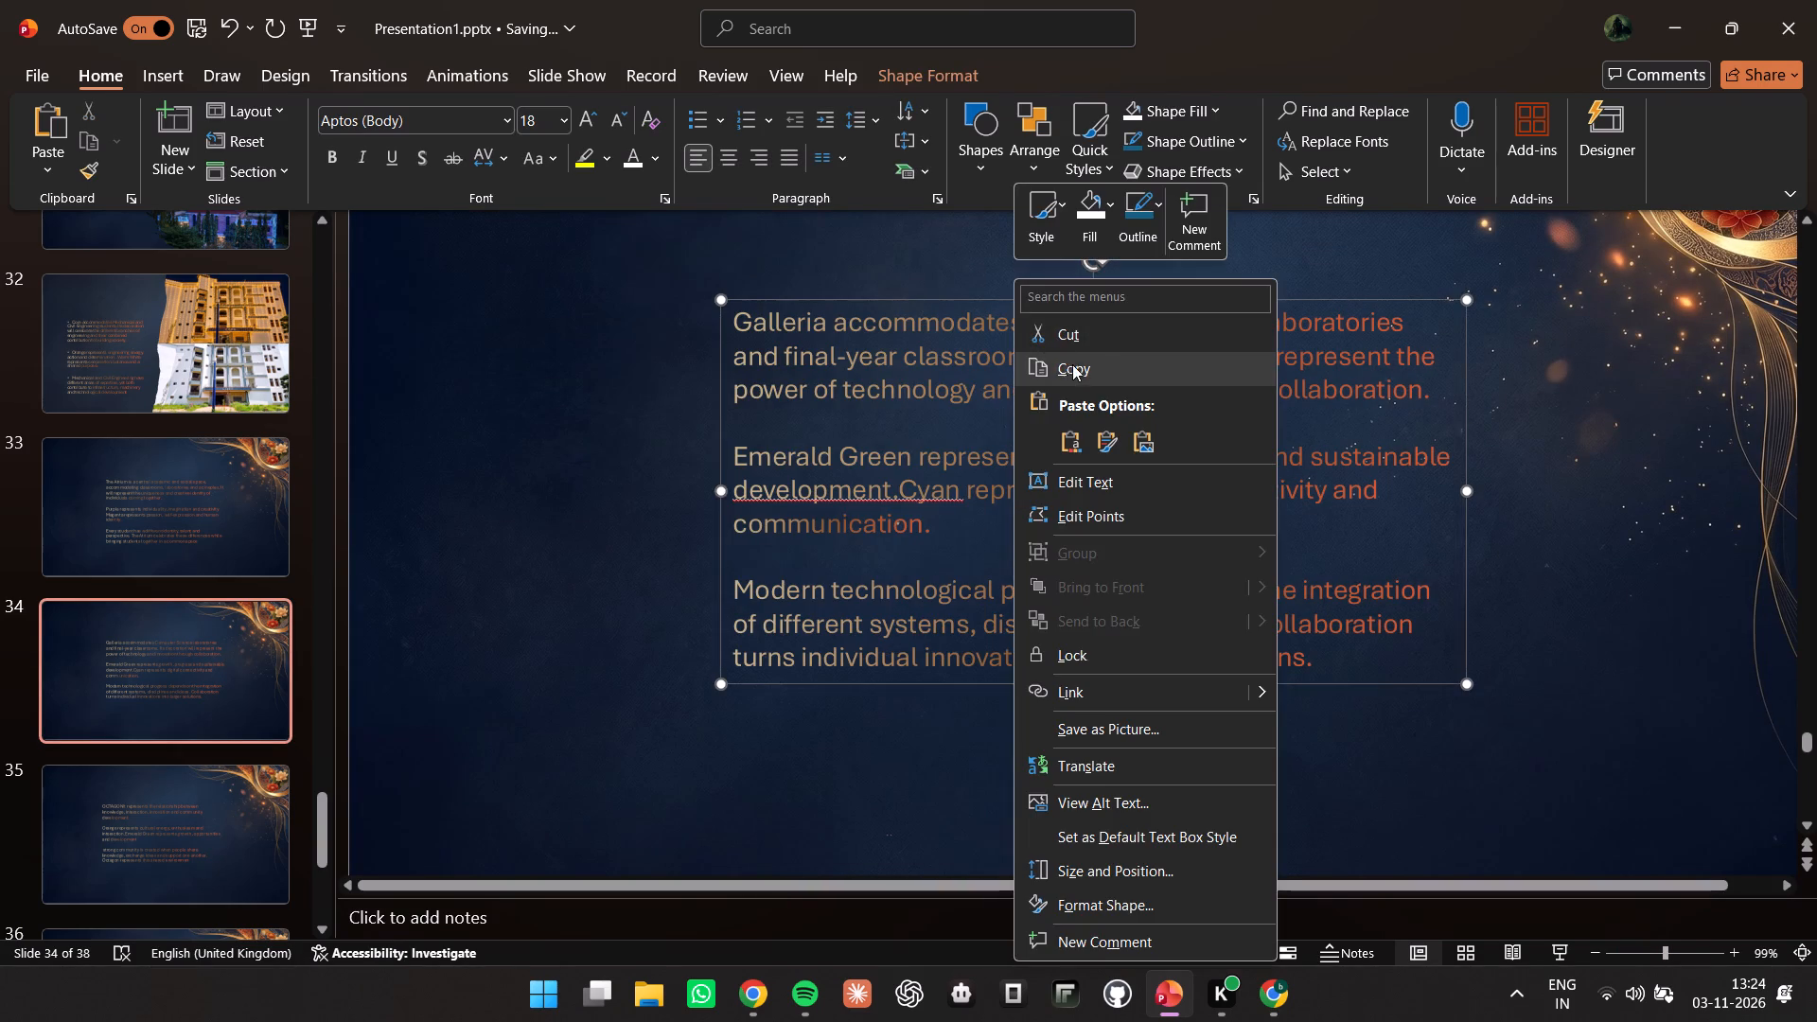
pyautogui.click(1072, 364)
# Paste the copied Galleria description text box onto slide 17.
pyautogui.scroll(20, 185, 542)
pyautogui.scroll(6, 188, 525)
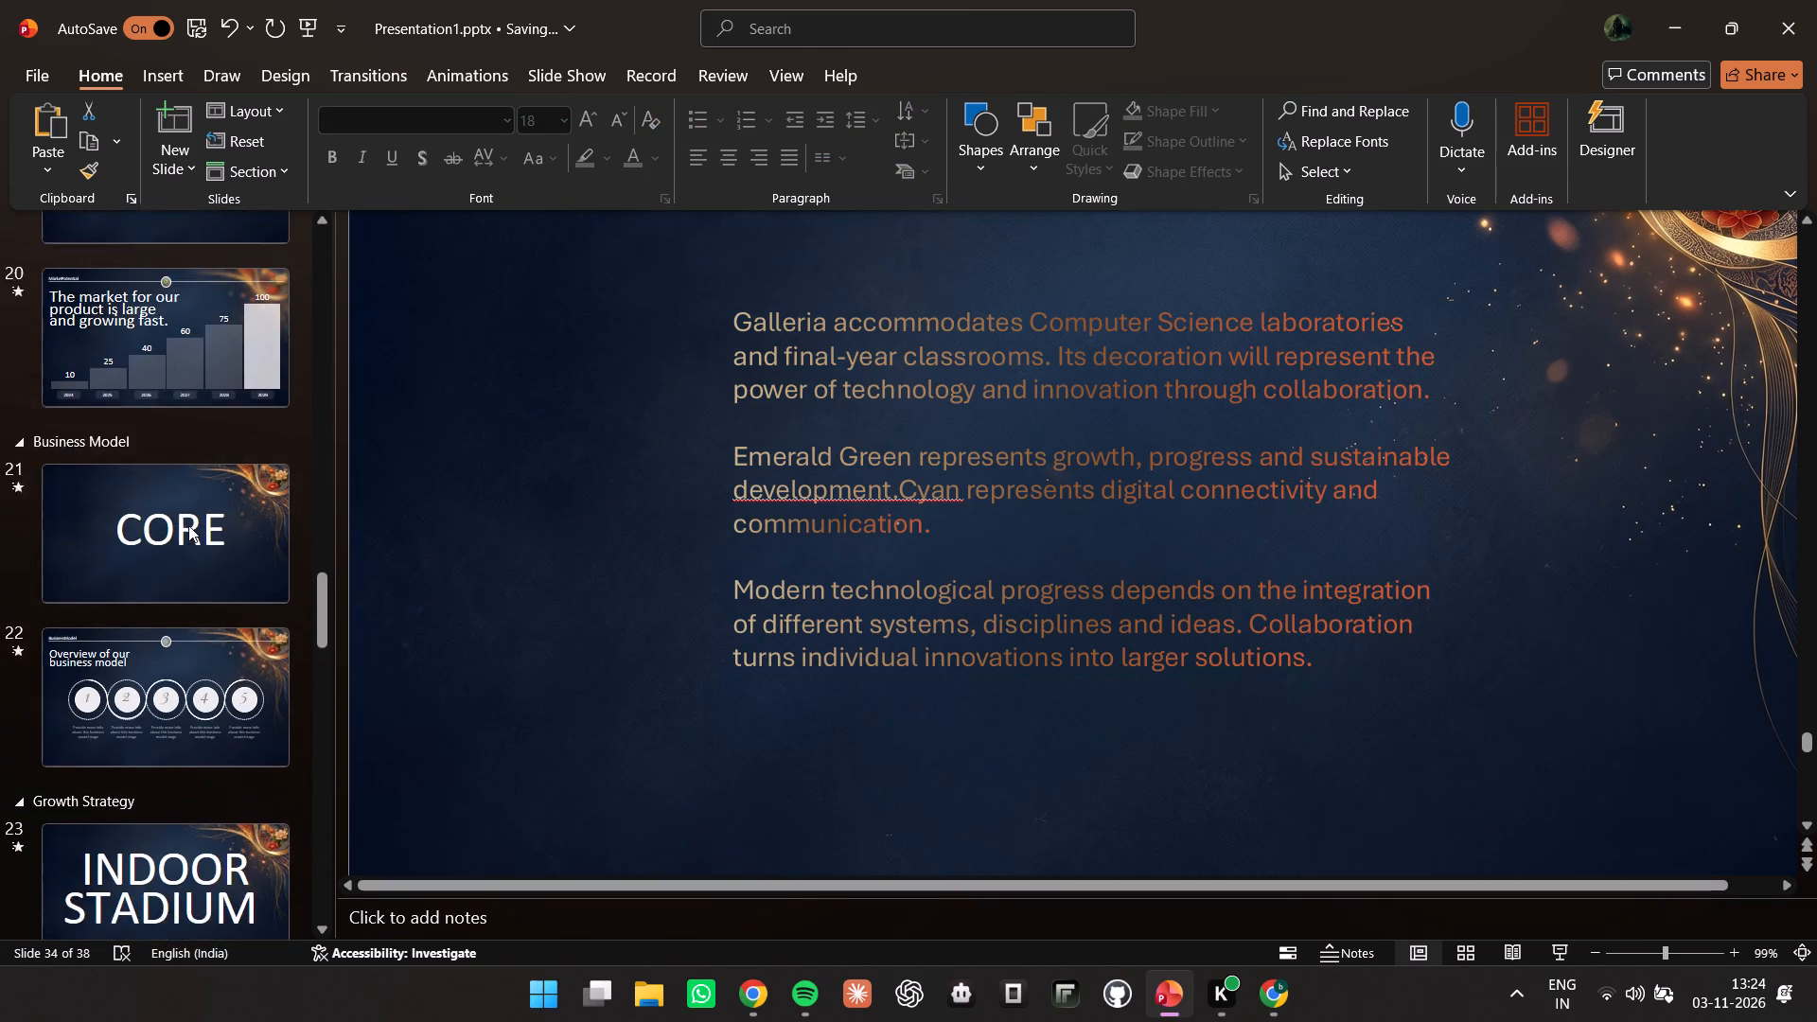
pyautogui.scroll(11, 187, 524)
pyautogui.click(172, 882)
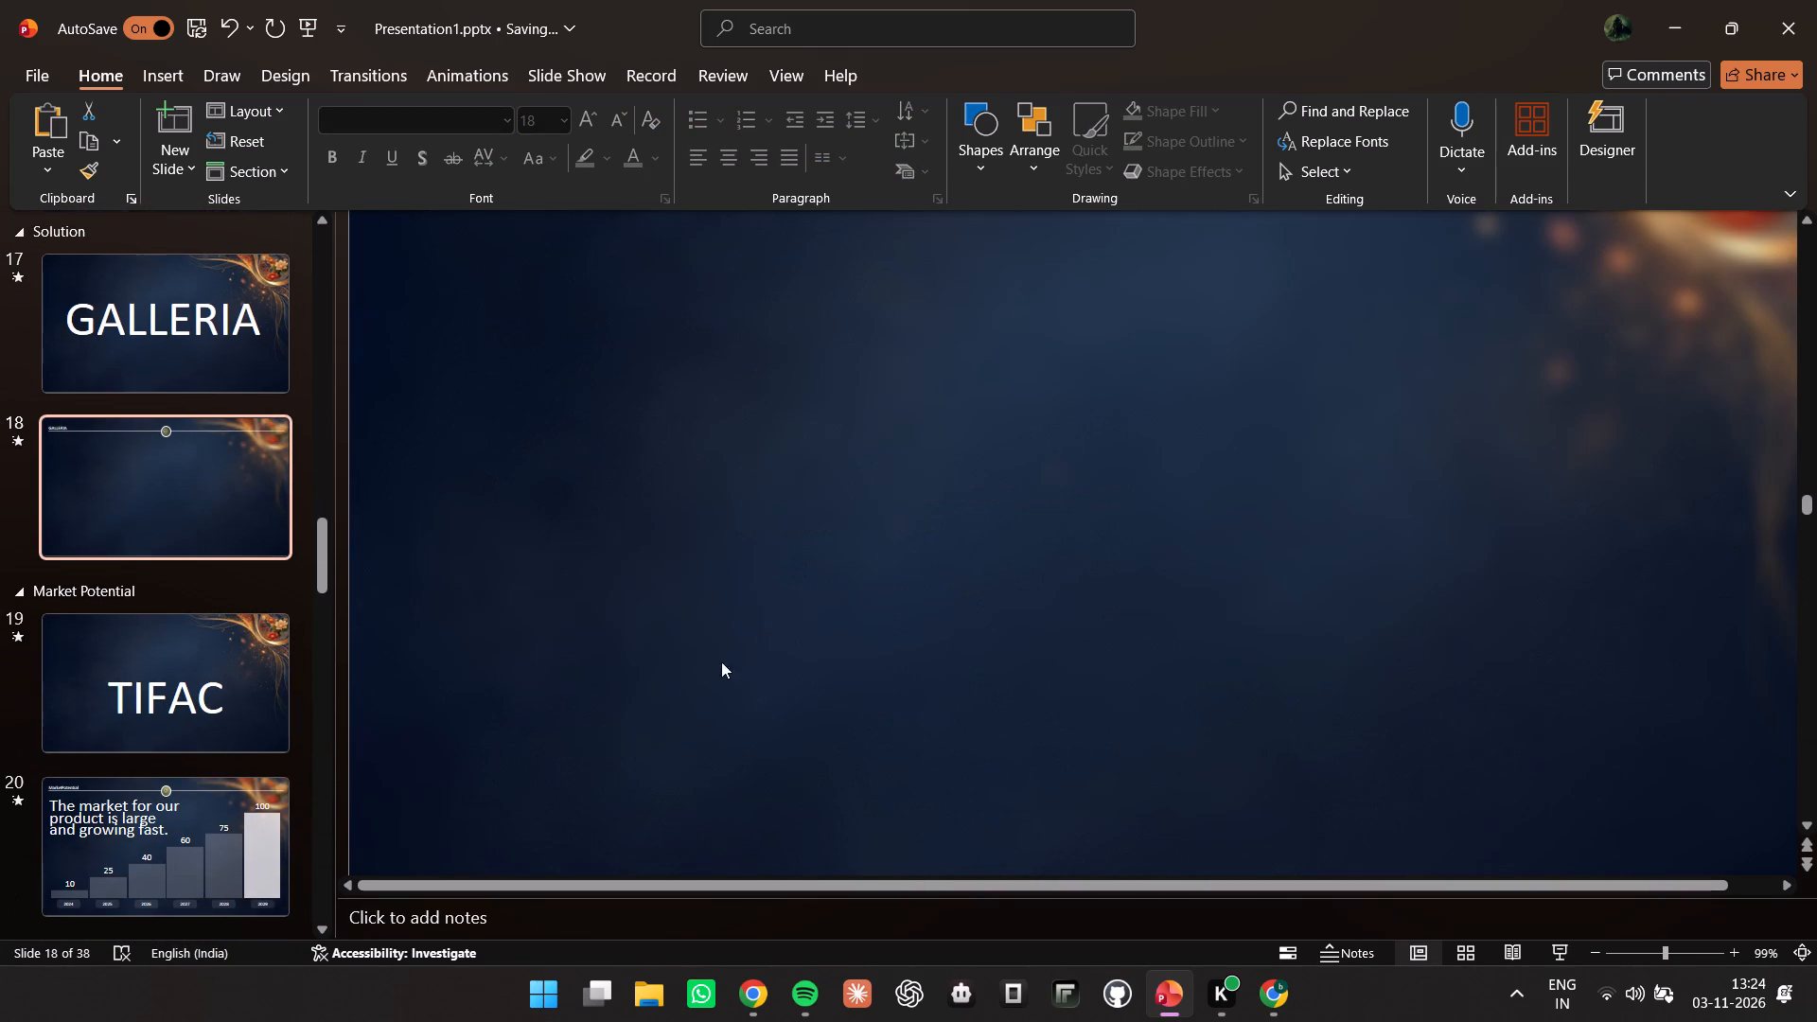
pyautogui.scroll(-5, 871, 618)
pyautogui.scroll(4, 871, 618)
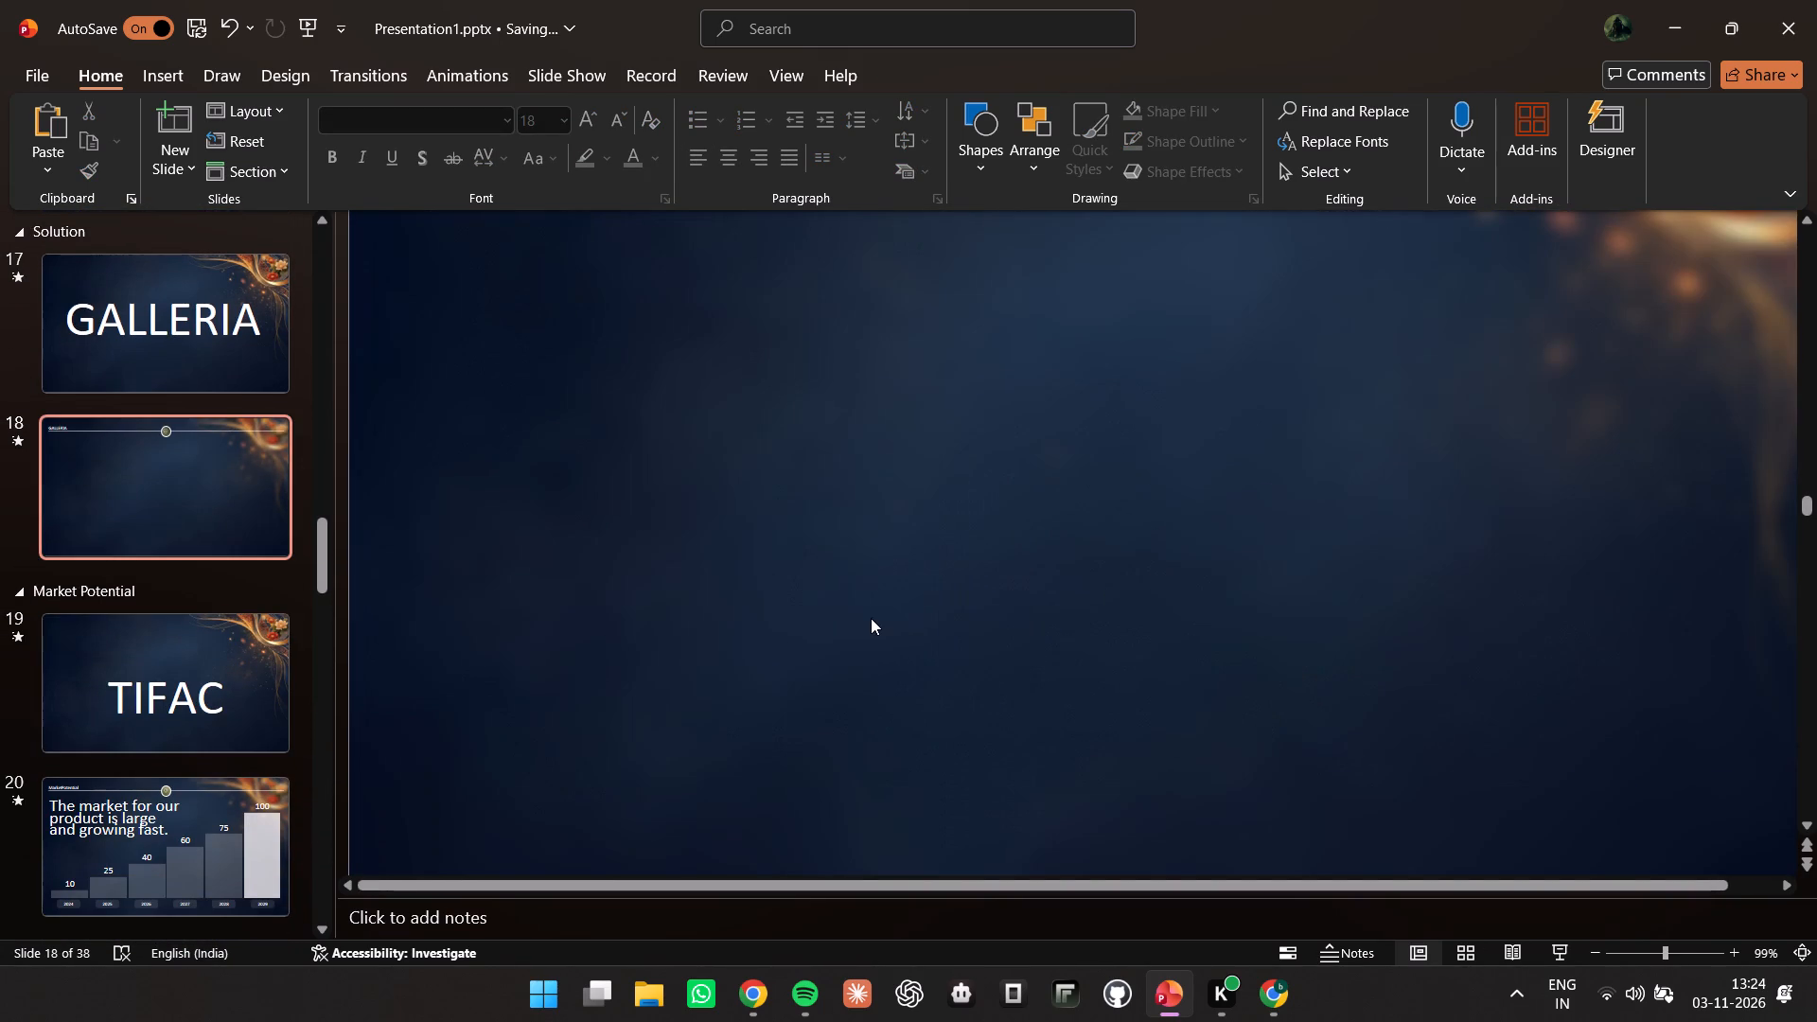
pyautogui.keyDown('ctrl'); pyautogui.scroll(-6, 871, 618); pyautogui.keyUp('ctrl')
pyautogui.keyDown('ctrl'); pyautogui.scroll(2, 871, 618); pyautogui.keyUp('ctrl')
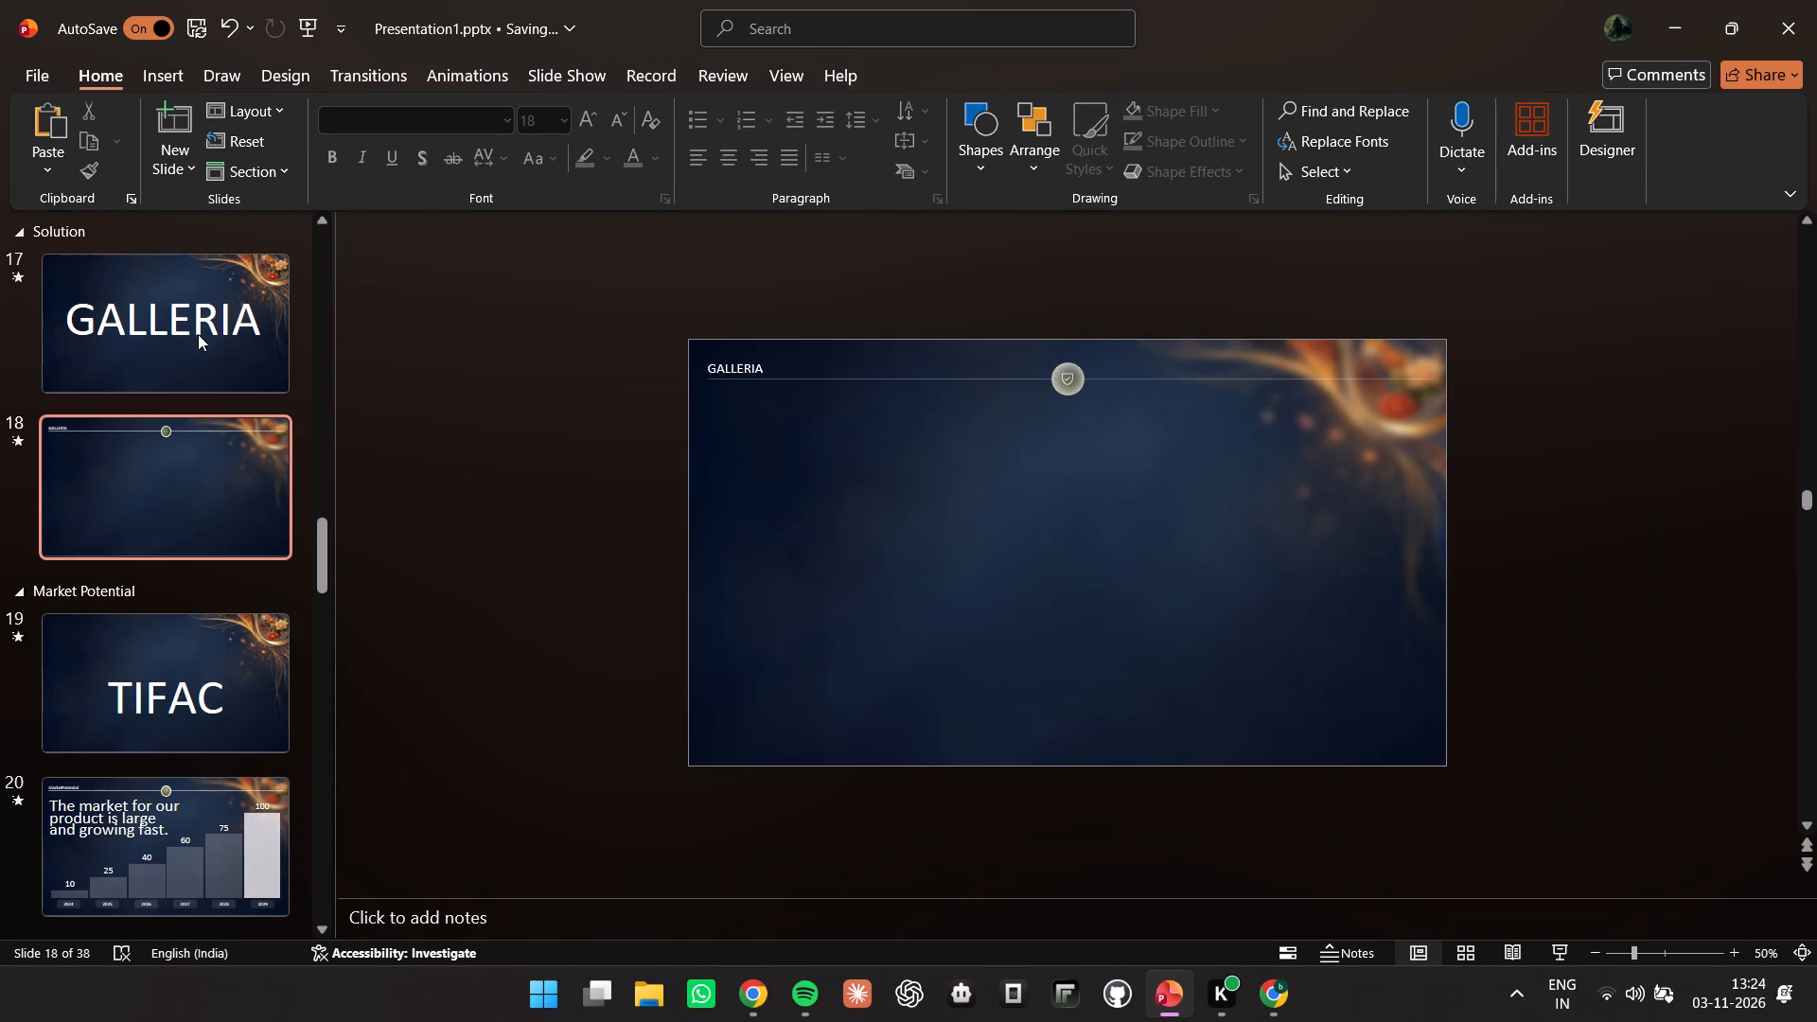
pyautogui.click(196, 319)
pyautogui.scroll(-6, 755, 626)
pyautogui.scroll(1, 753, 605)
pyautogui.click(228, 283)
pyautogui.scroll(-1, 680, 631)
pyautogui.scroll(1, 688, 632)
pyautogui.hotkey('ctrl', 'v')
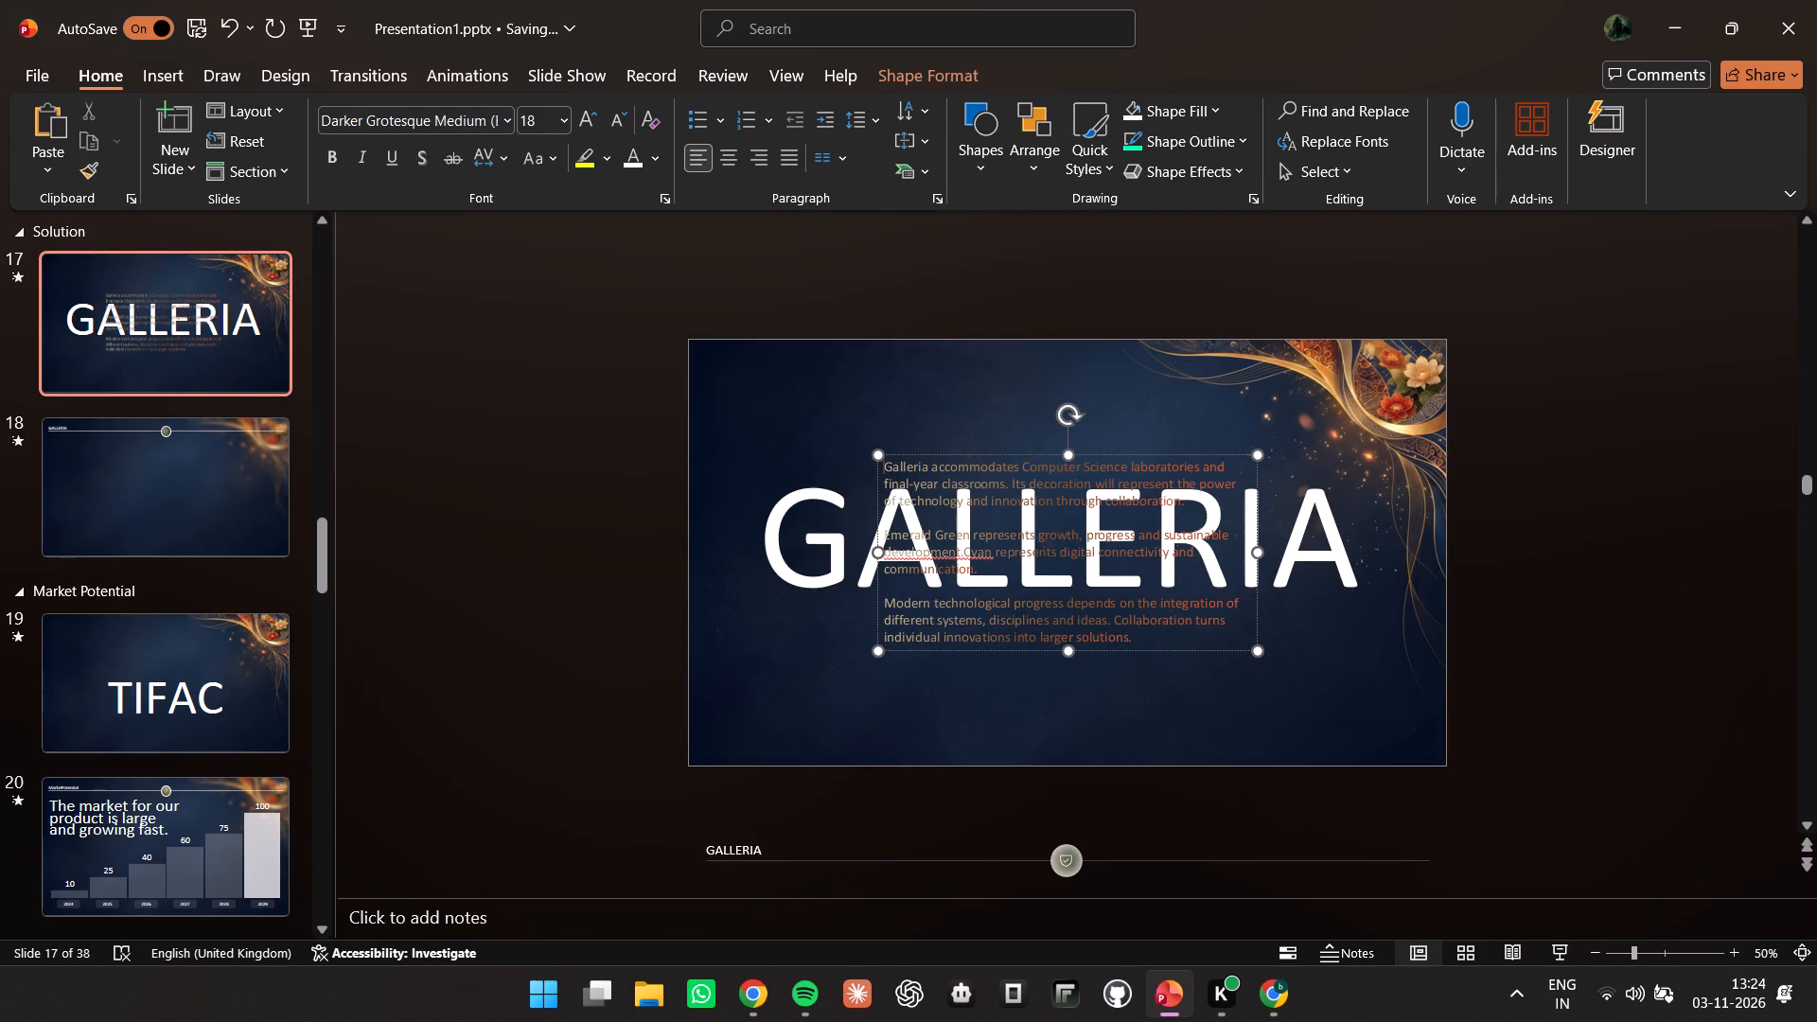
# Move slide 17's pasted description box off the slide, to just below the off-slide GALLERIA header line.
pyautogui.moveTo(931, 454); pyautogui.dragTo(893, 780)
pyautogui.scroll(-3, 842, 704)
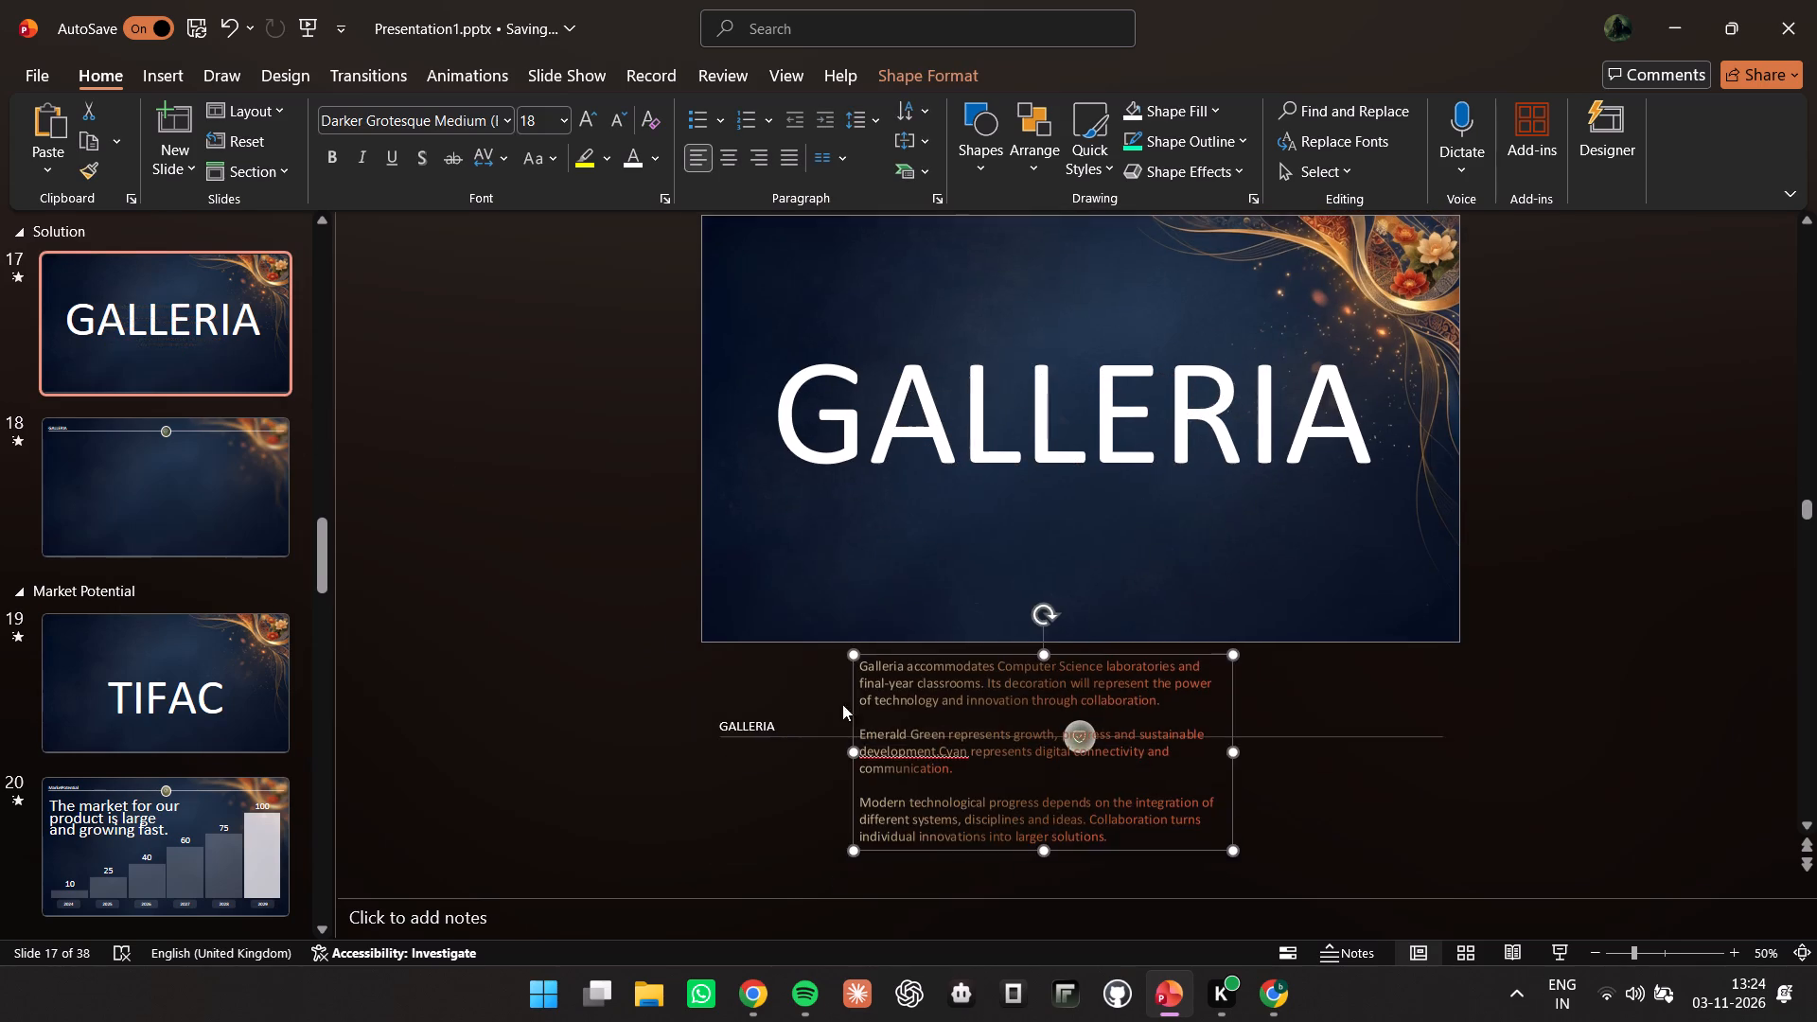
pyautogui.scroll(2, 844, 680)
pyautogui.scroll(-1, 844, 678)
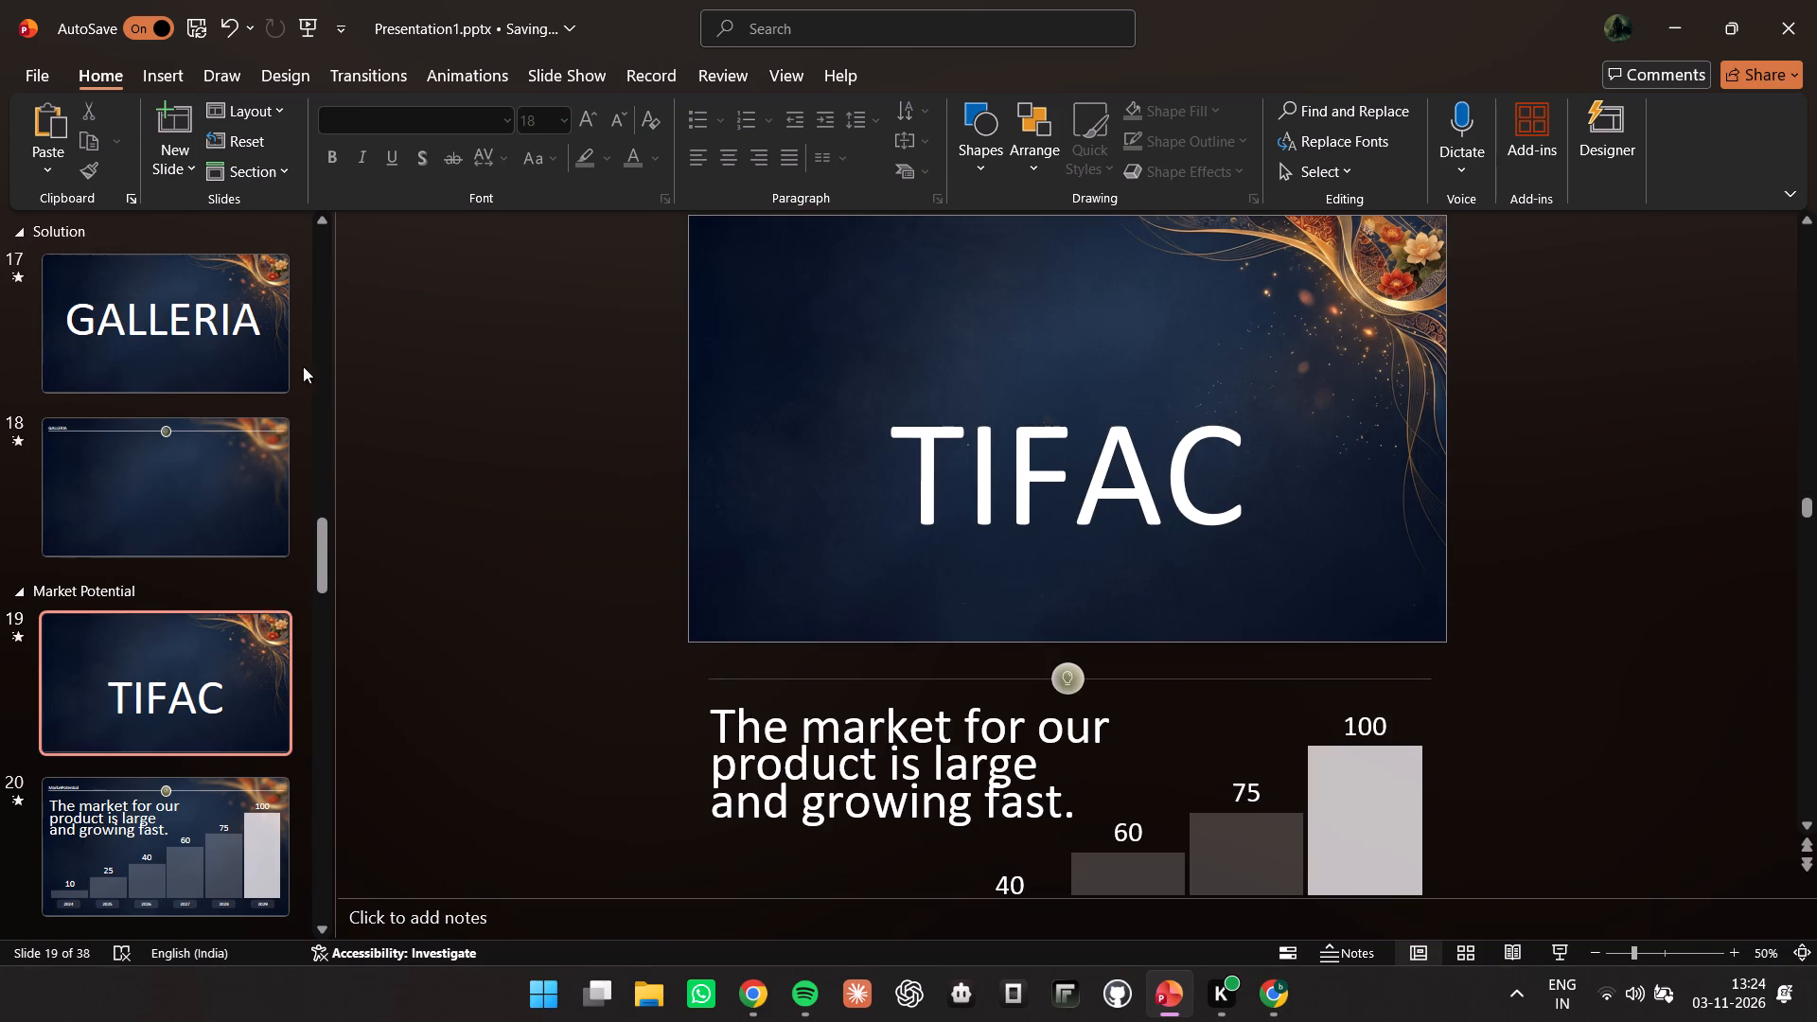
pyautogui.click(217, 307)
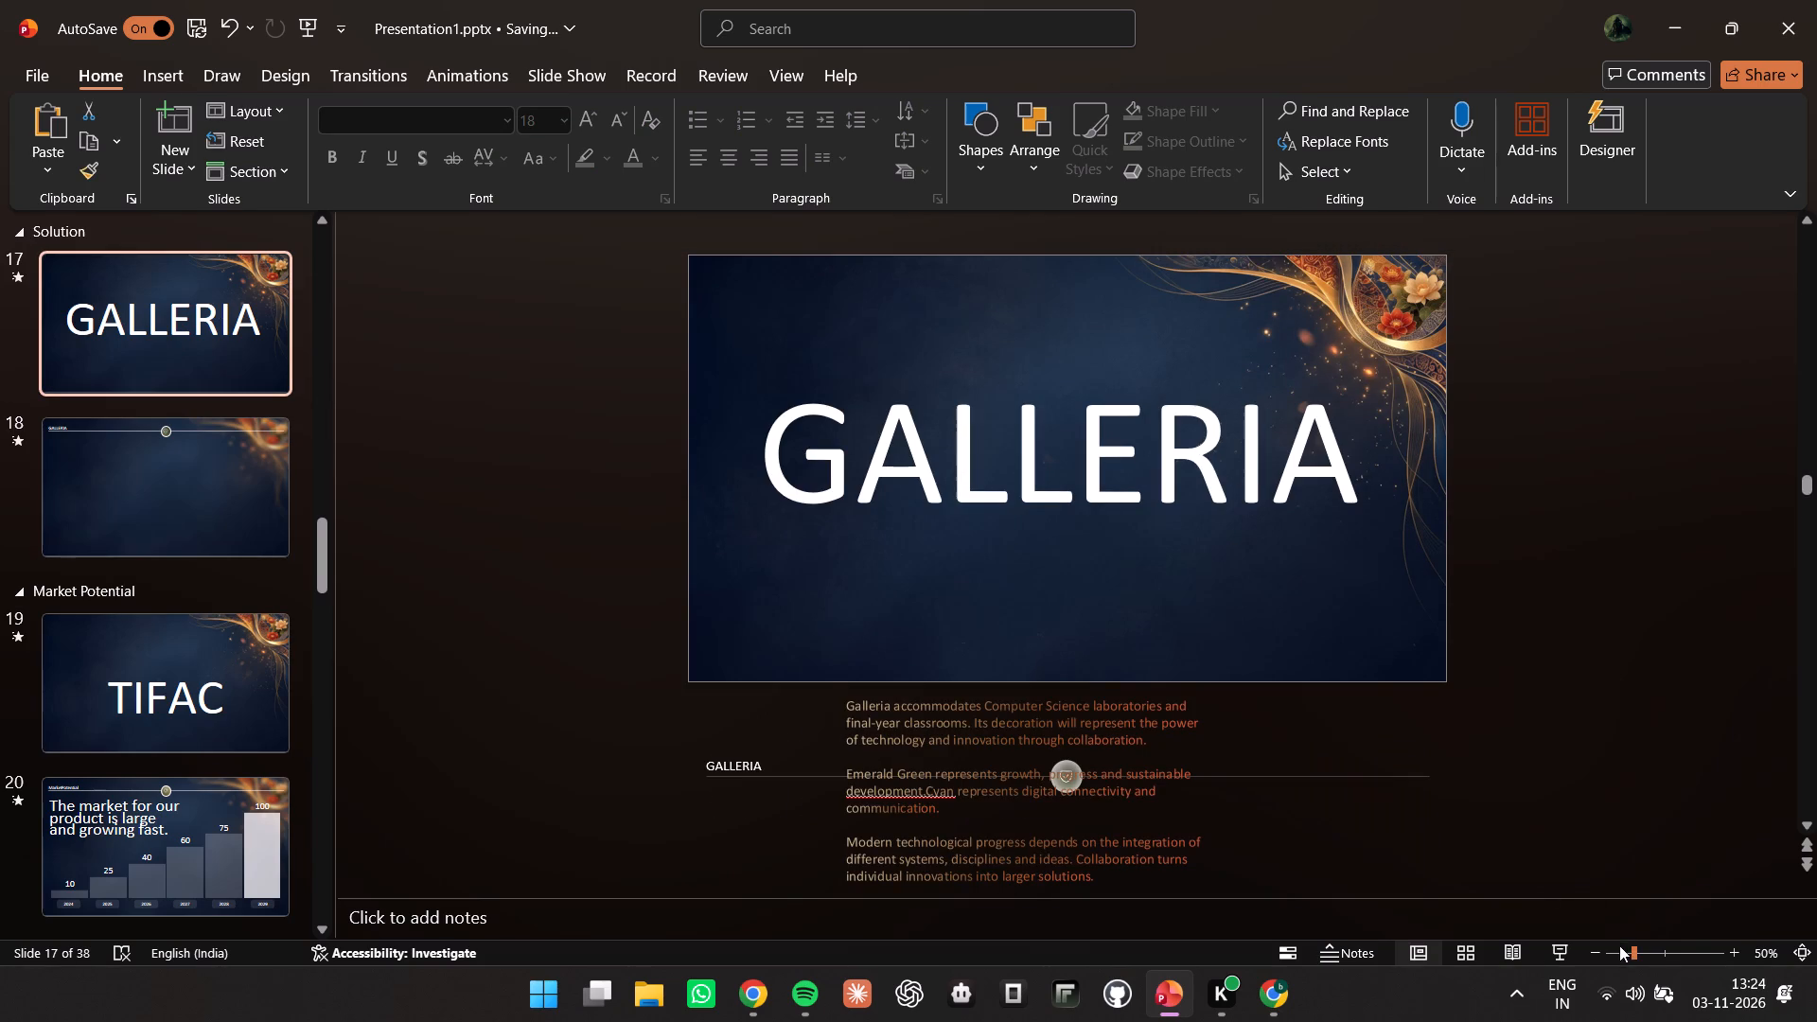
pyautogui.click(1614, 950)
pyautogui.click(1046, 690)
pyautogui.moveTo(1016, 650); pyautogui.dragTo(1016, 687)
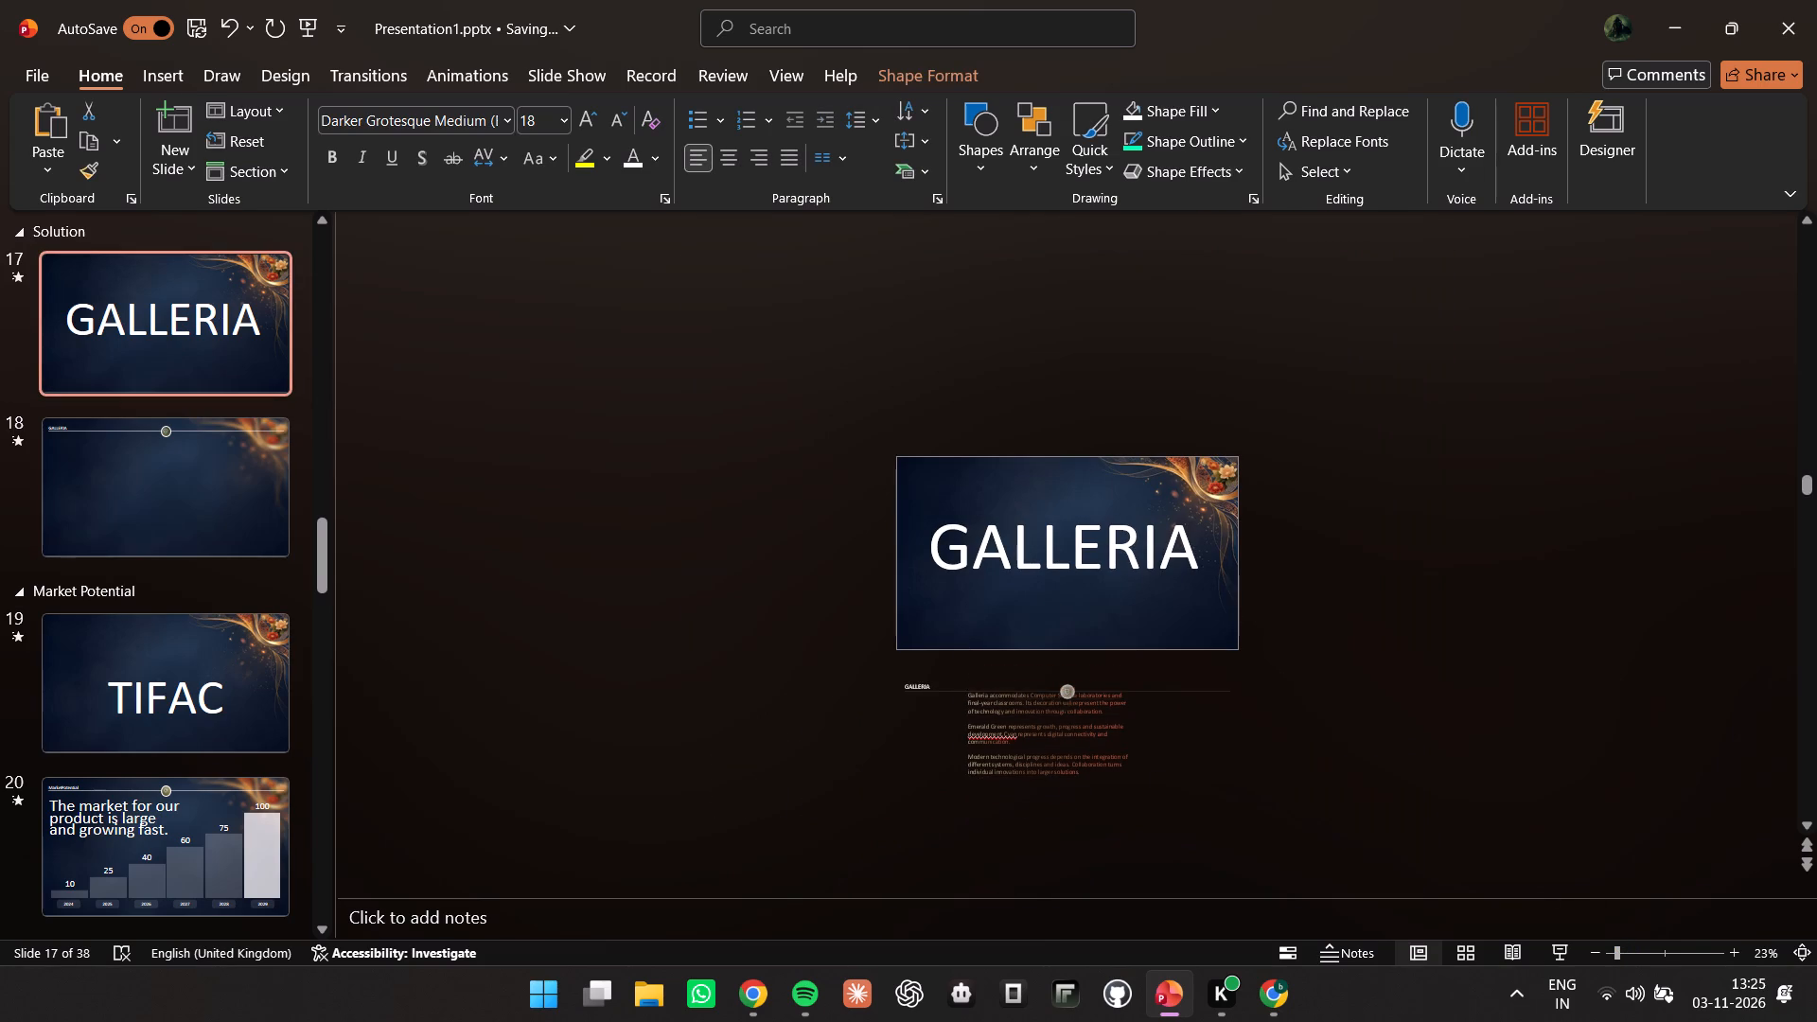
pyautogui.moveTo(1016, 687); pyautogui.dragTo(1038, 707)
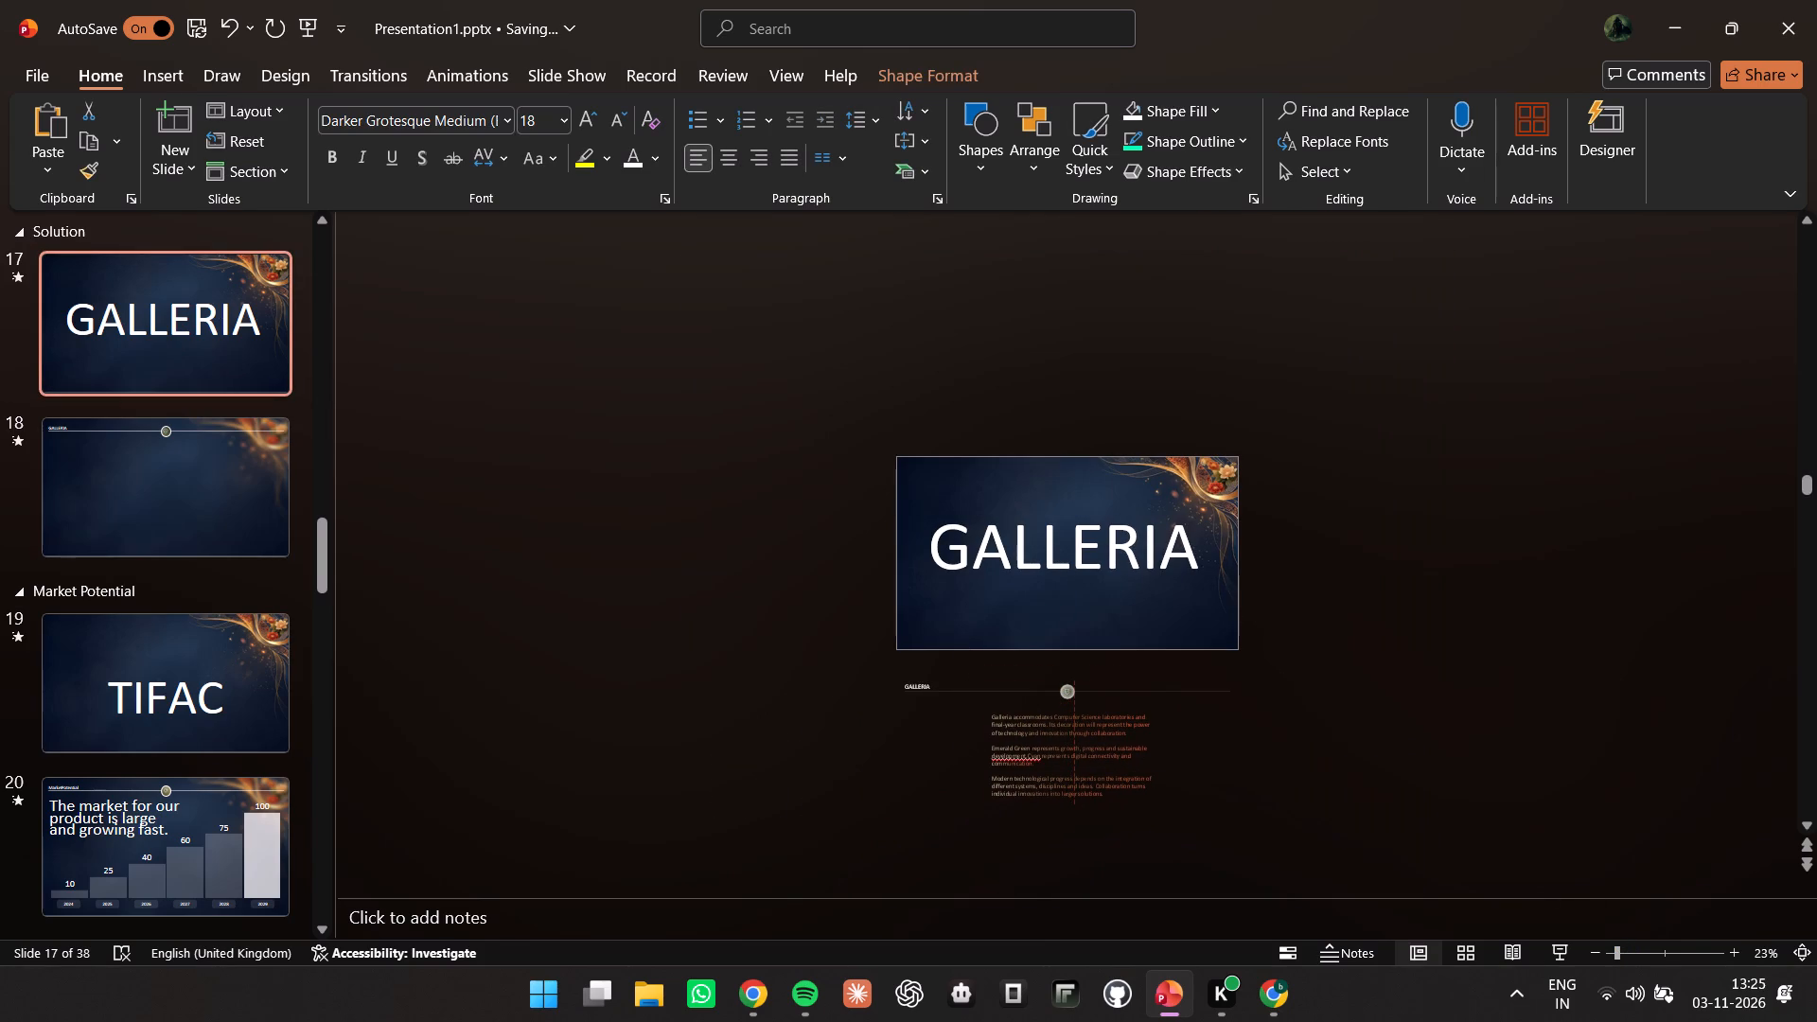
# Paste the Galleria description onto slide 18, move it up under the header line, and widen it on both sides to nearly span the slide.
pyautogui.click(118, 477)
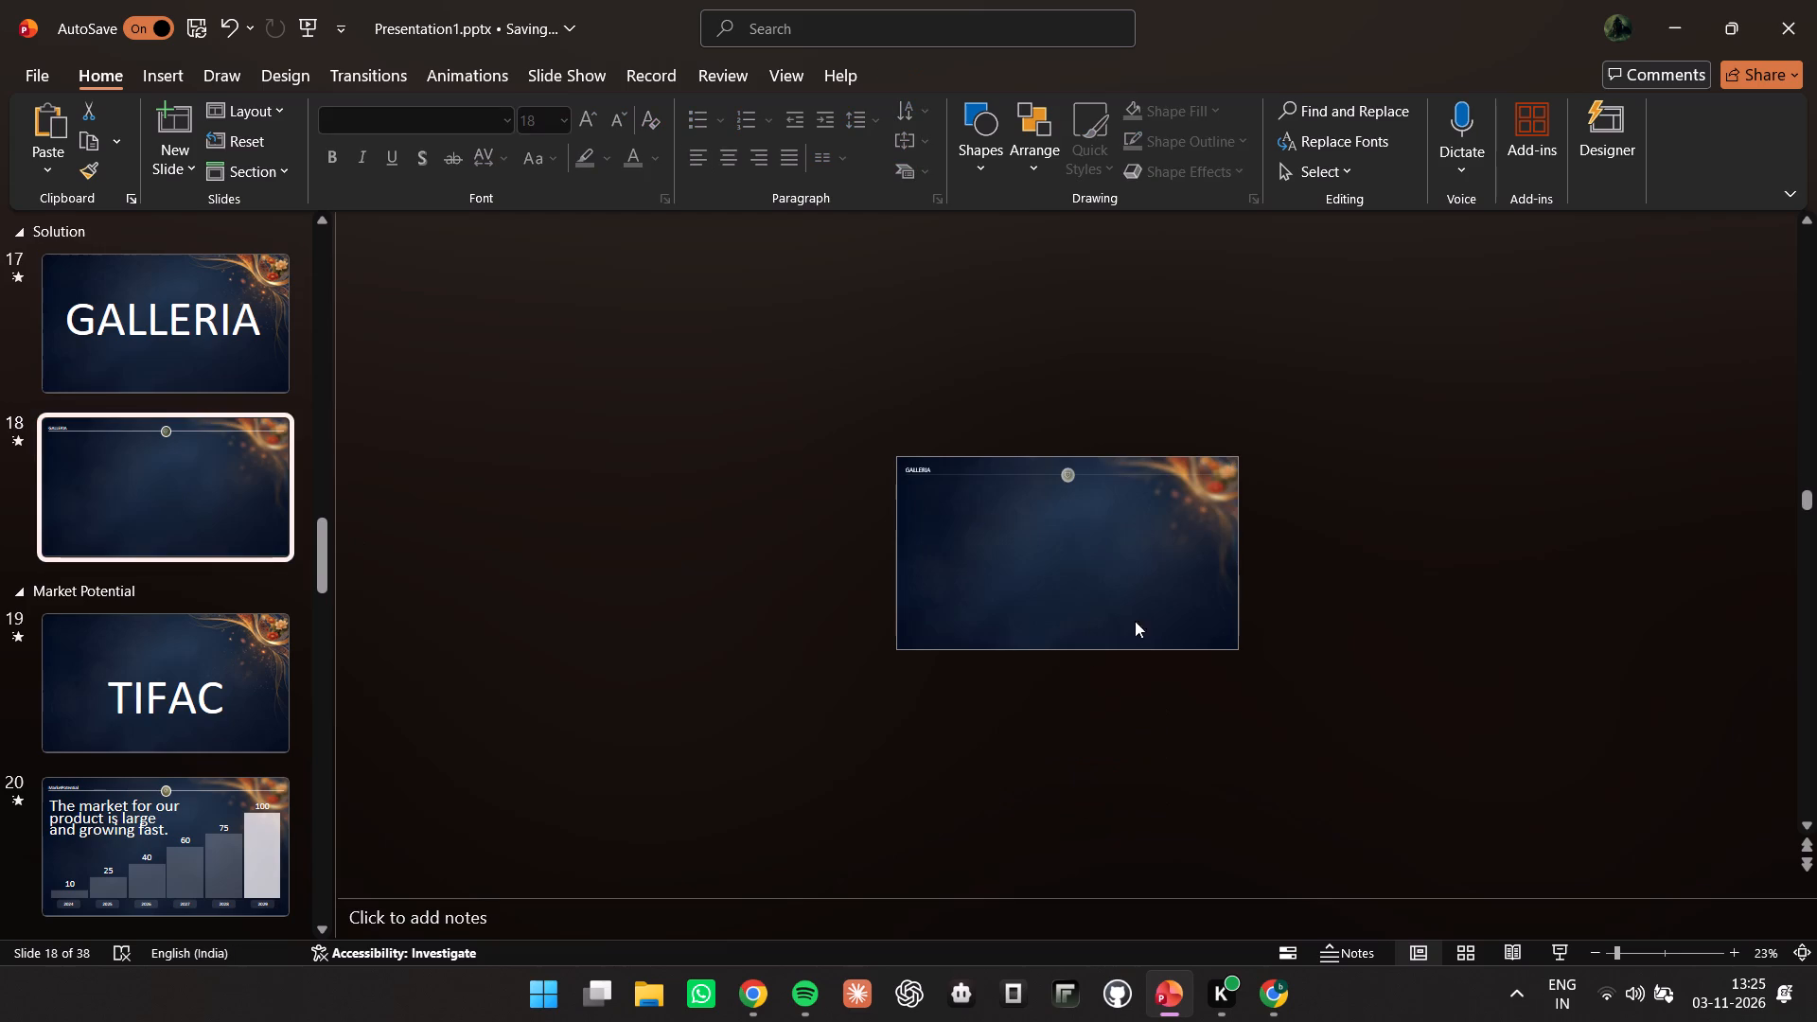
pyautogui.hotkey('ctrl', 'v')
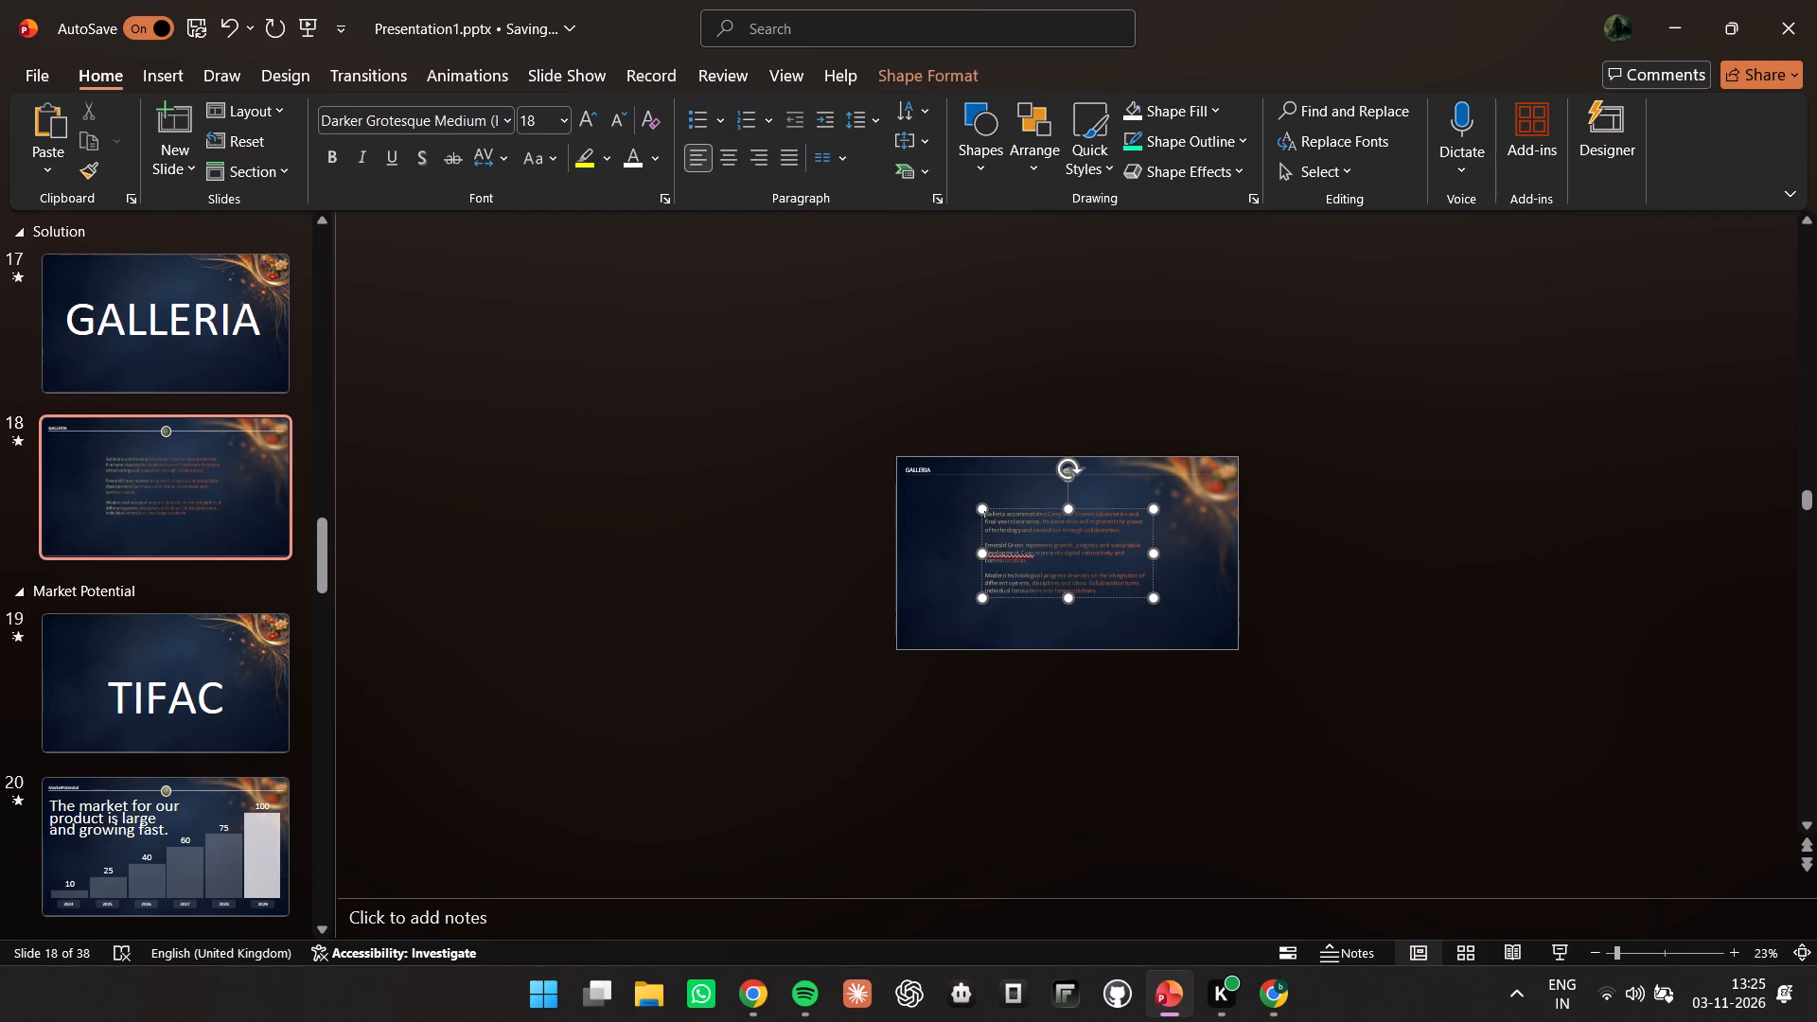
pyautogui.moveTo(1002, 509); pyautogui.dragTo(989, 483)
pyautogui.moveTo(973, 527); pyautogui.dragTo(909, 528)
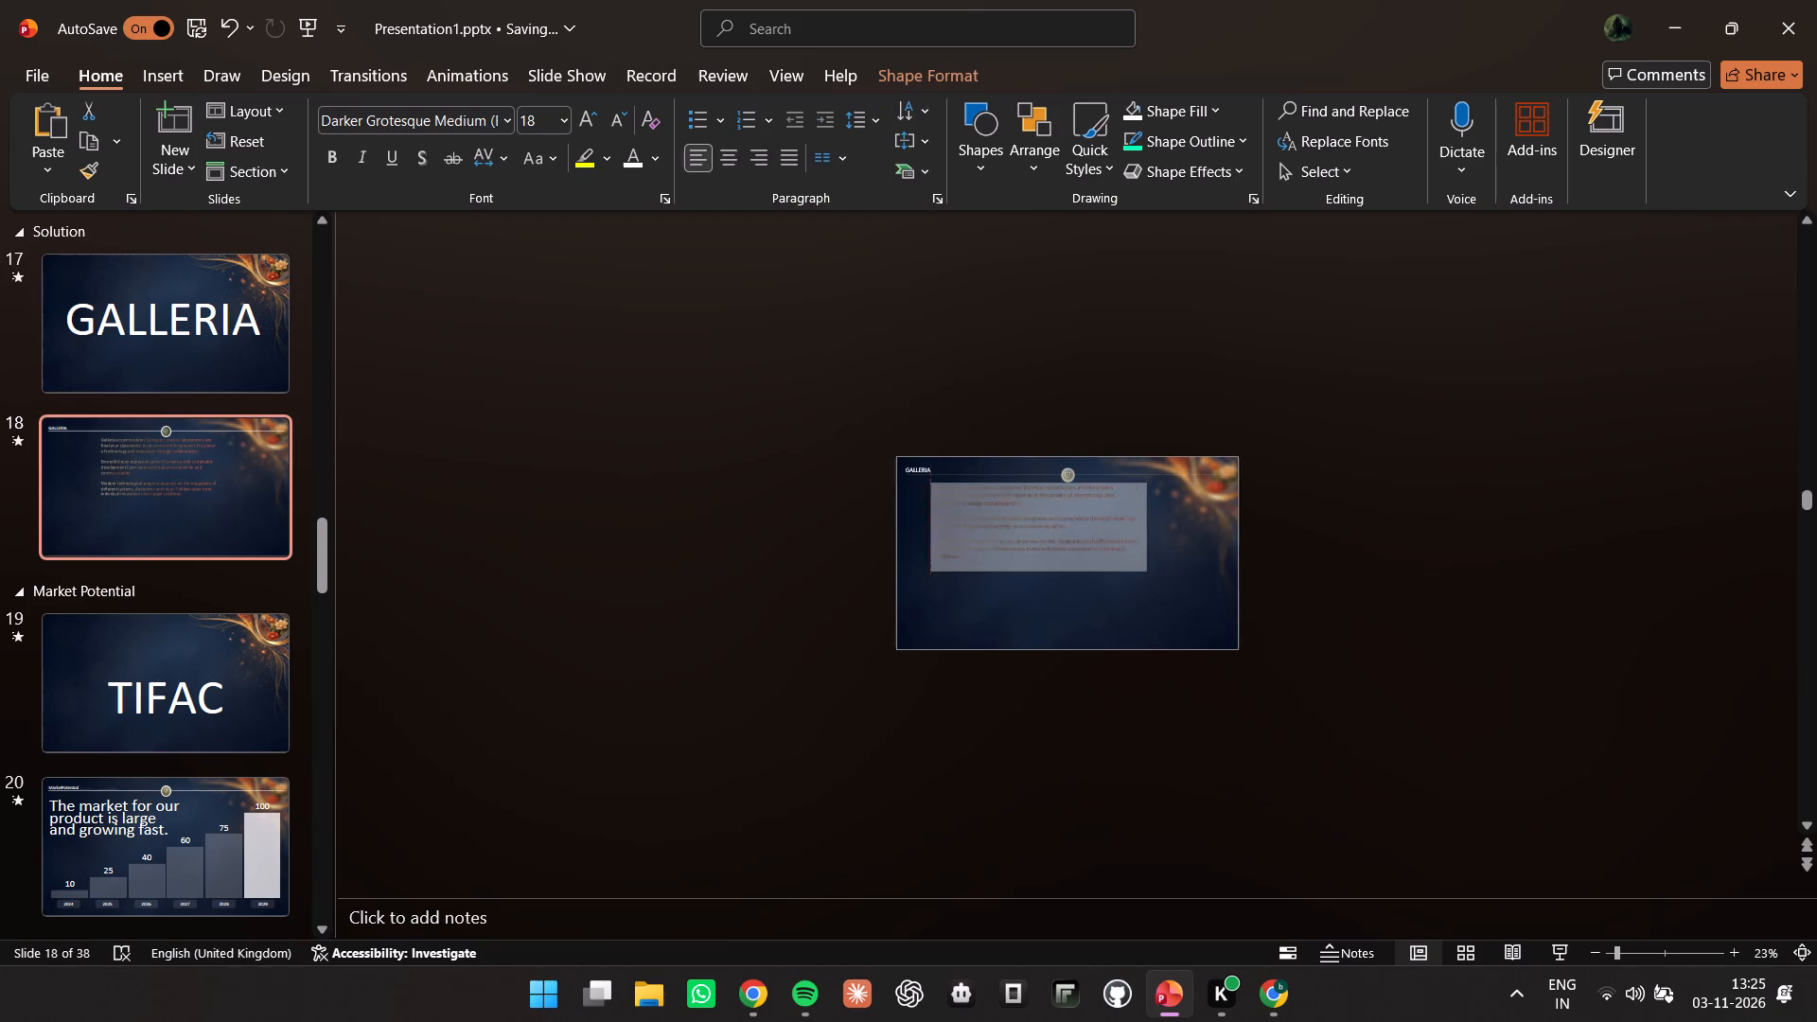
pyautogui.moveTo(909, 528); pyautogui.dragTo(909, 525)
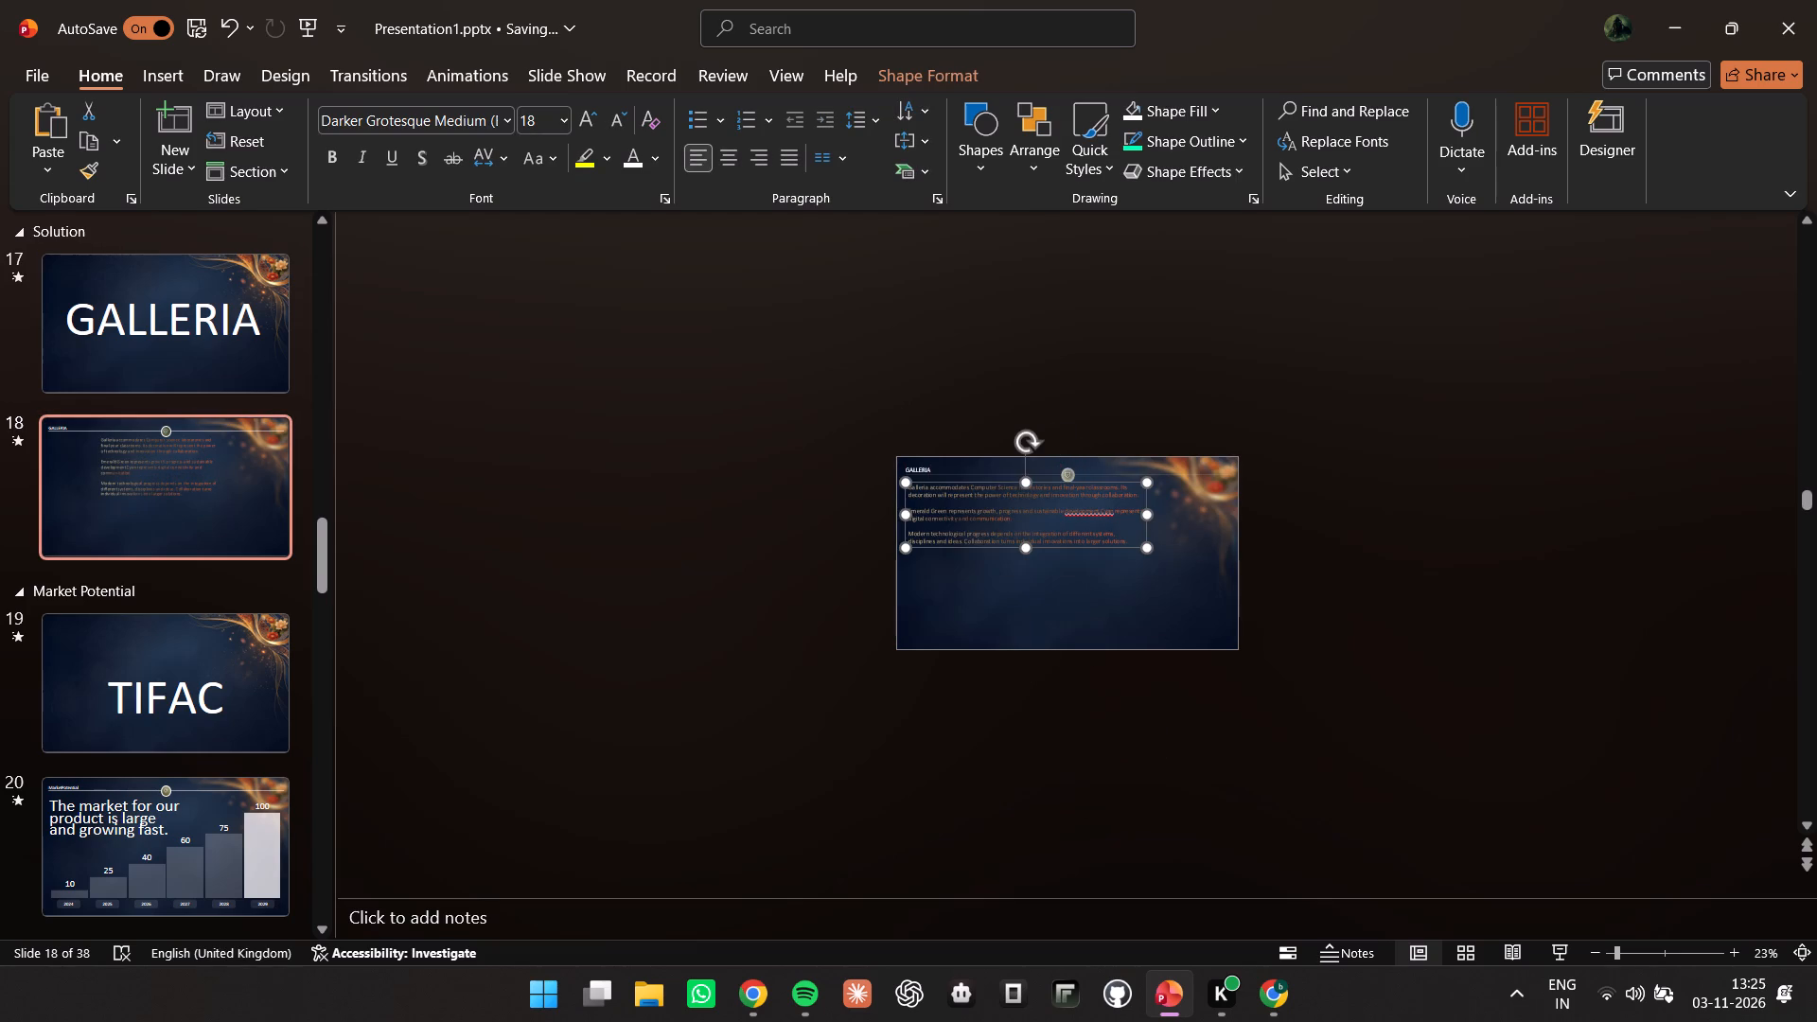
pyautogui.moveTo(1146, 517); pyautogui.dragTo(1202, 526)
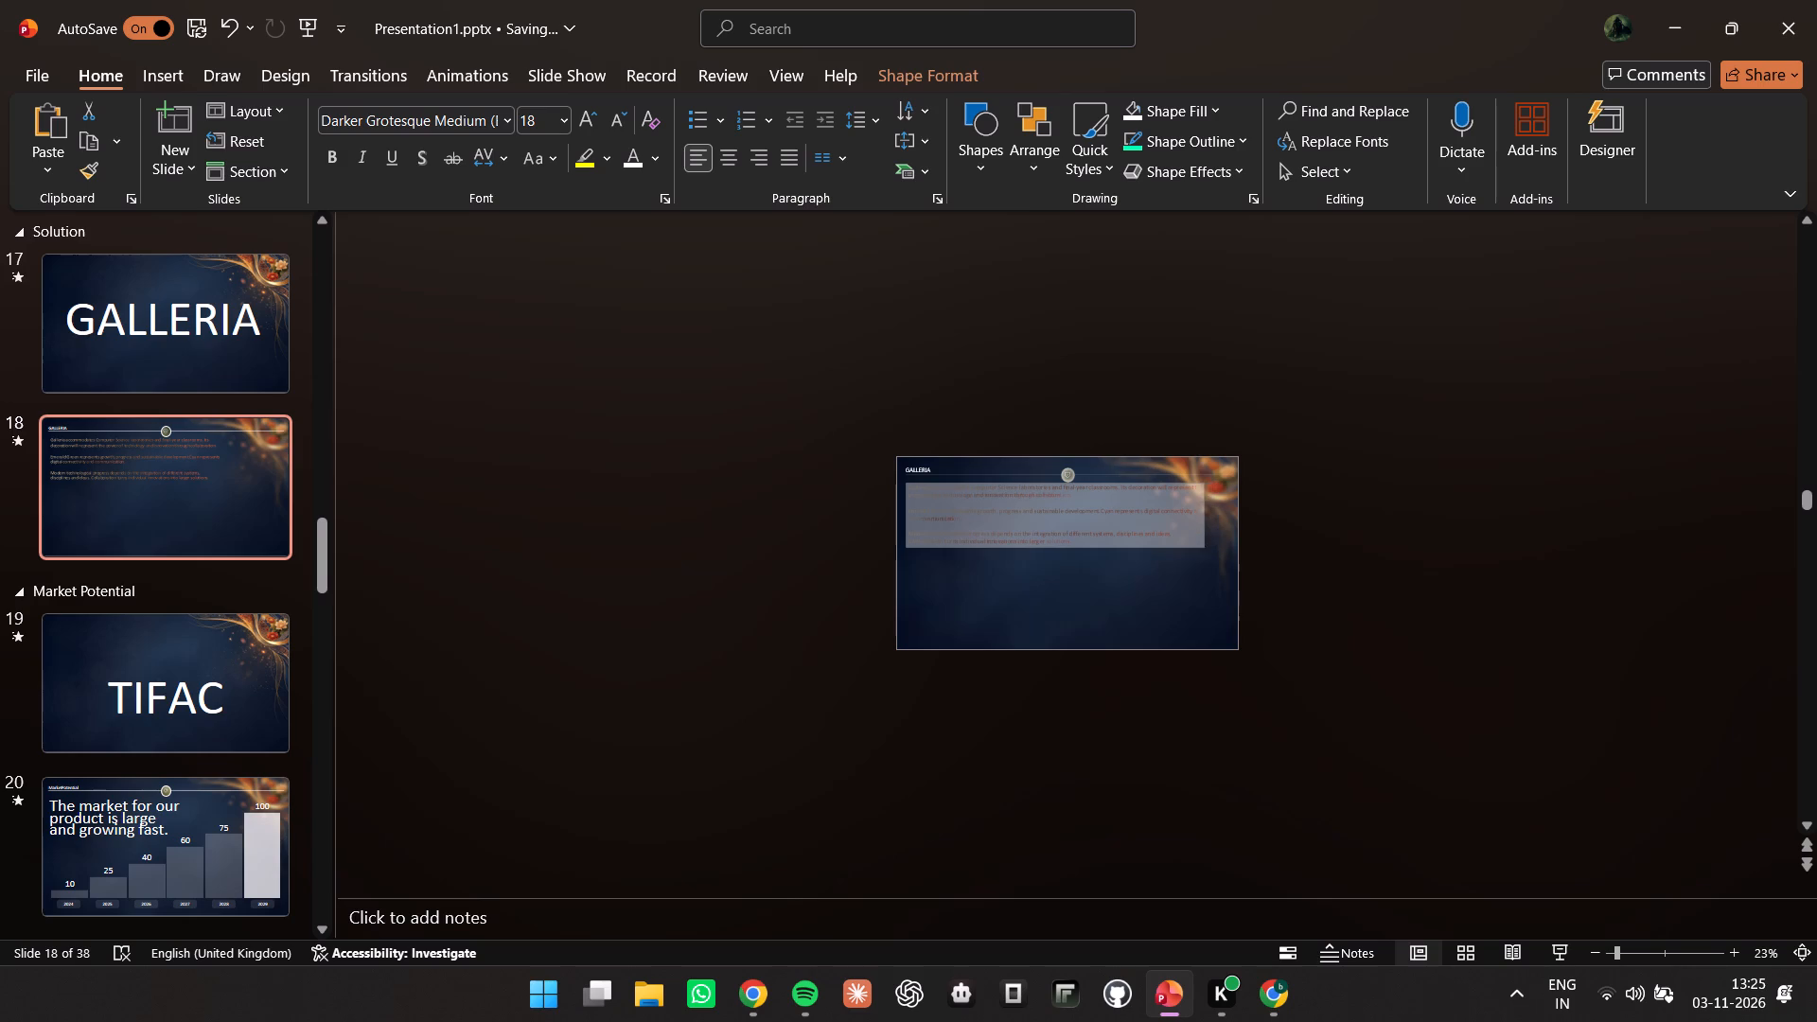
pyautogui.moveTo(1202, 526); pyautogui.dragTo(1197, 527)
pyautogui.click(1287, 564)
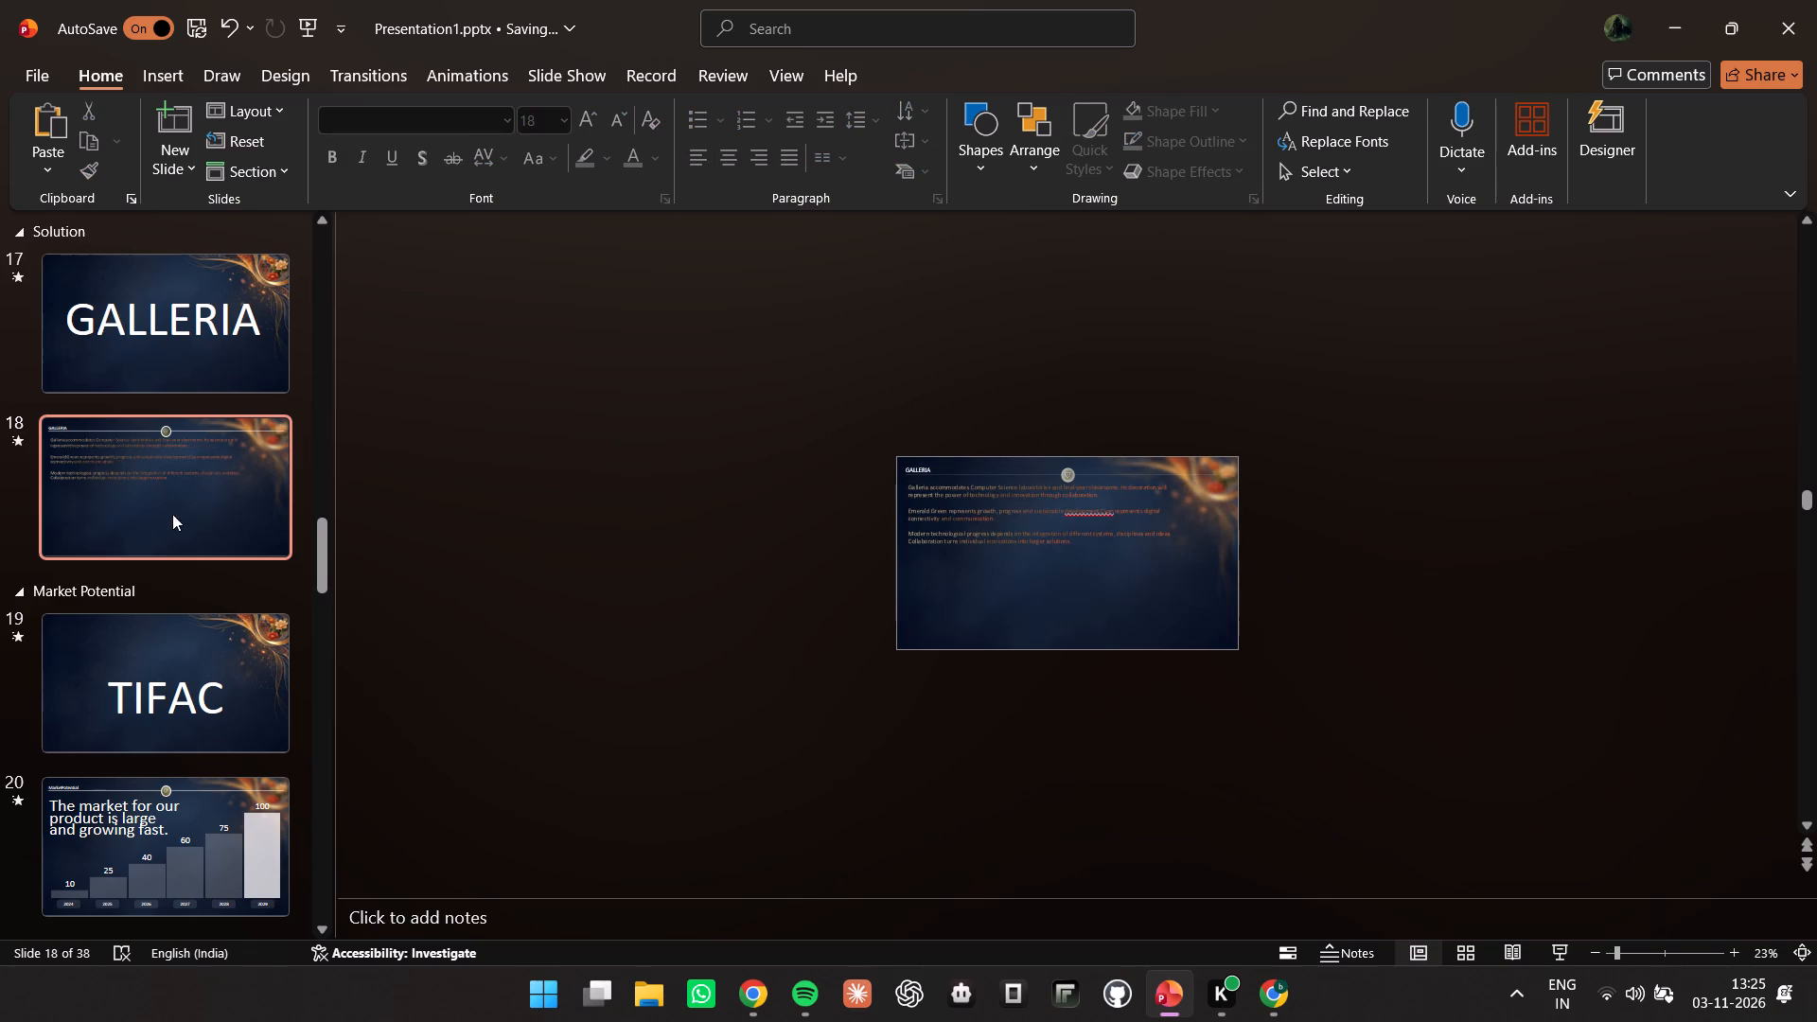
# Replace slide 17's narrow off-slide description box with a copy of the widened description box from slide 18.
pyautogui.click(998, 511)
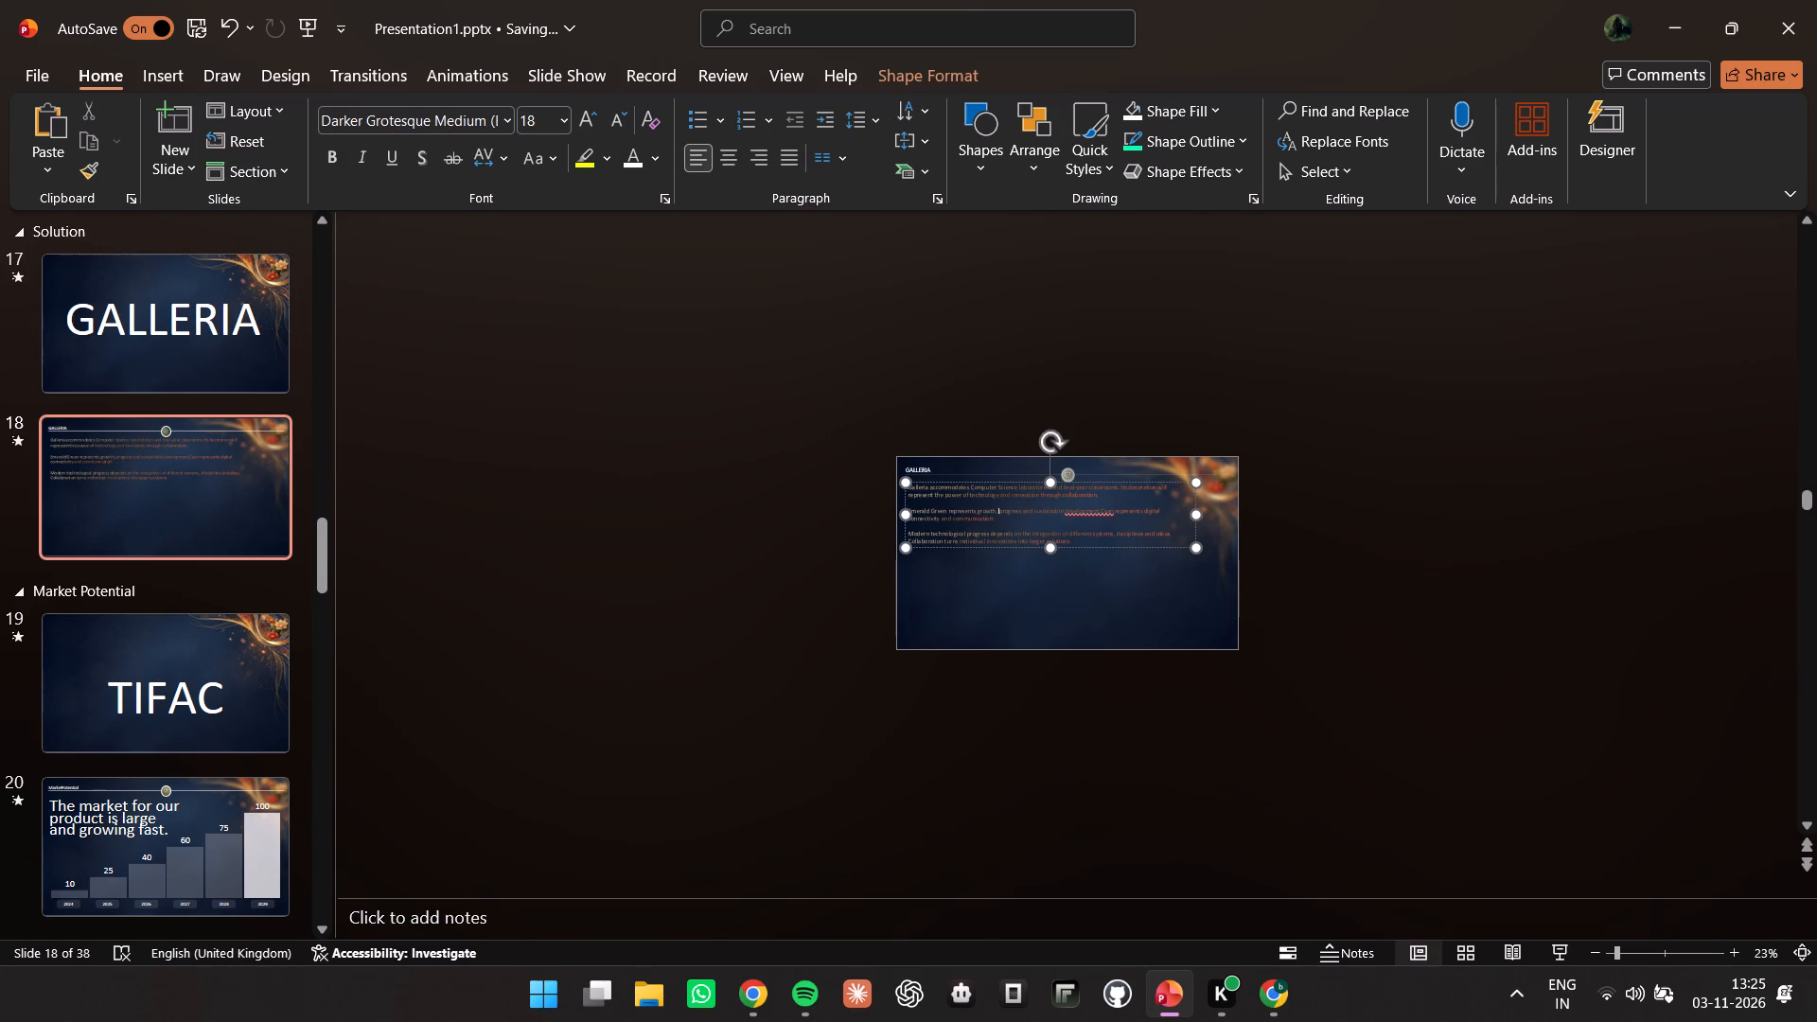
pyautogui.rightClick(981, 484)
pyautogui.click(1041, 371)
pyautogui.click(162, 362)
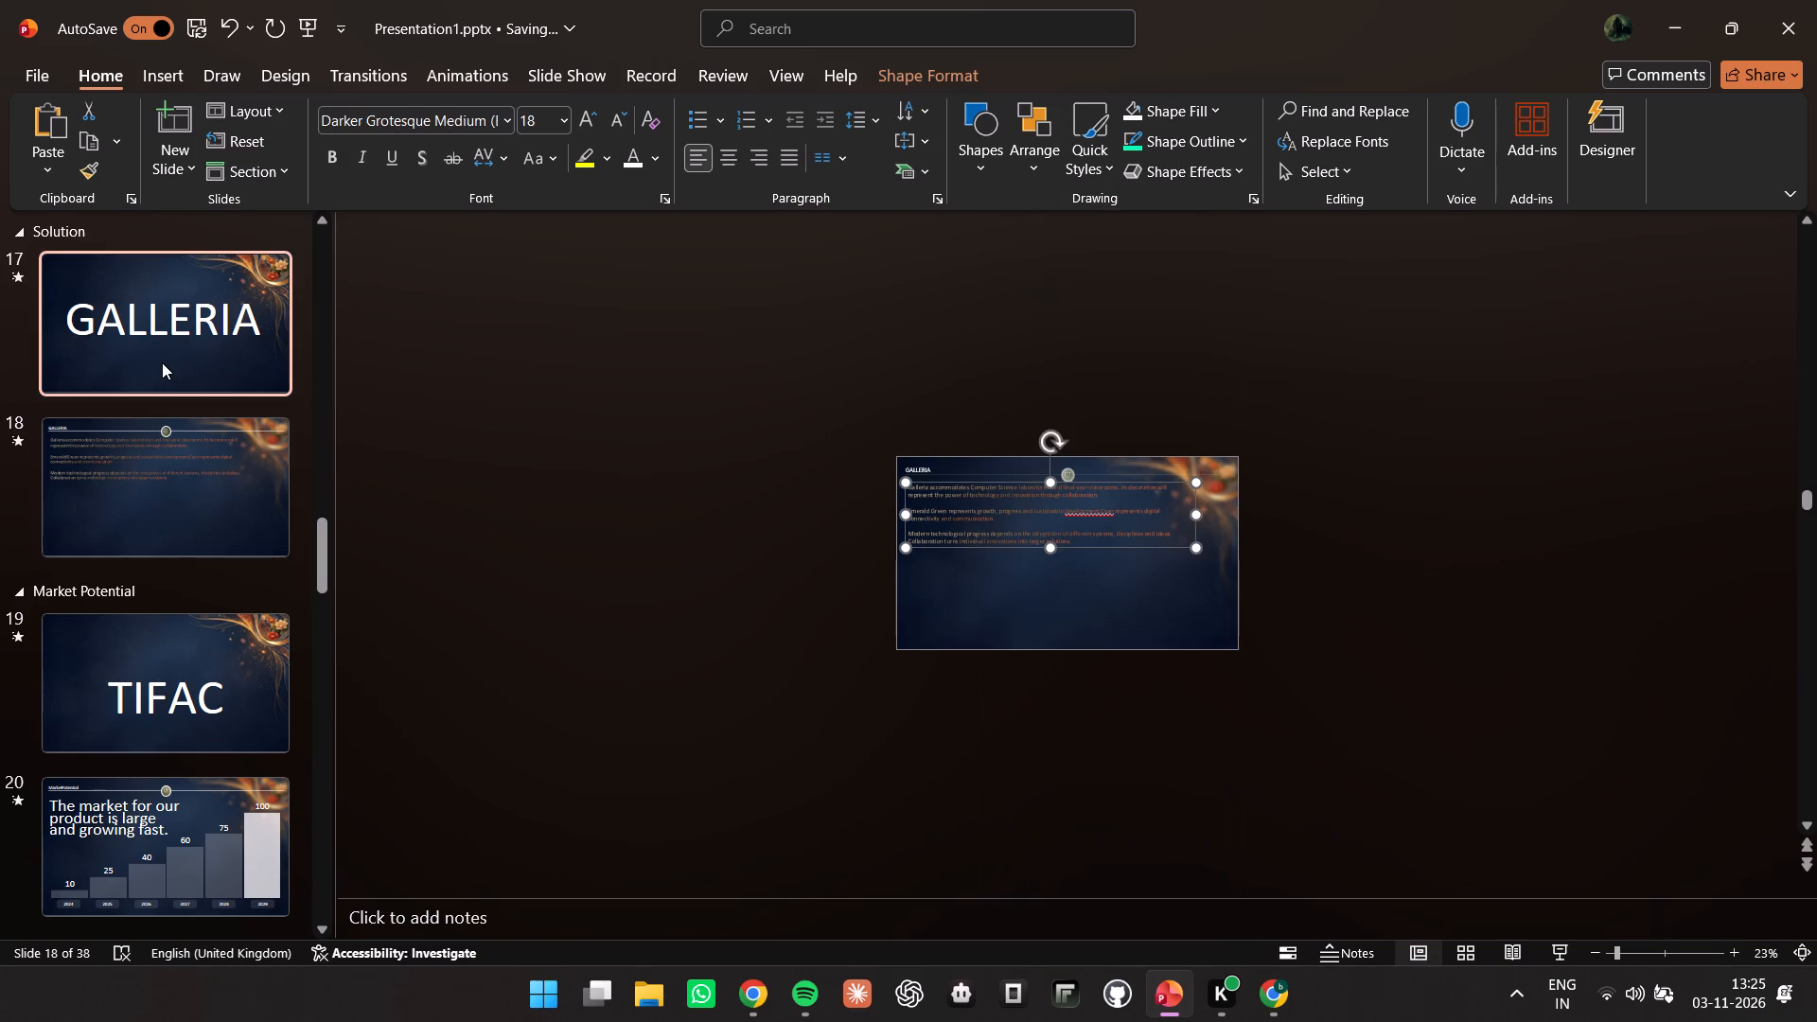
pyautogui.click(1052, 741)
pyautogui.click(1010, 715)
pyautogui.click(1010, 711)
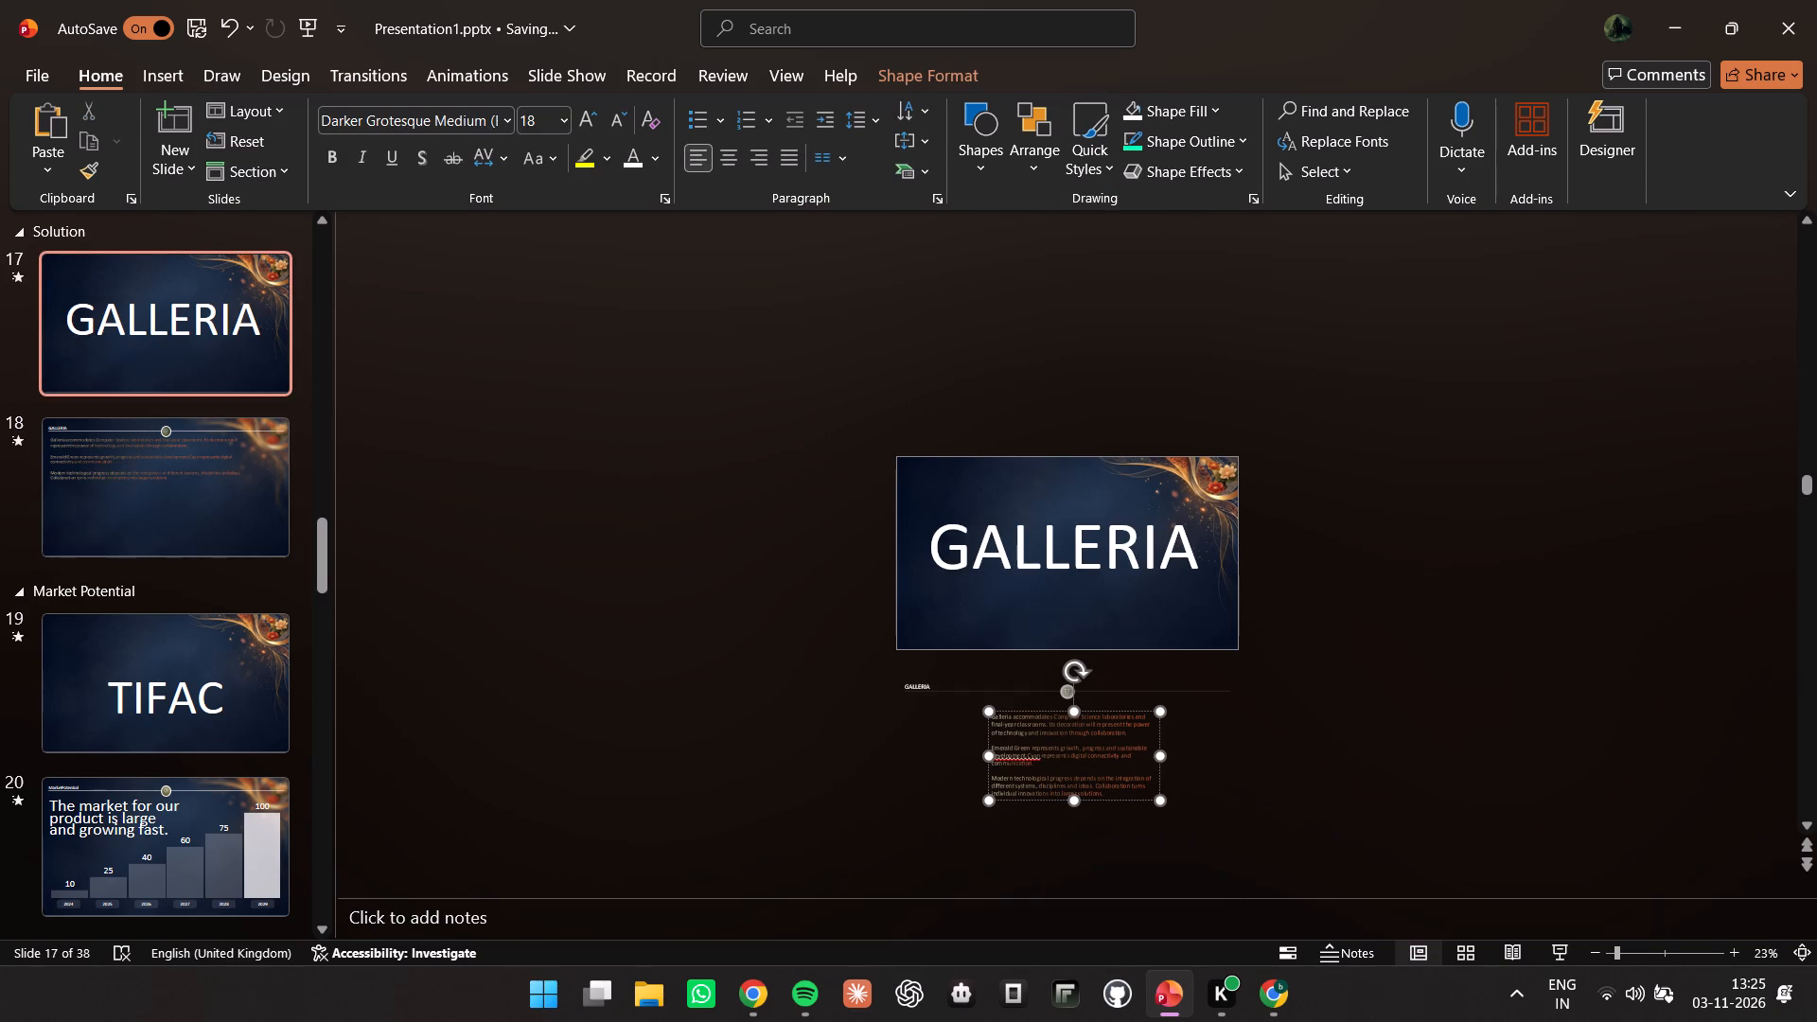
pyautogui.press('Delete')
pyautogui.hotkey('ctrl', 'v')
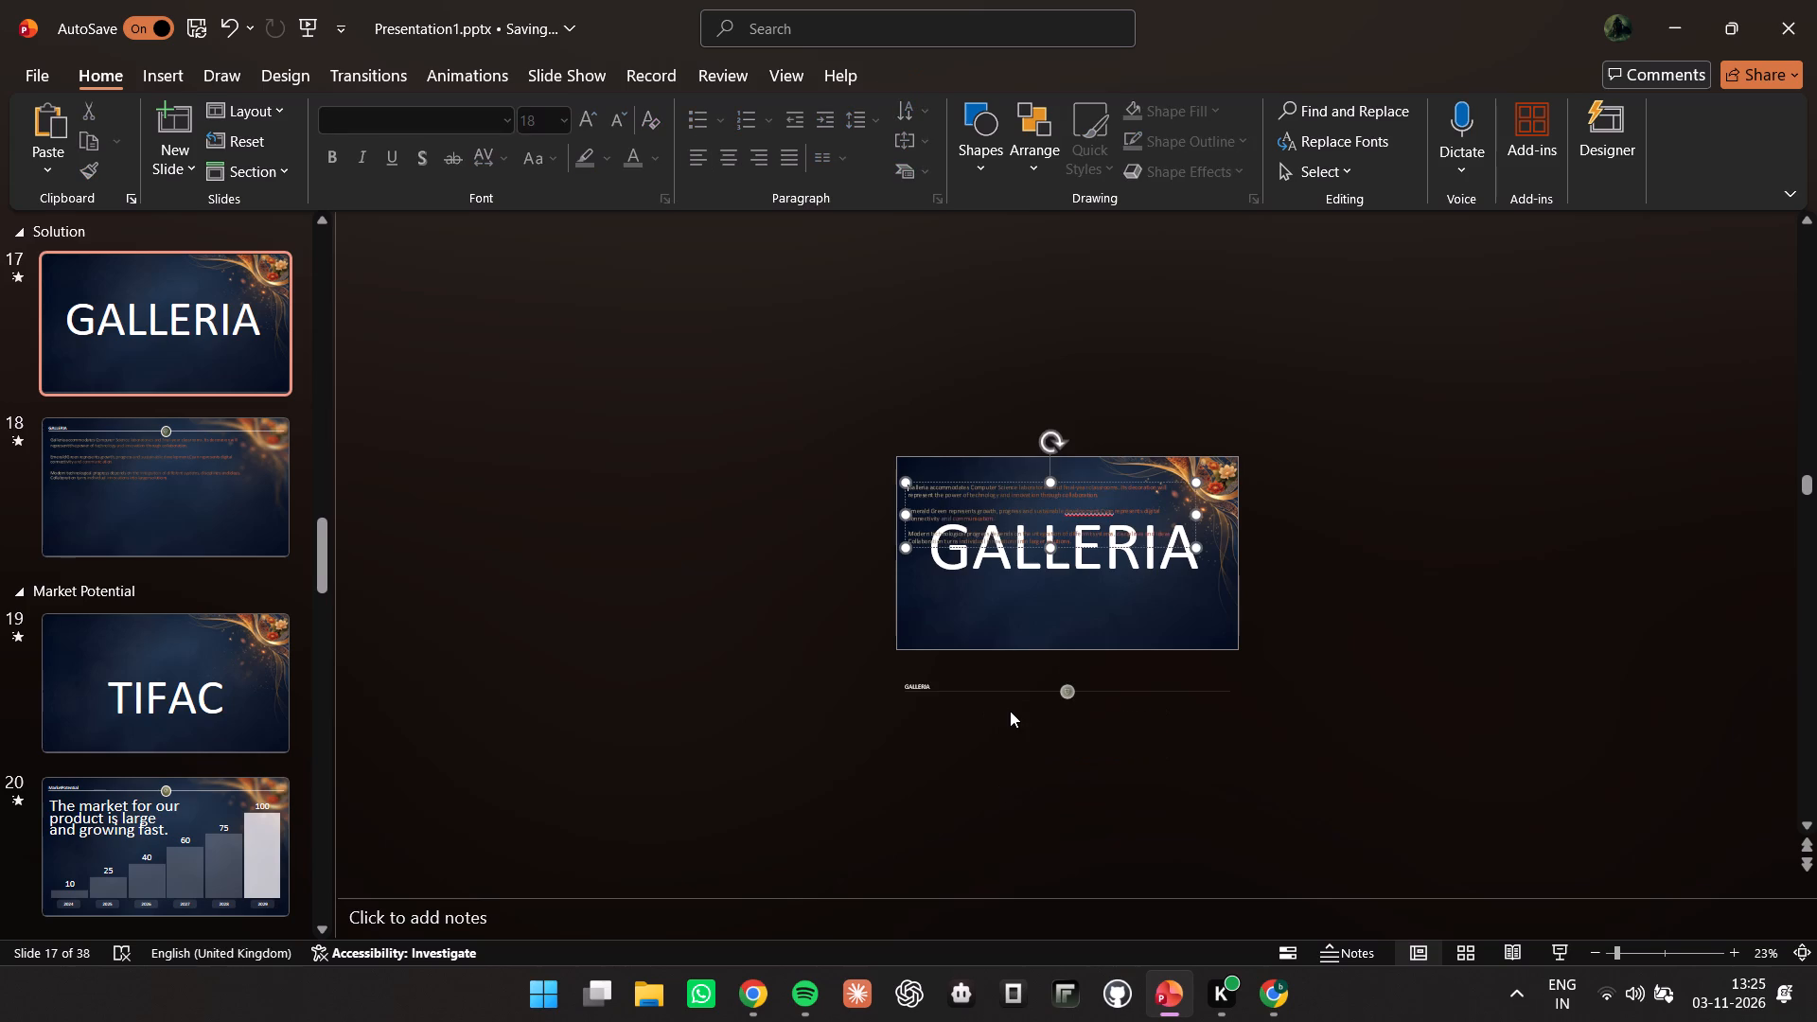
# Move the pasted description box on slide 17 straight down to just below the off-slide GALLERIA header line.
pyautogui.moveTo(979, 481); pyautogui.dragTo(987, 740)
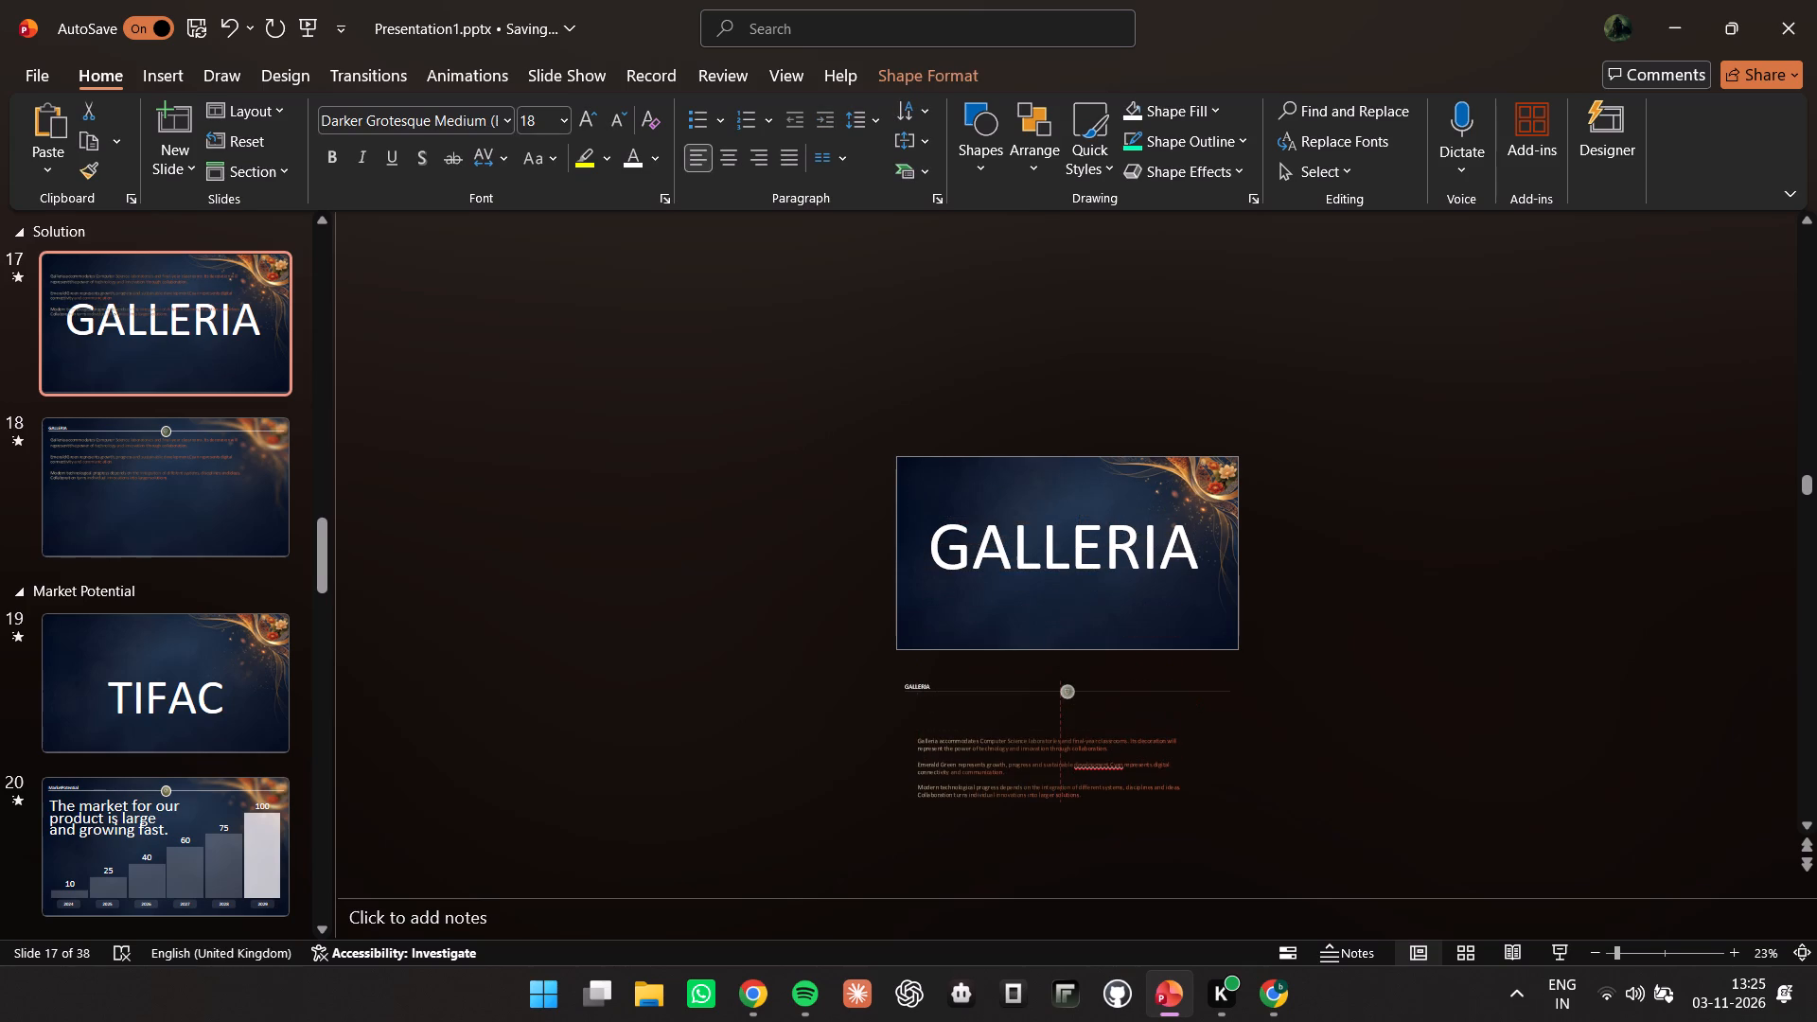
pyautogui.moveTo(987, 740); pyautogui.dragTo(983, 714)
pyautogui.click(859, 747)
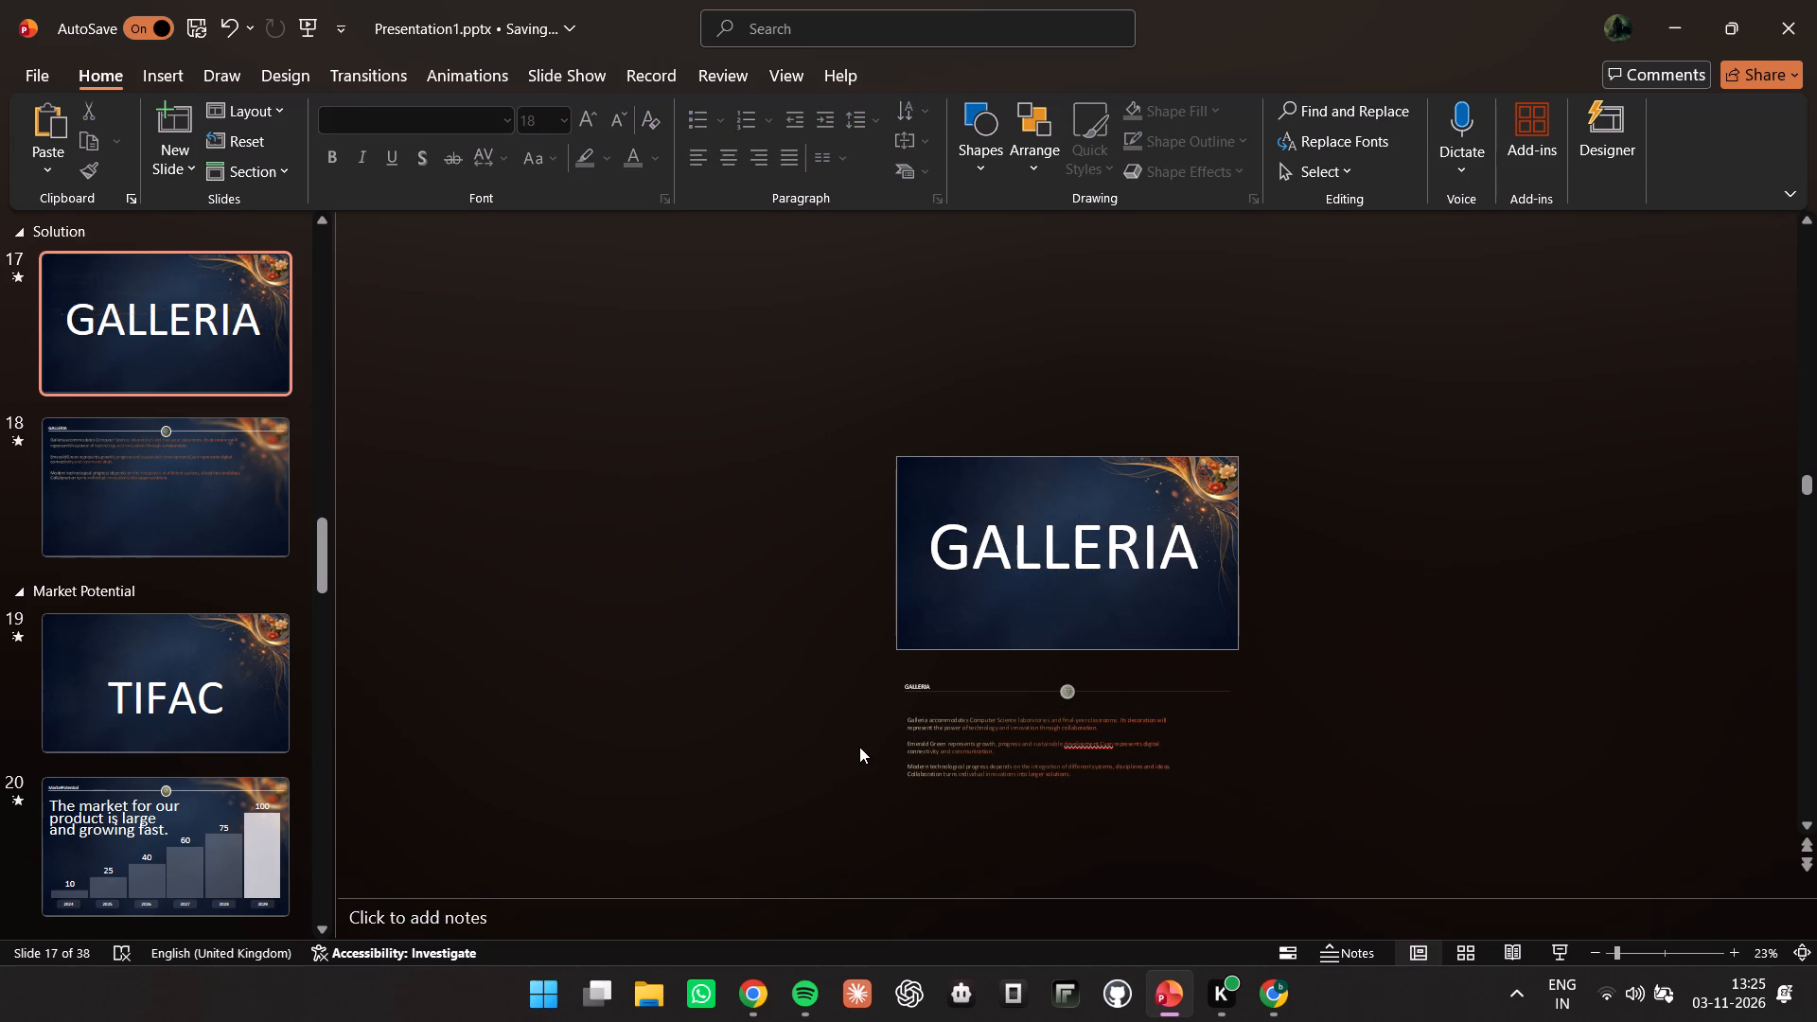
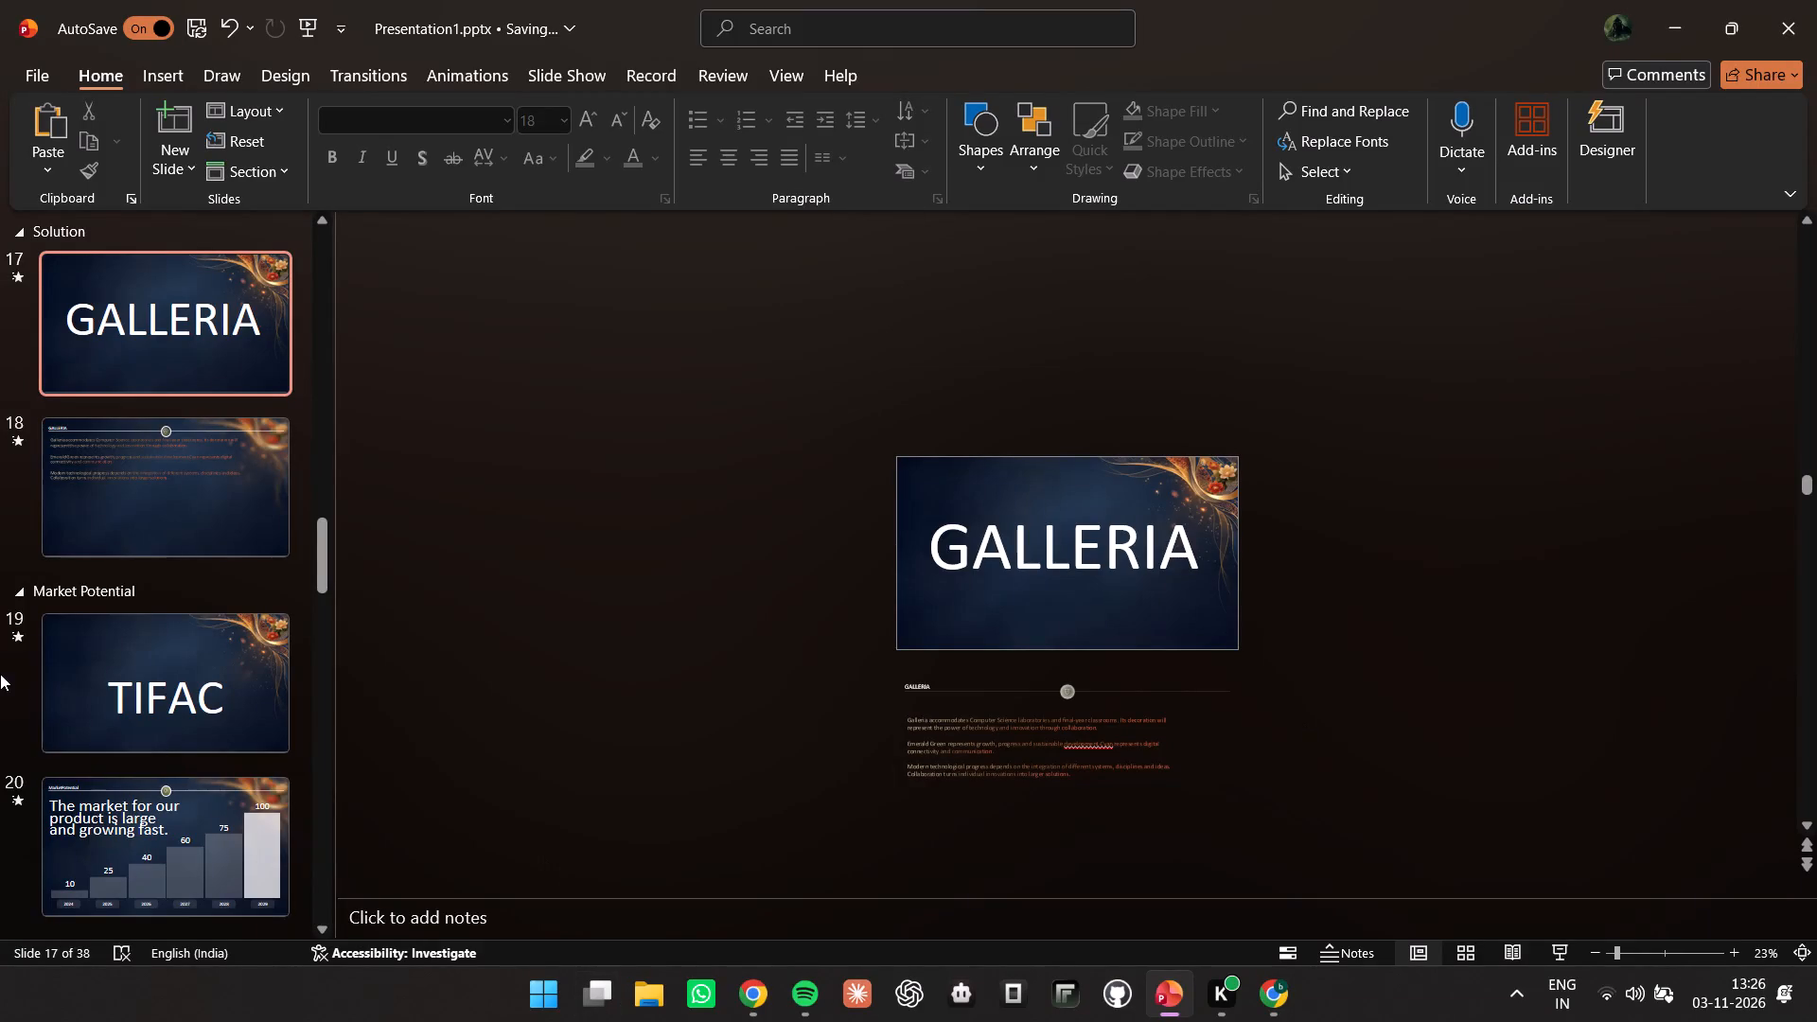
# Delete the bar chart from slide 20 in the Market Potential section.
pyautogui.click(210, 717)
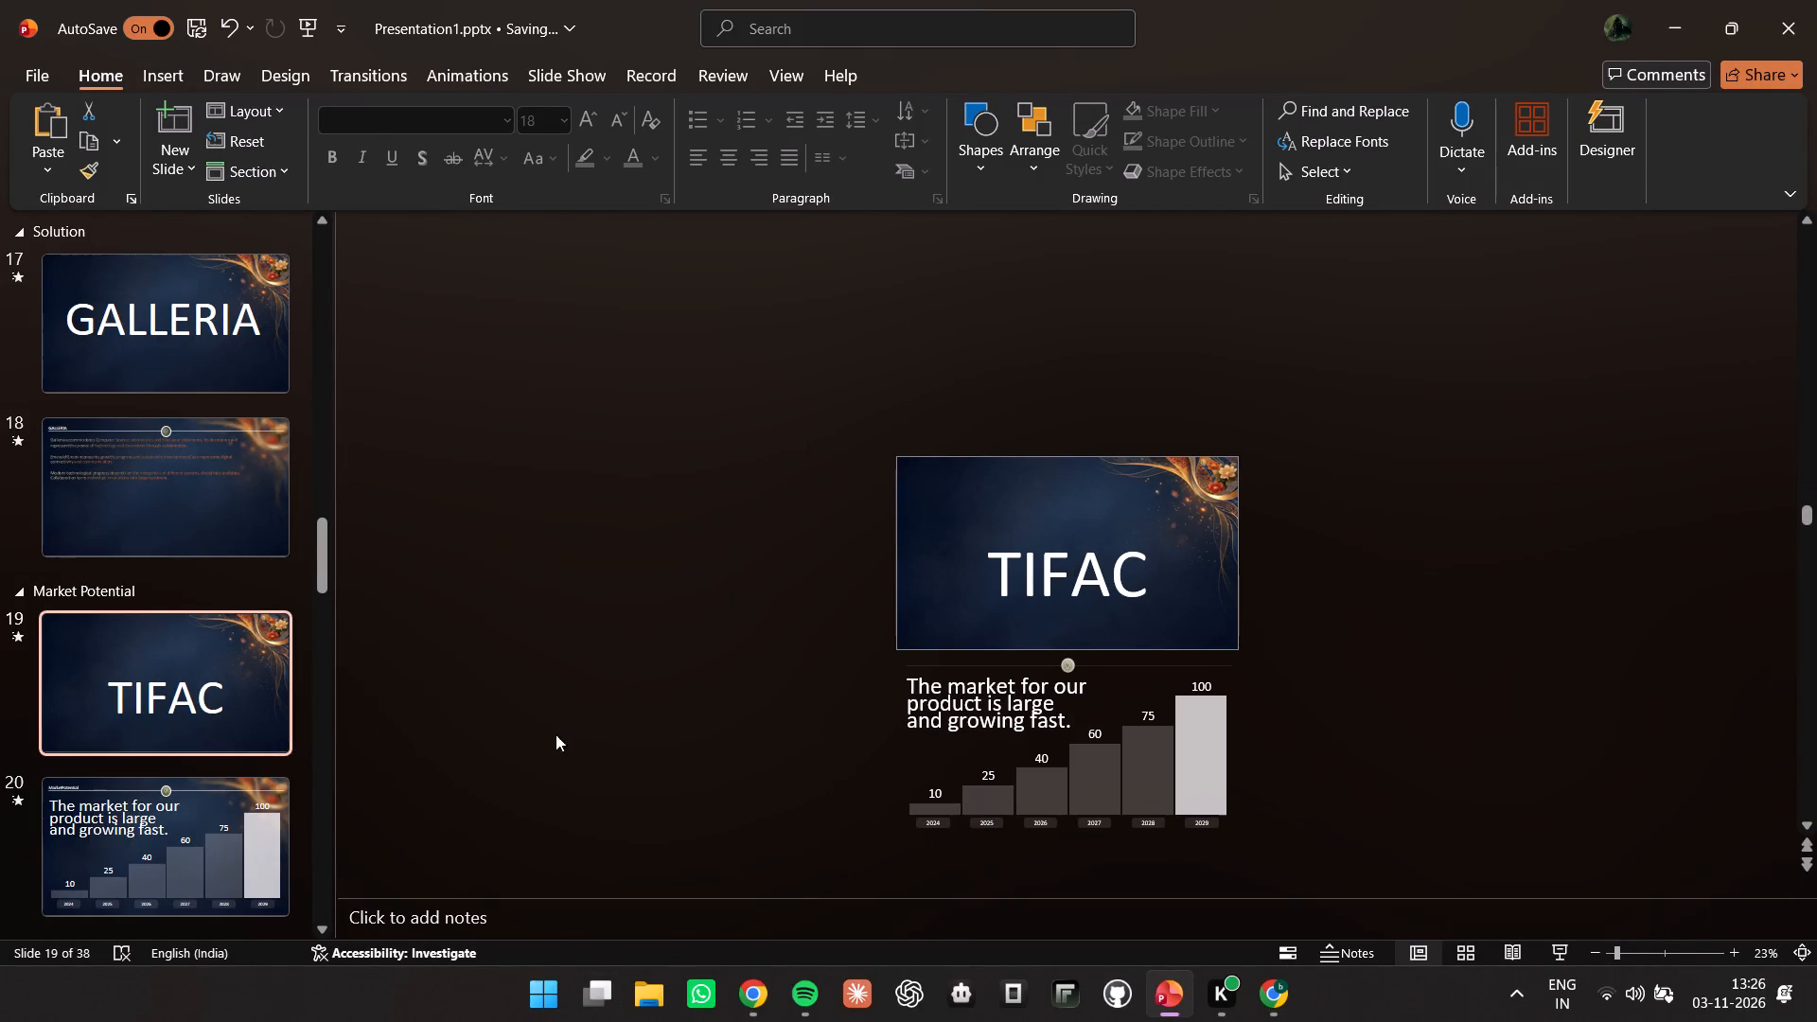
pyautogui.click(1156, 735)
pyautogui.click(1120, 726)
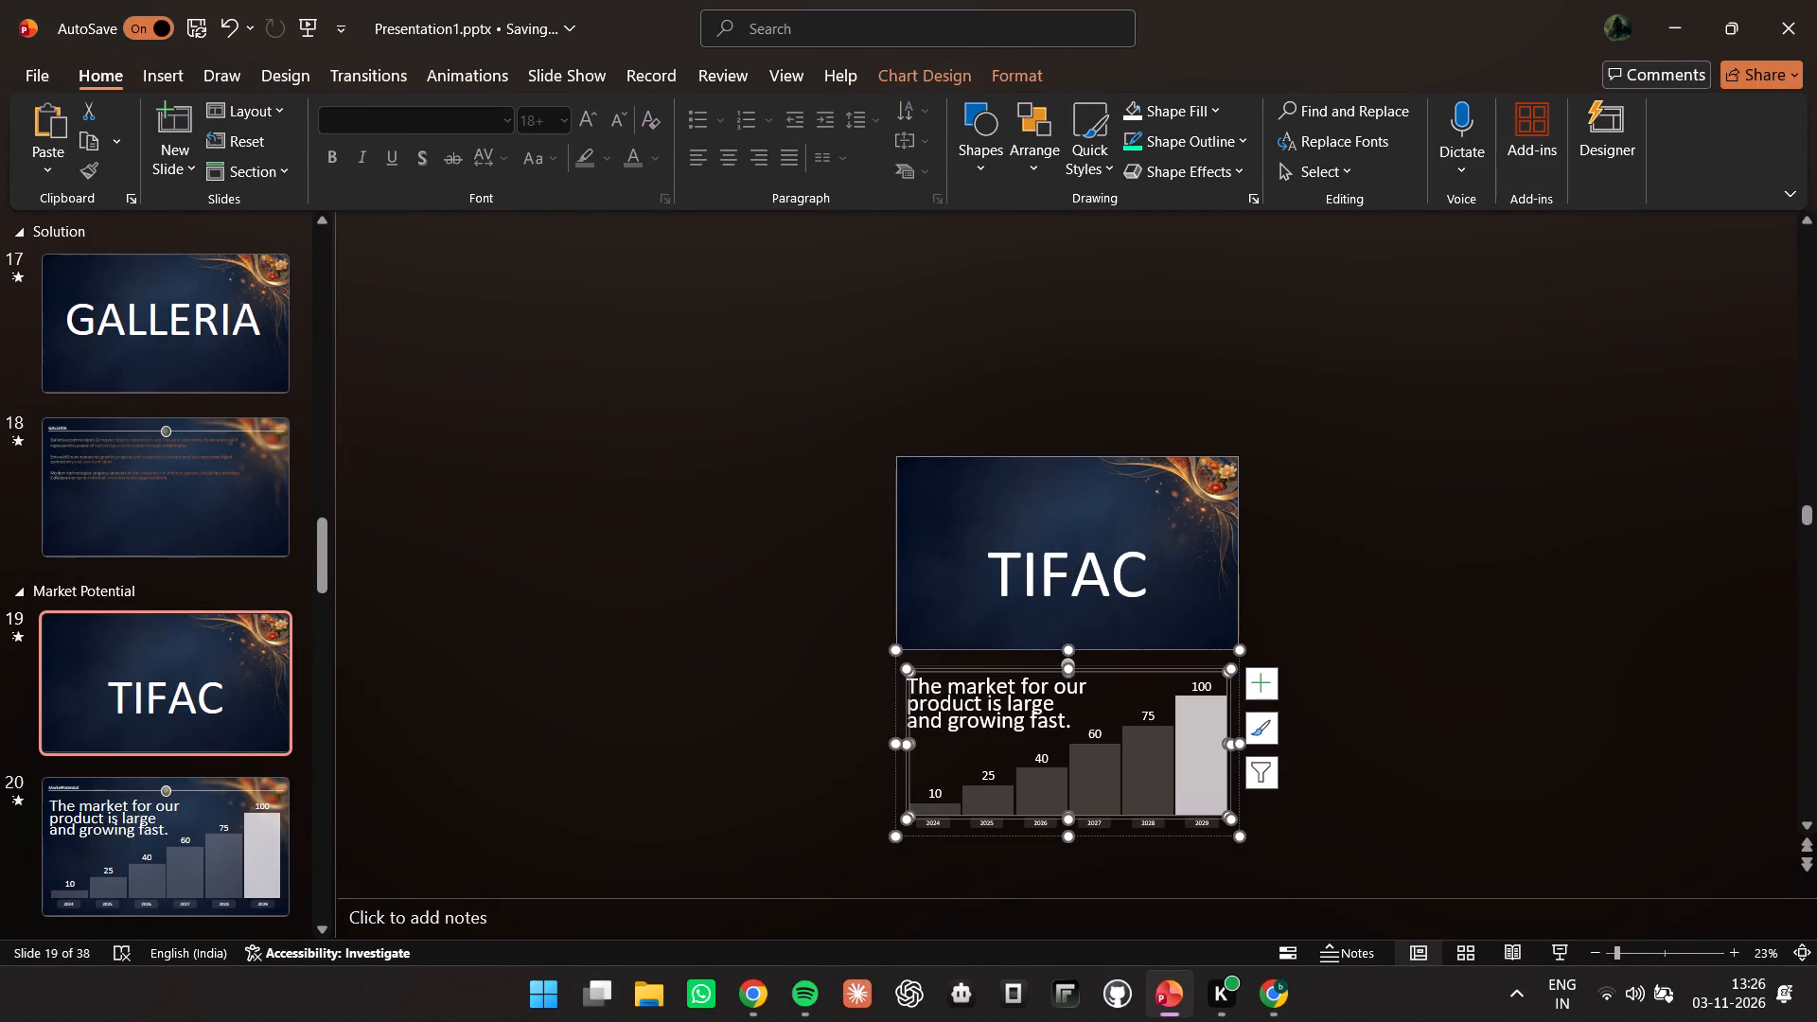
pyautogui.click(127, 829)
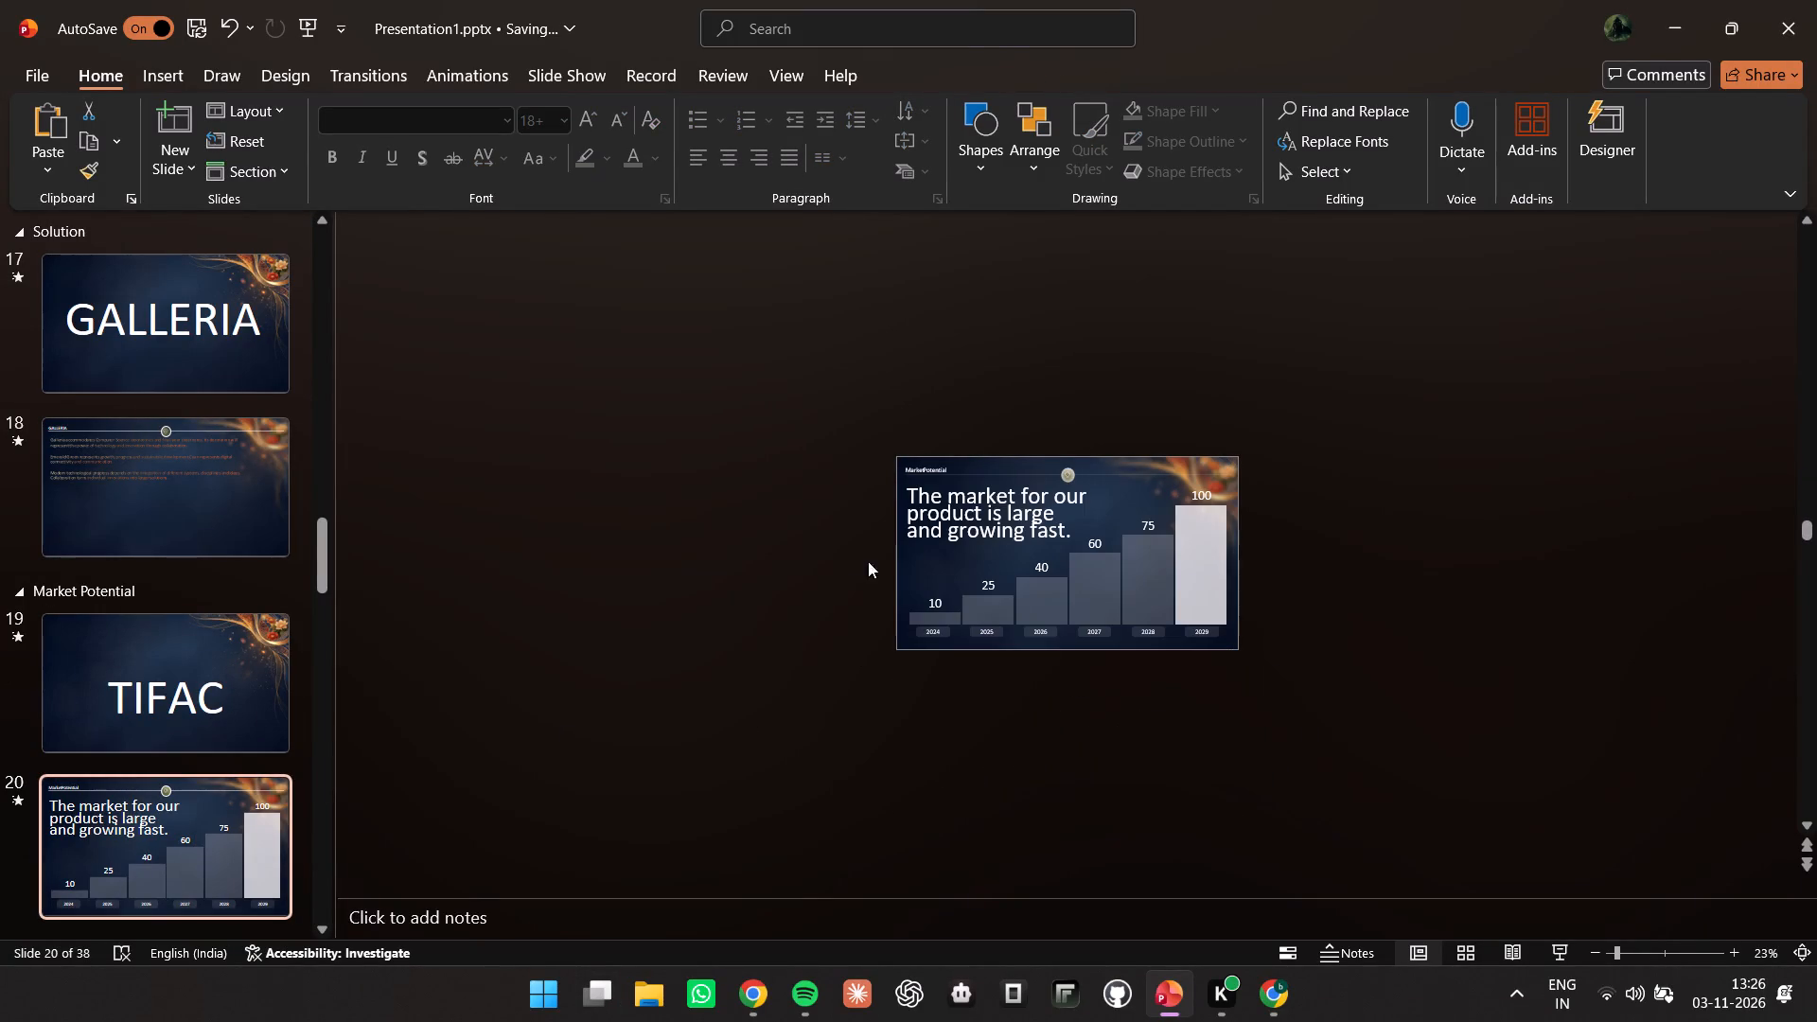
pyautogui.moveTo(810, 466); pyautogui.dragTo(1264, 703)
pyautogui.click(1253, 565)
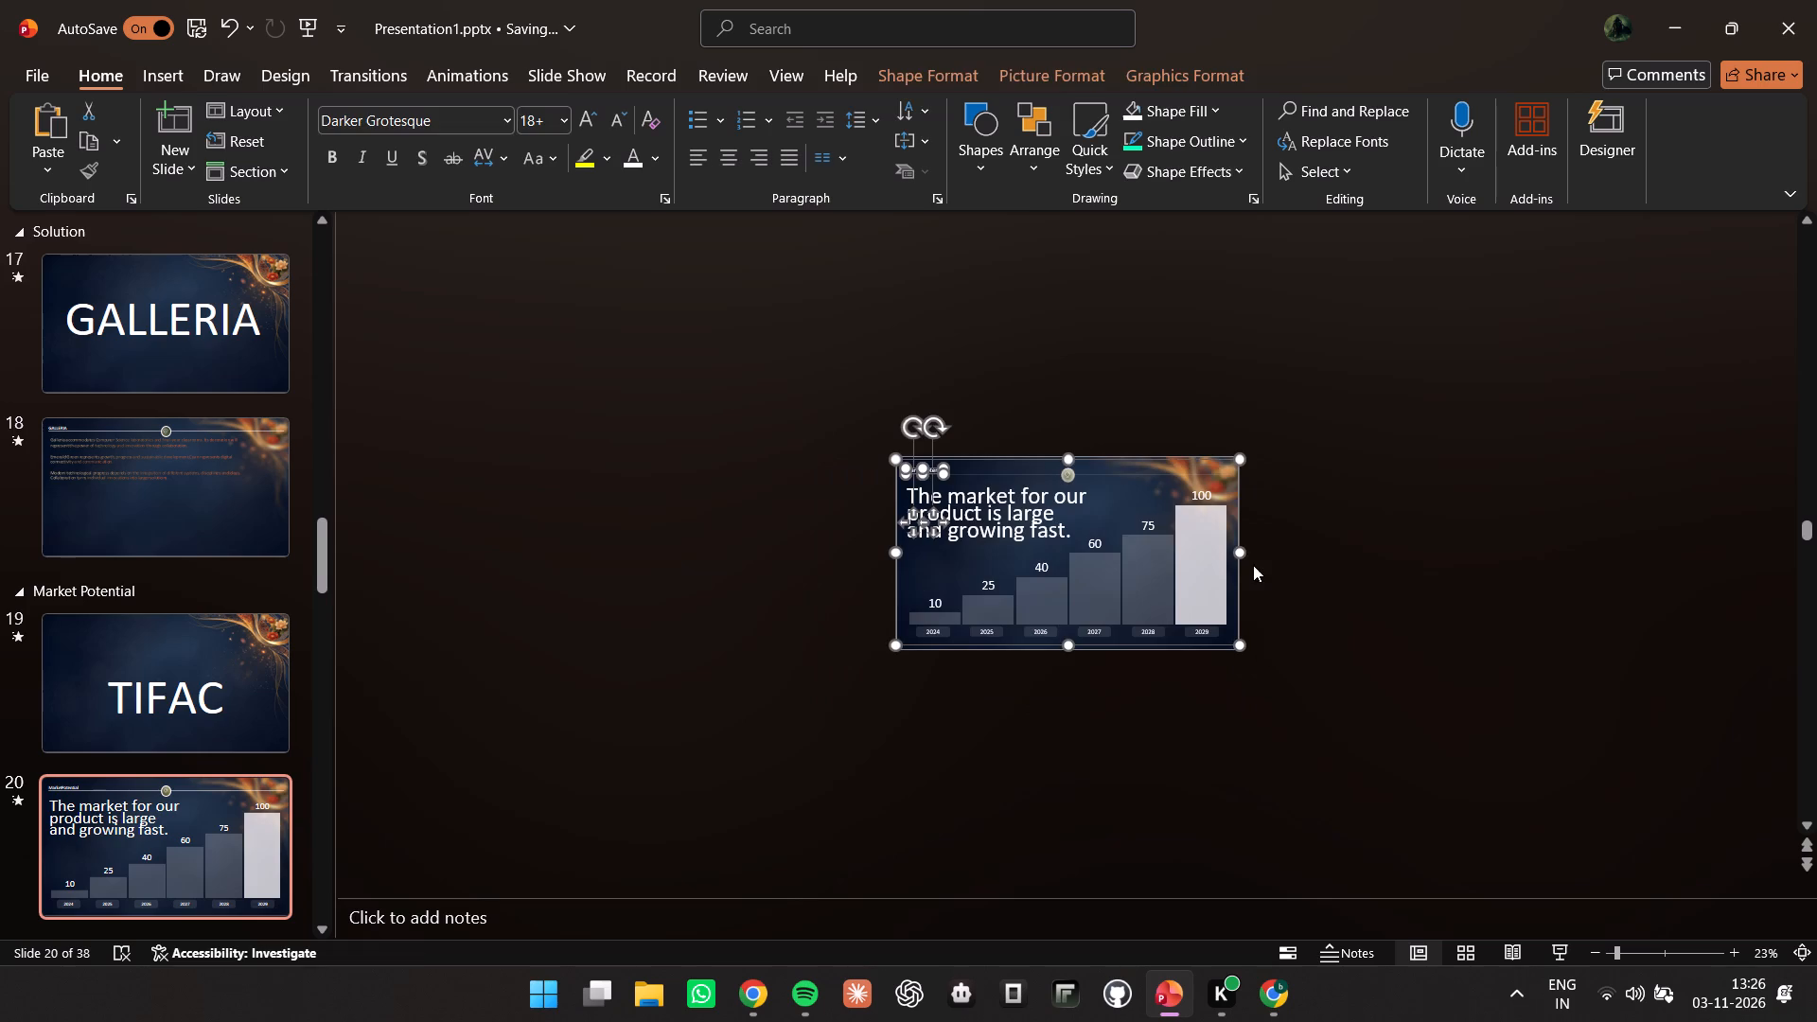
pyautogui.click(1192, 508)
pyautogui.click(1669, 950)
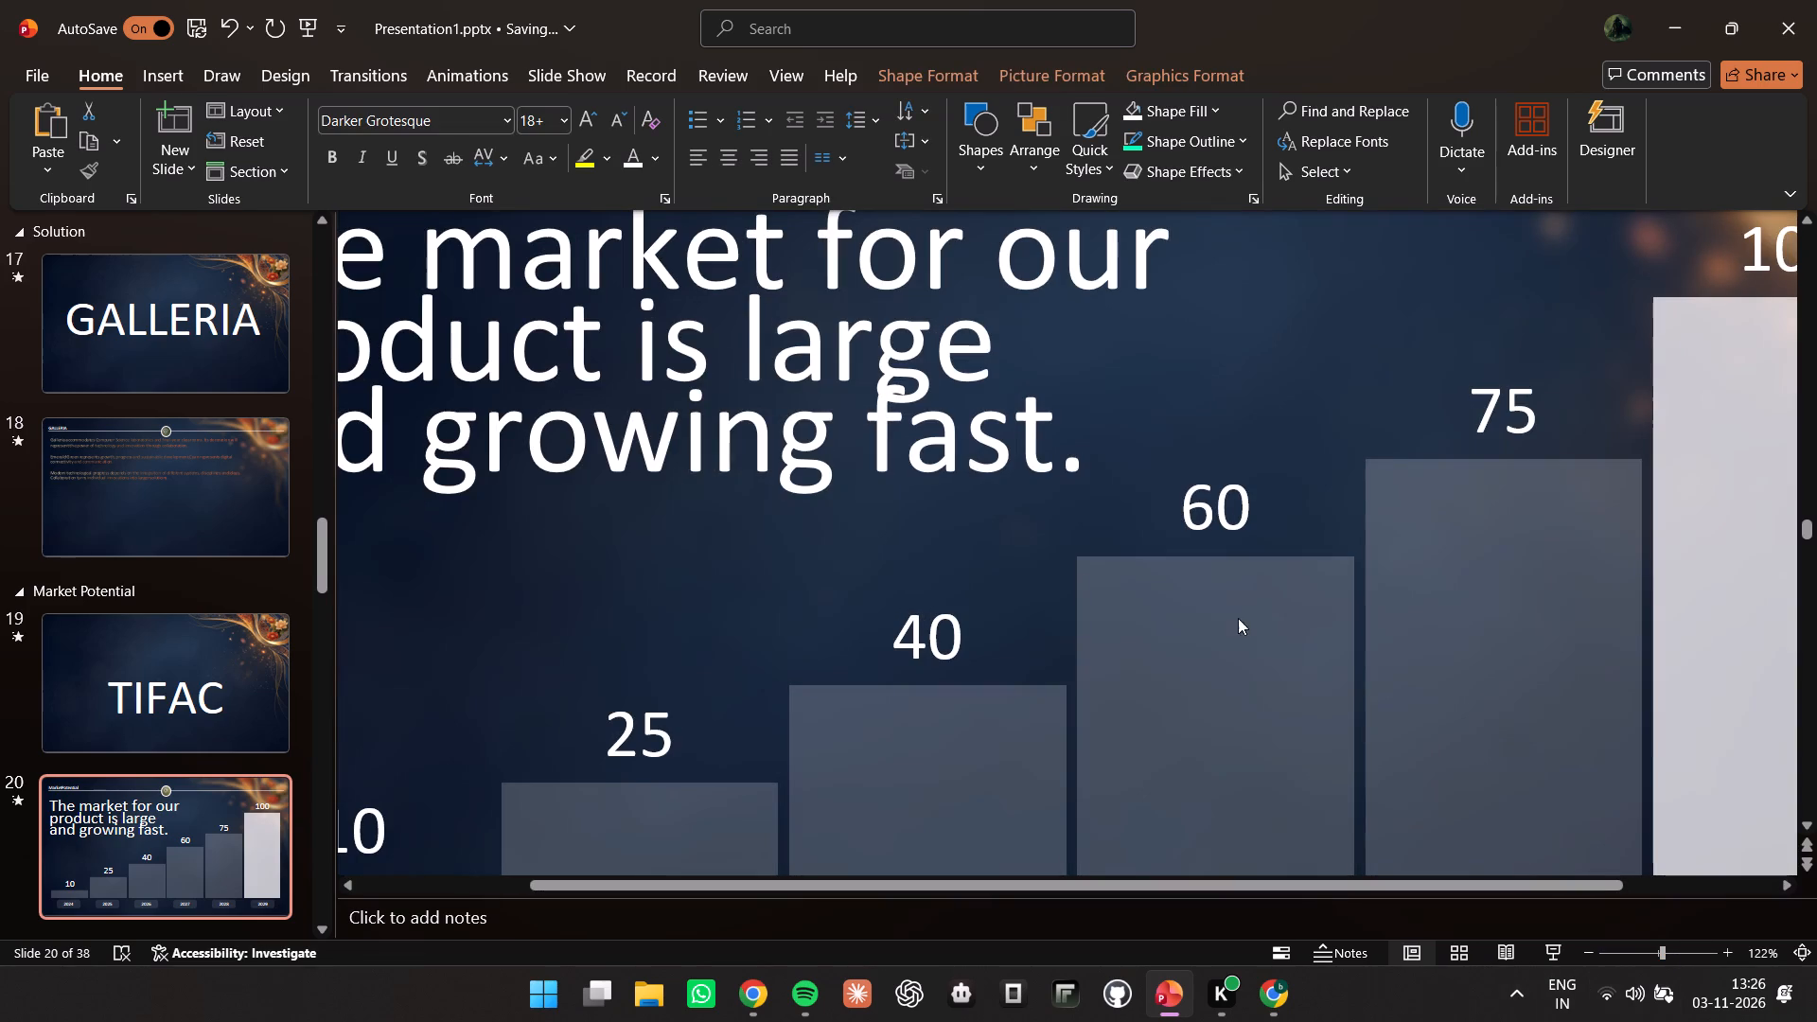
pyautogui.click(1656, 946)
pyautogui.click(1640, 950)
pyautogui.click(987, 465)
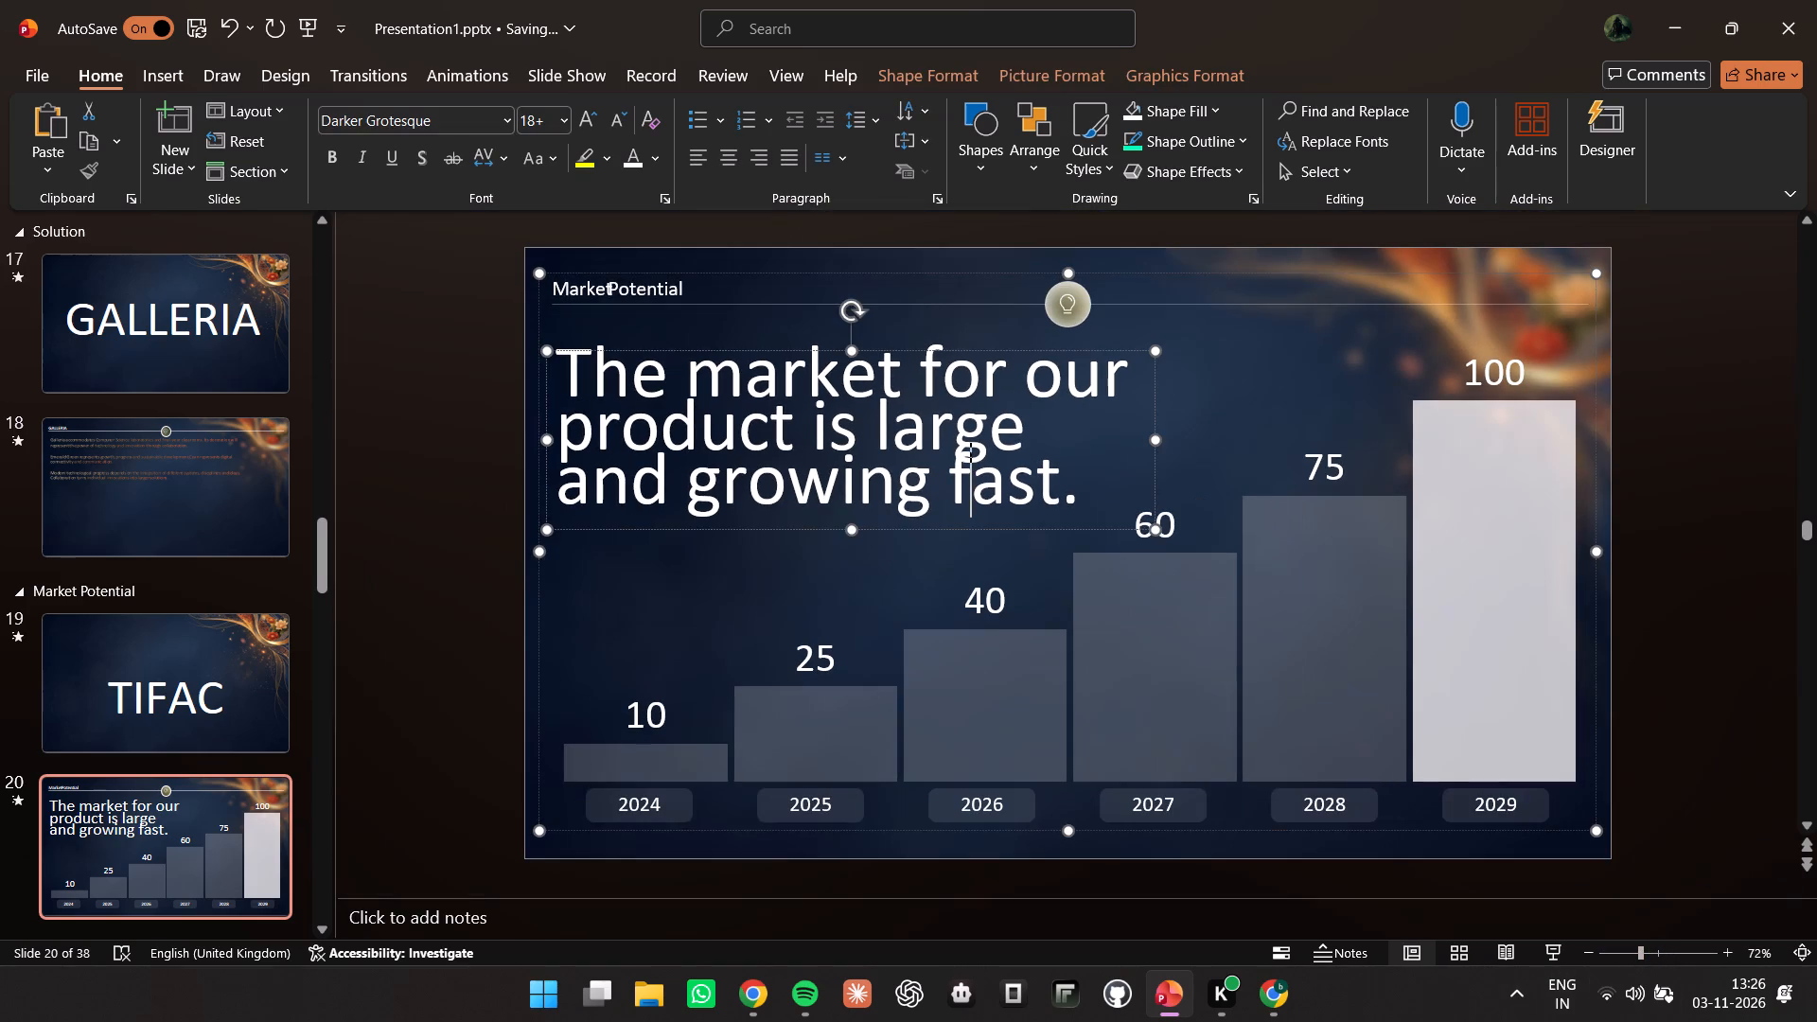
pyautogui.click(637, 319)
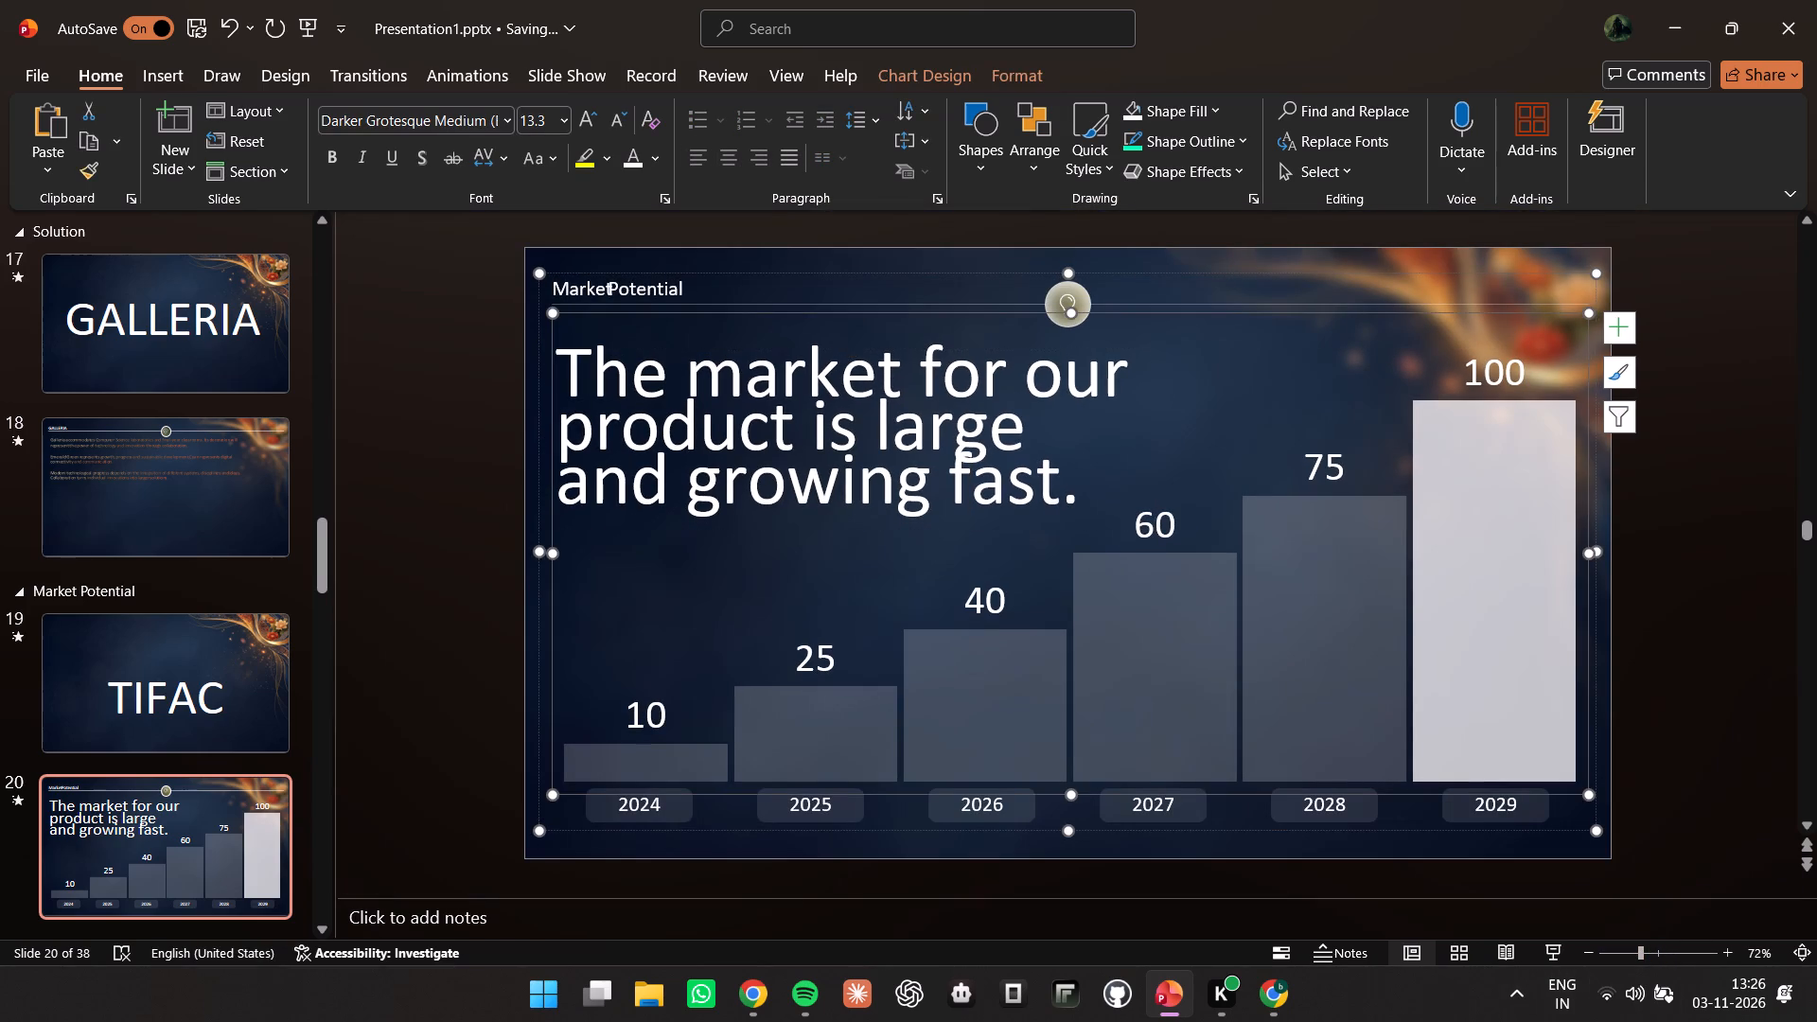
pyautogui.press('Delete')
# Delete the heading box about the large, fast-growing market from slide 20.
pyautogui.click(601, 353)
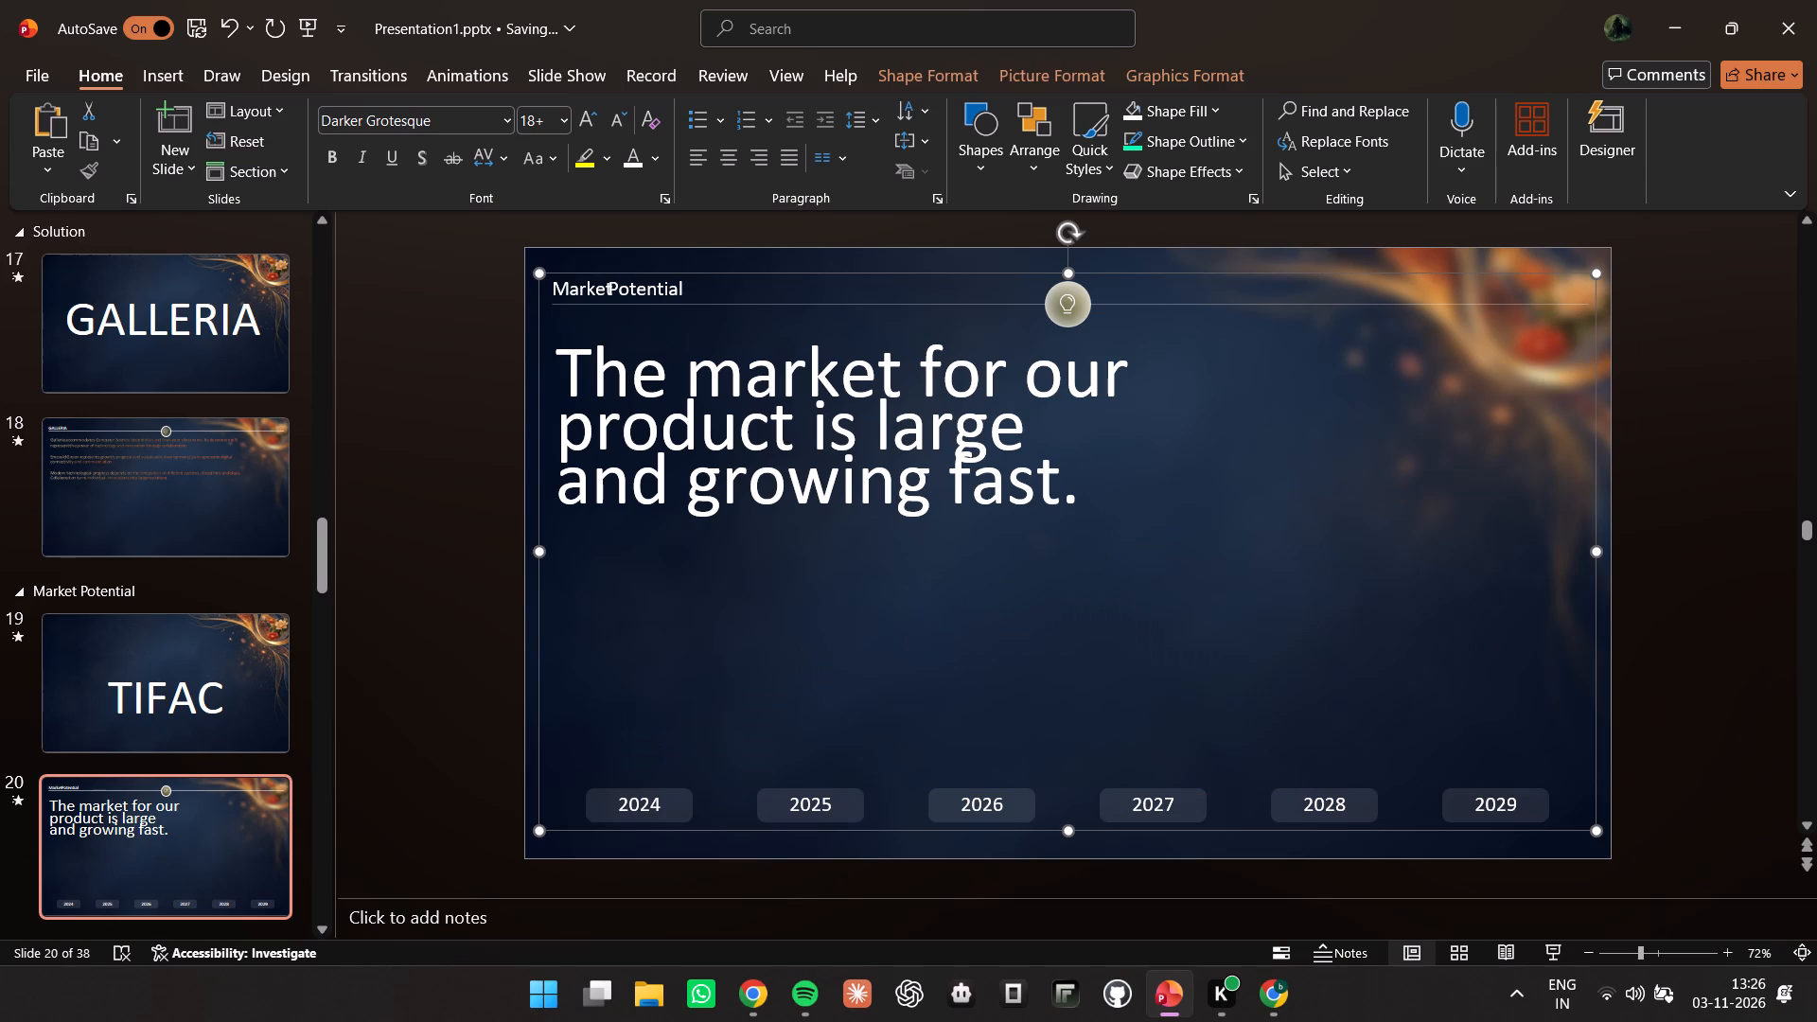
pyautogui.click(606, 385)
pyautogui.press('Delete')
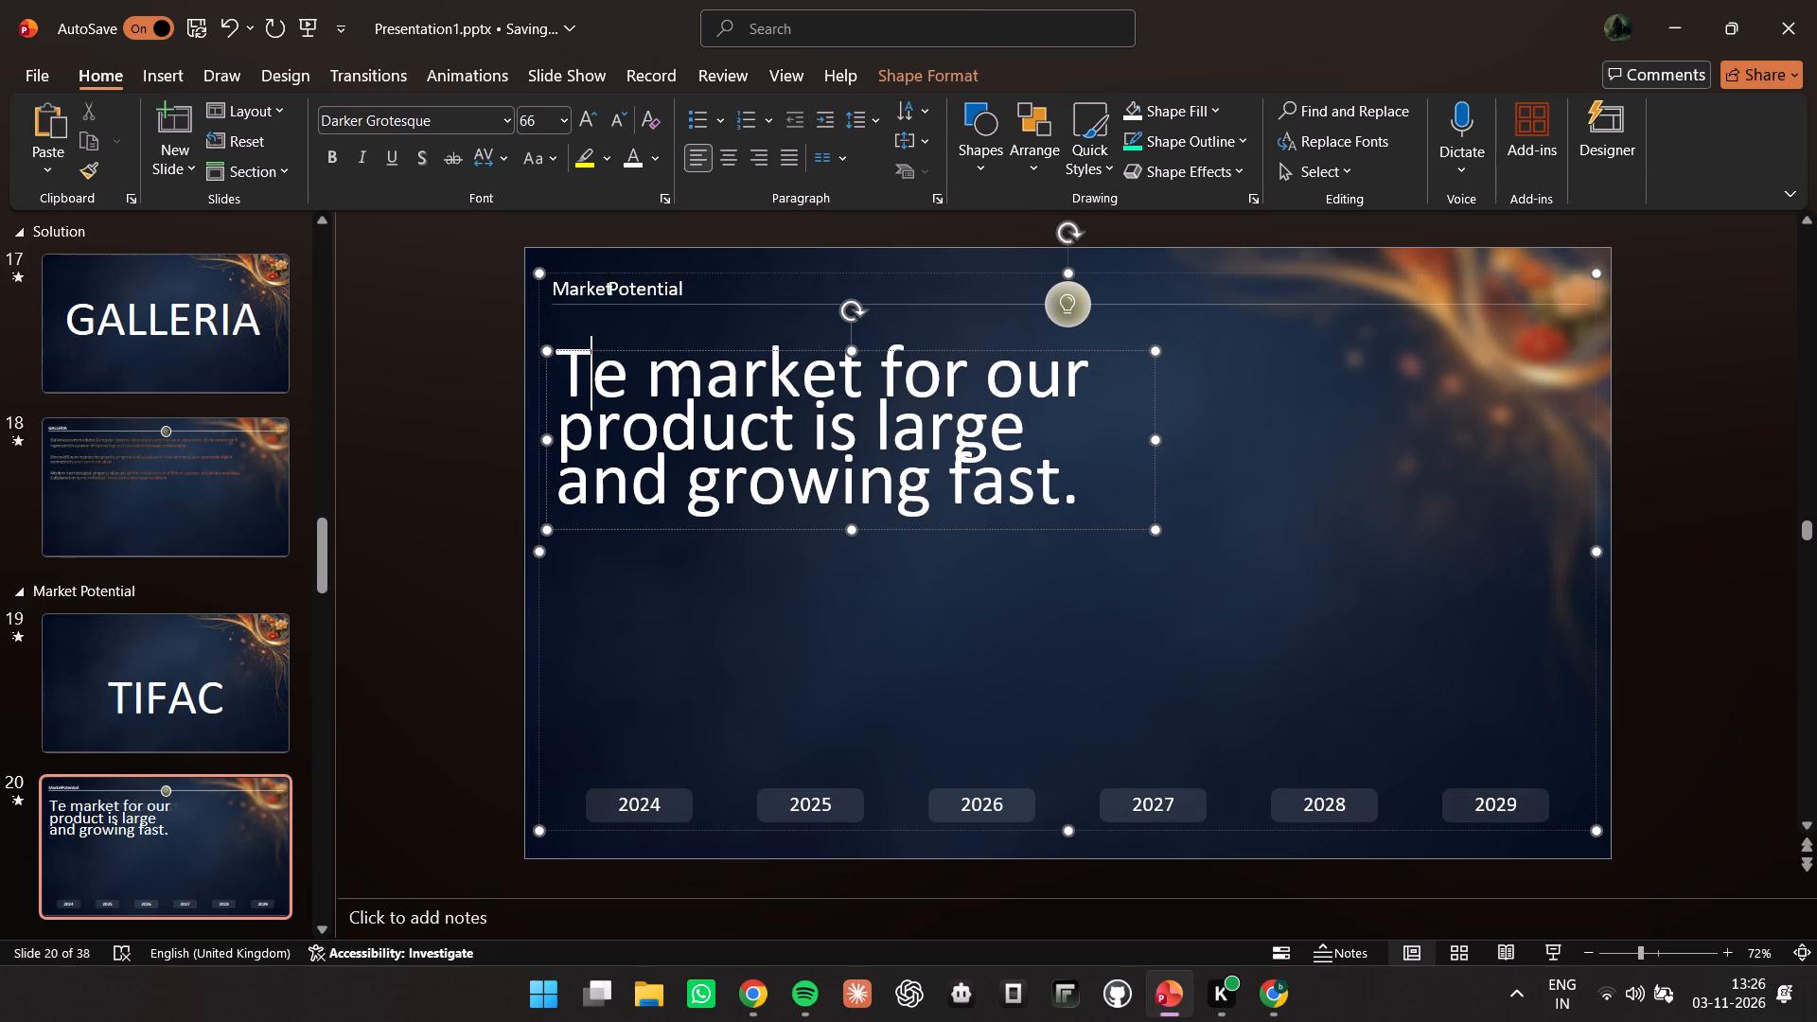
pyautogui.click(959, 348)
pyautogui.press('Delete')
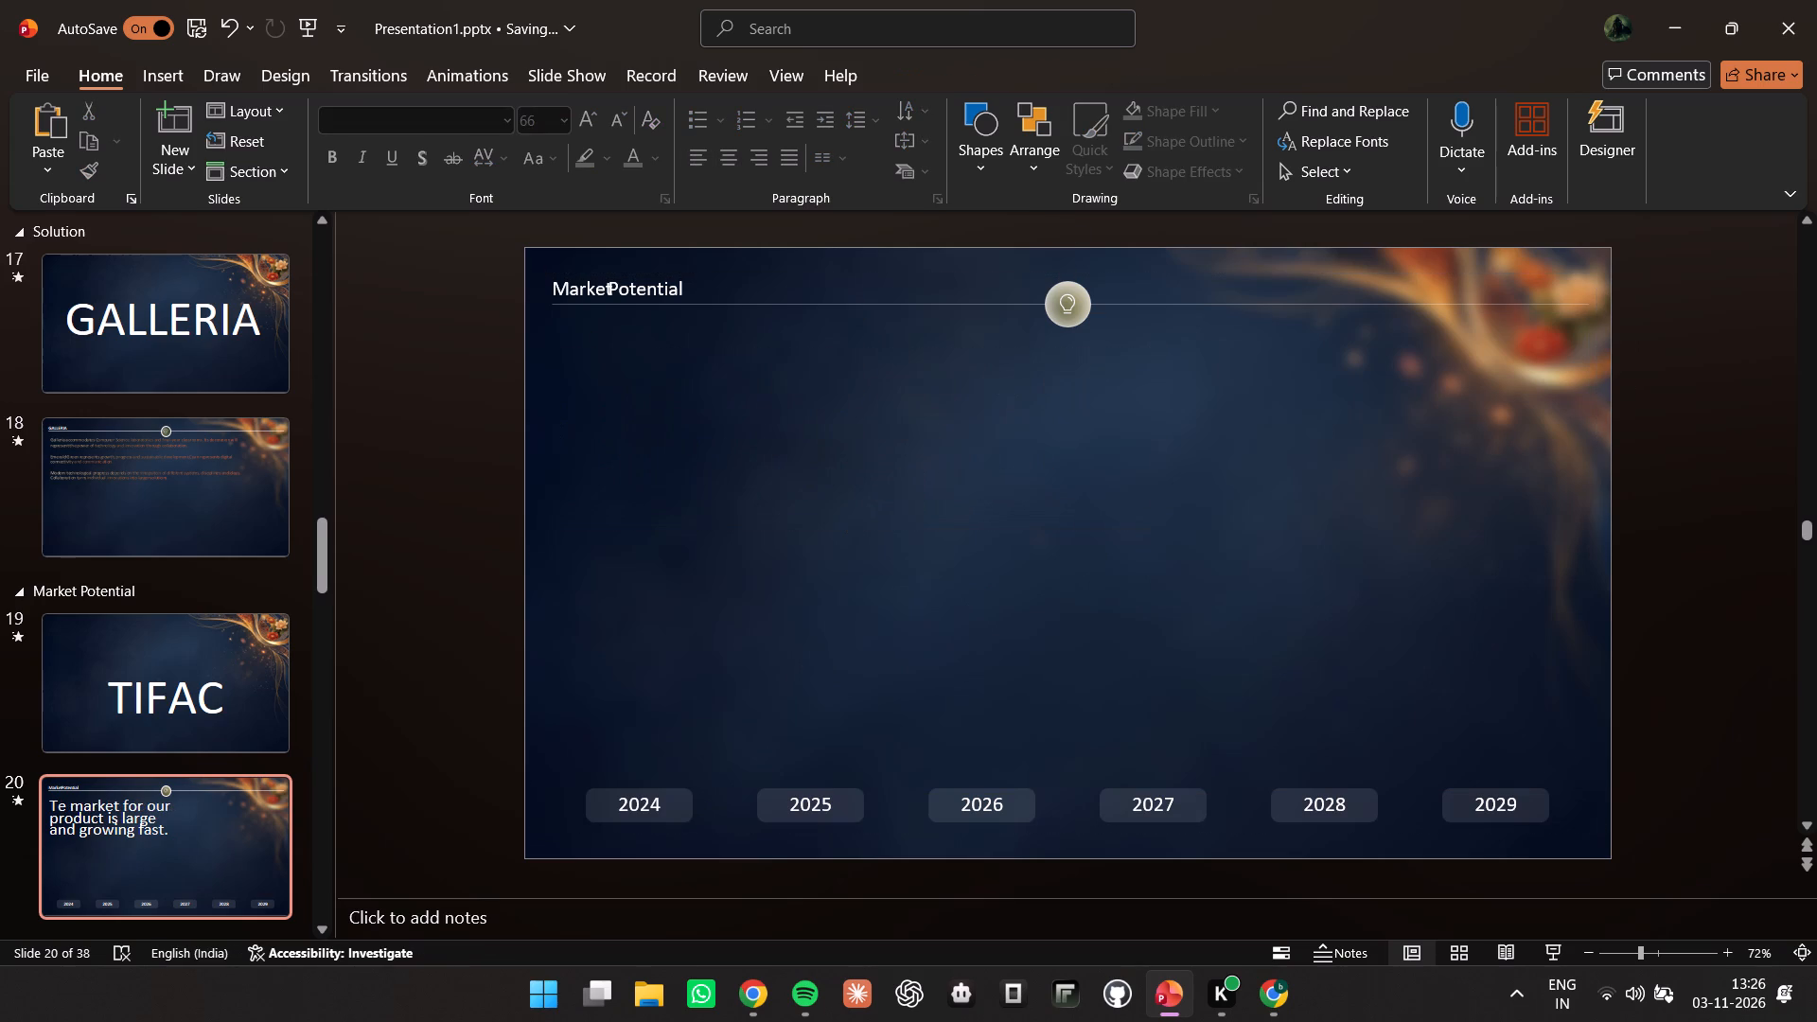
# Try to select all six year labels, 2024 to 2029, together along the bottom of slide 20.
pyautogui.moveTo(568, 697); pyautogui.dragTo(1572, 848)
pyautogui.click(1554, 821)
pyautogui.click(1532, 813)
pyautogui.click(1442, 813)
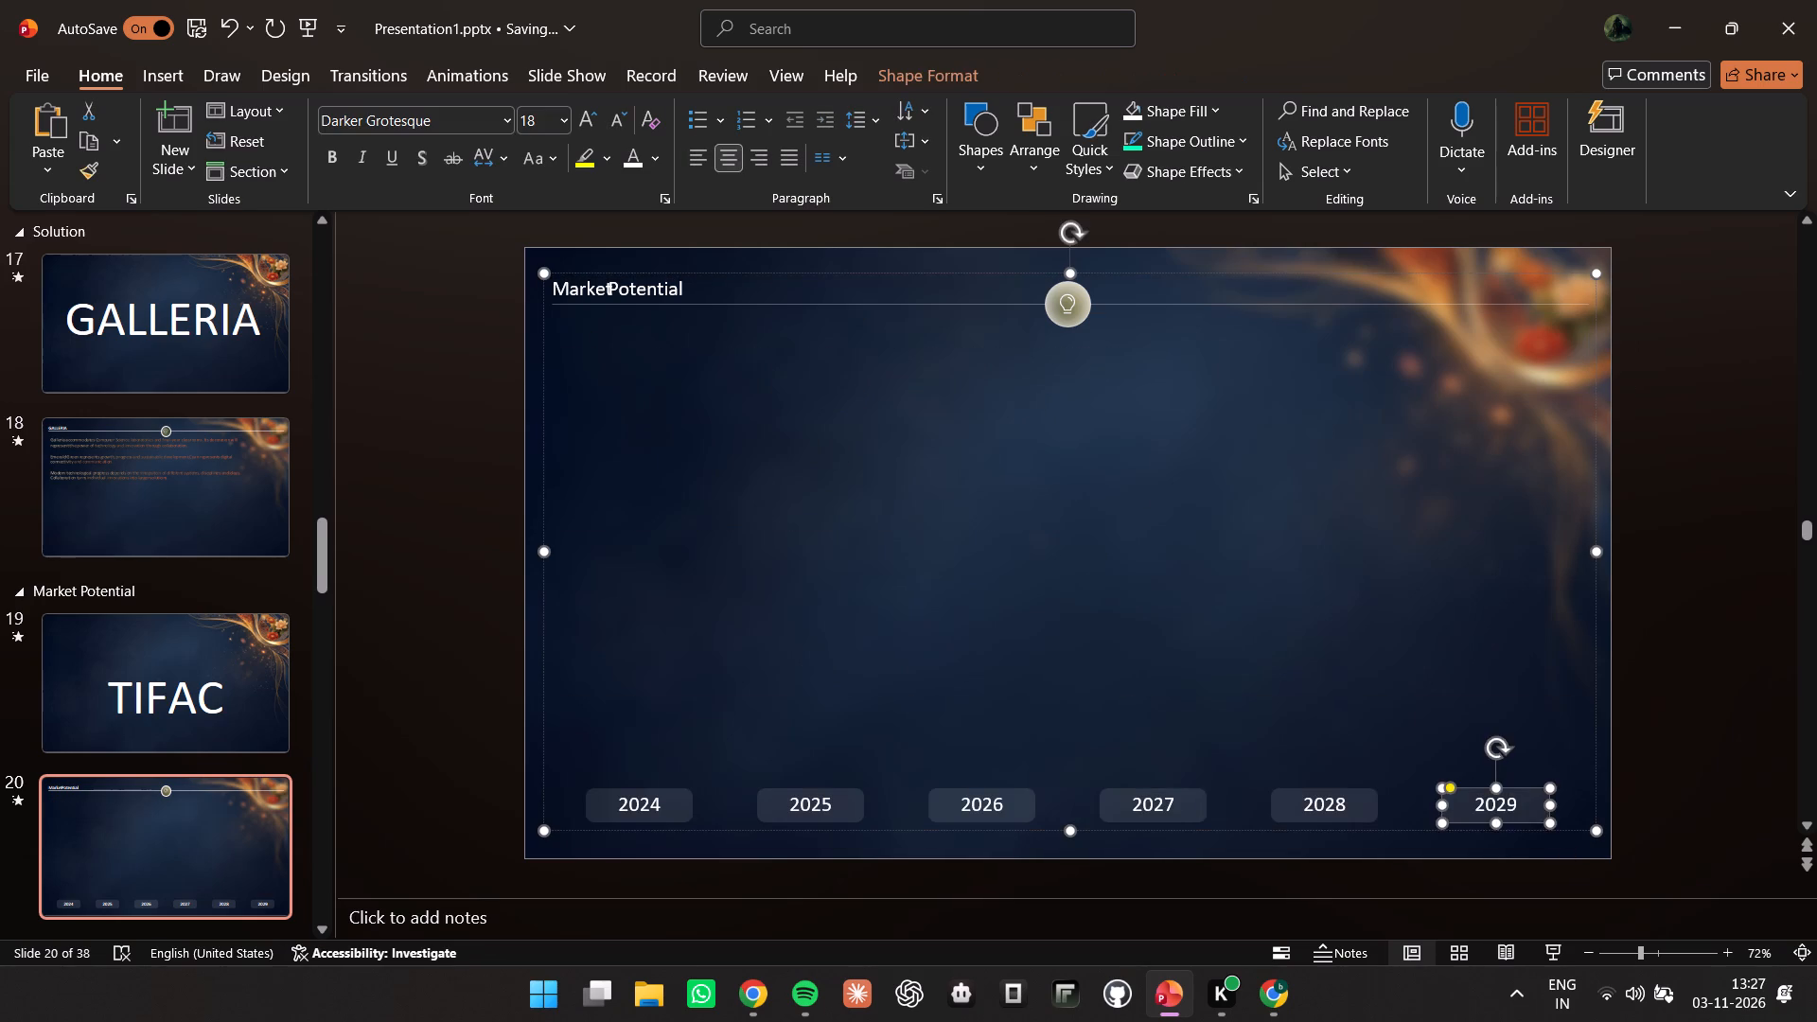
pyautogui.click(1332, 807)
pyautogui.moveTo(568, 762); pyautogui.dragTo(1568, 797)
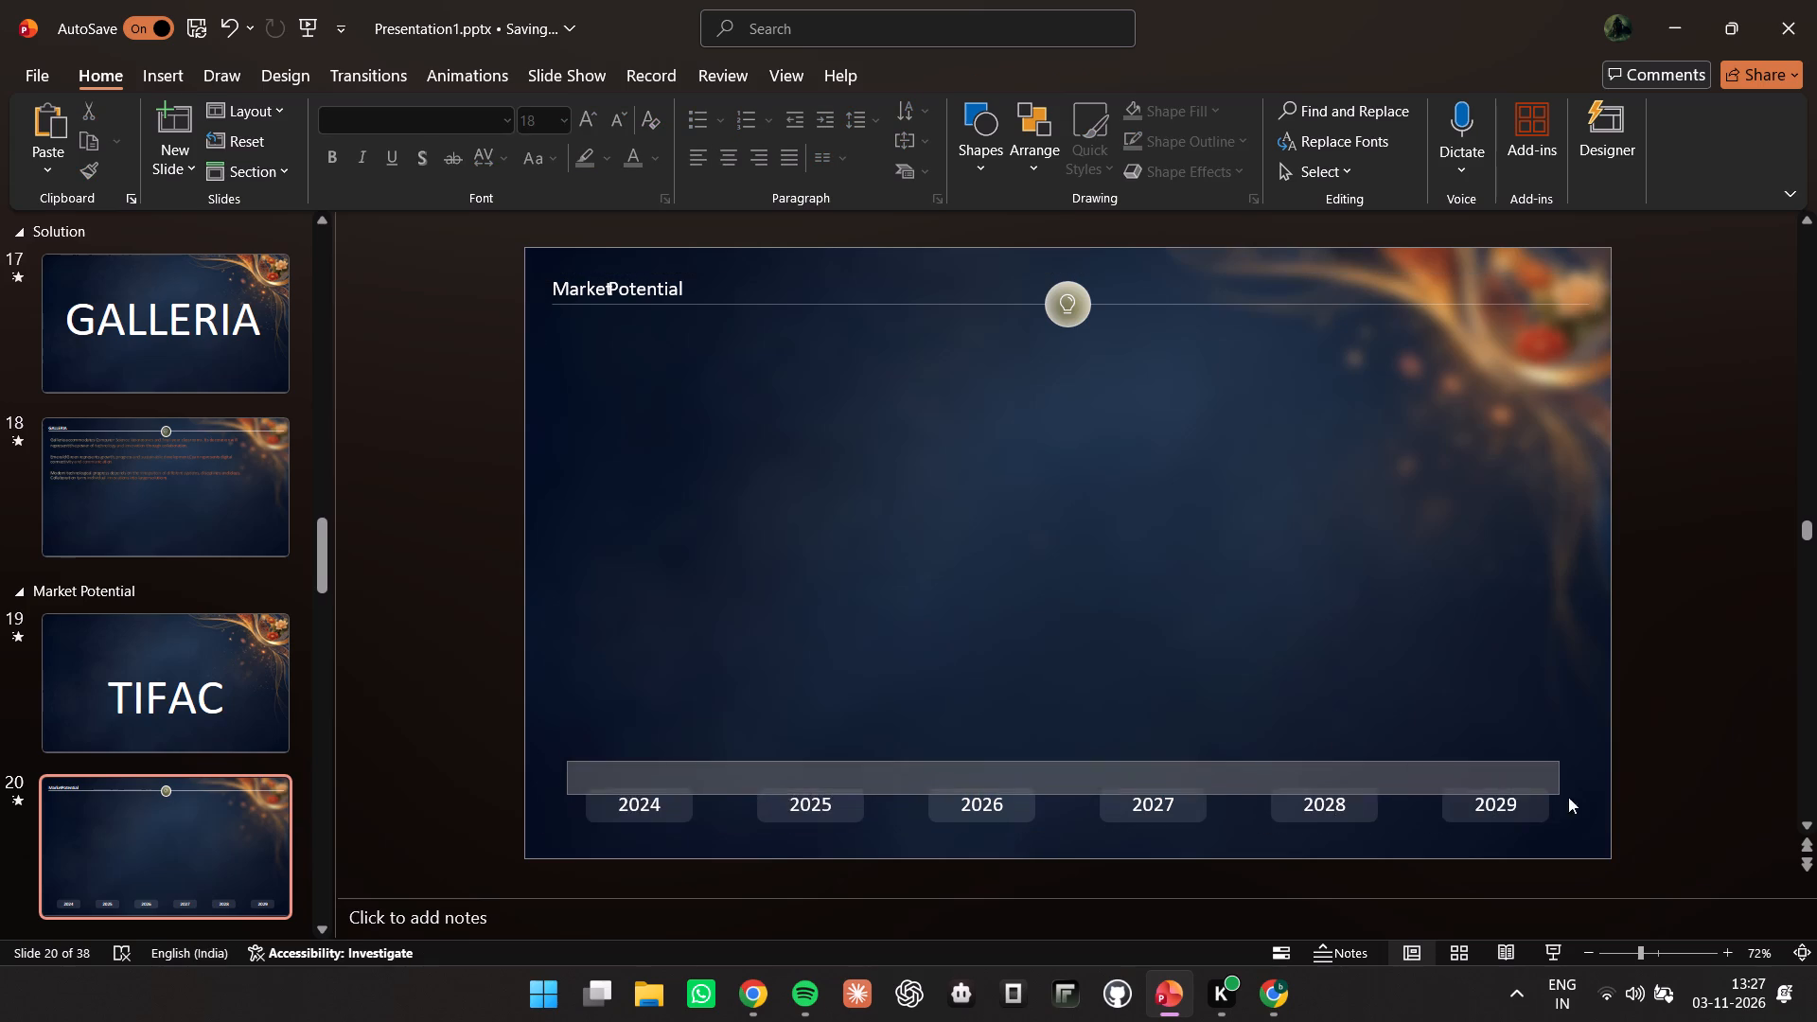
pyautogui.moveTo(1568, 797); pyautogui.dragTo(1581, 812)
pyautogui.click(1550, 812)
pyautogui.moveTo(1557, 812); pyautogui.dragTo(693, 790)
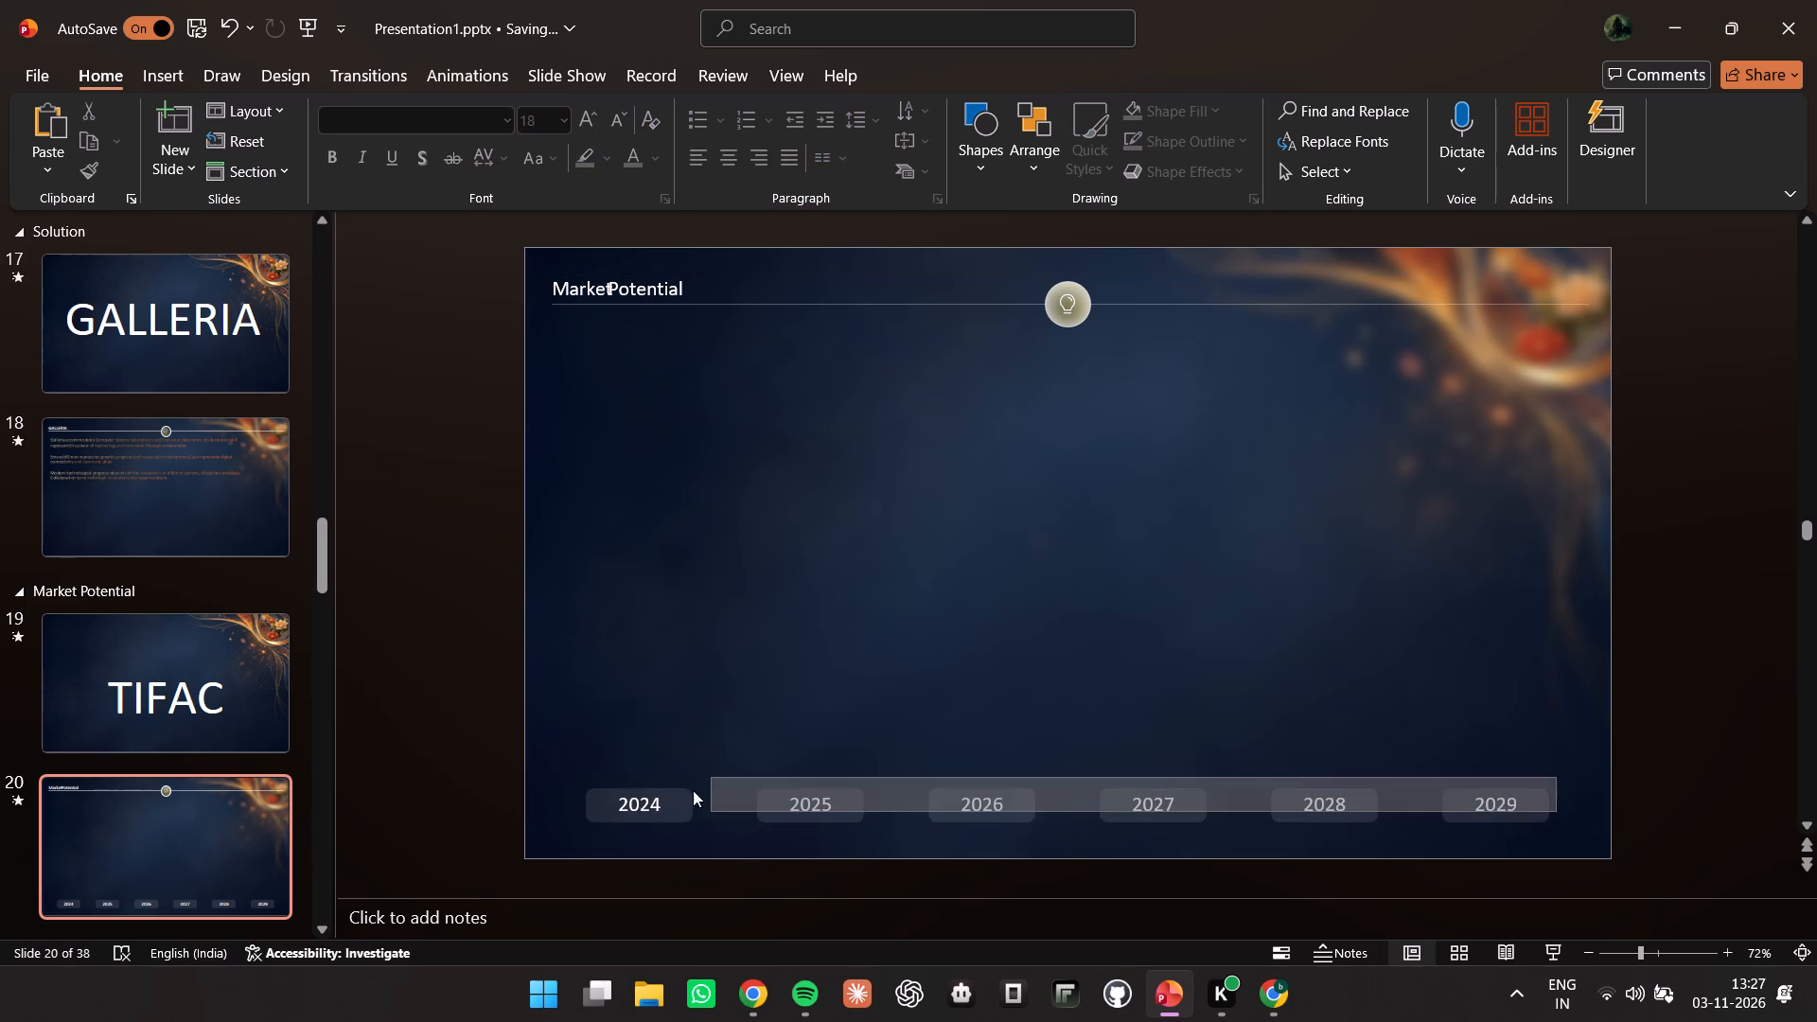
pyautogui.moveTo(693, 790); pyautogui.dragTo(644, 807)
# Delete the year labels 2024, 2025 and 2026 from slide 20 one by one.
pyautogui.click(644, 806)
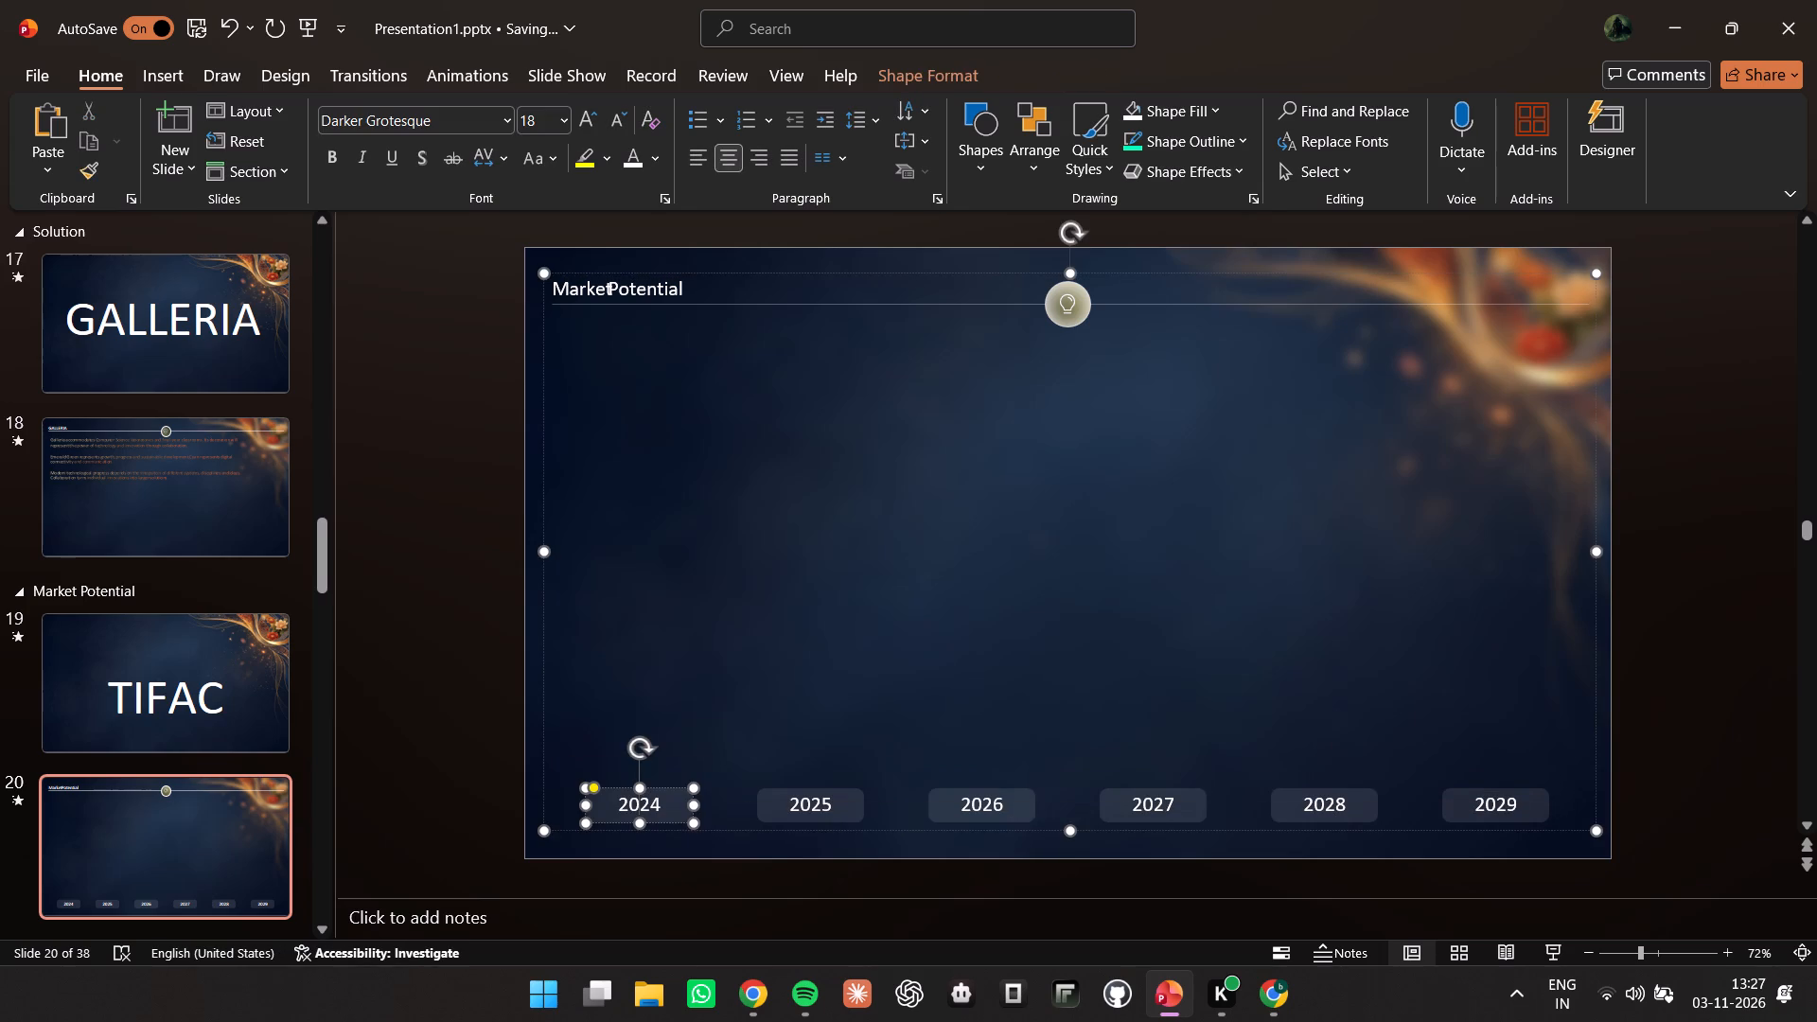
pyautogui.press('Delete')
pyautogui.click(652, 788)
pyautogui.press('Delete')
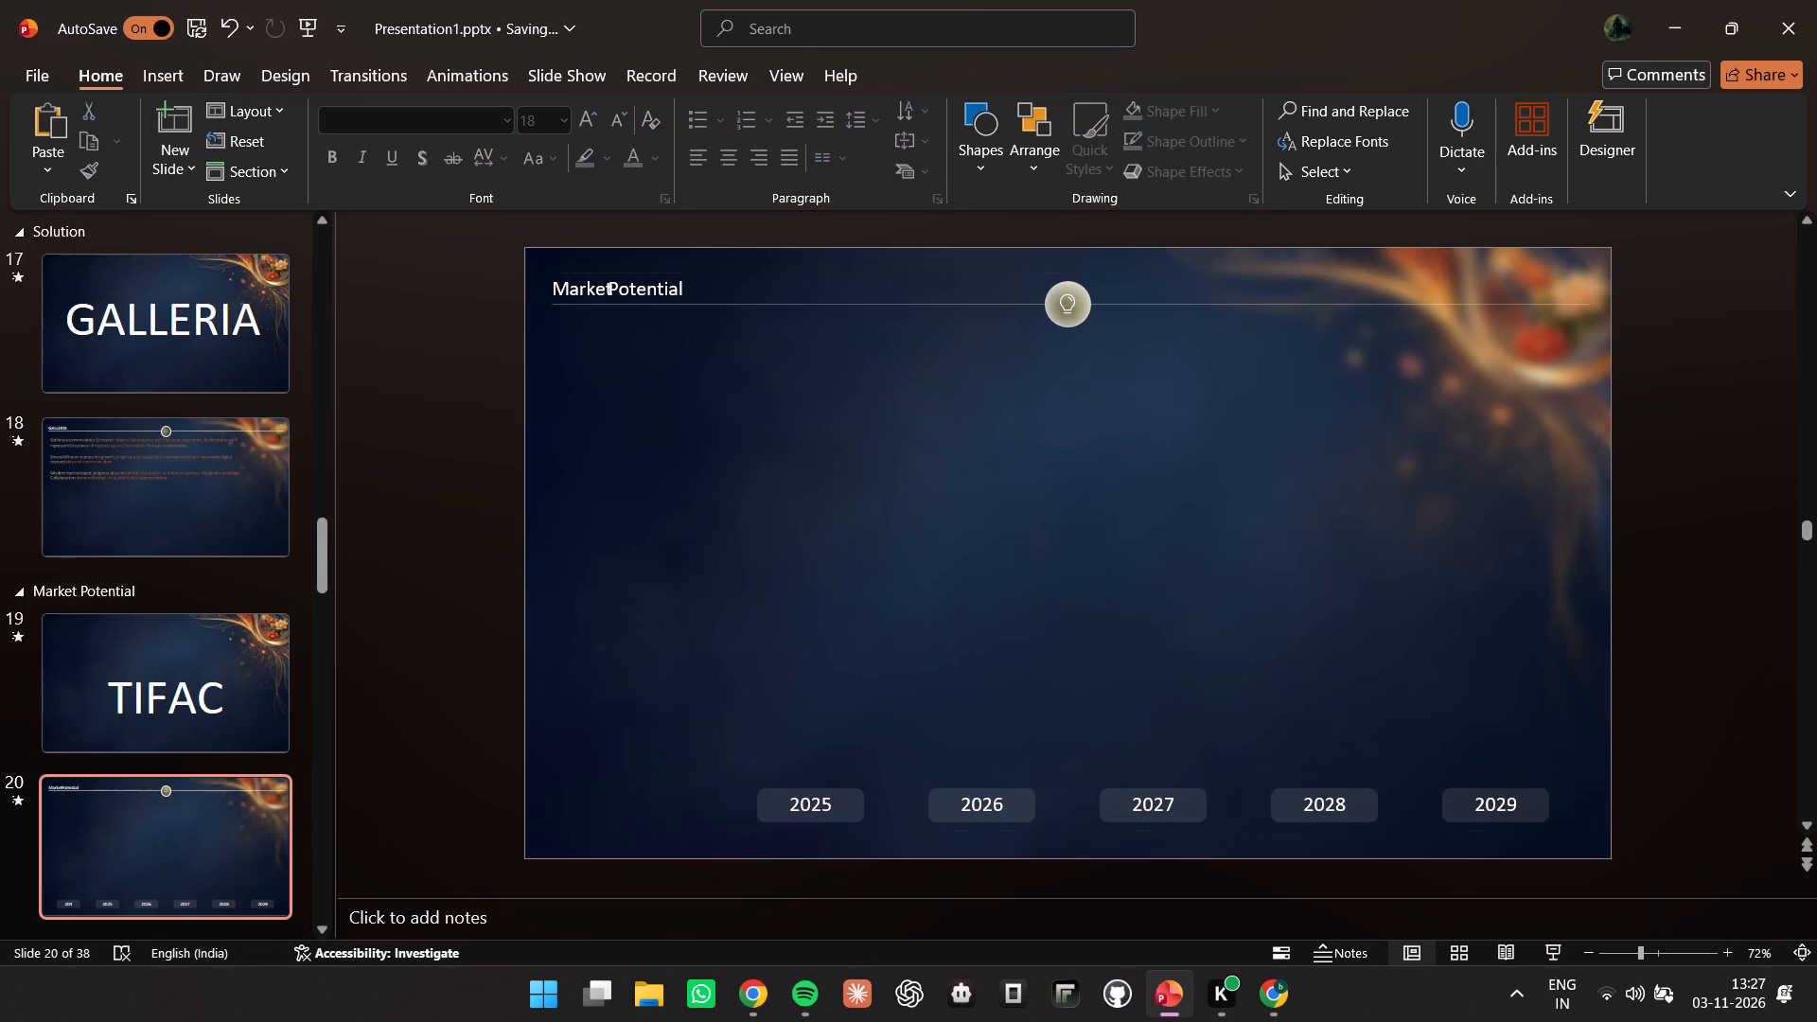
pyautogui.click(760, 794)
pyautogui.click(783, 796)
pyautogui.press('Delete')
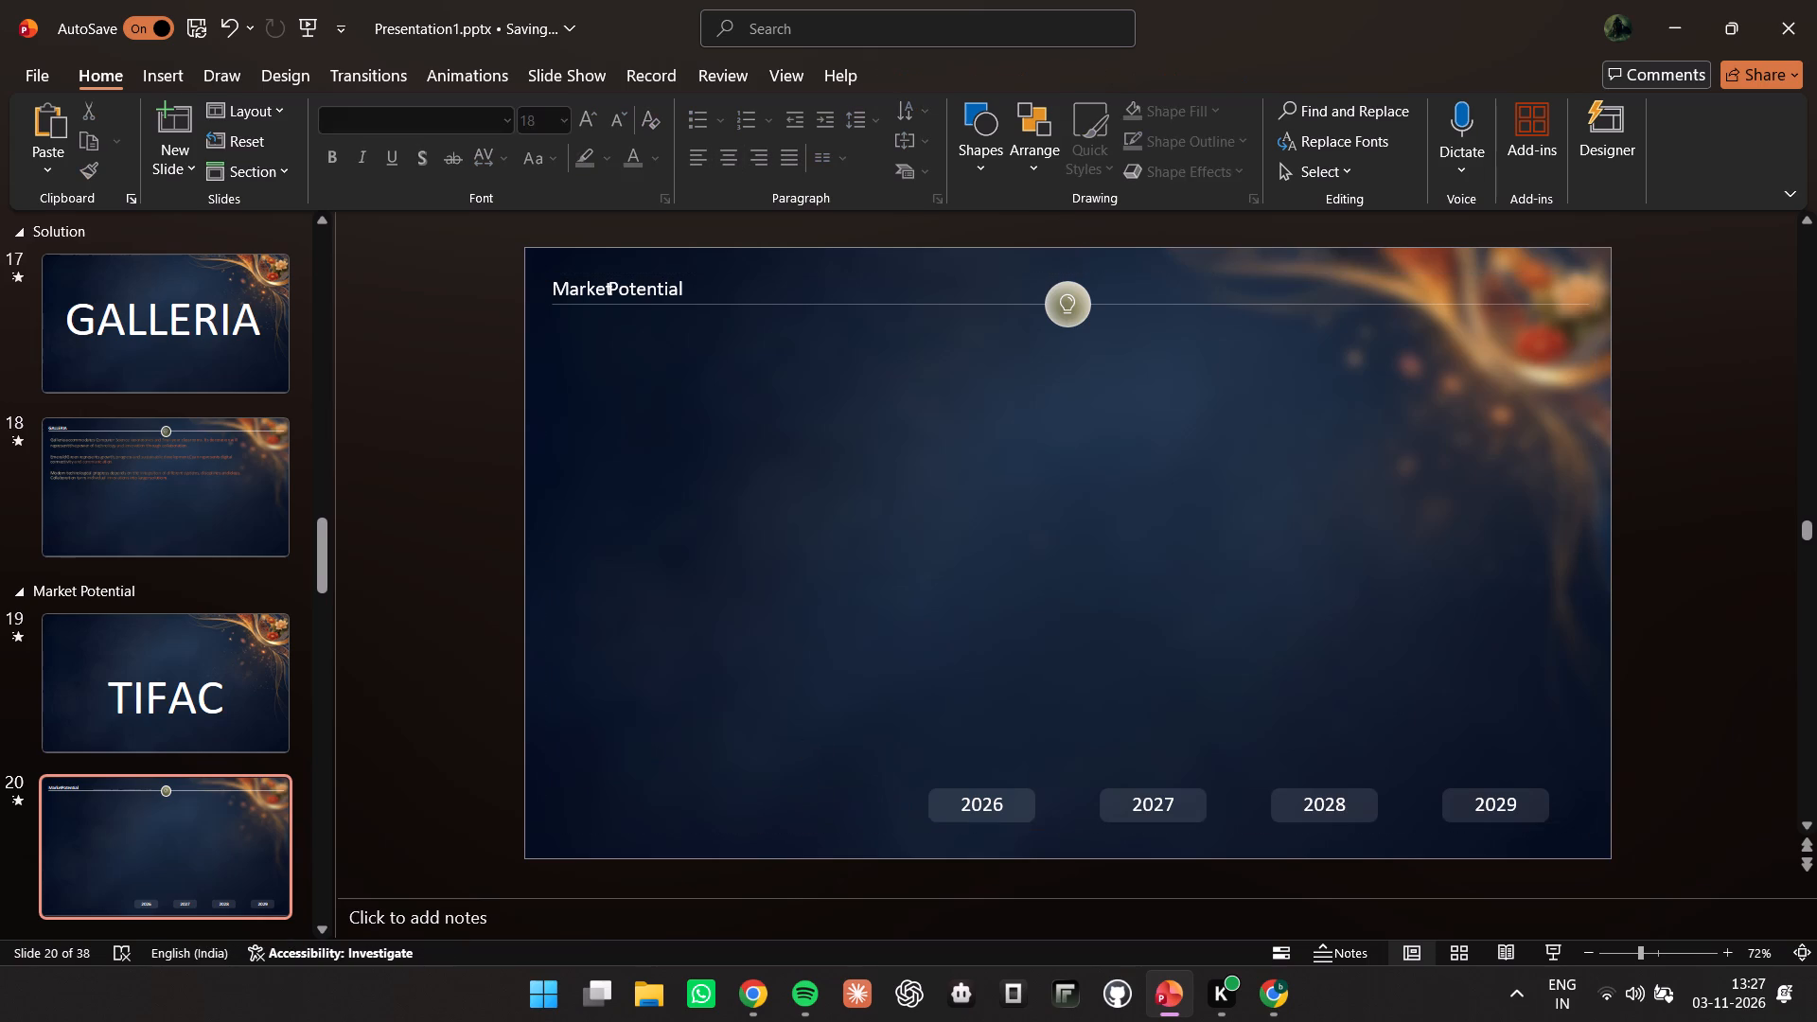
pyautogui.click(966, 788)
pyautogui.click(970, 807)
pyautogui.press('Delete')
pyautogui.click(1022, 786)
pyautogui.press('Delete')
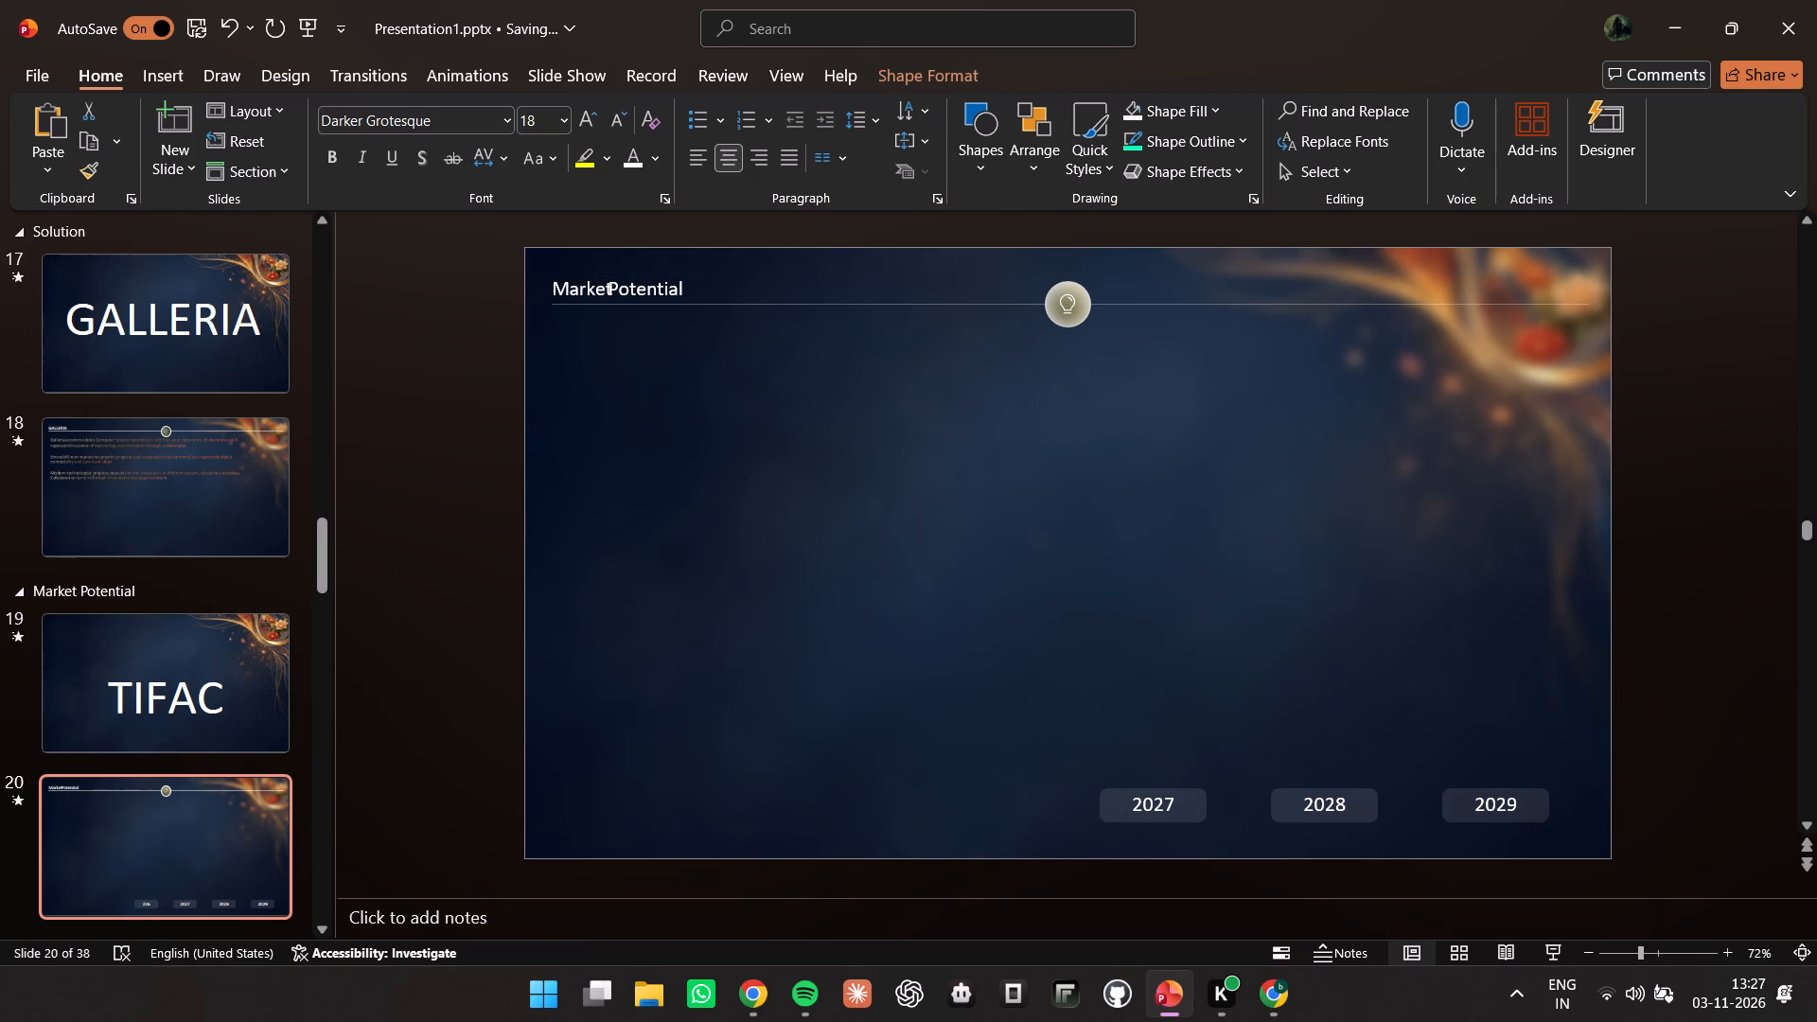
# Delete the remaining year labels 2027, 2028 and 2029 from slide 20.
pyautogui.click(1111, 784)
pyautogui.click(1112, 787)
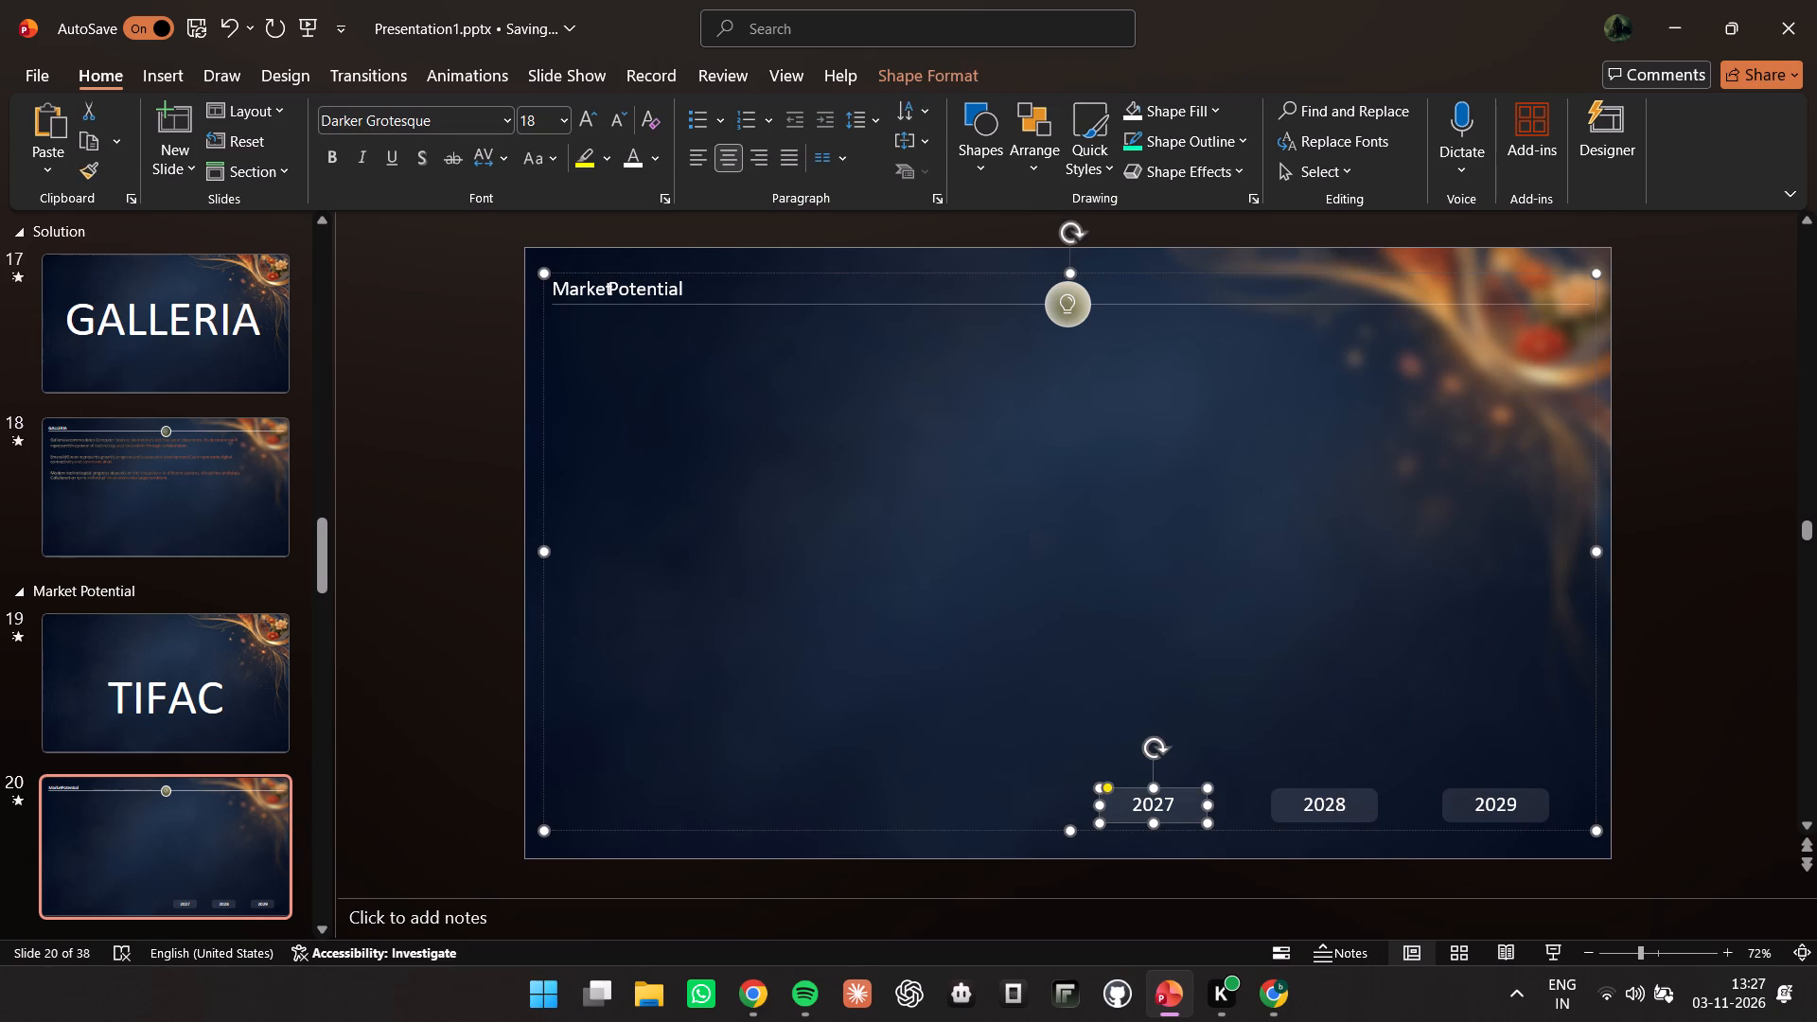
pyautogui.click(1115, 788)
pyautogui.press('Delete')
pyautogui.click(1252, 792)
pyautogui.click(1287, 798)
pyautogui.click(1291, 789)
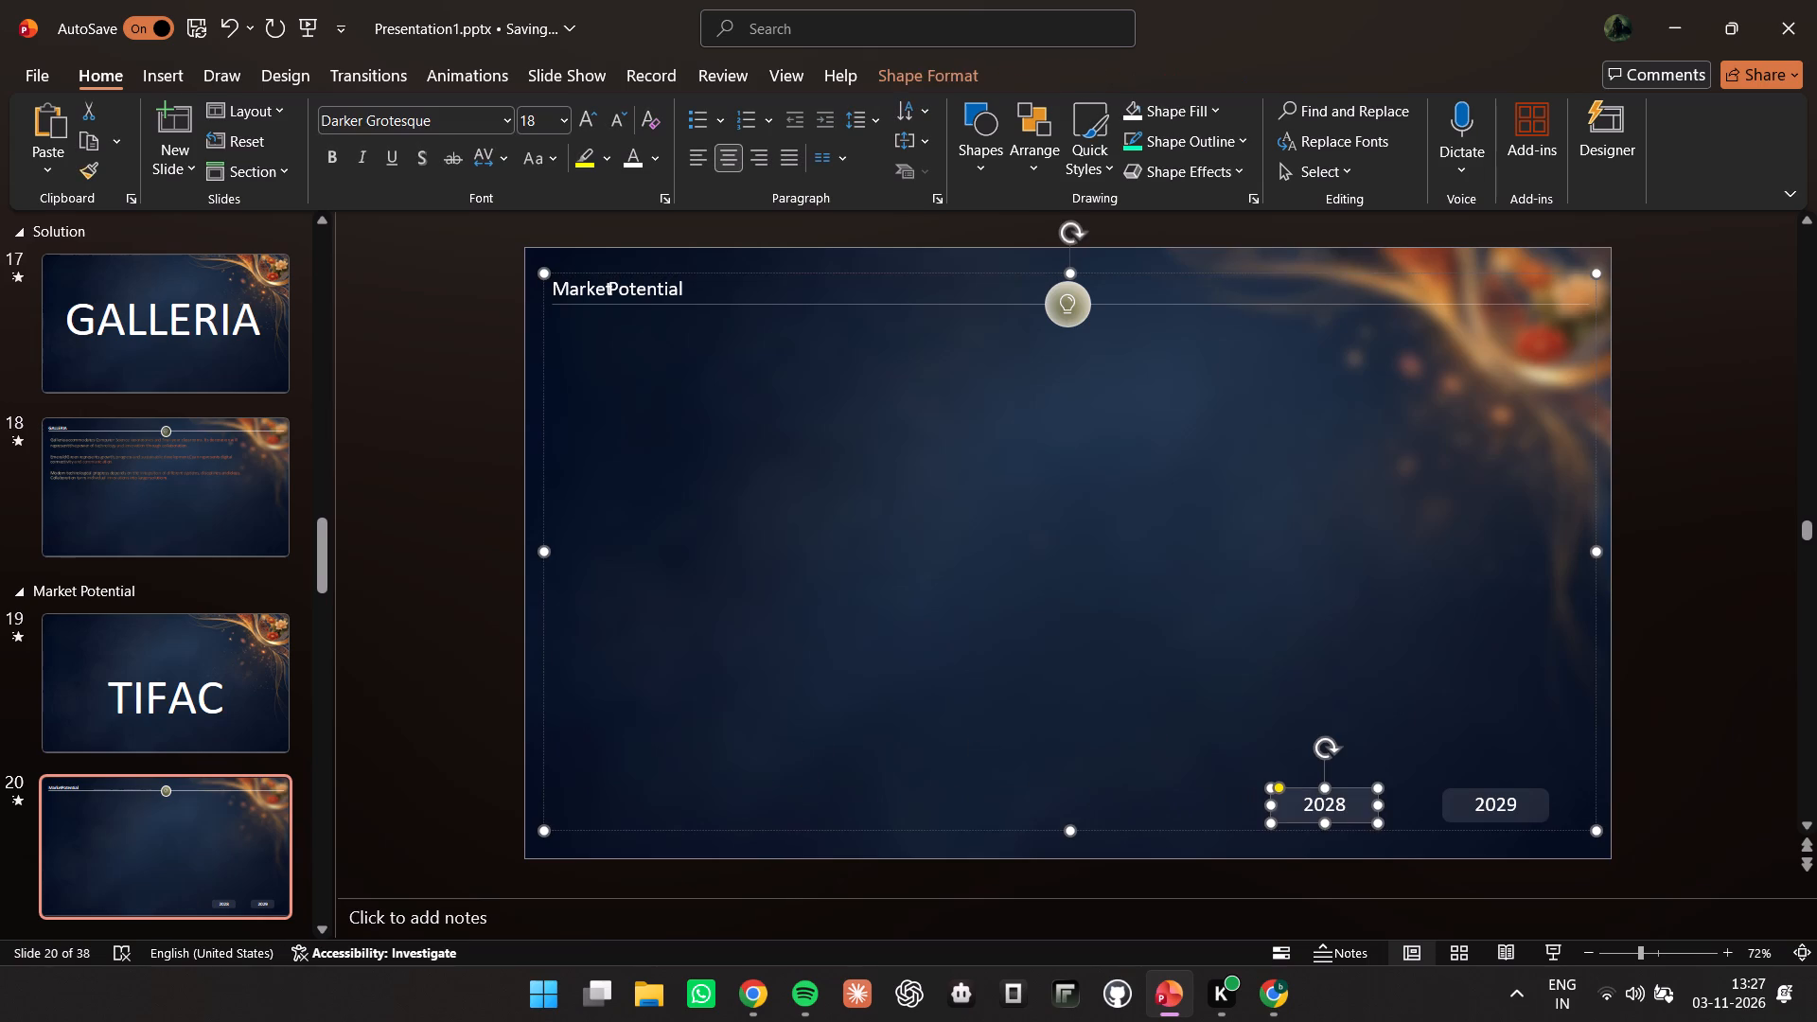
pyautogui.click(1295, 786)
pyautogui.press('Delete')
pyautogui.click(1473, 798)
pyautogui.click(1473, 789)
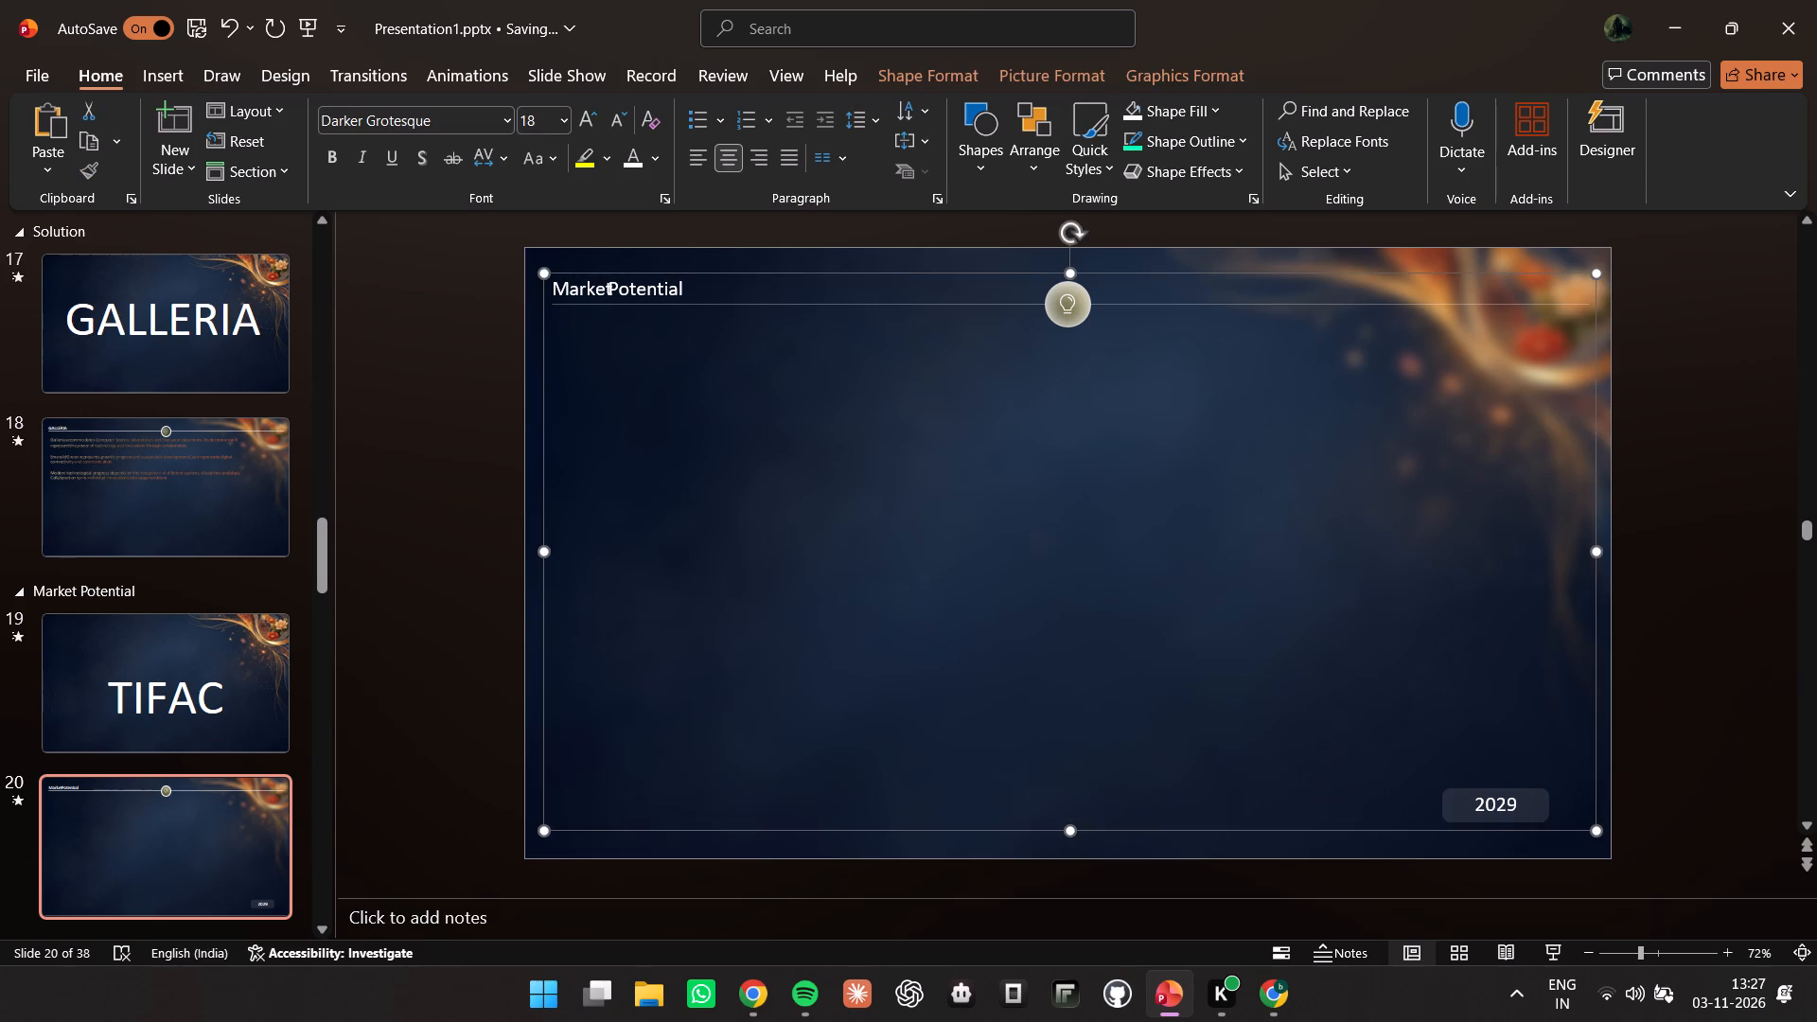
pyautogui.click(1471, 784)
pyautogui.press('Delete')
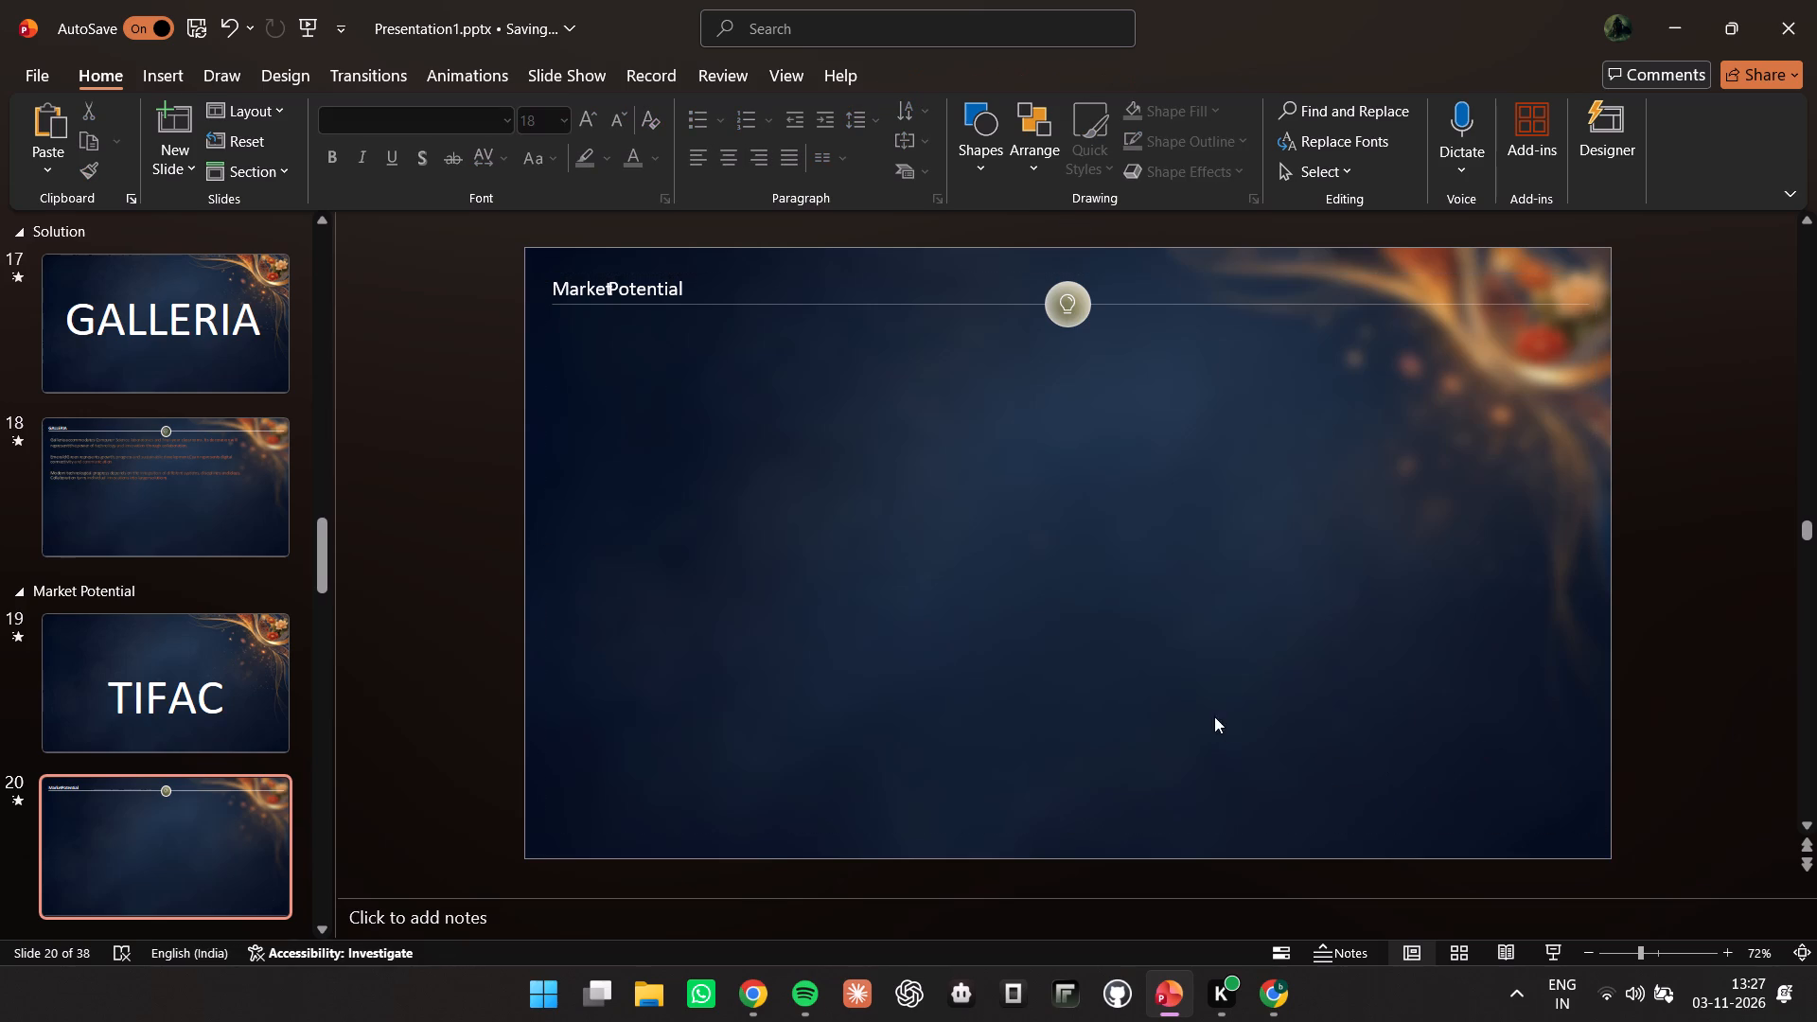
# Delete the "Overview of our business model" heading box from slide 22.
pyautogui.scroll(-4, 212, 780)
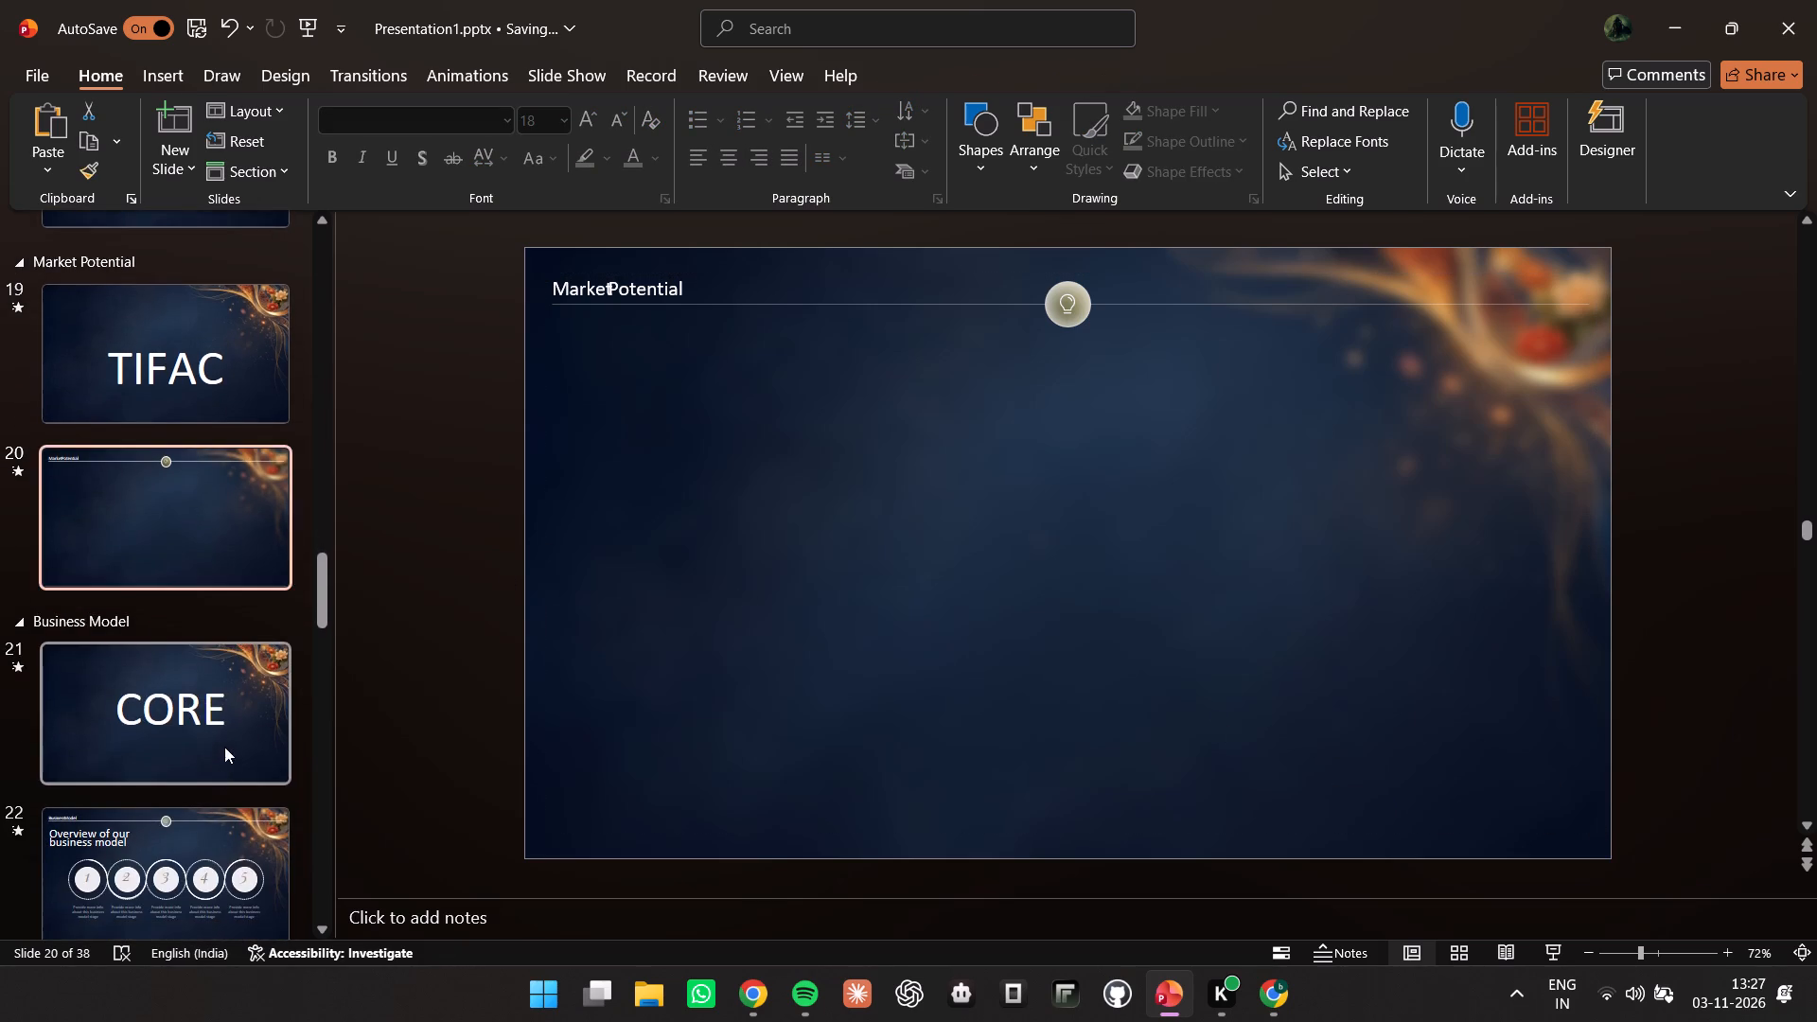
pyautogui.scroll(-7, 216, 714)
pyautogui.scroll(4, 171, 522)
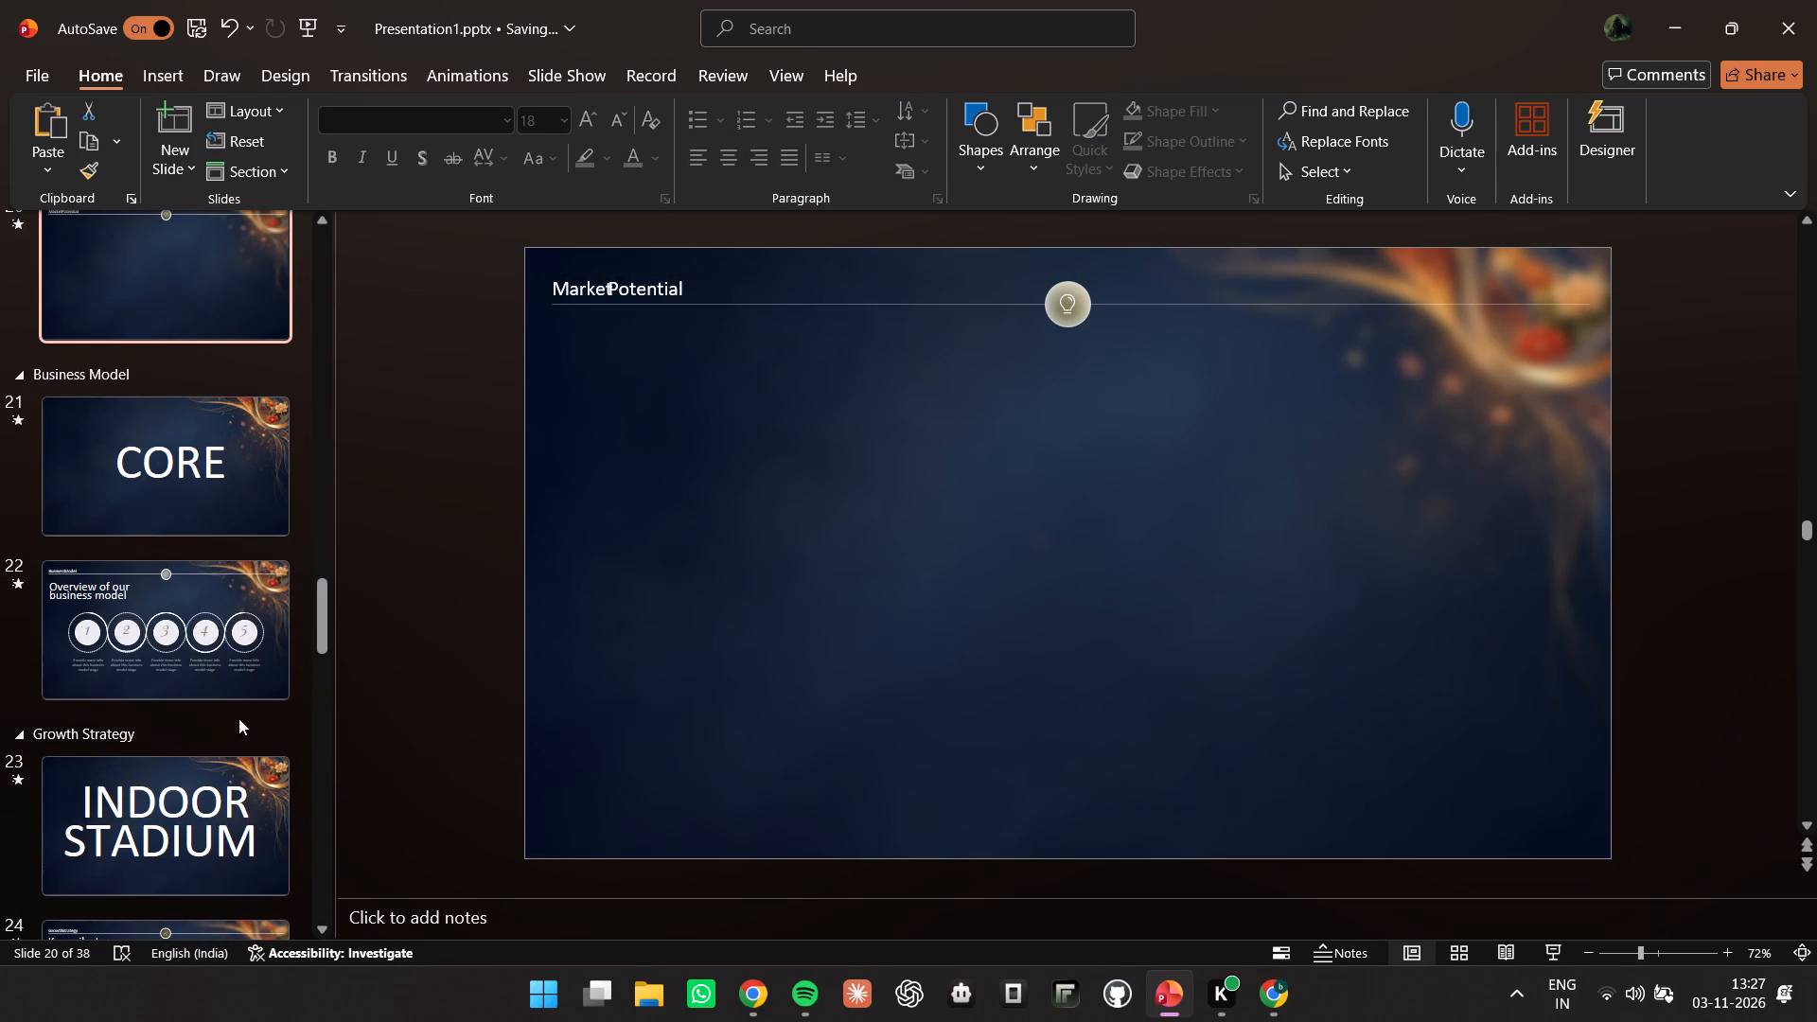
pyautogui.click(227, 660)
pyautogui.click(766, 535)
pyautogui.click(691, 359)
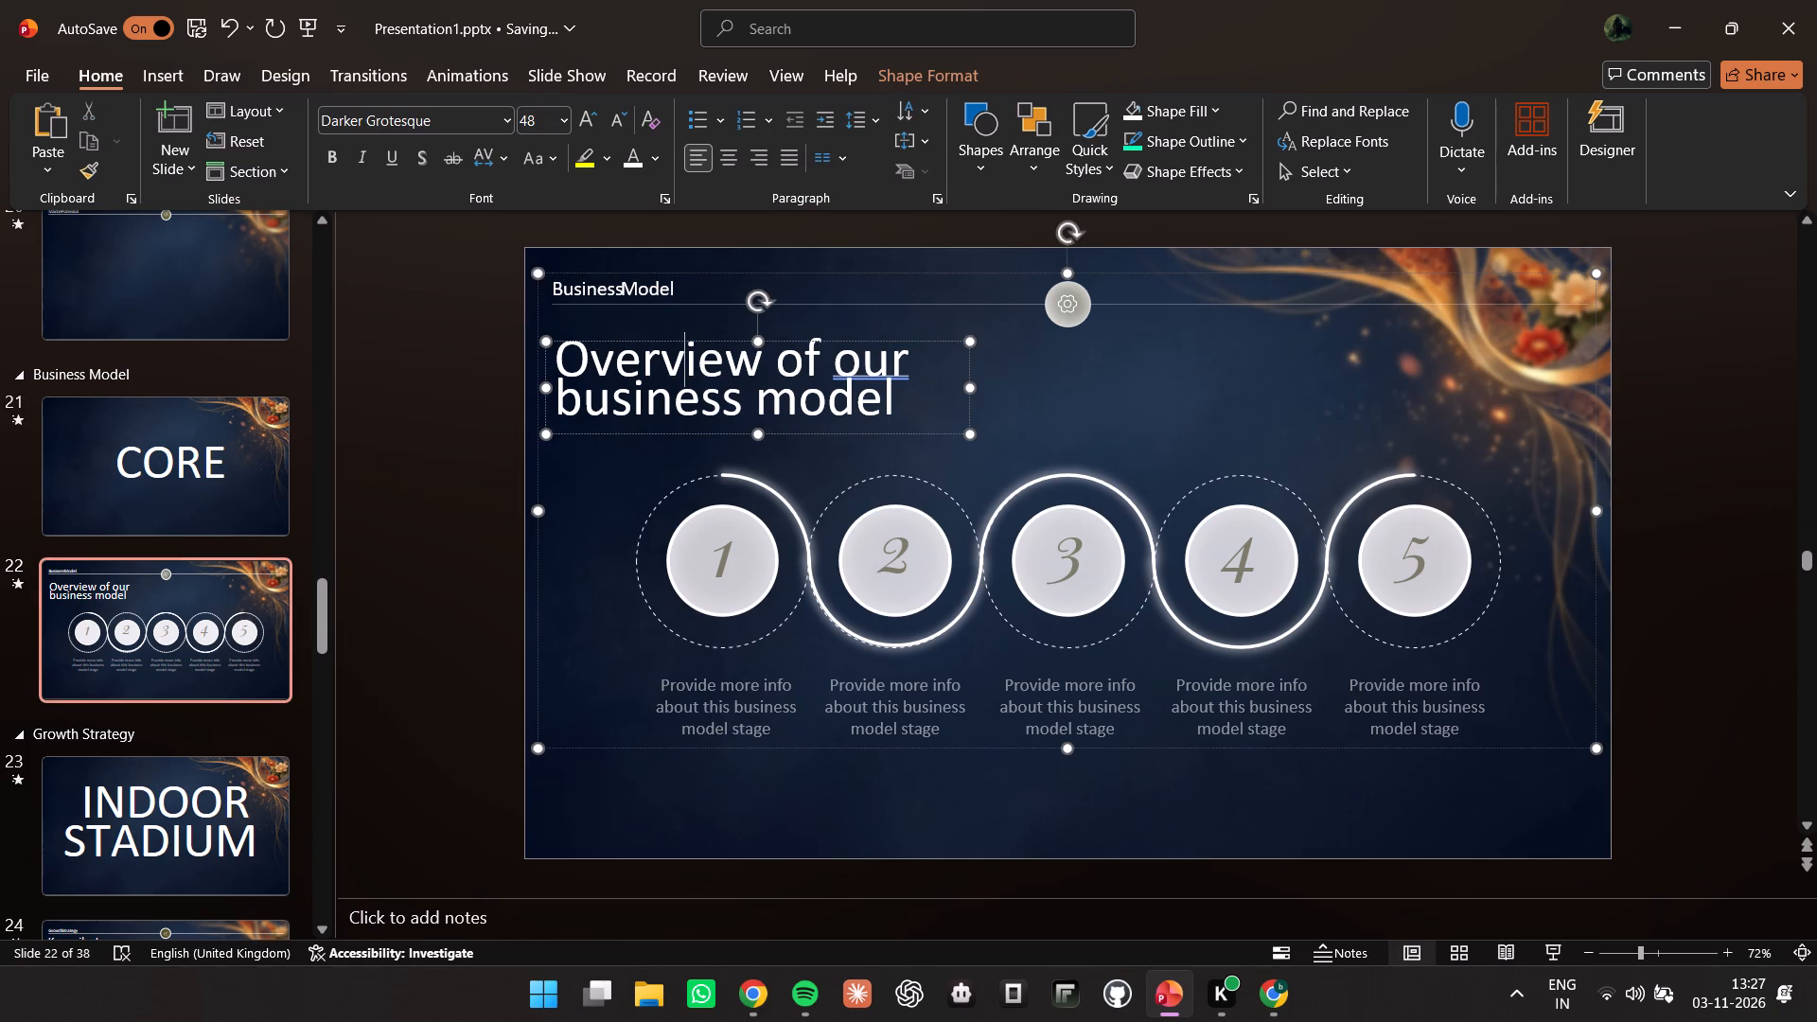
pyautogui.click(594, 345)
pyautogui.click(594, 342)
pyautogui.press('Delete')
# Delete the dashed ring around circle 1 on slide 22.
pyautogui.click(648, 496)
pyautogui.click(679, 501)
pyautogui.click(679, 489)
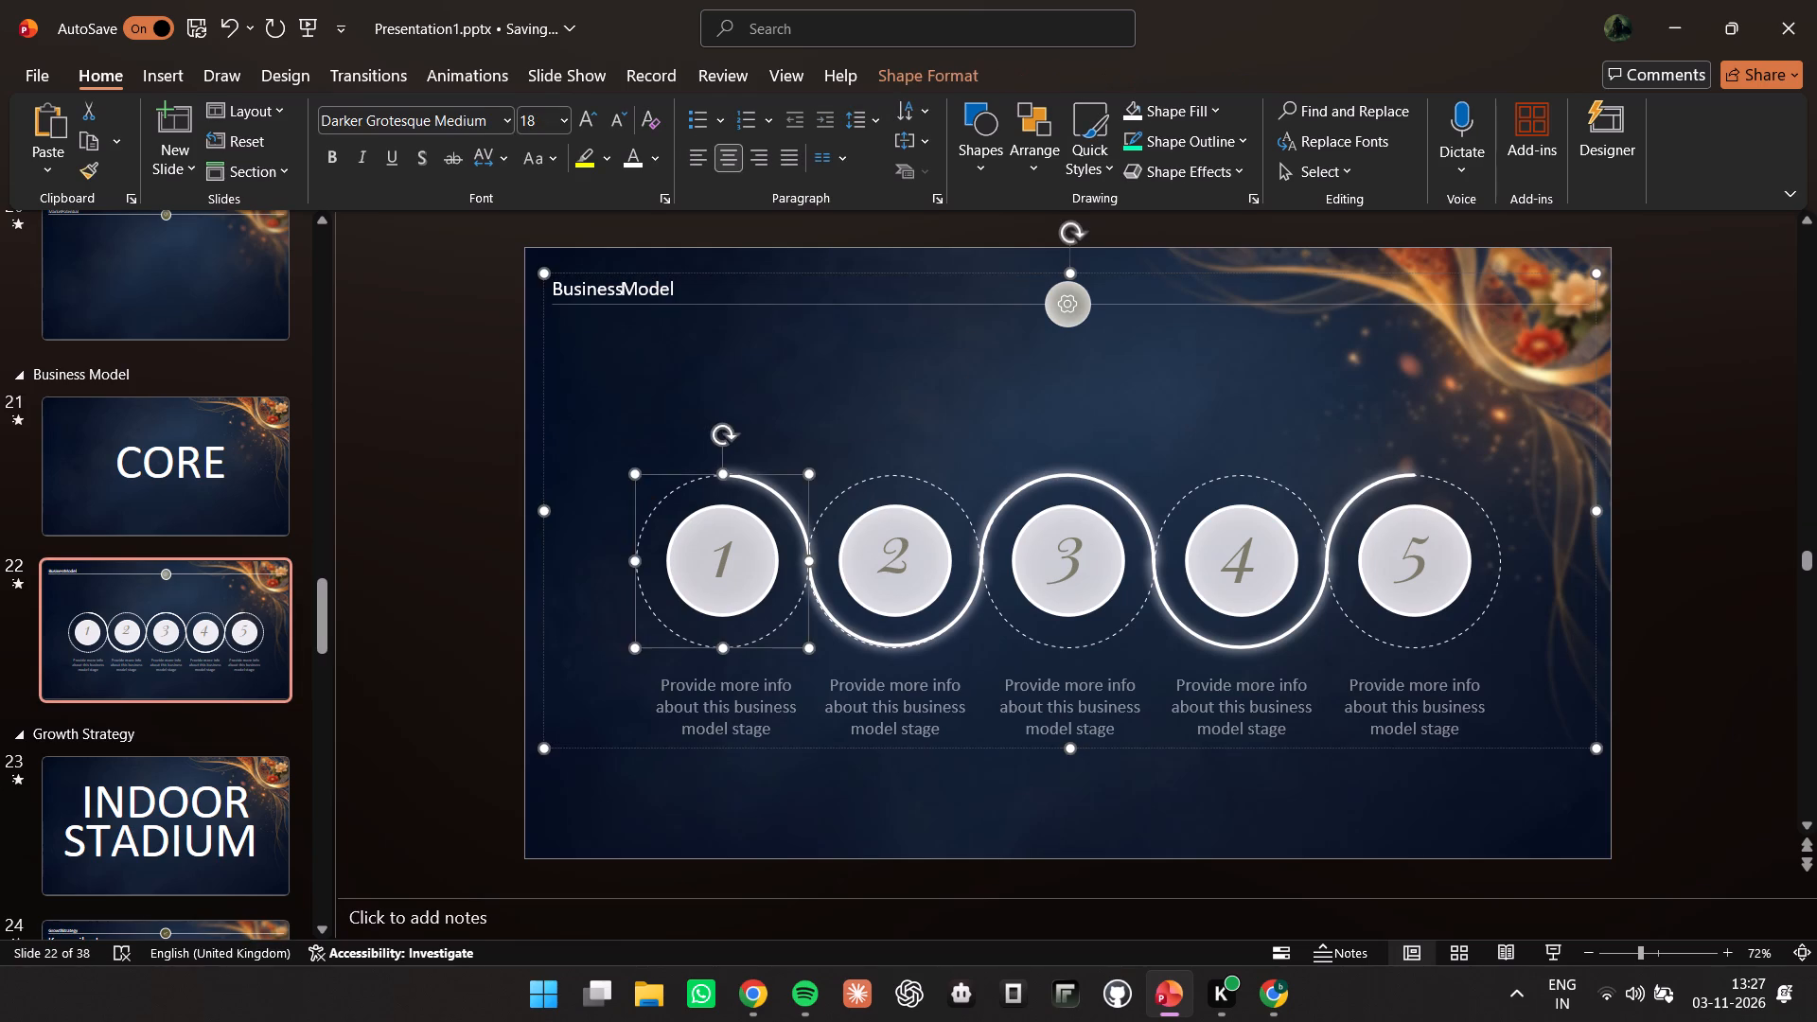
pyautogui.press('Delete')
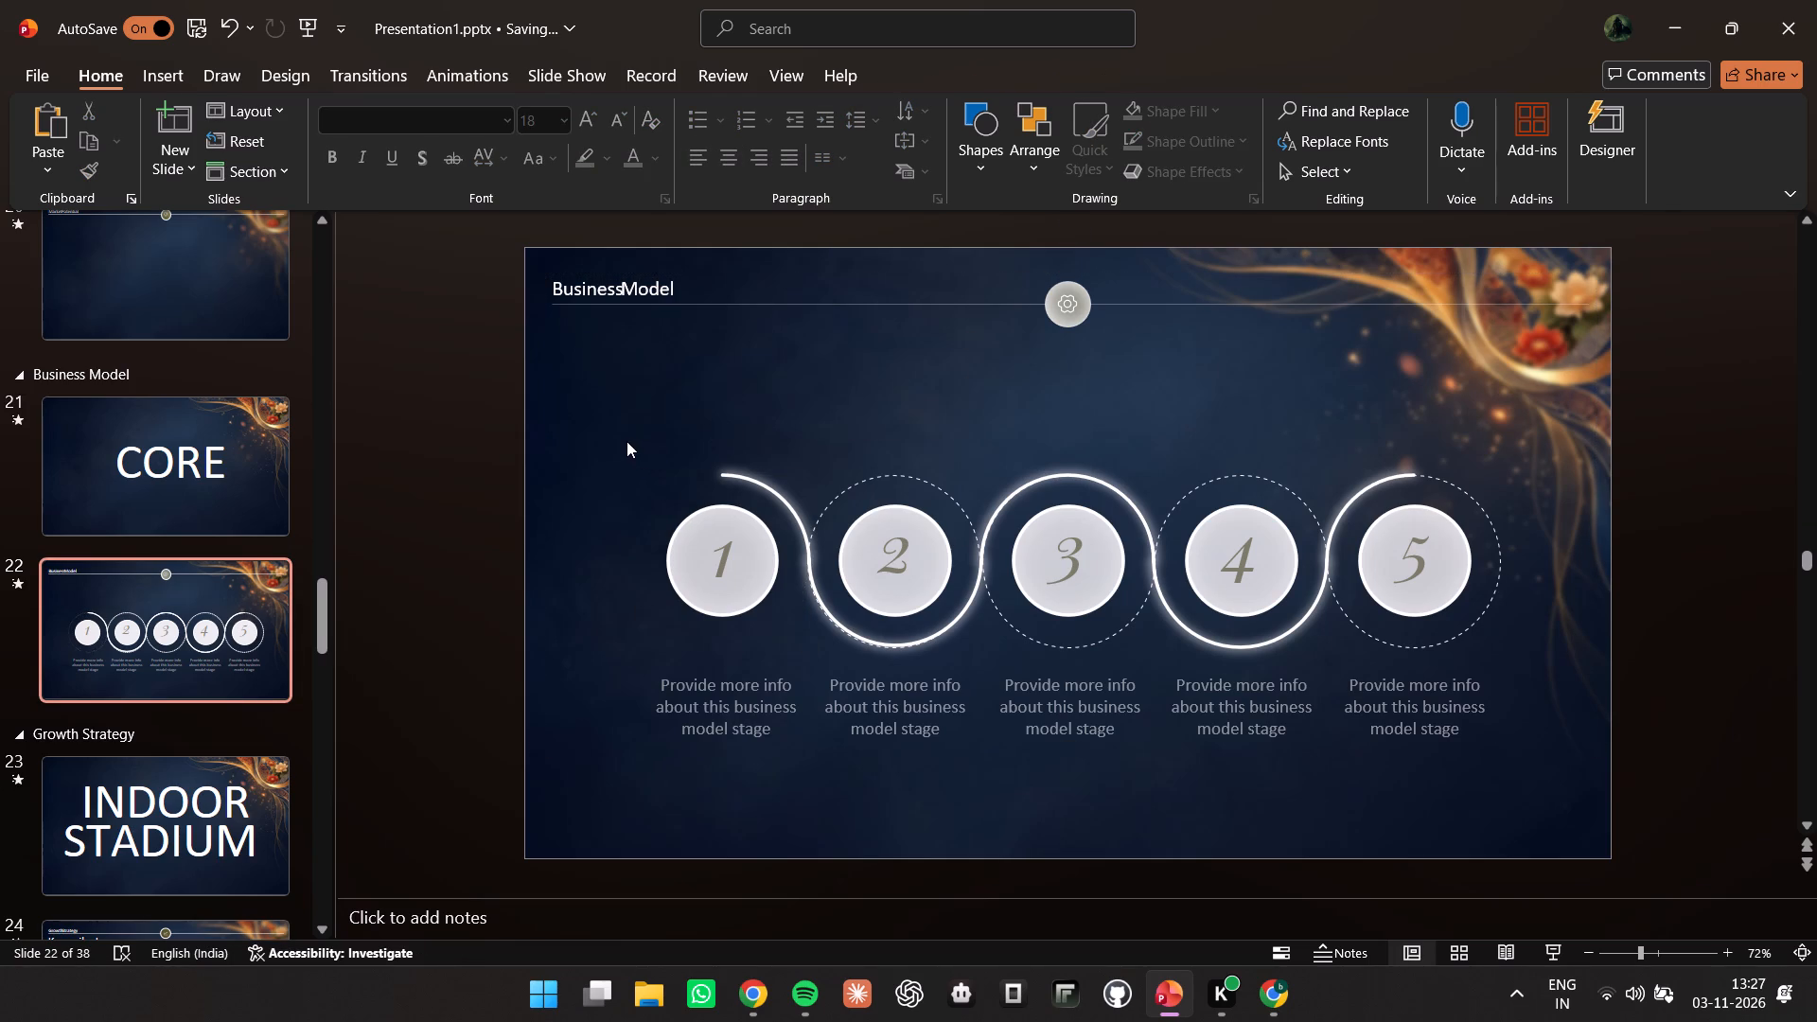
# Delete the placeholder description beneath circle 5 on slide 22.
pyautogui.moveTo(626, 440); pyautogui.dragTo(1611, 753)
pyautogui.click(1467, 693)
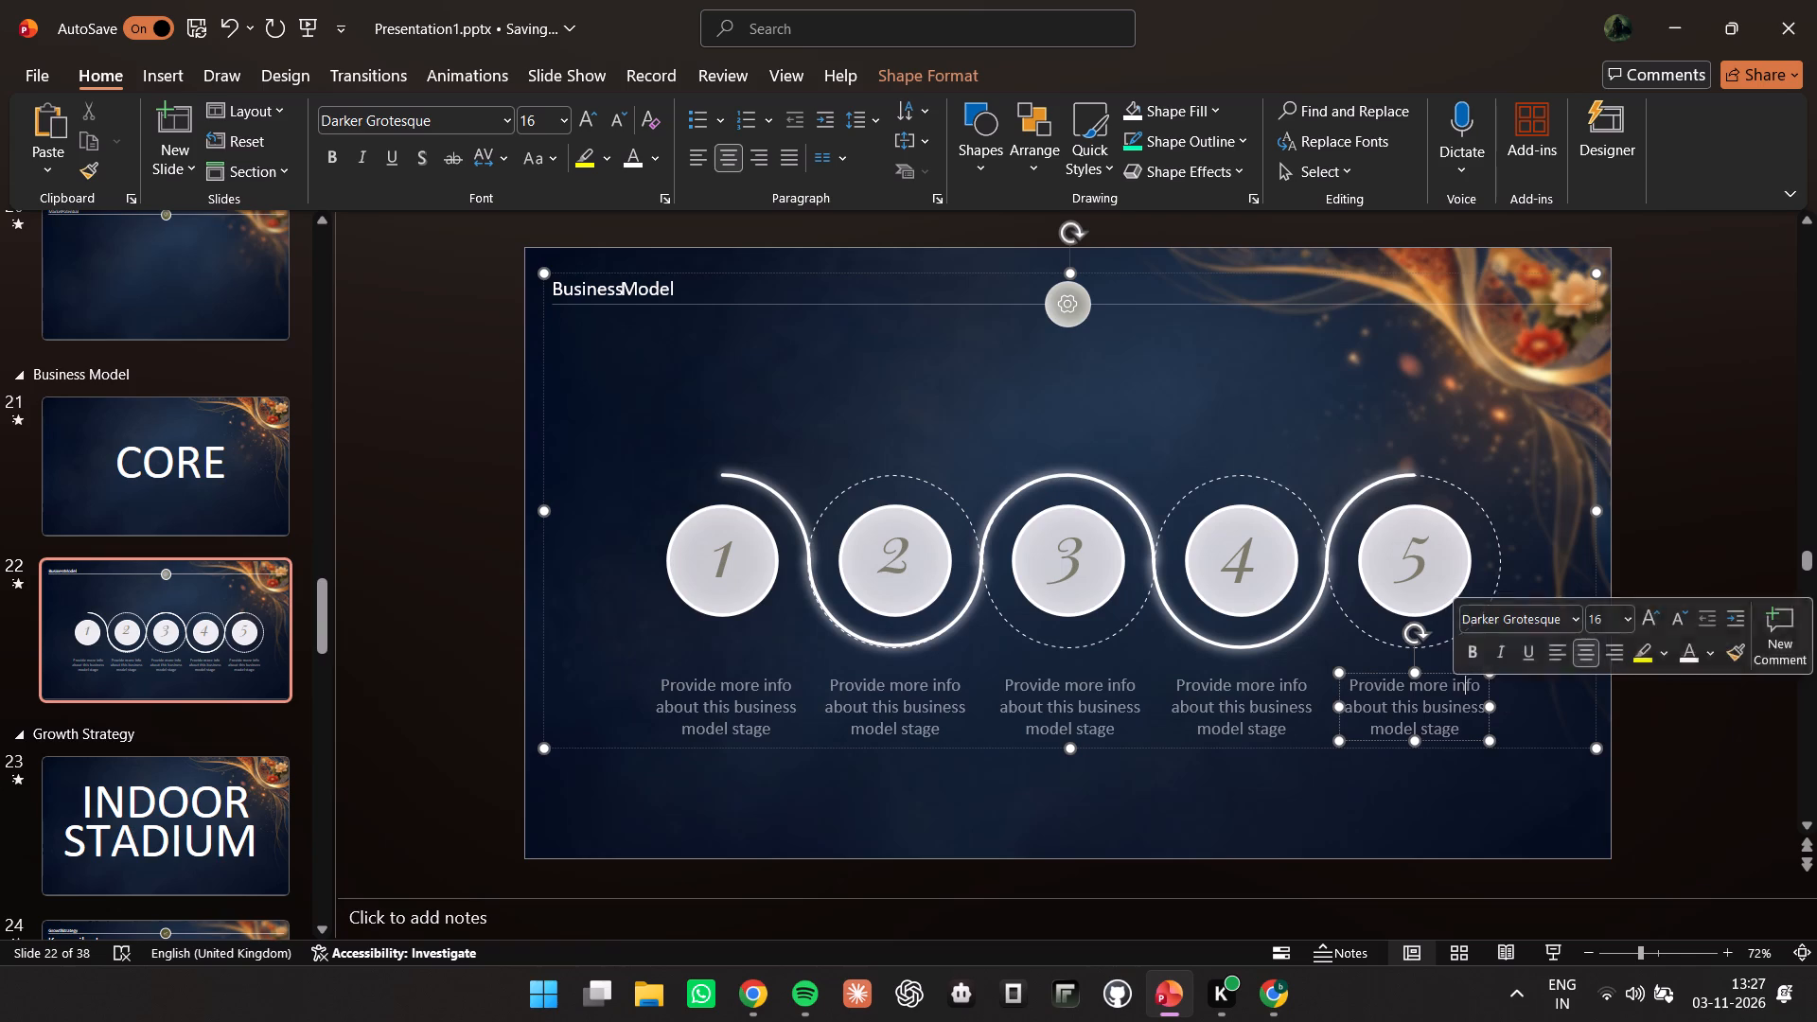
pyautogui.click(1397, 674)
pyautogui.press('Delete')
# Delete the glowing arc and the dashed ring around circle 5 on slide 22.
pyautogui.click(1384, 568)
pyautogui.click(1356, 482)
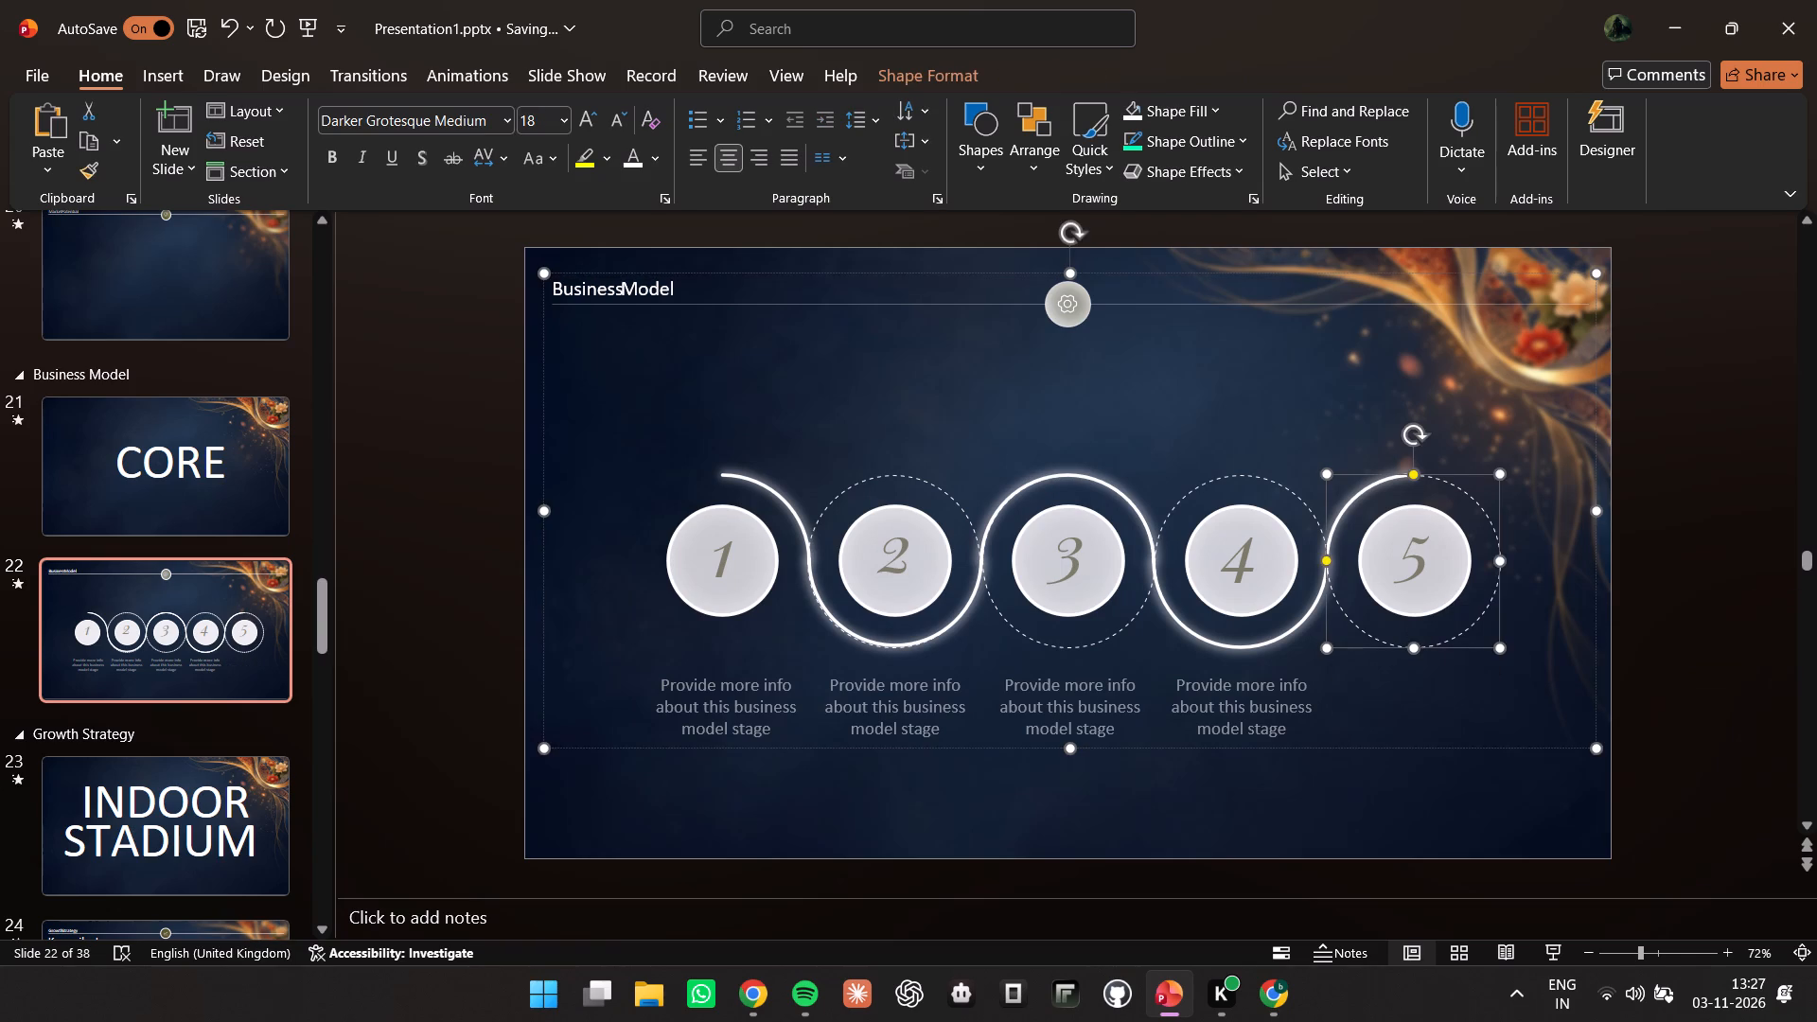
pyautogui.press('Delete')
pyautogui.click(1367, 490)
pyautogui.click(1365, 489)
pyautogui.press('Delete')
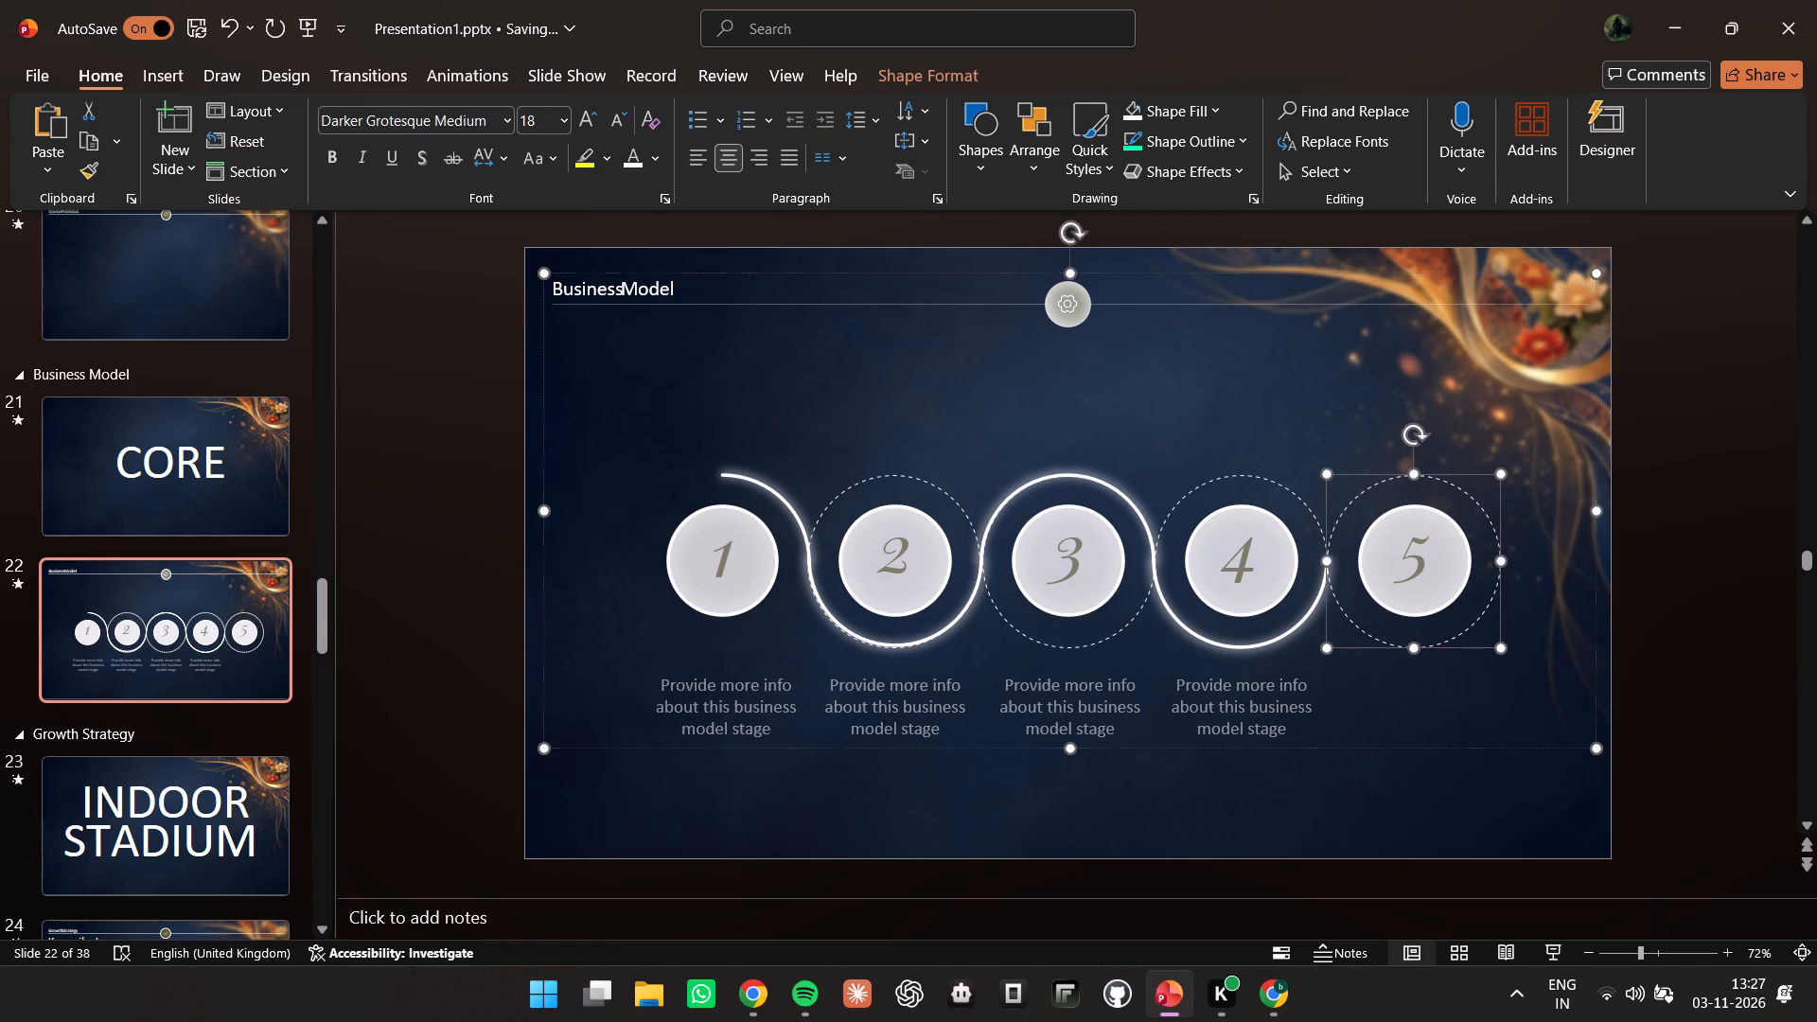
# Delete circle 4 and its dashed ring from slide 22, within the numbered stage graphic.
pyautogui.click(1303, 508)
pyautogui.click(1303, 505)
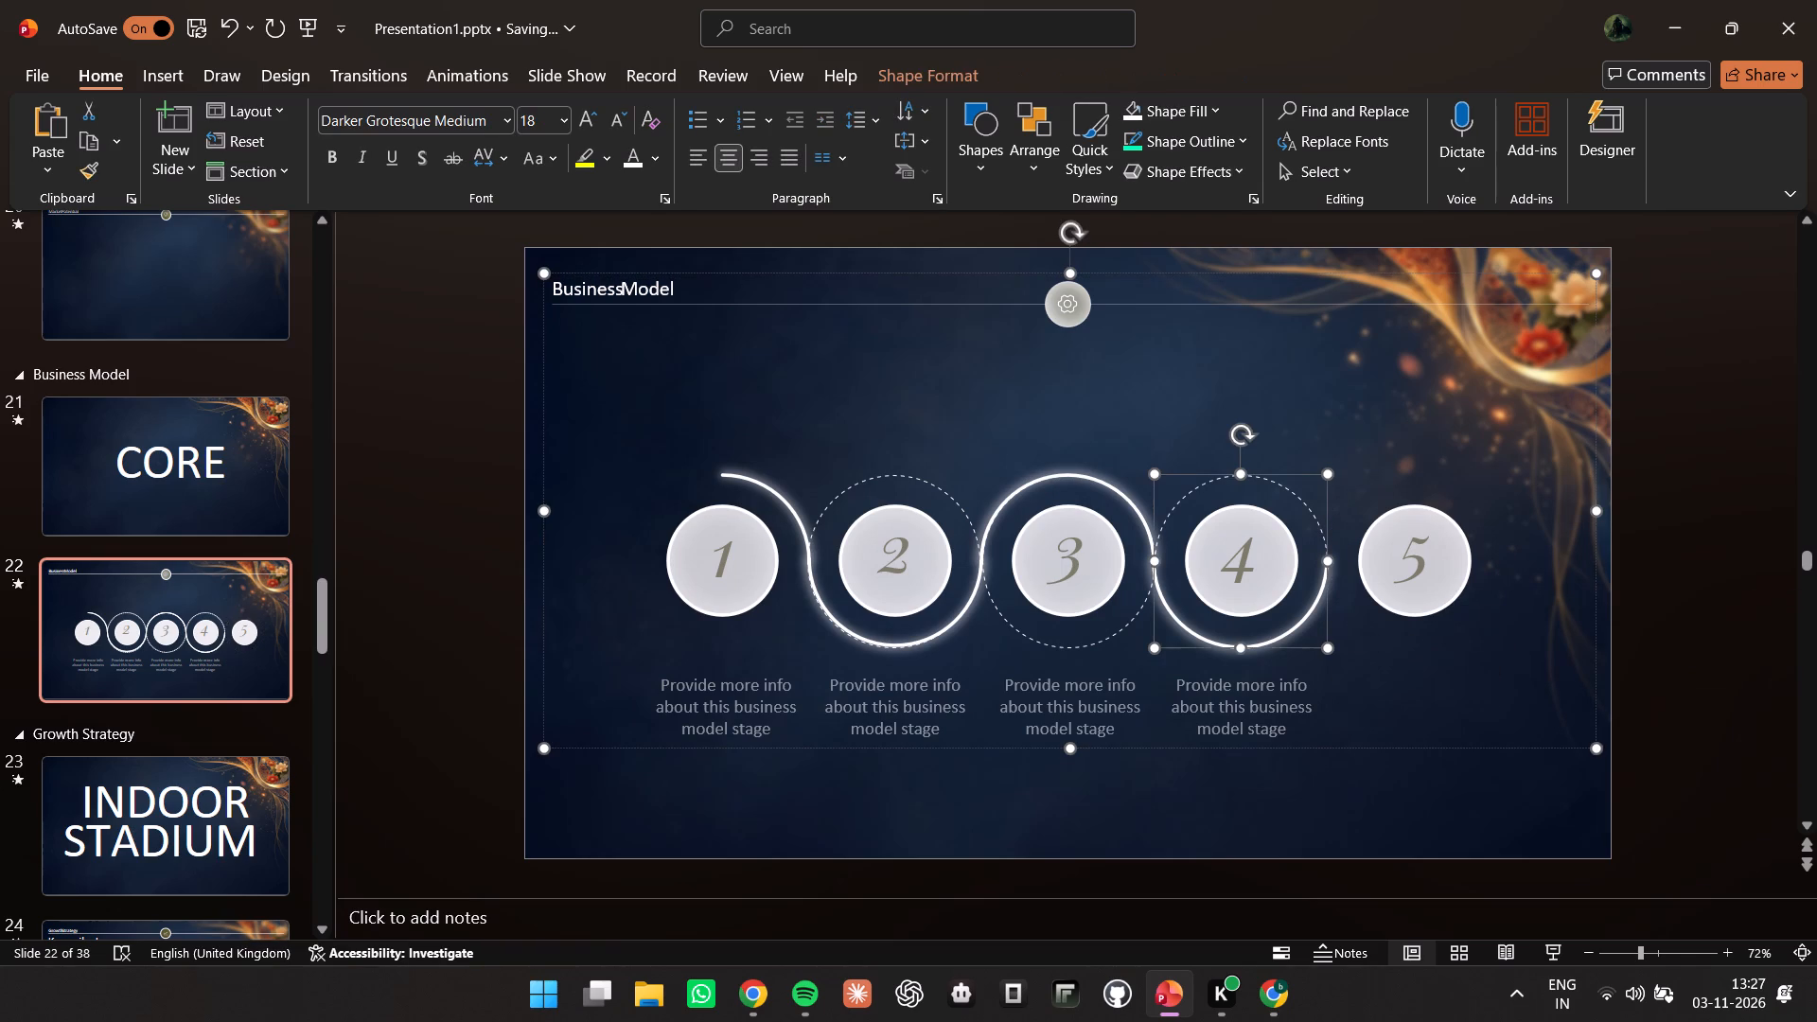
pyautogui.click(1307, 504)
pyautogui.press('Delete')
pyautogui.click(1275, 545)
pyautogui.click(1276, 523)
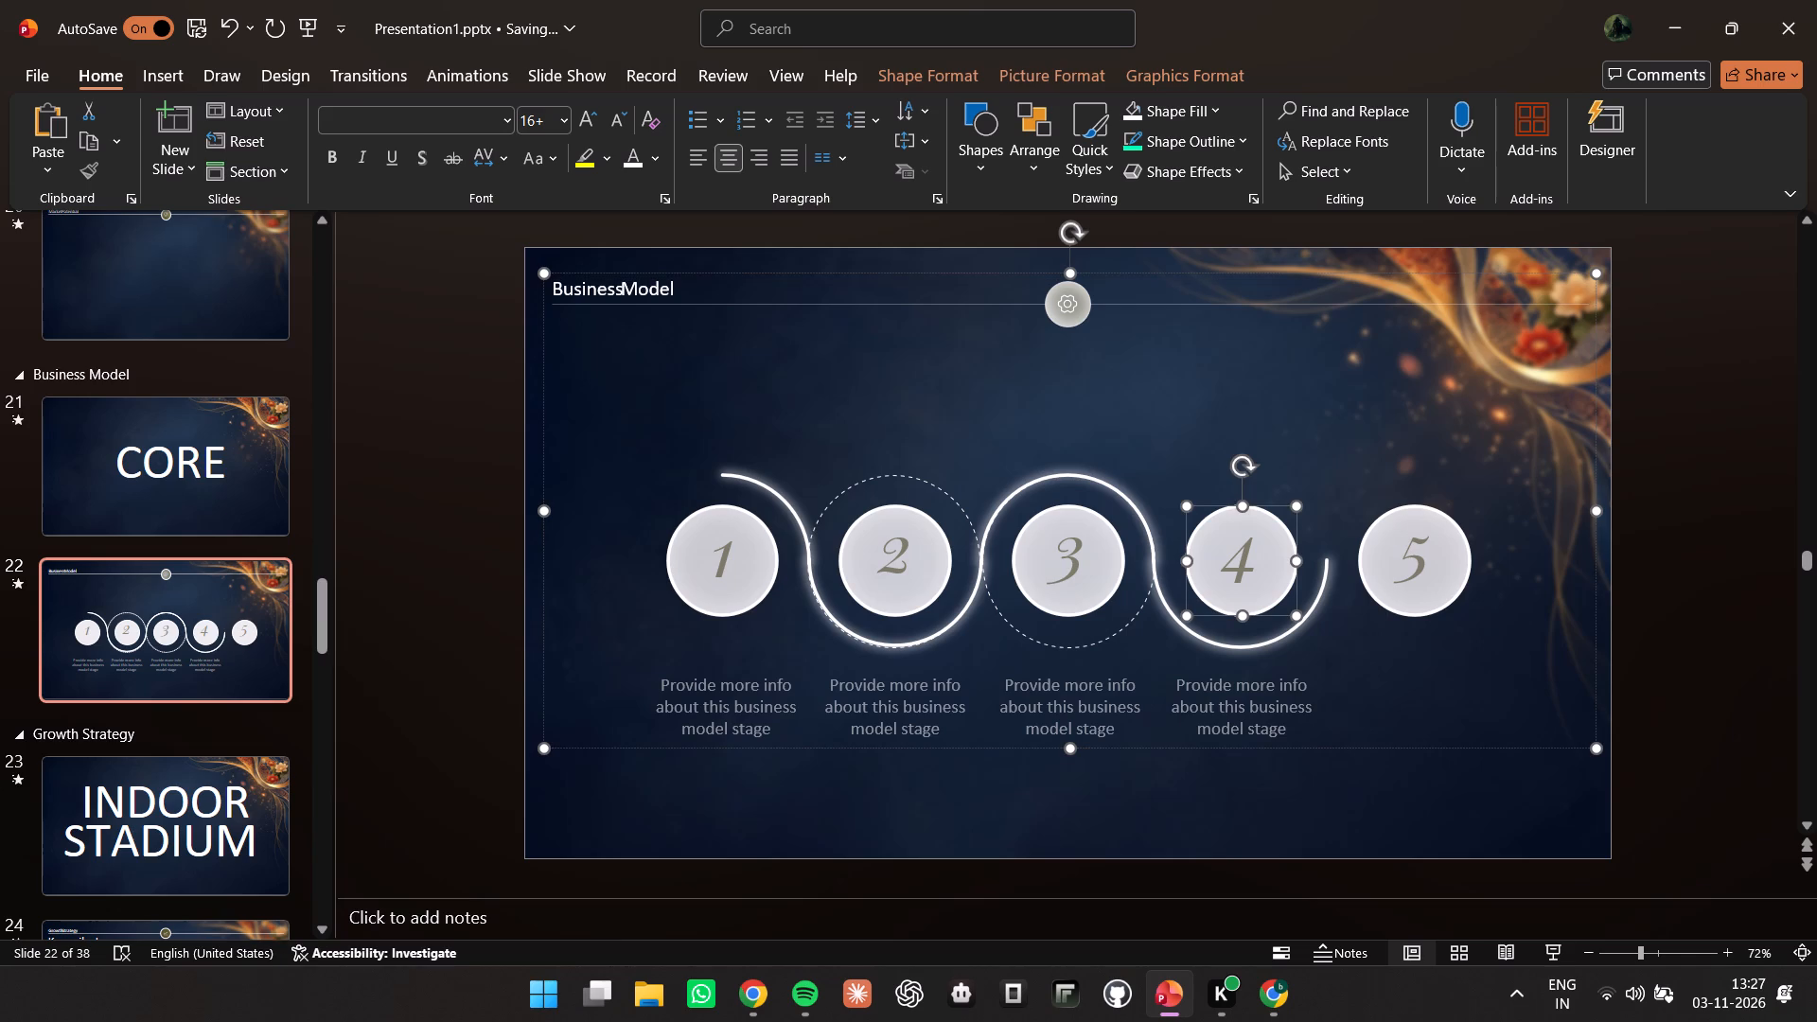
pyautogui.press('Delete')
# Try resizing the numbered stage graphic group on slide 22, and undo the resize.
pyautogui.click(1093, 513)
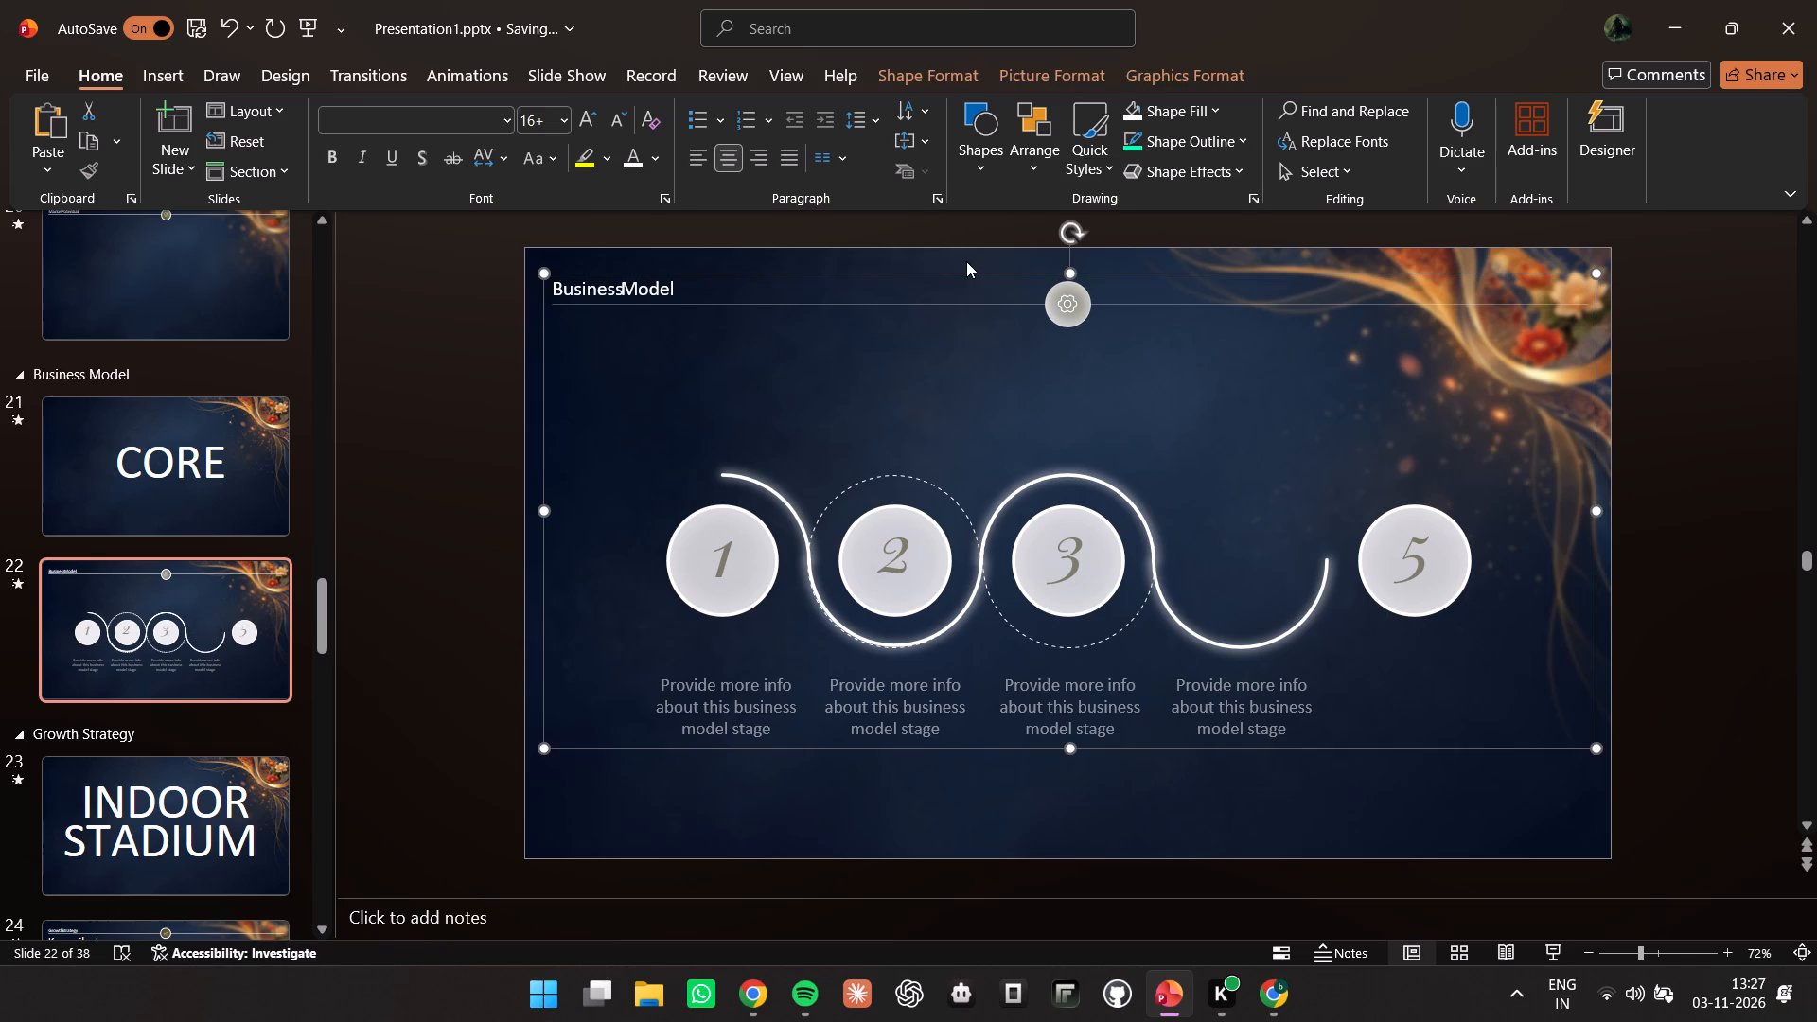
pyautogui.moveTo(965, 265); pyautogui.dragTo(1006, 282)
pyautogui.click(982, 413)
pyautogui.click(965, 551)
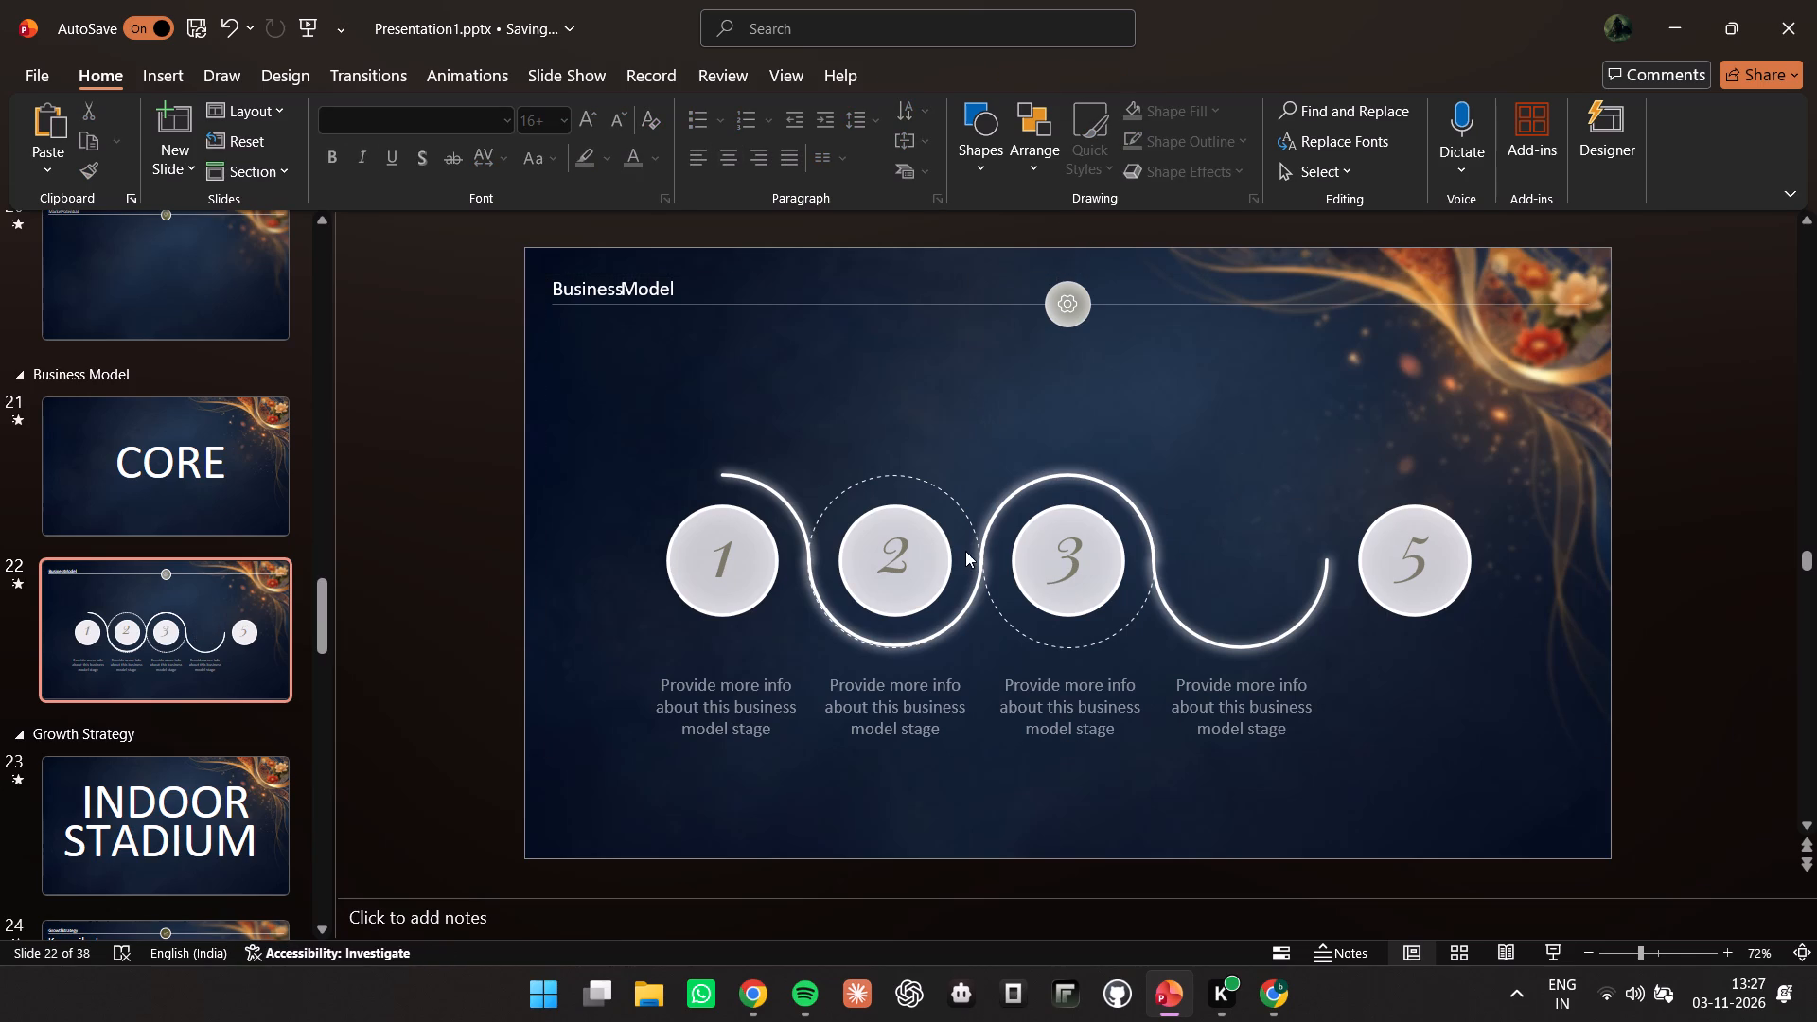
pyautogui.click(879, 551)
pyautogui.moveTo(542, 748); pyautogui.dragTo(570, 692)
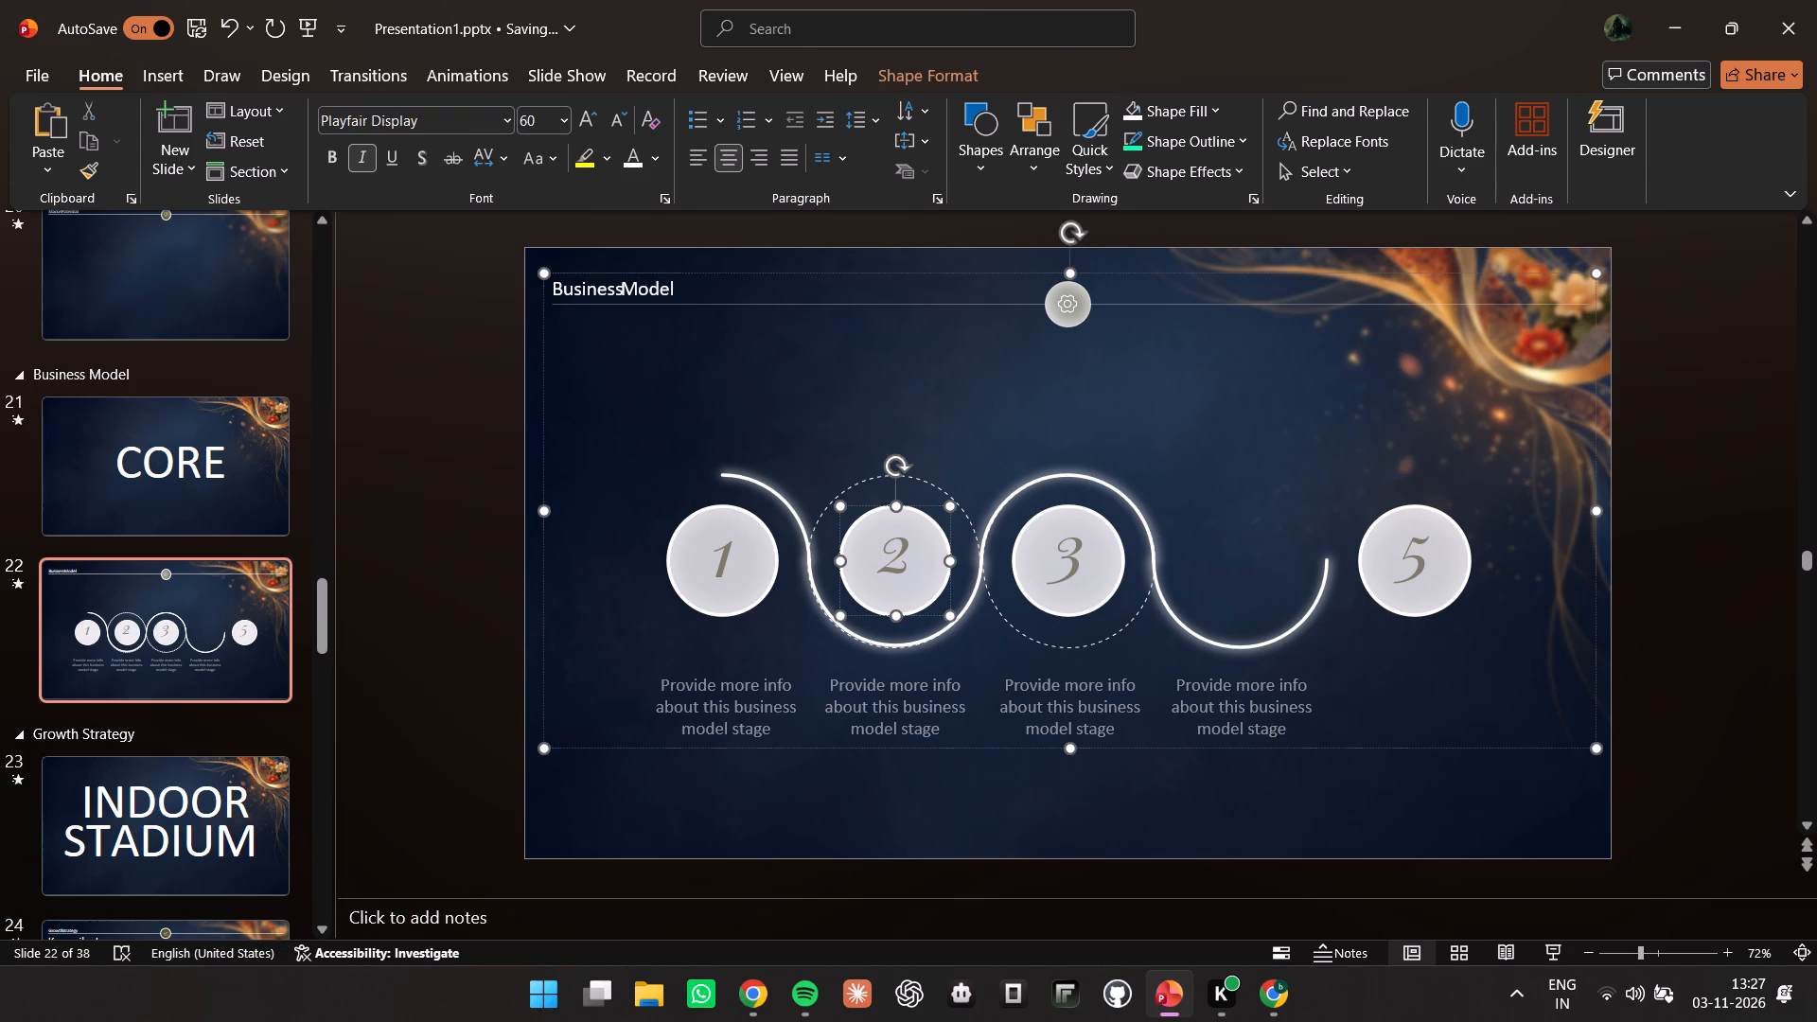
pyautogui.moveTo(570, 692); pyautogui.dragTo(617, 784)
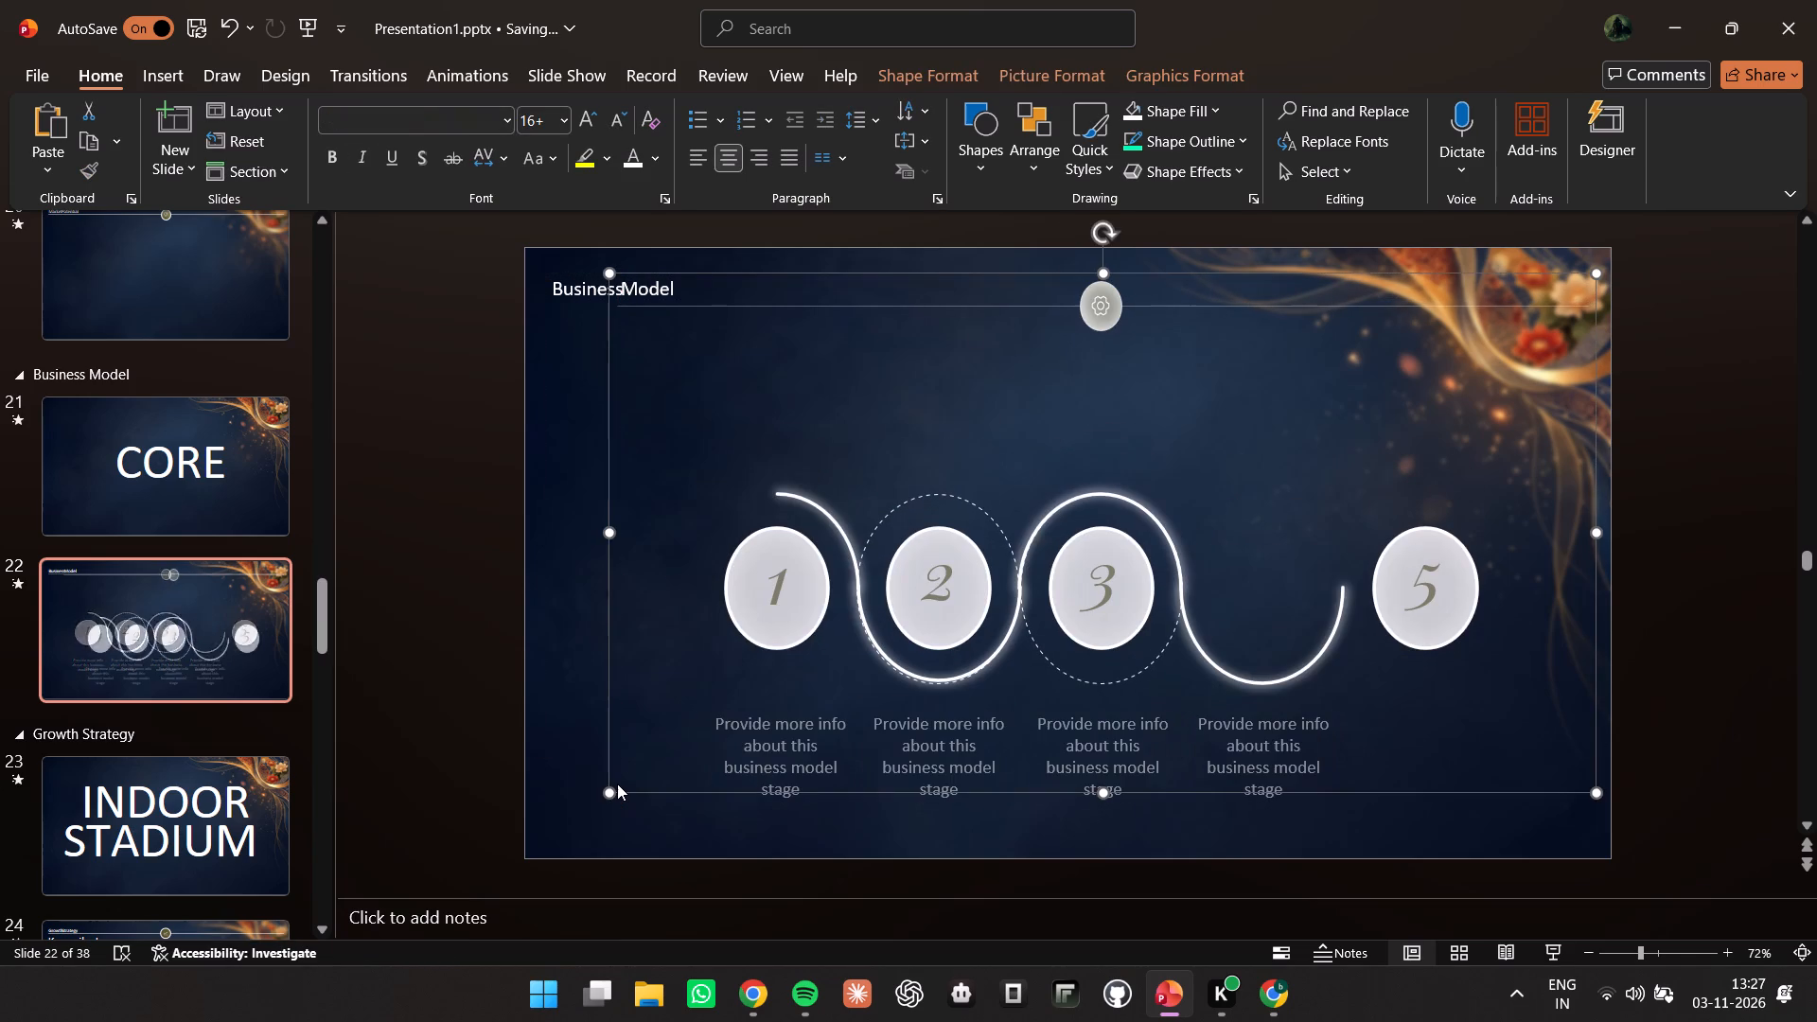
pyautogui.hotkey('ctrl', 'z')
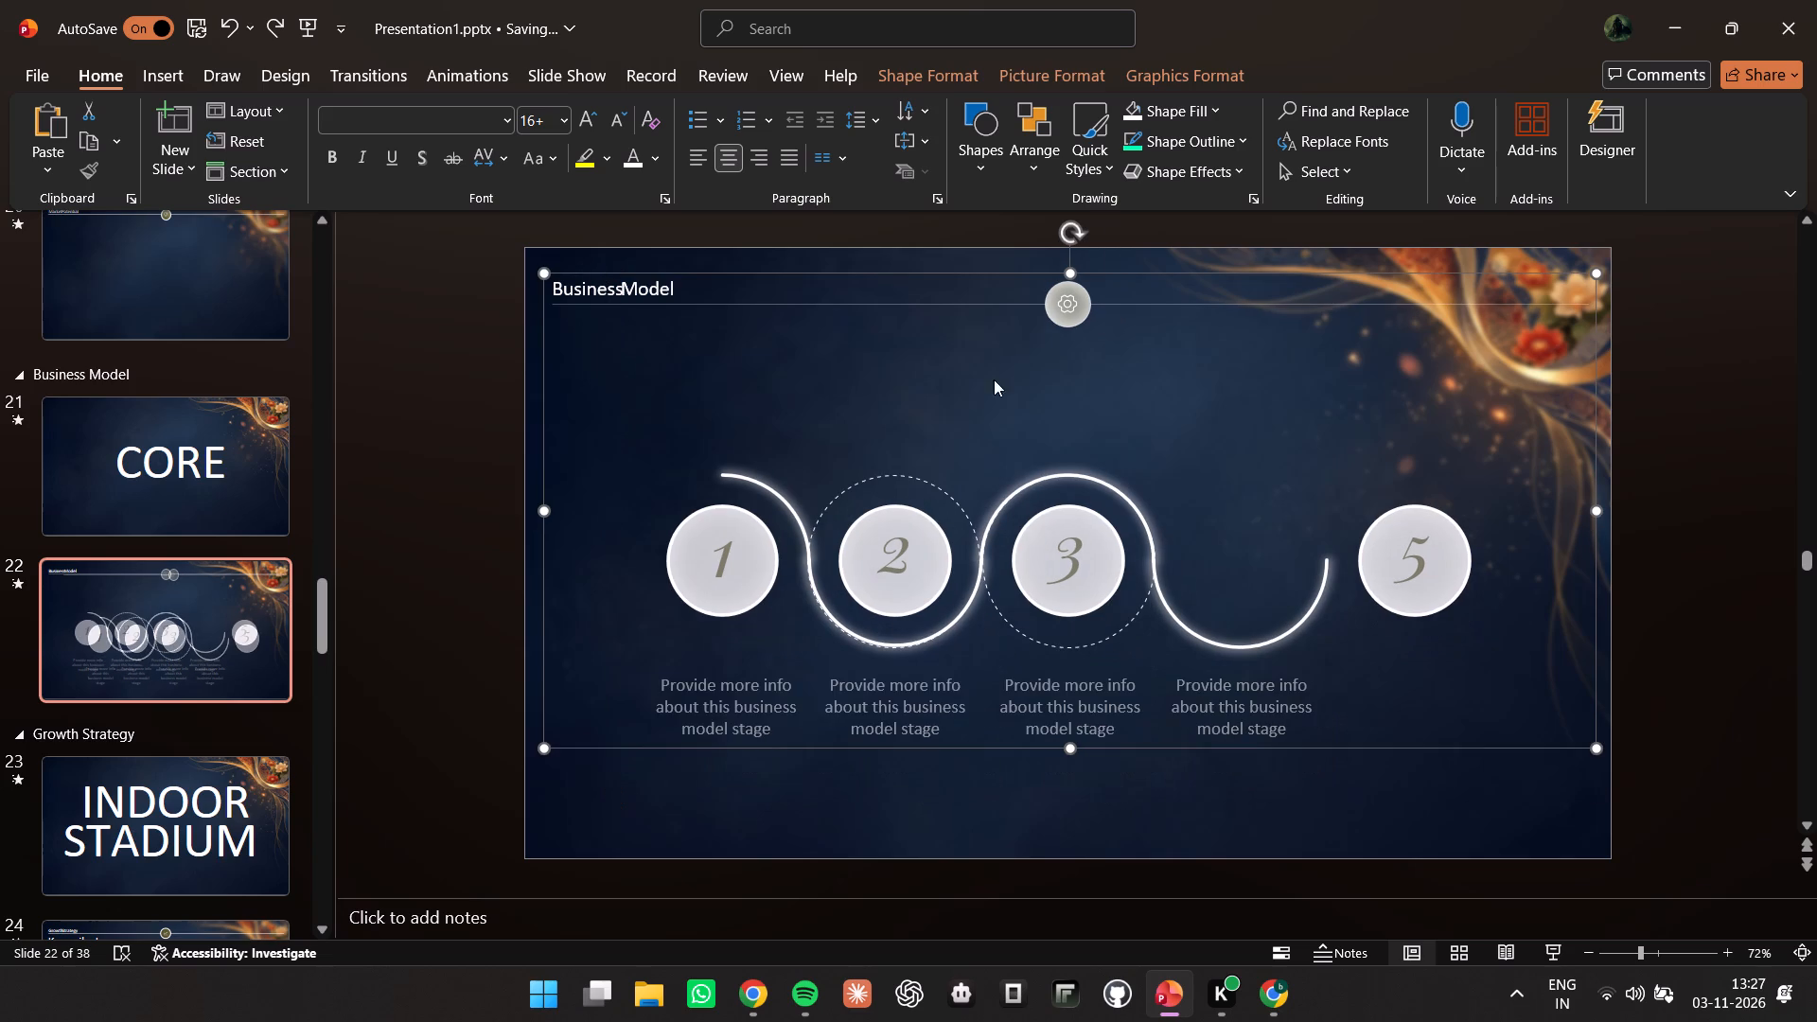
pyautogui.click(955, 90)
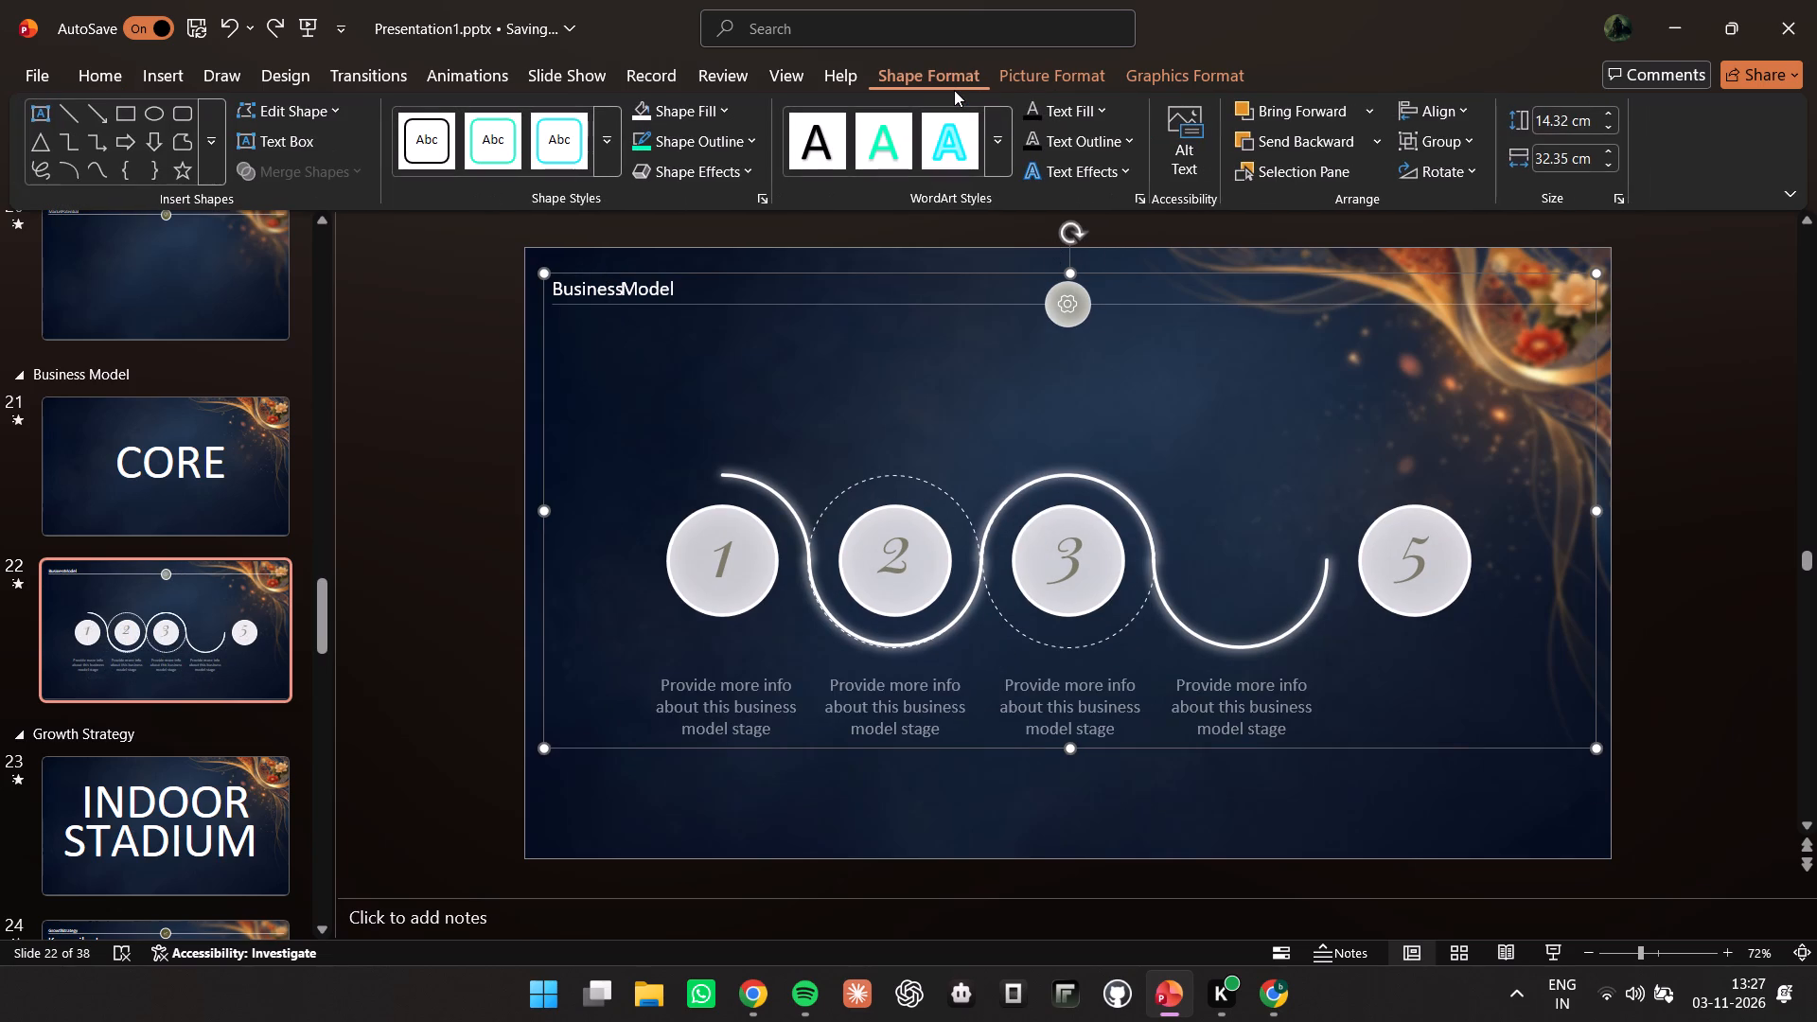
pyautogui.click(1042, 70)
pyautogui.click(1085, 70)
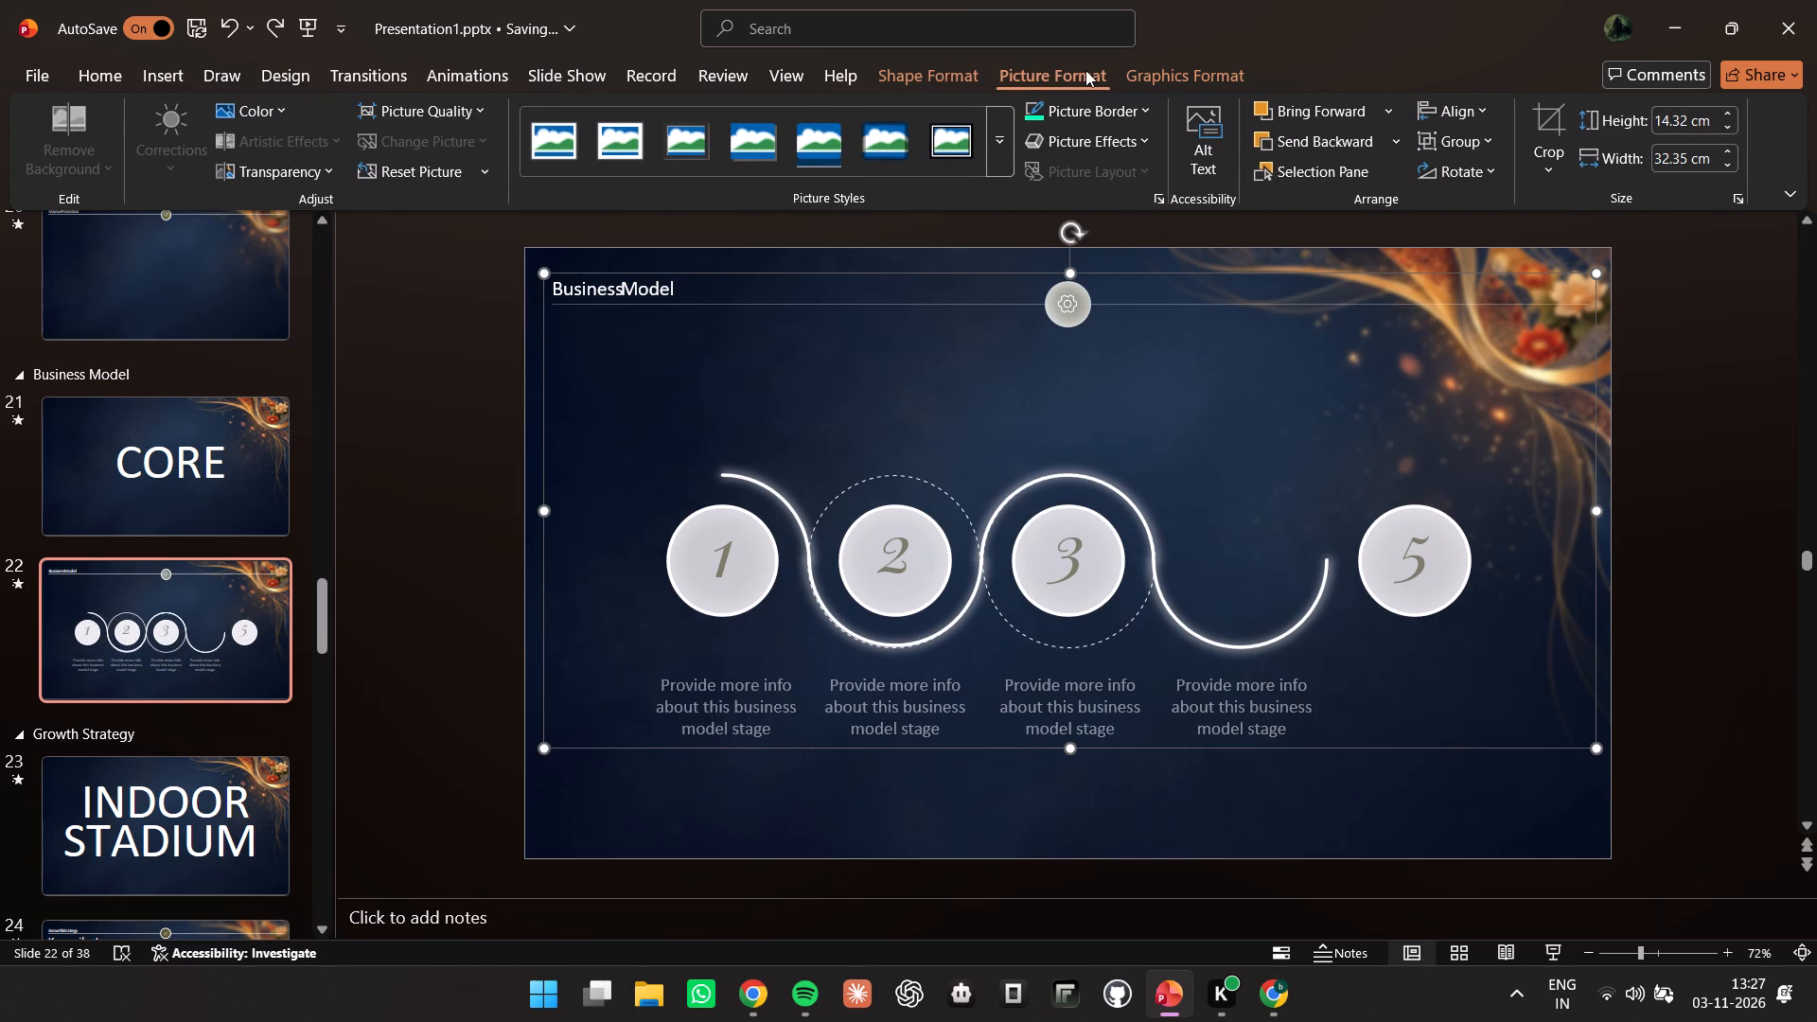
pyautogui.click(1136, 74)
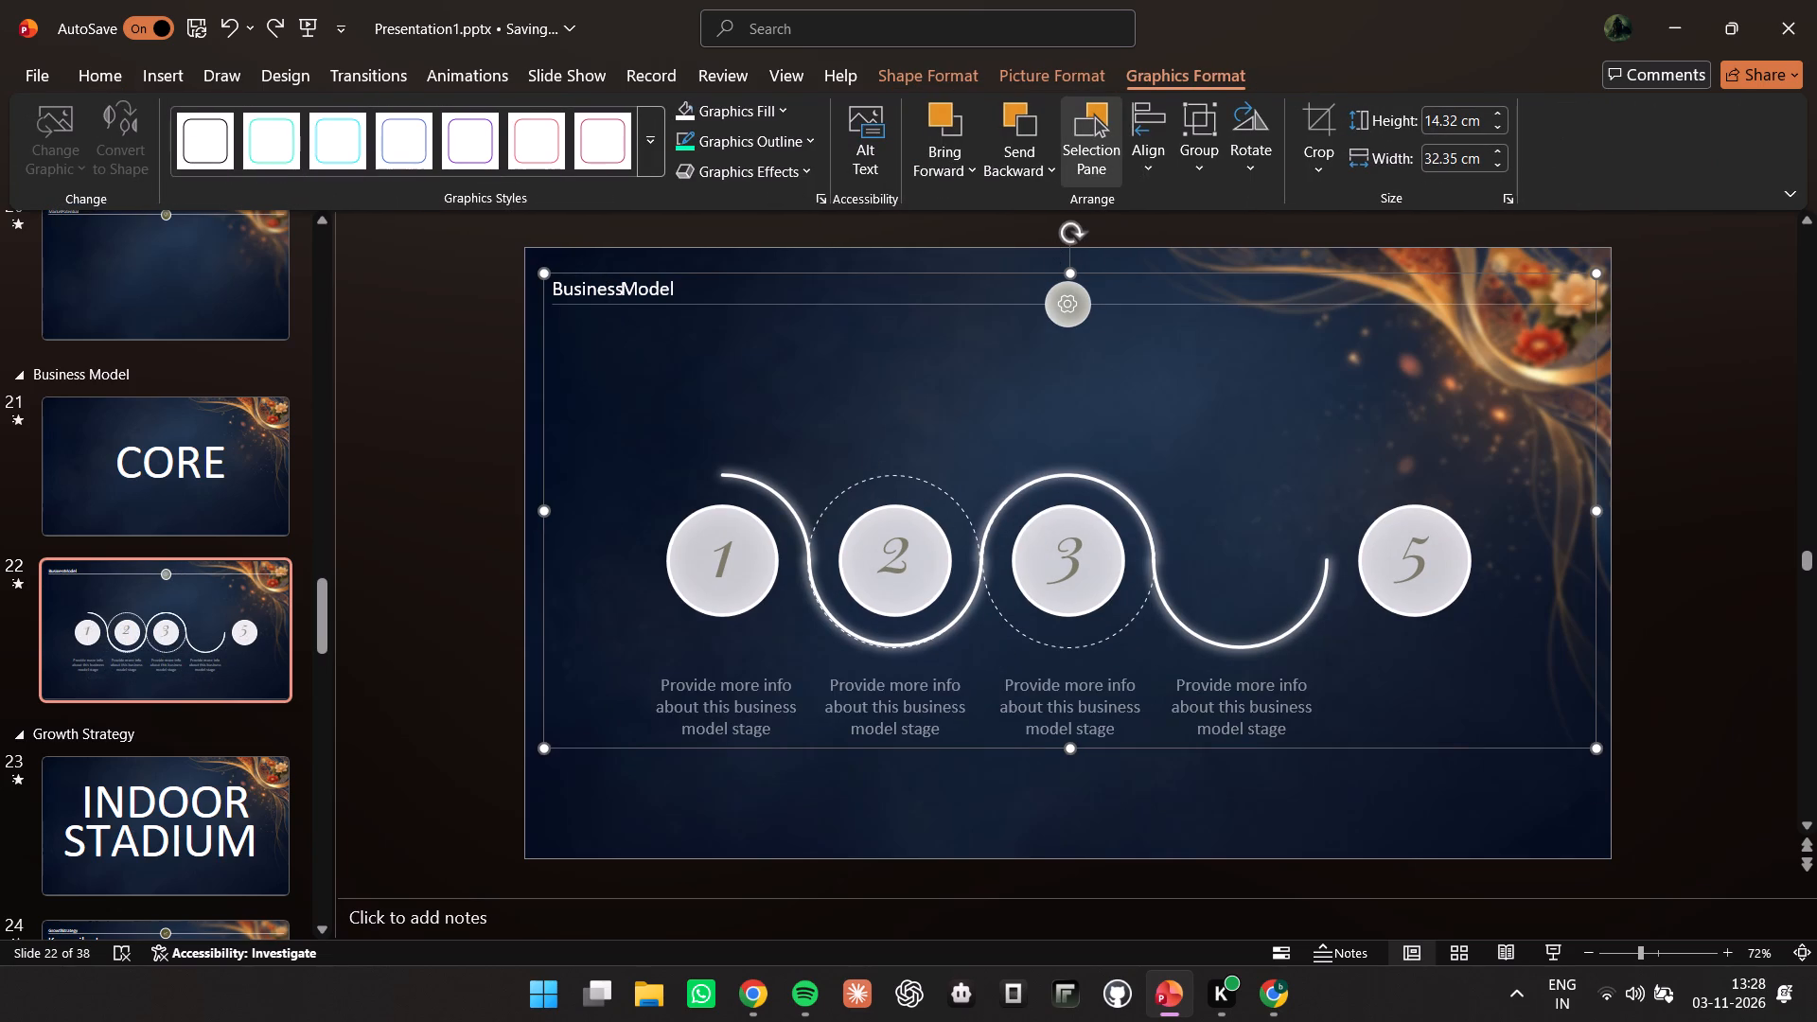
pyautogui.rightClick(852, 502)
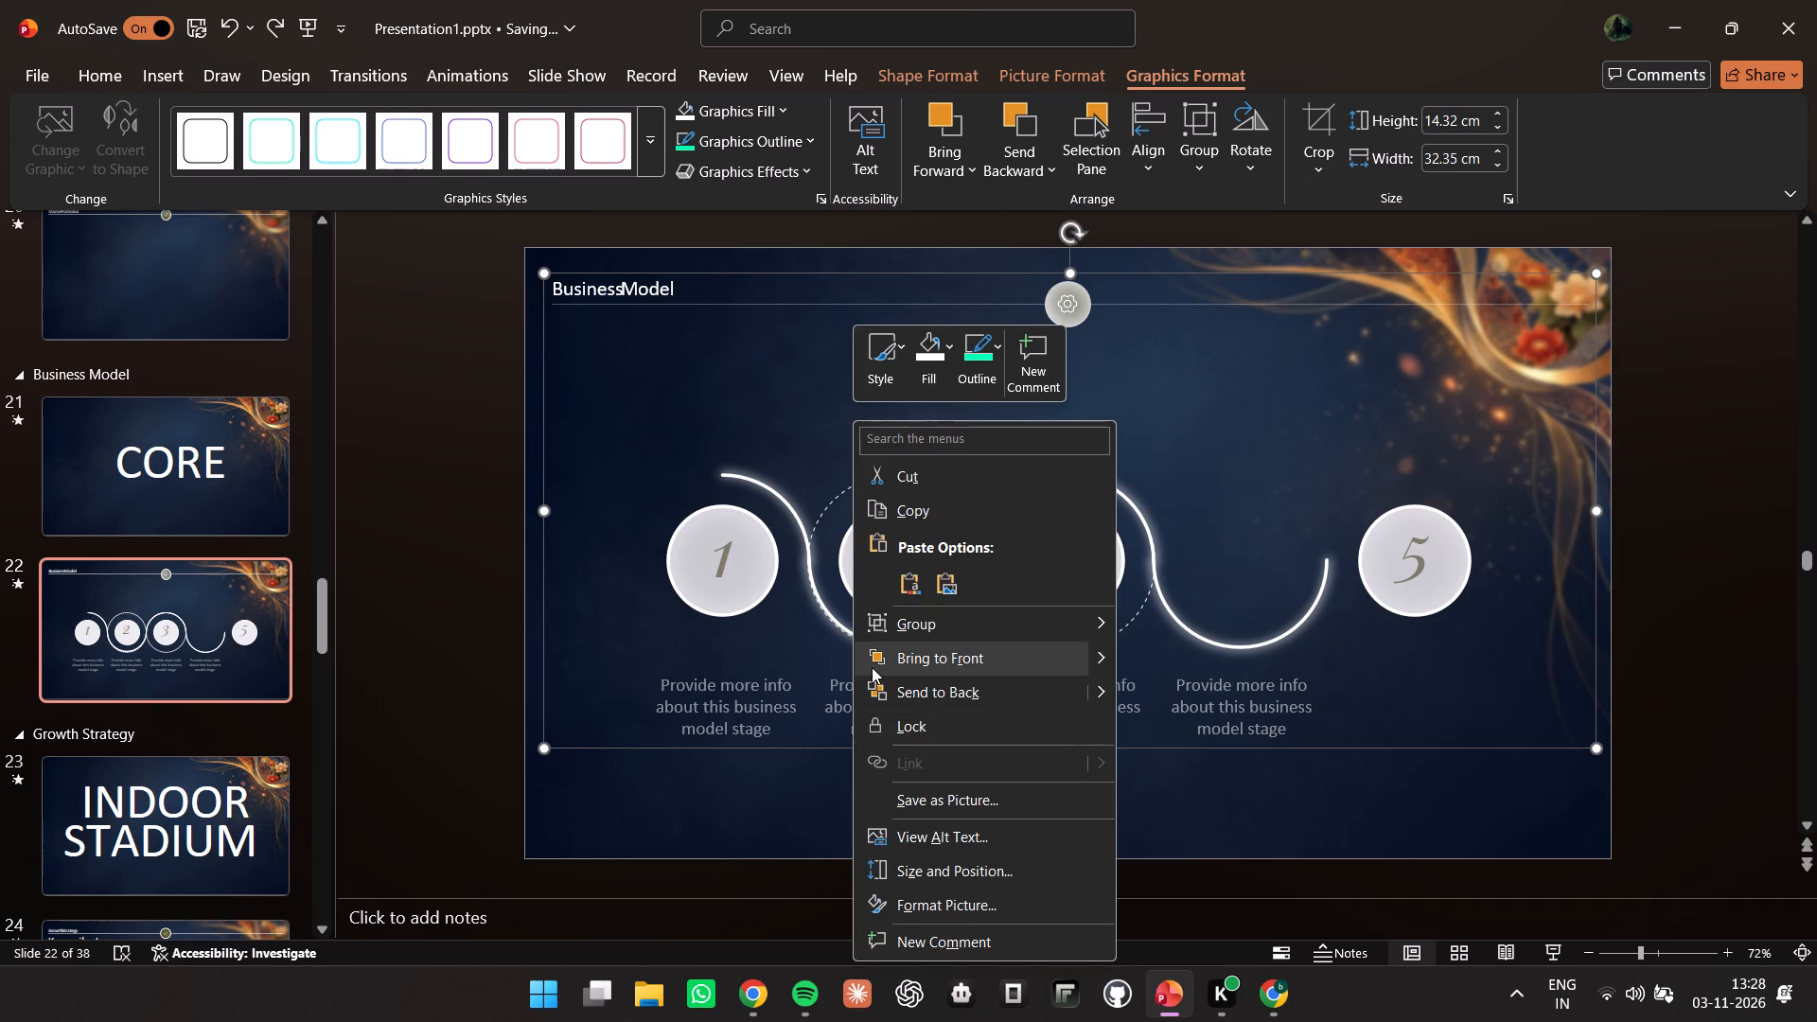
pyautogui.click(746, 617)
# Delete circle 1 and the glowing arc above it from the stage graphic on slide 22.
pyautogui.click(729, 555)
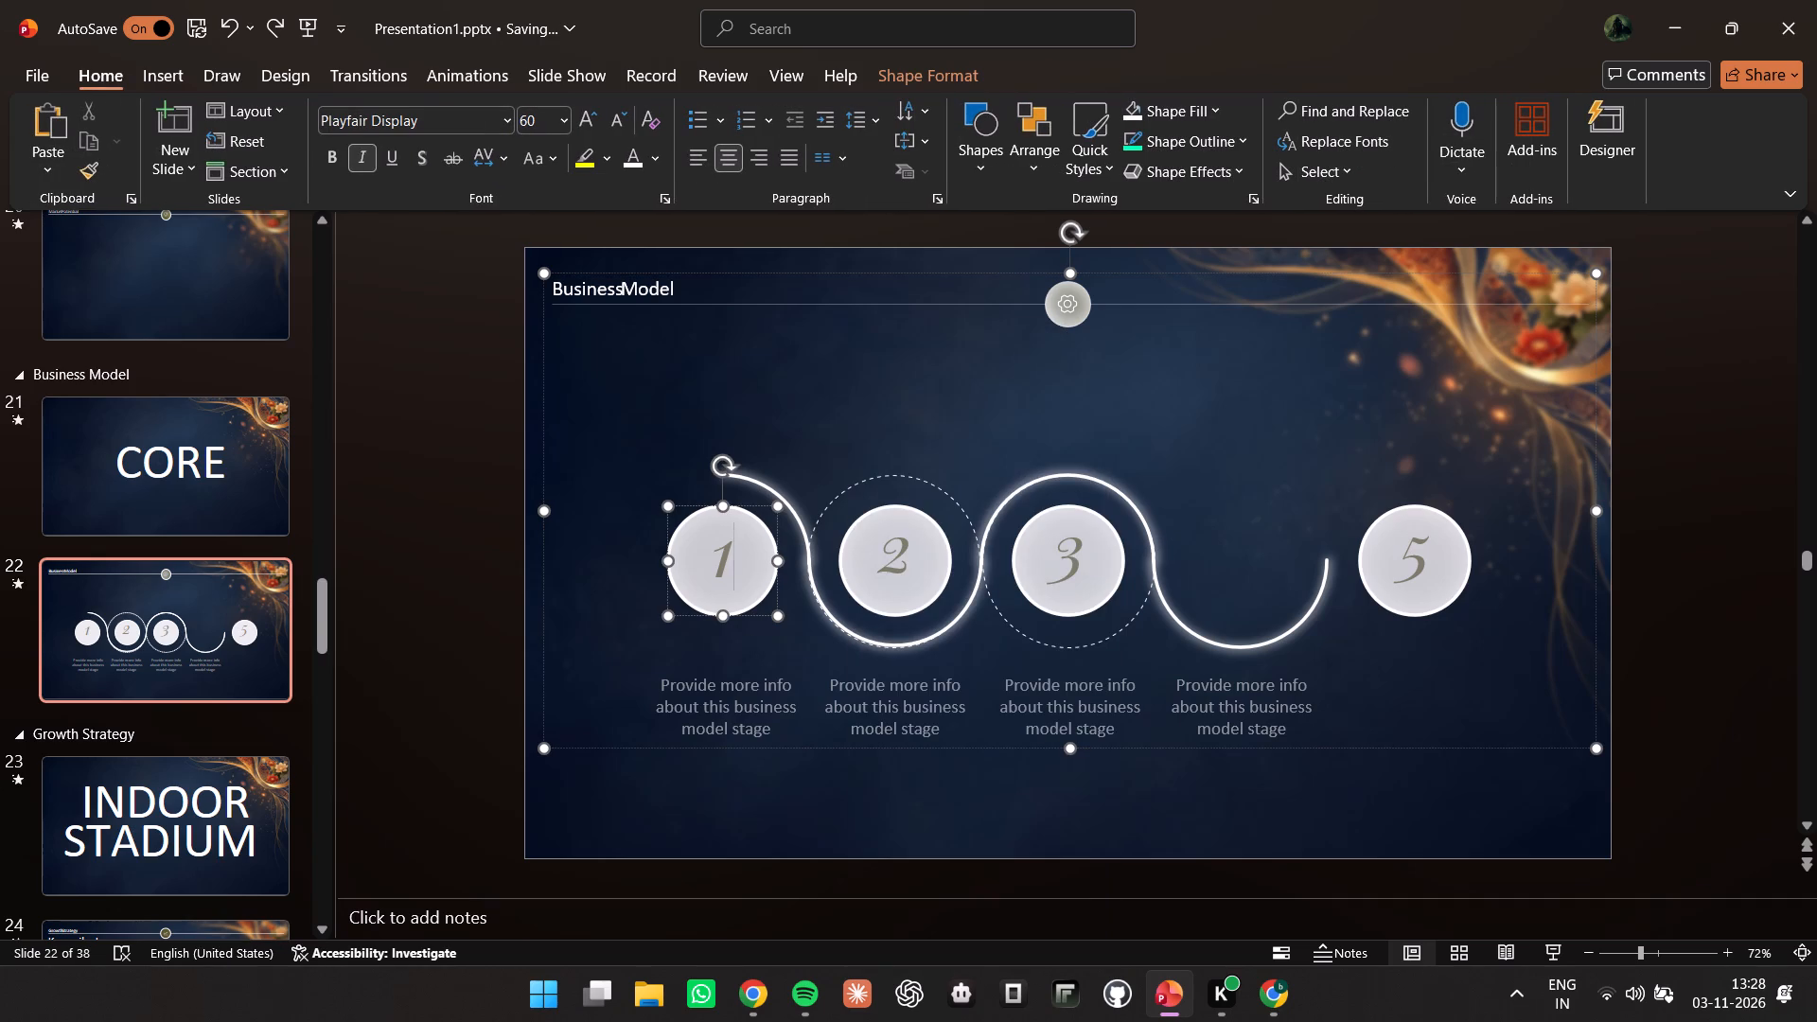
pyautogui.click(746, 502)
pyautogui.press('Delete')
pyautogui.click(774, 497)
pyautogui.click(785, 494)
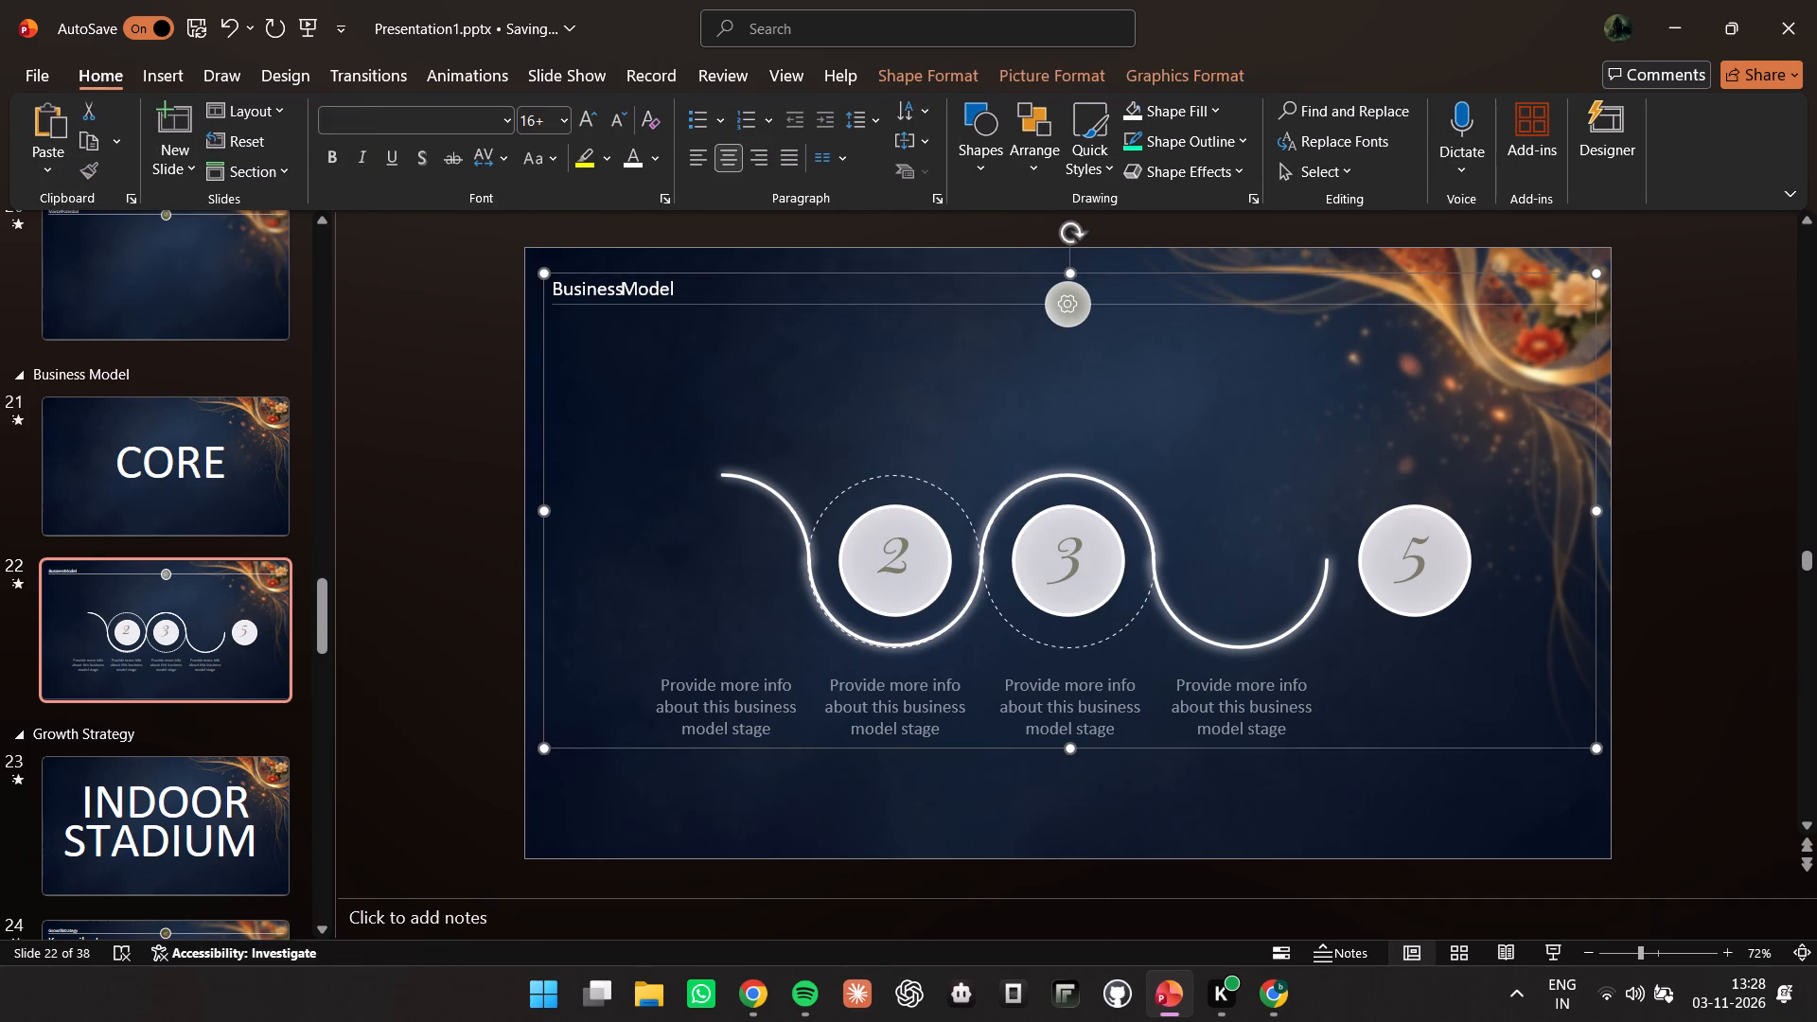
pyautogui.click(783, 499)
pyautogui.press('Delete')
# Delete circle 2 and the glowing arc curving beneath it on slide 22.
pyautogui.click(814, 584)
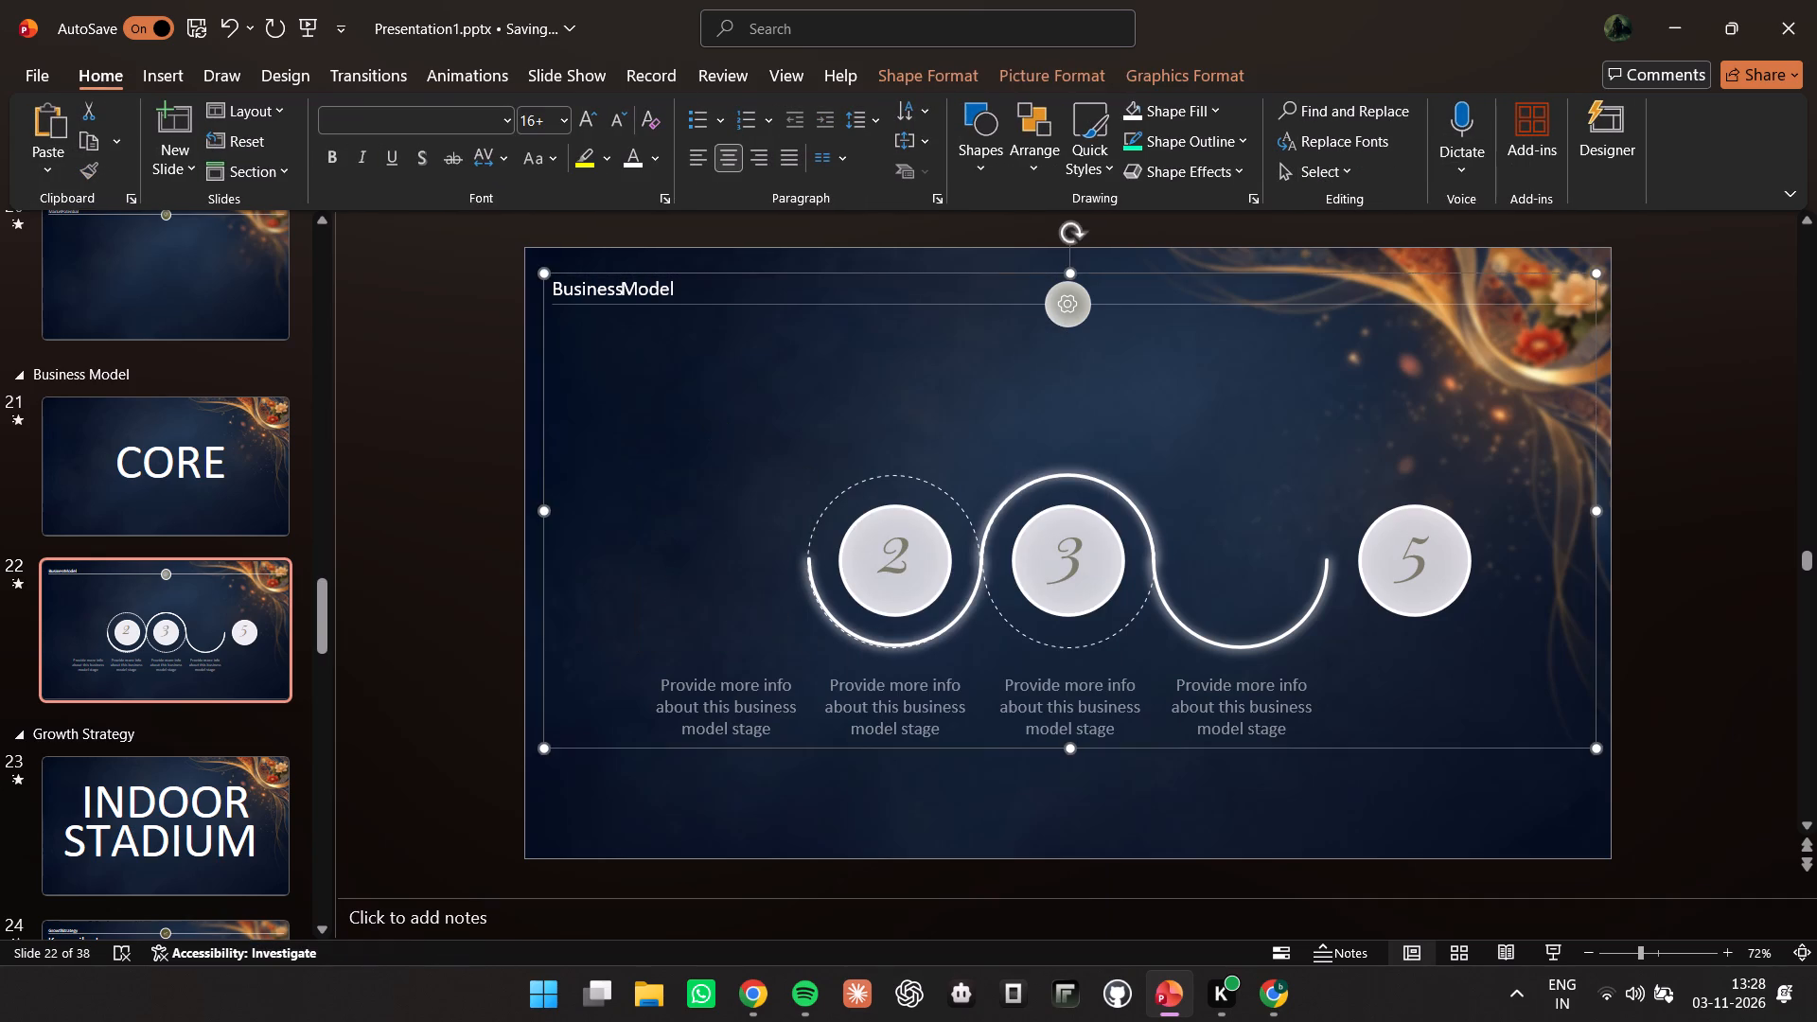
pyautogui.click(811, 584)
pyautogui.click(809, 581)
pyautogui.press('Delete')
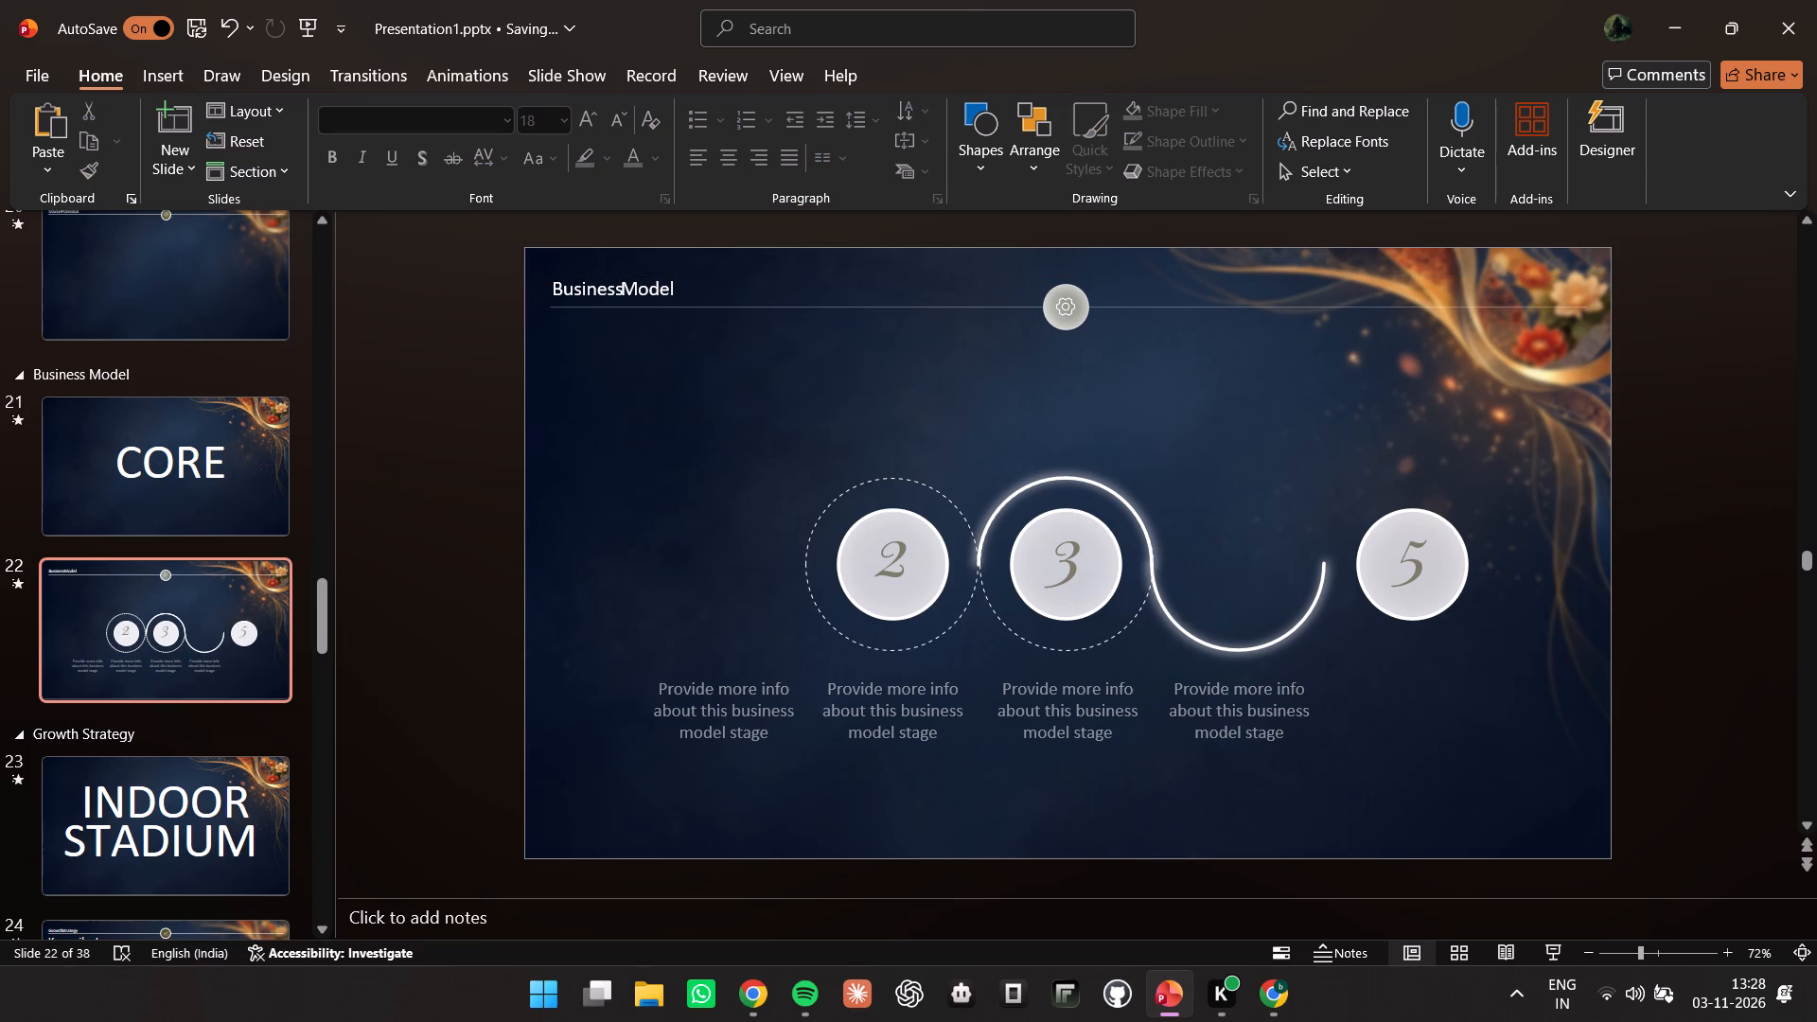
pyautogui.click(870, 548)
pyautogui.click(871, 534)
pyautogui.press('Delete')
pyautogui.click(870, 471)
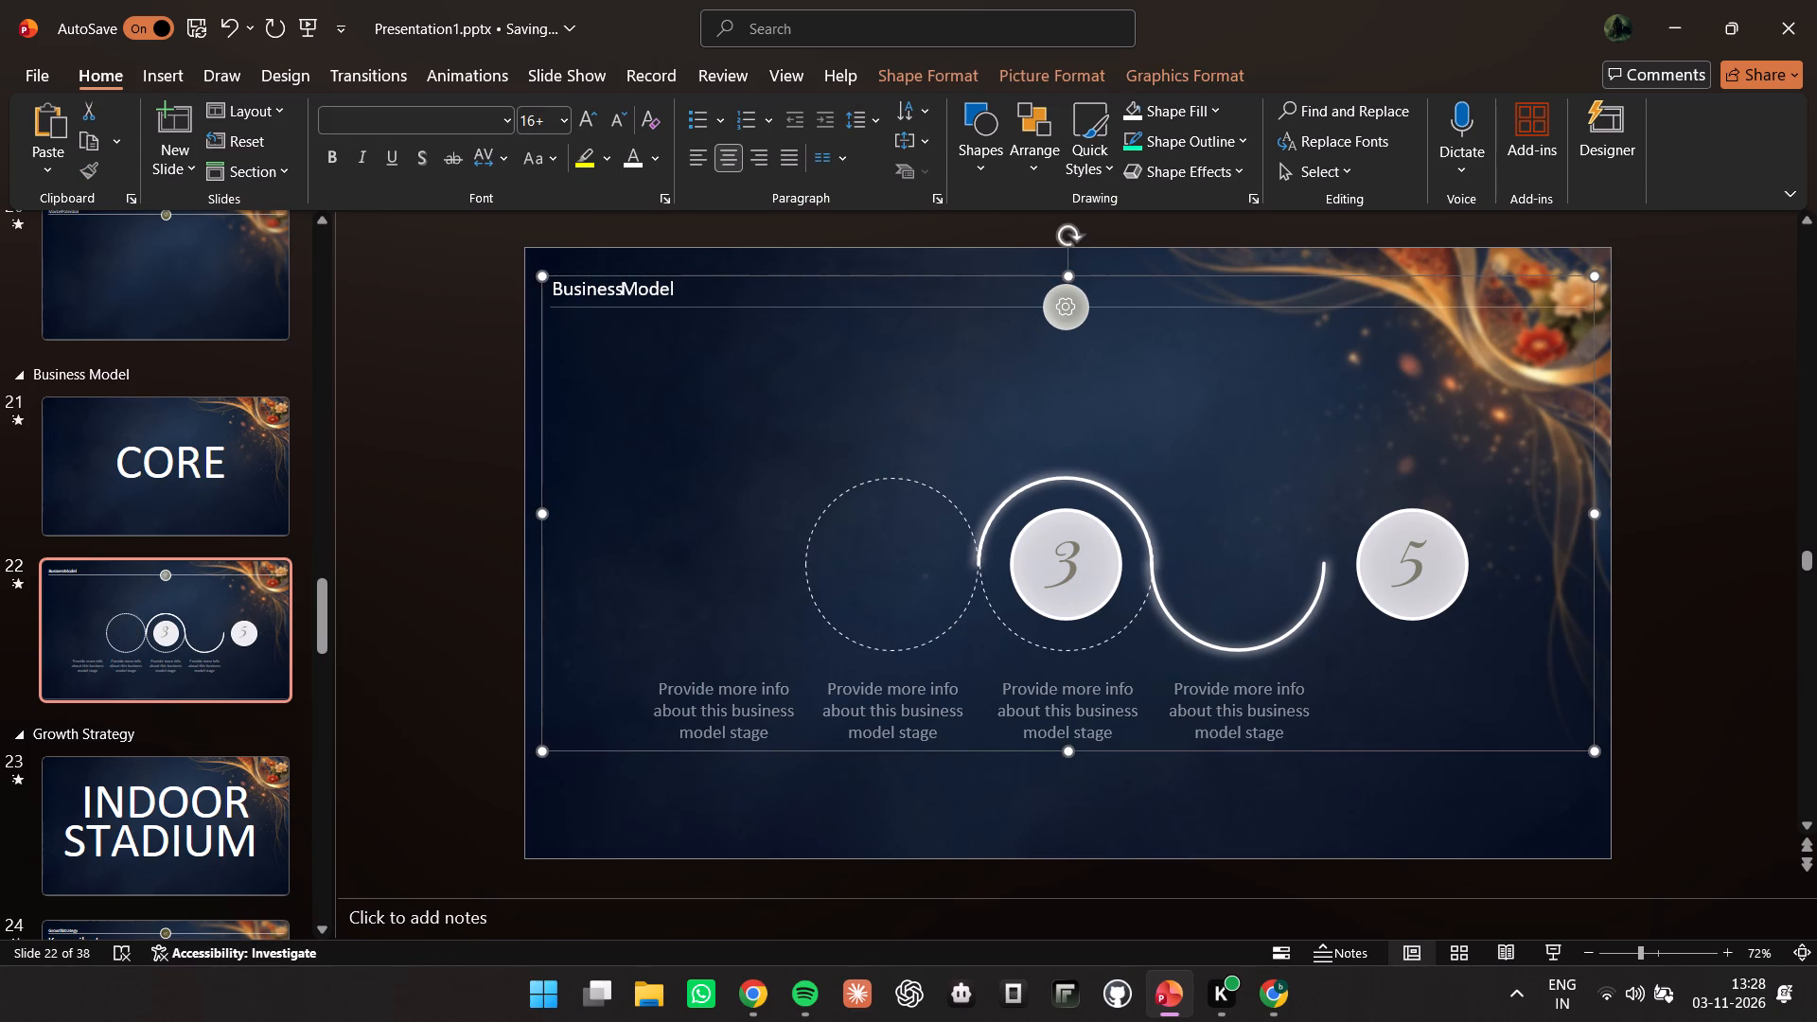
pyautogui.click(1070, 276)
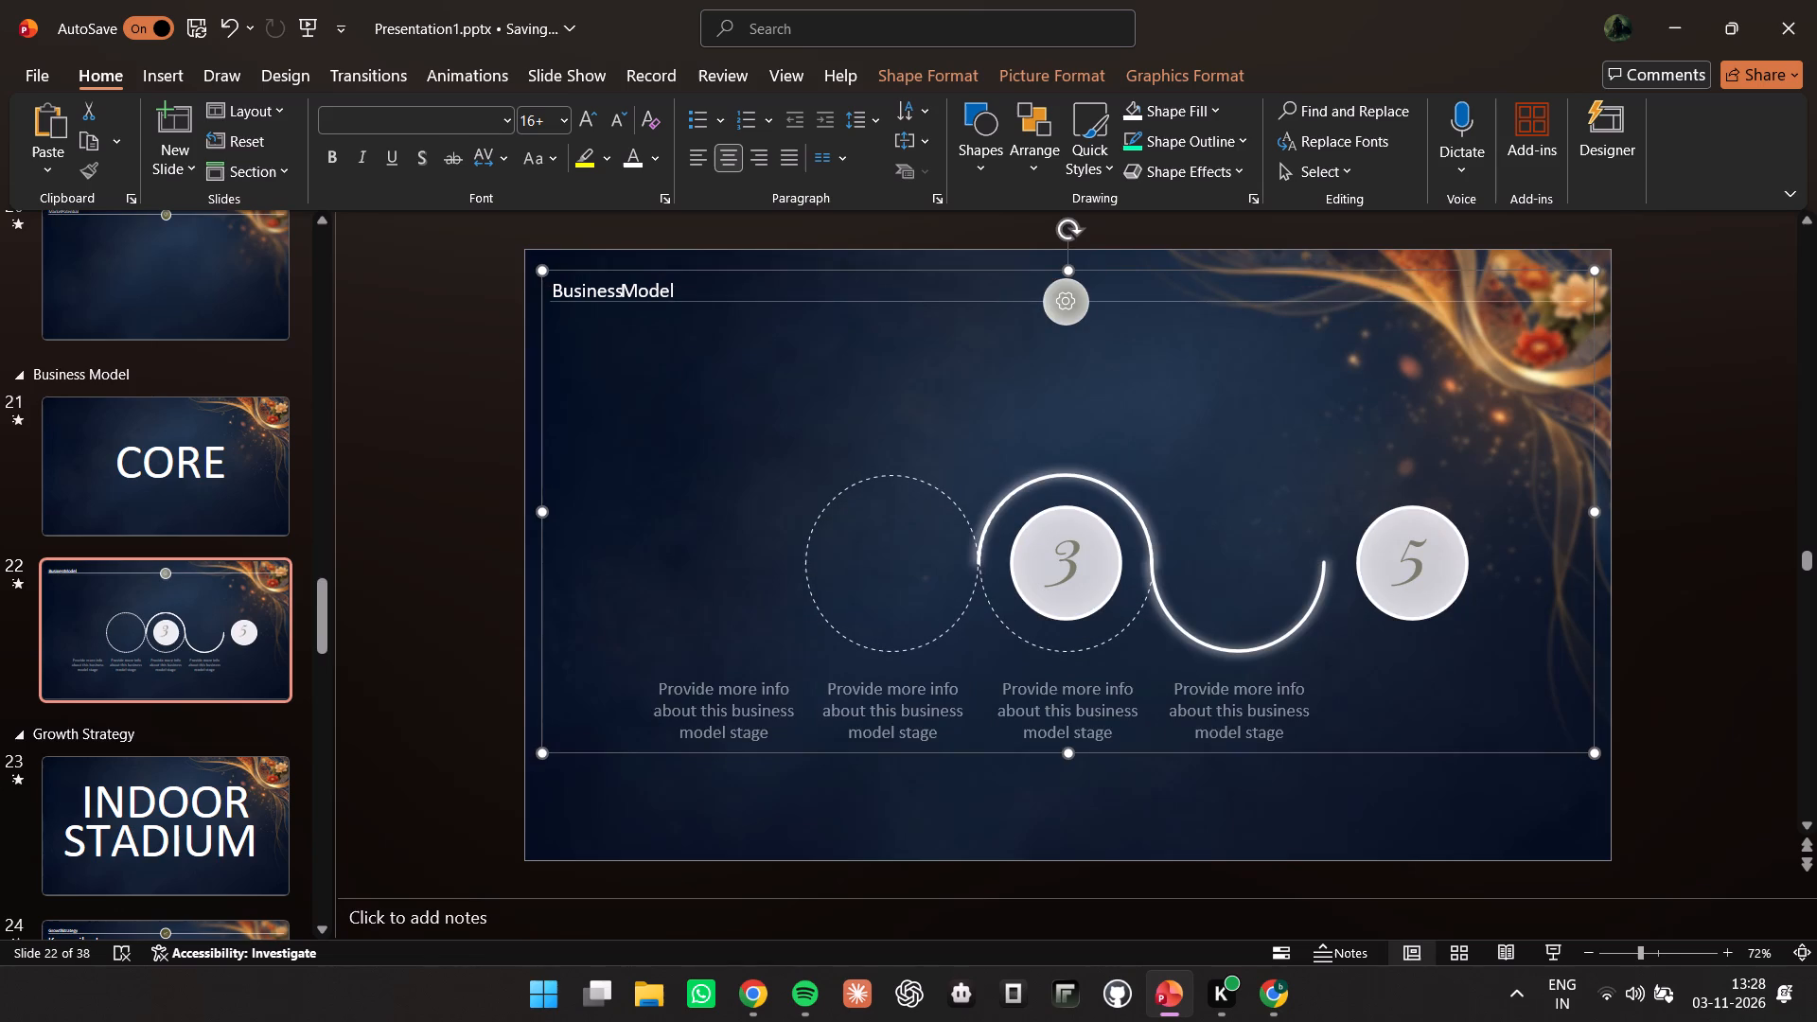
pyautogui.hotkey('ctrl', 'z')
# Delete circle 3, the glowing arc above it and the glowing arc left at stage 4 on slide 22.
pyautogui.click(1049, 526)
pyautogui.click(1046, 523)
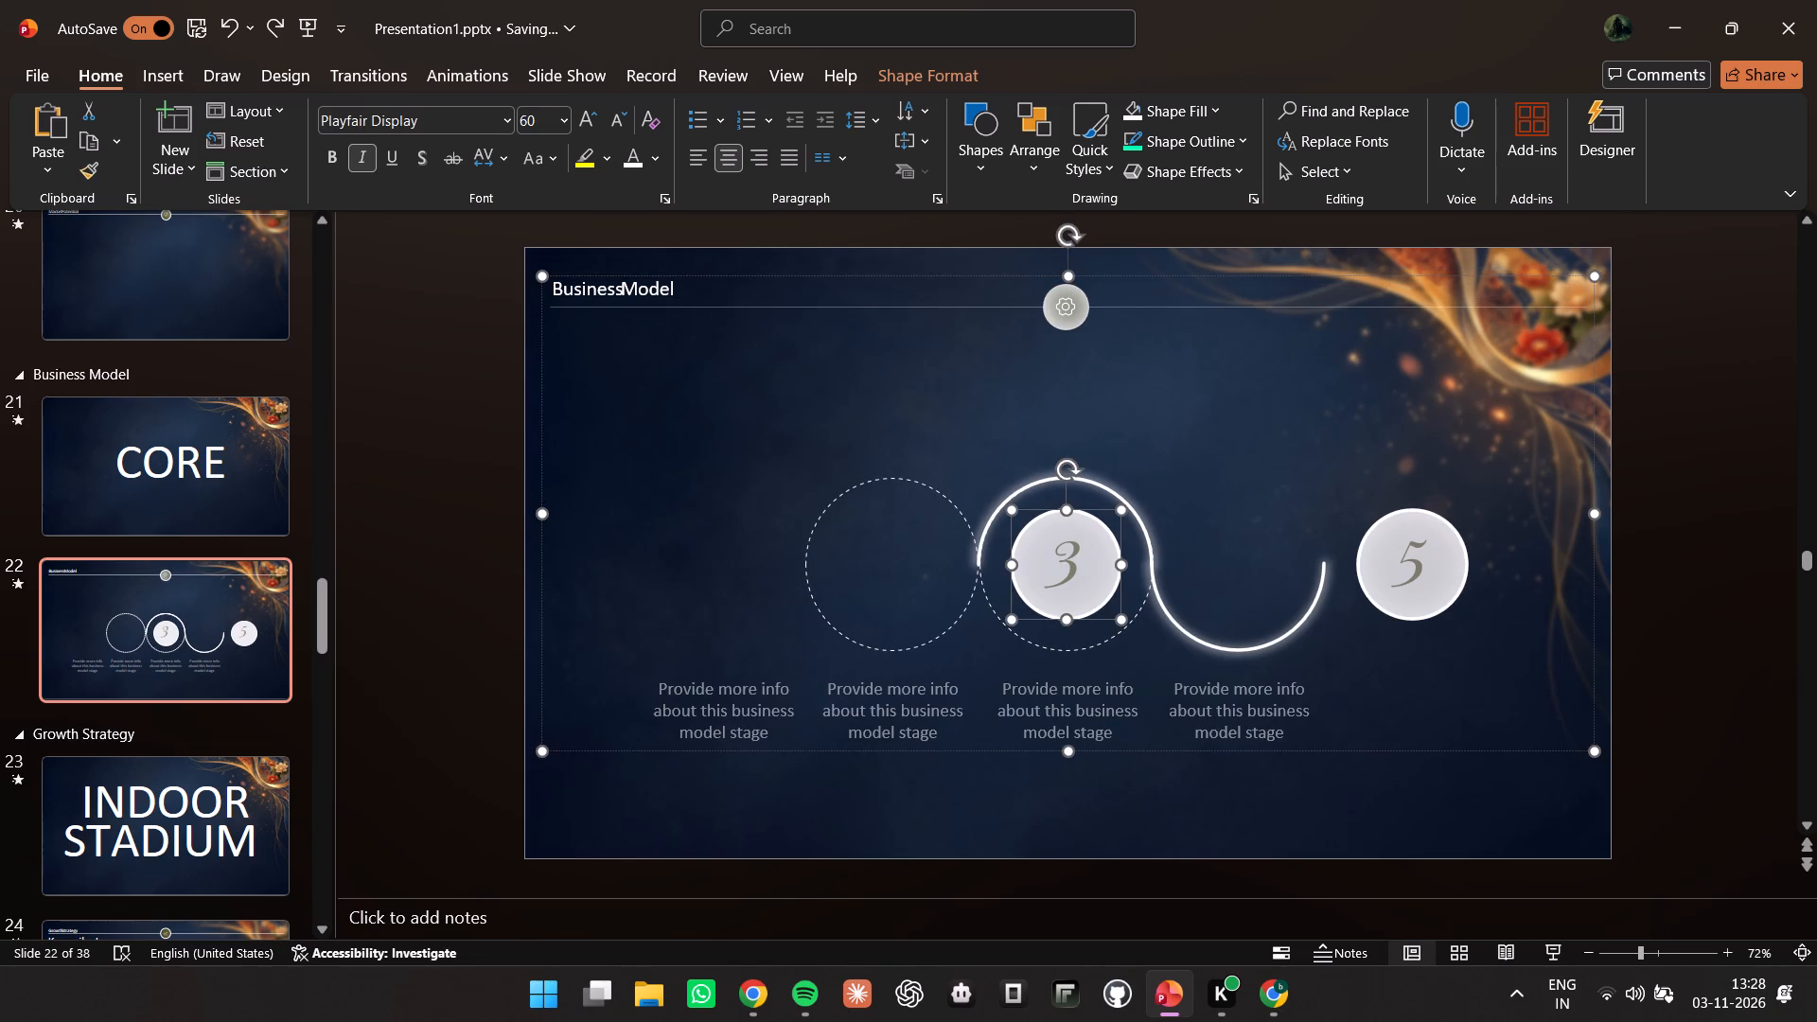
pyautogui.press('Delete')
pyautogui.click(1153, 565)
pyautogui.click(1147, 564)
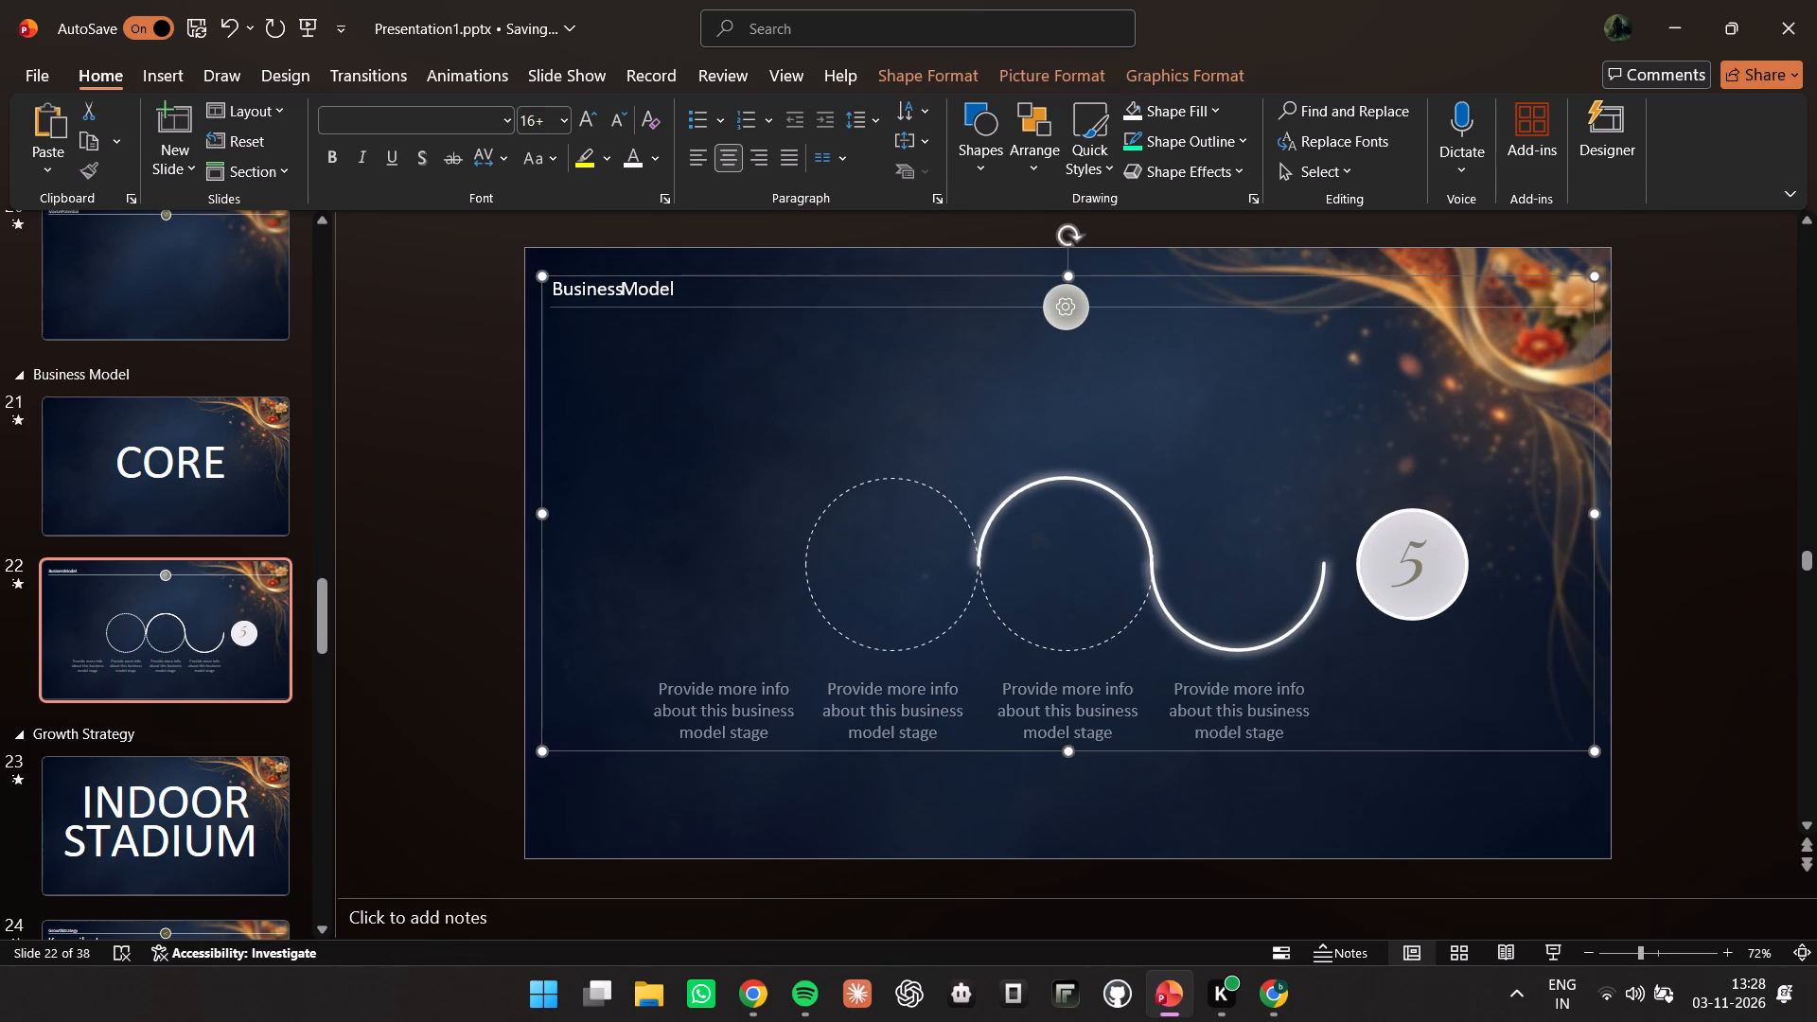
pyautogui.press('Delete')
pyautogui.moveTo(1145, 561); pyautogui.dragTo(1146, 561)
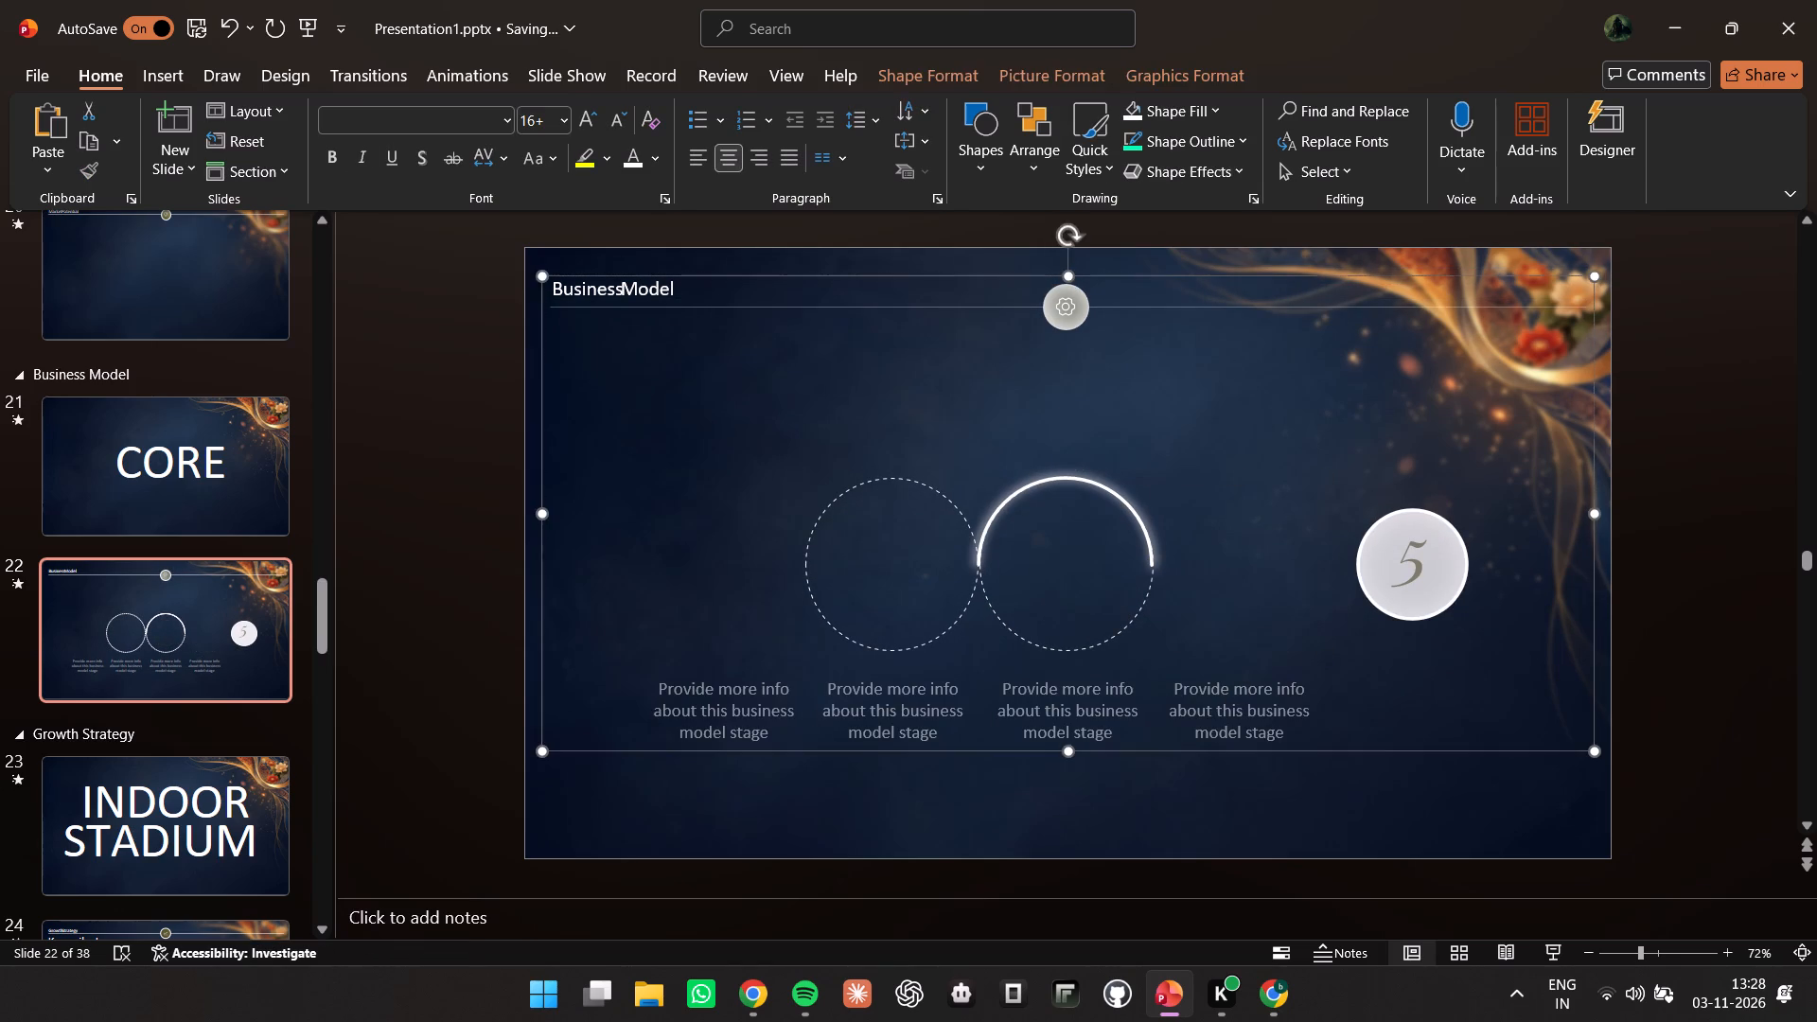
pyautogui.moveTo(1146, 561); pyautogui.dragTo(1166, 555)
pyautogui.click(1171, 535)
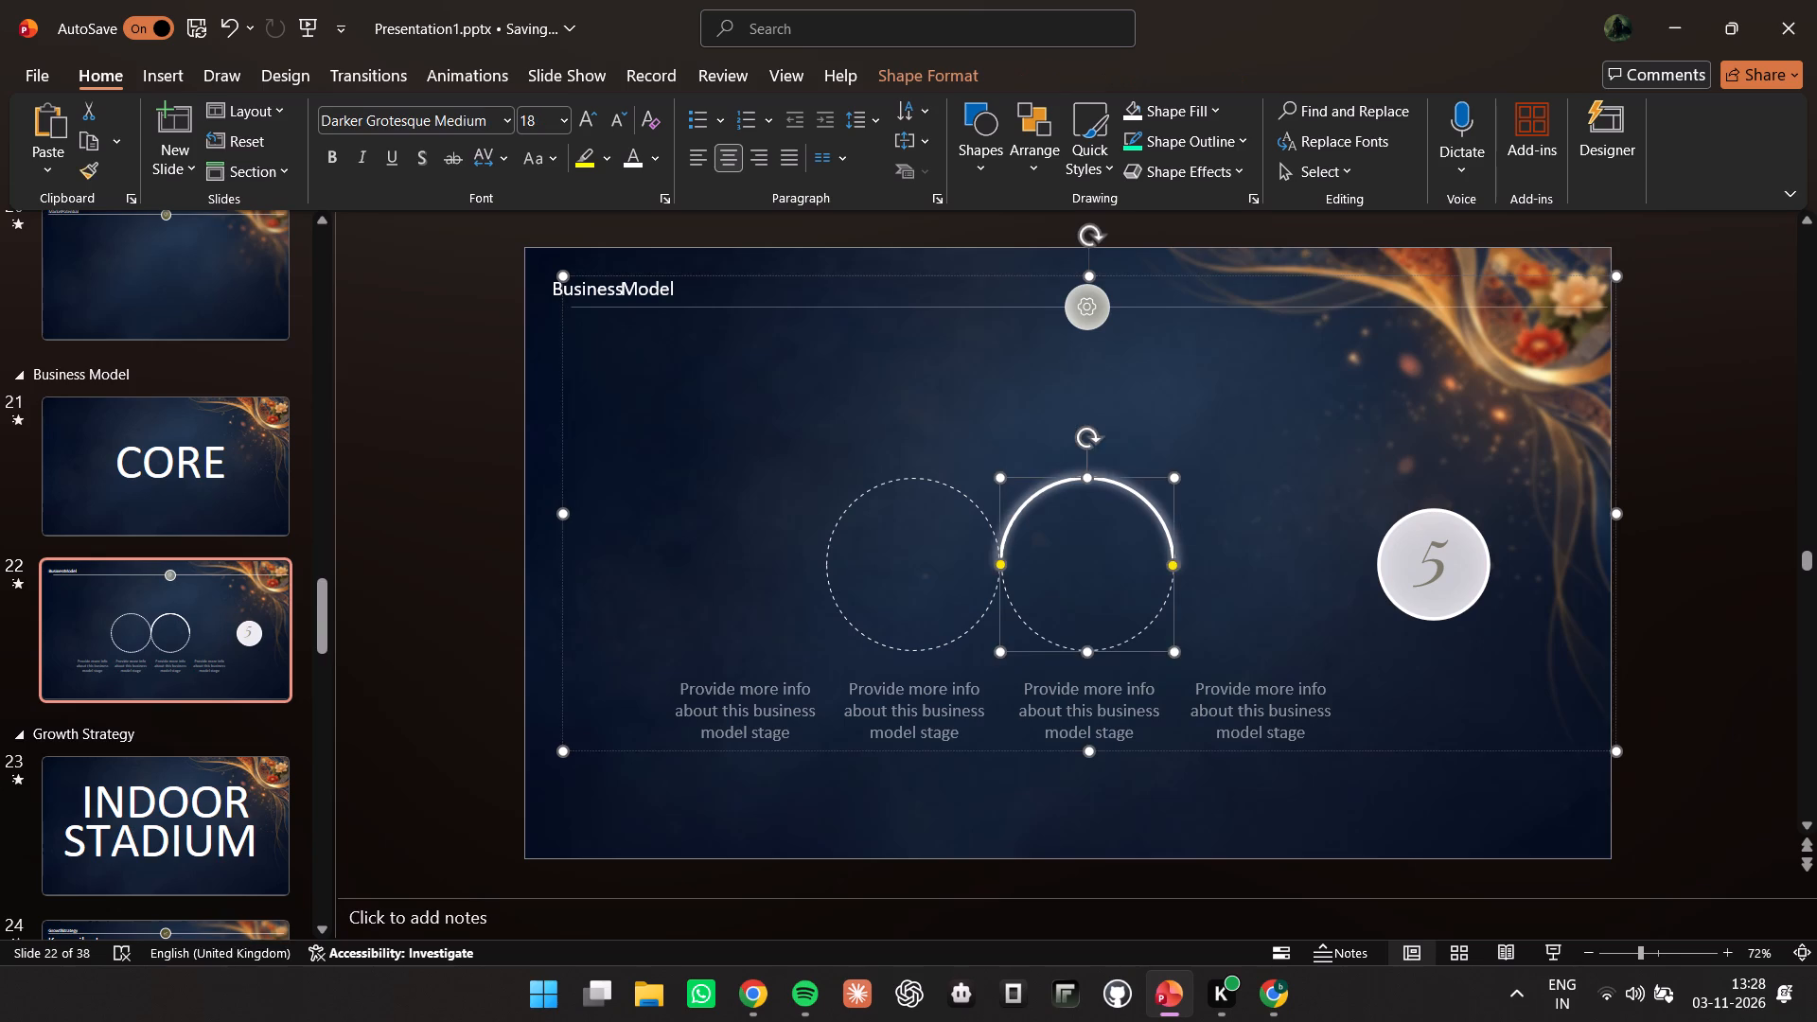
pyautogui.press('Delete')
# Delete the two remaining dashed rings, at stages 3 and 2, from slide 22.
pyautogui.click(1171, 536)
pyautogui.click(1169, 537)
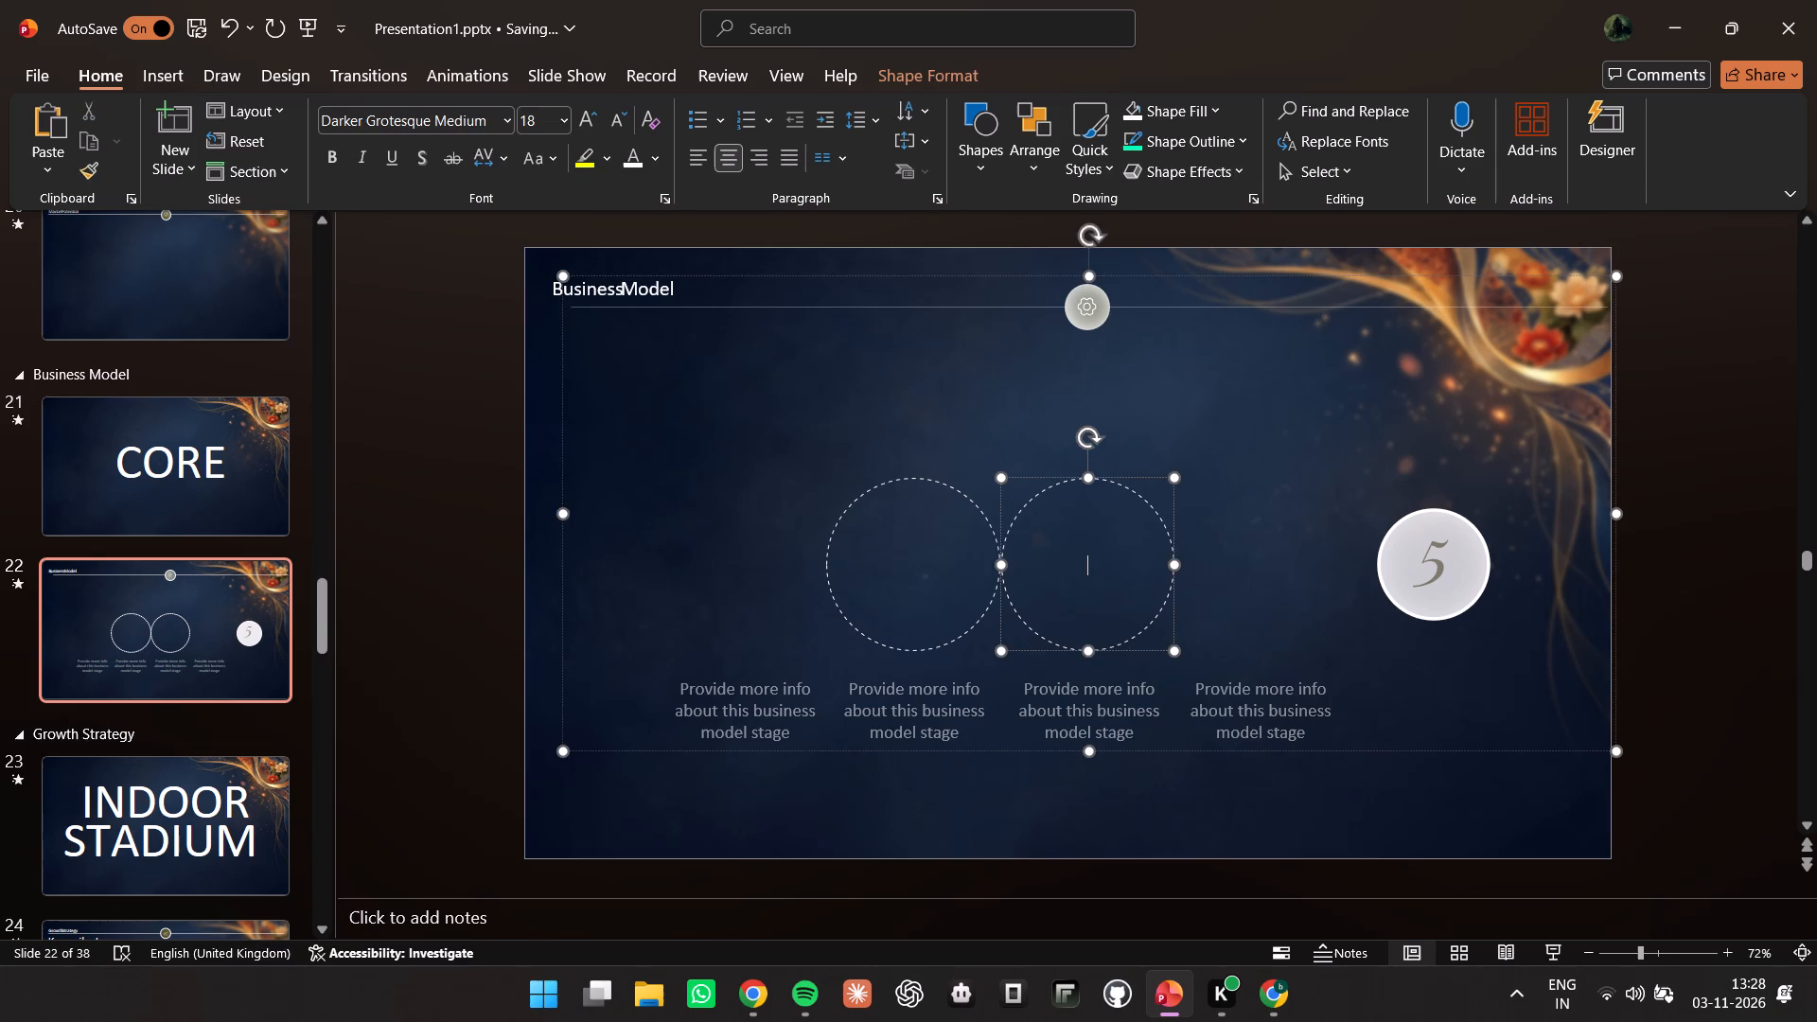
pyautogui.press('Delete')
pyautogui.press('Delete')
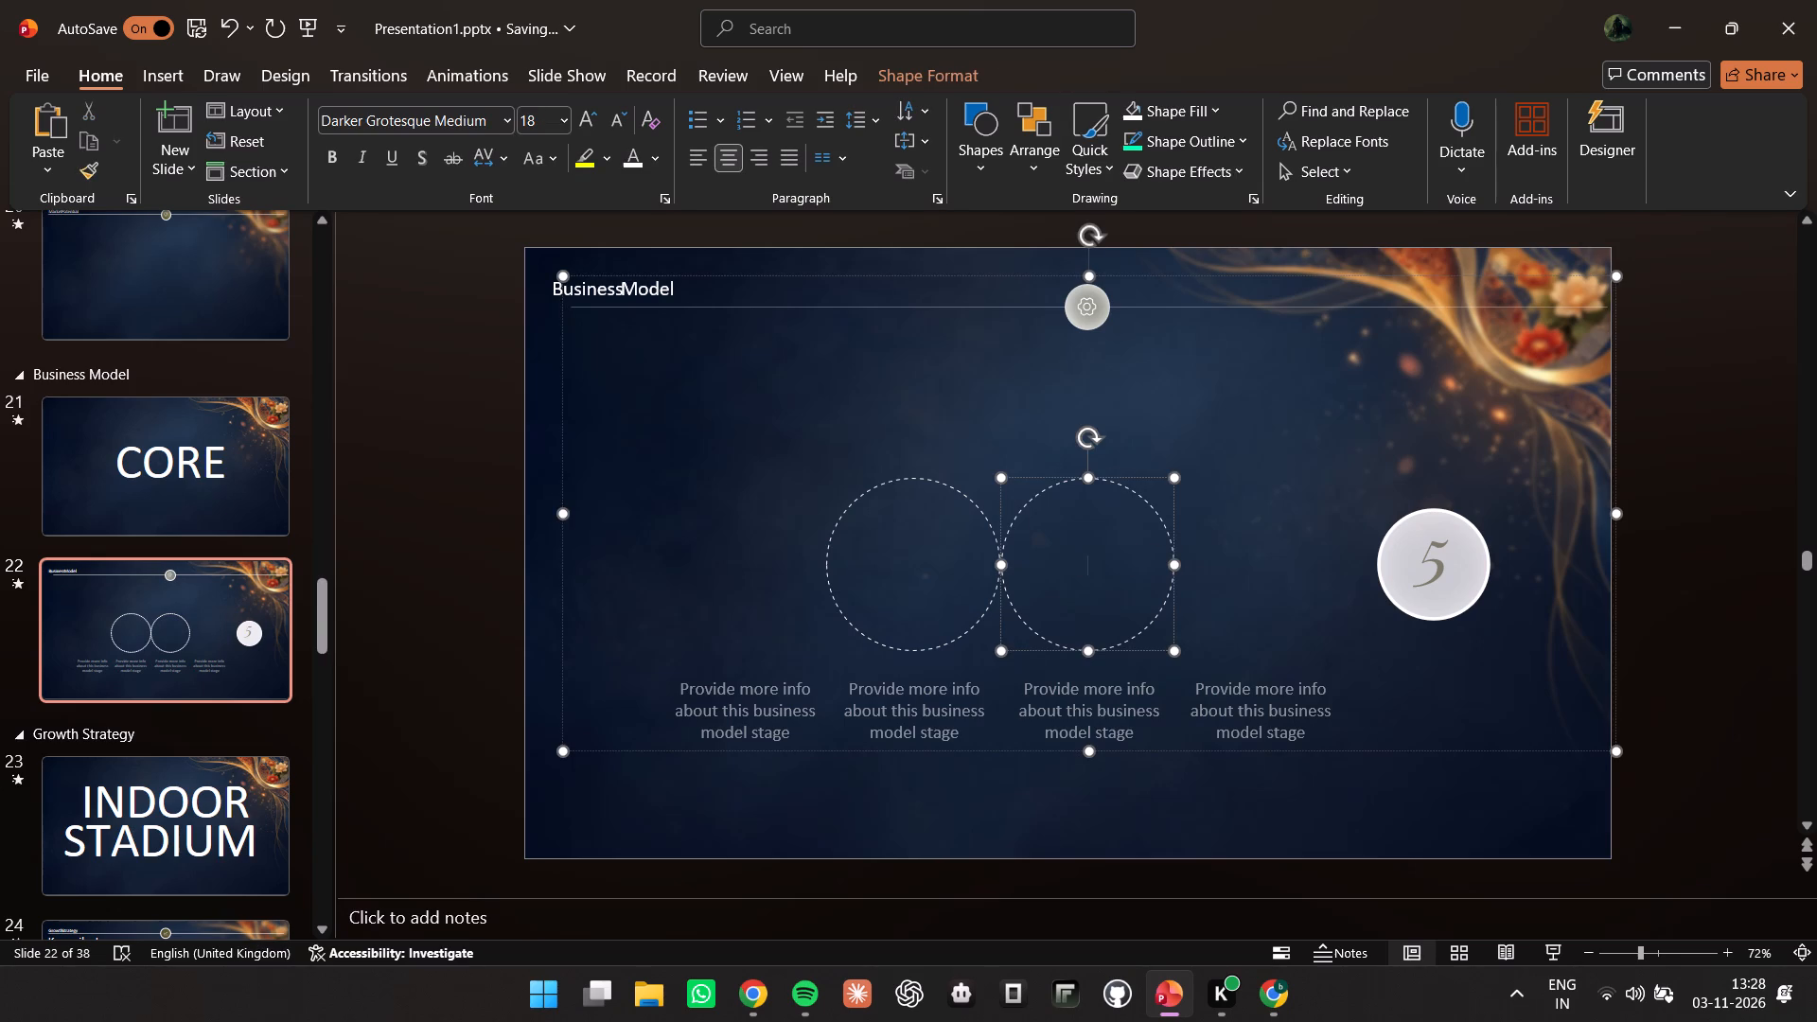
pyautogui.click(1132, 475)
pyautogui.press('Delete')
pyautogui.click(980, 520)
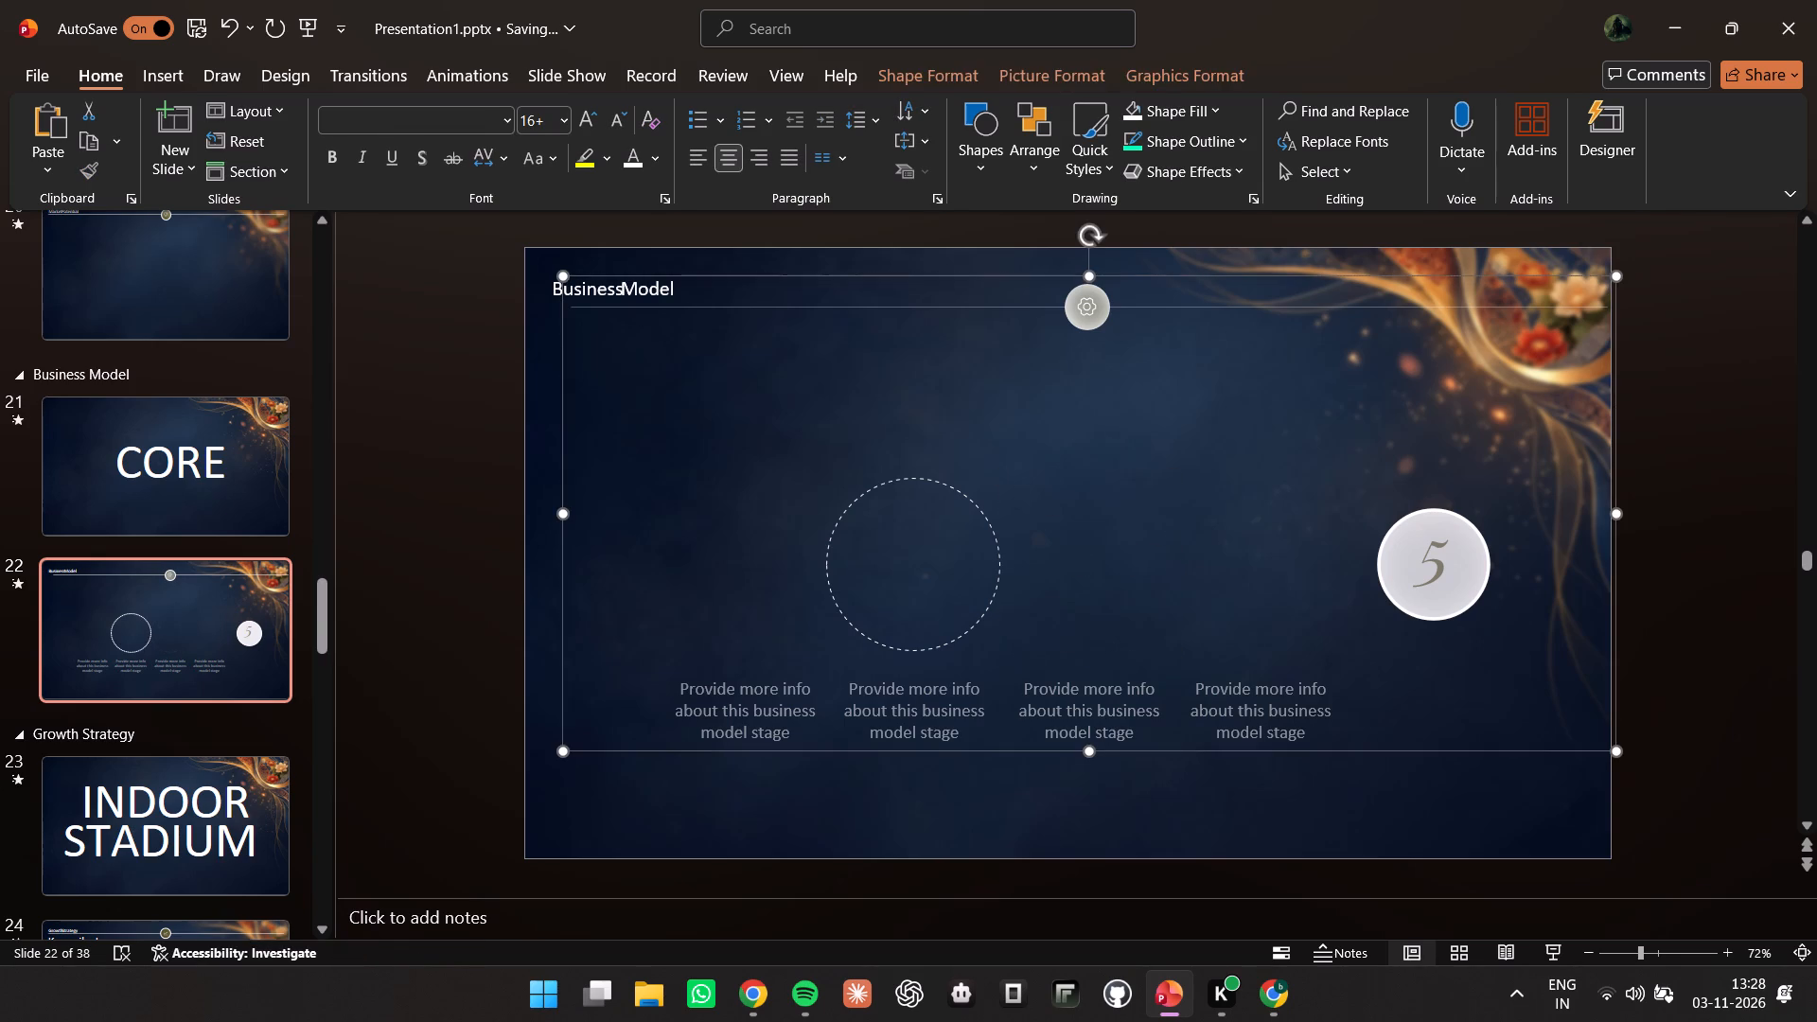
pyautogui.click(988, 511)
pyautogui.click(972, 473)
pyautogui.press('Delete')
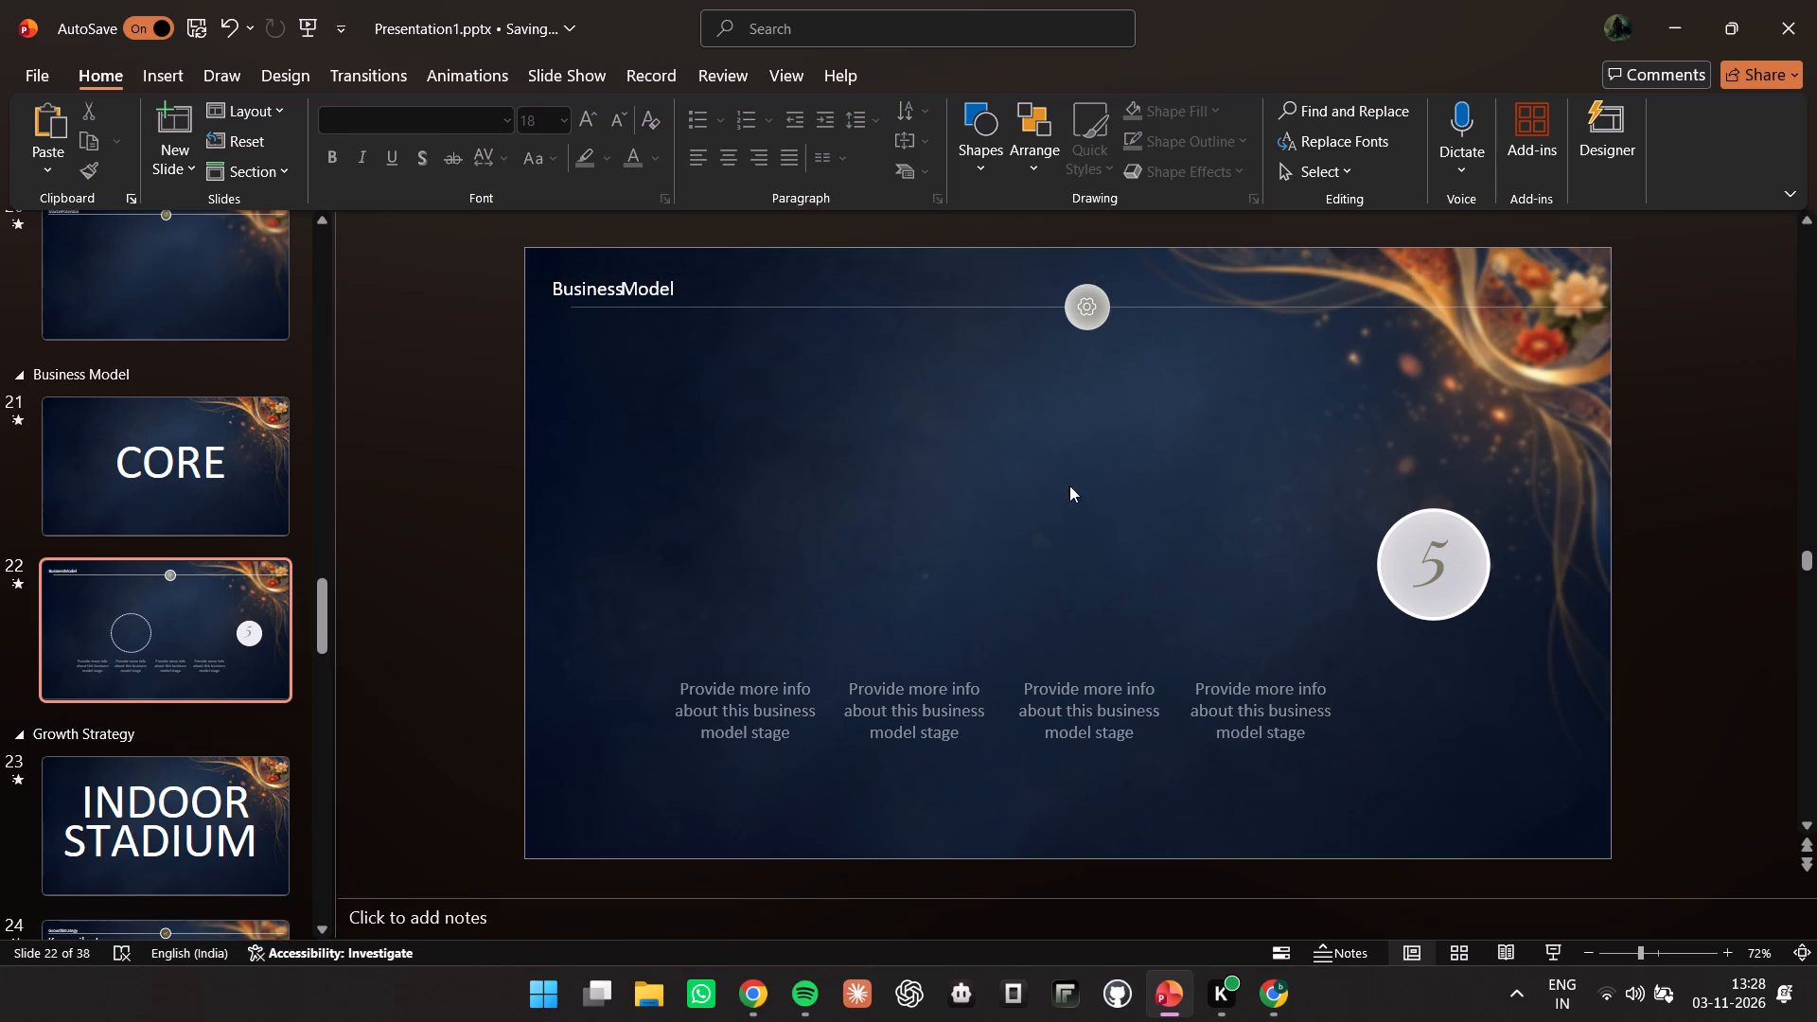
# Delete circle 5 from slide 22.
pyautogui.click(1436, 513)
pyautogui.click(1414, 511)
pyautogui.press('Delete')
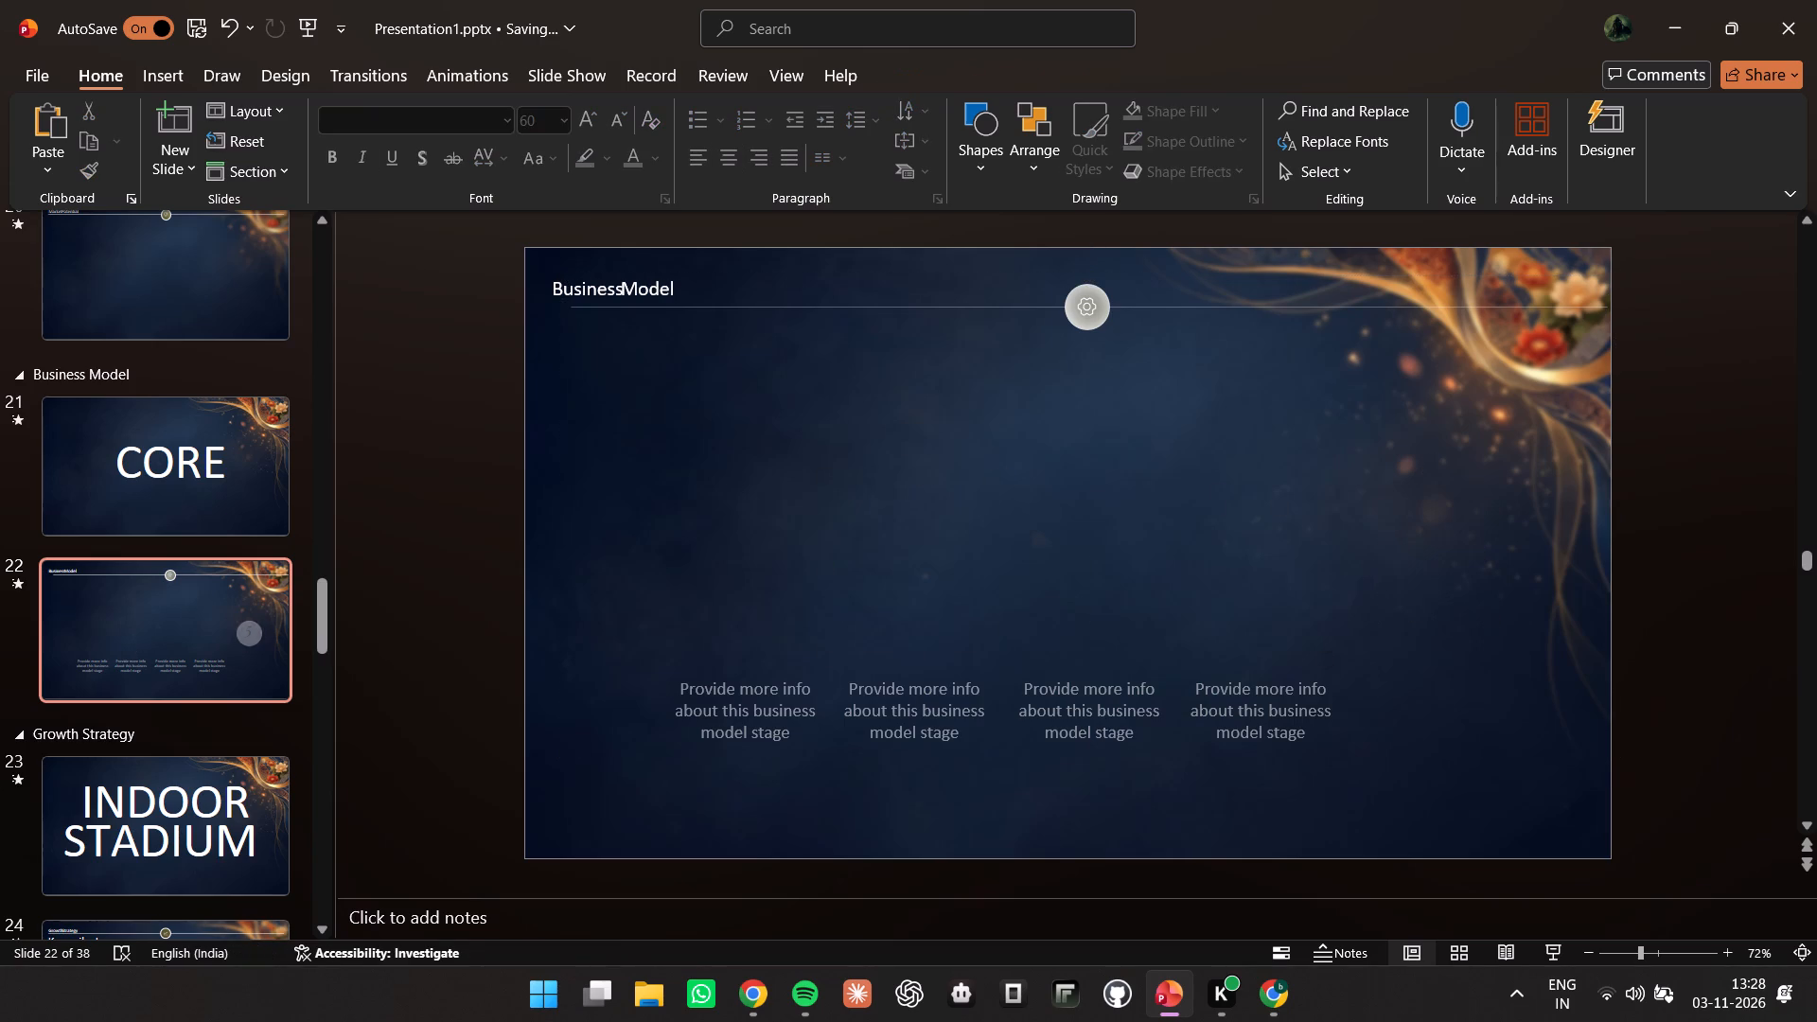
# Delete the four remaining "Provide more info about this business model stage" placeholder descriptions from slide 22.
pyautogui.click(1299, 712)
pyautogui.click(1227, 679)
pyautogui.press('Delete')
pyautogui.click(1104, 691)
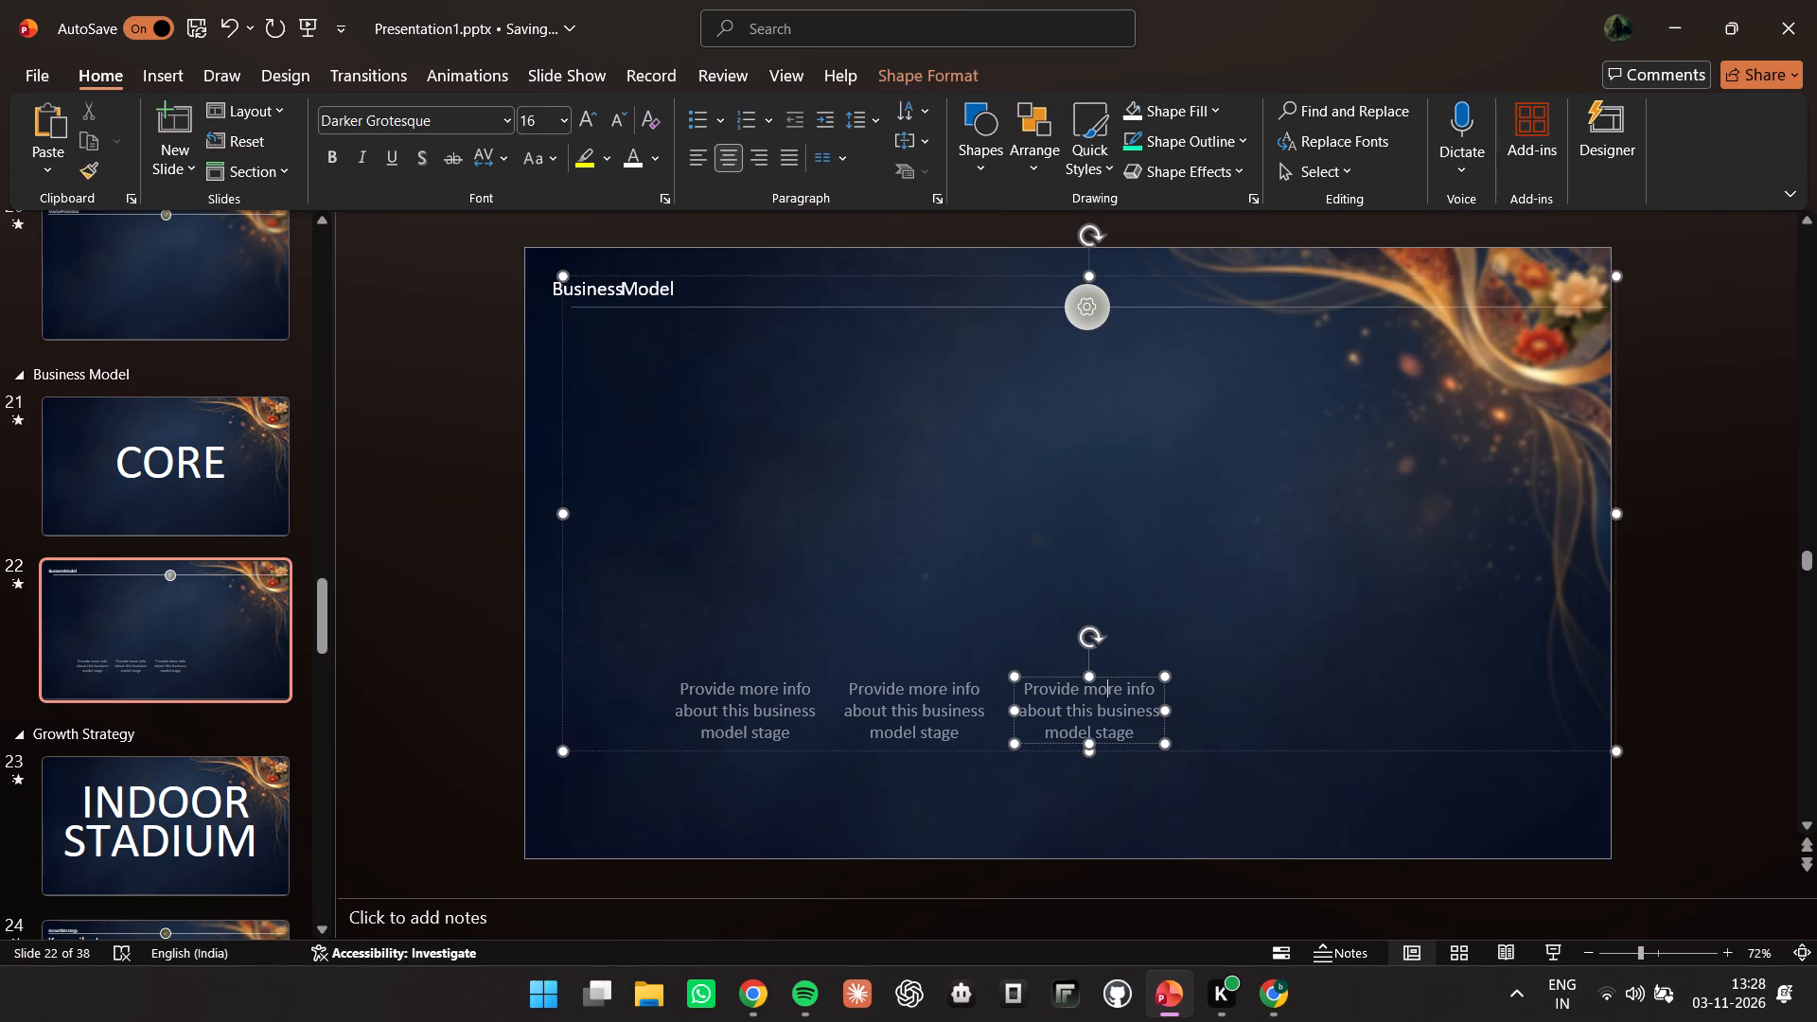
pyautogui.doubleClick(1073, 680)
pyautogui.press('Delete')
pyautogui.click(904, 724)
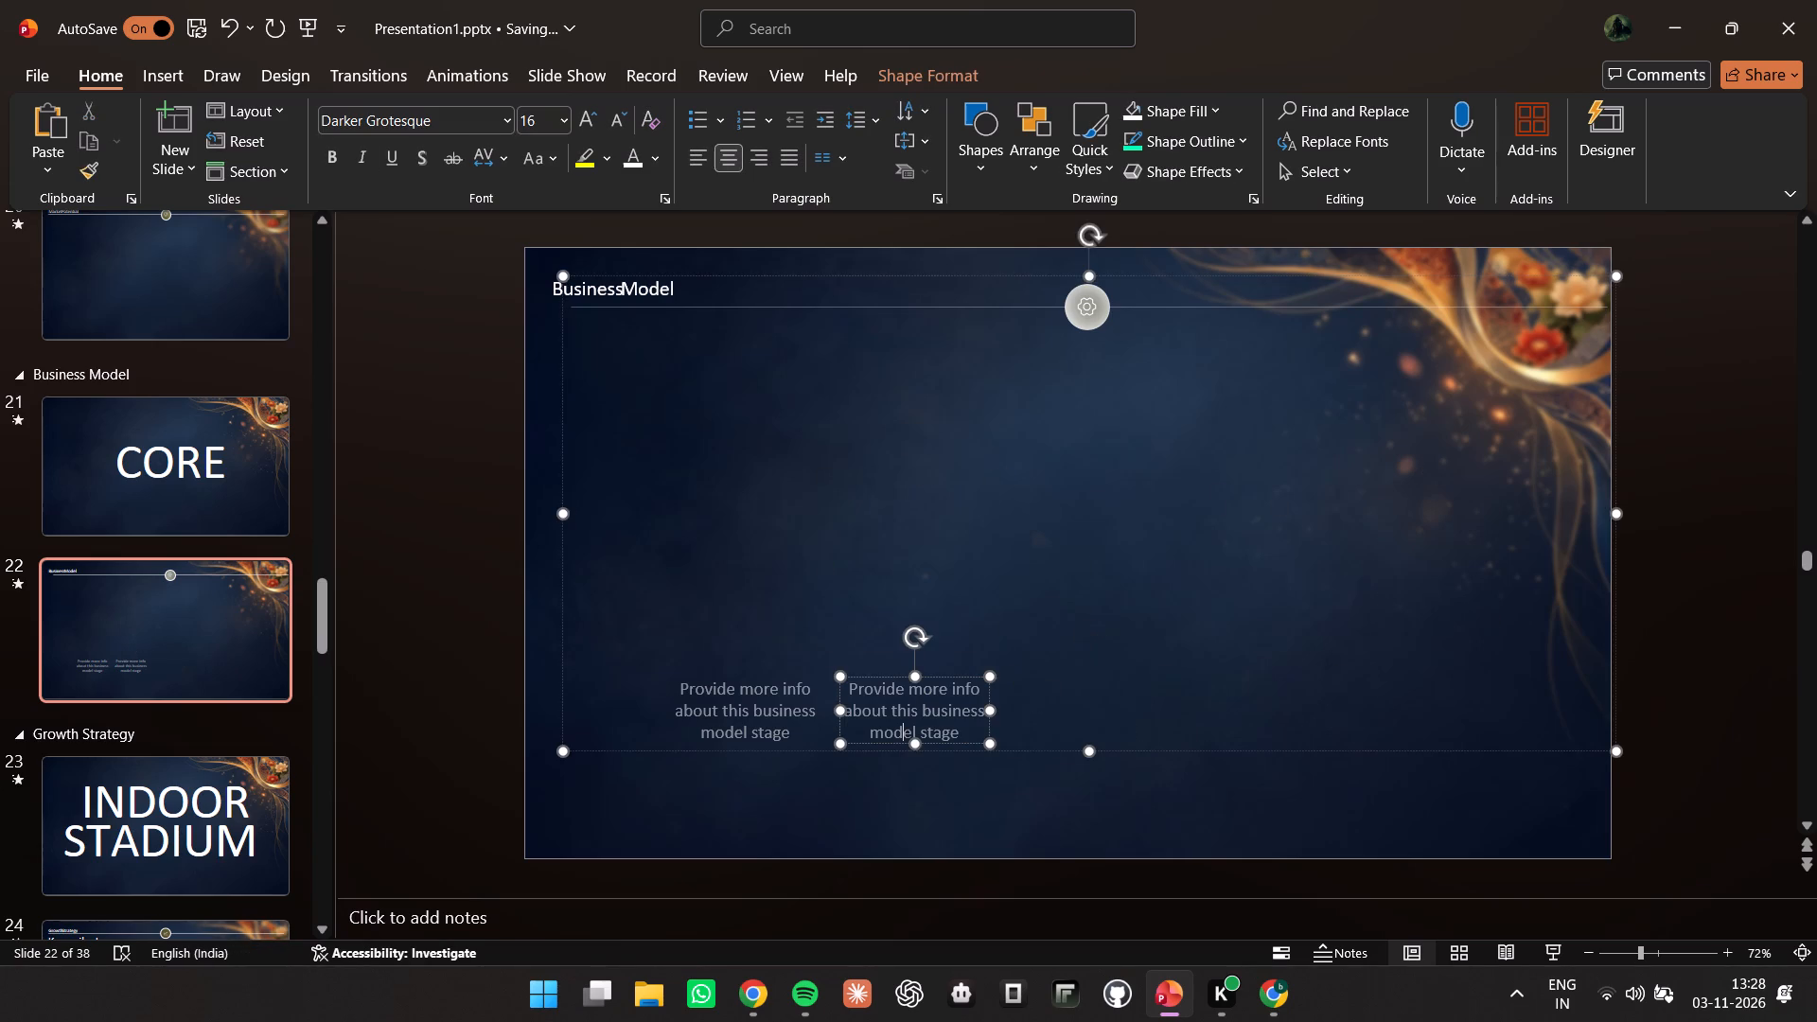
pyautogui.click(884, 677)
pyautogui.press('Delete')
pyautogui.click(755, 714)
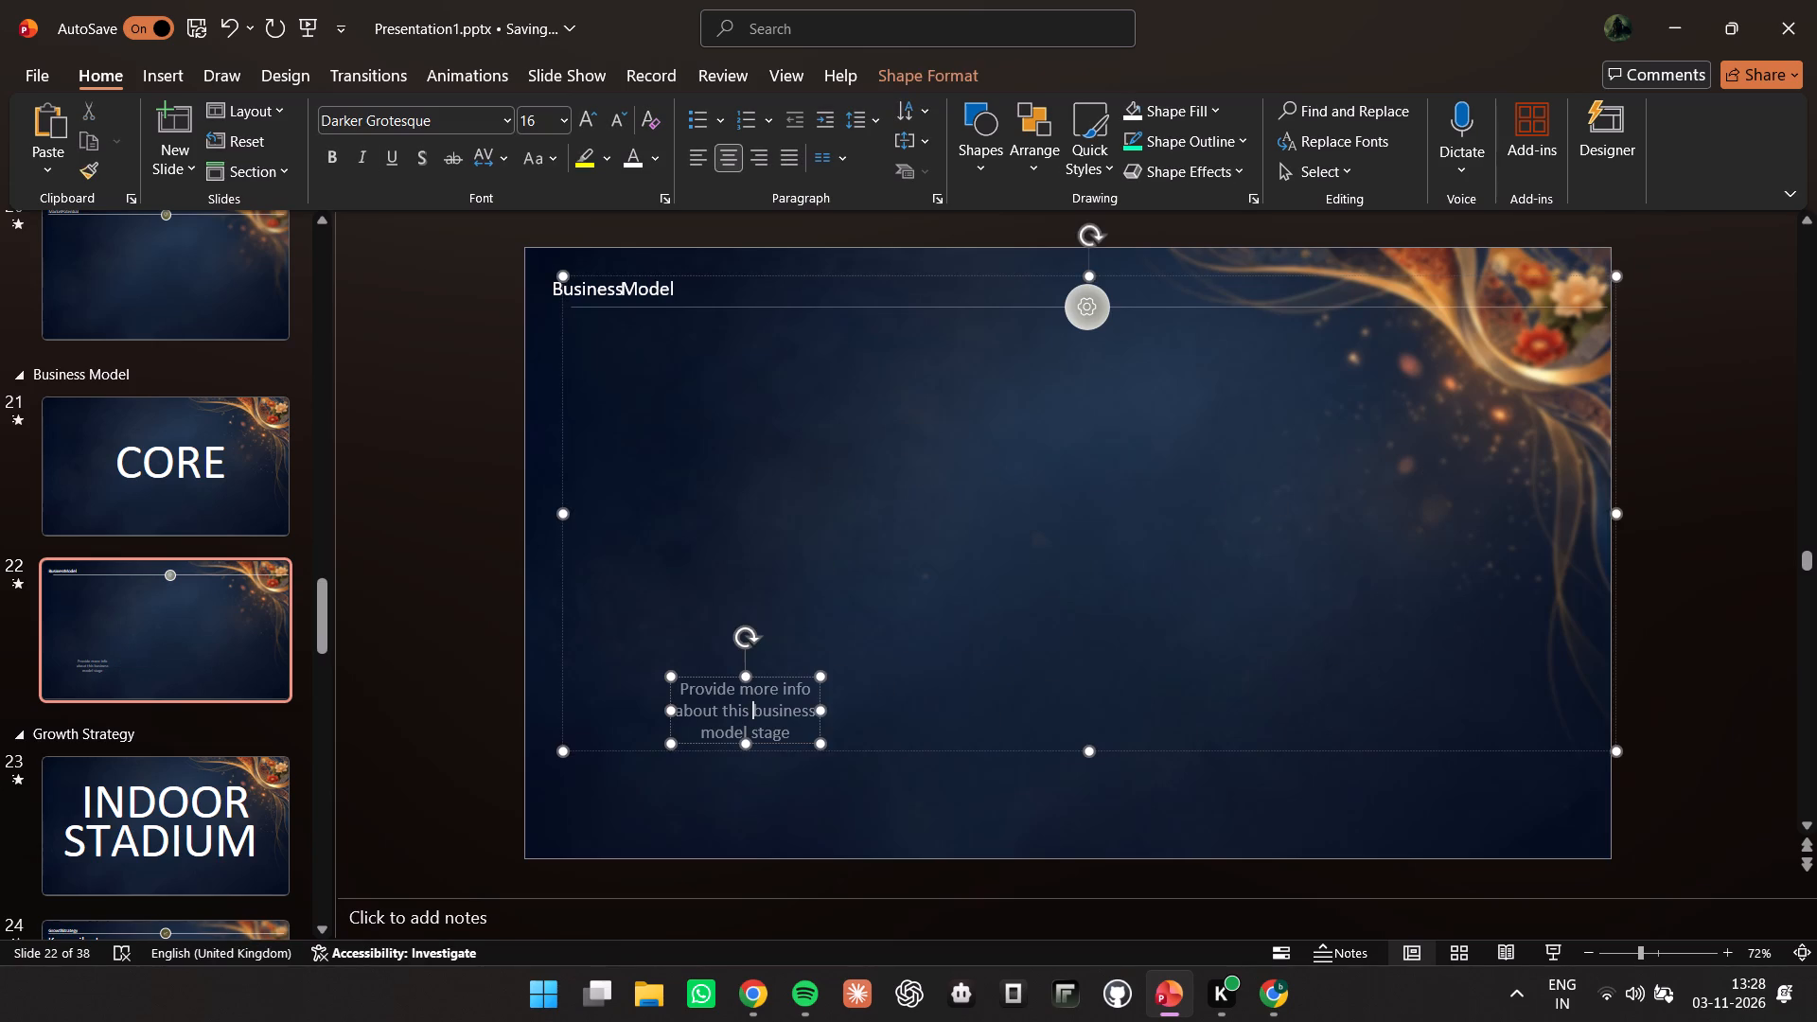
pyautogui.click(728, 675)
pyautogui.press('Delete')
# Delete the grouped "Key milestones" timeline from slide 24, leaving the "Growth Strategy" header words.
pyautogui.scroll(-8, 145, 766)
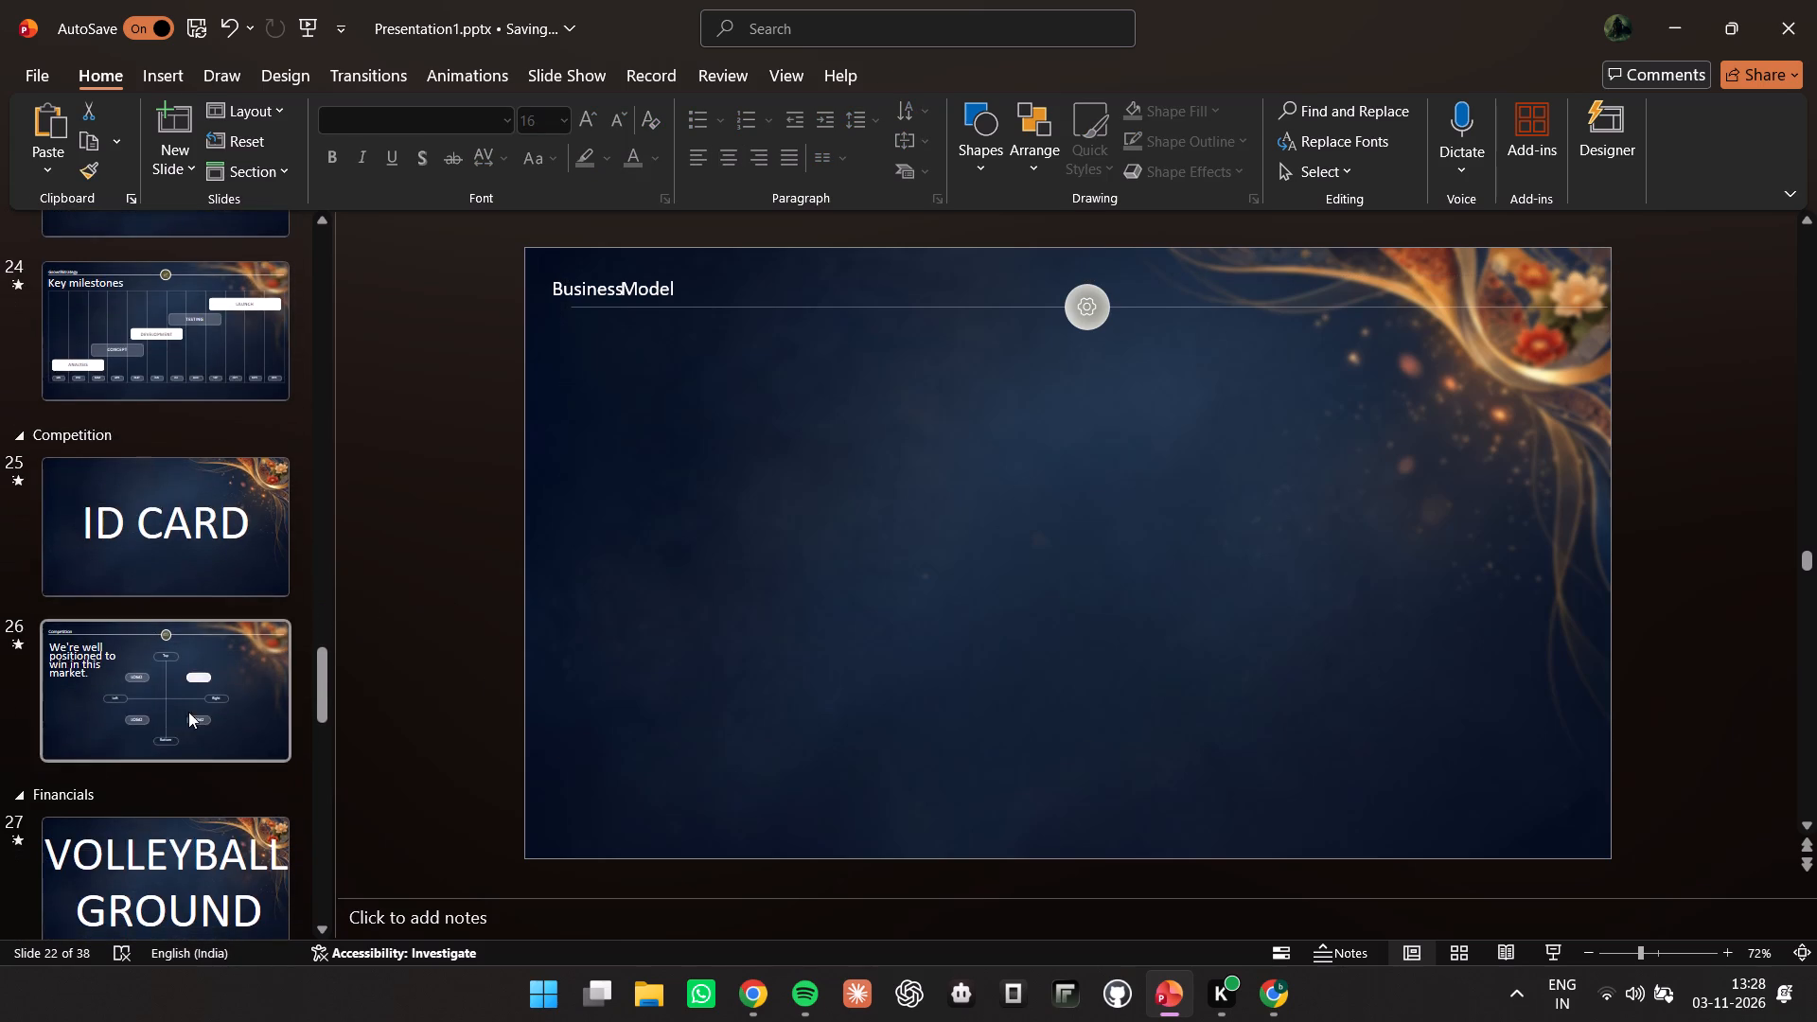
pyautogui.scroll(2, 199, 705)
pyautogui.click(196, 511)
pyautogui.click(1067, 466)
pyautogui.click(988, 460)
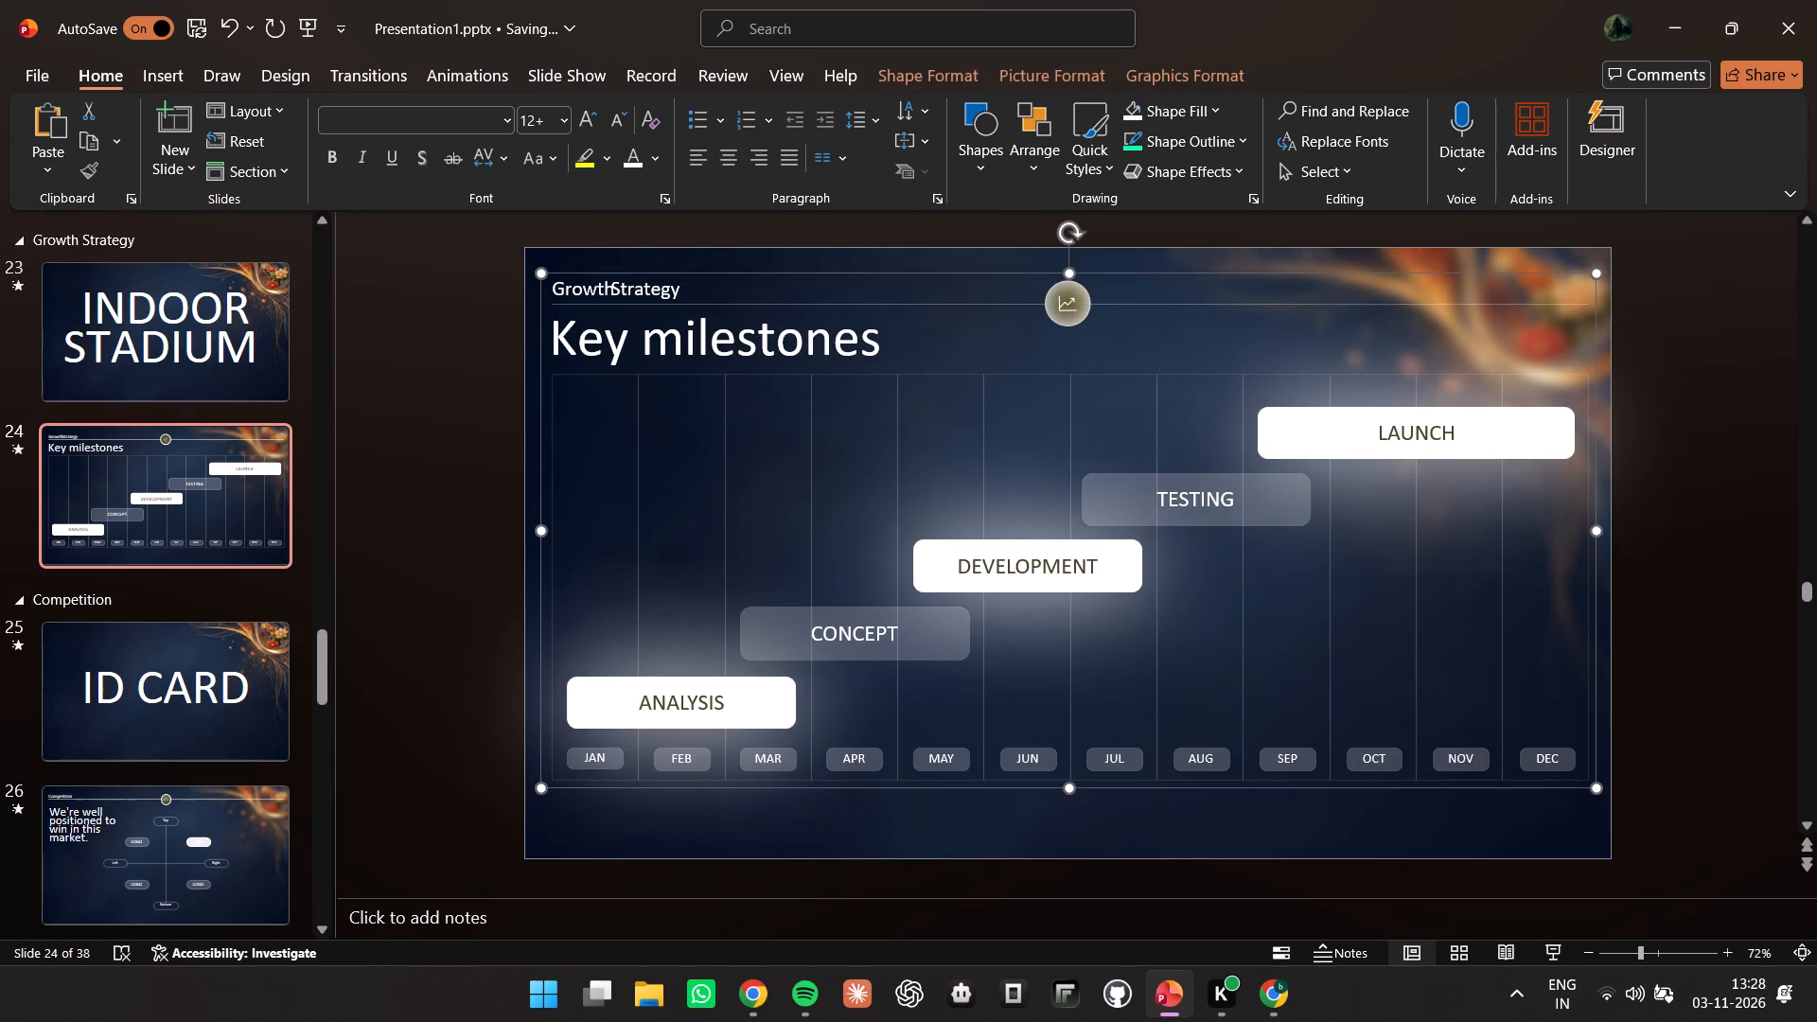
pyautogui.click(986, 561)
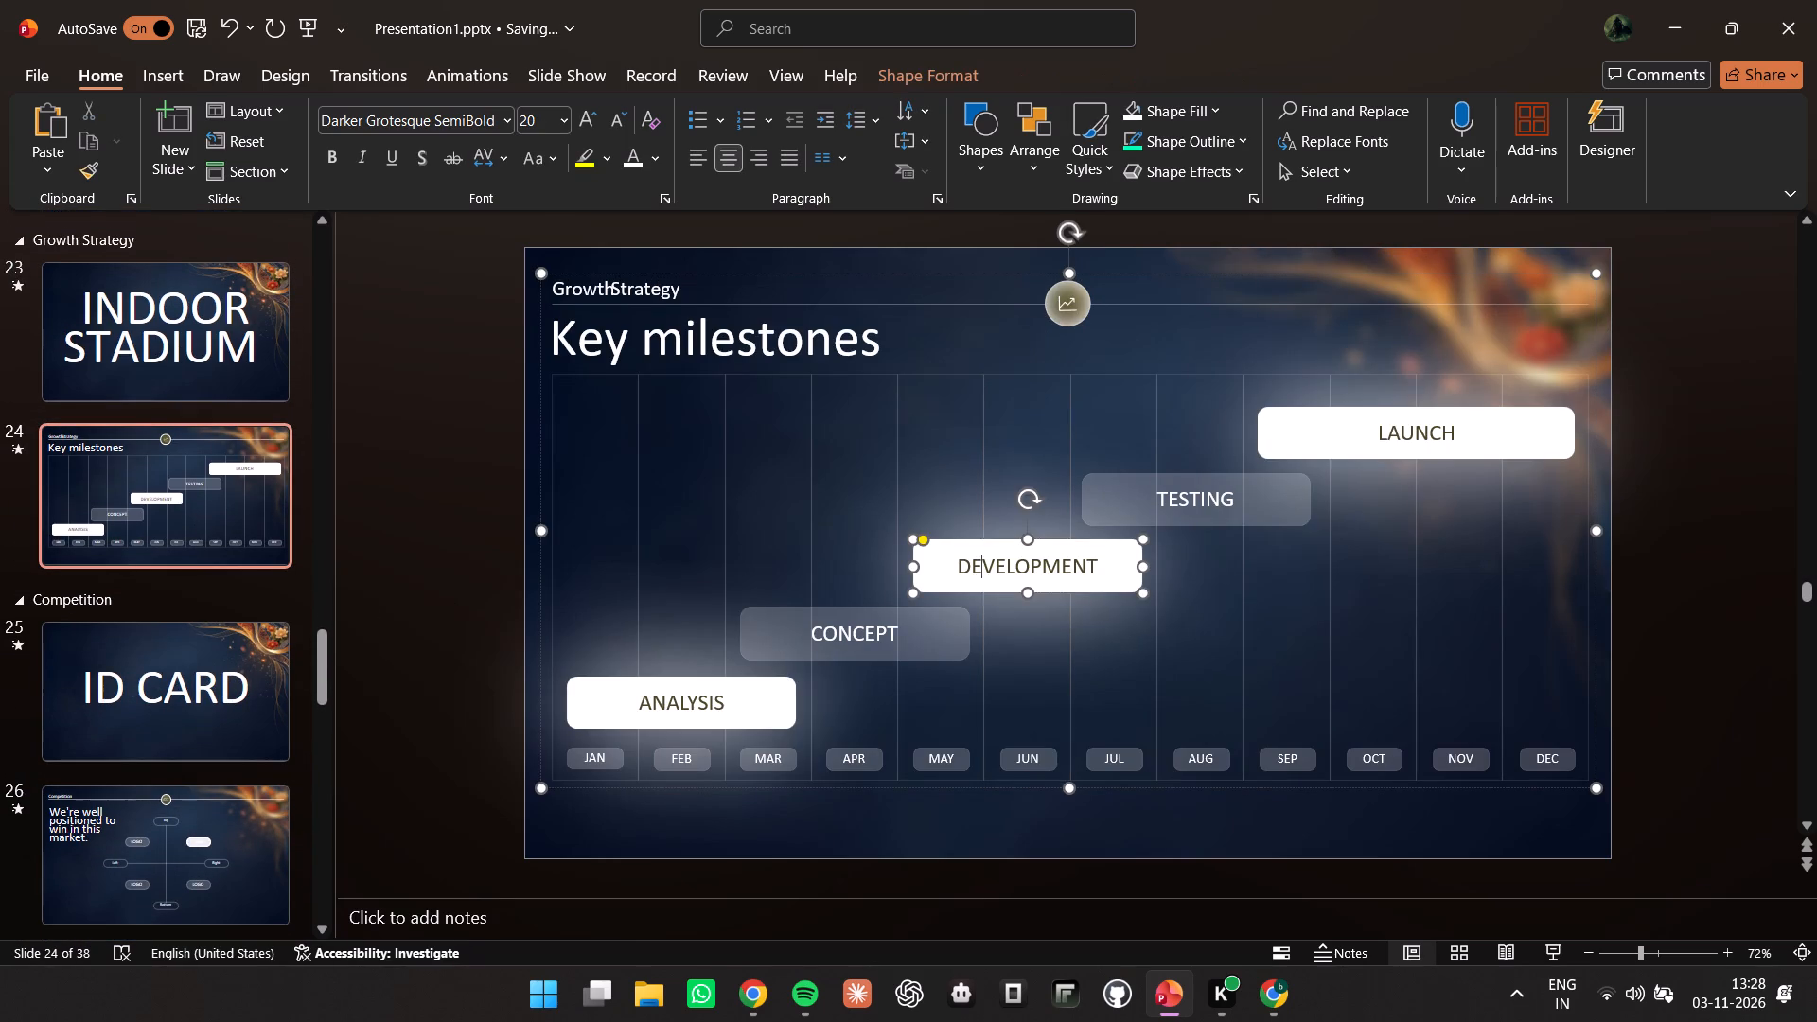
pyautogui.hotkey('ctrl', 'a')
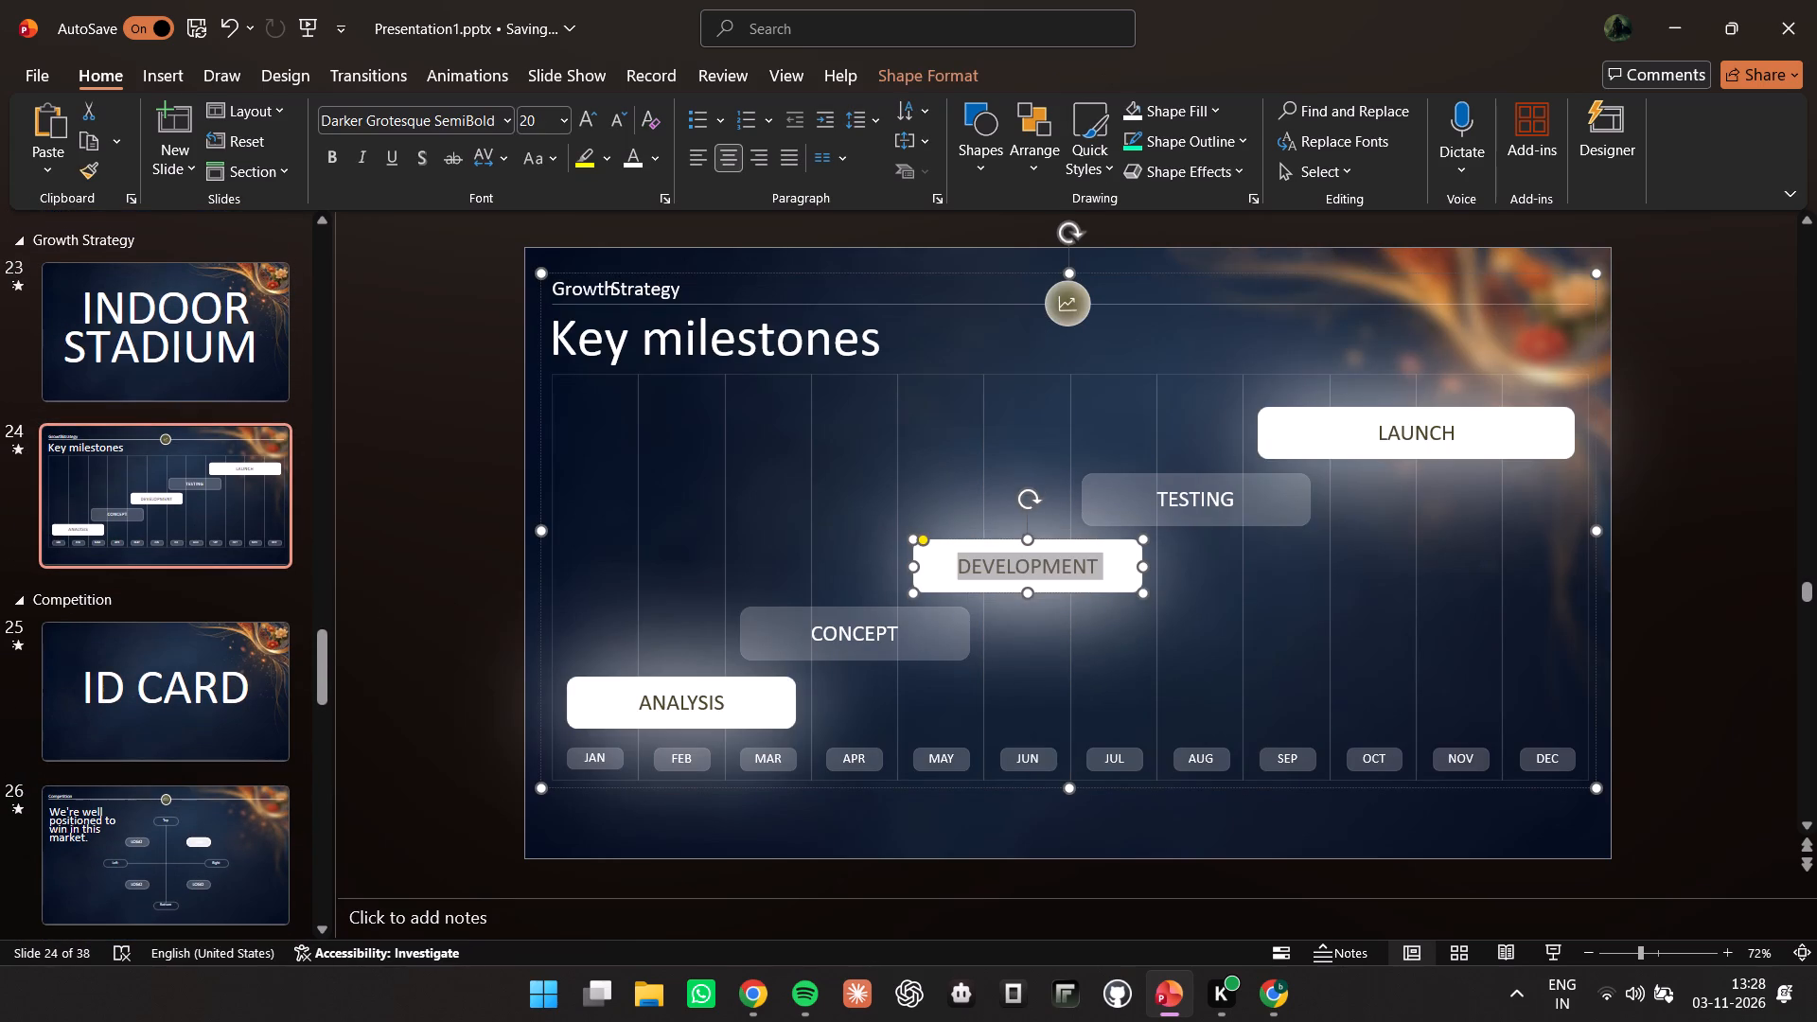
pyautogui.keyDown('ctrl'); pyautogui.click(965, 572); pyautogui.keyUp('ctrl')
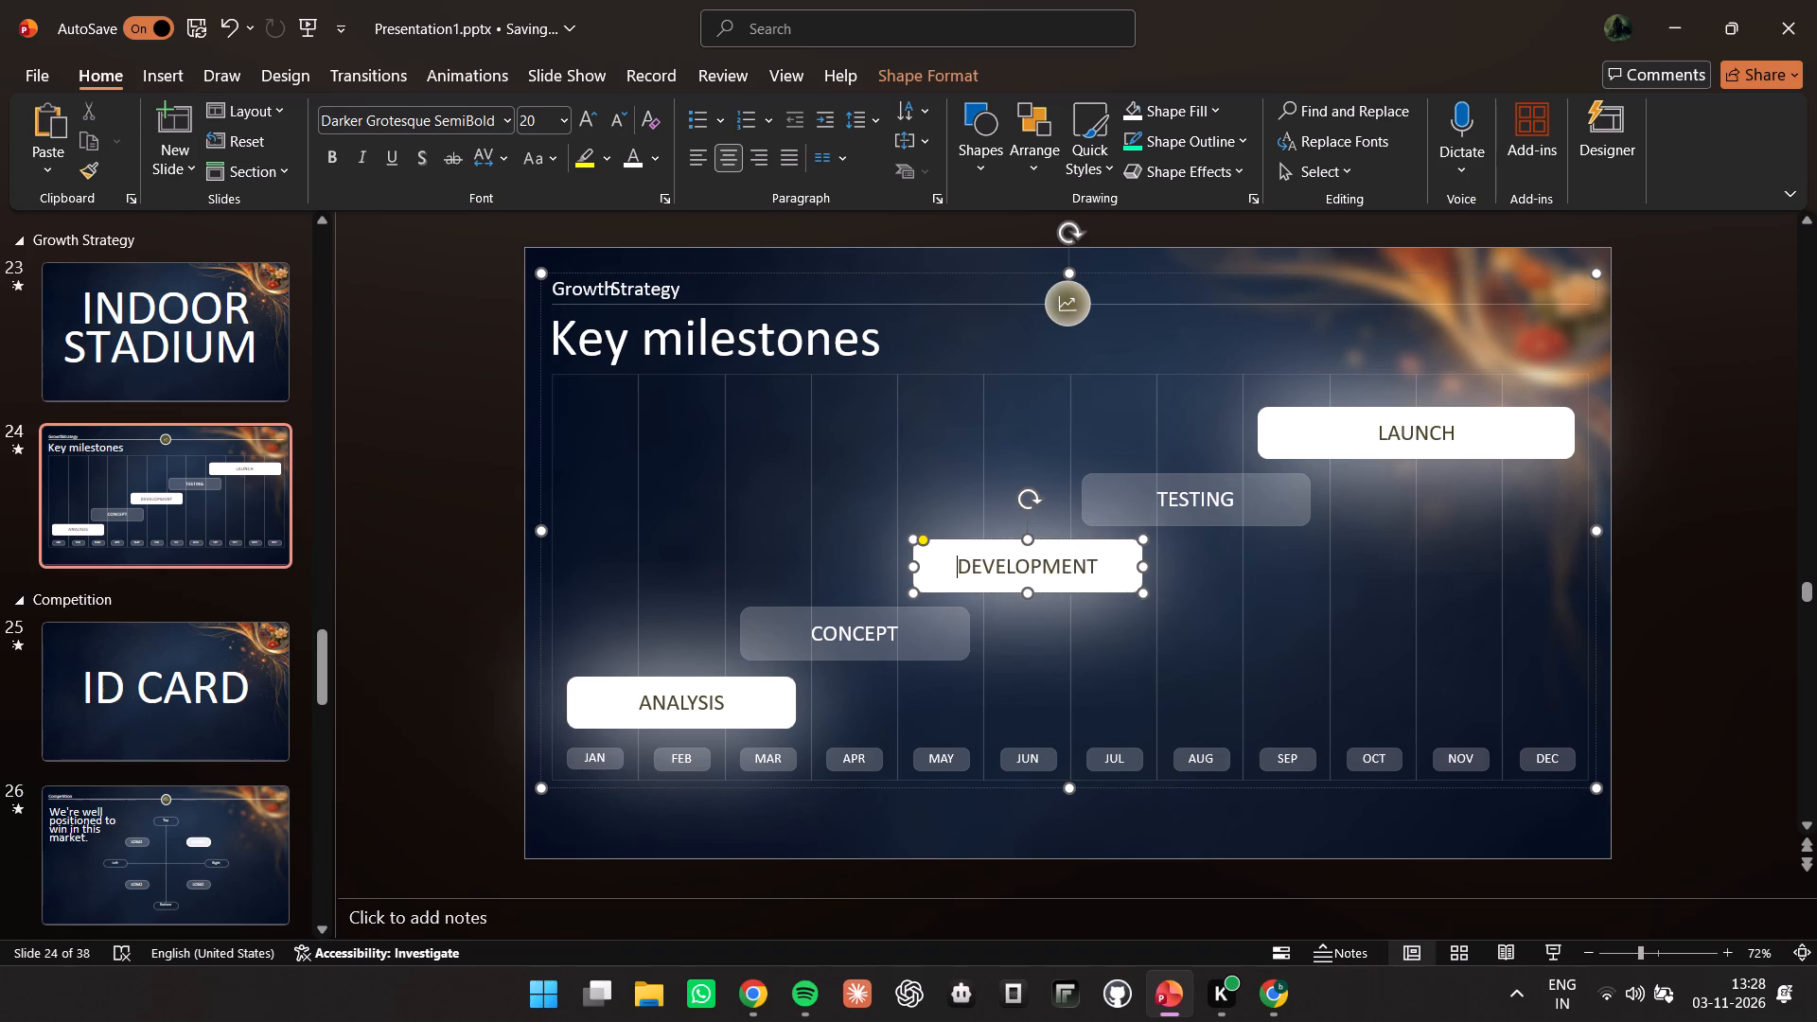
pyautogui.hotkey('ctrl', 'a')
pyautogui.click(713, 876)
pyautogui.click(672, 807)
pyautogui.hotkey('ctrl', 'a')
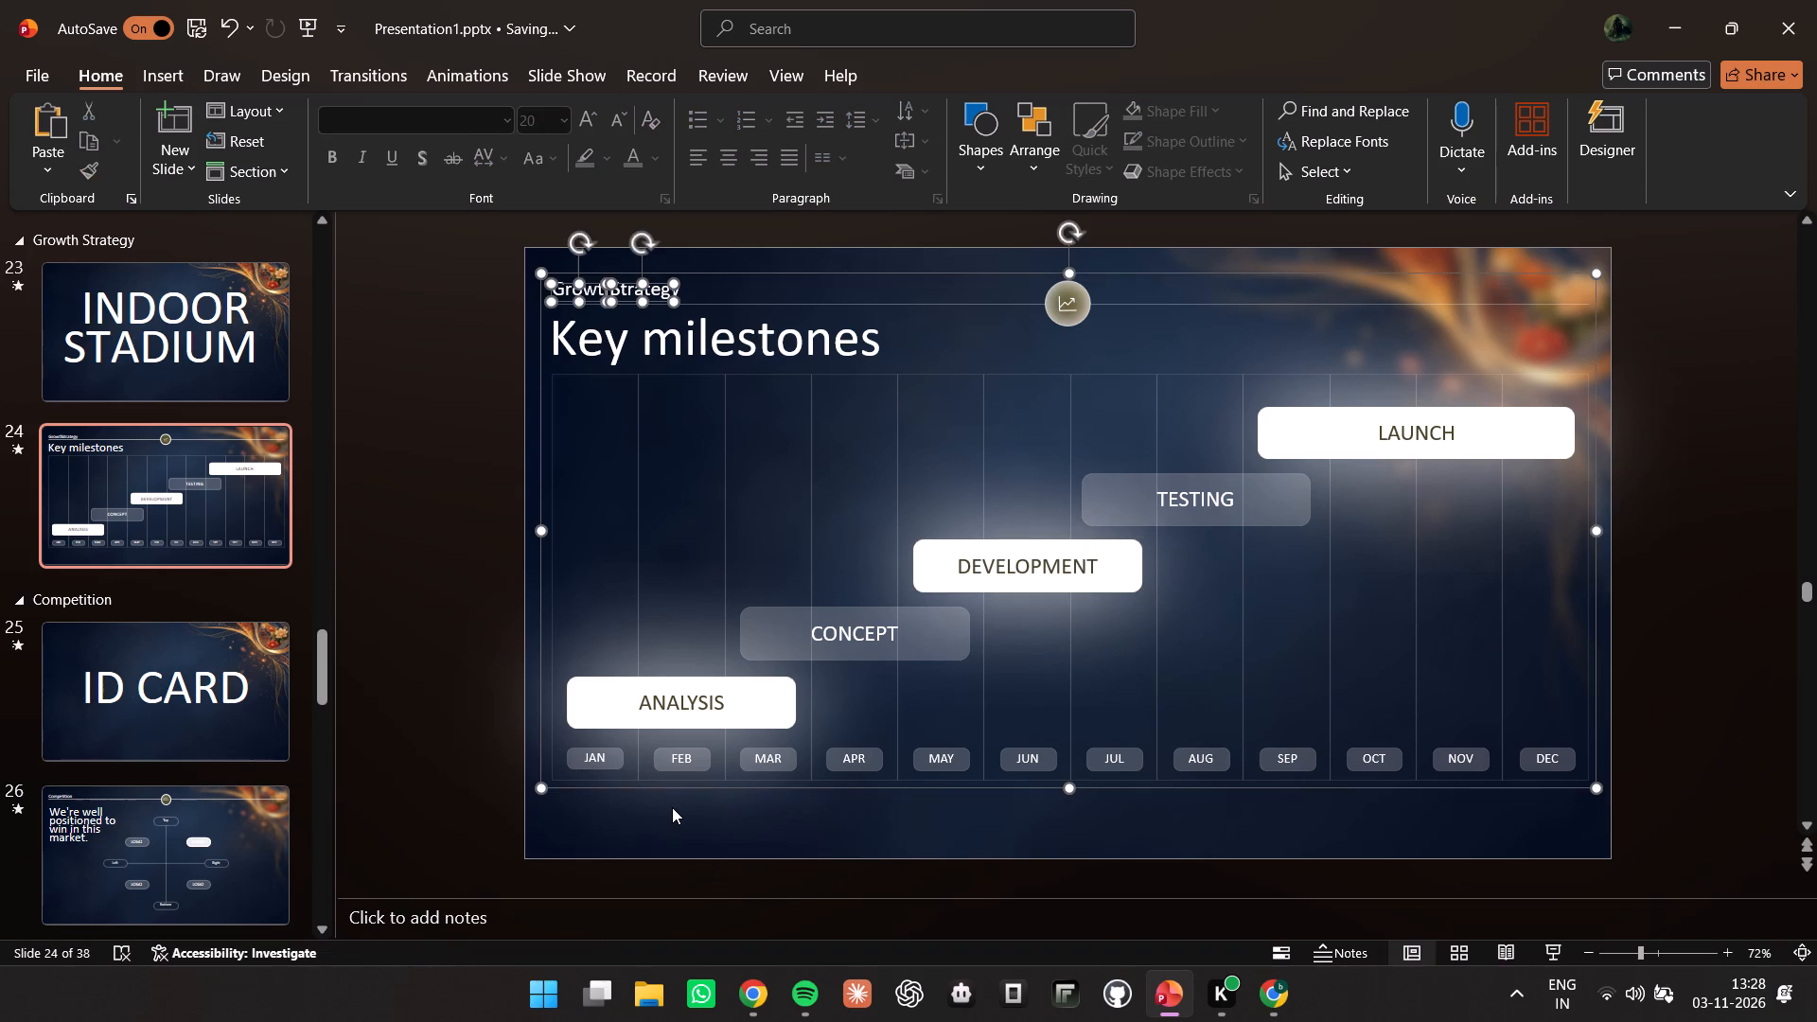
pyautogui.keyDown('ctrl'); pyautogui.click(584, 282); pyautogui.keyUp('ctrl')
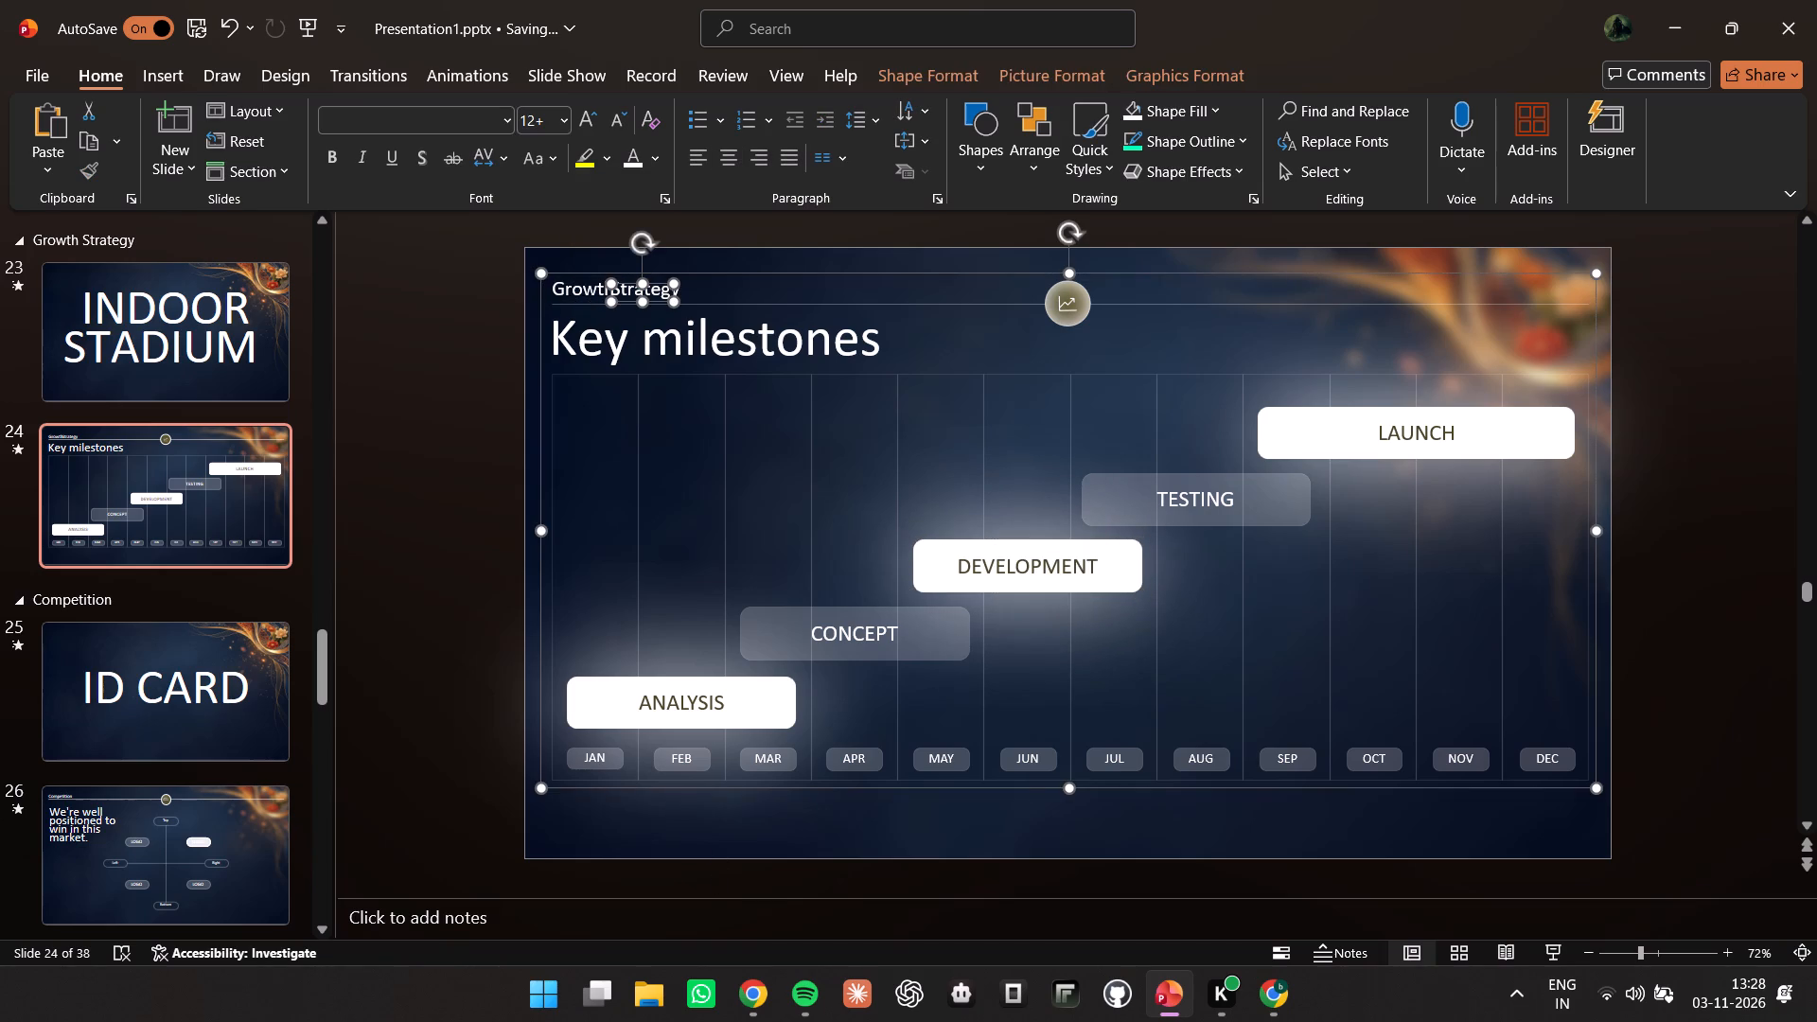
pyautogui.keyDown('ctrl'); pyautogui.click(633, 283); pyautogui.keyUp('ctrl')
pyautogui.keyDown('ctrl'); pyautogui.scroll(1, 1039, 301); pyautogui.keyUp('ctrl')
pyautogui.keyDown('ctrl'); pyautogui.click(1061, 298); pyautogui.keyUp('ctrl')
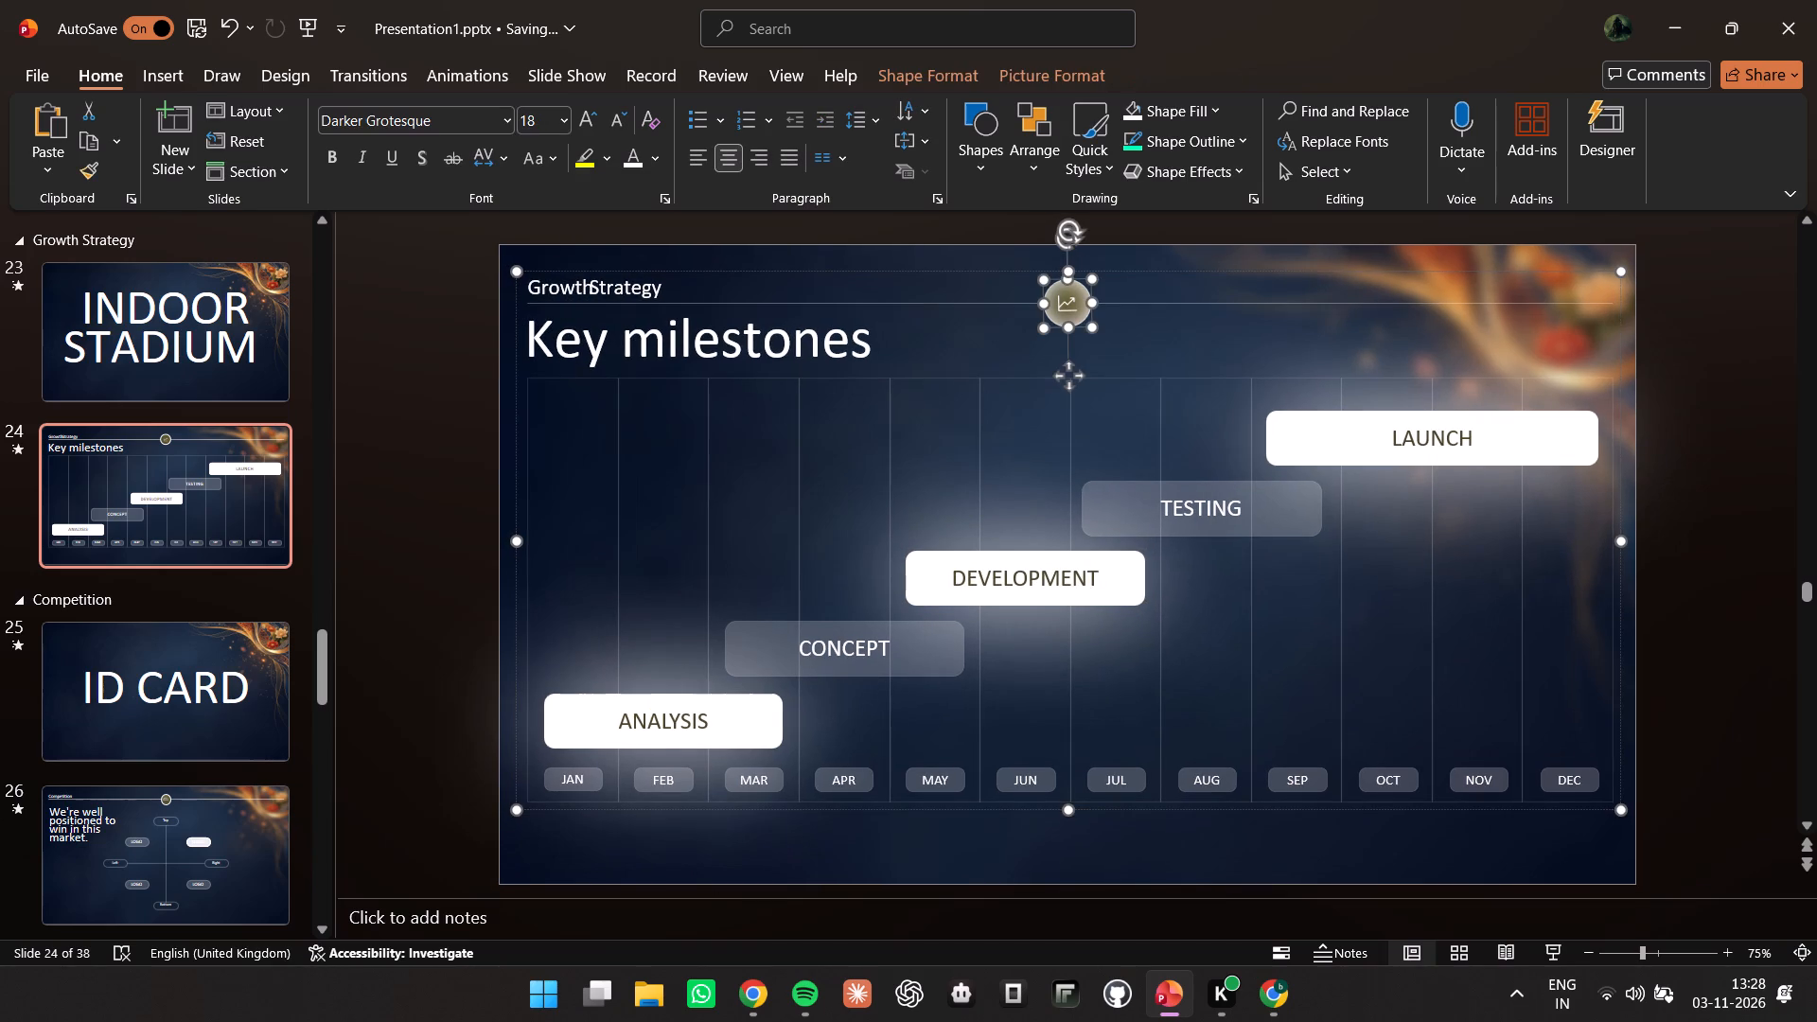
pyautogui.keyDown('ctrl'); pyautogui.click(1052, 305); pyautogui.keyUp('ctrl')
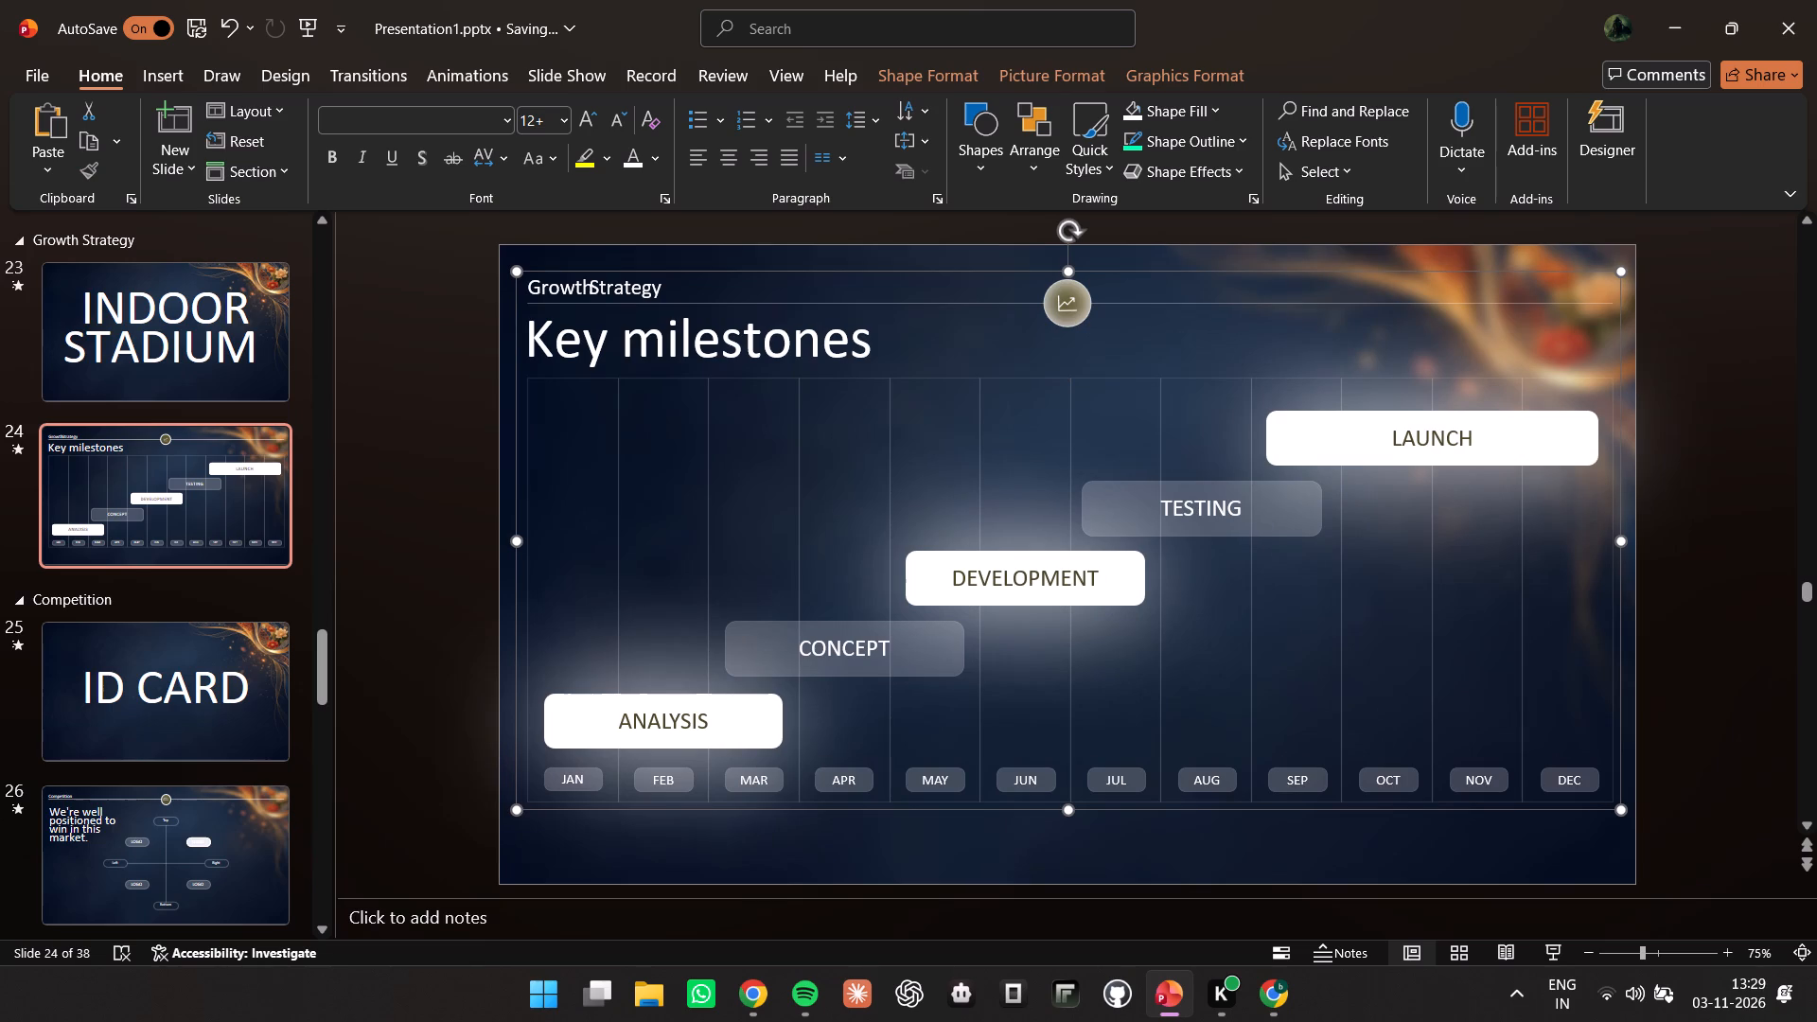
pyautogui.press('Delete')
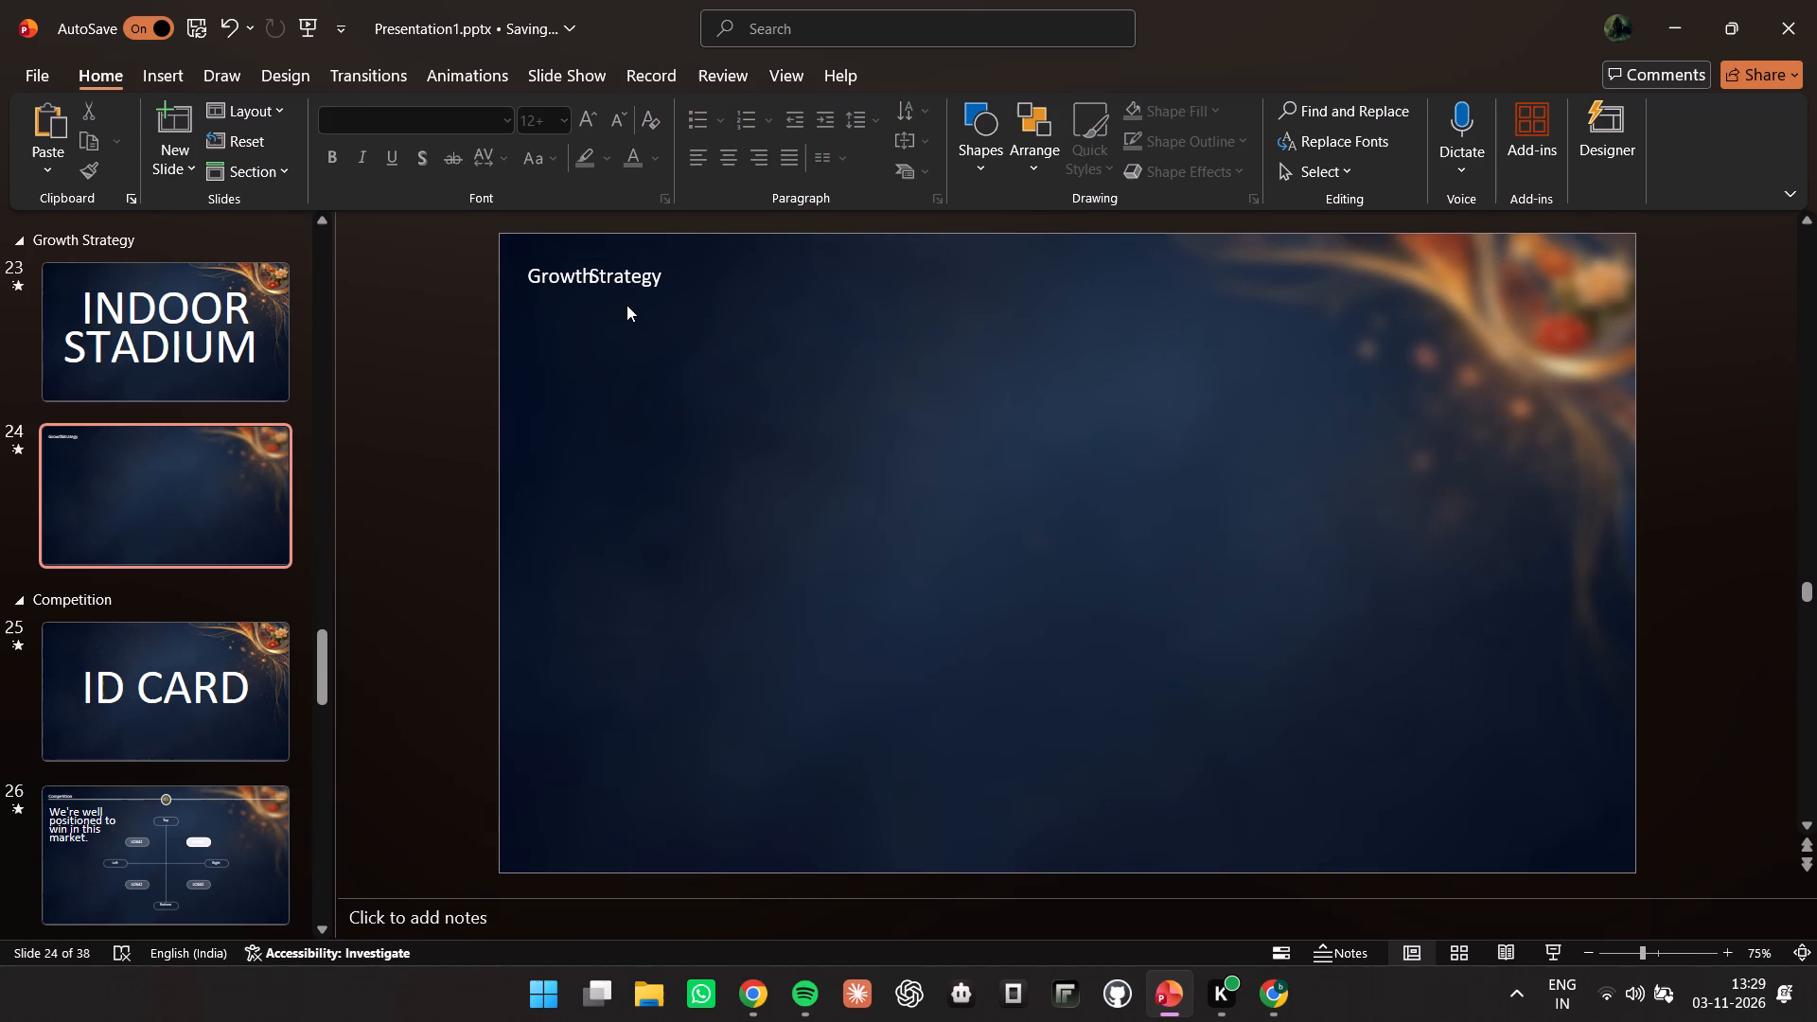
# Undo the timeline deletion on slide 24 and the last placeholder description deletion on slide 22.
pyautogui.hotkey('ctrl', 'z')
pyautogui.hotkey('ctrl', 'z')
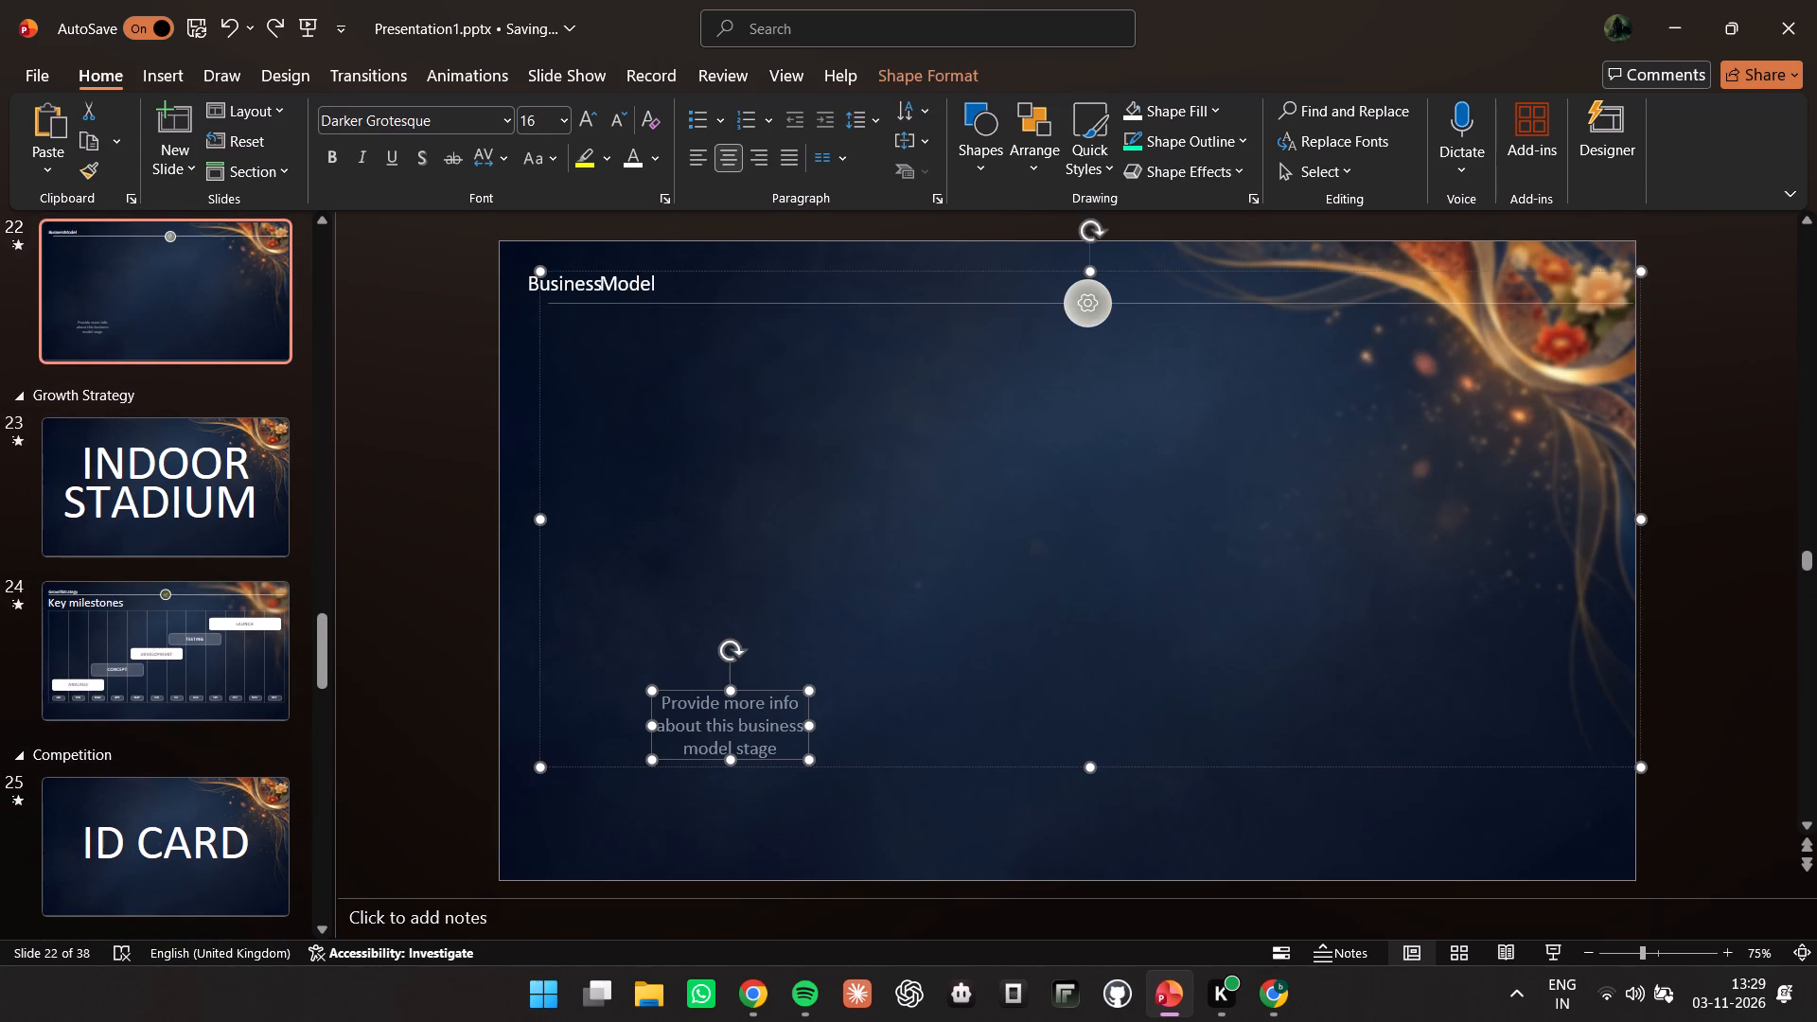
# Move the word "Model" slightly away from "Business" in slide 22's header to leave a word gap.
pyautogui.click(632, 293)
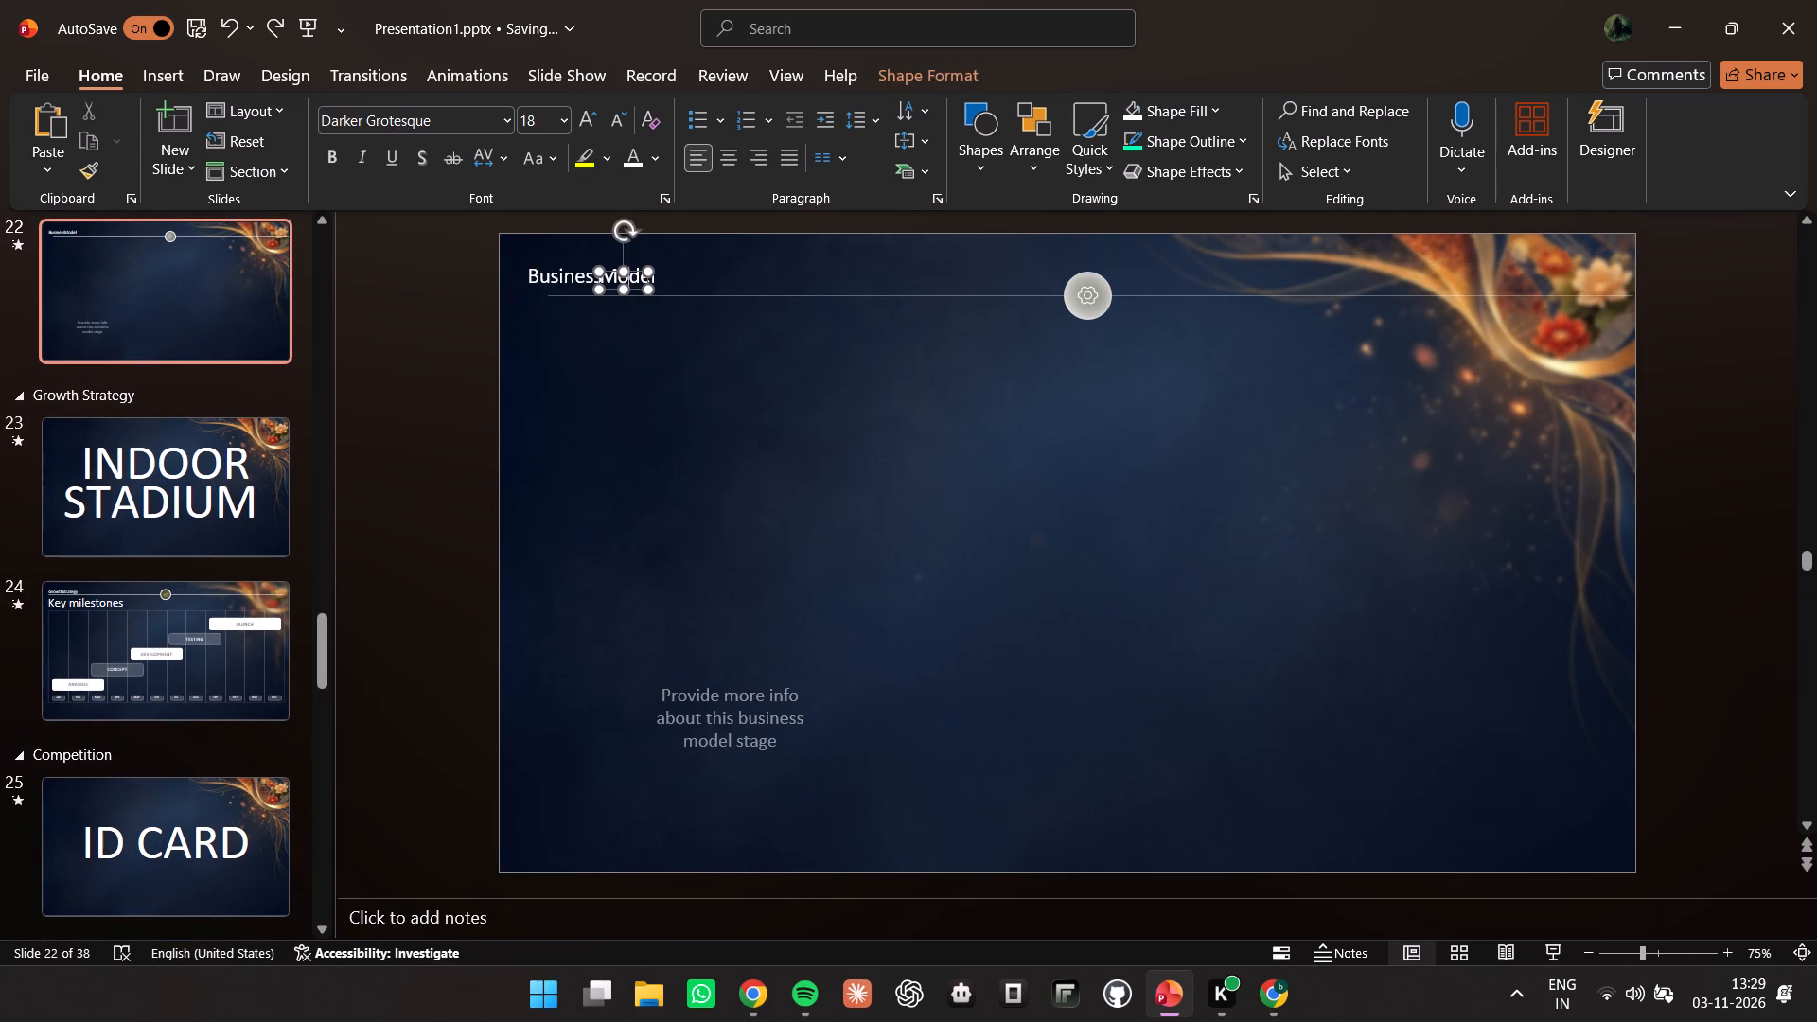
pyautogui.moveTo(613, 271); pyautogui.dragTo(622, 271)
pyautogui.click(622, 349)
# Delete all content from slide 24, including the "Growth Strategy" header and the "Key milestones" timeline.
pyautogui.click(144, 837)
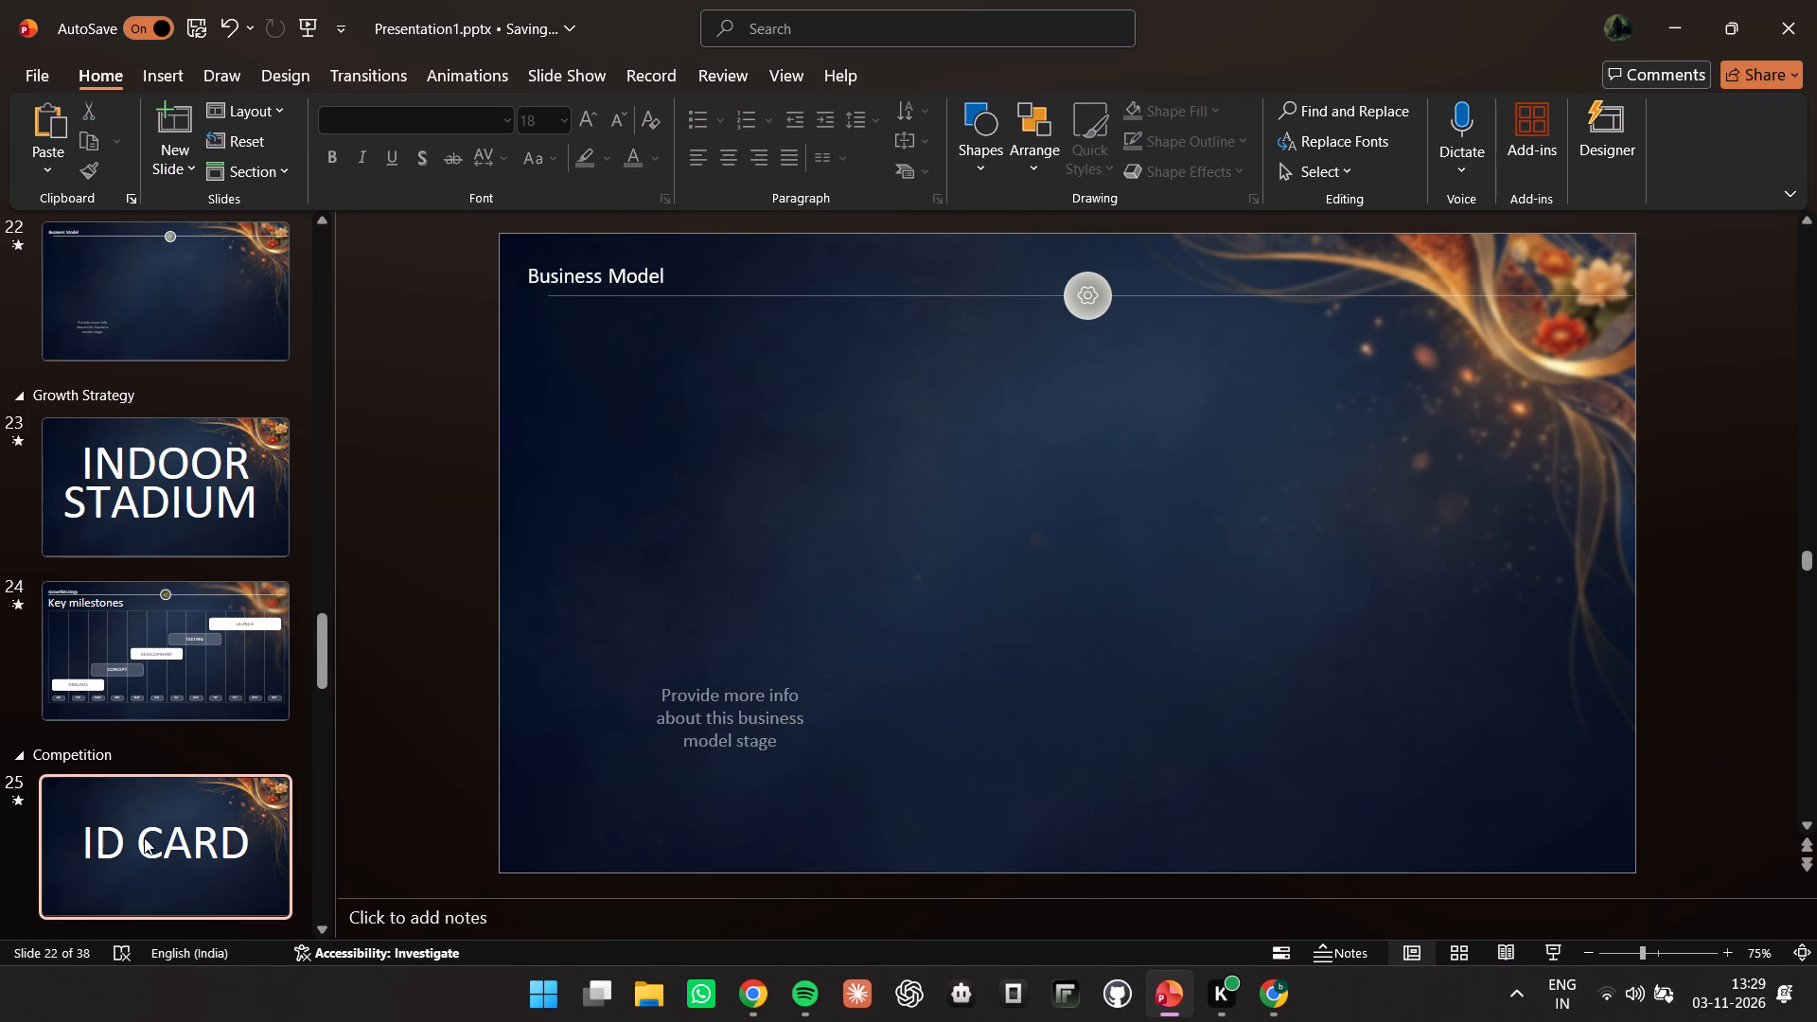
pyautogui.click(168, 676)
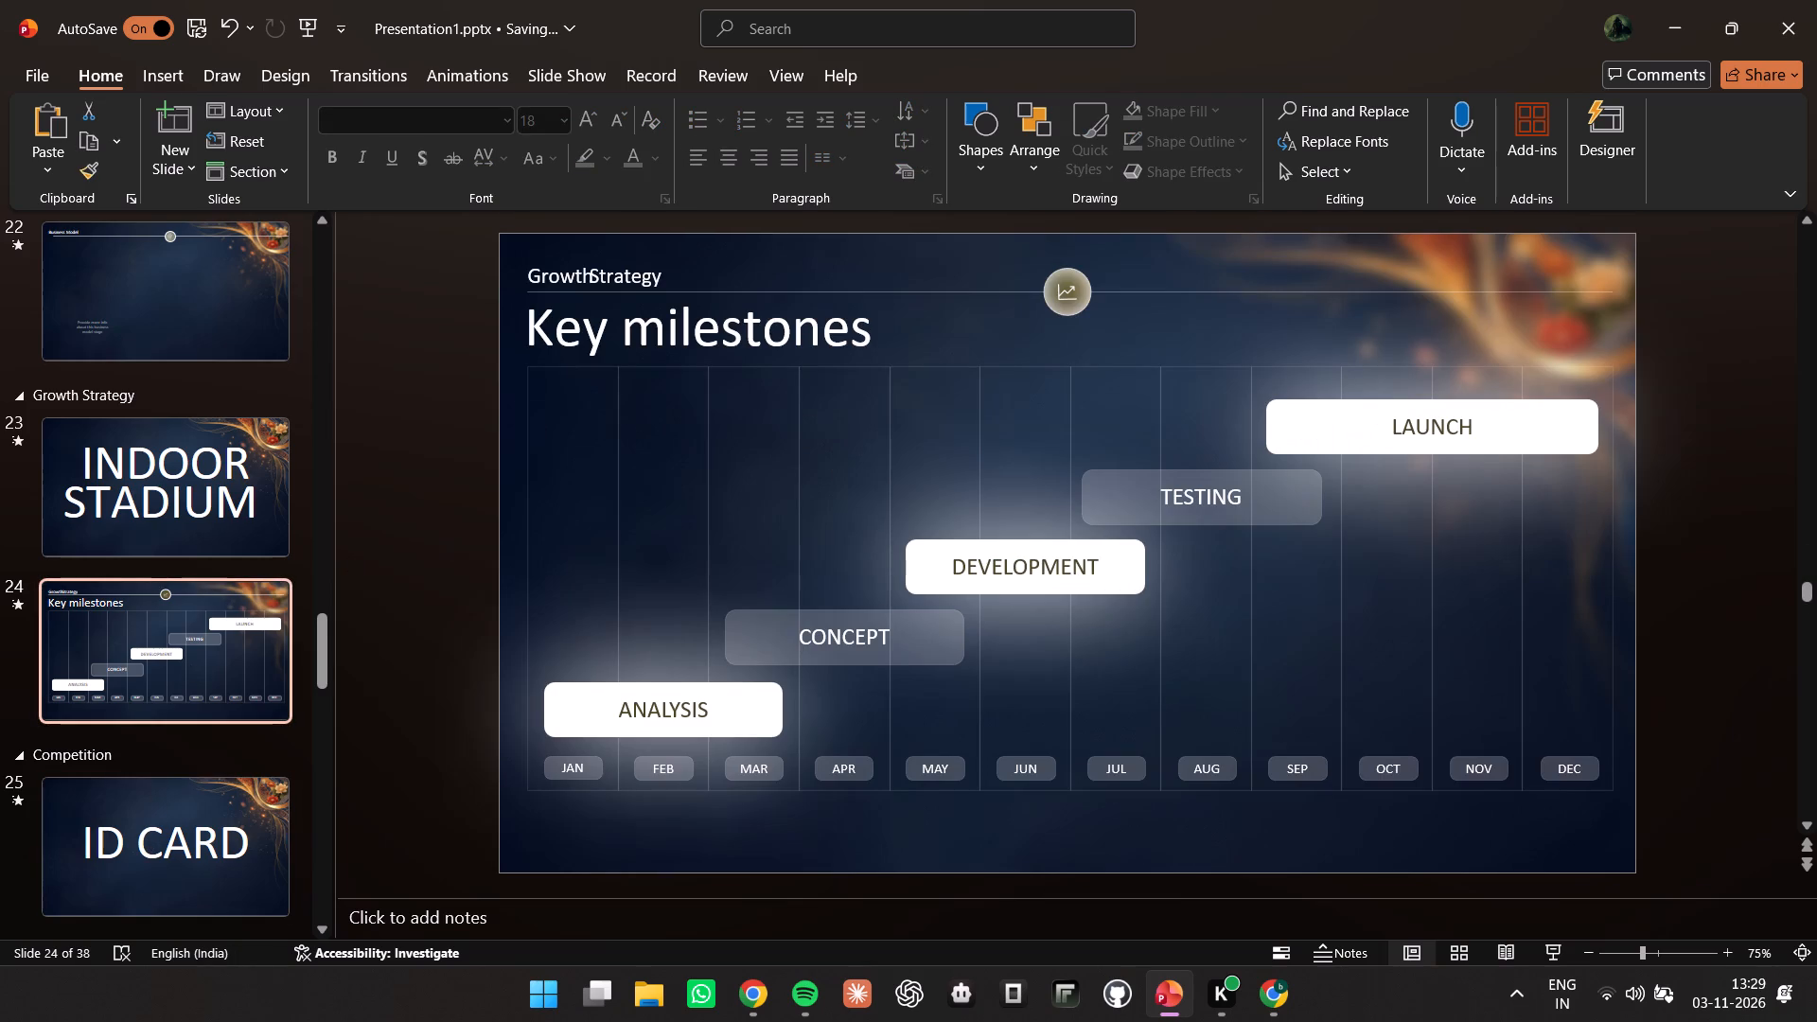
pyautogui.hotkey('ctrl', 'a')
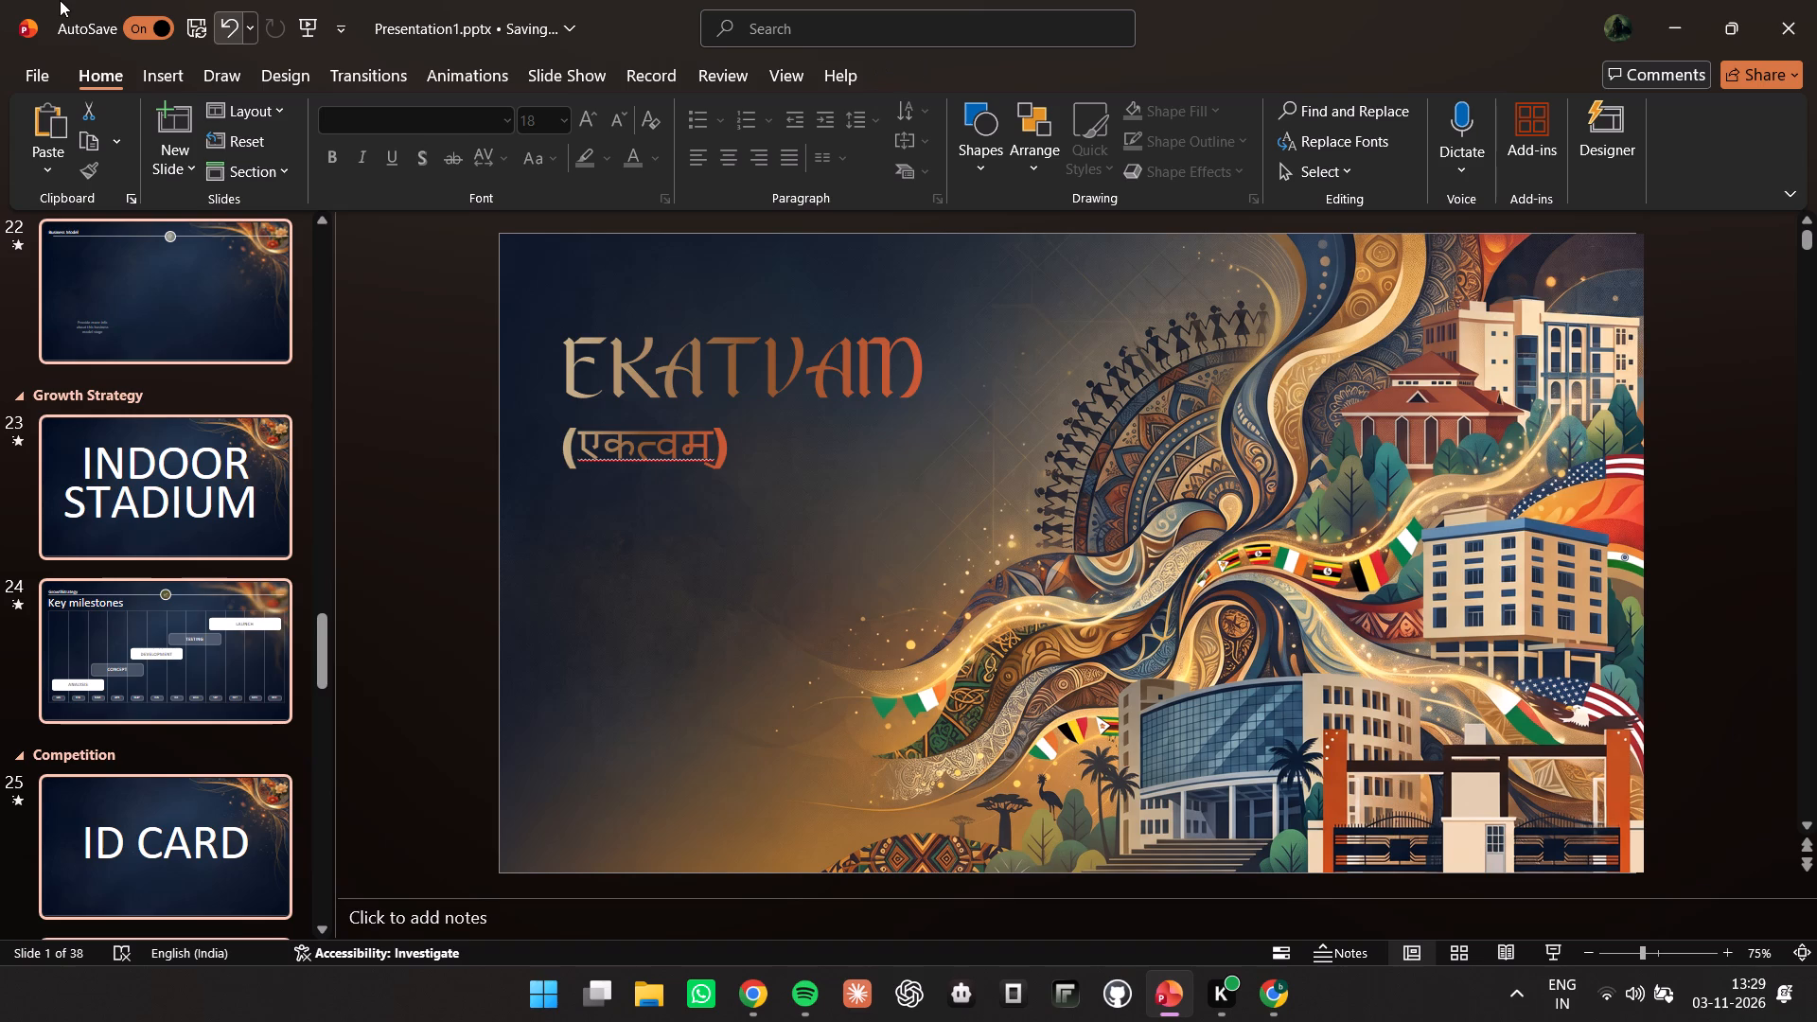
pyautogui.click(184, 567)
pyautogui.click(188, 536)
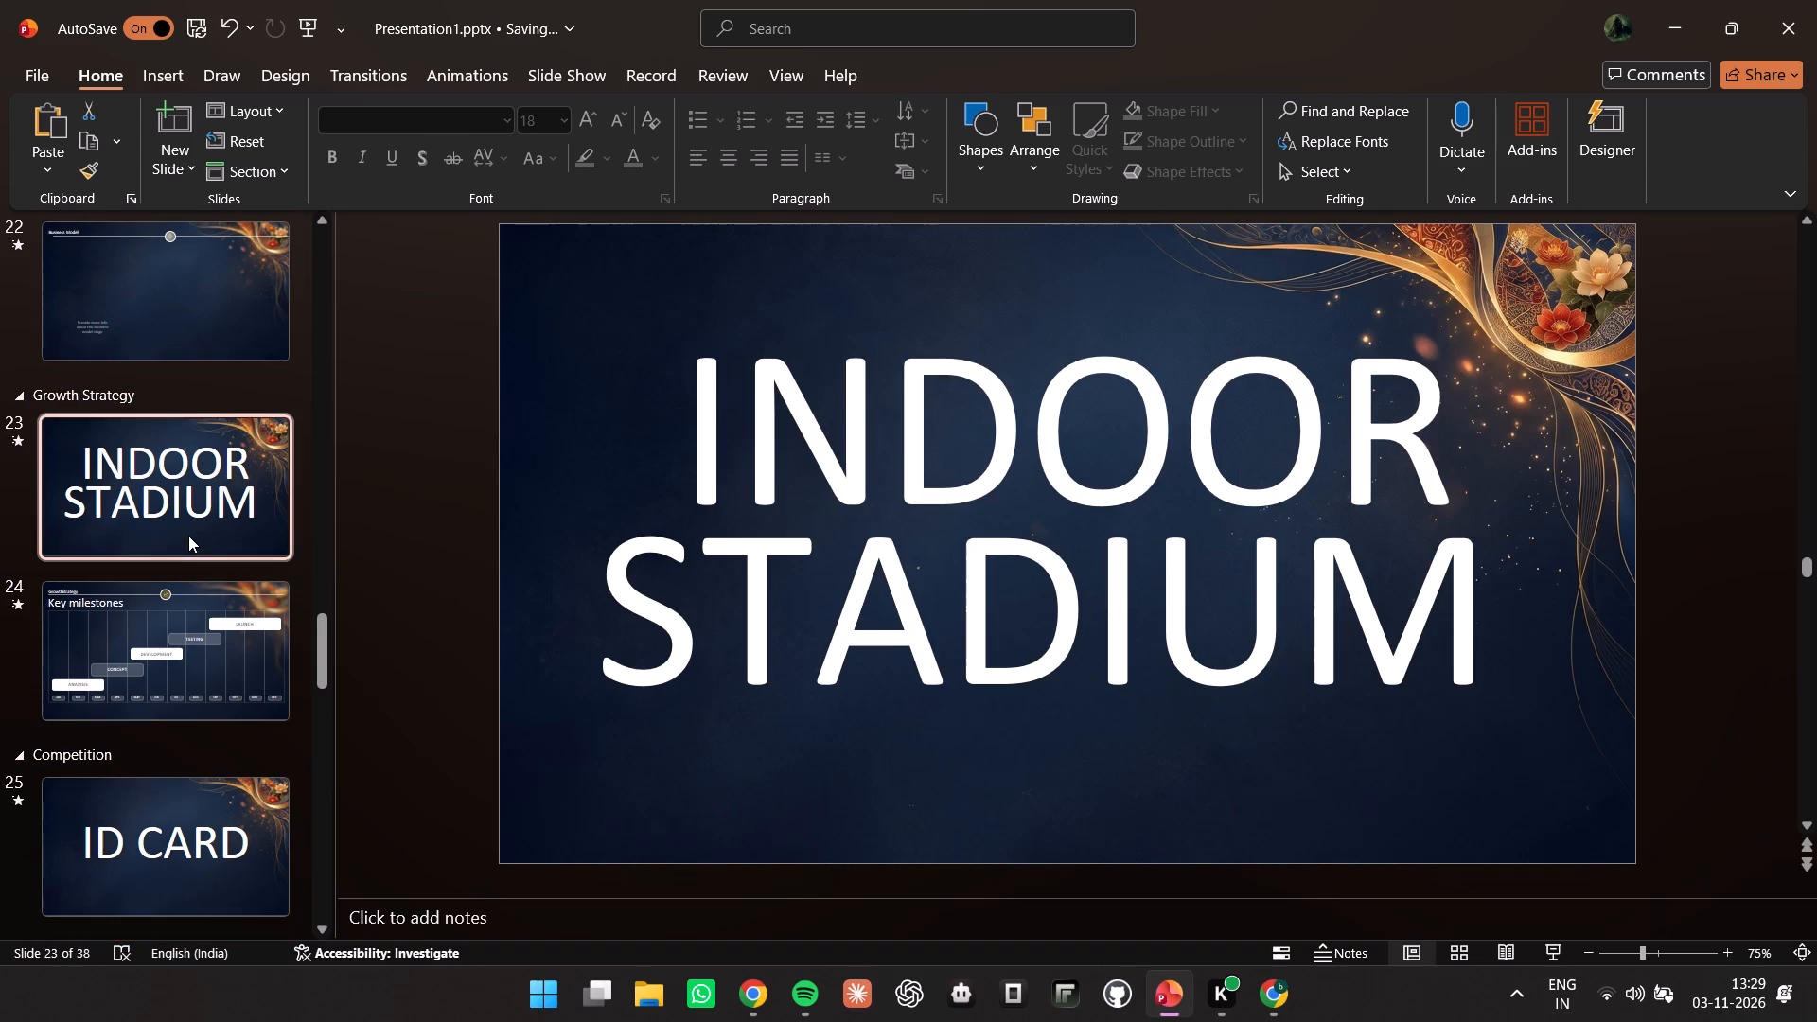
pyautogui.click(199, 709)
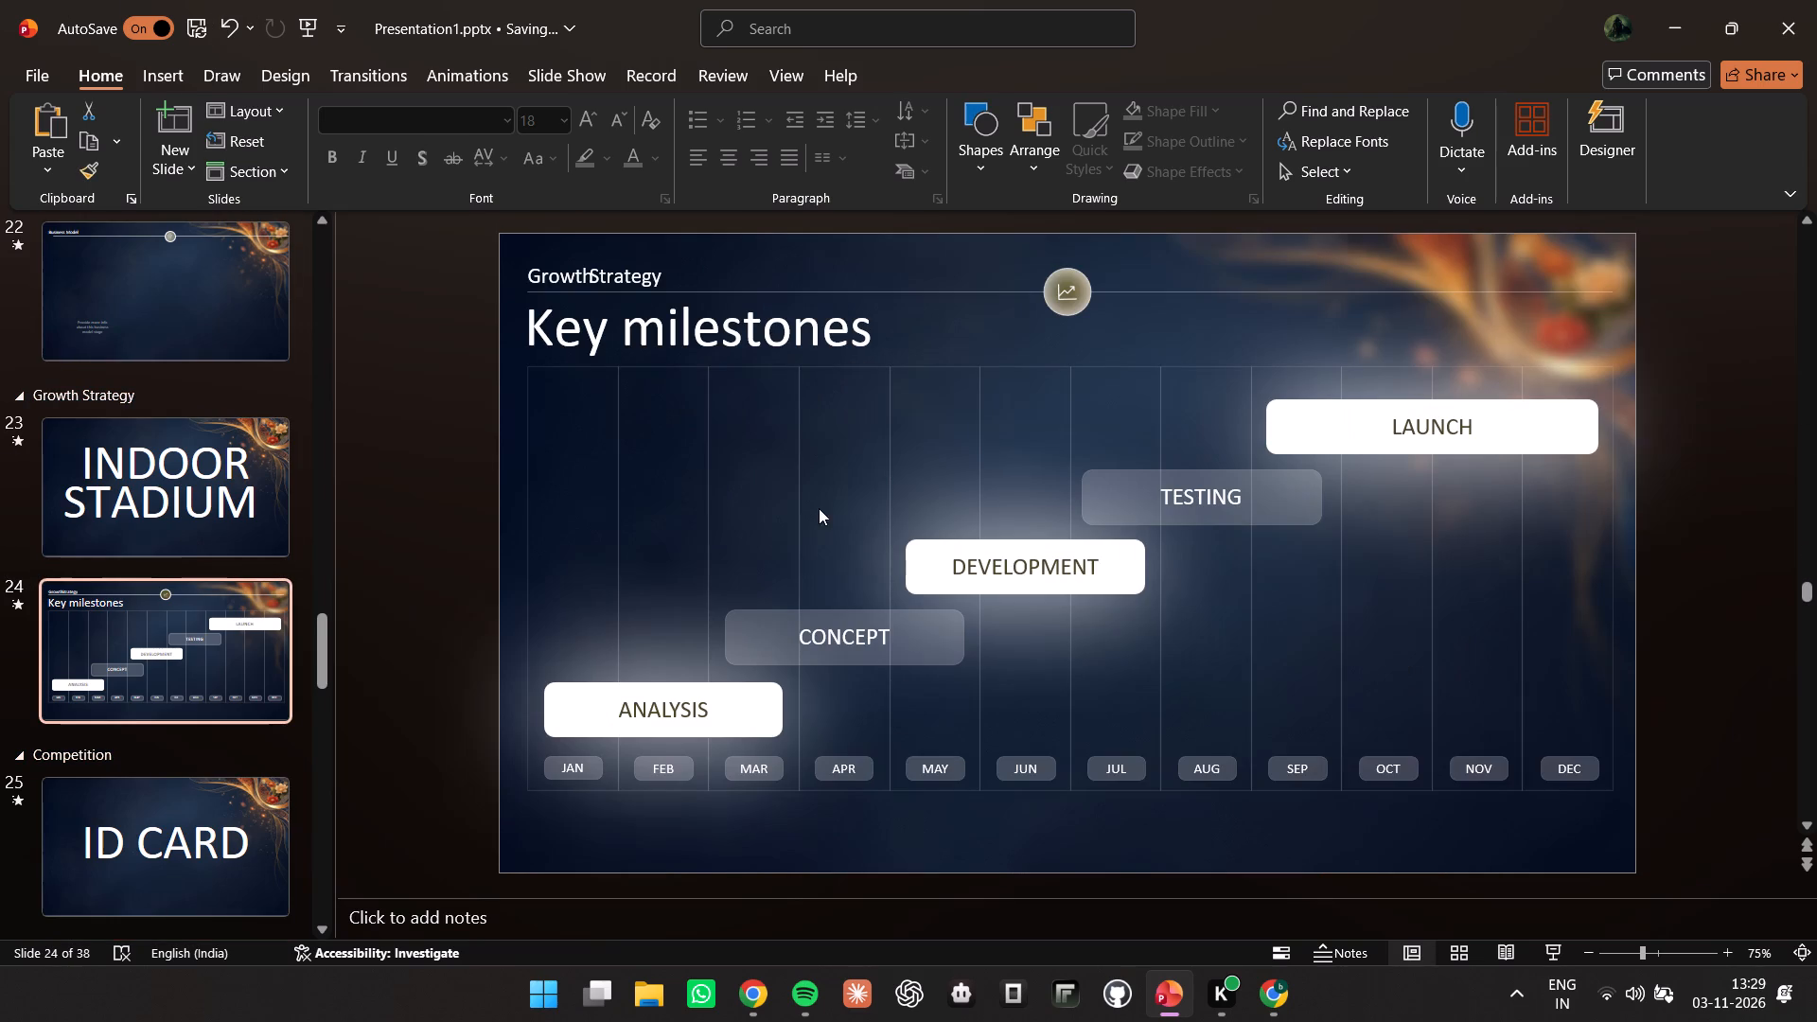
pyautogui.hotkey('ctrl', 'a')
pyautogui.click(20, 497)
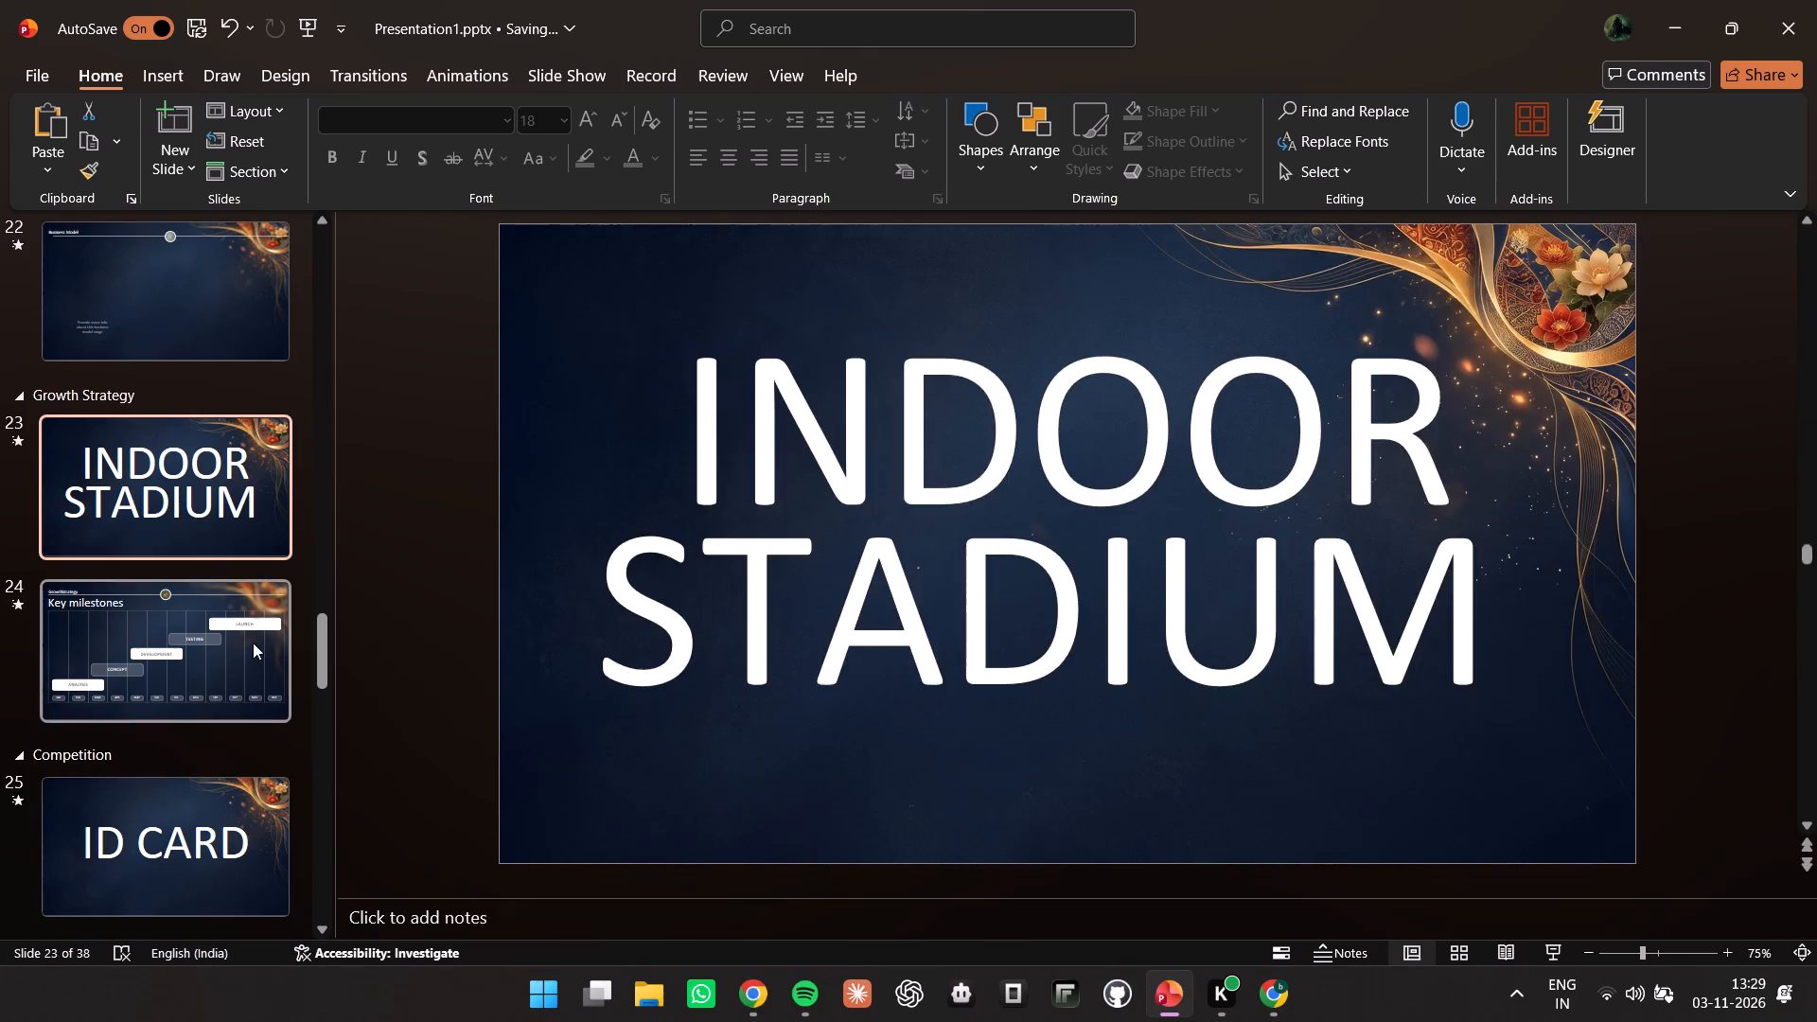
pyautogui.click(252, 709)
pyautogui.click(810, 414)
pyautogui.hotkey('ctrl', 'a')
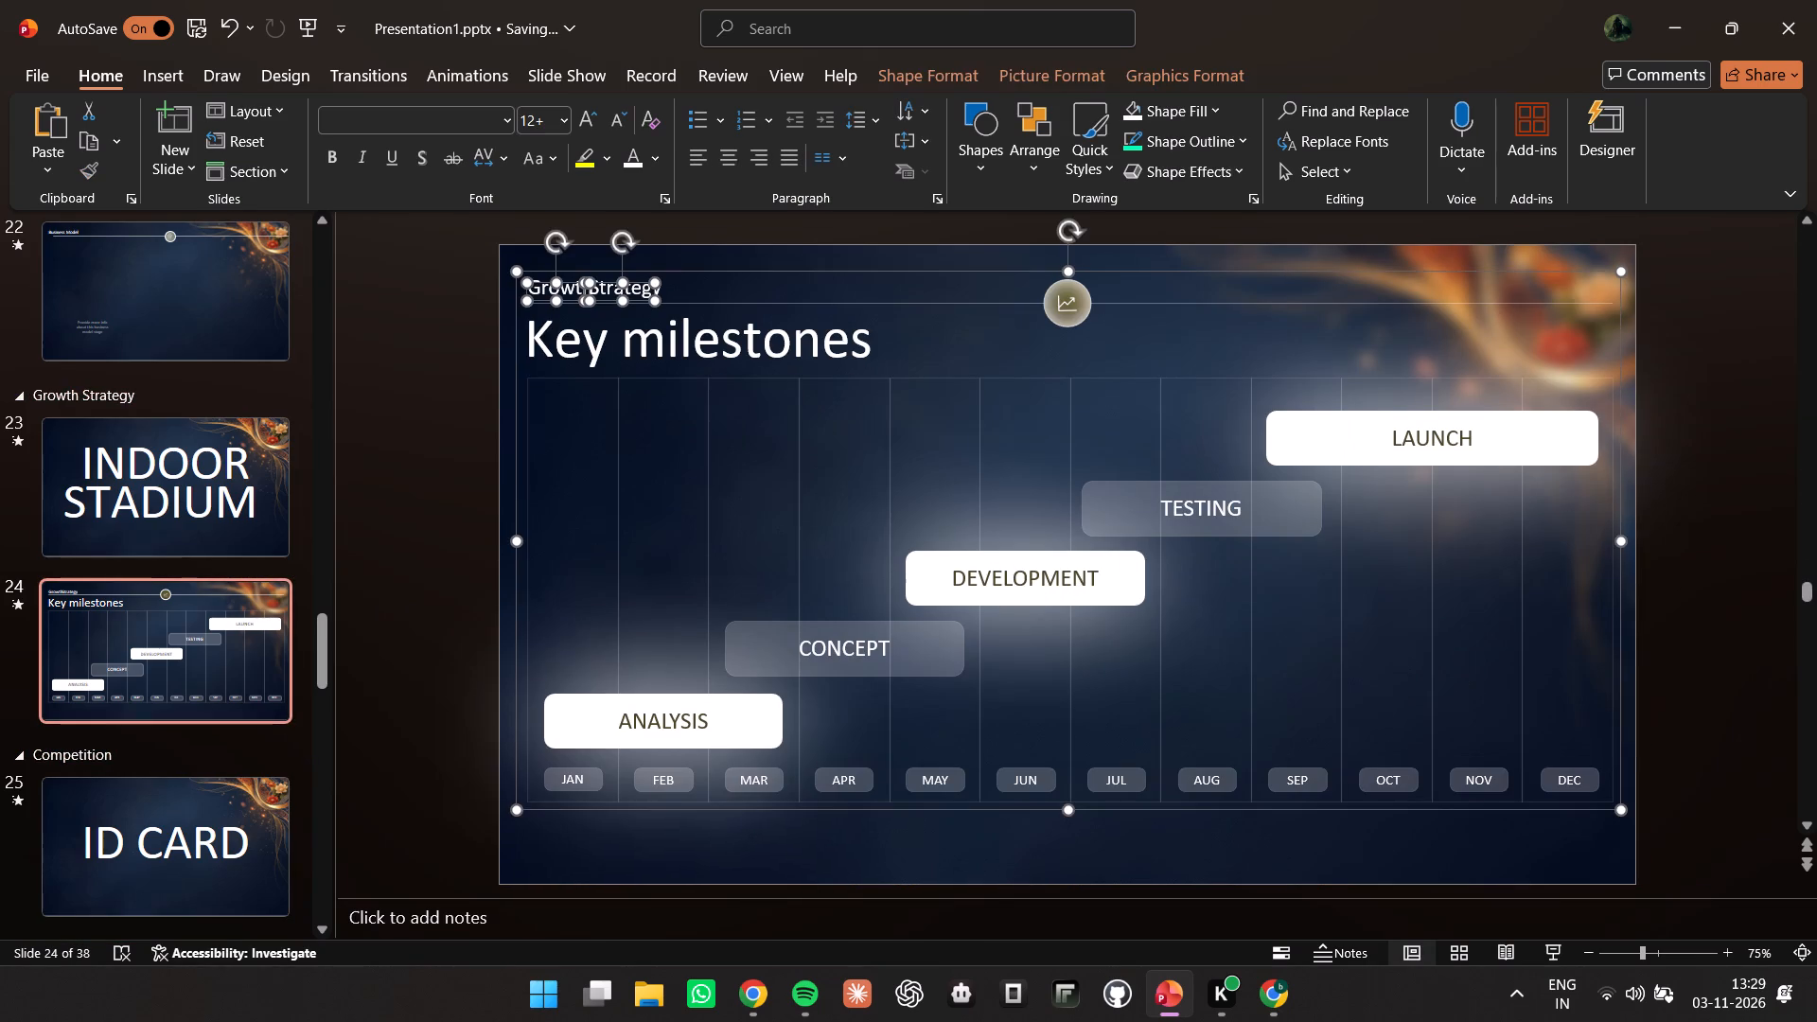
pyautogui.press('Delete')
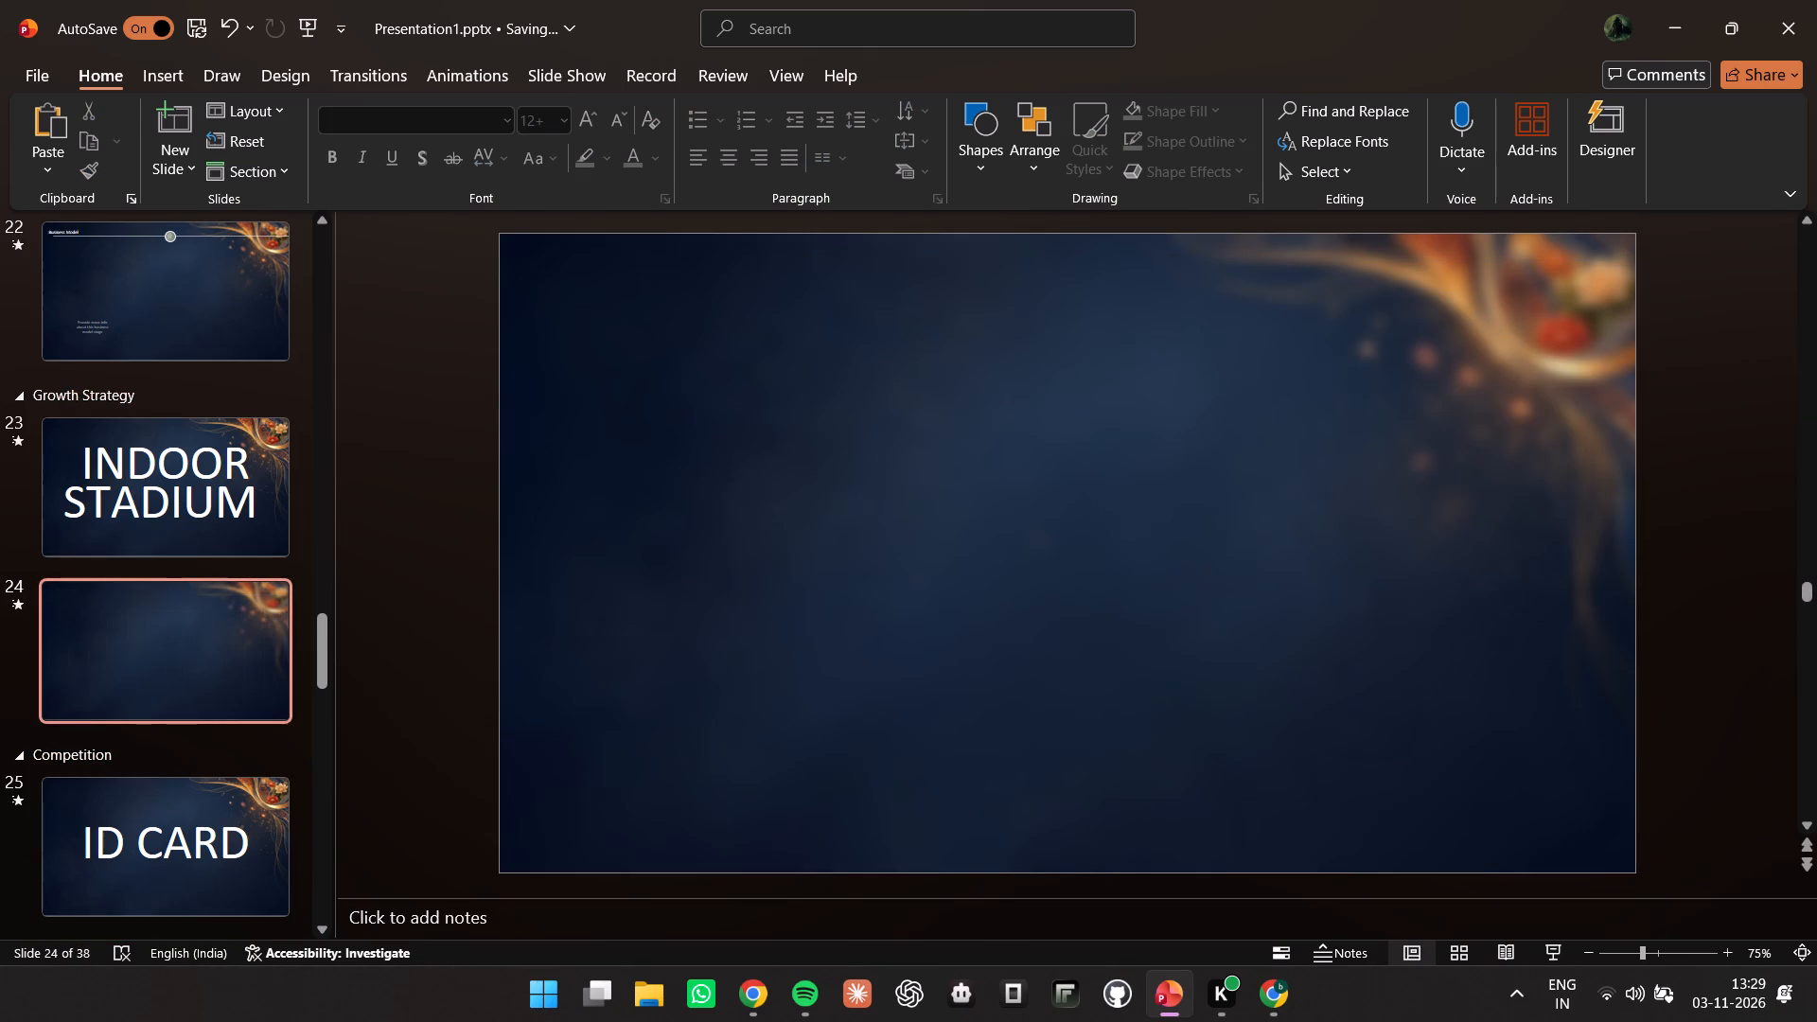
# Delete the off-slide "Key milestones" timeline group below the INDOOR STADIUM slide 23.
pyautogui.click(157, 513)
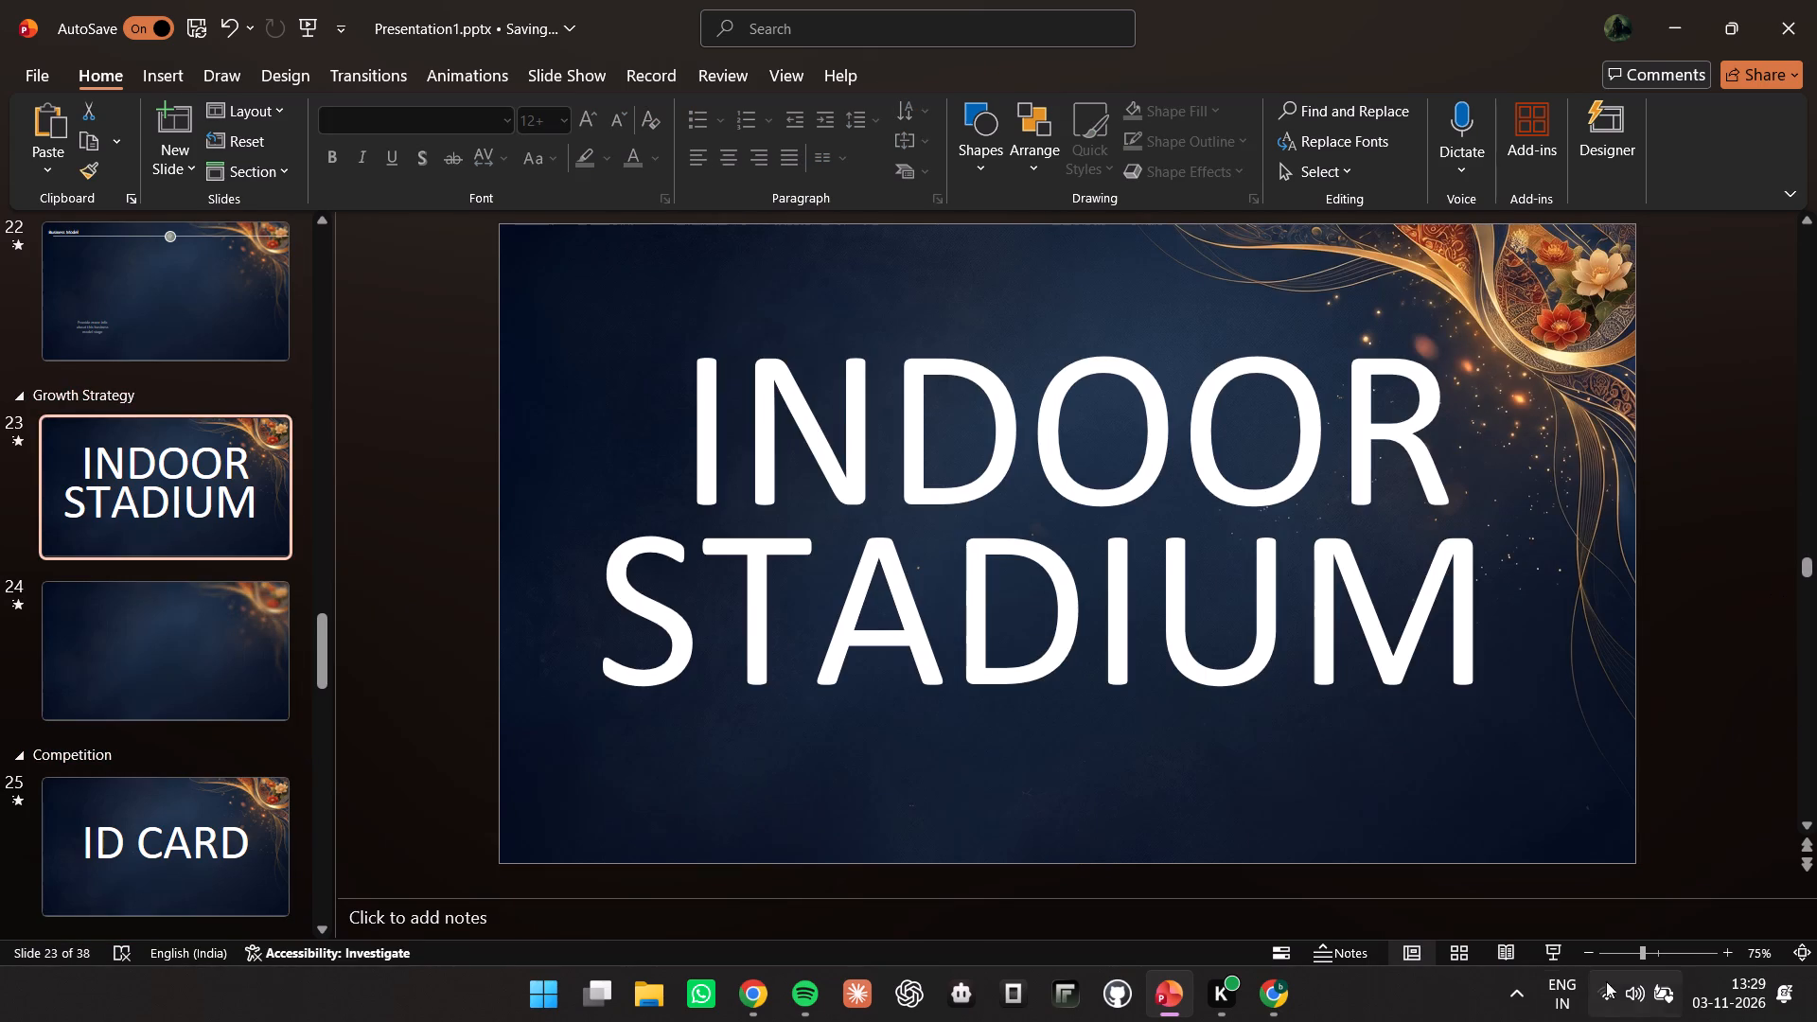
pyautogui.click(1610, 951)
pyautogui.moveTo(636, 660); pyautogui.dragTo(1416, 917)
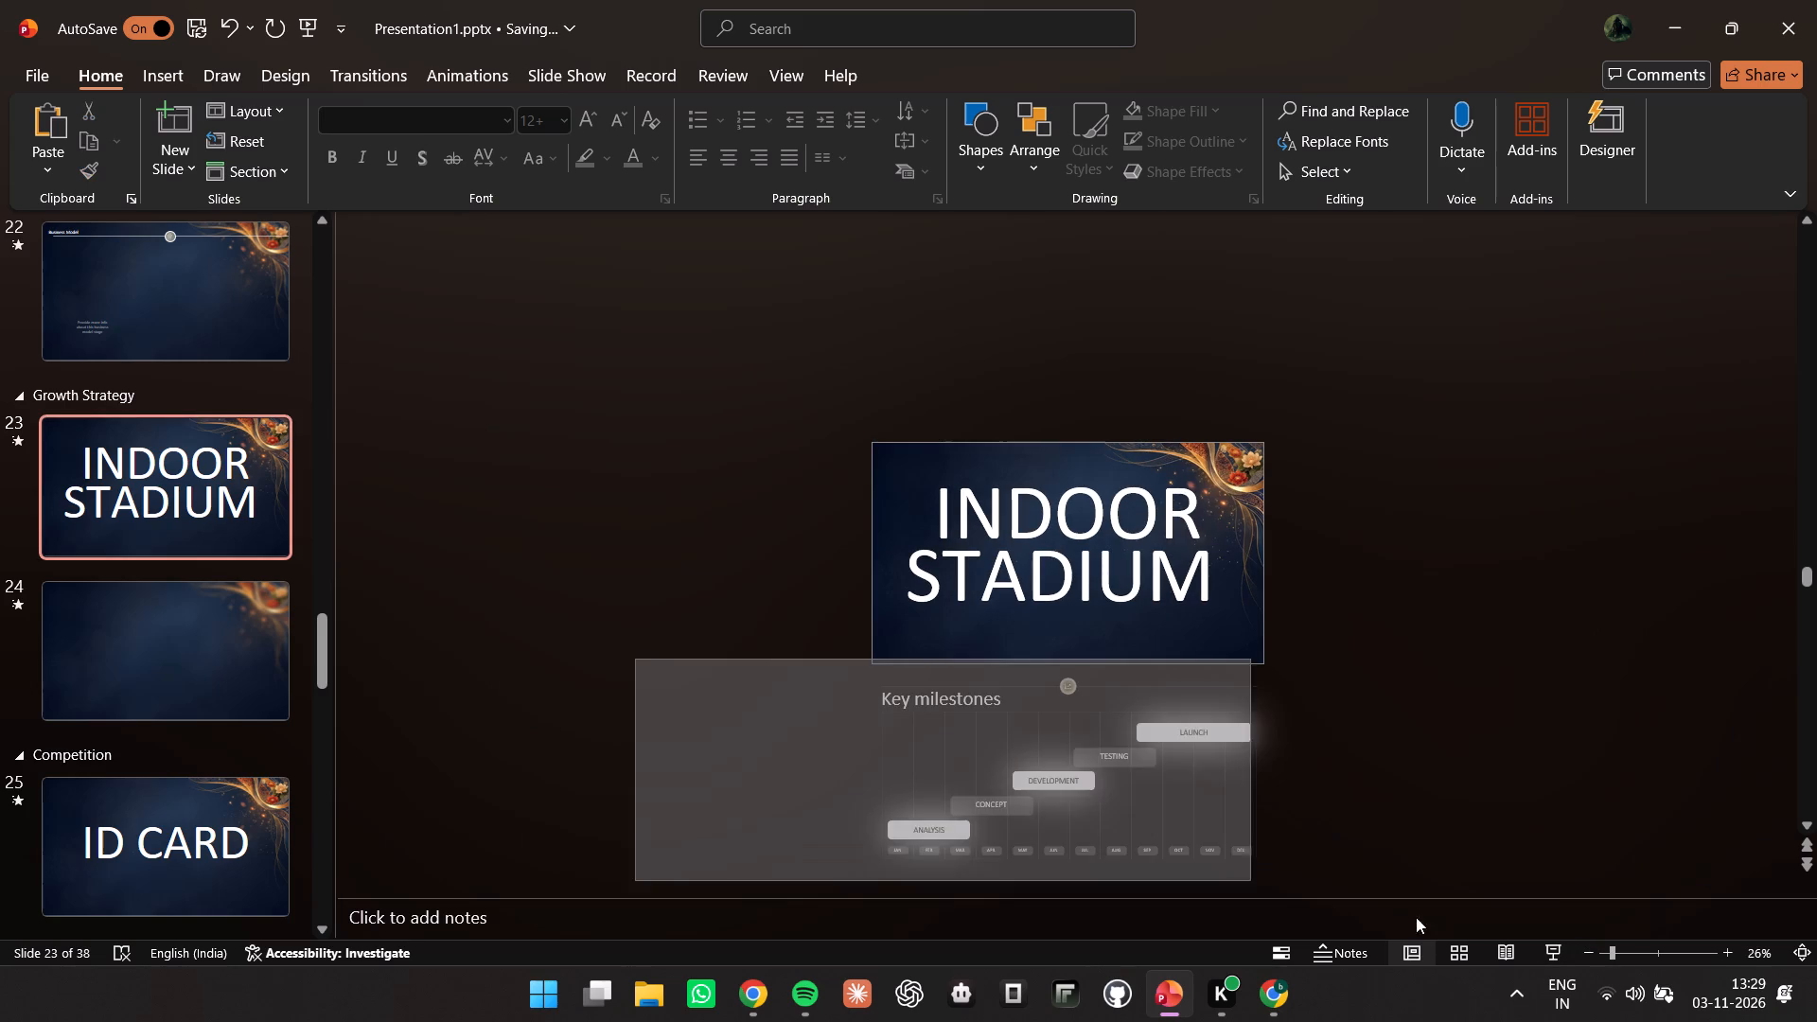
pyautogui.moveTo(1416, 917); pyautogui.dragTo(1456, 925)
pyautogui.press('Delete')
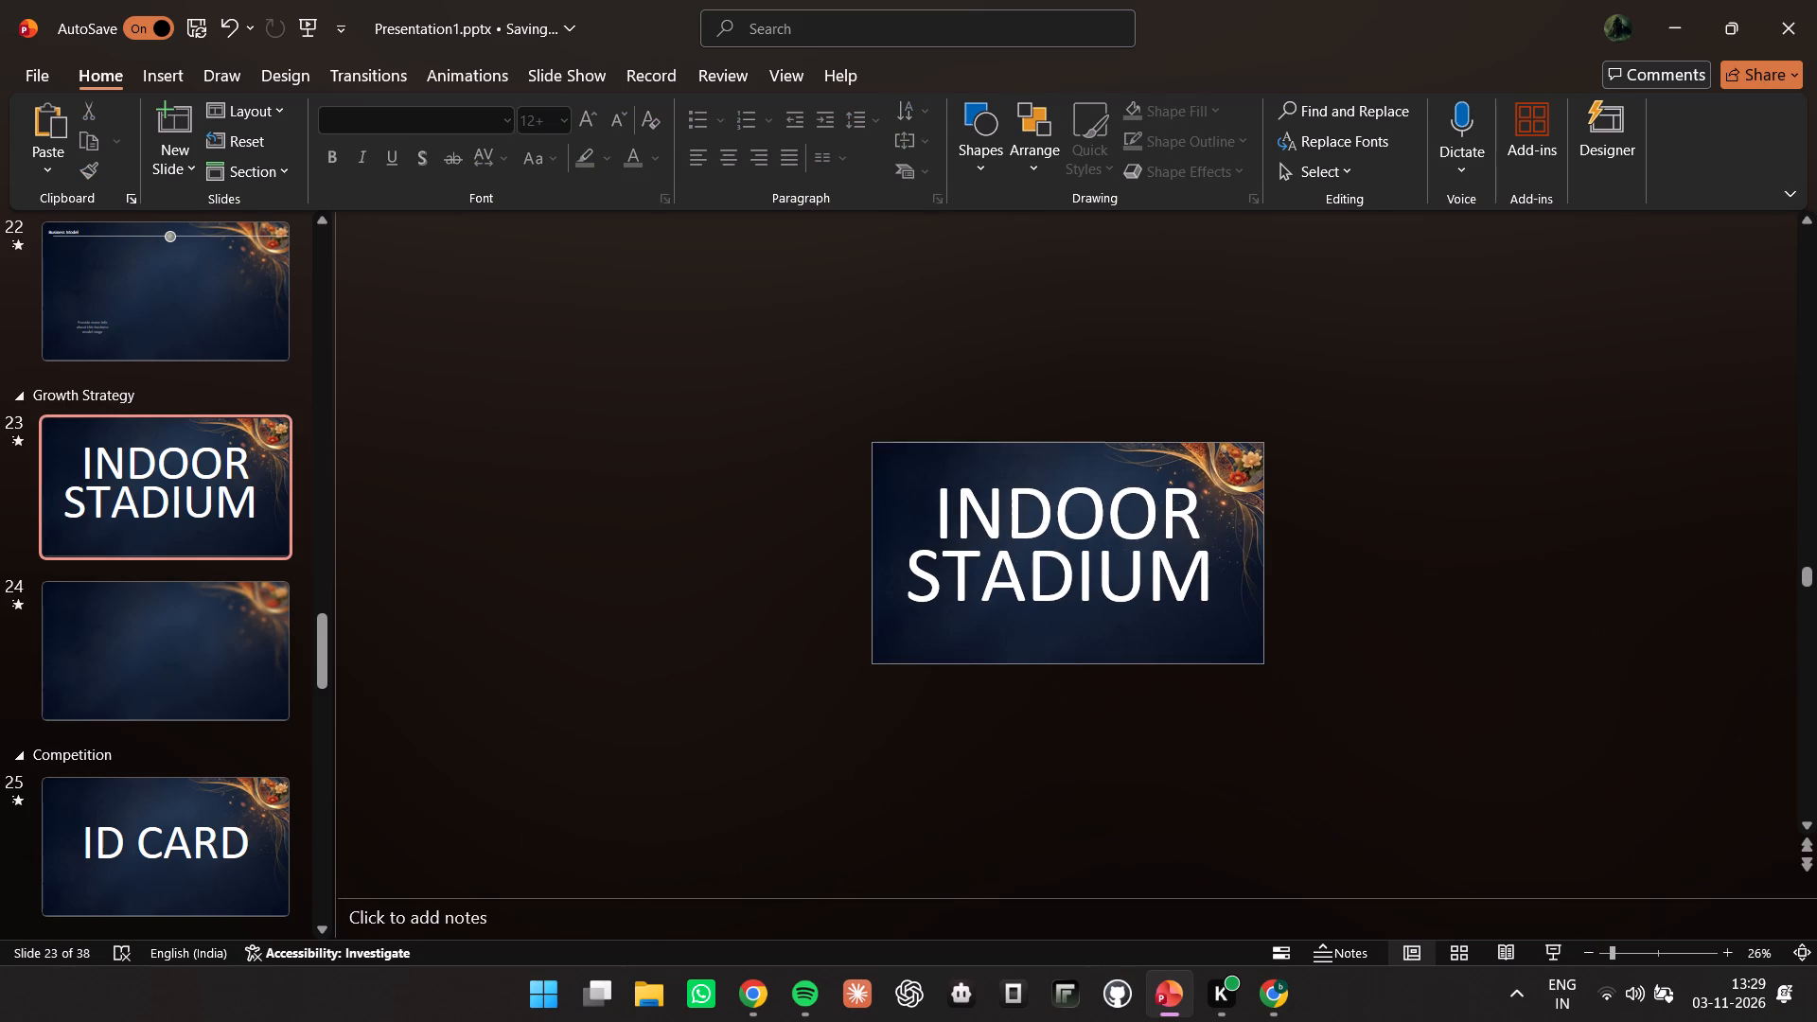
# Delete all content from slide 26, including the "Competition" header, title text and logo positioning chart.
pyautogui.scroll(-4, 147, 758)
pyautogui.click(175, 670)
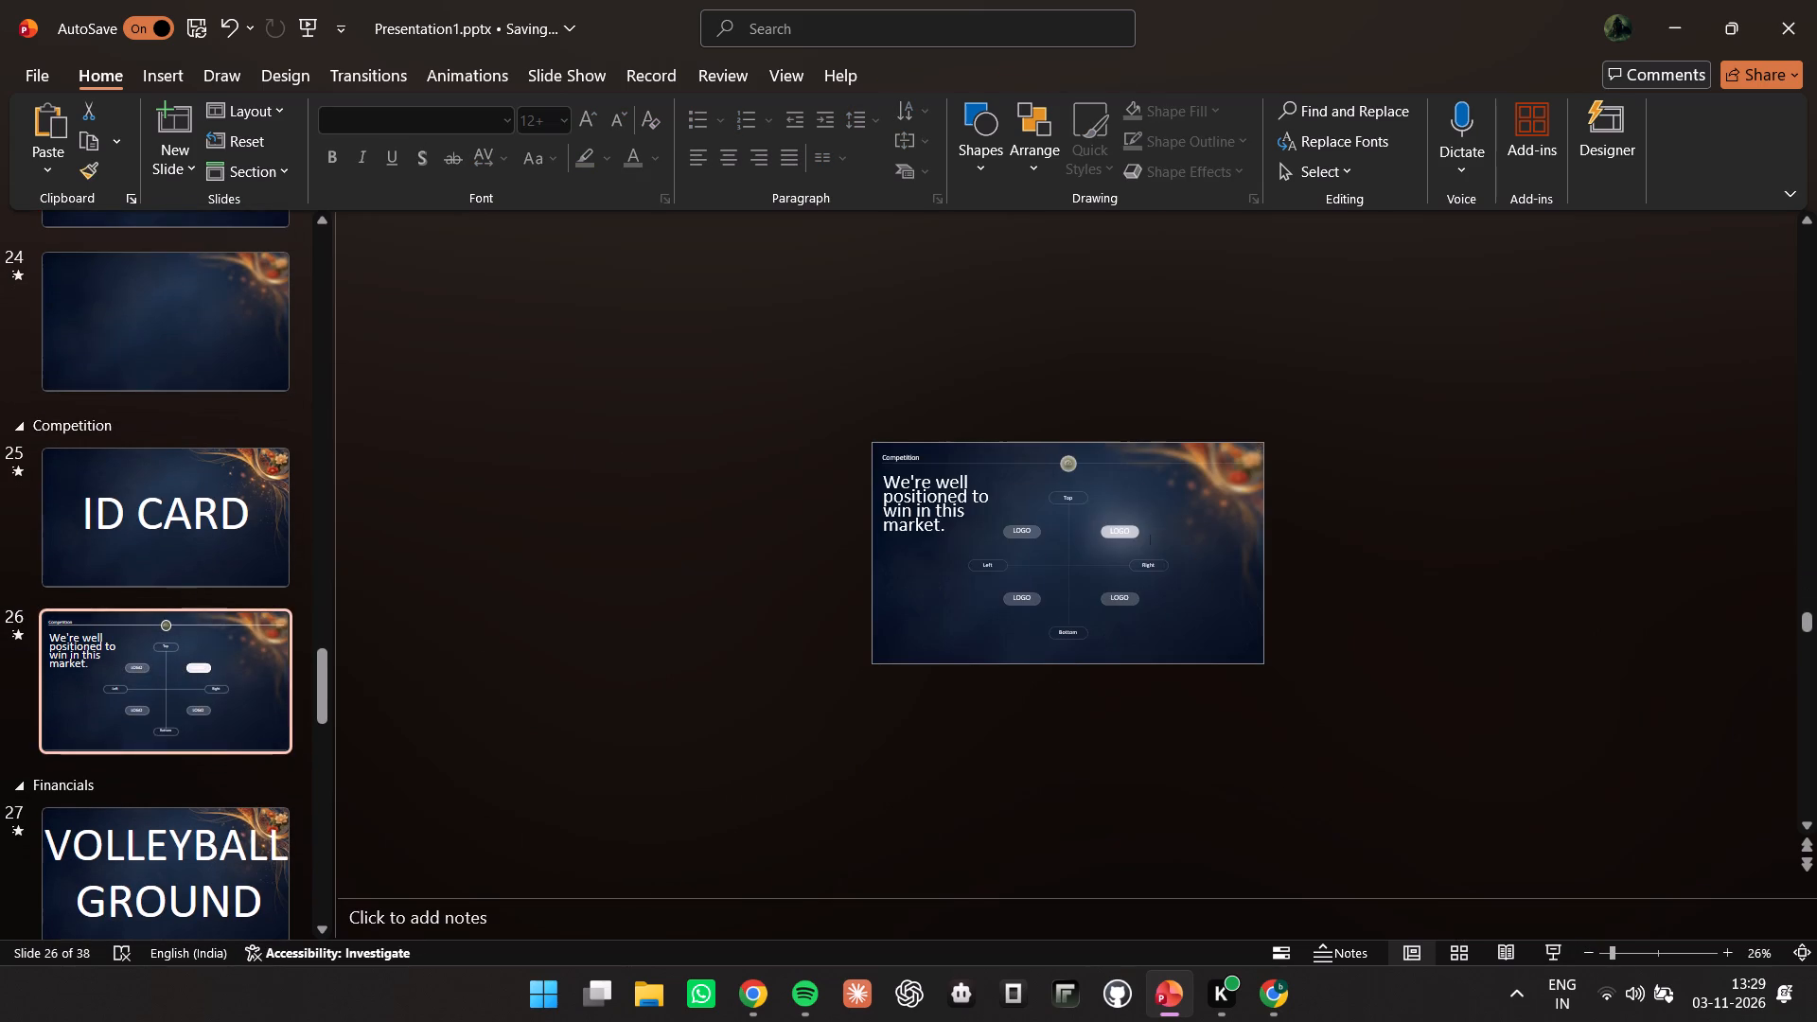
pyautogui.click(1056, 547)
pyautogui.click(974, 518)
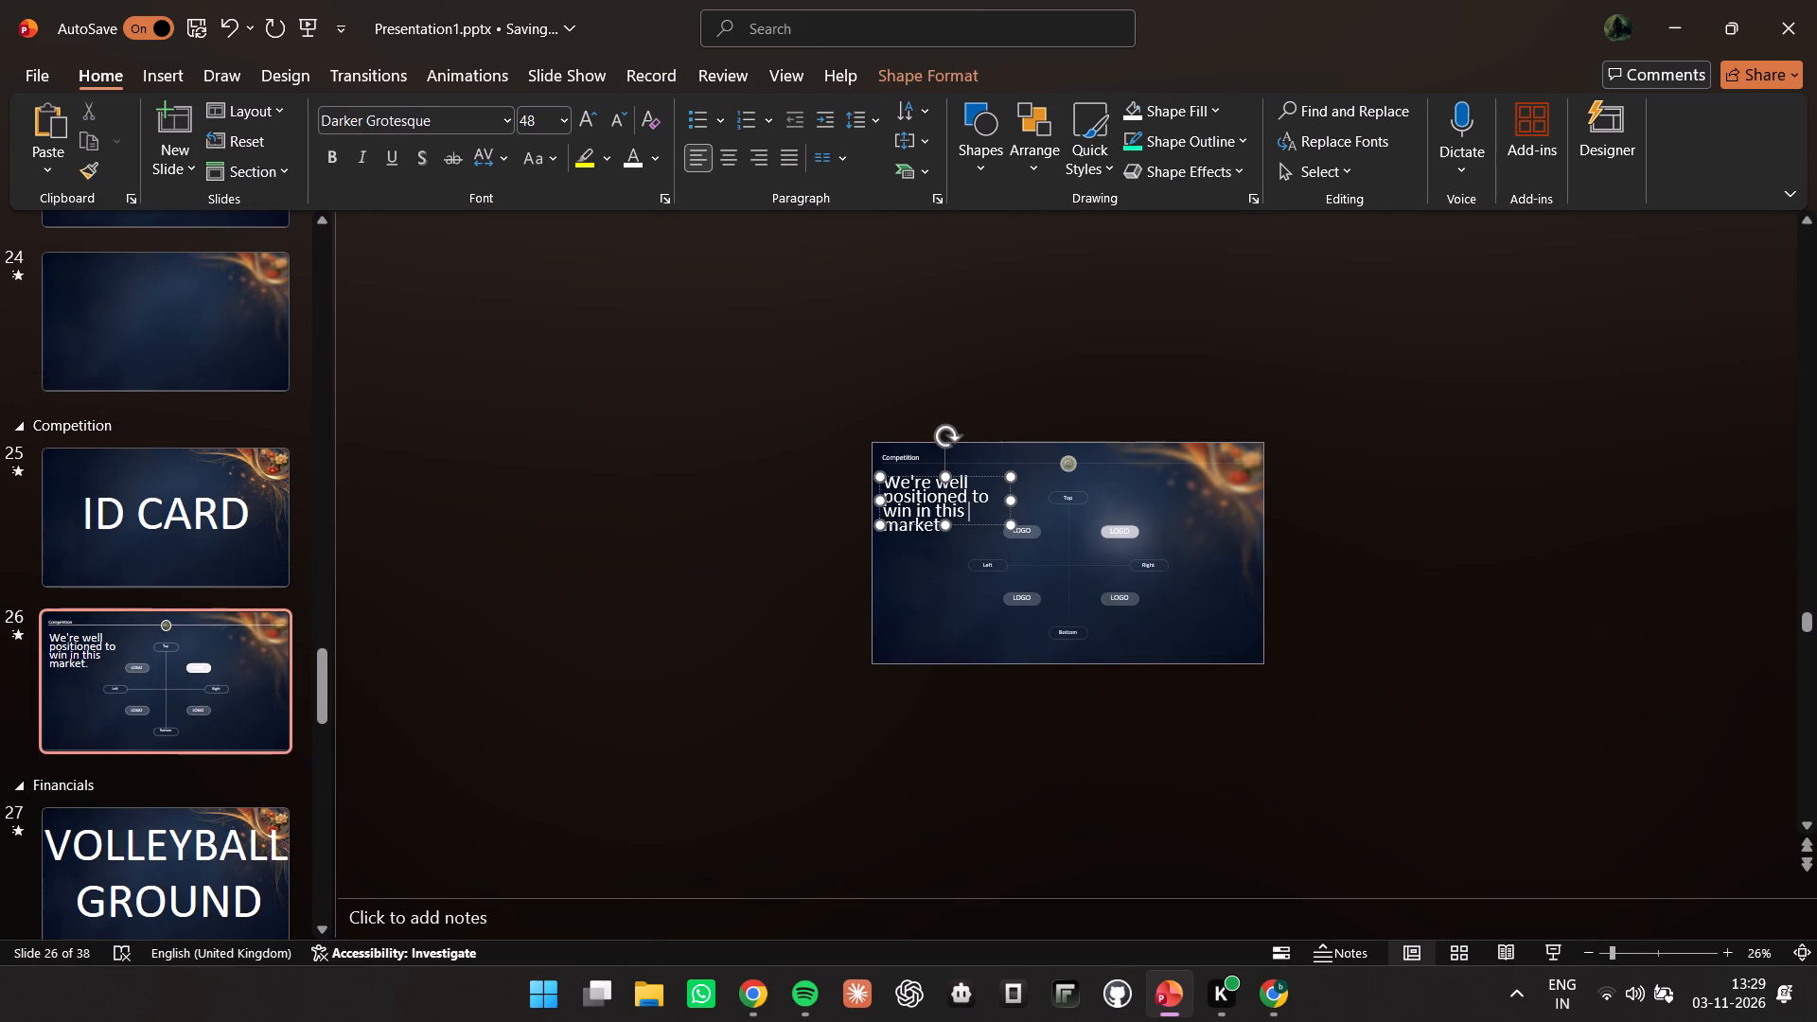
pyautogui.hotkey('ctrl', 'a')
pyautogui.click(1216, 548)
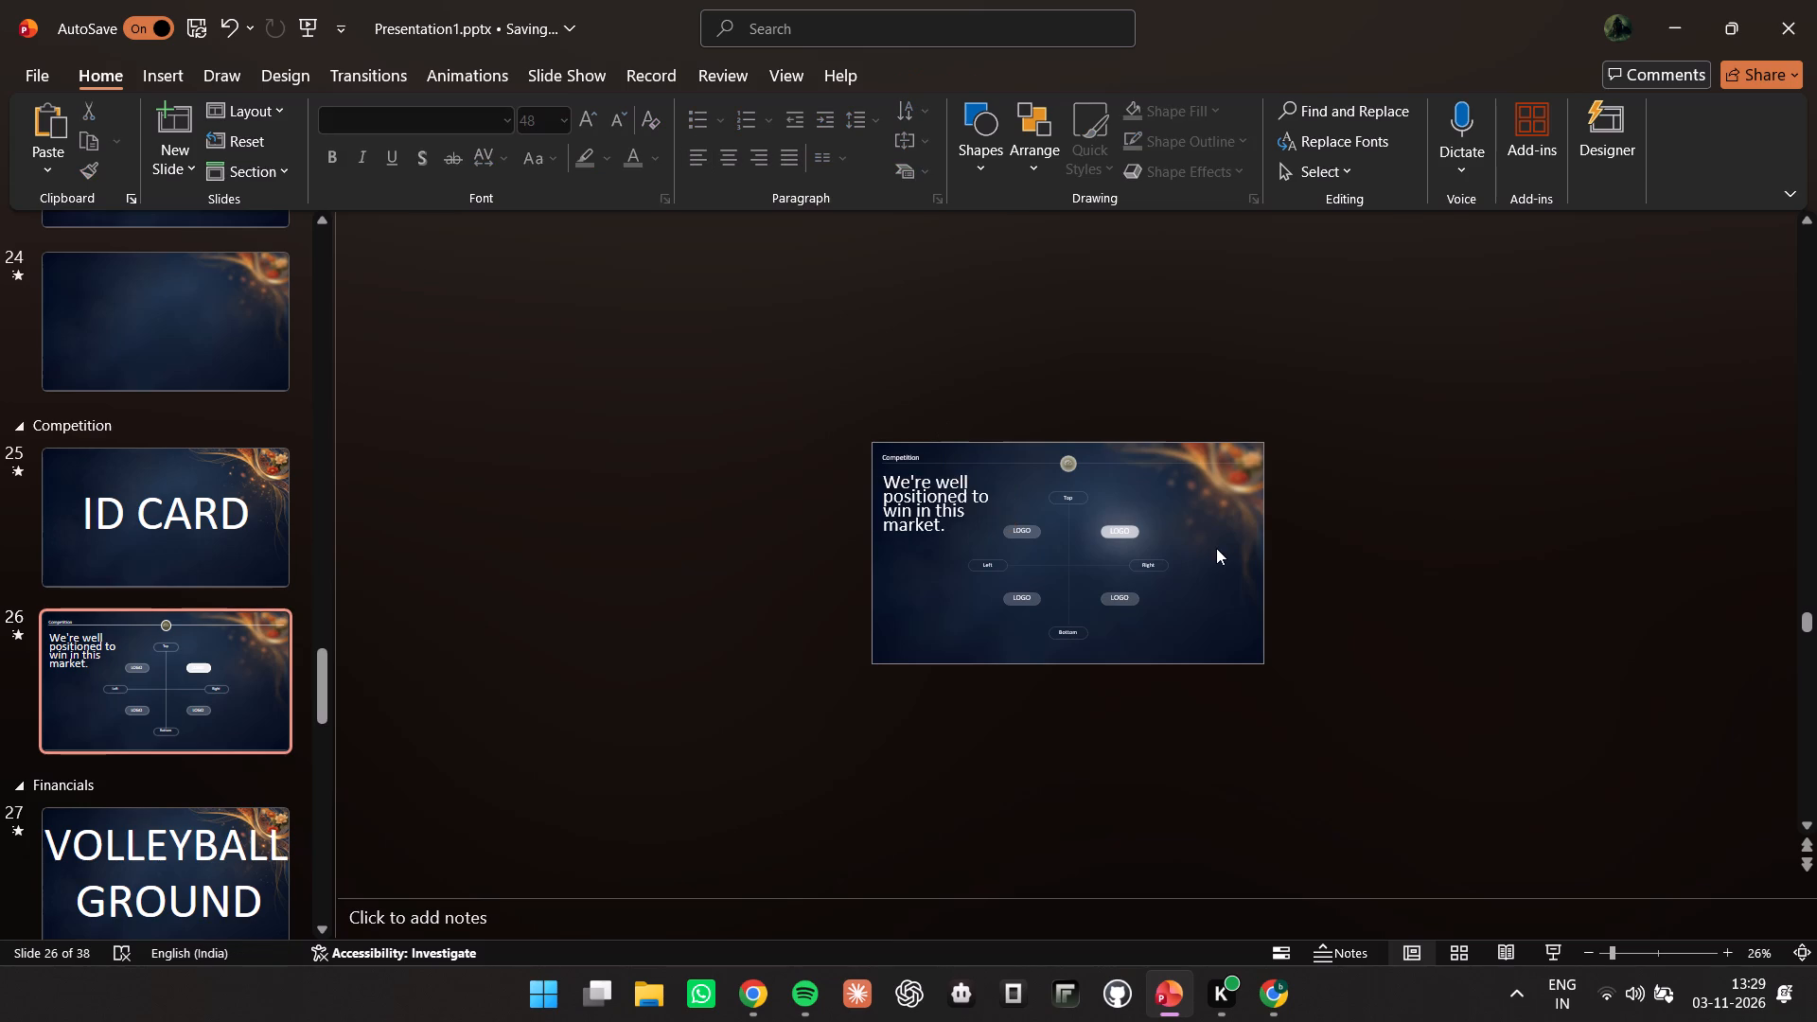
pyautogui.hotkey('ctrl', 'a')
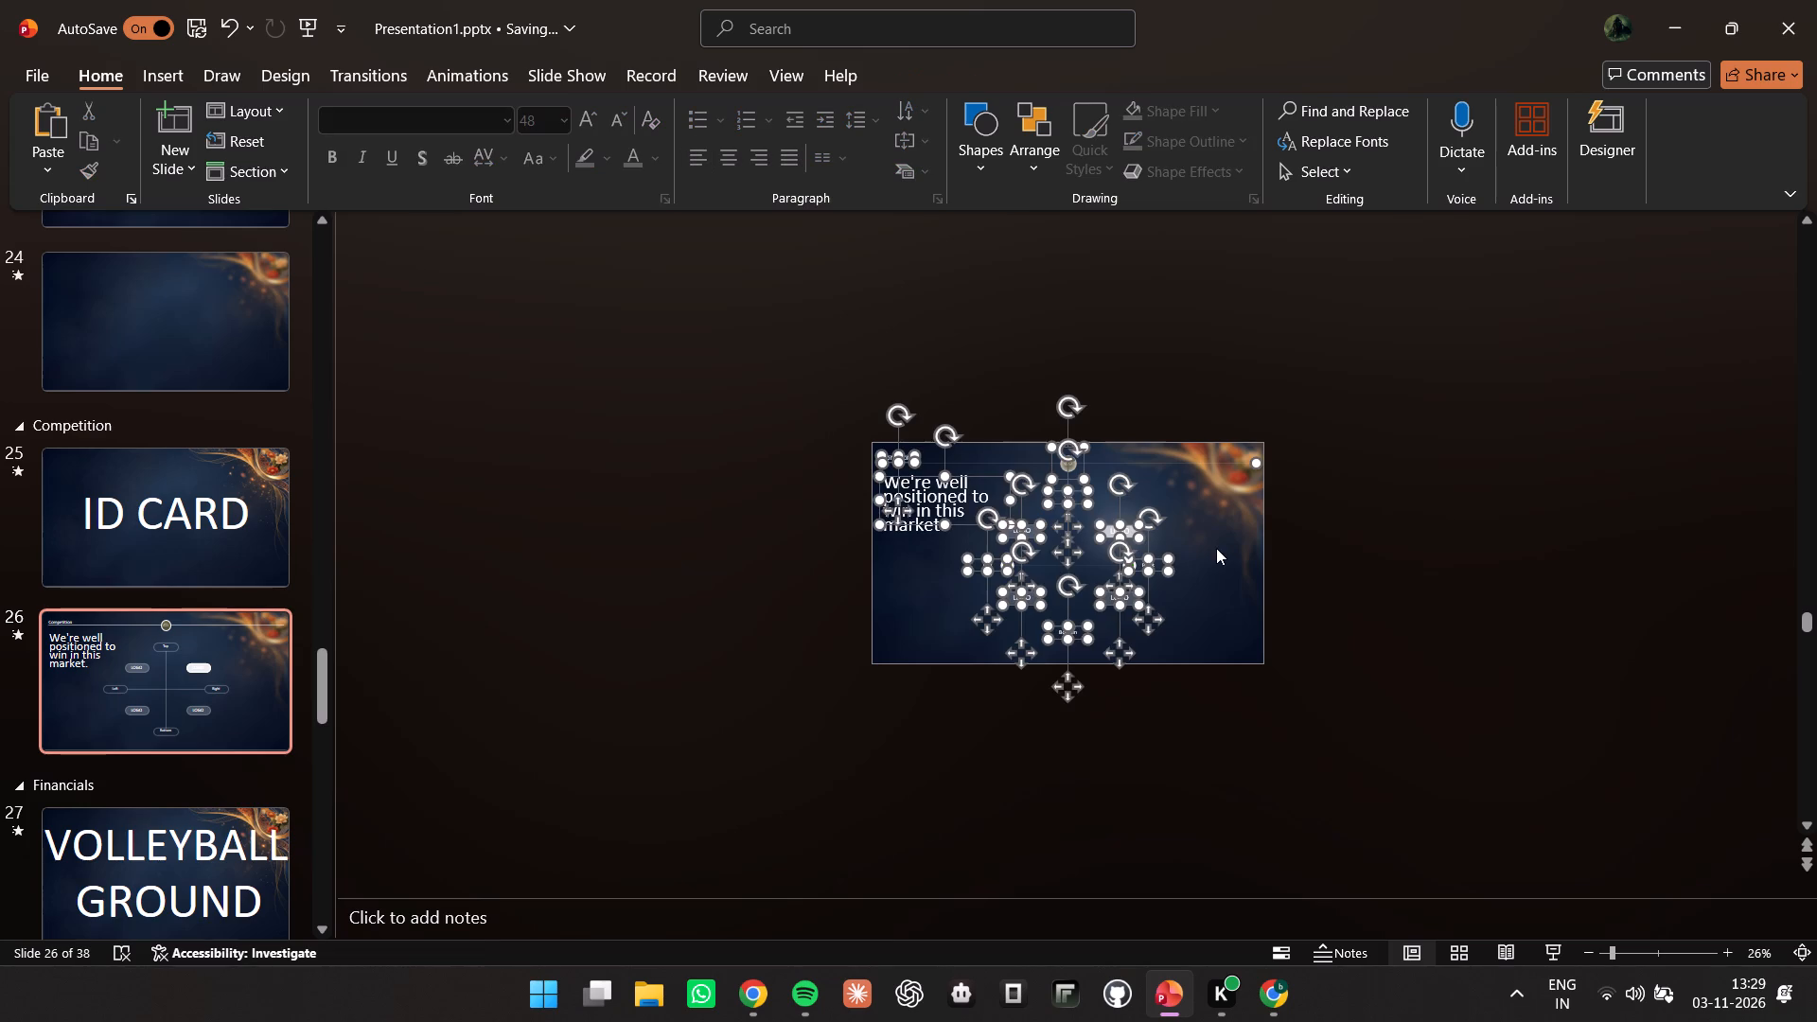
pyautogui.press('Delete')
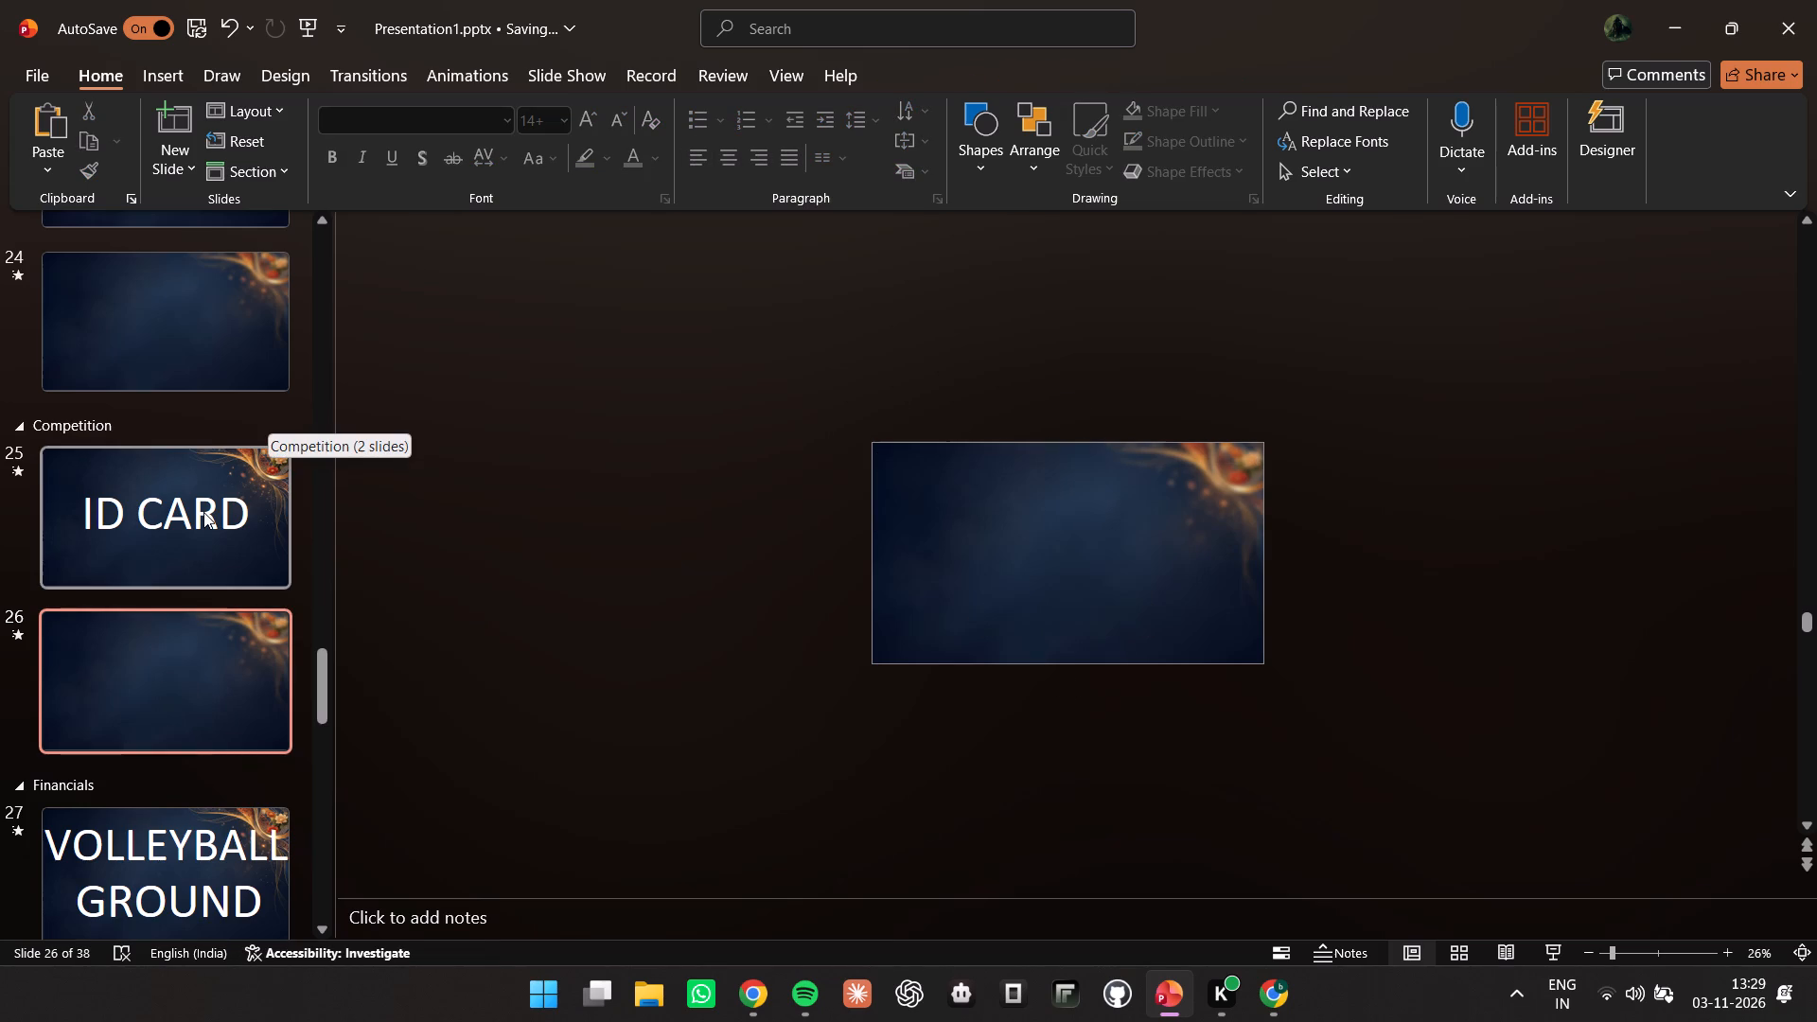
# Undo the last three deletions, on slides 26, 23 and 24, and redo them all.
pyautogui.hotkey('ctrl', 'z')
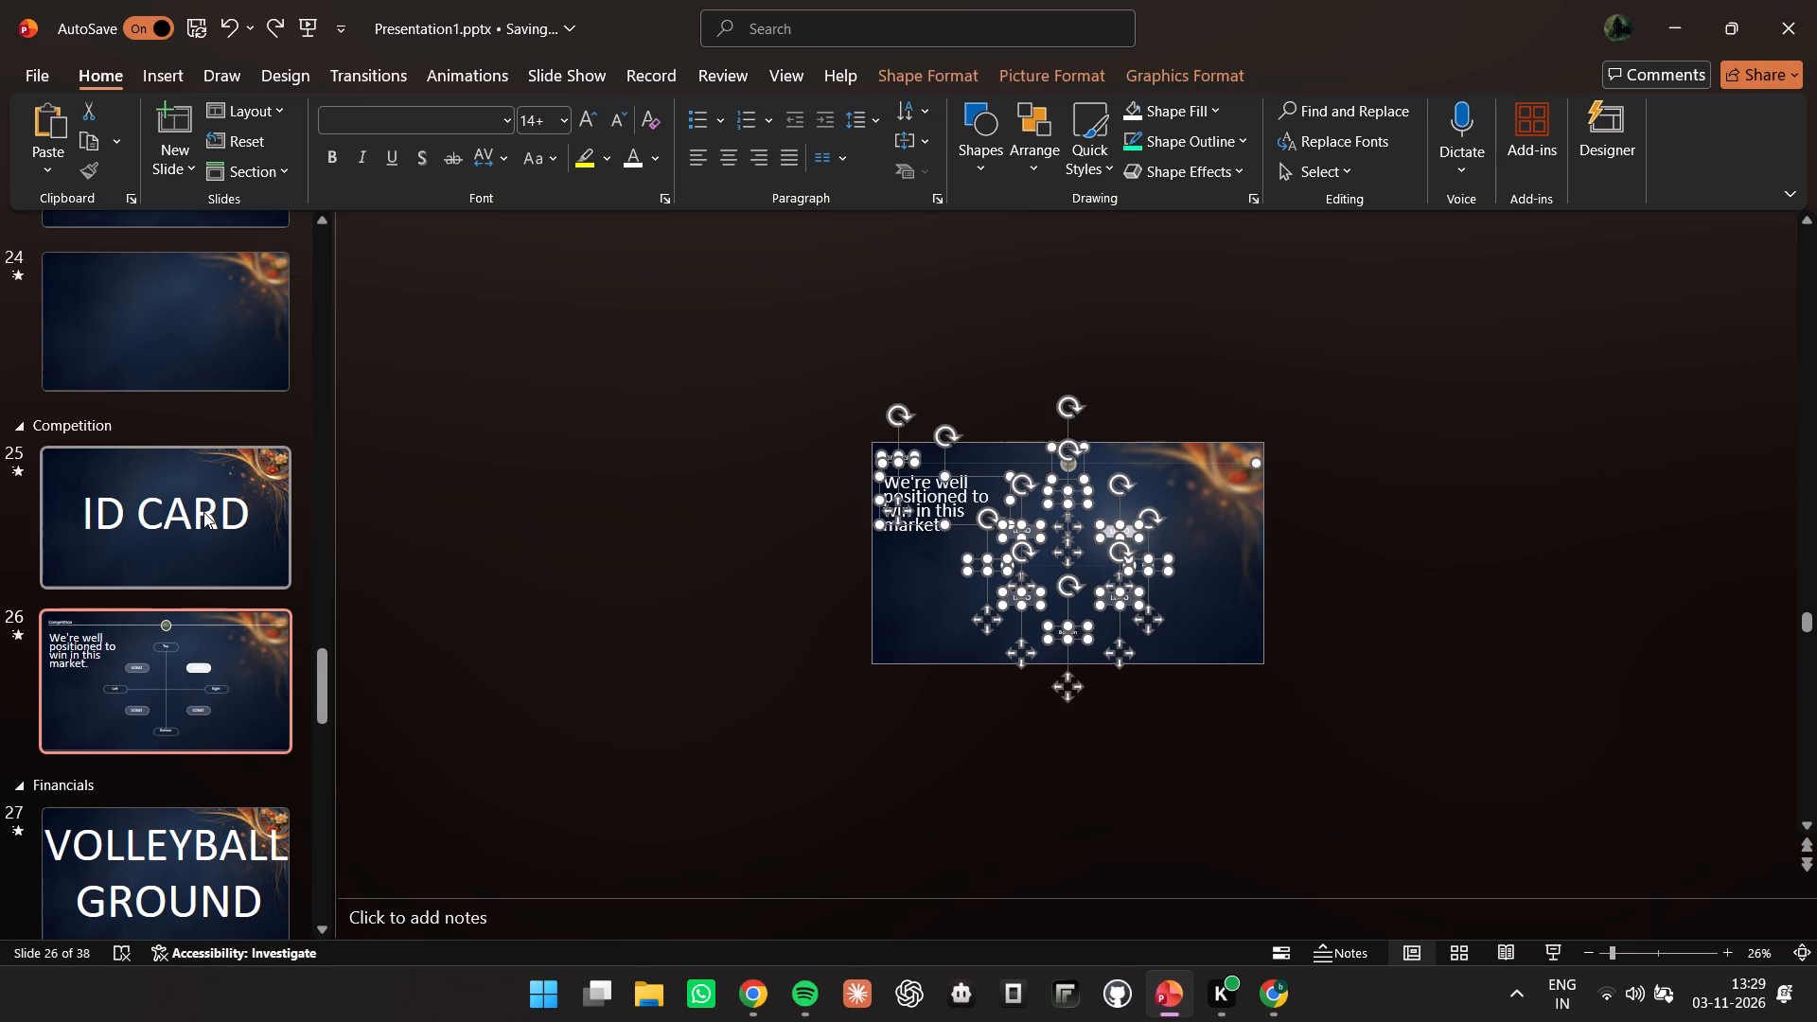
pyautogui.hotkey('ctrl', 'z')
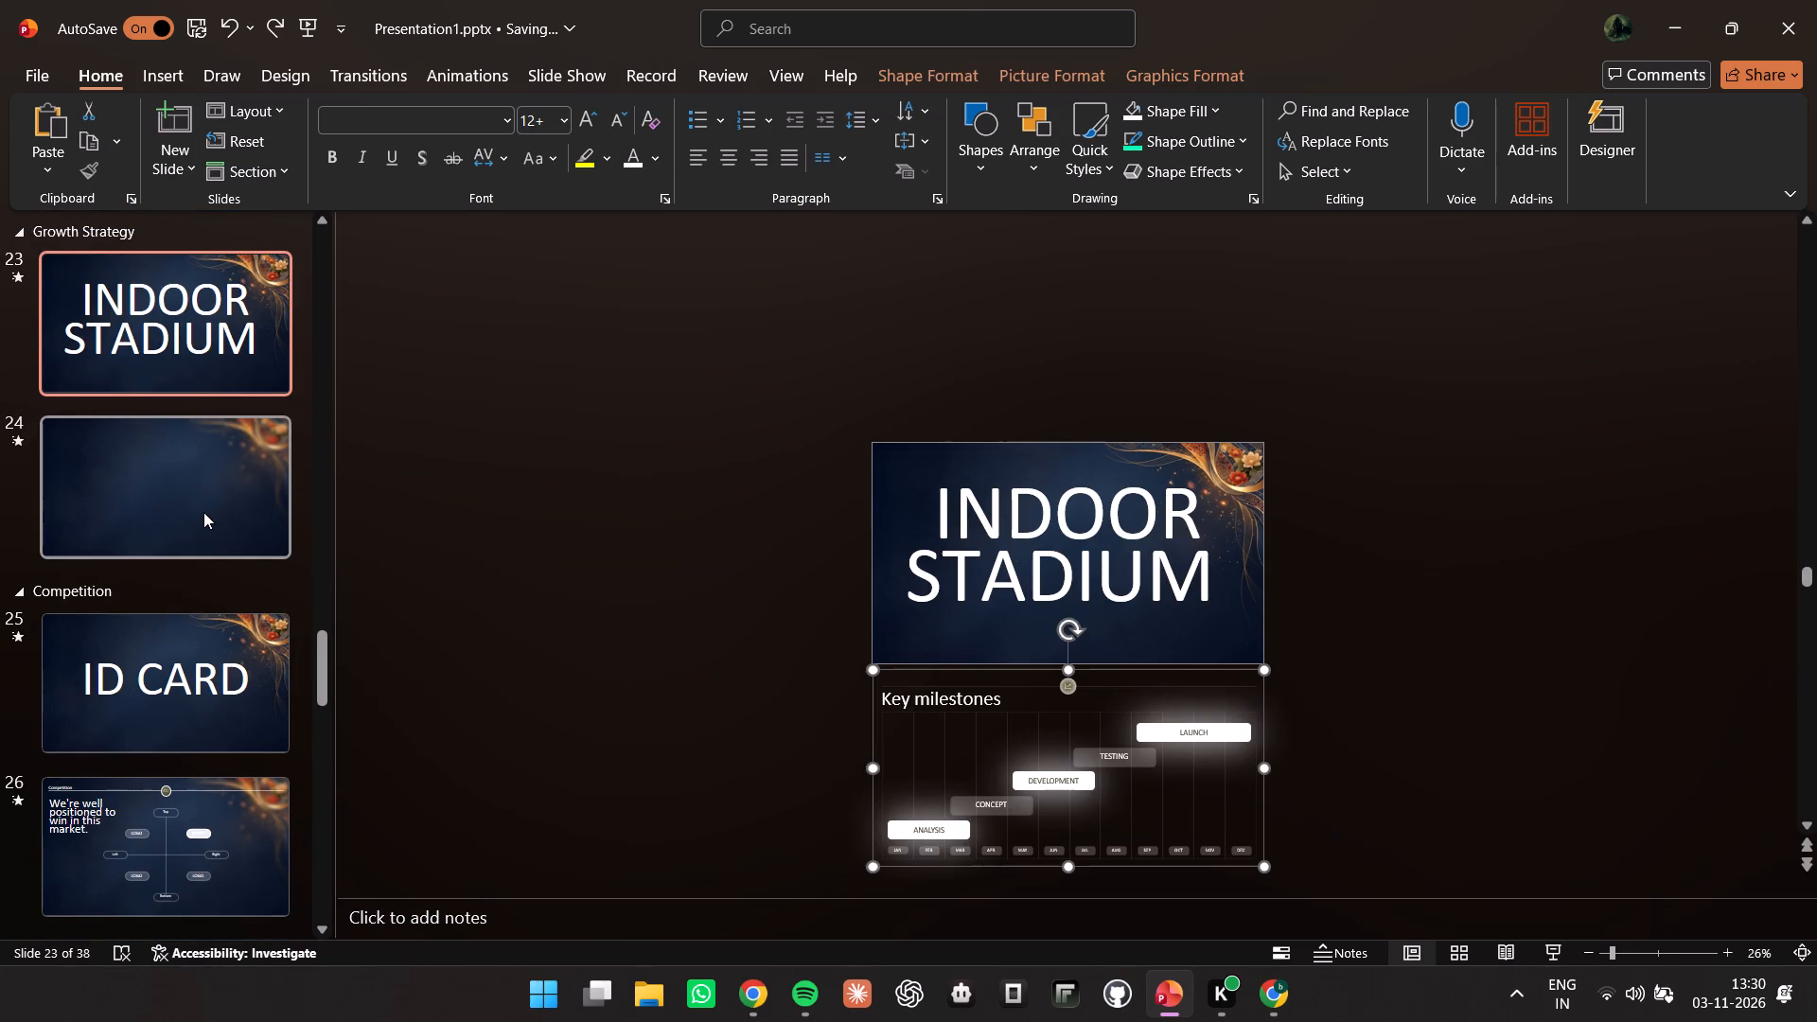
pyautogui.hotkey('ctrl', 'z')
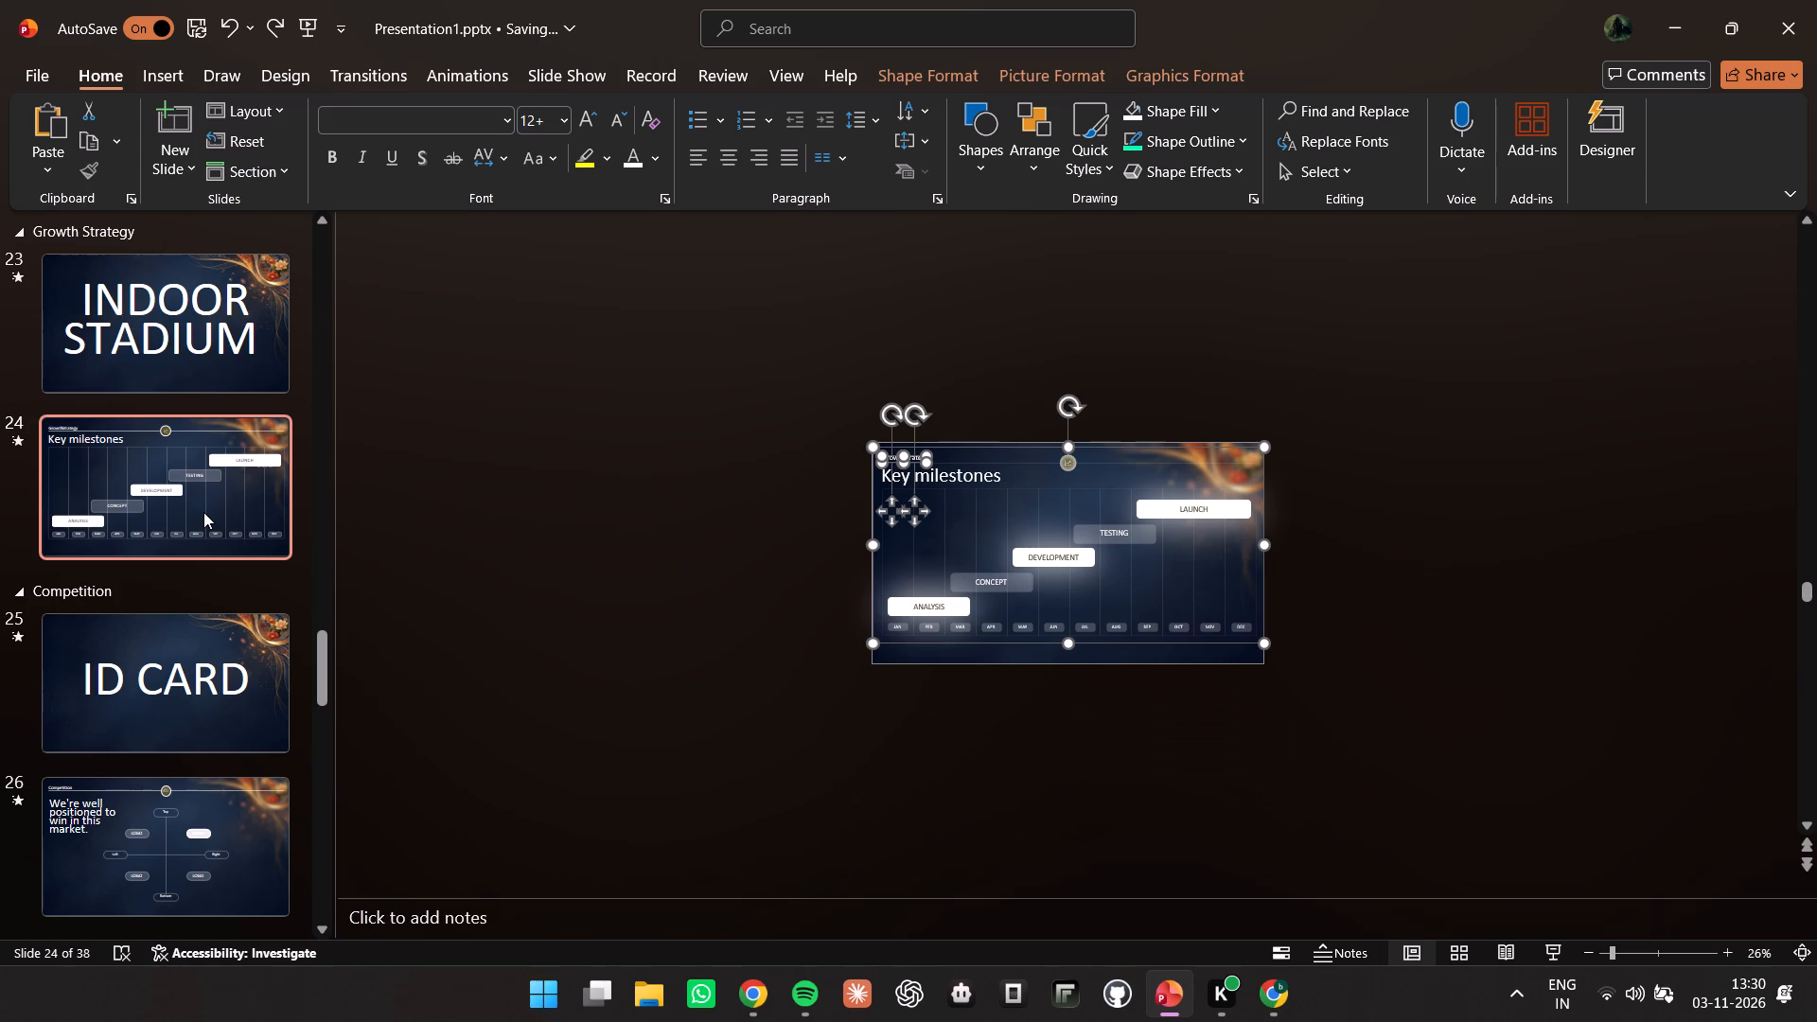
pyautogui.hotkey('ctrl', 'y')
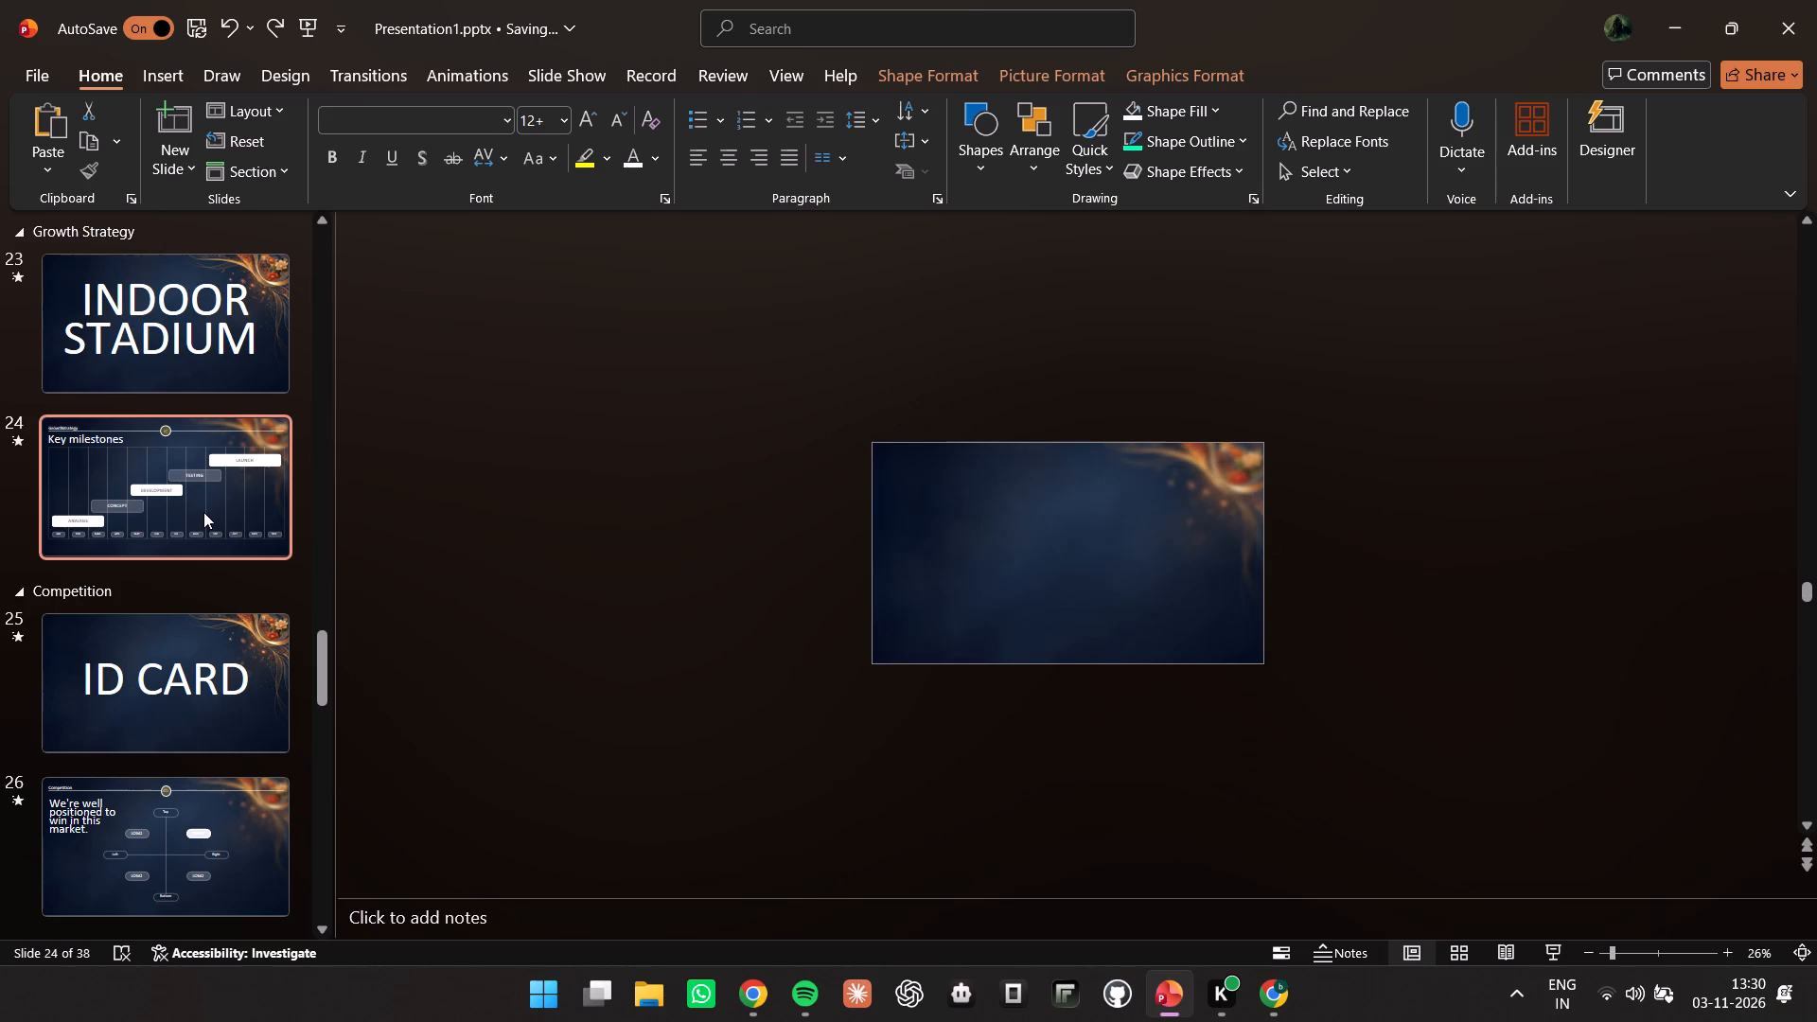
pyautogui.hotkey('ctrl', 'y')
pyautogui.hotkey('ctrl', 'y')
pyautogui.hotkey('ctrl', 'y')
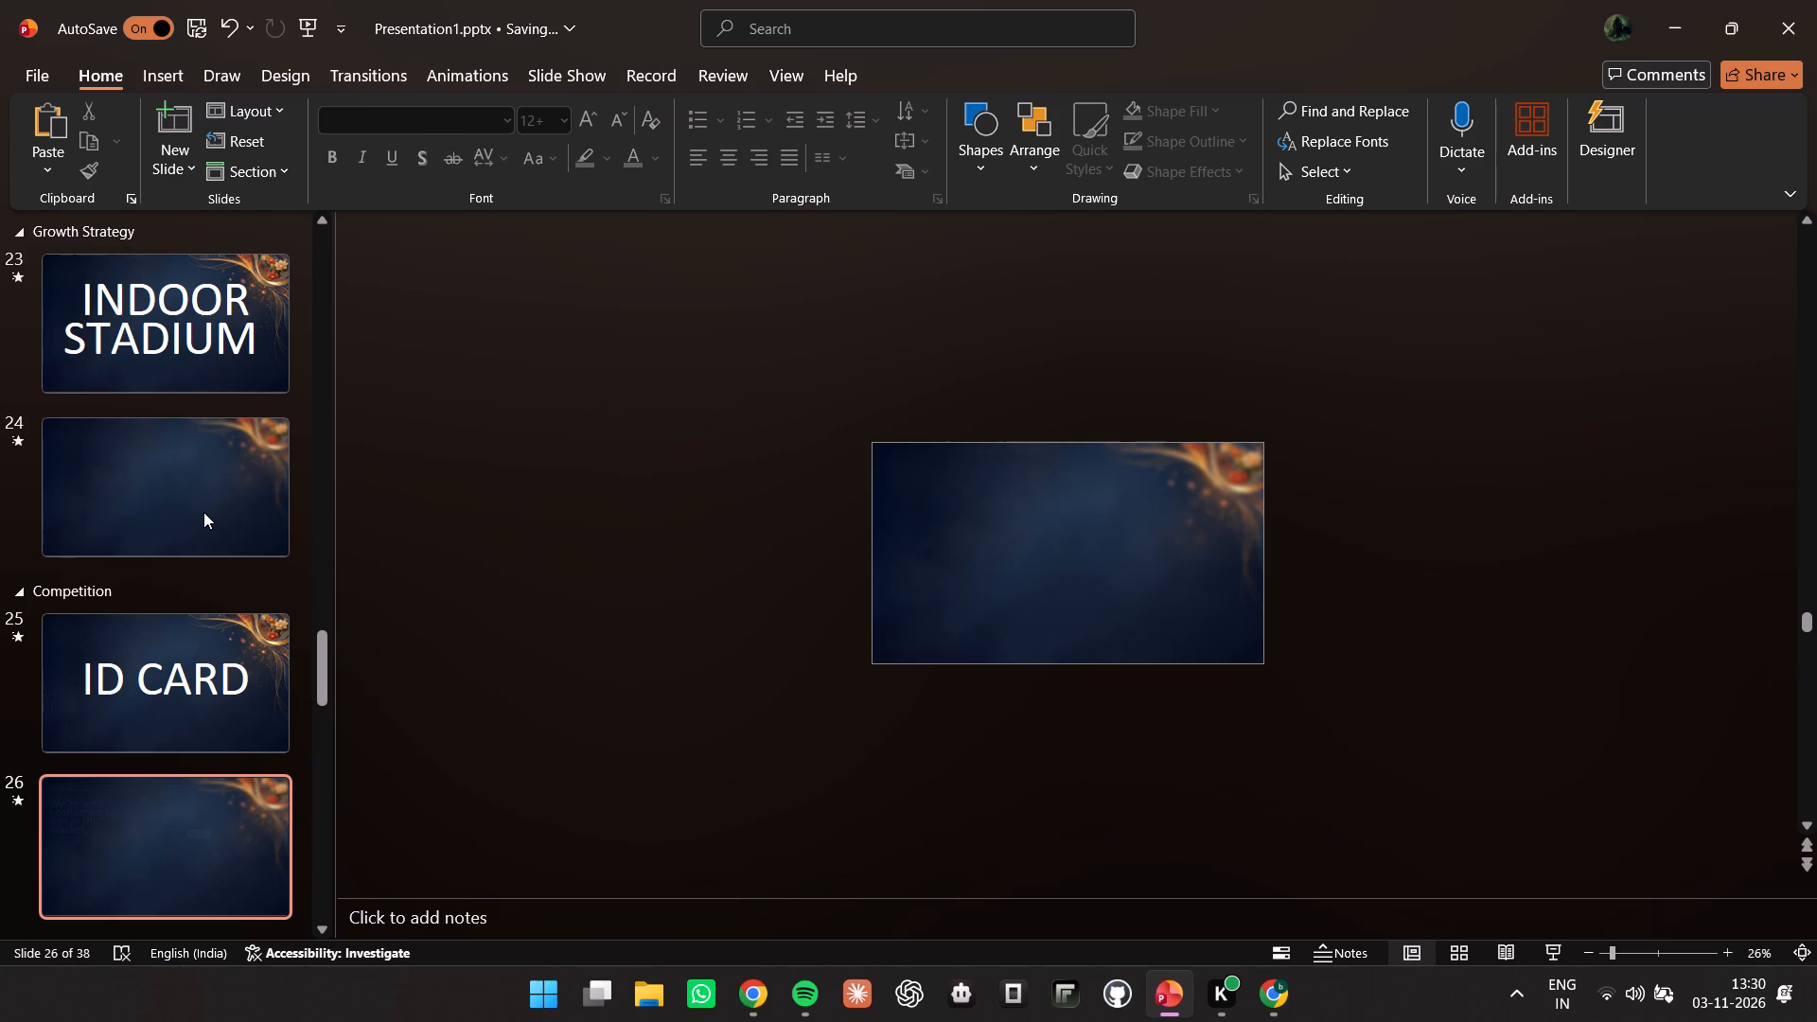
# Delete the off-slide "We're well positioned to win in this market" logo positioning chart group below the ID CARD slide 25.
pyautogui.click(218, 717)
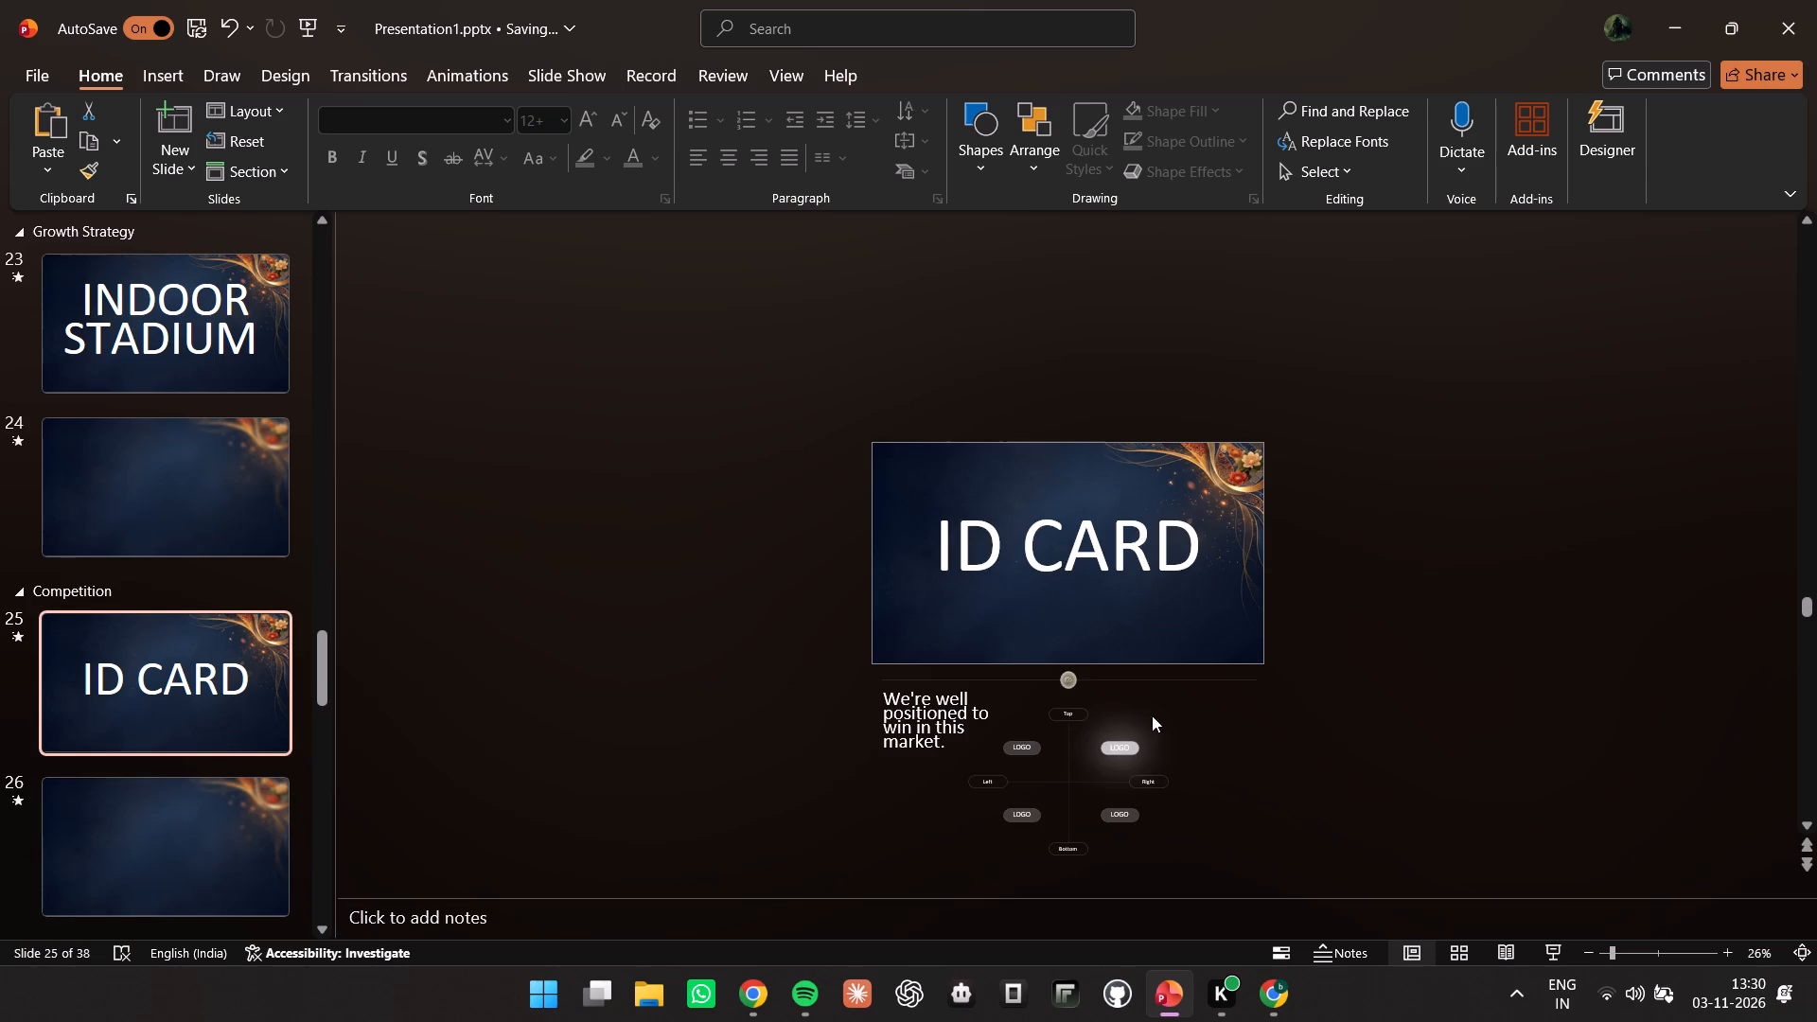
pyautogui.click(1006, 765)
pyautogui.click(941, 688)
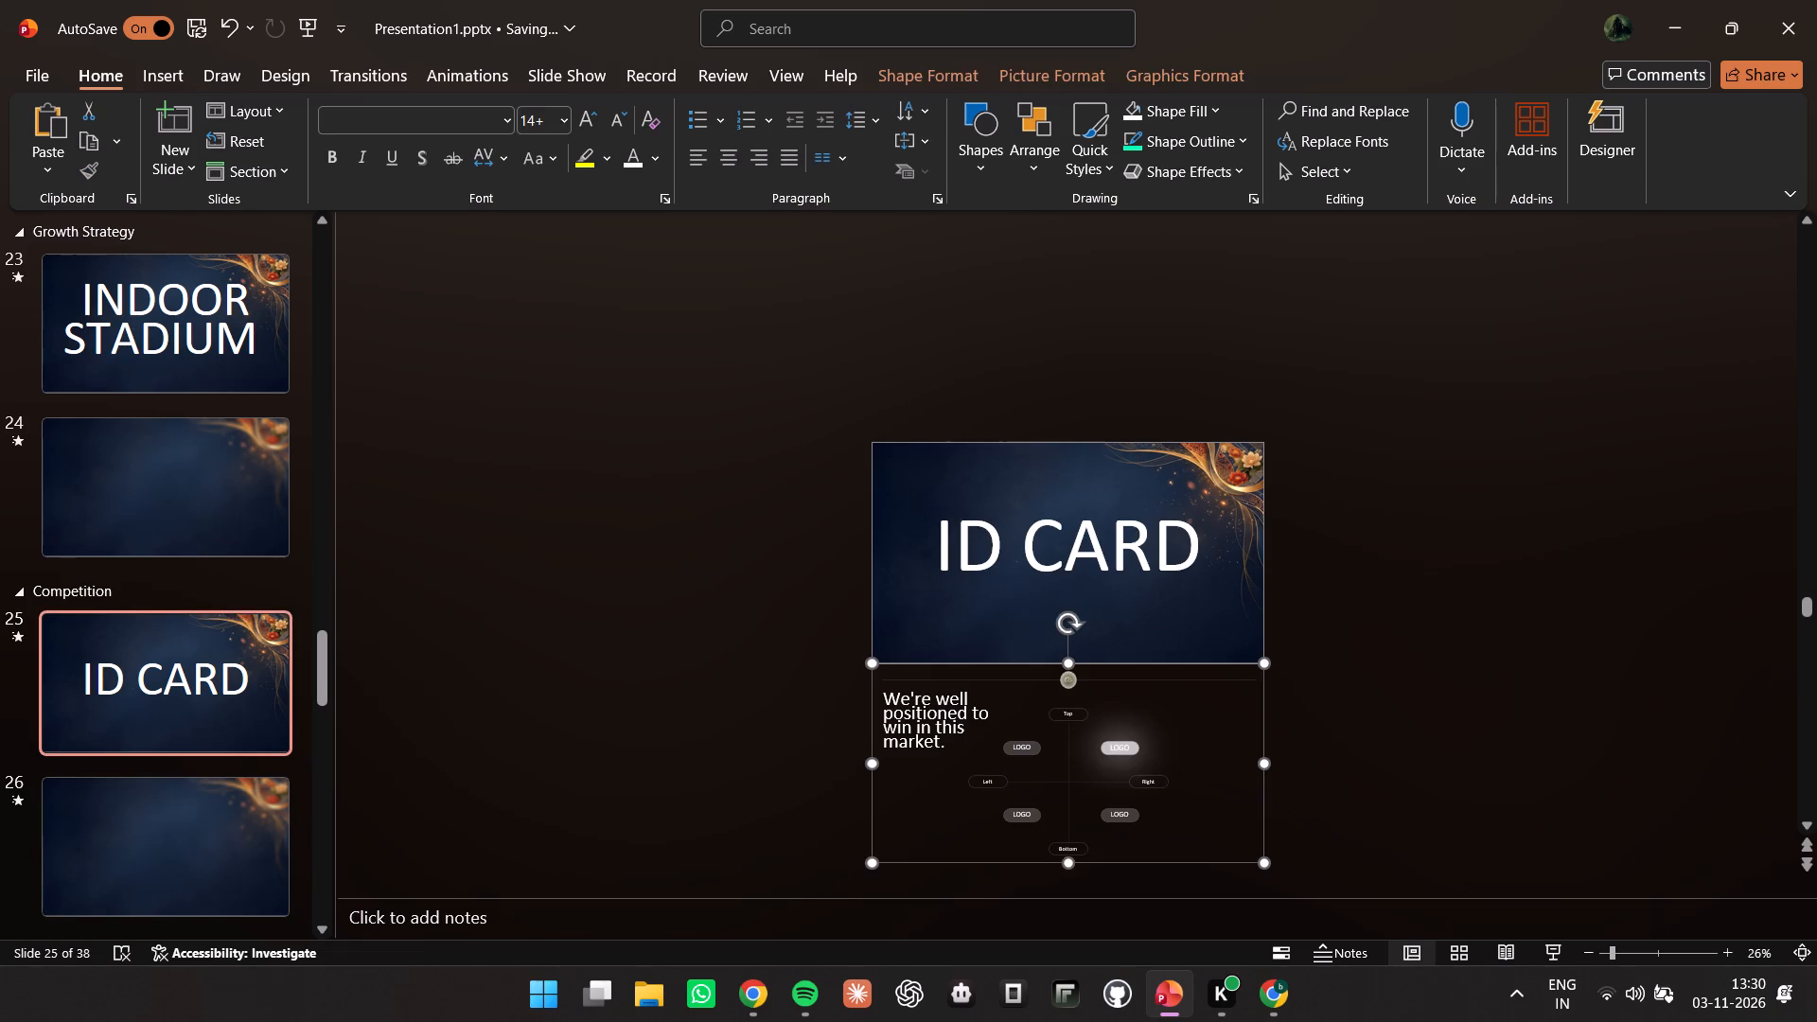
pyautogui.press('Delete')
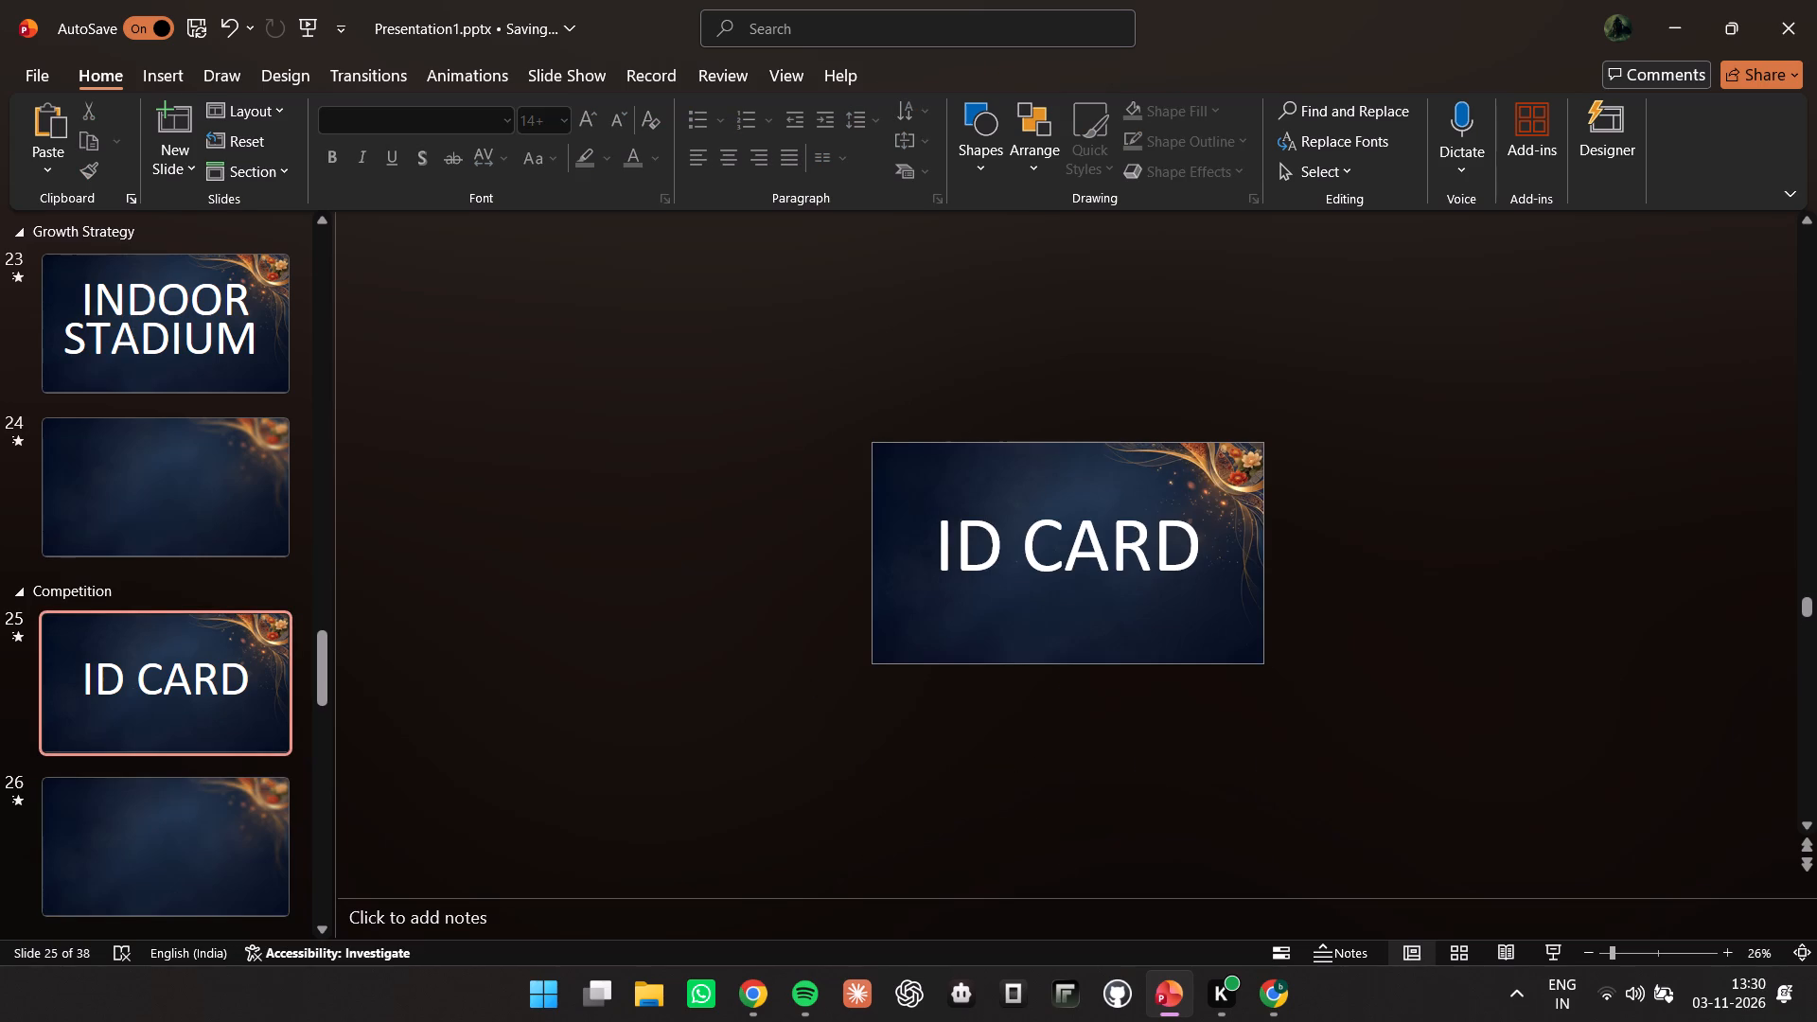
# Delete the off-slide "Key metrics" group below the VOLLEYBALL GROUND slide 27.
pyautogui.scroll(-8, 53, 621)
pyautogui.click(190, 583)
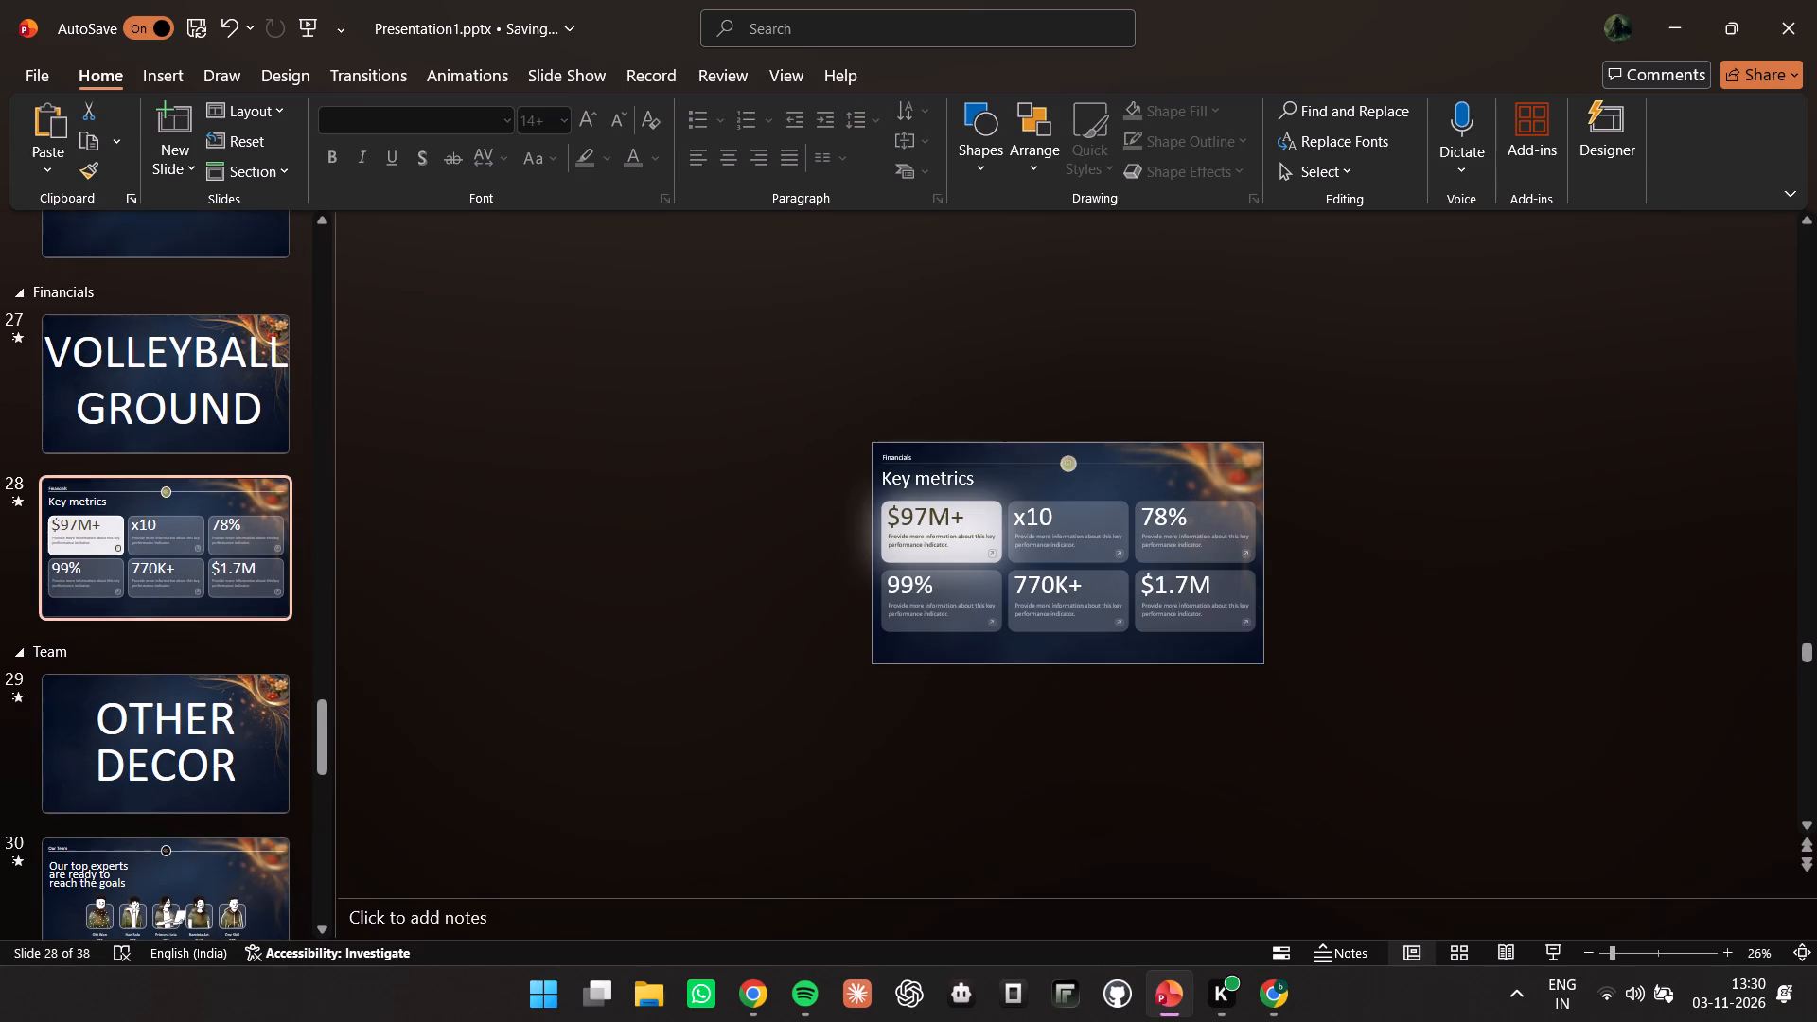
pyautogui.click(136, 358)
pyautogui.click(1031, 752)
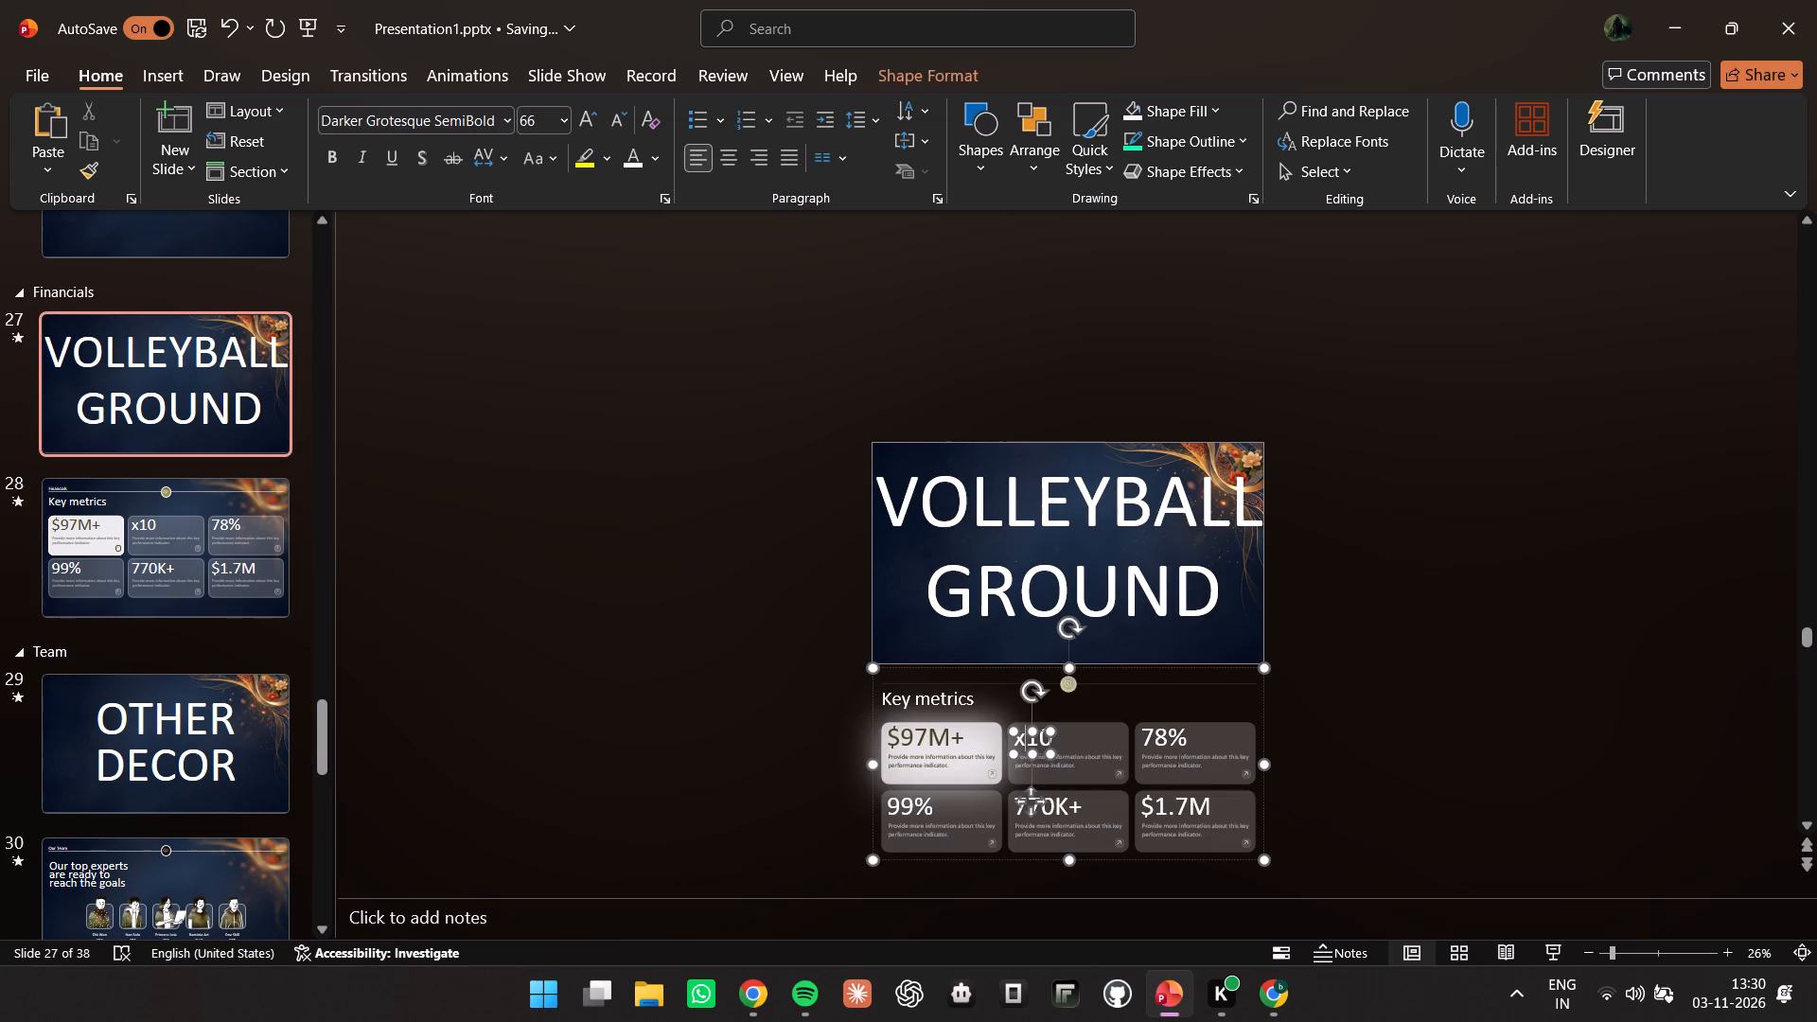
pyautogui.press('Delete')
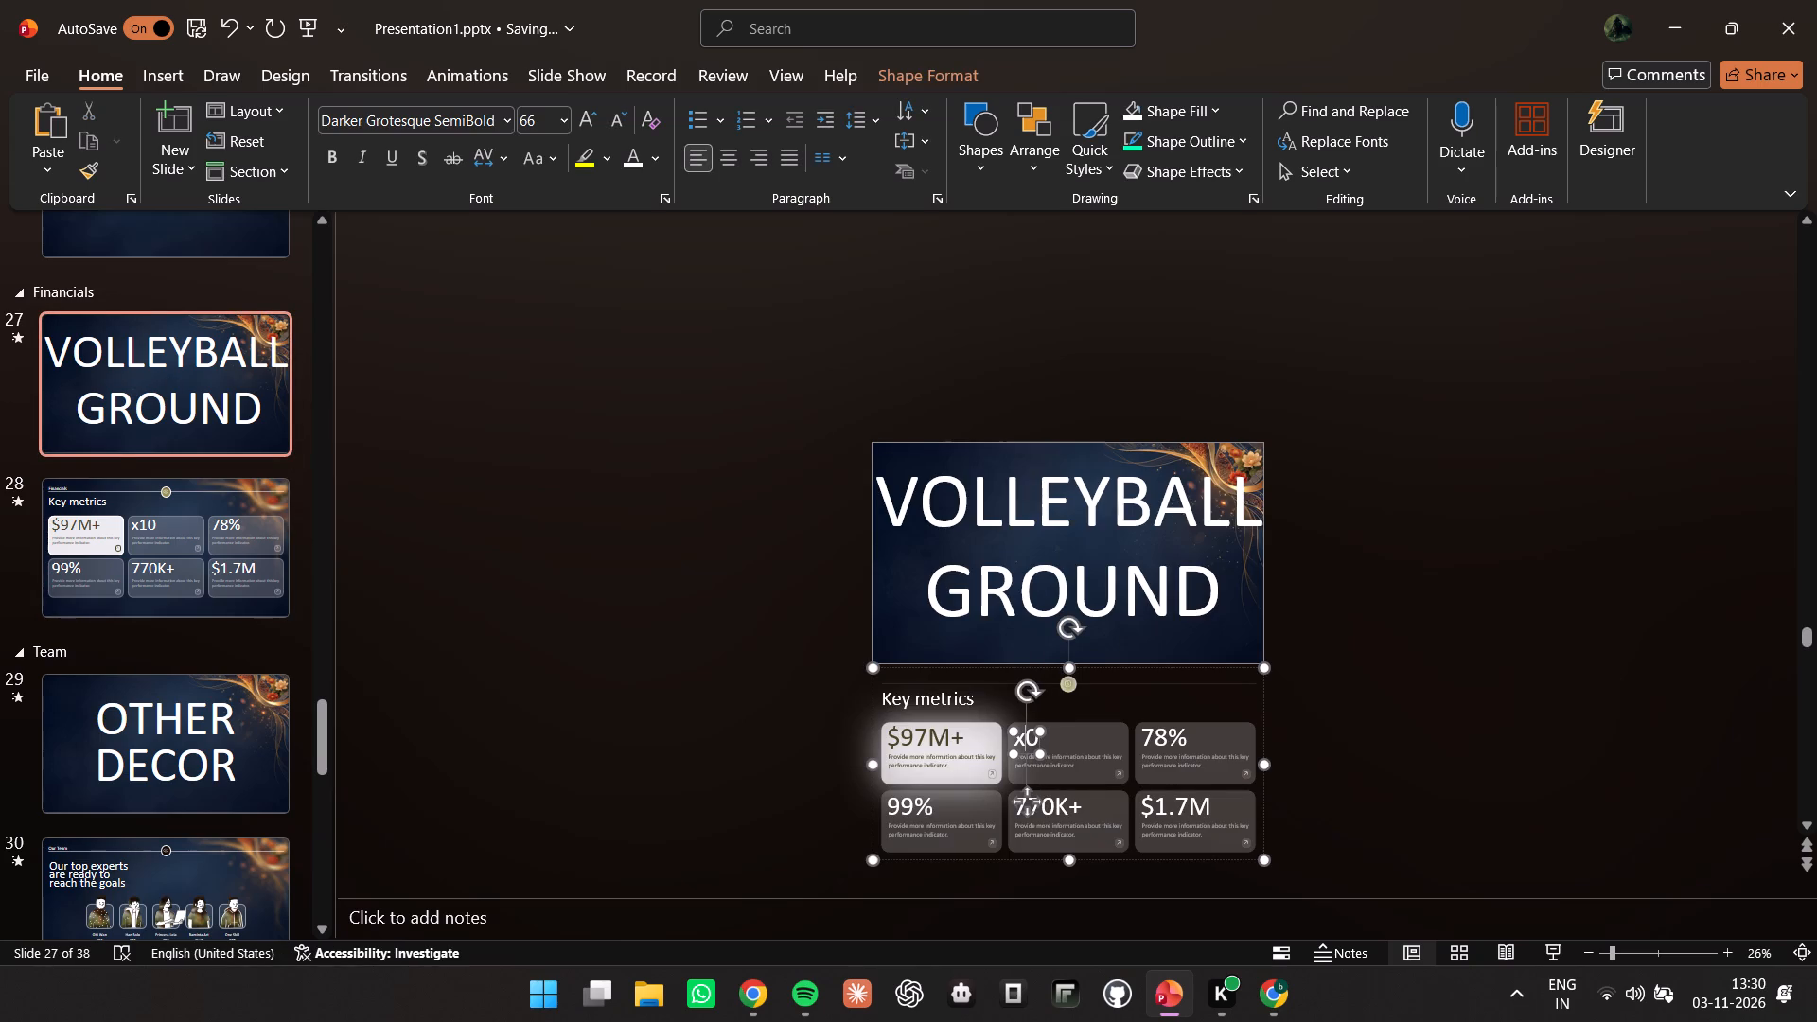
pyautogui.click(1004, 668)
pyautogui.press('Delete')
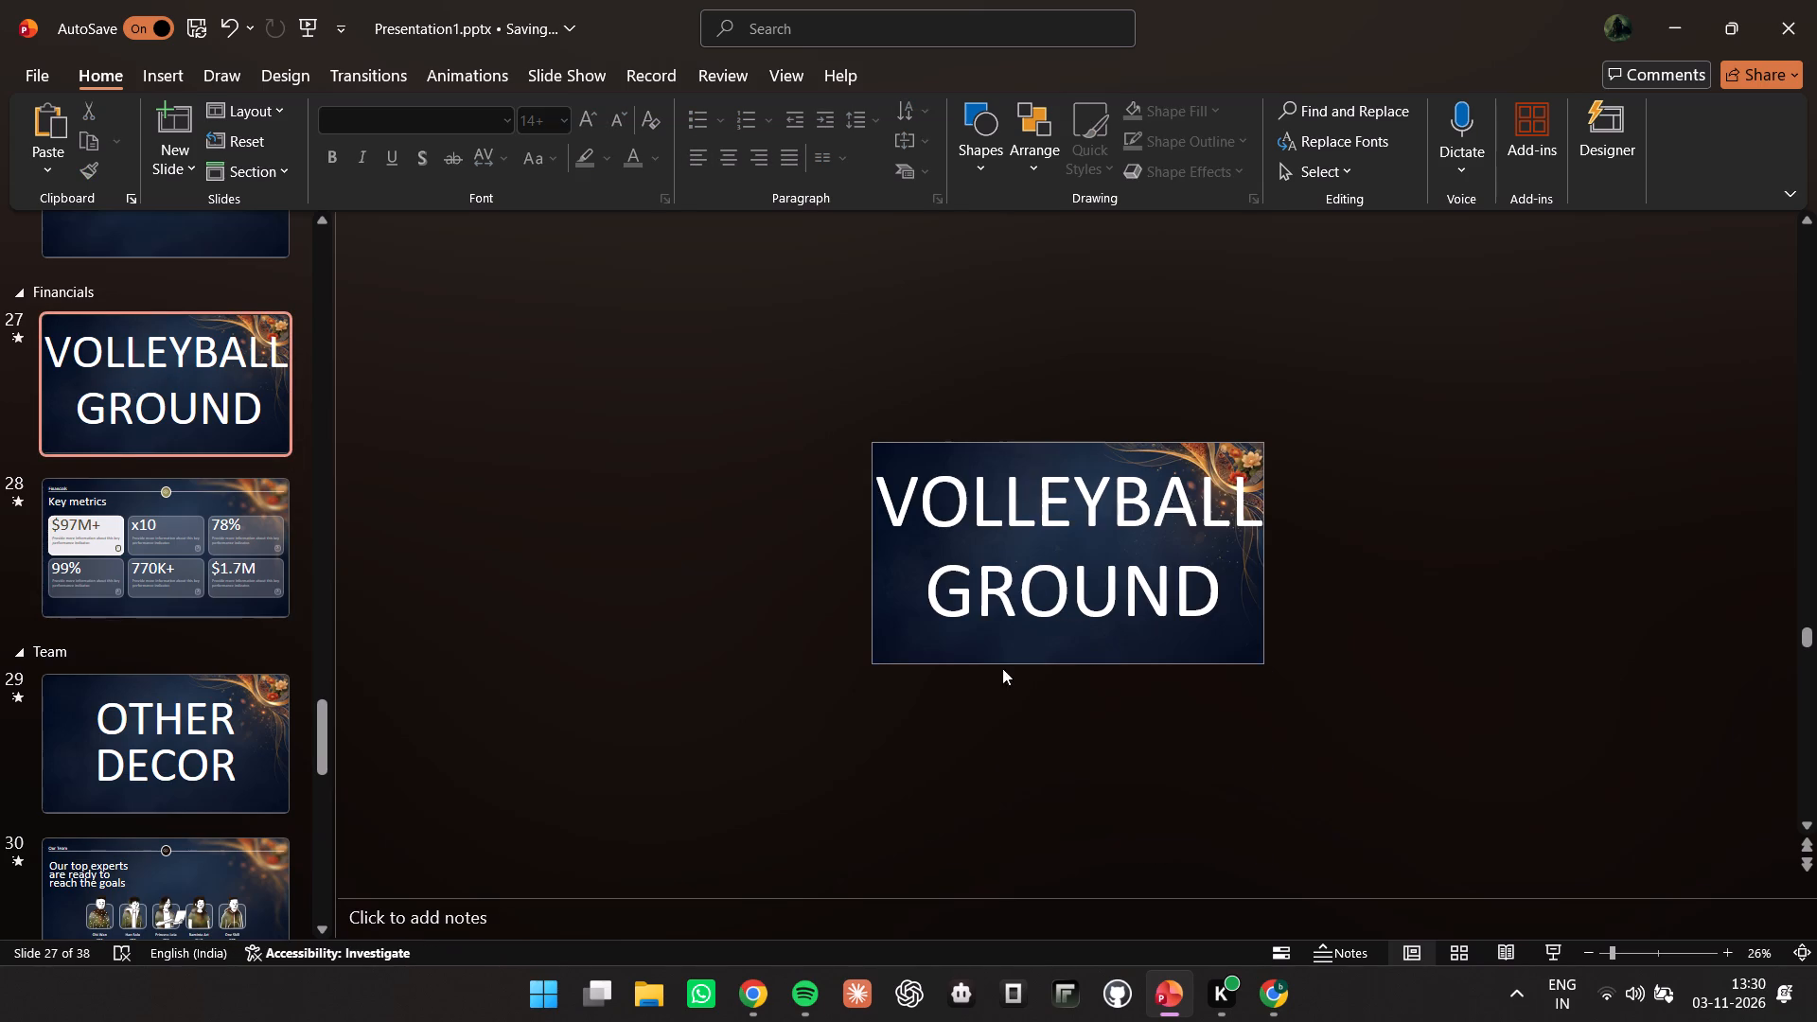
# Delete all content from slide 28, including the "Financials" header and the "Key metrics" cards.
pyautogui.click(185, 572)
pyautogui.click(980, 544)
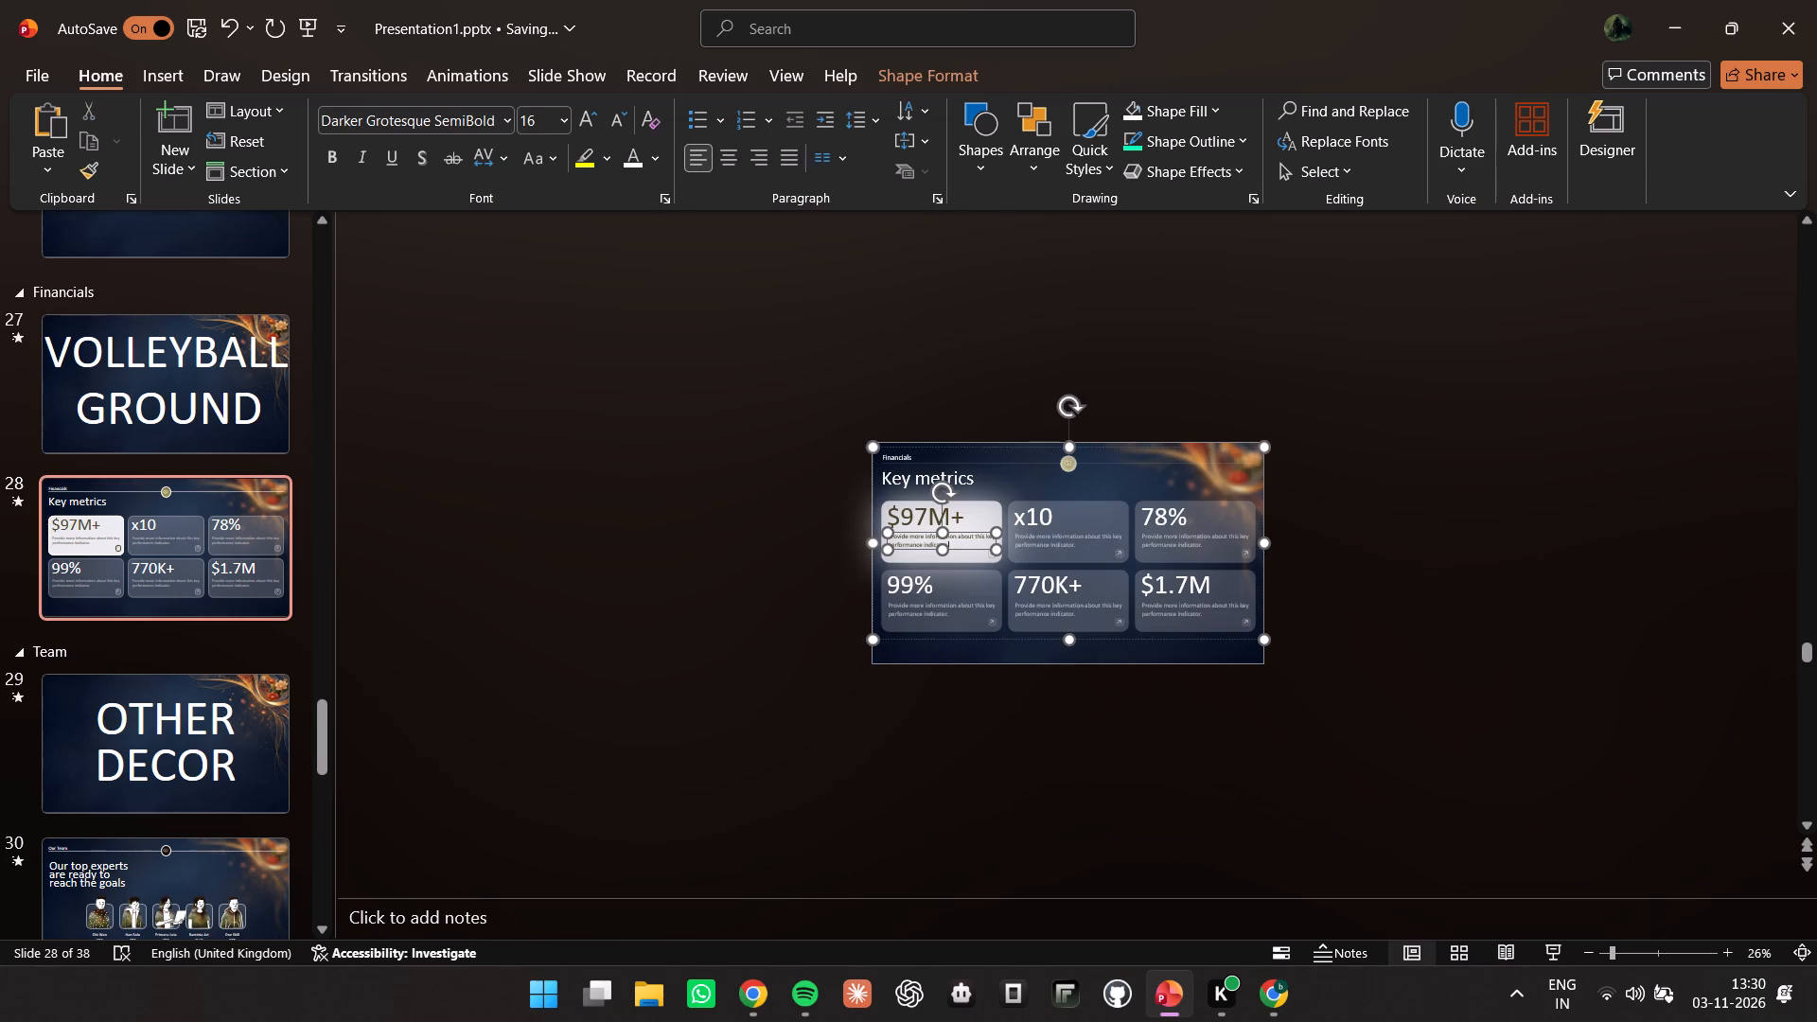
pyautogui.hotkey('ctrl', 'a')
pyautogui.click(1066, 758)
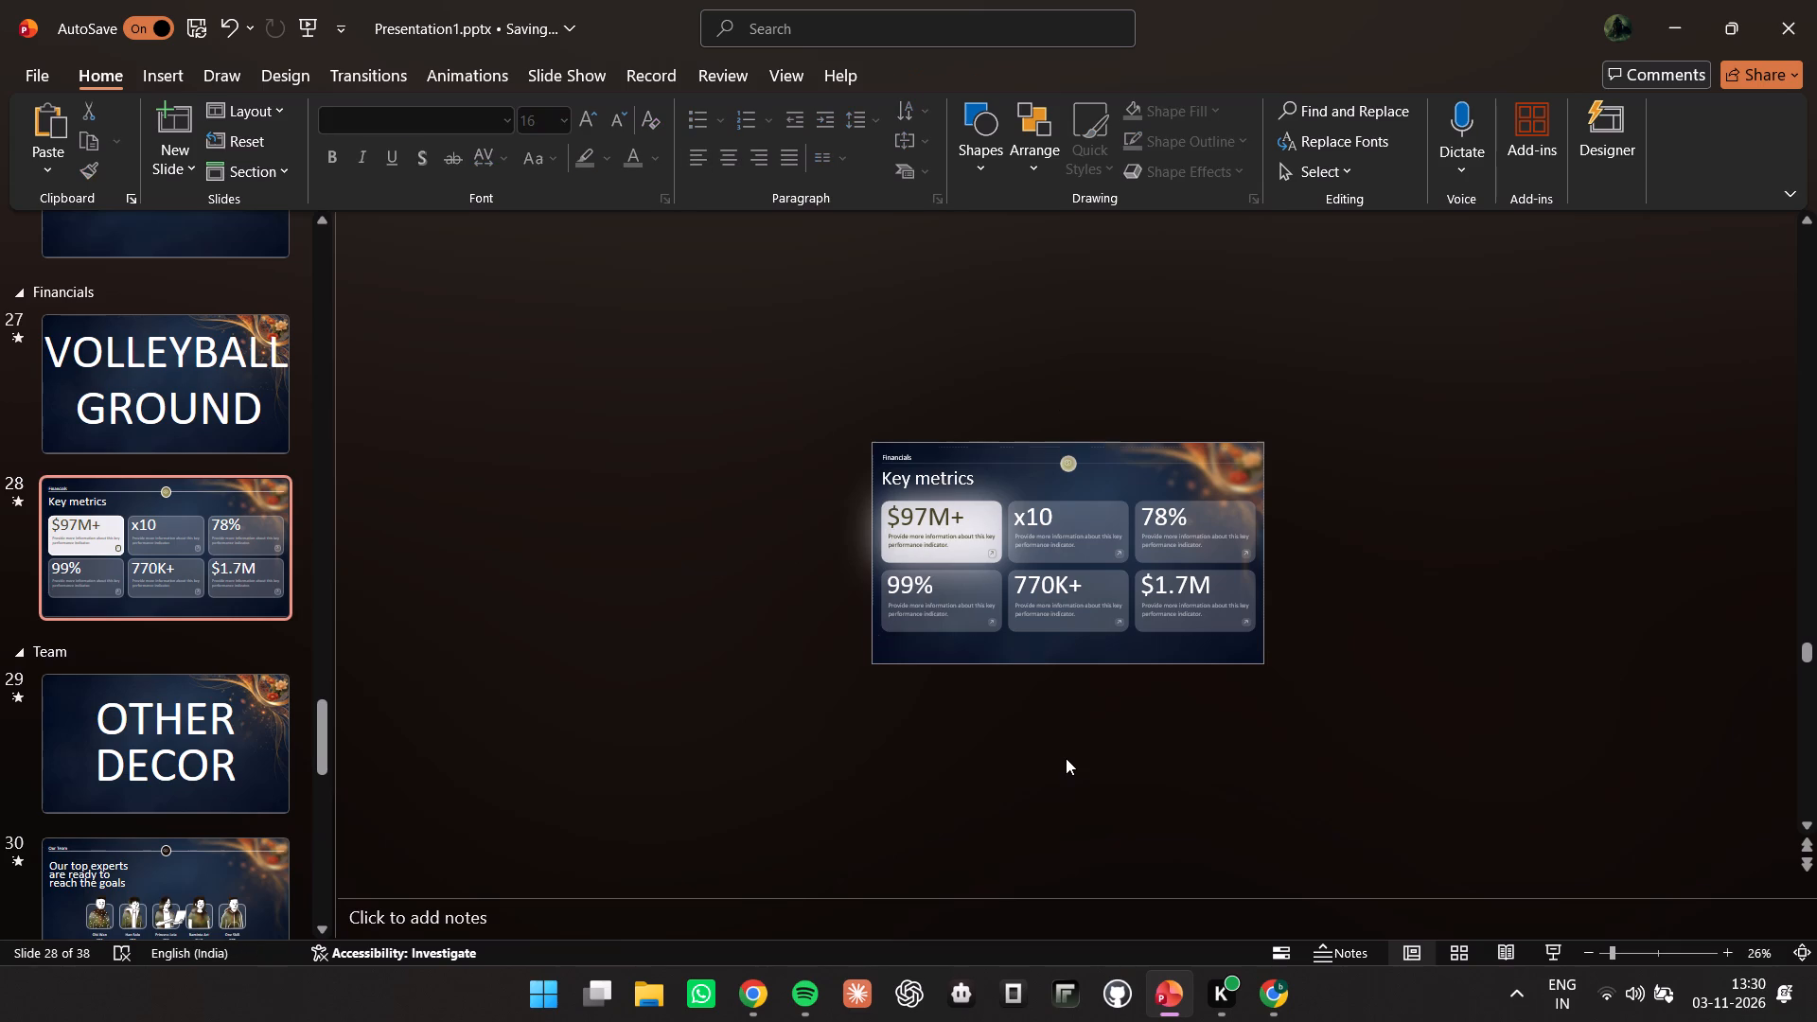
pyautogui.hotkey('ctrl', 'a')
pyautogui.press('Delete')
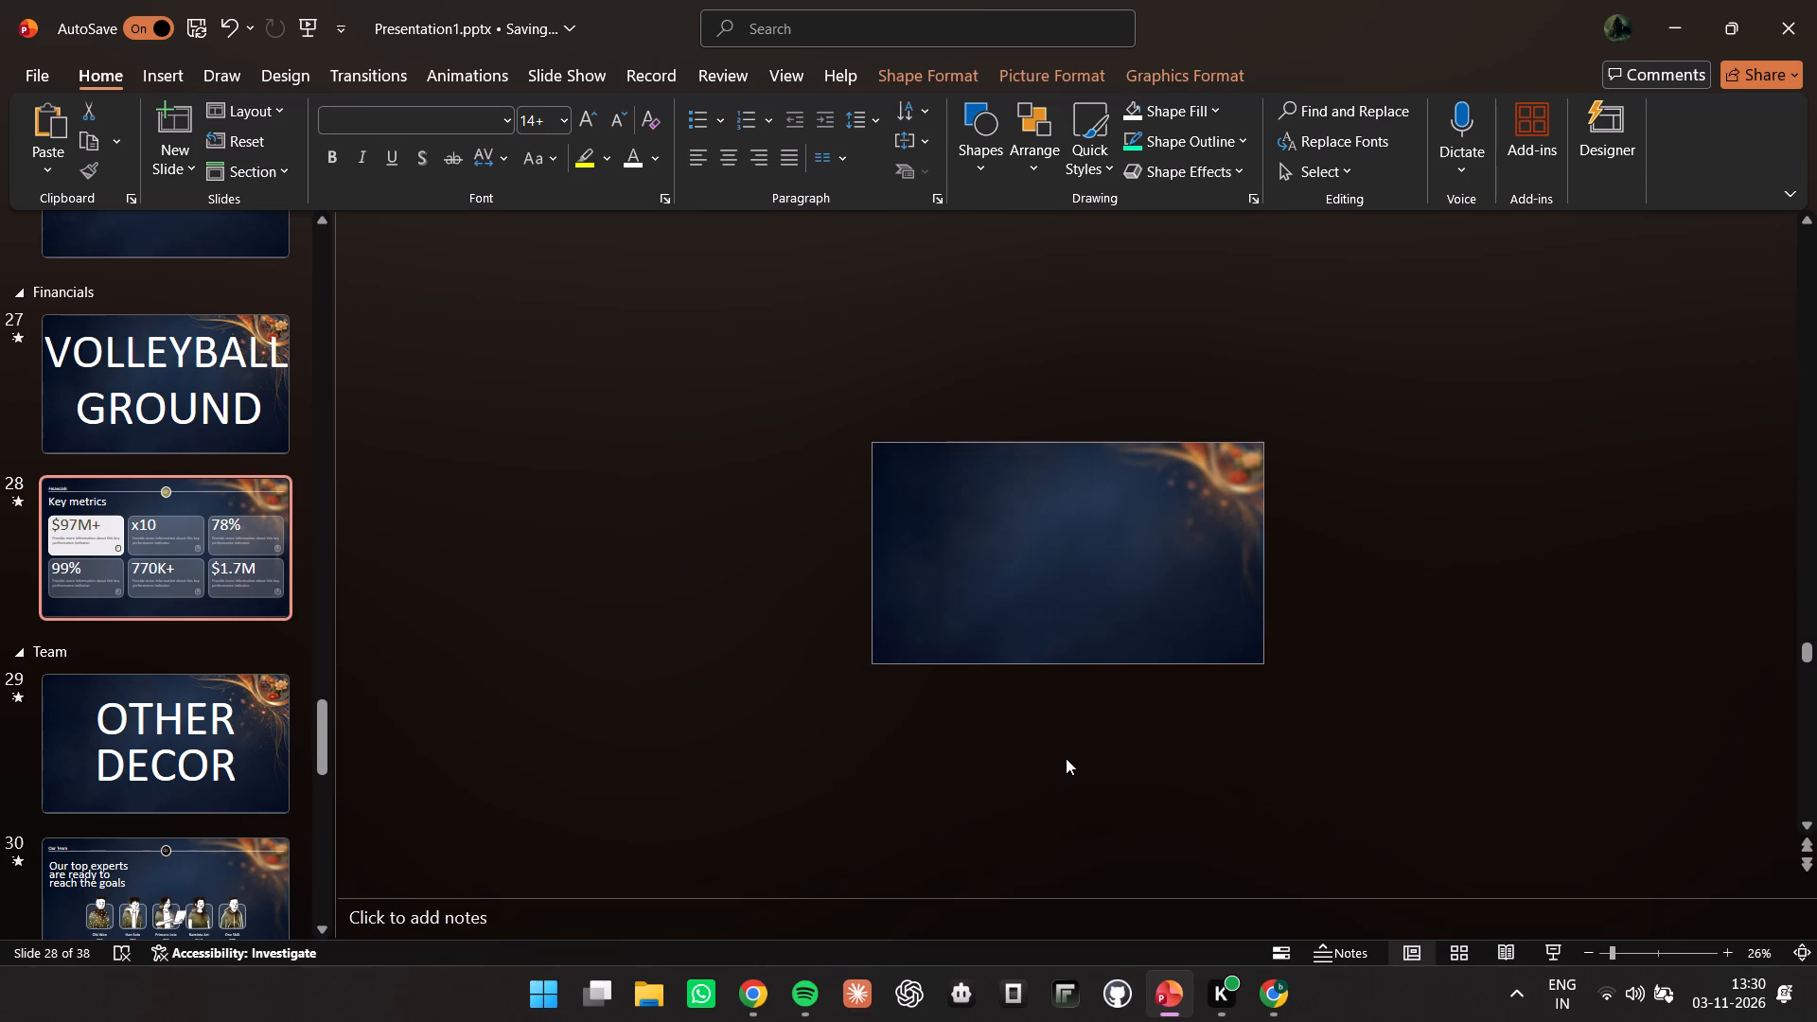
# Delete the off-slide "Our top experts are ready to reach the goals" team group below the OTHER DECOR slide 29.
pyautogui.click(242, 703)
pyautogui.click(1088, 740)
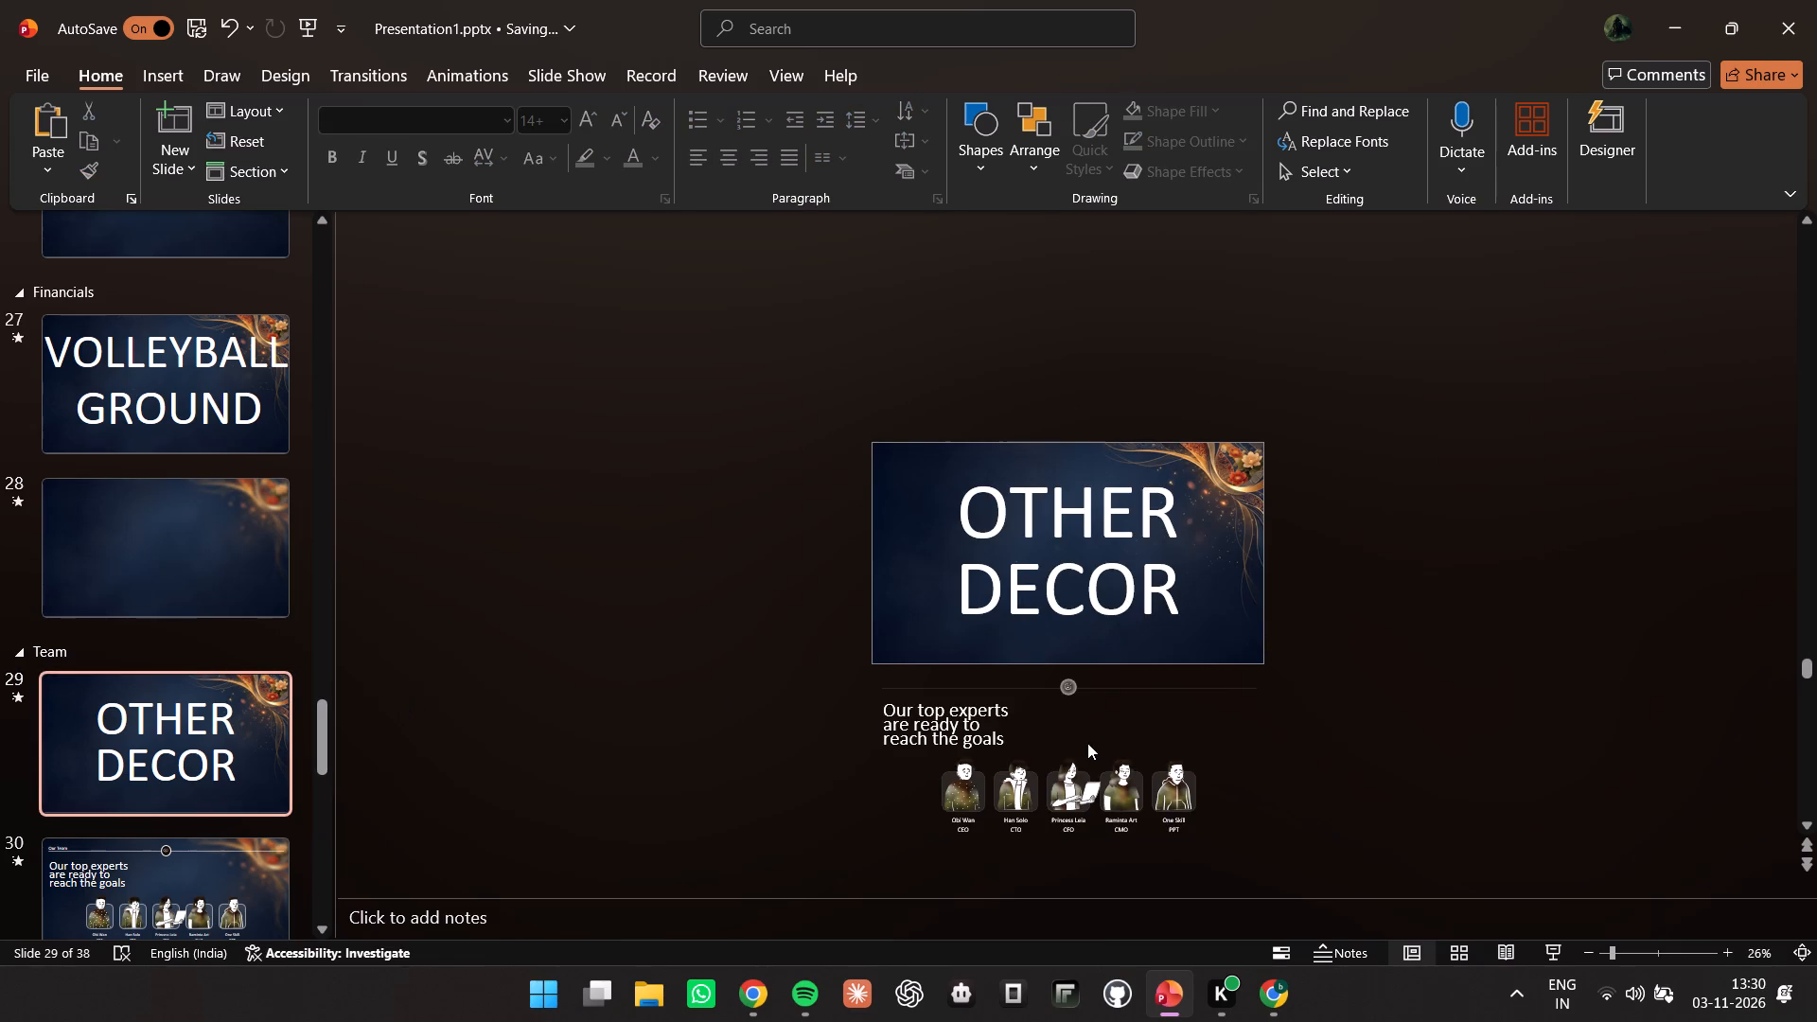
pyautogui.click(994, 679)
pyautogui.press('Delete')
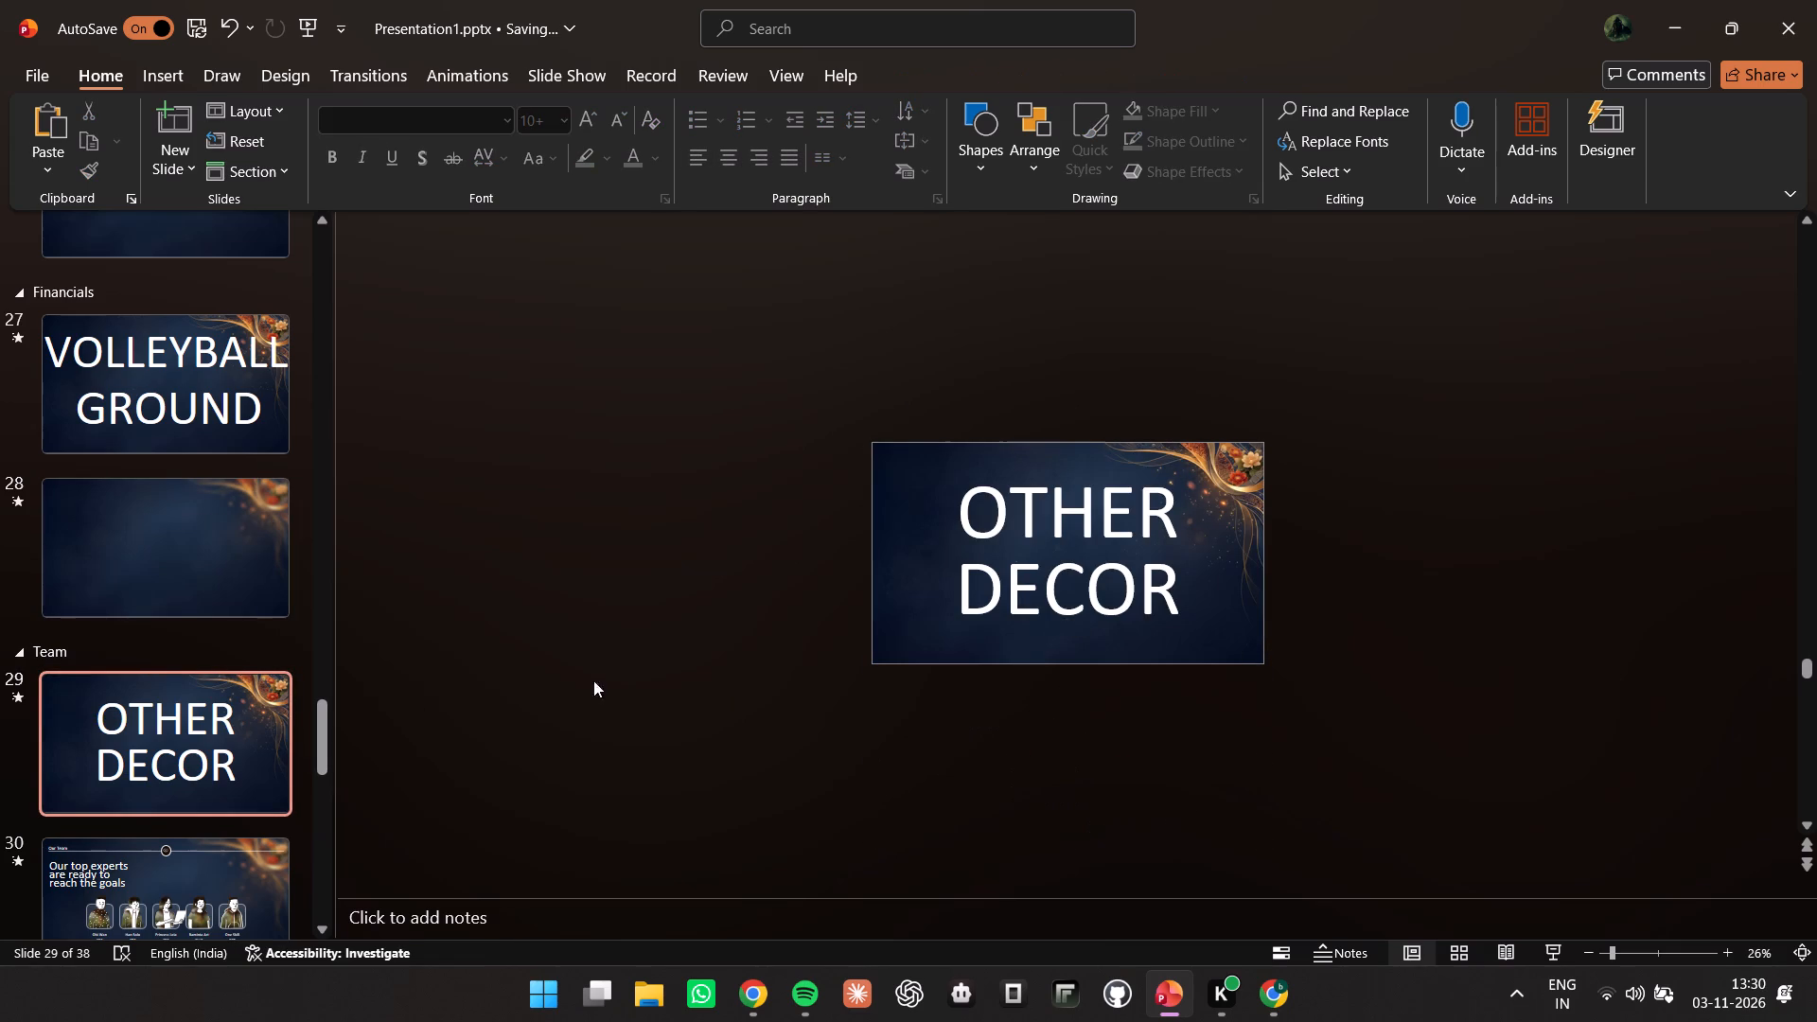
# Delete all content from slide 30, including the team portraits group and the "Our Team" header.
pyautogui.scroll(-3, 0, 875)
pyautogui.click(184, 603)
pyautogui.click(969, 576)
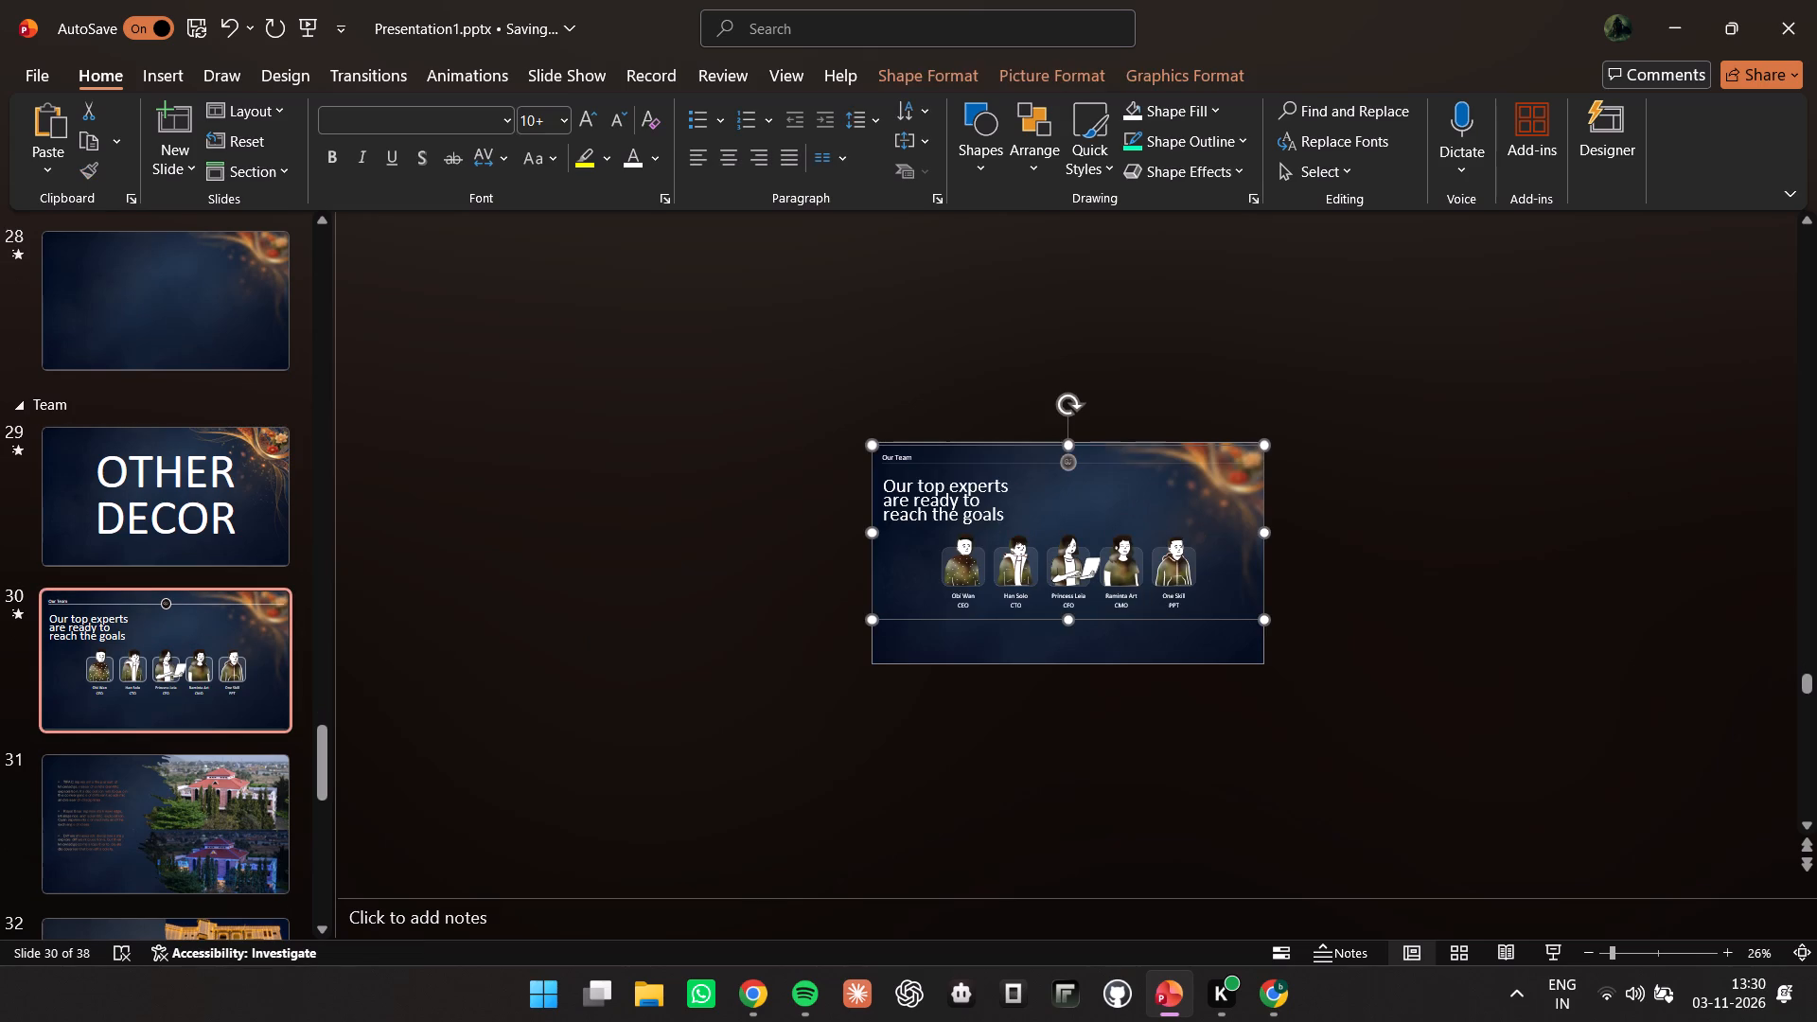
pyautogui.press('Delete')
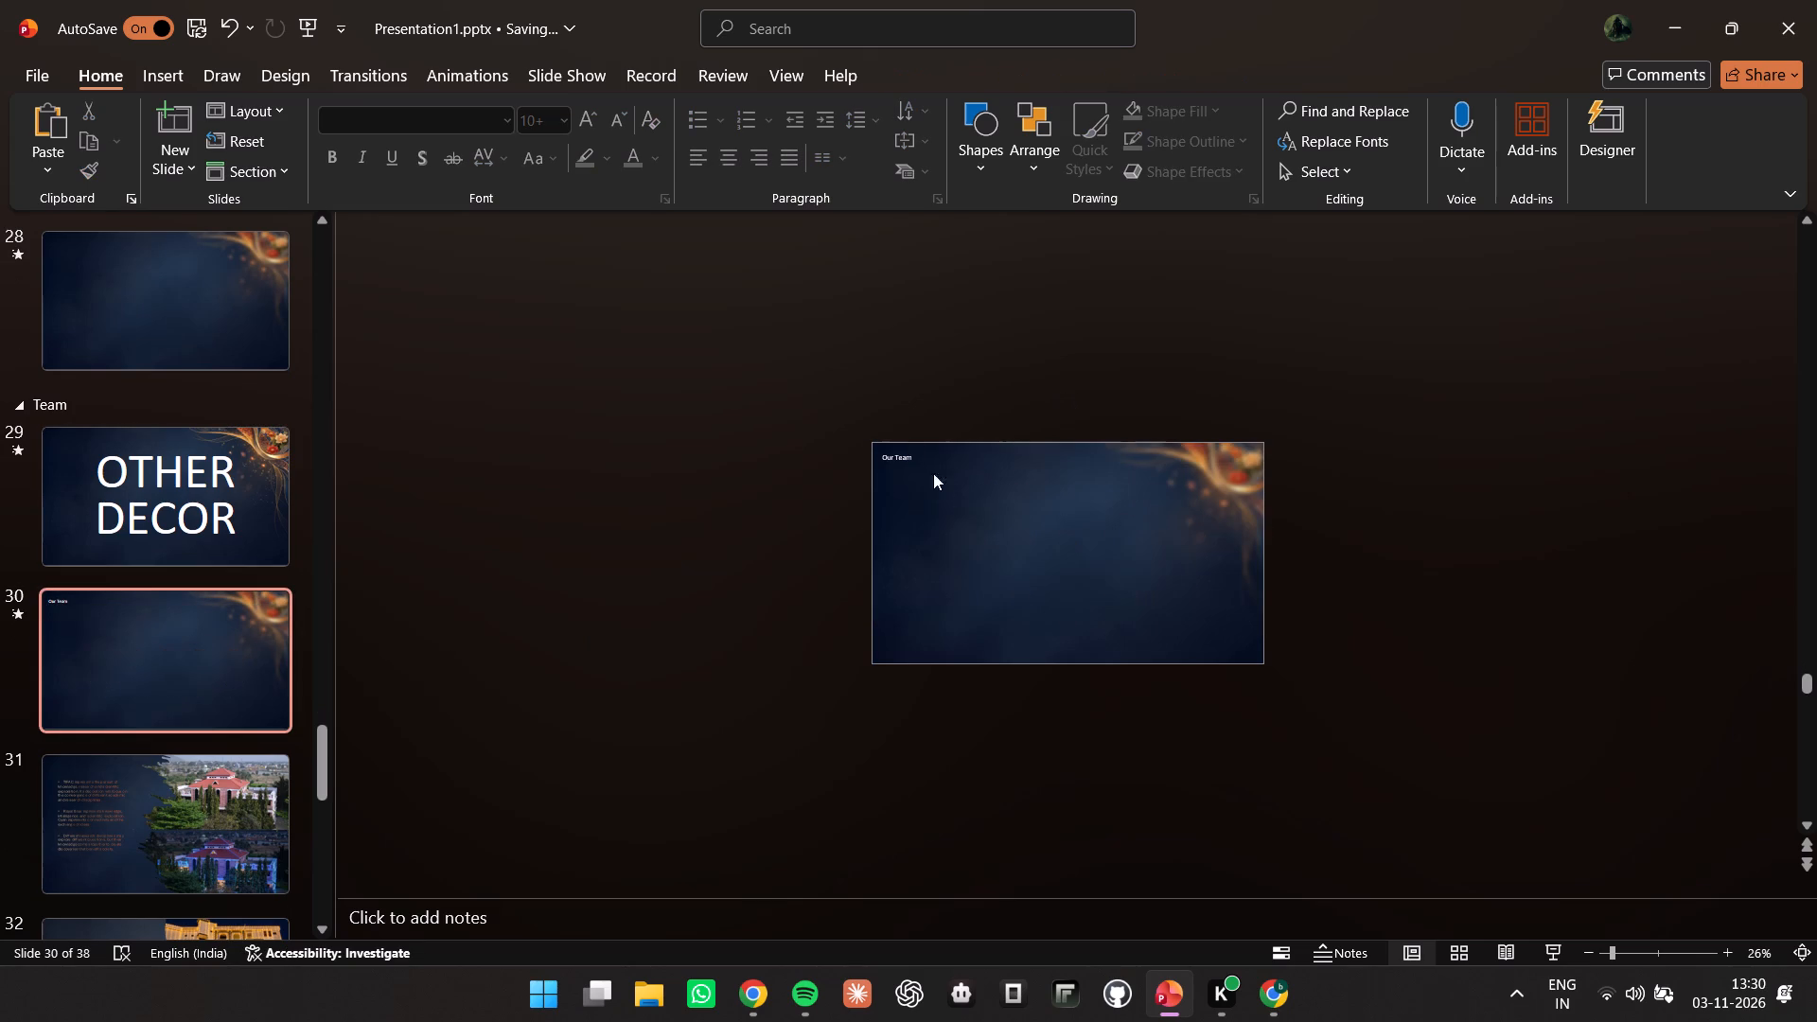
pyautogui.click(905, 458)
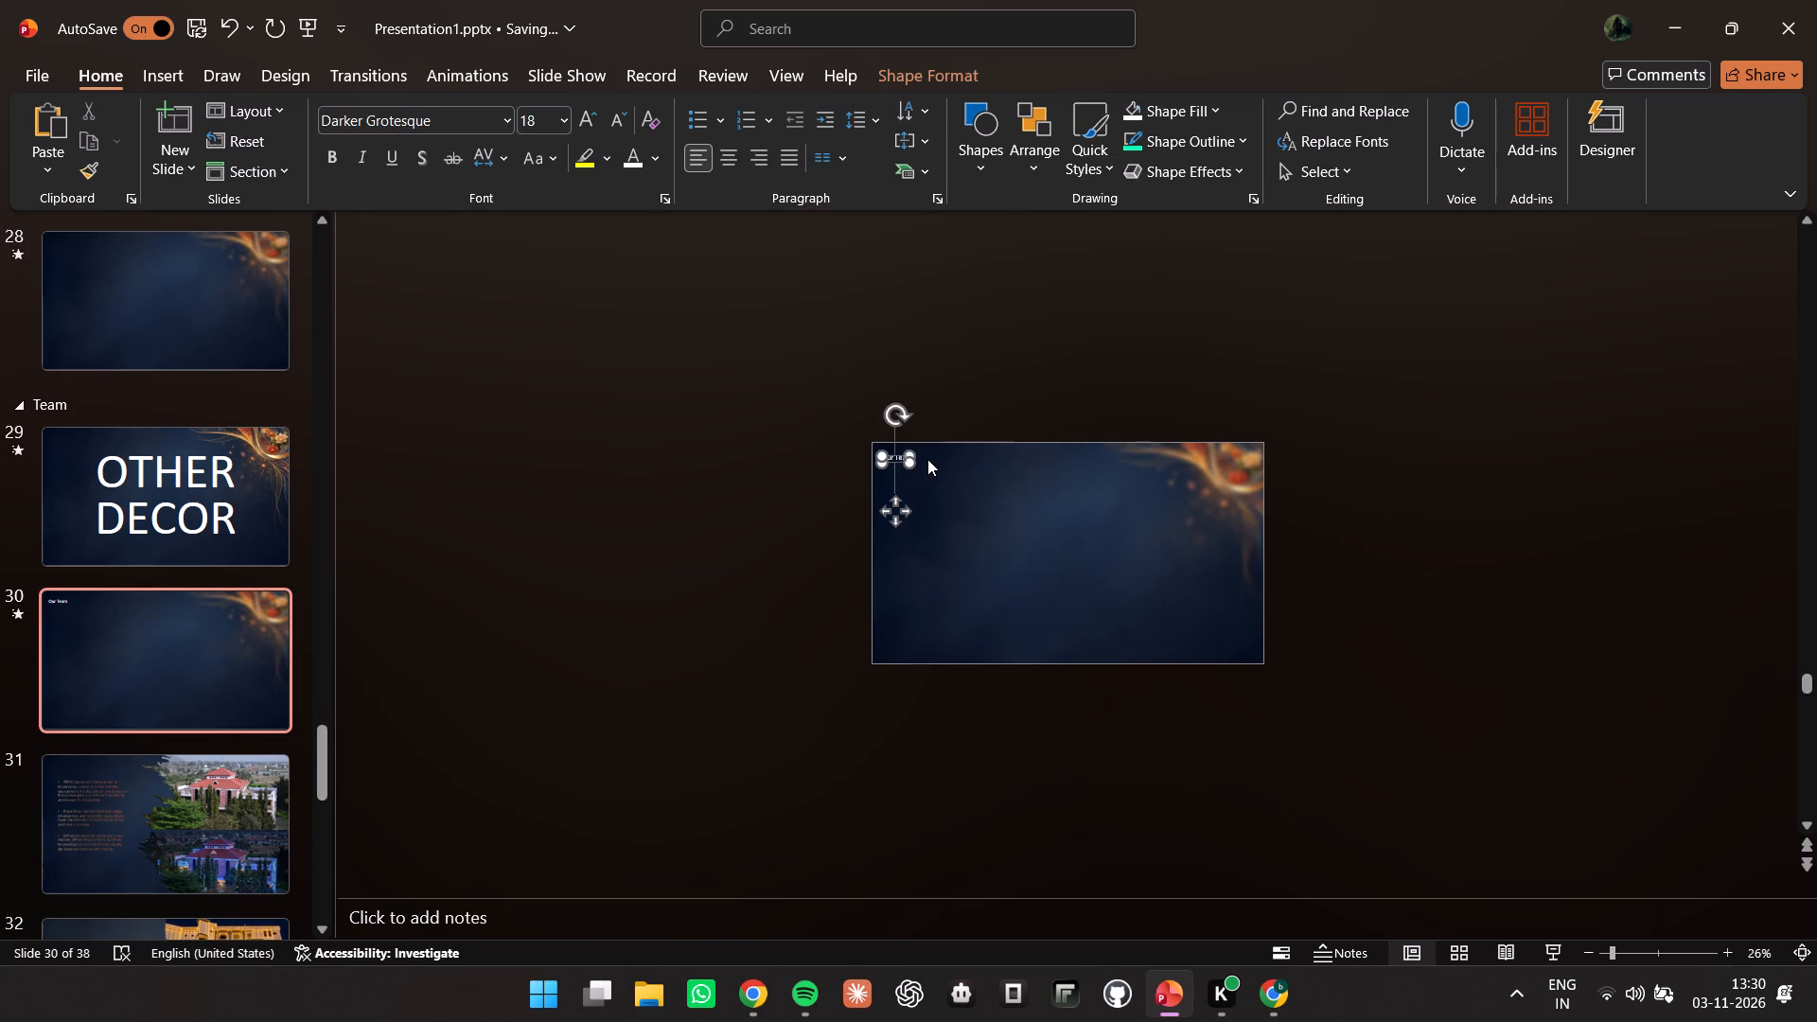
pyautogui.press('Delete')
pyautogui.click(898, 520)
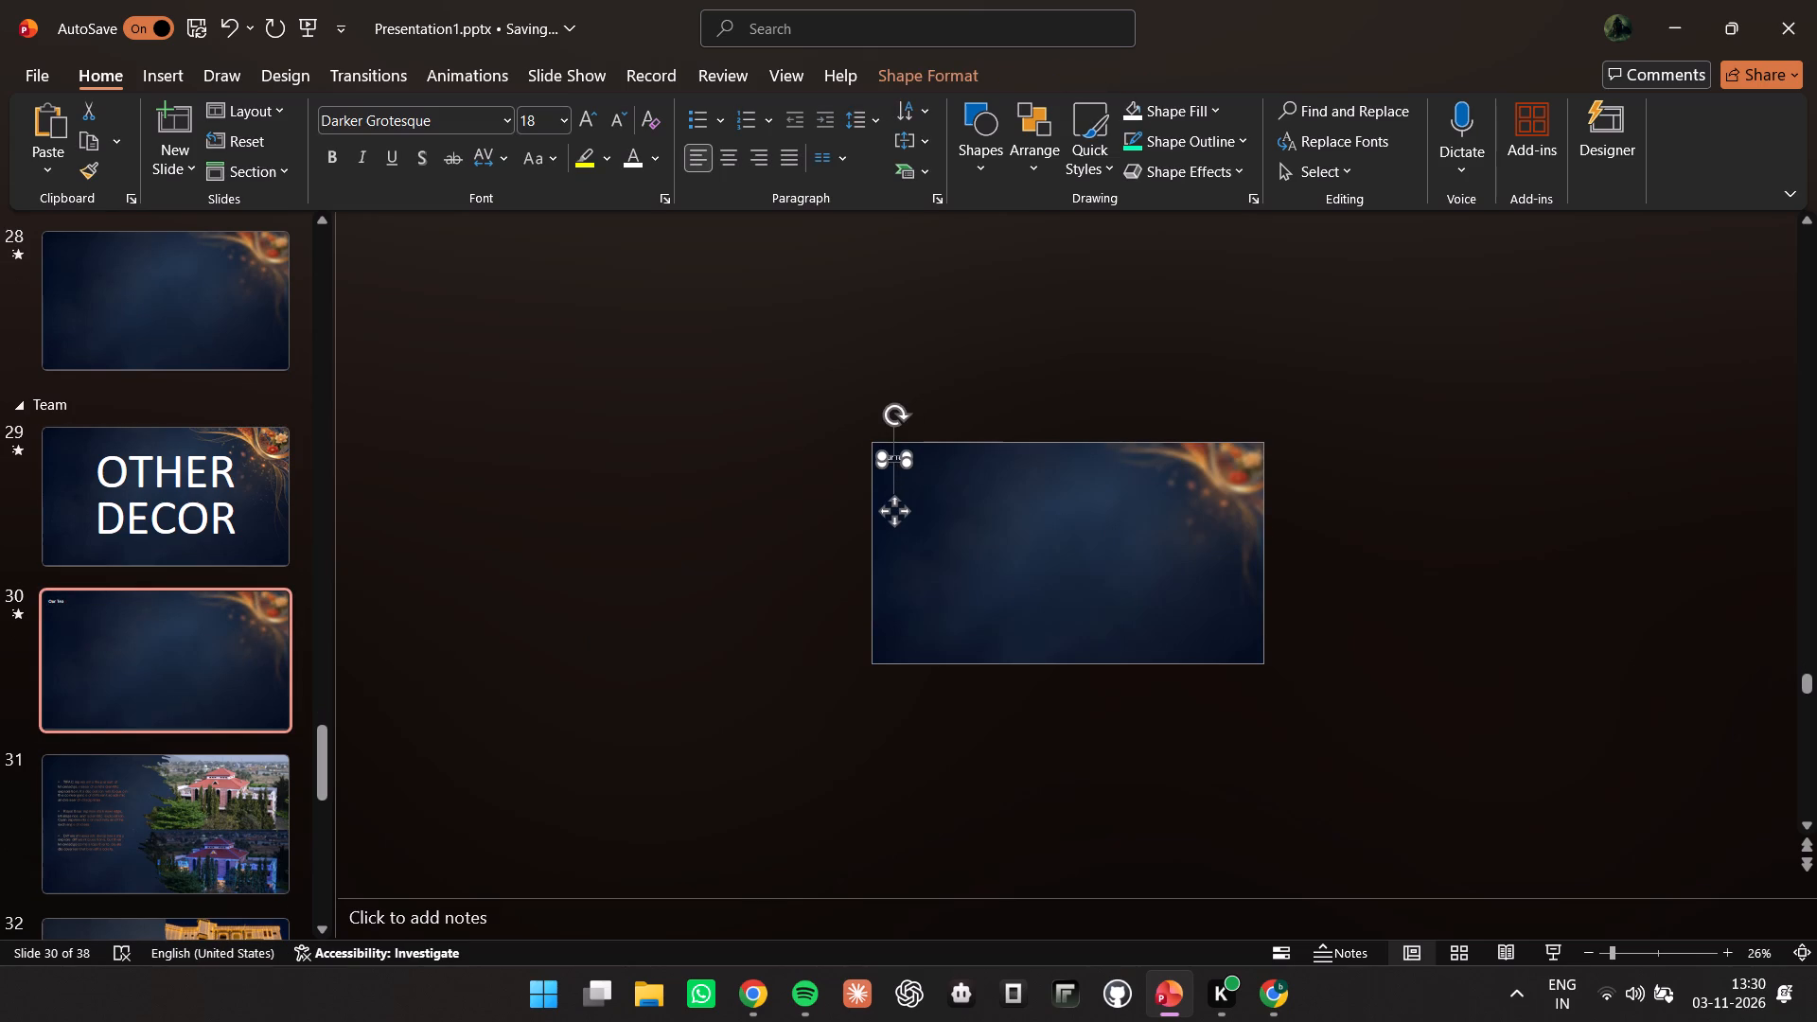
pyautogui.press('Delete')
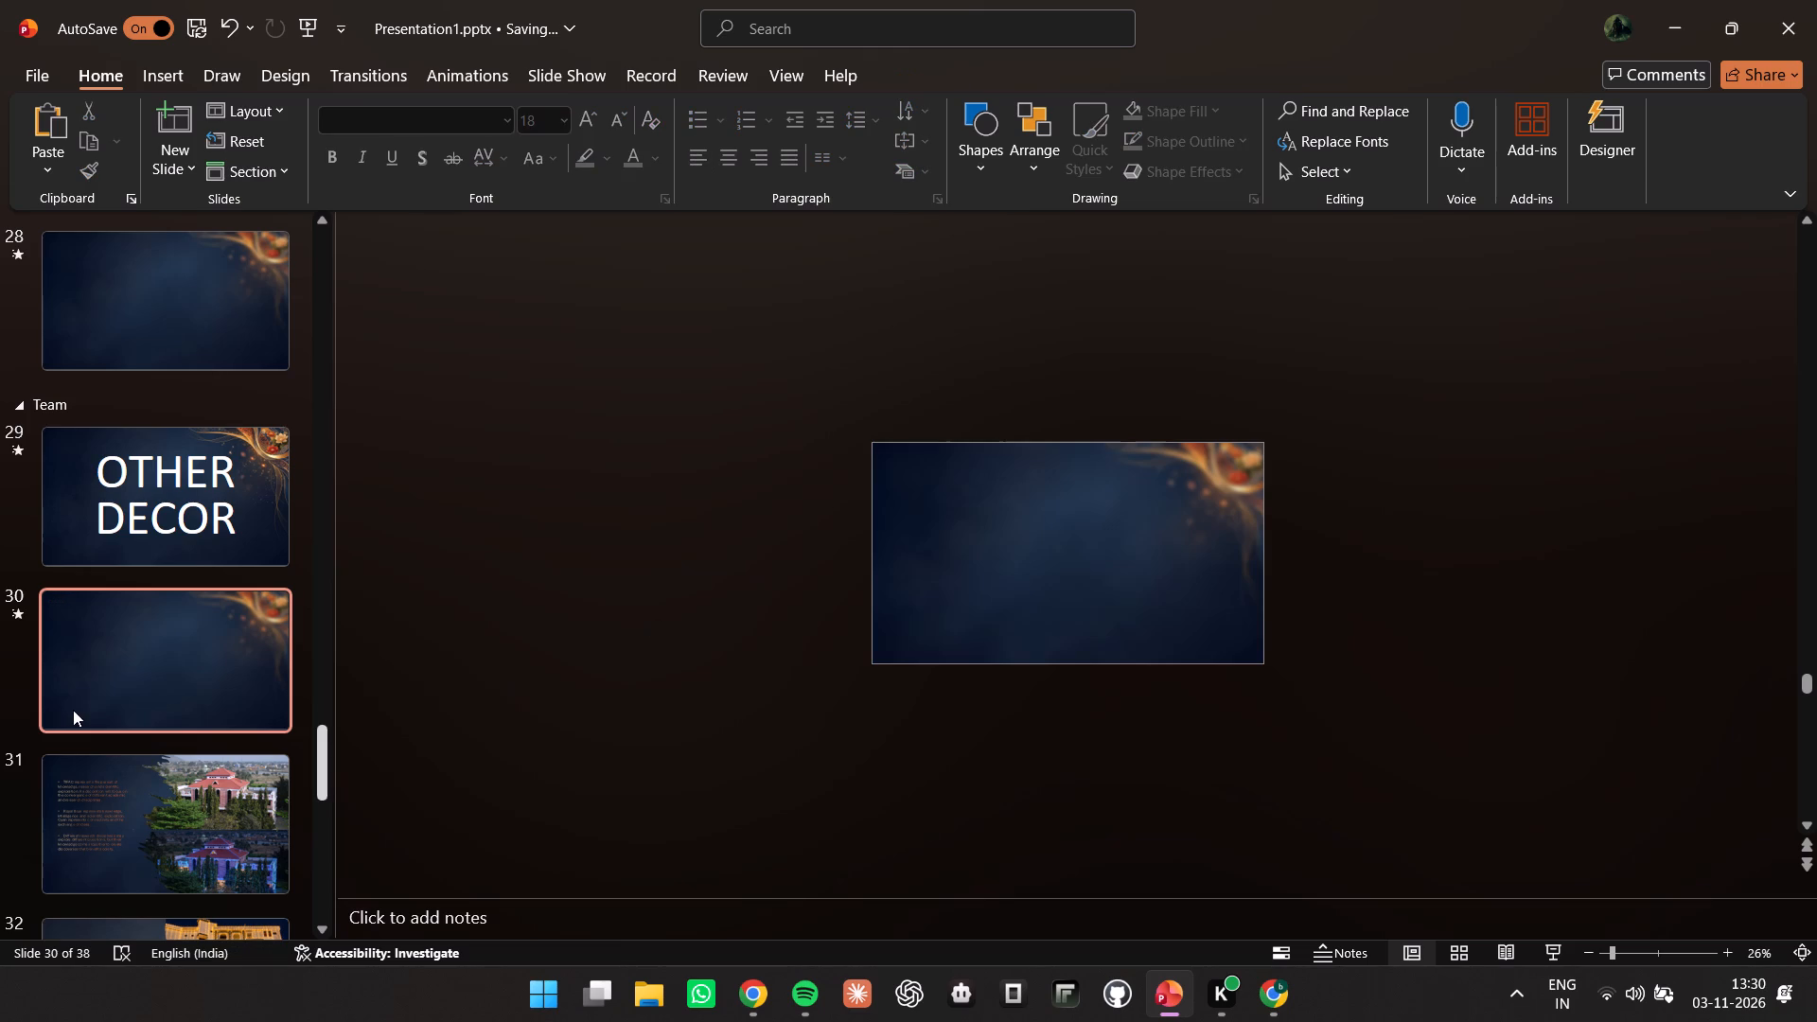
# Delete the leftover "Provide more info about this business model stage" text from slide 22.
pyautogui.scroll(15, 73, 708)
pyautogui.scroll(5, 138, 590)
pyautogui.click(161, 482)
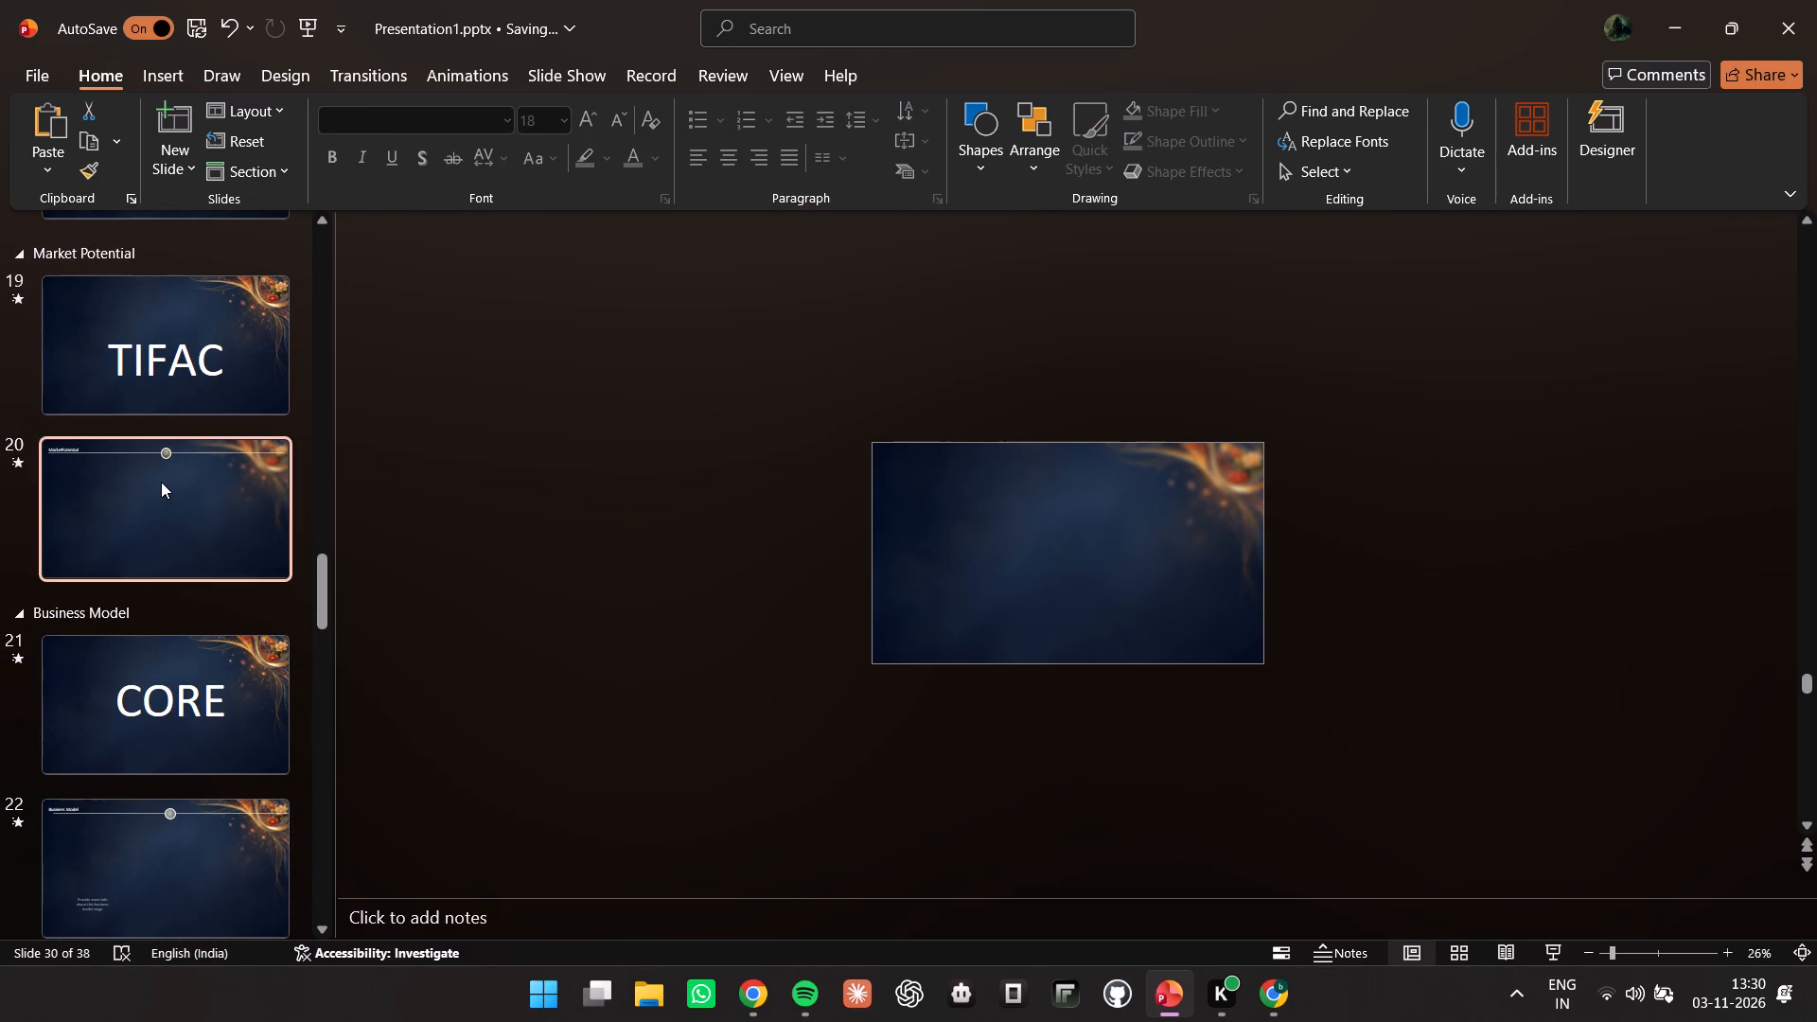
pyautogui.click(162, 878)
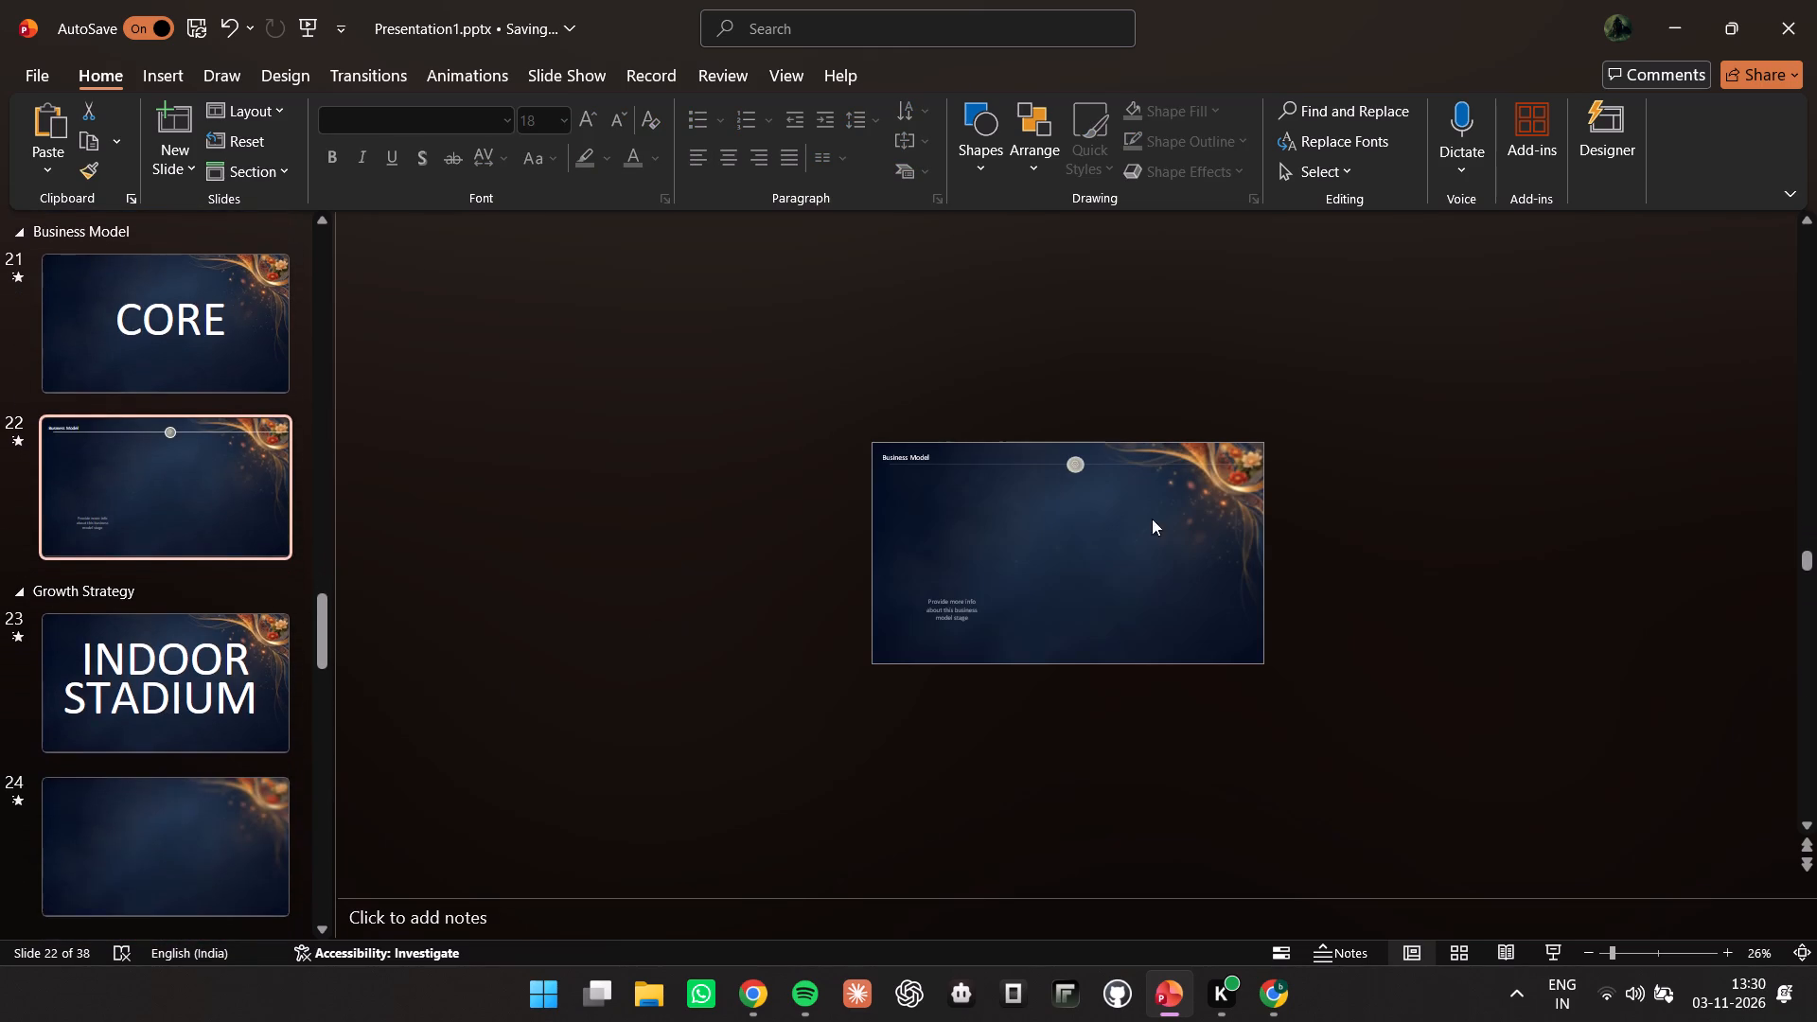
pyautogui.click(941, 604)
pyautogui.press('Delete')
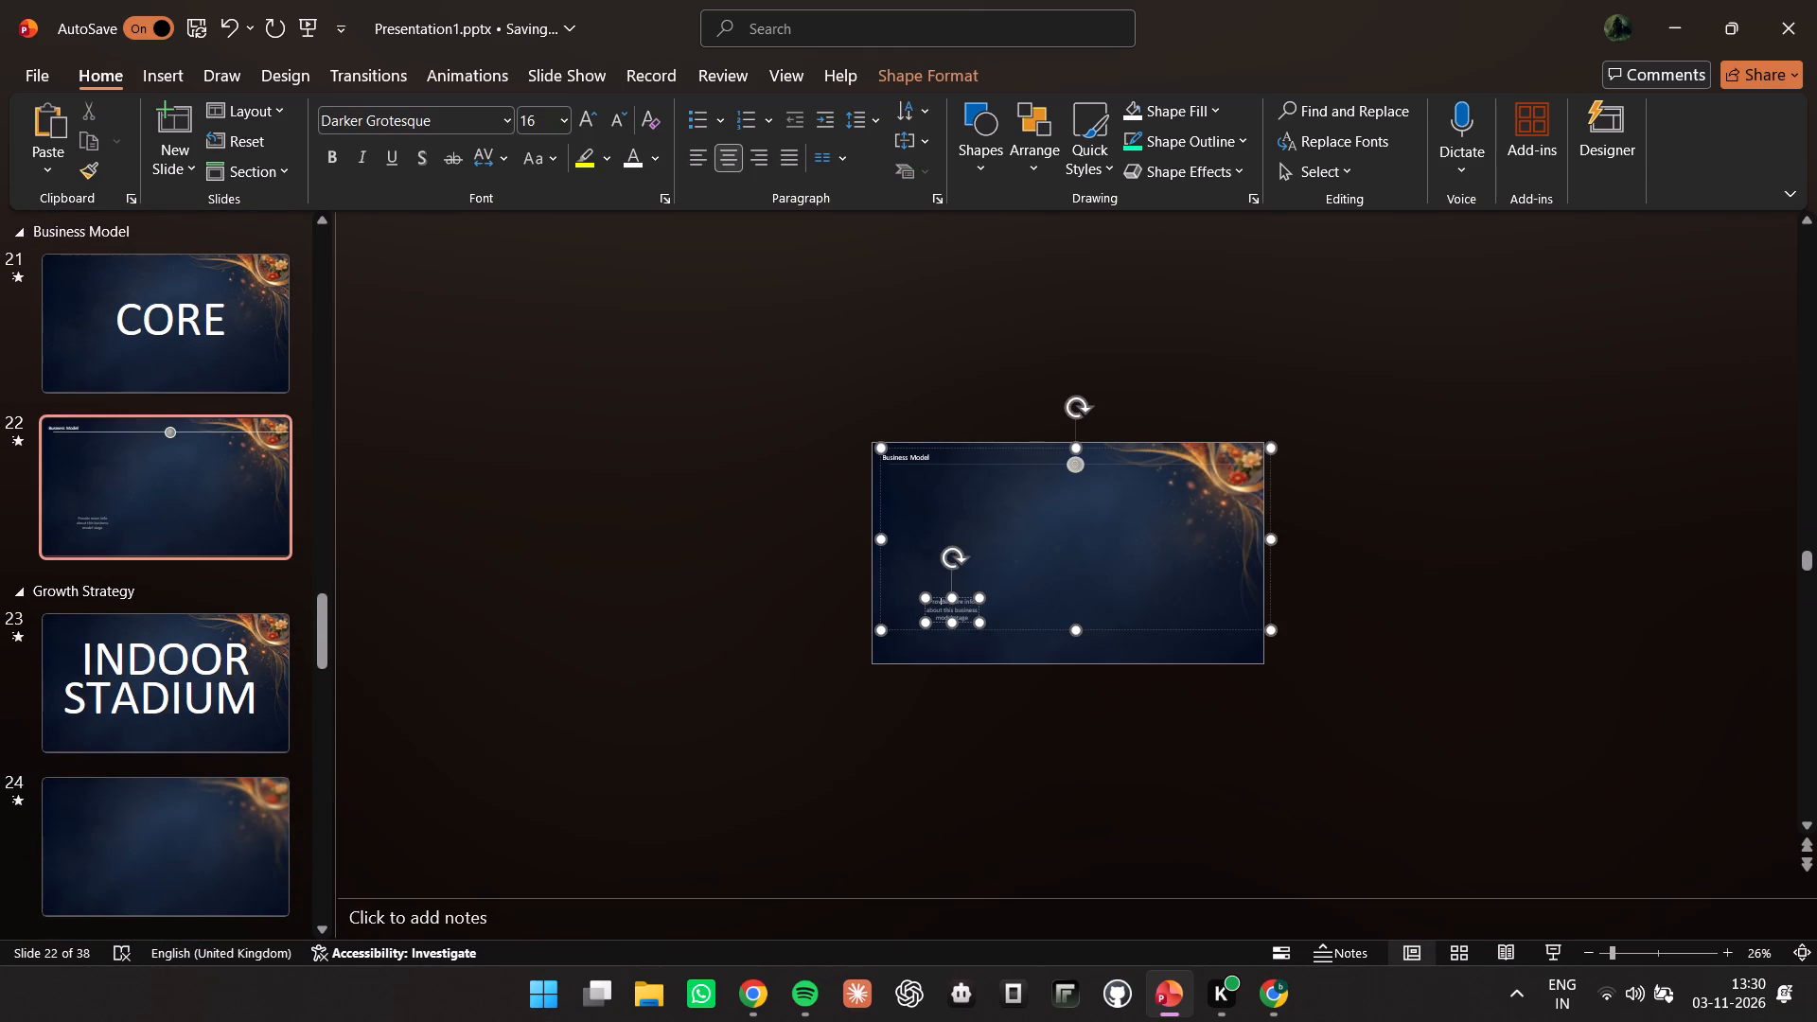
pyautogui.click(933, 598)
pyautogui.press('Delete')
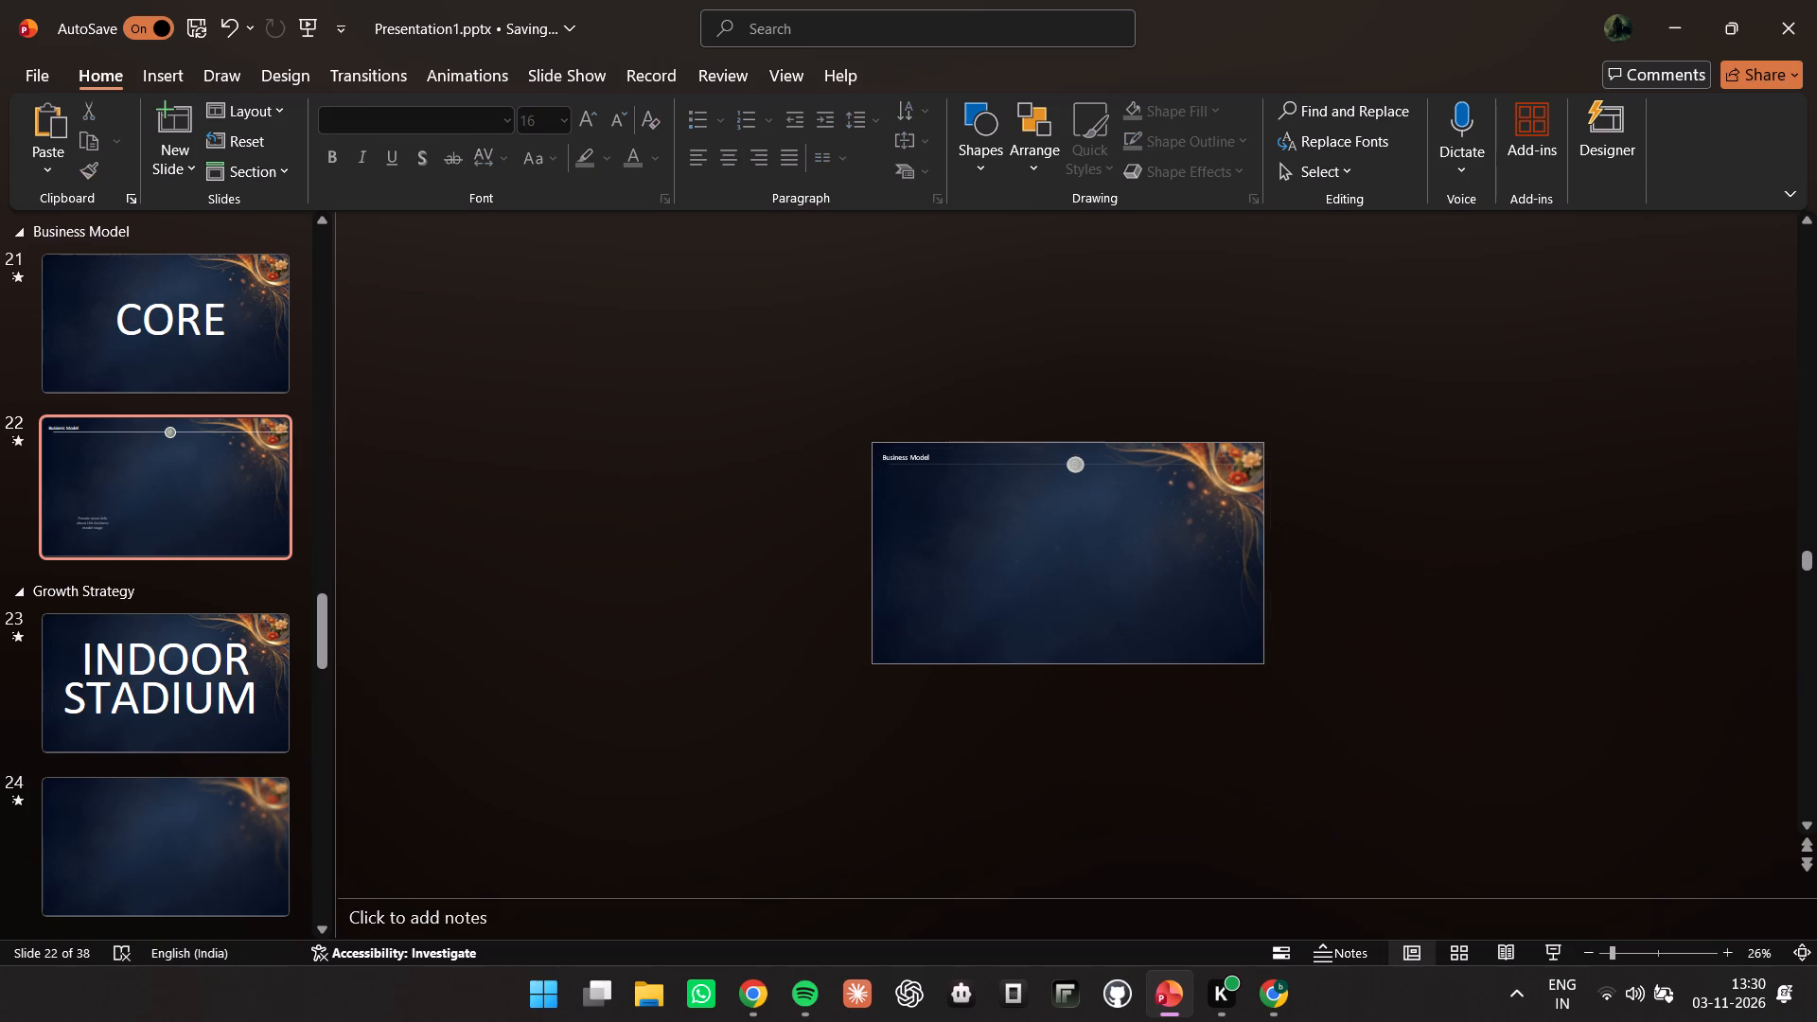
# Insert a space before and after the period between "development" and "Cyan" in slide 18's GALLERIA text.
pyautogui.scroll(5, 67, 589)
pyautogui.scroll(4, 153, 562)
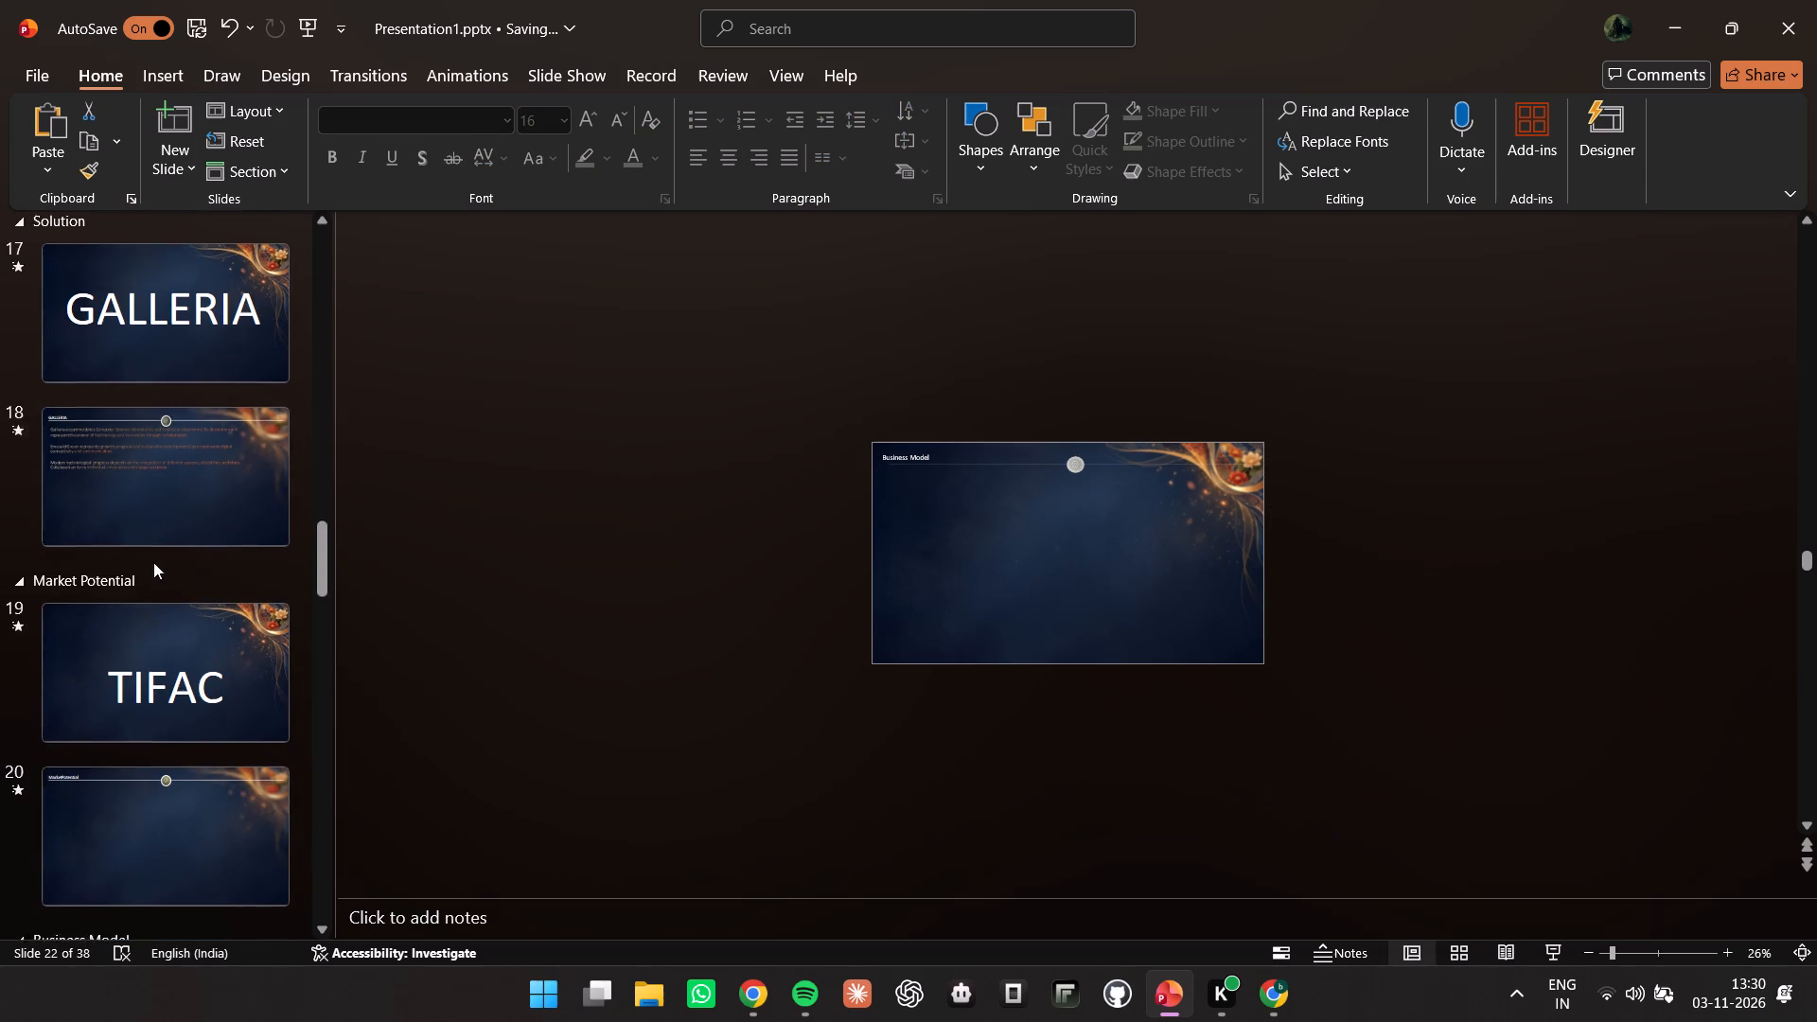
pyautogui.scroll(1, 153, 562)
pyautogui.click(238, 583)
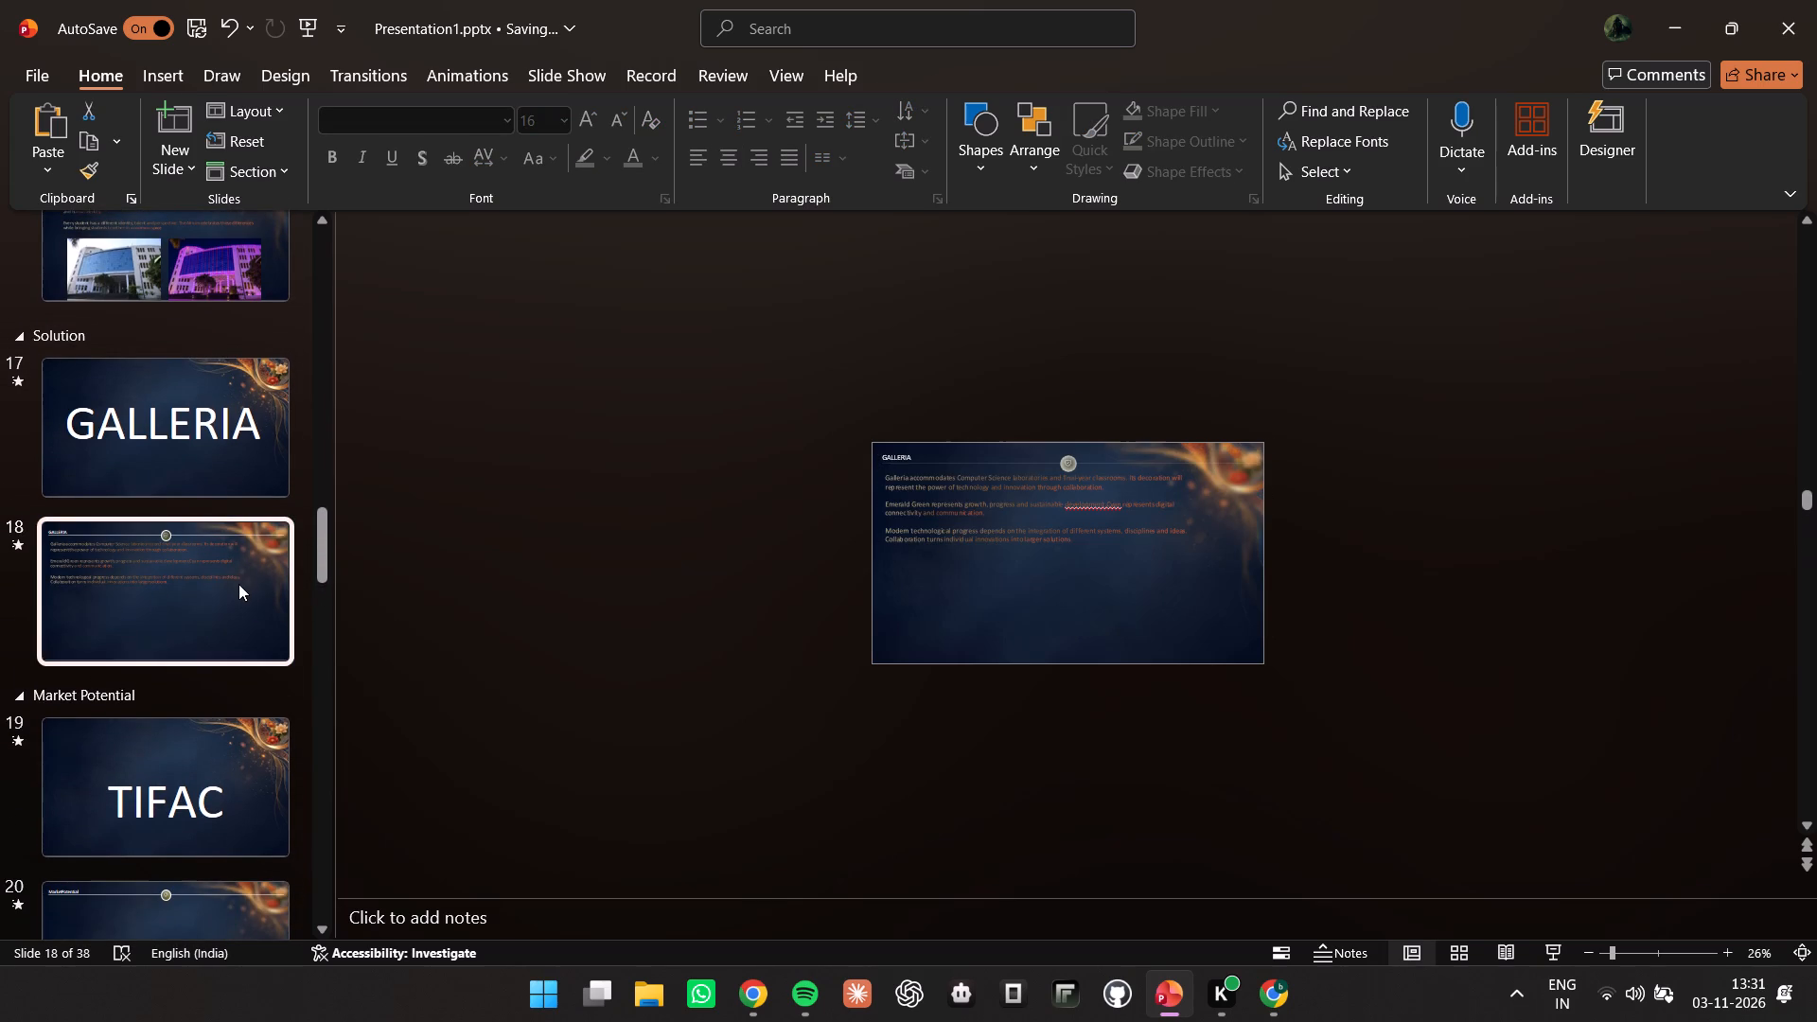
pyautogui.click(1659, 953)
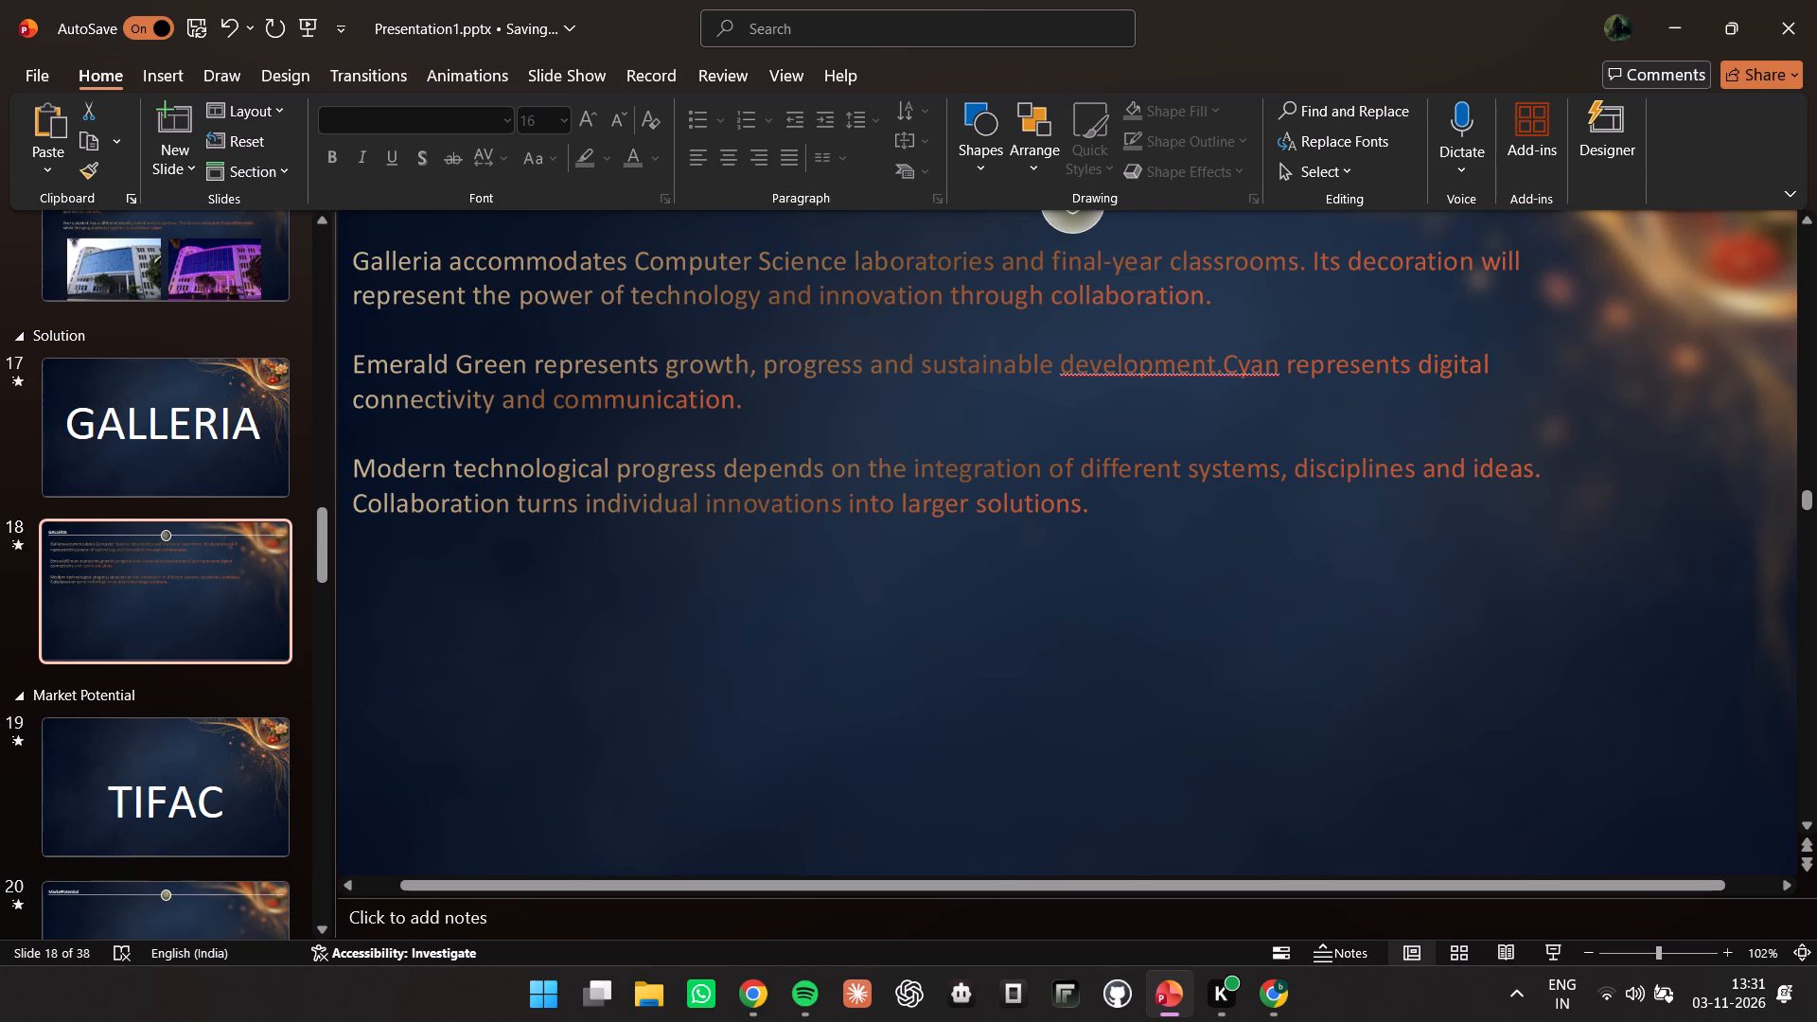
pyautogui.click(1224, 348)
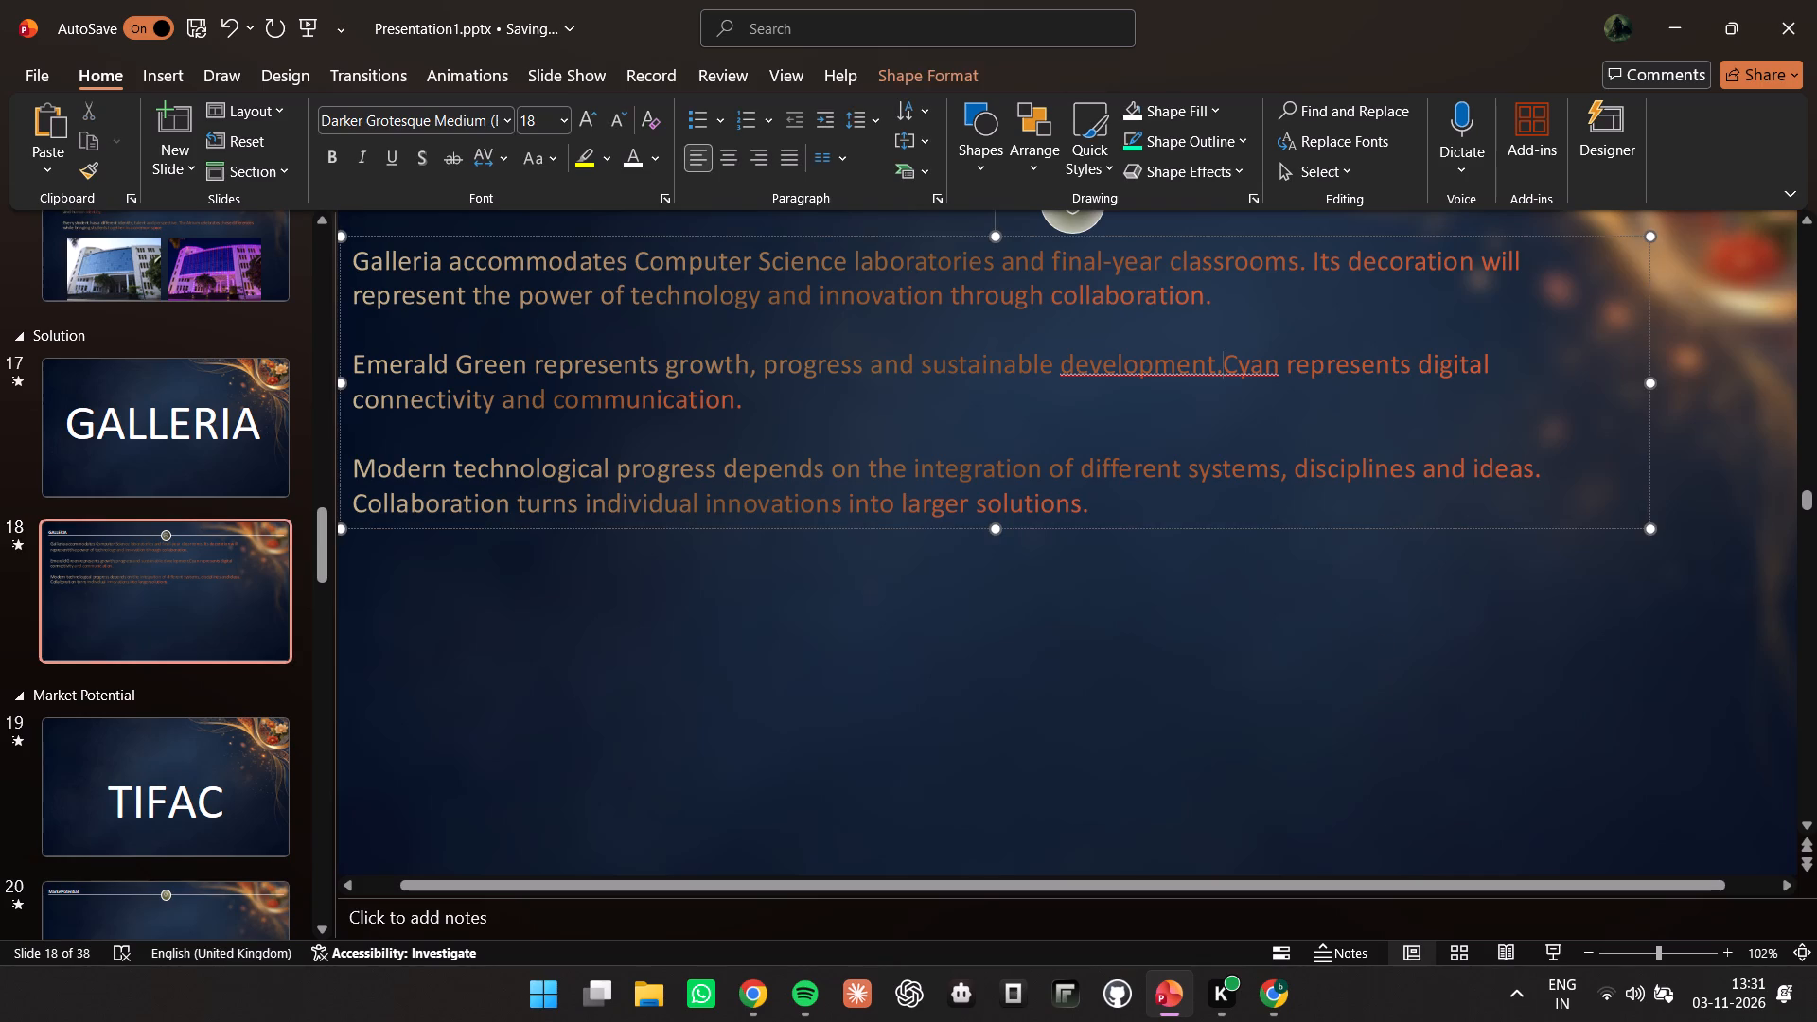
pyautogui.press('space')
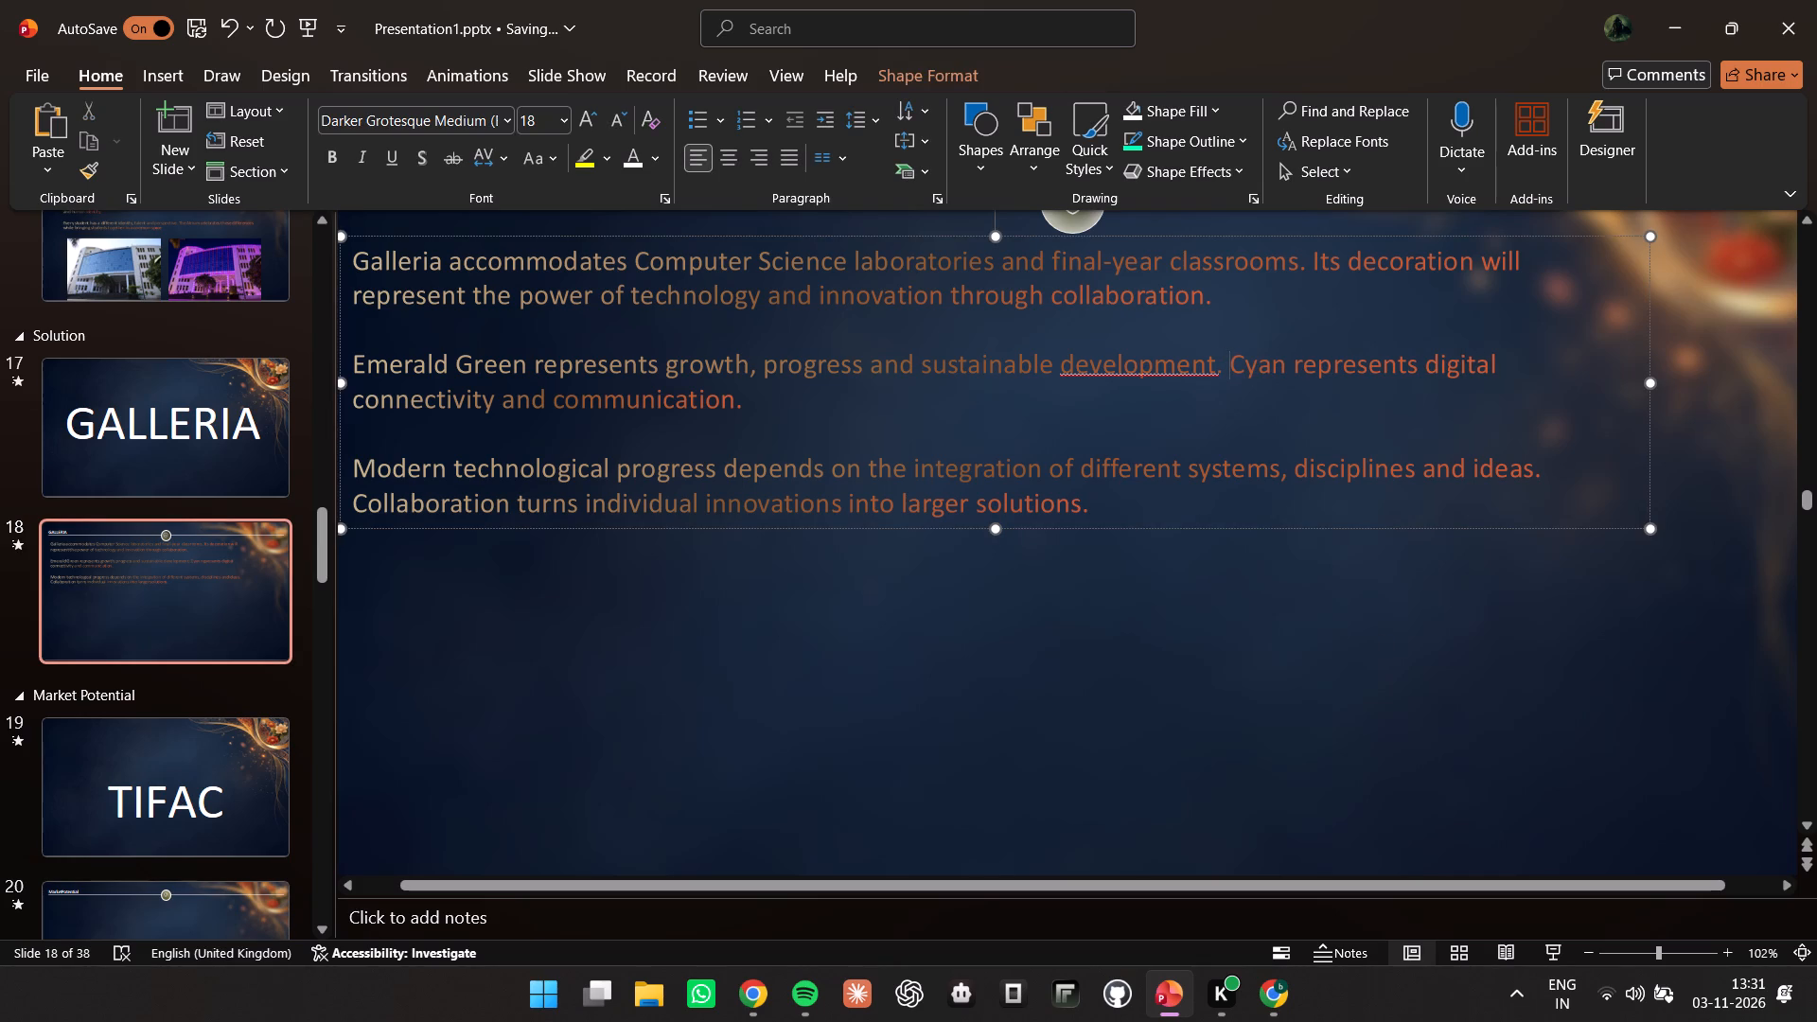
pyautogui.click(1214, 371)
pyautogui.press('space')
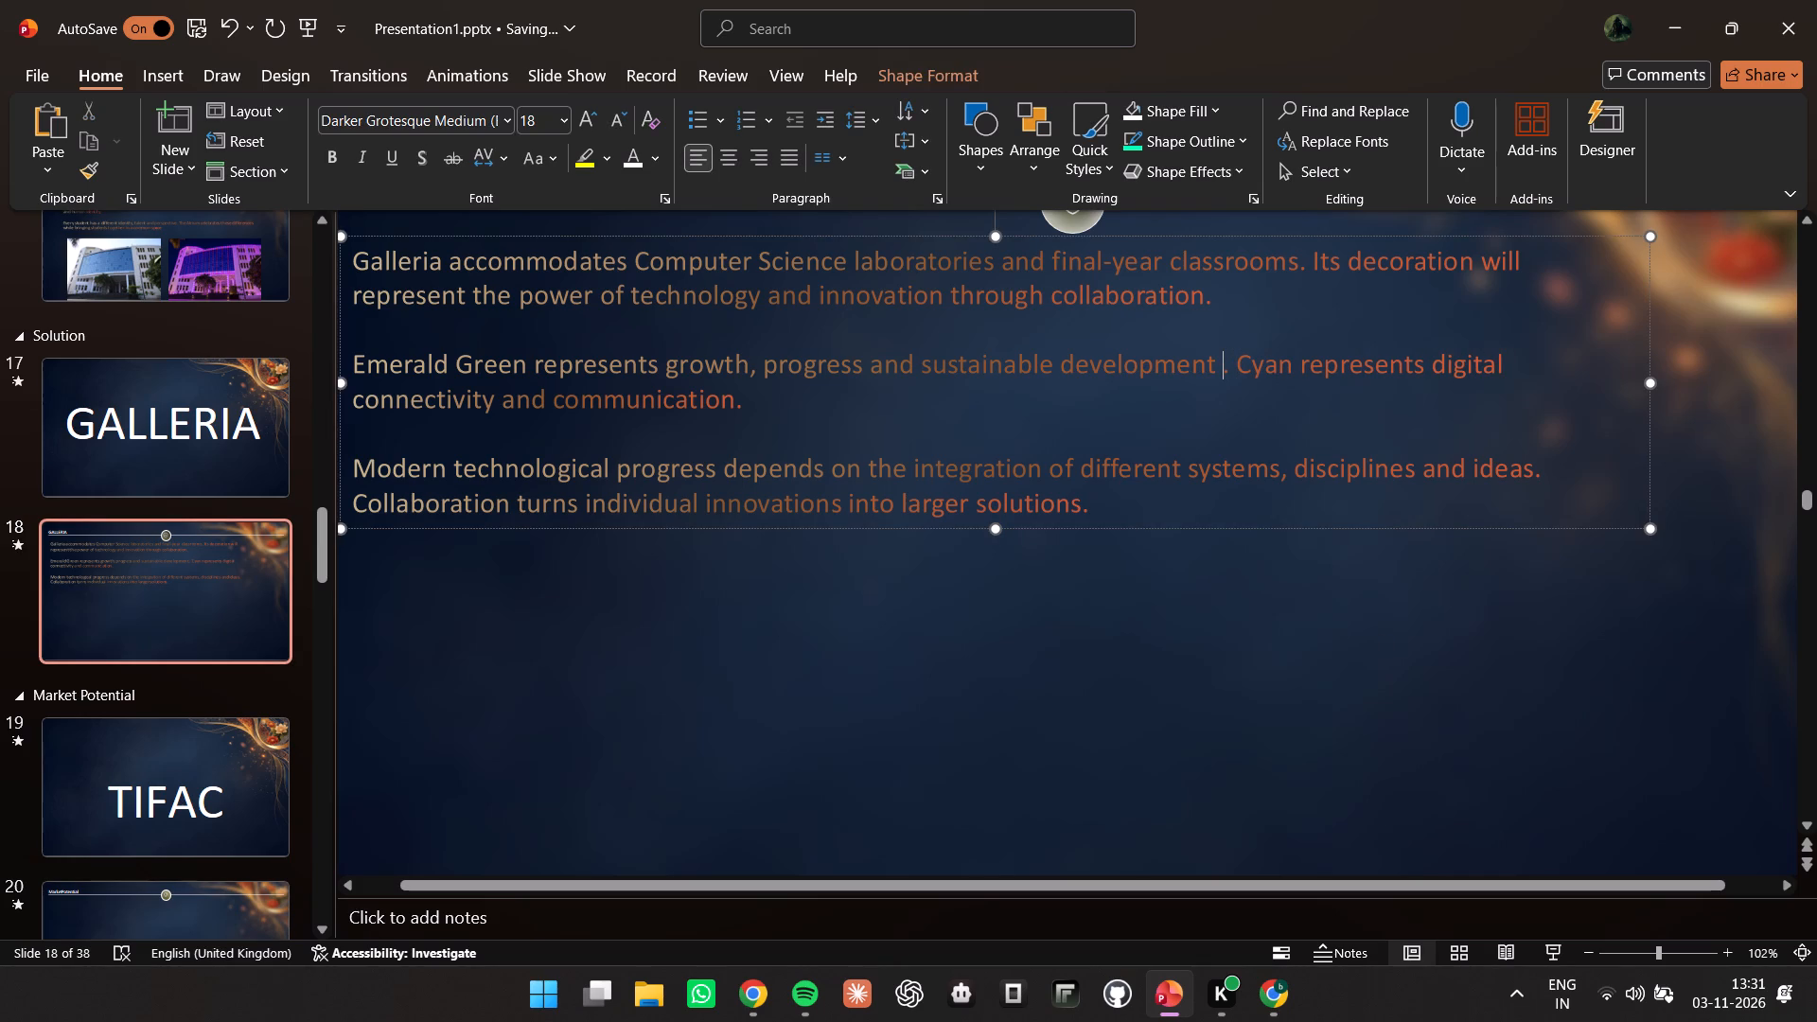
# Review the layout of the ATRIUM, GALLERIA and TIFAC slides 16, 17 and 19, including their off-slide content.
pyautogui.moveTo(1808, 495); pyautogui.dragTo(1808, 515)
pyautogui.click(1809, 508)
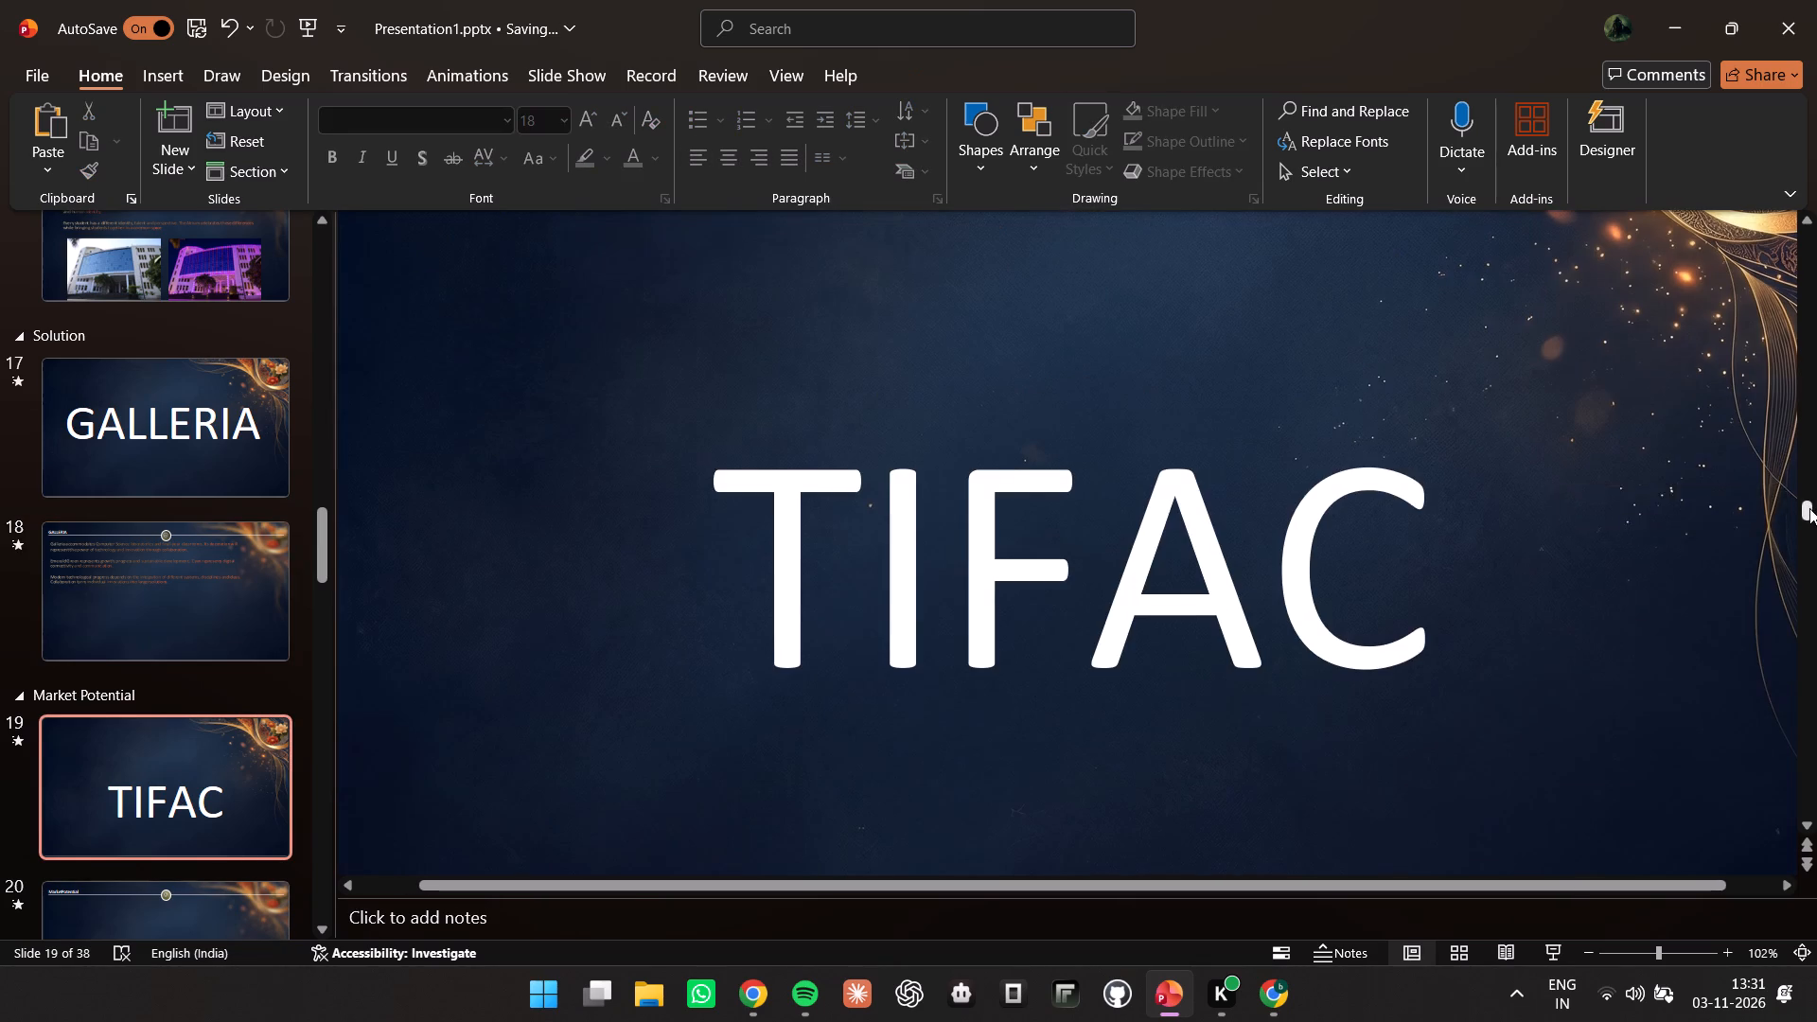
pyautogui.scroll(1, 826, 648)
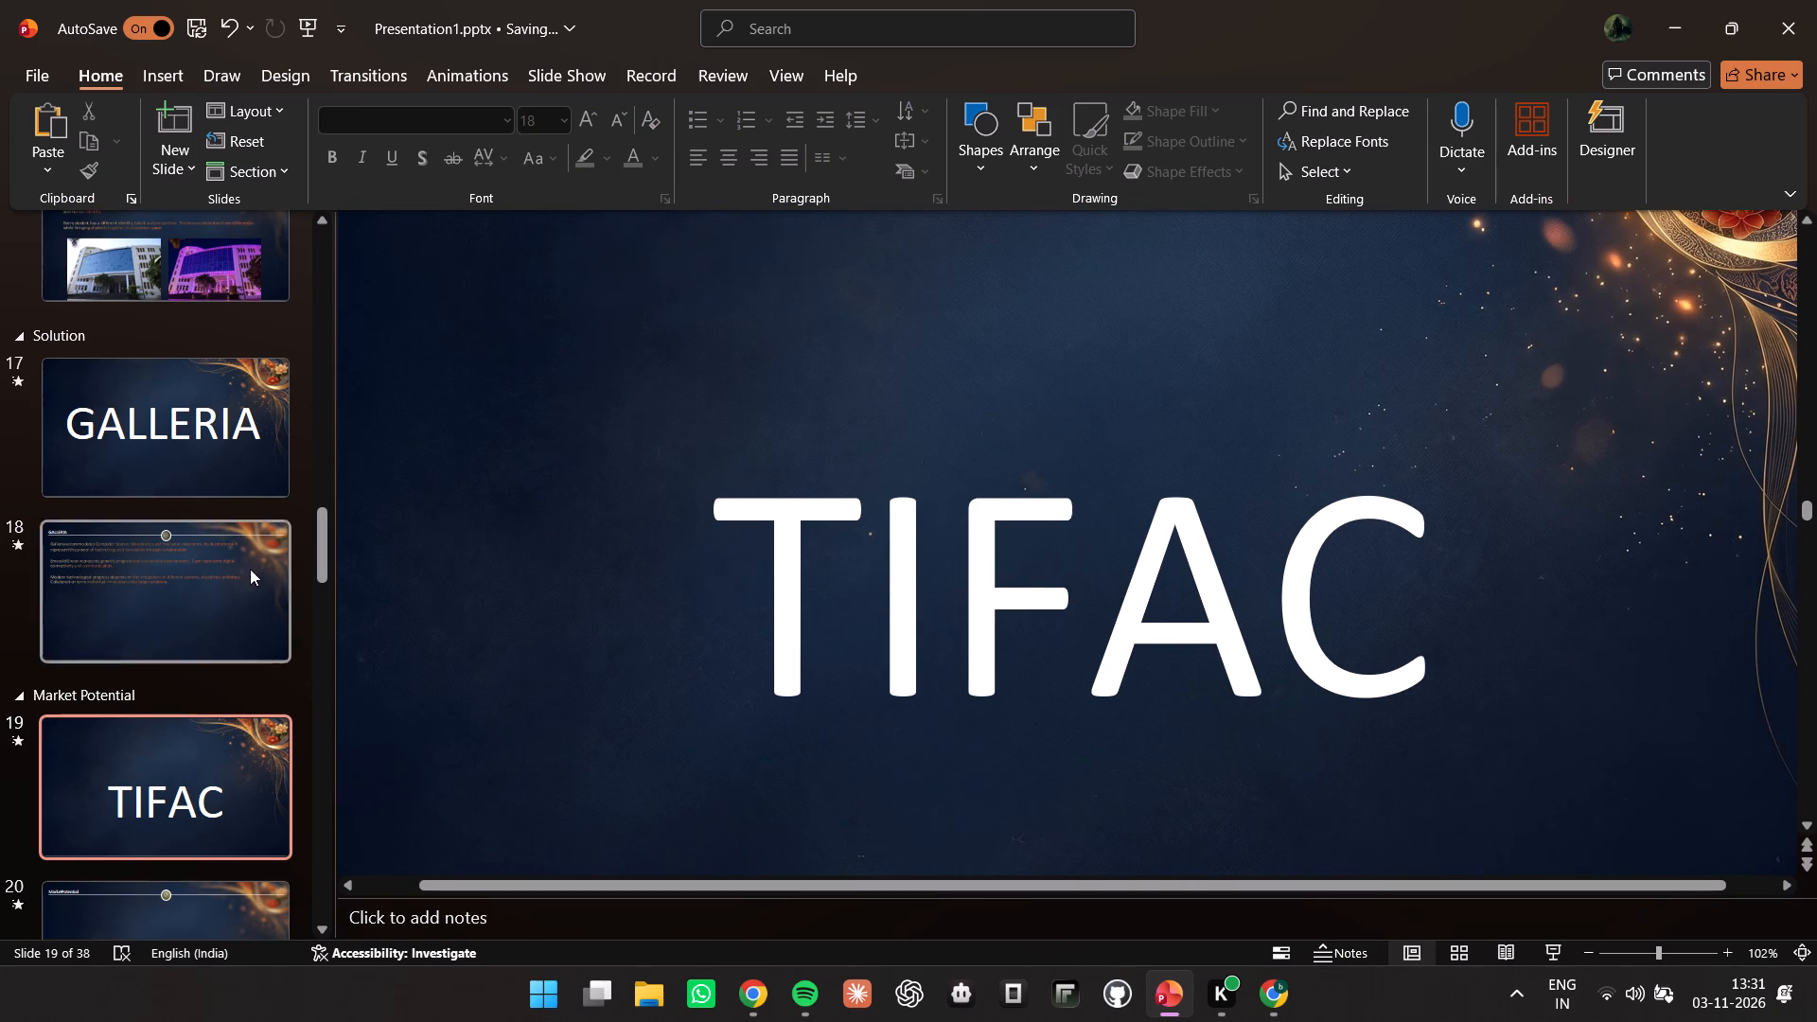
pyautogui.click(196, 509)
pyautogui.click(1642, 949)
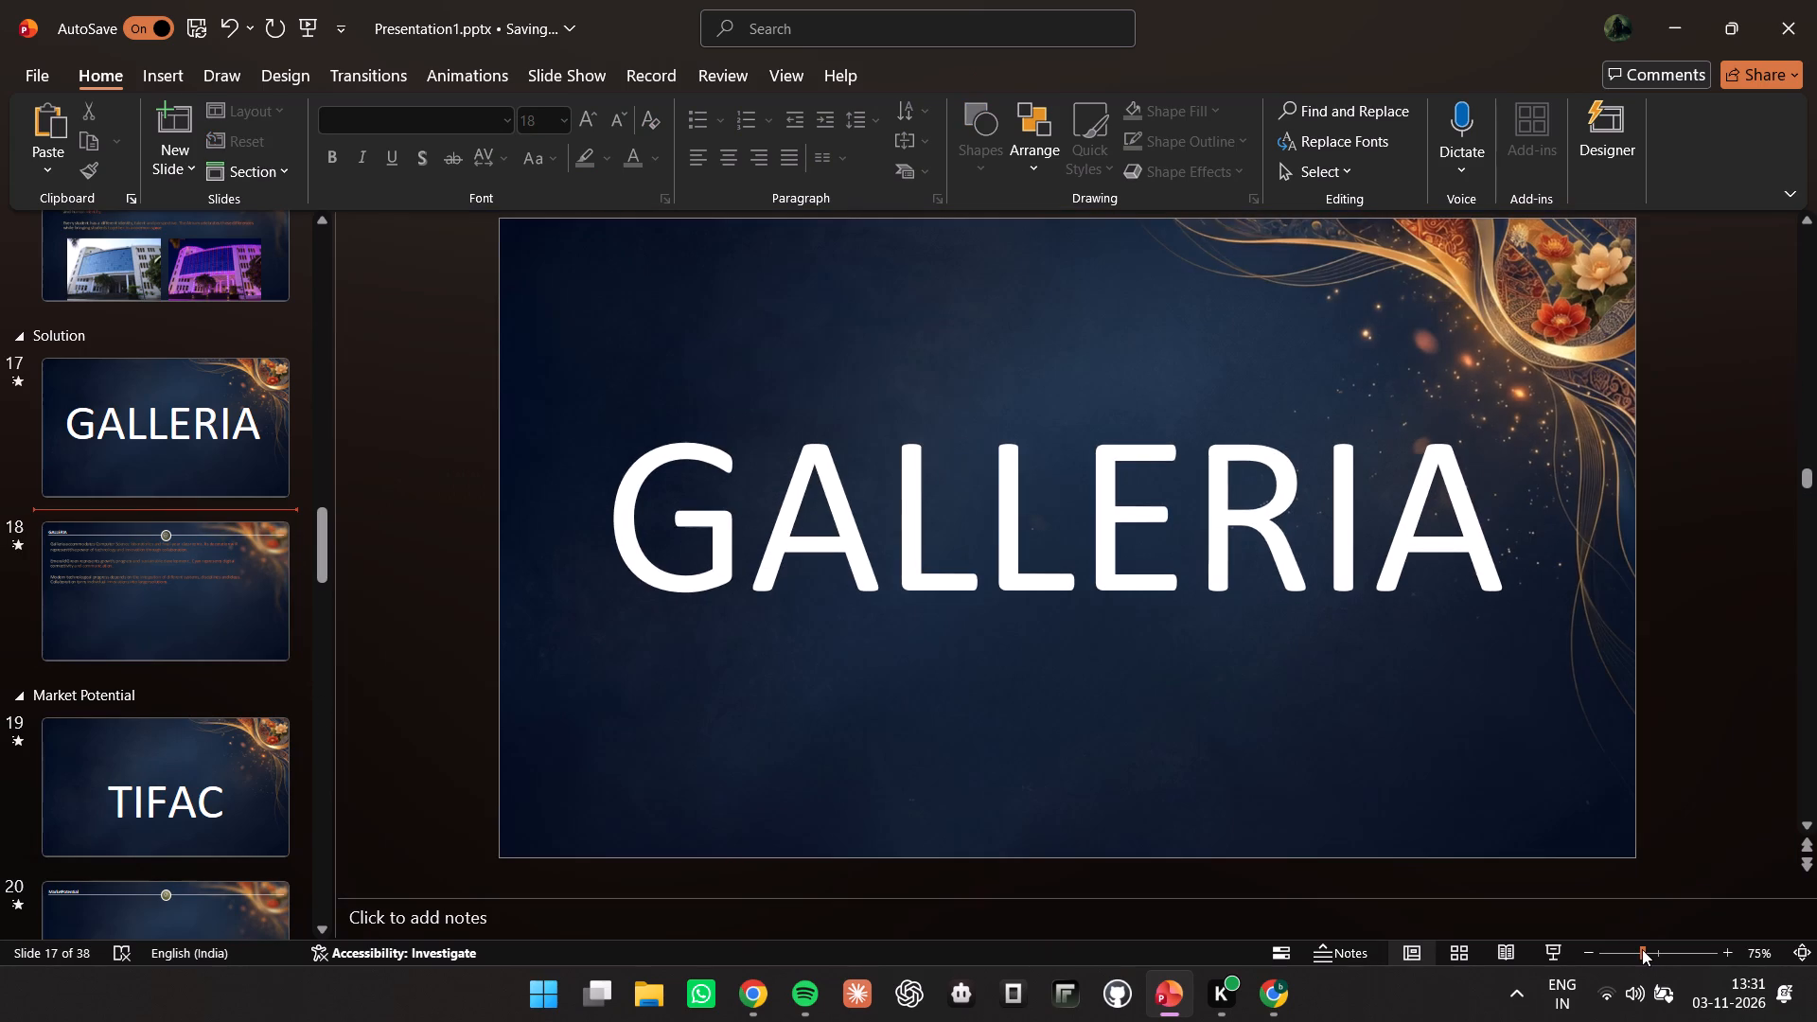
pyautogui.click(1642, 949)
pyautogui.click(1631, 948)
pyautogui.scroll(-15, 1214, 755)
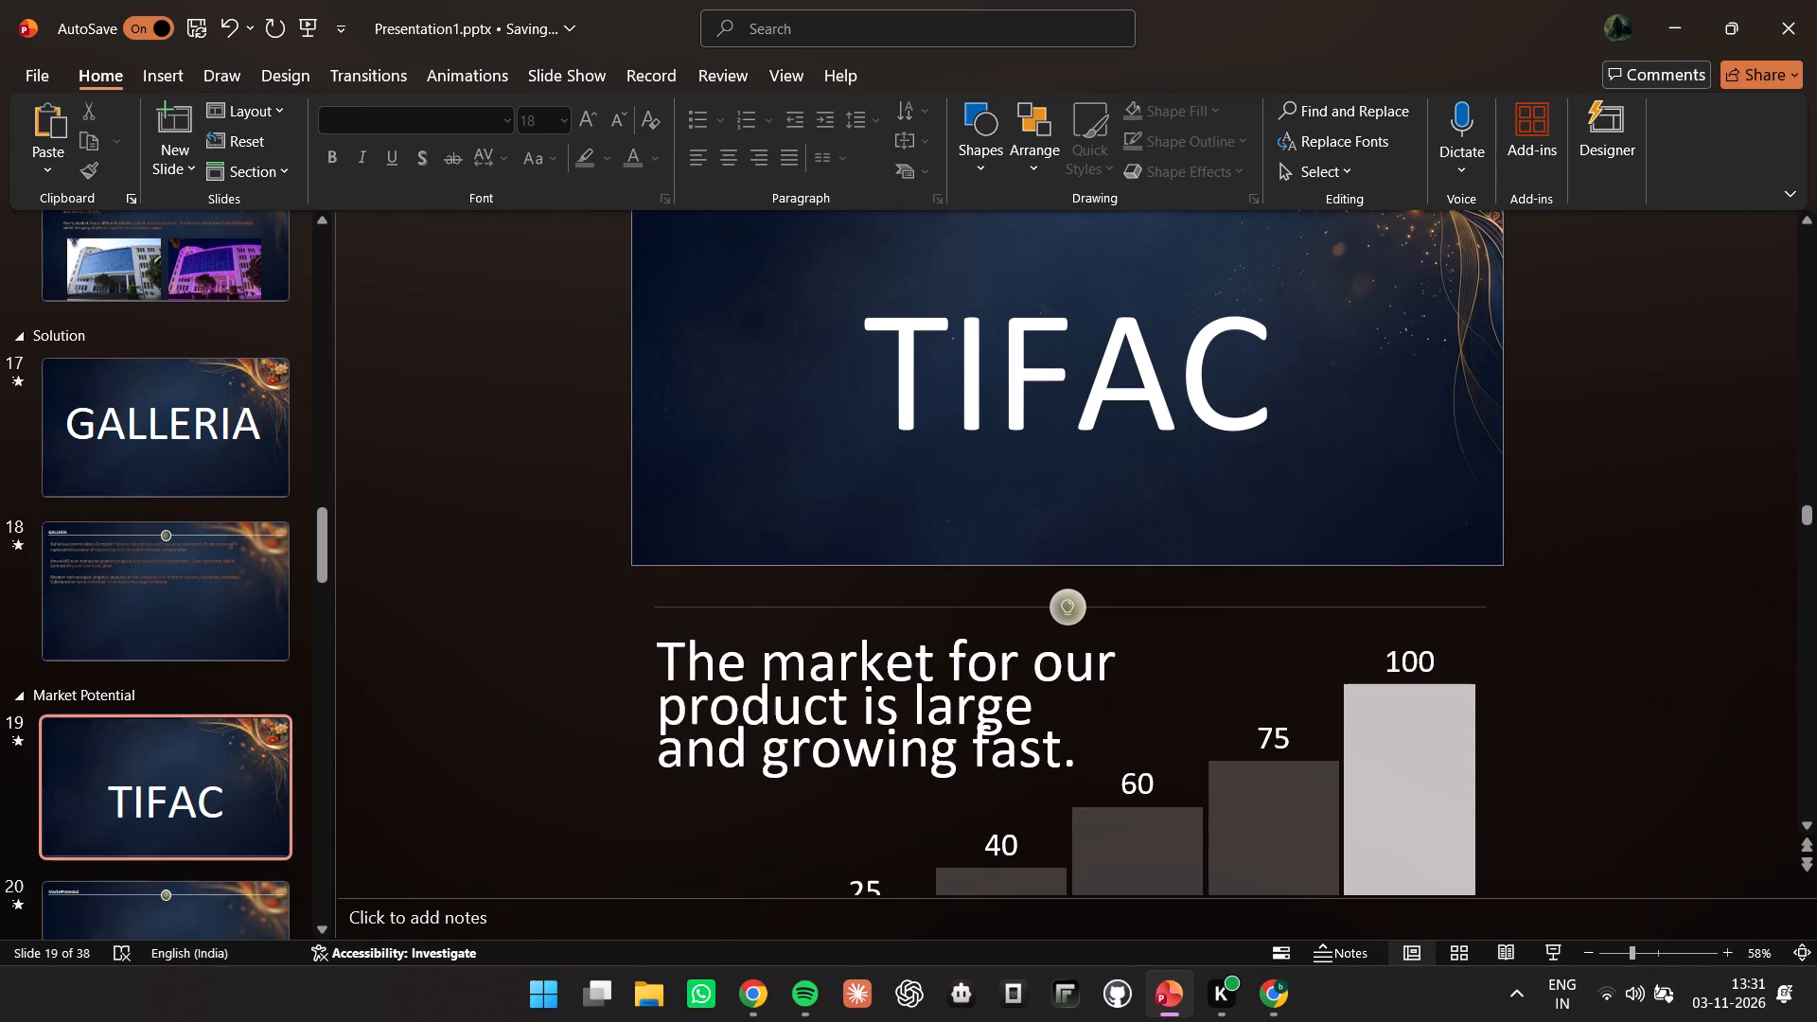
pyautogui.click(132, 465)
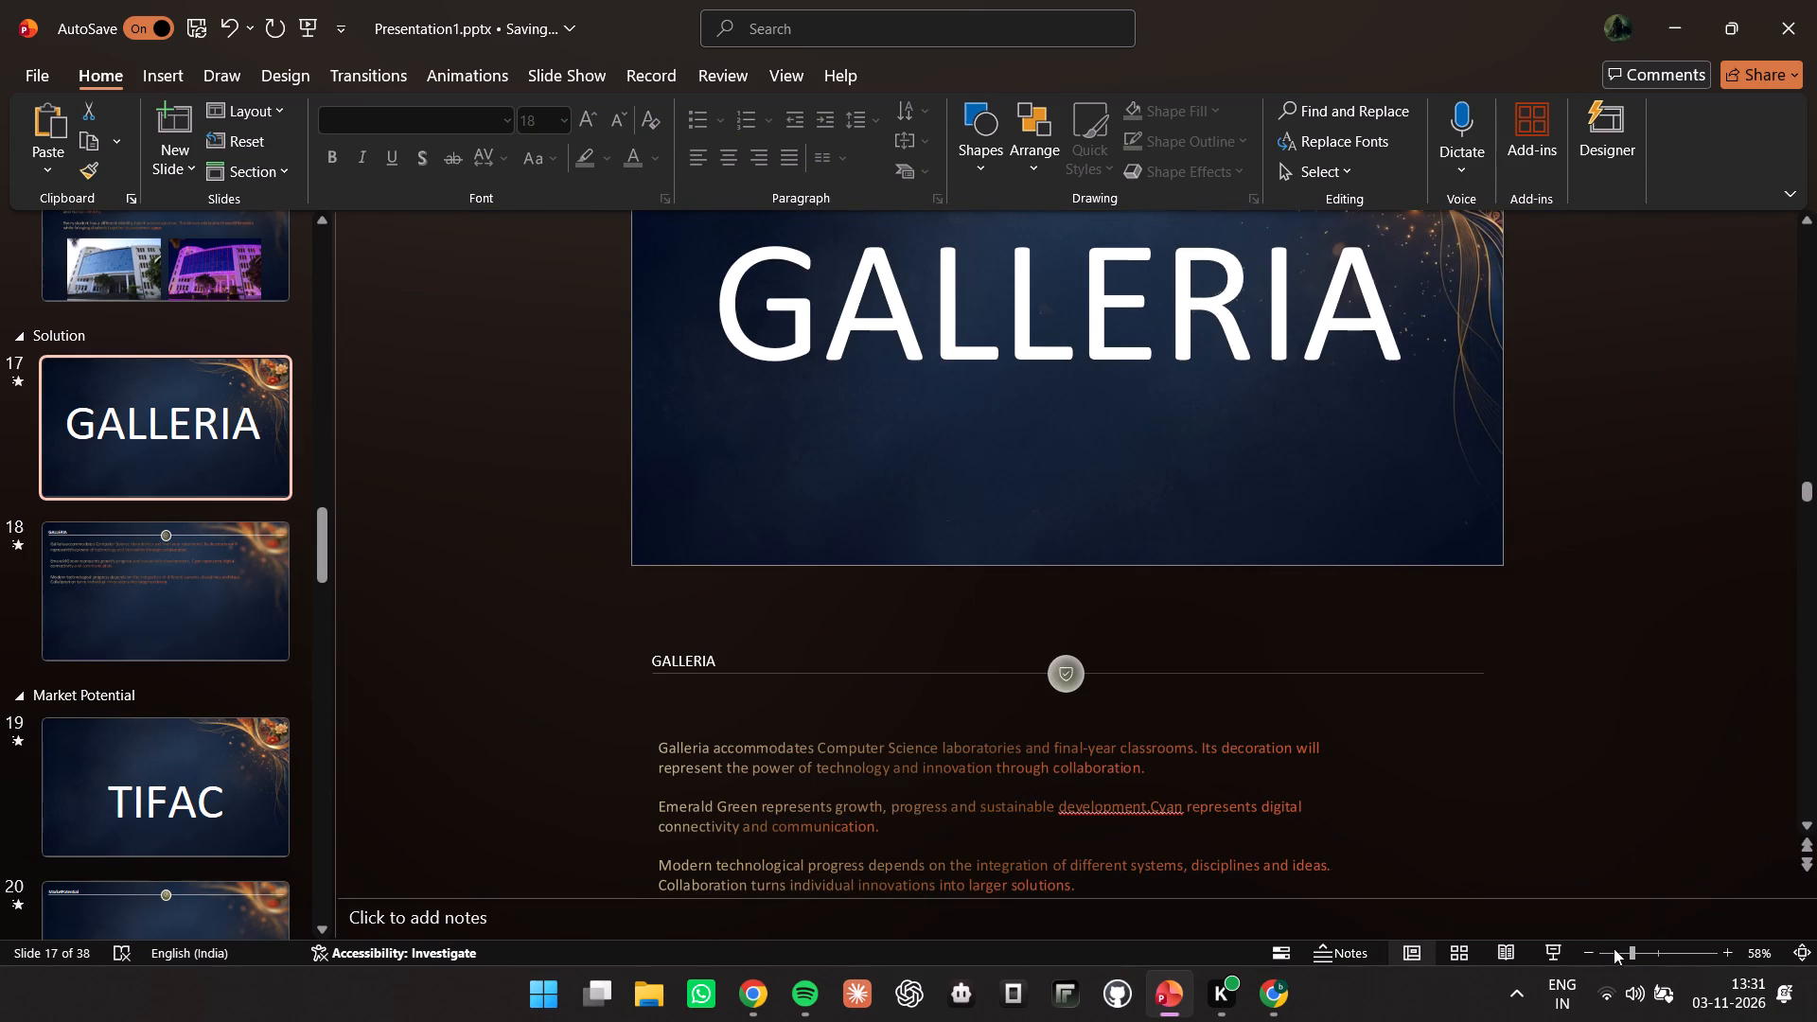
pyautogui.click(1615, 948)
pyautogui.moveTo(1273, 623); pyautogui.dragTo(1272, 599)
pyautogui.click(1450, 625)
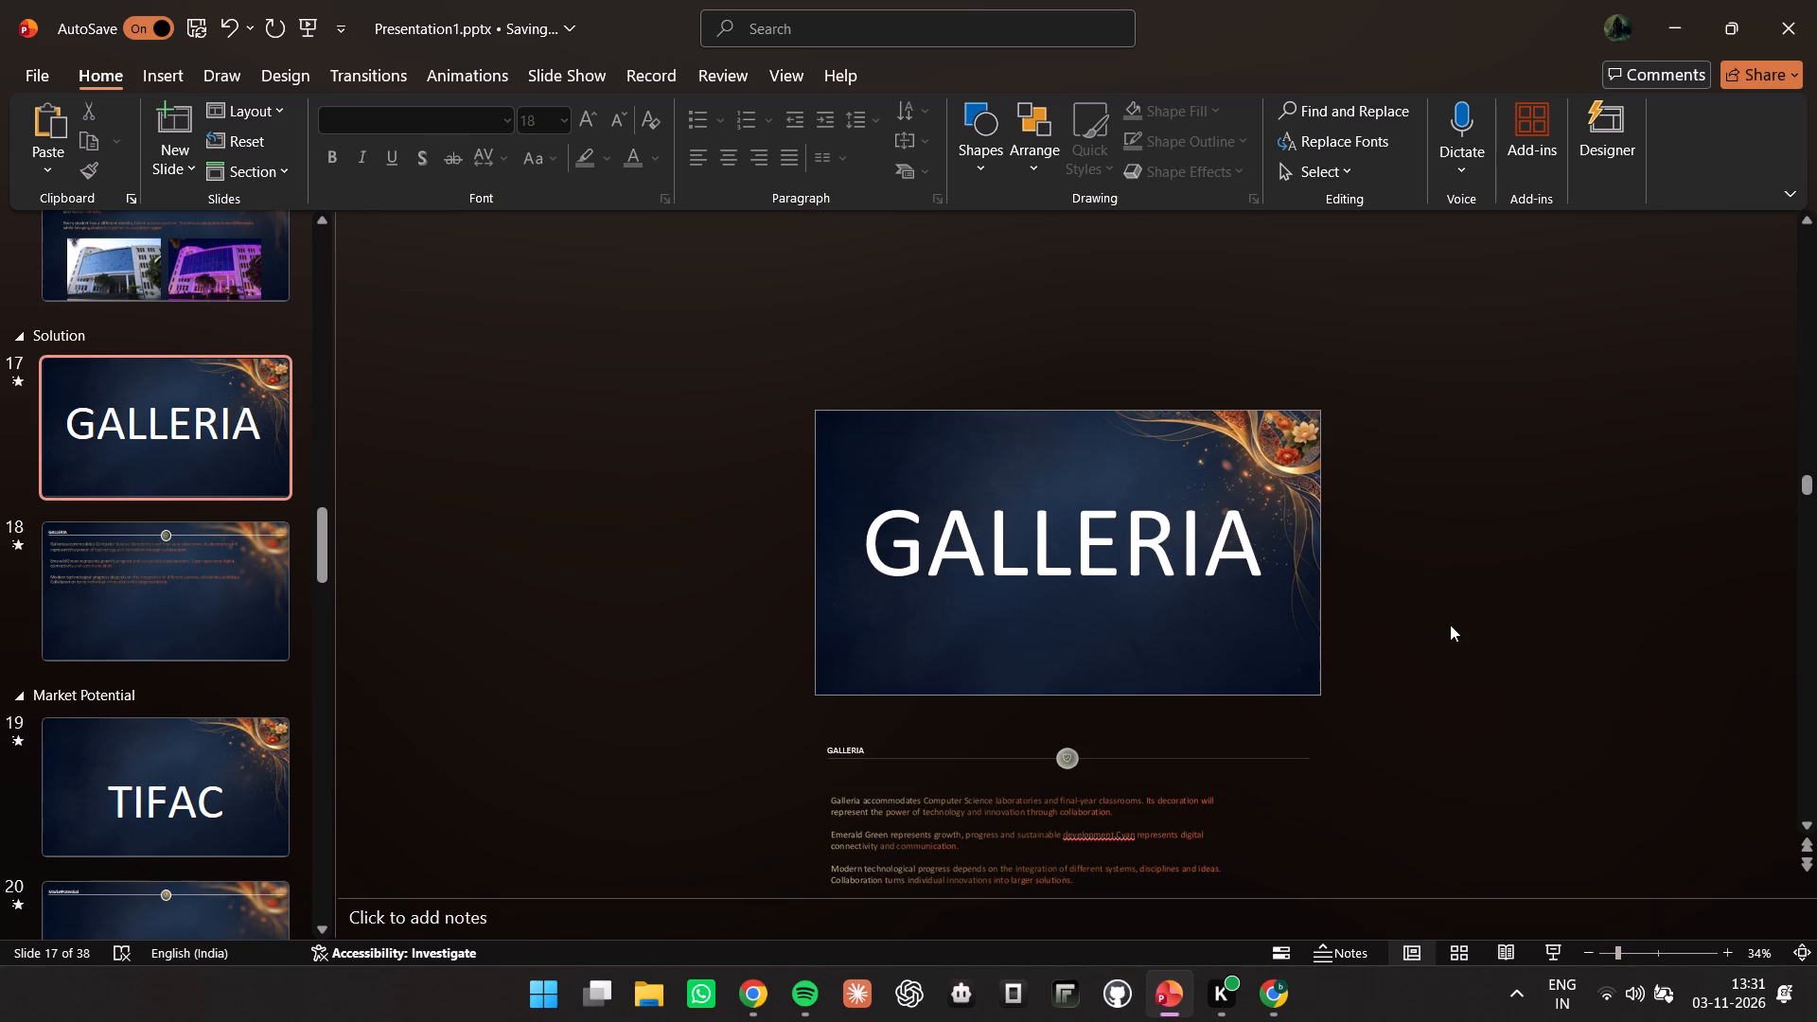
pyautogui.scroll(-1, 1450, 625)
pyautogui.scroll(2, 1450, 625)
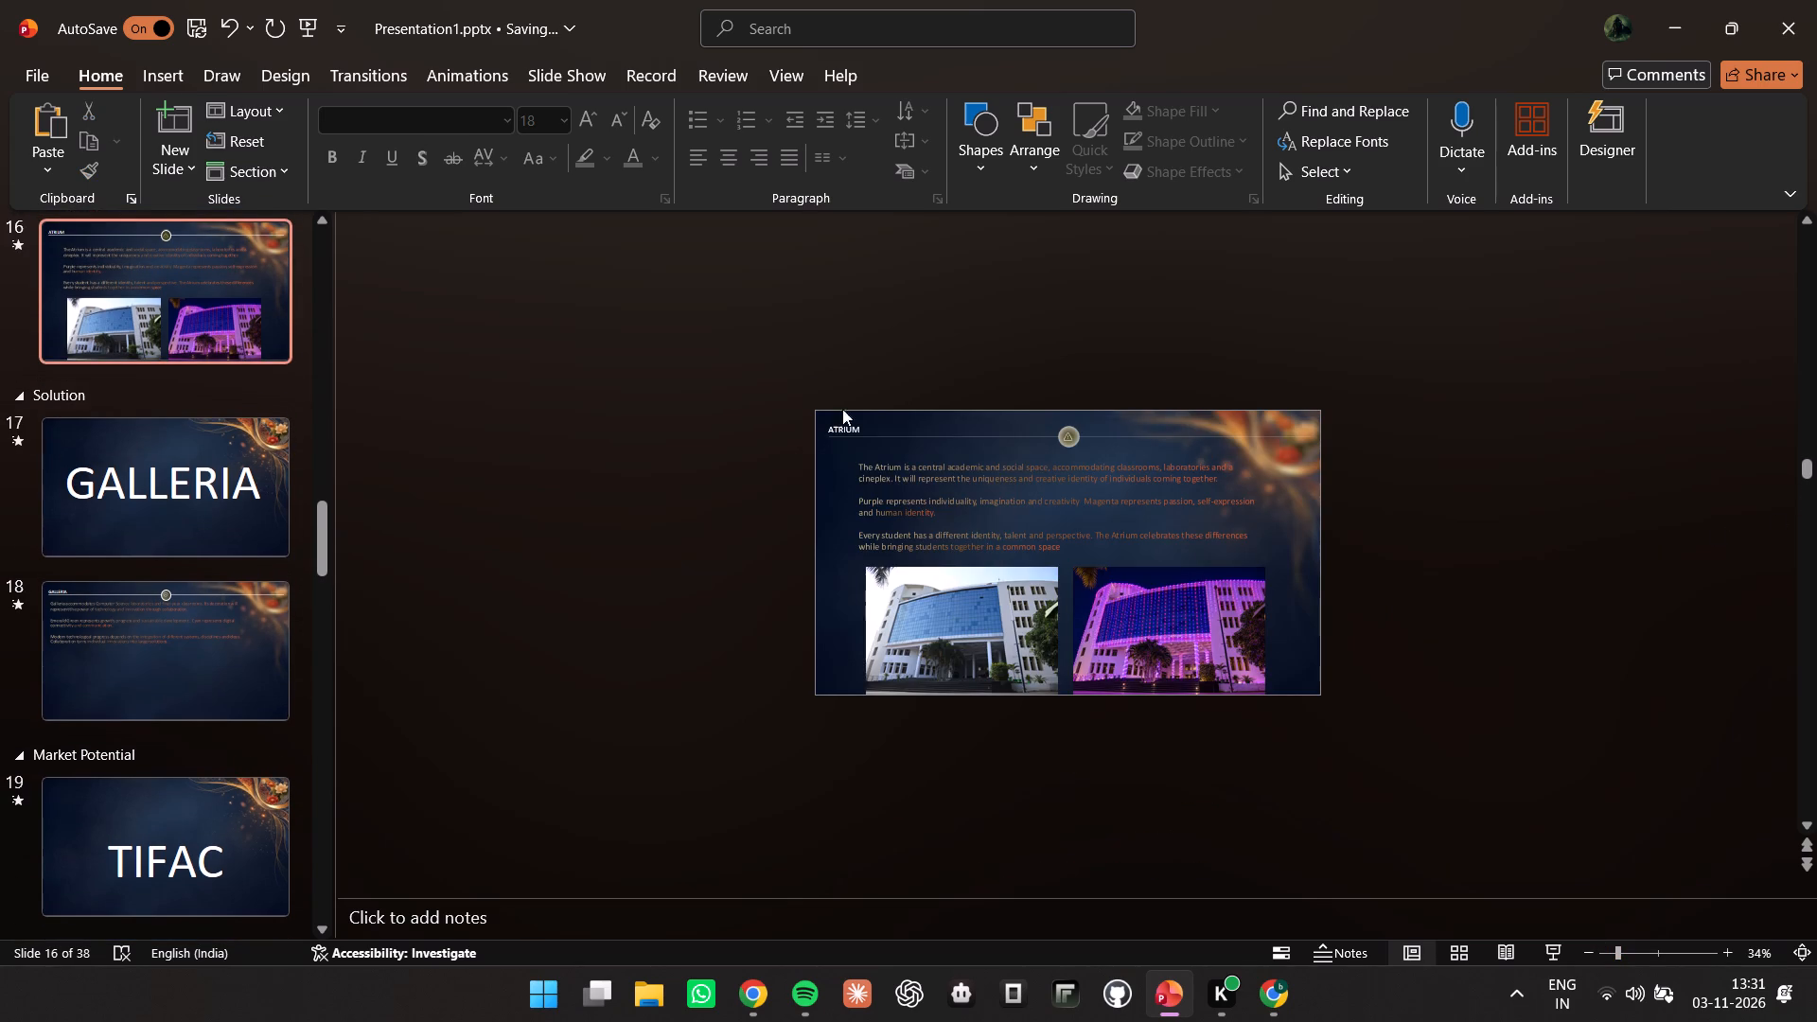
pyautogui.click(807, 379)
pyautogui.moveTo(768, 532); pyautogui.dragTo(760, 291)
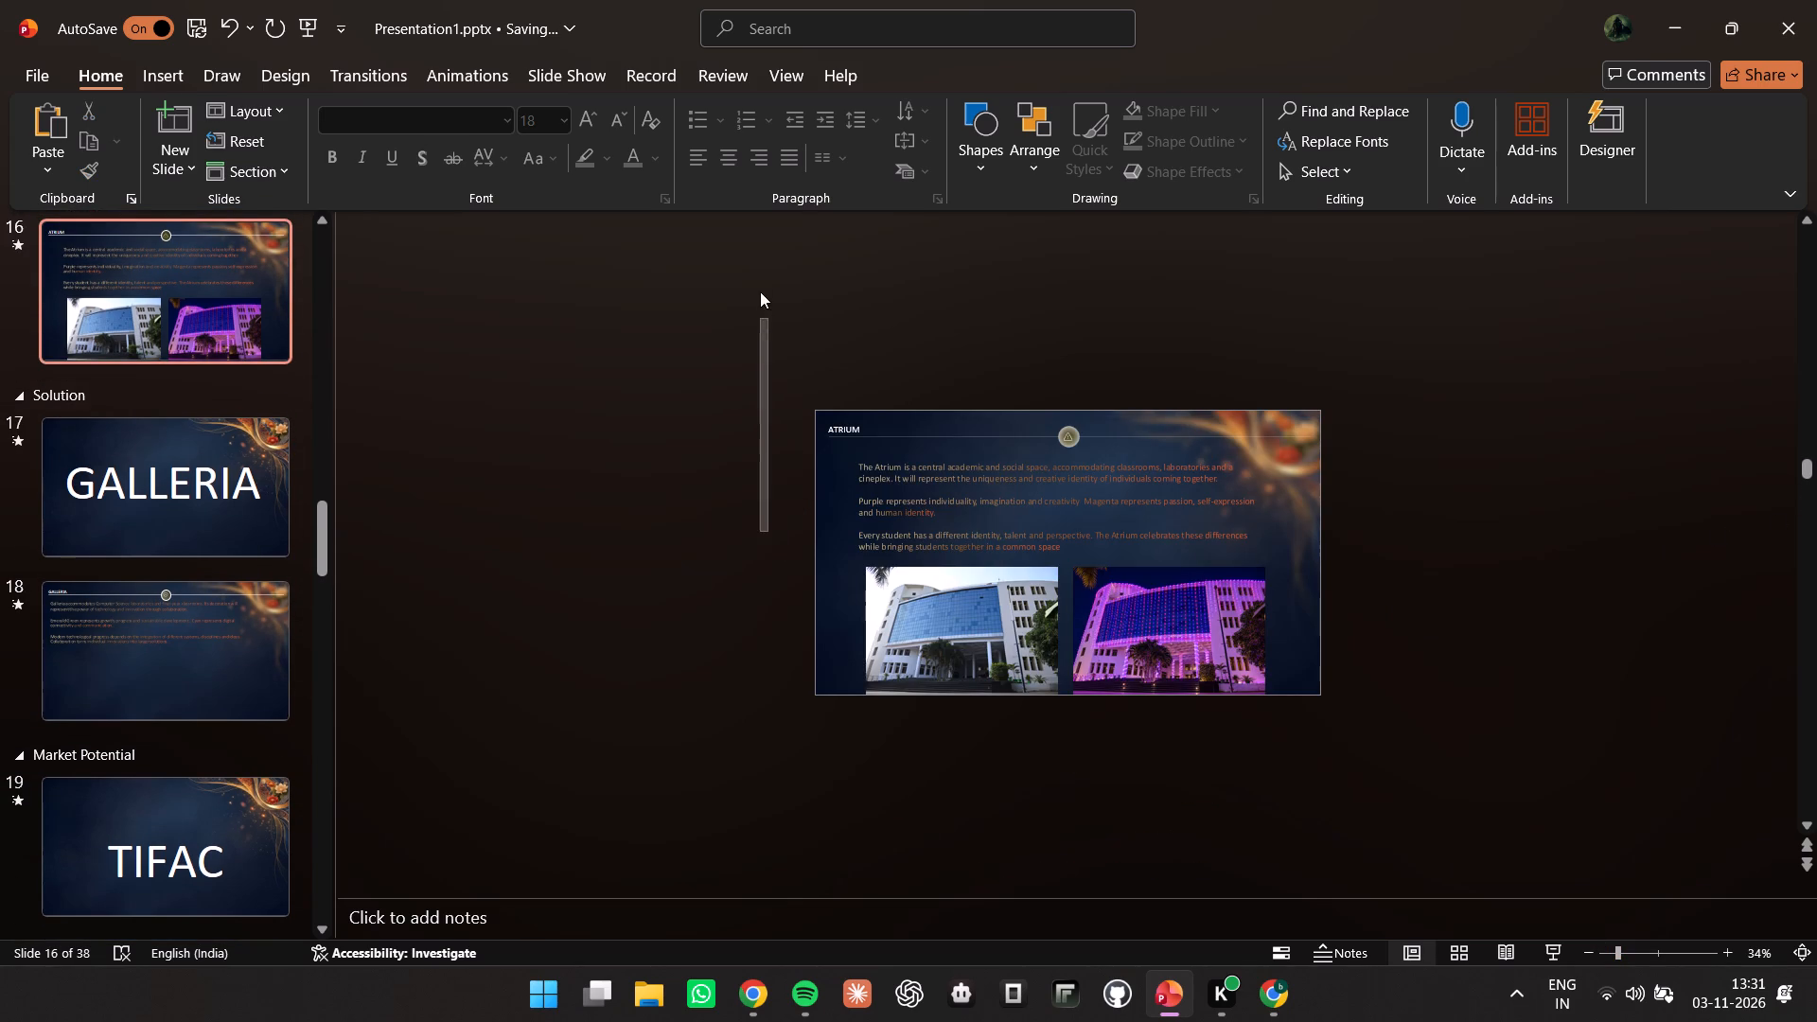
# Insert the daytime building photo DSC_5523JPG.jpeg from the Pictures > college folder into GALLERIA slide 17.
pyautogui.moveTo(760, 291); pyautogui.dragTo(760, 287)
pyautogui.click(103, 485)
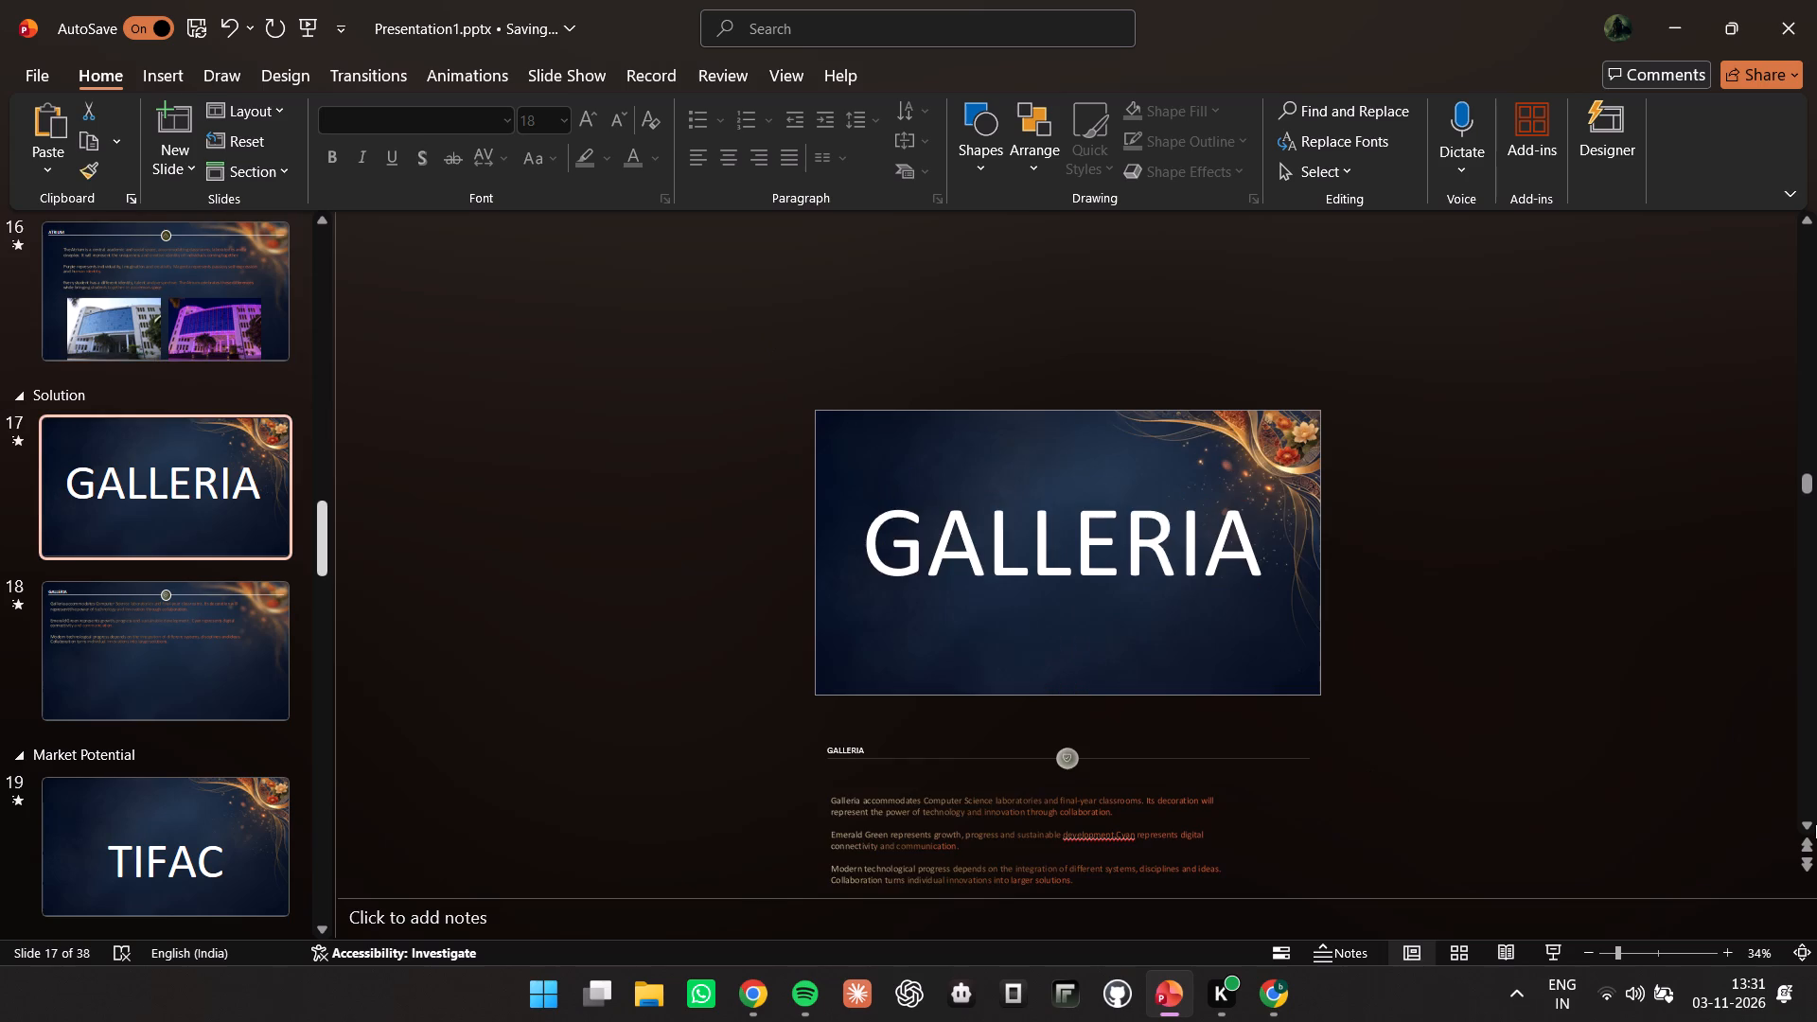
pyautogui.click(1614, 950)
pyautogui.doubleClick(1613, 952)
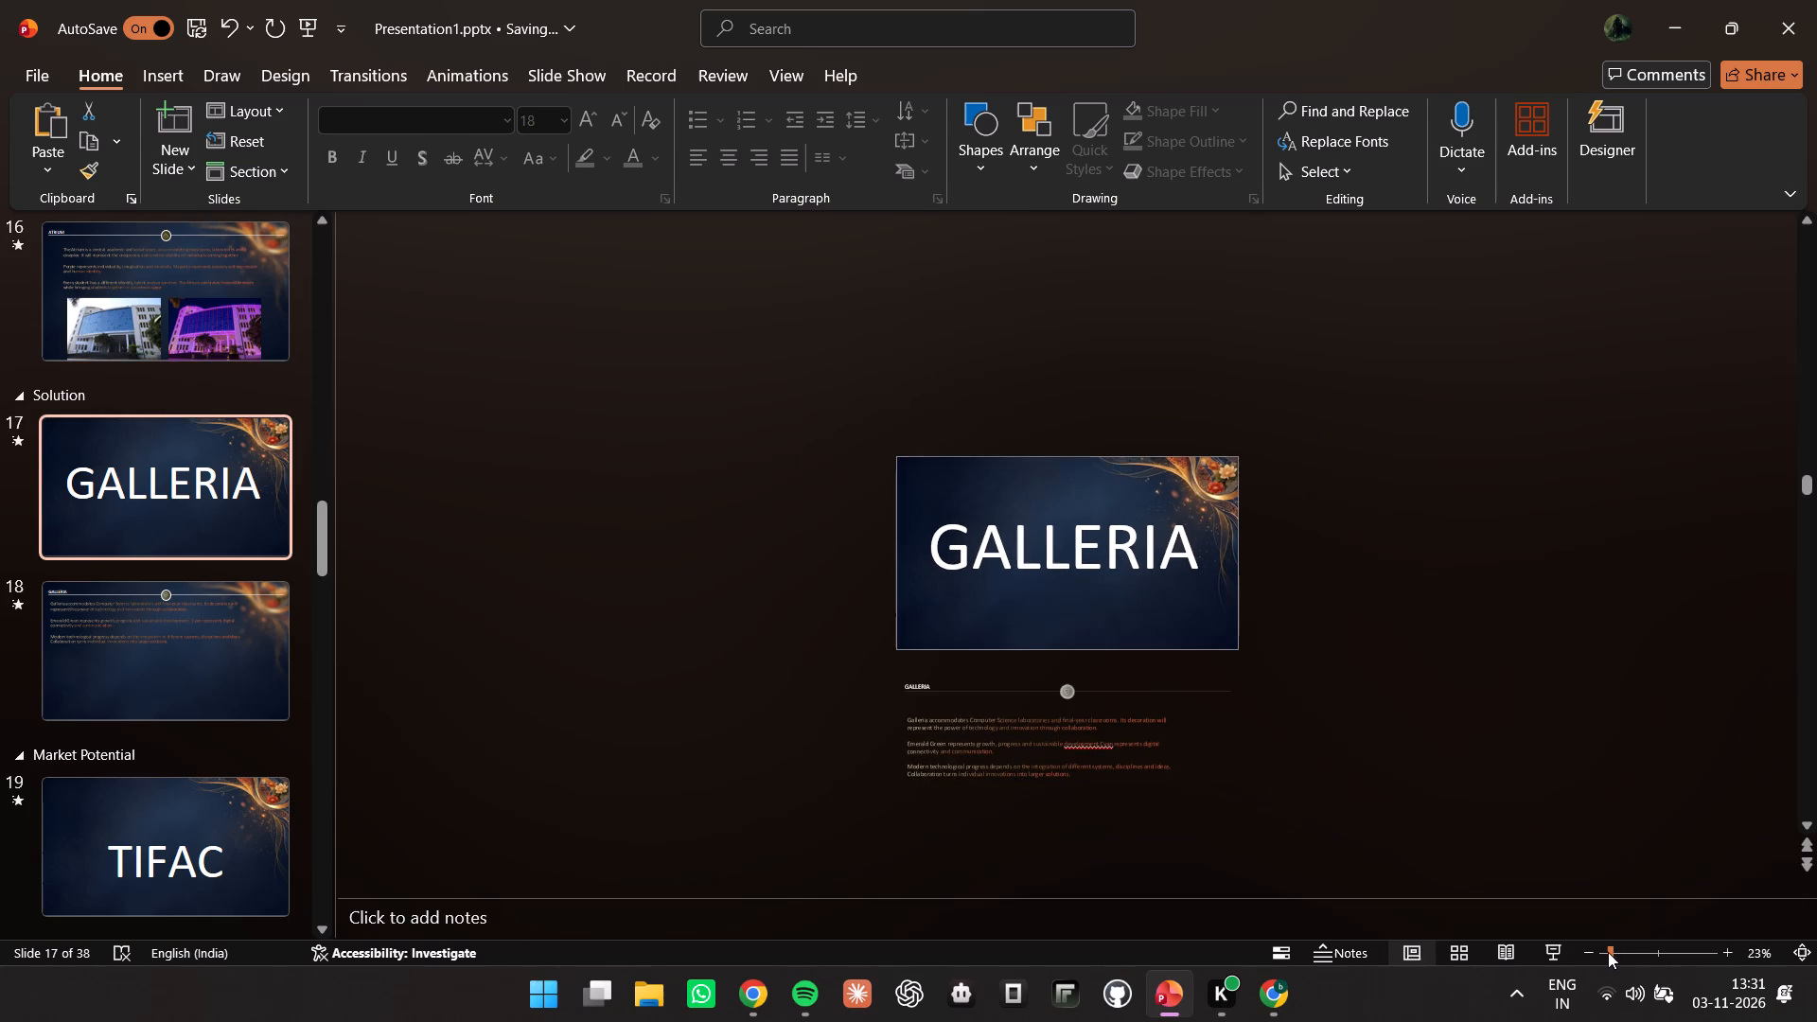
pyautogui.scroll(-8, 175, 595)
pyautogui.scroll(-18, 167, 613)
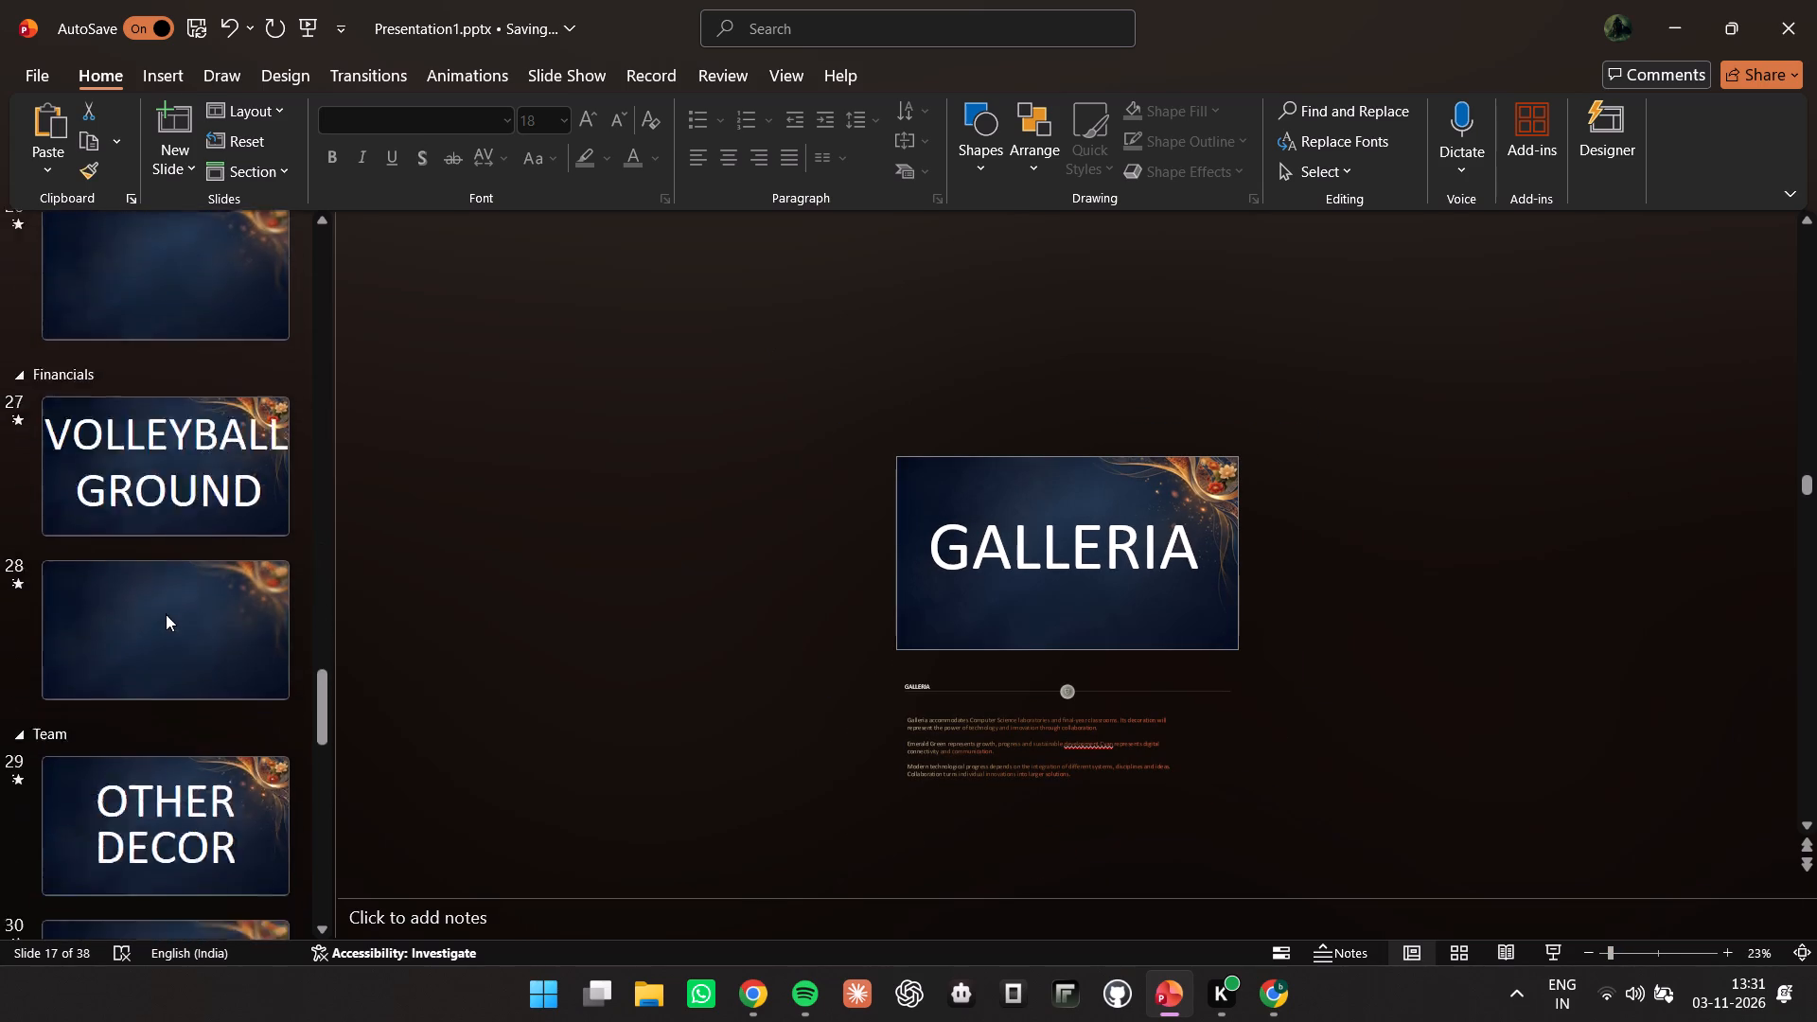
pyautogui.scroll(-9, 165, 612)
pyautogui.scroll(7, 180, 657)
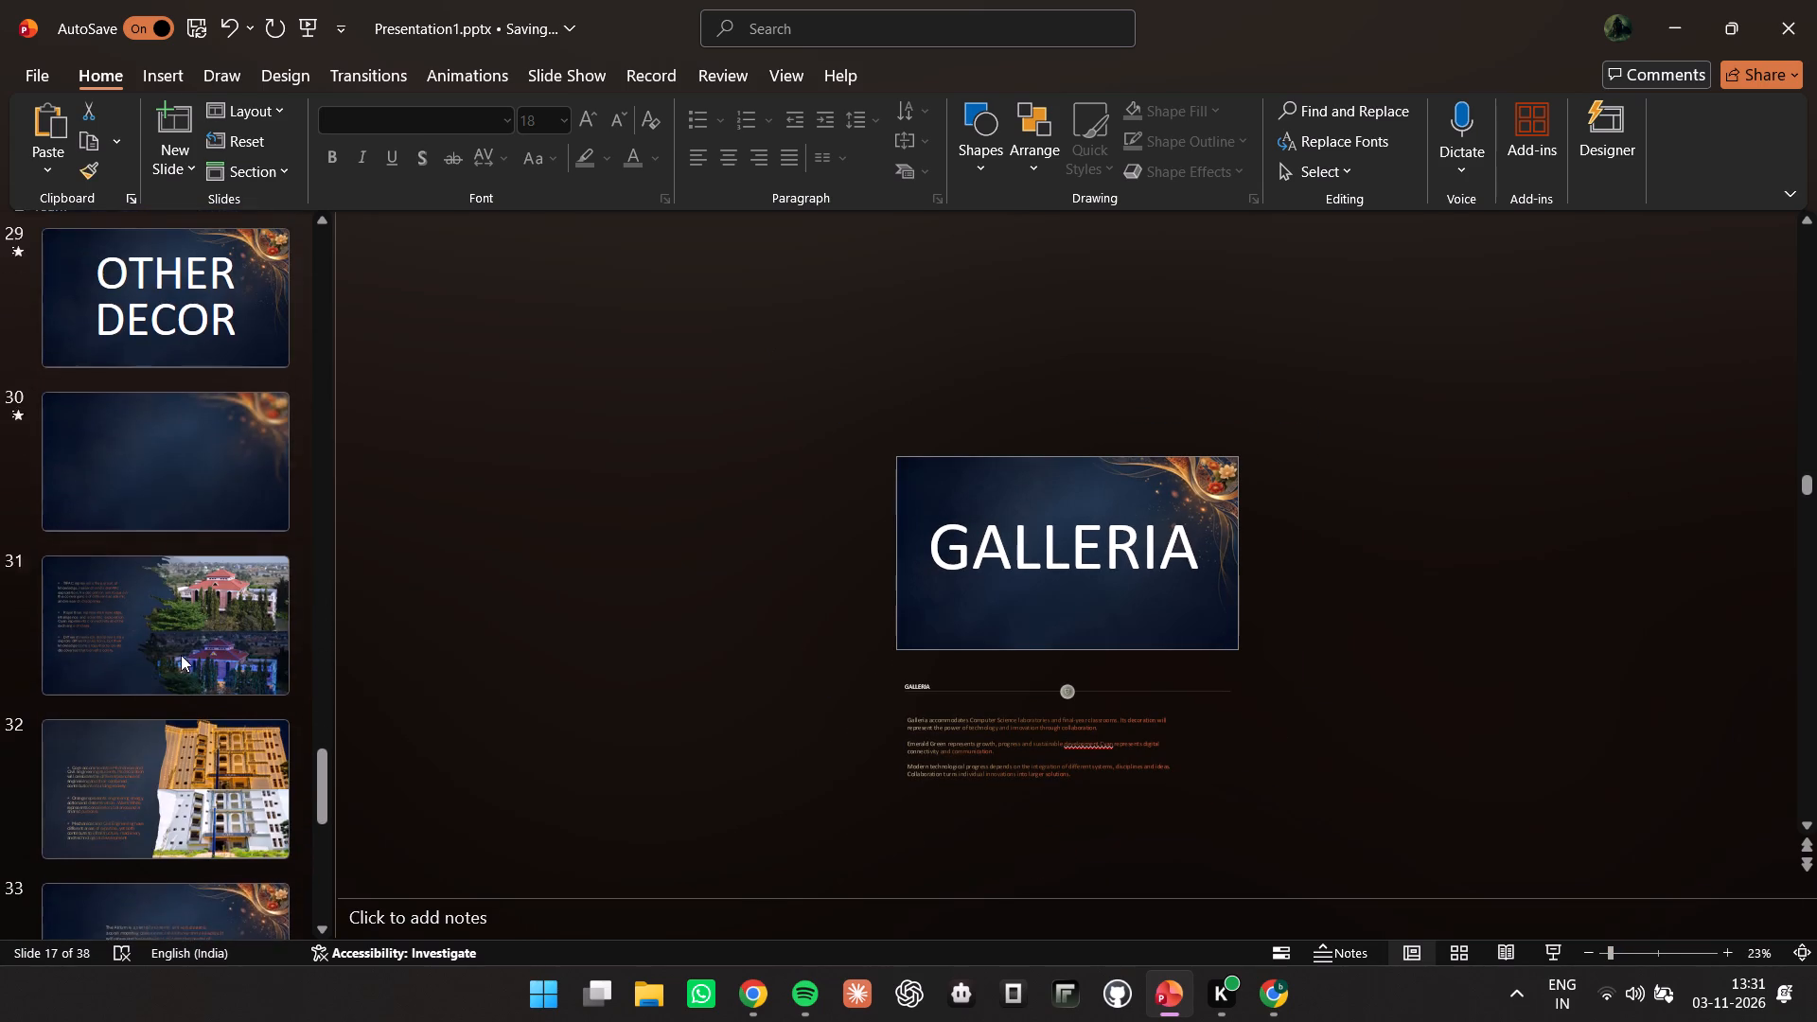
pyautogui.scroll(16, 188, 669)
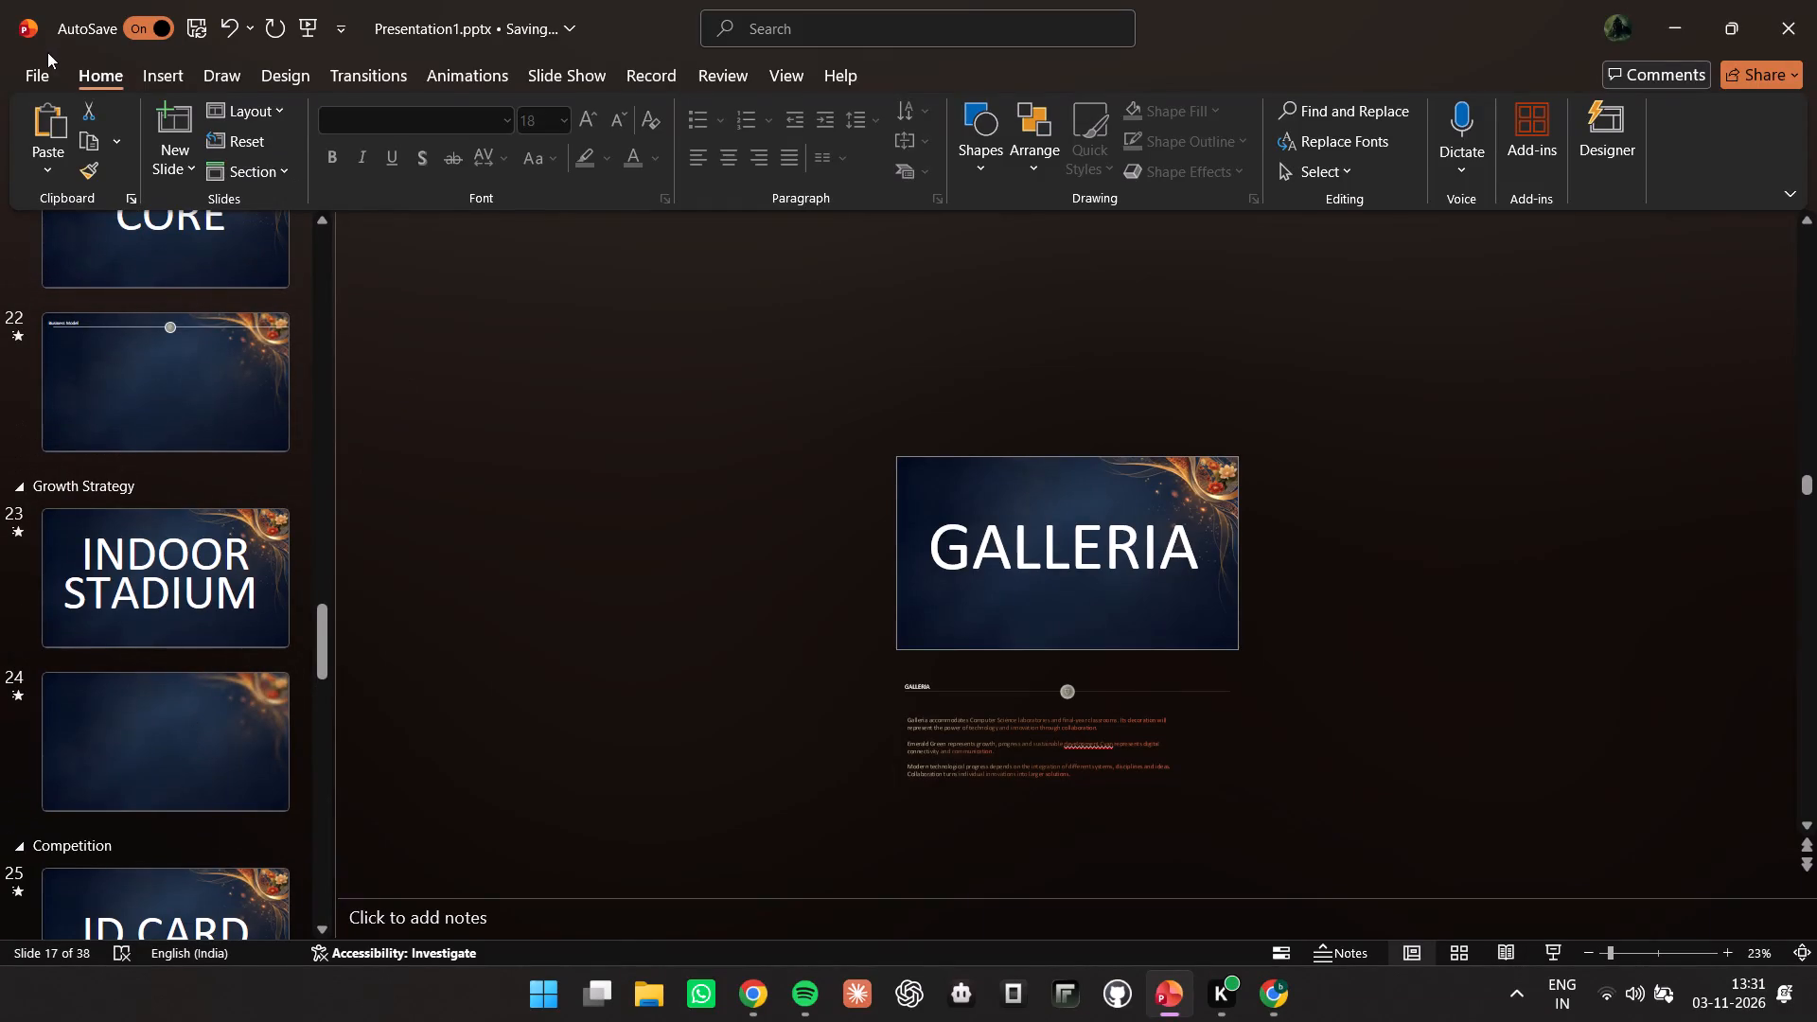
pyautogui.click(157, 73)
pyautogui.click(185, 172)
pyautogui.click(235, 235)
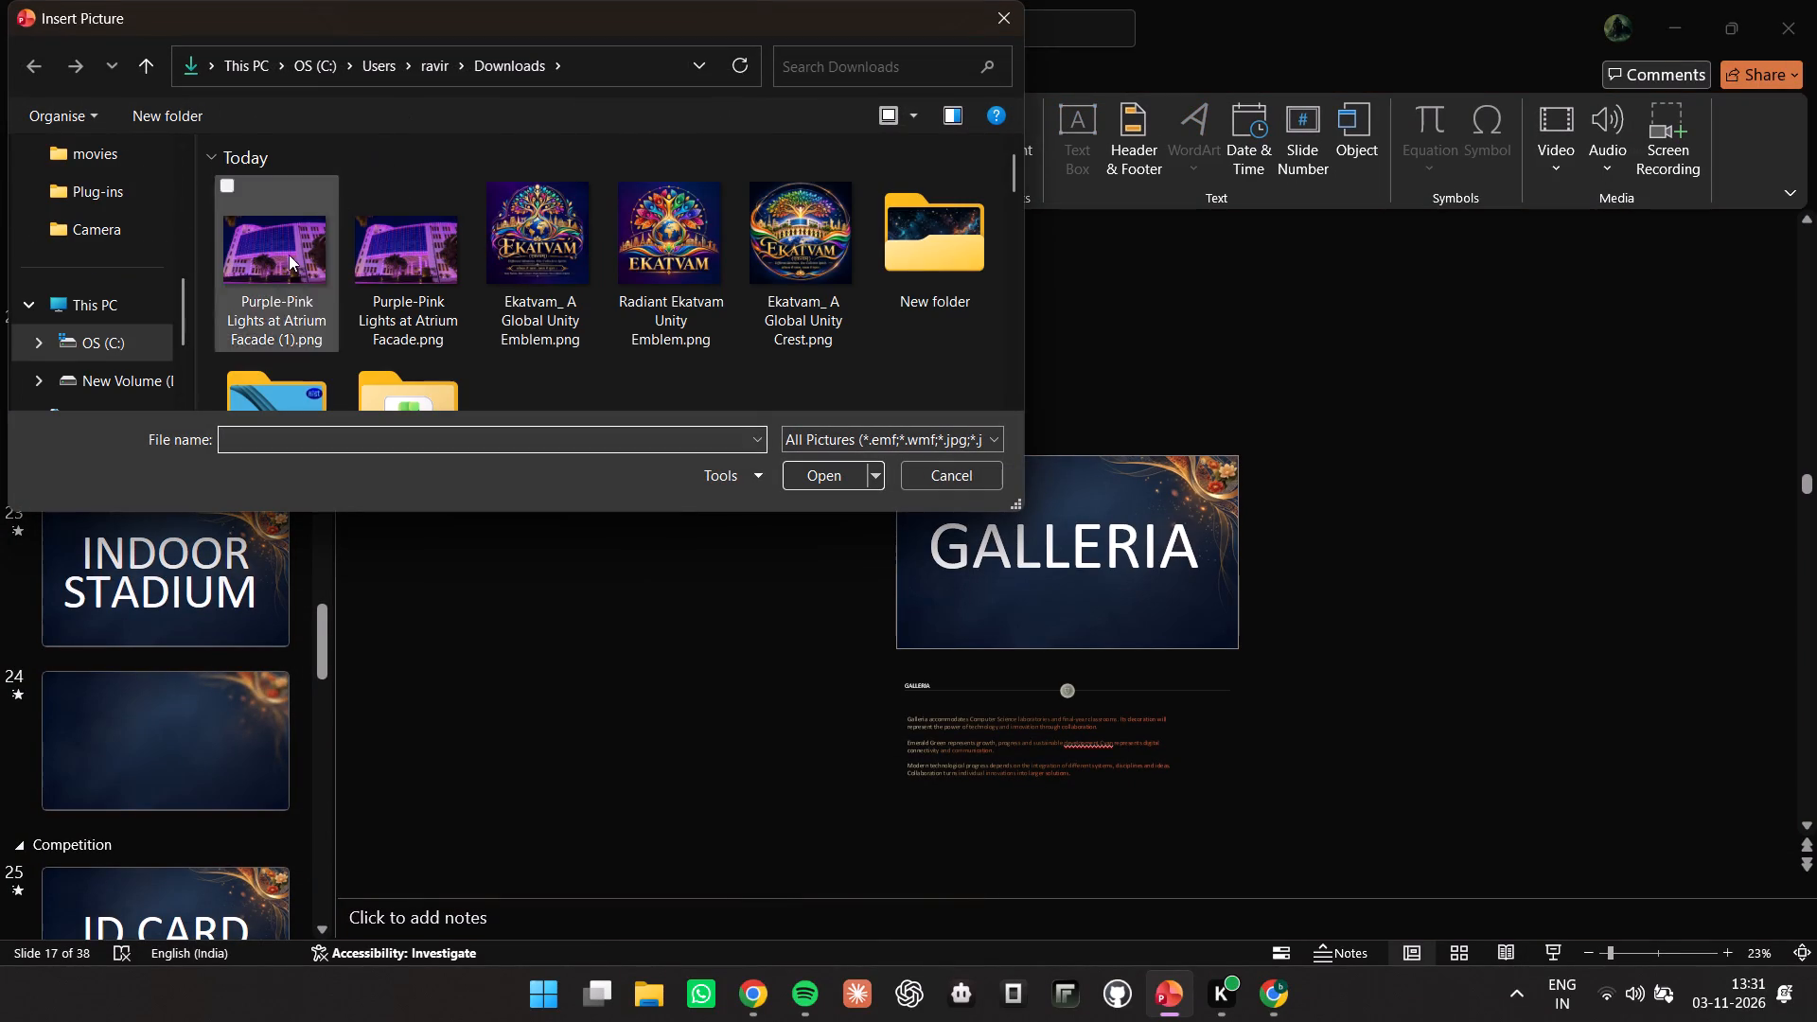
pyautogui.scroll(3, 103, 191)
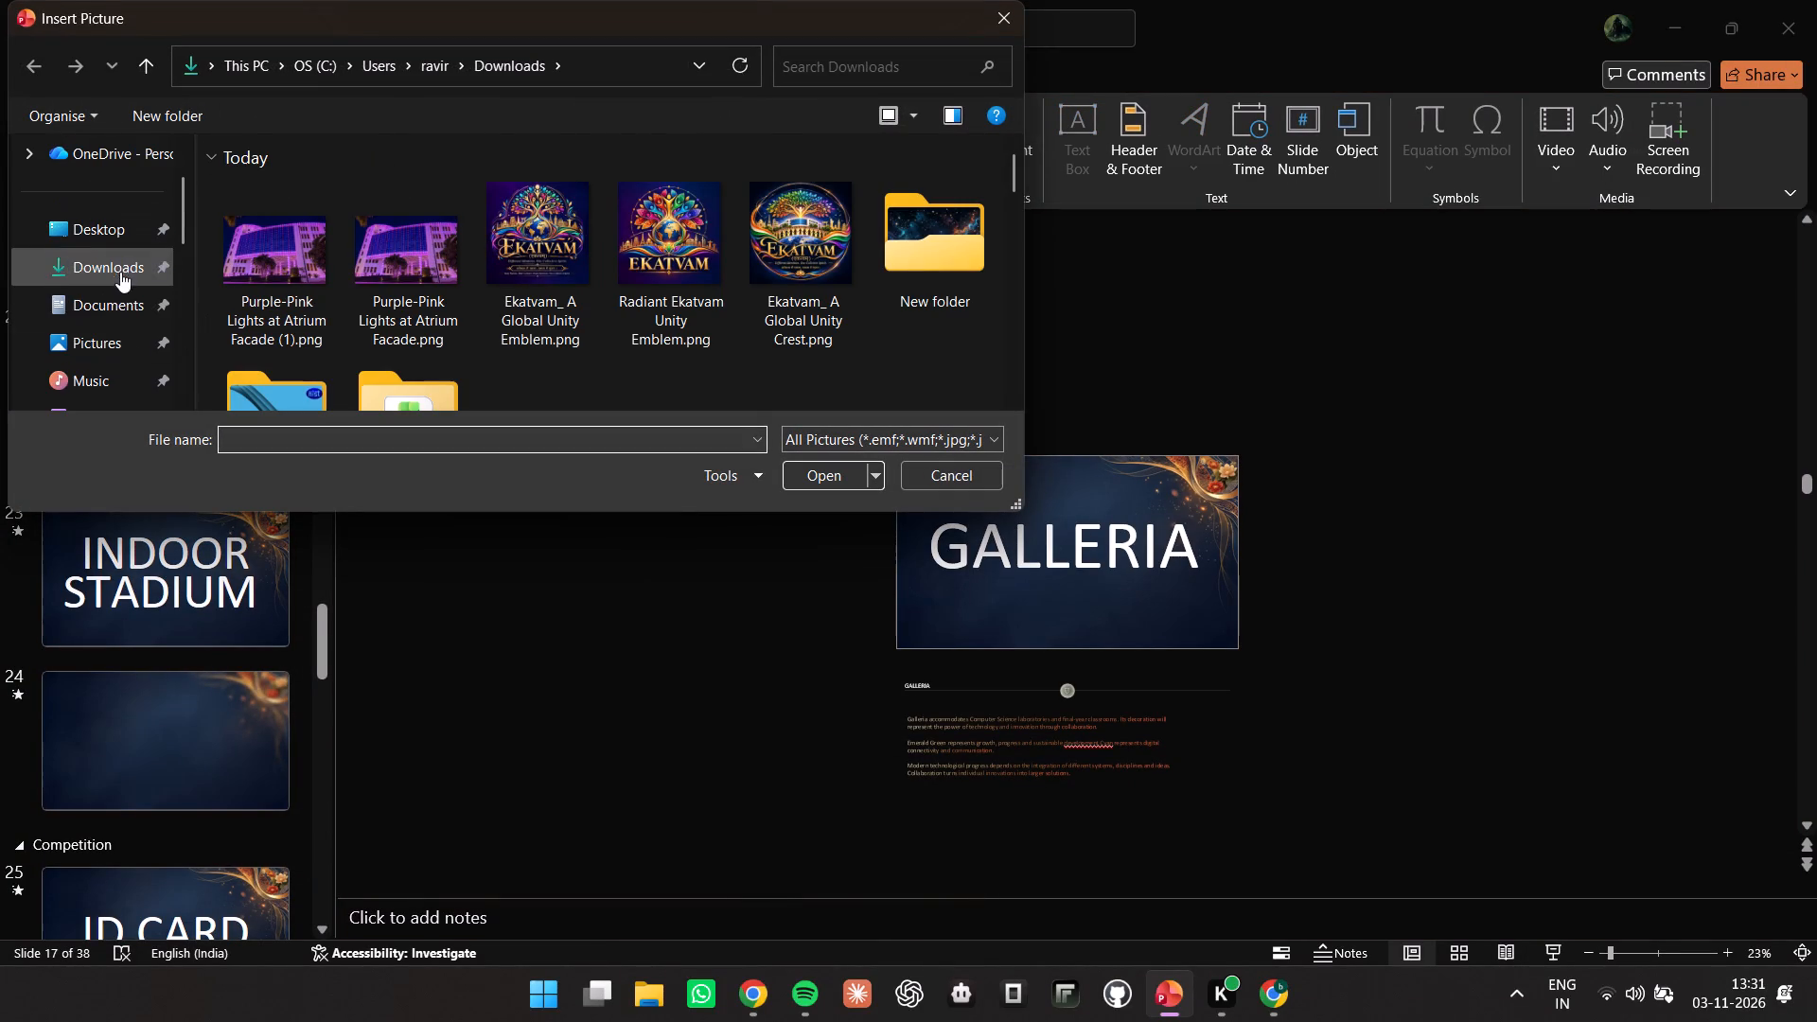
pyautogui.click(120, 337)
pyautogui.doubleClick(441, 214)
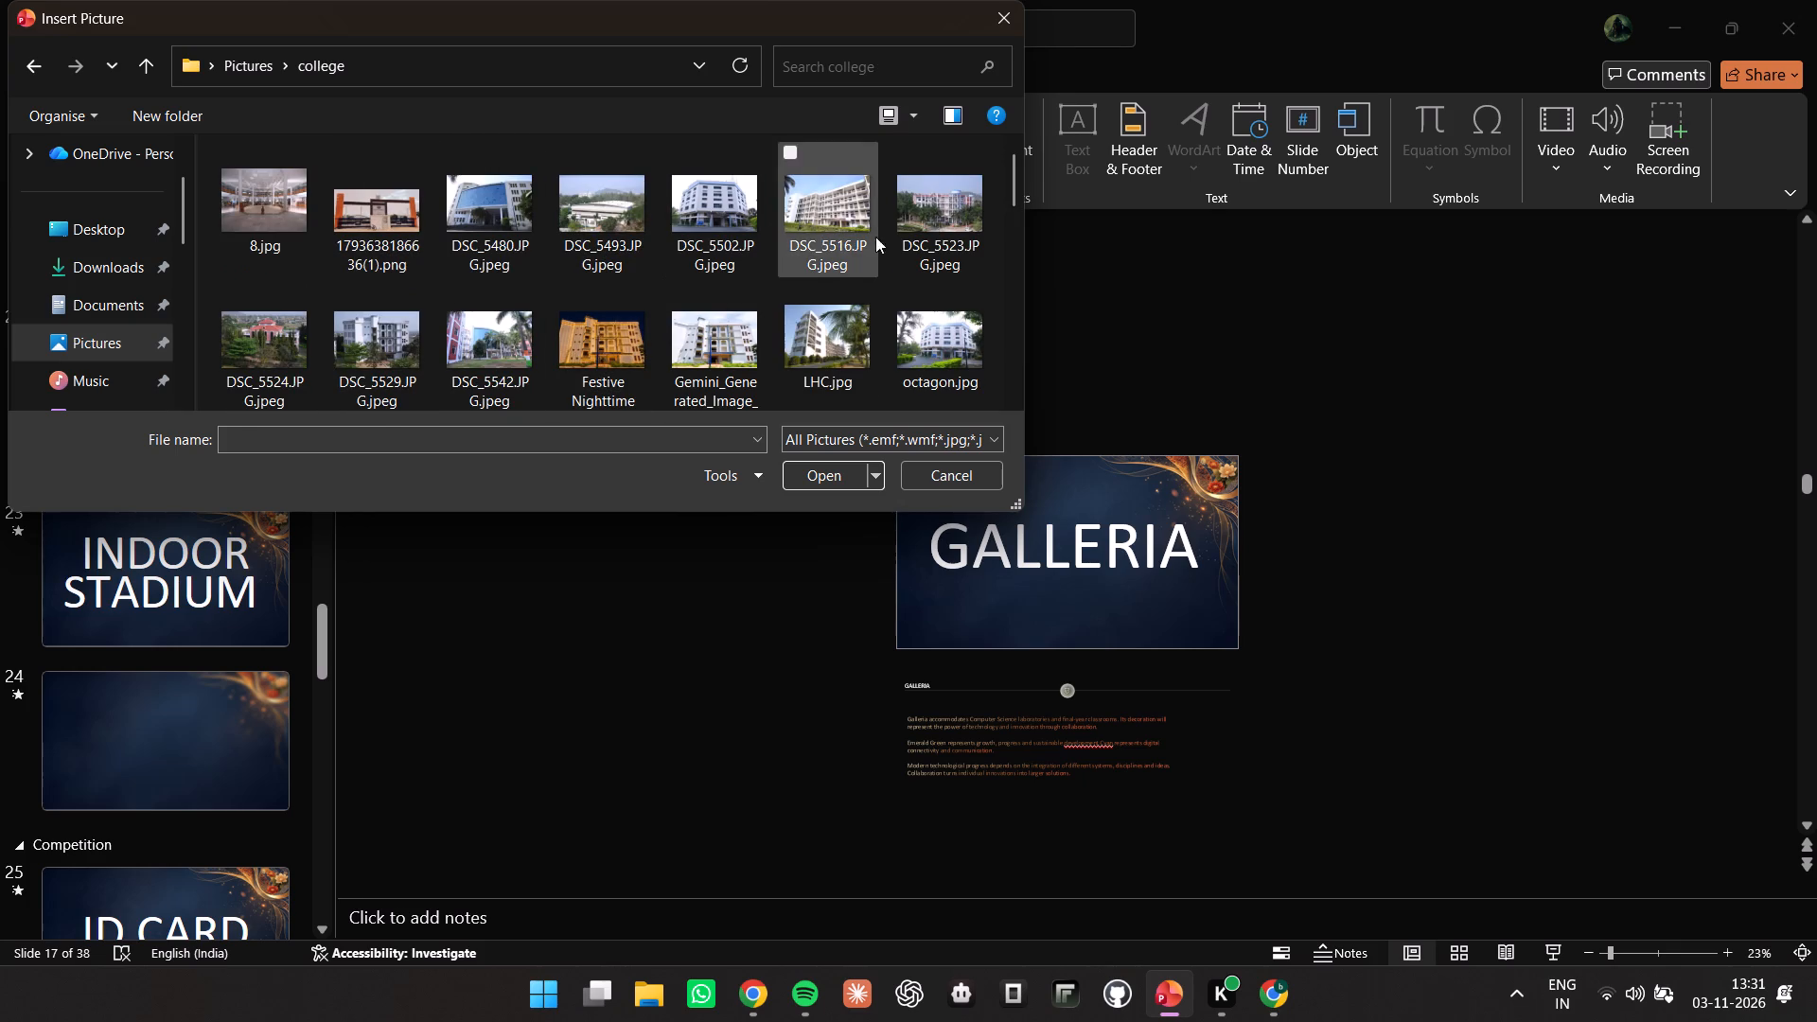
pyautogui.click(911, 220)
pyautogui.click(826, 470)
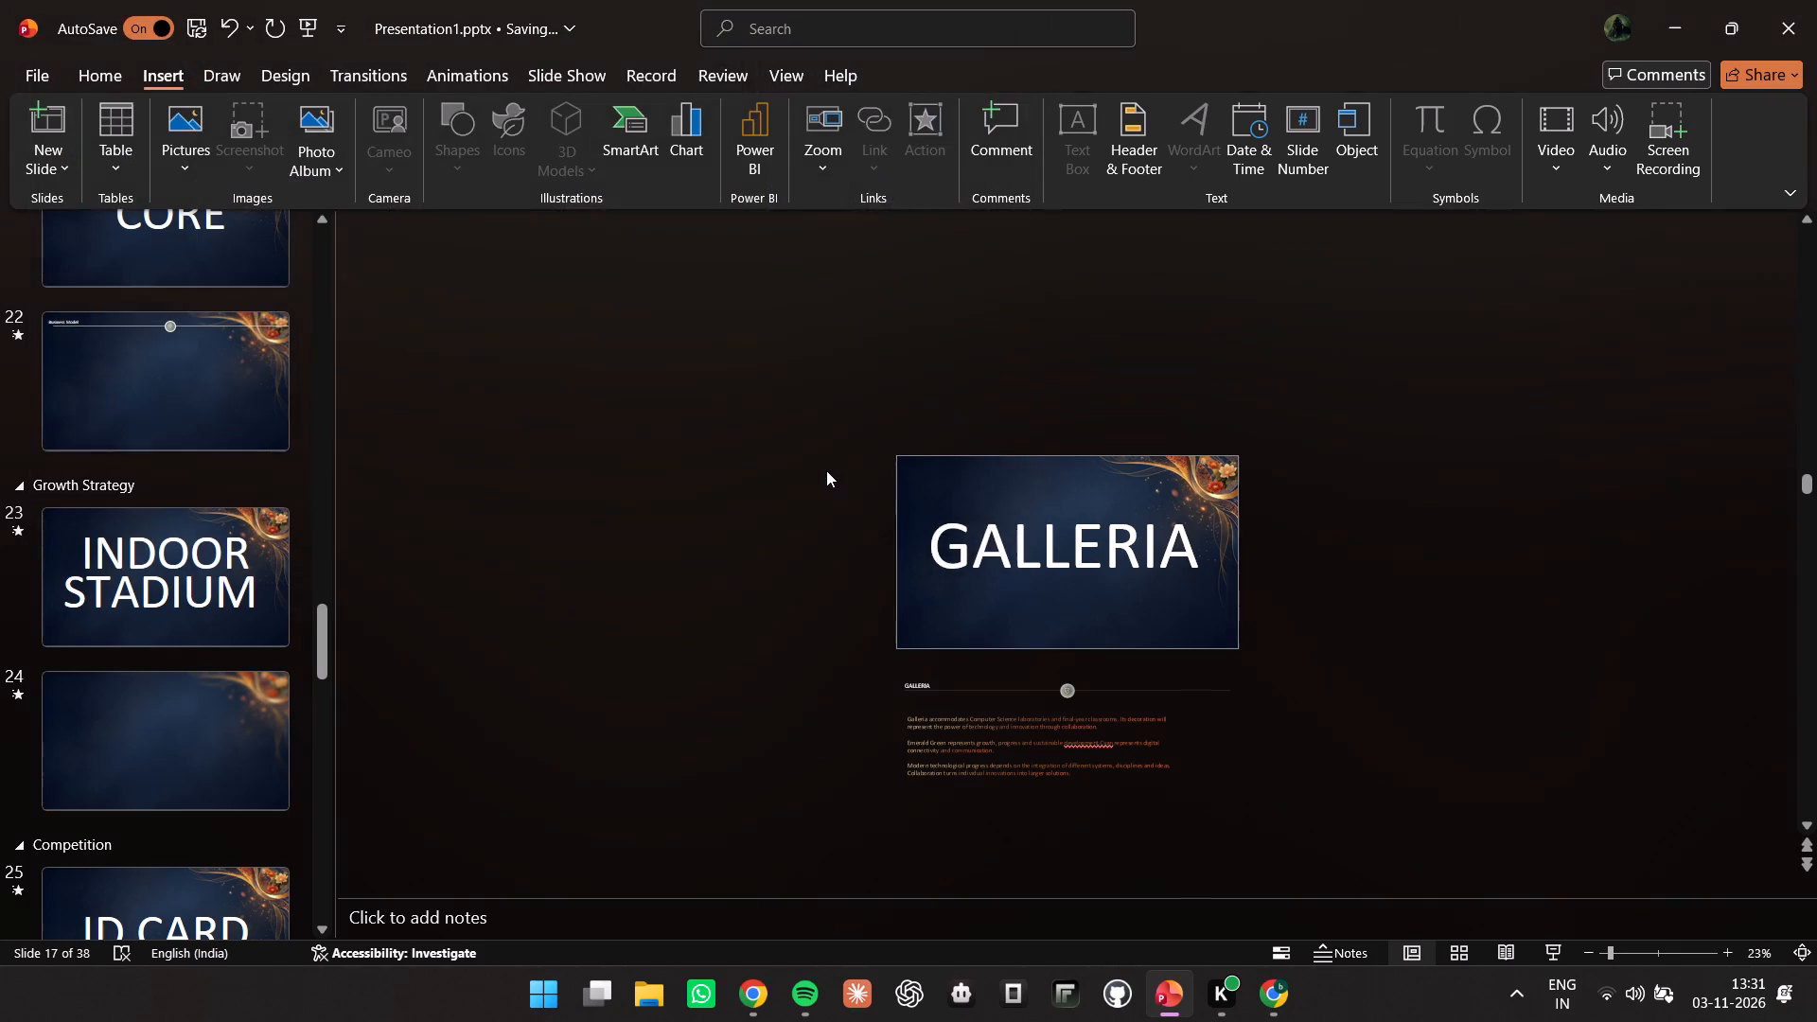
# Insert the green-lit night photo of the building from Pictures > ppt > decors into slide 17 and move it off the slide beside the daytime photo.
pyautogui.click(124, 68)
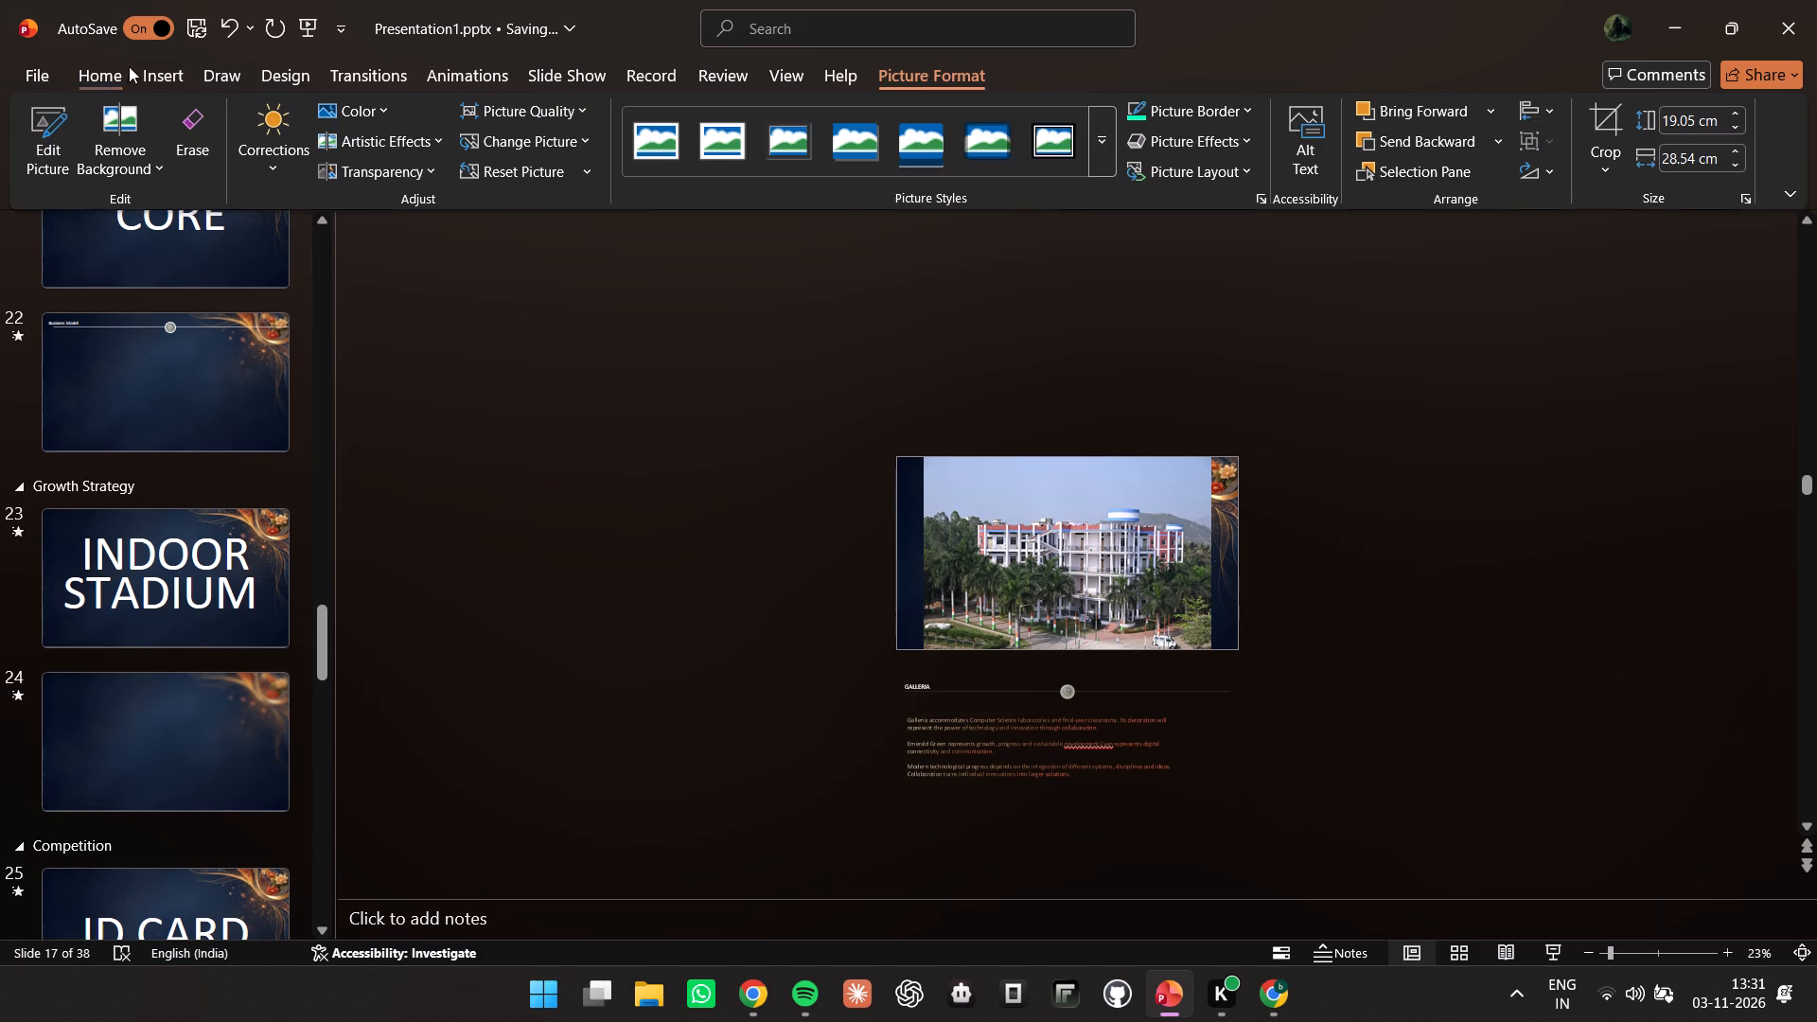
pyautogui.click(155, 69)
pyautogui.click(212, 161)
pyautogui.click(192, 157)
pyautogui.click(244, 231)
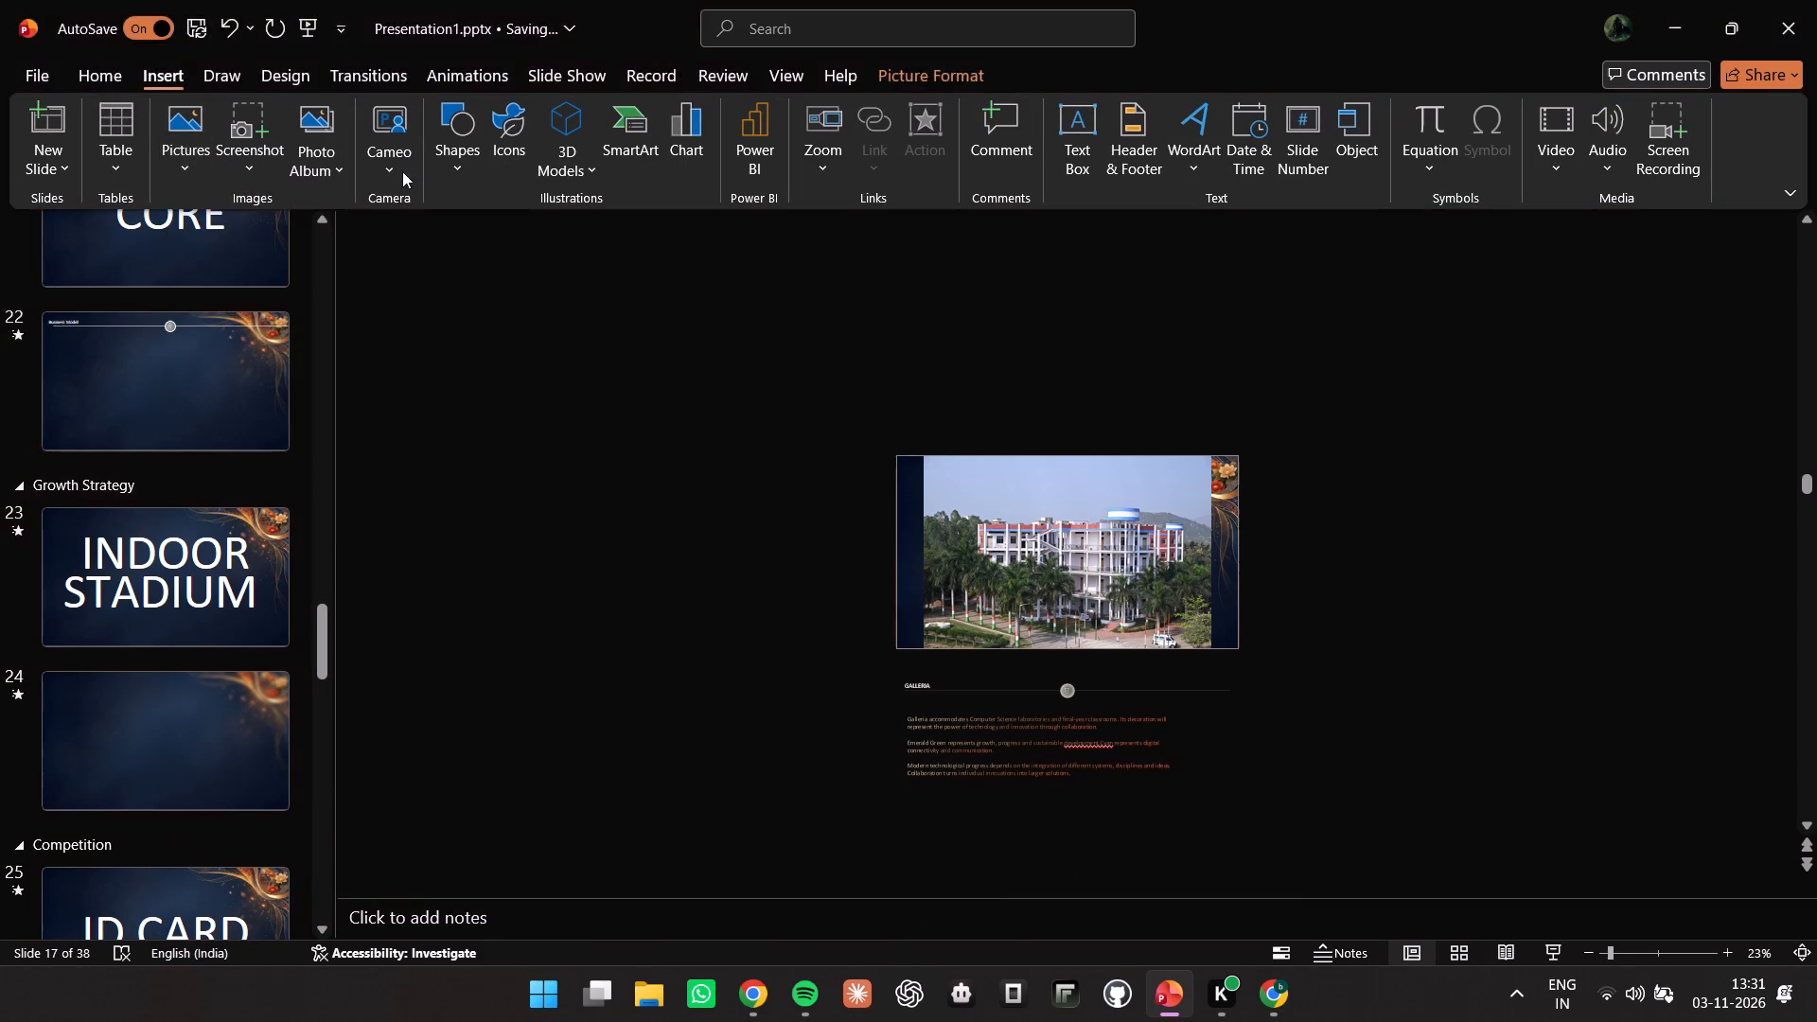
pyautogui.click(494, 65)
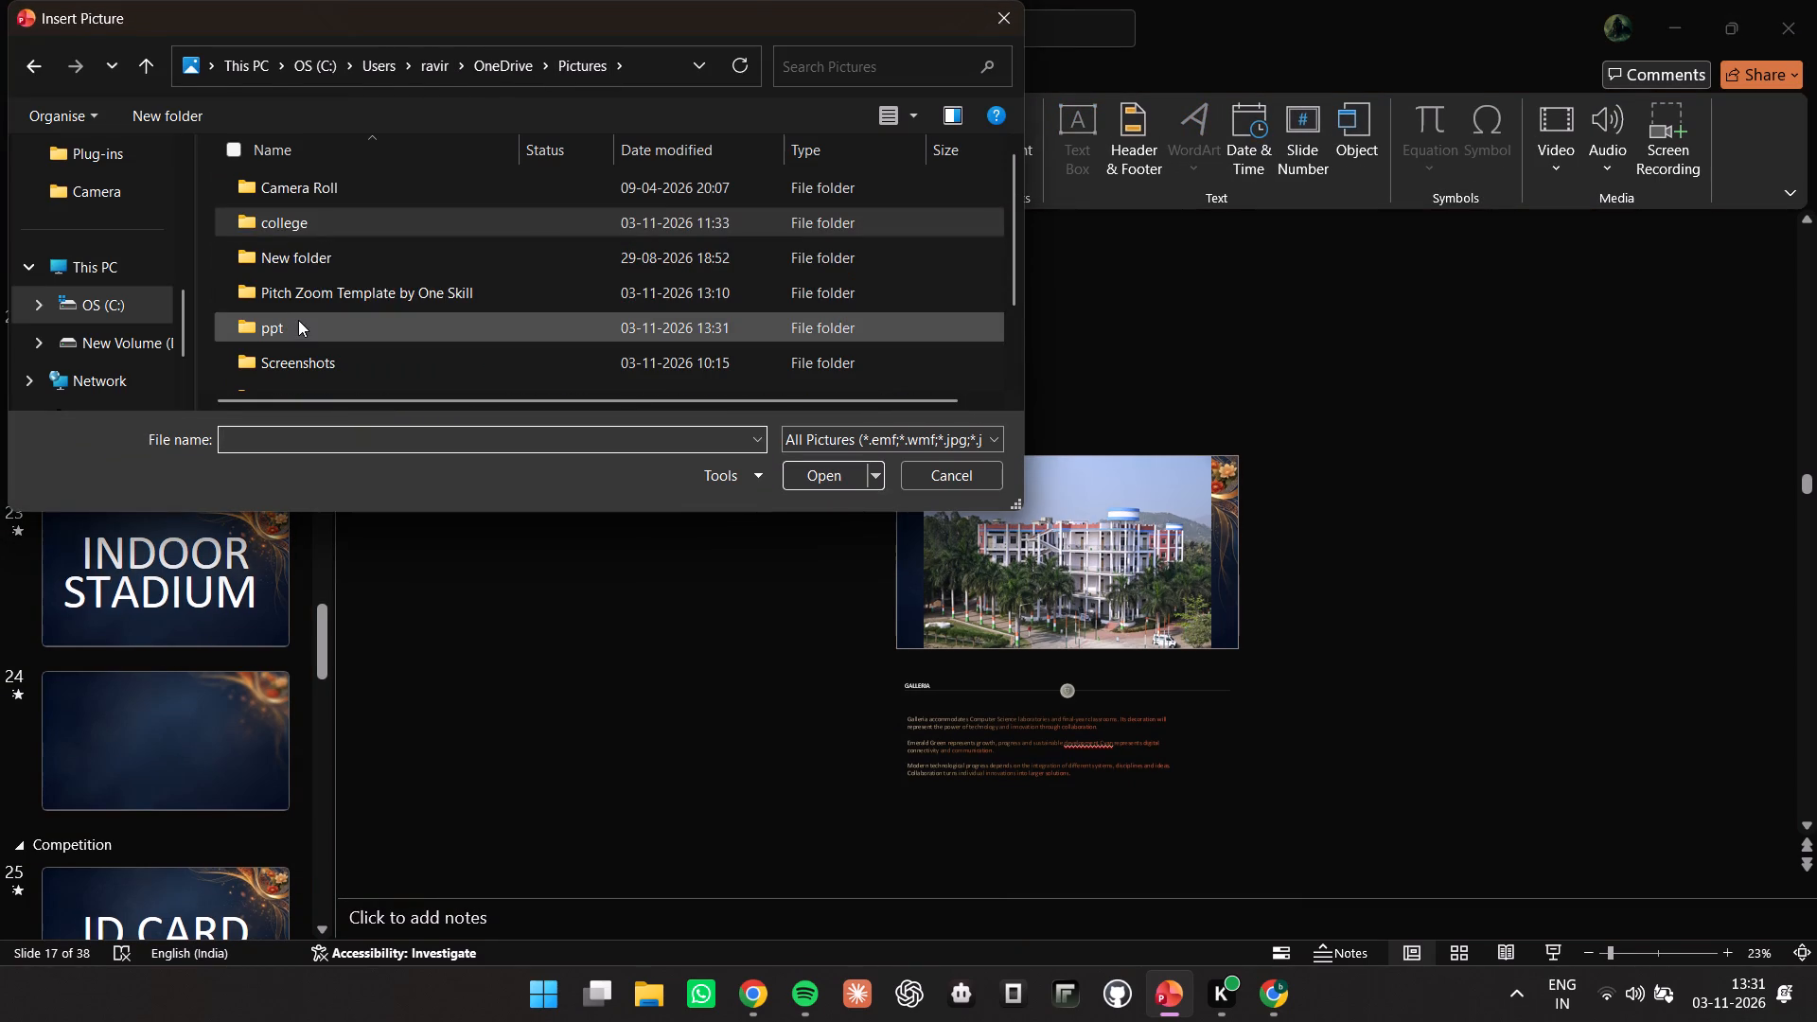
pyautogui.doubleClick(298, 324)
pyautogui.doubleClick(261, 193)
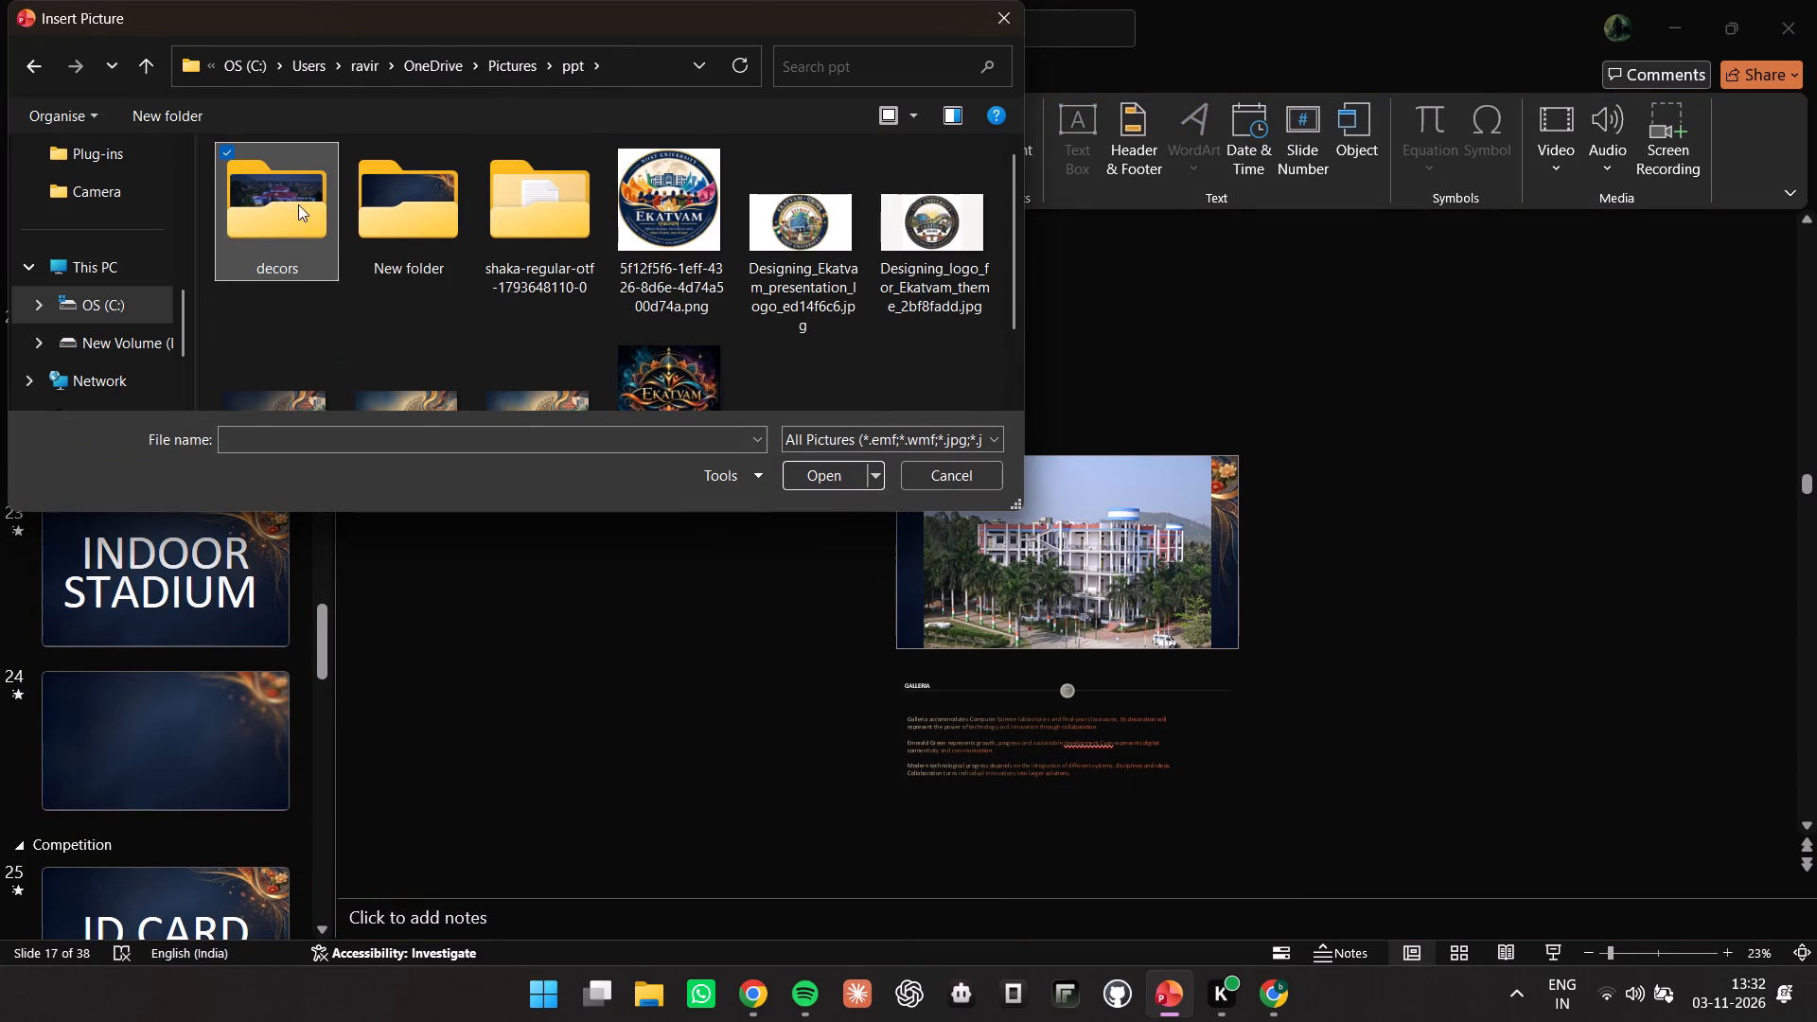
pyautogui.click(933, 251)
pyautogui.click(821, 482)
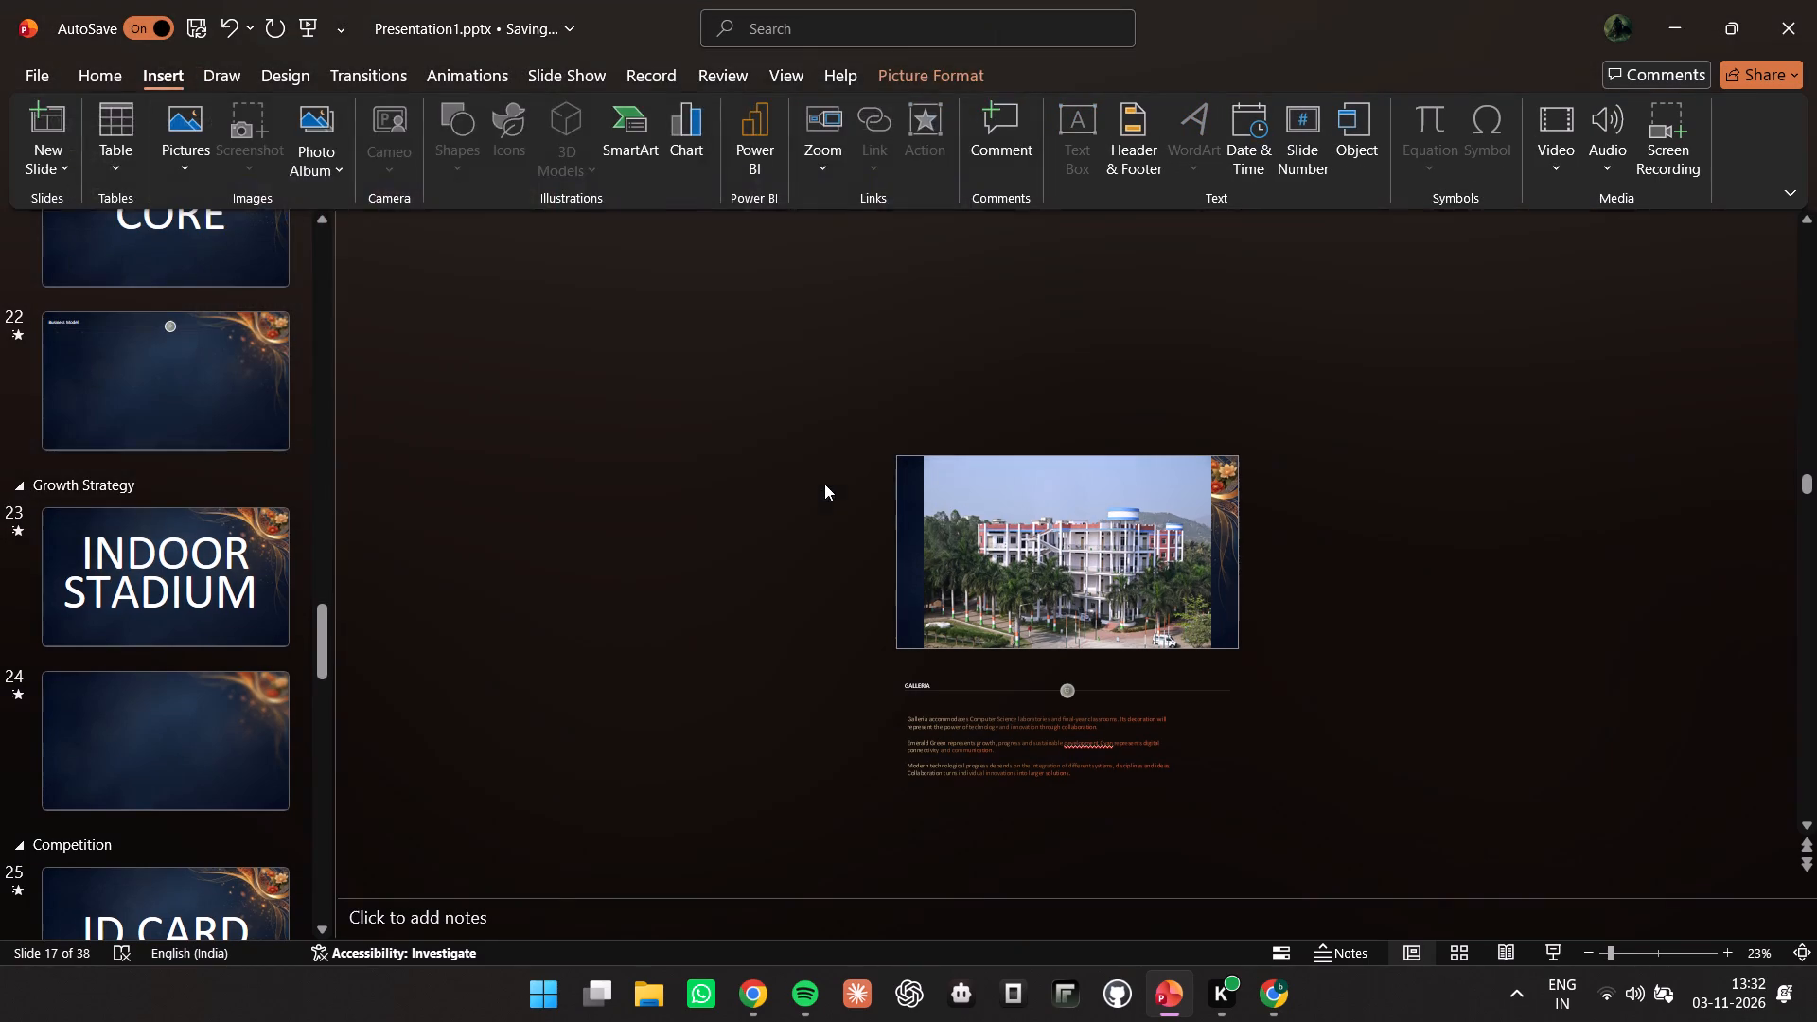
pyautogui.moveTo(989, 510); pyautogui.dragTo(1238, 550)
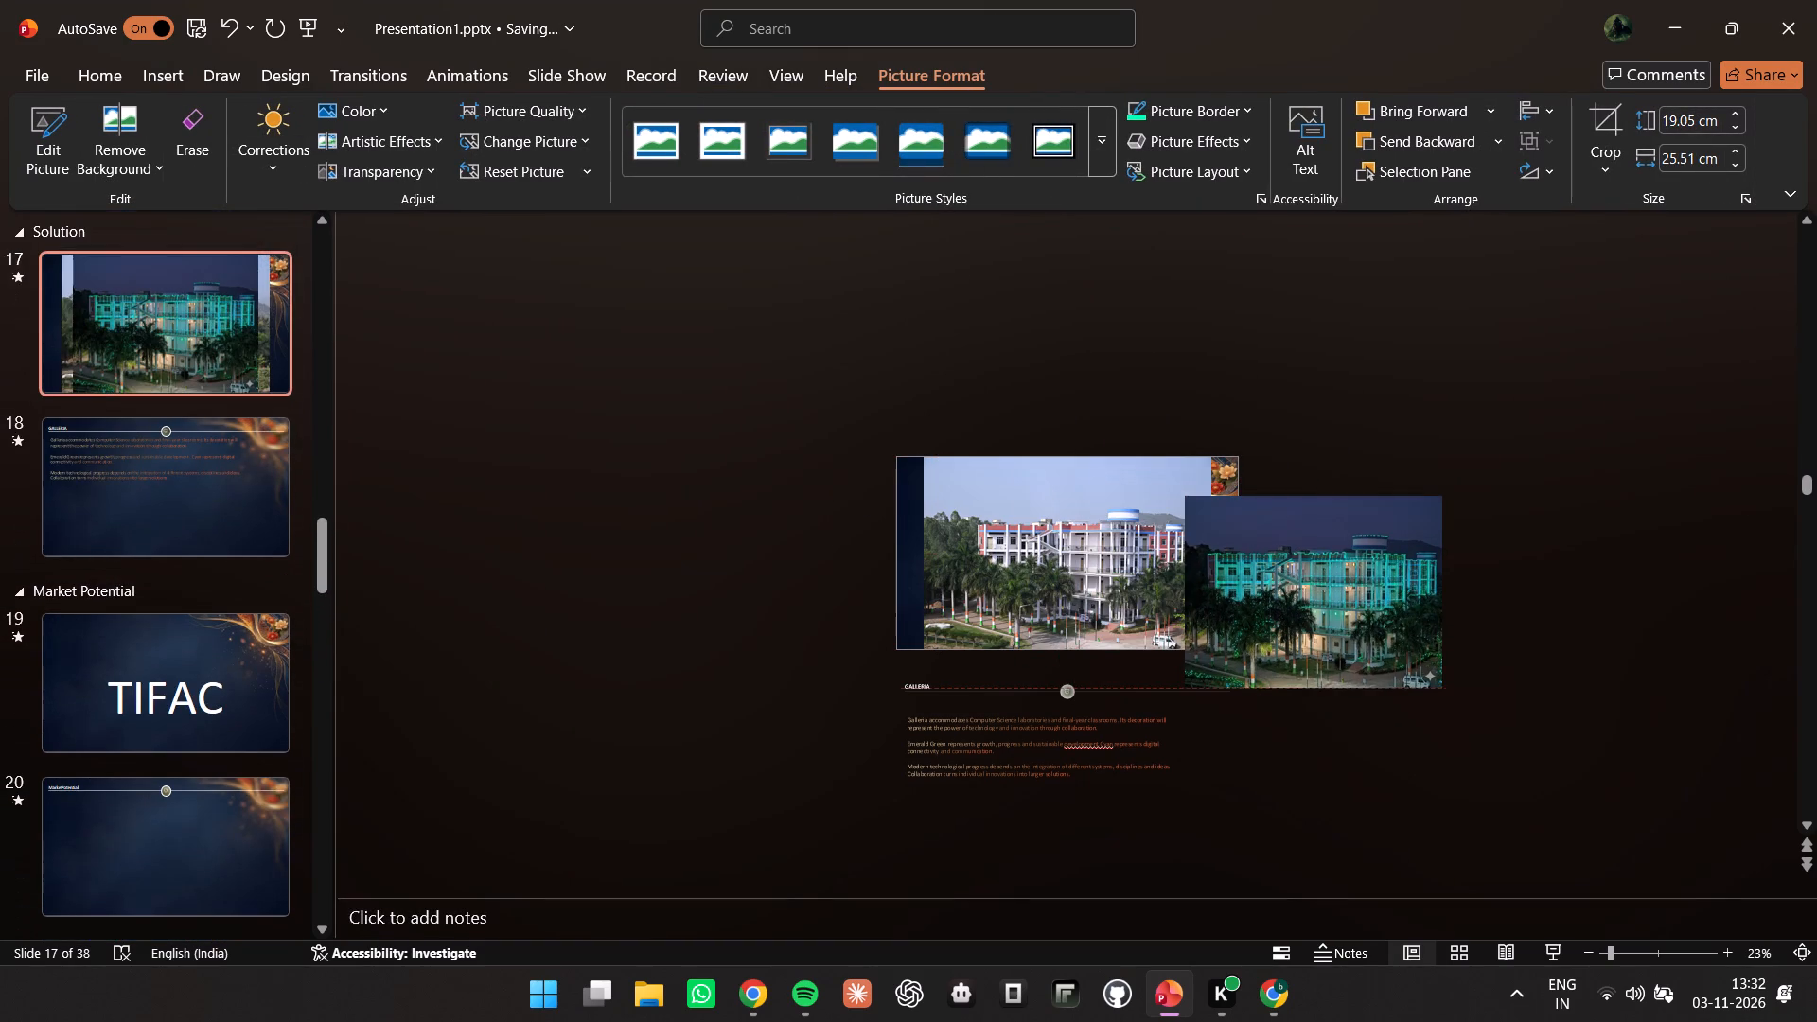
pyautogui.moveTo(1238, 550); pyautogui.dragTo(1346, 560)
pyautogui.click(1074, 541)
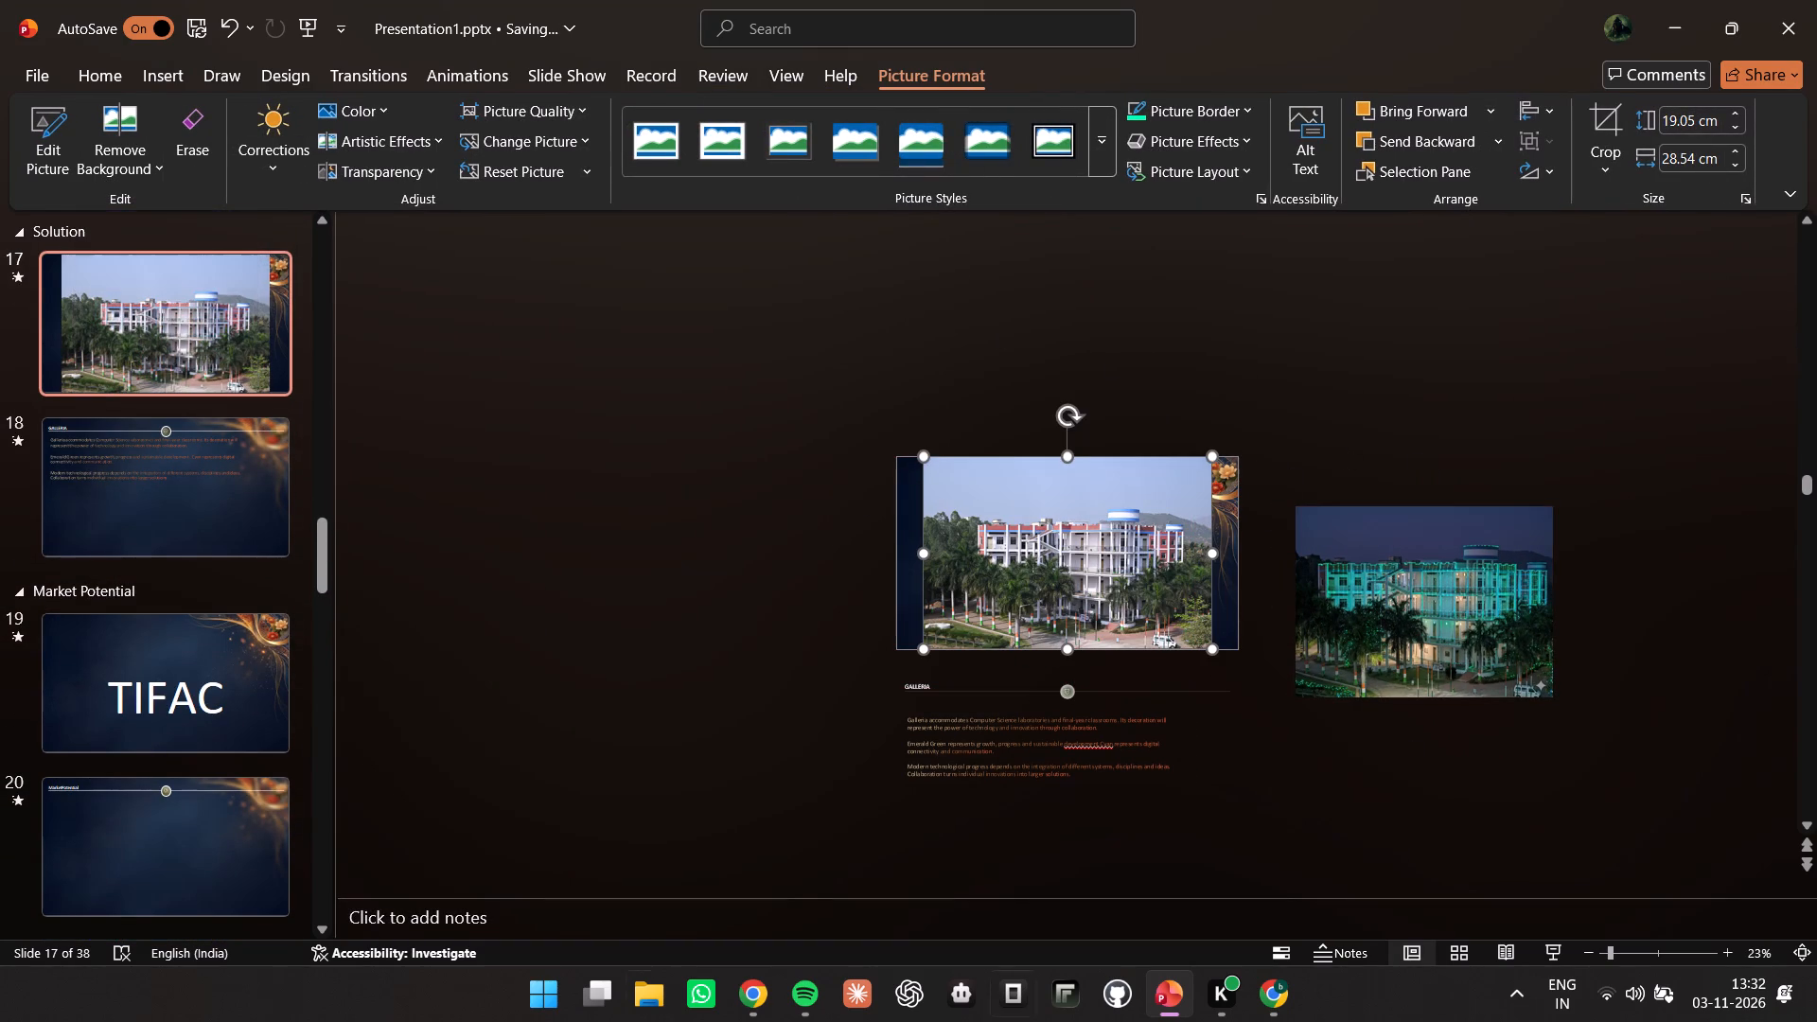
# Switch to File Explorer and open Gemini_Generated_Image_kndz8xkndz8xkndz.png from Pictures > ppt > decors in Photos.
pyautogui.click(647, 993)
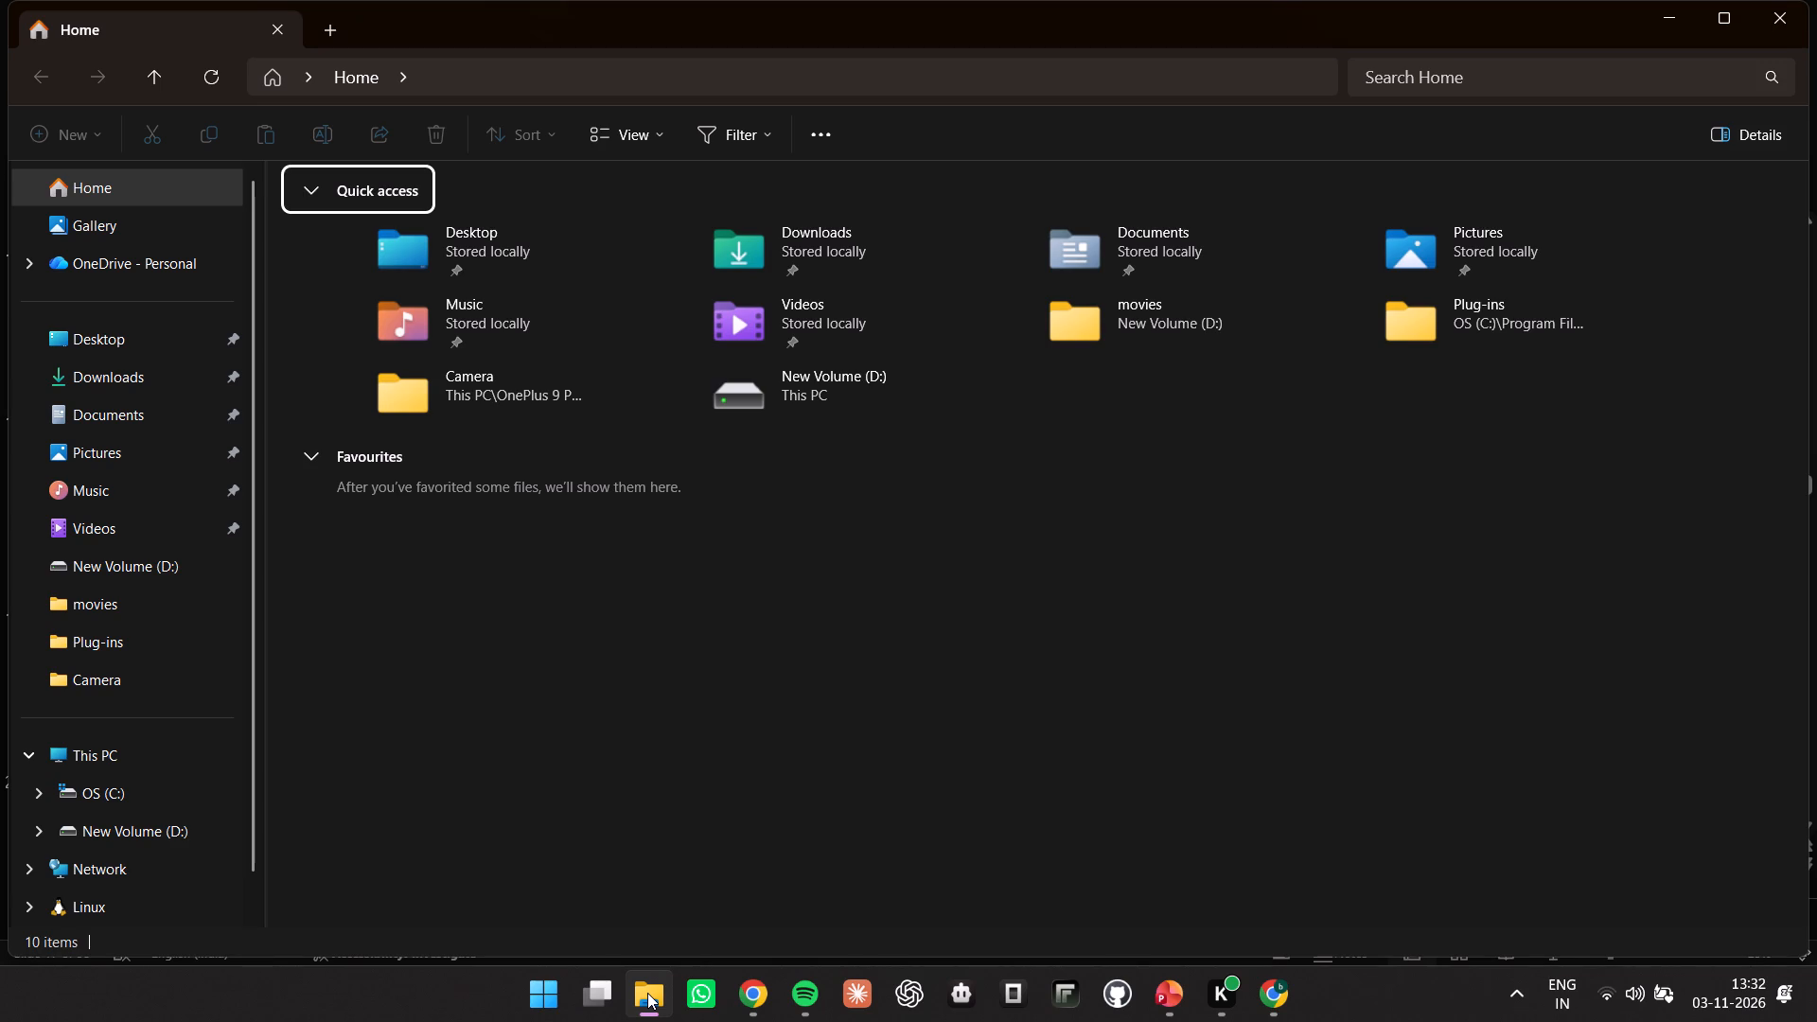
pyautogui.click(127, 448)
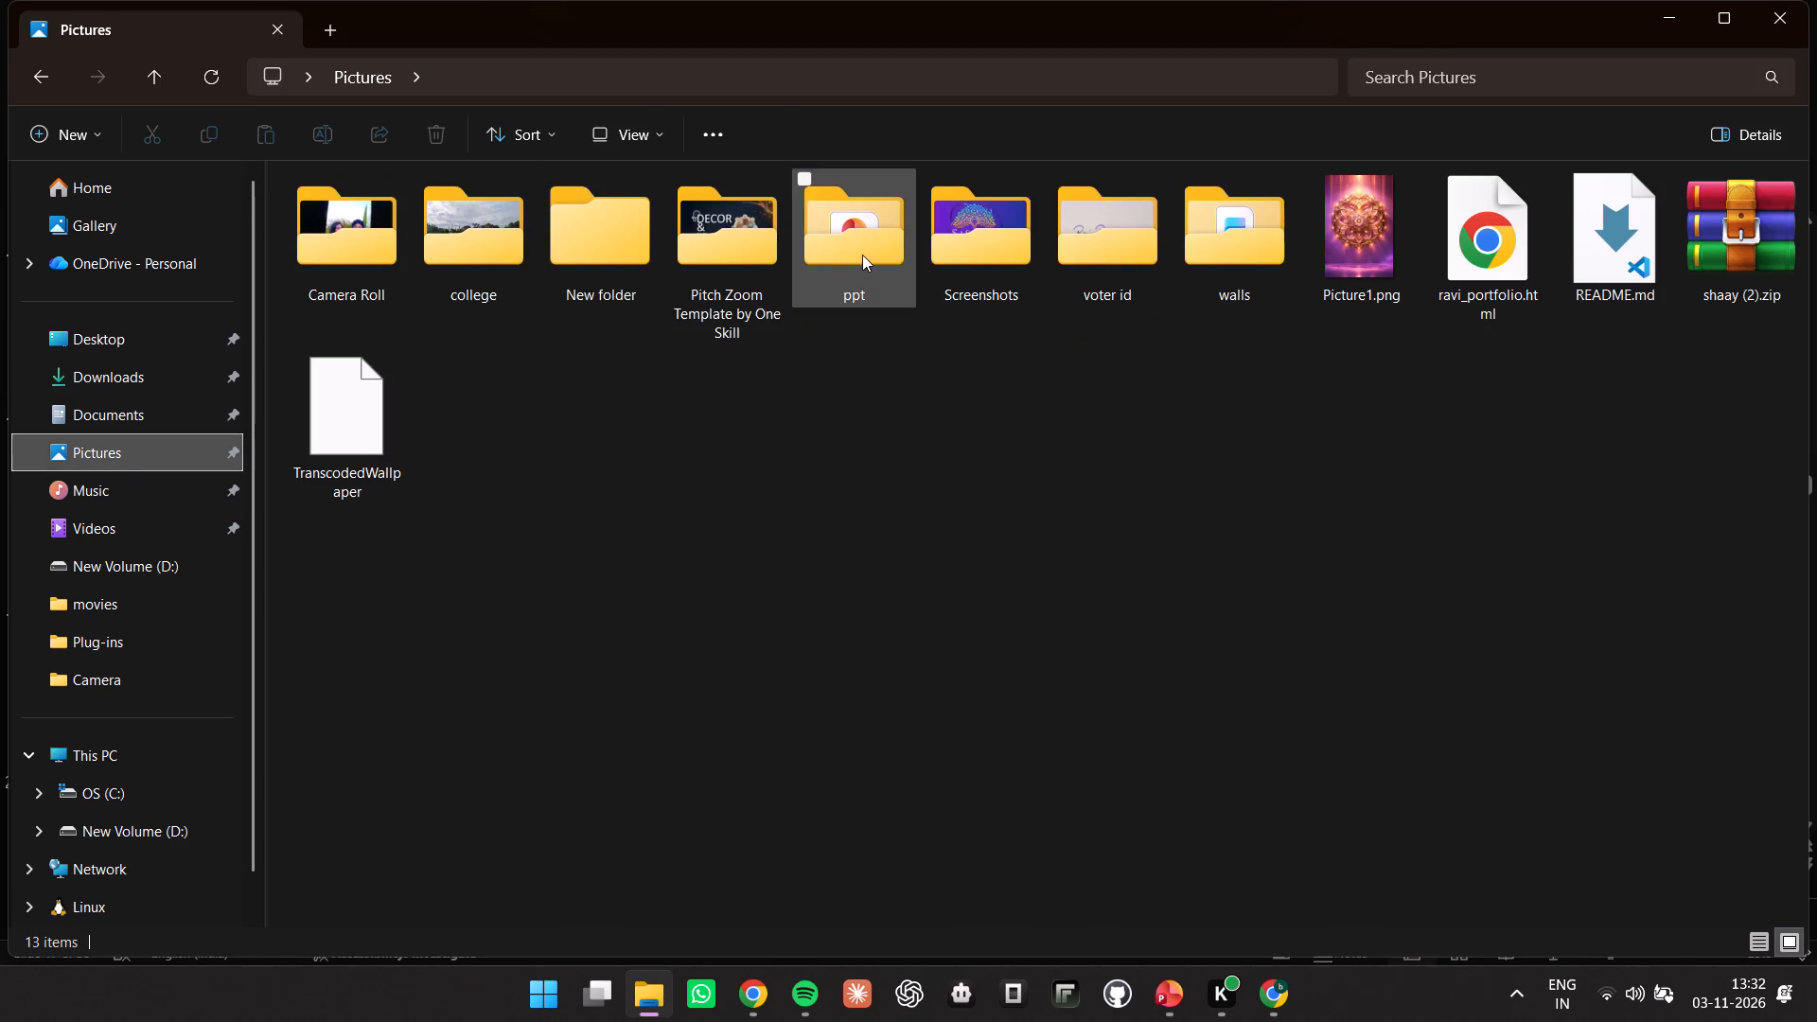
pyautogui.doubleClick(862, 255)
pyautogui.click(405, 232)
pyautogui.doubleClick(370, 236)
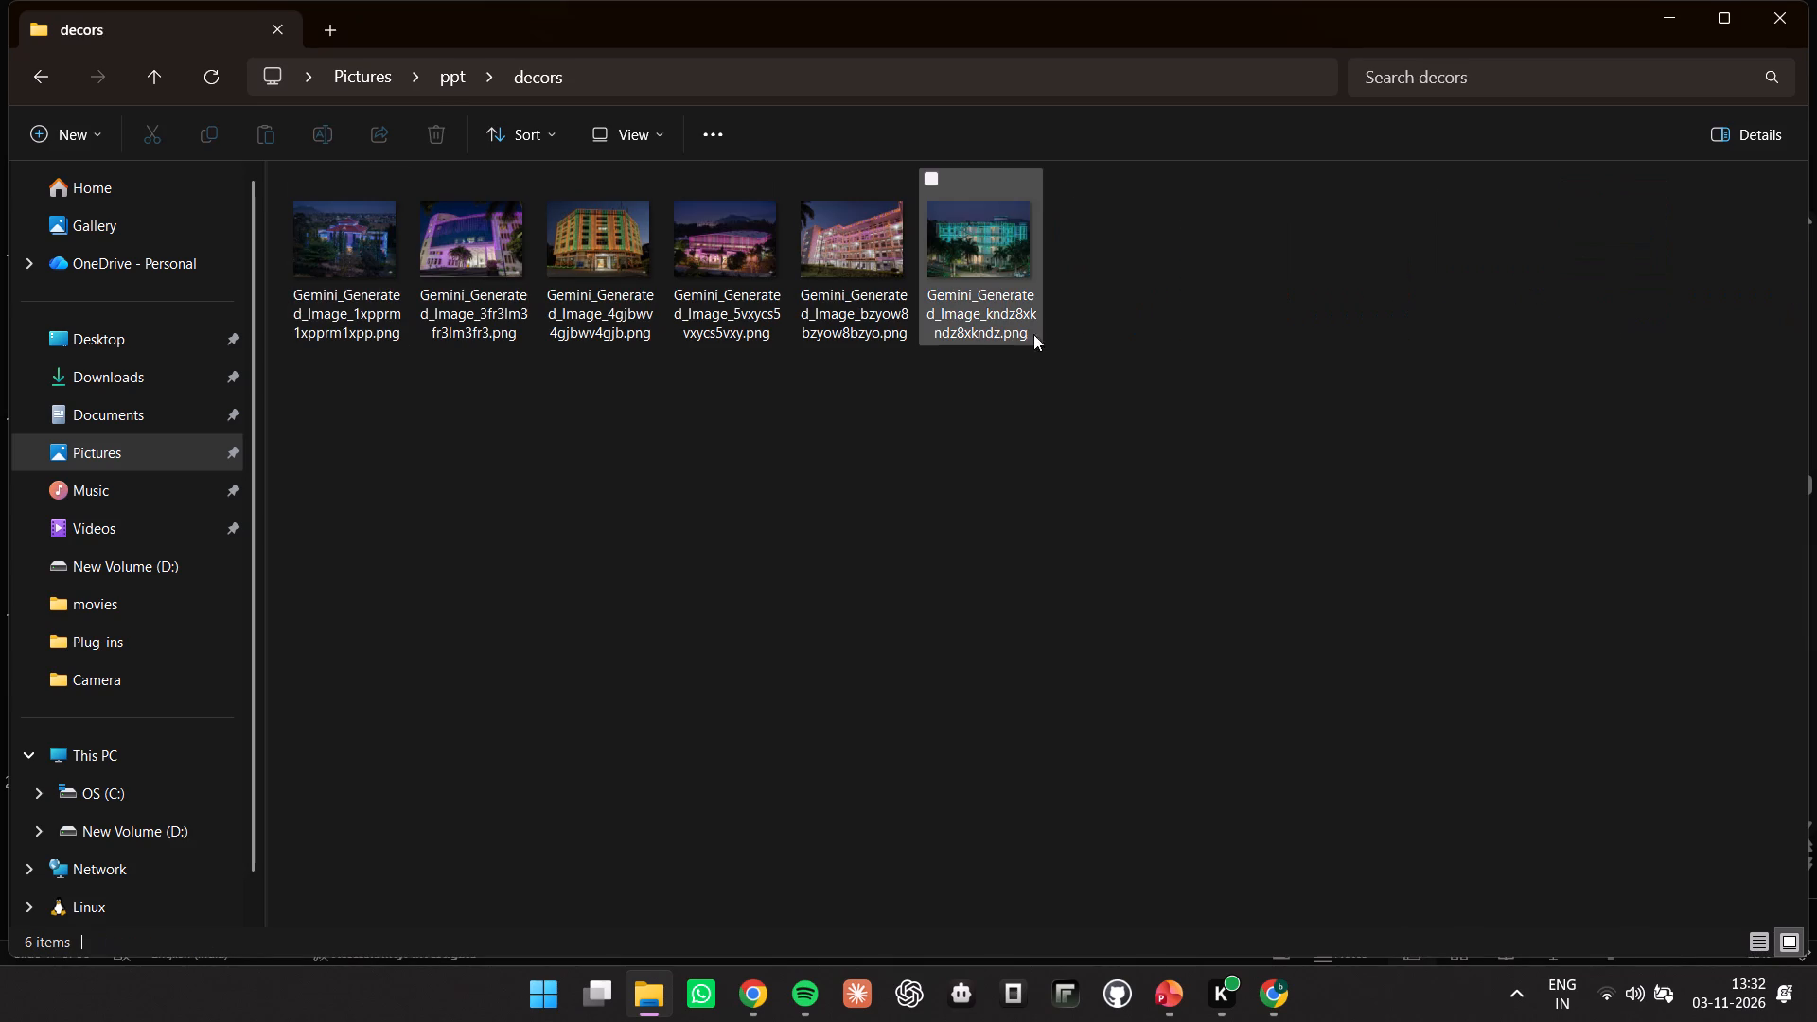
pyautogui.doubleClick(979, 293)
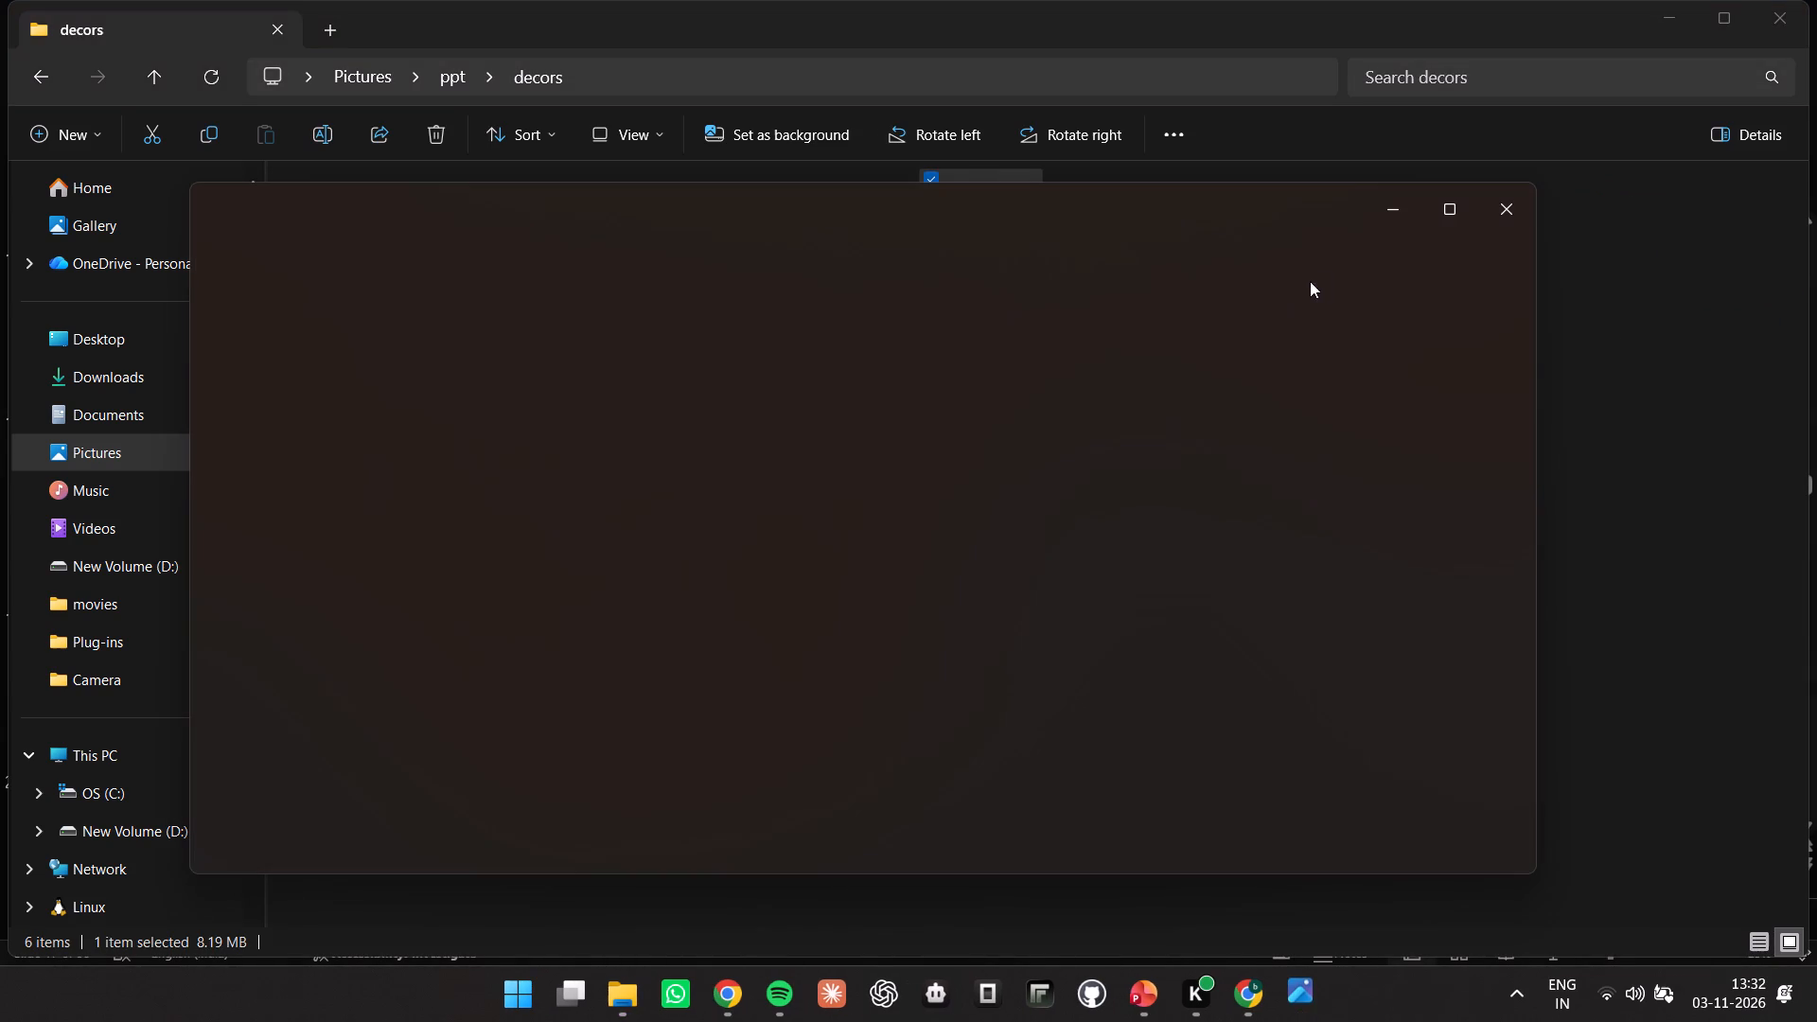
pyautogui.click(250, 241)
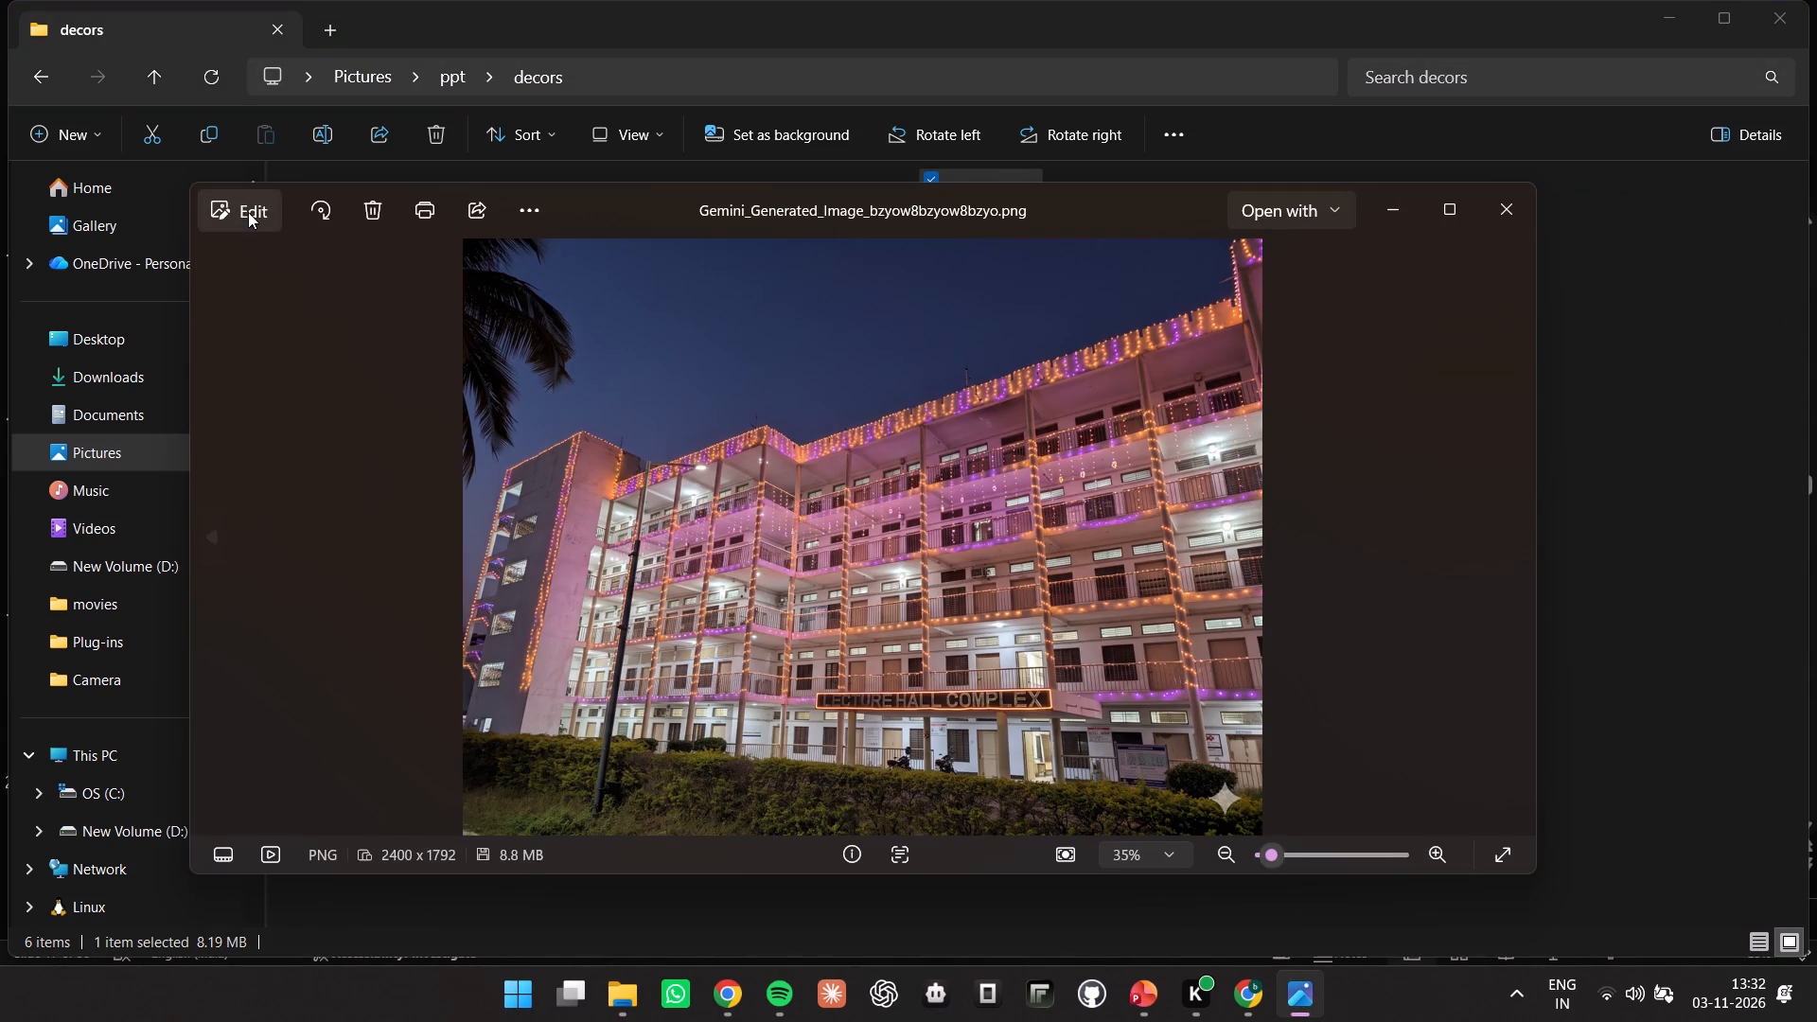
pyautogui.click(1513, 535)
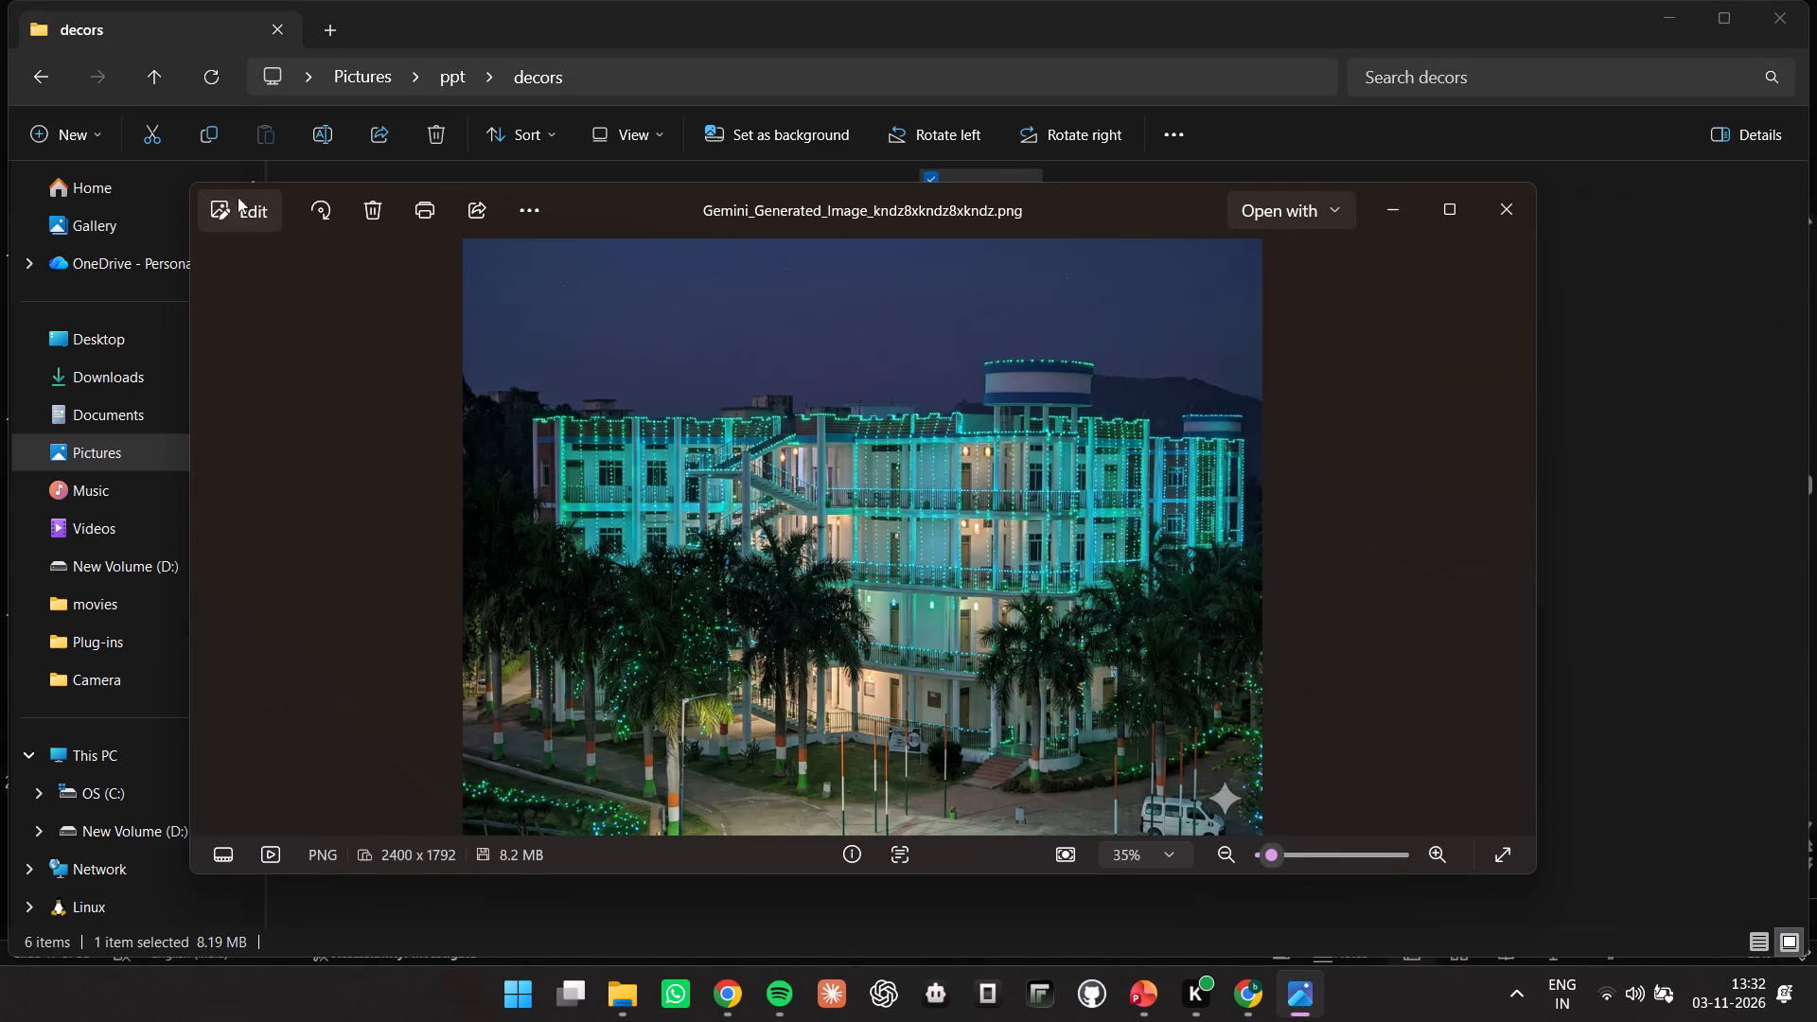
# Remove the sparkle watermark near the van with Generative Erase, save over the original image and close it.
pyautogui.click(243, 202)
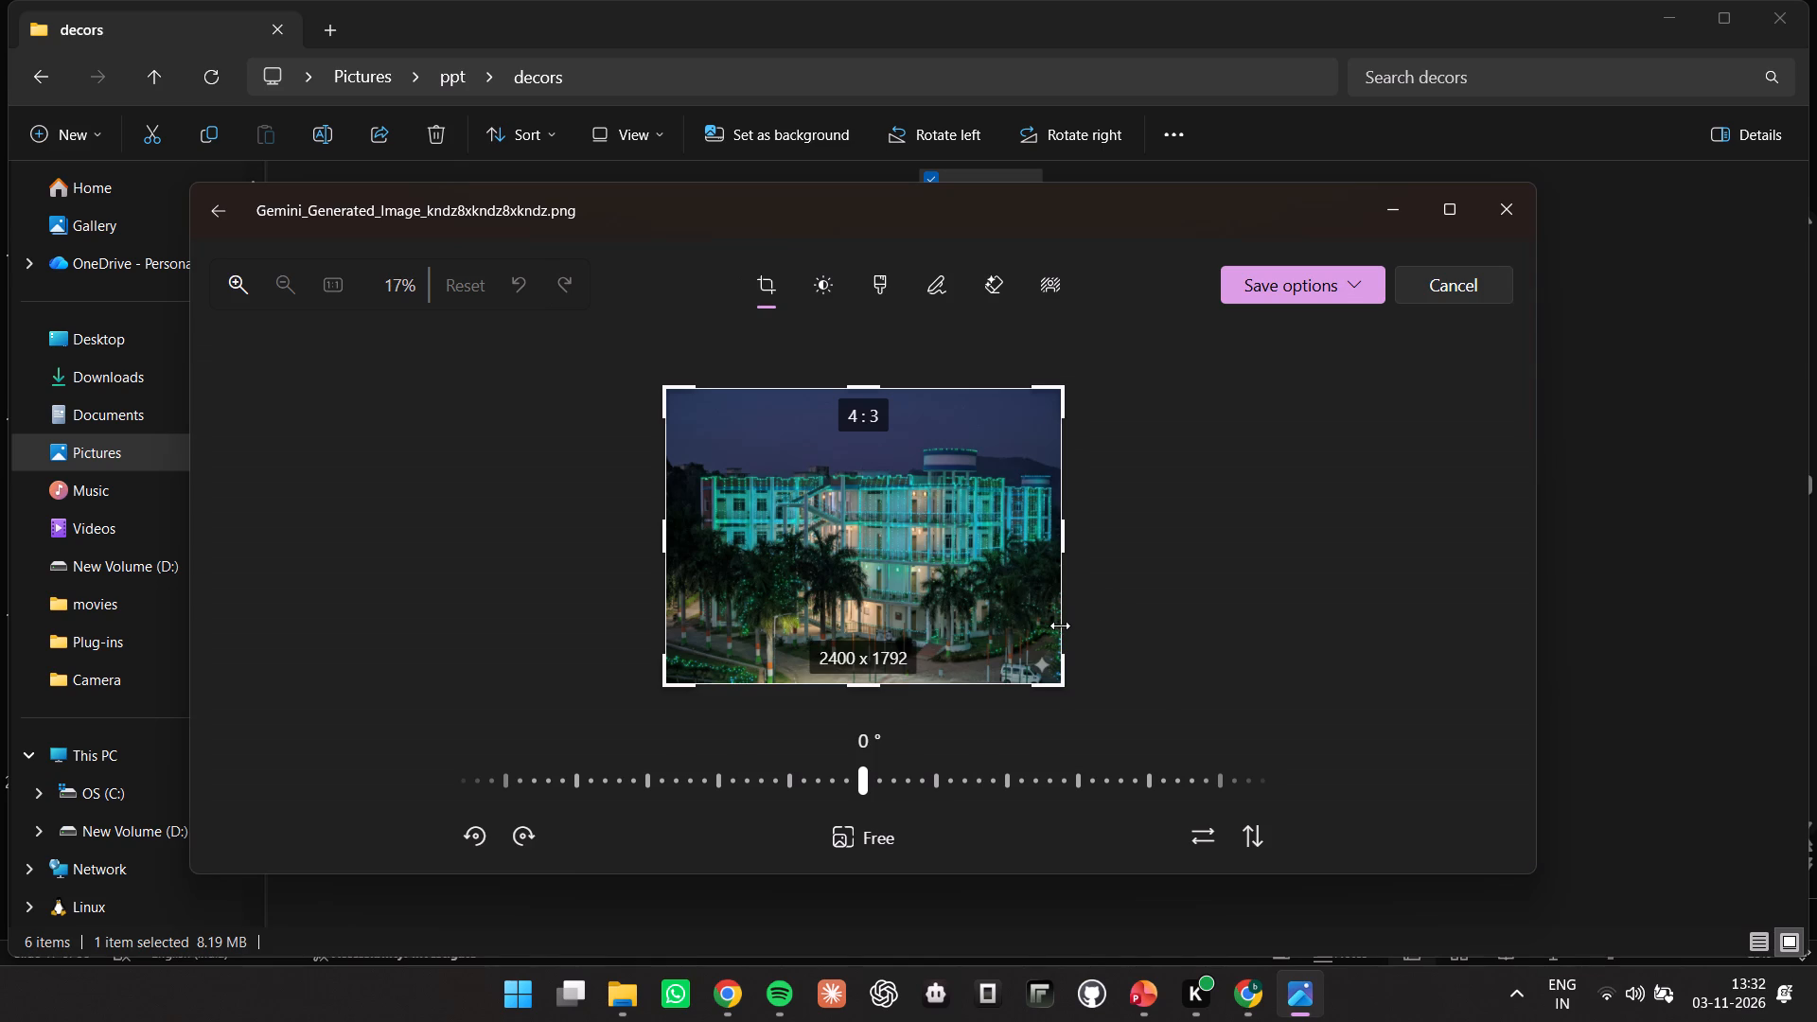
pyautogui.click(1448, 200)
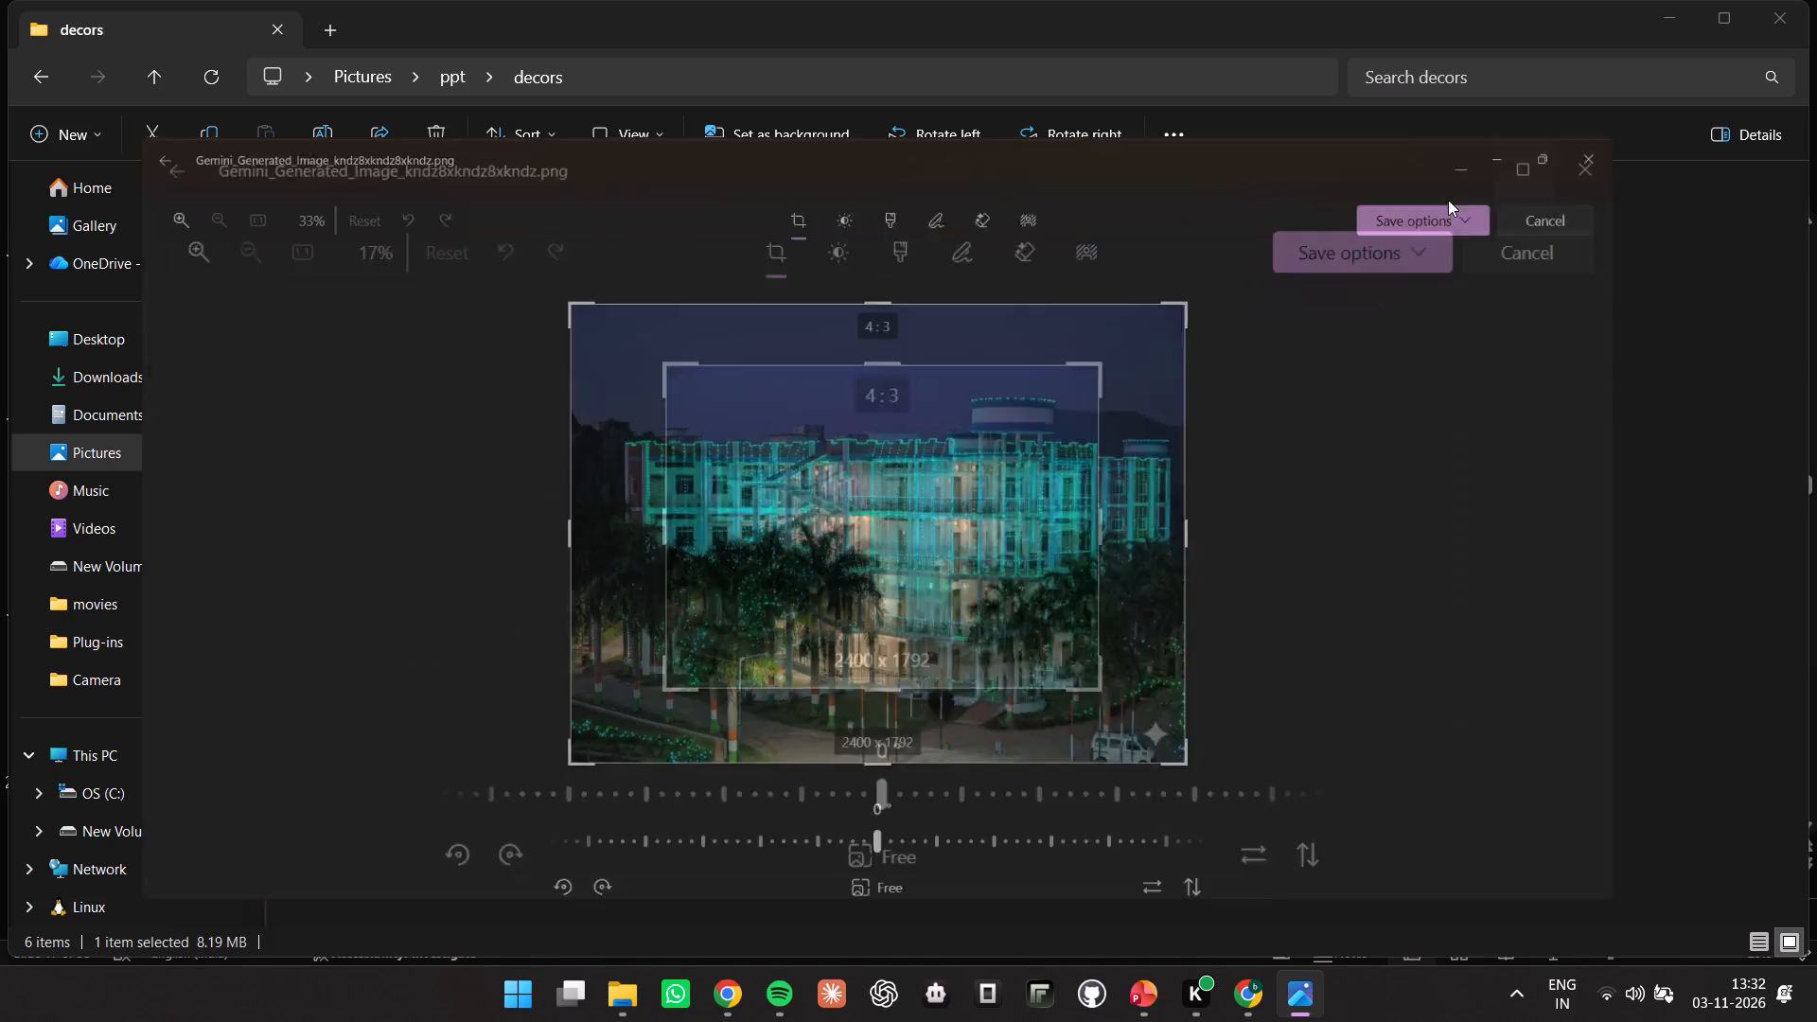
pyautogui.scroll(-1, 983, 117)
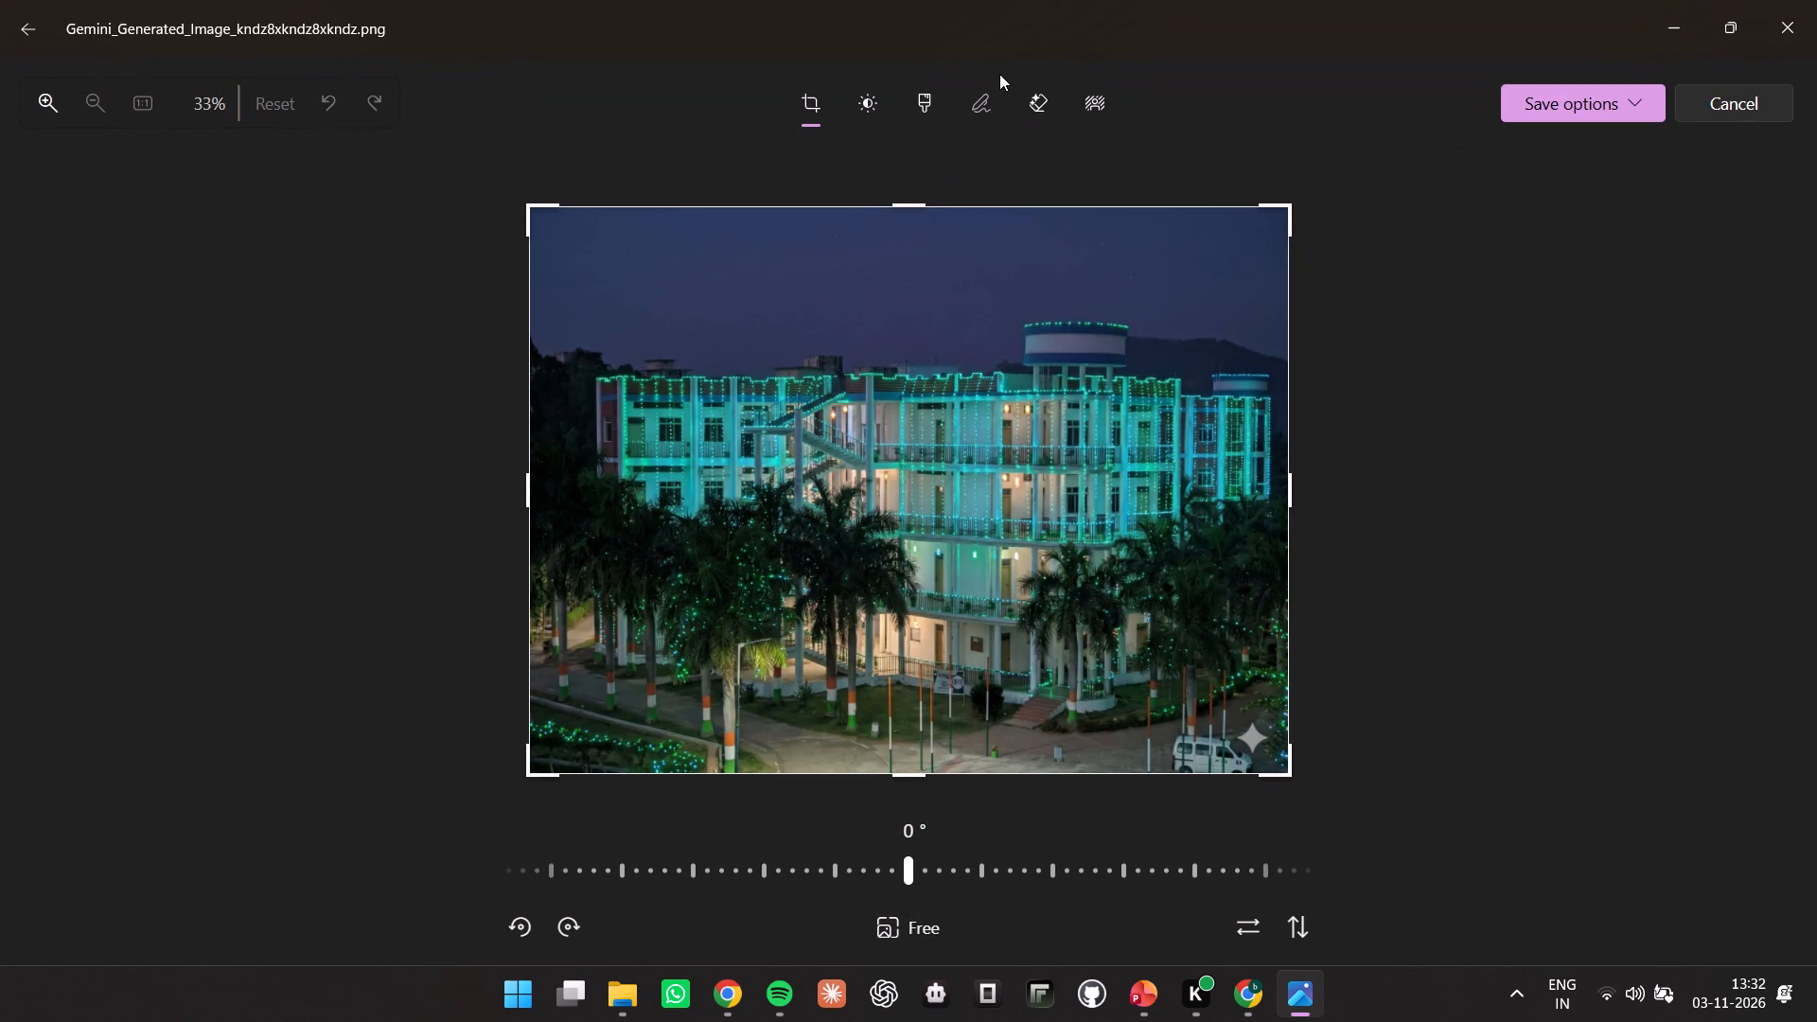
pyautogui.click(1042, 104)
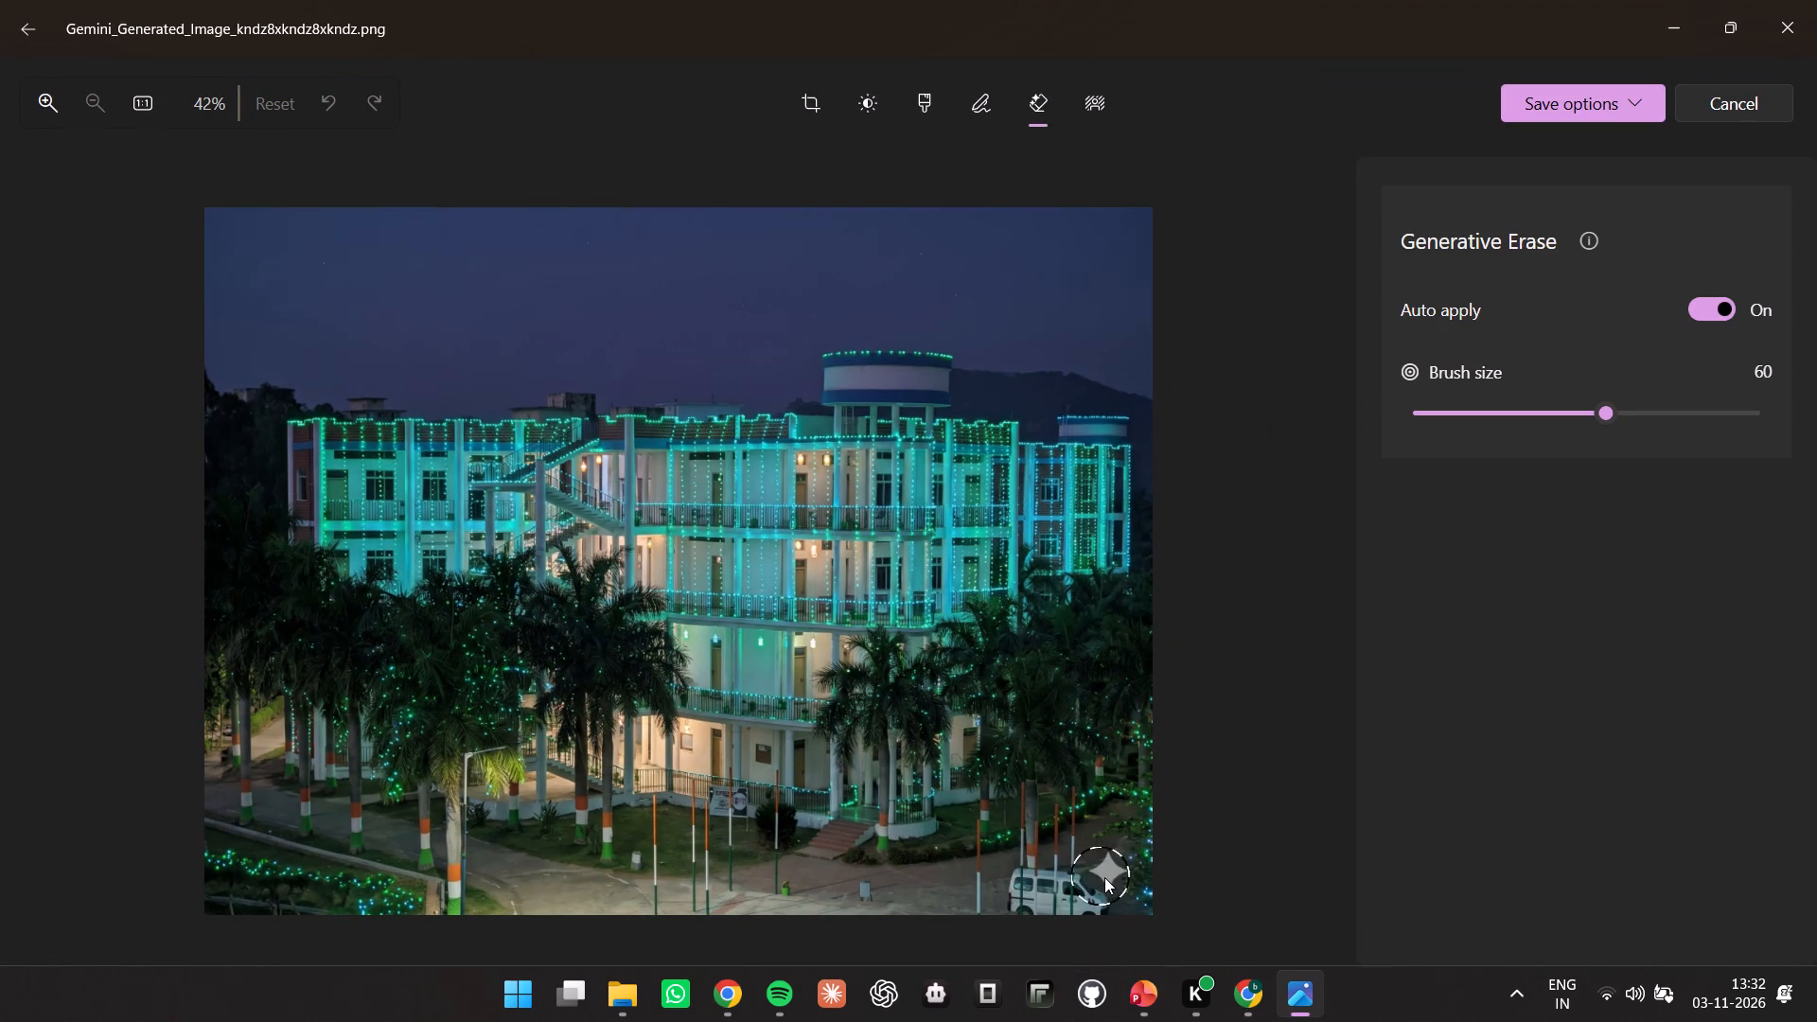
pyautogui.click(1110, 872)
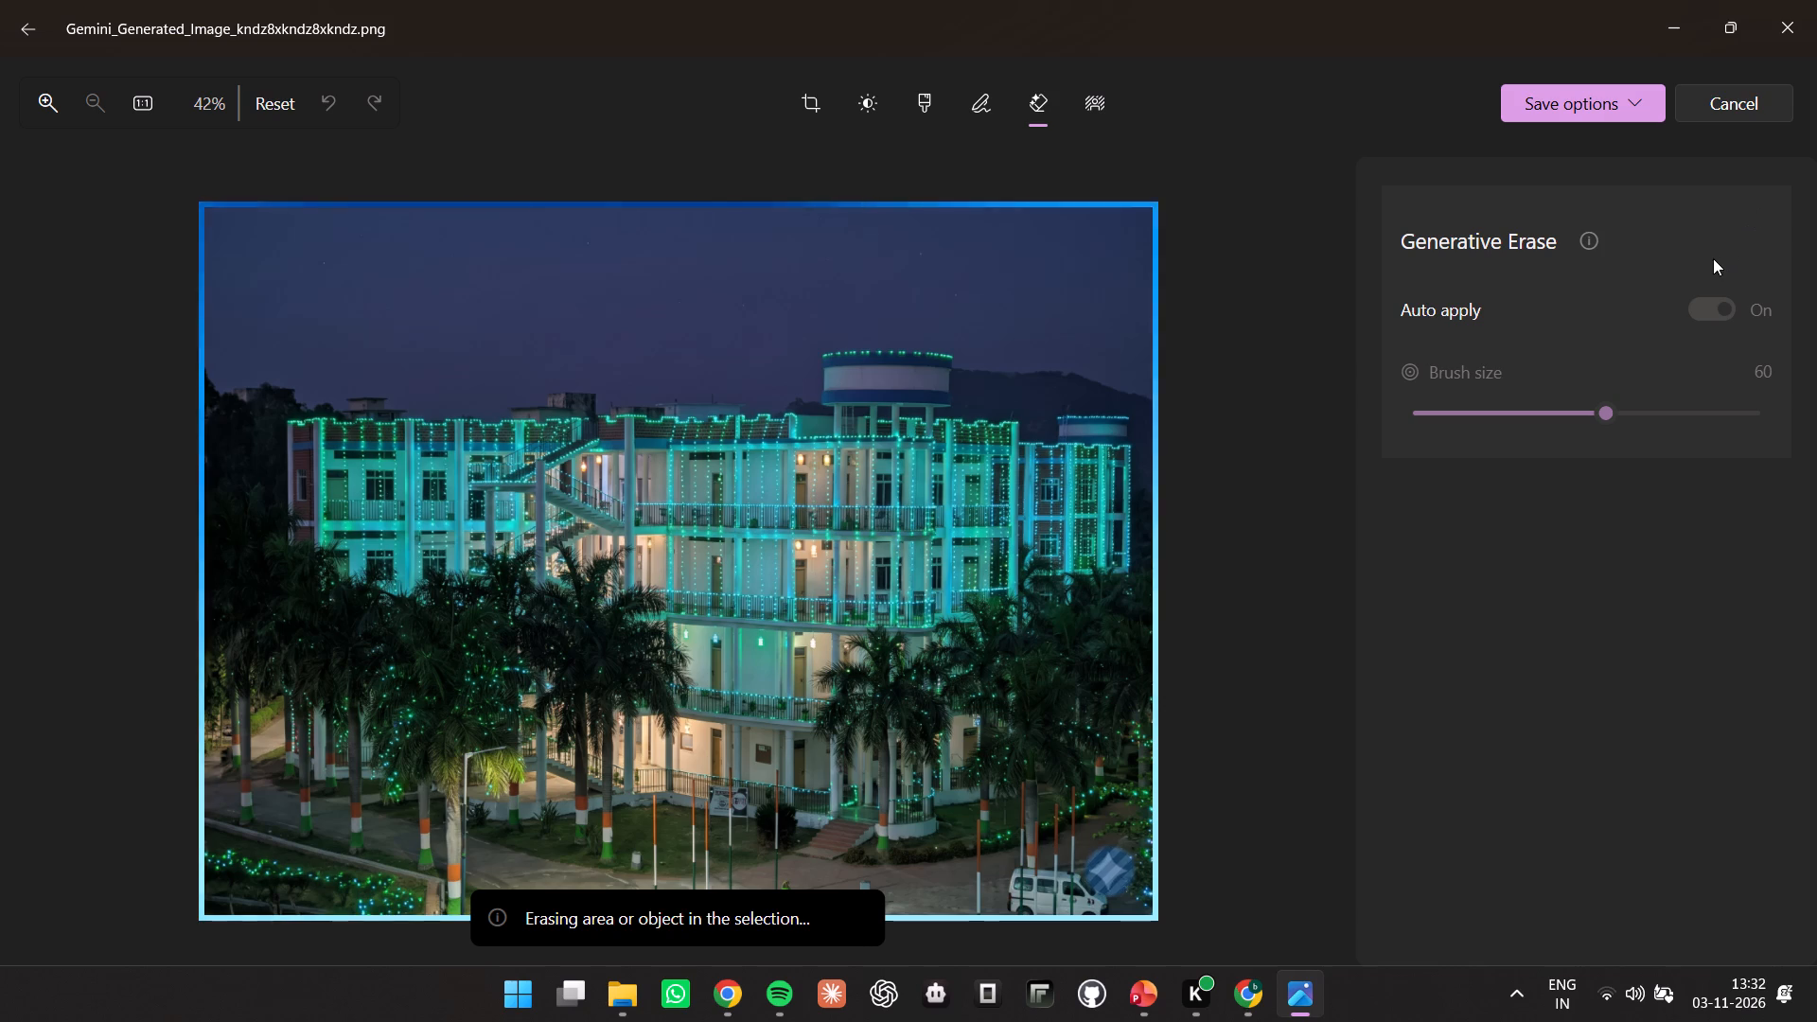
pyautogui.click(1656, 100)
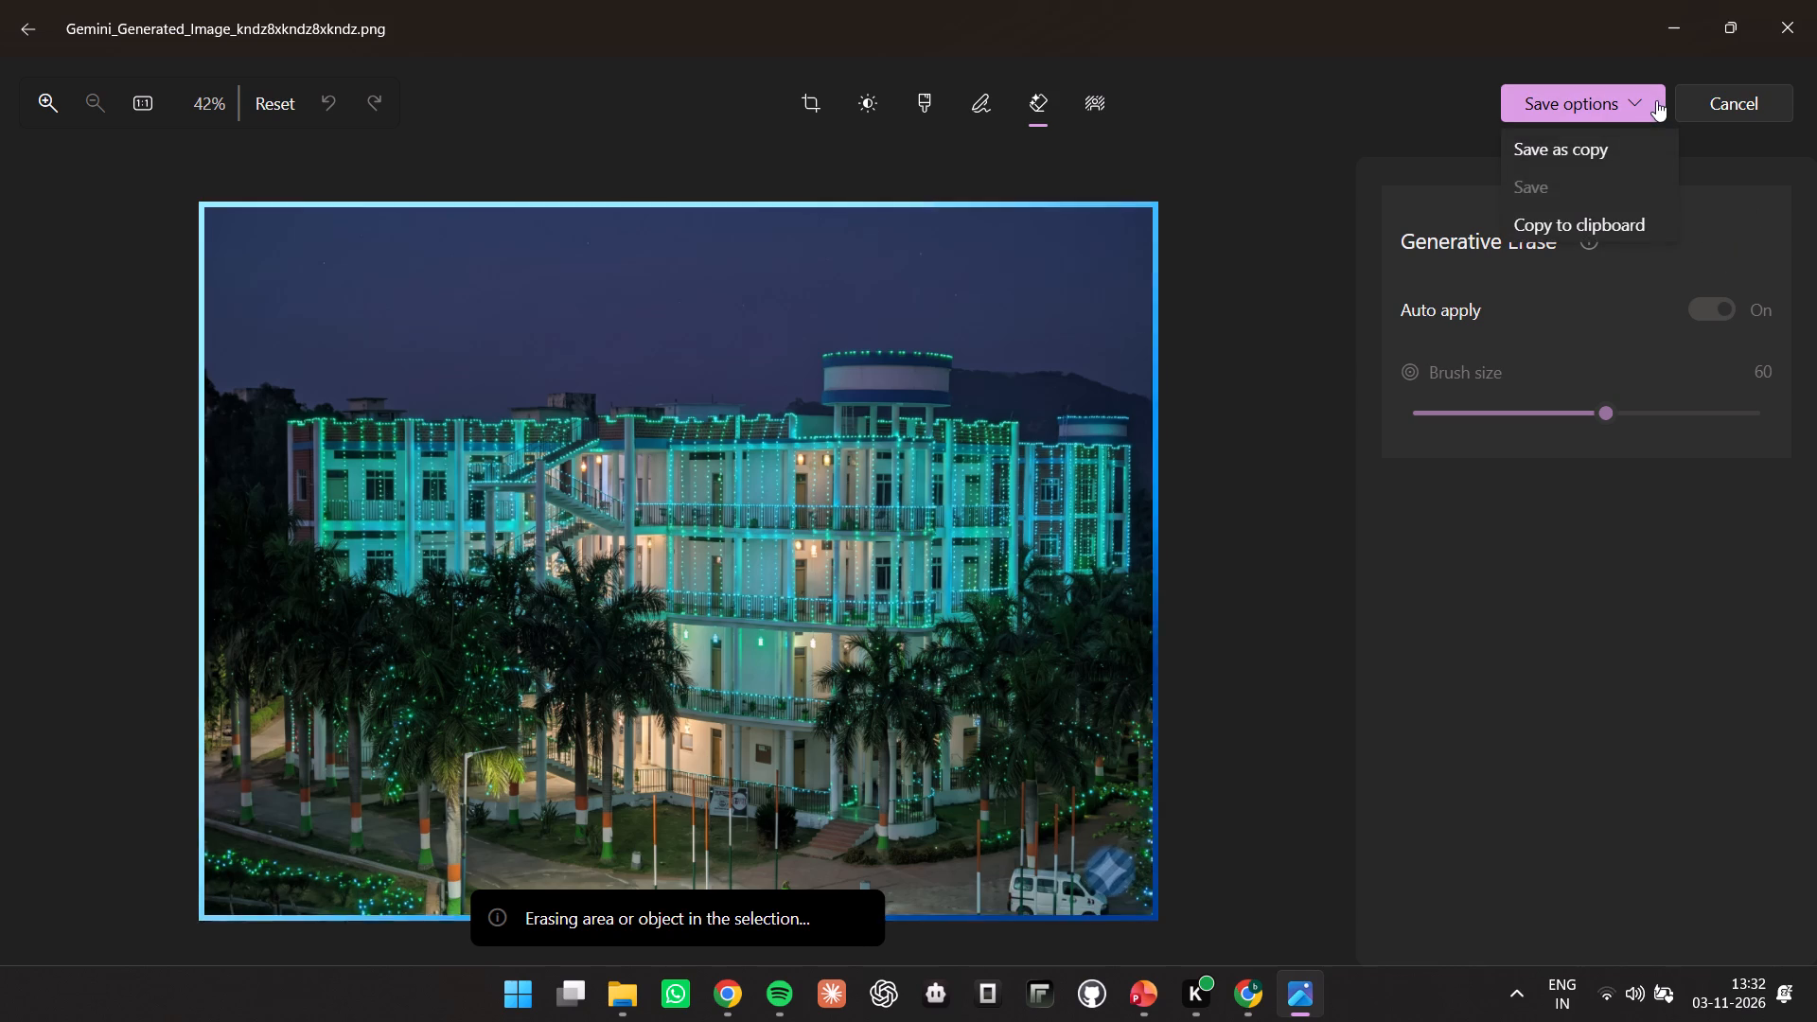
pyautogui.click(1656, 100)
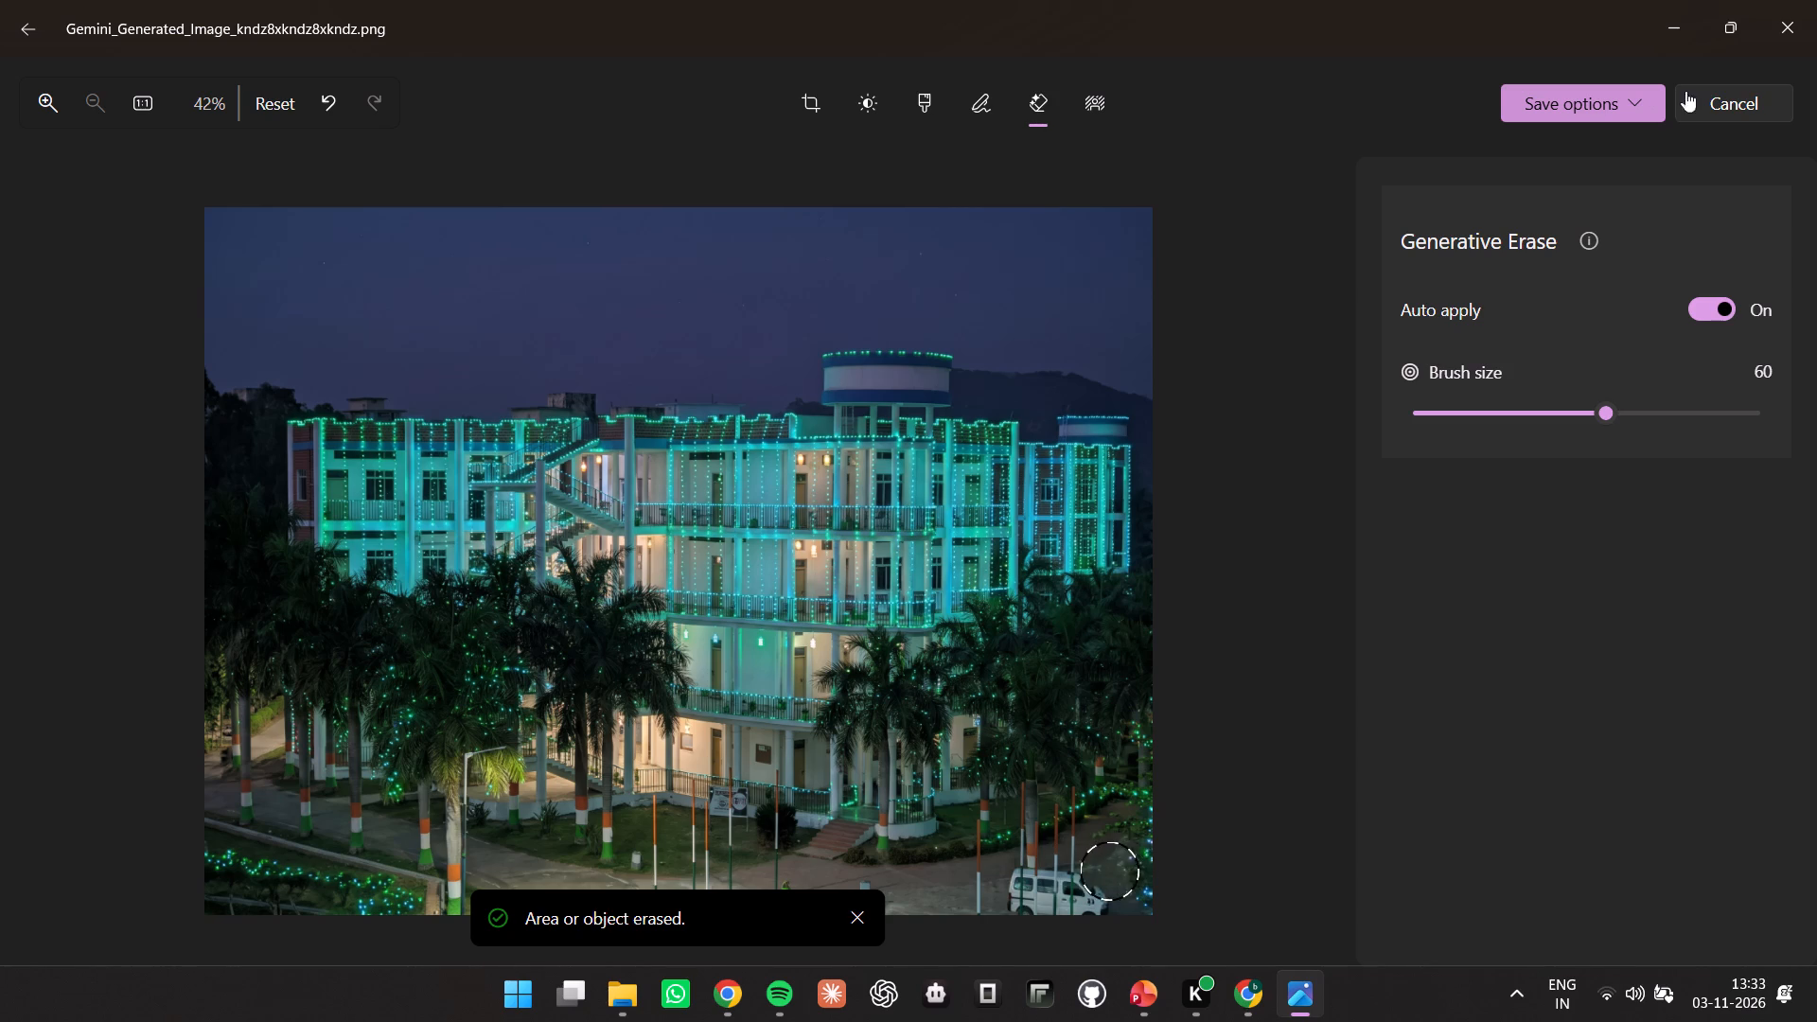
pyautogui.click(1609, 97)
pyautogui.click(1574, 191)
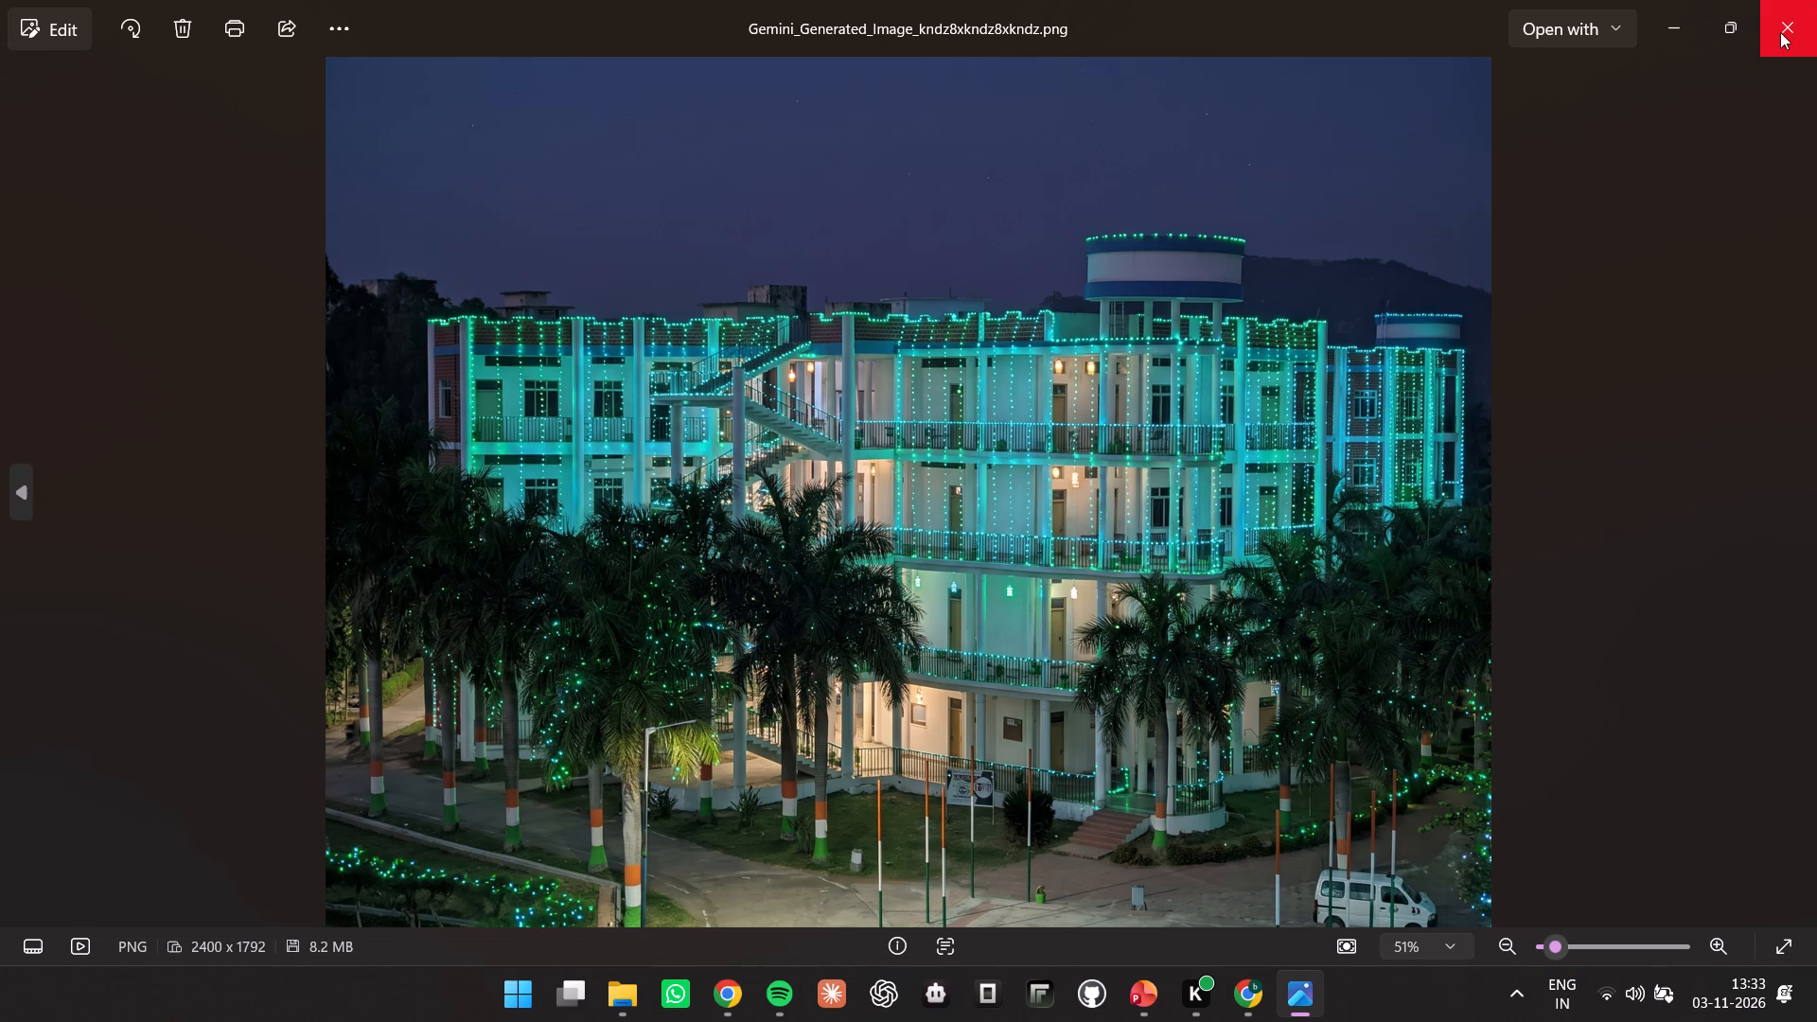
pyautogui.click(1780, 32)
# Open the Indoor Stadium night image from the decors folder and remove its sparkle watermark with Generative Erase.
pyautogui.doubleClick(750, 212)
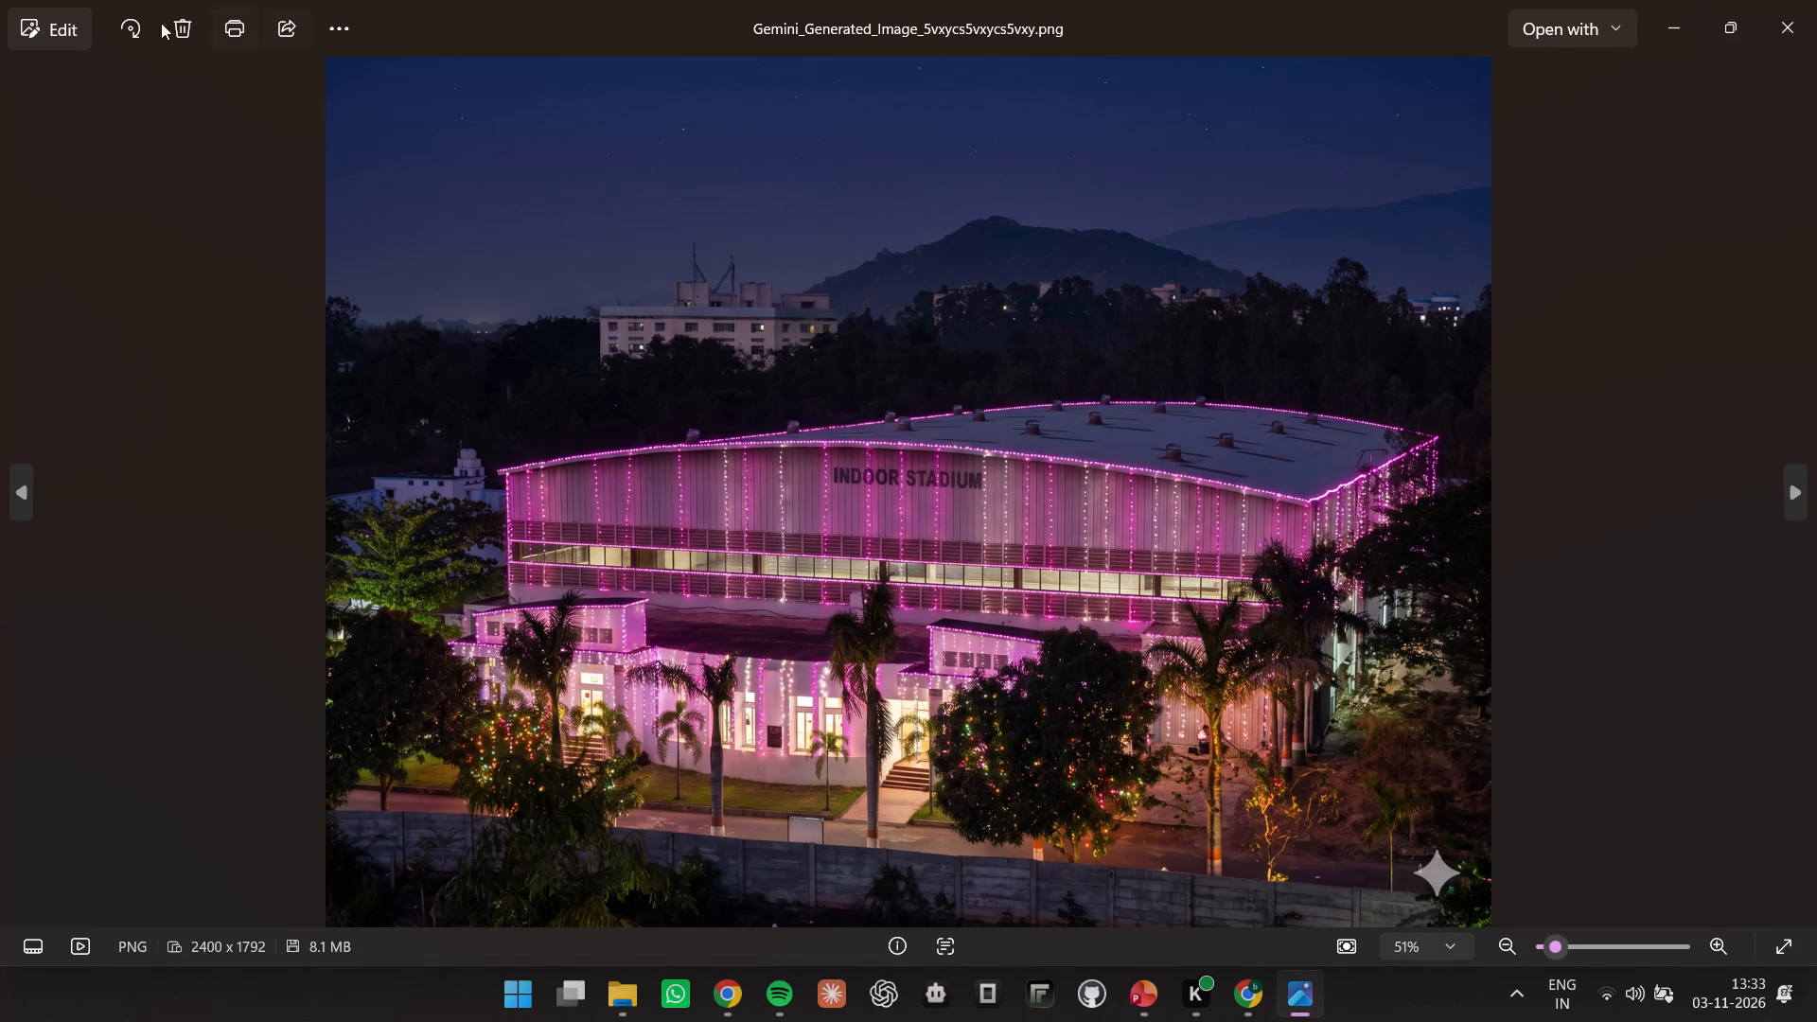
pyautogui.click(52, 12)
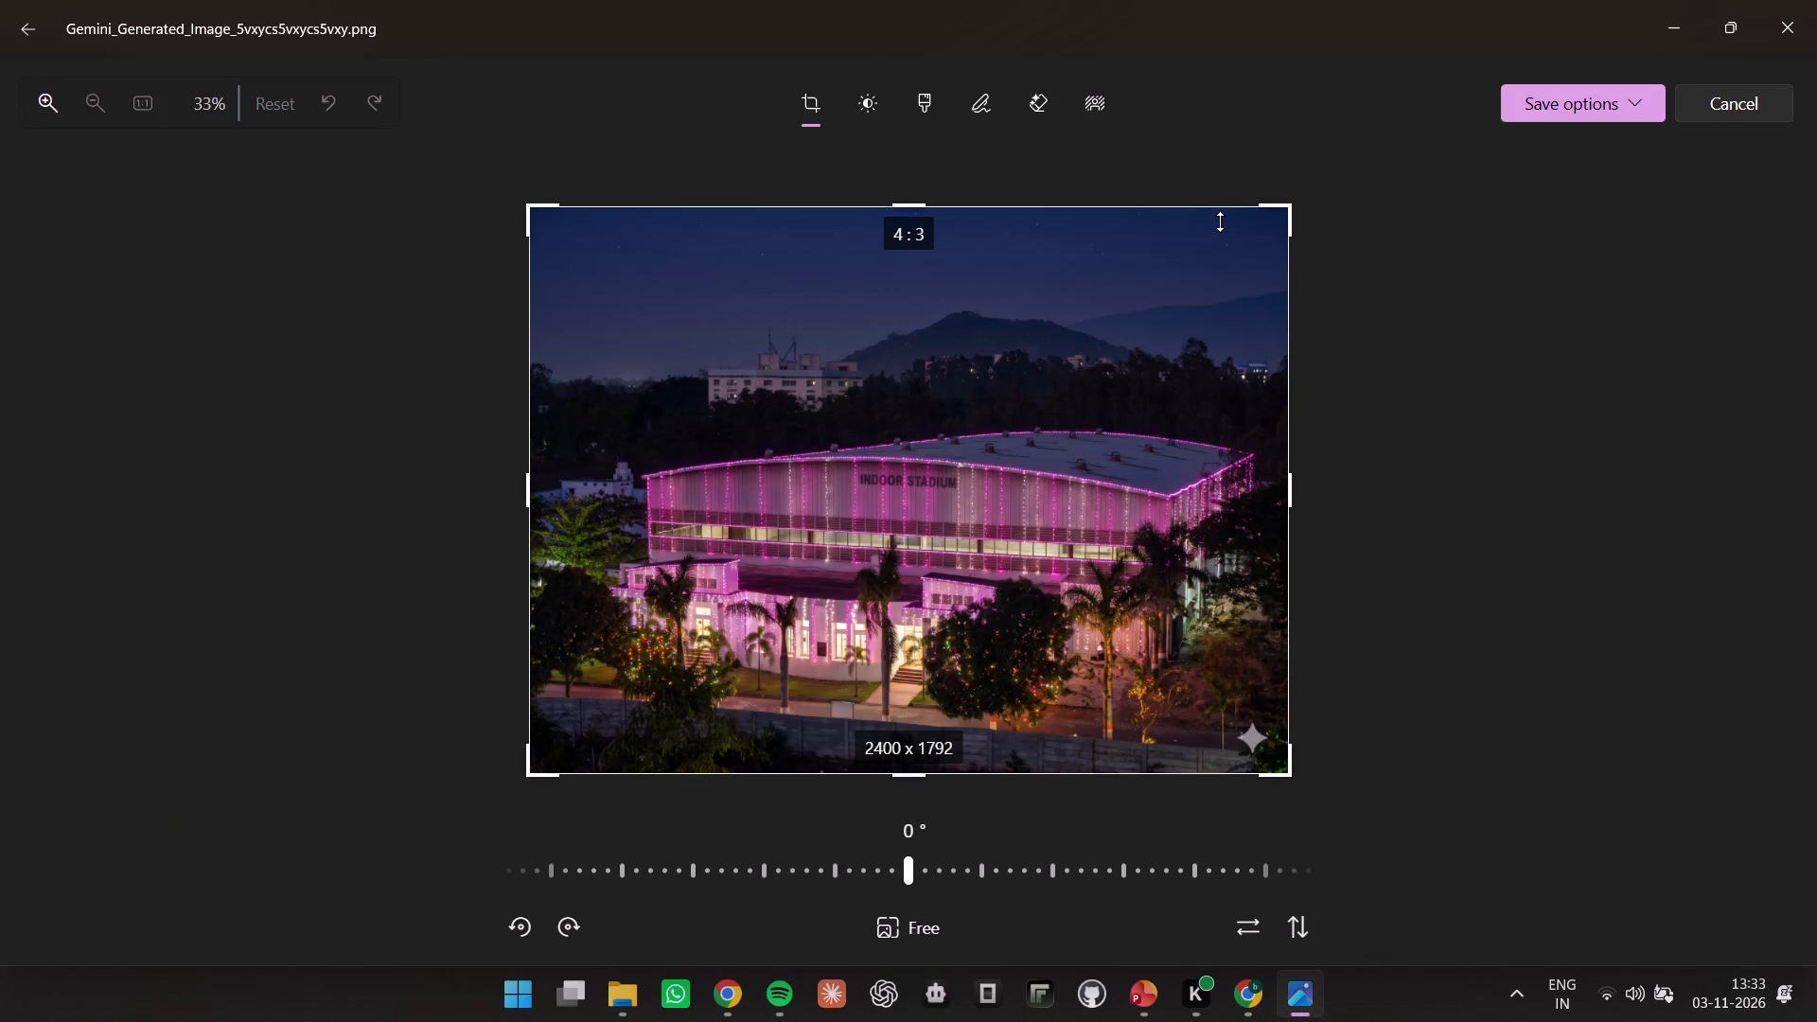
pyautogui.click(1039, 110)
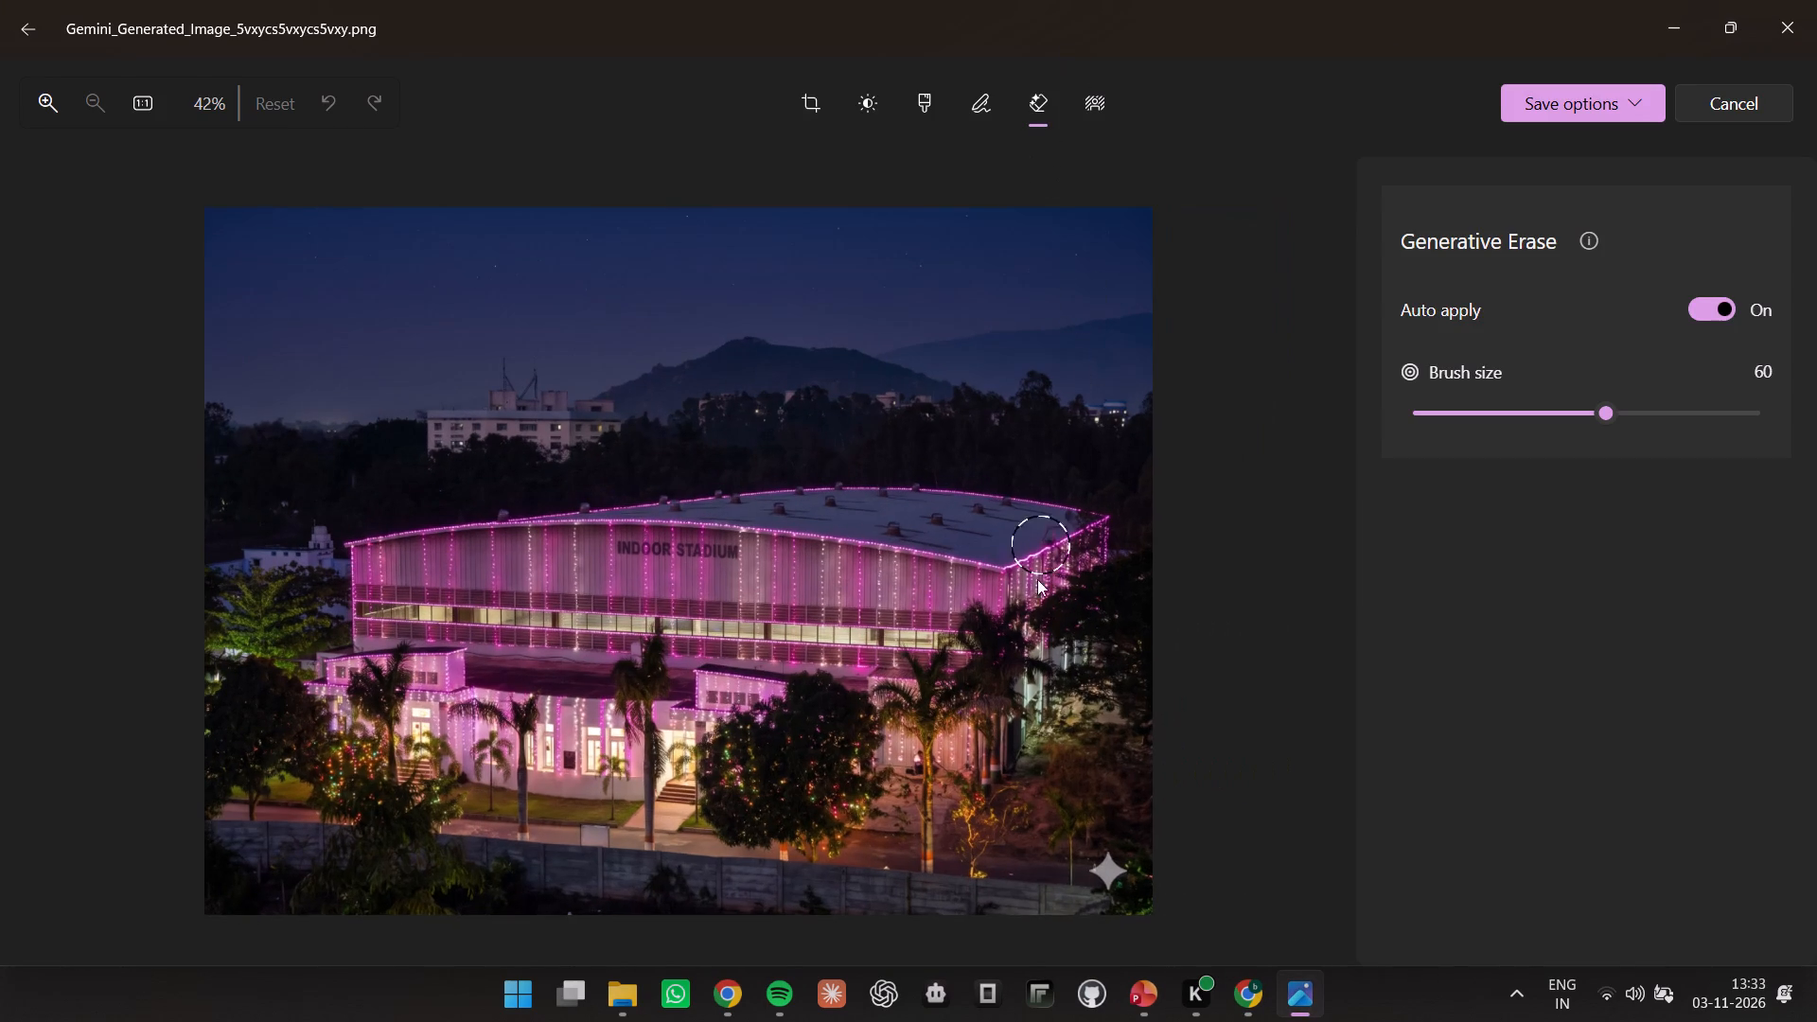
pyautogui.click(1113, 872)
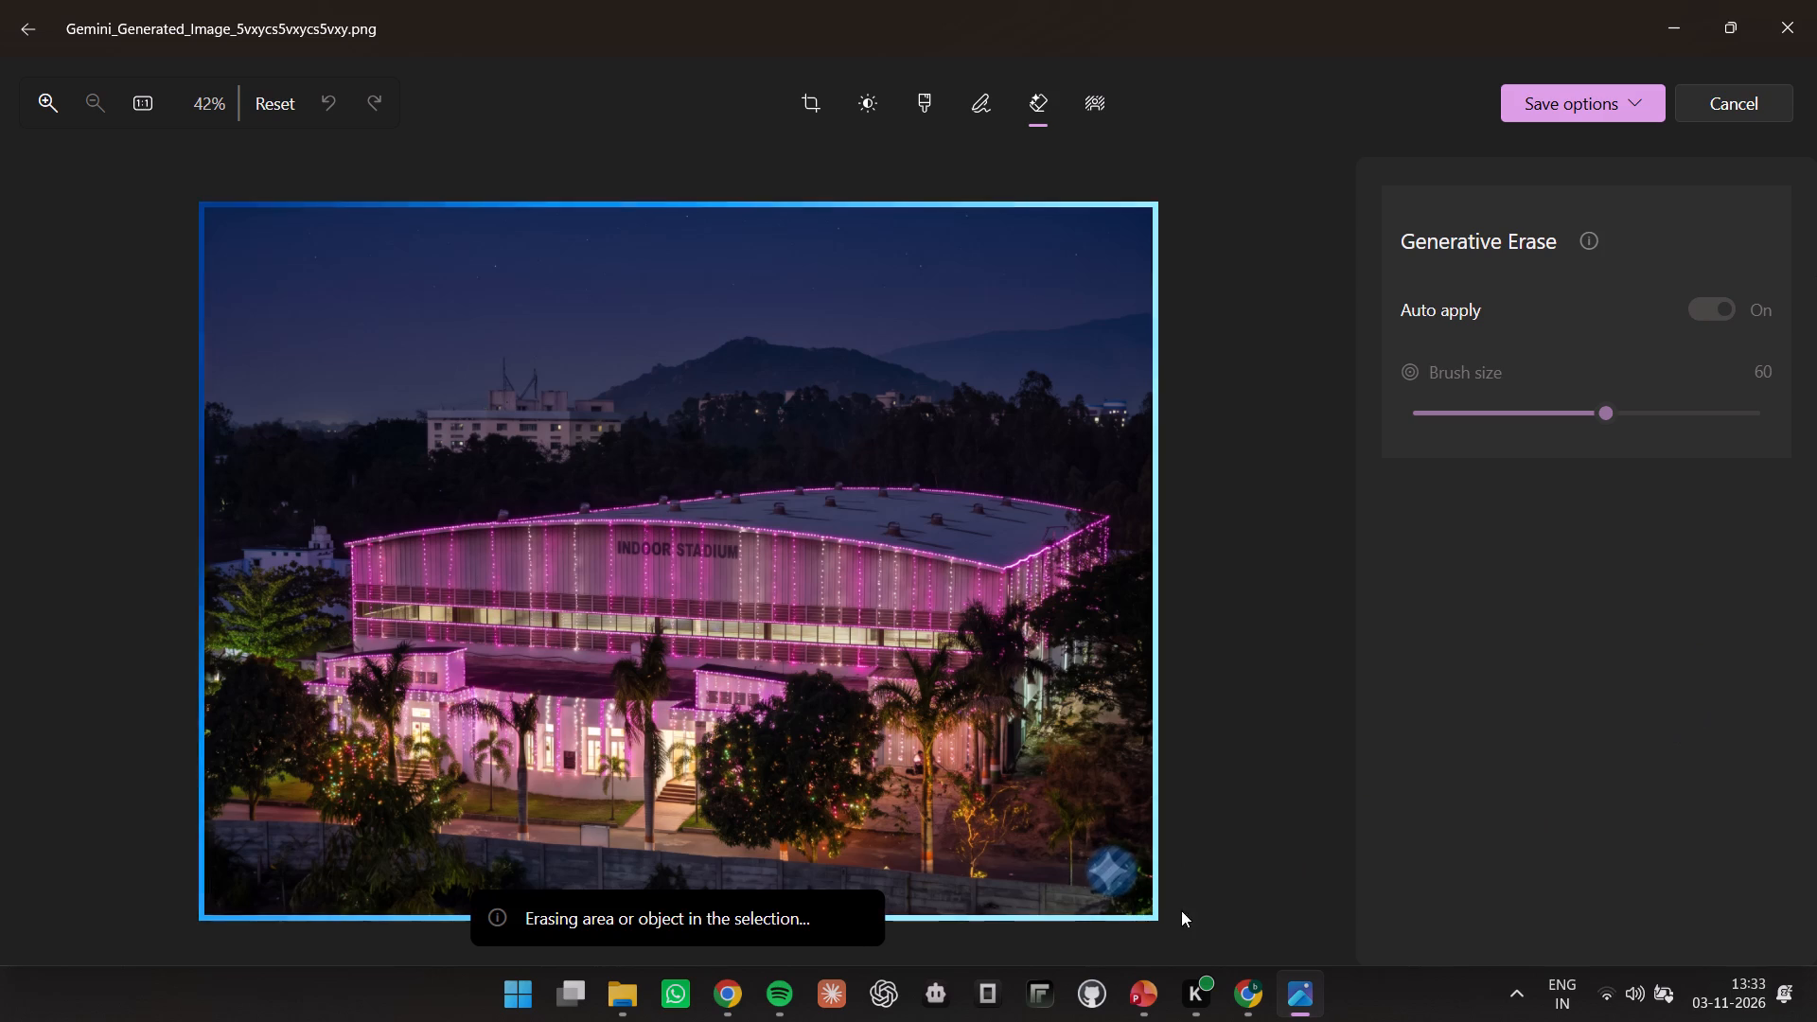
# Switch to PowerPoint and replace slide 17's night photo with the cleaned Gemini_Generated_Image_kndz8xkndz8xkndz.png from Pictures > ppt > decors.
pyautogui.click(1132, 989)
pyautogui.click(1455, 564)
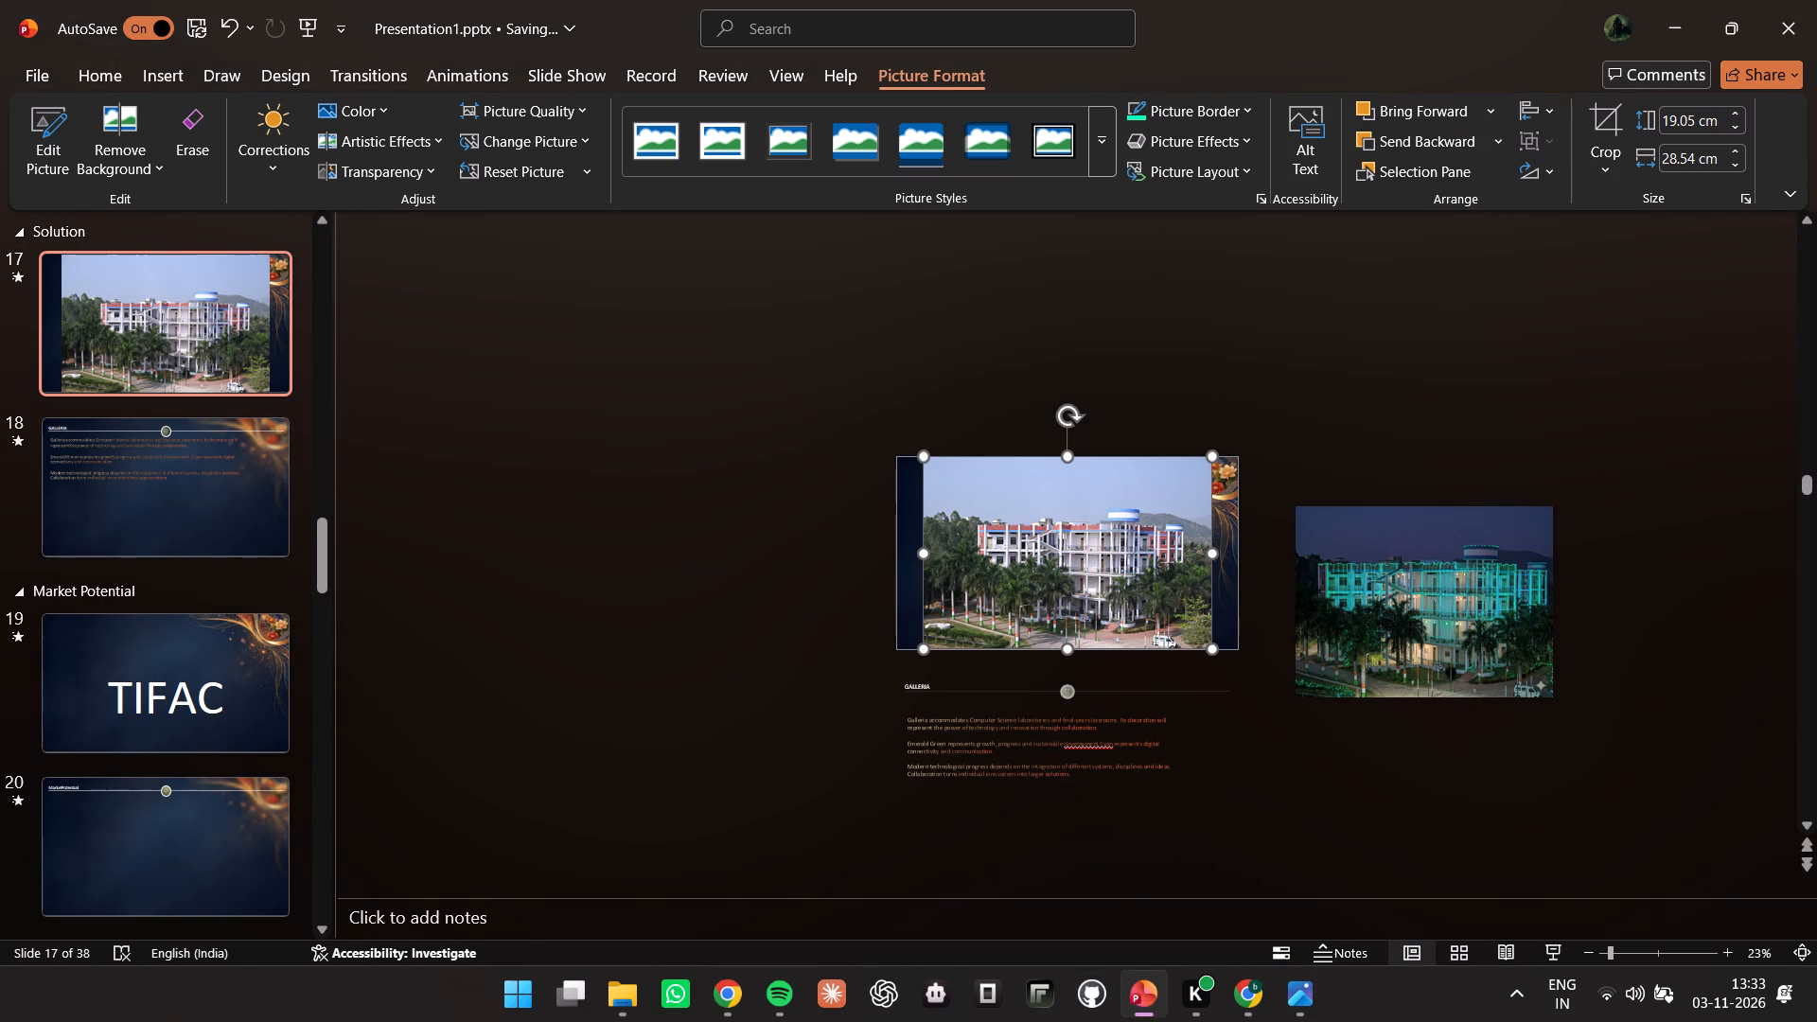
pyautogui.press('Delete')
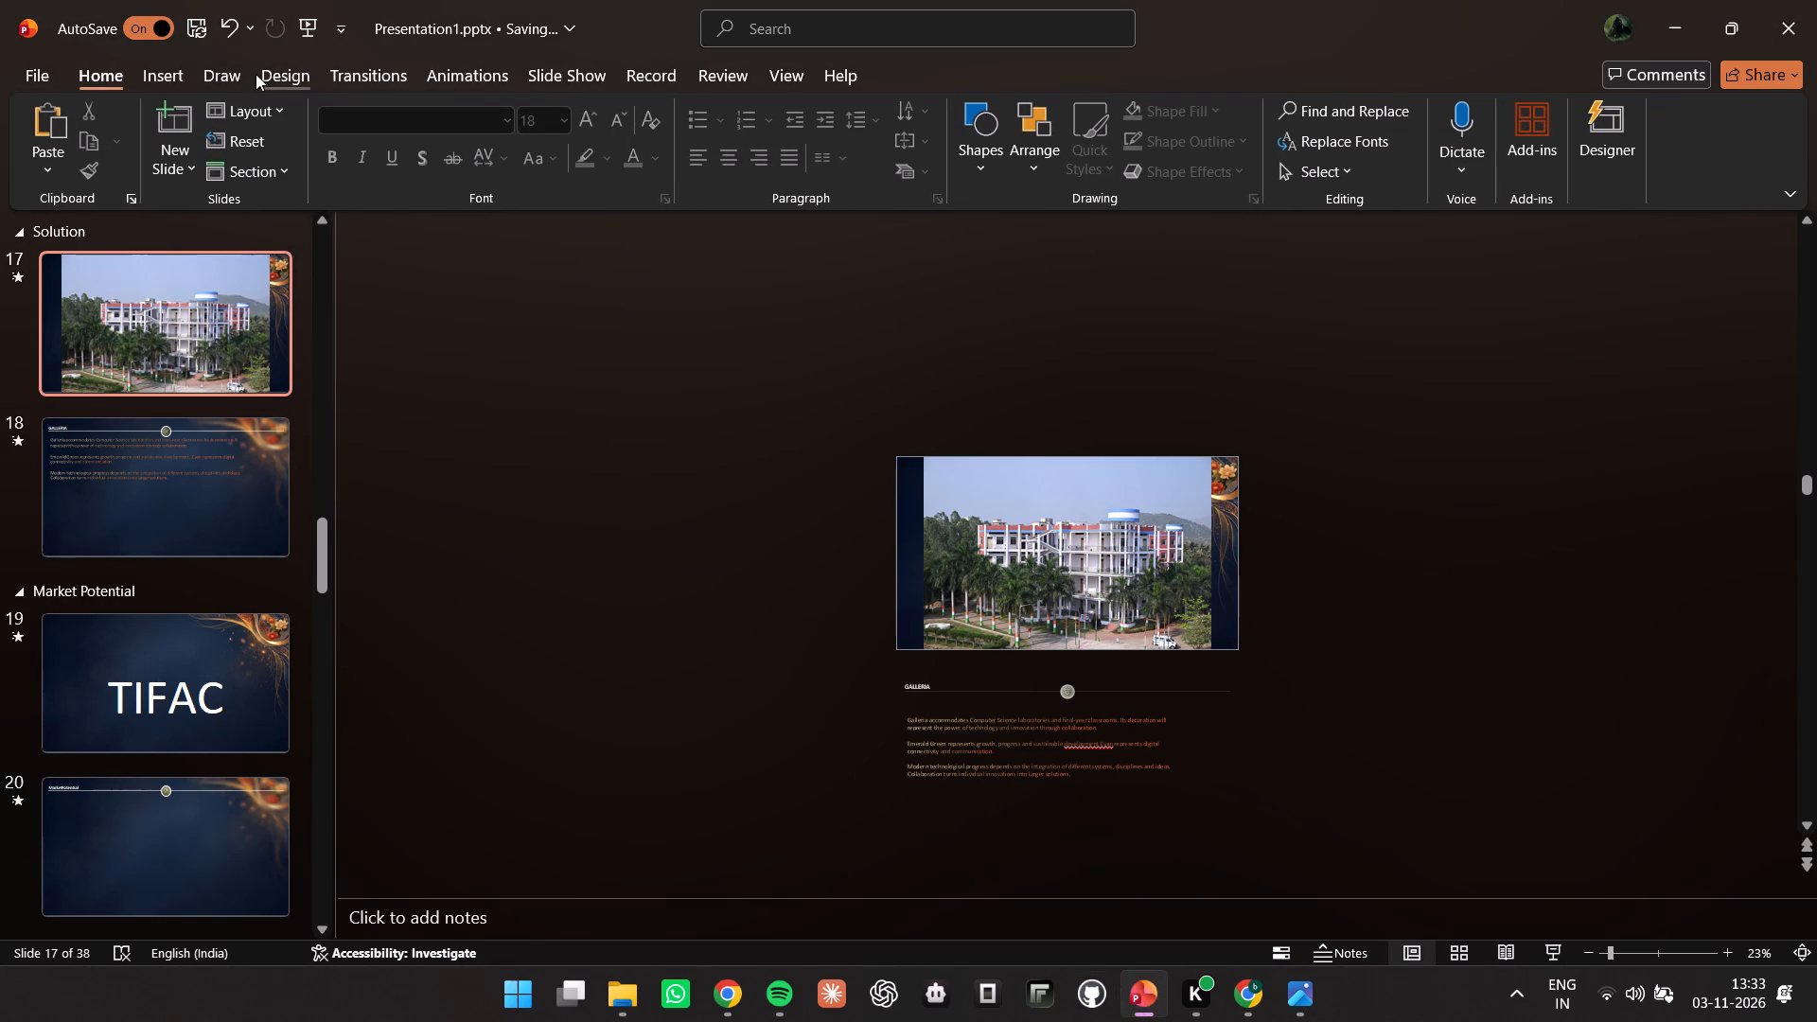
pyautogui.click(185, 84)
pyautogui.click(204, 147)
pyautogui.click(256, 248)
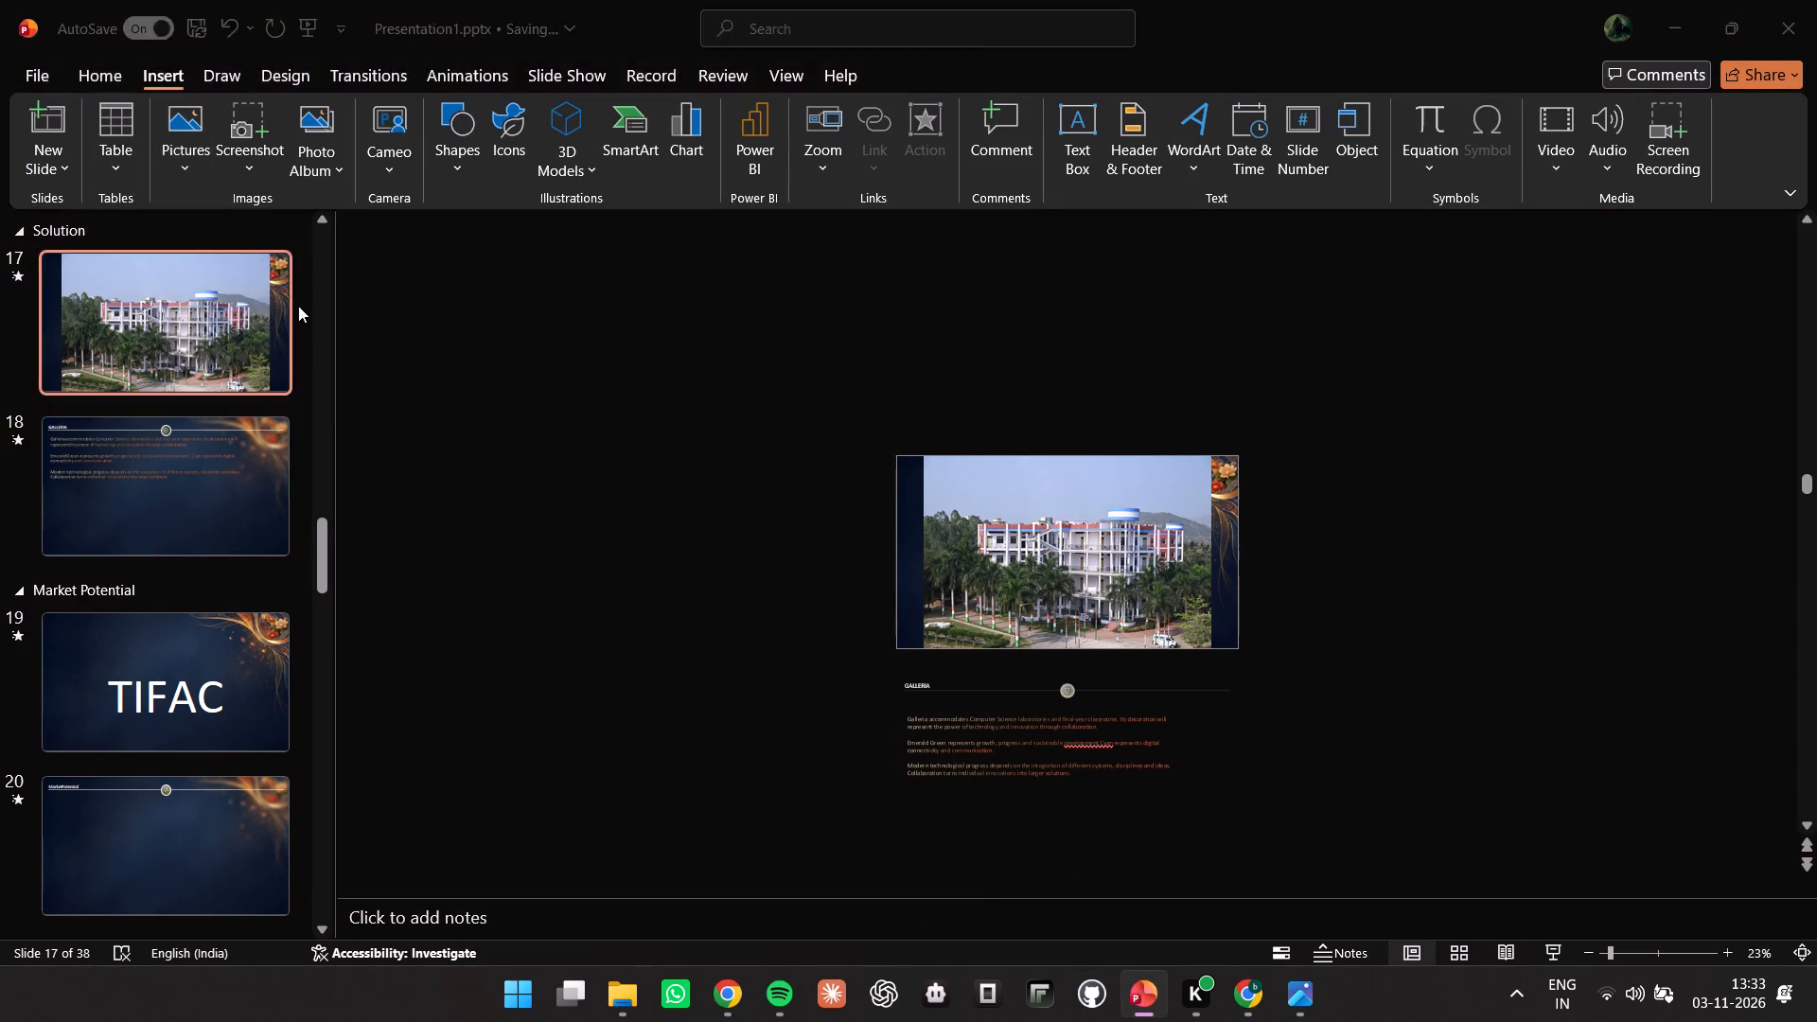
pyautogui.click(931, 256)
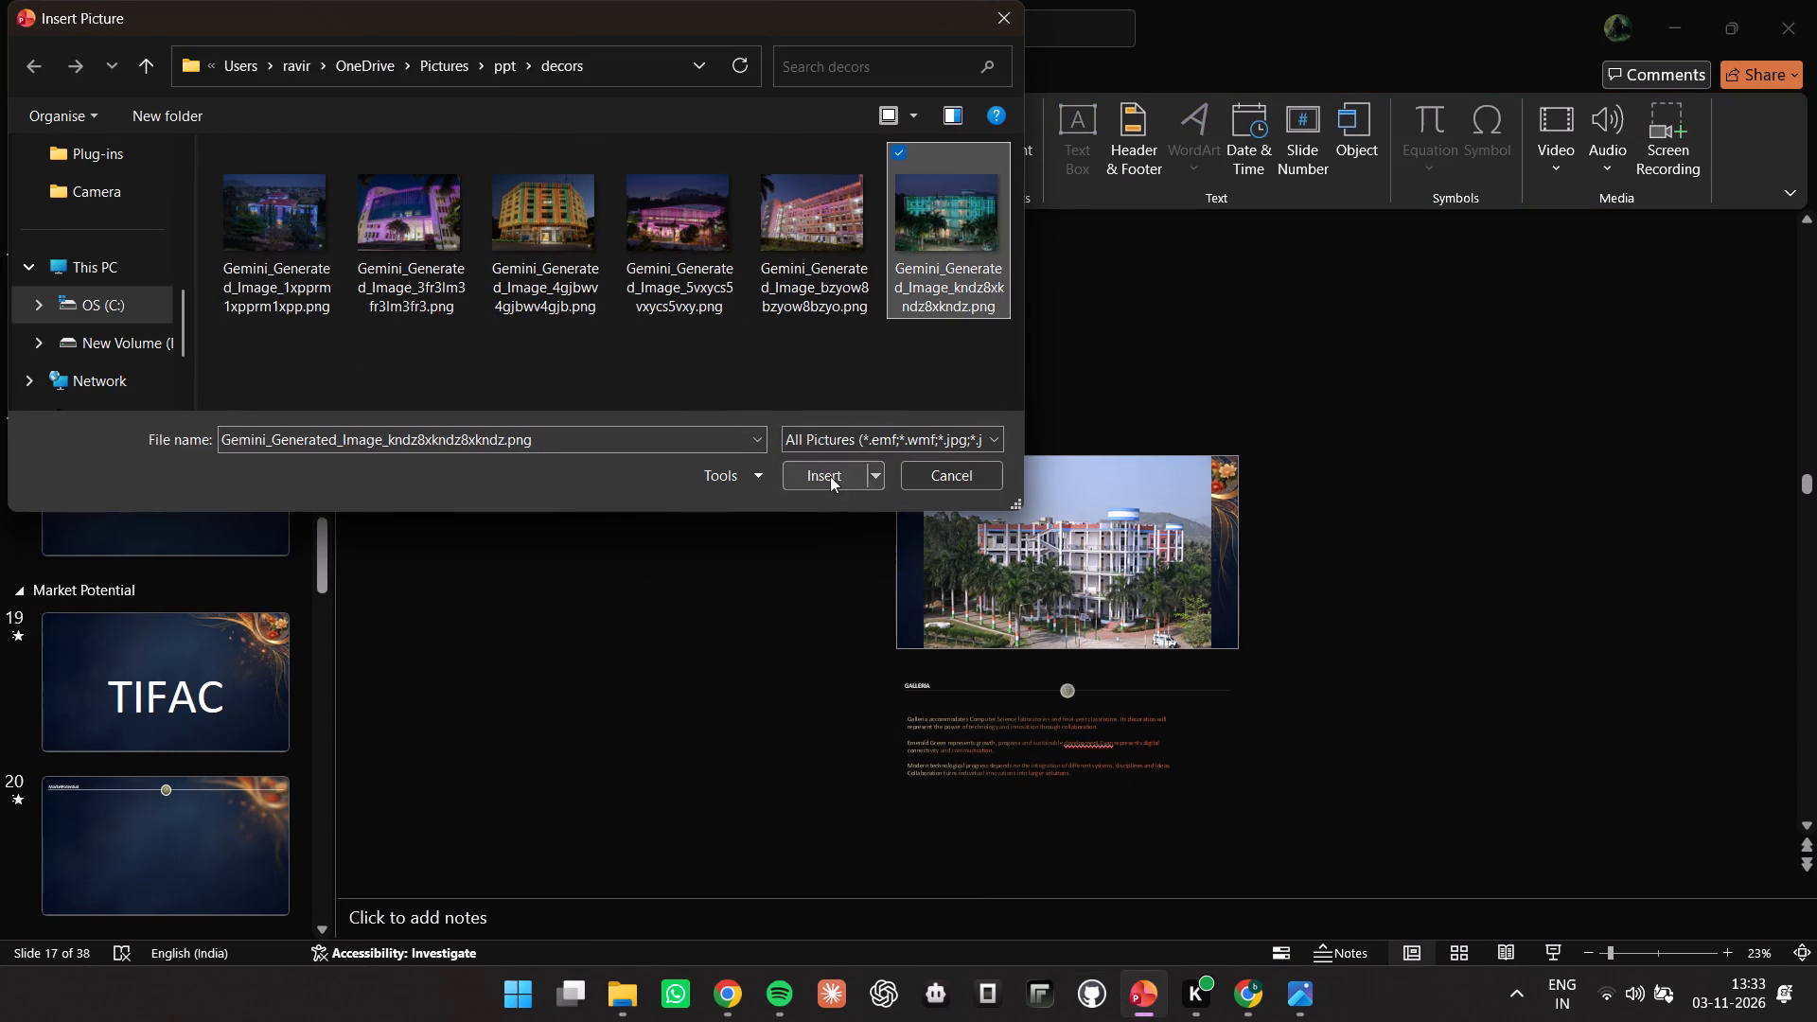
pyautogui.click(831, 475)
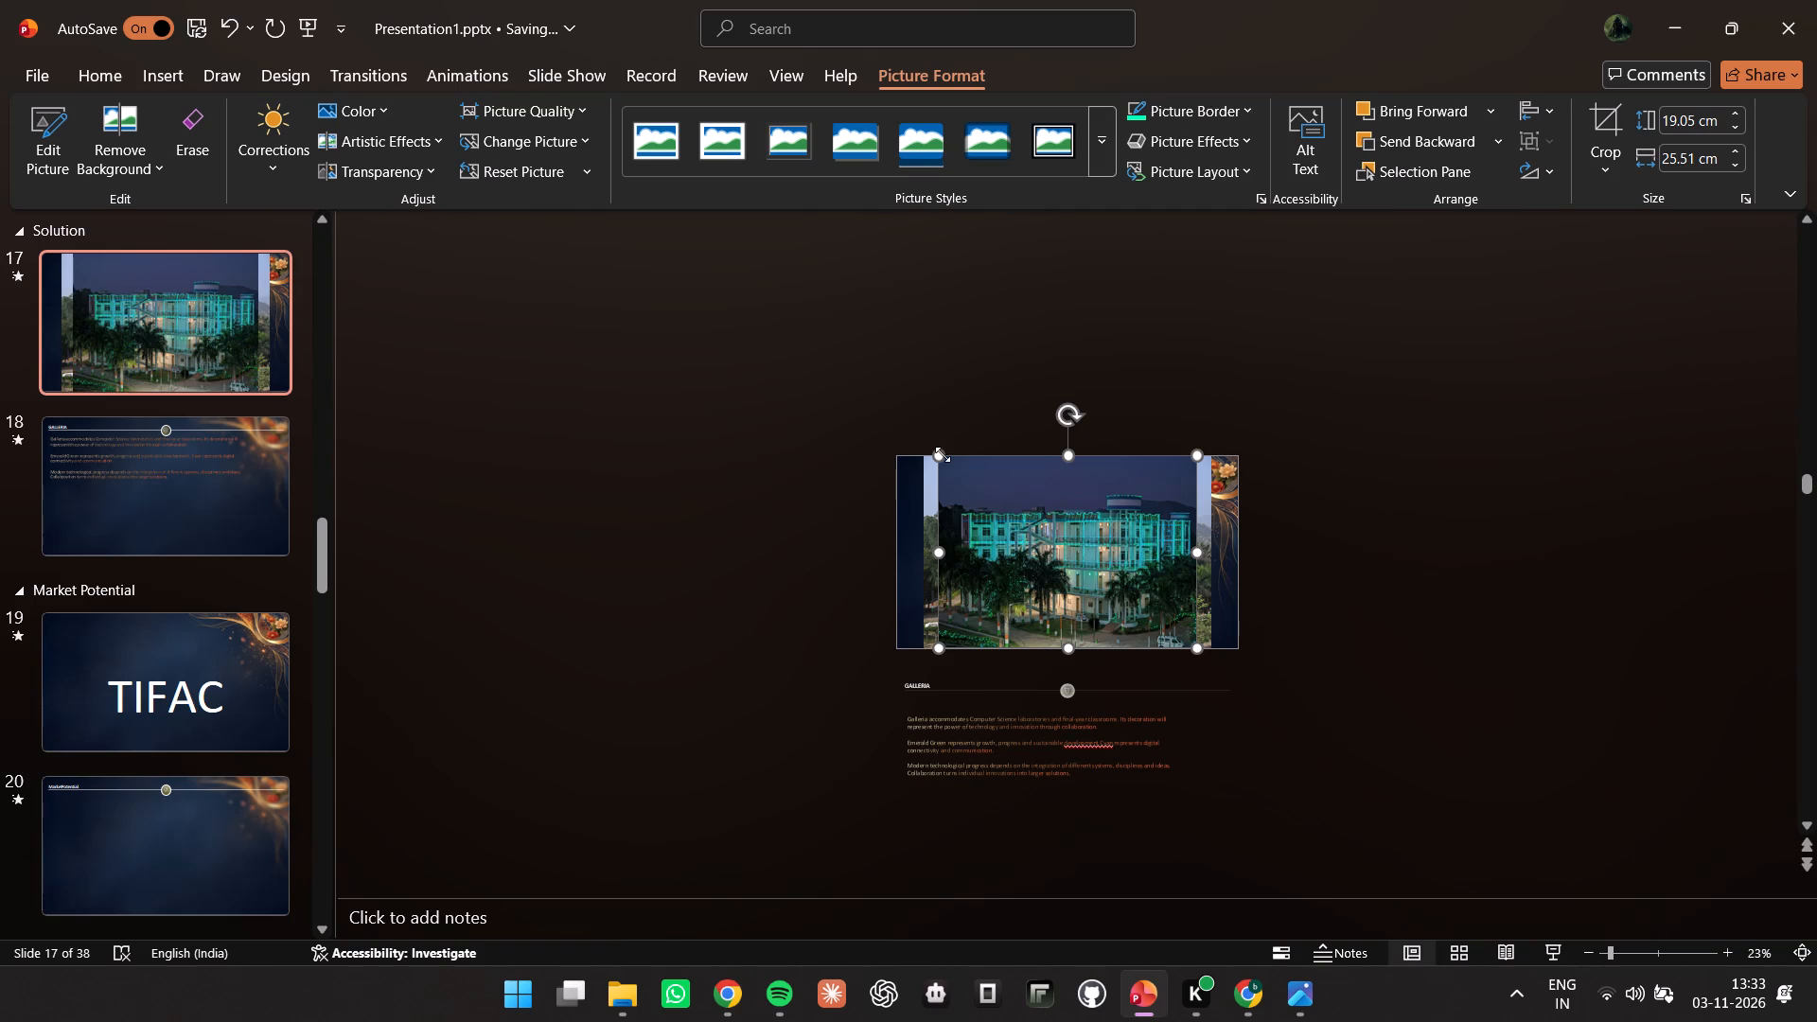
# Shrink the night photo on slide 17 toward its bottom-right corner to about 7.67 × 10.27 cm.
pyautogui.moveTo(942, 453); pyautogui.dragTo(1175, 571)
# Shrink slide 17's daytime photo to about 10.89 × 16.31 cm and place it beside the night photo along the slide's bottom edge.
pyautogui.click(1672, 955)
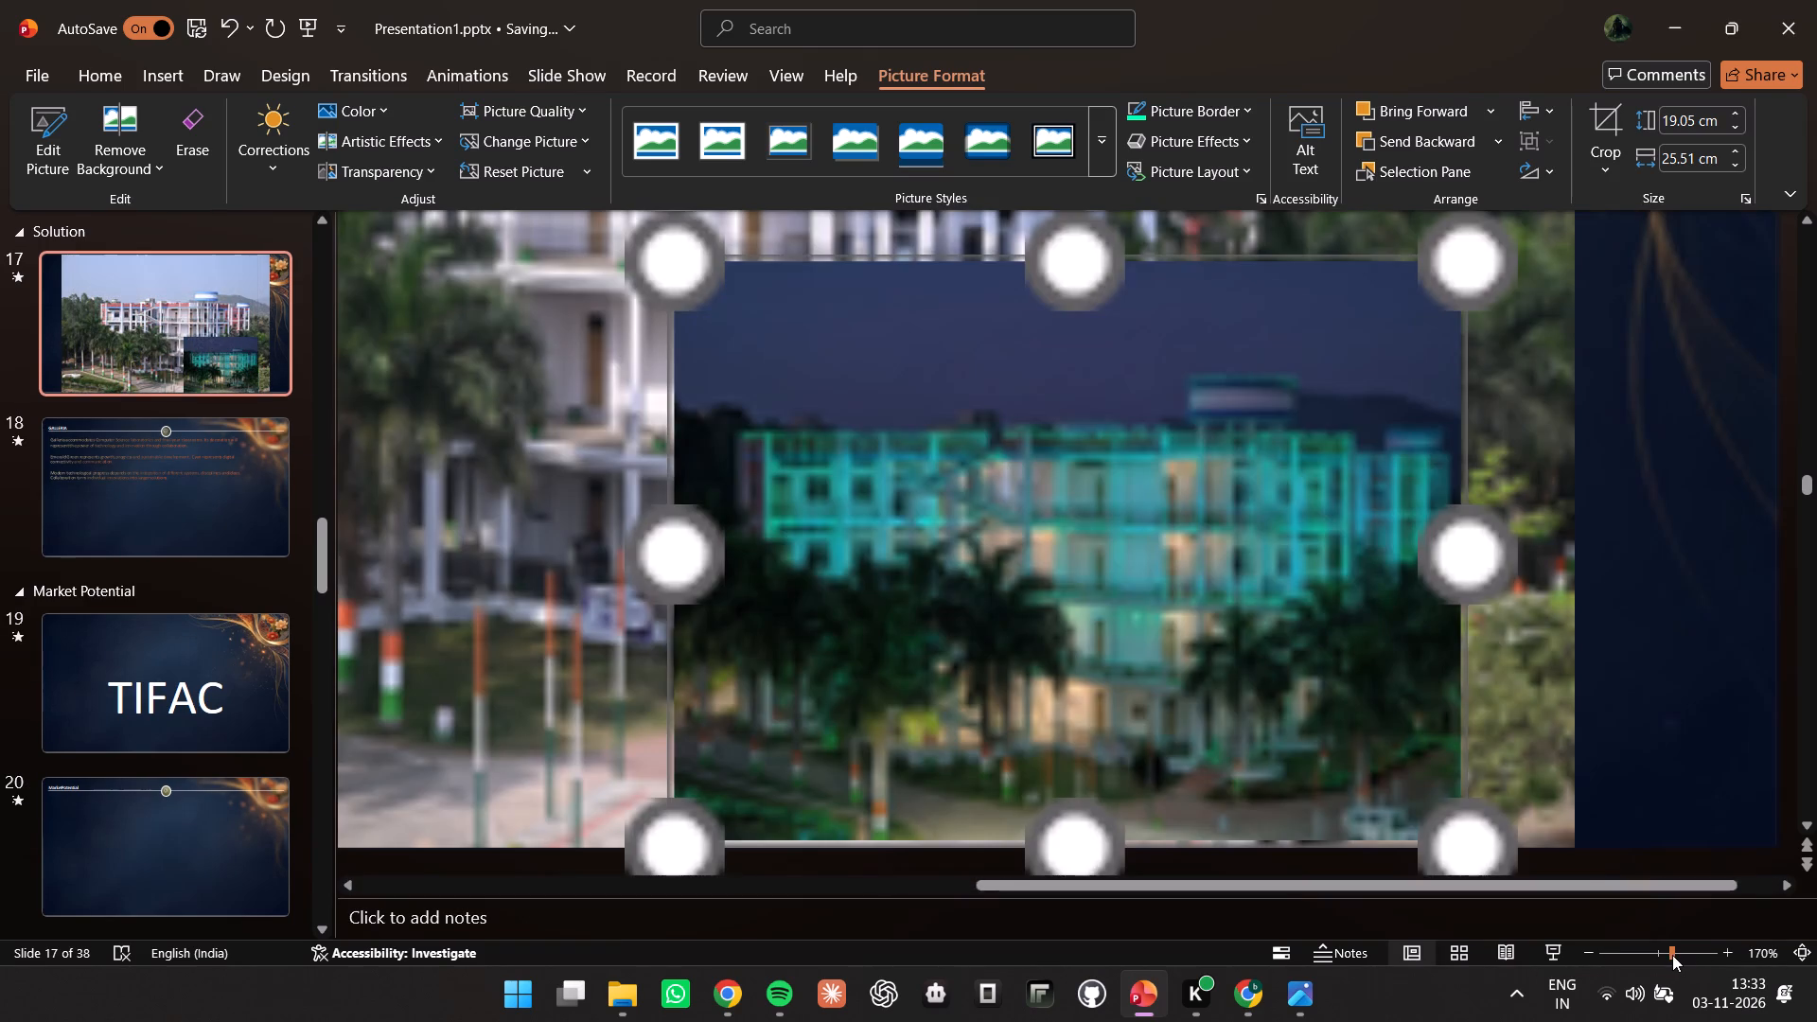
pyautogui.click(1633, 949)
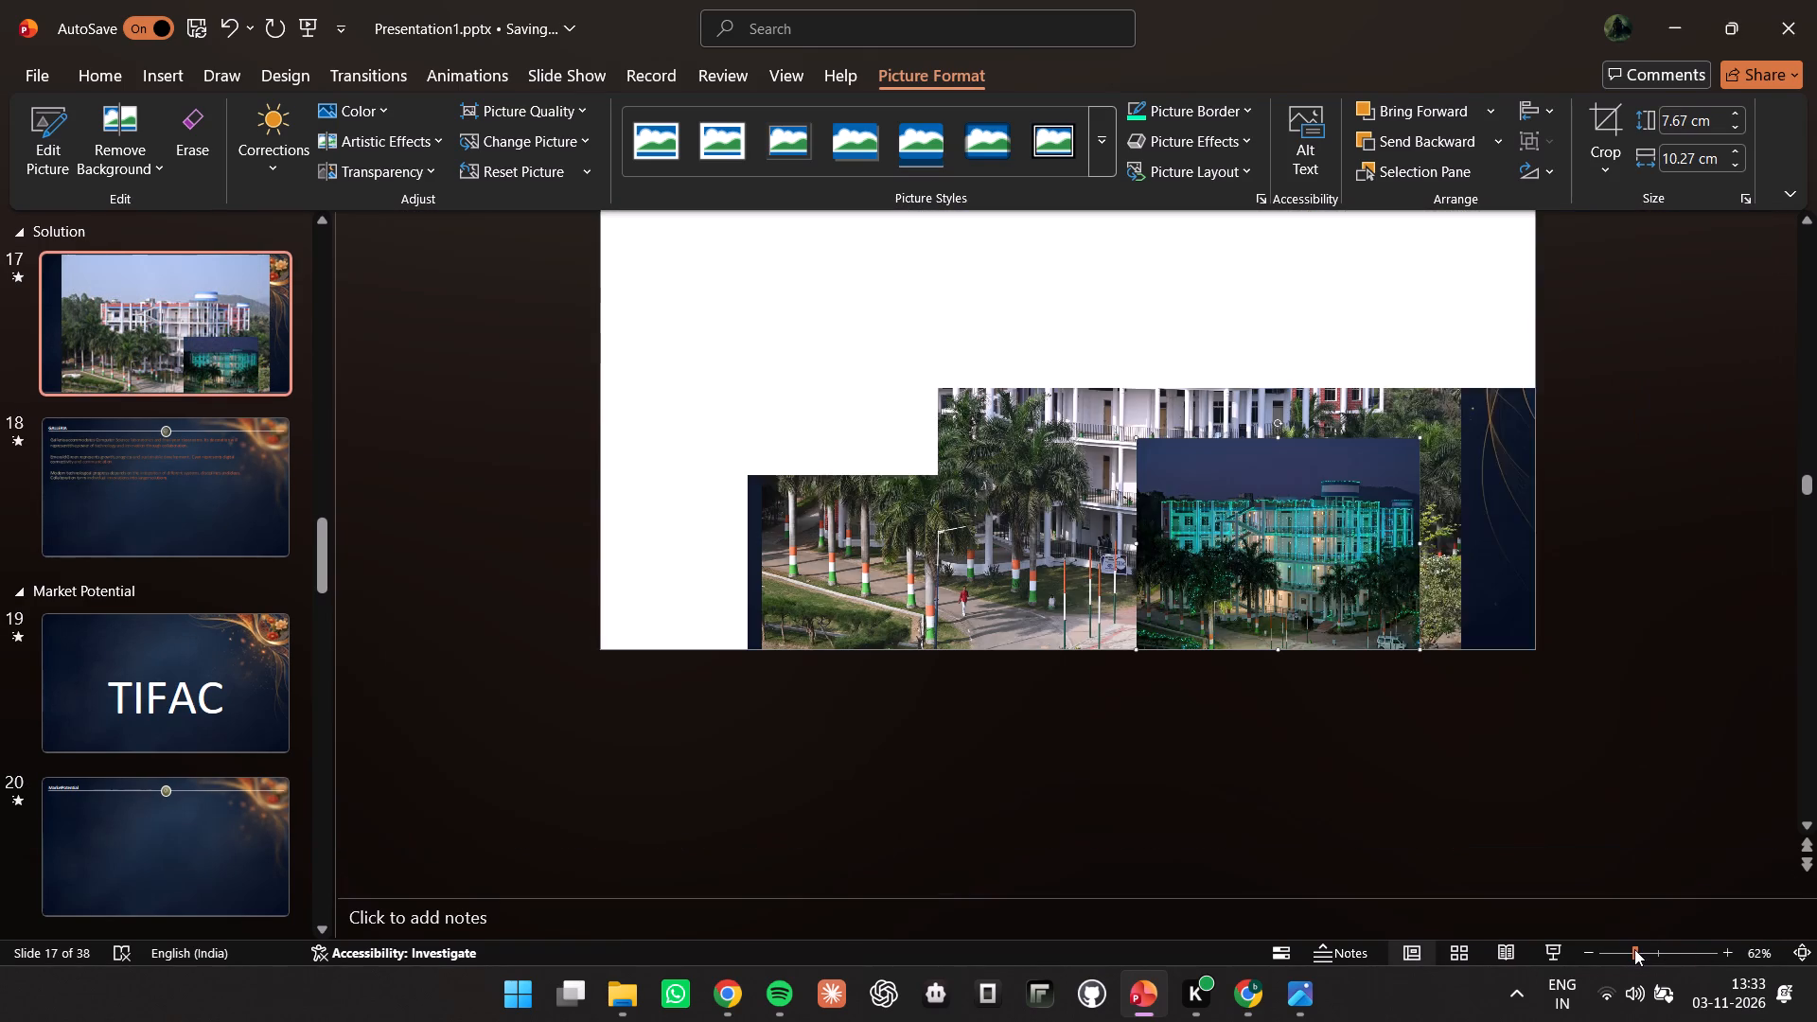
pyautogui.click(1649, 943)
pyautogui.scroll(6, 1318, 686)
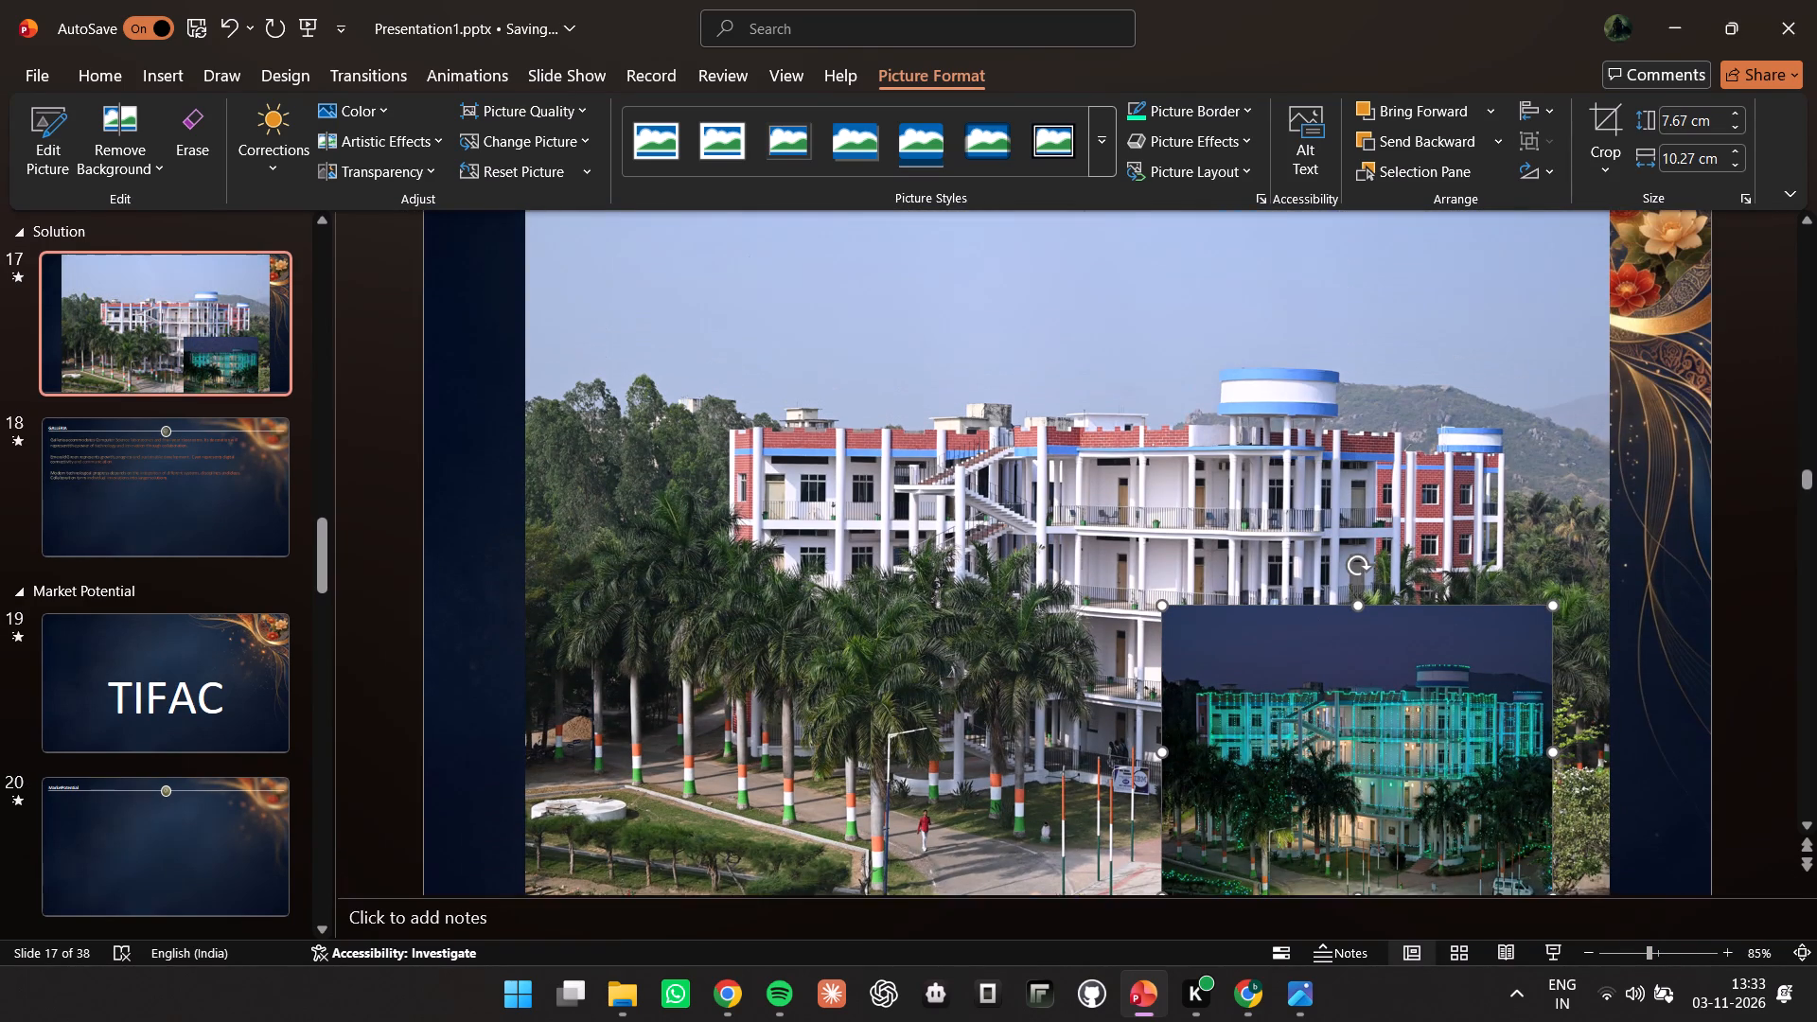
pyautogui.scroll(3, 1318, 685)
pyautogui.click(642, 175)
pyautogui.click(643, 280)
pyautogui.moveTo(525, 220); pyautogui.dragTo(525, 221)
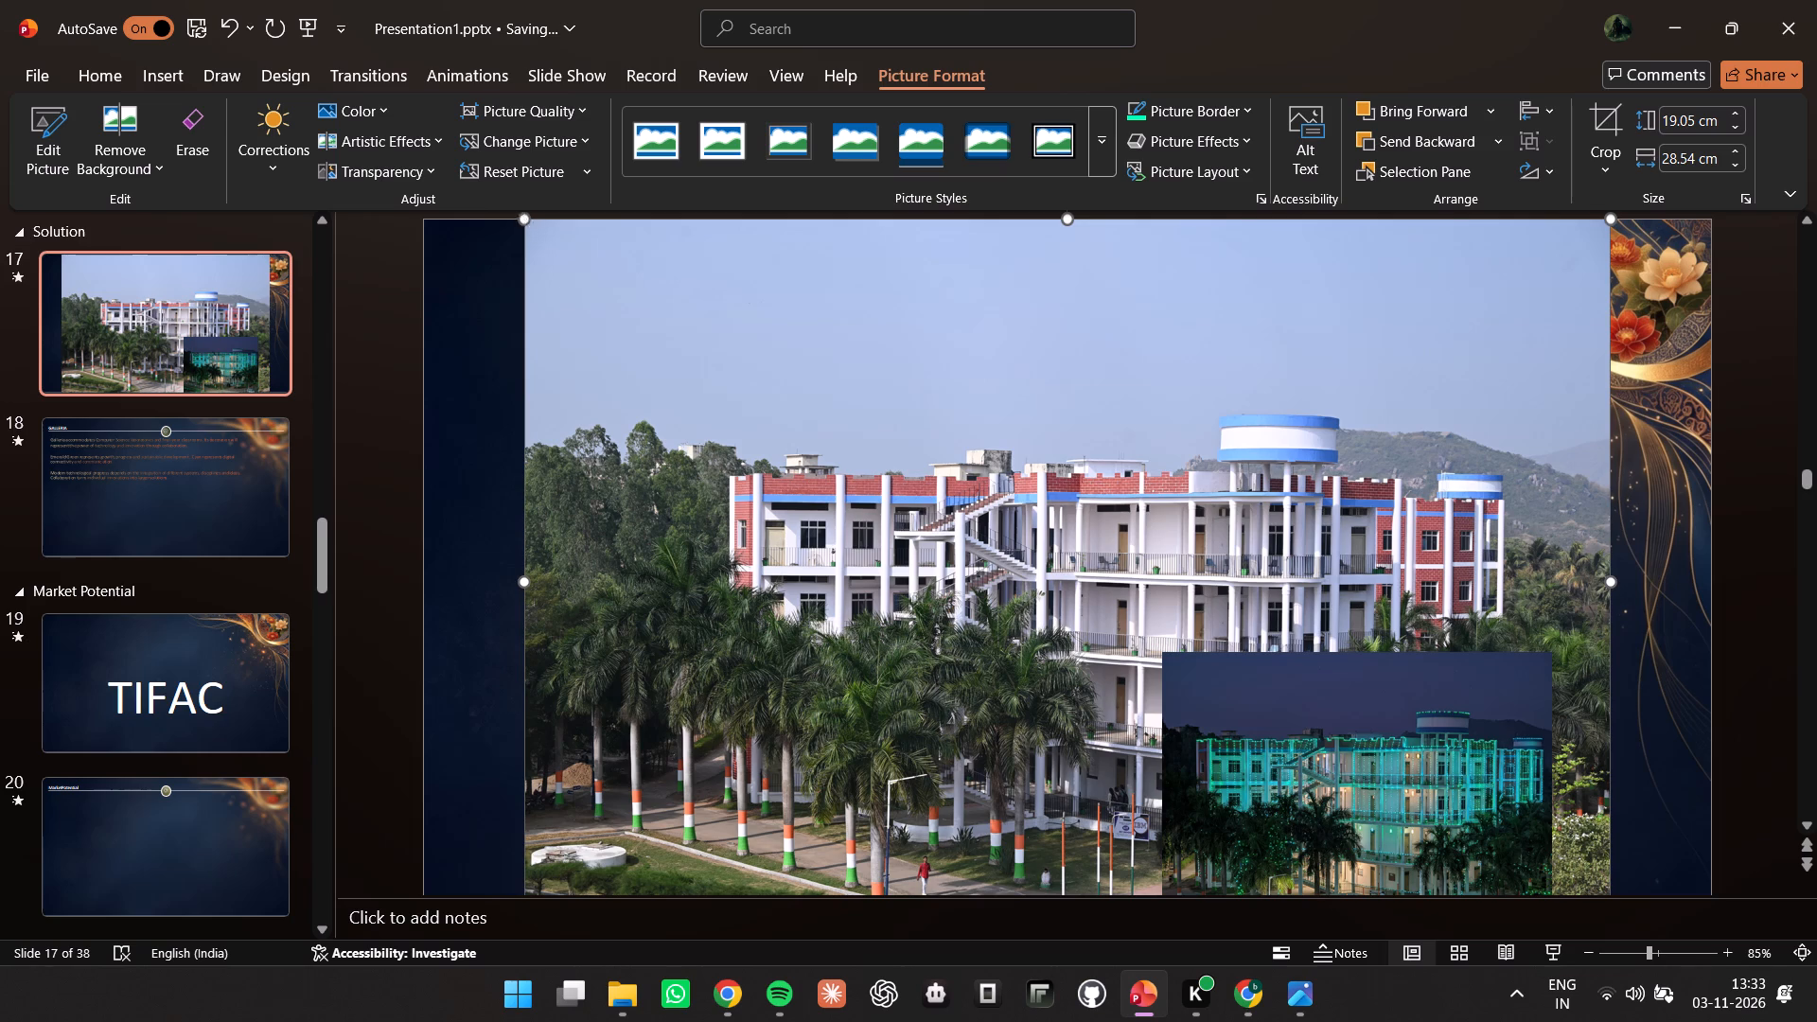
pyautogui.moveTo(525, 221); pyautogui.dragTo(990, 740)
pyautogui.moveTo(1094, 665); pyautogui.dragTo(687, 624)
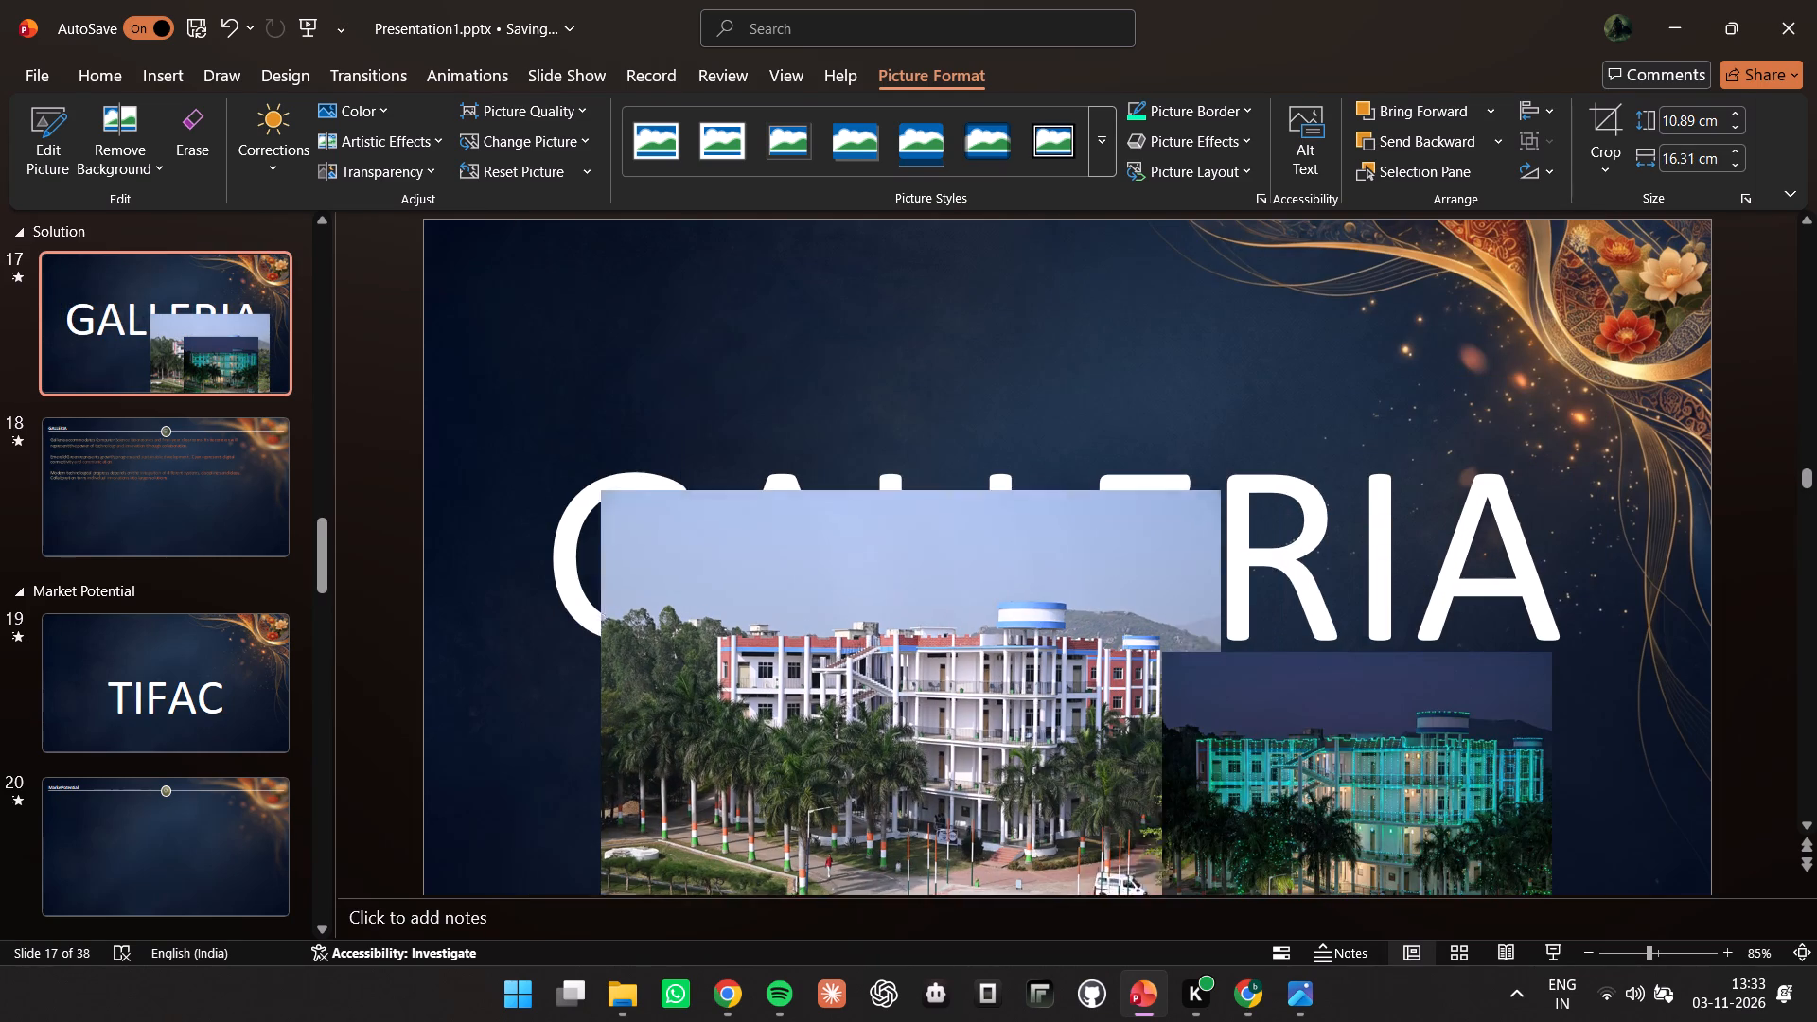
pyautogui.moveTo(687, 624); pyautogui.dragTo(587, 608)
pyautogui.scroll(-4, 588, 604)
pyautogui.moveTo(693, 488); pyautogui.dragTo(693, 508)
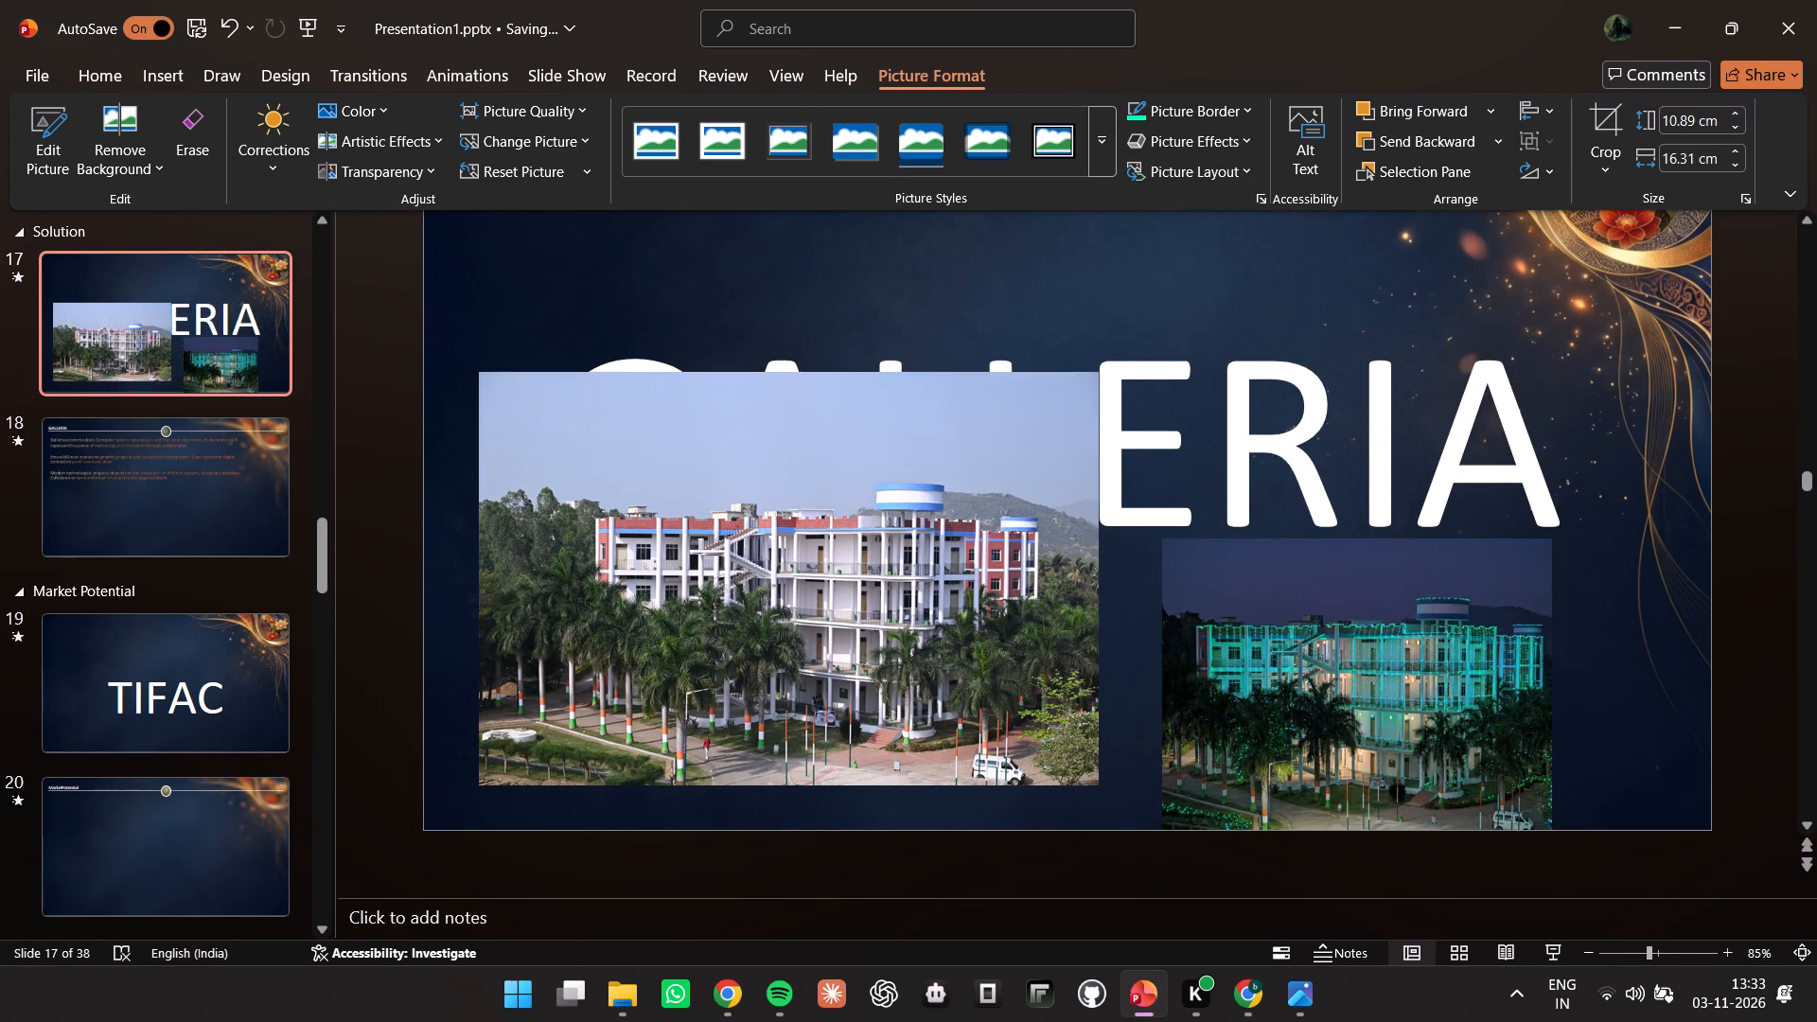
pyautogui.moveTo(693, 508); pyautogui.dragTo(706, 547)
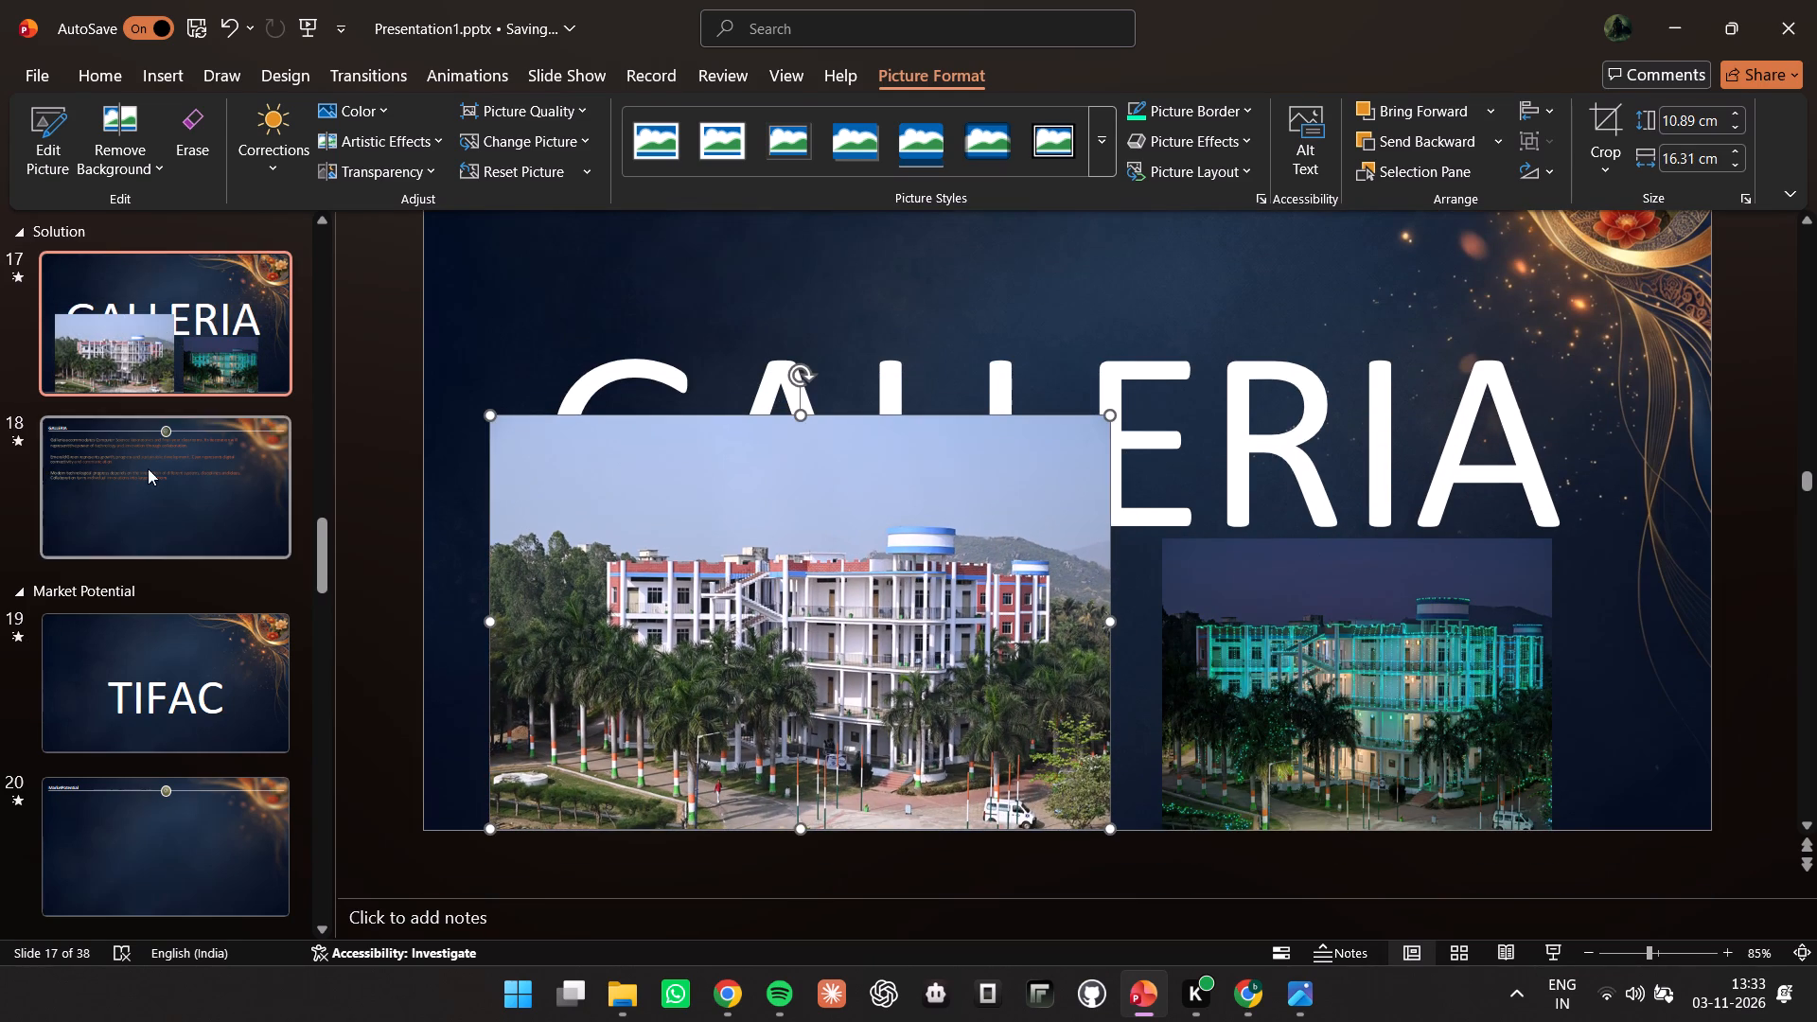
# Copy the daytime building photo from slide 17 and paste it onto slide 18.
pyautogui.click(1293, 680)
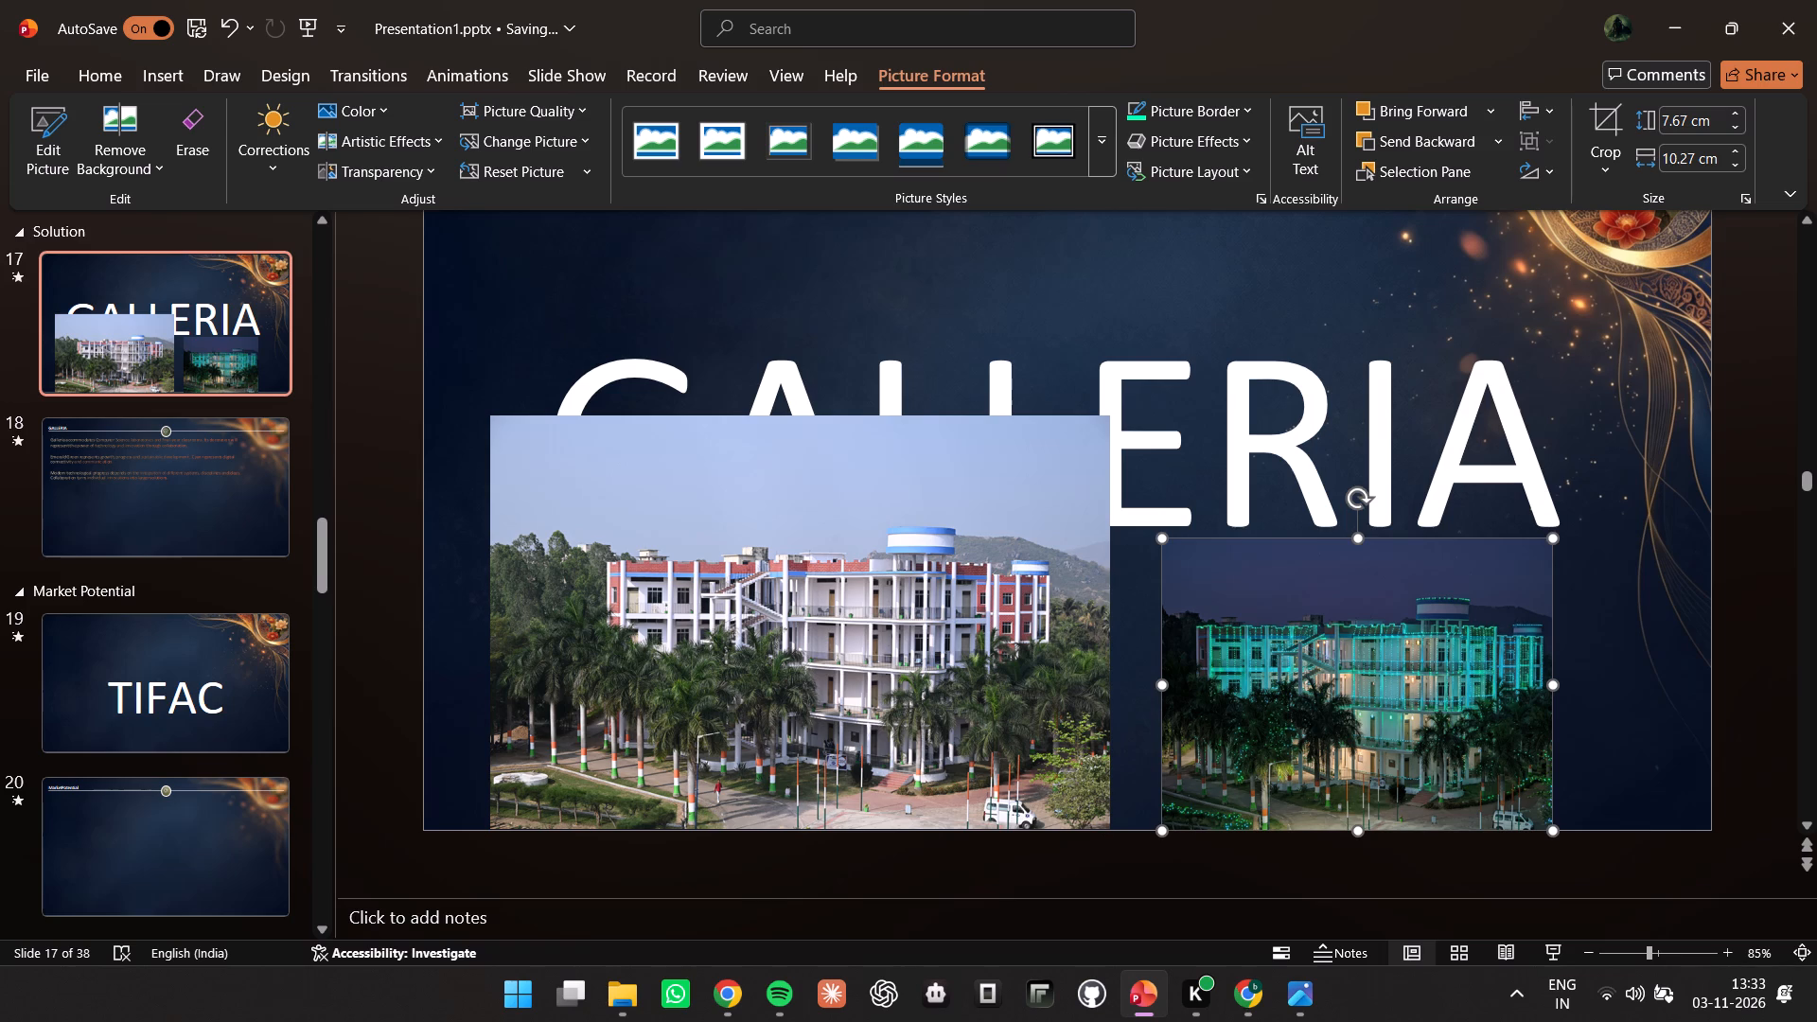
pyautogui.keyDown('ctrl'); pyautogui.click(1068, 654); pyautogui.keyUp('ctrl')
pyautogui.keyDown('ctrl'); pyautogui.rightClick(1279, 655); pyautogui.keyUp('ctrl')
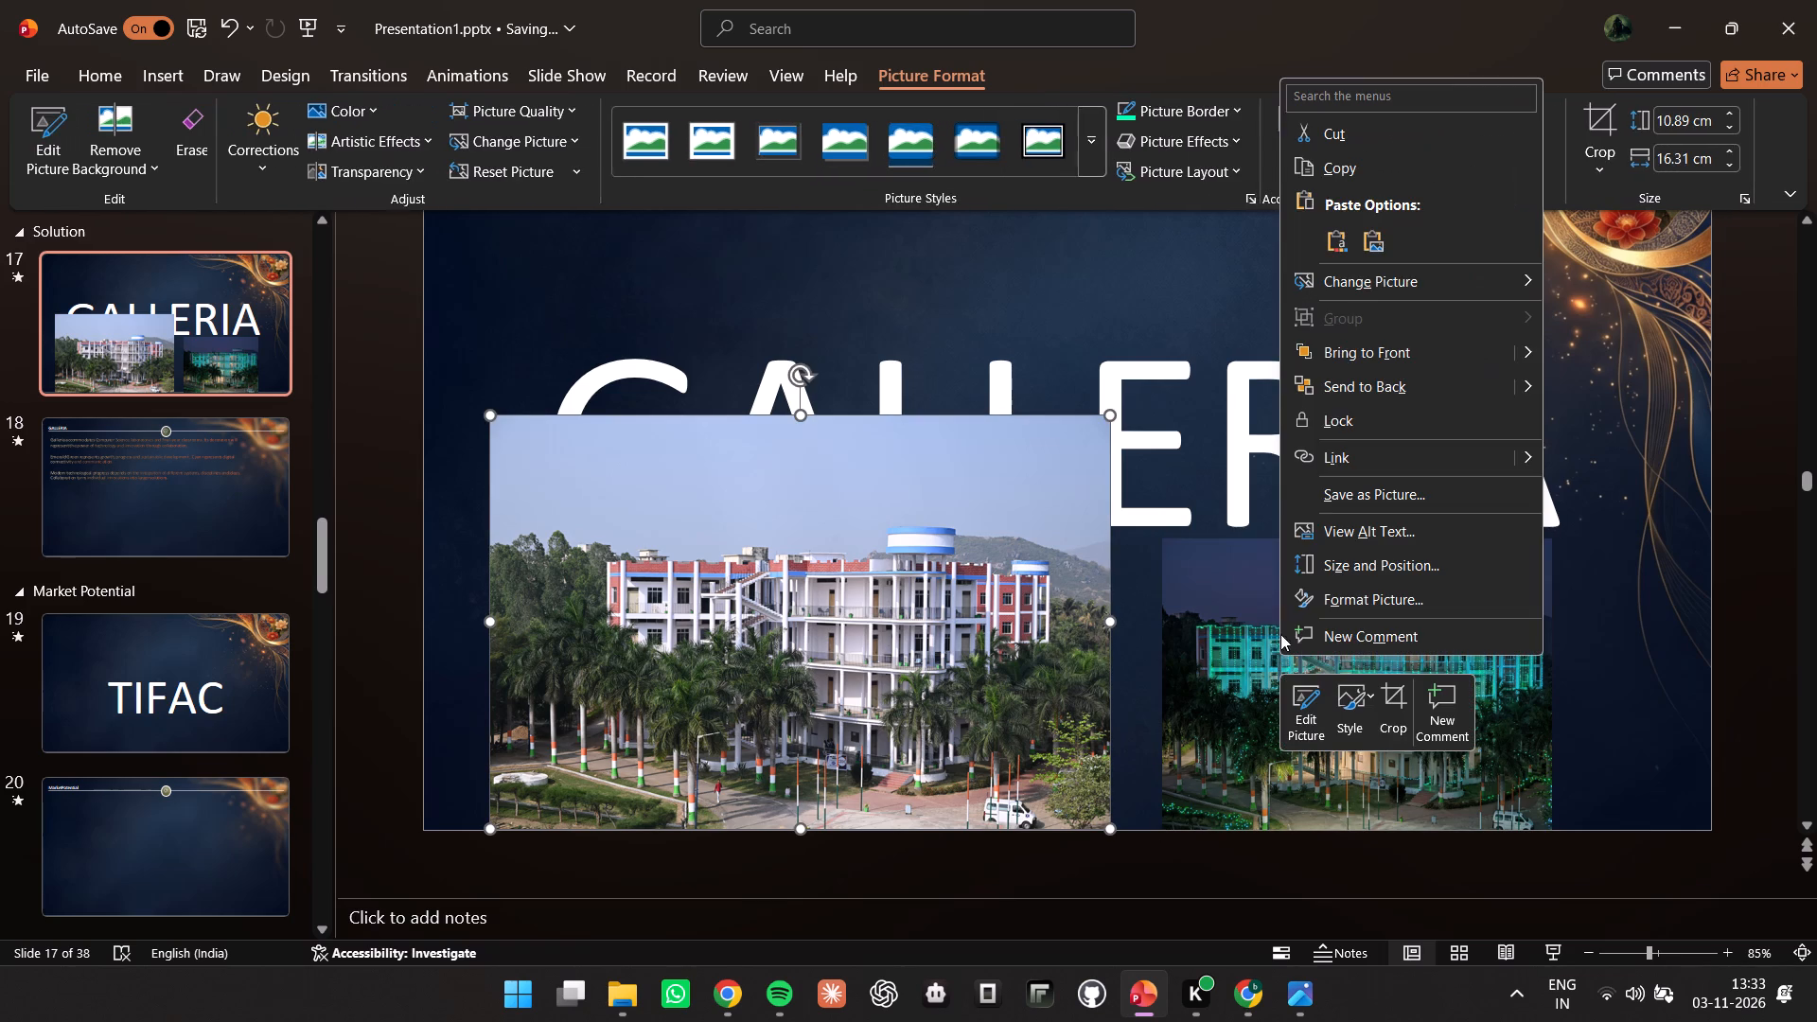
pyautogui.click(1319, 165)
pyautogui.click(214, 486)
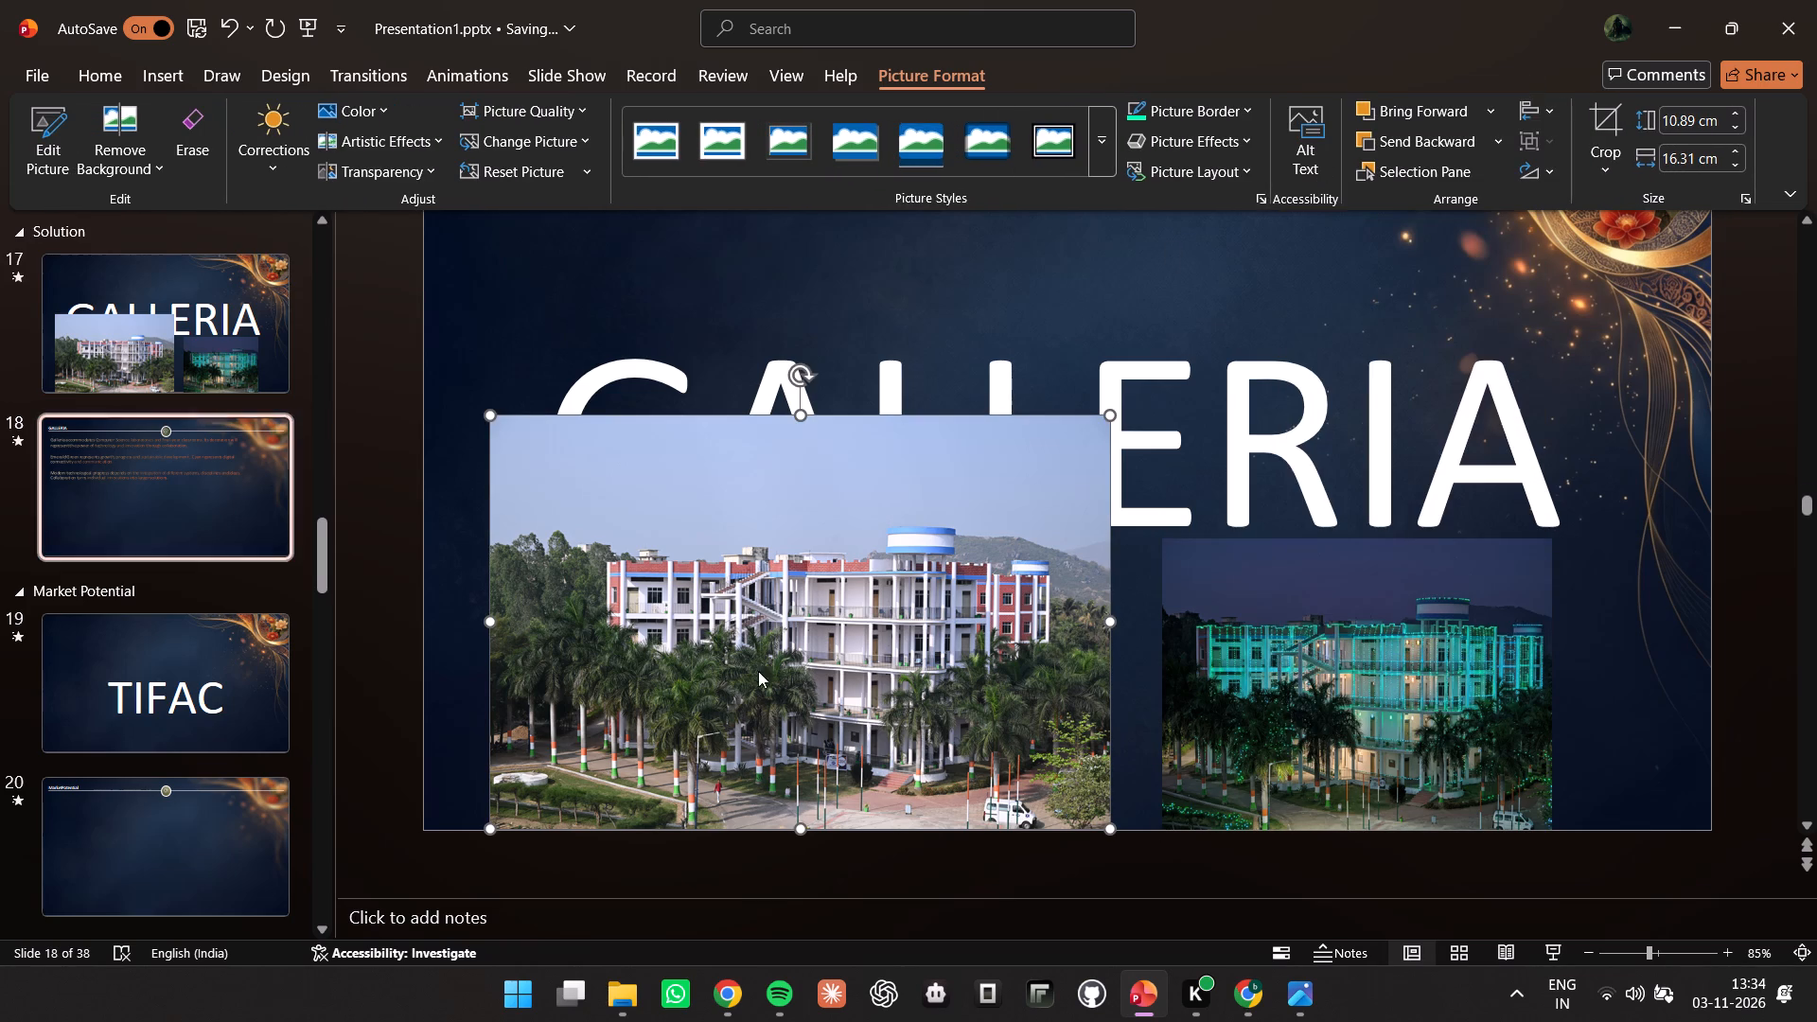
pyautogui.hotkey('ctrl', 'v')
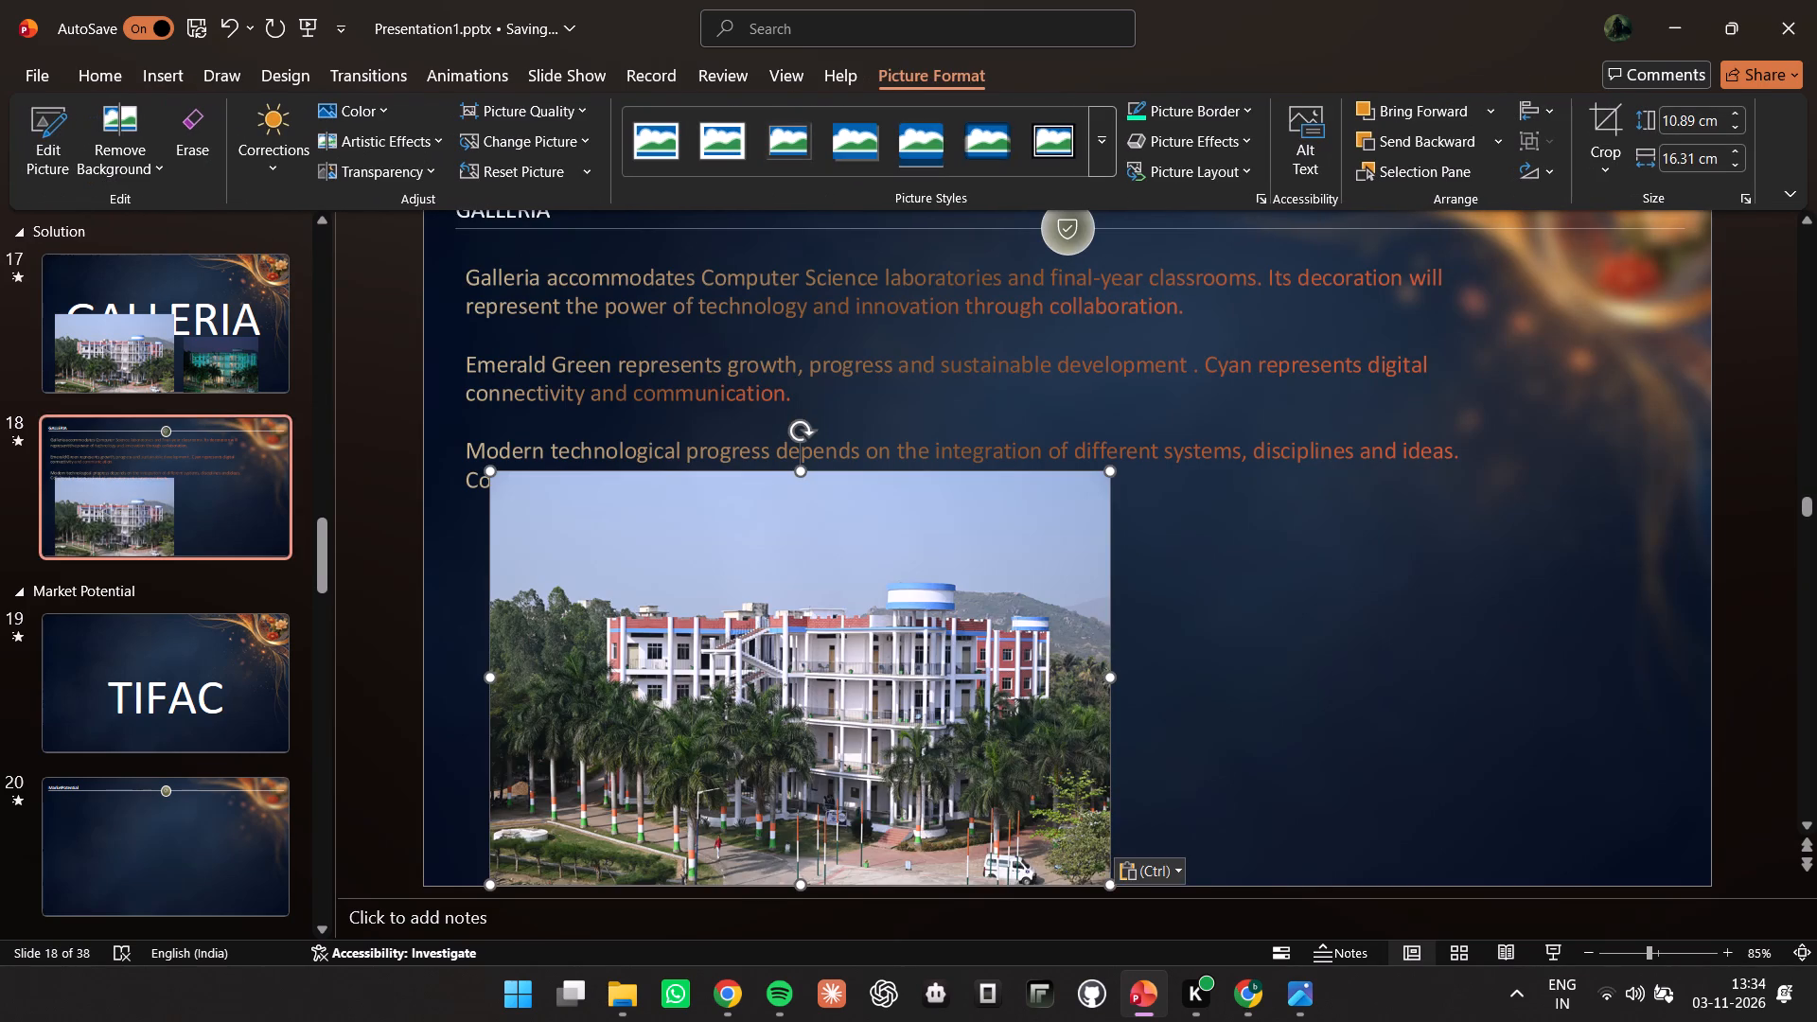
# Copy the green-lit night photo from slide 17 and paste it onto slide 18 beside the daytime photo.
pyautogui.click(177, 292)
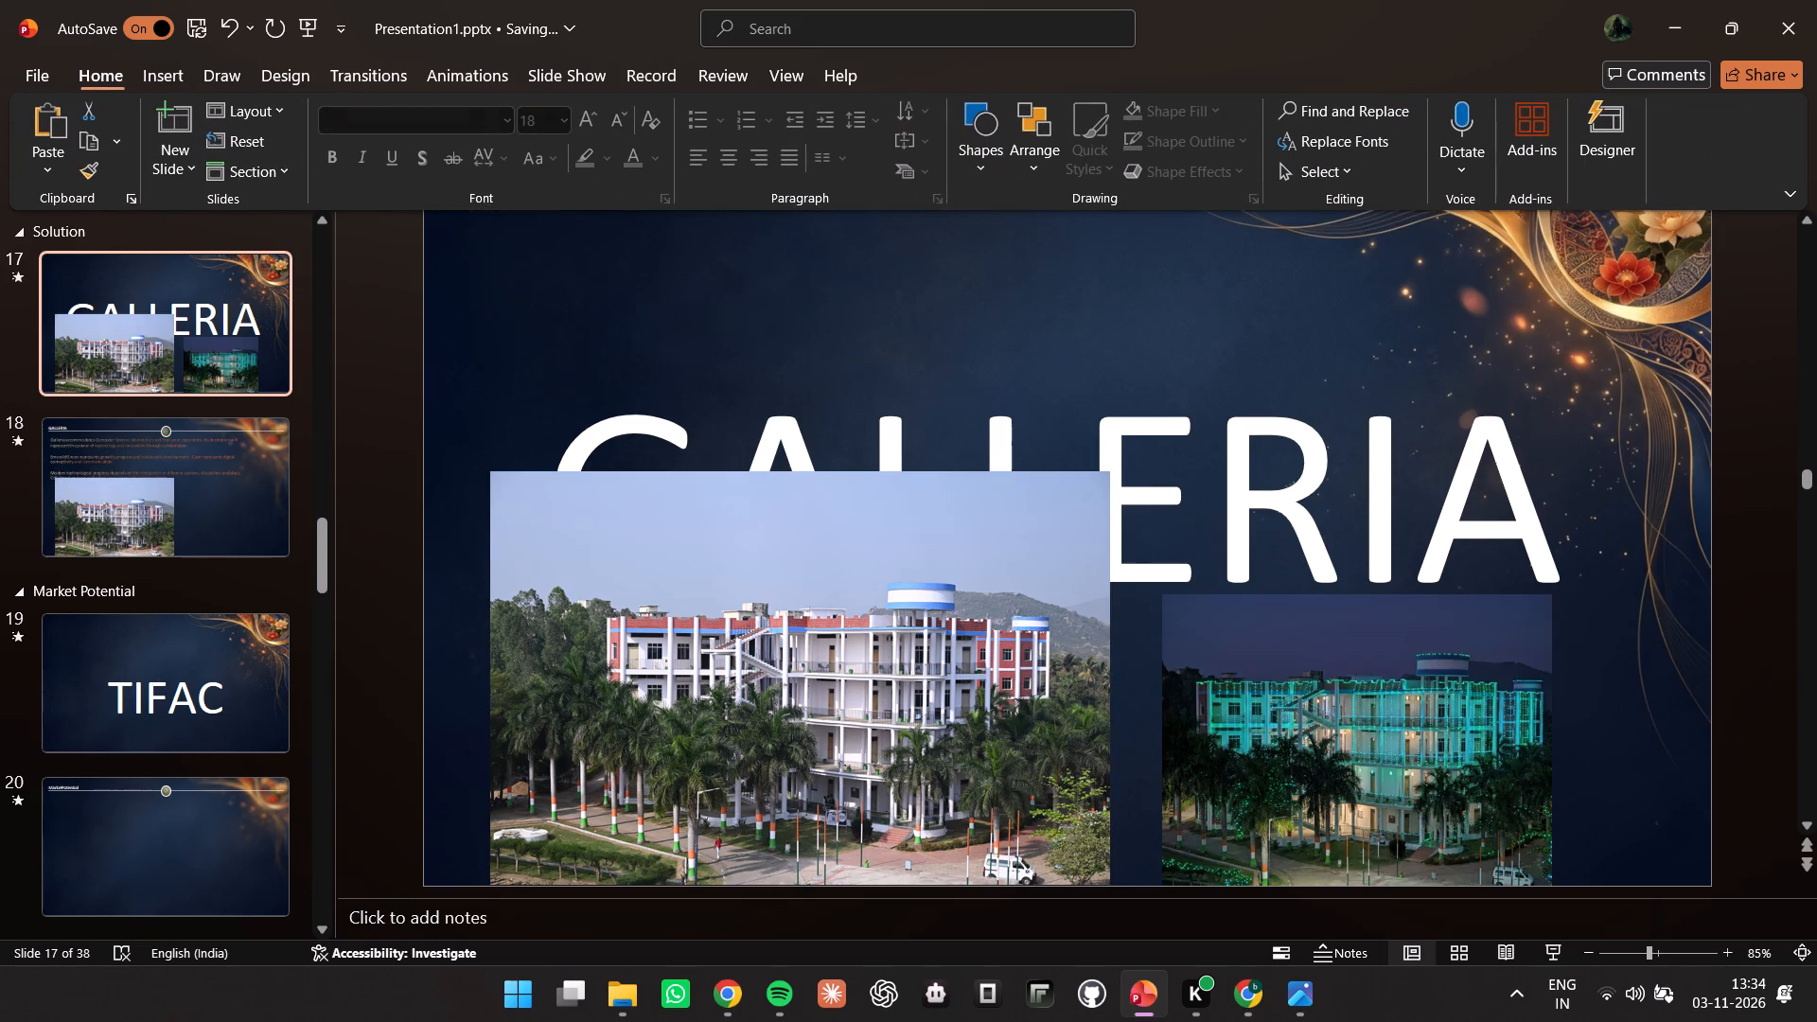
pyautogui.click(1369, 747)
pyautogui.rightClick(1369, 747)
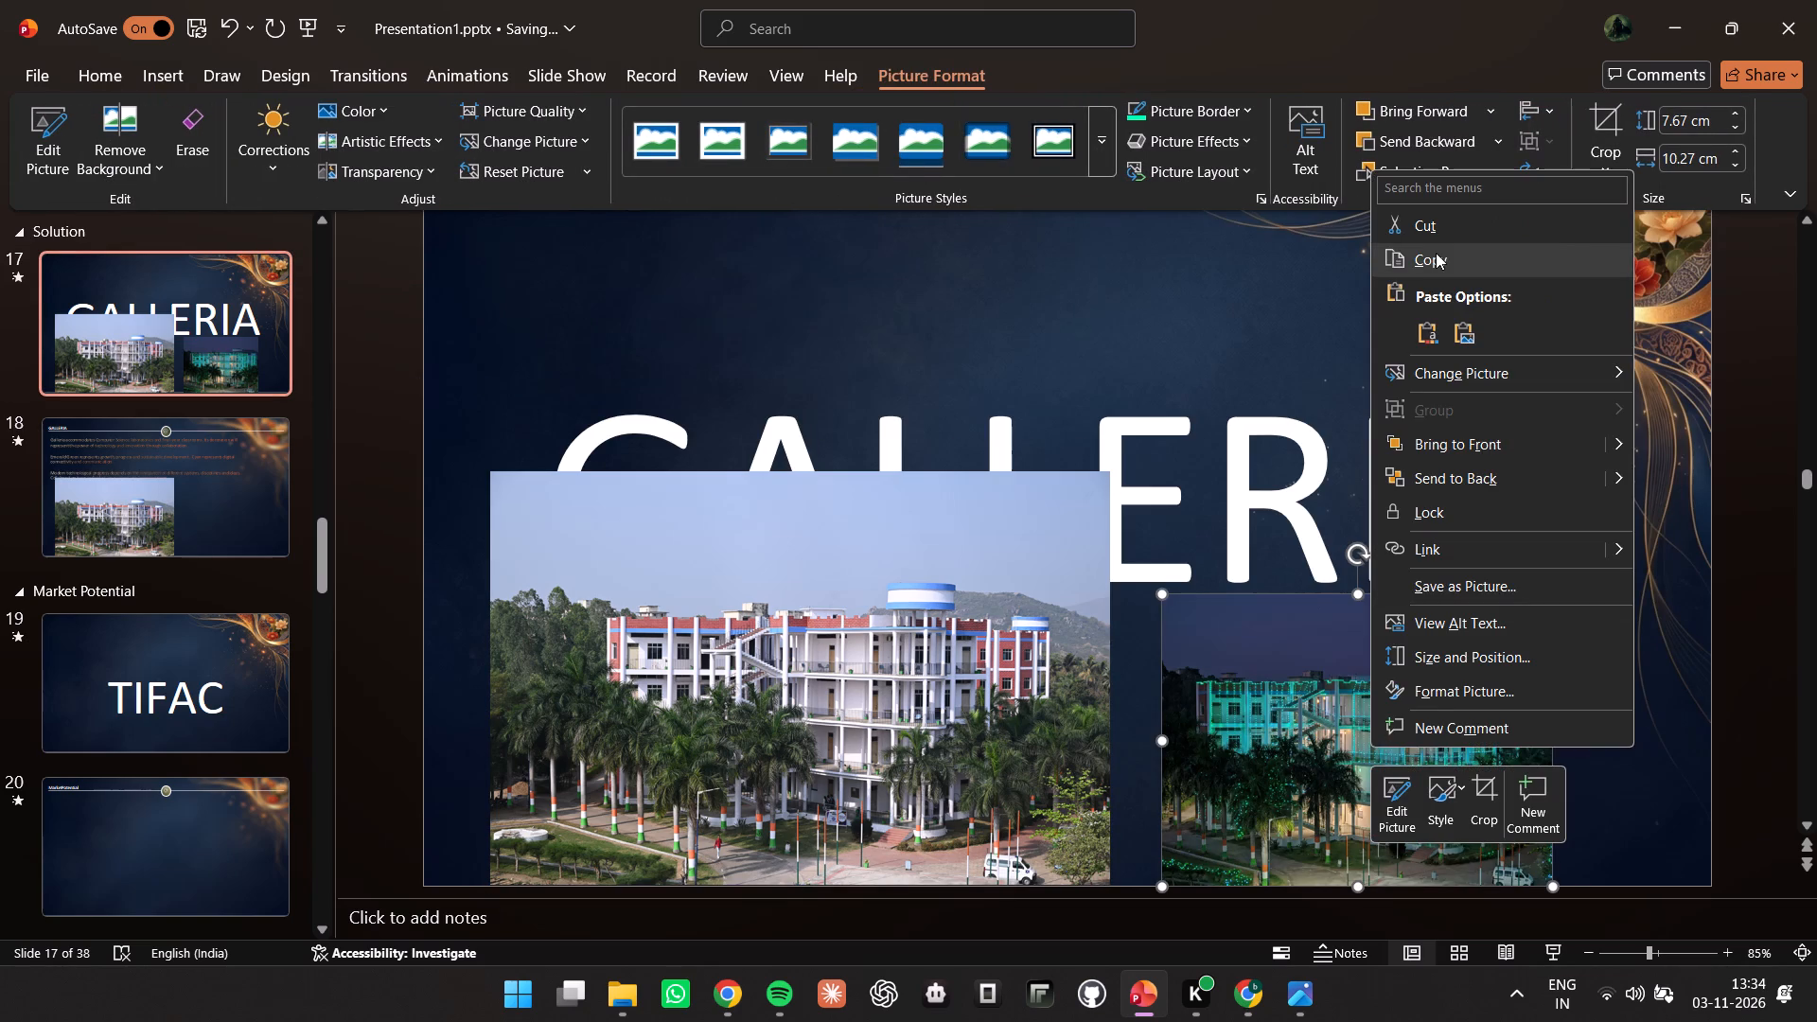
pyautogui.click(1436, 253)
pyautogui.click(211, 474)
pyautogui.rightClick(1246, 663)
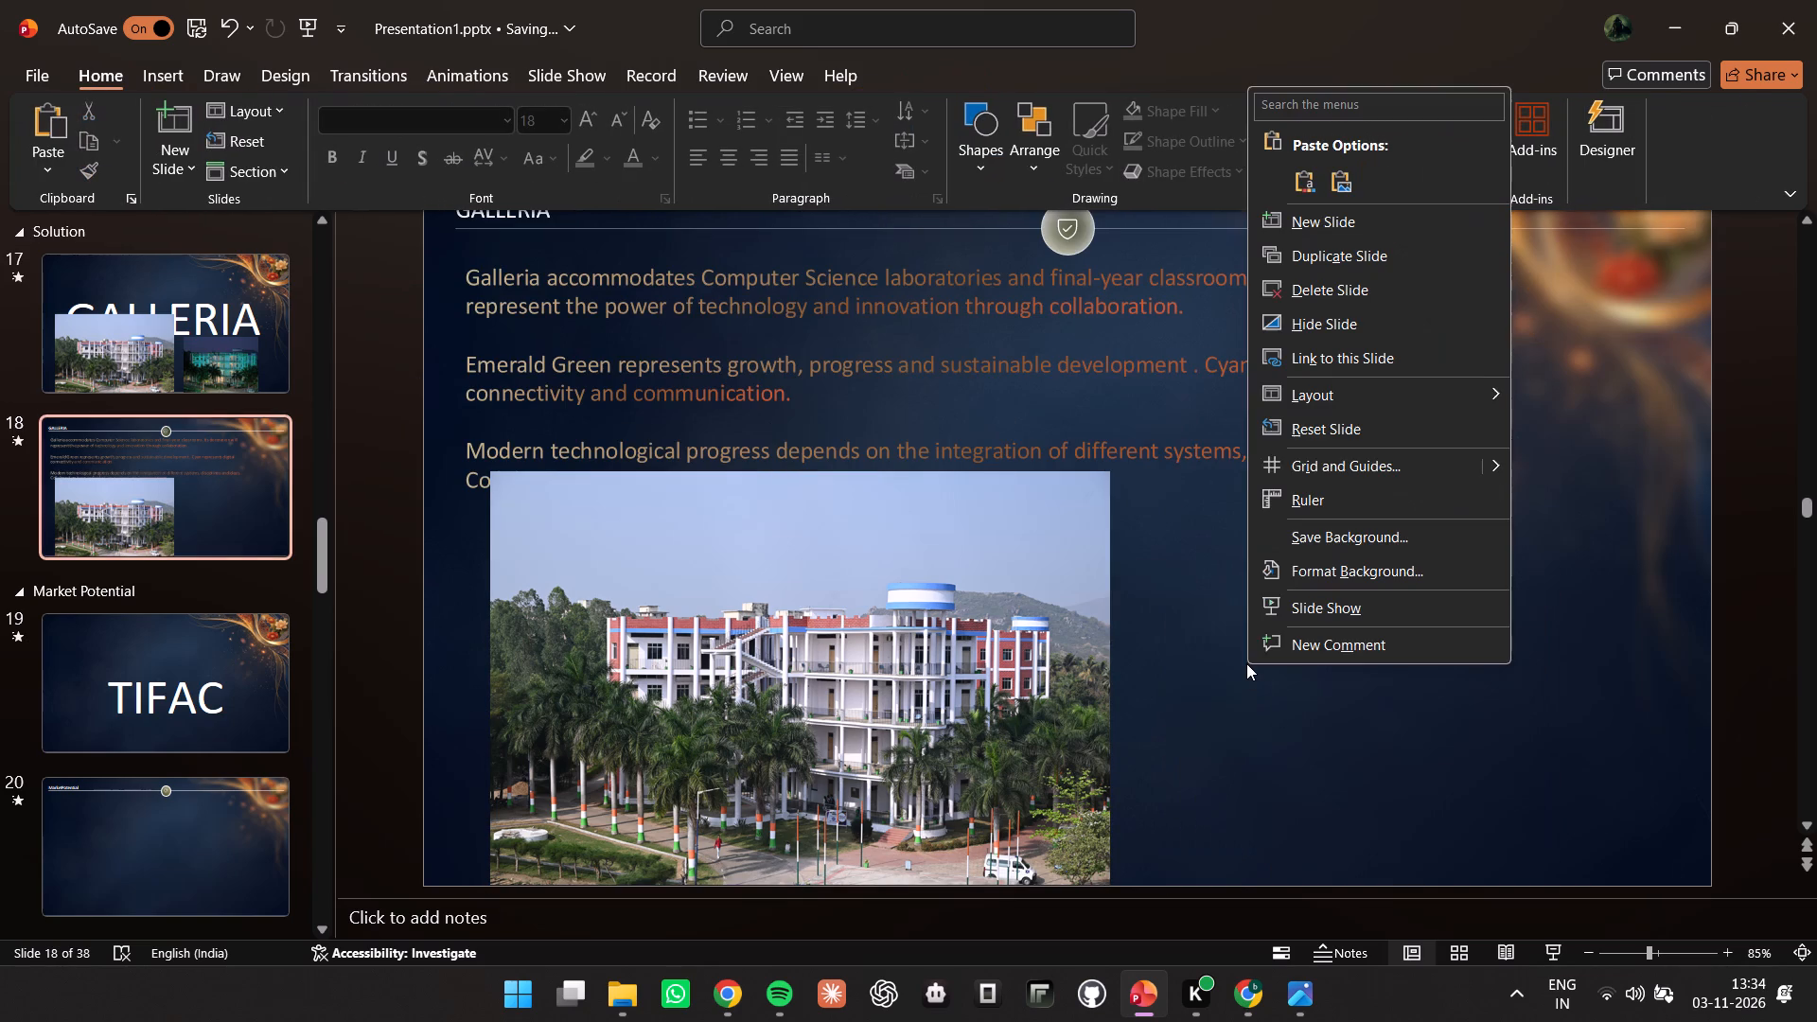
pyautogui.click(1296, 177)
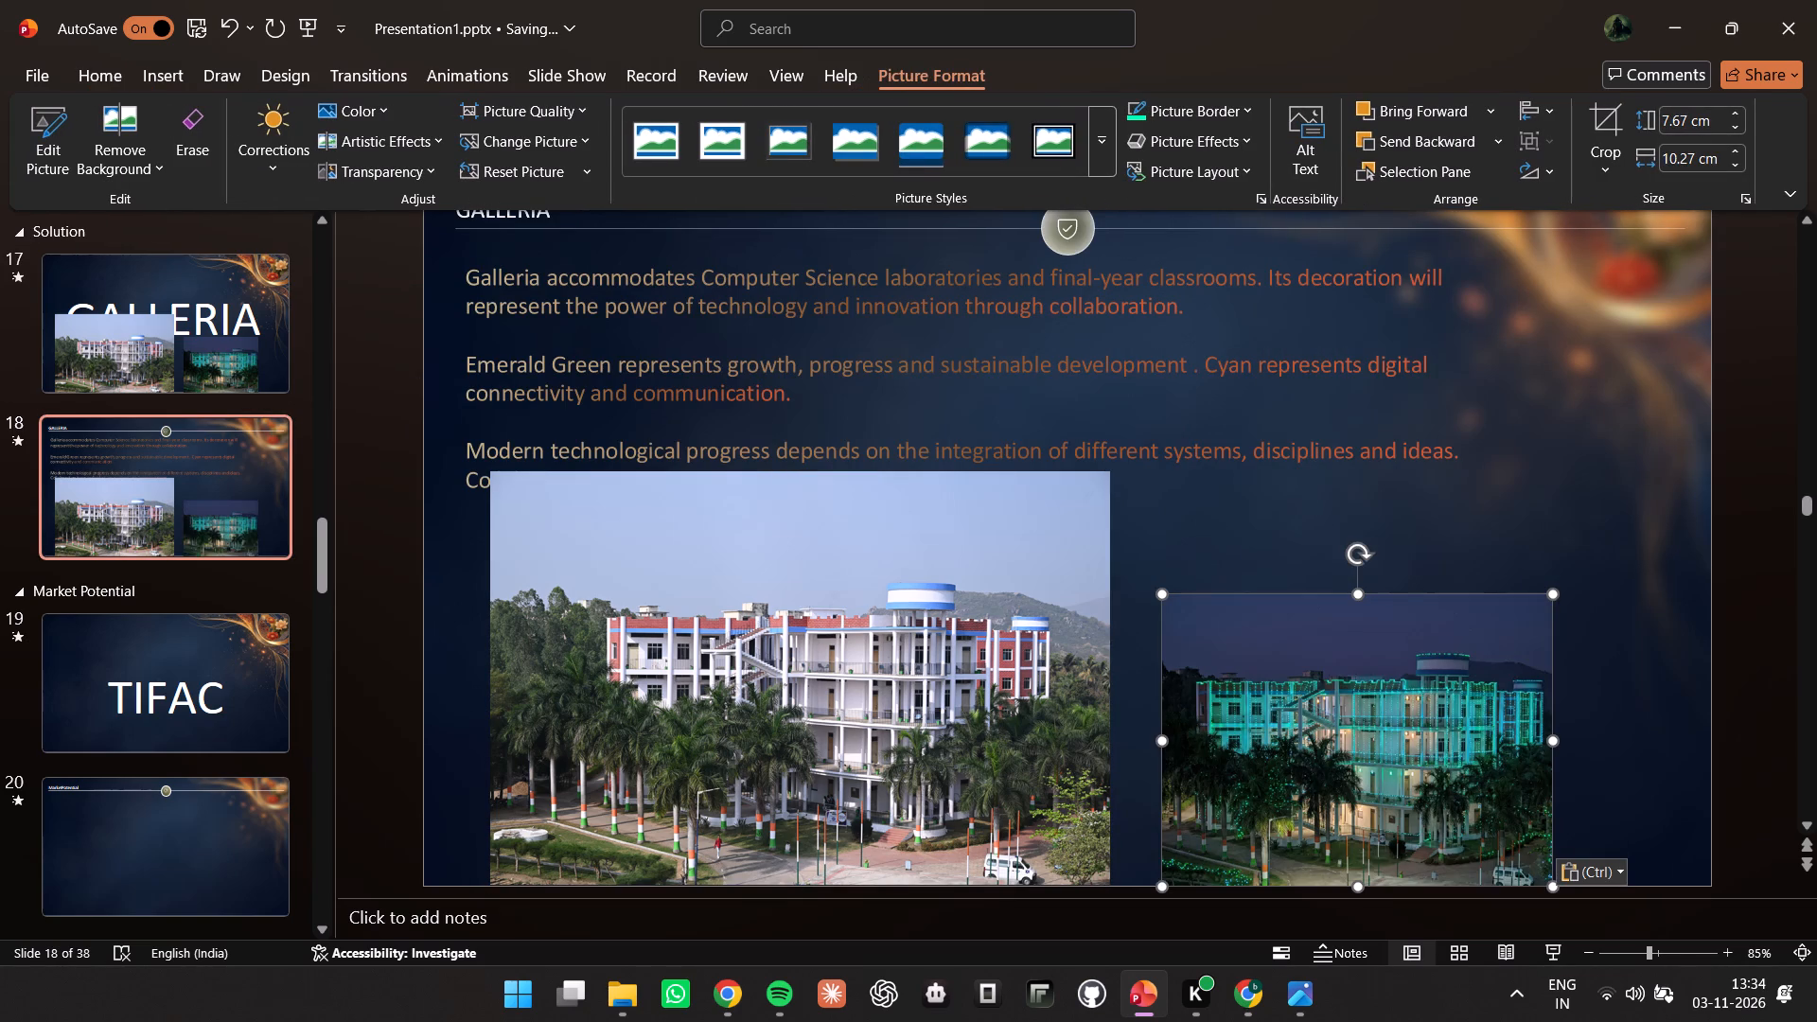
# Raise slide 18's night photo slightly, then shrink the daytime photo to about 9.82 × 14.71 cm in the slide's bottom-left corner below the text.
pyautogui.moveTo(1354, 709); pyautogui.dragTo(1358, 656)
pyautogui.click(988, 624)
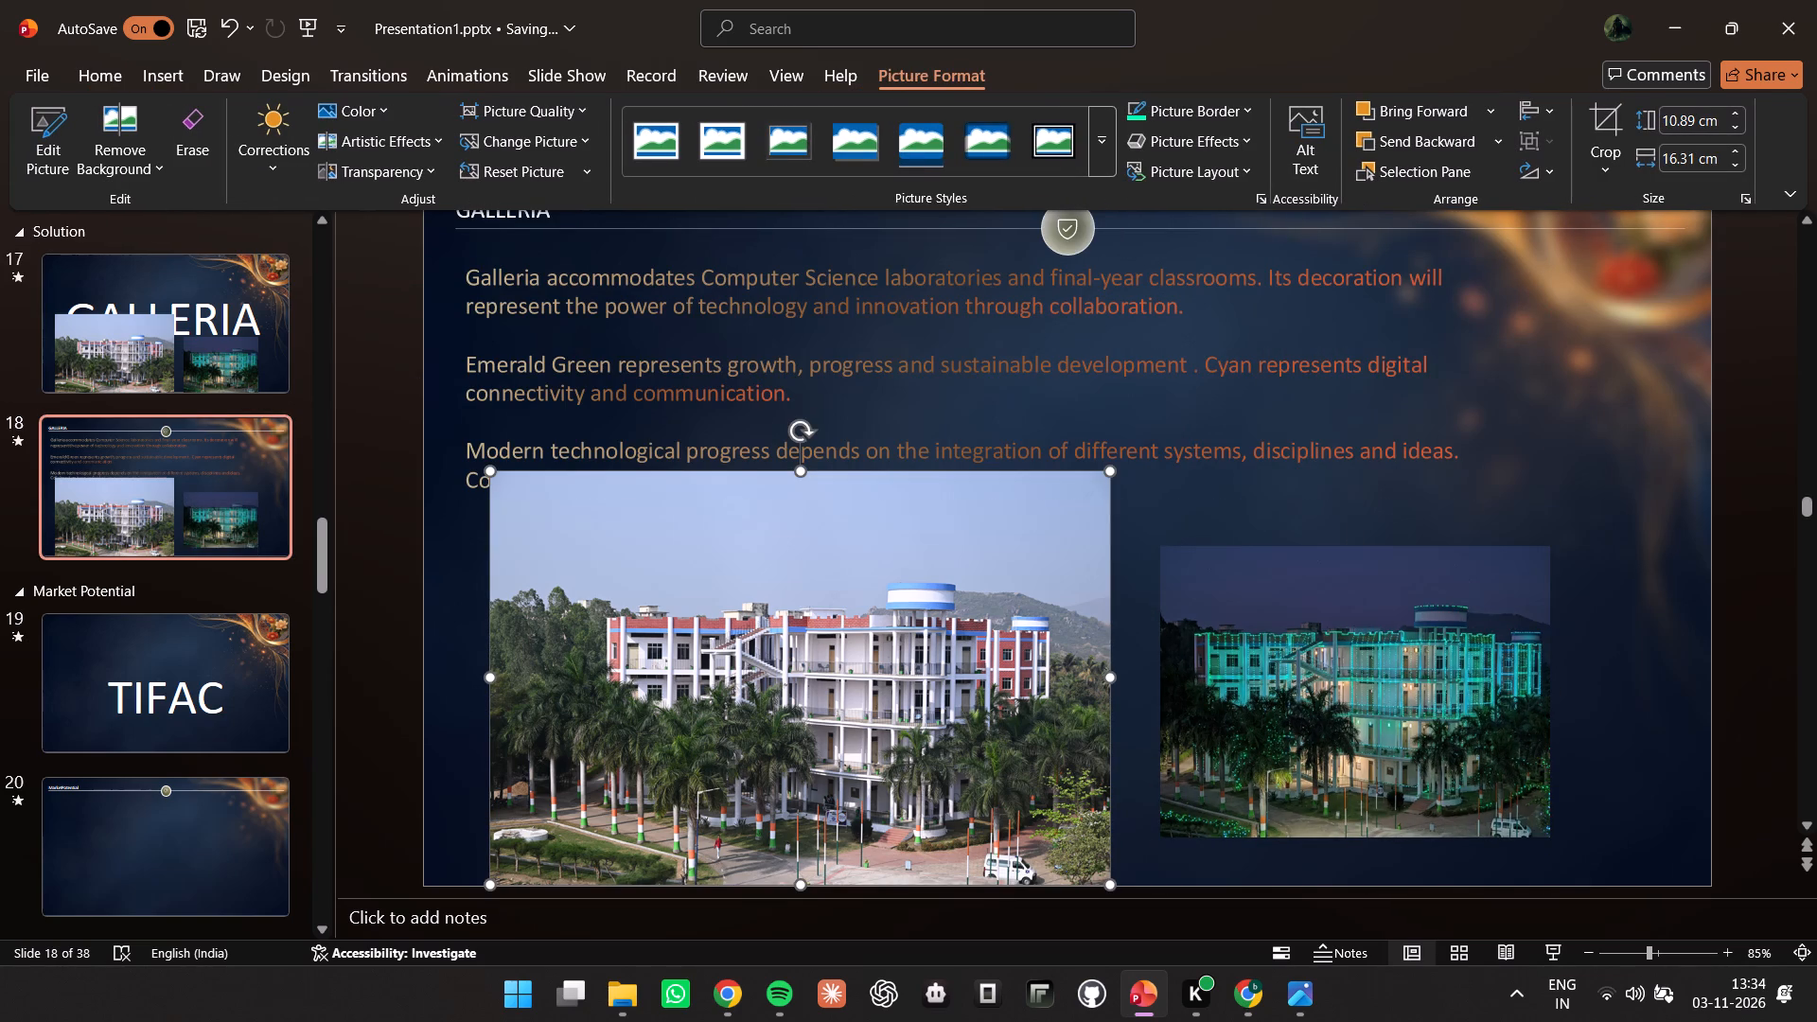
pyautogui.moveTo(487, 471); pyautogui.dragTo(550, 590)
pyautogui.moveTo(593, 602); pyautogui.dragTo(589, 602)
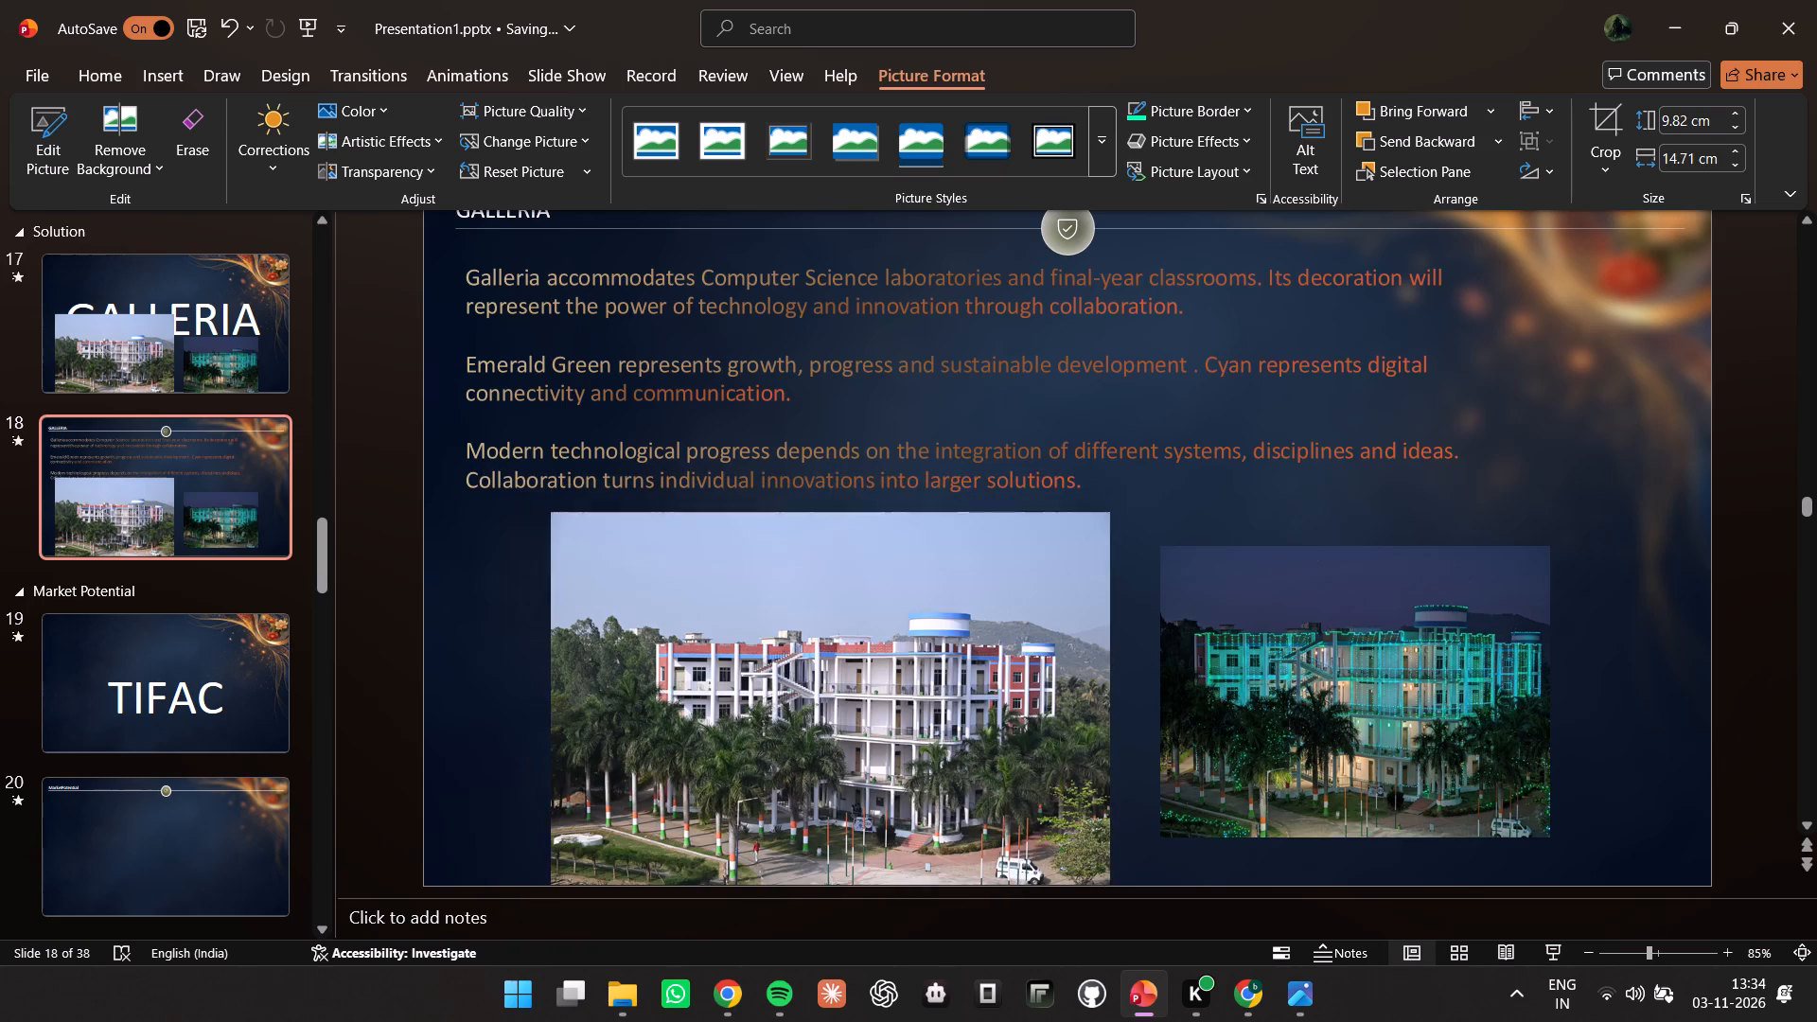
pyautogui.moveTo(589, 602); pyautogui.dragTo(465, 599)
# Move the night photo to slide 18's bottom-right corner and resize it to about 9.82 × 13.72 cm, aligning its top with the daytime photo.
pyautogui.click(1317, 674)
pyautogui.moveTo(1317, 674); pyautogui.dragTo(1463, 689)
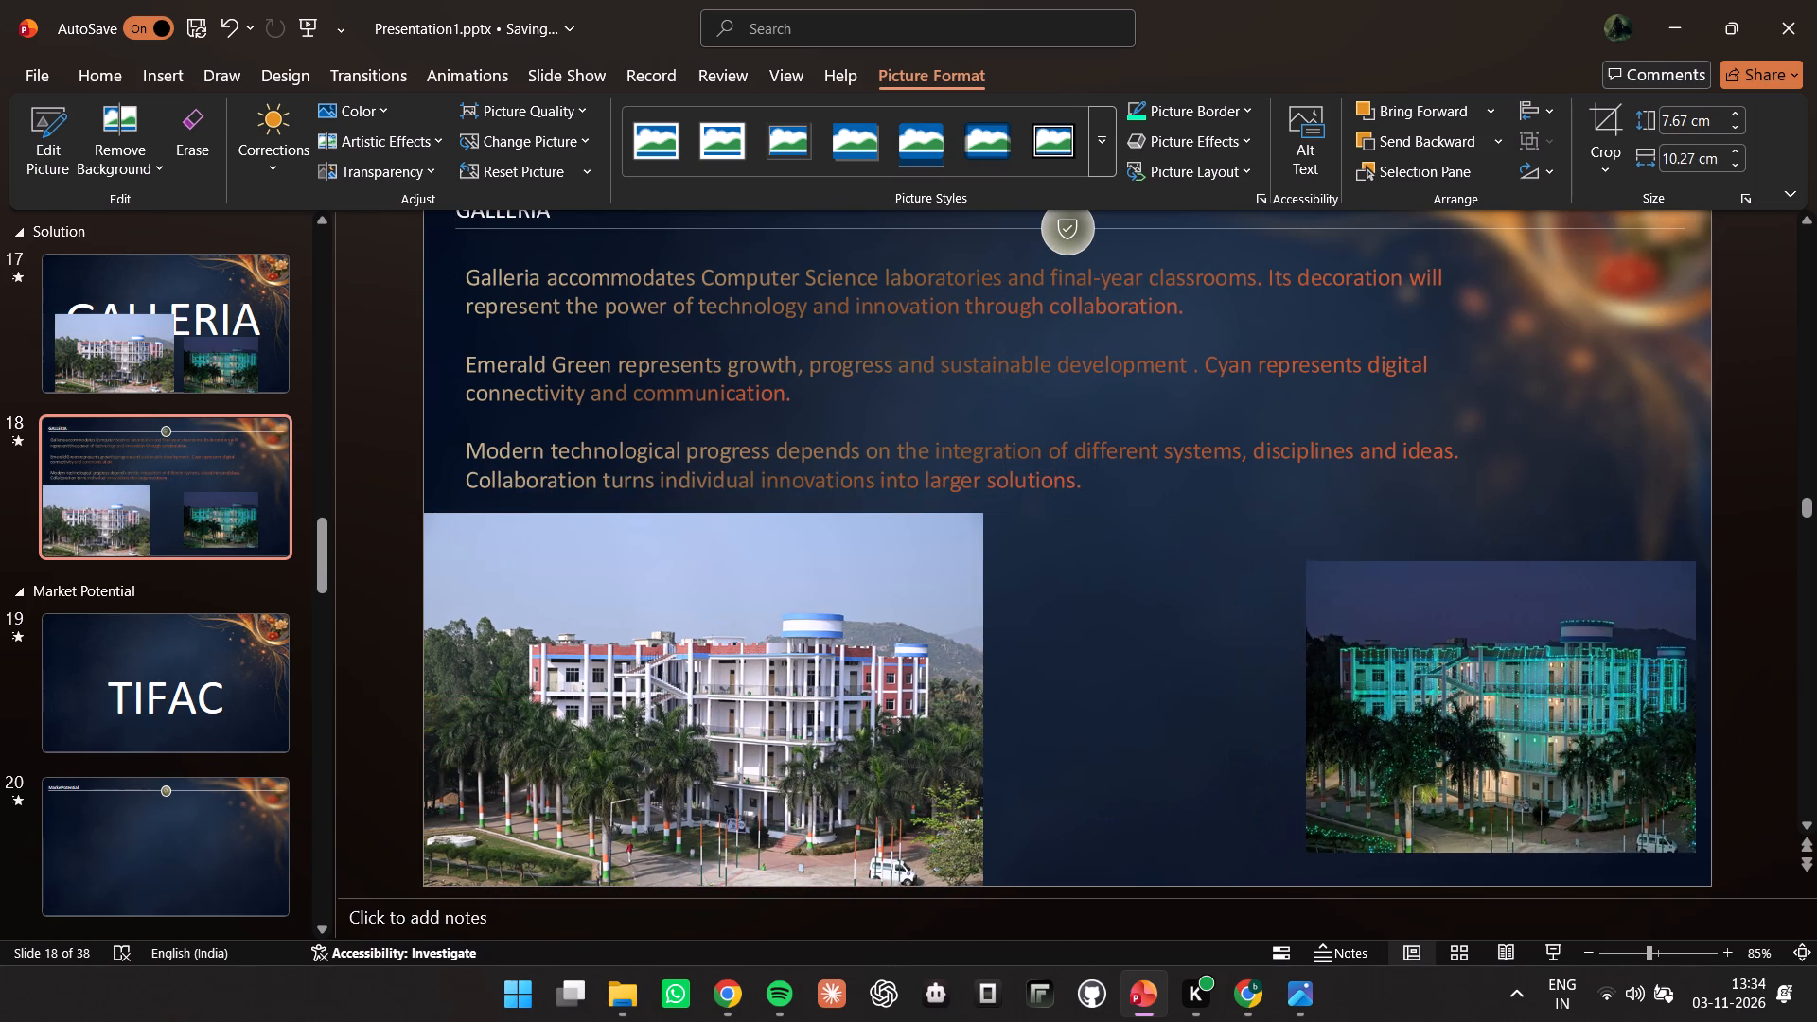
pyautogui.moveTo(1463, 689); pyautogui.dragTo(1474, 725)
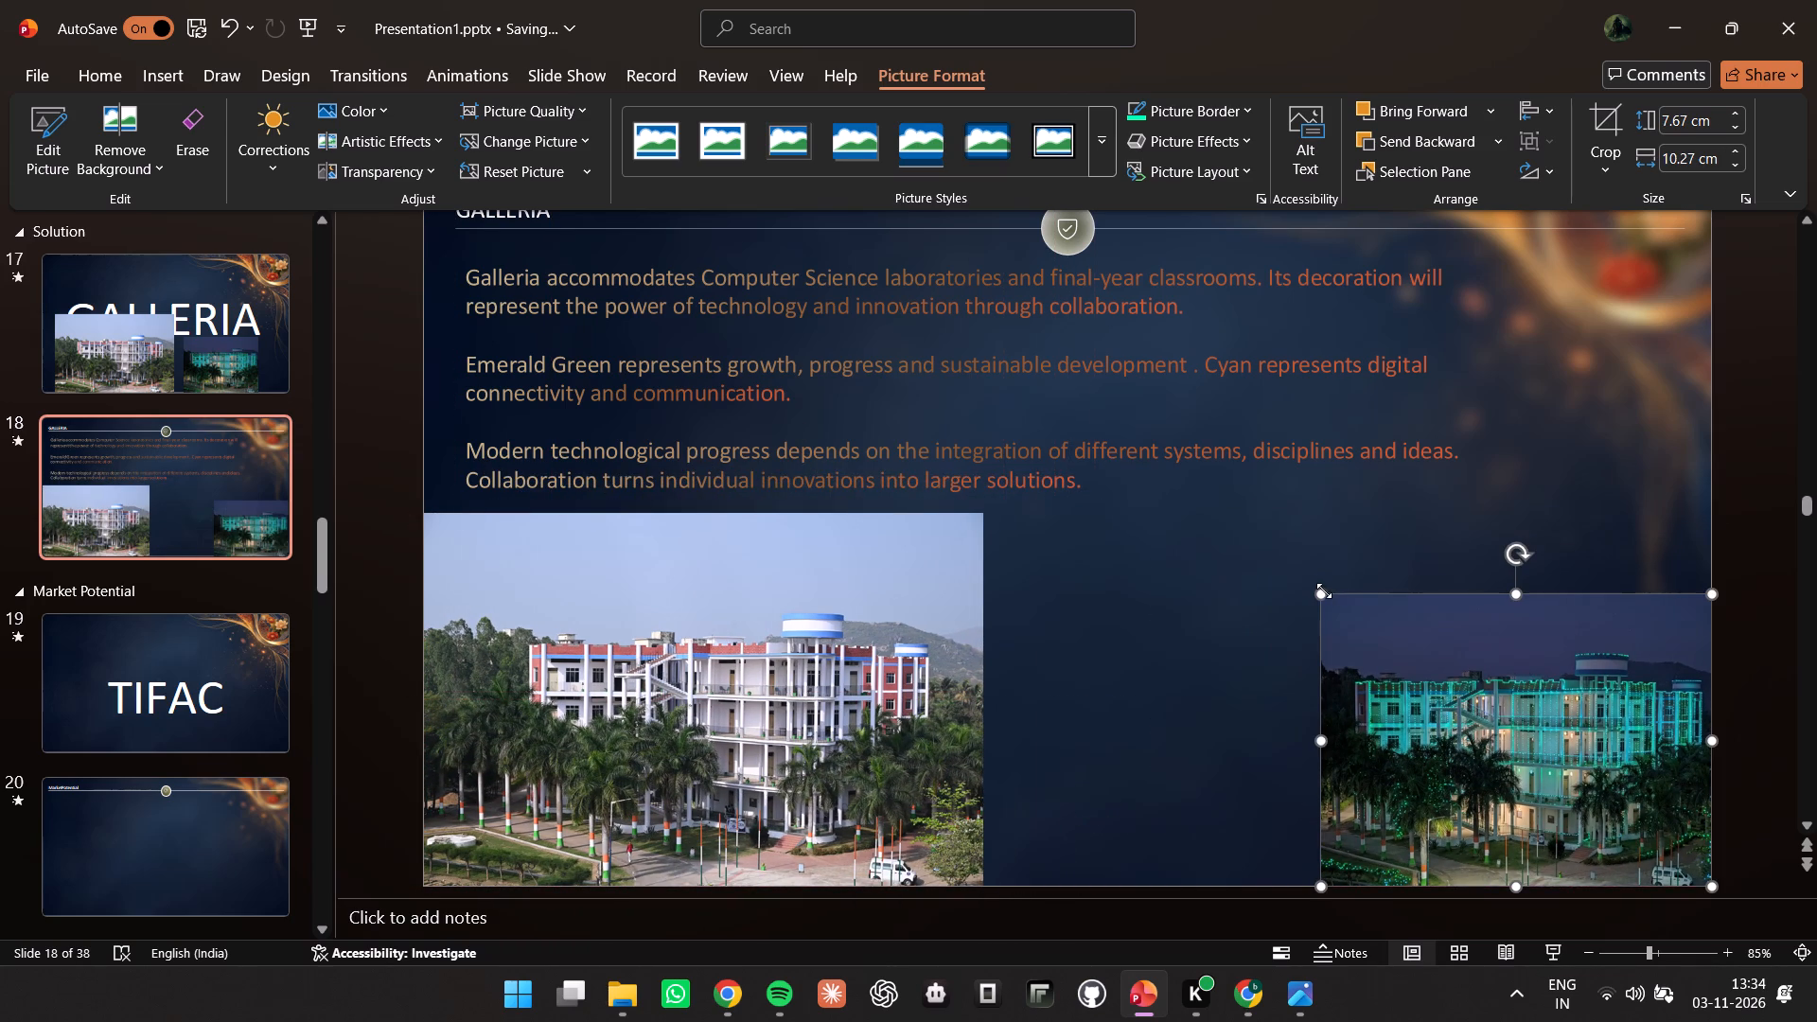
pyautogui.click(1324, 590)
pyautogui.moveTo(1319, 590); pyautogui.dragTo(1223, 503)
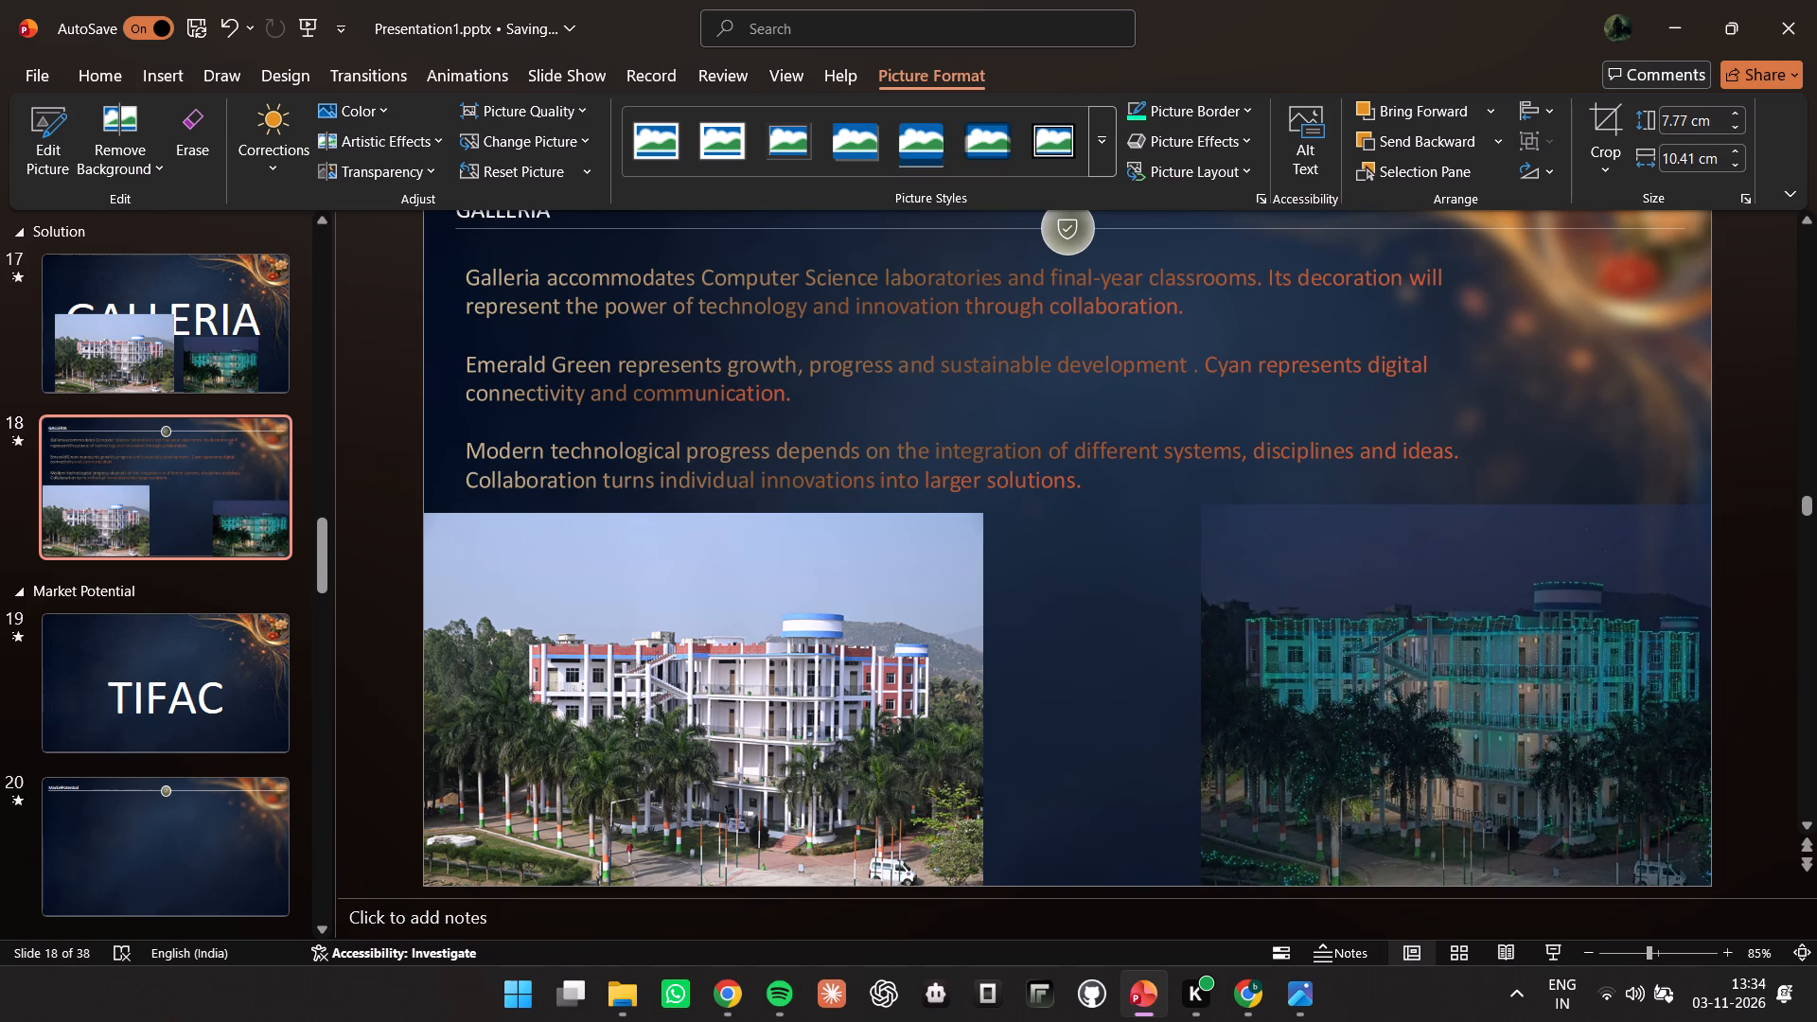
pyautogui.moveTo(1223, 503); pyautogui.dragTo(1220, 528)
pyautogui.moveTo(1216, 517); pyautogui.dragTo(1205, 513)
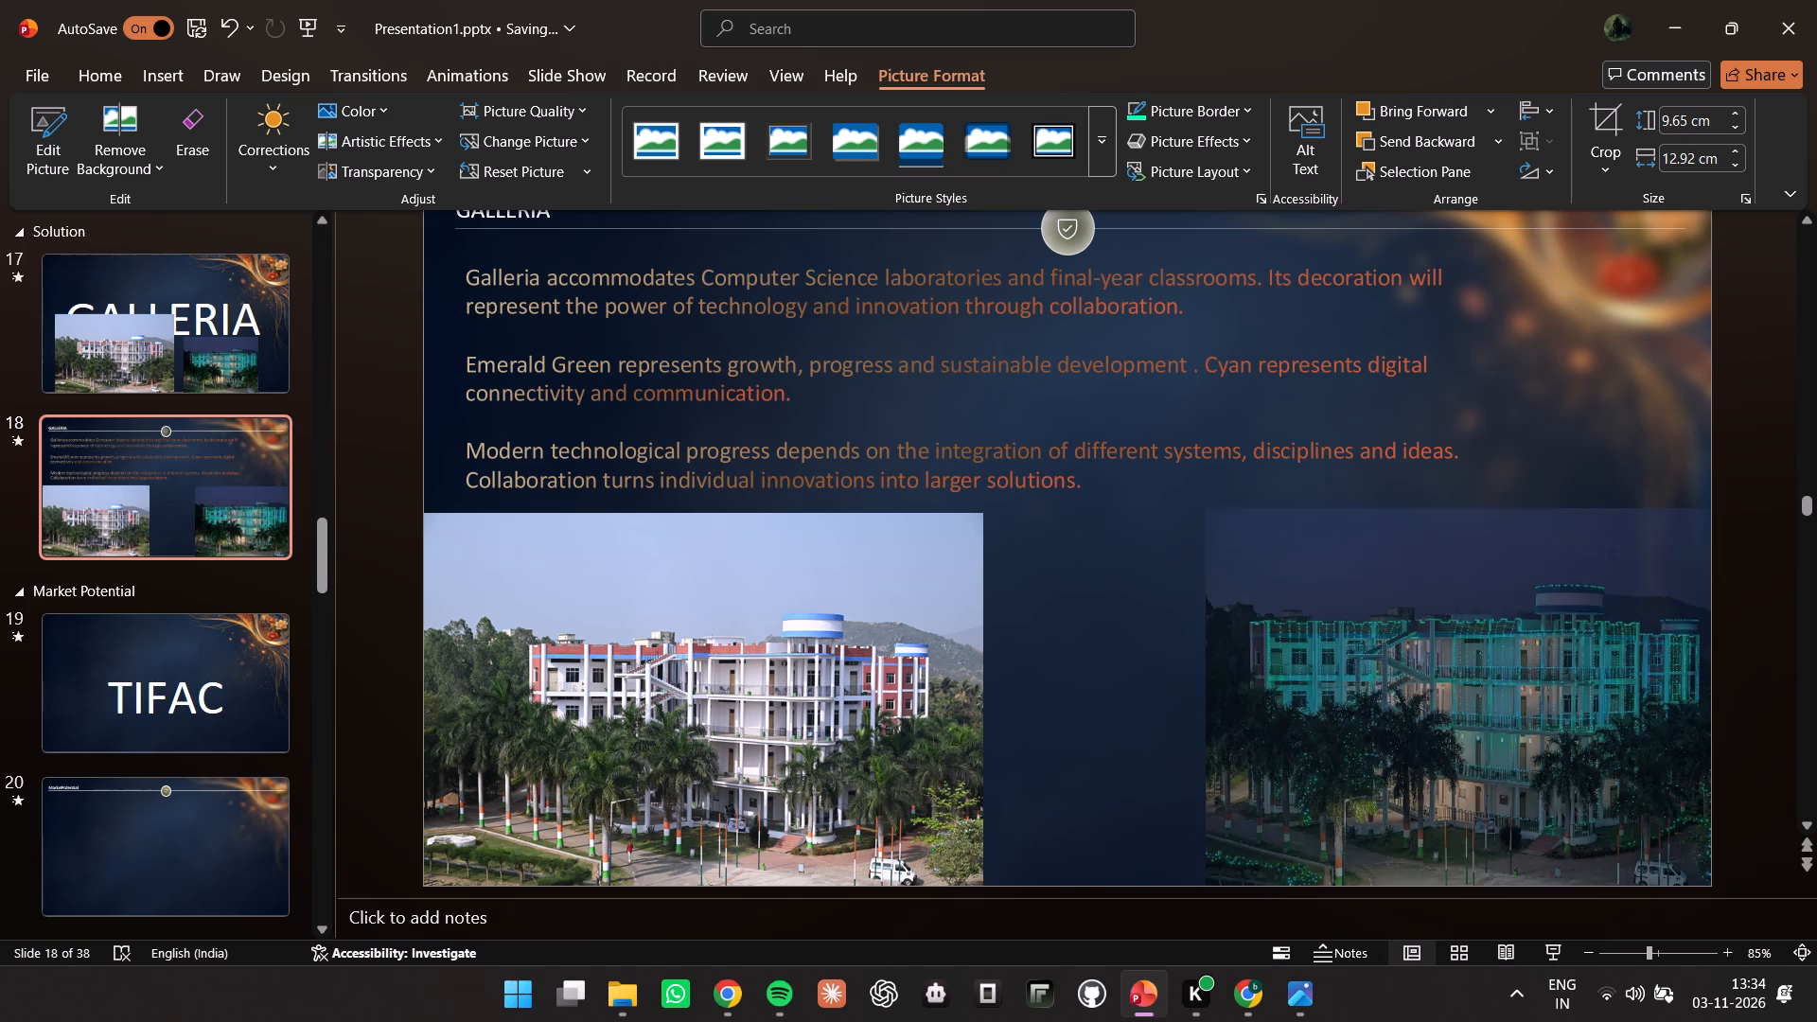
pyautogui.moveTo(1205, 513); pyautogui.dragTo(1190, 545)
pyautogui.click(1332, 607)
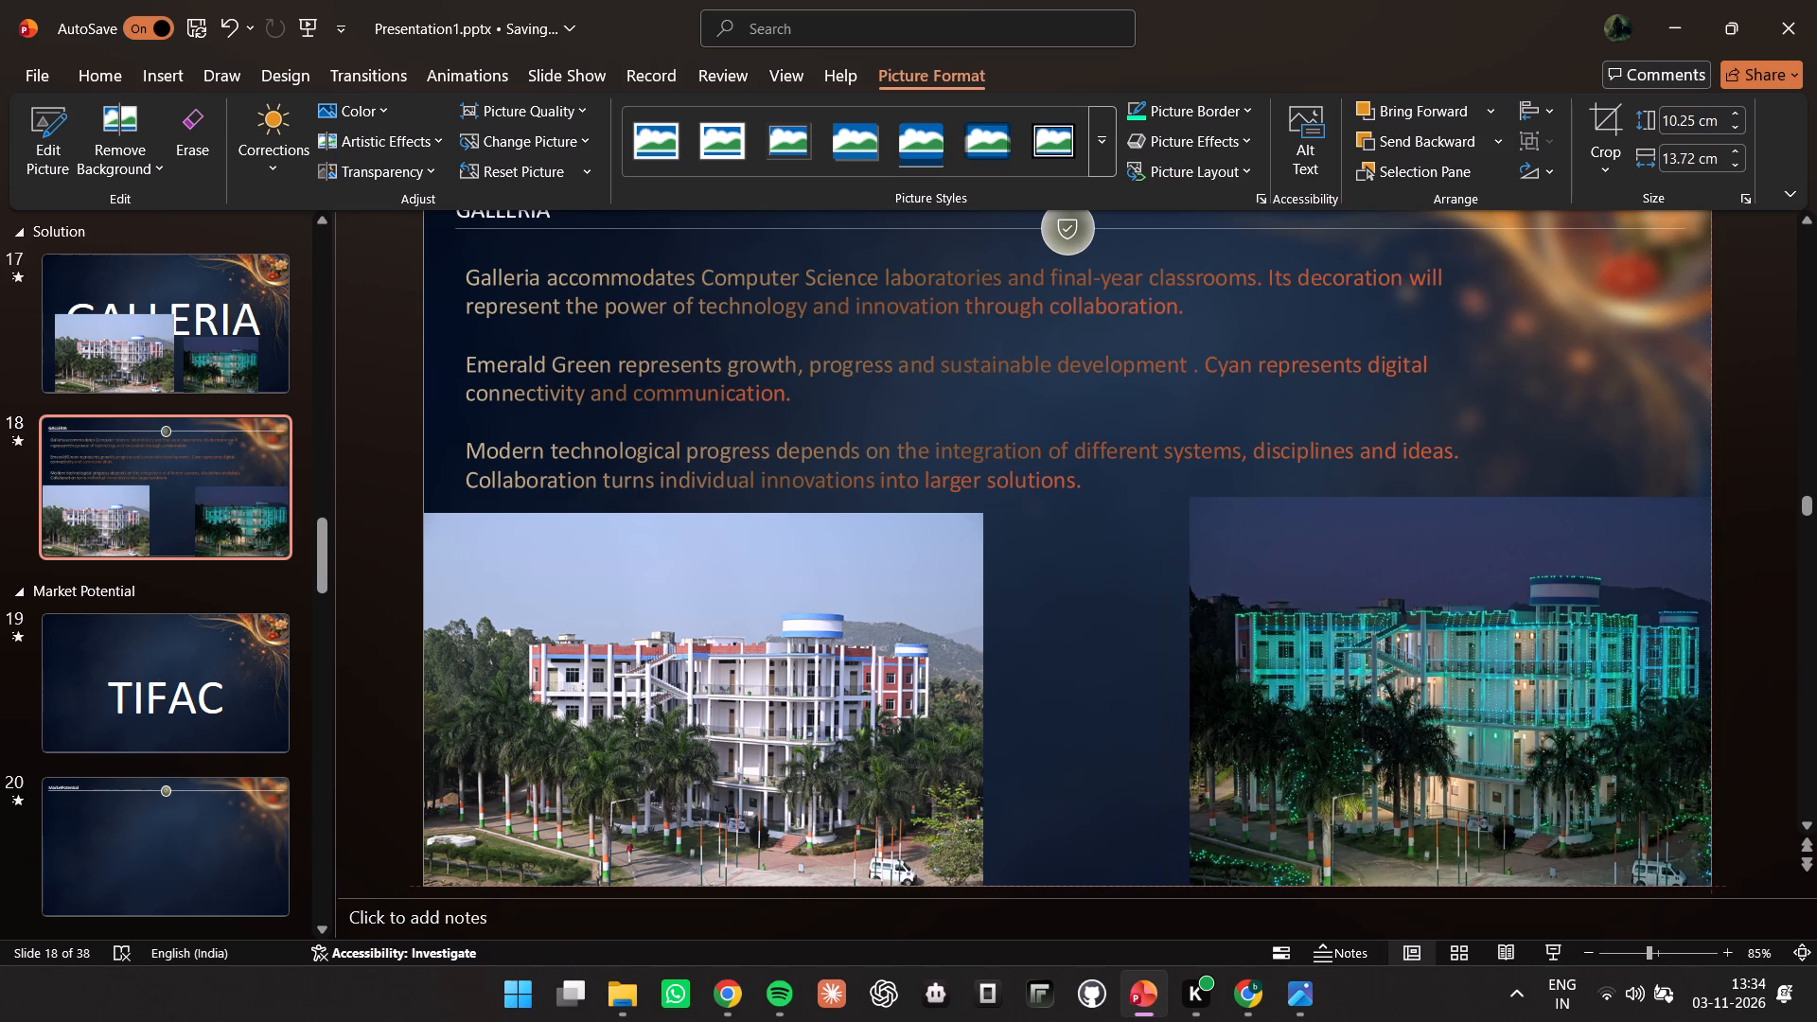
pyautogui.moveTo(1448, 496); pyautogui.dragTo(1448, 509)
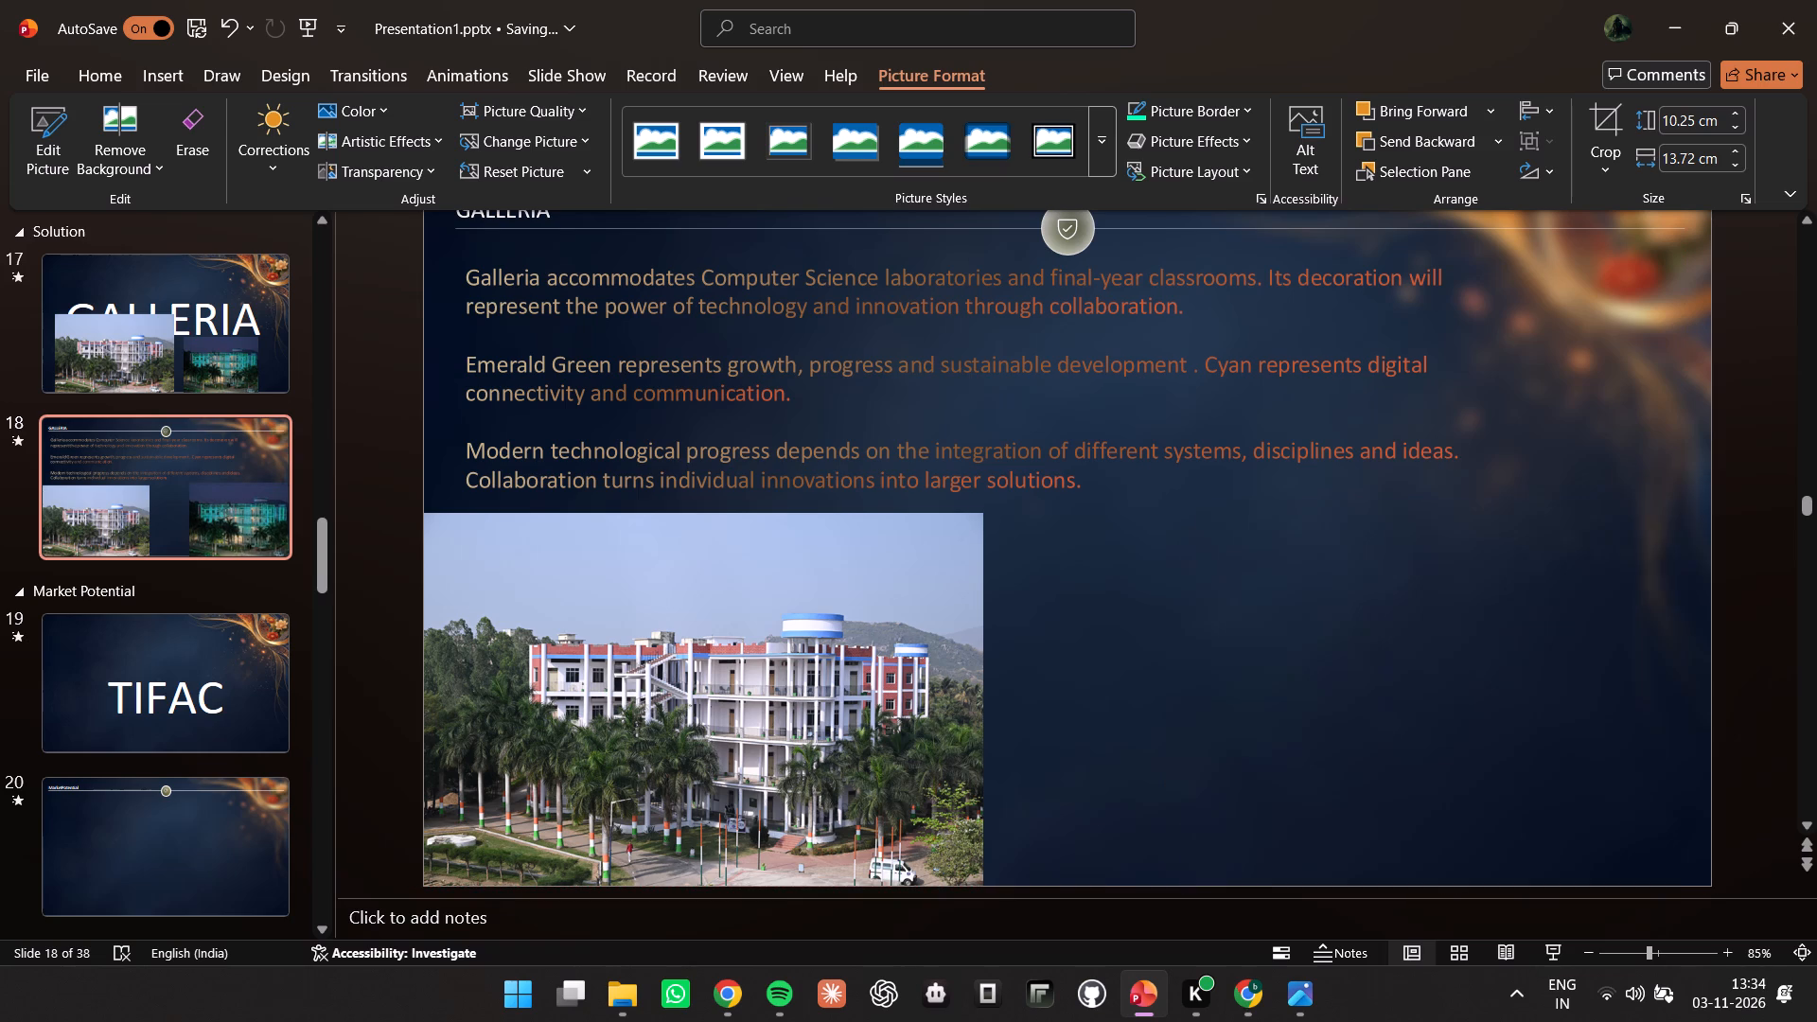
pyautogui.moveTo(1448, 509); pyautogui.dragTo(1448, 511)
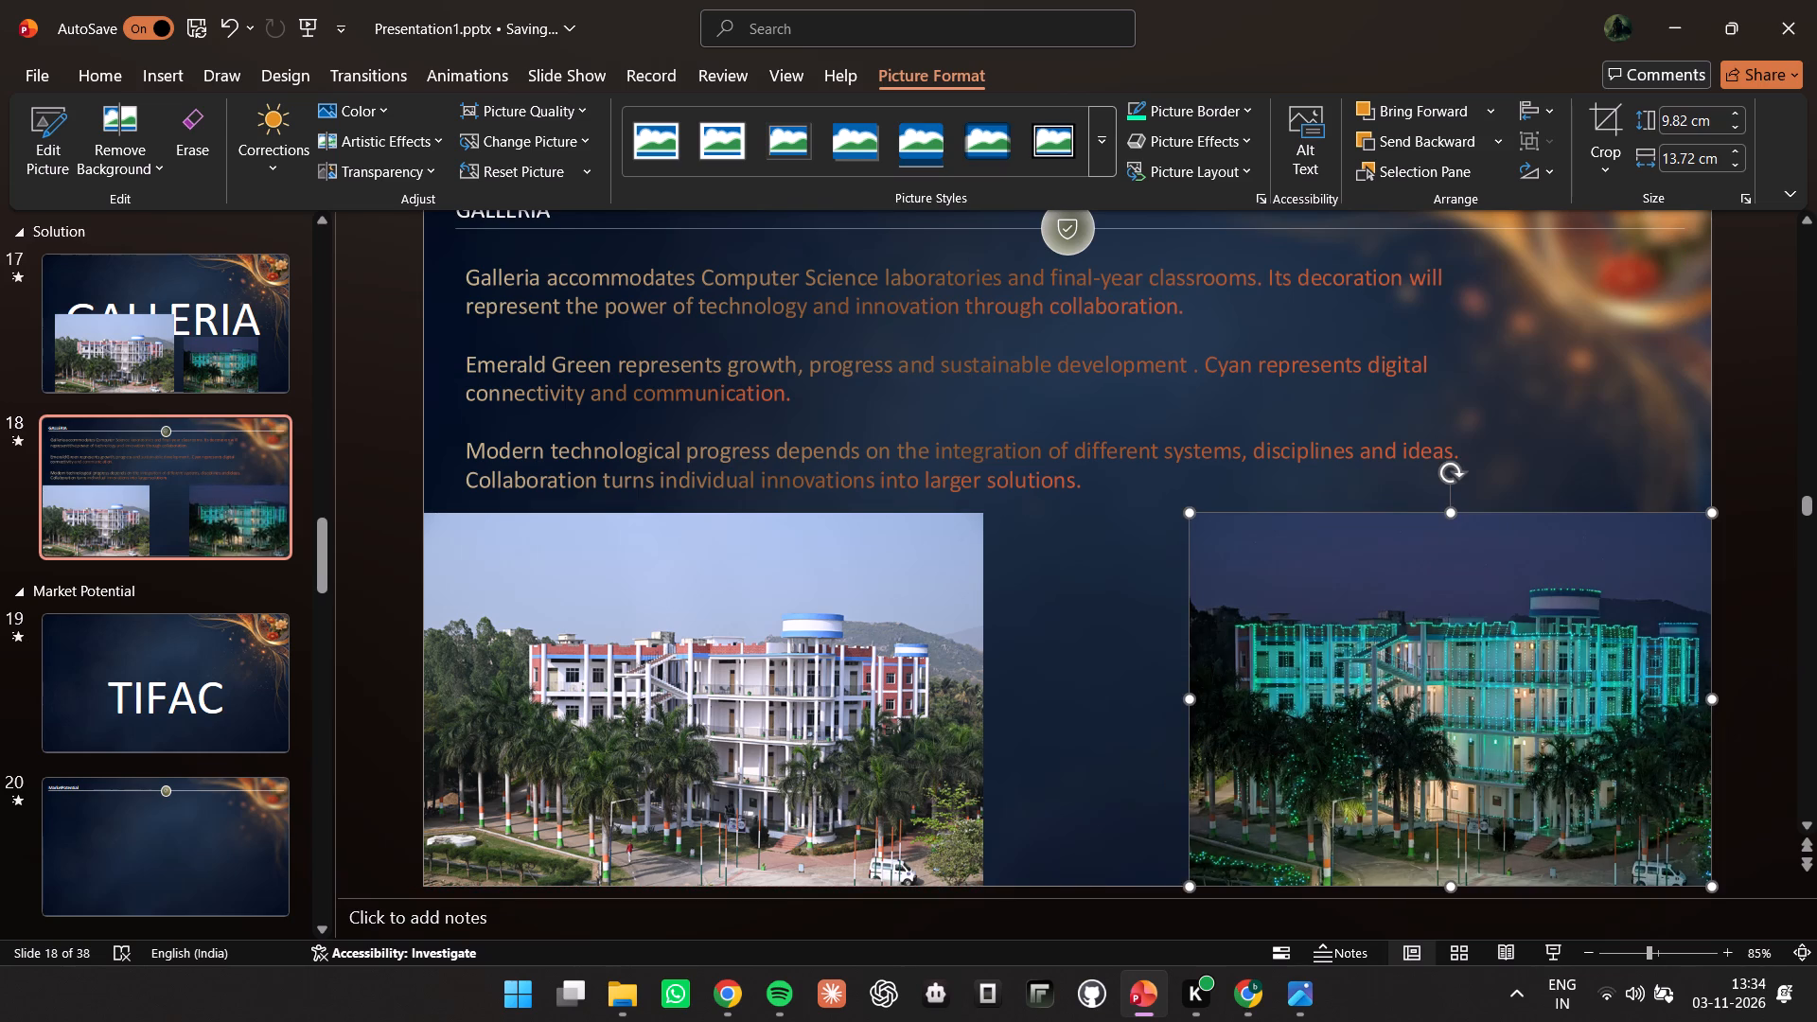
pyautogui.click(1796, 619)
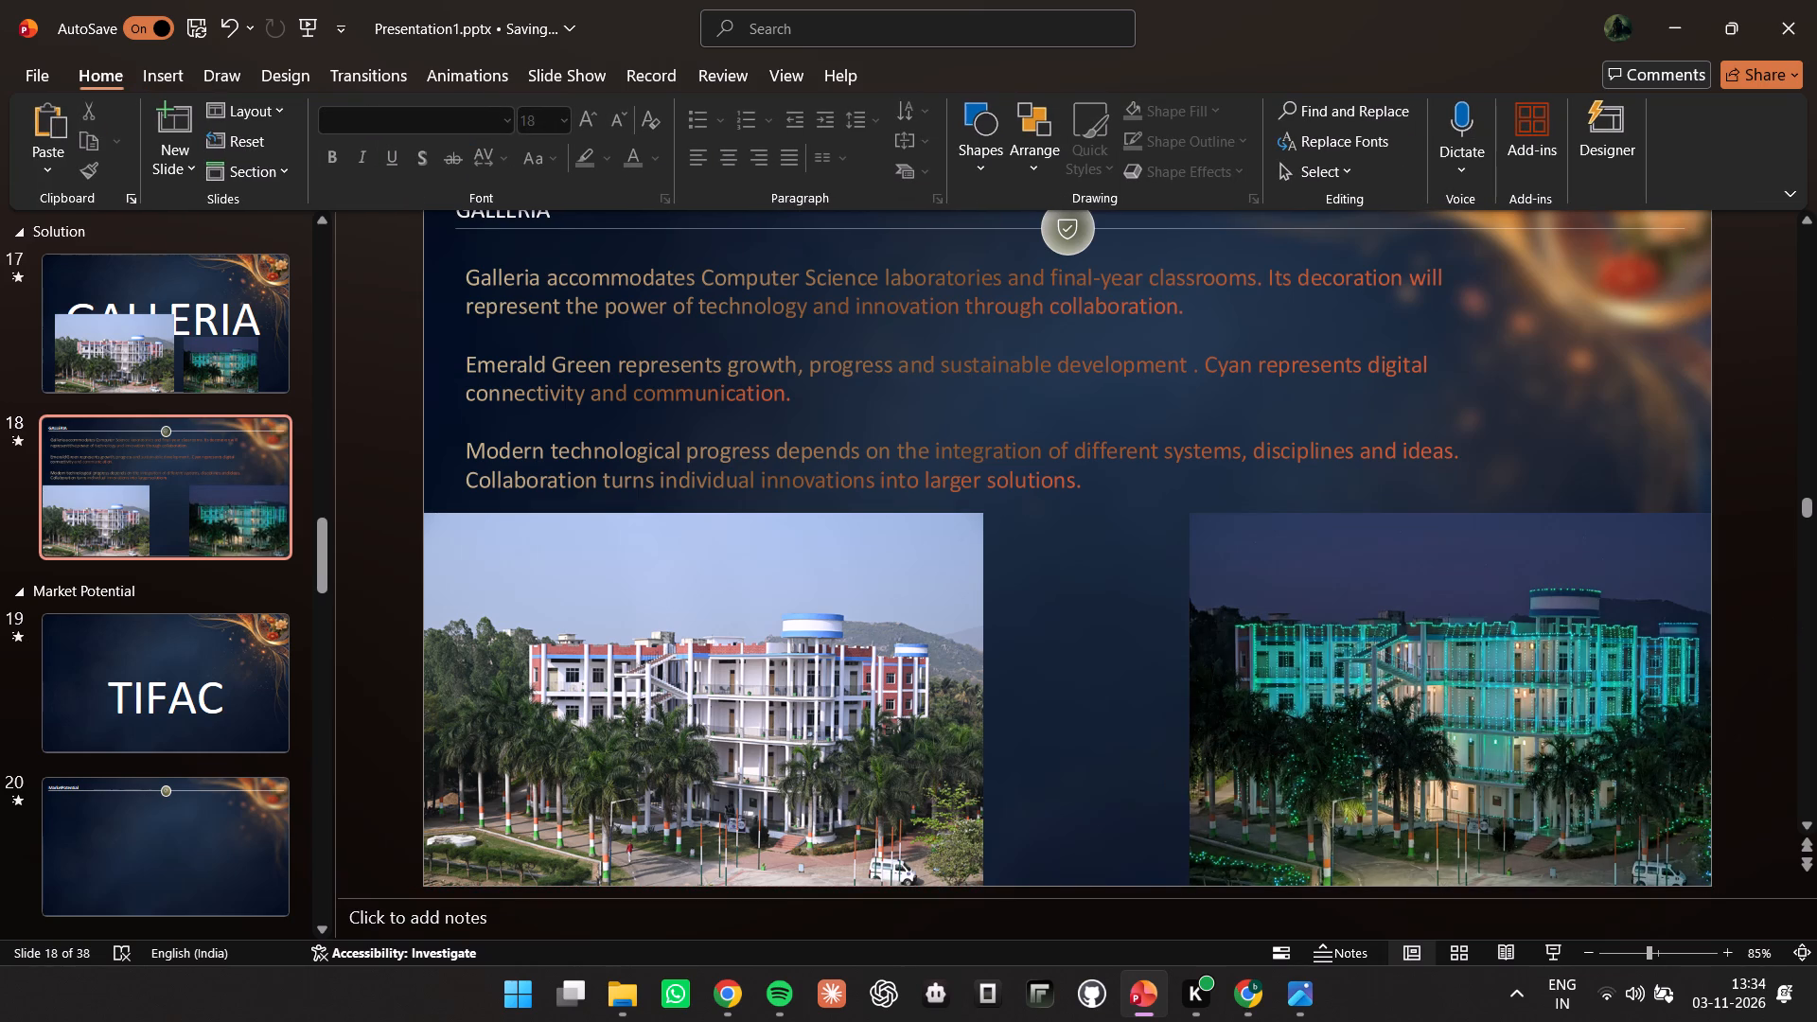
# Select the daytime and night photos together on slide 18 and copy them.
pyautogui.scroll(3, 908, 653)
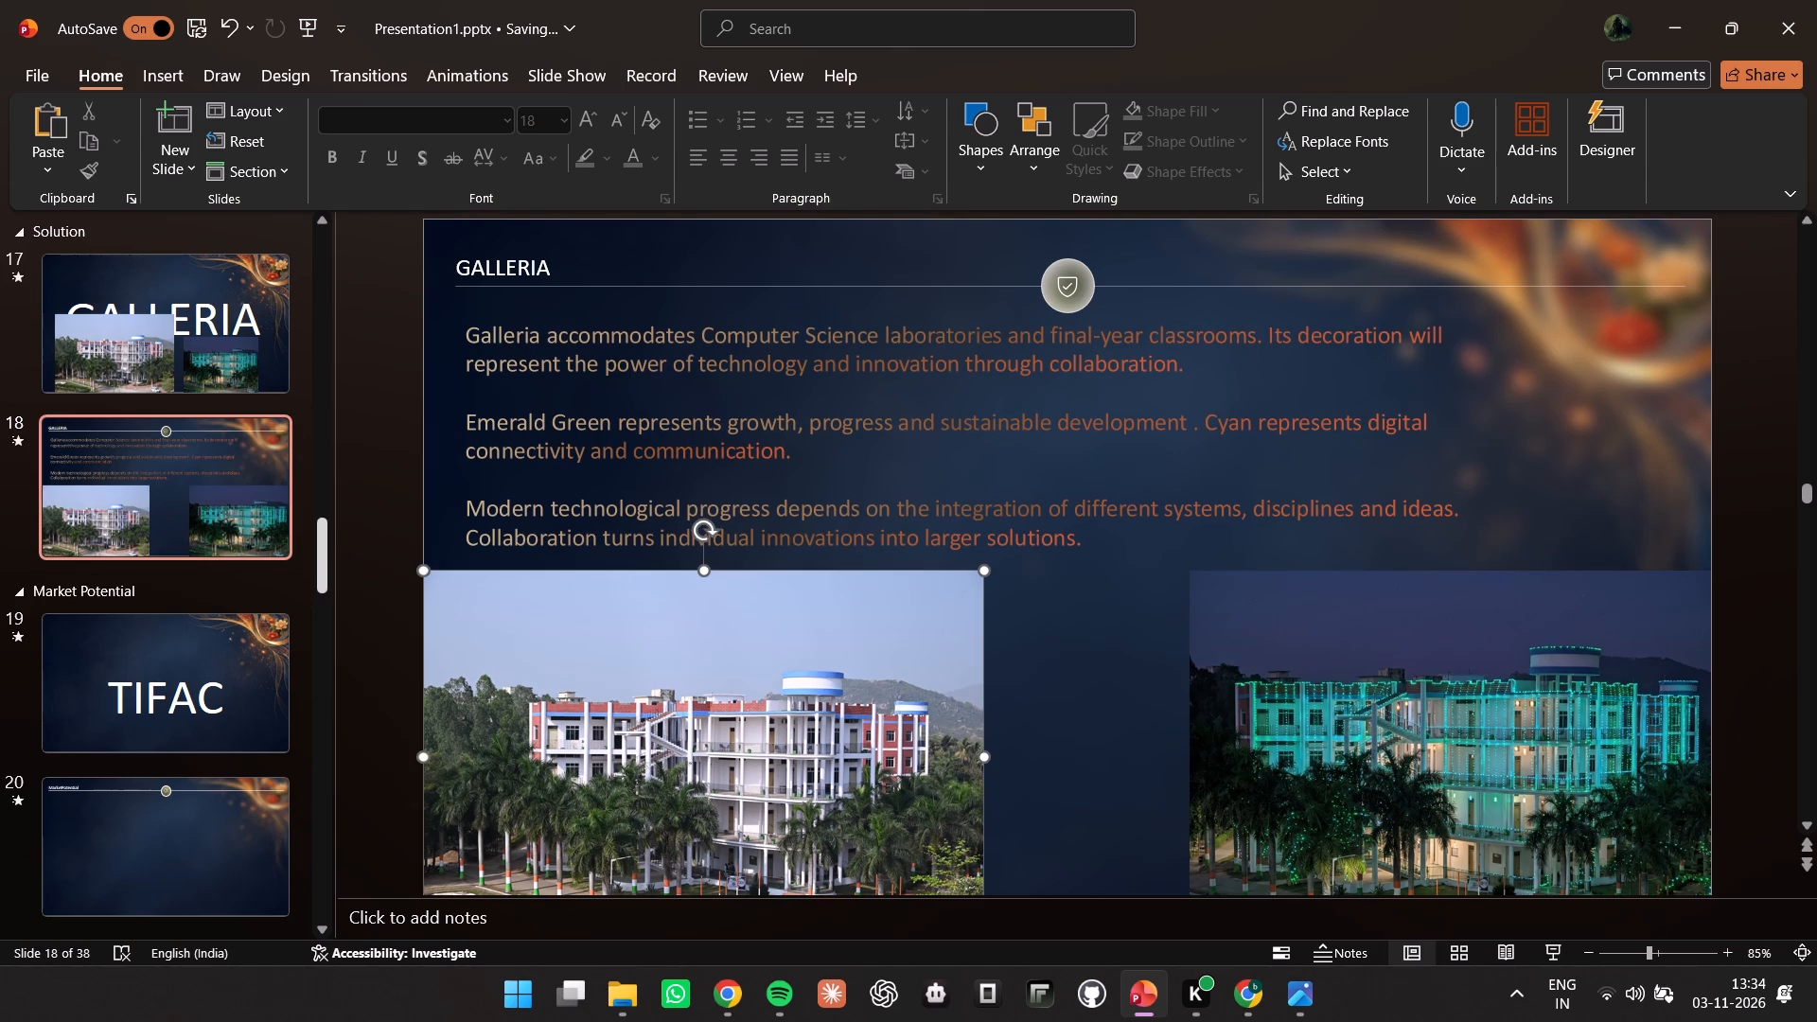
pyautogui.keyDown('ctrl'); pyautogui.click(1373, 675); pyautogui.keyUp('ctrl')
pyautogui.hotkey('ctrl', 'c')
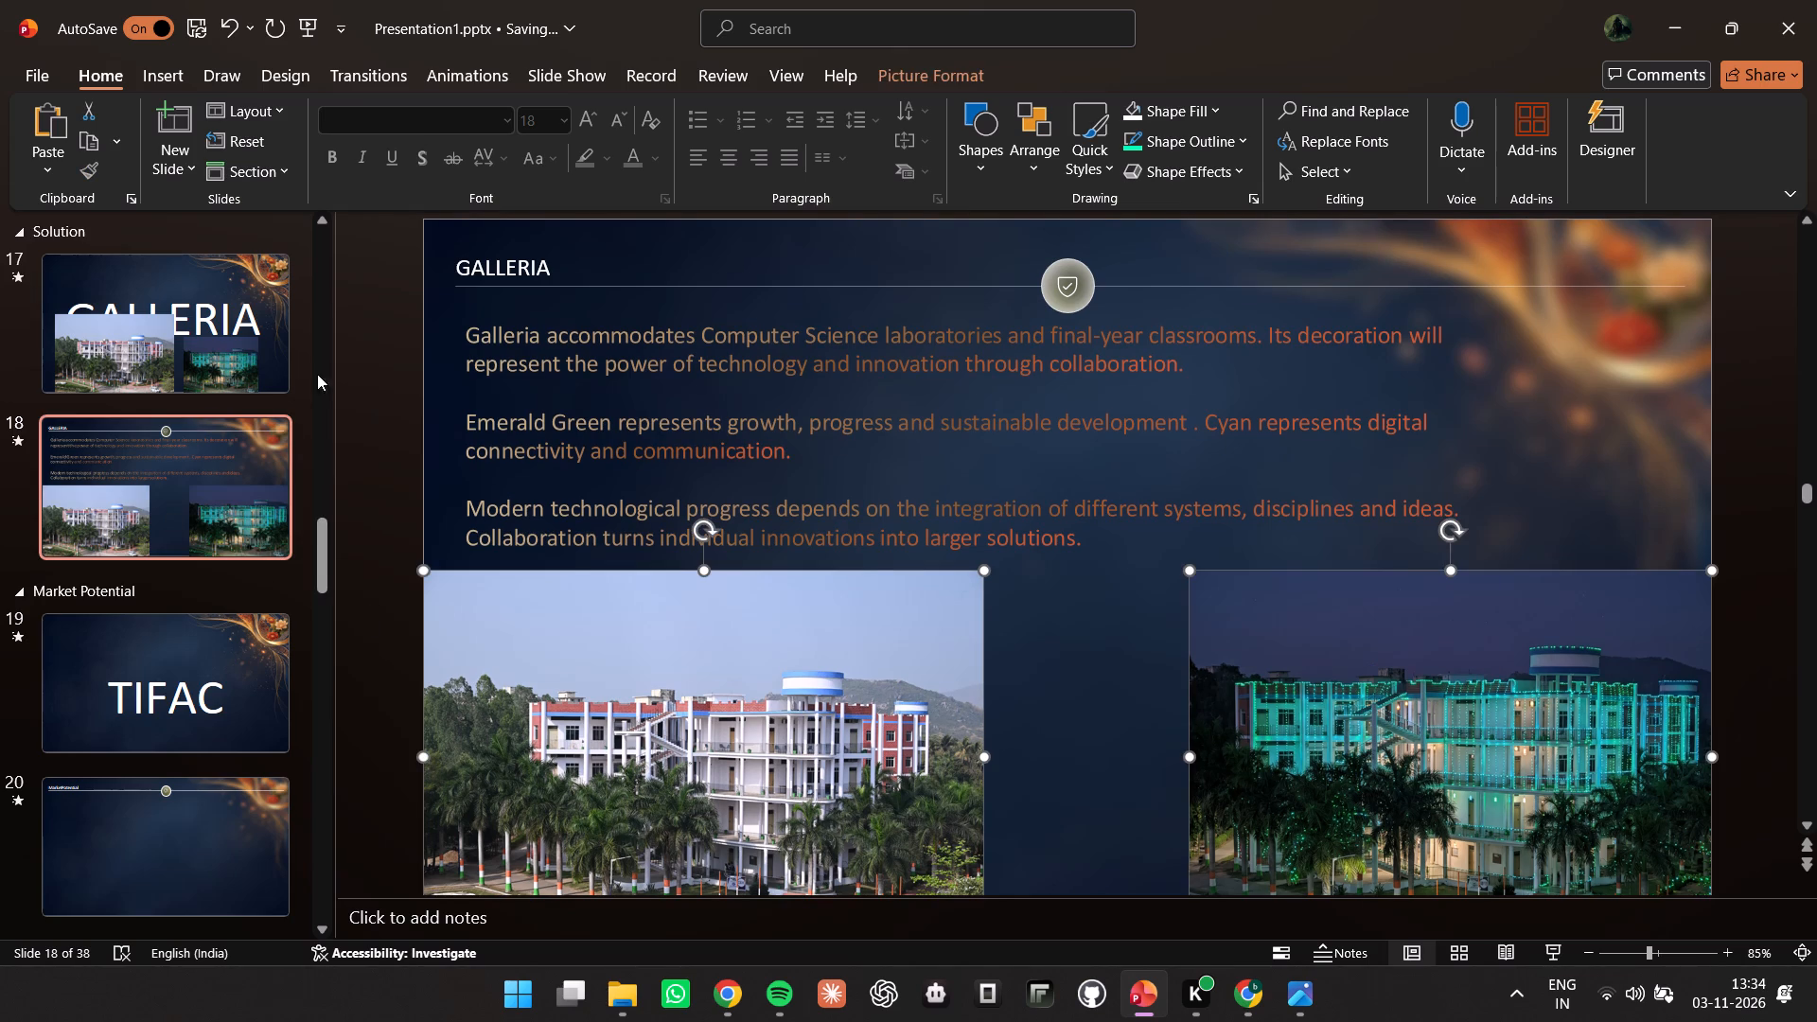
# Delete the daytime and night photos from slide 17, leaving only the GALLERIA title.
pyautogui.click(283, 350)
pyautogui.click(1046, 699)
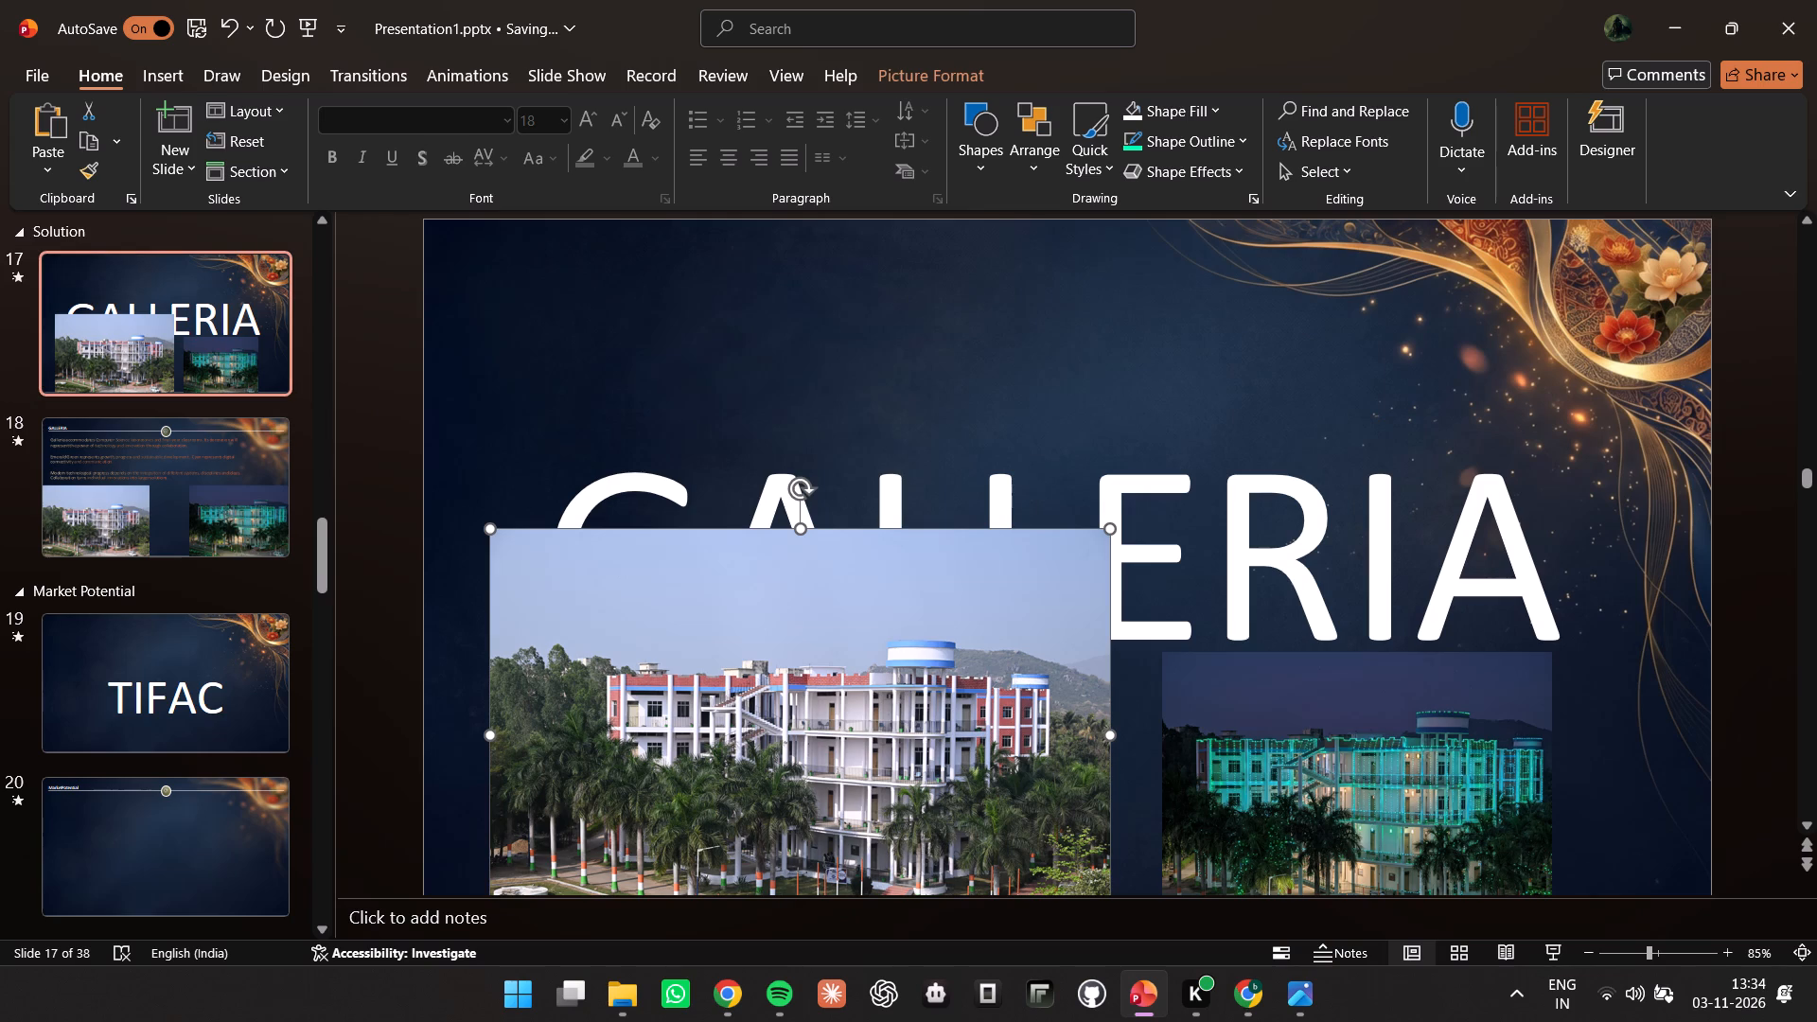
pyautogui.keyDown('shift'); pyautogui.click(1236, 730); pyautogui.keyUp('shift')
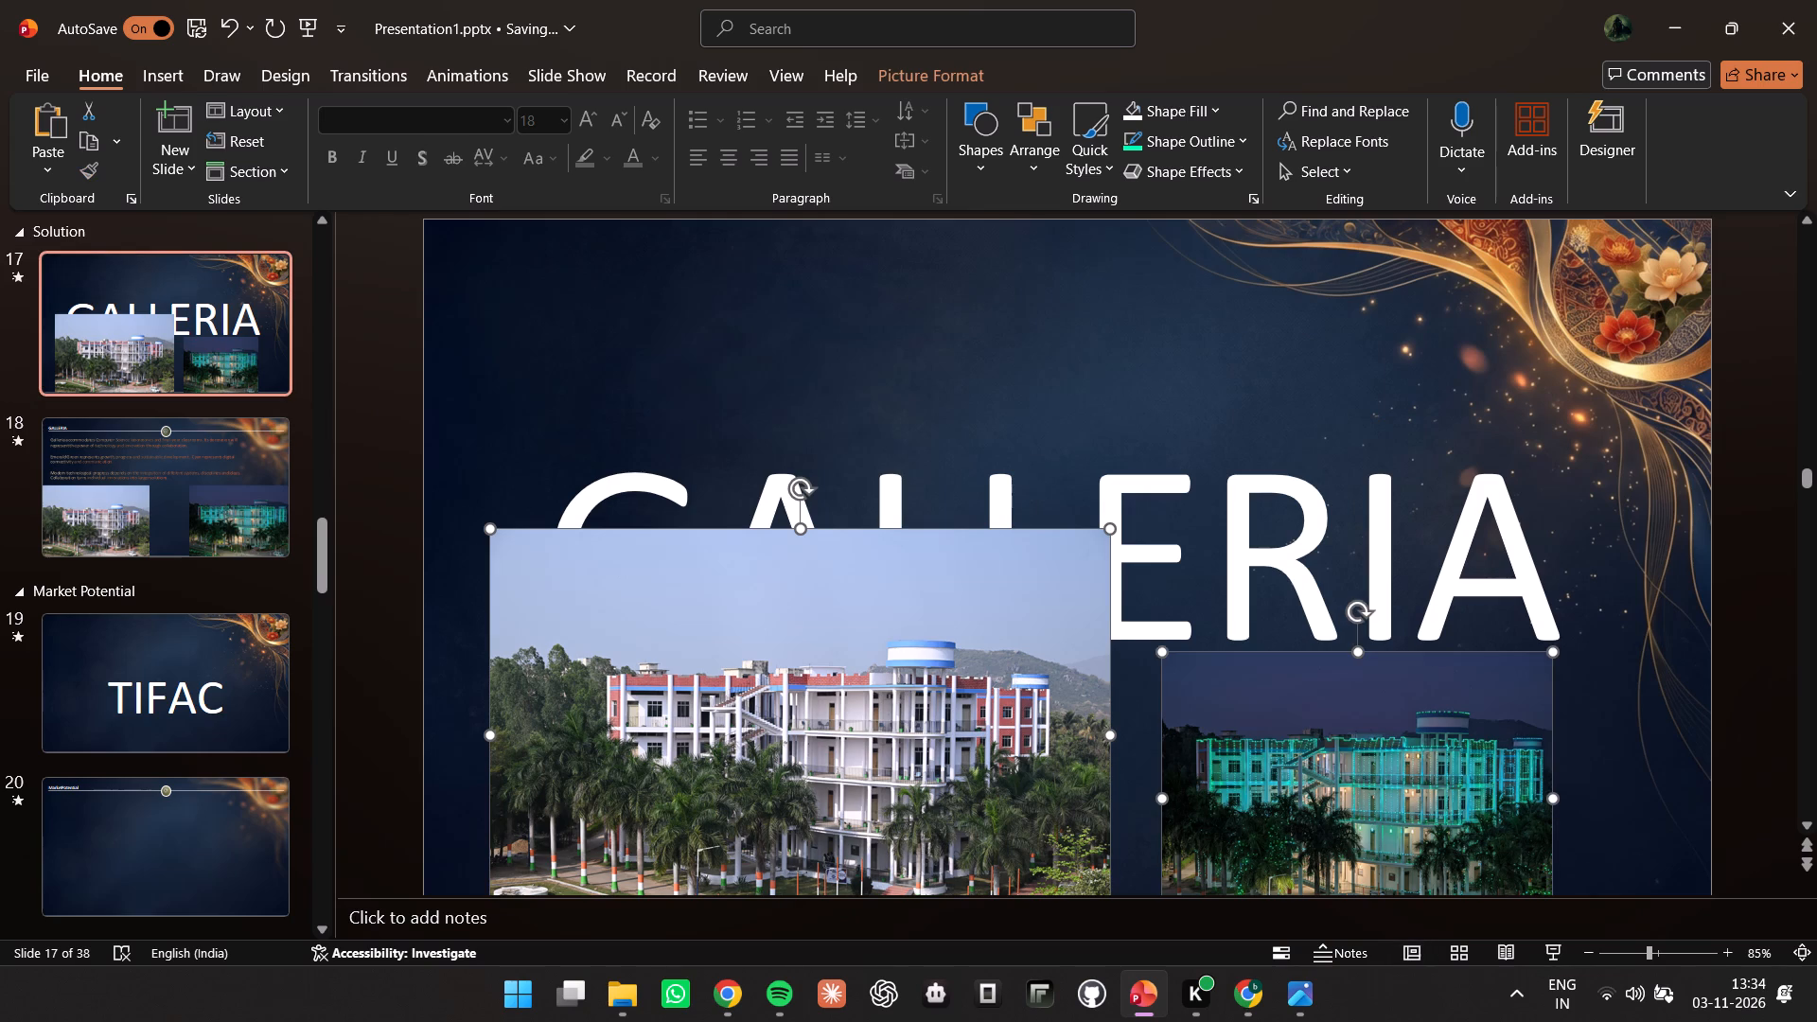
pyautogui.press('Delete')
pyautogui.scroll(-4, 1228, 739)
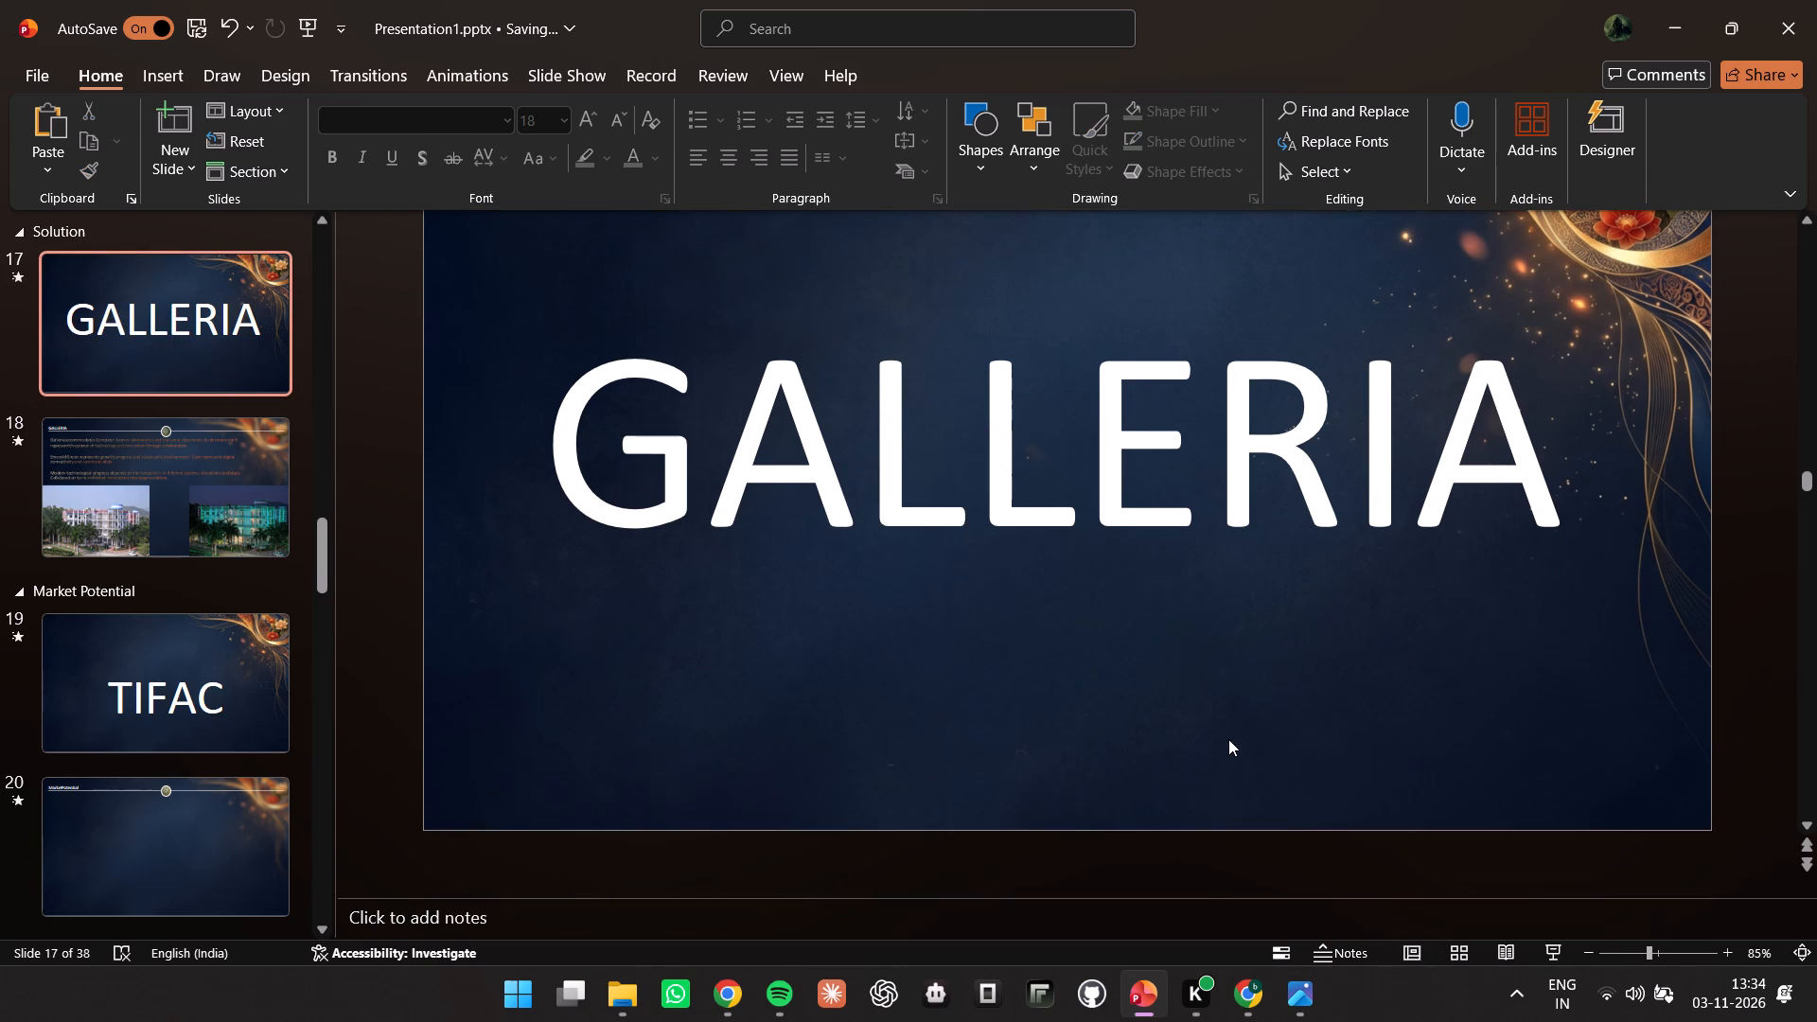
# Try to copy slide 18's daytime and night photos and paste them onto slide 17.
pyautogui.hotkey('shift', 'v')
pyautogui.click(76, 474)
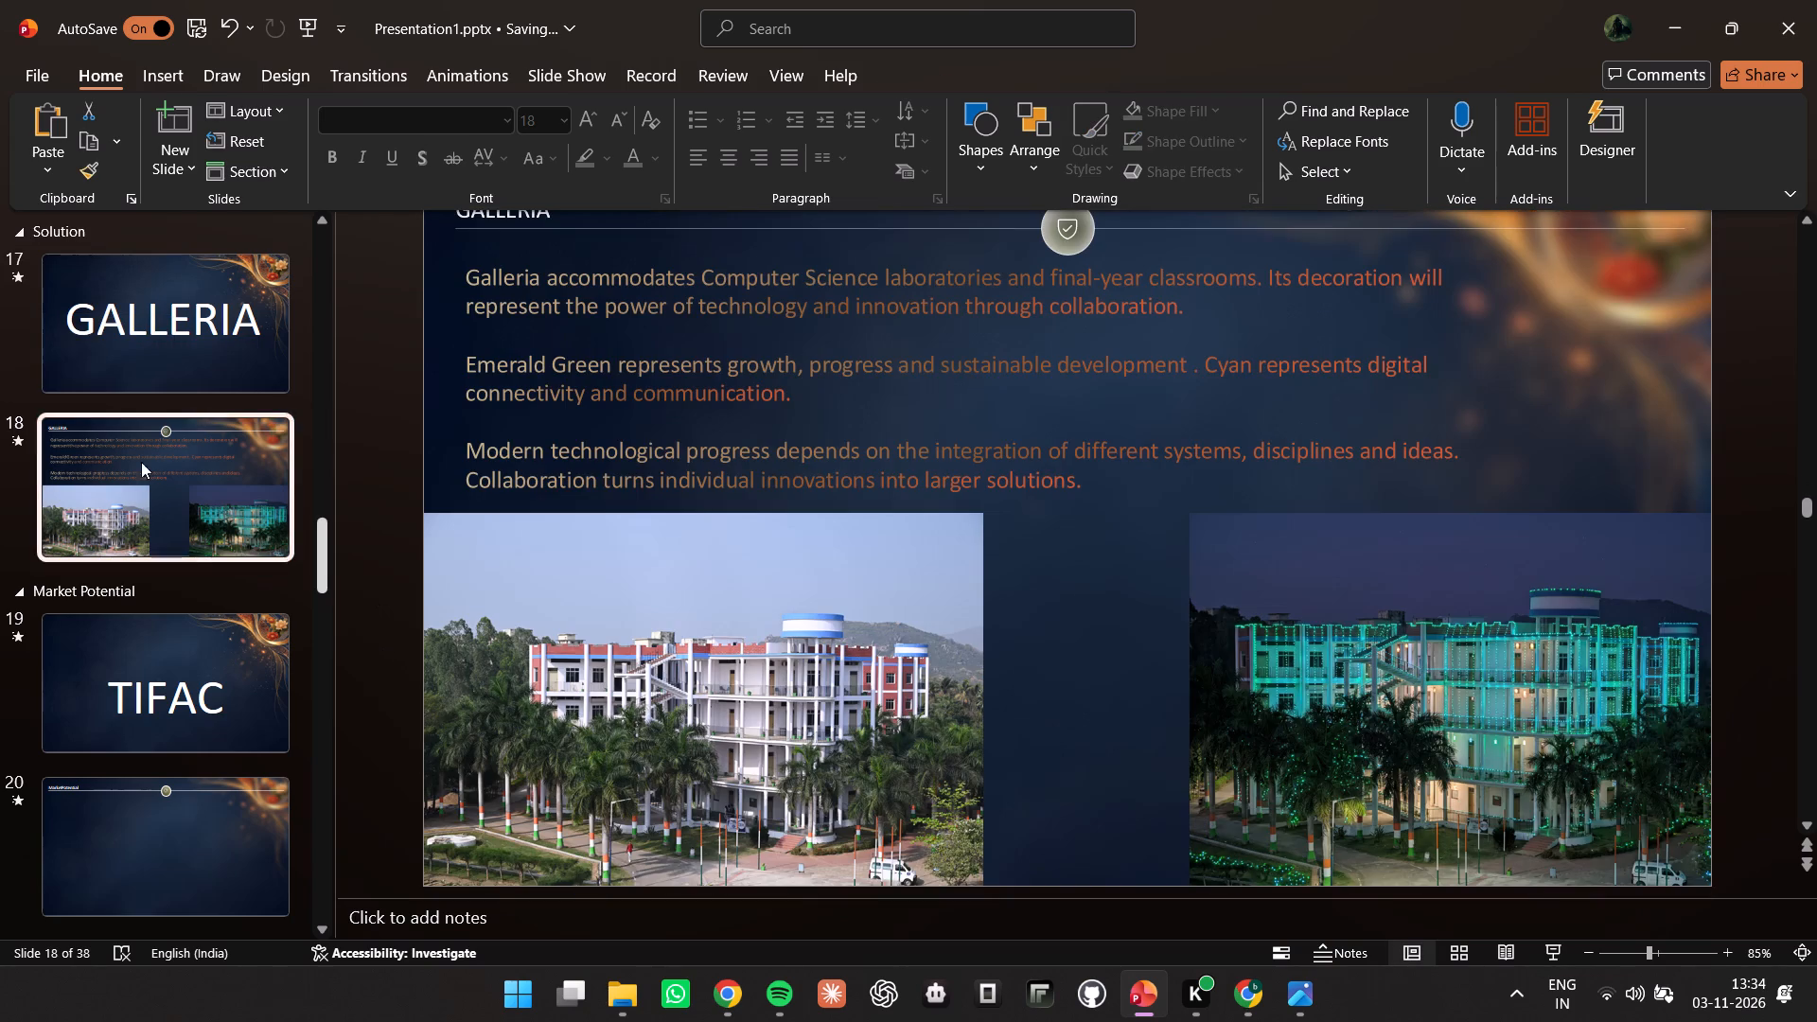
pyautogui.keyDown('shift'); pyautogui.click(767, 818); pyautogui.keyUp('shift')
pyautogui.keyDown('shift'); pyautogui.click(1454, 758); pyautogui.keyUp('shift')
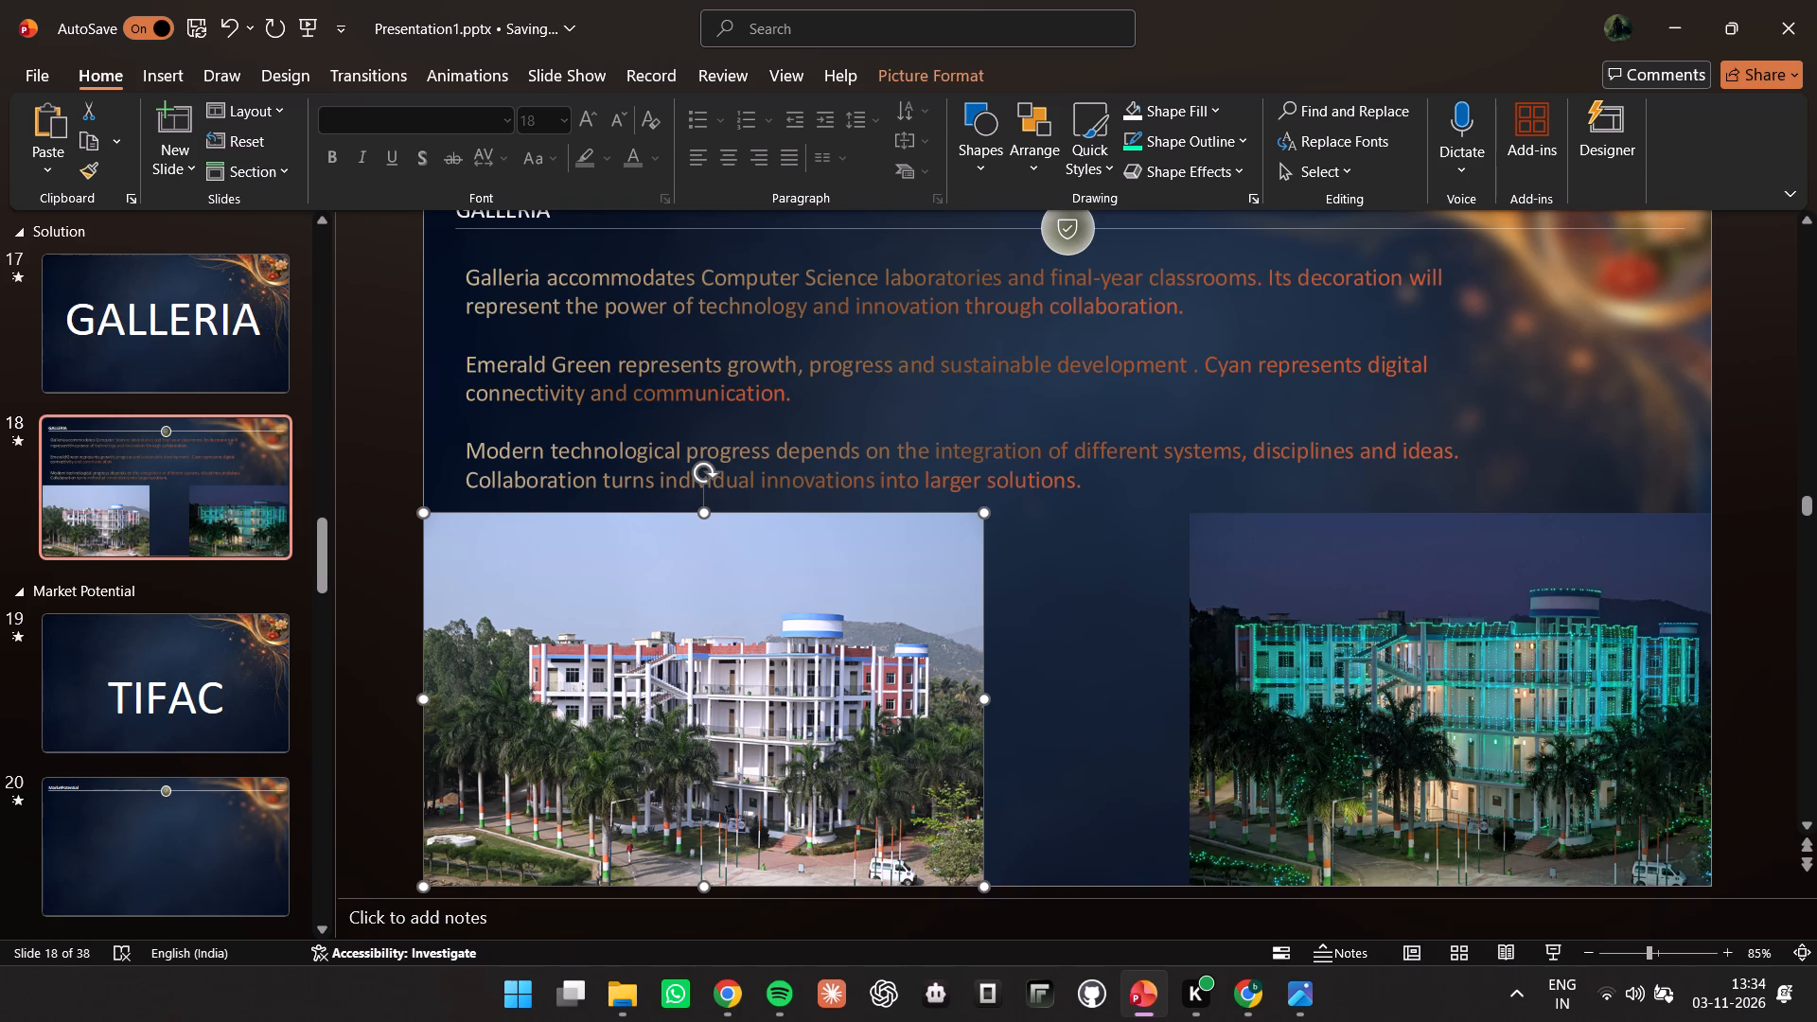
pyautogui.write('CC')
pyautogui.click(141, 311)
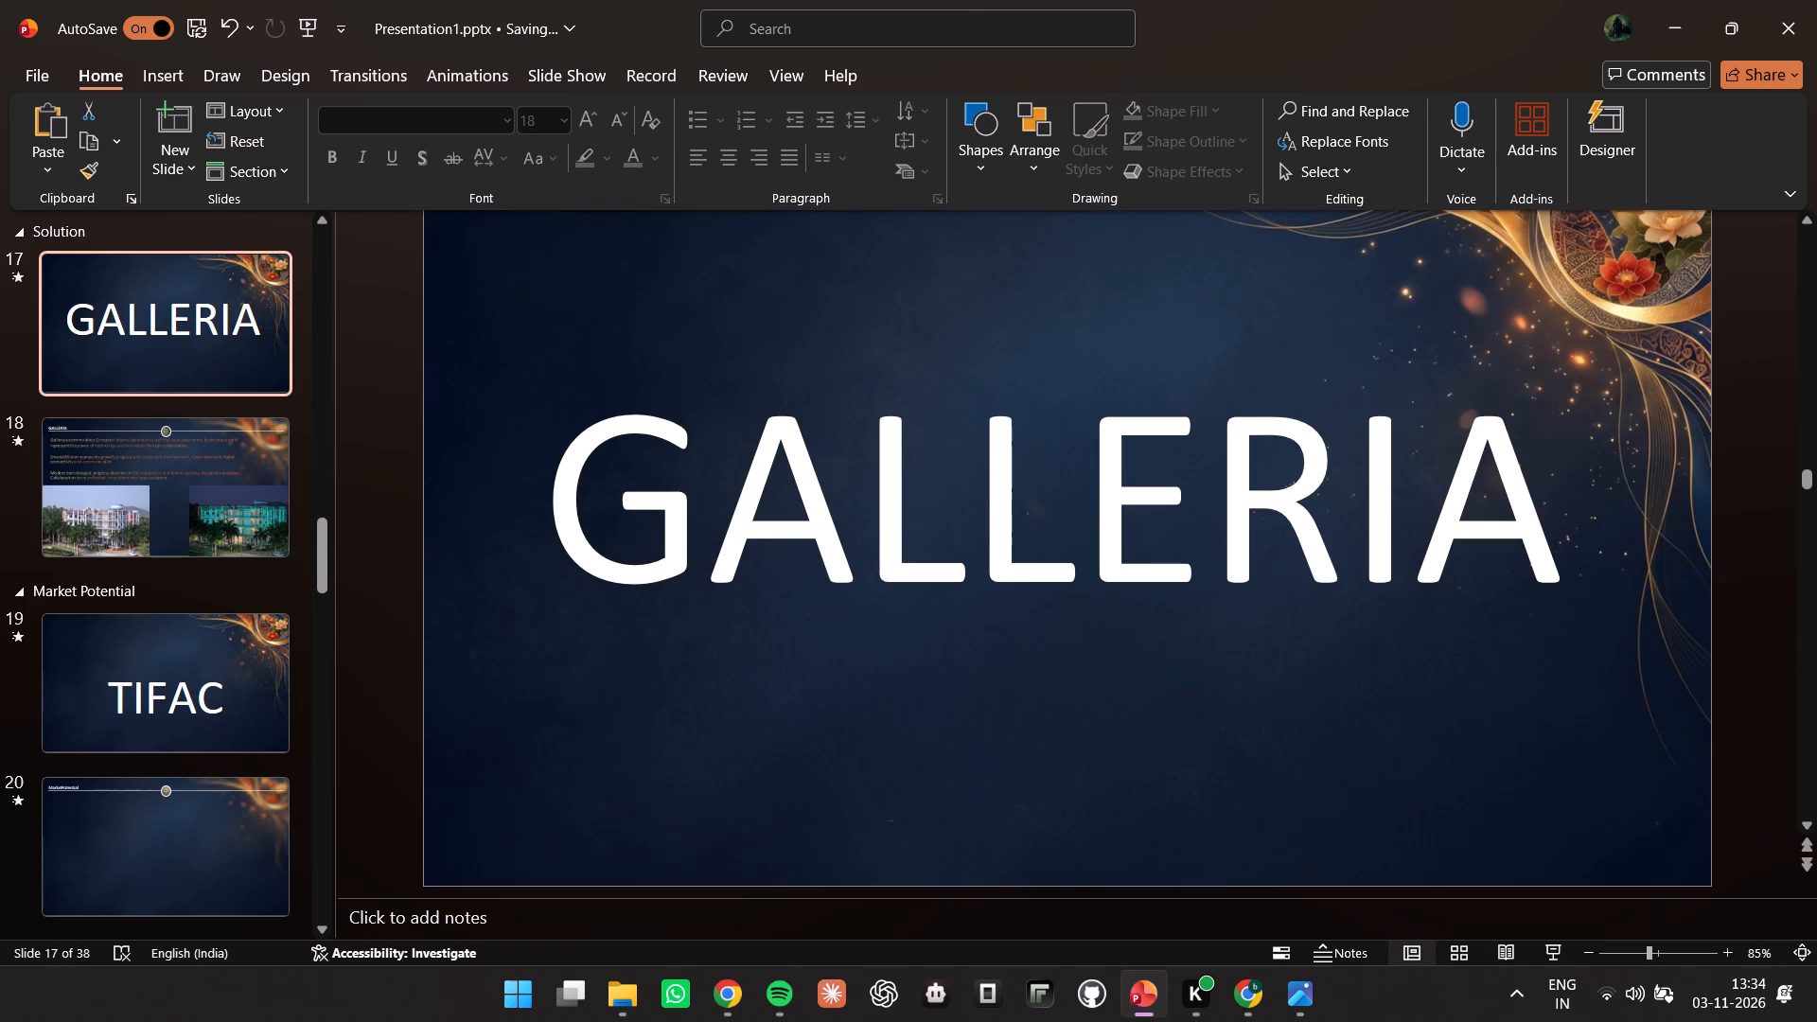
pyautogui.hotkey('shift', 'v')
# Copy the daytime and night photos together from slide 18 and paste them onto slide 17.
pyautogui.doubleClick(1633, 951)
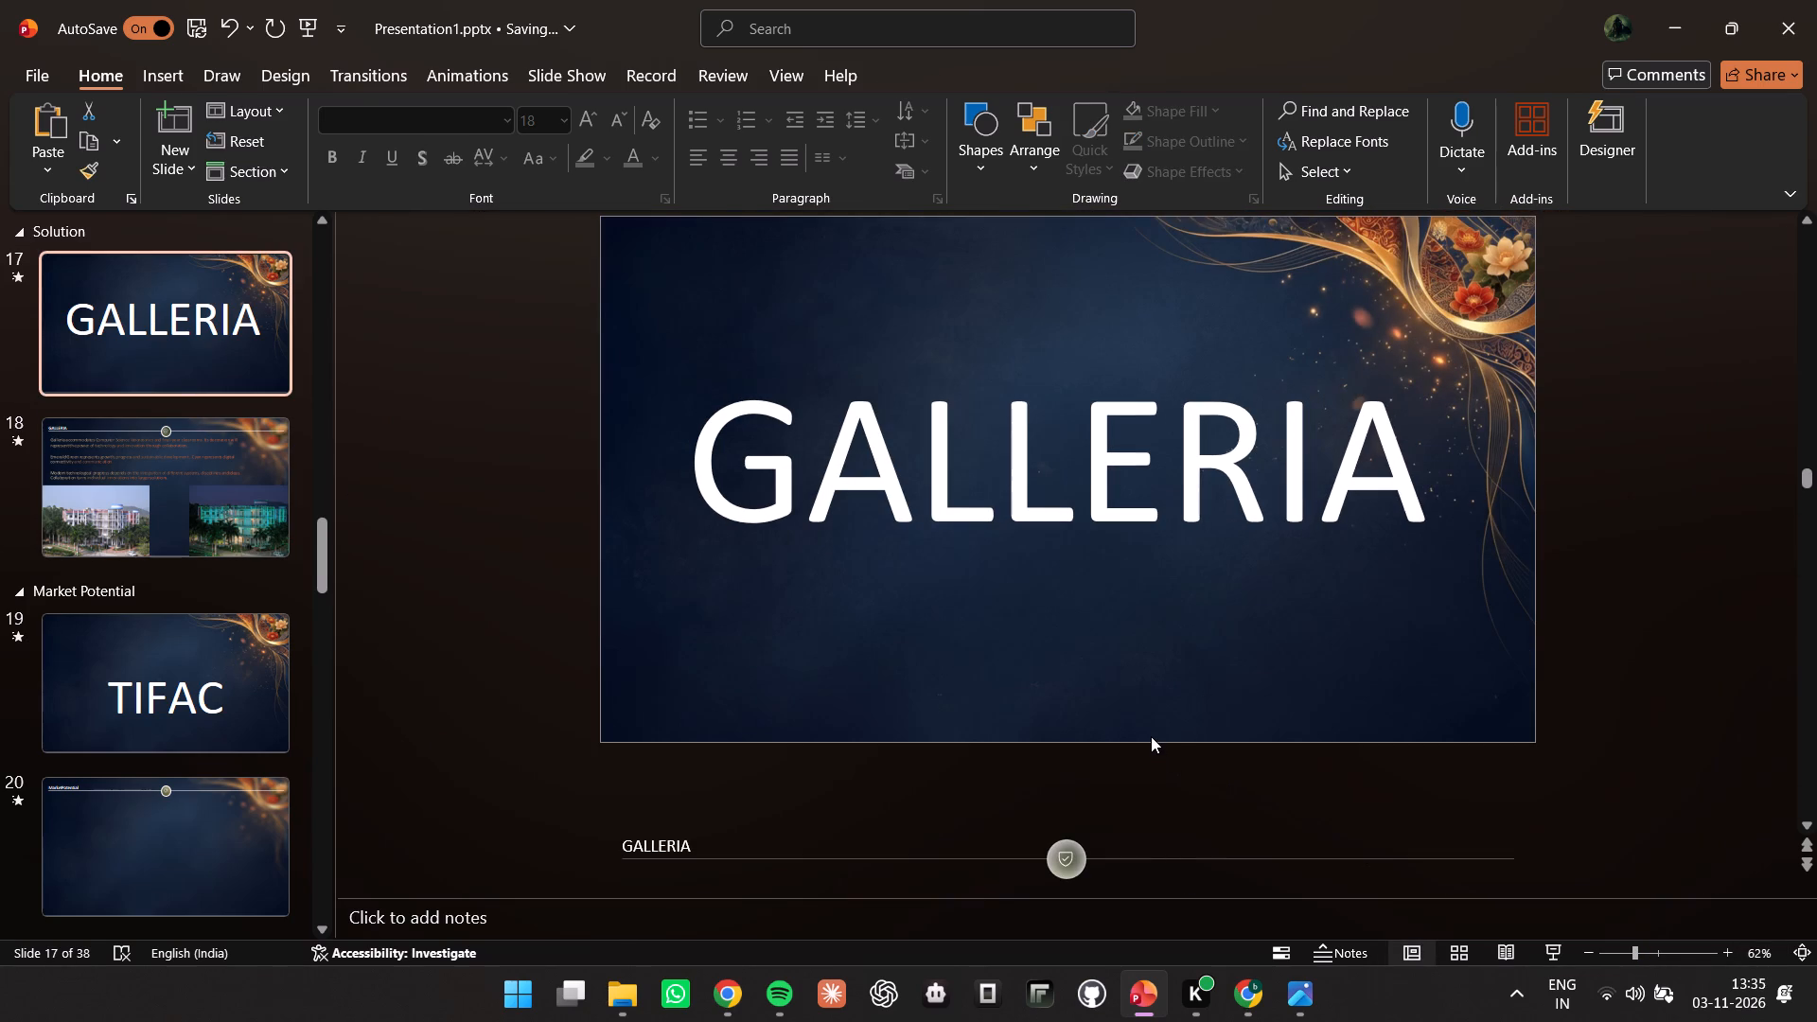
pyautogui.click(349, 492)
pyautogui.click(263, 485)
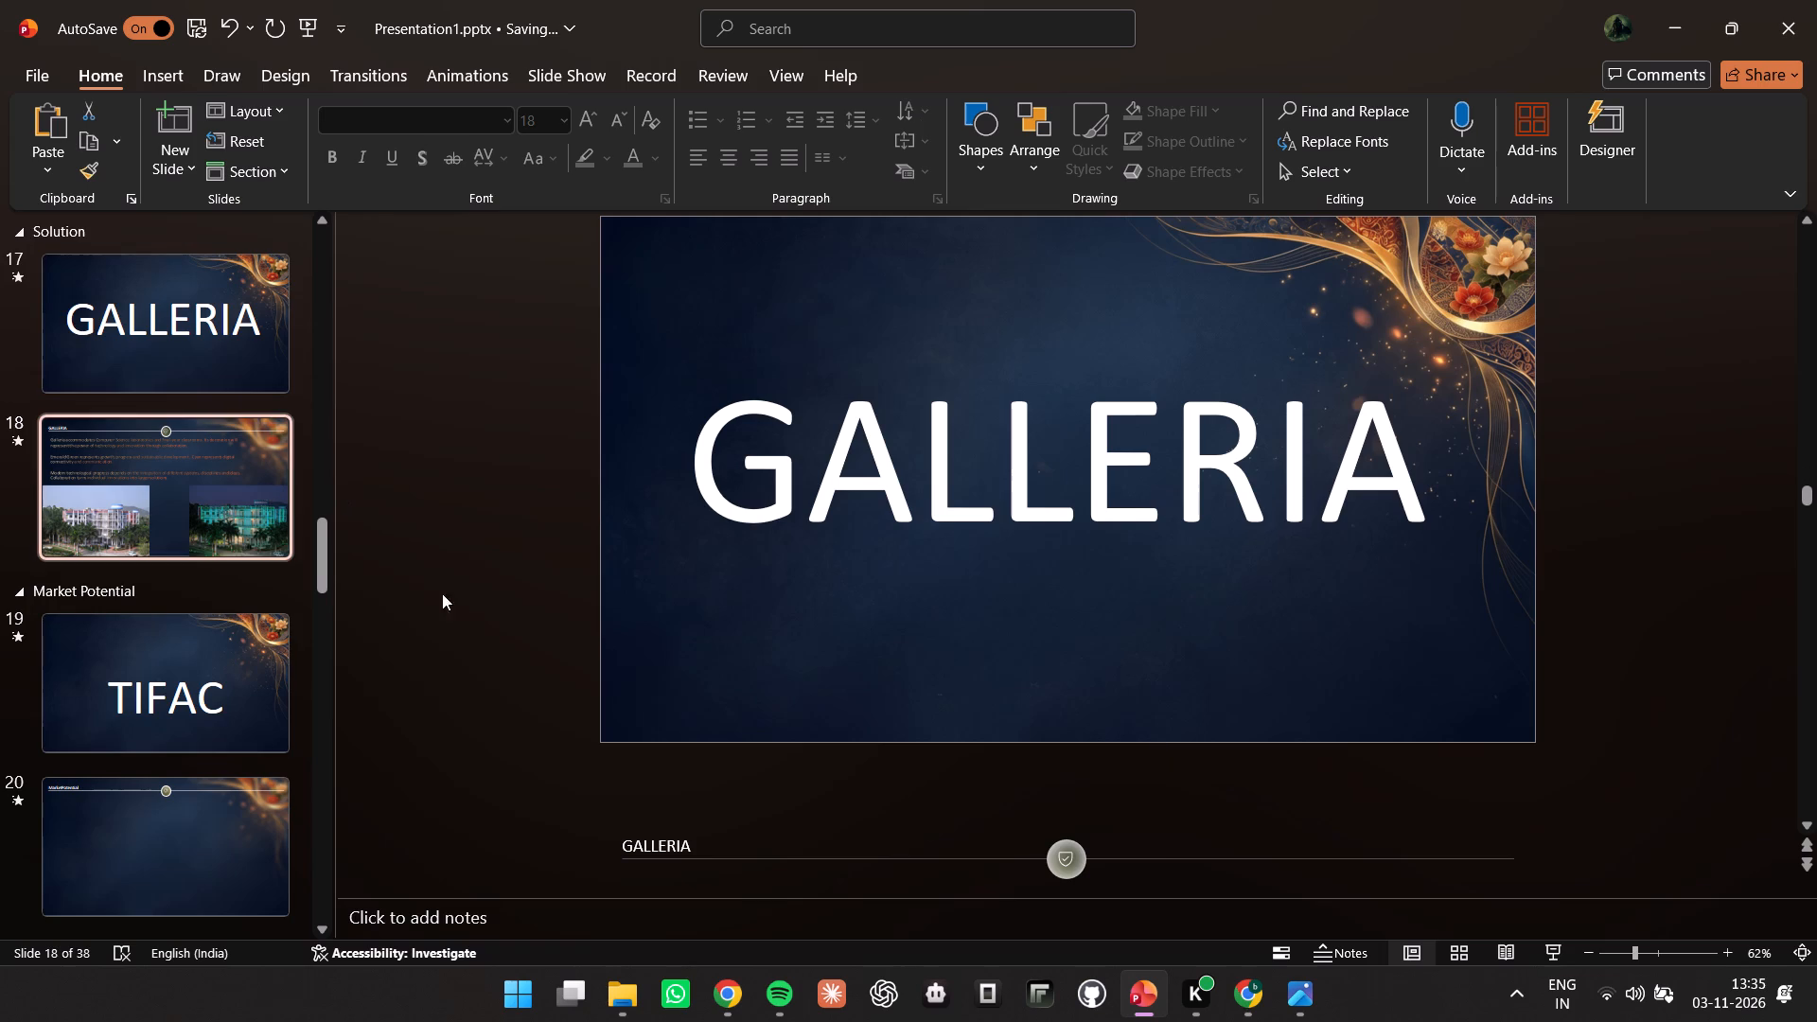
pyautogui.keyDown('ctrl'); pyautogui.click(750, 674); pyautogui.keyUp('ctrl')
pyautogui.keyDown('ctrl'); pyautogui.click(1342, 647); pyautogui.keyUp('ctrl')
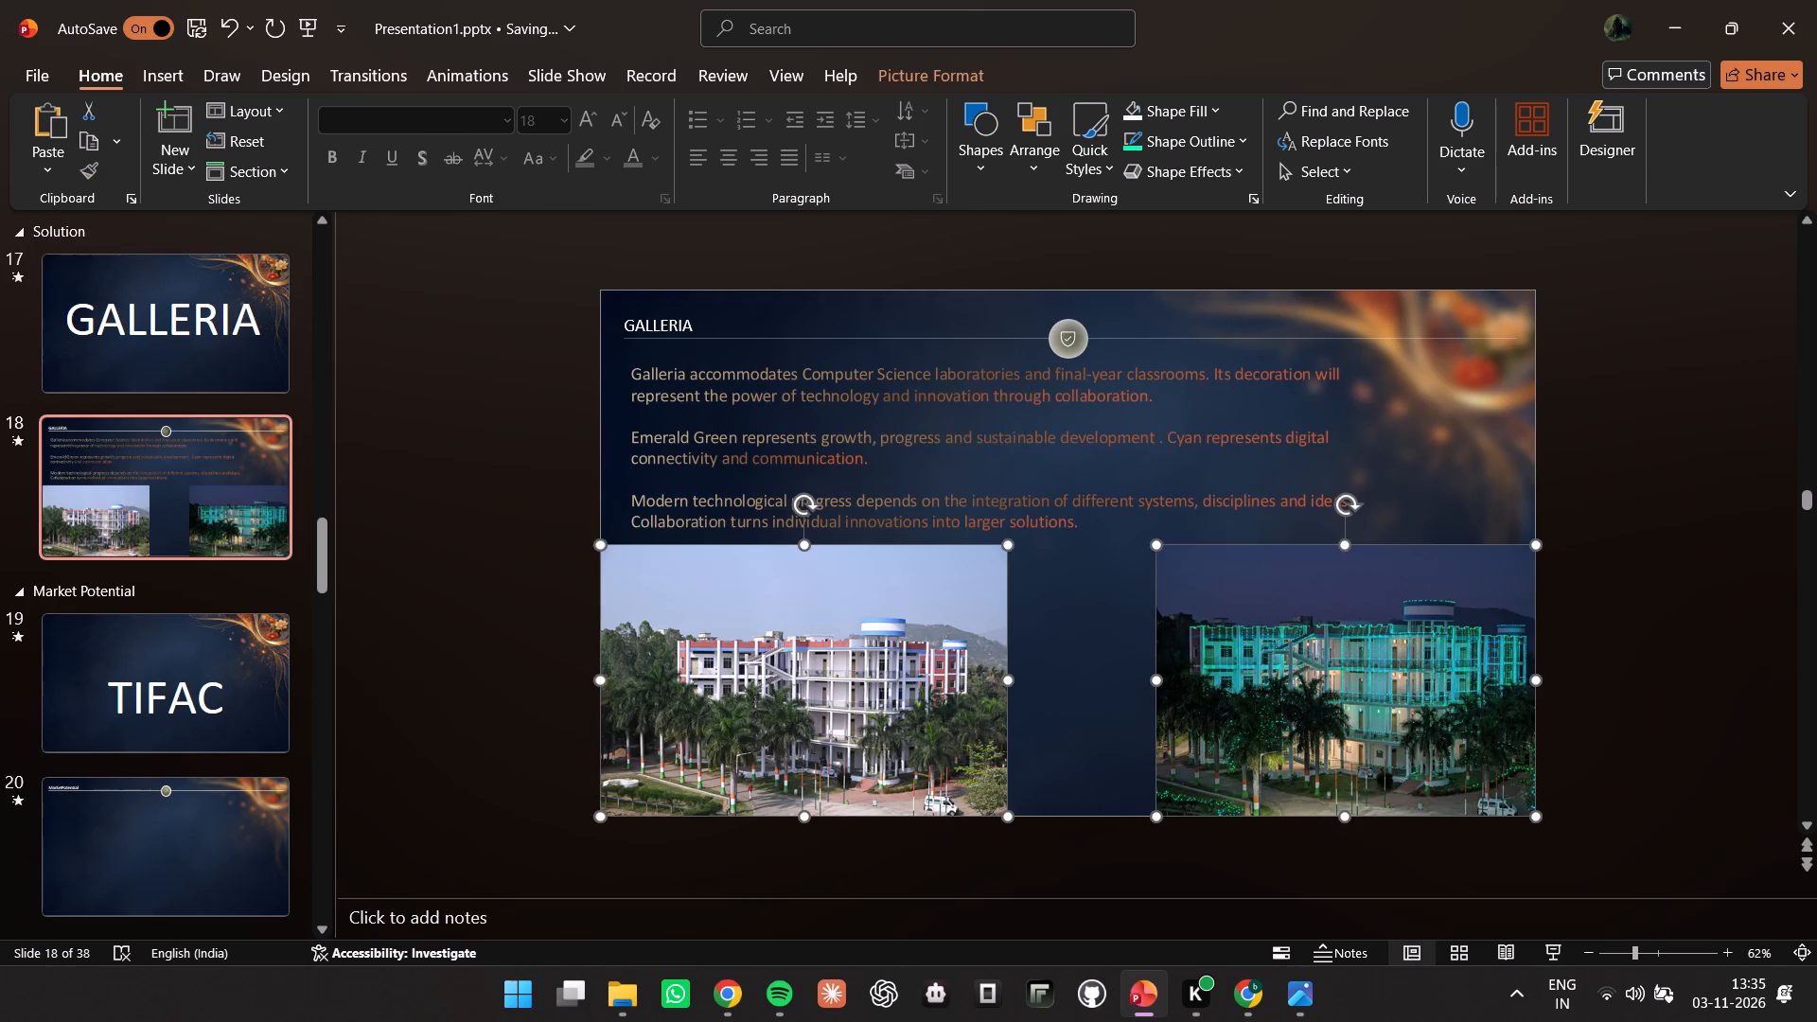
pyautogui.keyDown('ctrl'); pyautogui.rightClick(1342, 647); pyautogui.keyUp('ctrl')
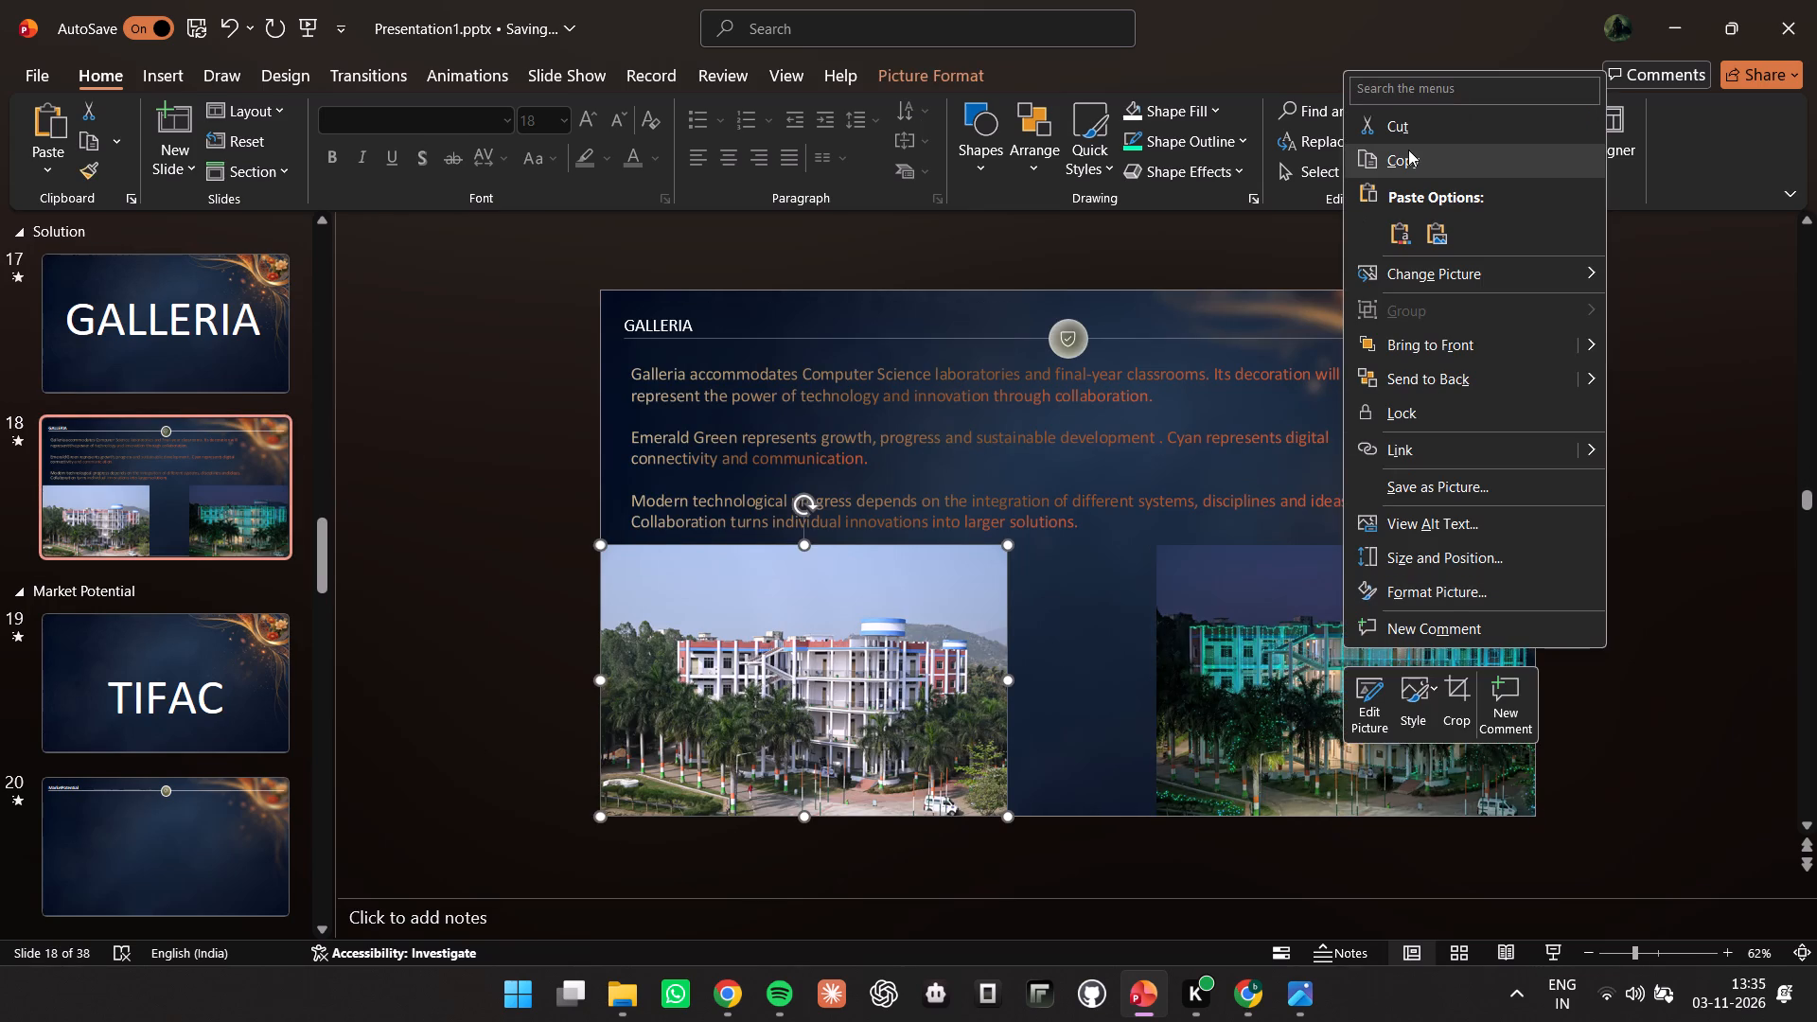
pyautogui.click(1272, 604)
pyautogui.keyDown('ctrl'); pyautogui.click(1271, 604); pyautogui.keyUp('ctrl')
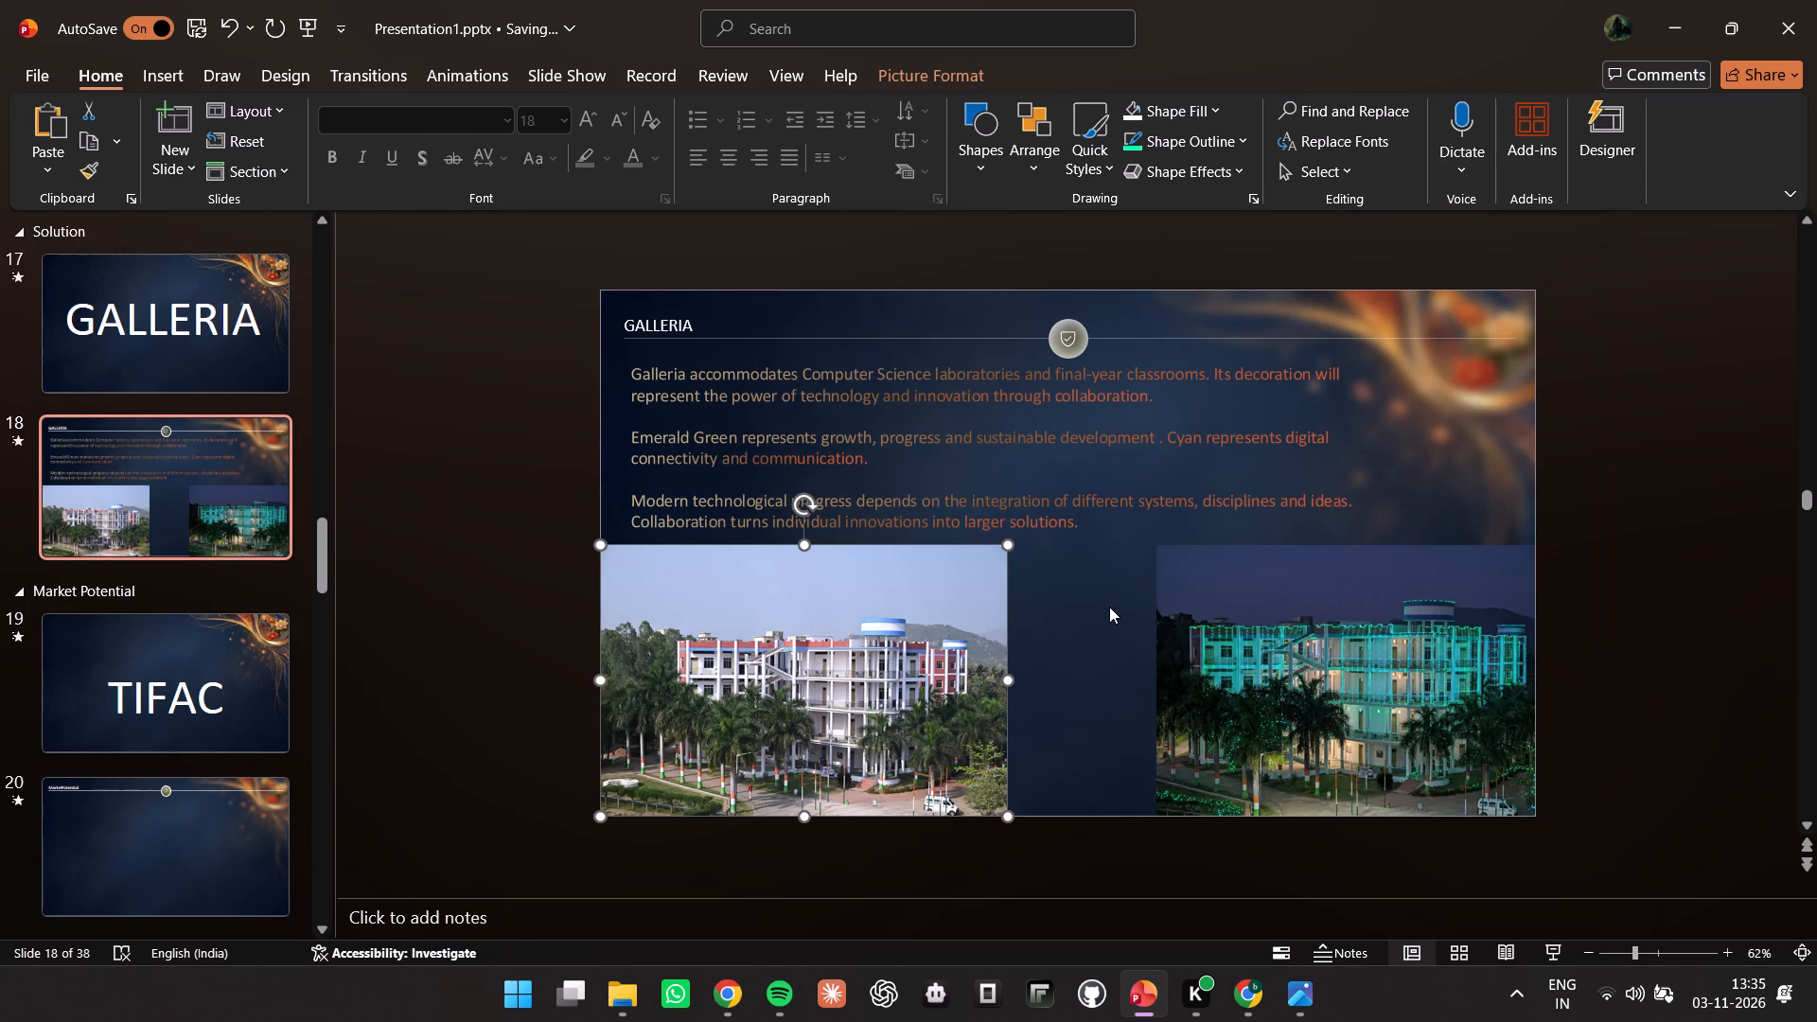
pyautogui.hotkey('ctrl', 'c')
pyautogui.click(275, 329)
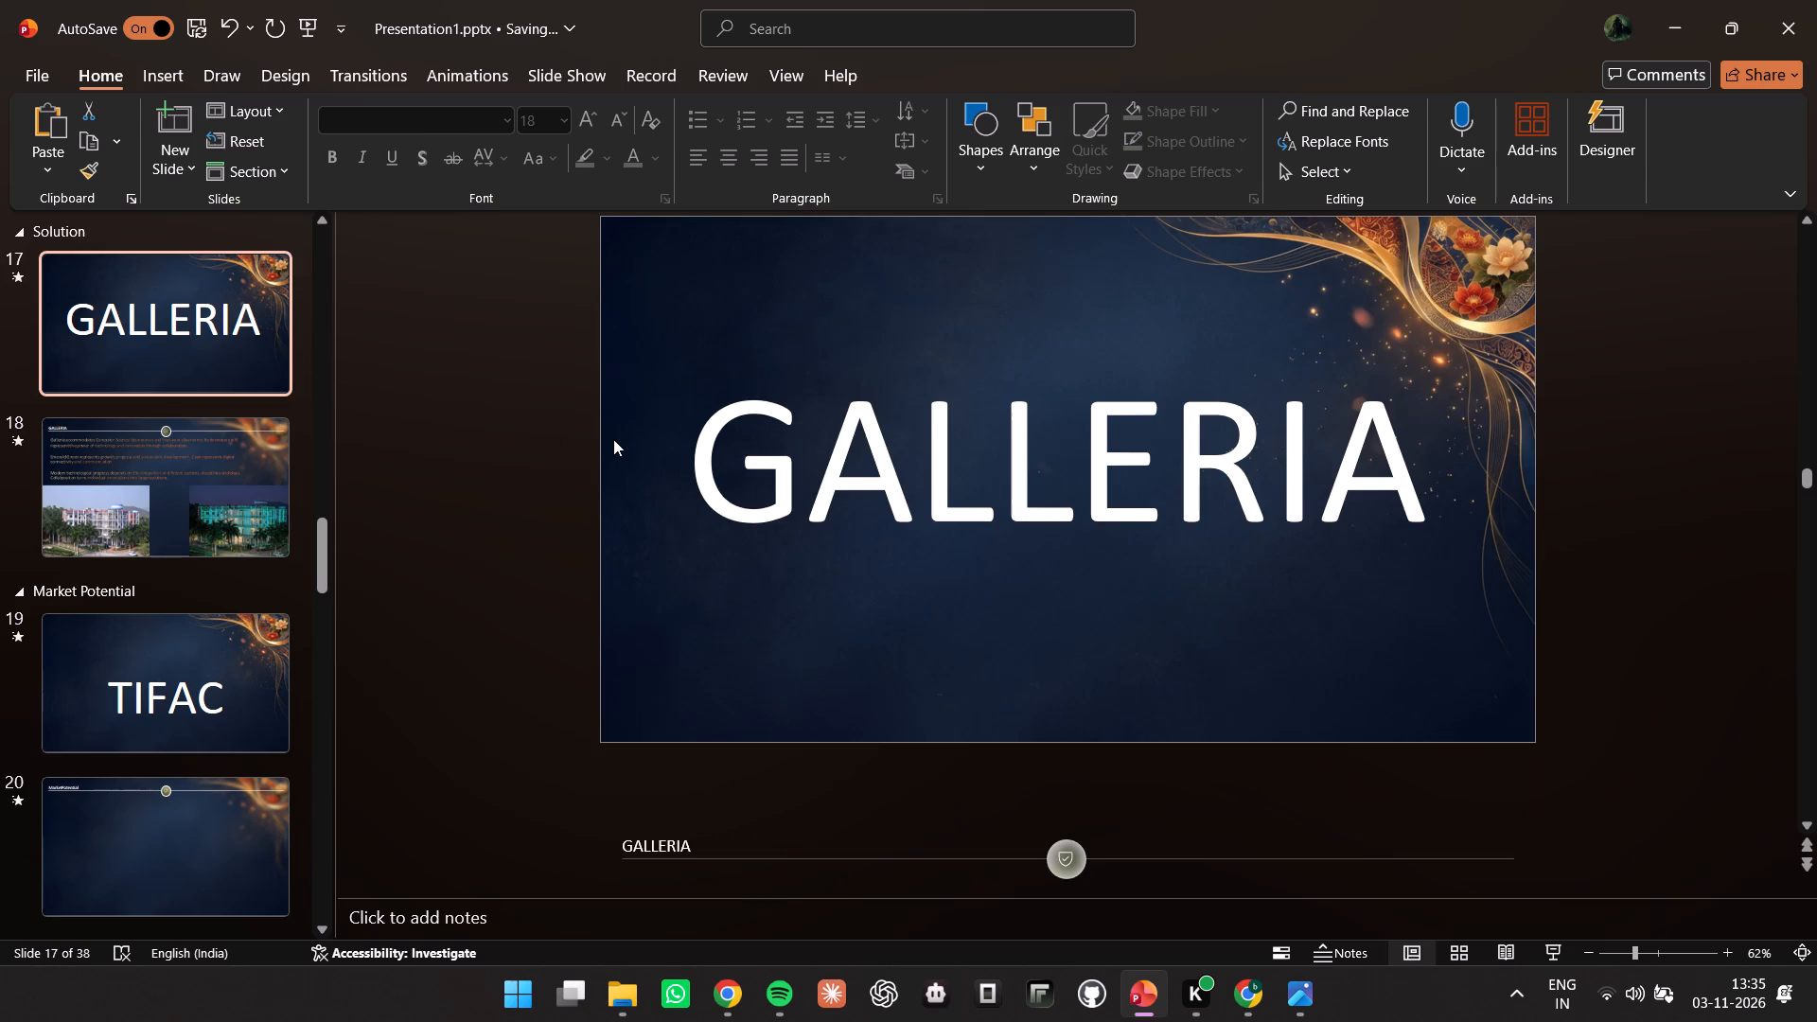
pyautogui.hotkey('ctrl', 'v')
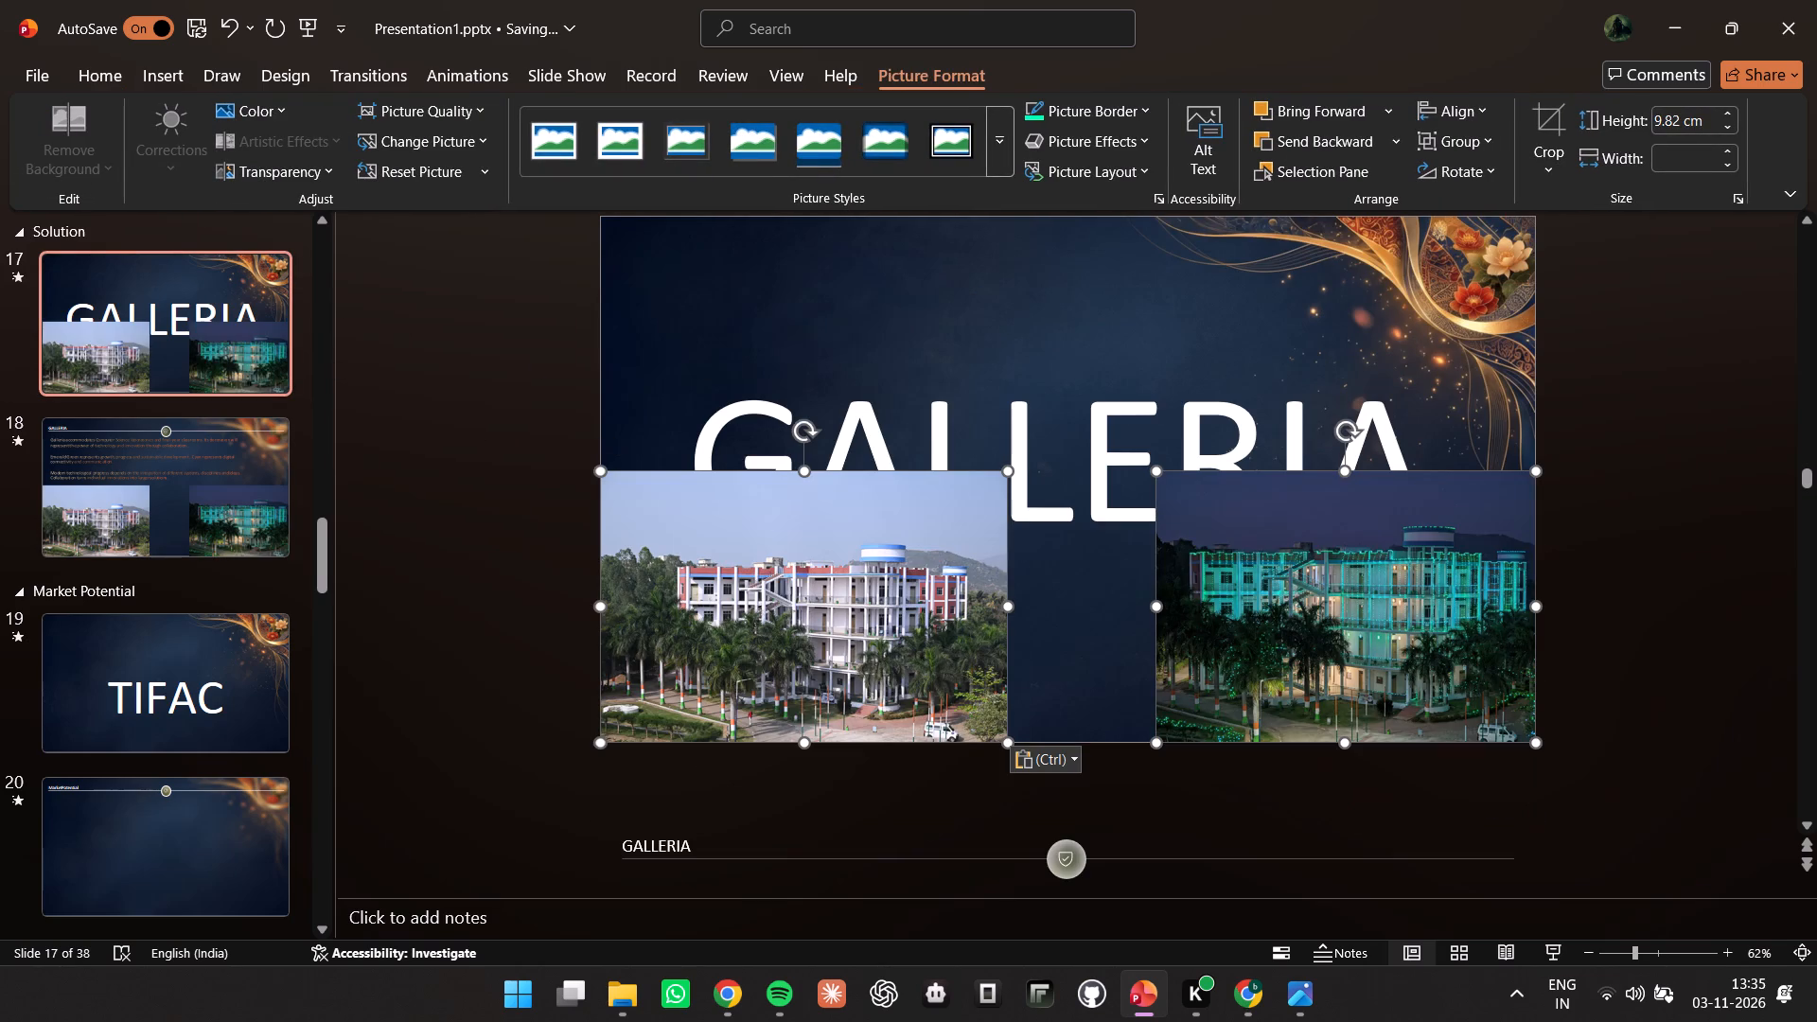
# Move the pasted daytime and night photos off slide 17, placing them side by side under the GALLERIA text below the slide.
pyautogui.moveTo(678, 549); pyautogui.dragTo(702, 691)
pyautogui.scroll(-1, 702, 690)
pyautogui.scroll(-1, 568, 657)
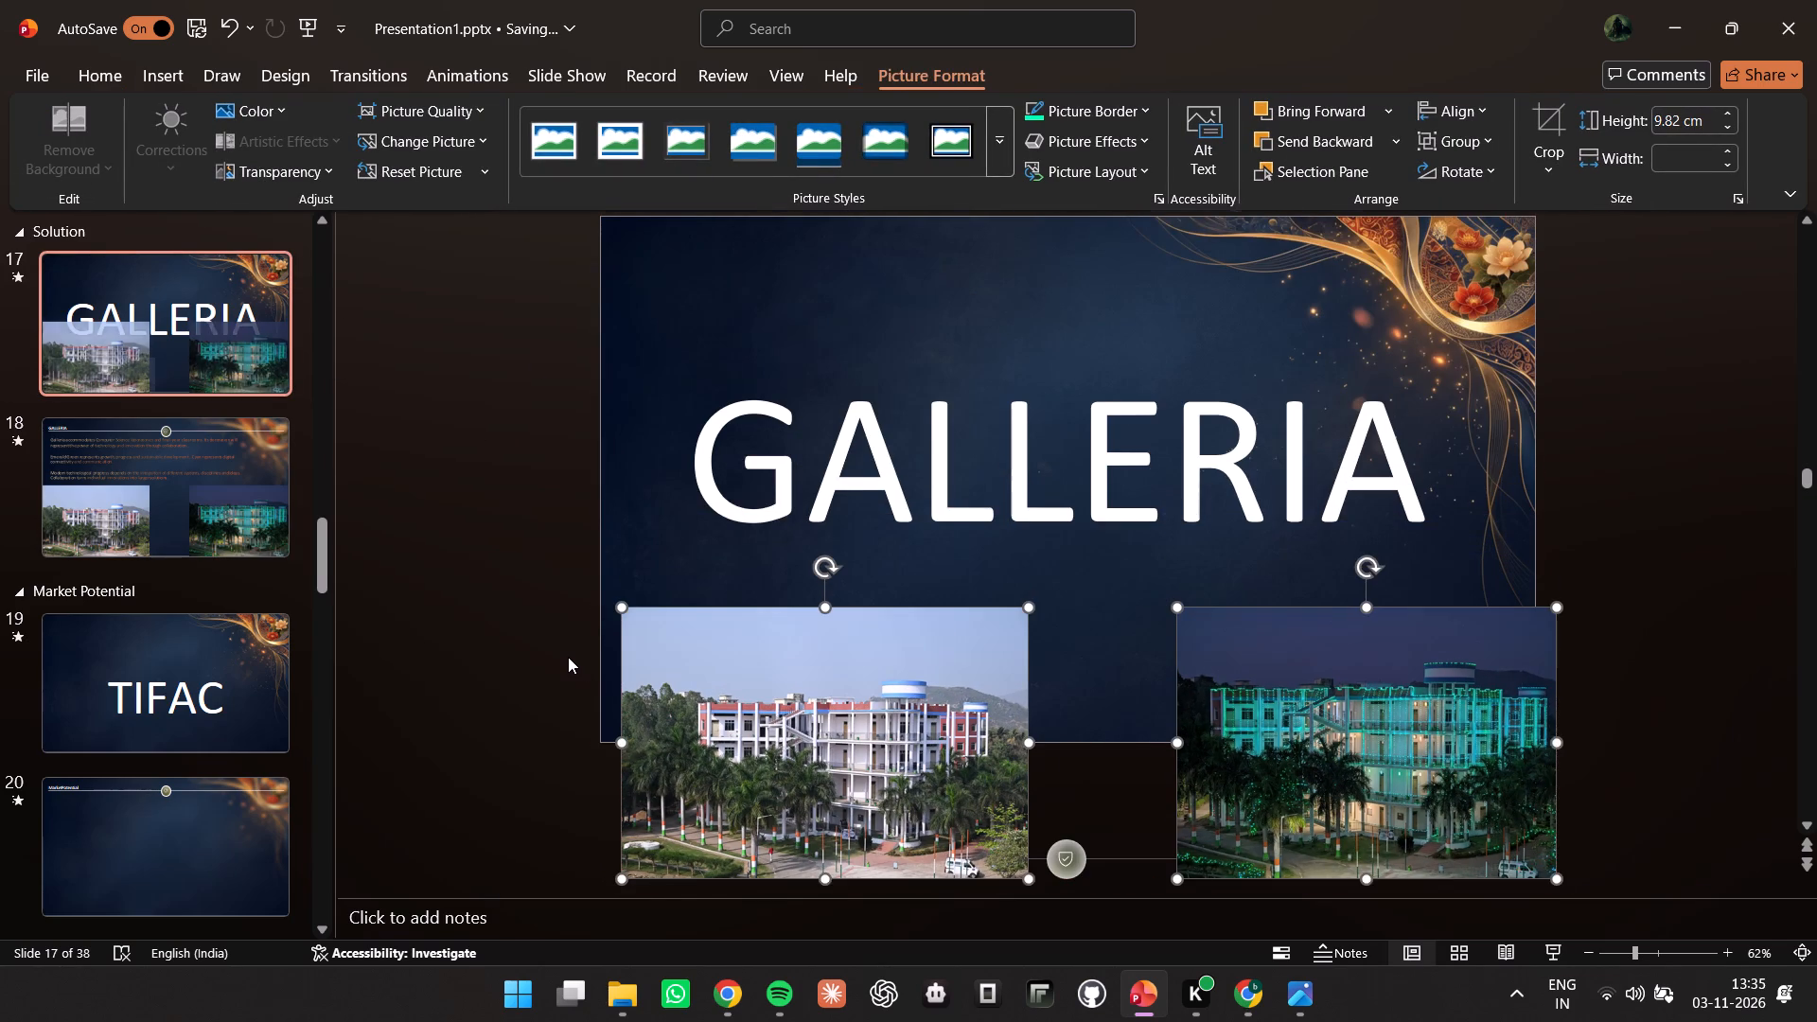
pyautogui.scroll(-9, 568, 657)
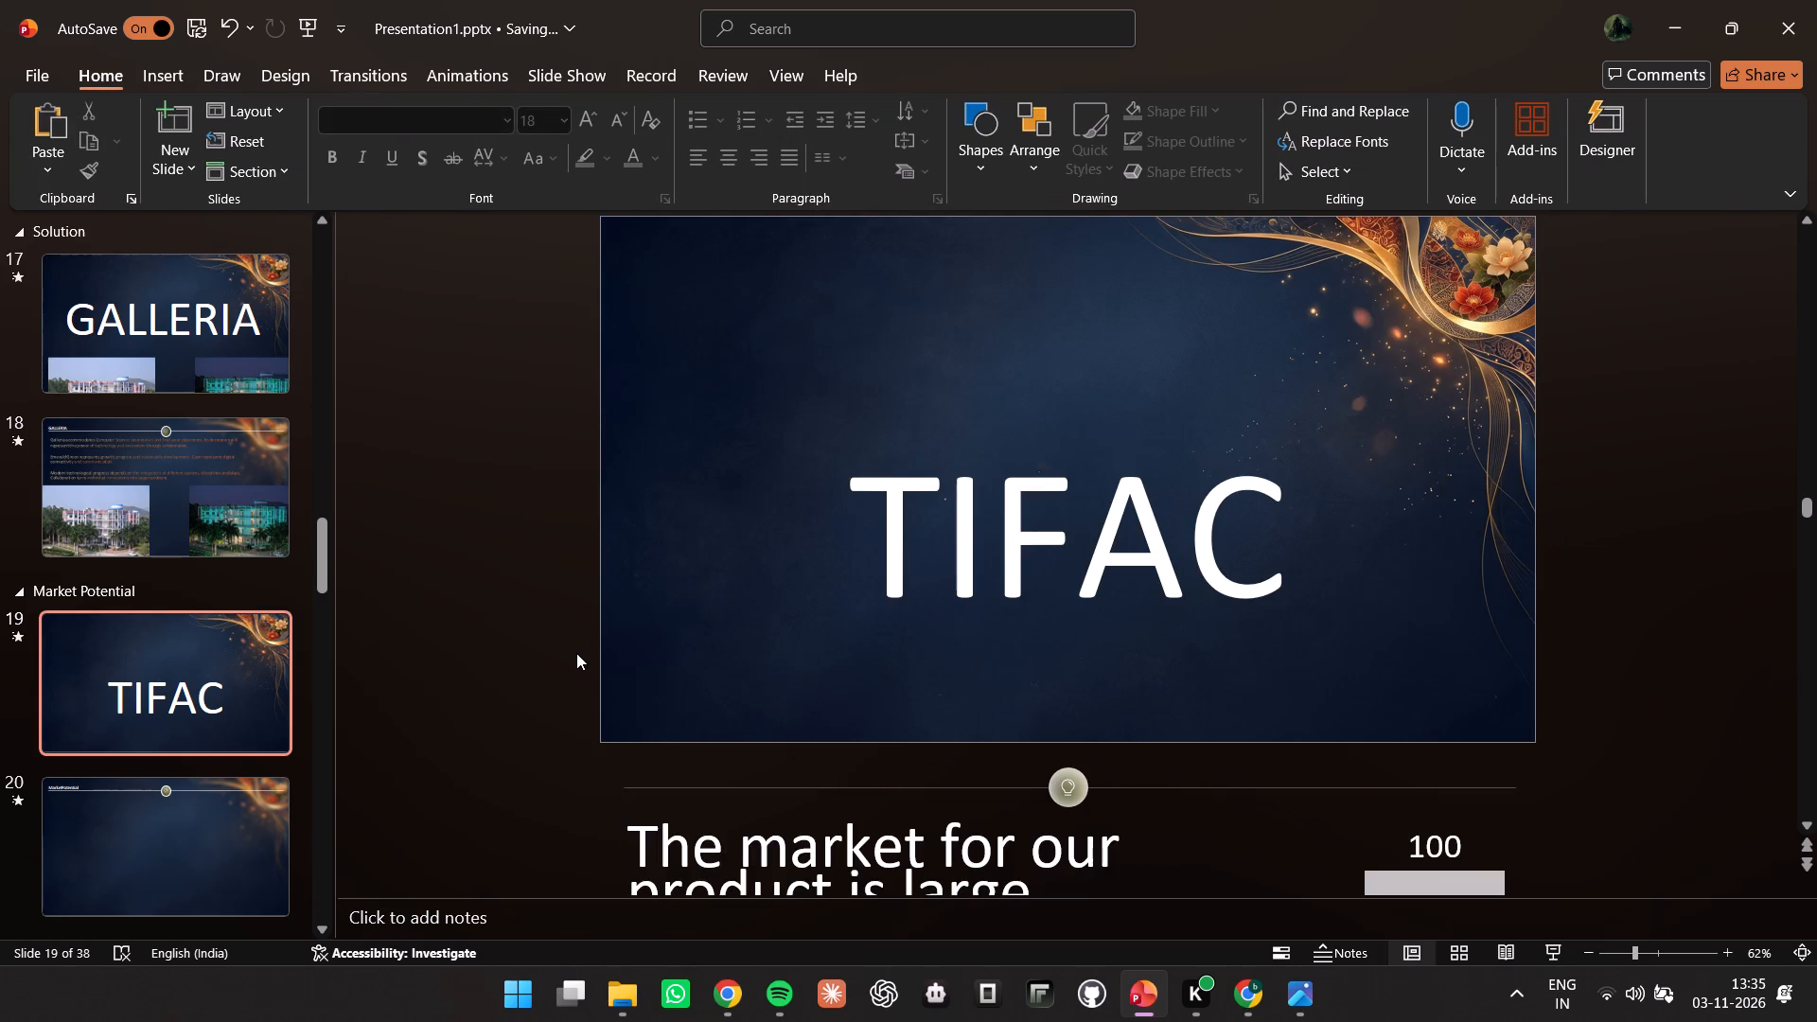
pyautogui.click(166, 347)
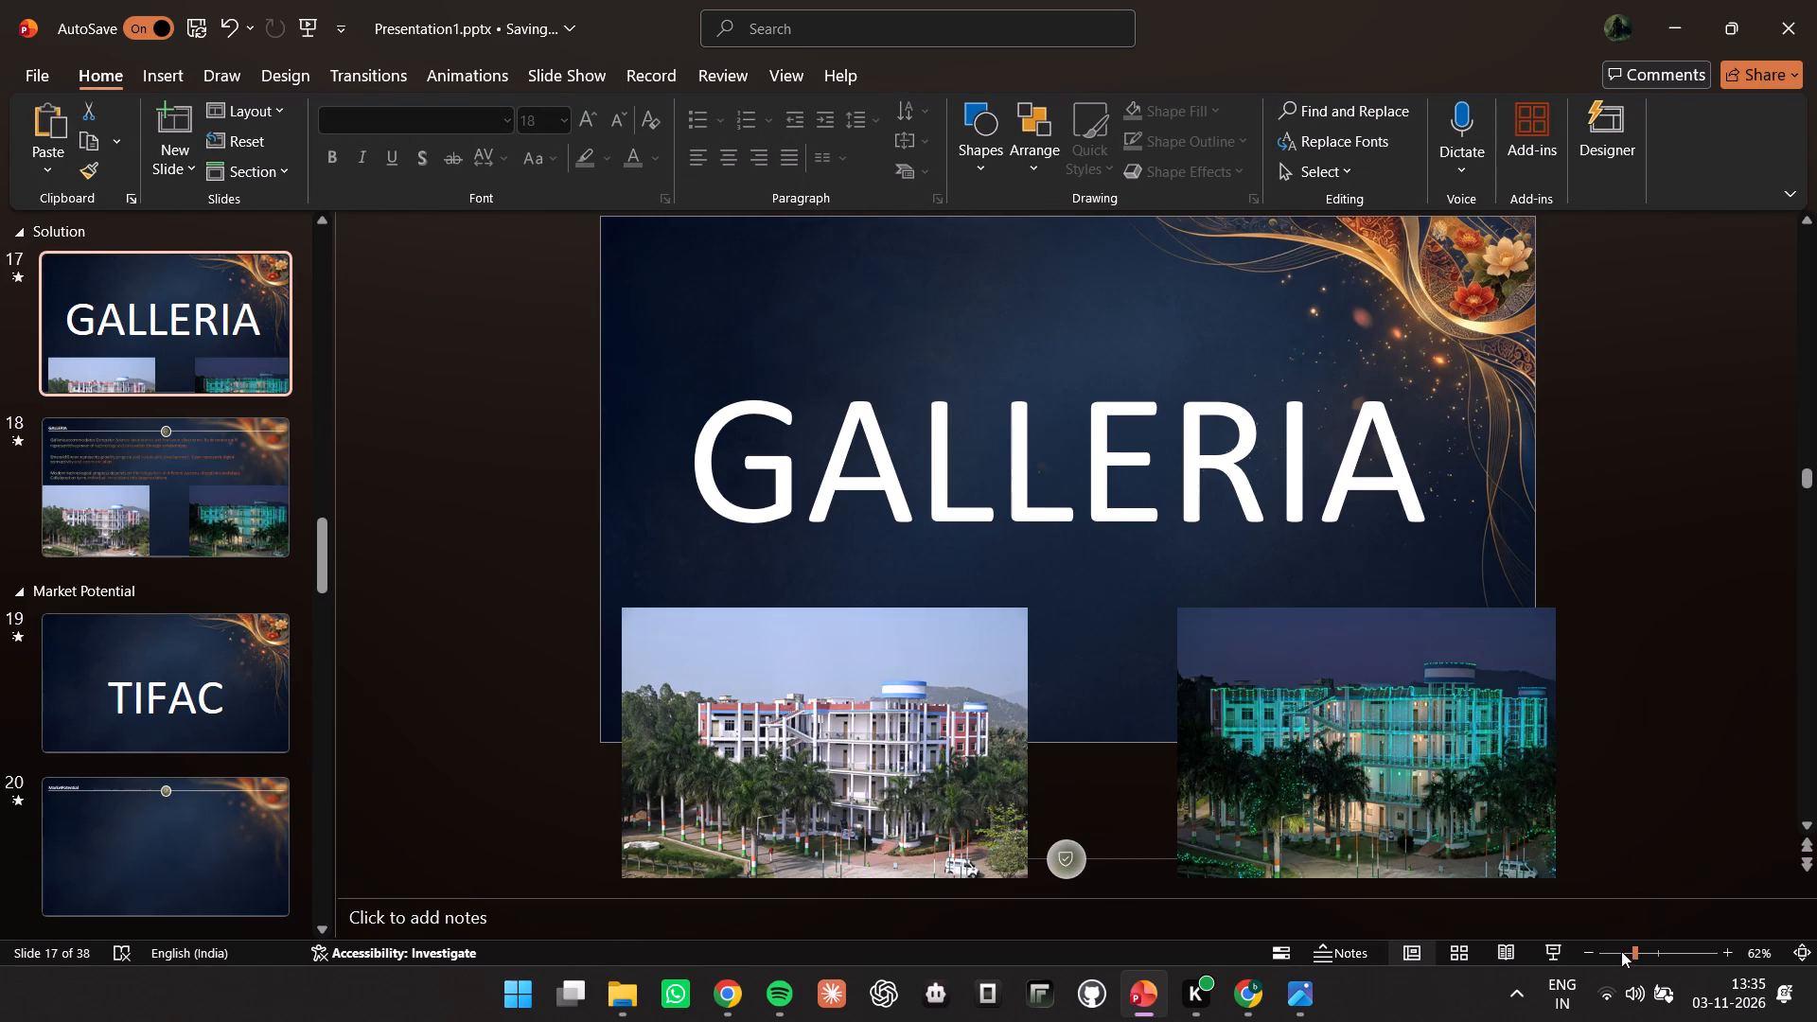
pyautogui.click(1609, 950)
pyautogui.moveTo(984, 627); pyautogui.dragTo(992, 772)
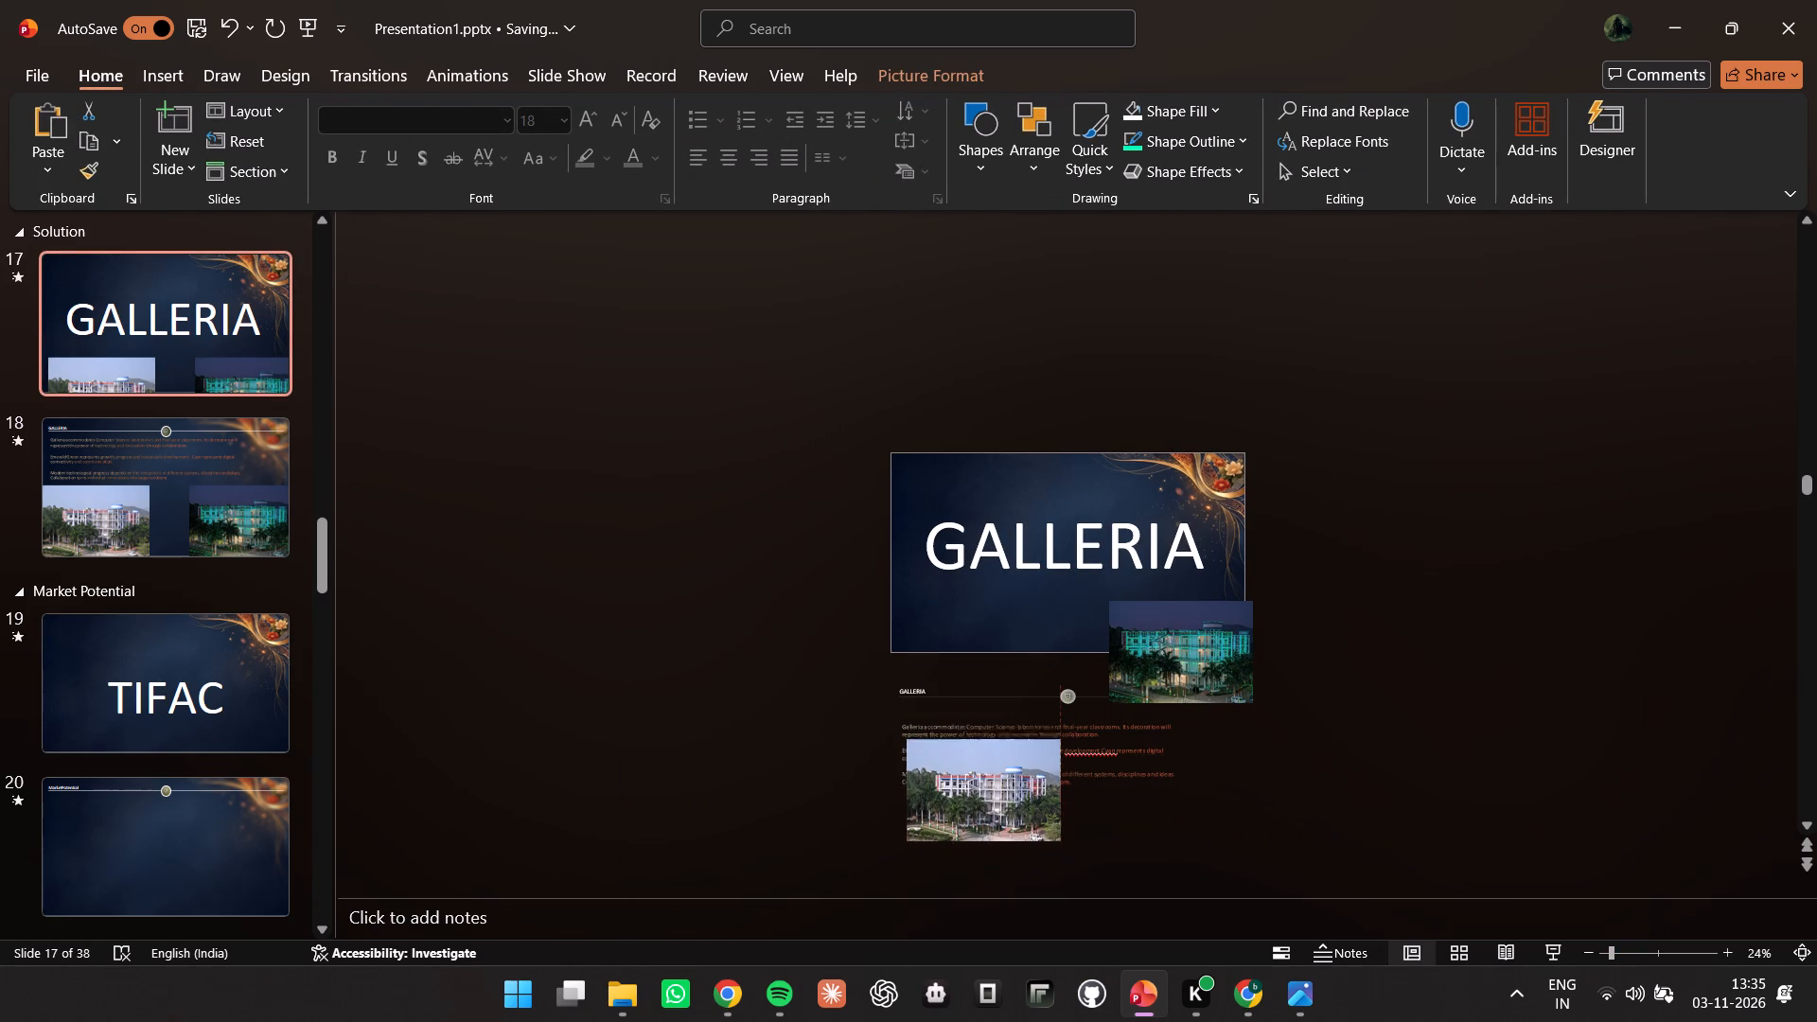
pyautogui.moveTo(992, 772); pyautogui.dragTo(988, 821)
pyautogui.moveTo(1161, 660); pyautogui.dragTo(1135, 862)
pyautogui.click(1393, 775)
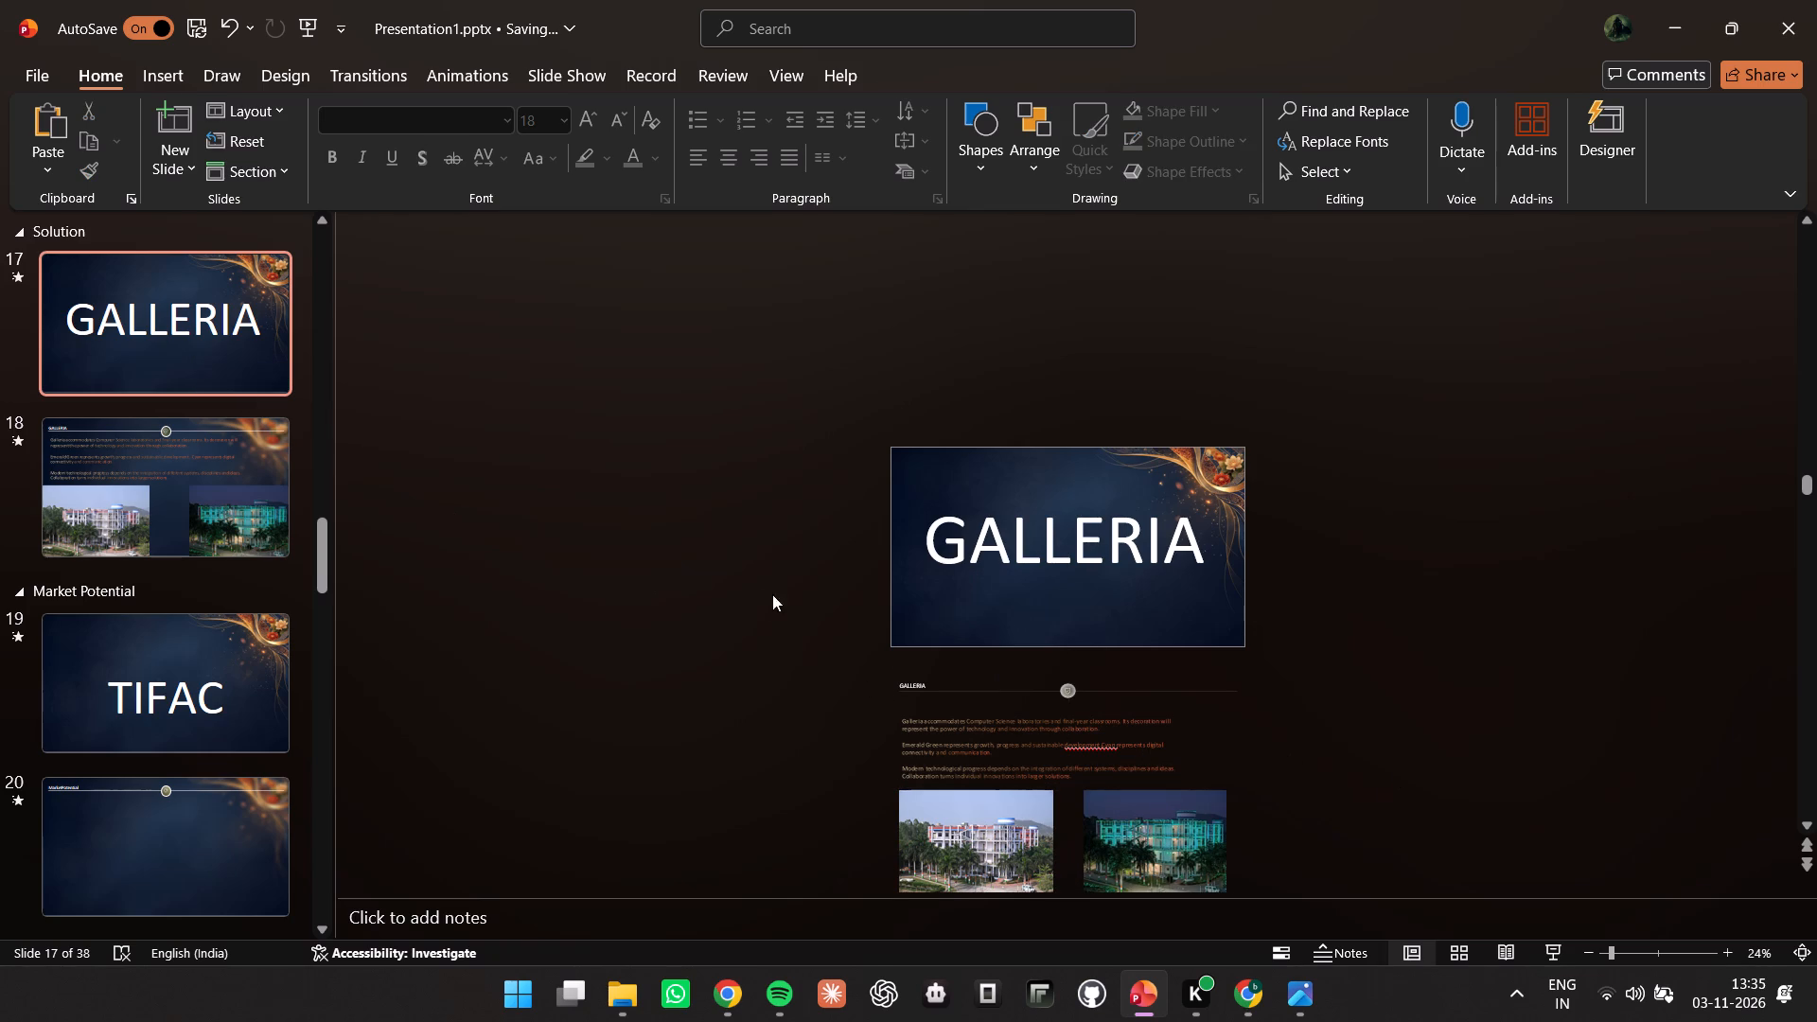
# Delete the text "The market for our product is large and growing fast." below slide 19, TIFAC.
pyautogui.scroll(4, 173, 519)
pyautogui.scroll(-6, 191, 524)
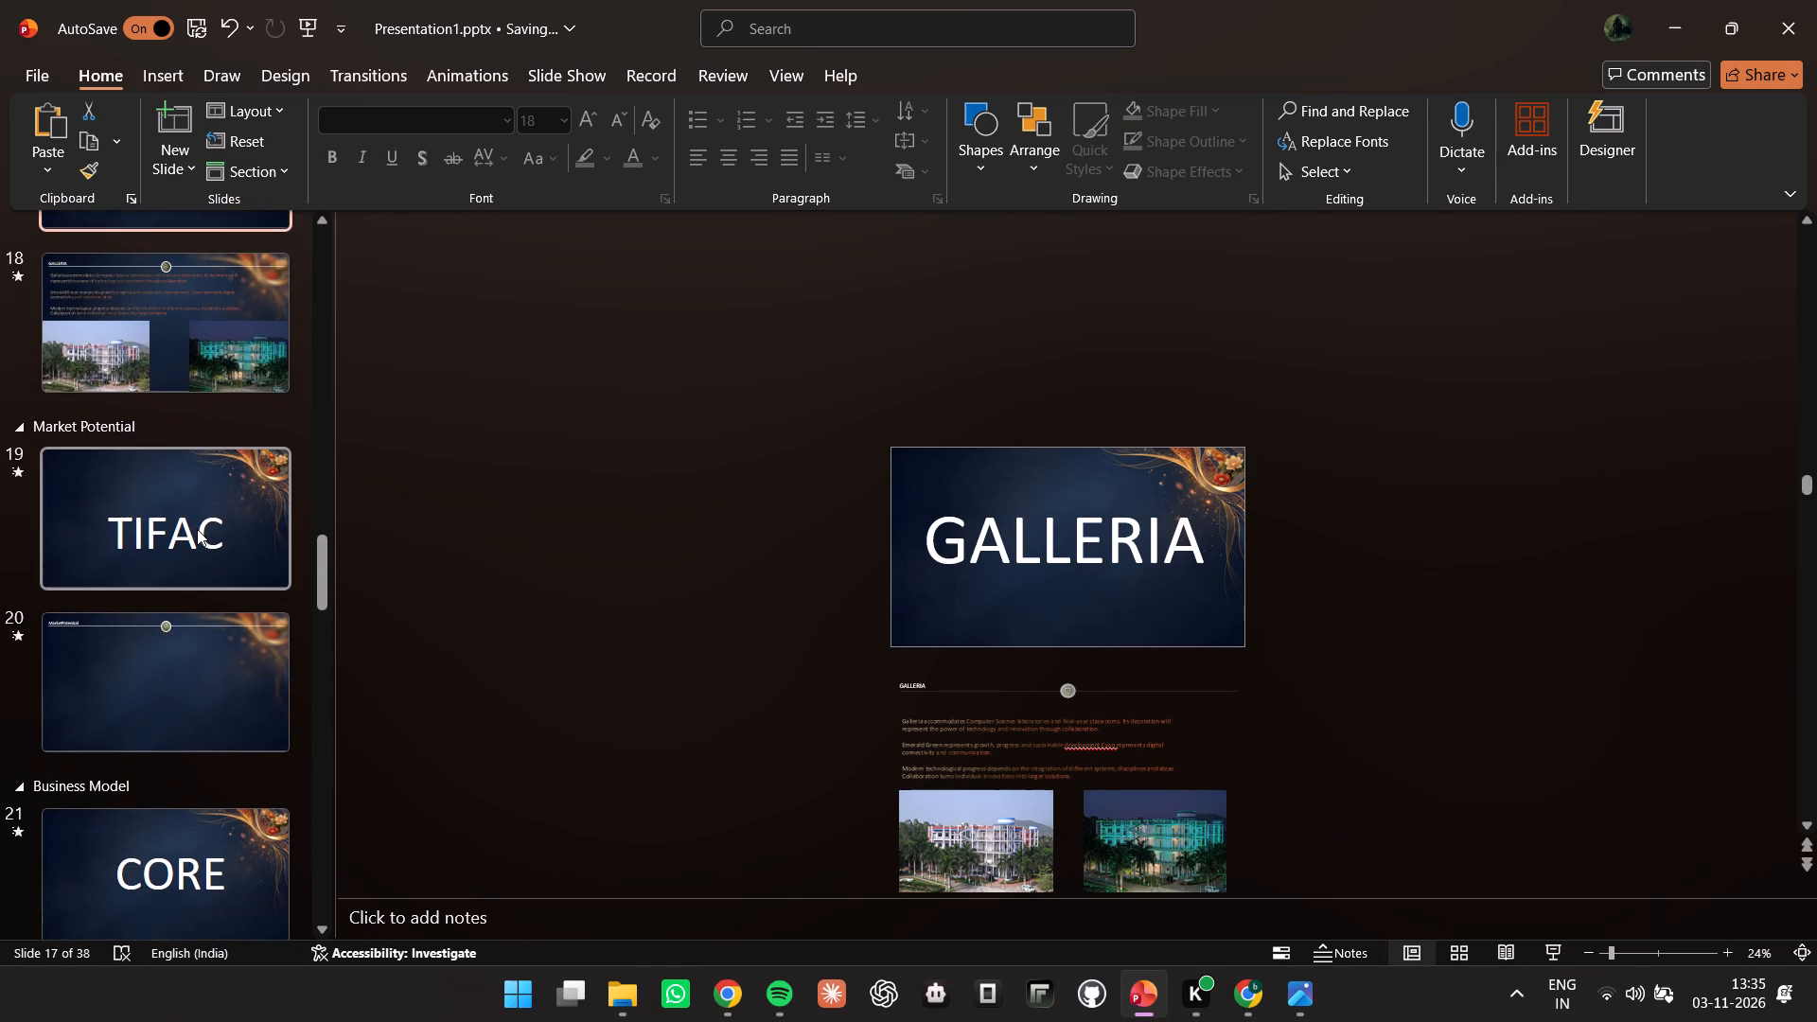
pyautogui.click(197, 529)
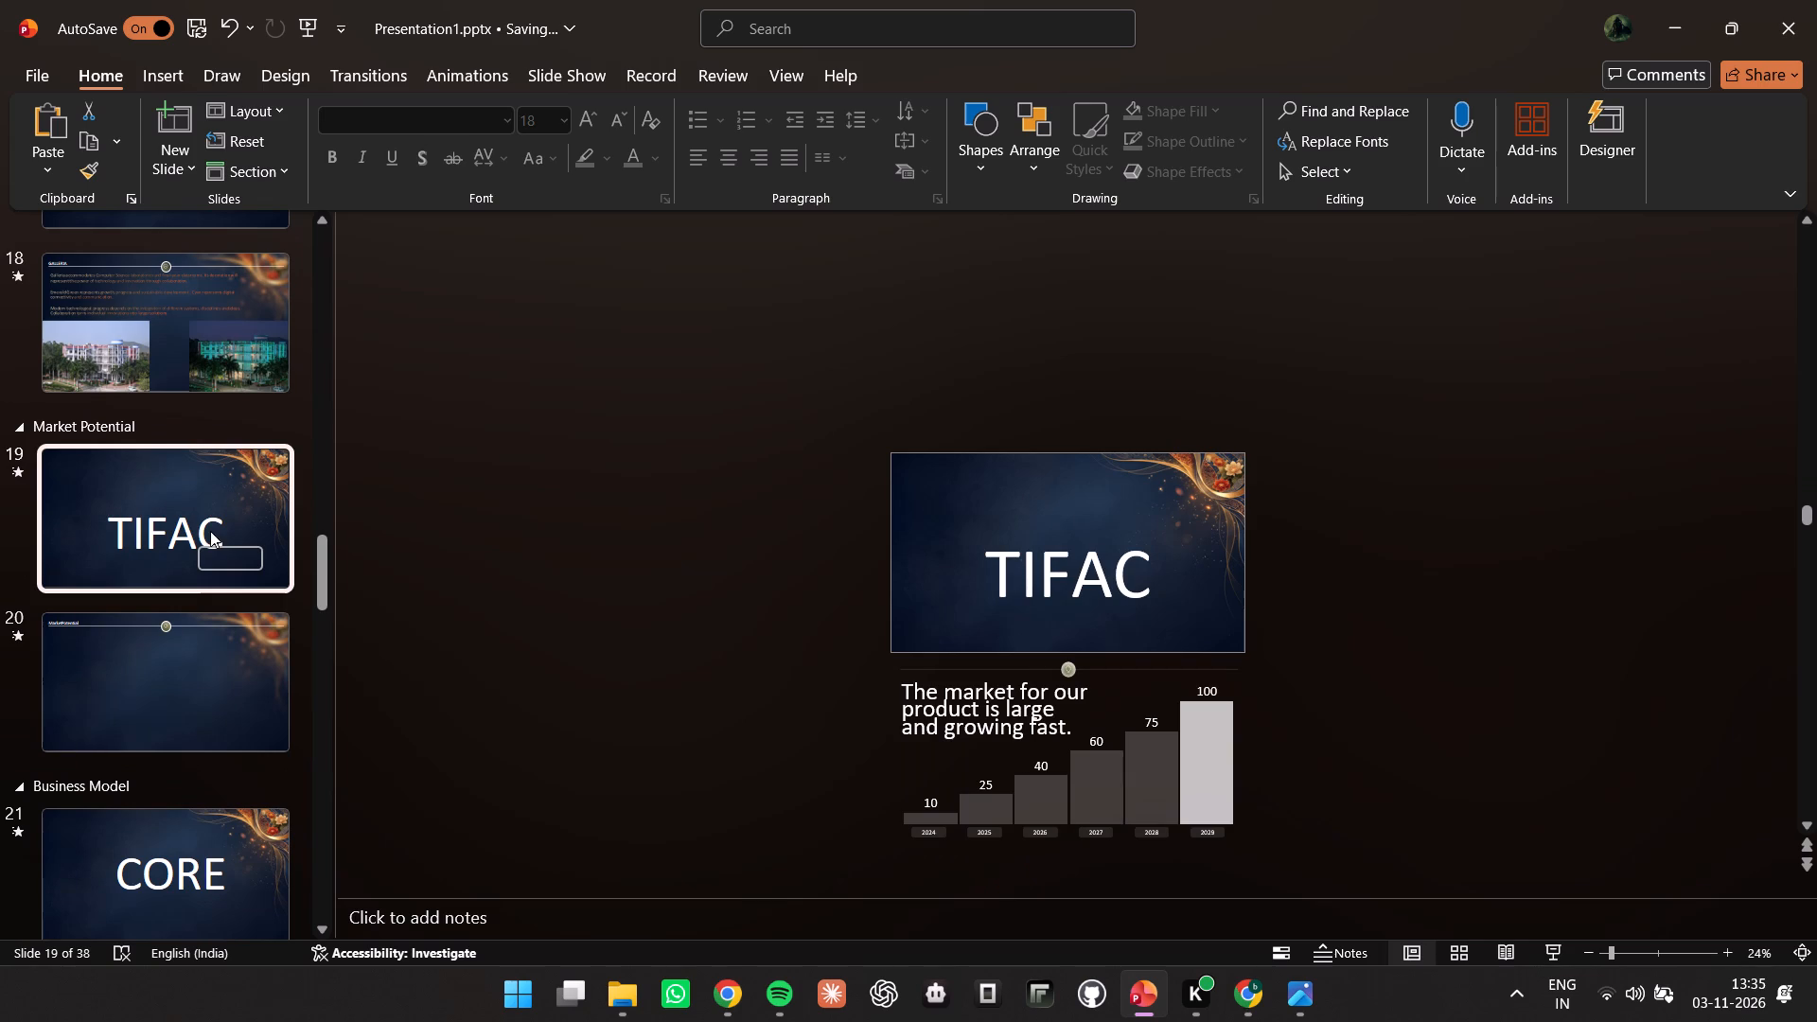
pyautogui.click(1170, 792)
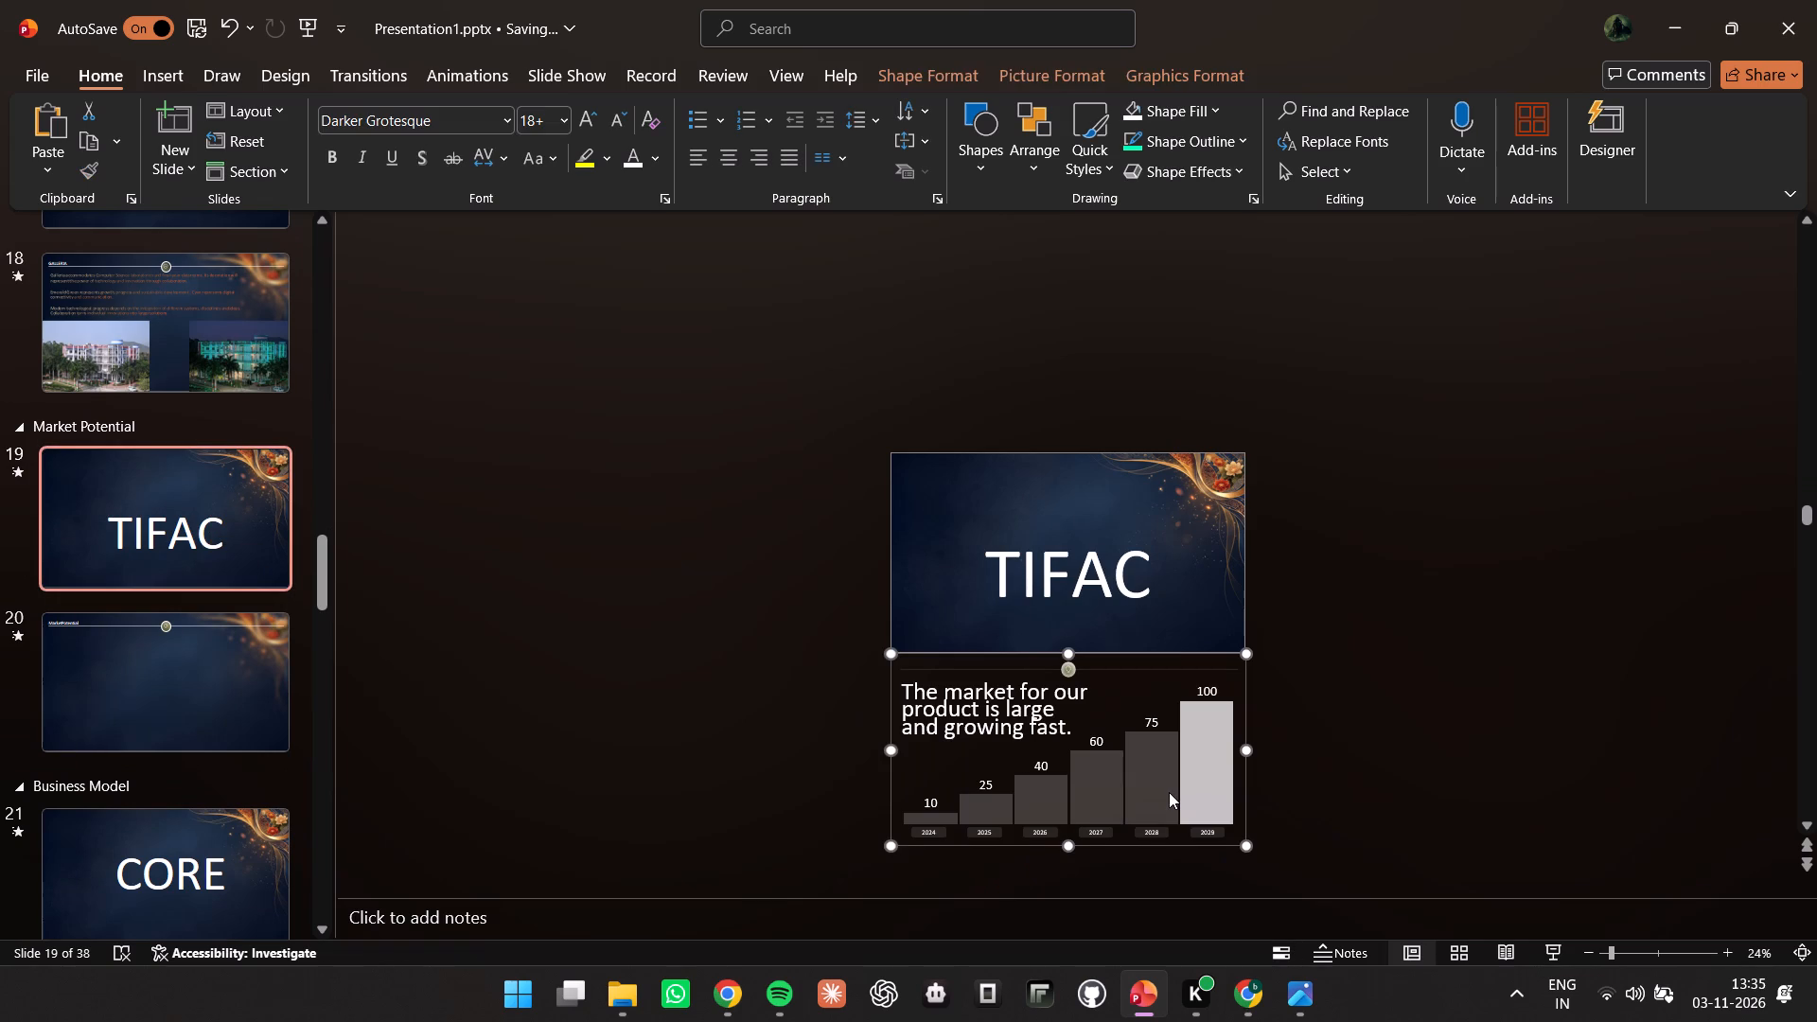
pyautogui.click(1027, 686)
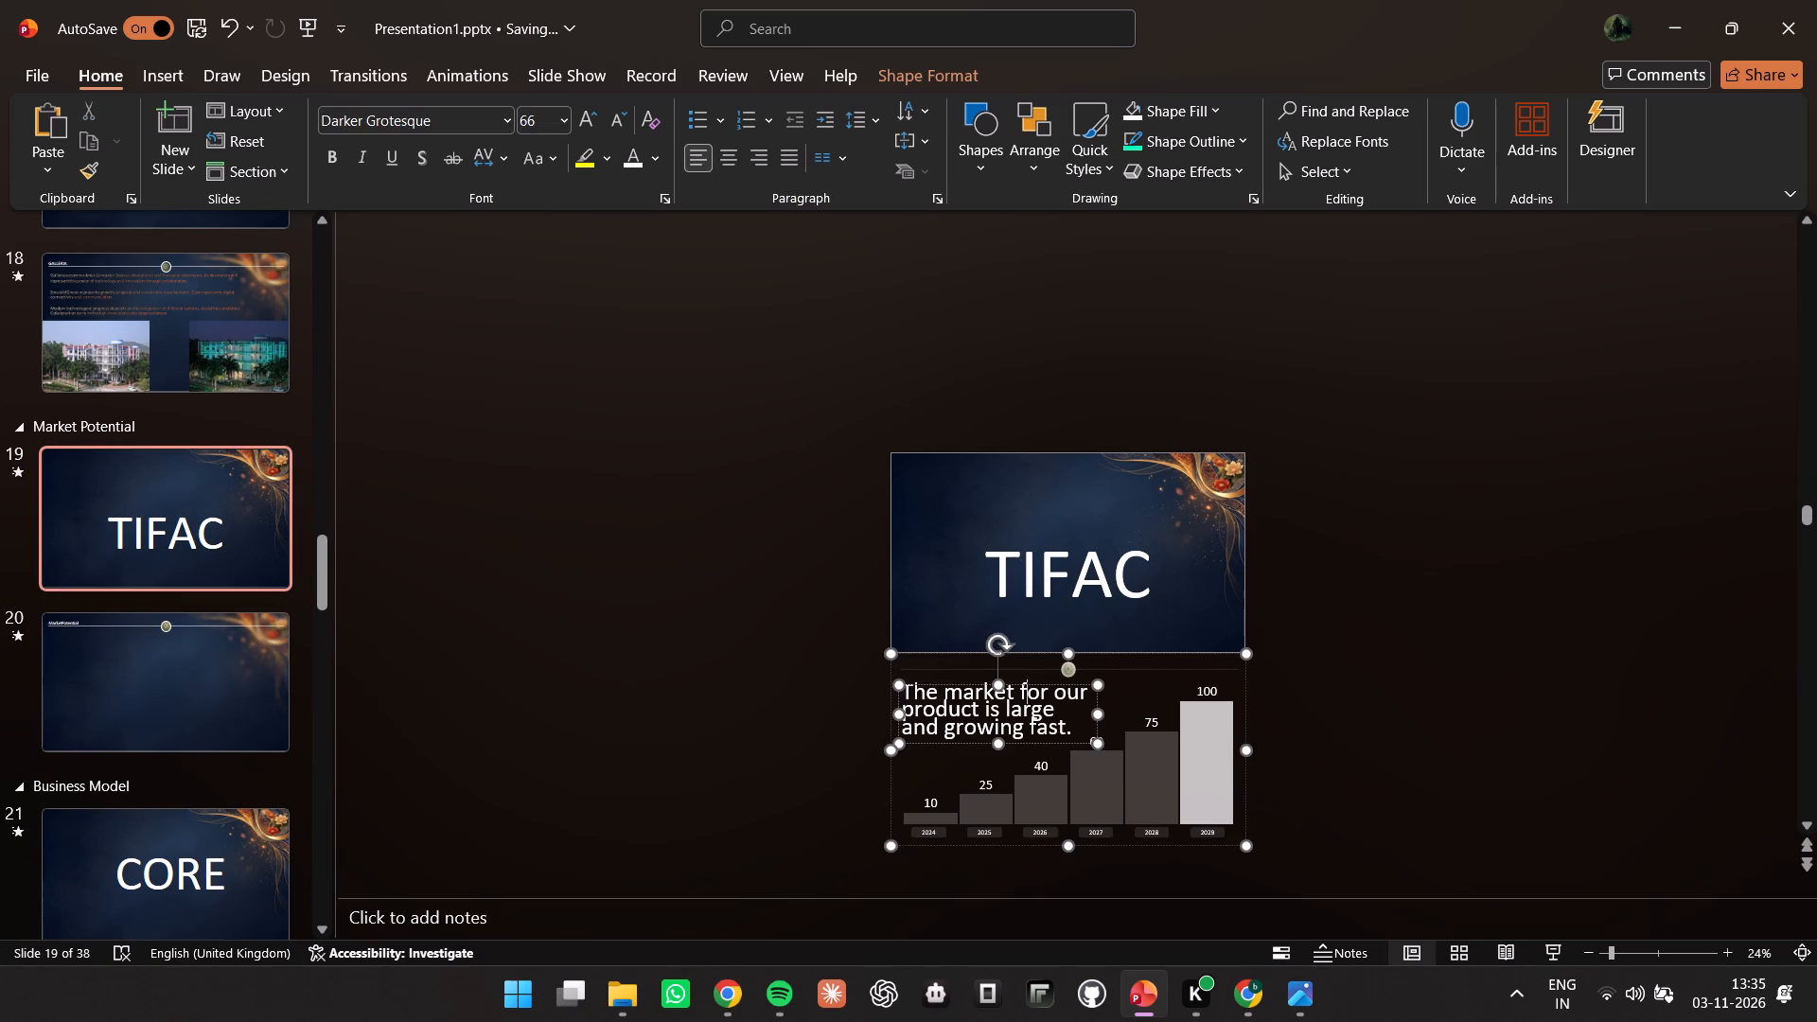
pyautogui.click(977, 682)
pyautogui.press('Delete')
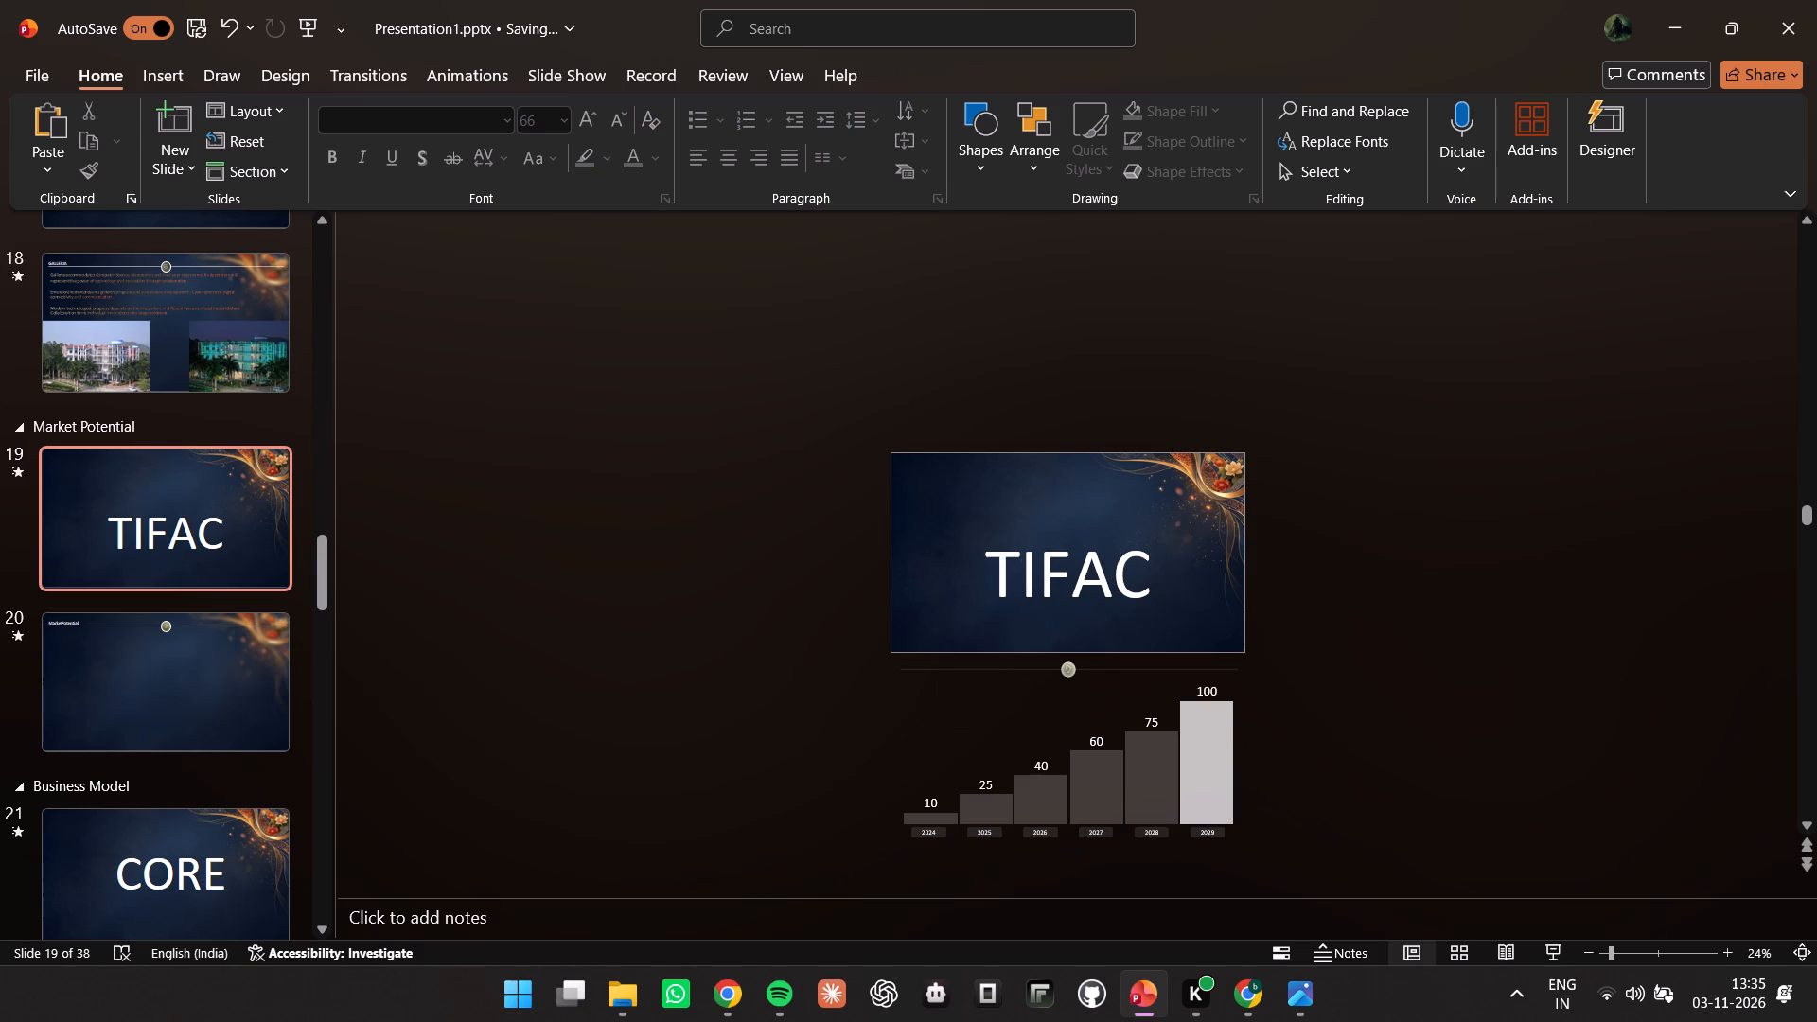
# Delete the template column chart below slide 19.
pyautogui.click(1164, 783)
pyautogui.click(1151, 775)
pyautogui.click(1222, 723)
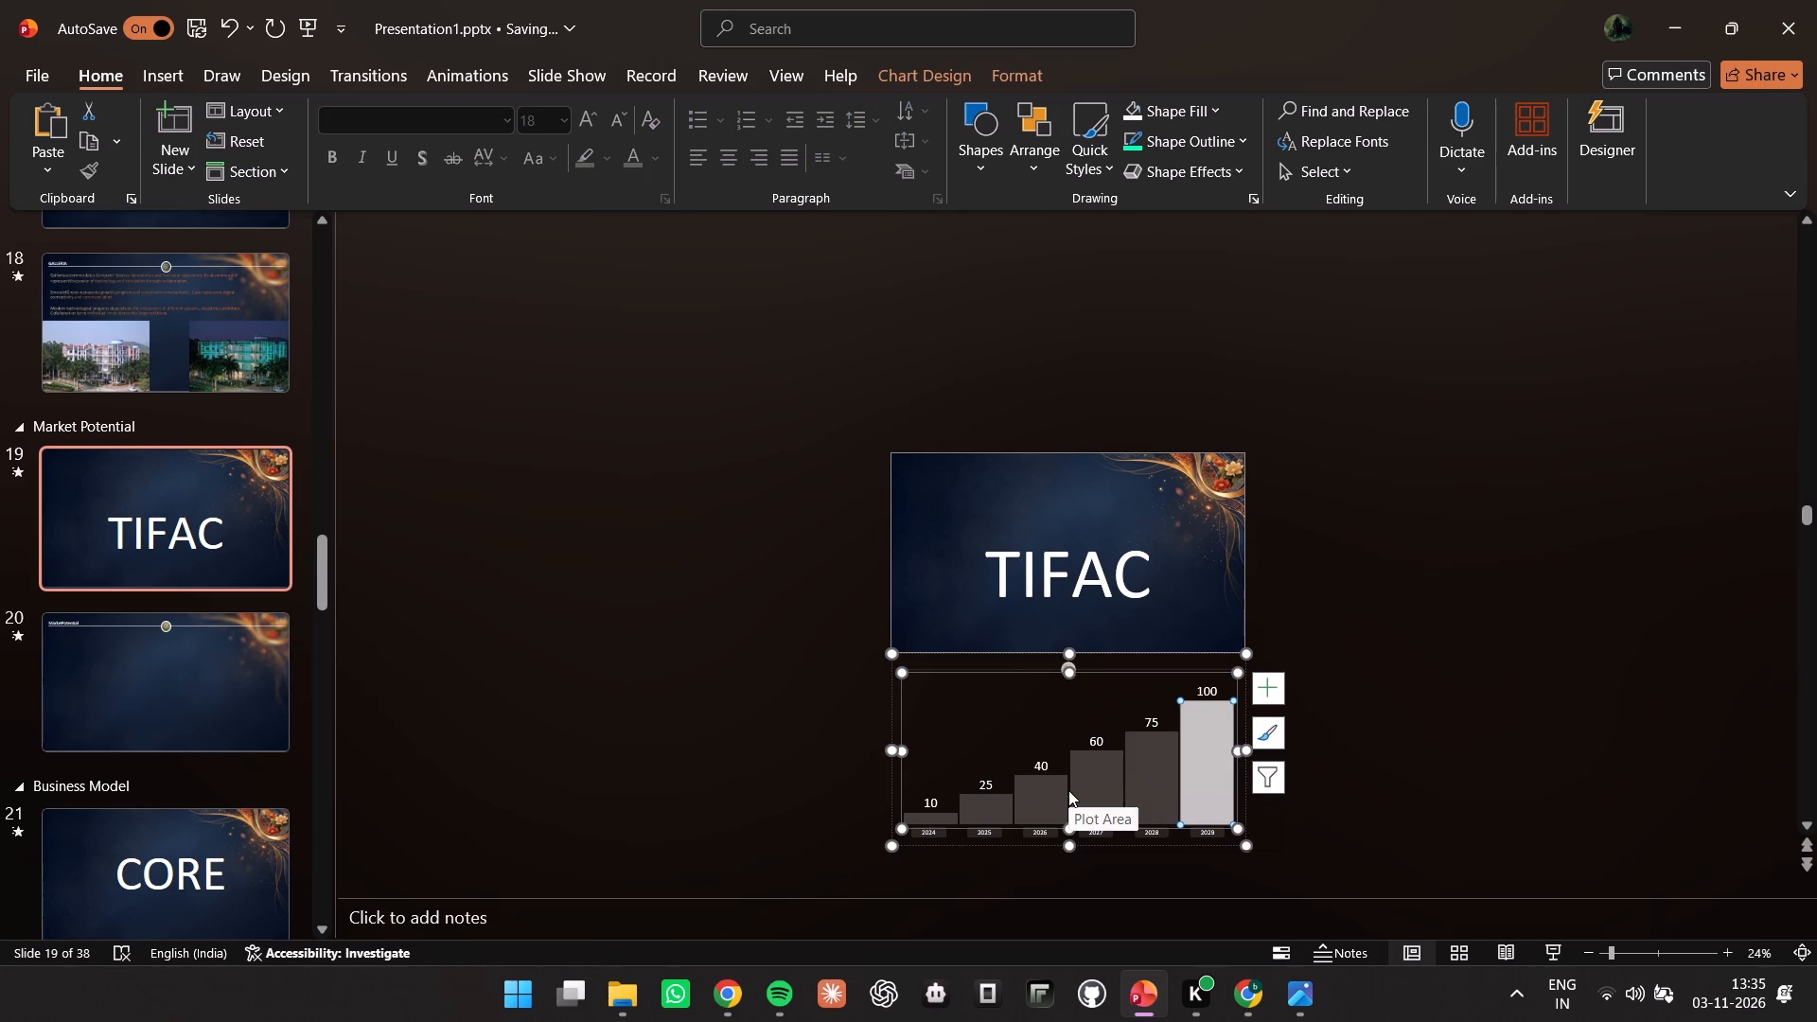
pyautogui.press('Delete')
pyautogui.press('Delete')
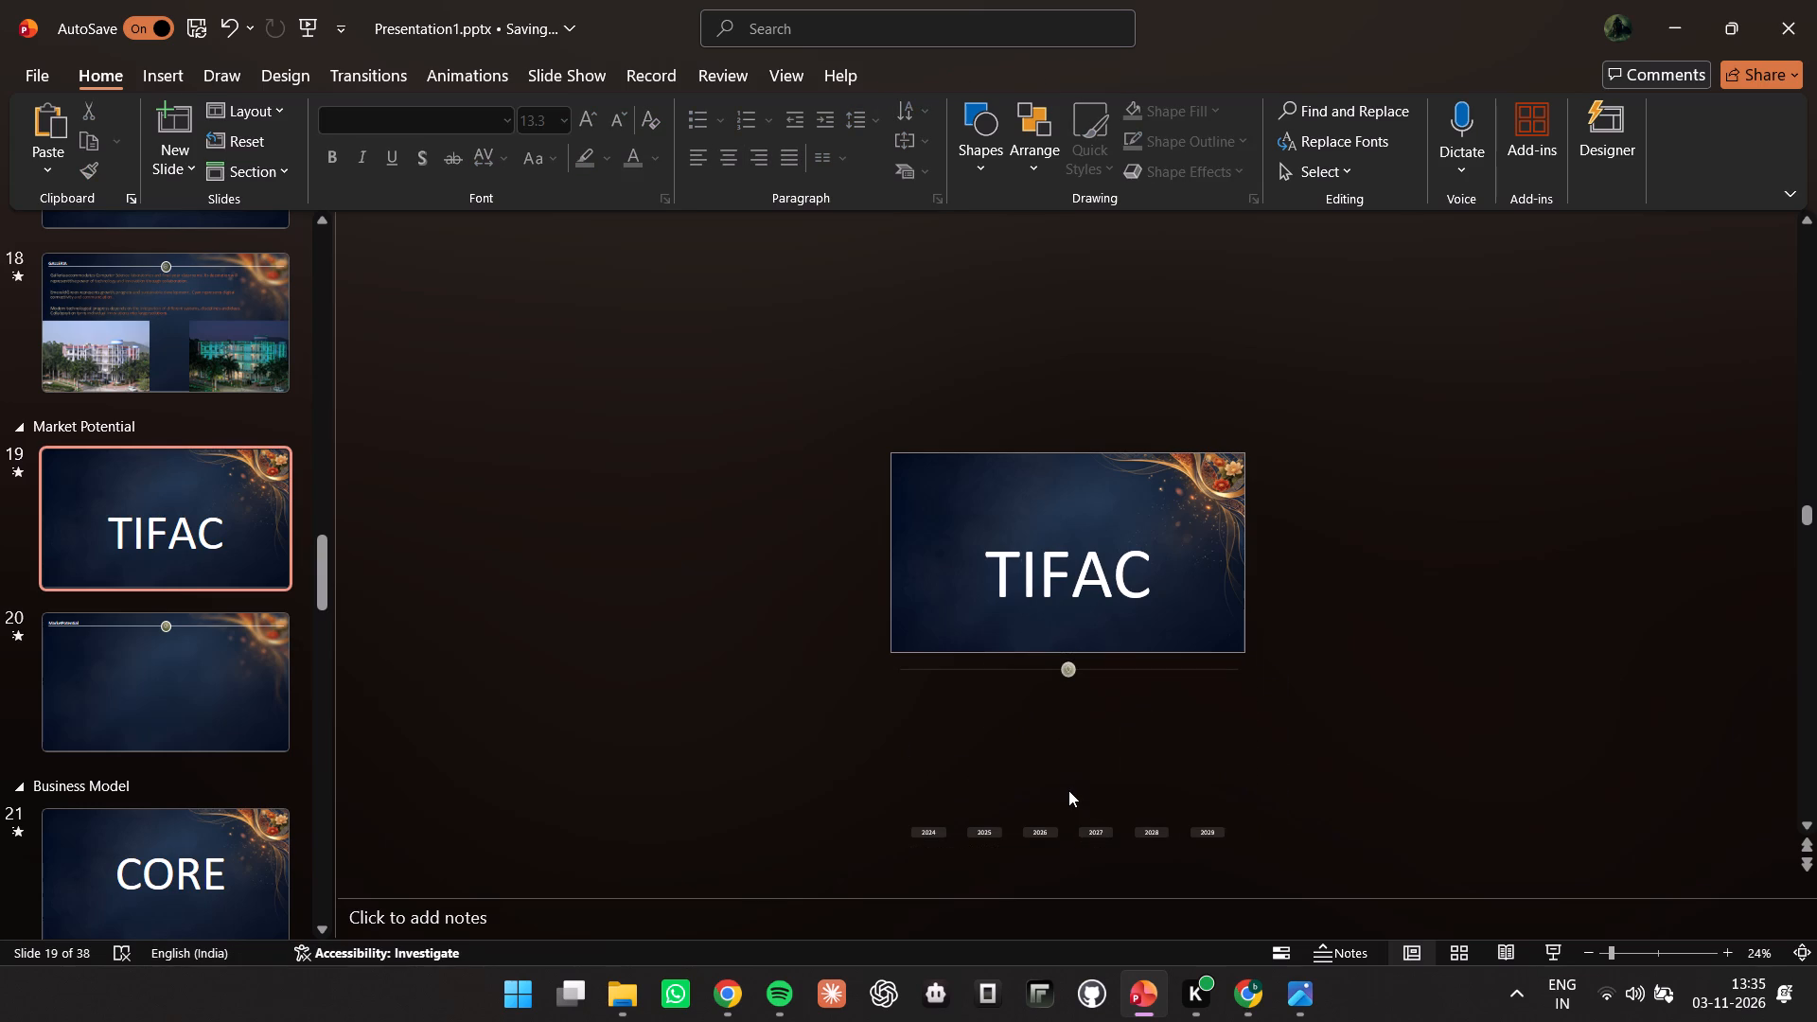
# Delete the 2029 and 2028 year labels from the template graphics below slide 19.
pyautogui.moveTo(893, 805); pyautogui.dragTo(1300, 839)
pyautogui.click(1215, 839)
pyautogui.click(1209, 833)
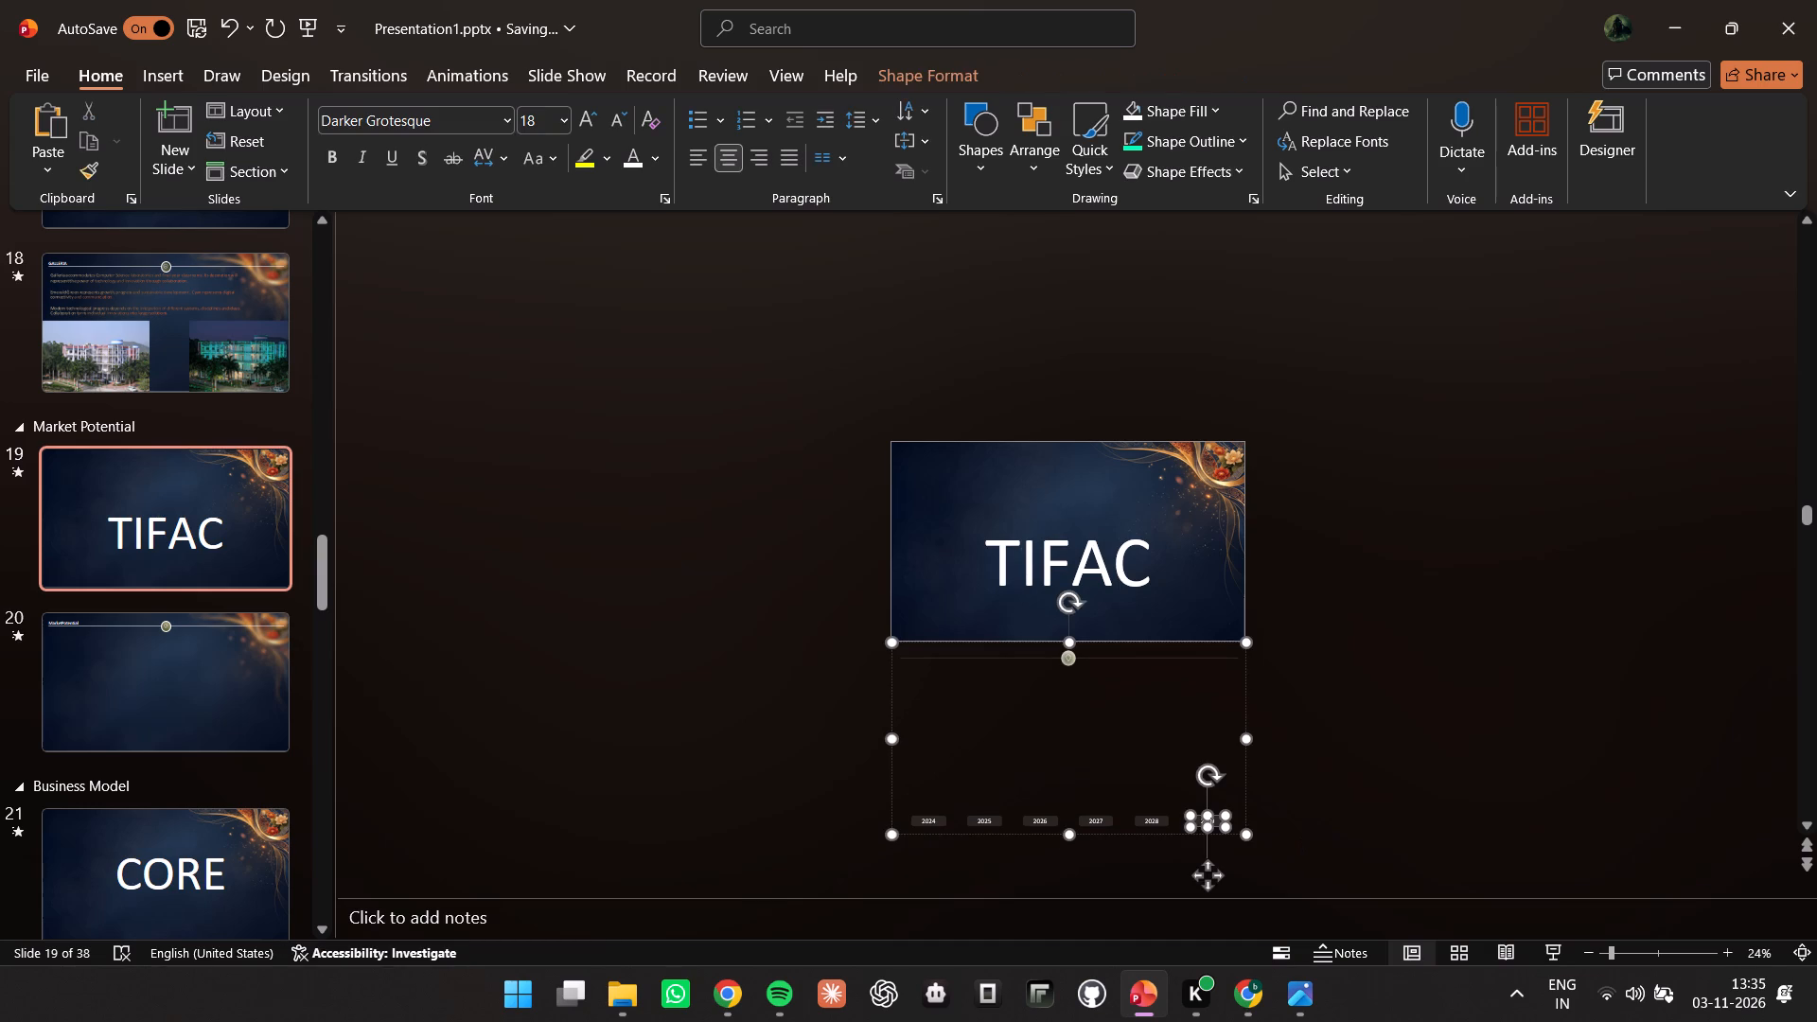
pyautogui.press('Delete')
pyautogui.press('Delete')
pyautogui.click(1201, 809)
pyautogui.click(1193, 817)
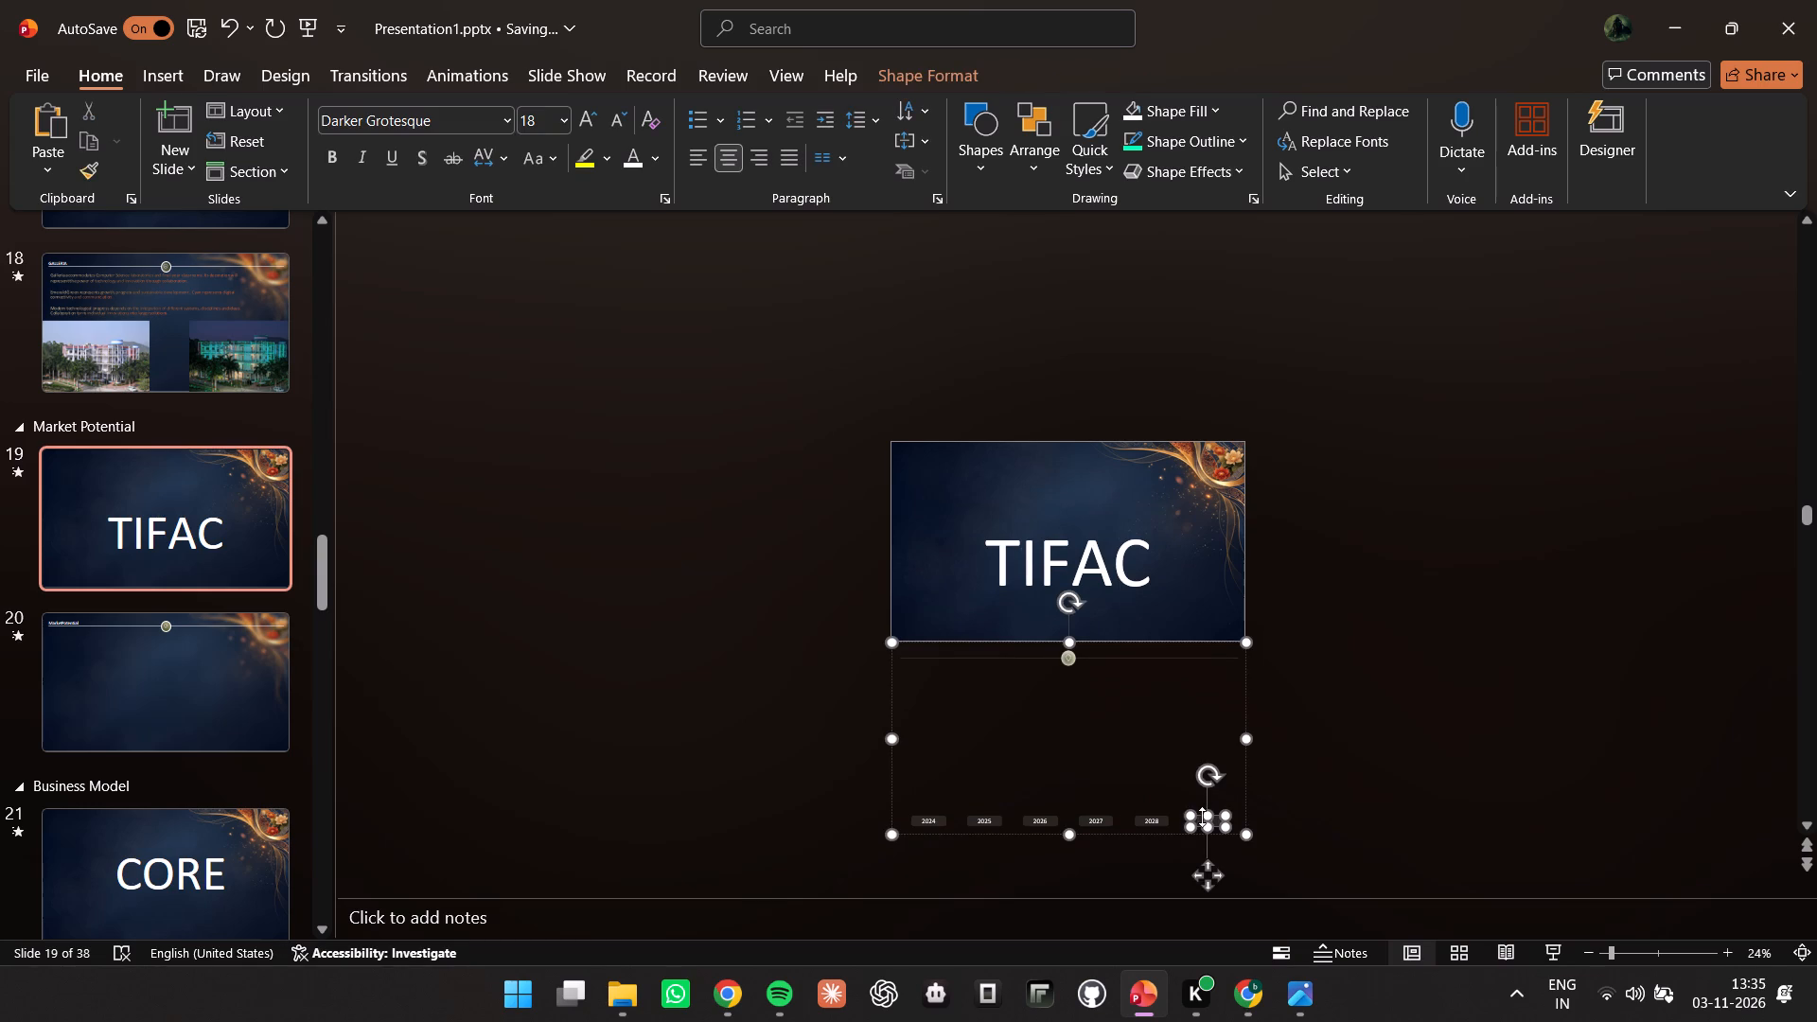
pyautogui.click(1202, 817)
pyautogui.click(1202, 815)
pyautogui.press('Delete')
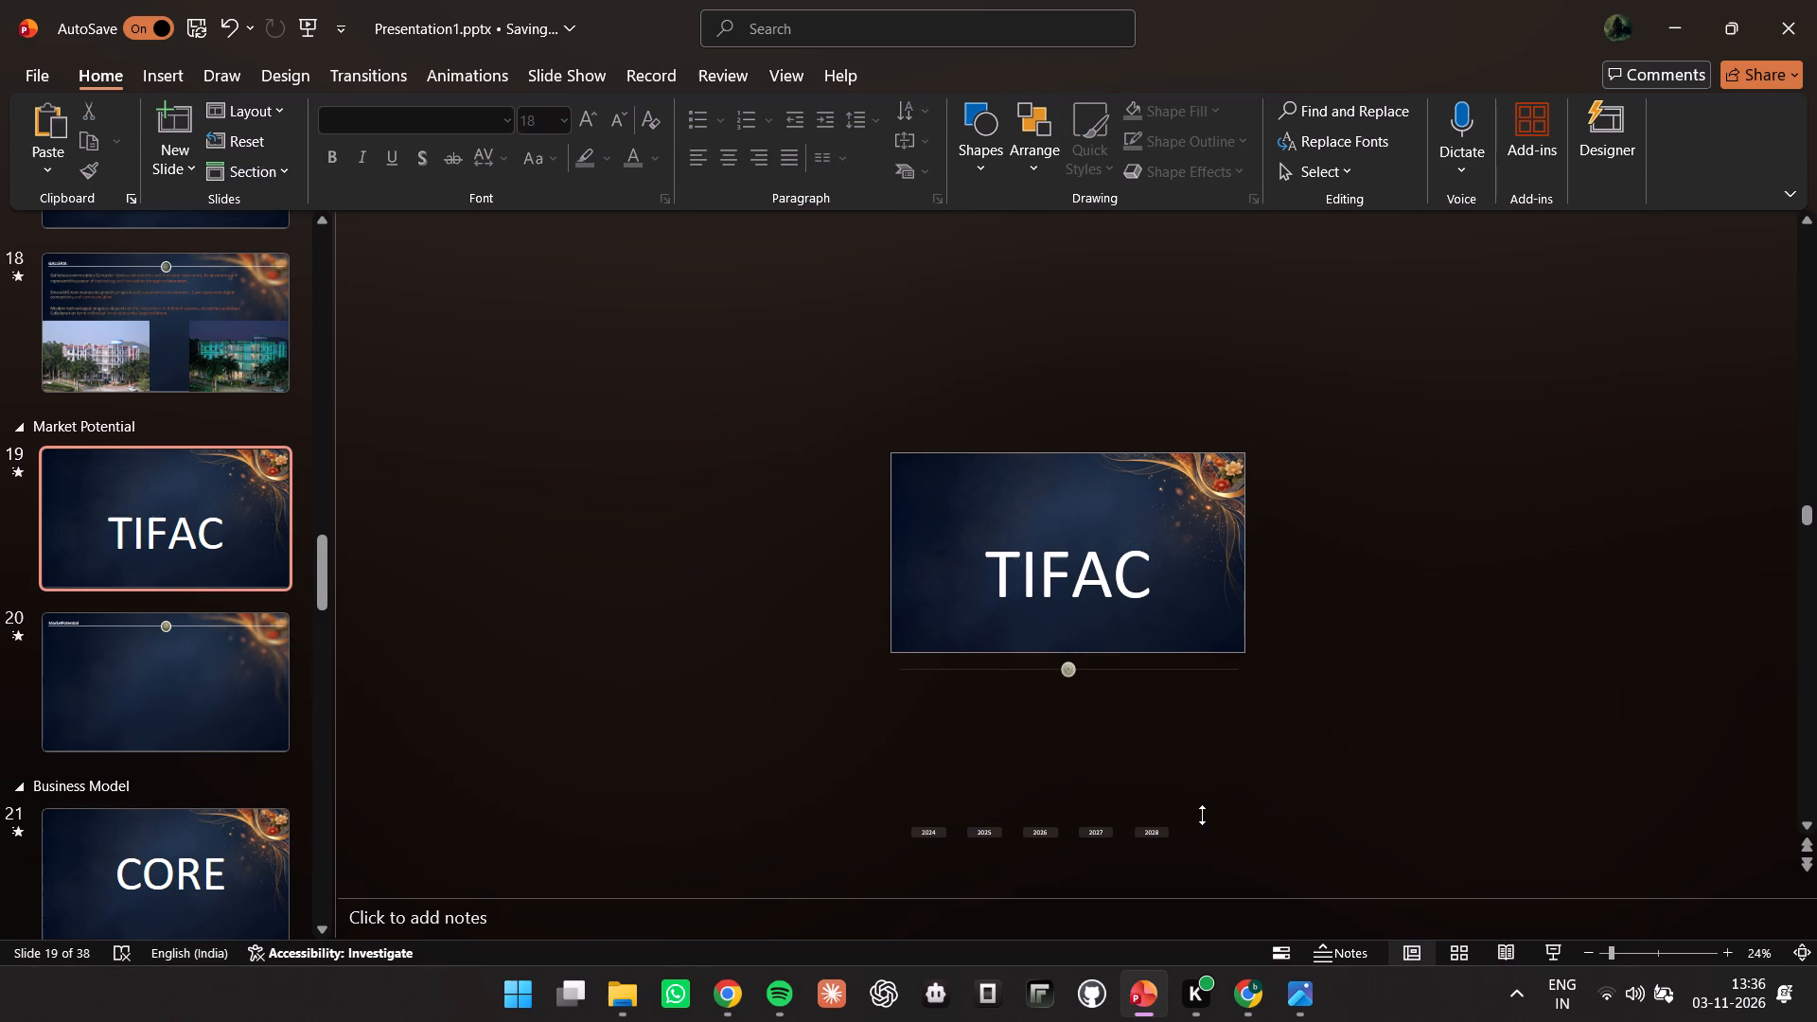
pyautogui.click(1162, 830)
pyautogui.click(1162, 830)
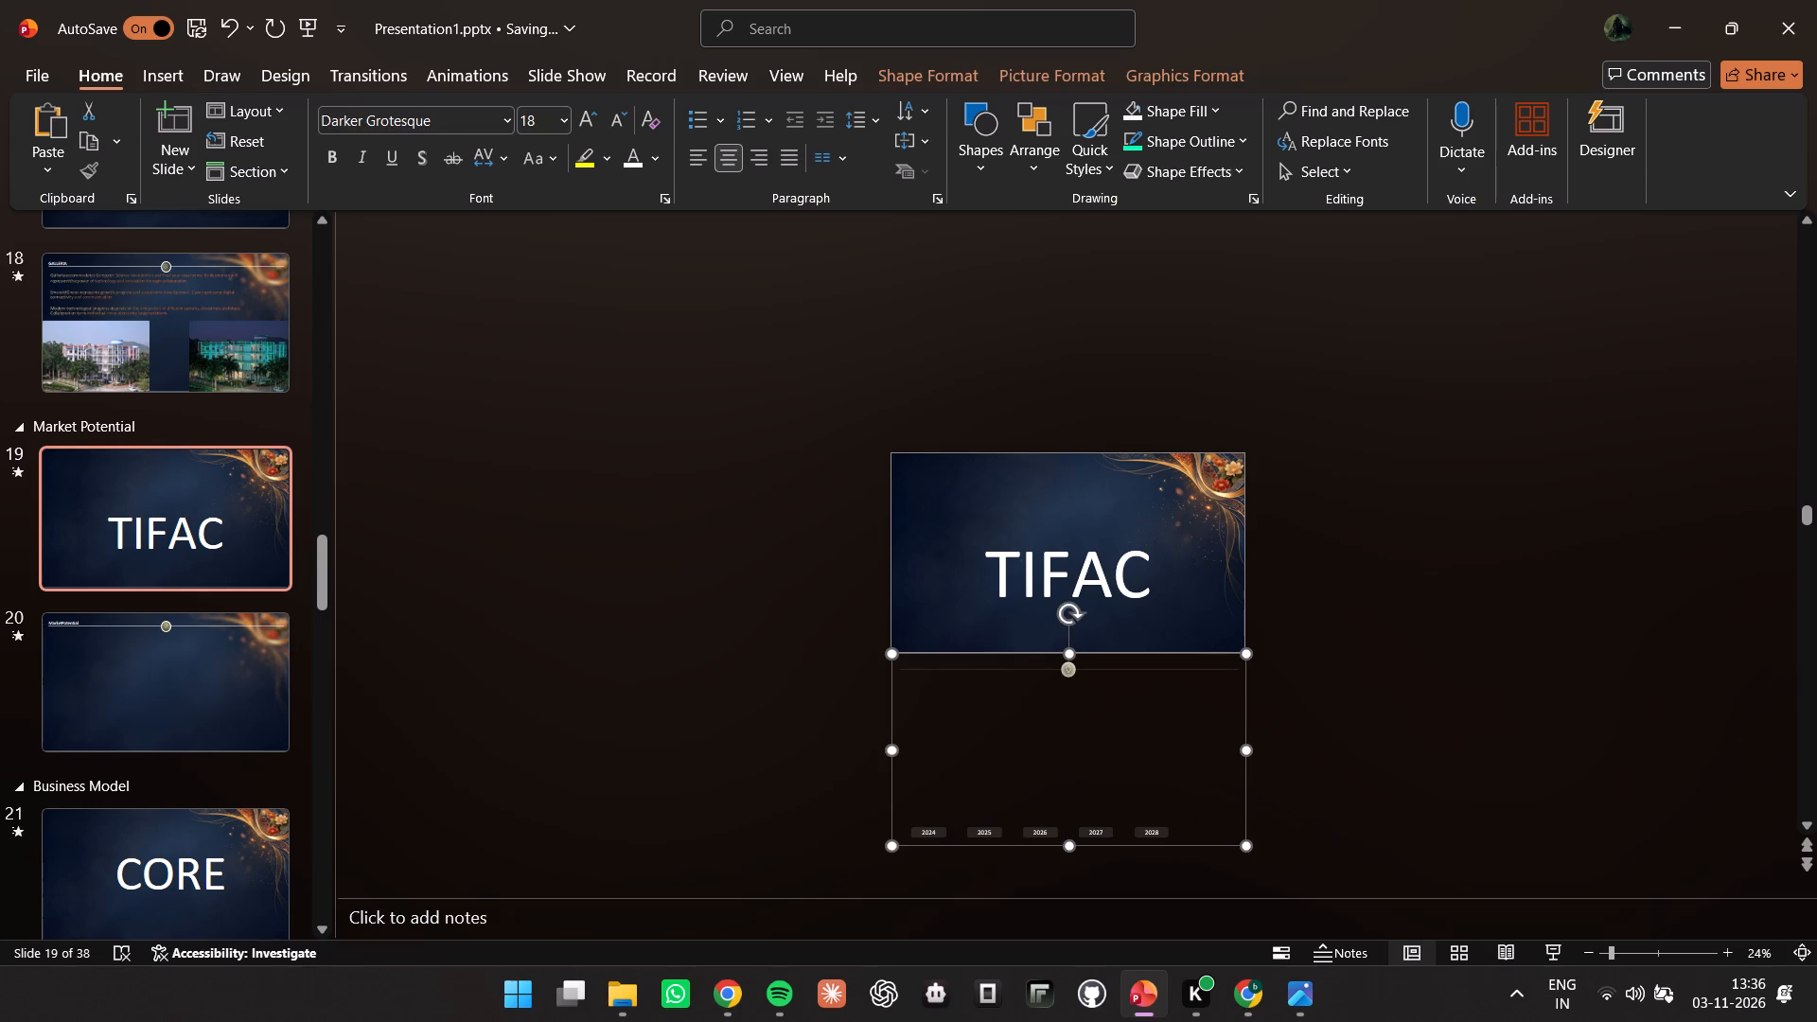
pyautogui.press('Delete')
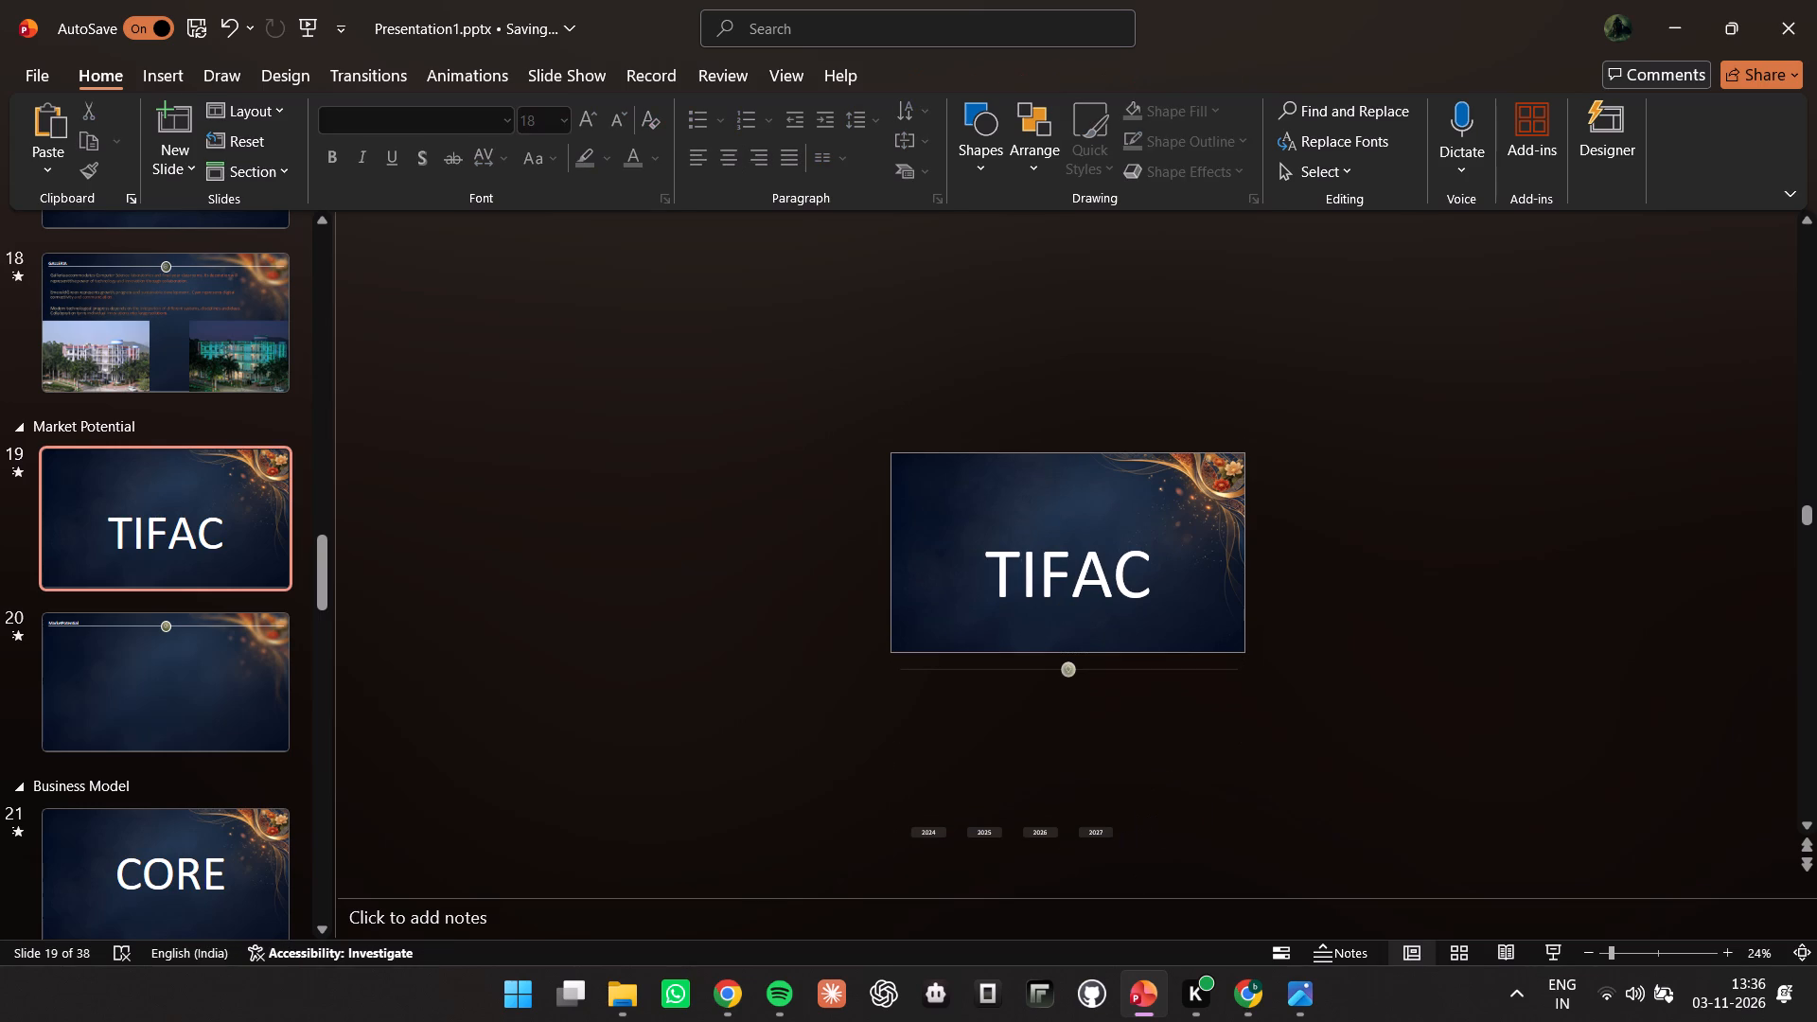
# Delete the 2027, 2026 and 2025 year labels from the template graphics below slide 19.
pyautogui.click(1102, 828)
pyautogui.click(1102, 828)
pyautogui.press('Delete')
pyautogui.press('Delete')
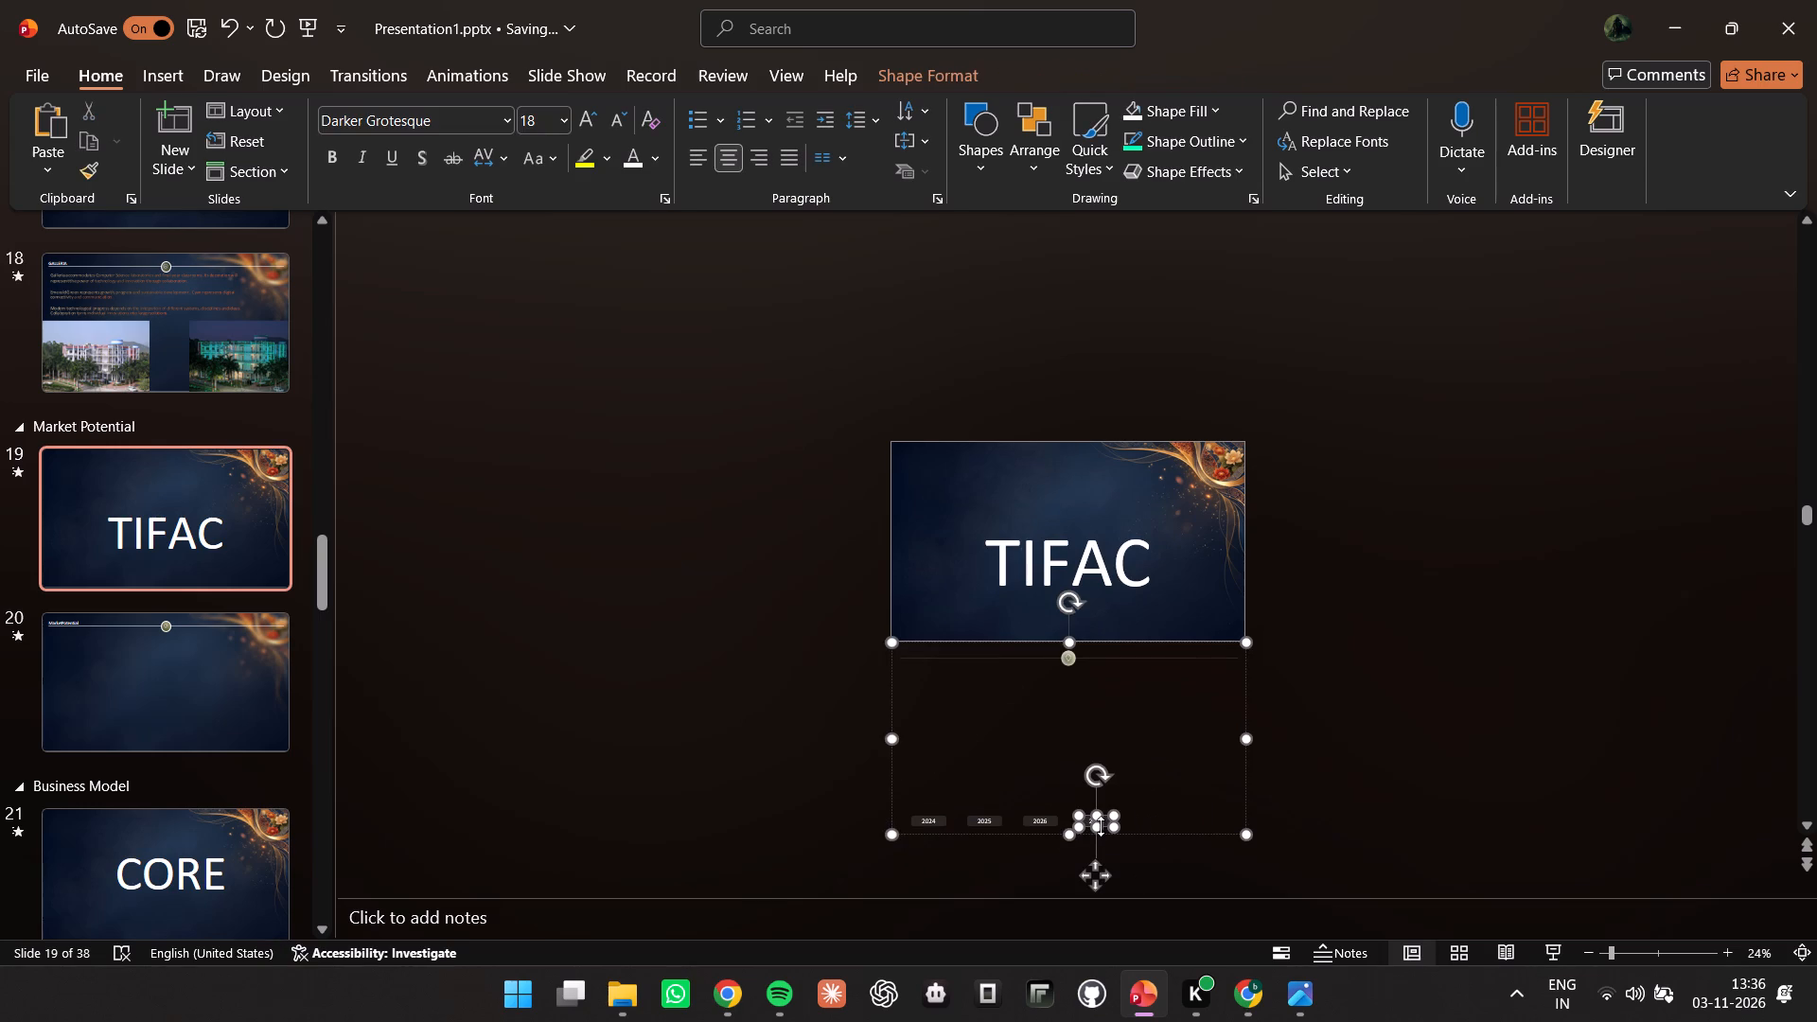
pyautogui.click(1093, 815)
pyautogui.press('Delete')
pyautogui.click(1032, 832)
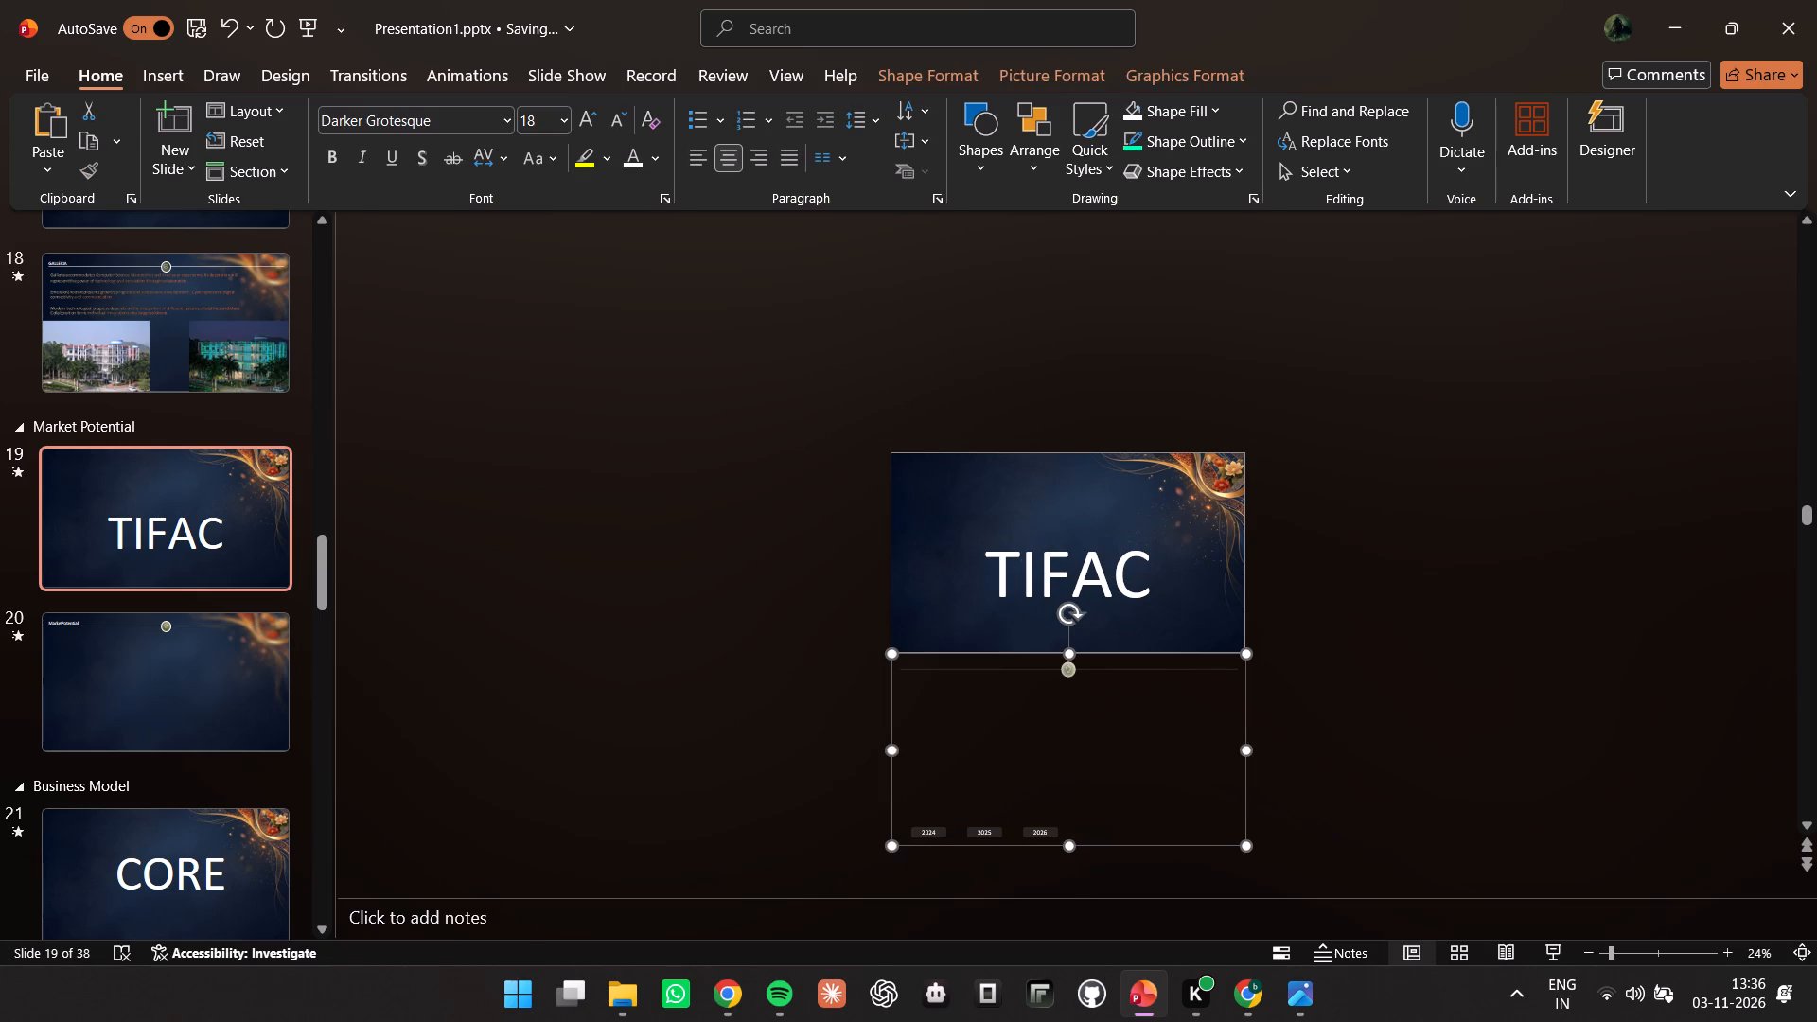
pyautogui.click(1033, 830)
pyautogui.press('Delete')
pyautogui.click(1032, 819)
pyautogui.press('Delete')
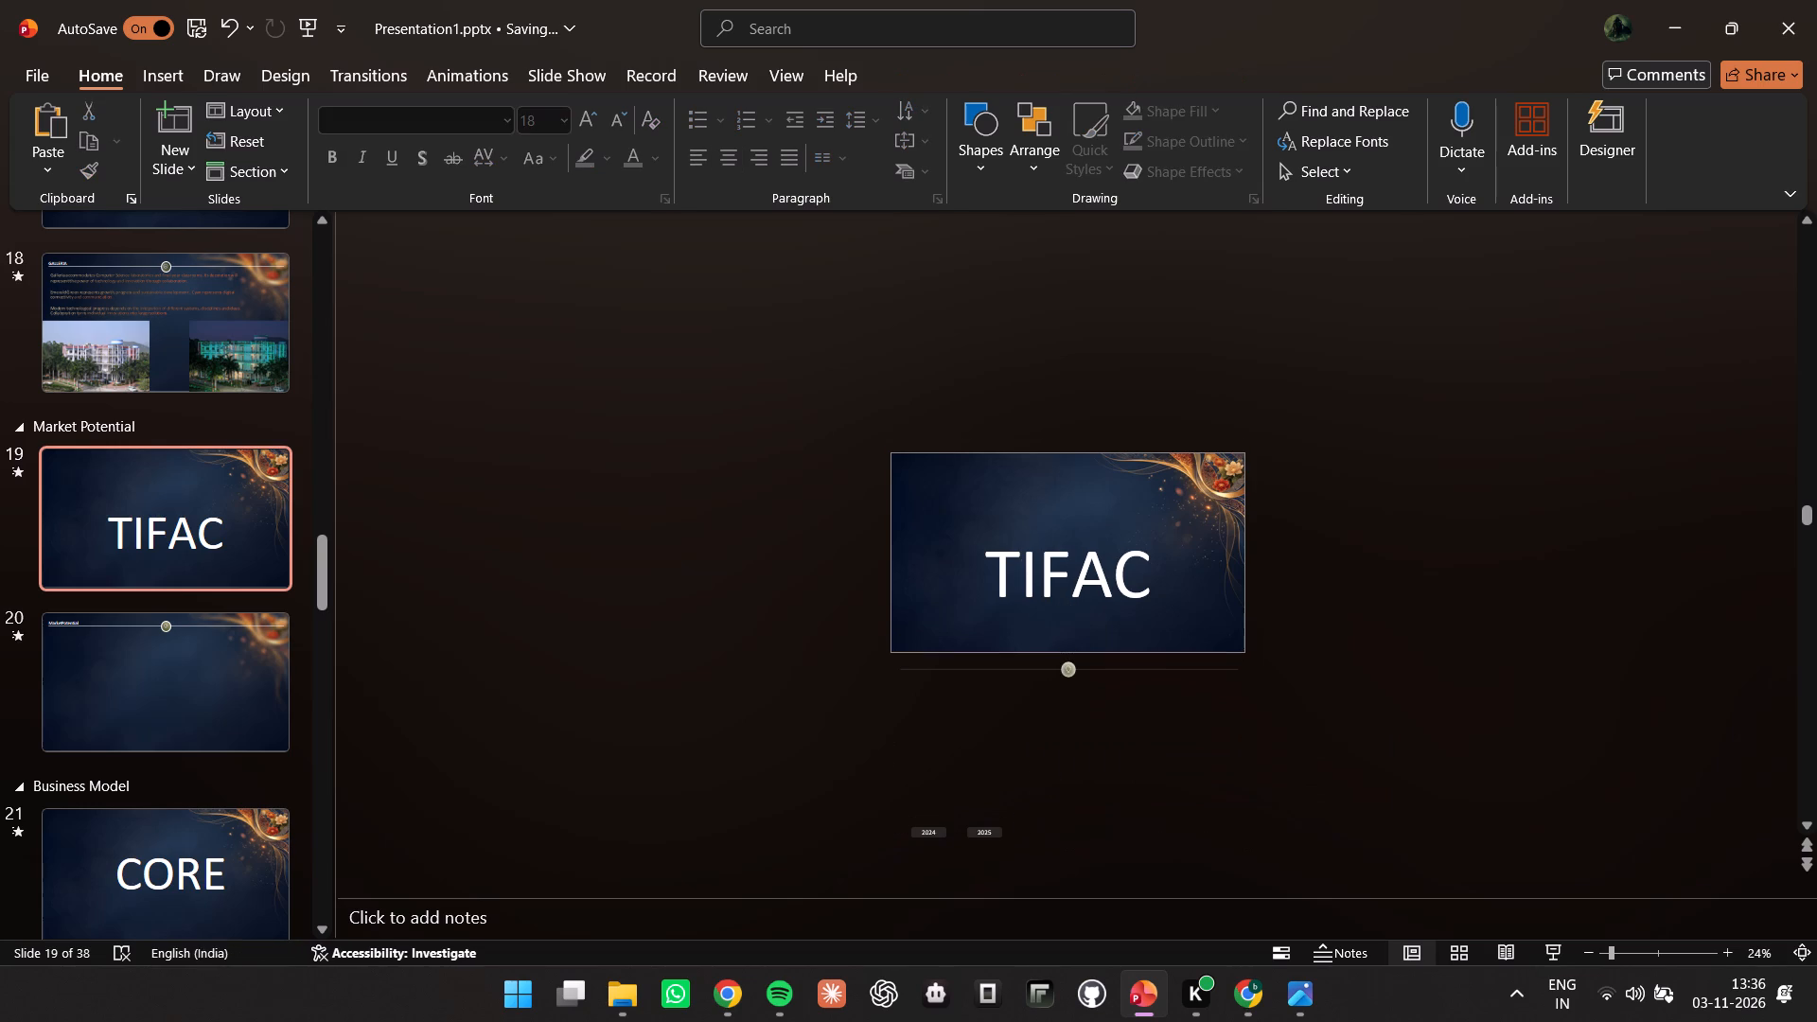
pyautogui.doubleClick(990, 826)
pyautogui.click(985, 825)
pyautogui.press('Delete')
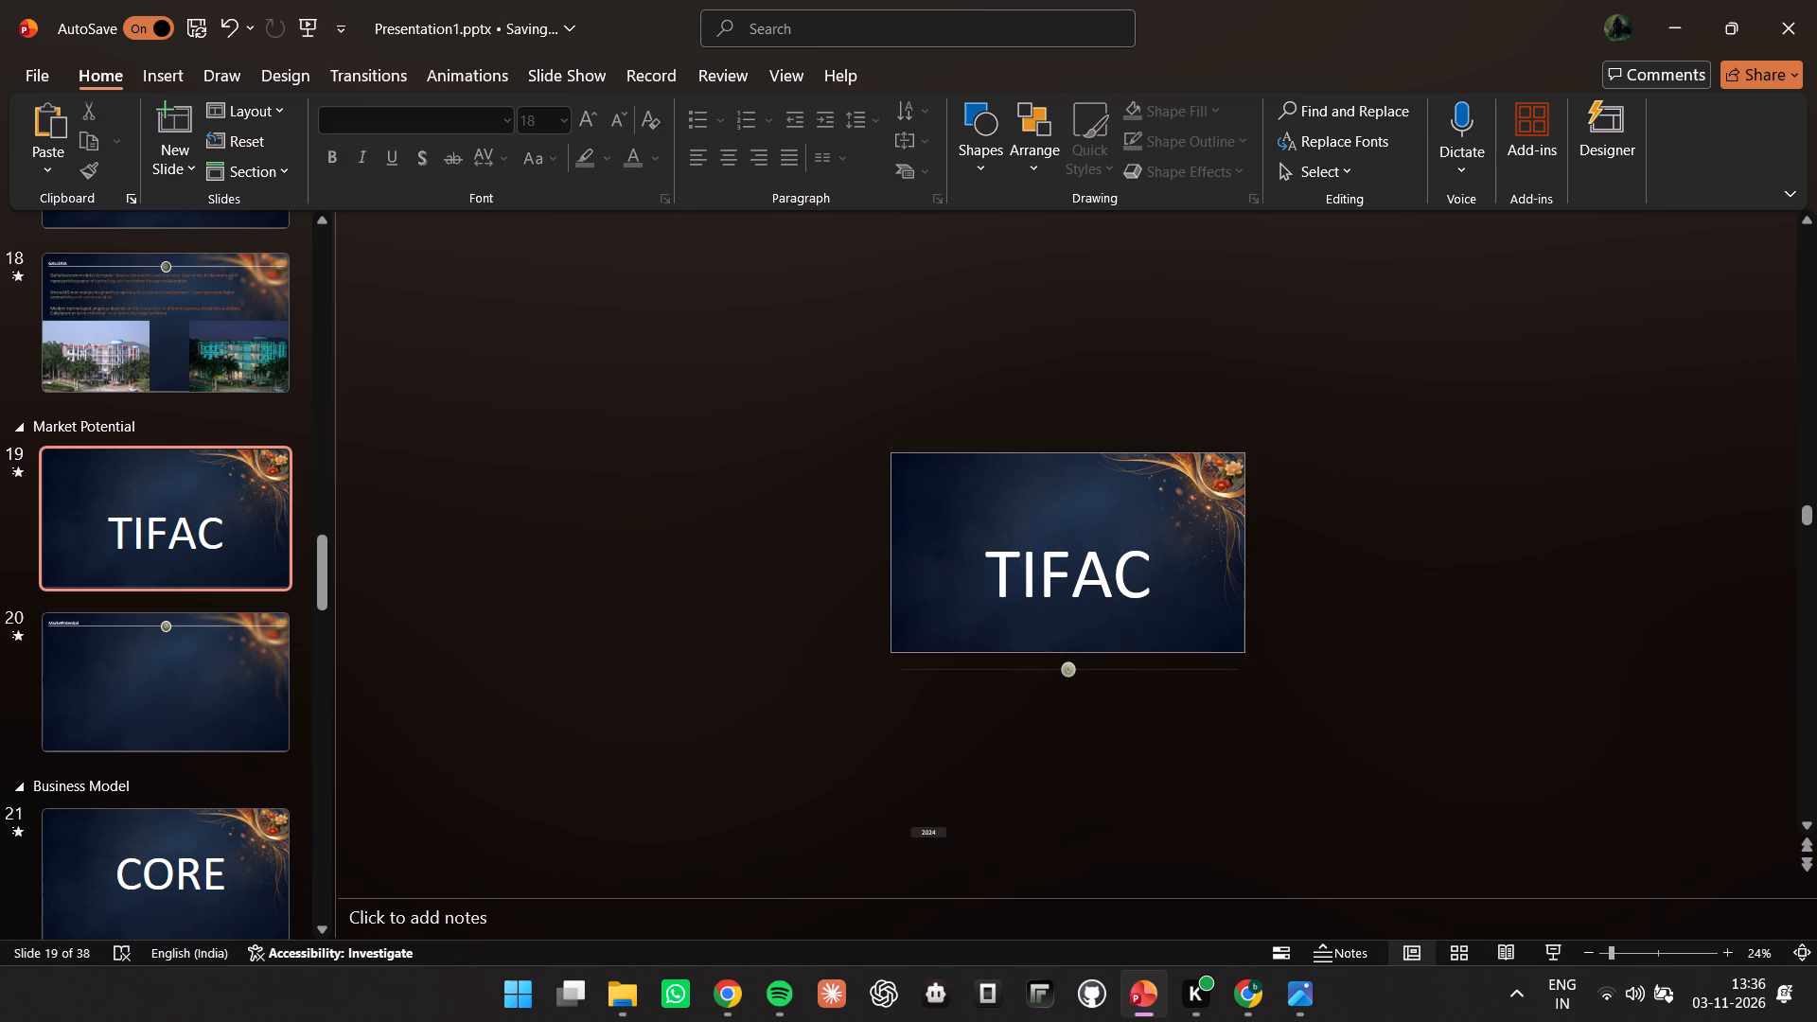
# Delete the remaining 2024 year label from the template graphics below slide 19.
pyautogui.click(938, 829)
pyautogui.click(935, 829)
pyautogui.press('Delete')
pyautogui.click(933, 827)
pyautogui.press('Delete')
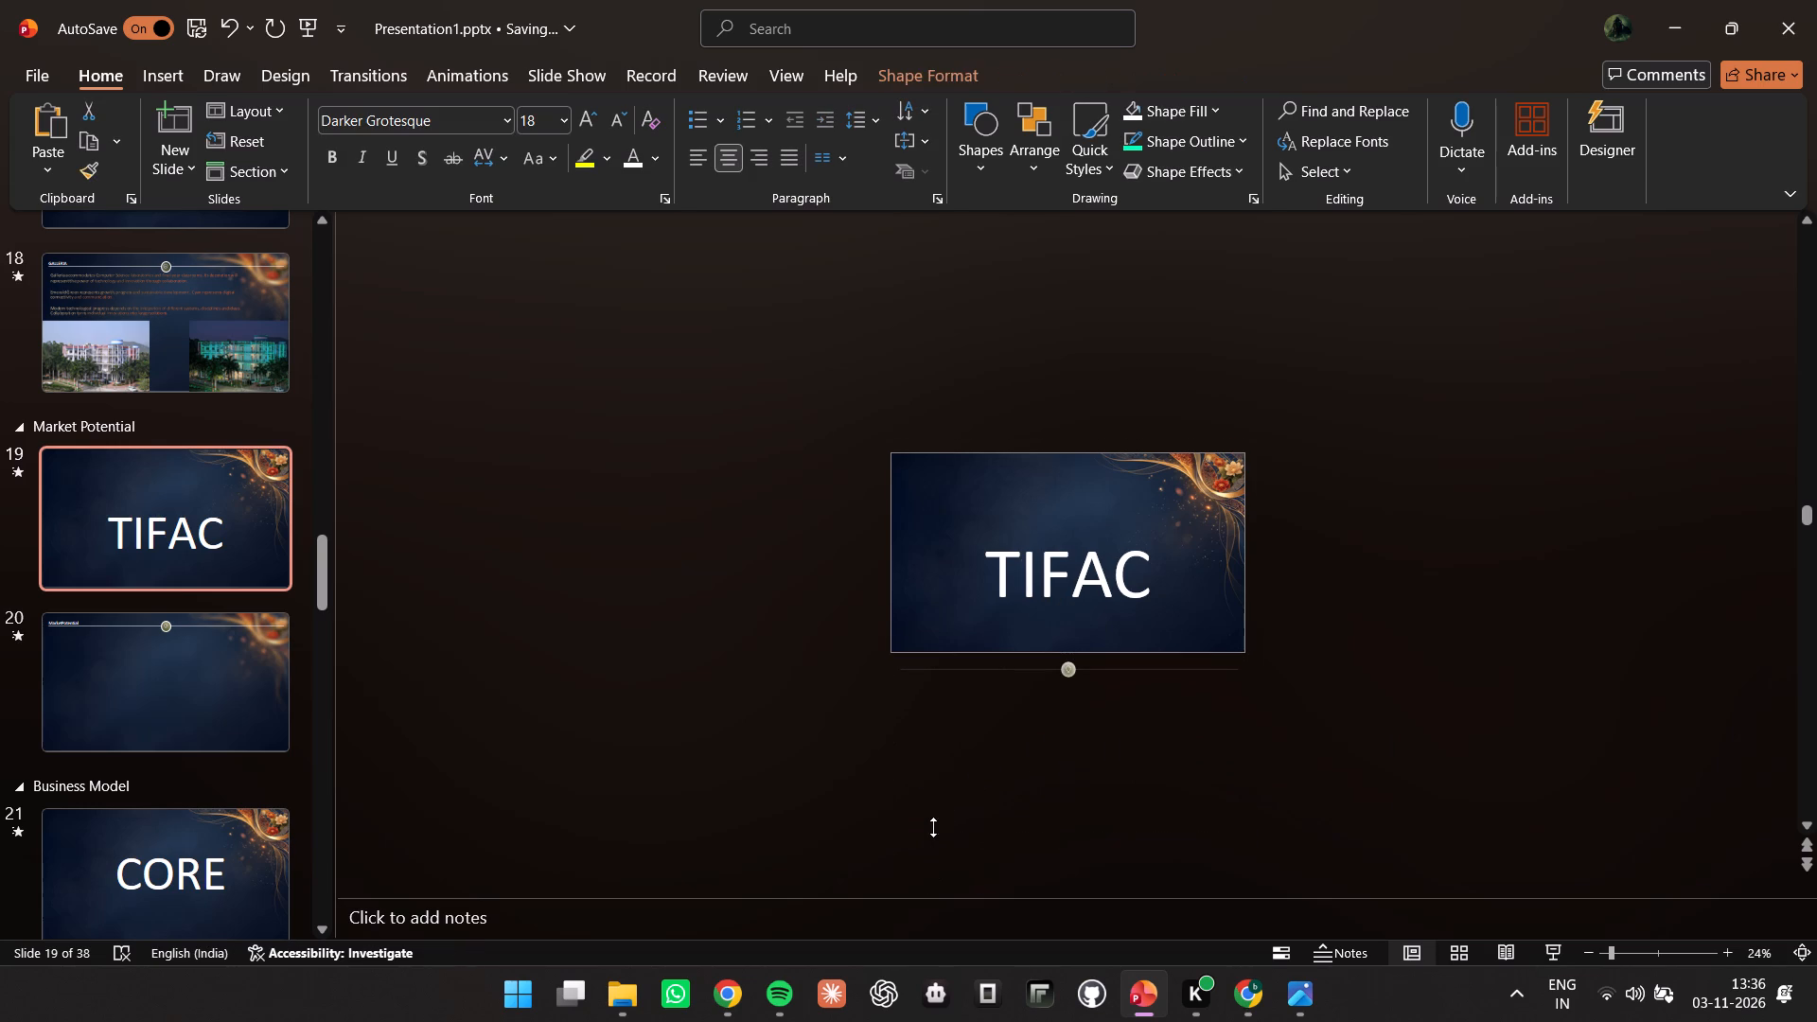
# Copy the TIFAC description text box from slide 31 and paste it onto slide 20 using the destination theme.
pyautogui.click(277, 643)
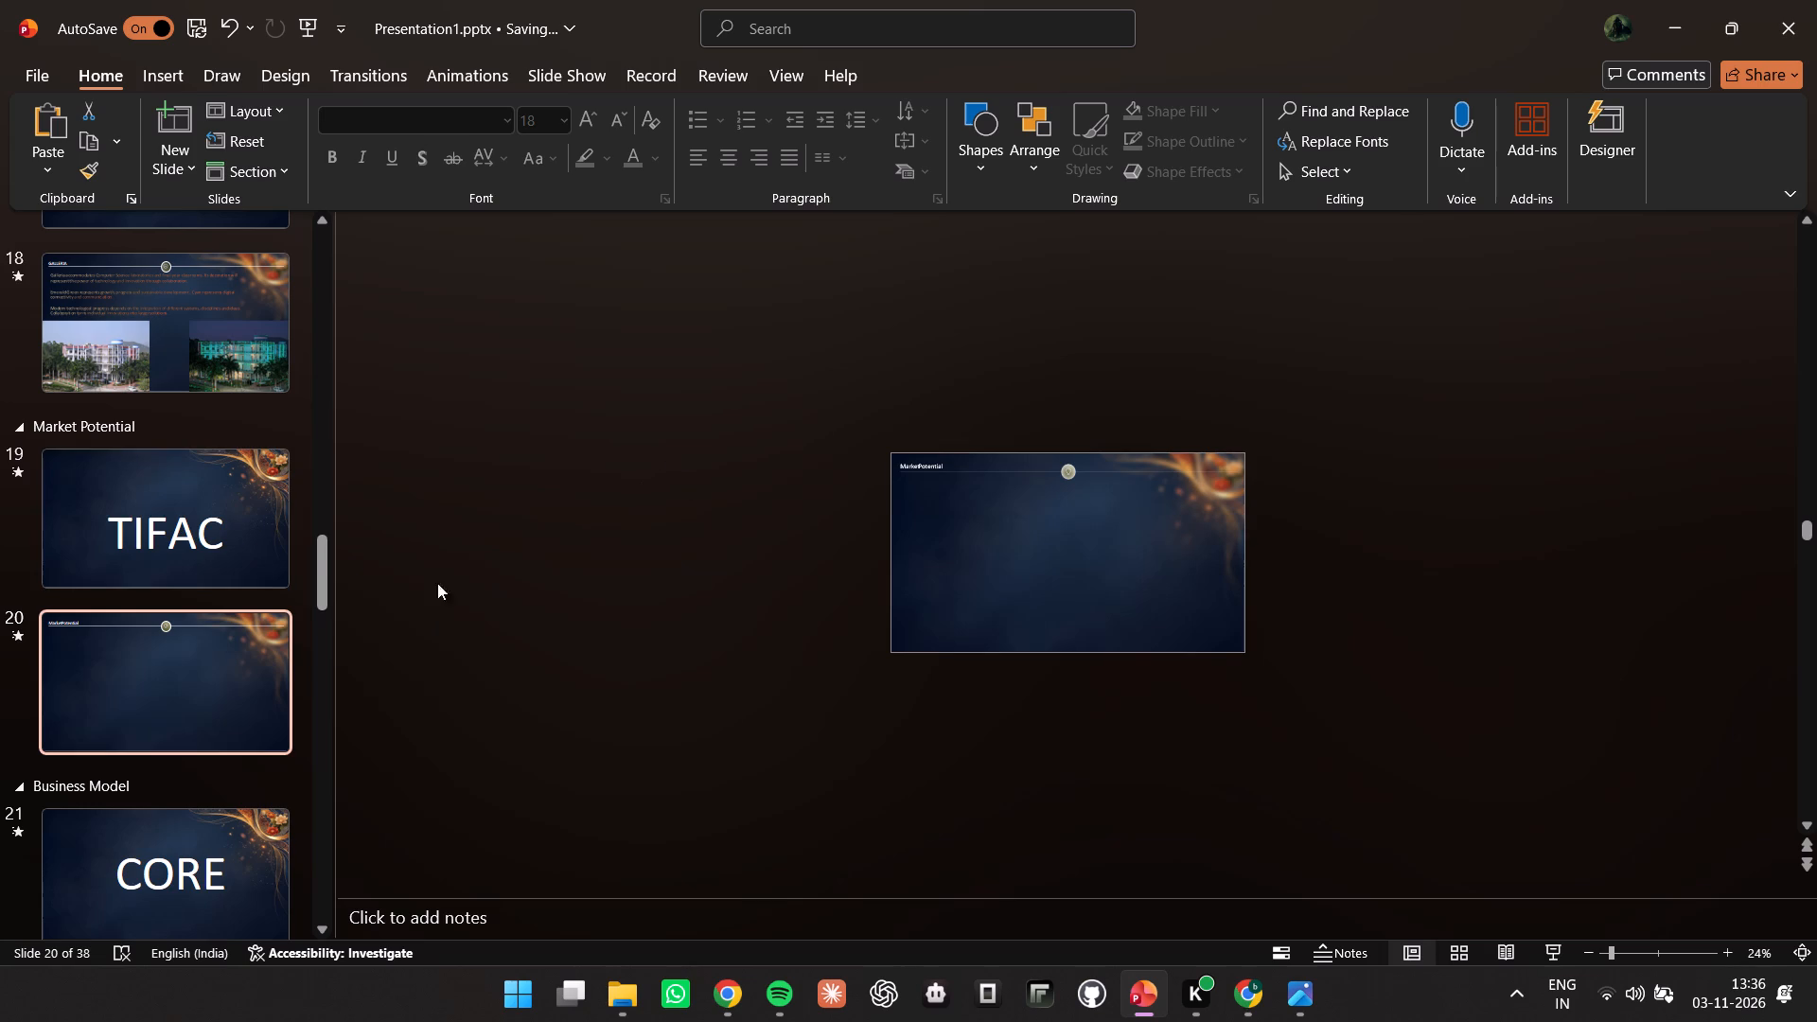
pyautogui.scroll(-17, 200, 631)
pyautogui.scroll(-18, 182, 659)
pyautogui.scroll(3, 177, 670)
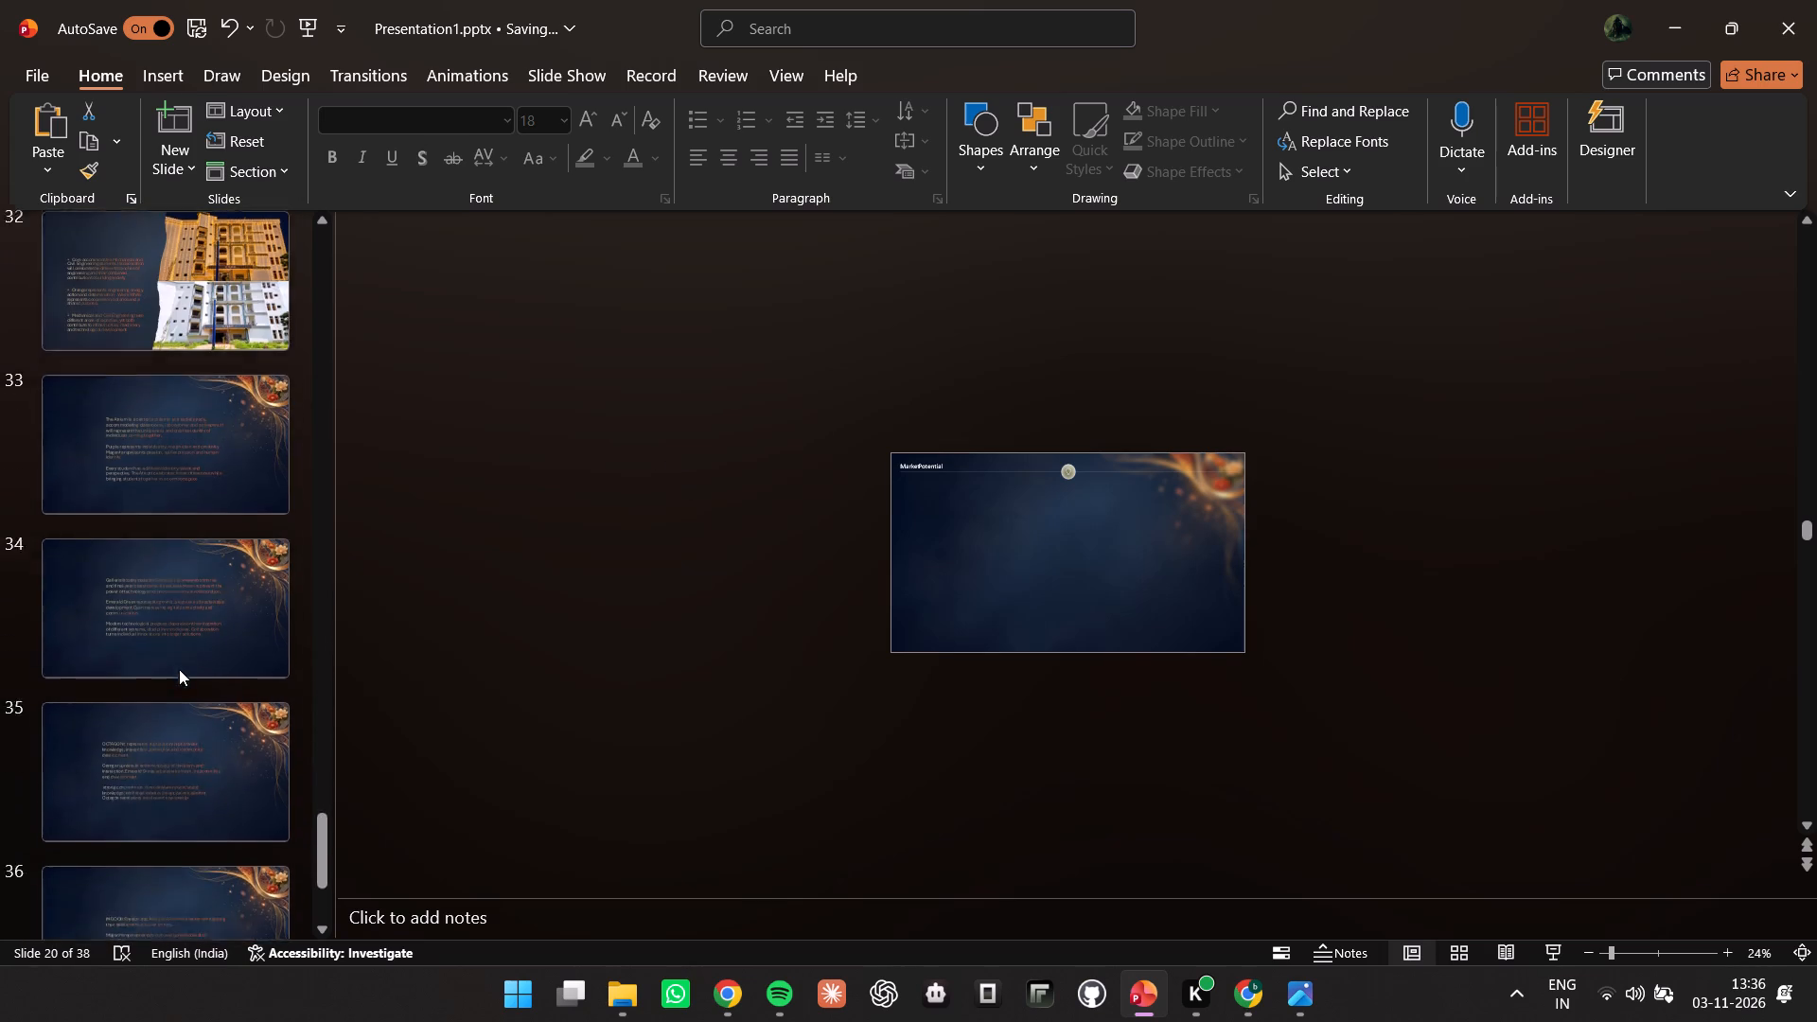
pyautogui.scroll(7, 179, 669)
pyautogui.click(150, 553)
pyautogui.click(957, 514)
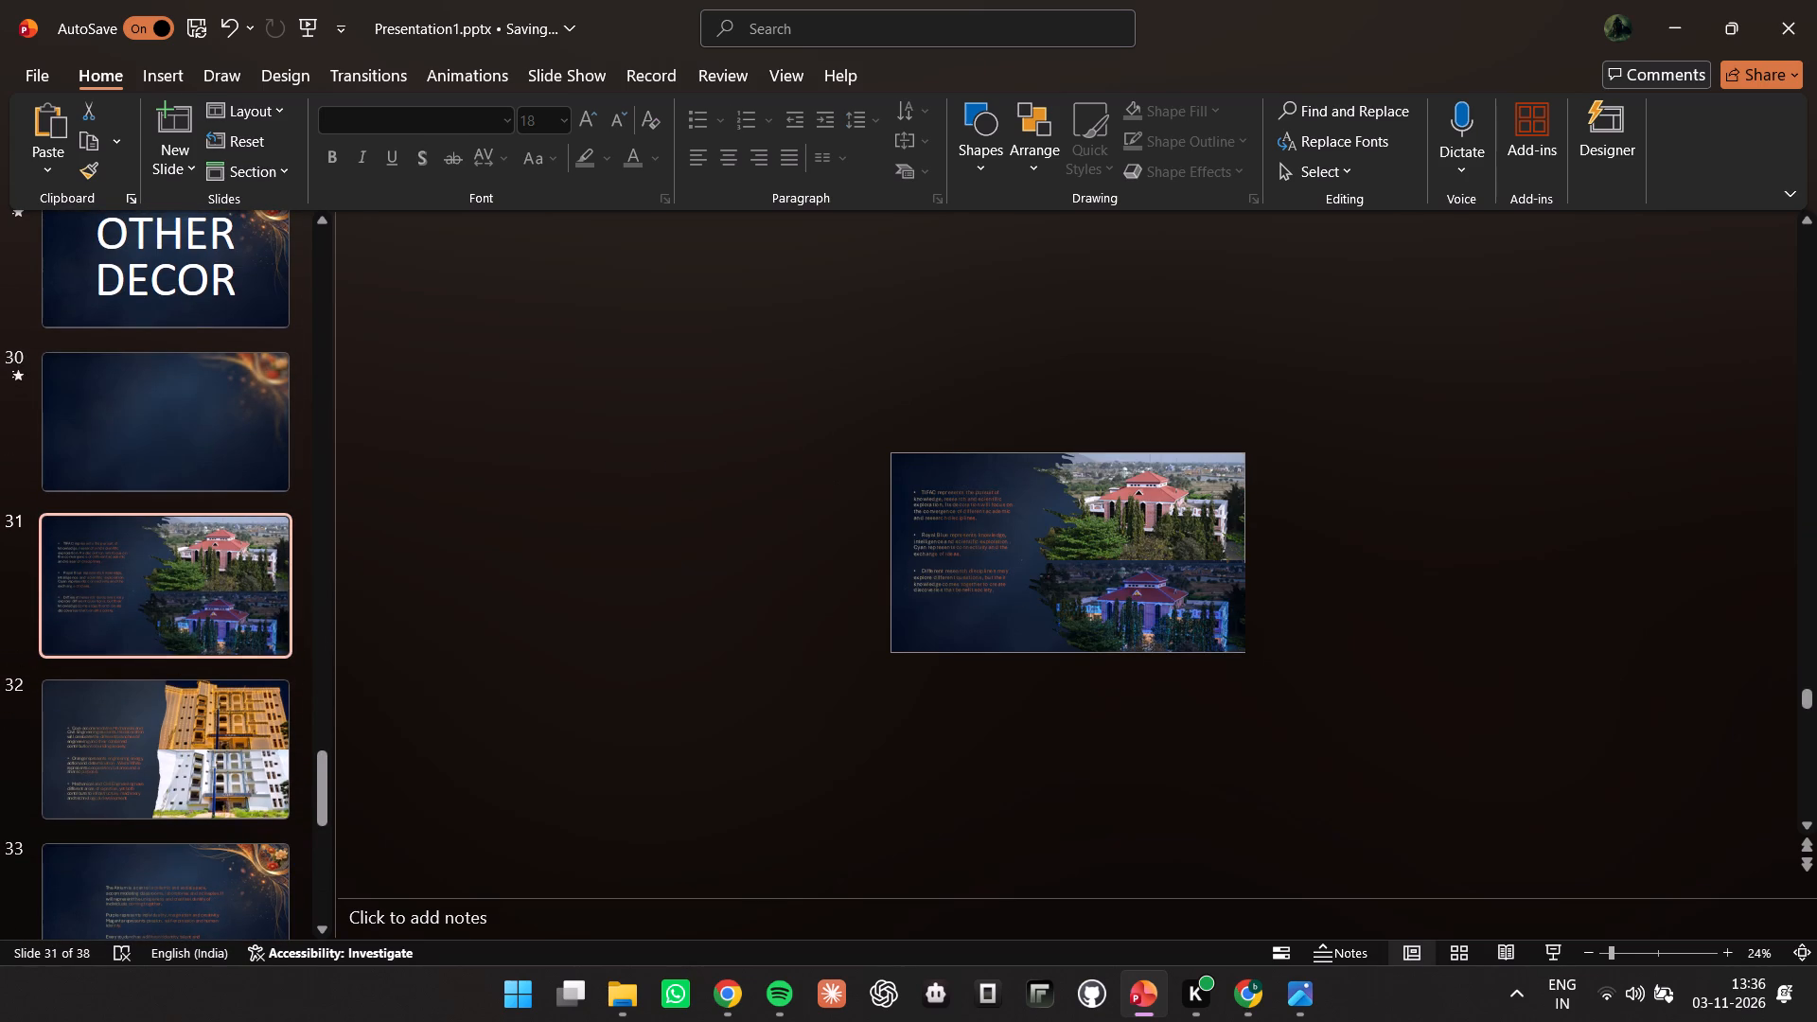
pyautogui.hotkey('ctrl', 'c')
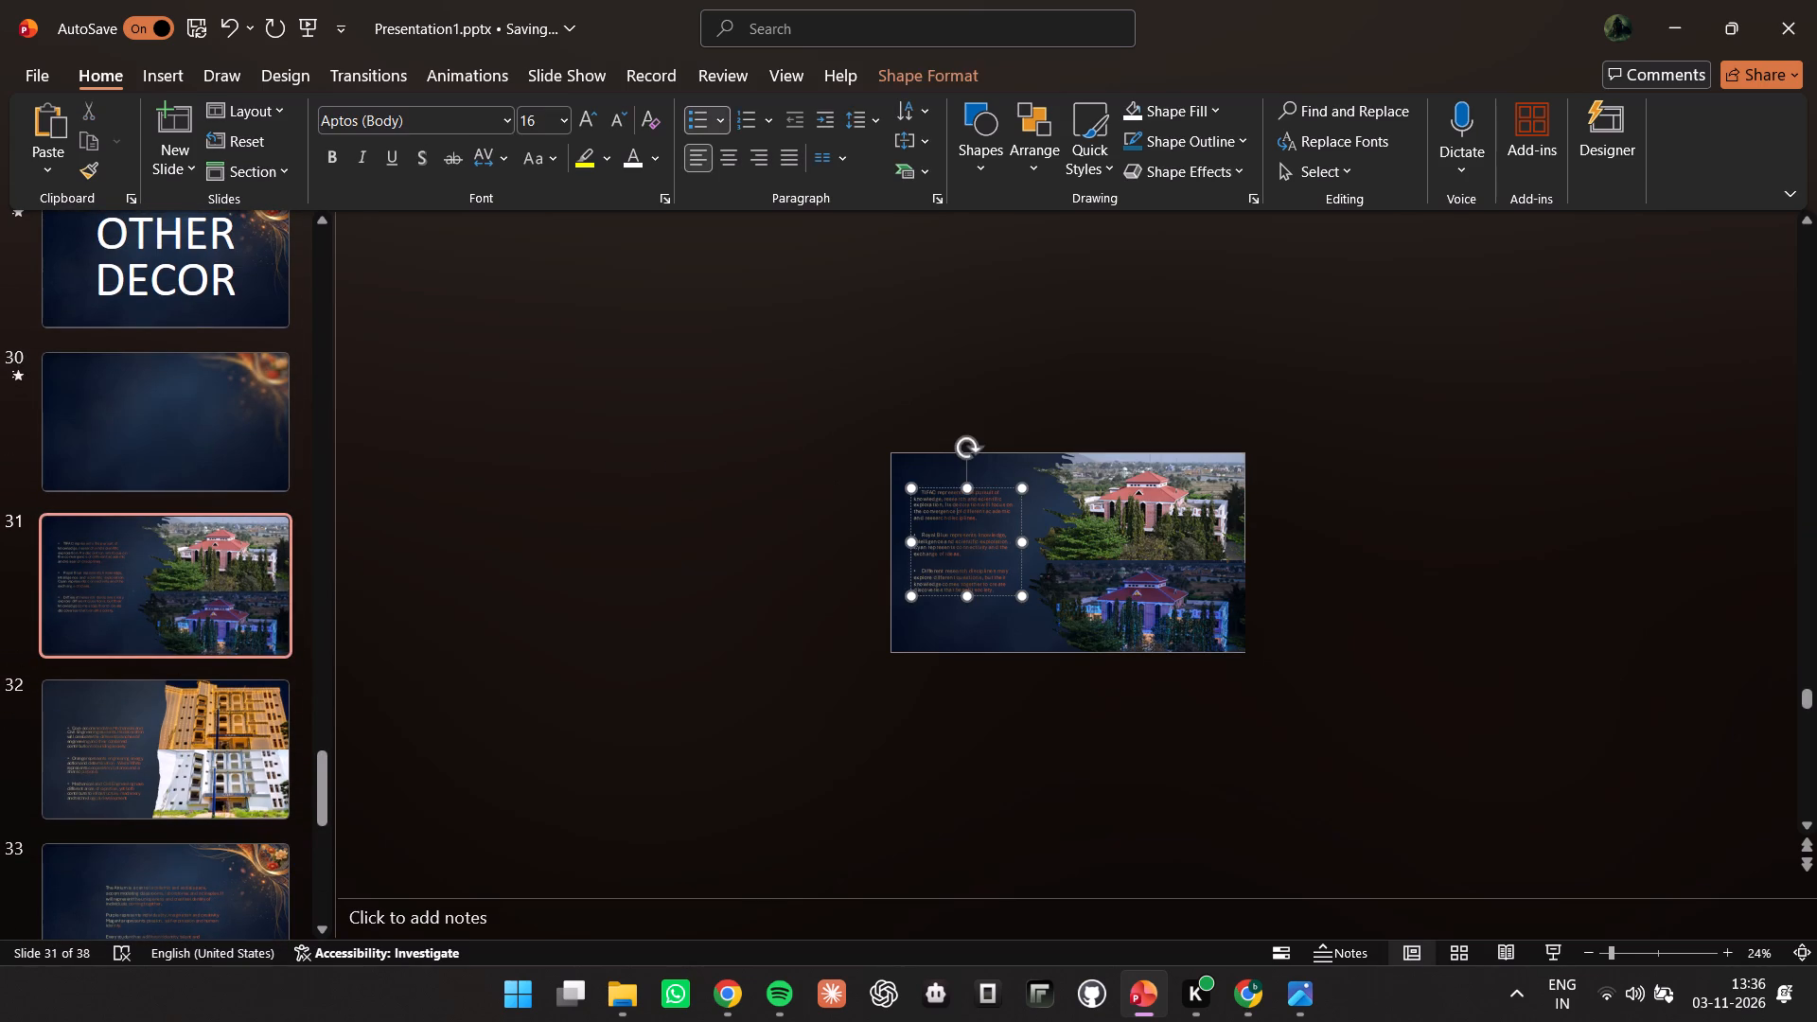
pyautogui.rightClick(987, 486)
pyautogui.click(1037, 364)
pyautogui.scroll(10, 126, 590)
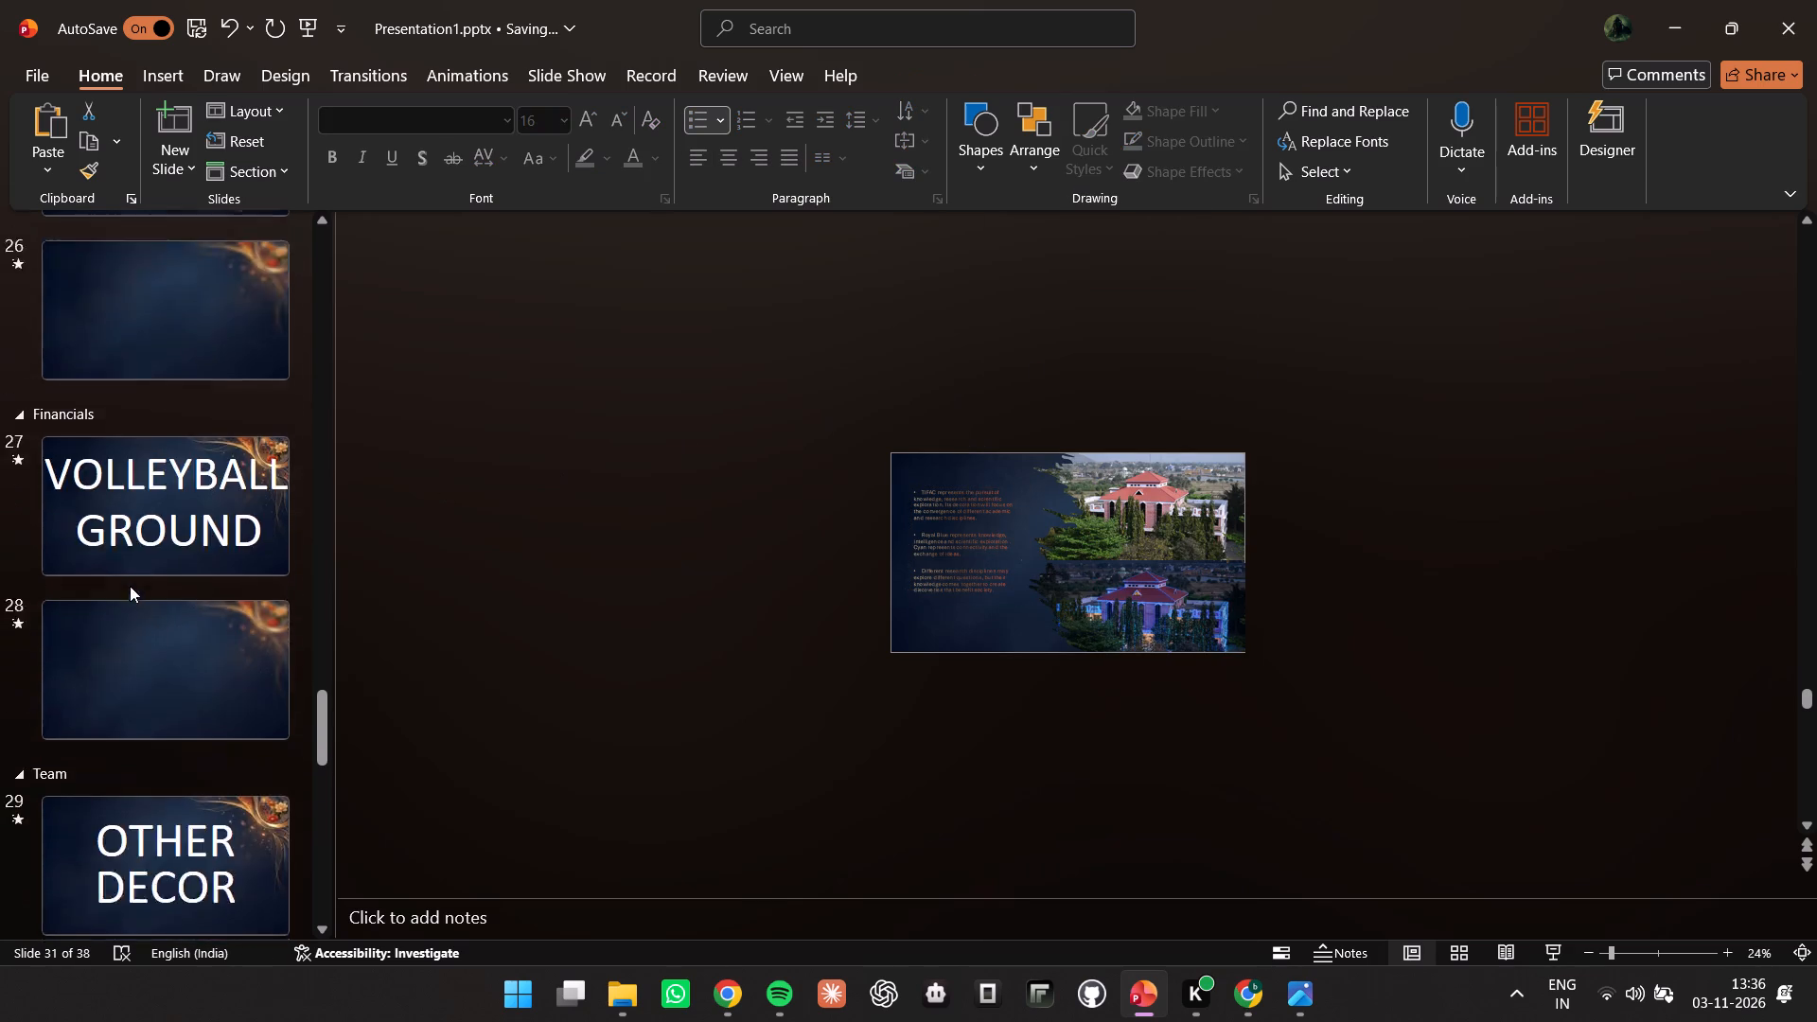
pyautogui.scroll(4, 130, 586)
pyautogui.scroll(14, 147, 461)
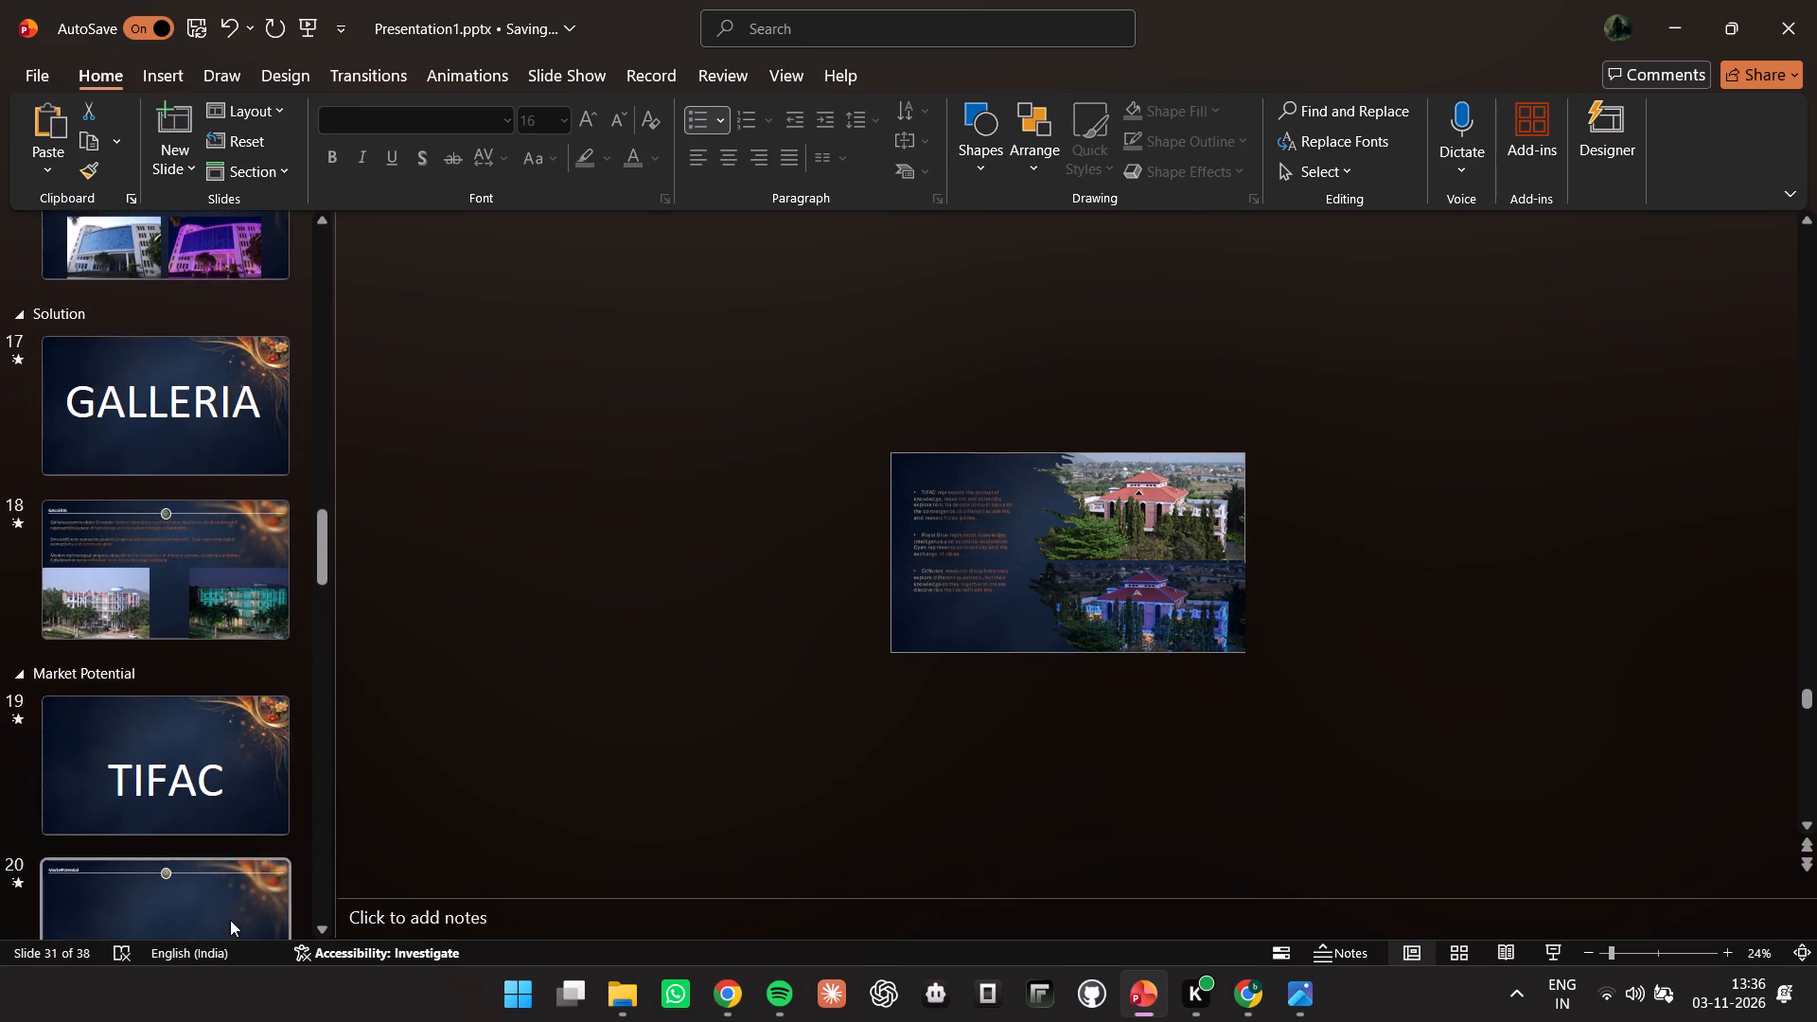
pyautogui.click(227, 928)
pyautogui.rightClick(823, 608)
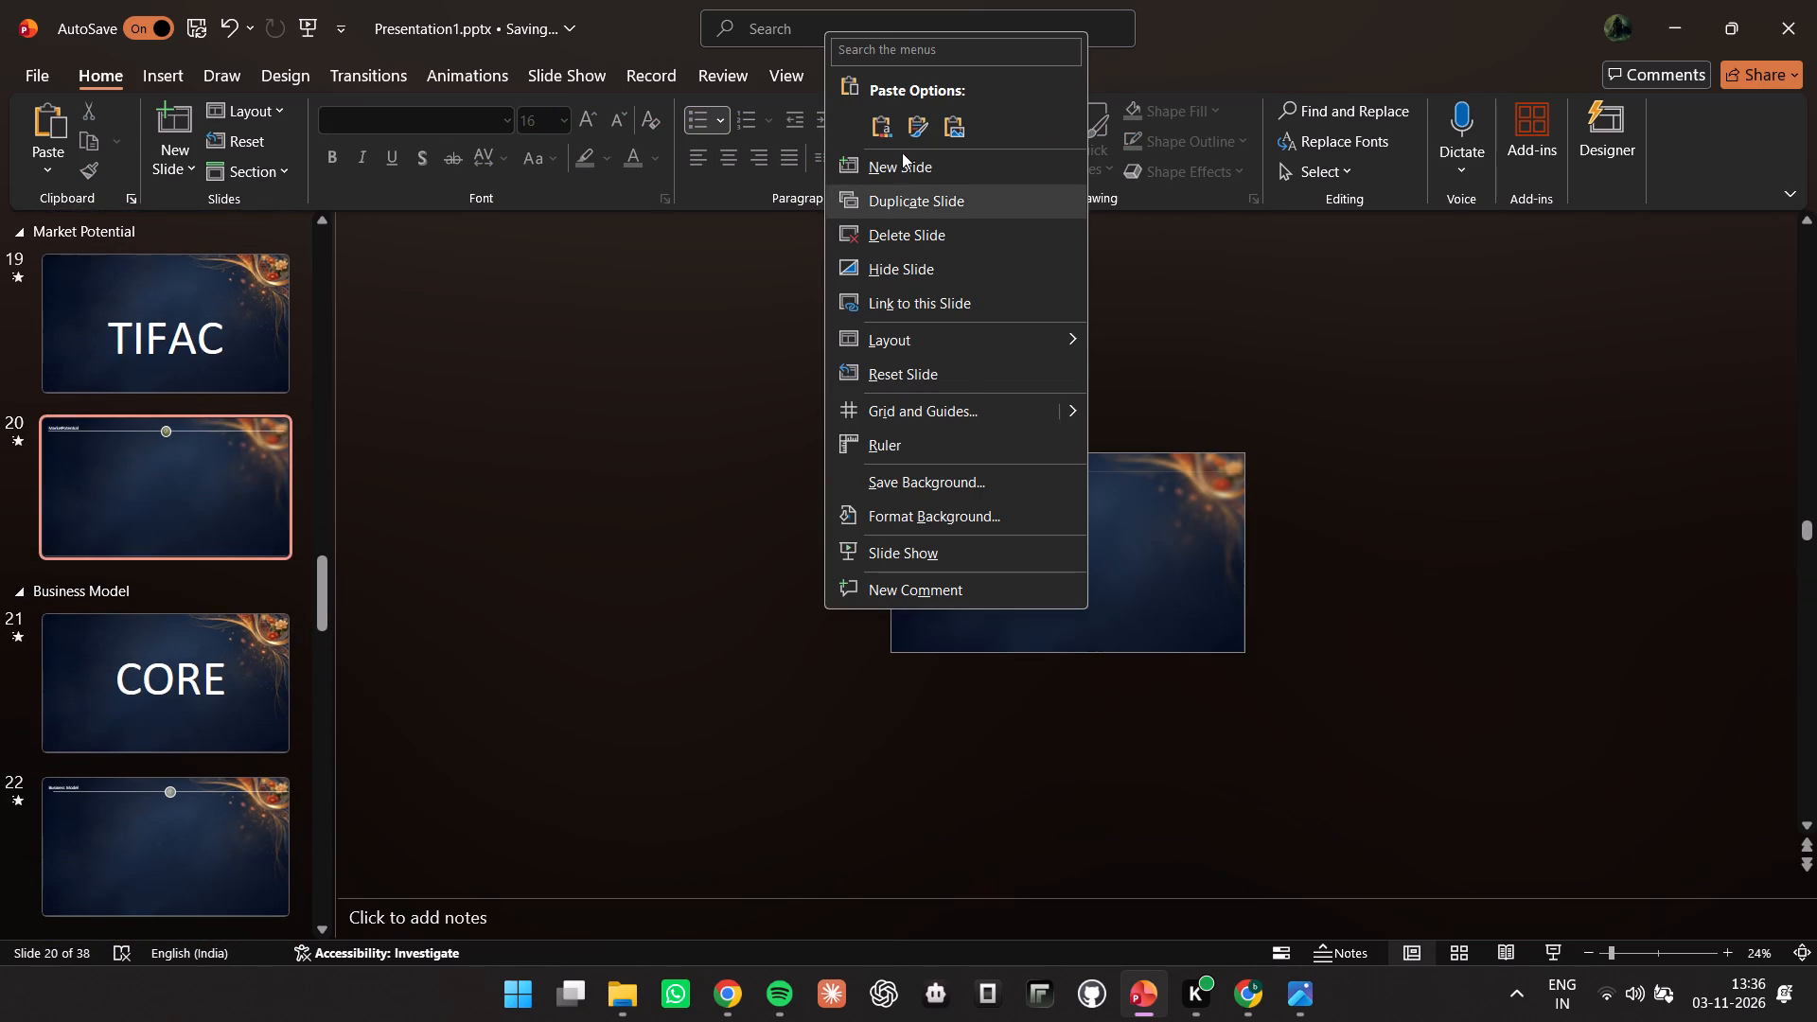
pyautogui.click(891, 119)
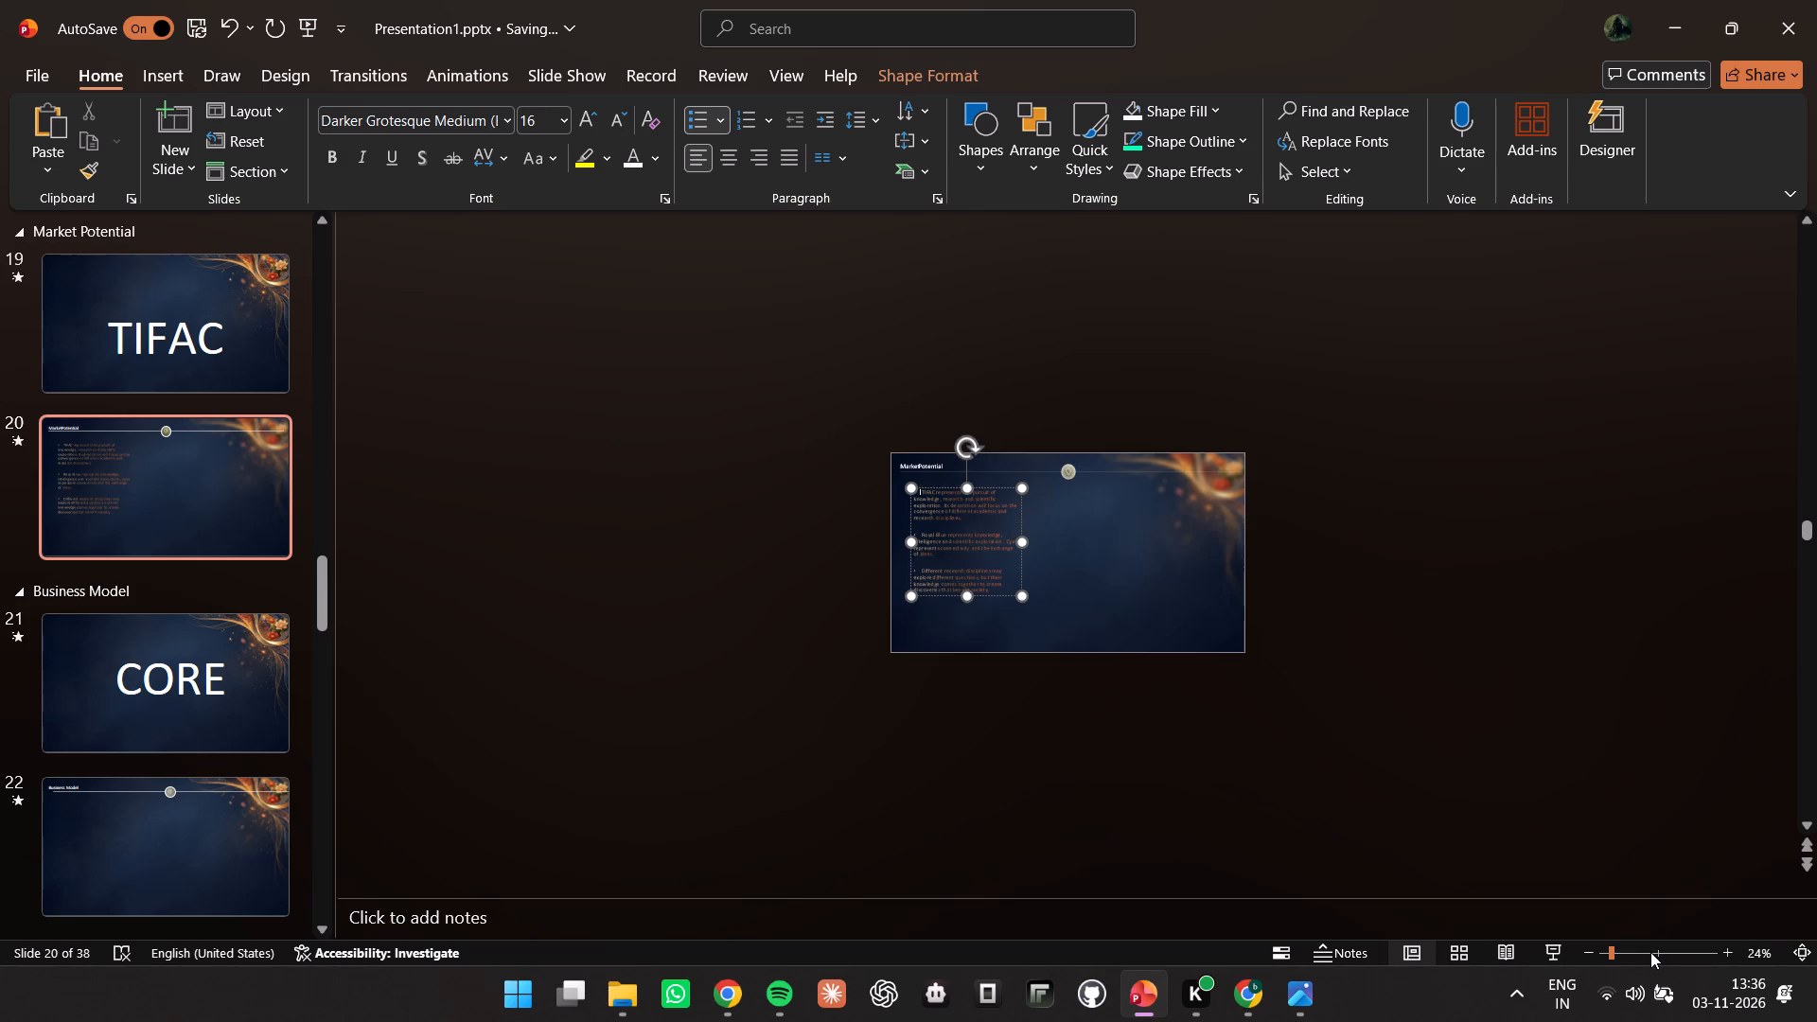
# Widen the TIFAC description text box on slide 20 to span most of the slide.
pyautogui.click(1640, 950)
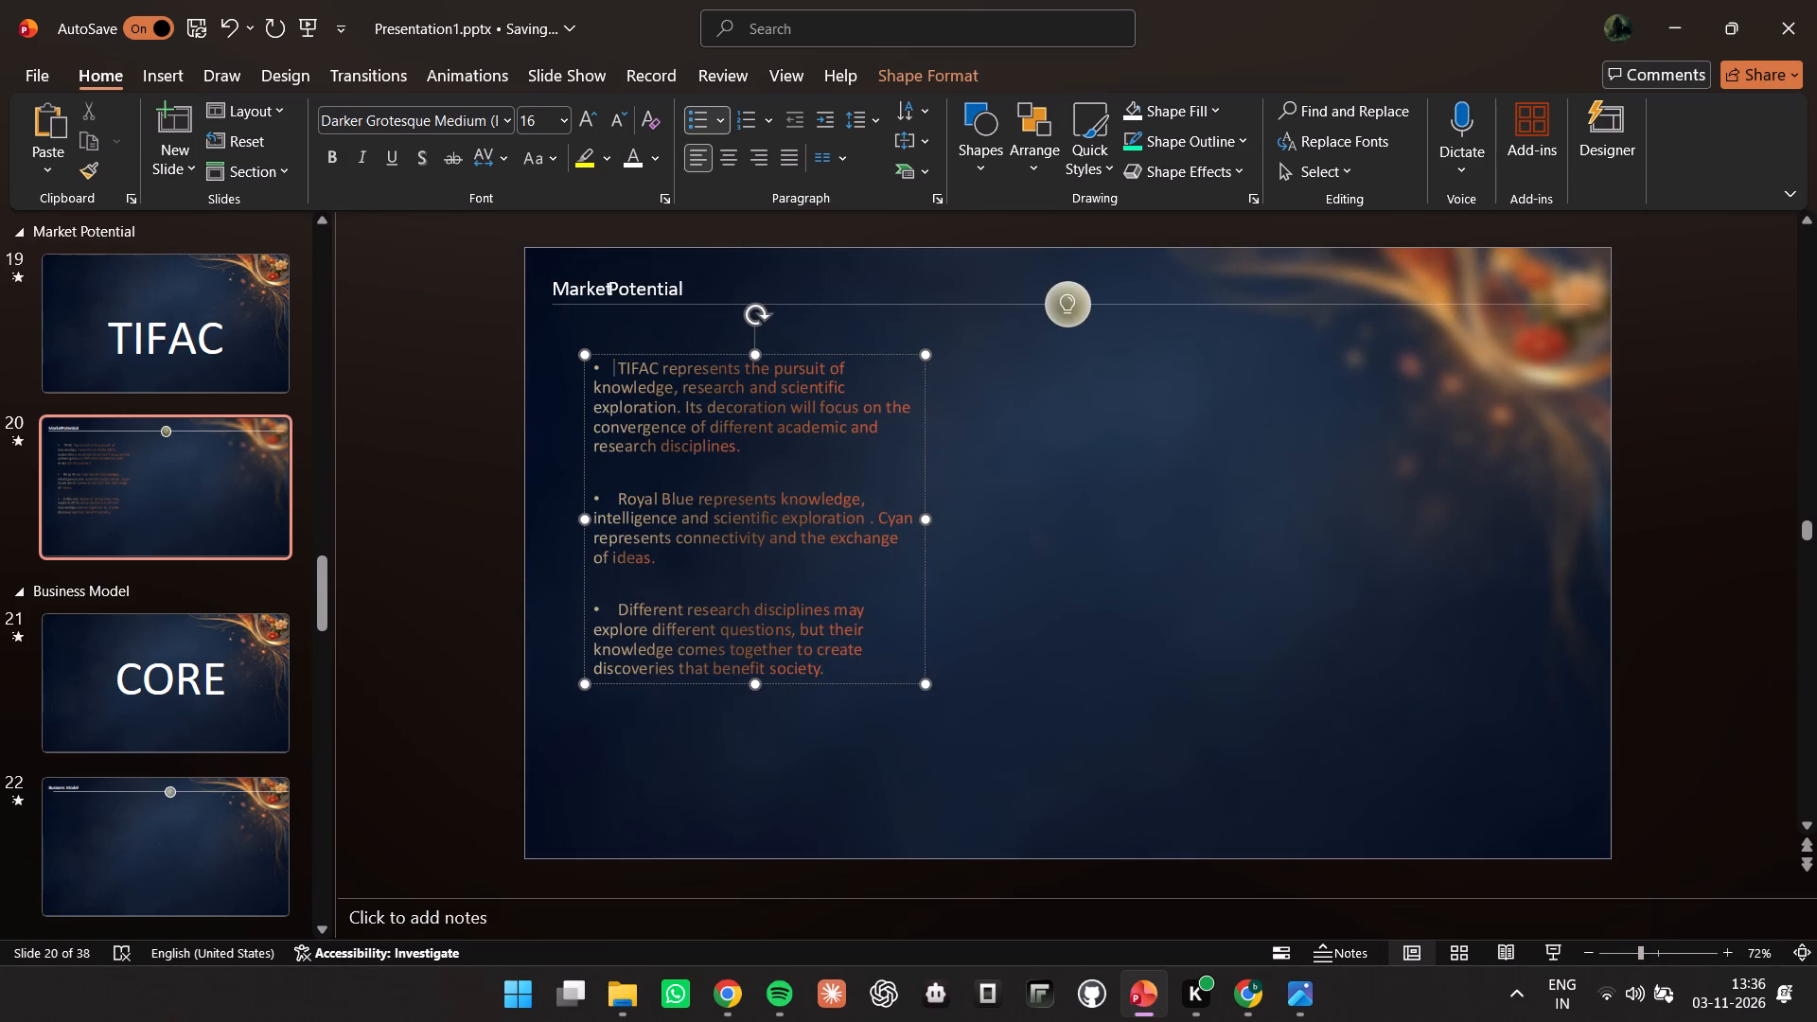
pyautogui.moveTo(923, 516); pyautogui.dragTo(1554, 484)
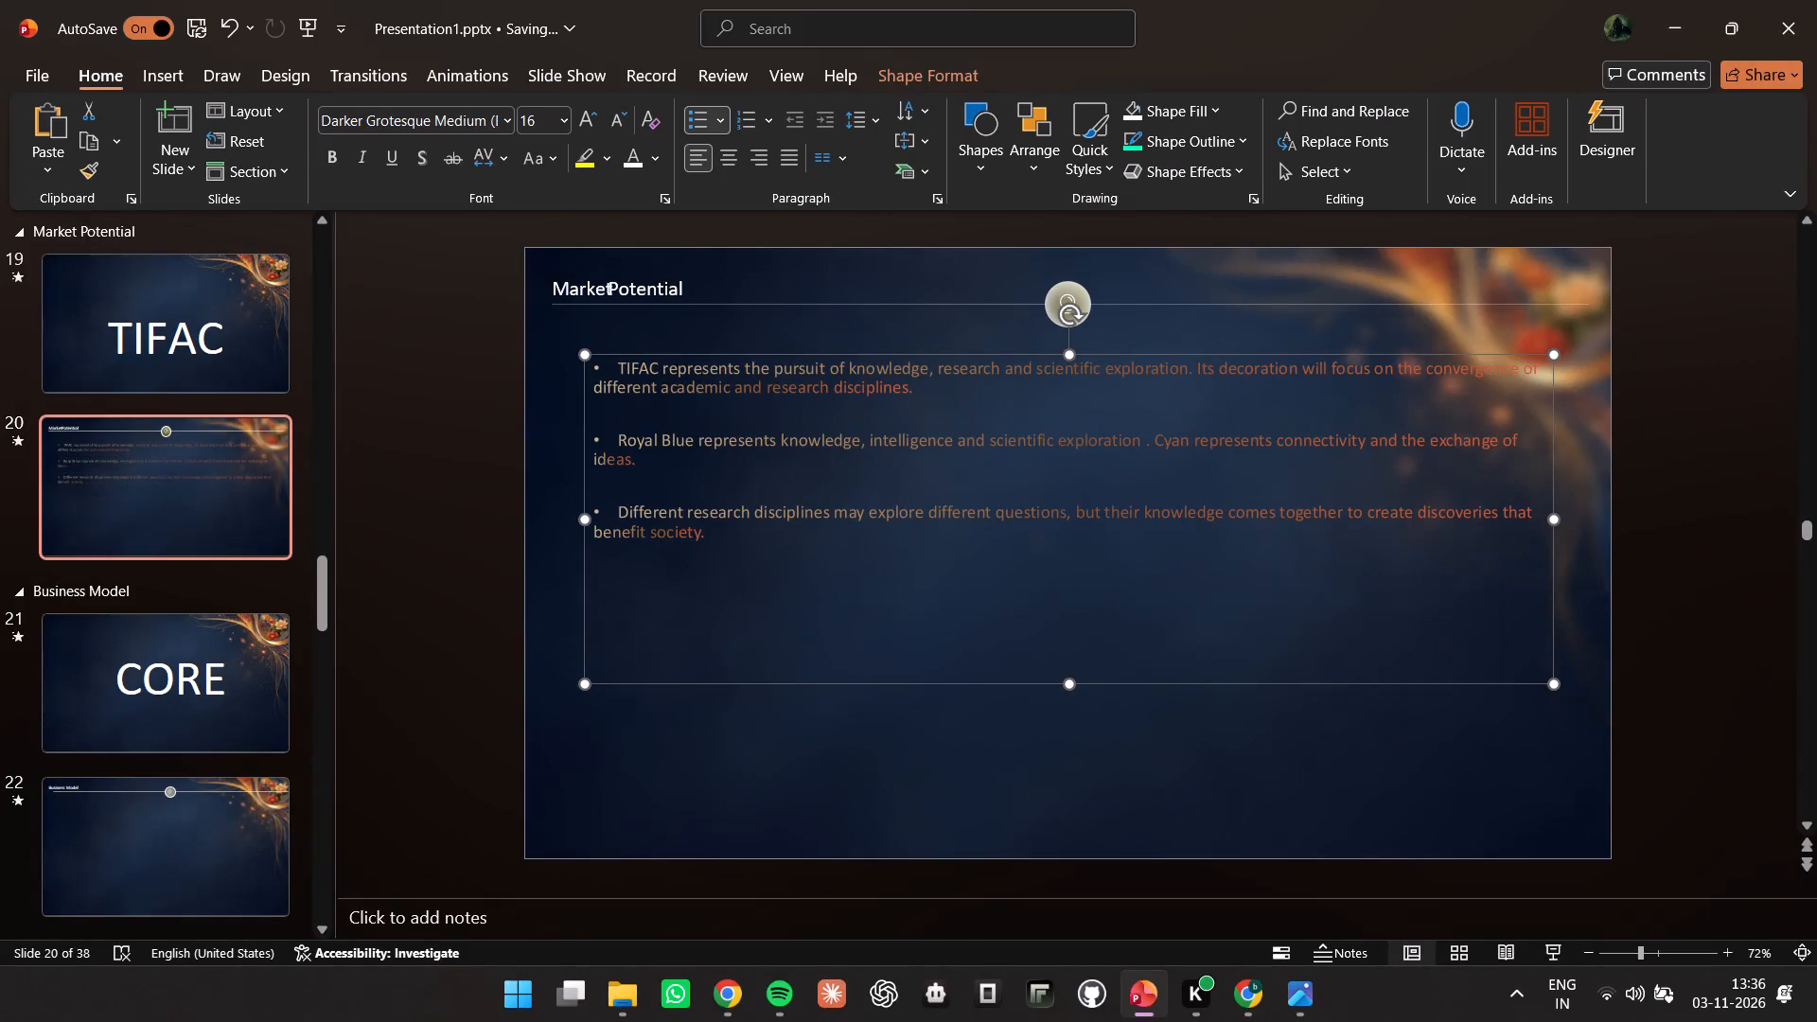
# Remove one extra leading space from each of the three TIFAC paragraphs on slide 20, keeping their bullets.
pyautogui.click(619, 510)
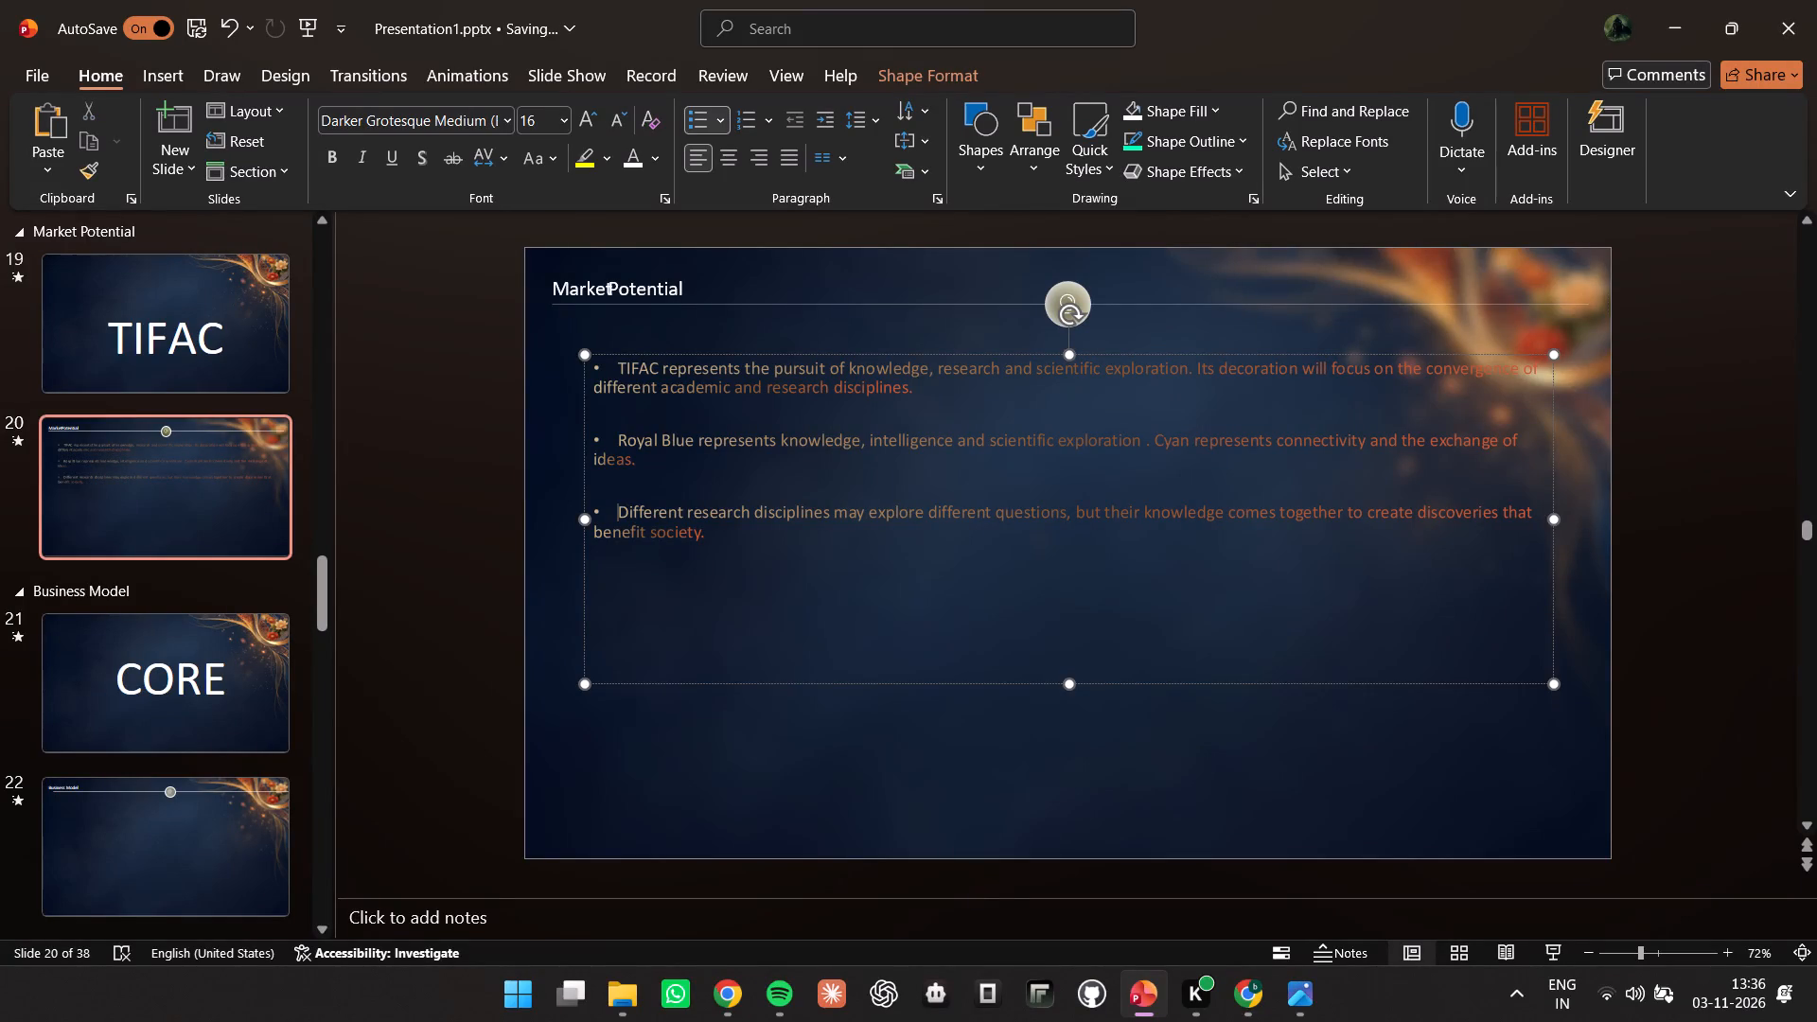
pyautogui.press('BackSpace')
pyautogui.press('BackSpace')
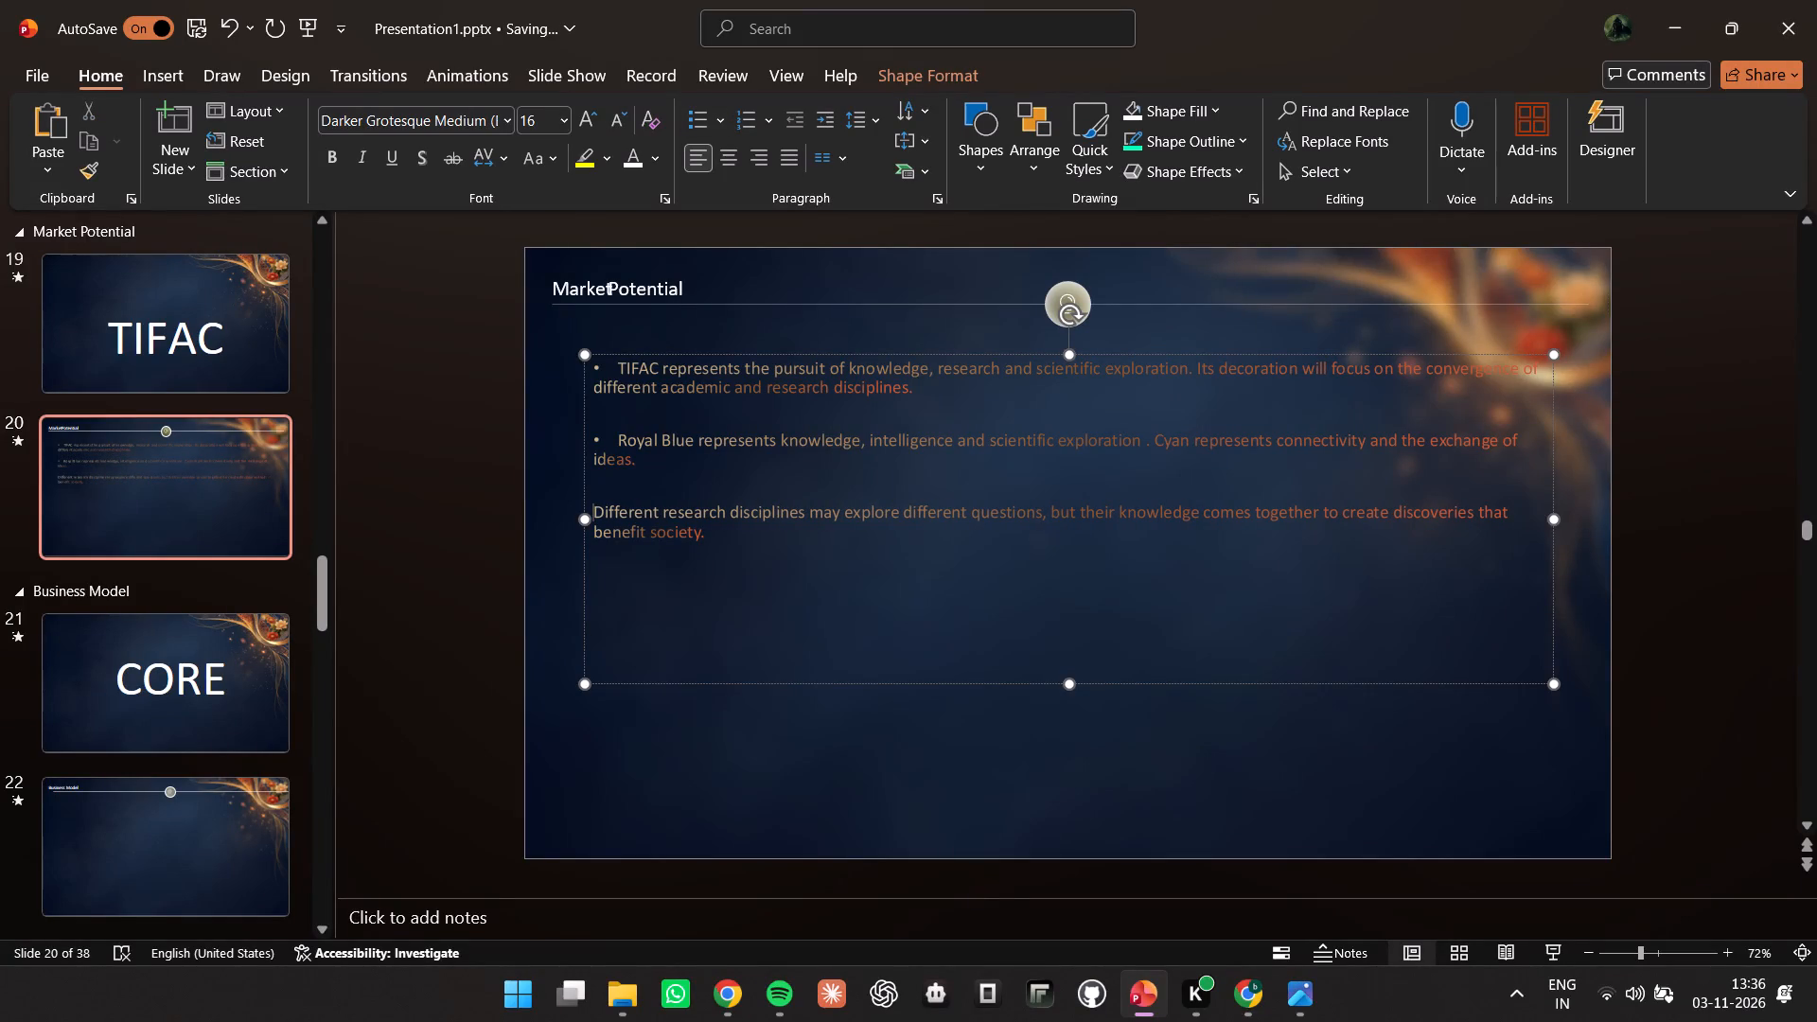
pyautogui.hotkey('ctrl', 'z')
pyautogui.click(615, 435)
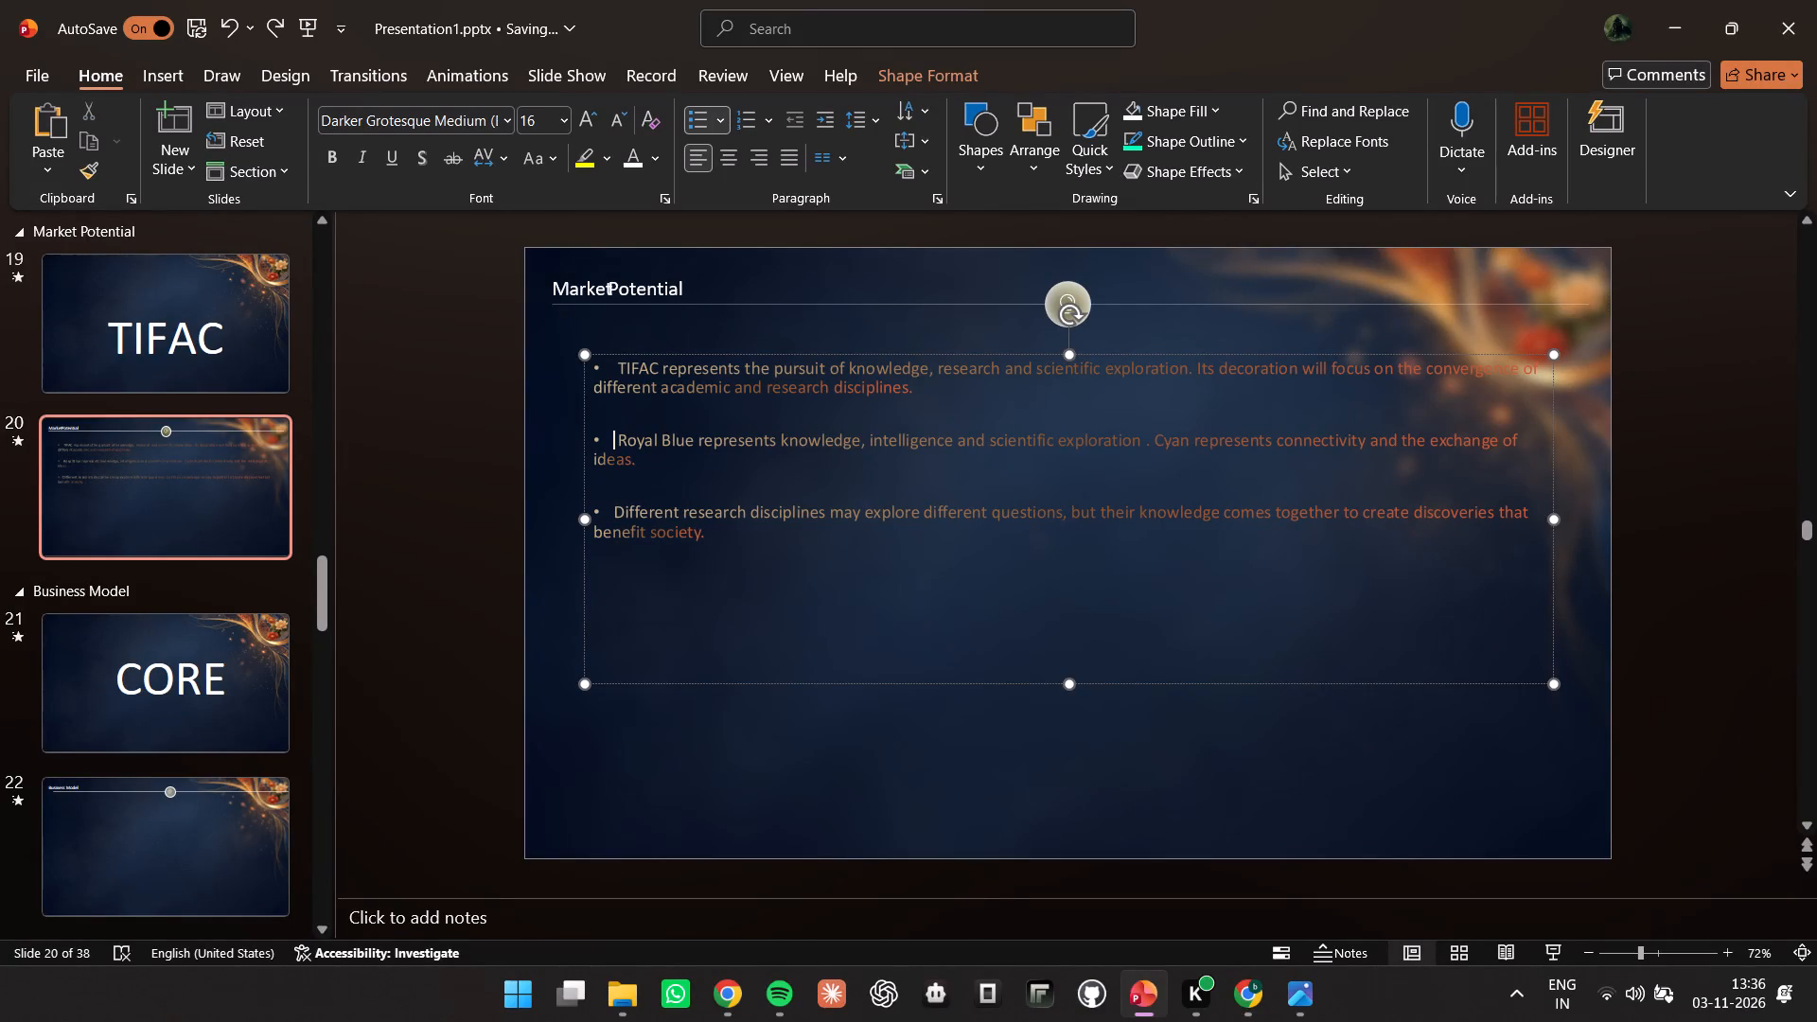
pyautogui.press('Right')
pyautogui.press('BackSpace')
pyautogui.press('BackSpace')
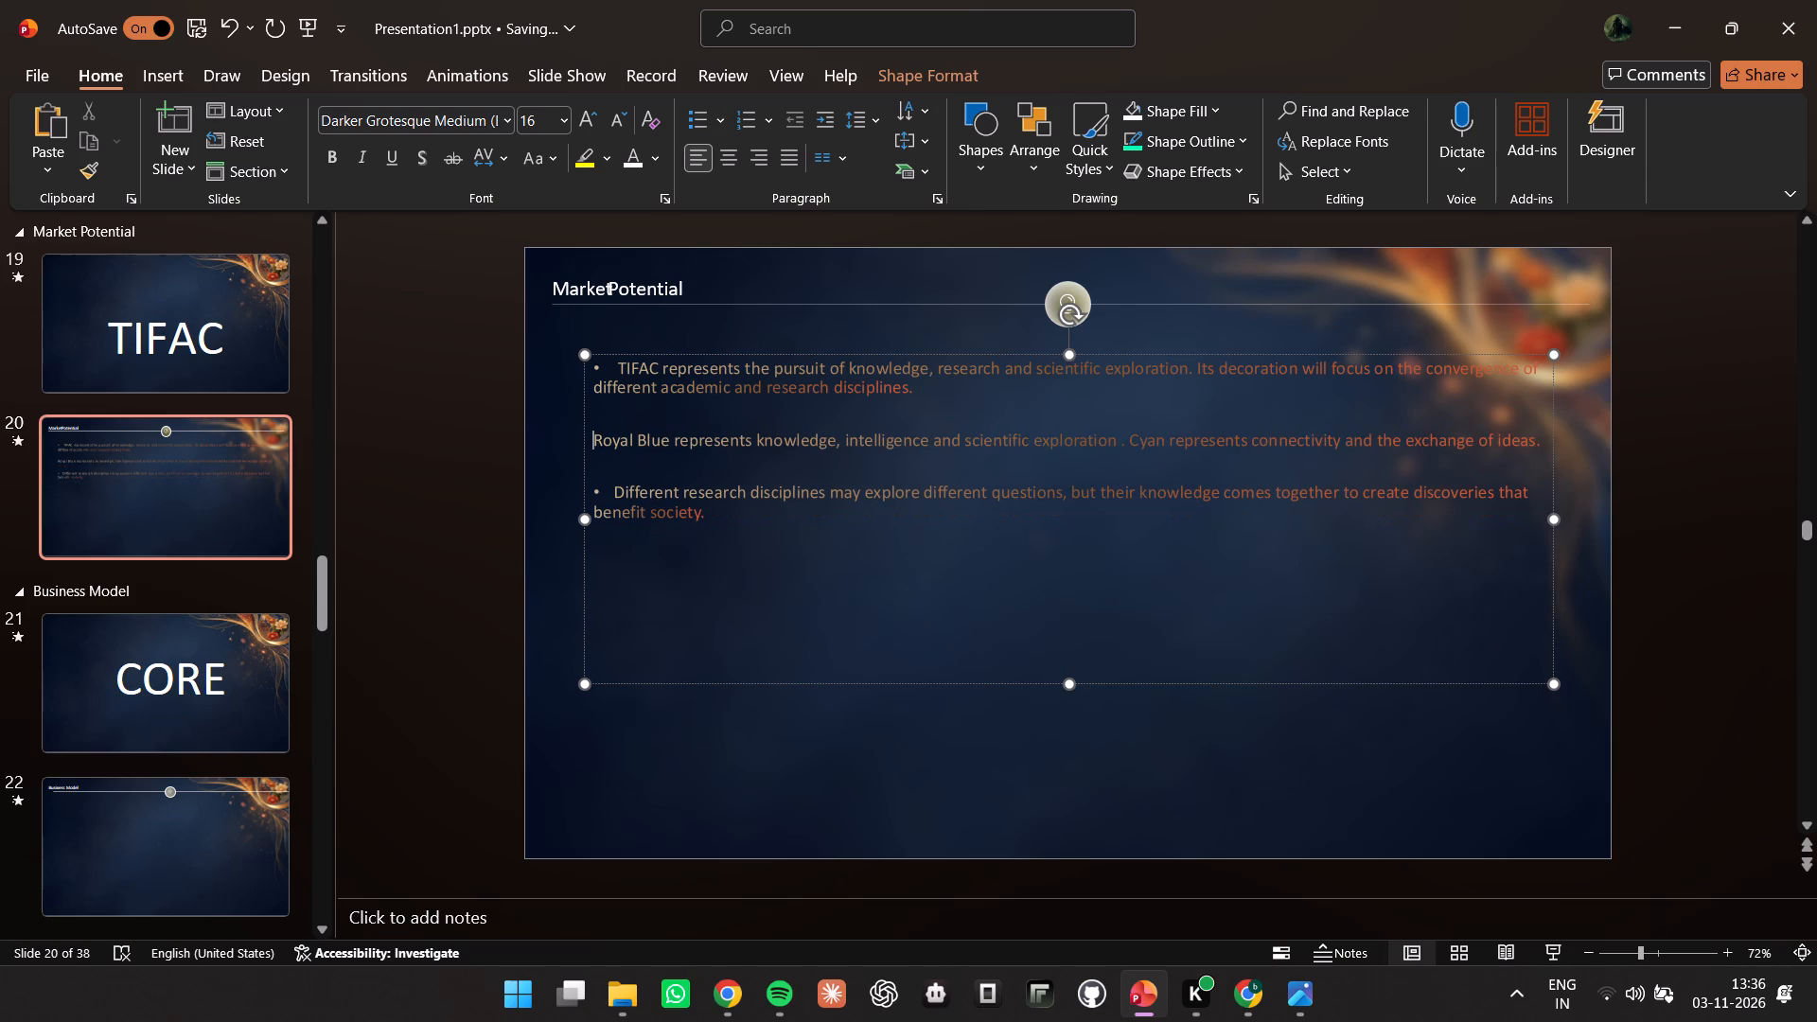
pyautogui.hotkey('ctrl', 'z')
pyautogui.click(613, 366)
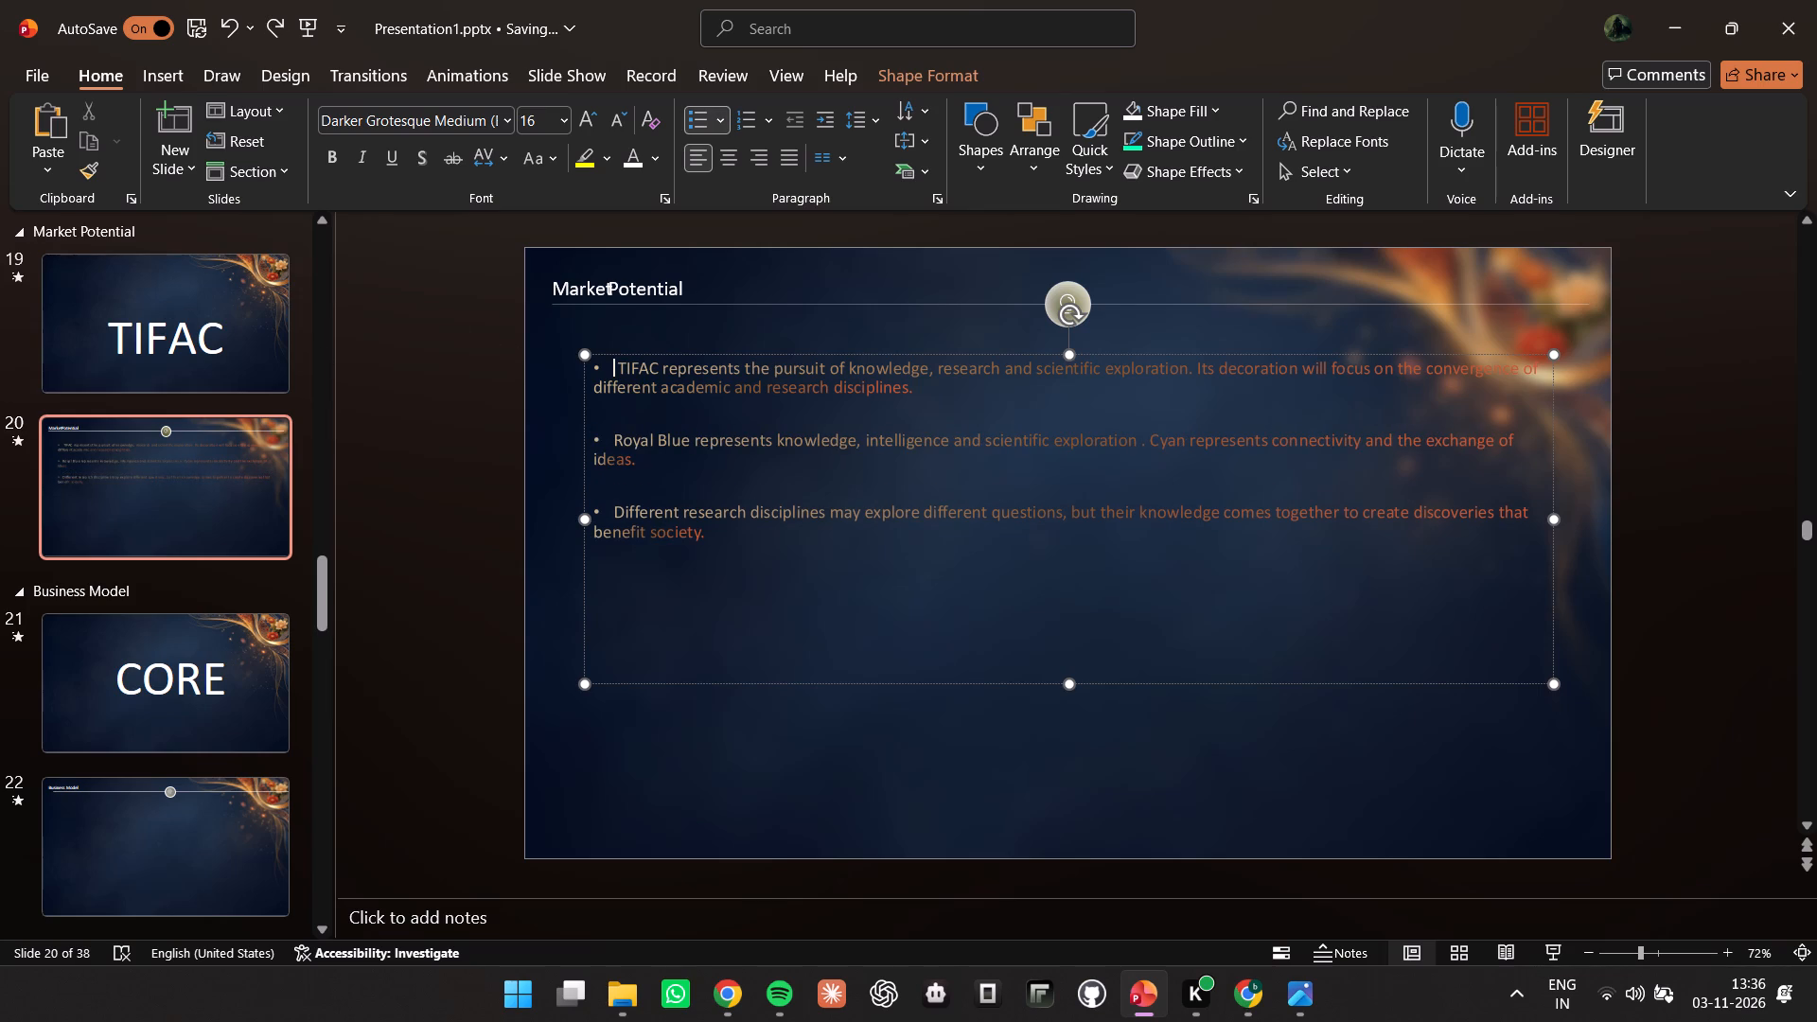
pyautogui.press('Right')
pyautogui.press('BackSpace')
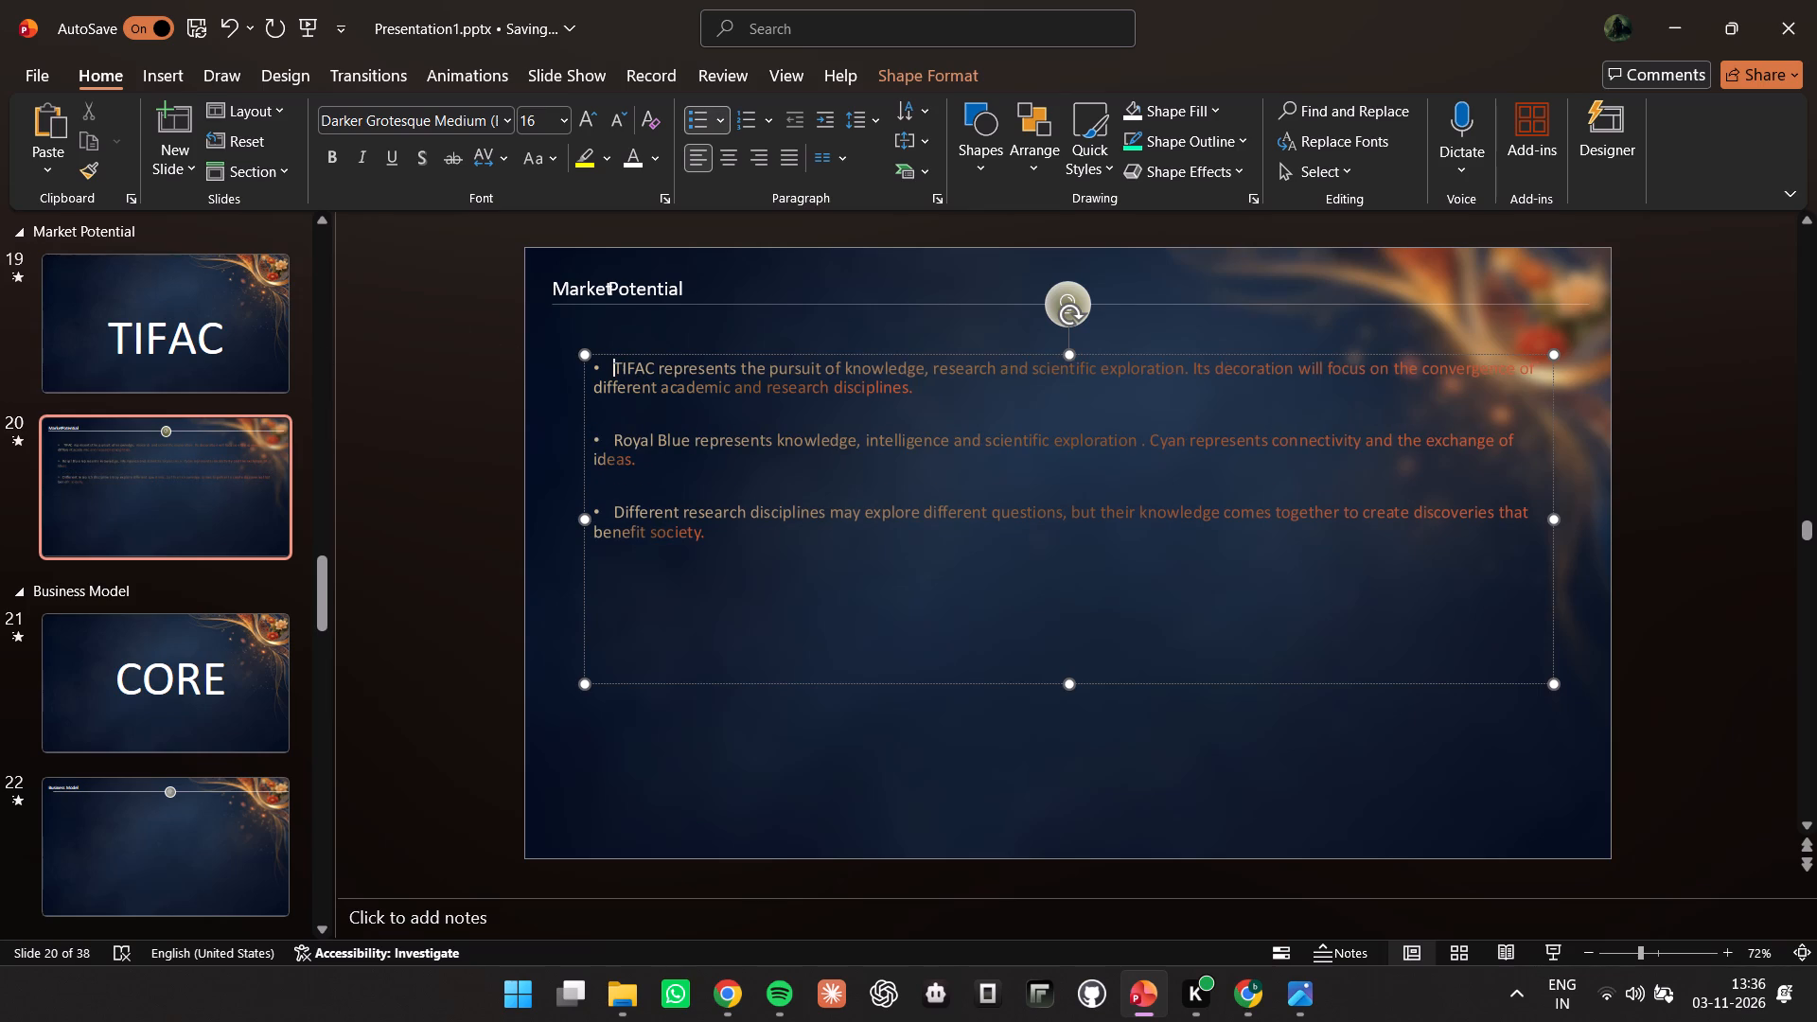
pyautogui.press('BackSpace')
pyautogui.hotkey('ctrl', 'z')
# Move the TIFAC text box up beneath the header line, narrow it clear of the corner ornament, and shorten it to fit its text.
pyautogui.moveTo(996, 352); pyautogui.dragTo(954, 323)
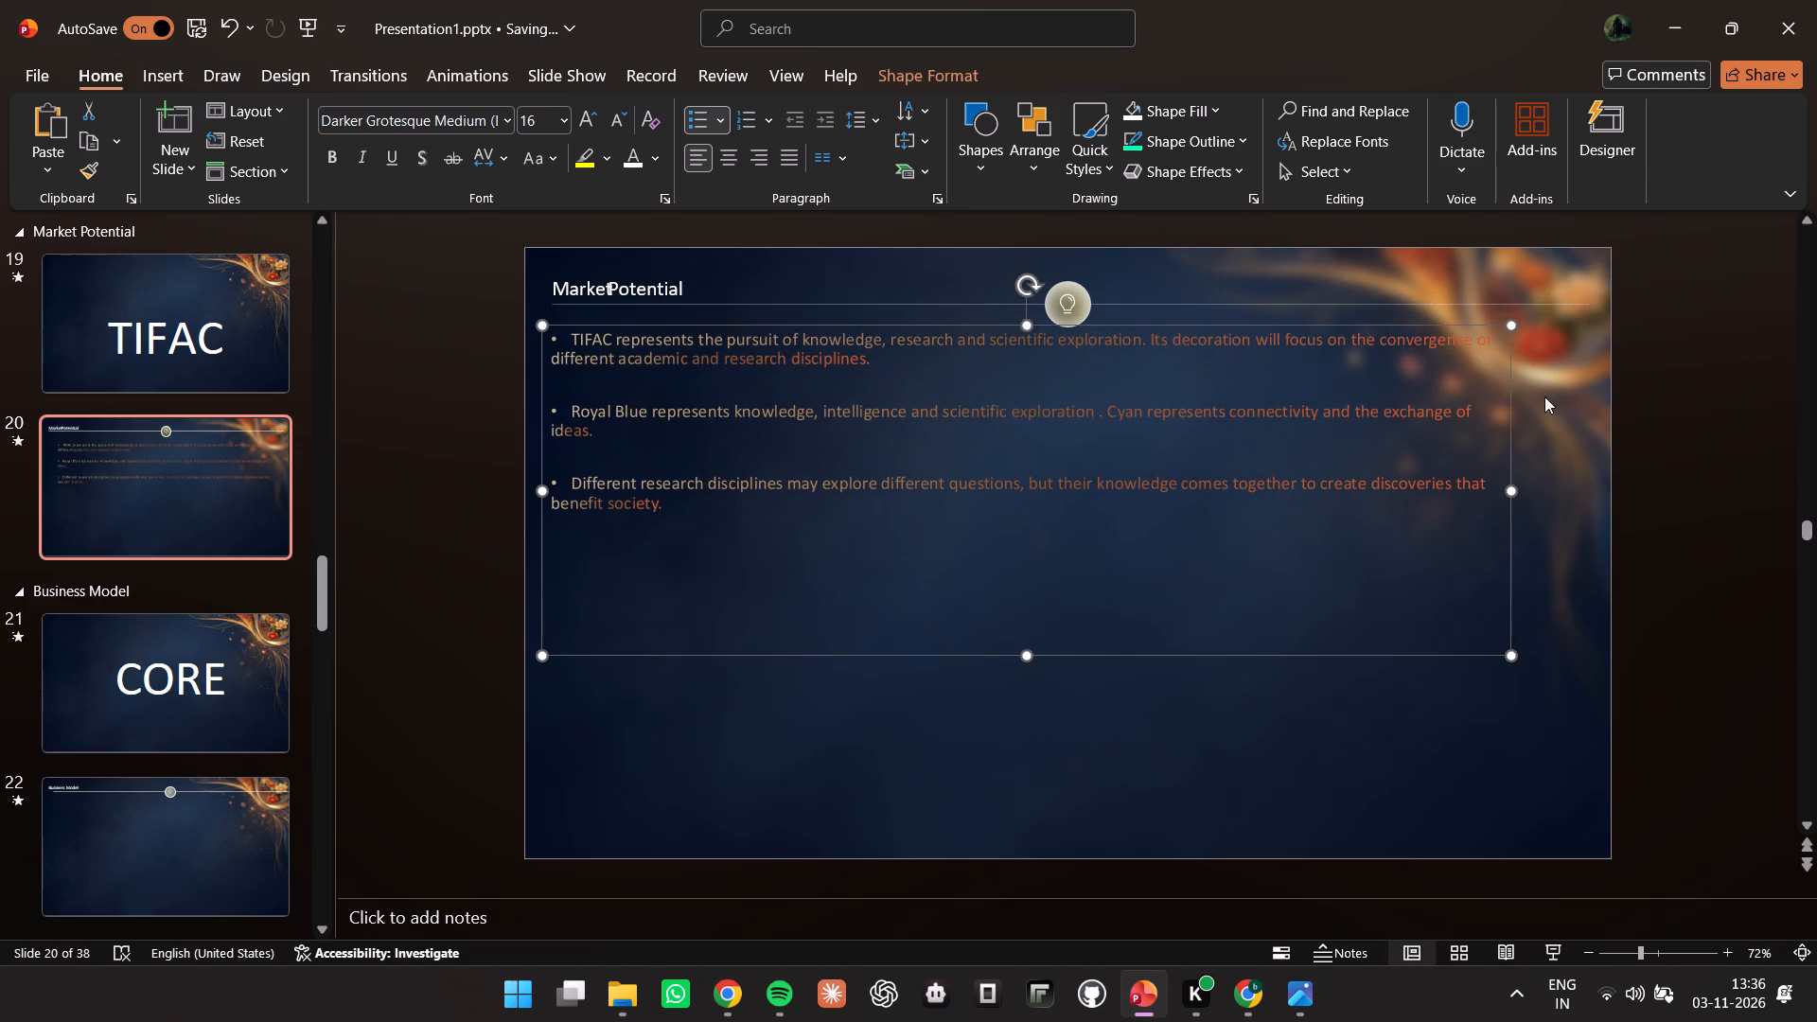
pyautogui.moveTo(1513, 488); pyautogui.dragTo(1453, 480)
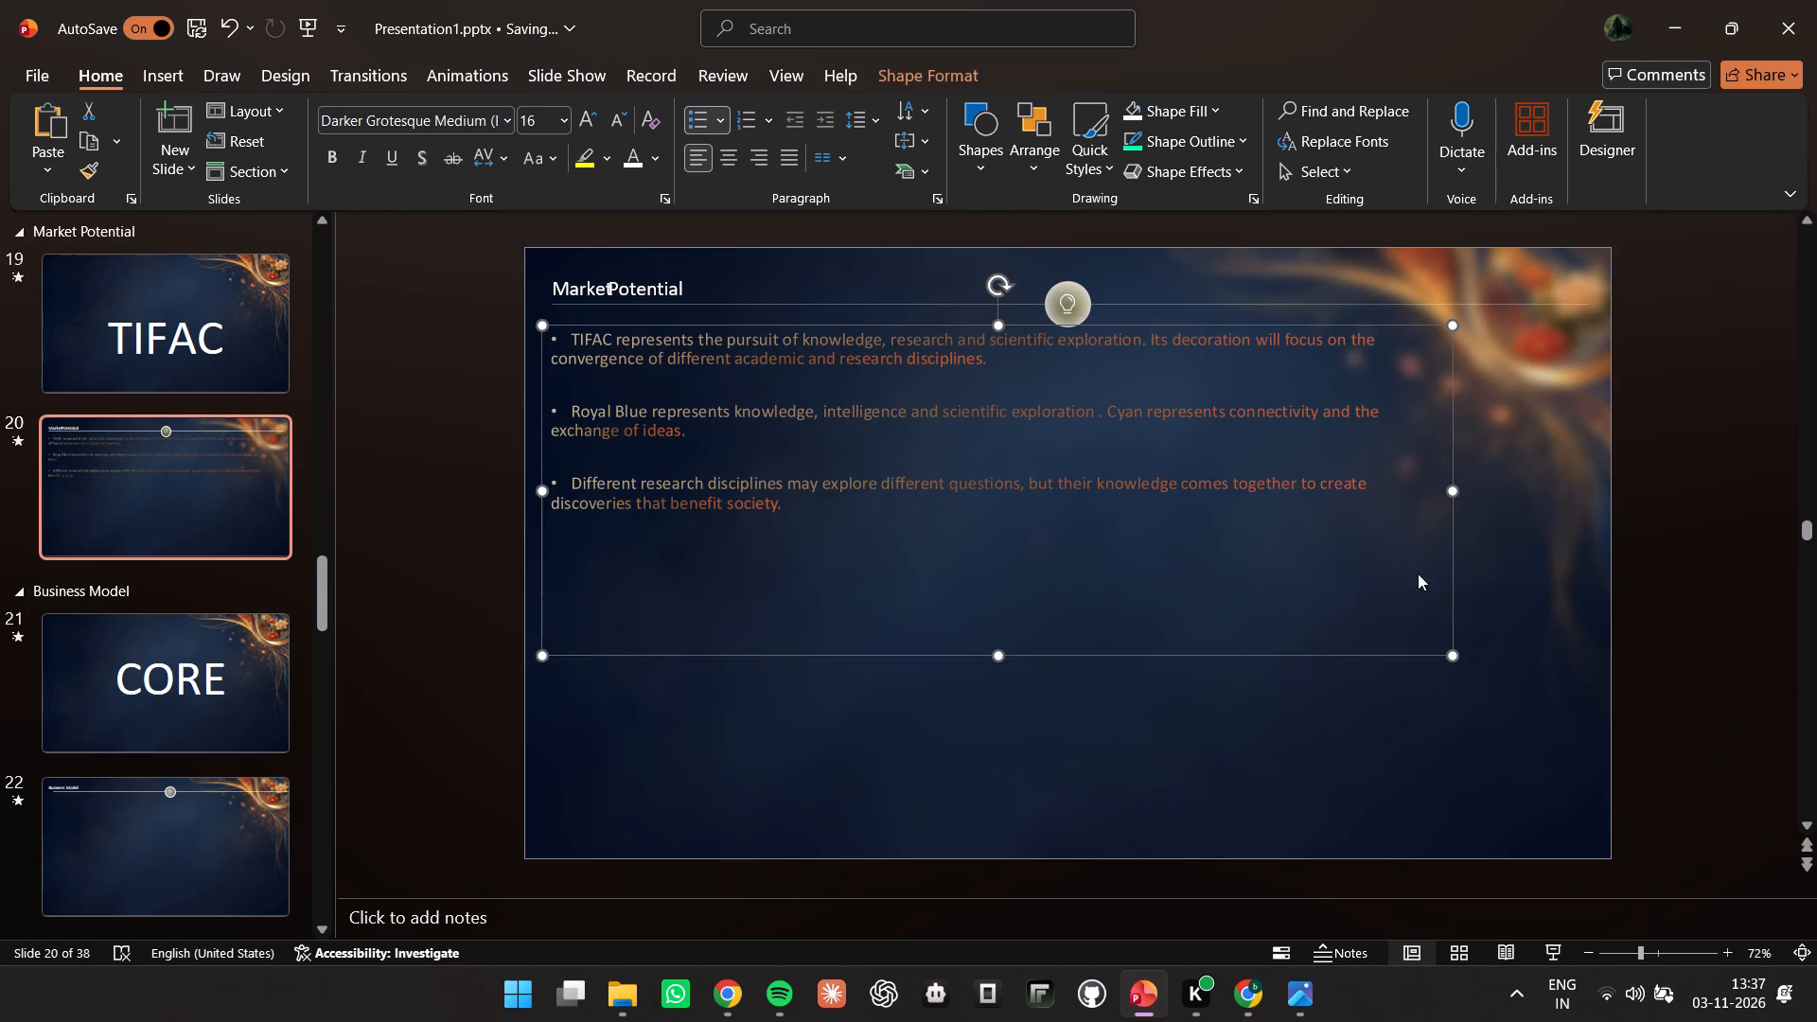
pyautogui.moveTo(997, 653); pyautogui.dragTo(990, 533)
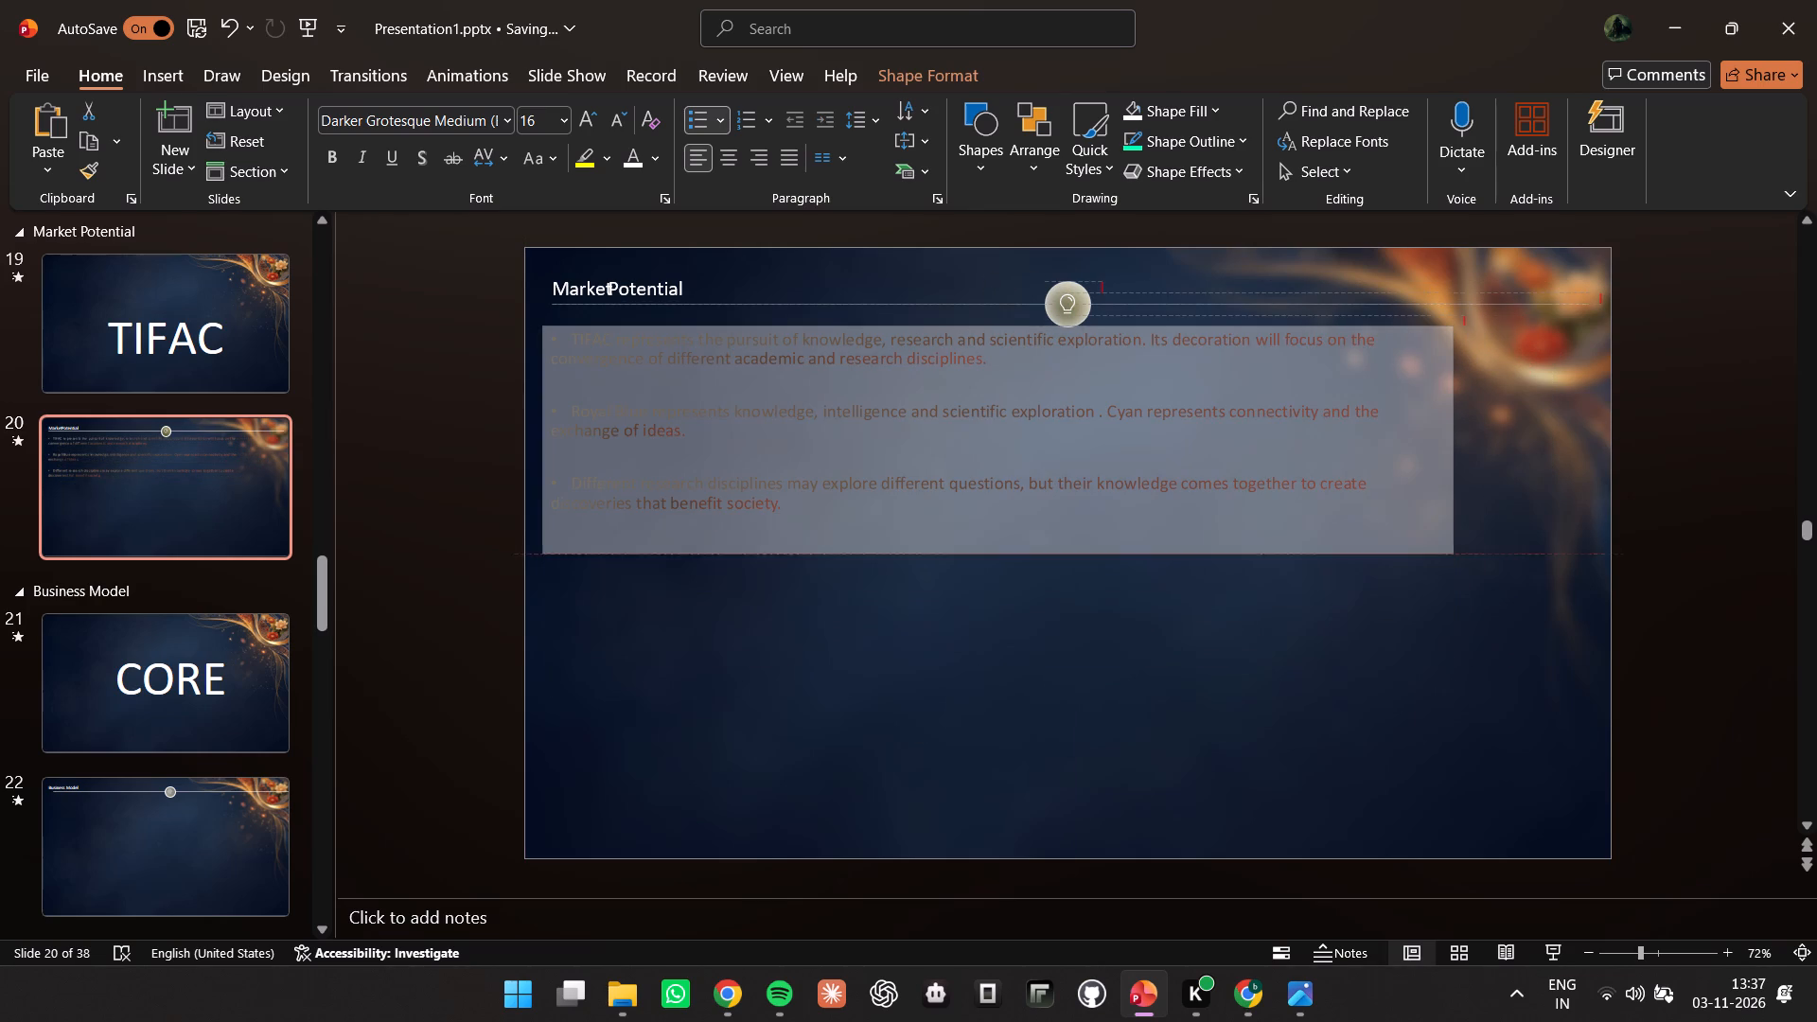
pyautogui.moveTo(990, 533); pyautogui.dragTo(988, 514)
pyautogui.click(436, 554)
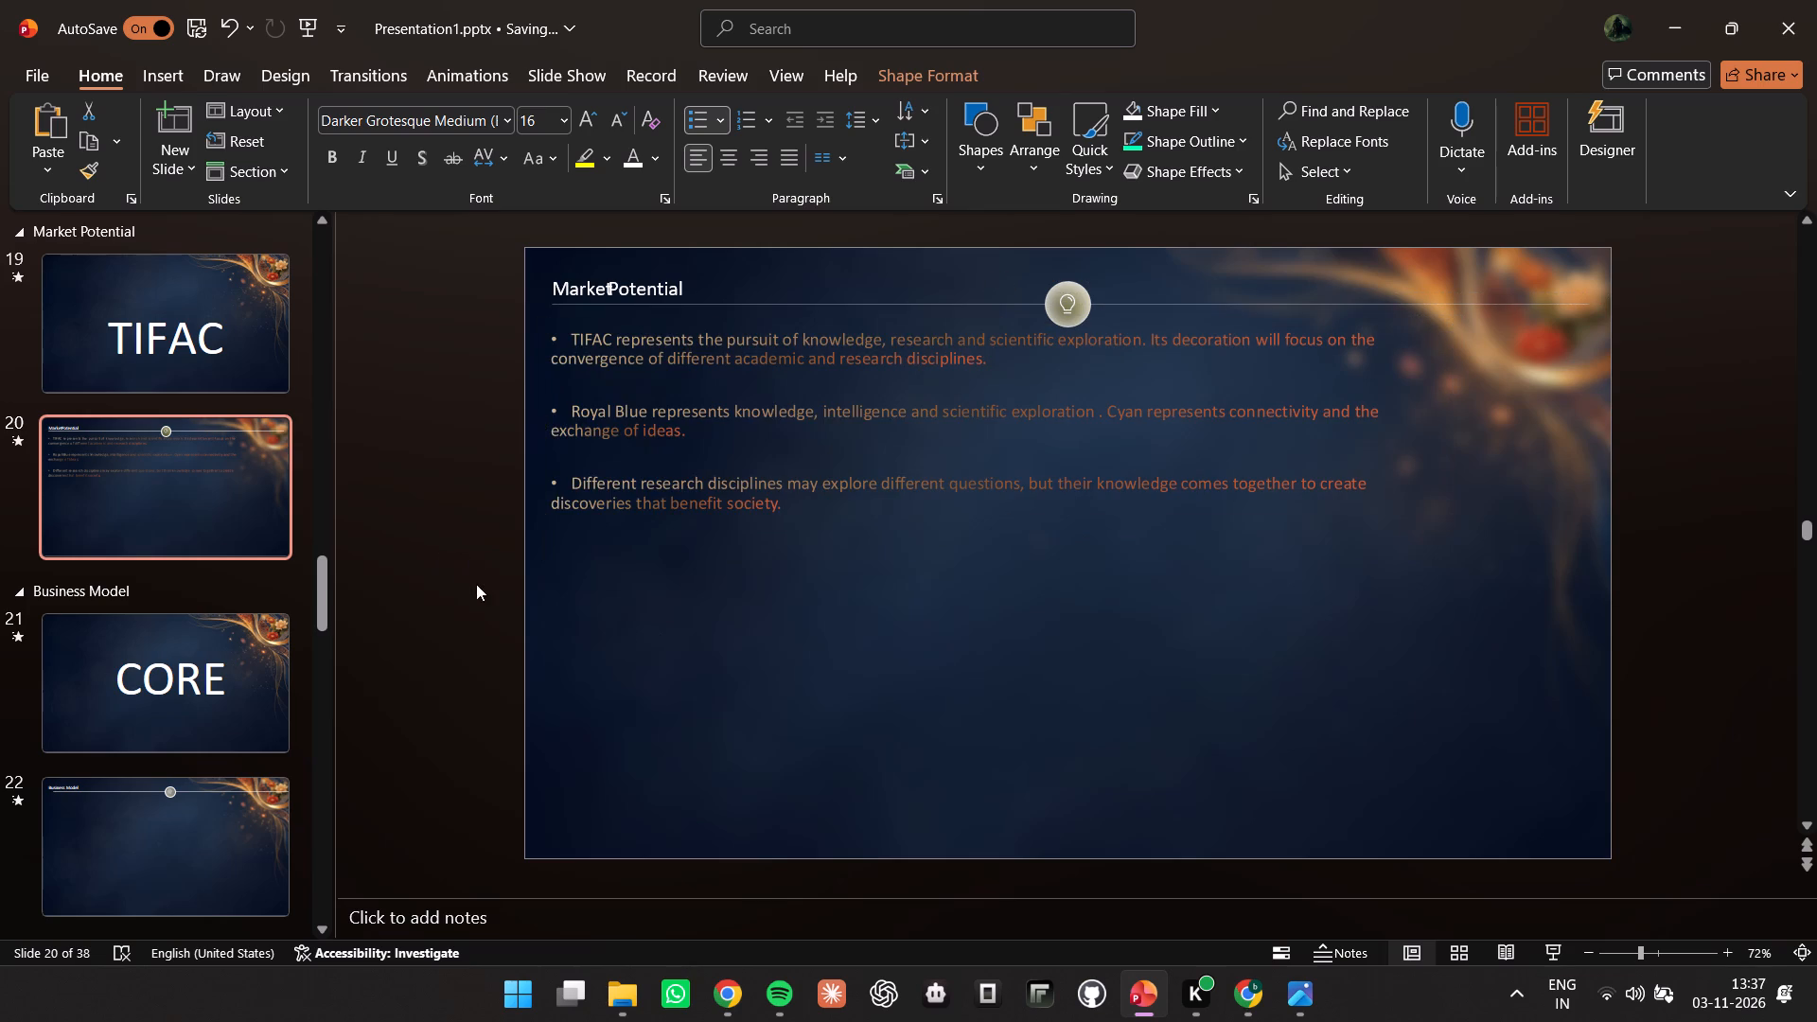
# Insert the night picture Gemini_Generated_Image_1xpprm1xpprm1xpp.png from the decors folder onto slide 20.
pyautogui.click(168, 76)
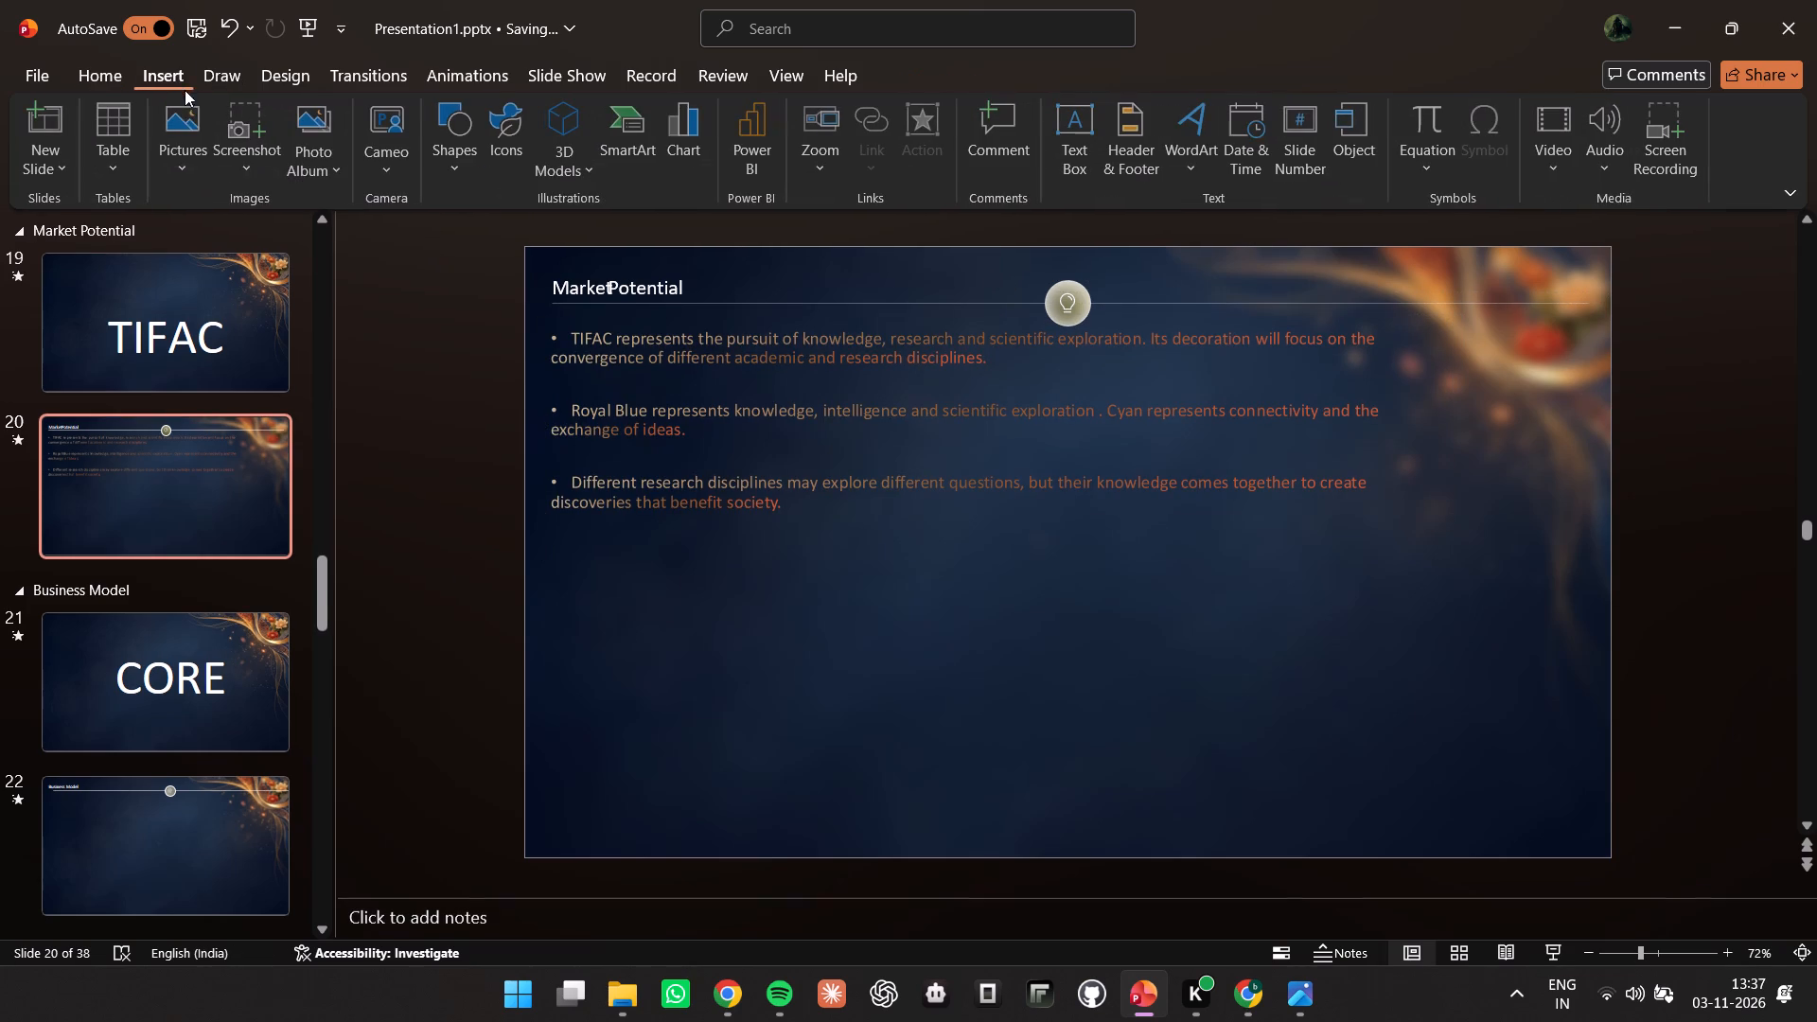
pyautogui.click(203, 146)
pyautogui.click(246, 253)
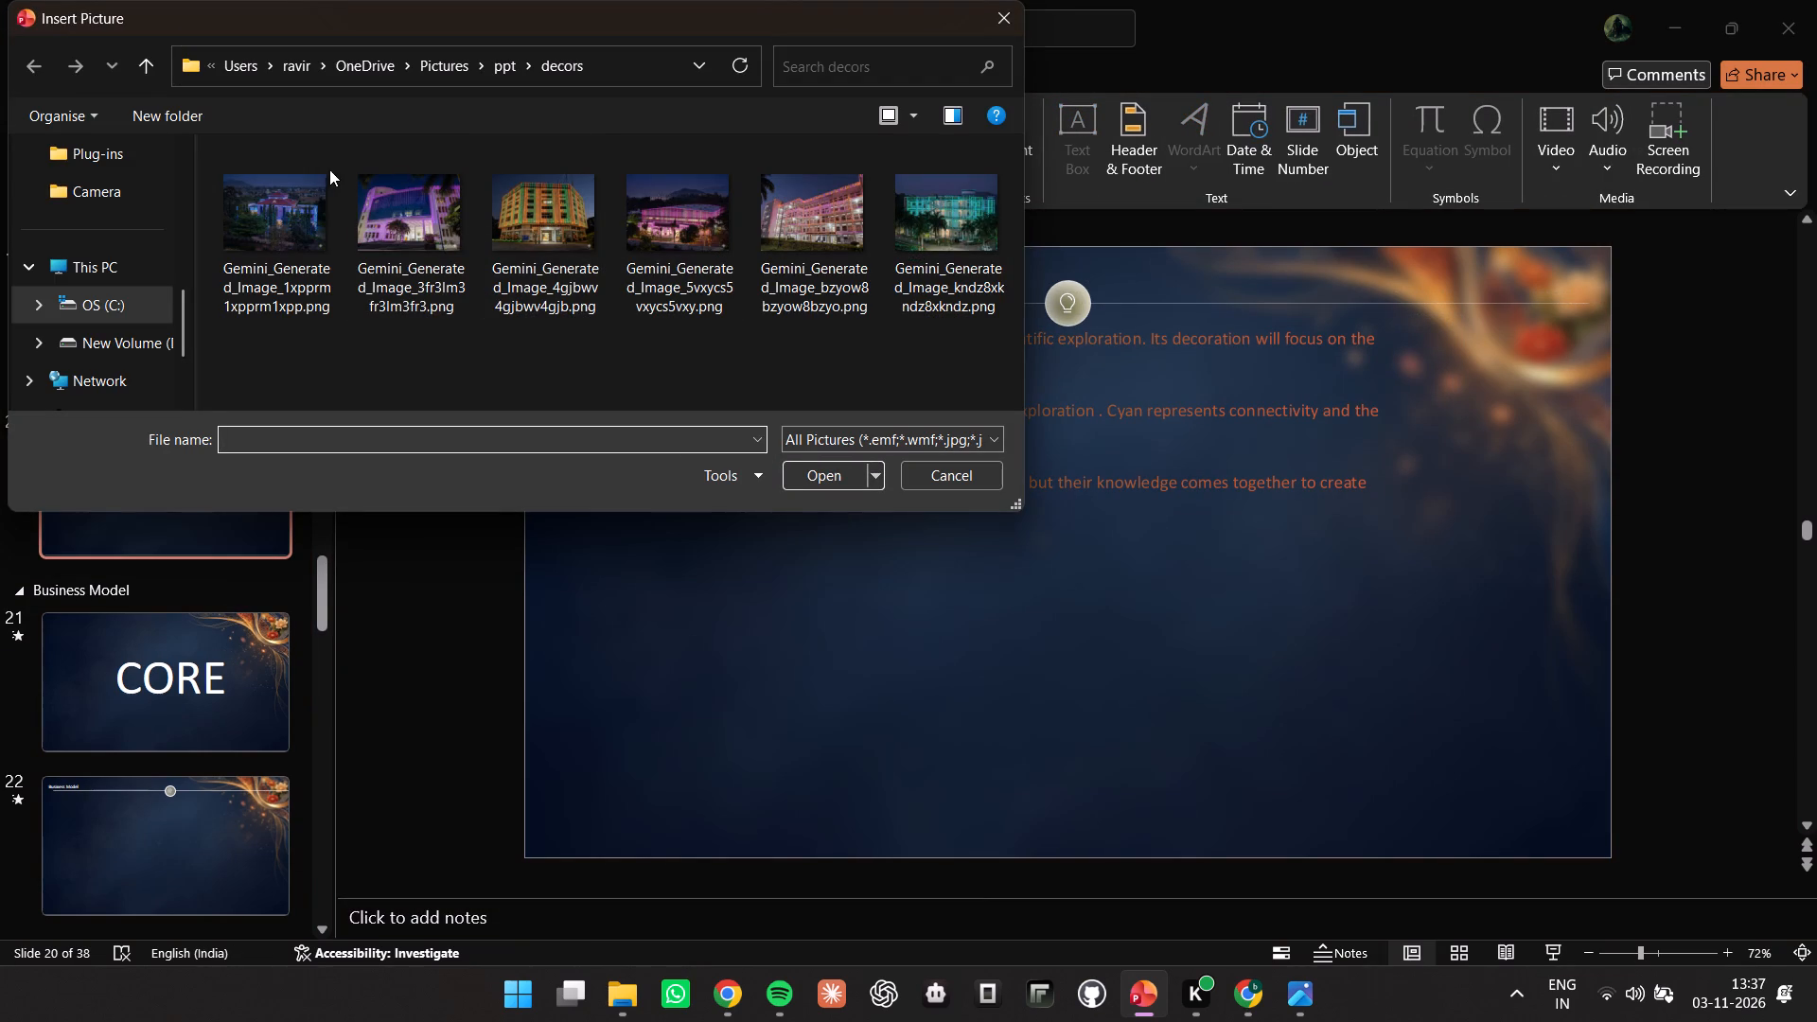
pyautogui.click(328, 169)
pyautogui.click(808, 472)
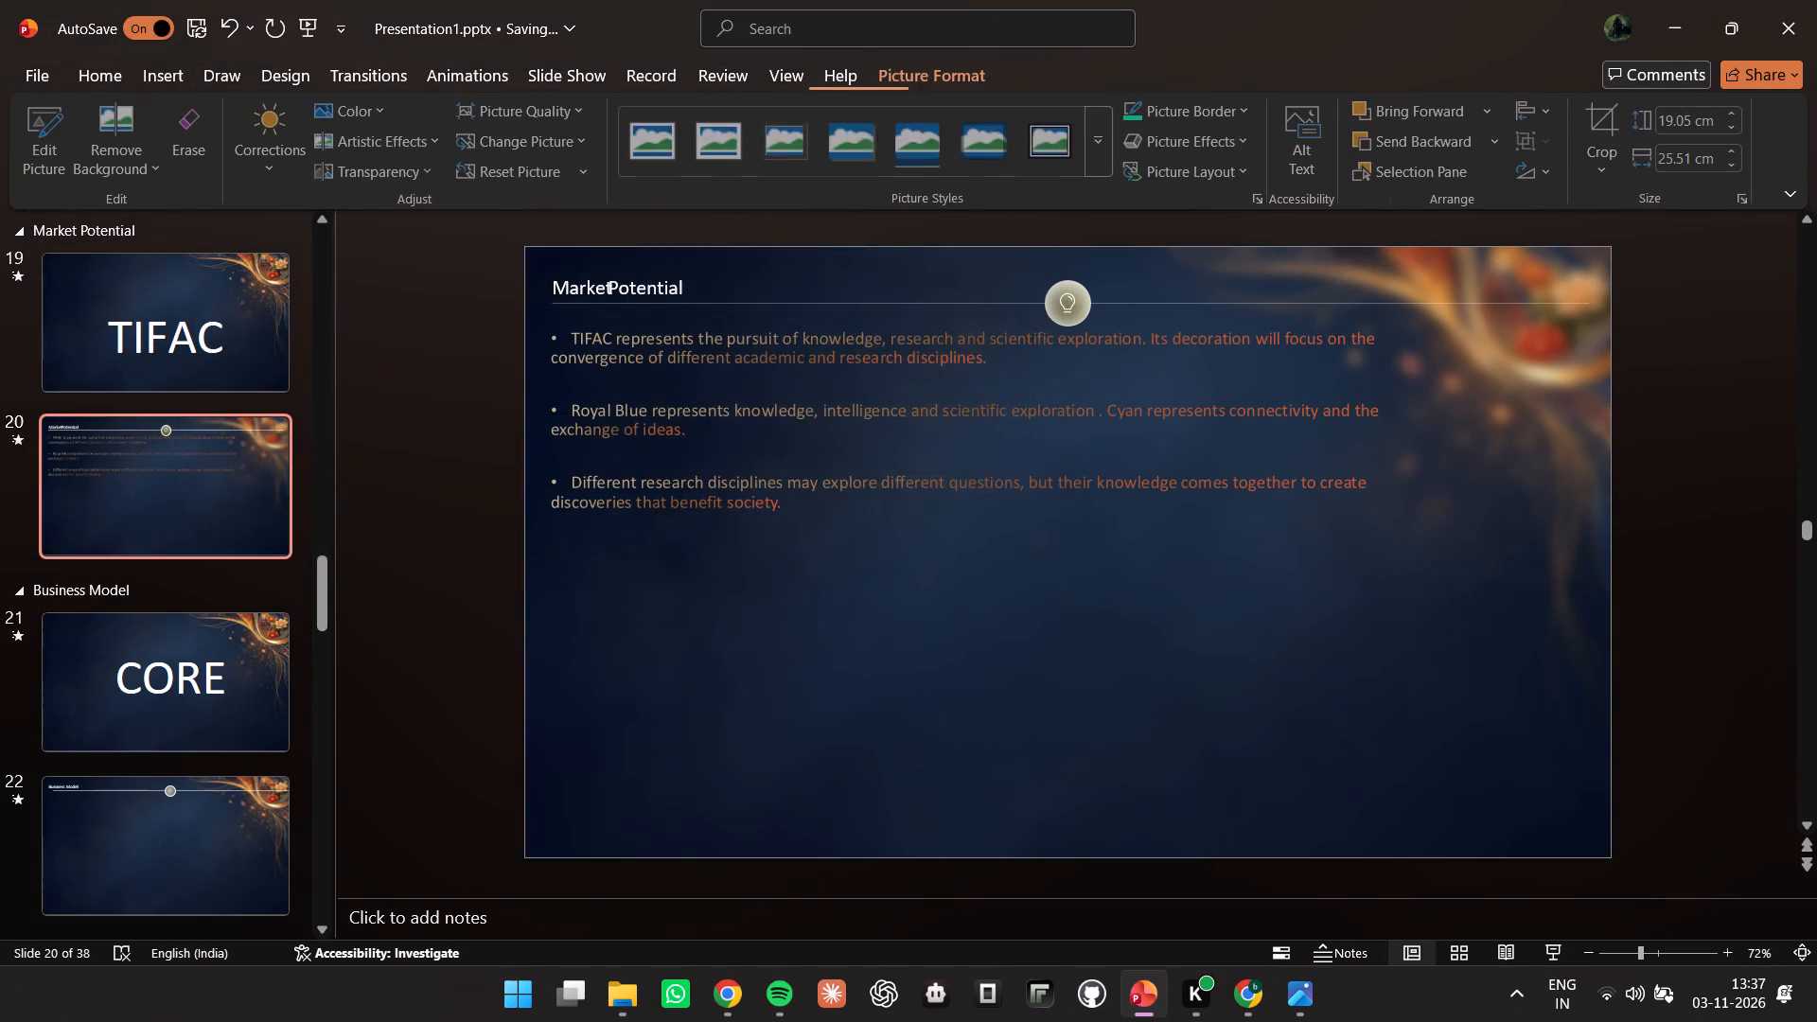
# Crop the bottom of the TIFAC night picture to remove the star watermark.
pyautogui.click(1620, 142)
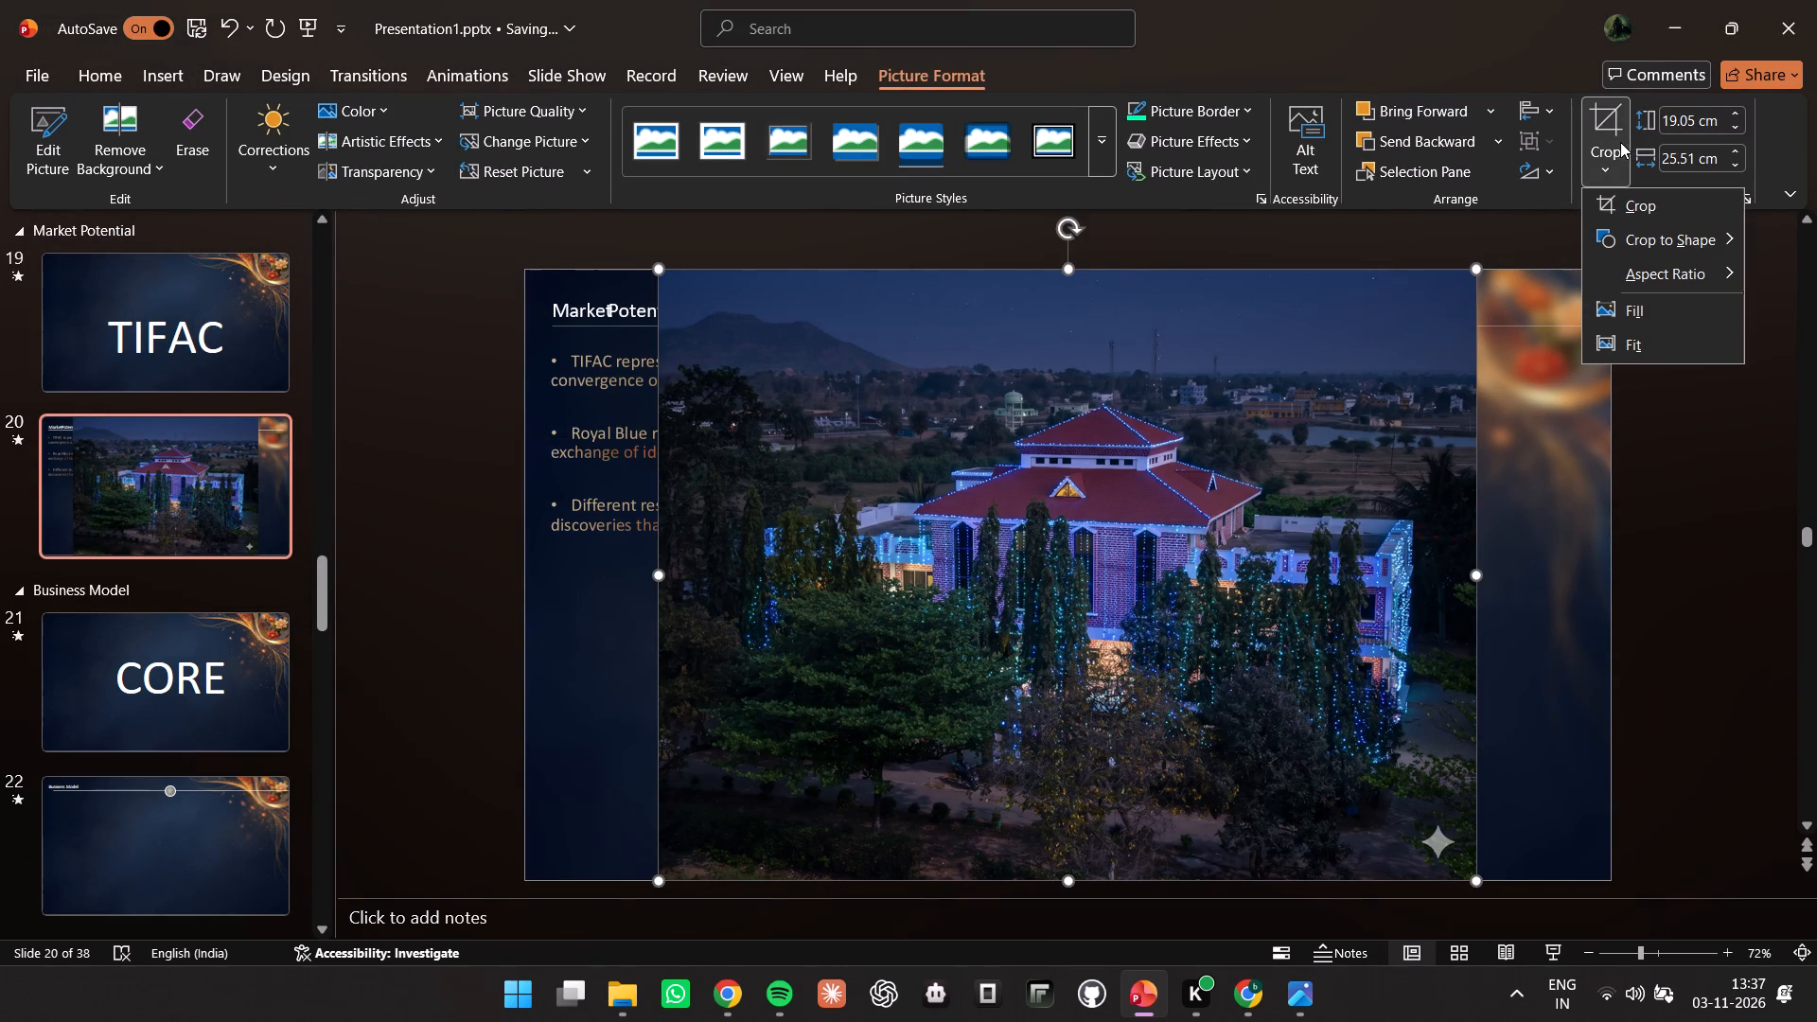
pyautogui.click(1639, 215)
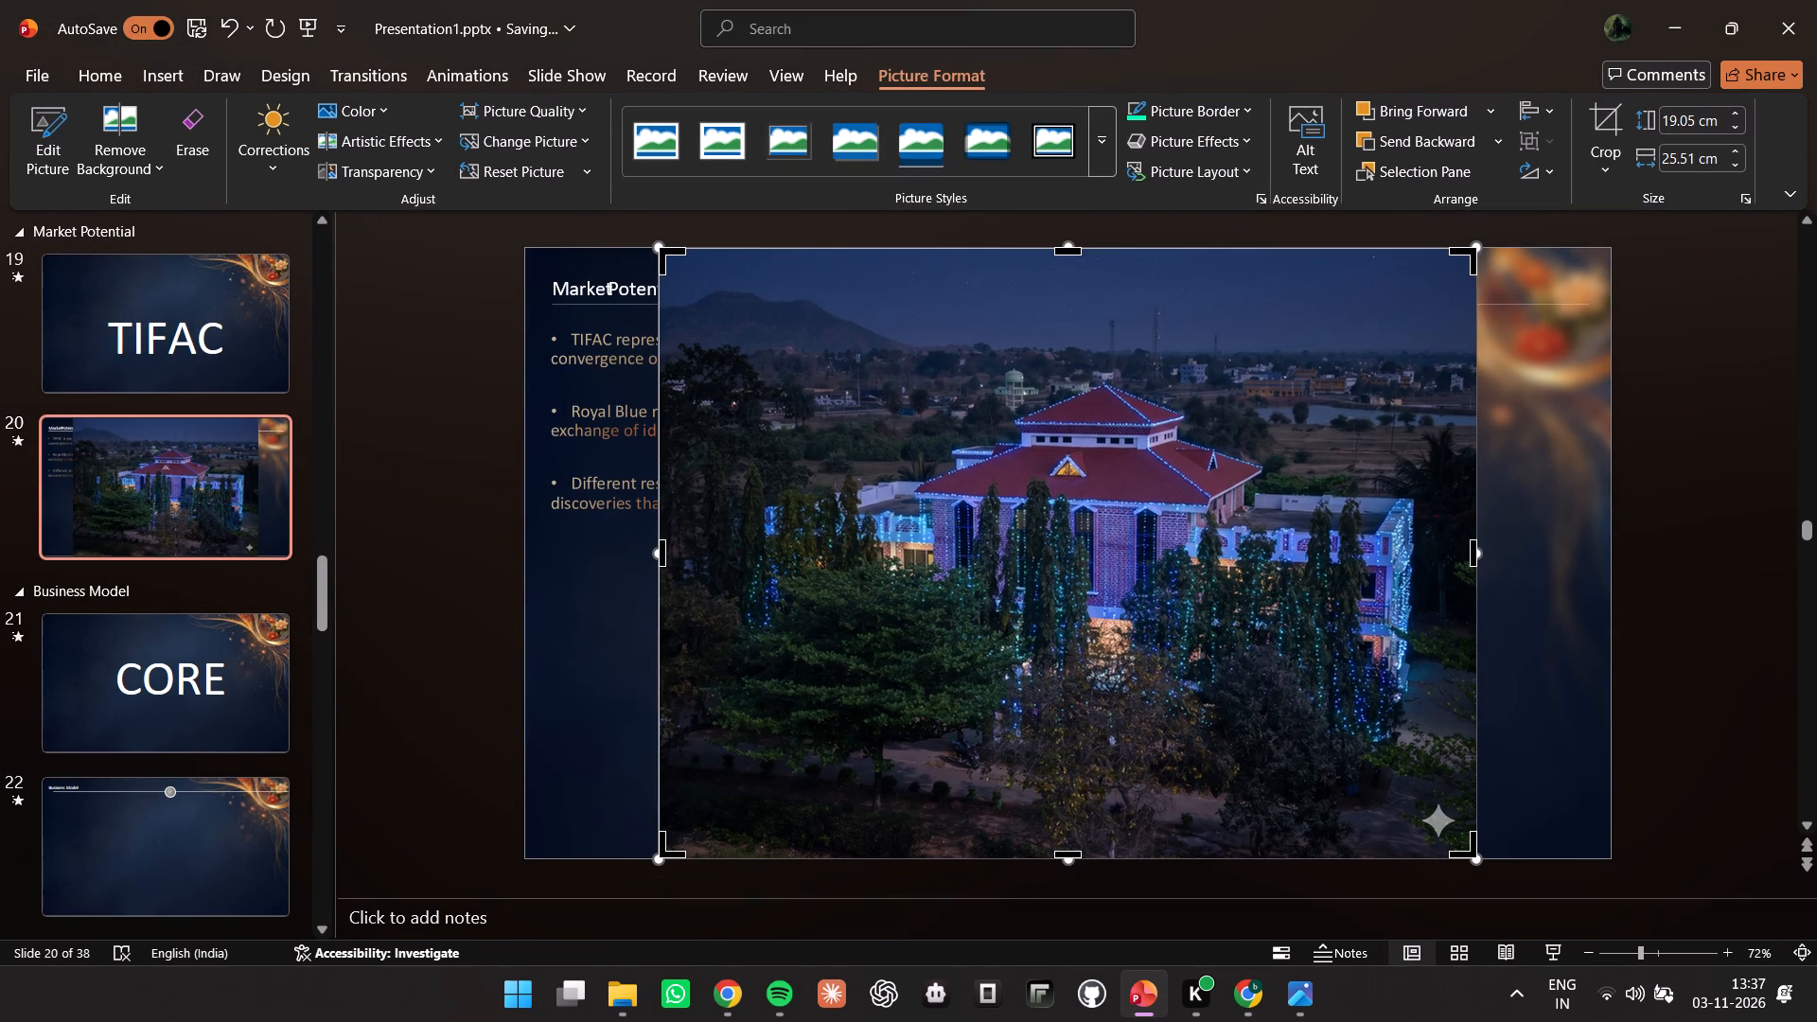
pyautogui.moveTo(1071, 850); pyautogui.dragTo(1071, 836)
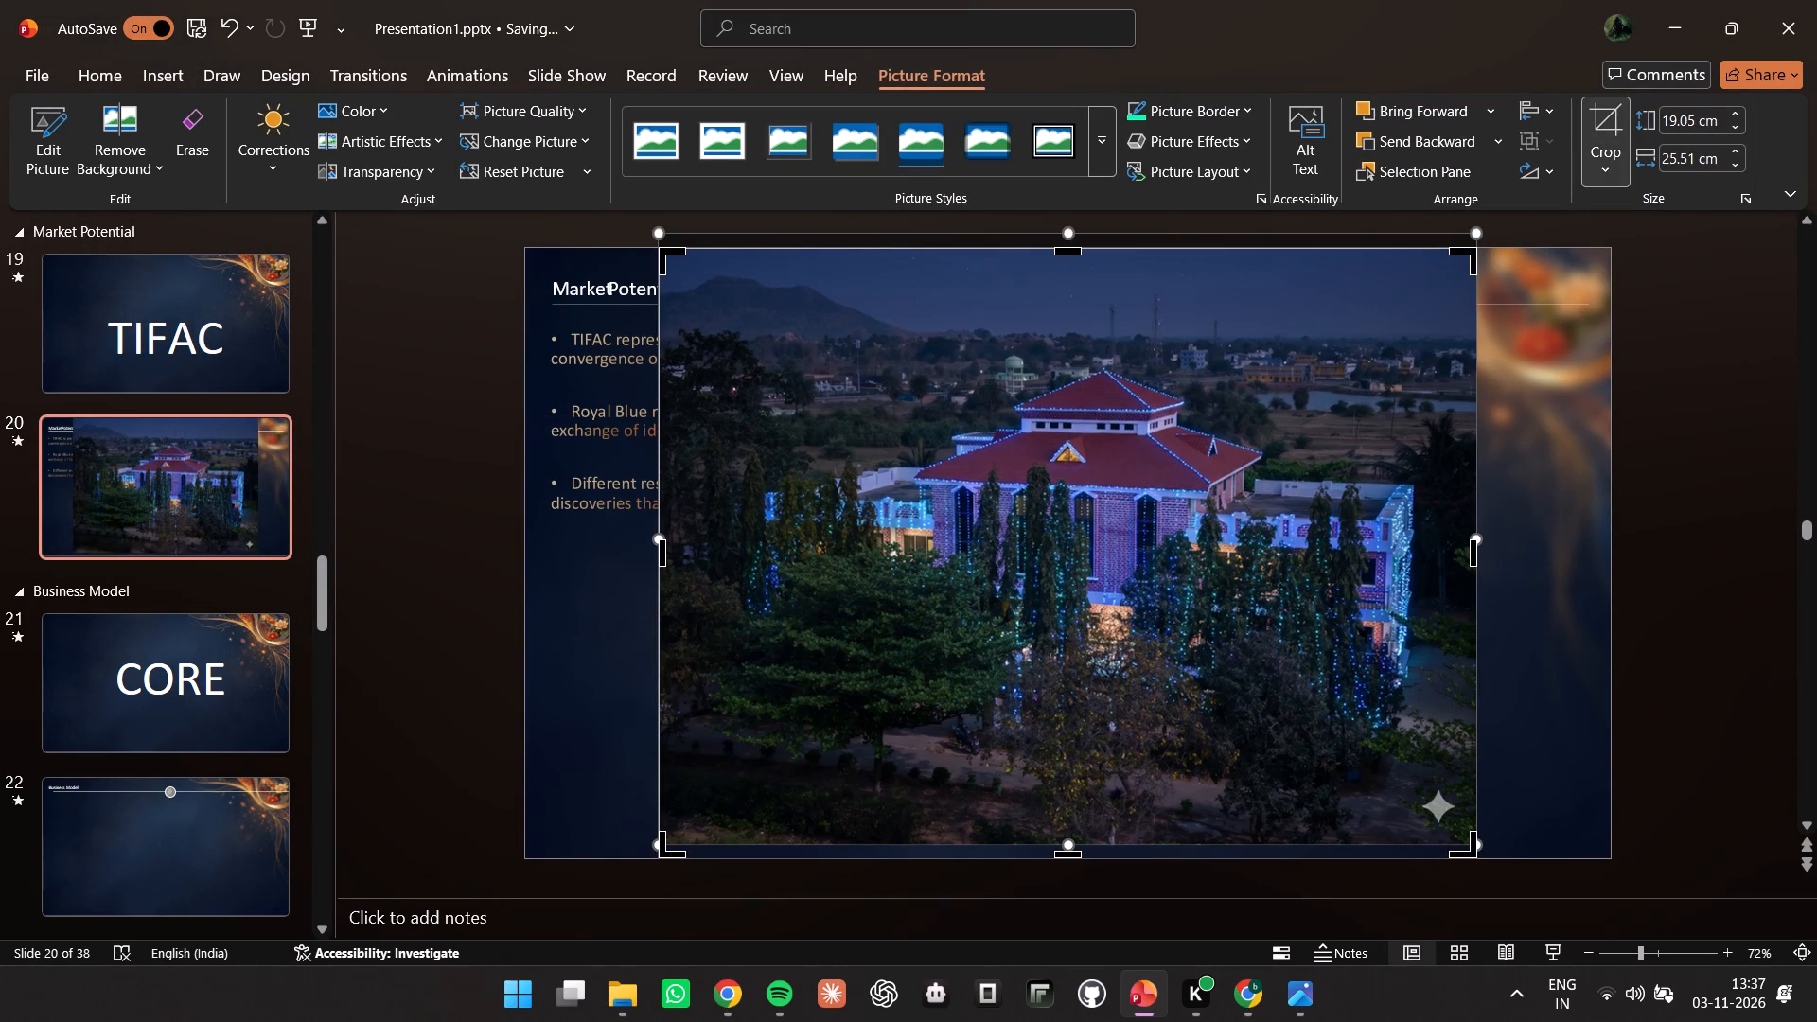
pyautogui.moveTo(1068, 852); pyautogui.dragTo(1069, 786)
pyautogui.click(1671, 260)
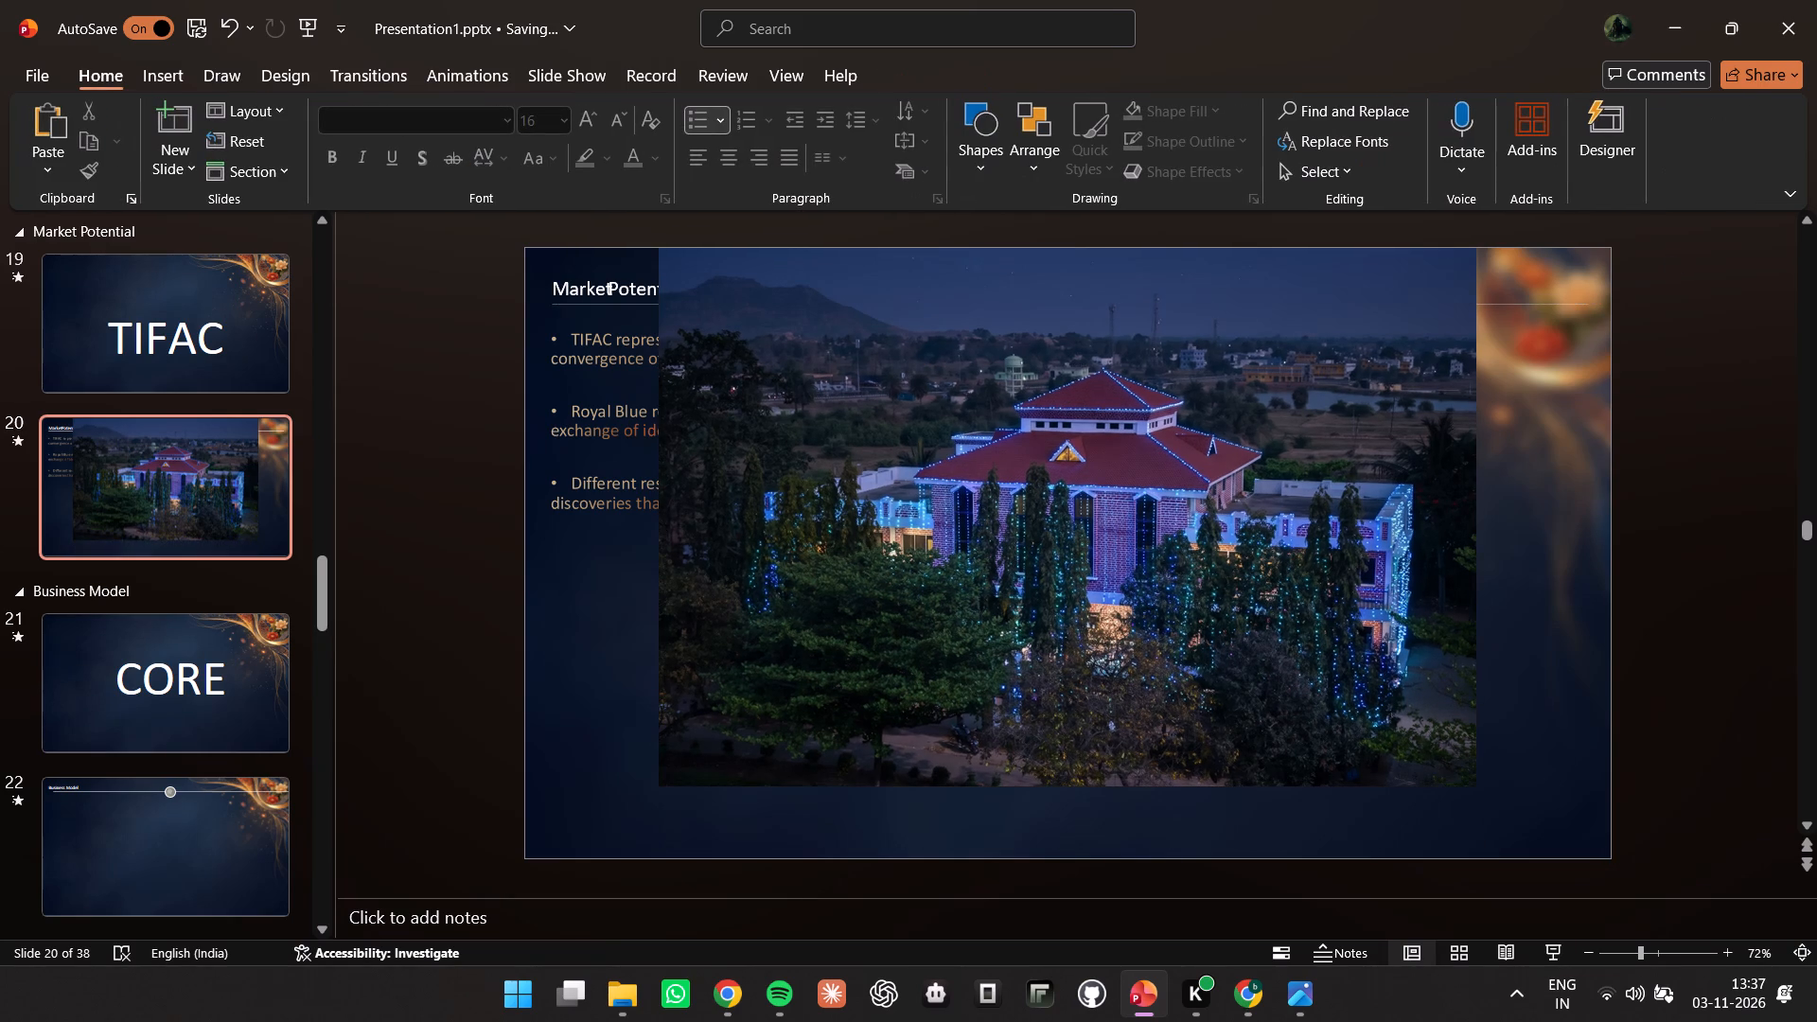
# Insert the daytime photo of the red-roofed TIFAC building from the college pictures folder onto slide 20.
pyautogui.click(165, 69)
pyautogui.click(197, 155)
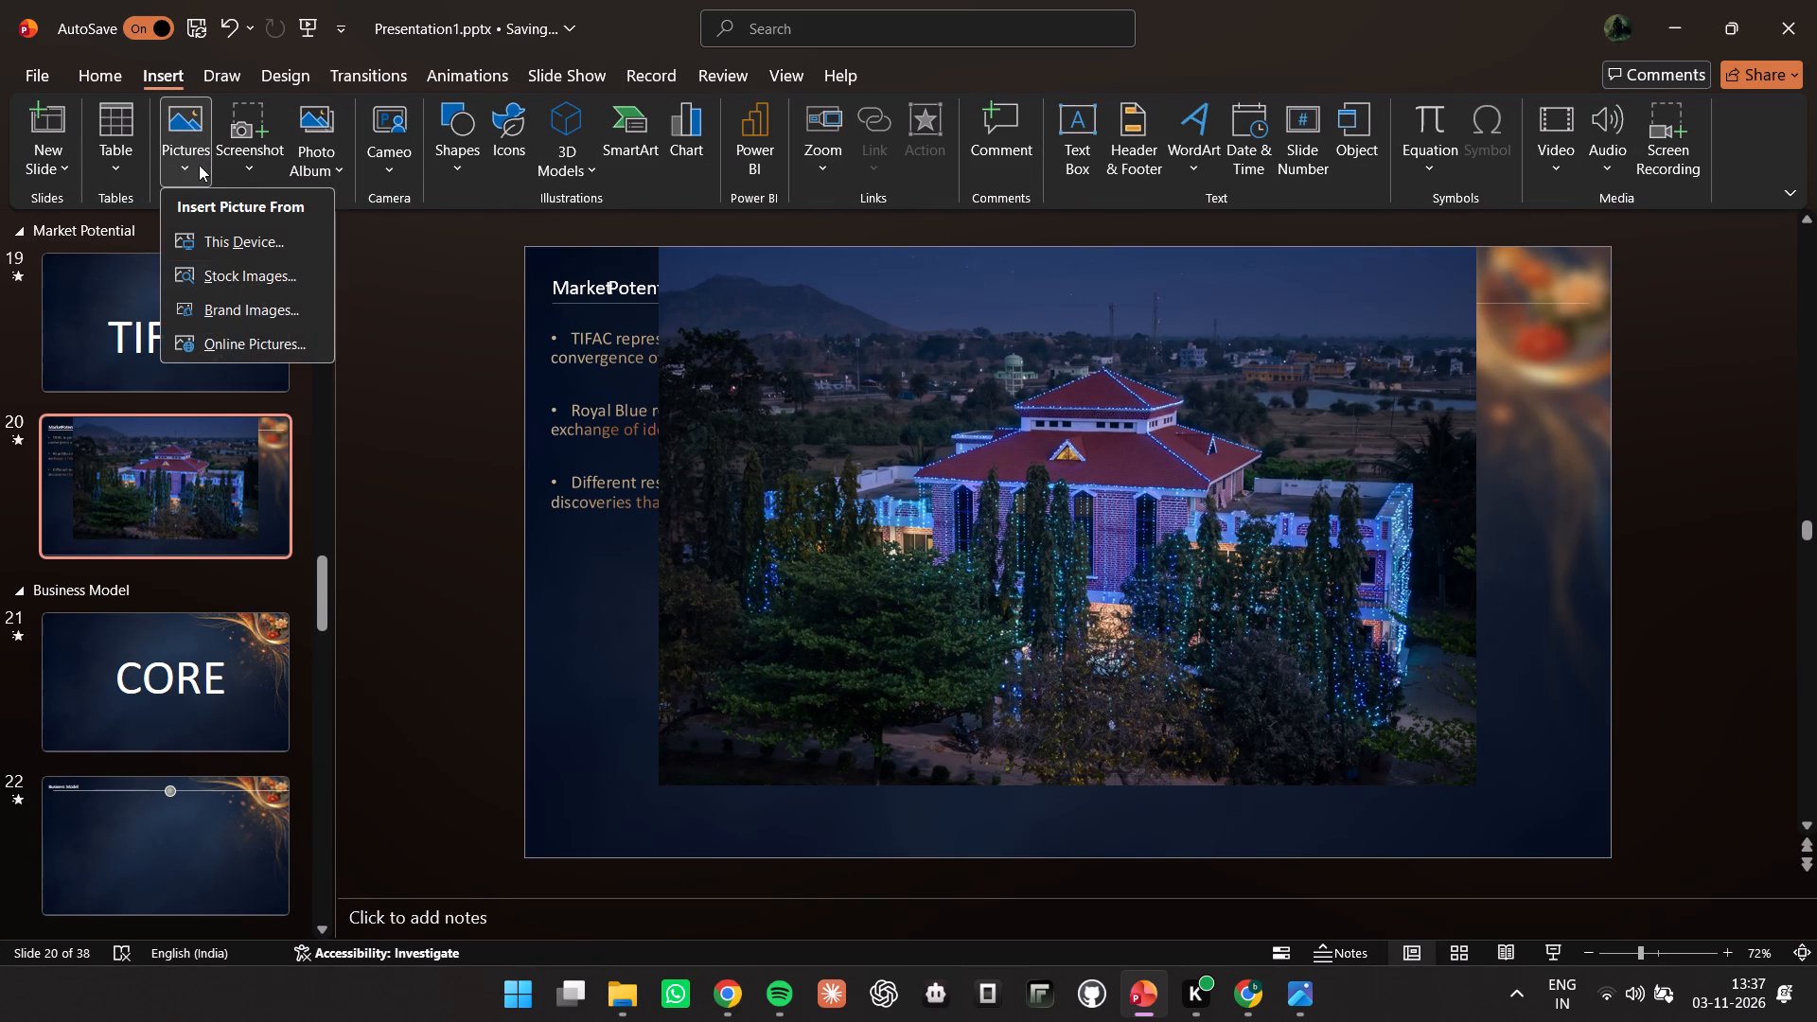
pyautogui.click(213, 225)
pyautogui.click(442, 51)
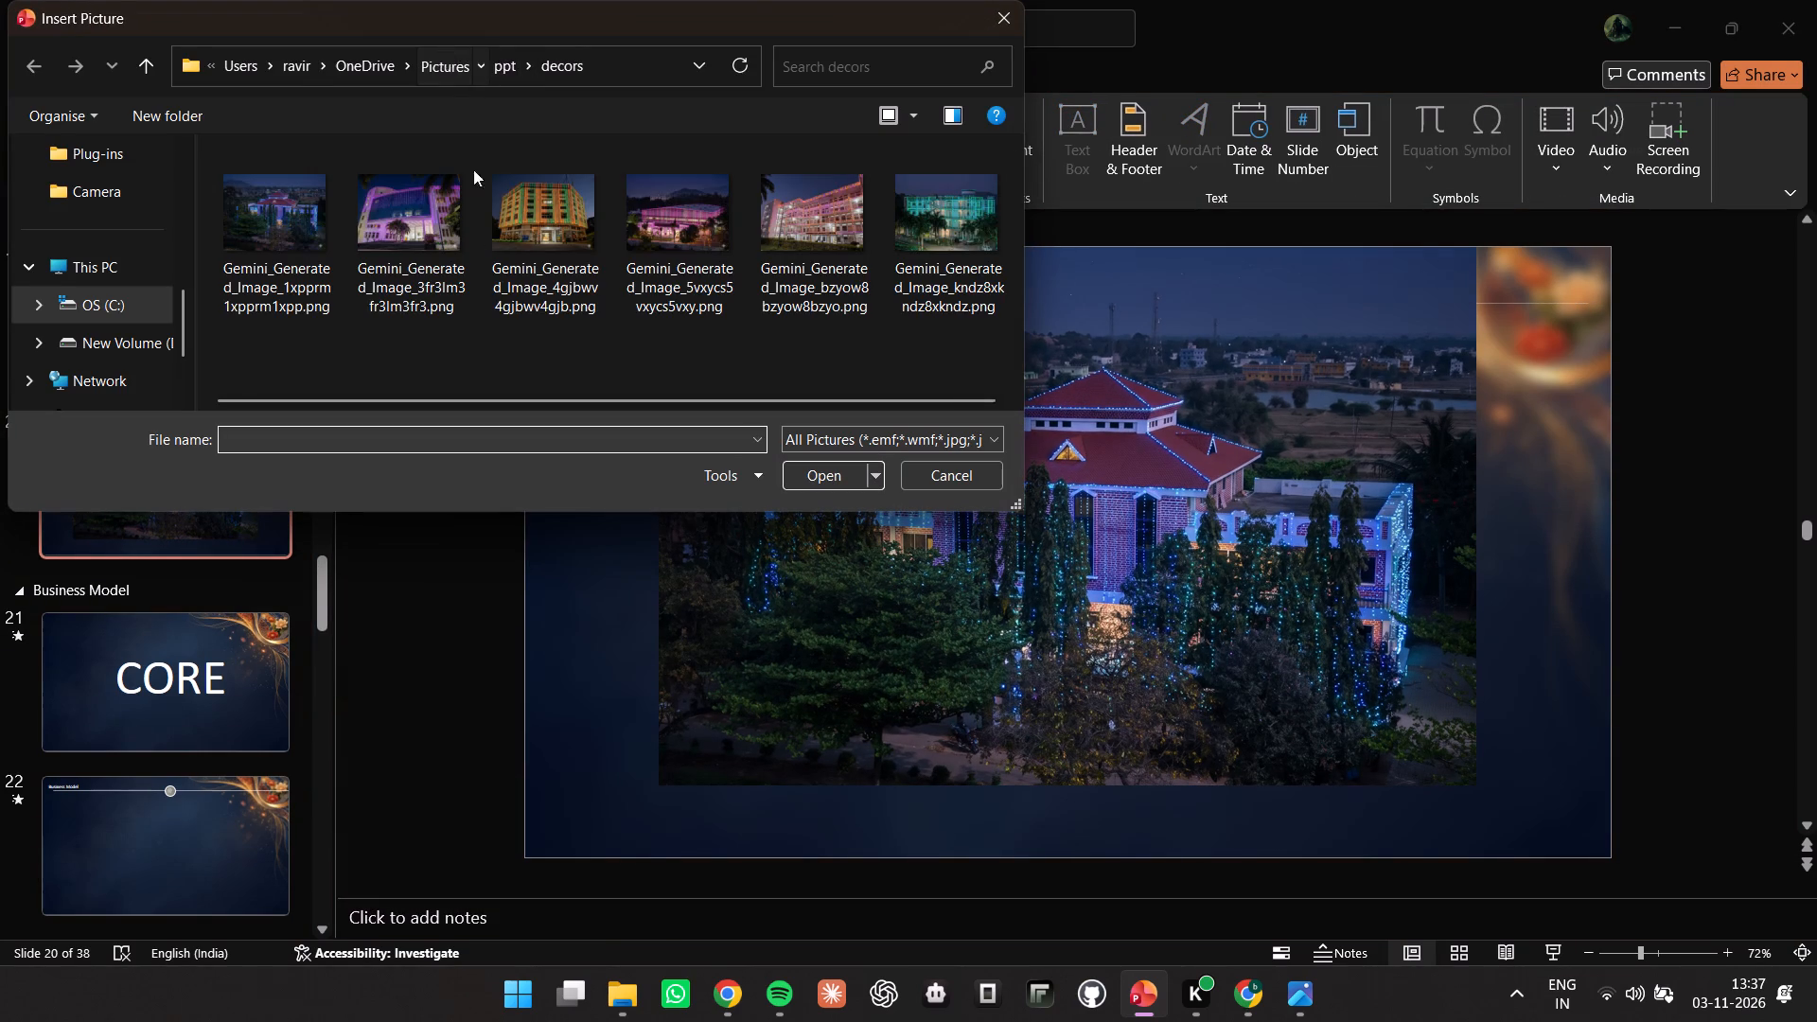
pyautogui.doubleClick(286, 225)
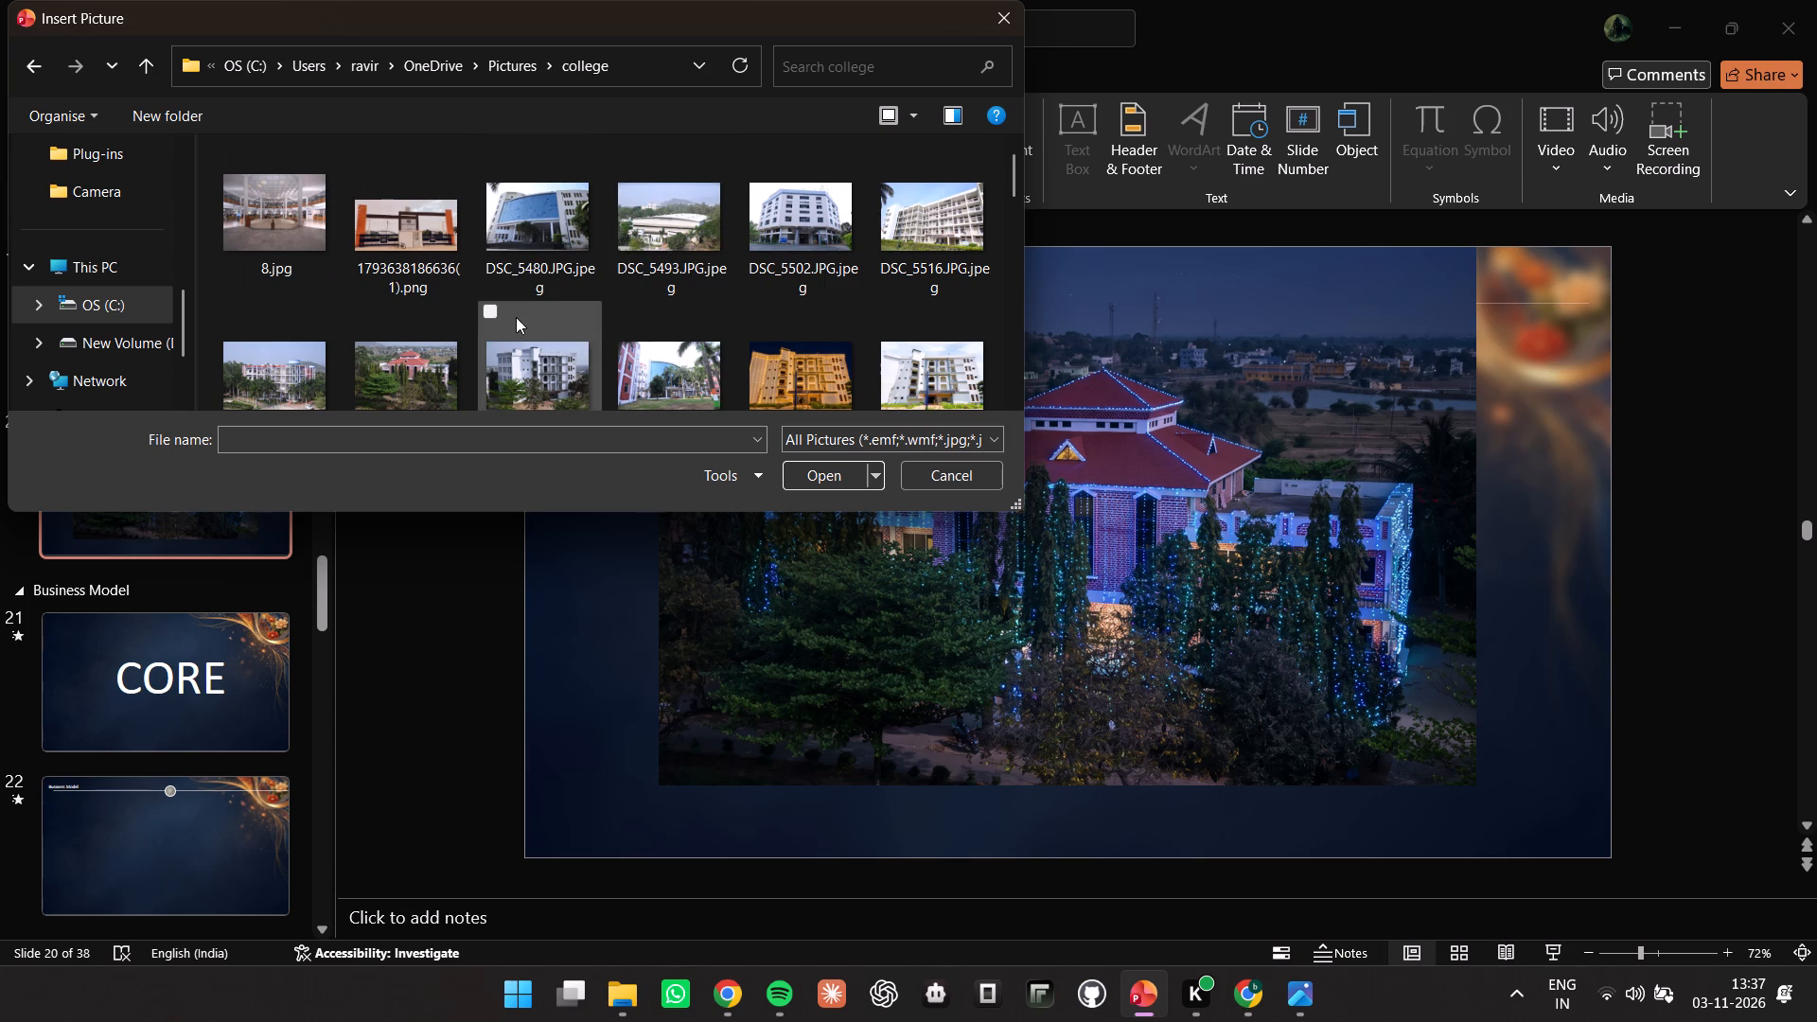
pyautogui.click(412, 369)
pyautogui.click(840, 472)
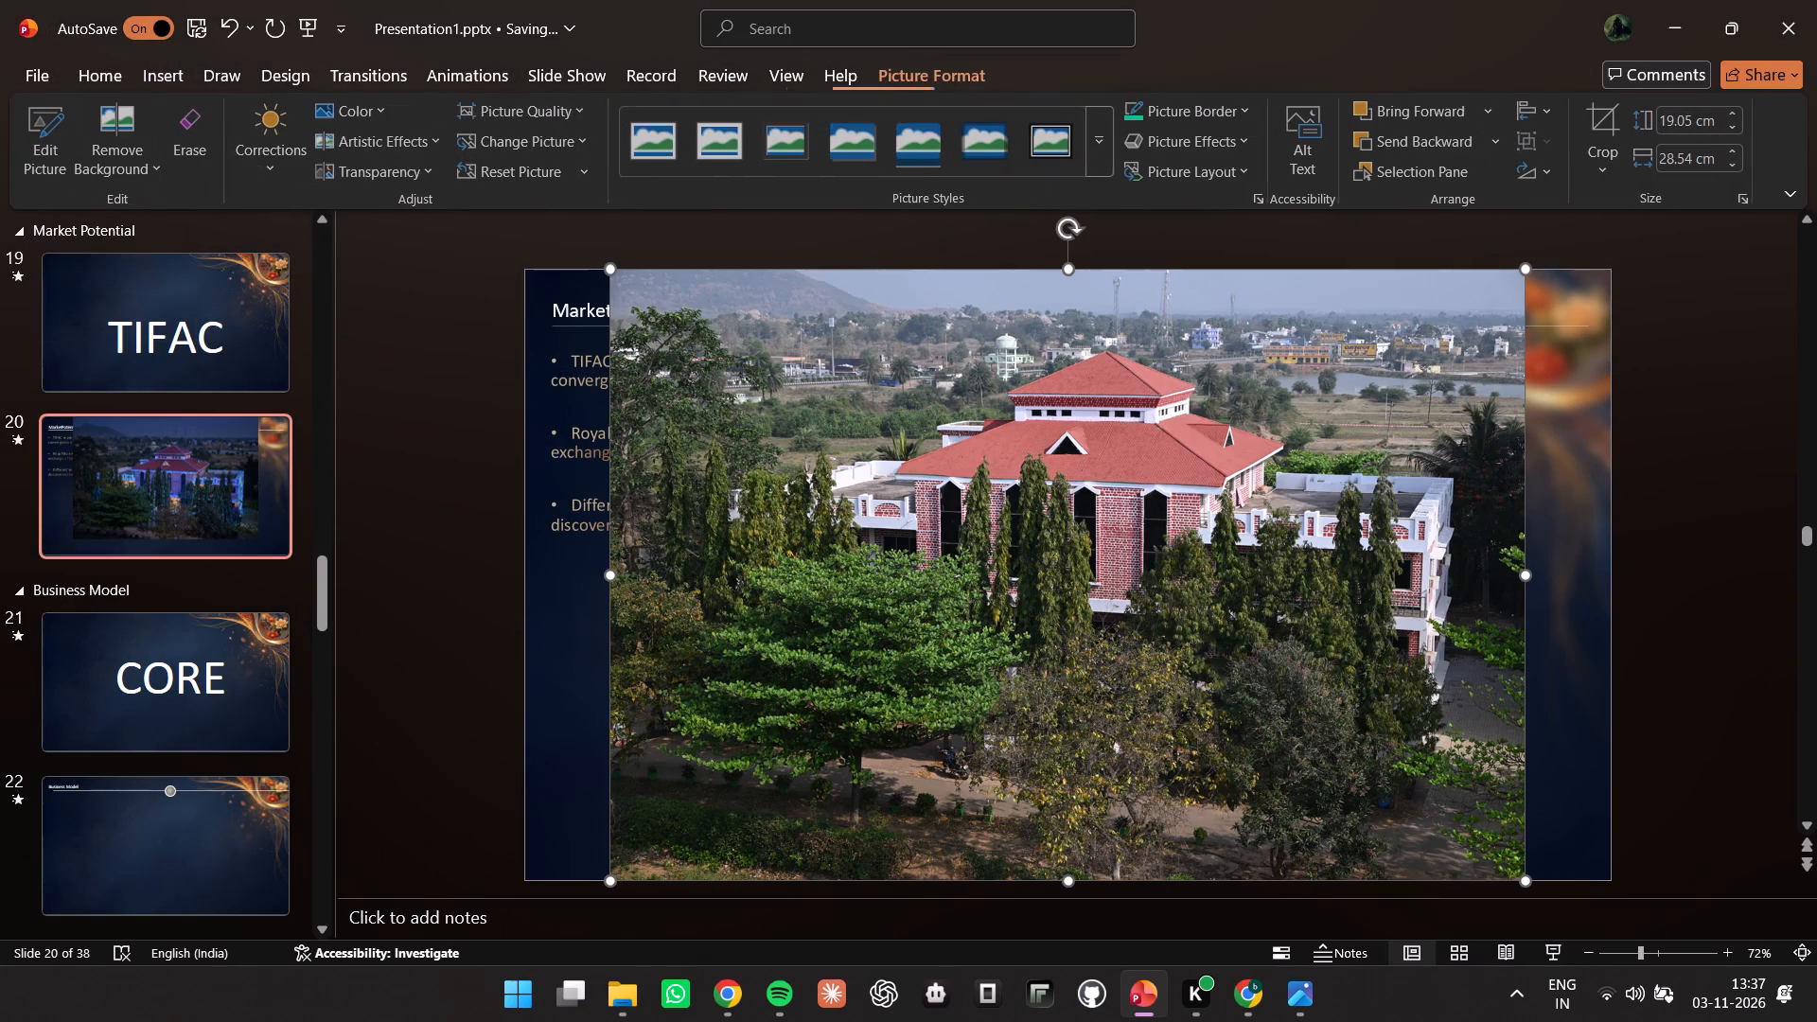
# Crop the bottom of the daytime TIFAC photo on slide 20 to a height of about 16.62 cm.
pyautogui.click(1605, 123)
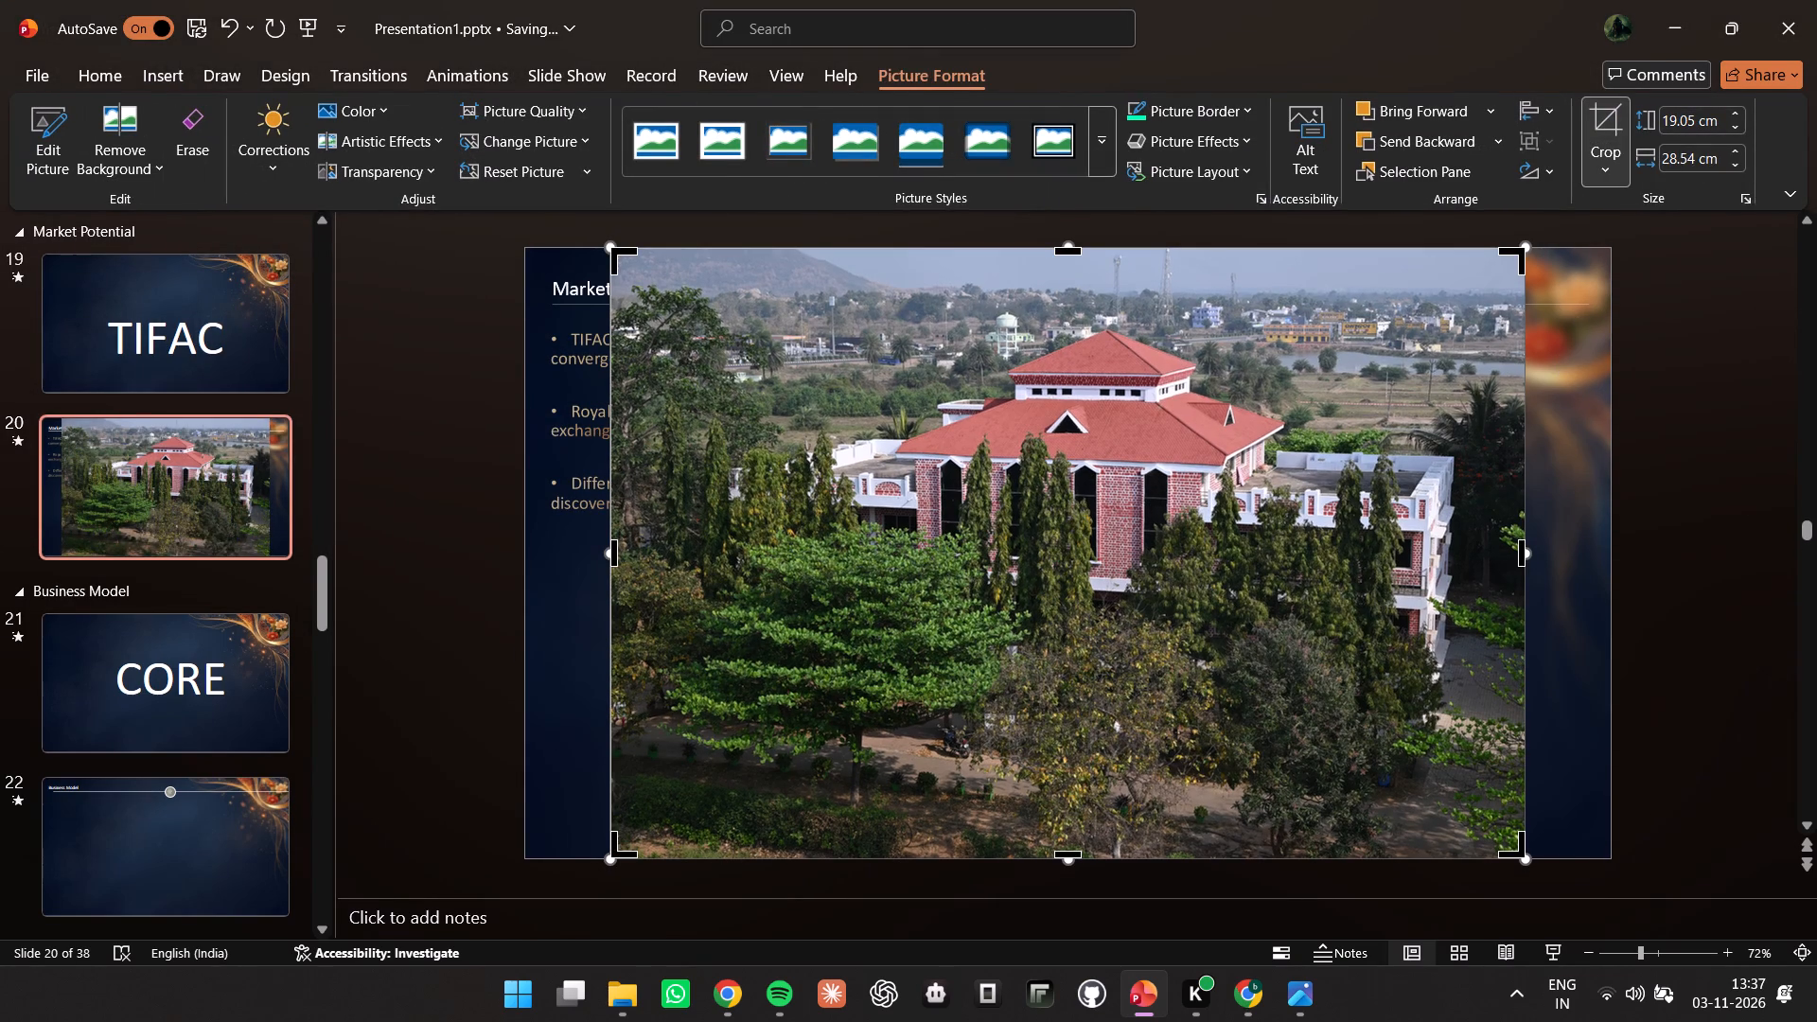
pyautogui.moveTo(1077, 856); pyautogui.dragTo(1069, 444)
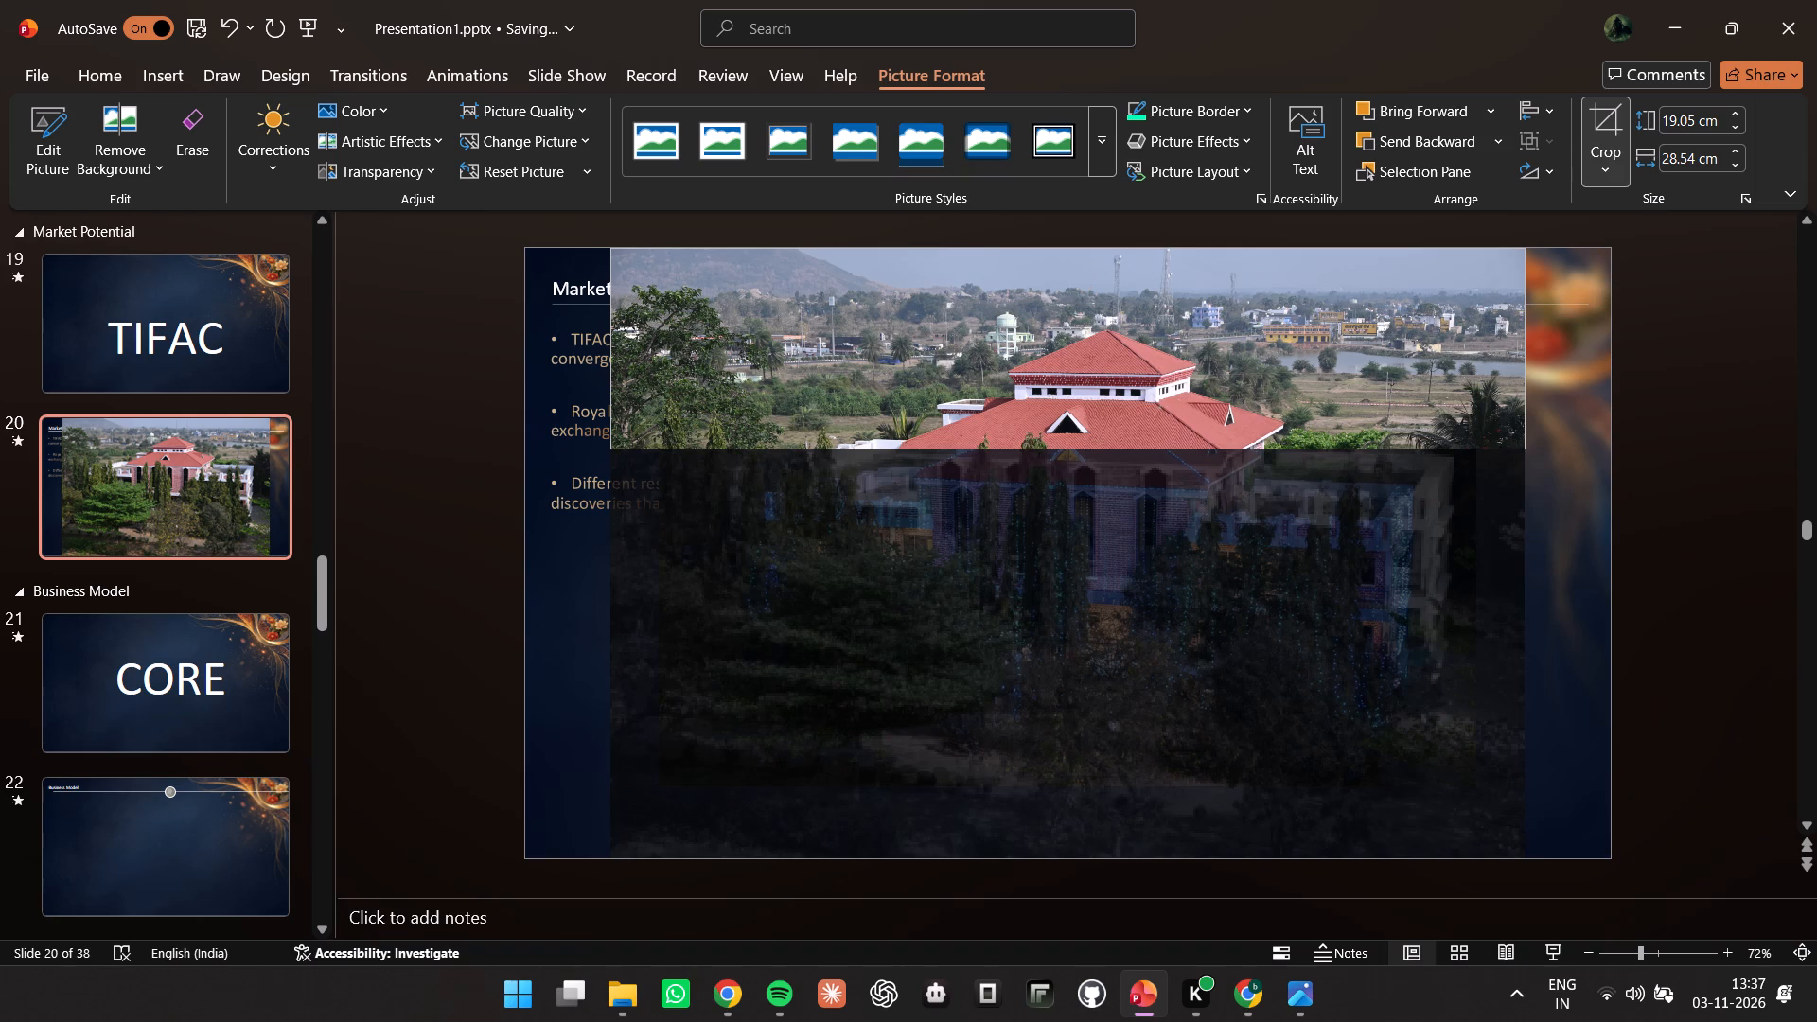
pyautogui.moveTo(1069, 444); pyautogui.dragTo(1063, 484)
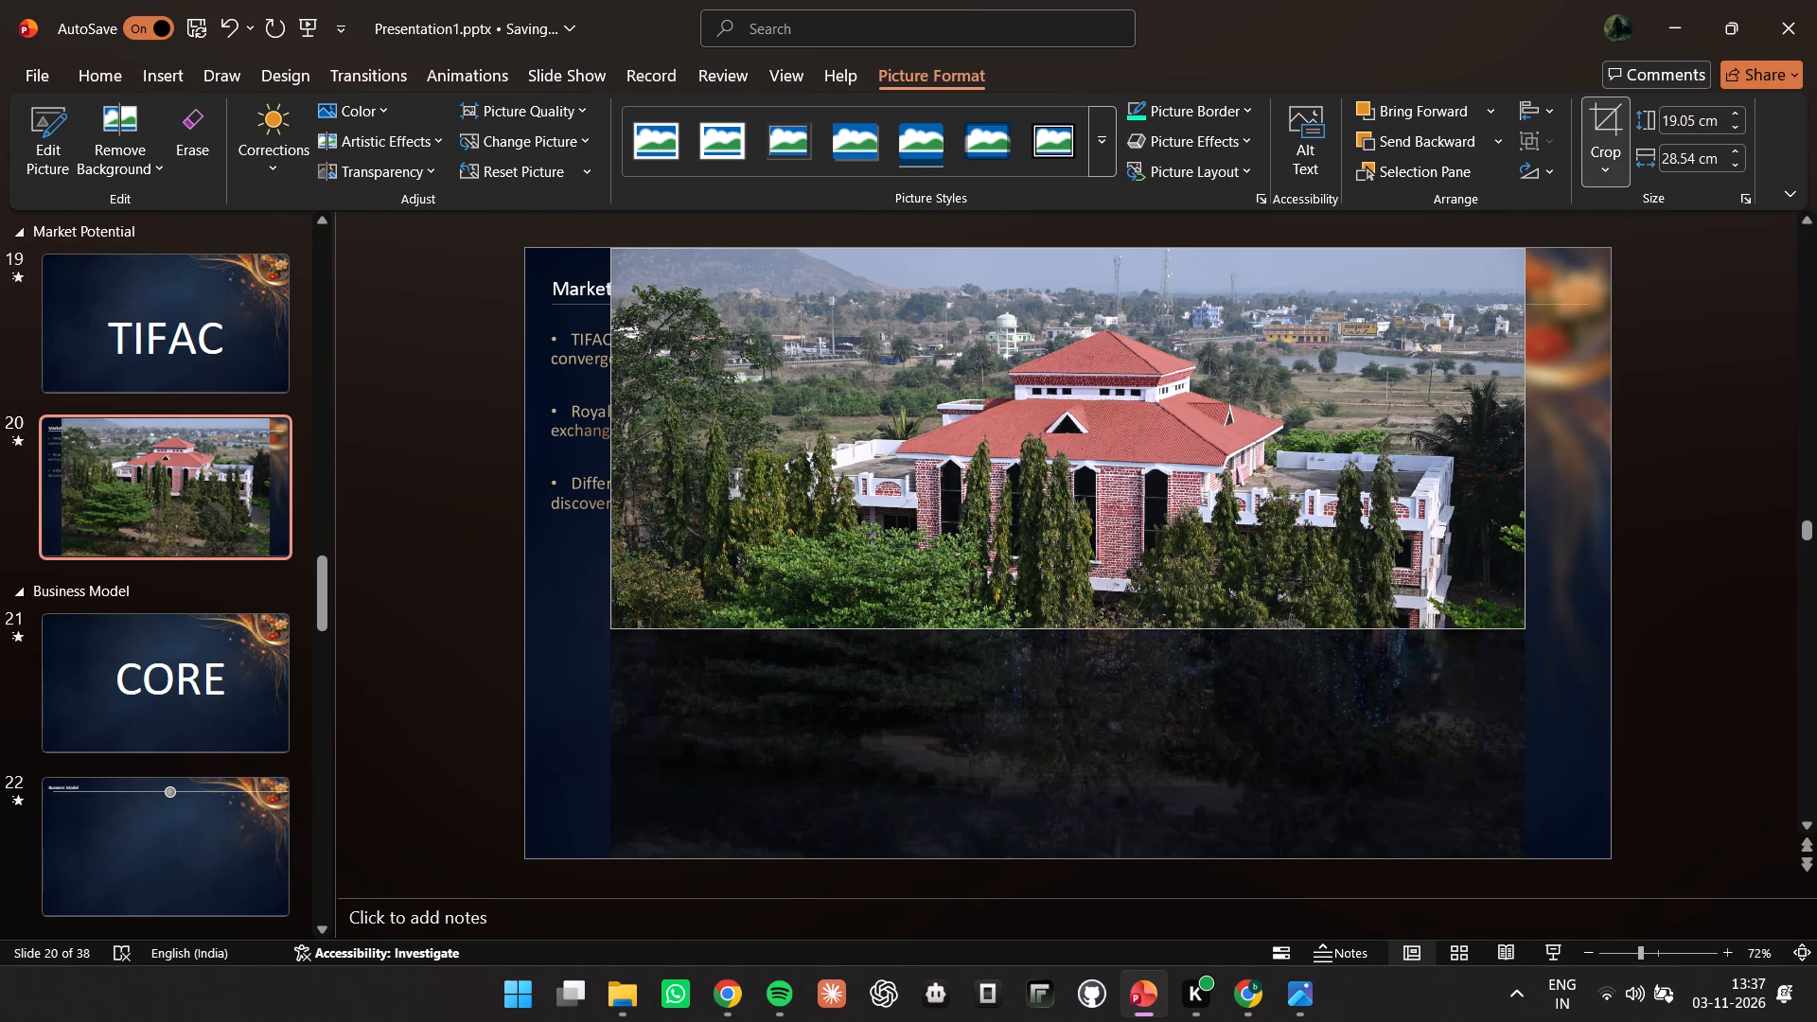
pyautogui.moveTo(1063, 484); pyautogui.dragTo(1069, 783)
pyautogui.click(1629, 576)
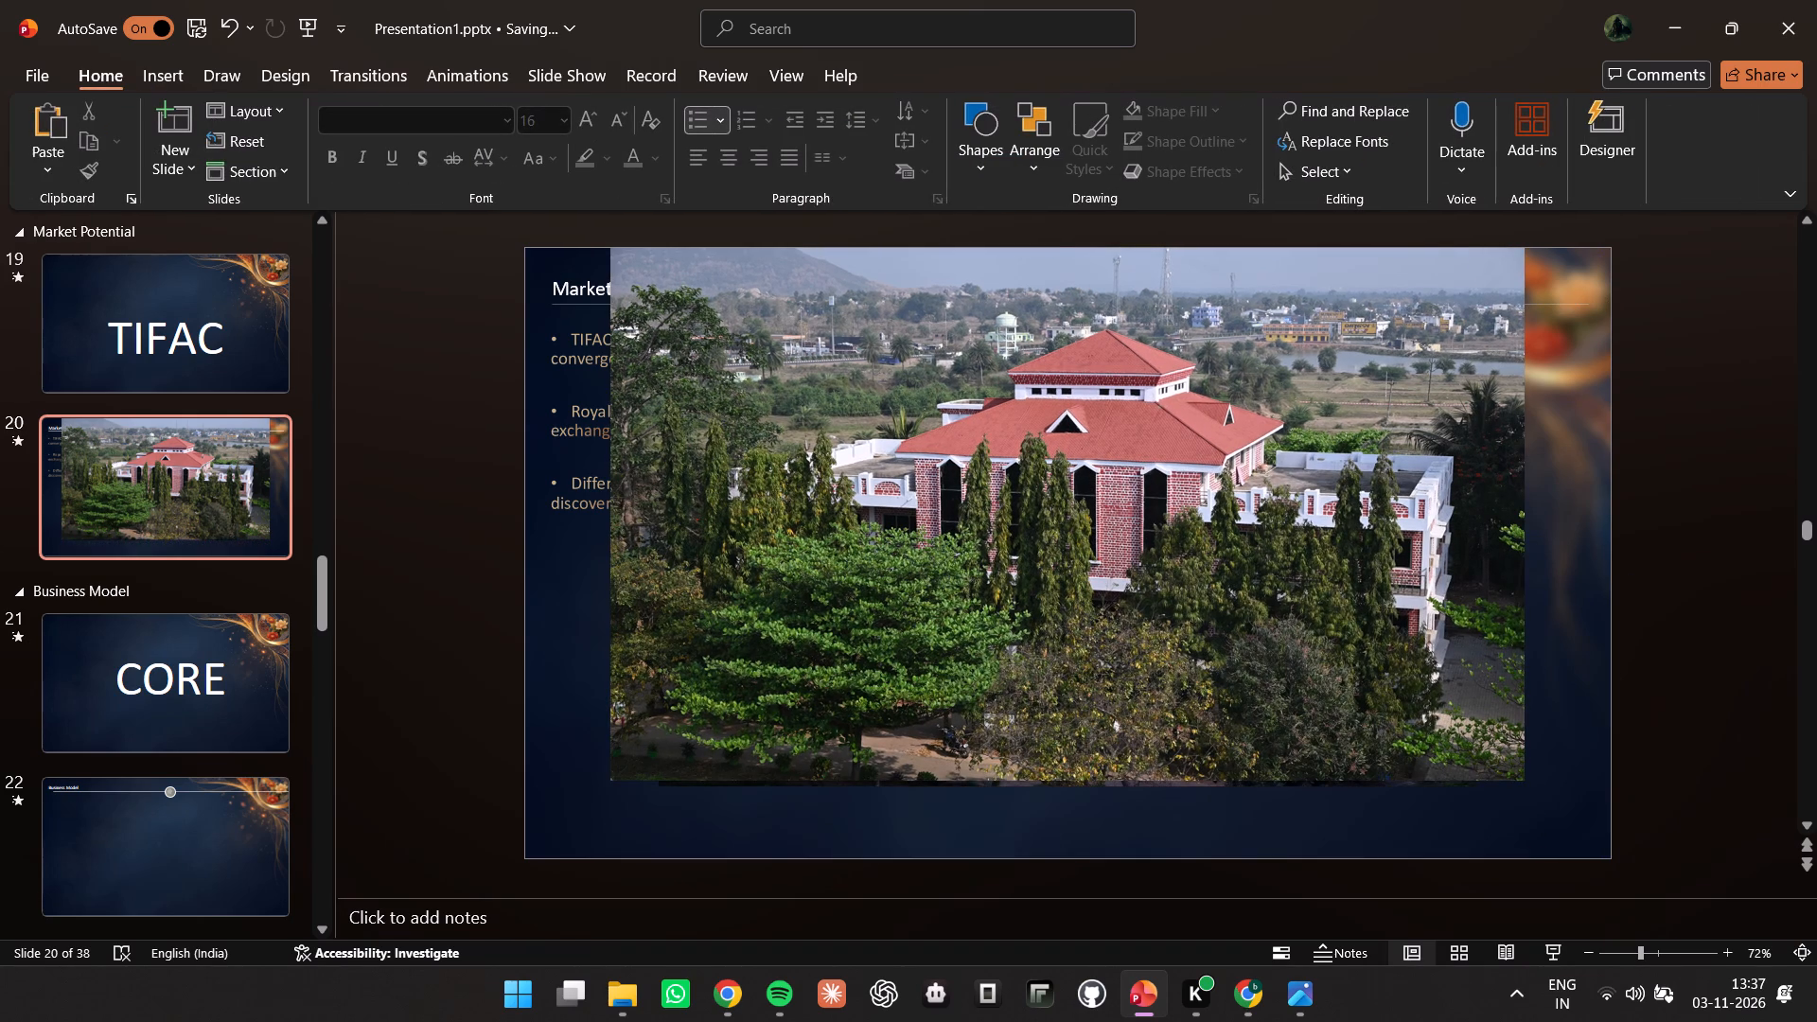
# Shrink the daytime photo to about 9.85 × 16.91 cm and place it in the slide's lower-left corner.
pyautogui.click(789, 338)
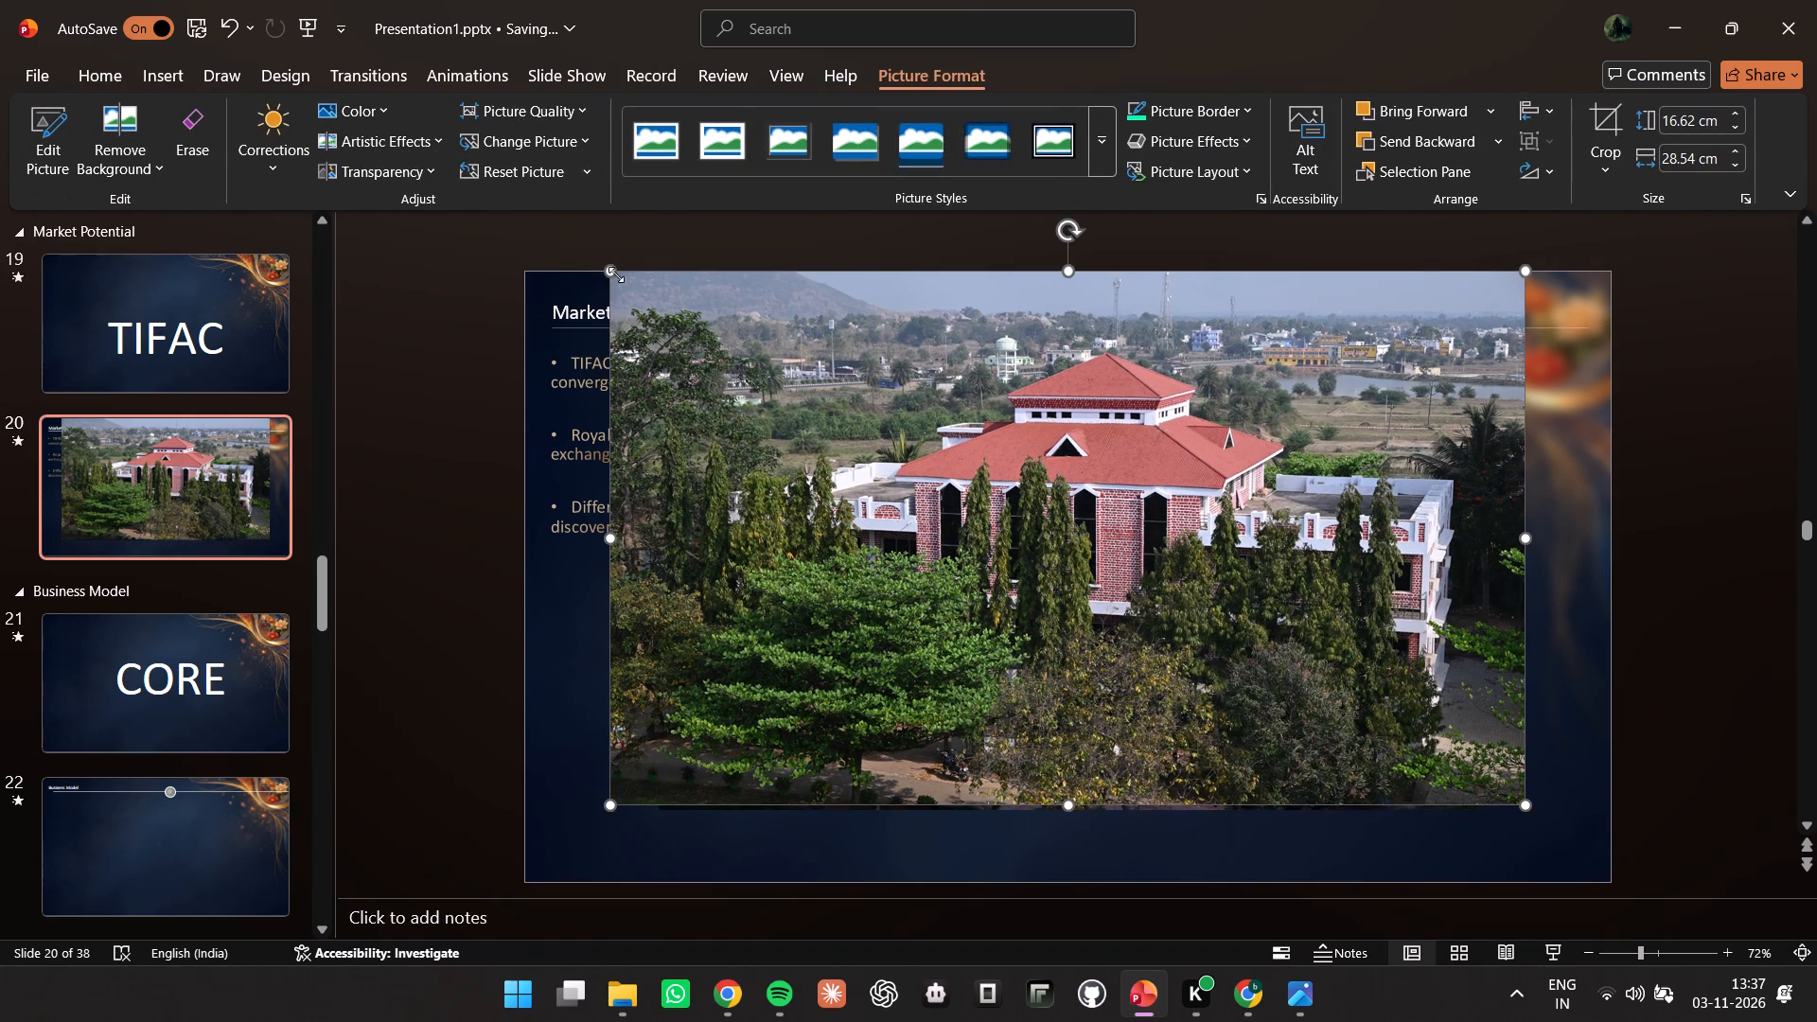
pyautogui.moveTo(612, 271); pyautogui.dragTo(983, 673)
pyautogui.moveTo(1009, 656); pyautogui.dragTo(578, 763)
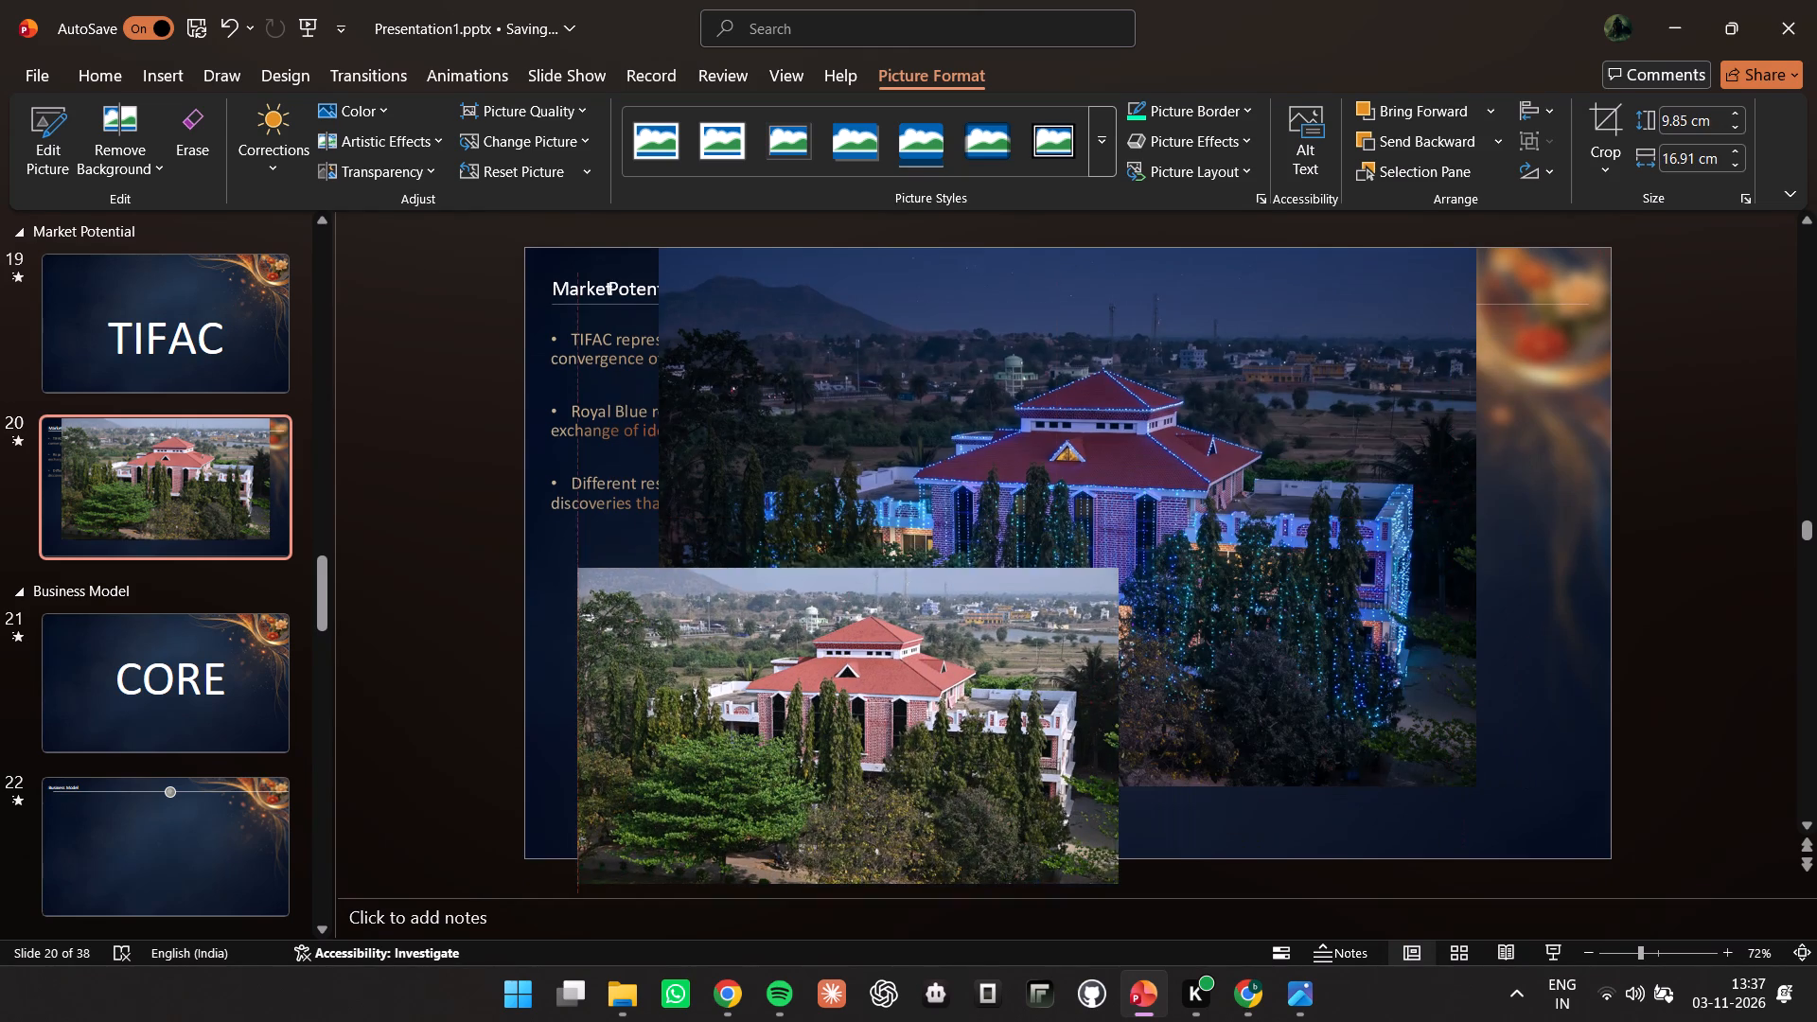
pyautogui.moveTo(578, 763); pyautogui.dragTo(554, 735)
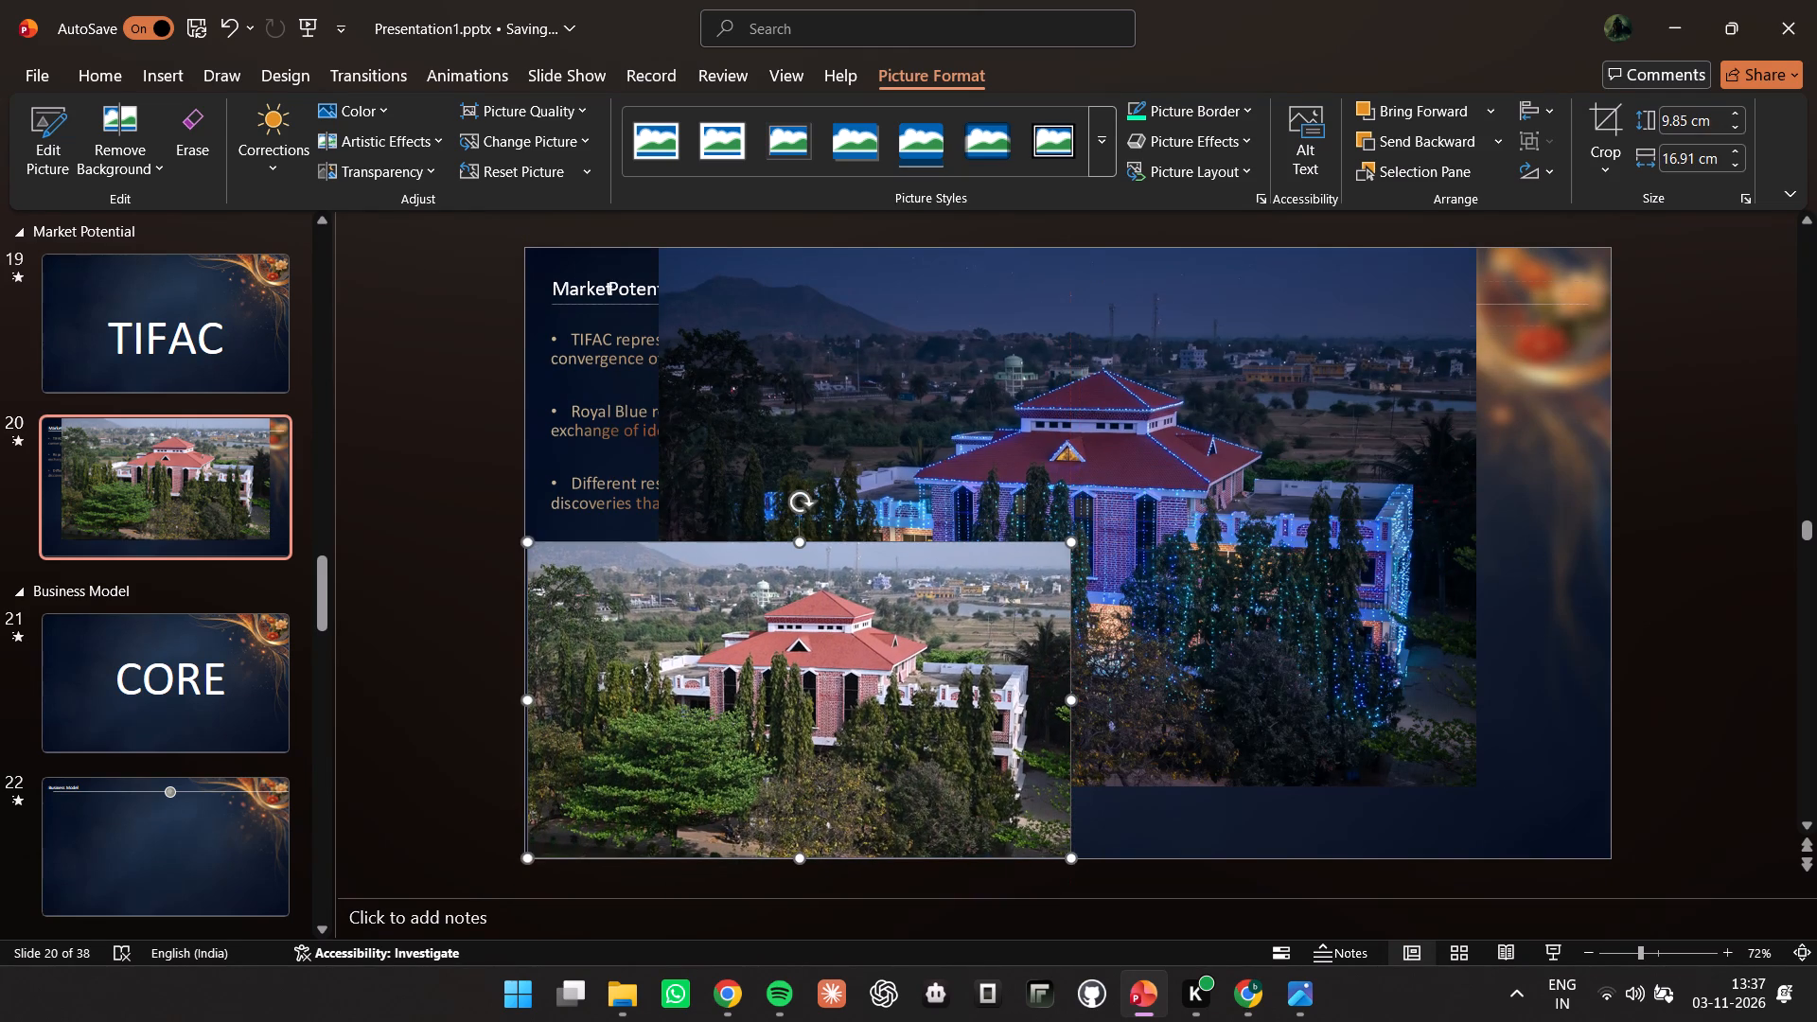
# Shrink the night picture, move it into the slide's lower-right corner, and resize it to about 11.04 × 16.76 cm beside the daytime photo.
pyautogui.click(1143, 485)
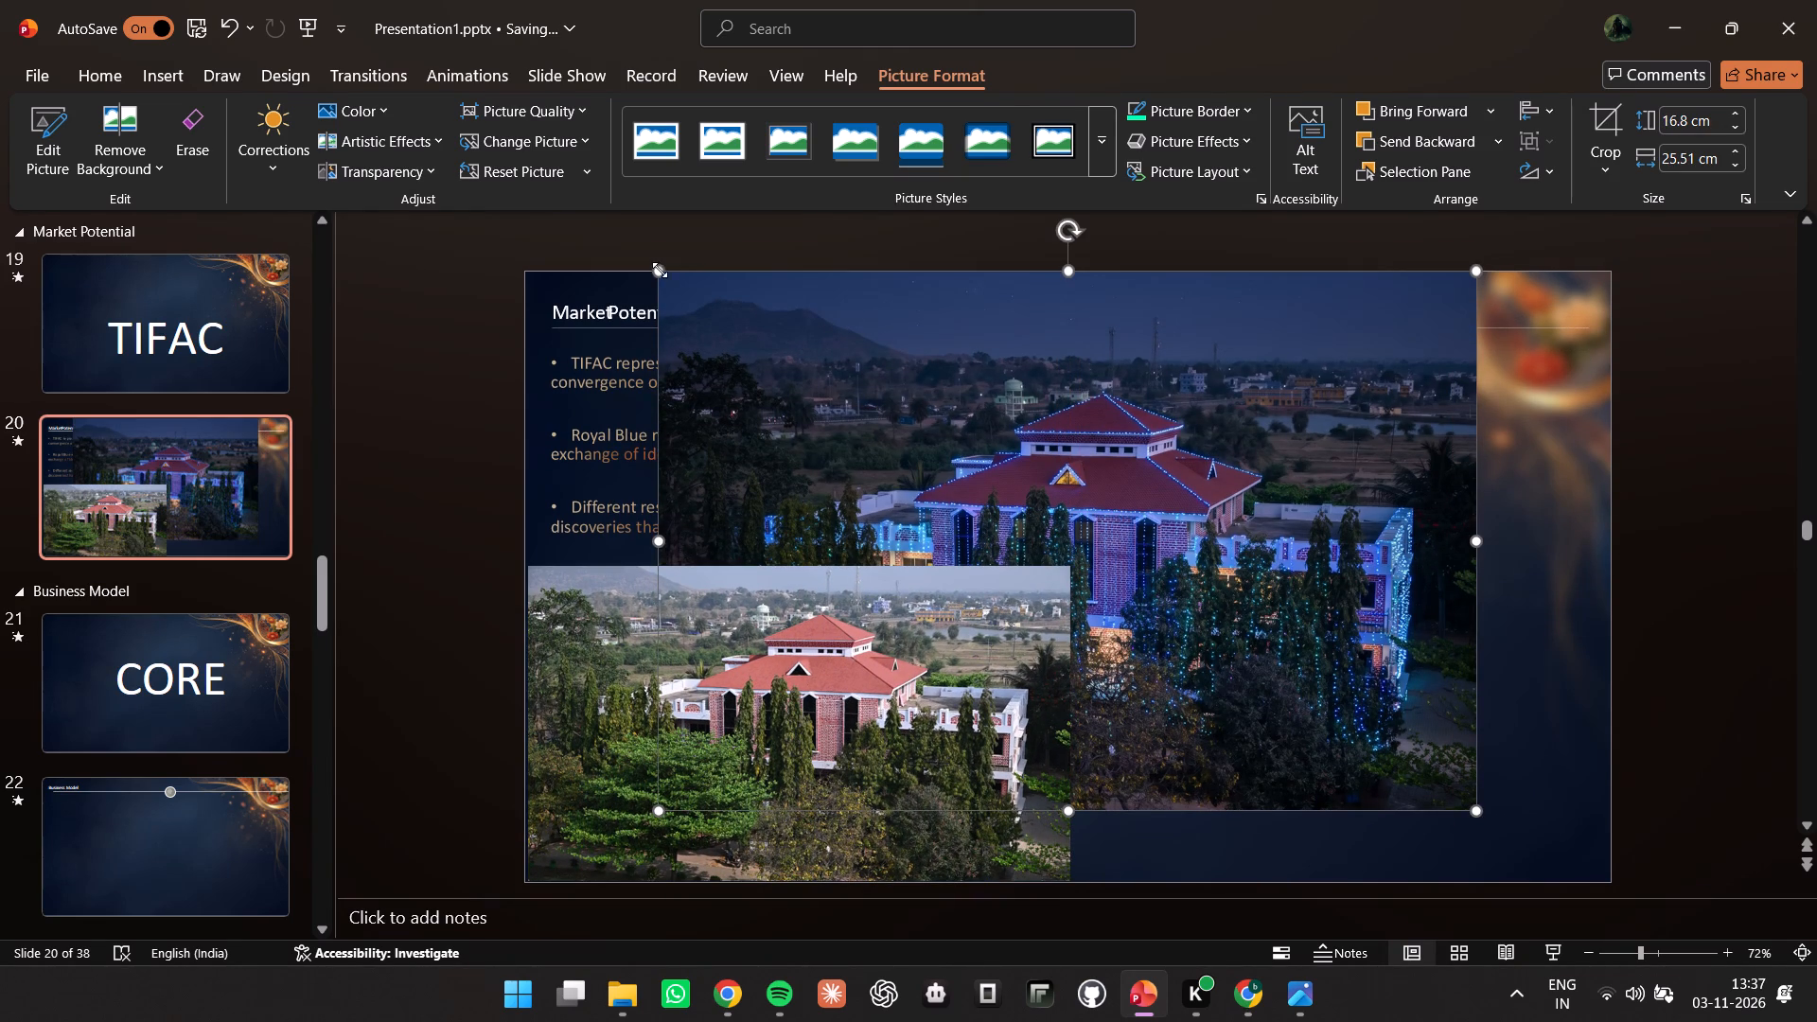
pyautogui.moveTo(659, 270); pyautogui.dragTo(1173, 536)
pyautogui.moveTo(1188, 617); pyautogui.dragTo(1312, 690)
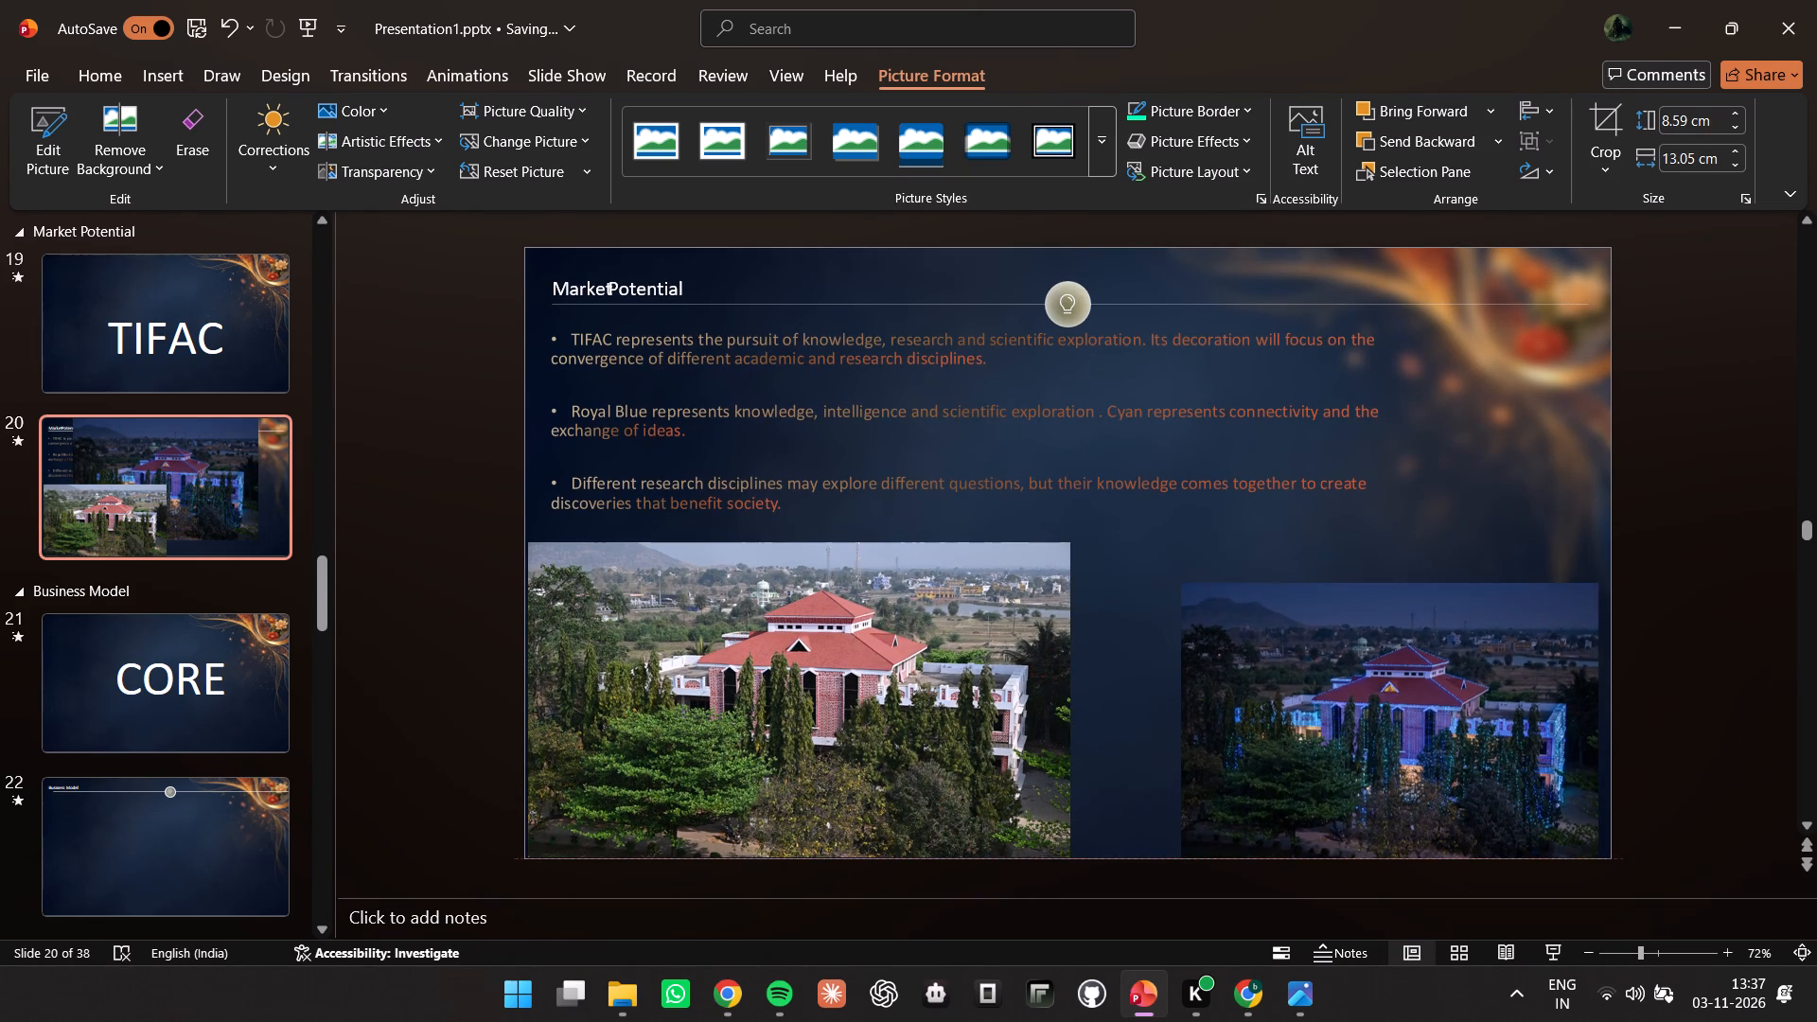
pyautogui.moveTo(1312, 690); pyautogui.dragTo(1318, 690)
pyautogui.moveTo(1189, 578); pyautogui.dragTo(1125, 545)
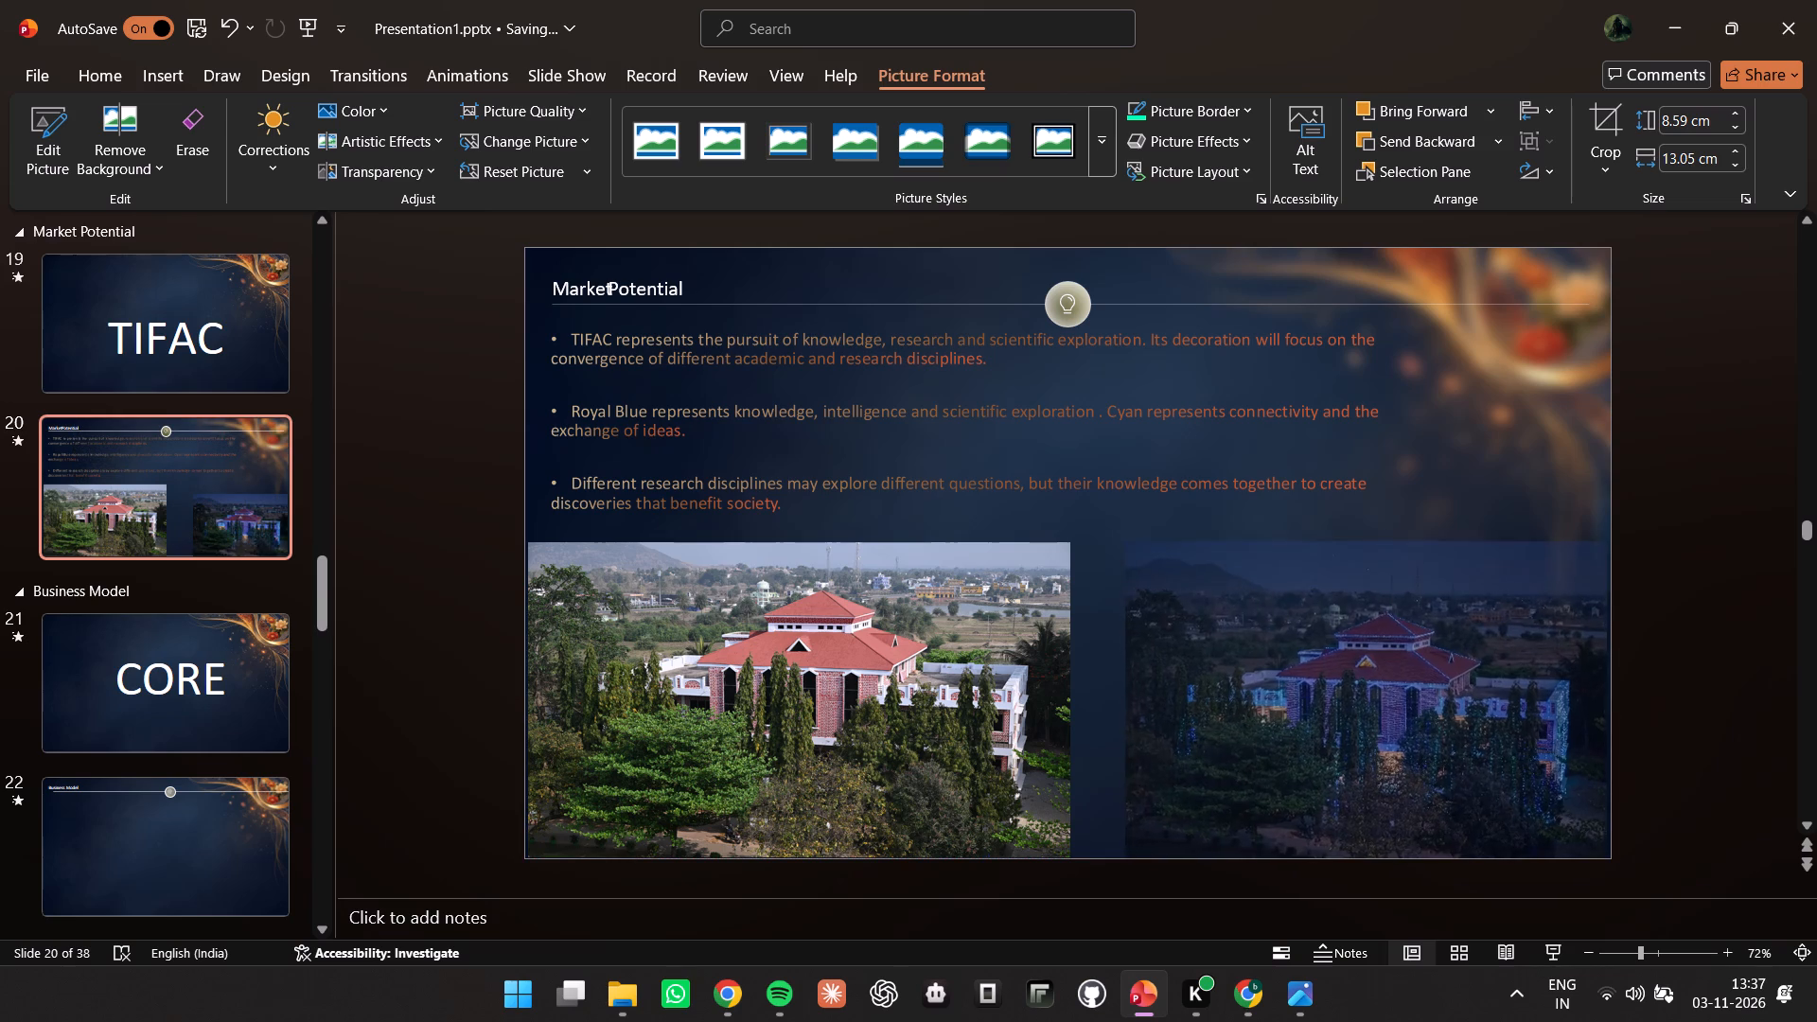
pyautogui.moveTo(1125, 545); pyautogui.dragTo(1069, 535)
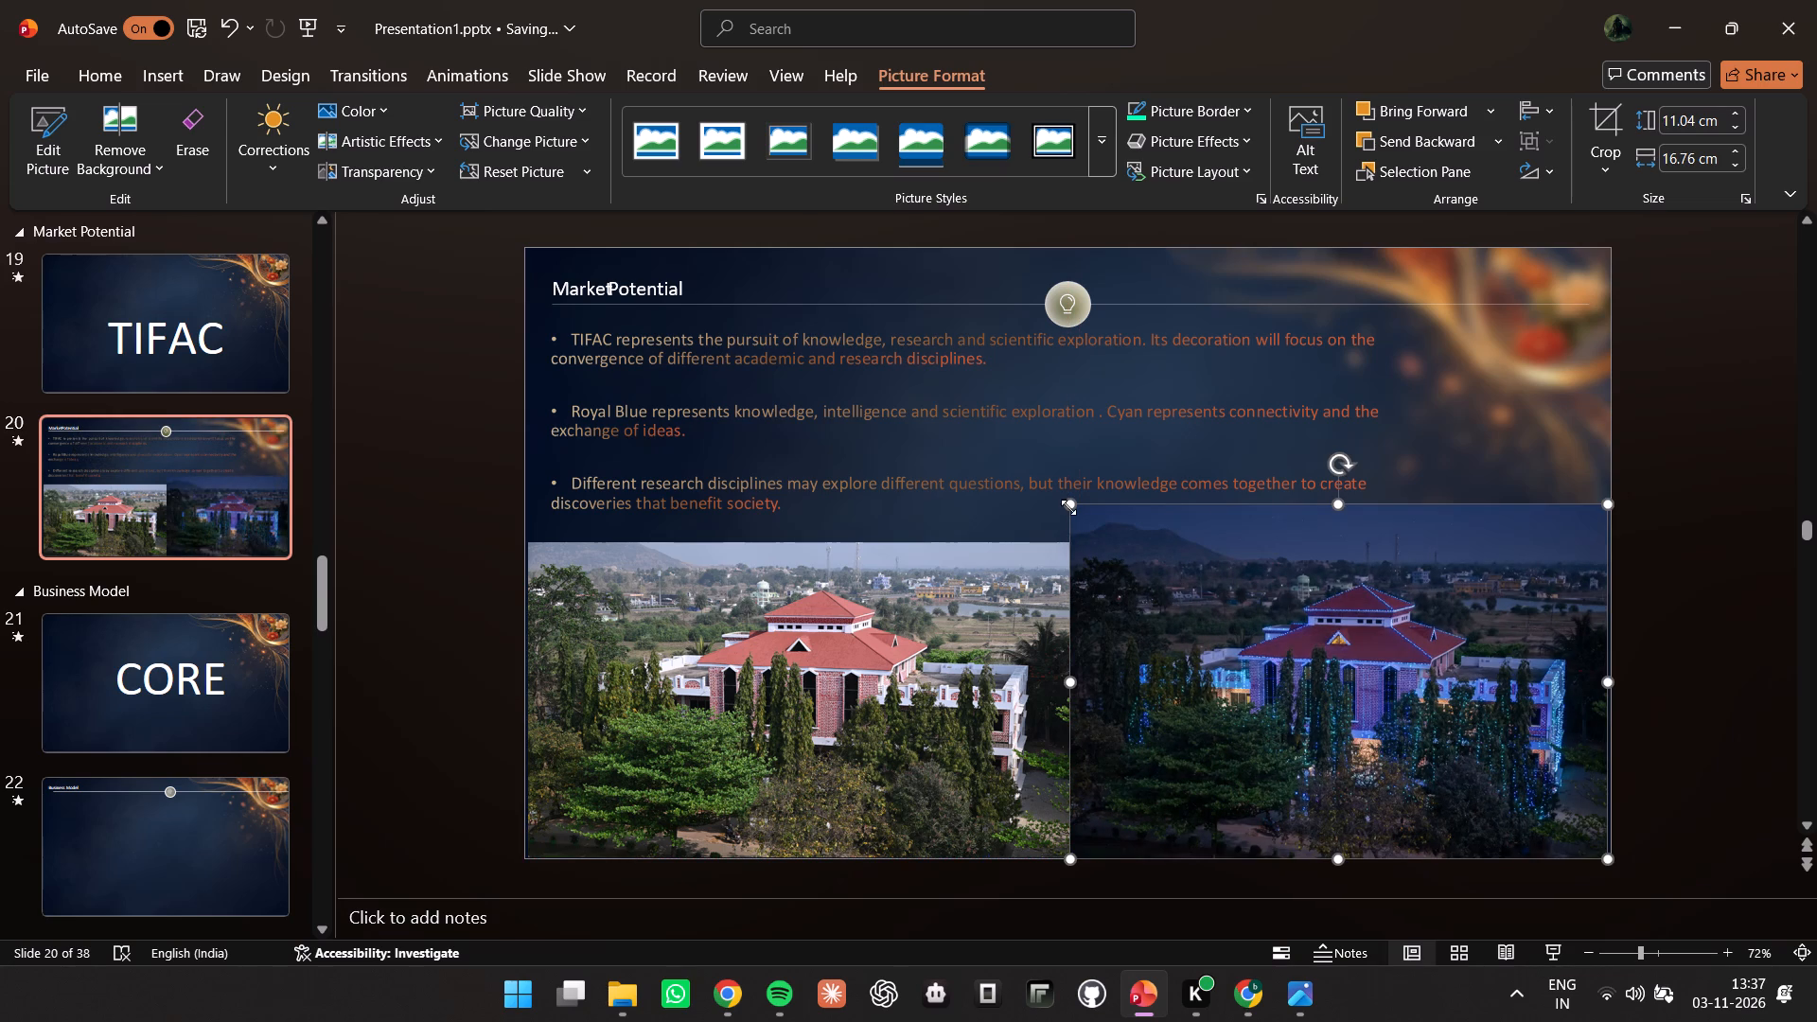
pyautogui.moveTo(1068, 505); pyautogui.dragTo(1069, 527)
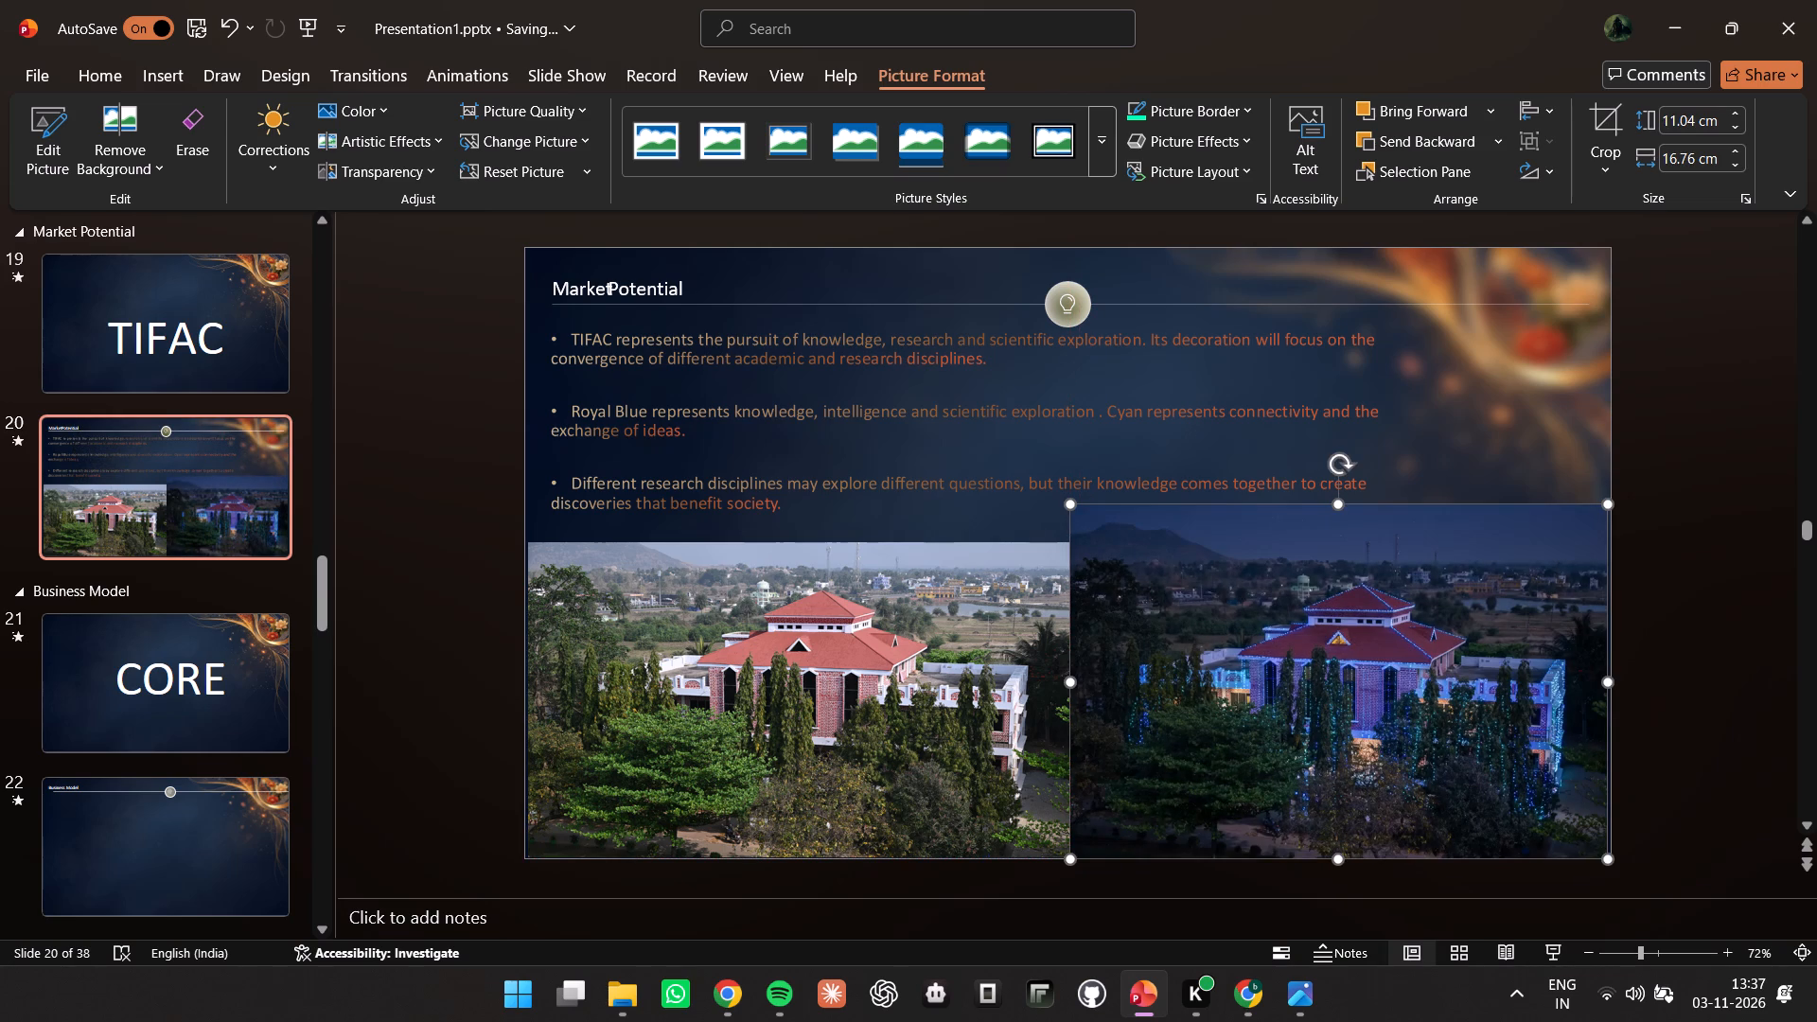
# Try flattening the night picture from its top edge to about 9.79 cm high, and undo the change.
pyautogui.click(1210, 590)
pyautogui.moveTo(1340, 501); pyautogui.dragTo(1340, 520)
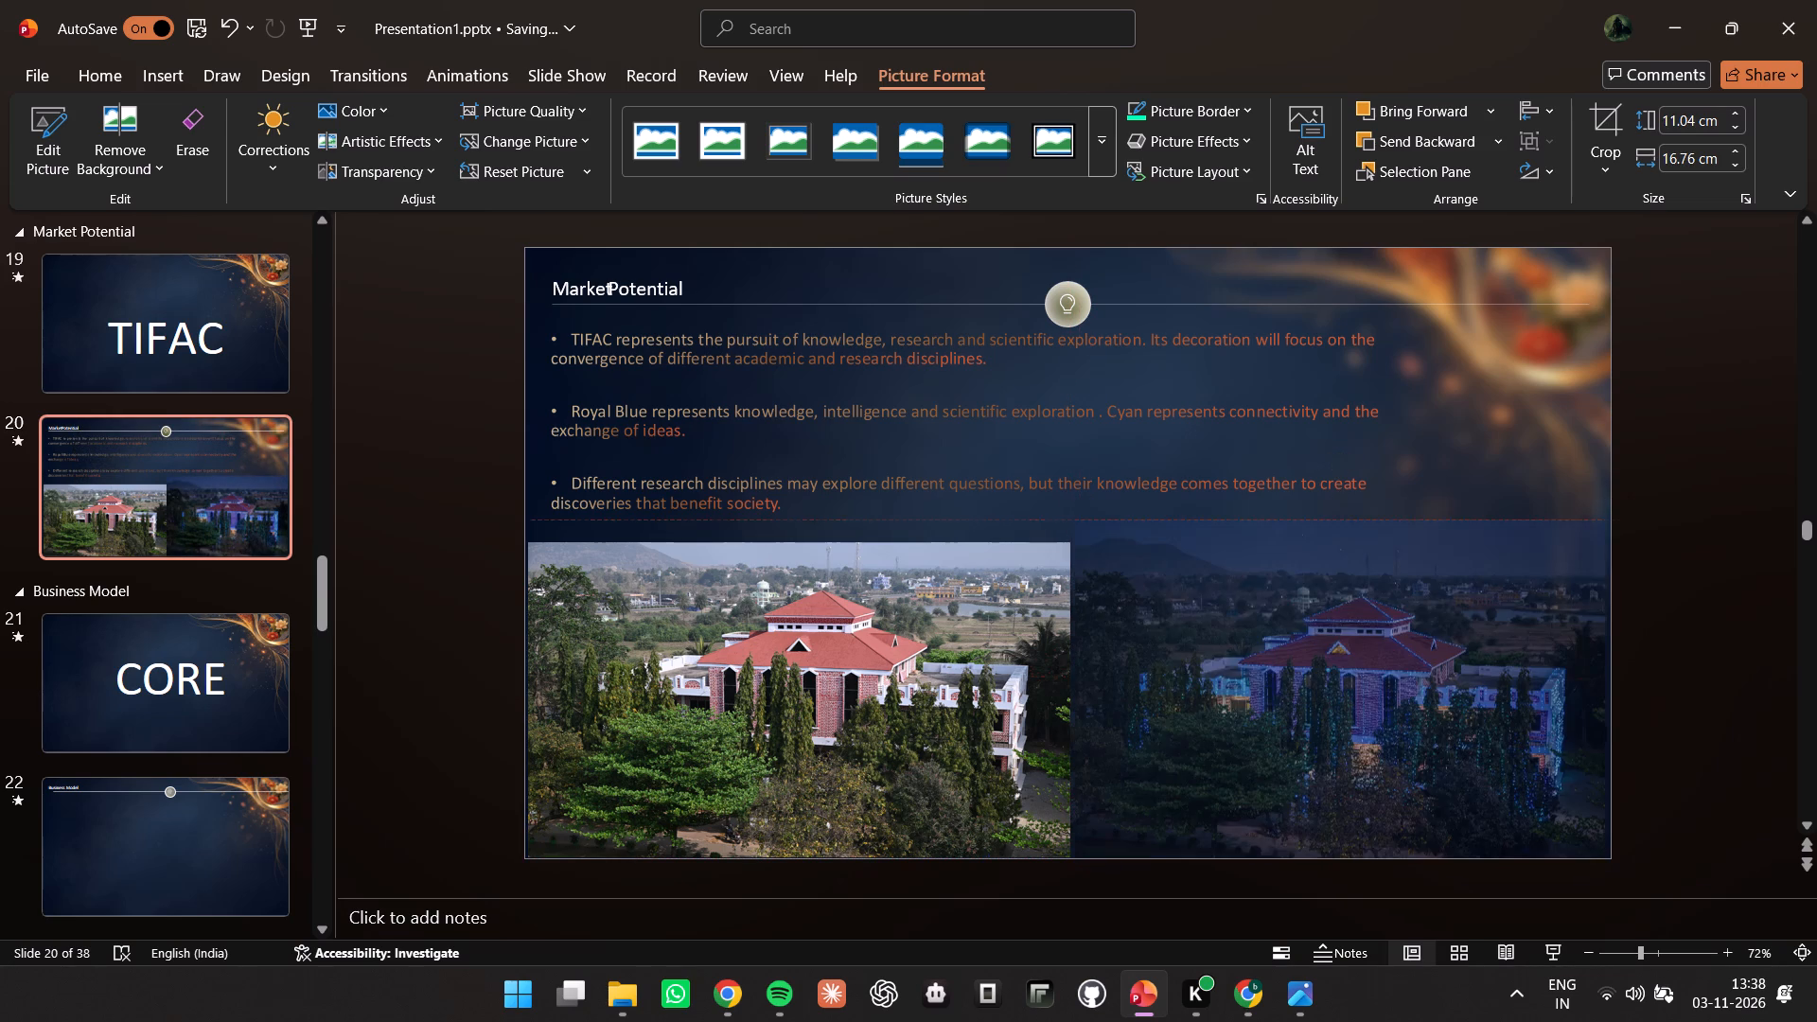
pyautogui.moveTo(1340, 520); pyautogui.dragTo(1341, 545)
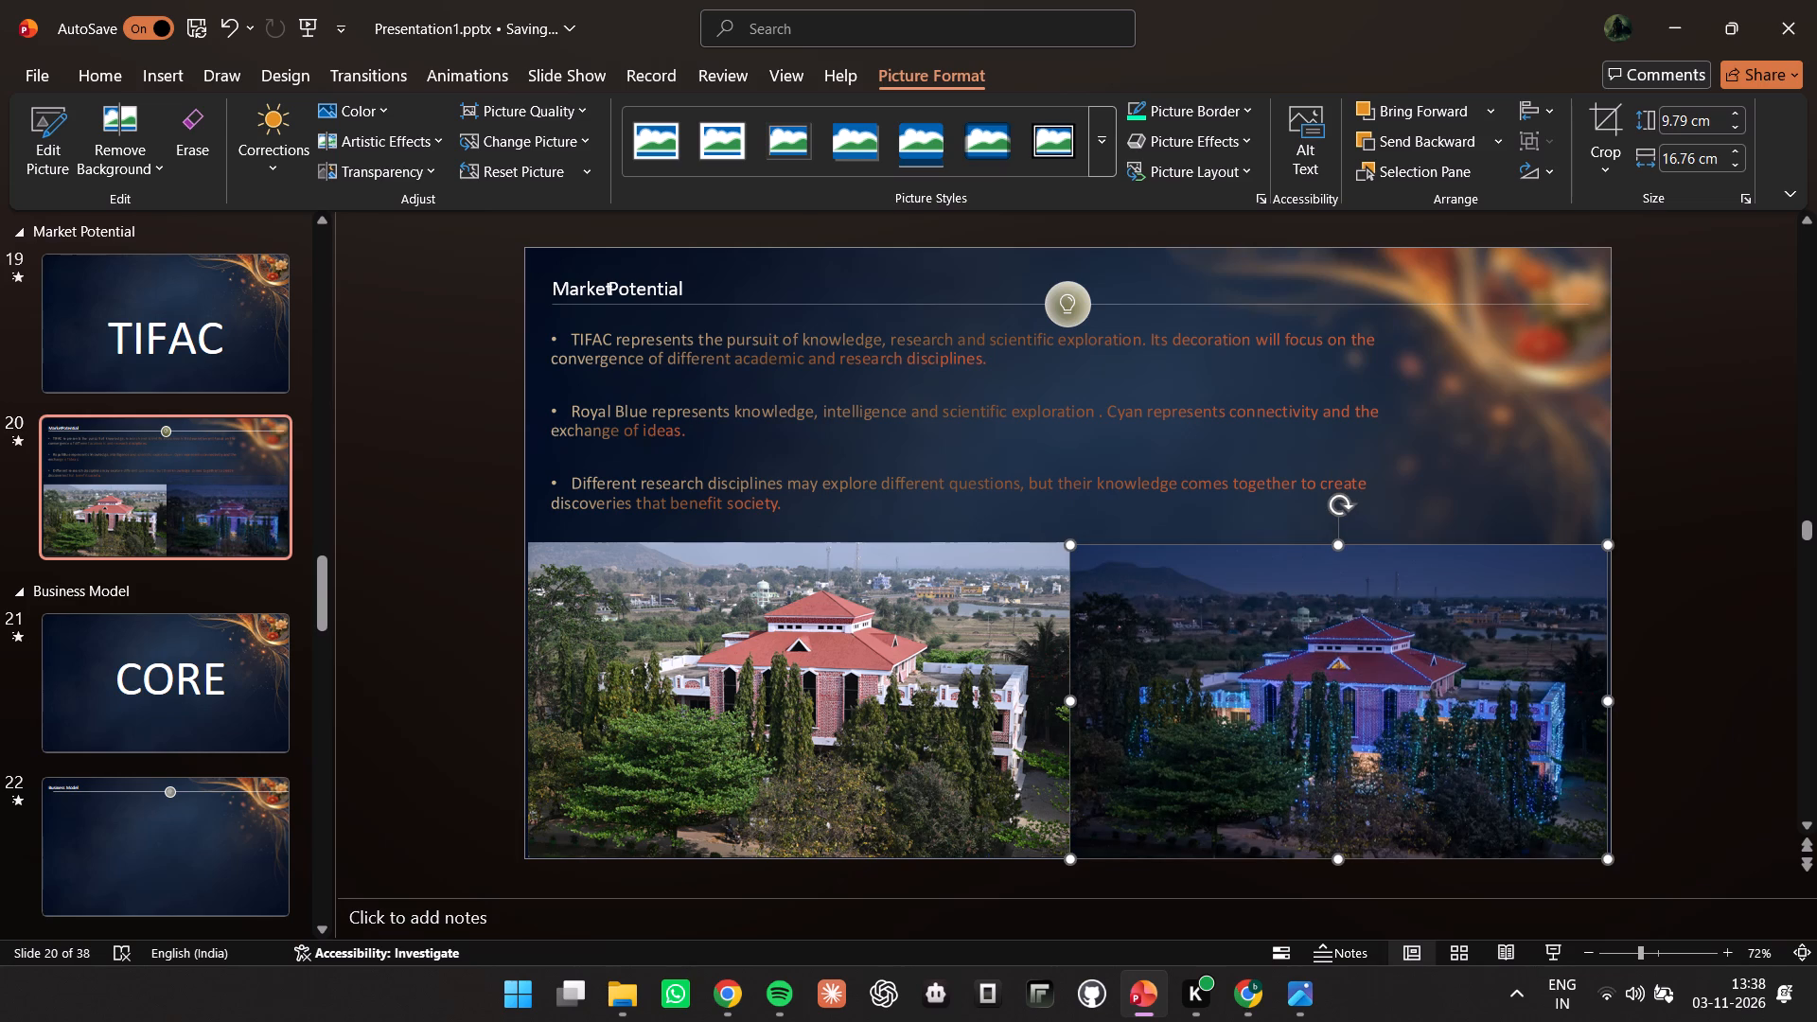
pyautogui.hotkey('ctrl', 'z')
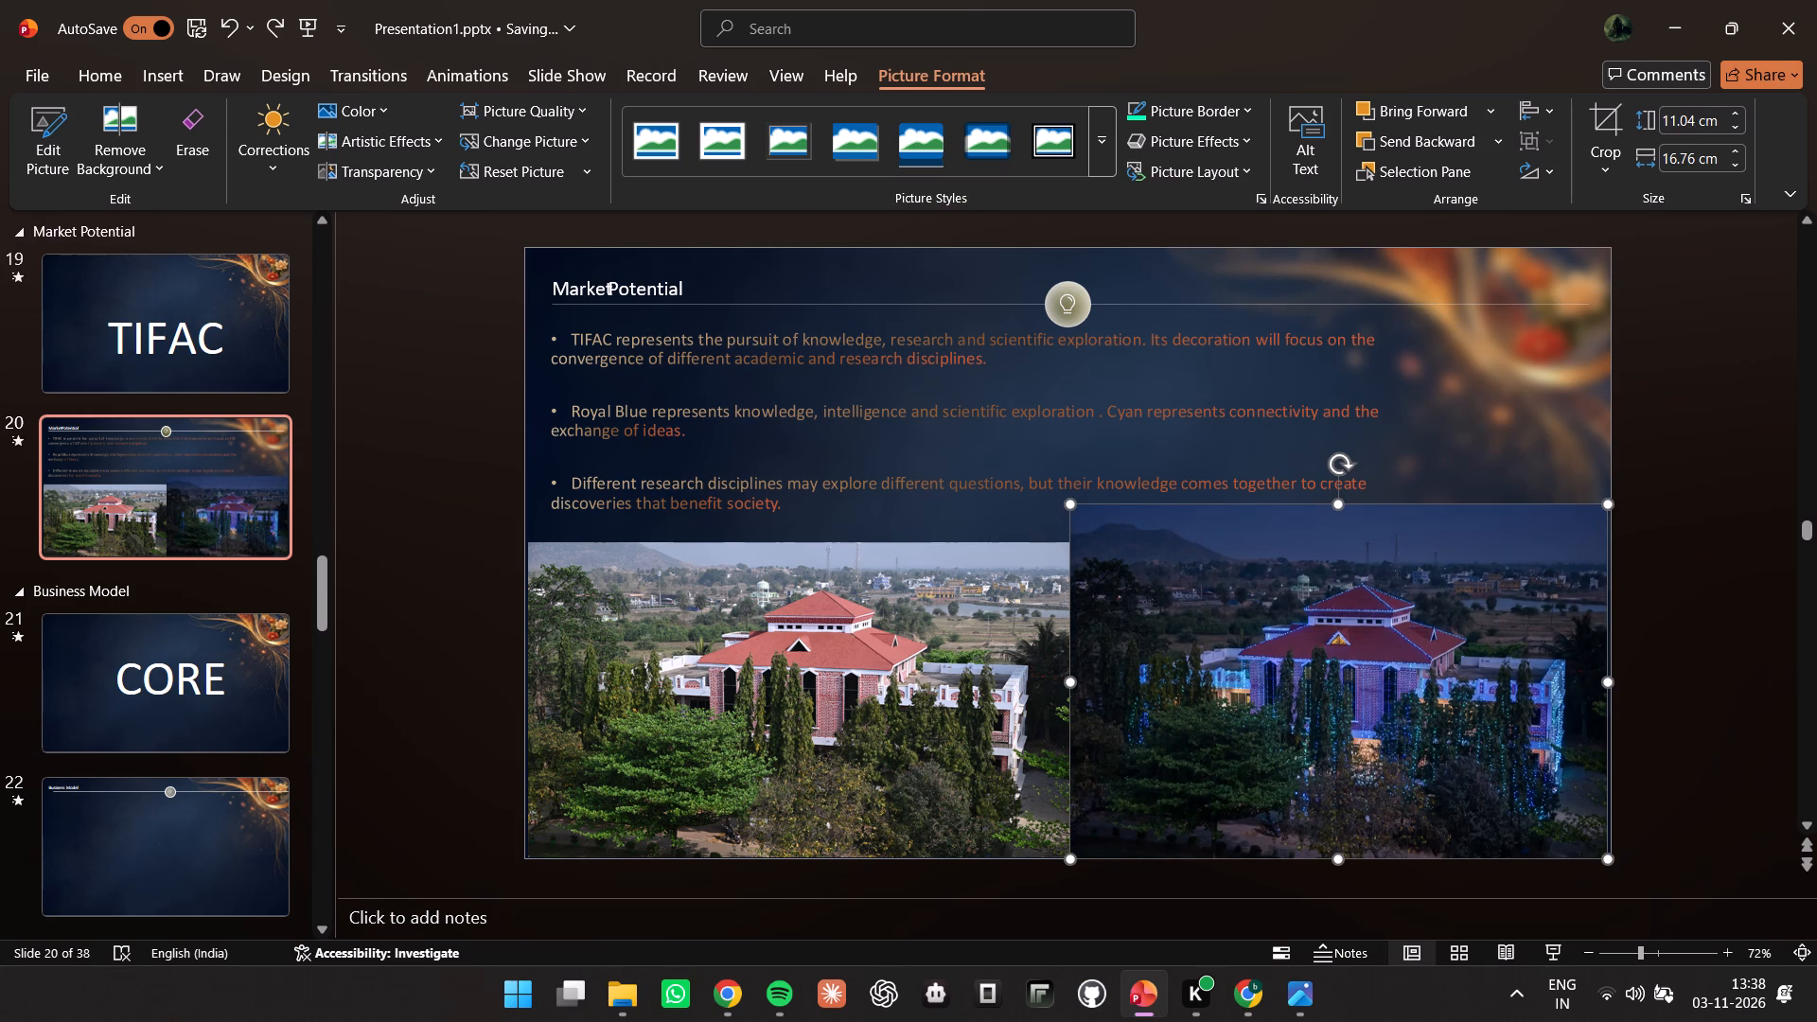
# Shrink the daytime photo proportionally to about 8.92 × 15.32 cm, keeping it in the slide's lower-left corner.
pyautogui.click(1004, 579)
pyautogui.moveTo(1066, 540); pyautogui.dragTo(1037, 539)
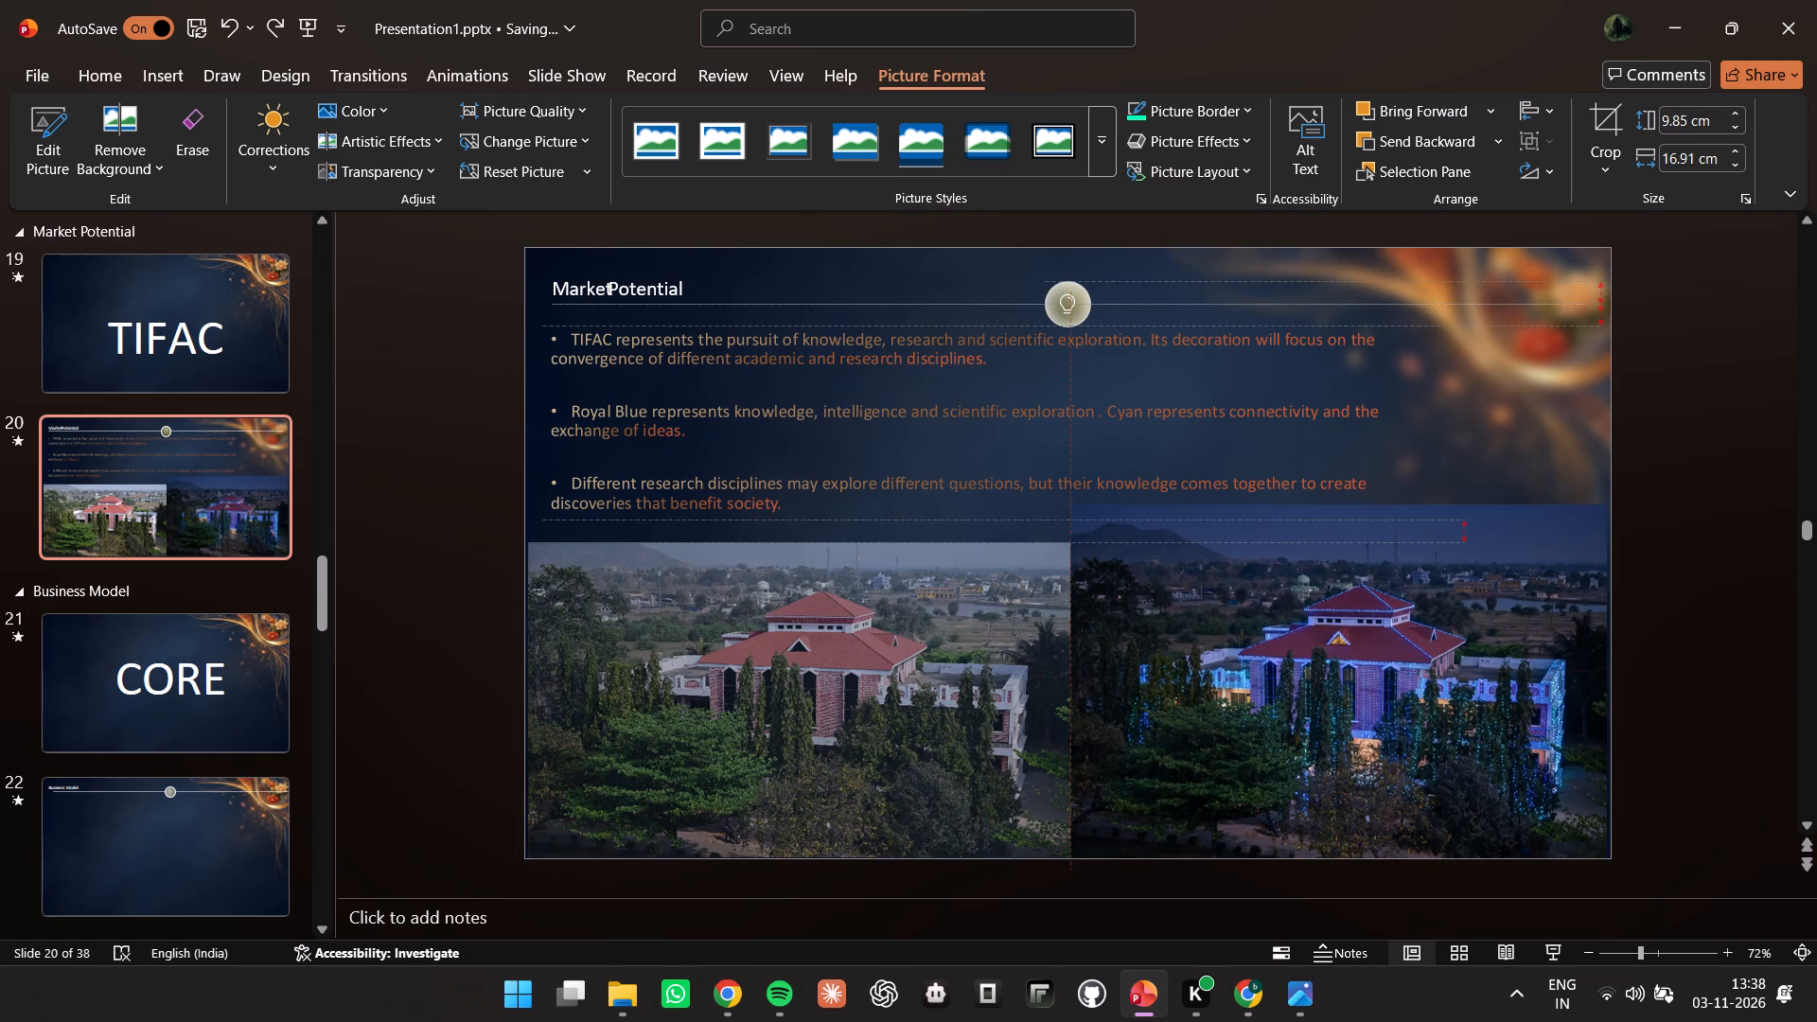
pyautogui.moveTo(1037, 539); pyautogui.dragTo(1039, 539)
pyautogui.moveTo(1067, 543); pyautogui.dragTo(1009, 598)
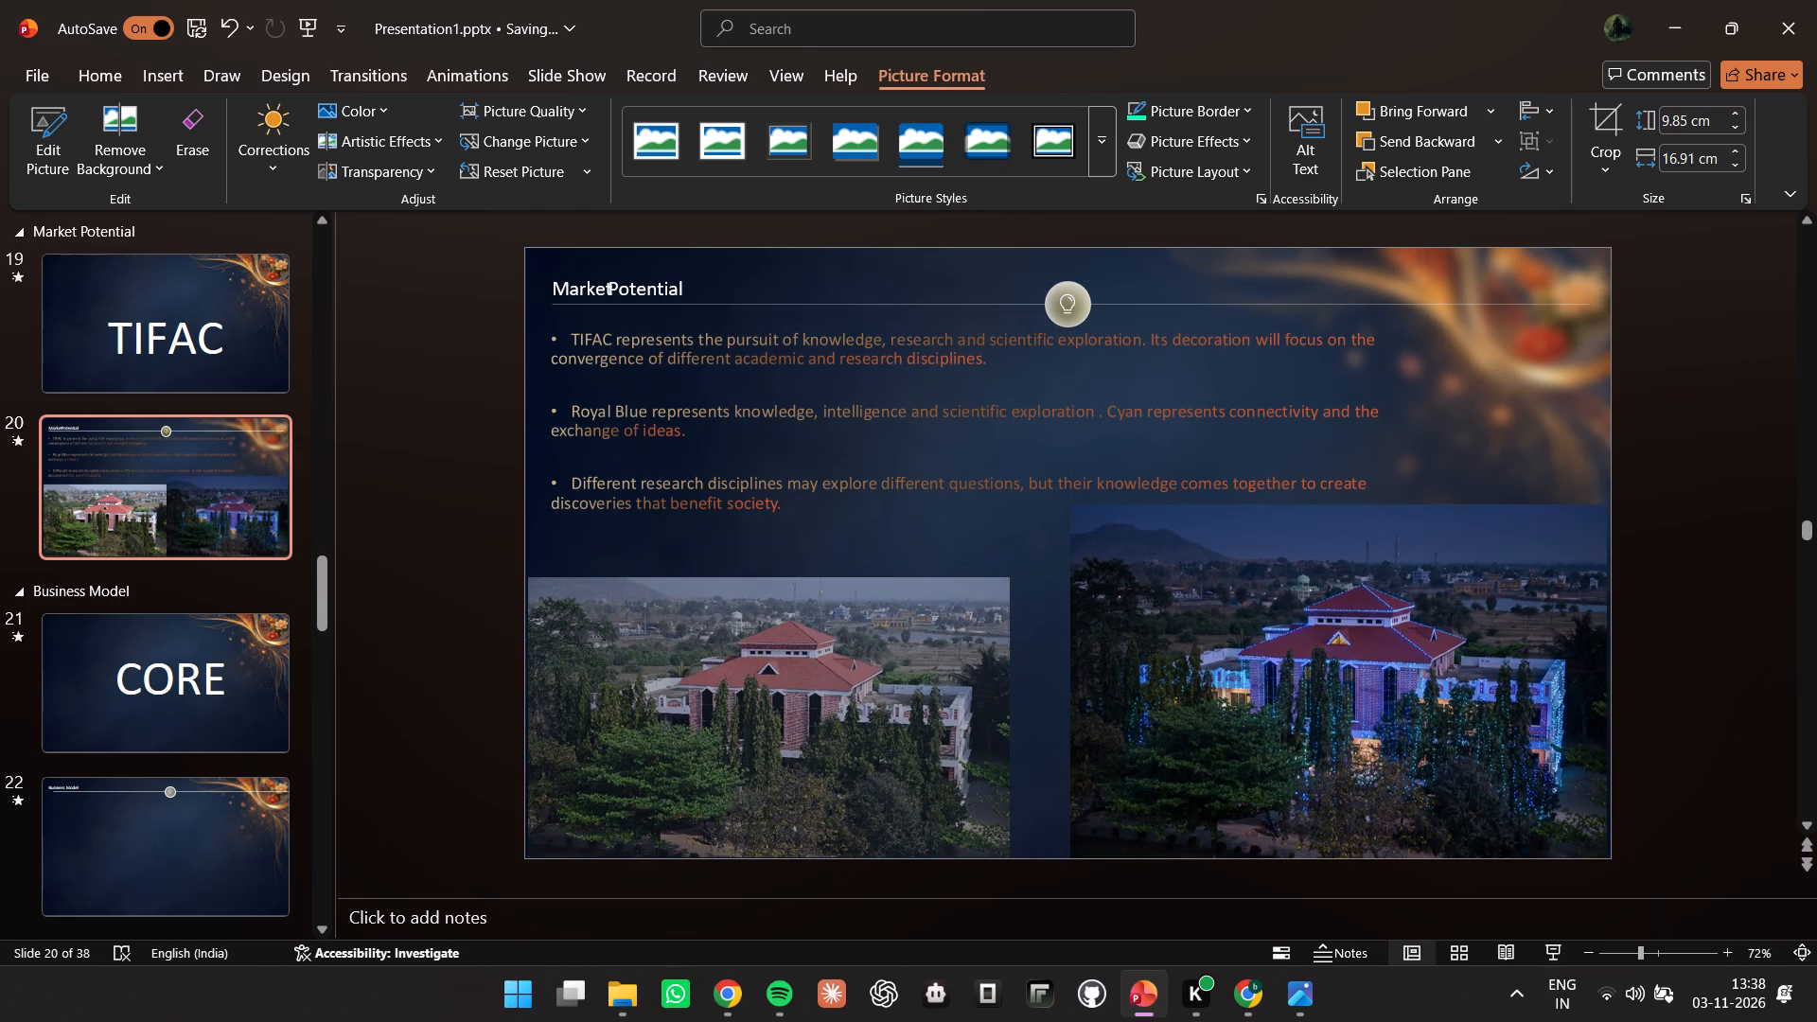
pyautogui.moveTo(1009, 598); pyautogui.dragTo(1021, 571)
# Shrink and widen the night picture, return it to the slide's lower-right corner, and enlarge it to about 9.76 × 15.75 cm.
pyautogui.click(1113, 519)
pyautogui.moveTo(1073, 504); pyautogui.dragTo(1089, 546)
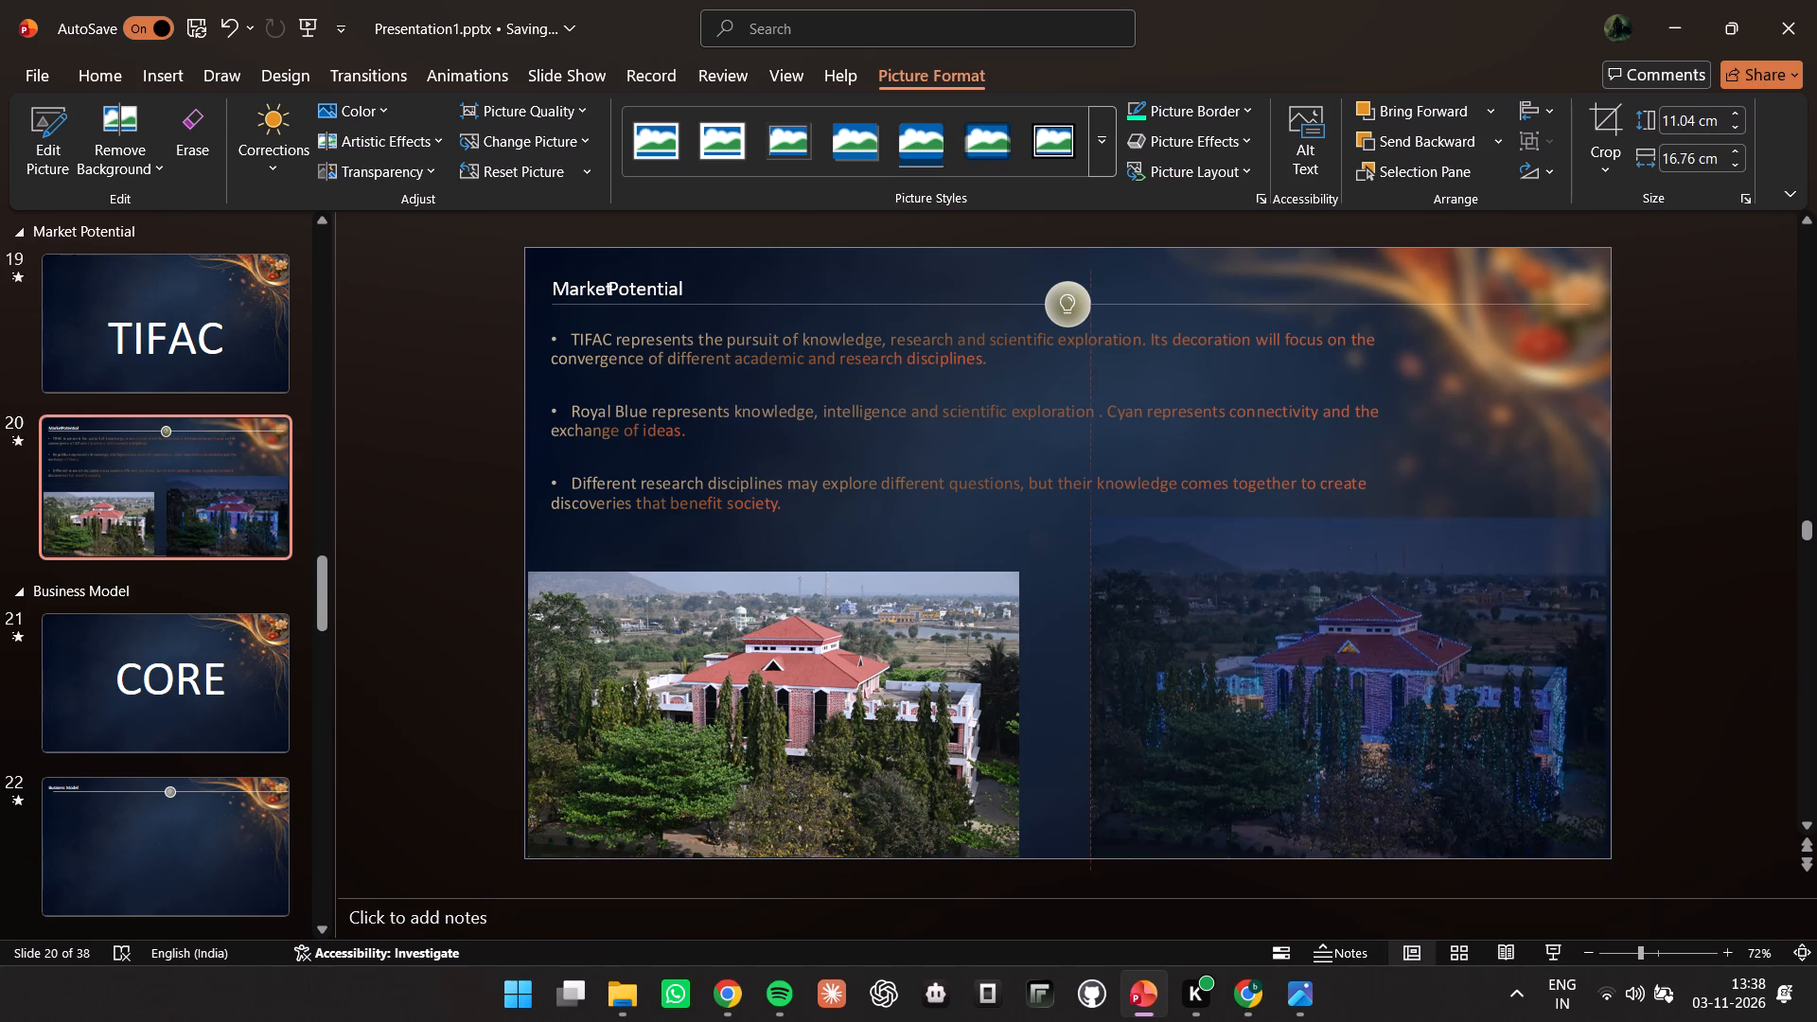
pyautogui.moveTo(1089, 546); pyautogui.dragTo(1174, 630)
pyautogui.moveTo(1216, 640); pyautogui.dragTo(1162, 650)
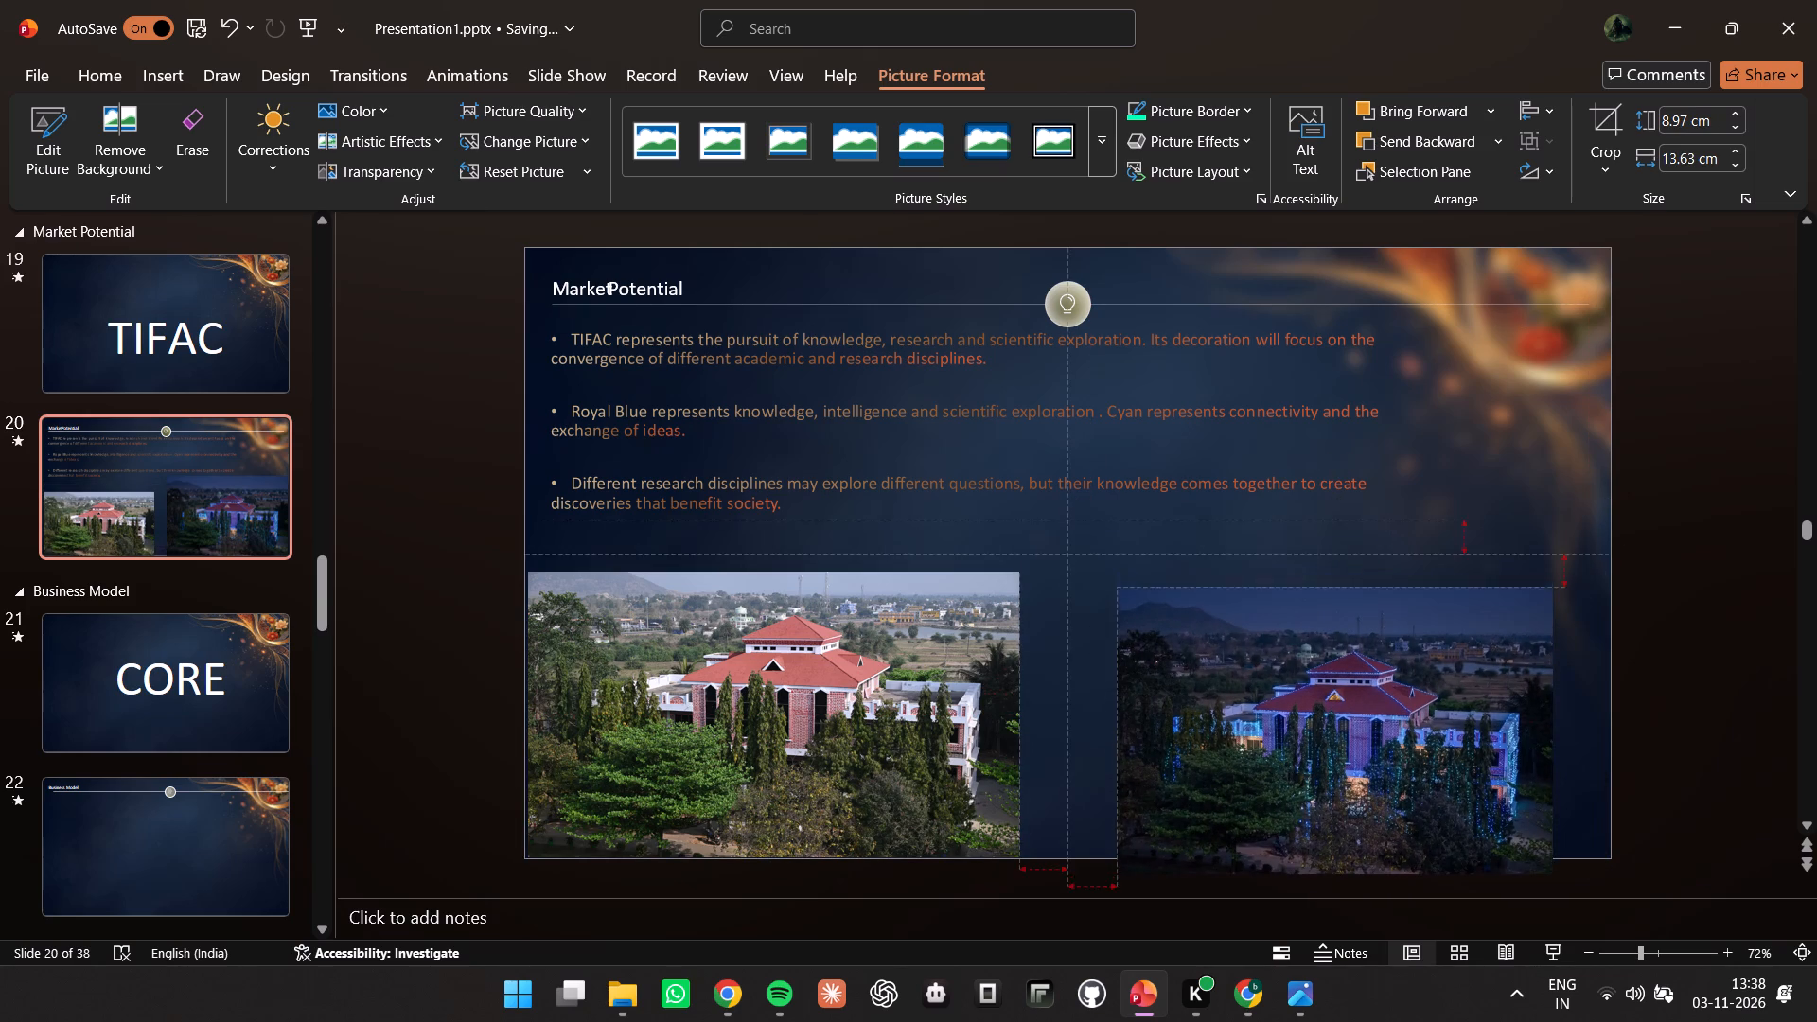
pyautogui.moveTo(1162, 650); pyautogui.dragTo(1162, 644)
pyautogui.moveTo(1556, 715); pyautogui.dragTo(1581, 709)
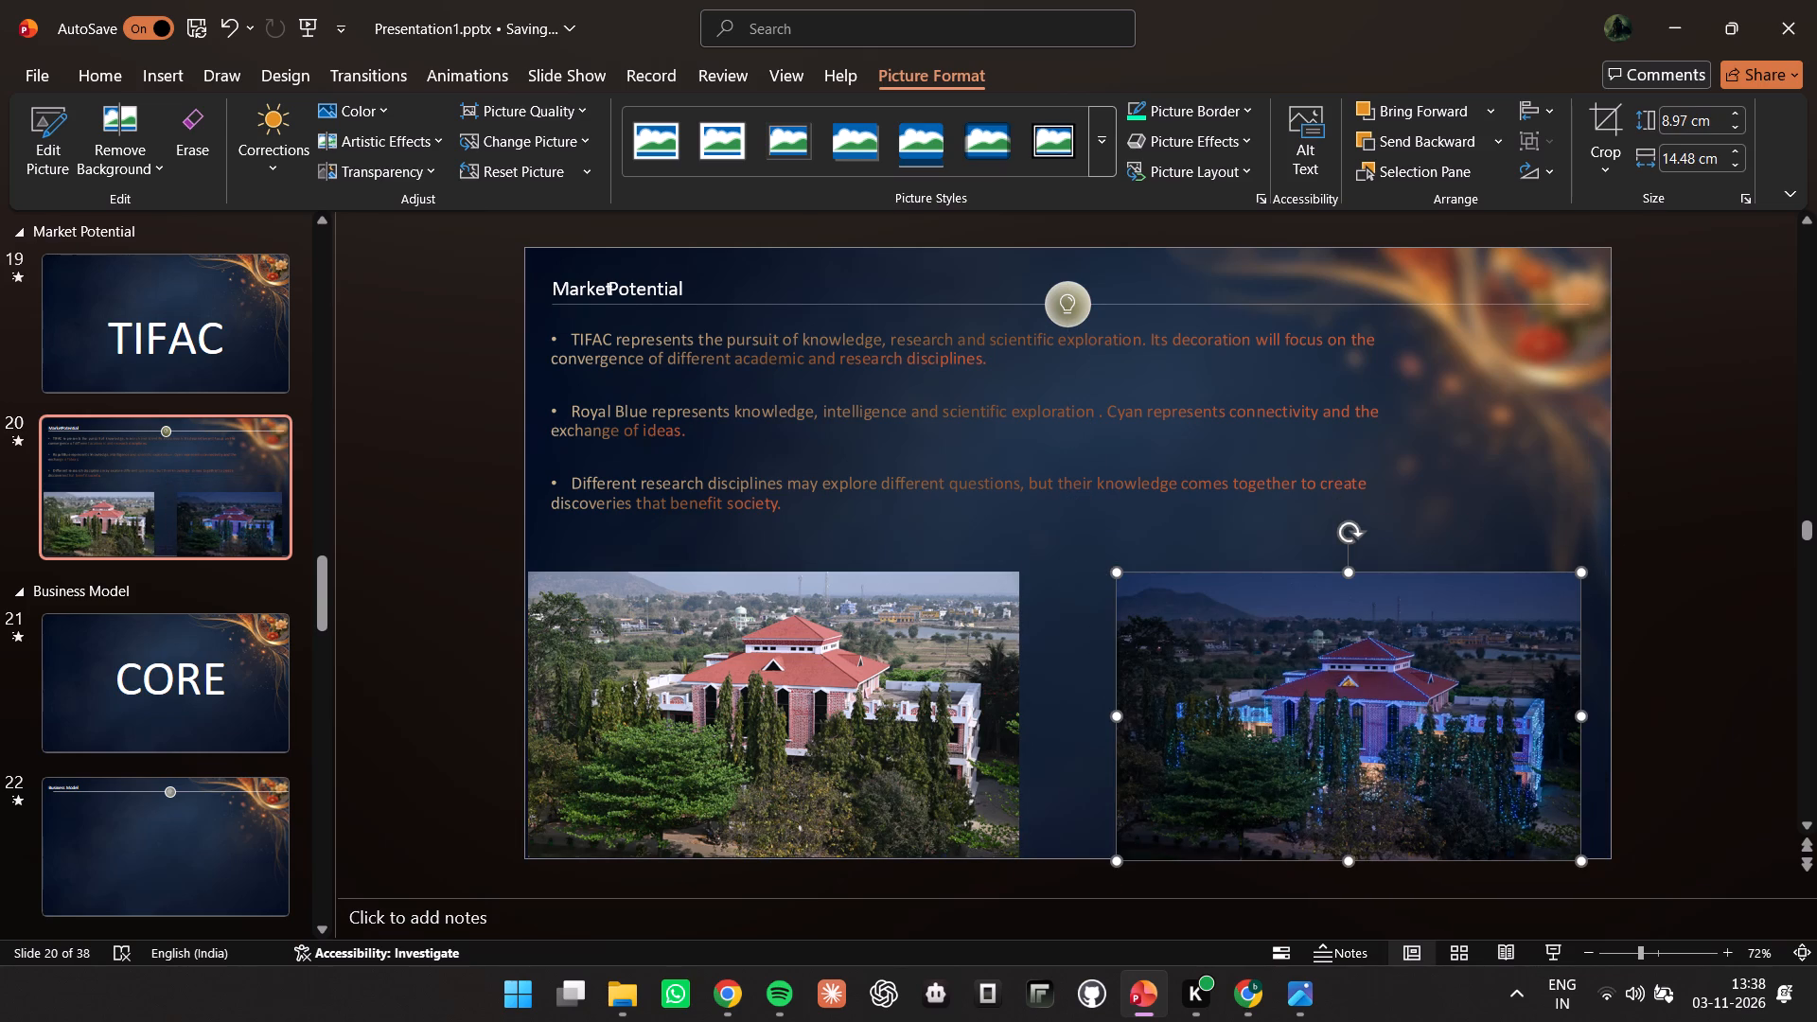
pyautogui.moveTo(1342, 608); pyautogui.dragTo(1366, 600)
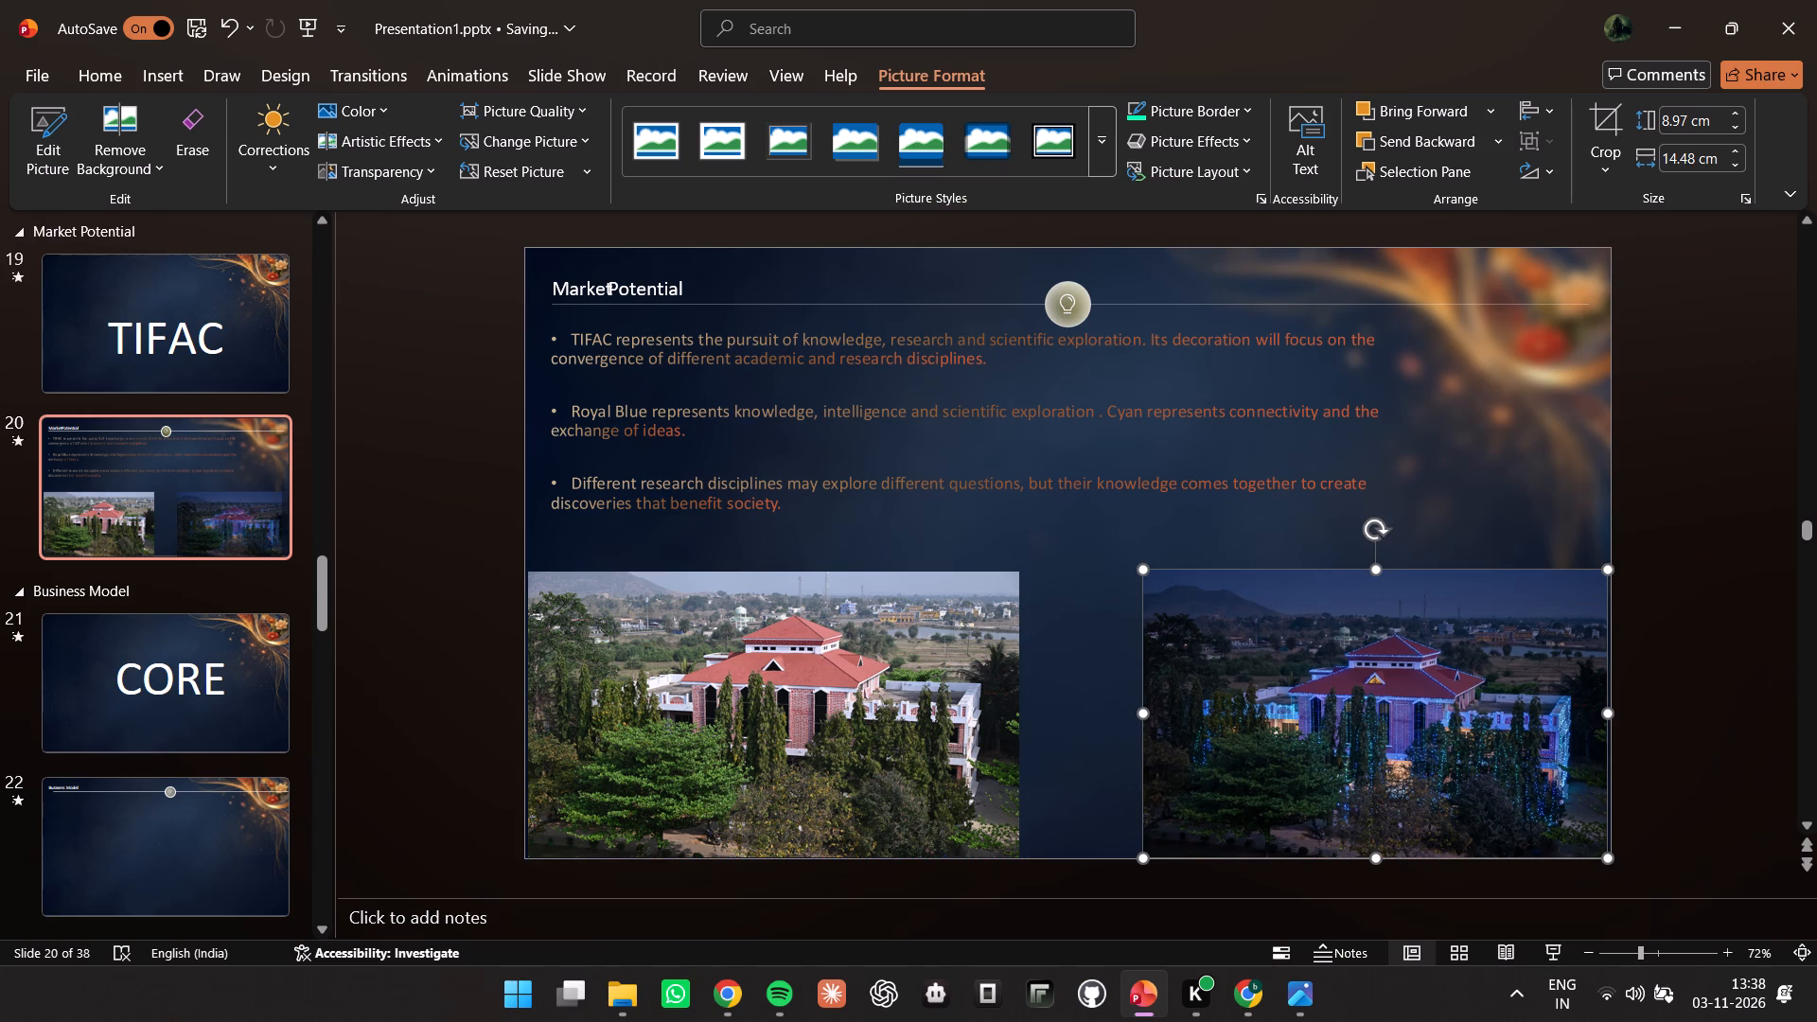
pyautogui.moveTo(1145, 566); pyautogui.dragTo(1120, 548)
# Enlarge the daytime photo to about 9.5 × 16.31 cm, leaving a narrow gap before the night picture.
pyautogui.click(959, 571)
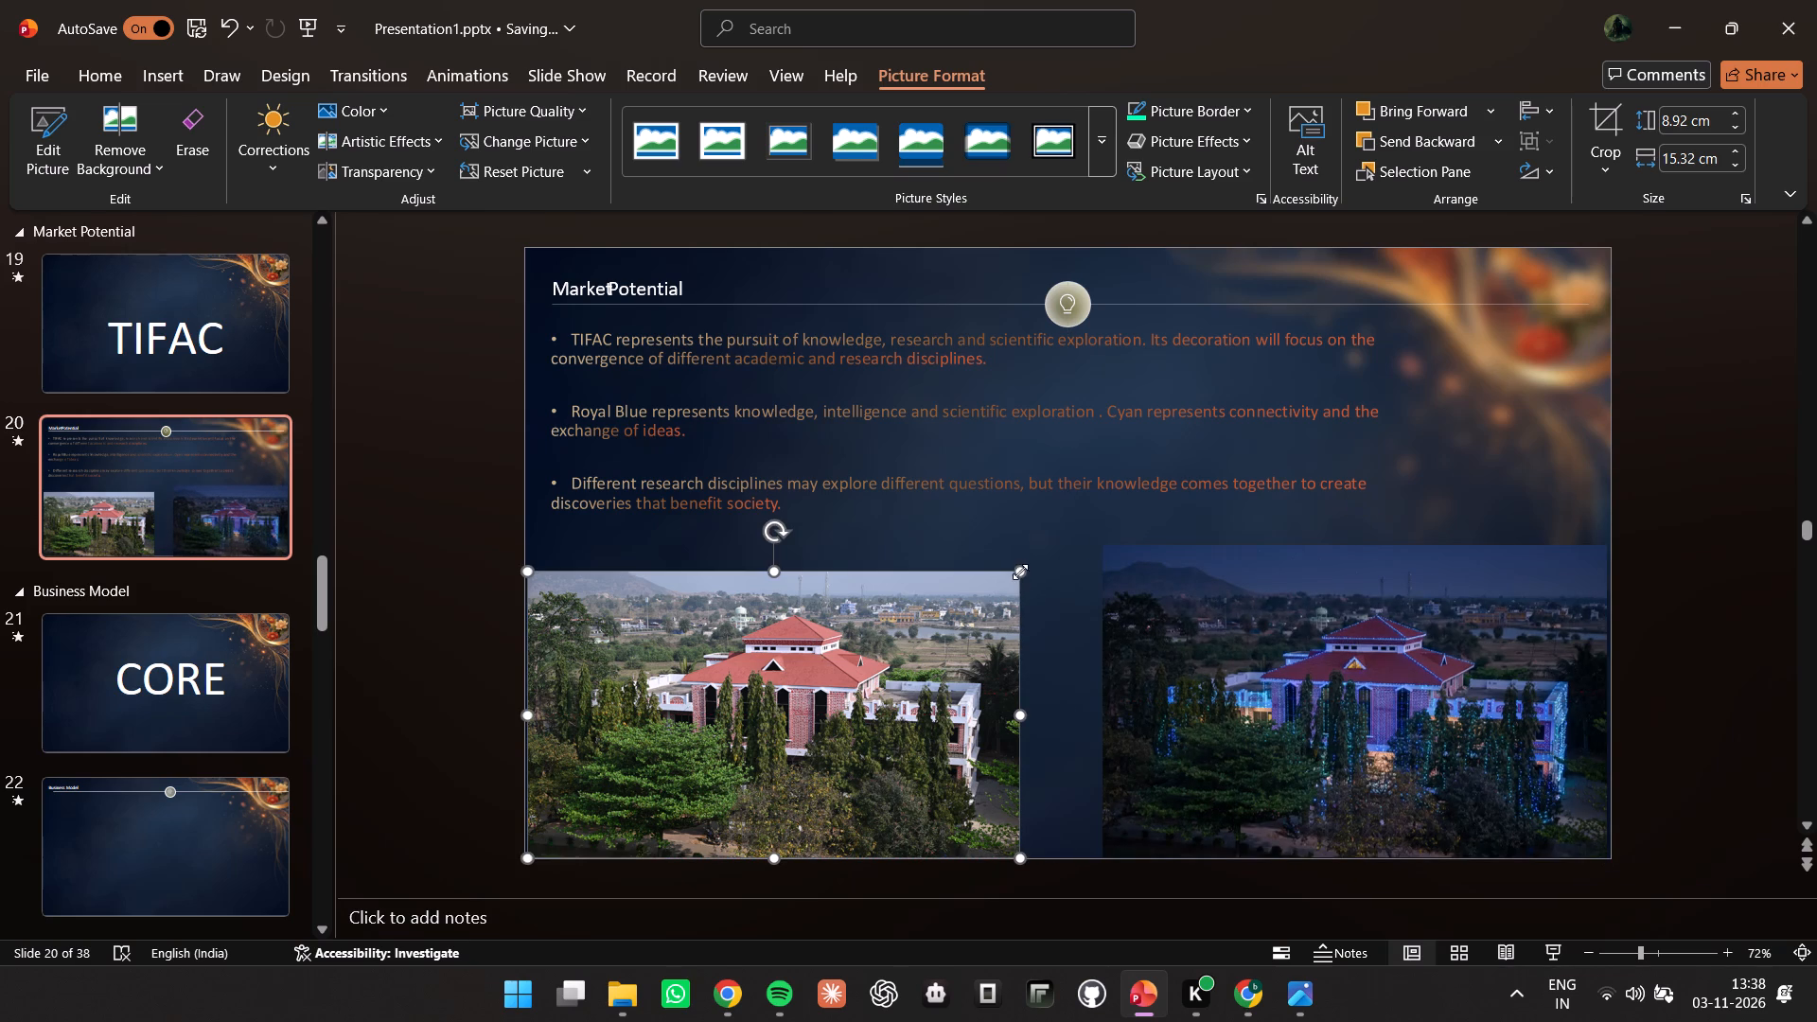
pyautogui.moveTo(1024, 569); pyautogui.dragTo(1050, 551)
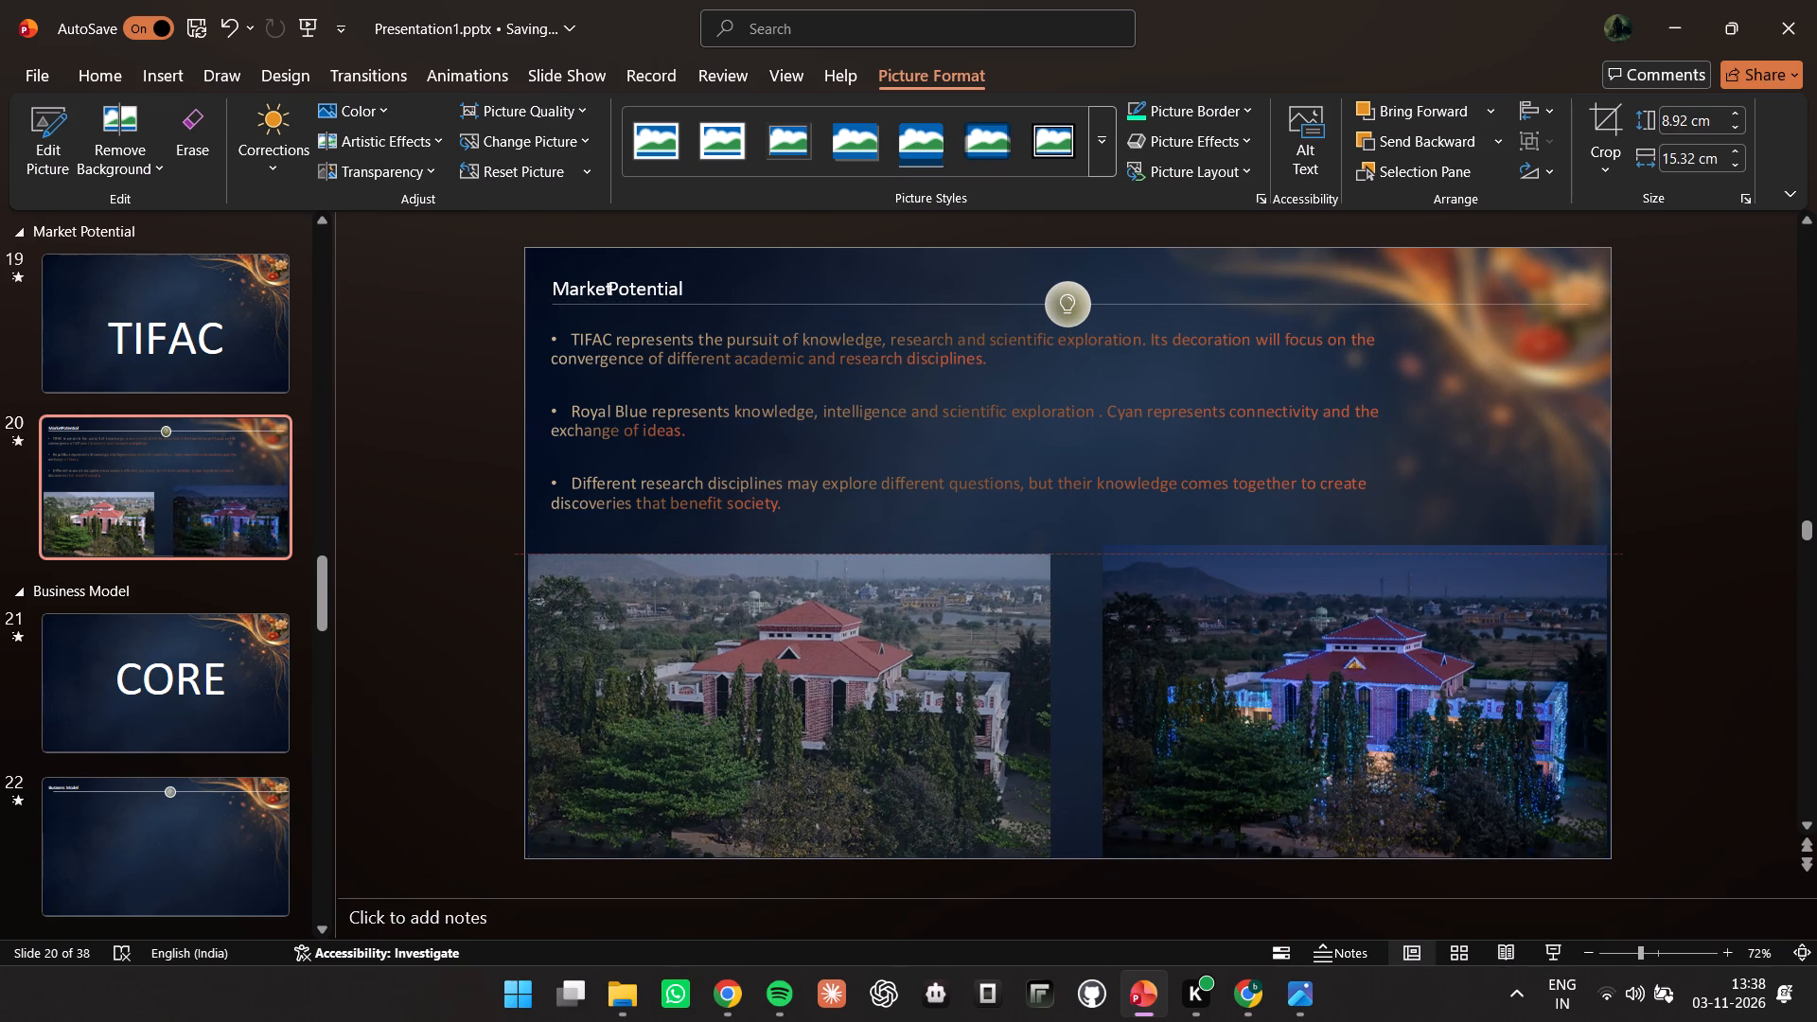
pyautogui.click(1738, 630)
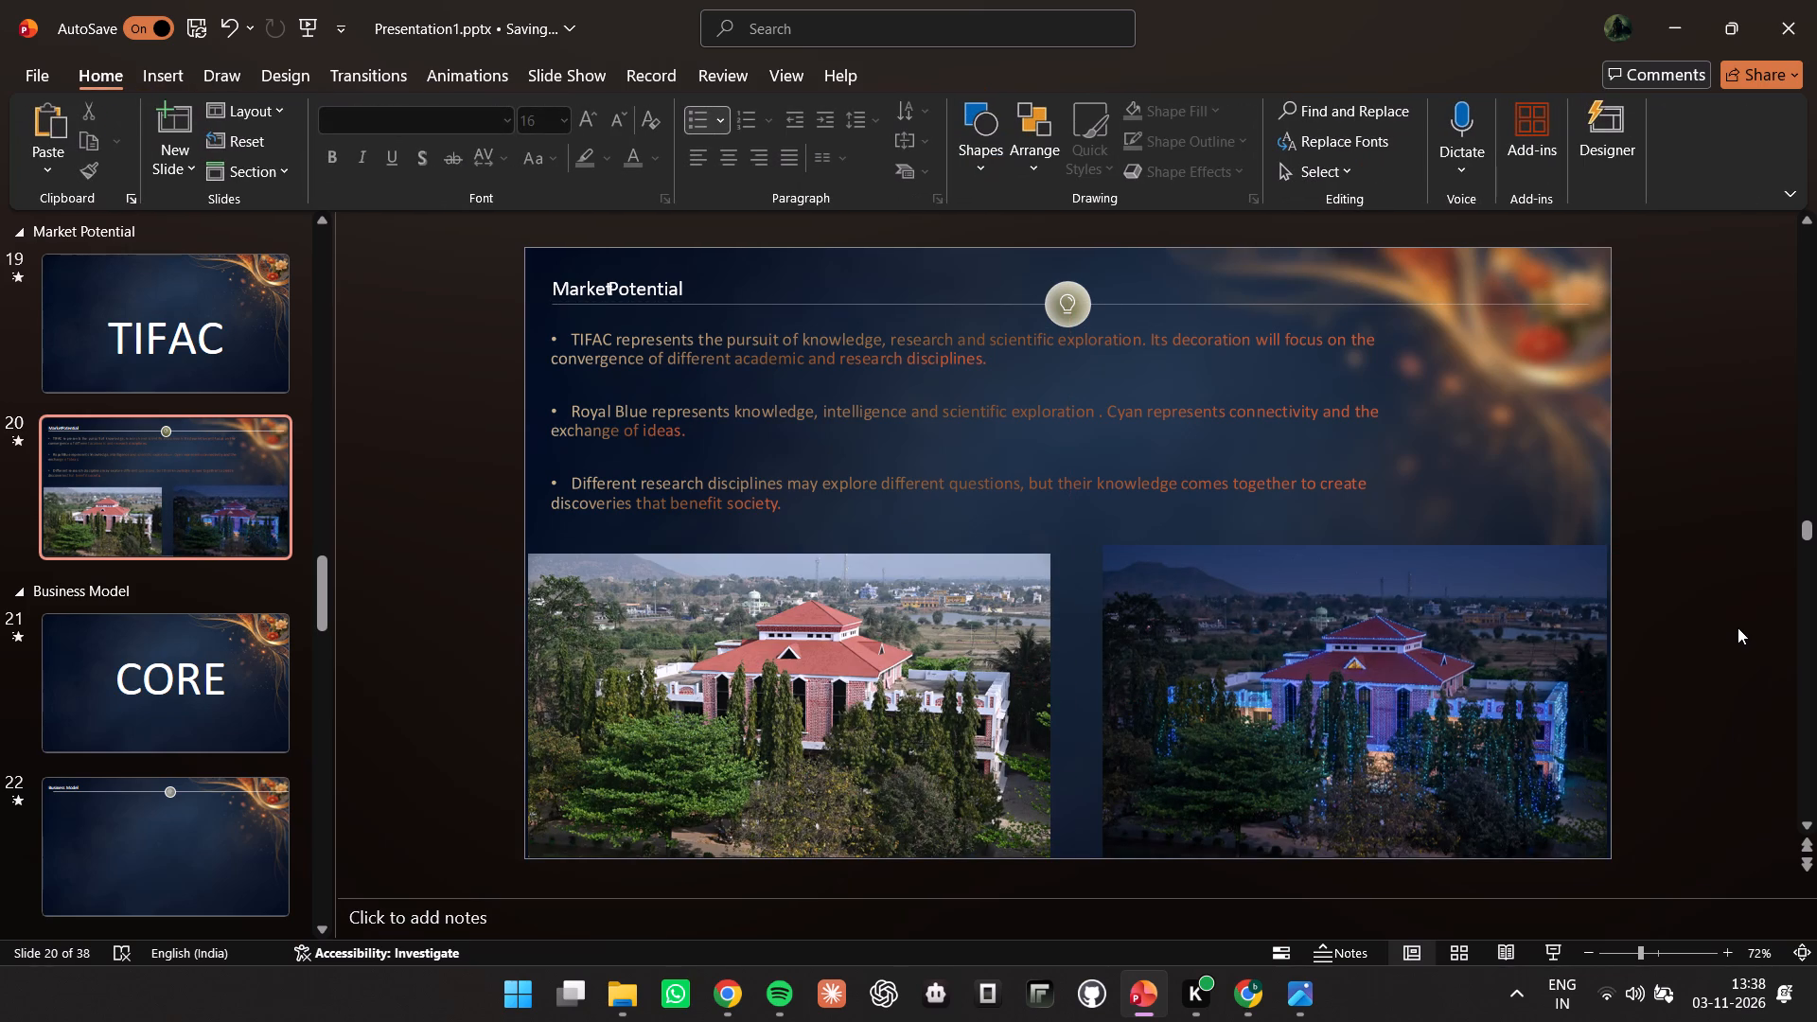
# Copy the daytime and night TIFAC pictures together from slide 20.
pyautogui.click(806, 702)
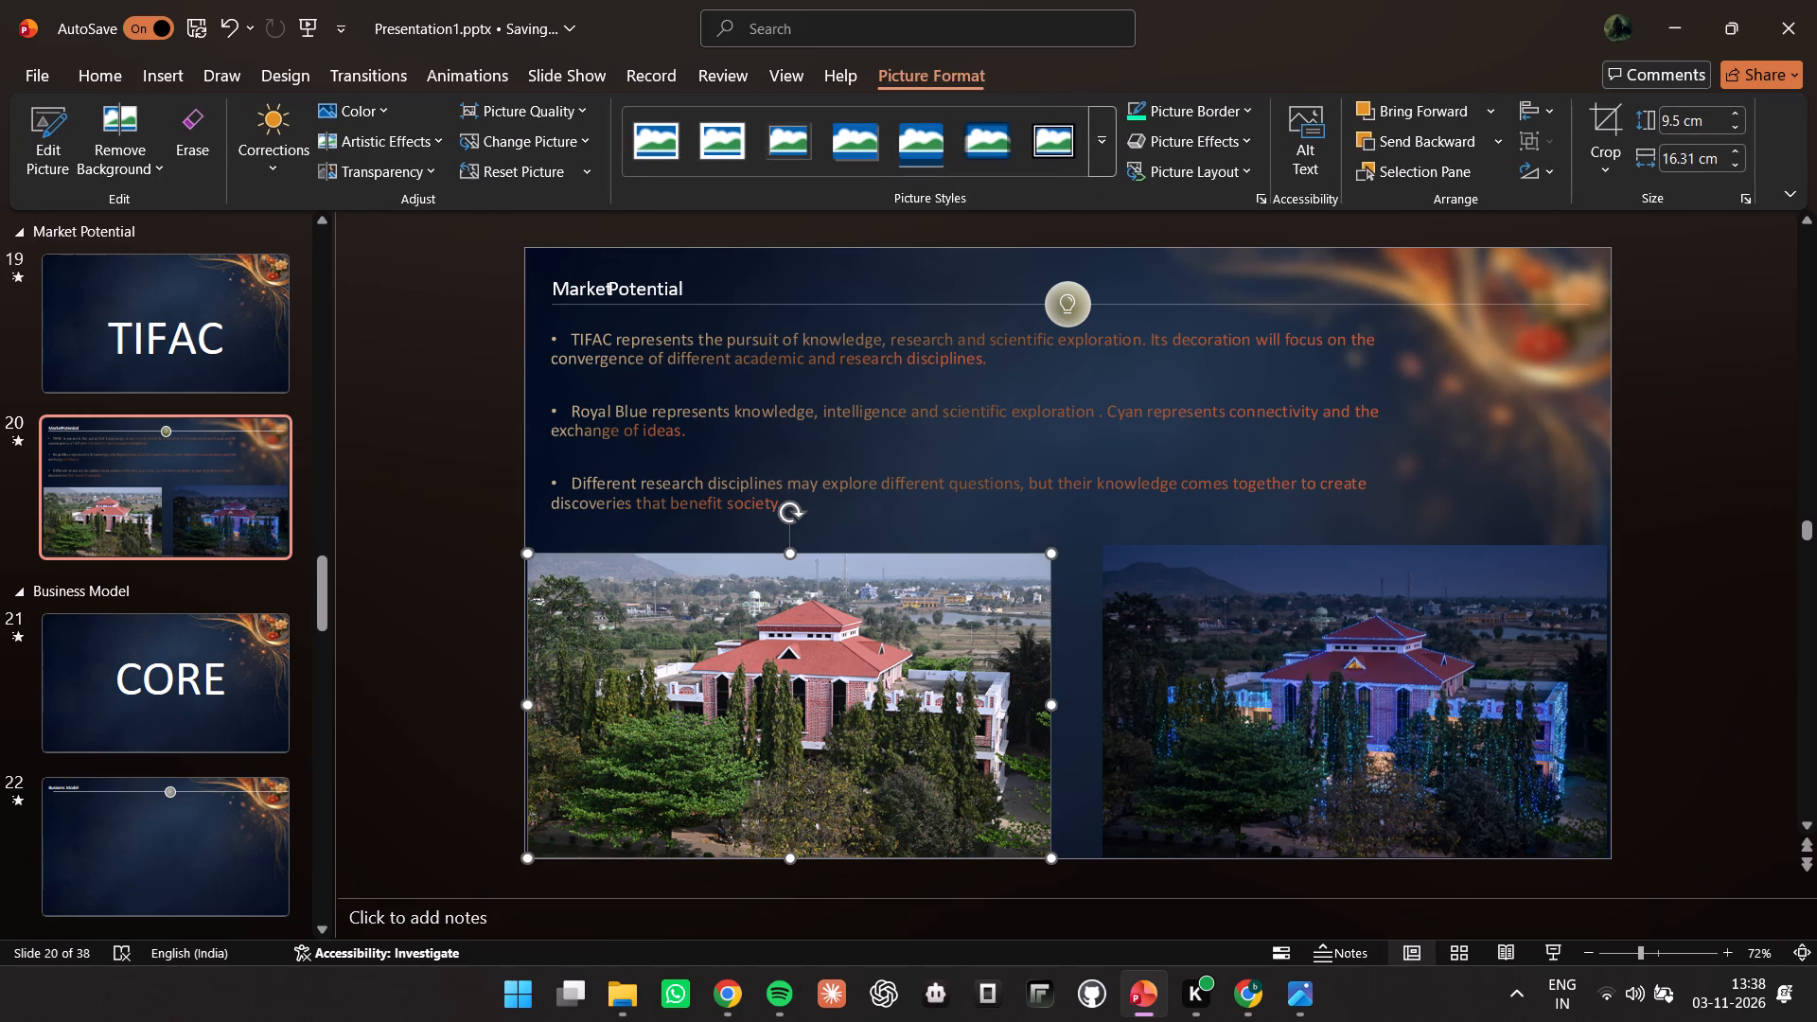
pyautogui.click(1147, 671)
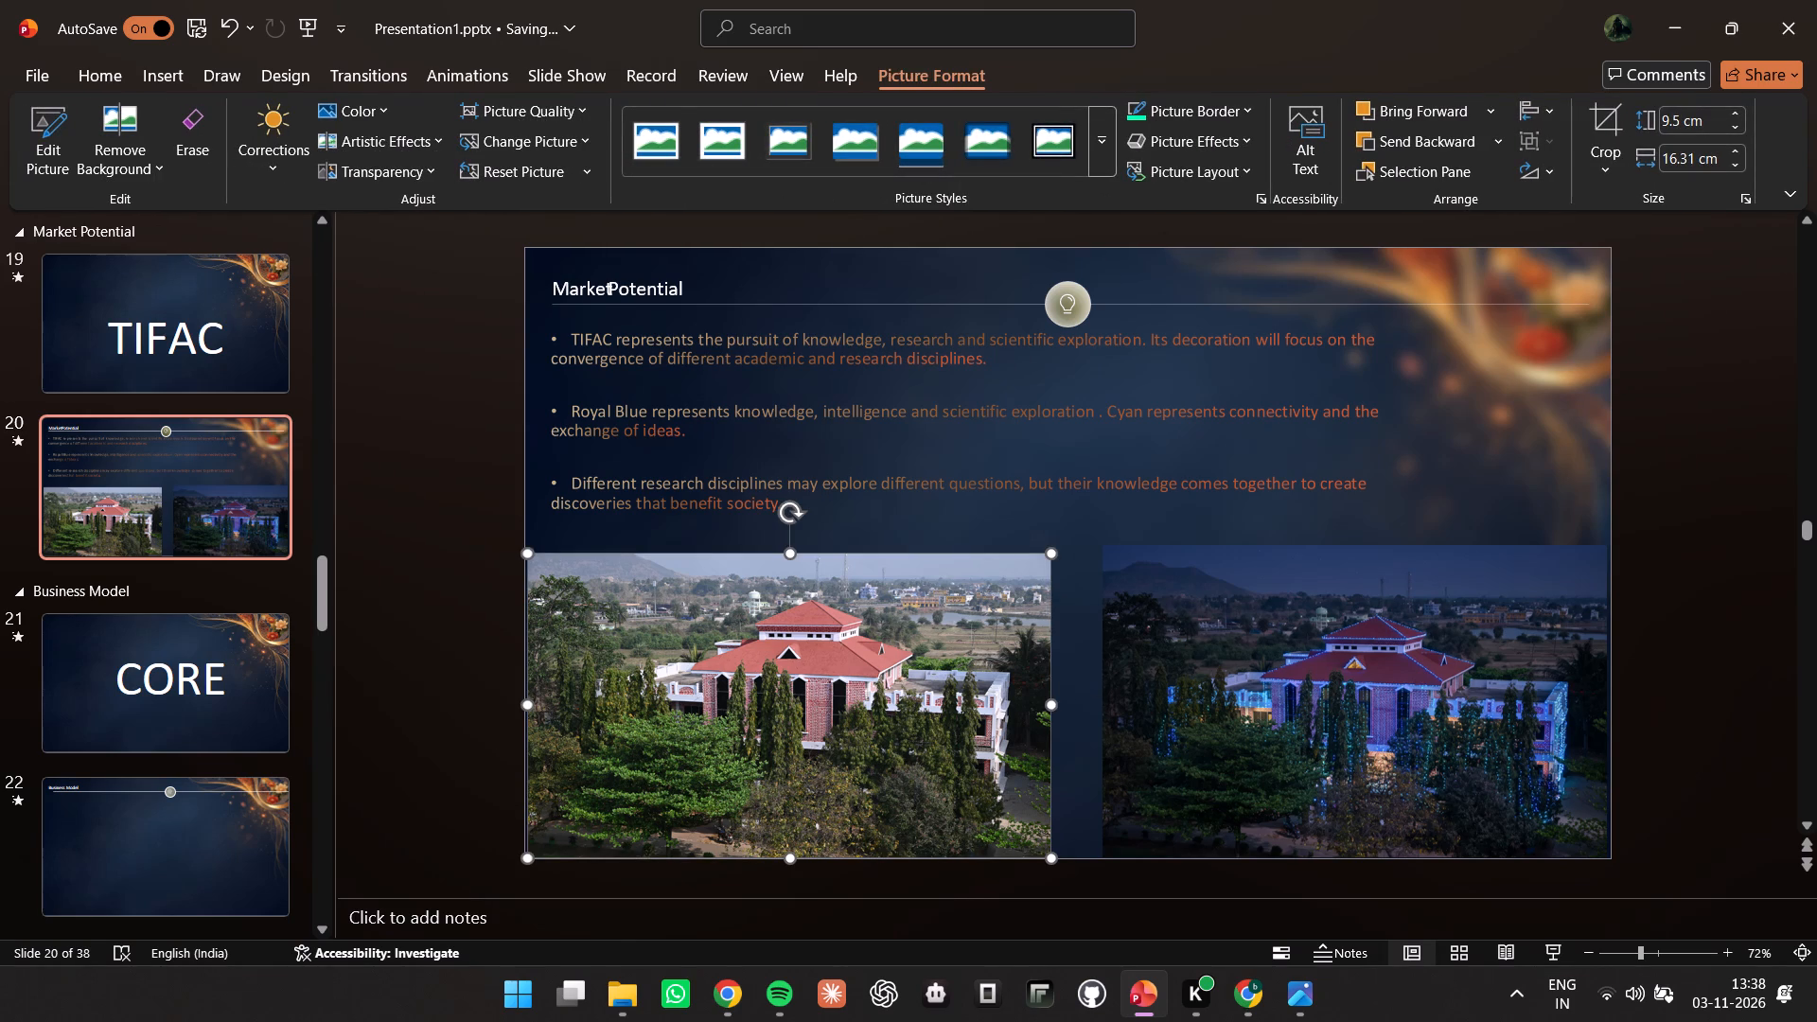
pyautogui.keyDown('ctrl'); pyautogui.click(979, 685); pyautogui.keyUp('ctrl')
pyautogui.keyDown('ctrl'); pyautogui.rightClick(1023, 682); pyautogui.keyUp('ctrl')
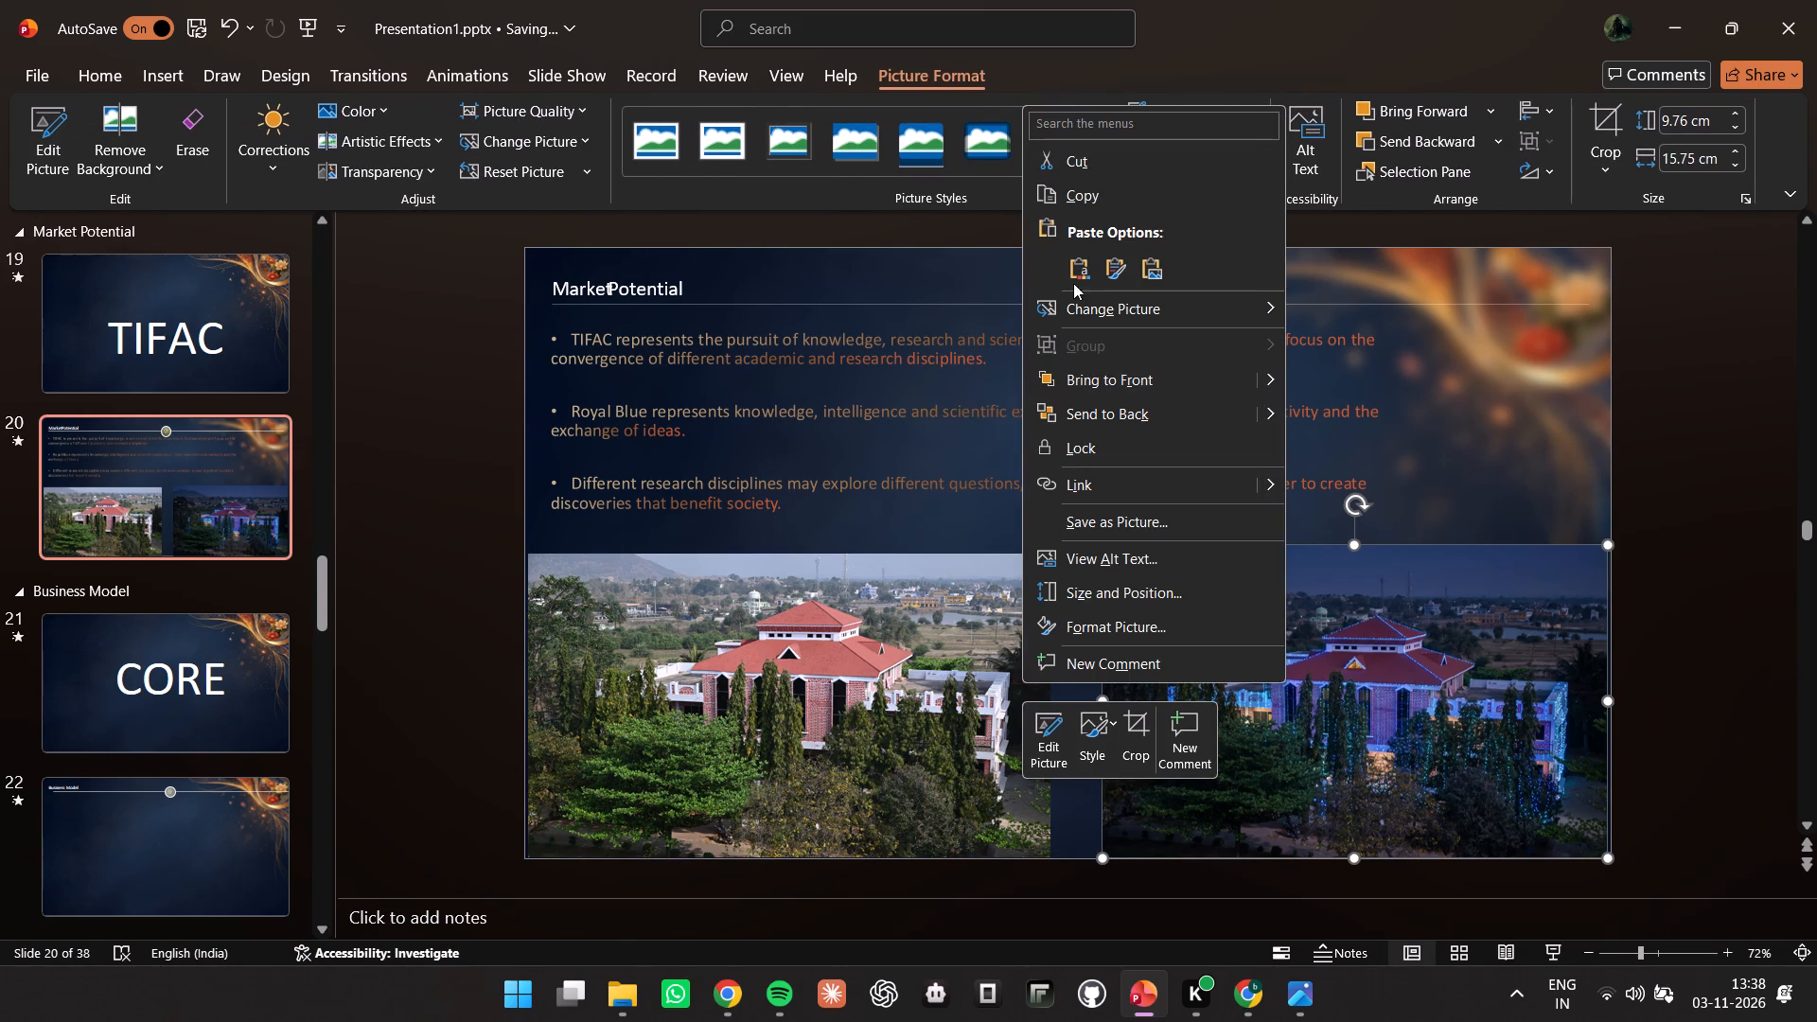
pyautogui.click(891, 683)
pyautogui.keyDown('ctrl'); pyautogui.click(893, 684); pyautogui.keyUp('ctrl')
pyautogui.hotkey('ctrl', 'c')
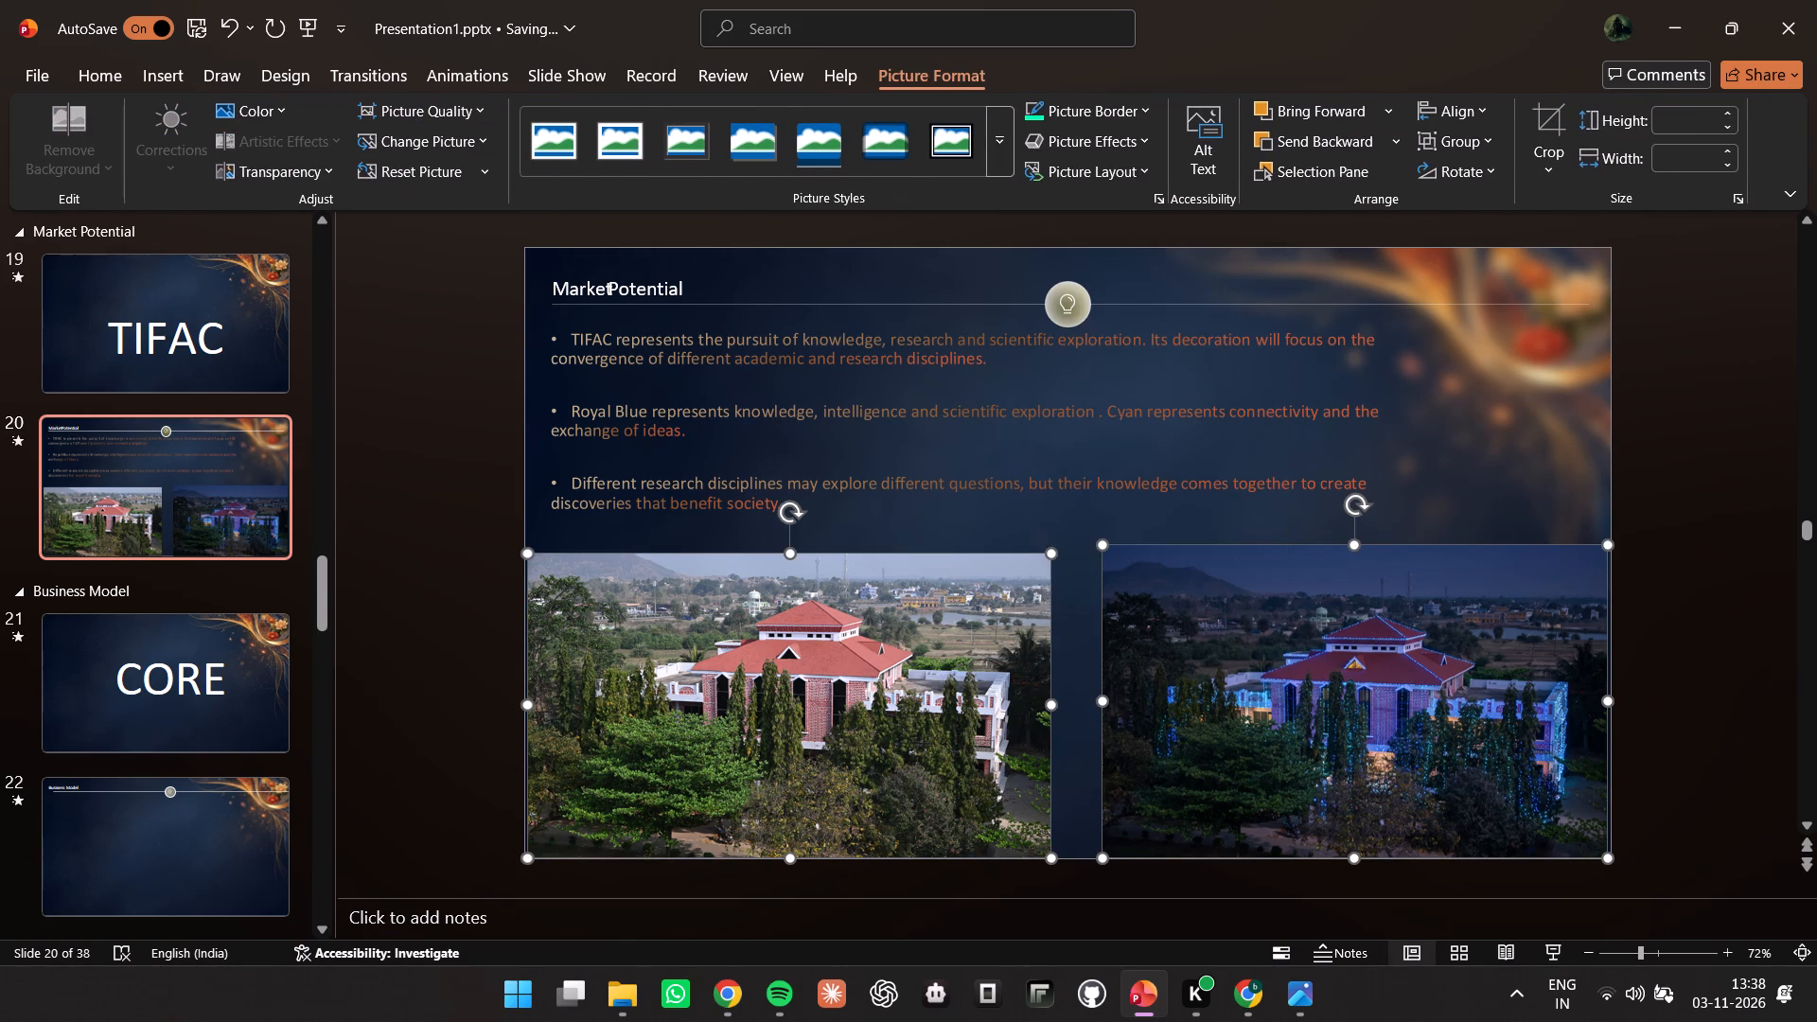
pyautogui.hotkey('ctrl', 'c')
# Paste both copied pictures onto slide 19 and move them off the slide, below its bottom edge.
pyautogui.click(165, 313)
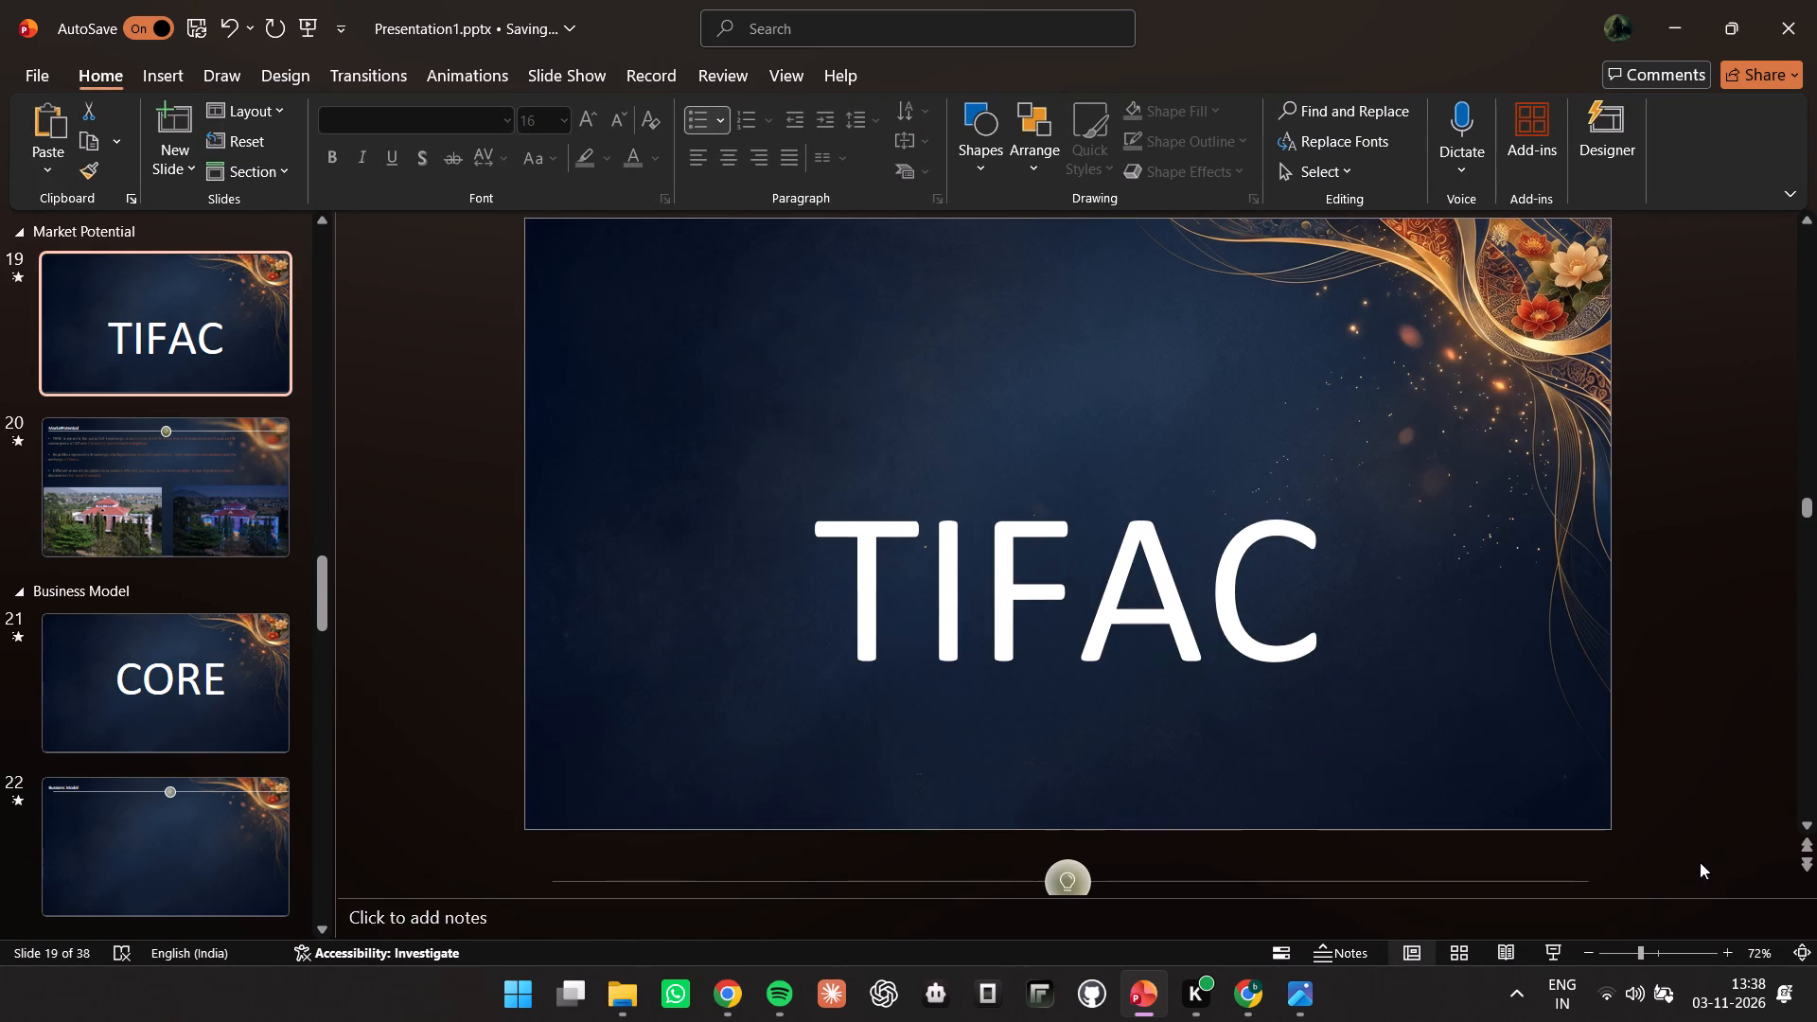
pyautogui.click(1614, 955)
pyautogui.hotkey('ctrl', 'v')
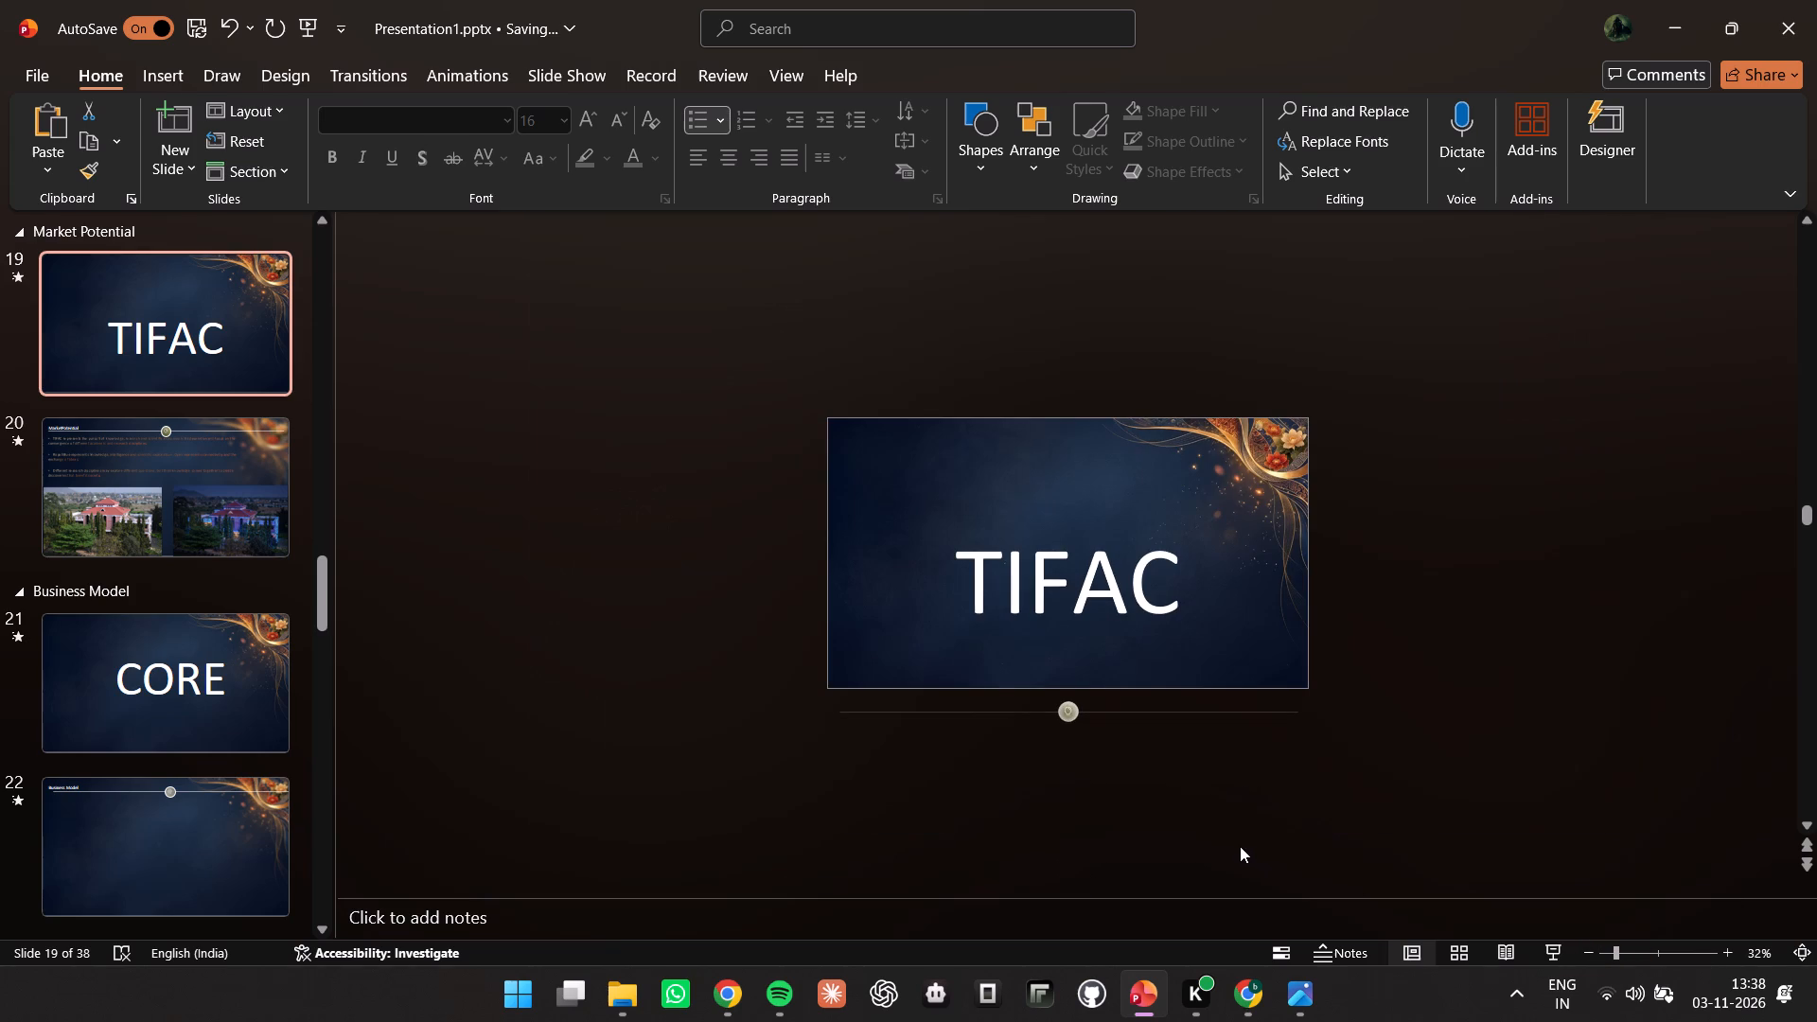
pyautogui.moveTo(1010, 623); pyautogui.dragTo(1019, 839)
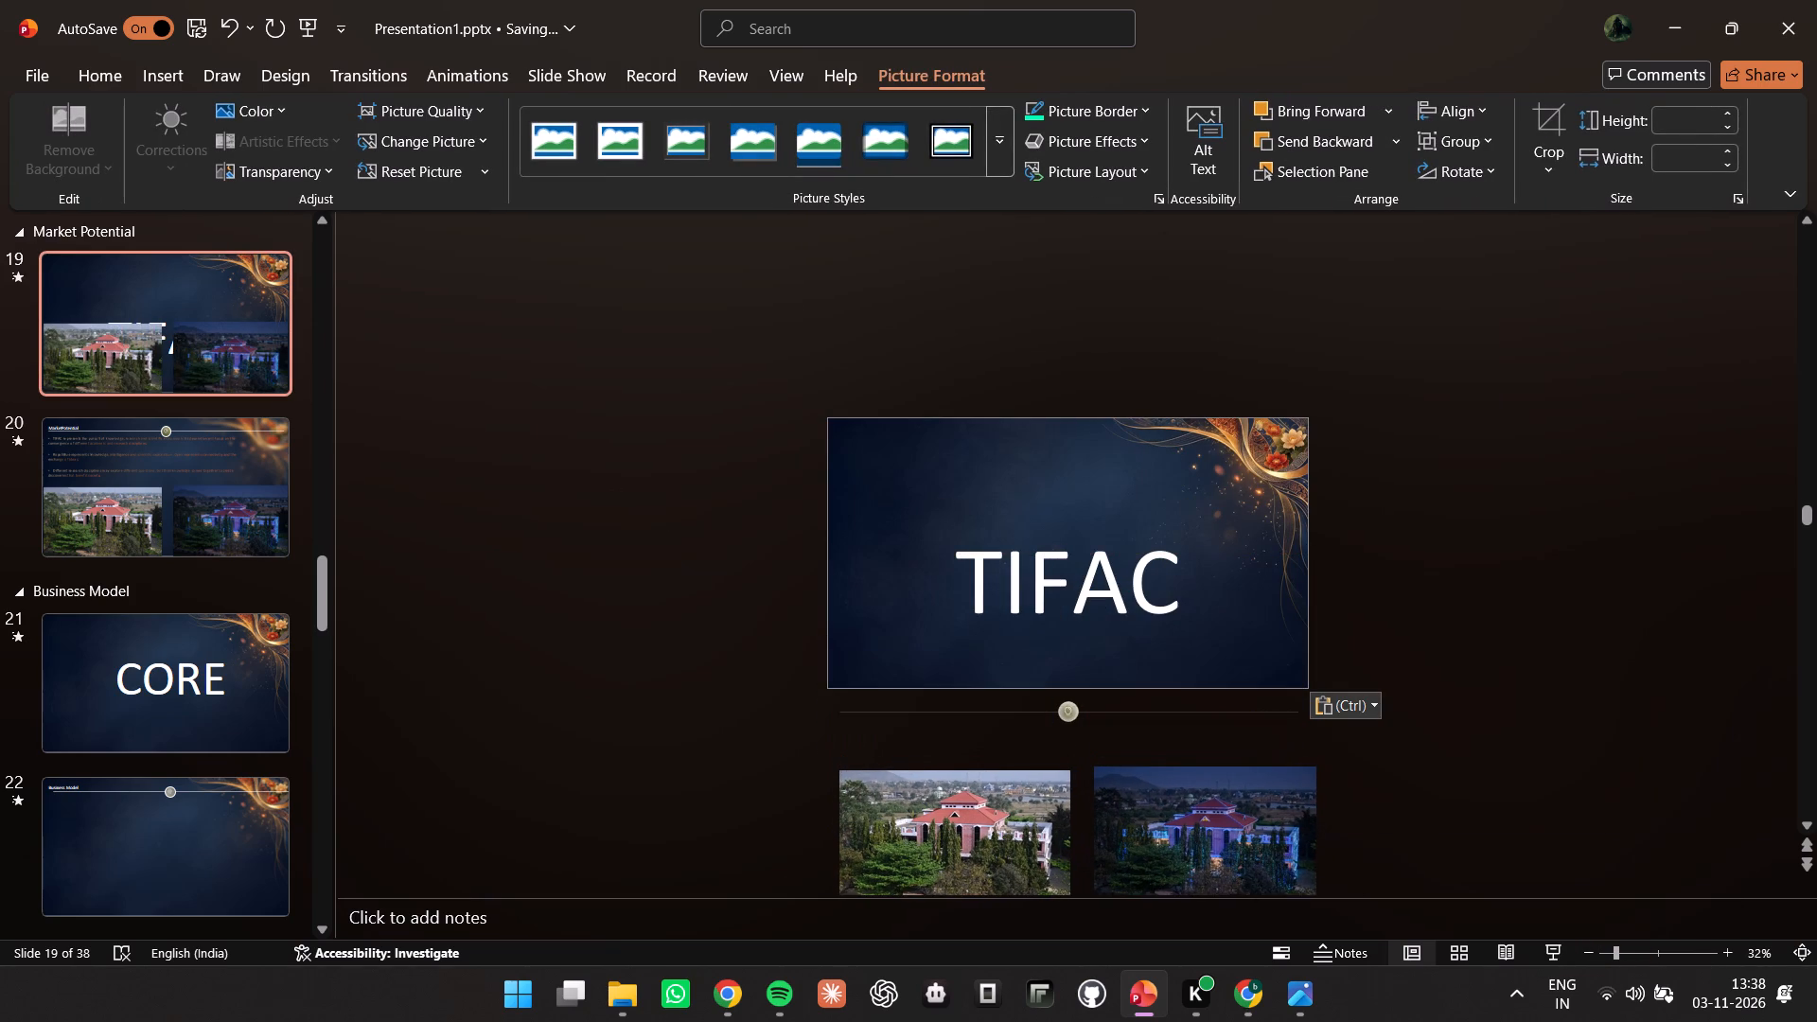
pyautogui.moveTo(1019, 839); pyautogui.dragTo(1021, 927)
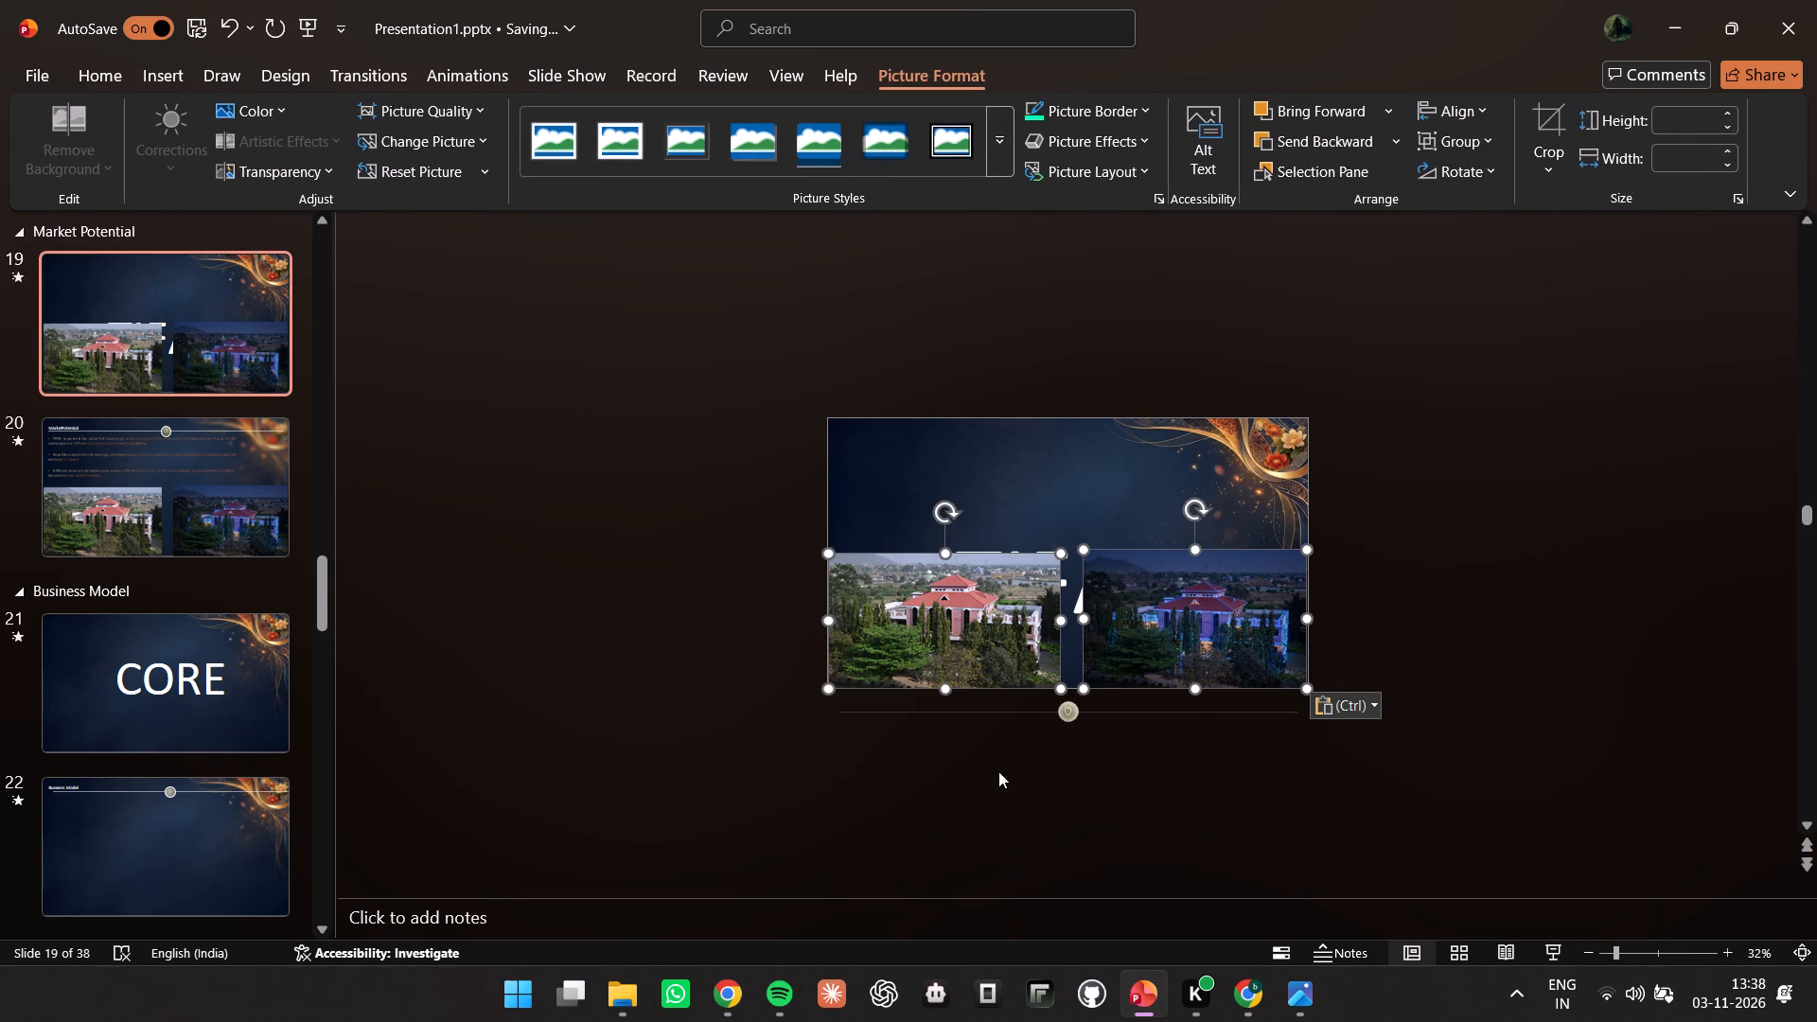
pyautogui.click(1605, 951)
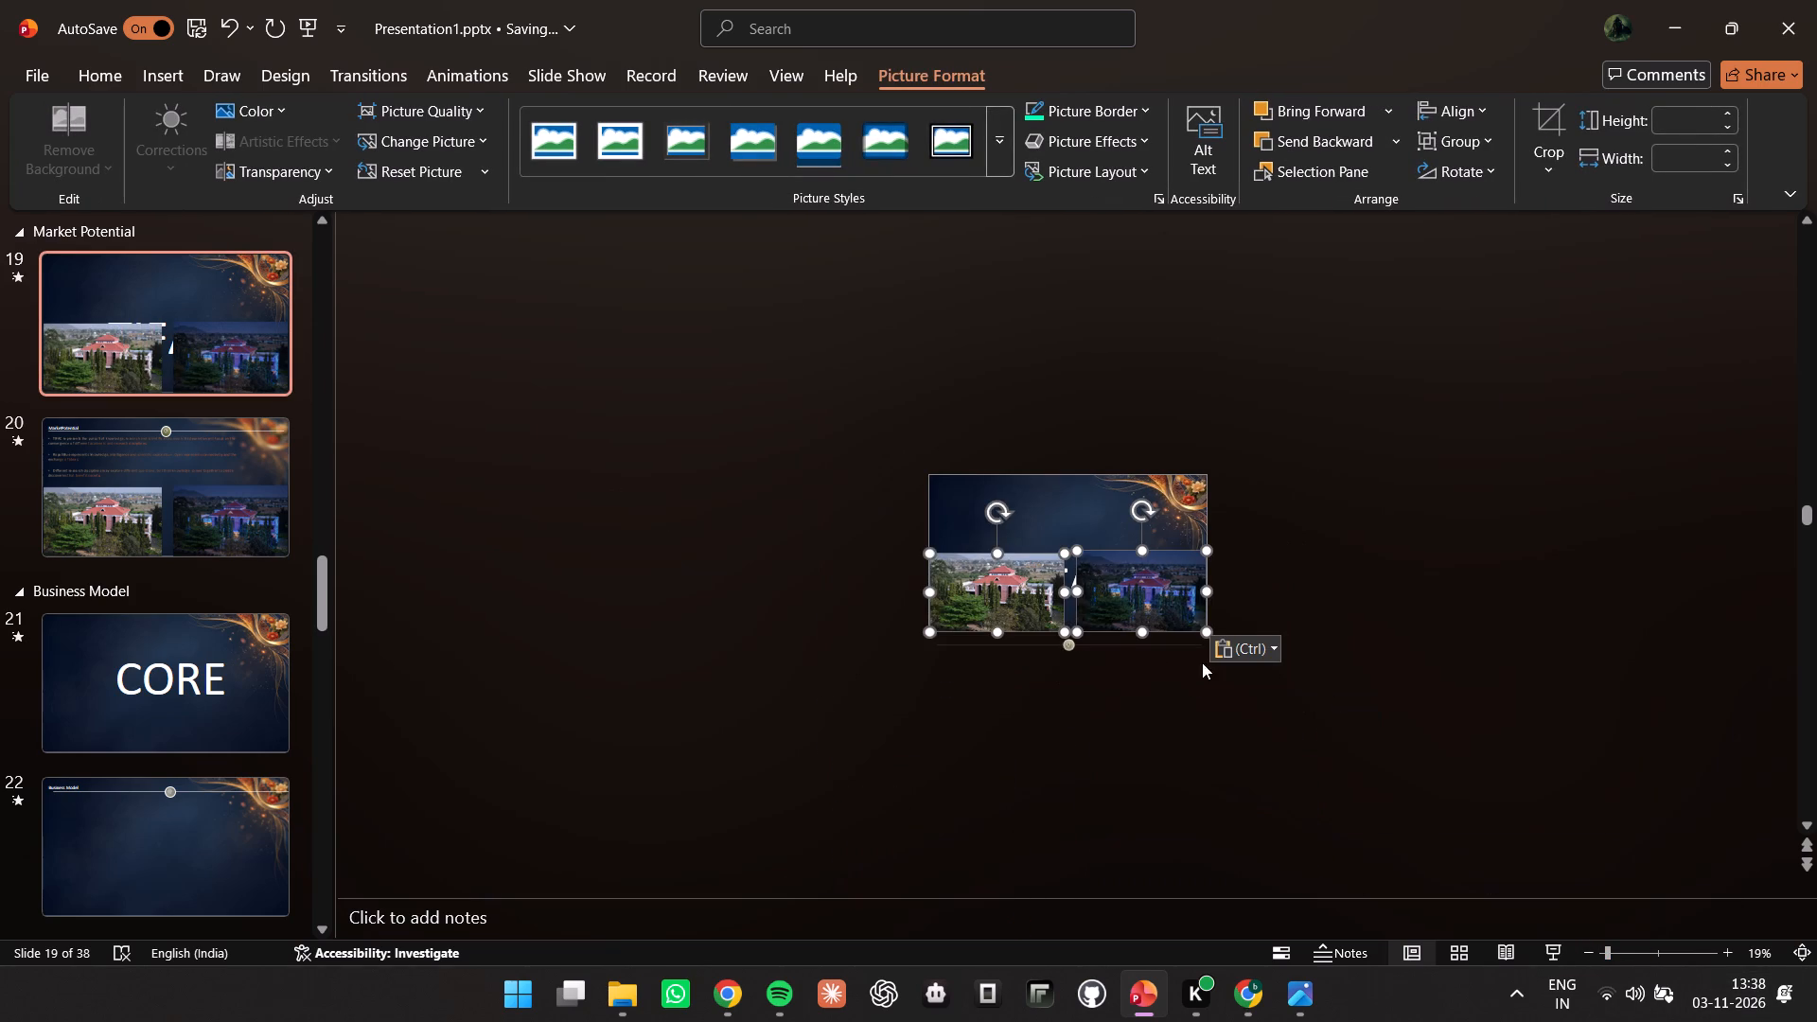
pyautogui.moveTo(1018, 593); pyautogui.dragTo(1027, 802)
# Copy the body text box from slide 20 onto slide 19, placing it off the slide between the header line and the two pictures.
pyautogui.click(143, 512)
pyautogui.click(984, 526)
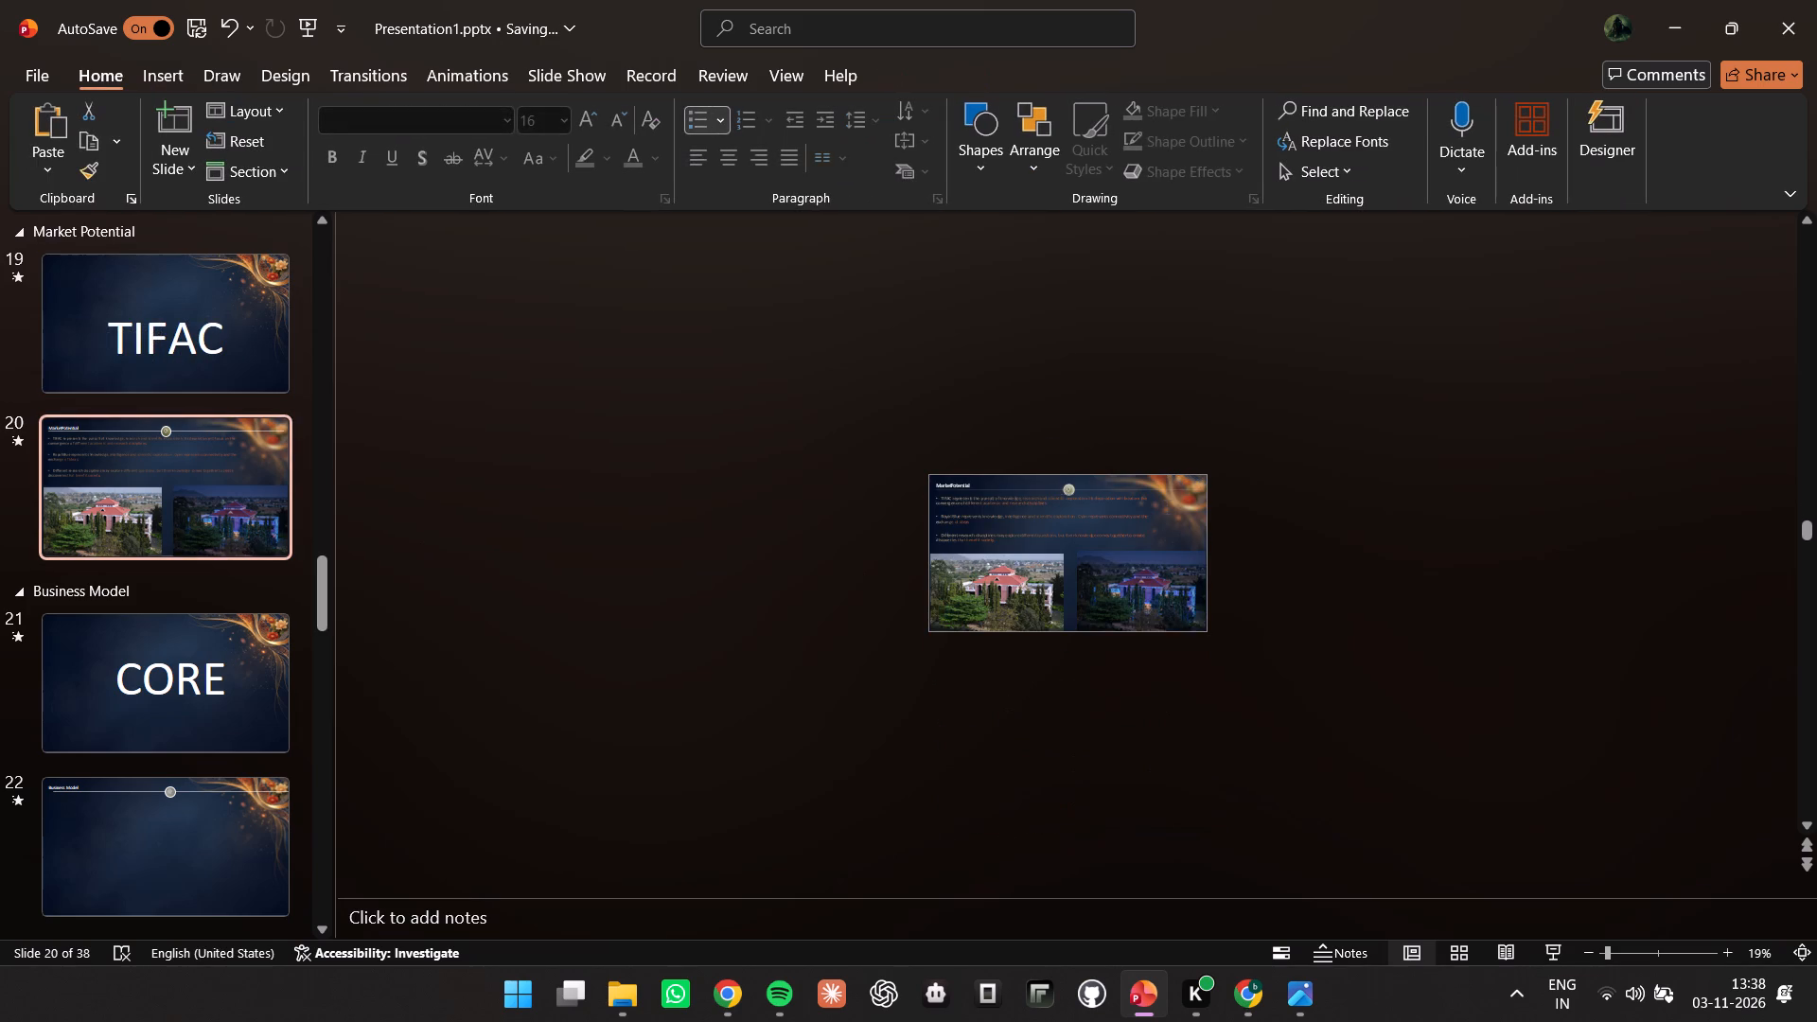
pyautogui.rightClick(976, 497)
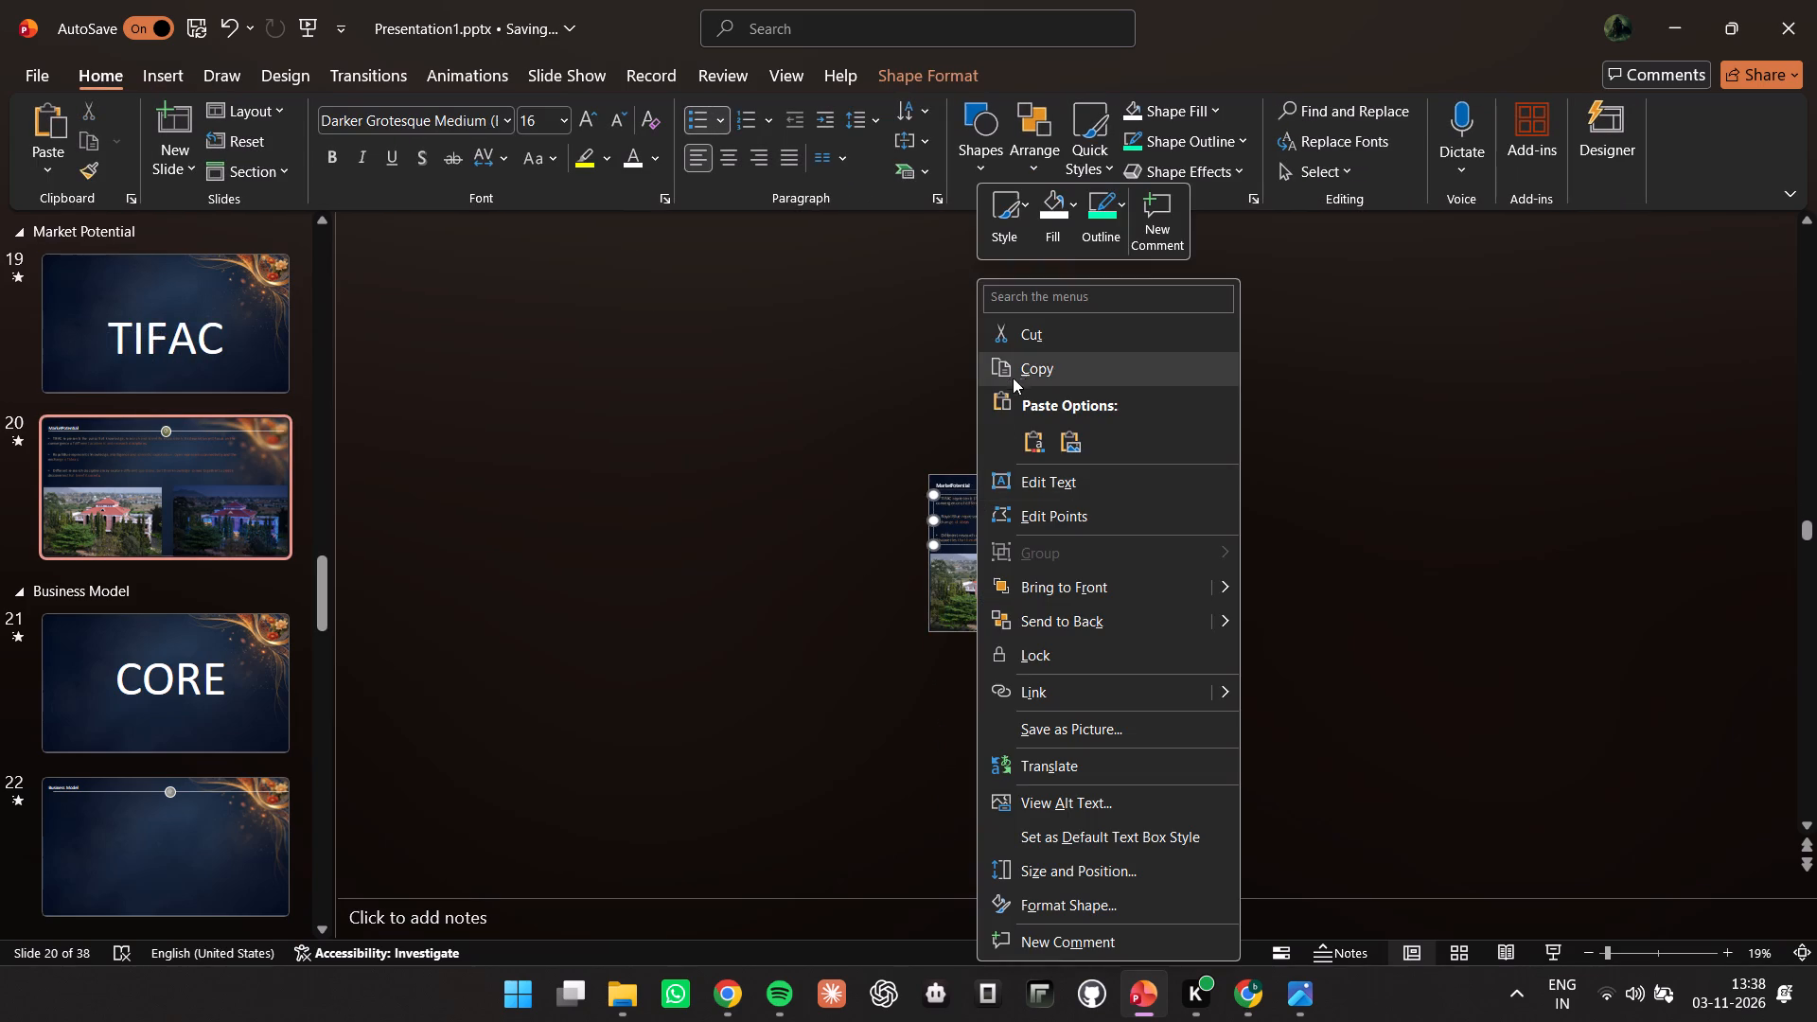
pyautogui.click(1015, 373)
pyautogui.click(186, 346)
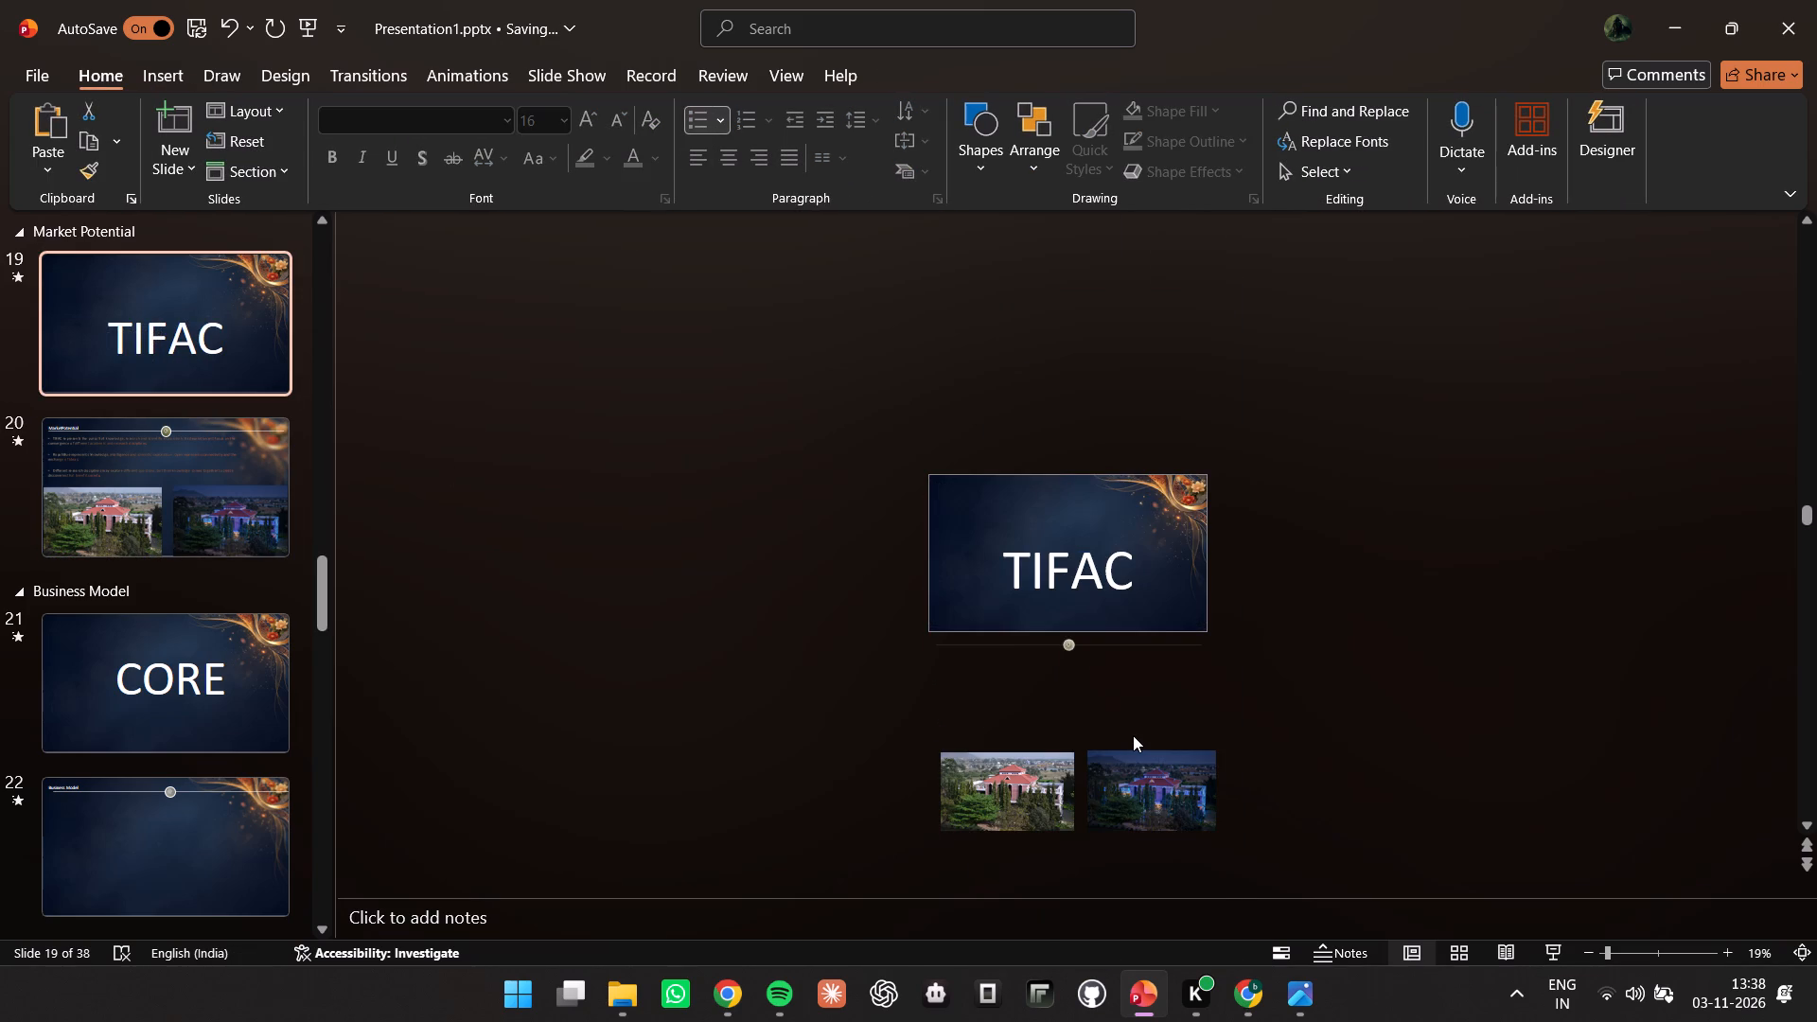
pyautogui.hotkey('ctrl', 'v')
pyautogui.moveTo(976, 488); pyautogui.dragTo(976, 502)
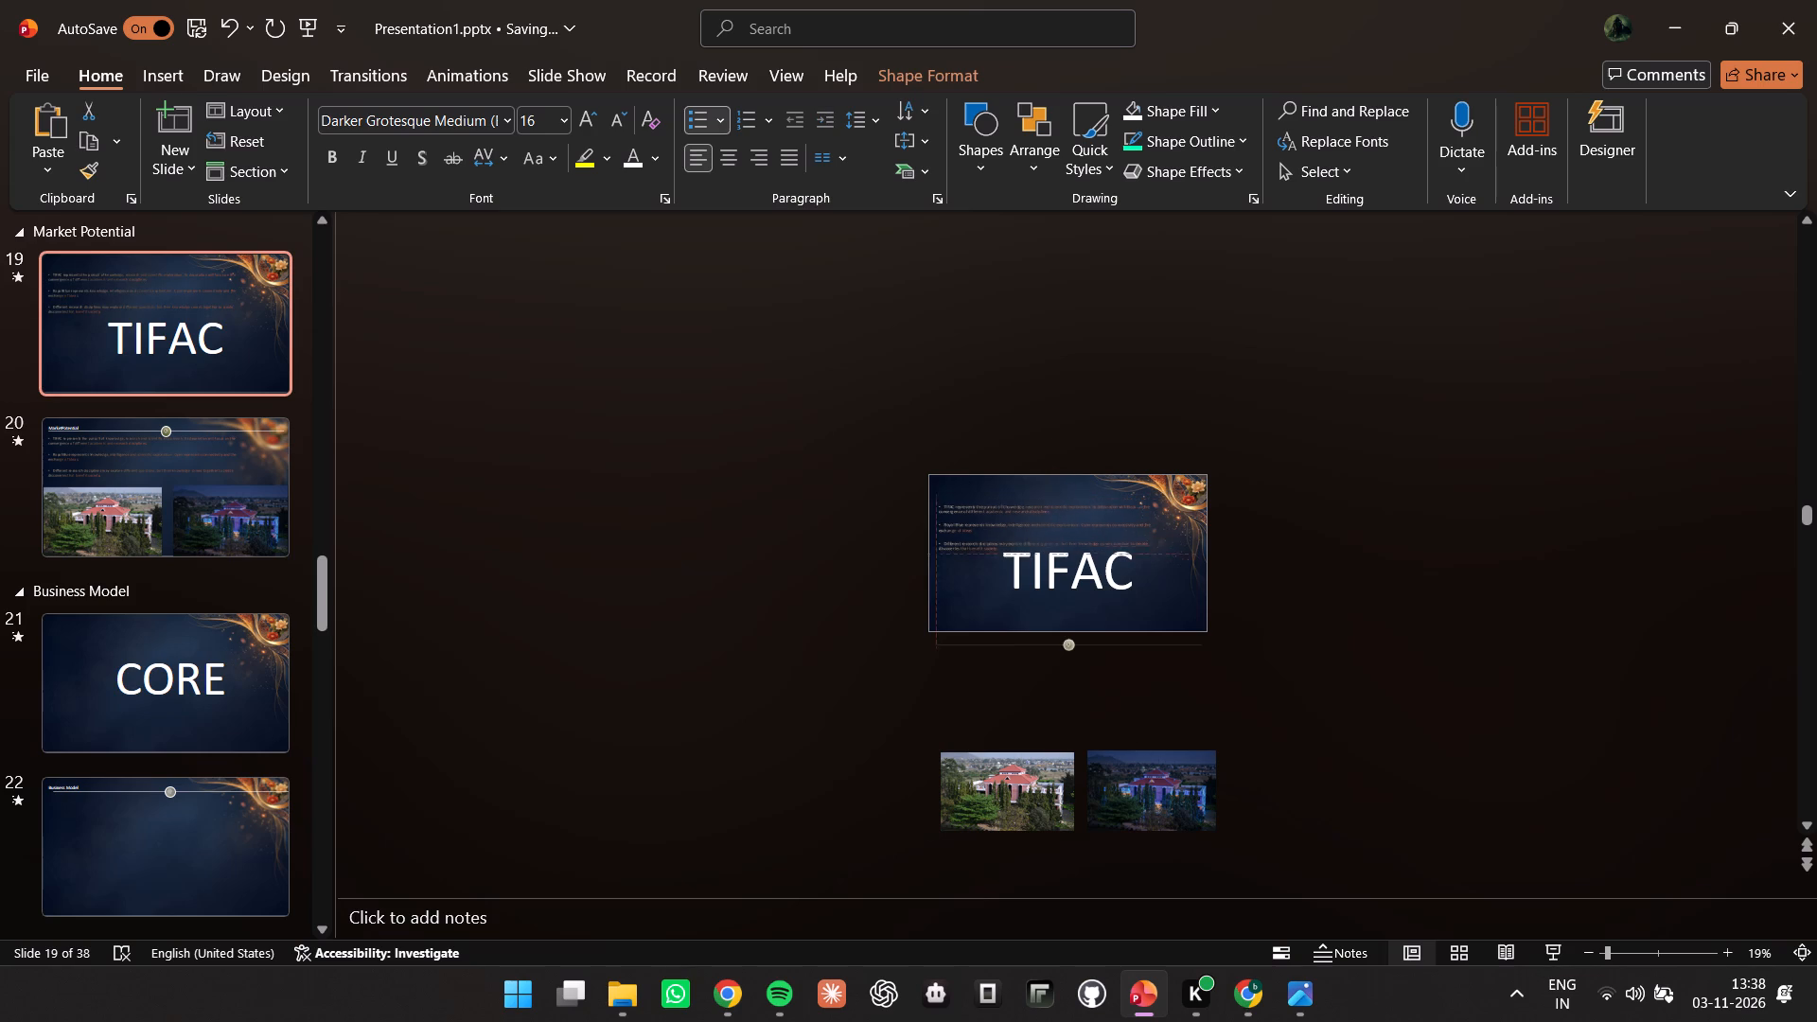
pyautogui.moveTo(976, 502); pyautogui.dragTo(990, 669)
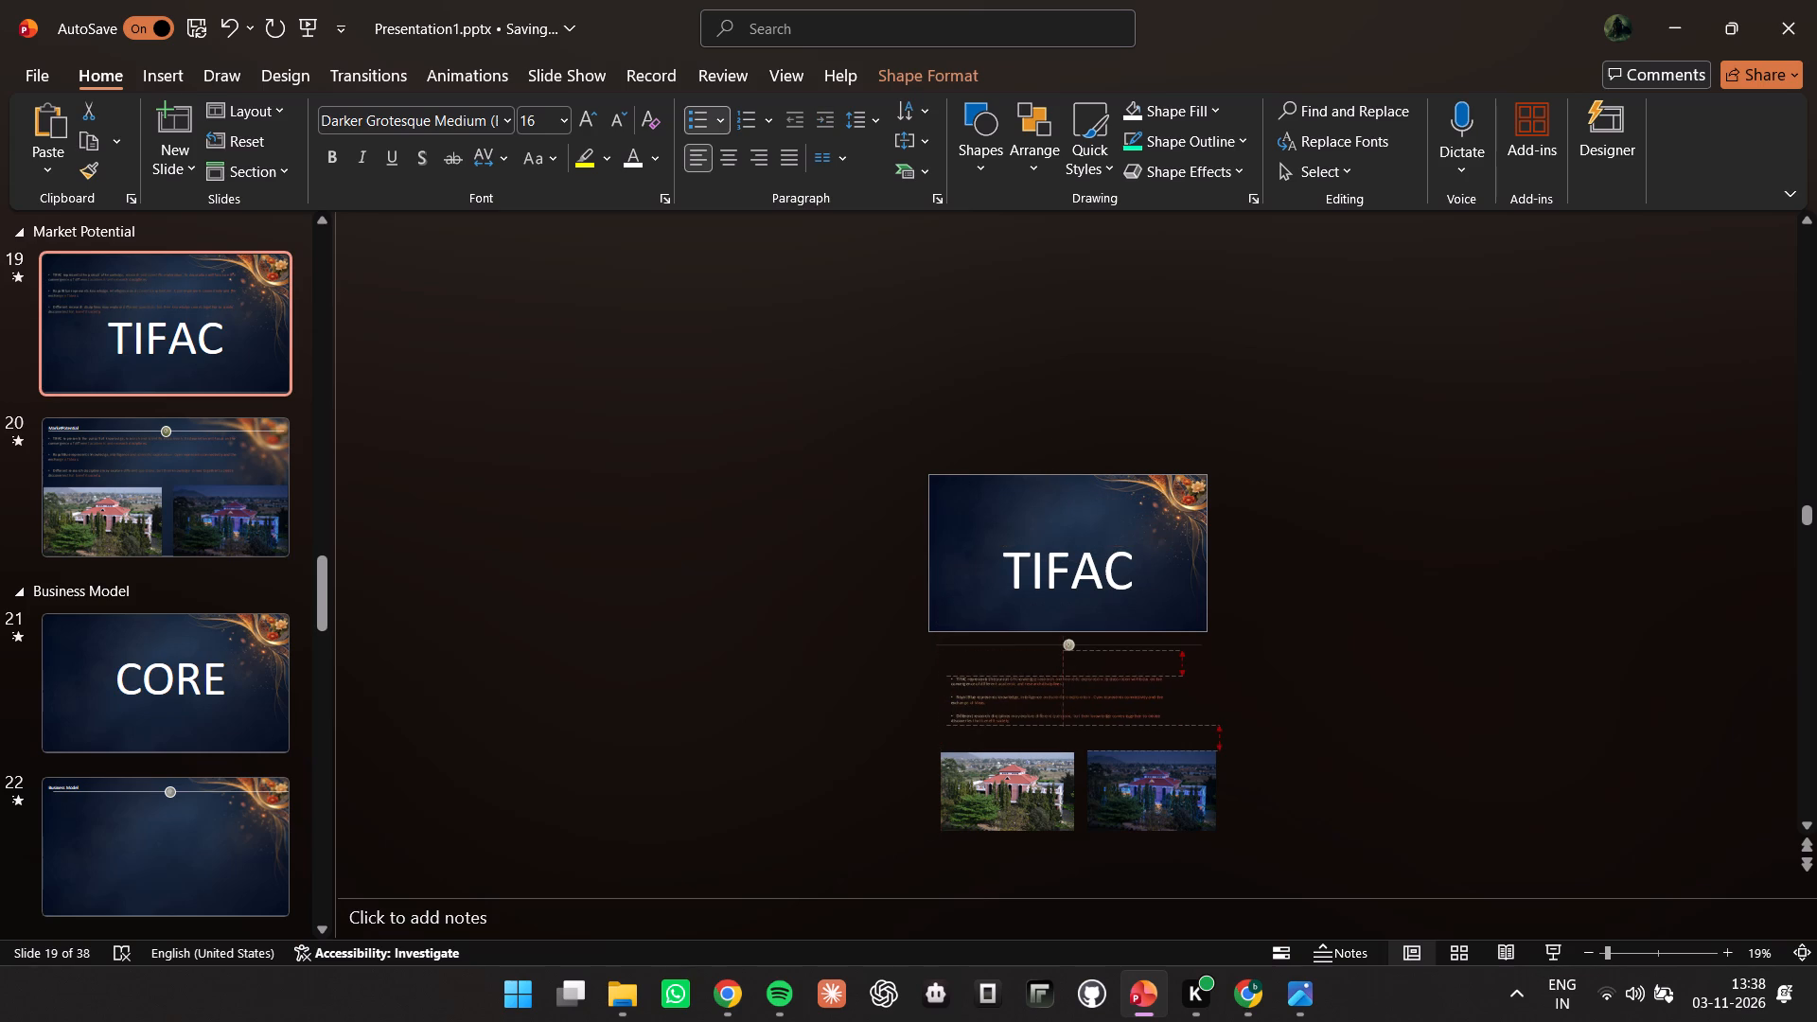
pyautogui.moveTo(990, 669); pyautogui.dragTo(1003, 669)
pyautogui.click(894, 675)
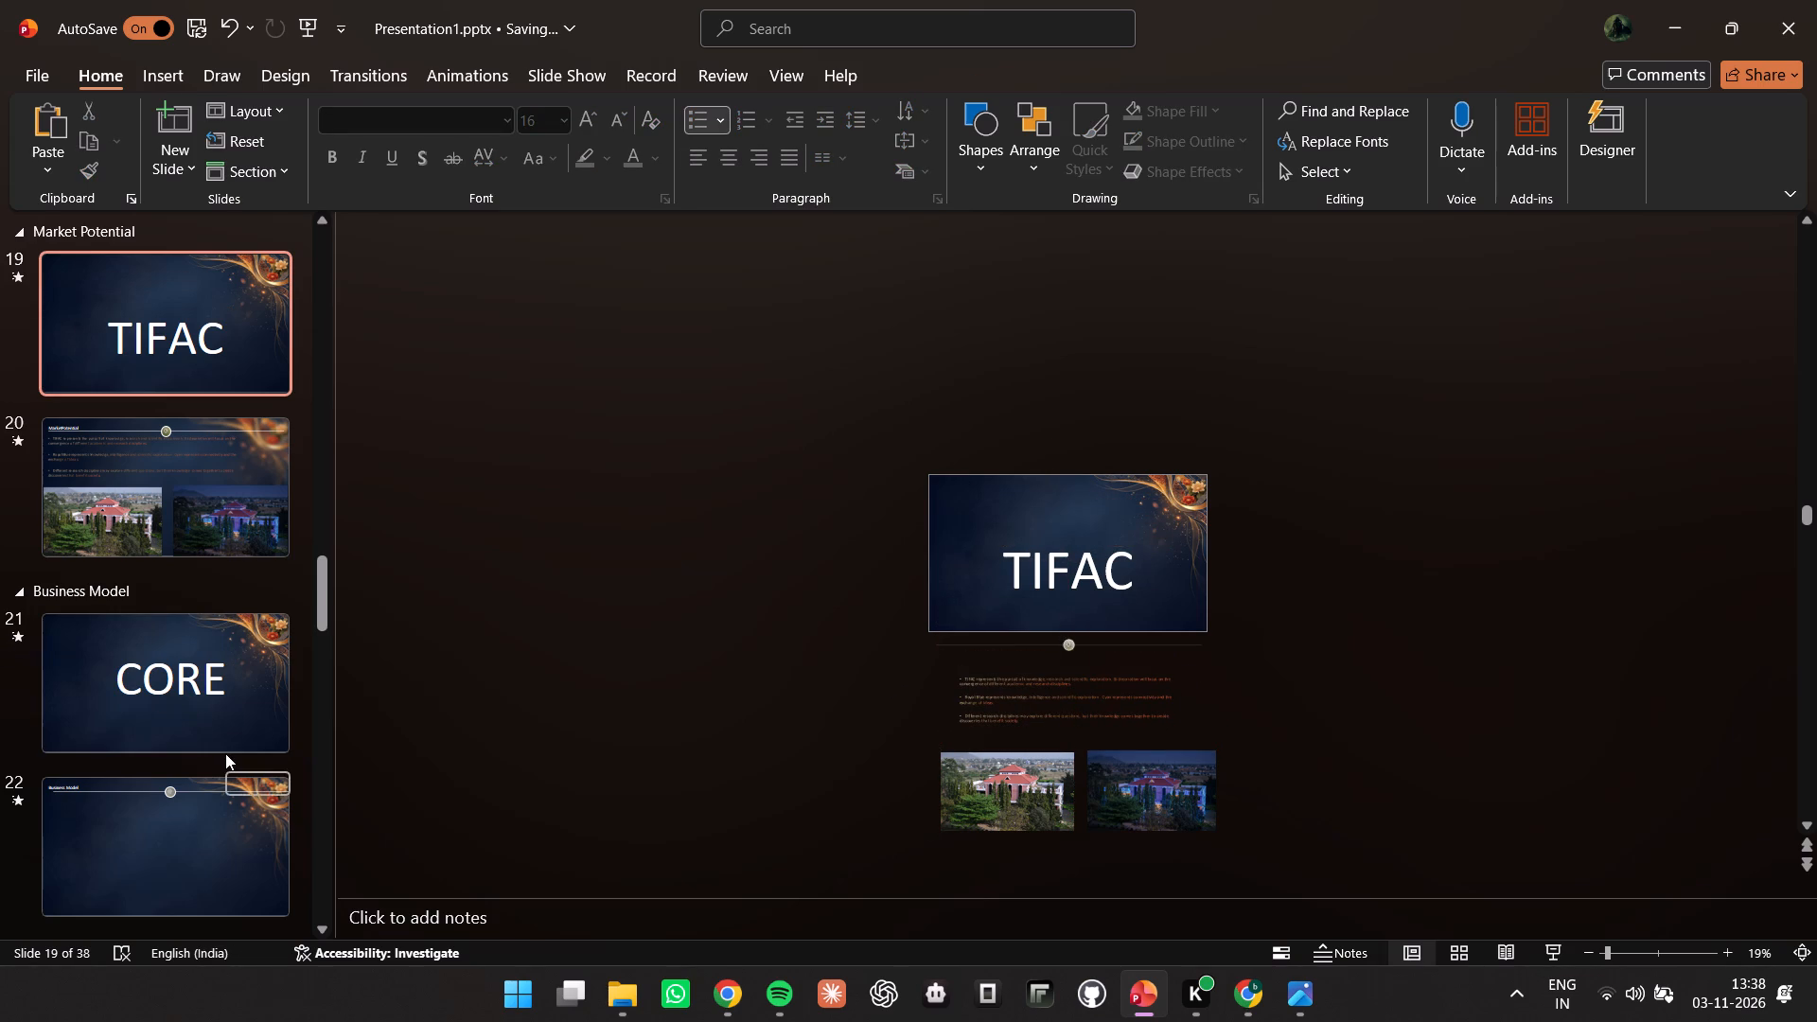
# Delete the leftover "Overview of our business model" template group below slide 21.
pyautogui.click(238, 696)
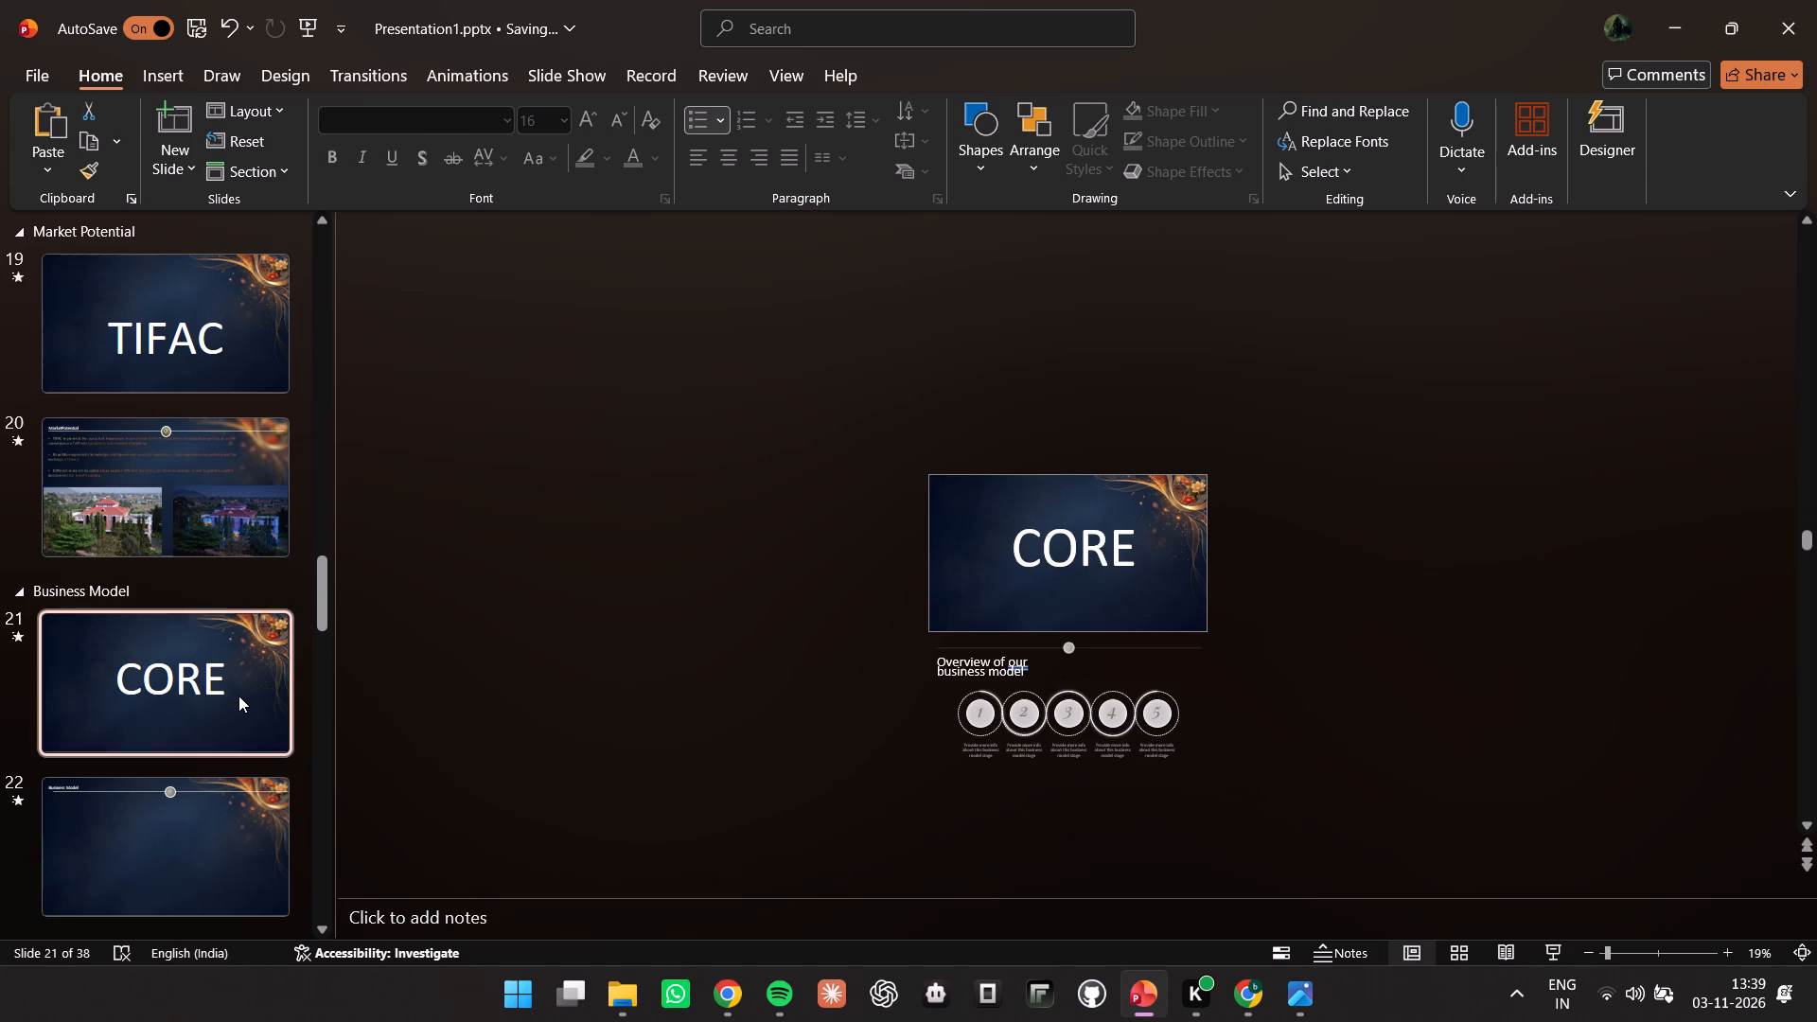
pyautogui.click(1064, 704)
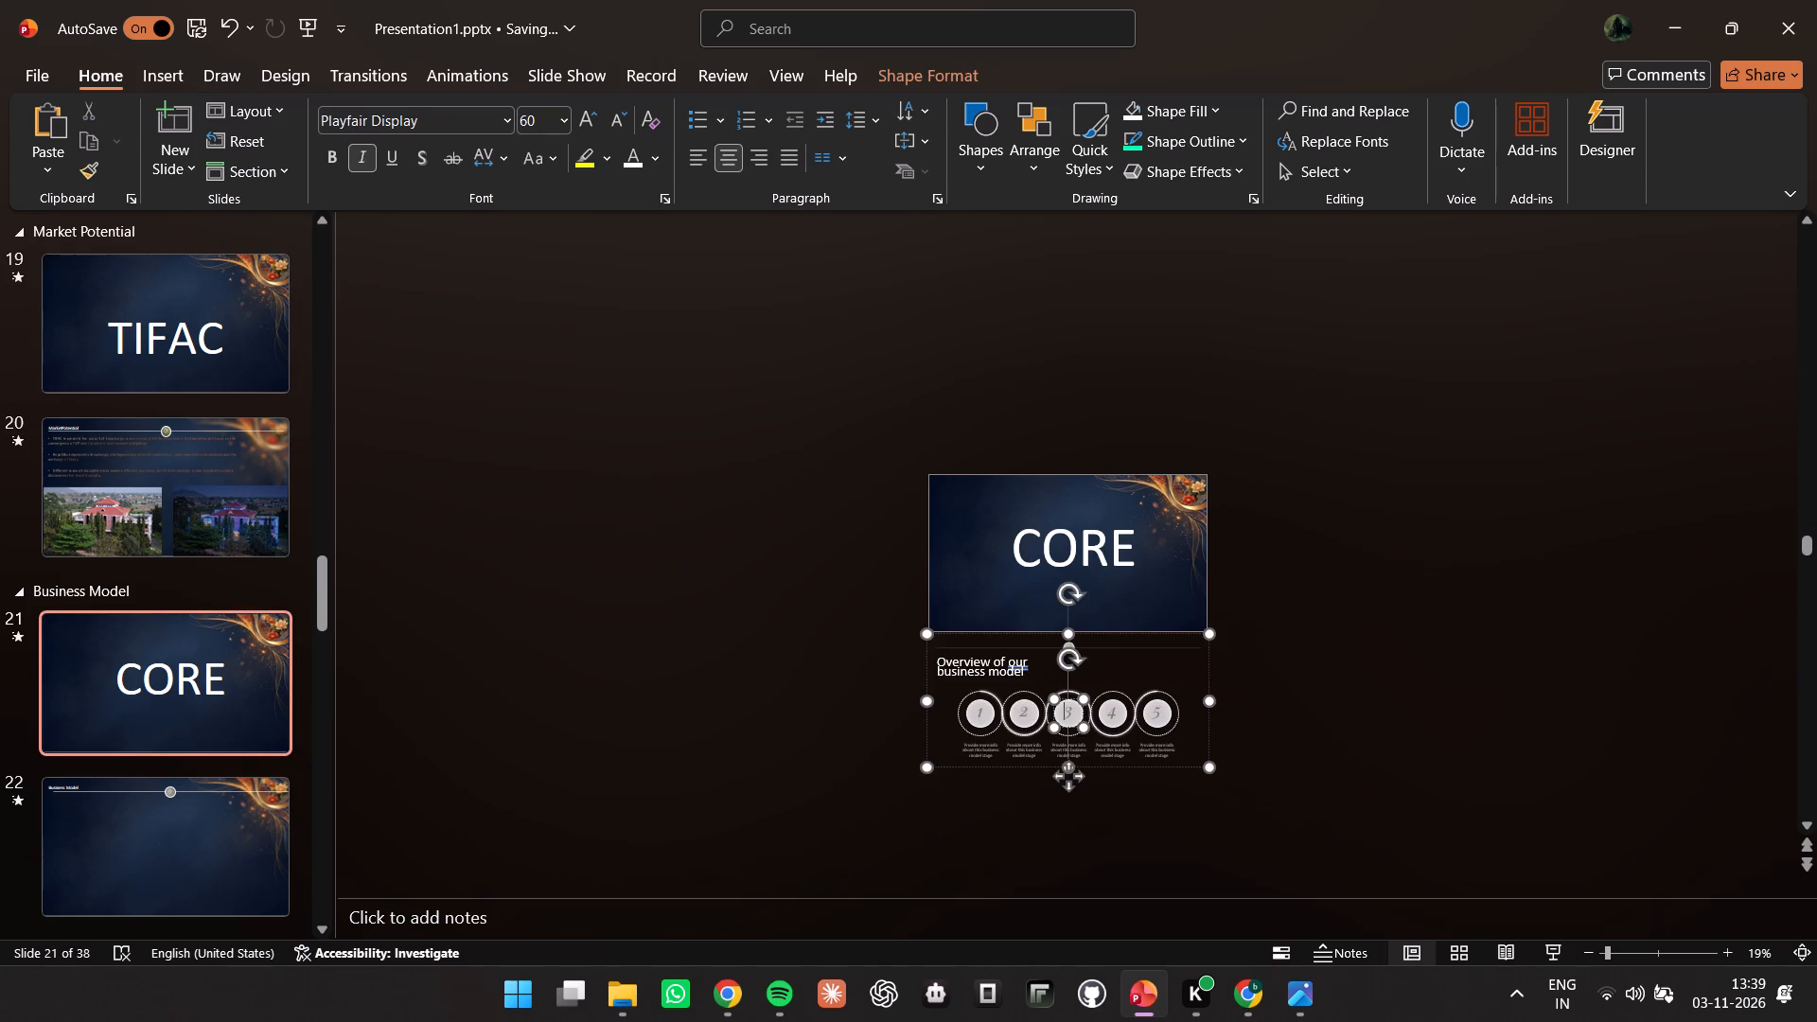
pyautogui.press('Delete')
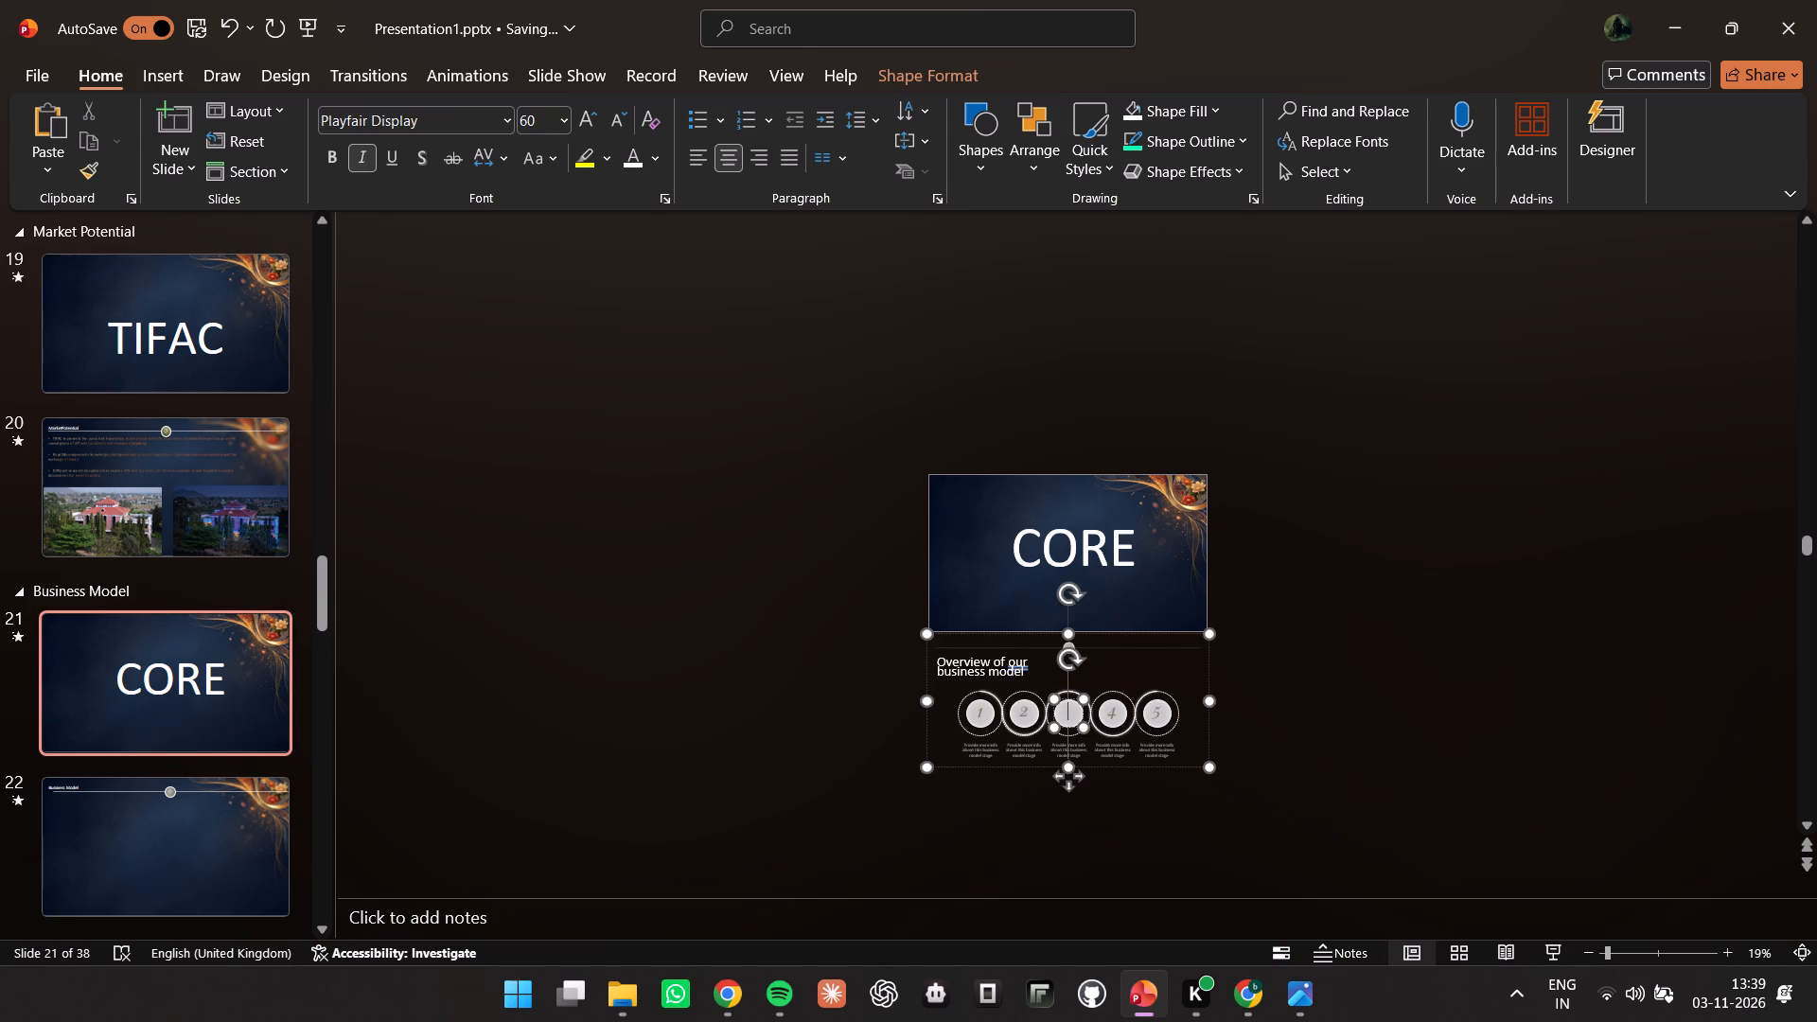
pyautogui.click(997, 642)
pyautogui.click(925, 716)
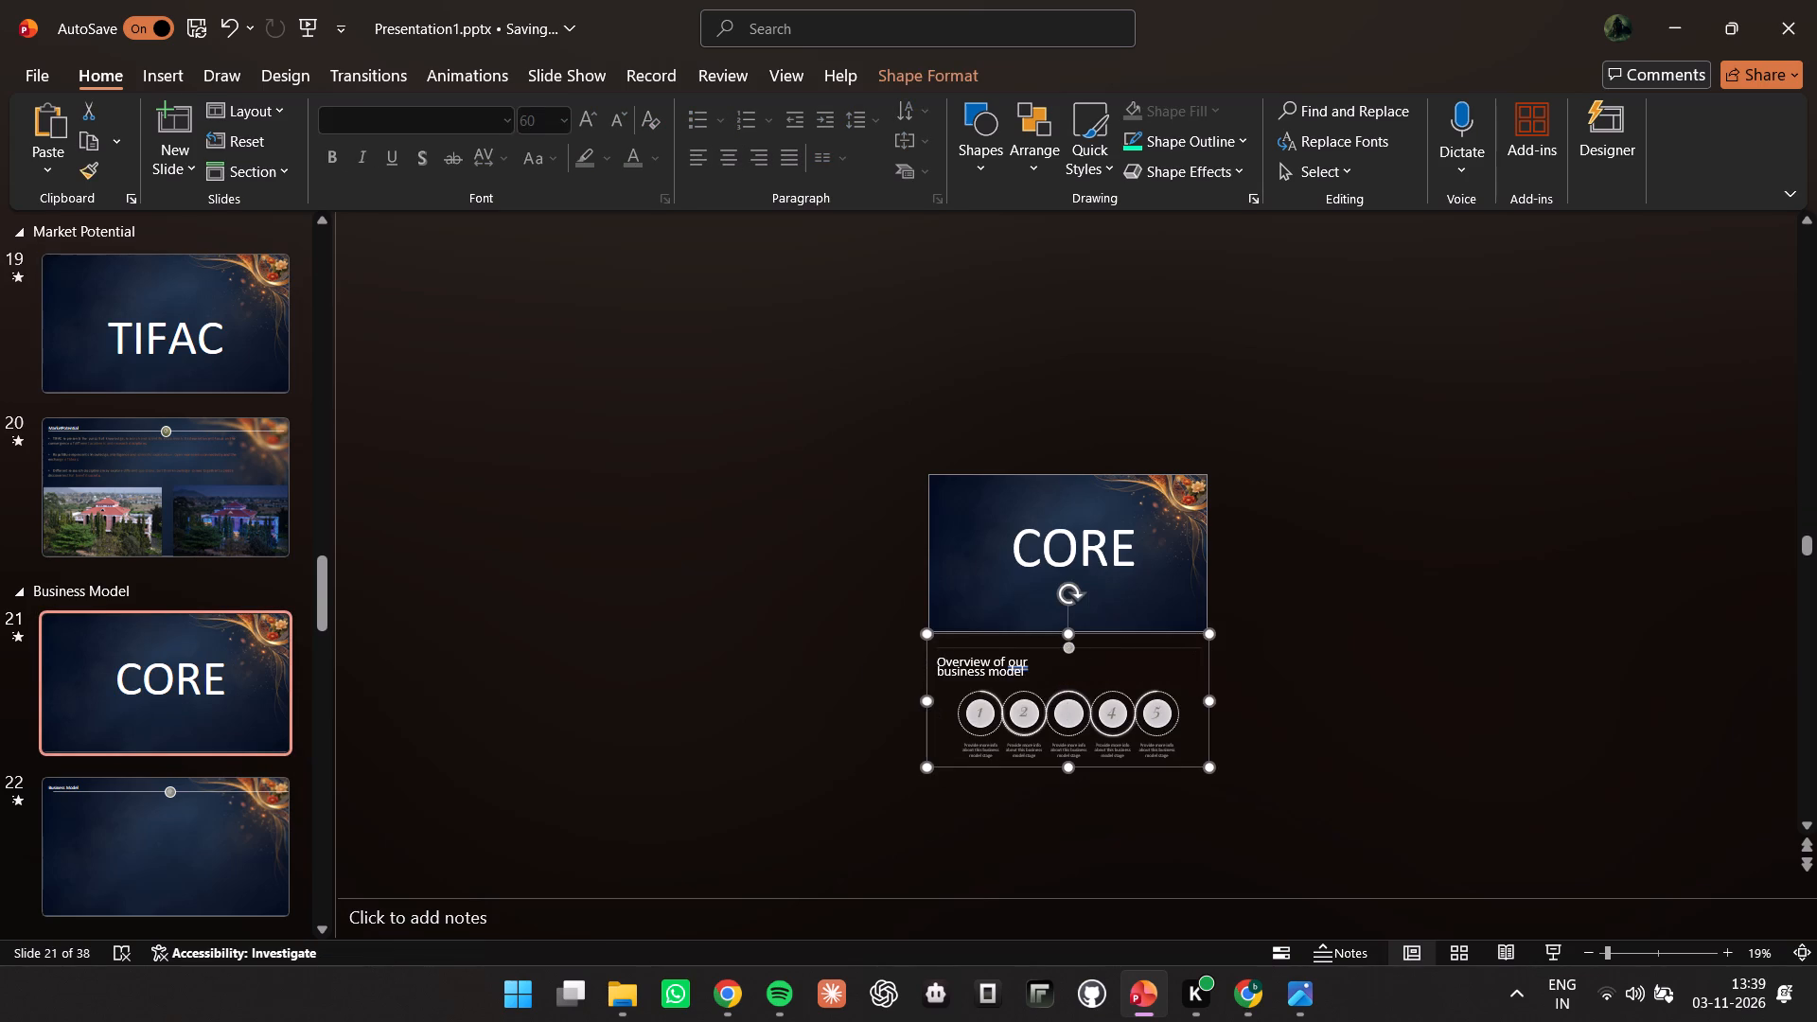
pyautogui.press('Delete')
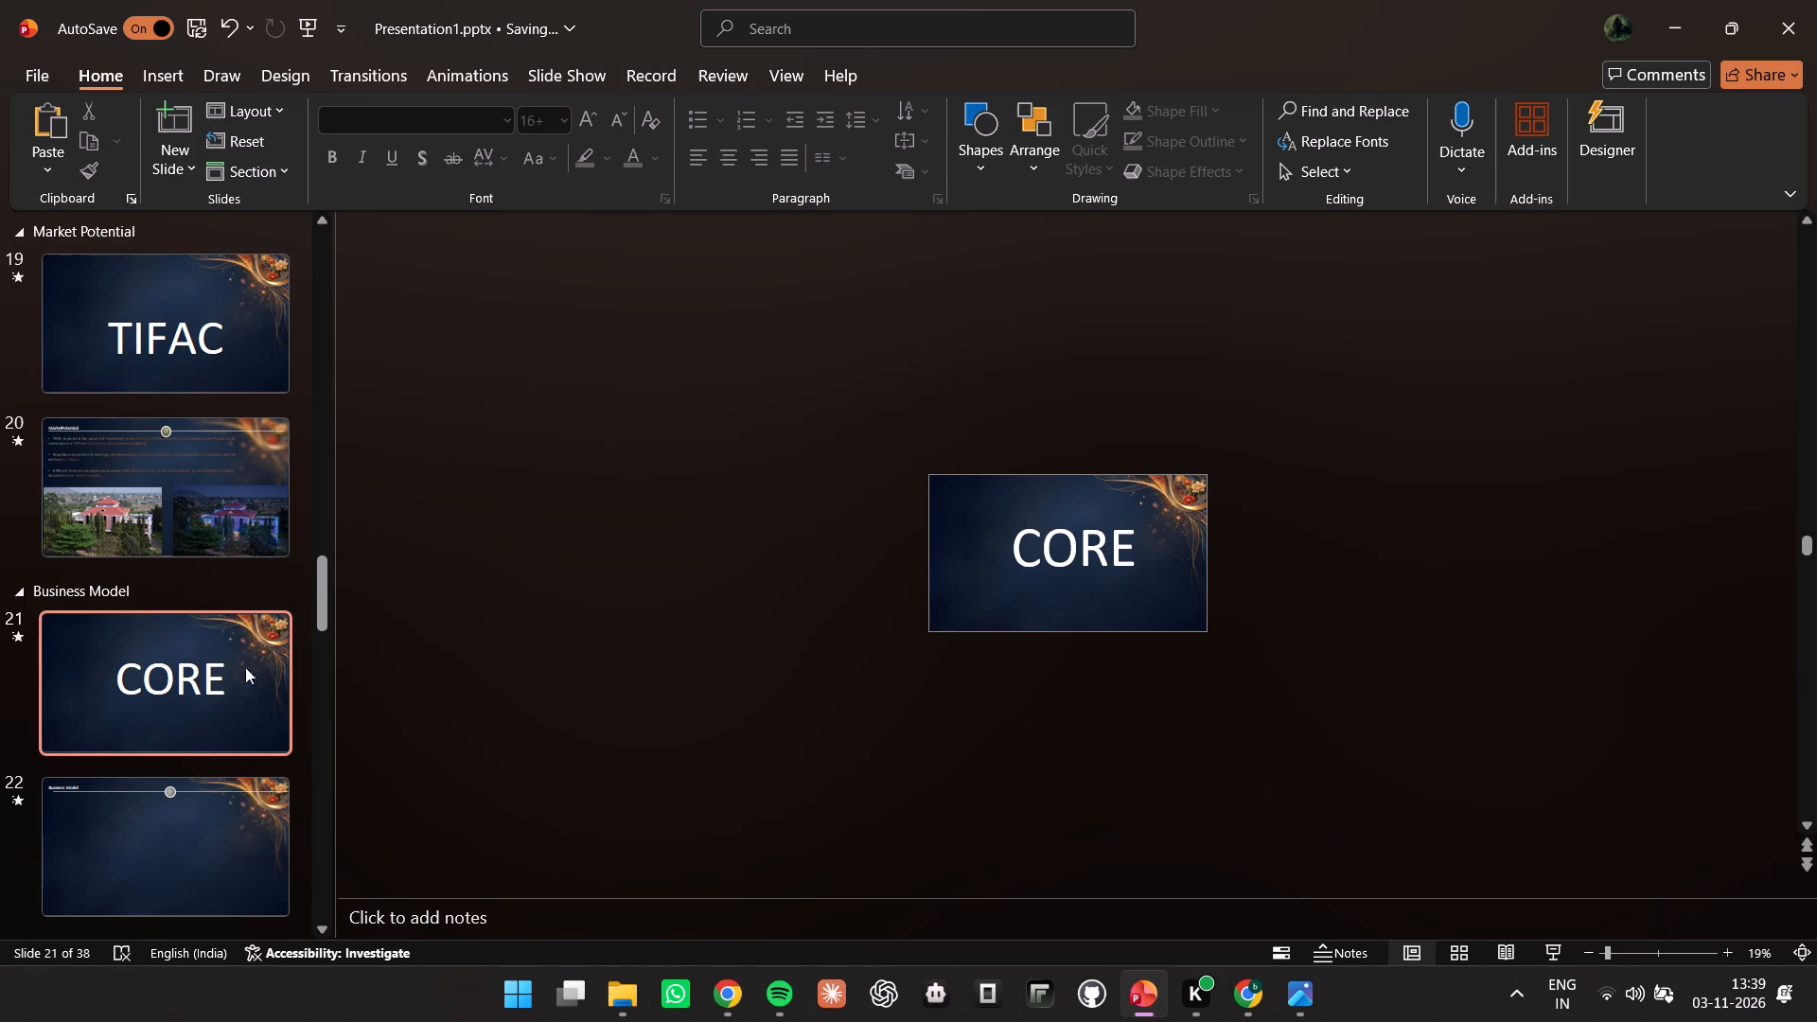
# Copy all the Business Model header elements, including the line and its icon, from slide 22.
pyautogui.click(221, 820)
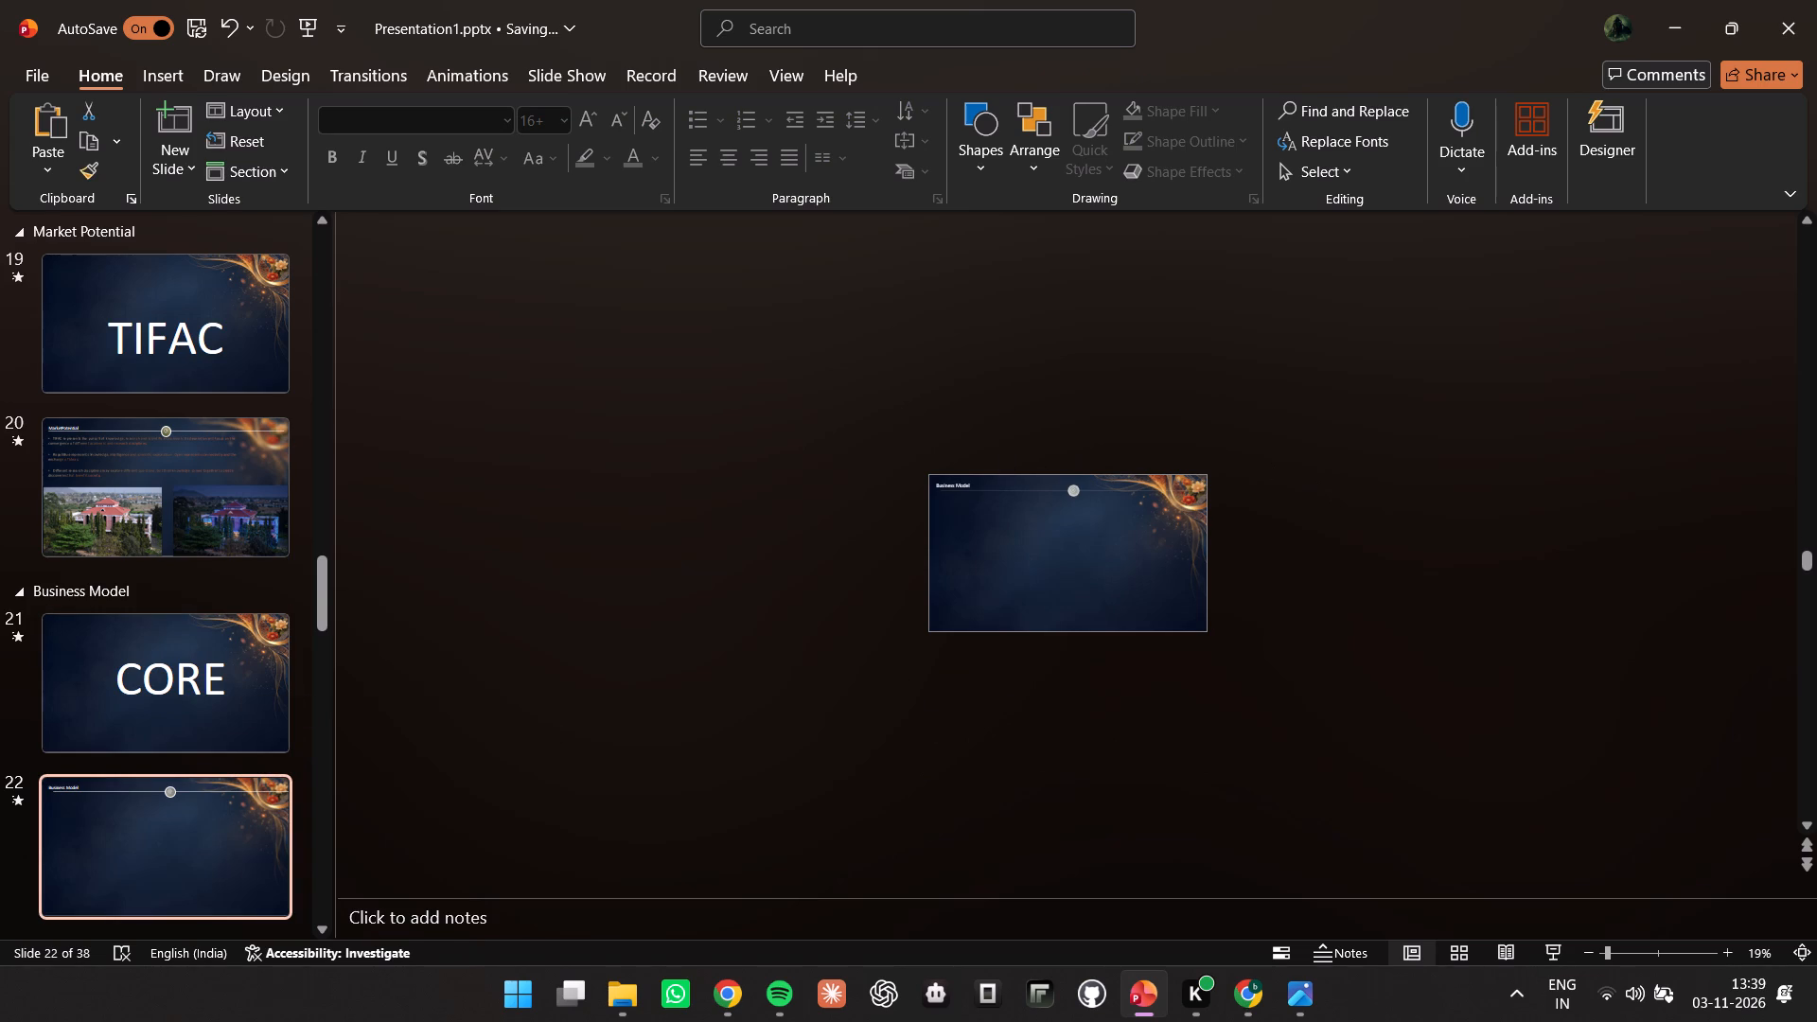
pyautogui.click(1664, 954)
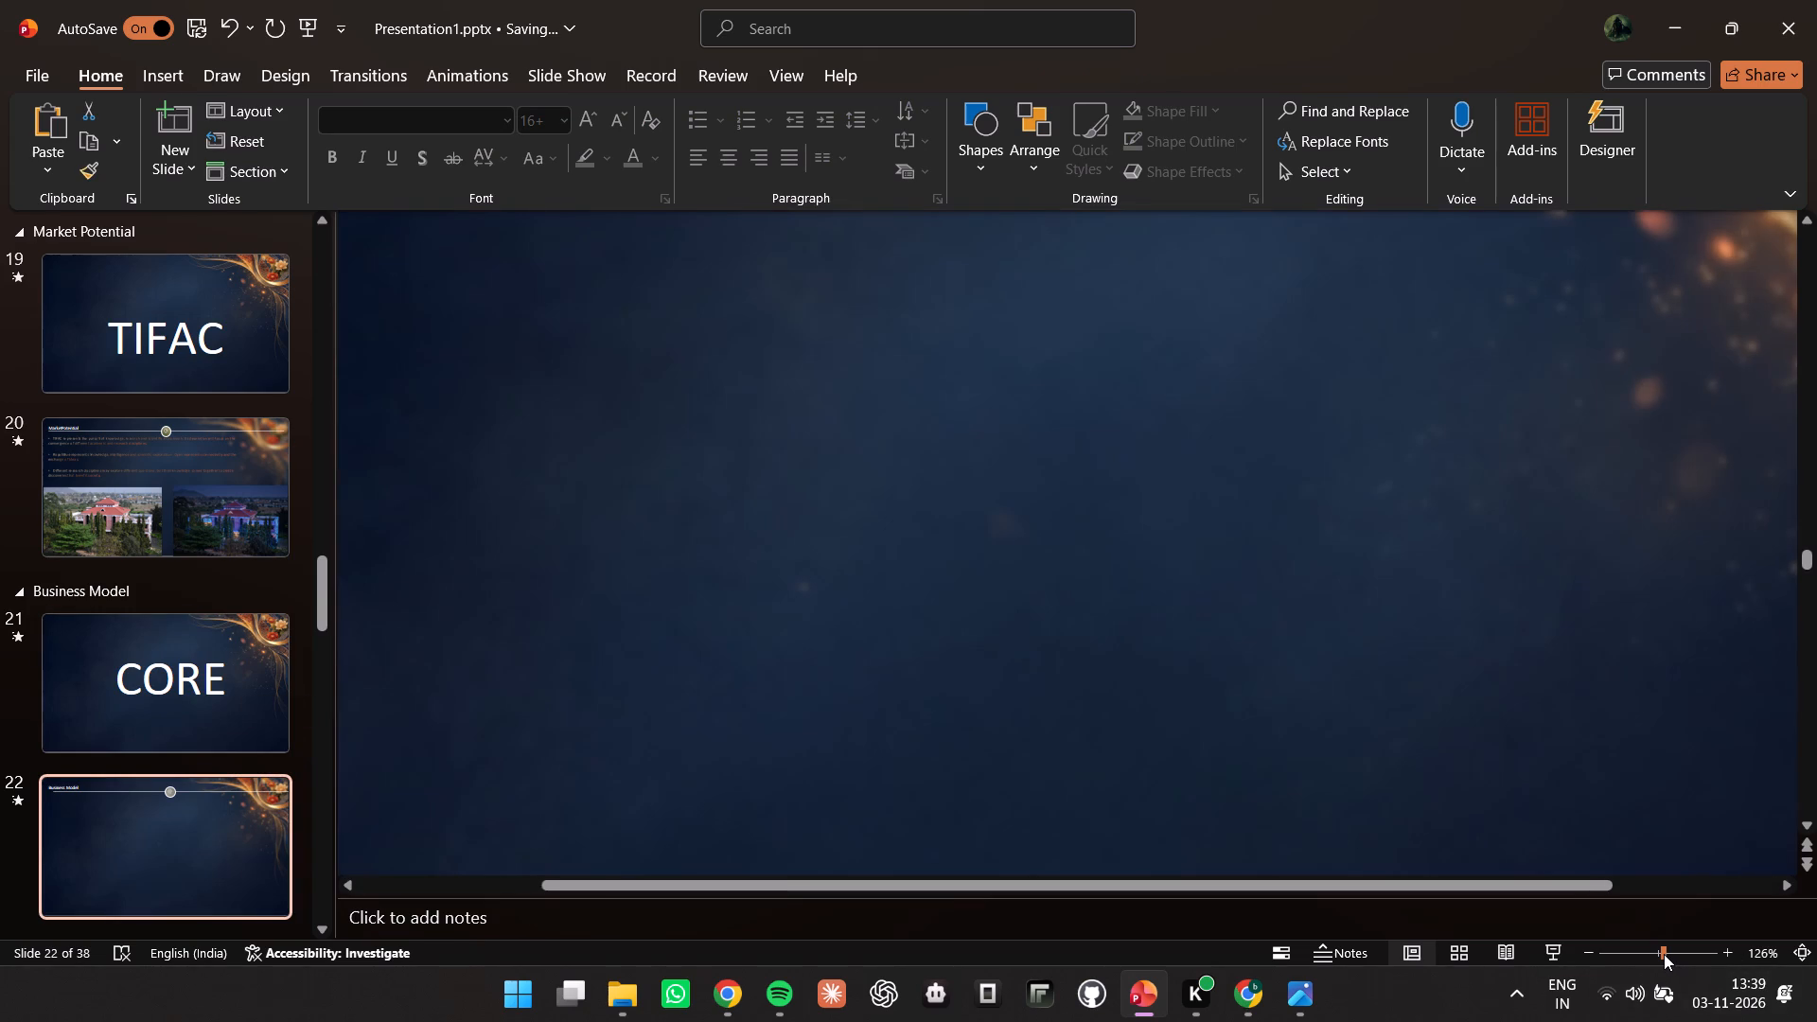
pyautogui.moveTo(1659, 954); pyautogui.dragTo(1584, 967)
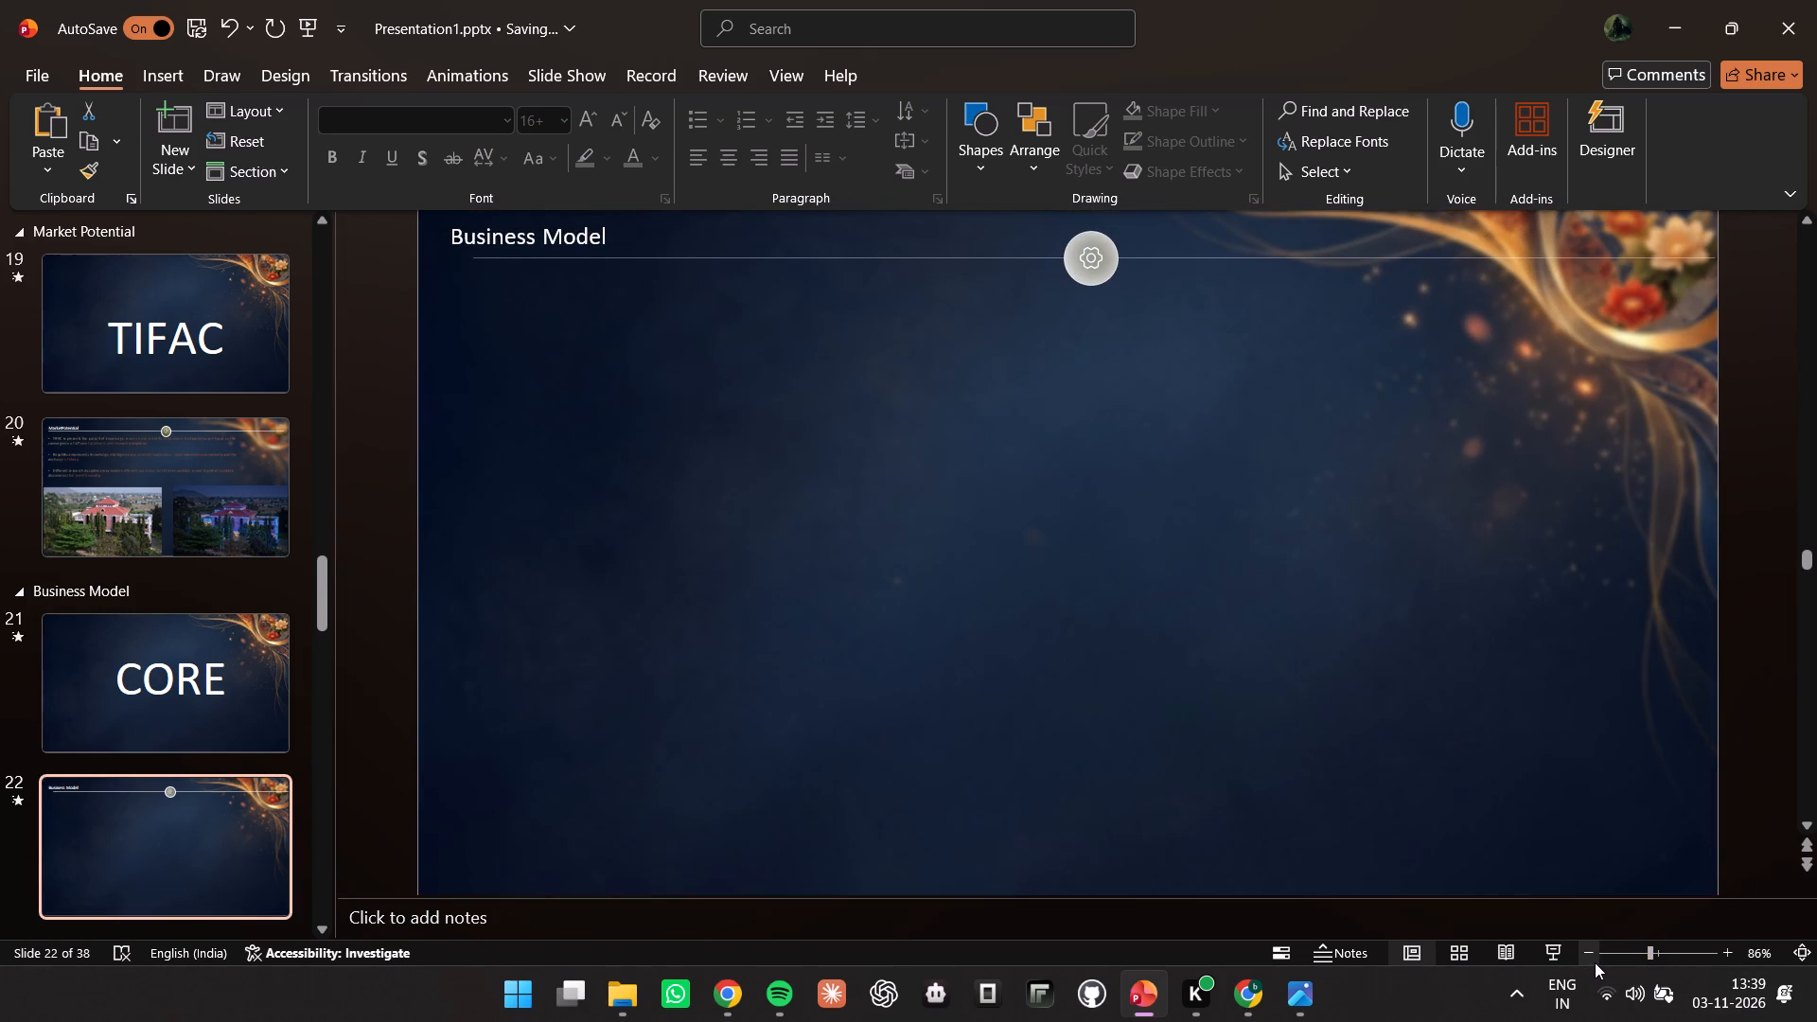
pyautogui.click(1631, 949)
pyautogui.click(699, 352)
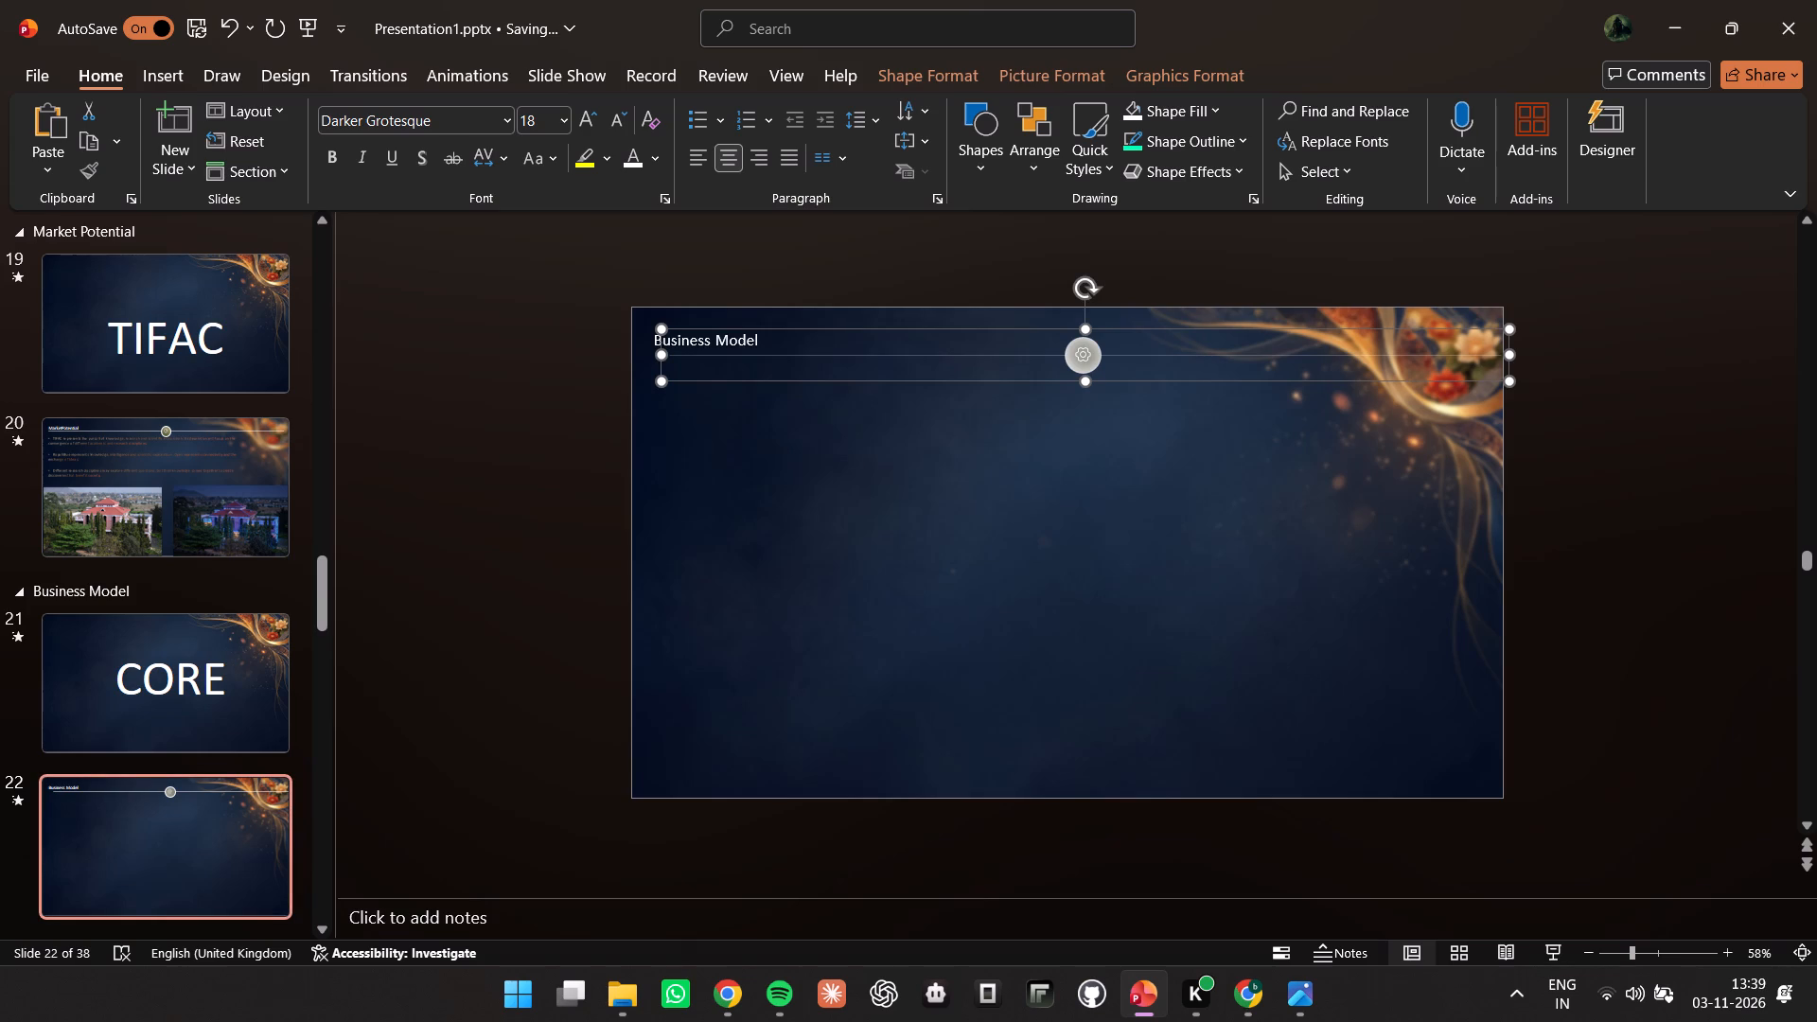
pyautogui.rightClick(688, 324)
pyautogui.click(732, 378)
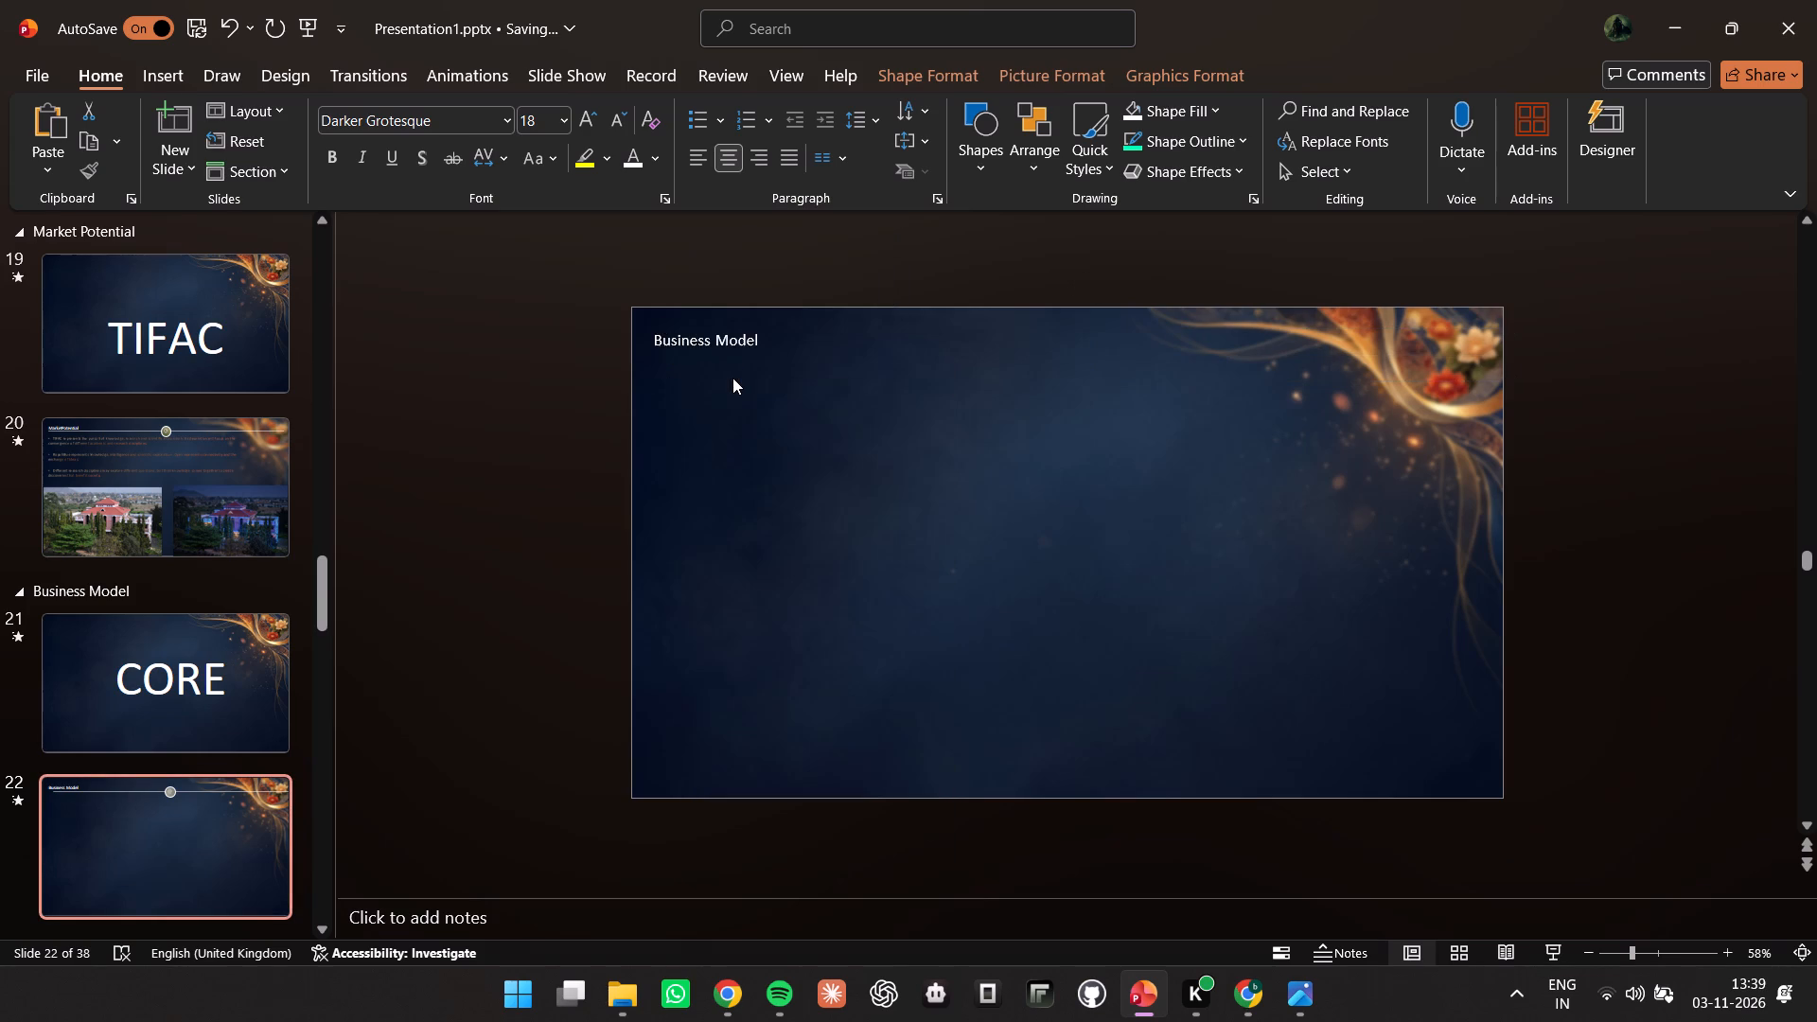
pyautogui.hotkey('ctrl', 'z')
pyautogui.hotkey('ctrl', 'a')
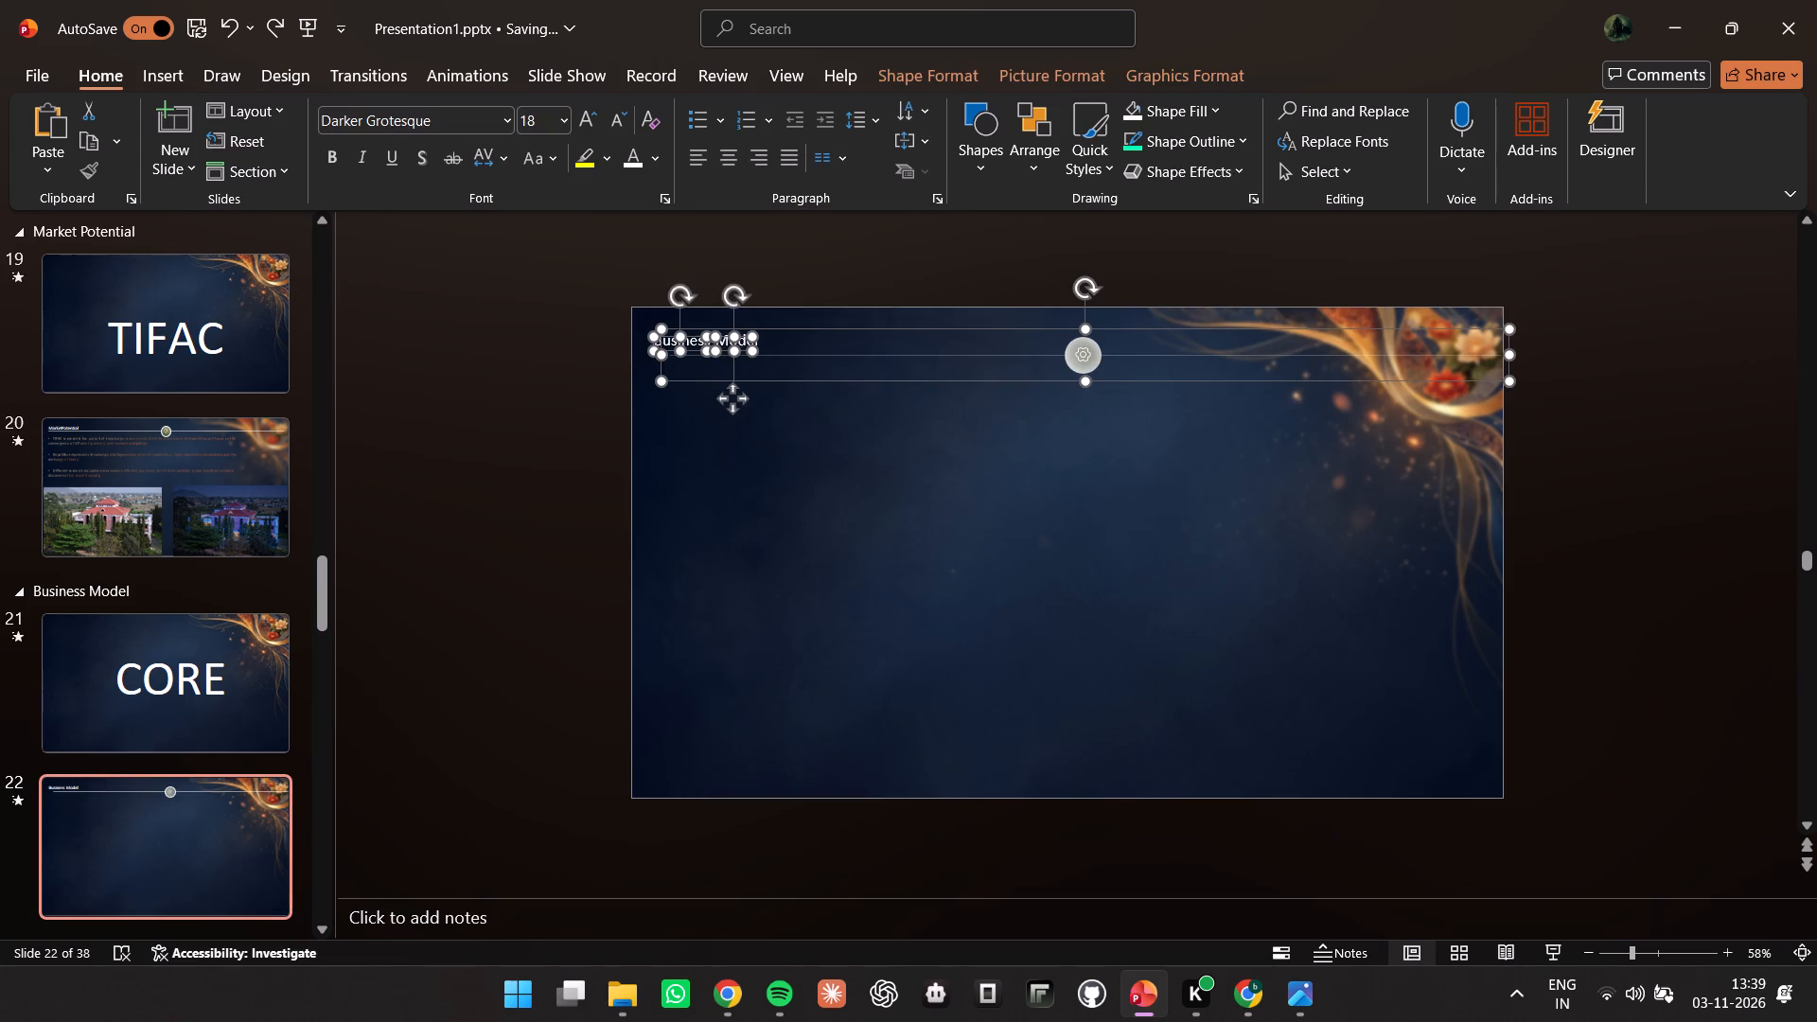
pyautogui.hotkey('ctrl', 'c')
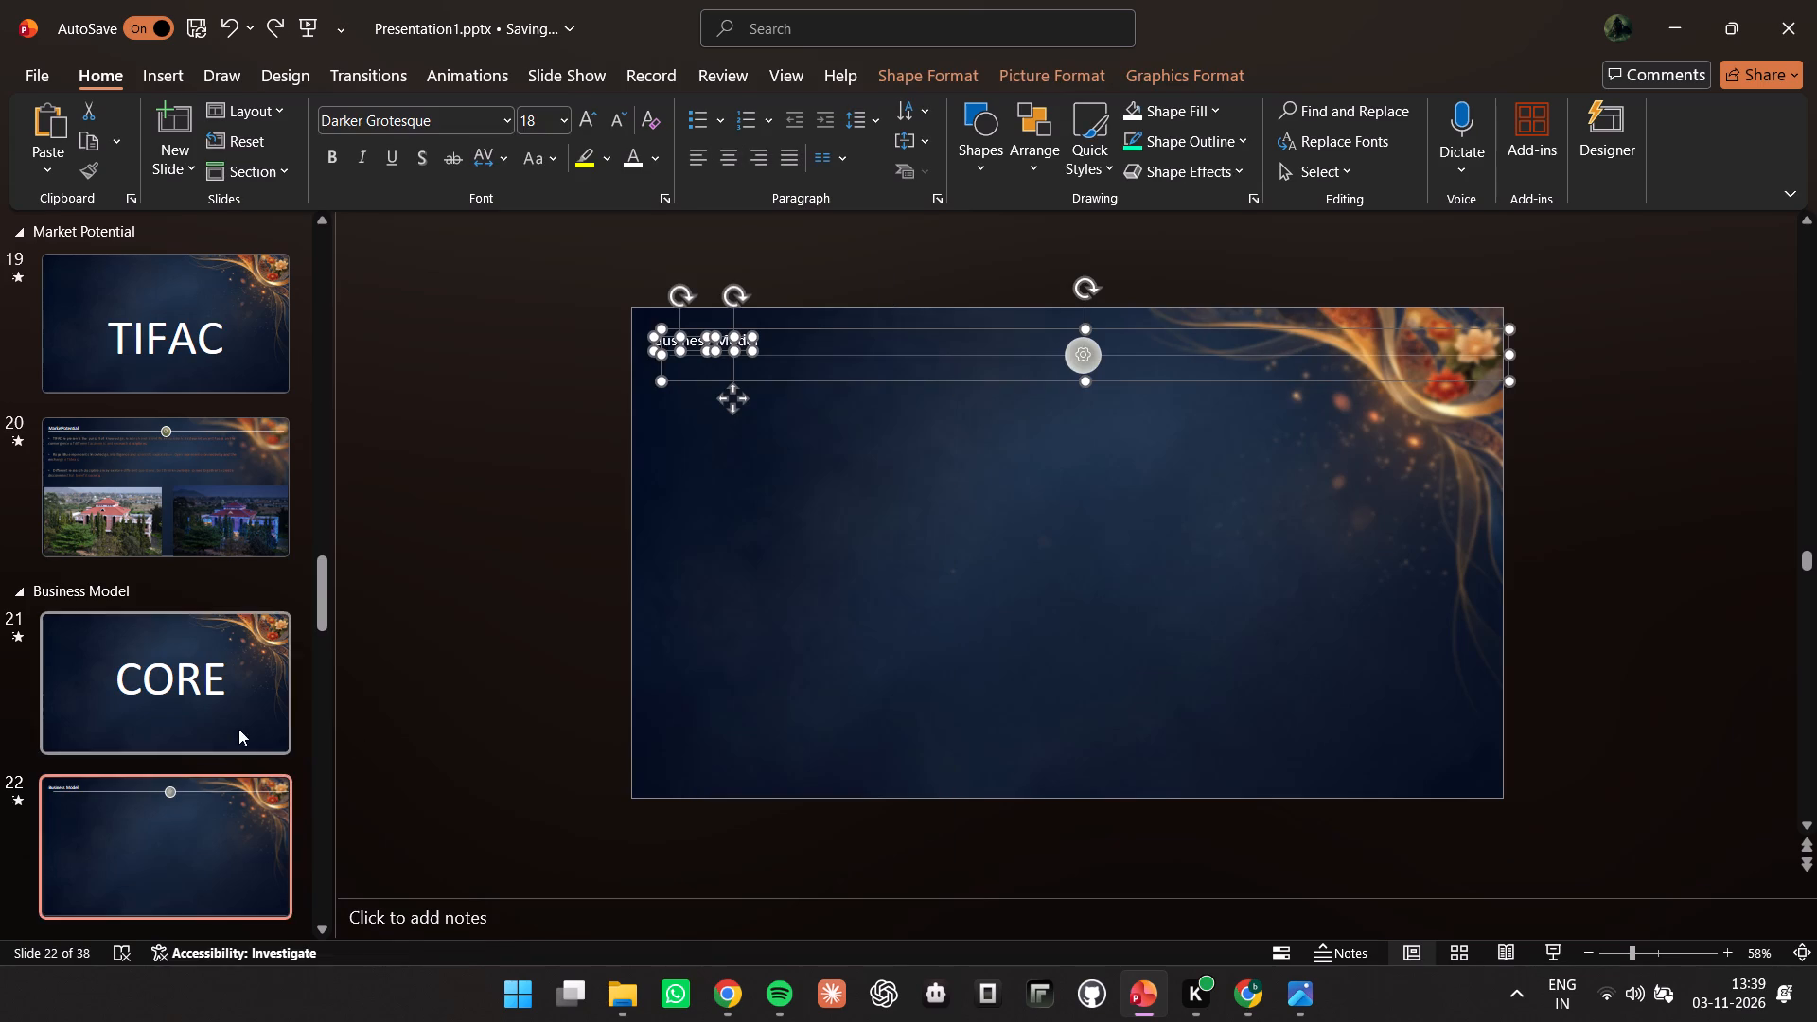
# Paste the copied Business Model header onto slide 21 and move it off the slide, just below its bottom edge.
pyautogui.click(238, 729)
pyautogui.click(1618, 953)
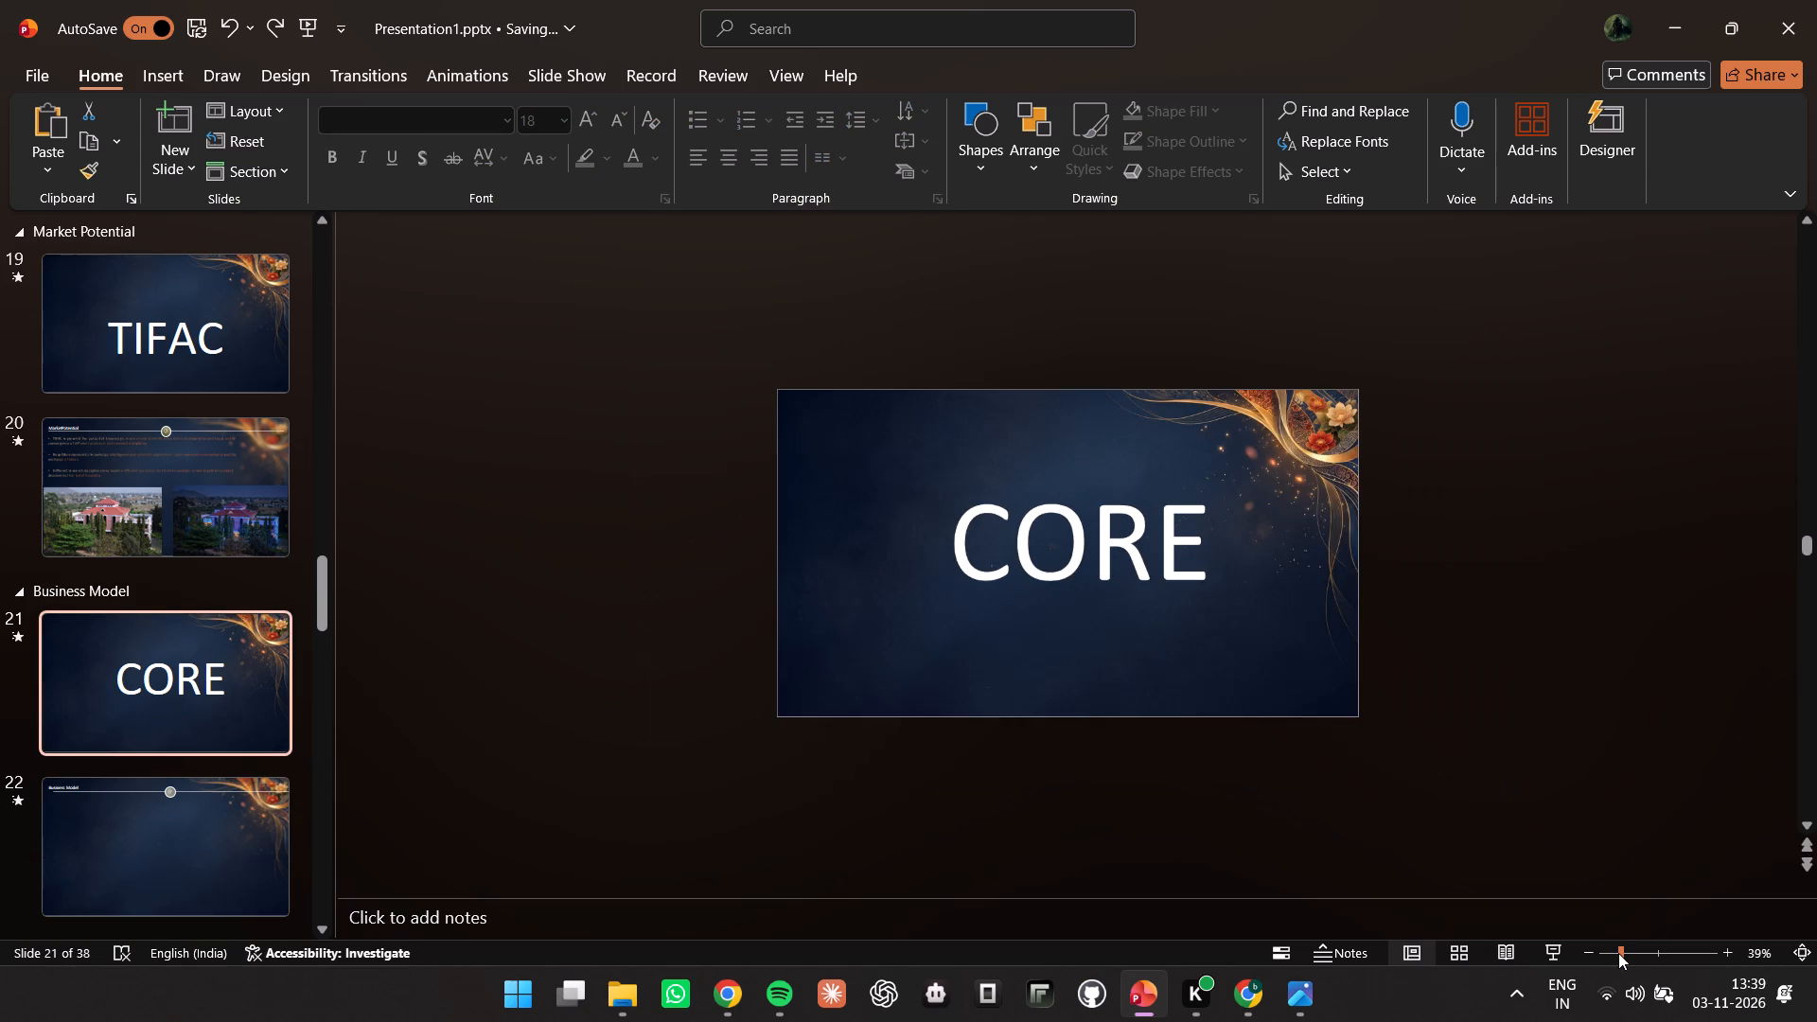
pyautogui.click(1613, 955)
pyautogui.hotkey('ctrl', 'v')
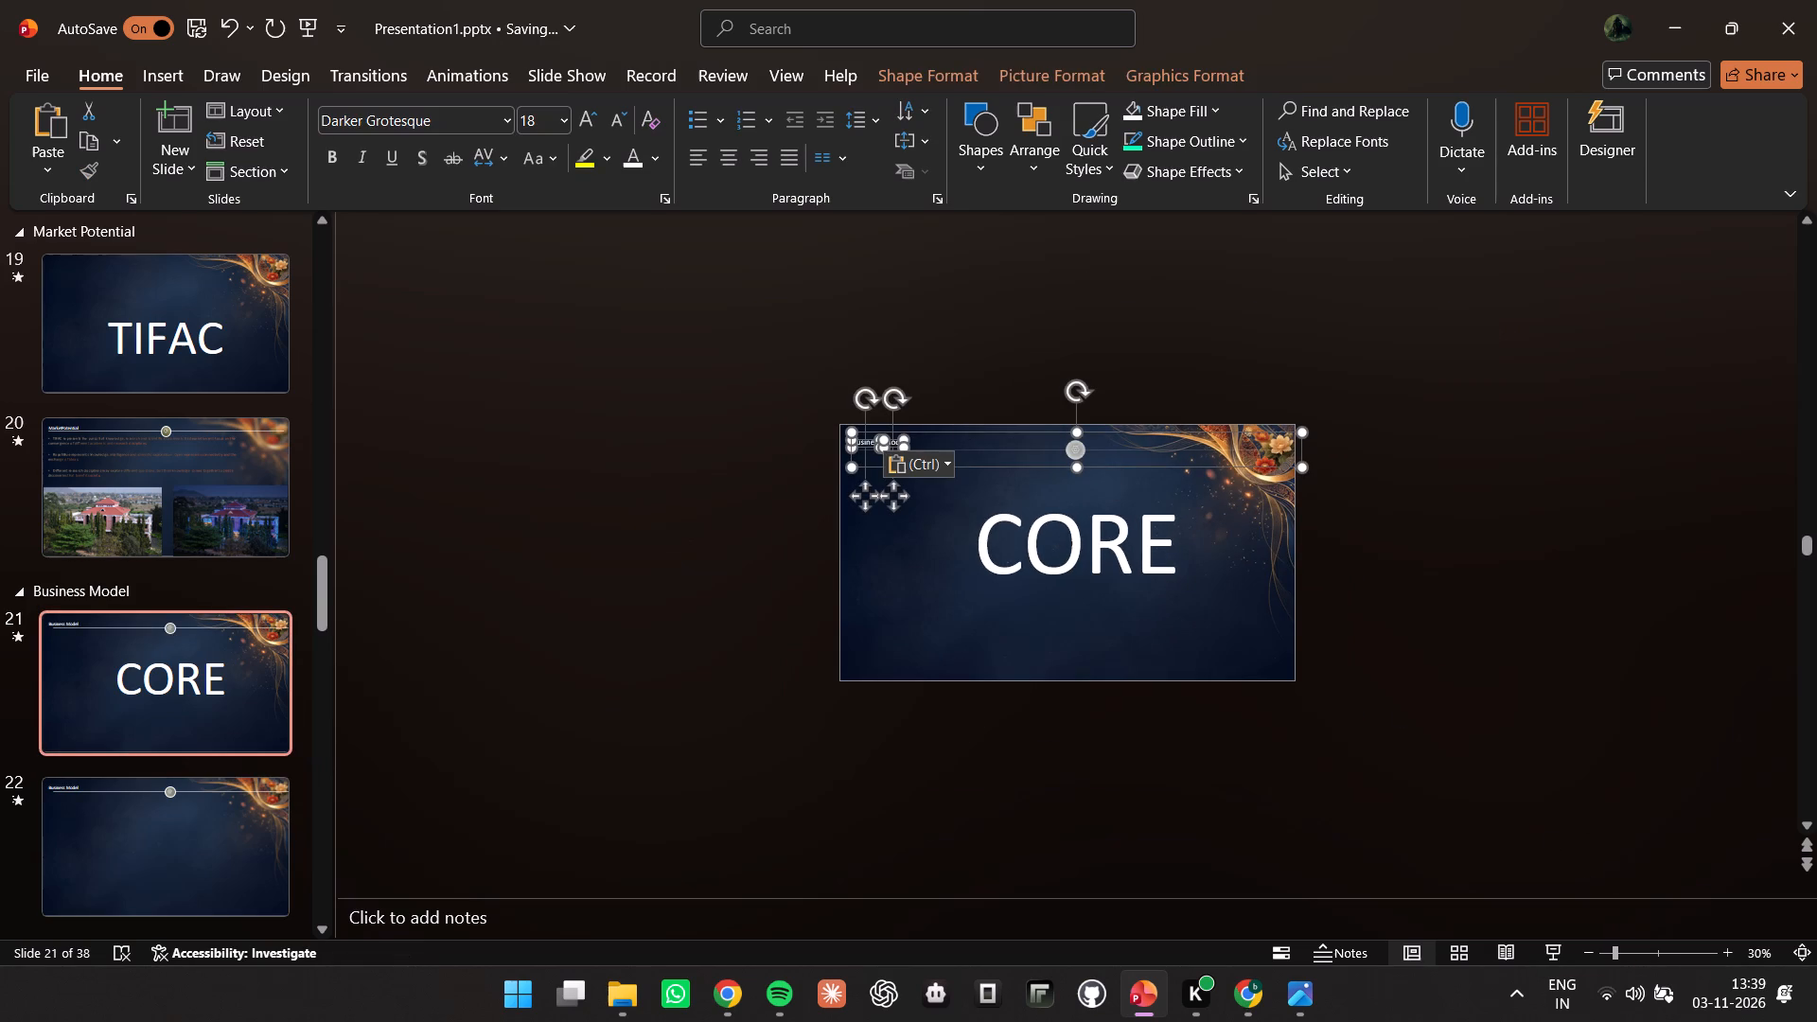
pyautogui.moveTo(980, 430); pyautogui.dragTo(980, 698)
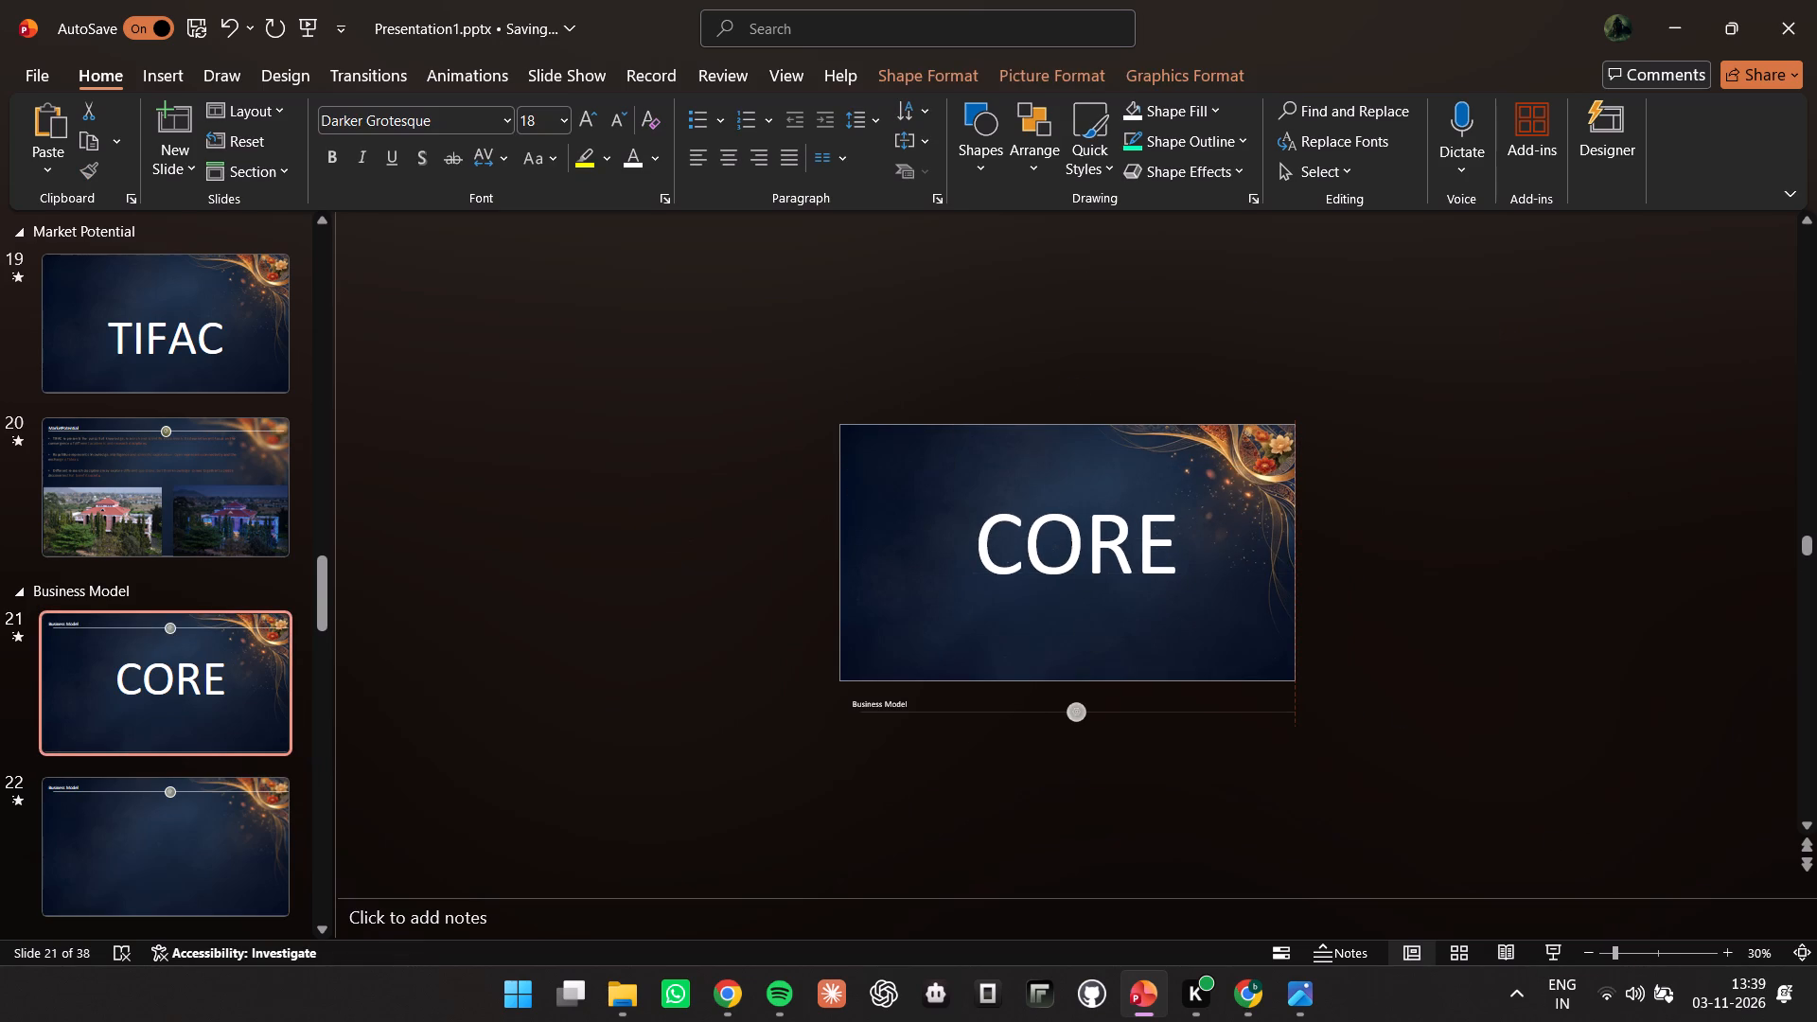
pyautogui.click(1022, 795)
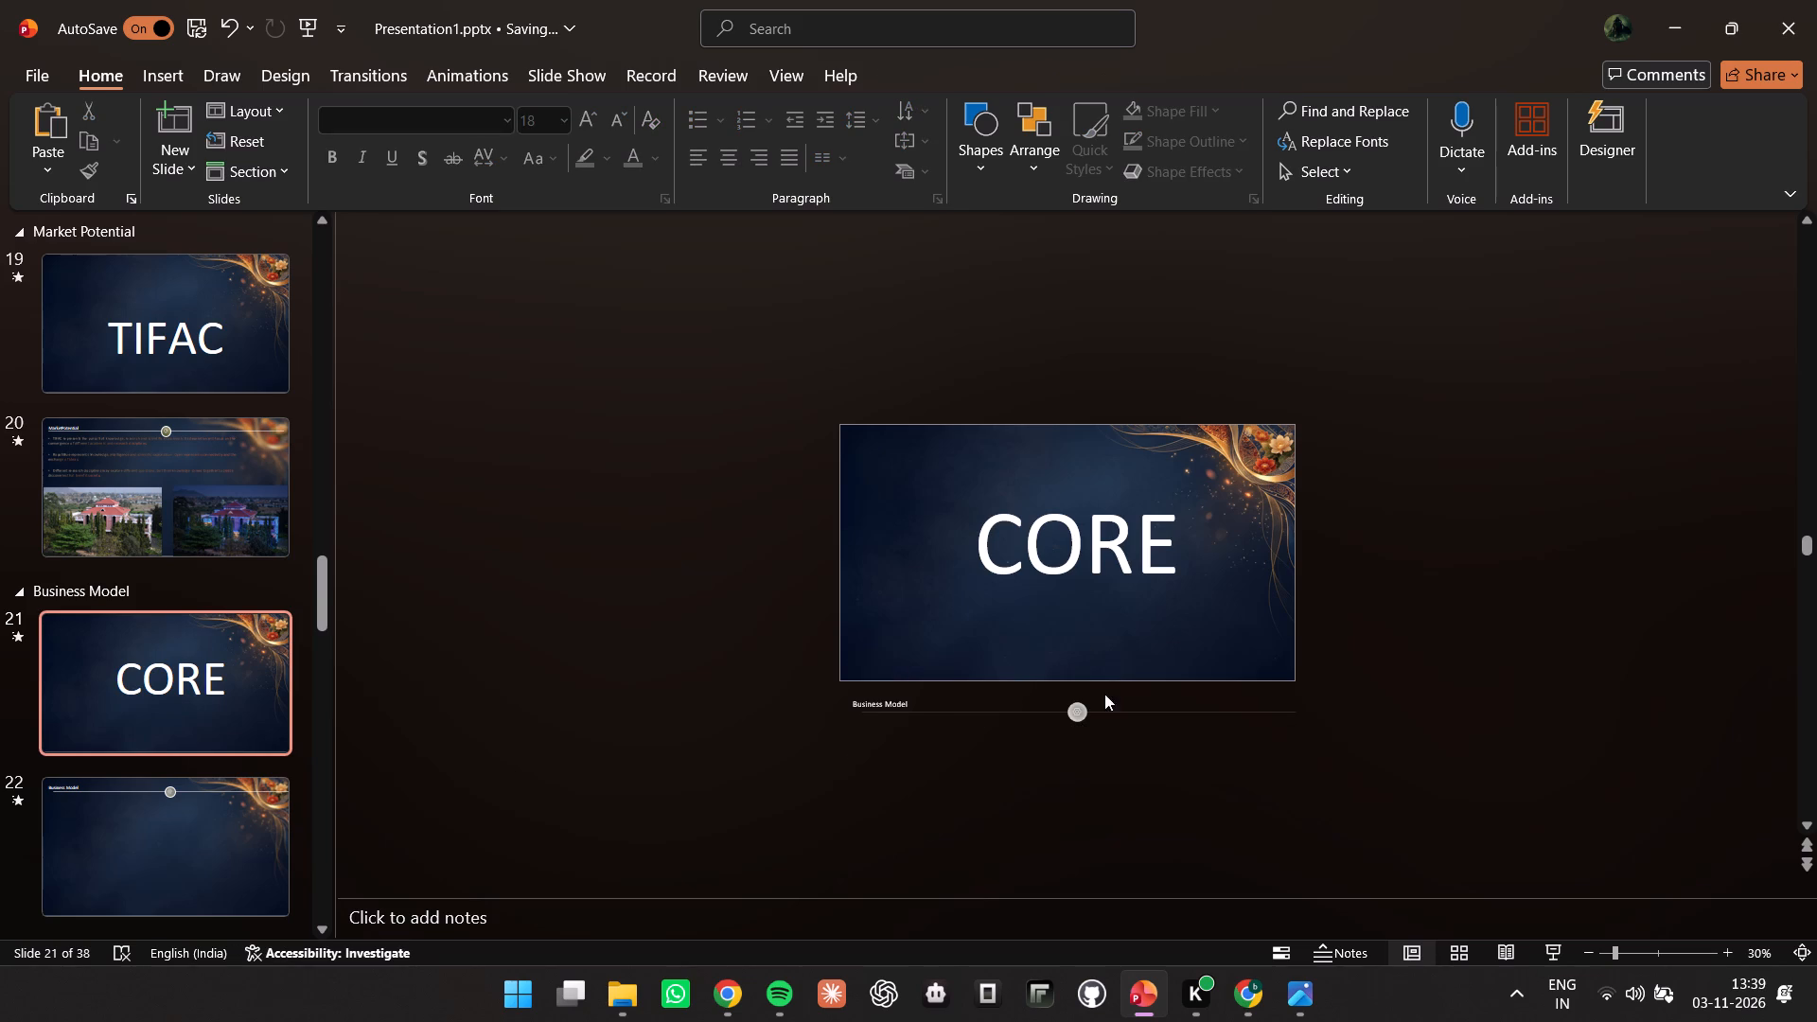
# Insert the daytime photo of the CORE building from the college pictures folder onto slide 22.
pyautogui.click(175, 823)
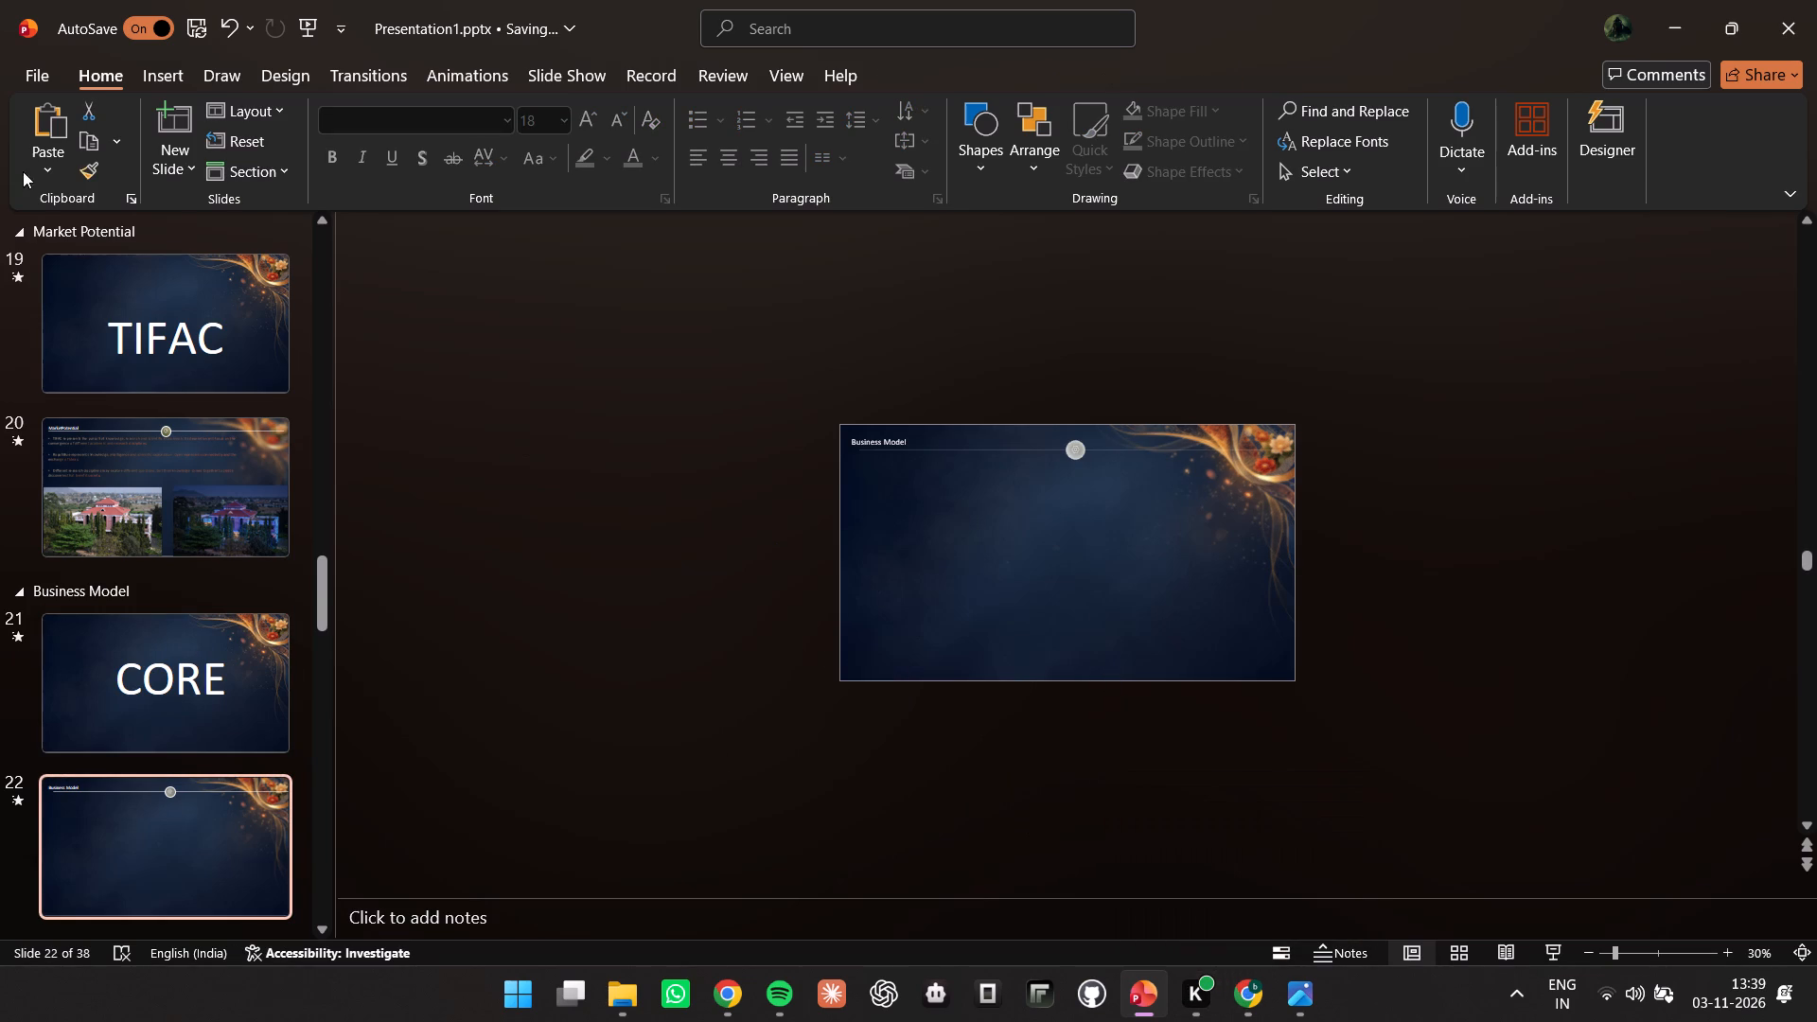
pyautogui.click(179, 79)
pyautogui.click(180, 149)
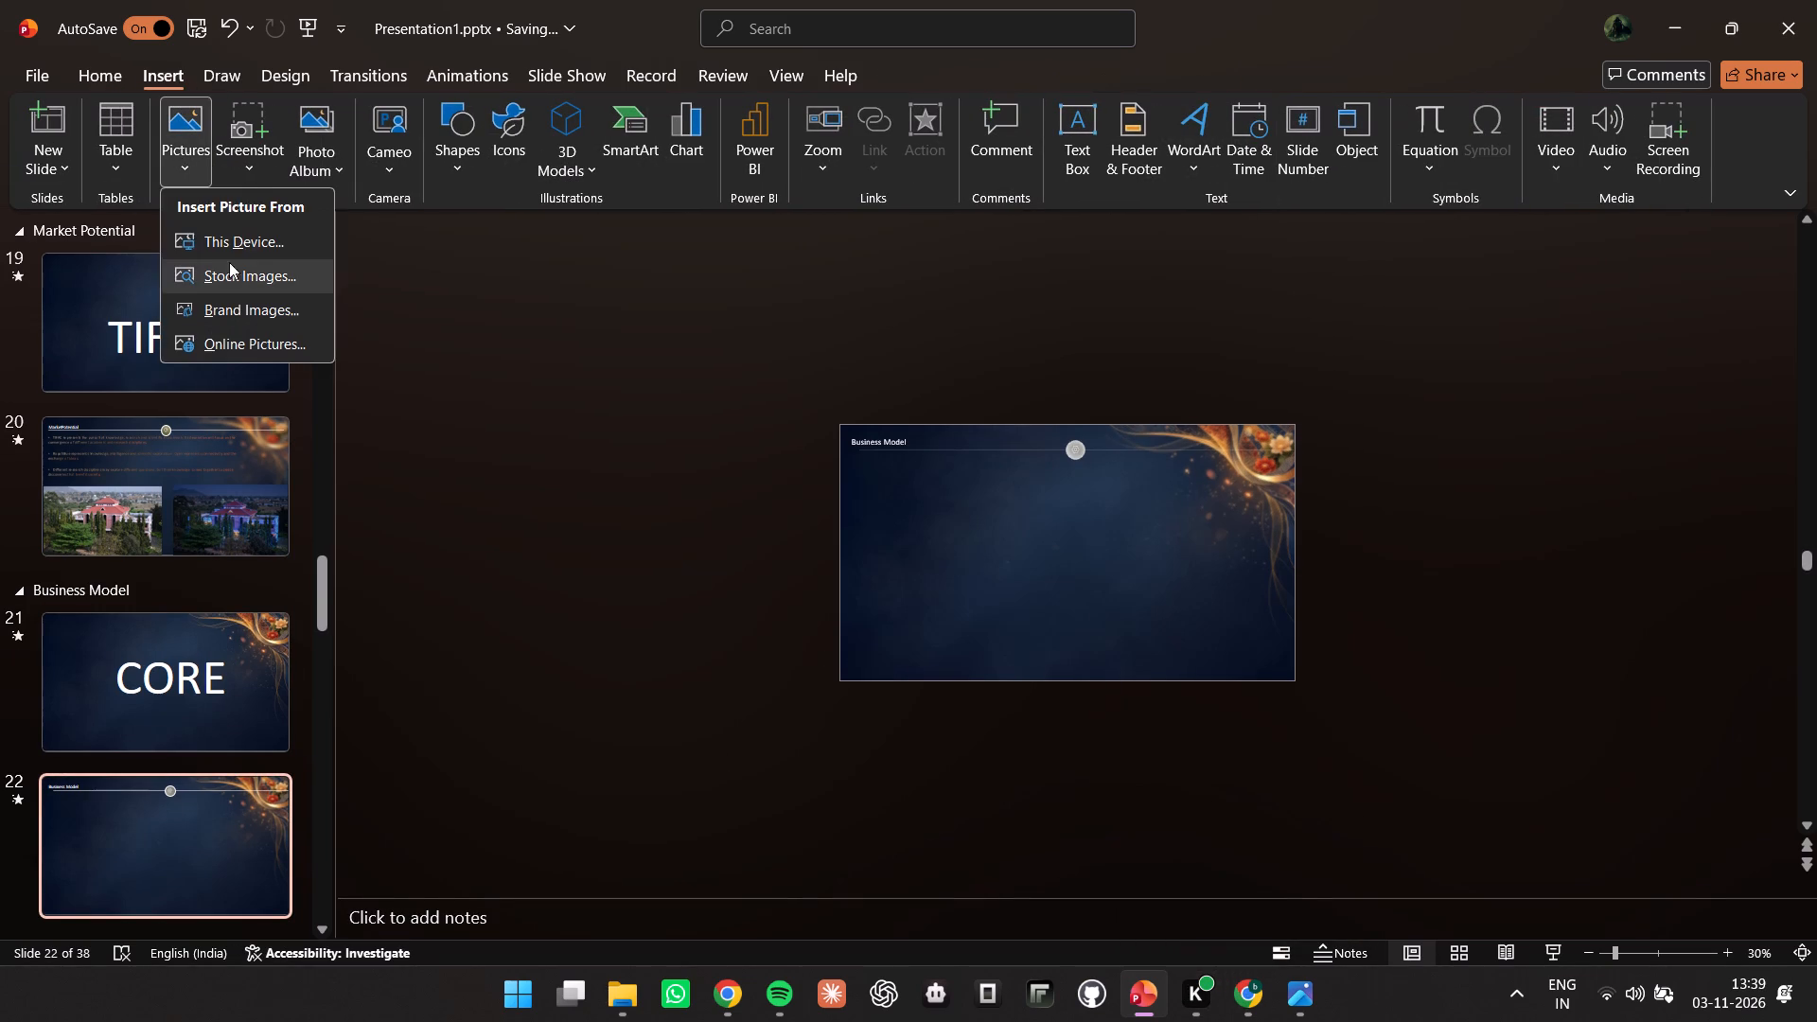
pyautogui.click(231, 238)
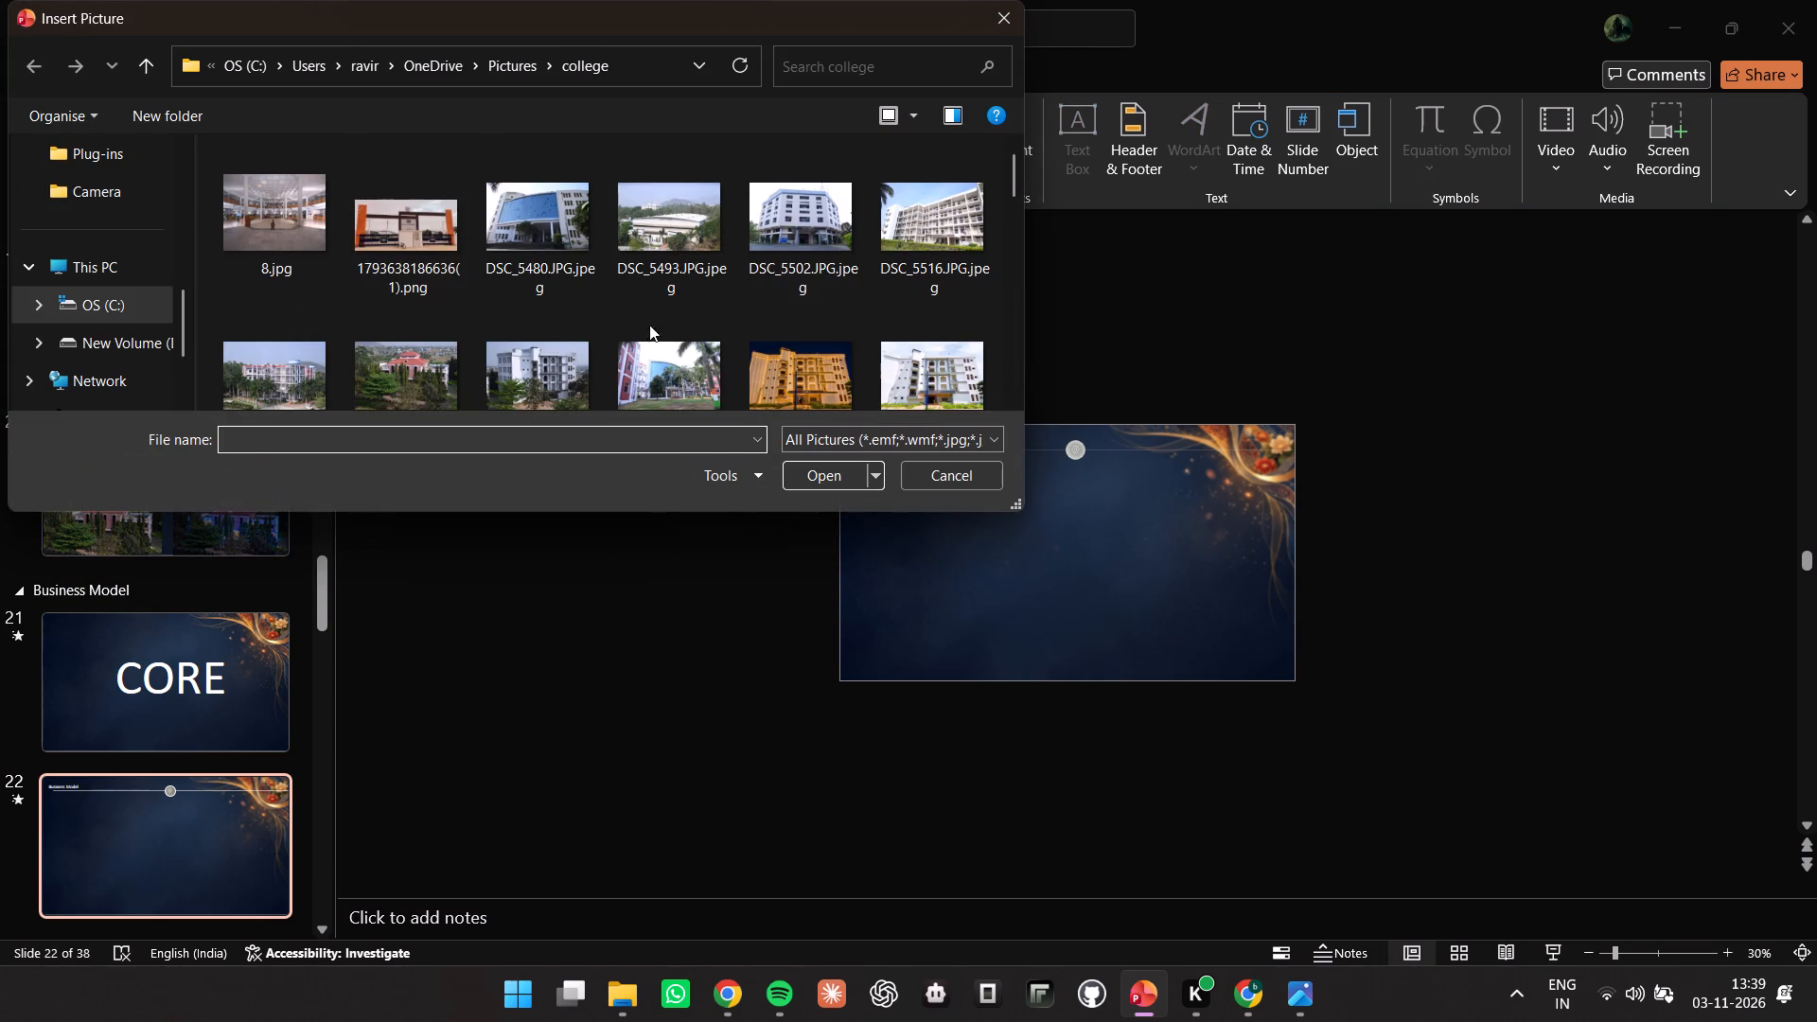
pyautogui.click(902, 362)
pyautogui.click(831, 474)
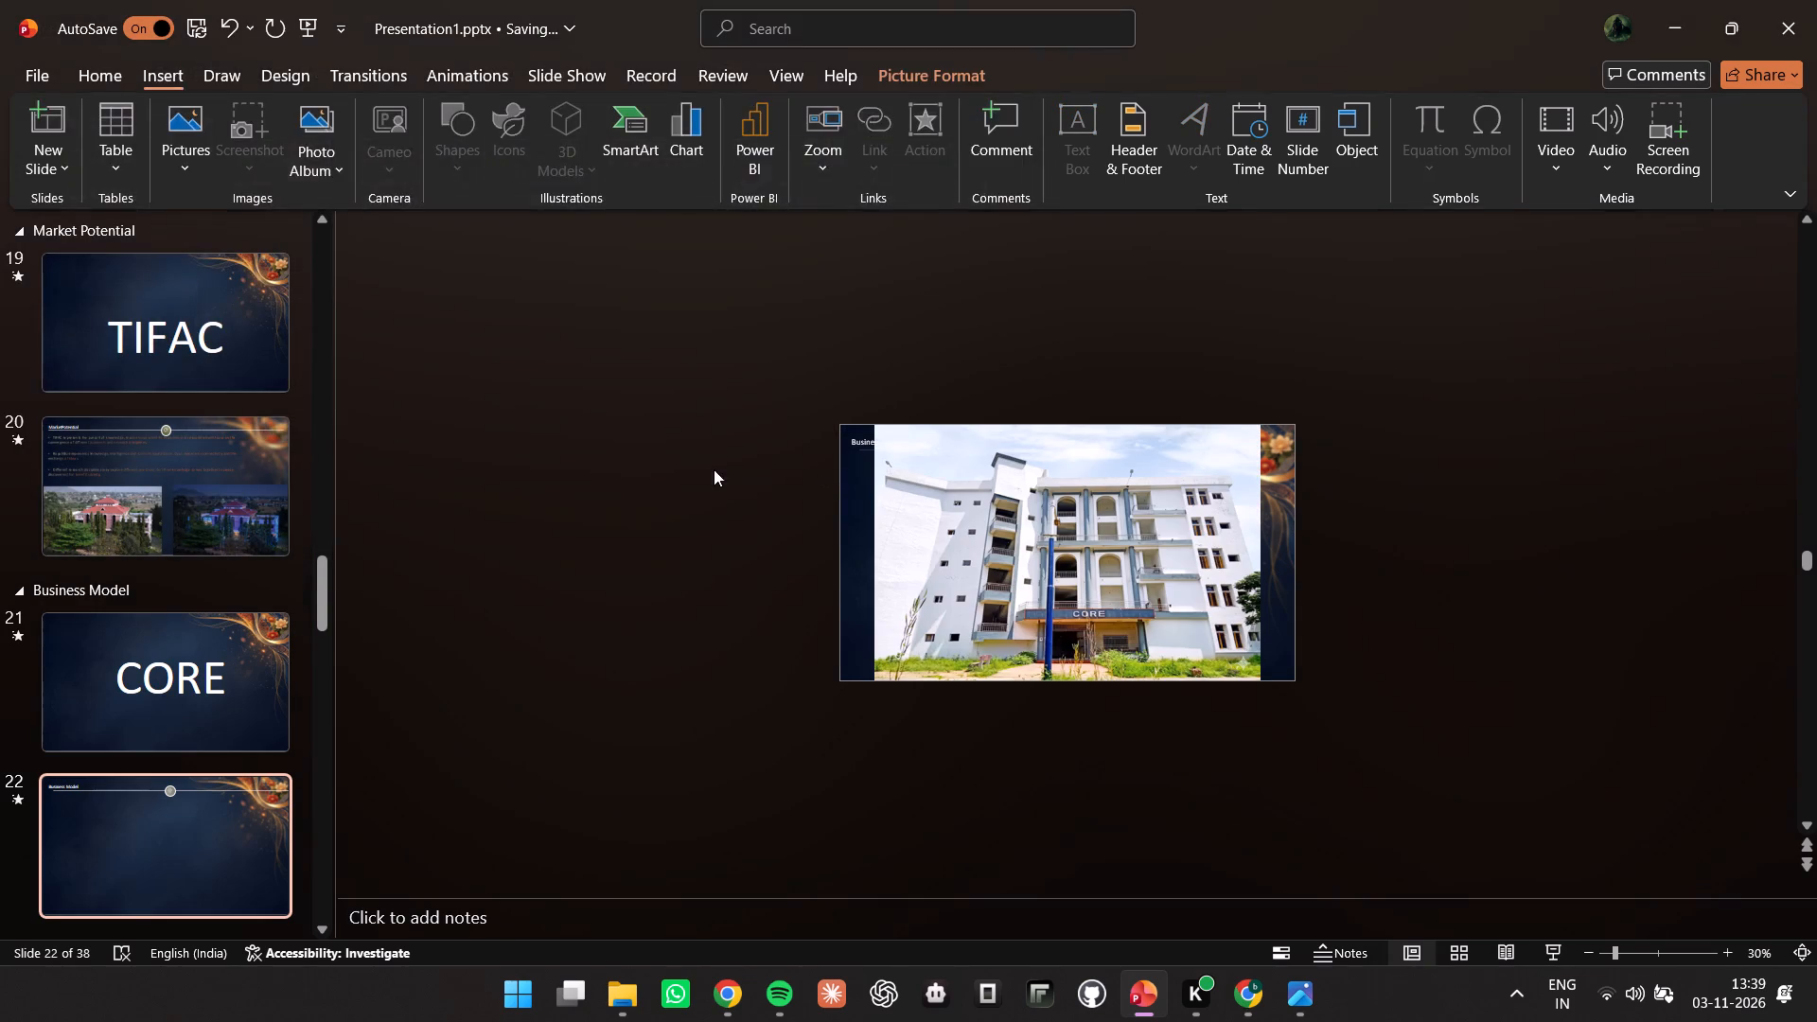
# Insert the night photo of the illuminated CORE building from the college pictures folder onto slide 22.
pyautogui.click(149, 69)
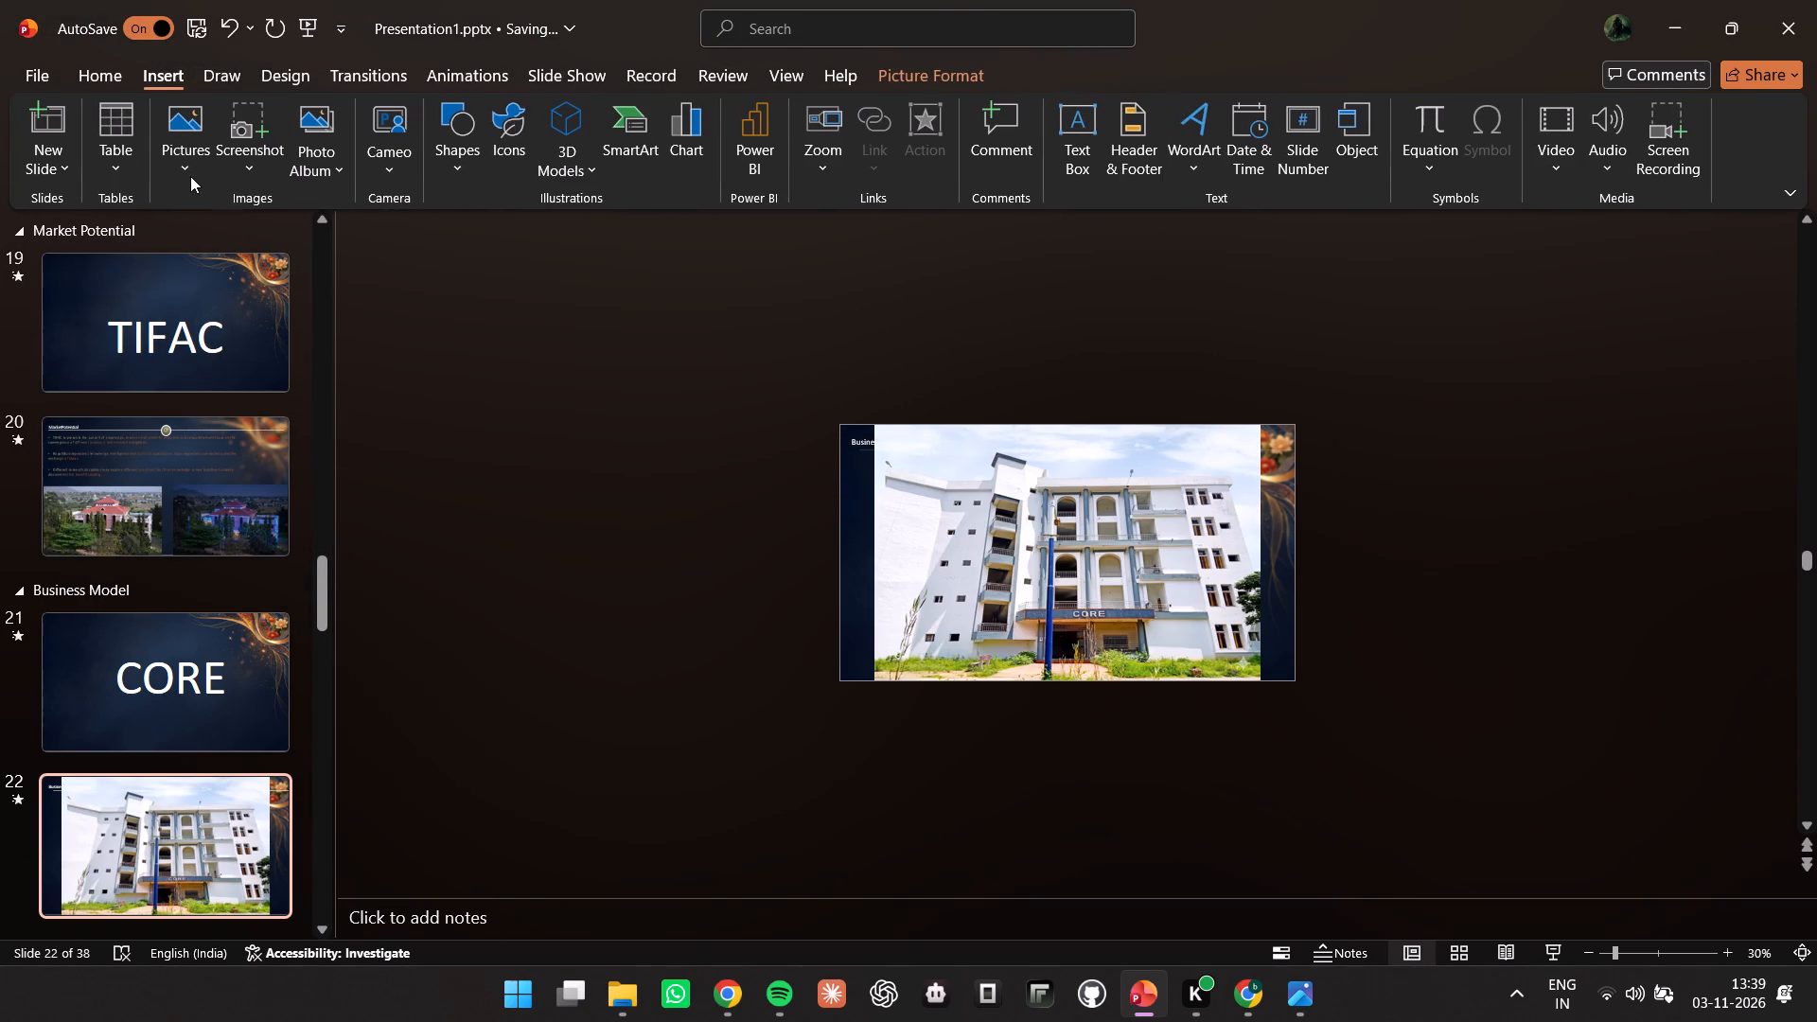
pyautogui.click(185, 169)
pyautogui.click(208, 236)
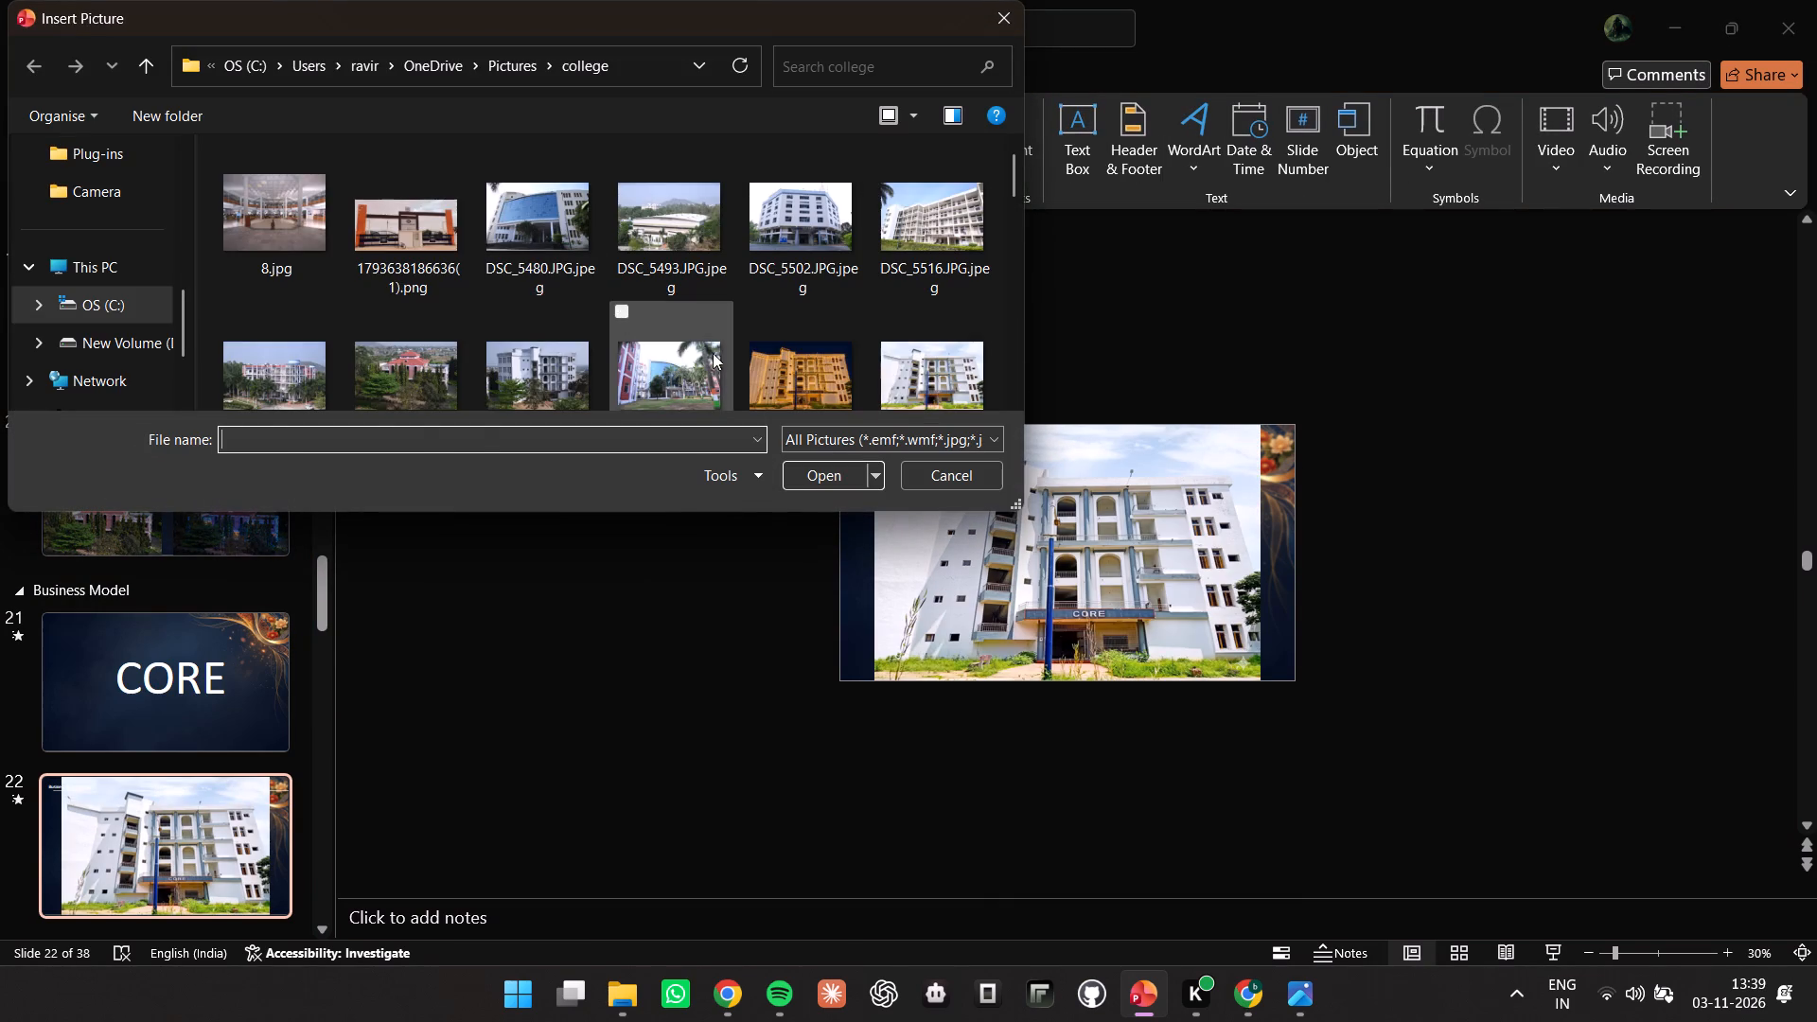
pyautogui.click(832, 350)
pyautogui.click(802, 482)
# Move the night photo aside, shrink the daytime CORE photo to about 9.53 × 14.37 cm, and place it in the slide's lower-left corner.
pyautogui.moveTo(961, 548); pyautogui.dragTo(1289, 598)
pyautogui.click(1645, 948)
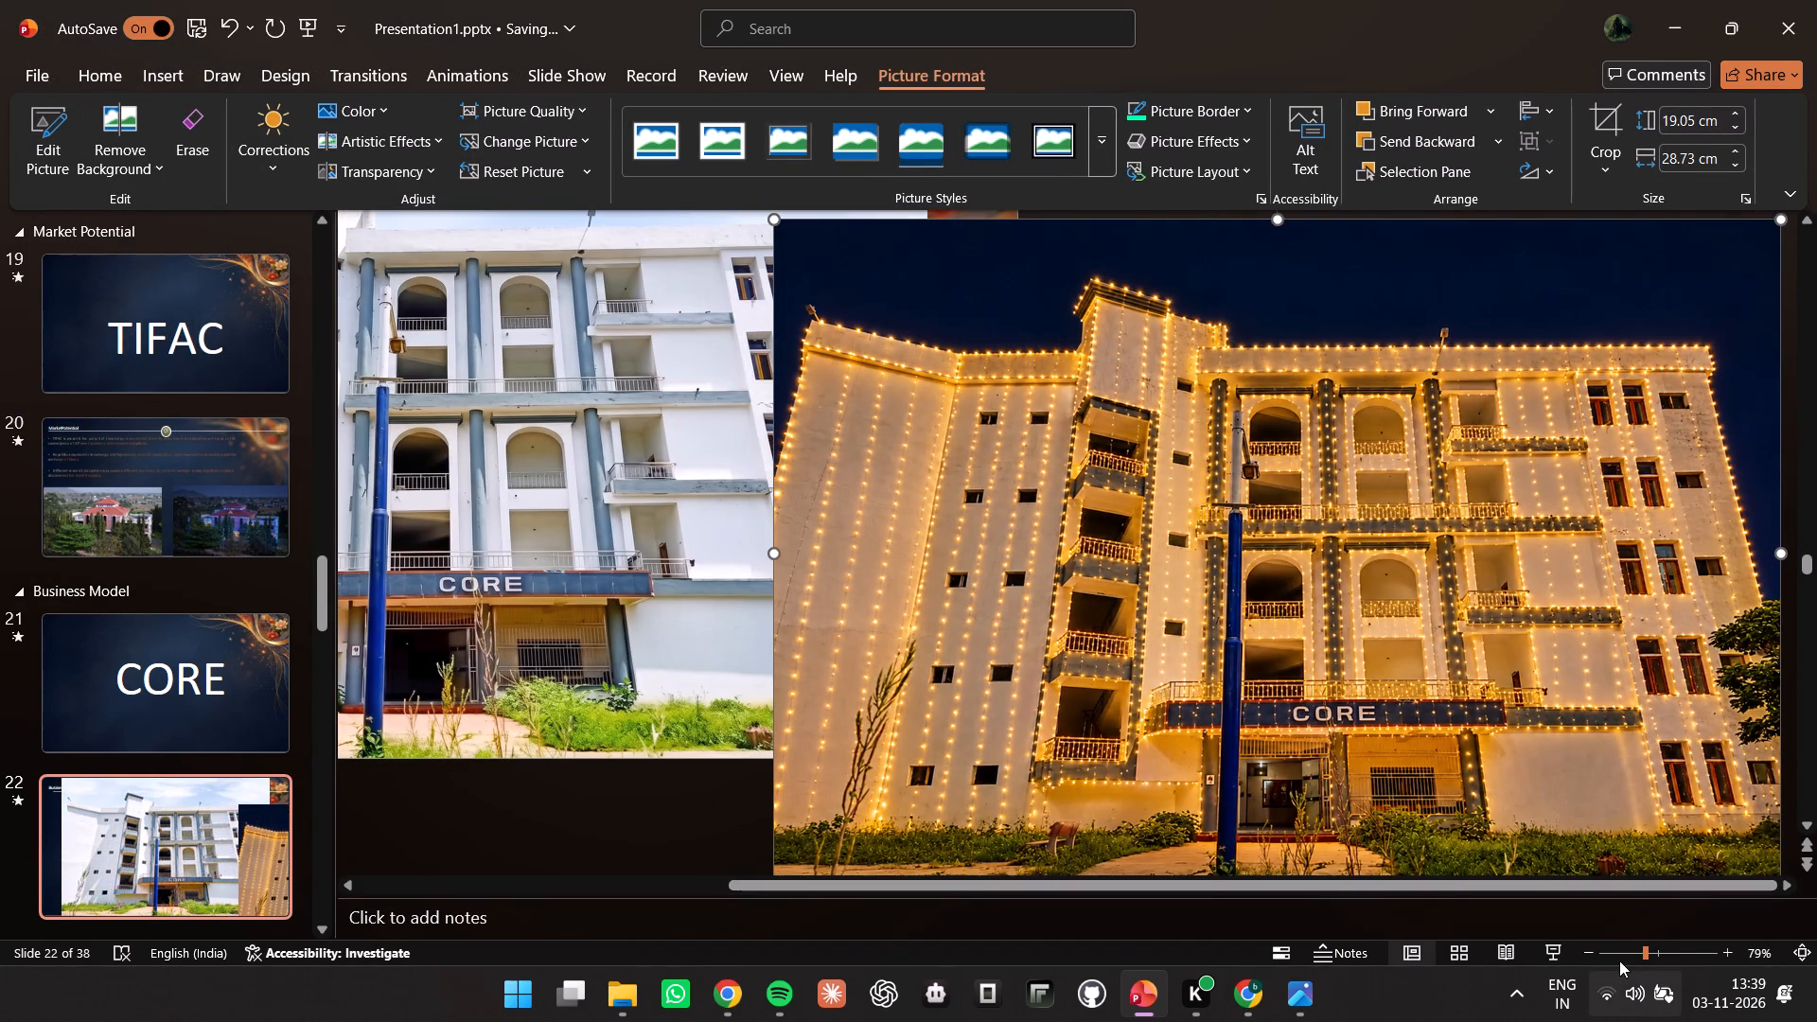
pyautogui.click(1621, 954)
pyautogui.click(929, 565)
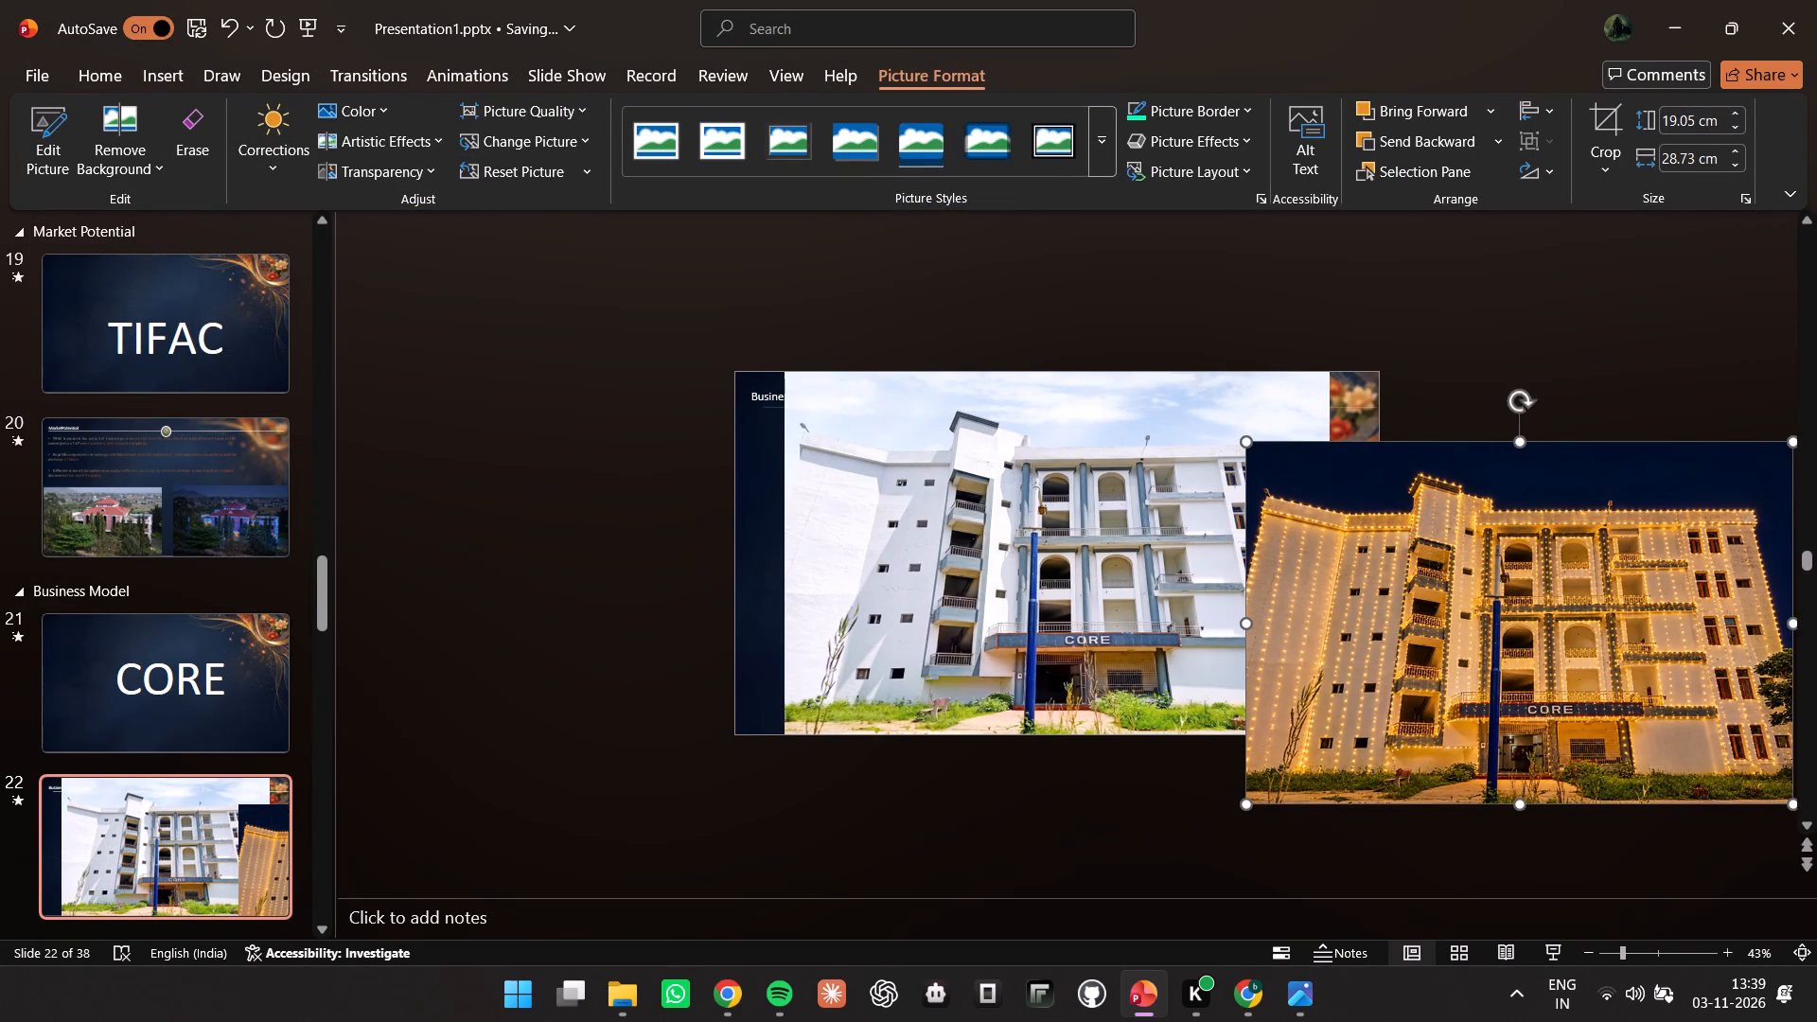
pyautogui.moveTo(785, 369); pyautogui.dragTo(1058, 629)
pyautogui.moveTo(1062, 626); pyautogui.dragTo(742, 618)
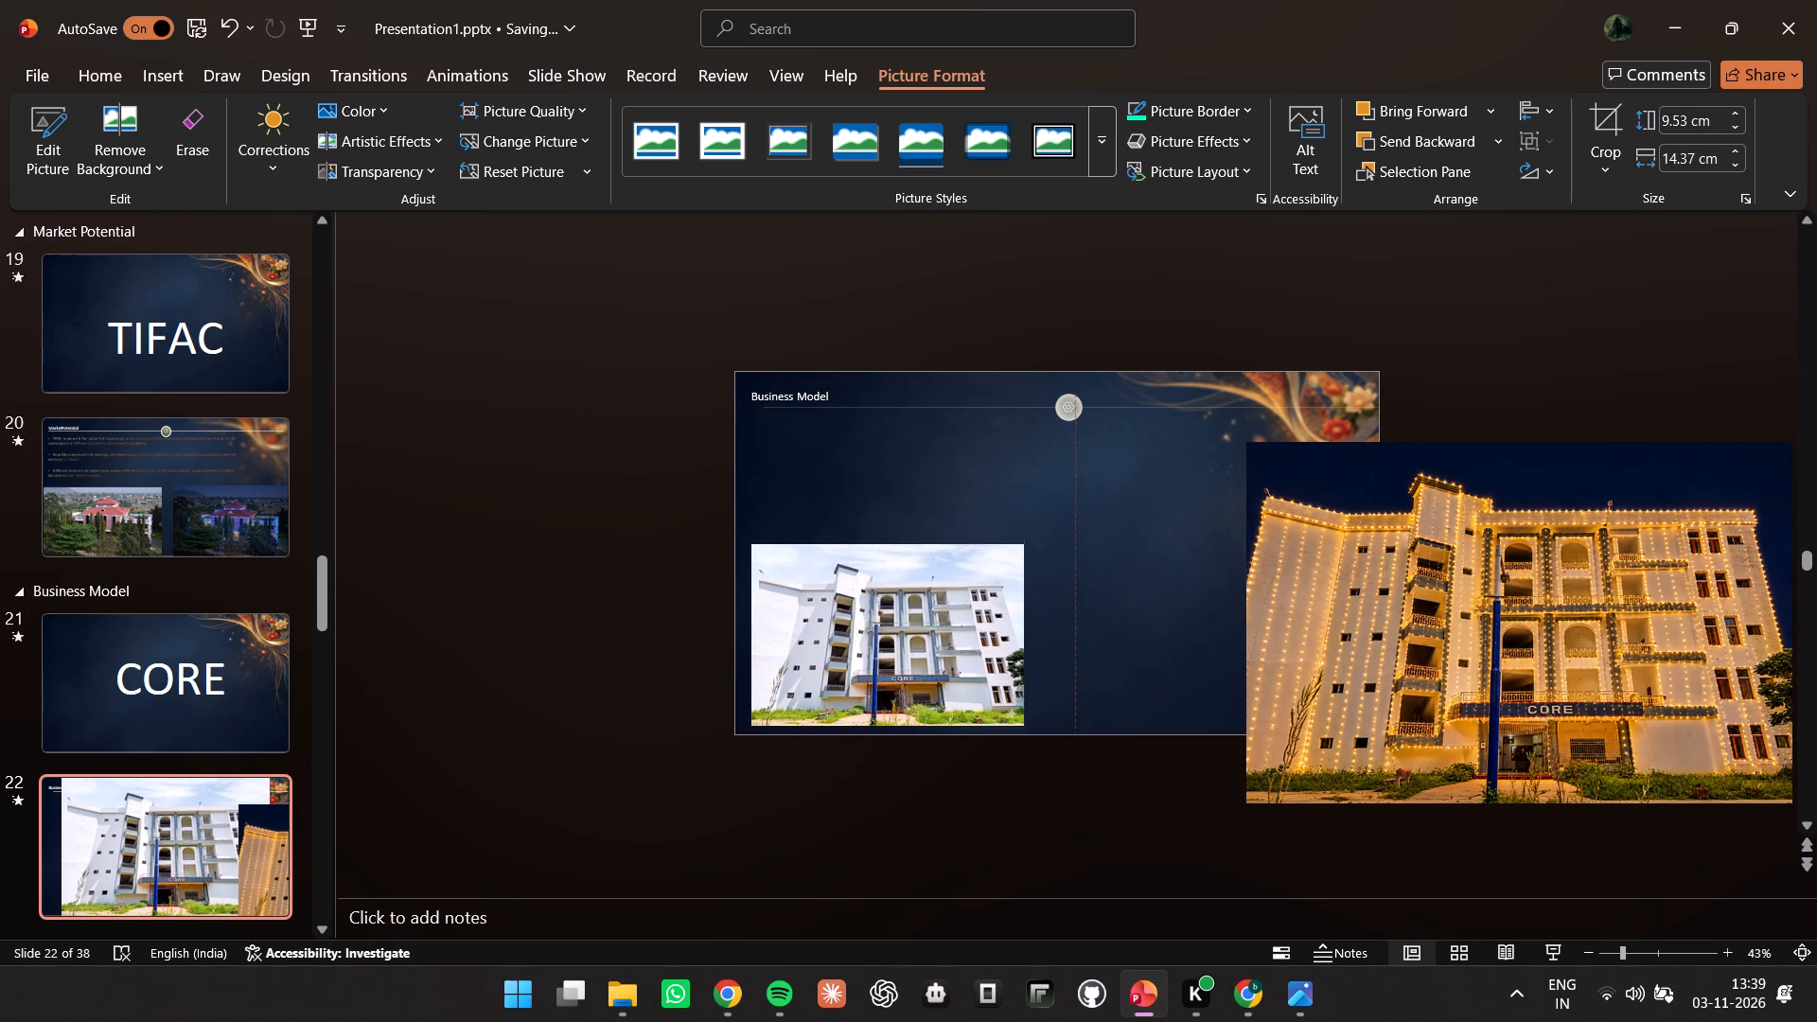
pyautogui.moveTo(742, 618); pyautogui.dragTo(744, 626)
# Shrink the night CORE photo to about 9.77 × 14.73 cm and place it near the slide's lower-right corner.
pyautogui.moveTo(1591, 630); pyautogui.dragTo(1579, 633)
pyautogui.moveTo(1576, 633); pyautogui.dragTo(1559, 633)
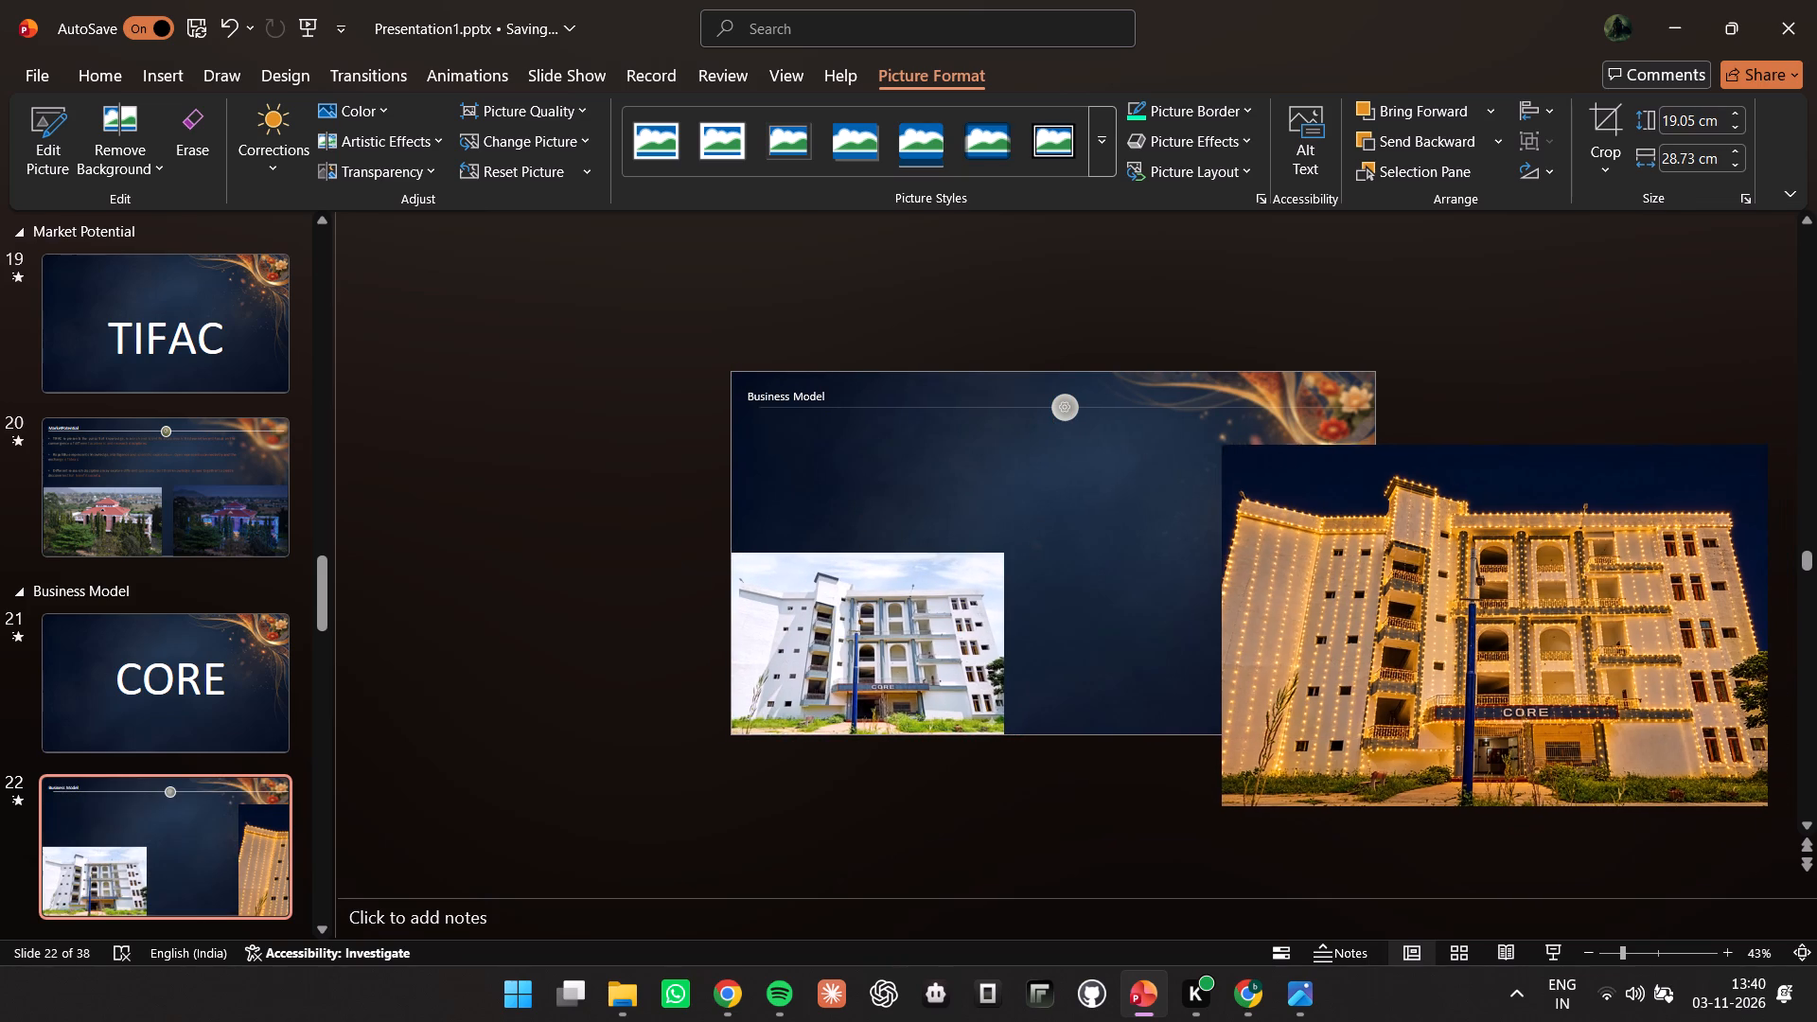
pyautogui.moveTo(1559, 633); pyautogui.dragTo(1291, 595)
pyautogui.moveTo(965, 409); pyautogui.dragTo(1249, 637)
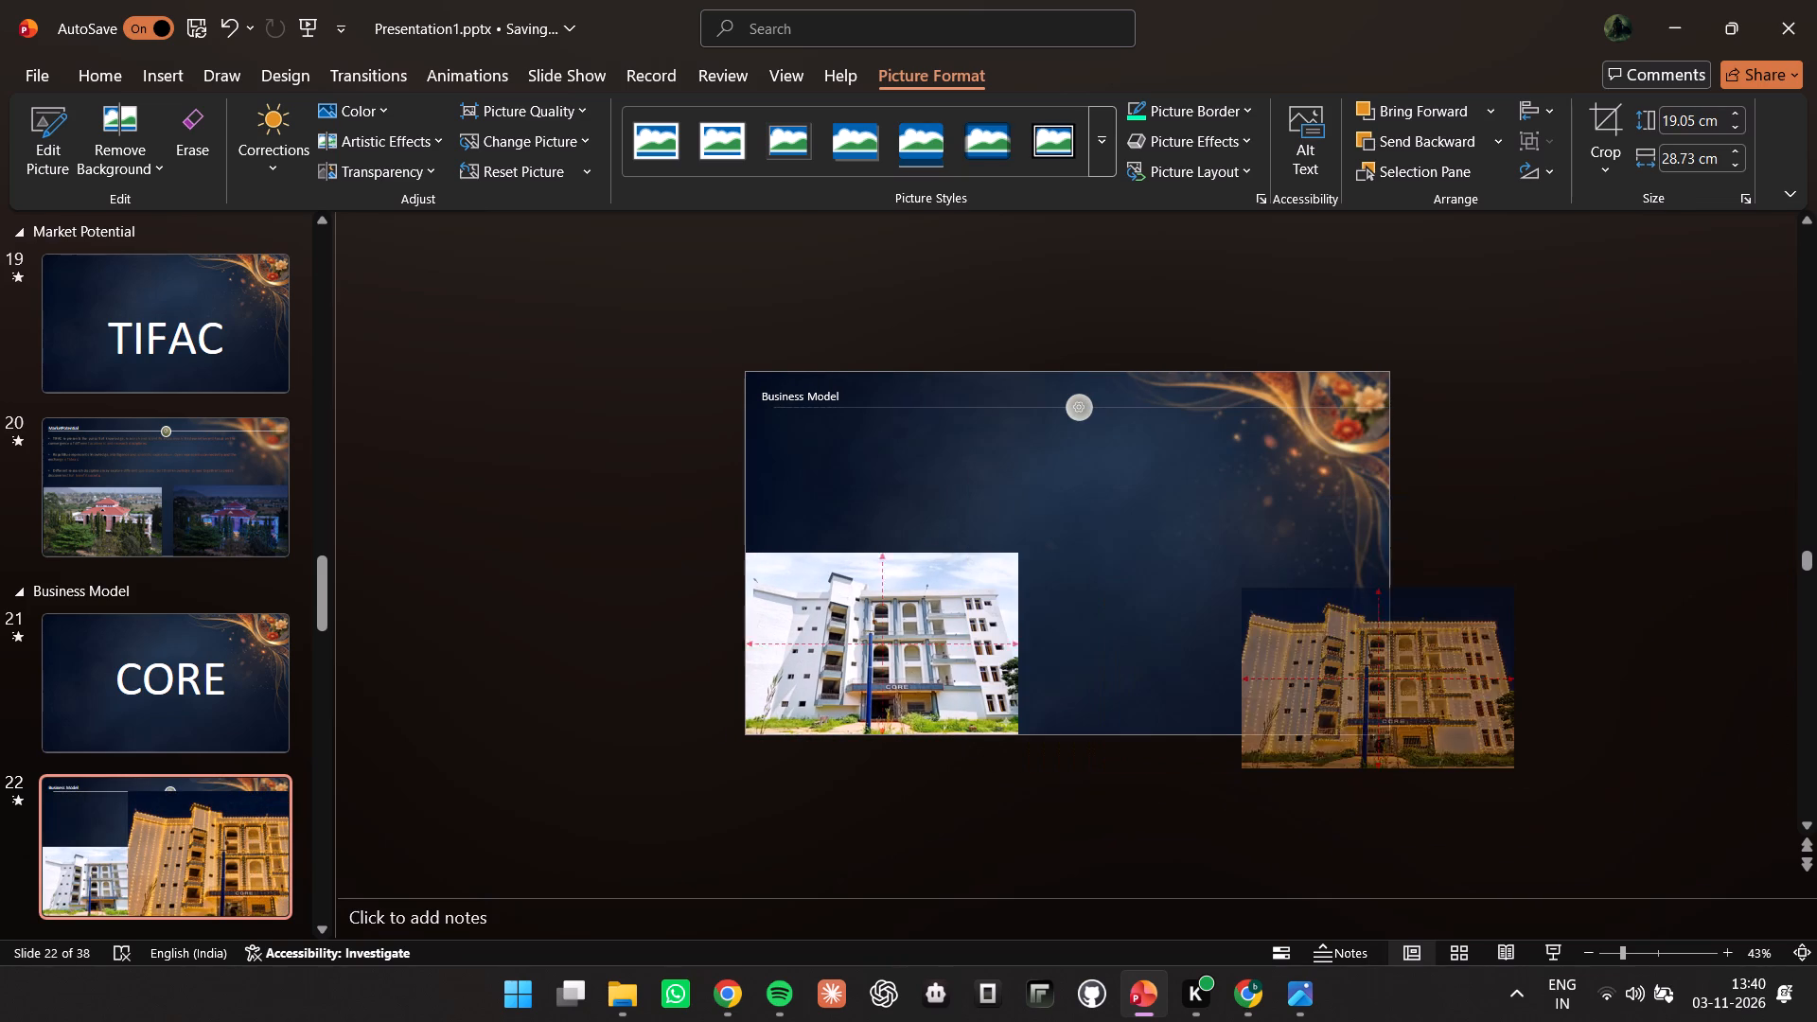
pyautogui.moveTo(1249, 637); pyautogui.dragTo(1251, 638)
pyautogui.moveTo(1281, 692); pyautogui.dragTo(1151, 651)
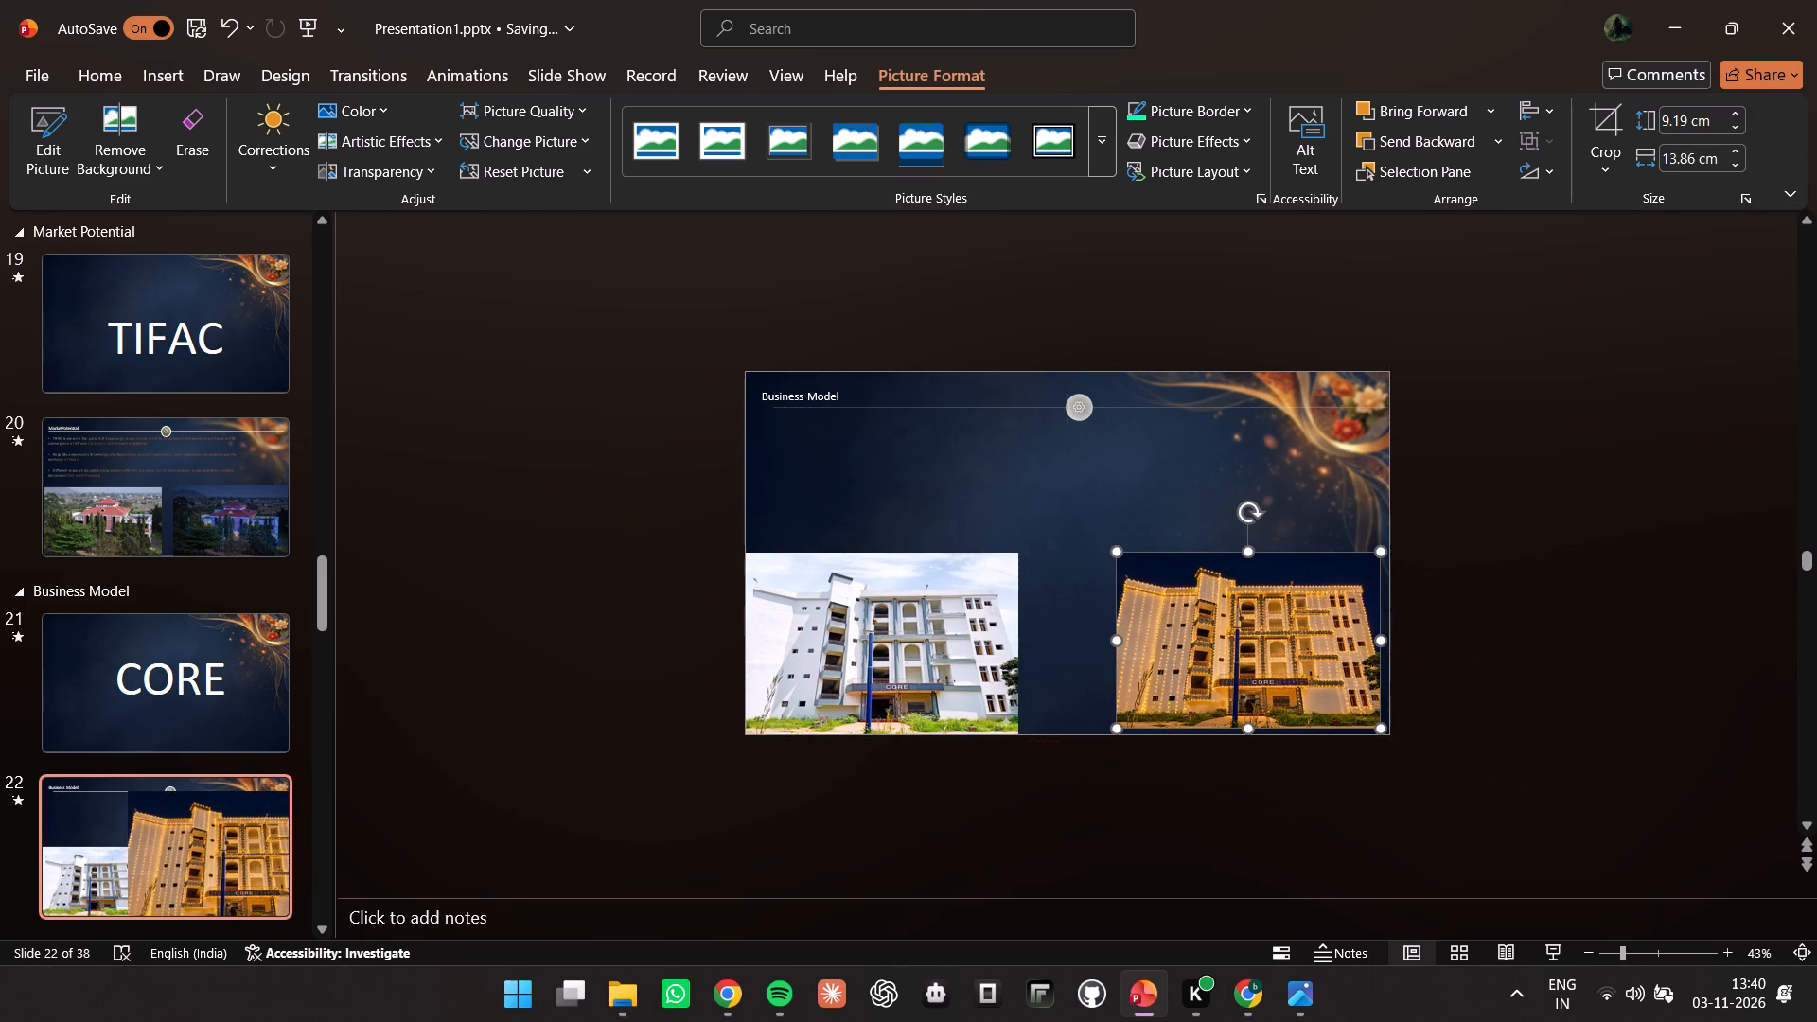
pyautogui.moveTo(1117, 549); pyautogui.dragTo(1100, 545)
pyautogui.click(959, 831)
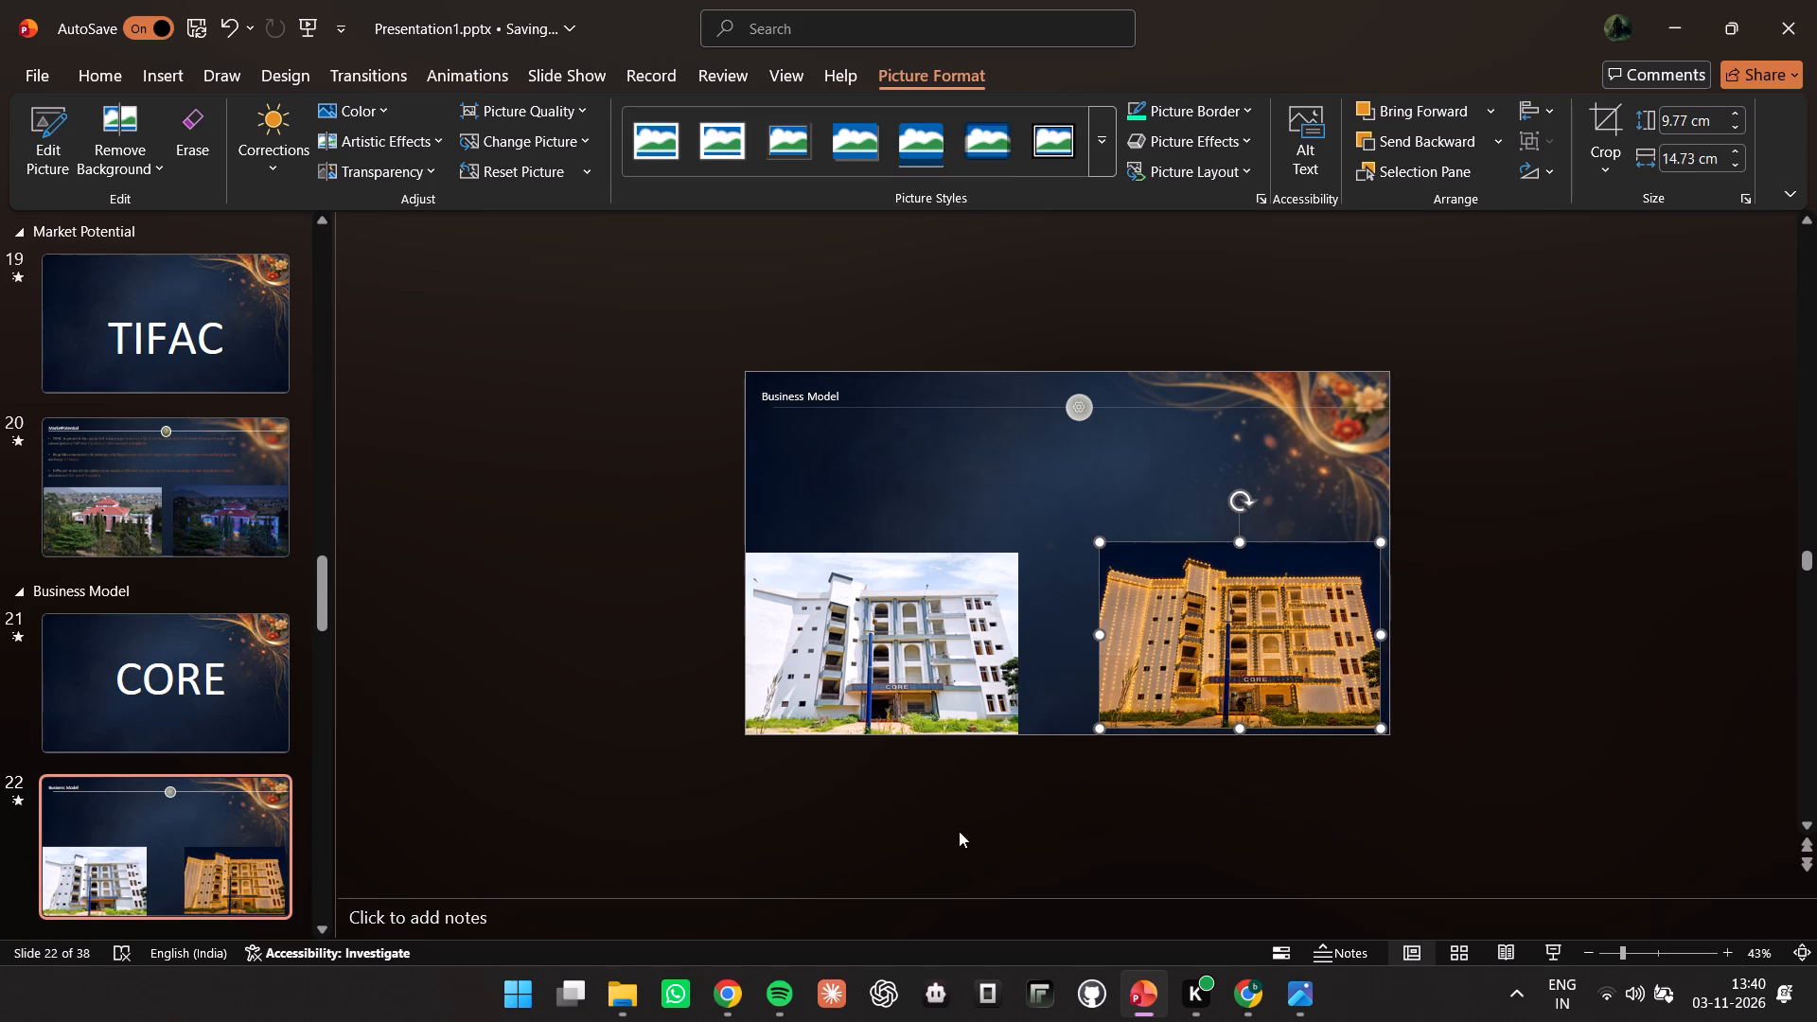
# Copy the bulleted CORE description text box from slide 32.
pyautogui.scroll(-20, 17, 659)
pyautogui.scroll(-13, 17, 659)
pyautogui.scroll(3, 26, 675)
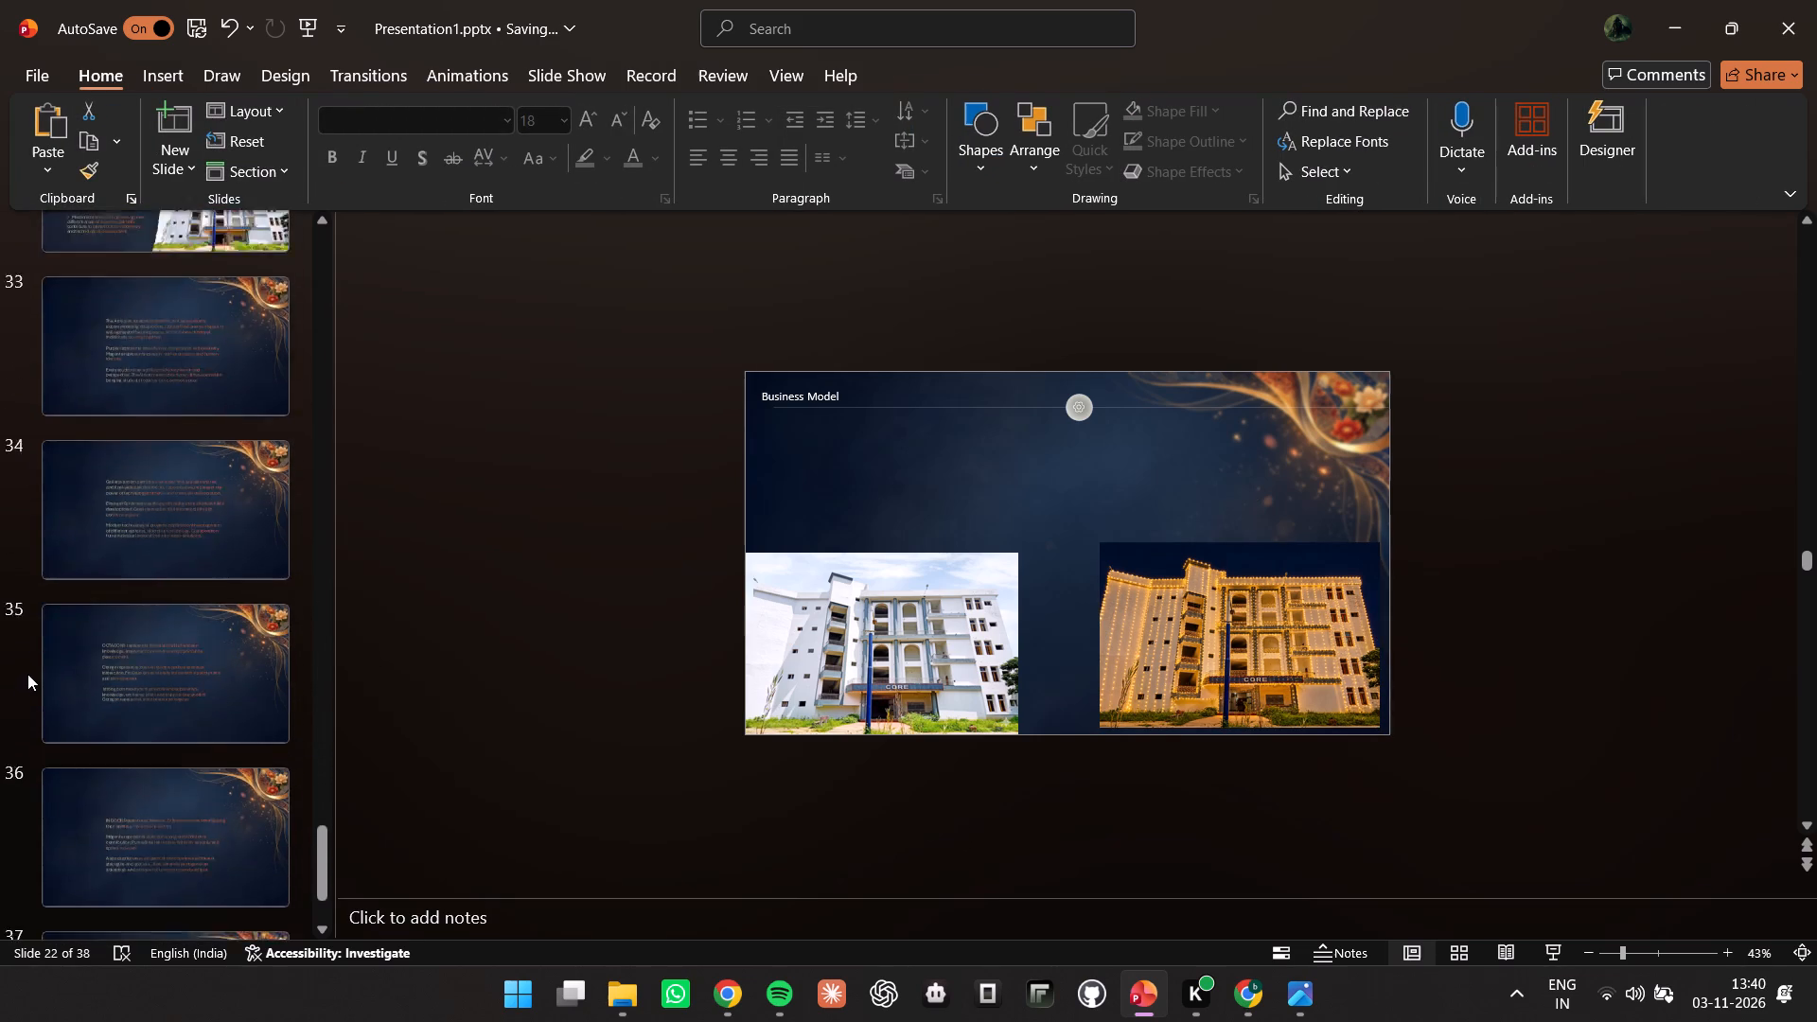
pyautogui.scroll(7, 27, 674)
pyautogui.click(130, 740)
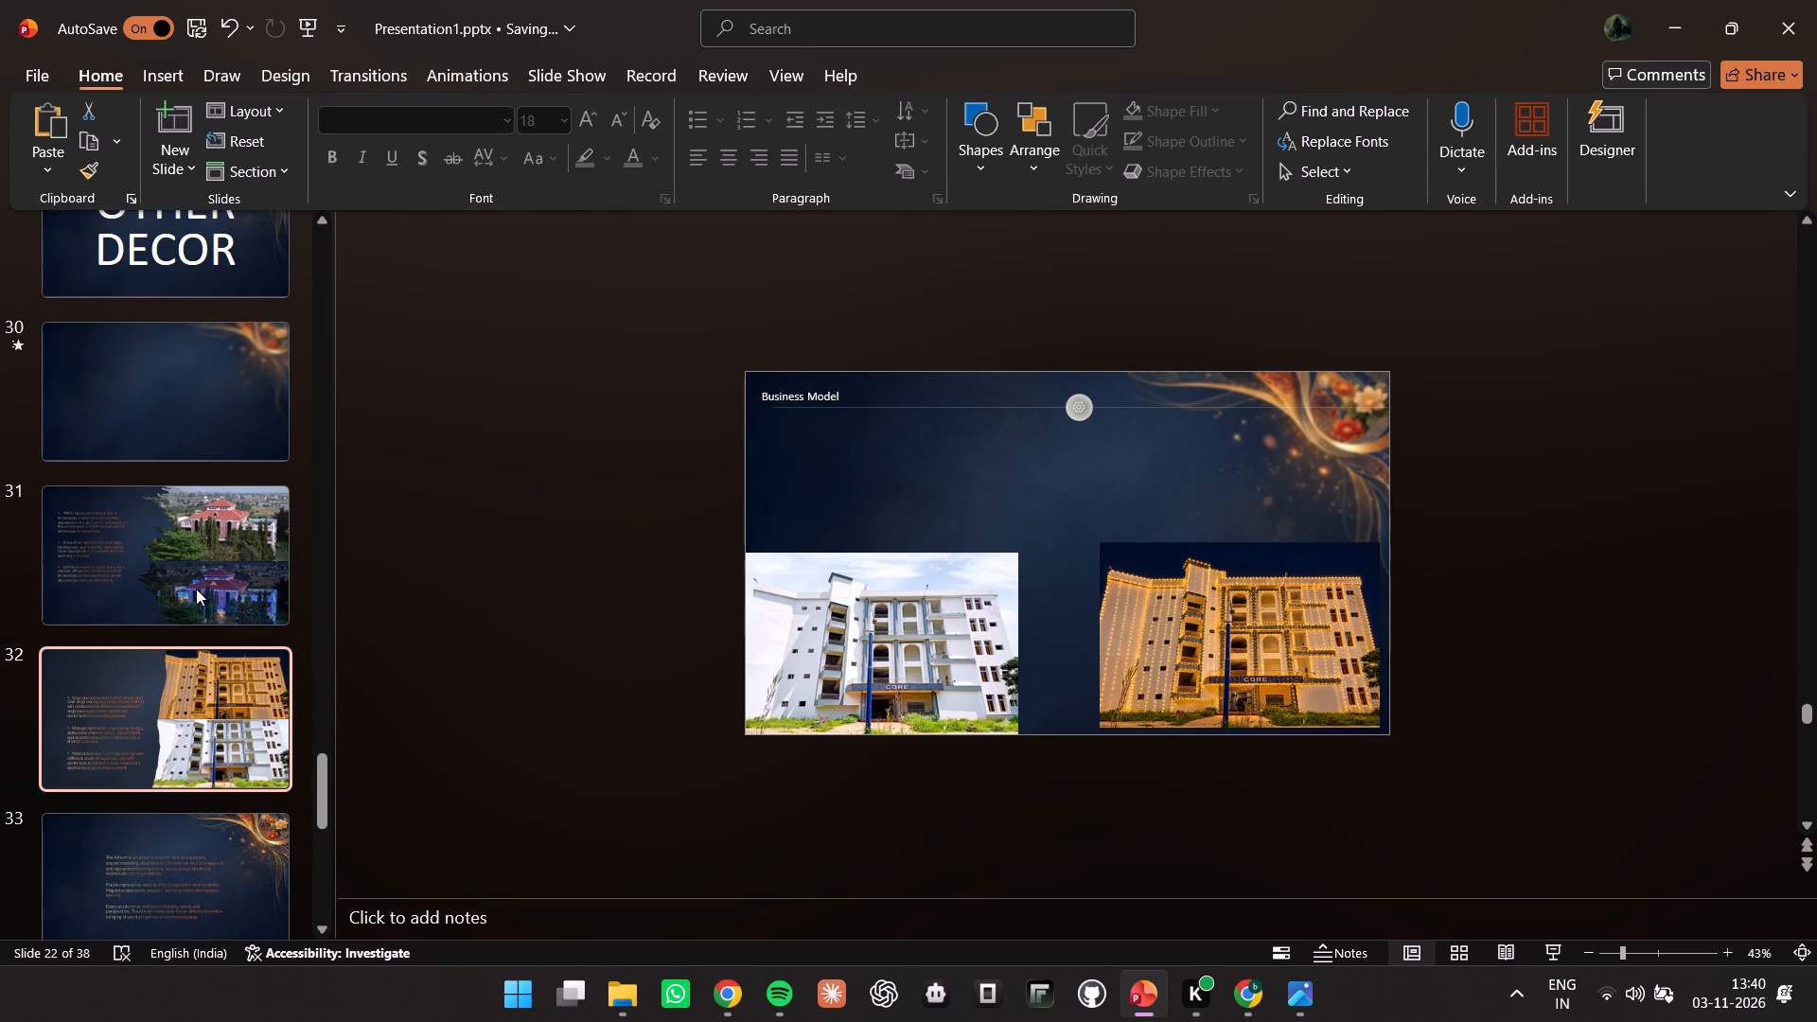
pyautogui.click(161, 689)
pyautogui.click(191, 718)
pyautogui.scroll(-1, 198, 618)
pyautogui.click(949, 590)
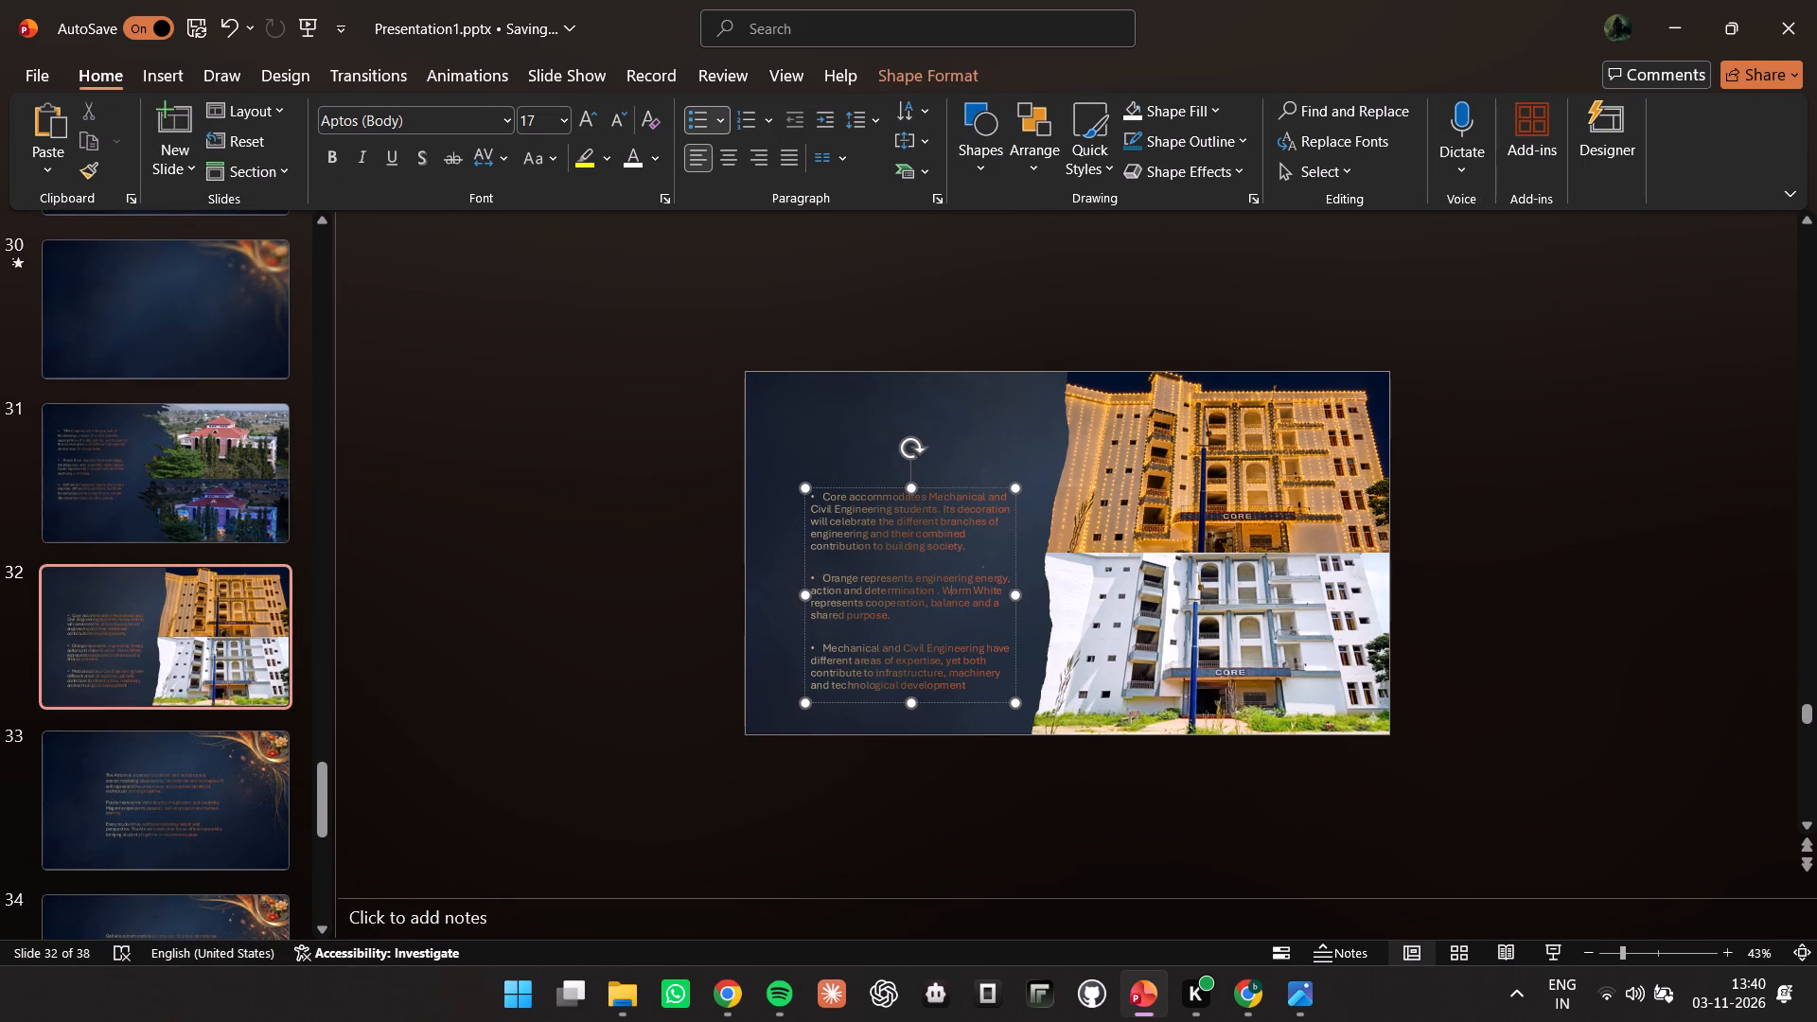
pyautogui.rightClick(856, 486)
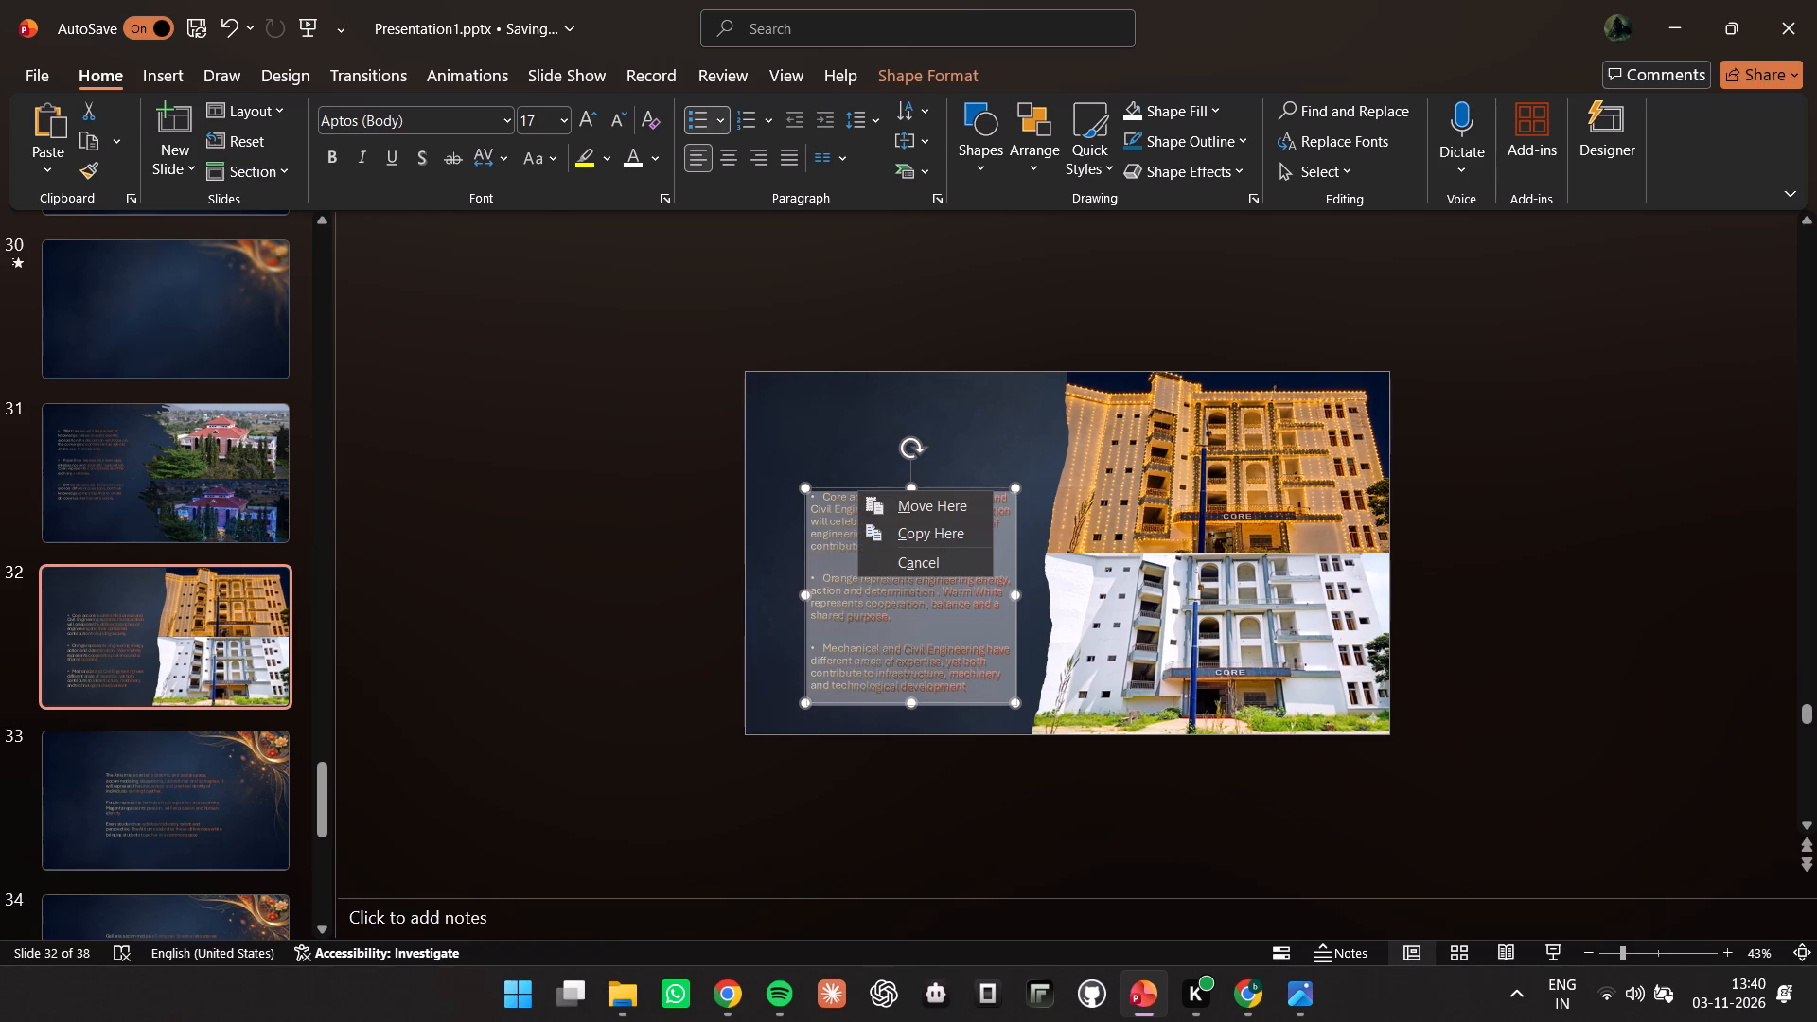
pyautogui.rightClick(834, 495)
pyautogui.rightClick(807, 488)
pyautogui.click(862, 368)
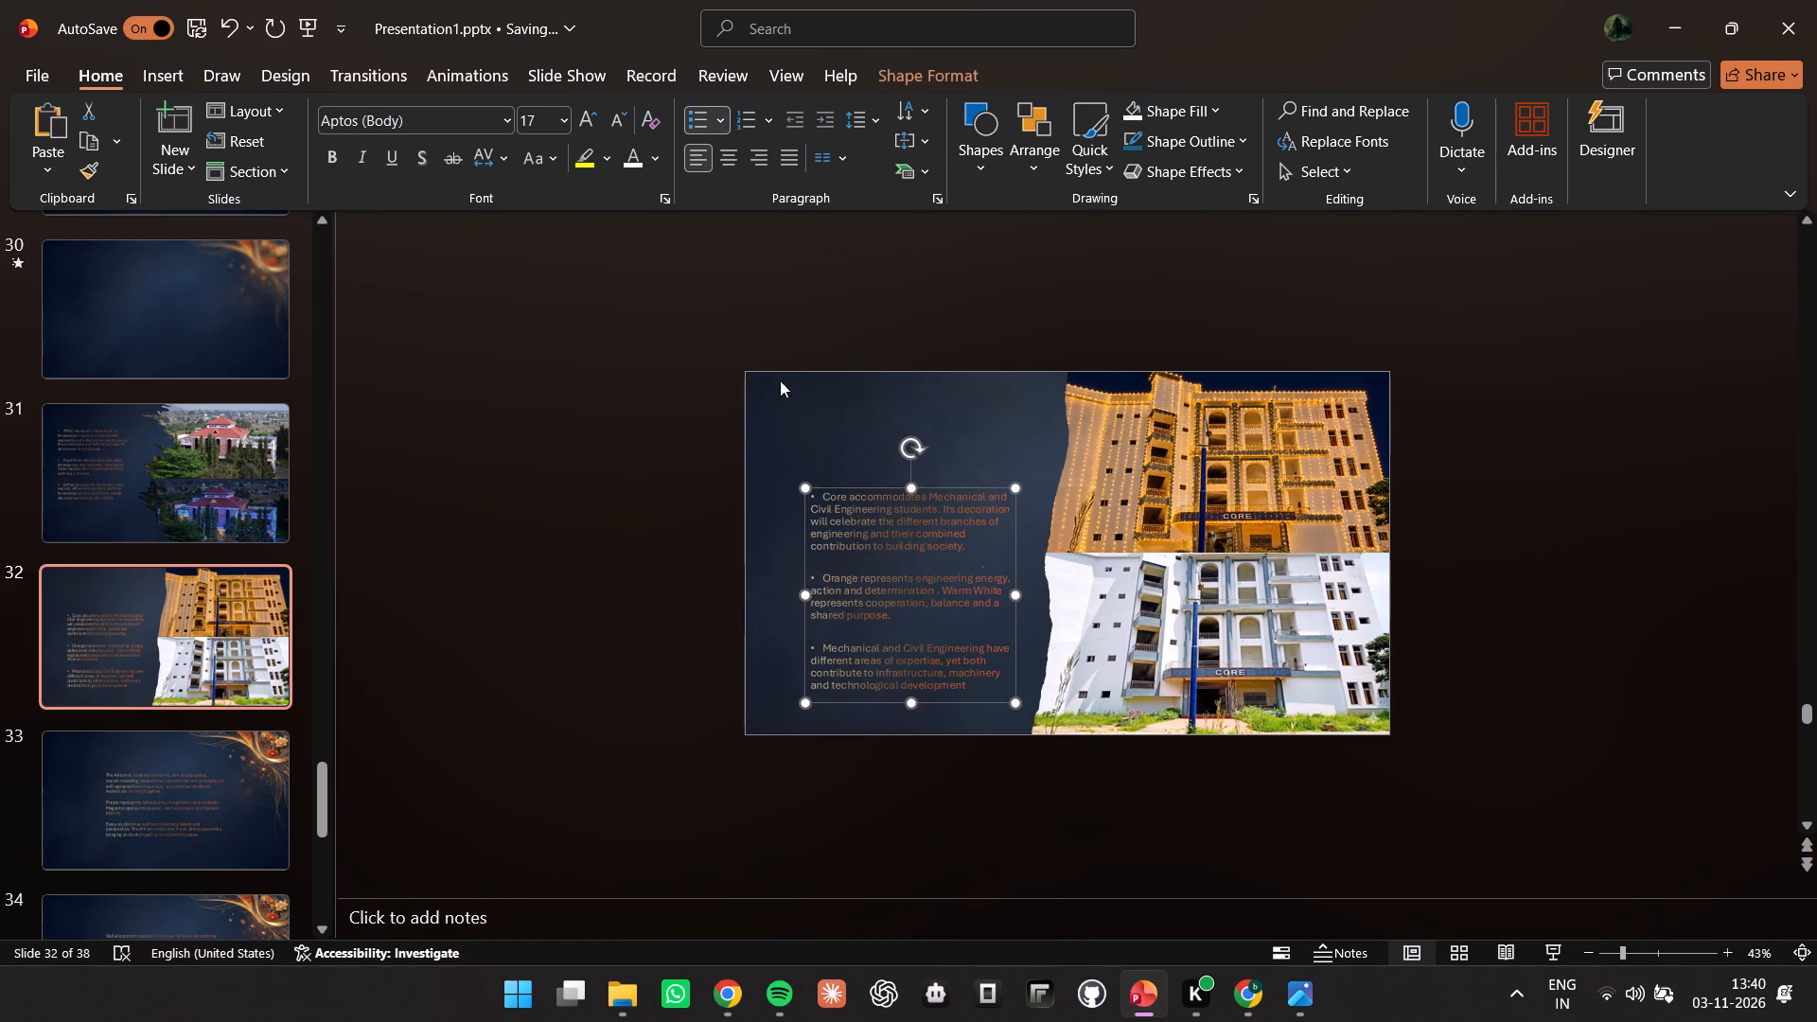
# Paste the copied CORE description onto slide 22.
pyautogui.scroll(20, 230, 549)
pyautogui.scroll(9, 230, 549)
pyautogui.scroll(-6, 225, 561)
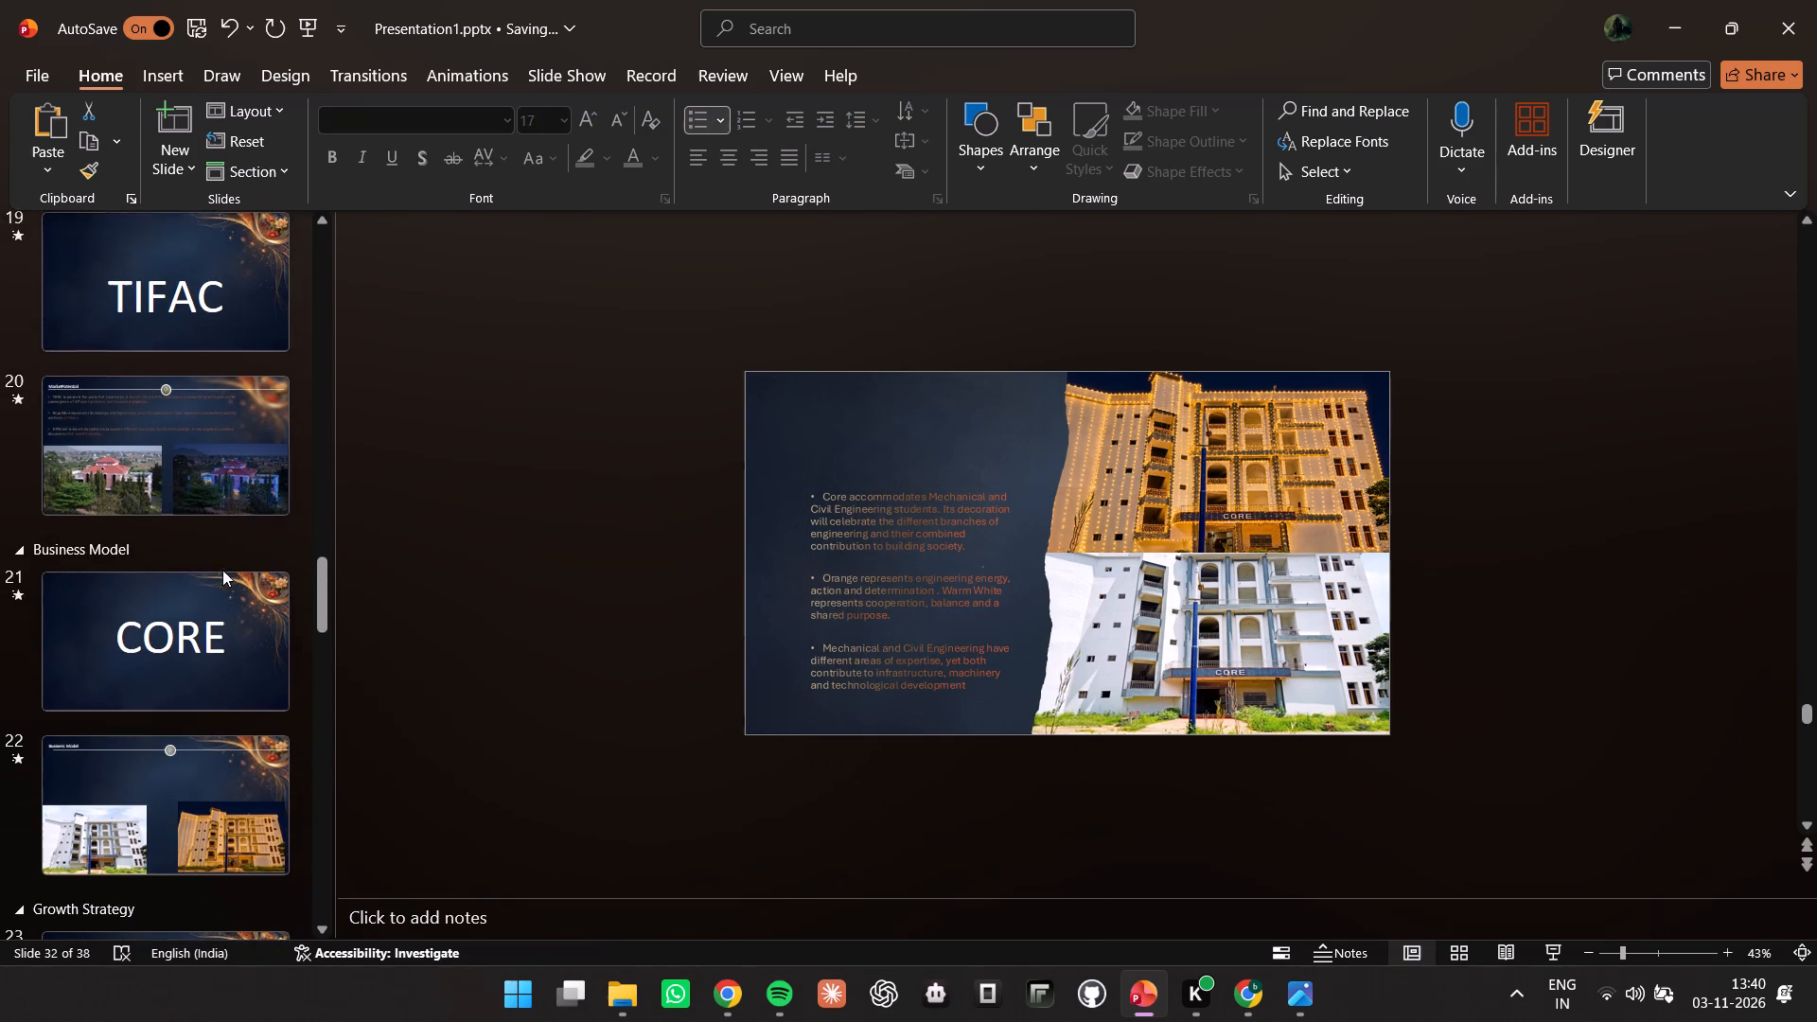
pyautogui.click(221, 581)
pyautogui.click(228, 782)
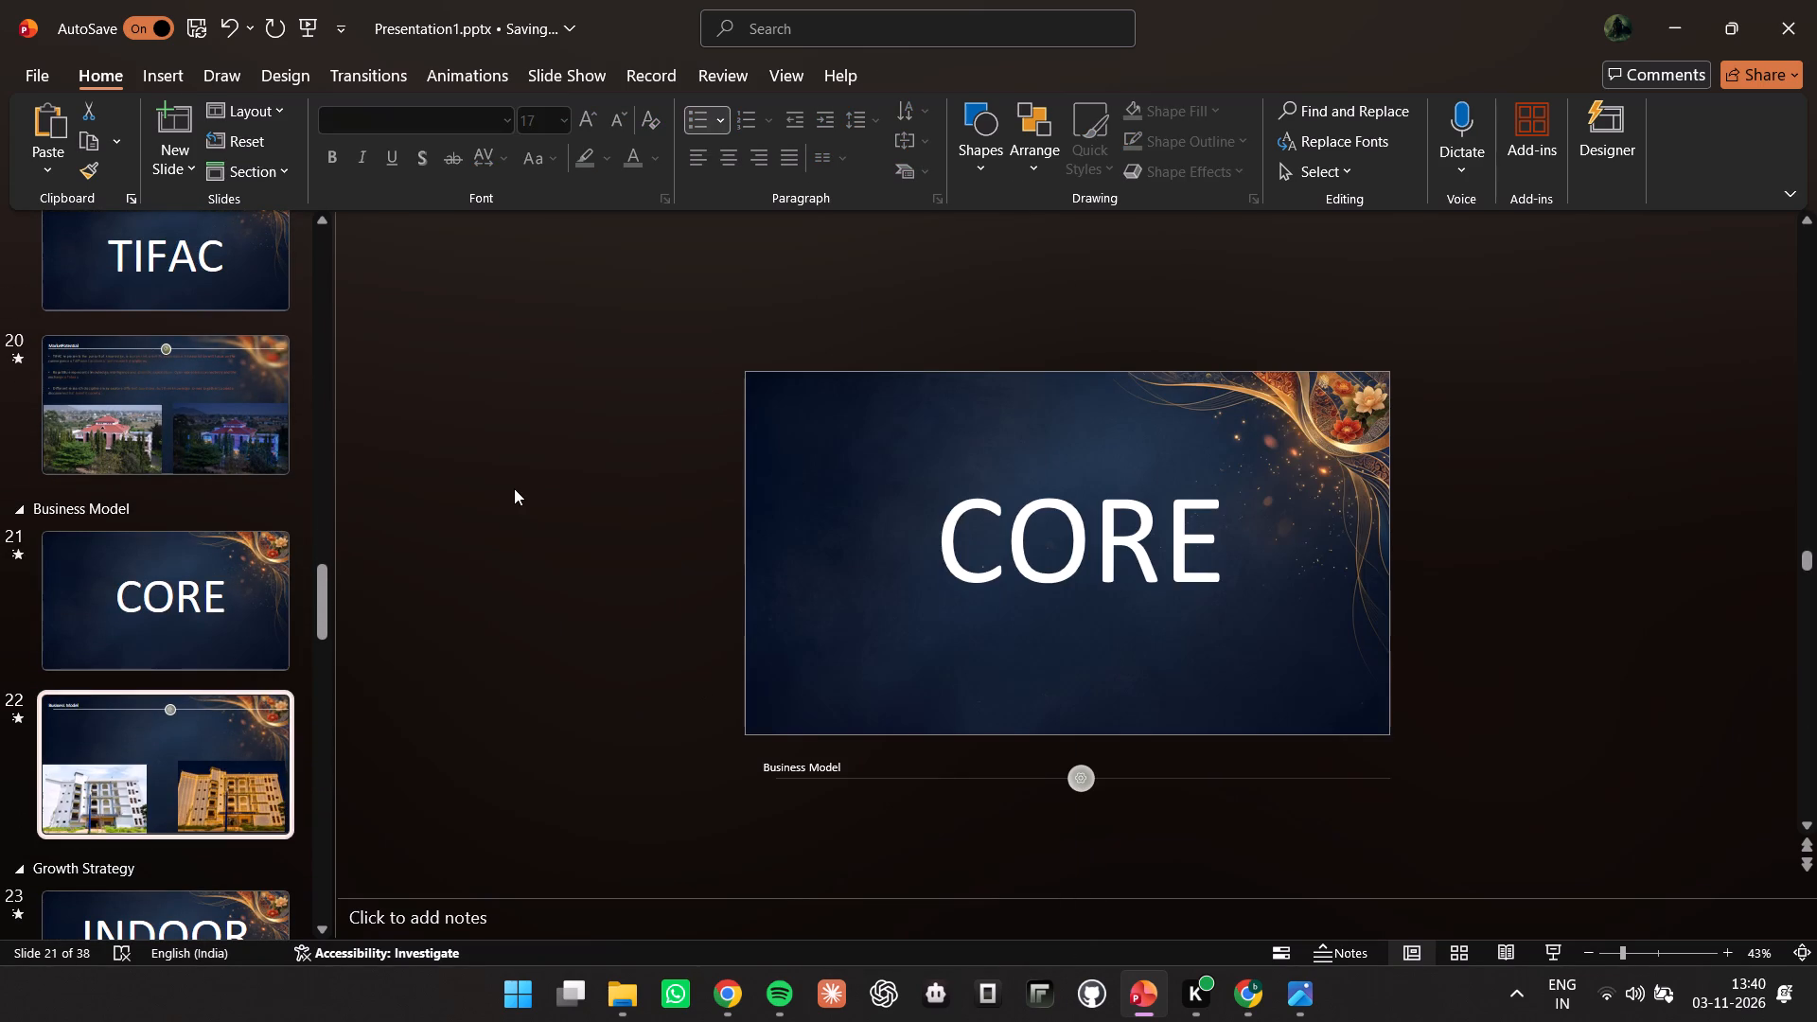
pyautogui.rightClick(517, 488)
pyautogui.click(583, 478)
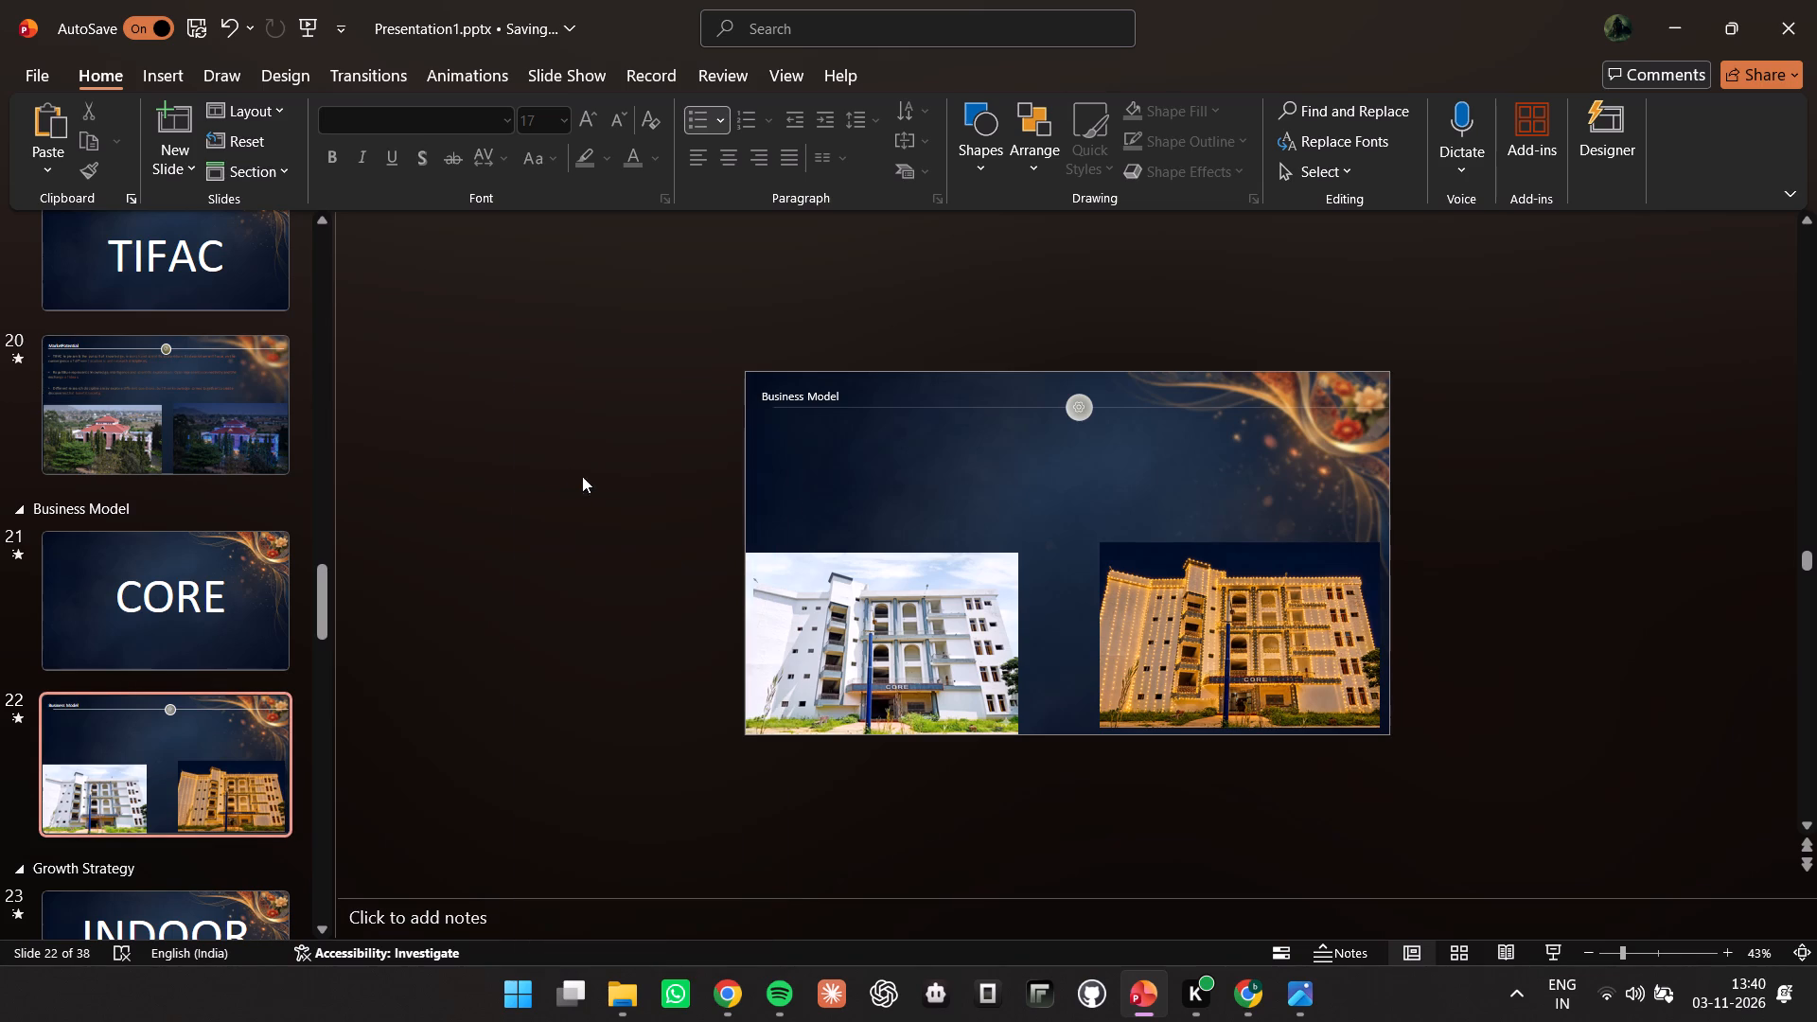
# Widen the CORE description text box across slide 22 and fit it between the header line and the two photos.
pyautogui.moveTo(1020, 592); pyautogui.dragTo(1389, 547)
pyautogui.moveTo(962, 487); pyautogui.dragTo(925, 414)
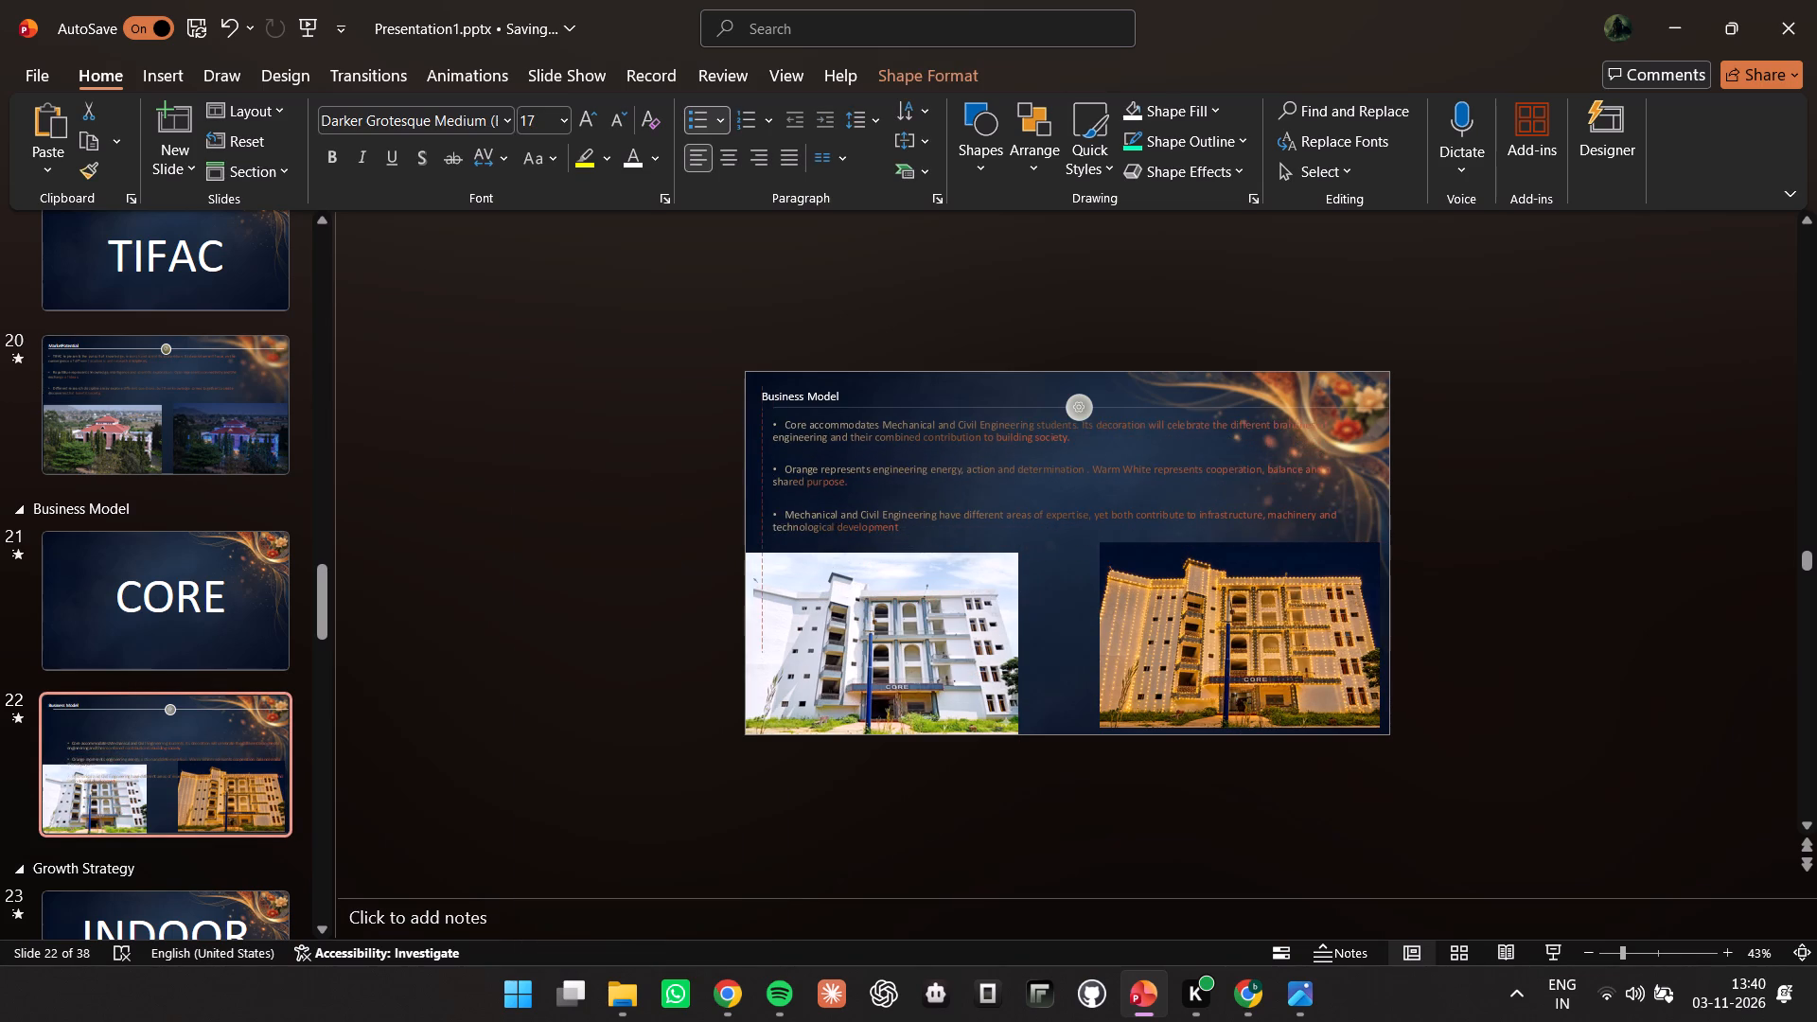
pyautogui.moveTo(925, 414); pyautogui.dragTo(909, 420)
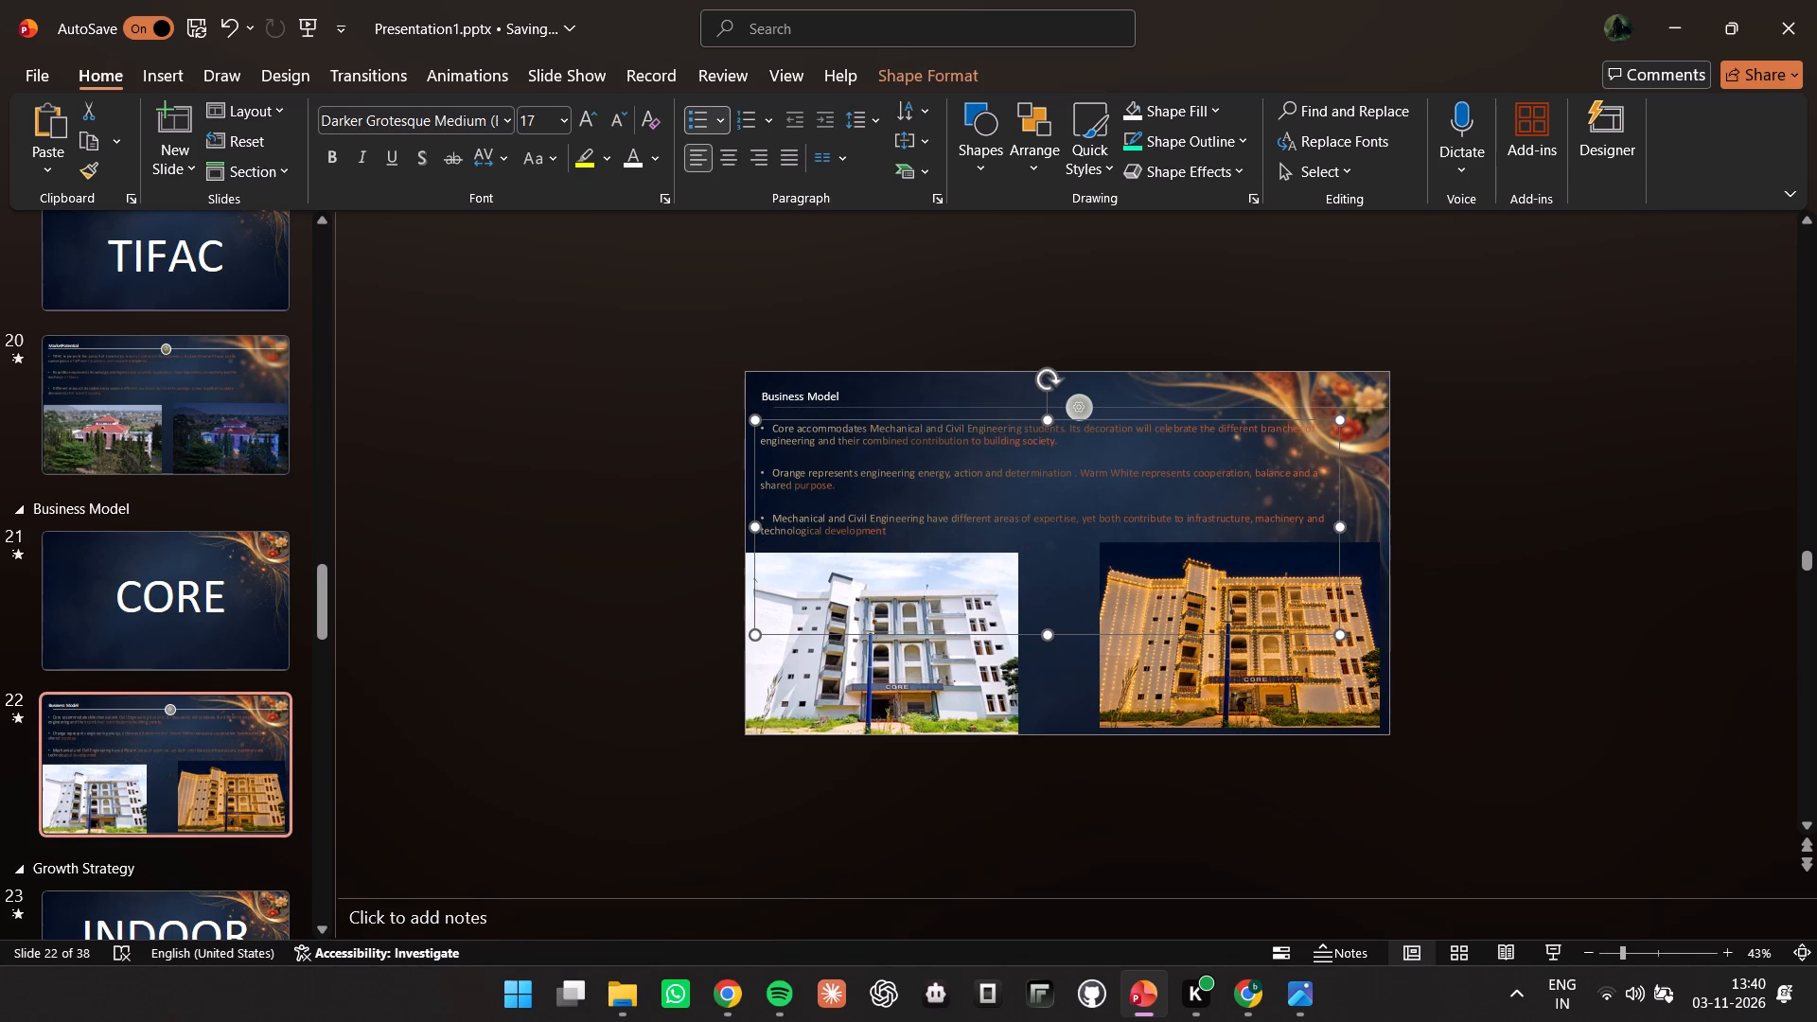
pyautogui.moveTo(1338, 523); pyautogui.dragTo(1318, 523)
pyautogui.moveTo(1318, 523); pyautogui.dragTo(1310, 523)
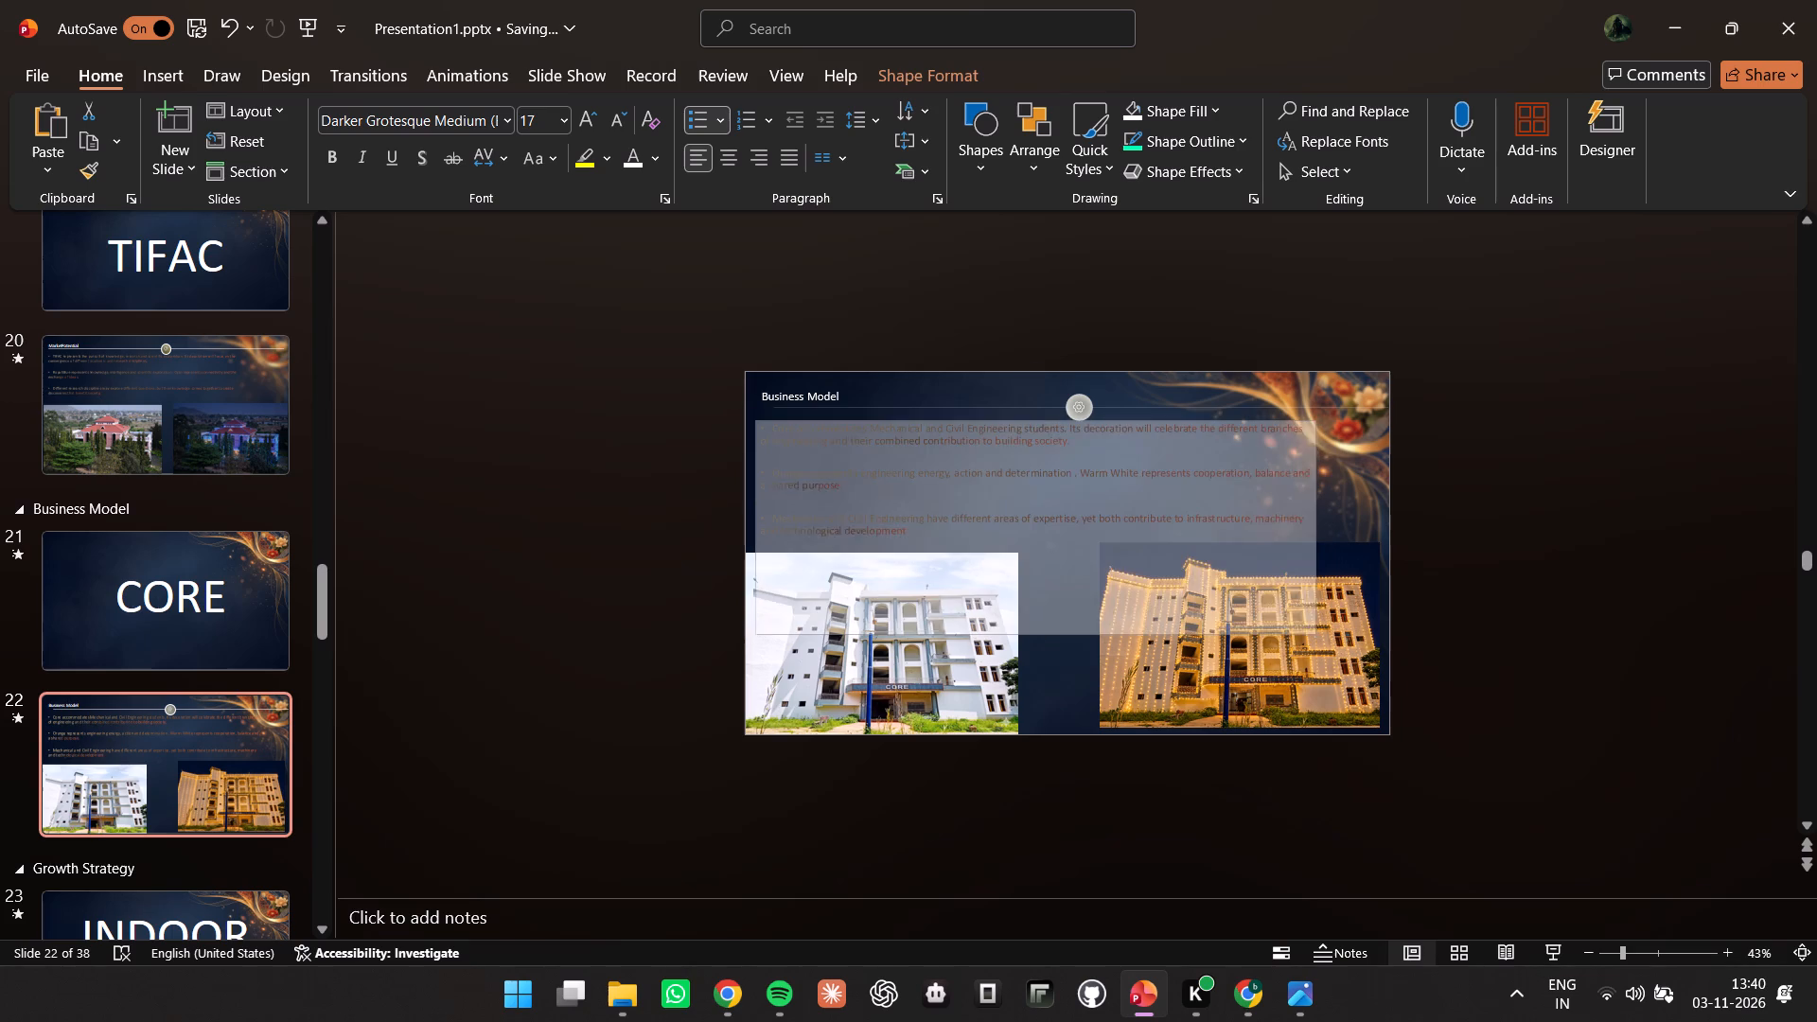
pyautogui.moveTo(1310, 523); pyautogui.dragTo(1301, 523)
pyautogui.click(680, 497)
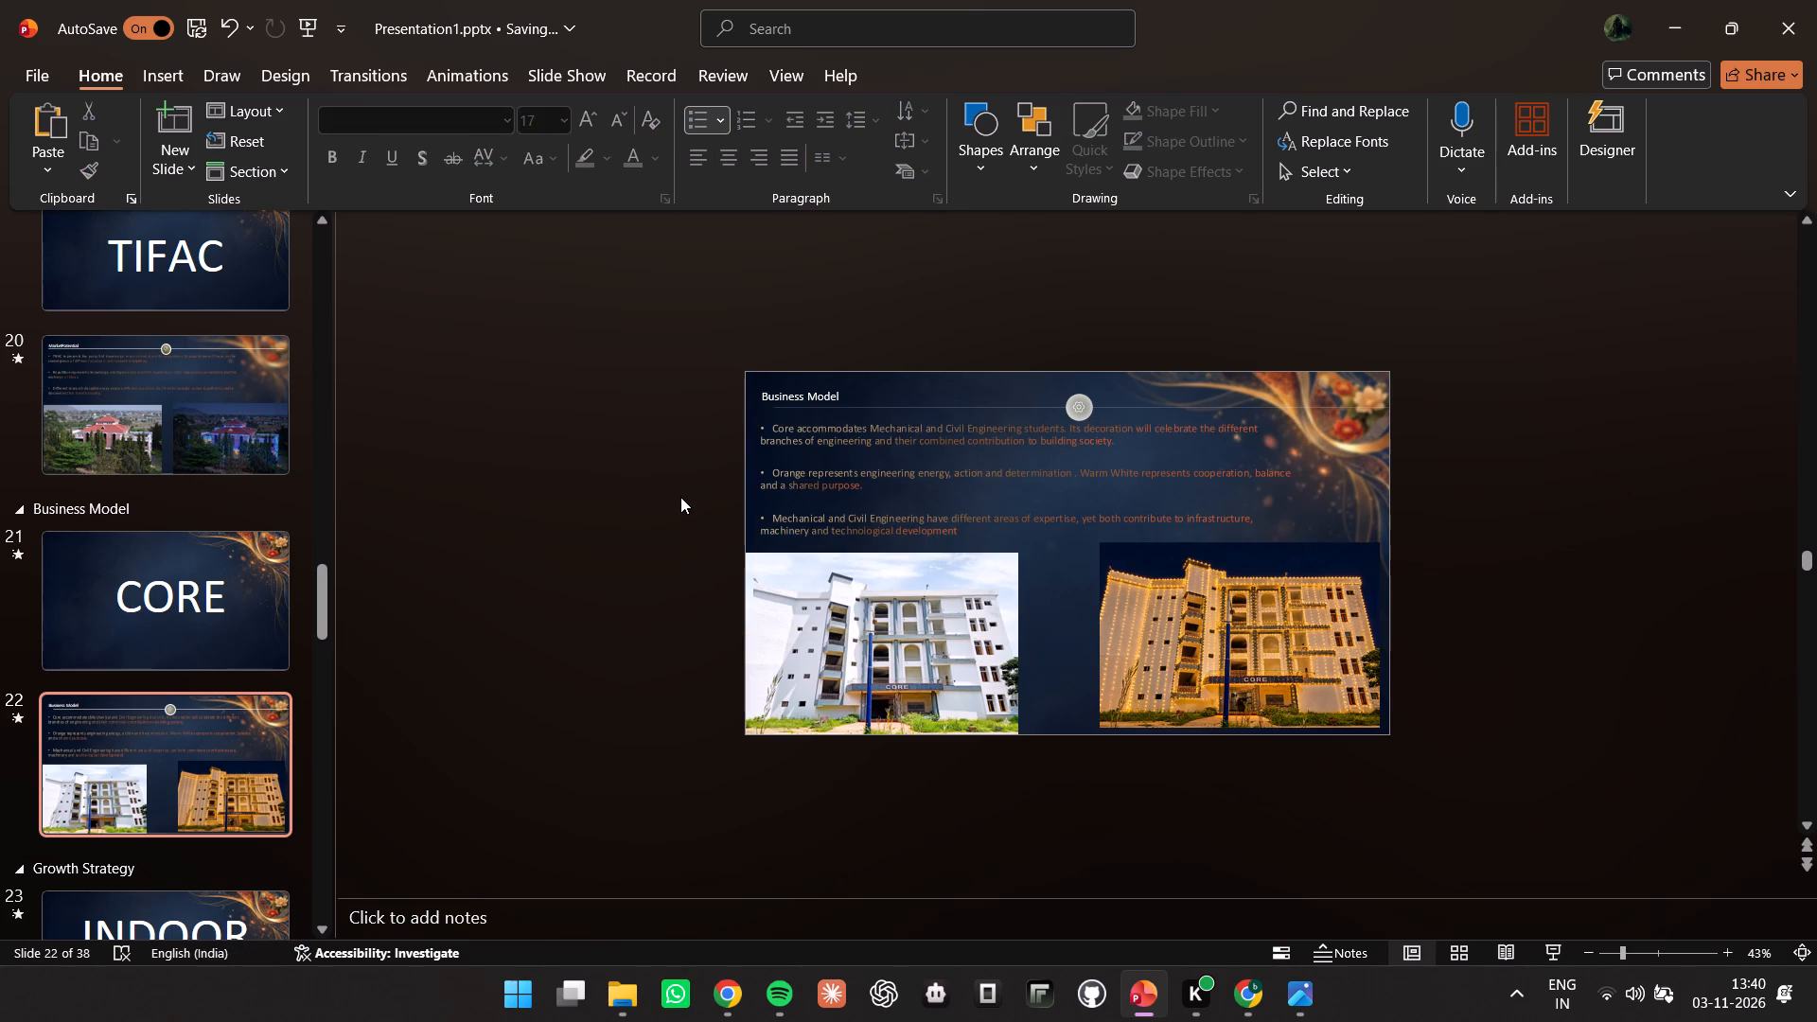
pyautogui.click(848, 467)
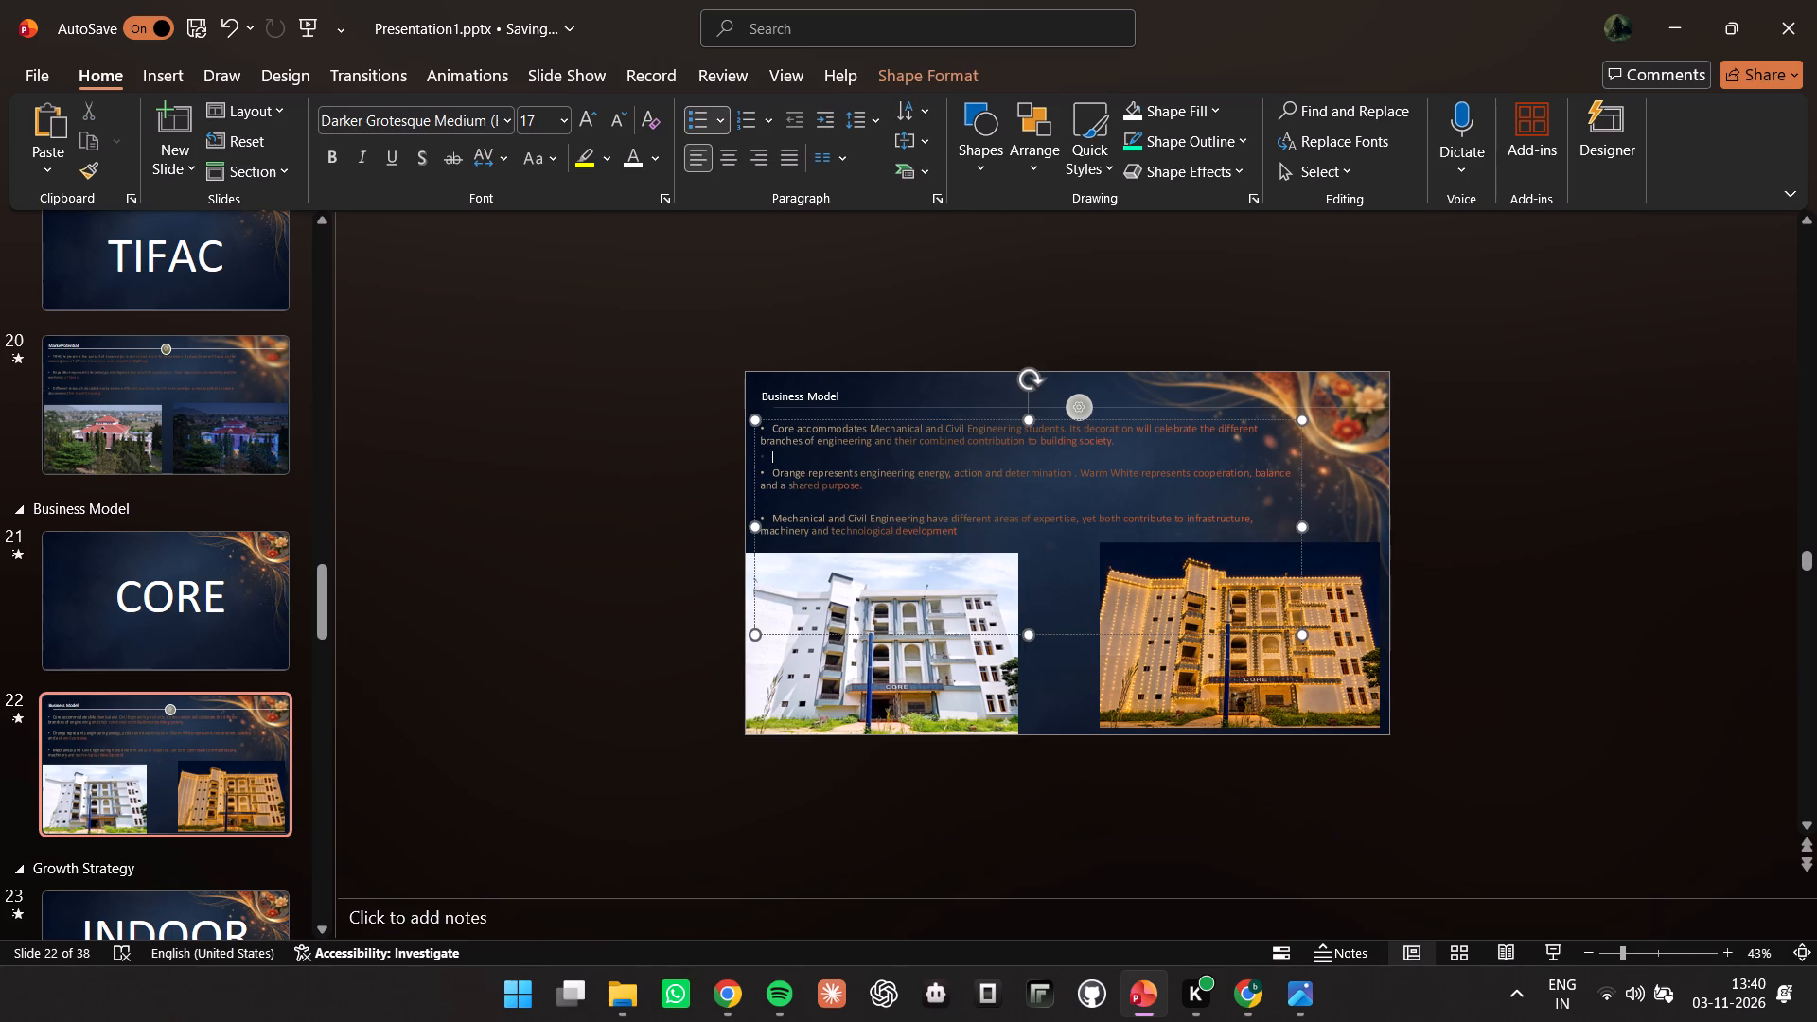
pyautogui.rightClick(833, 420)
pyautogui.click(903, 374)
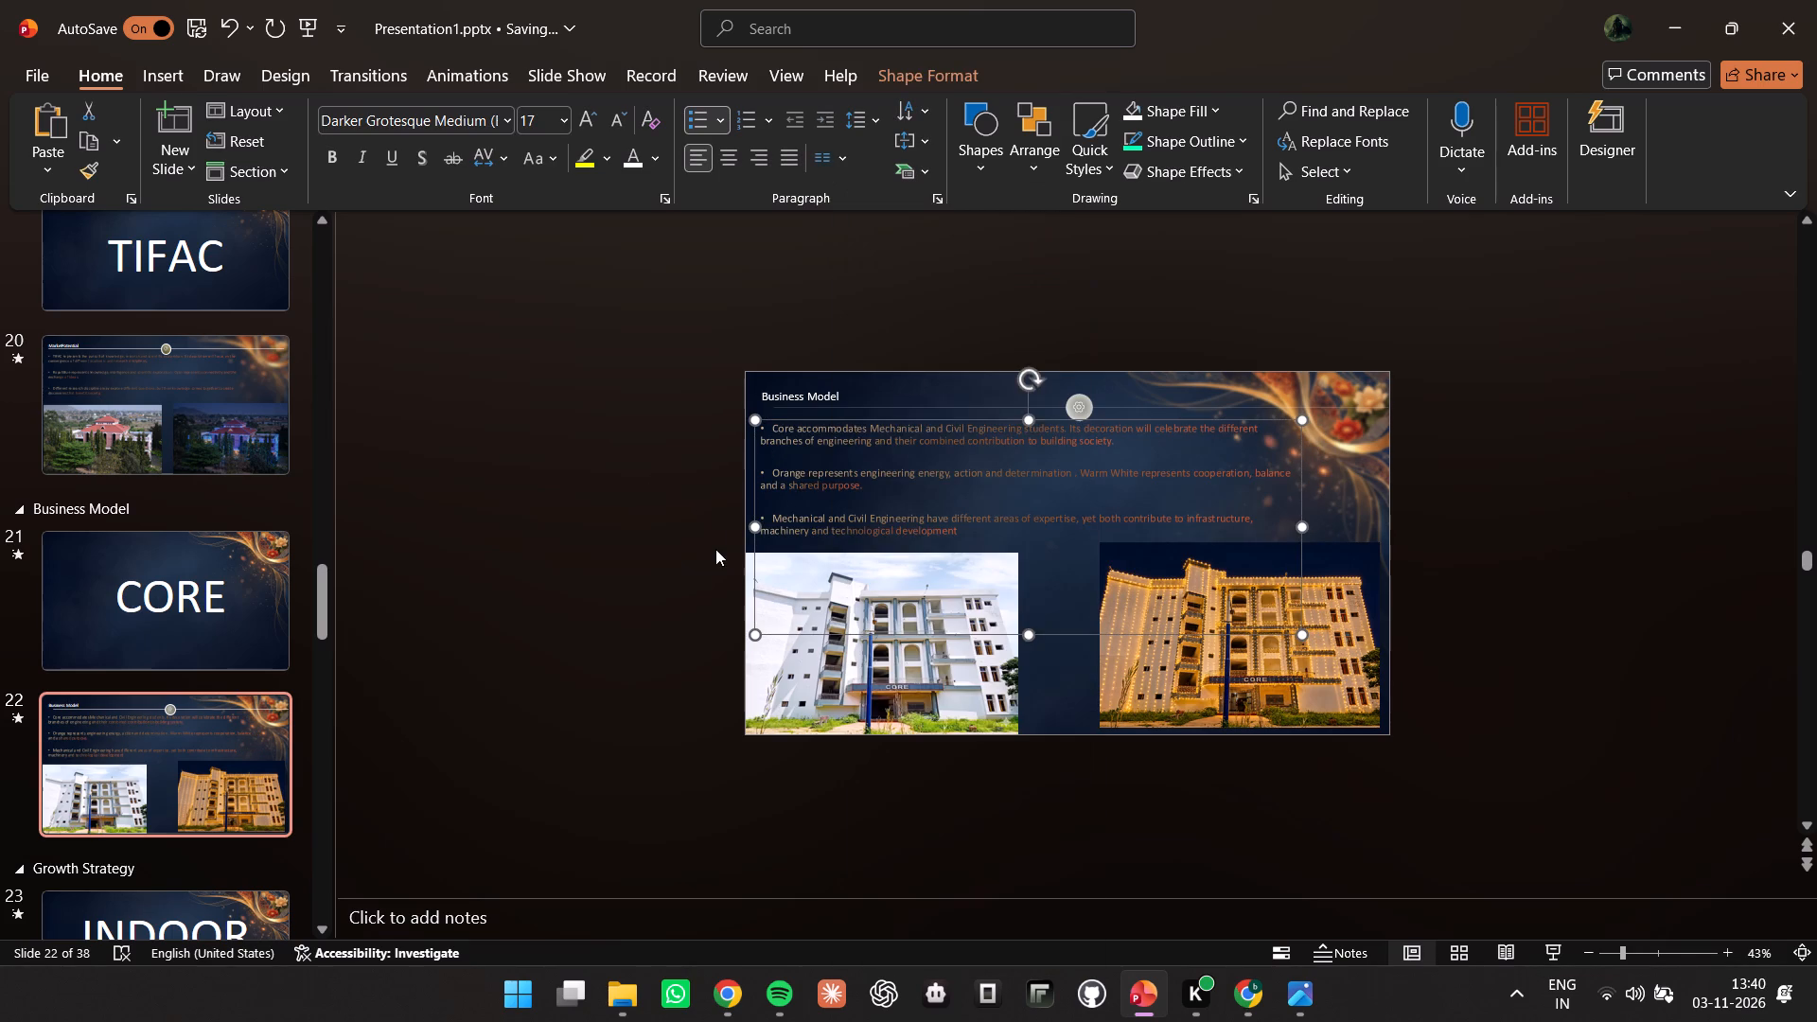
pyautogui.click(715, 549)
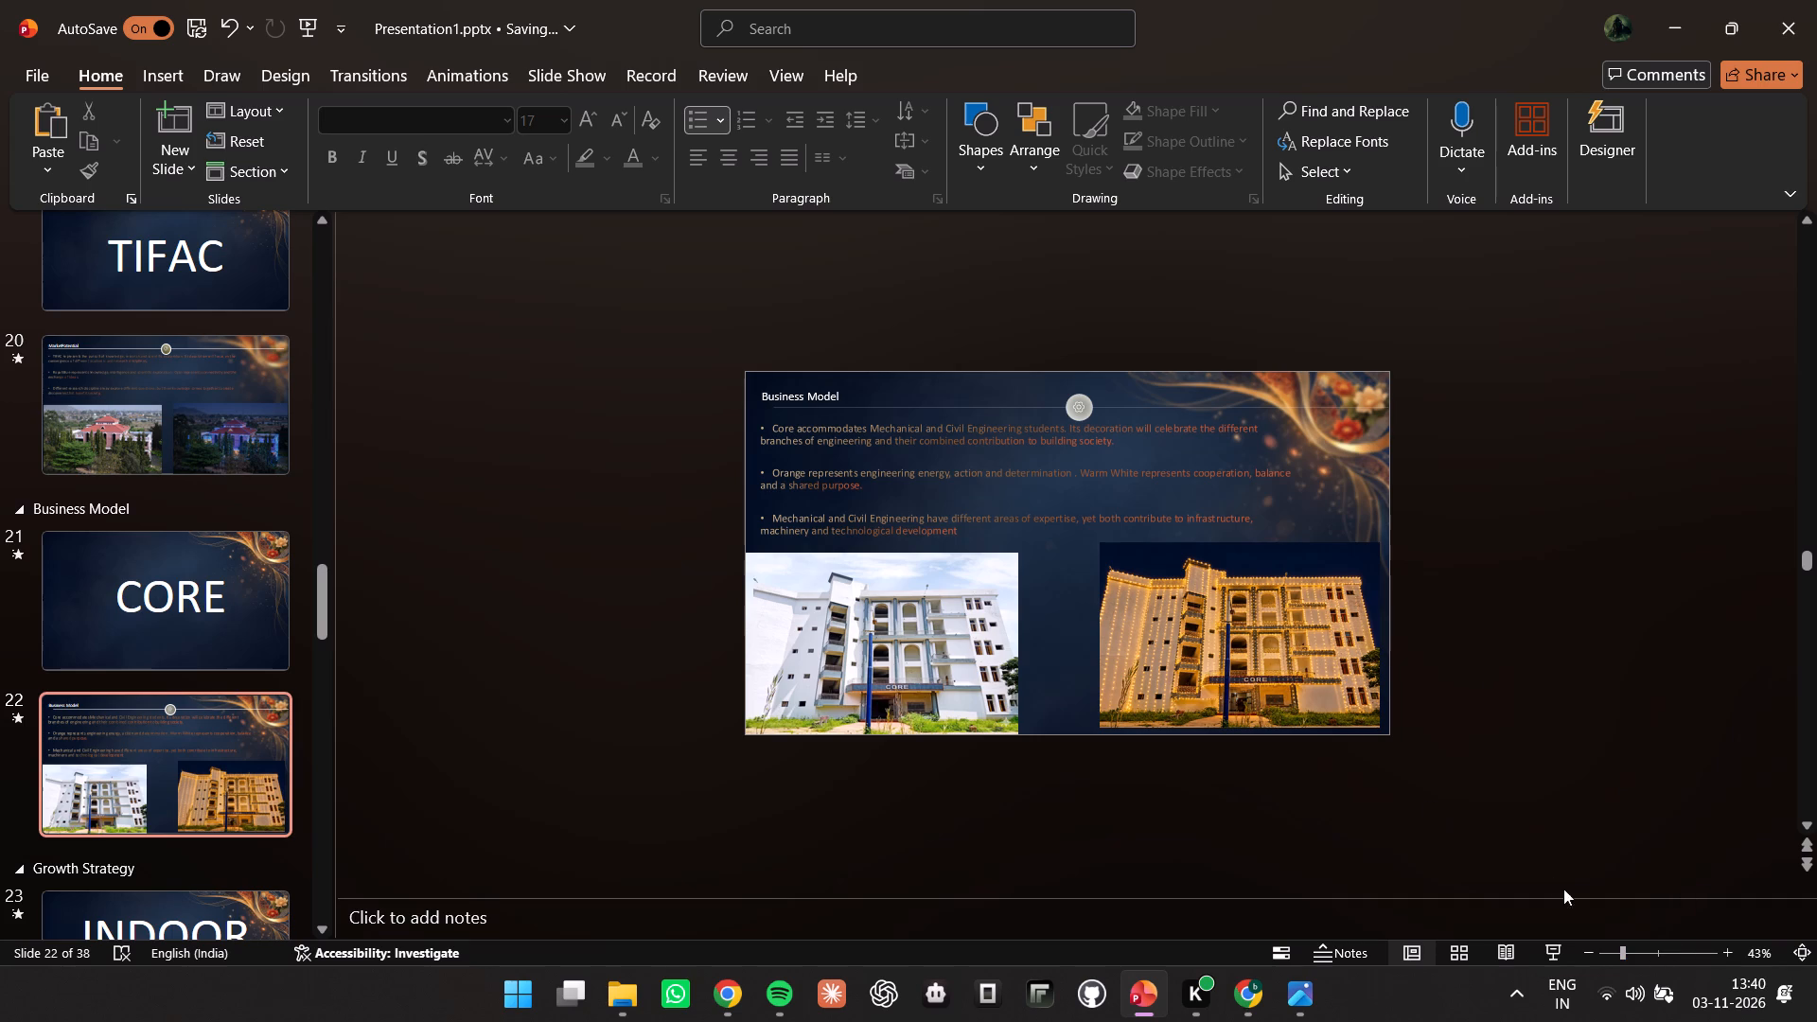
# Move the night CORE photo into the slide's lower-right corner and shrink it slightly to match the daytime photo's height.
pyautogui.moveTo(1287, 677); pyautogui.dragTo(1286, 682)
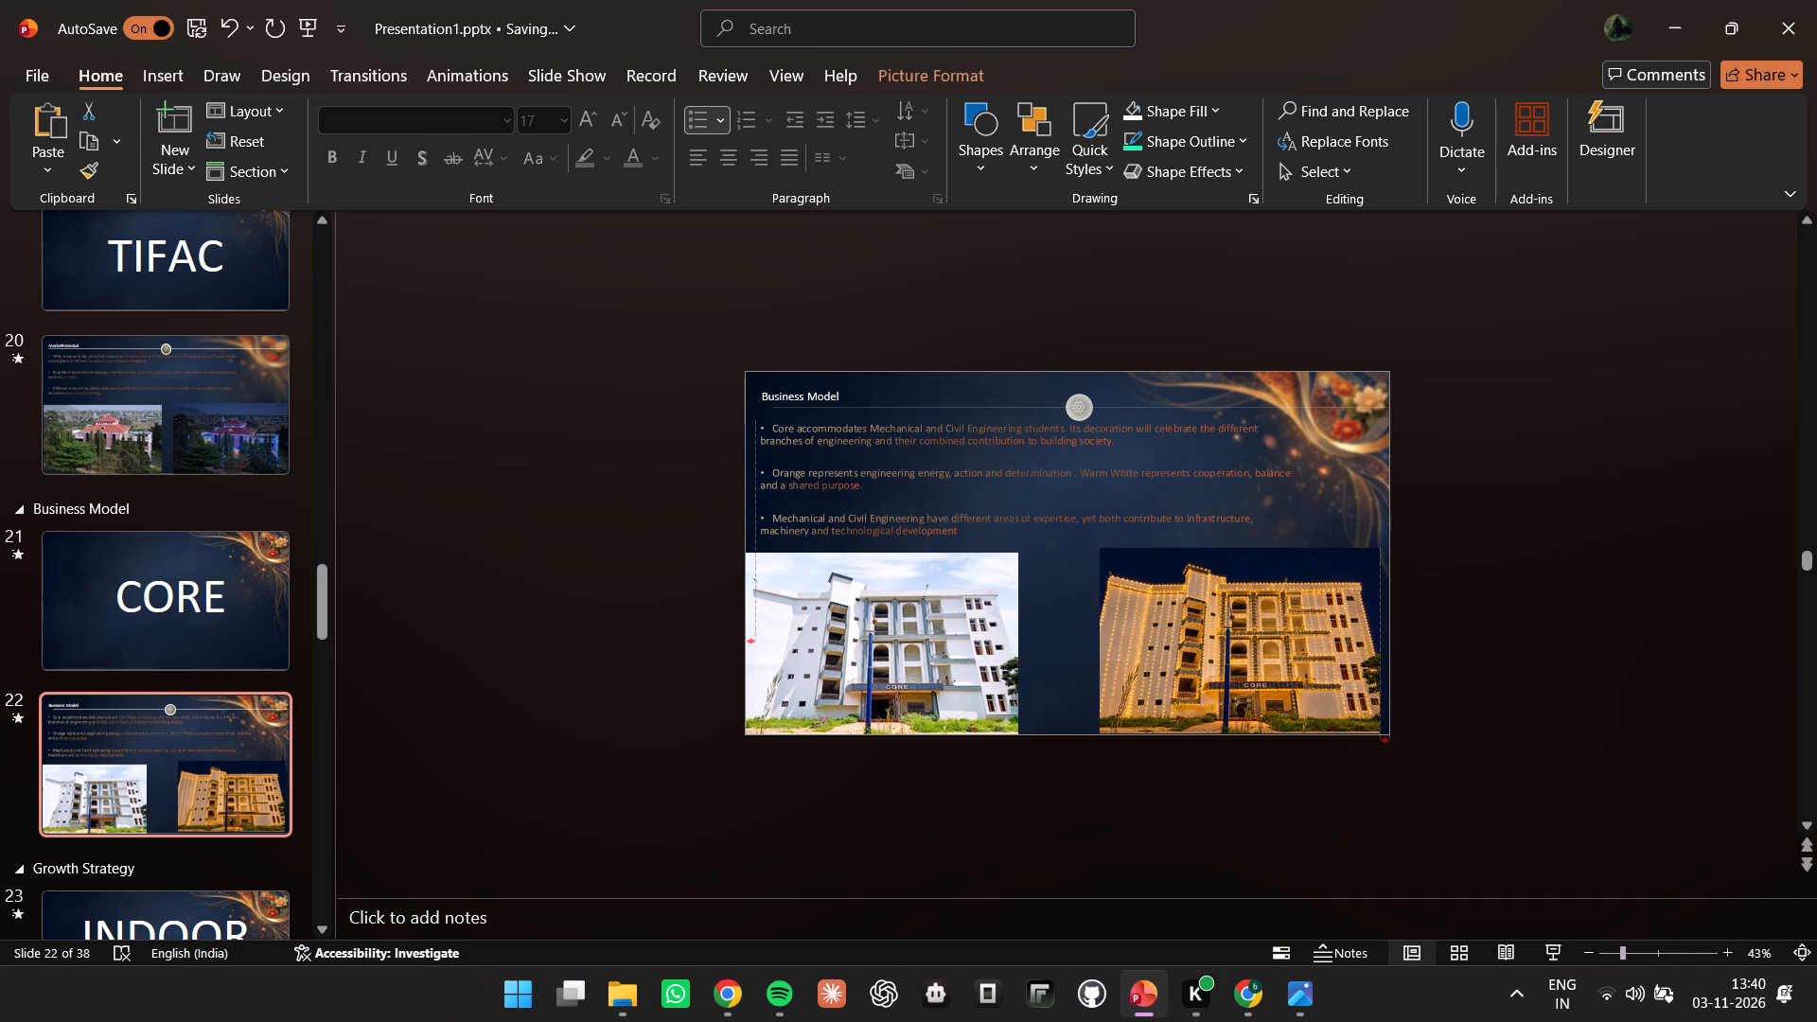
pyautogui.moveTo(1286, 682); pyautogui.dragTo(1296, 682)
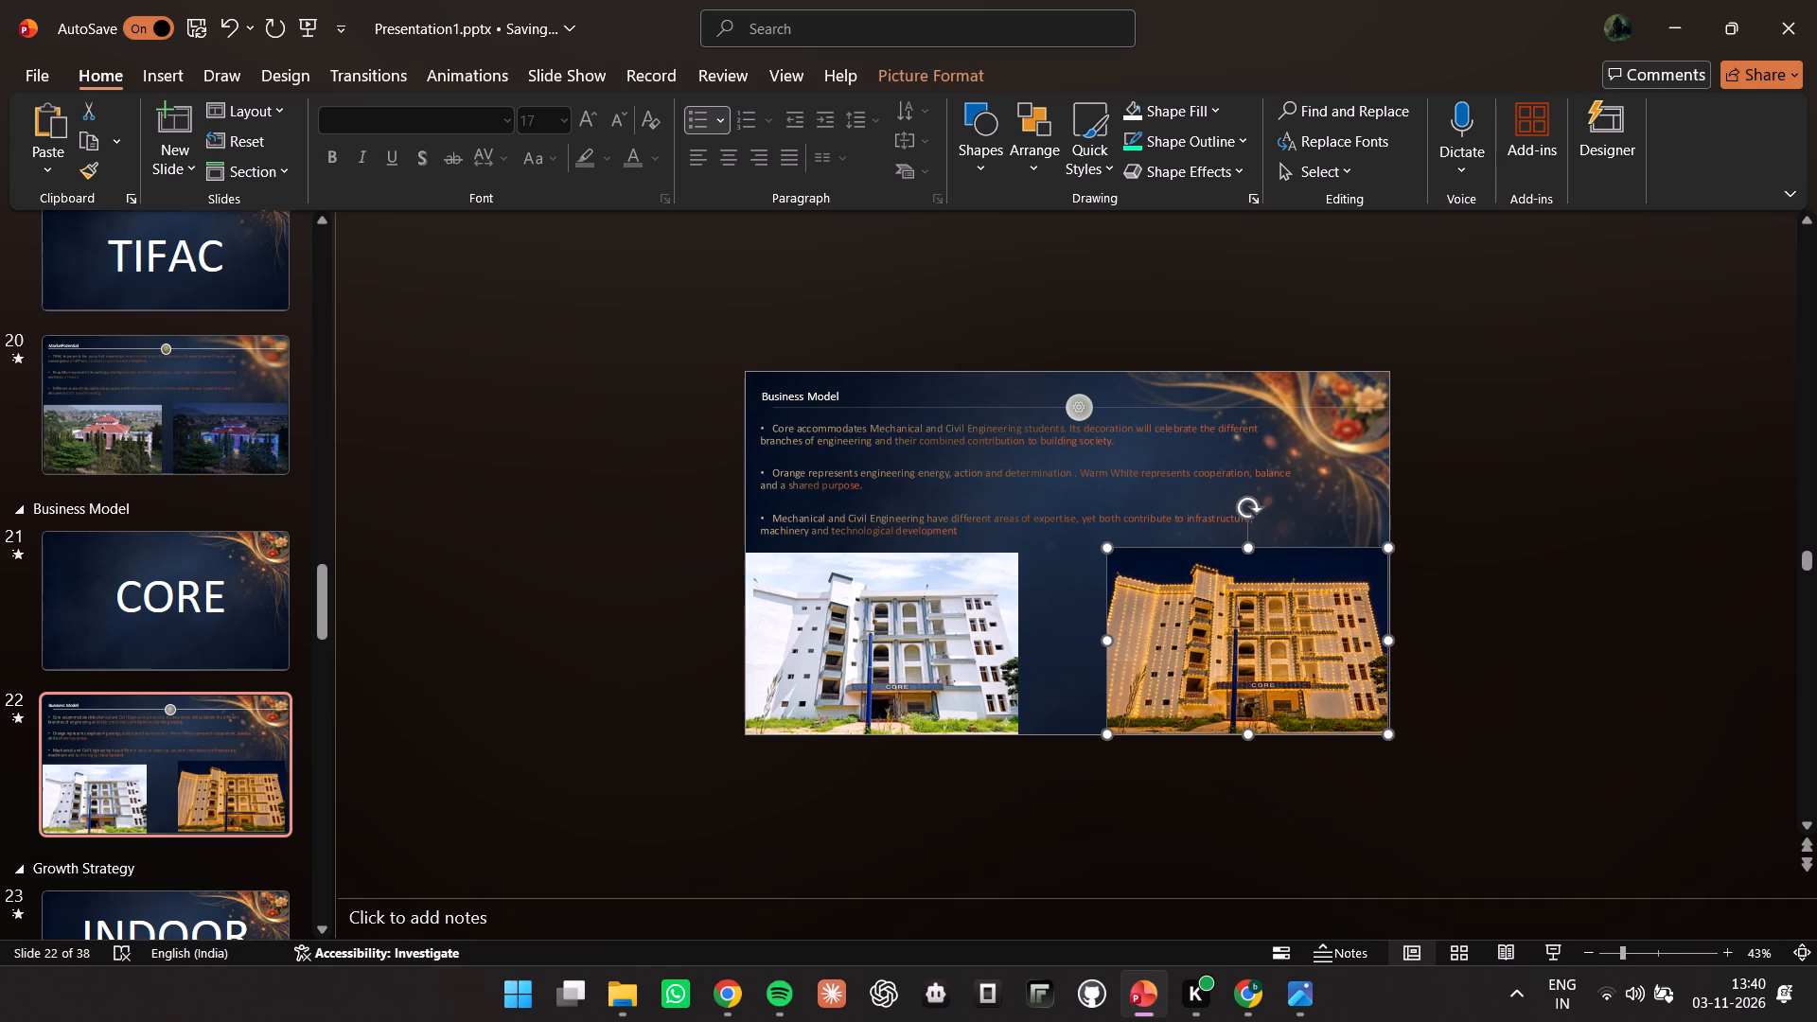
pyautogui.moveTo(1109, 543); pyautogui.dragTo(1109, 550)
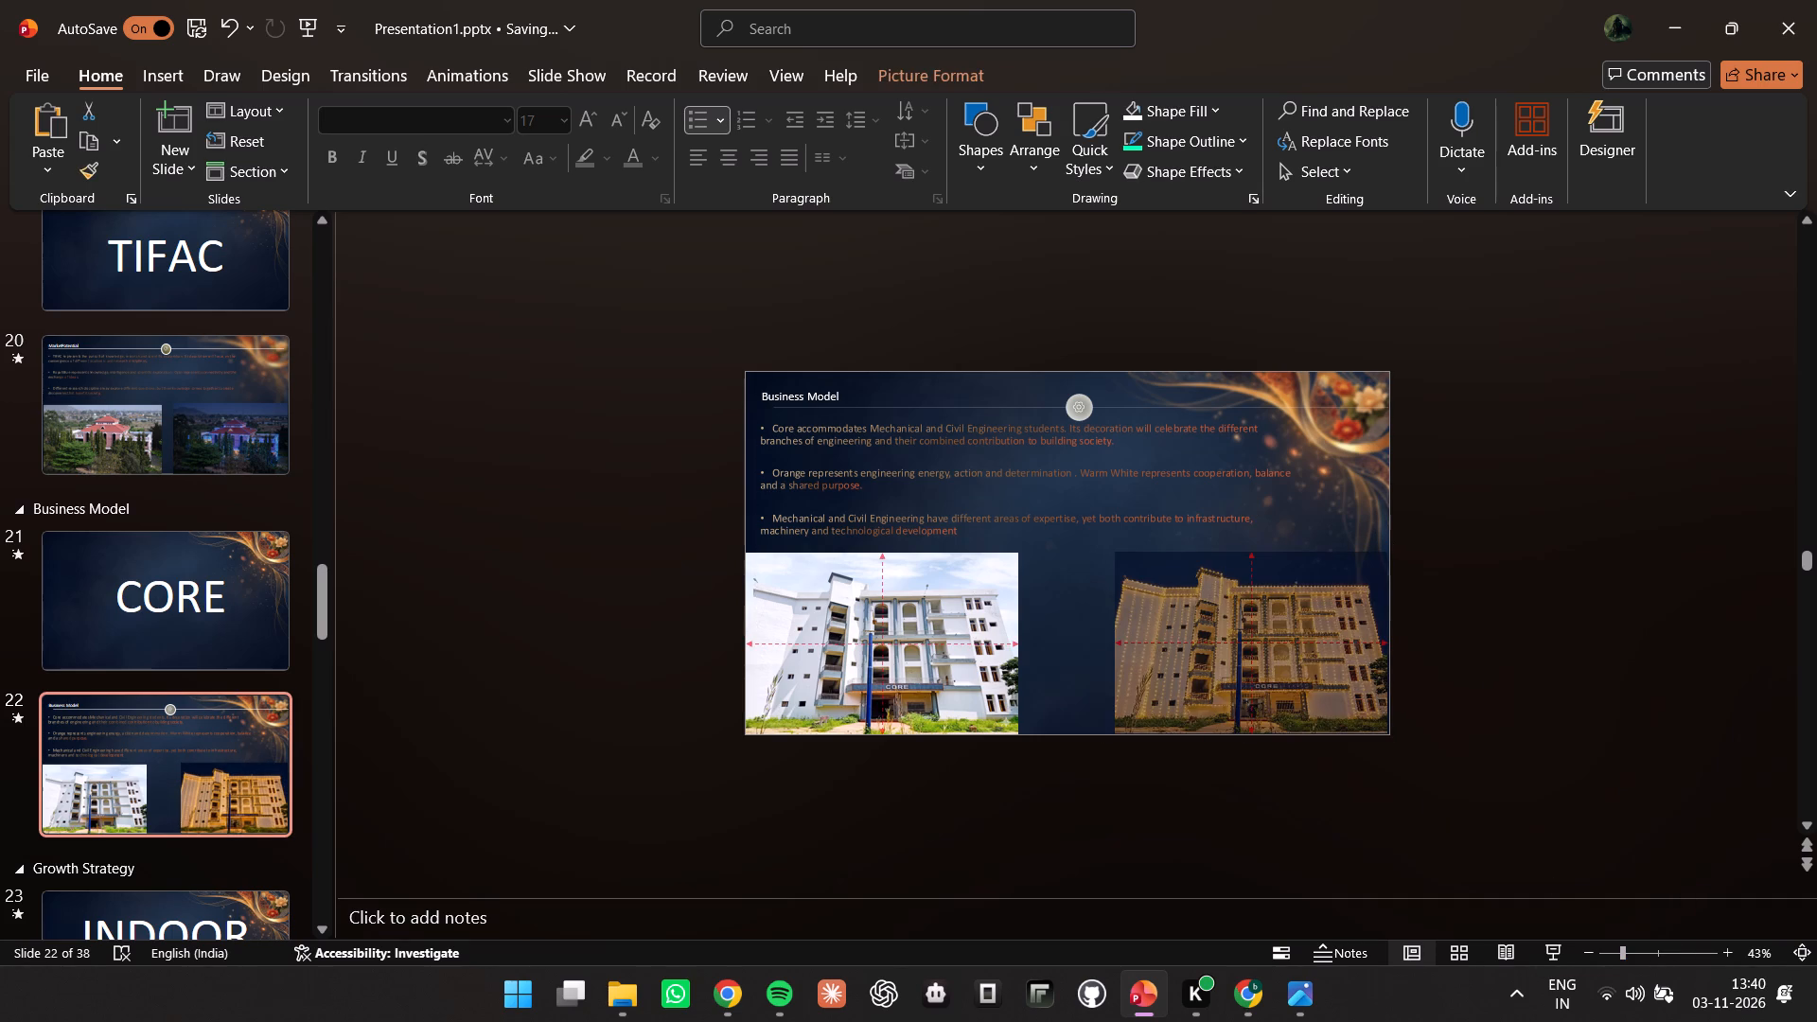
pyautogui.moveTo(1109, 550); pyautogui.dragTo(1114, 555)
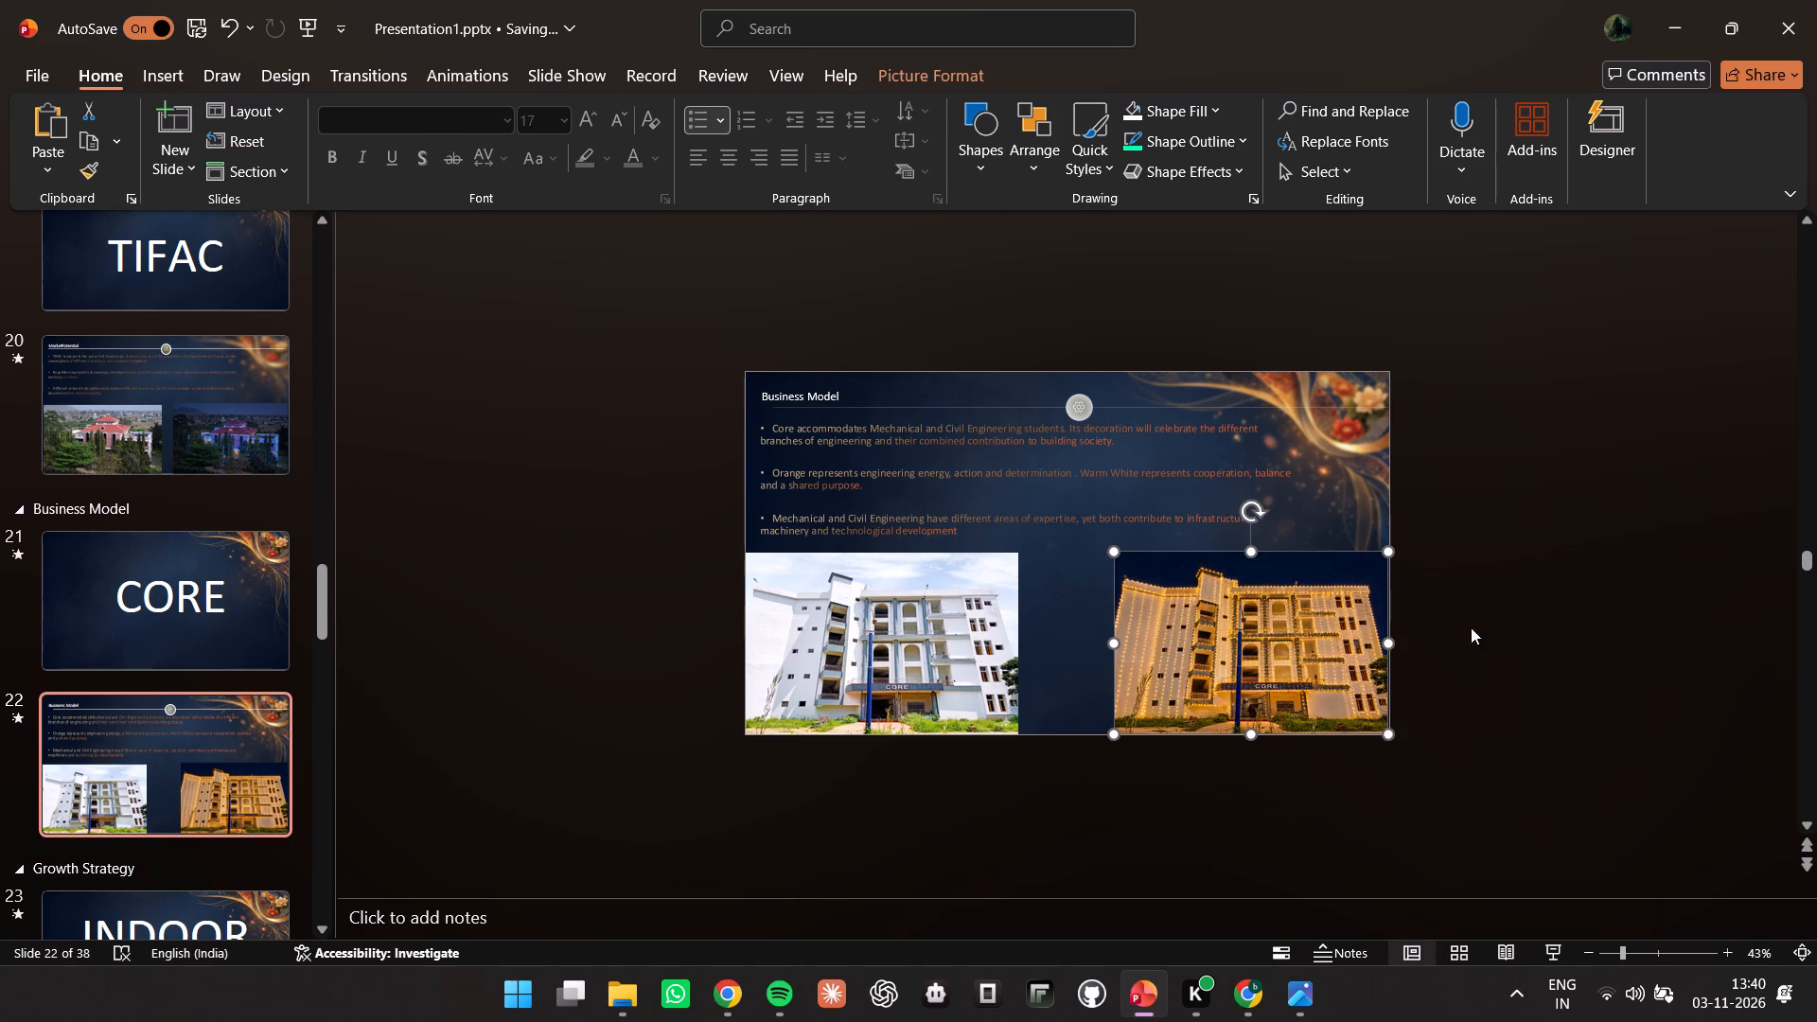
pyautogui.click(1592, 626)
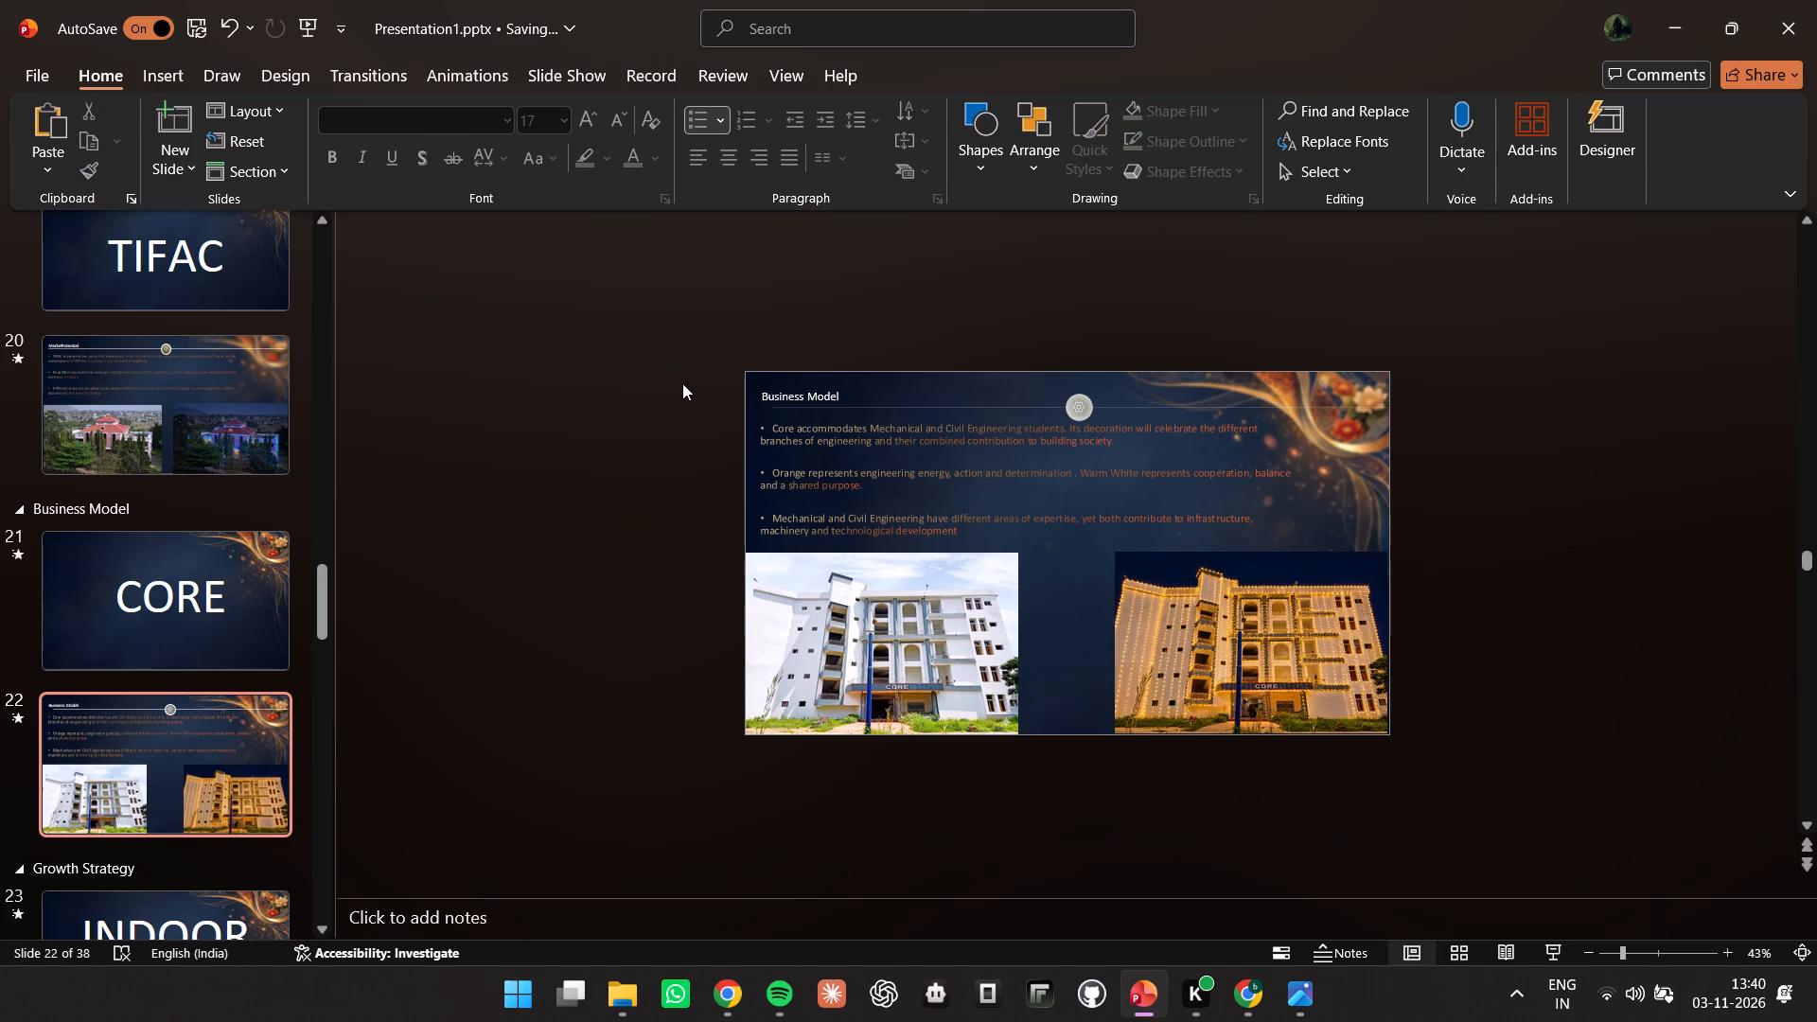
# Copy all the objects on slide 22.
pyautogui.hotkey('ctrl', 'a')
pyautogui.hotkey('ctrl', 'c')
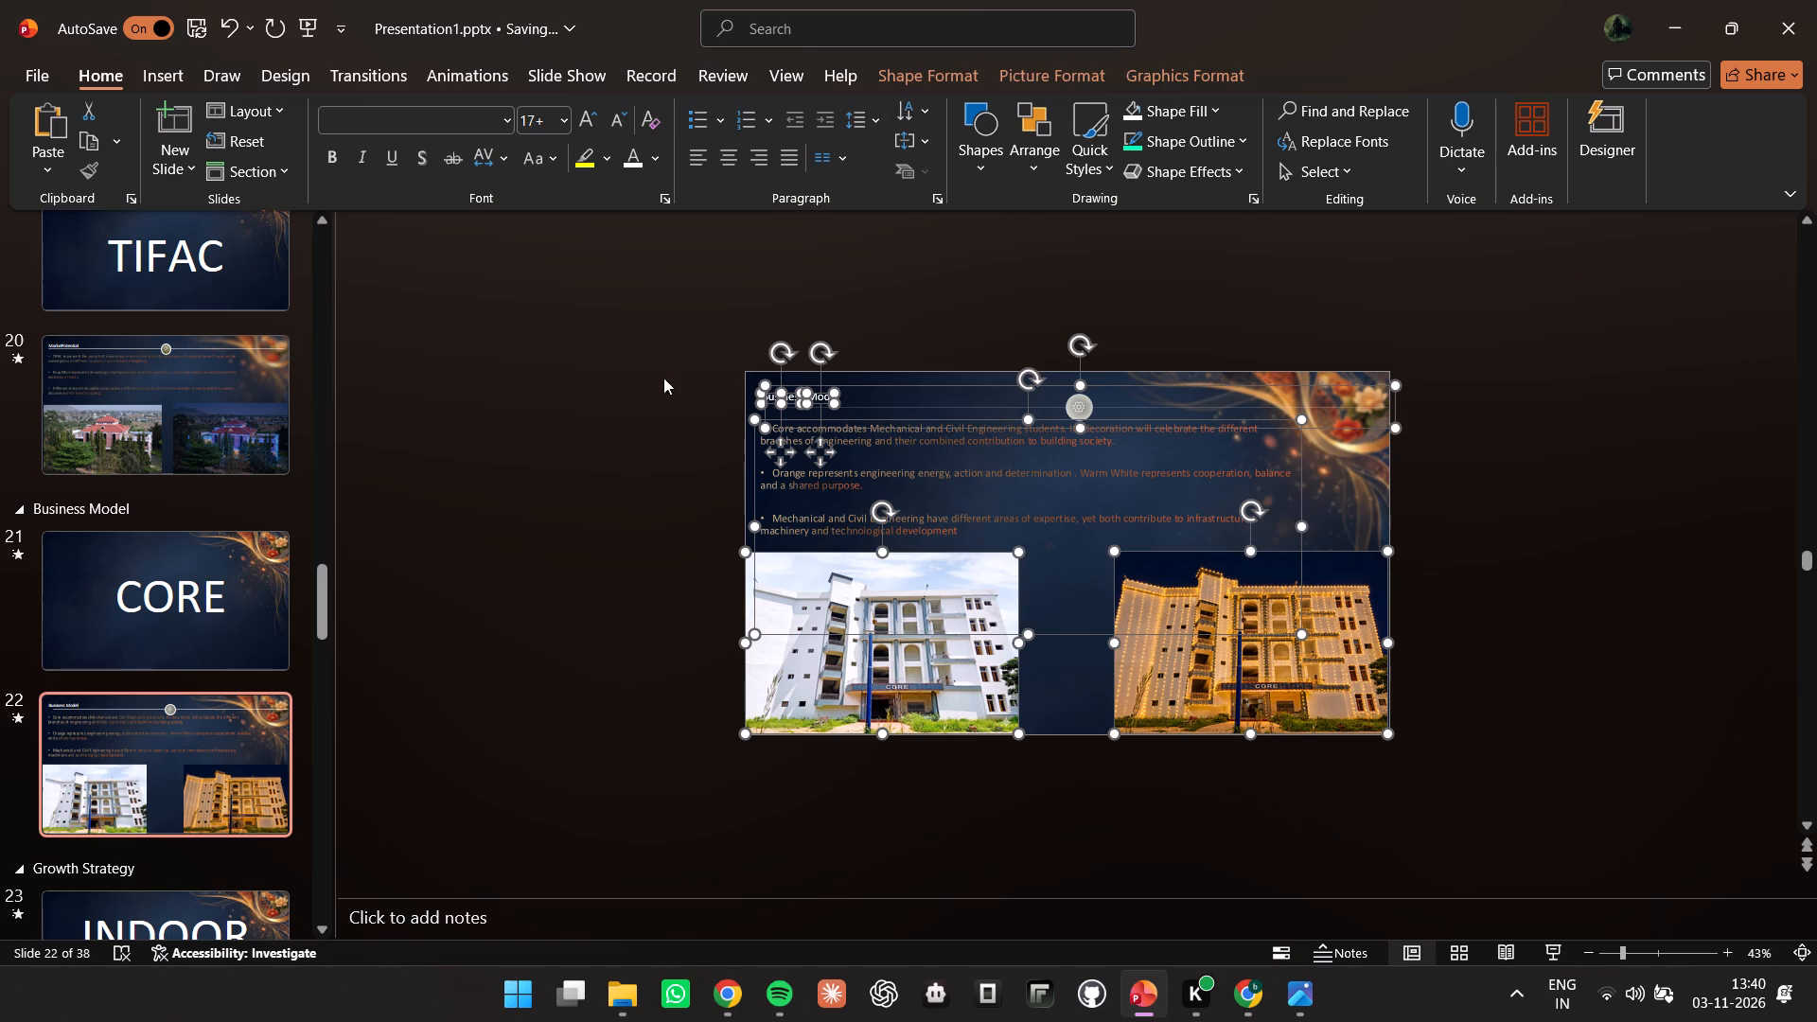
# Delete the line-and-circle graphic and the "Business" and "Model" labels lying below slide 21.
pyautogui.click(263, 565)
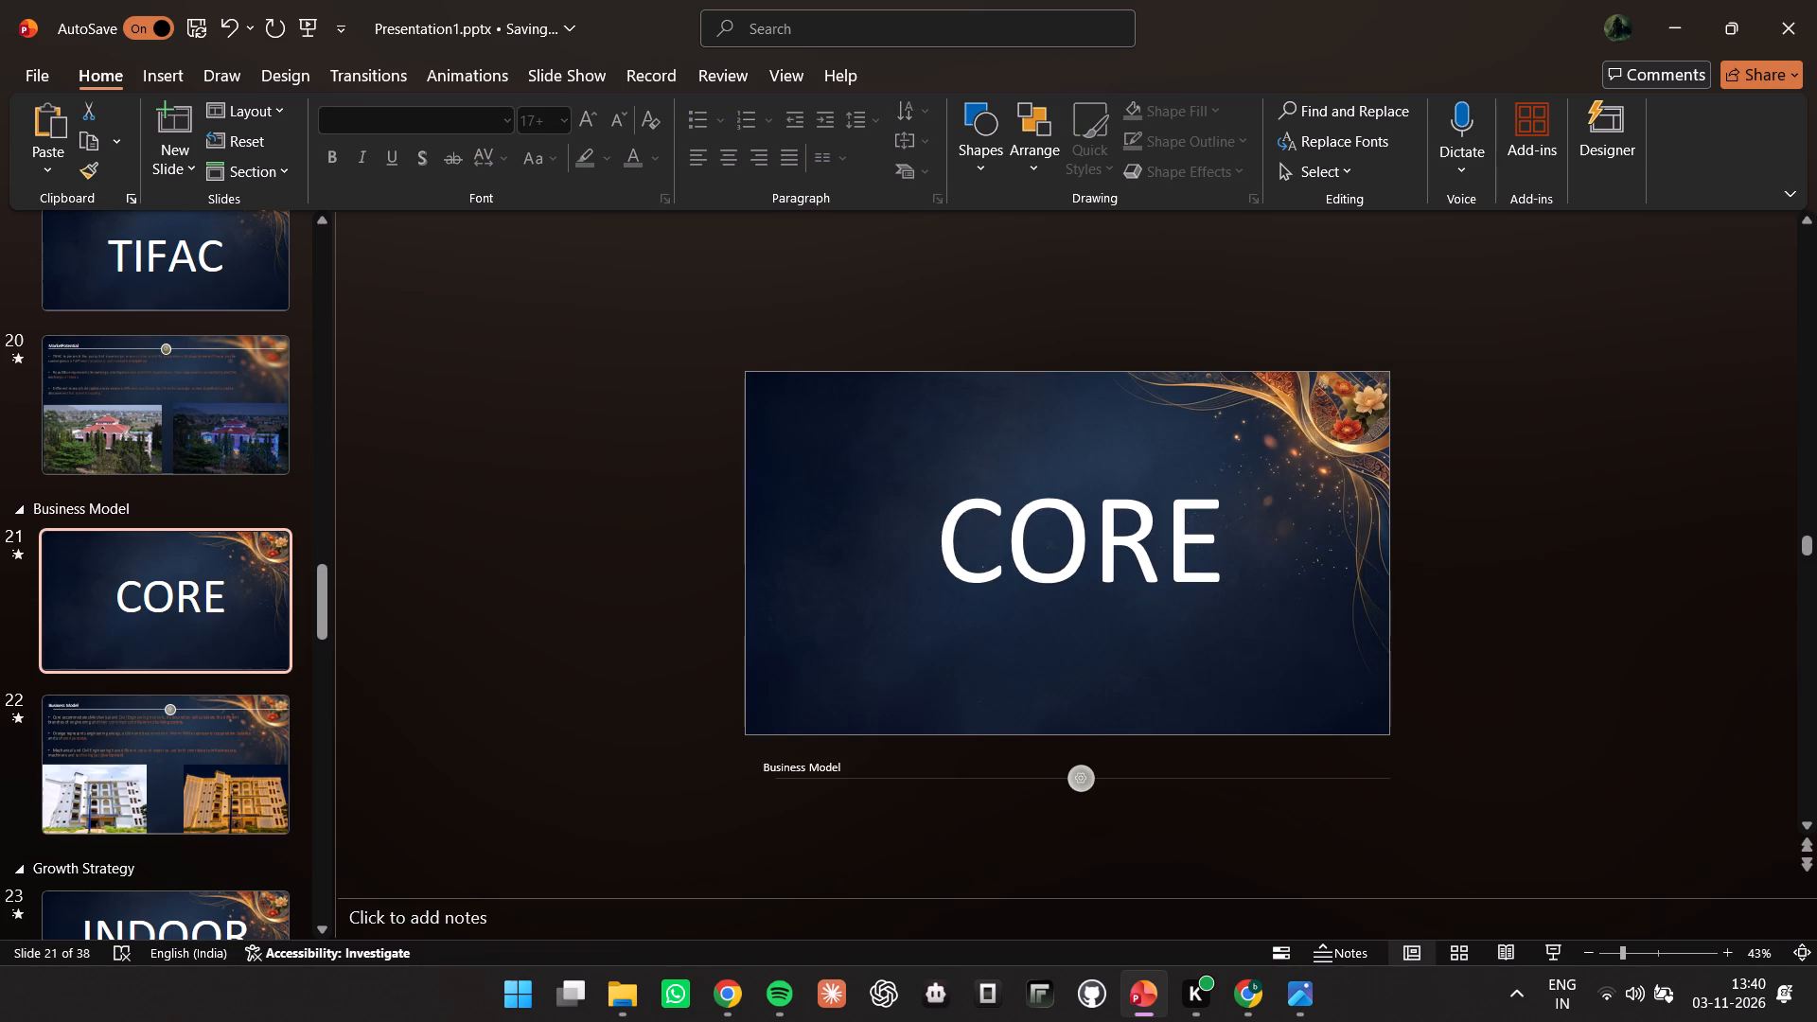
pyautogui.click(1085, 781)
pyautogui.press('Delete')
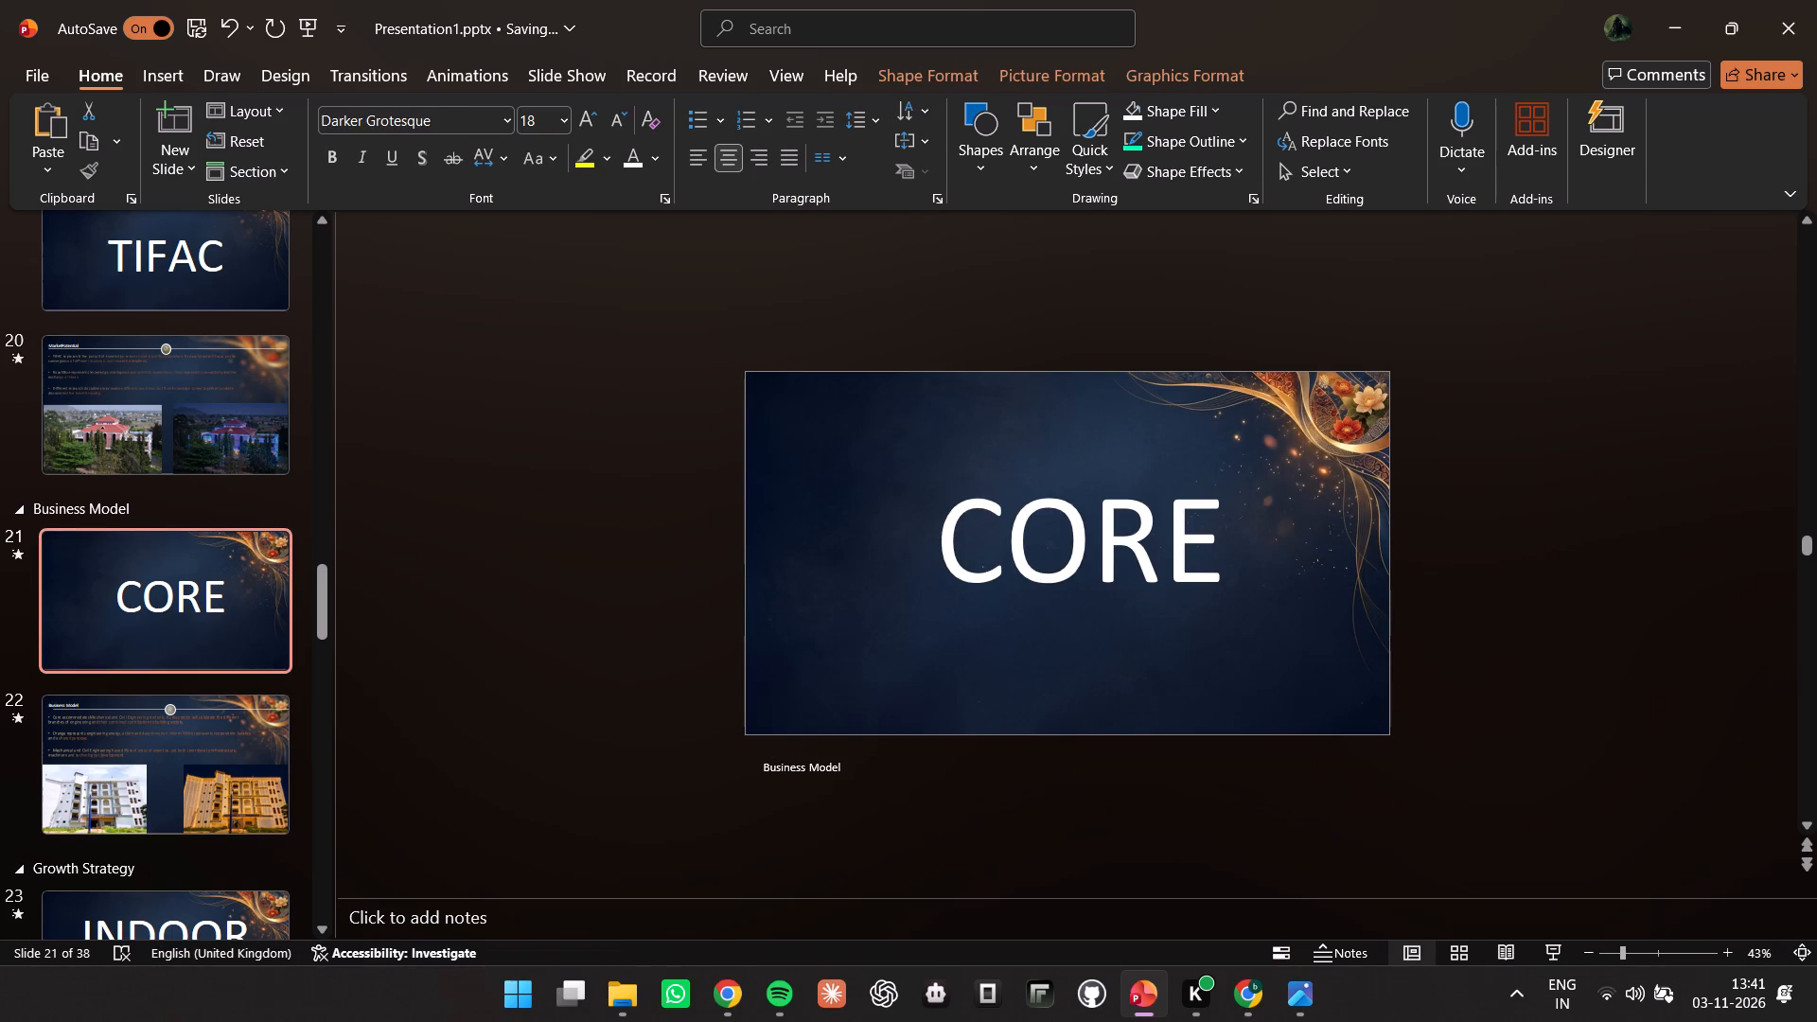
pyautogui.click(819, 768)
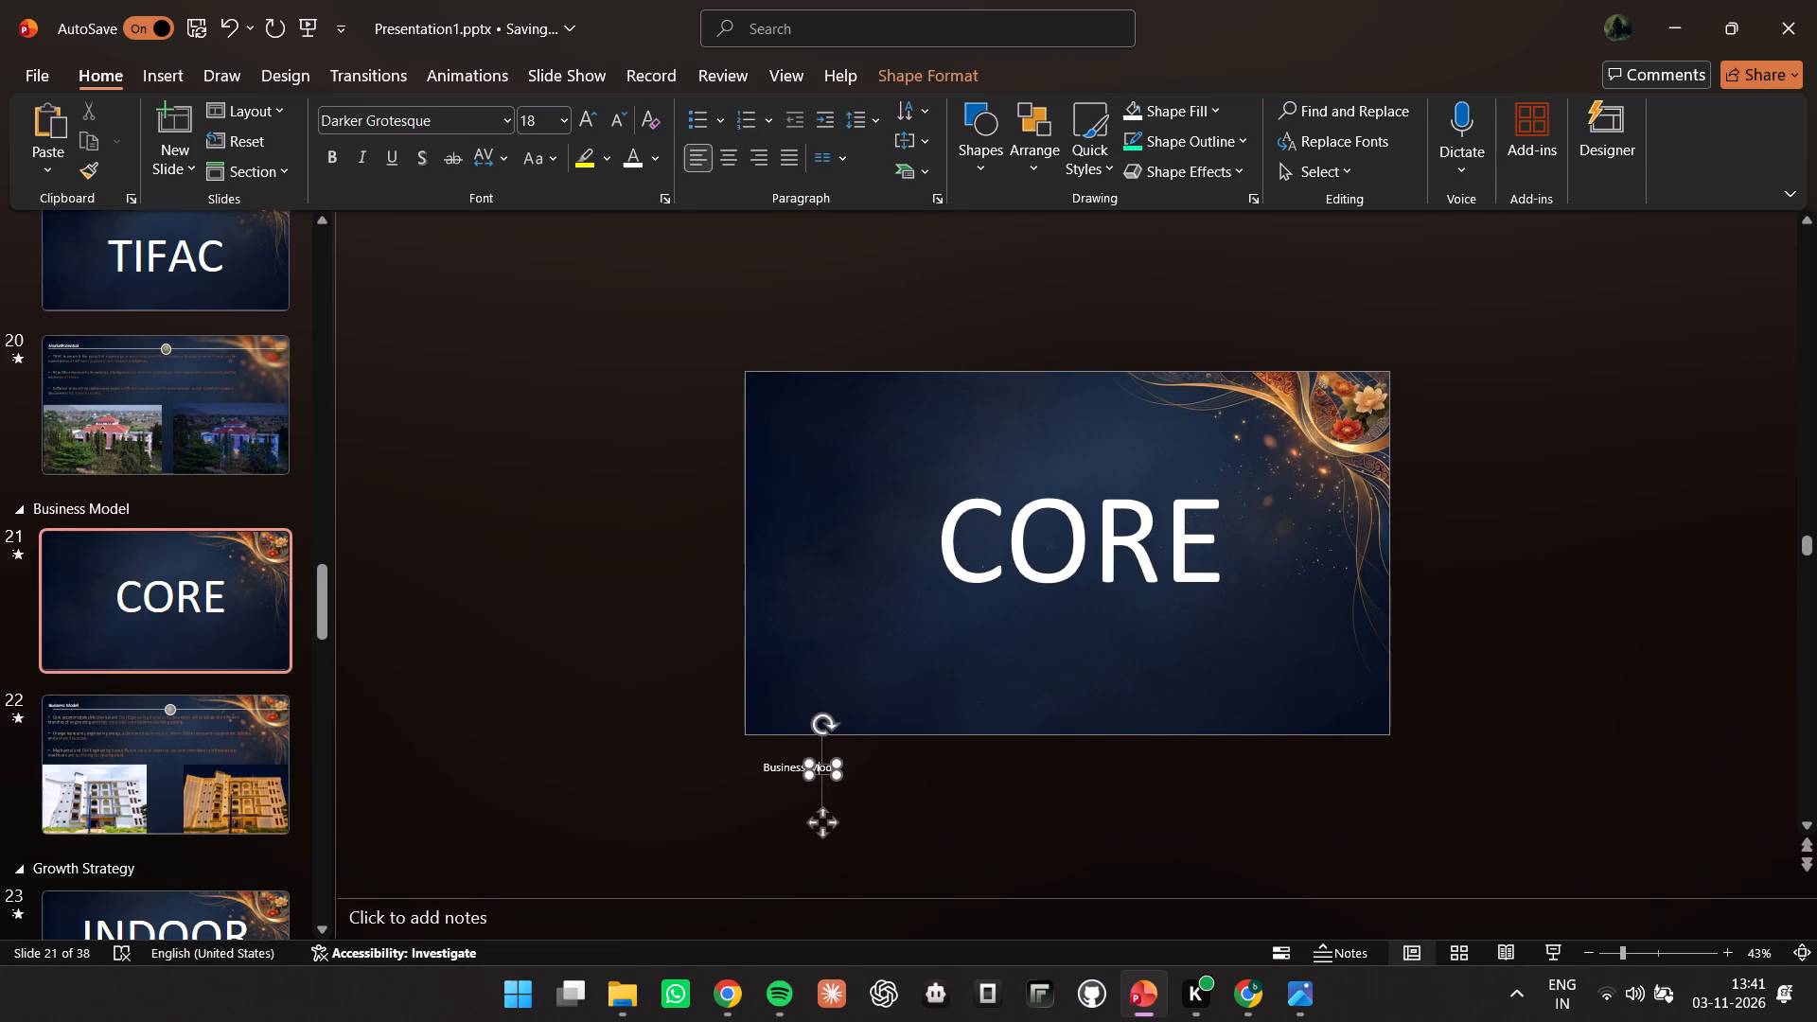
pyautogui.click(818, 766)
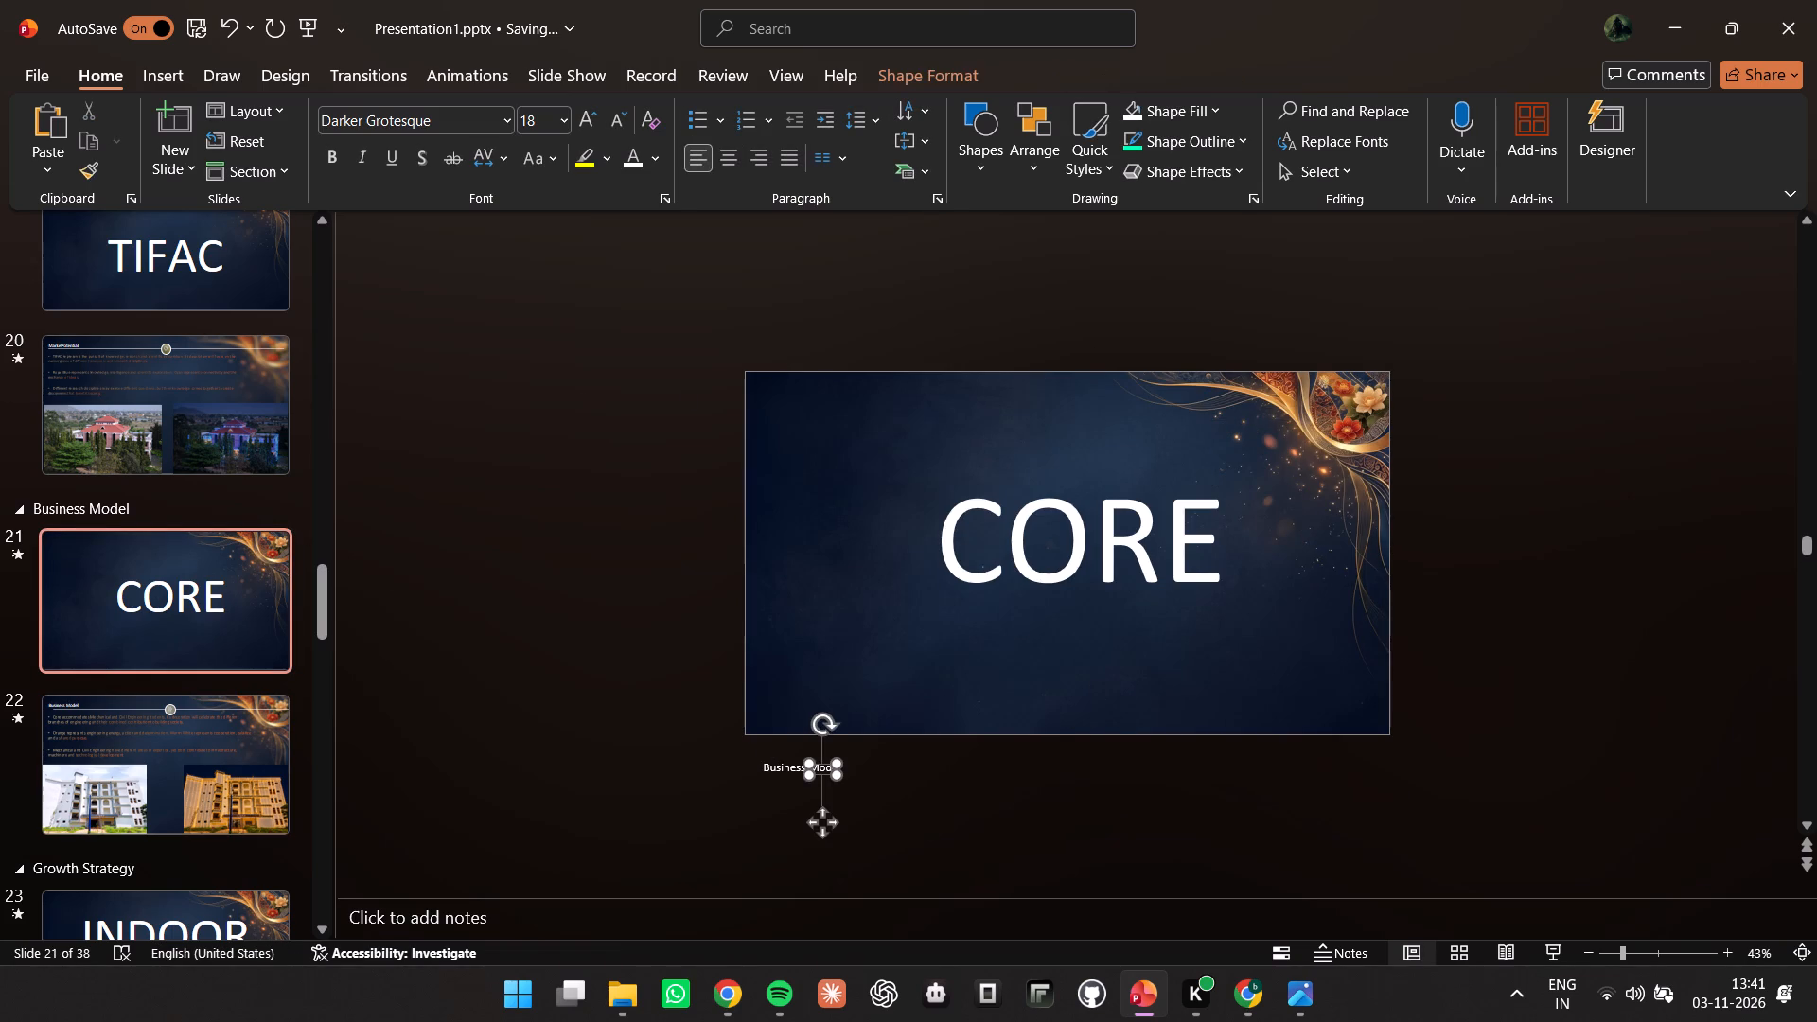
pyautogui.press('Delete')
pyautogui.click(799, 763)
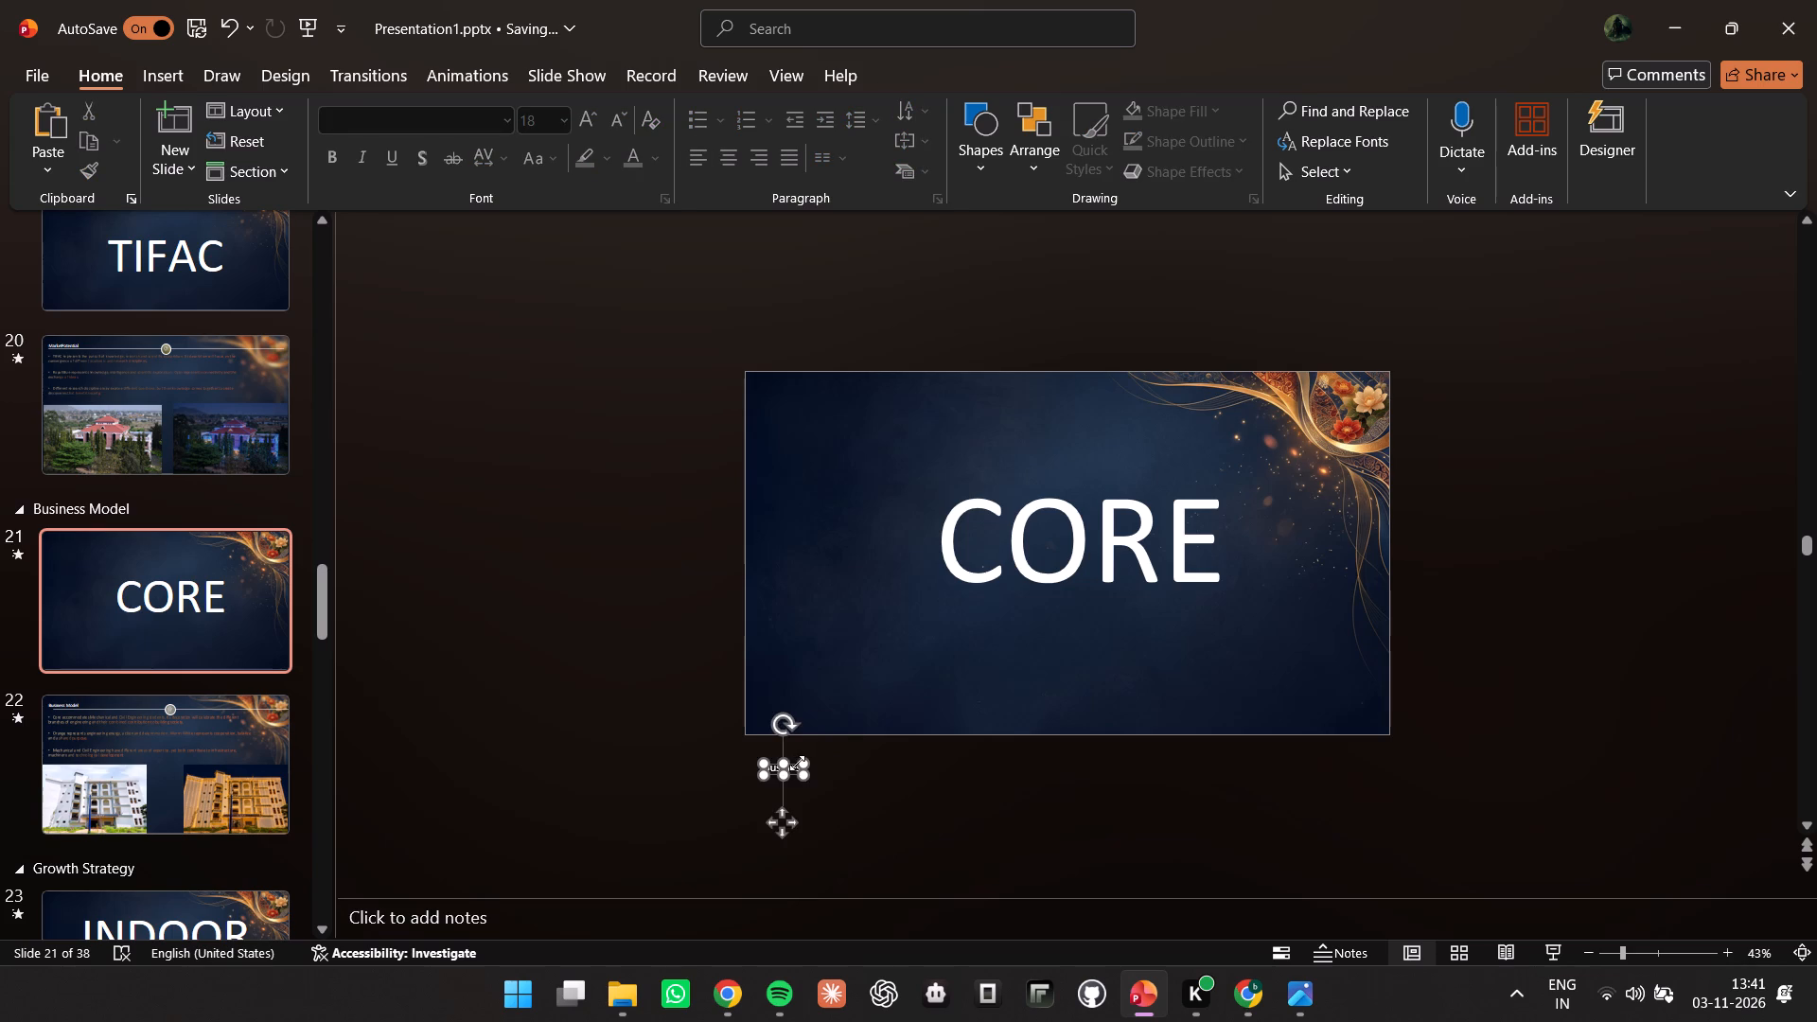
pyautogui.press('Delete')
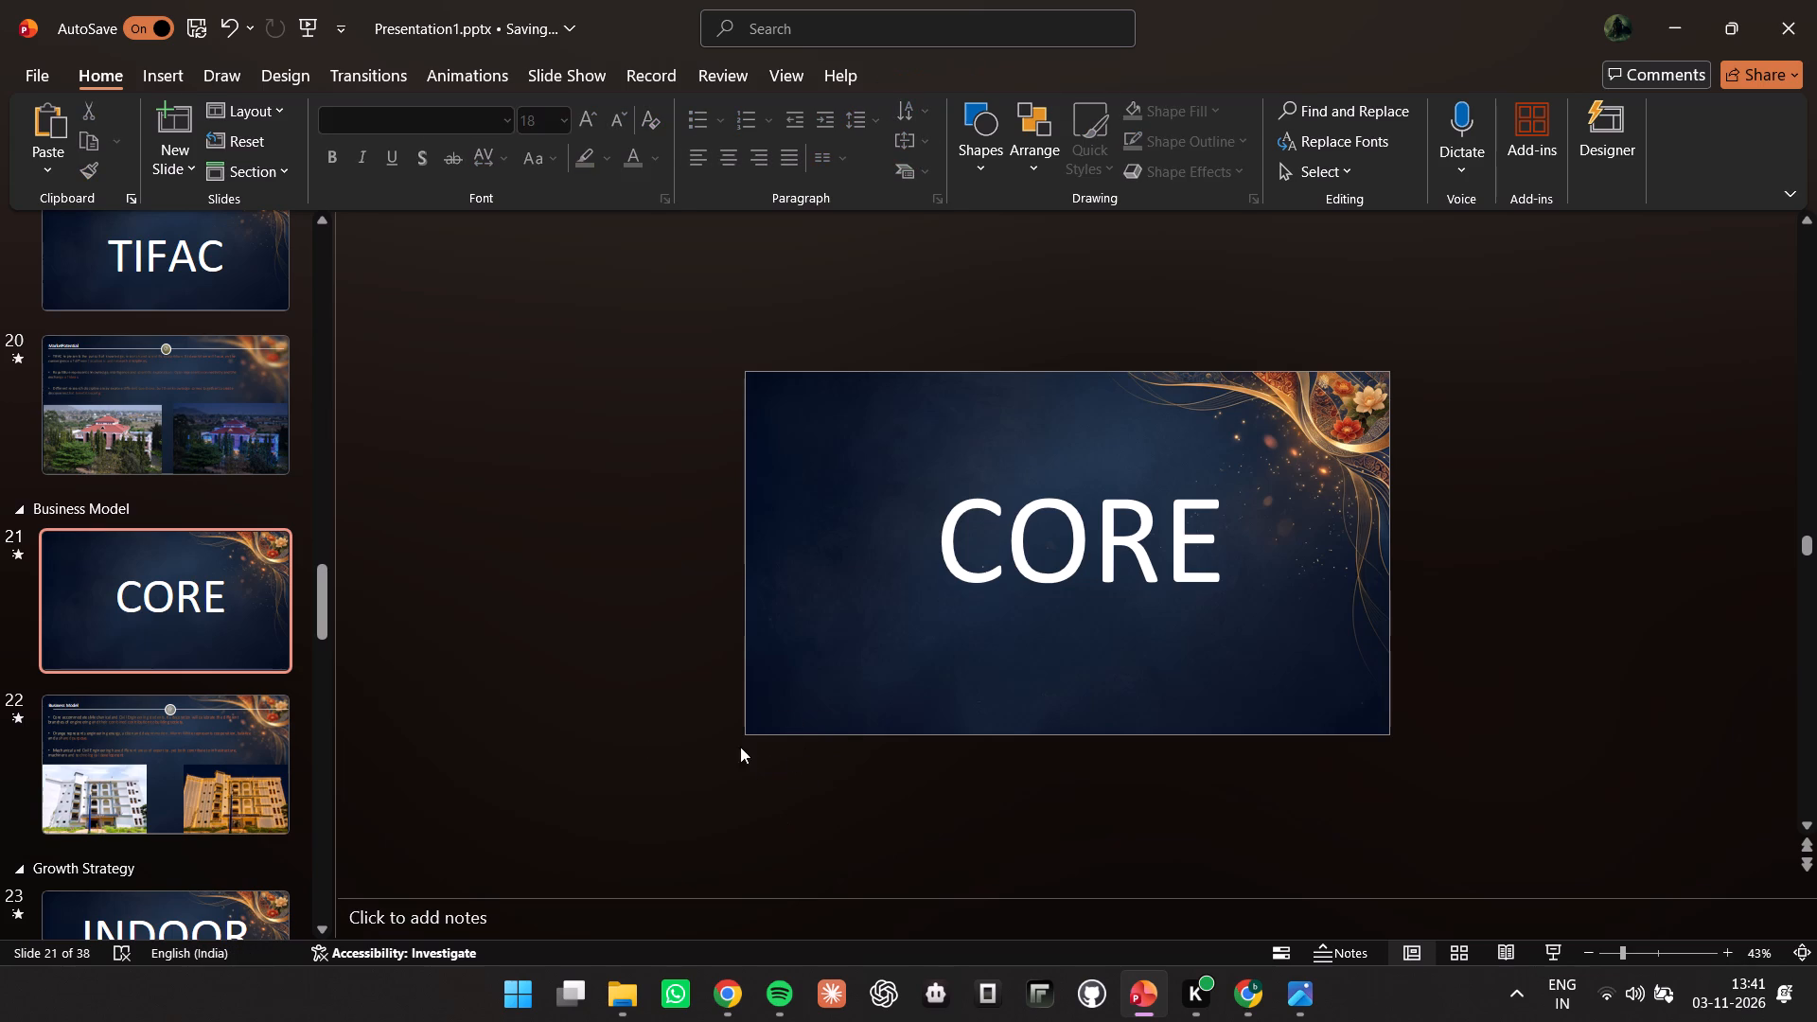
# Delete the "Model" text box from slide 22's header.
pyautogui.click(155, 734)
pyautogui.click(830, 392)
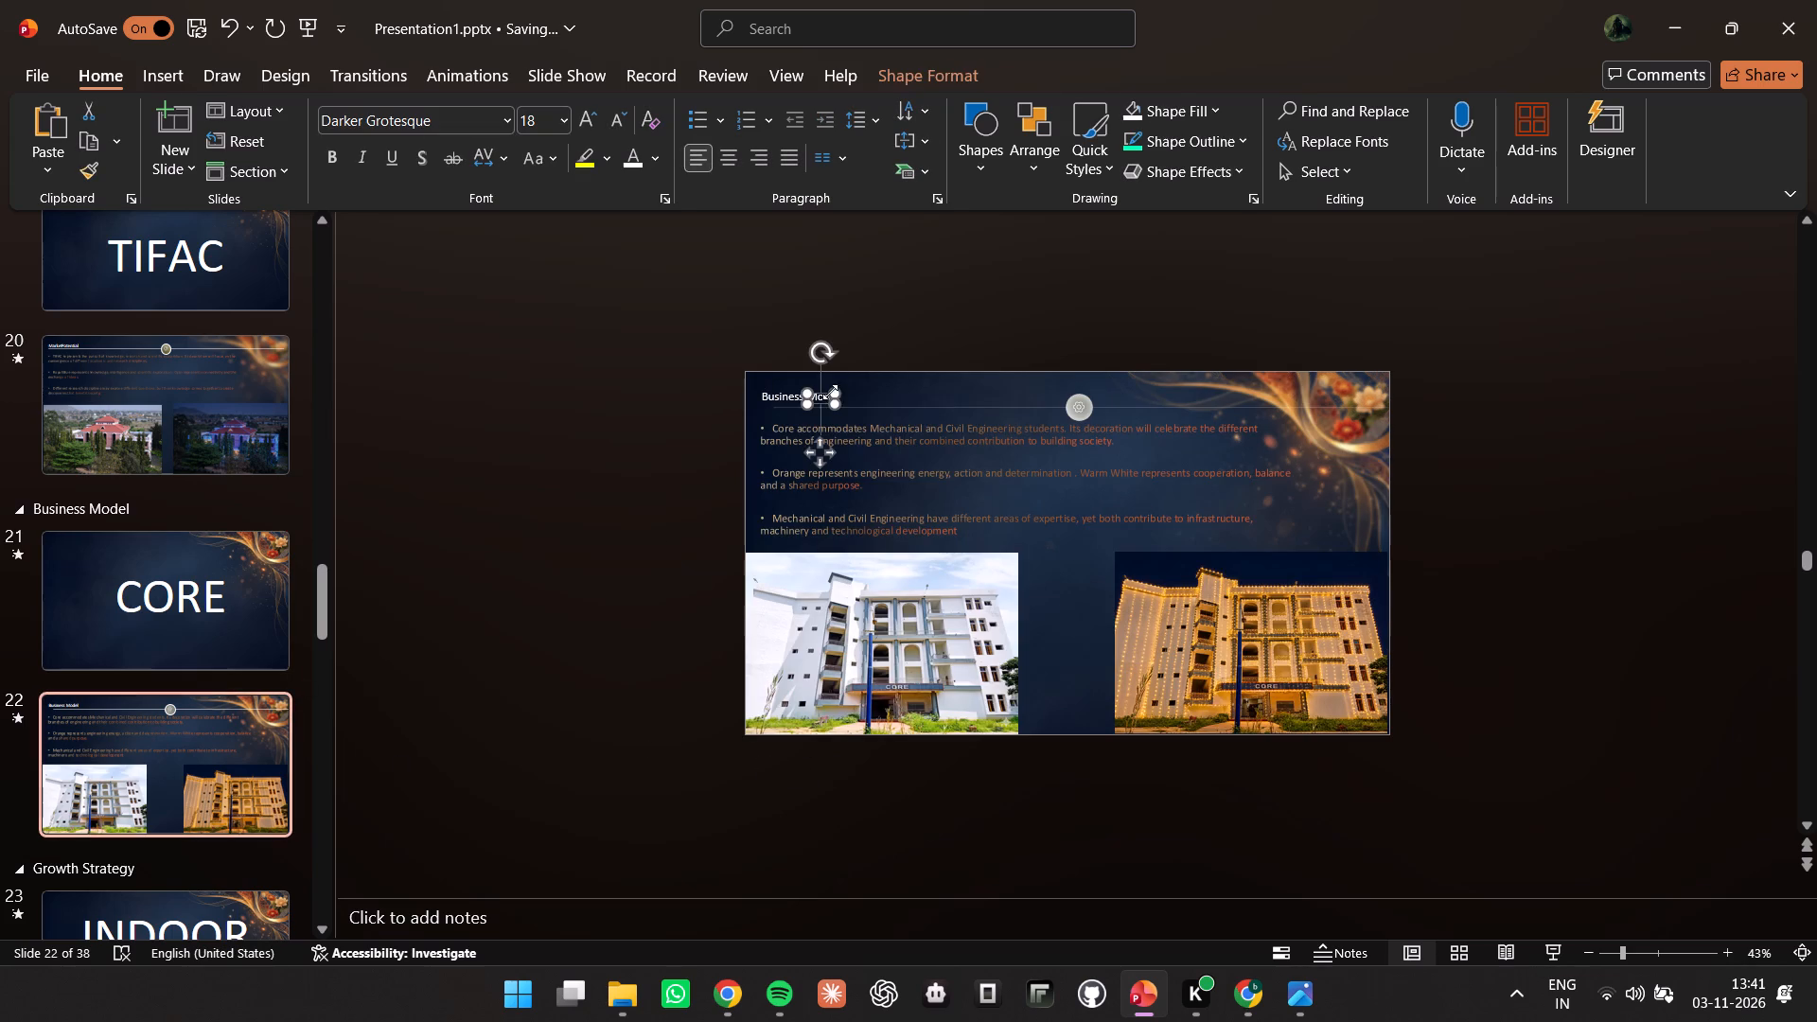
pyautogui.click(855, 392)
pyautogui.click(829, 386)
pyautogui.click(825, 393)
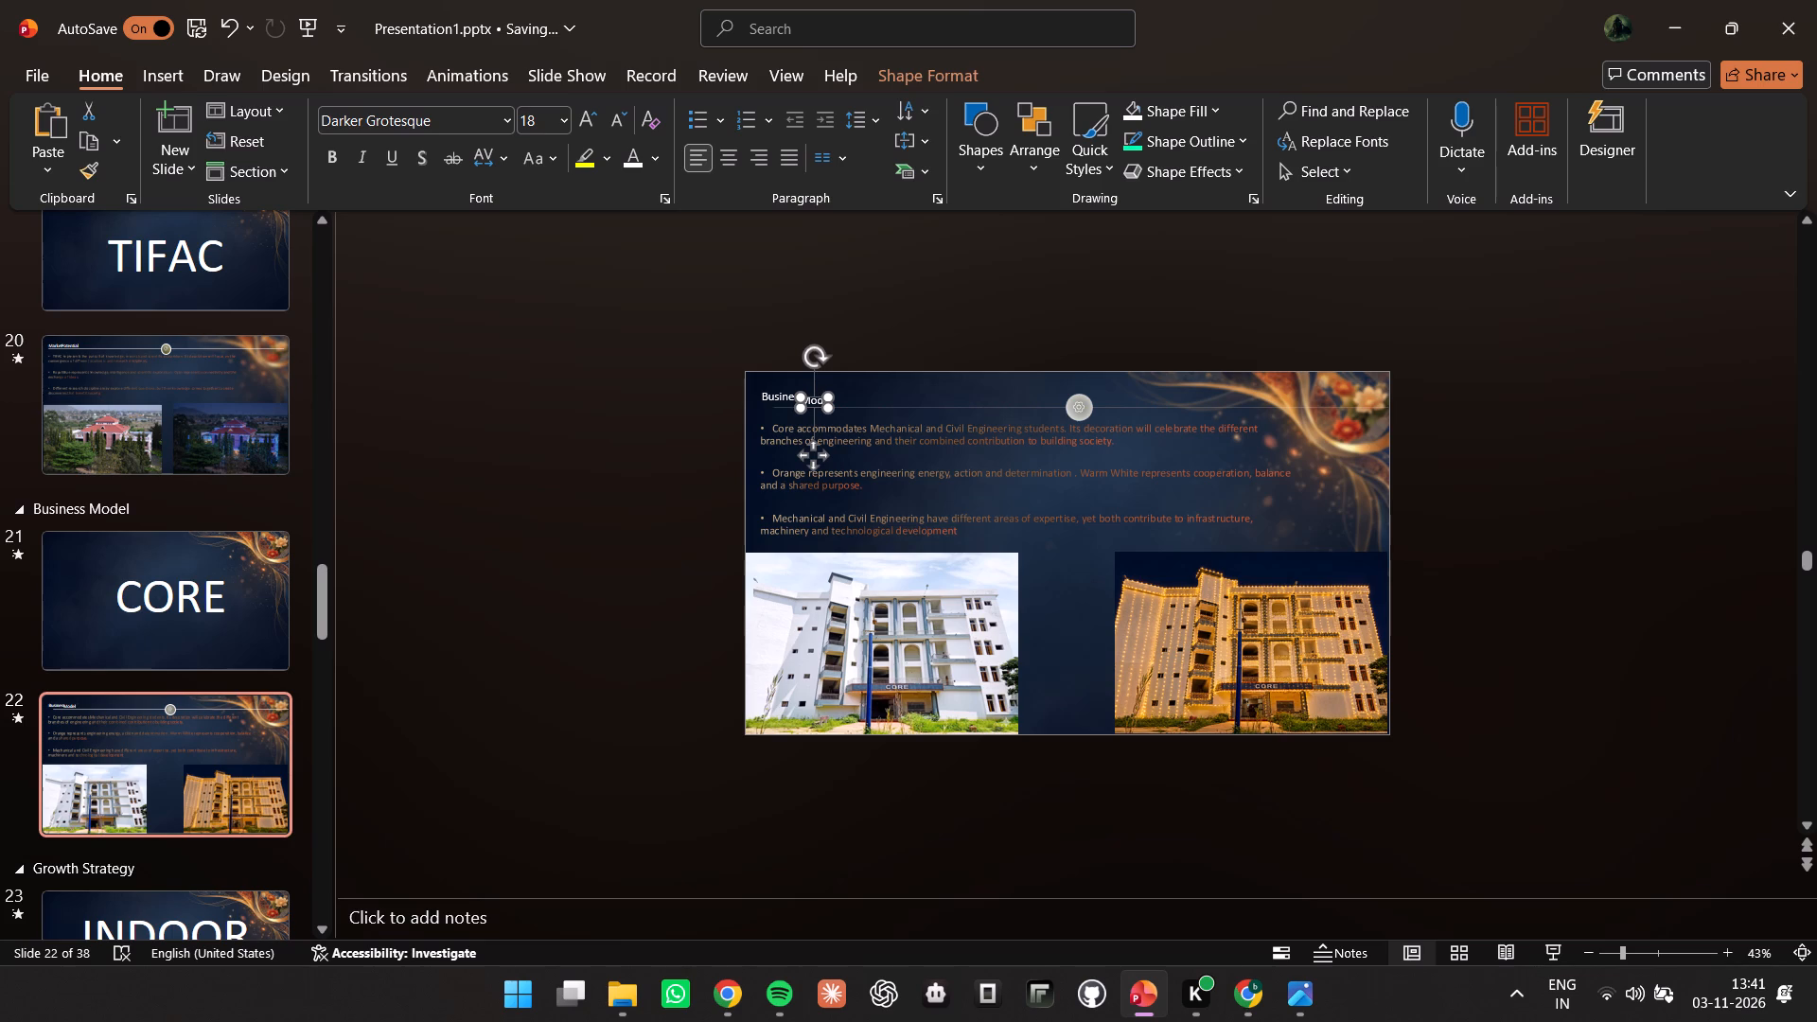
pyautogui.press('Delete')
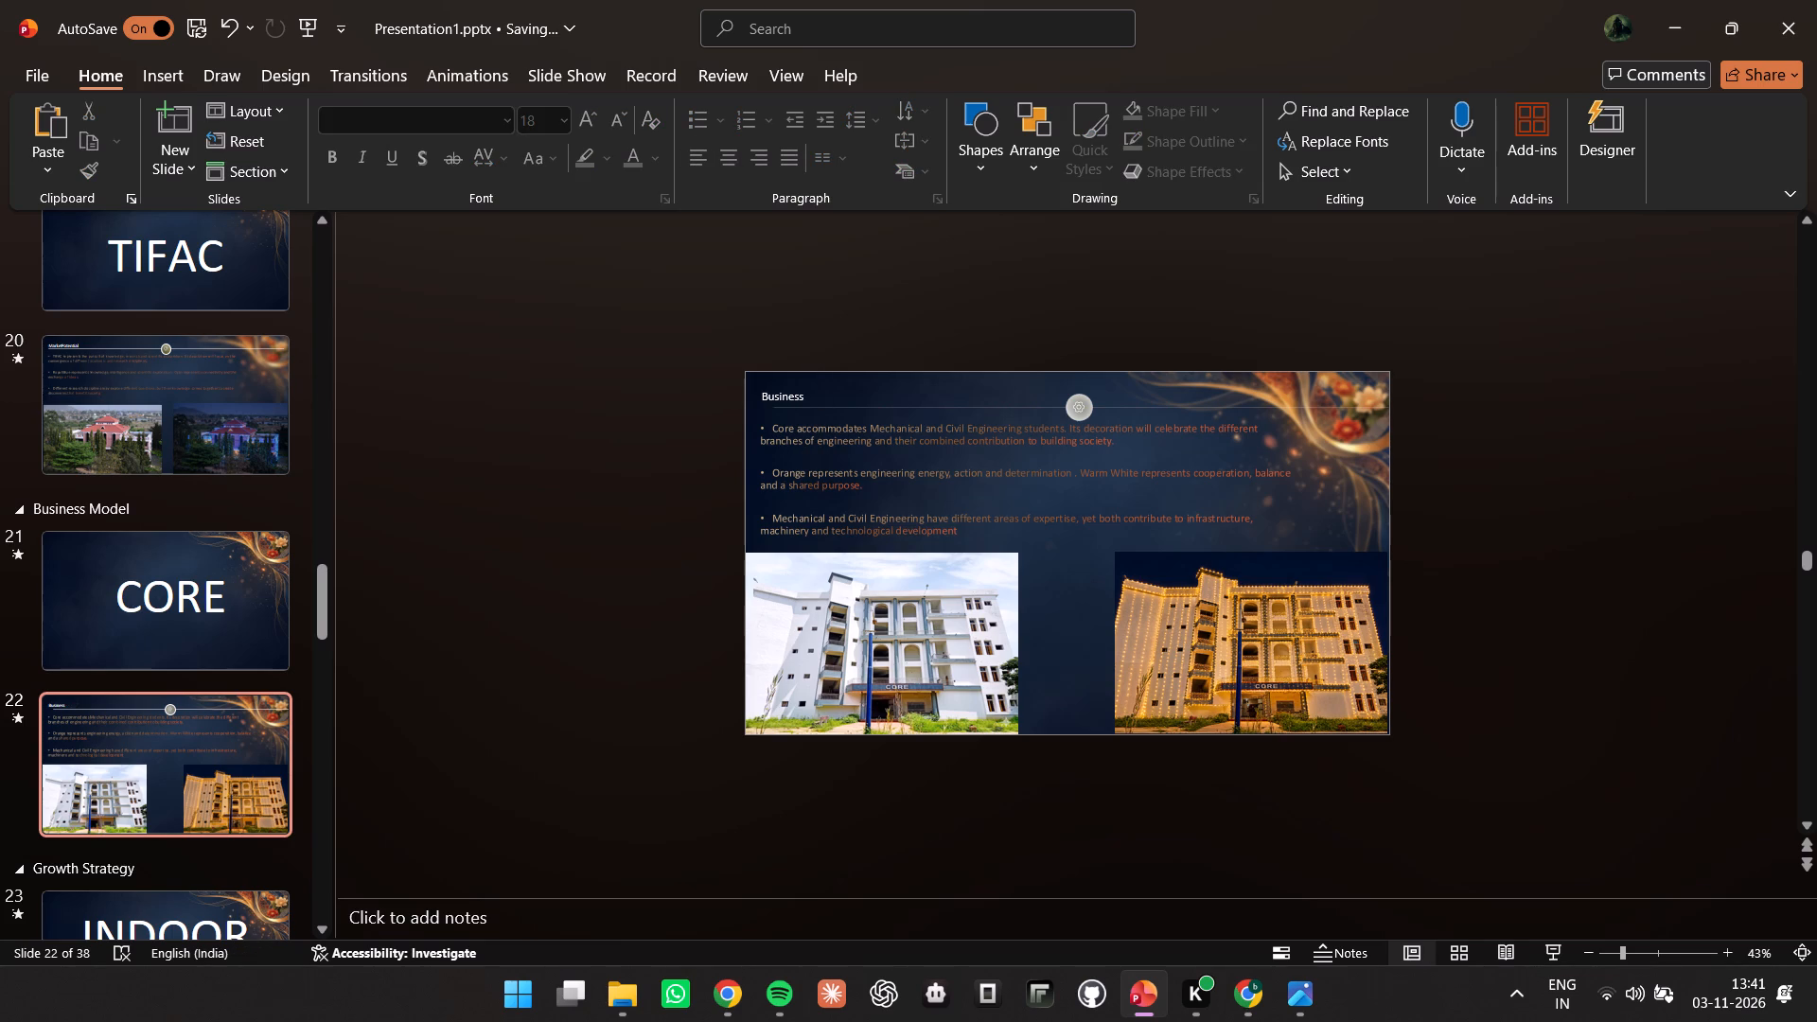
# Replace the word "Business" in slide 22's header with a tab-indented "CORE".
pyautogui.click(1647, 947)
pyautogui.click(543, 264)
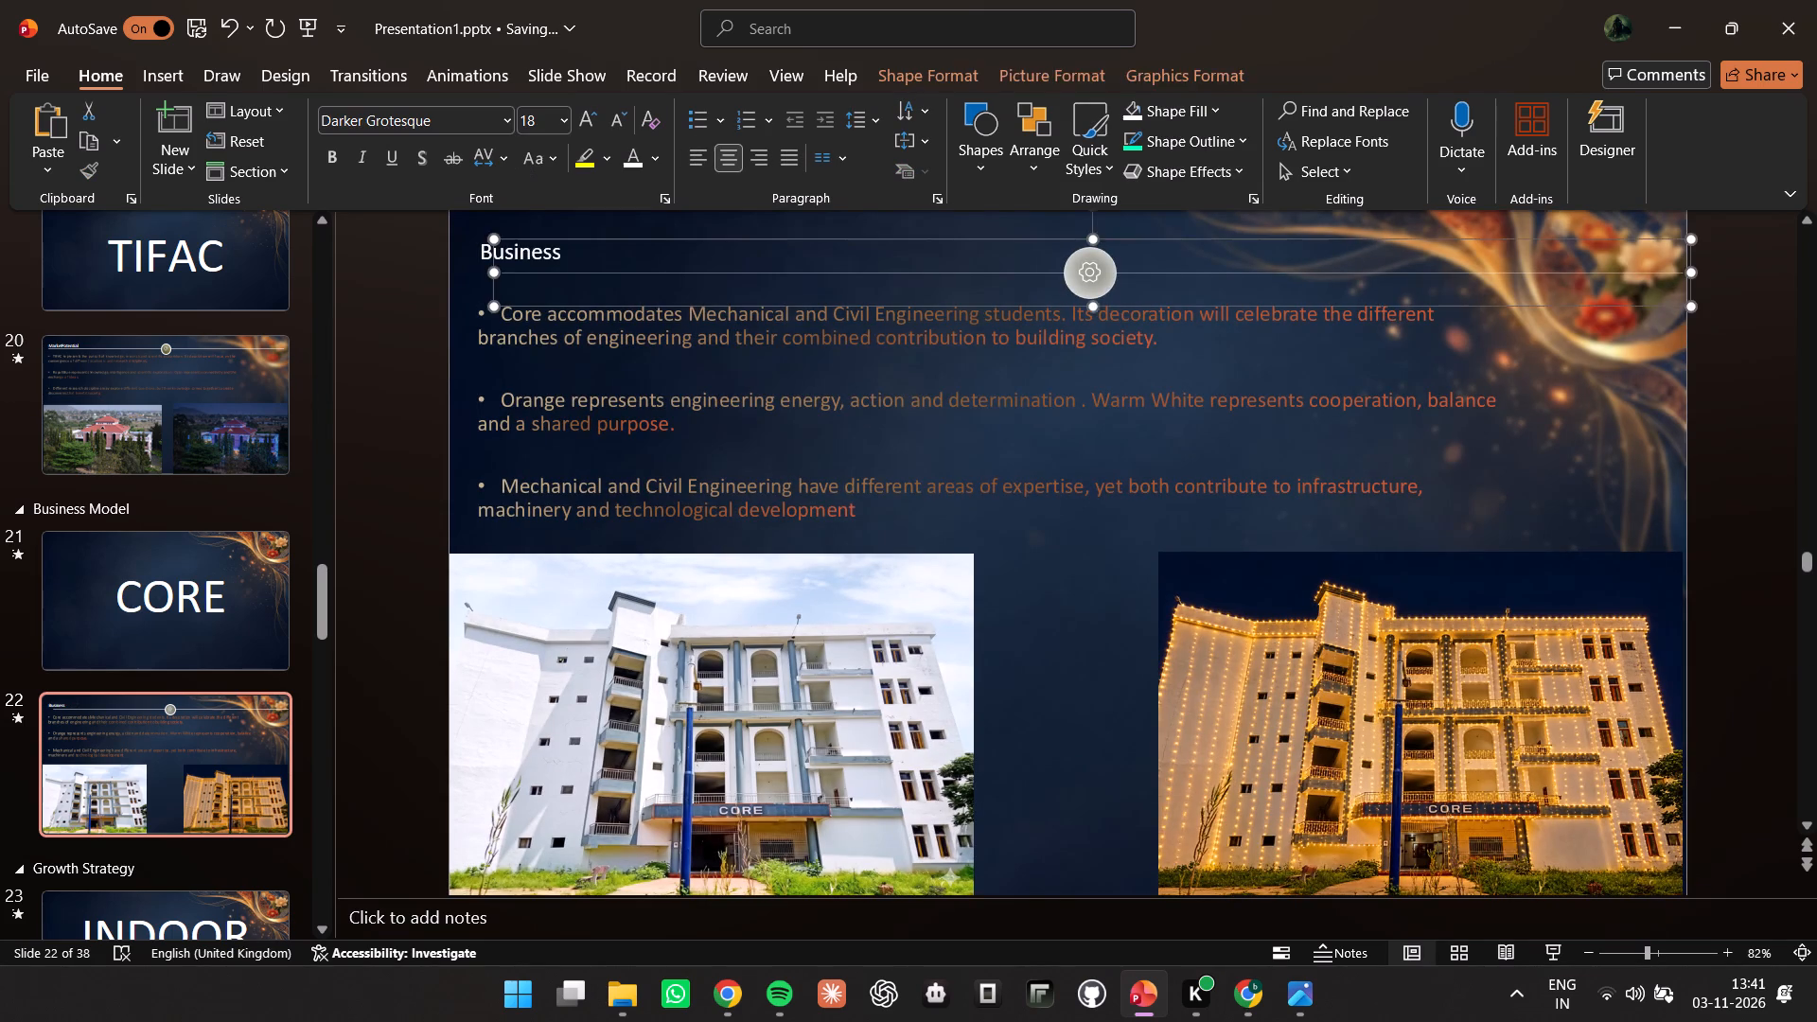
pyautogui.click(543, 253)
pyautogui.press('Right')
pyautogui.press('BackSpace')
pyautogui.press('BackSpace')
pyautogui.press('BackSpace')
pyautogui.press('BackSpace')
pyautogui.press('BackSpace')
pyautogui.press('BackSpace')
pyautogui.press('BackSpace')
pyautogui.press('BackSpace')
pyautogui.press('BackSpace')
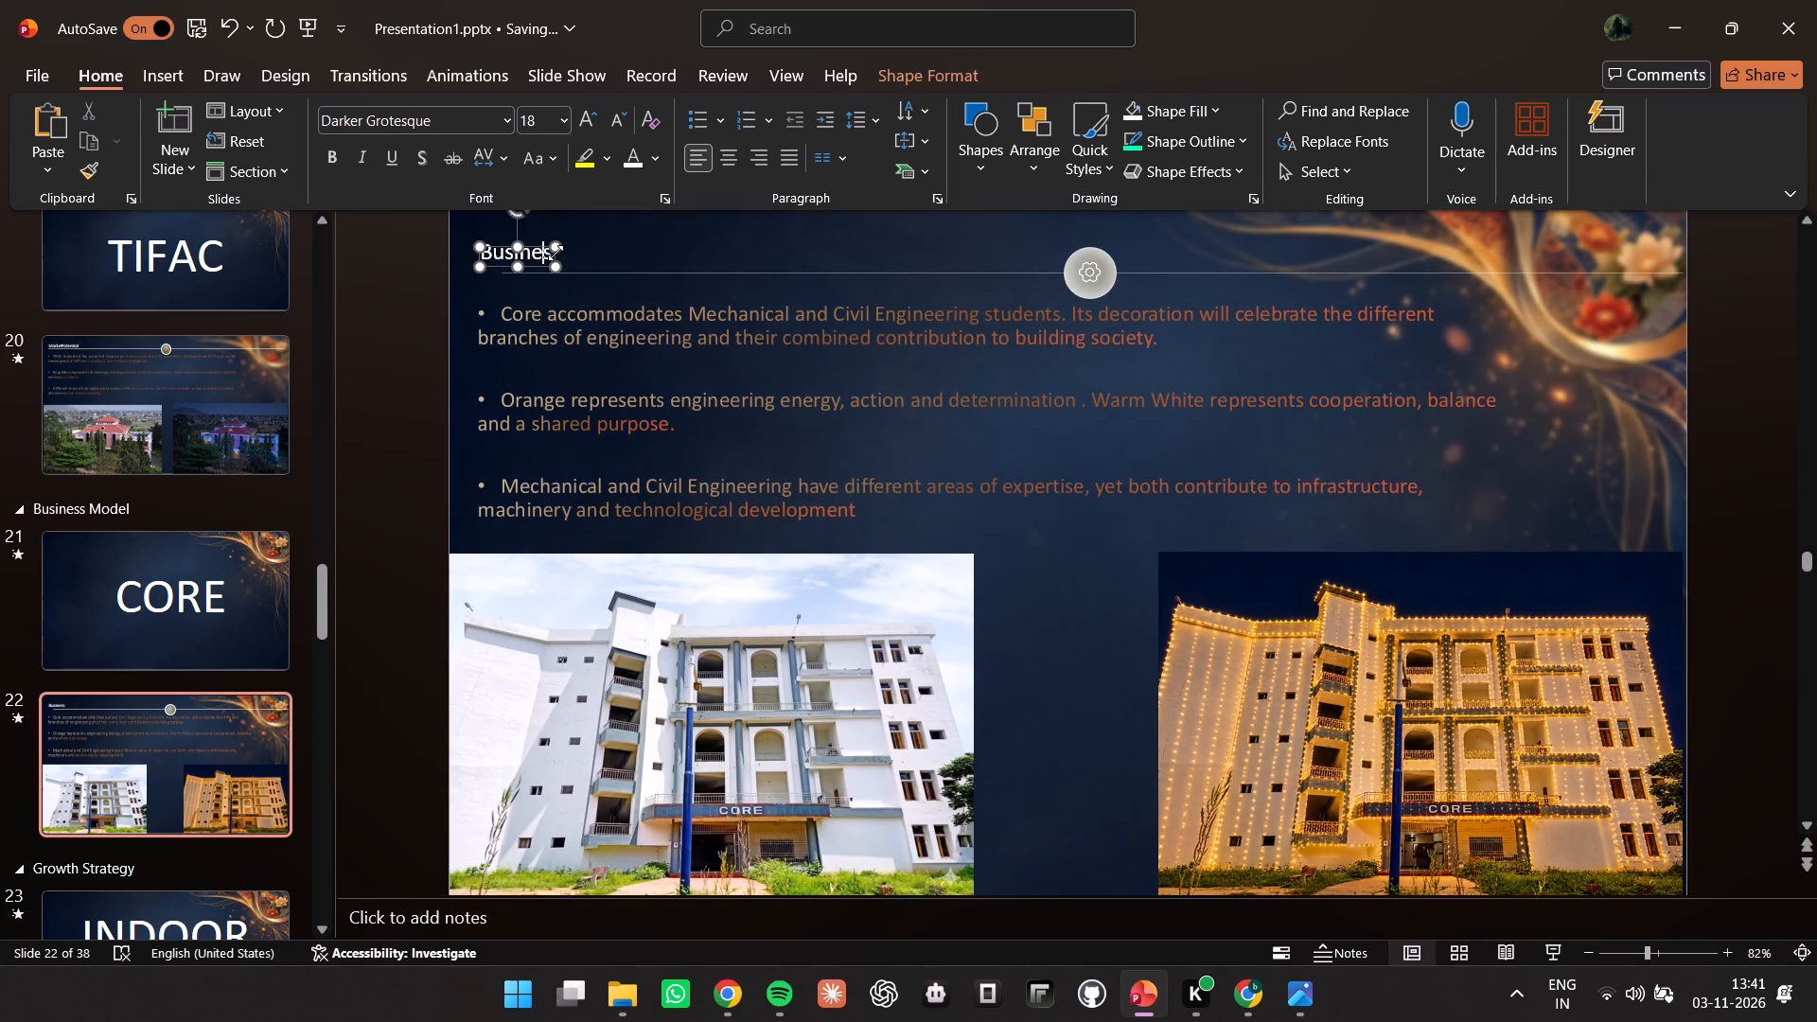
pyautogui.press('Right')
pyautogui.press('Right')
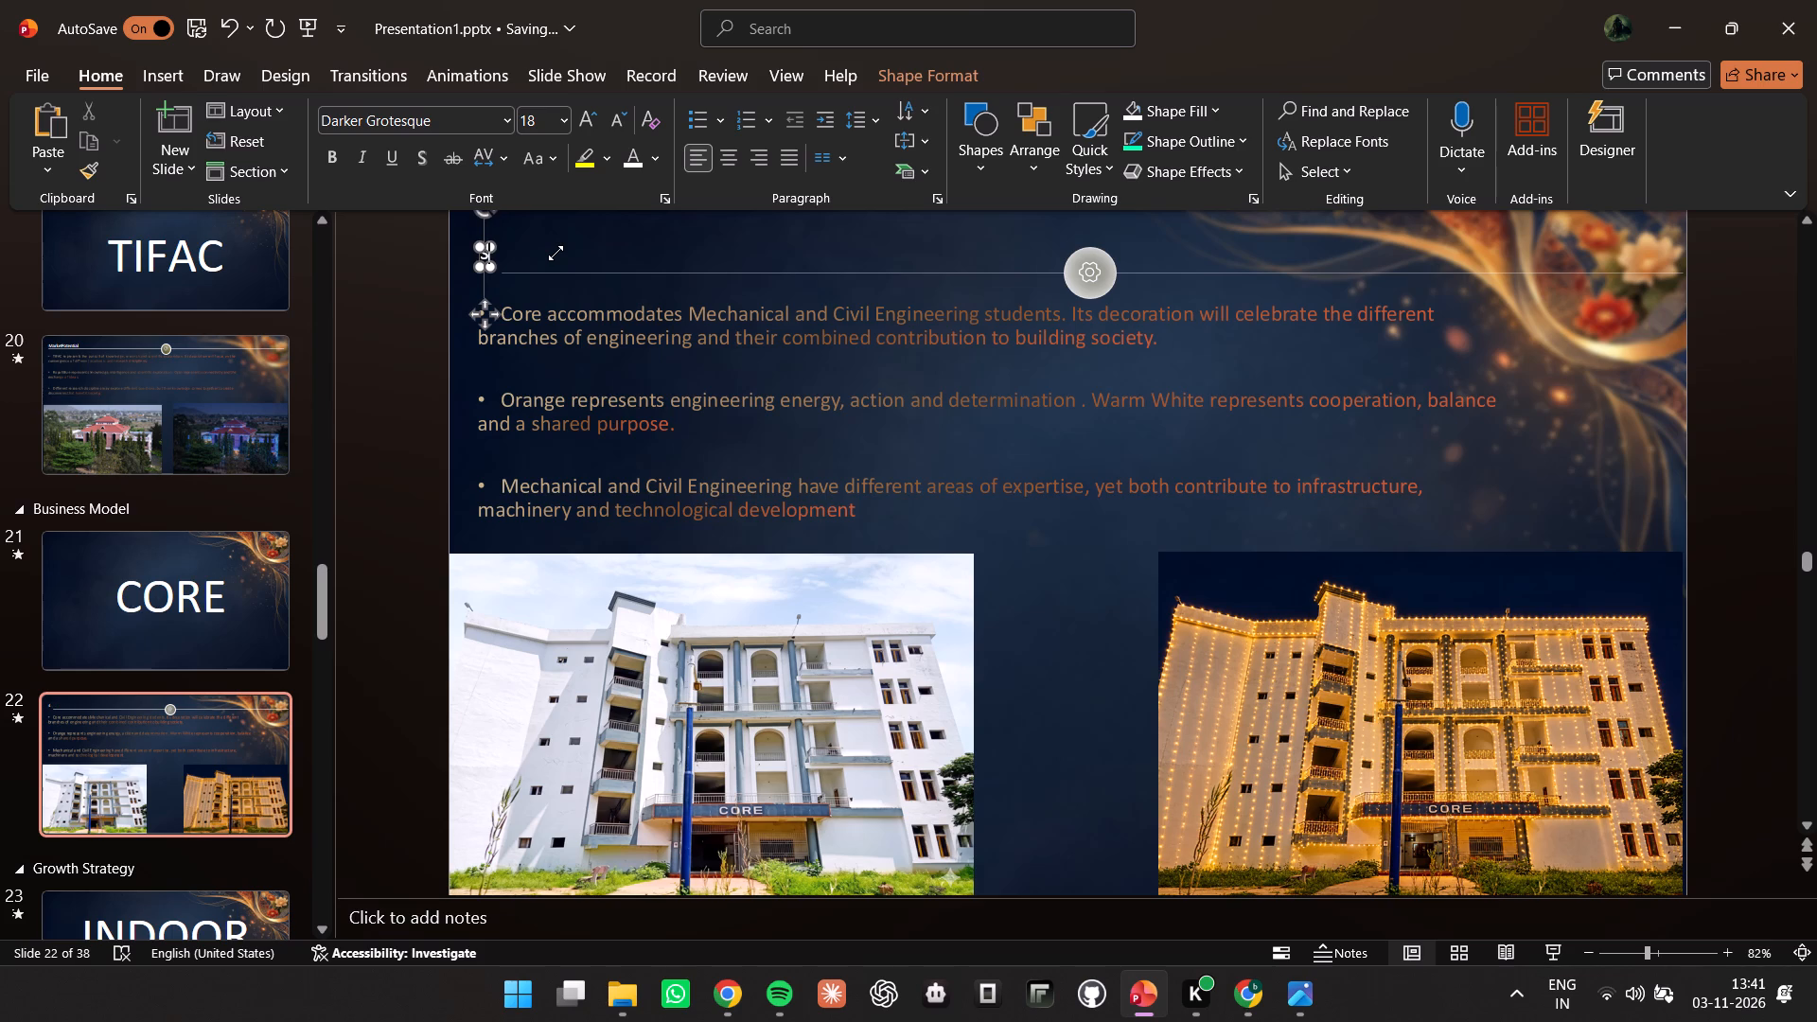
pyautogui.press('BackSpace')
pyautogui.press('Tab')
pyautogui.write('CORE')
pyautogui.press('Tab')
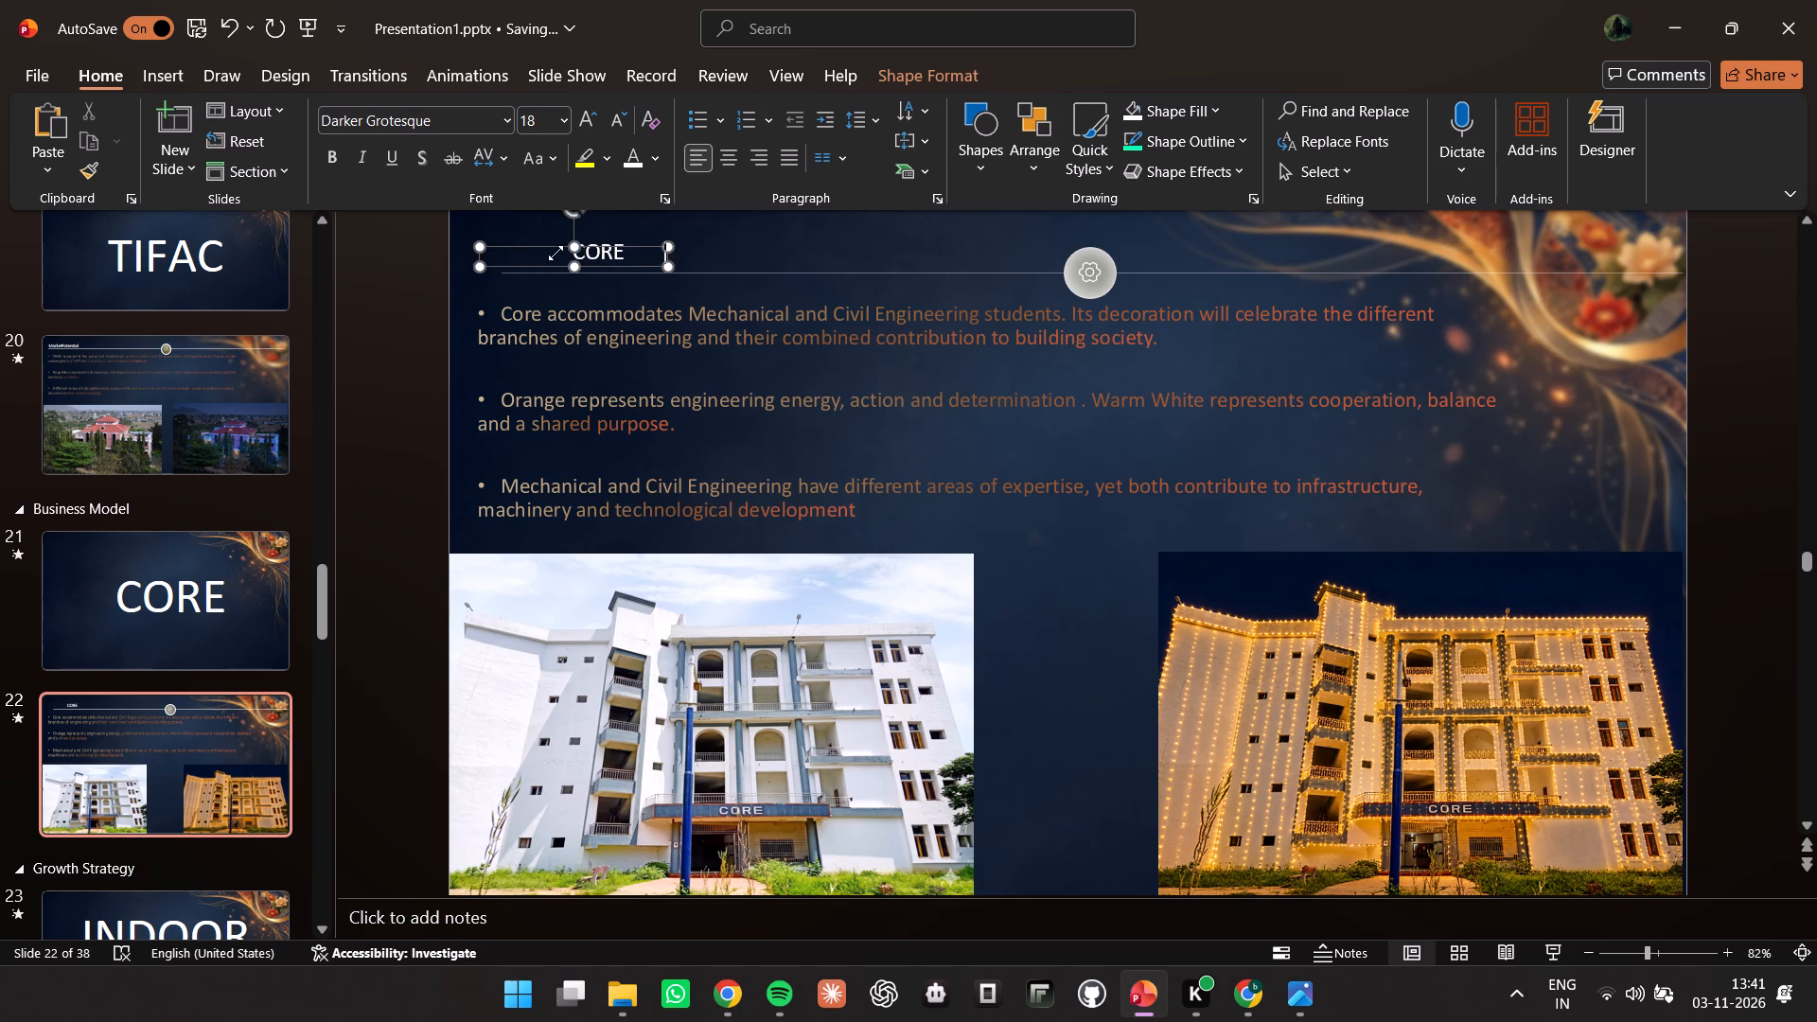
# Undo the tab-indented text in slide 22's header and enter "CORE" without any indent.
pyautogui.hotkey('ctrl', 'z')
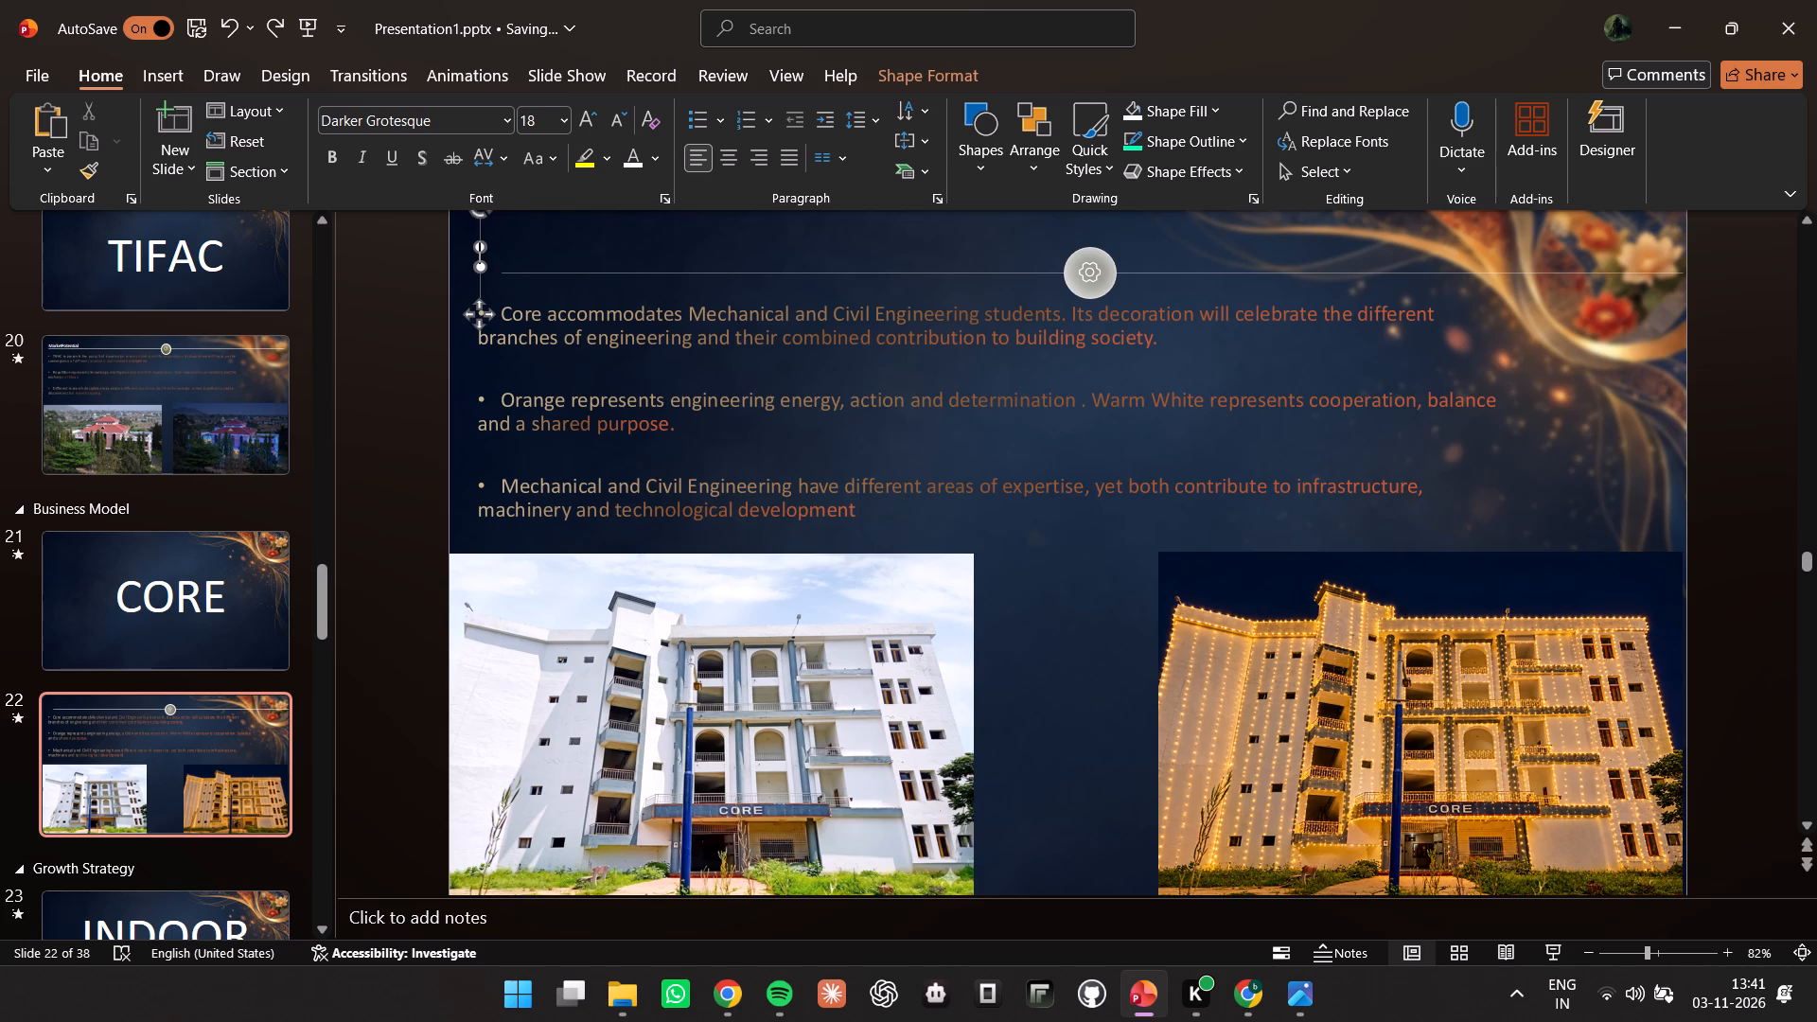
pyautogui.press('Tab')
pyautogui.press('Tab')
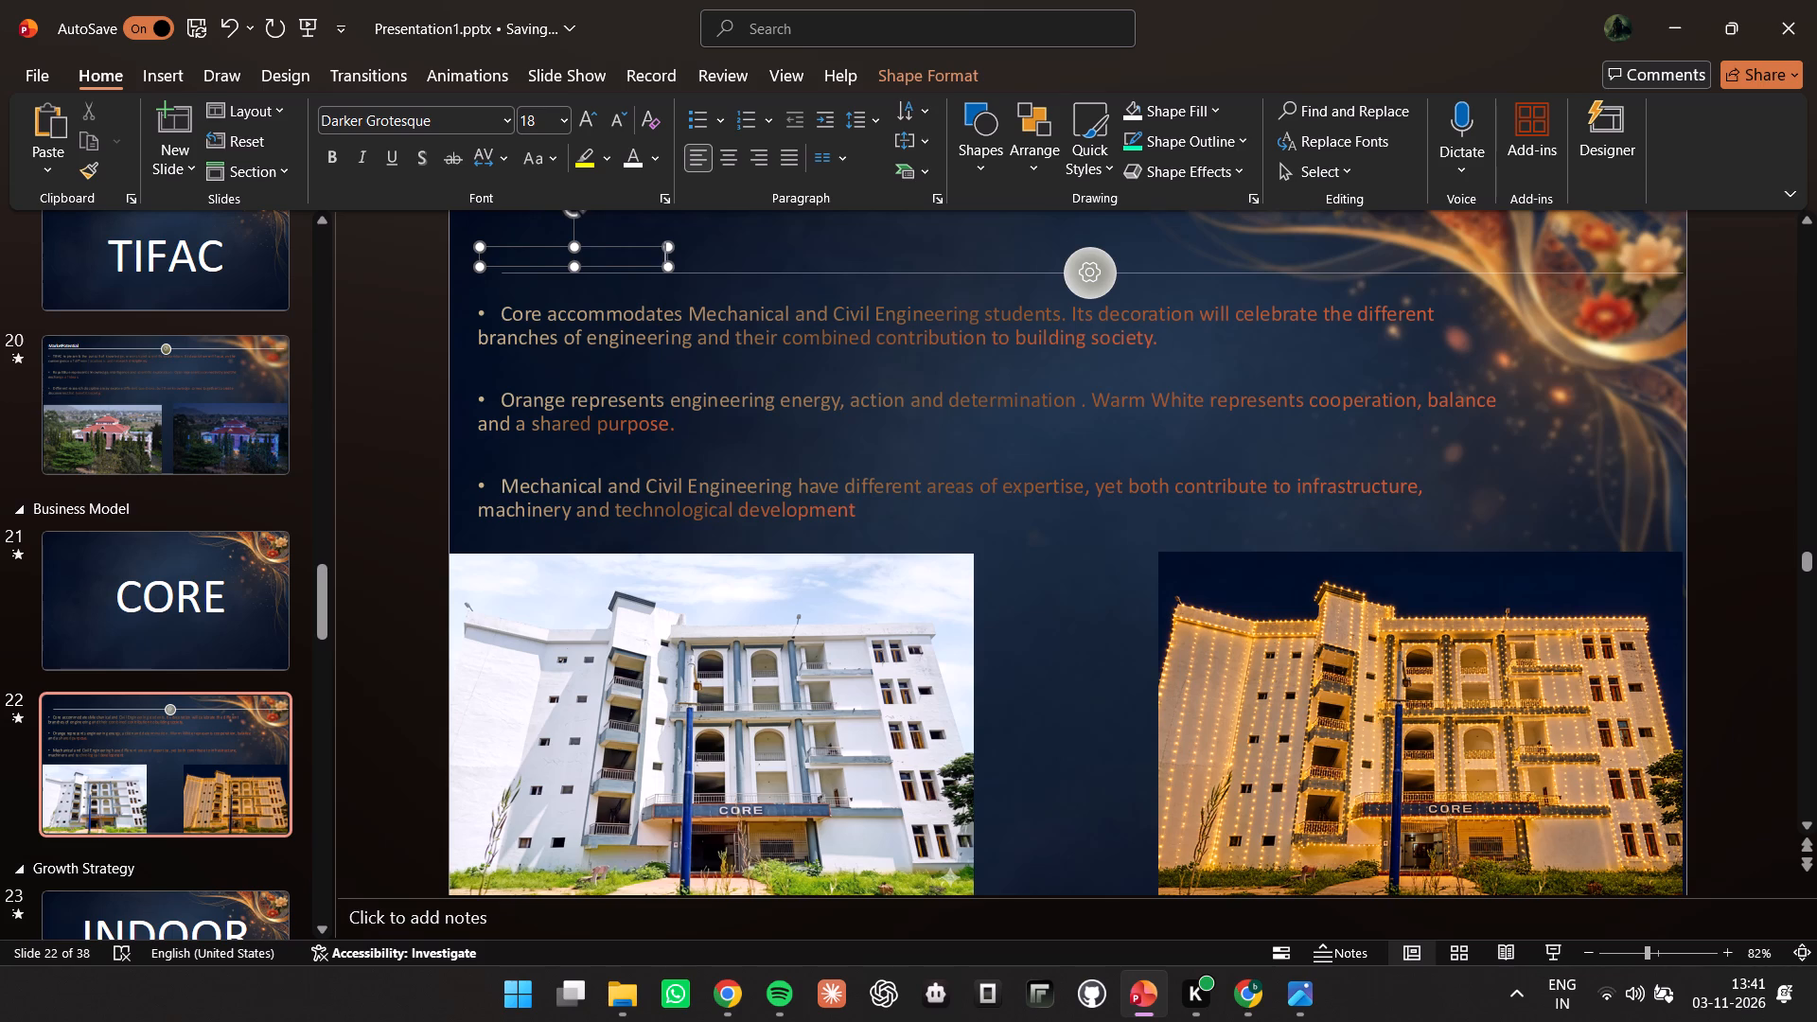
pyautogui.press('c')
pyautogui.press('BackSpace')
pyautogui.press('BackSpace')
pyautogui.press('BackSpace')
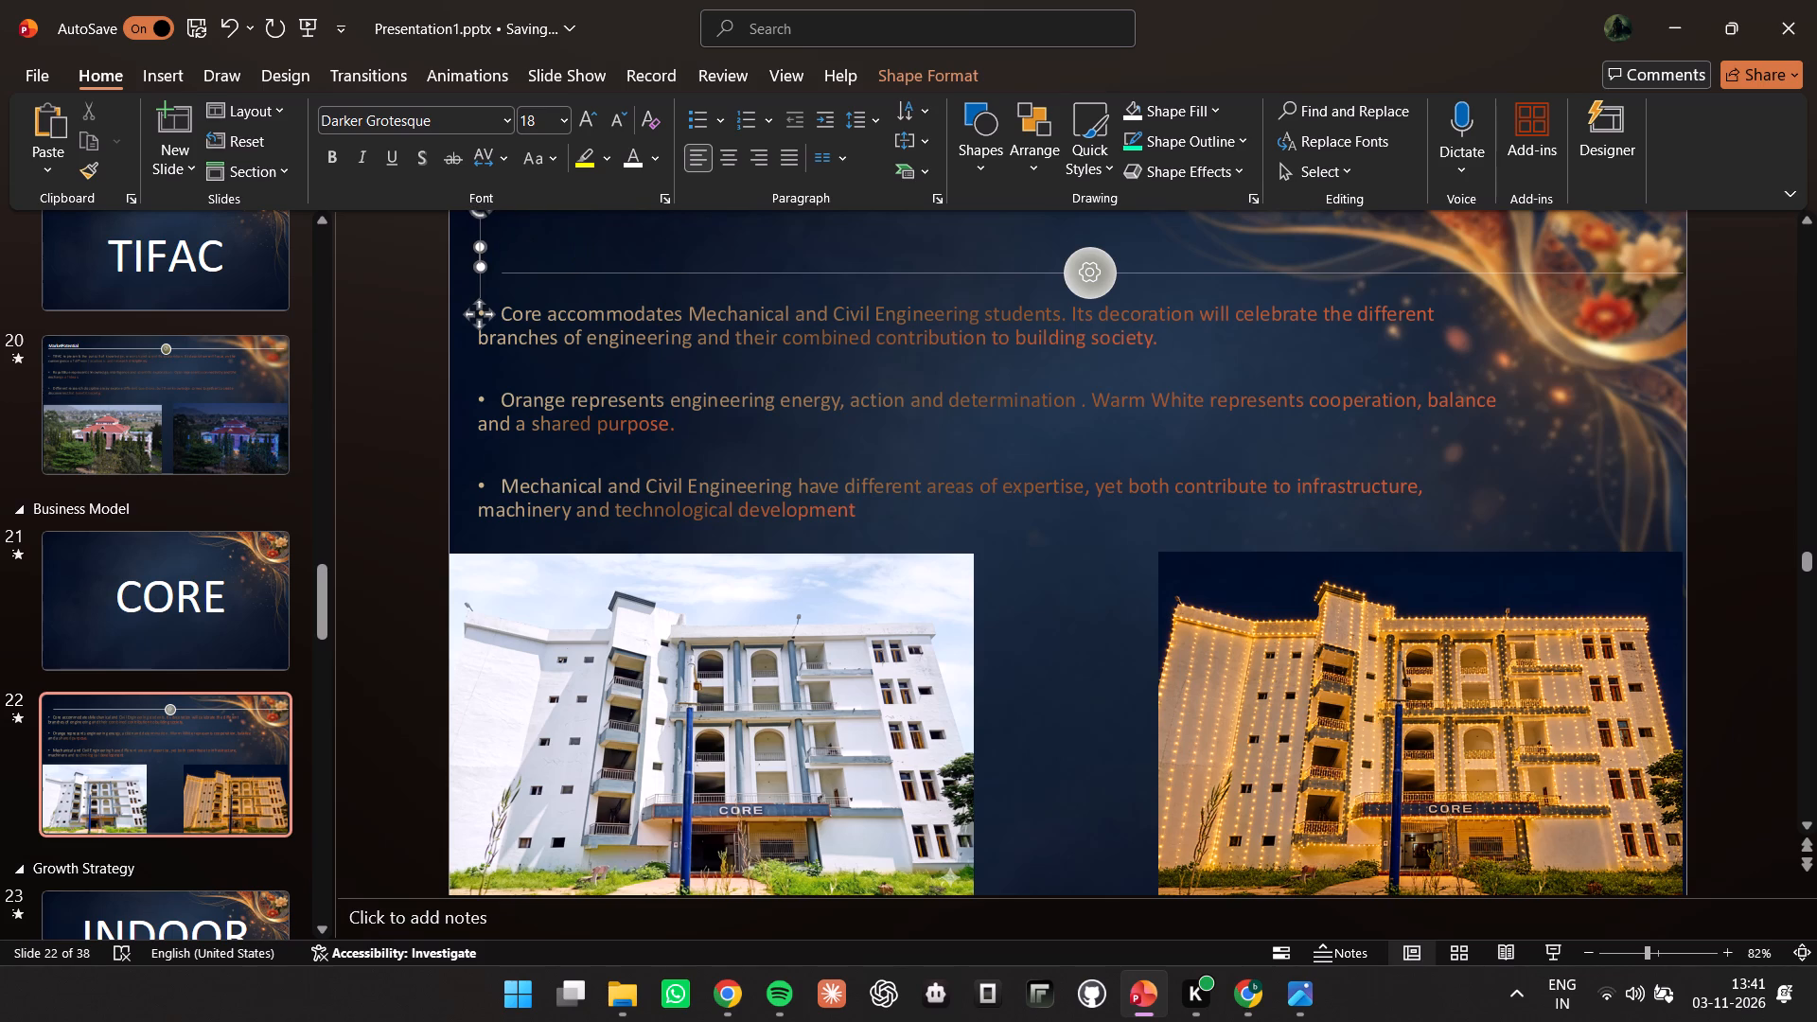
pyautogui.write('CORE')
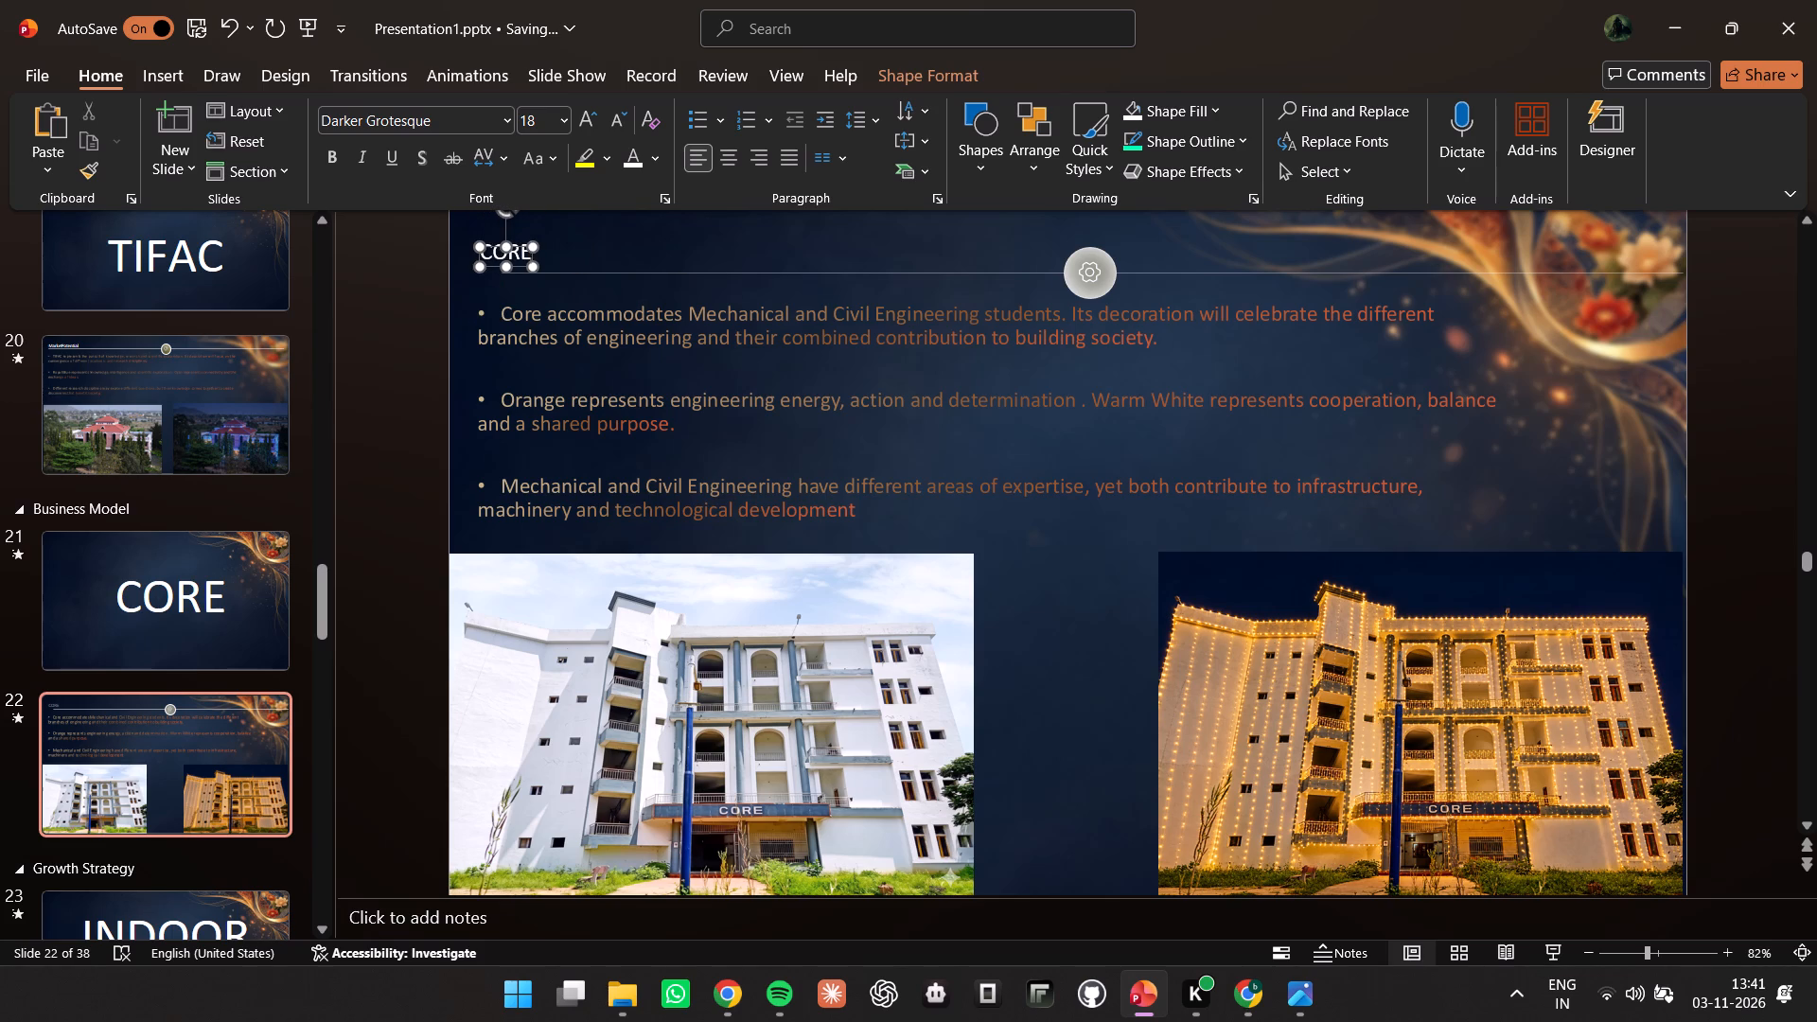
pyautogui.click(430, 308)
# Shift slide 22's "CORE" header label slightly right so it starts level with the header line.
pyautogui.click(504, 246)
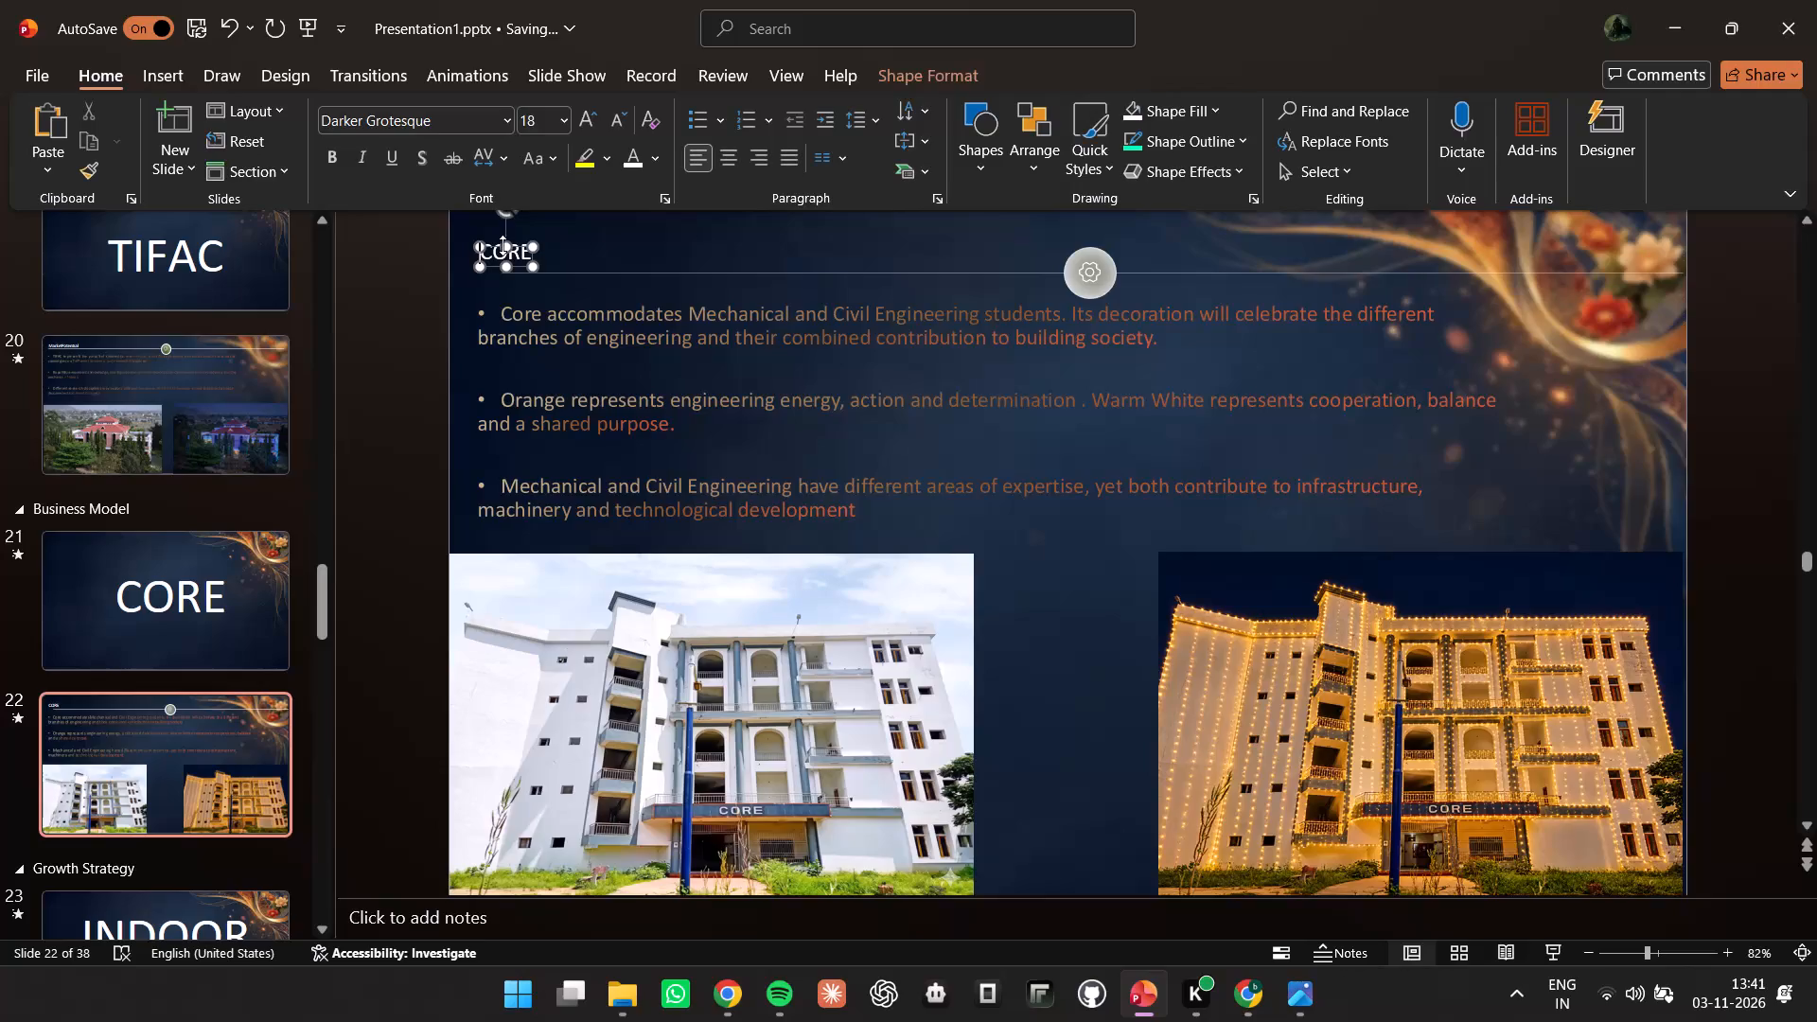
pyautogui.moveTo(498, 245); pyautogui.dragTo(522, 244)
pyautogui.click(415, 306)
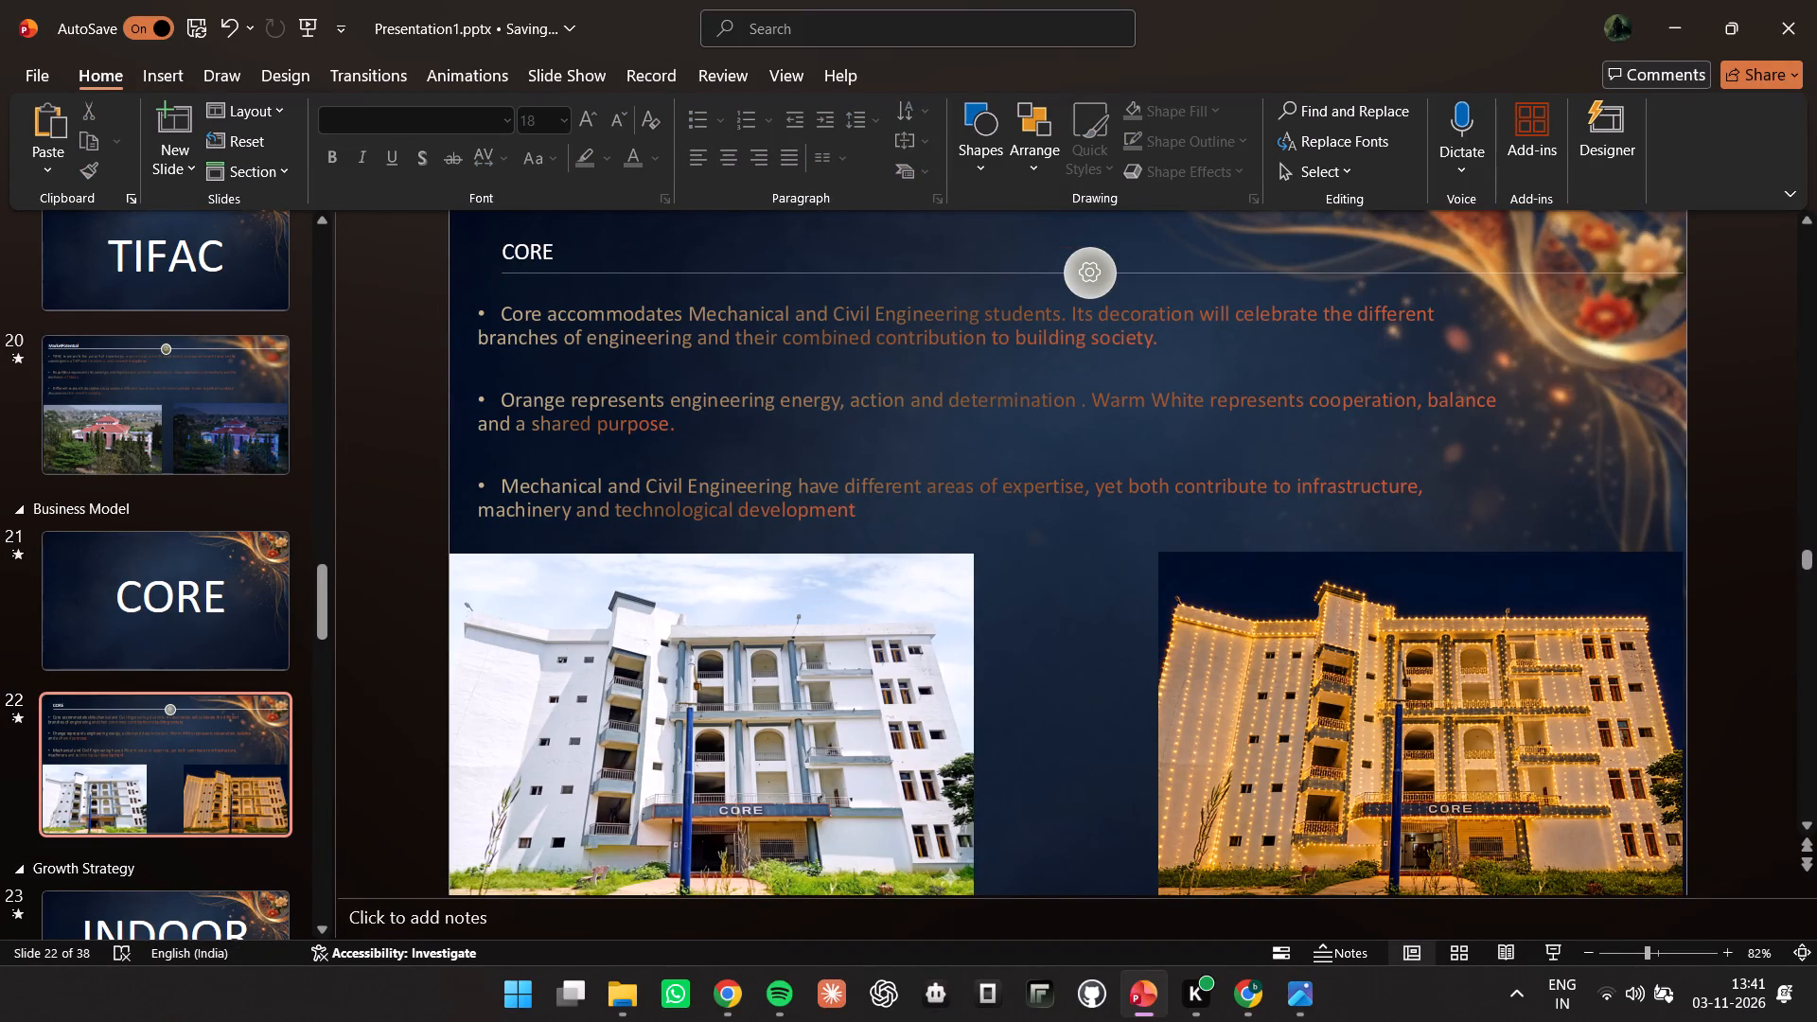
# Copy all the objects on slide 22 and paste them onto slide 21.
pyautogui.hotkey('ctrl', 'a')
pyautogui.hotkey('ctrl', 'c')
pyautogui.click(111, 564)
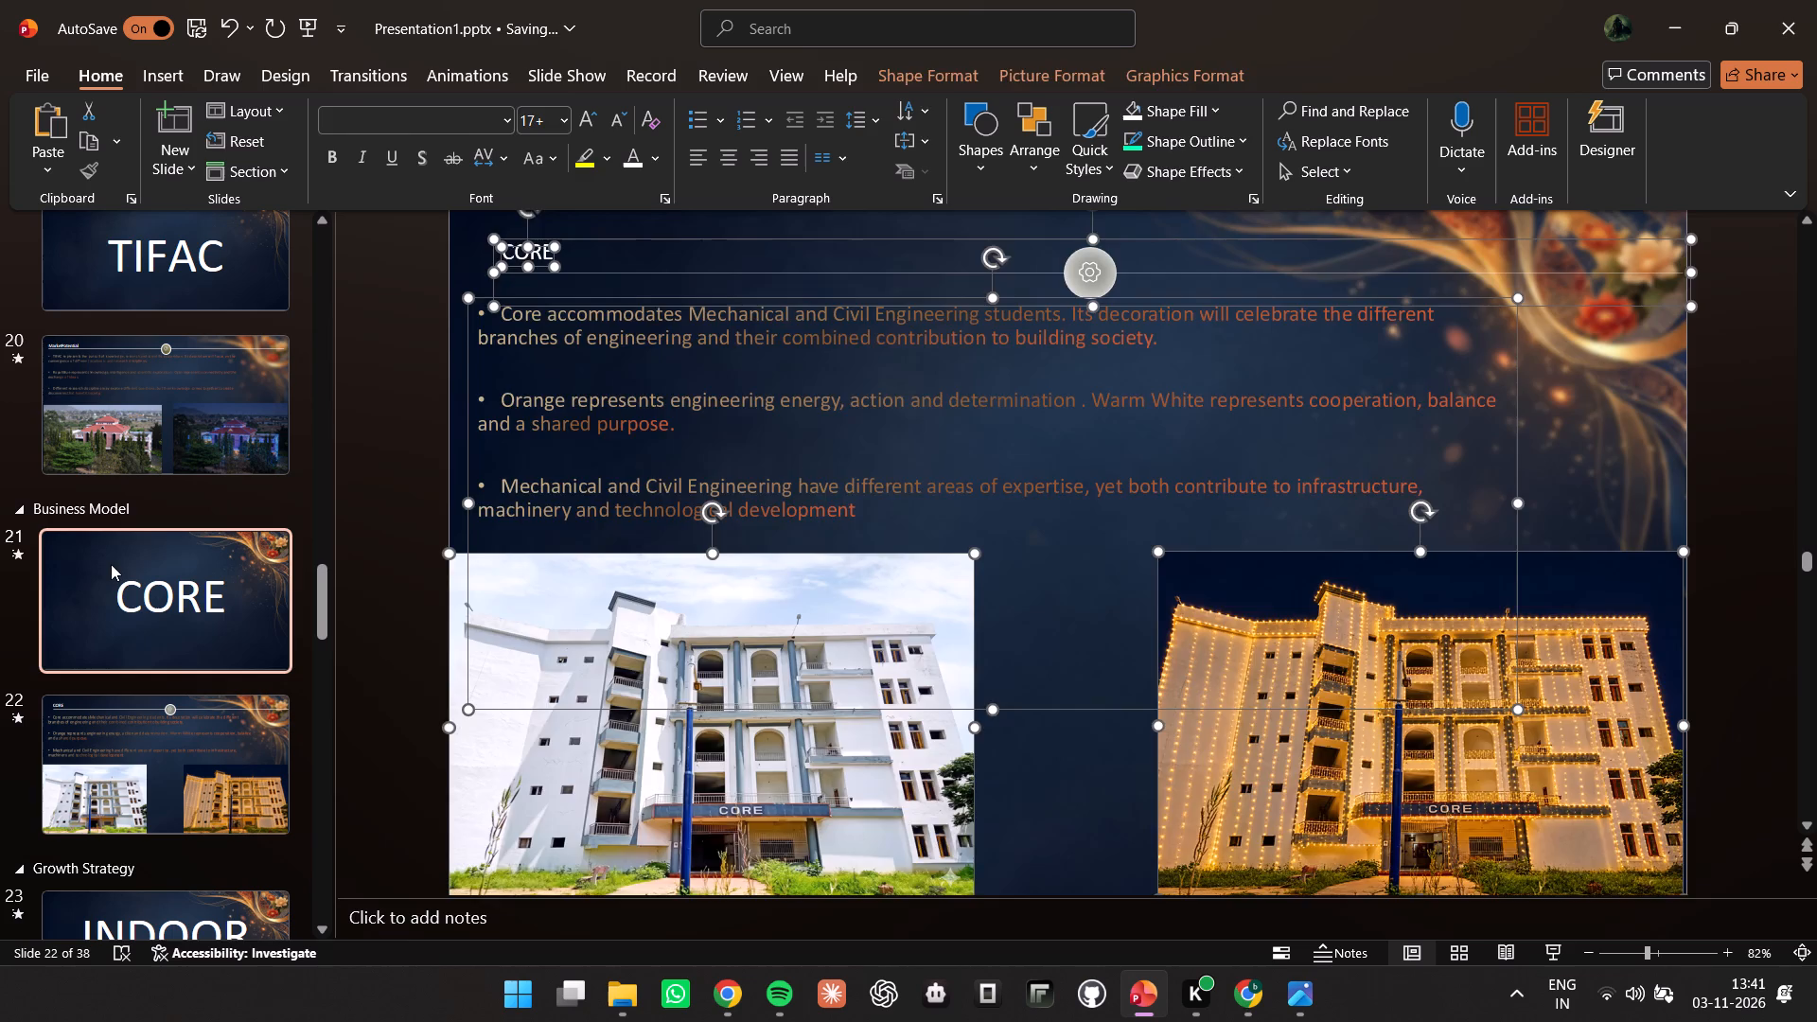
pyautogui.click(1618, 949)
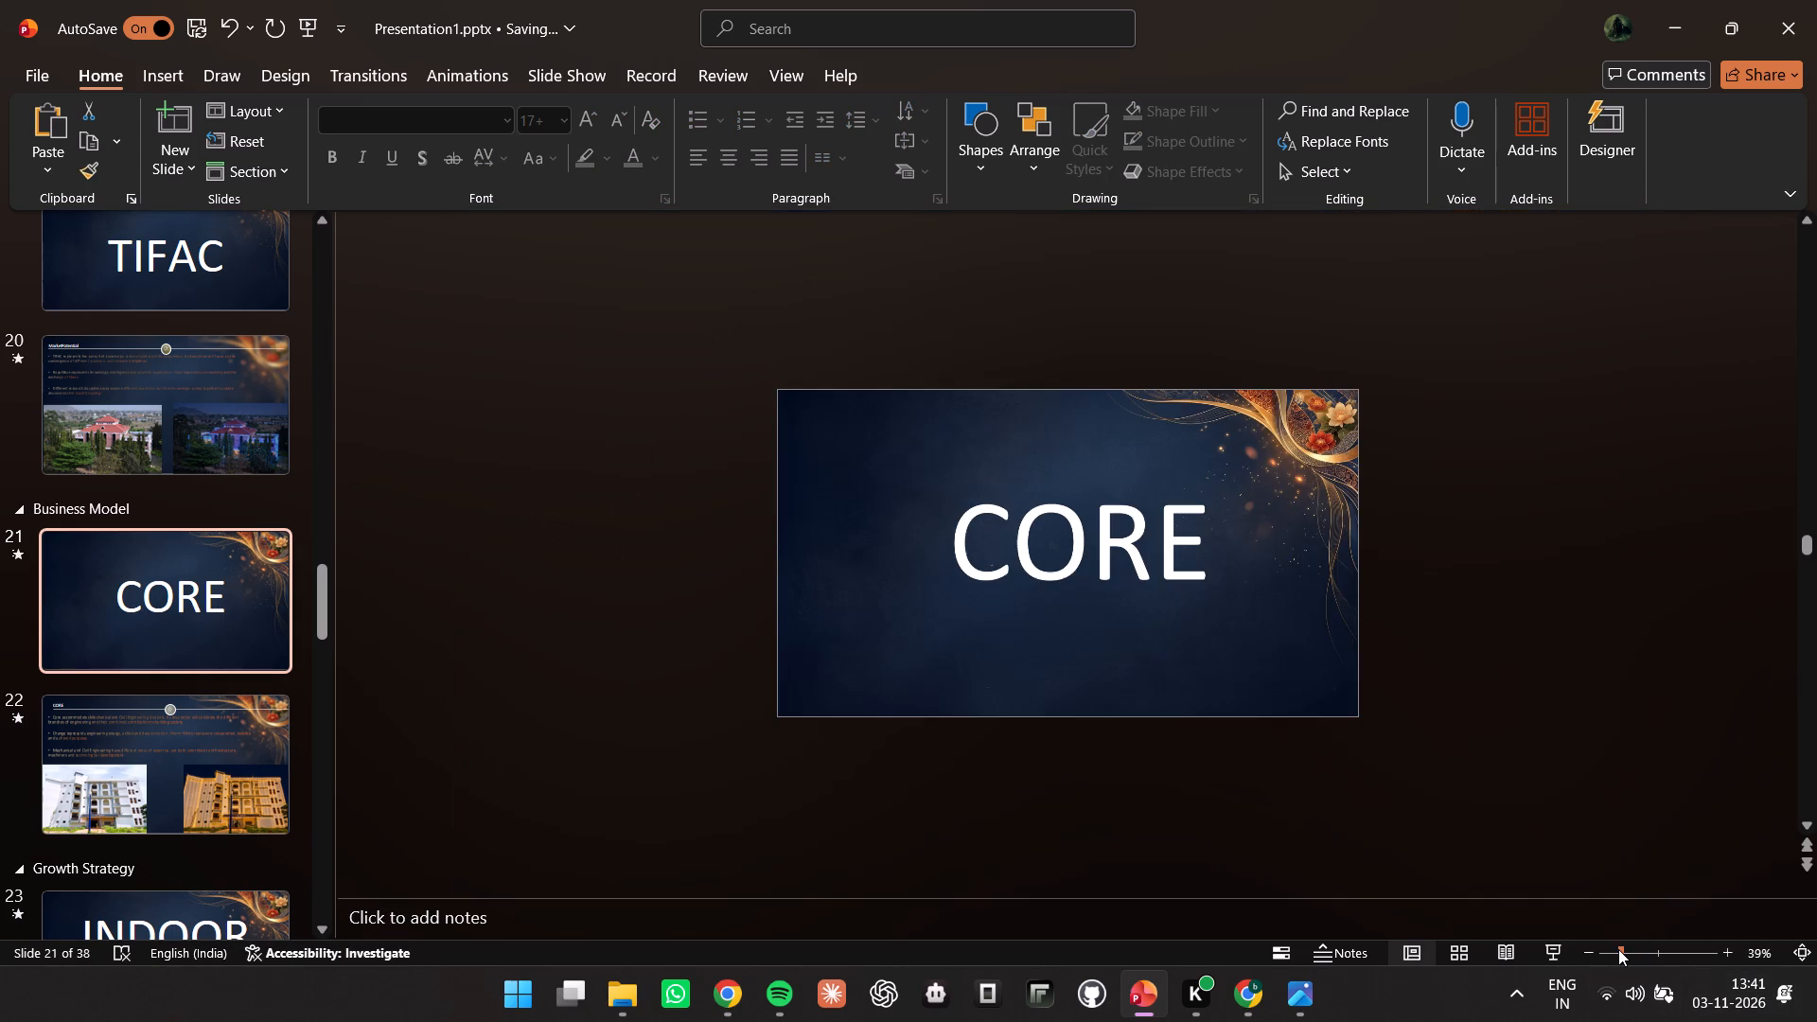
pyautogui.hotkey('ctrl', 'v')
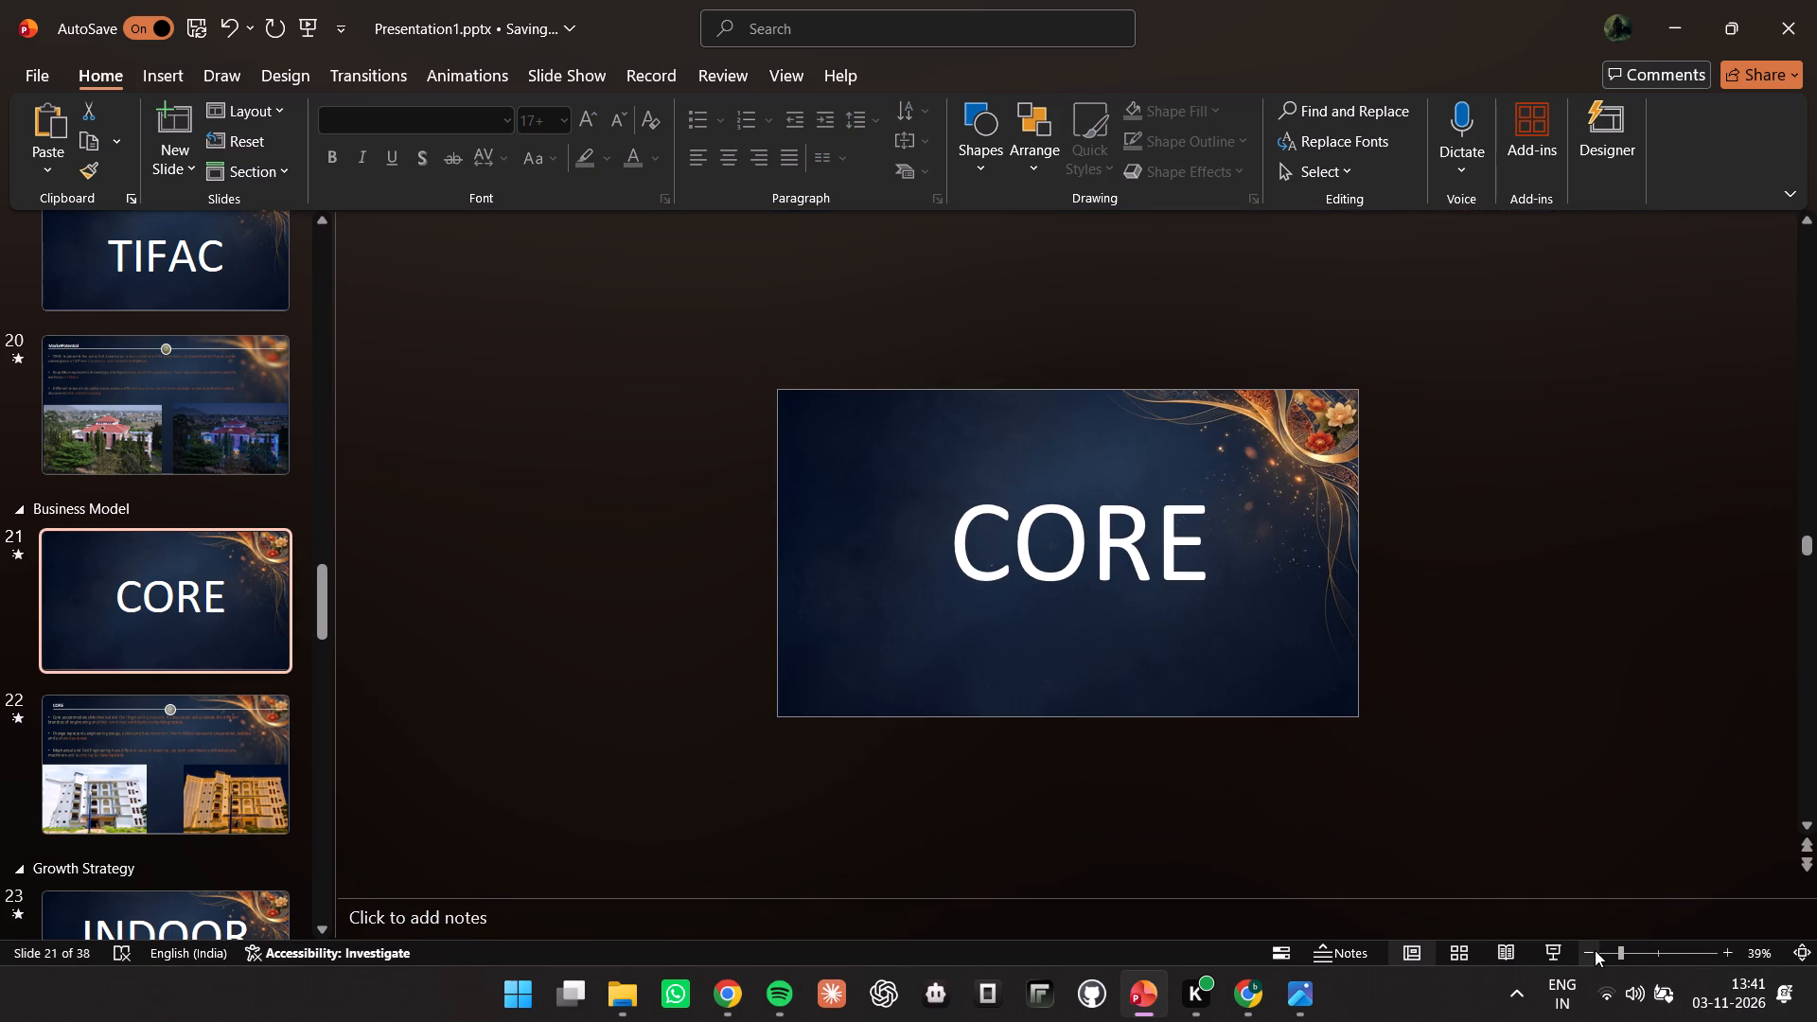
# Move the pasted CORE header, text and photos off slide 21, directly below its lower edge.
pyautogui.moveTo(917, 396); pyautogui.dragTo(918, 431)
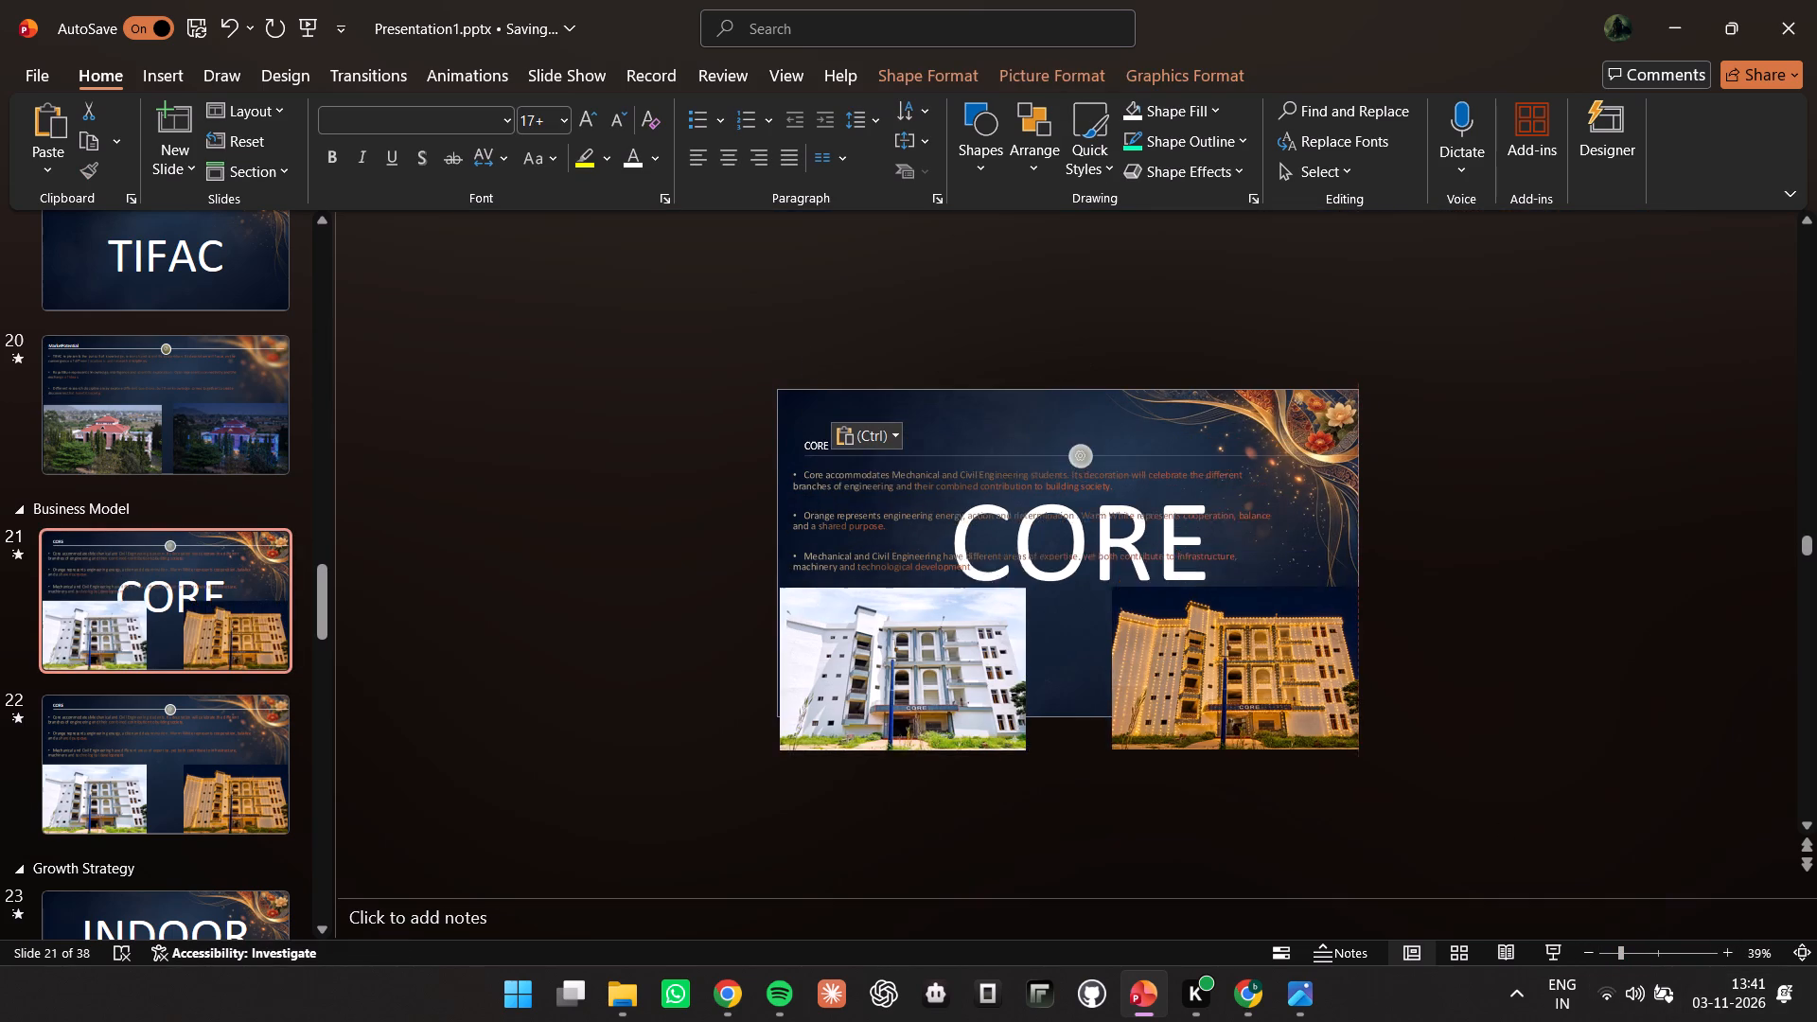
pyautogui.moveTo(918, 431); pyautogui.dragTo(926, 731)
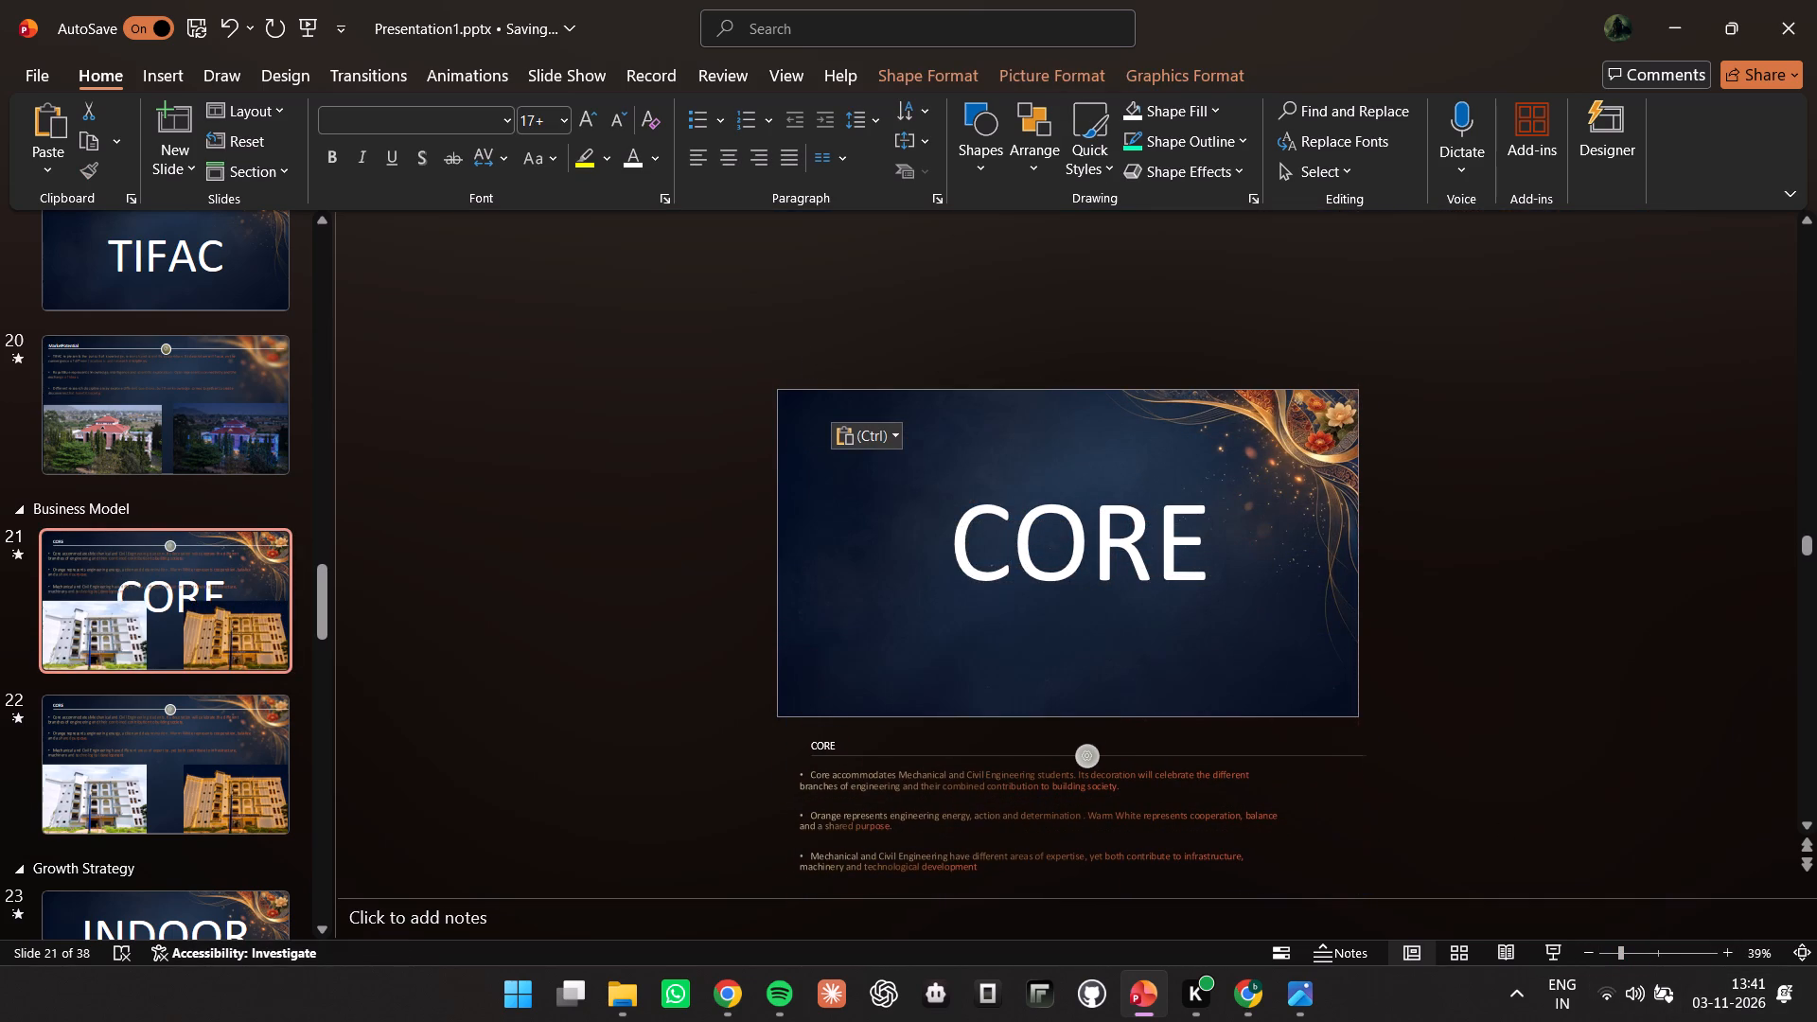
pyautogui.moveTo(926, 731); pyautogui.dragTo(920, 732)
pyautogui.click(740, 588)
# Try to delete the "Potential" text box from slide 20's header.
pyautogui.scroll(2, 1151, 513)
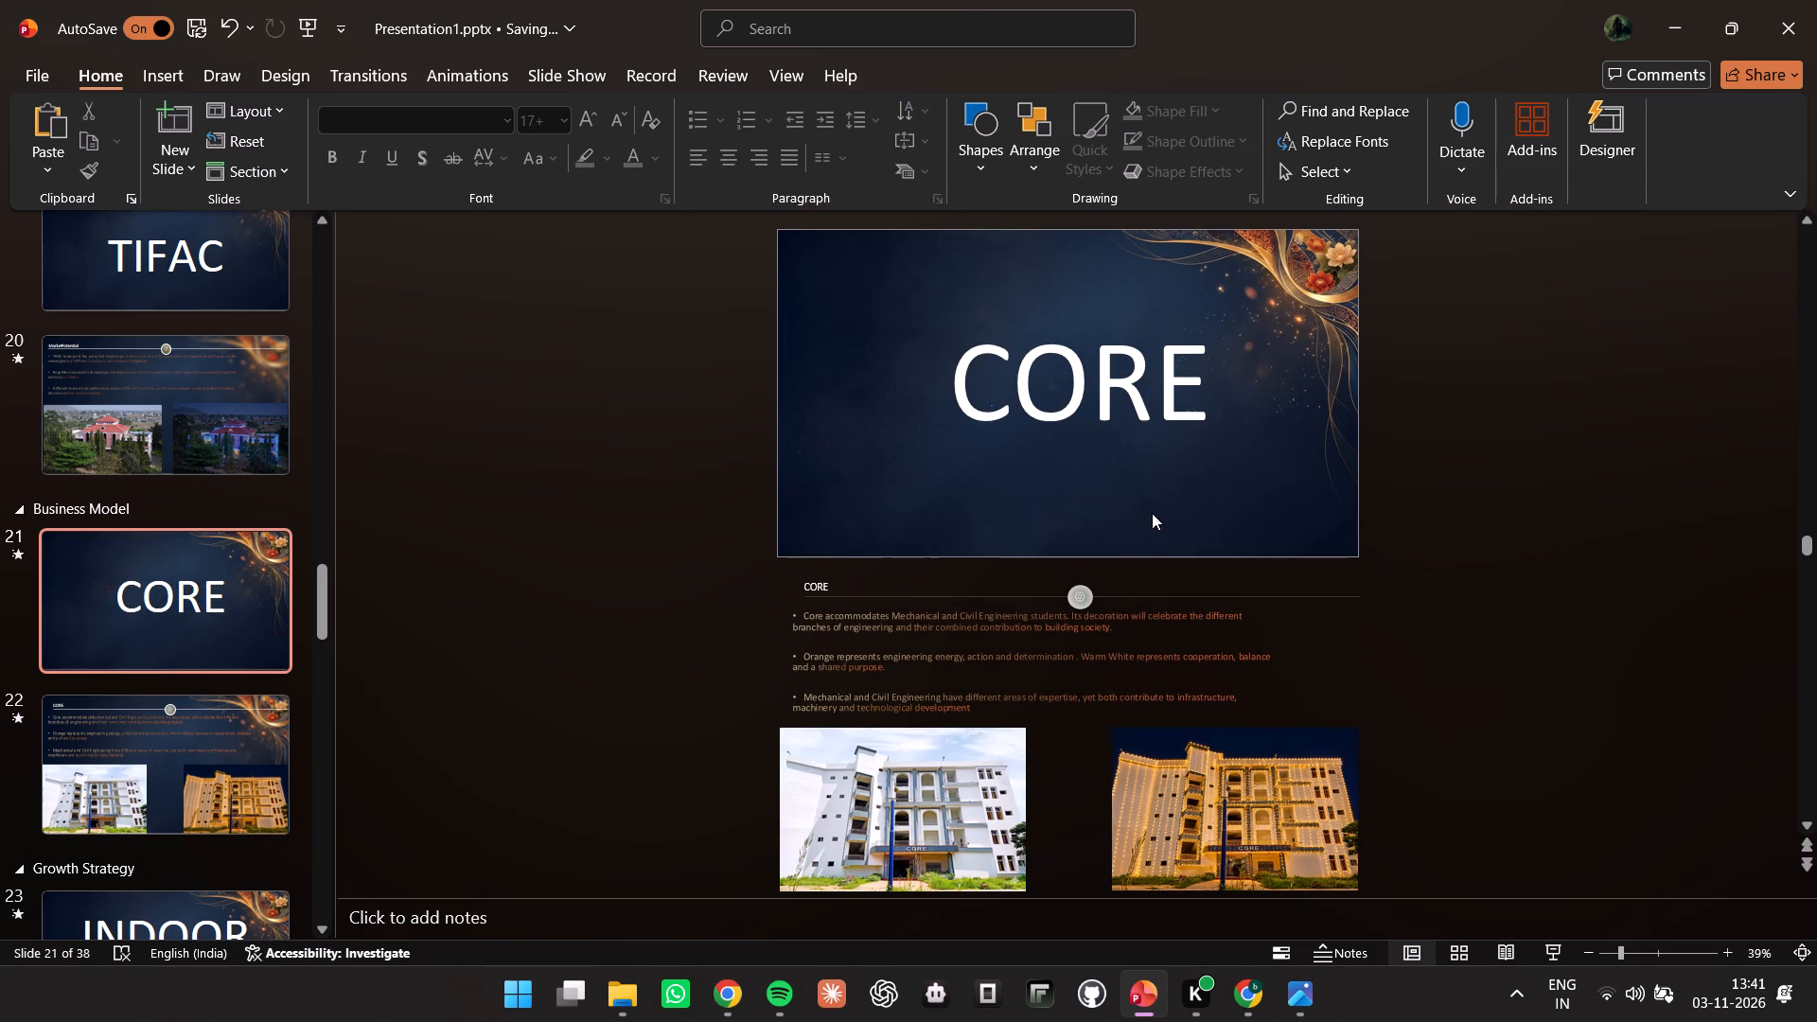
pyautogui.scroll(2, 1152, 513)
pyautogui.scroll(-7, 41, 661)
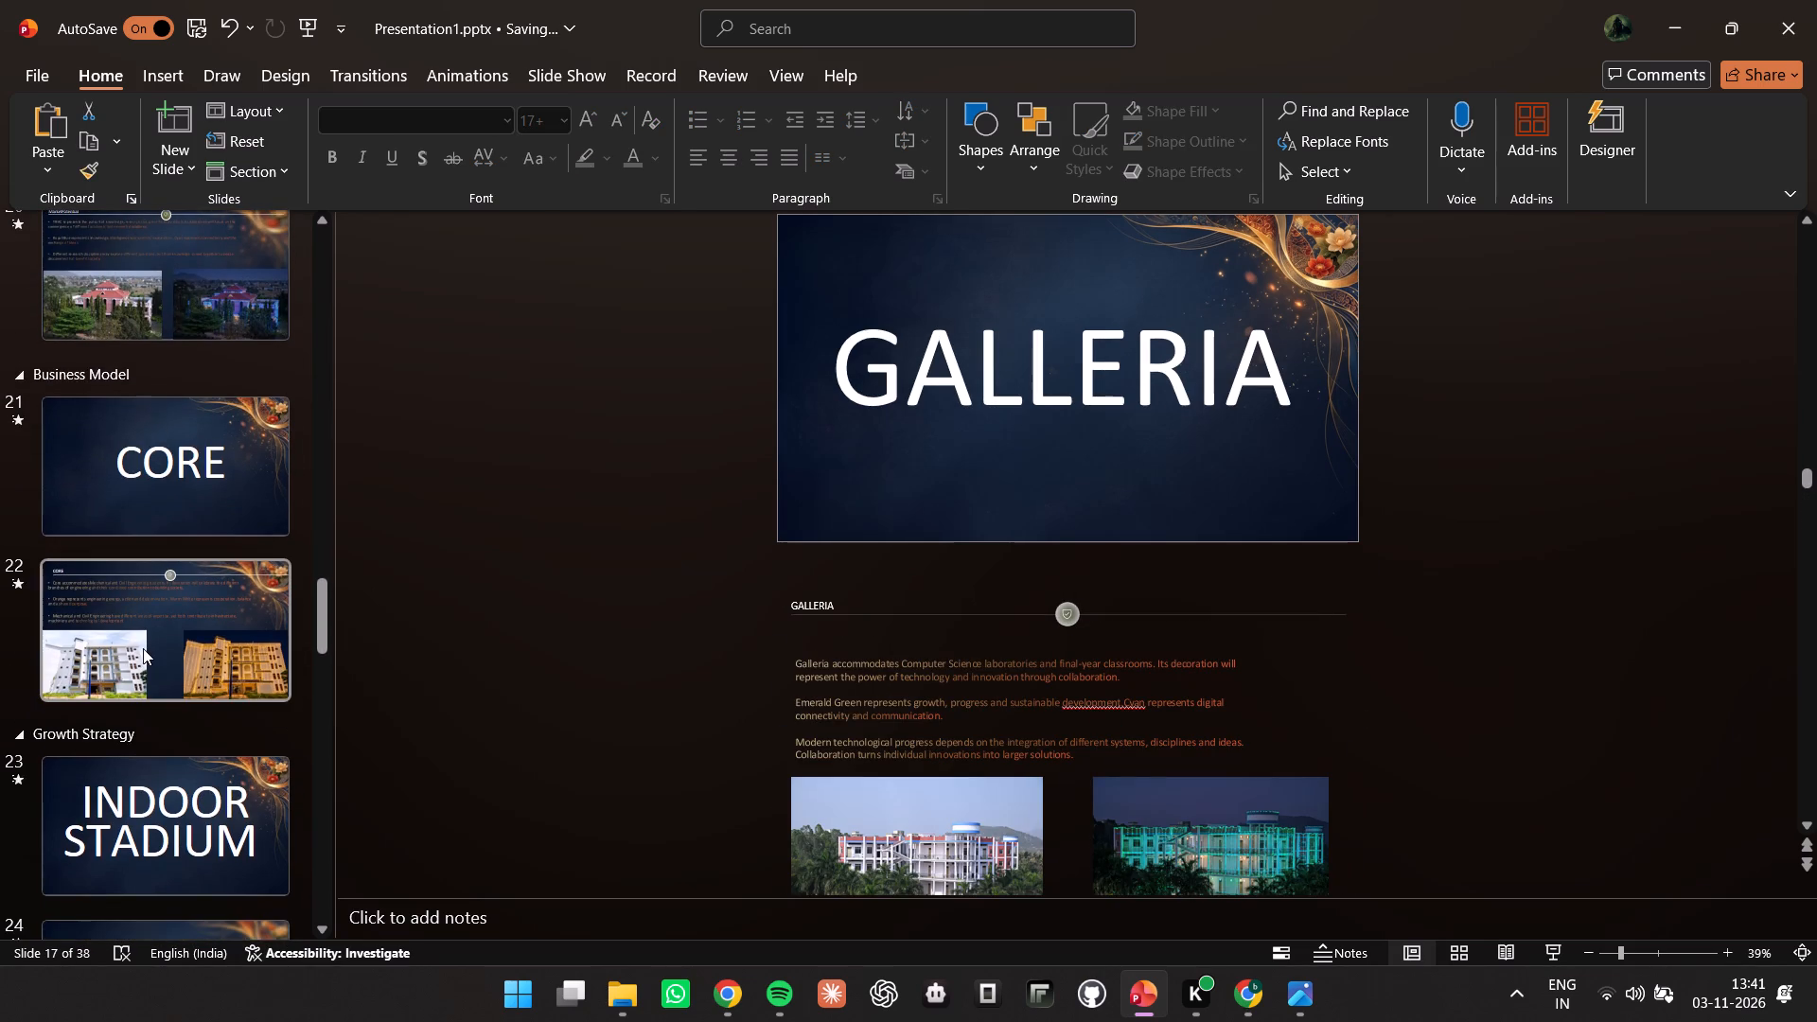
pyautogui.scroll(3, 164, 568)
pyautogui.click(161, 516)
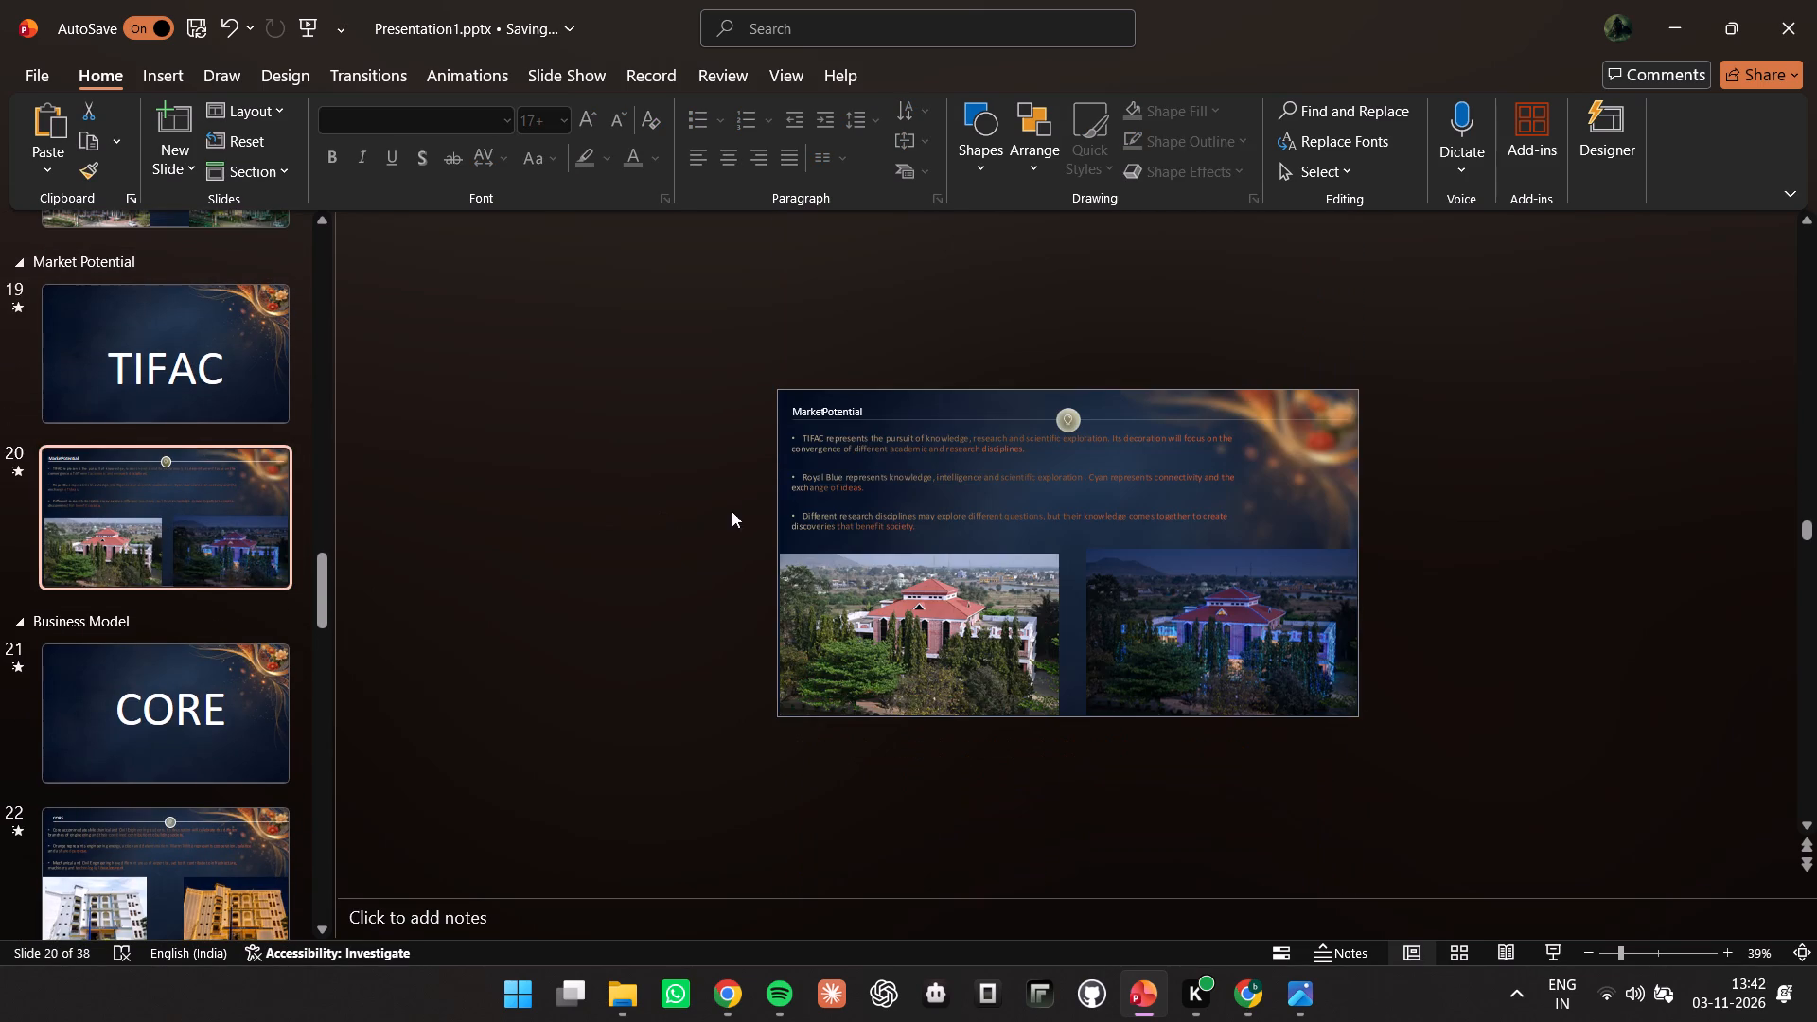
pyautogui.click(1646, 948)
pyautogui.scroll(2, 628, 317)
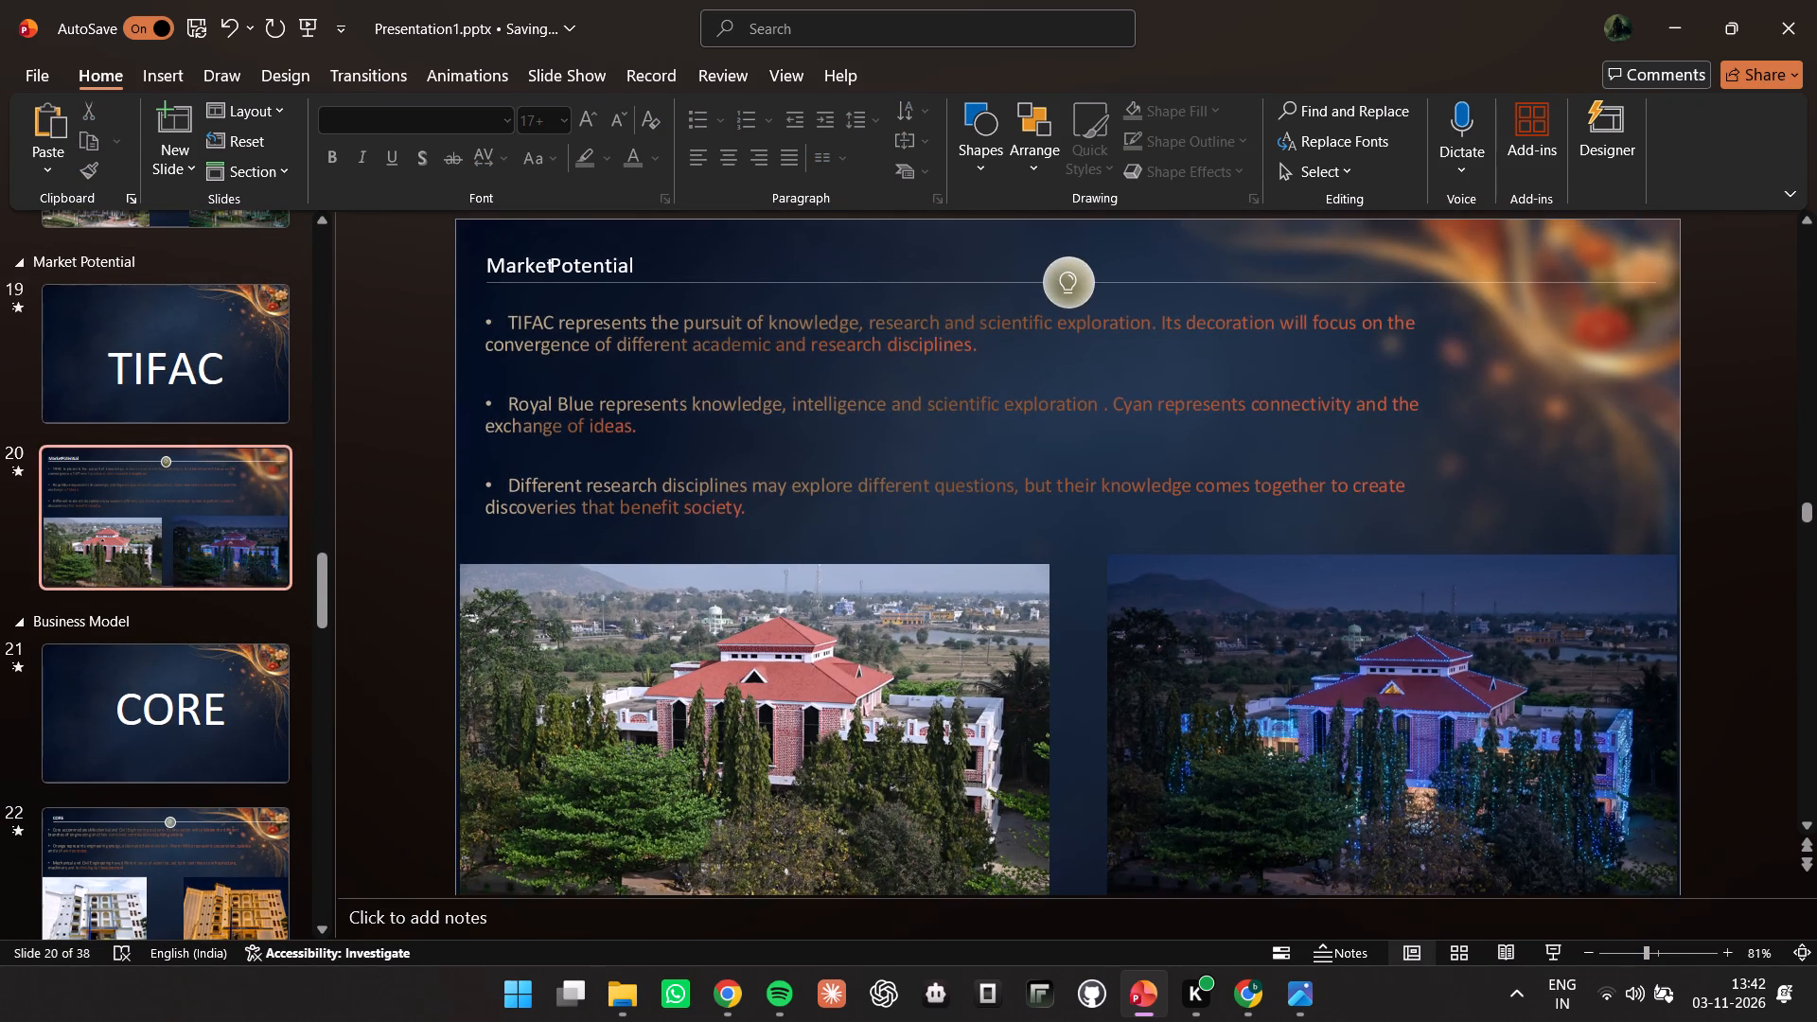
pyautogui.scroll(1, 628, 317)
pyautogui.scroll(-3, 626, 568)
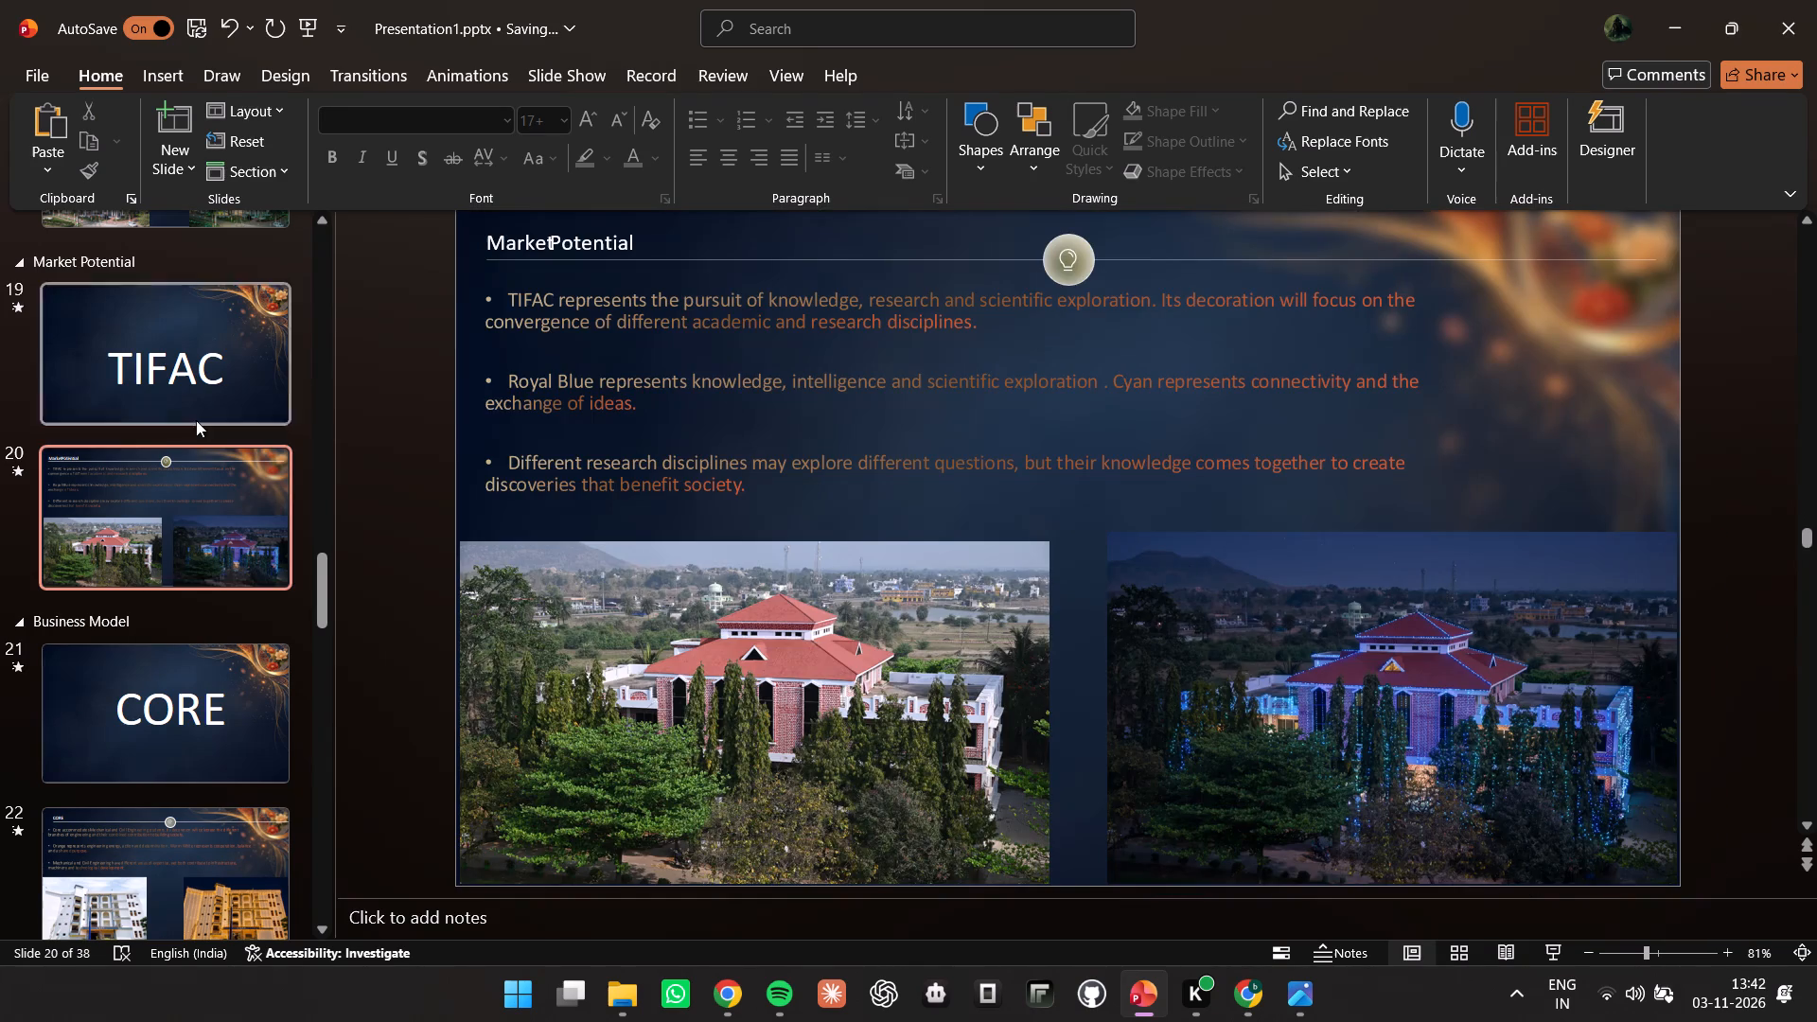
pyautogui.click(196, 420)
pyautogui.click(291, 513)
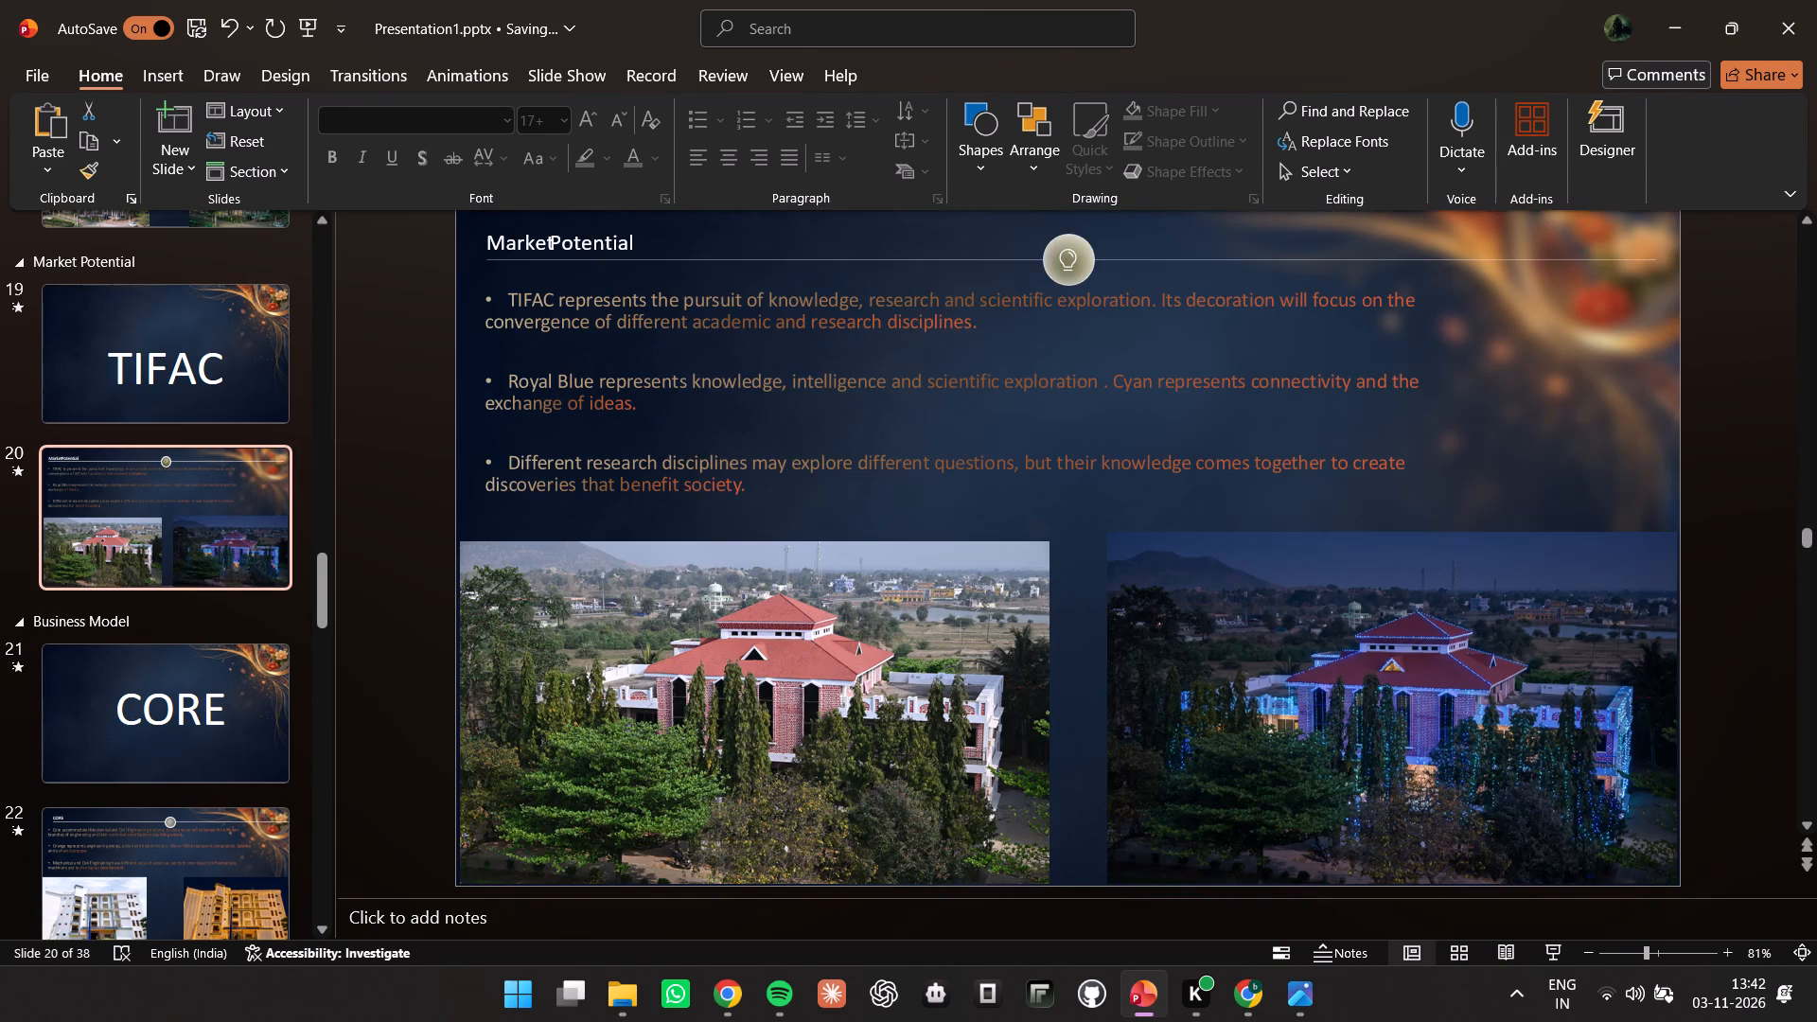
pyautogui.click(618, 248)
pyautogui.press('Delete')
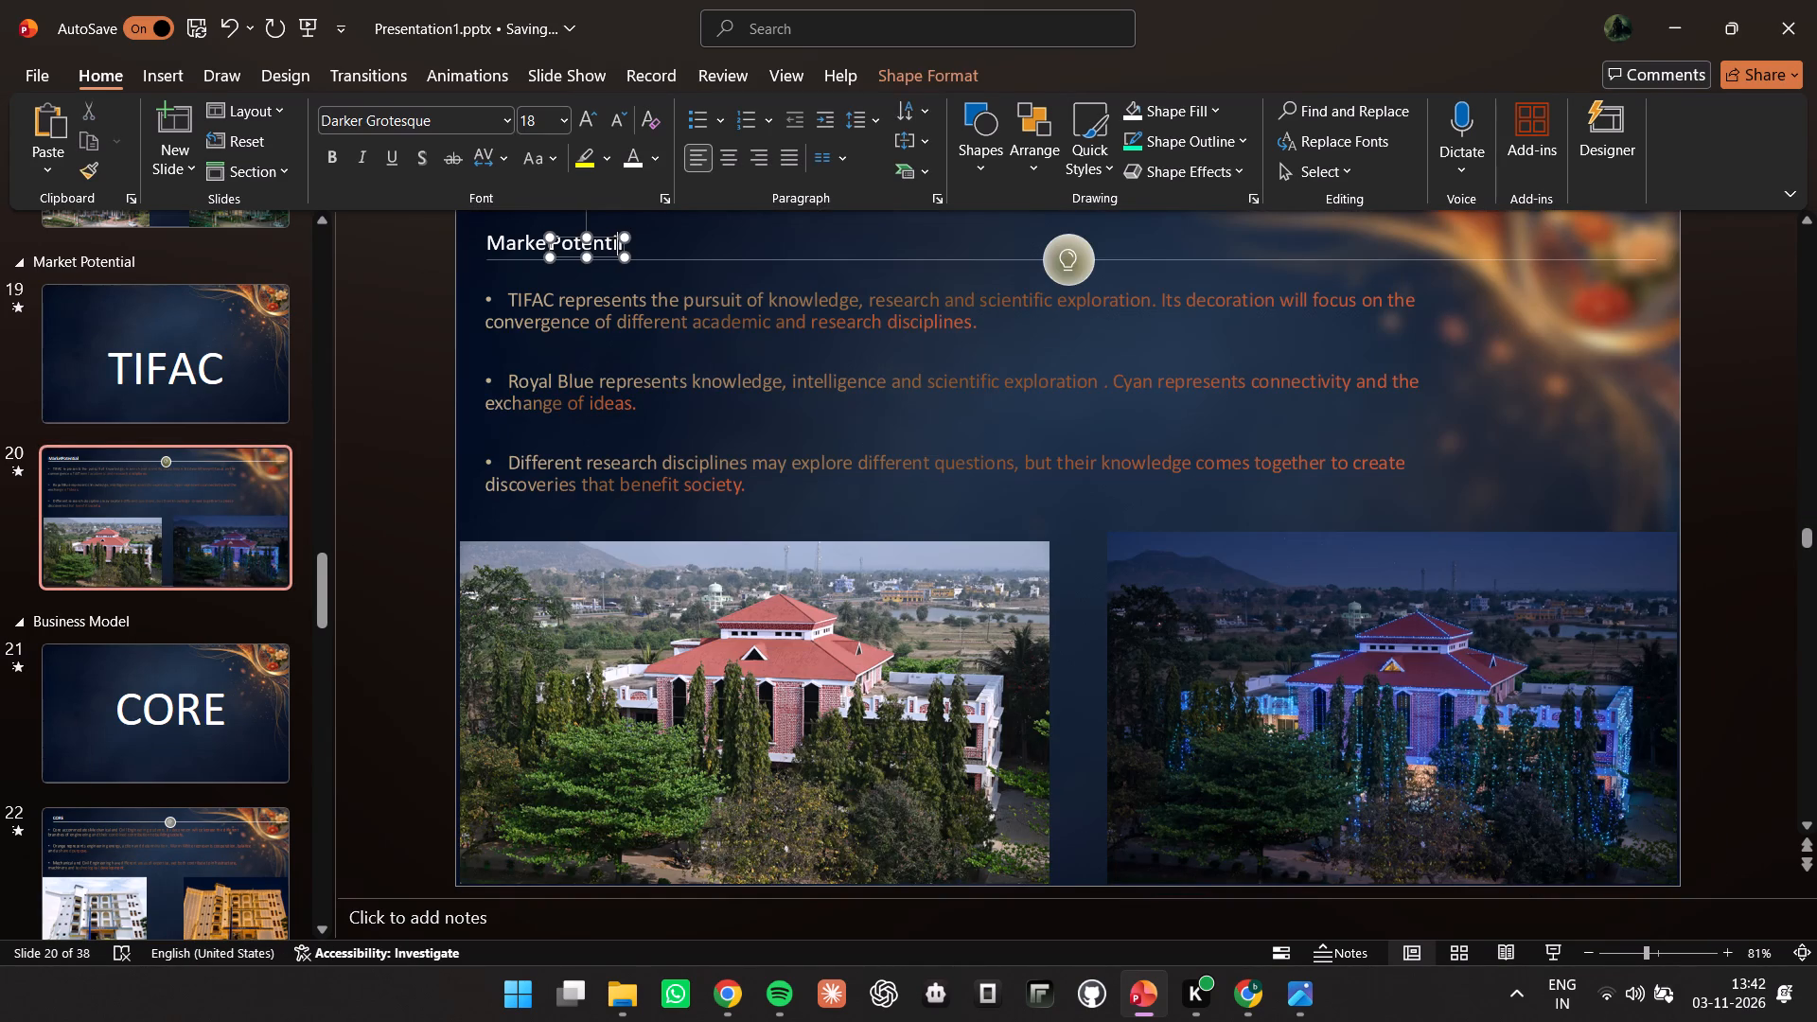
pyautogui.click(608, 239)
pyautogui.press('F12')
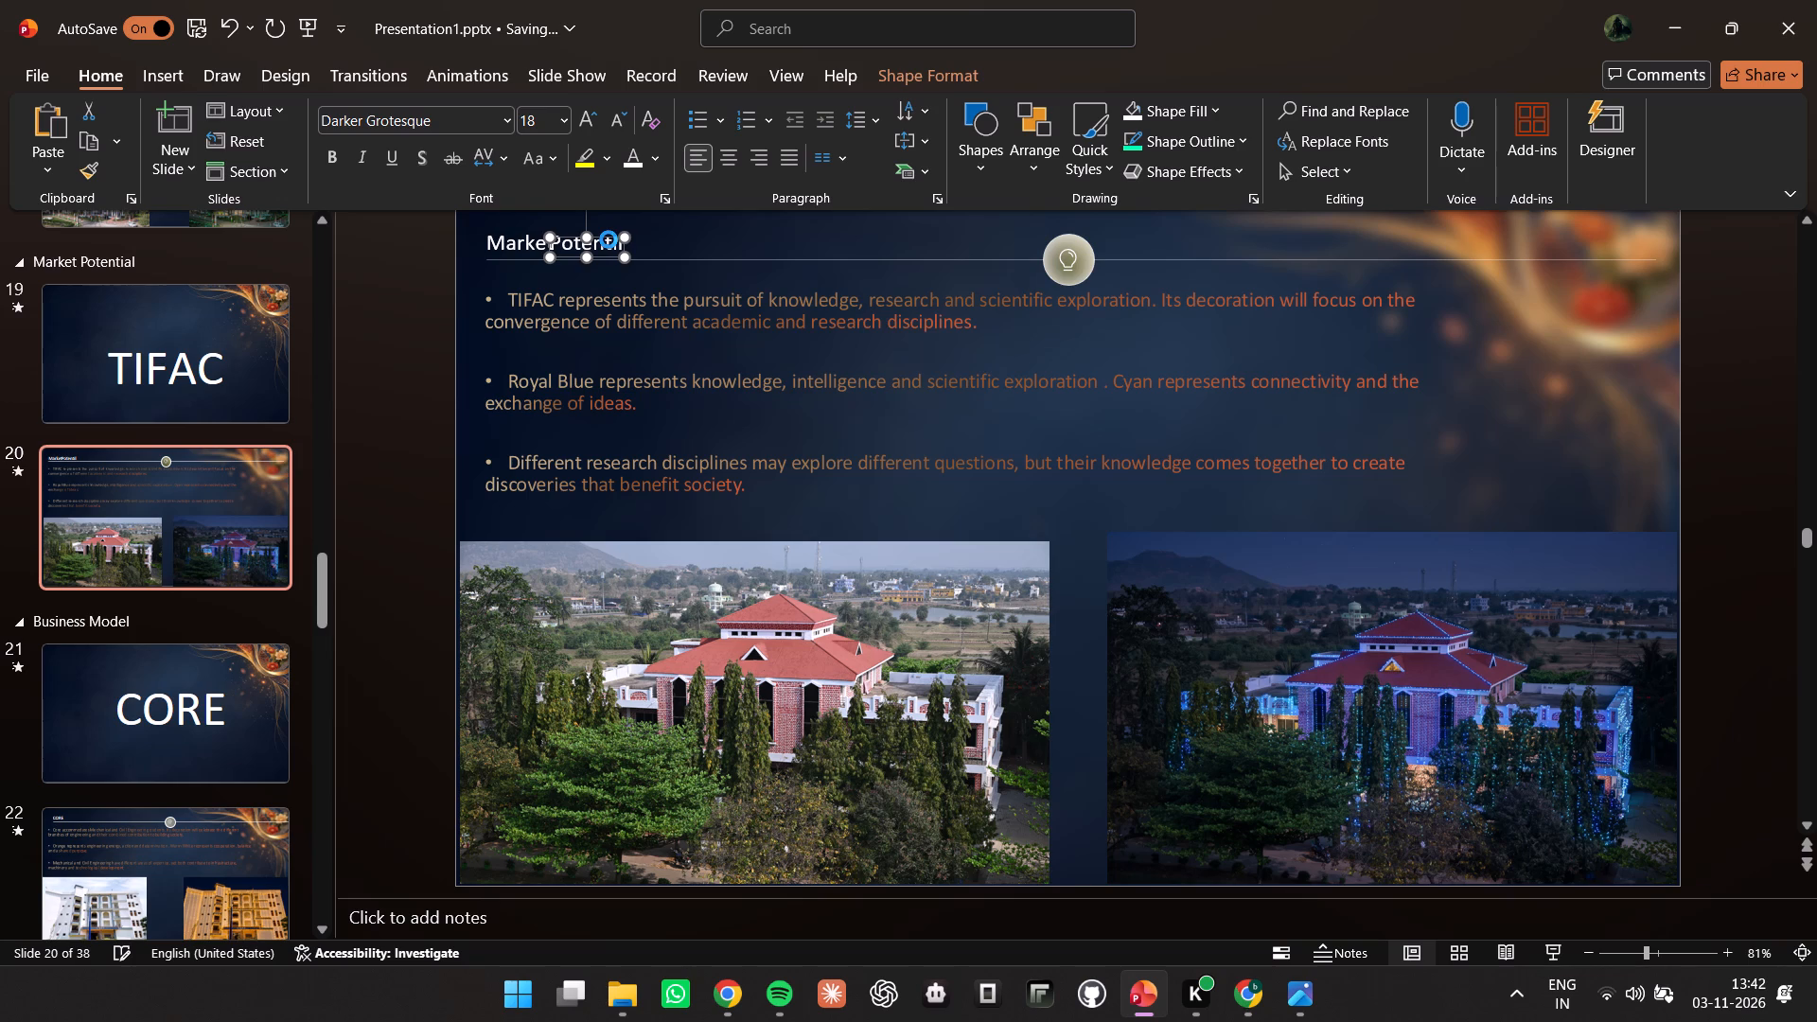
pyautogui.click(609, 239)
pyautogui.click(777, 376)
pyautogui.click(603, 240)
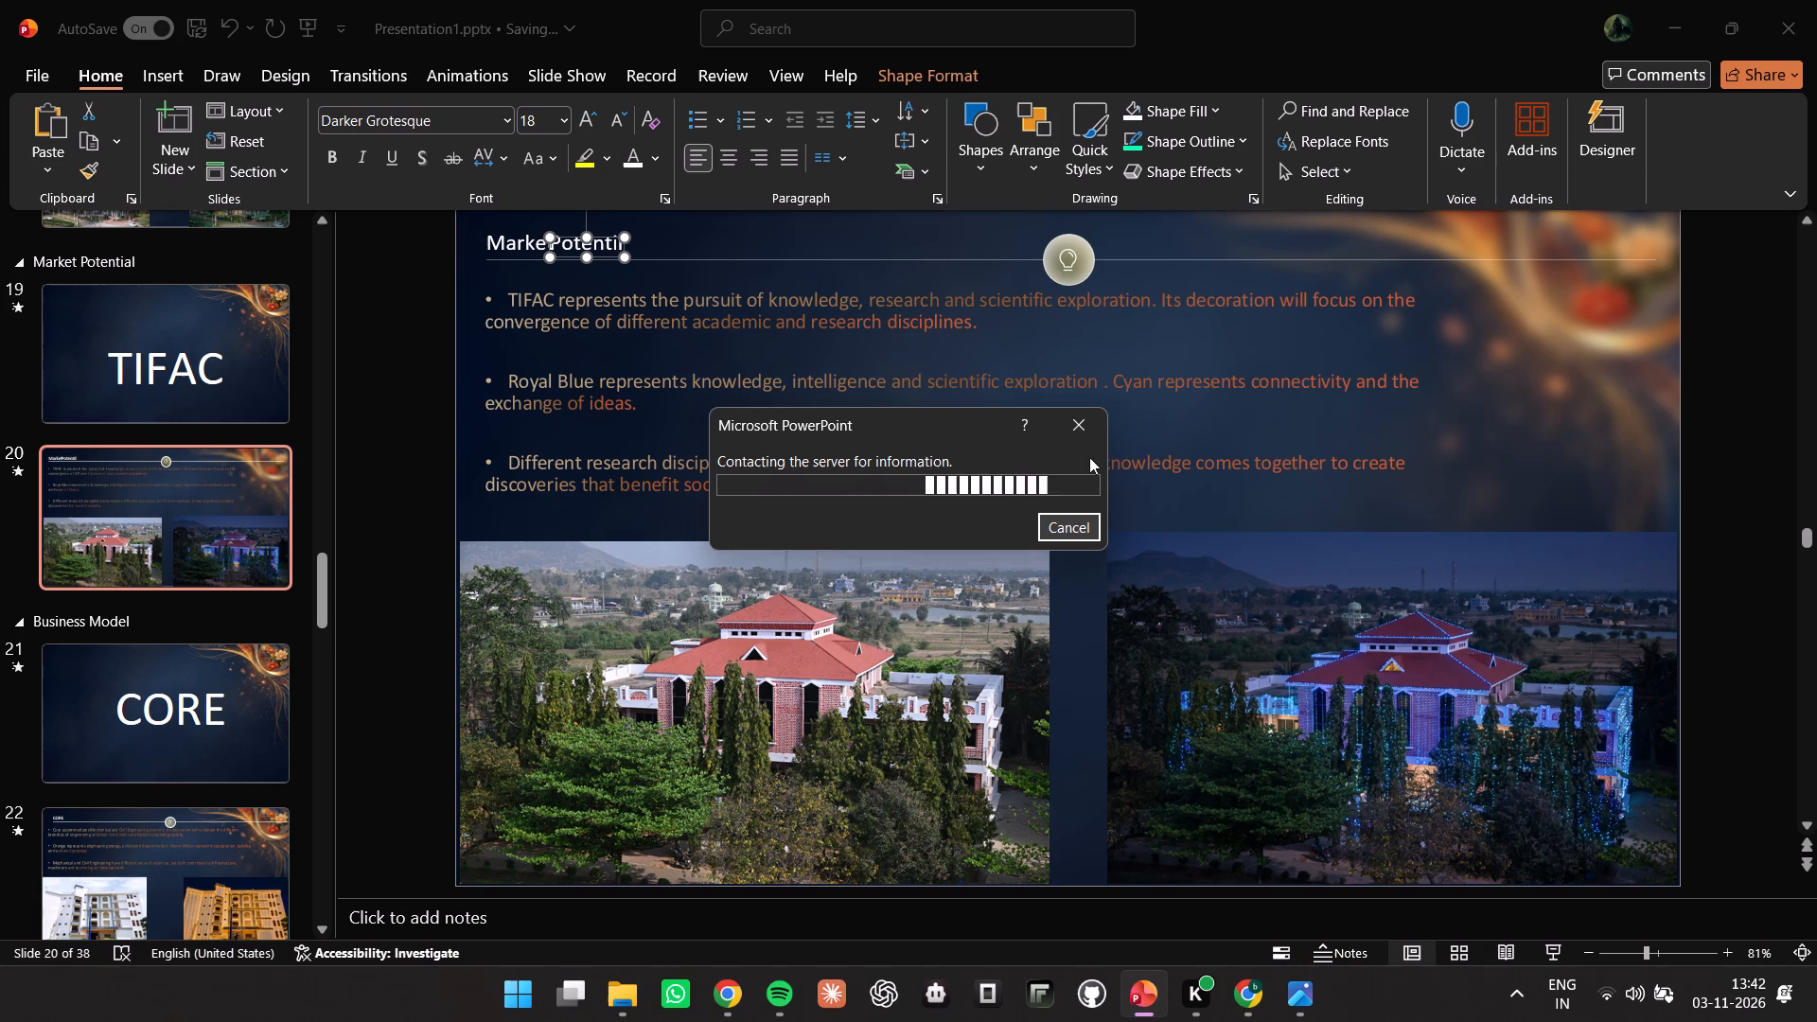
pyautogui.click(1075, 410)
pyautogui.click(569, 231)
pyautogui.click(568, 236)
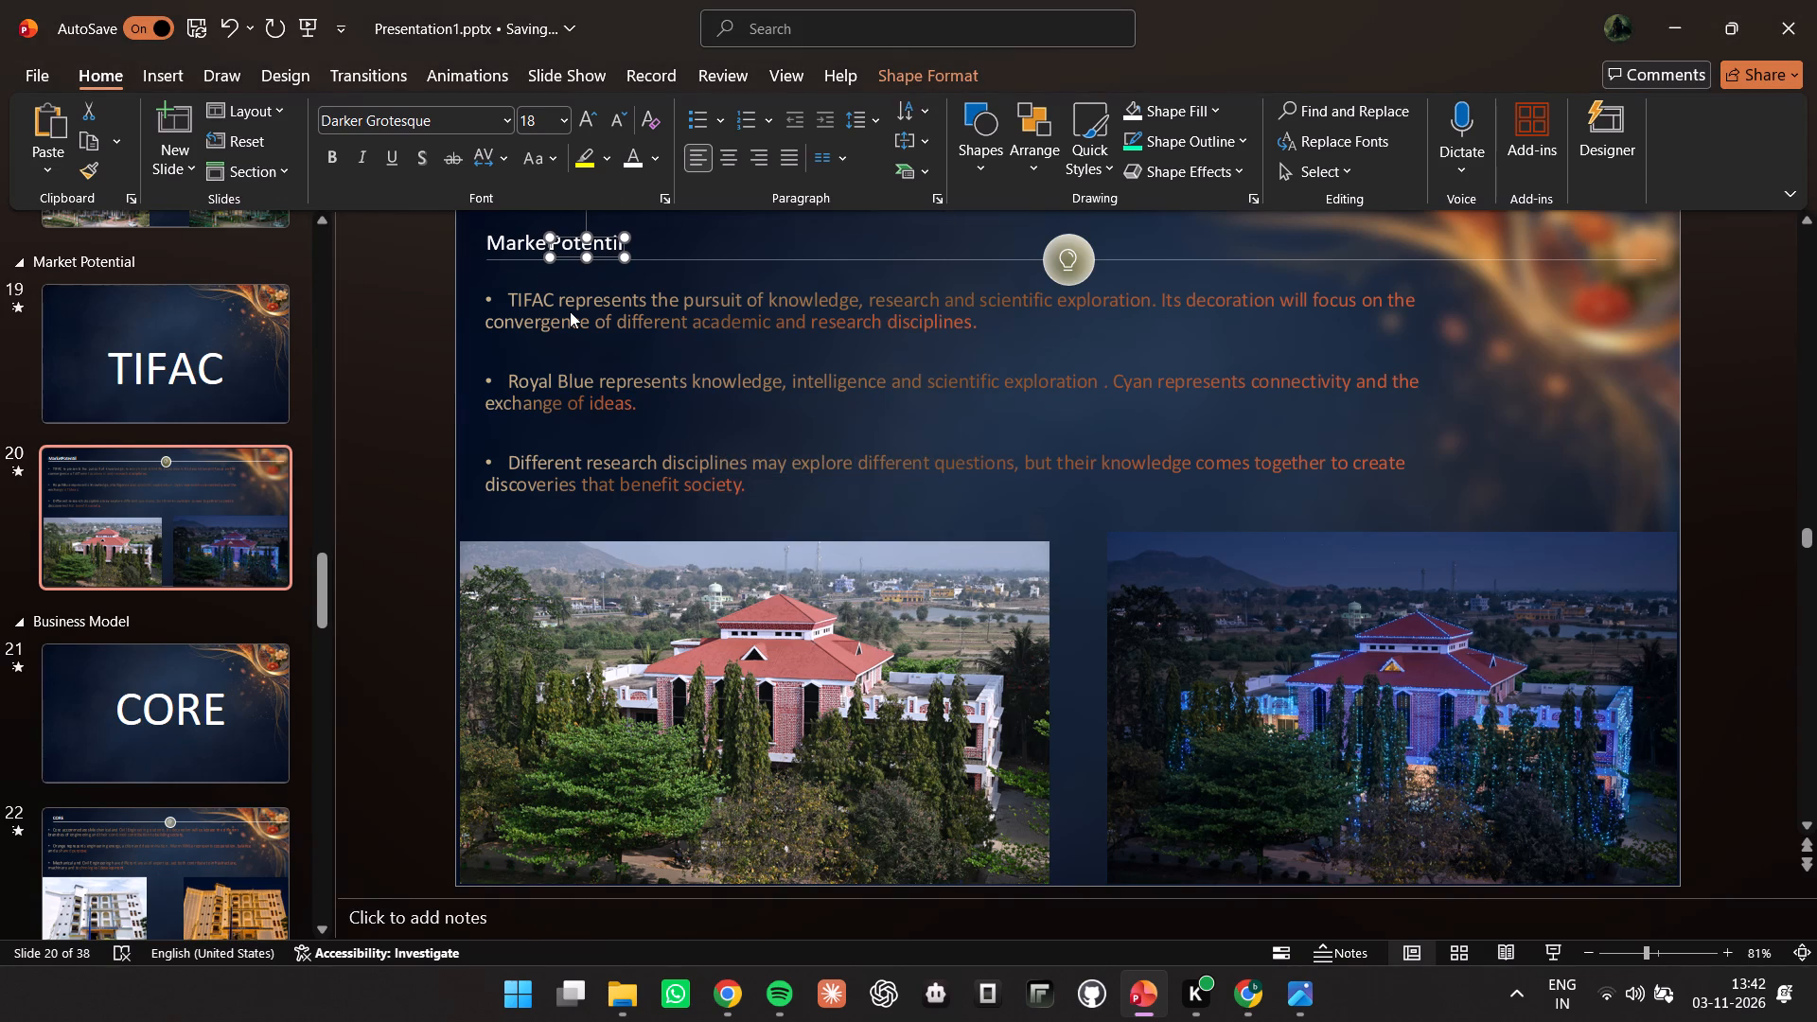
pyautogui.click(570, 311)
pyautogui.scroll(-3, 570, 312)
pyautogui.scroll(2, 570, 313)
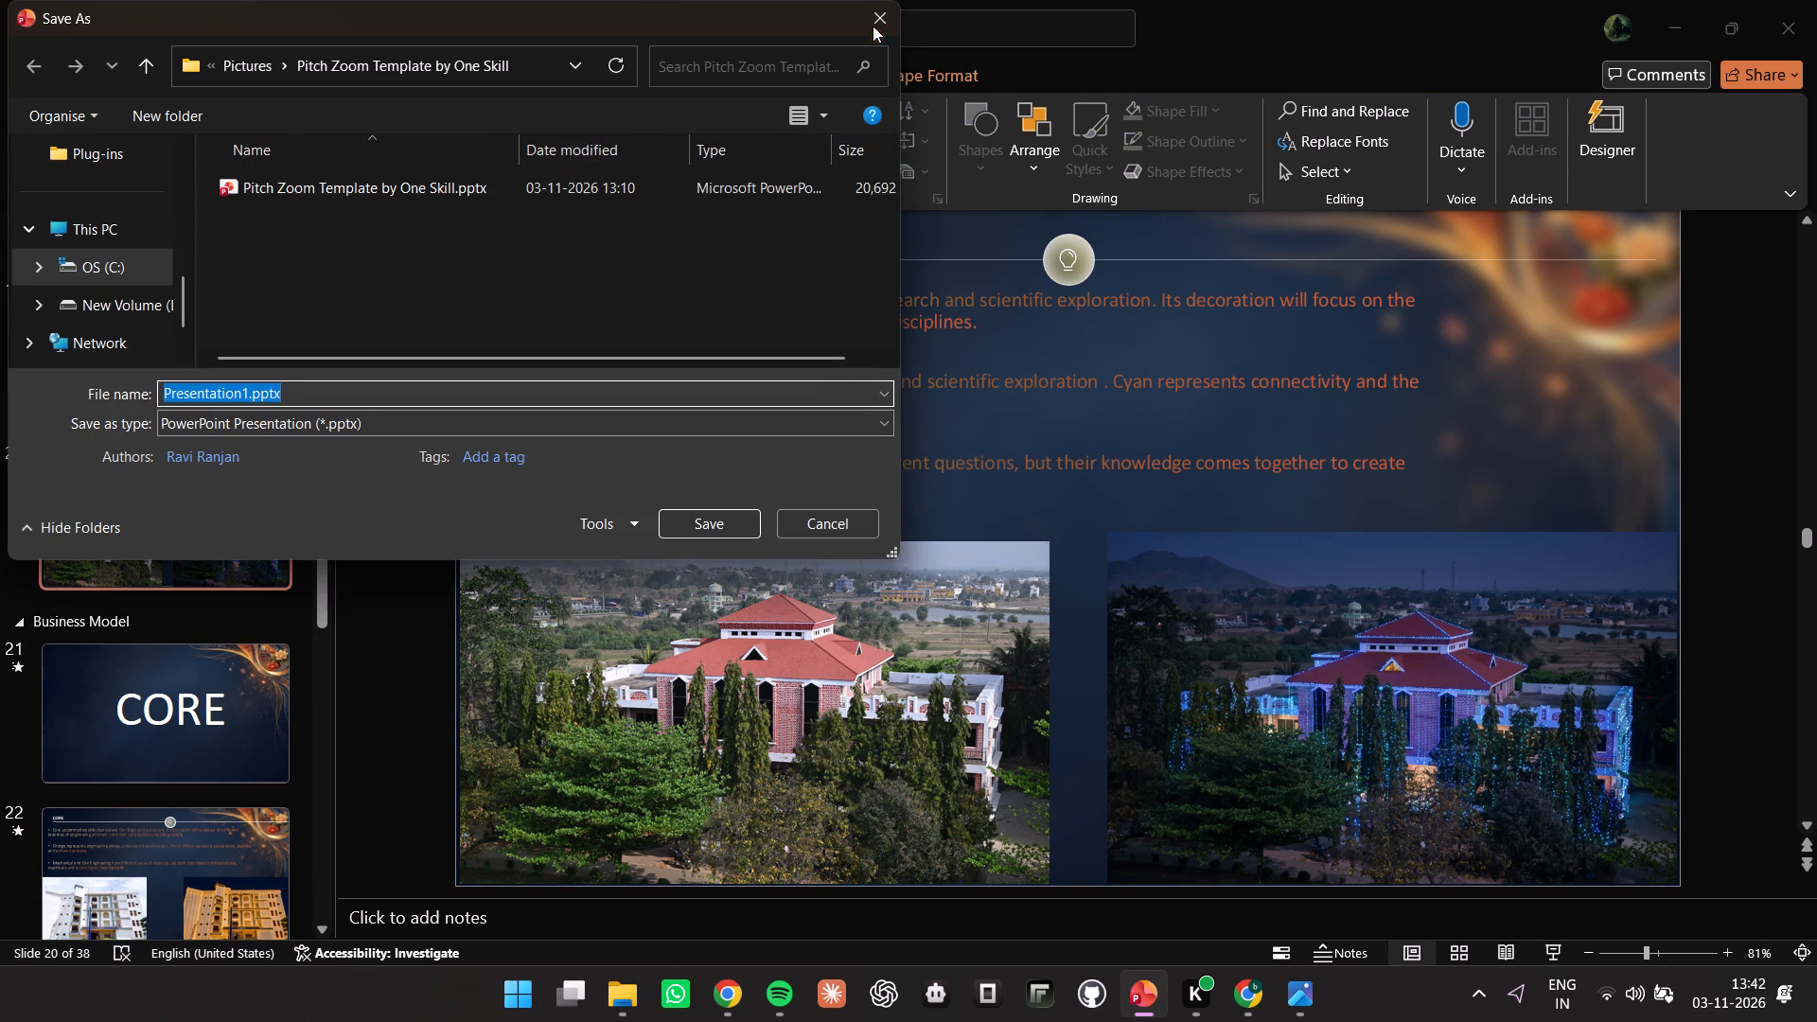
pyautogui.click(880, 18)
# Delete the "Potential" text box from slide 20's header.
pyautogui.click(161, 467)
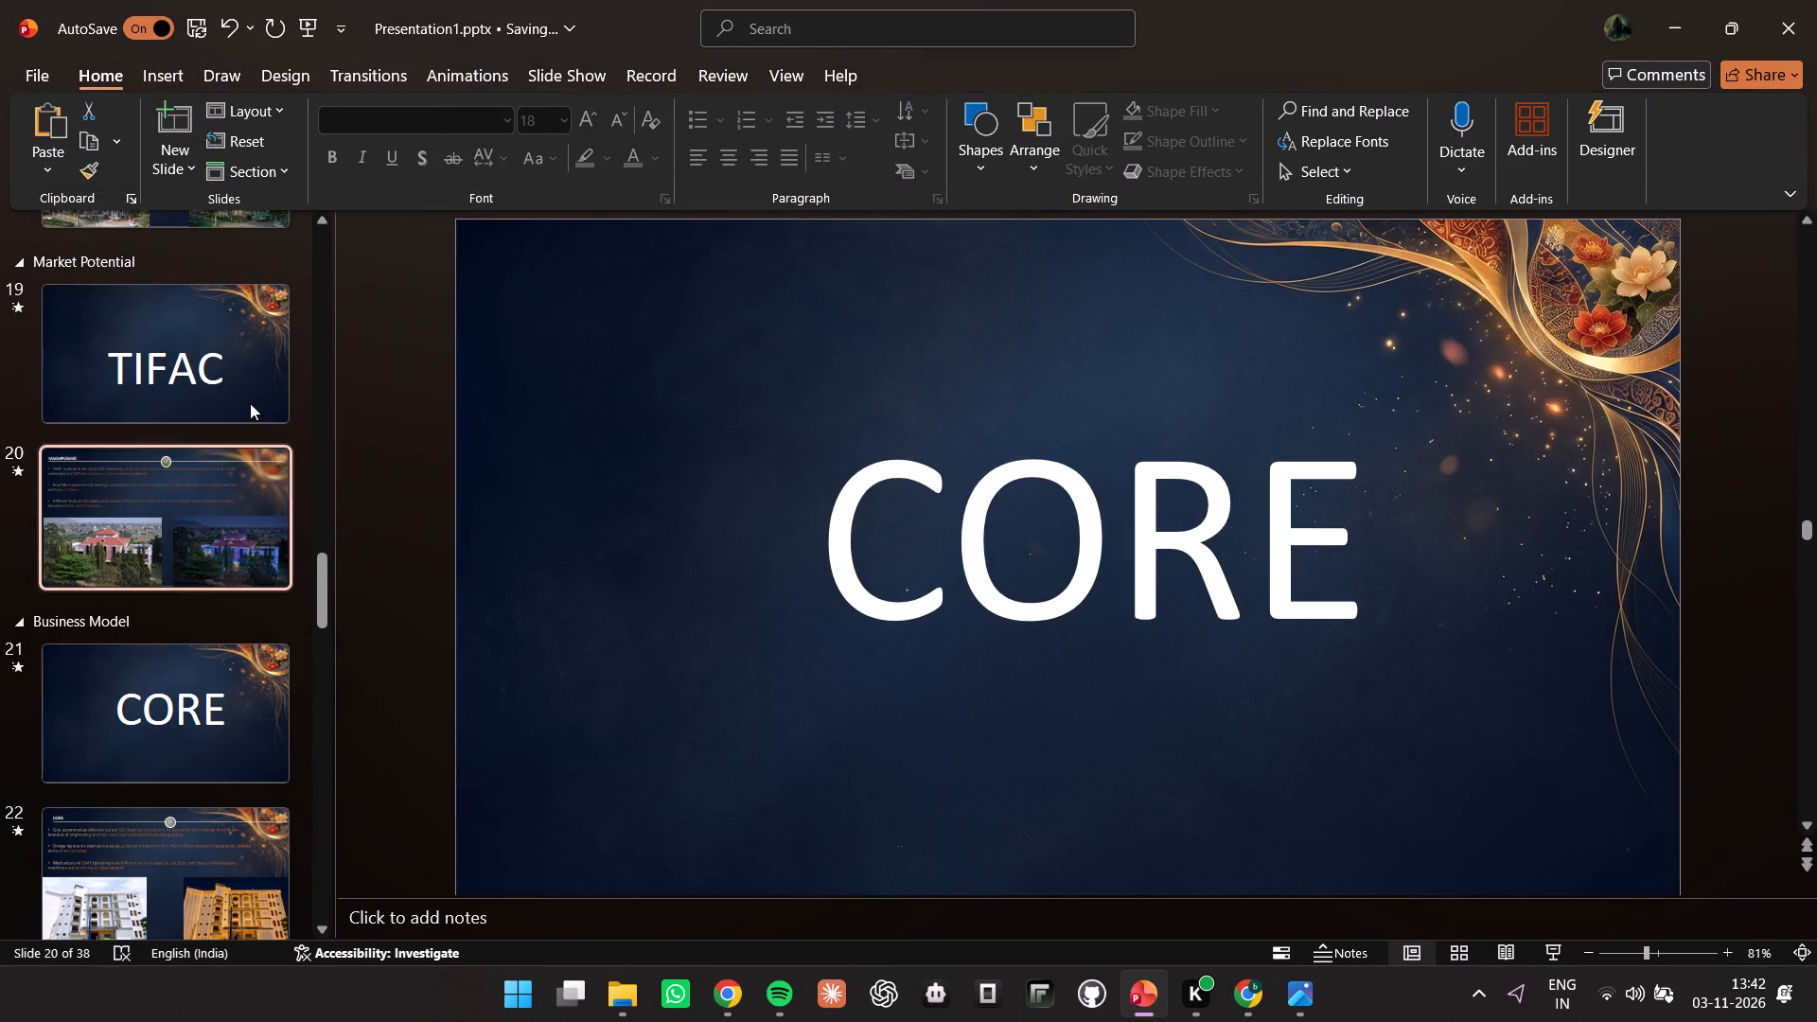
pyautogui.click(583, 268)
pyautogui.click(575, 259)
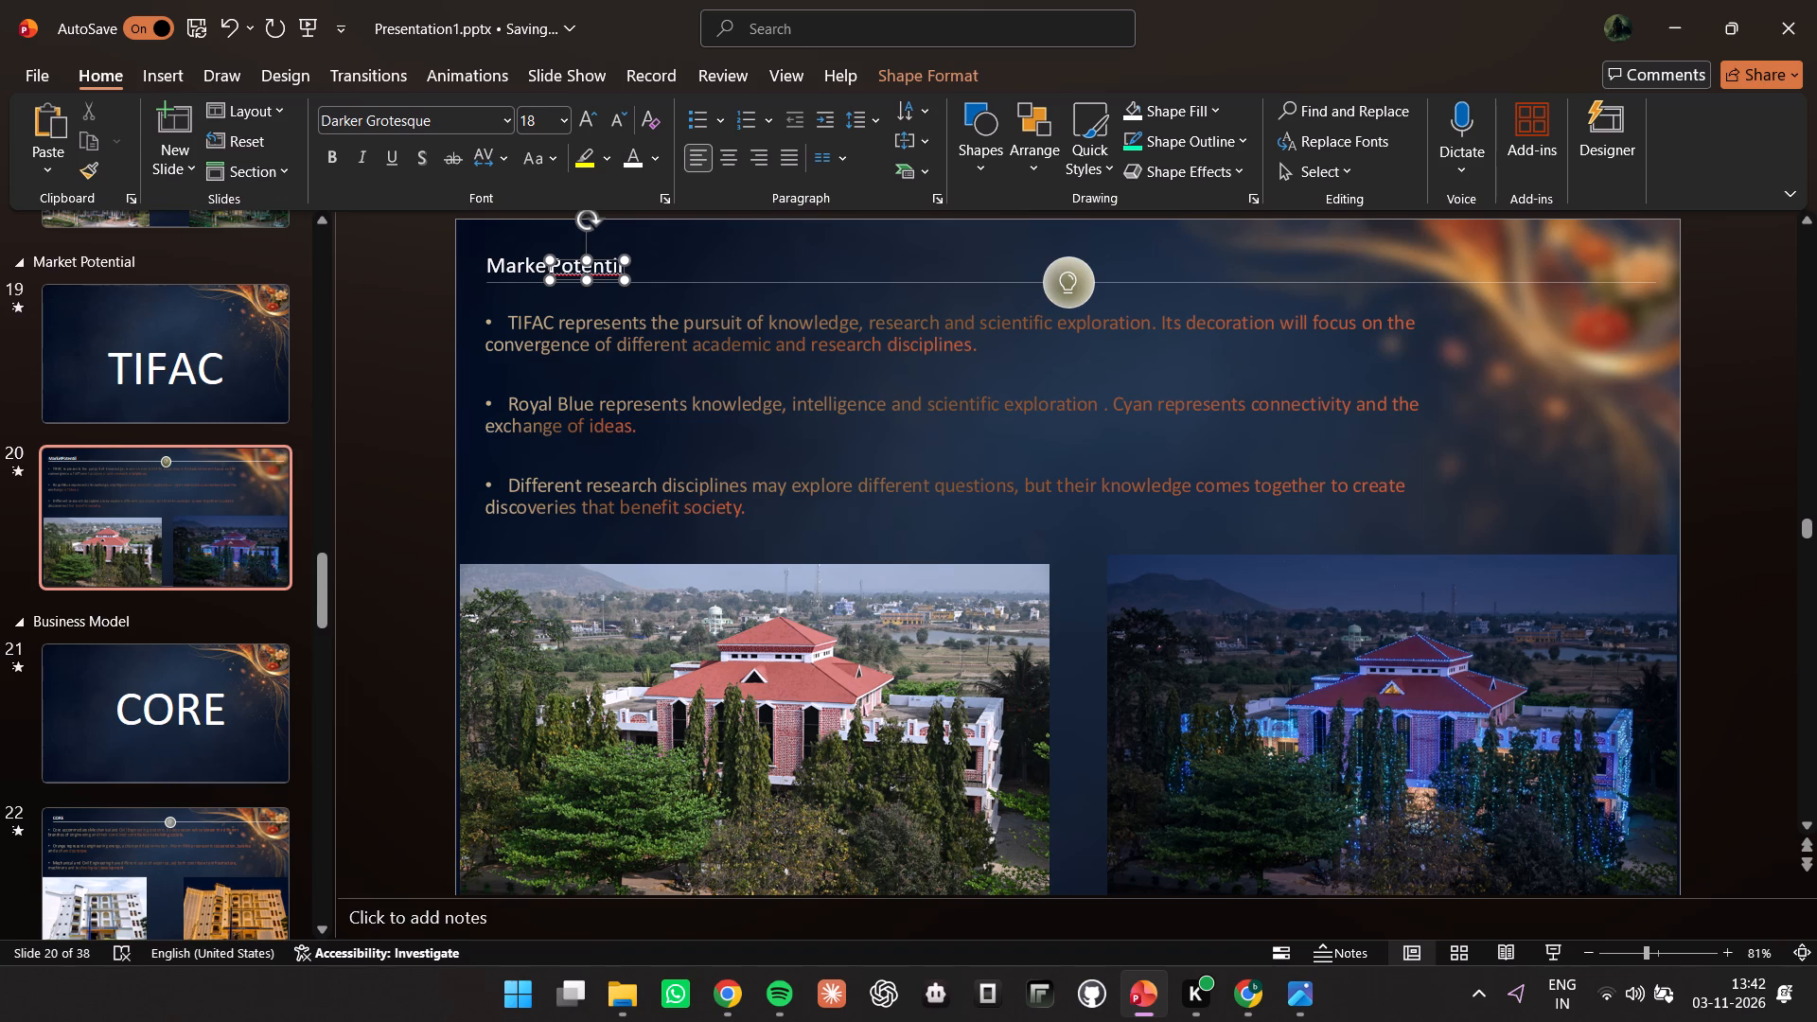
pyautogui.press('Delete')
# Replace the word "Market" in slide 20's header with "TIFAC".
pyautogui.click(509, 261)
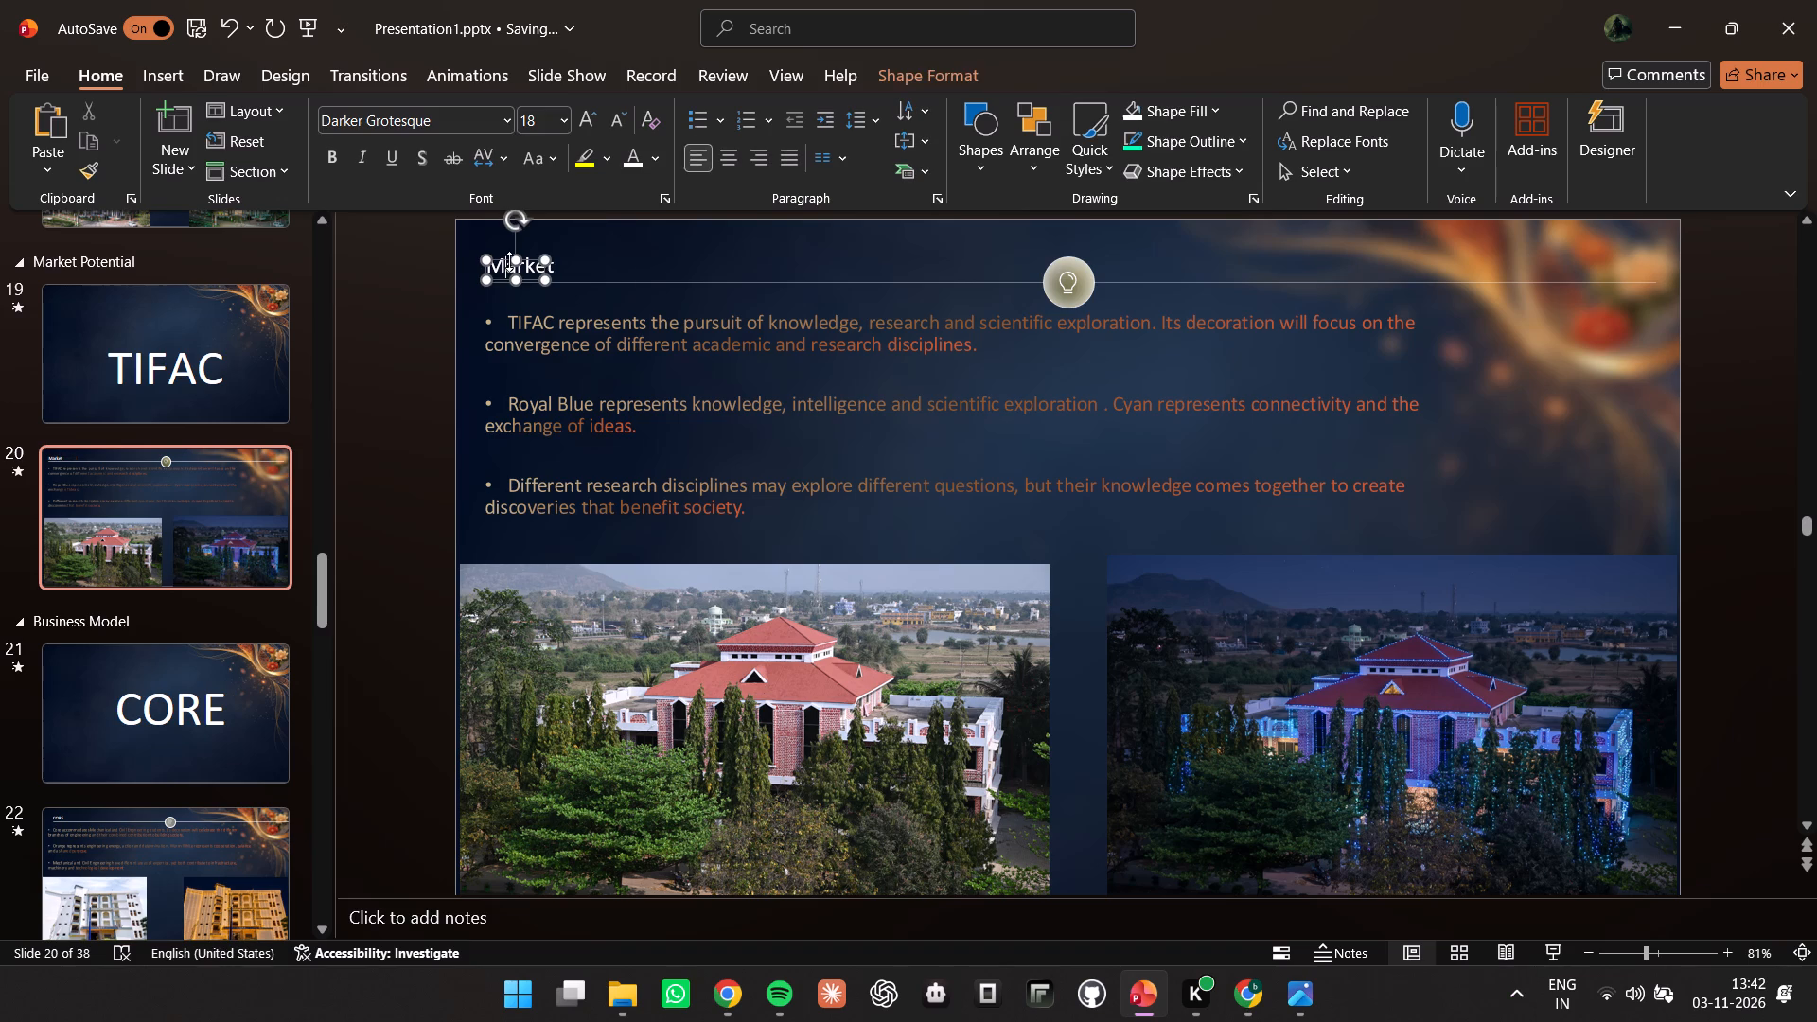
pyautogui.press('Right')
pyautogui.press('Right')
pyautogui.press('Right')
pyautogui.press('Right')
pyautogui.press('Right')
pyautogui.press('Right')
pyautogui.press('Right')
pyautogui.press('Right')
pyautogui.press('Right')
pyautogui.press('BackSpace')
pyautogui.press('BackSpace')
pyautogui.press('BackSpace')
pyautogui.press('BackSpace')
pyautogui.press('BackSpace')
pyautogui.press('BackSpace')
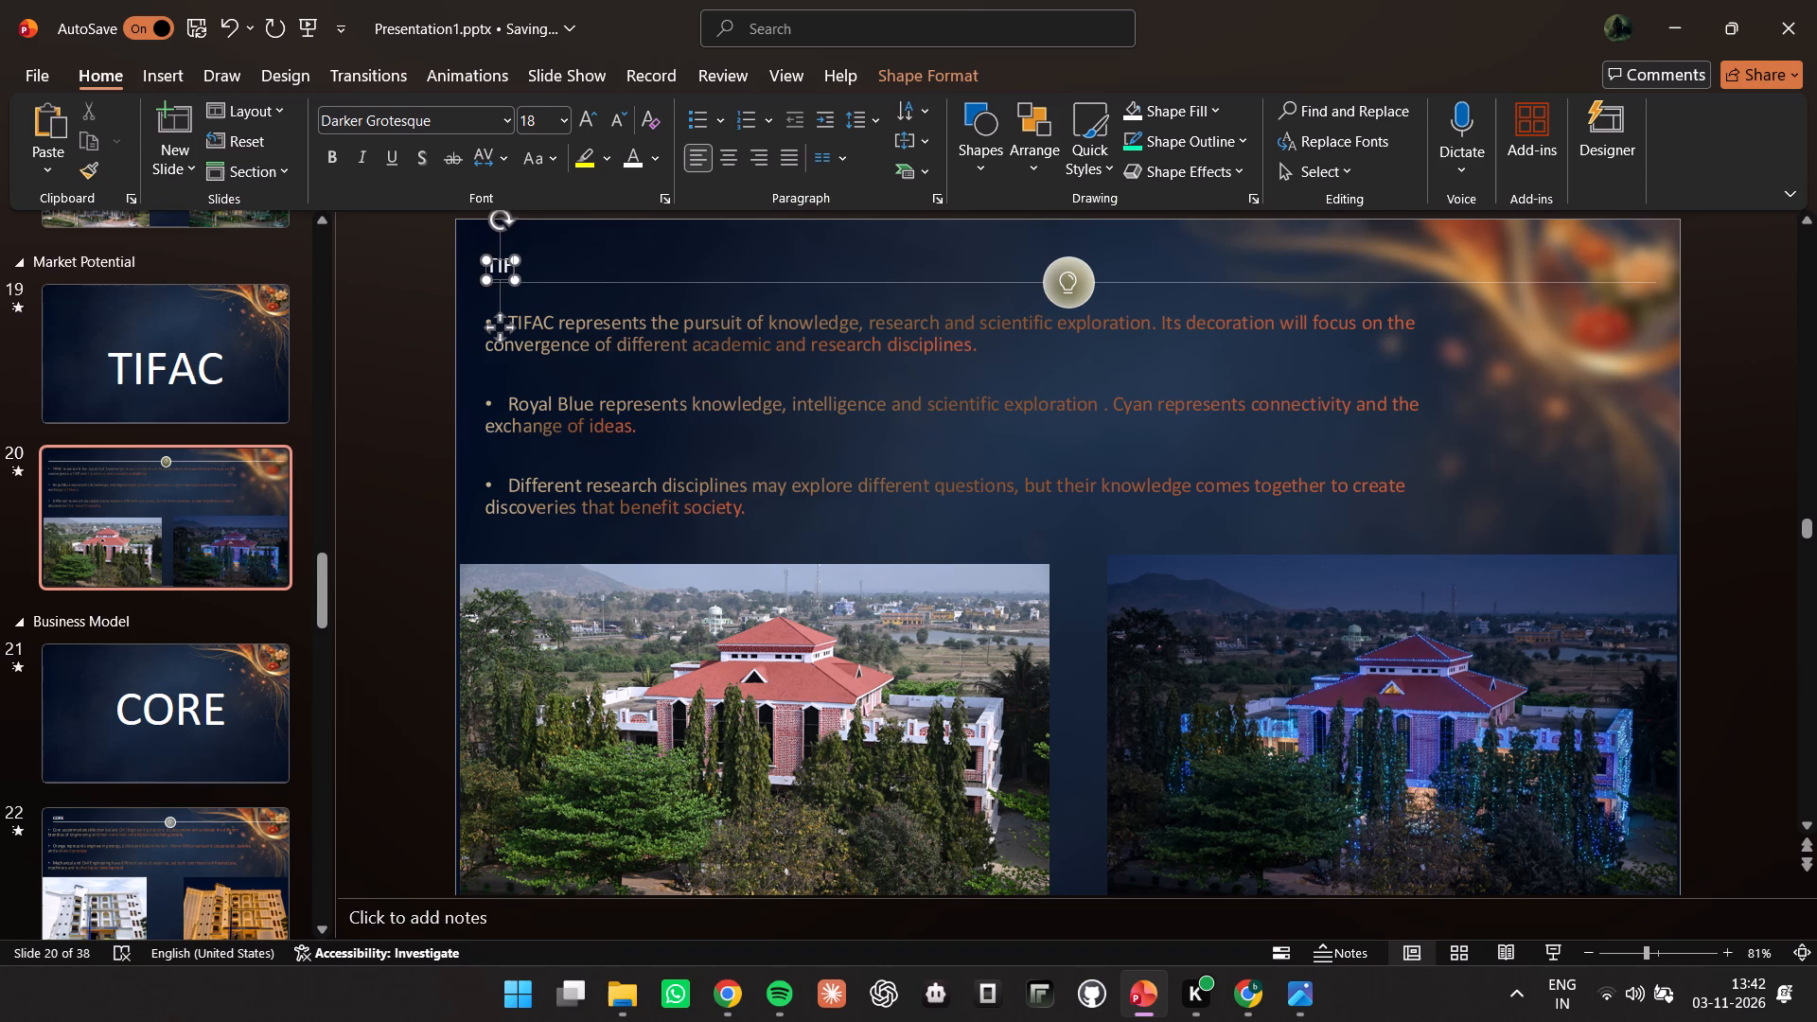
pyautogui.press('c')
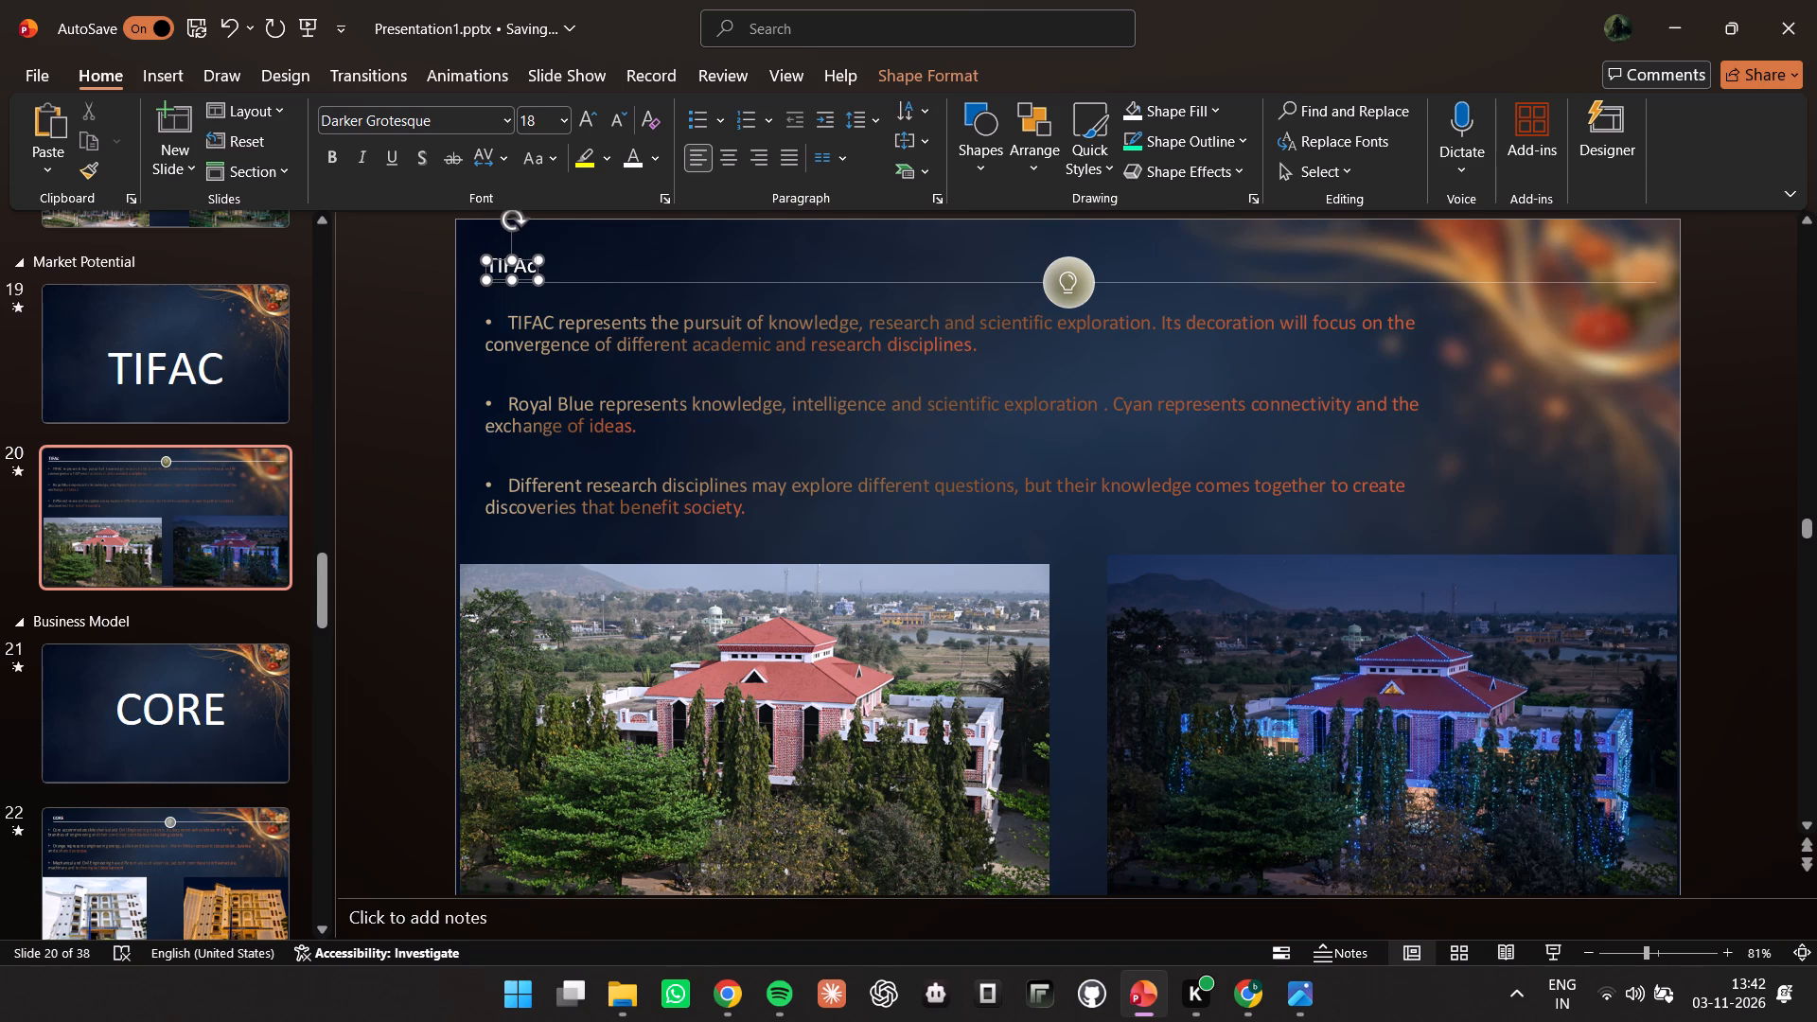
pyautogui.press('BackSpace')
pyautogui.press('c')
pyautogui.click(427, 365)
# Play the slide show from slide 11 through the table of contents into the TIFAC slides to check the zoom sequence.
pyautogui.click(198, 349)
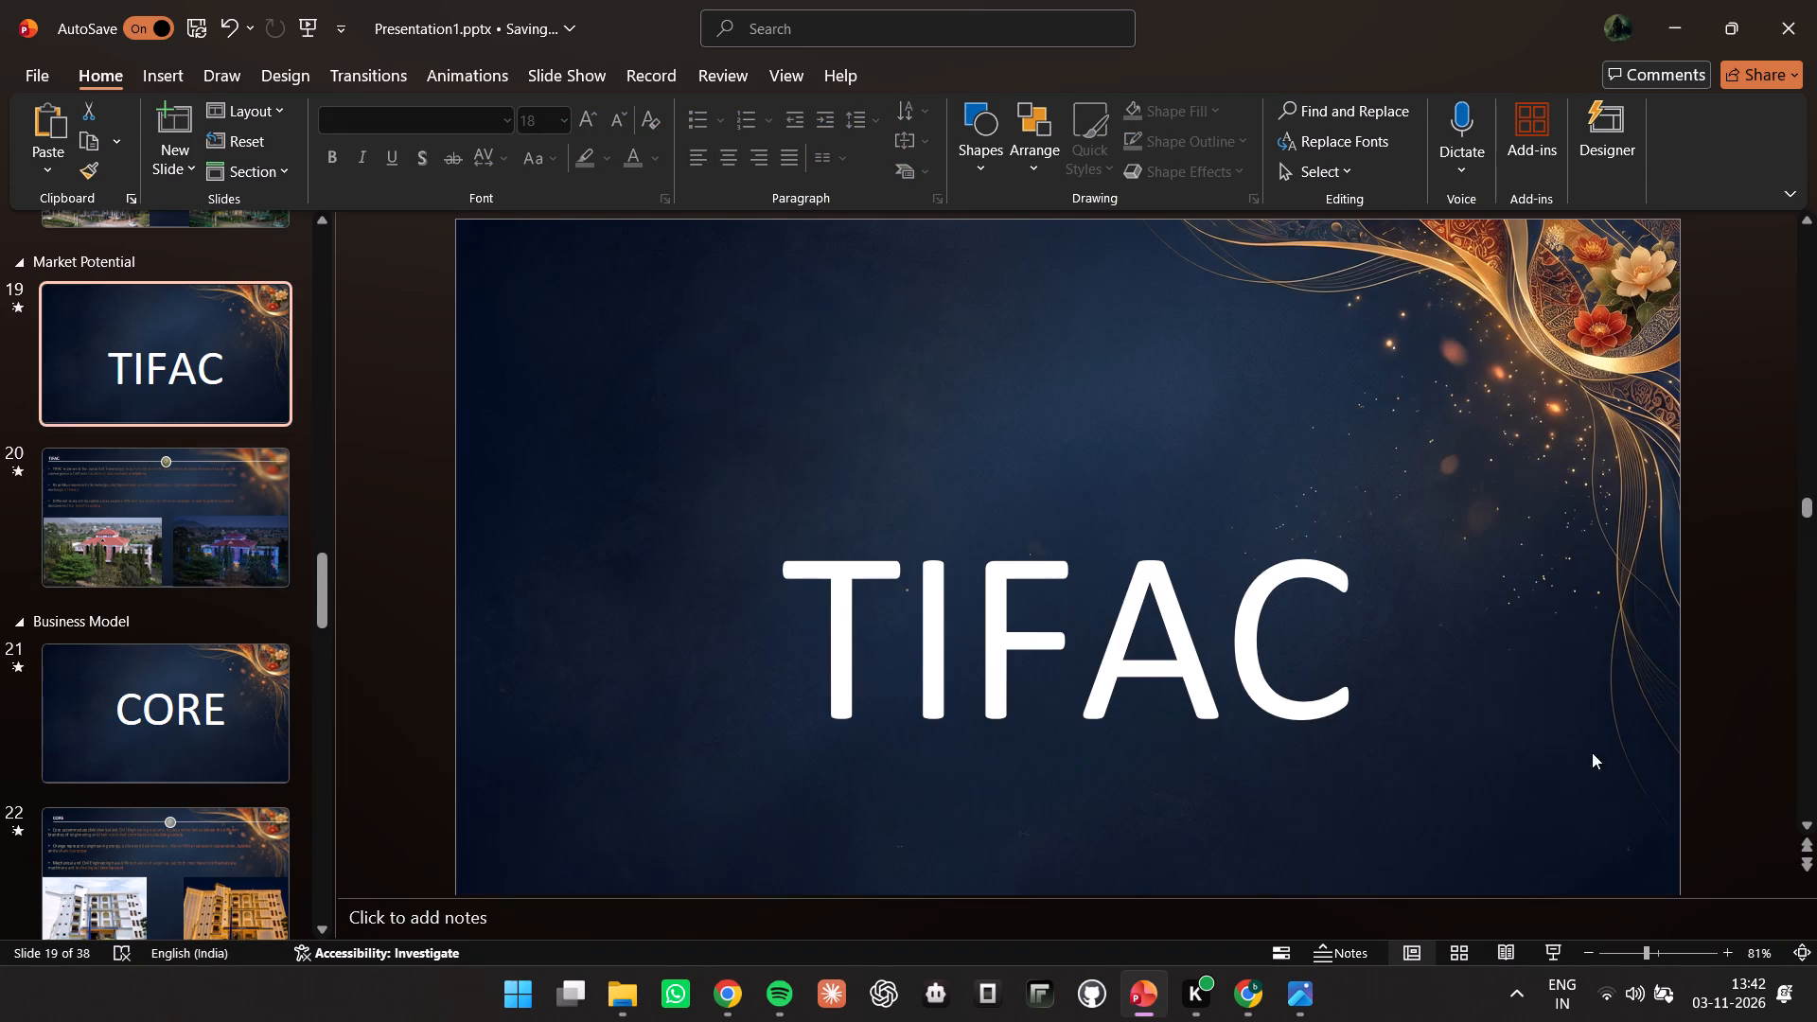
pyautogui.click(1621, 948)
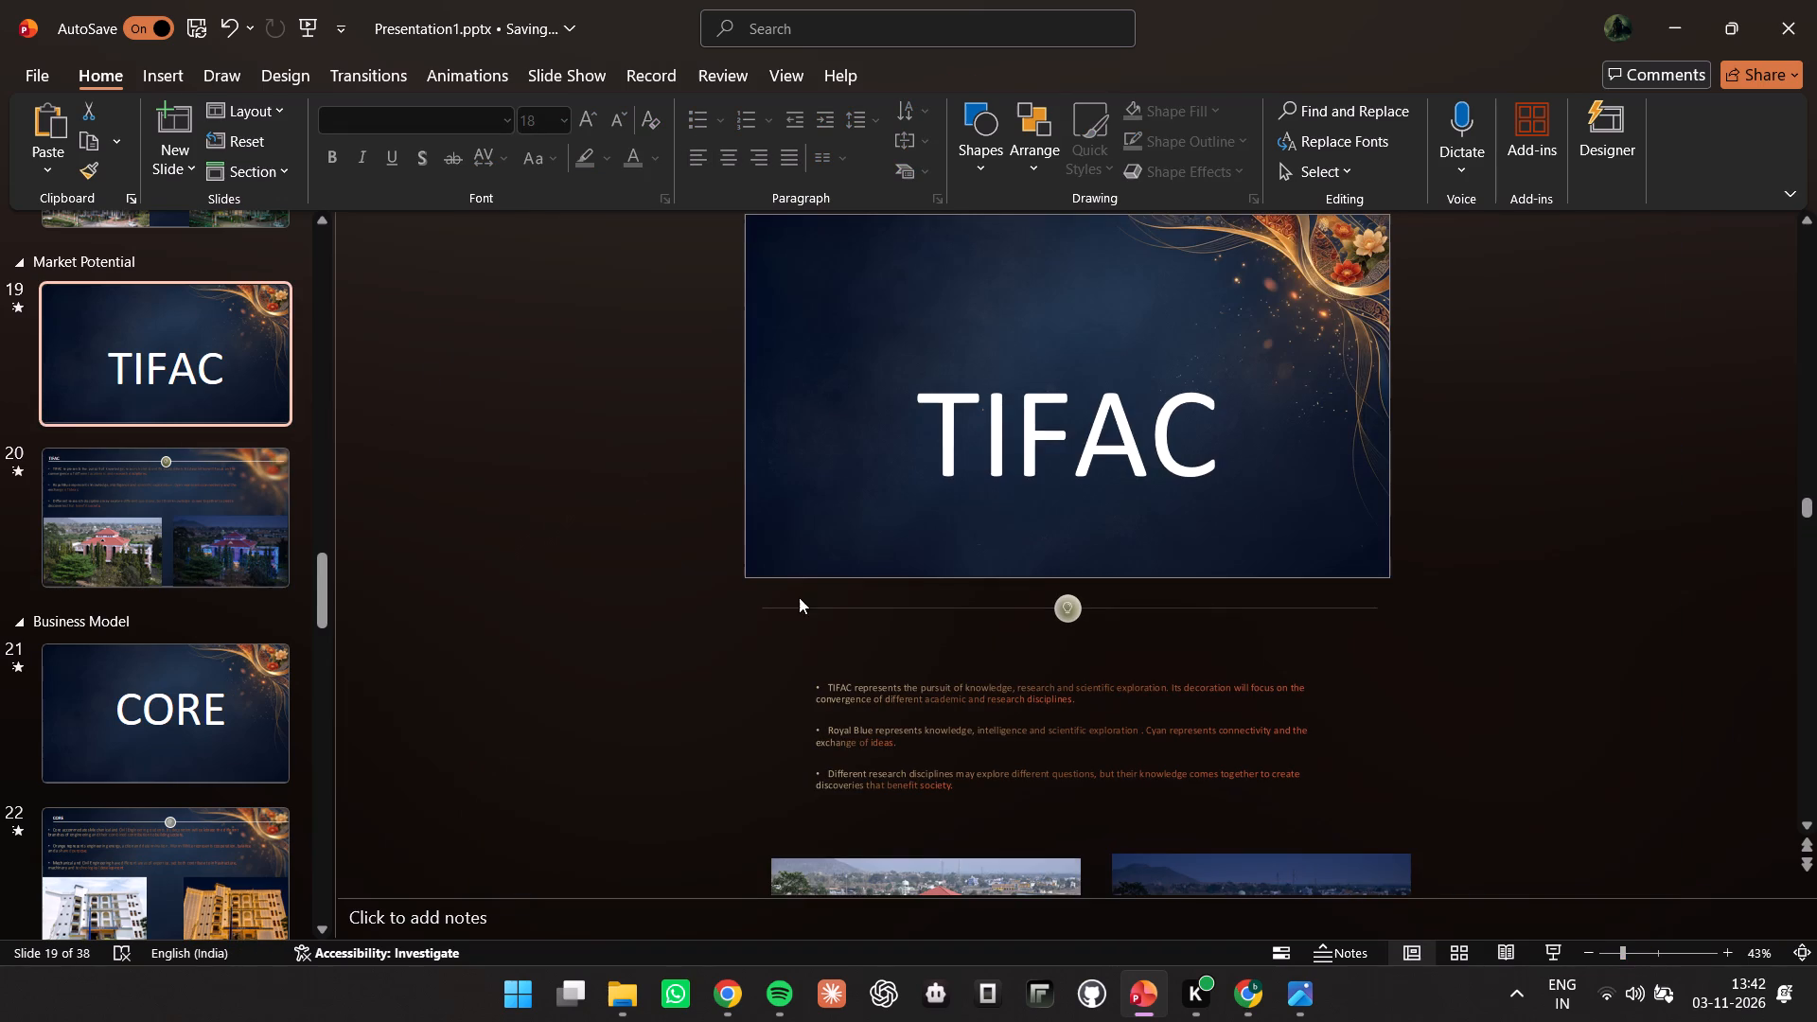
pyautogui.scroll(6, 148, 510)
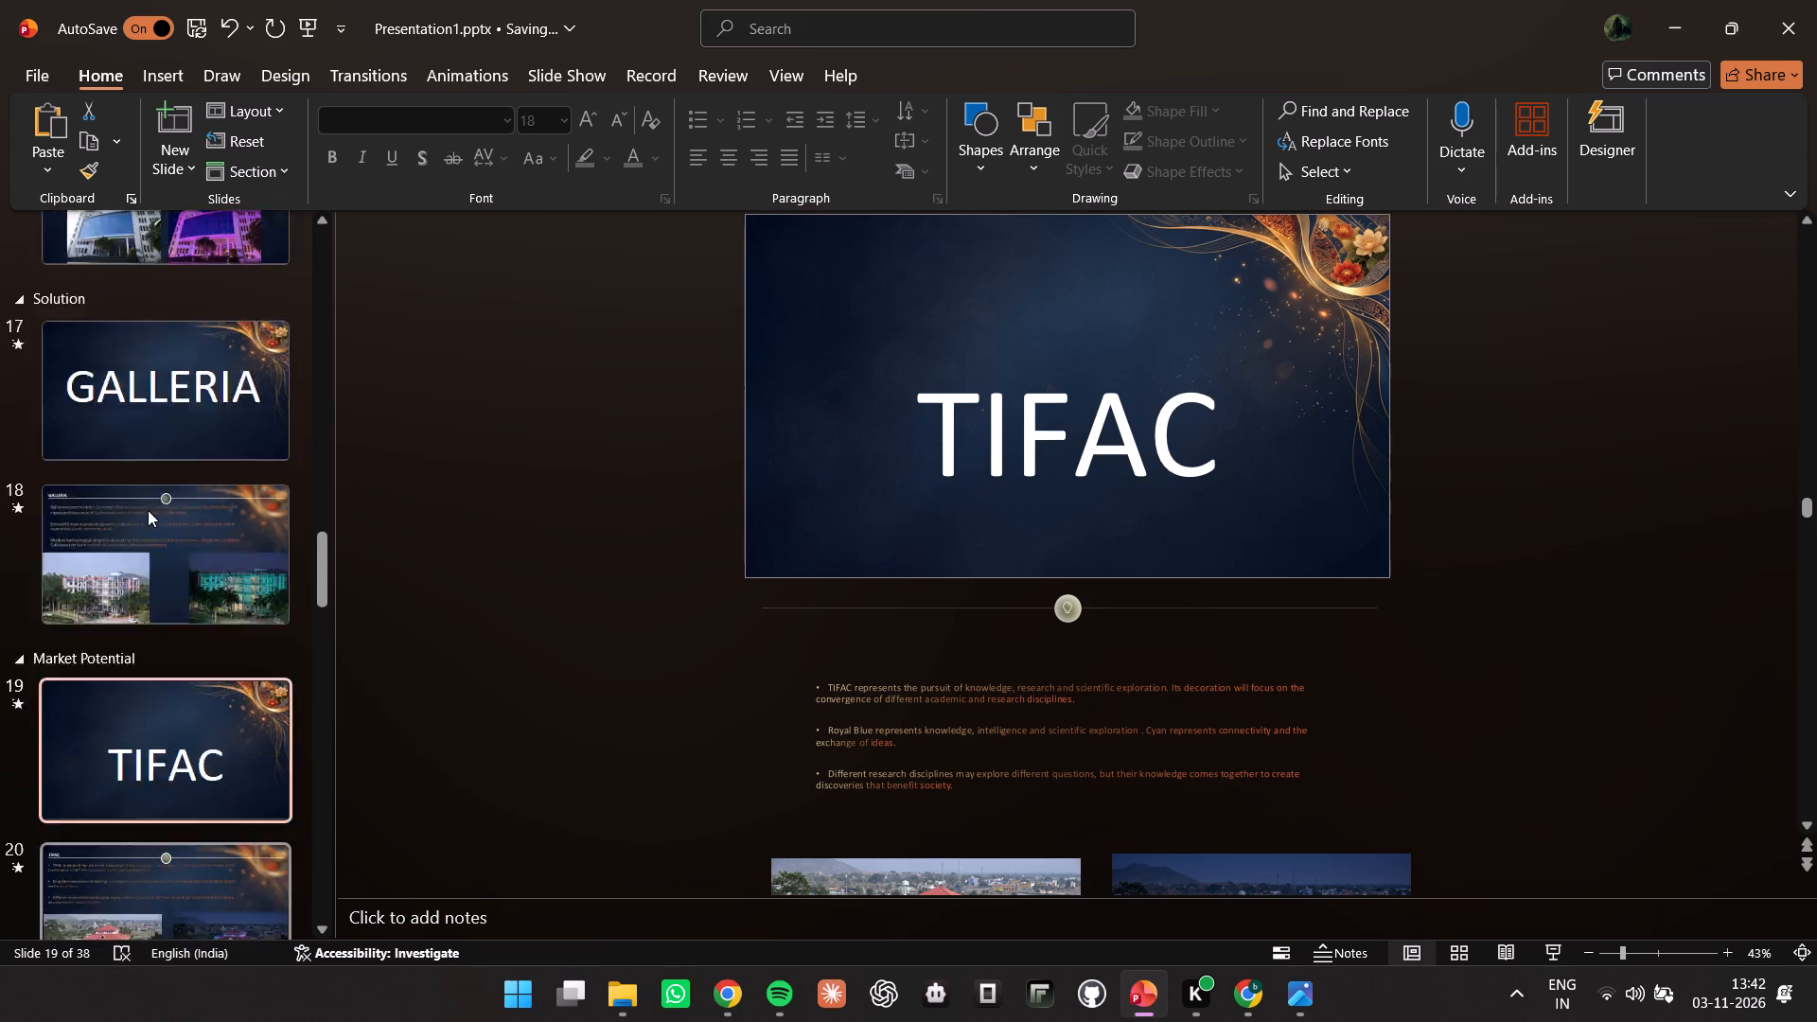
pyautogui.scroll(19, 148, 510)
pyautogui.scroll(-6, 153, 517)
pyautogui.click(140, 524)
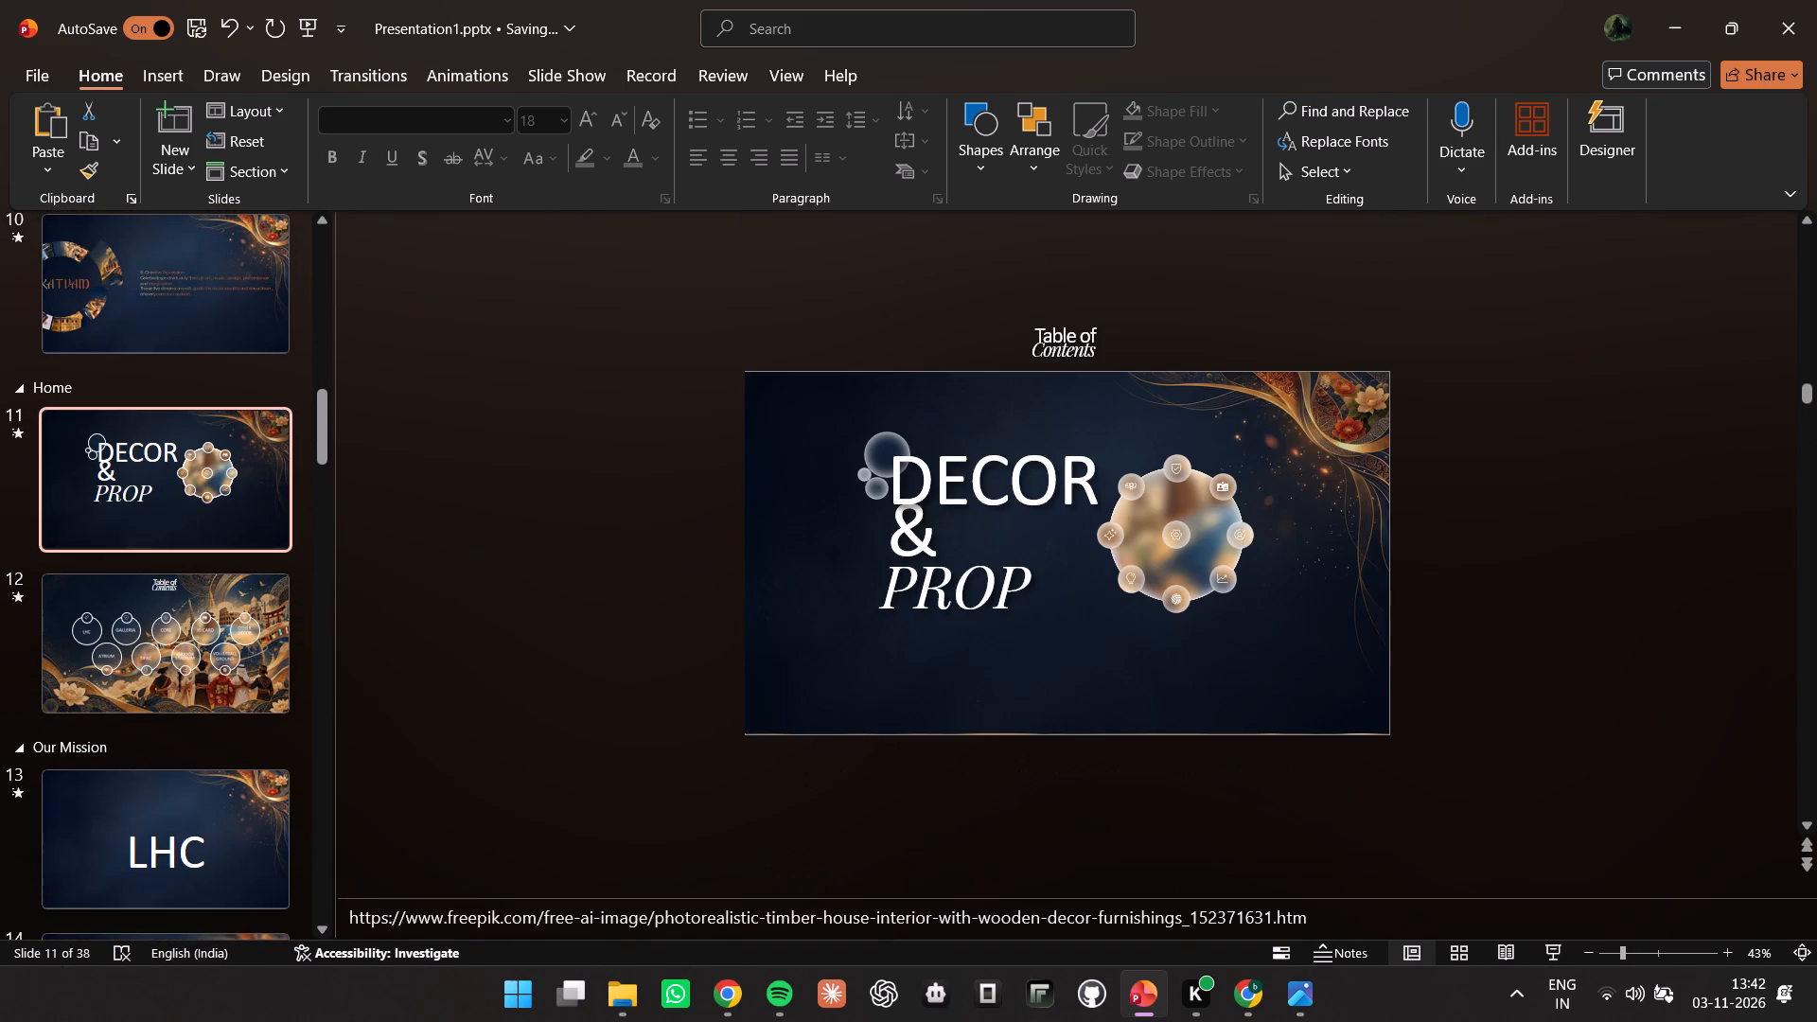
pyautogui.click(1557, 945)
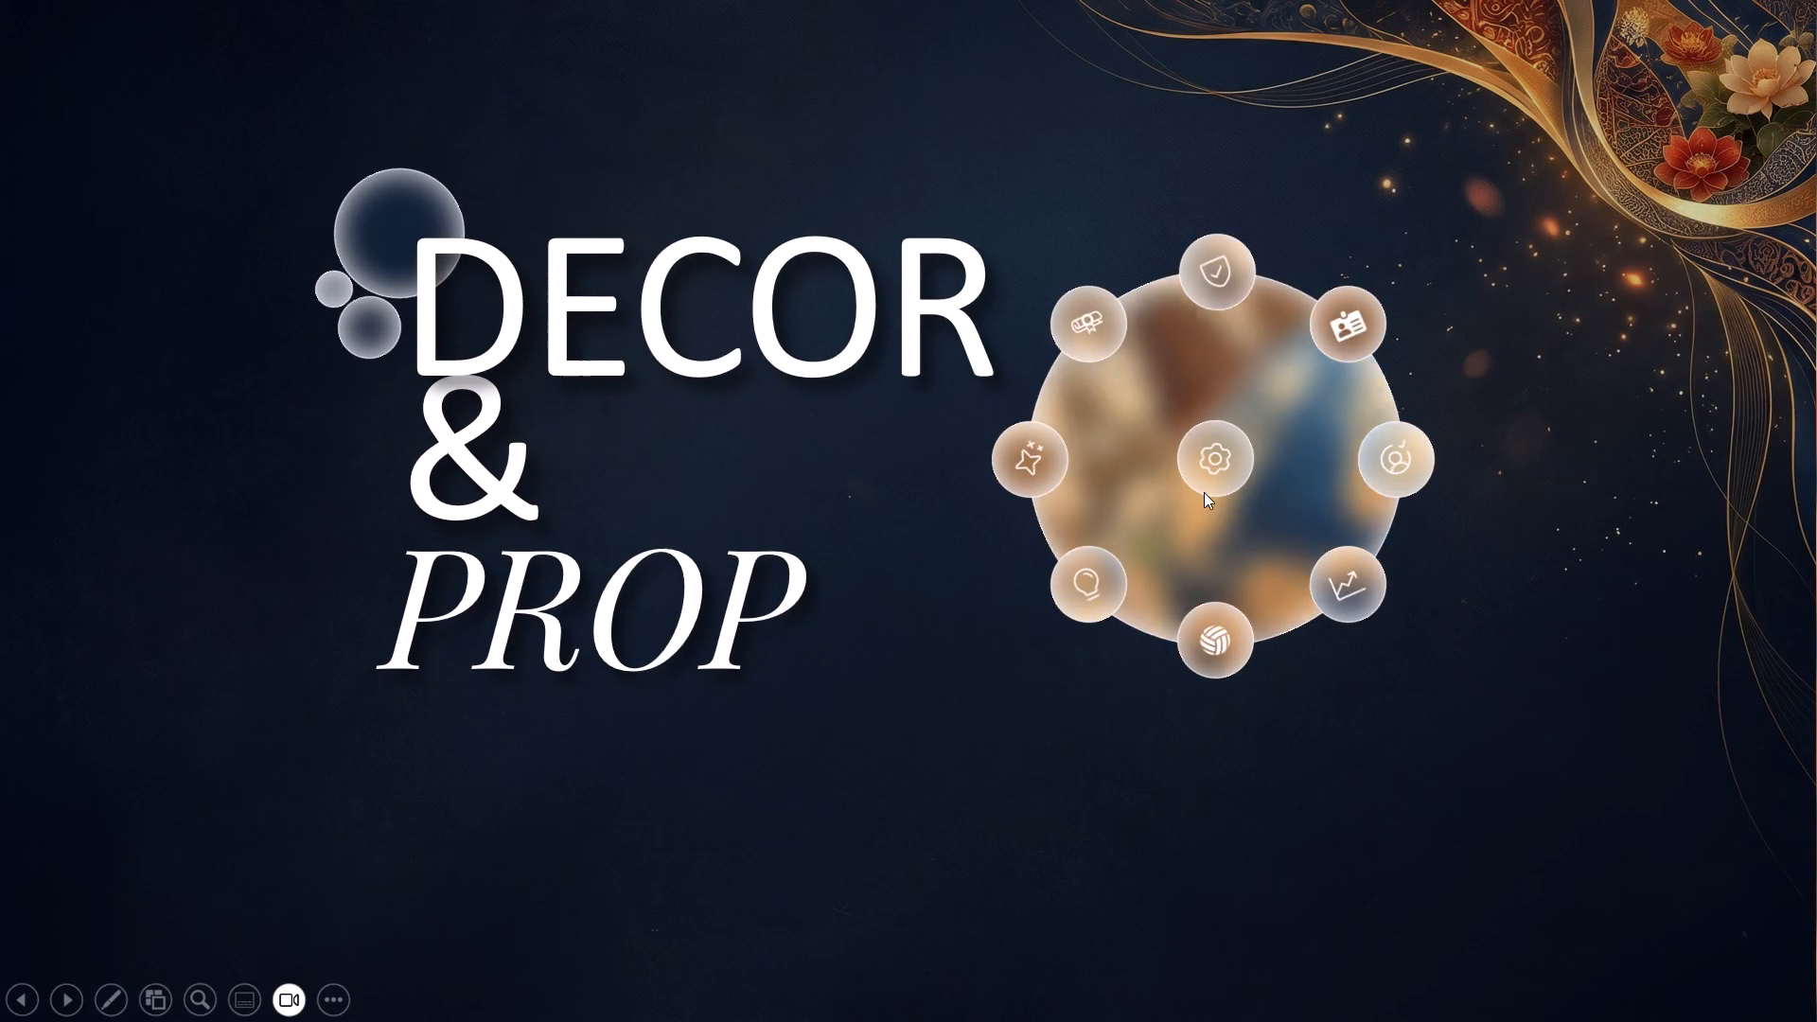
pyautogui.click(1085, 708)
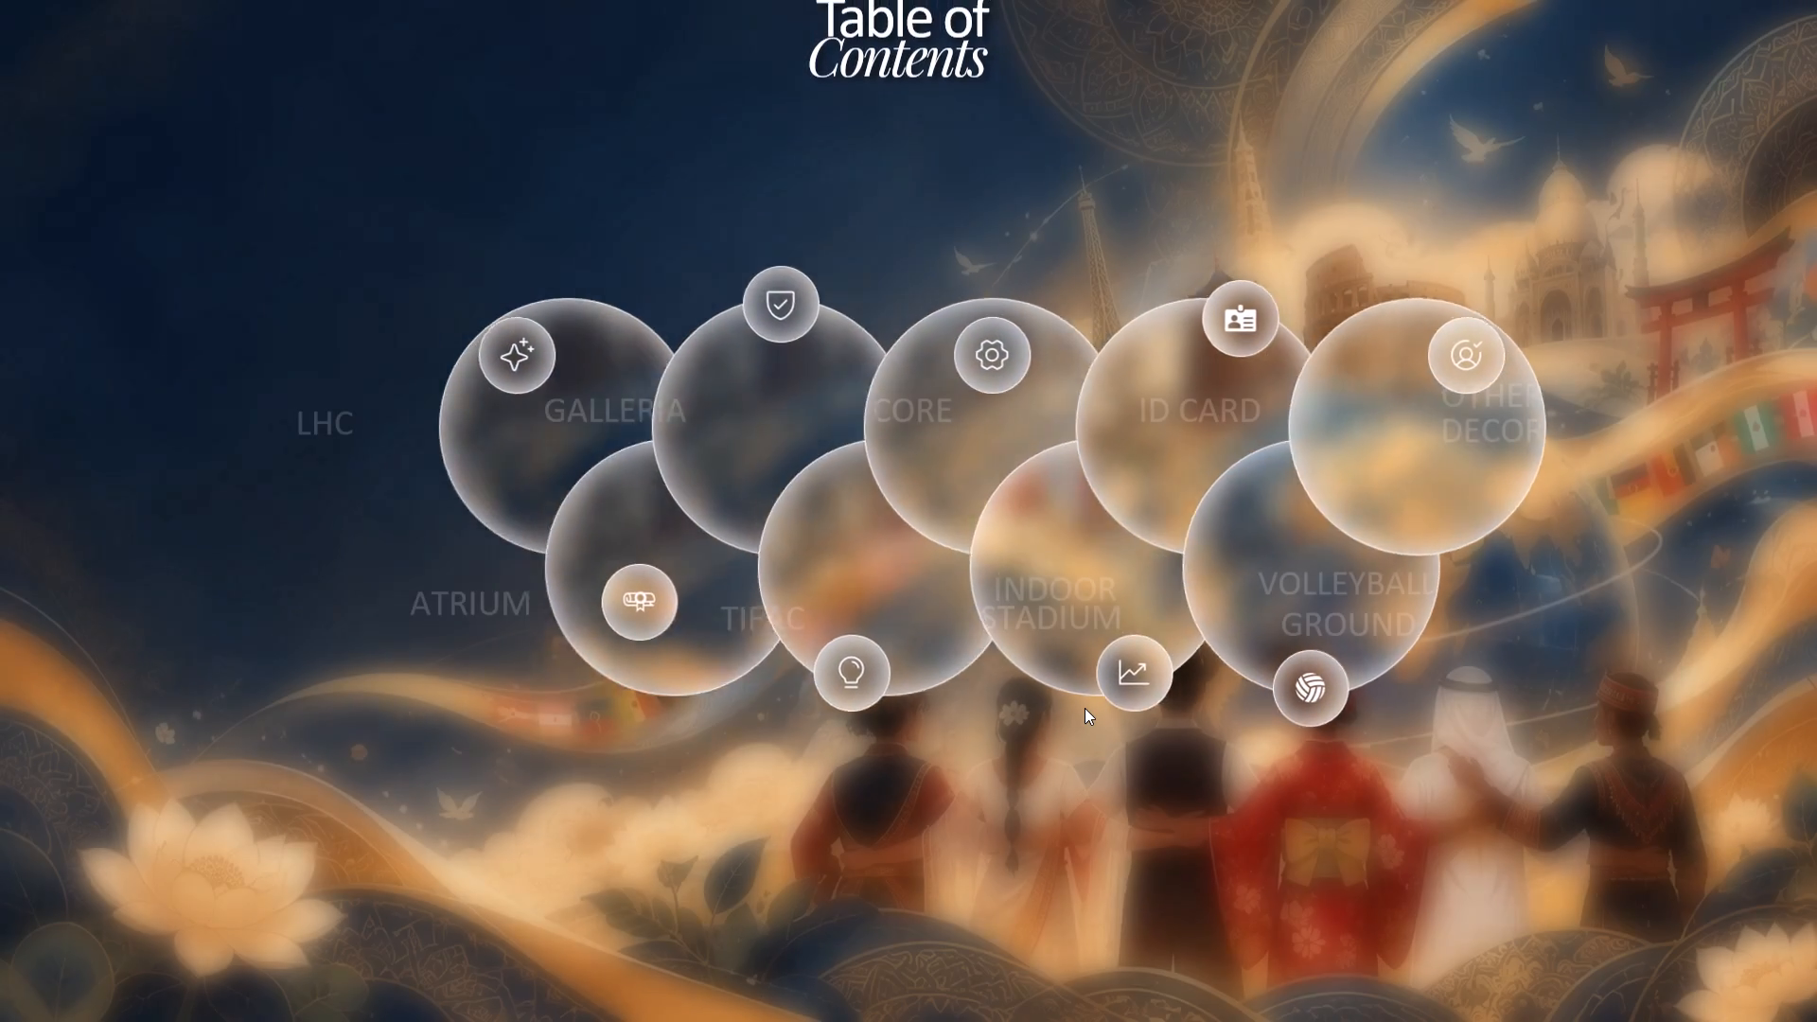
pyautogui.click(785, 582)
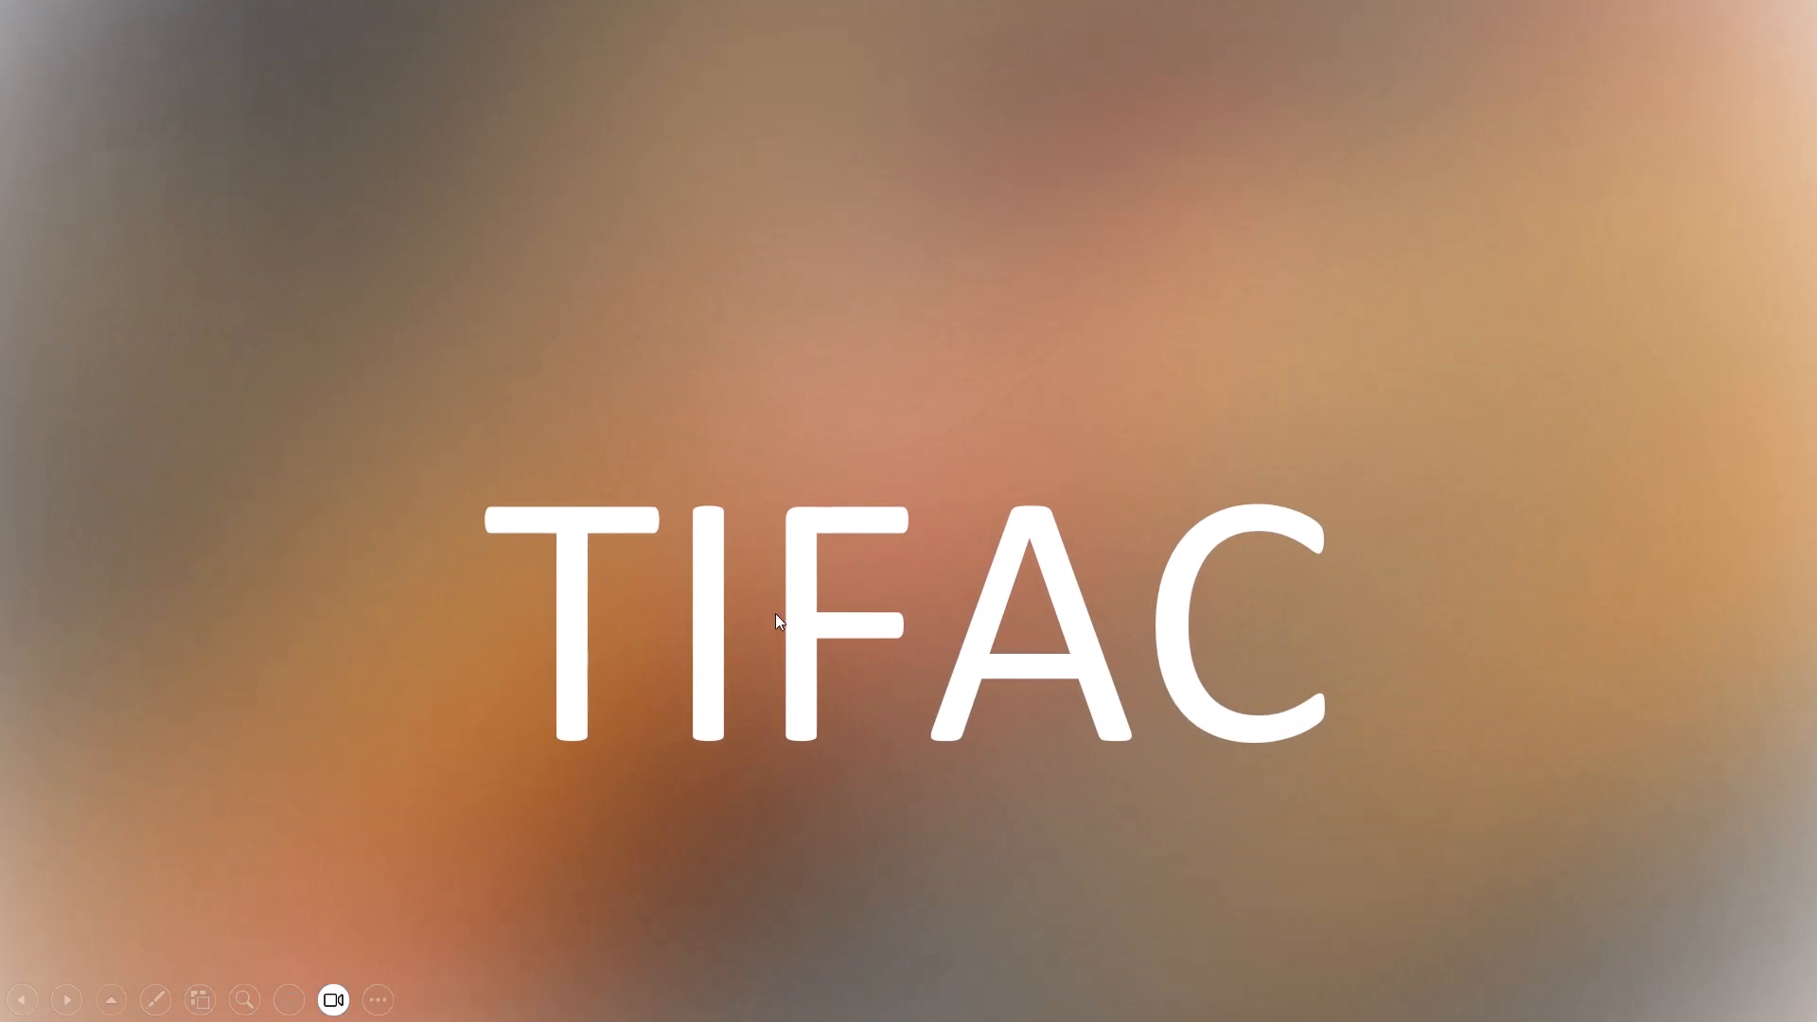
pyautogui.click(774, 621)
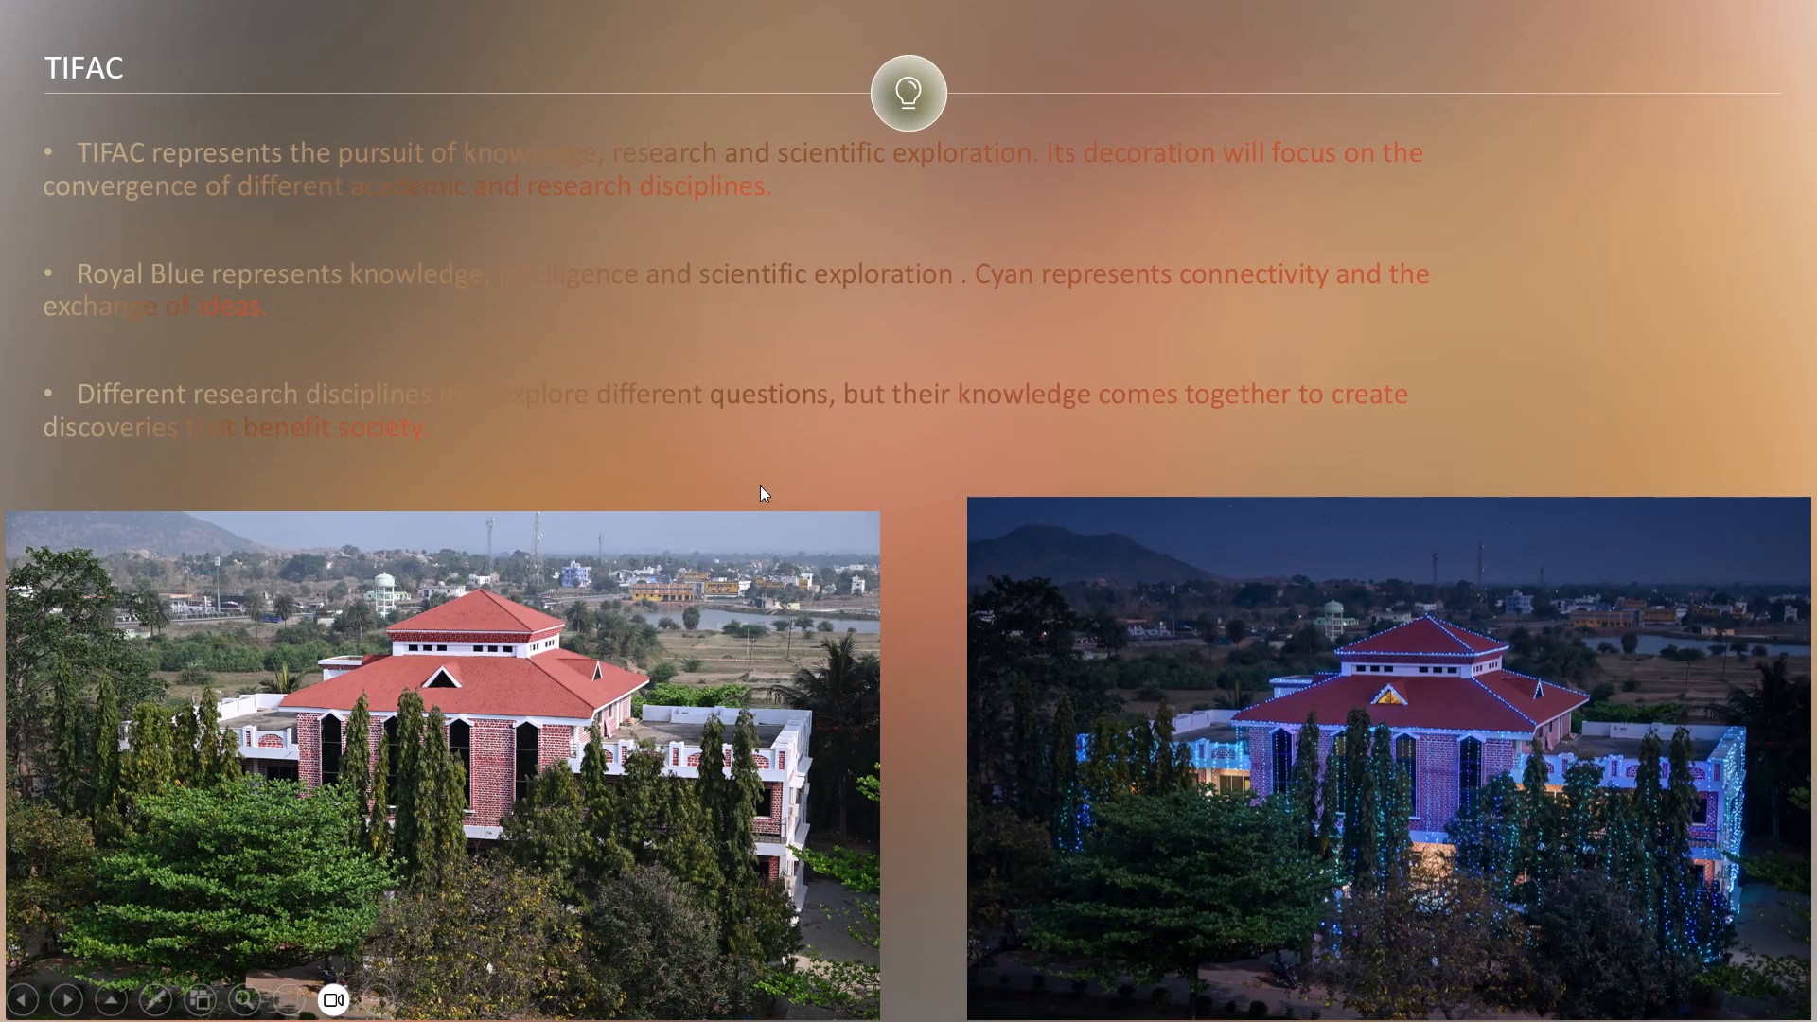
pyautogui.press('Escape')
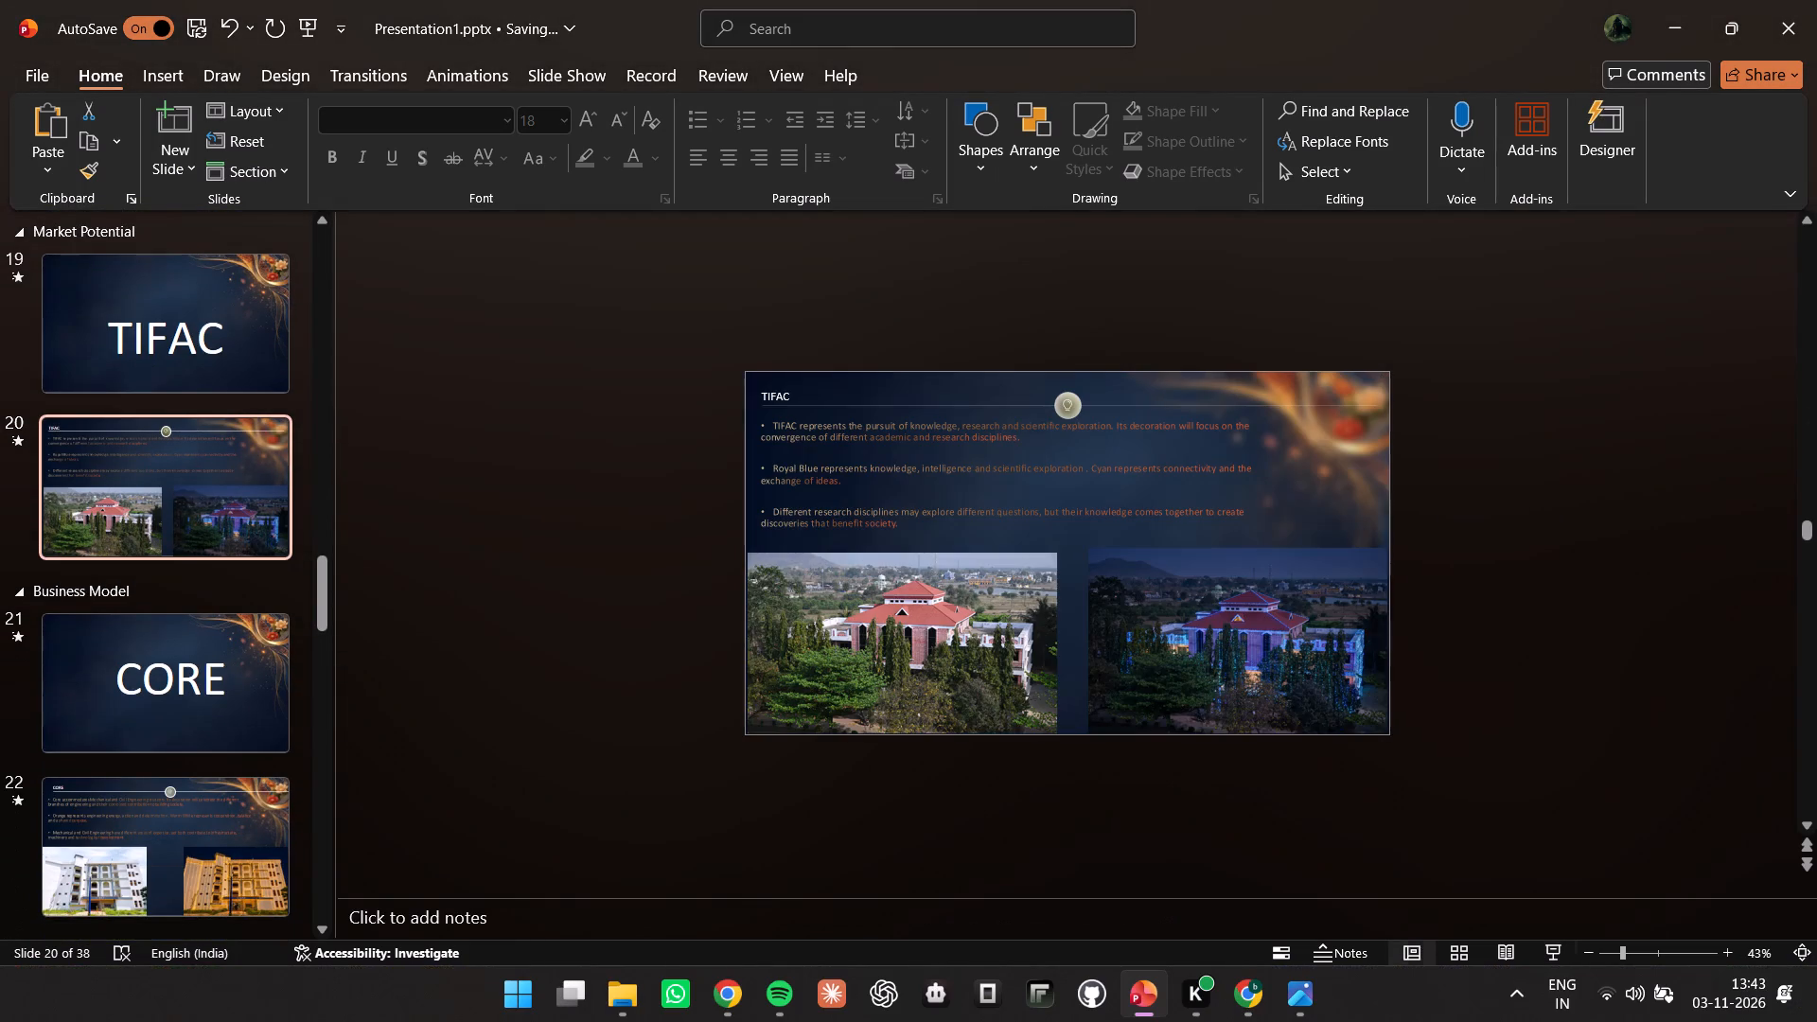
# Review TIFAC slides 19 and 20 and inspect slide 20's transition settings.
pyautogui.click(131, 185)
pyautogui.scroll(12, 206, 628)
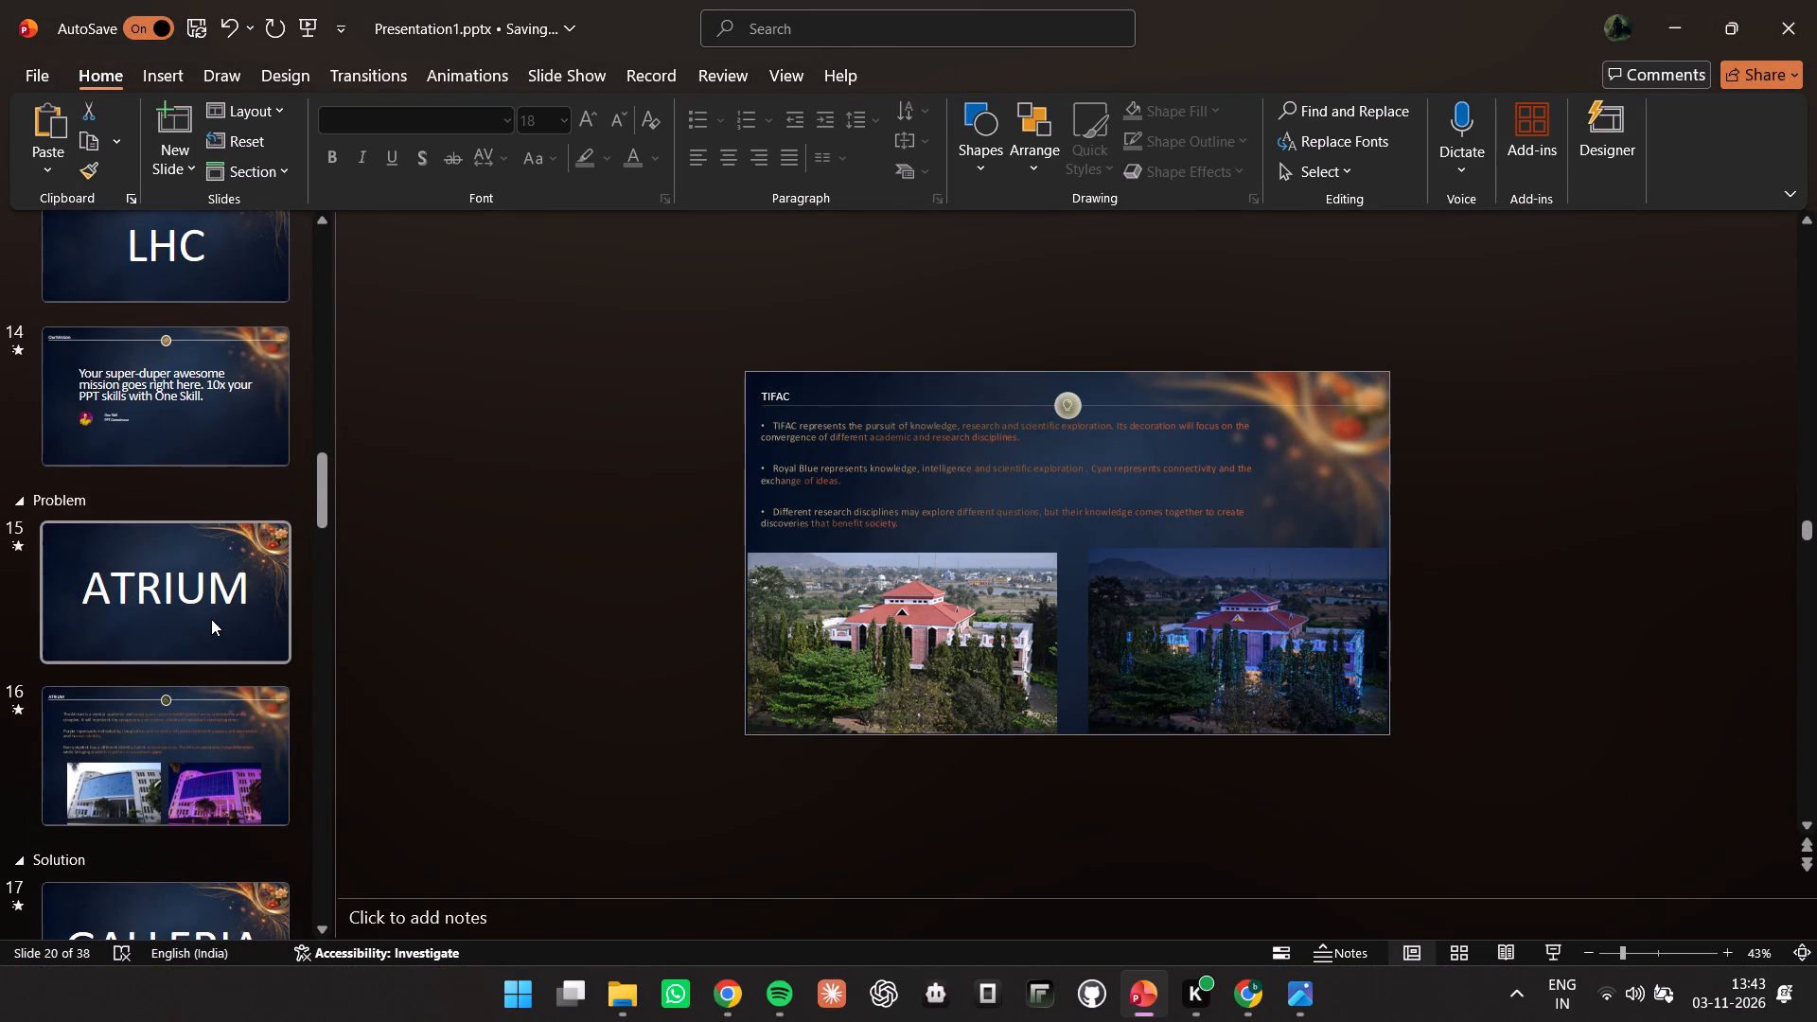
pyautogui.scroll(-8, 211, 619)
pyautogui.click(196, 699)
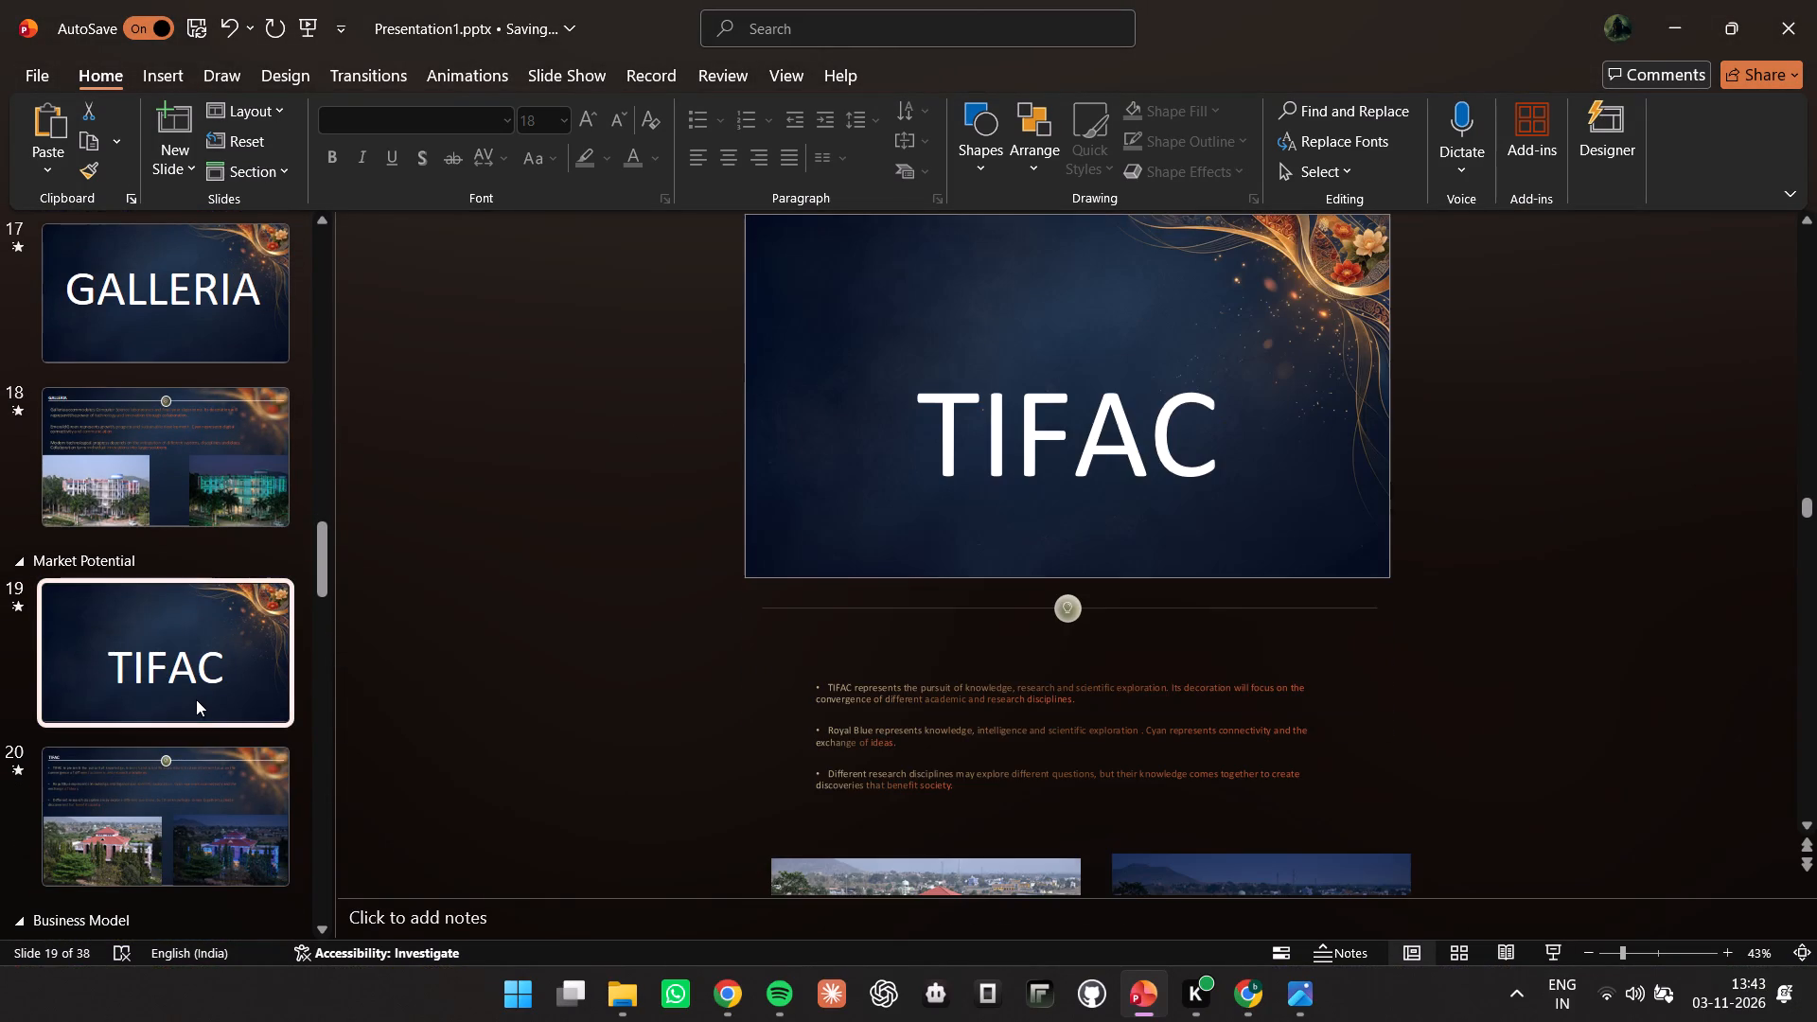
pyautogui.scroll(-2, 196, 699)
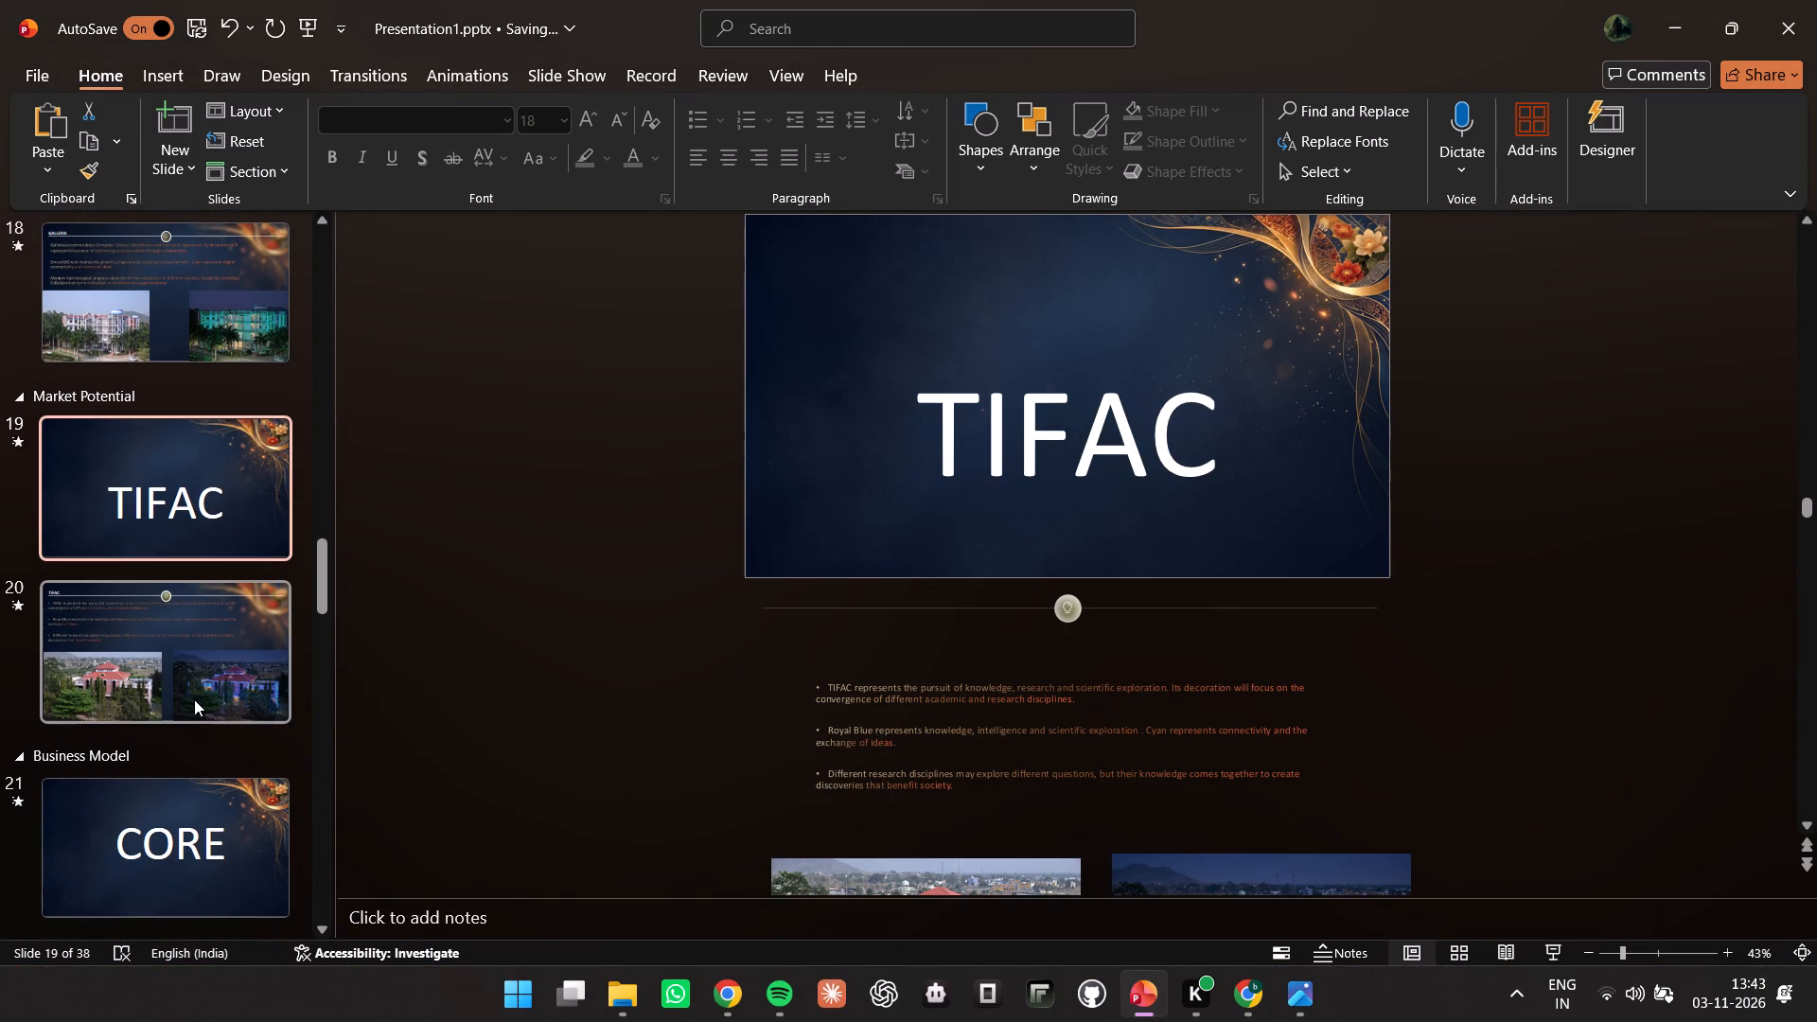
pyautogui.click(157, 654)
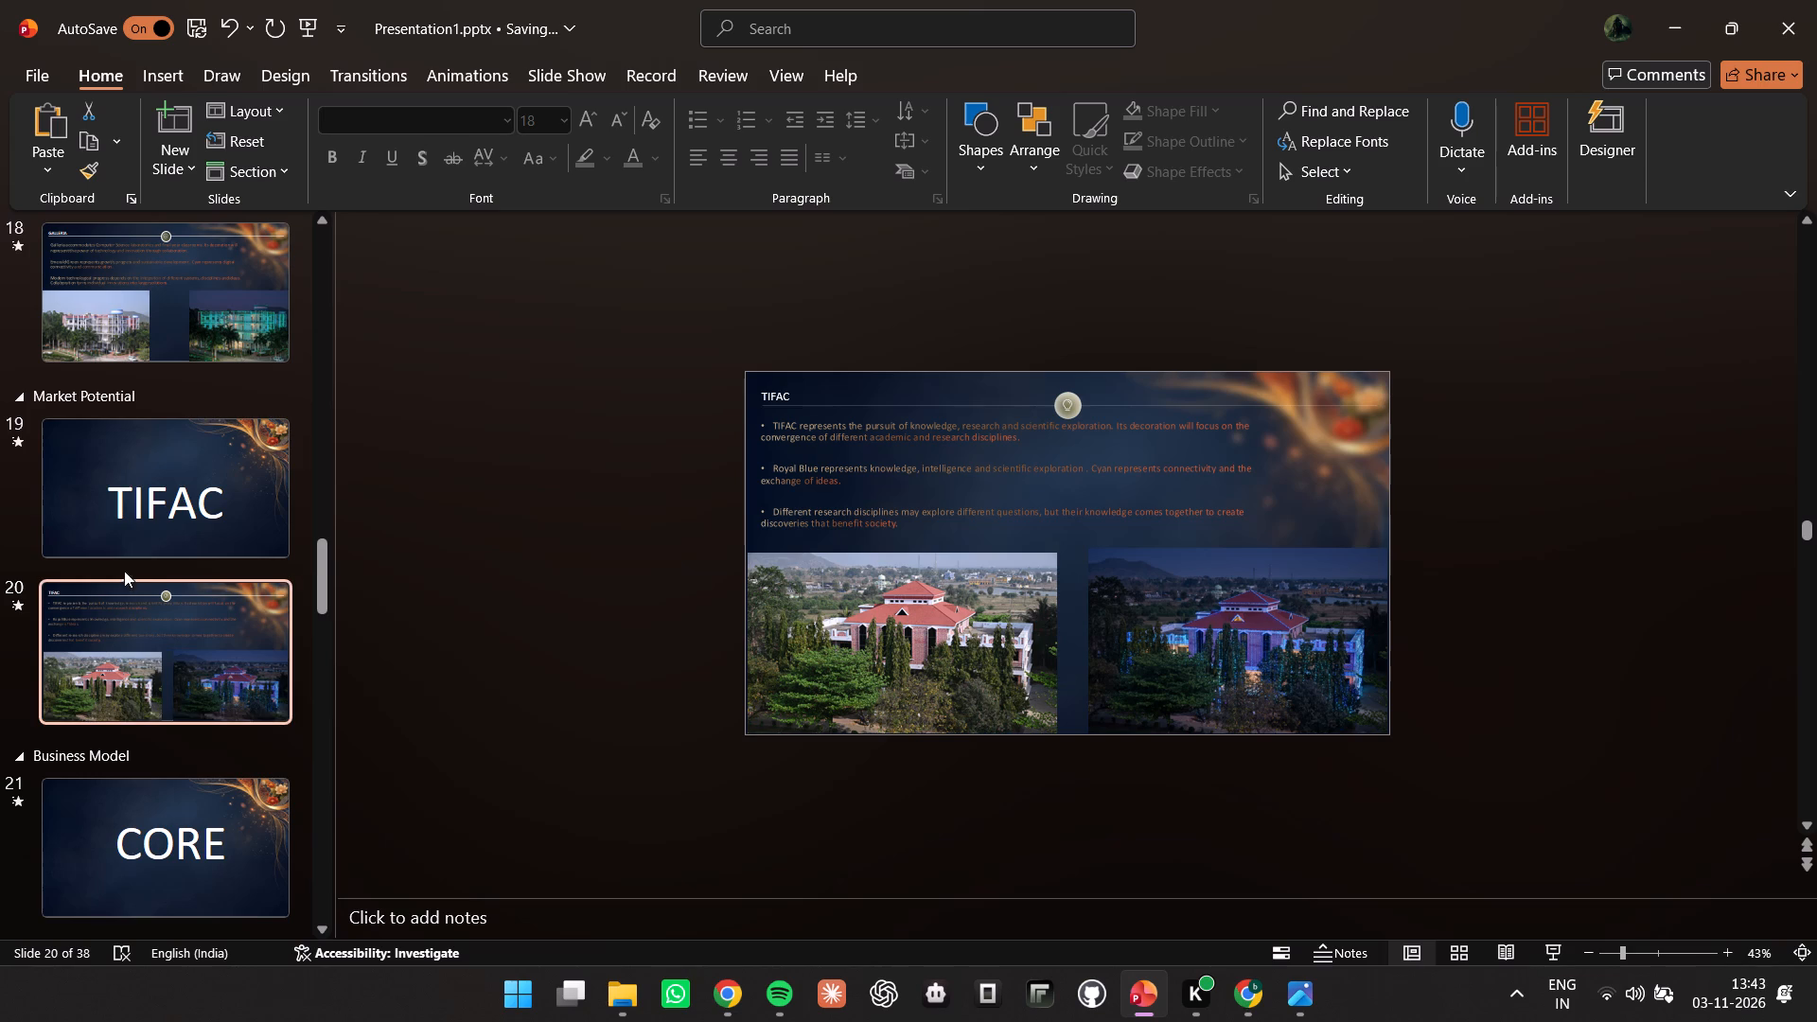
pyautogui.click(363, 55)
pyautogui.click(363, 62)
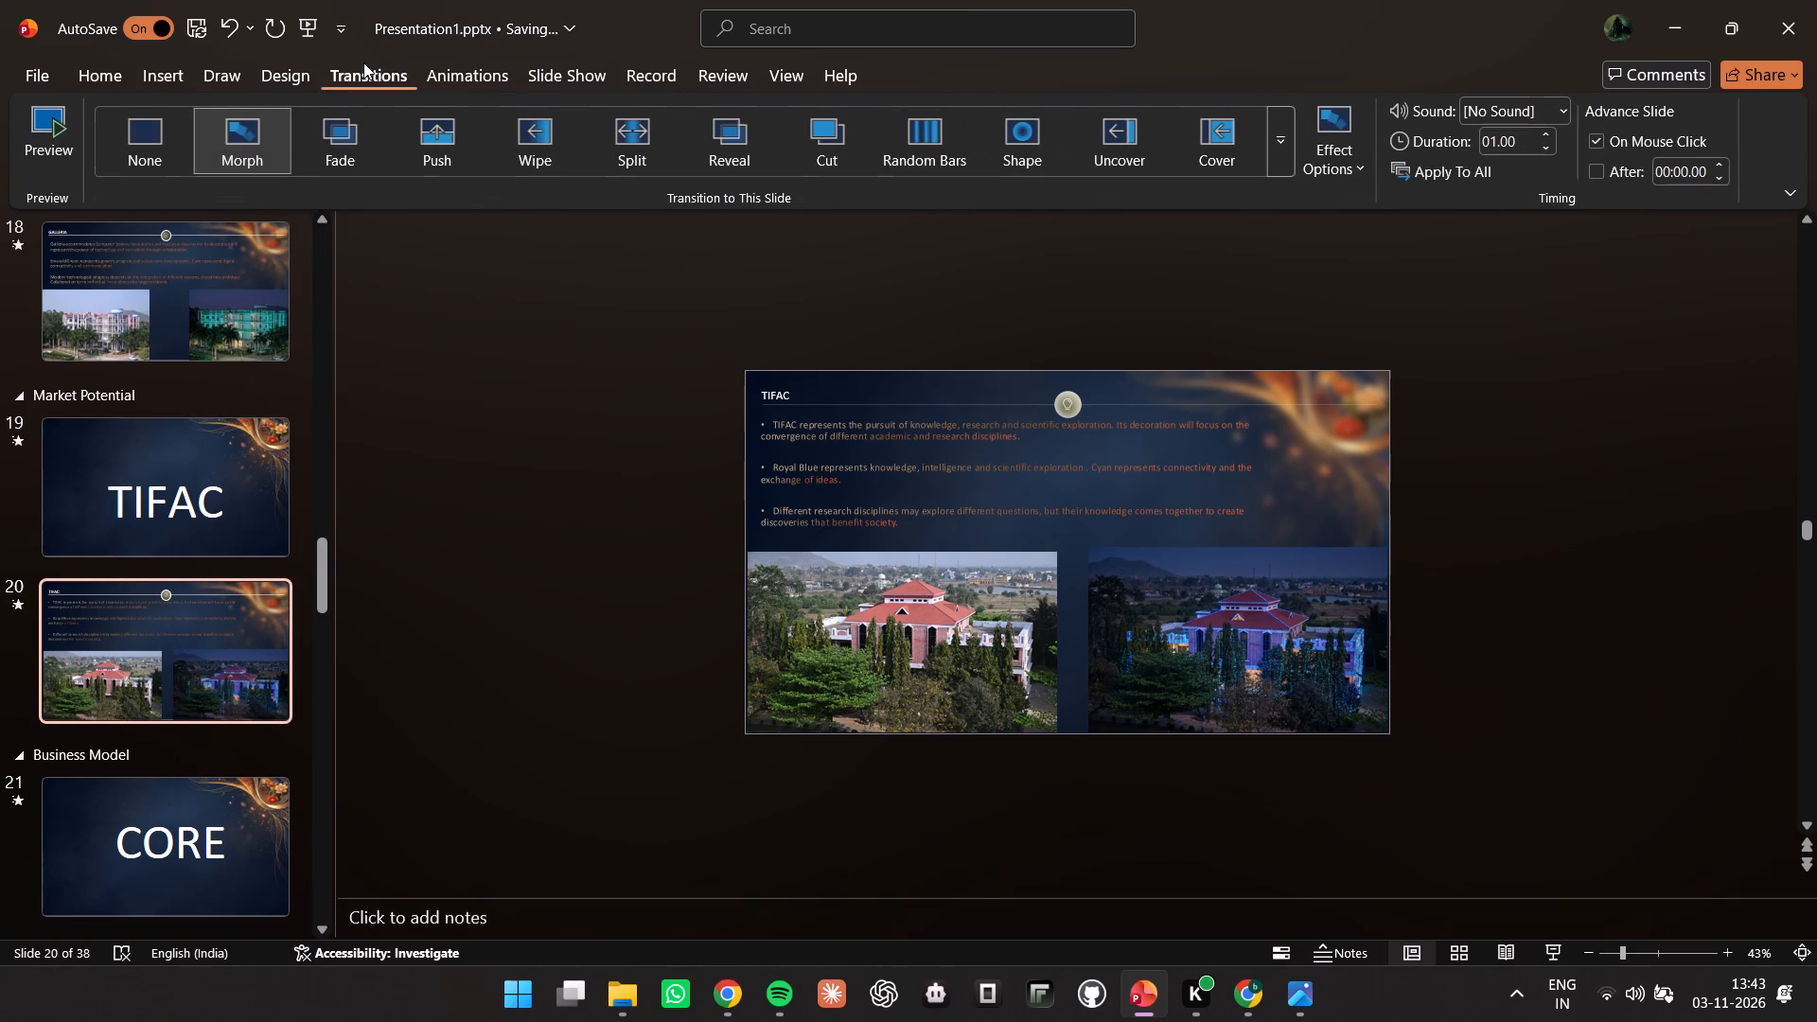
# Play the slide show from the Table of Contents on slide 12 and step through the TIFAC section.
pyautogui.scroll(20, 198, 413)
pyautogui.scroll(2, 198, 413)
pyautogui.scroll(-3, 196, 412)
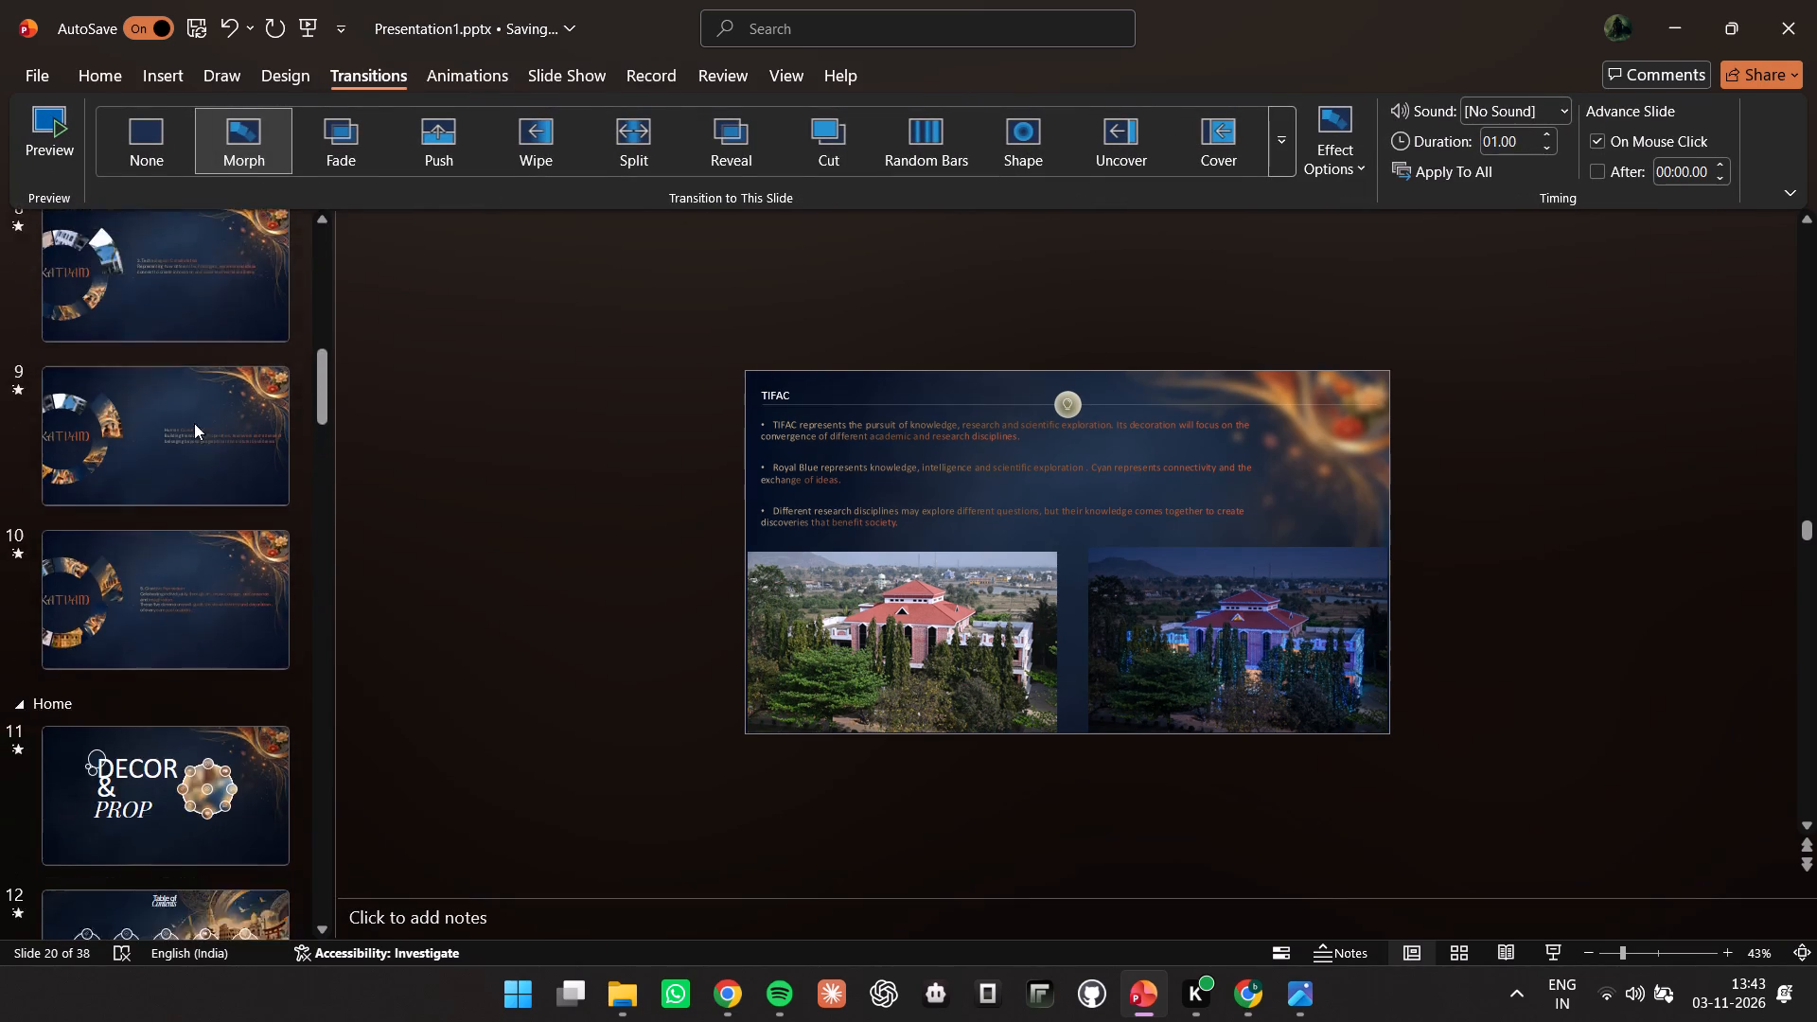
pyautogui.scroll(-2, 194, 423)
pyautogui.click(183, 767)
pyautogui.click(170, 632)
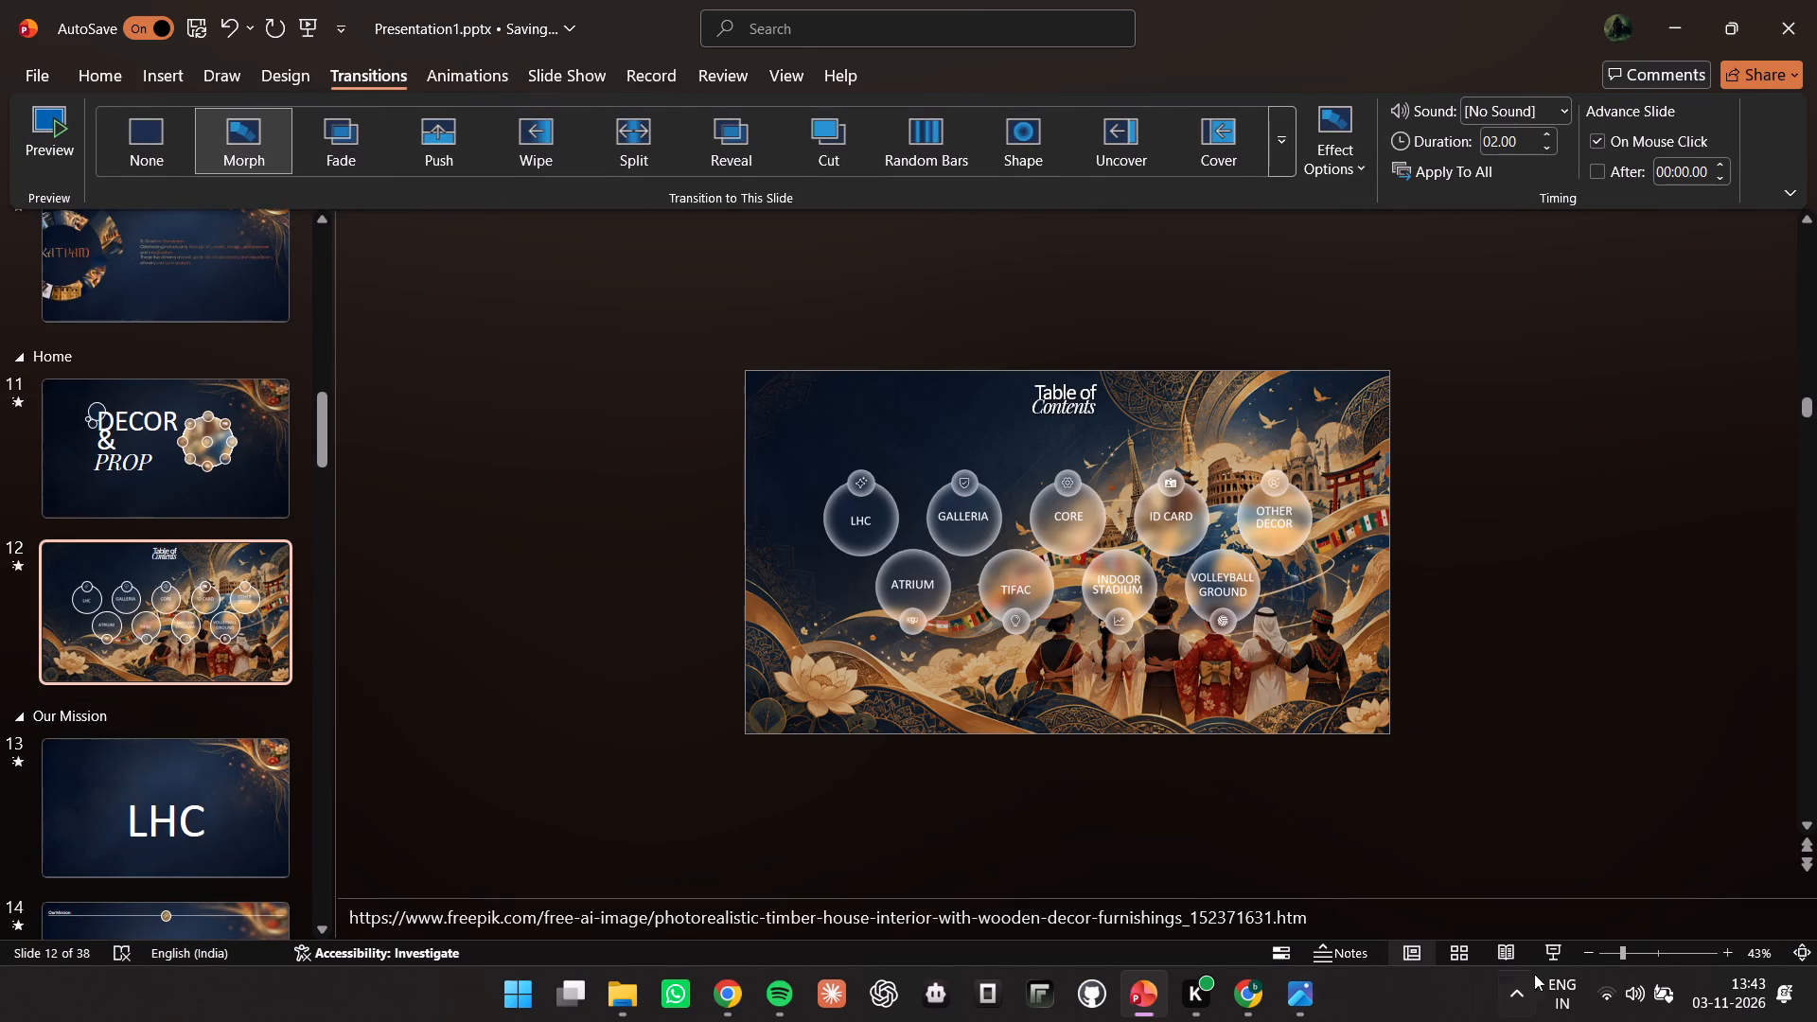
pyautogui.click(1557, 955)
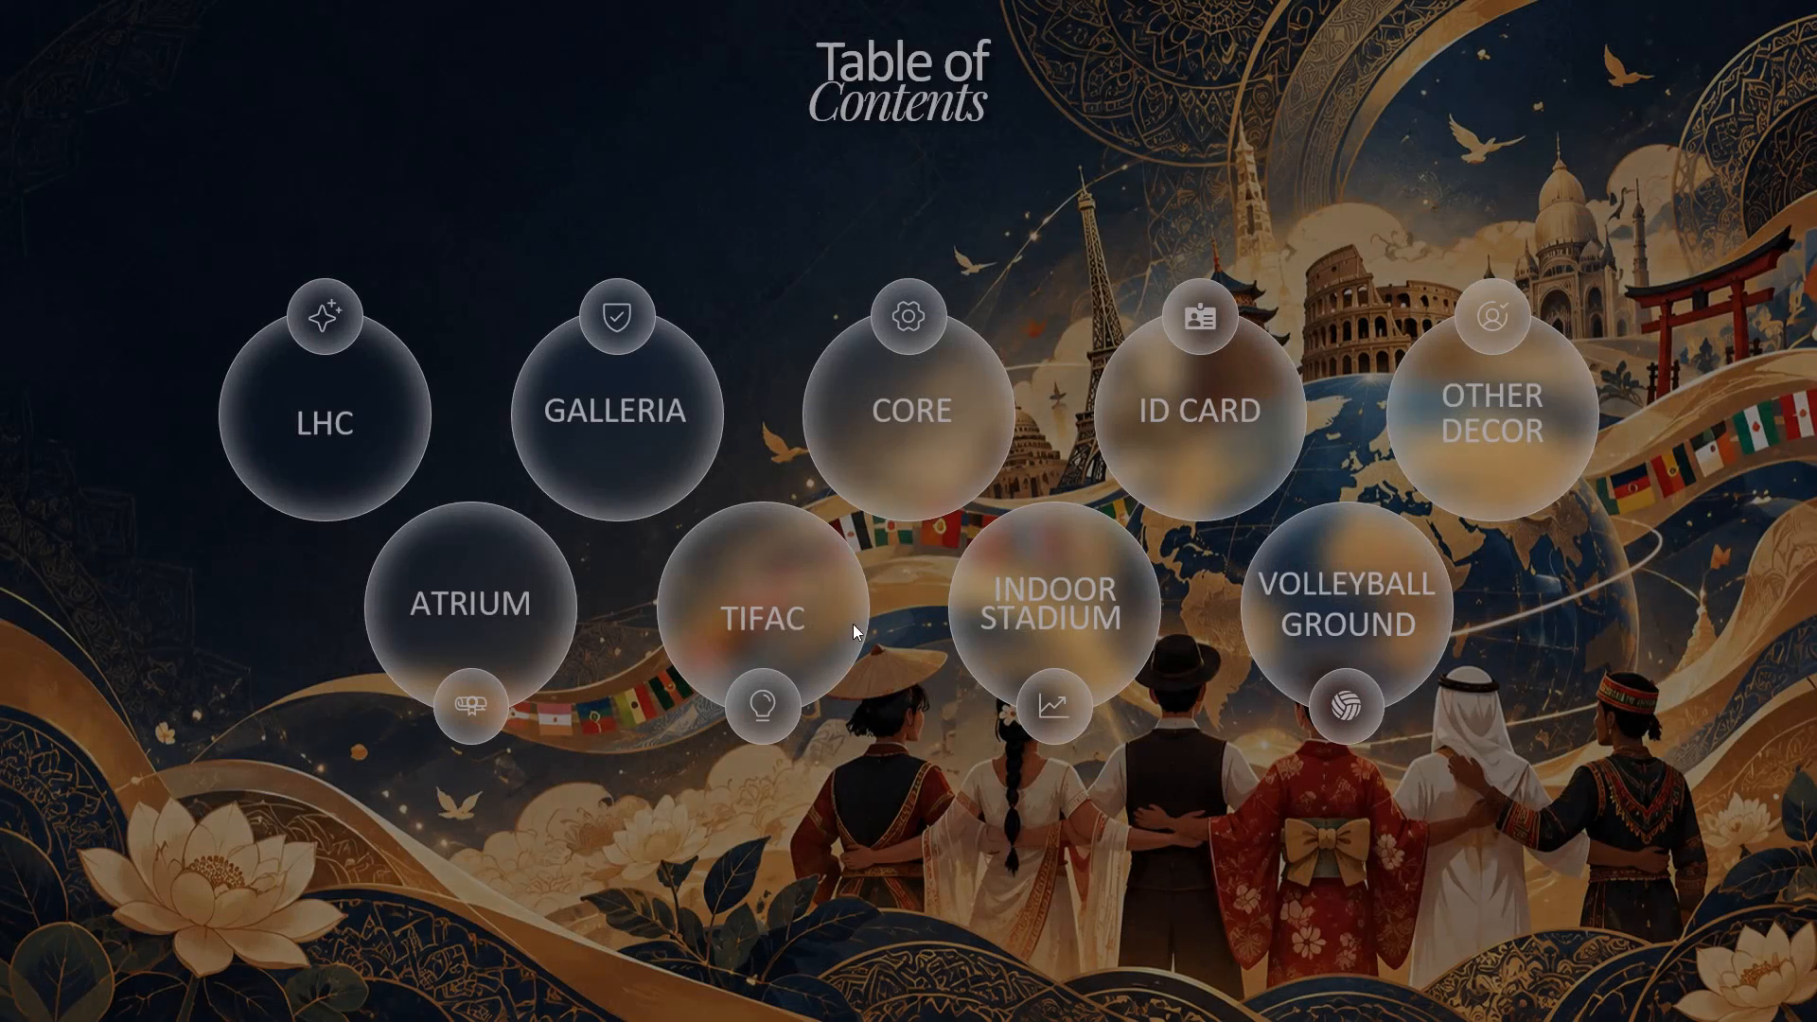
pyautogui.click(786, 619)
pyautogui.click(786, 619)
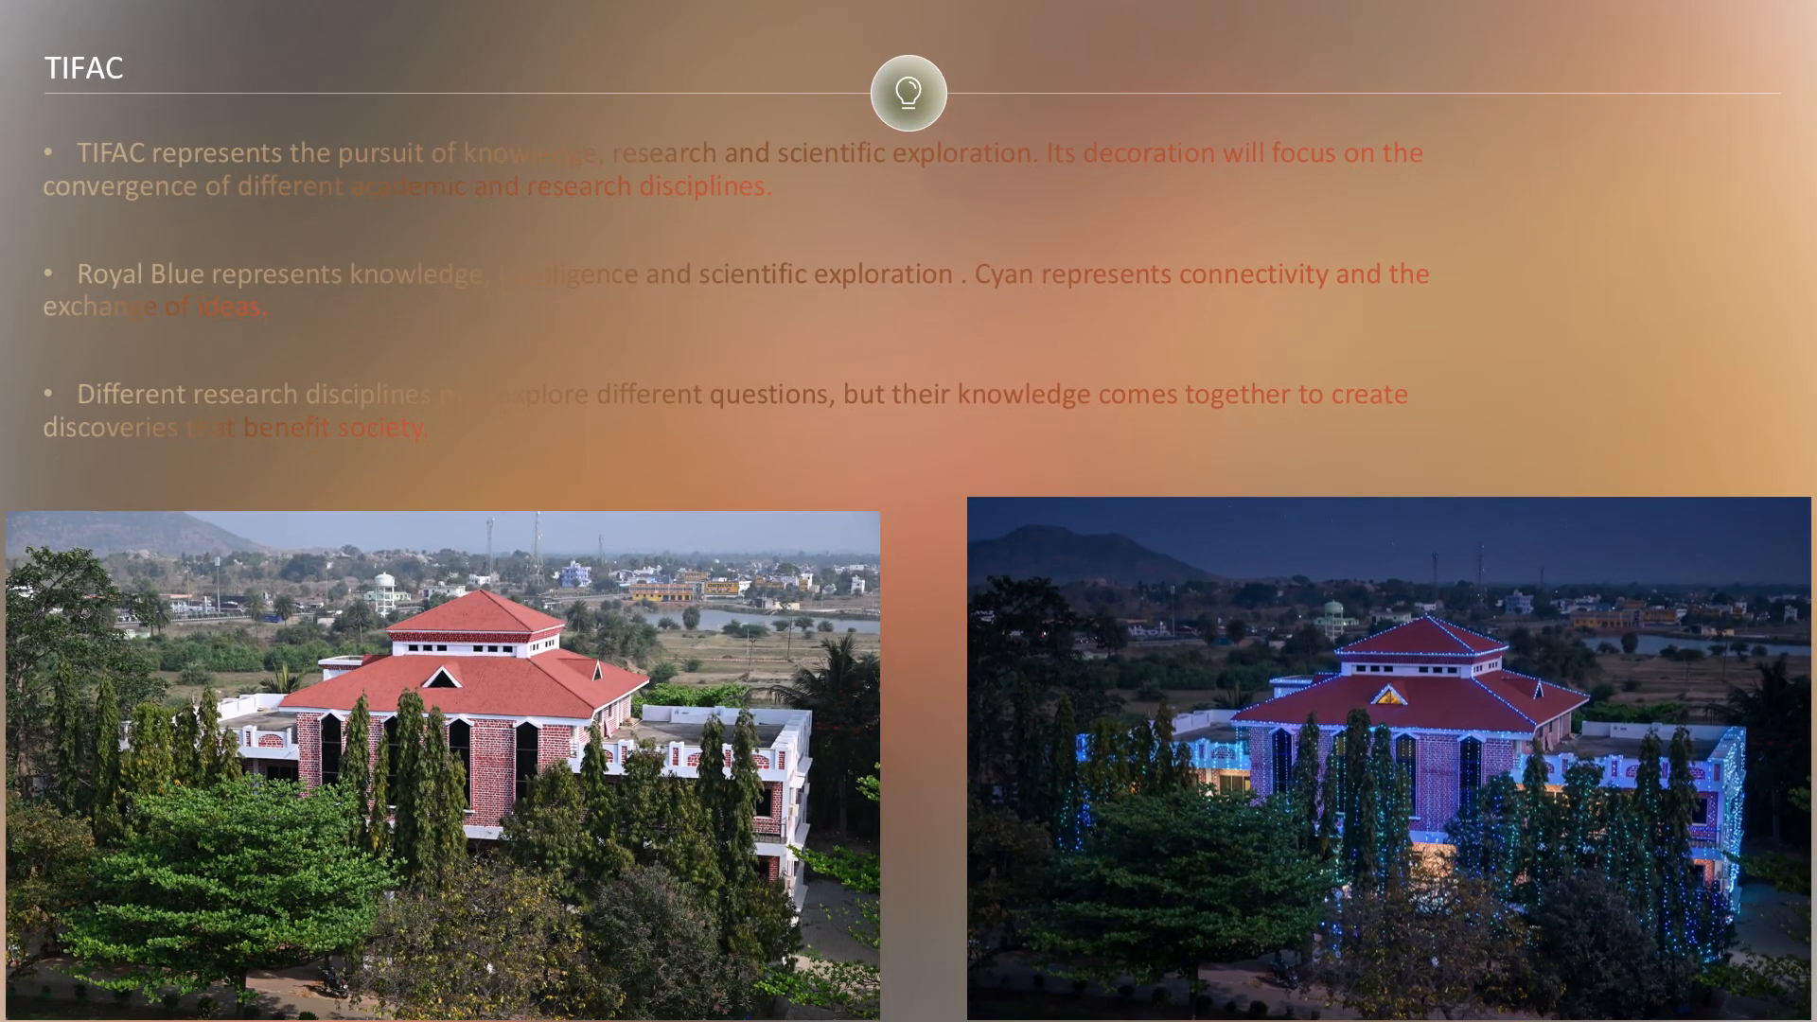
pyautogui.press('Escape')
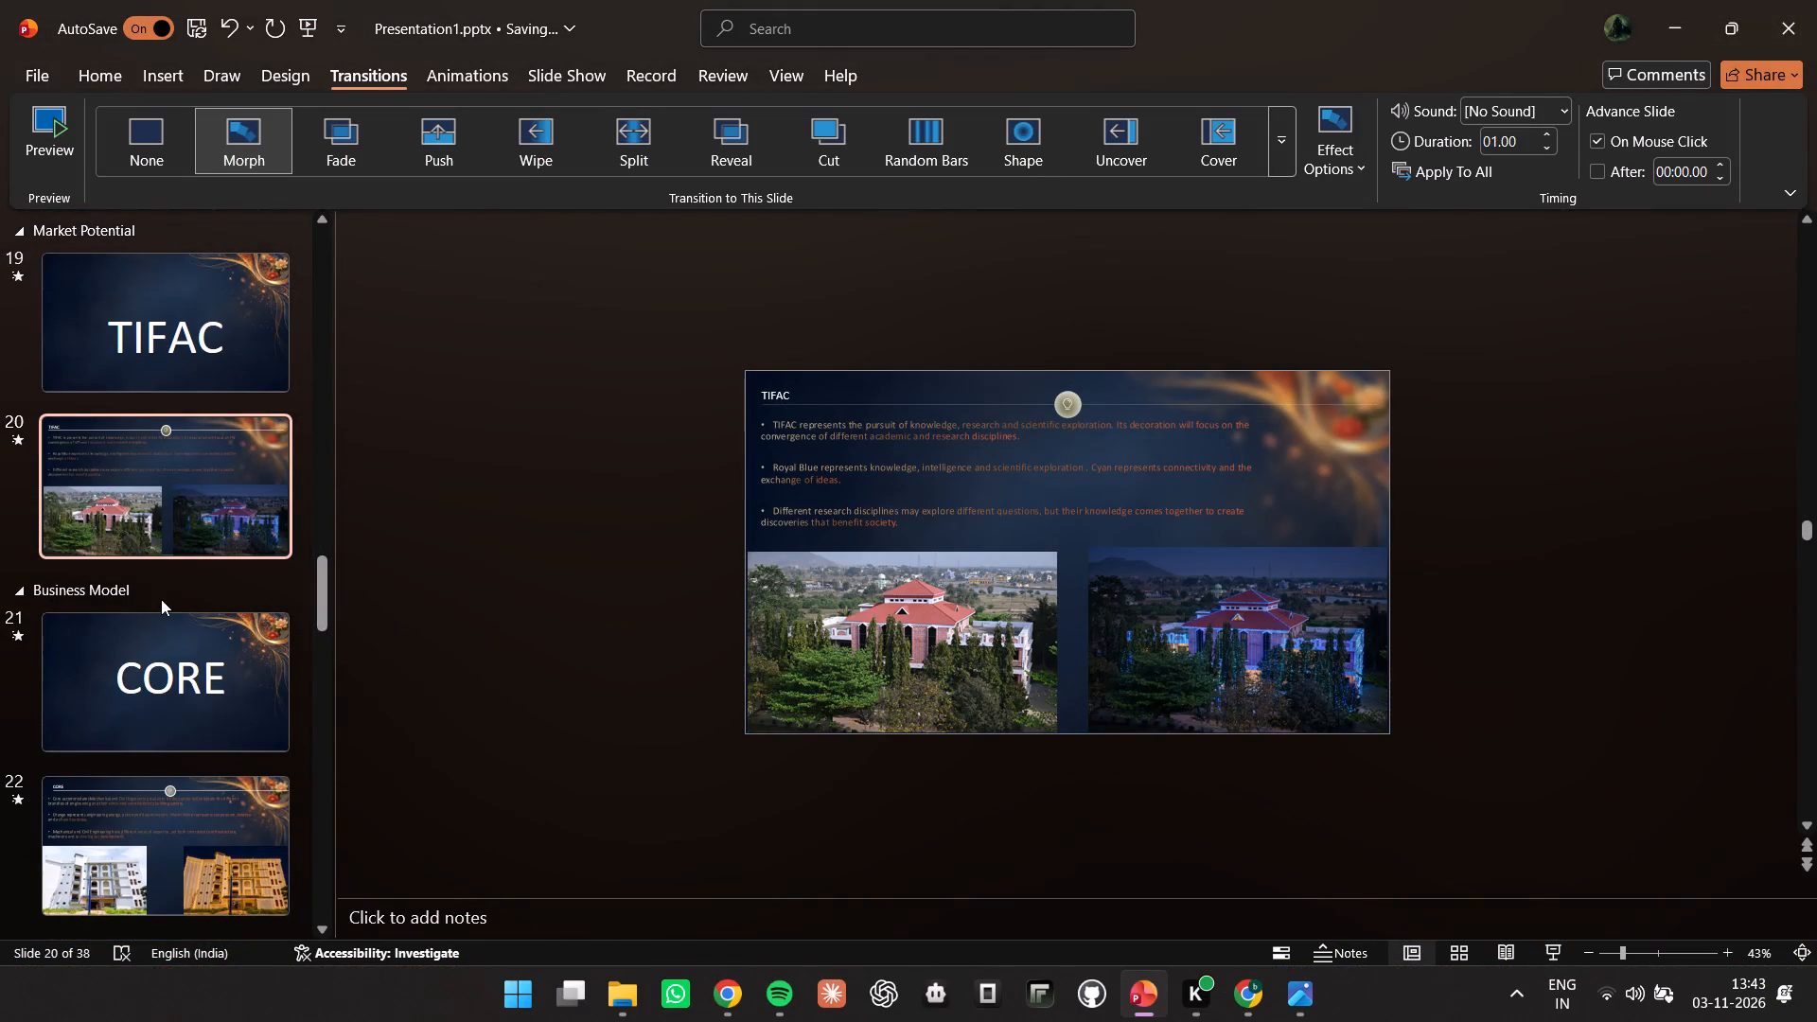
# Shift the full-slide festival illustration on slide 12 sideways to expose the slide background behind it.
pyautogui.scroll(7, 161, 599)
pyautogui.scroll(17, 160, 596)
pyautogui.scroll(-5, 178, 644)
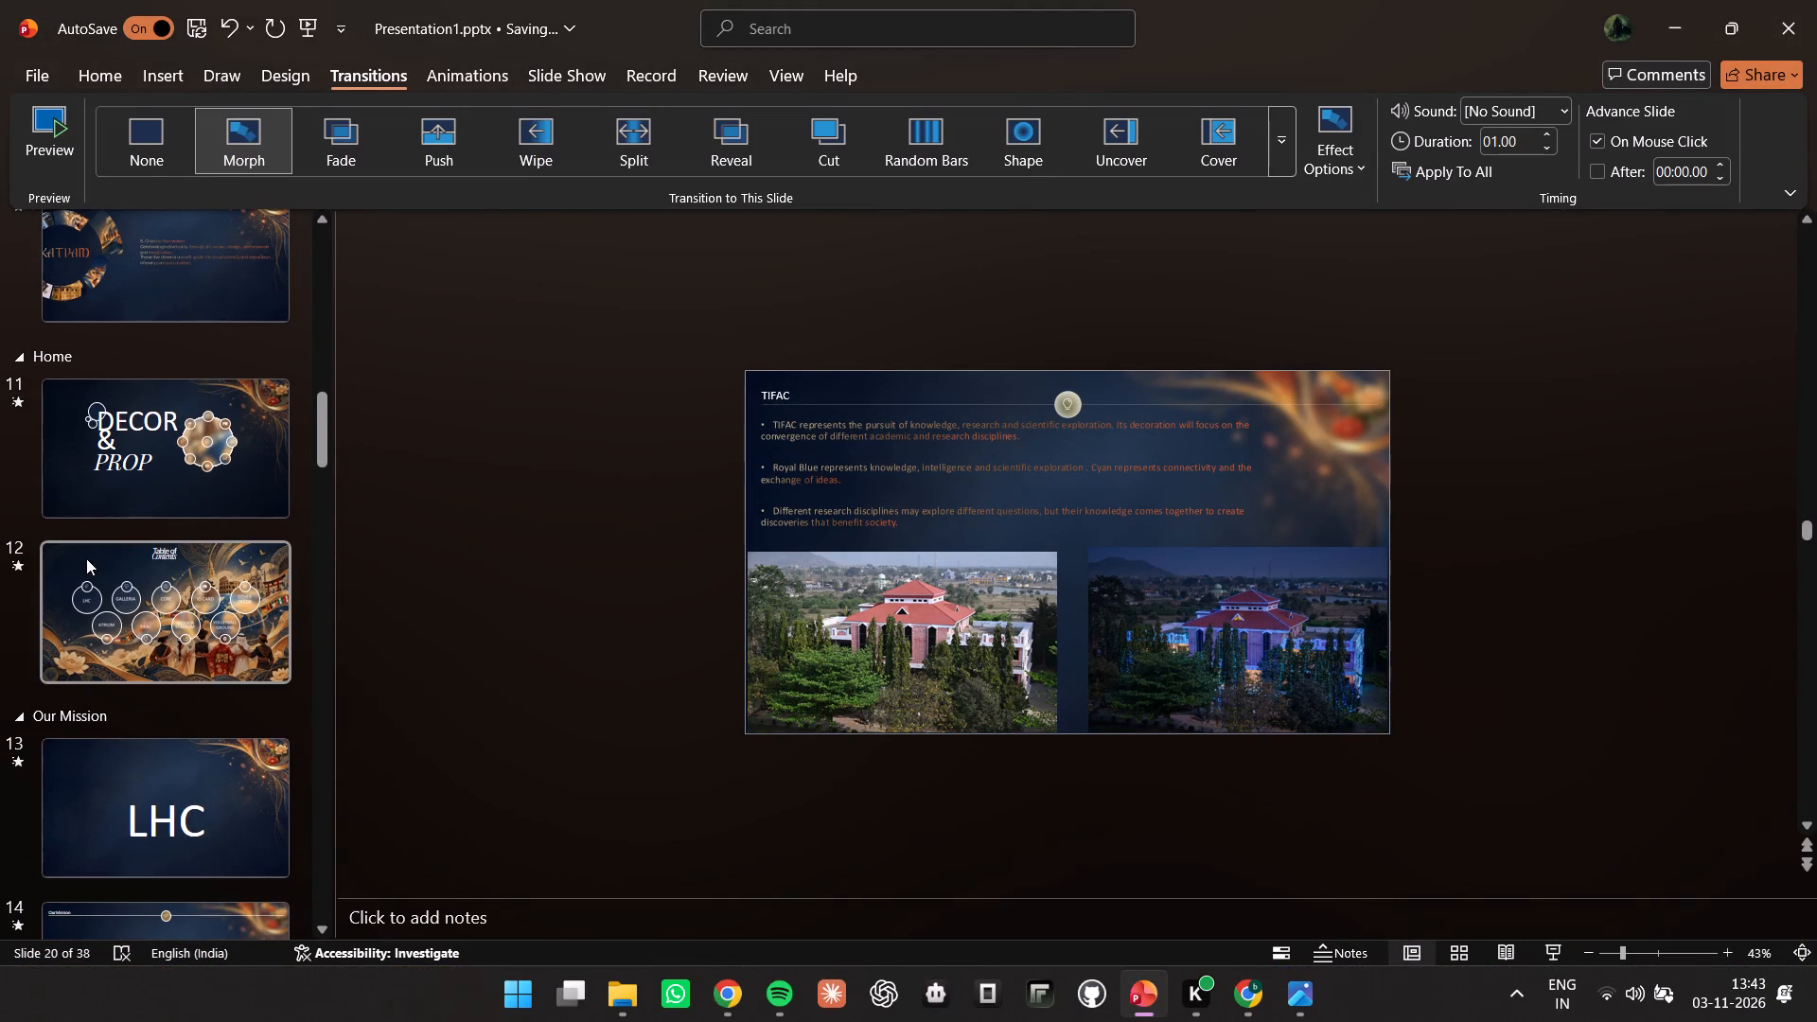
pyautogui.click(79, 557)
pyautogui.moveTo(784, 457); pyautogui.dragTo(798, 457)
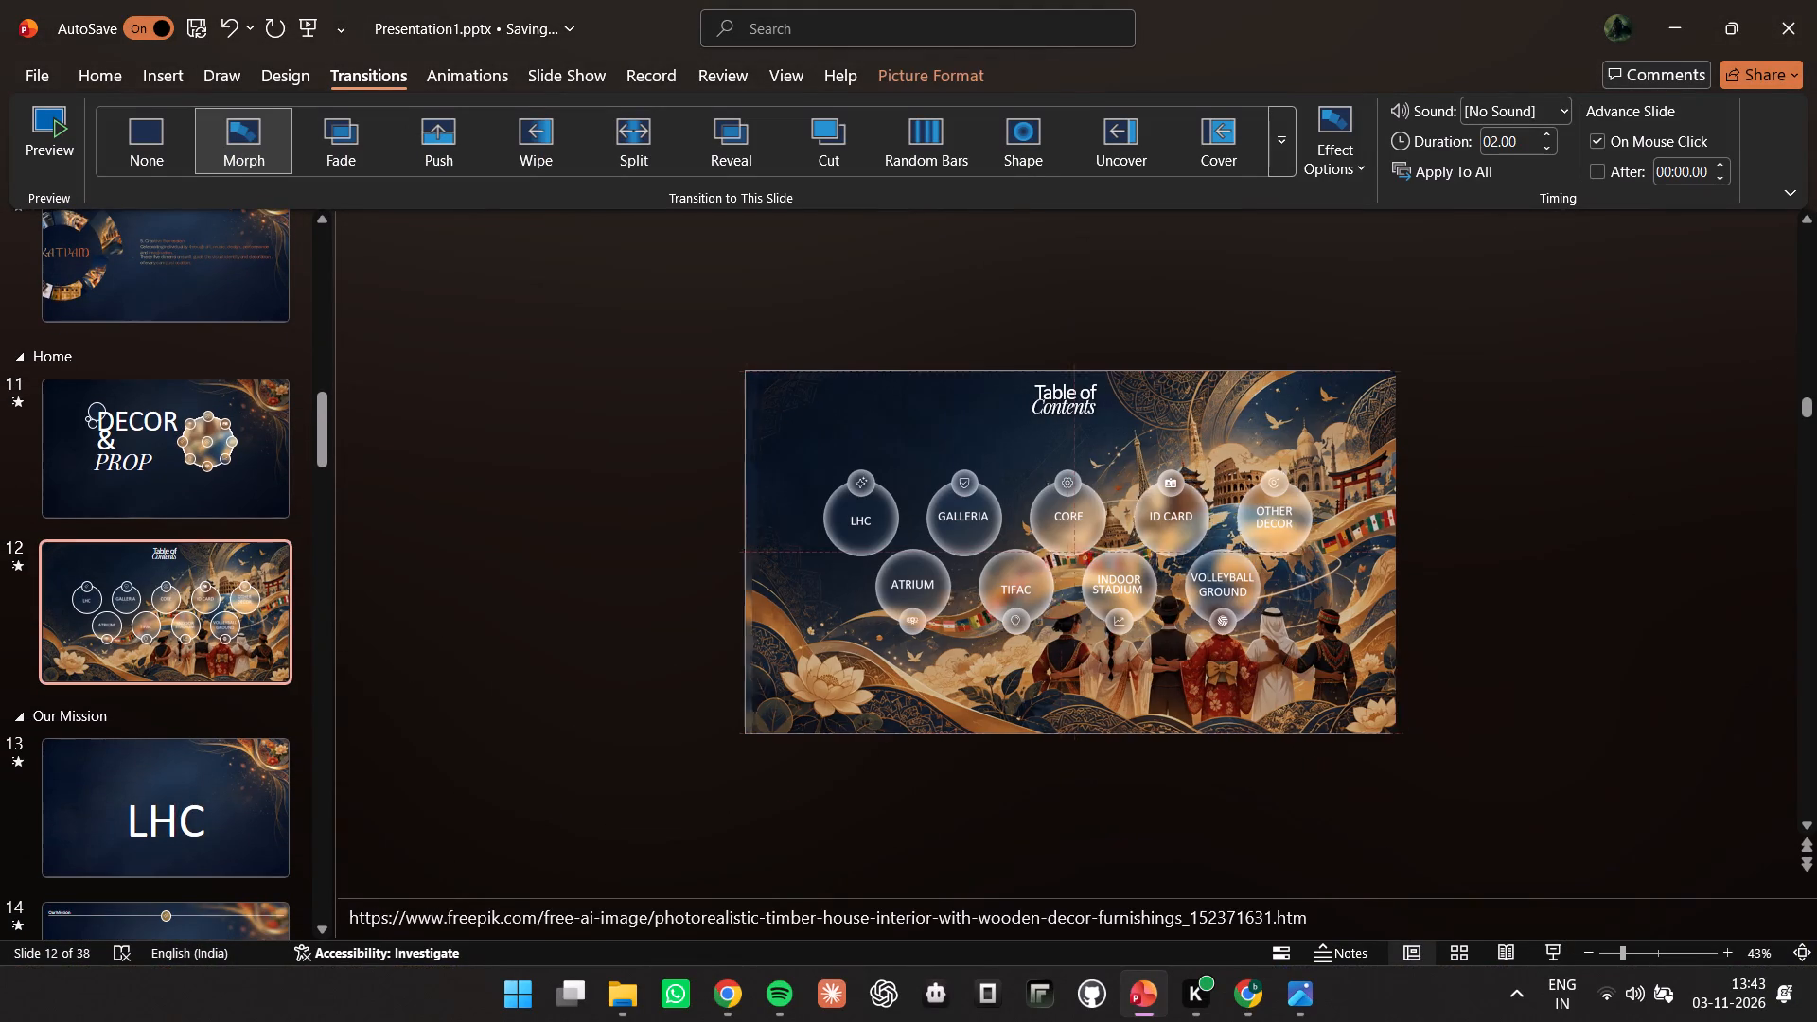
pyautogui.moveTo(798, 457); pyautogui.dragTo(808, 451)
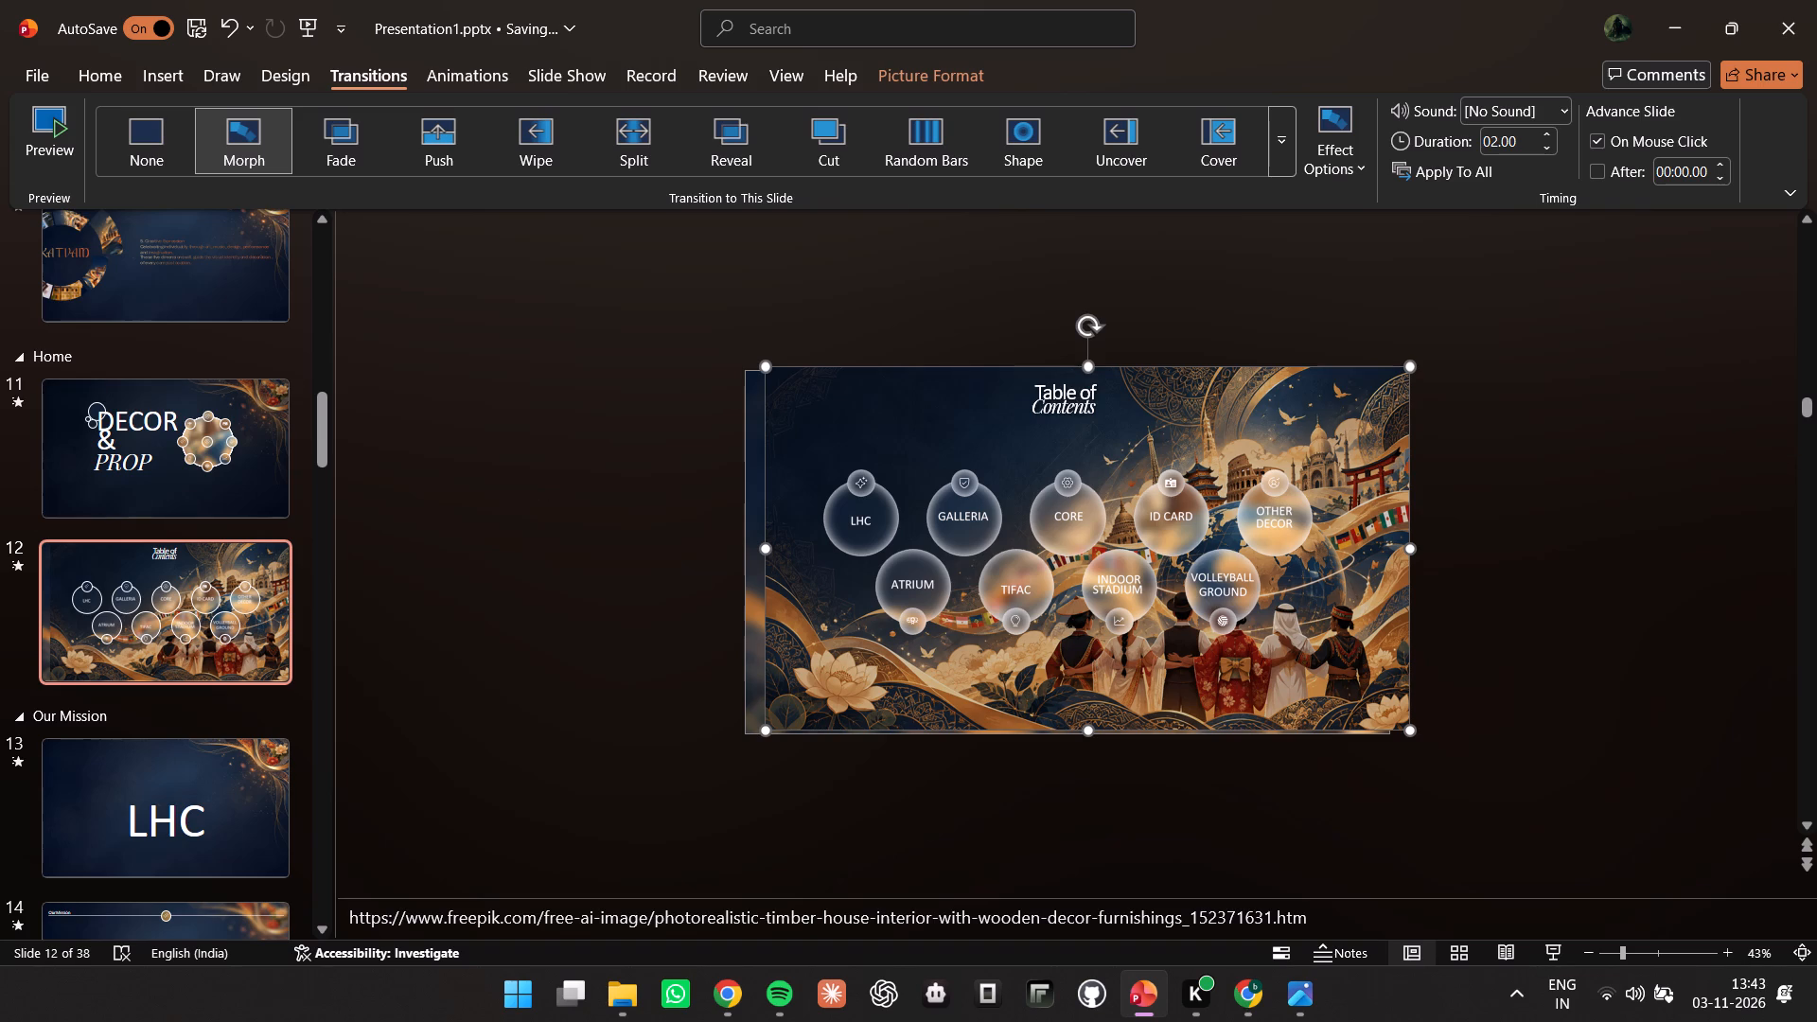
pyautogui.moveTo(811, 399); pyautogui.dragTo(816, 404)
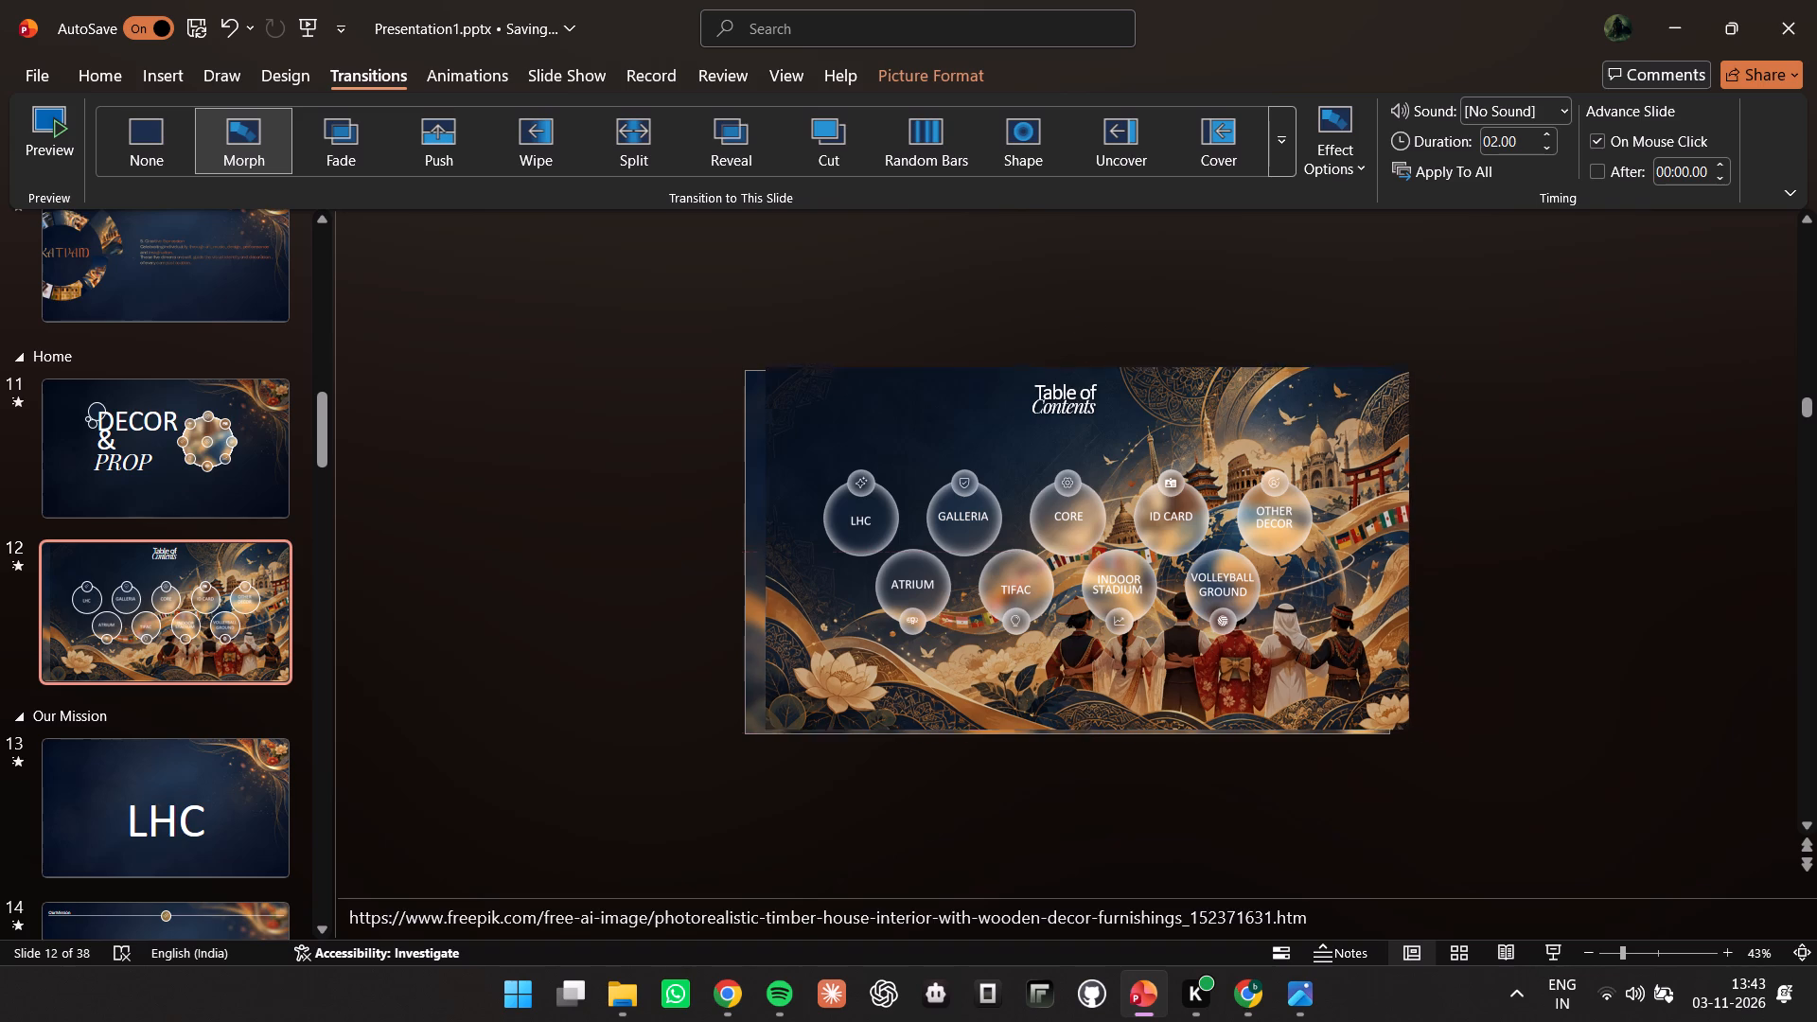
pyautogui.moveTo(816, 404); pyautogui.dragTo(856, 412)
# Fill slide 12's background with the Minimalist presentation slide JPG from the New folder inside the ppt pictures folder.
pyautogui.rightClick(772, 432)
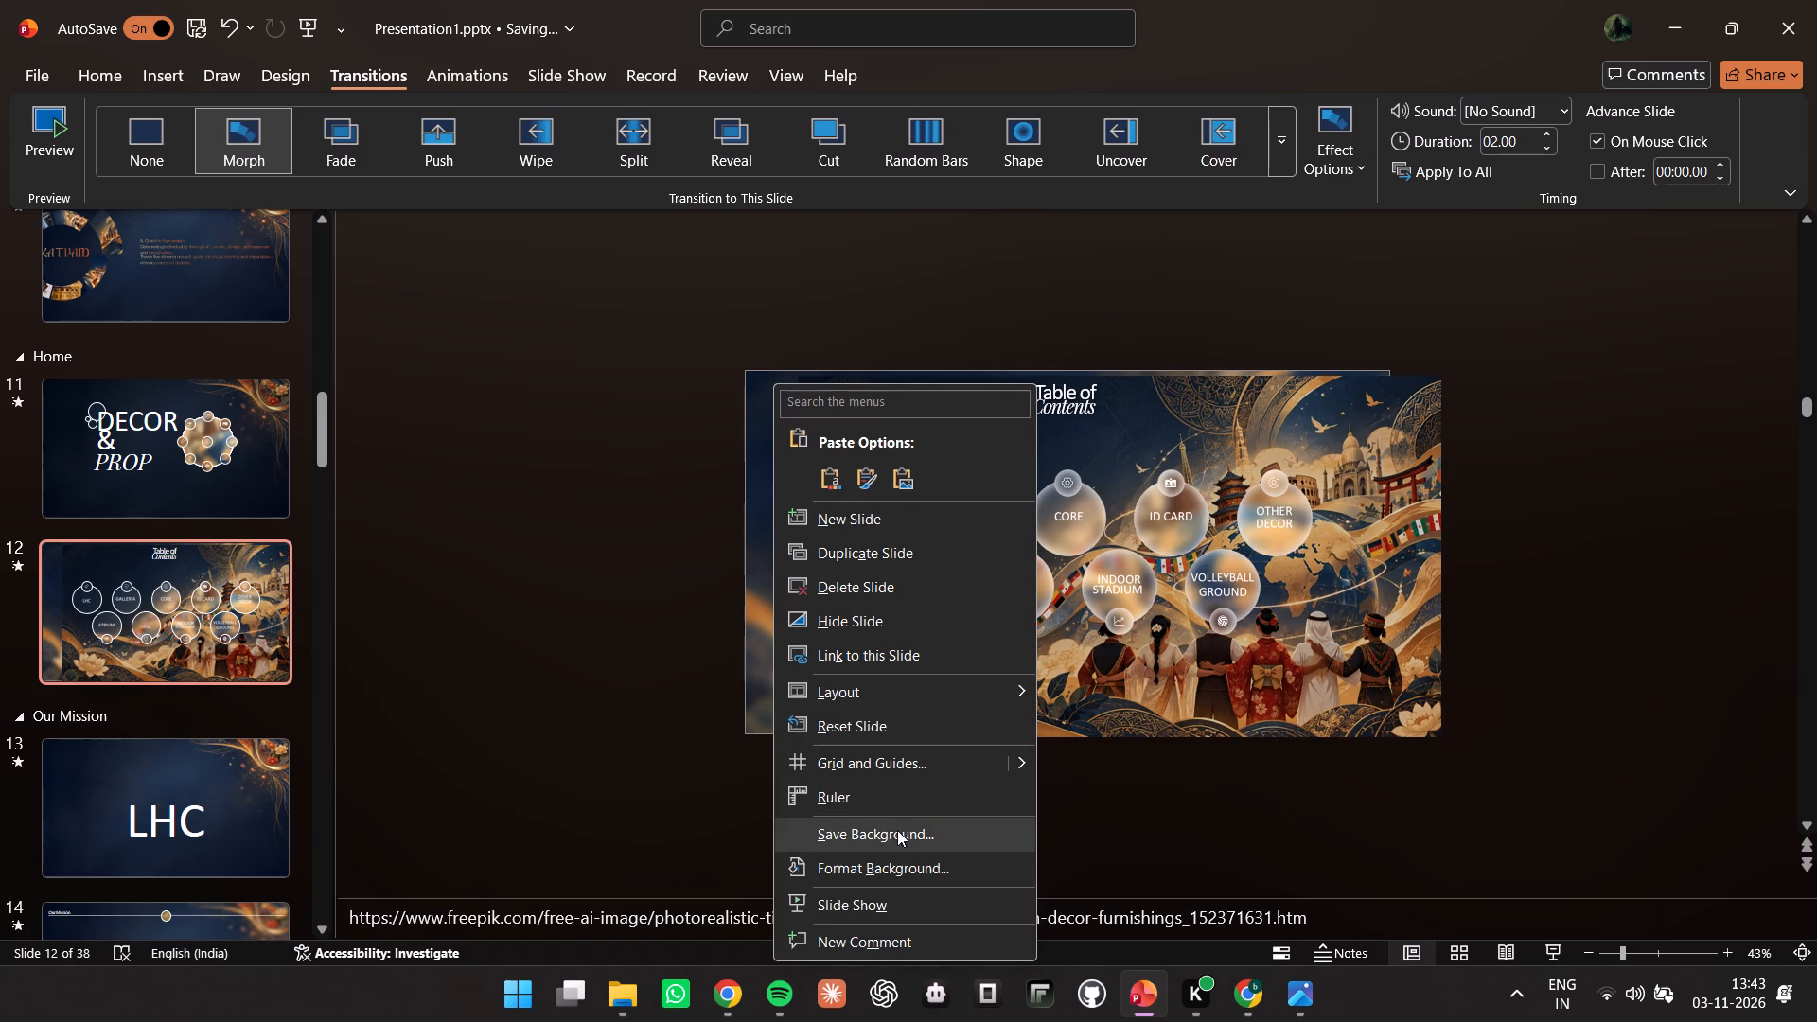
pyautogui.click(904, 853)
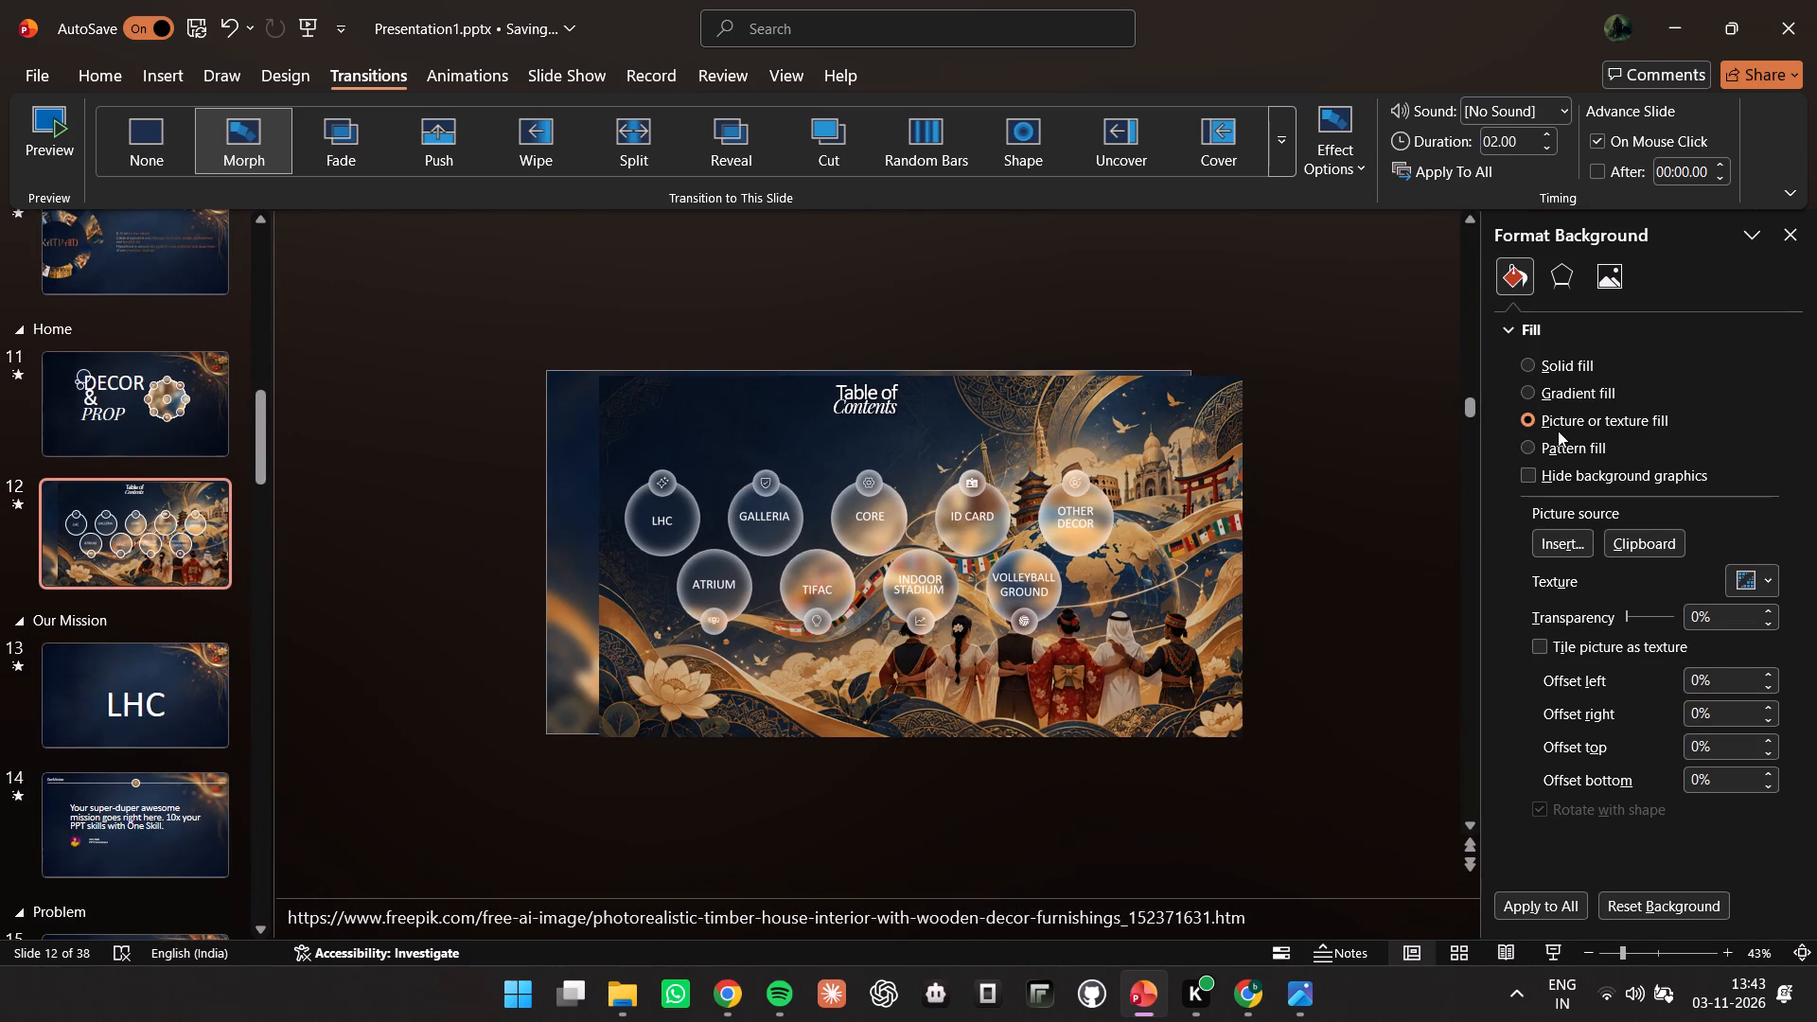
pyautogui.click(1562, 546)
pyautogui.click(871, 409)
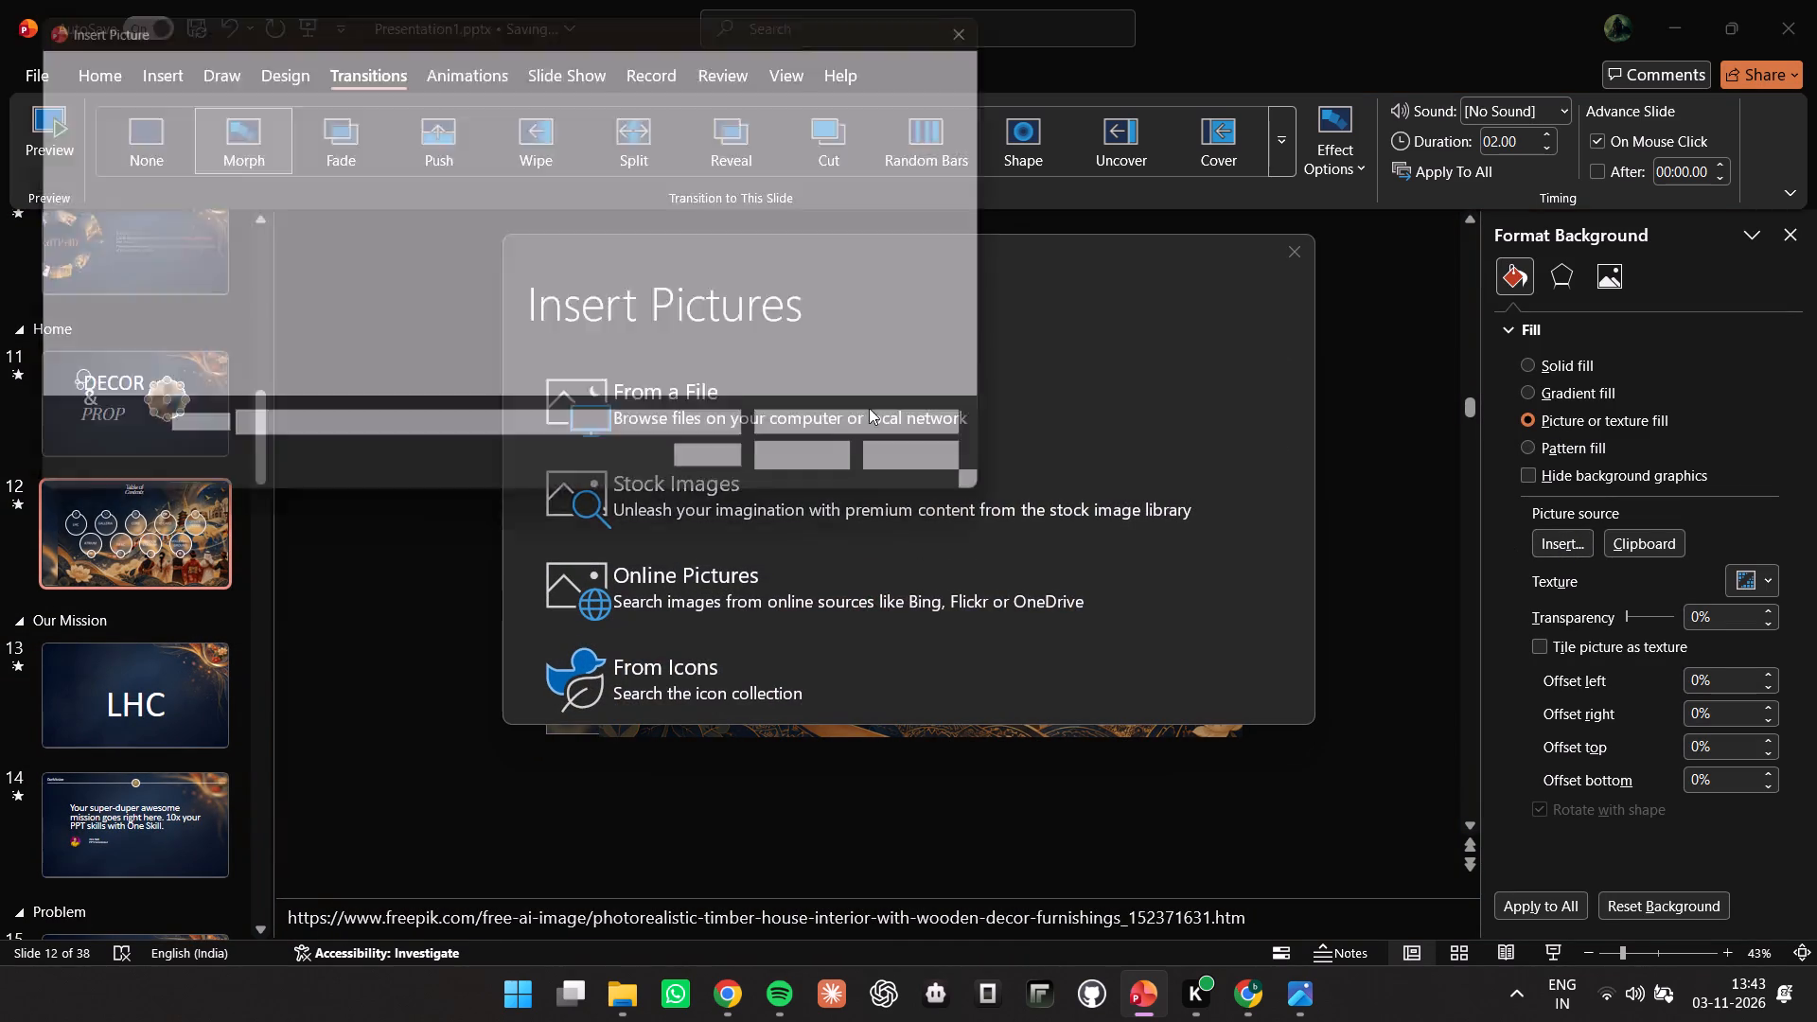
pyautogui.click(516, 55)
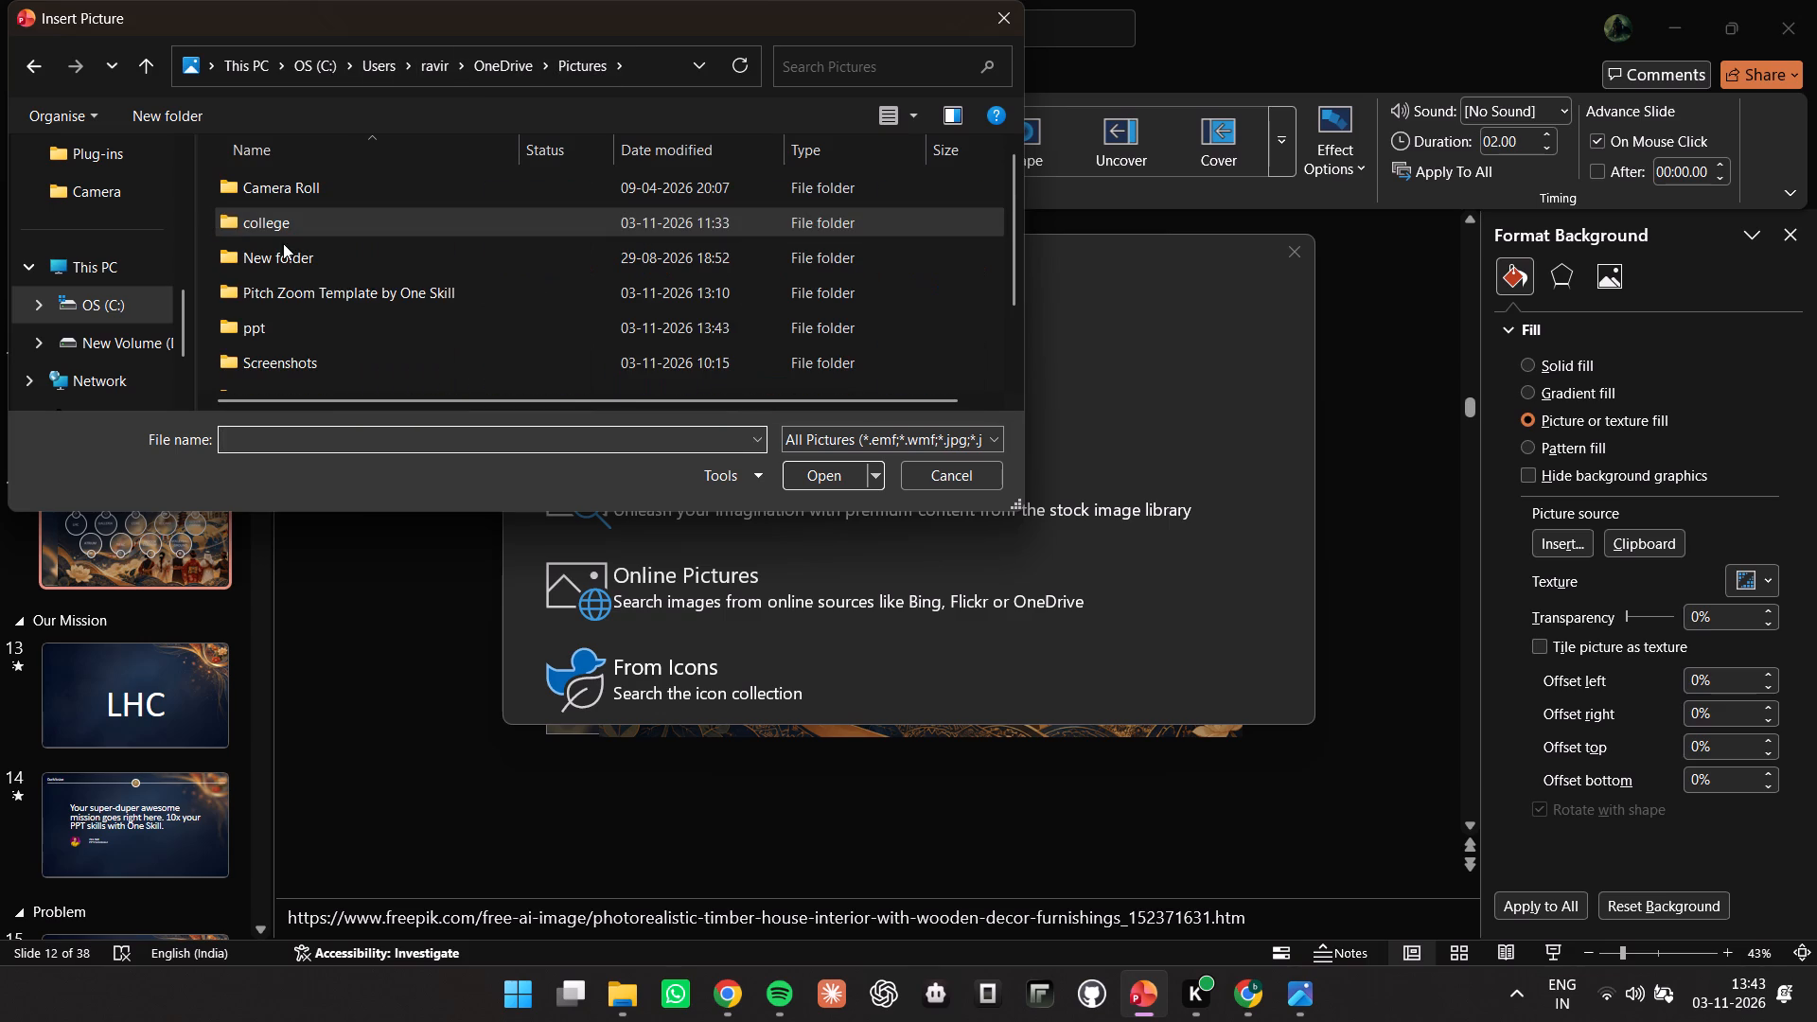
pyautogui.doubleClick(300, 335)
pyautogui.doubleClick(393, 235)
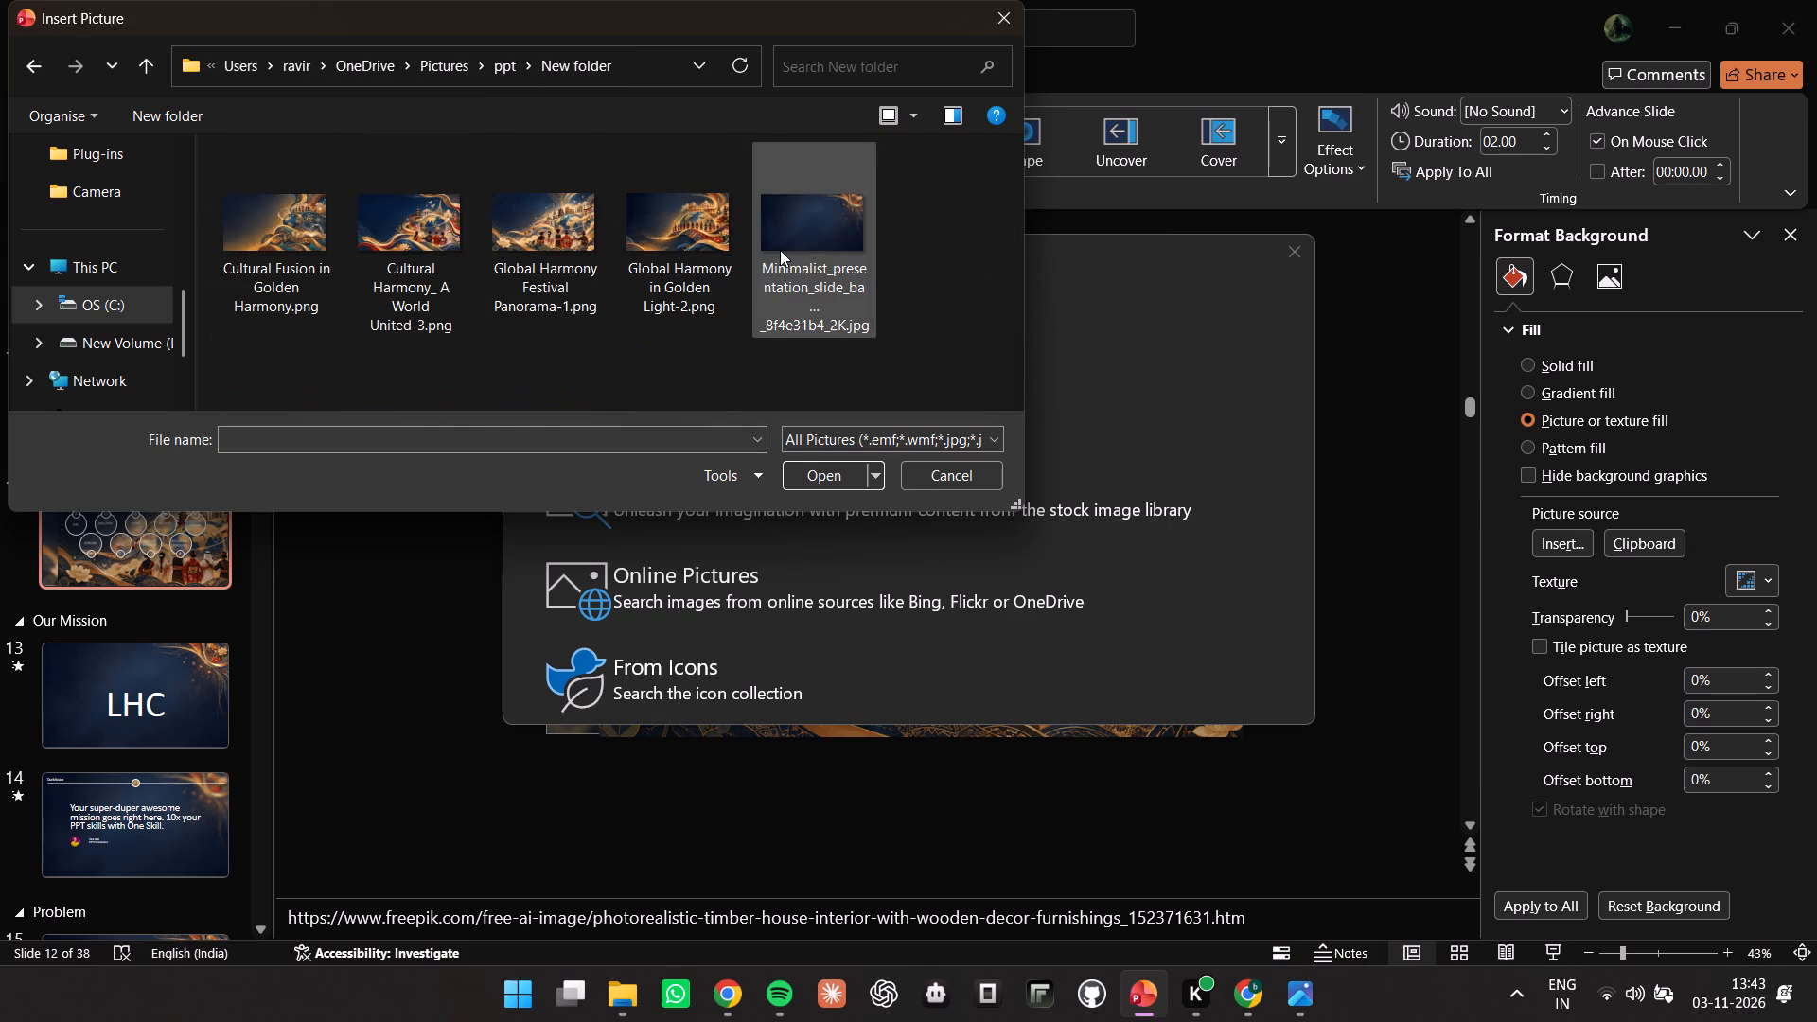
pyautogui.click(802, 244)
pyautogui.click(821, 485)
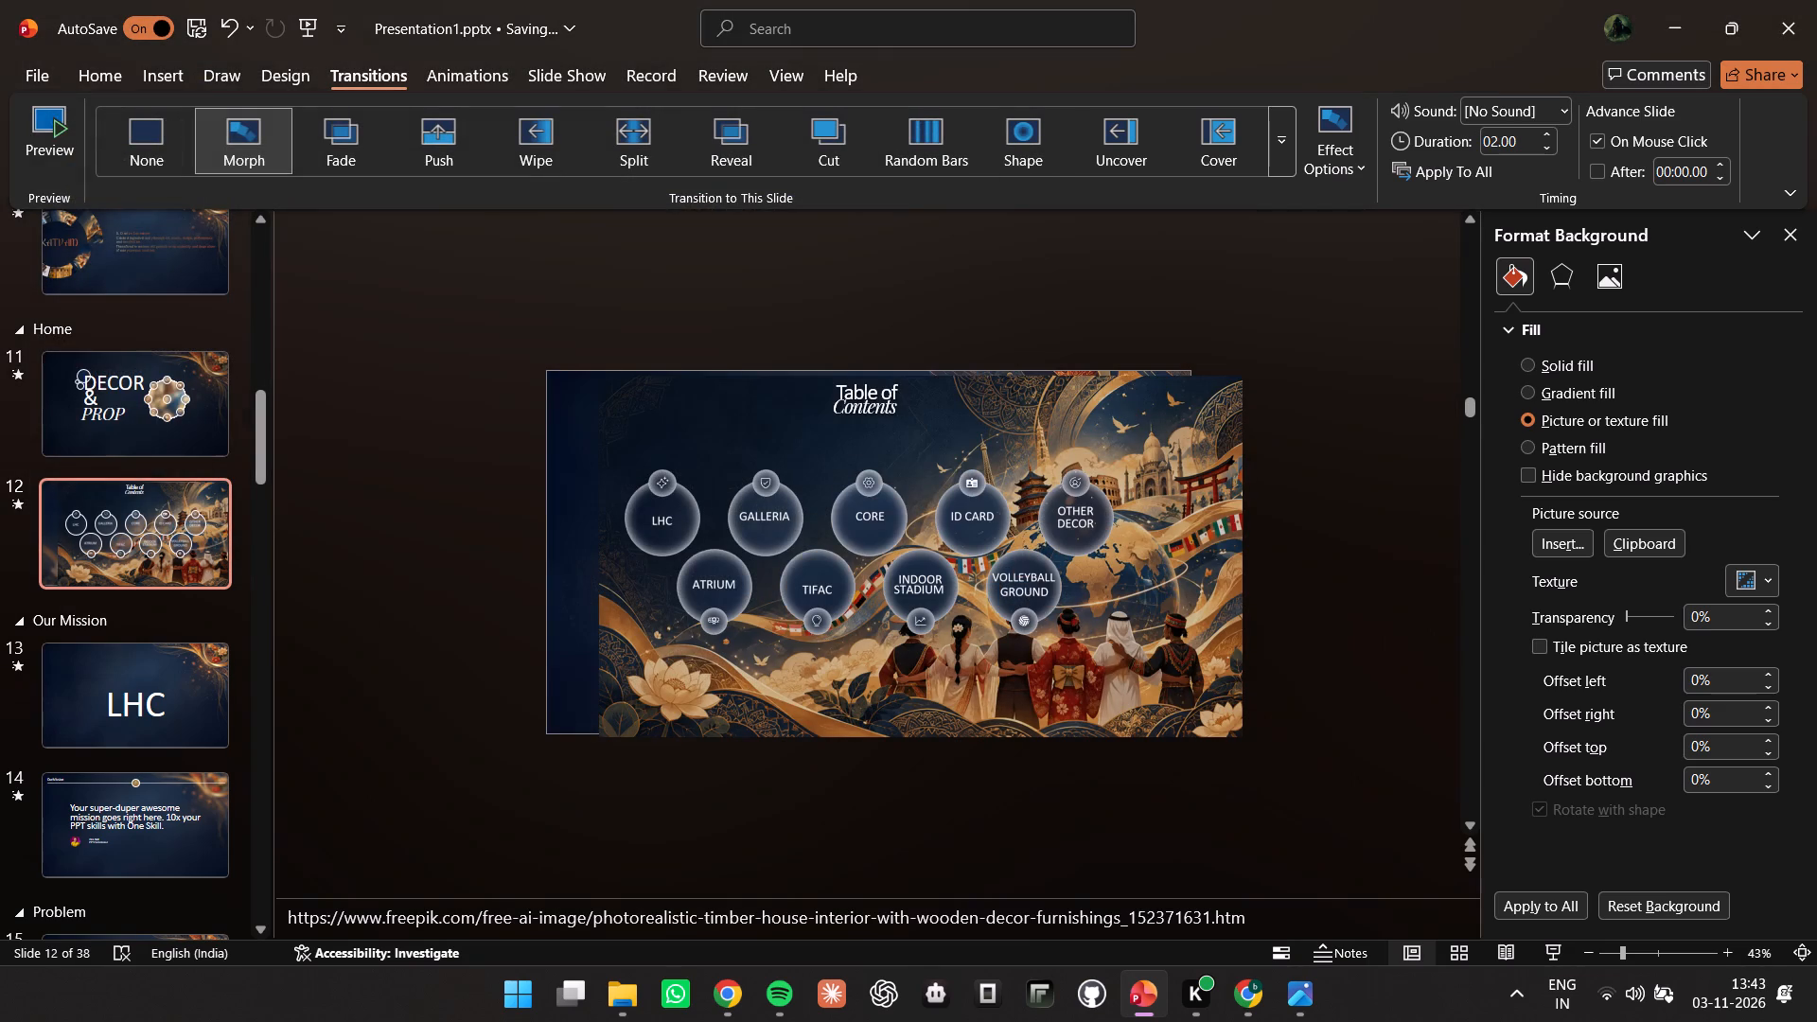
# Apply a blur artistic effect with radius 30 to slide 12's background picture.
pyautogui.click(1569, 271)
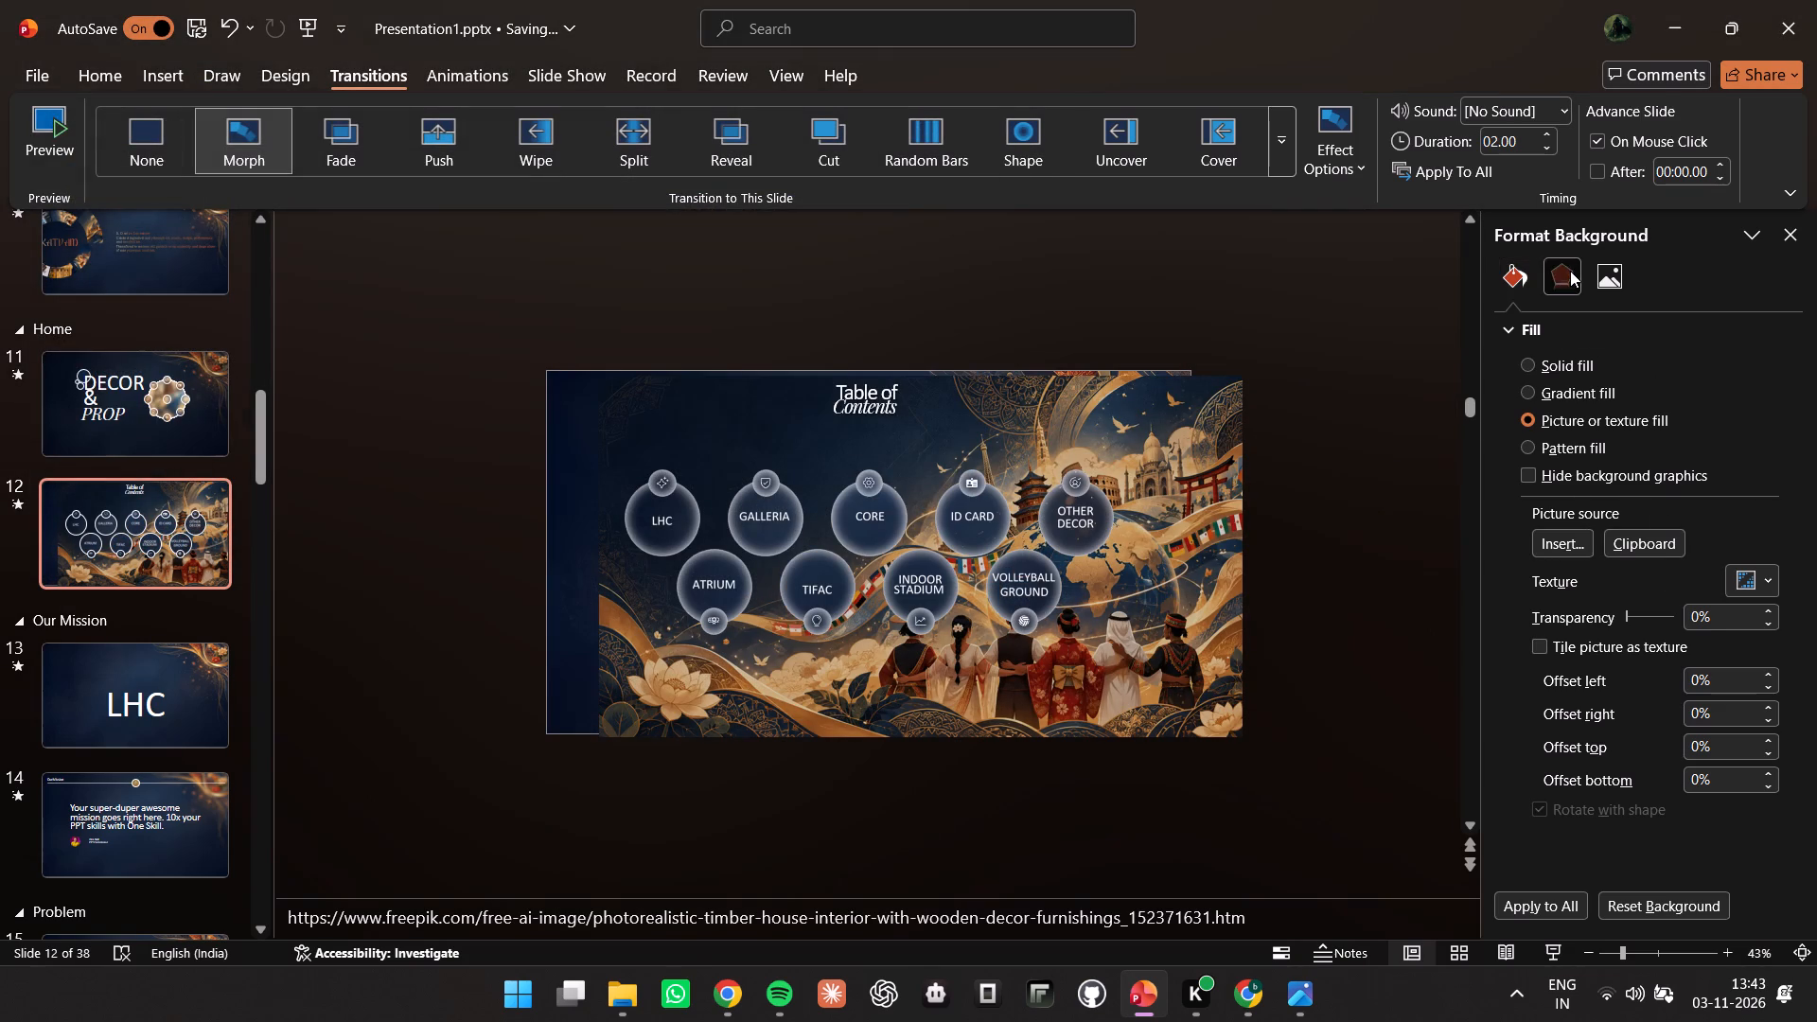
pyautogui.click(1751, 365)
pyautogui.click(1762, 451)
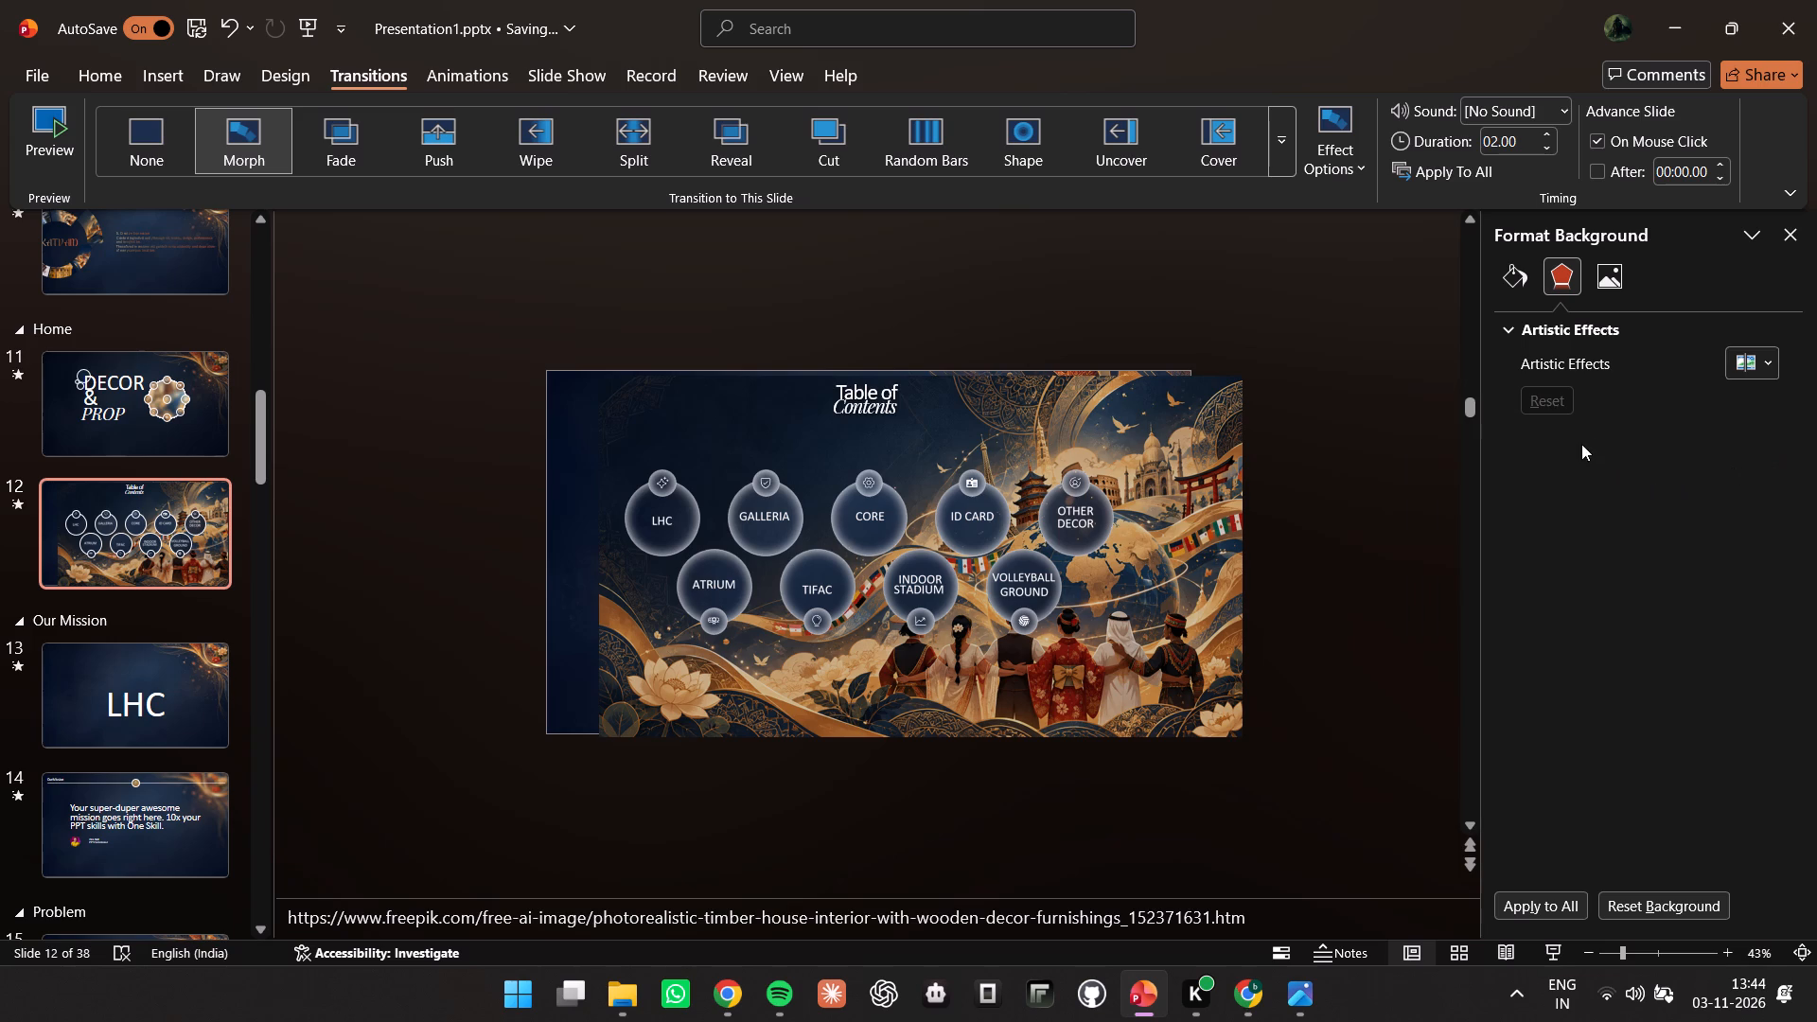
pyautogui.moveTo(1714, 399); pyautogui.dragTo(1657, 401)
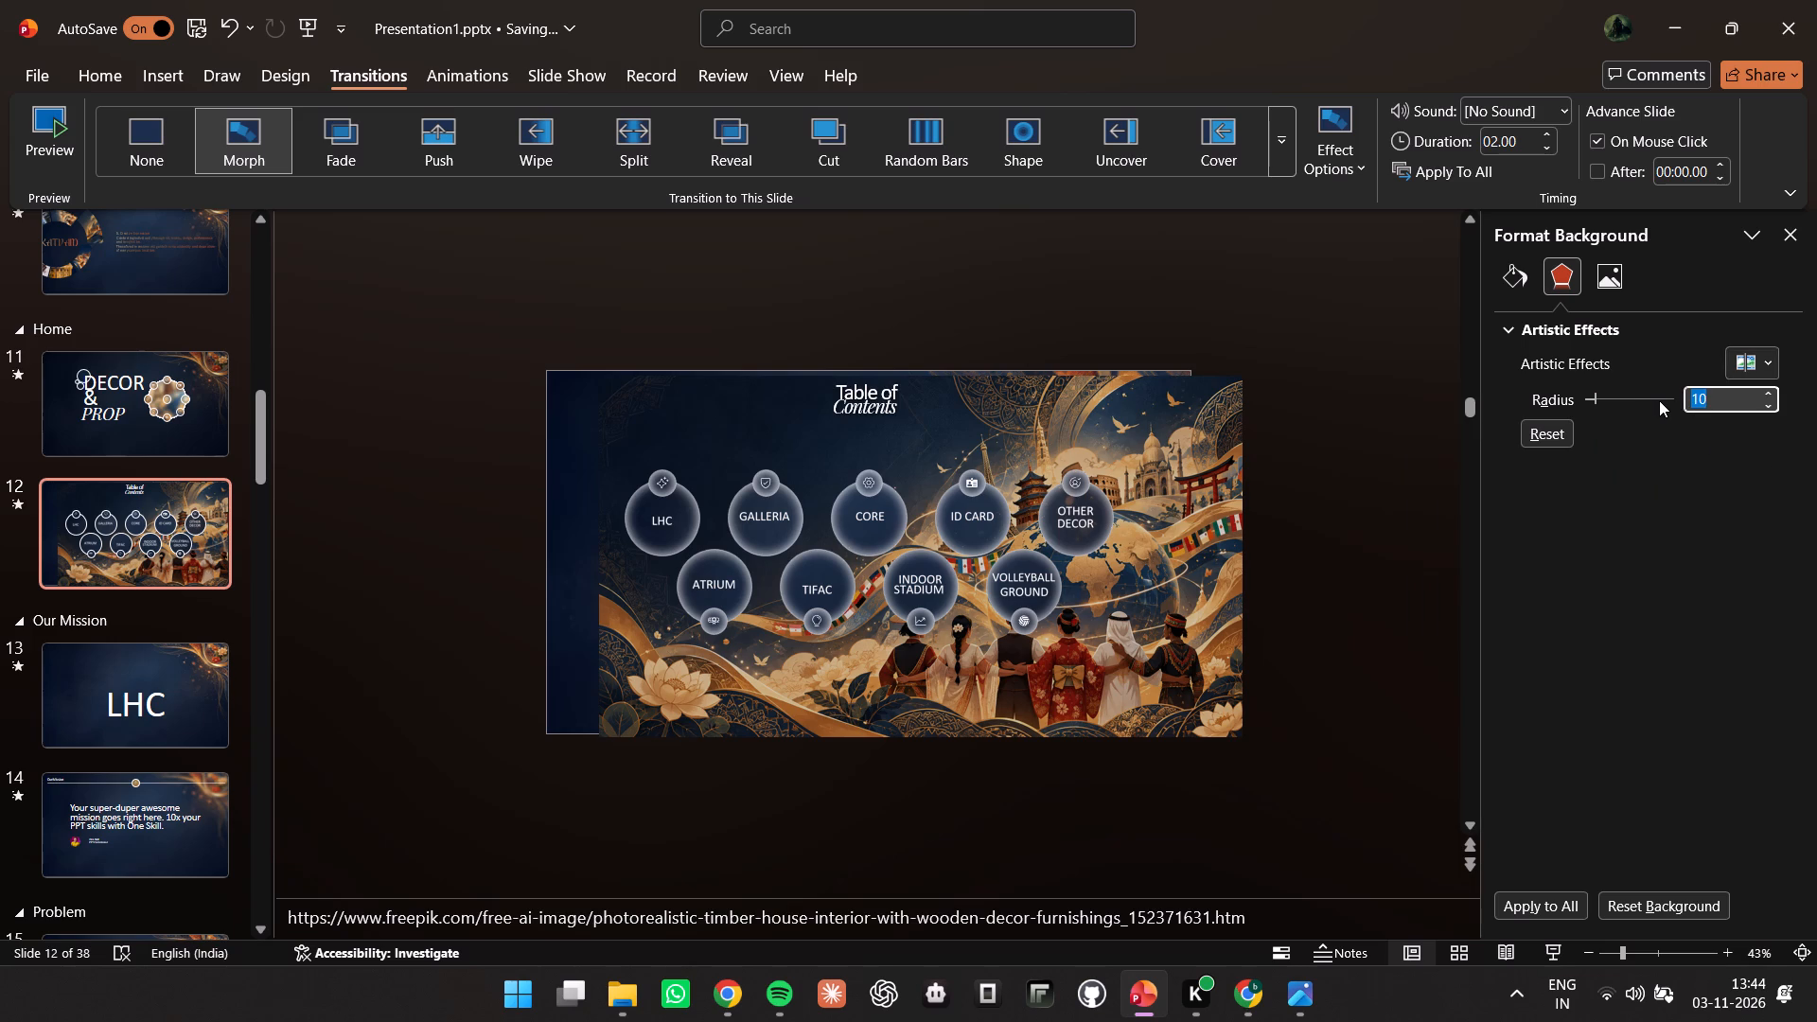
pyautogui.write('30')
pyautogui.click(1791, 221)
# Move the festival illustration on slide 12 back so it covers the whole slide.
pyautogui.moveTo(979, 443); pyautogui.dragTo(976, 443)
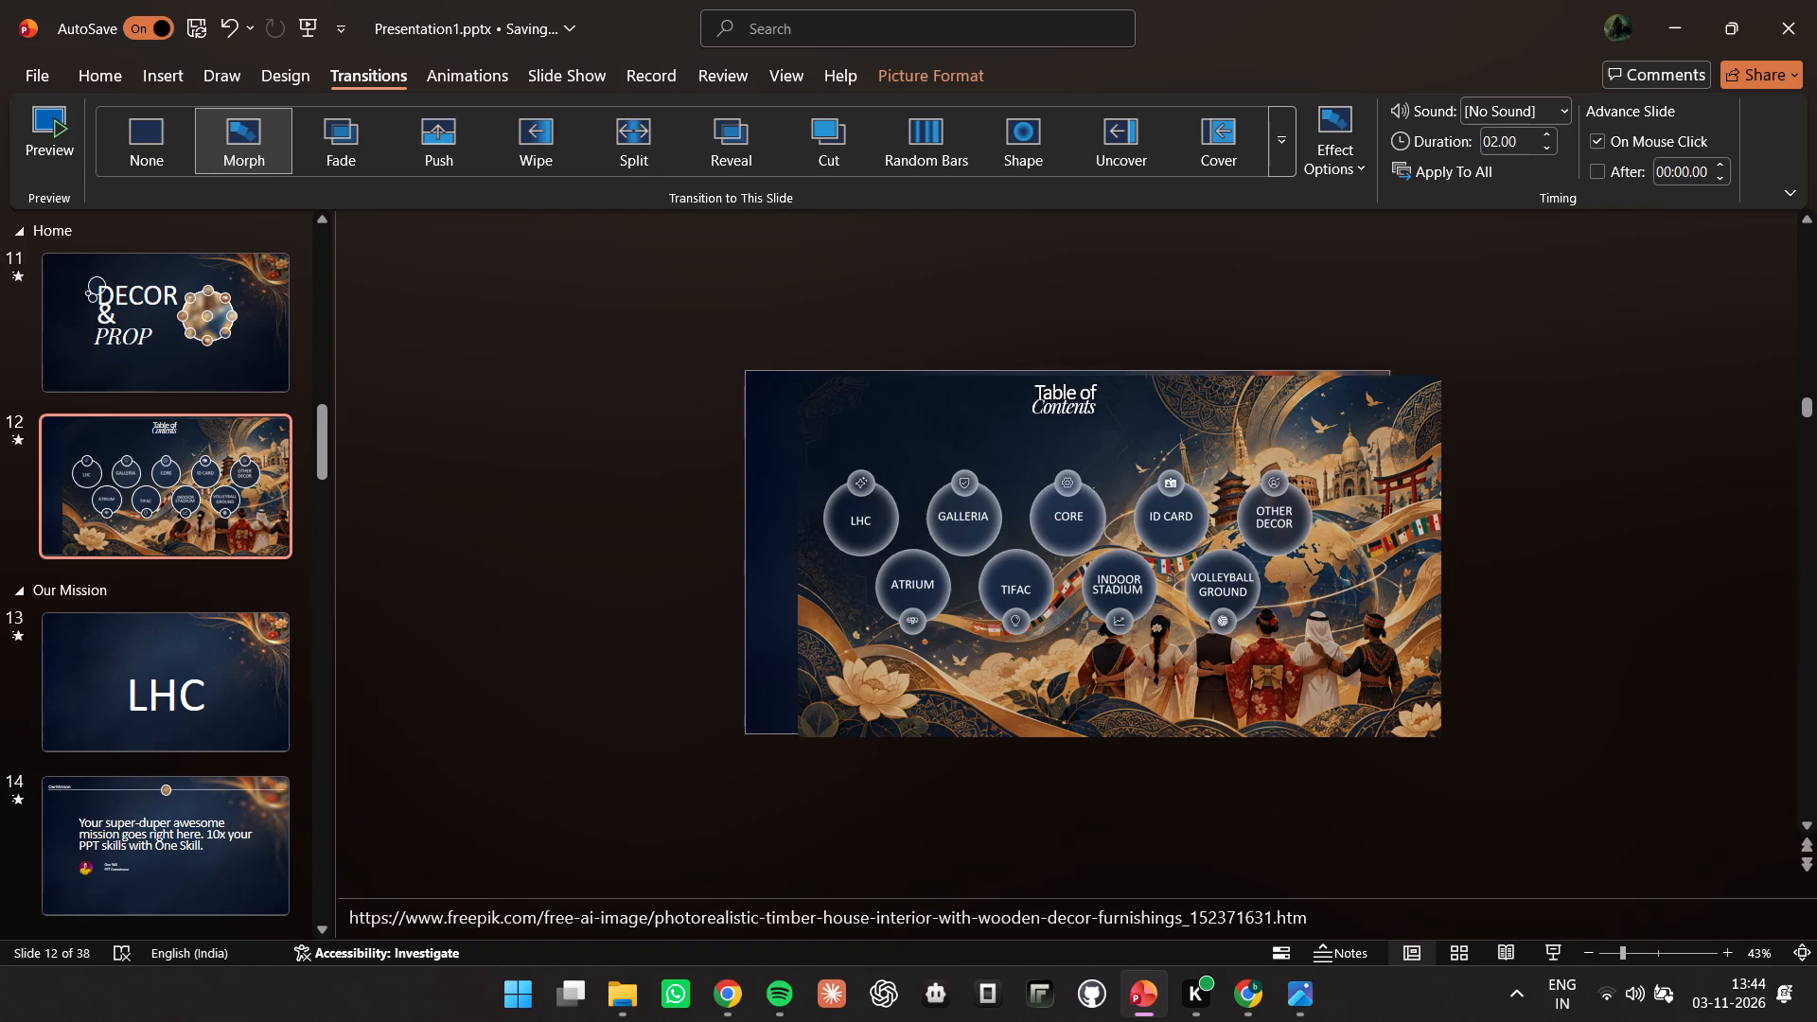
pyautogui.moveTo(976, 443); pyautogui.dragTo(927, 437)
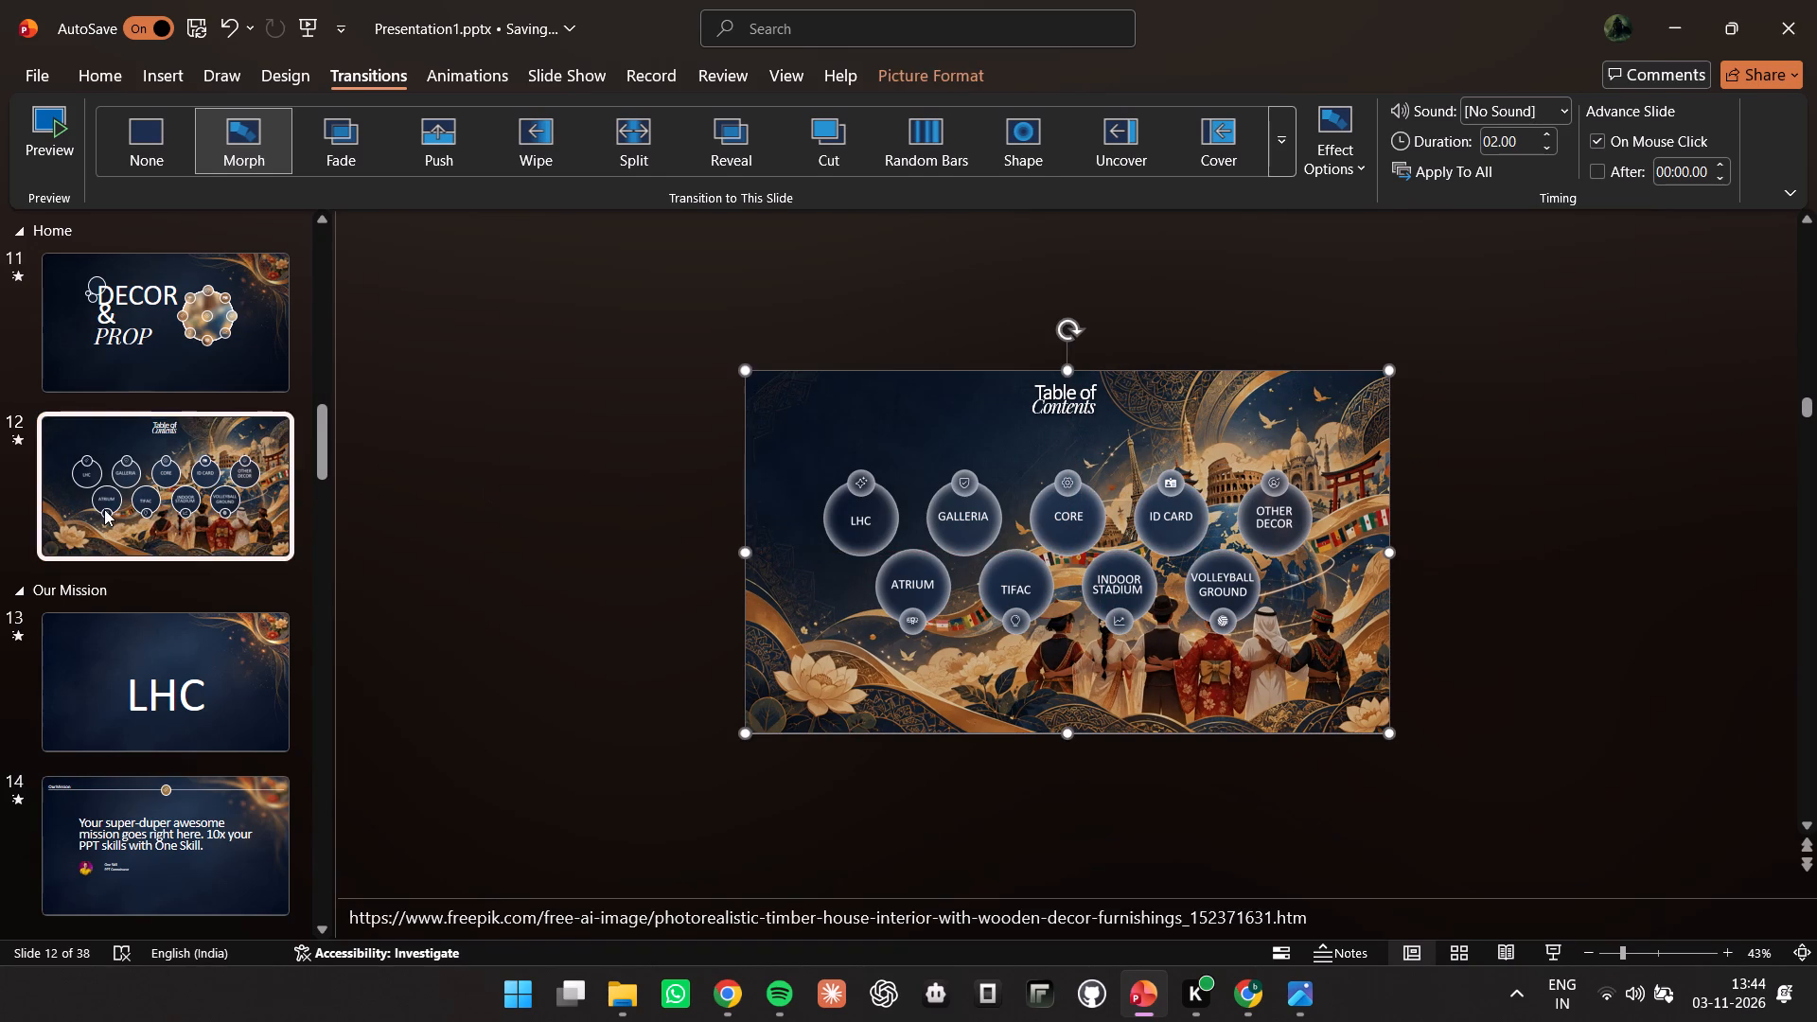
# Play the slide show from the table of contents on slide 12 and follow the TIFAC zoom to its content slide.
pyautogui.click(198, 364)
pyautogui.click(177, 527)
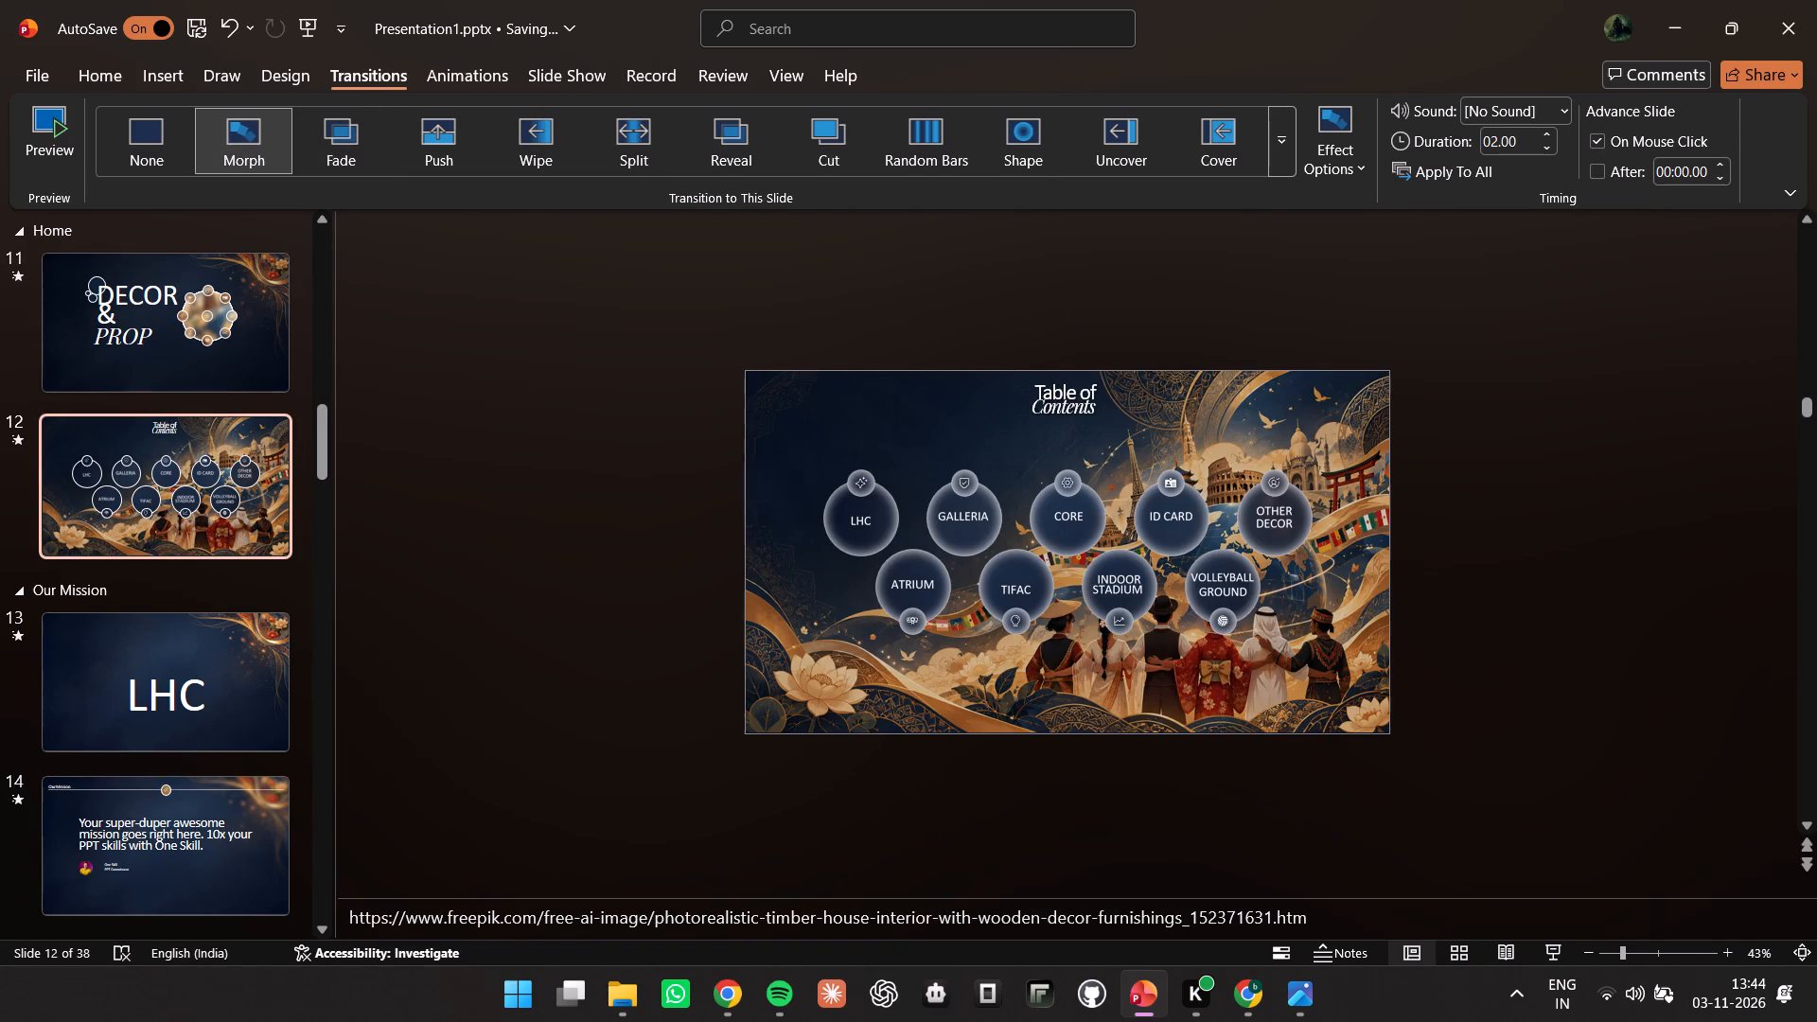
pyautogui.click(1557, 952)
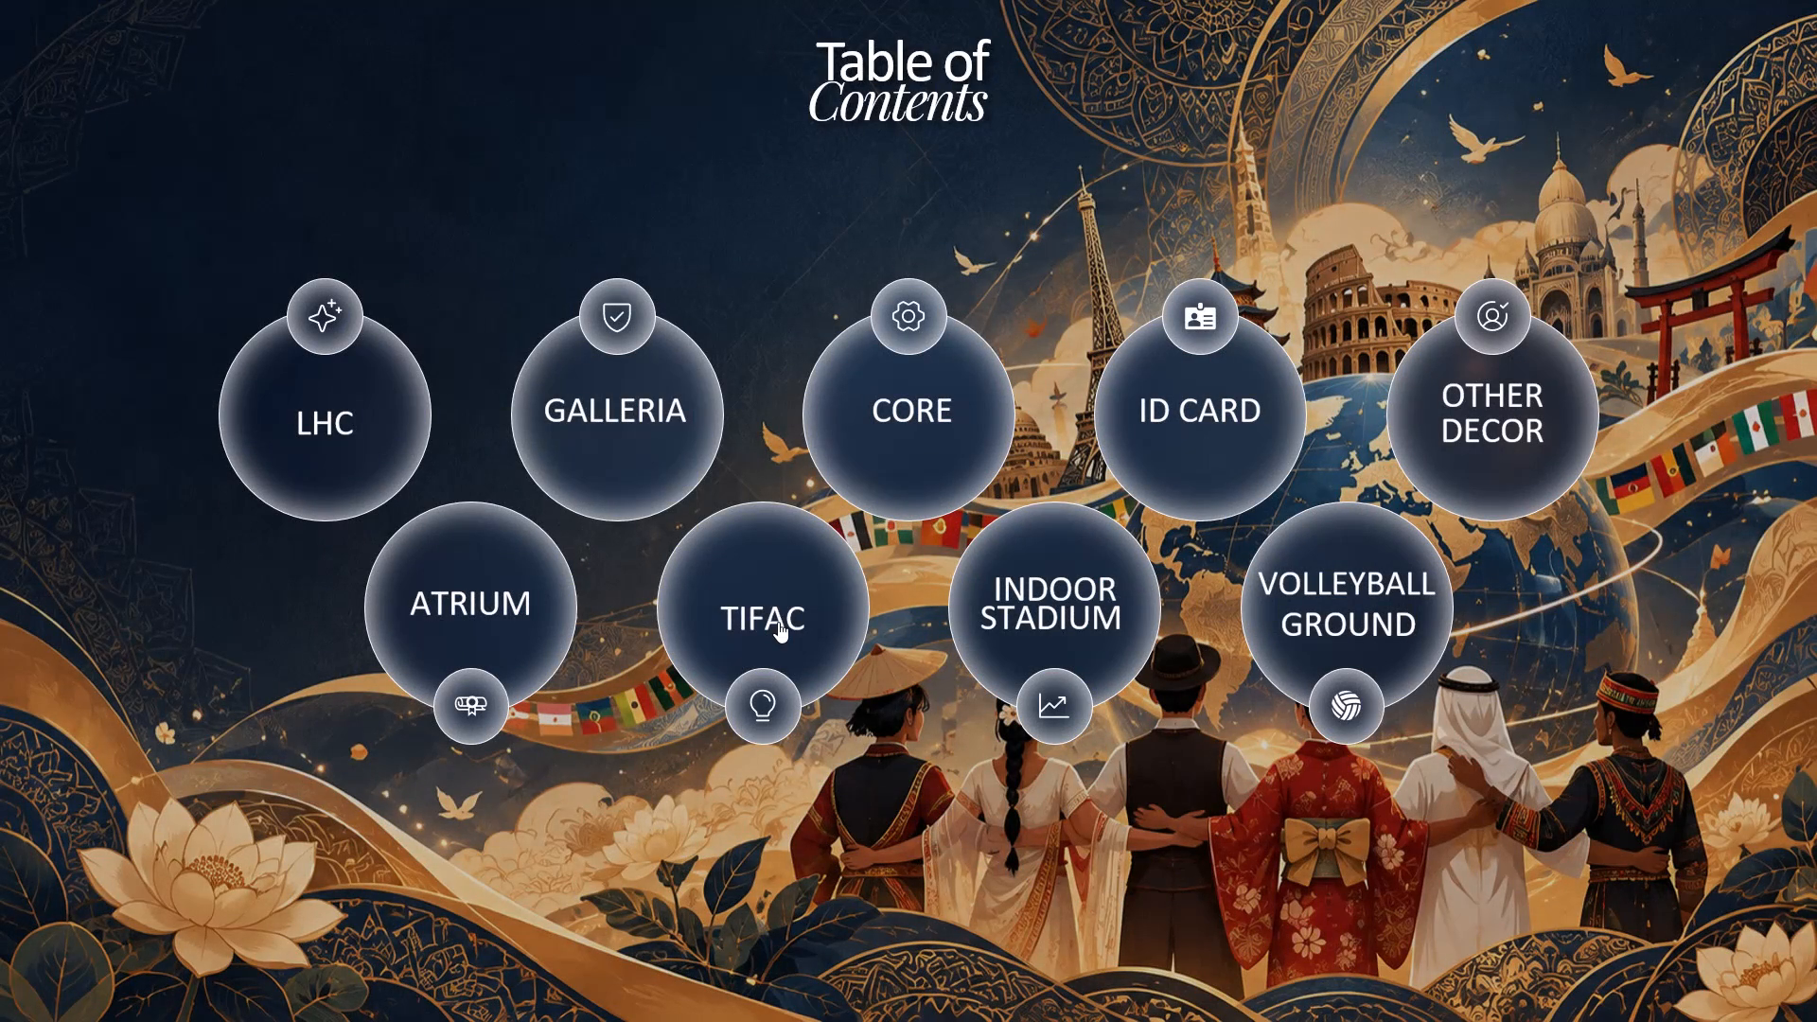
pyautogui.click(778, 622)
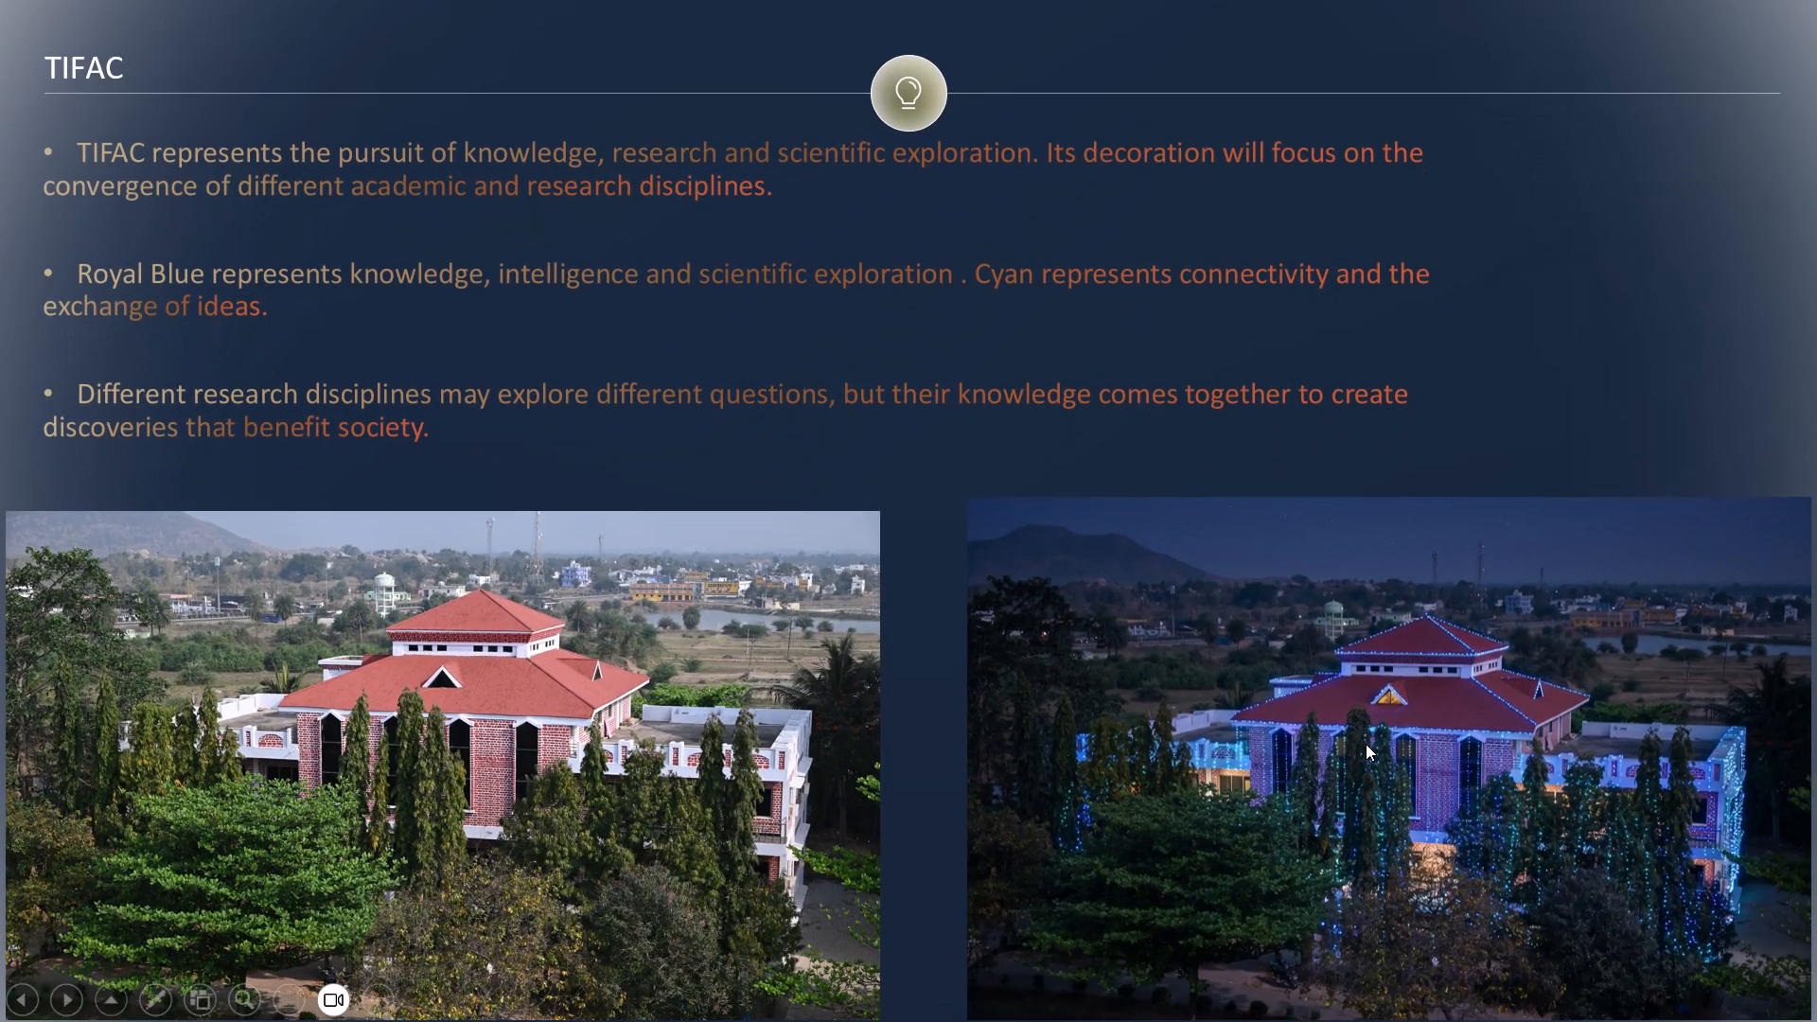
pyautogui.press('Escape')
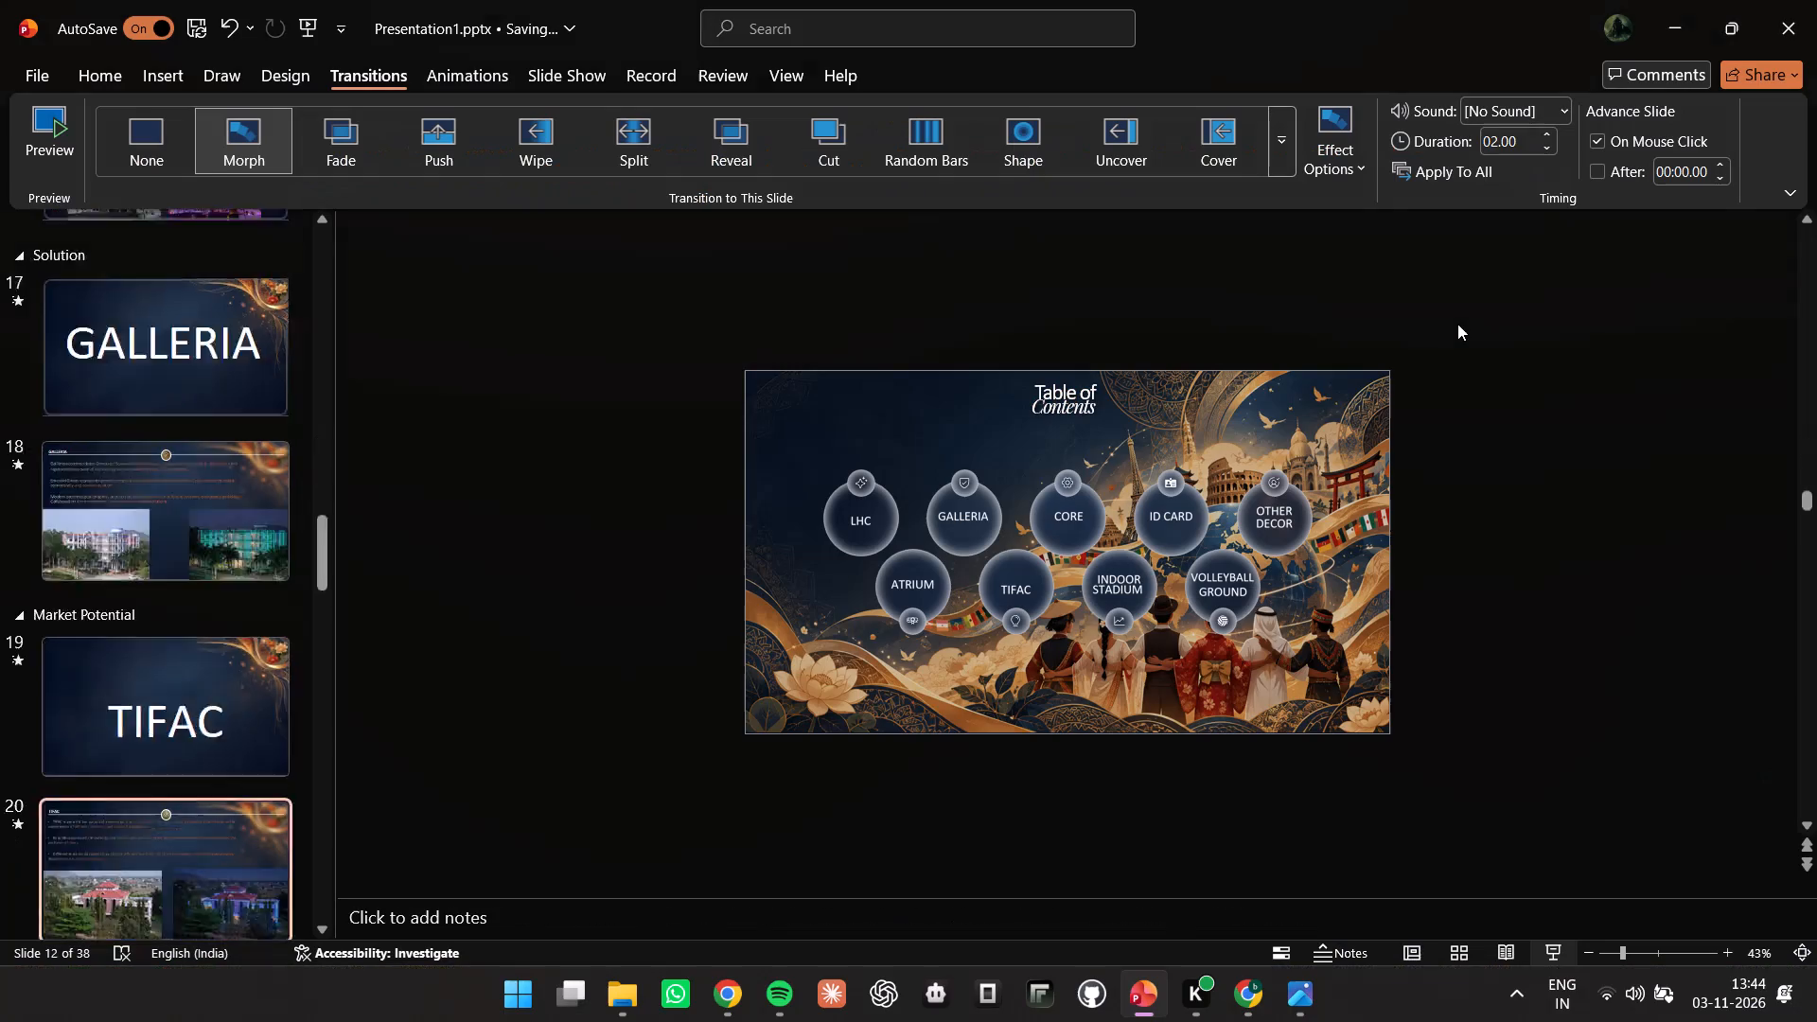
# Look through the slide thumbnails of the building sections and the spare slides after Other Decor.
pyautogui.scroll(-8, 252, 629)
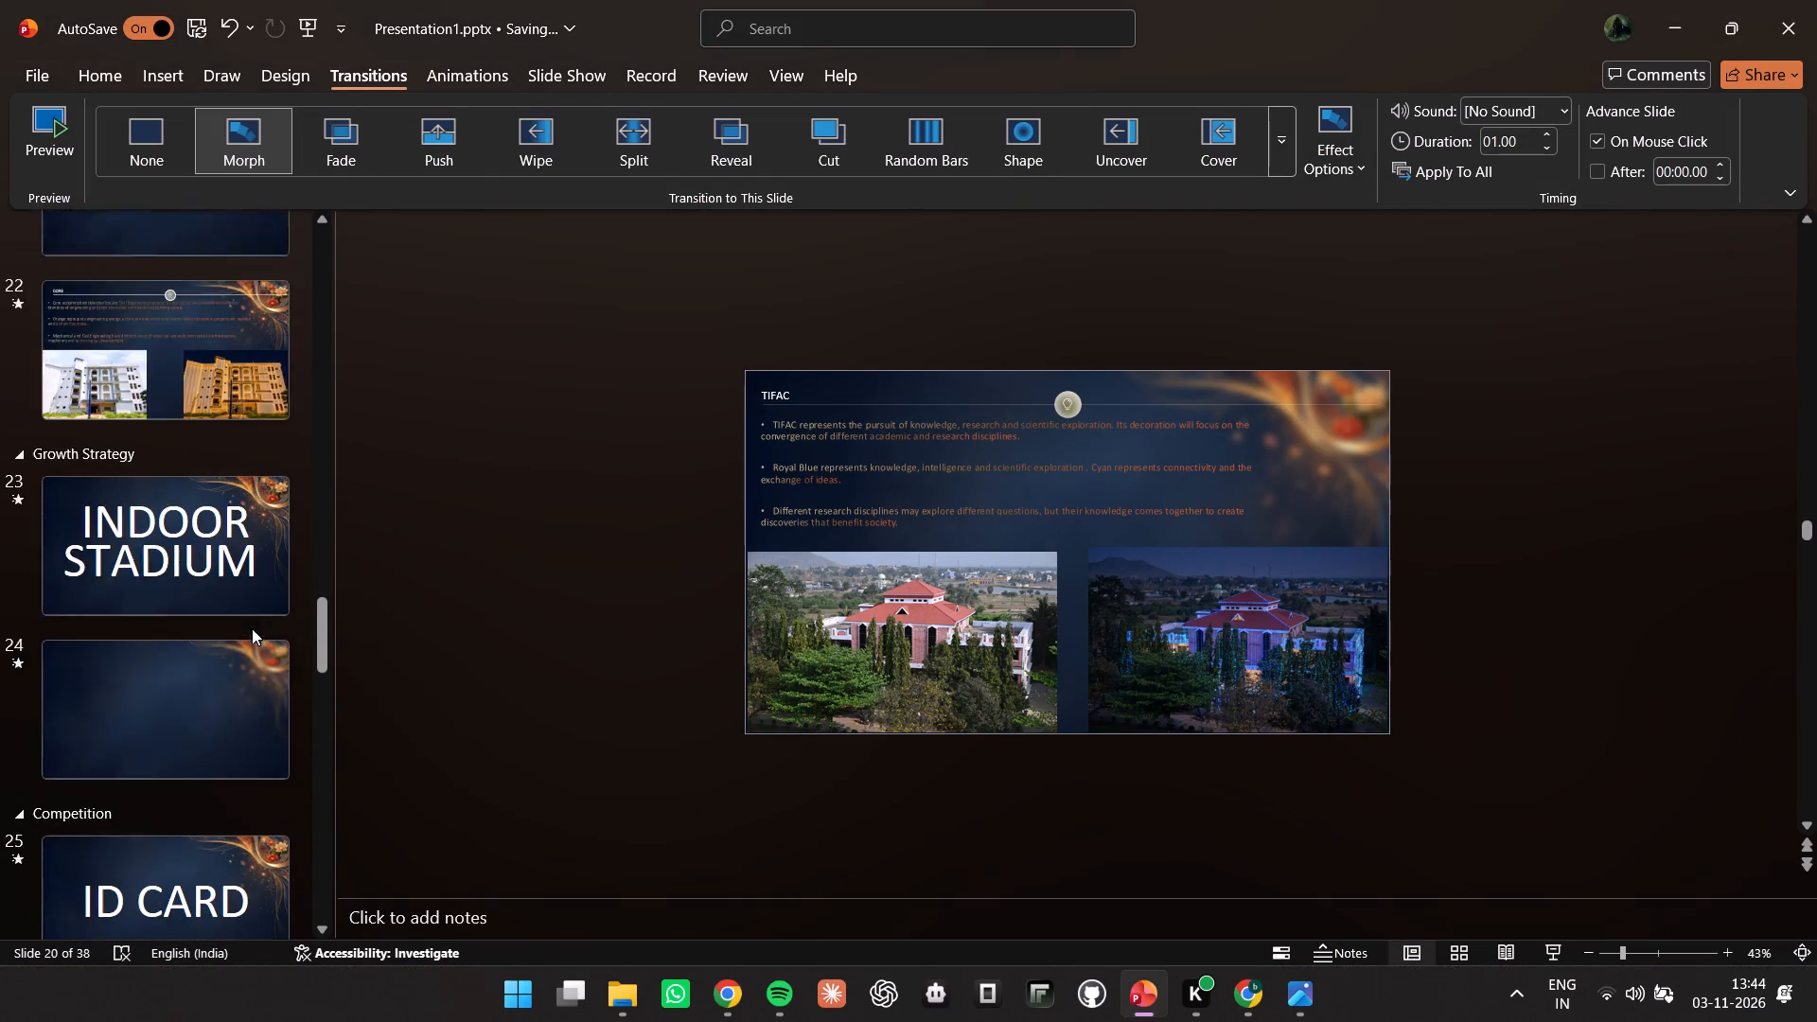
pyautogui.scroll(-14, 252, 626)
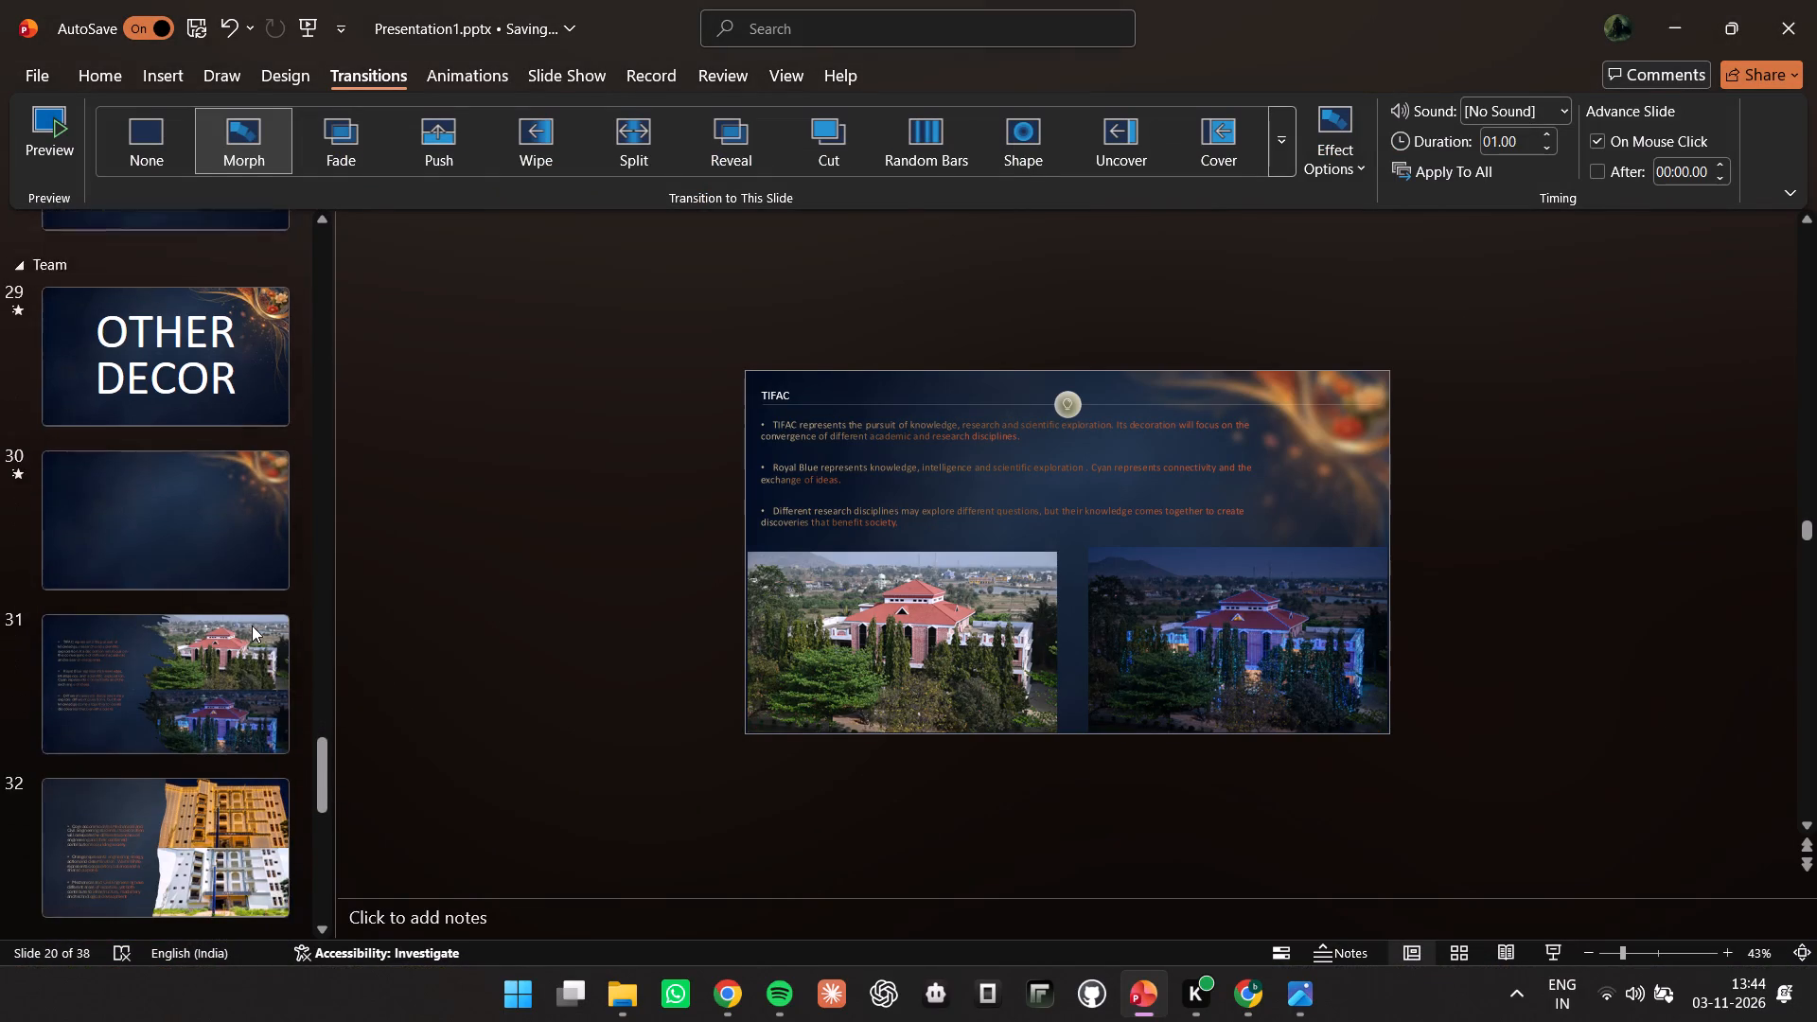
pyautogui.scroll(-1, 252, 626)
pyautogui.scroll(18, 252, 626)
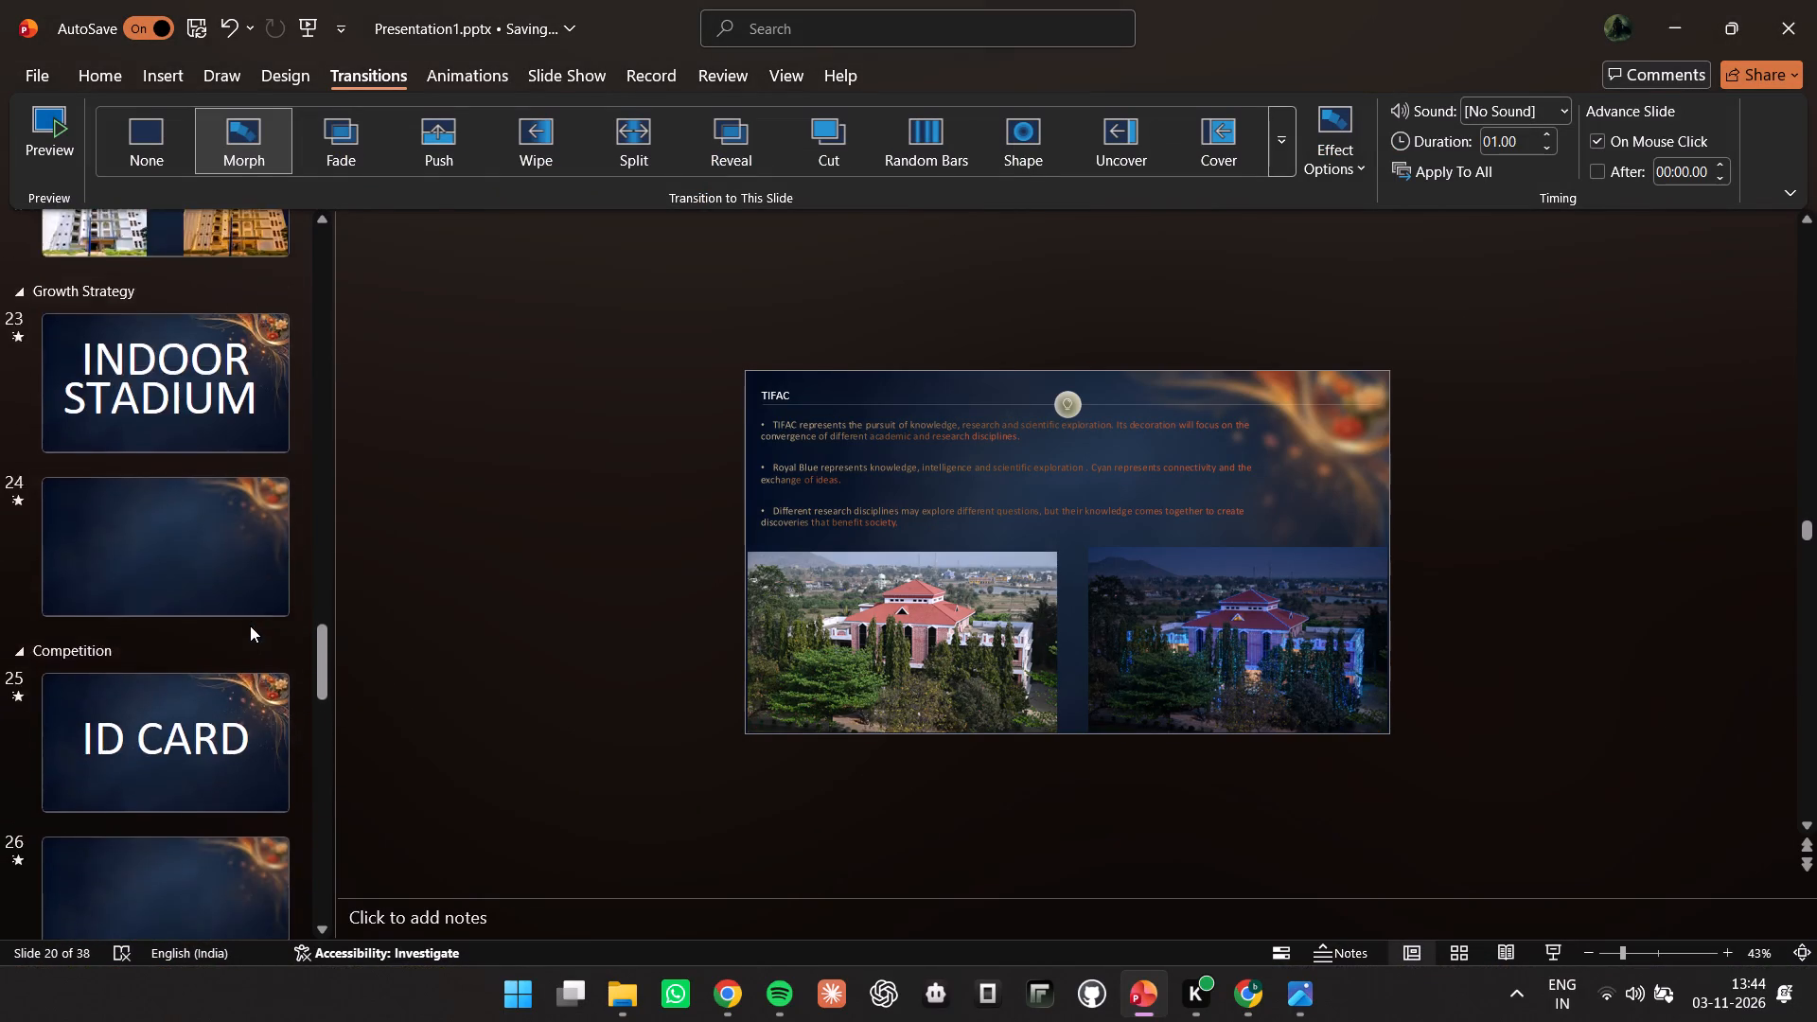
pyautogui.scroll(15, 250, 626)
pyautogui.scroll(-5, 249, 627)
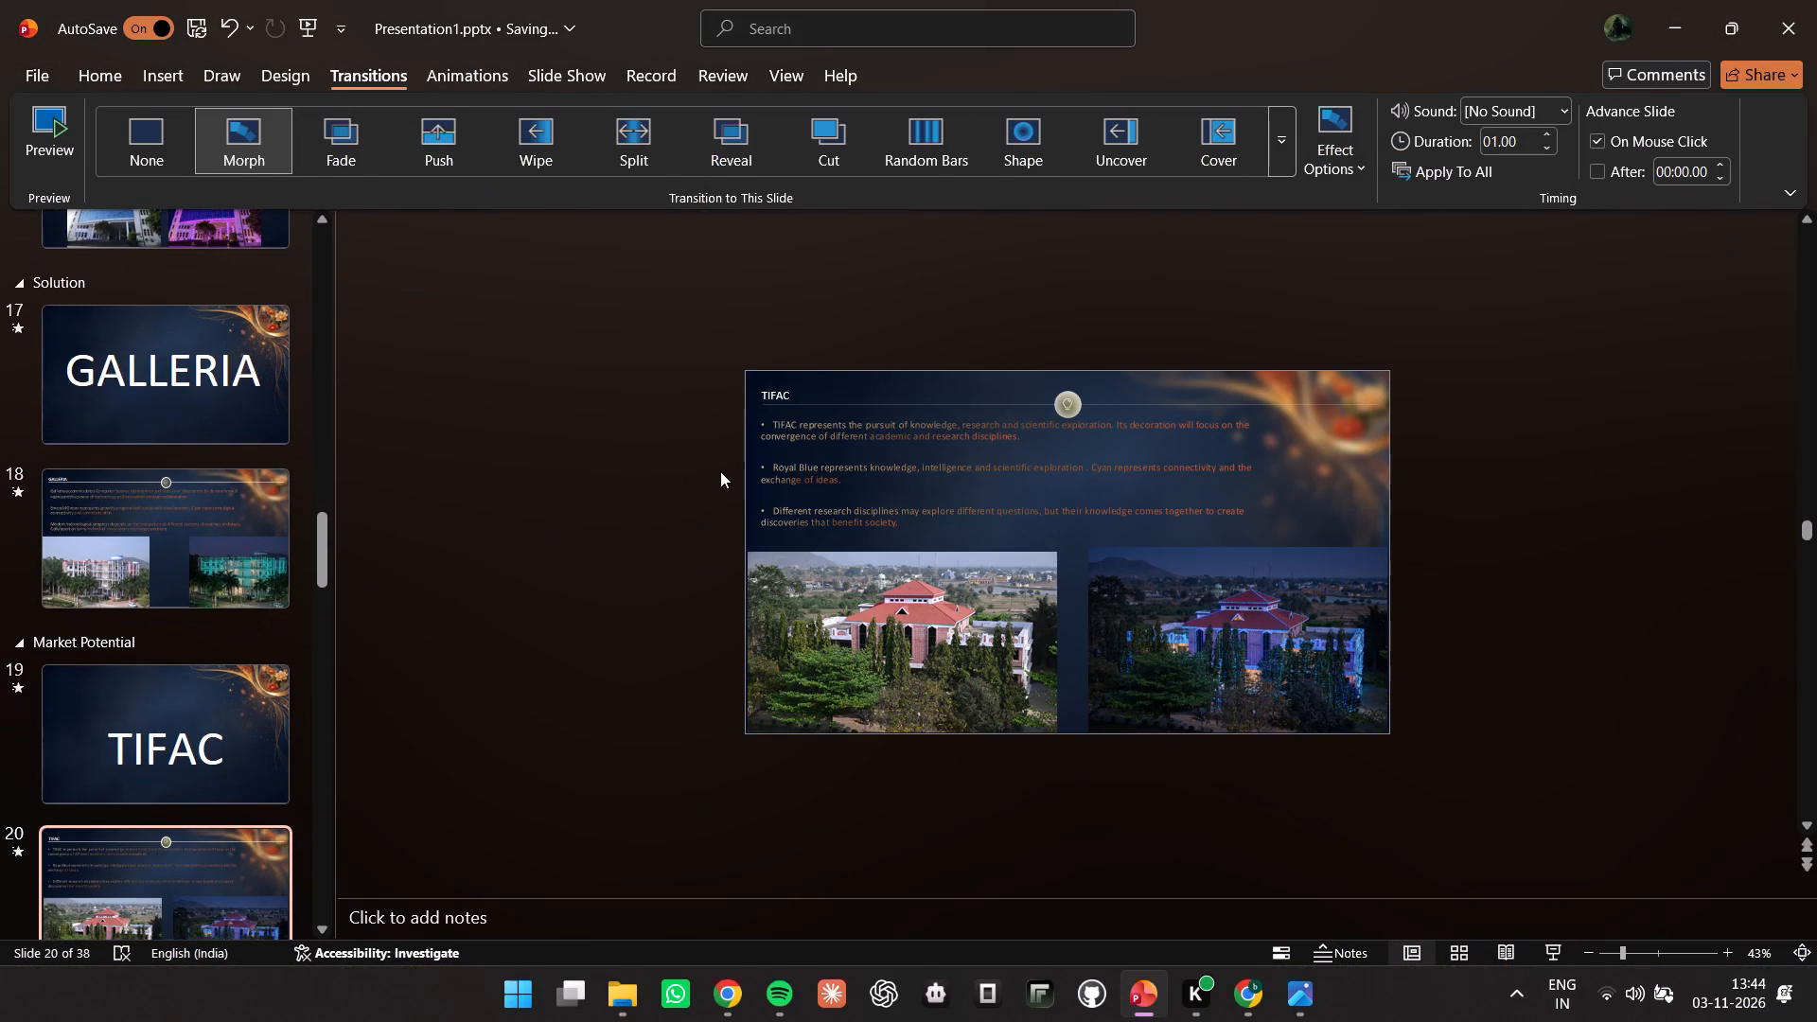
pyautogui.scroll(9, 0, 531)
pyautogui.scroll(3, 203, 354)
# Replay the slide show from slide 12 and check the TIFAC zoom's transition again.
pyautogui.click(189, 424)
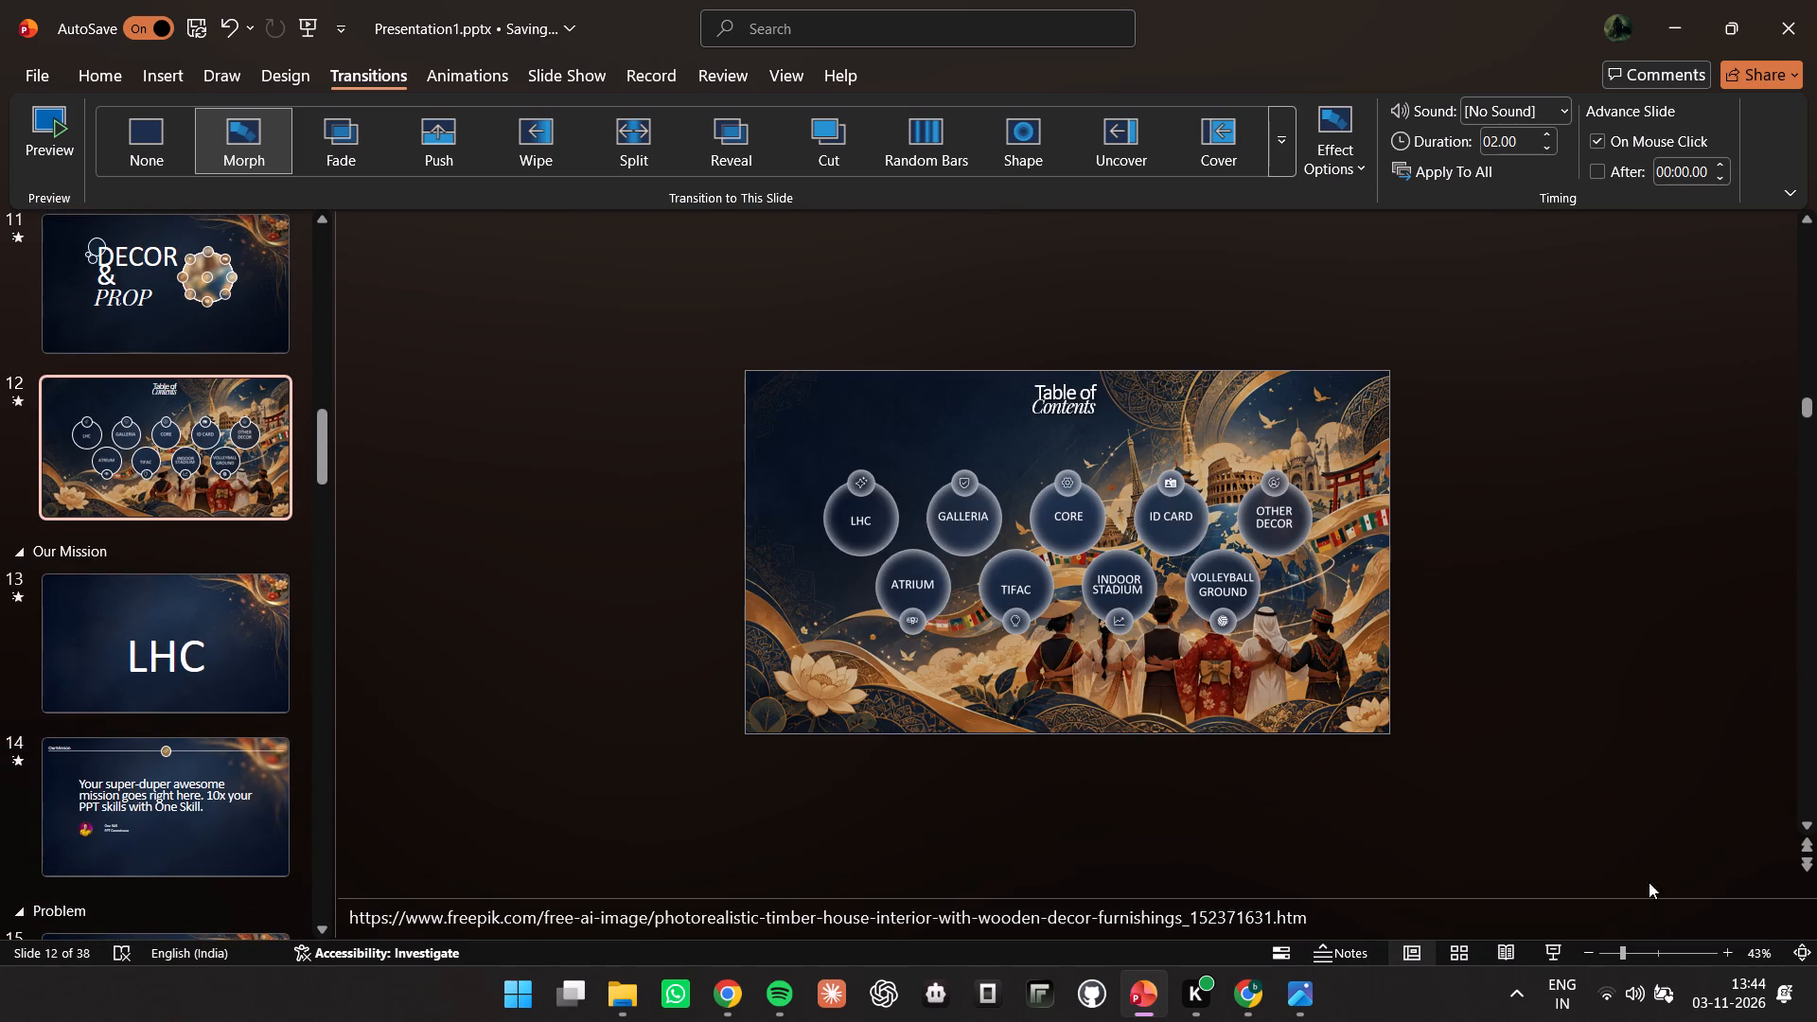
pyautogui.click(1560, 957)
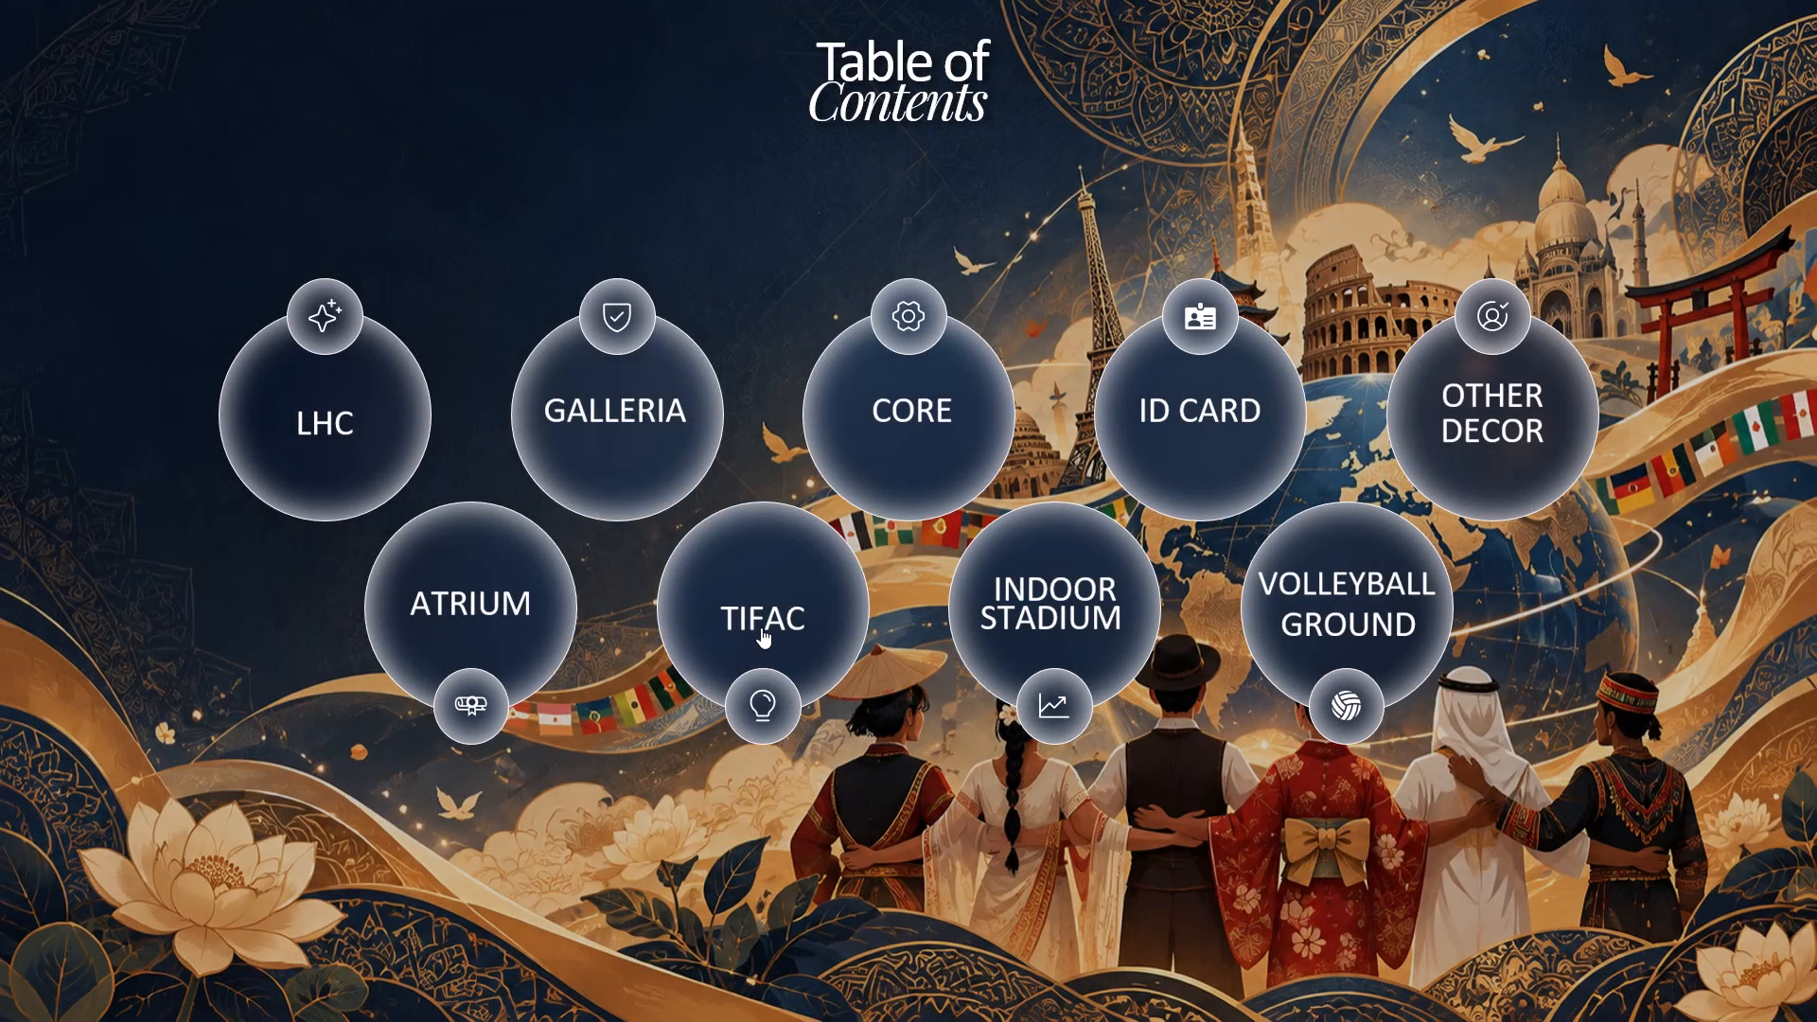
pyautogui.click(761, 626)
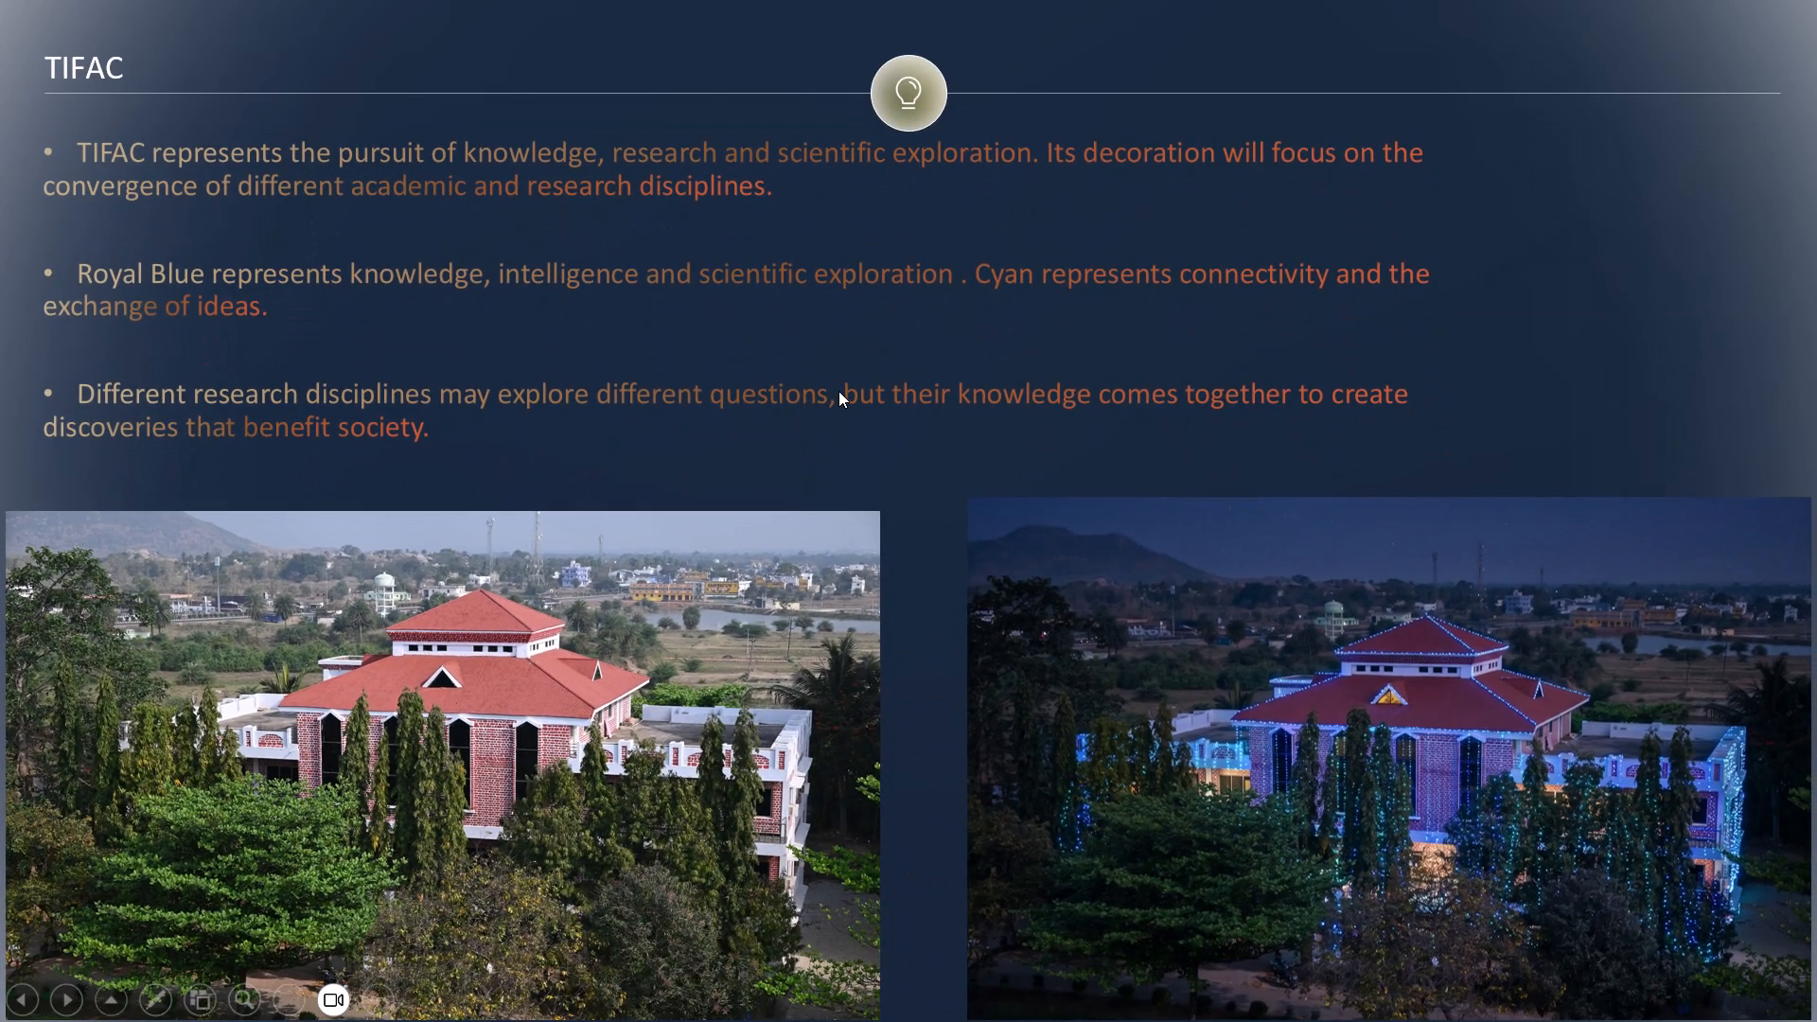
pyautogui.press('Escape')
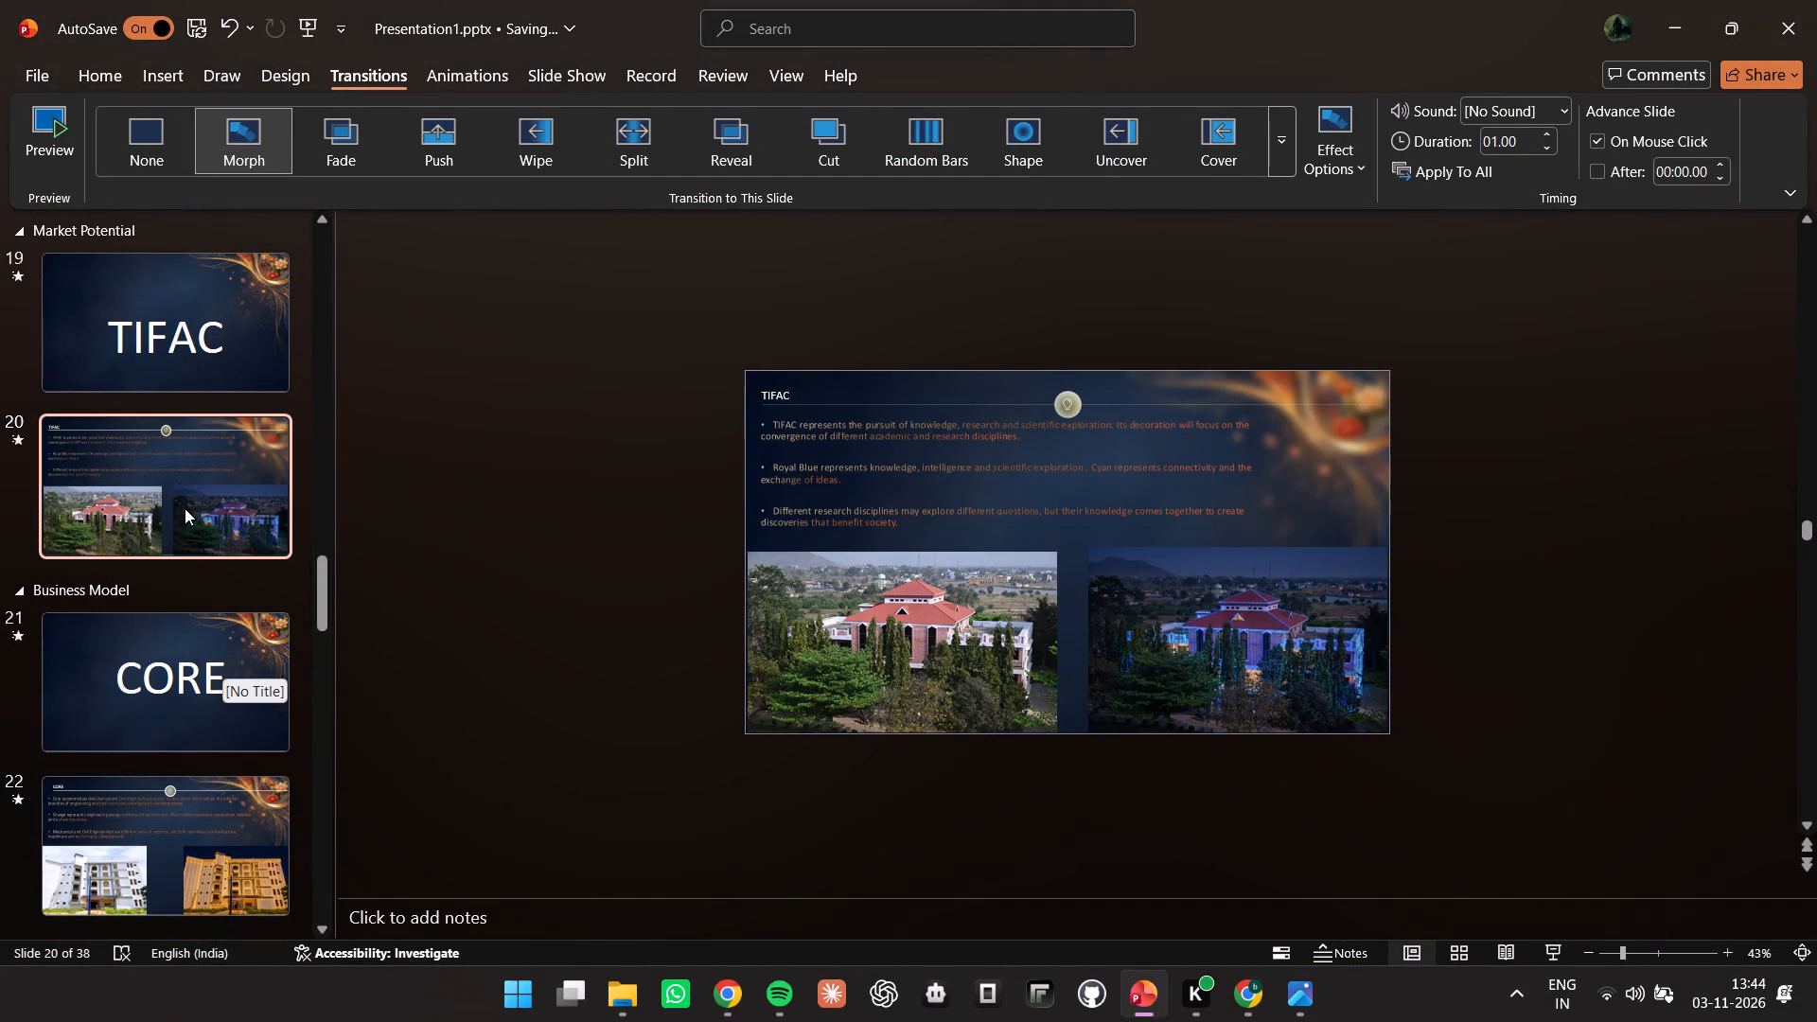
# Delete the small CORE heading parked below the CORE title slide, slide 21.
pyautogui.click(224, 777)
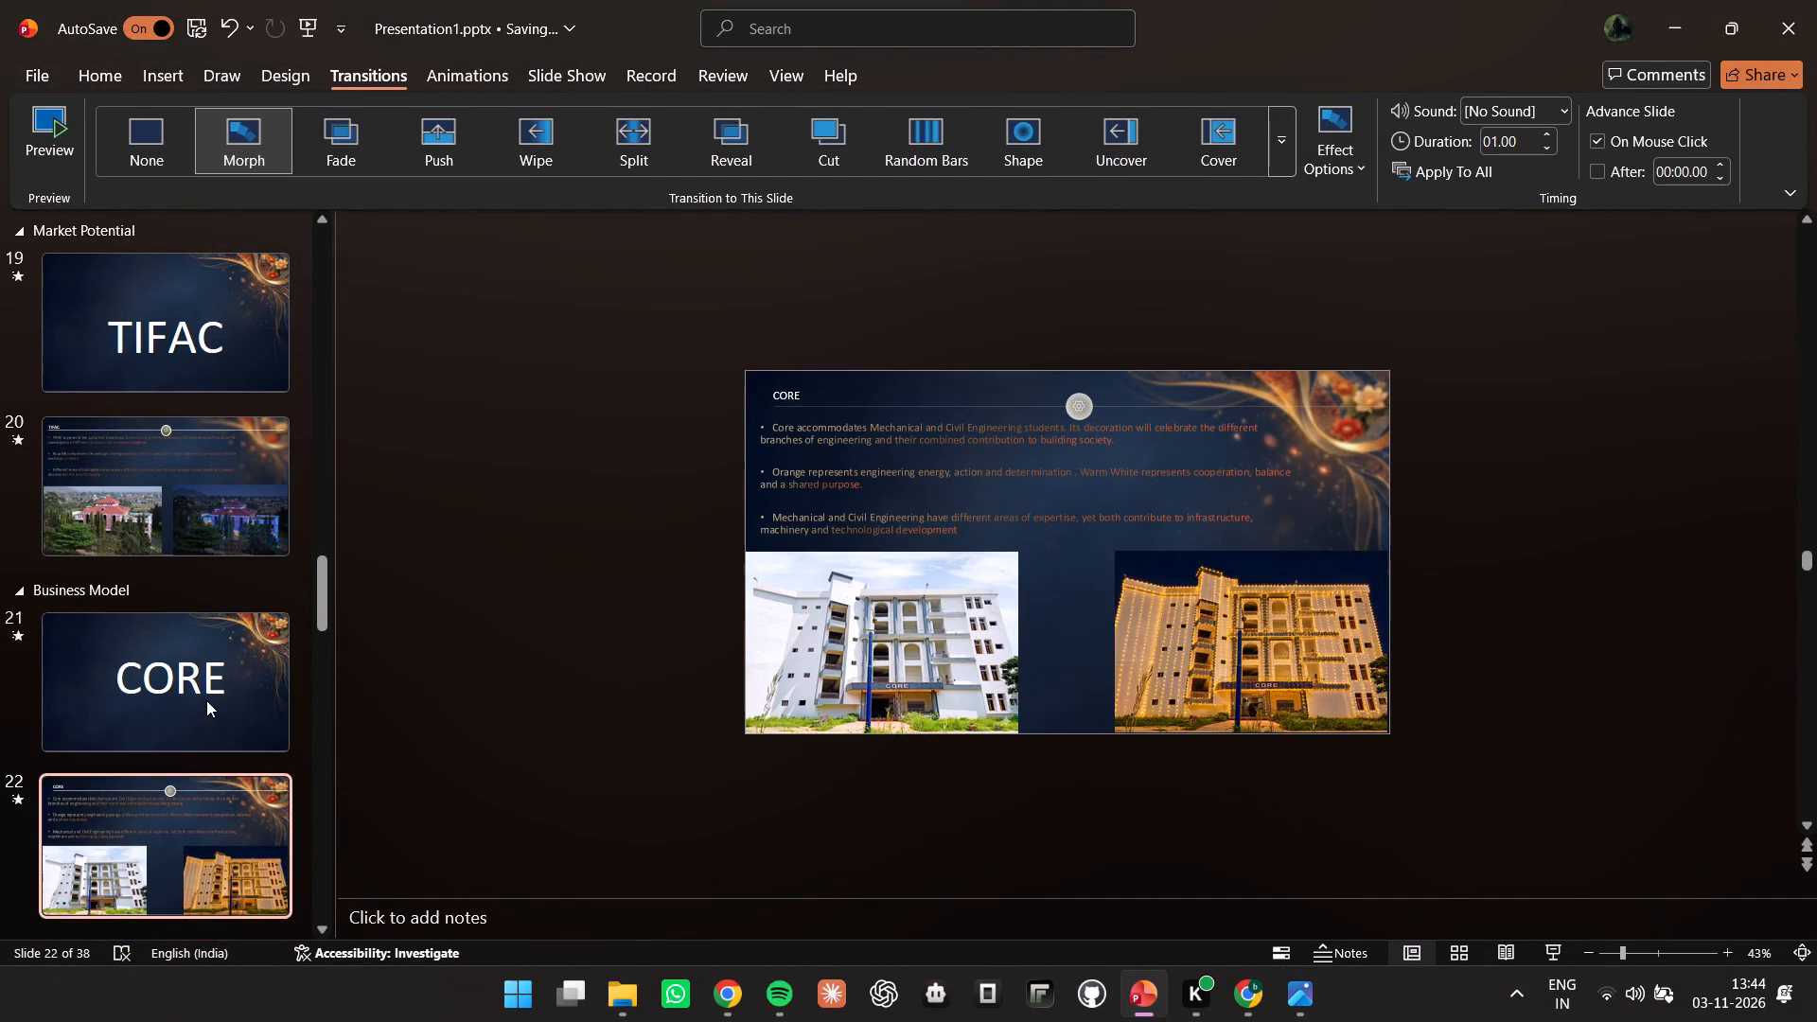
pyautogui.click(207, 700)
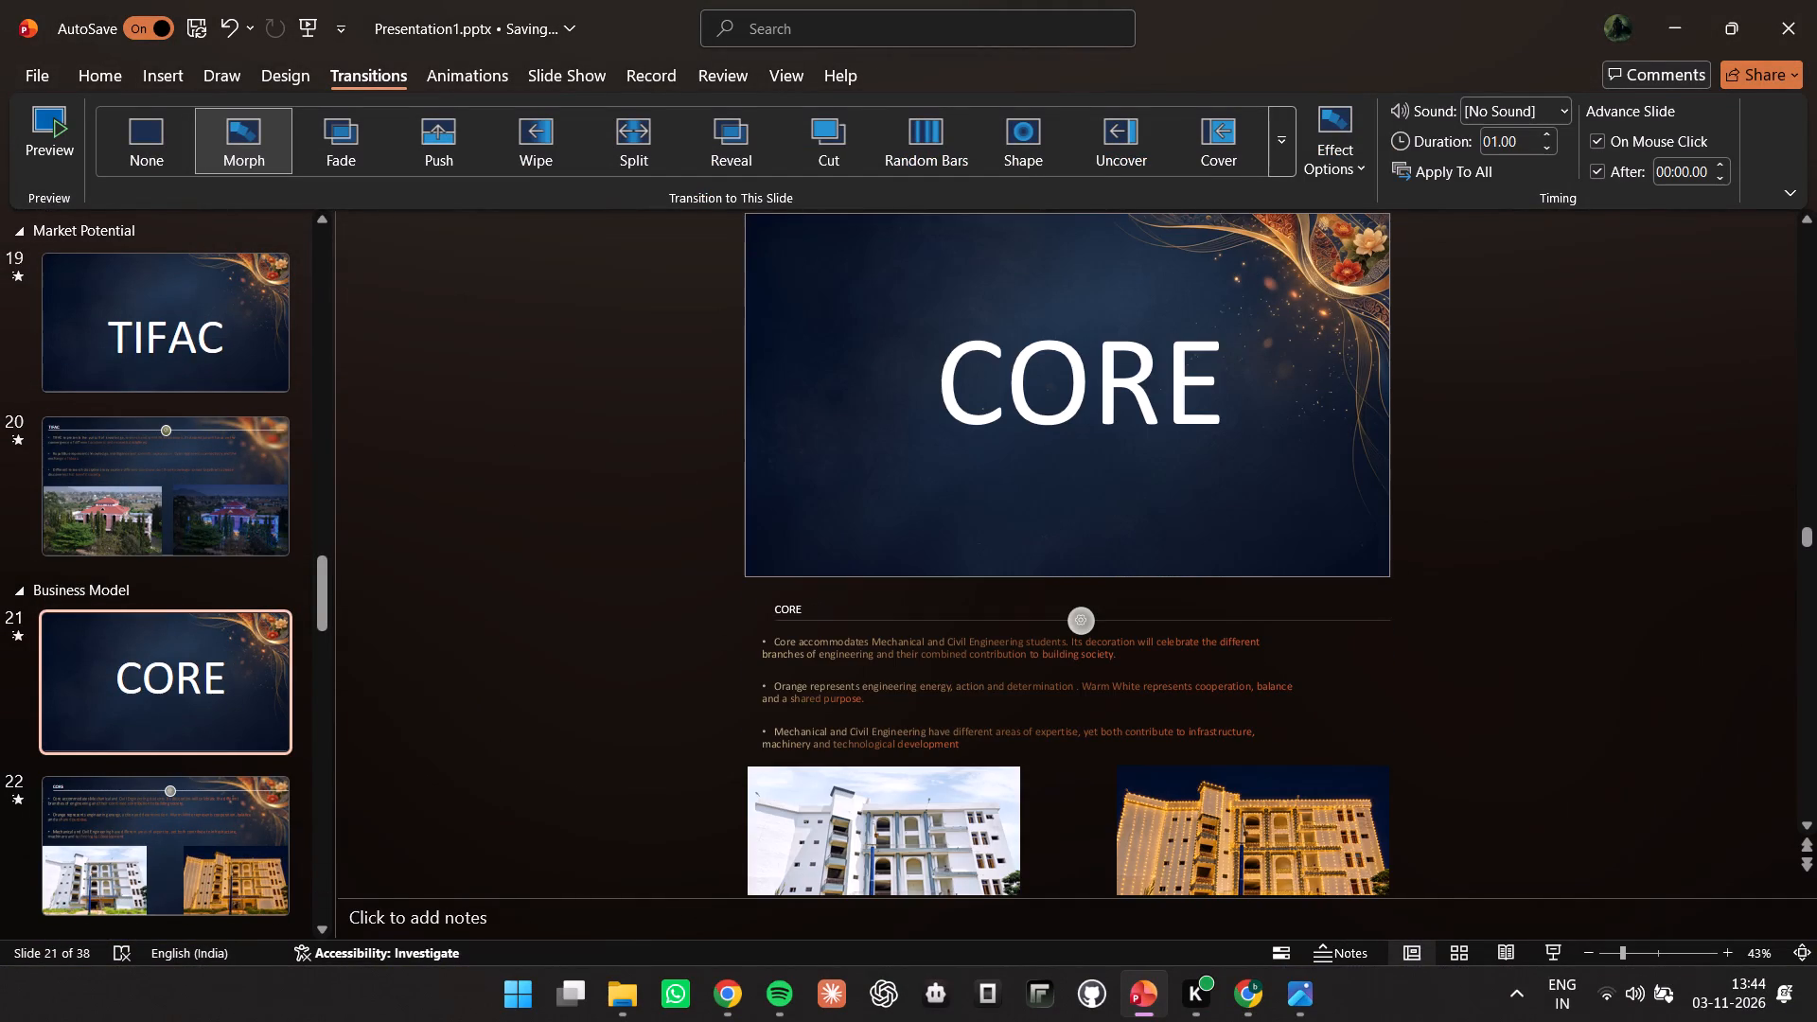
pyautogui.click(799, 608)
pyautogui.click(793, 606)
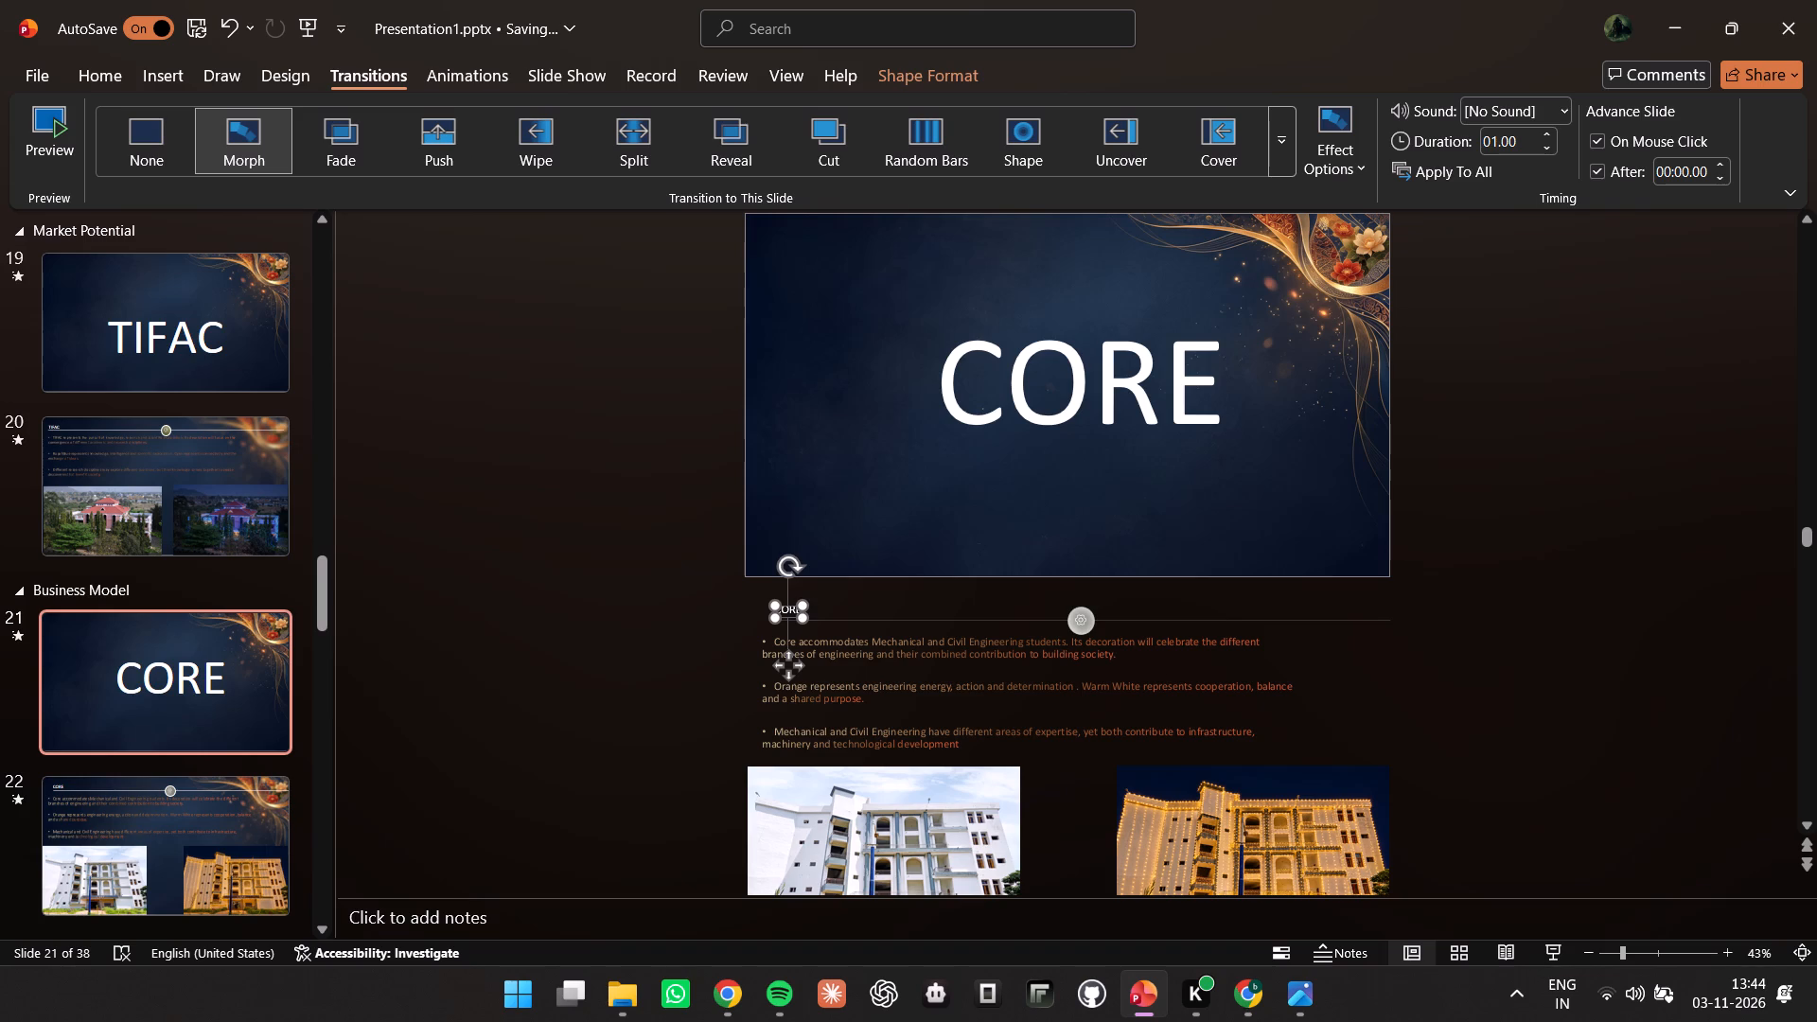
pyautogui.press('Delete')
# Delete the small GALLERIA heading parked below the GALLERIA title slide, slide 17.
pyautogui.scroll(7, 250, 529)
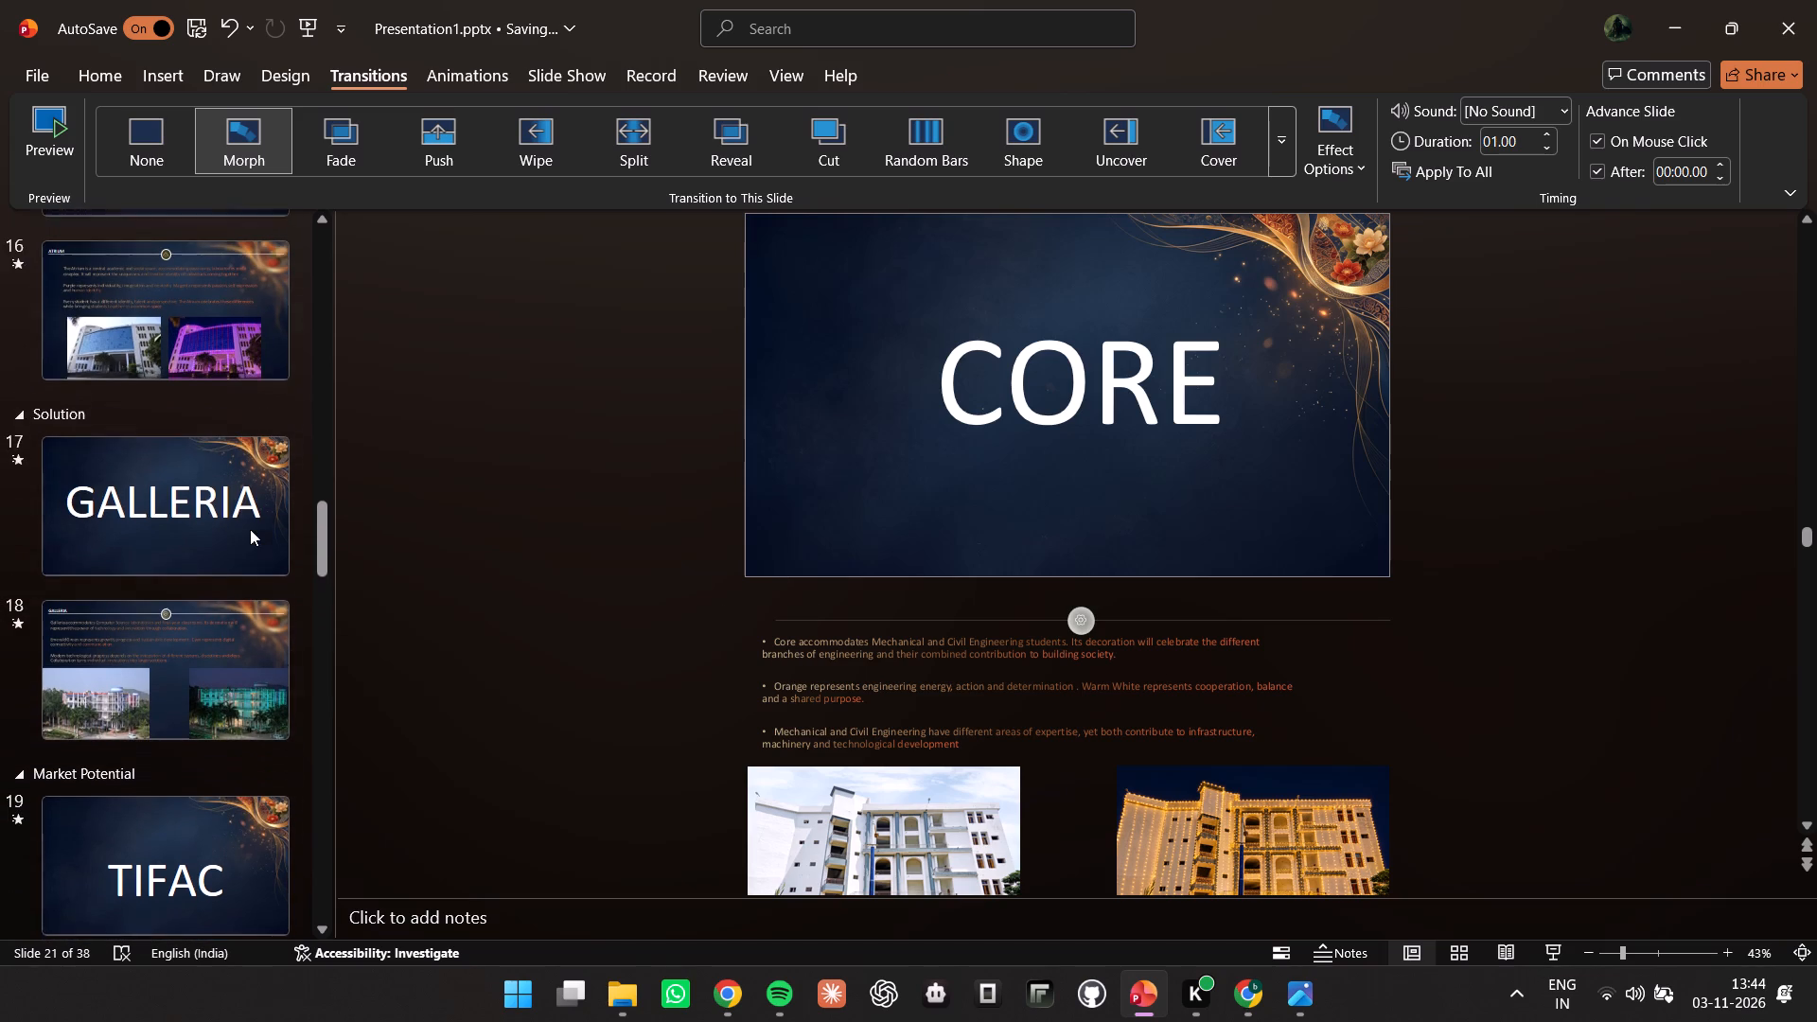
pyautogui.click(250, 529)
pyautogui.click(194, 690)
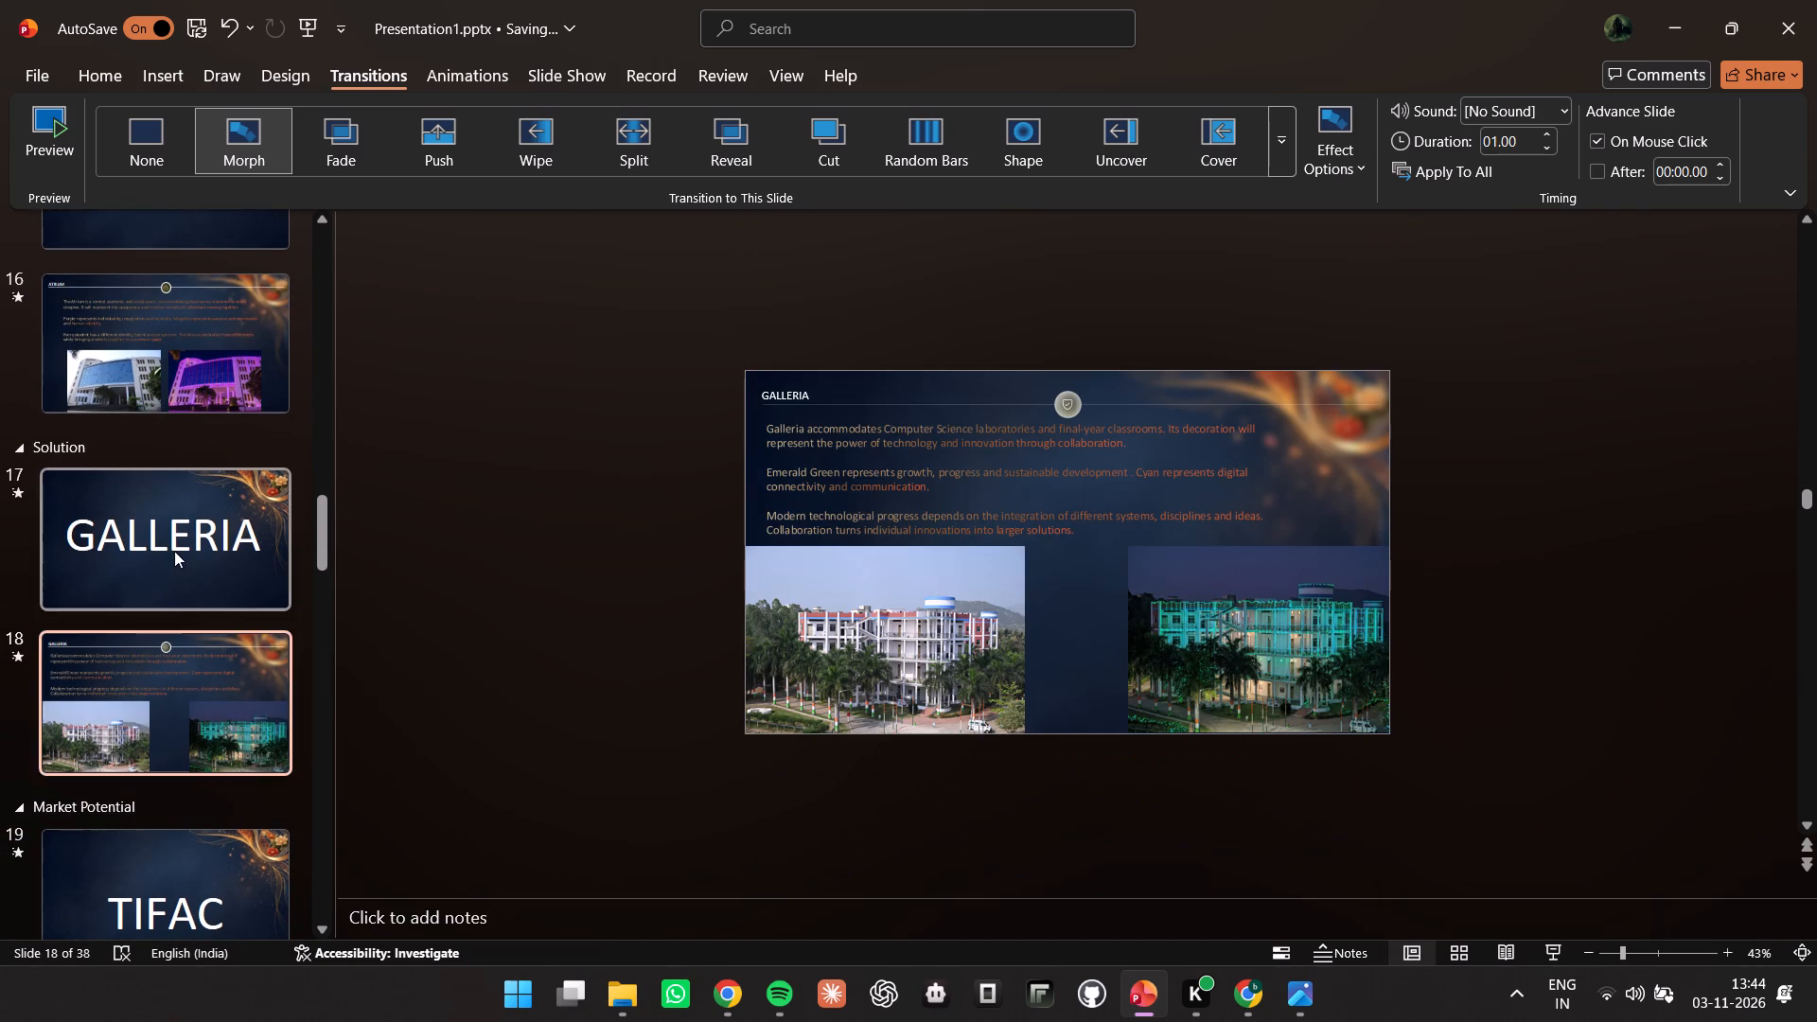
pyautogui.click(174, 551)
pyautogui.click(764, 647)
pyautogui.click(778, 644)
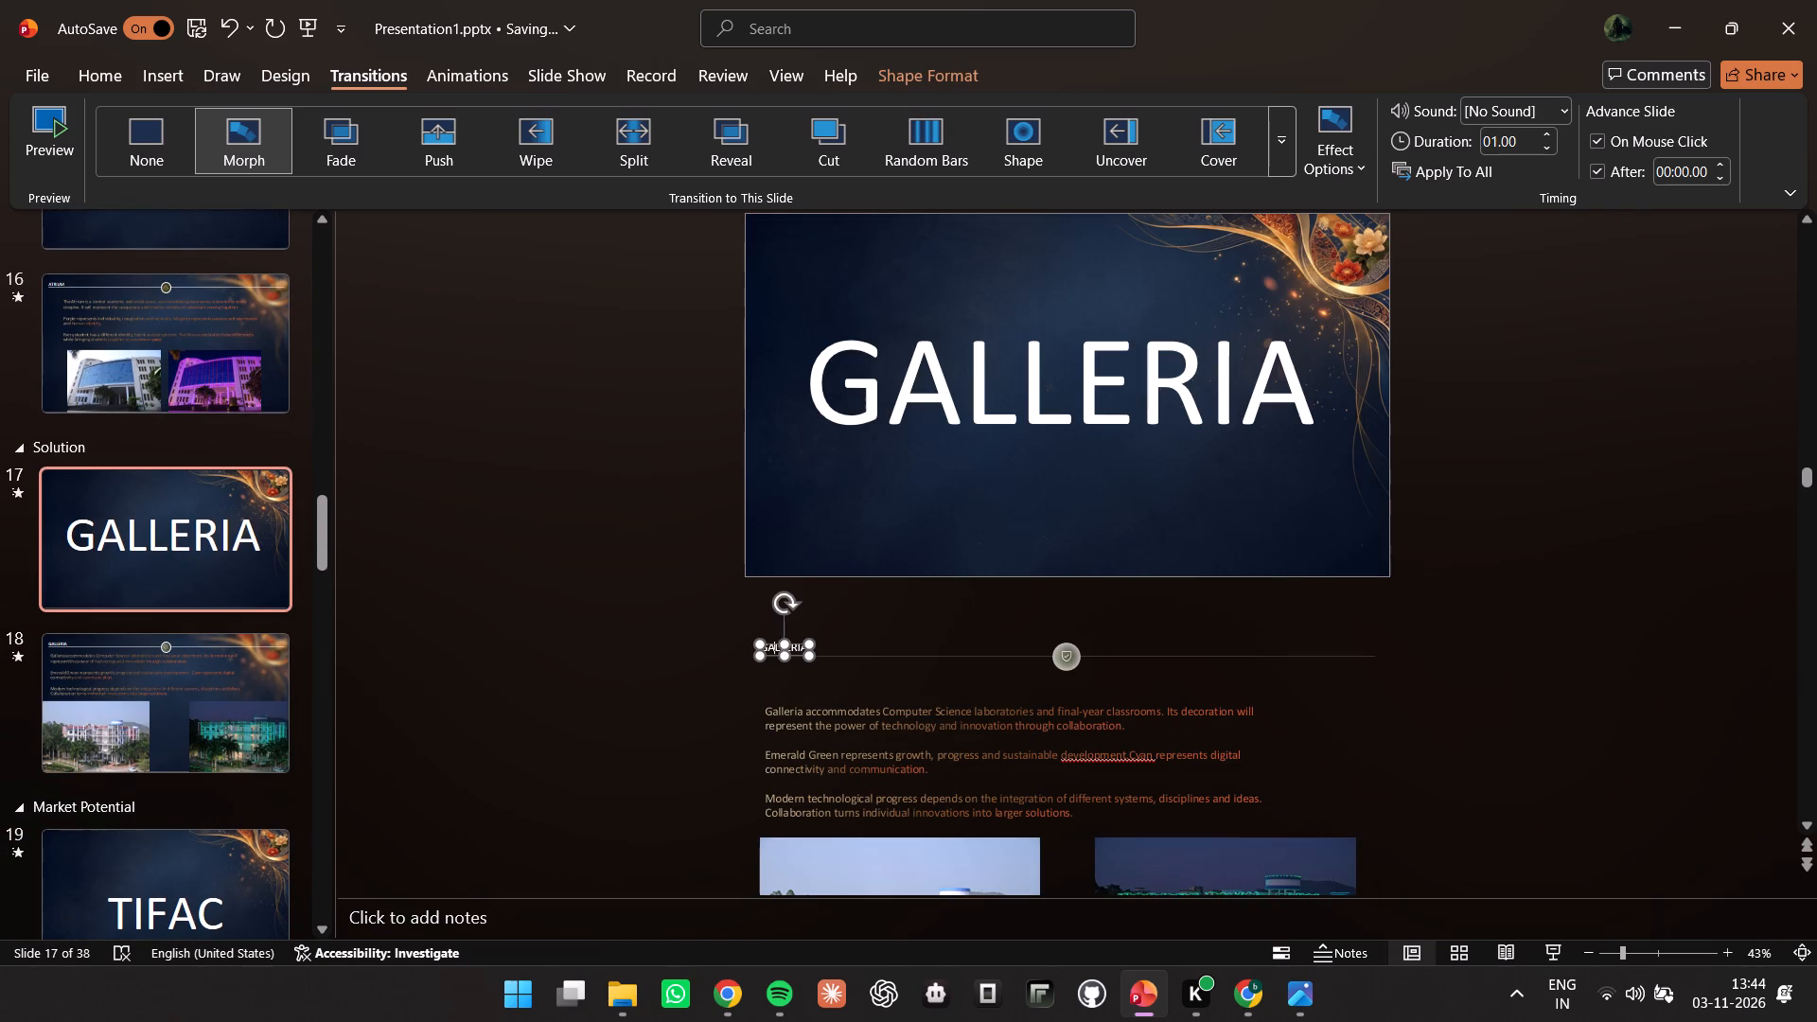
pyautogui.press('Delete')
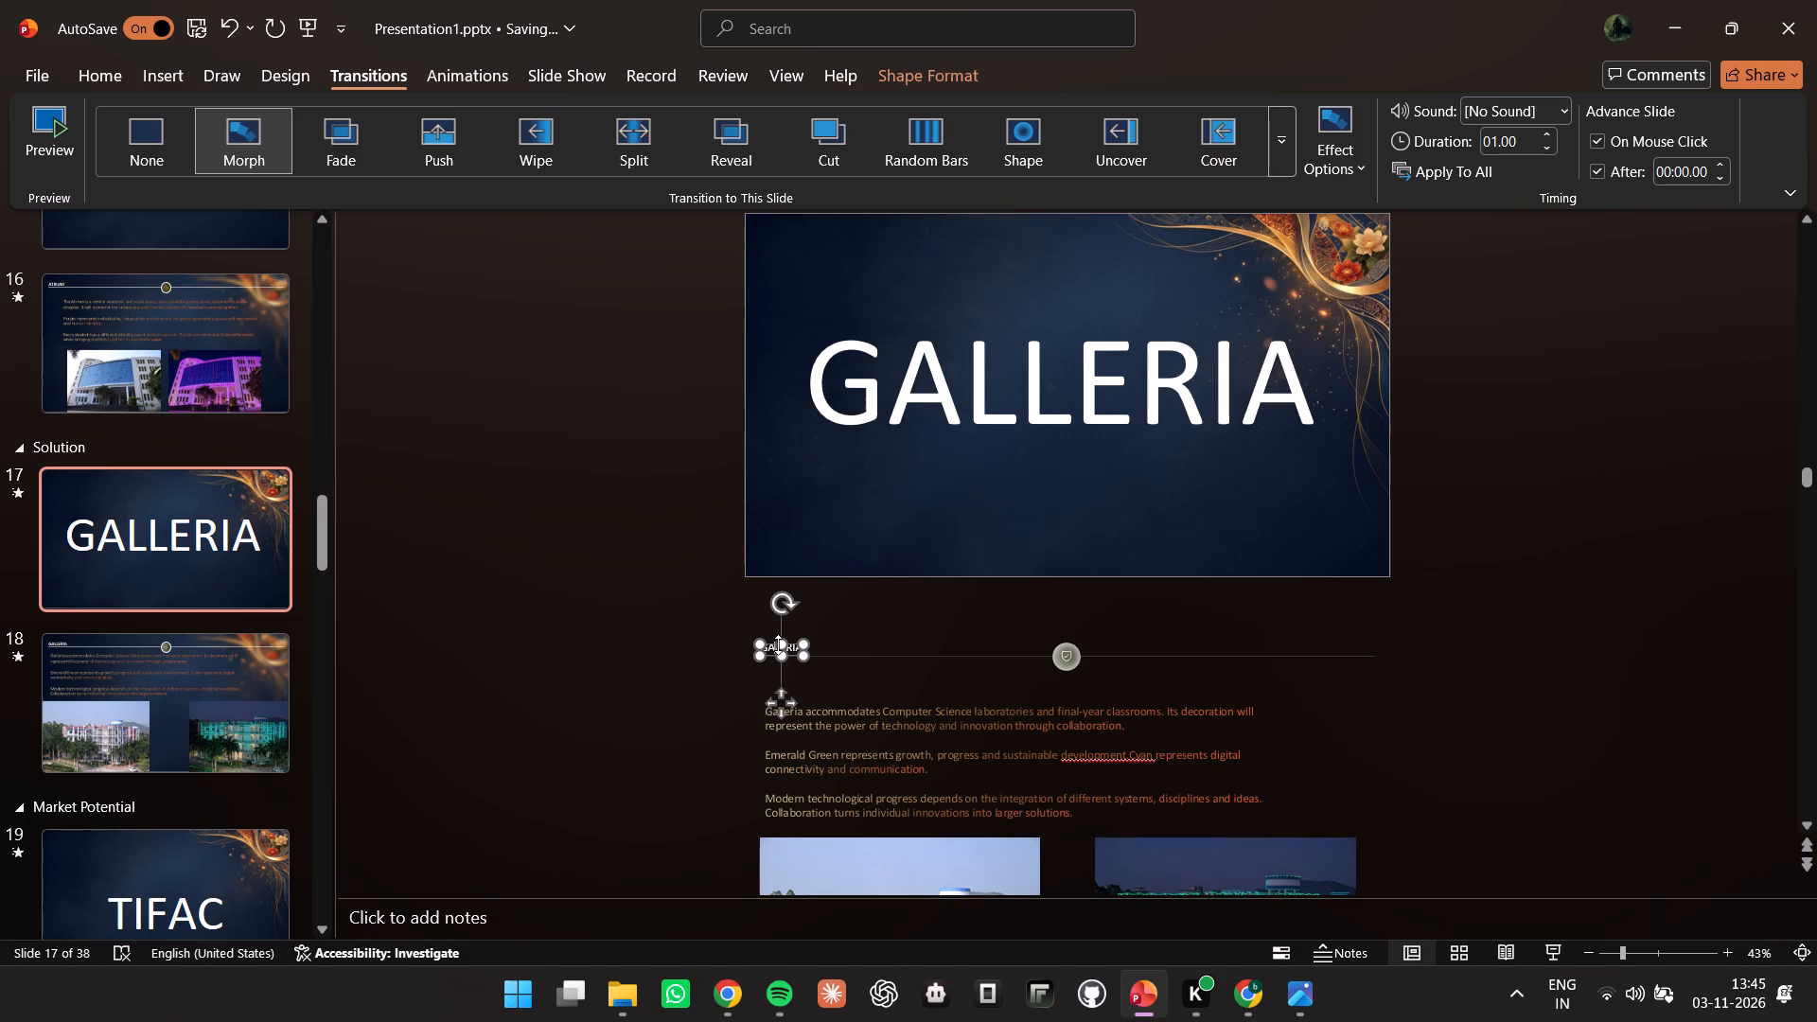
pyautogui.click(795, 643)
pyautogui.press('Delete')
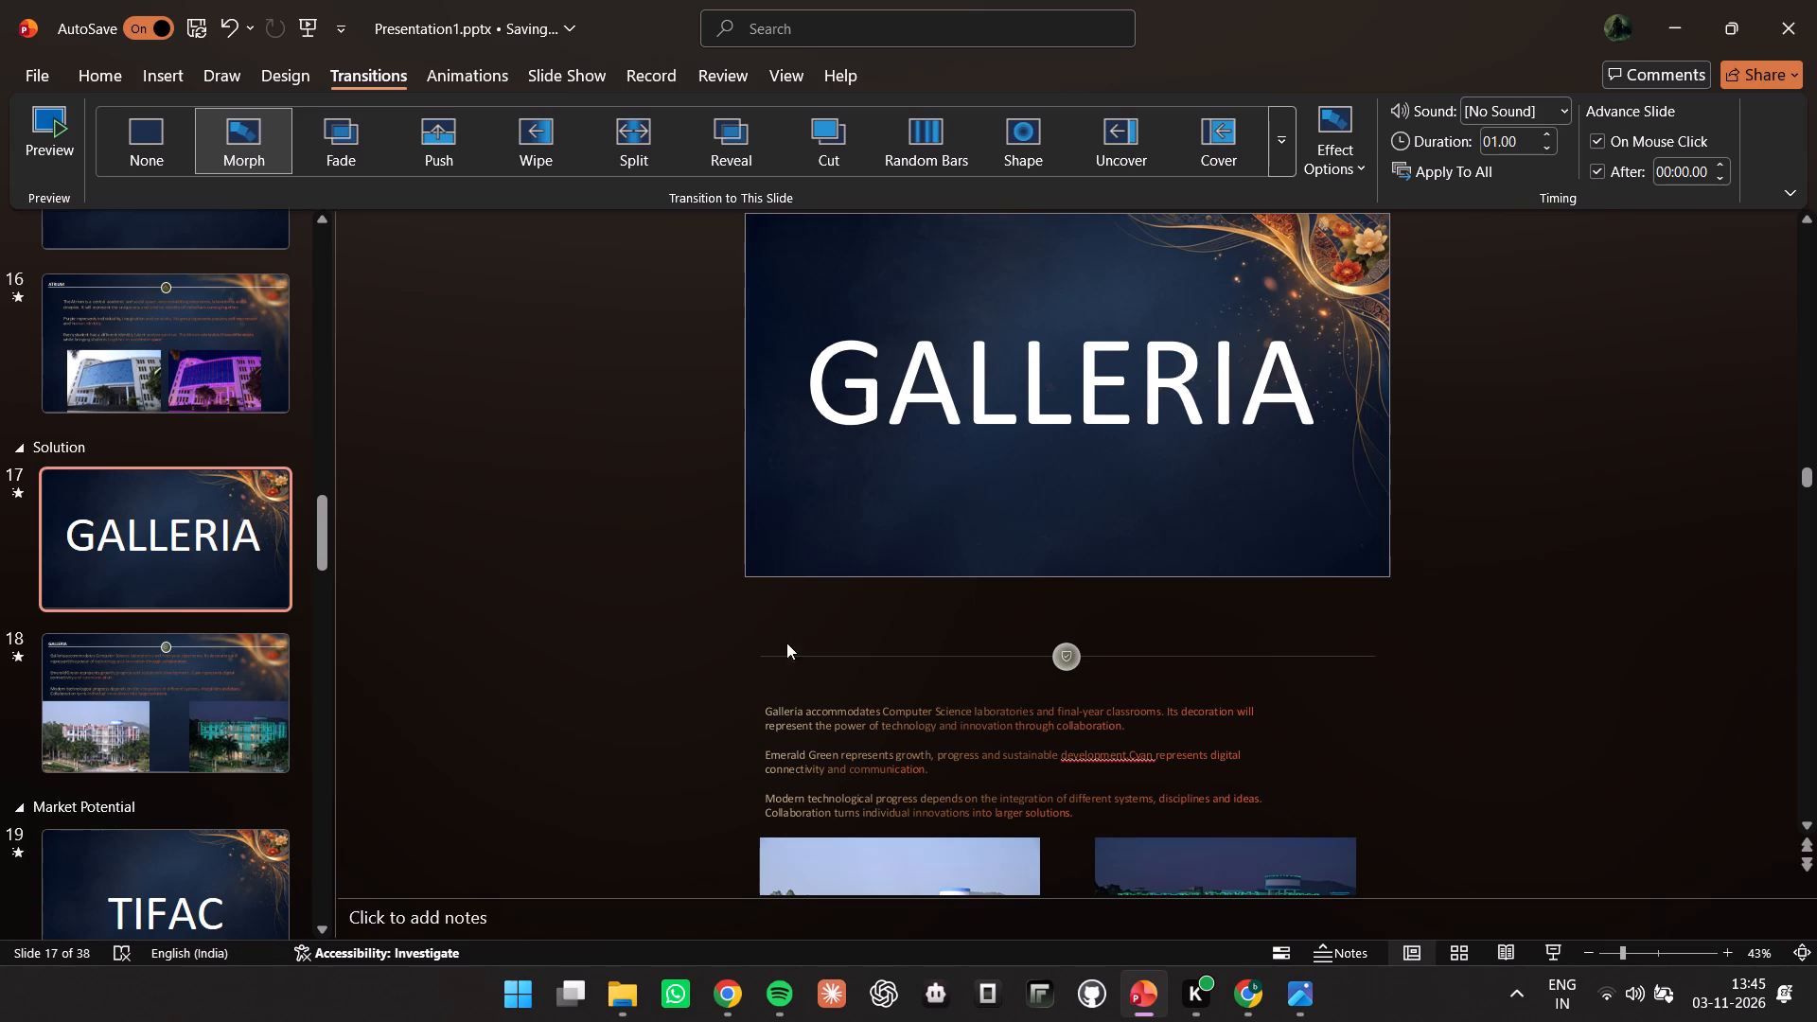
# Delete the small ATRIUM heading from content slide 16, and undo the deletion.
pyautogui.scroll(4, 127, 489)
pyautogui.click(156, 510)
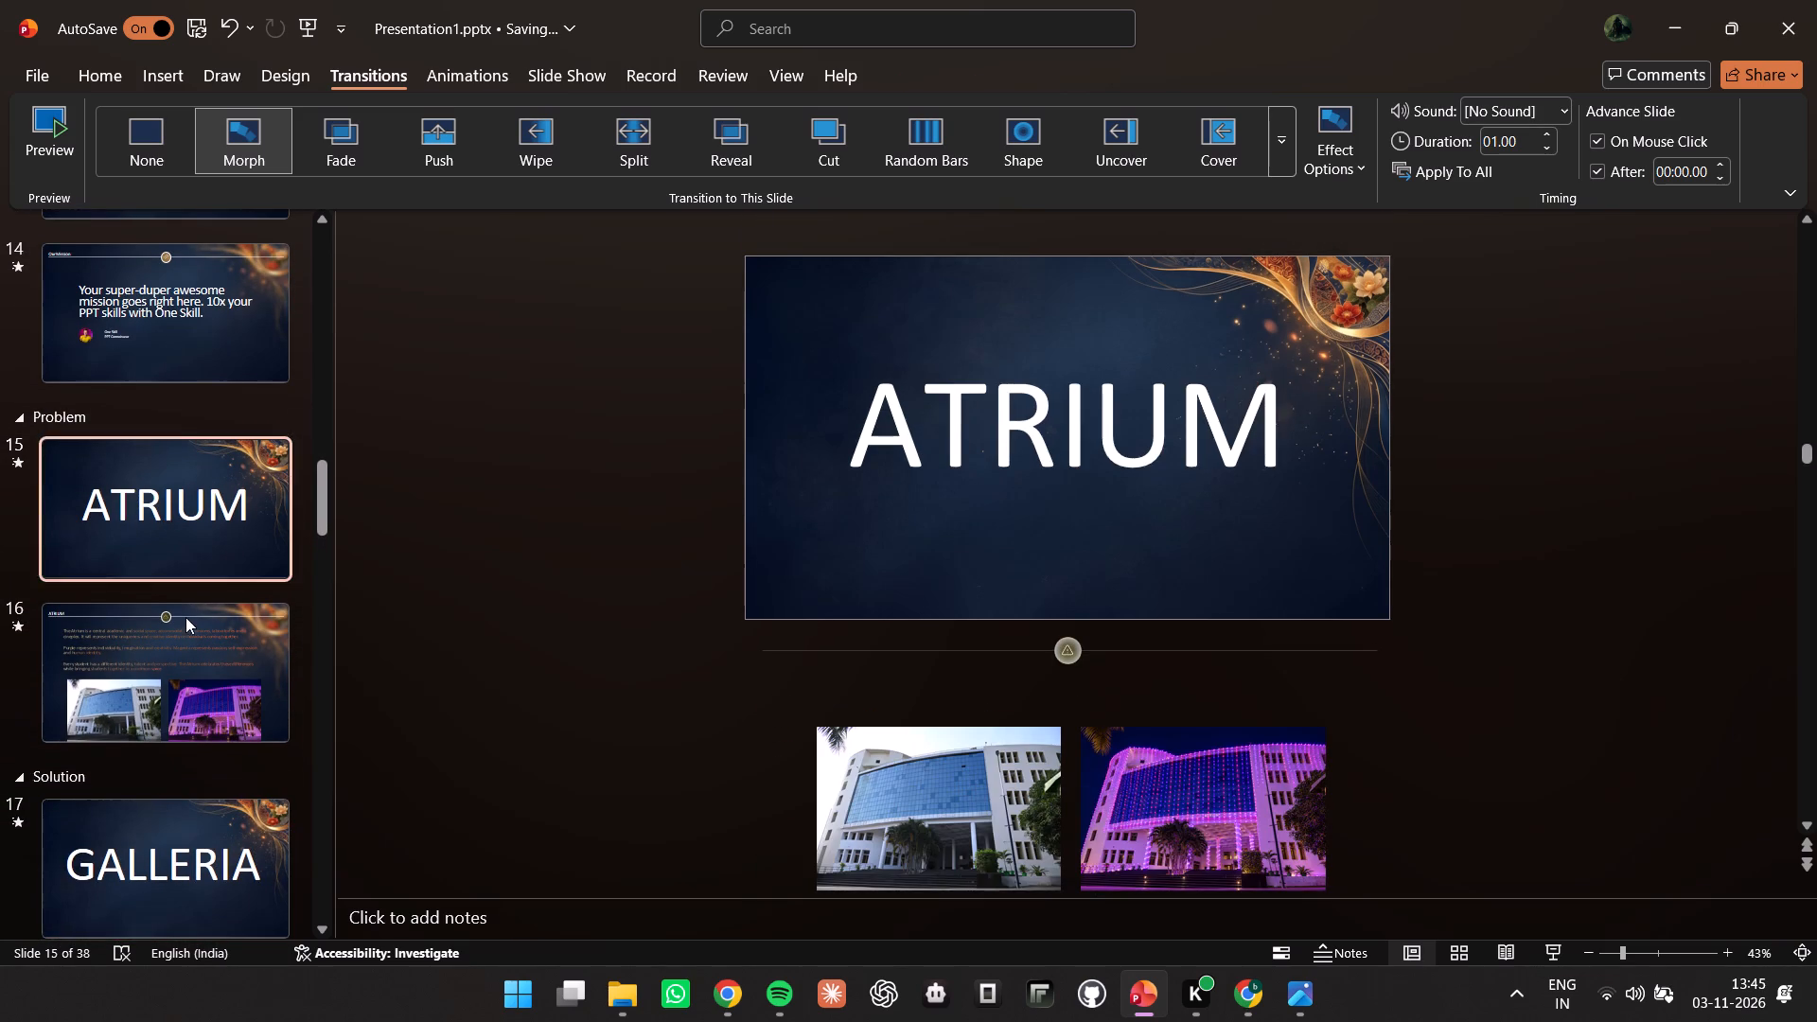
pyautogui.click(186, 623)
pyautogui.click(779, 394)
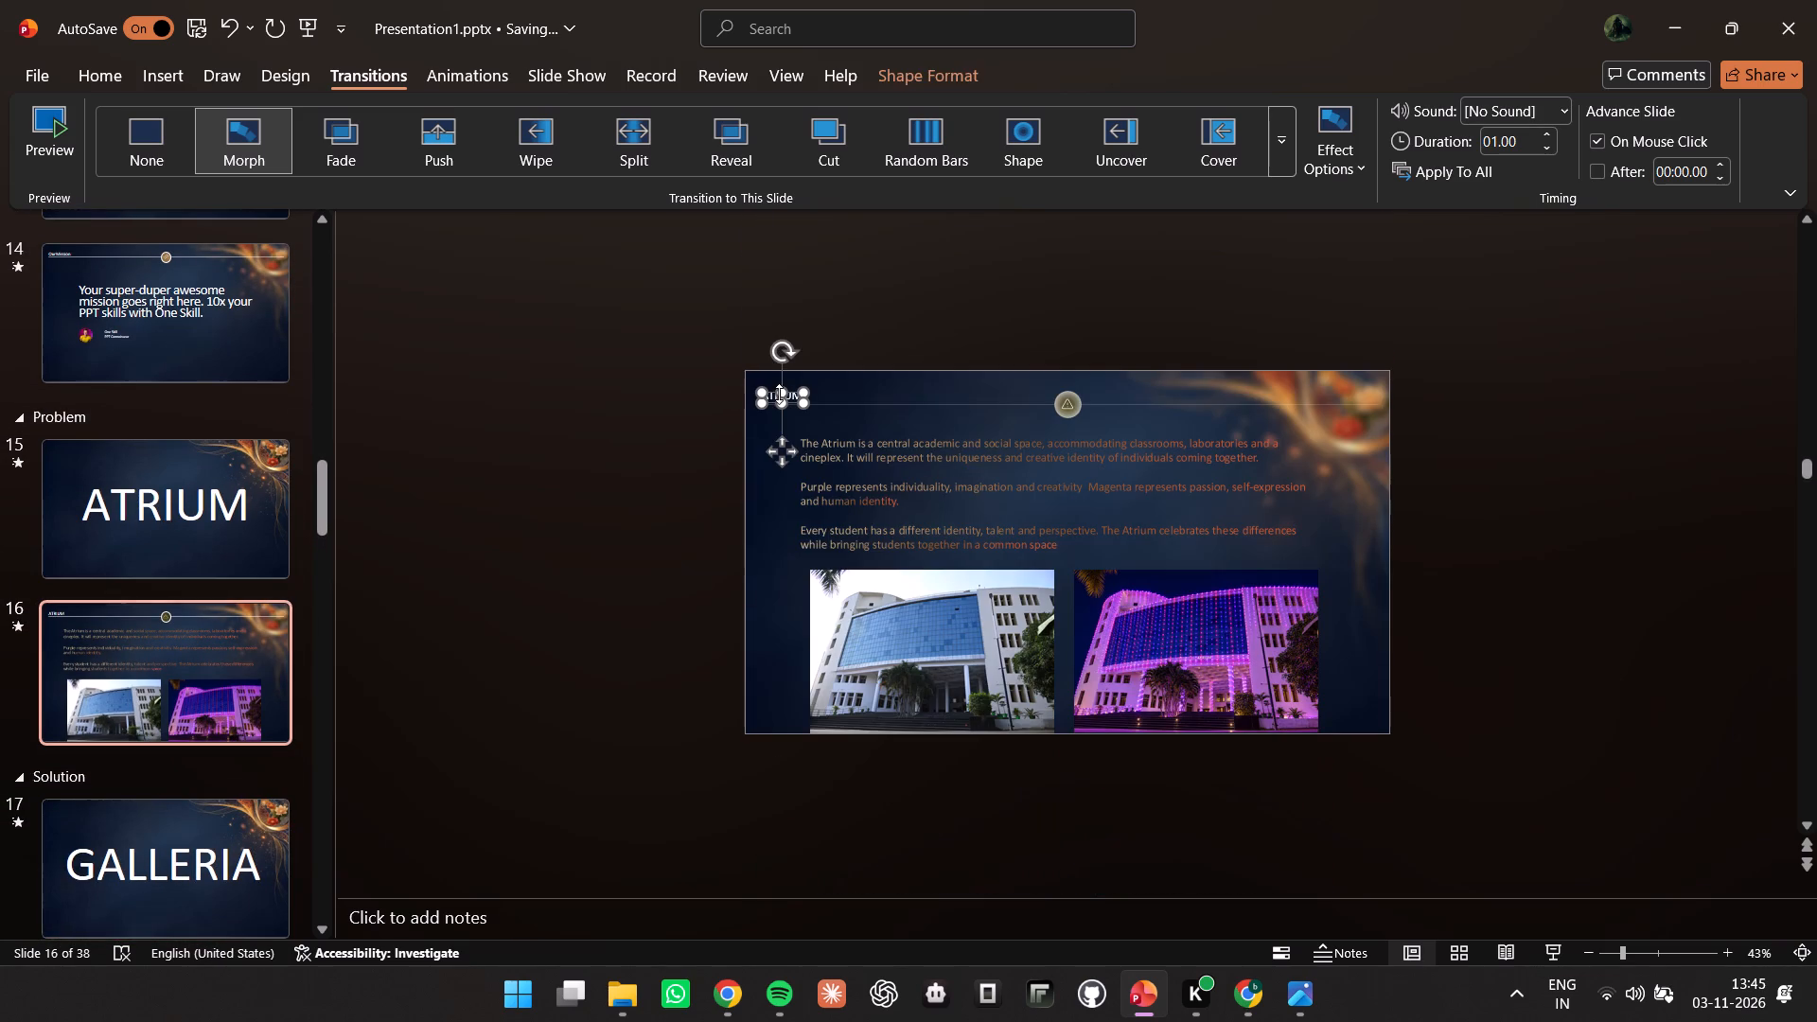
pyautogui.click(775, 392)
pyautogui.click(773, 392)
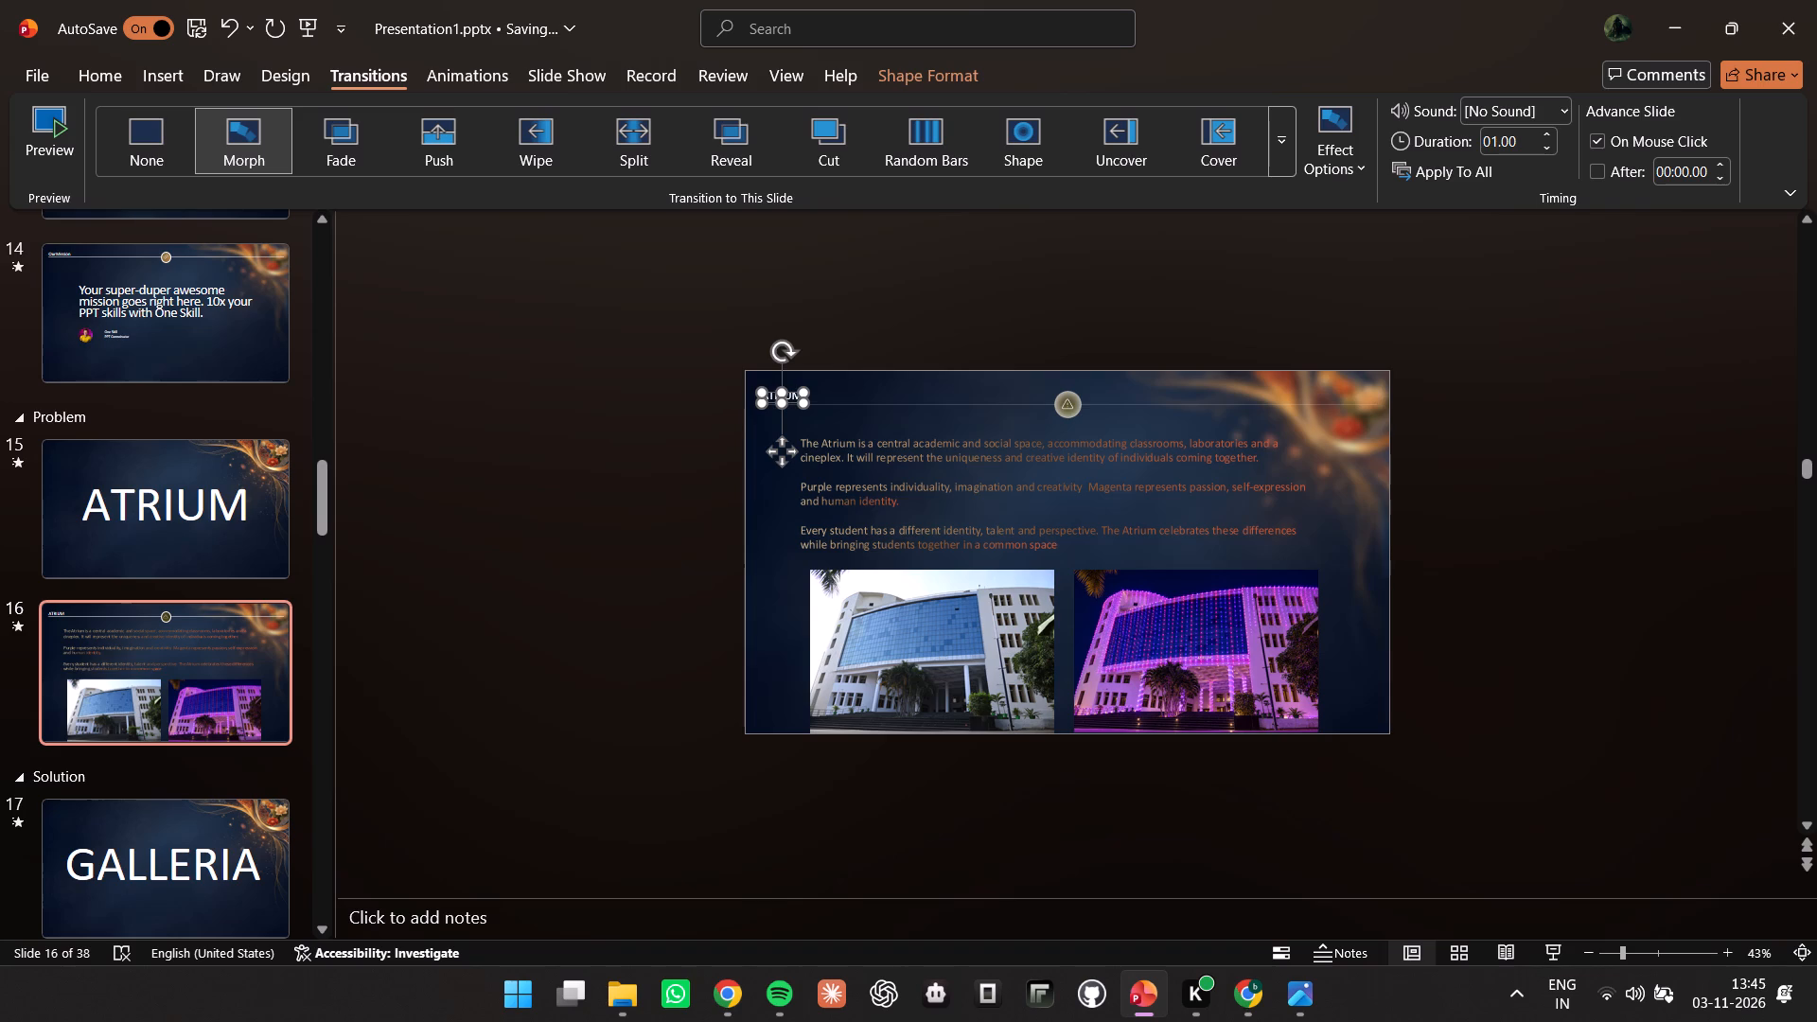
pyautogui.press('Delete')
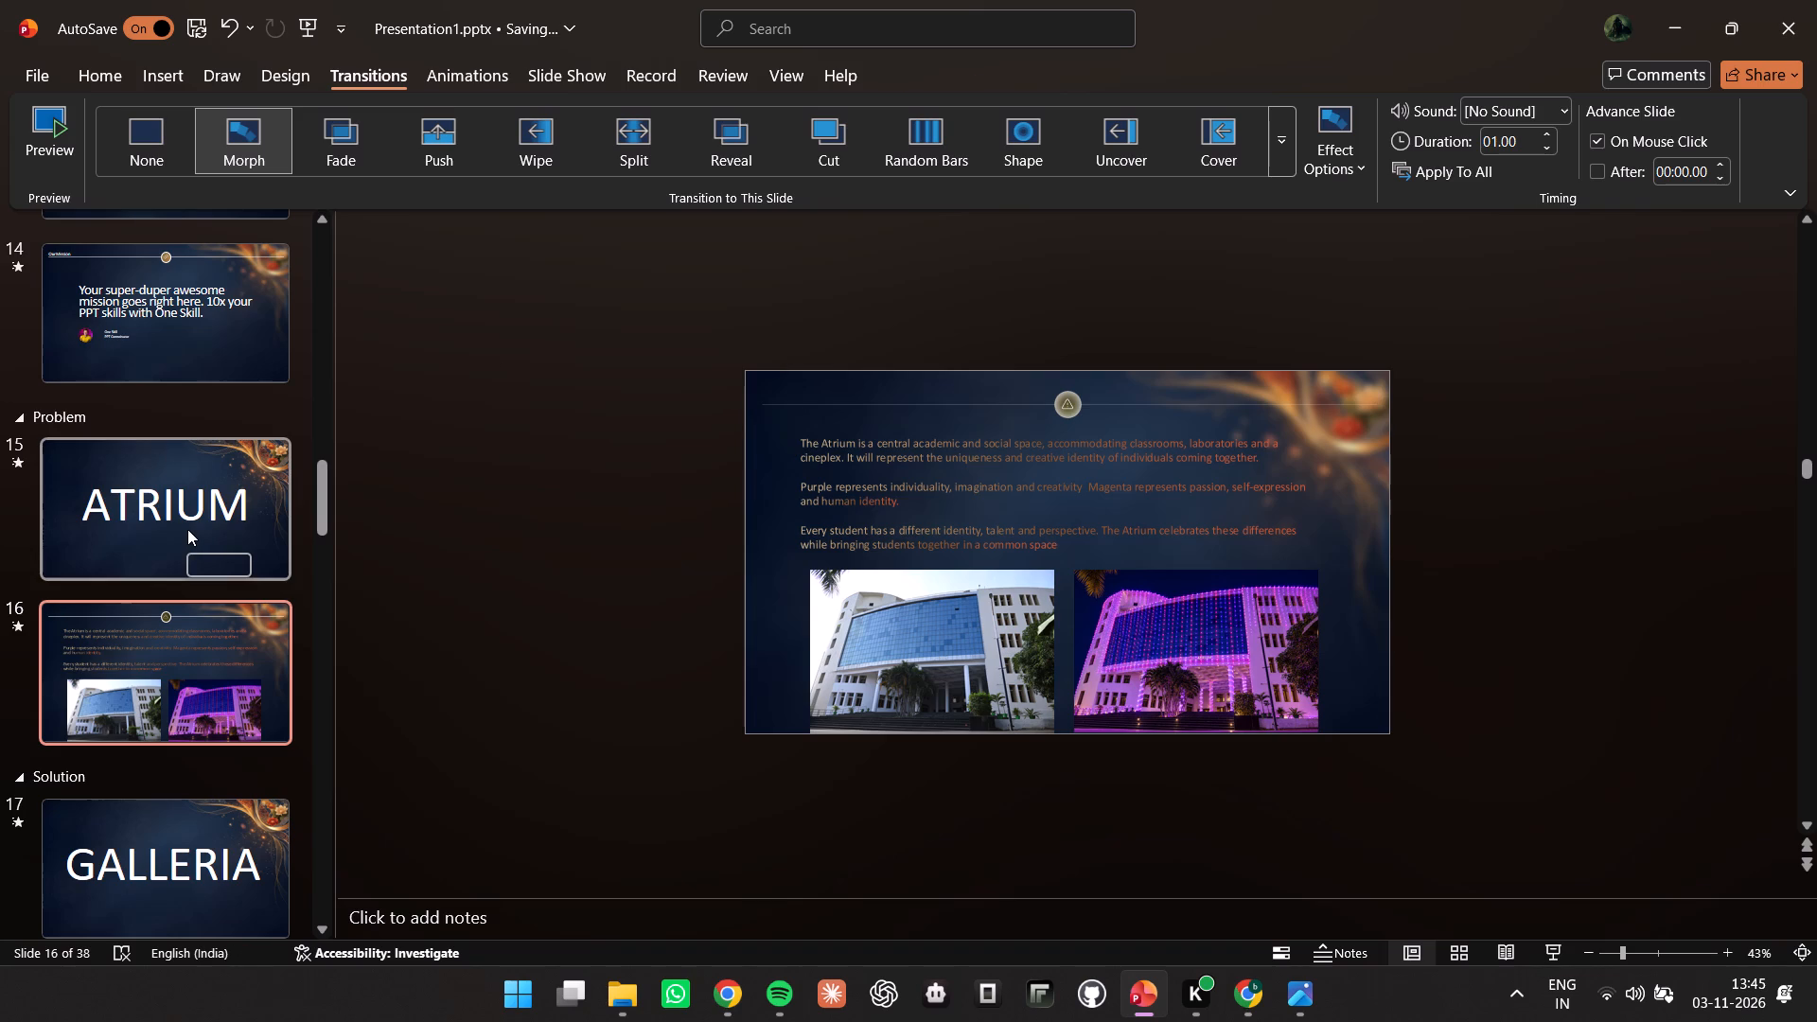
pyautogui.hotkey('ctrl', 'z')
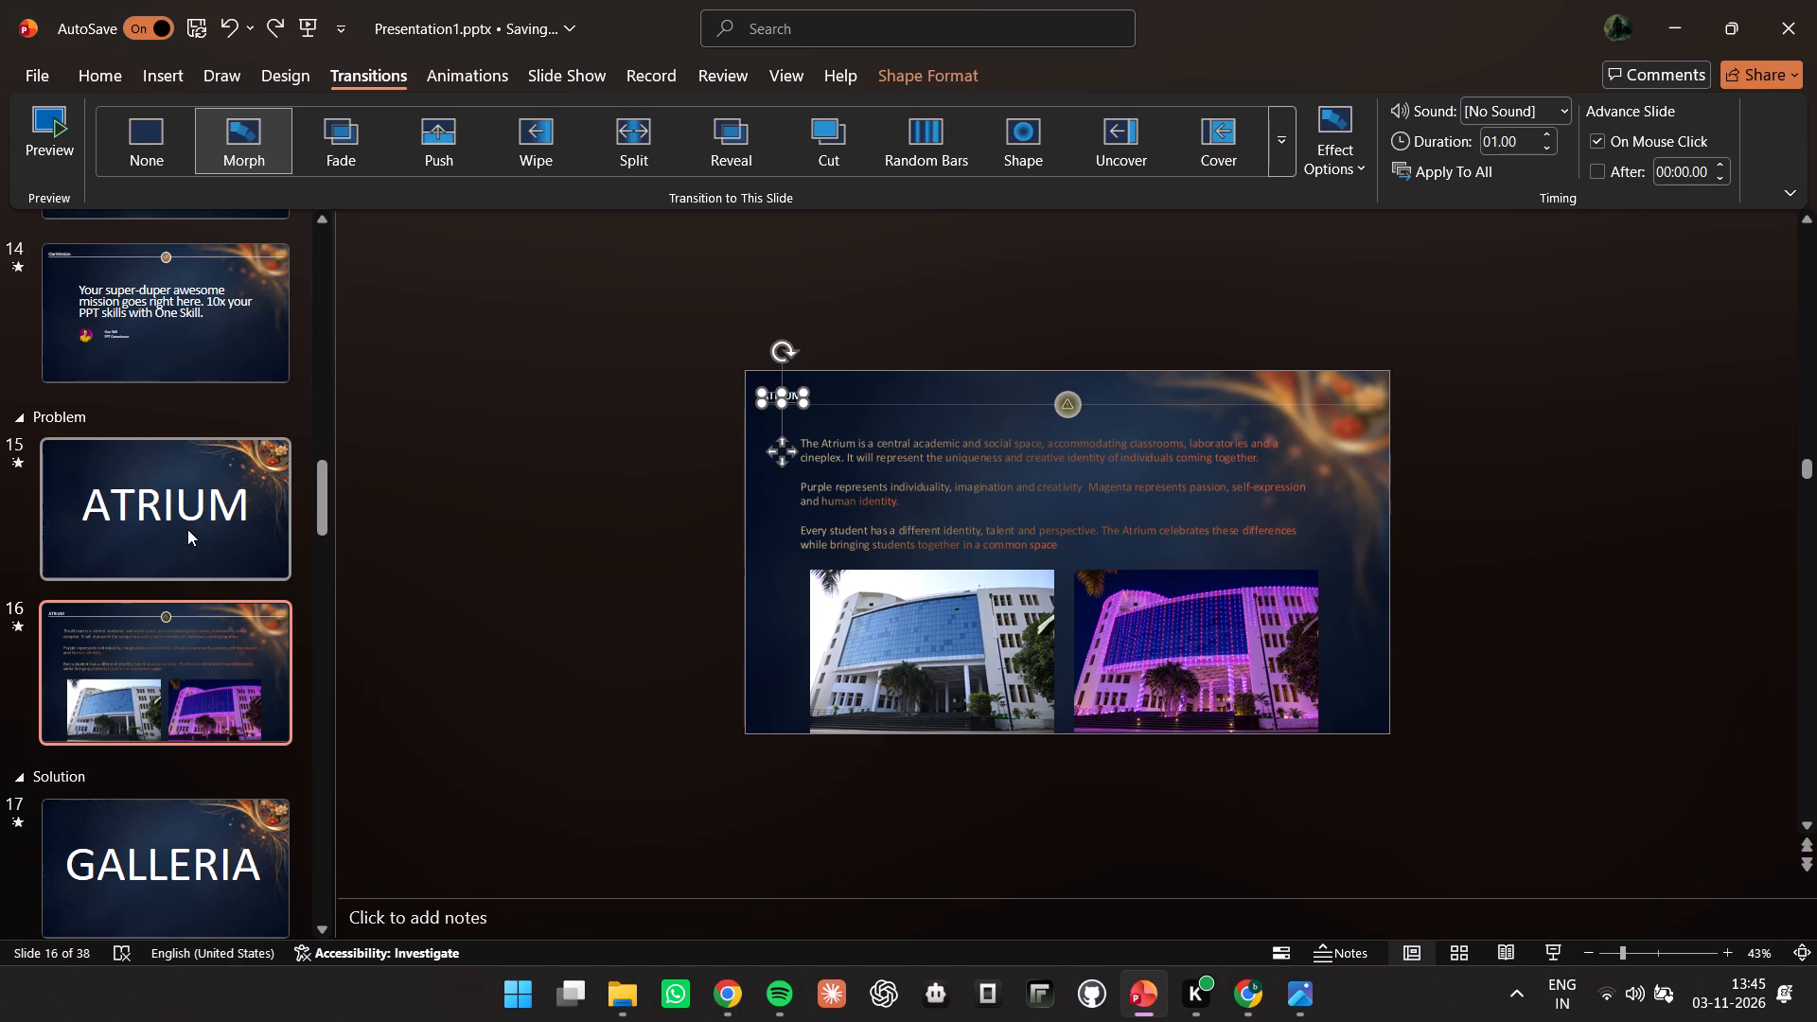
# Compare the elements parked below Atrium title slide 15 with the layout of content slide 16.
pyautogui.click(188, 537)
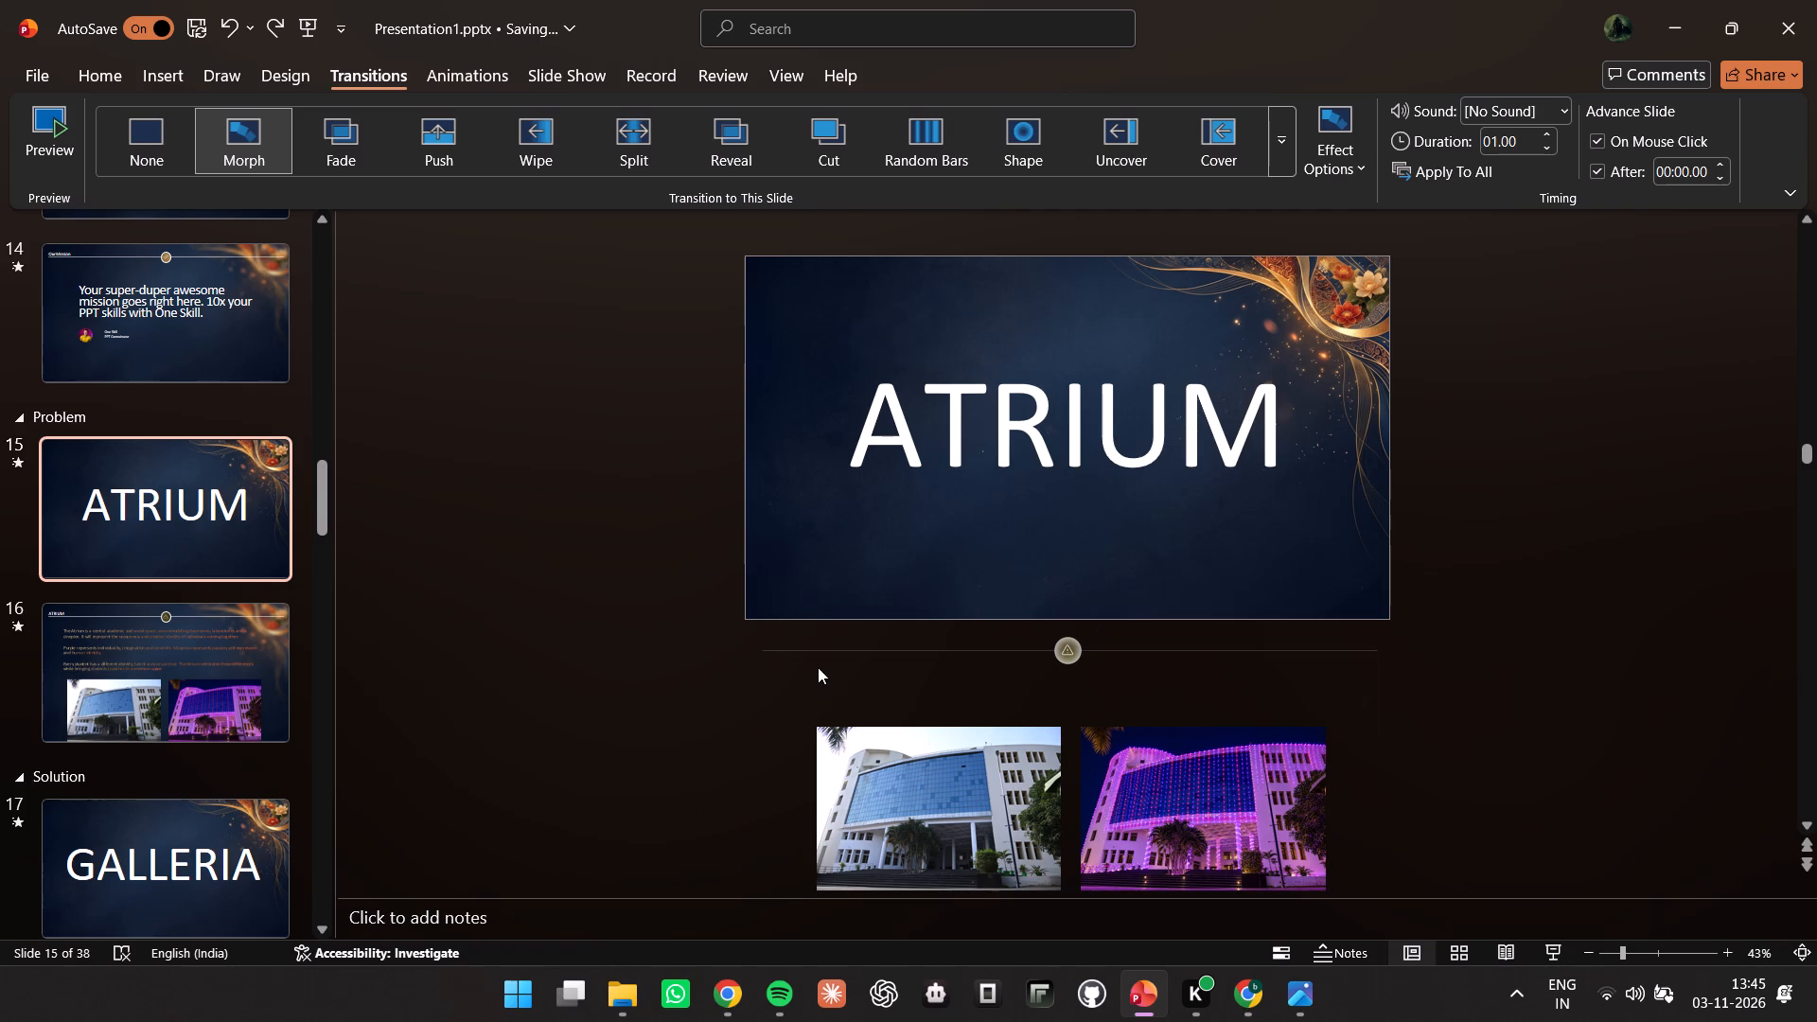
pyautogui.scroll(-3, 796, 662)
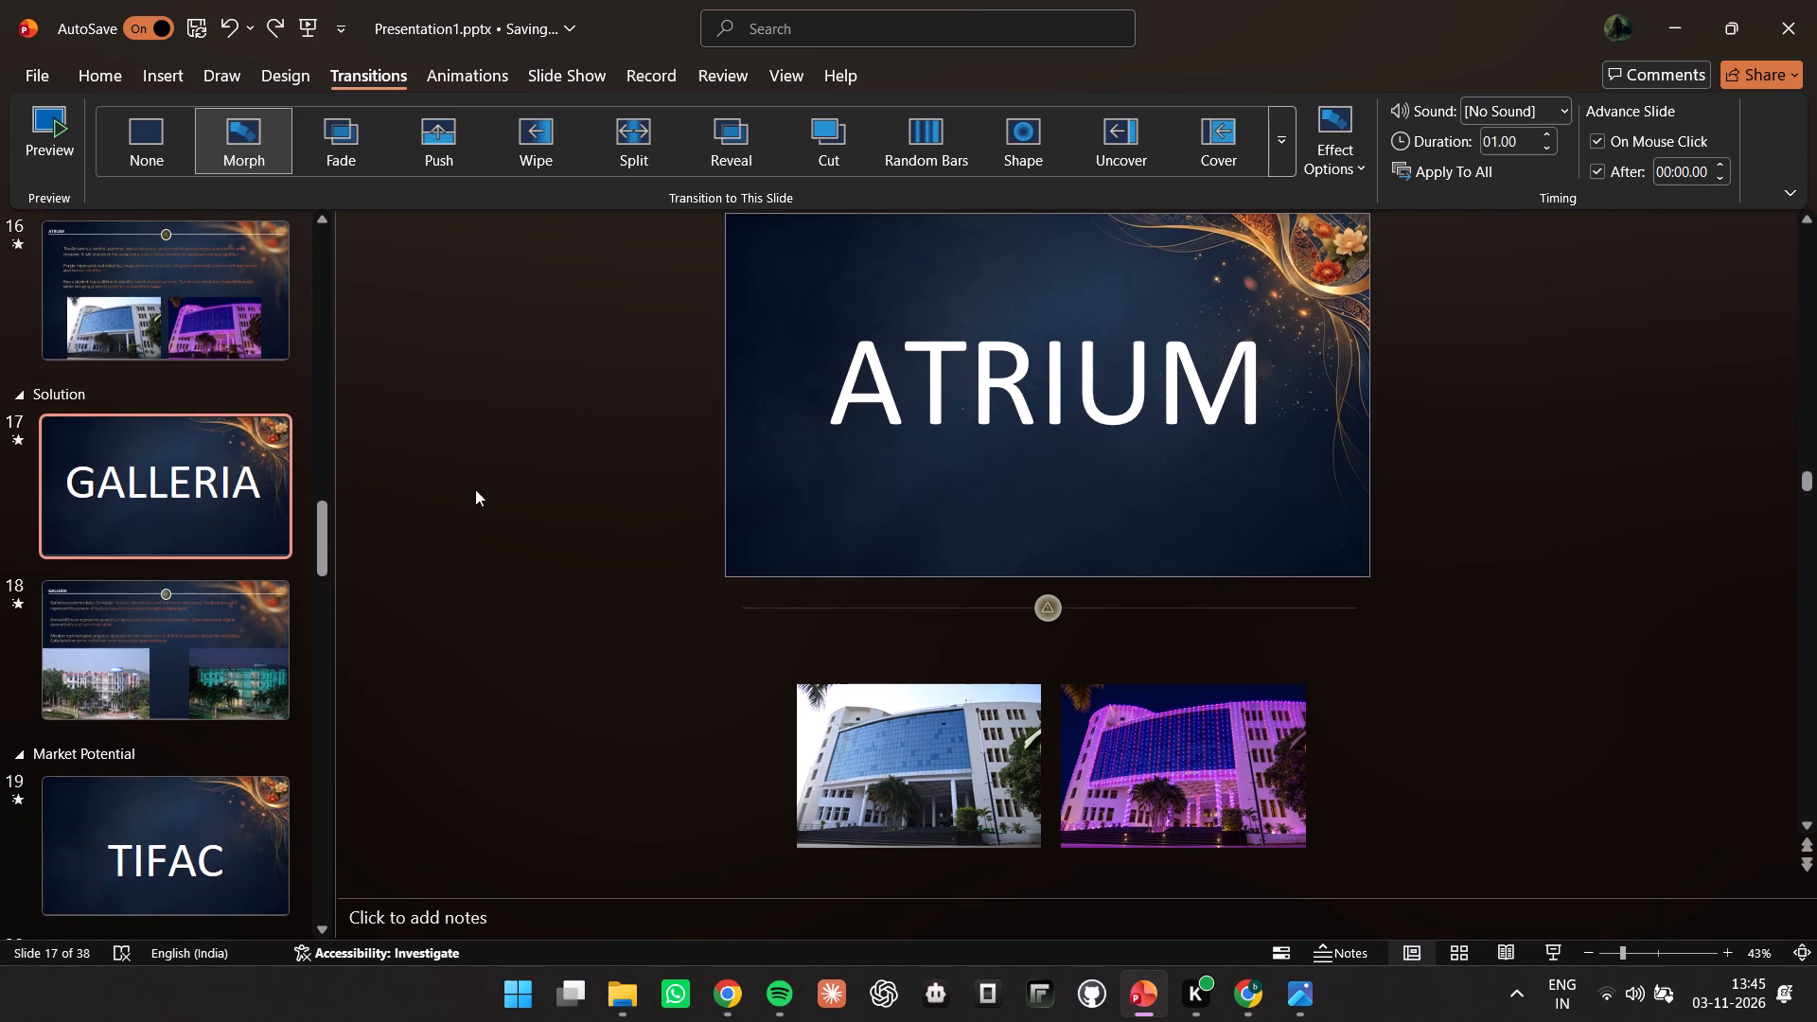
pyautogui.click(250, 297)
pyautogui.scroll(4, 252, 396)
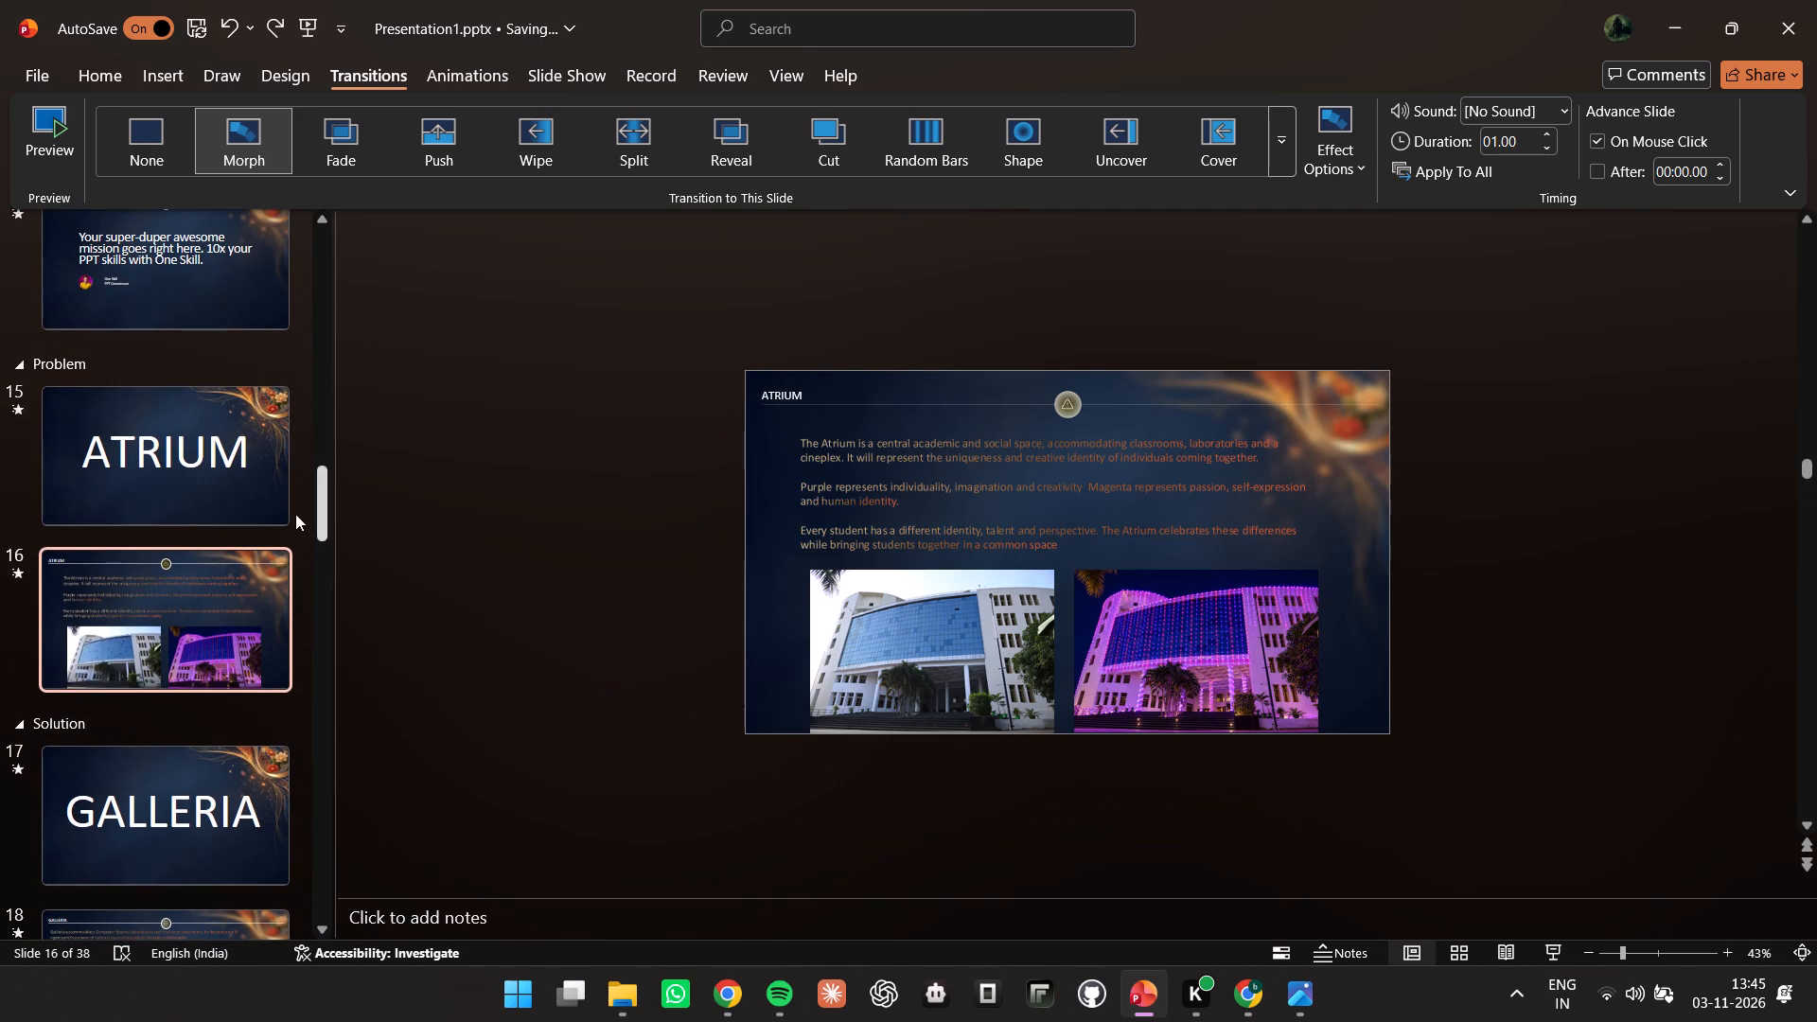
pyautogui.click(174, 388)
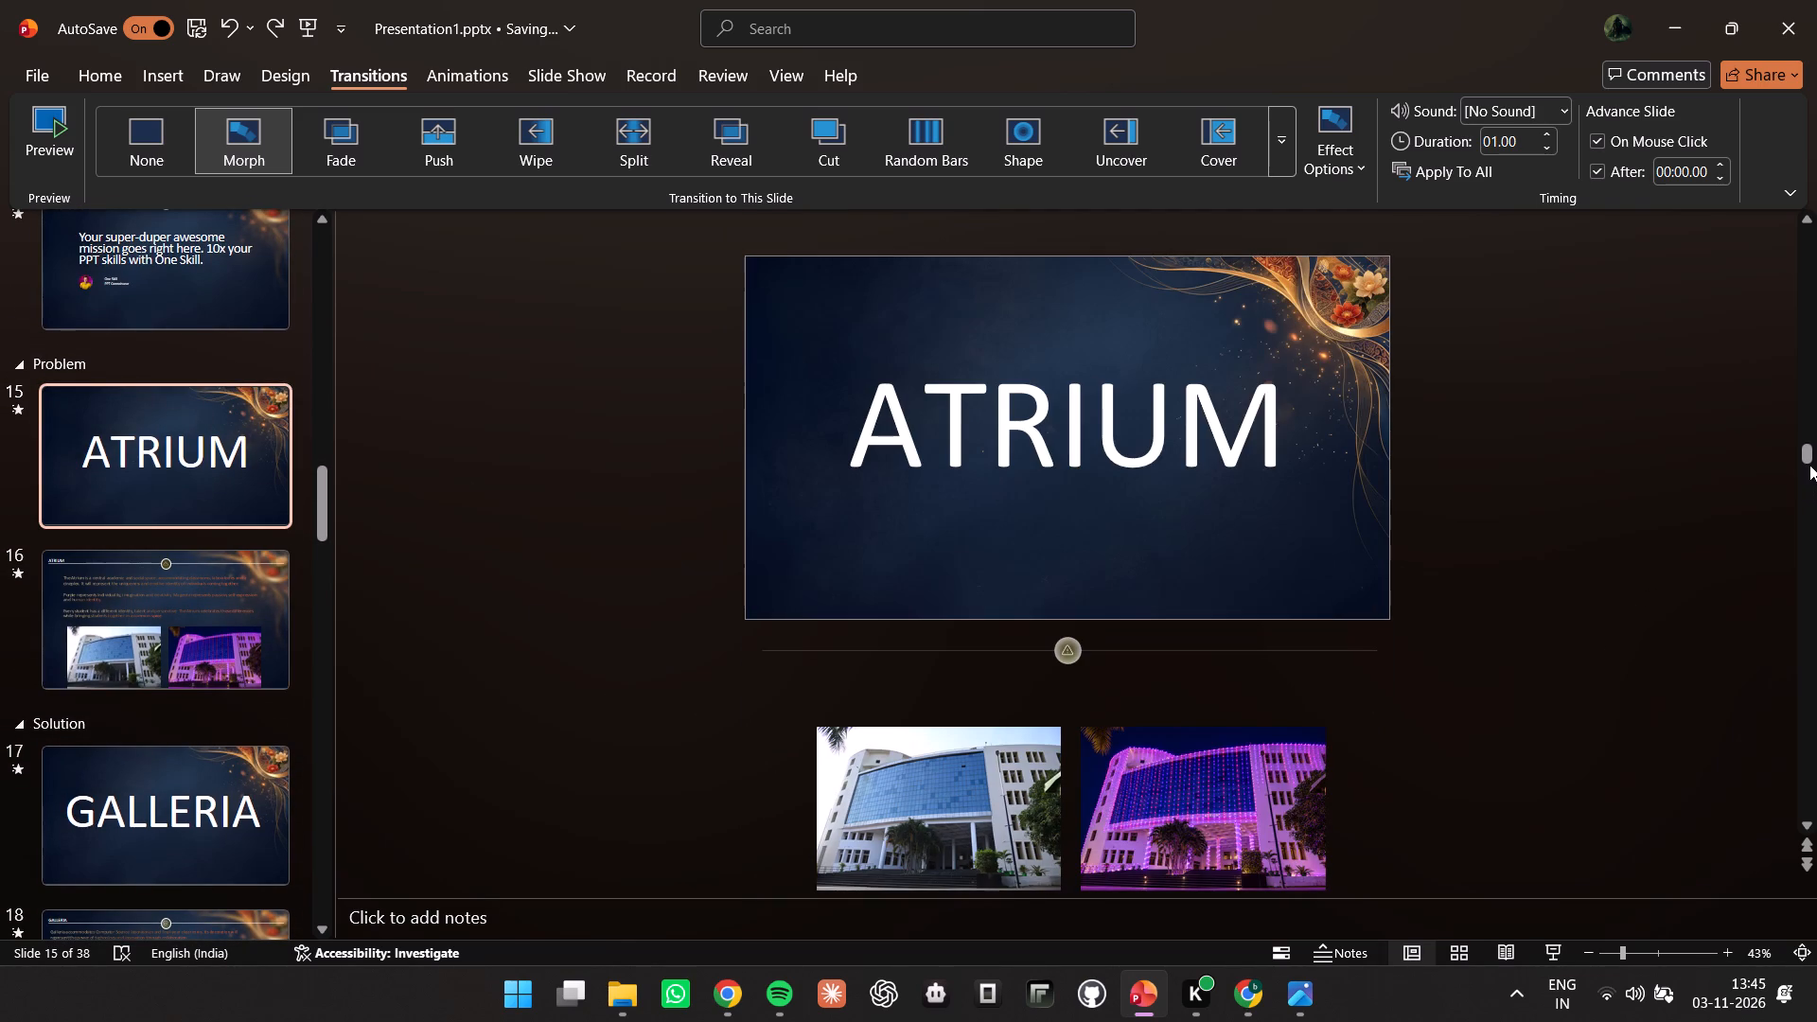
pyautogui.click(1809, 464)
pyautogui.click(127, 475)
pyautogui.click(155, 414)
pyautogui.click(160, 603)
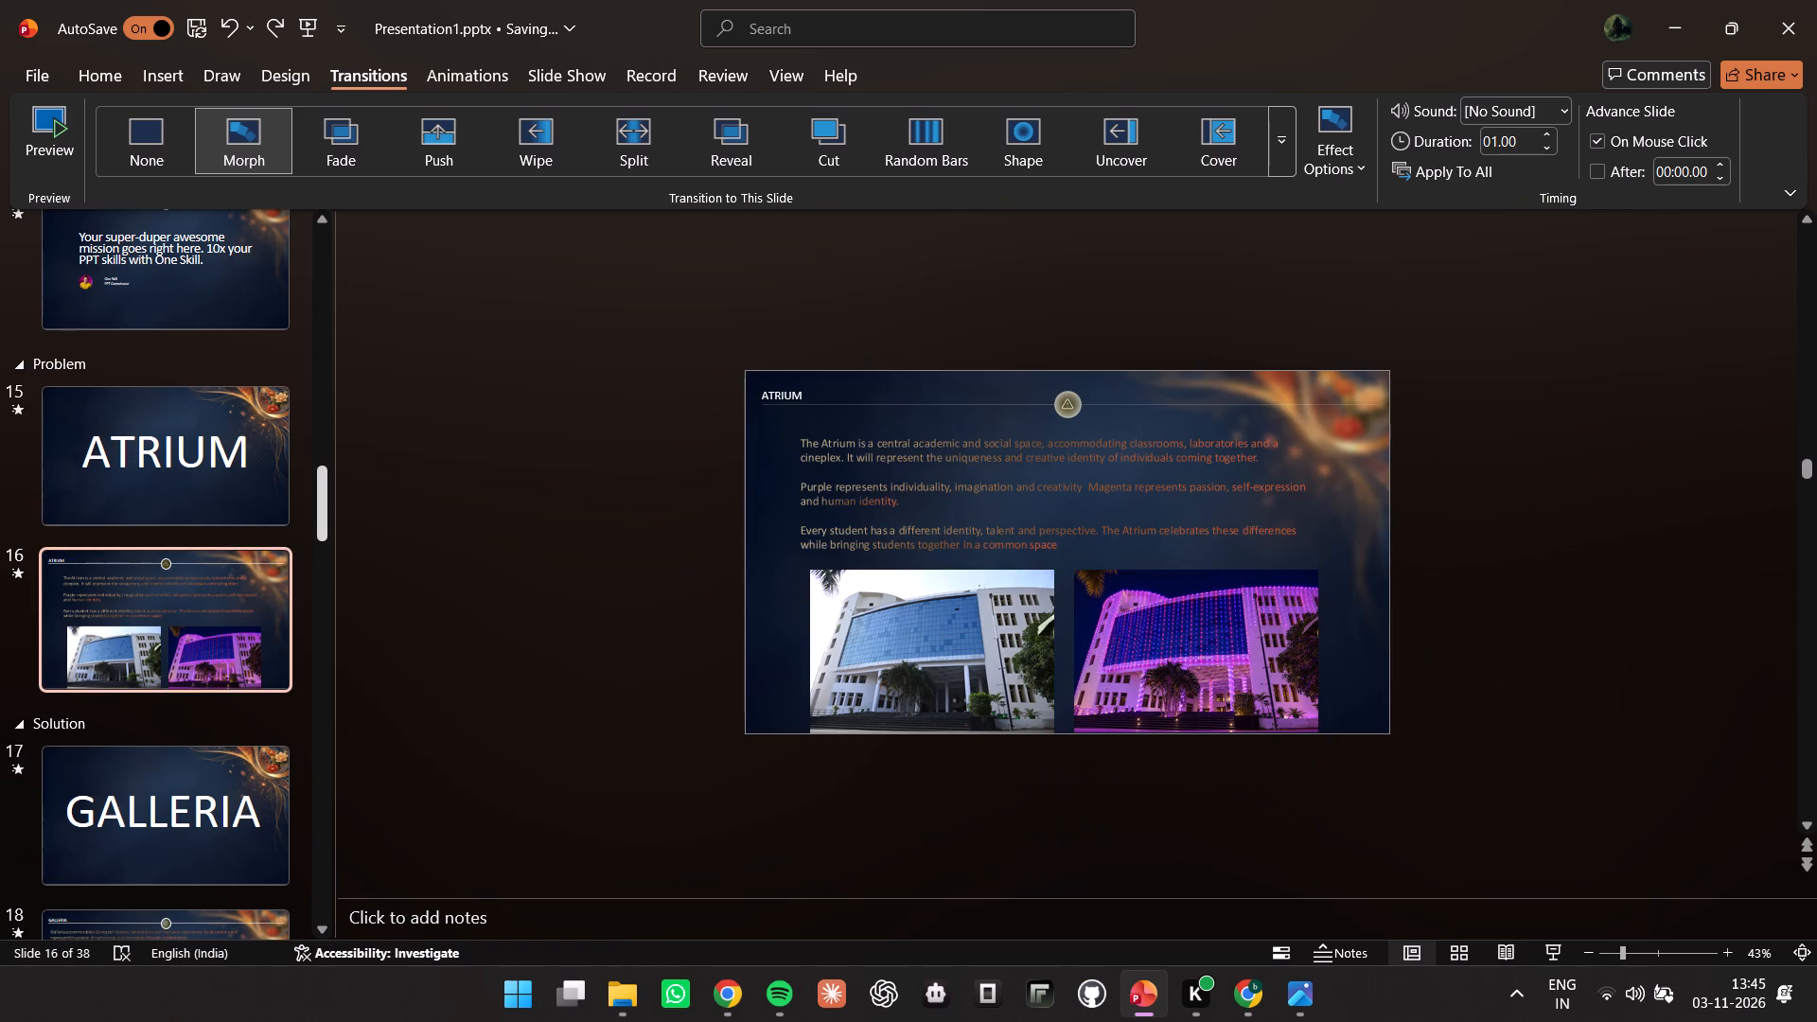
# Copy the Atrium description text box from slide 16 and paste it onto title slide 15.
pyautogui.click(847, 480)
pyautogui.rightClick(841, 433)
pyautogui.click(900, 375)
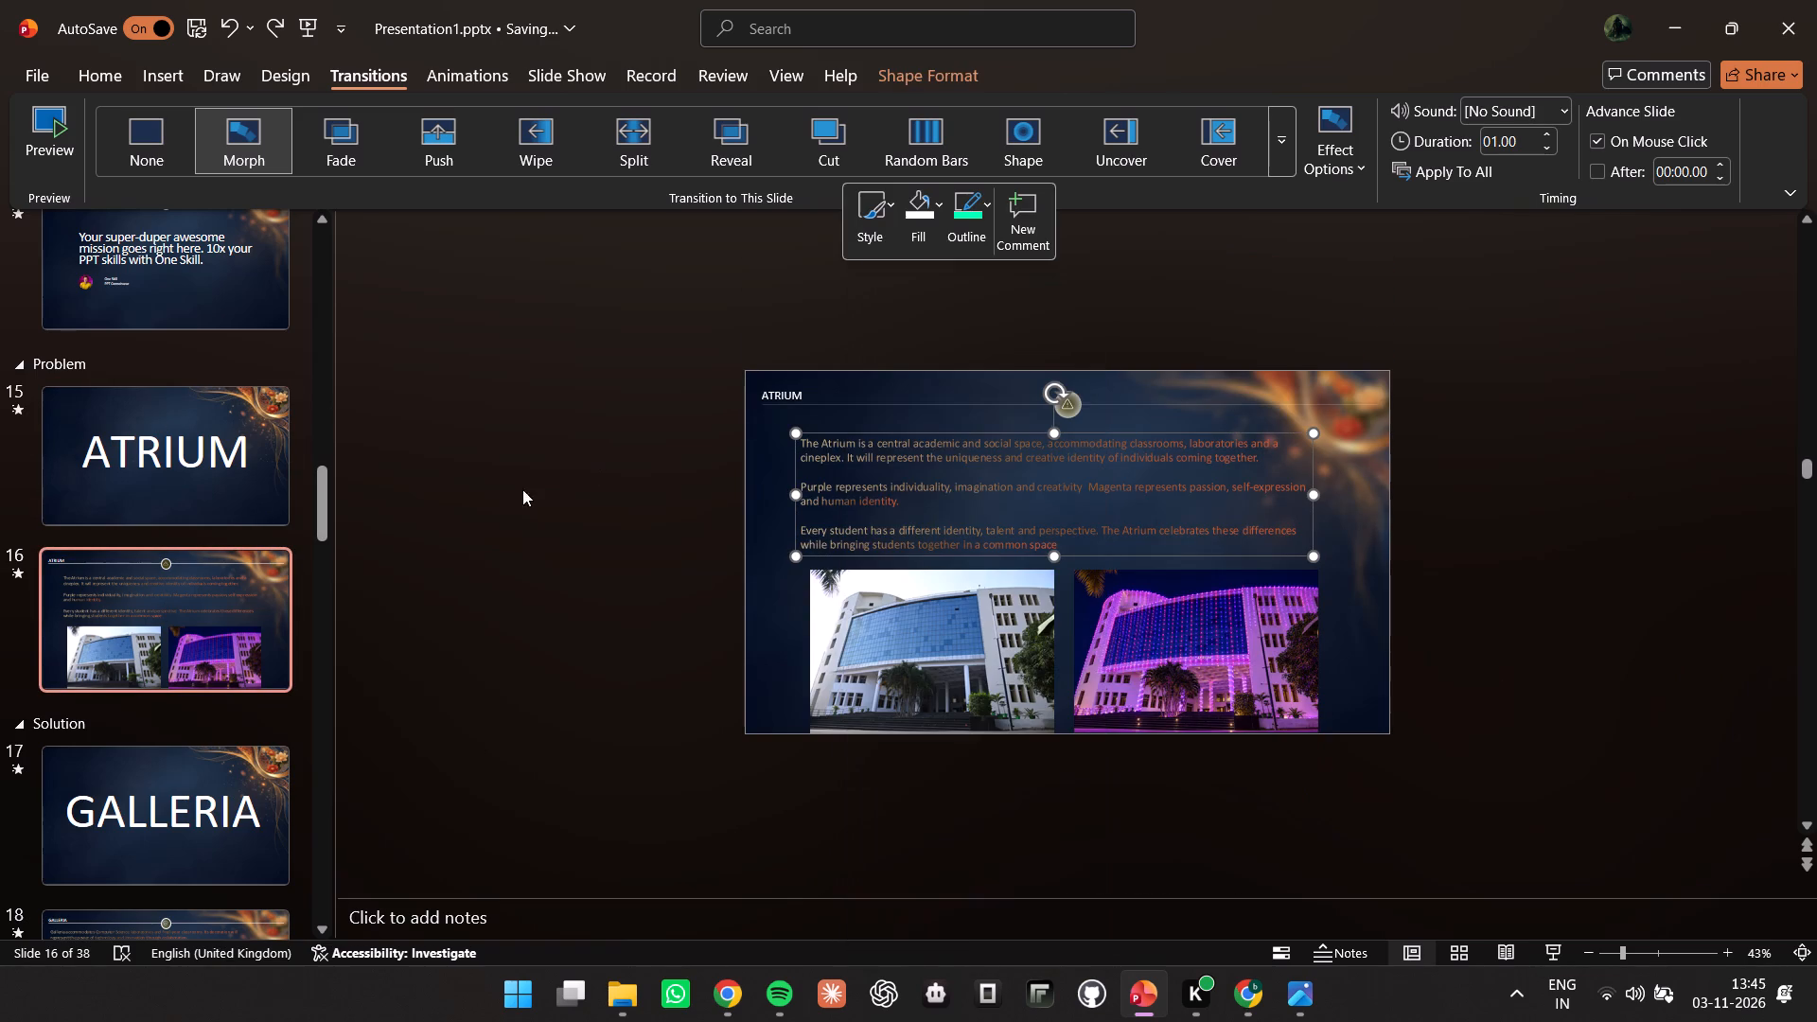
pyautogui.click(192, 498)
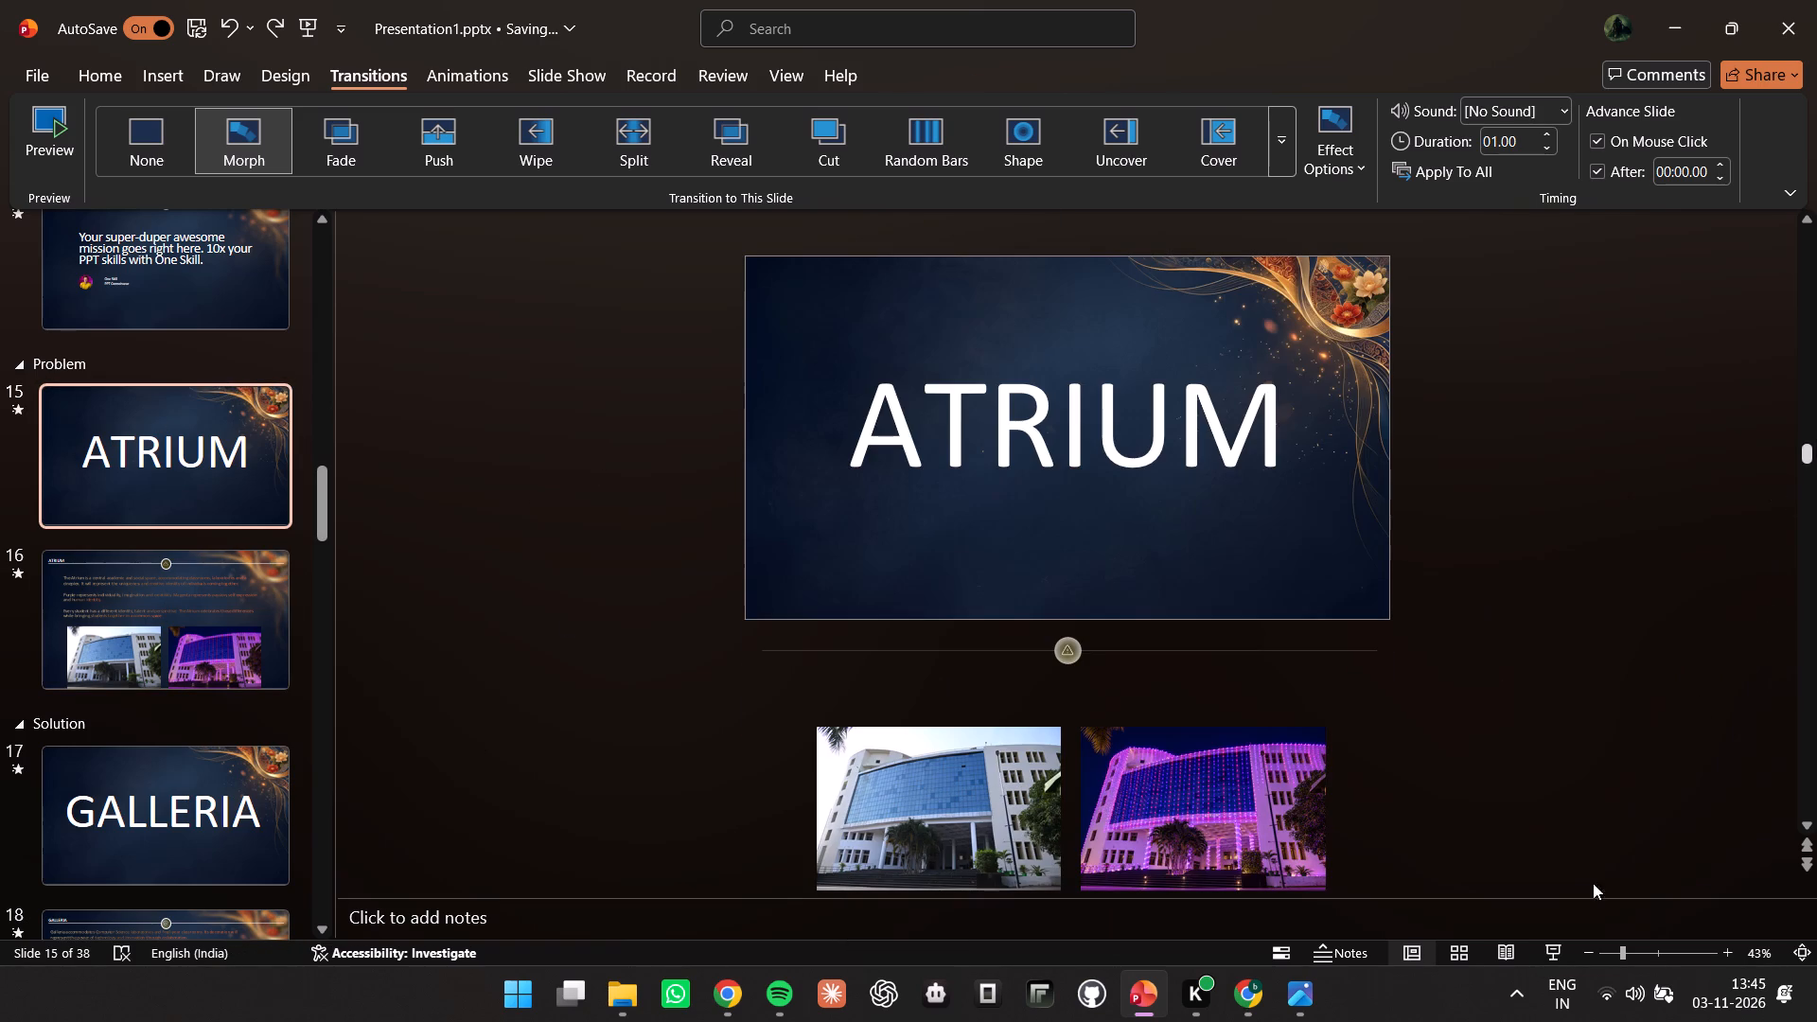
pyautogui.click(1606, 946)
pyautogui.rightClick(1318, 600)
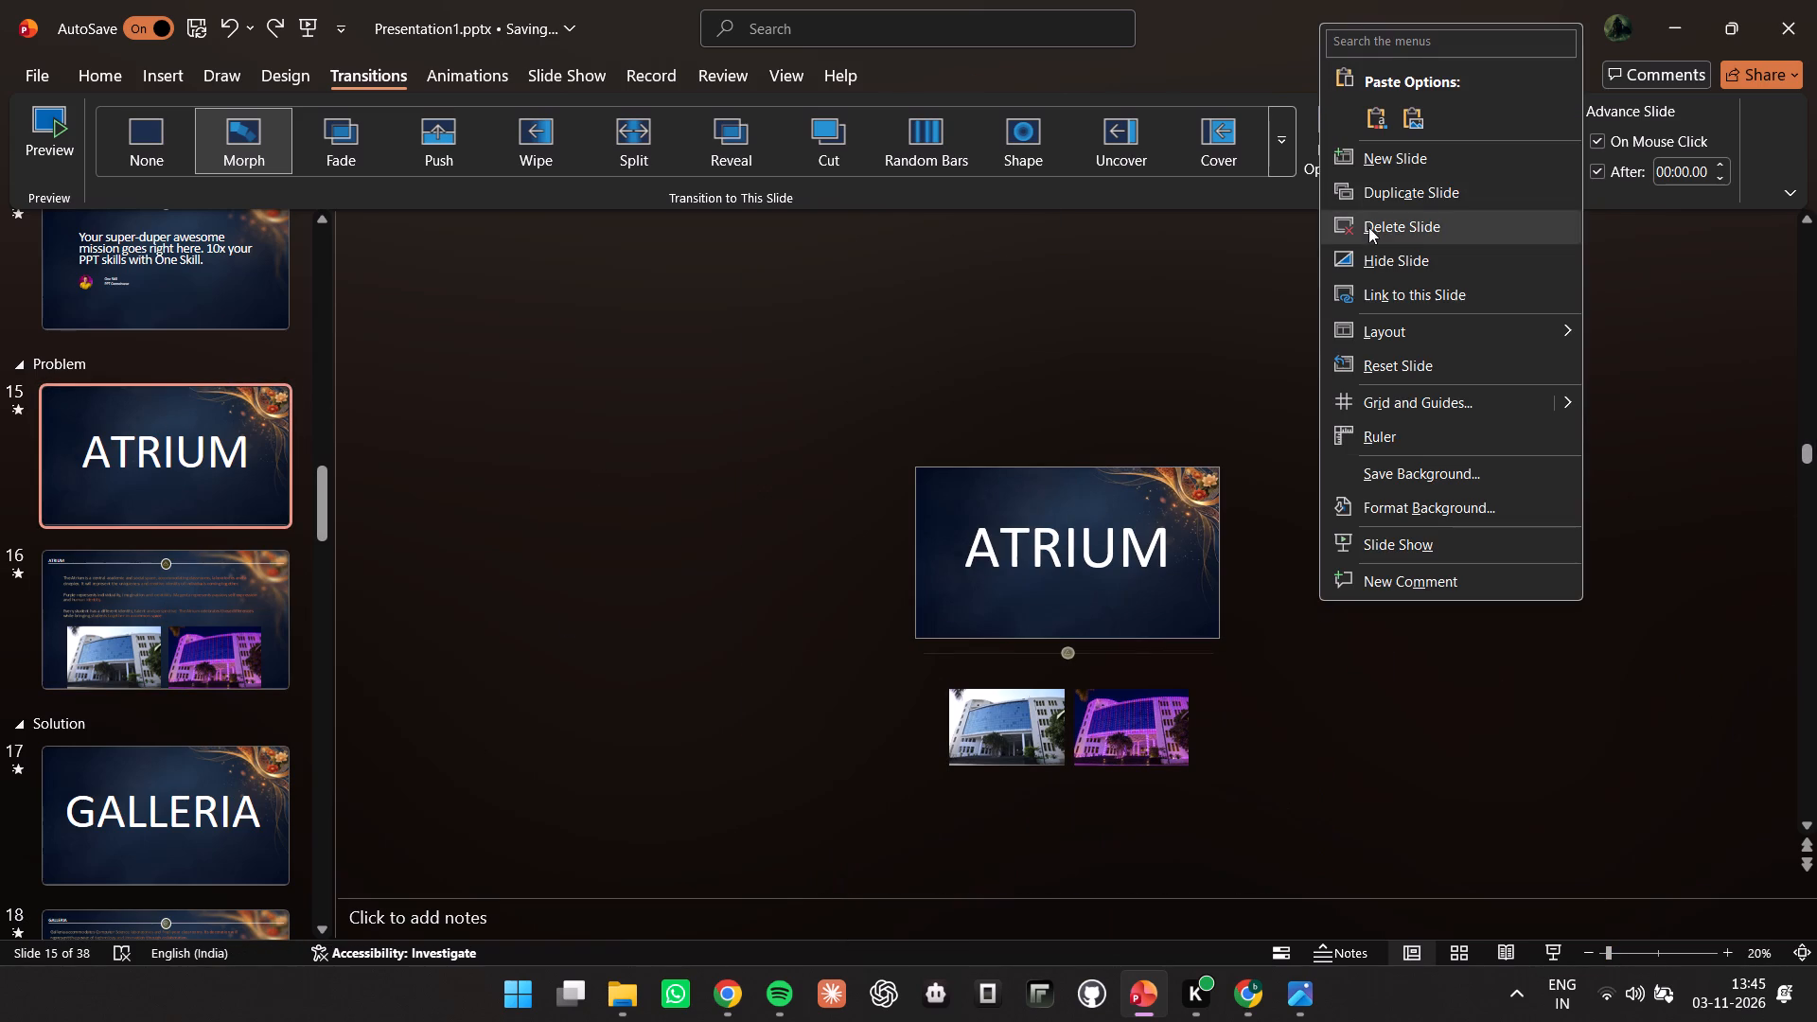
pyautogui.click(1391, 117)
# Move the Atrium description text below title slide 15, between the divider line and the day and night photos, shifting both photos down.
pyautogui.click(1024, 722)
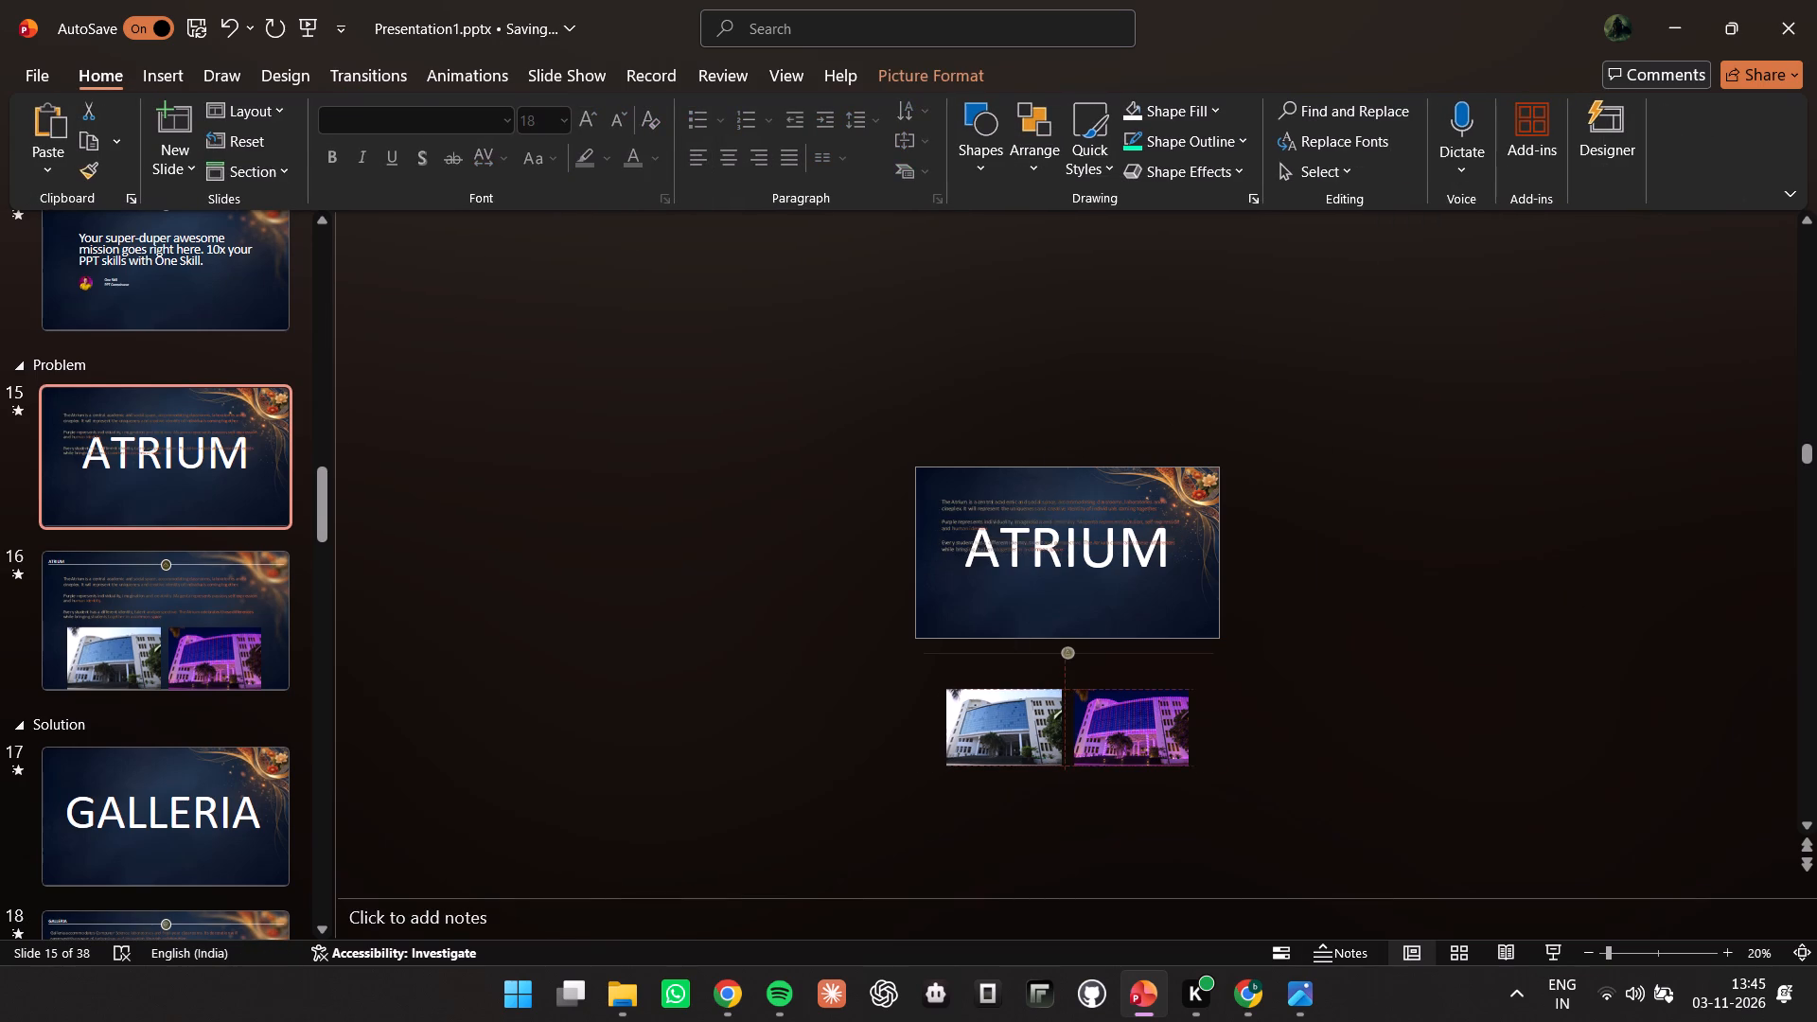
pyautogui.moveTo(1022, 729); pyautogui.dragTo(1024, 784)
pyautogui.moveTo(1091, 726); pyautogui.dragTo(1093, 802)
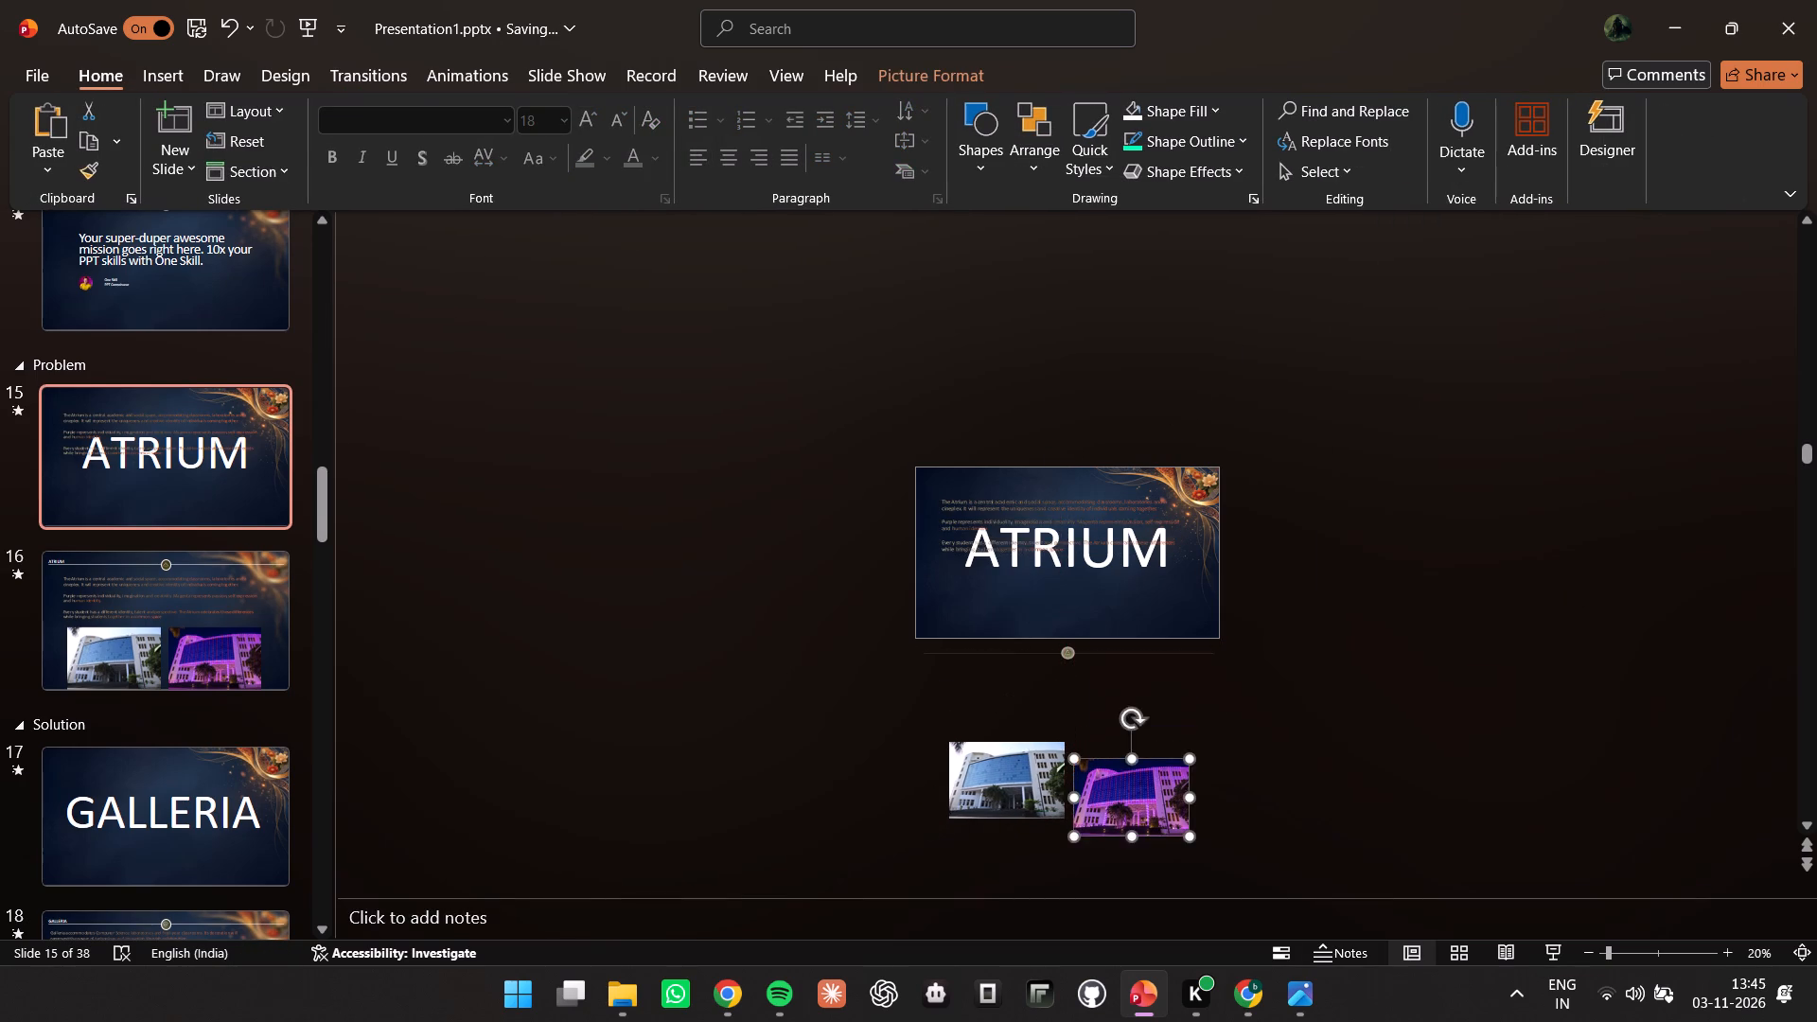
pyautogui.moveTo(1017, 751); pyautogui.dragTo(1015, 776)
pyautogui.click(1010, 512)
pyautogui.moveTo(980, 494); pyautogui.dragTo(980, 537)
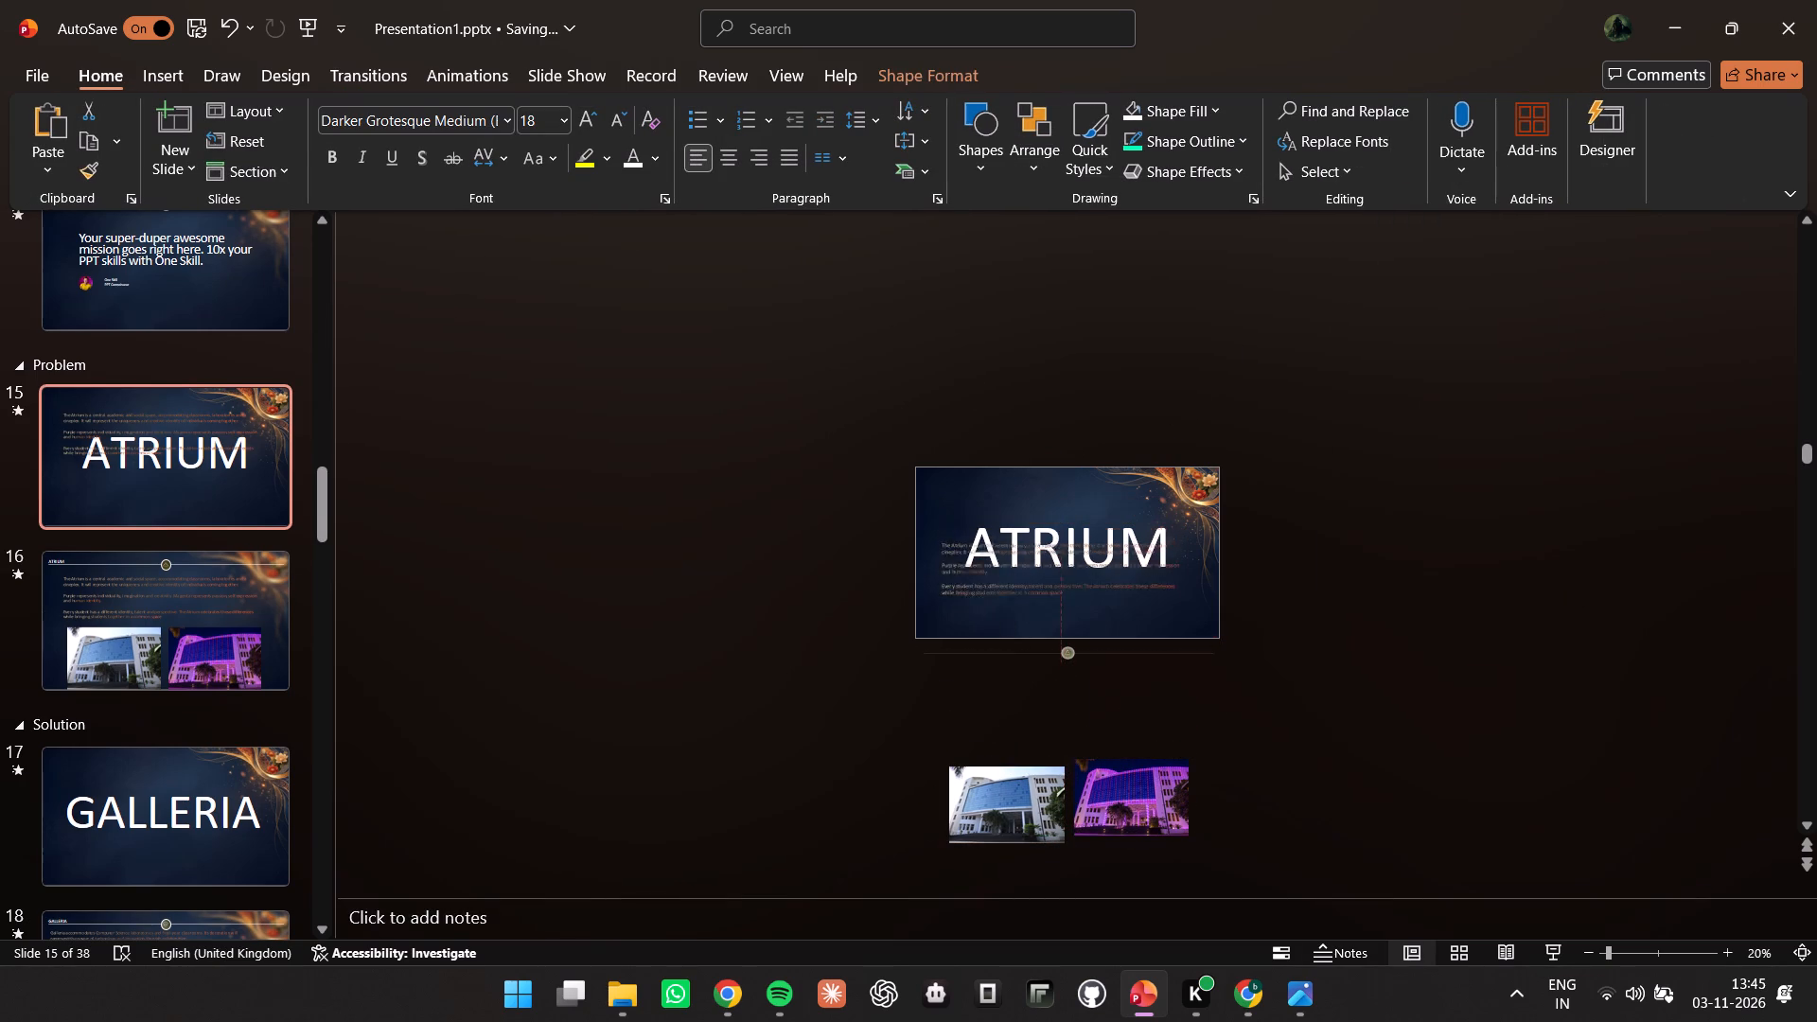
pyautogui.moveTo(980, 537); pyautogui.dragTo(981, 667)
pyautogui.moveTo(977, 777); pyautogui.dragTo(973, 761)
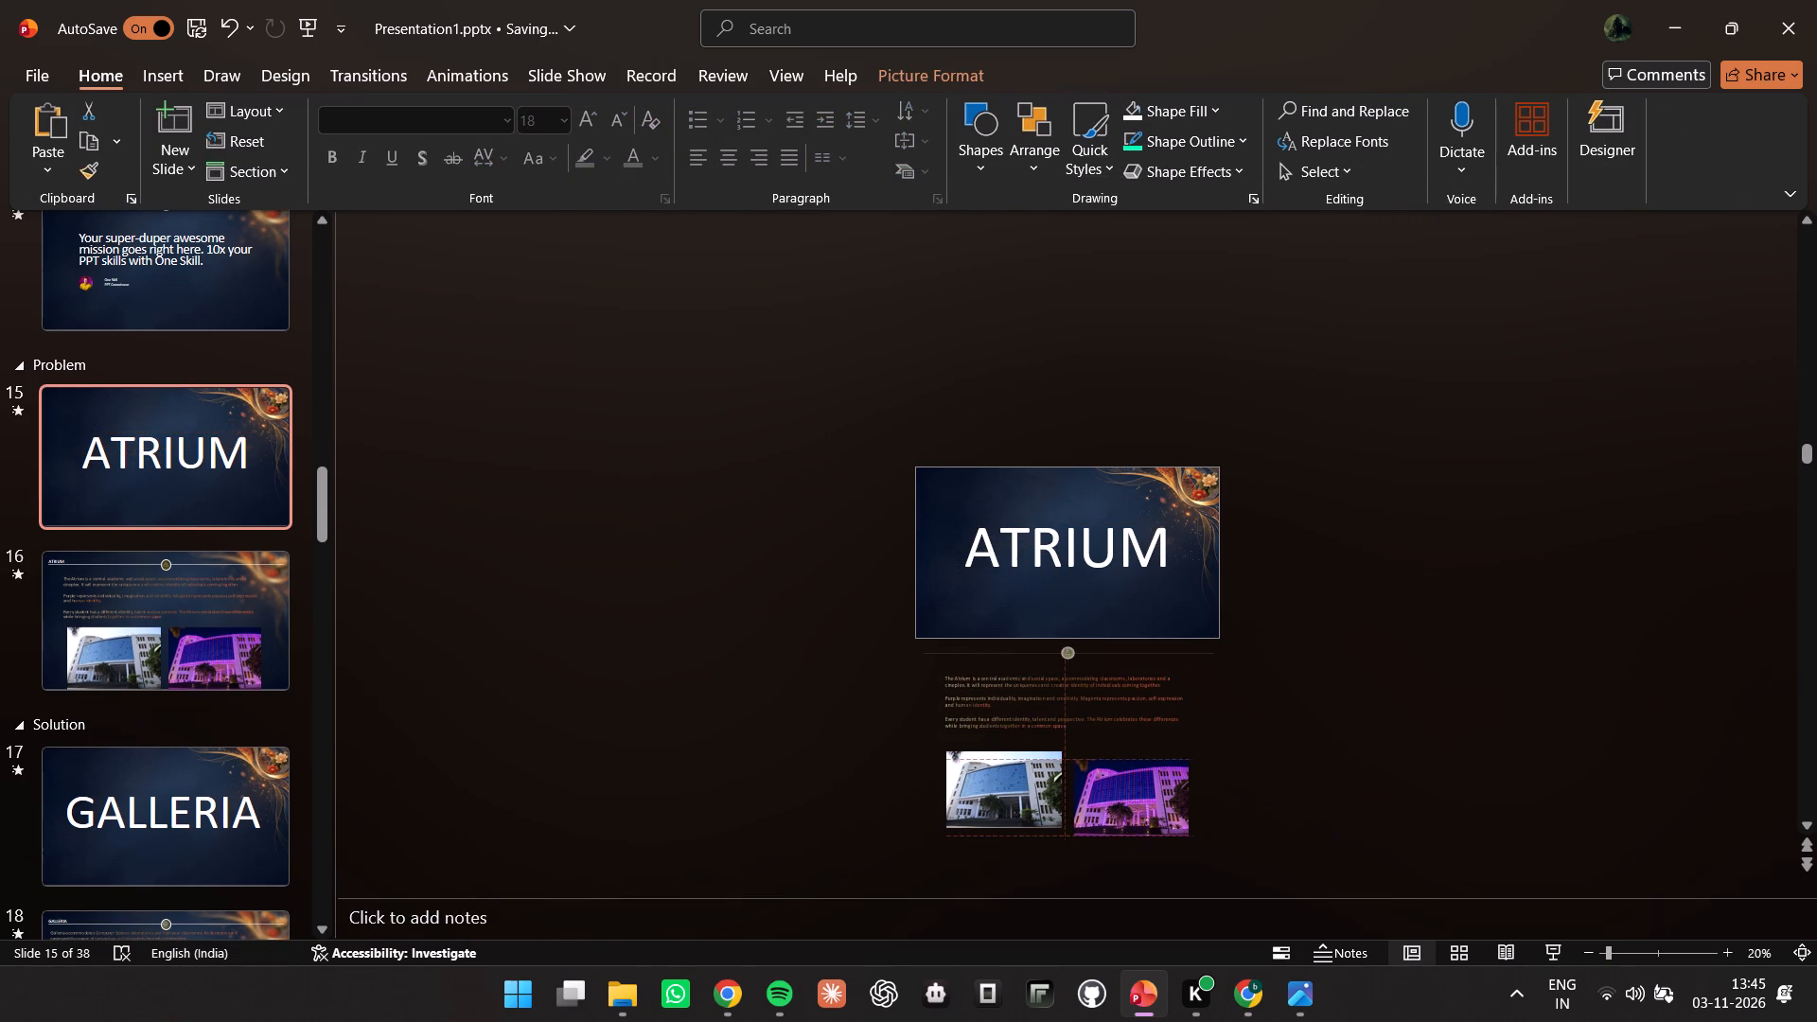
pyautogui.moveTo(973, 761); pyautogui.dragTo(973, 758)
pyautogui.moveTo(1138, 785); pyautogui.dragTo(1138, 776)
pyautogui.click(1442, 647)
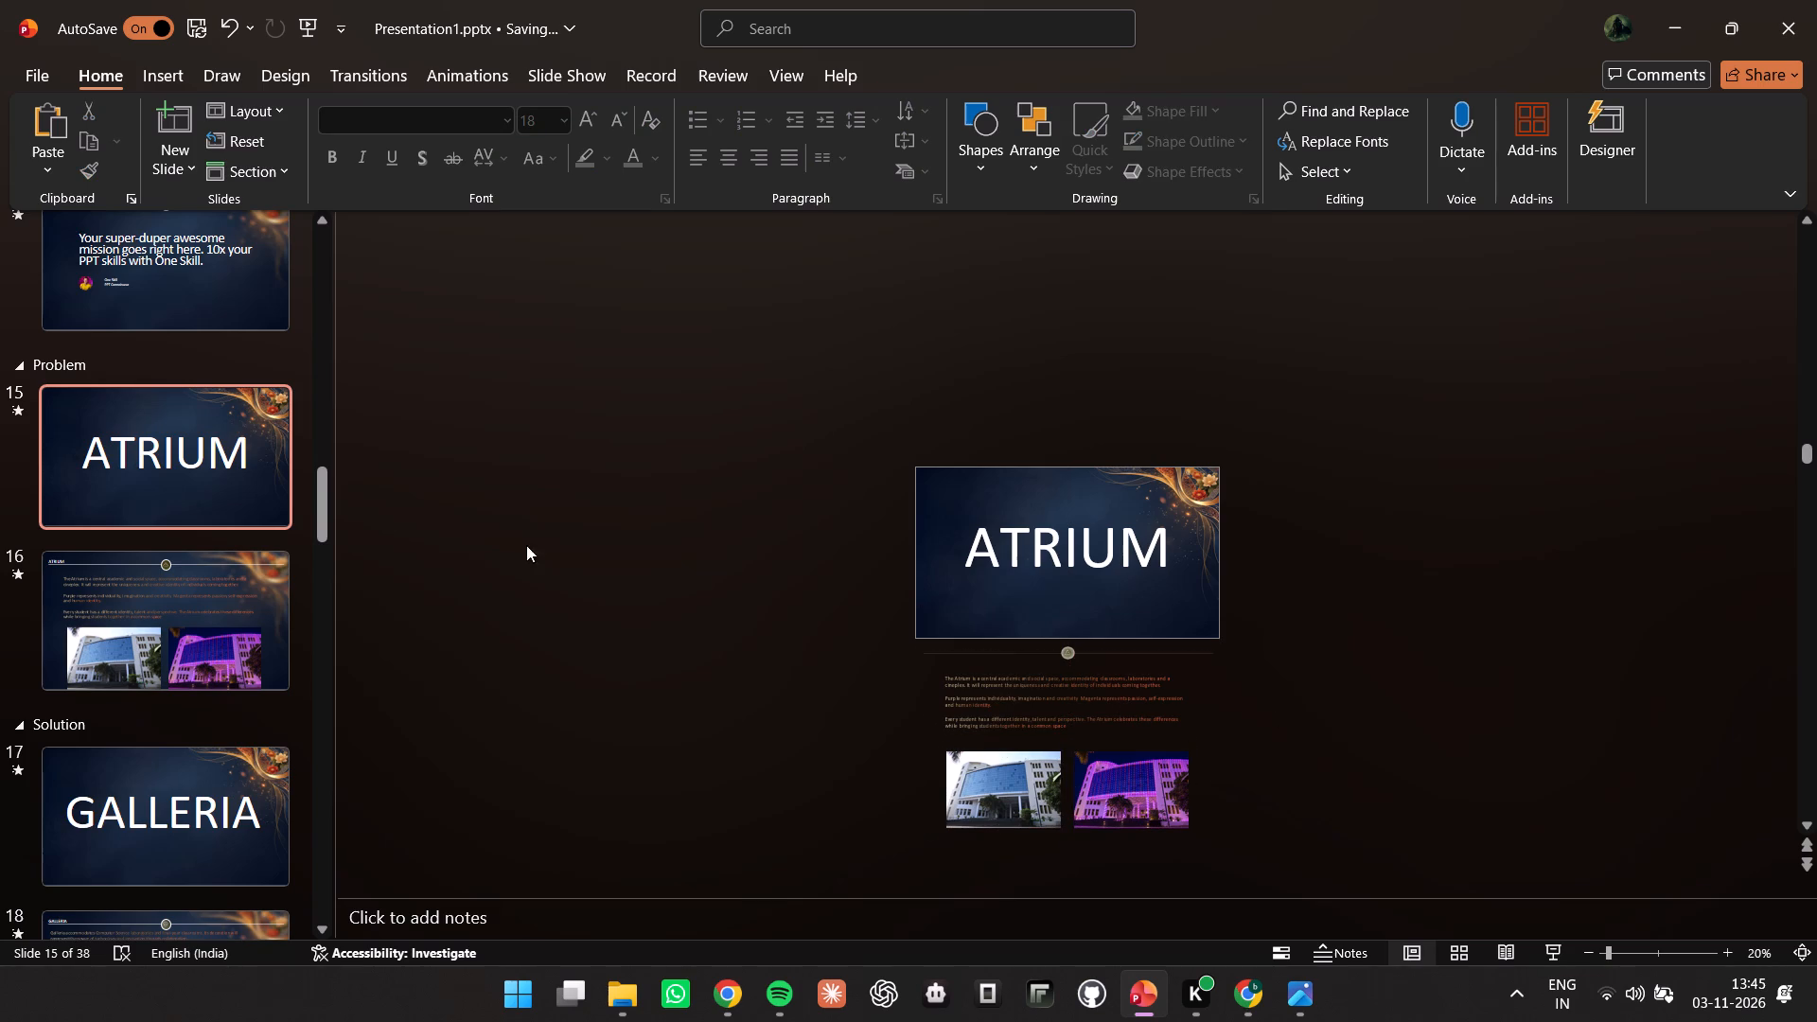
# Check the elements parked below the GALLERIA and TIFAC title slides and on the INDOOR STADIUM title slide.
pyautogui.scroll(-7, 153, 491)
pyautogui.scroll(3, 162, 494)
pyautogui.click(168, 464)
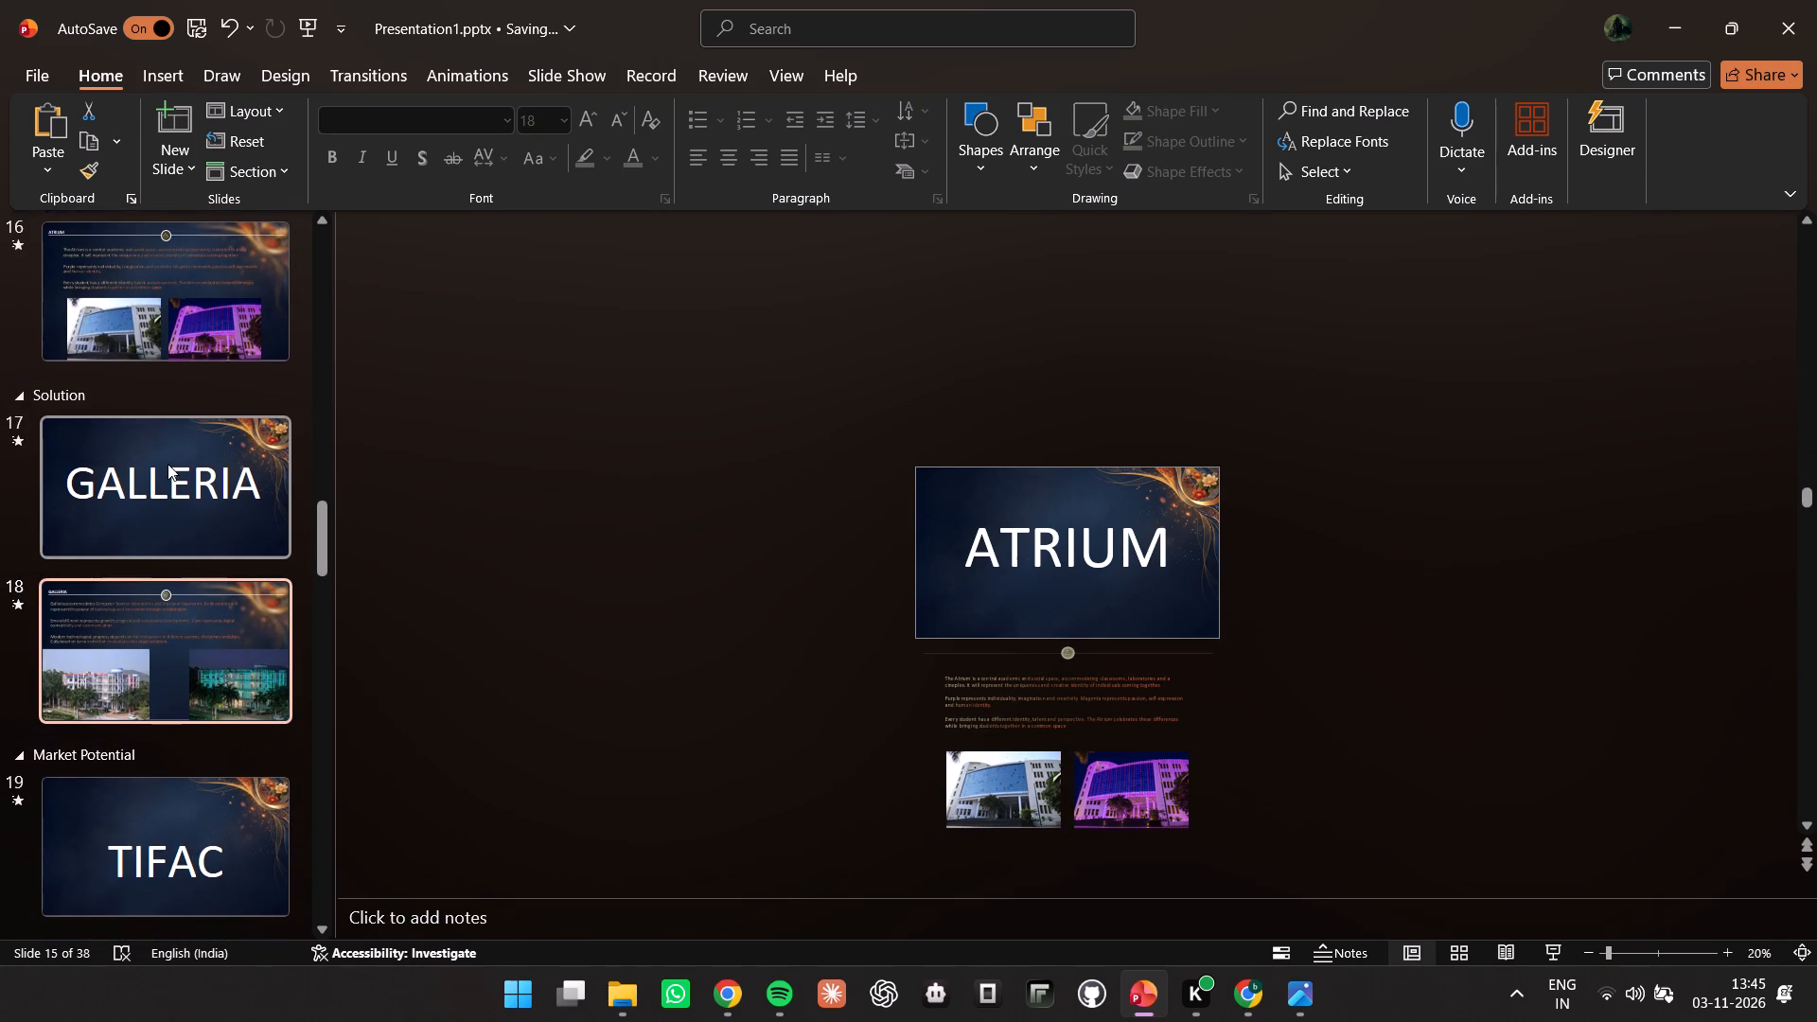
pyautogui.click(236, 482)
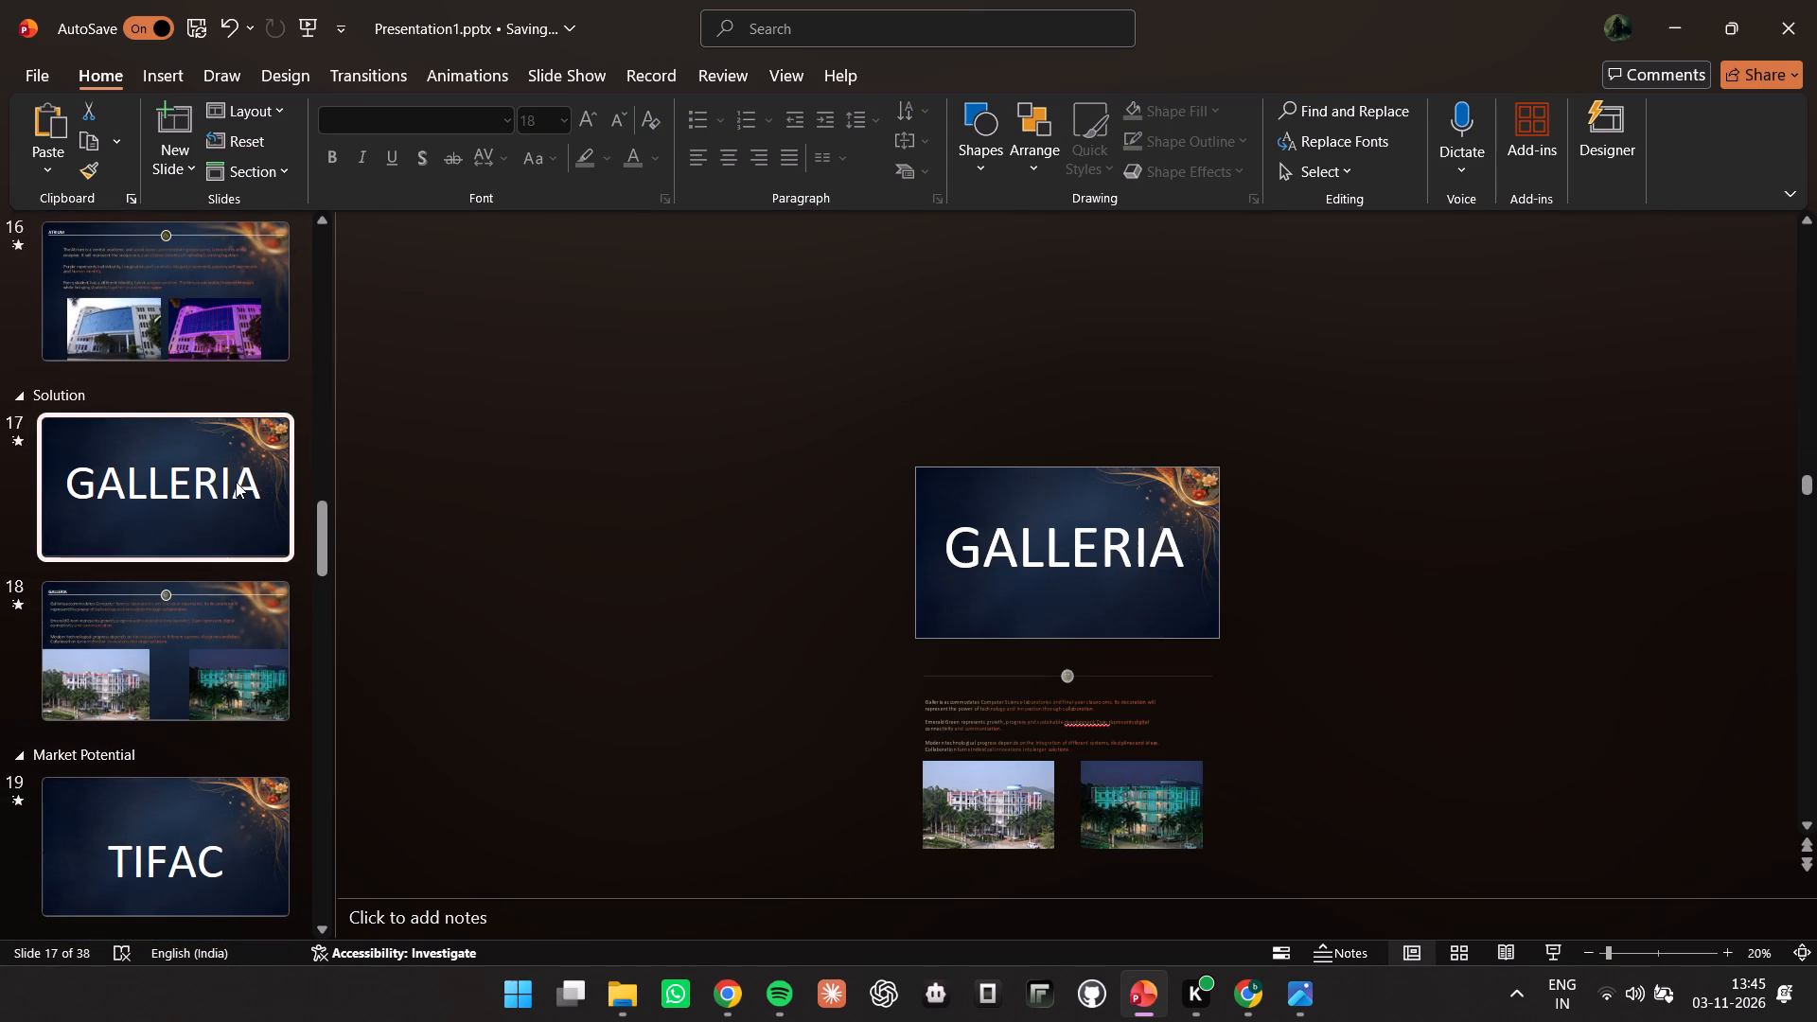
pyautogui.click(176, 811)
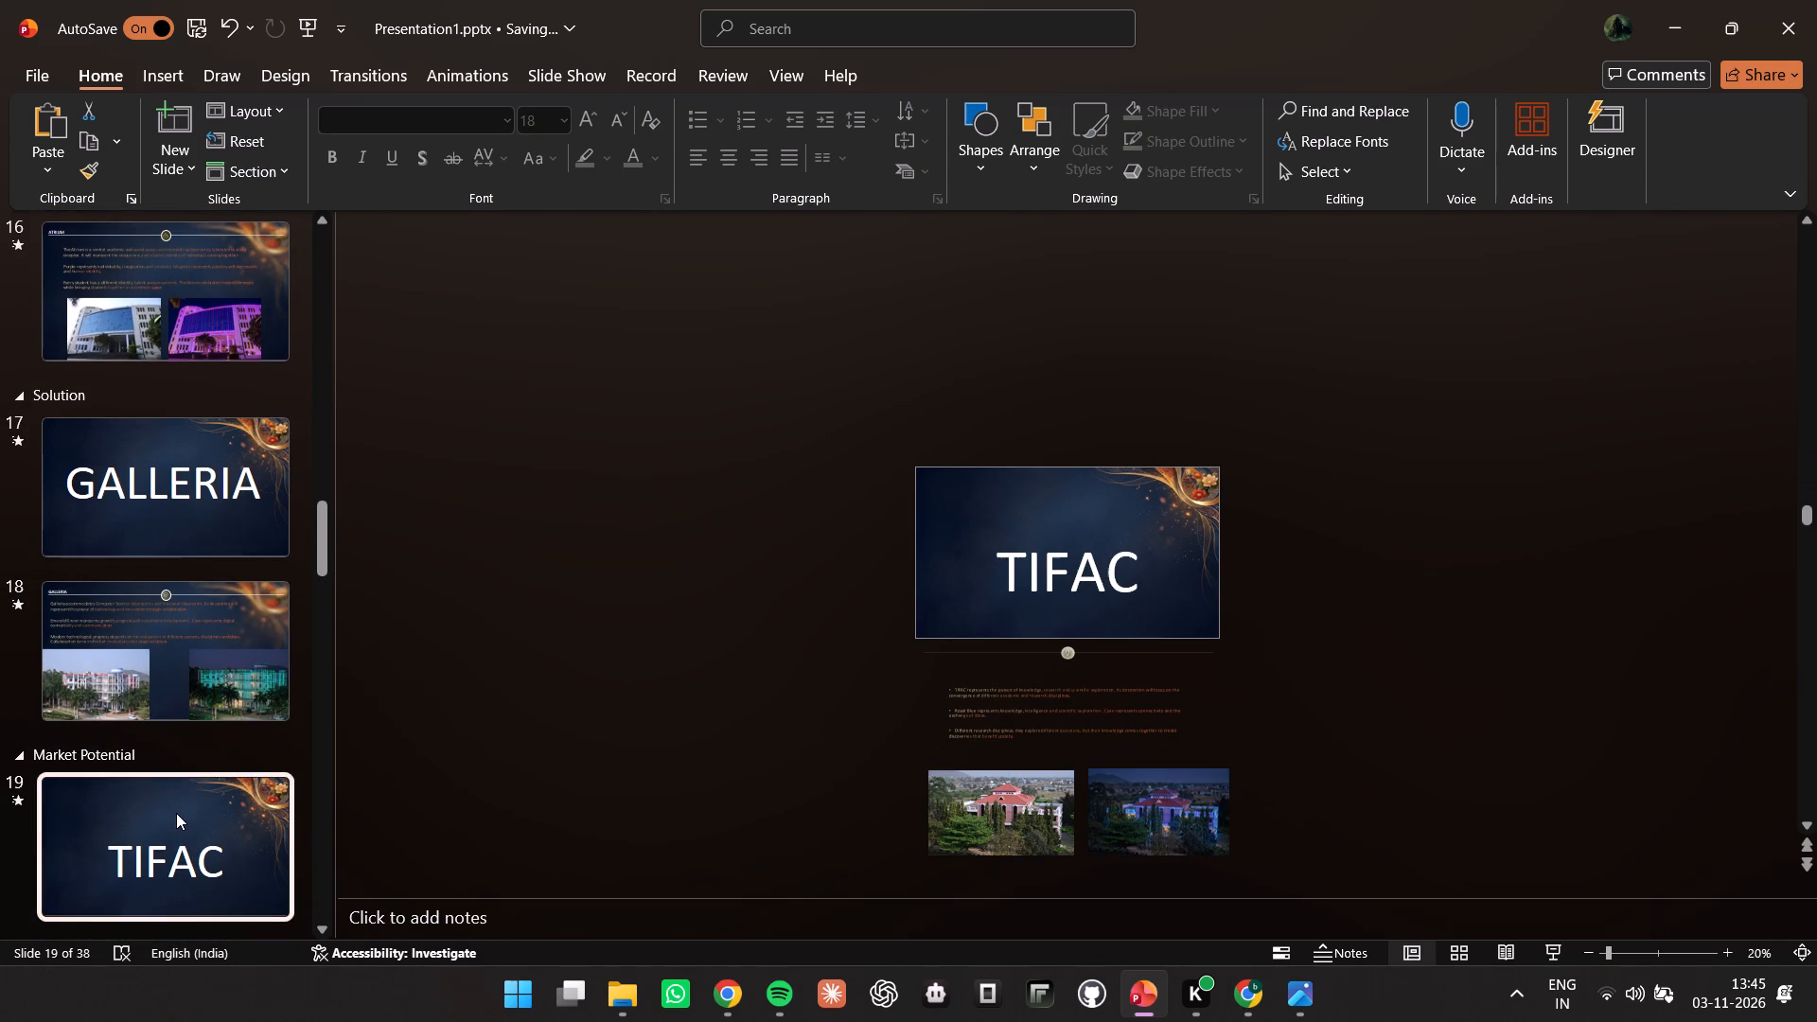
pyautogui.scroll(-12, 176, 813)
pyautogui.click(181, 645)
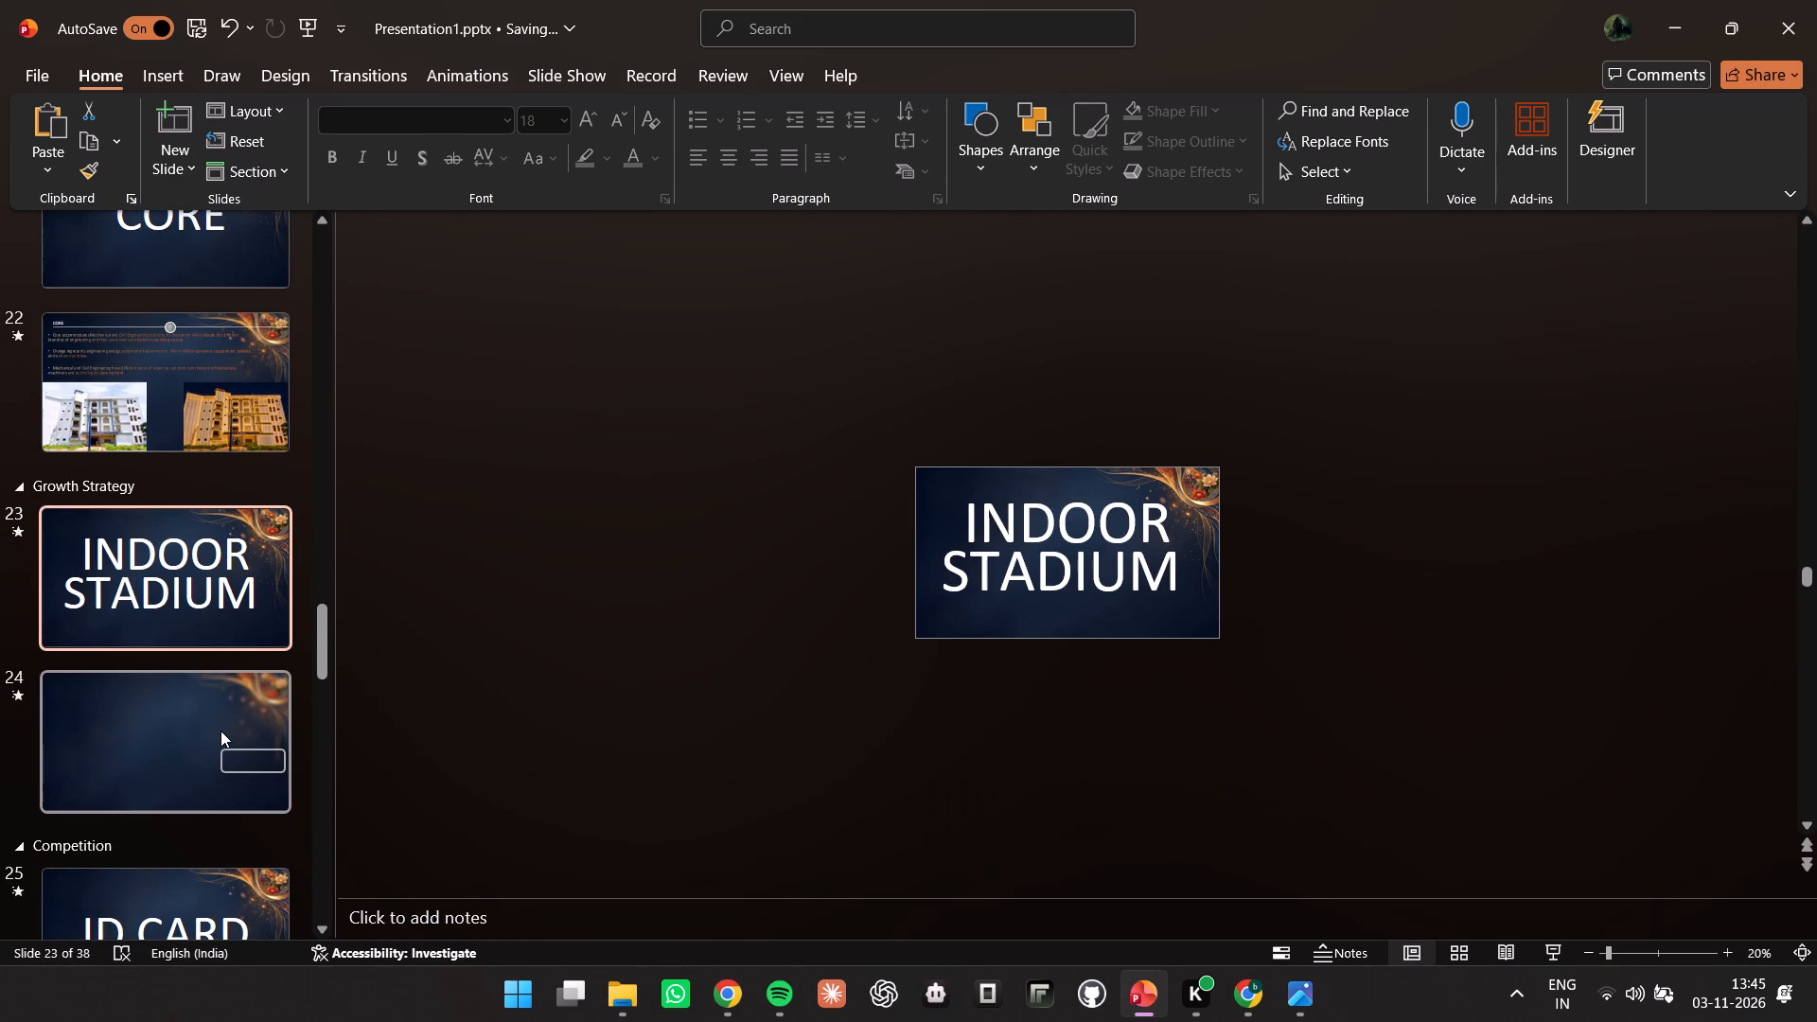
# Copy the divider line with its gear icon from CORE content slide 22 and paste it onto empty content slide 24.
pyautogui.scroll(1, 183, 479)
pyautogui.click(186, 445)
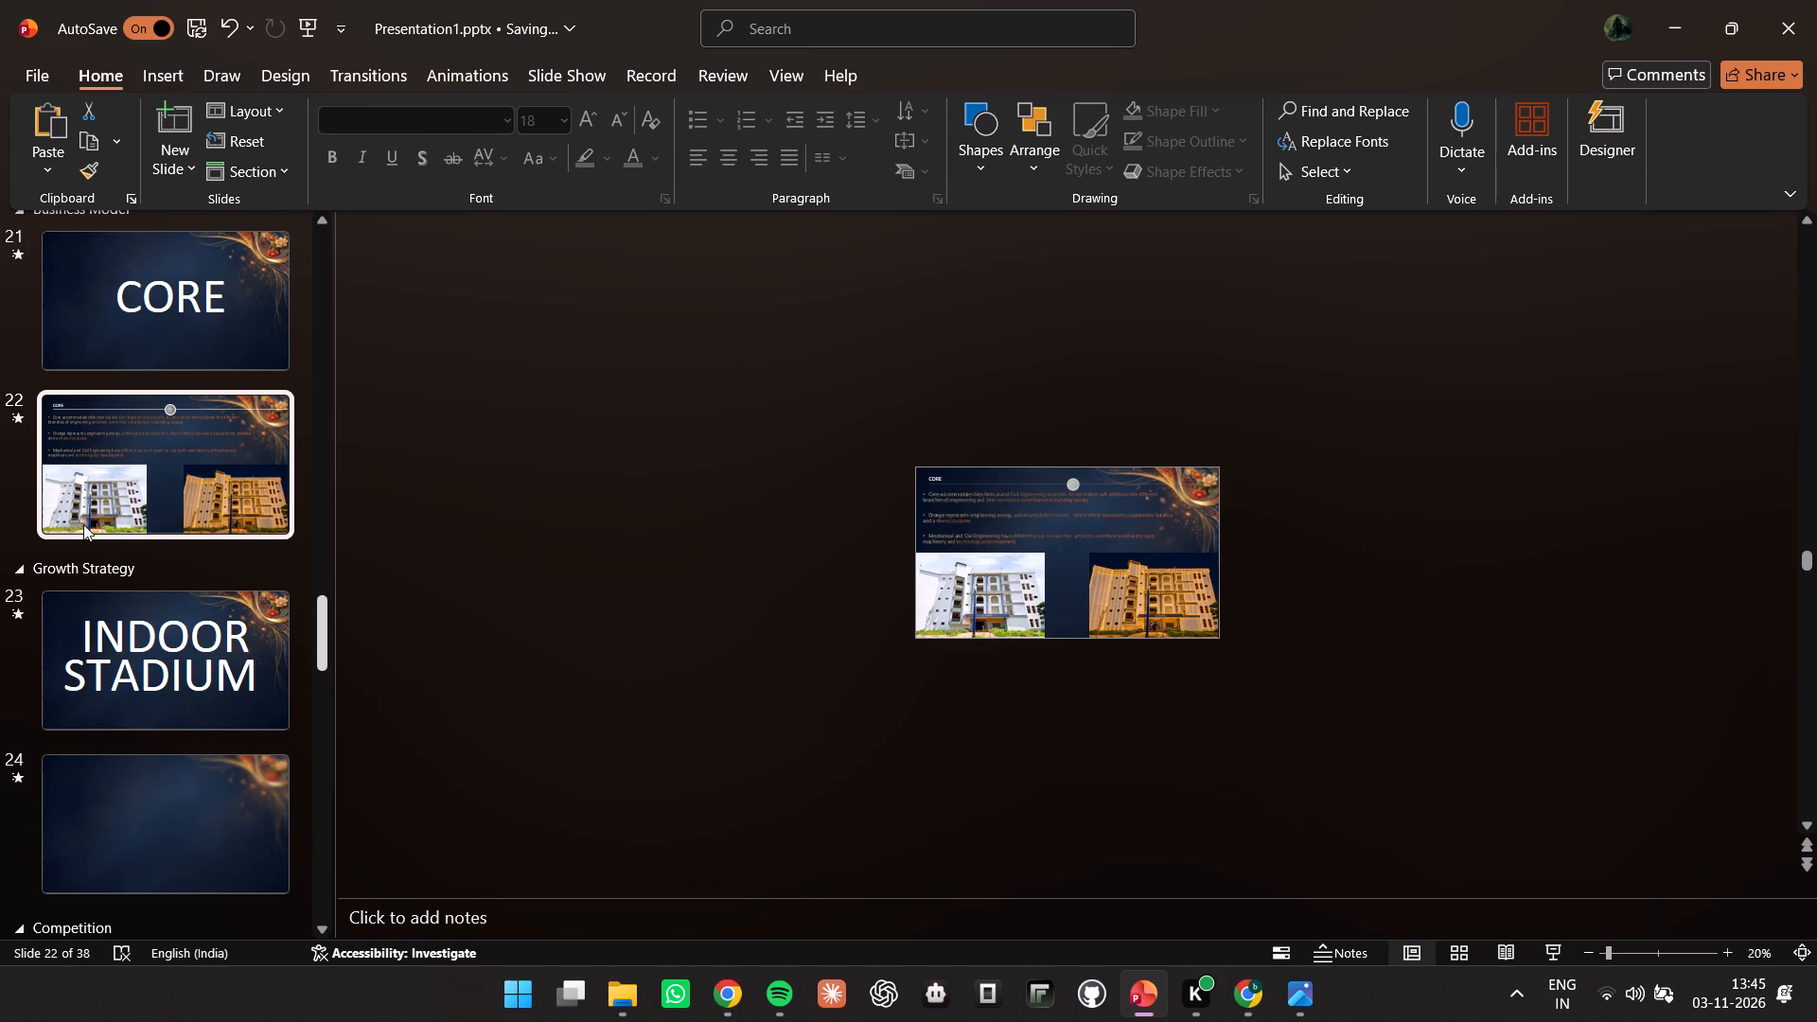
pyautogui.click(1652, 956)
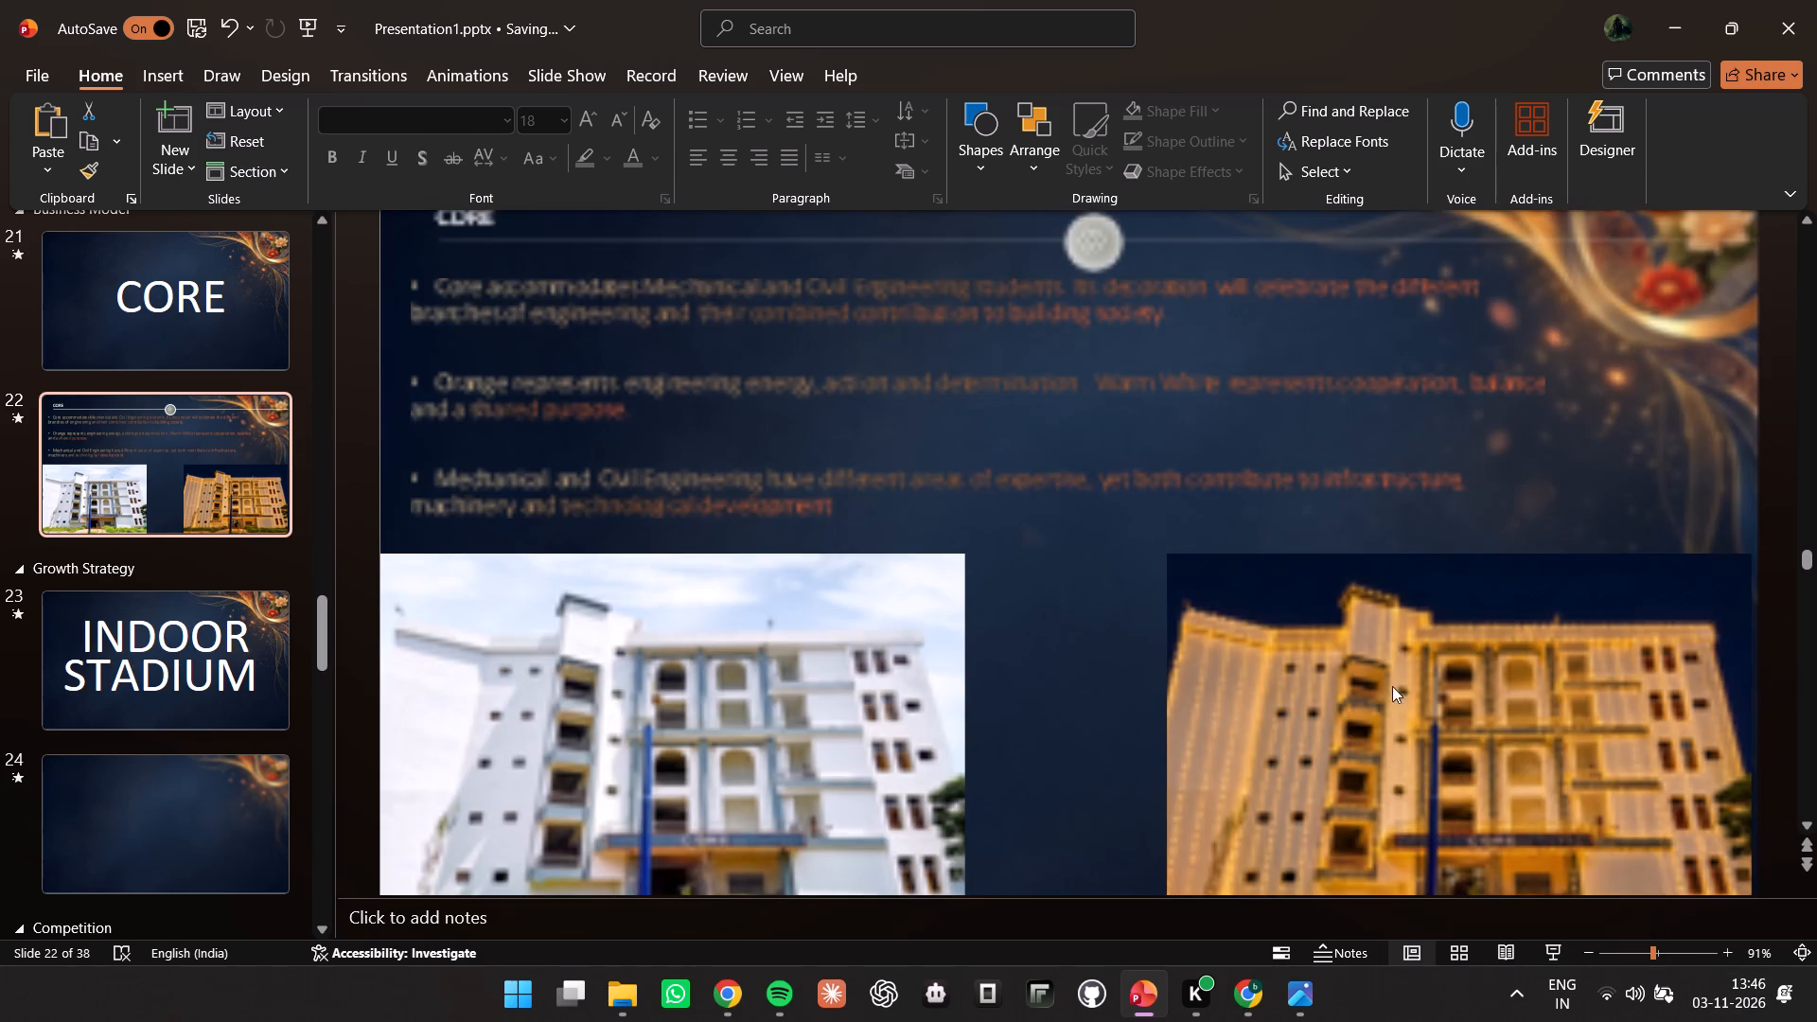
pyautogui.scroll(2, 1294, 589)
pyautogui.click(982, 307)
pyautogui.click(982, 291)
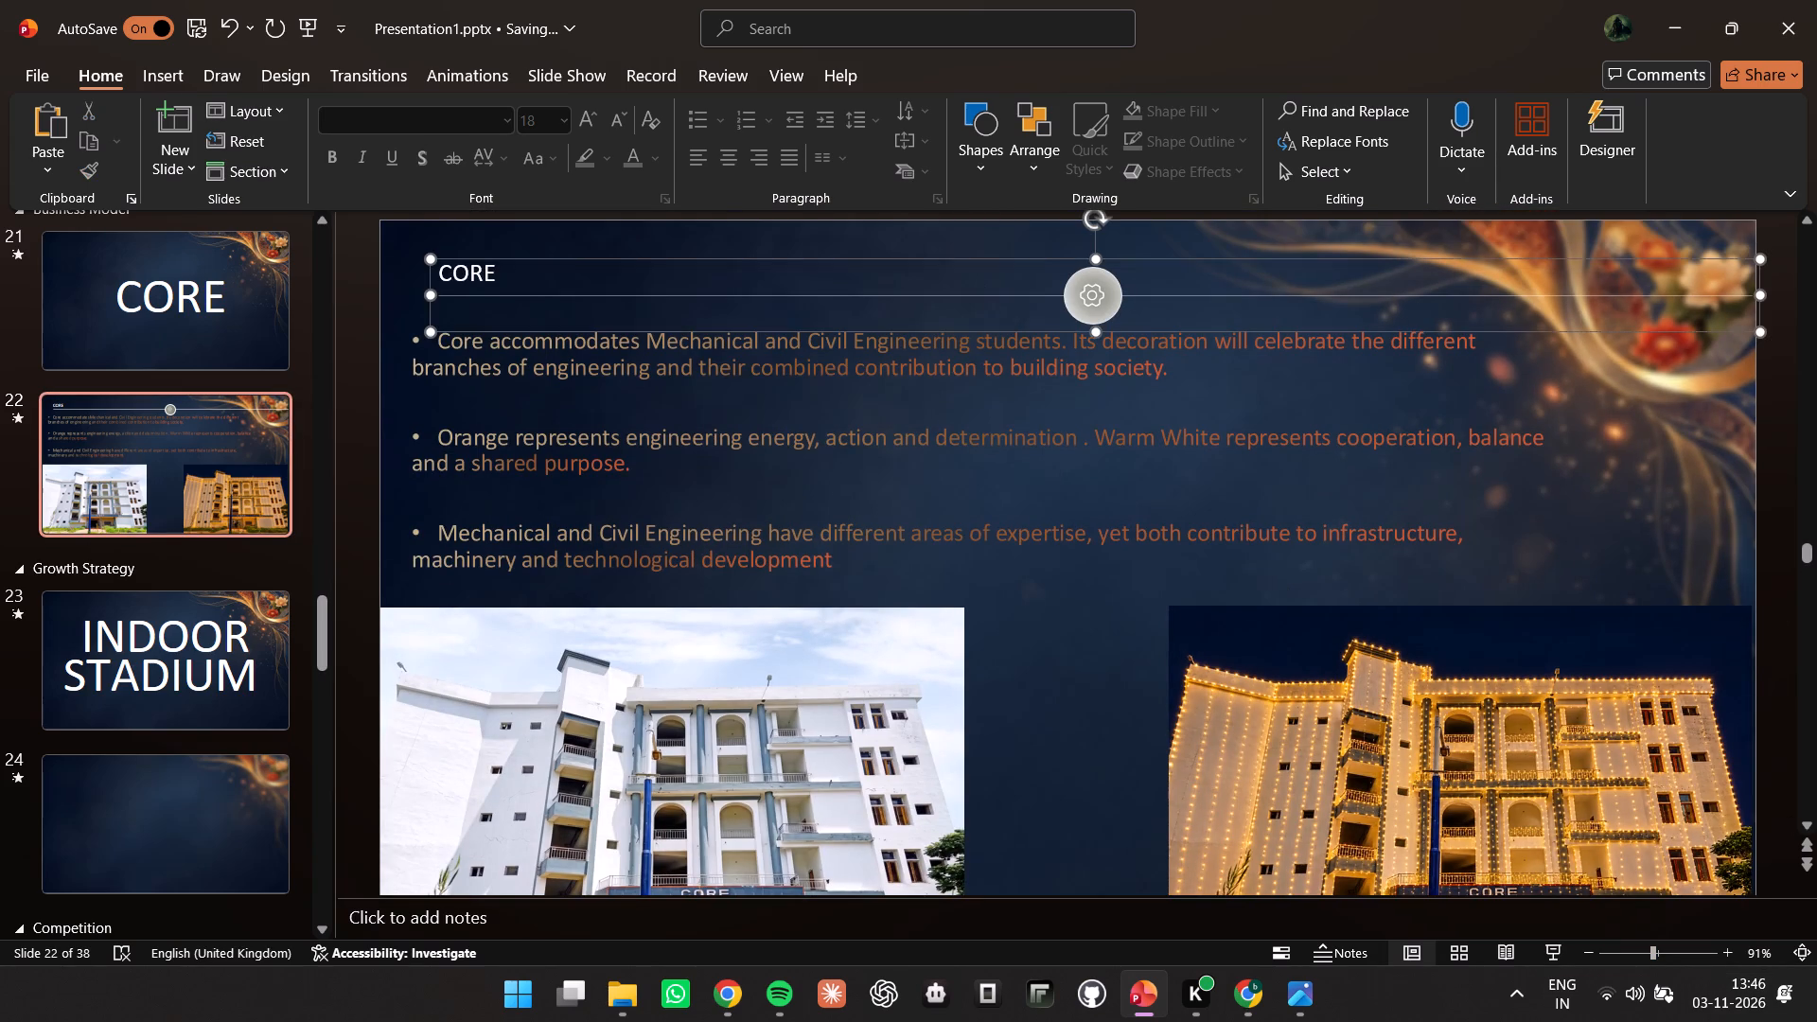
pyautogui.rightClick(889, 258)
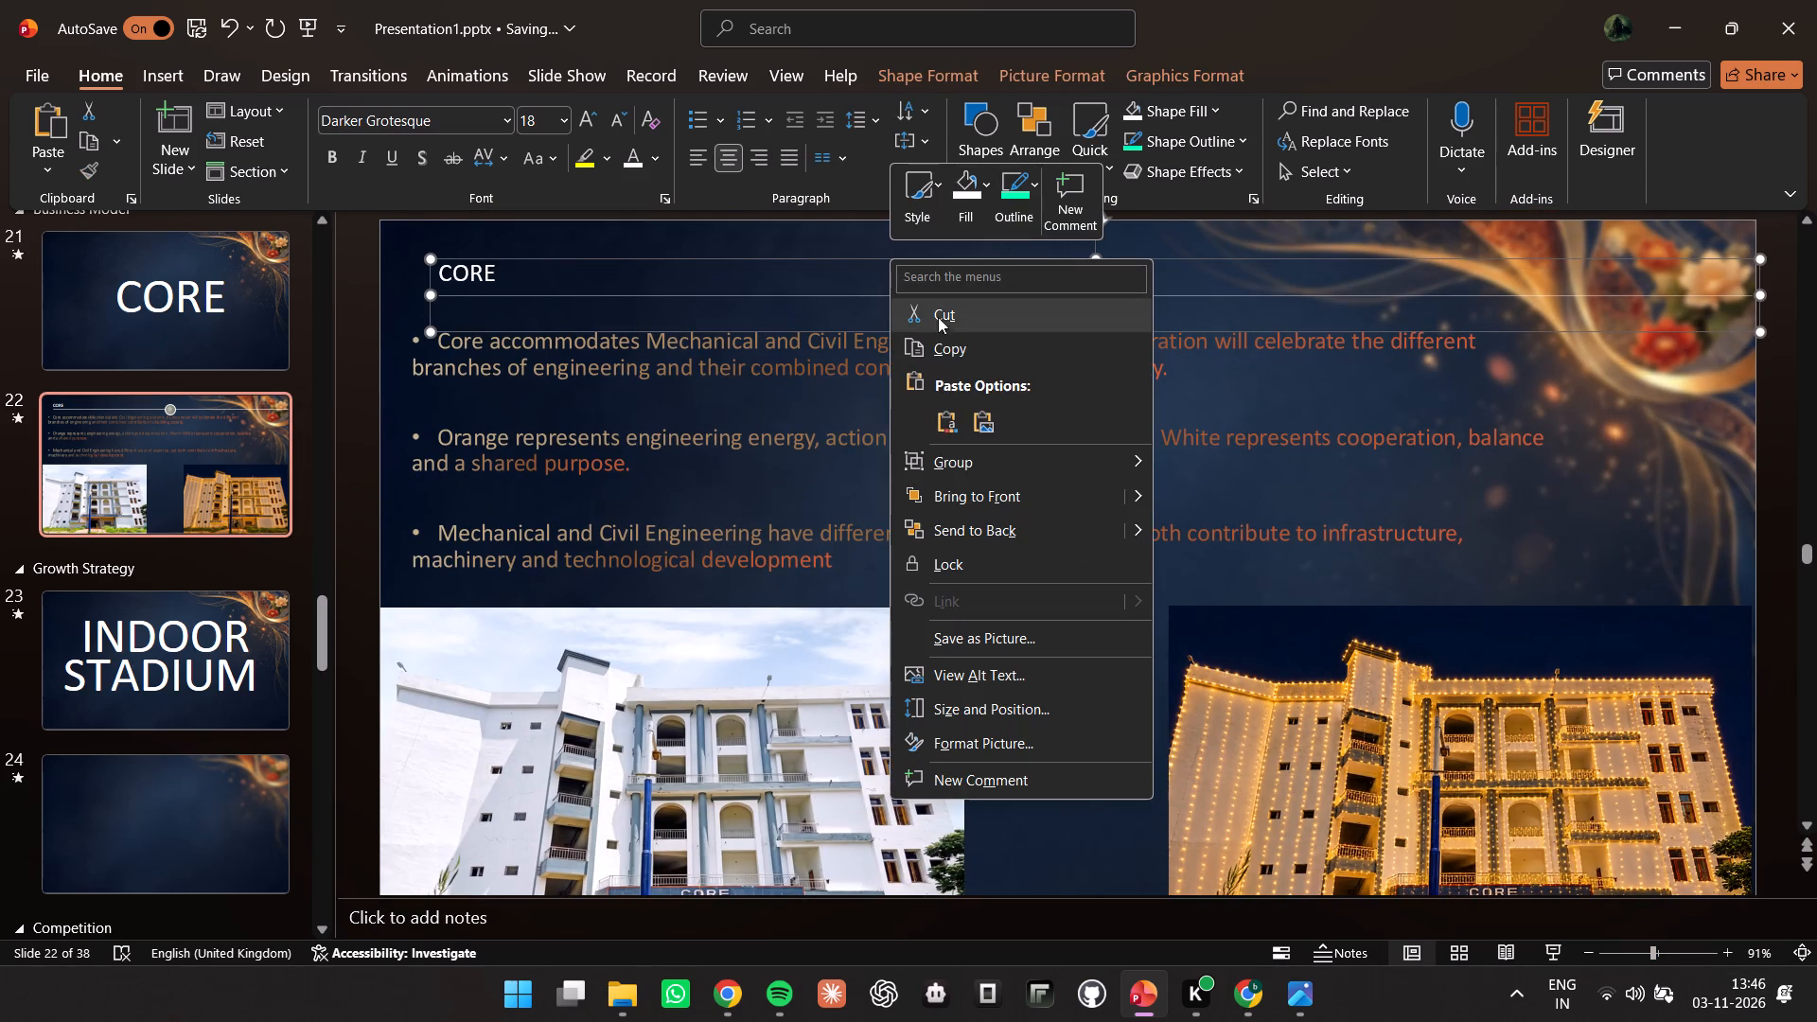
pyautogui.click(961, 350)
pyautogui.click(140, 787)
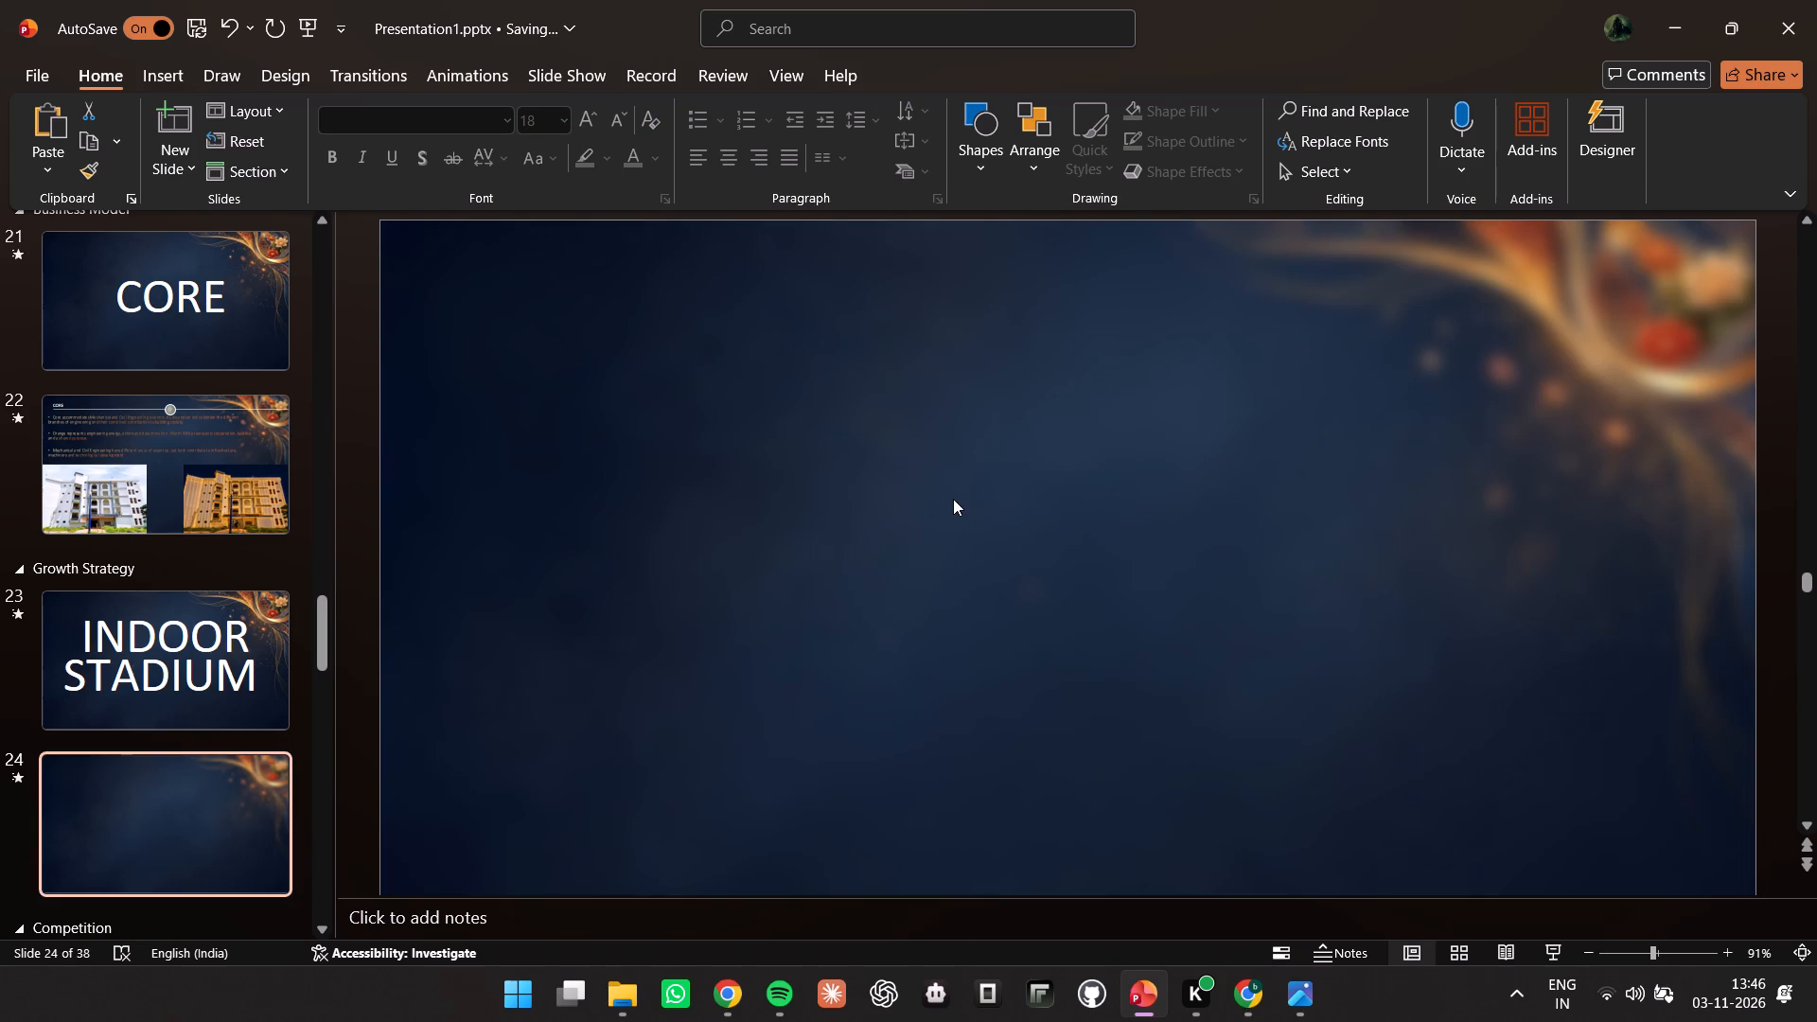
pyautogui.rightClick(953, 499)
pyautogui.click(0, 671)
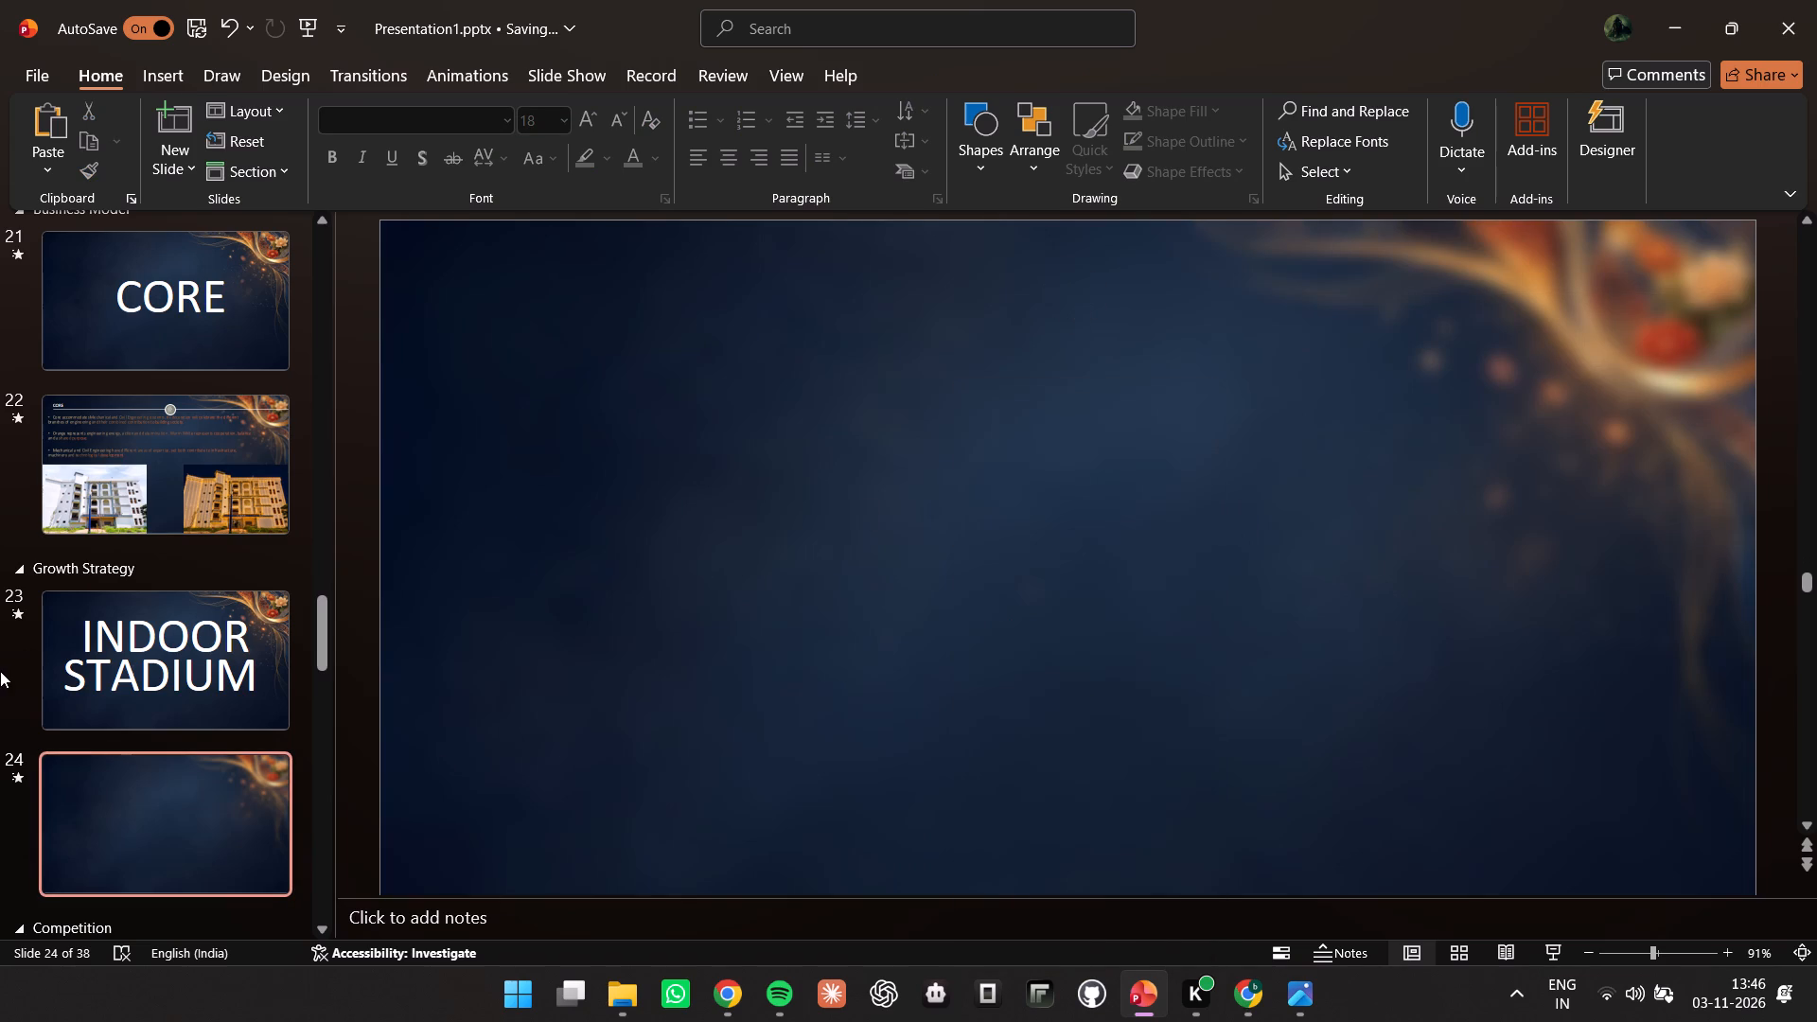
pyautogui.rightClick(686, 421)
pyautogui.click(732, 473)
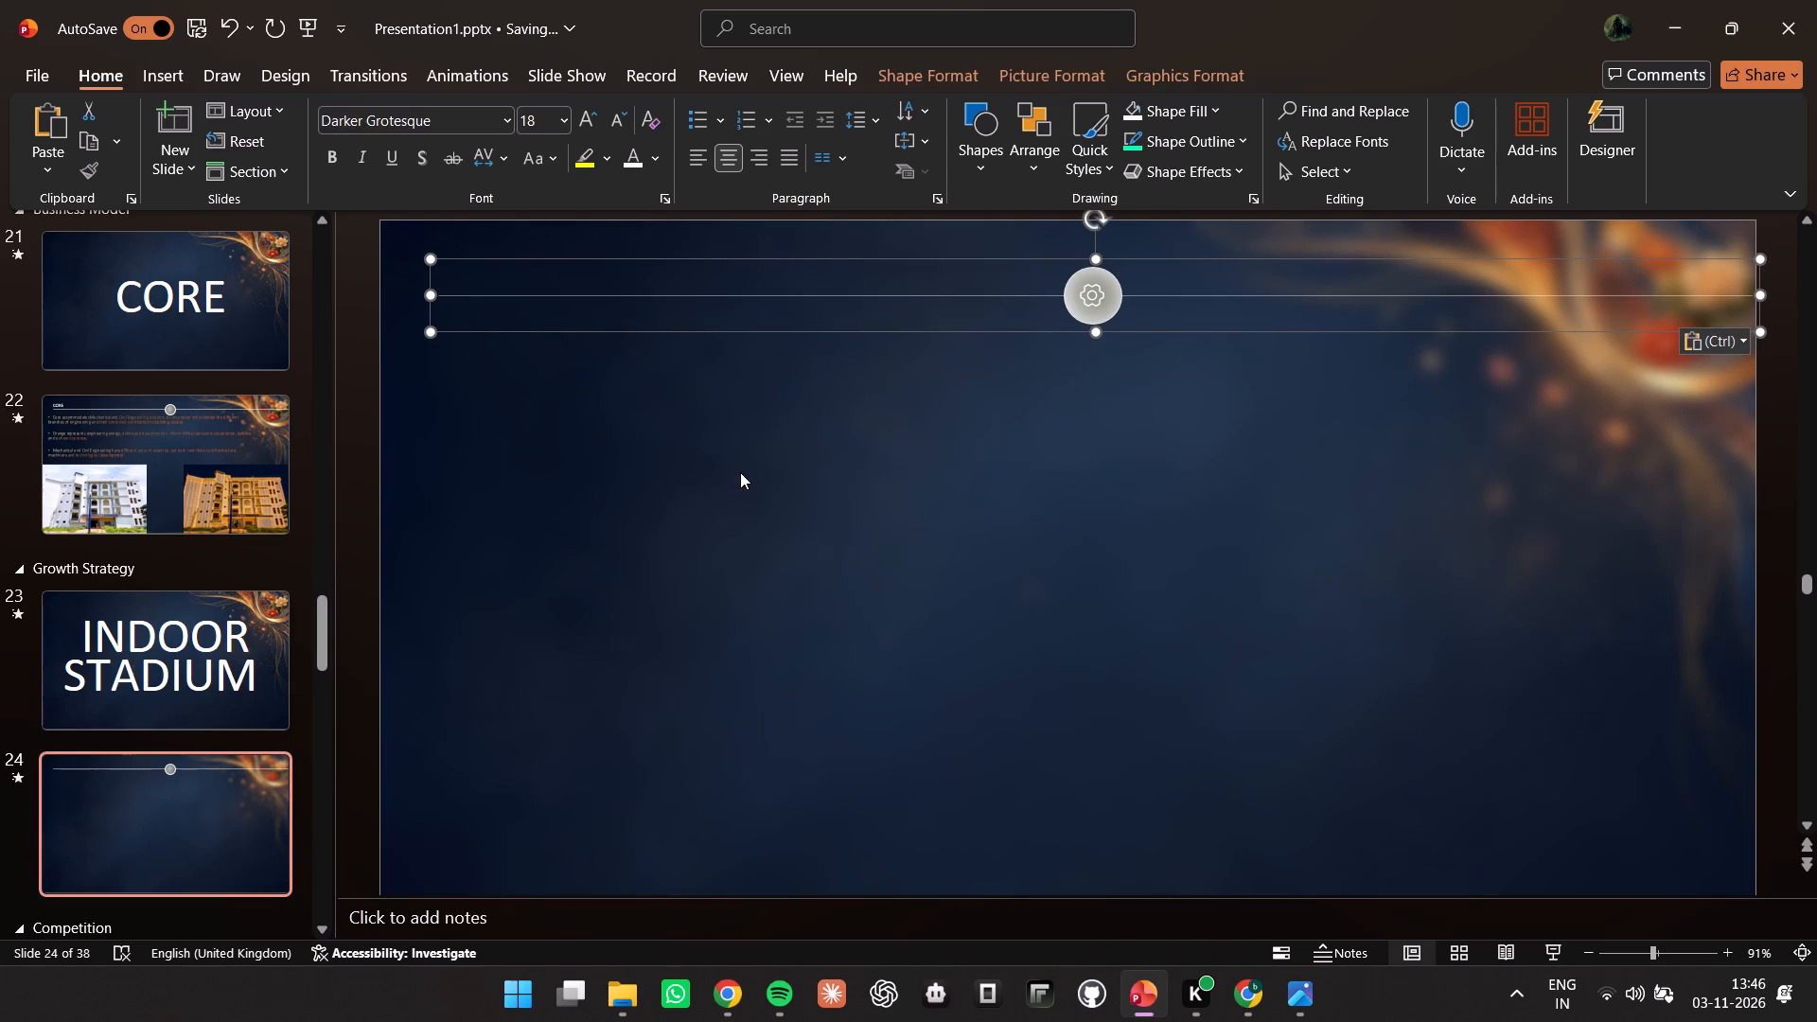
pyautogui.click(163, 653)
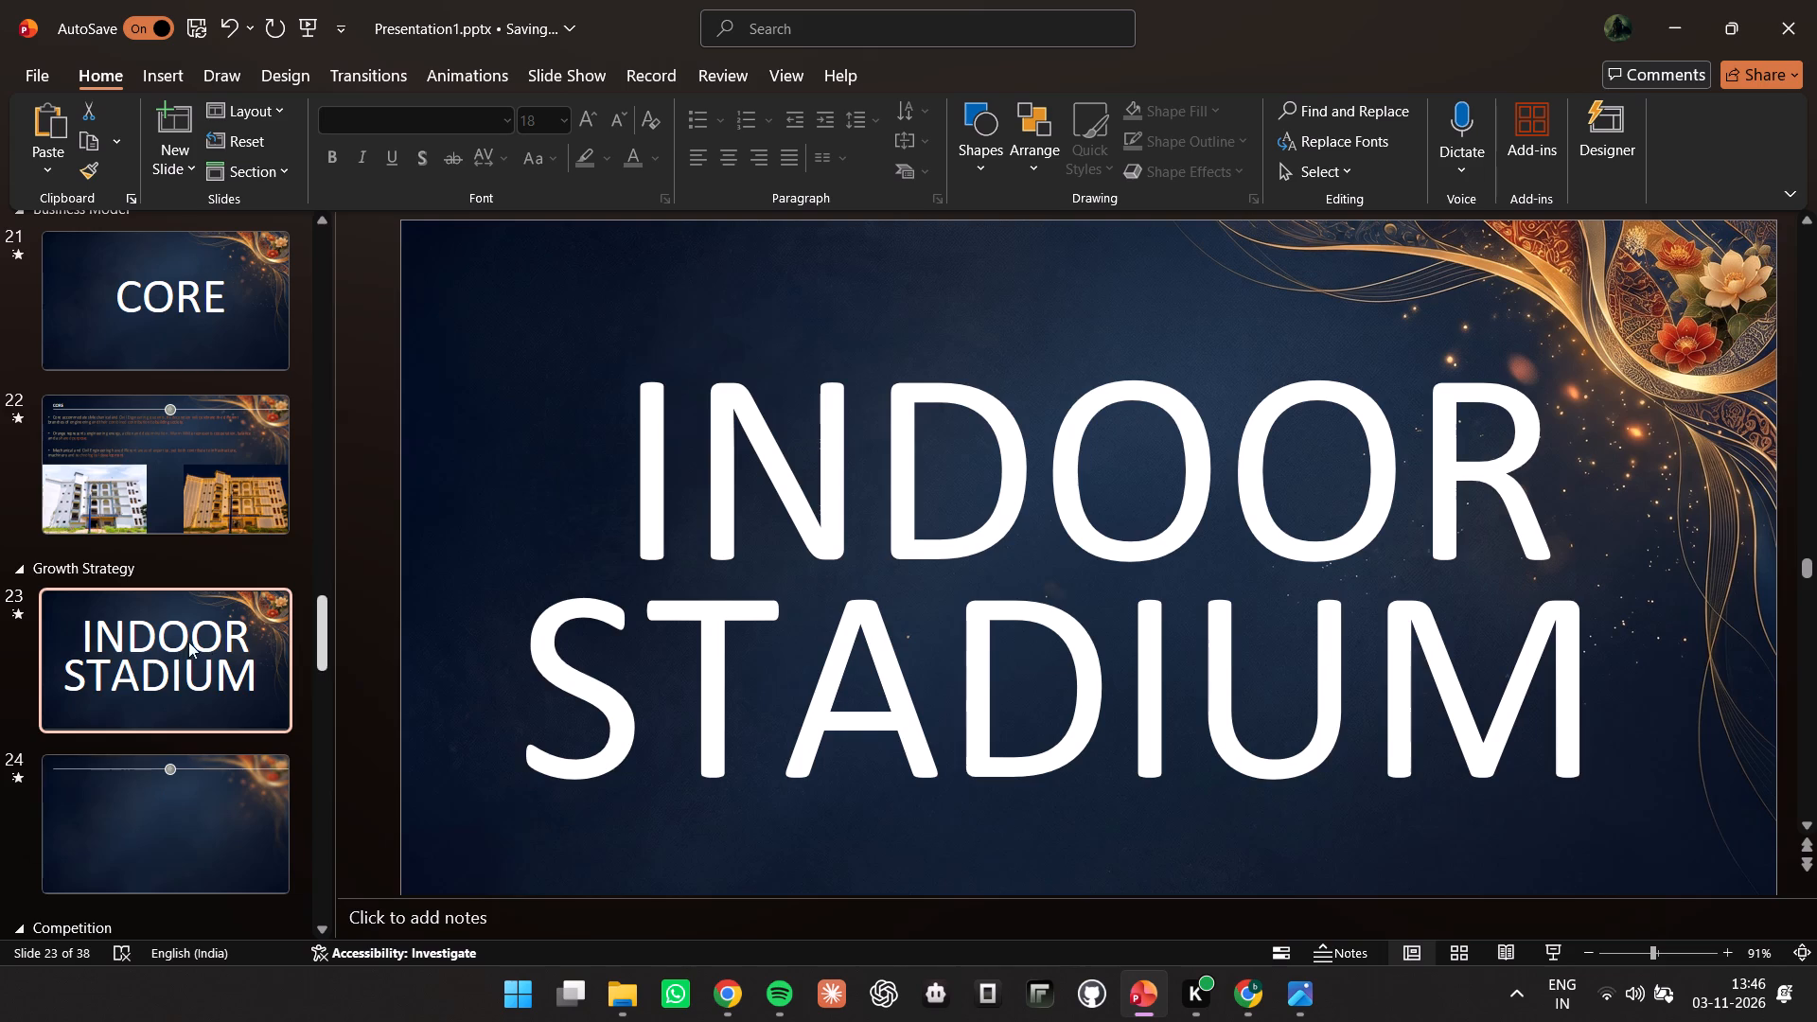
pyautogui.click(107, 825)
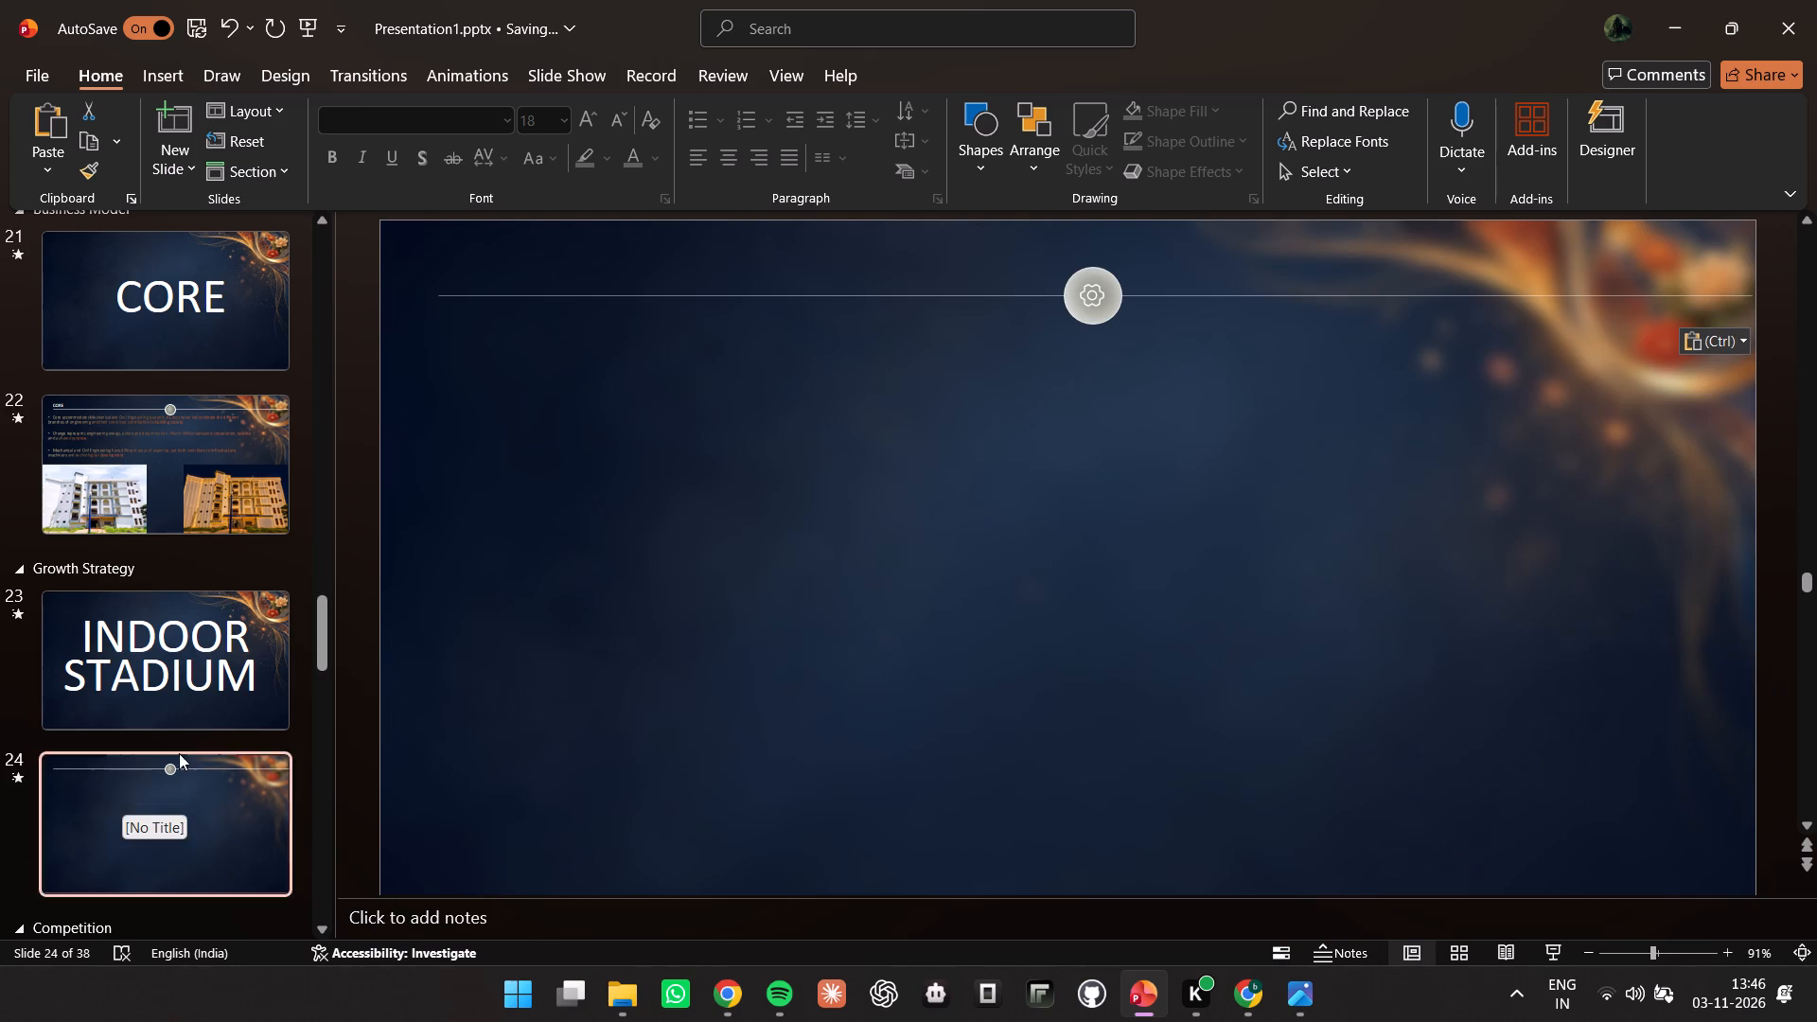
# Copy the INDOOR description text box from slide 36 and paste it onto content slide 24 using the destination theme.
pyautogui.scroll(-20, 216, 737)
pyautogui.scroll(-13, 216, 737)
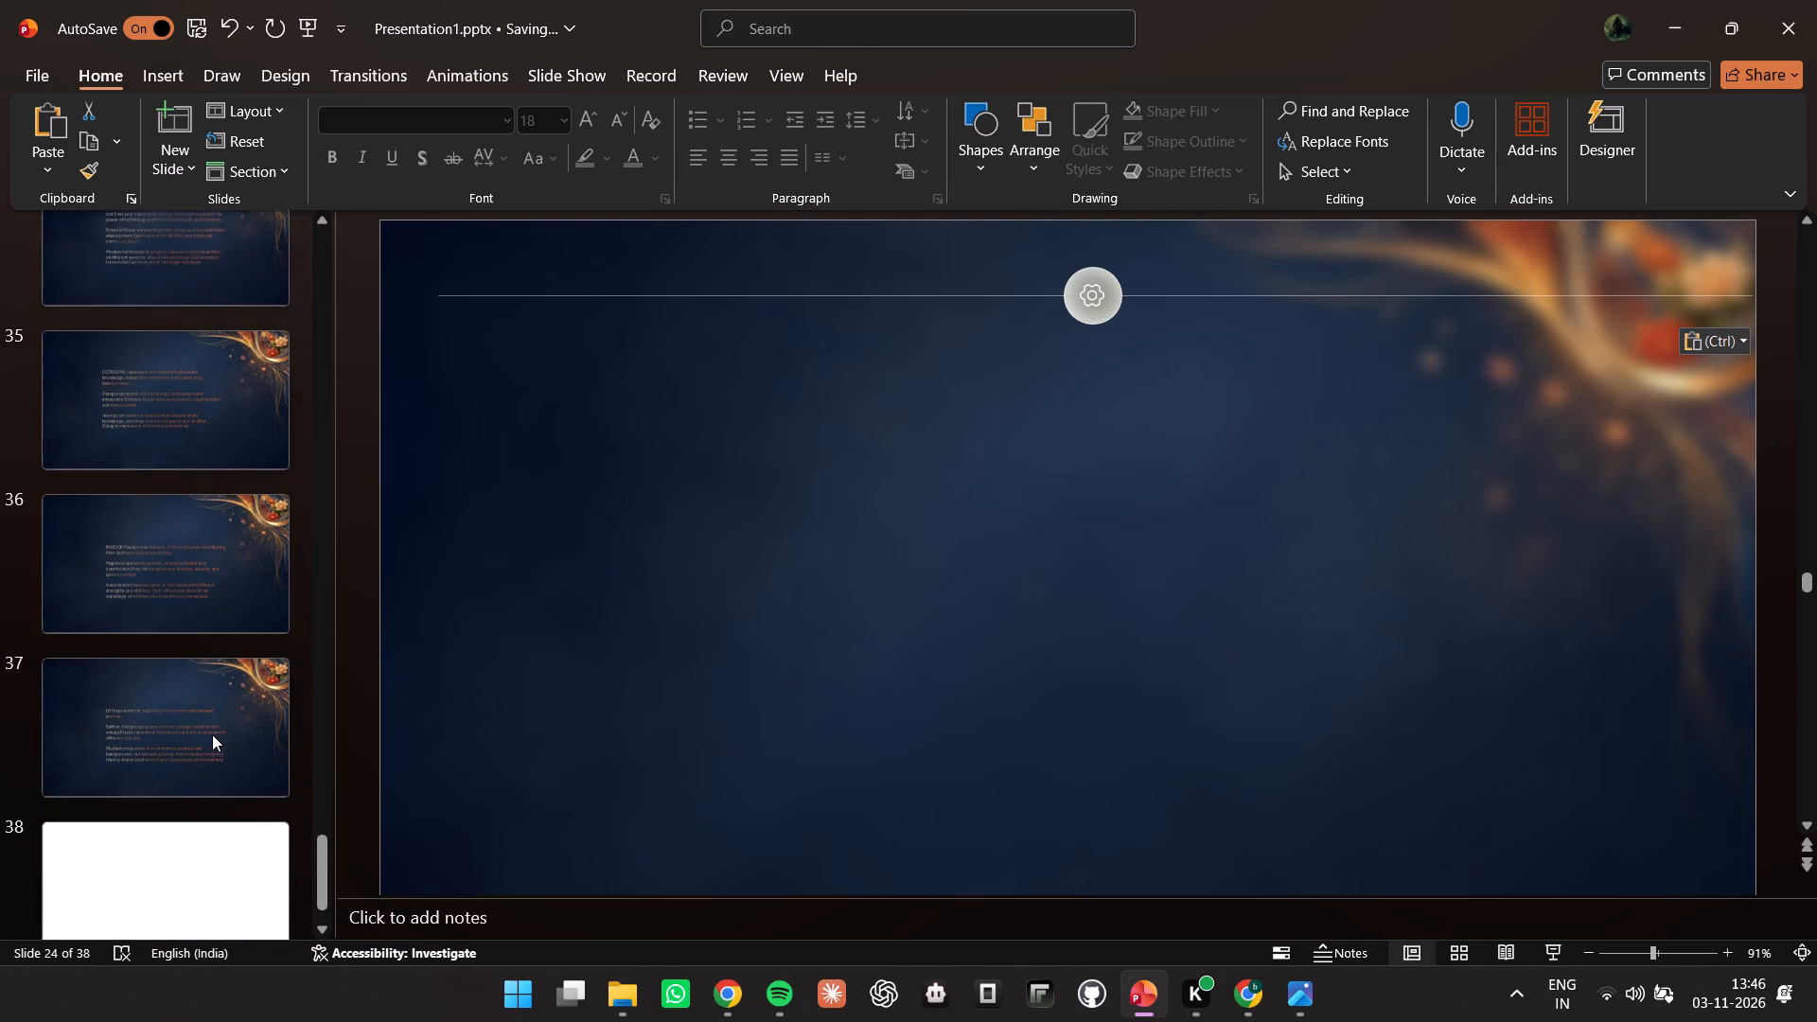
pyautogui.click(180, 636)
pyautogui.click(177, 551)
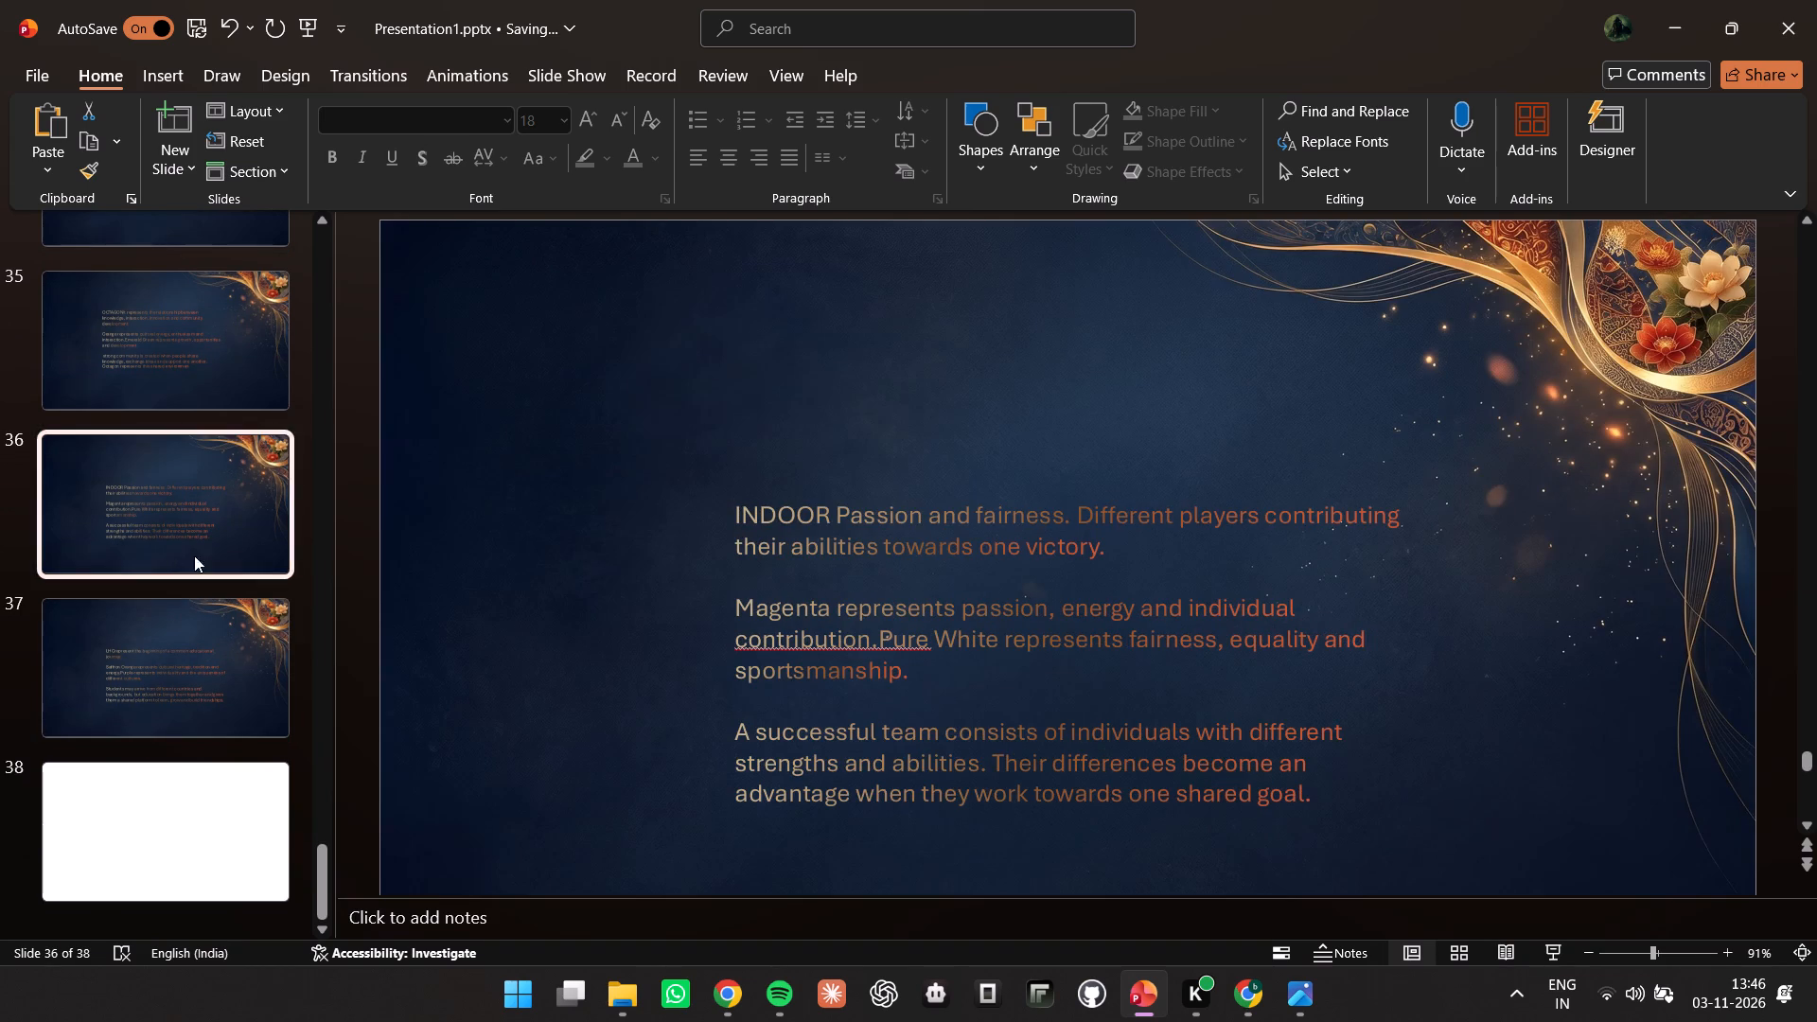
pyautogui.click(682, 638)
pyautogui.click(807, 608)
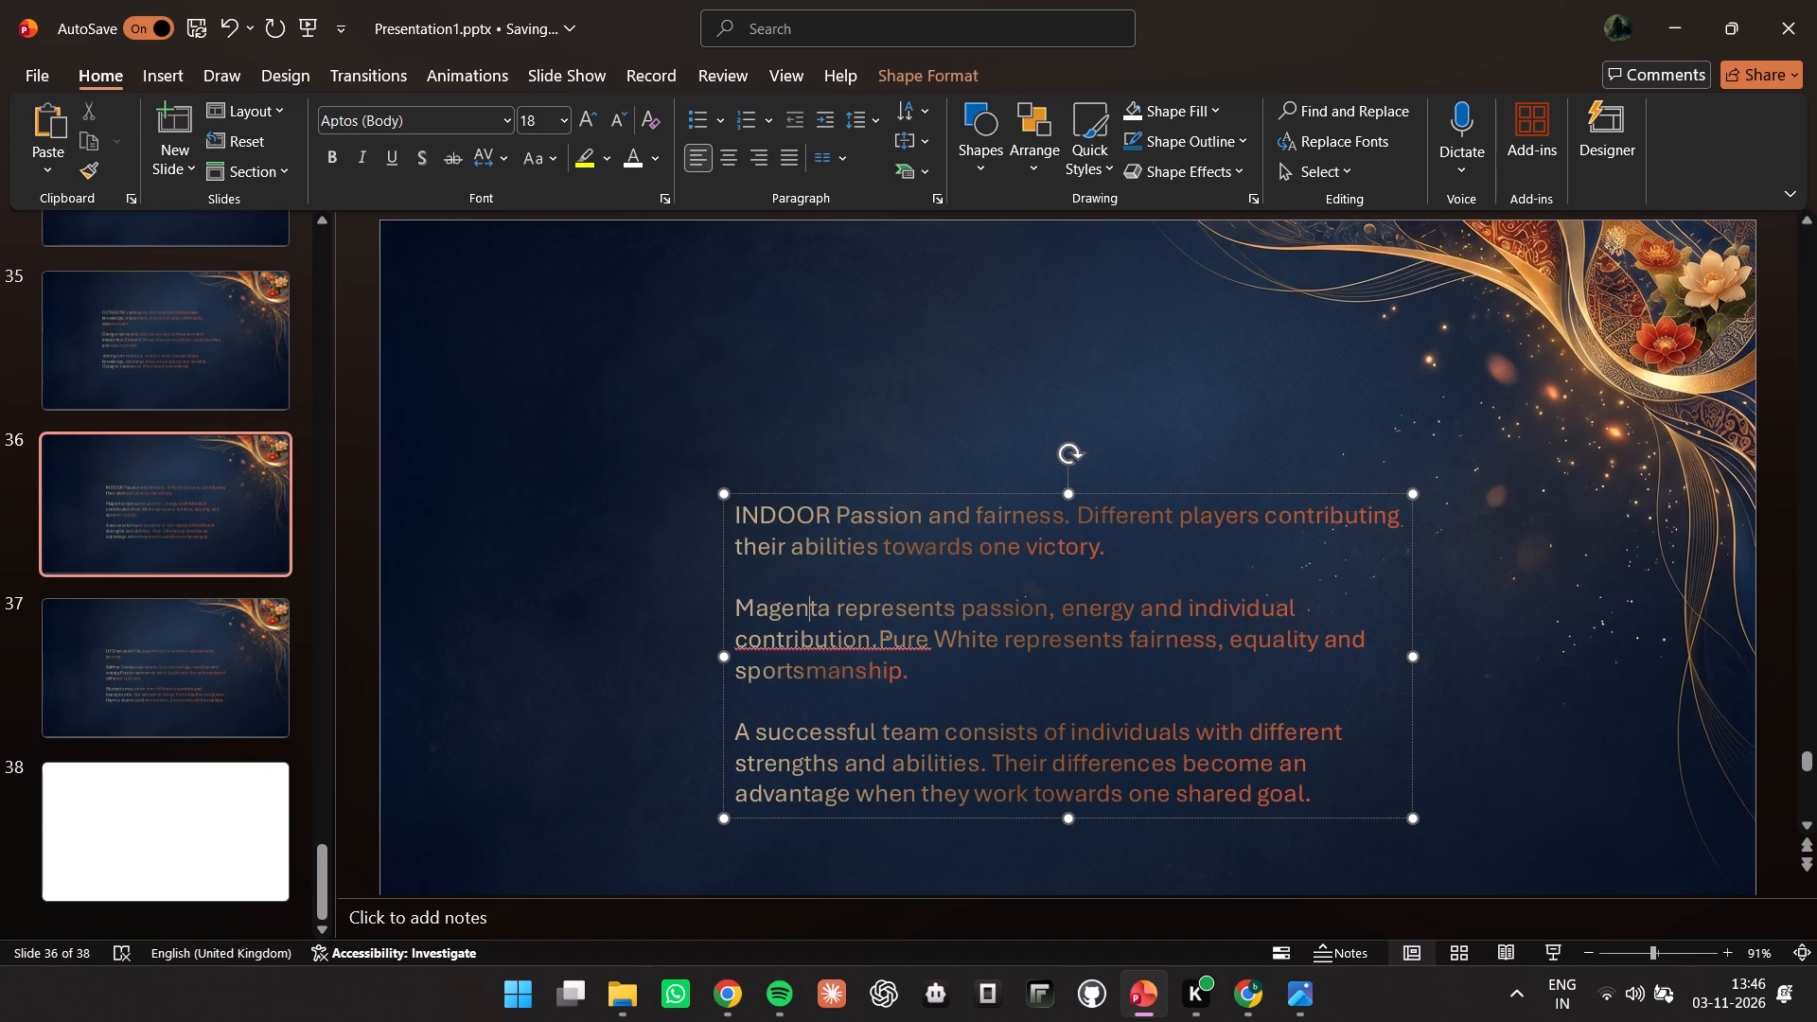
pyautogui.rightClick(838, 490)
pyautogui.click(904, 354)
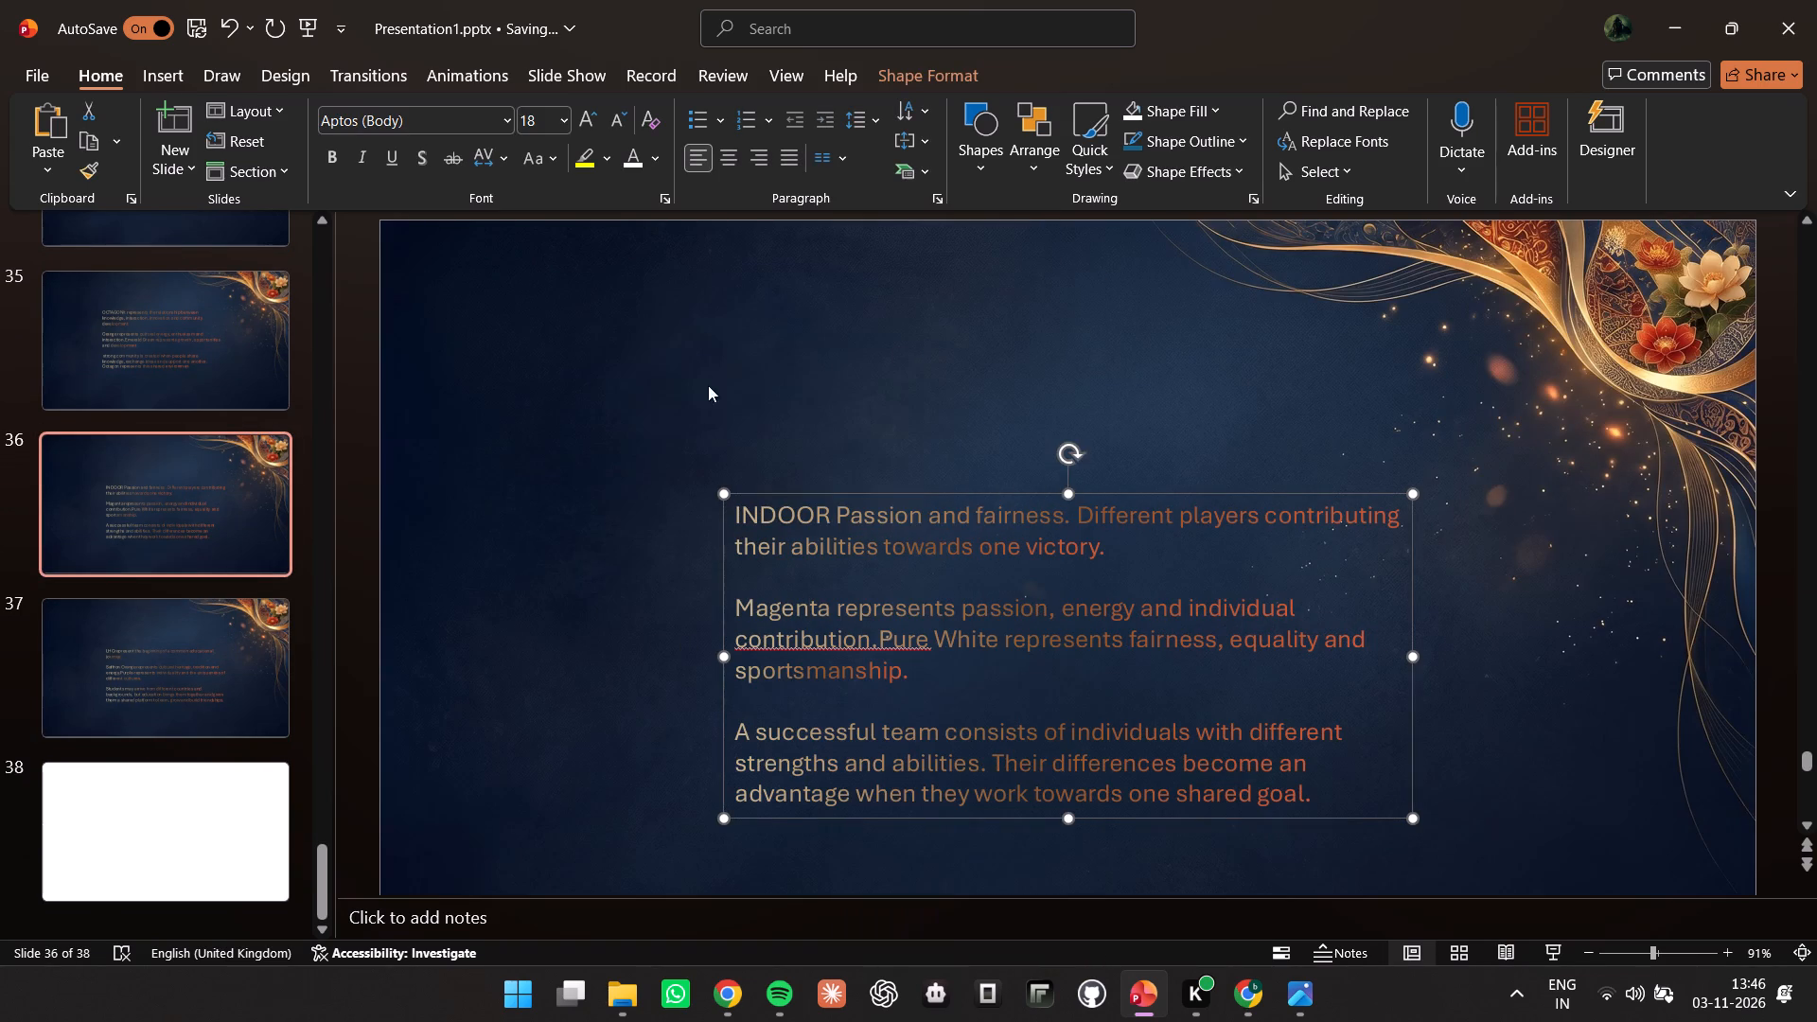
pyautogui.scroll(18, 125, 525)
pyautogui.scroll(10, 128, 471)
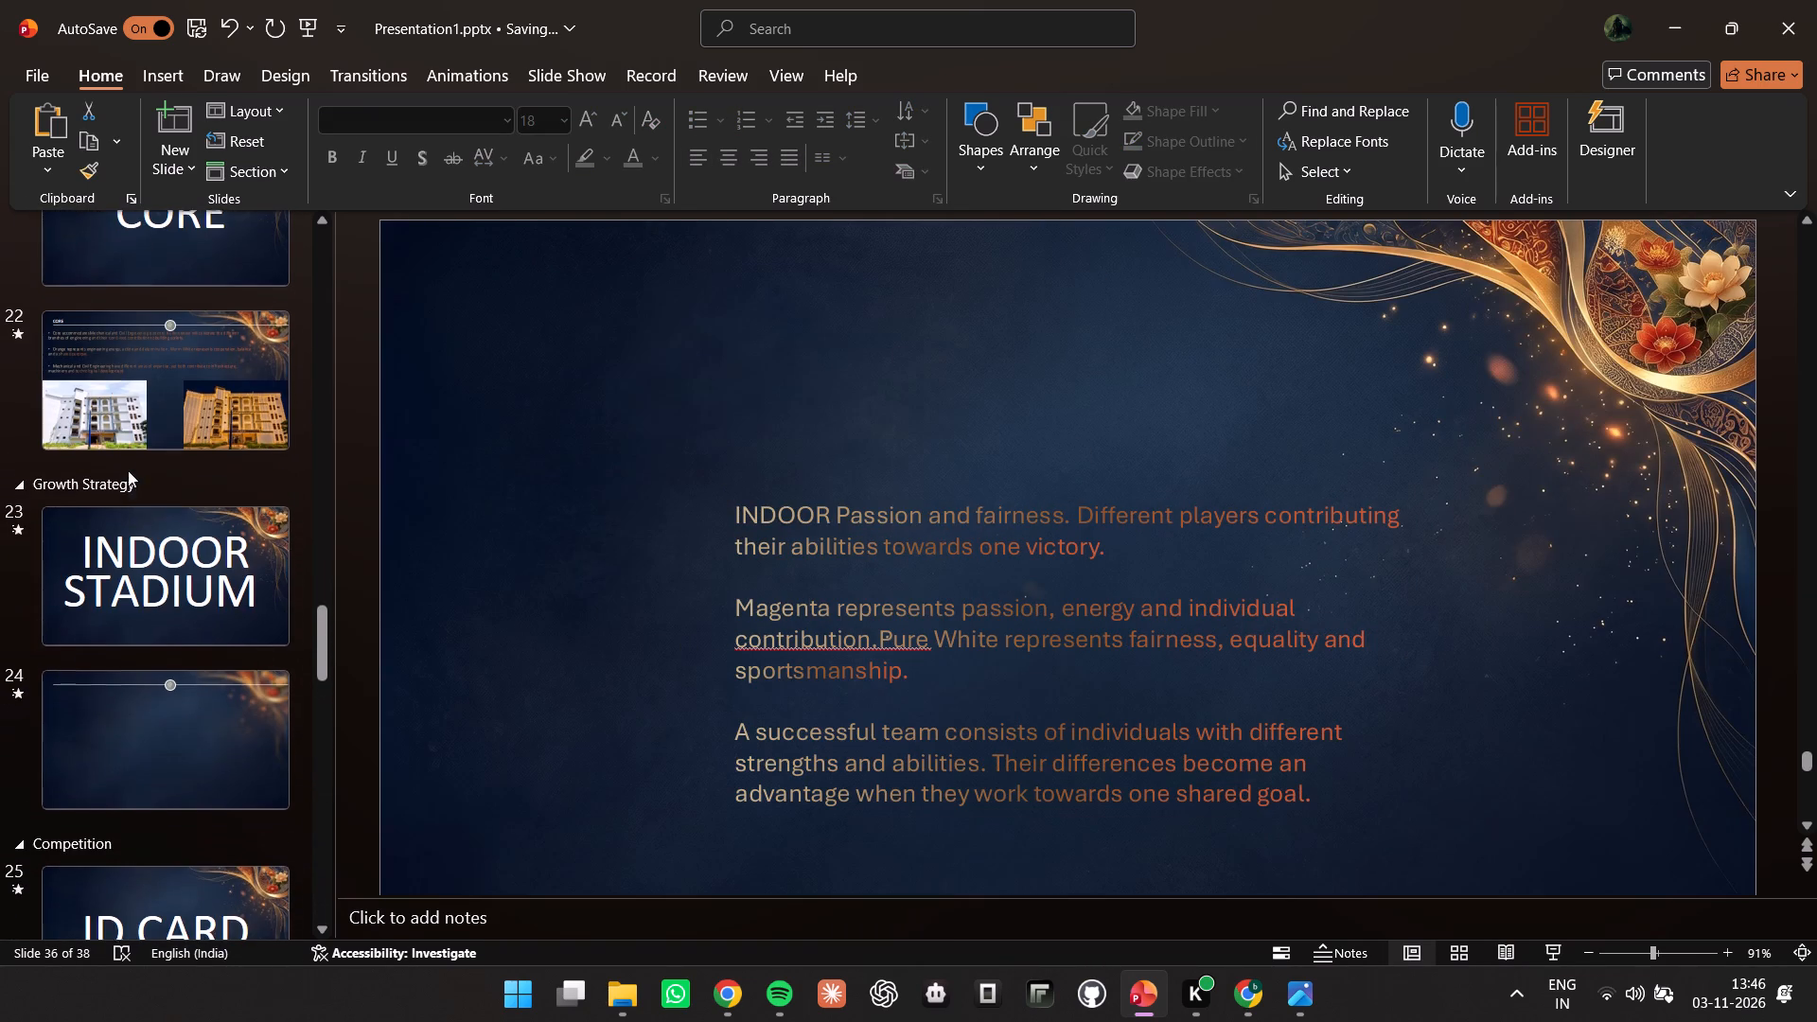
pyautogui.click(154, 777)
pyautogui.rightClick(643, 588)
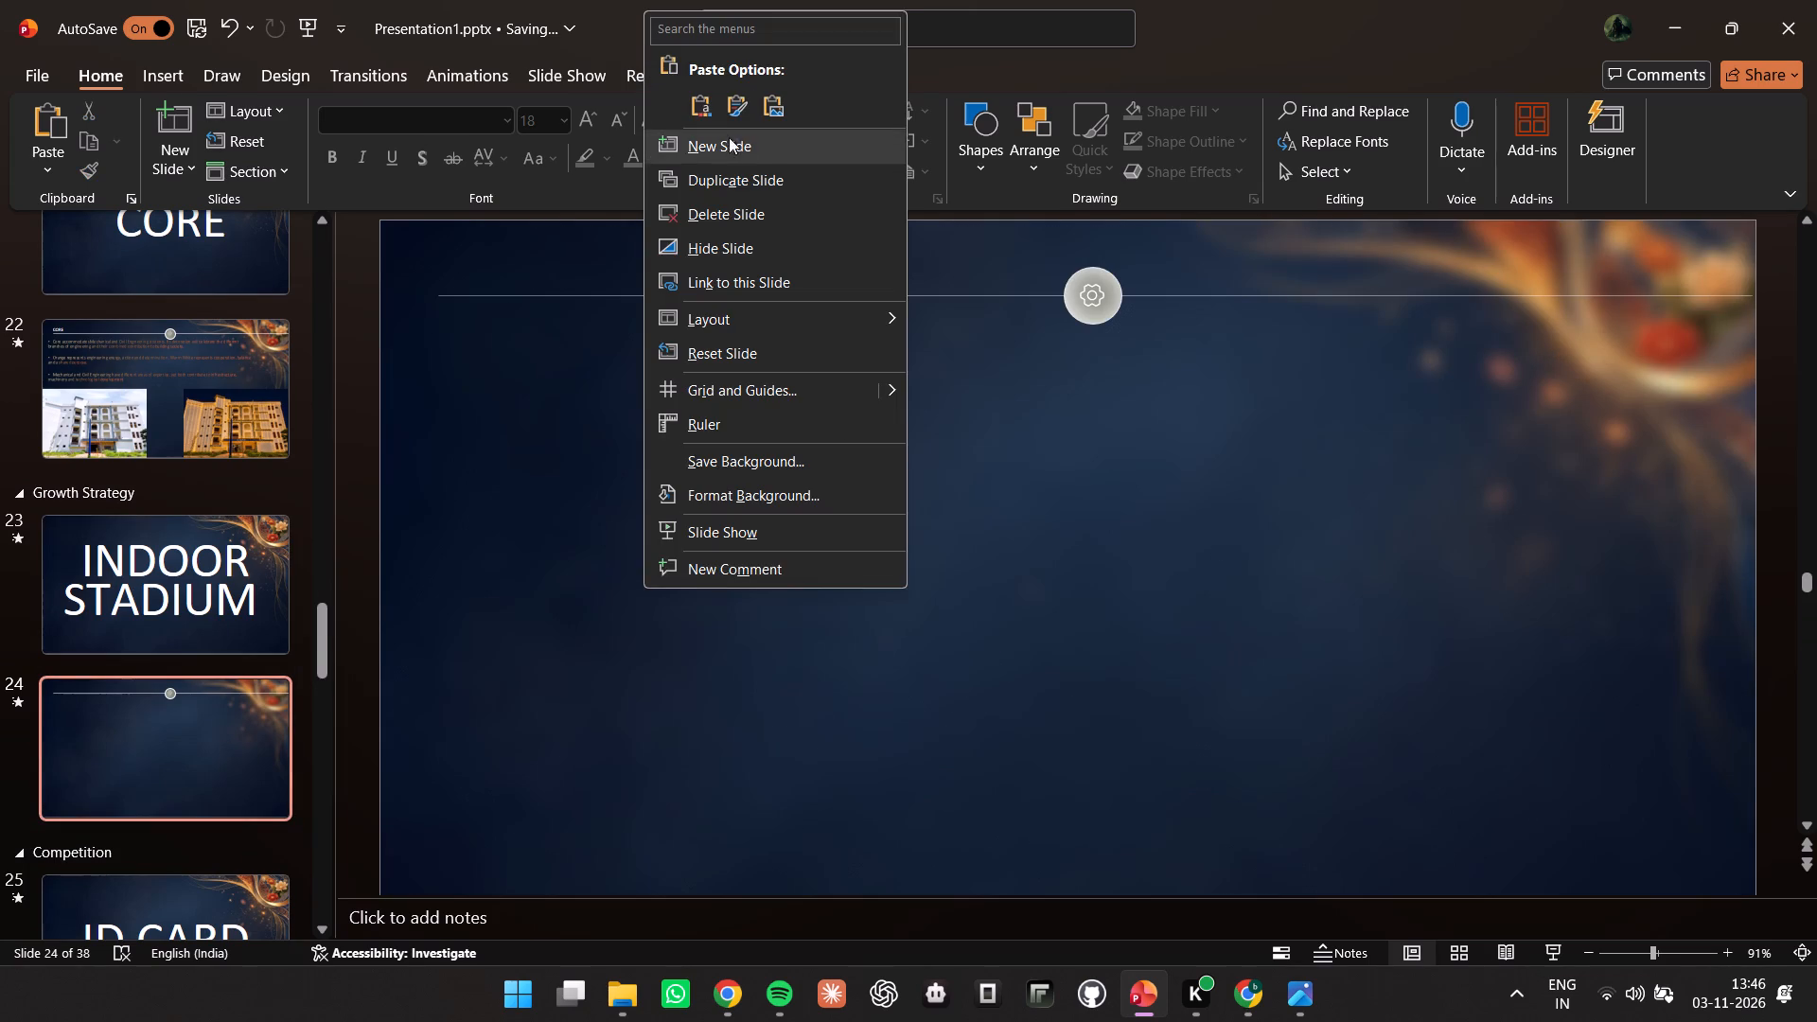
pyautogui.click(710, 110)
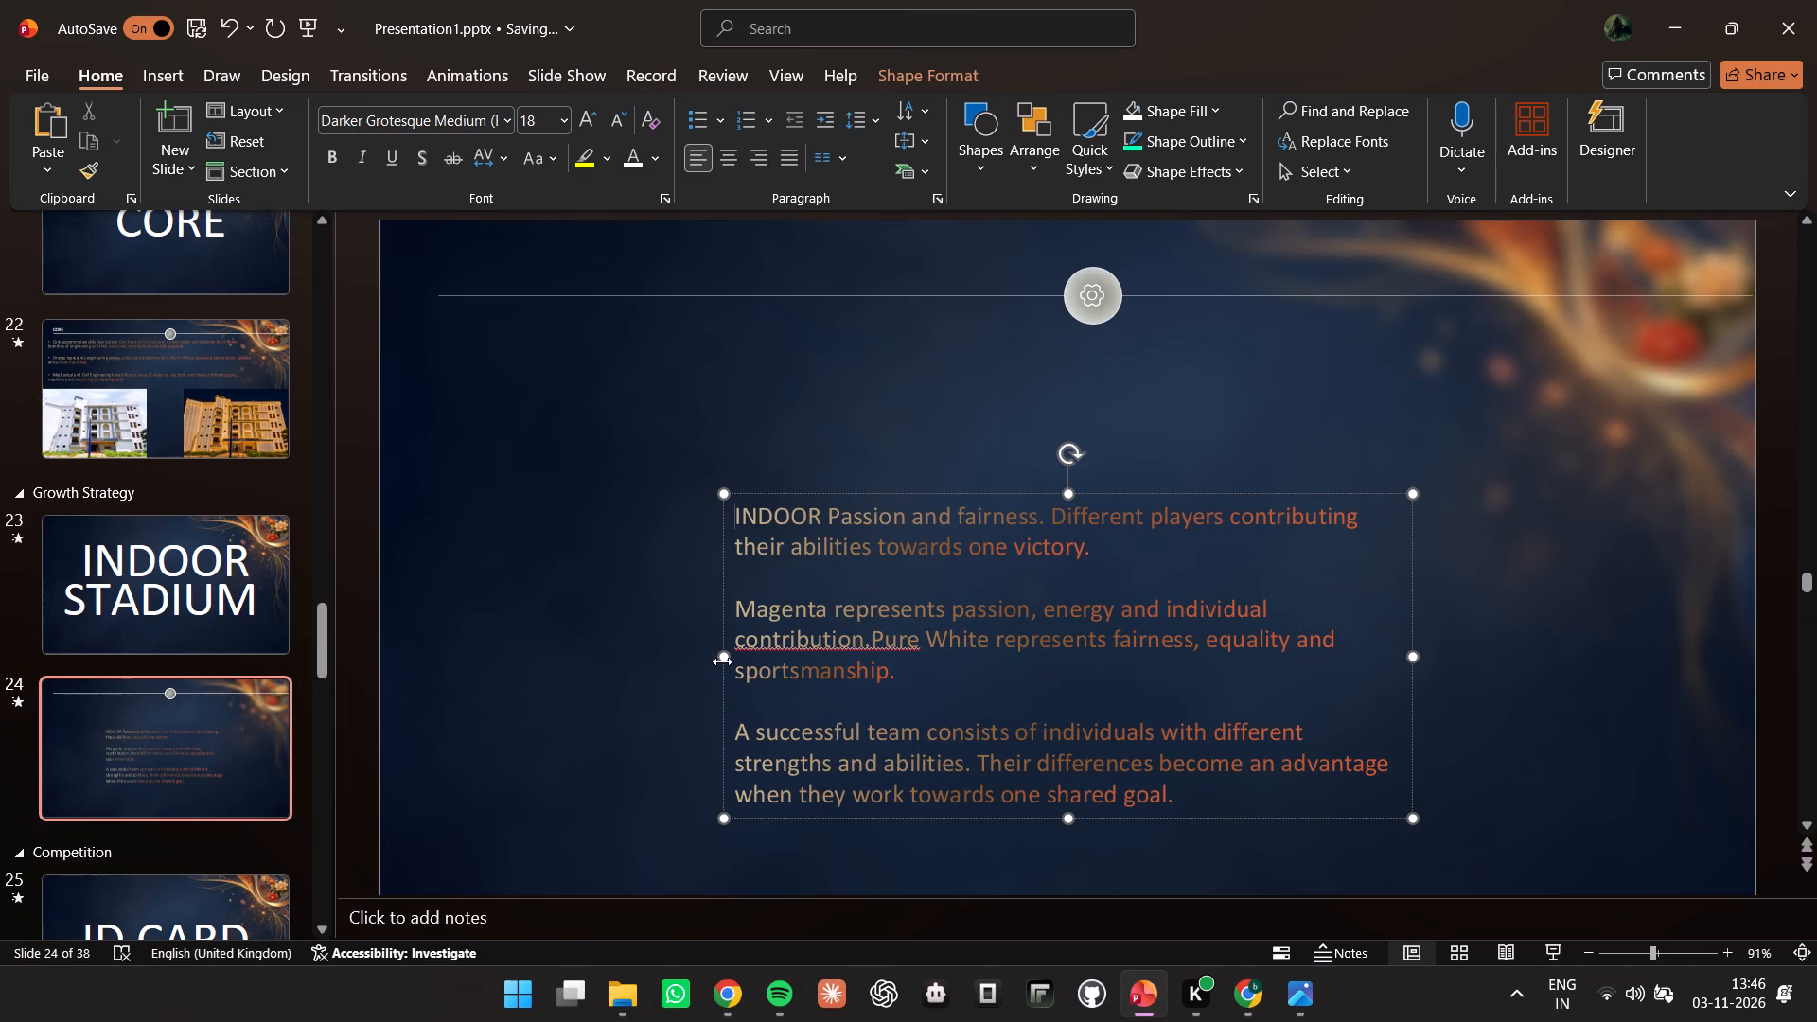
# Widen the INDOOR description text box on slide 24 and place it just below the divider line, aligned with the line's start.
pyautogui.moveTo(722, 658); pyautogui.dragTo(400, 658)
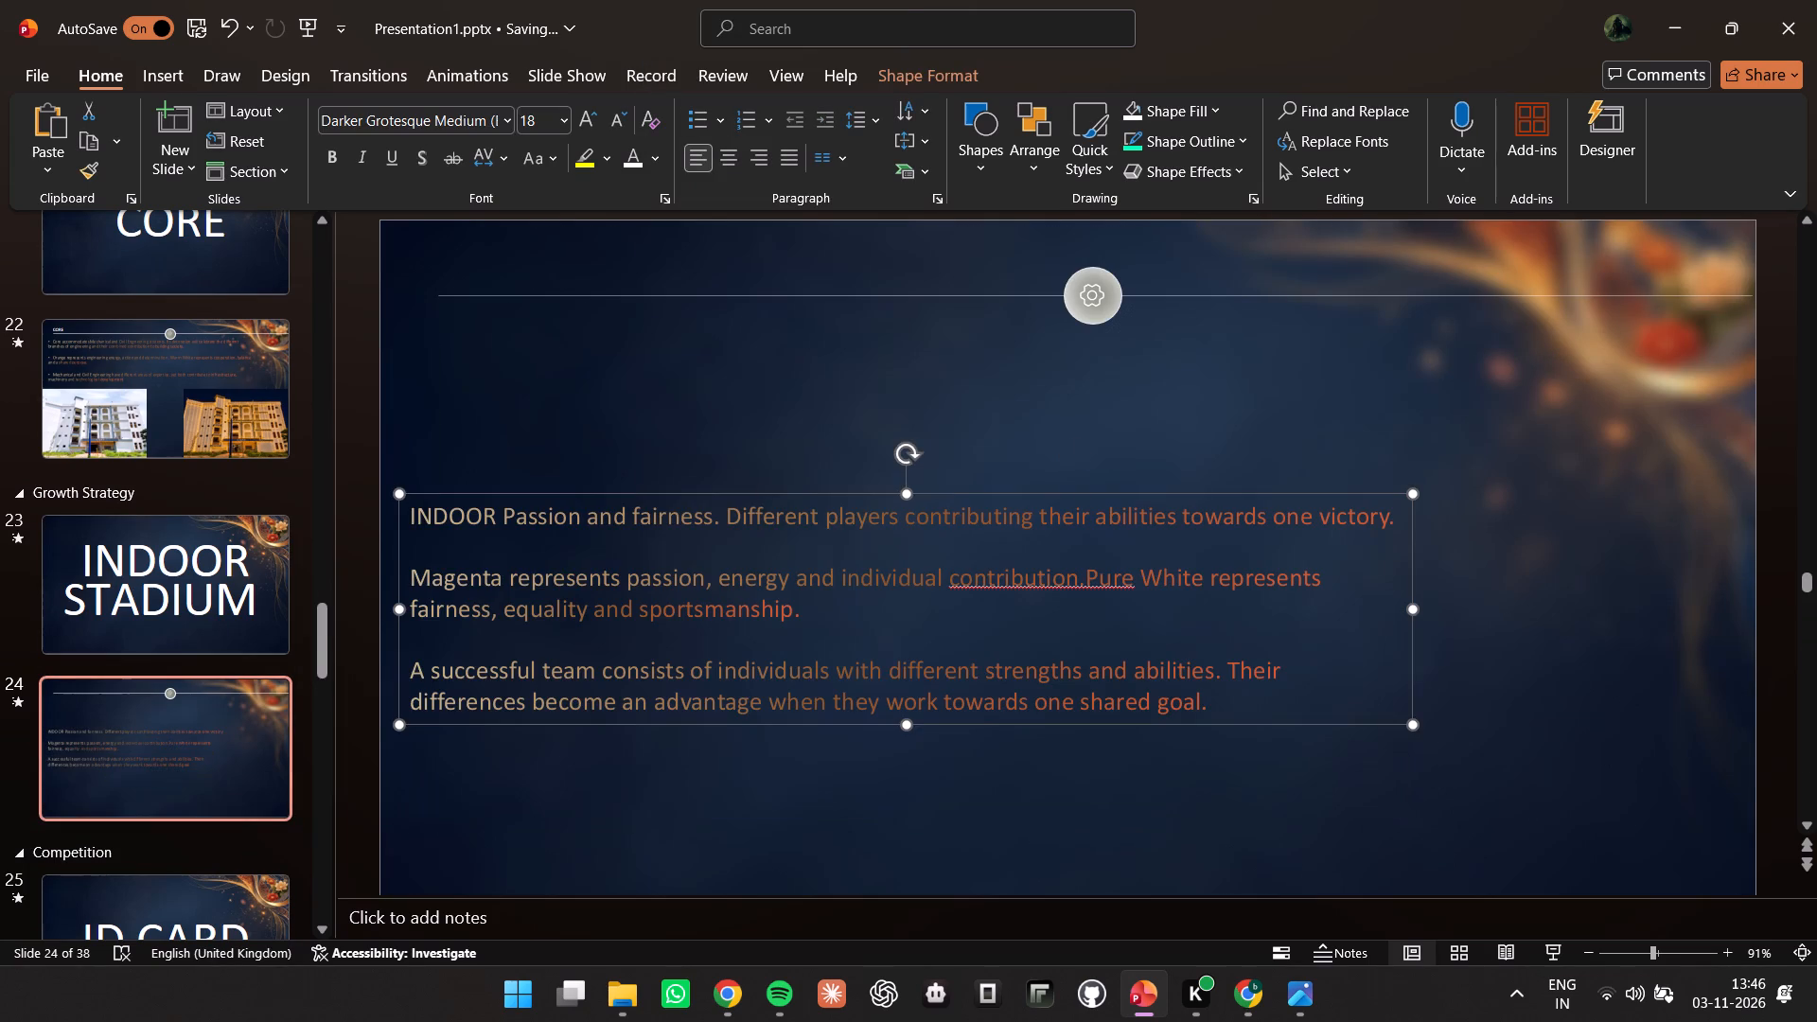
pyautogui.moveTo(630, 498); pyautogui.dragTo(662, 352)
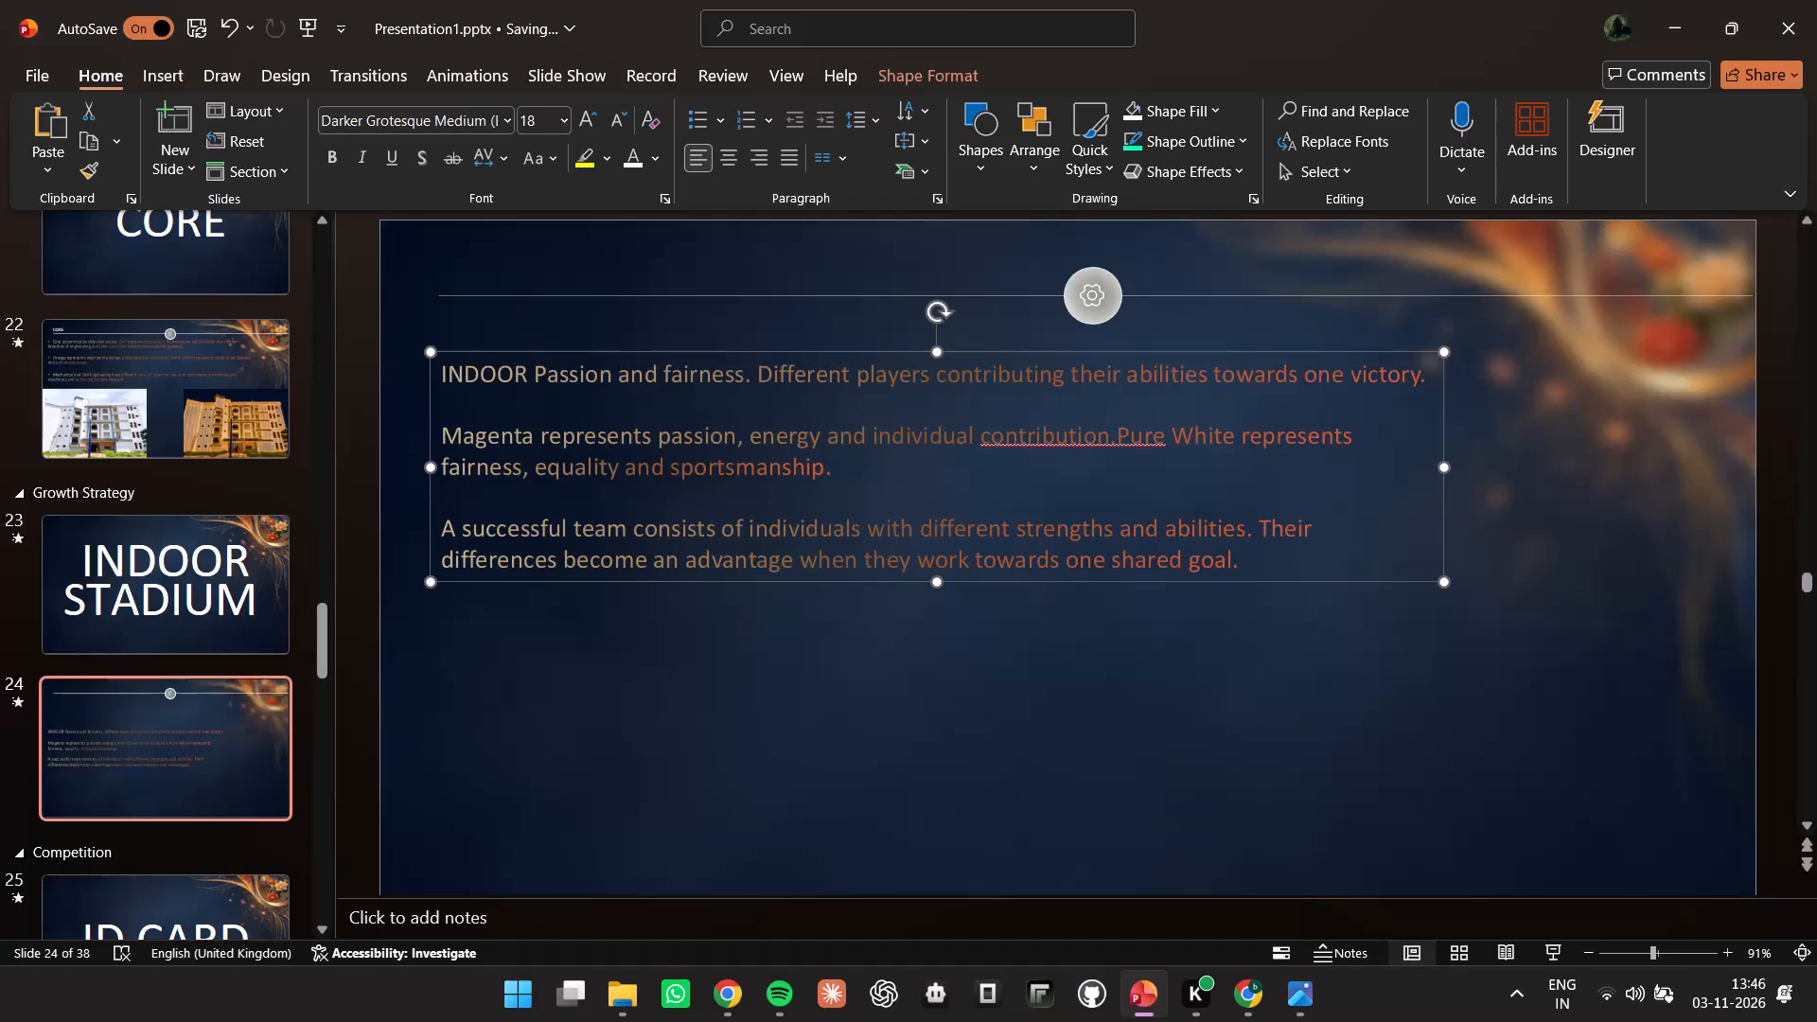
pyautogui.moveTo(1448, 470); pyautogui.dragTo(1511, 460)
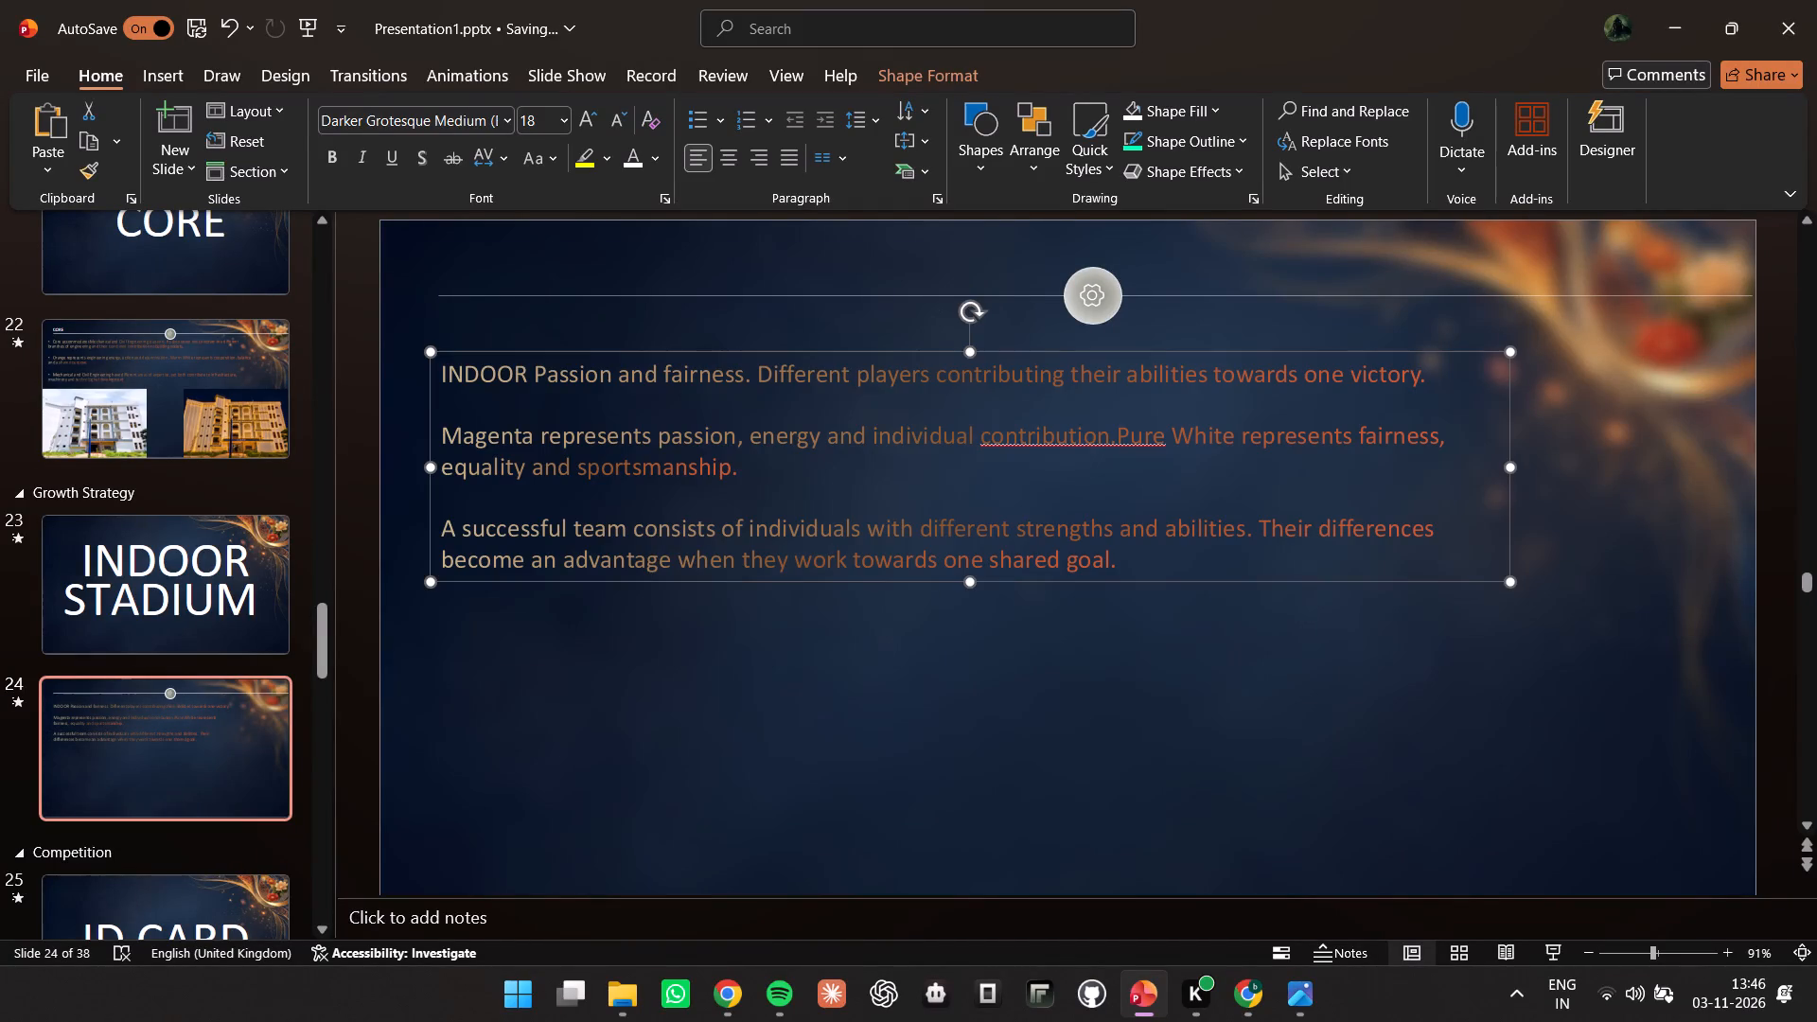
# Add a space on each side of the period between "contribution" and "Pure White" in the INDOOR description.
pyautogui.click(1106, 439)
pyautogui.click(1115, 434)
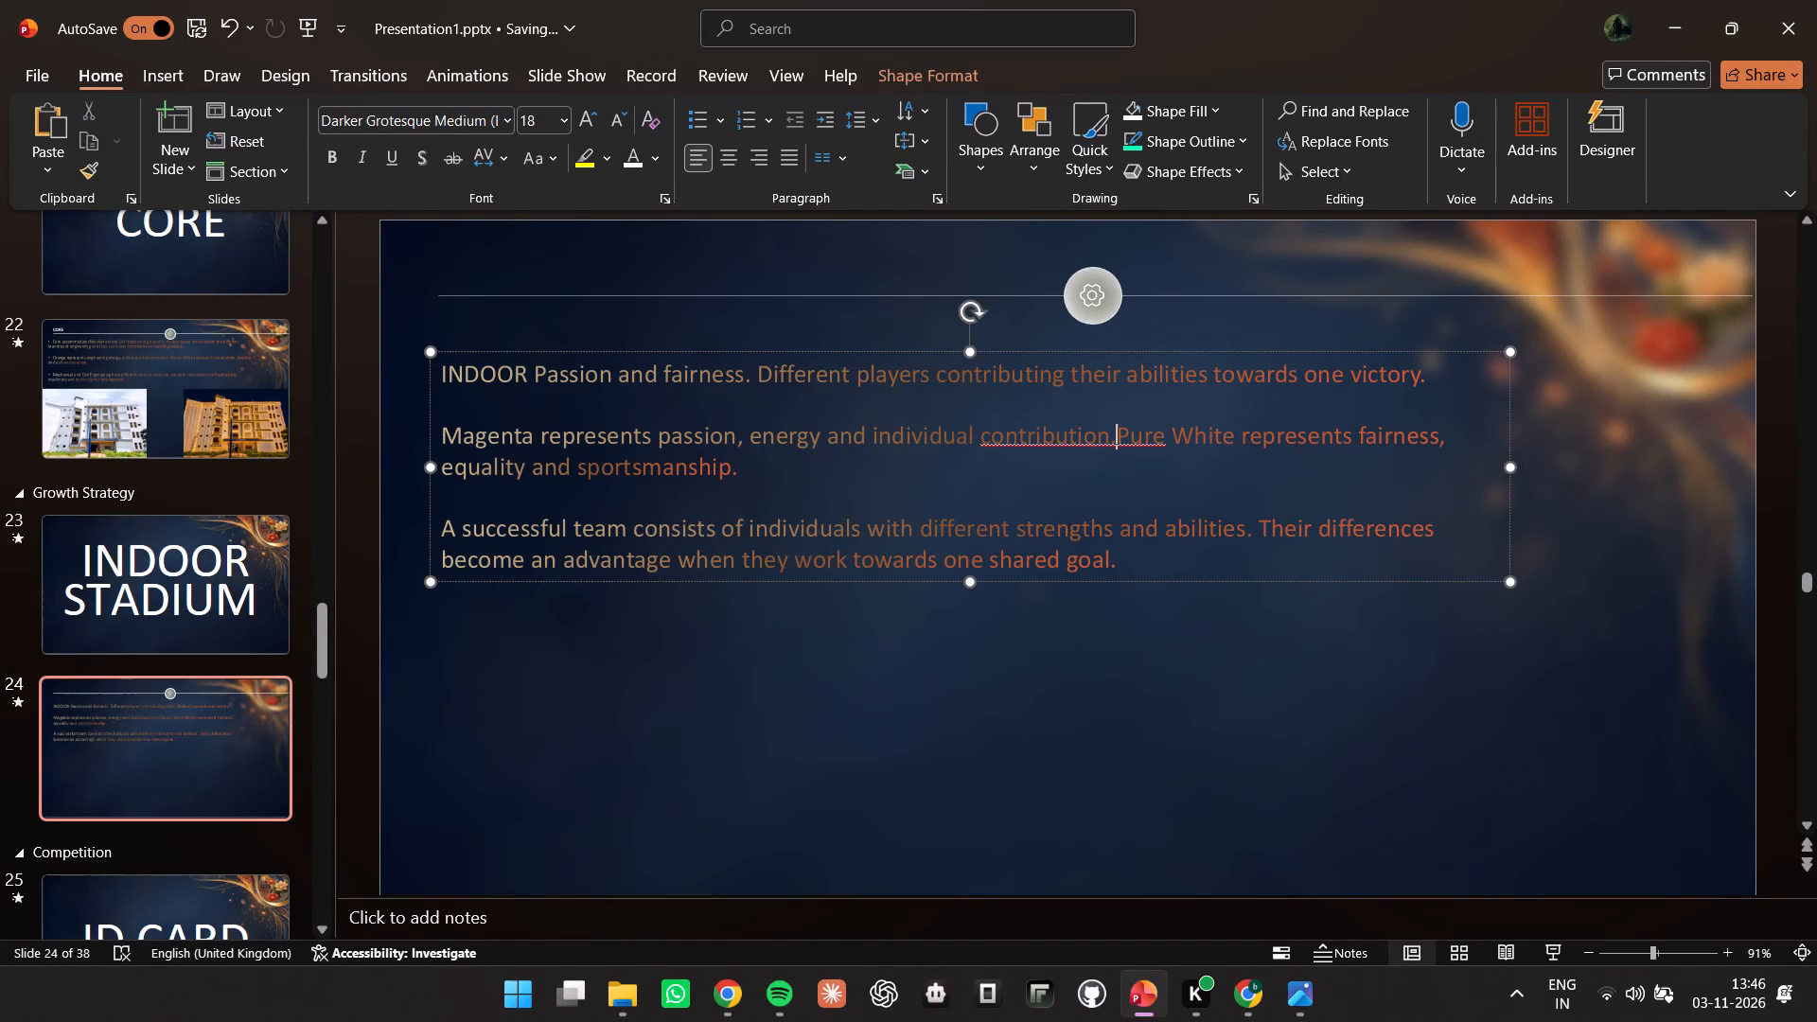
pyautogui.press('space')
pyautogui.click(1103, 442)
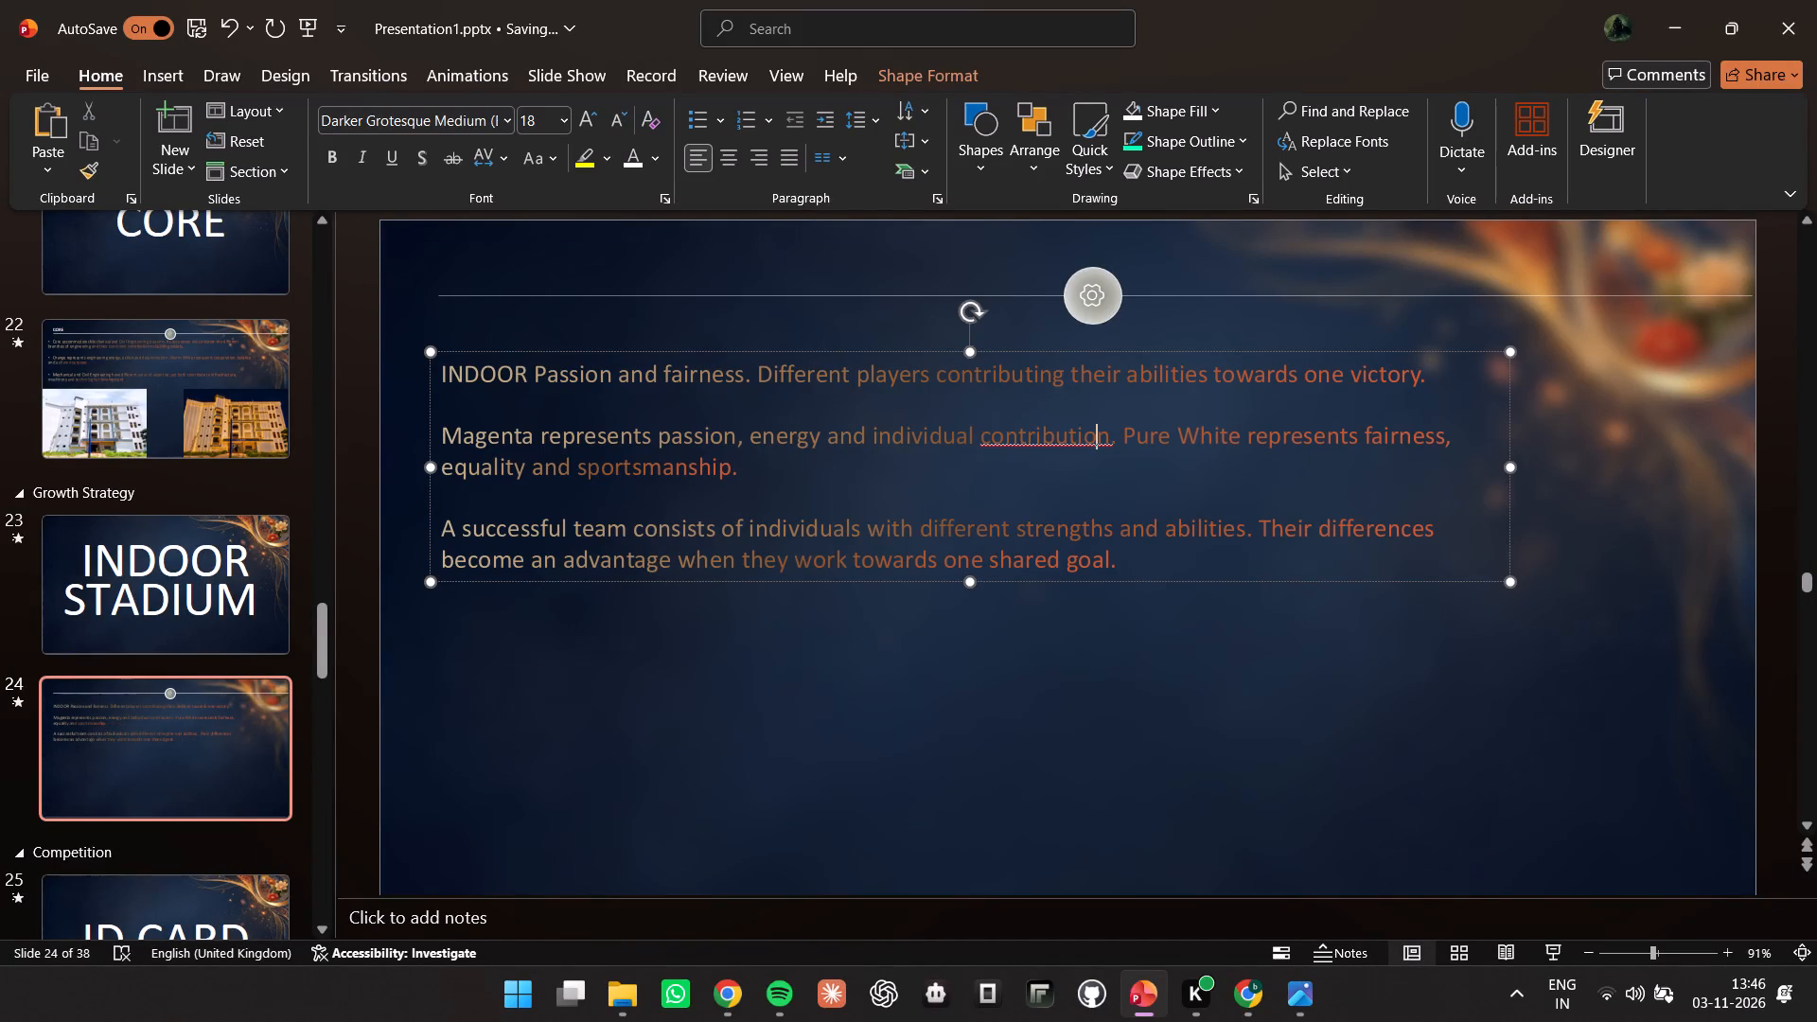
pyautogui.click(1112, 442)
pyautogui.press('space')
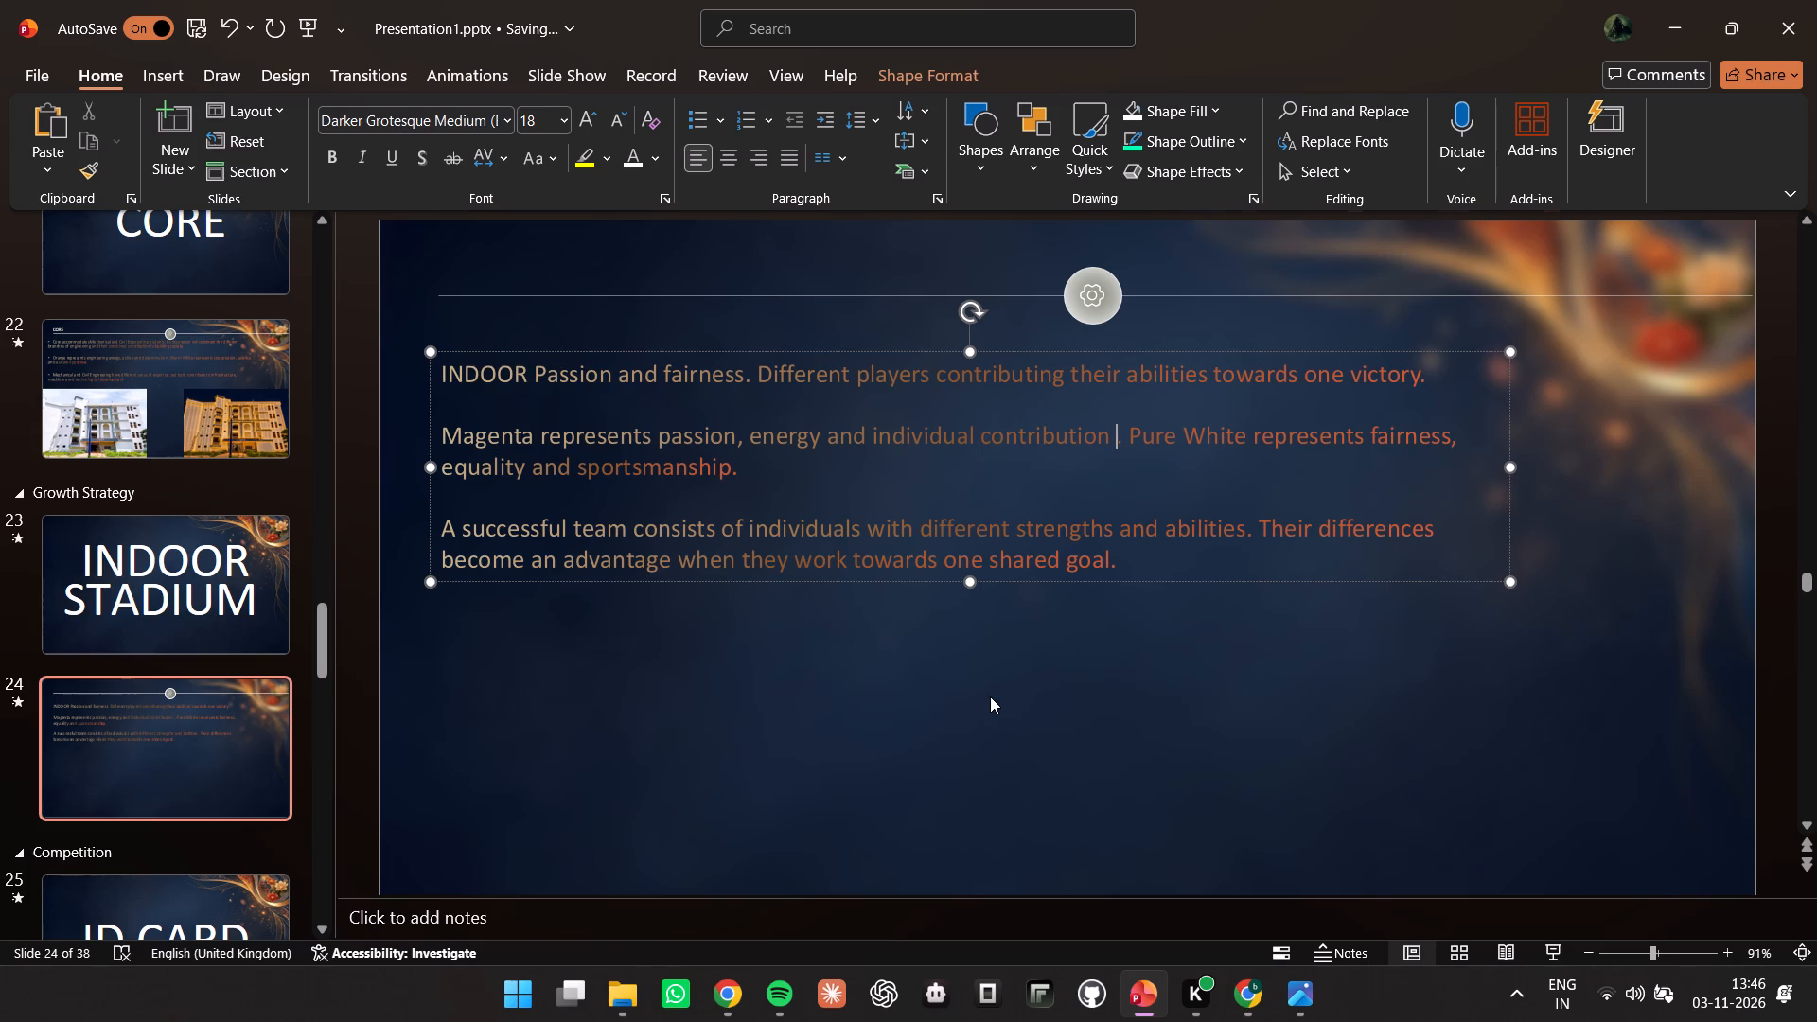
# Insert the daytime Indoor Stadium photo DSC_5493.JPG from the Pictures college folder onto content slide 24.
pyautogui.scroll(-5, 990, 697)
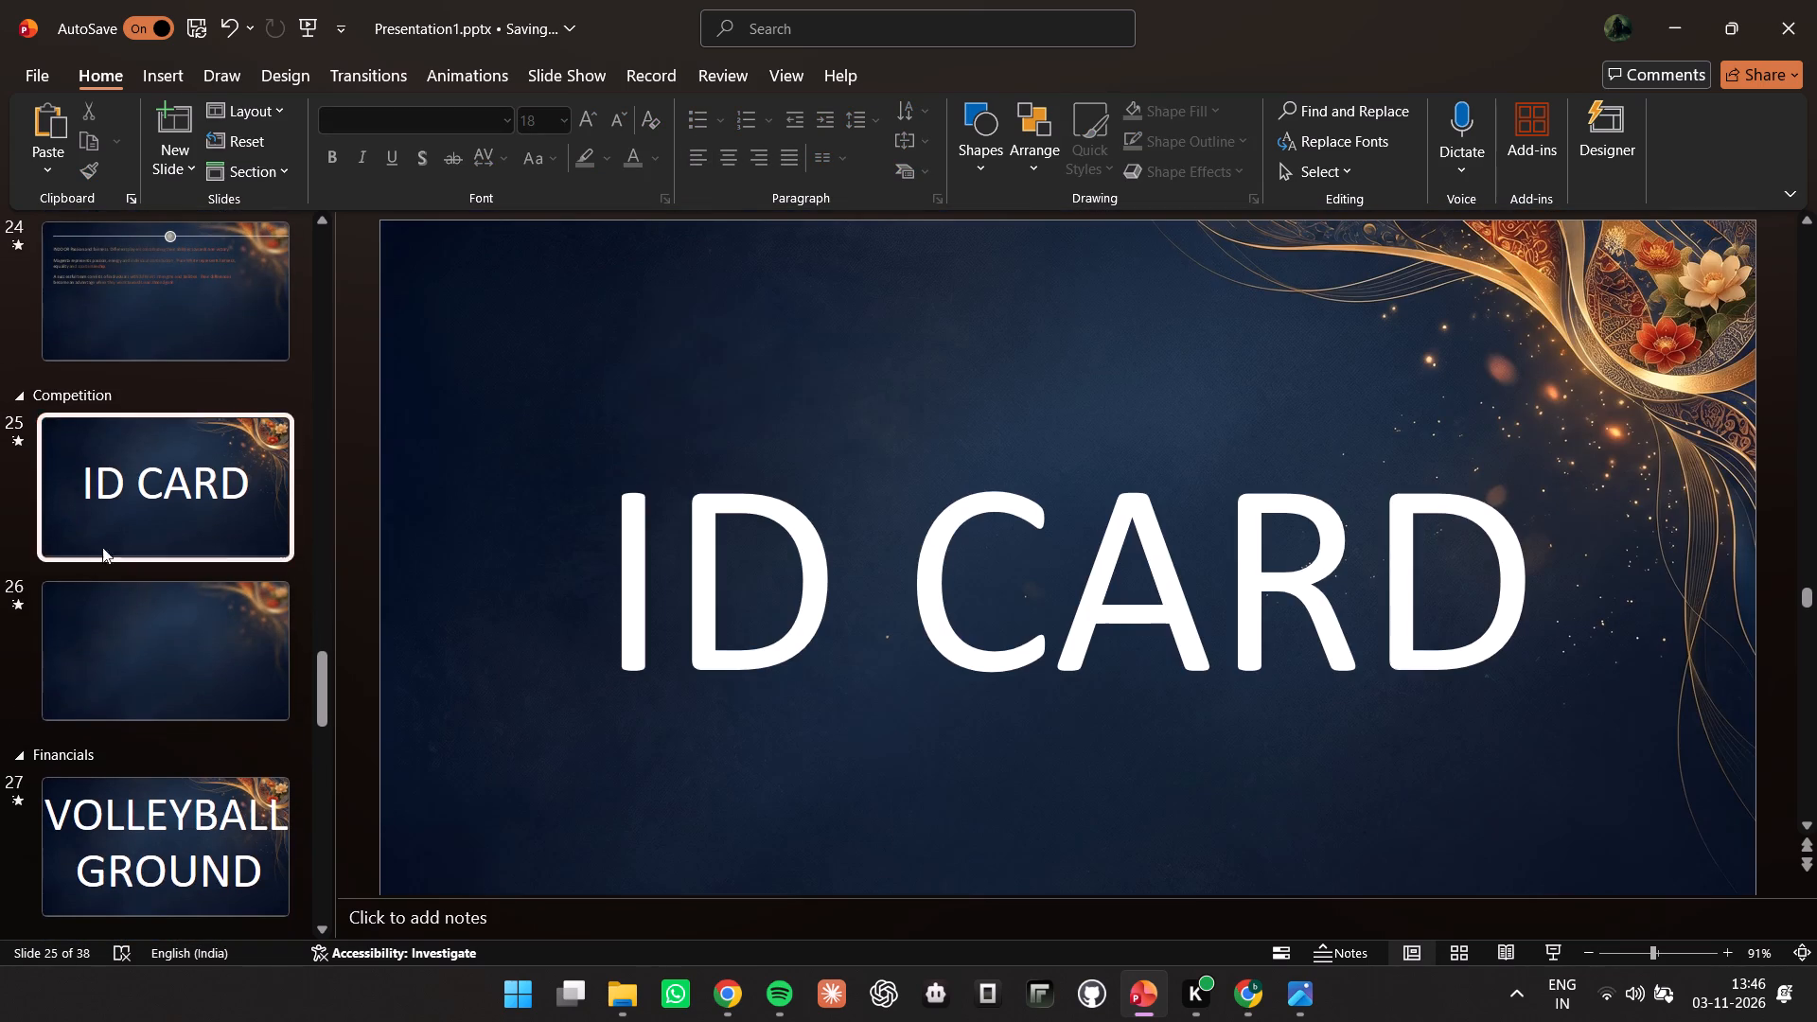
pyautogui.scroll(3, 254, 527)
pyautogui.click(252, 514)
pyautogui.click(1626, 951)
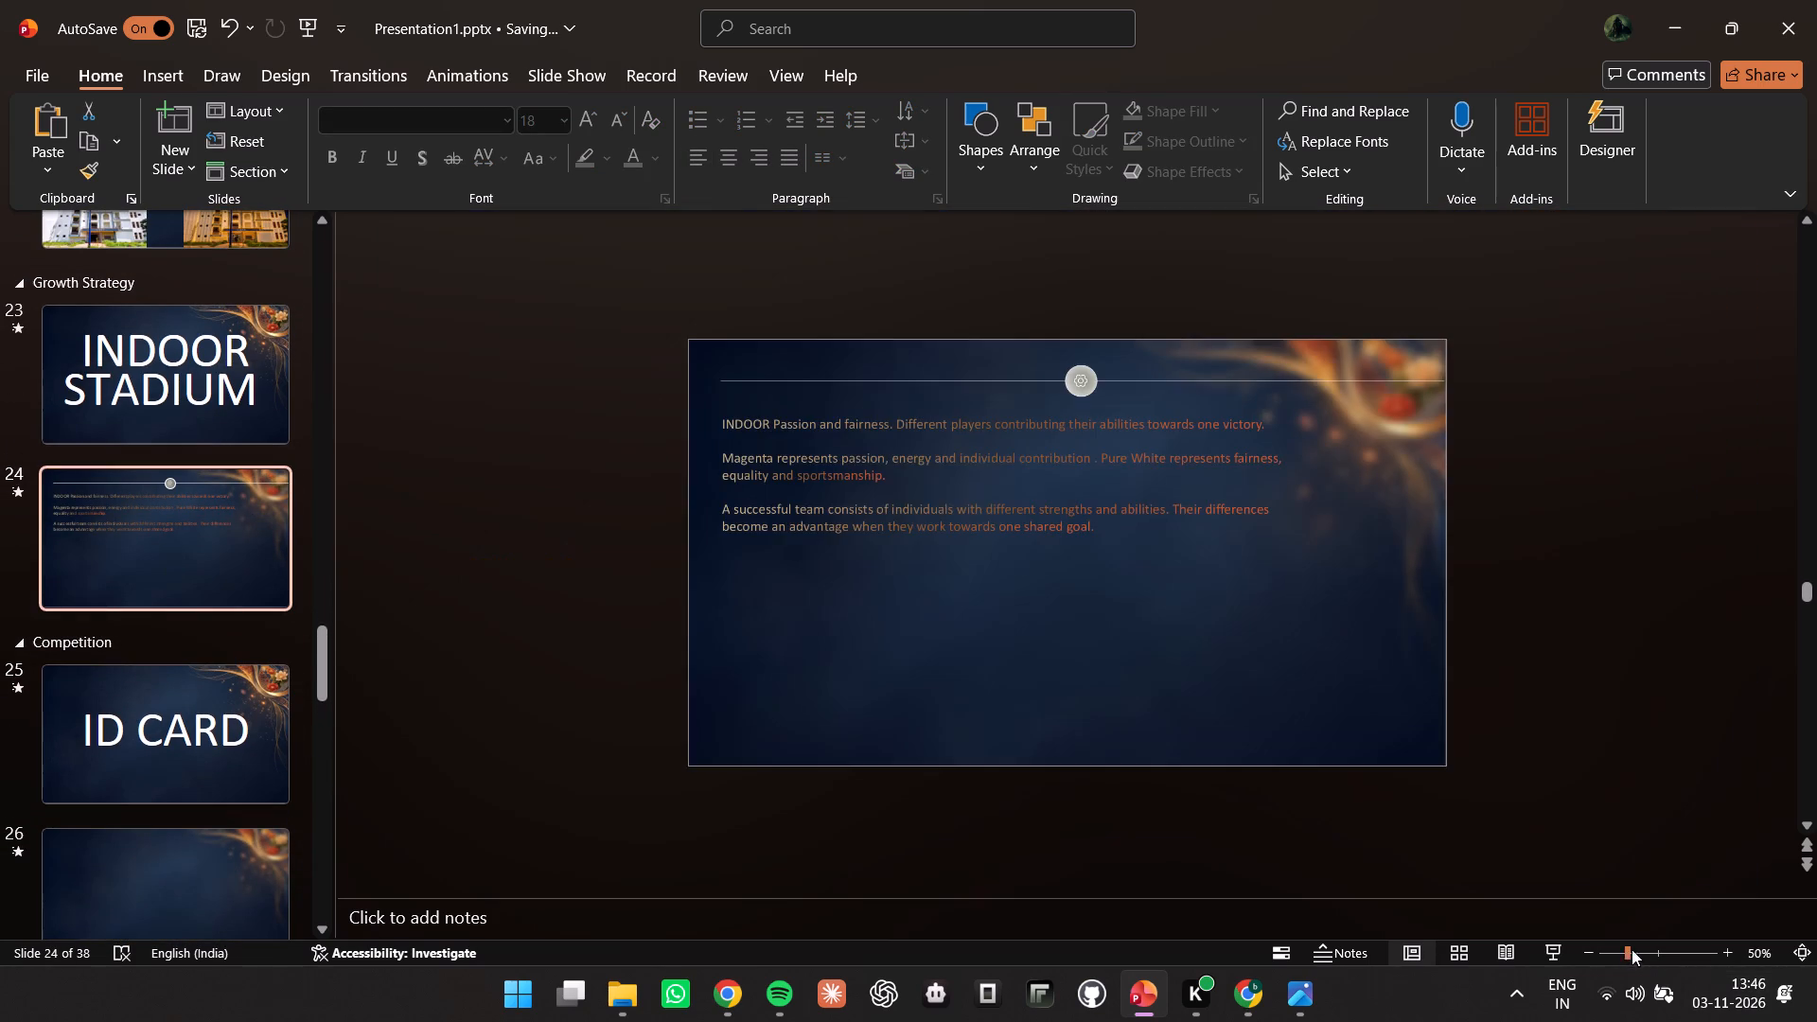
pyautogui.click(1642, 947)
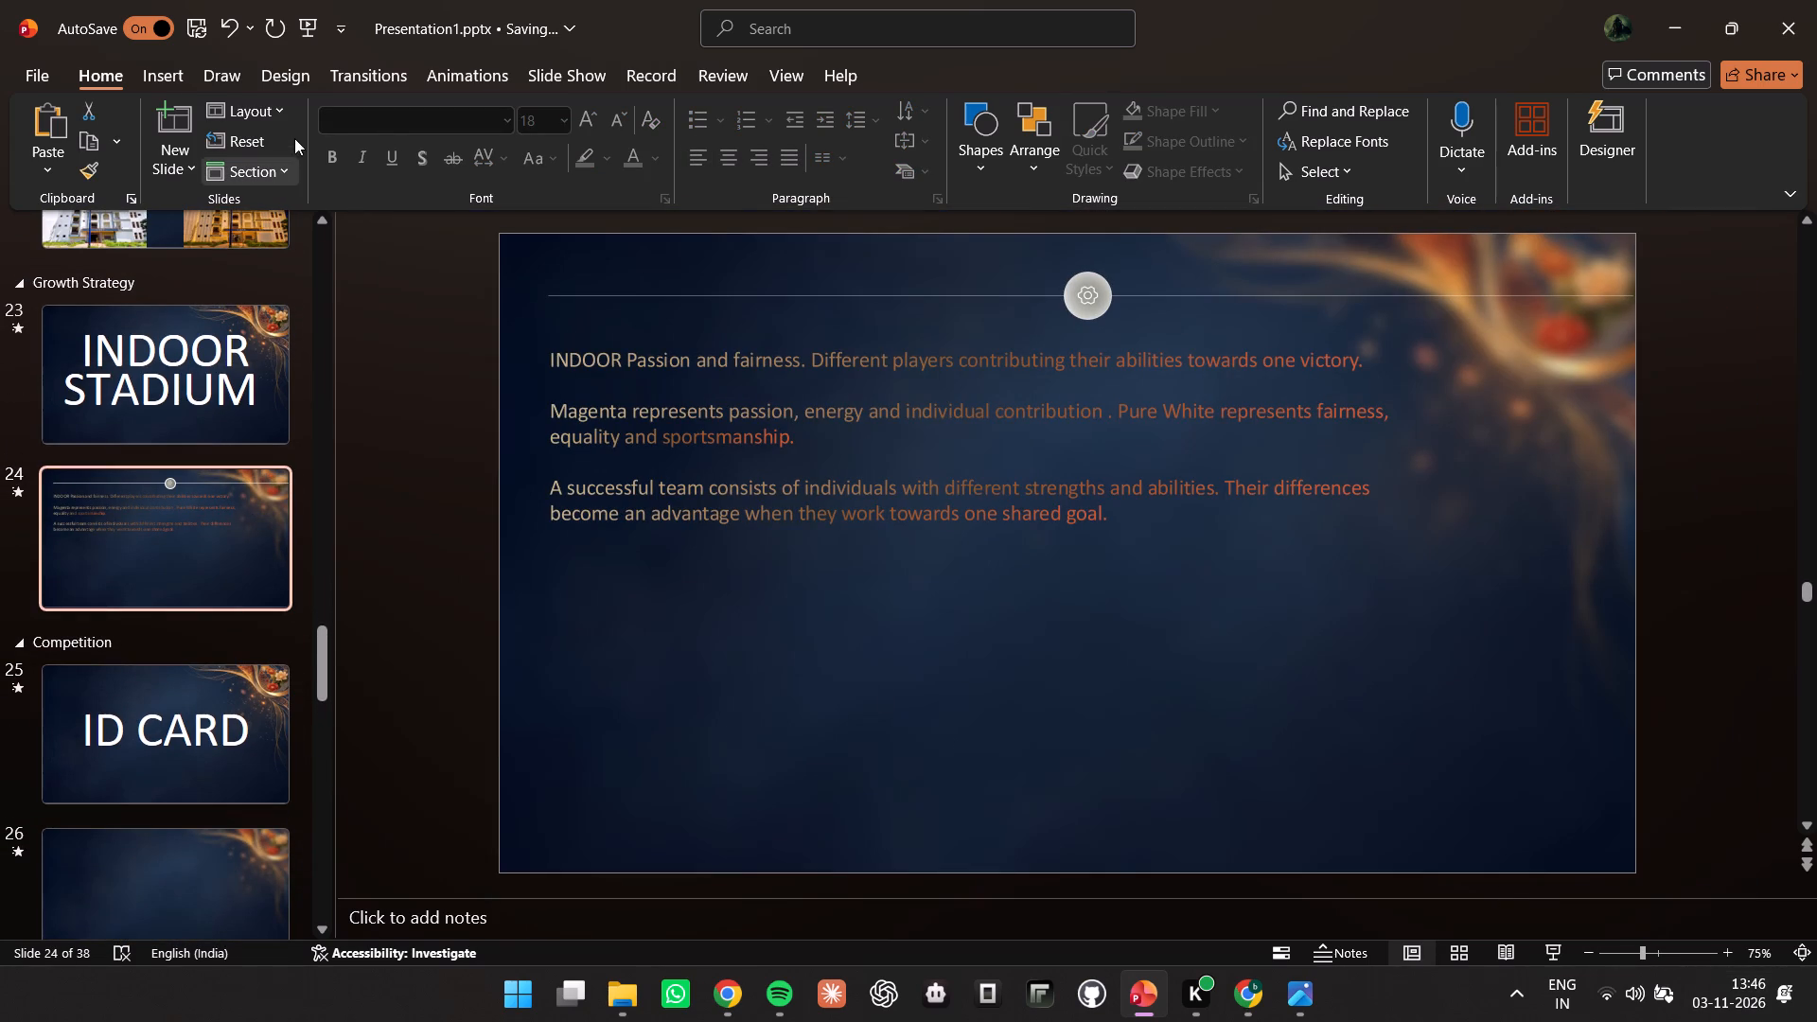
pyautogui.click(165, 79)
pyautogui.click(186, 149)
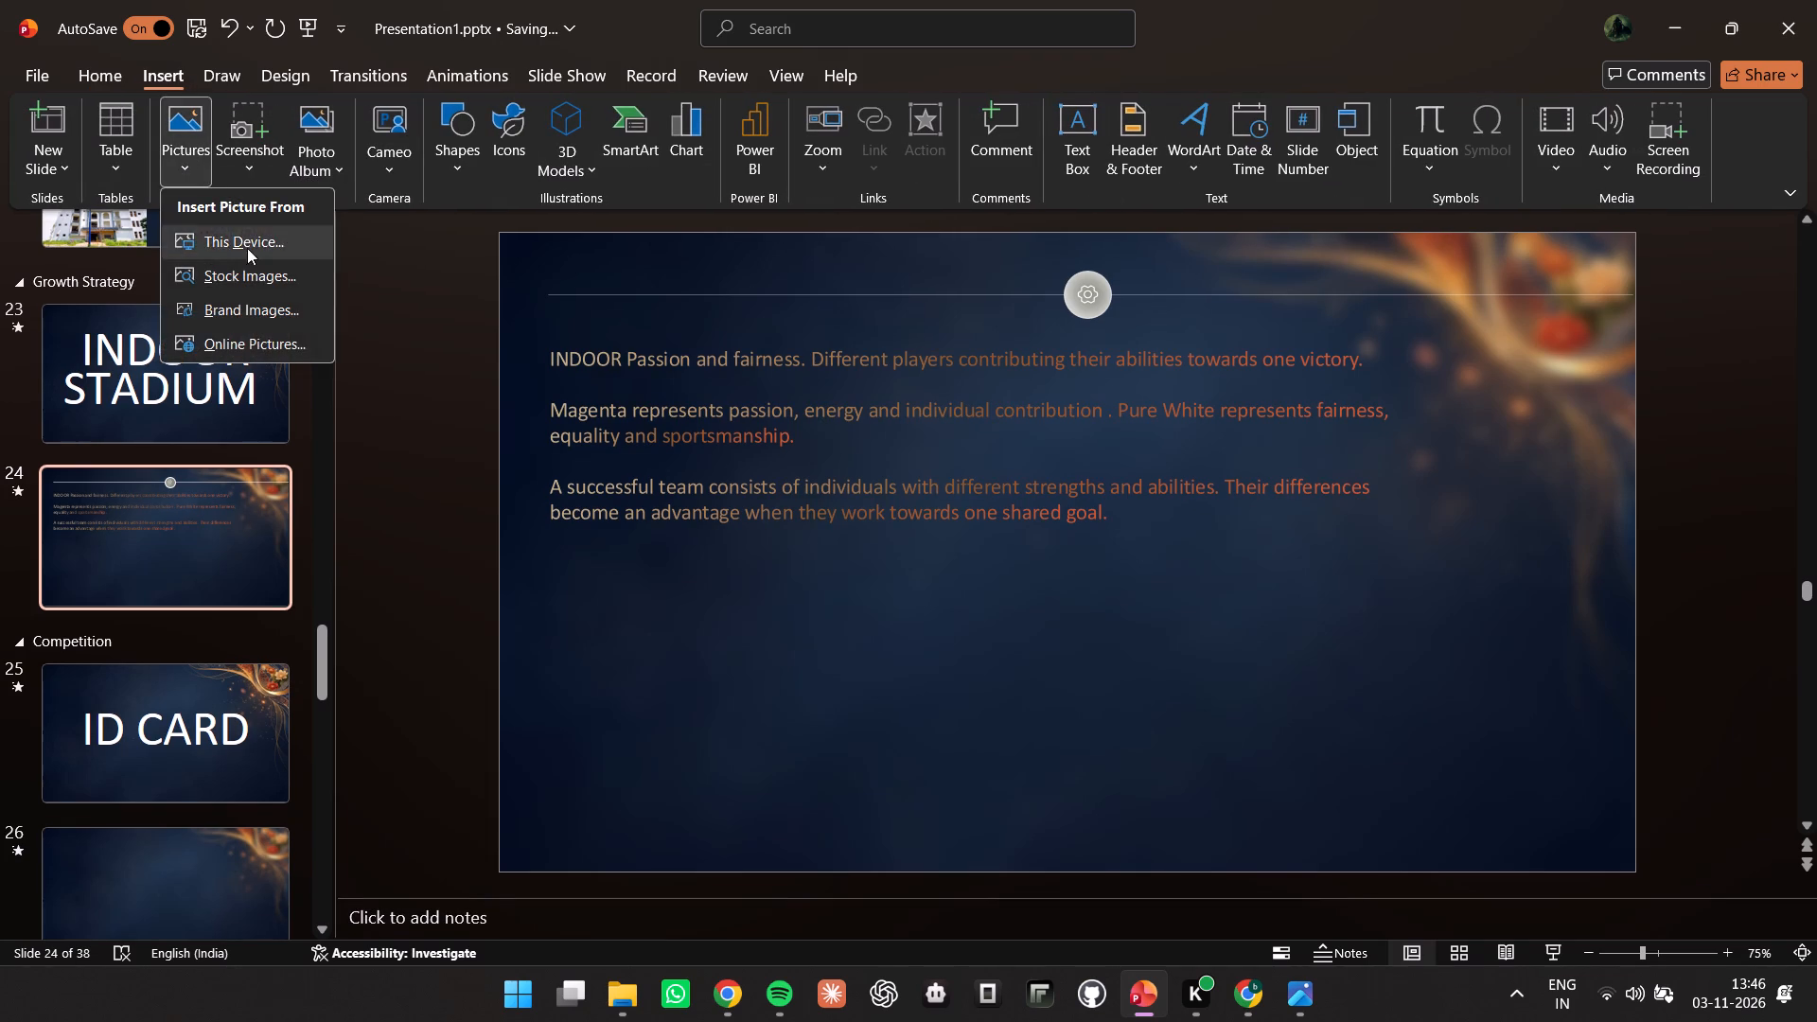
pyautogui.click(247, 244)
pyautogui.click(454, 69)
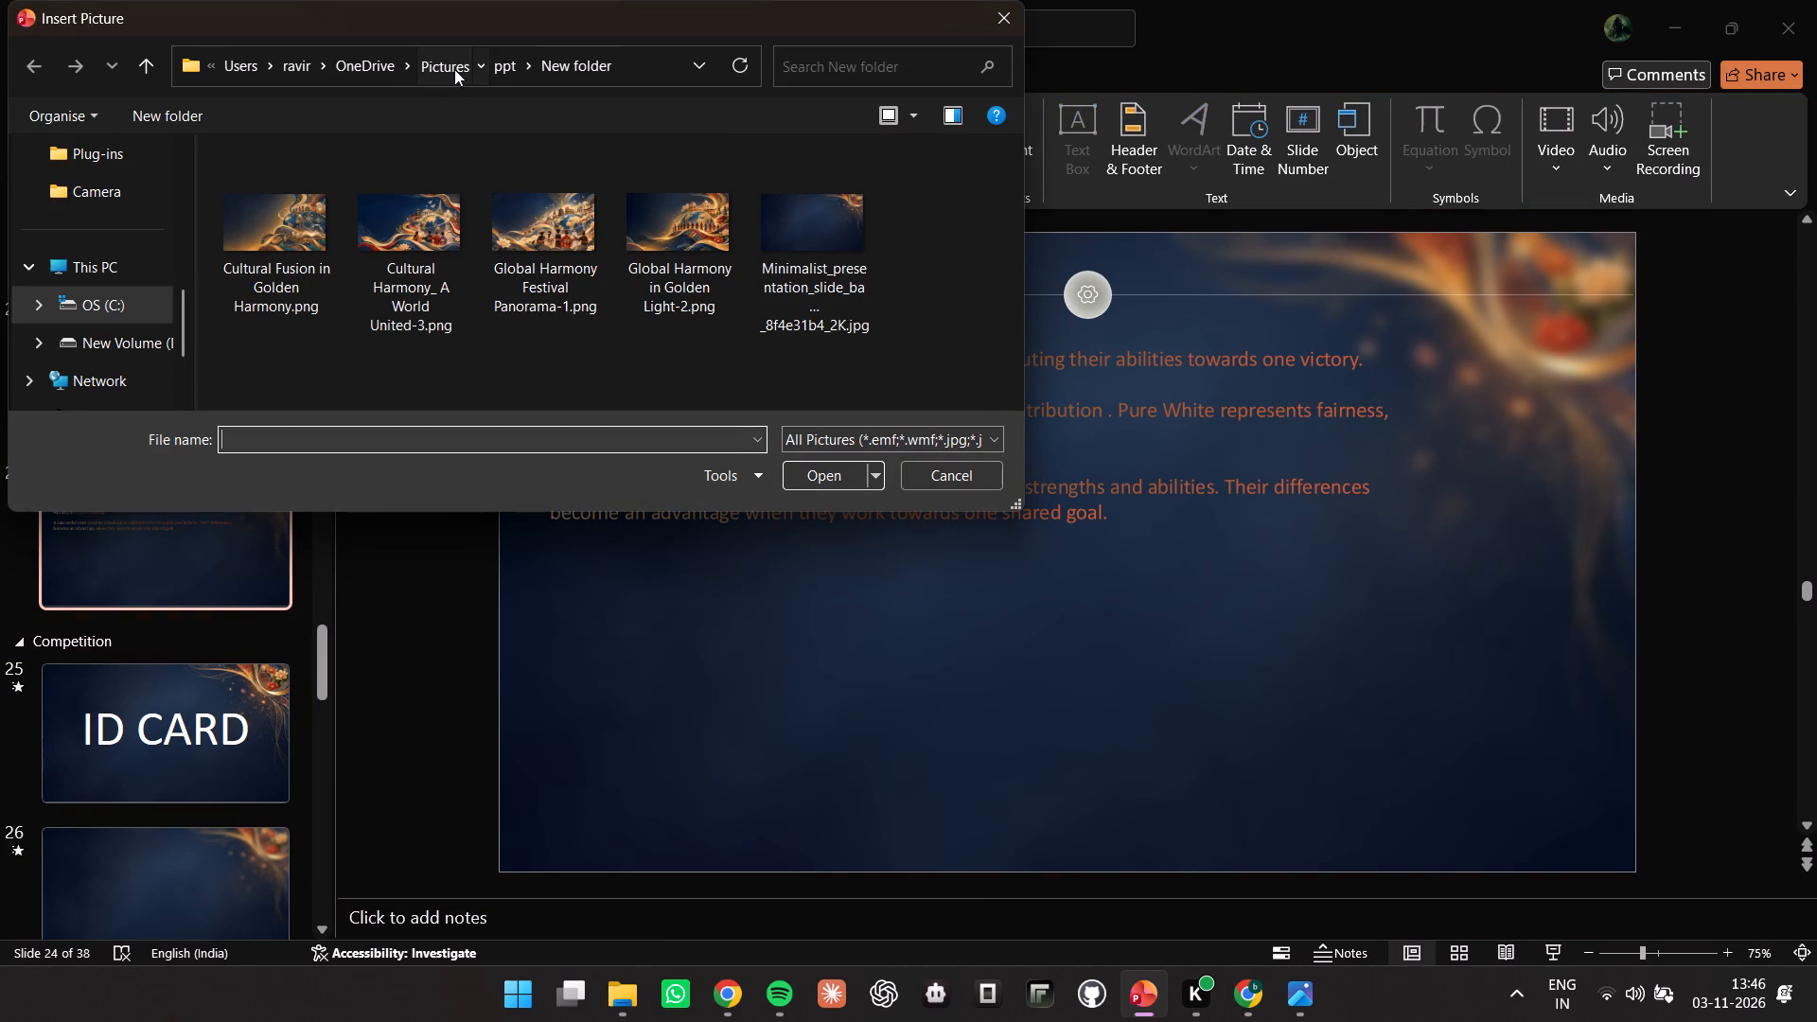
pyautogui.doubleClick(382, 231)
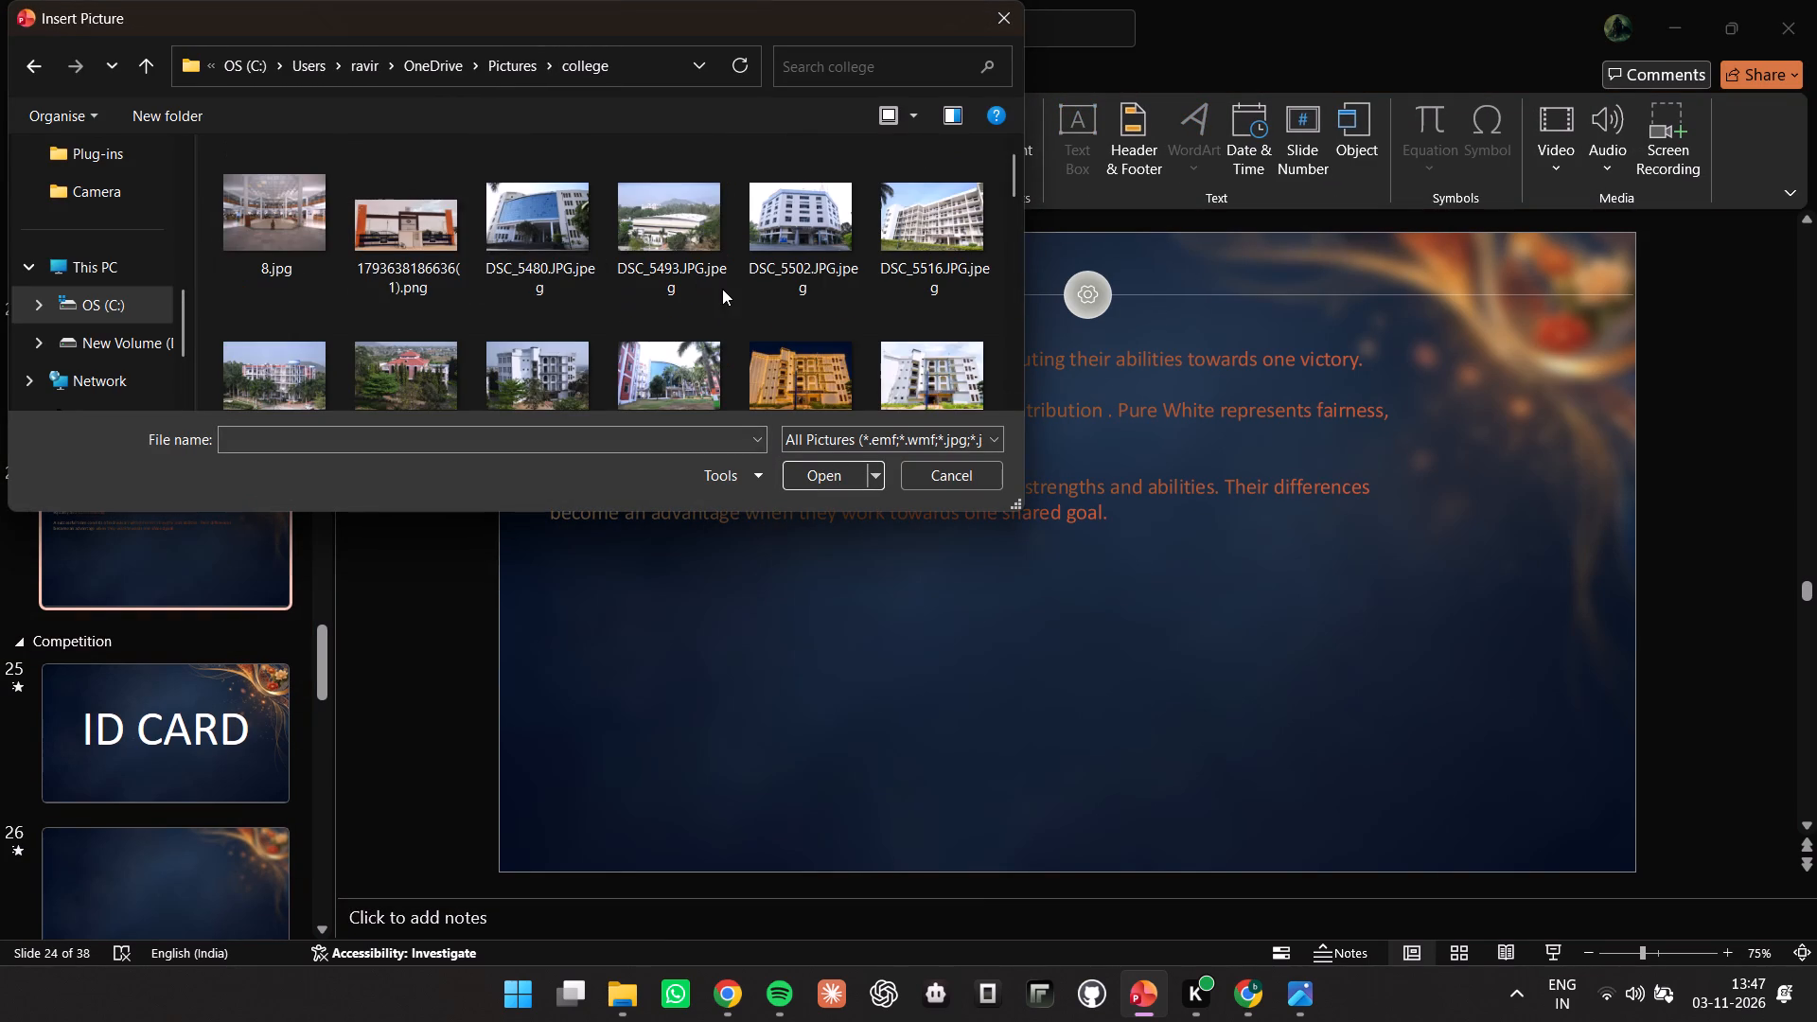
pyautogui.scroll(-1, 511, 317)
pyautogui.scroll(-1, 639, 312)
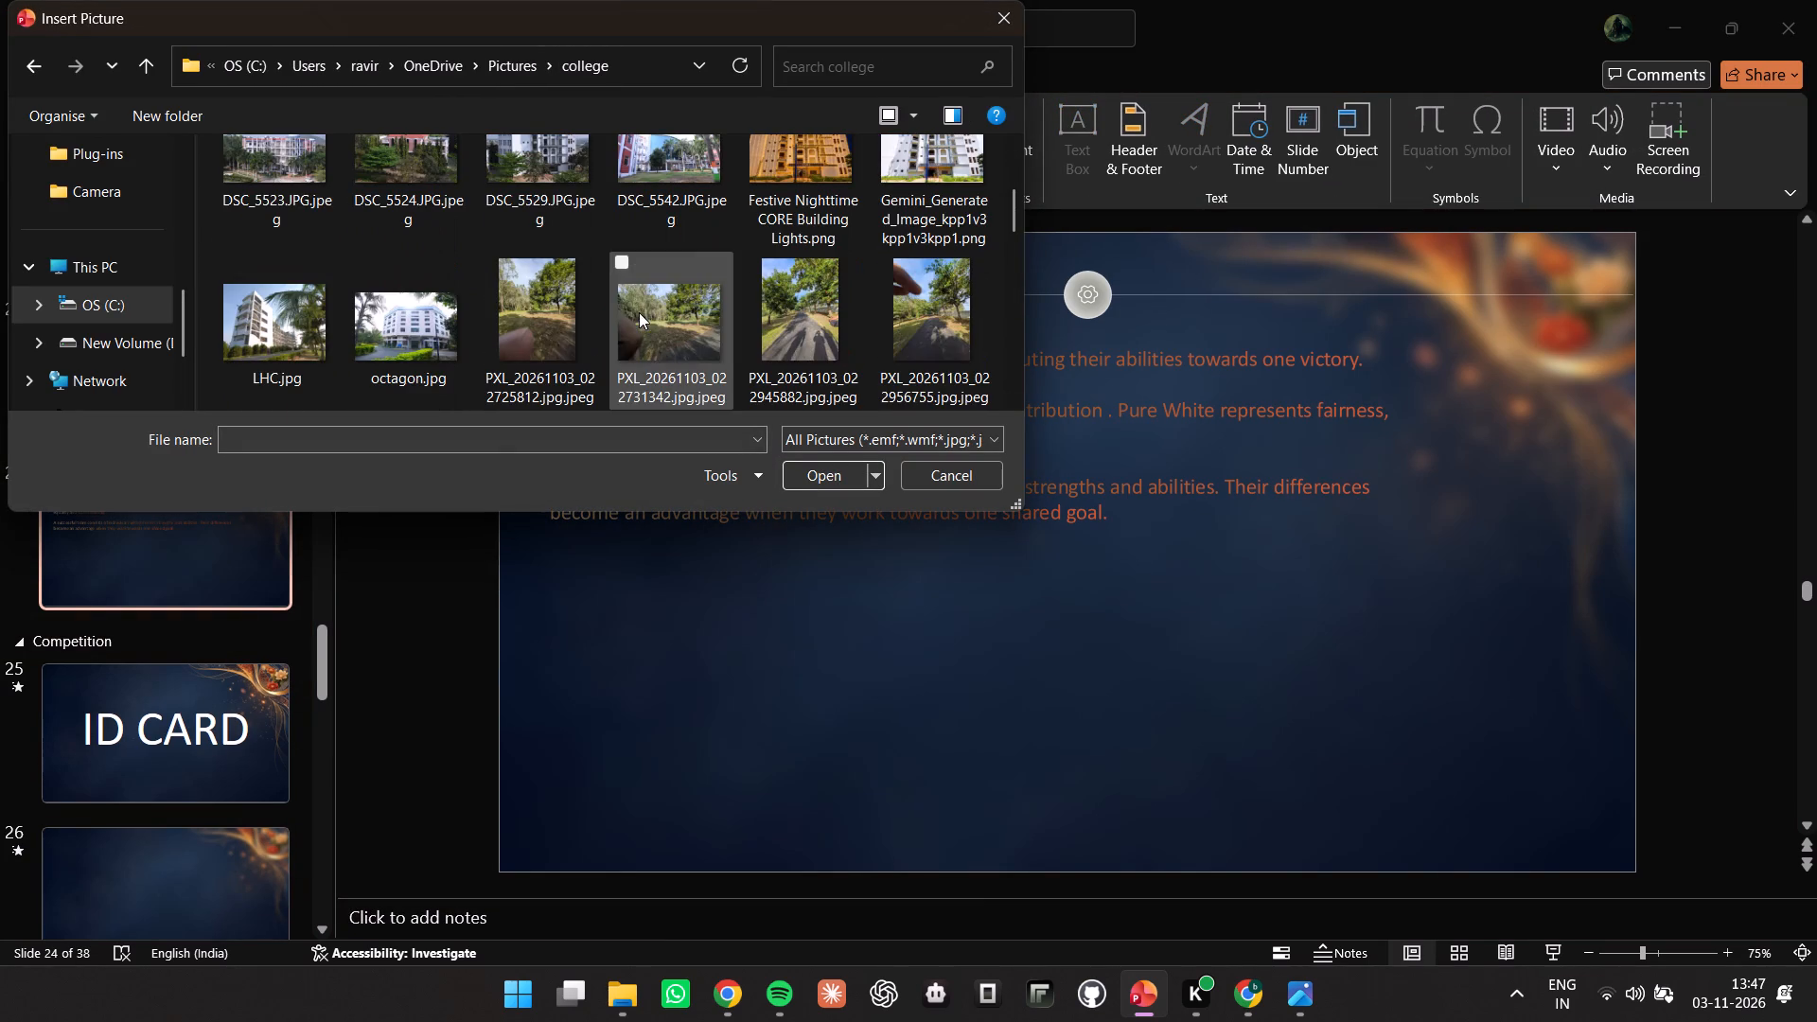
pyautogui.scroll(-5, 428, 297)
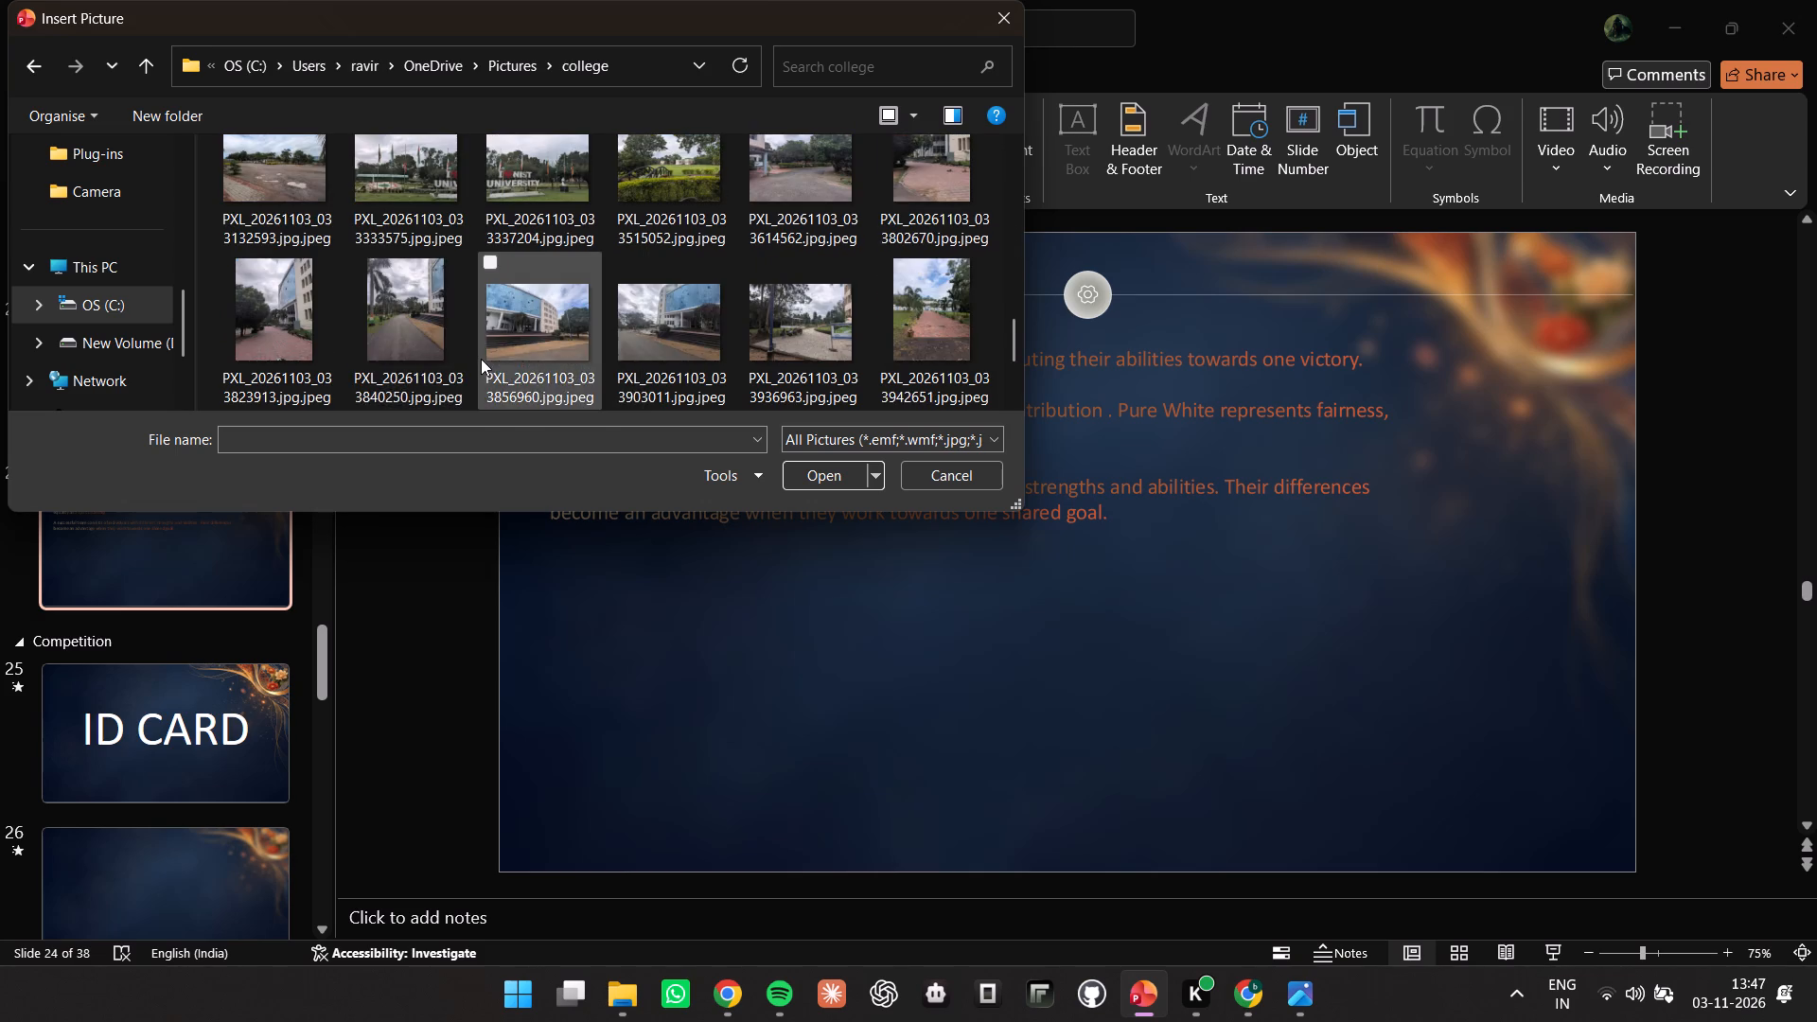
pyautogui.scroll(-4, 482, 359)
pyautogui.scroll(2, 432, 325)
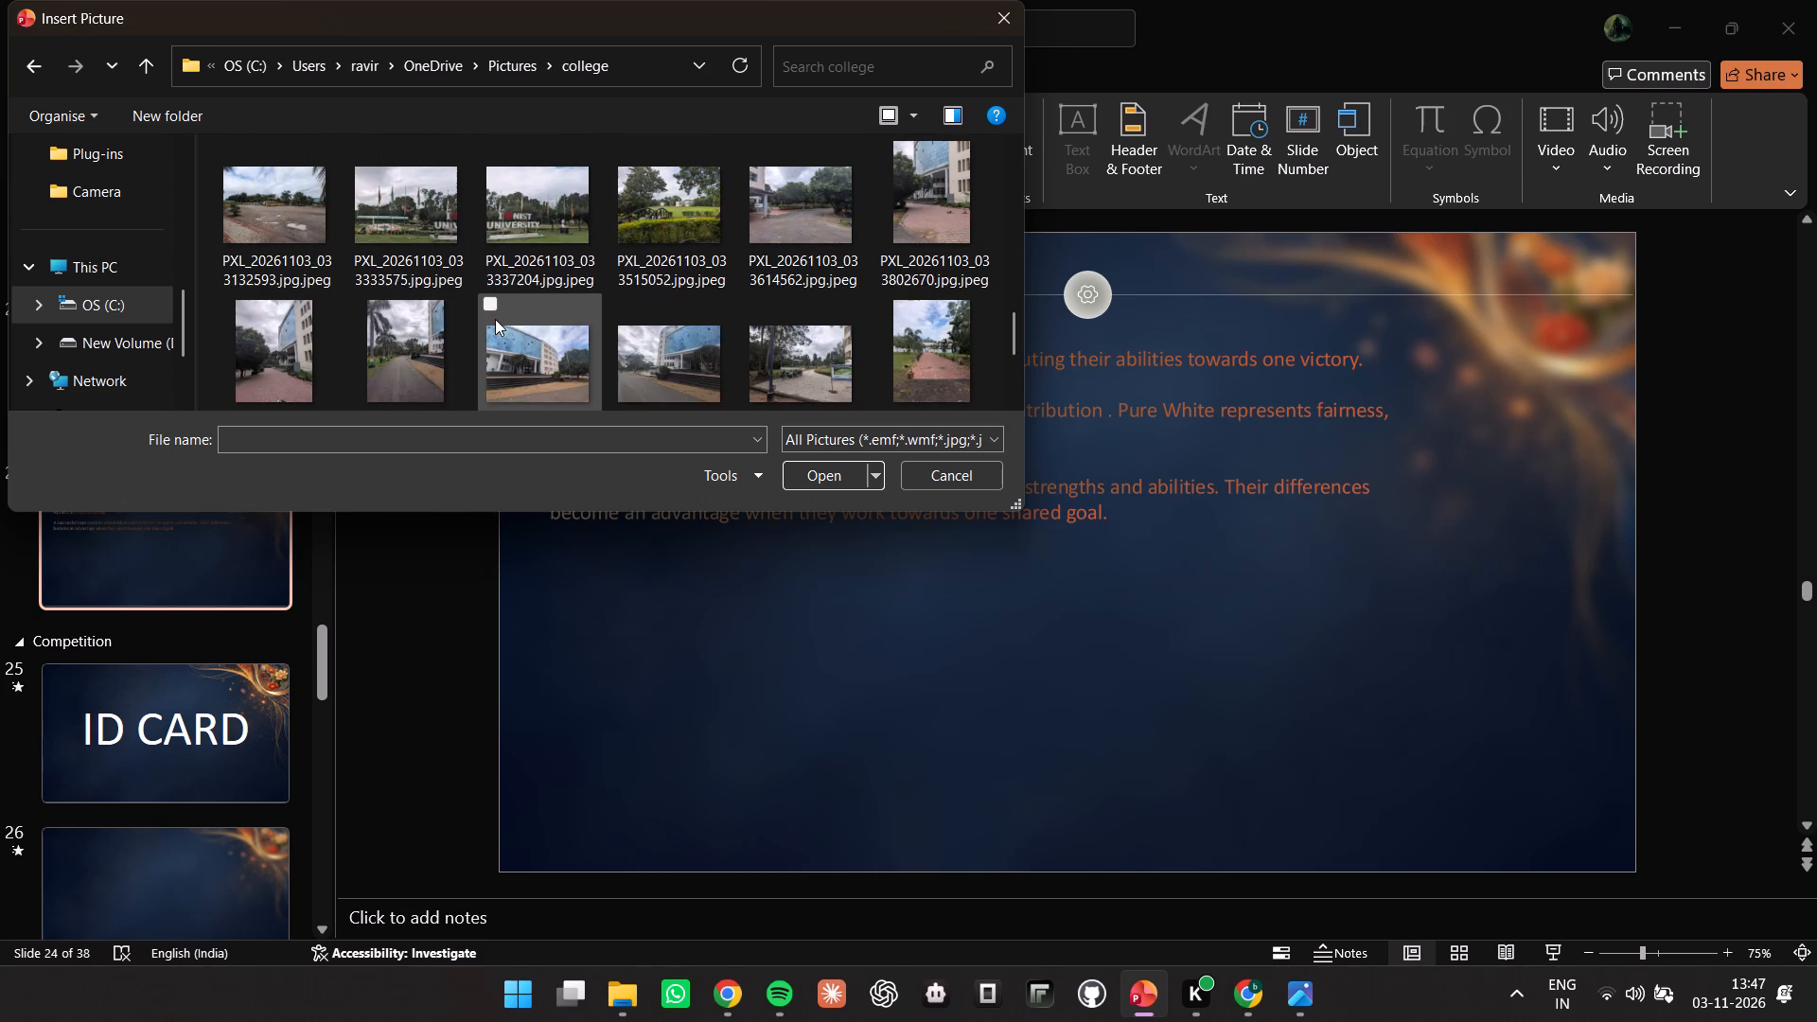
pyautogui.scroll(4, 500, 314)
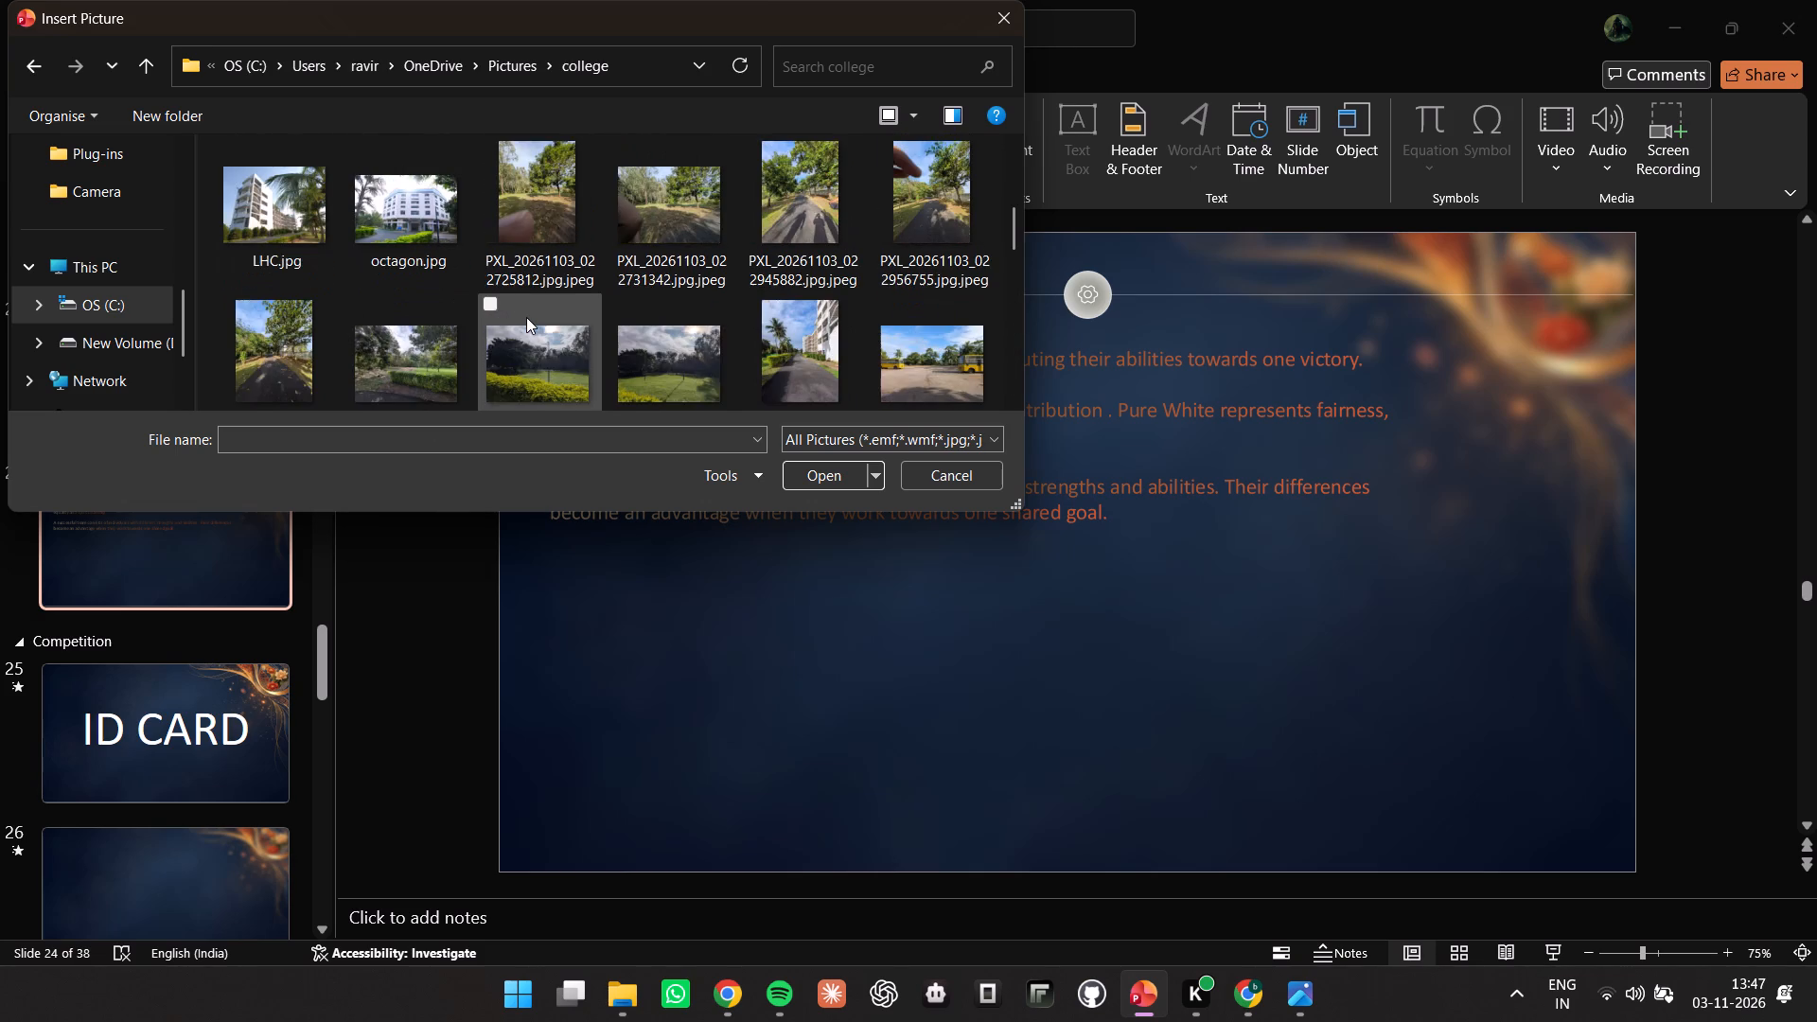
pyautogui.scroll(2, 526, 317)
pyautogui.scroll(-1, 482, 331)
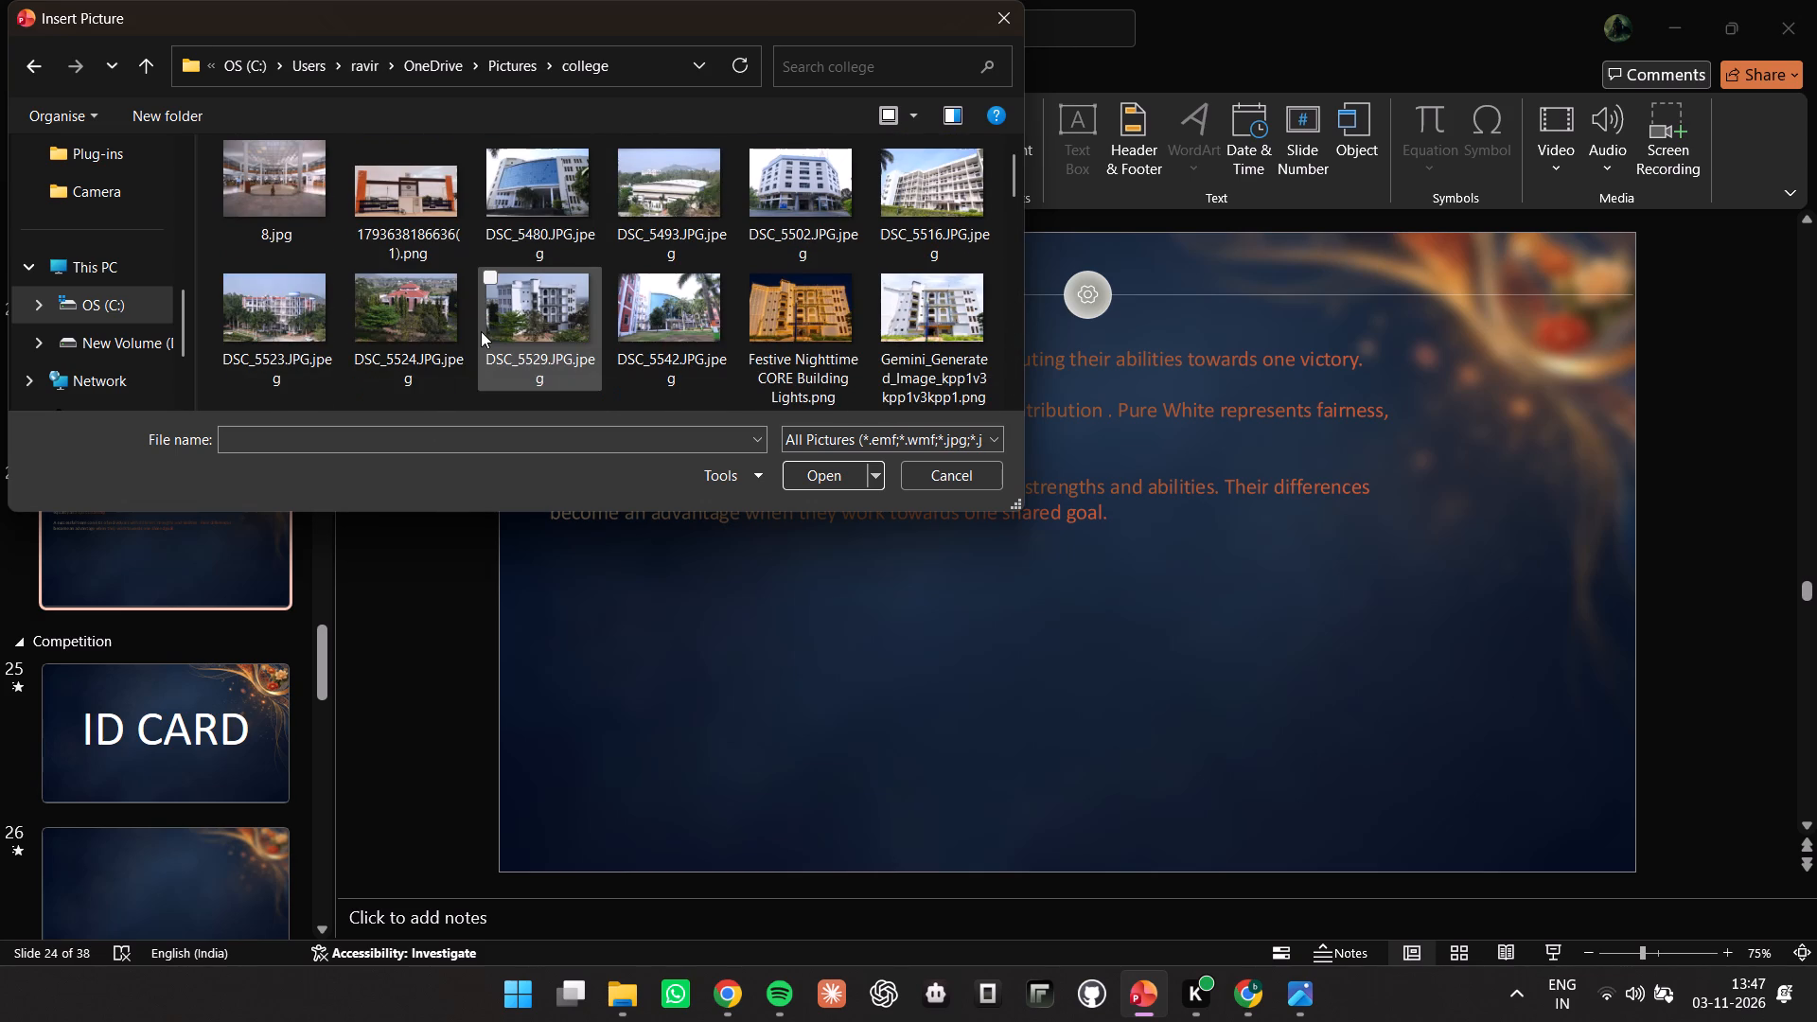
pyautogui.click(662, 141)
pyautogui.click(825, 470)
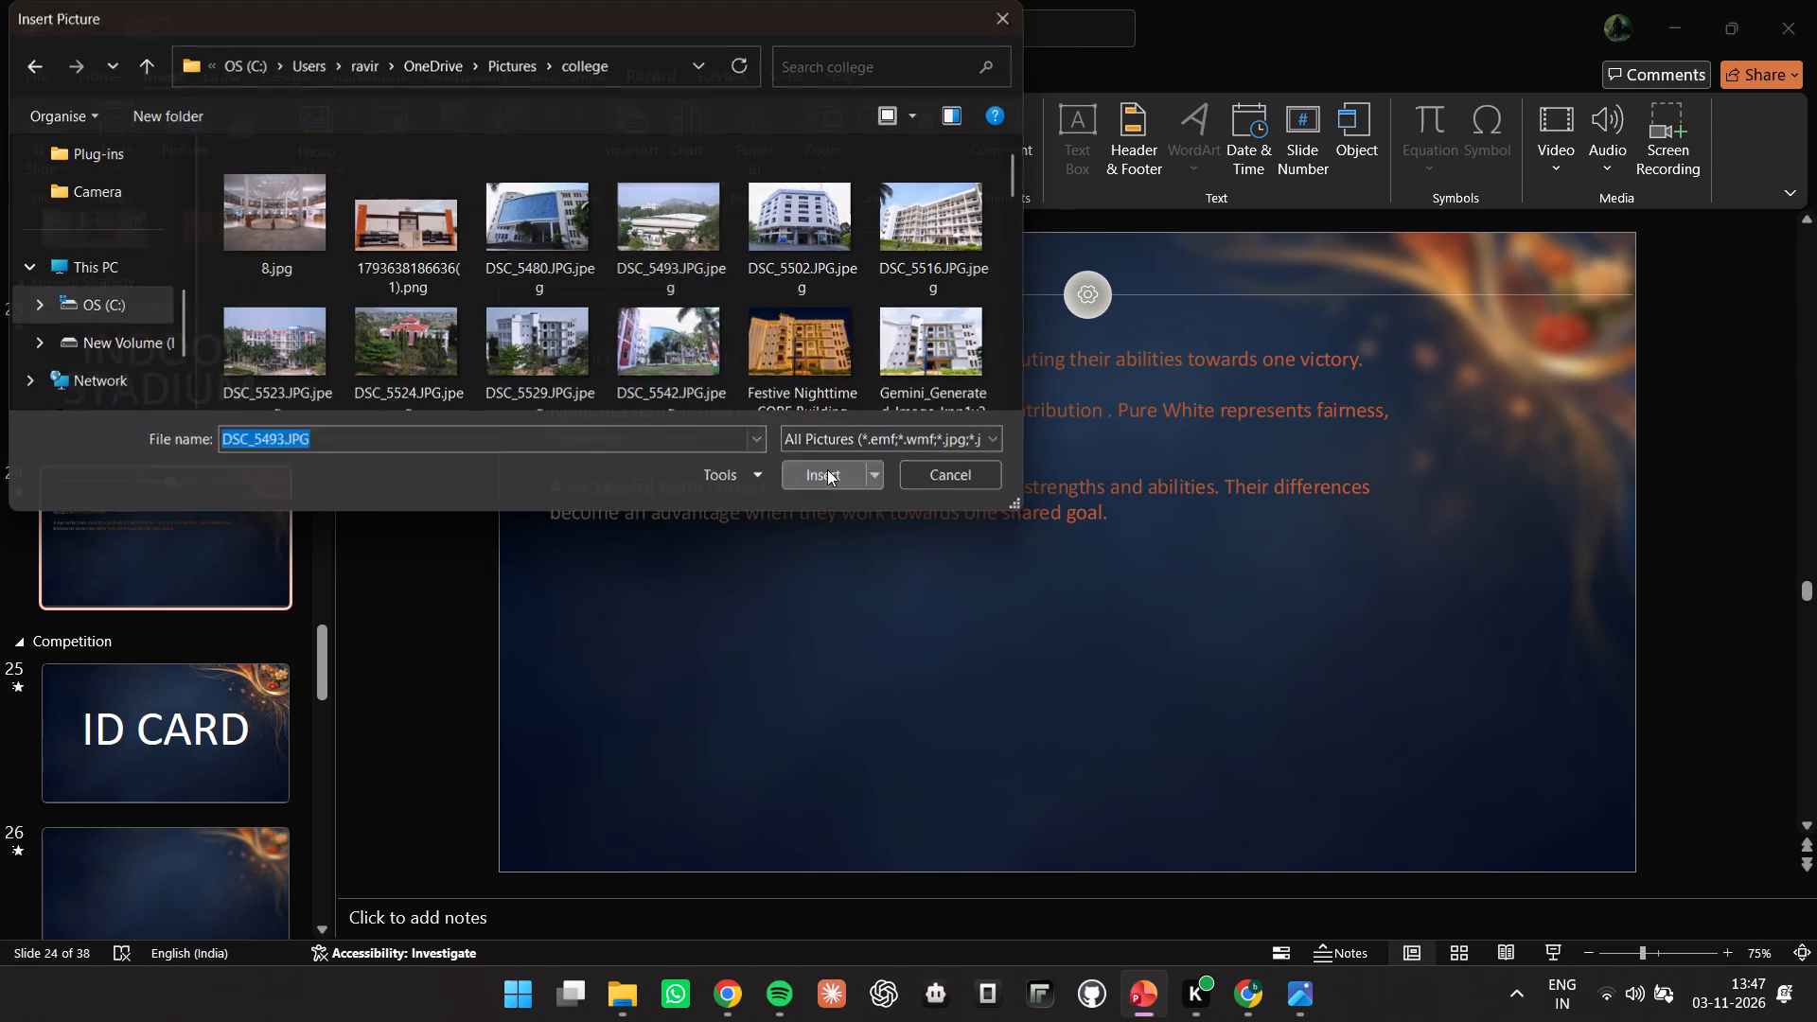
# Shrink the daytime stadium photo to about 10.16 × 15.22 cm and place it below the description, at the slide's lower left.
pyautogui.click(619, 273)
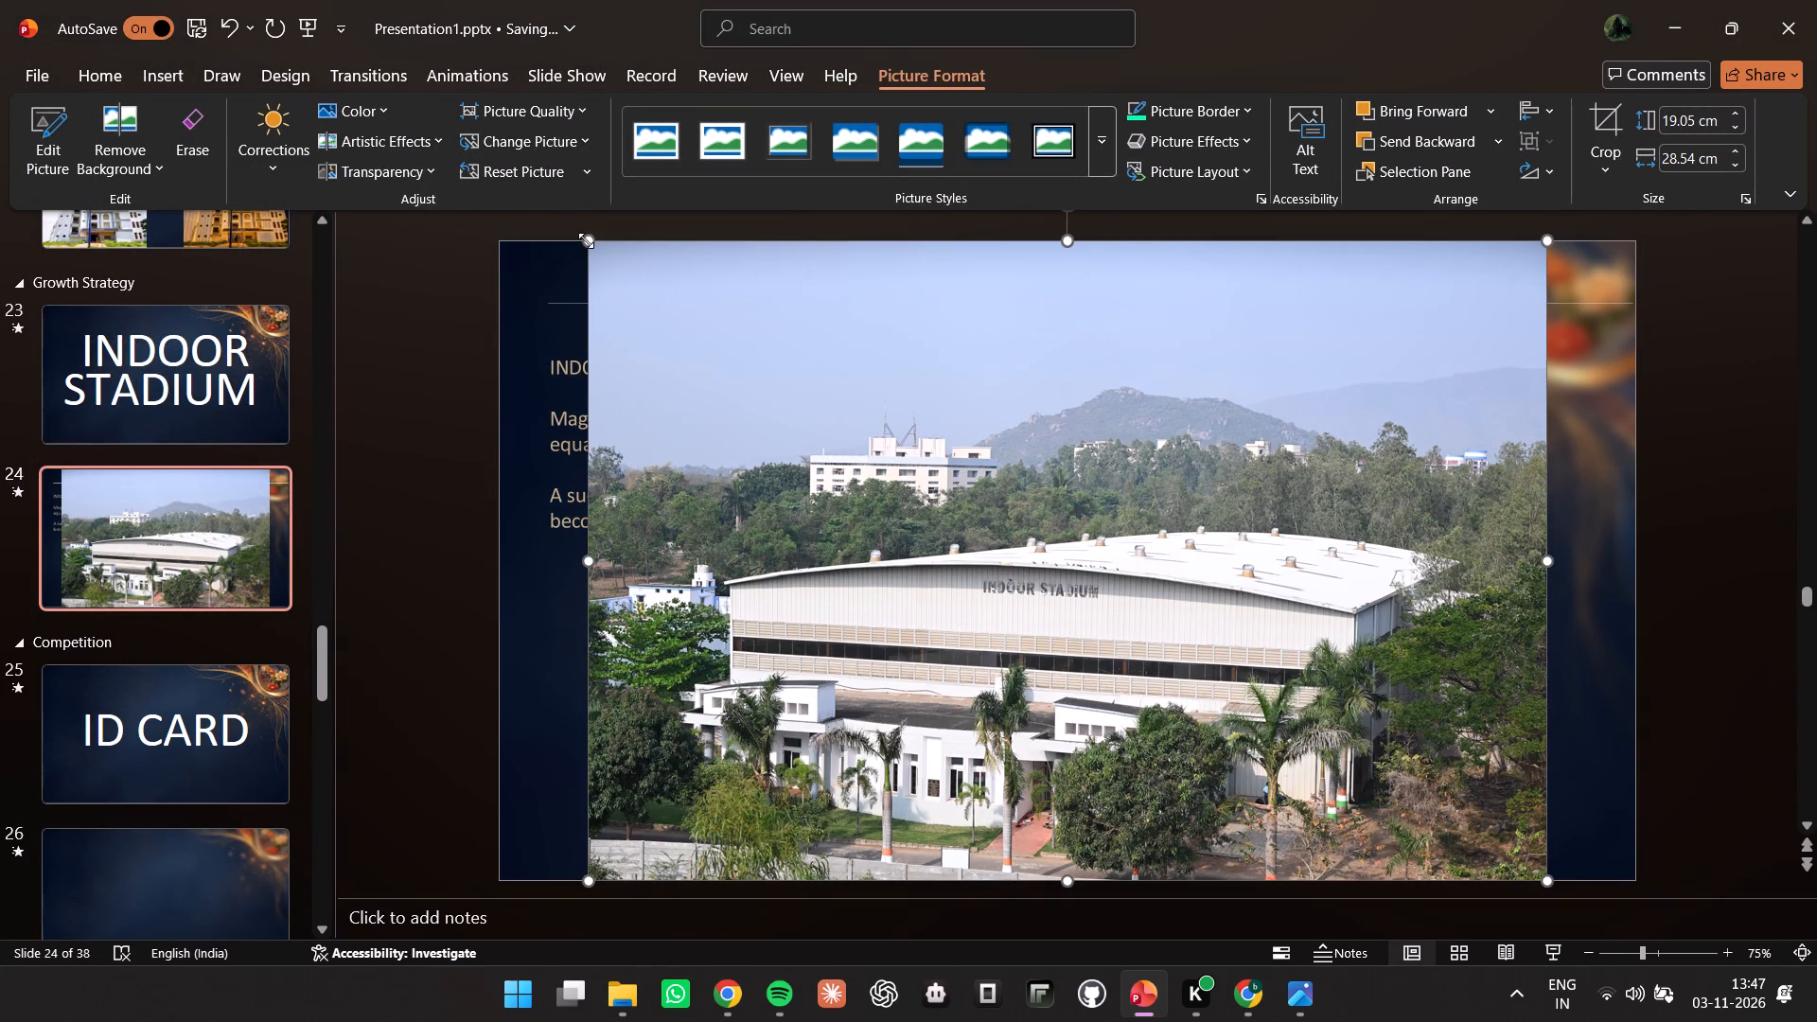
pyautogui.moveTo(586, 240); pyautogui.dragTo(1130, 706)
pyautogui.moveTo(1188, 716); pyautogui.dragTo(1169, 716)
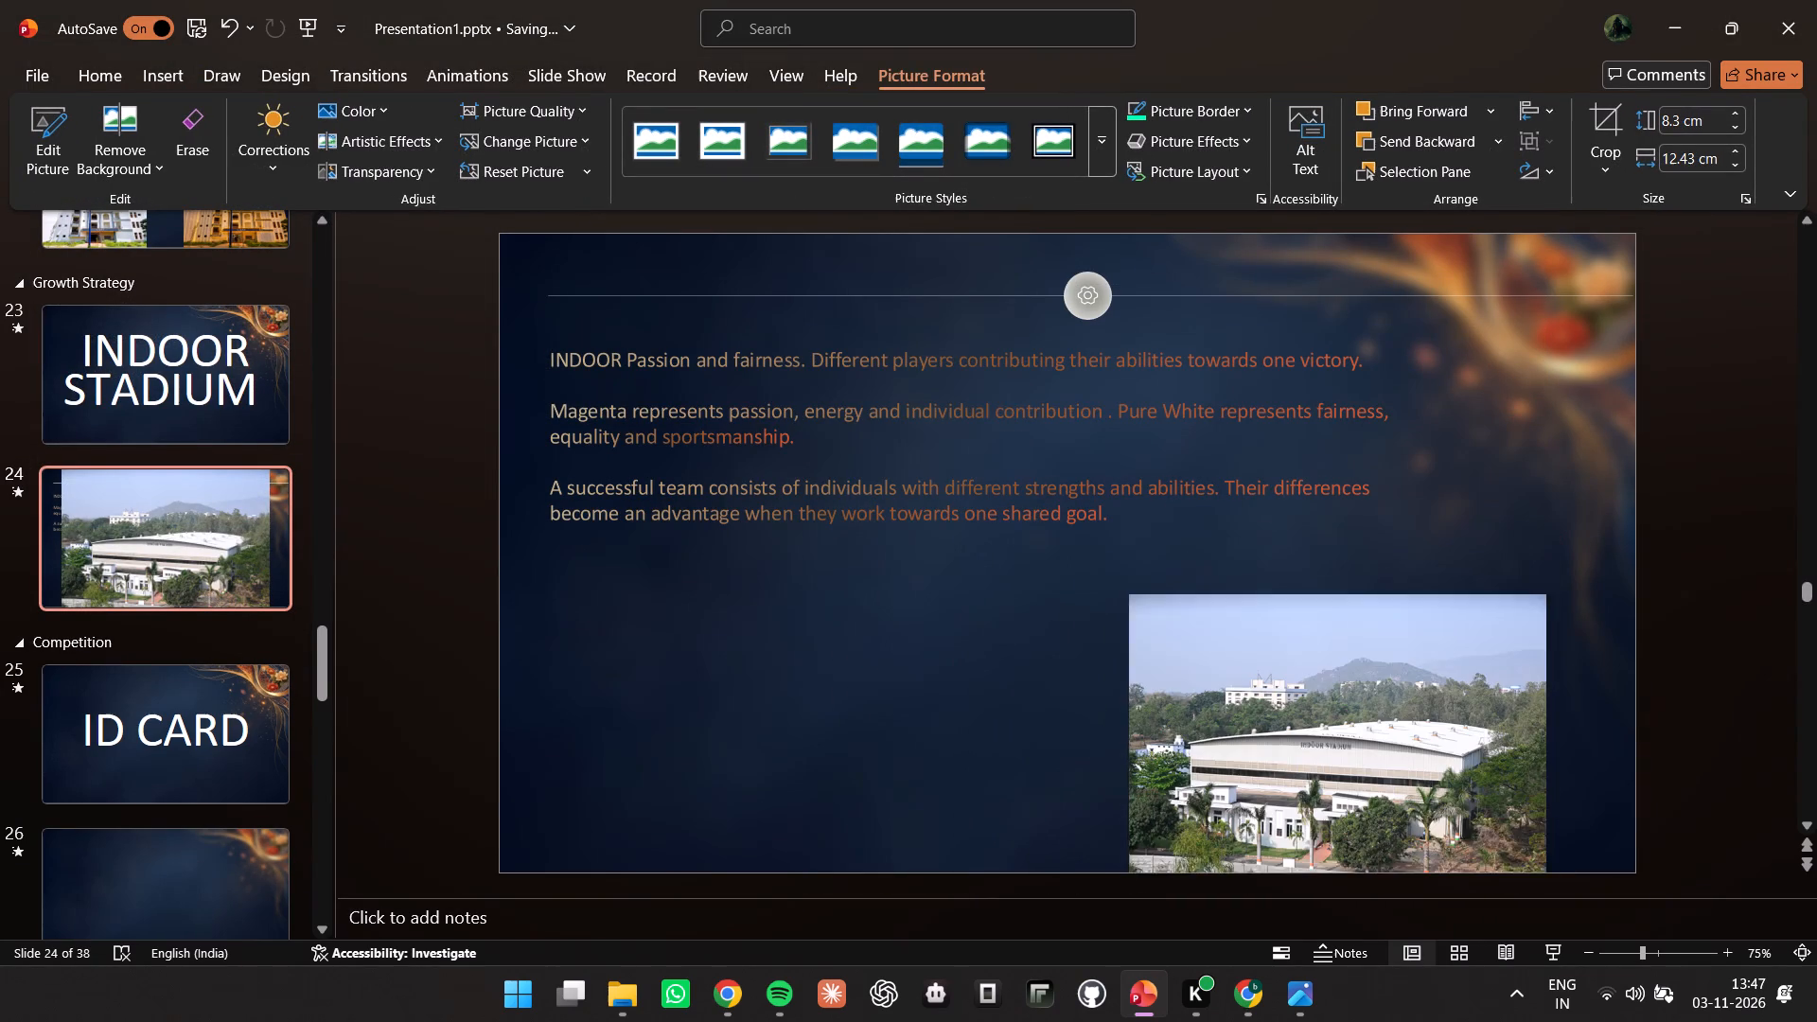
pyautogui.moveTo(1169, 716); pyautogui.dragTo(562, 716)
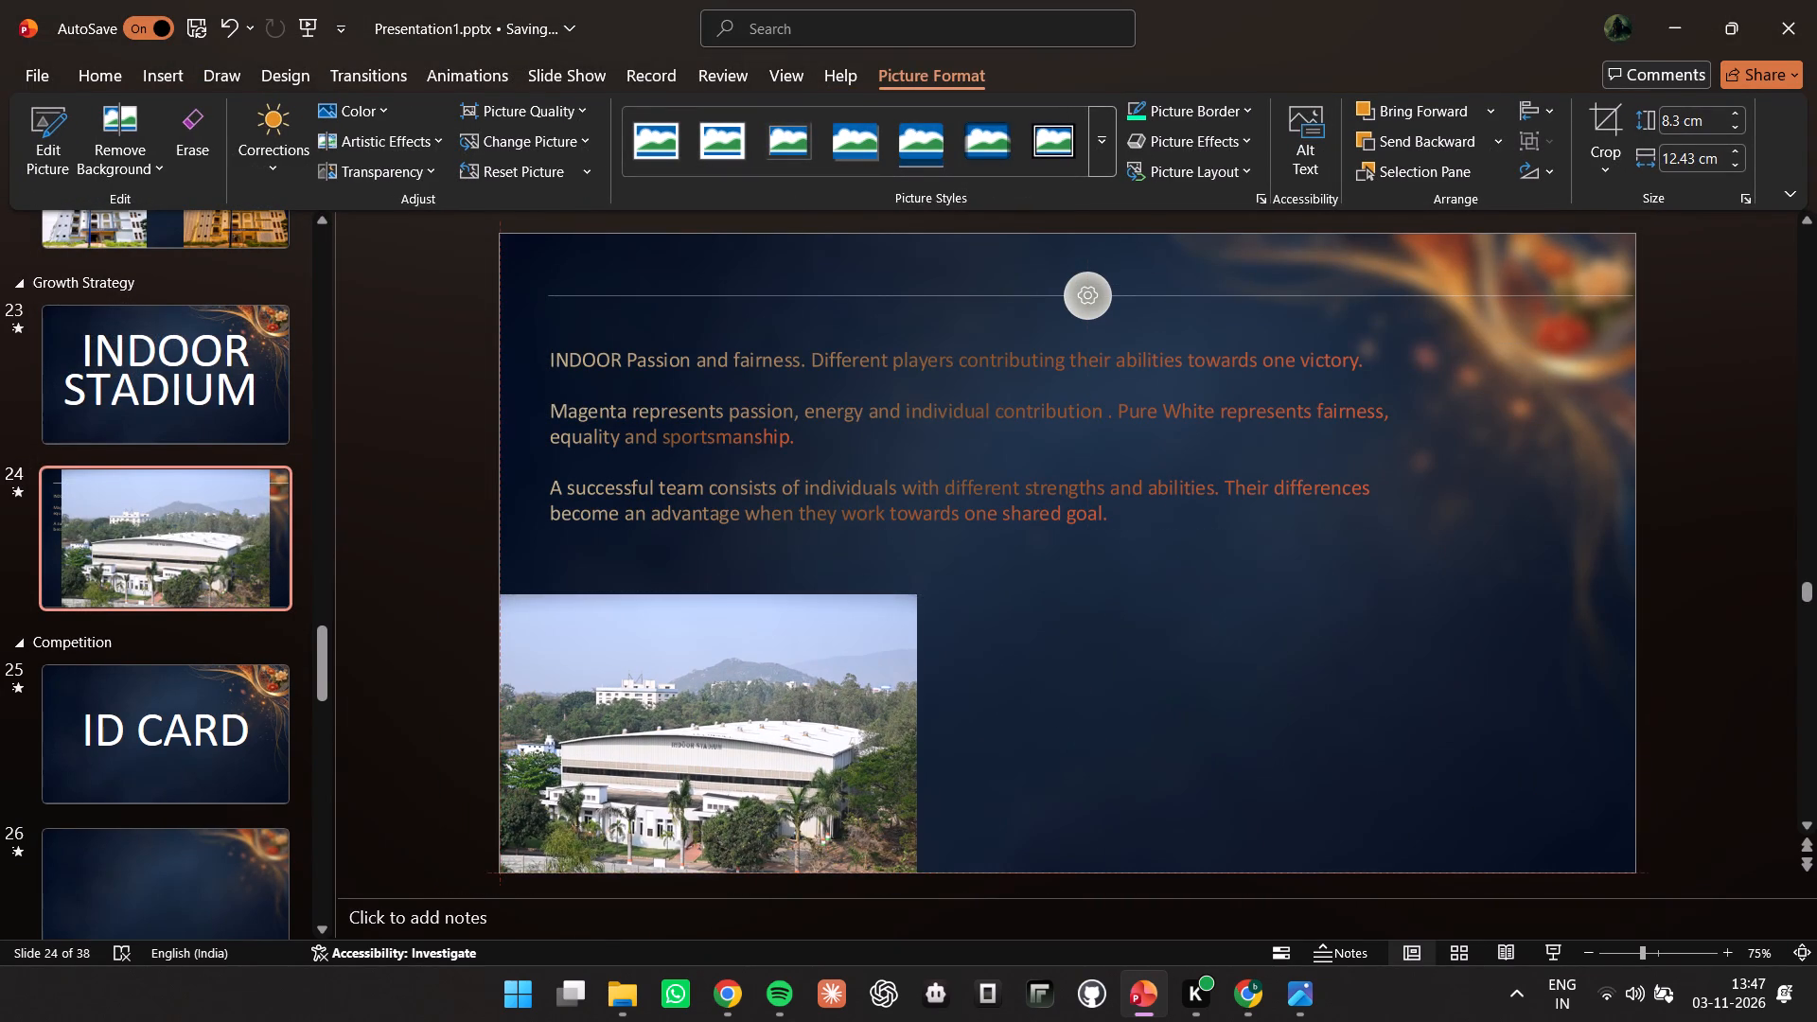
pyautogui.moveTo(843, 702); pyautogui.dragTo(887, 696)
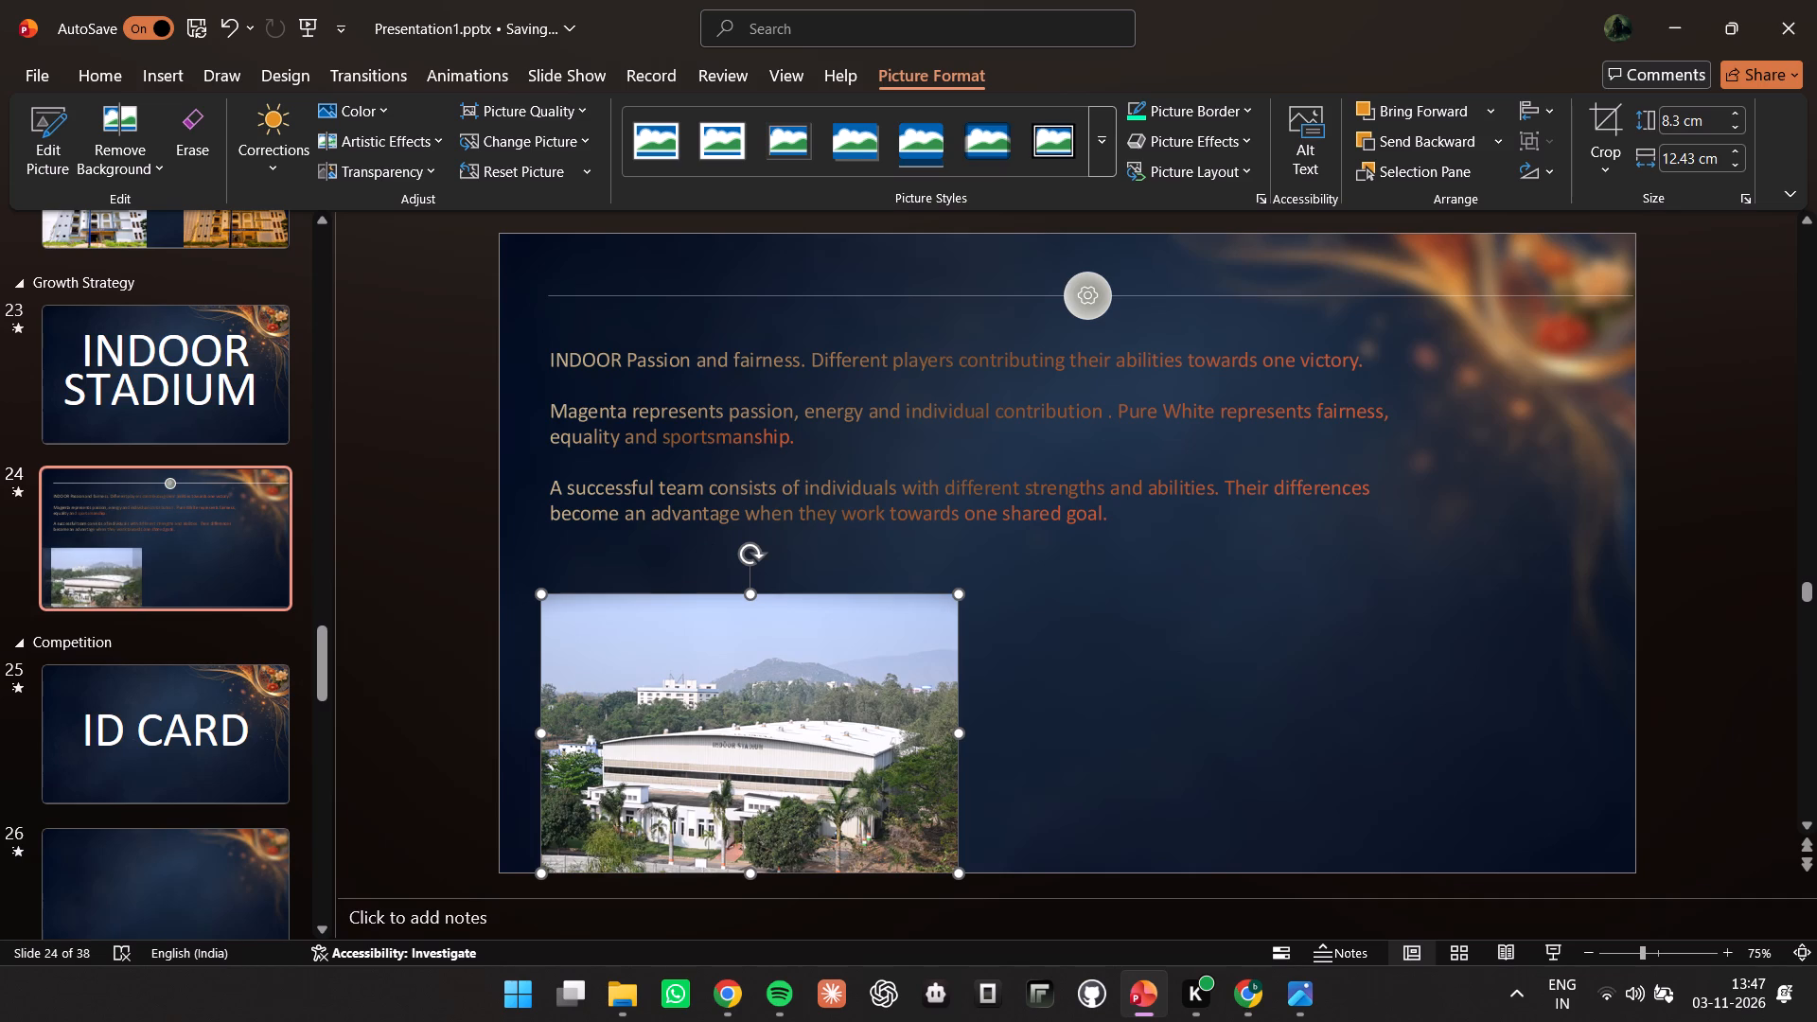
pyautogui.moveTo(961, 592); pyautogui.dragTo(1054, 549)
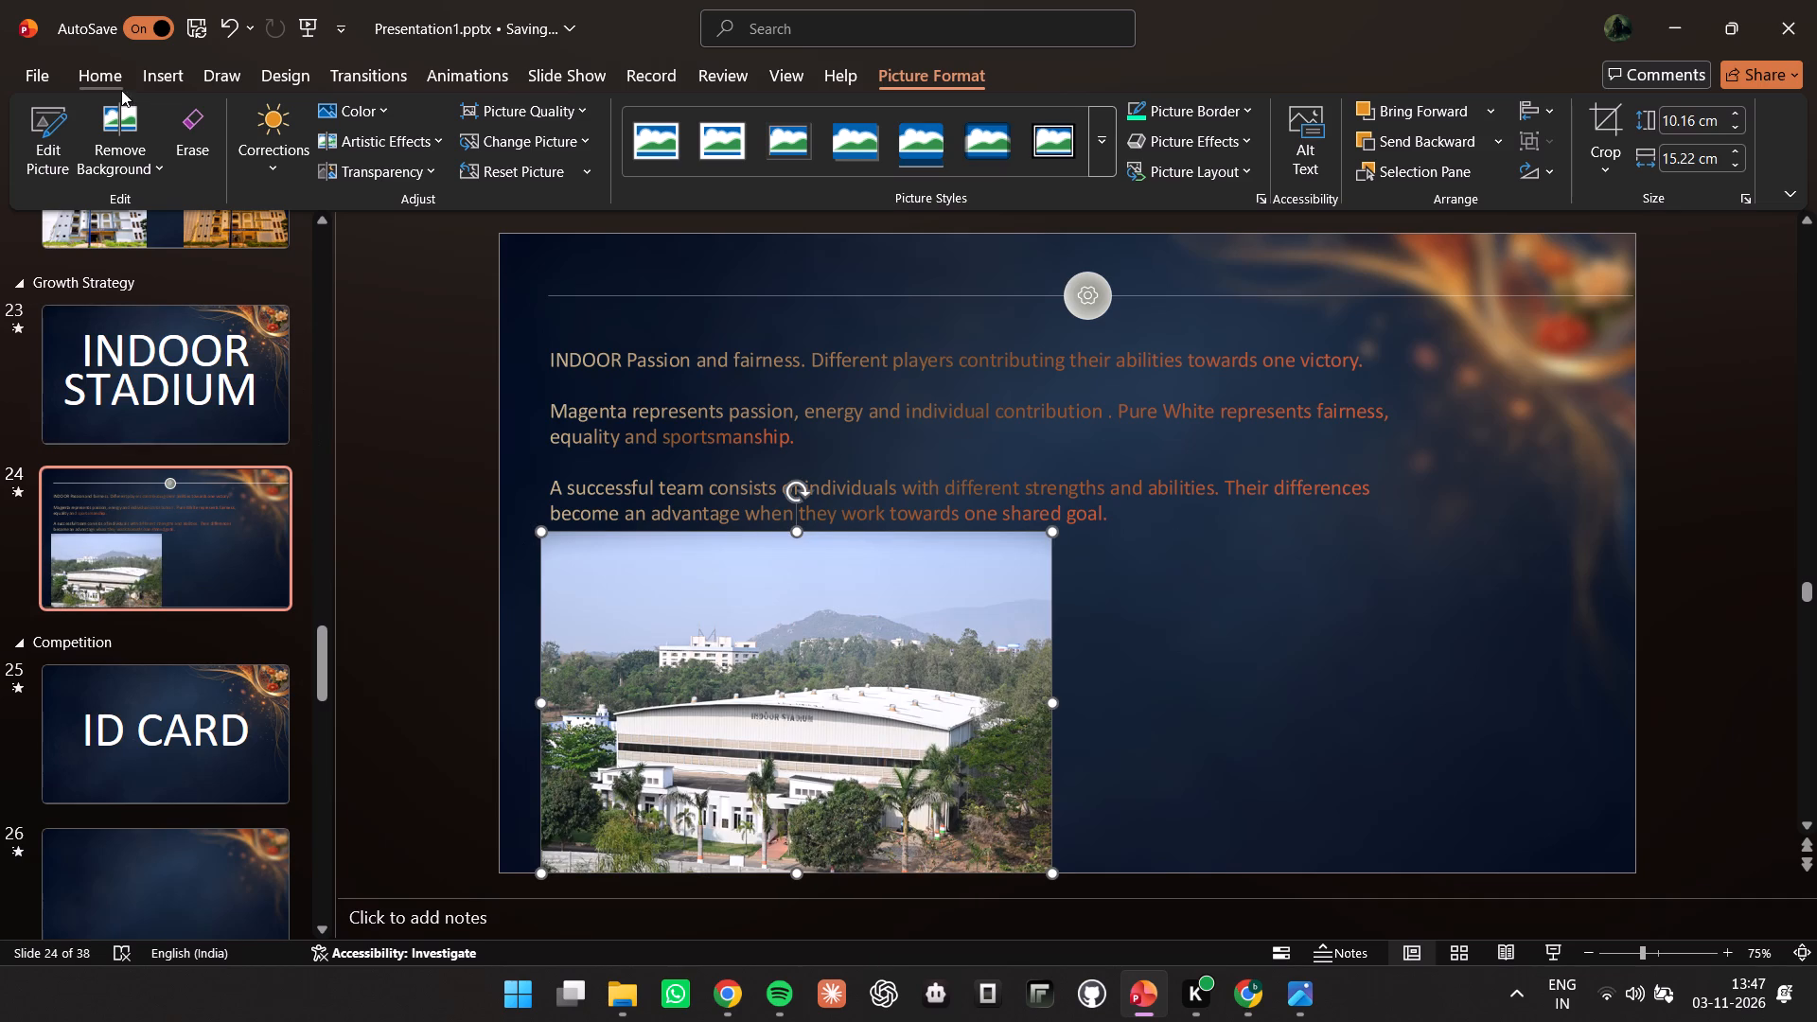
# Insert the magenta-lit night stadium picture Gemini_Generated_Image_5vxycs5vxycs5vxy.png from the ppt decors folder onto slide 24.
pyautogui.click(161, 79)
pyautogui.click(175, 163)
pyautogui.click(247, 240)
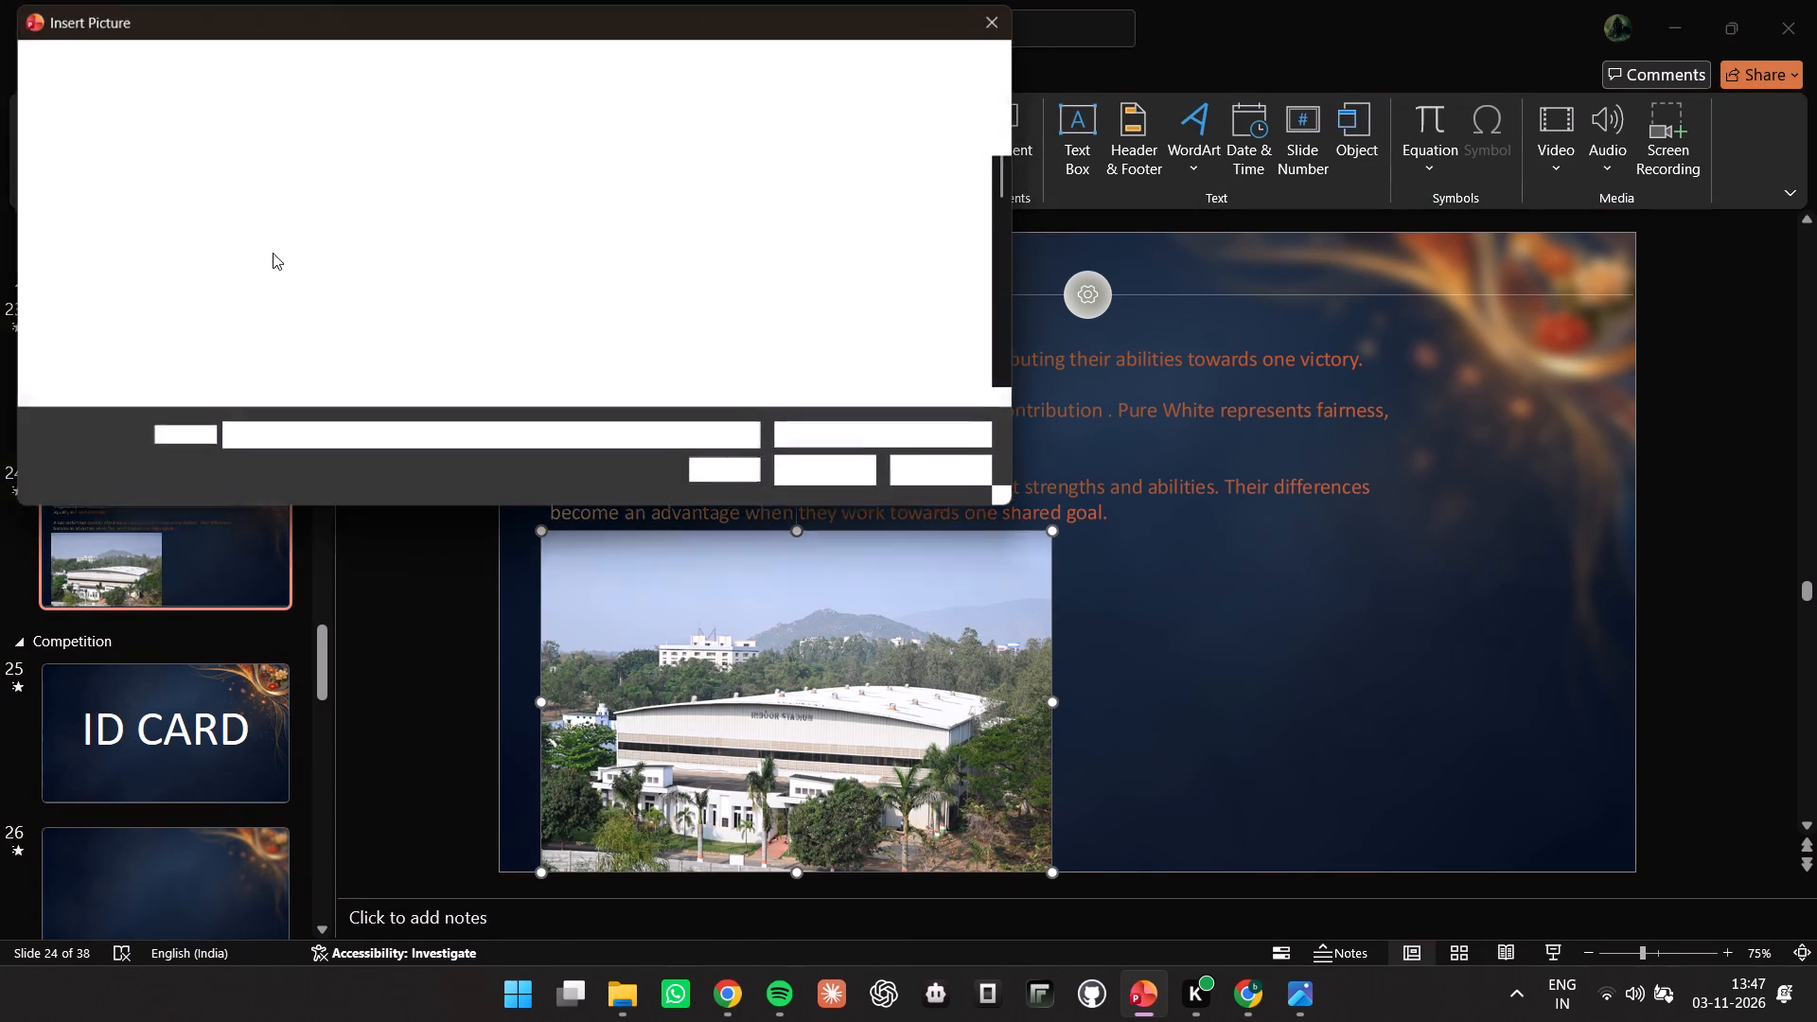
pyautogui.click(505, 60)
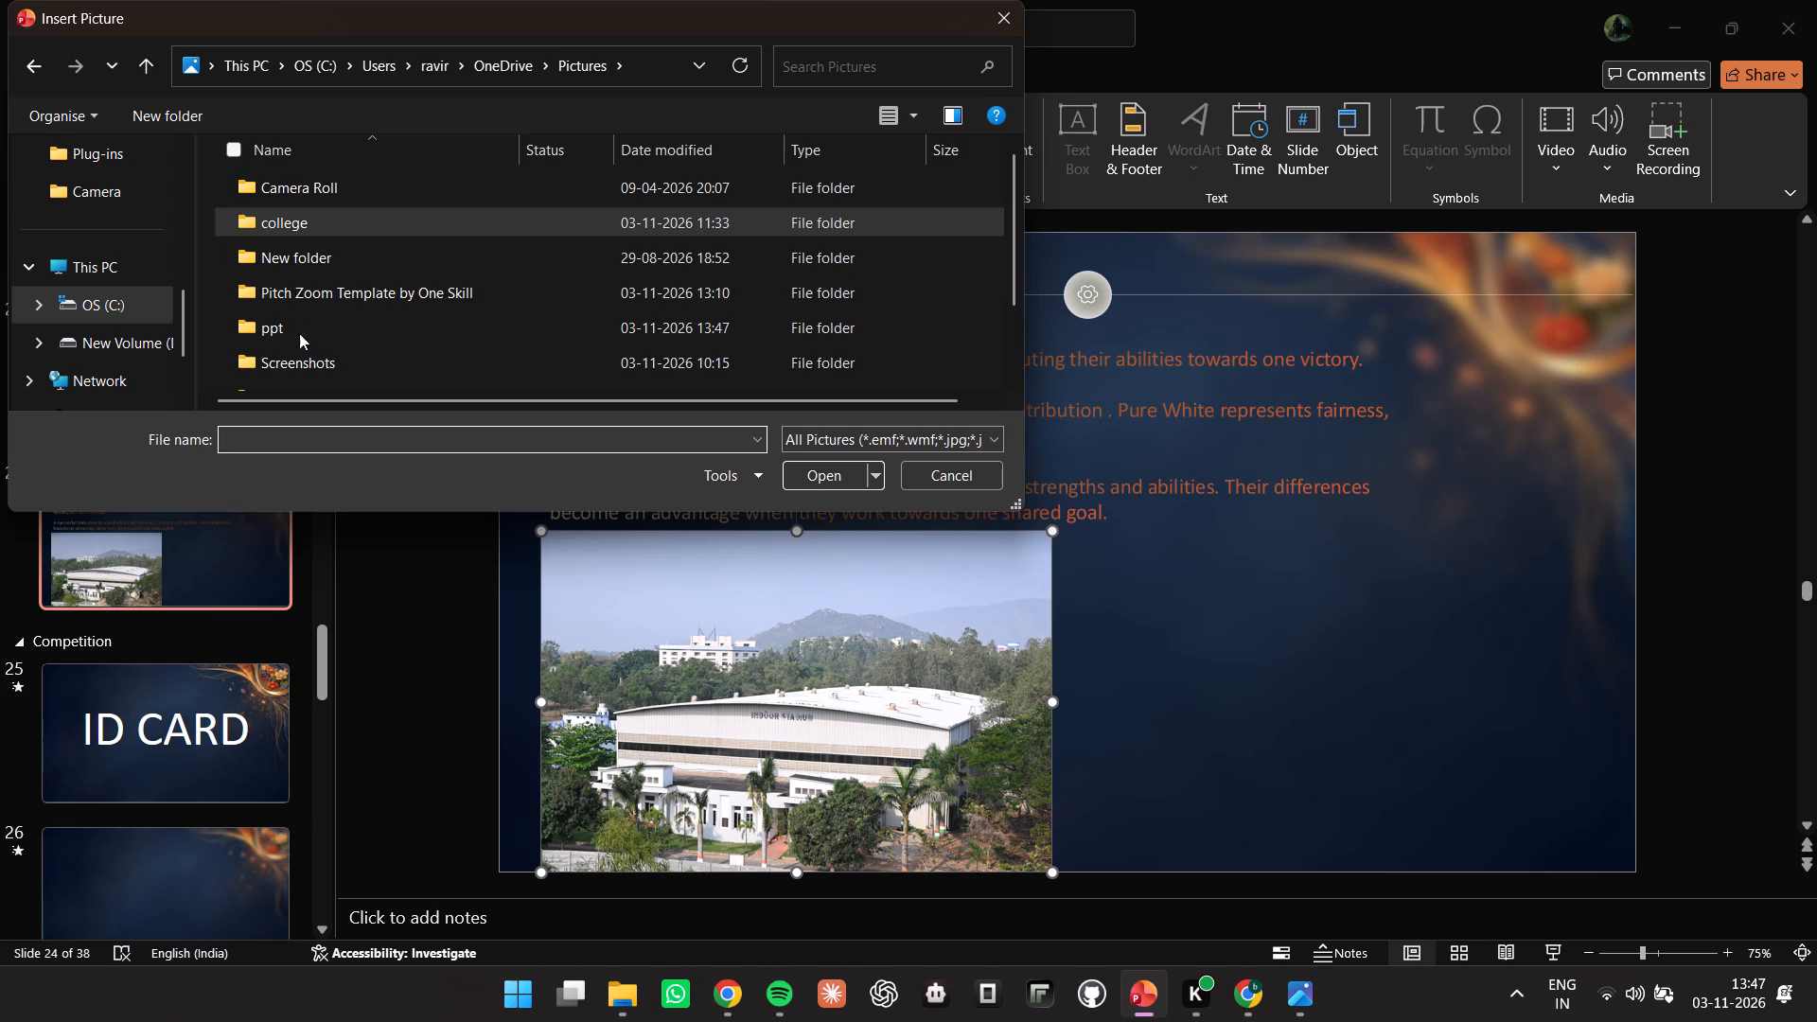
pyautogui.doubleClick(300, 337)
pyautogui.doubleClick(385, 200)
pyautogui.click(385, 200)
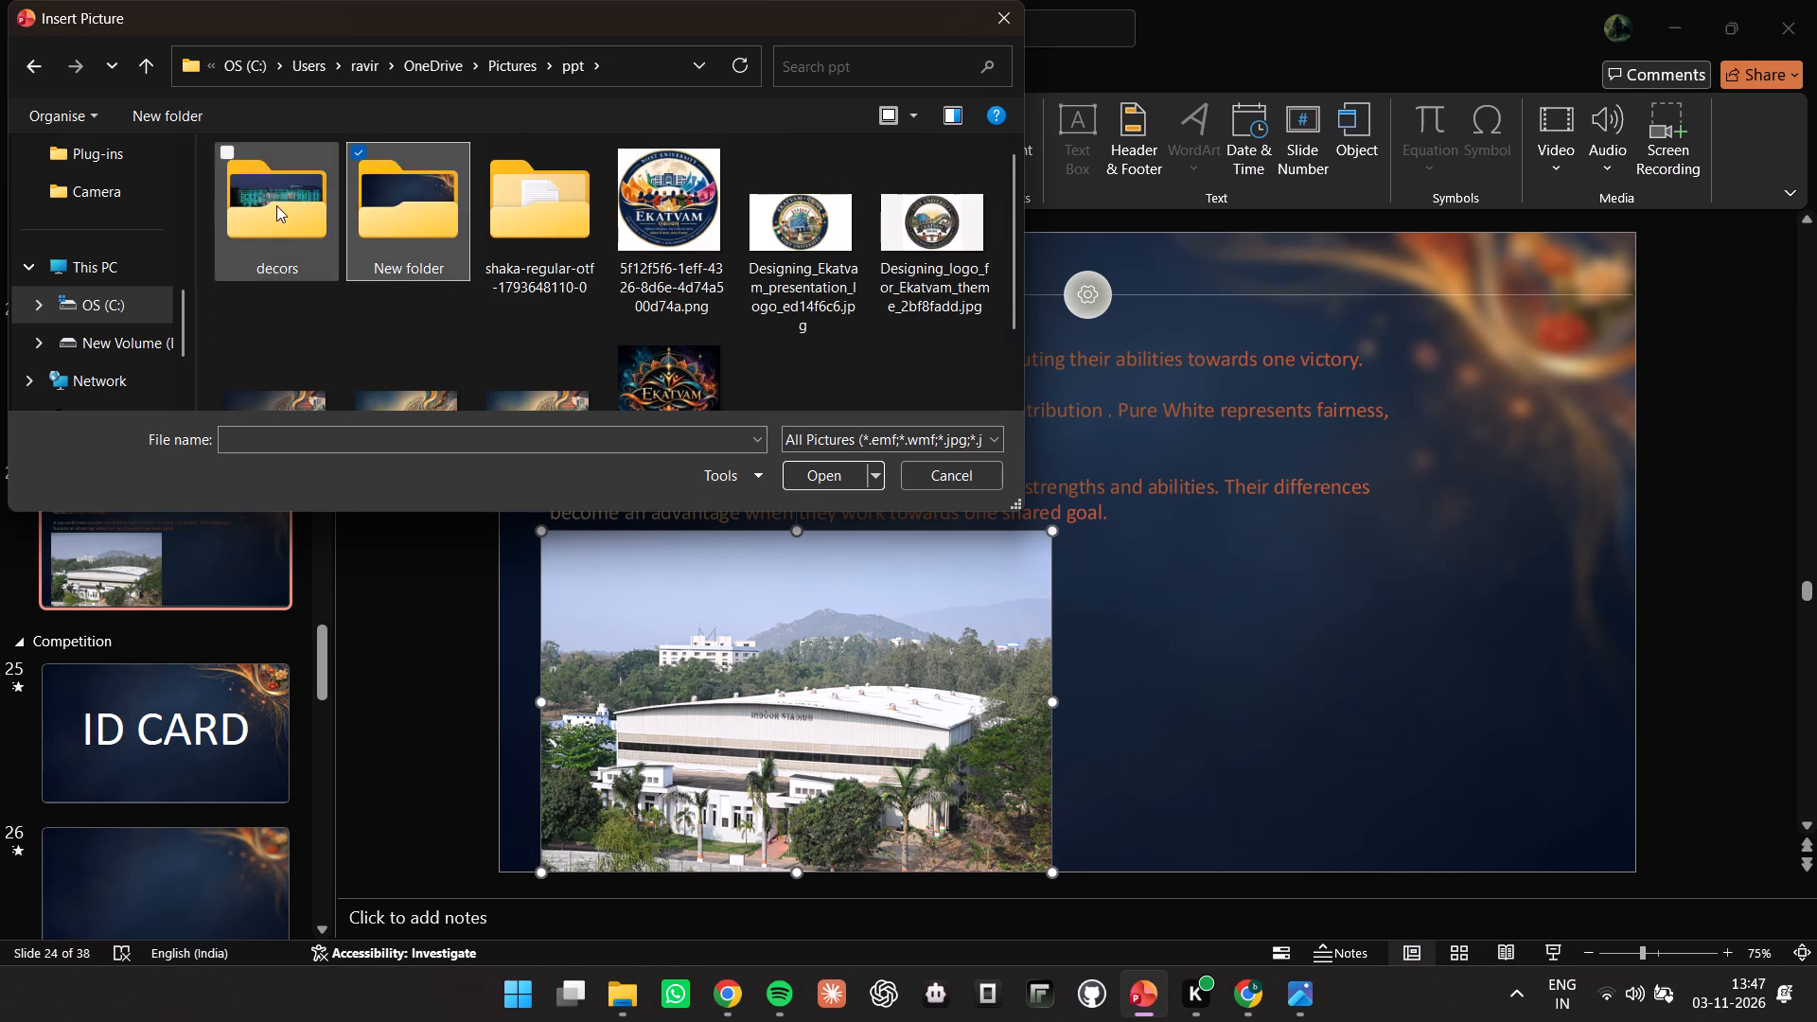
pyautogui.doubleClick(265, 213)
pyautogui.click(697, 234)
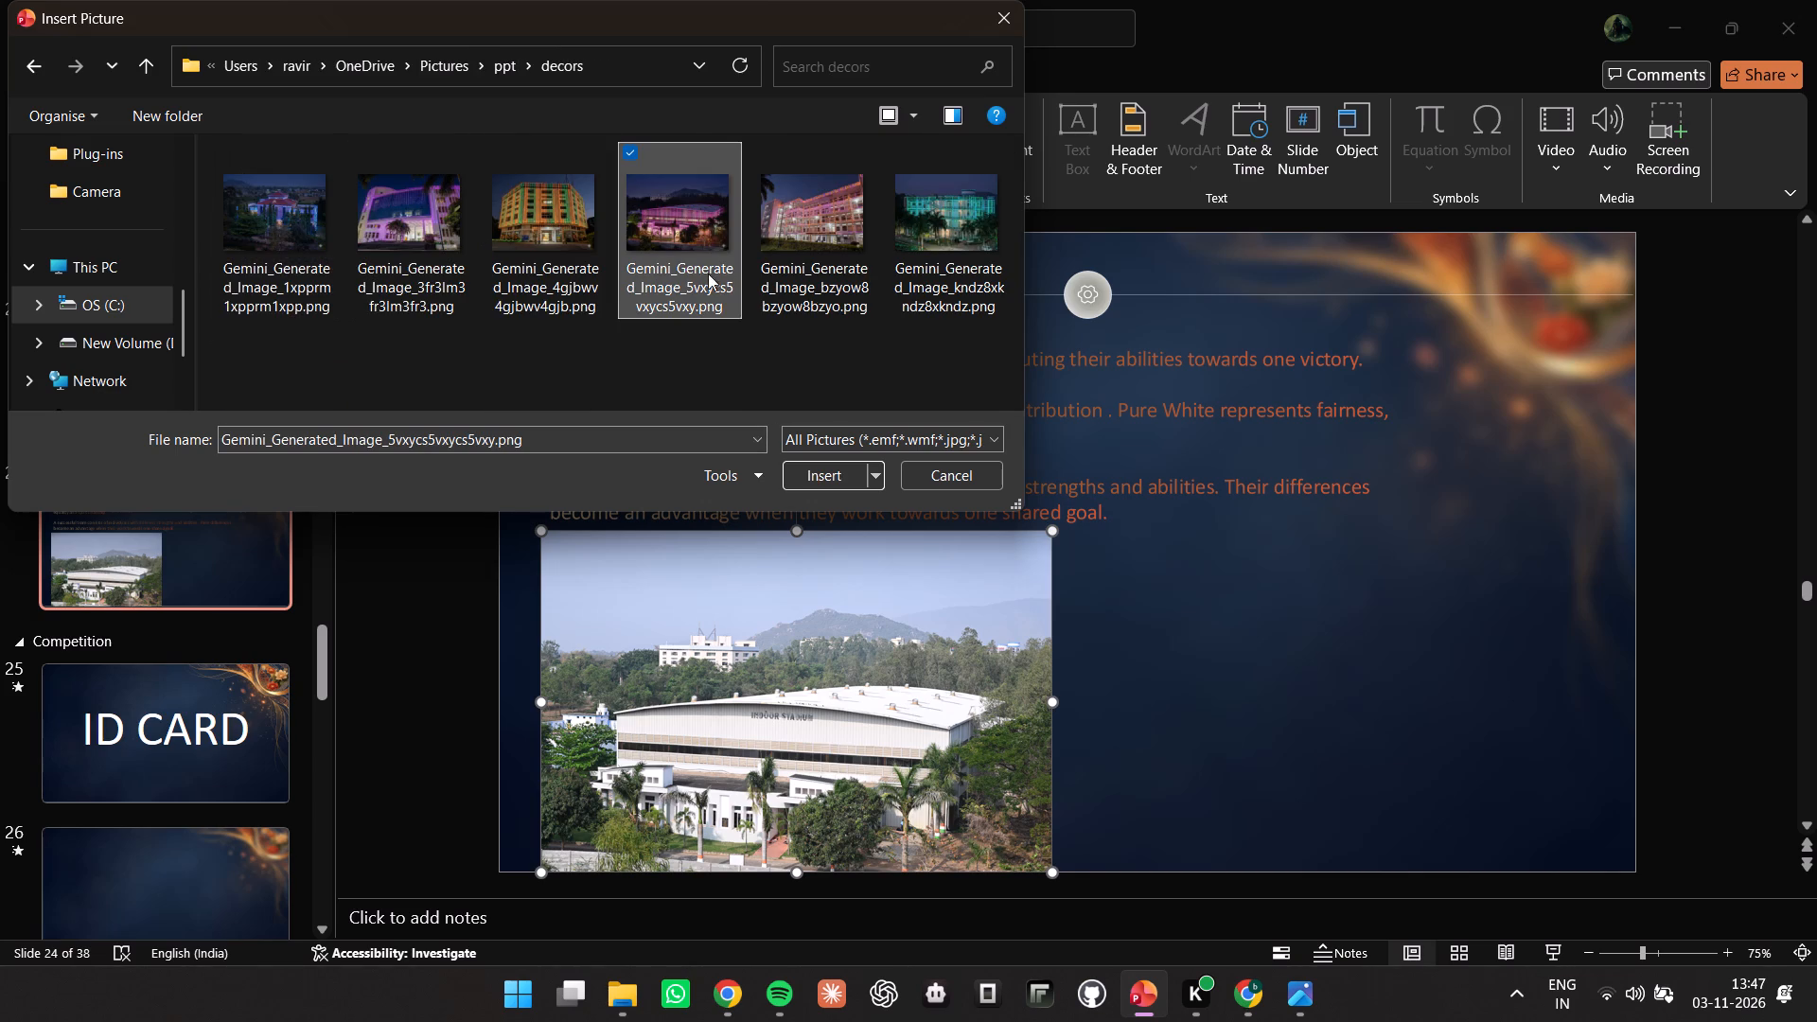
pyautogui.click(817, 473)
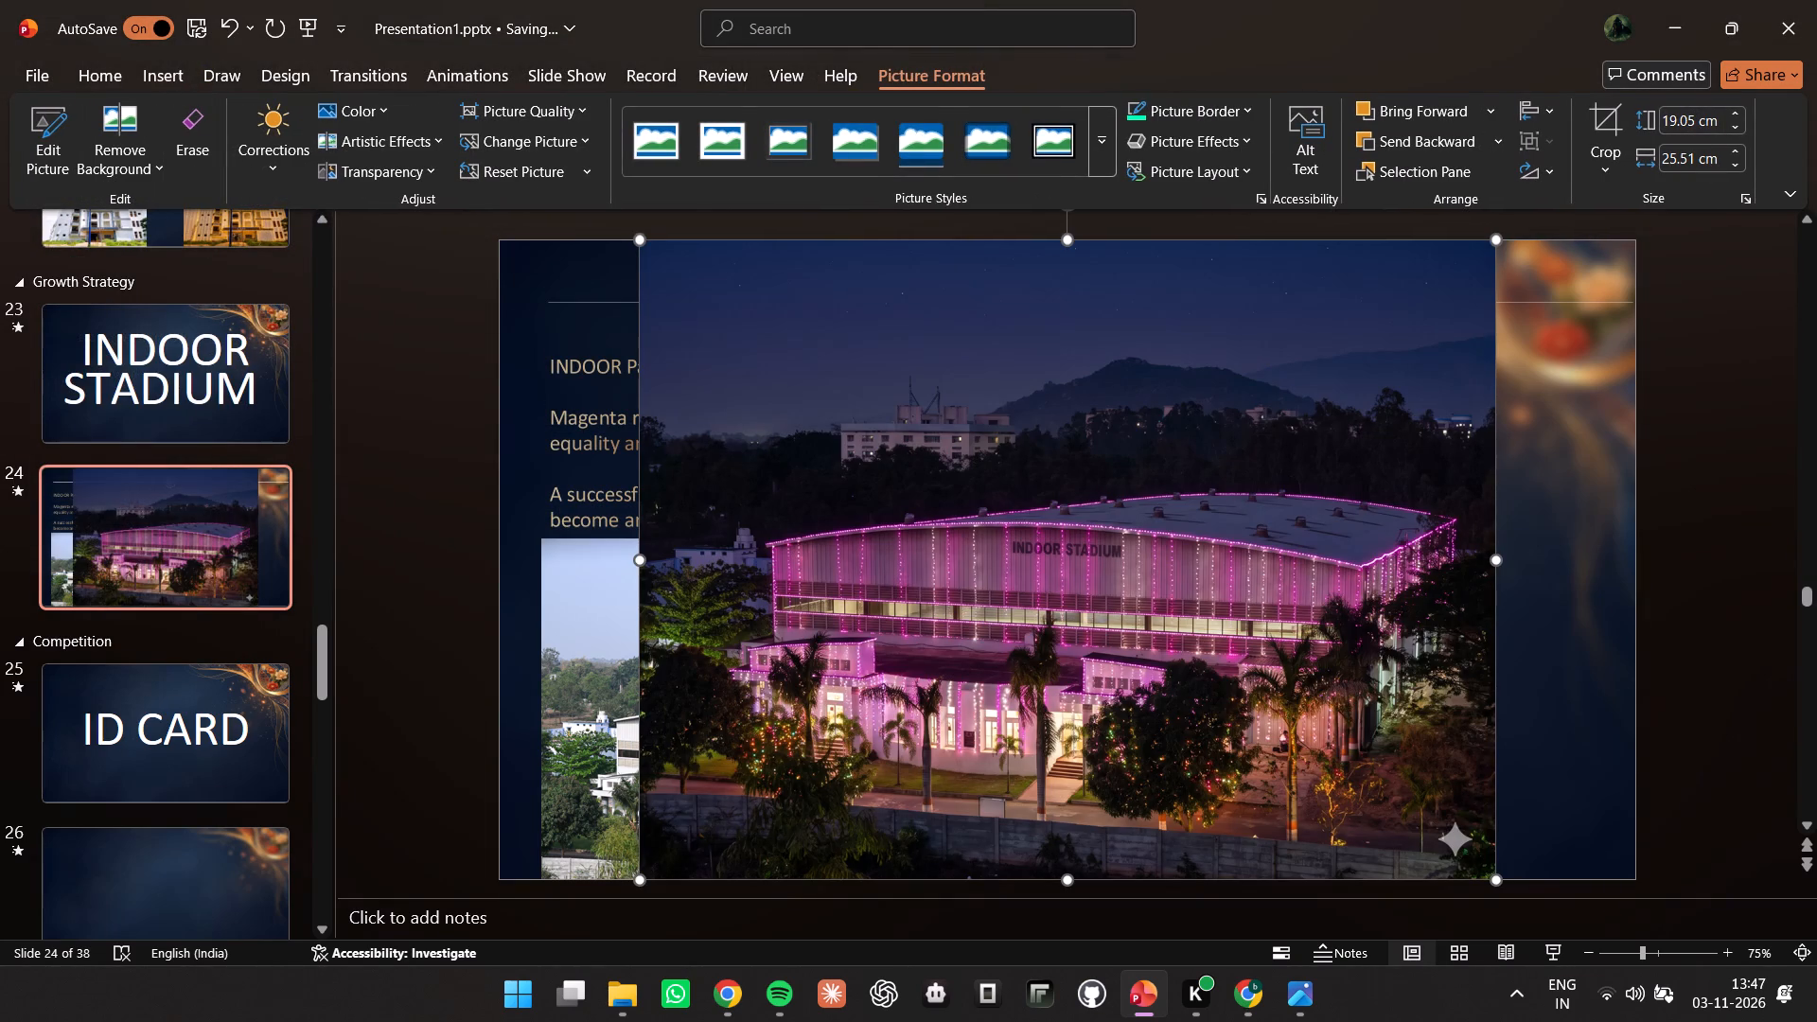
# Resize the night stadium photo to about 10.16 × 15.39 cm and place it beside the day photo, level with its top and bottom.
pyautogui.moveTo(644, 240); pyautogui.dragTo(1122, 555)
pyautogui.moveTo(1147, 604); pyautogui.dragTo(1267, 580)
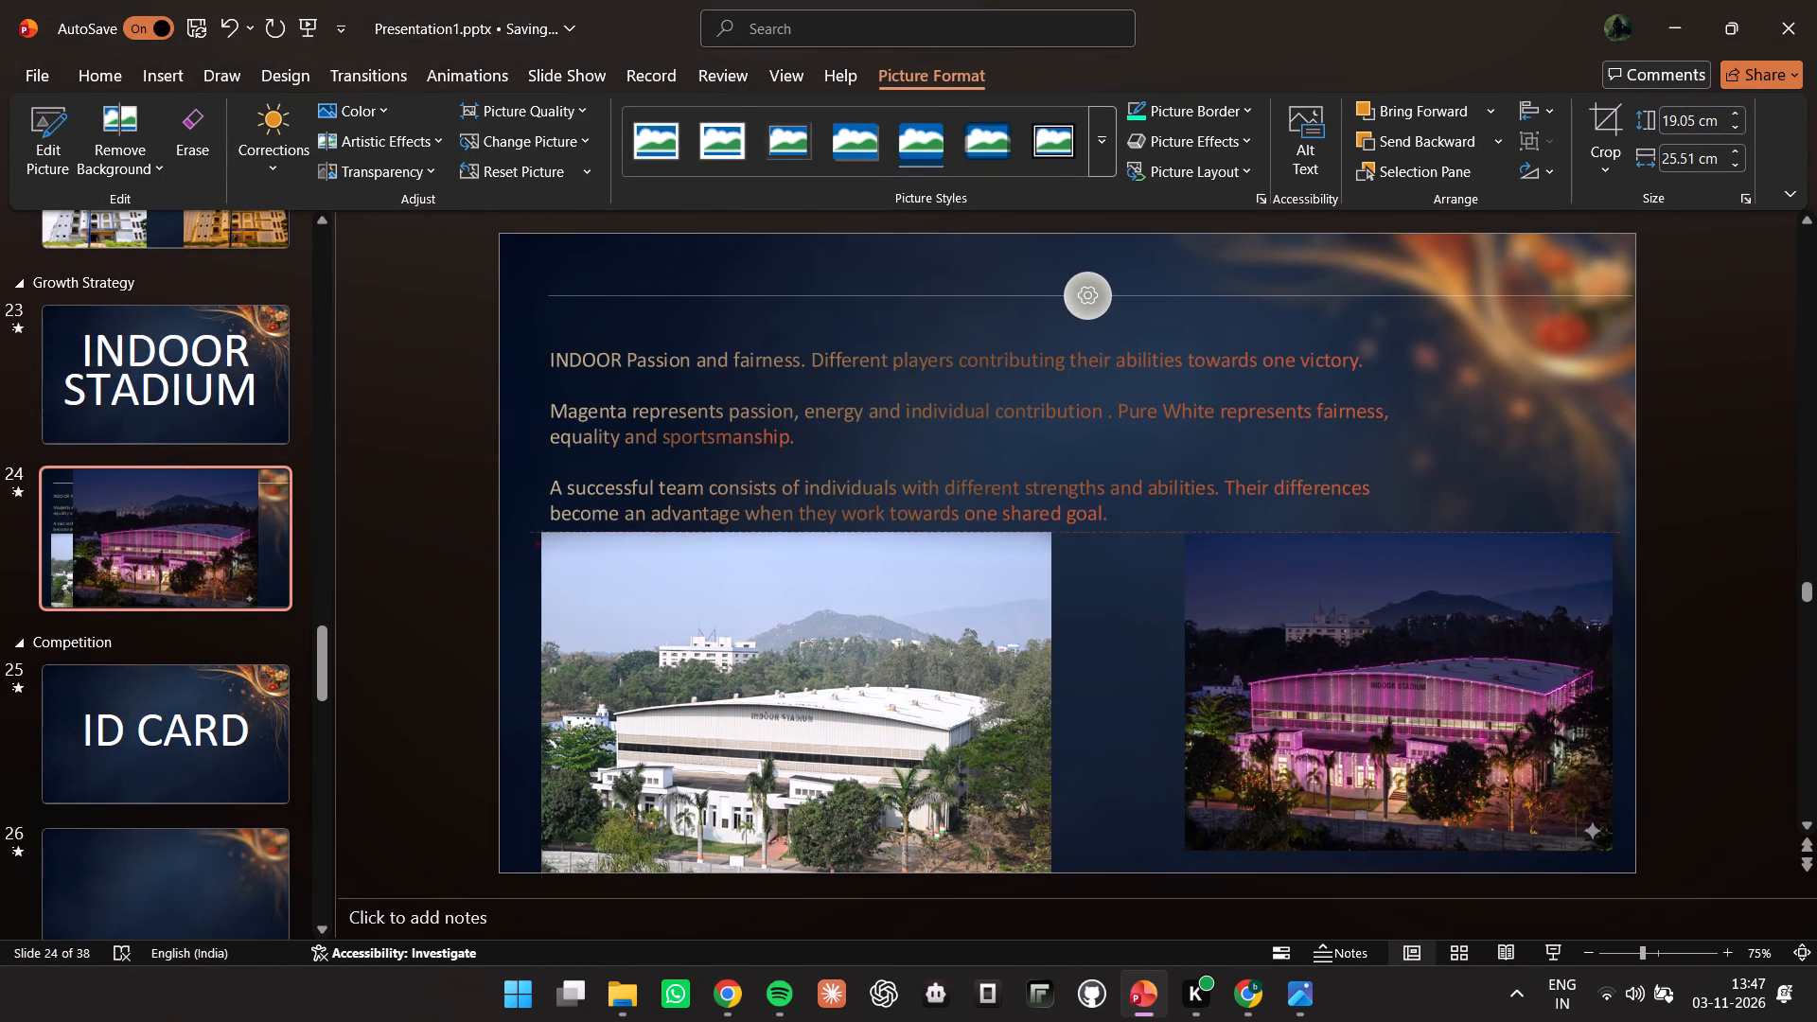
pyautogui.moveTo(1267, 580); pyautogui.dragTo(1273, 602)
pyautogui.moveTo(1274, 580); pyautogui.dragTo(1273, 602)
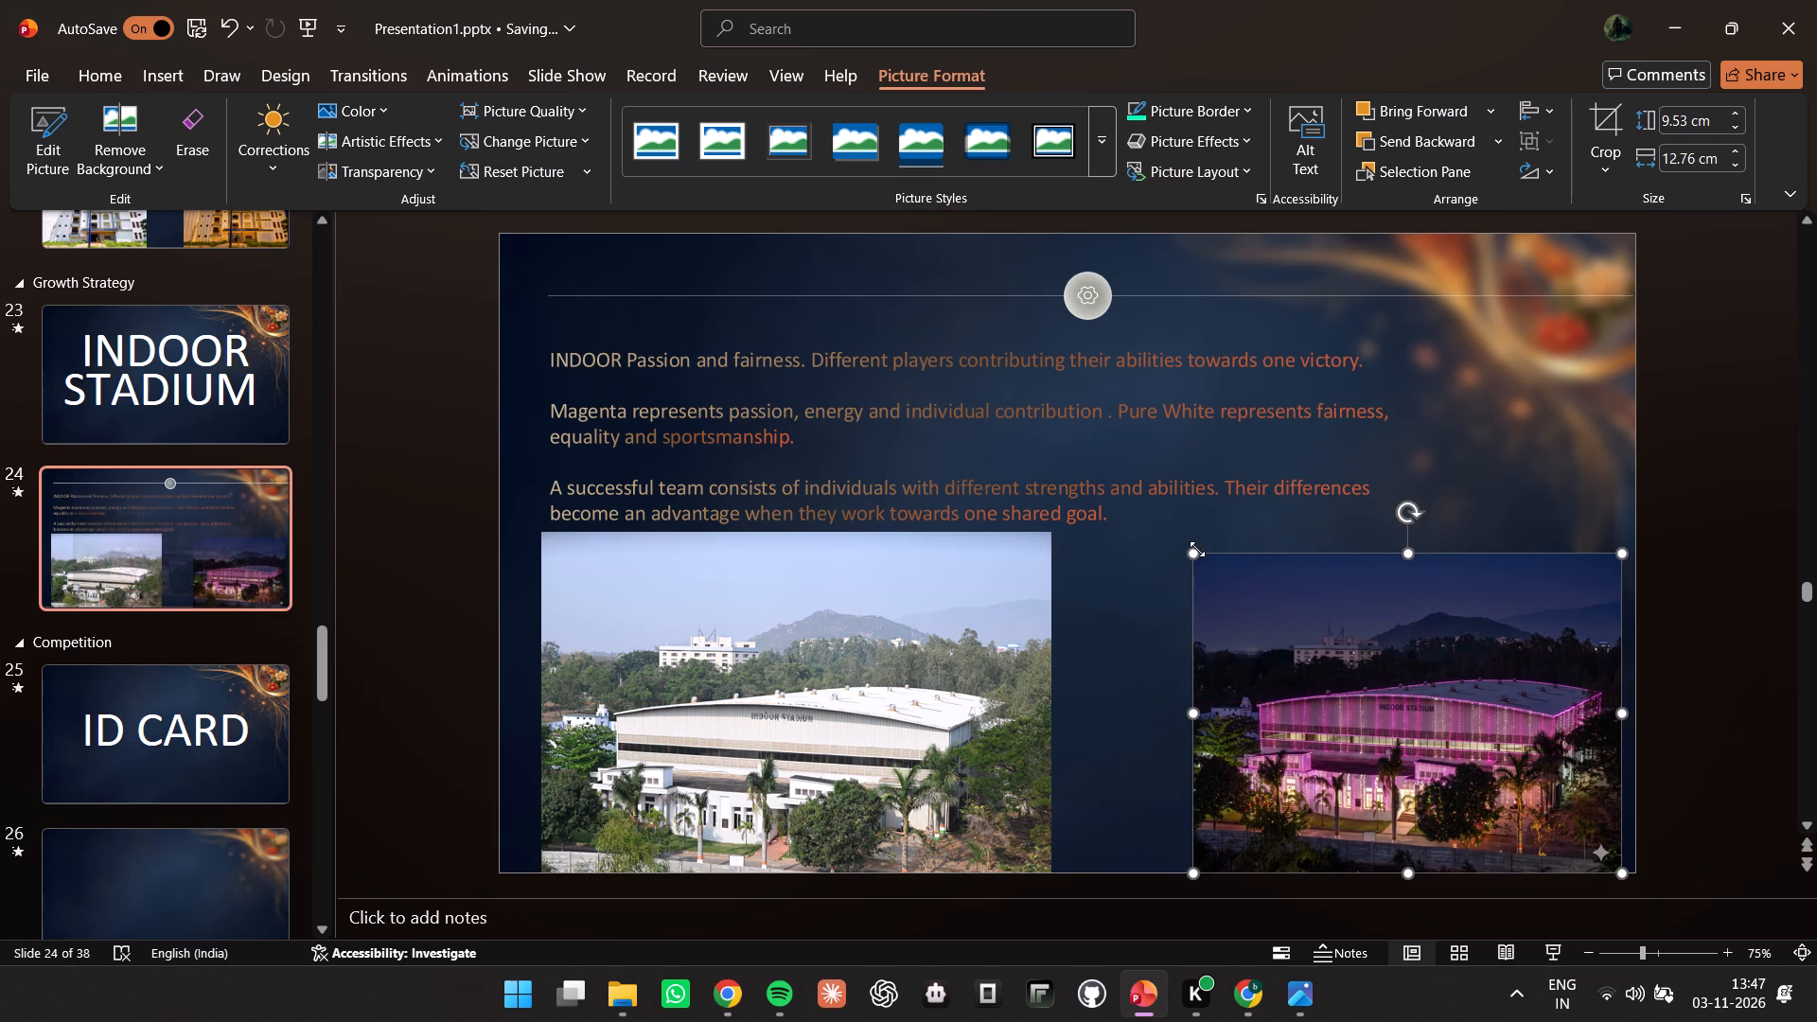
pyautogui.moveTo(1195, 549); pyautogui.dragTo(1140, 535)
pyautogui.click(1168, 543)
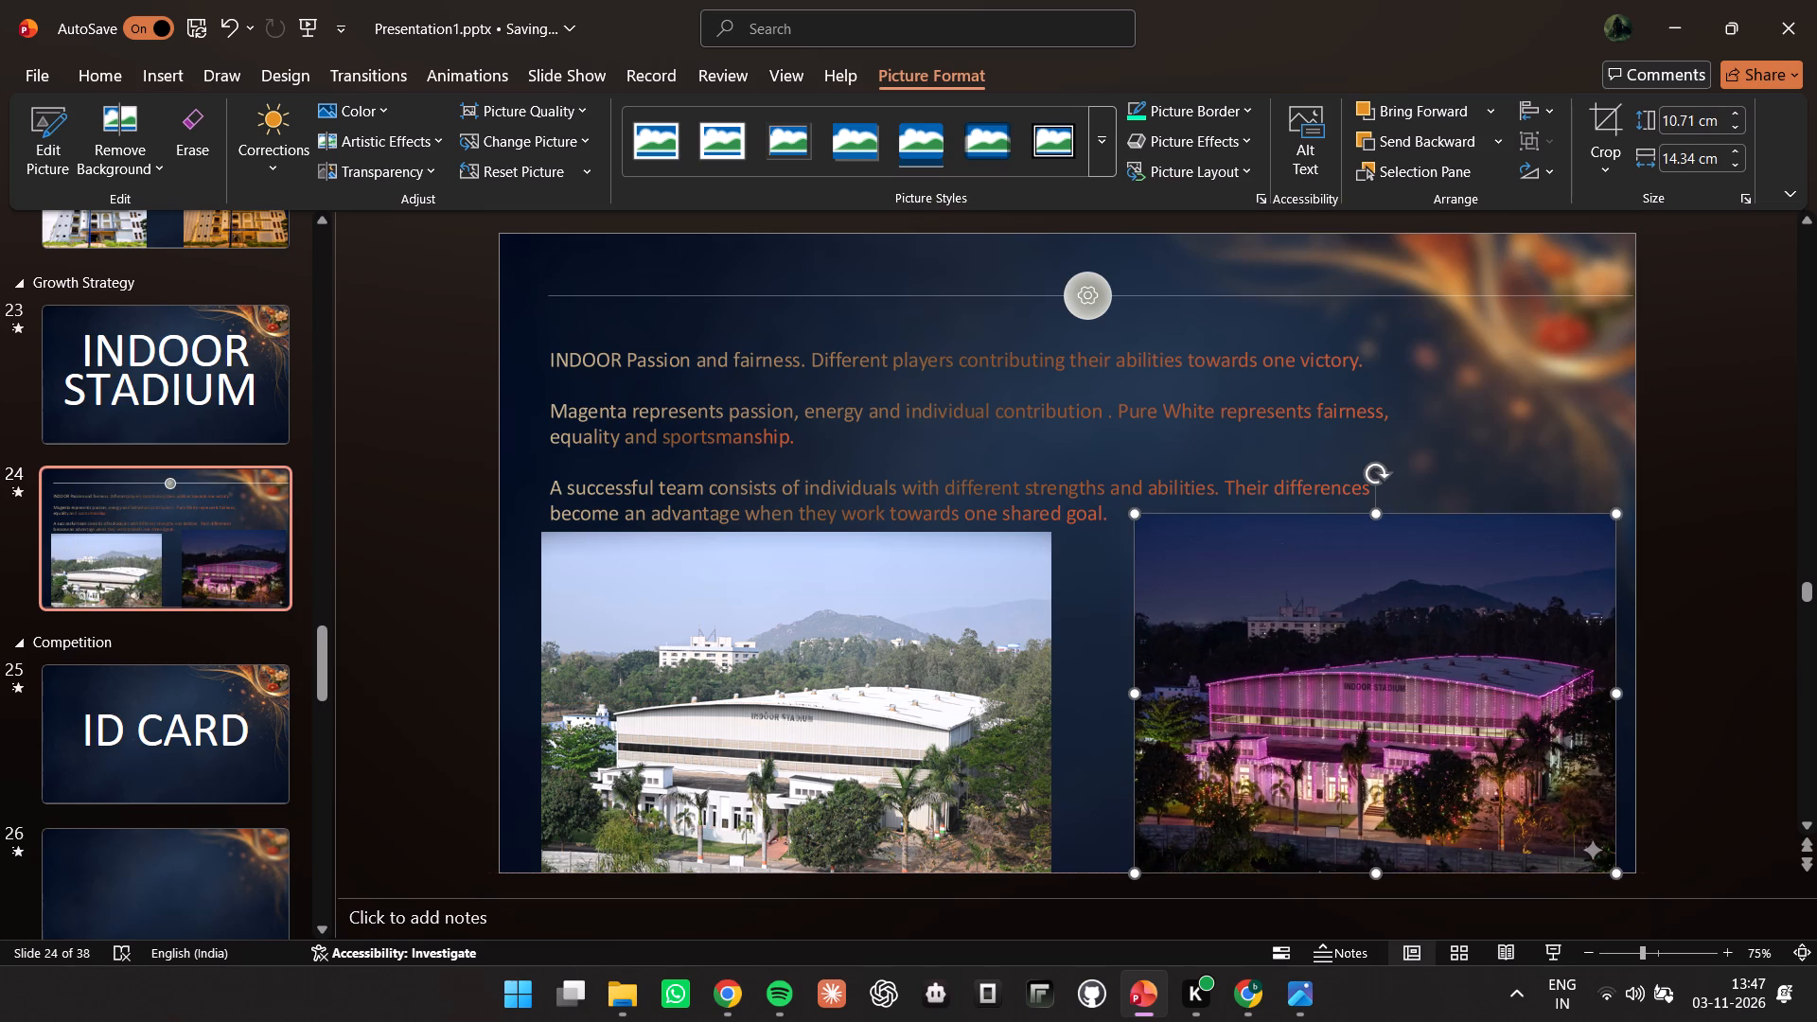
pyautogui.moveTo(1135, 513); pyautogui.dragTo(1135, 539)
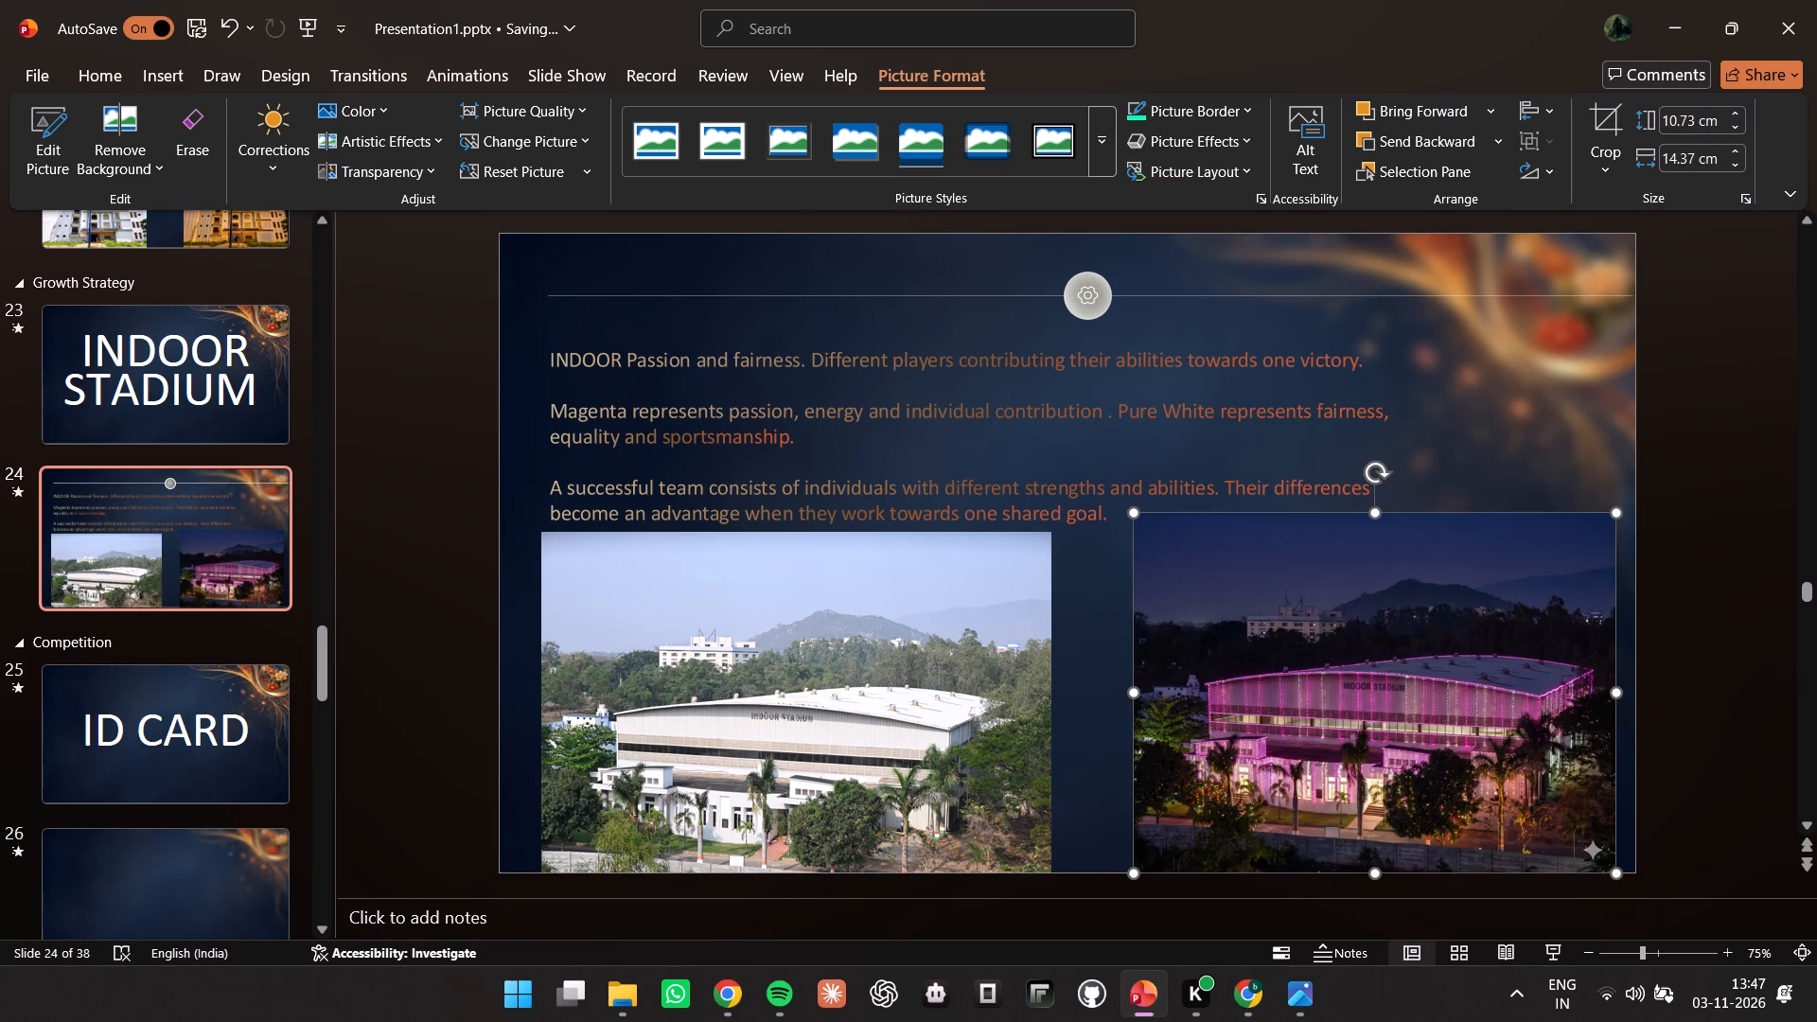
pyautogui.moveTo(1369, 510); pyautogui.dragTo(1371, 533)
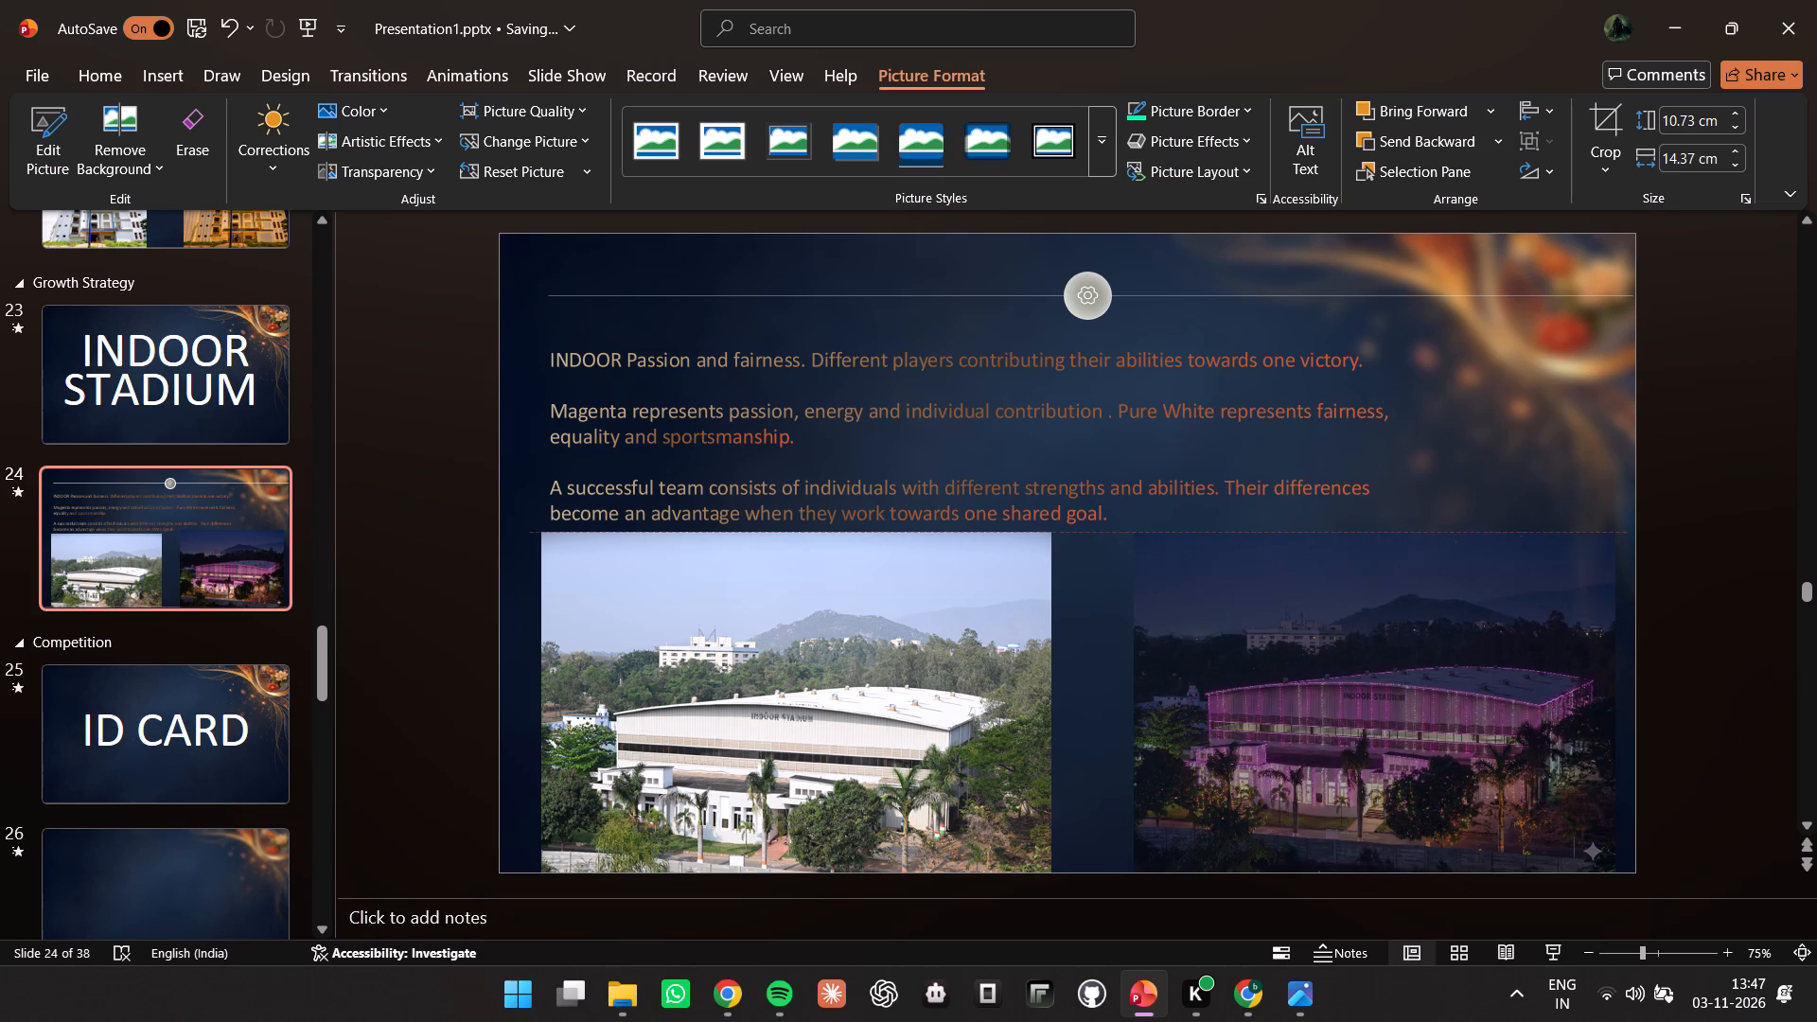
pyautogui.moveTo(1130, 700); pyautogui.dragTo(1125, 701)
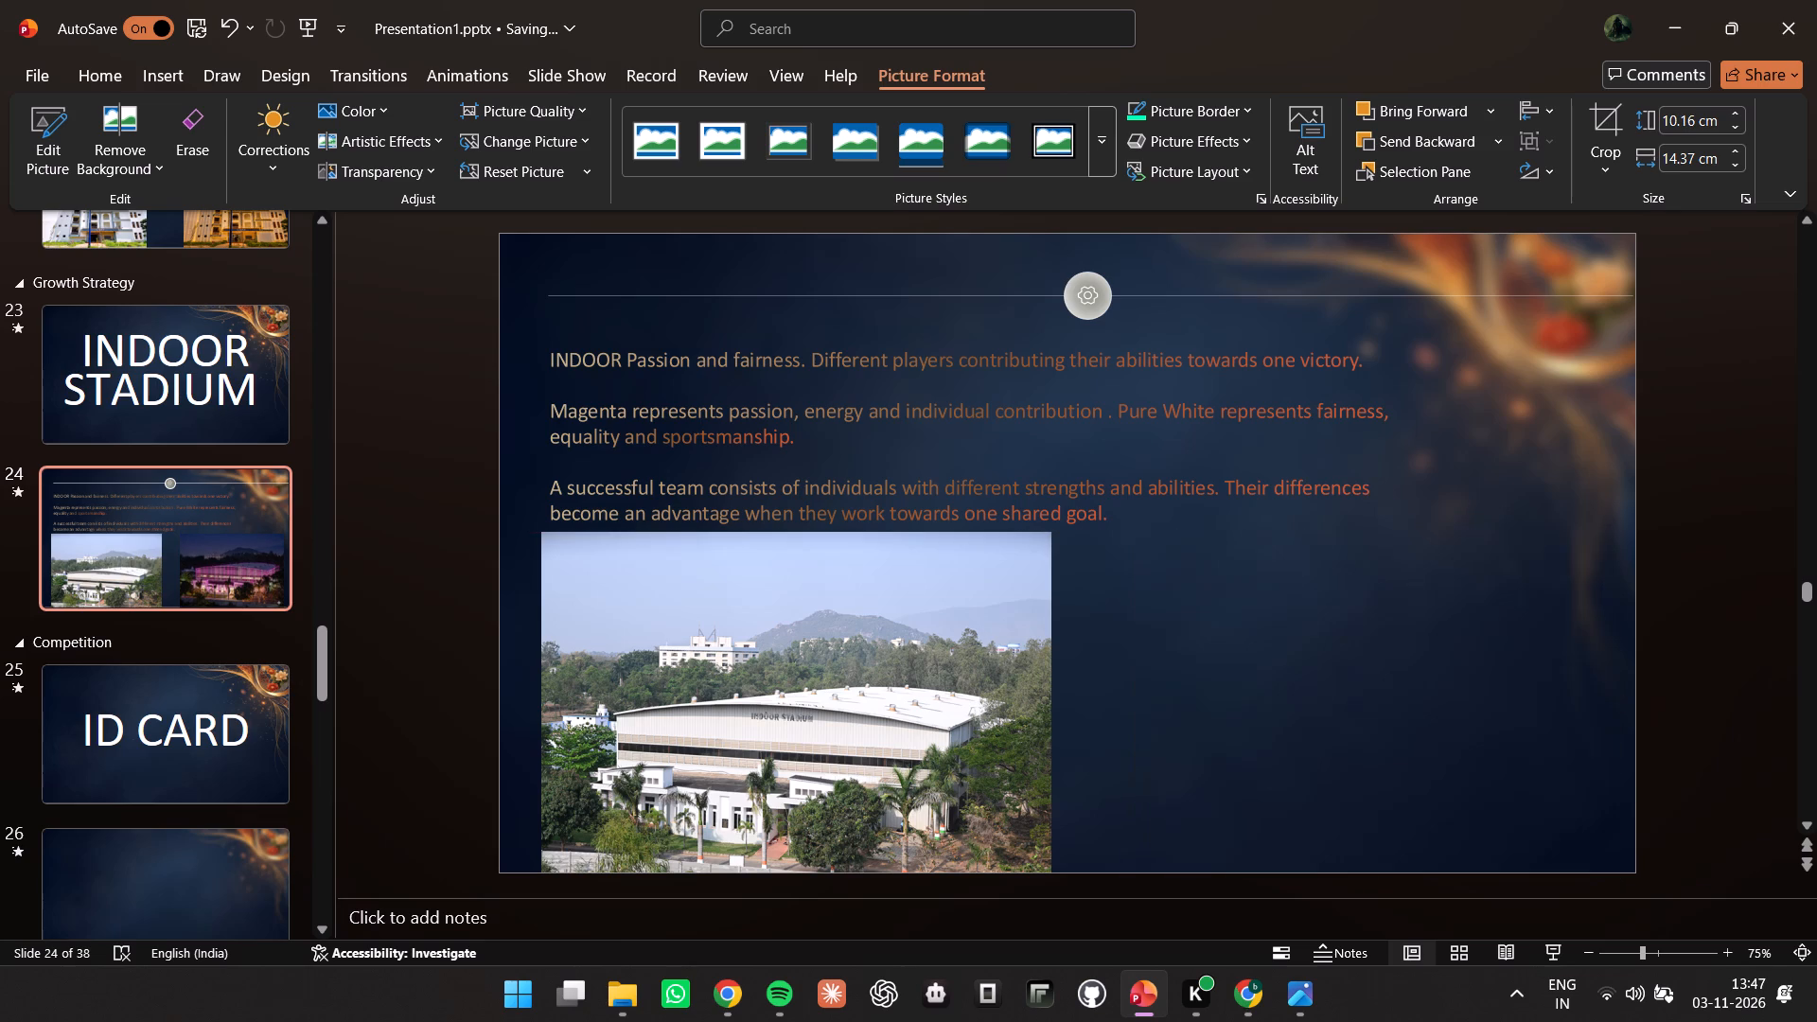
pyautogui.moveTo(1125, 701); pyautogui.dragTo(1101, 703)
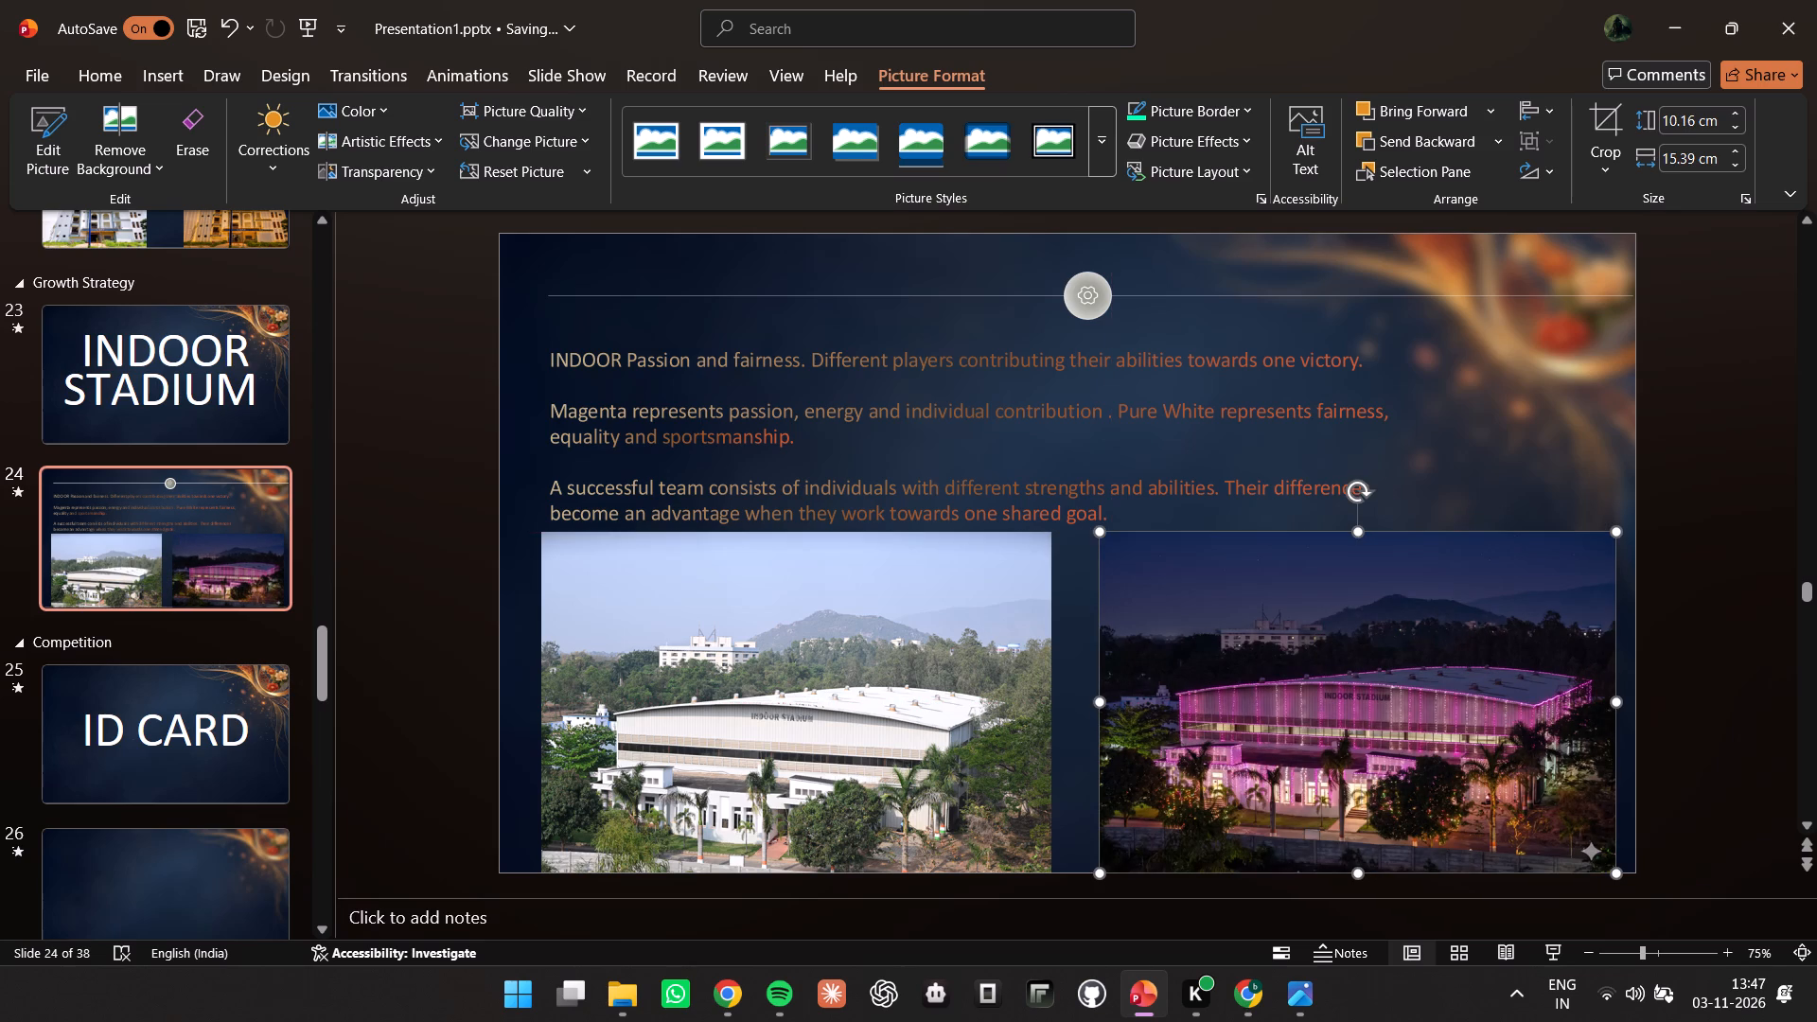
# Move the night photo flush with the slide's right edge and the day photo flush with its left edge.
pyautogui.moveTo(1545, 700); pyautogui.dragTo(1563, 698)
pyautogui.moveTo(1005, 679); pyautogui.dragTo(1003, 679)
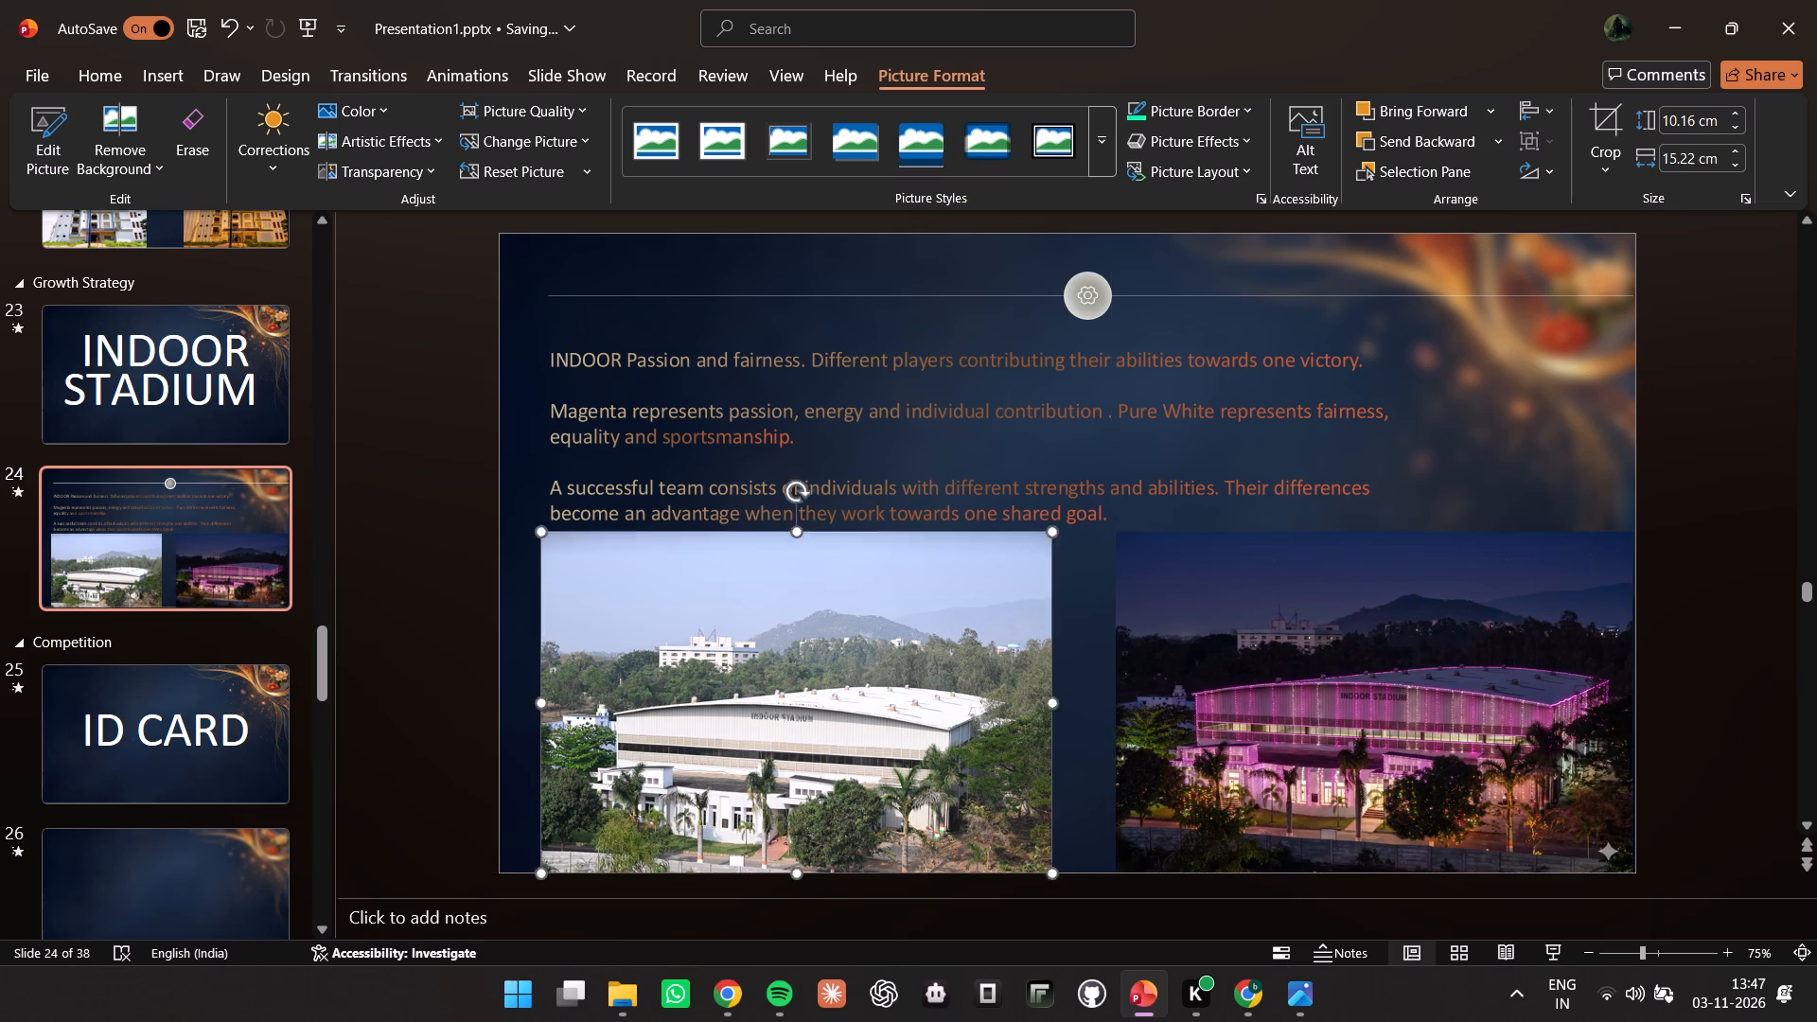
pyautogui.moveTo(1003, 679); pyautogui.dragTo(960, 681)
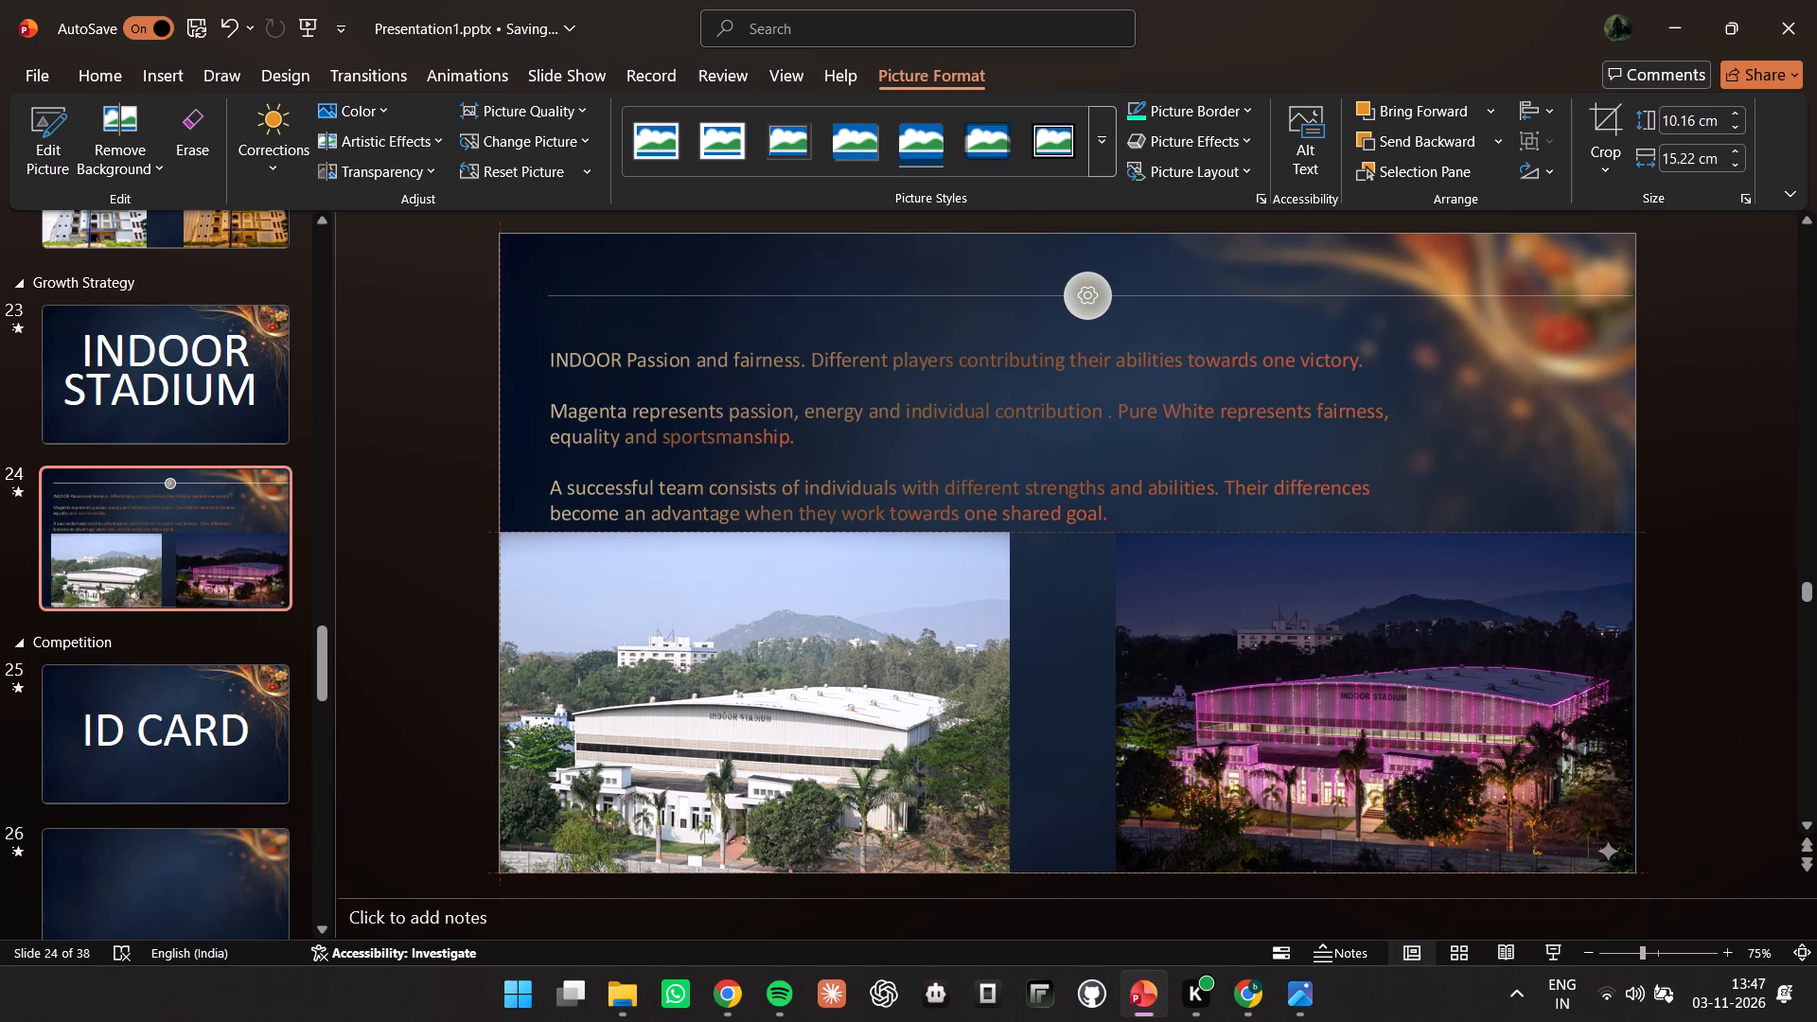
# Copy both stadium photos, the description text and the header line graphic on slide 24.
pyautogui.click(1309, 644)
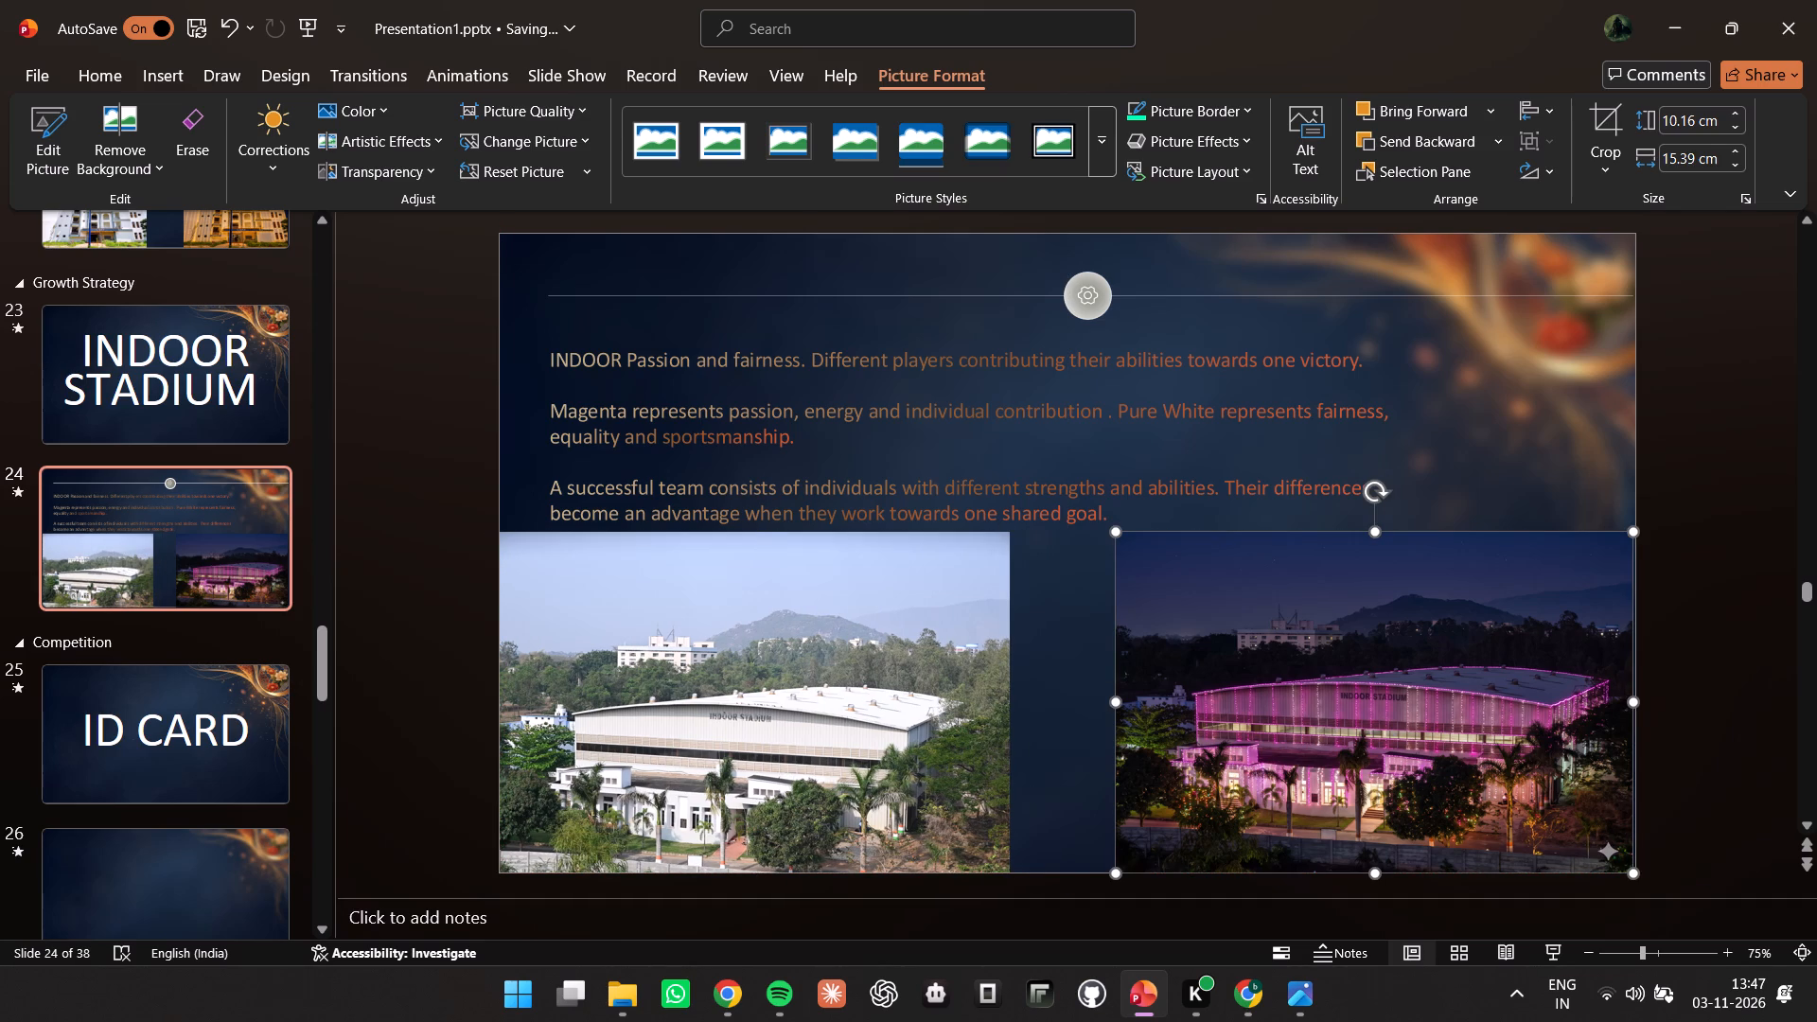
pyautogui.keyDown('ctrl'); pyautogui.click(761, 650); pyautogui.keyUp('ctrl')
pyautogui.keyDown('ctrl'); pyautogui.click(584, 358); pyautogui.keyUp('ctrl')
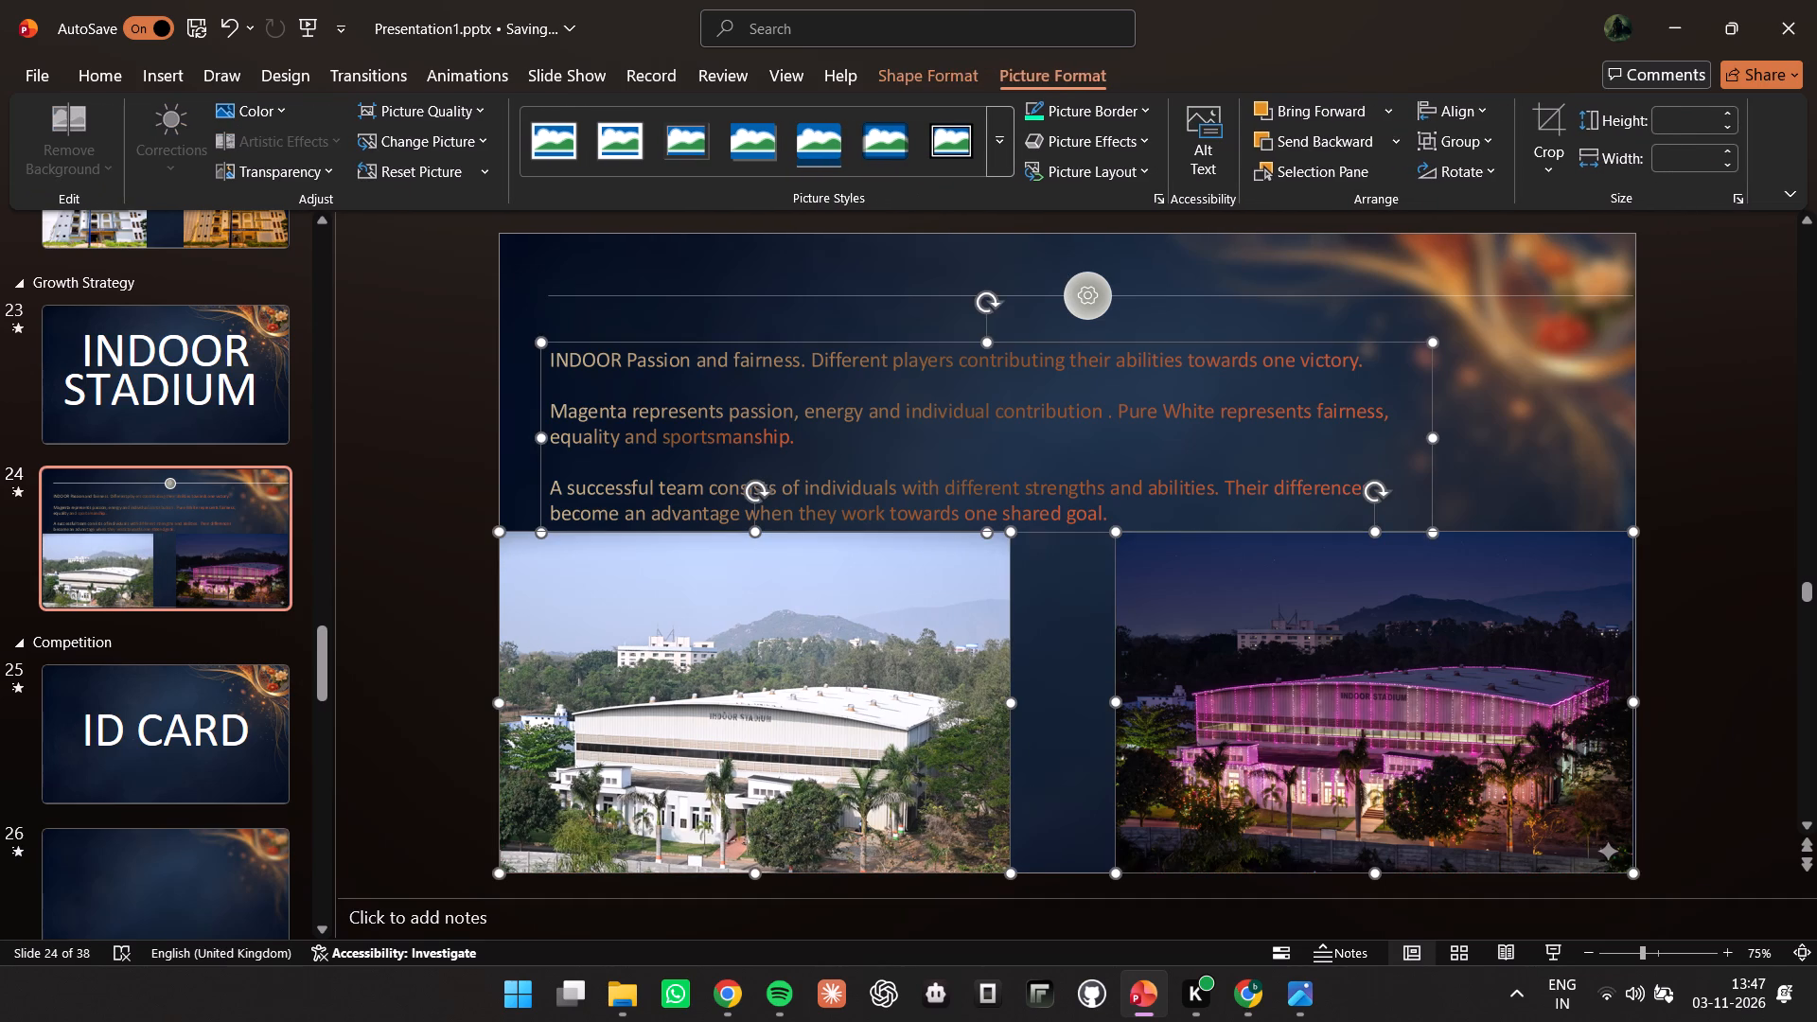
pyautogui.keyDown('ctrl'); pyautogui.click(581, 340); pyautogui.keyUp('ctrl')
pyautogui.hotkey('ctrl', 'a')
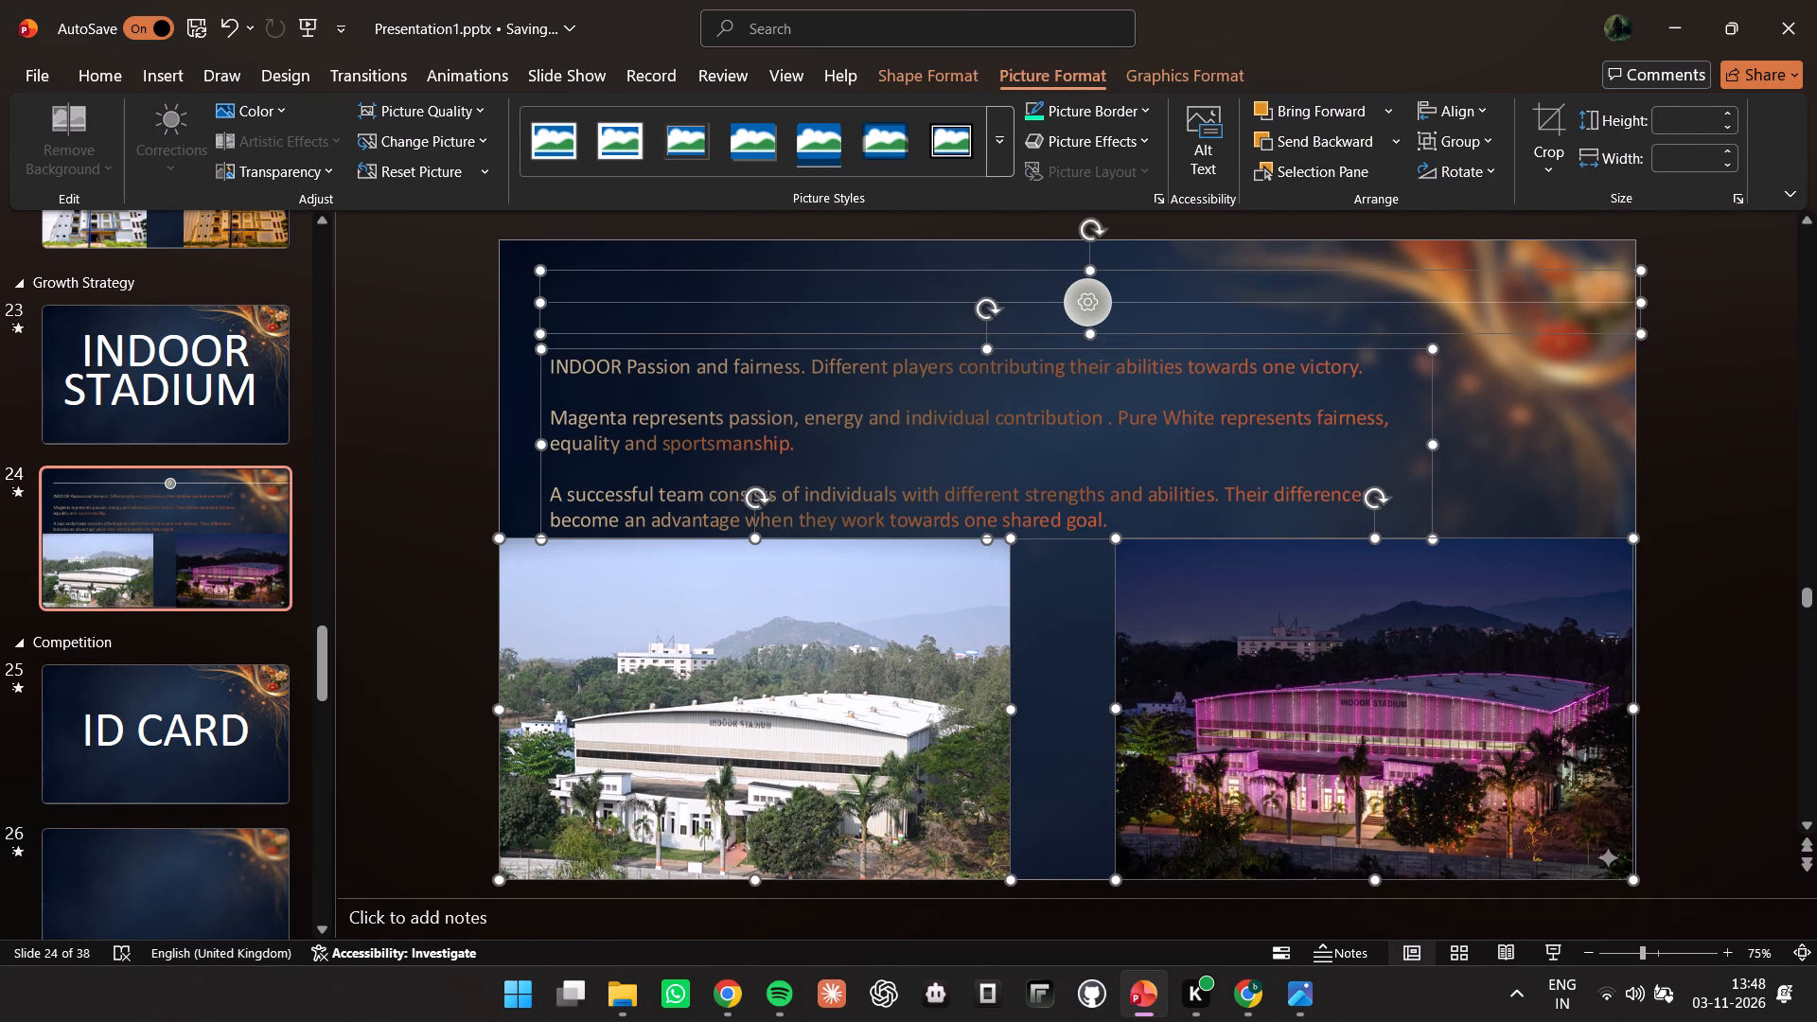
pyautogui.hotkey('ctrl', 'c')
pyautogui.click(779, 273)
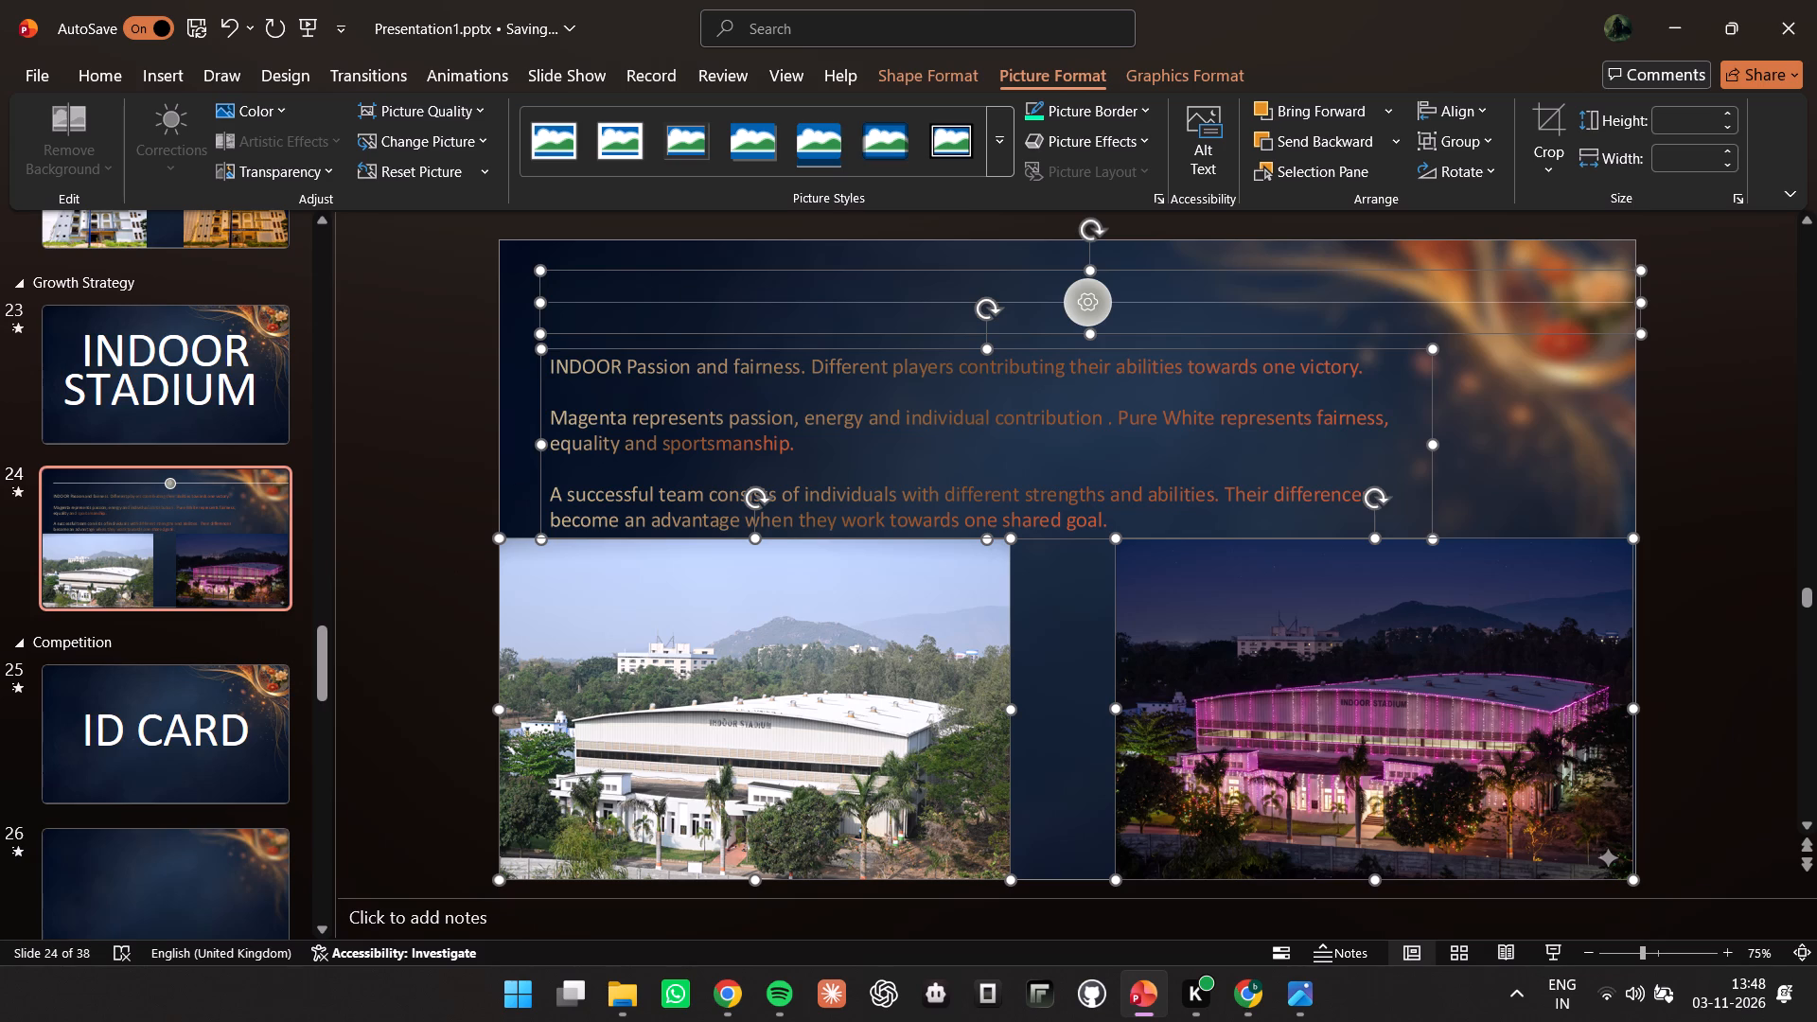
pyautogui.click(687, 752)
pyautogui.click(397, 428)
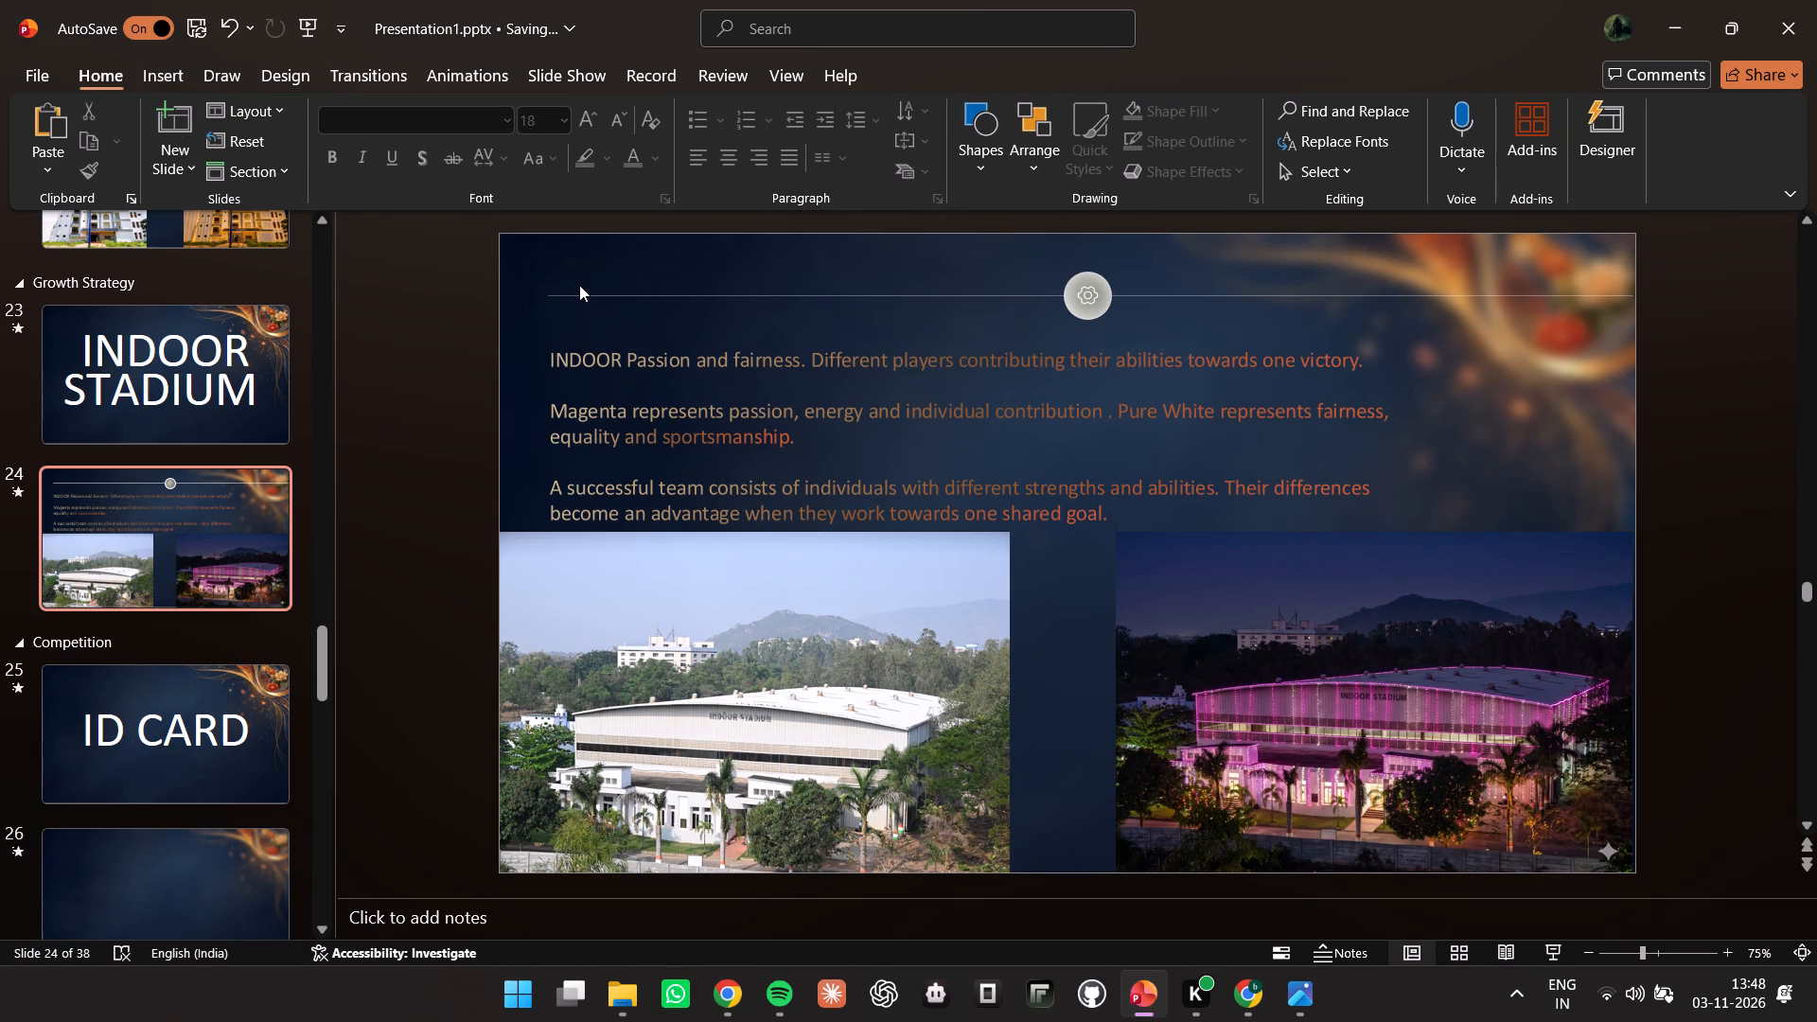
pyautogui.click(579, 285)
pyautogui.click(570, 282)
# Set the word INDOOR on title slide 23 to the SHAKA font and widen its text box to fit one line.
pyautogui.click(175, 393)
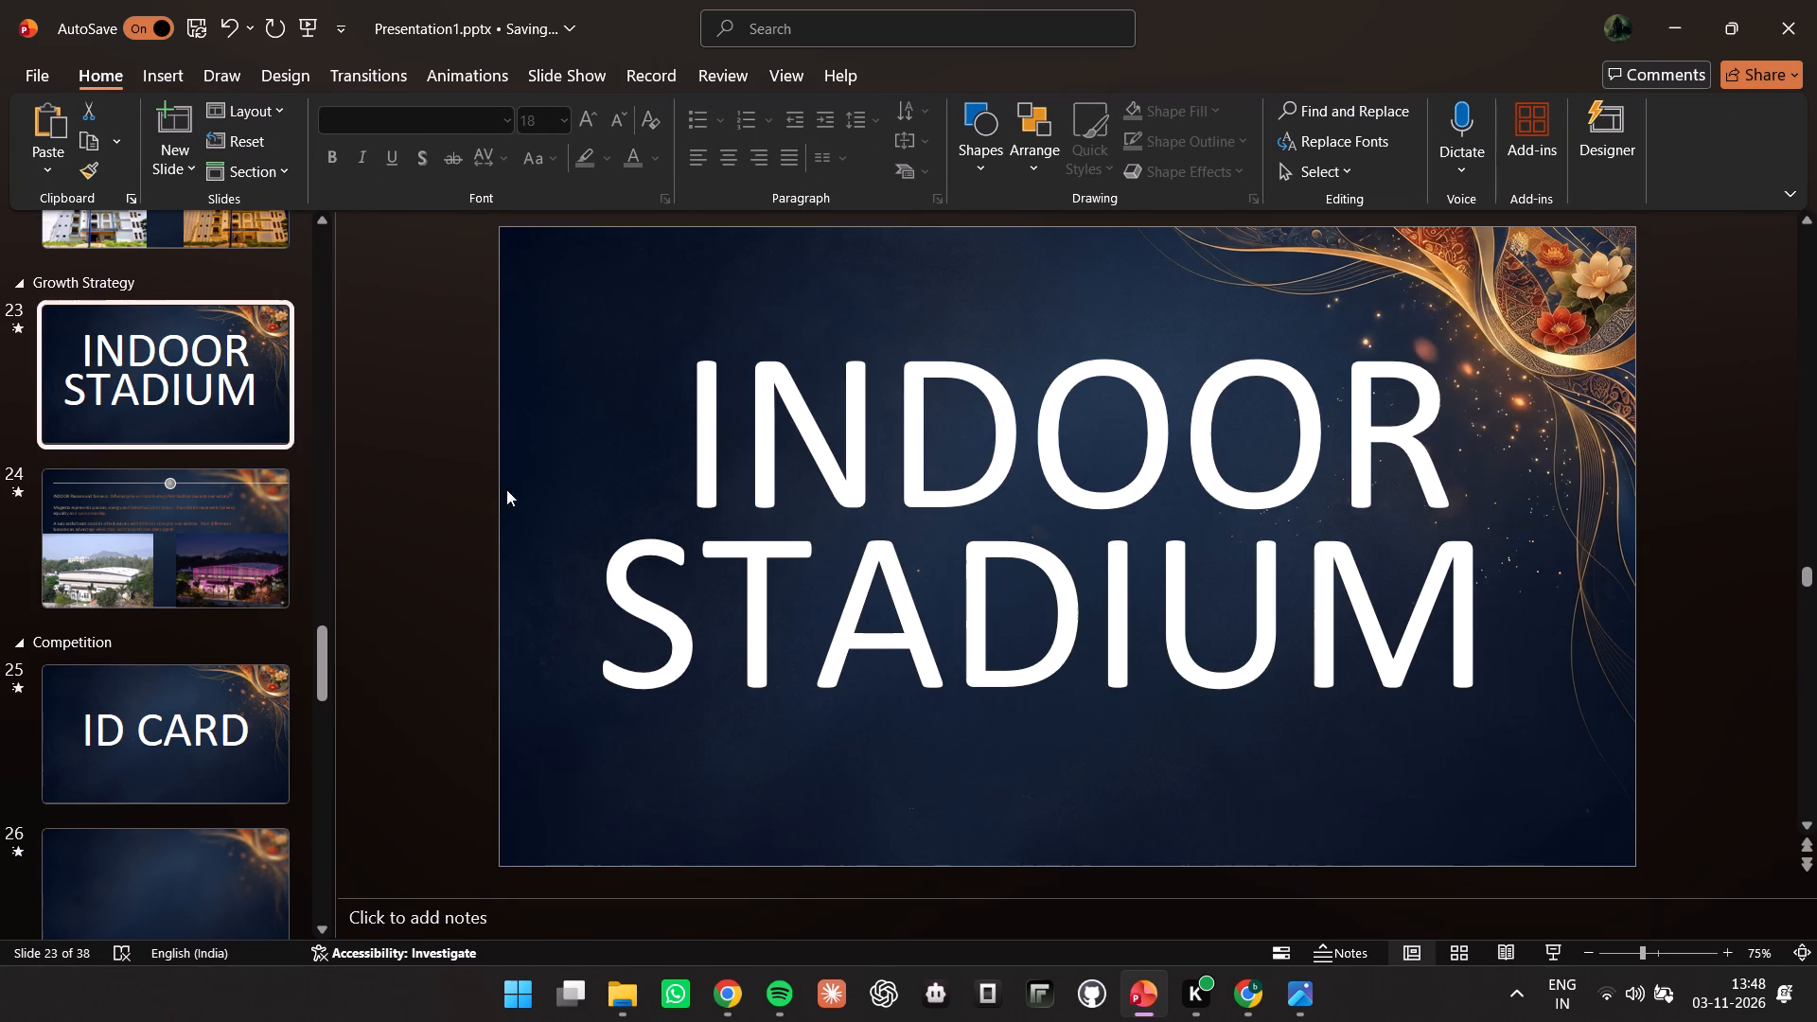
pyautogui.click(73, 496)
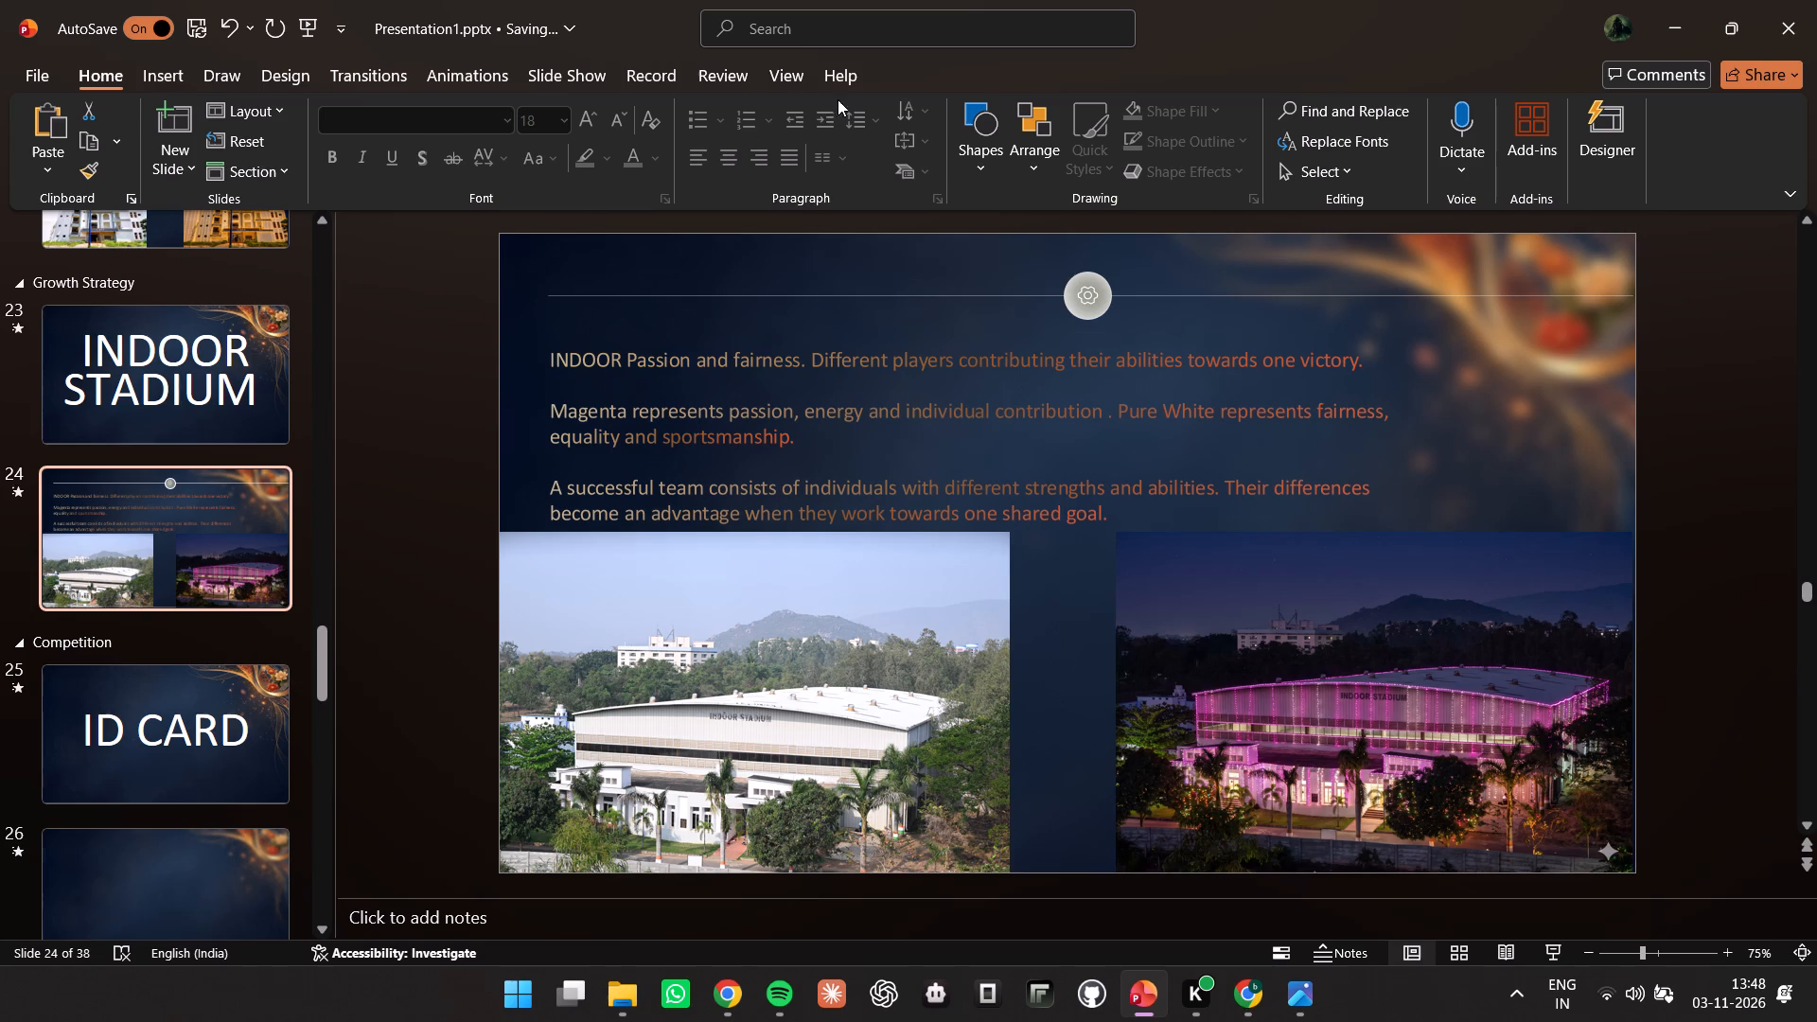
pyautogui.click(168, 402)
pyautogui.click(717, 412)
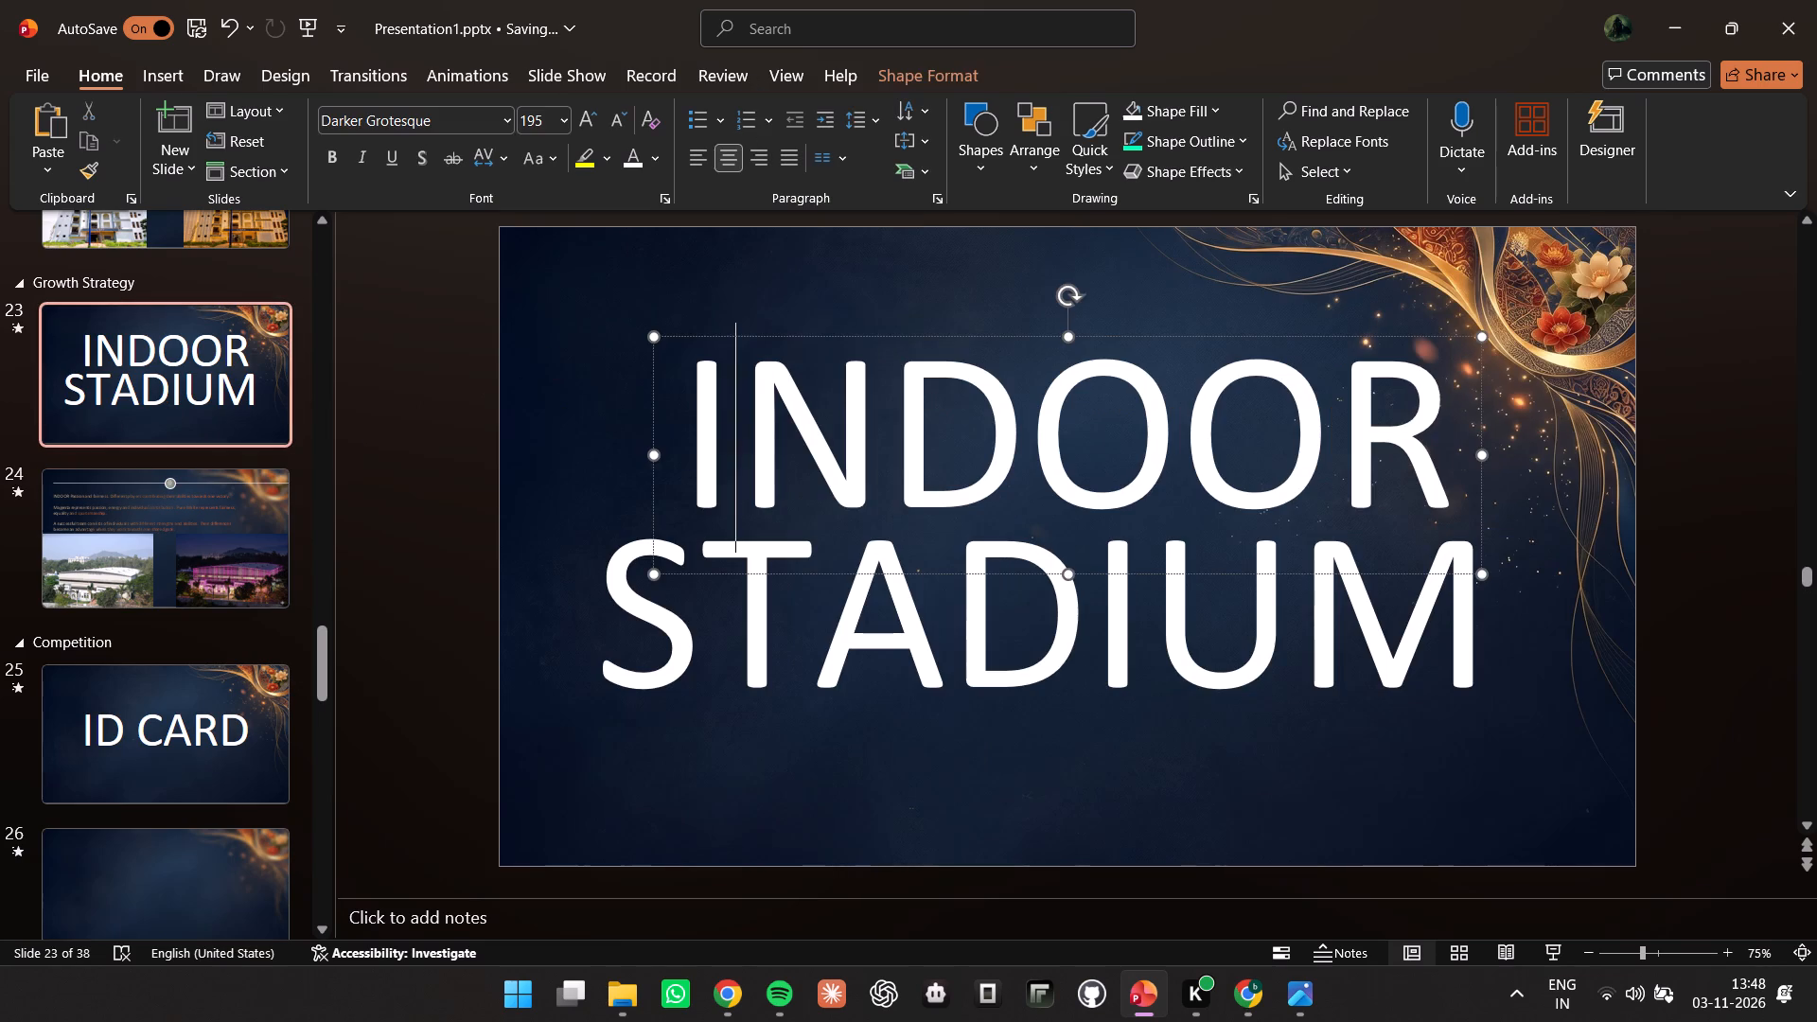
pyautogui.click(660, 676)
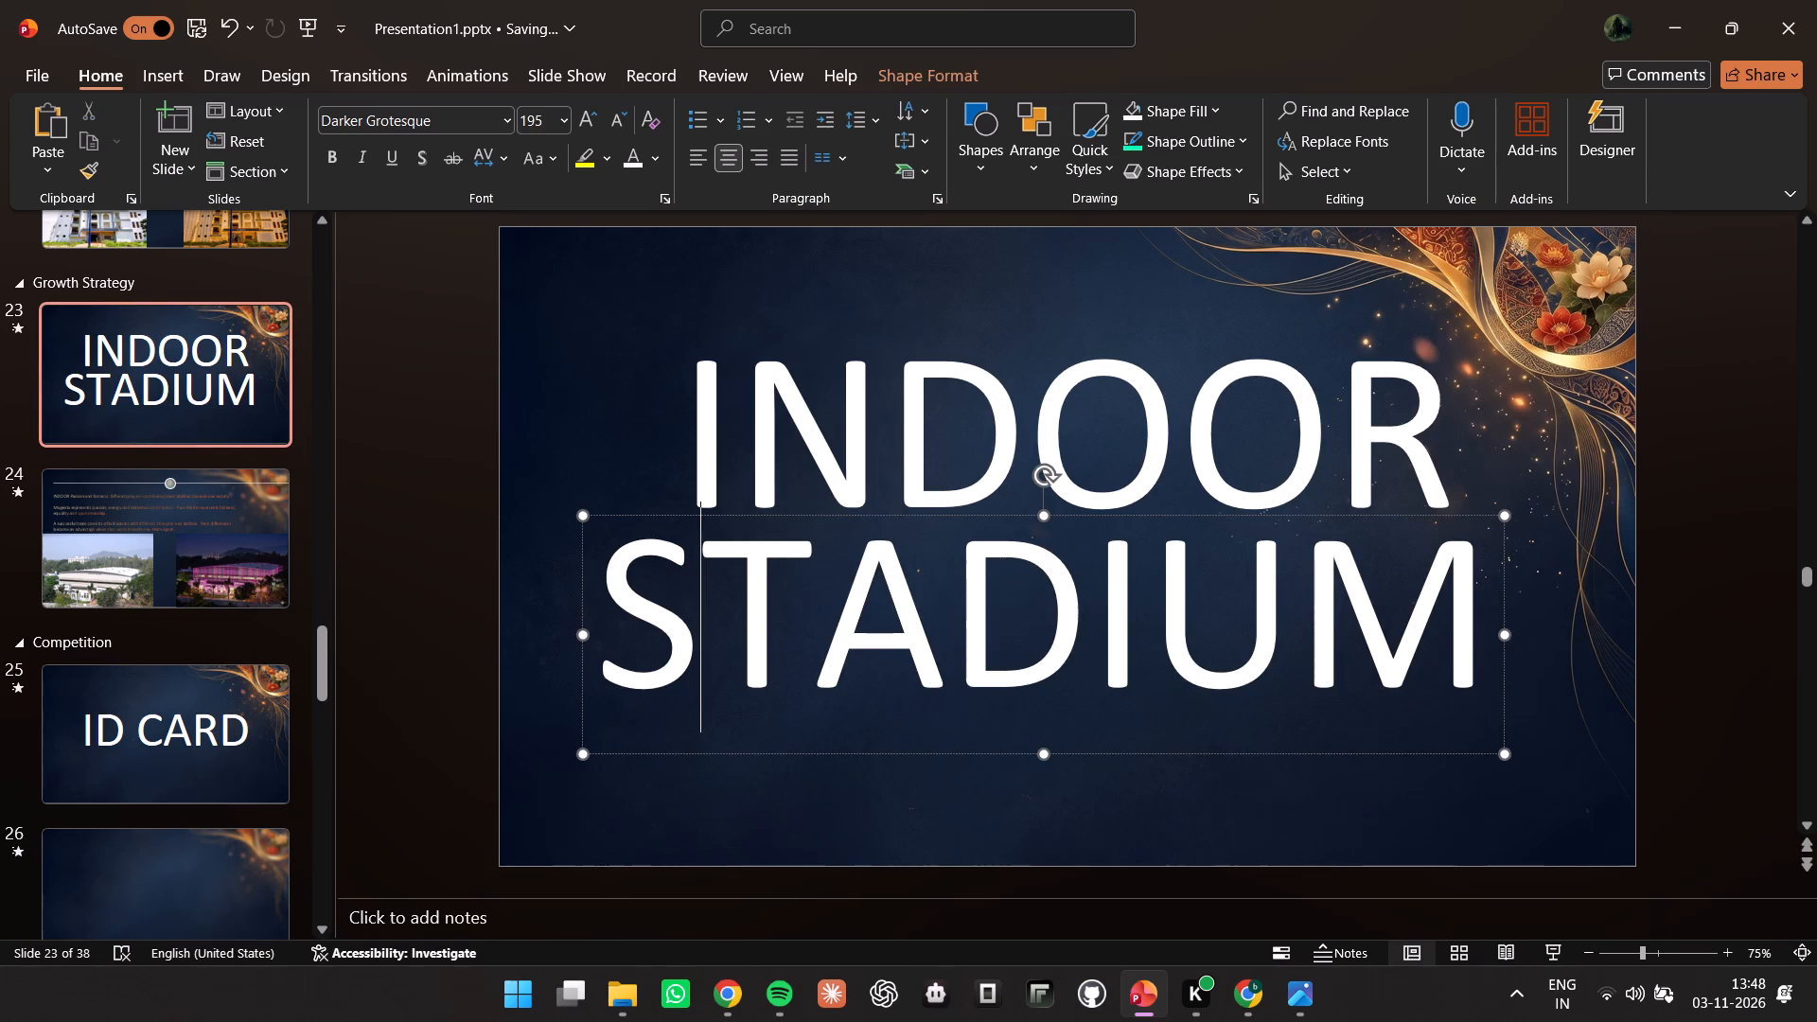
pyautogui.click(620, 564)
pyautogui.moveTo(1466, 589); pyautogui.dragTo(691, 390)
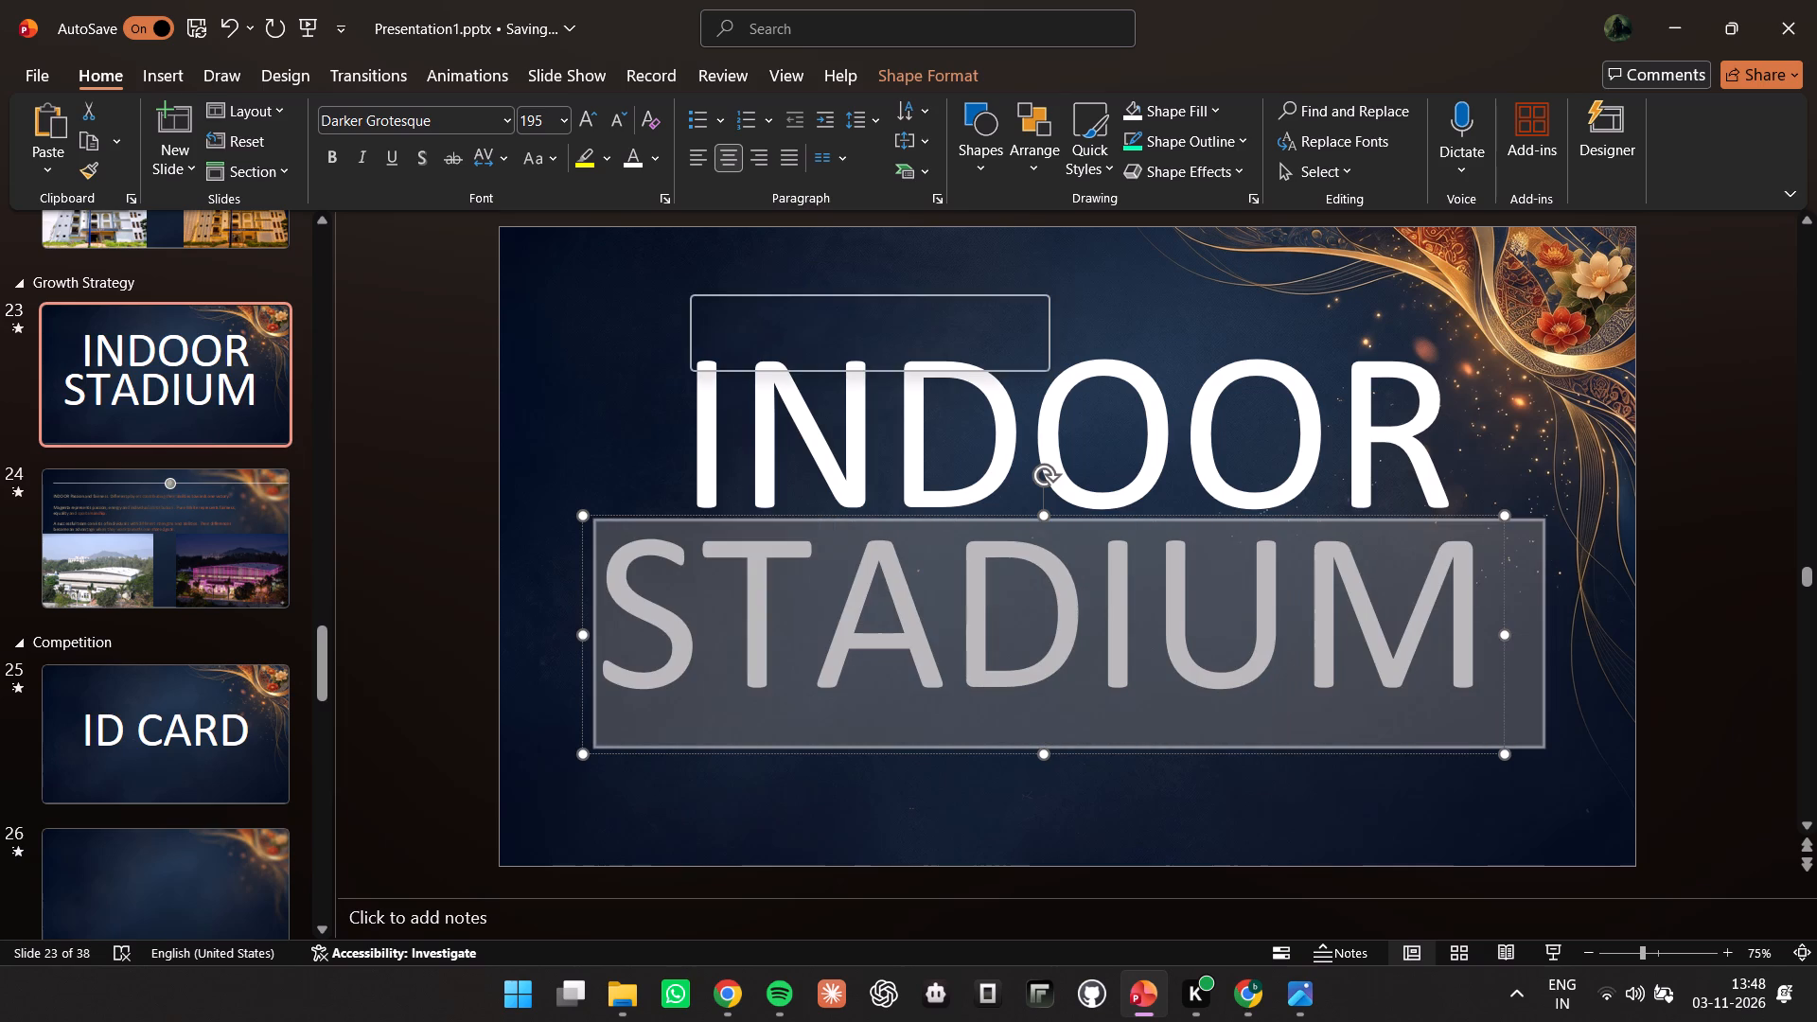
pyautogui.click(691, 391)
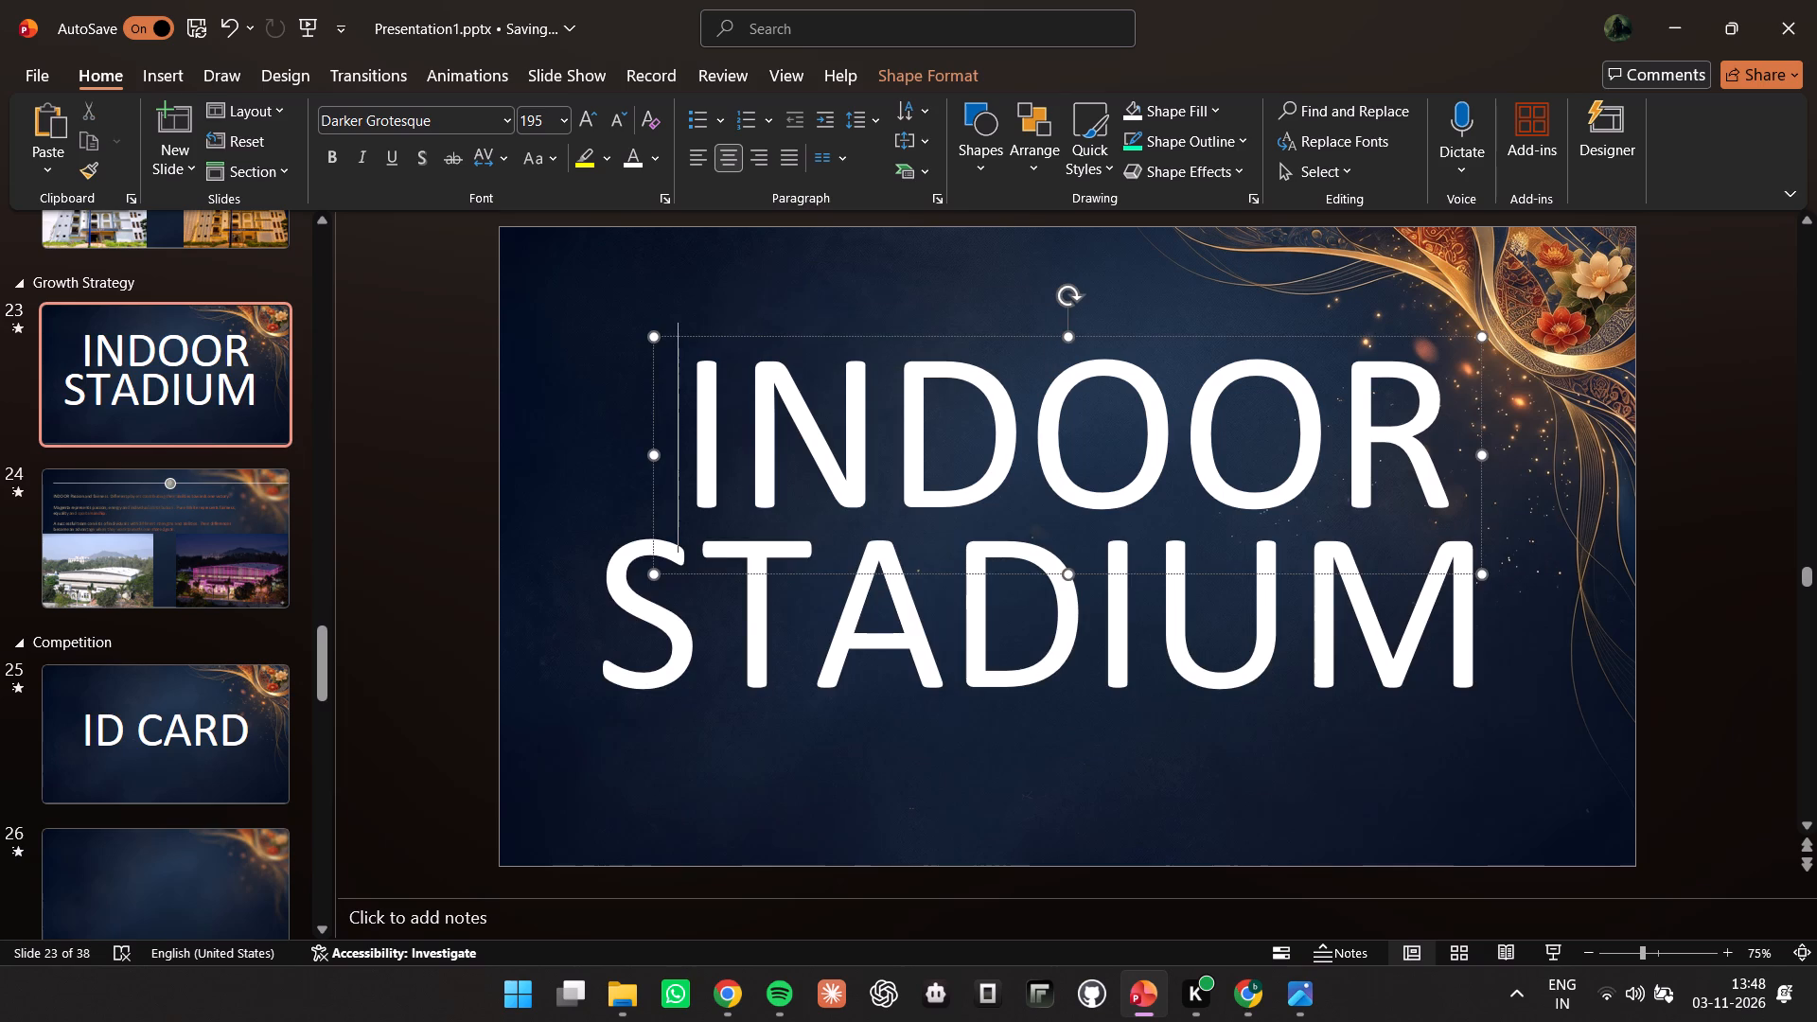
pyautogui.hotkey('ctrl', 'a')
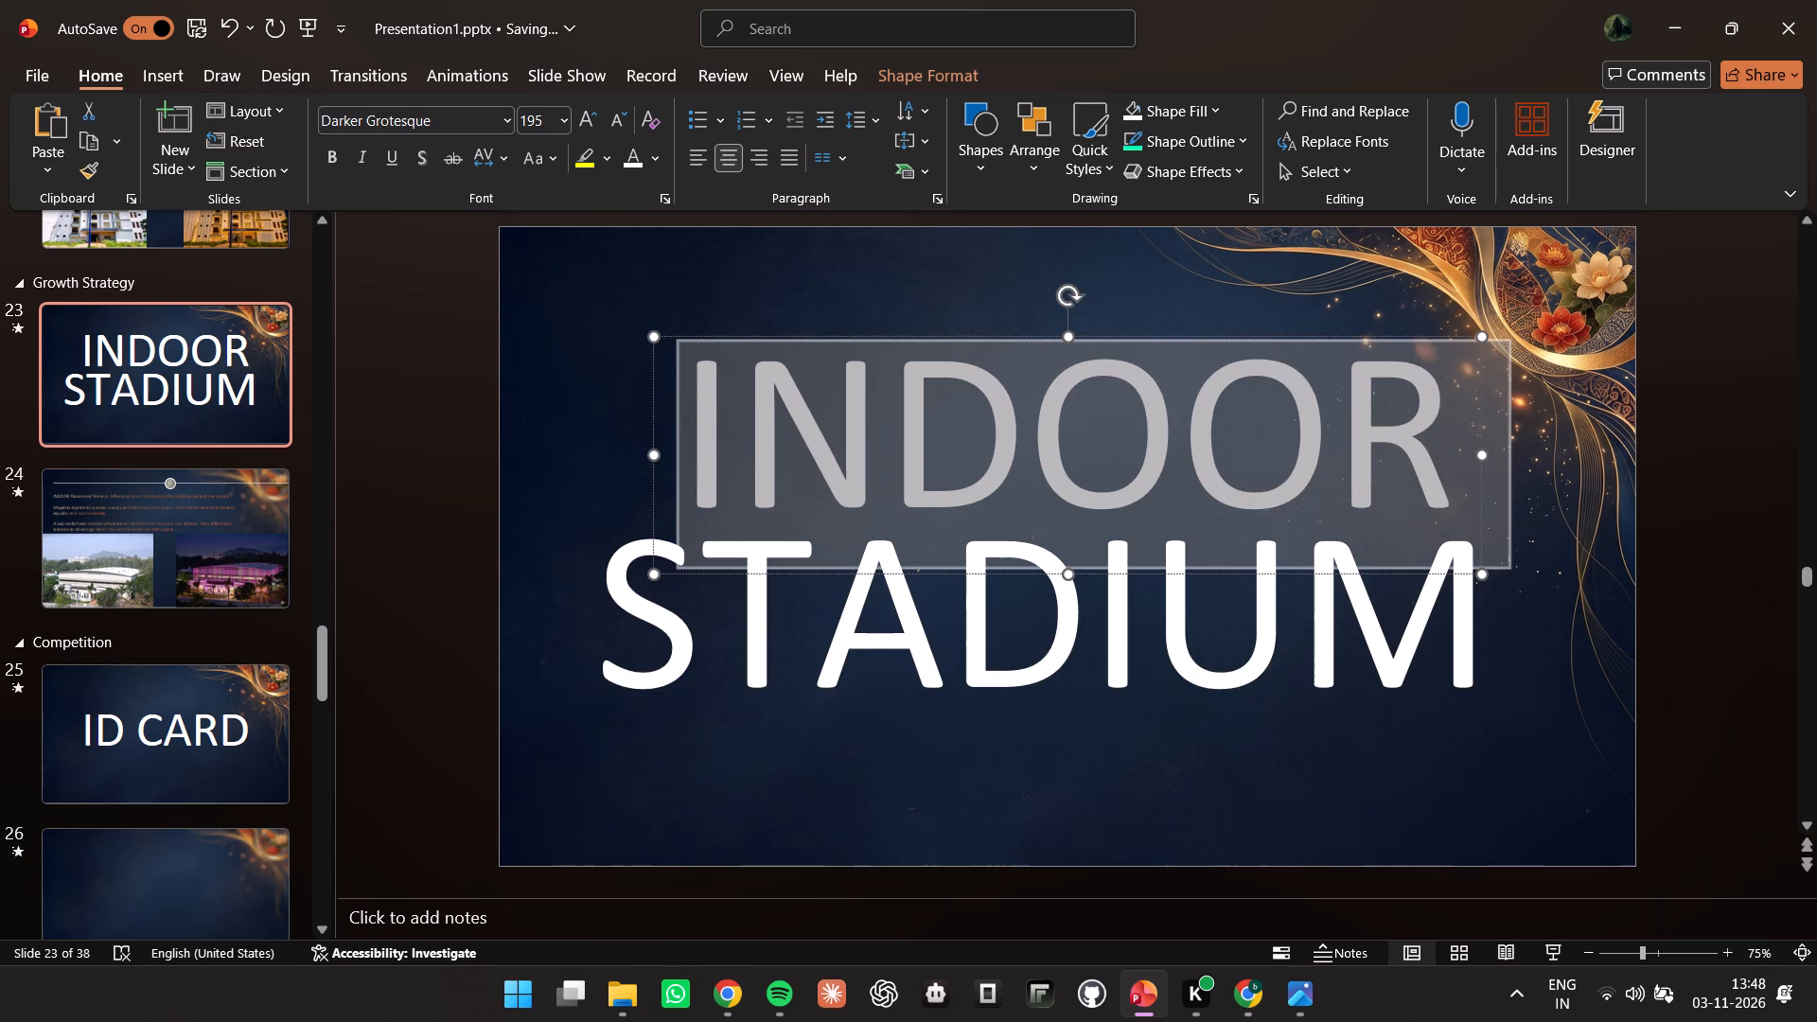
pyautogui.click(866, 497)
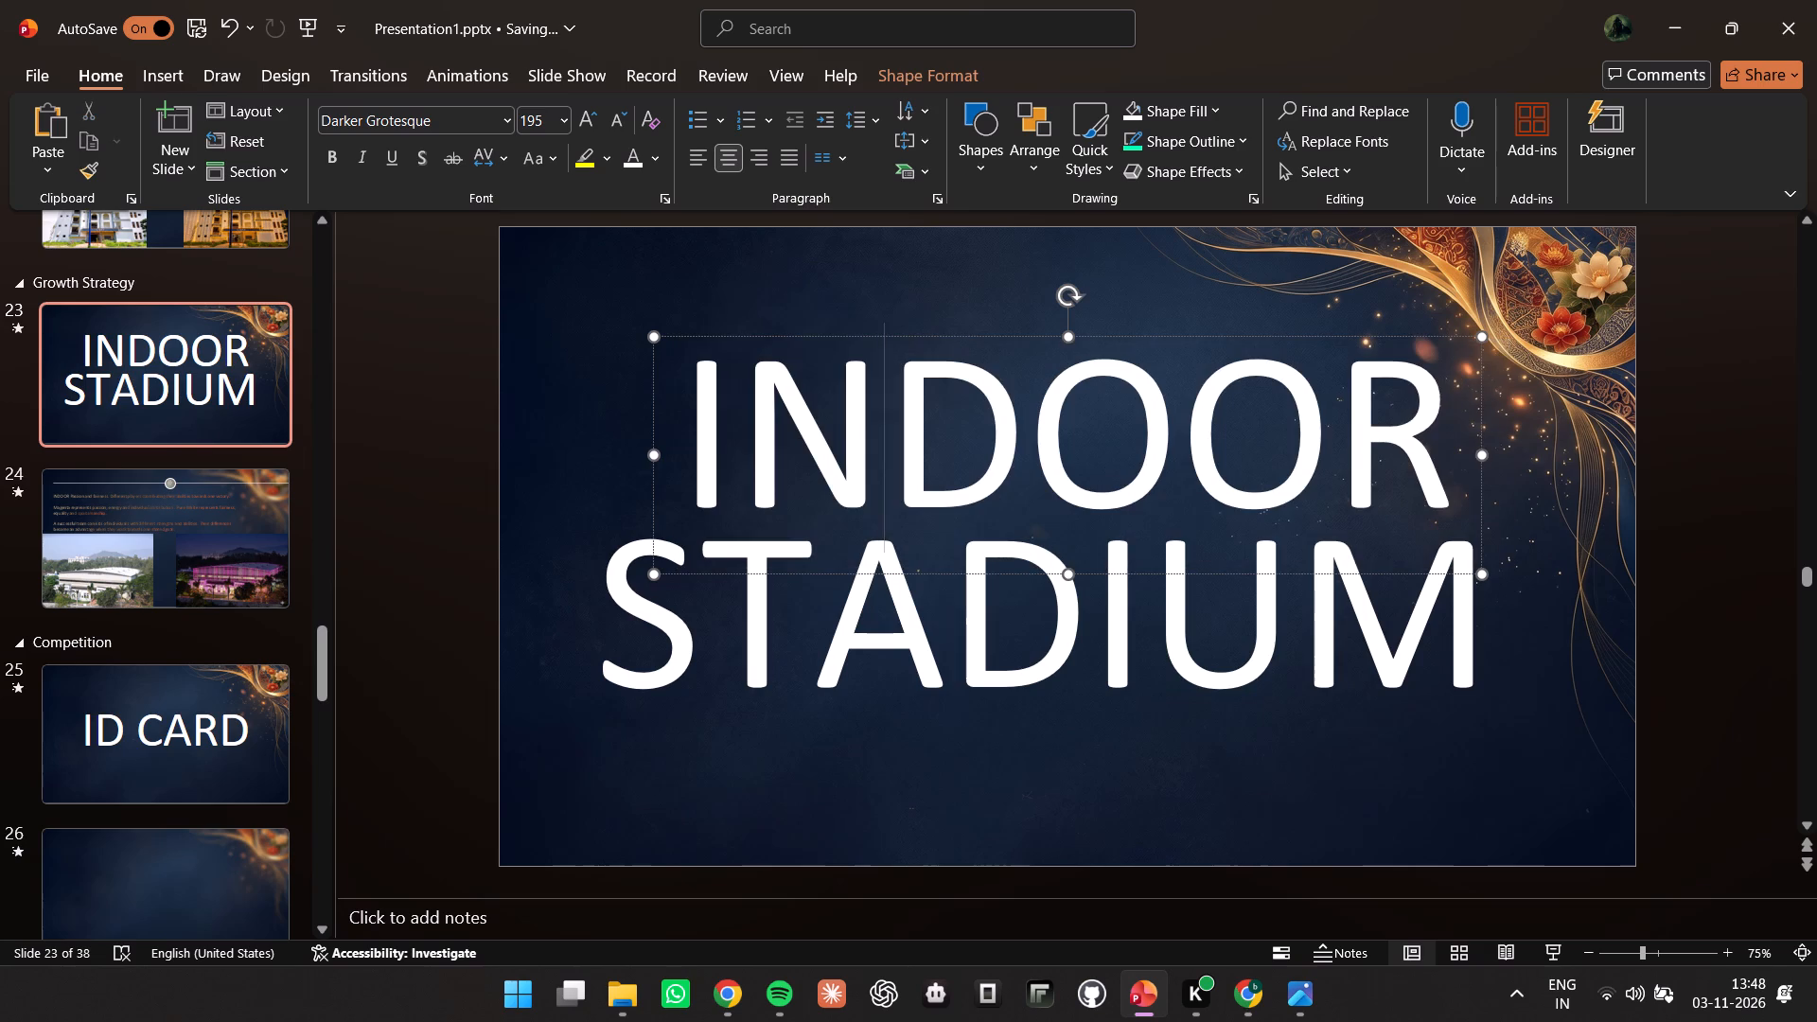
pyautogui.hotkey('ctrl', 'a')
pyautogui.click(508, 125)
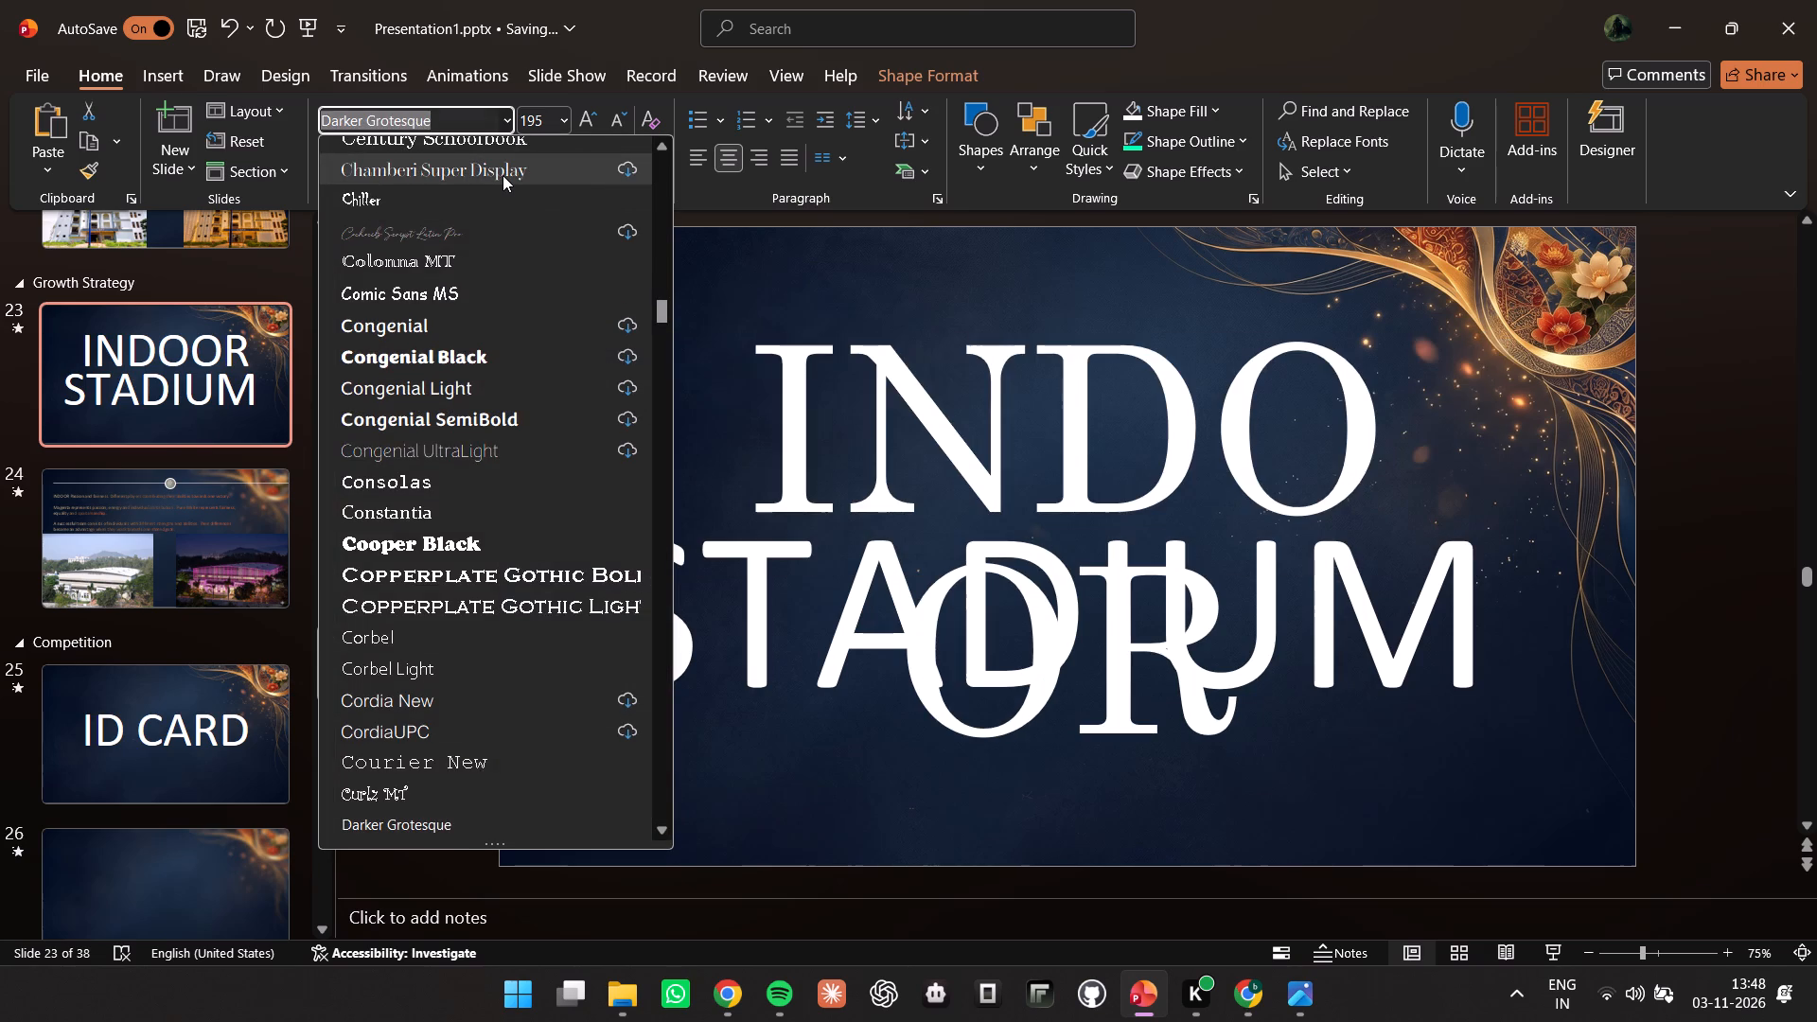
pyautogui.write('sh')
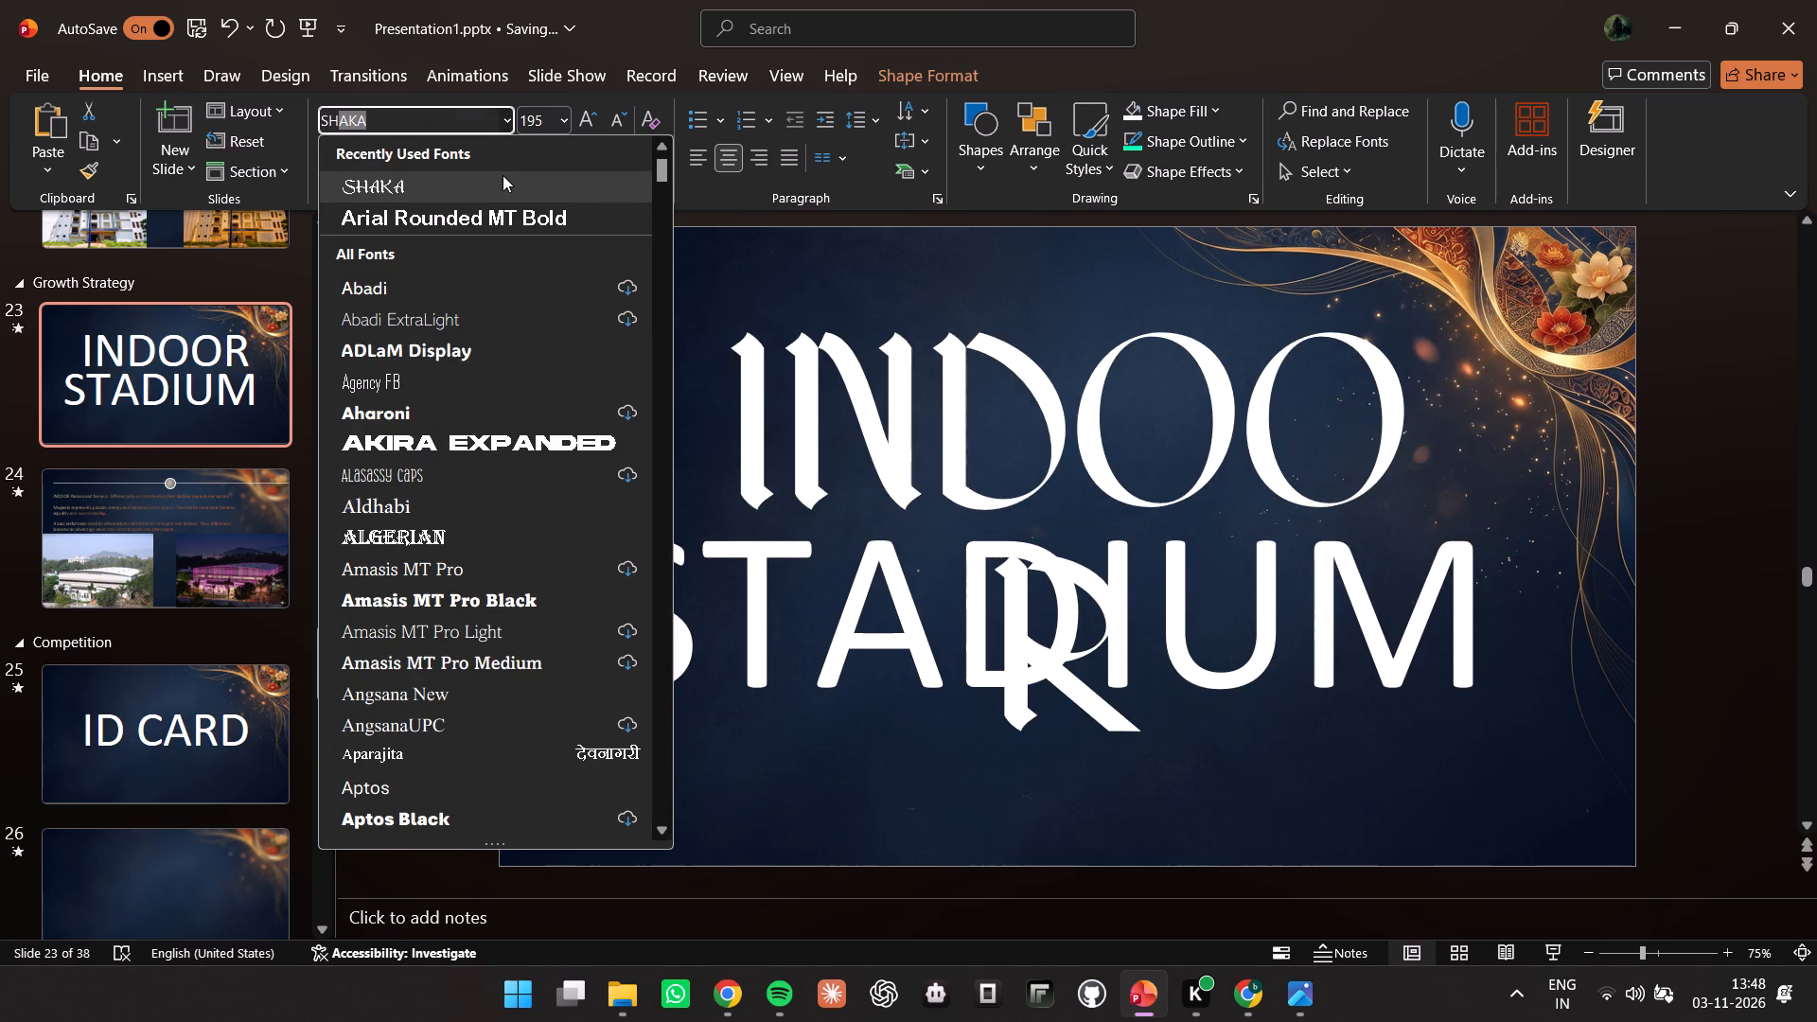
pyautogui.press('Return')
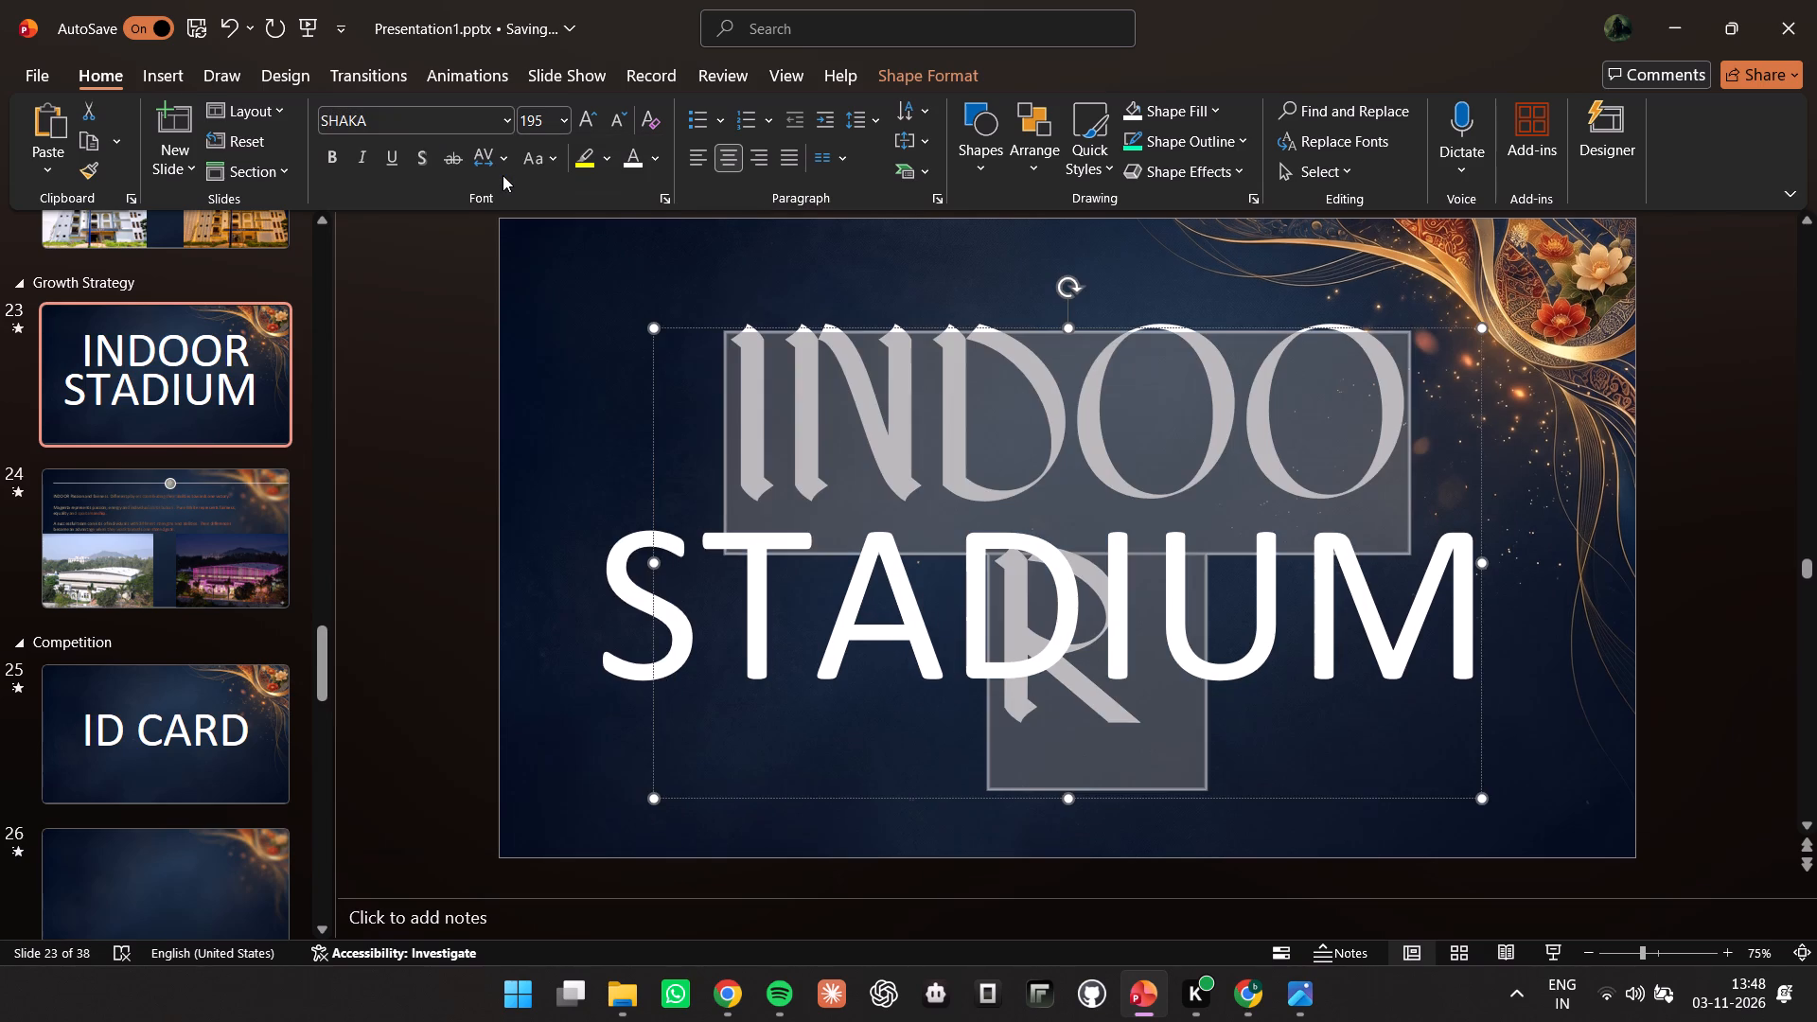
pyautogui.moveTo(1482, 563); pyautogui.dragTo(1597, 554)
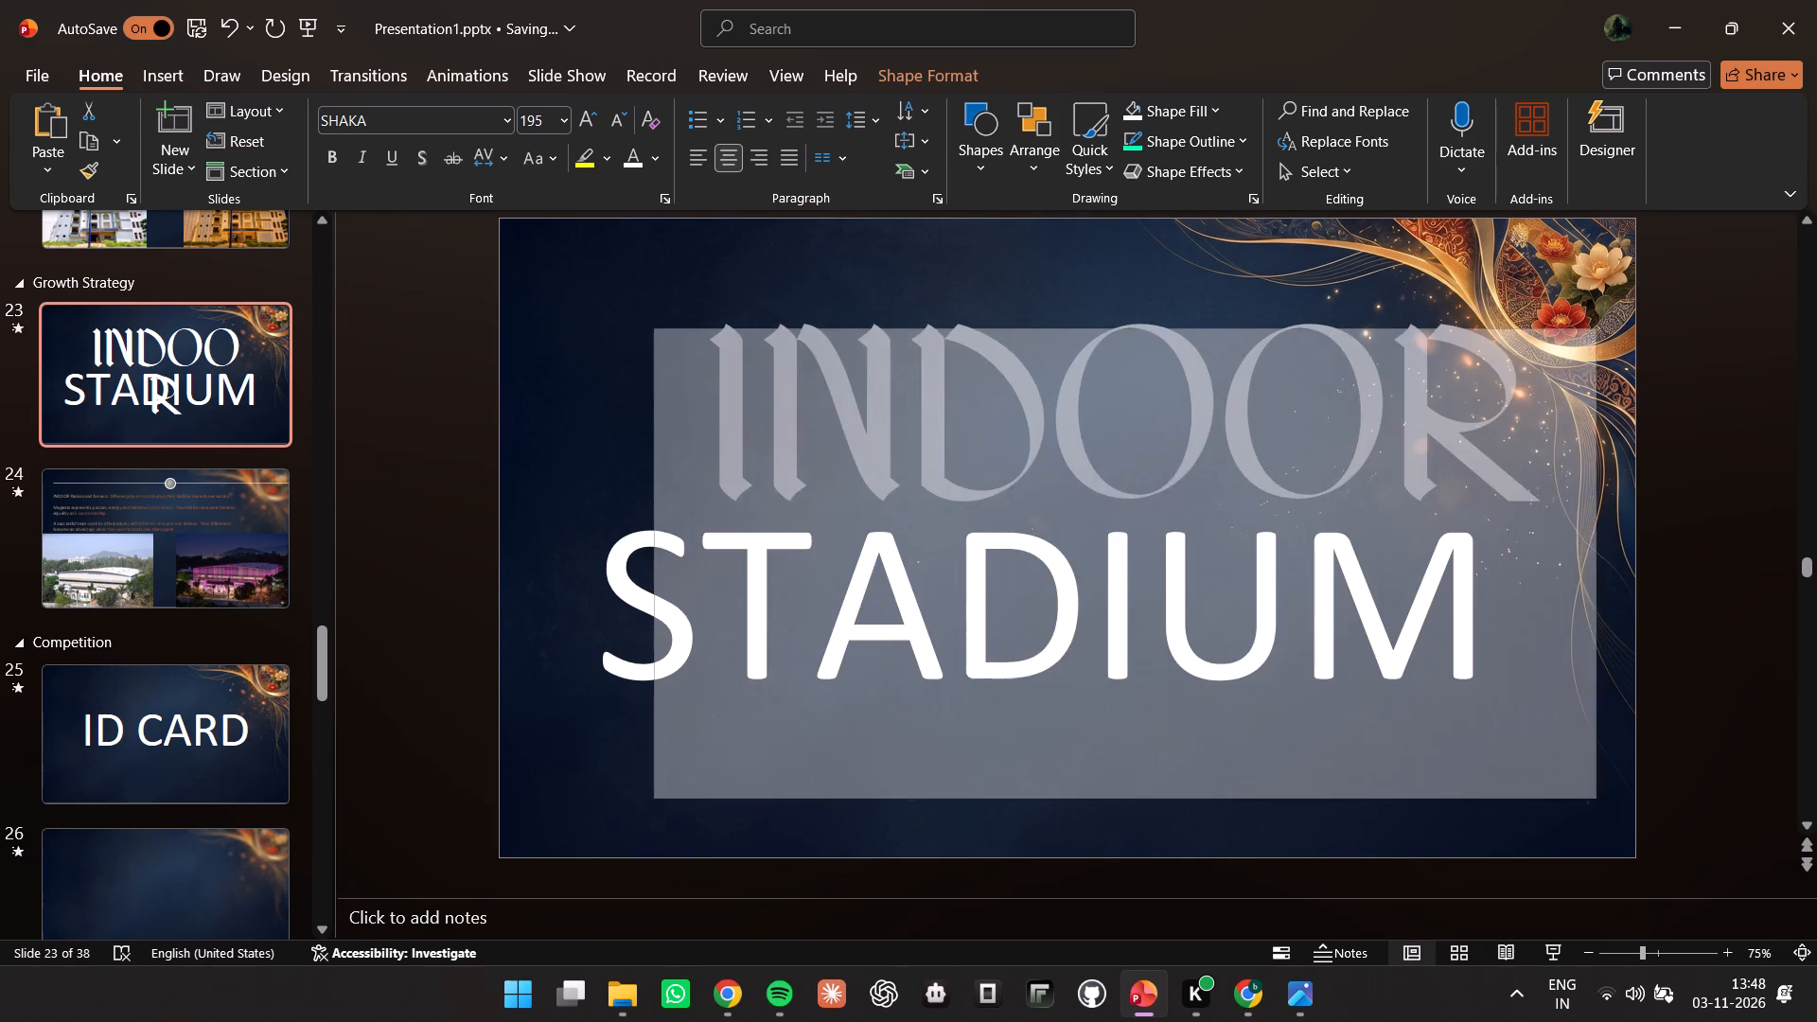
pyautogui.moveTo(1597, 554); pyautogui.dragTo(1601, 553)
# Set the word STADIUM on slide 23 to the SHAKA font and widen its text box to fit one line.
pyautogui.click(978, 567)
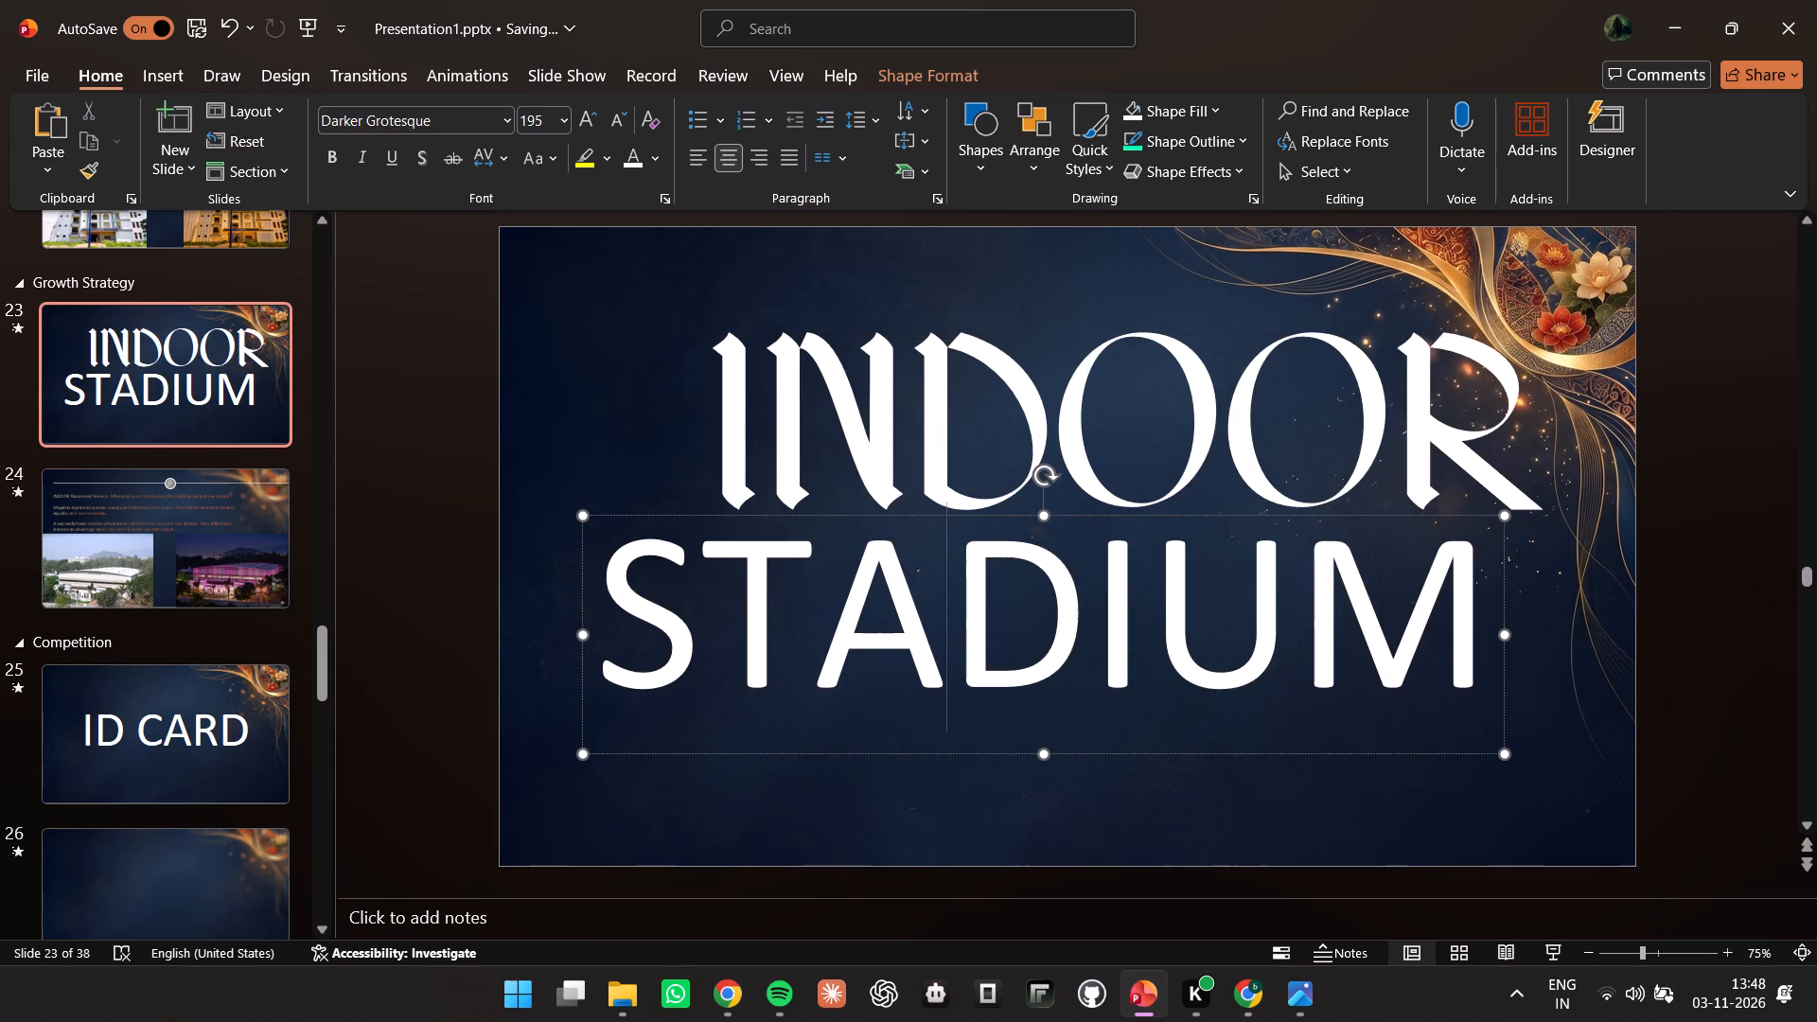
pyautogui.hotkey('ctrl', 'a')
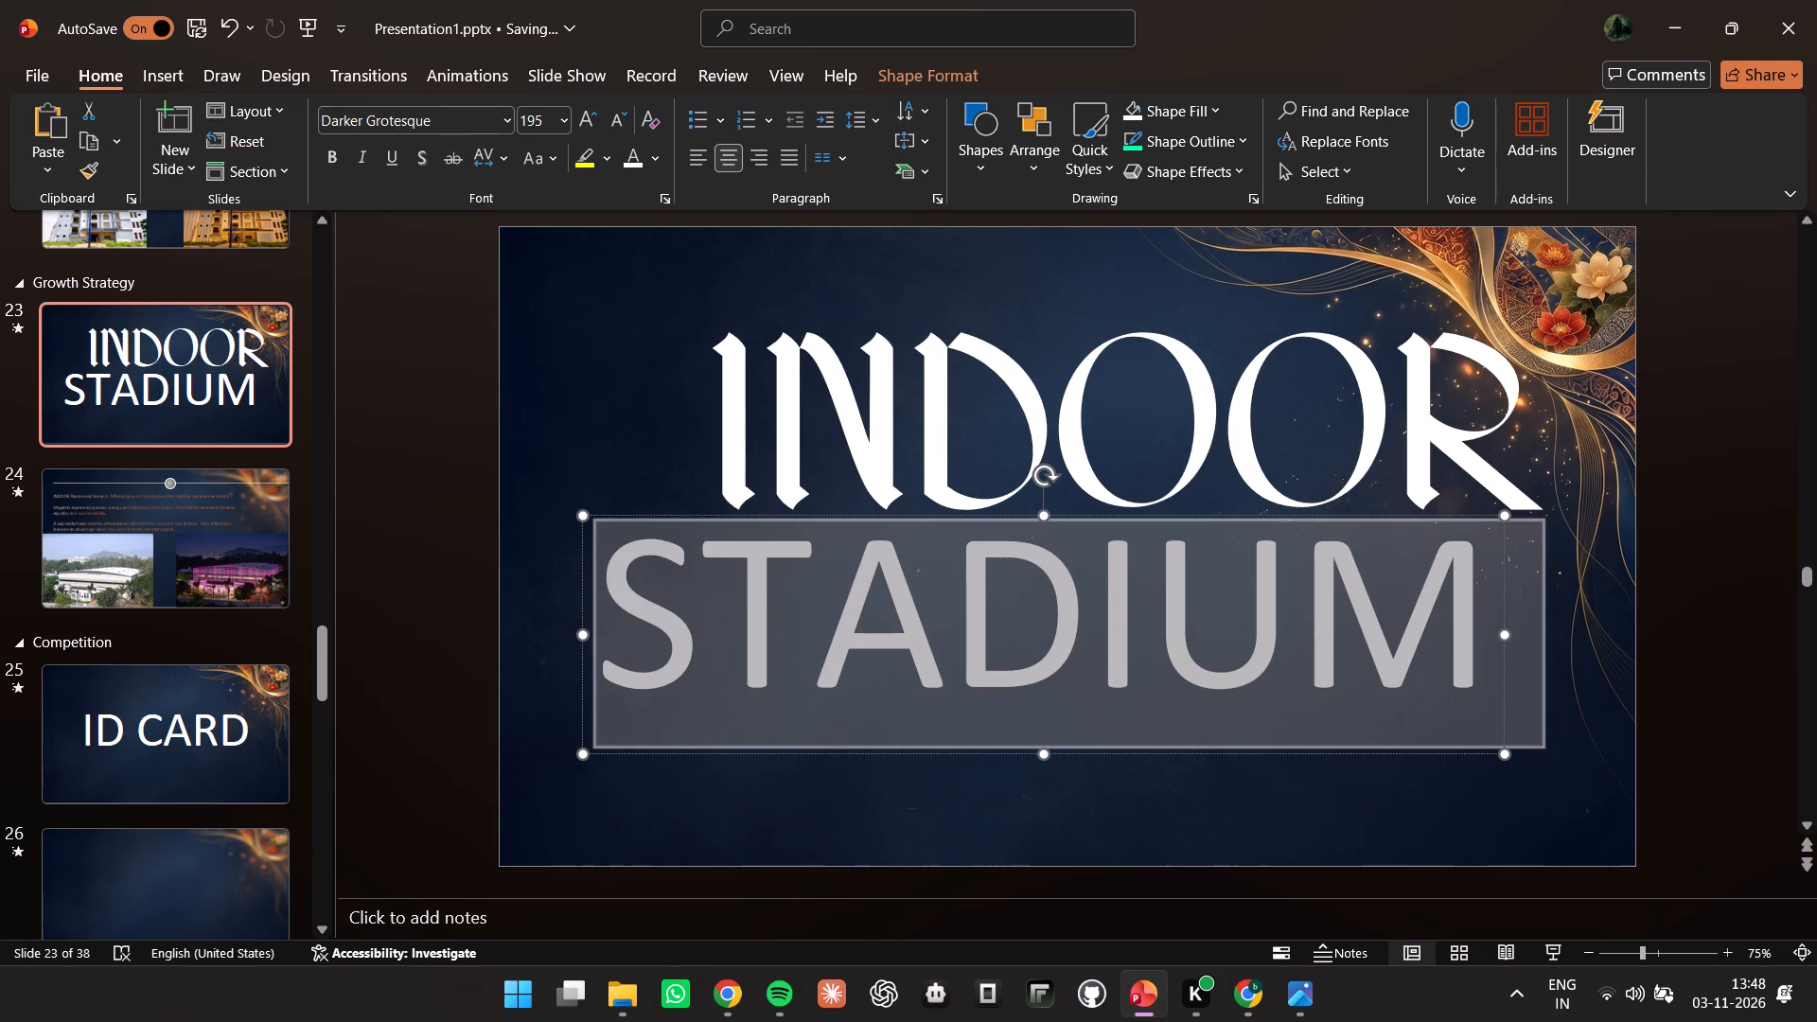
pyautogui.click(459, 122)
pyautogui.press('s')
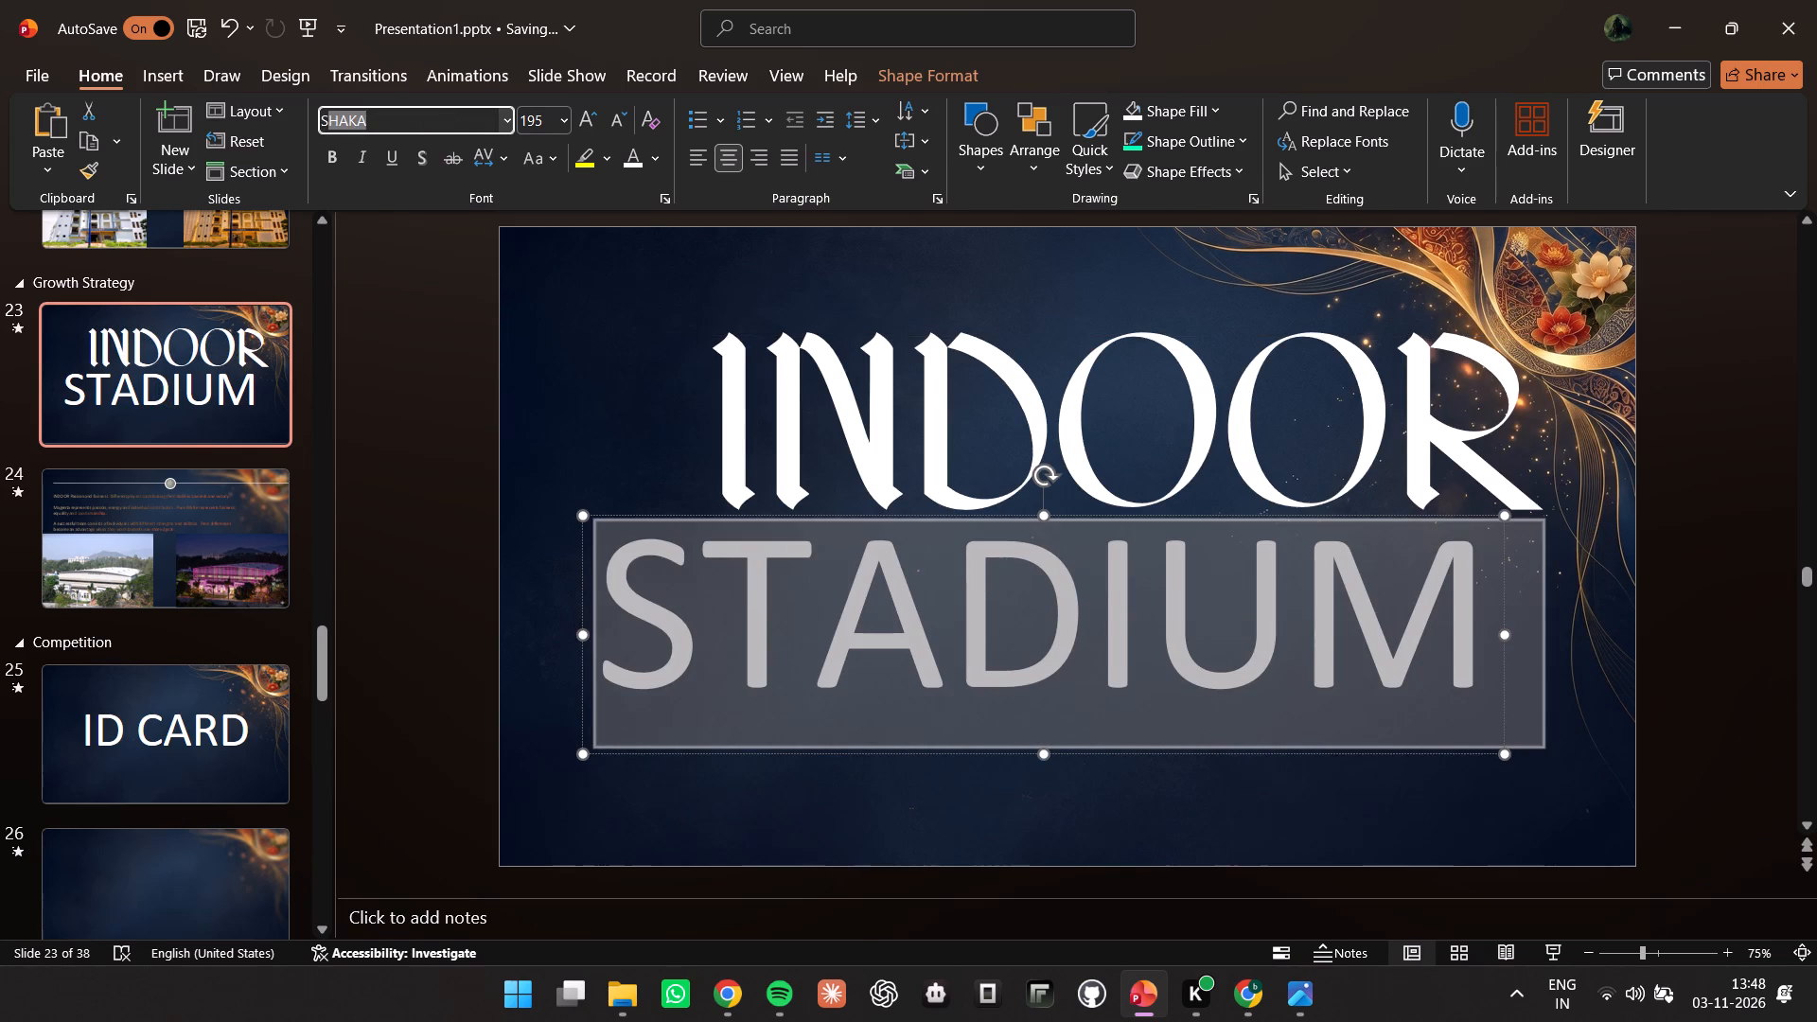
pyautogui.press('Return')
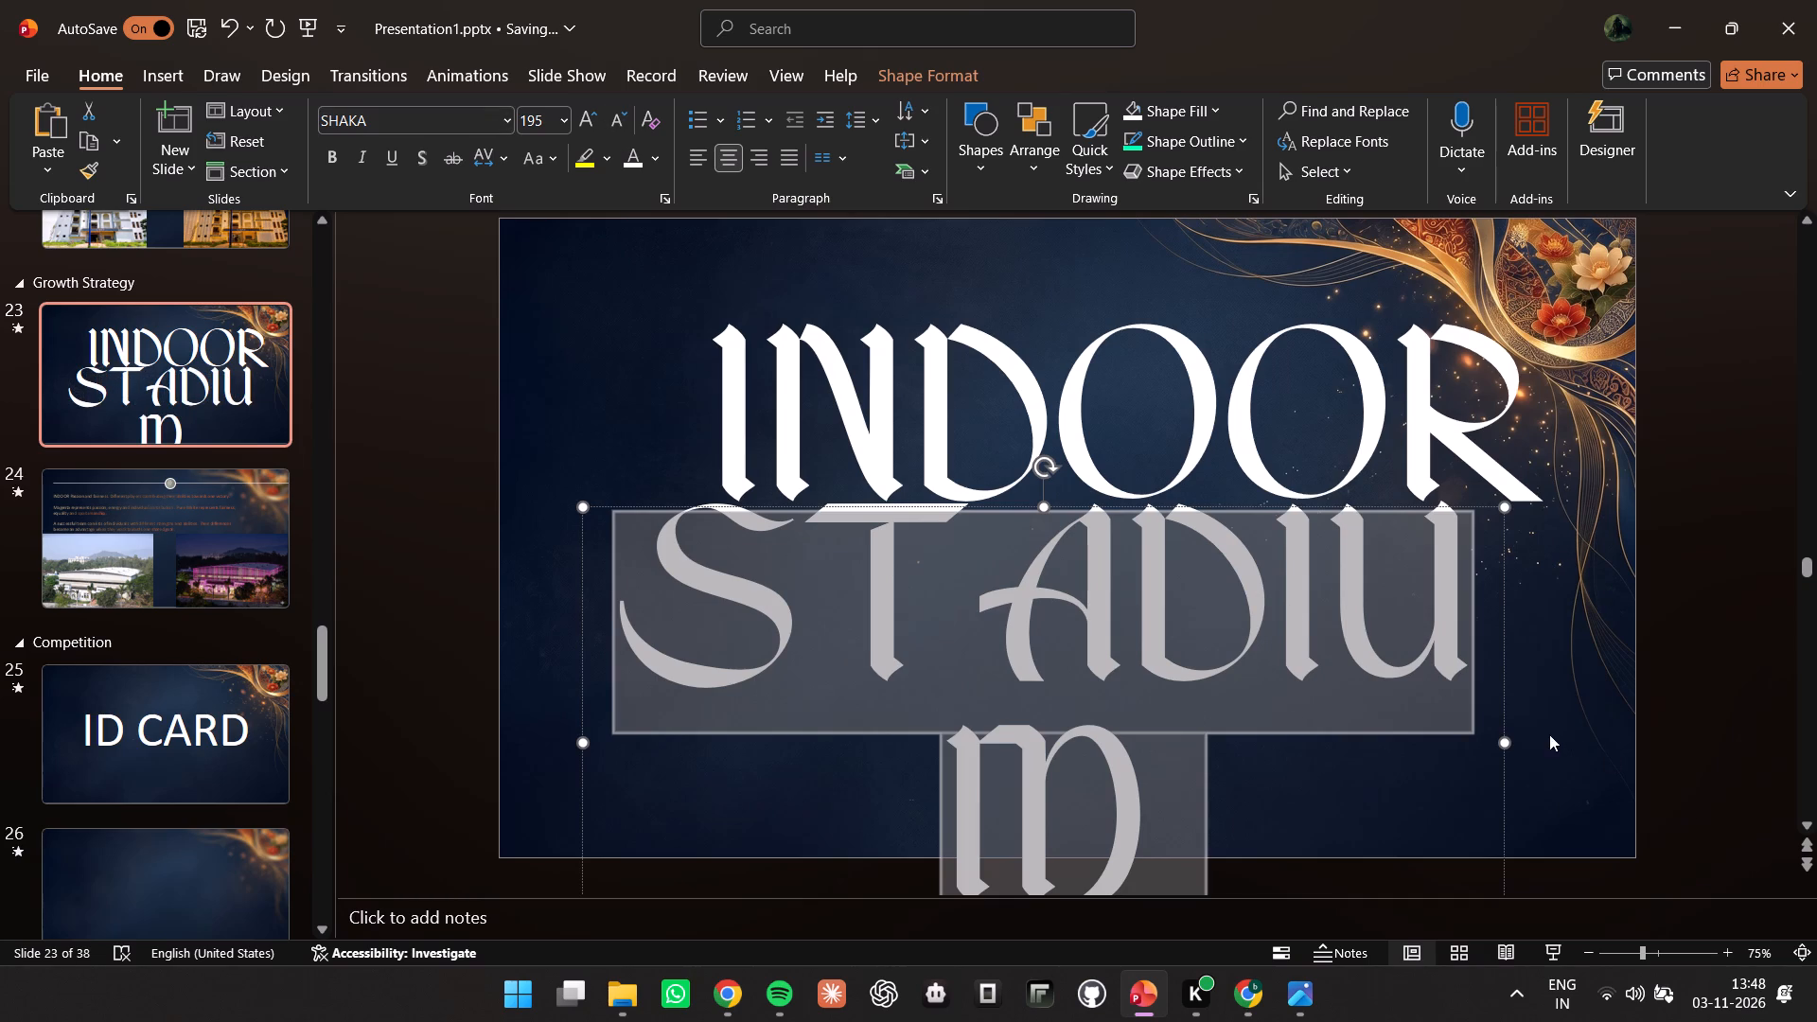
pyautogui.moveTo(1508, 736); pyautogui.dragTo(1578, 701)
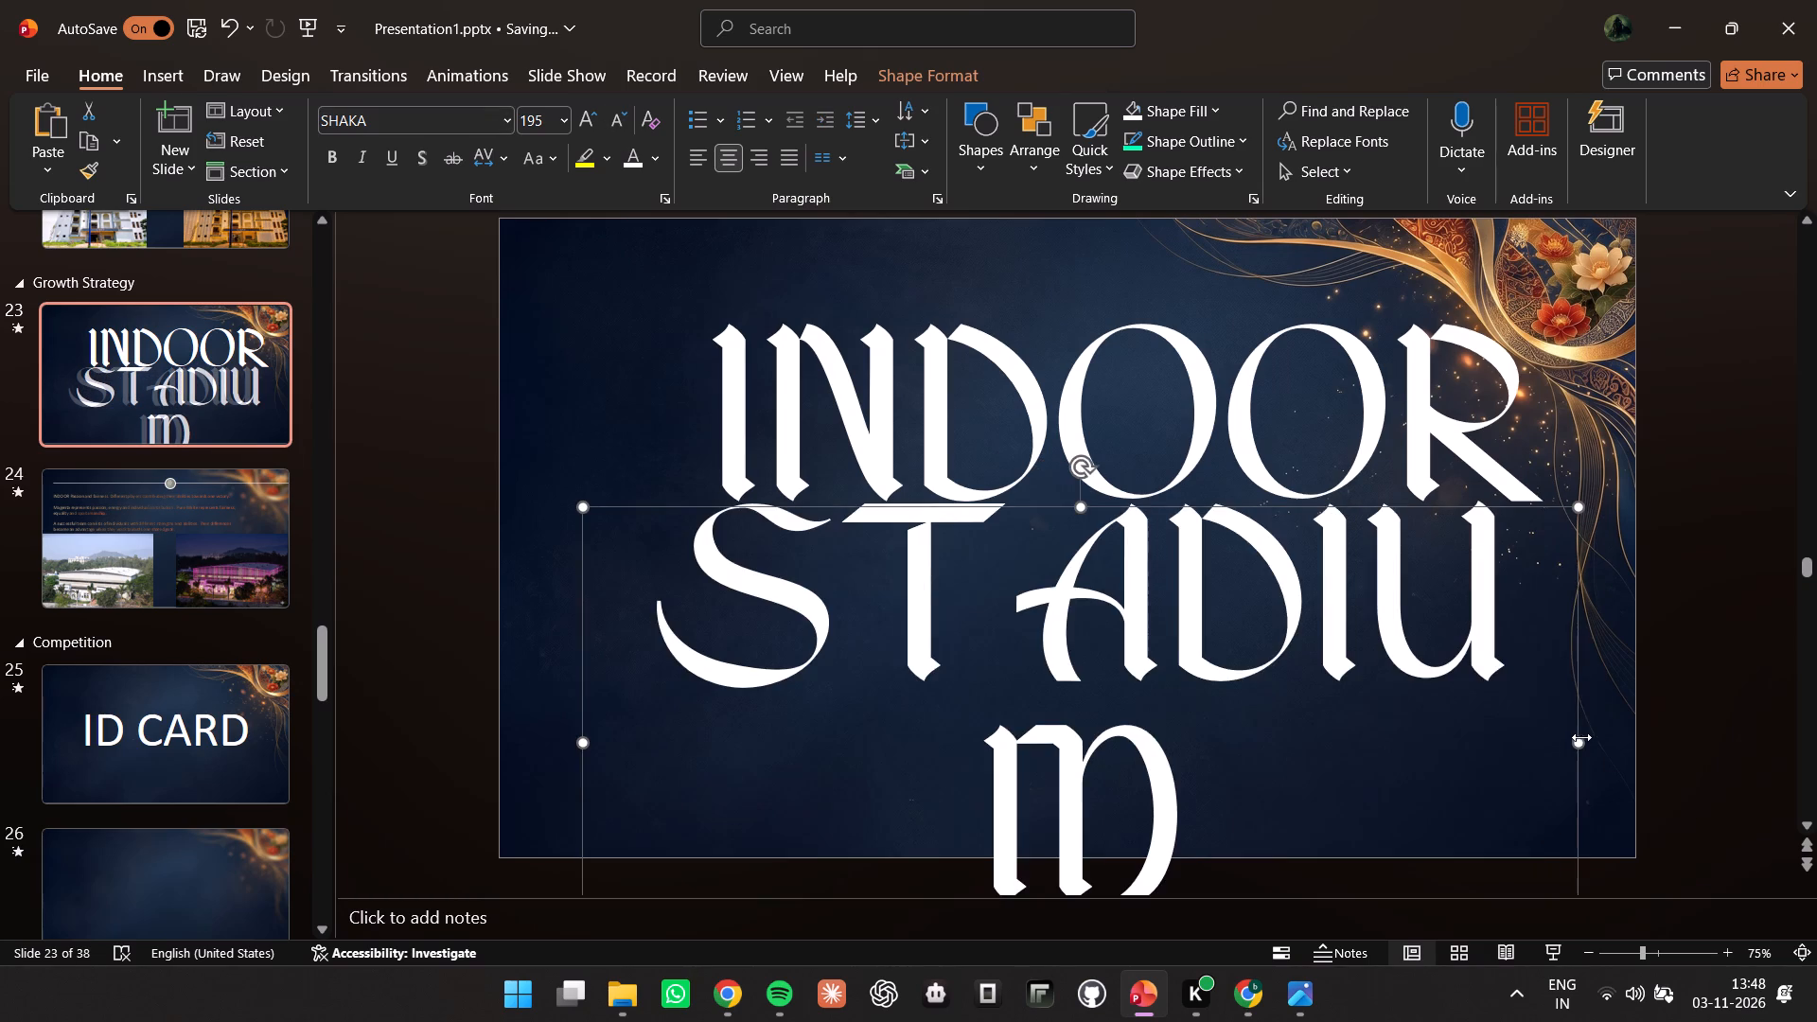
pyautogui.moveTo(1581, 740); pyautogui.dragTo(1703, 645)
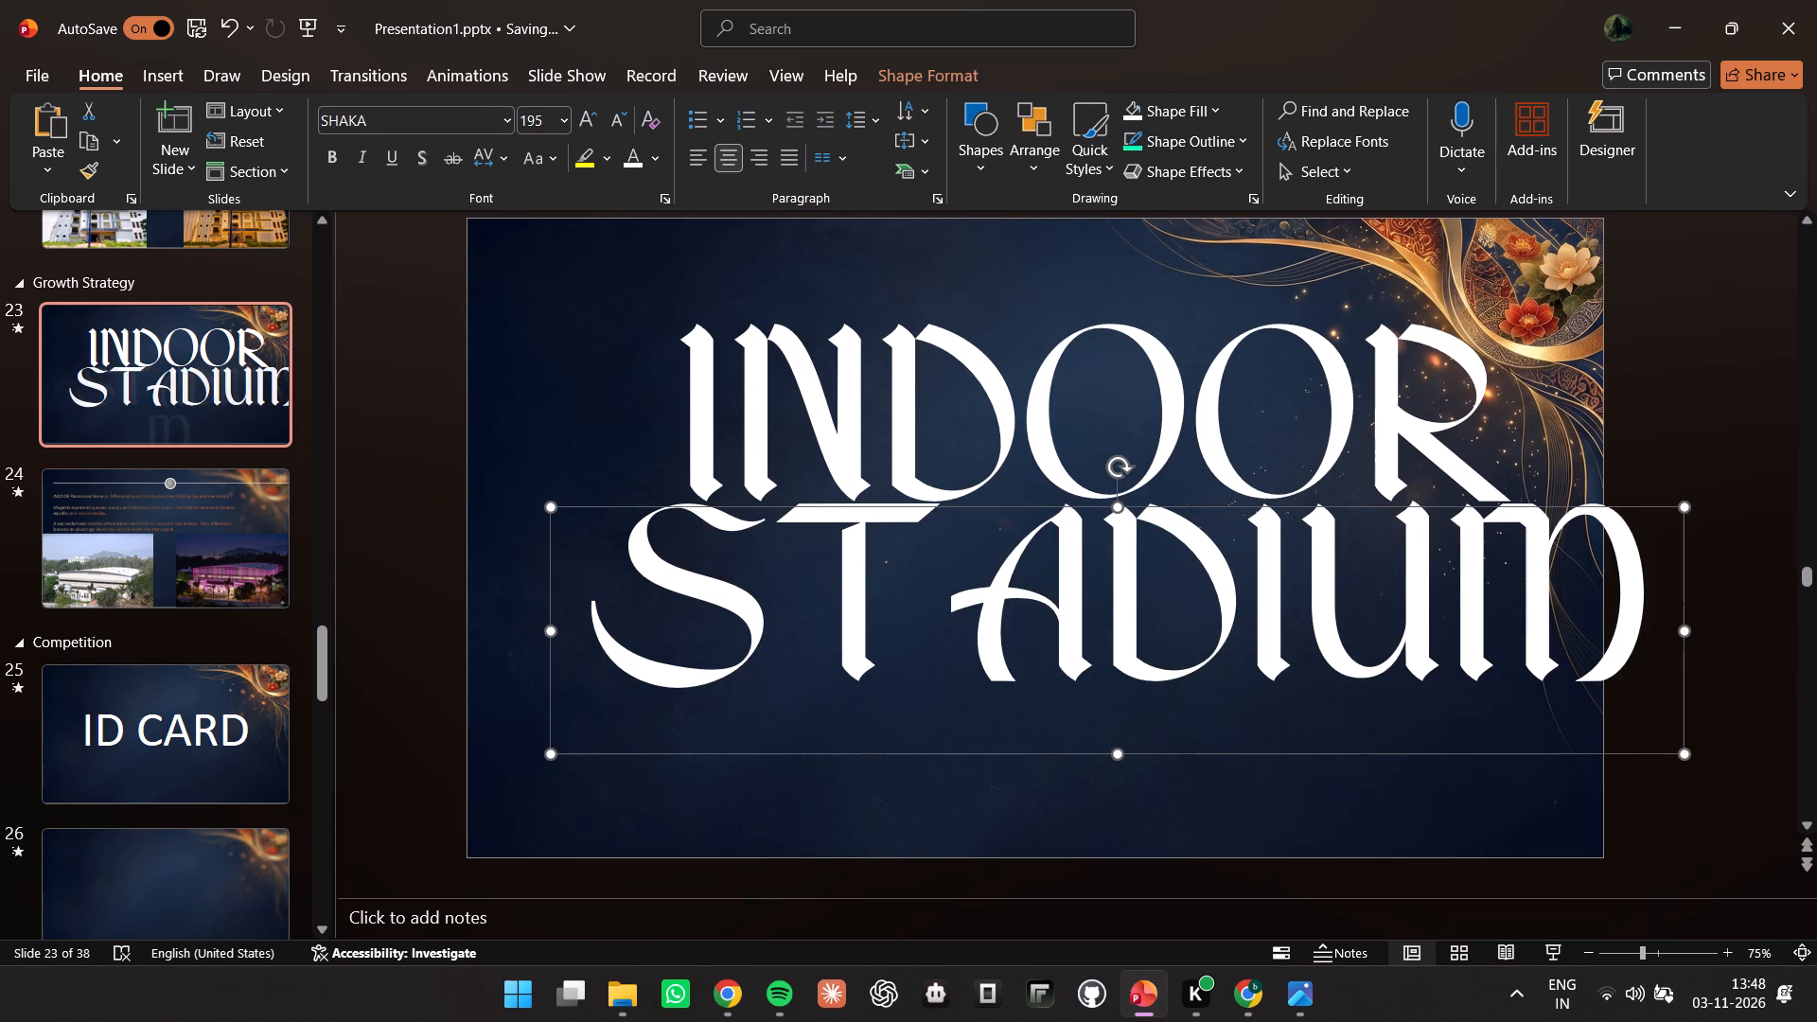
# Reduce the STADIUM text on slide 23 to font size 185.
pyautogui.hotkey('ctrl', 'a')
pyautogui.click(730, 573)
pyautogui.click(688, 658)
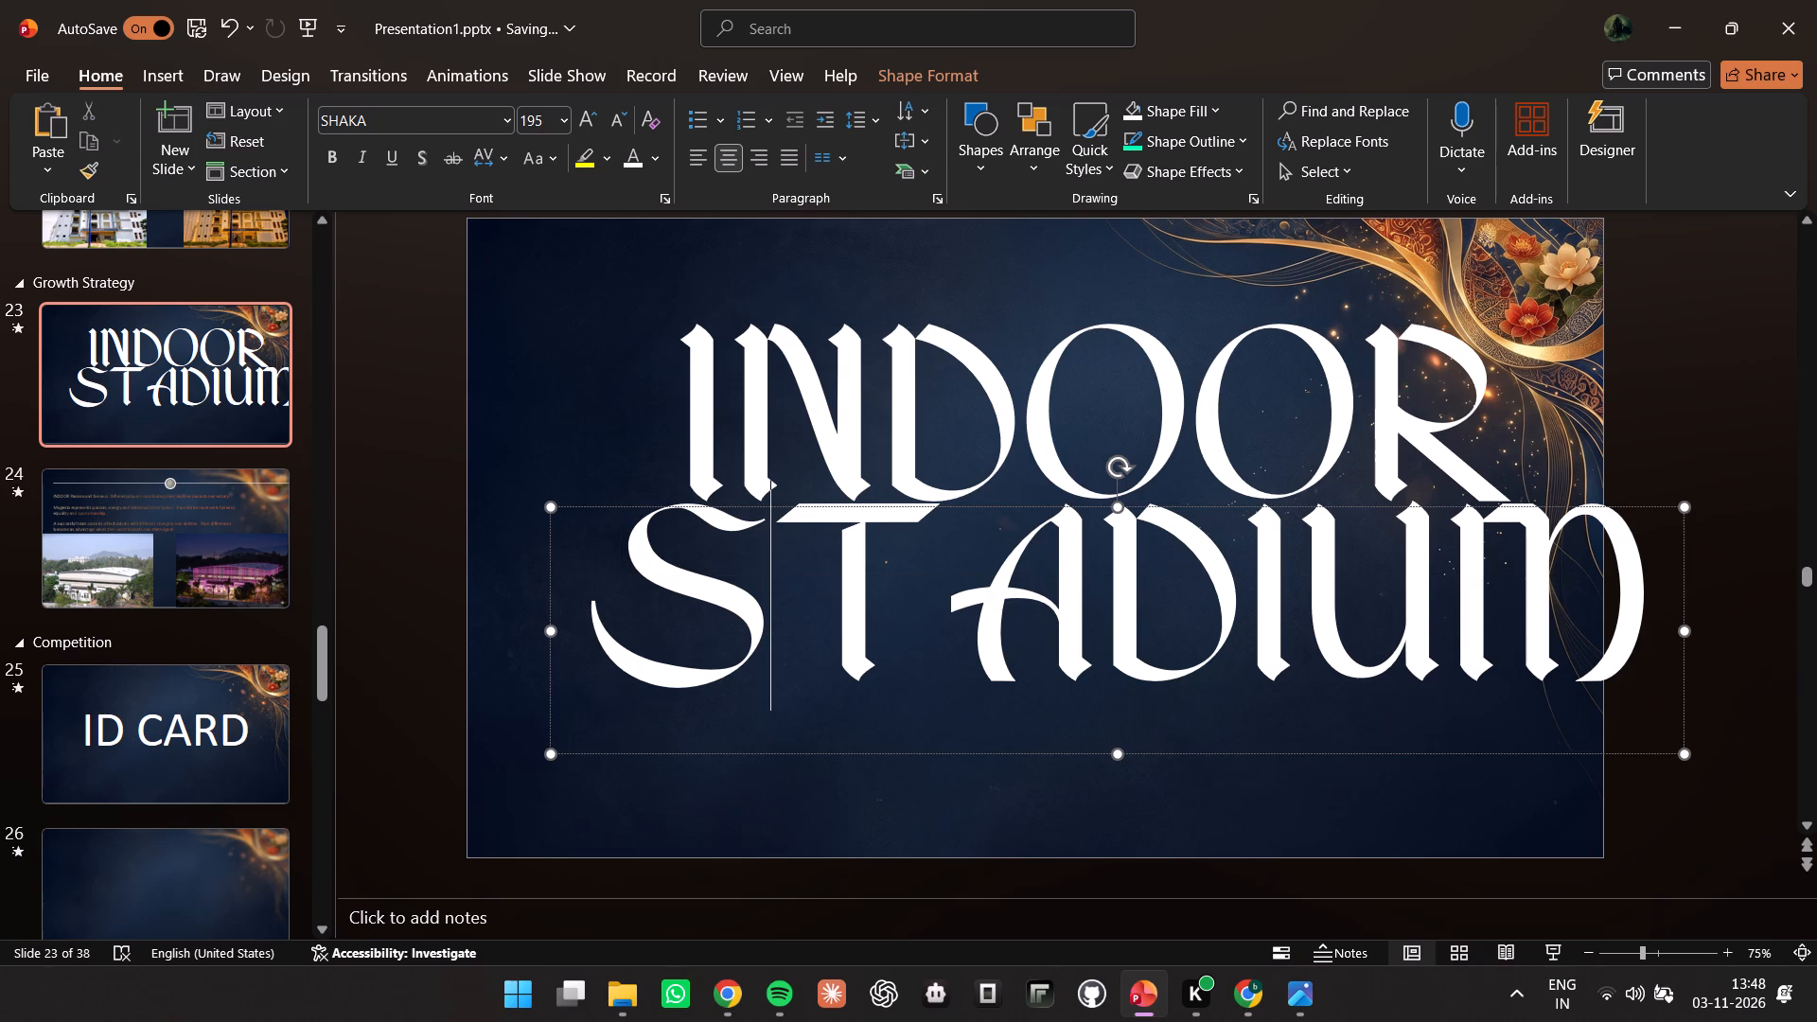
pyautogui.hotkey('ctrl', 'a')
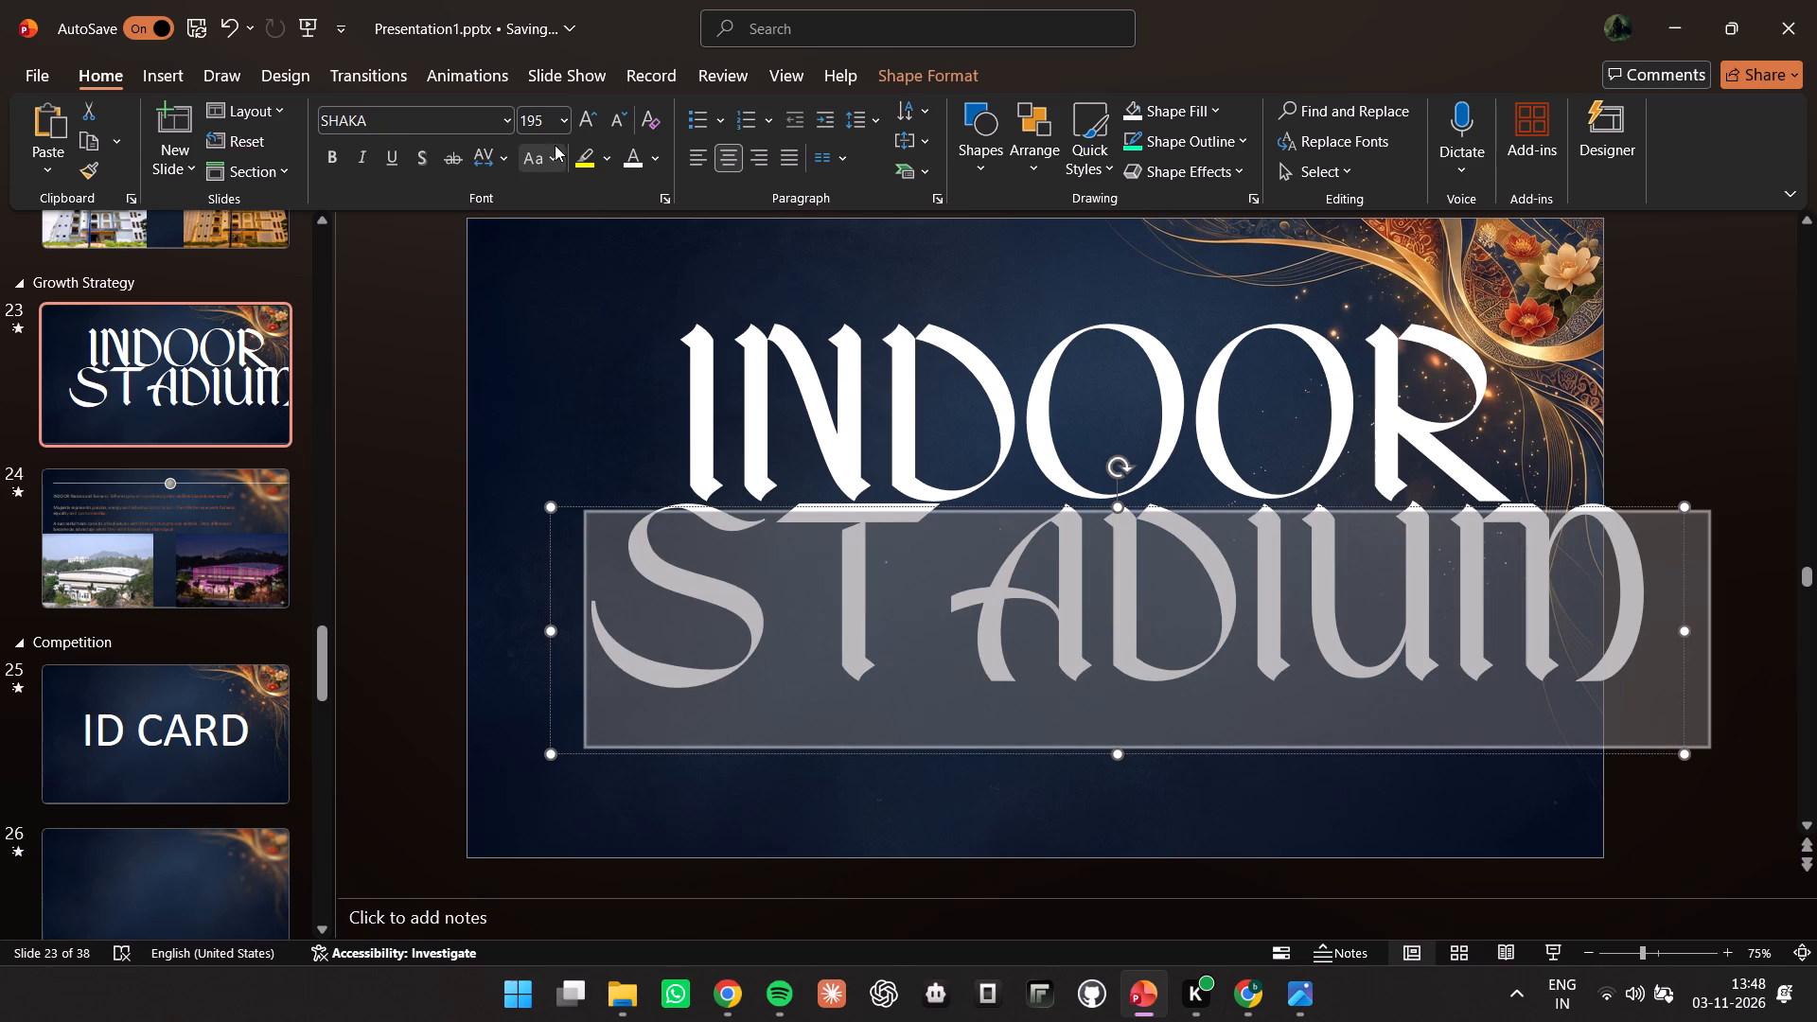
pyautogui.click(562, 116)
pyautogui.click(563, 115)
pyautogui.doubleClick(547, 116)
pyautogui.press('BackSpace')
pyautogui.press('BackSpace')
pyautogui.write('85')
pyautogui.click(557, 241)
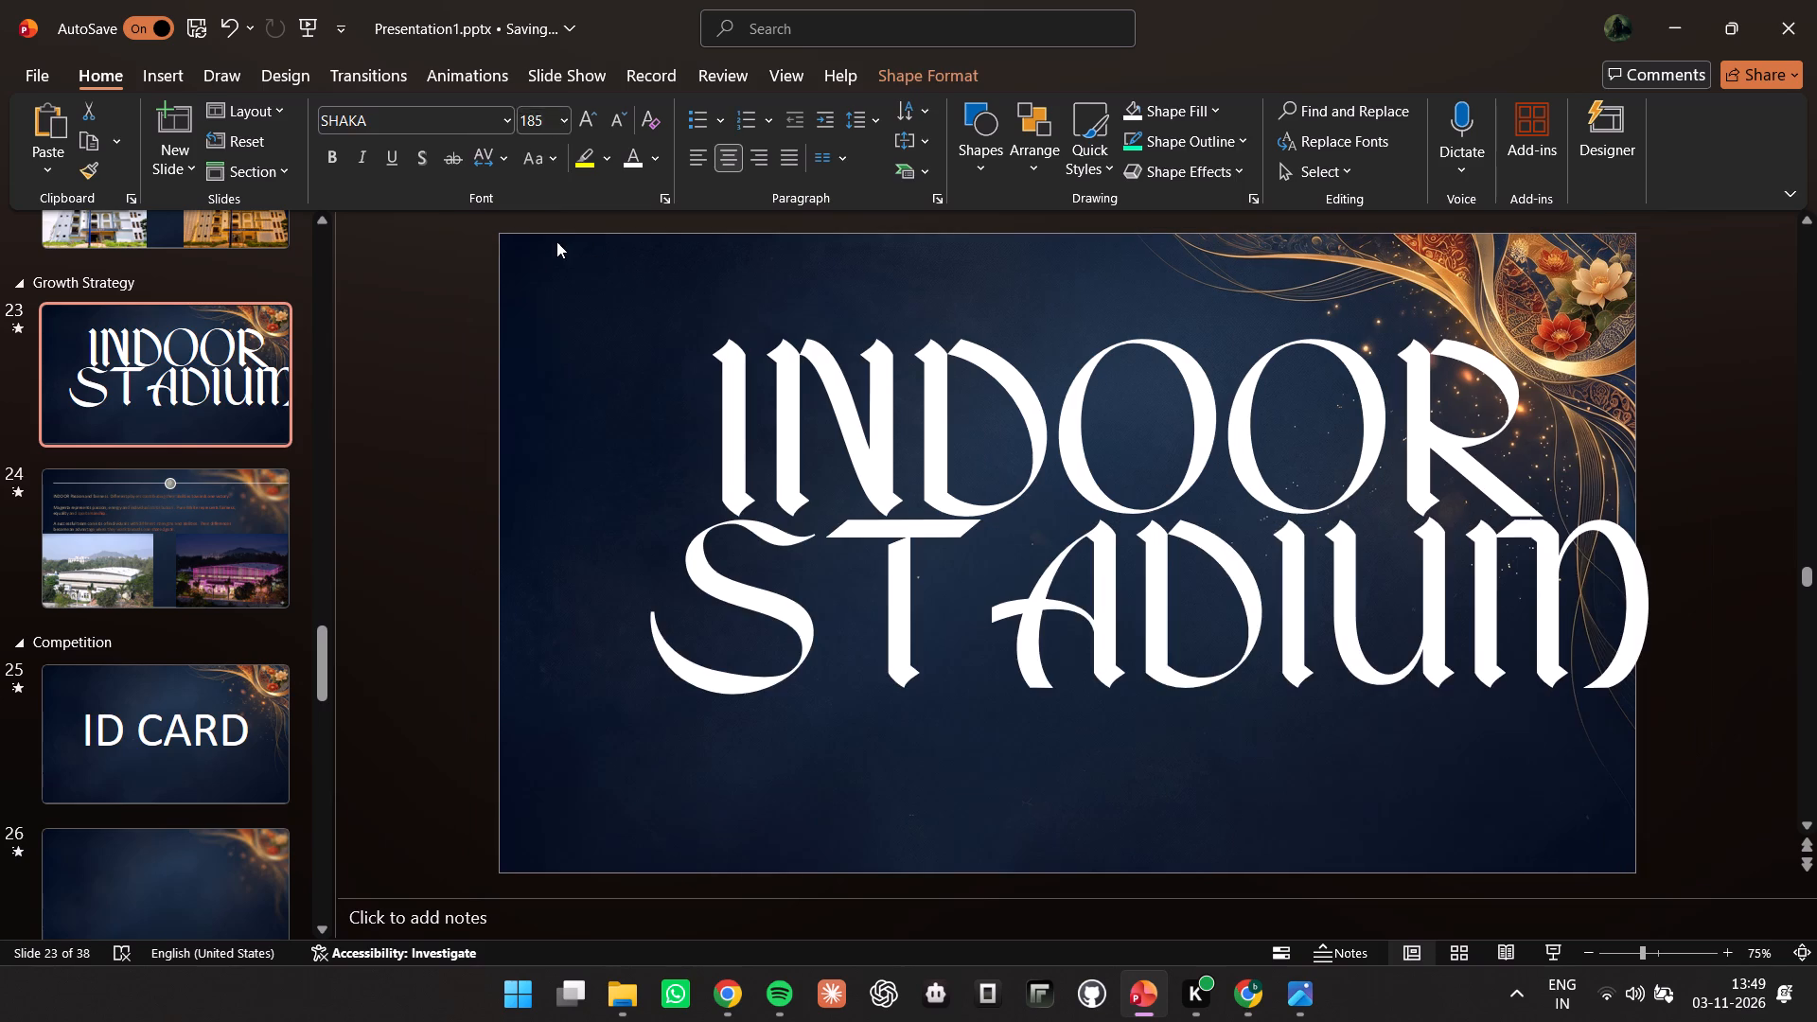
# Shift STADIUM left until its text box meets the slide's right edge, and move INDOOR slightly left so it sits centred above it.
pyautogui.click(901, 602)
pyautogui.moveTo(923, 522); pyautogui.dragTo(874, 524)
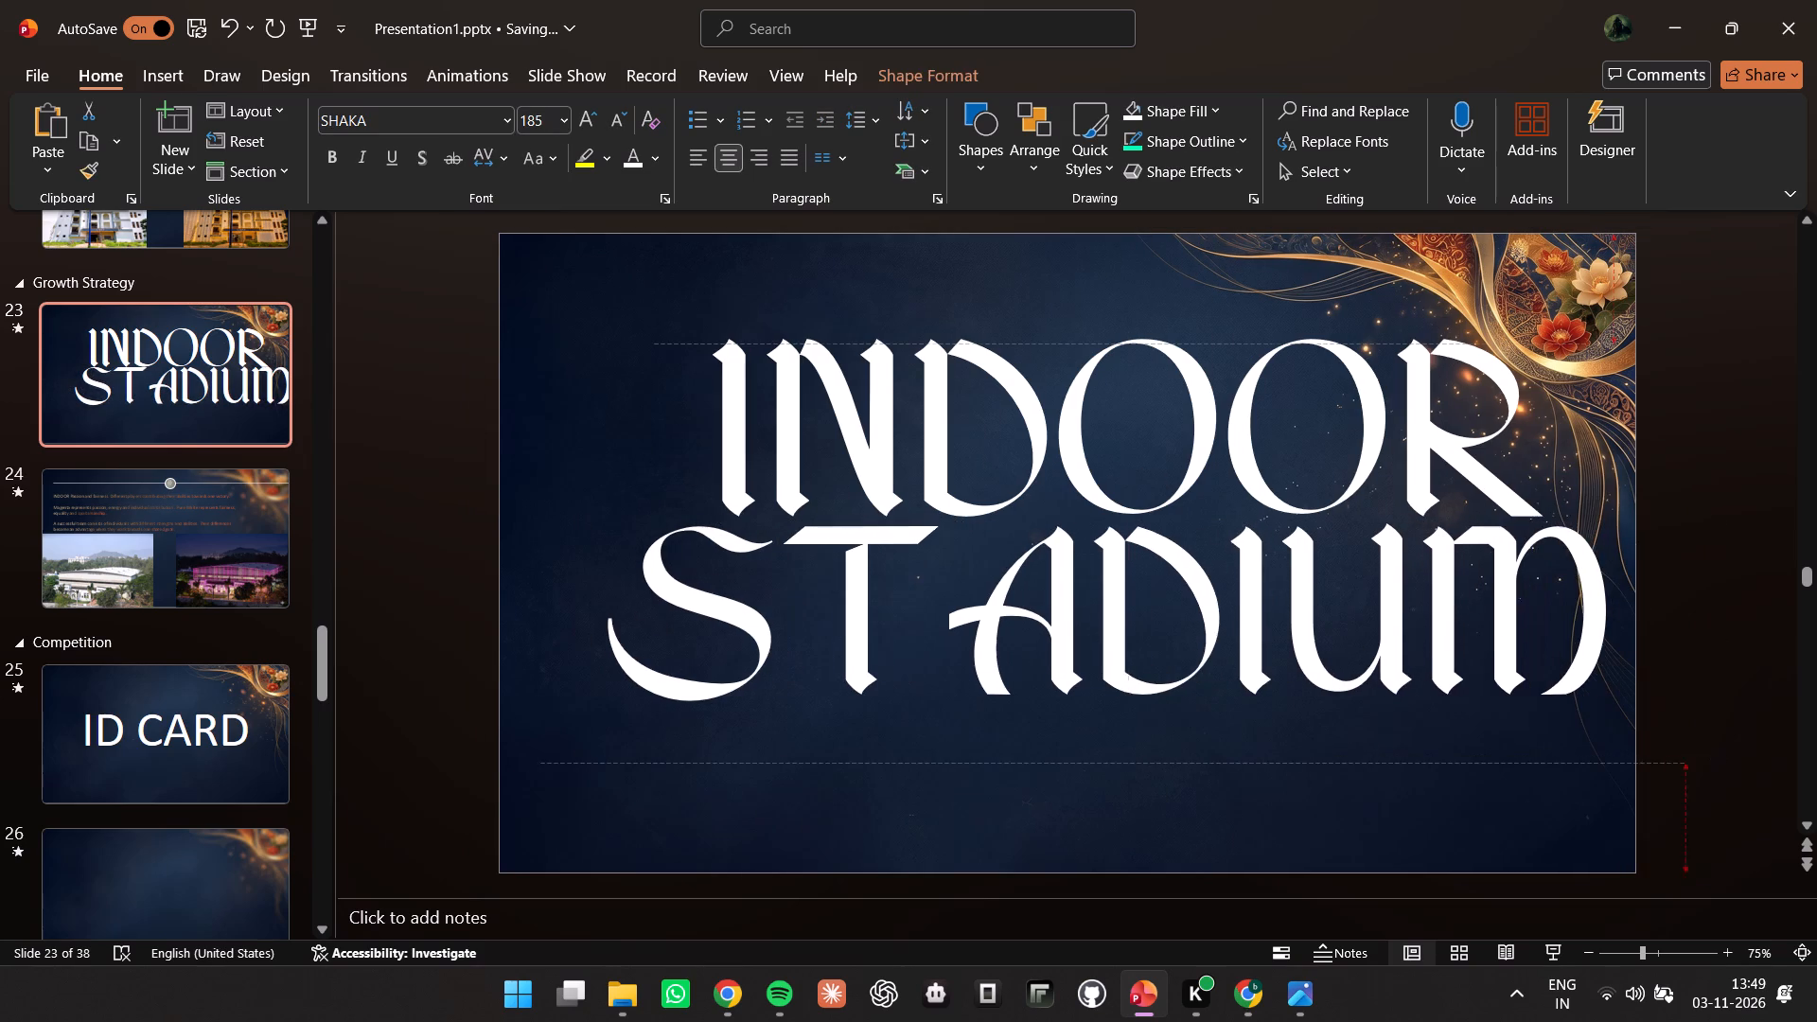
pyautogui.moveTo(874, 524); pyautogui.dragTo(830, 534)
pyautogui.click(887, 383)
pyautogui.moveTo(842, 342); pyautogui.dragTo(824, 340)
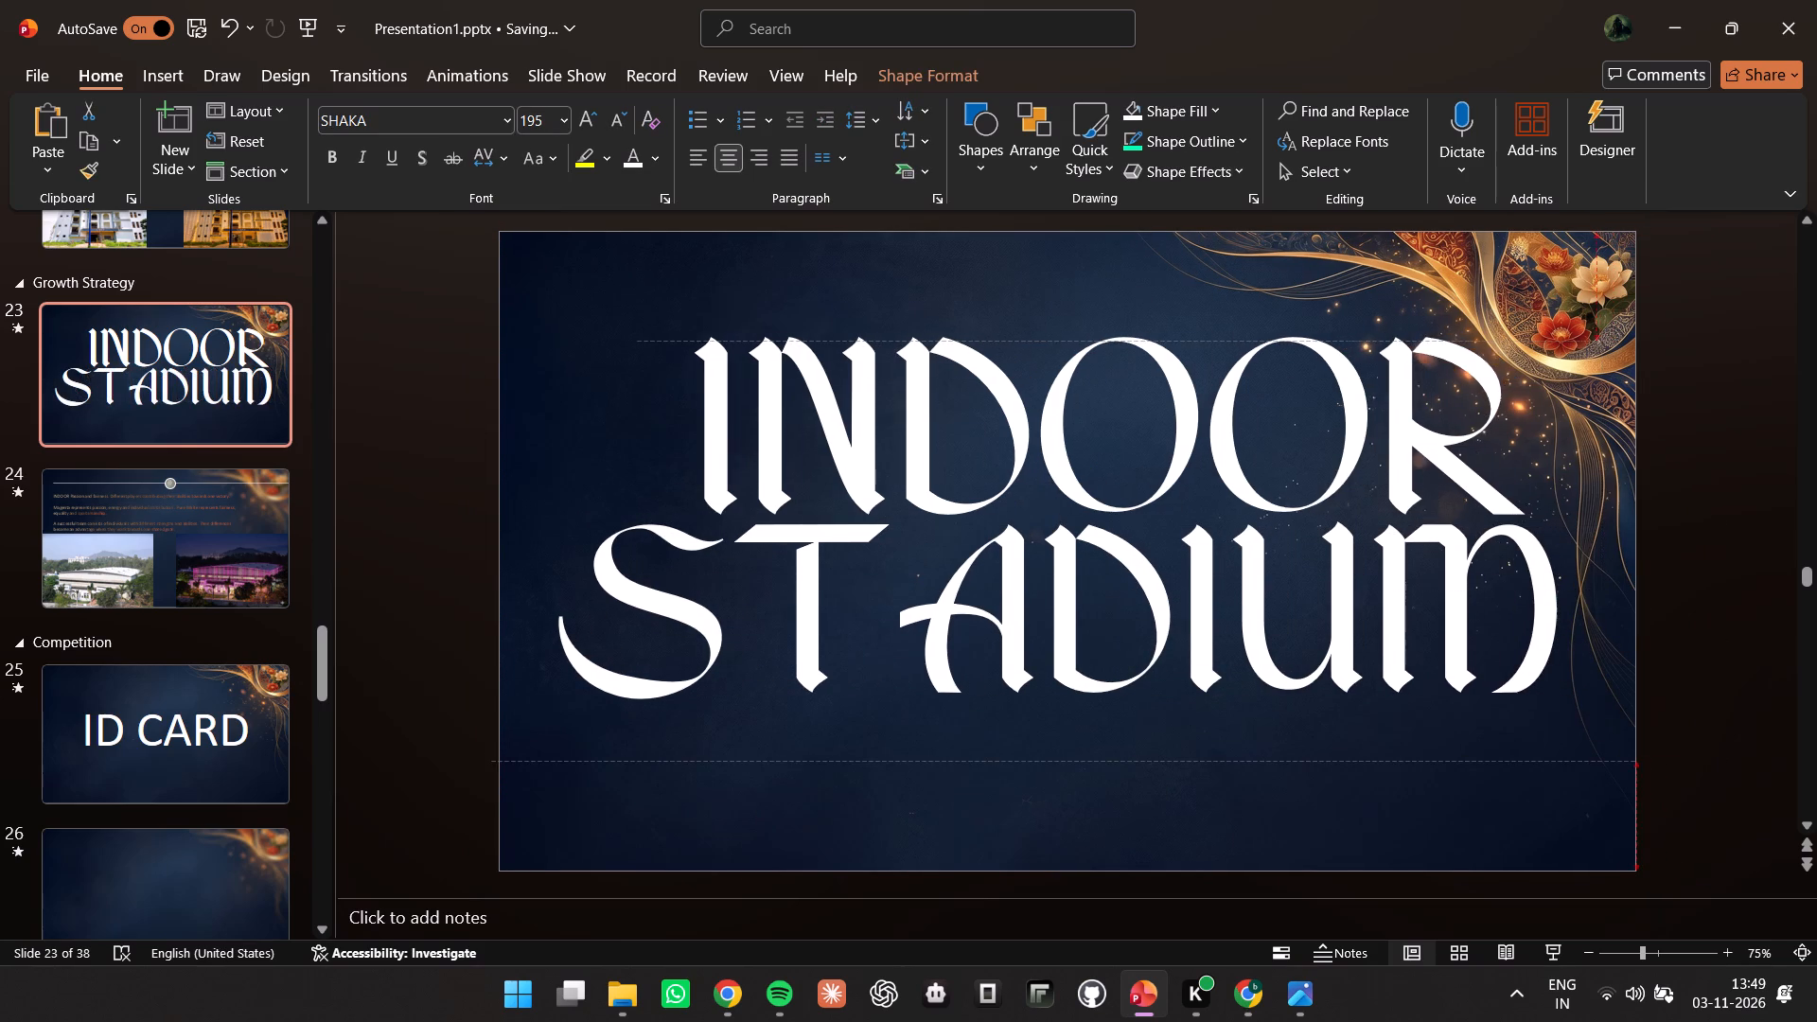
pyautogui.moveTo(824, 340); pyautogui.dragTo(810, 340)
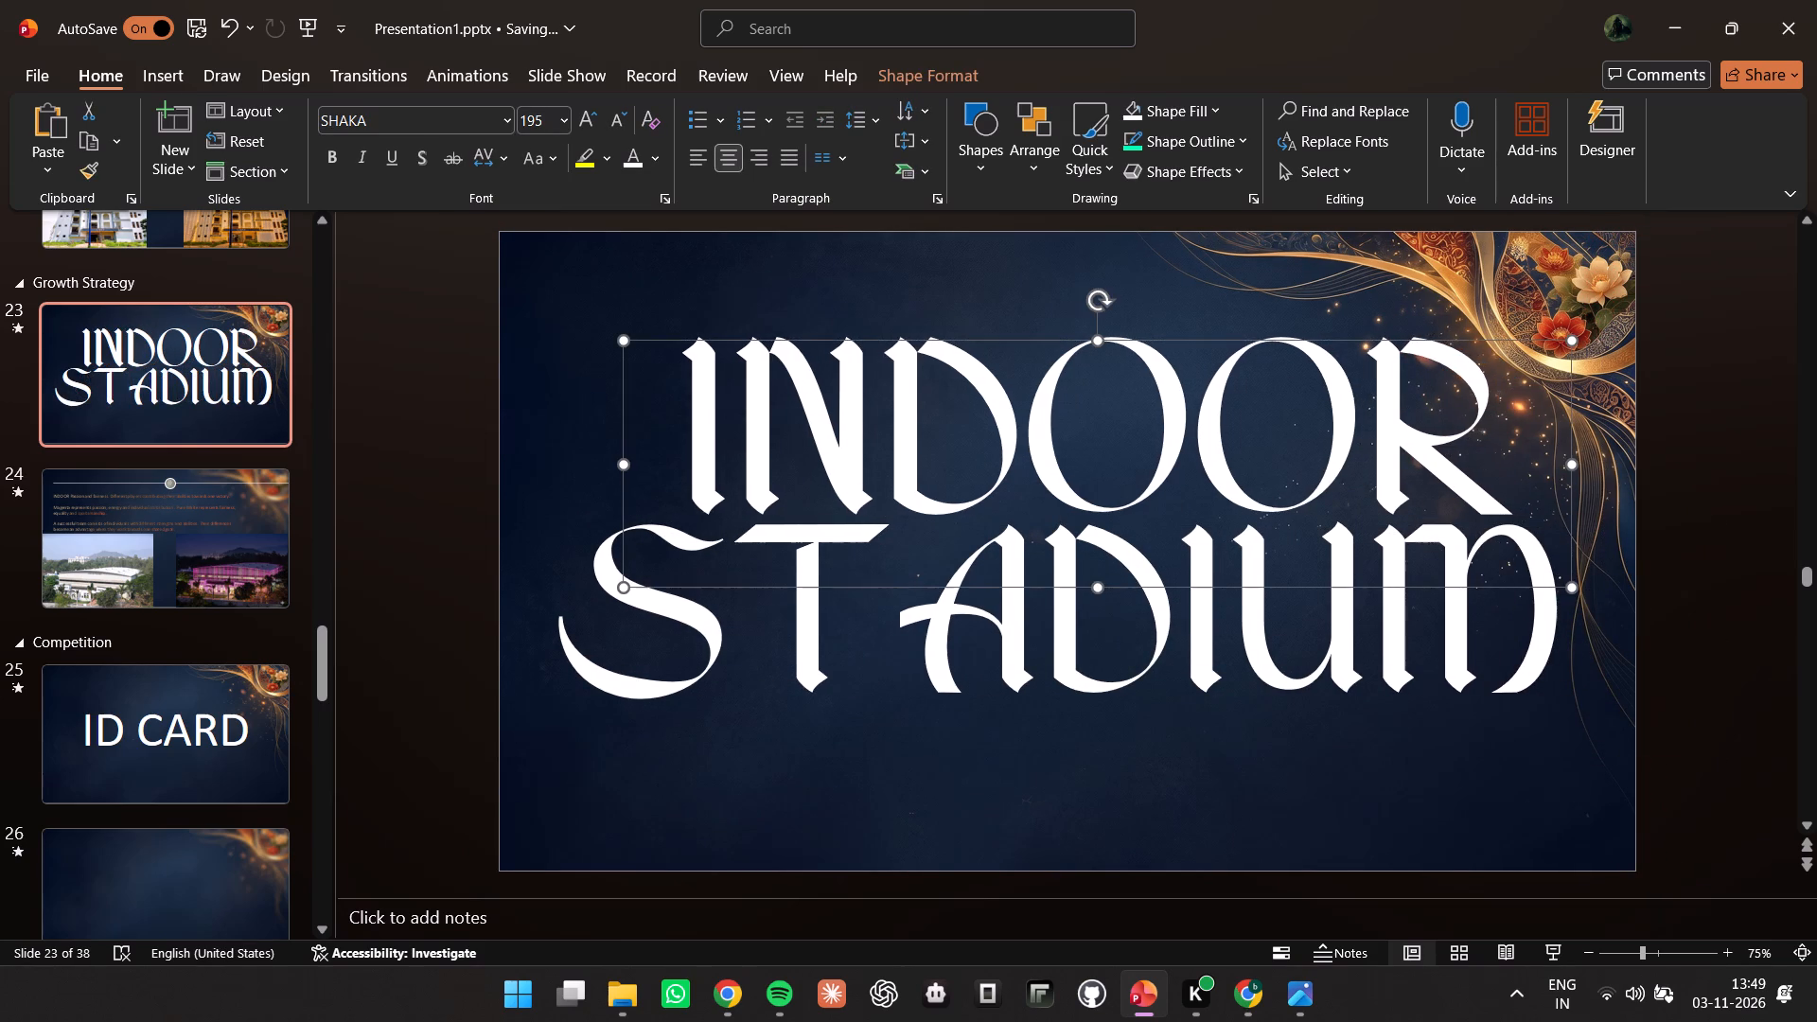
# Copy the STADIUM text box from title slide 23 and paste it onto slide 24.
pyautogui.click(772, 533)
pyautogui.click(720, 461)
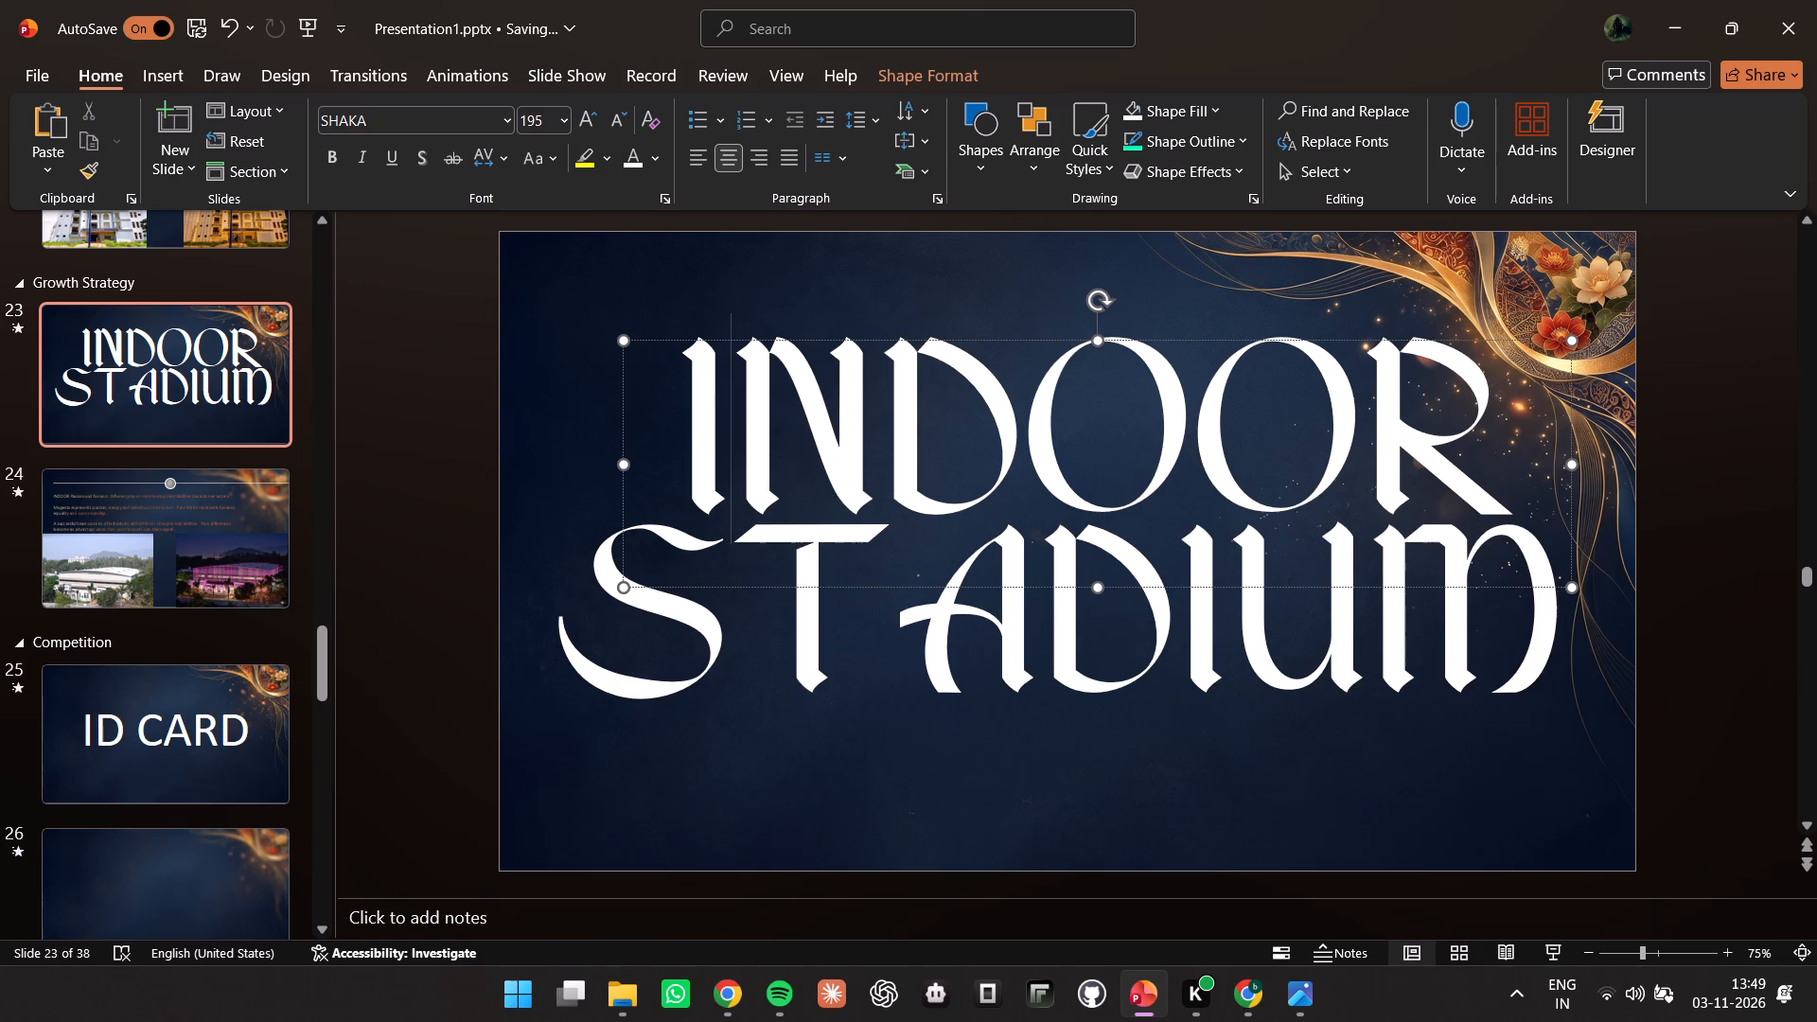
pyautogui.rightClick(731, 341)
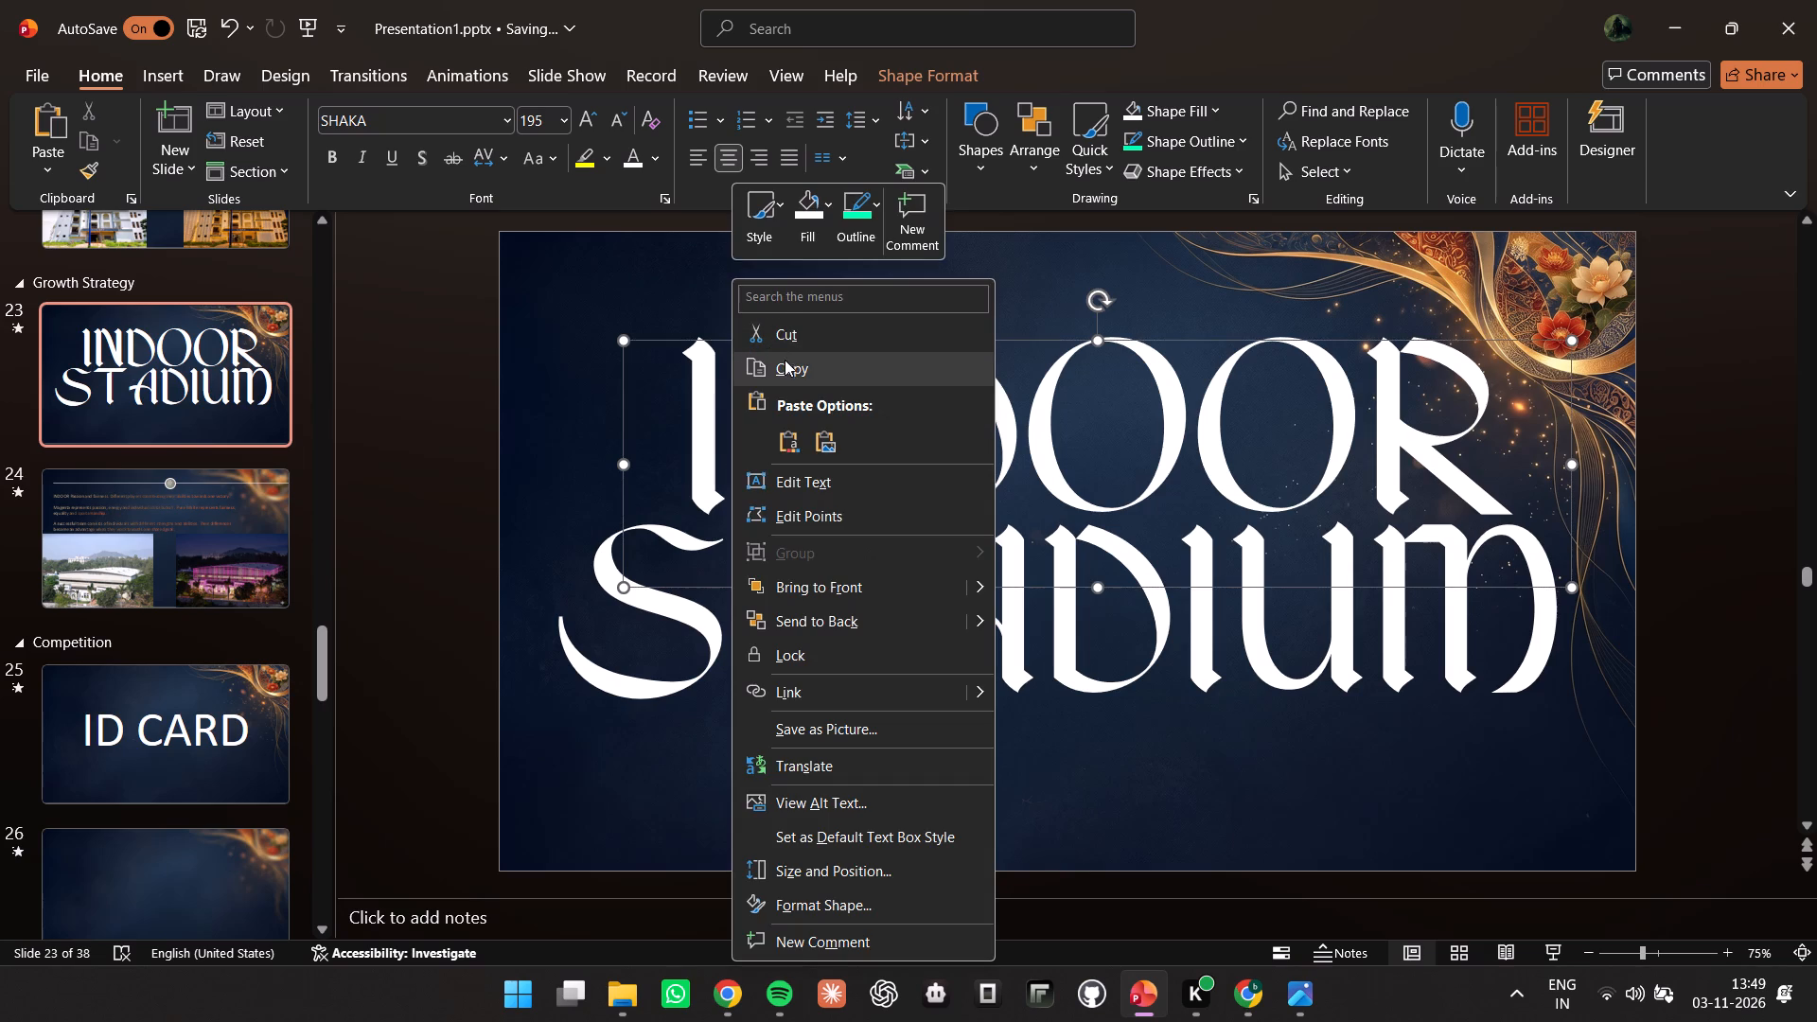
pyautogui.click(678, 542)
pyautogui.click(639, 579)
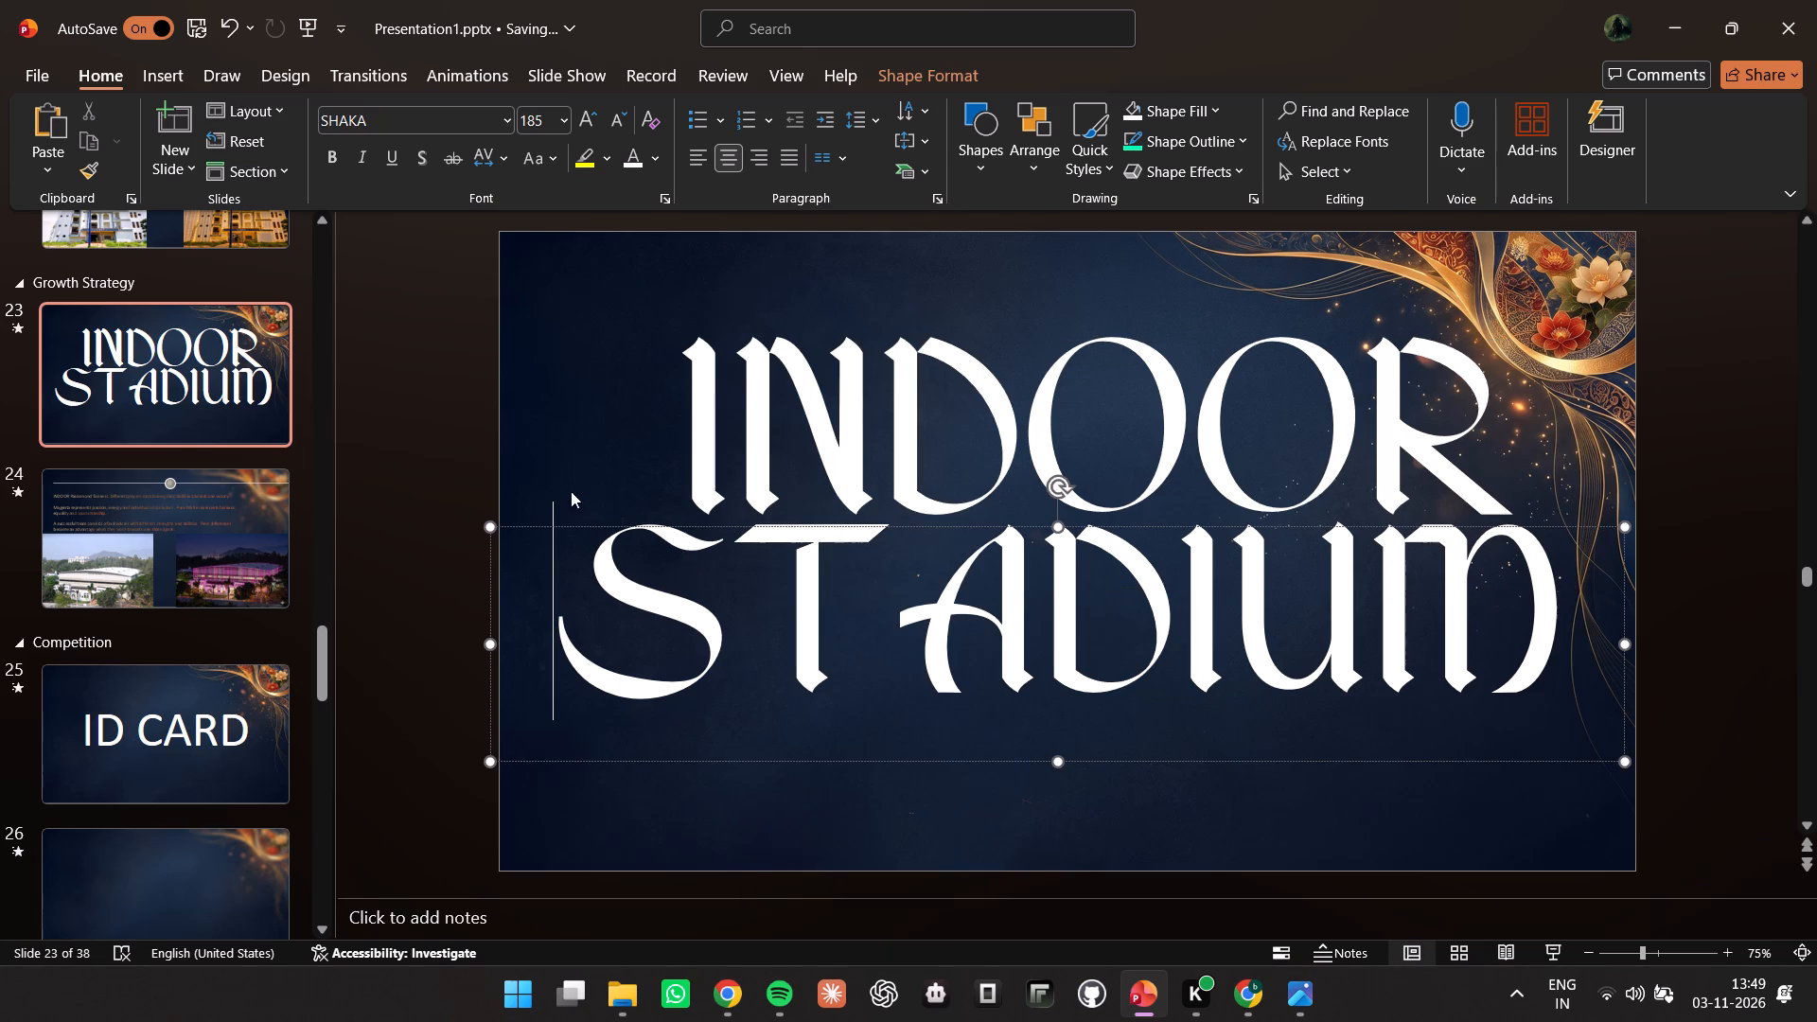
pyautogui.rightClick(572, 524)
pyautogui.click(663, 371)
pyautogui.click(720, 388)
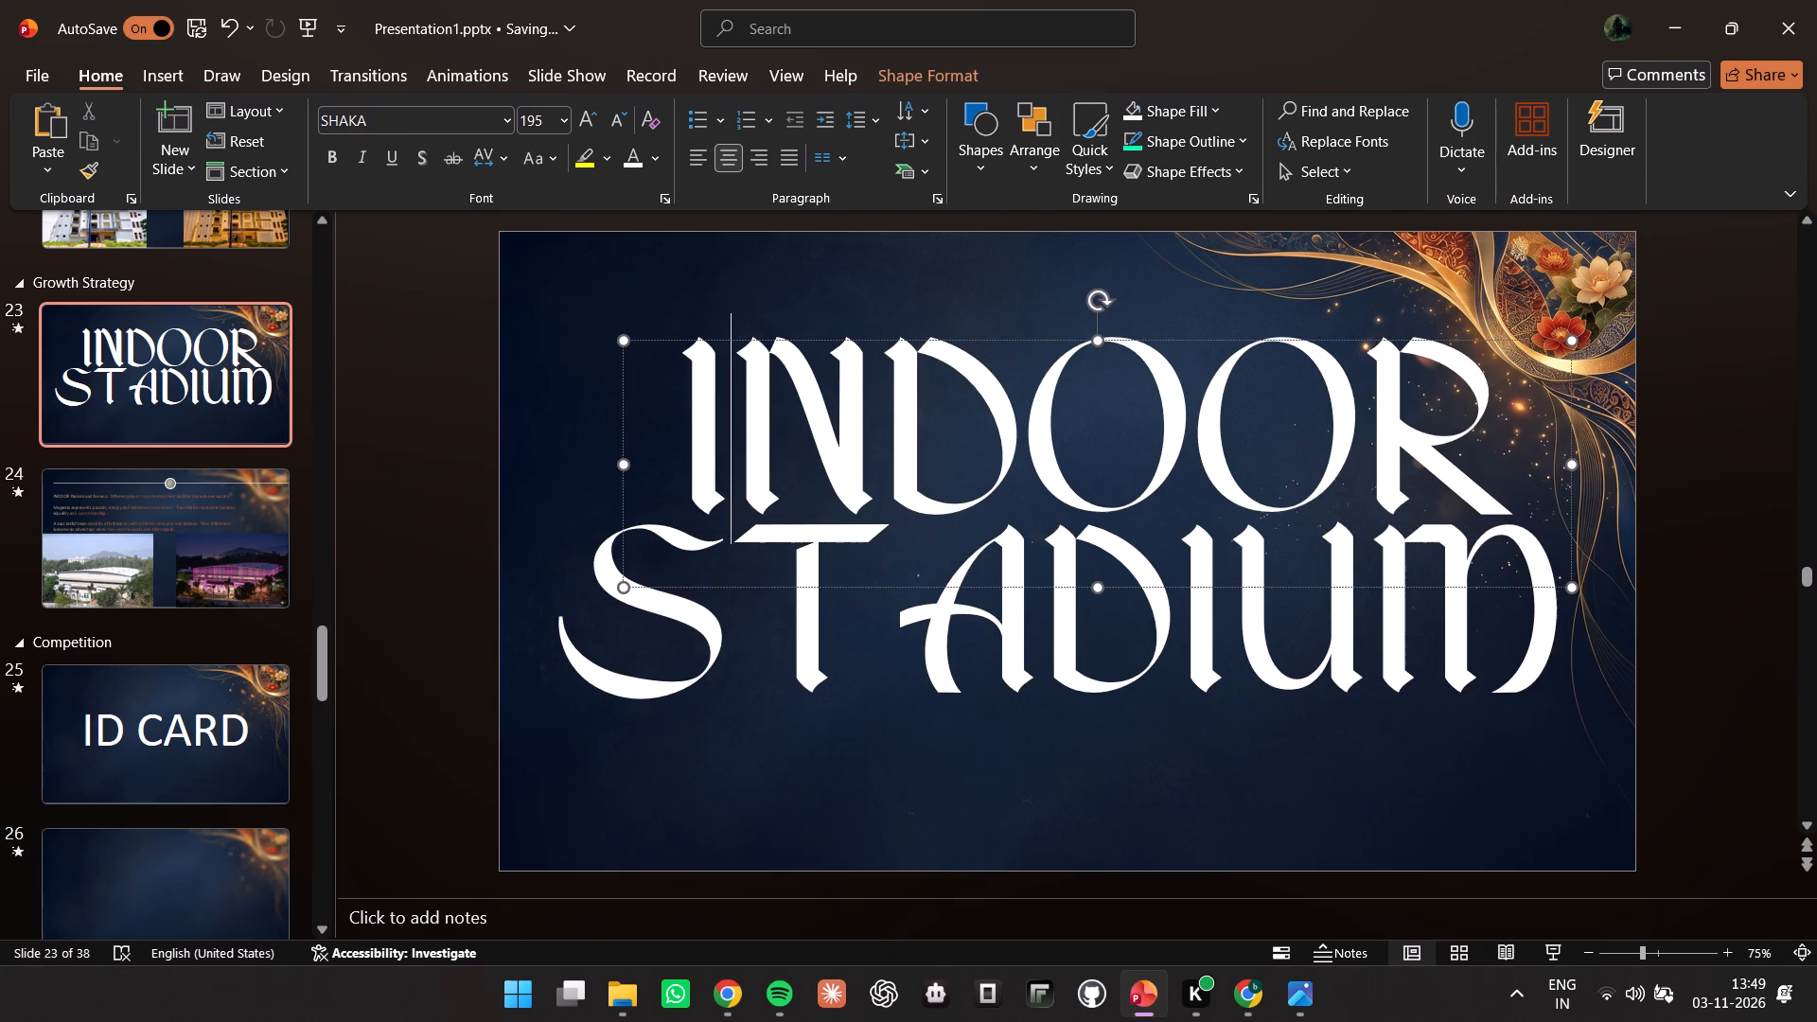
pyautogui.click(118, 479)
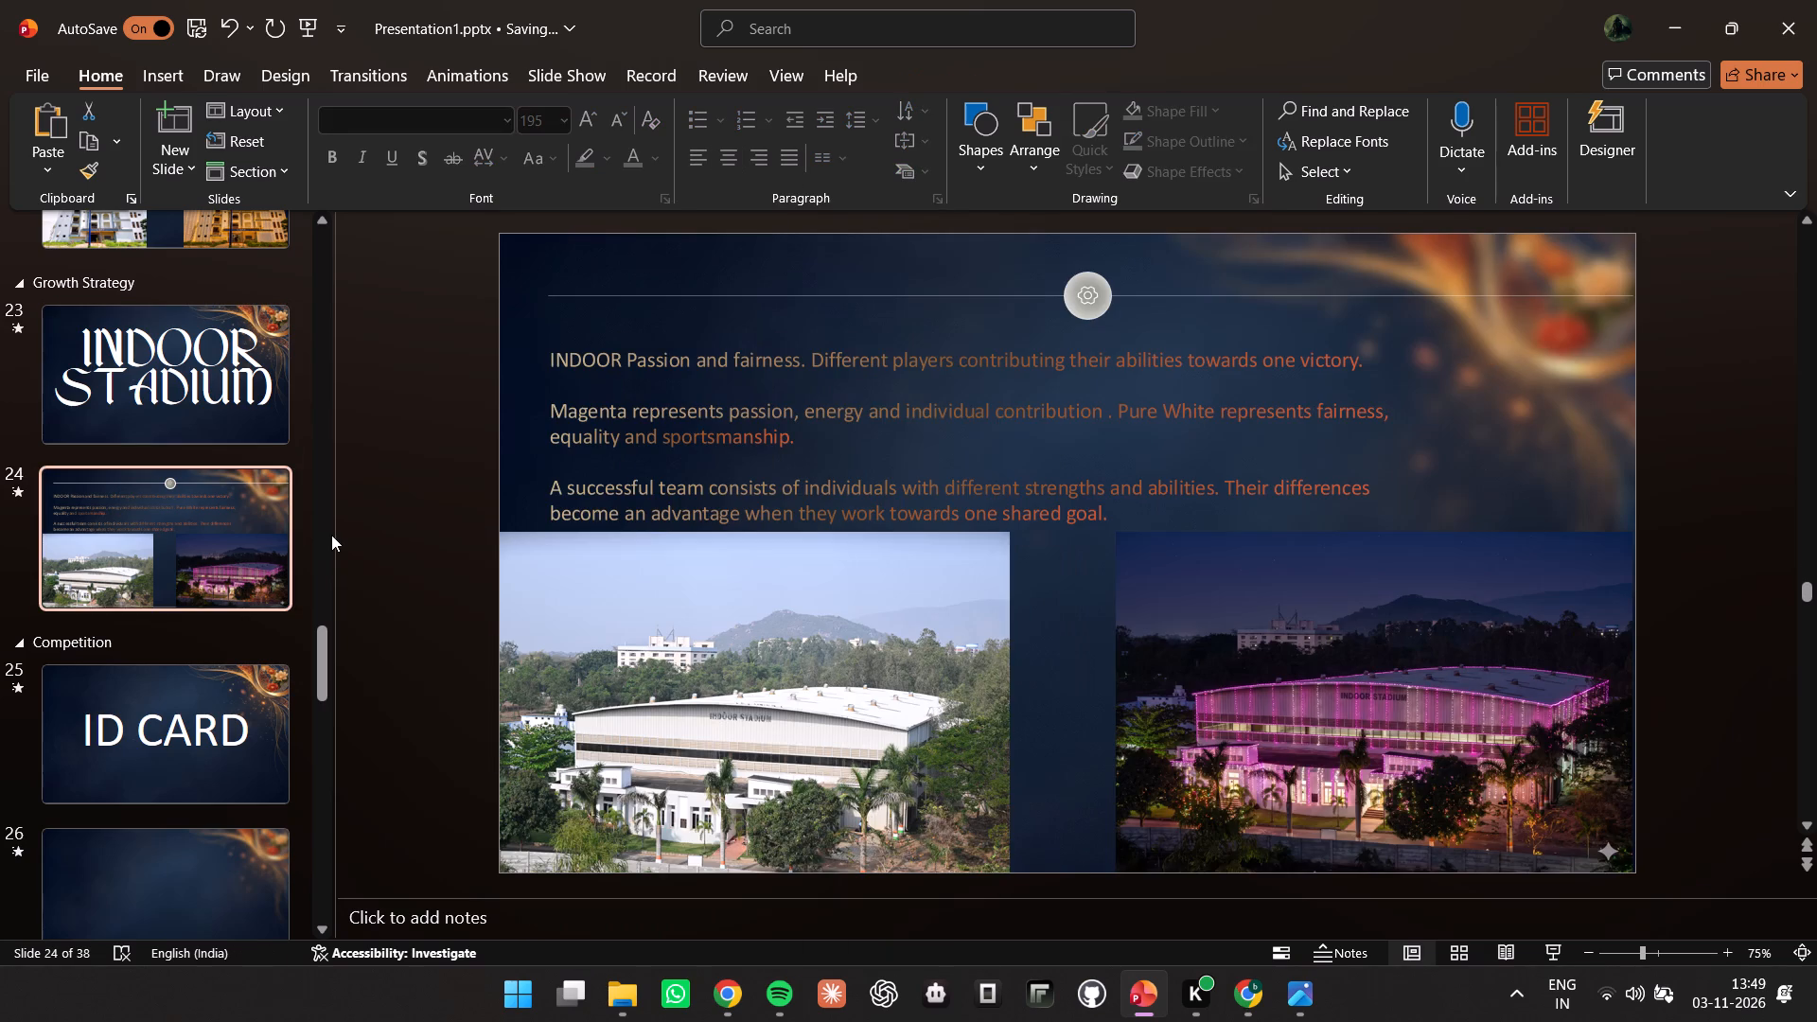
pyautogui.hotkey('ctrl', 'v')
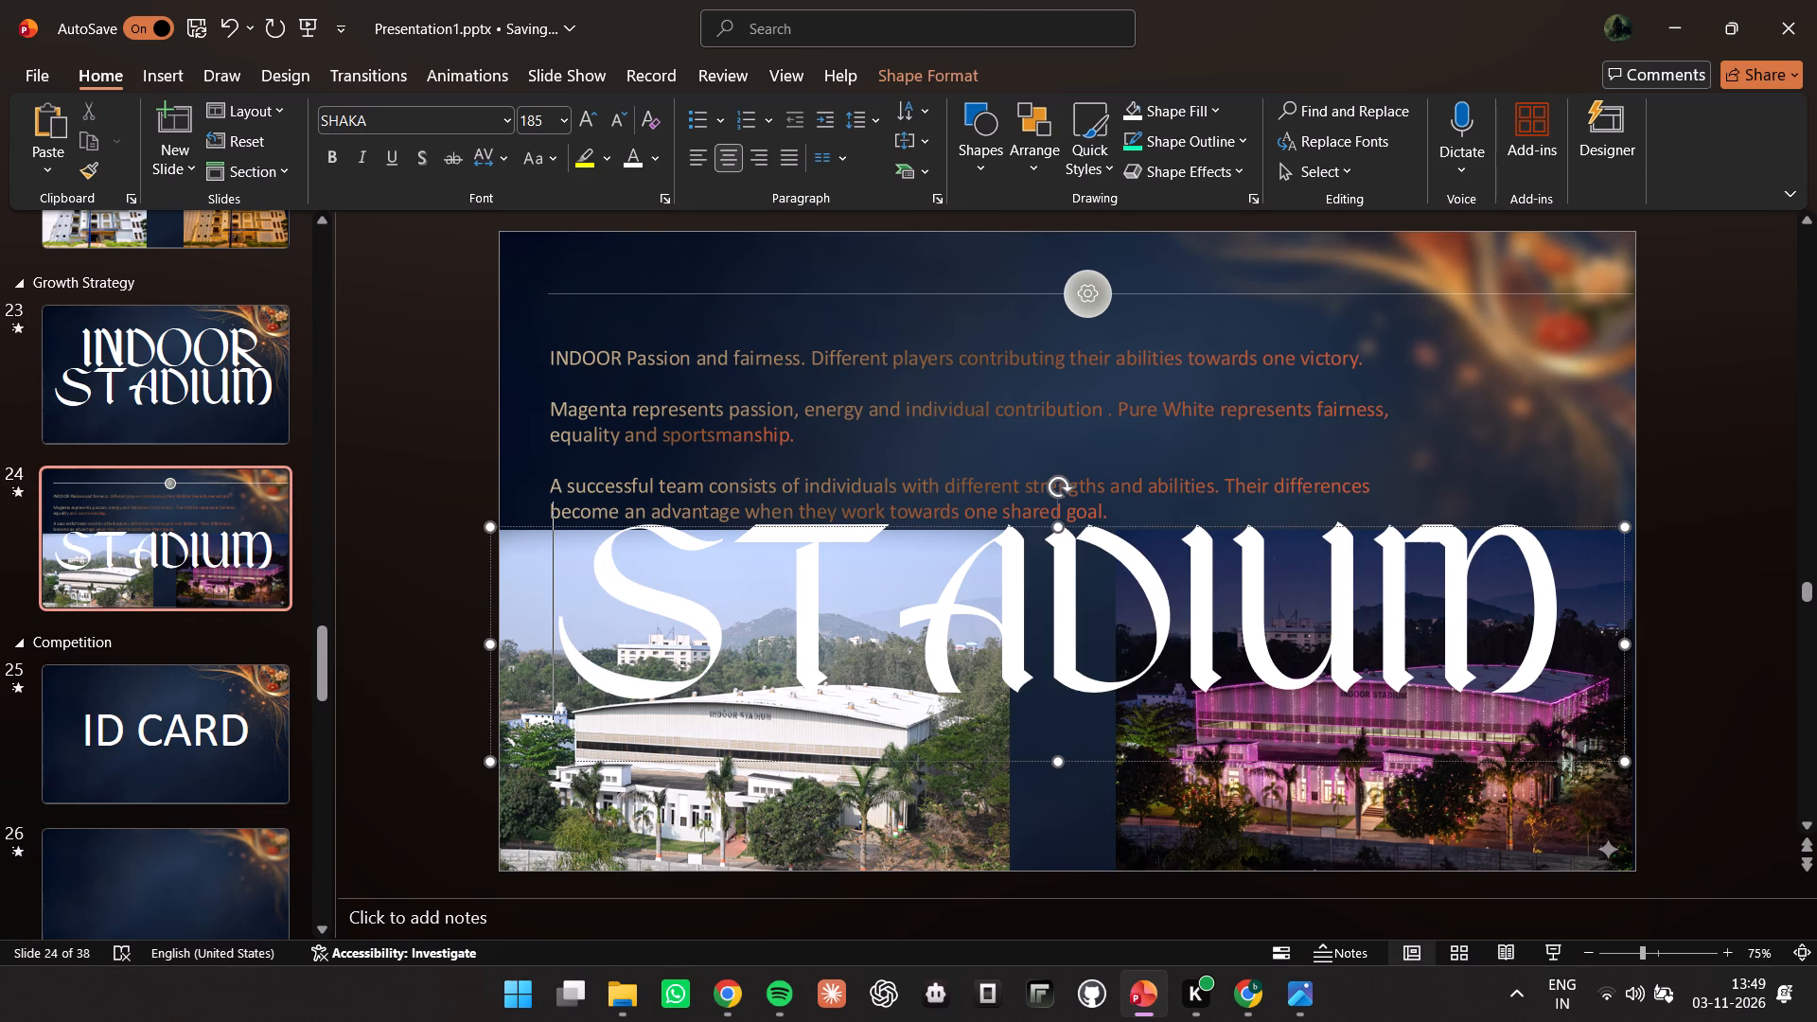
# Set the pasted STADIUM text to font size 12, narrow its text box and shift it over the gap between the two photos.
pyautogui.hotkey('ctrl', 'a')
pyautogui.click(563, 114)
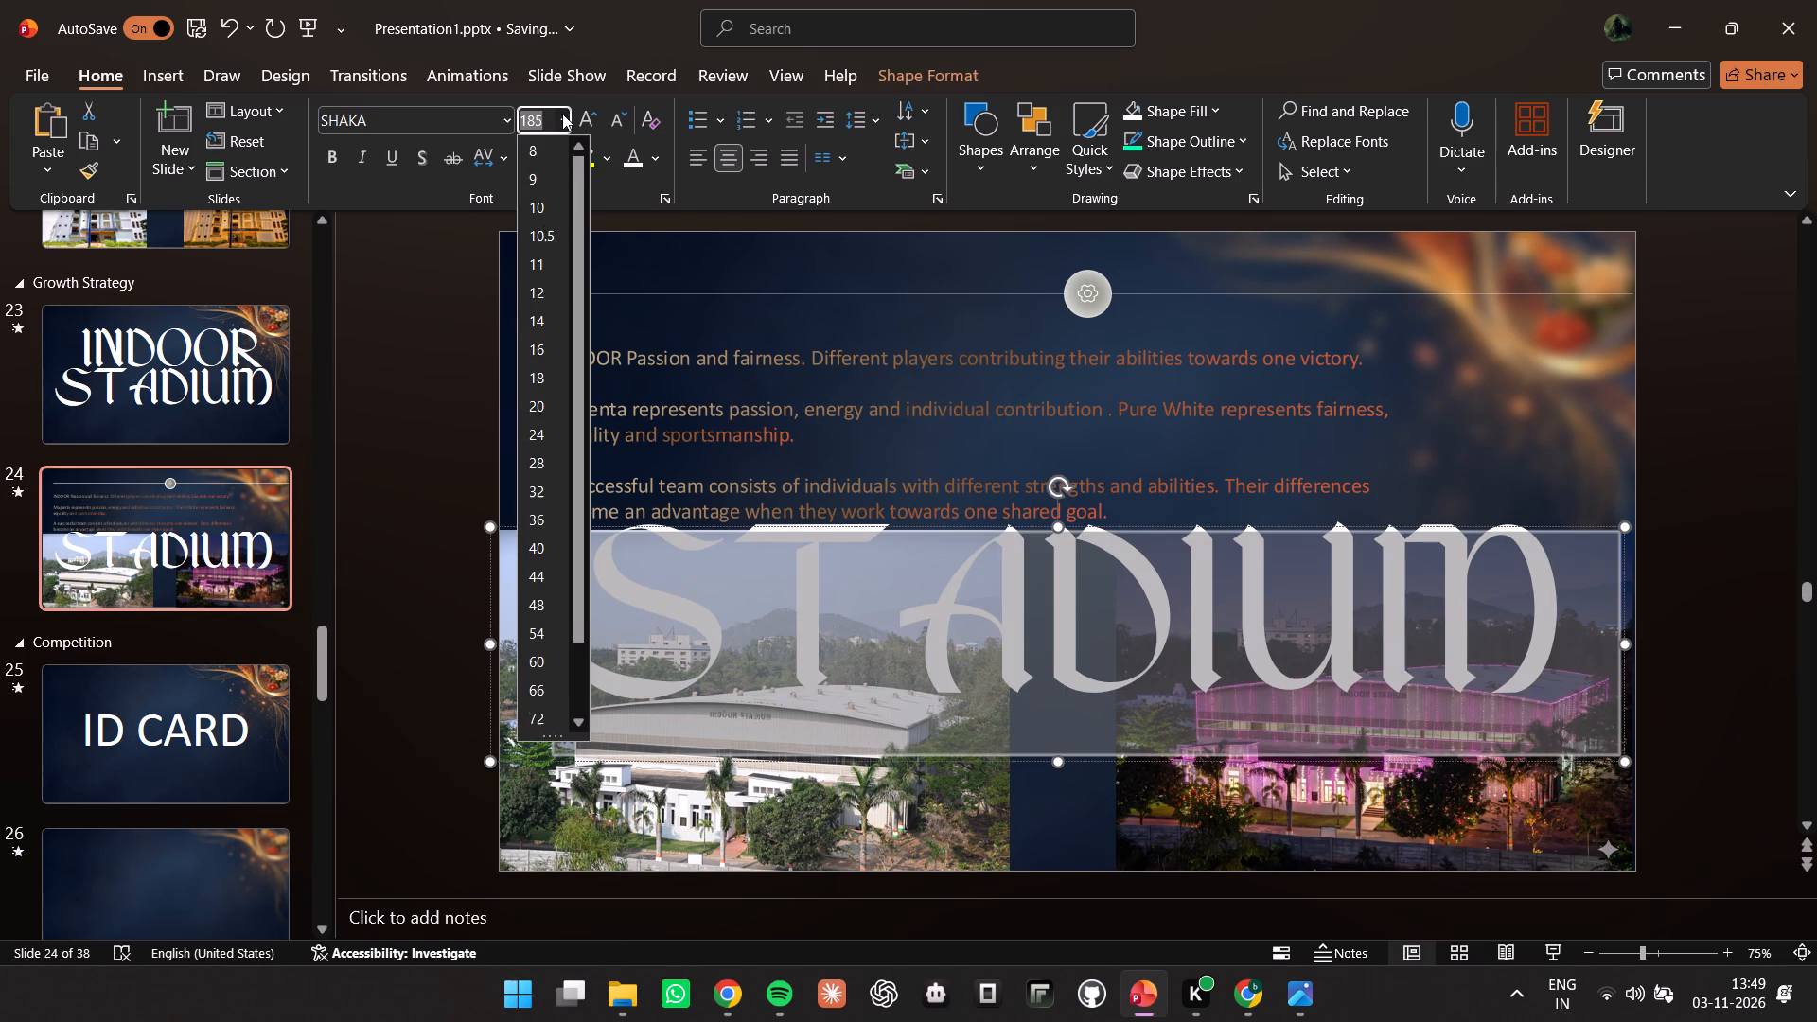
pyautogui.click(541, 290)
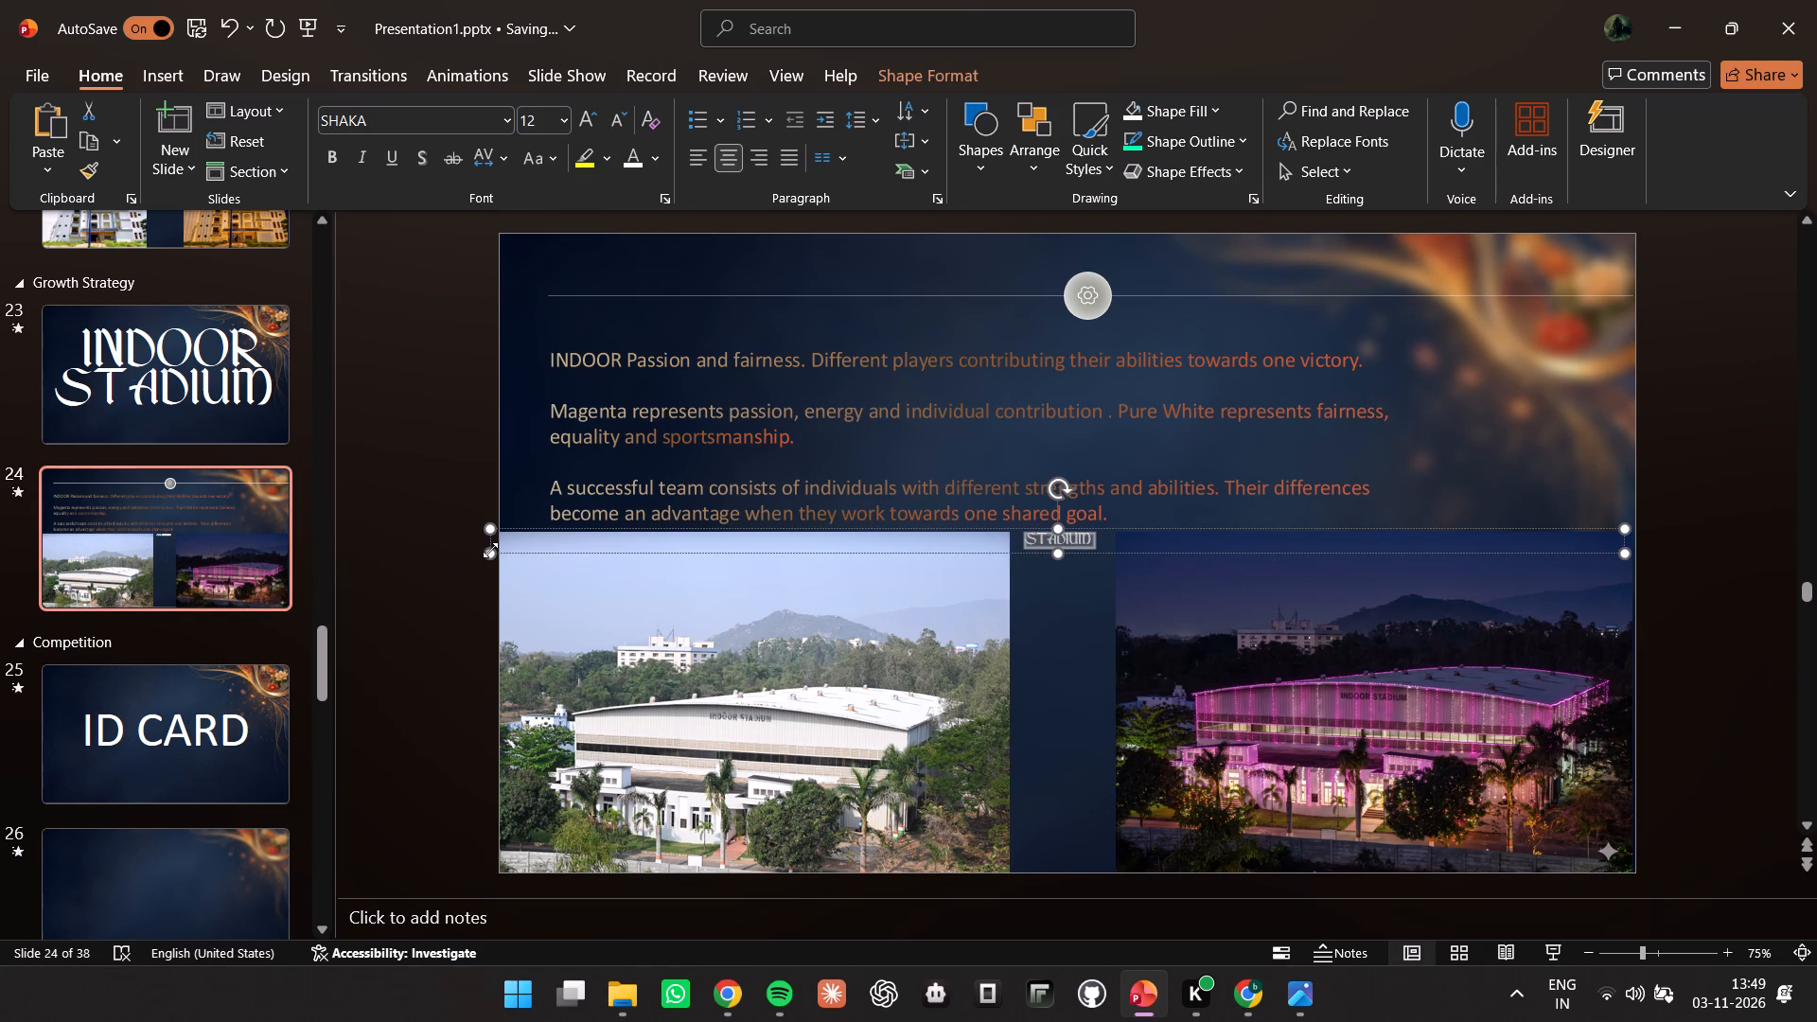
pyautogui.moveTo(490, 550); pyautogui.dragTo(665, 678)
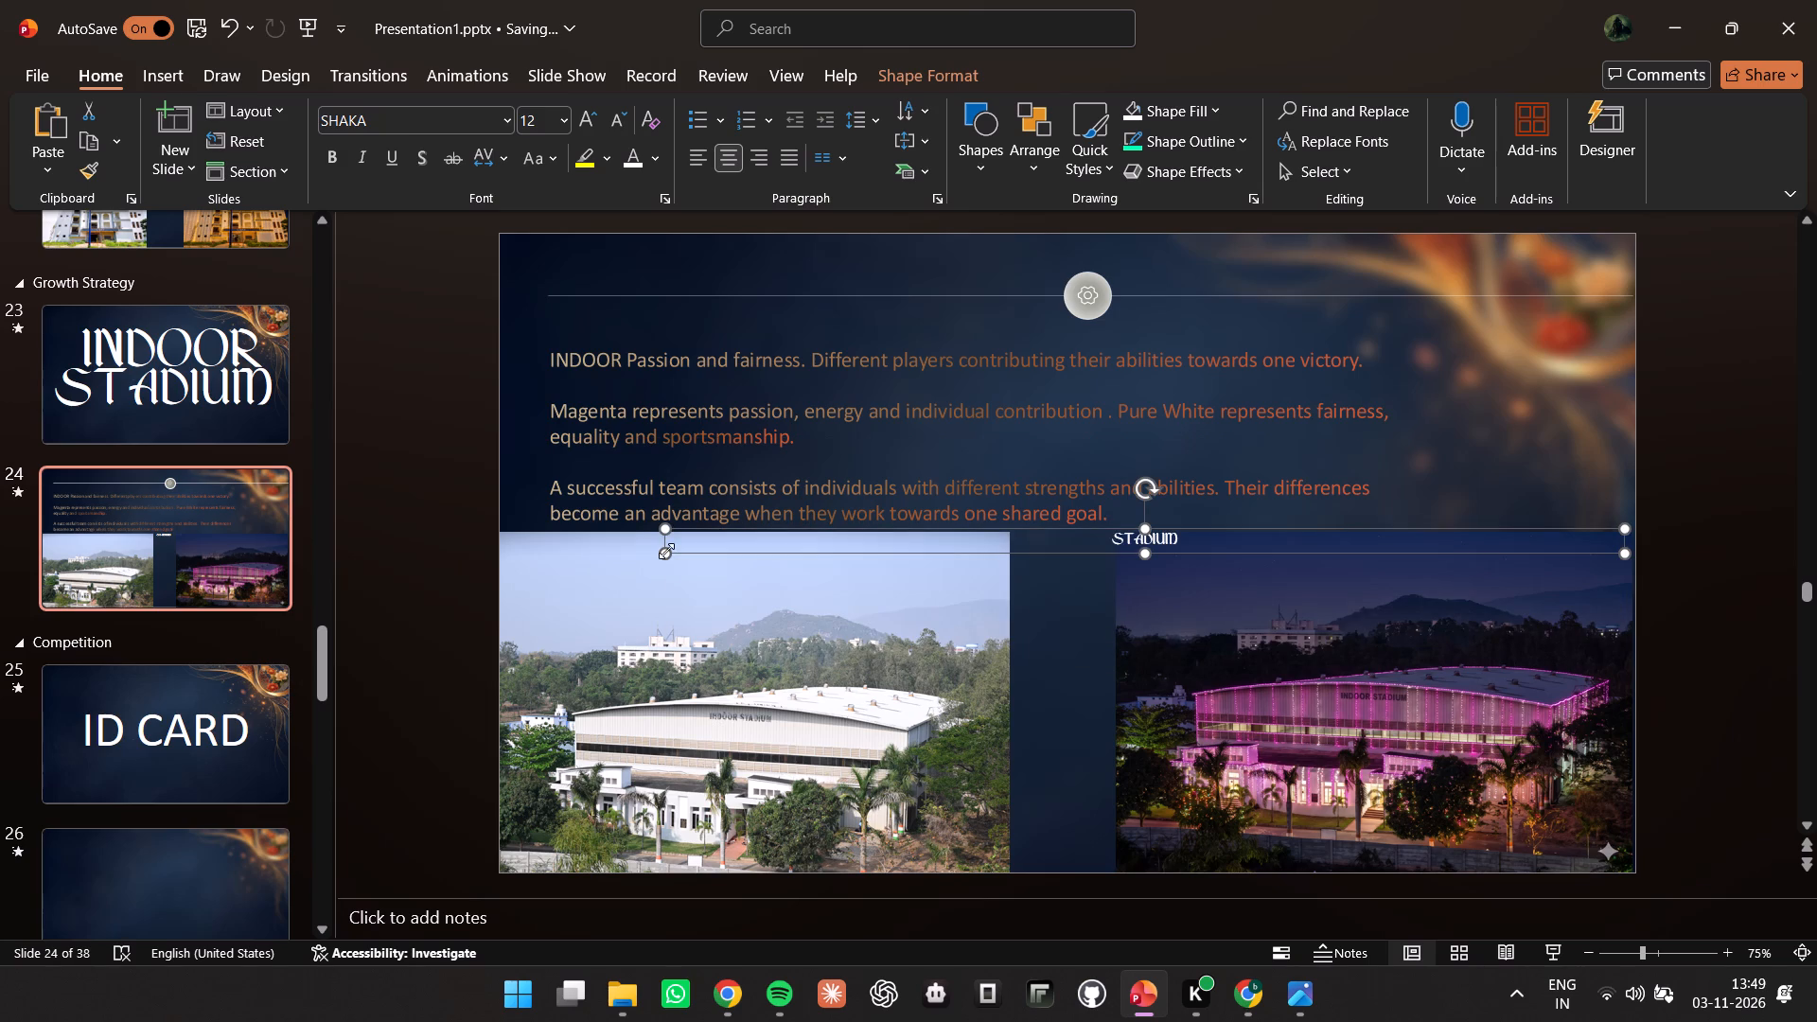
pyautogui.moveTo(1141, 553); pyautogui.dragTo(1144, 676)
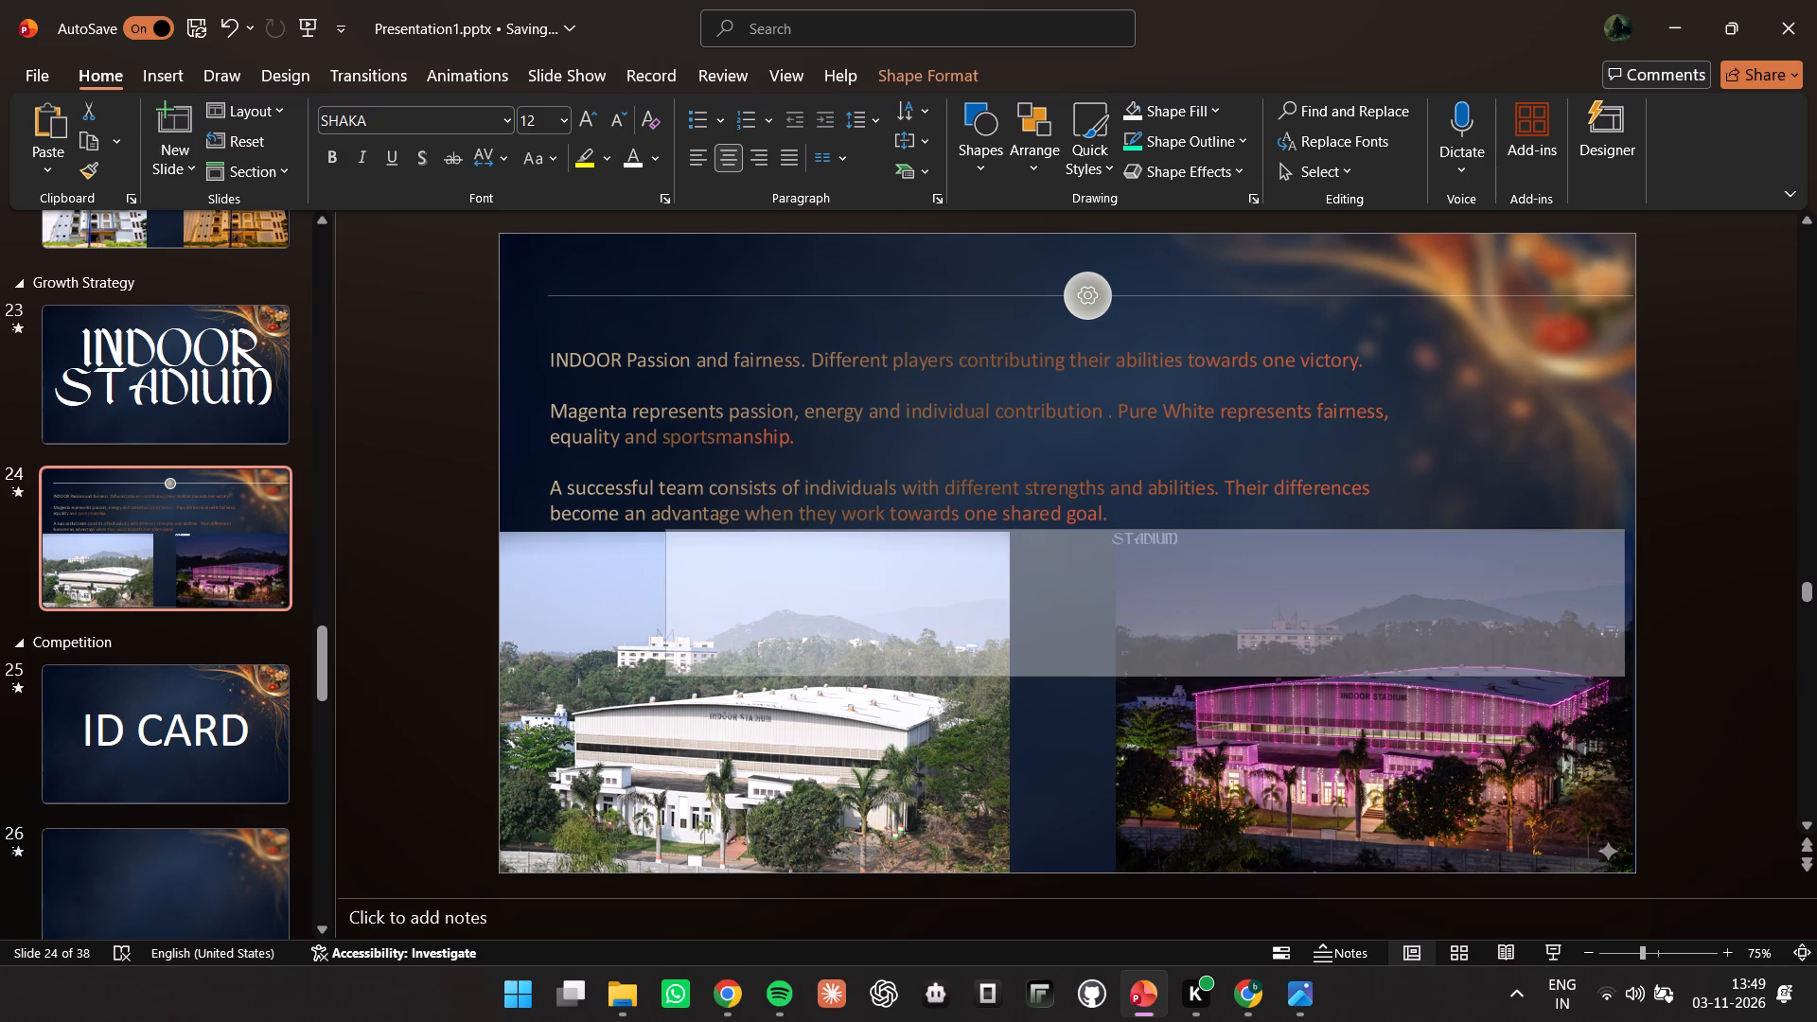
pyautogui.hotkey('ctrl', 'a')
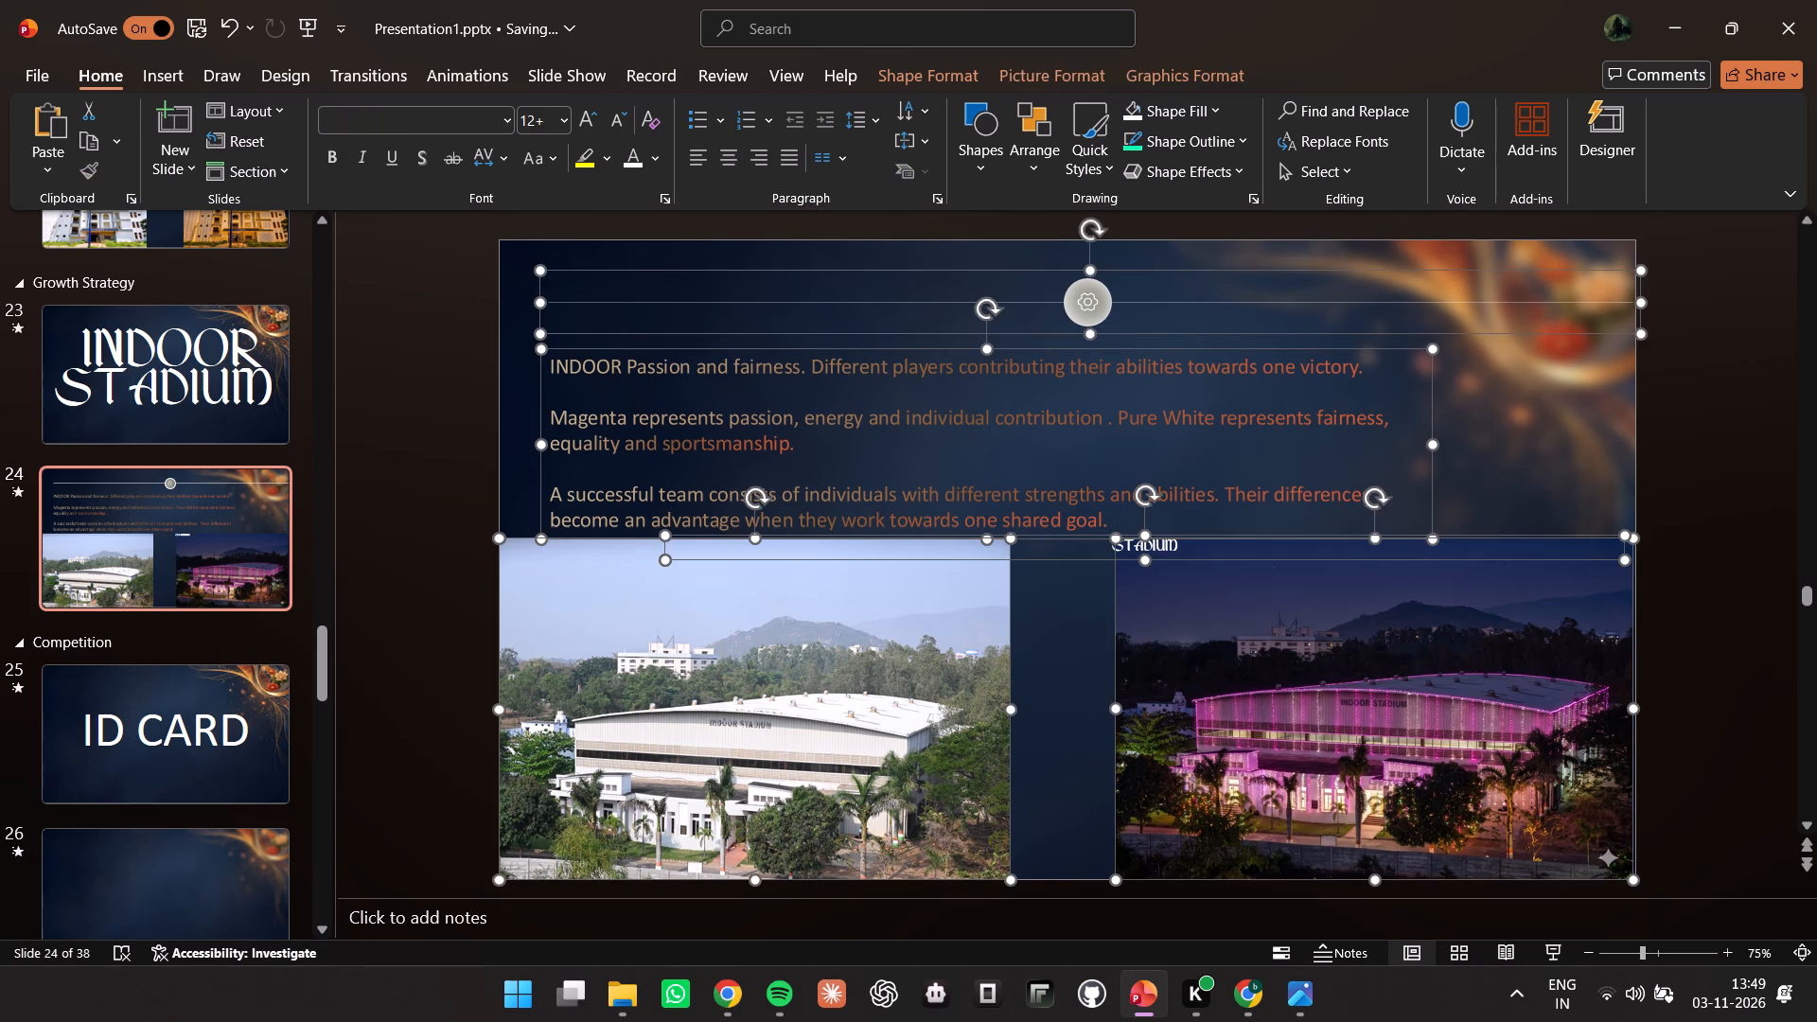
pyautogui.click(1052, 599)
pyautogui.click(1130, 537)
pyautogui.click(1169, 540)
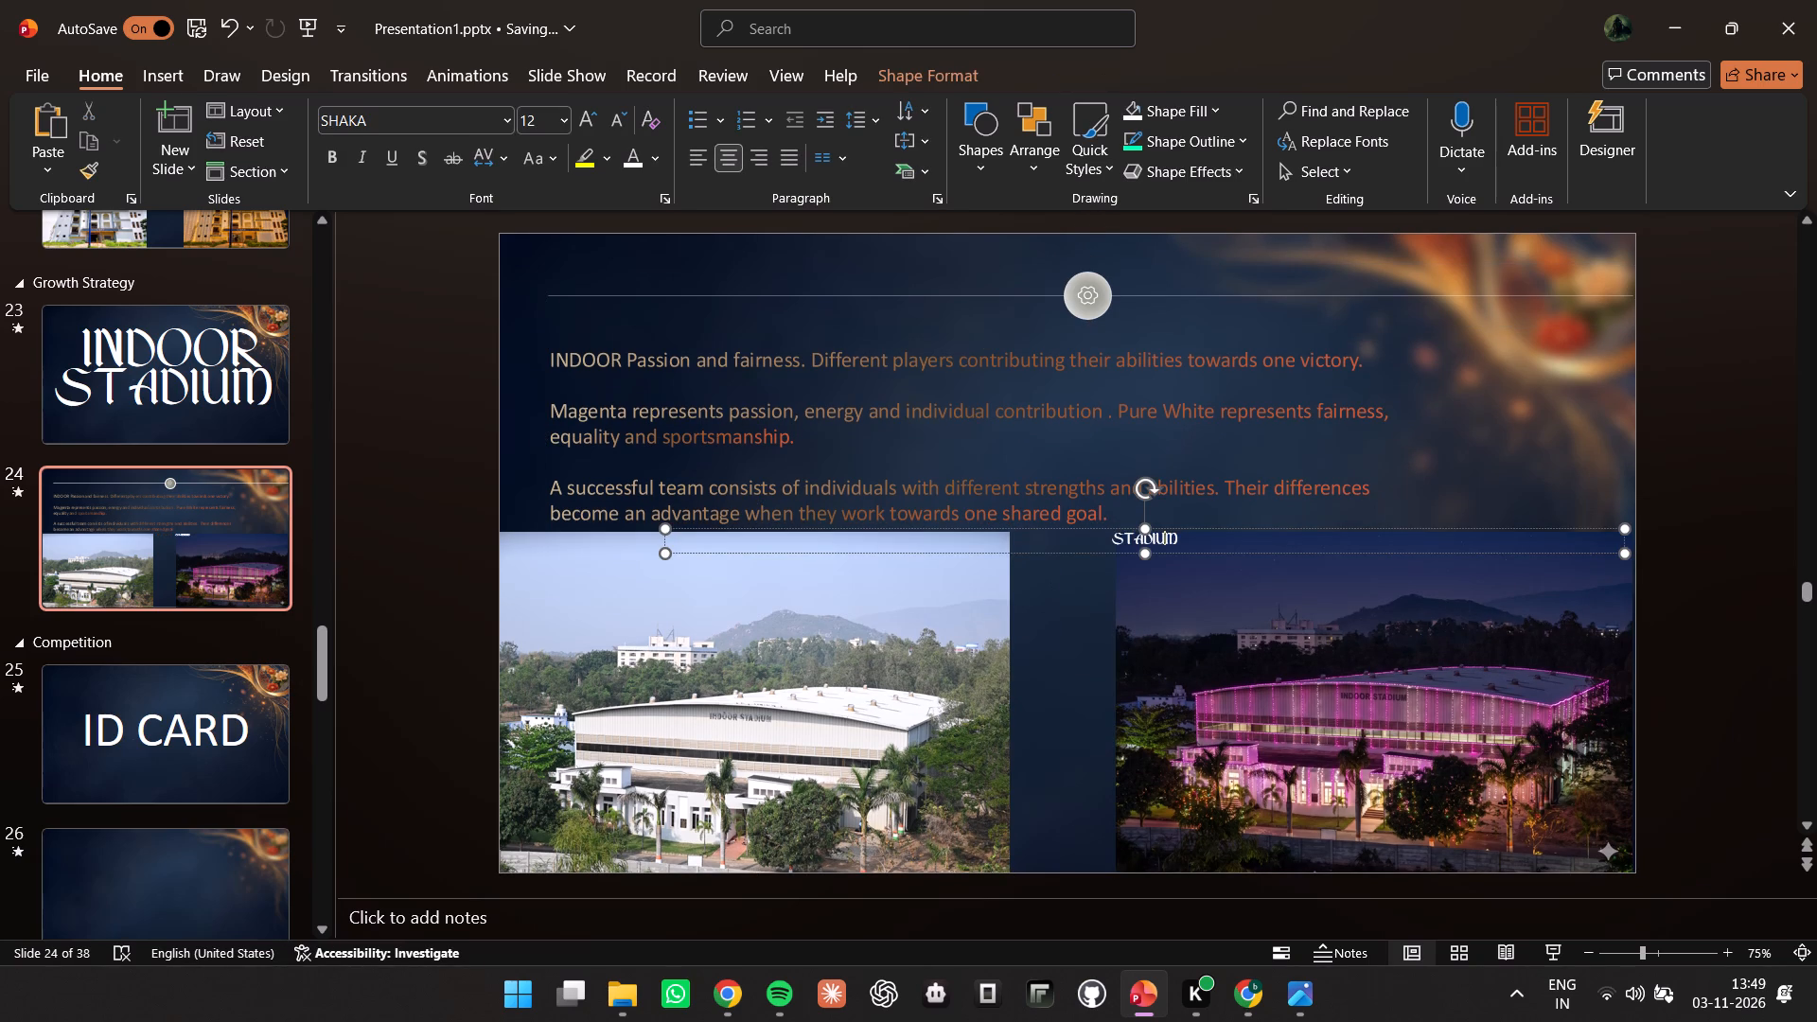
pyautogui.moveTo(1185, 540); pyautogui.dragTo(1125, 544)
# Set the STADIUM text on slide 24 to font size 20.
pyautogui.click(1118, 544)
pyautogui.hotkey('ctrl', 'a')
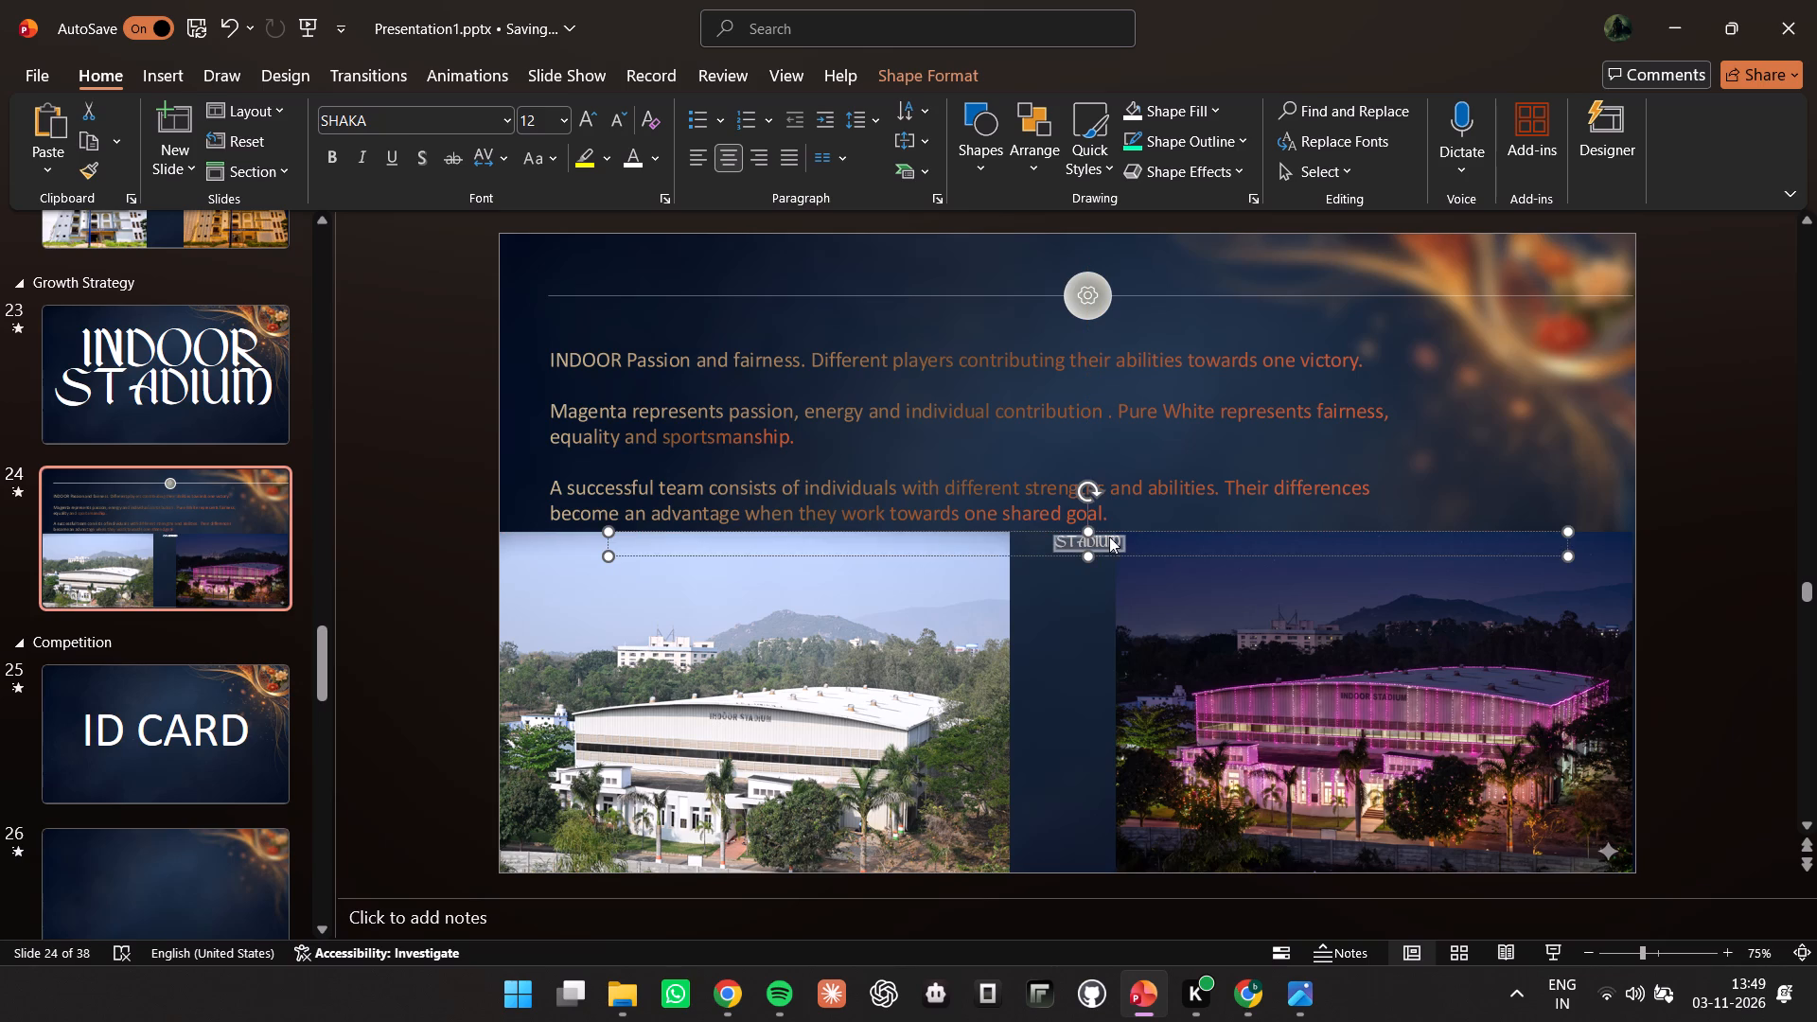
pyautogui.click(562, 111)
pyautogui.click(554, 405)
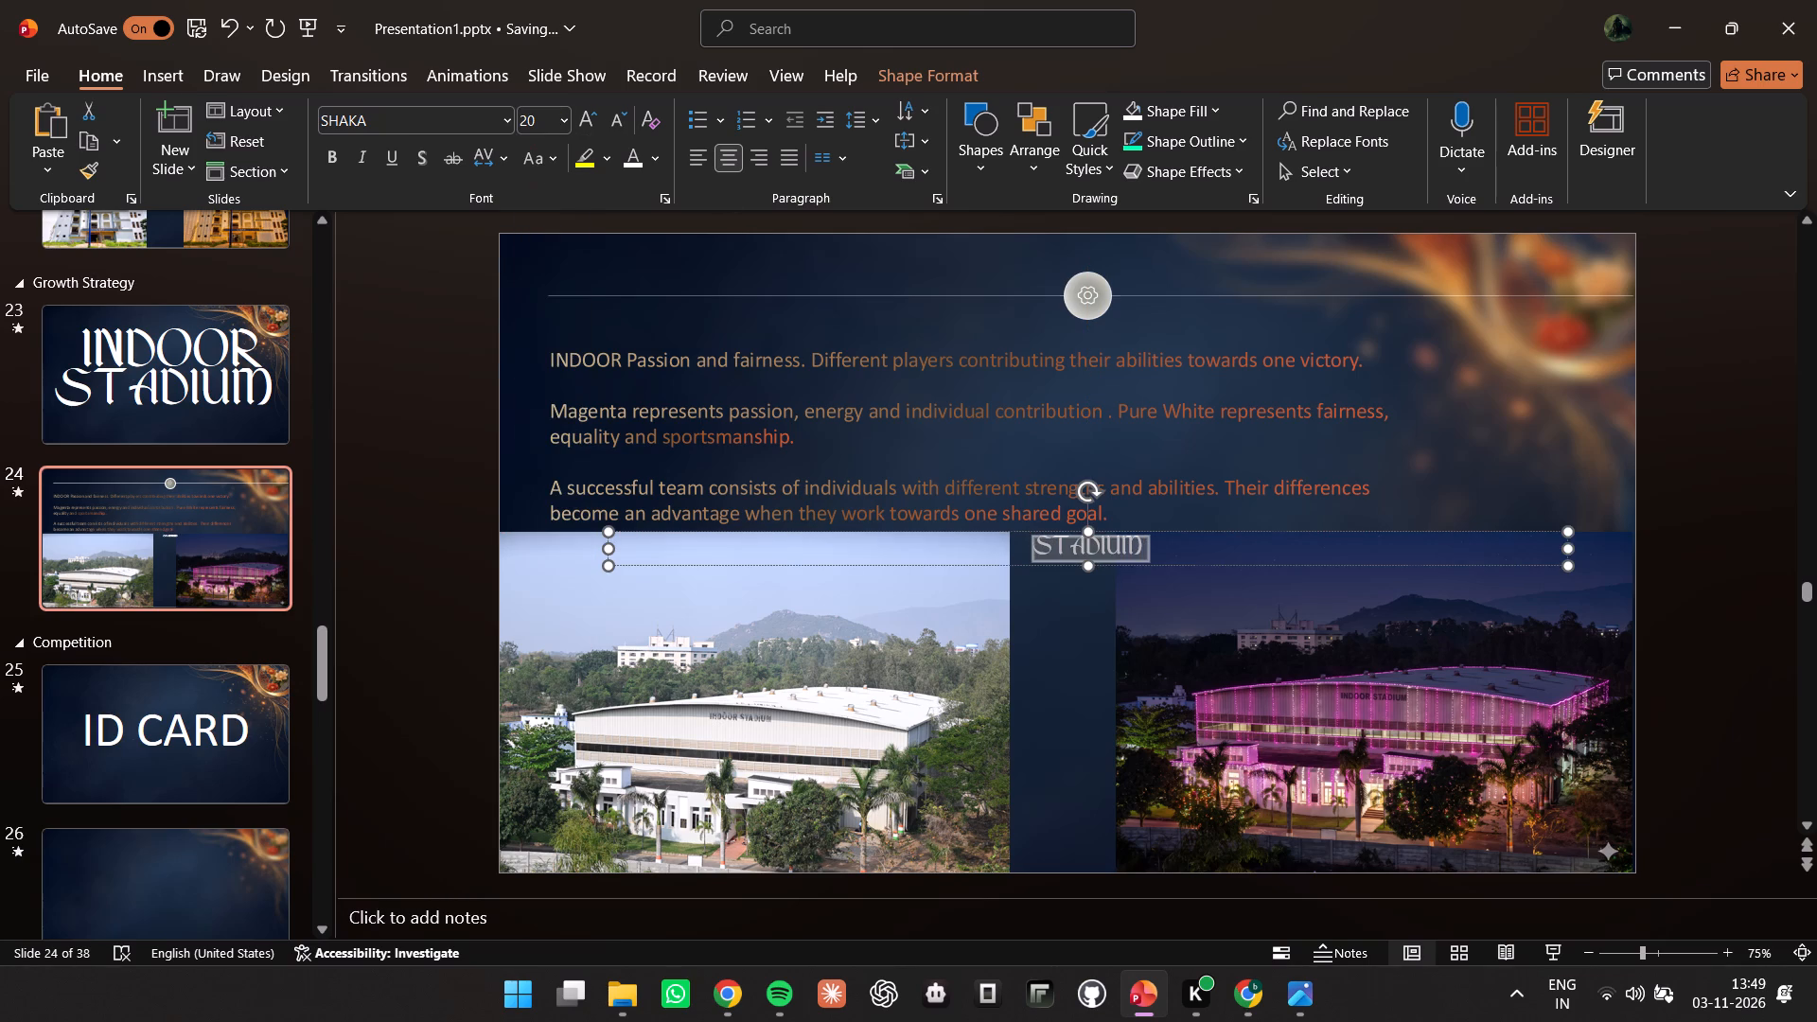
# Narrow the STADIUM text box to fit the word and move it onto the header line above slide 24's description.
pyautogui.moveTo(603, 547); pyautogui.dragTo(1372, 548)
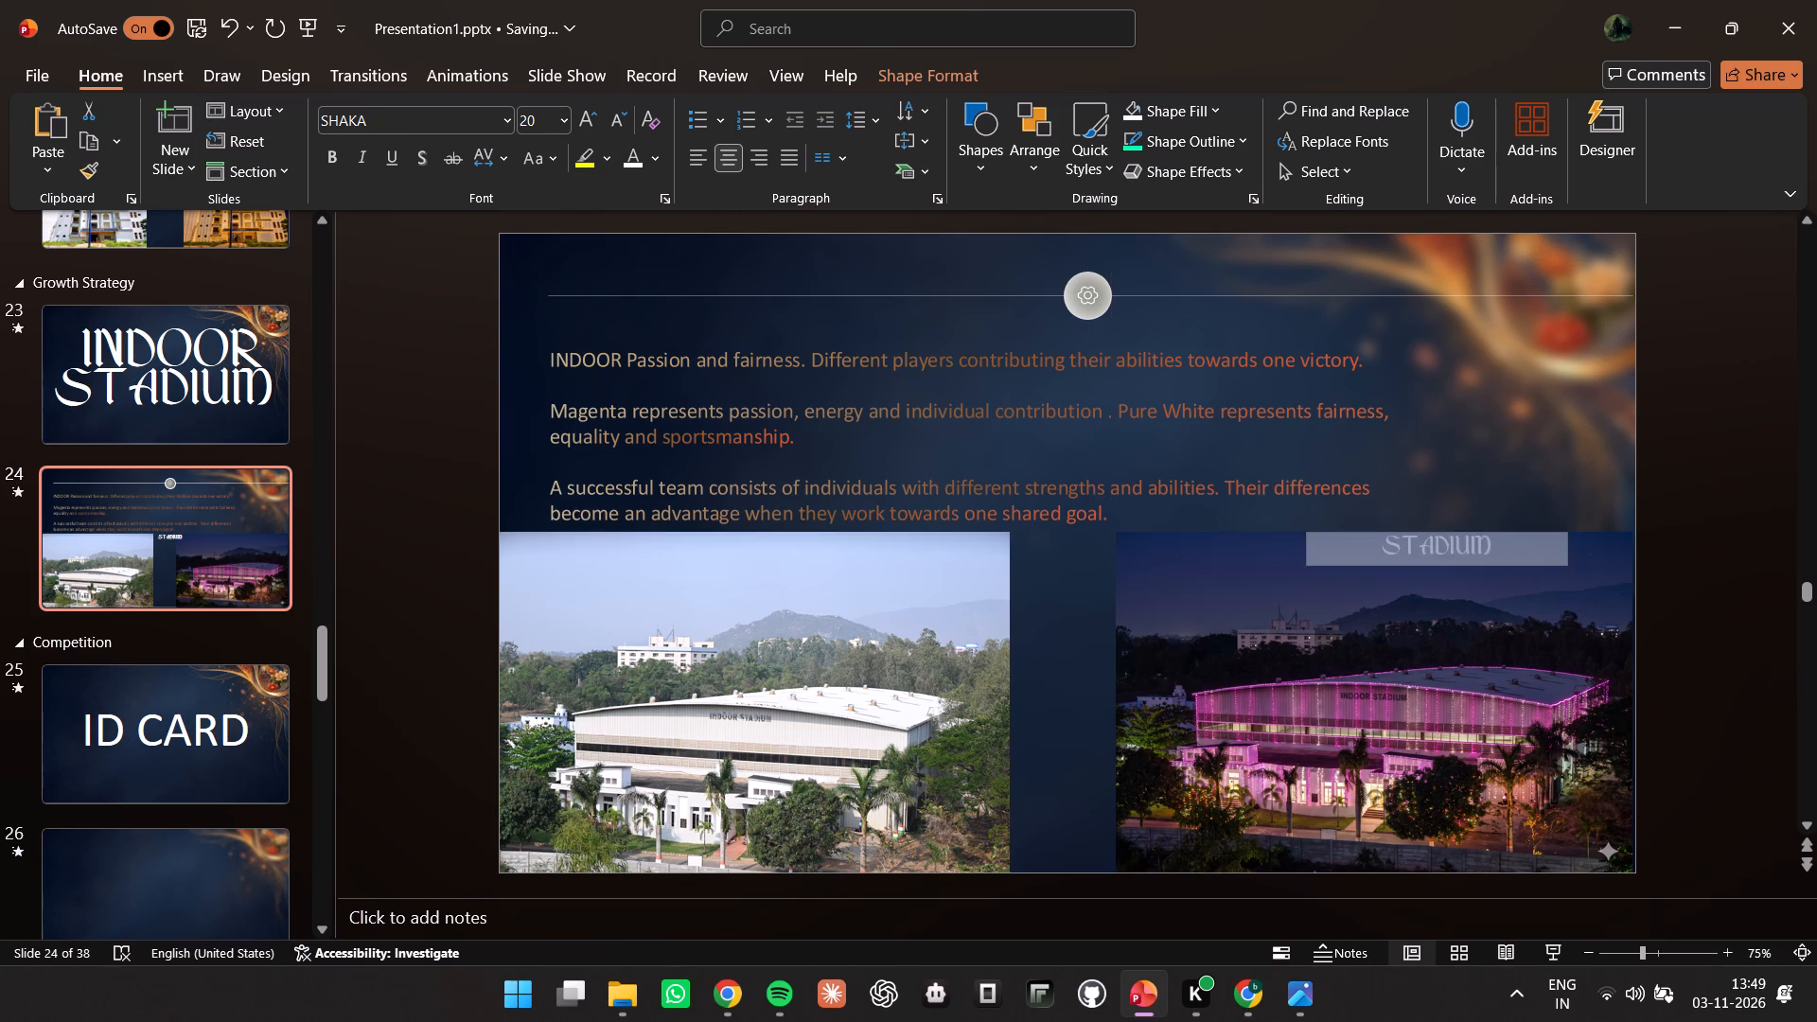
pyautogui.moveTo(1372, 548); pyautogui.dragTo(1439, 549)
pyautogui.moveTo(1478, 534); pyautogui.dragTo(699, 238)
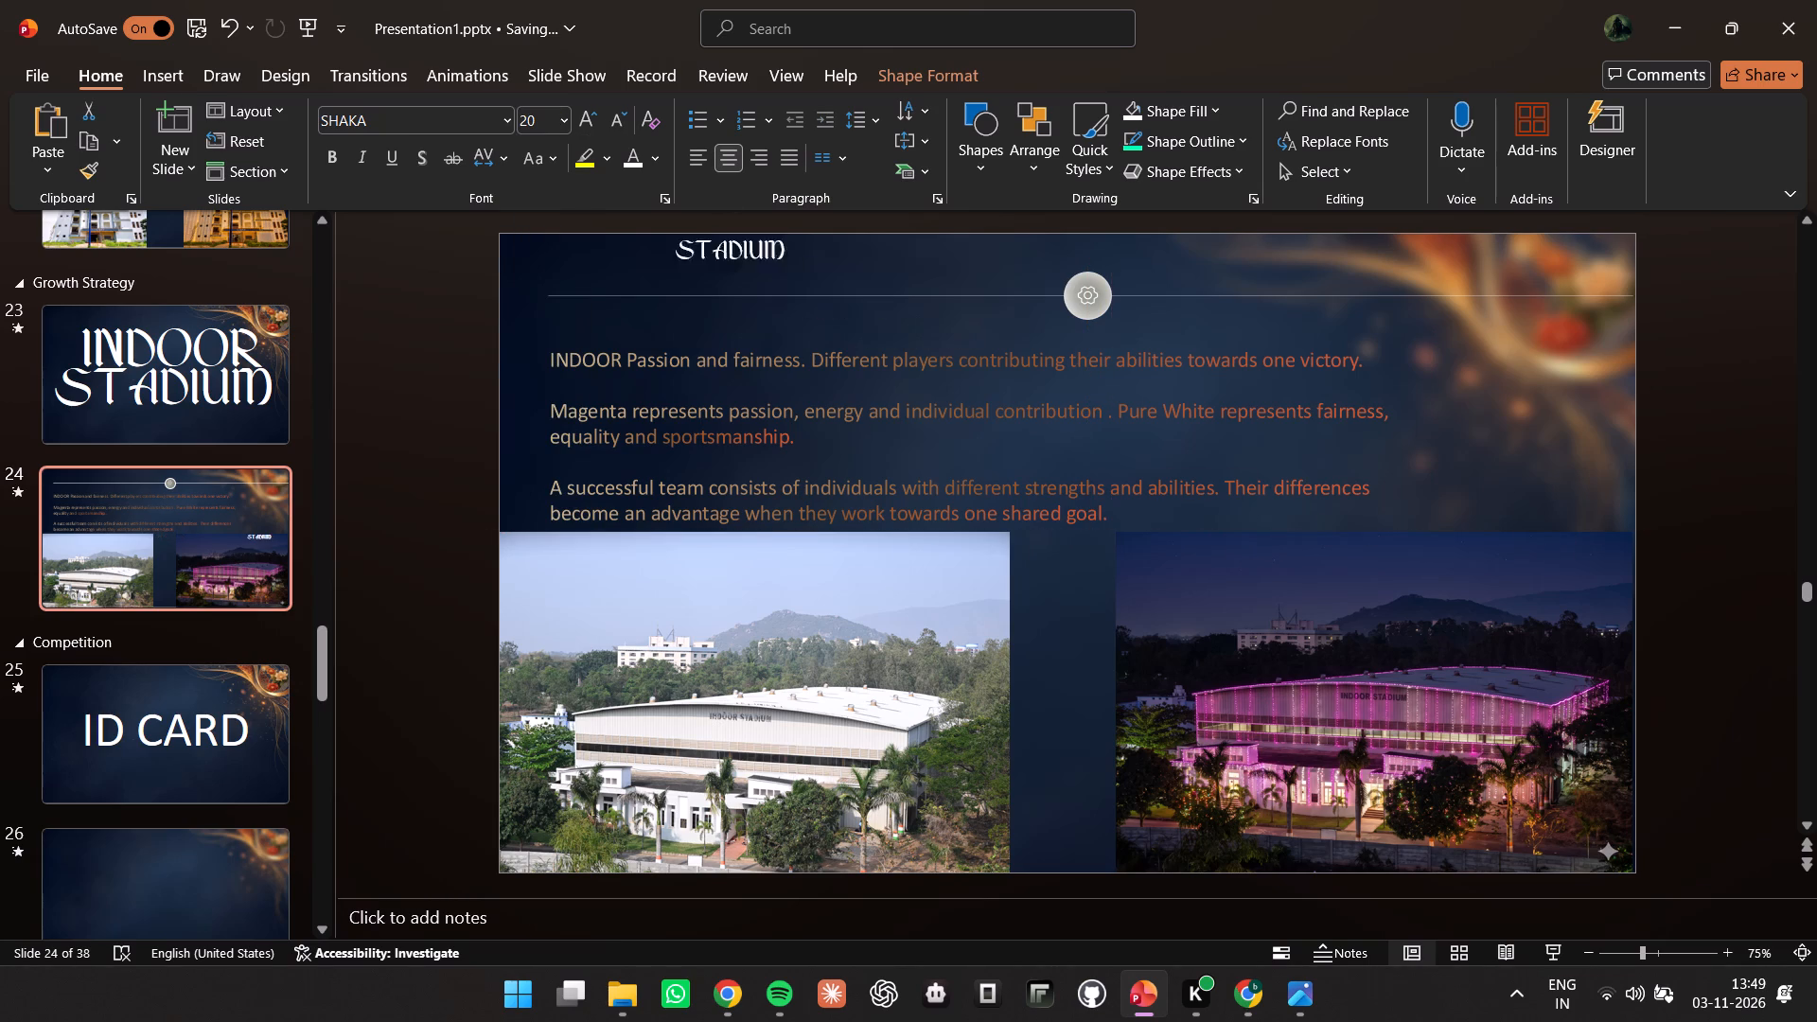
pyautogui.moveTo(699, 238); pyautogui.dragTo(689, 272)
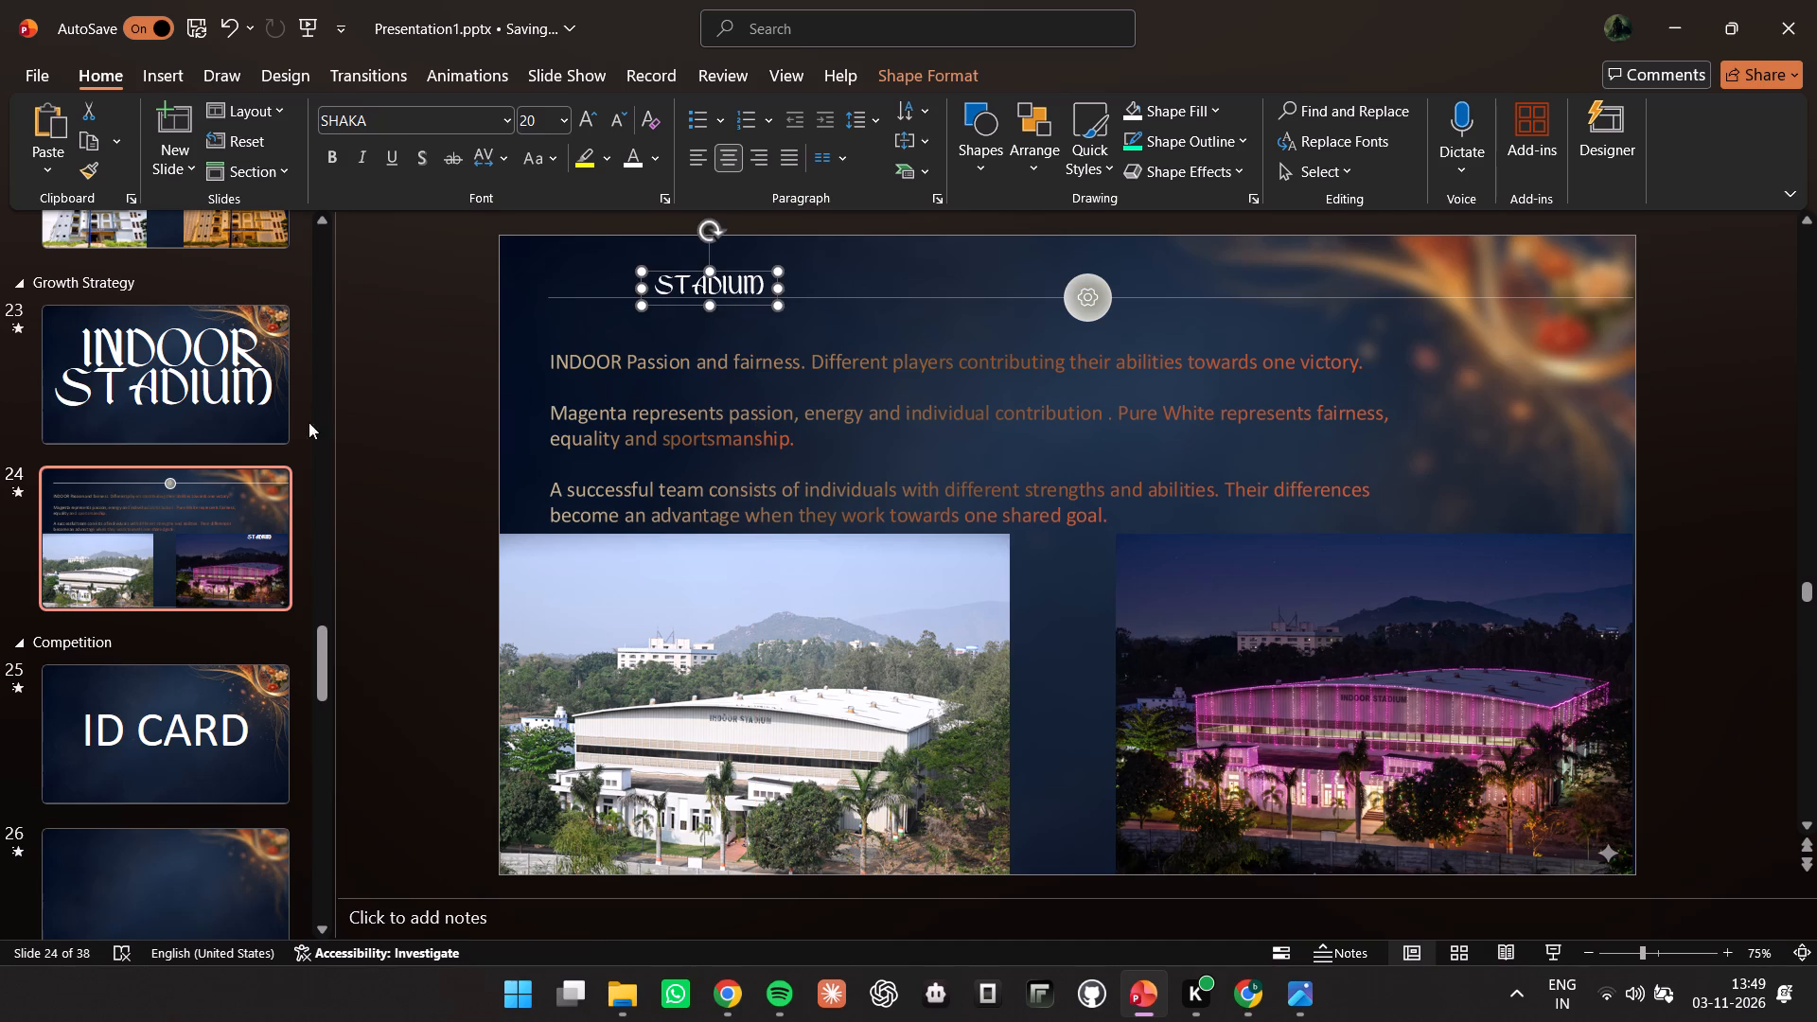
# Copy the INDOOR text box from title slide 23 and paste it onto slide 24.
pyautogui.click(197, 400)
pyautogui.click(1208, 379)
pyautogui.rightClick(1073, 336)
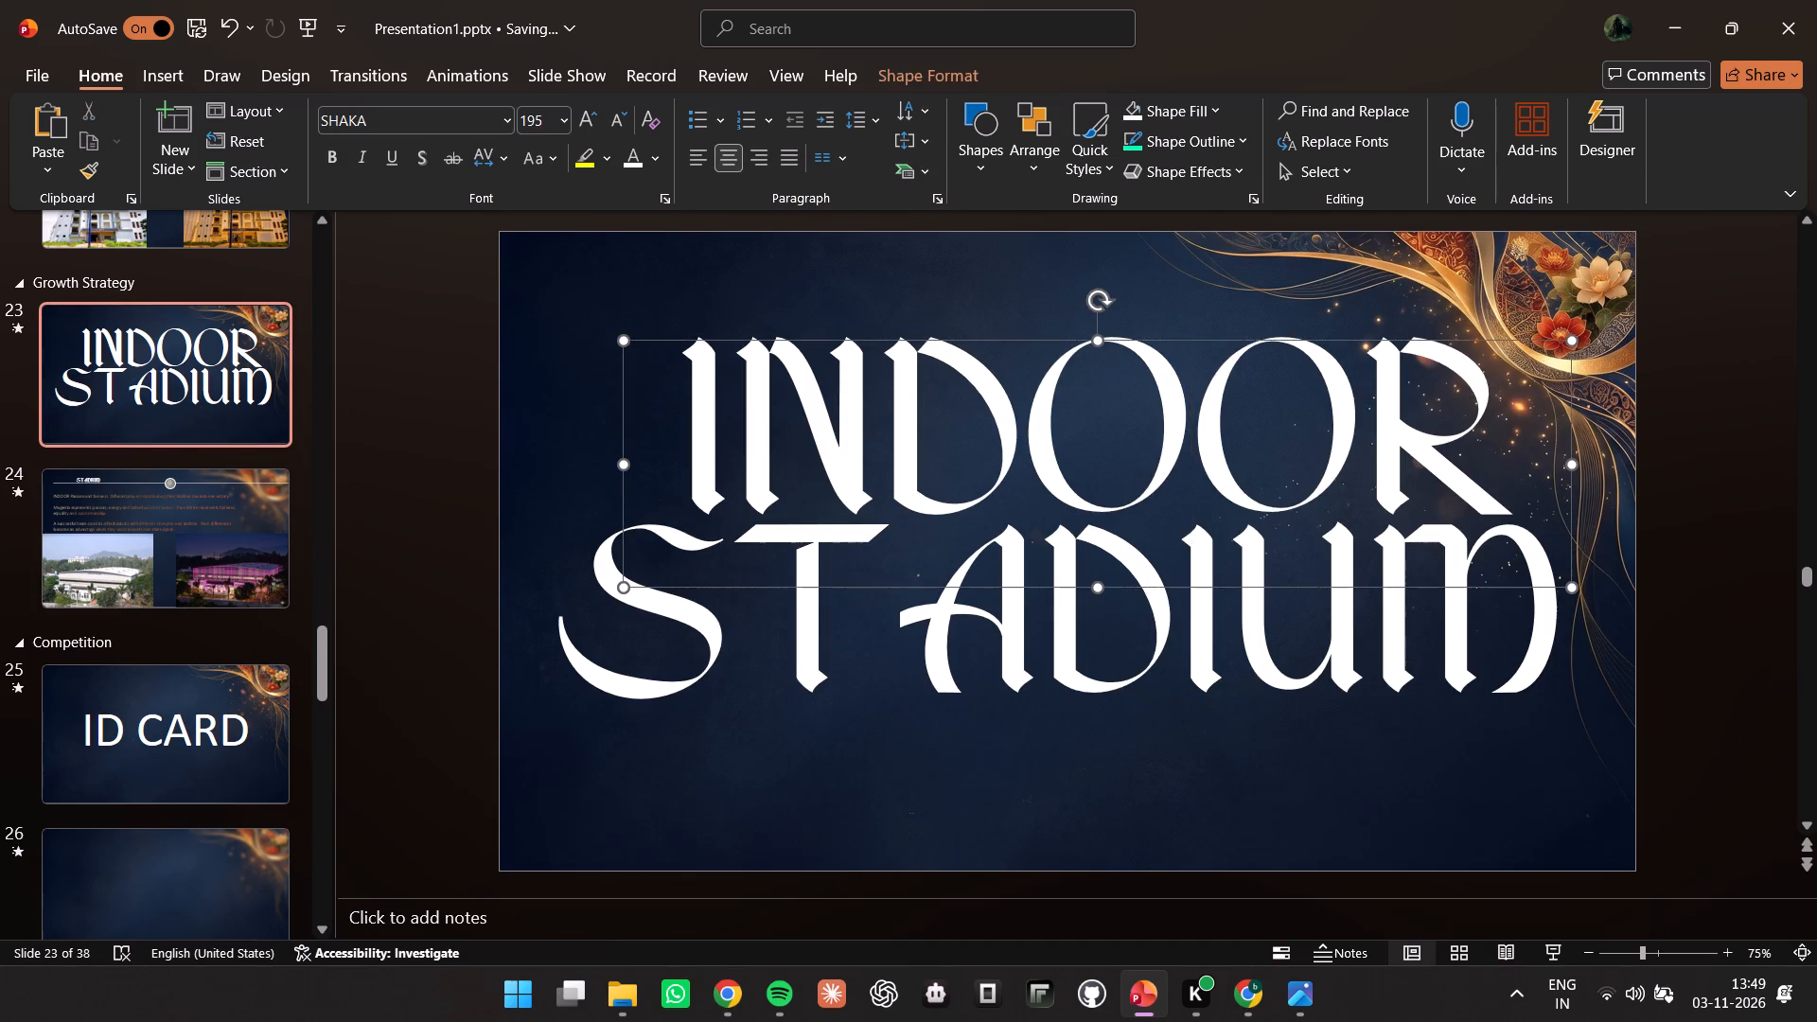
pyautogui.click(1156, 361)
pyautogui.click(76, 503)
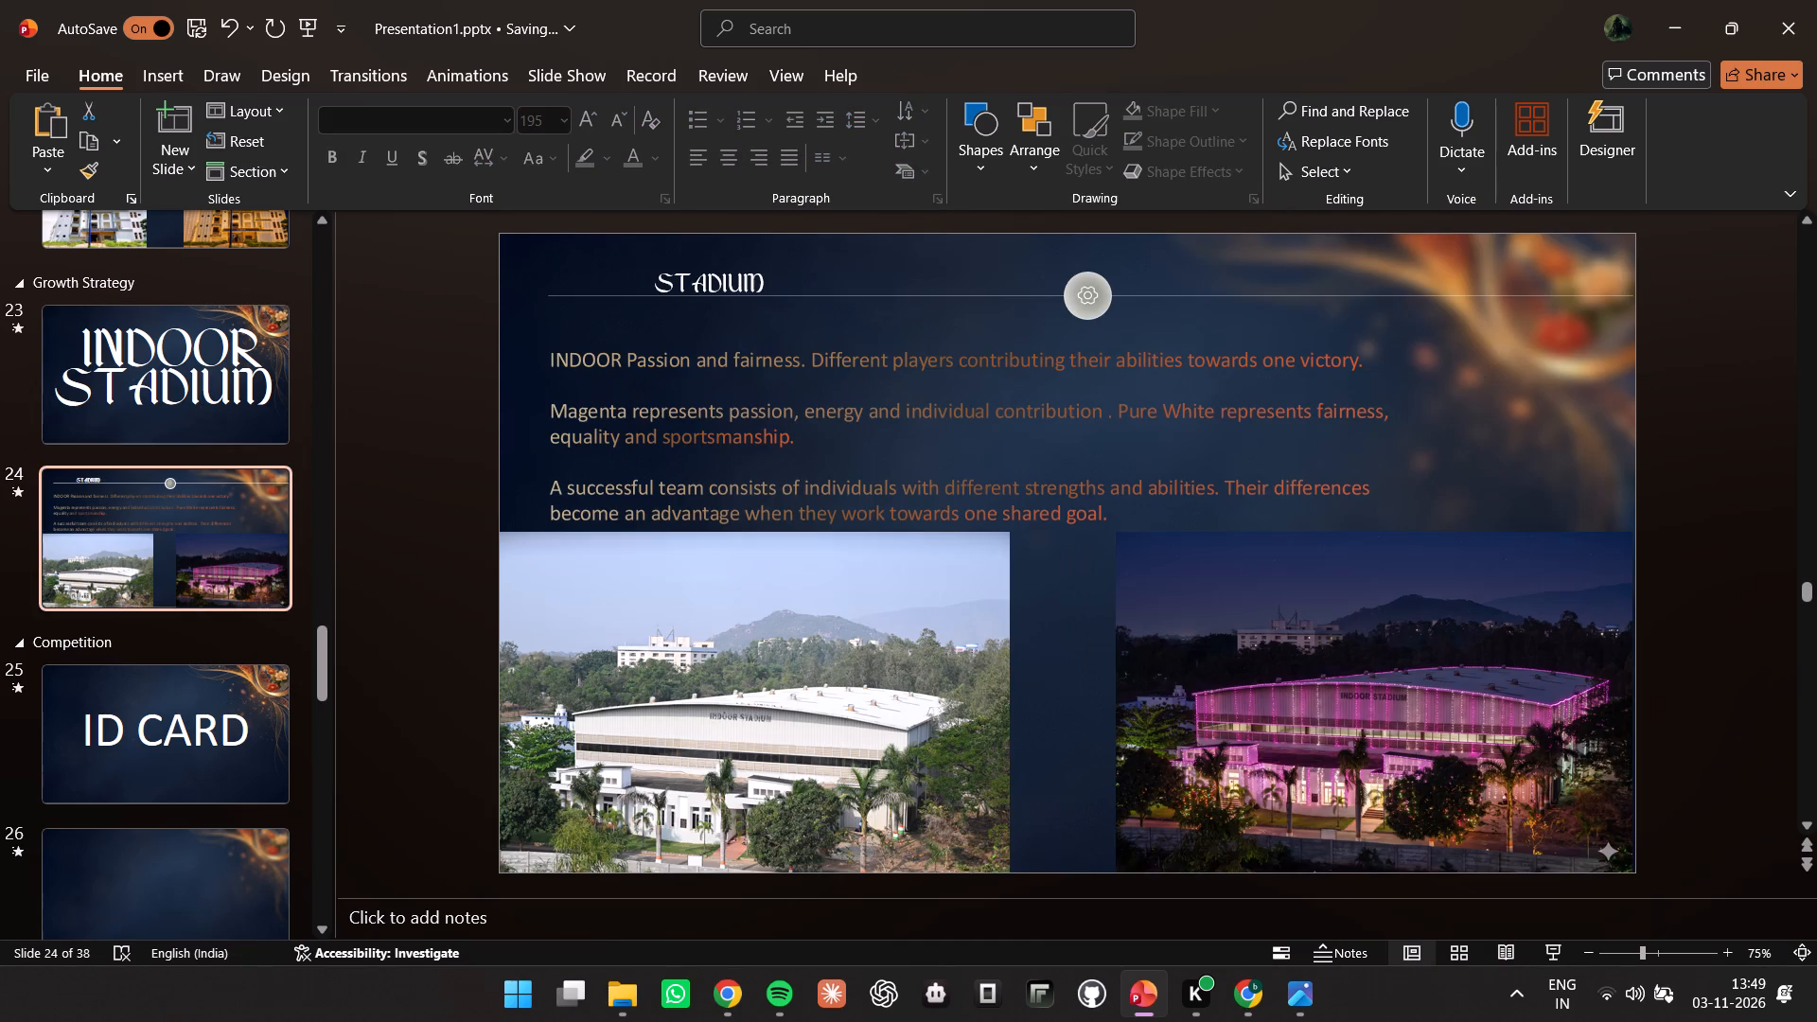
pyautogui.hotkey('ctrl', 'v')
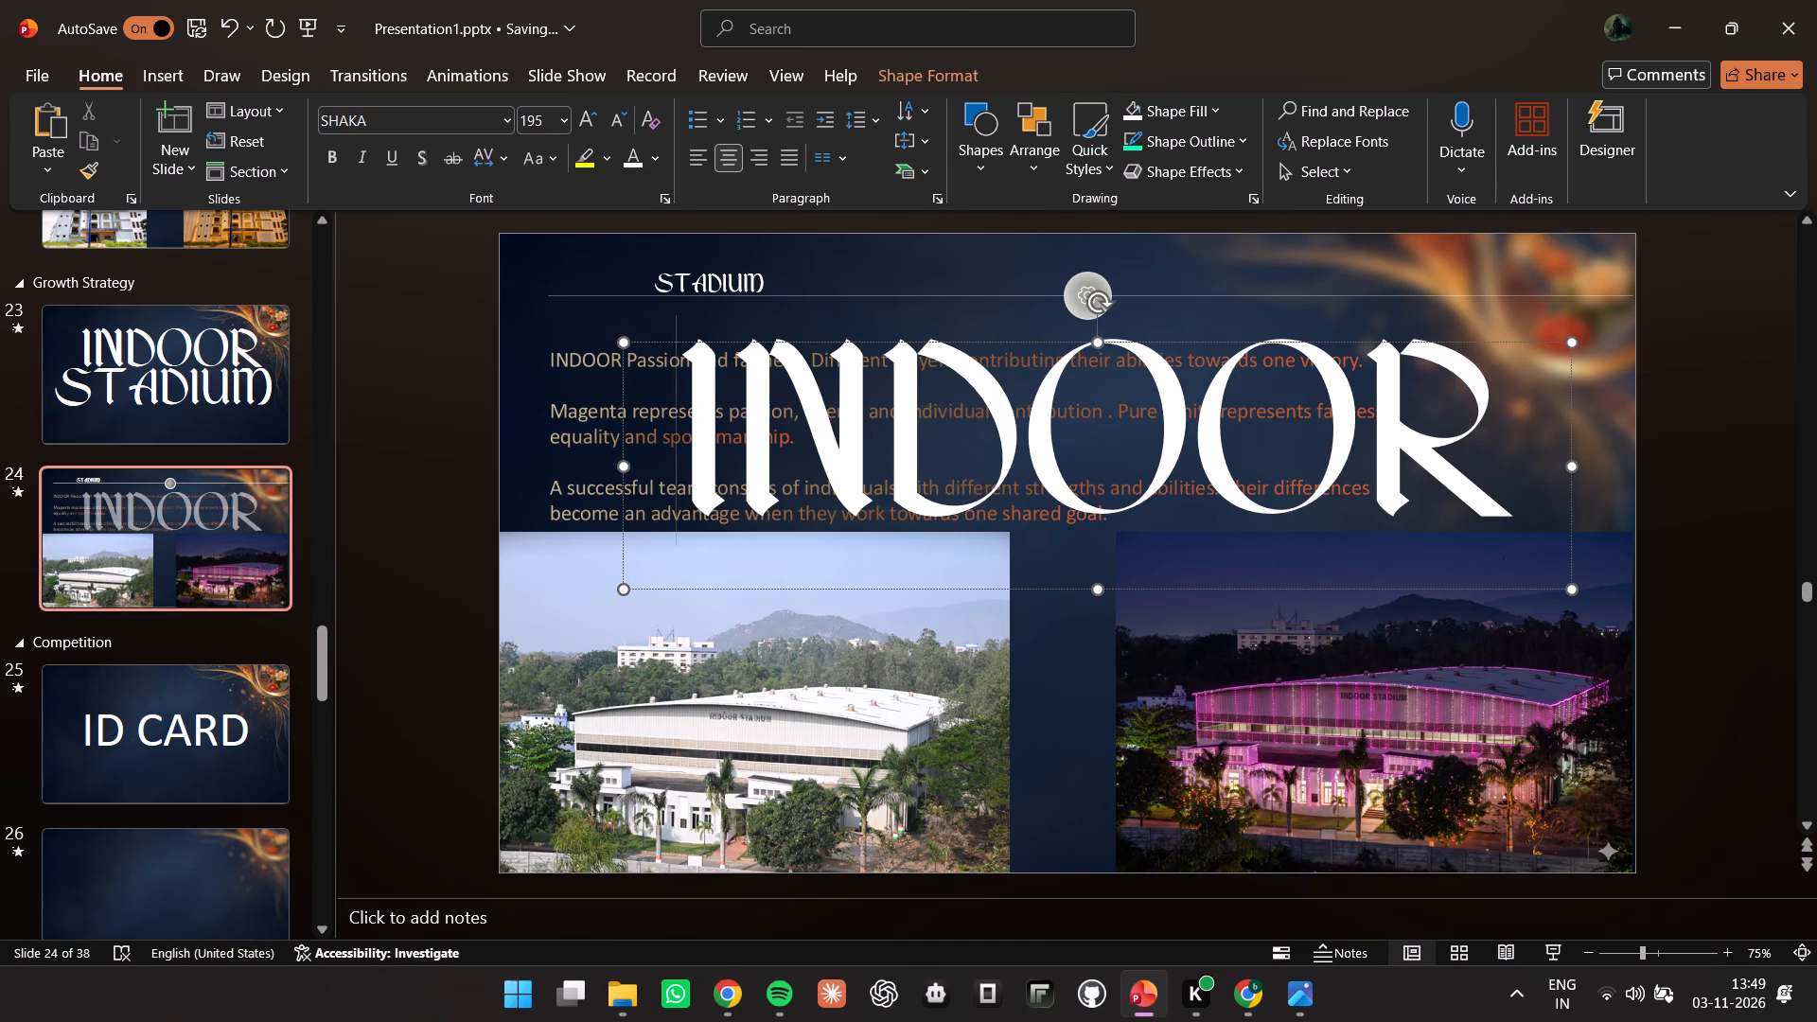
# Set the INDOOR text on slide 24 to font size 18 and narrow its text box around the word.
pyautogui.hotkey('ctrl', 'a')
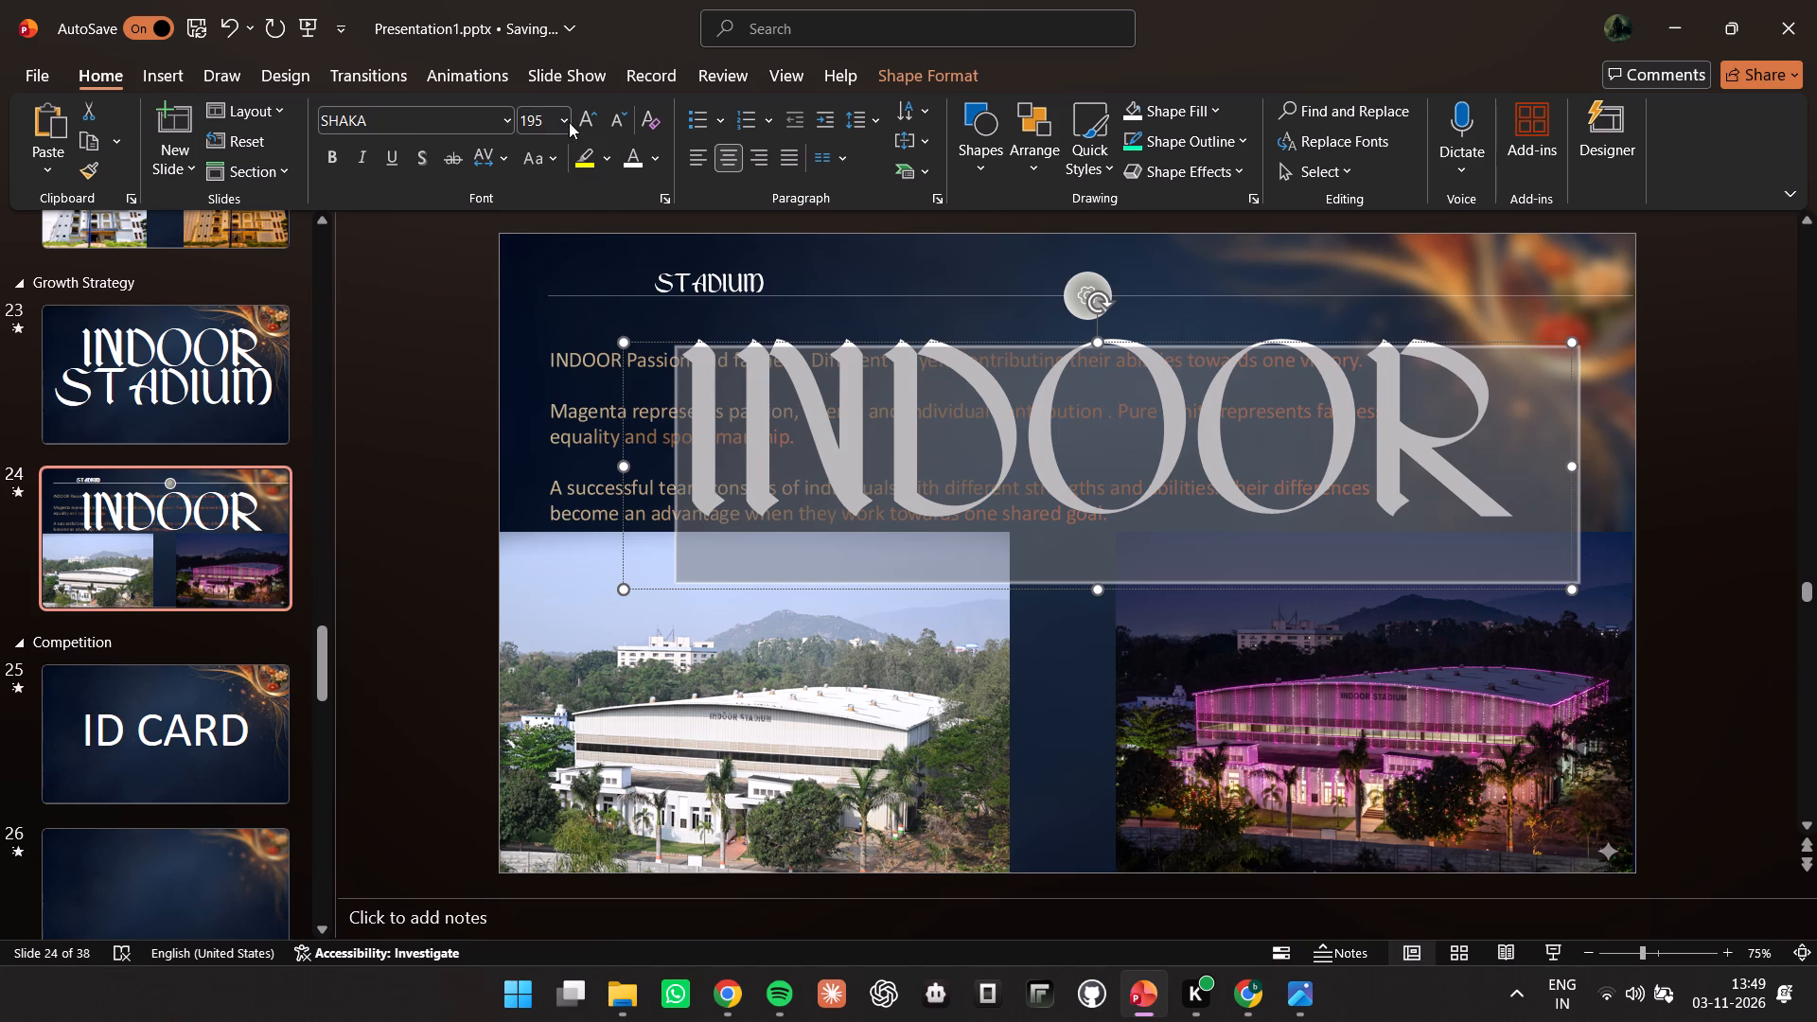
pyautogui.click(567, 122)
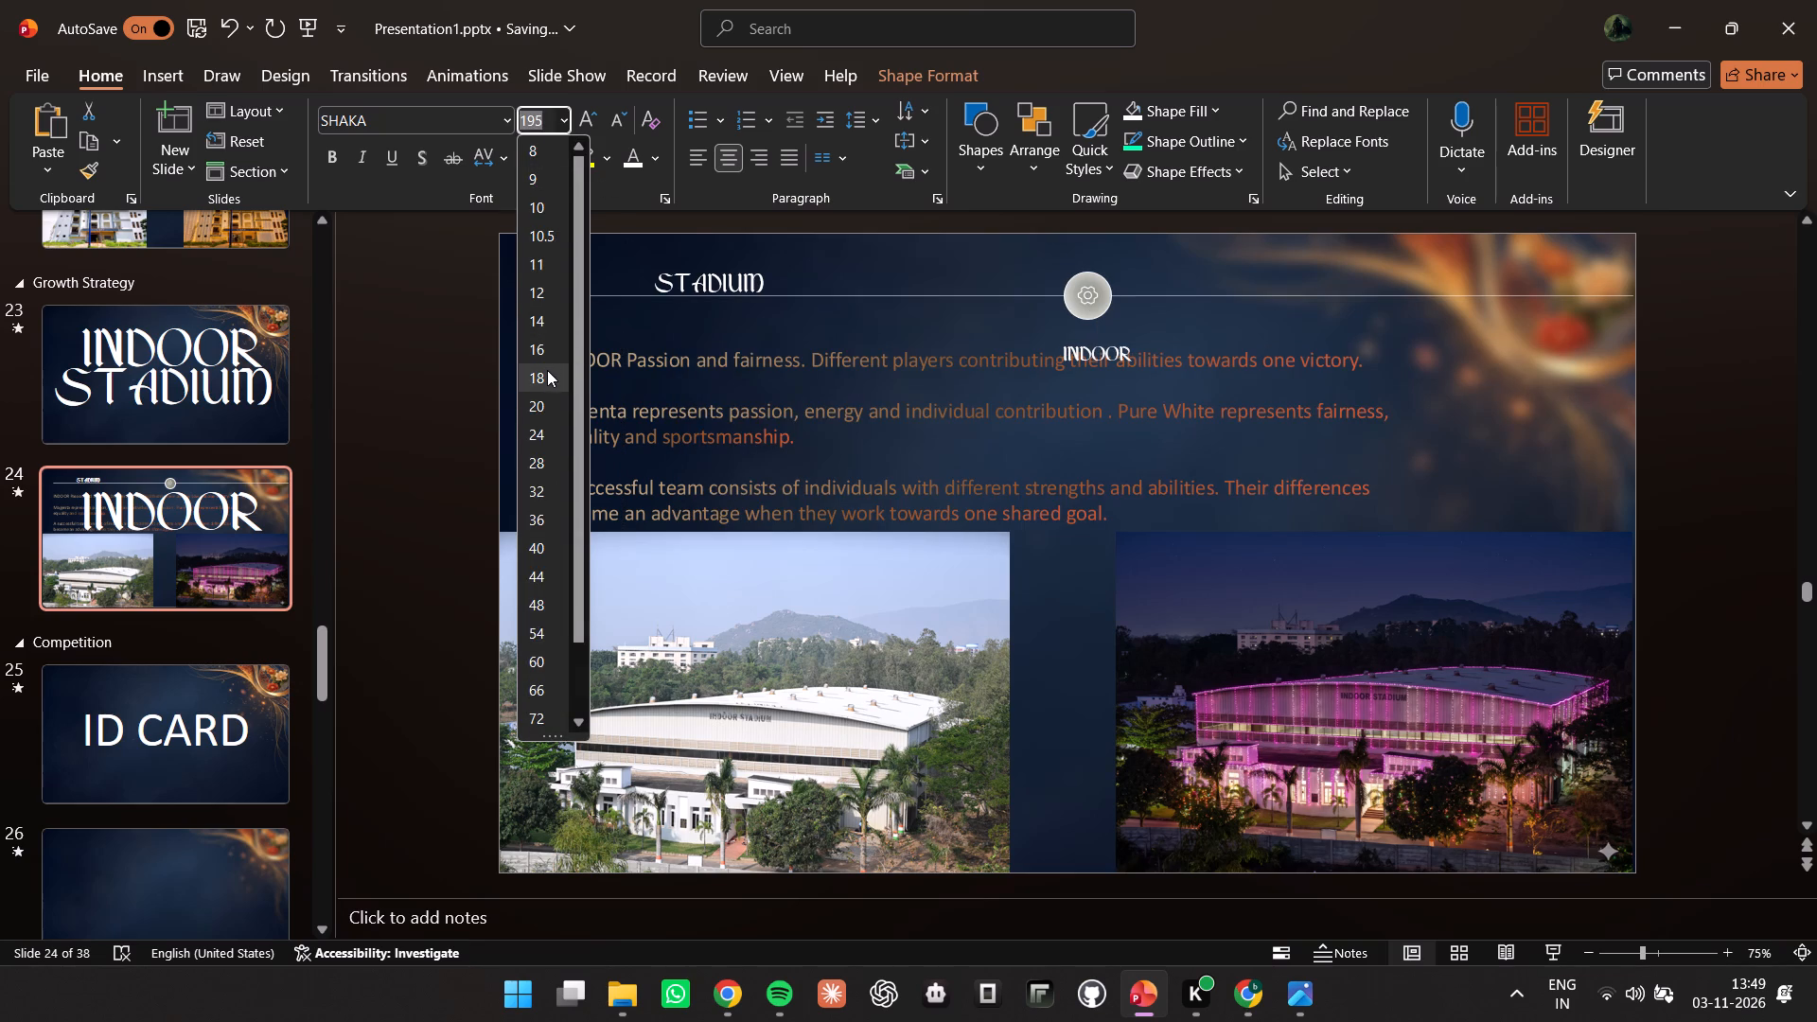
pyautogui.click(547, 375)
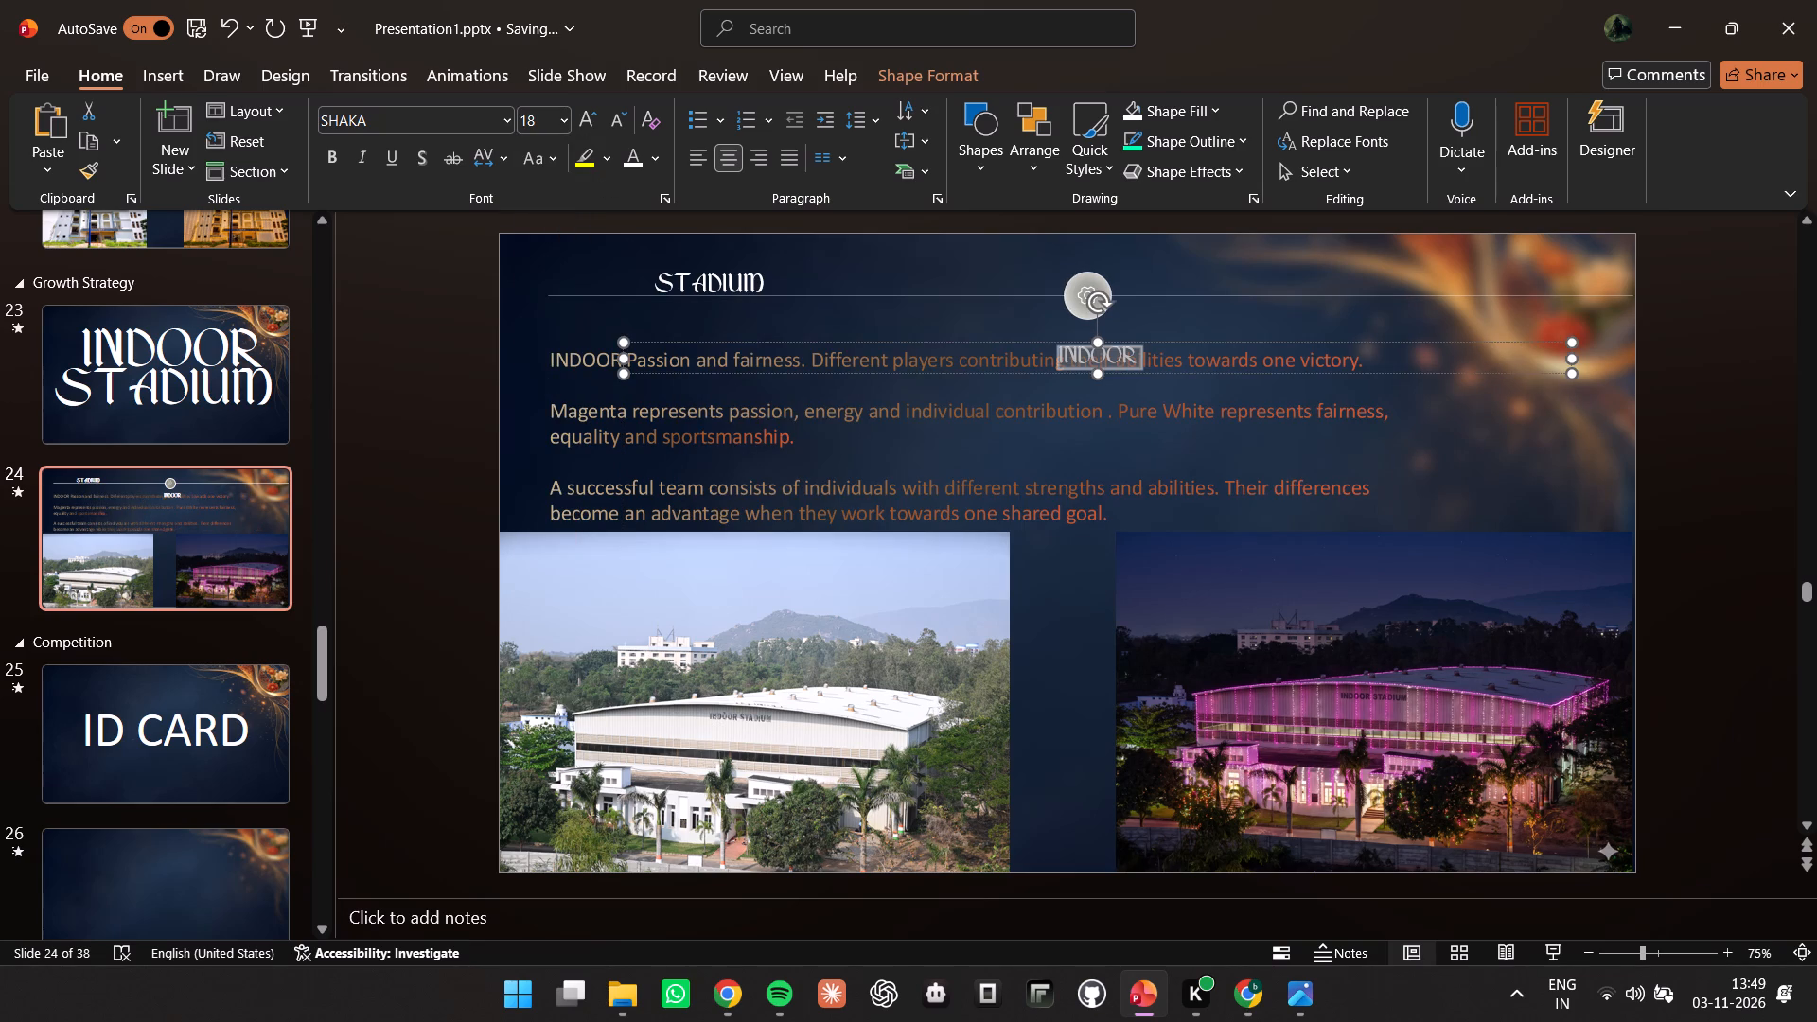
pyautogui.moveTo(623, 361); pyautogui.dragTo(1377, 361)
pyautogui.moveTo(1112, 374); pyautogui.dragTo(1377, 361)
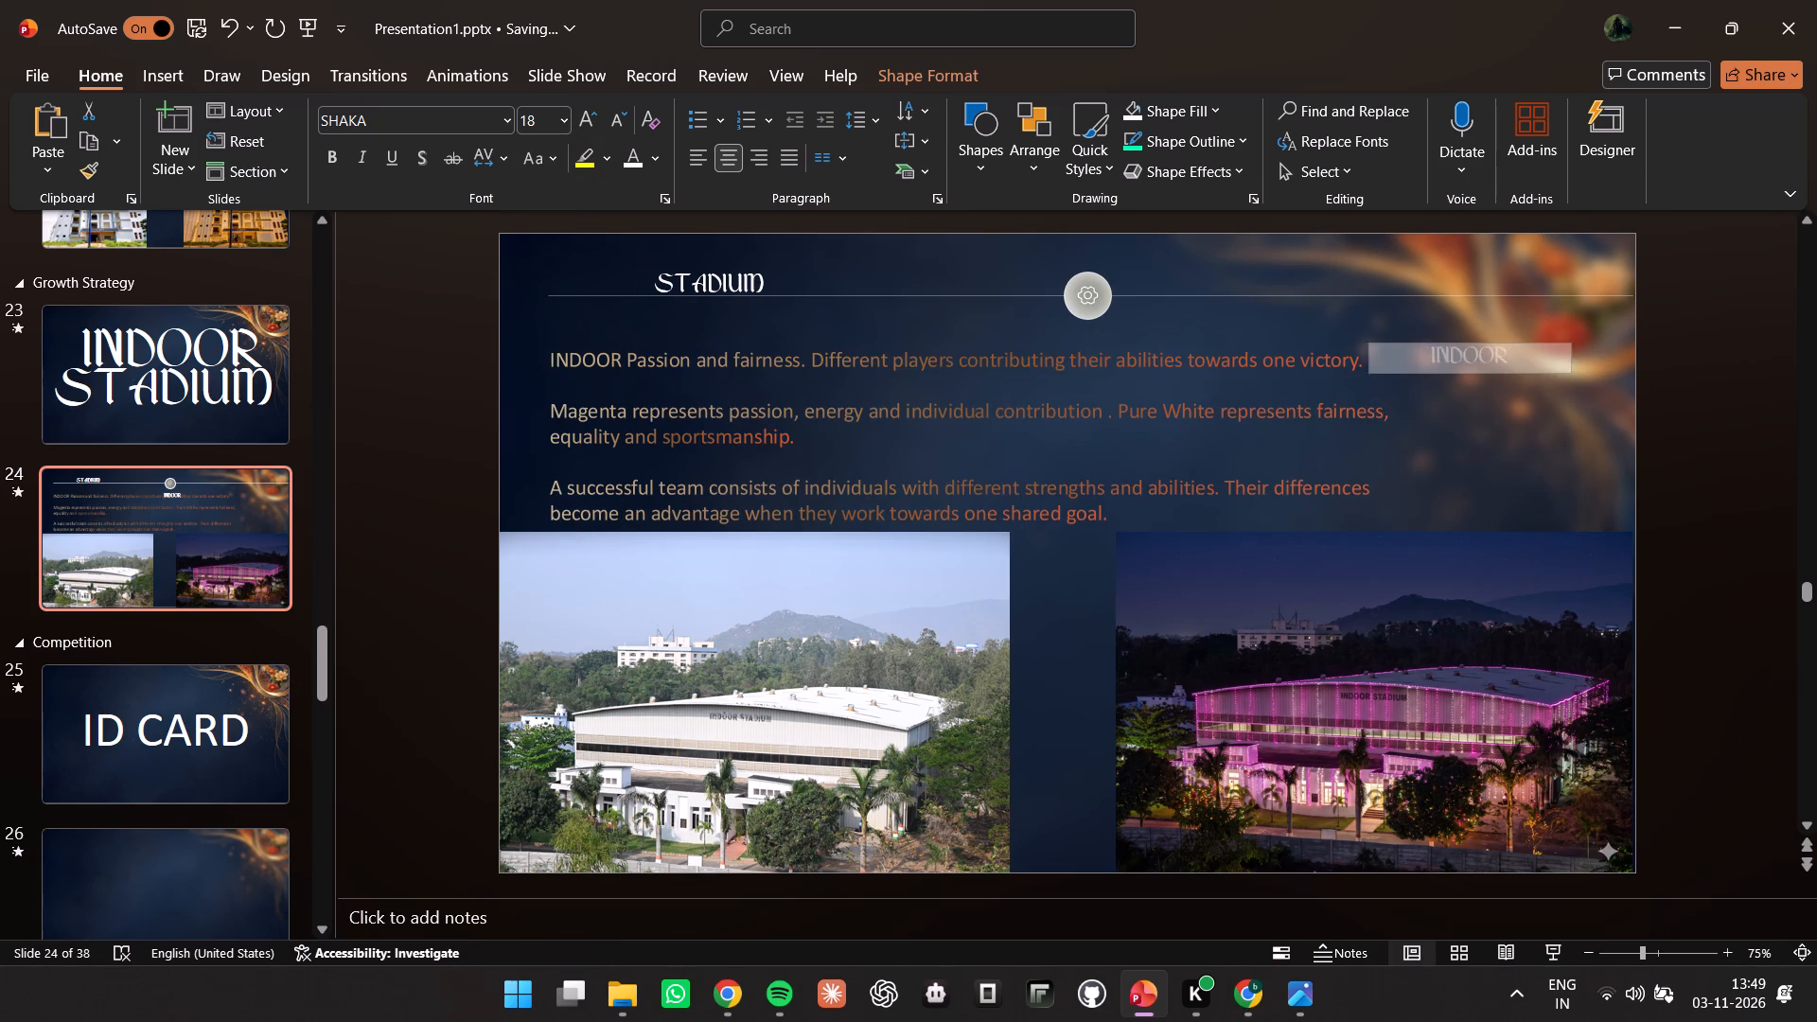
pyautogui.moveTo(1377, 361); pyautogui.dragTo(1407, 361)
# Move INDOOR onto slide 24's header line just before STADIUM, leaving a gap between the two words.
pyautogui.moveTo(1434, 344); pyautogui.dragTo(541, 261)
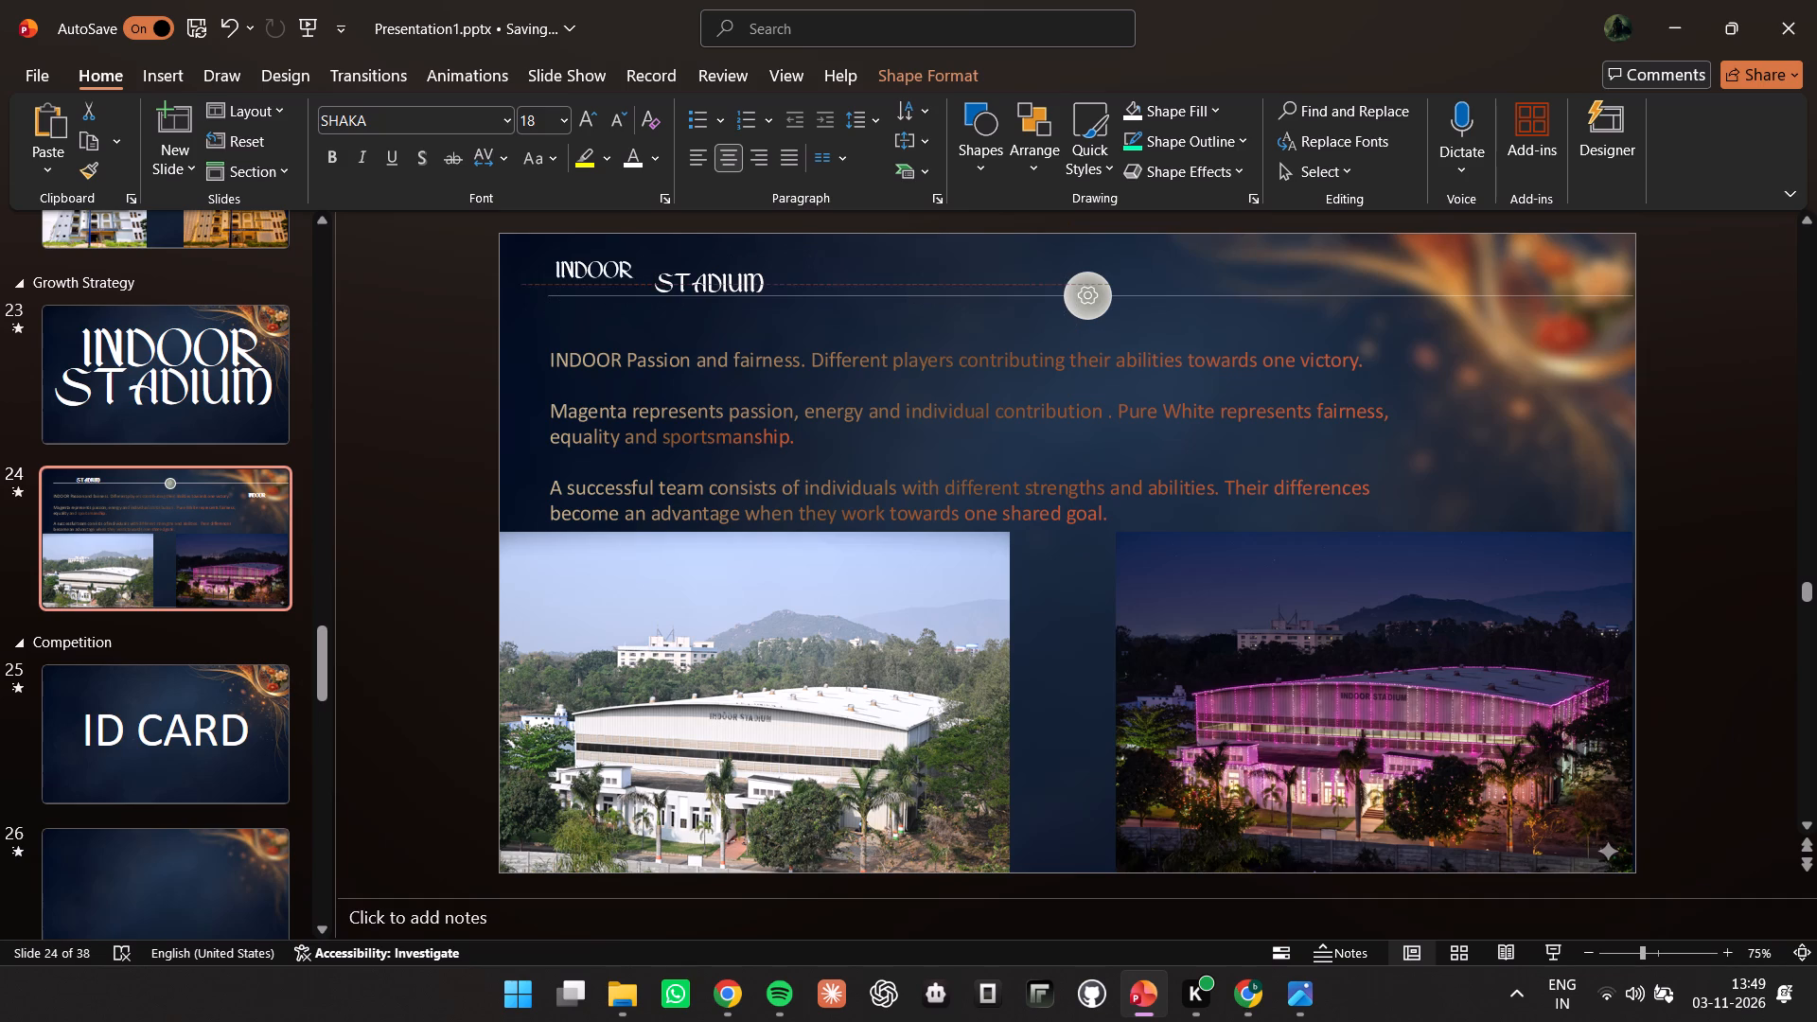
pyautogui.moveTo(541, 261); pyautogui.dragTo(556, 269)
pyautogui.click(749, 289)
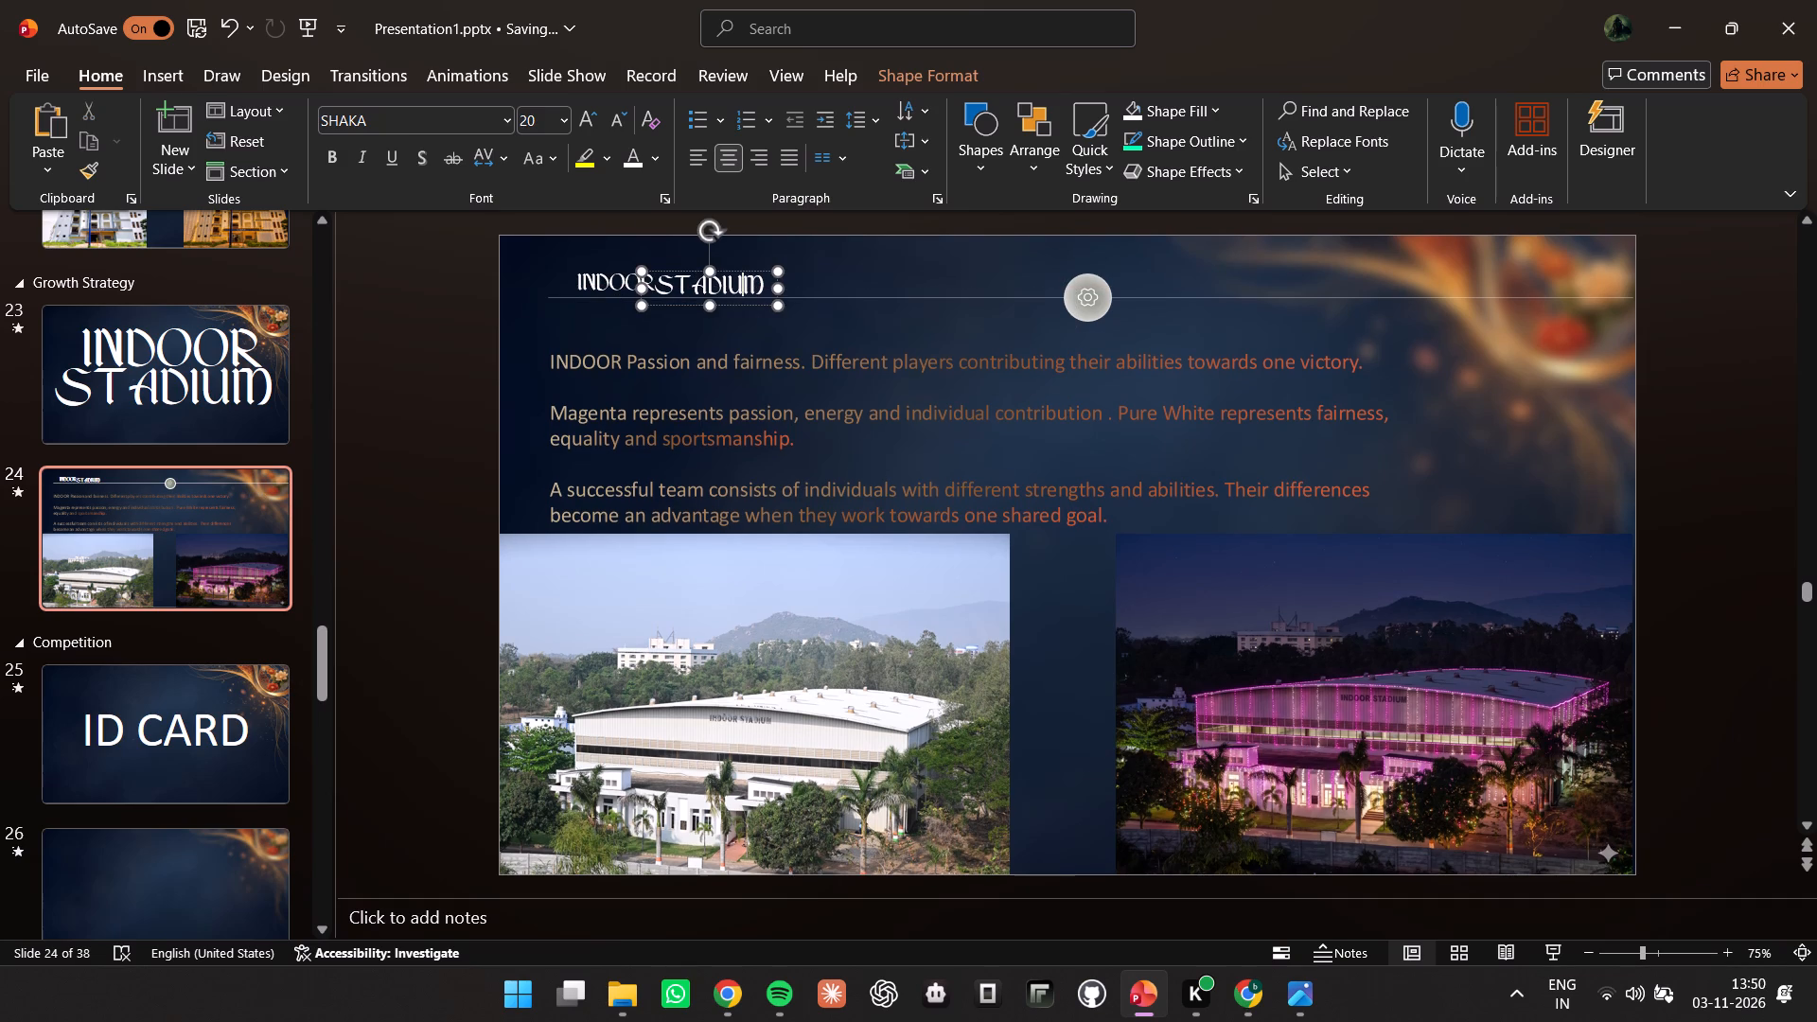
pyautogui.click(609, 273)
pyautogui.moveTo(577, 274); pyautogui.dragTo(559, 274)
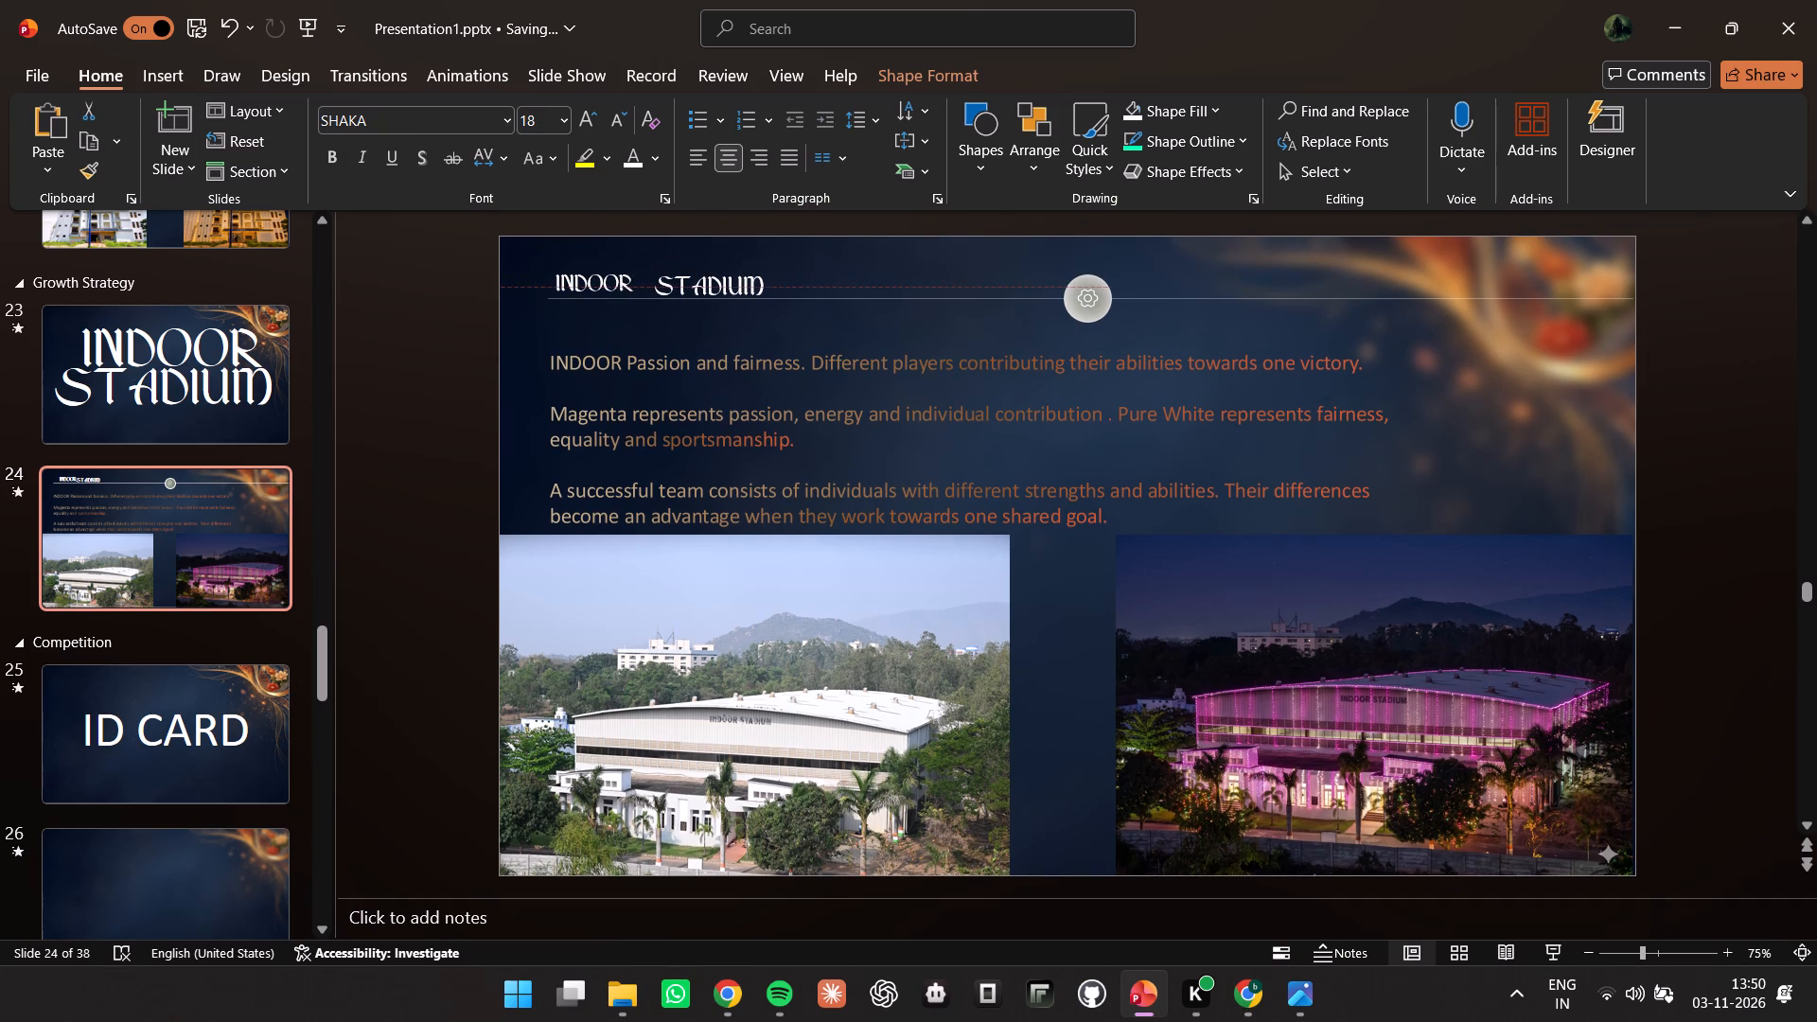
pyautogui.moveTo(559, 274); pyautogui.dragTo(562, 275)
# Set the INDOOR heading text on slide 24 to font size 20.
pyautogui.click(574, 281)
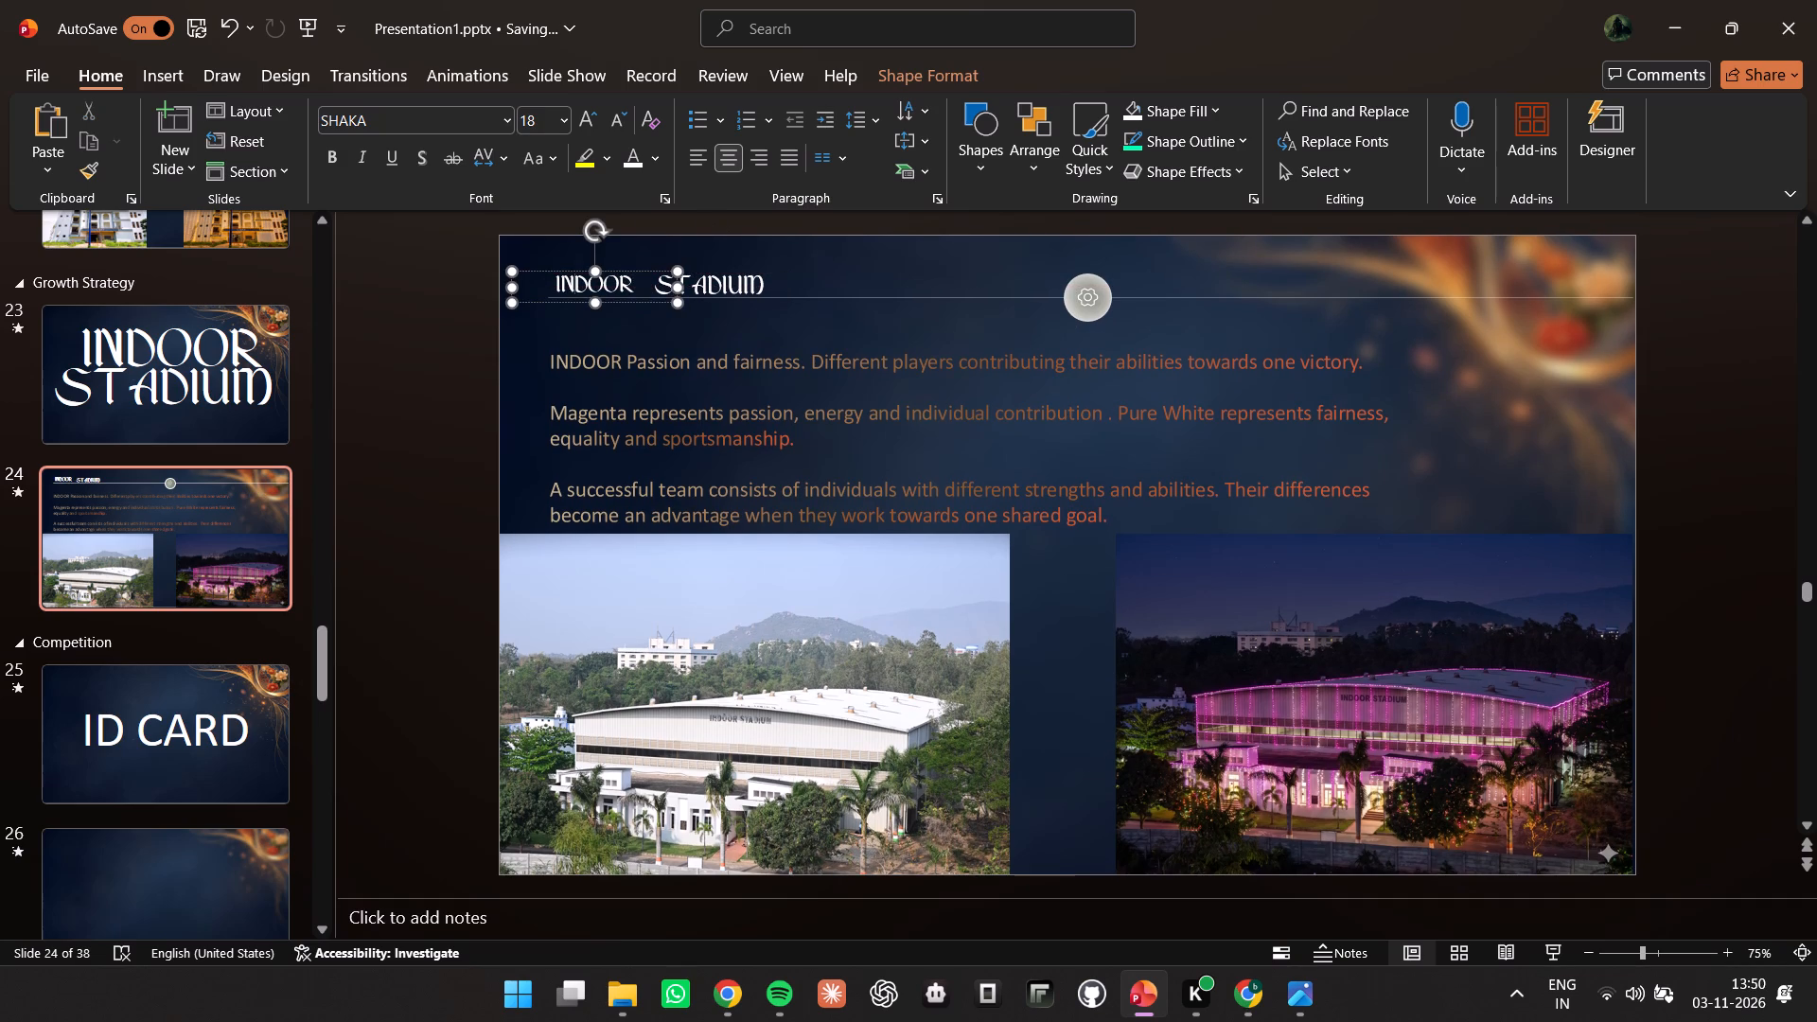
pyautogui.hotkey('ctrl', 'a')
pyautogui.click(562, 117)
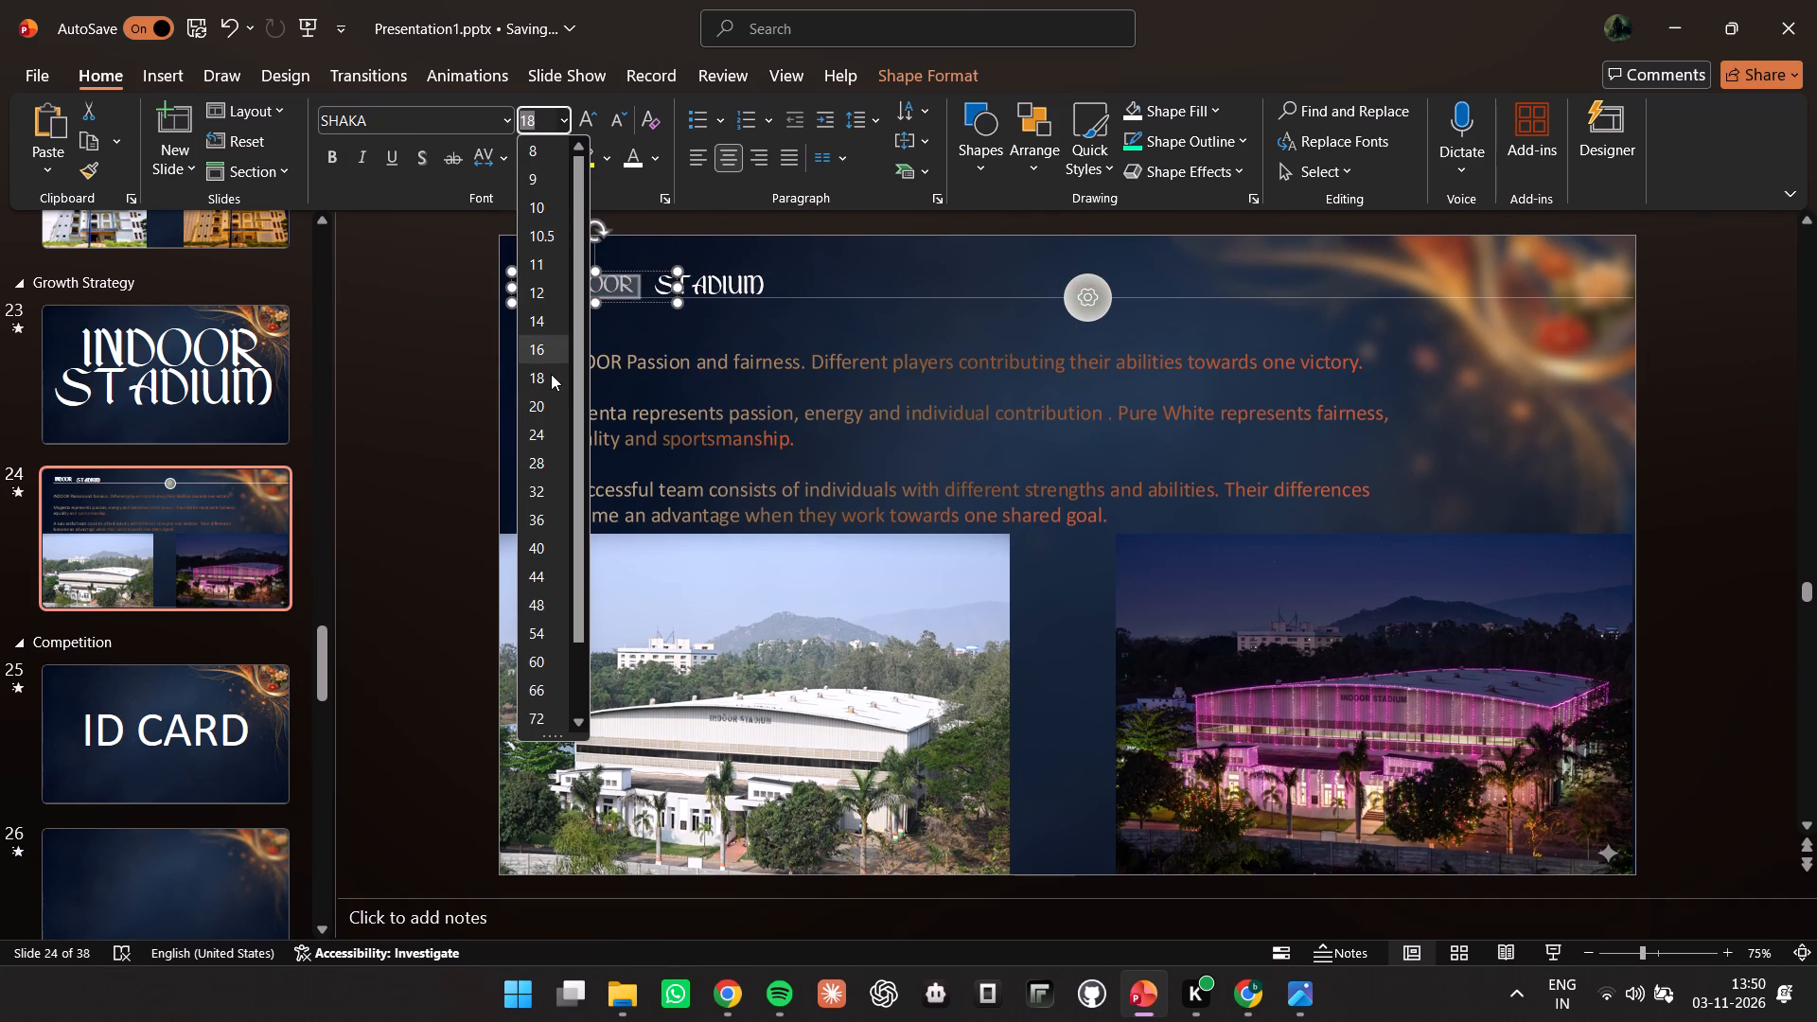
pyautogui.click(550, 394)
# Shift INDOOR slightly right on slide 24's header line, closing the gap to STADIUM to a normal word space.
pyautogui.click(372, 337)
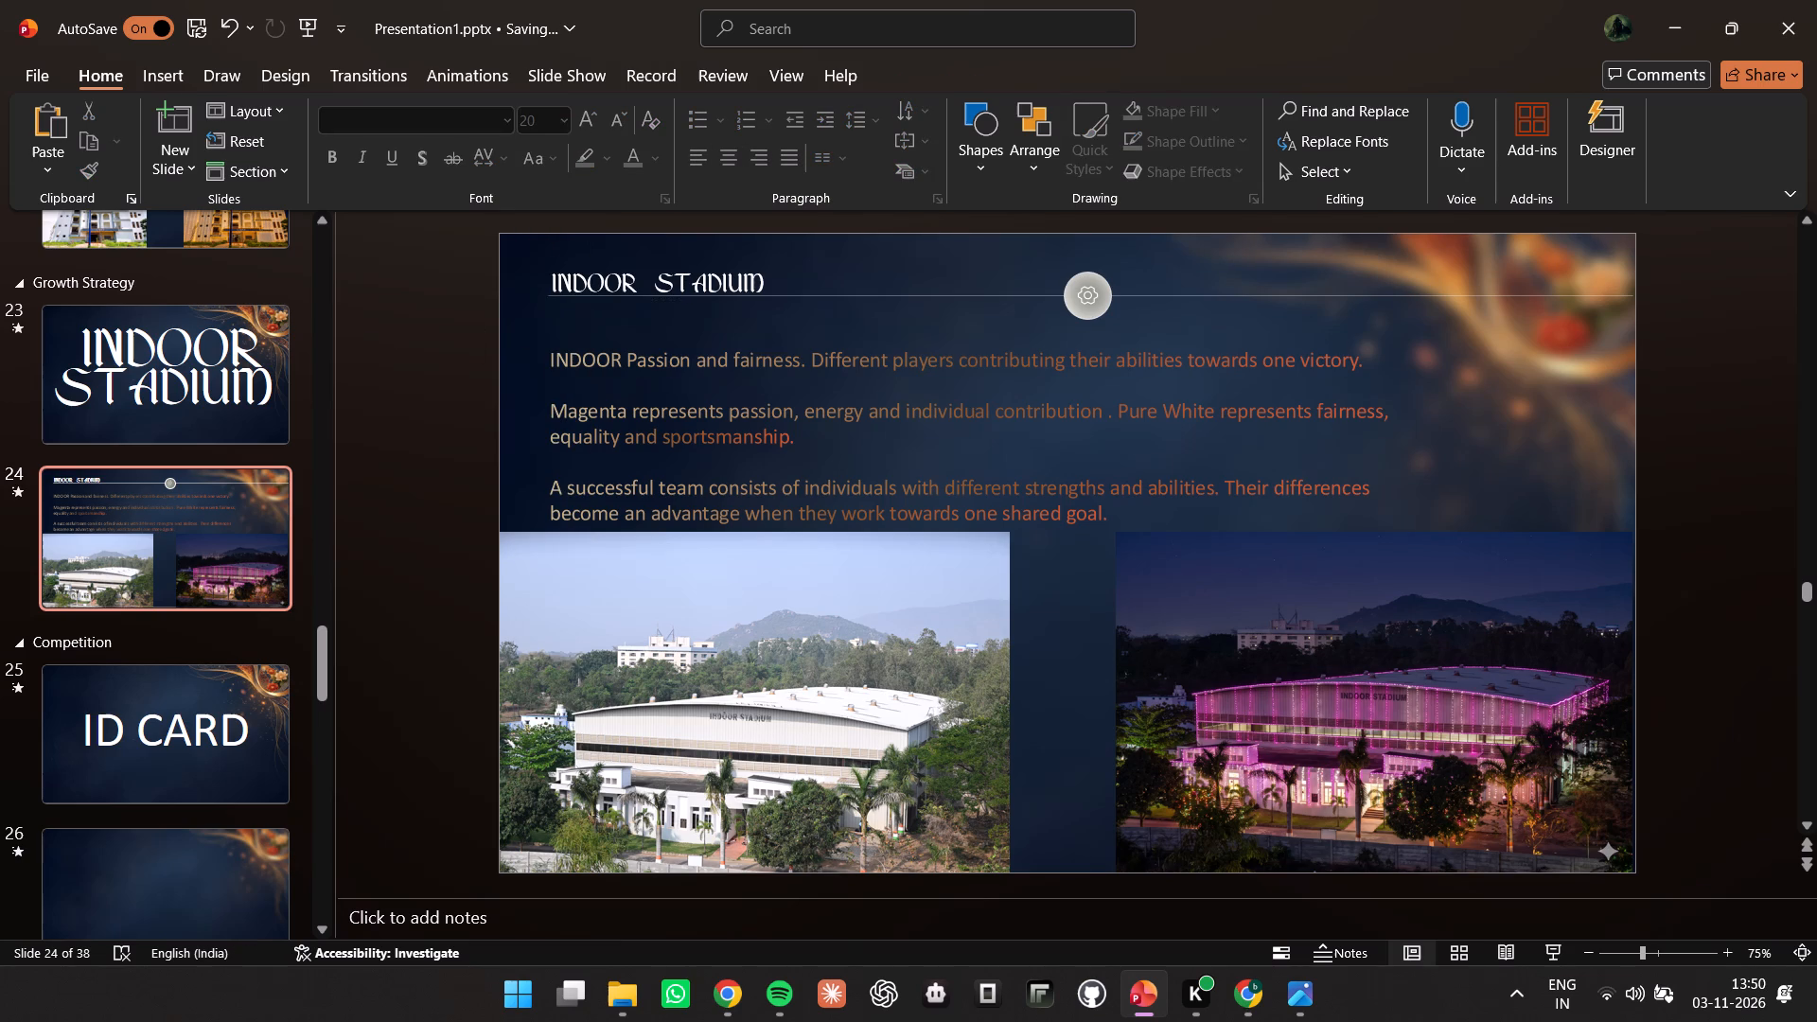
pyautogui.click(568, 285)
pyautogui.moveTo(567, 273); pyautogui.dragTo(576, 273)
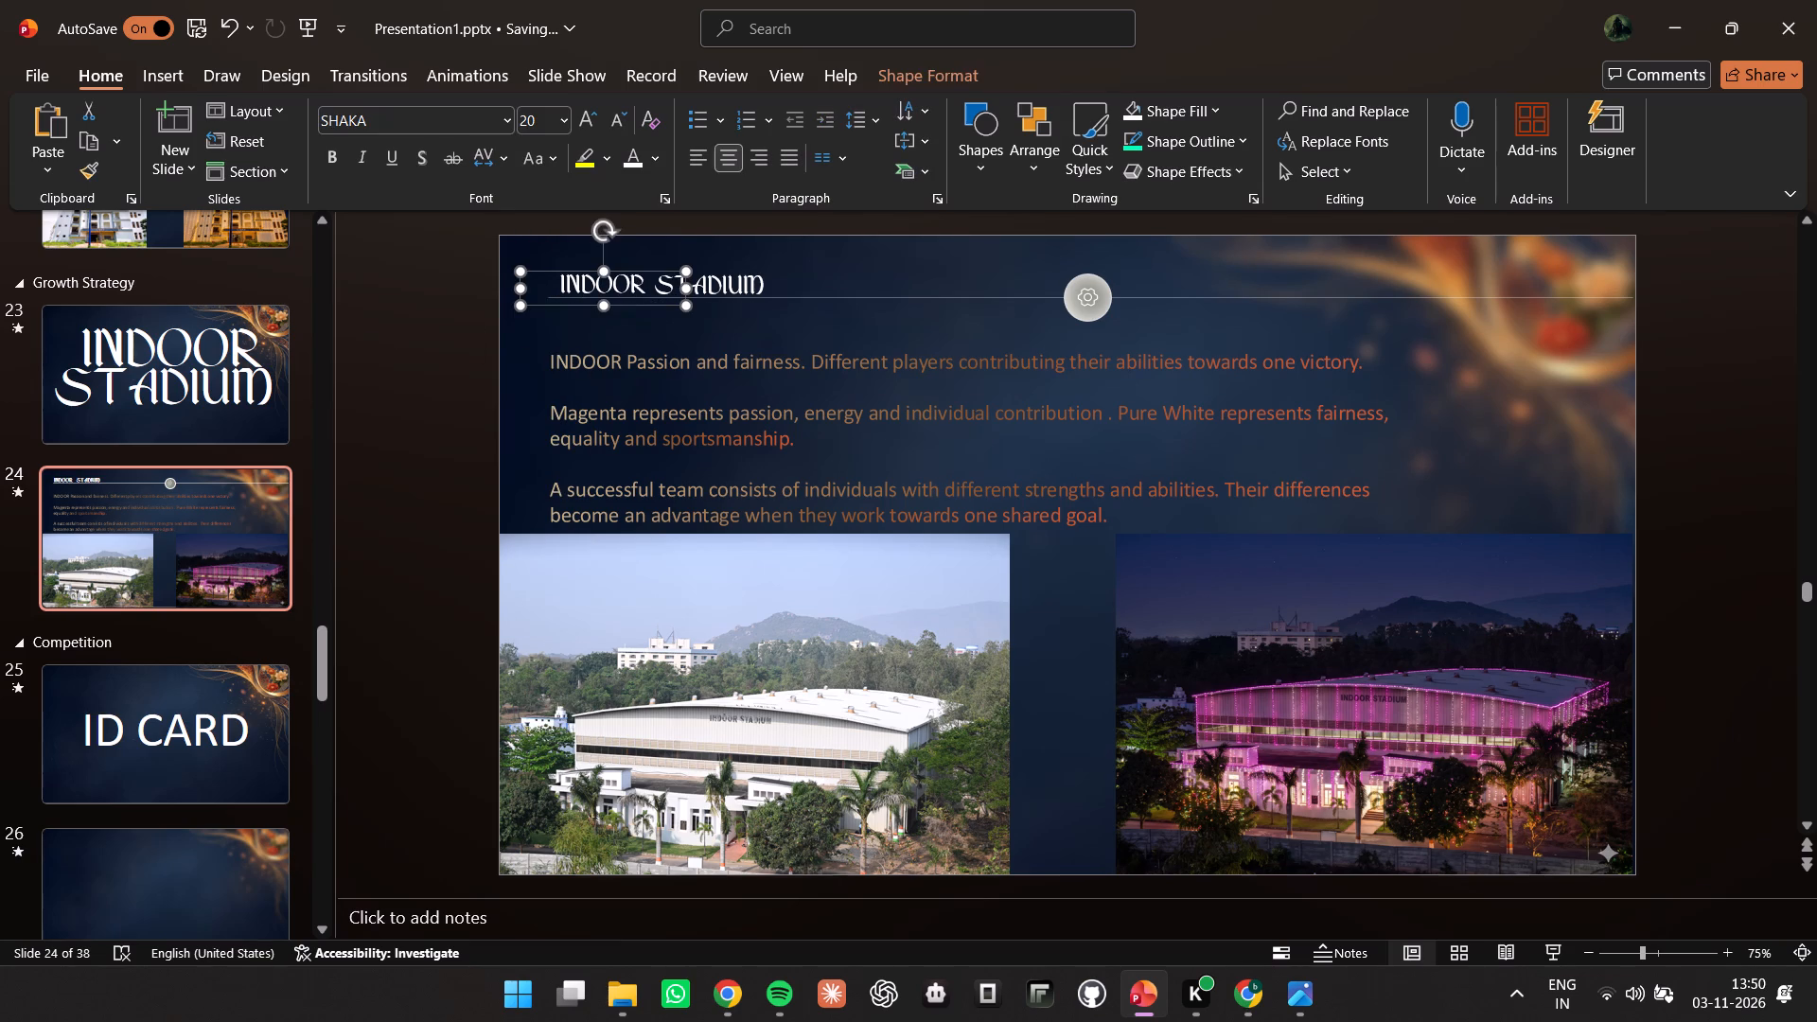
pyautogui.click(764, 276)
pyautogui.click(356, 342)
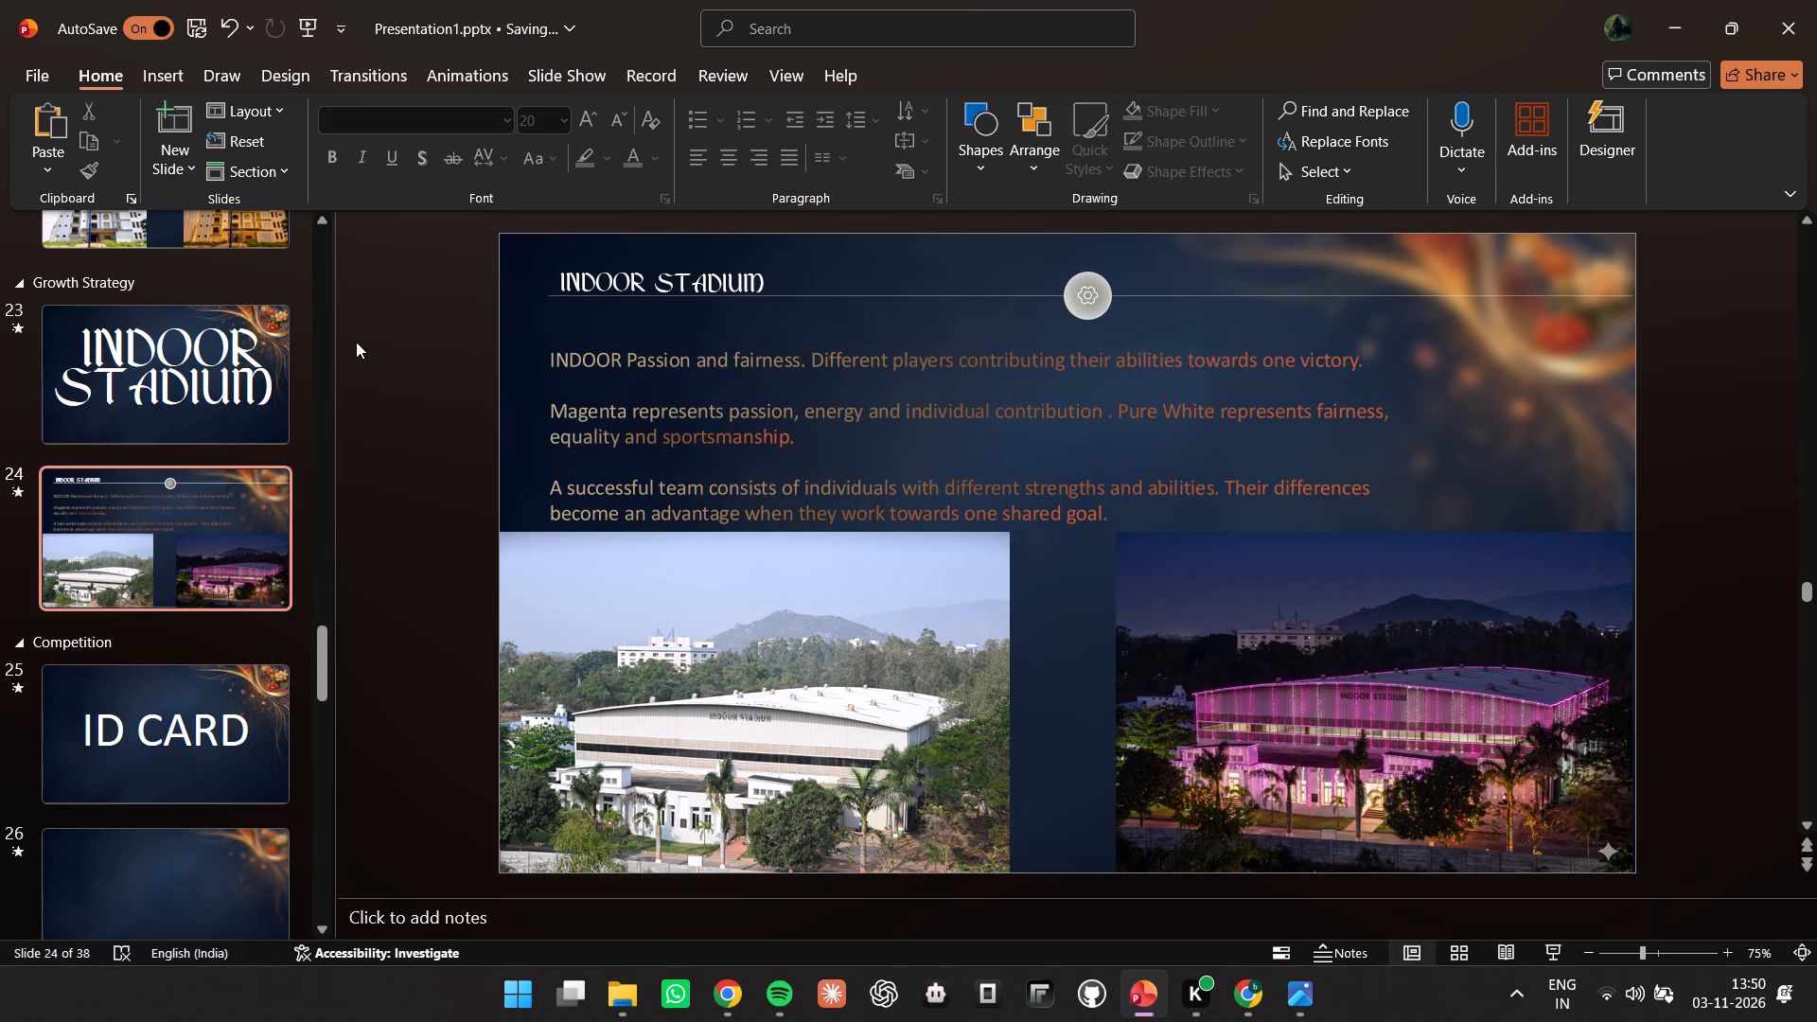
# Copy the line-chart icon attached to the INDOOR STADIUM circle on the Table of Contents slide 12.
pyautogui.hotkey('ctrl', 'a')
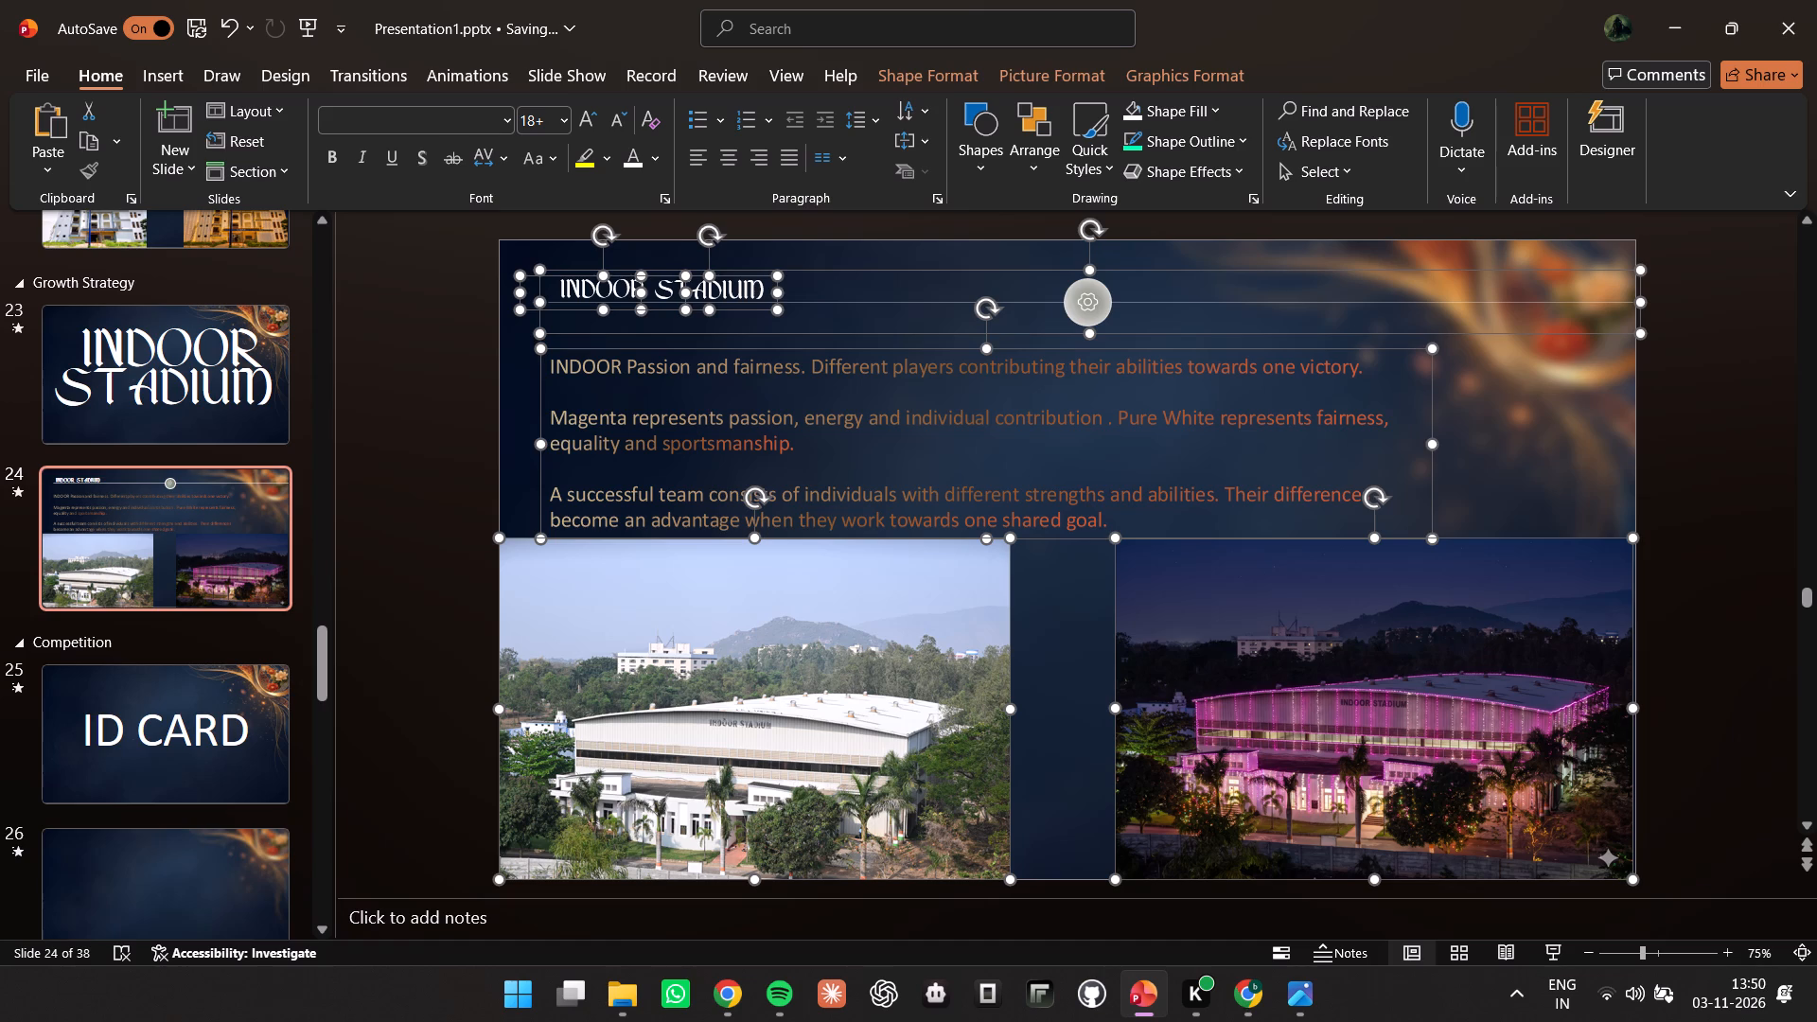
pyautogui.scroll(9, 259, 607)
pyautogui.scroll(15, 200, 499)
pyautogui.scroll(8, 209, 479)
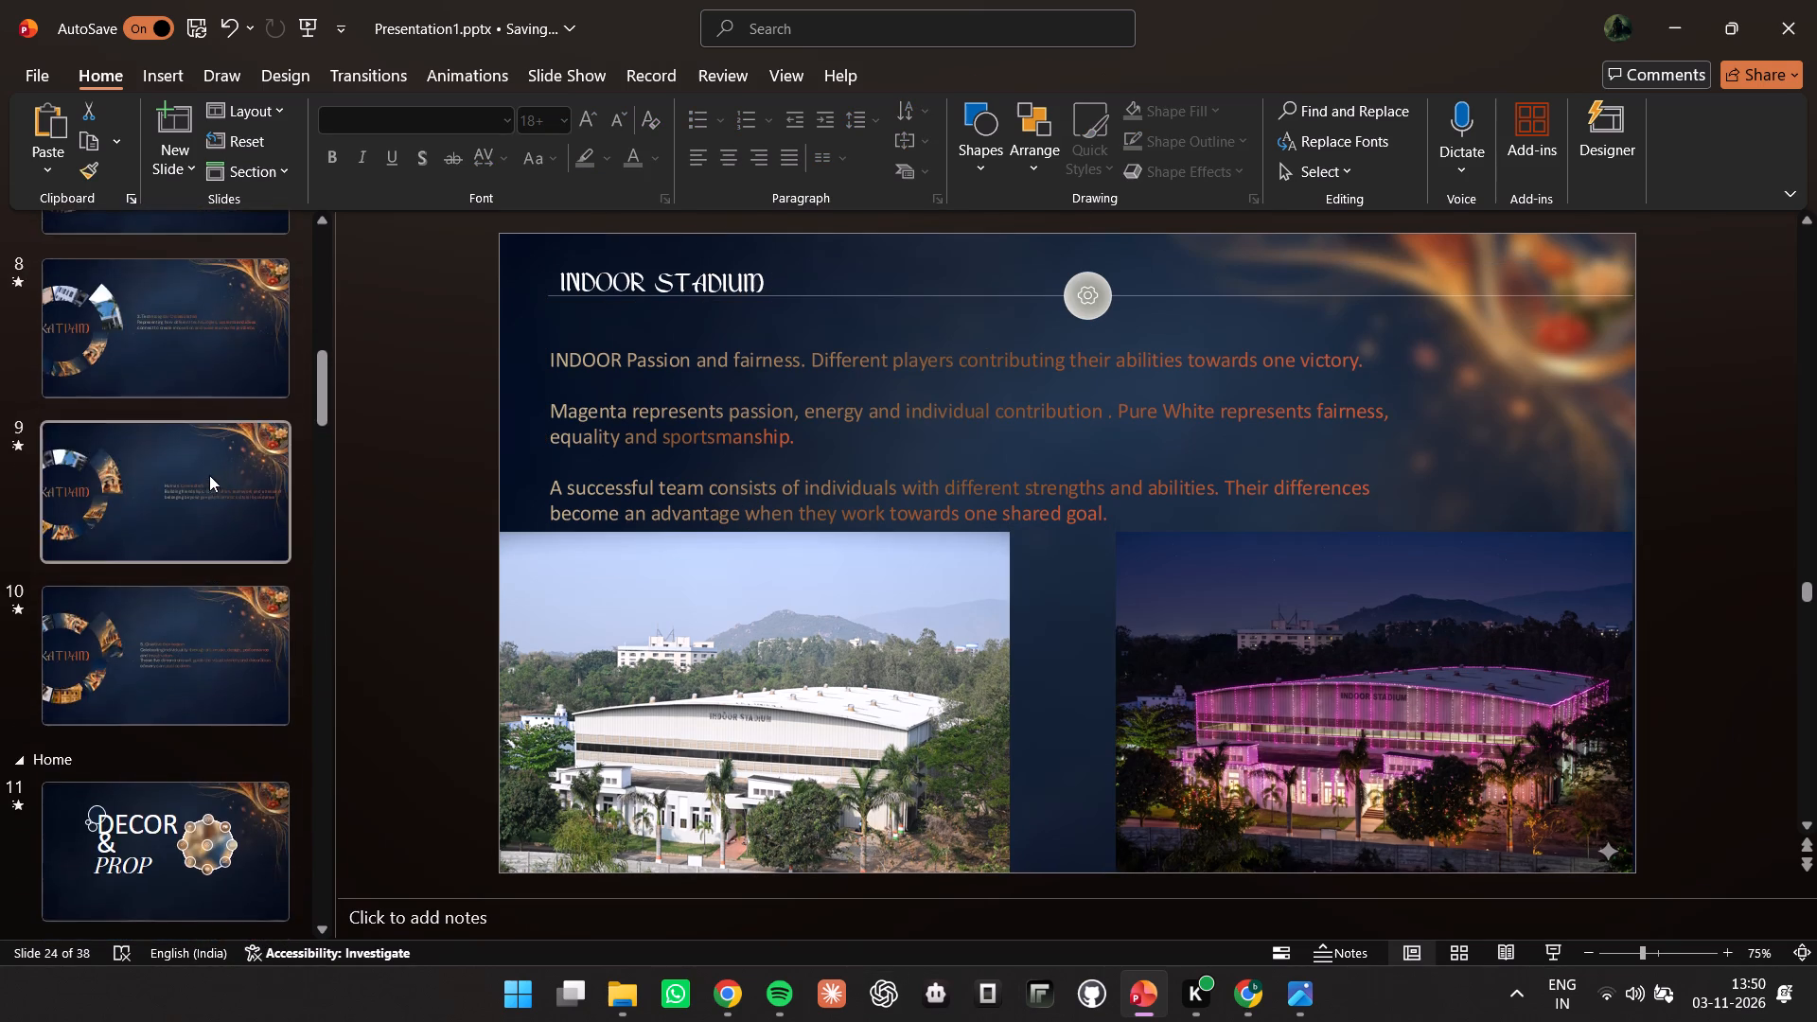
pyautogui.scroll(-6, 209, 475)
pyautogui.click(197, 538)
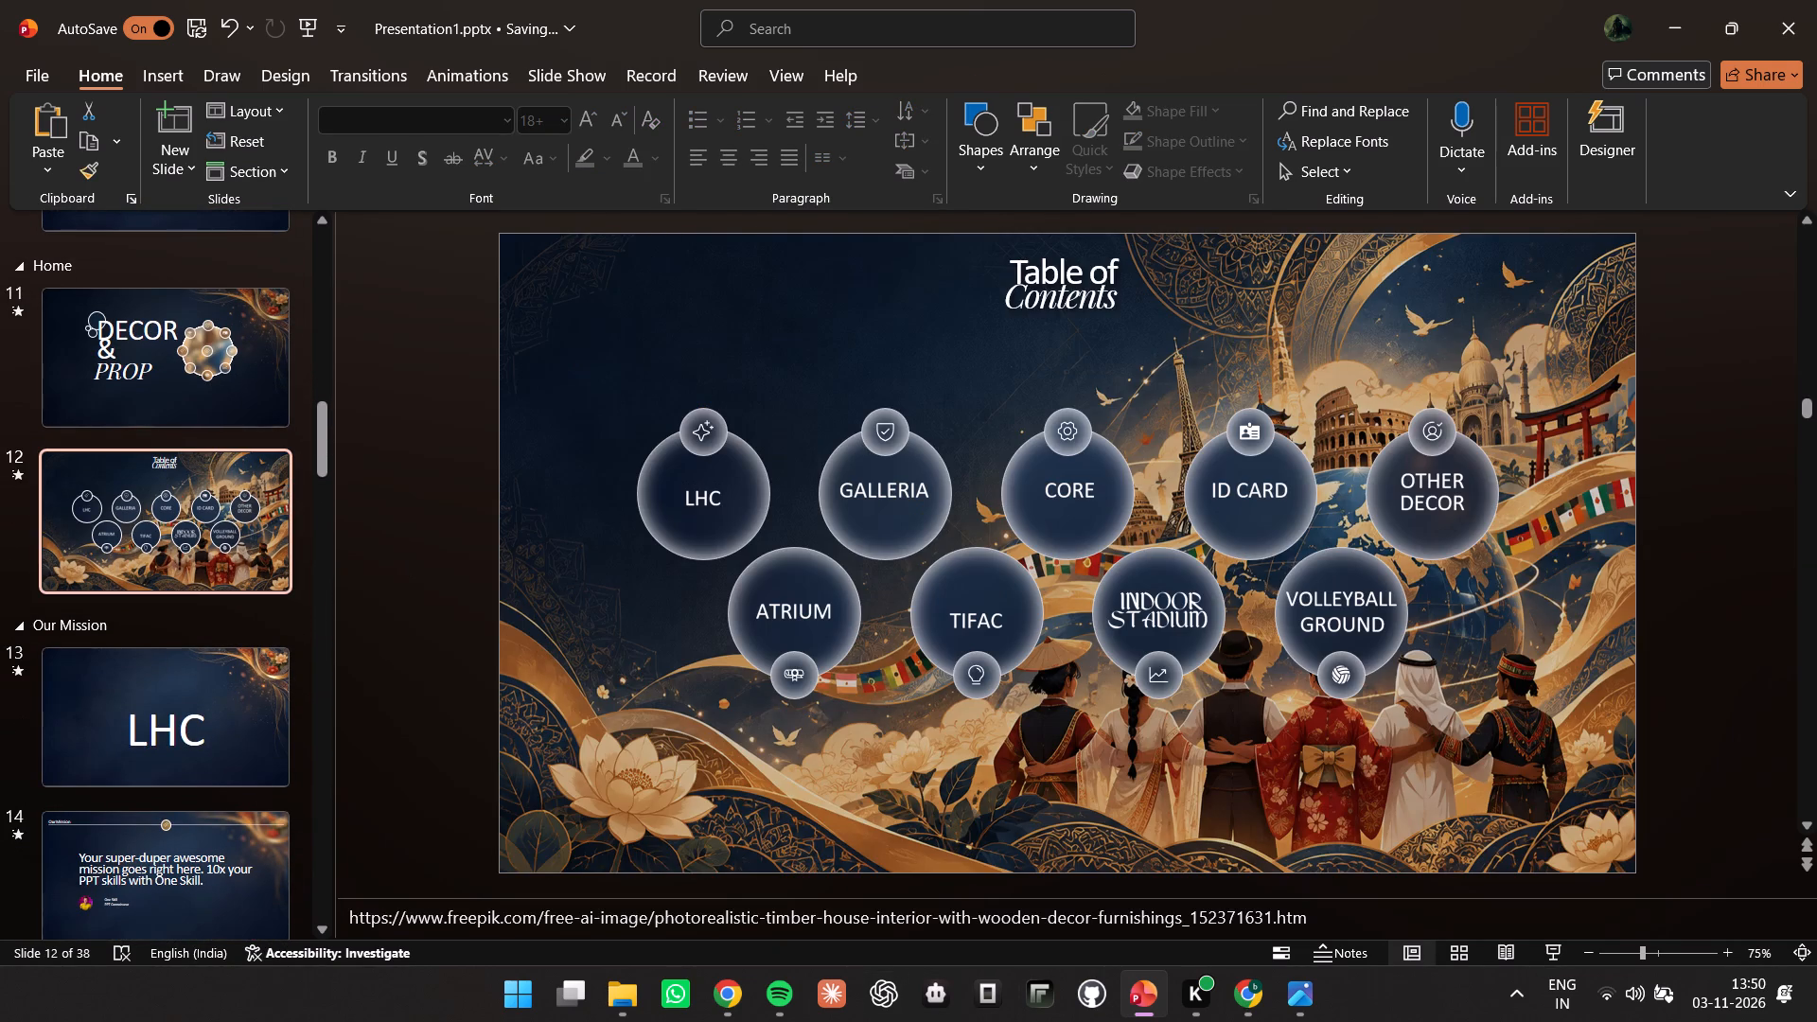
pyautogui.click(1158, 668)
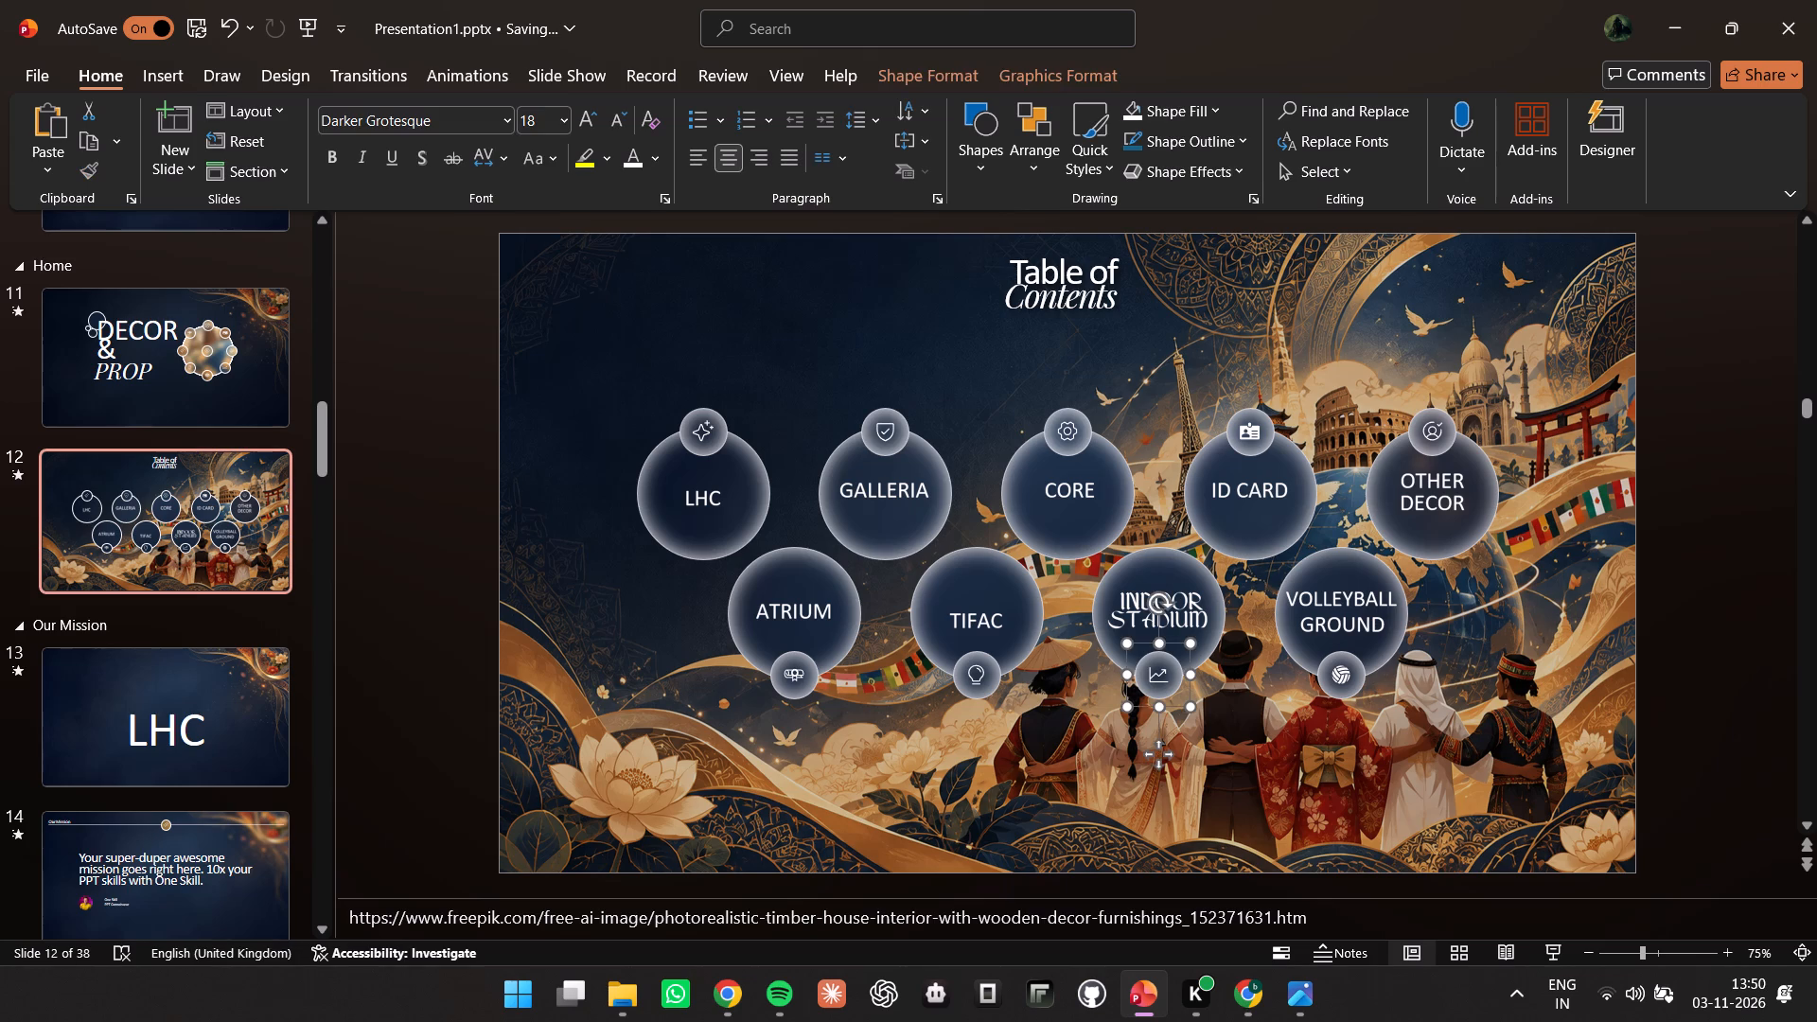
pyautogui.click(1162, 674)
pyautogui.click(1157, 684)
pyautogui.click(1161, 669)
pyautogui.rightClick(1164, 672)
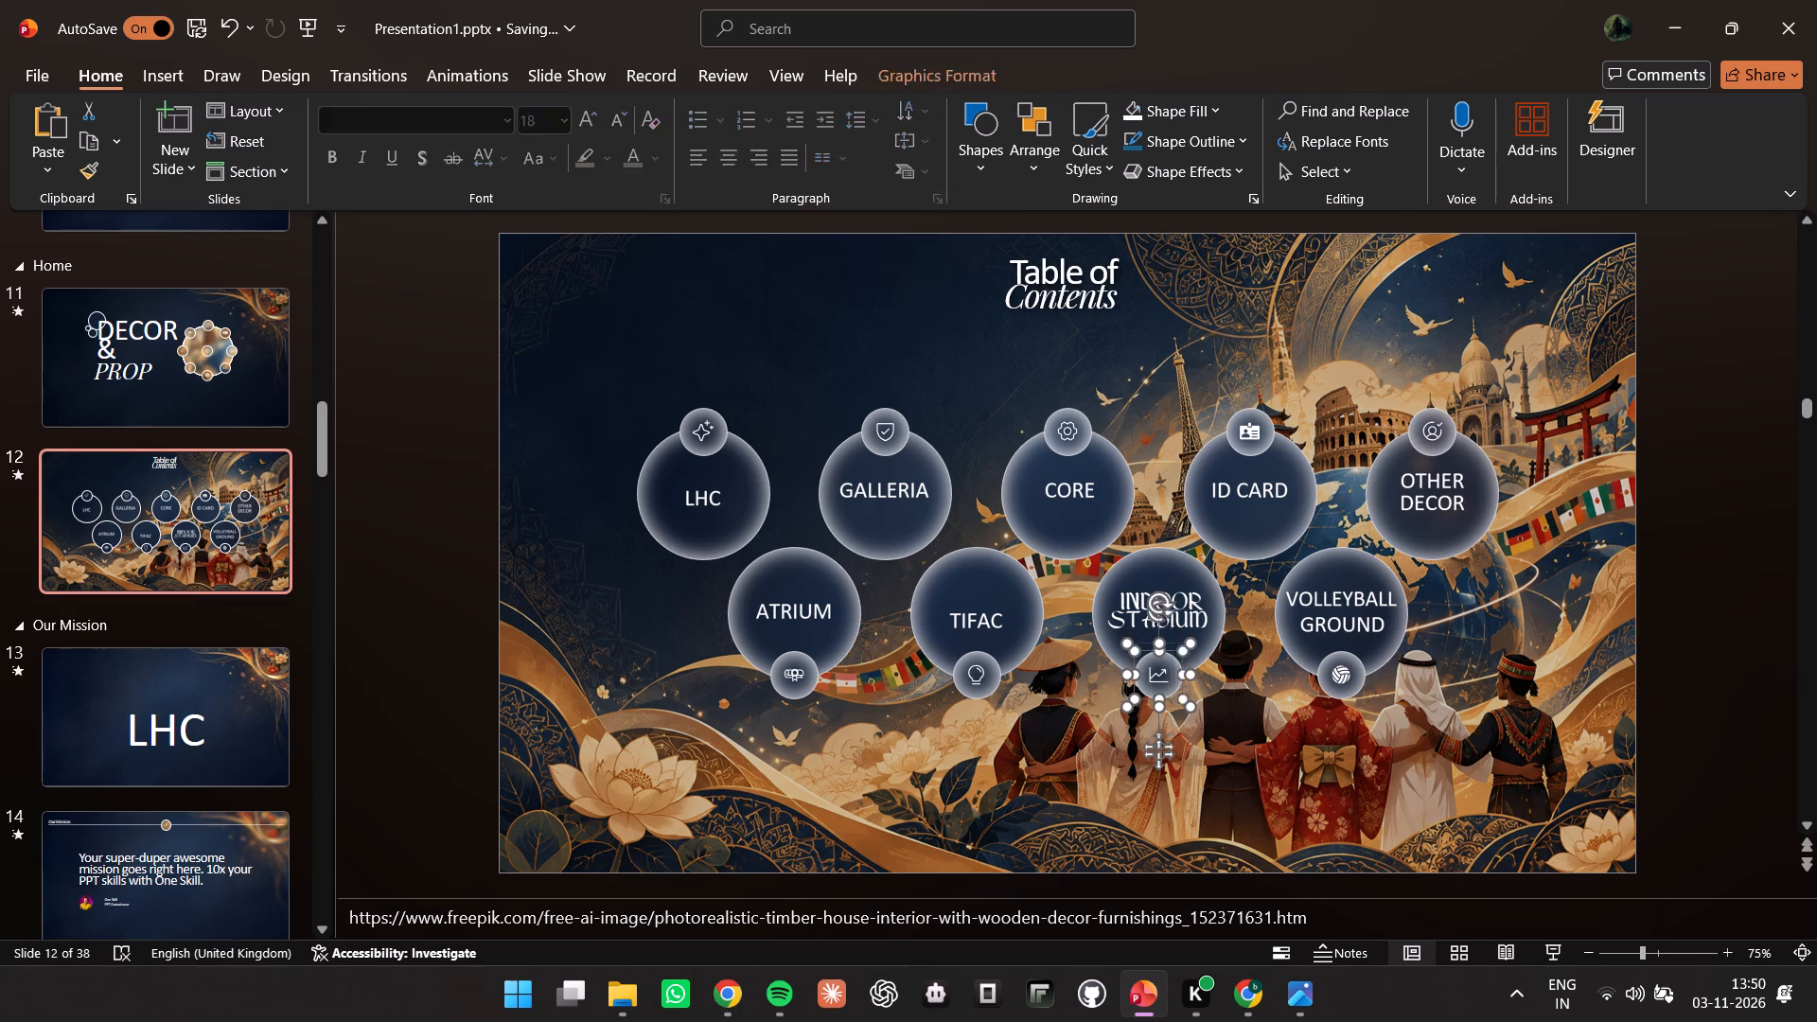
pyautogui.click(1156, 671)
pyautogui.click(1162, 671)
pyautogui.click(1166, 693)
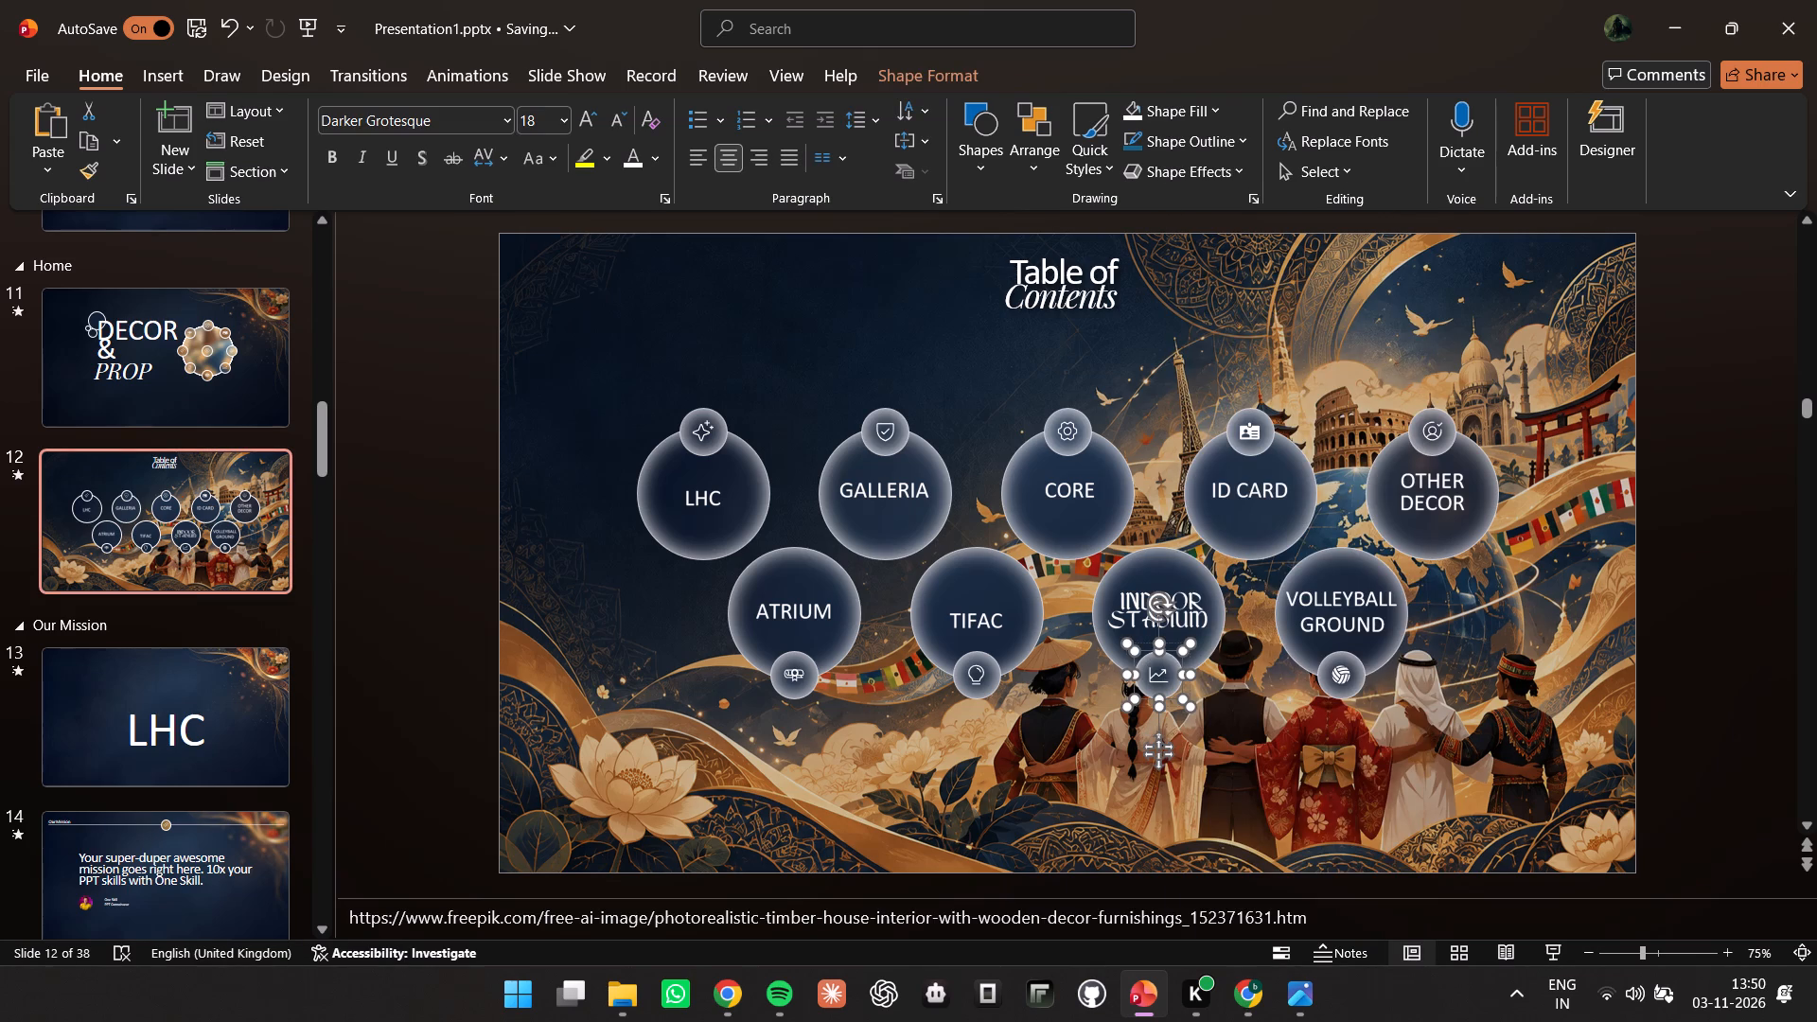
pyautogui.click(1209, 813)
pyautogui.click(1166, 678)
pyautogui.click(1161, 666)
pyautogui.click(1159, 681)
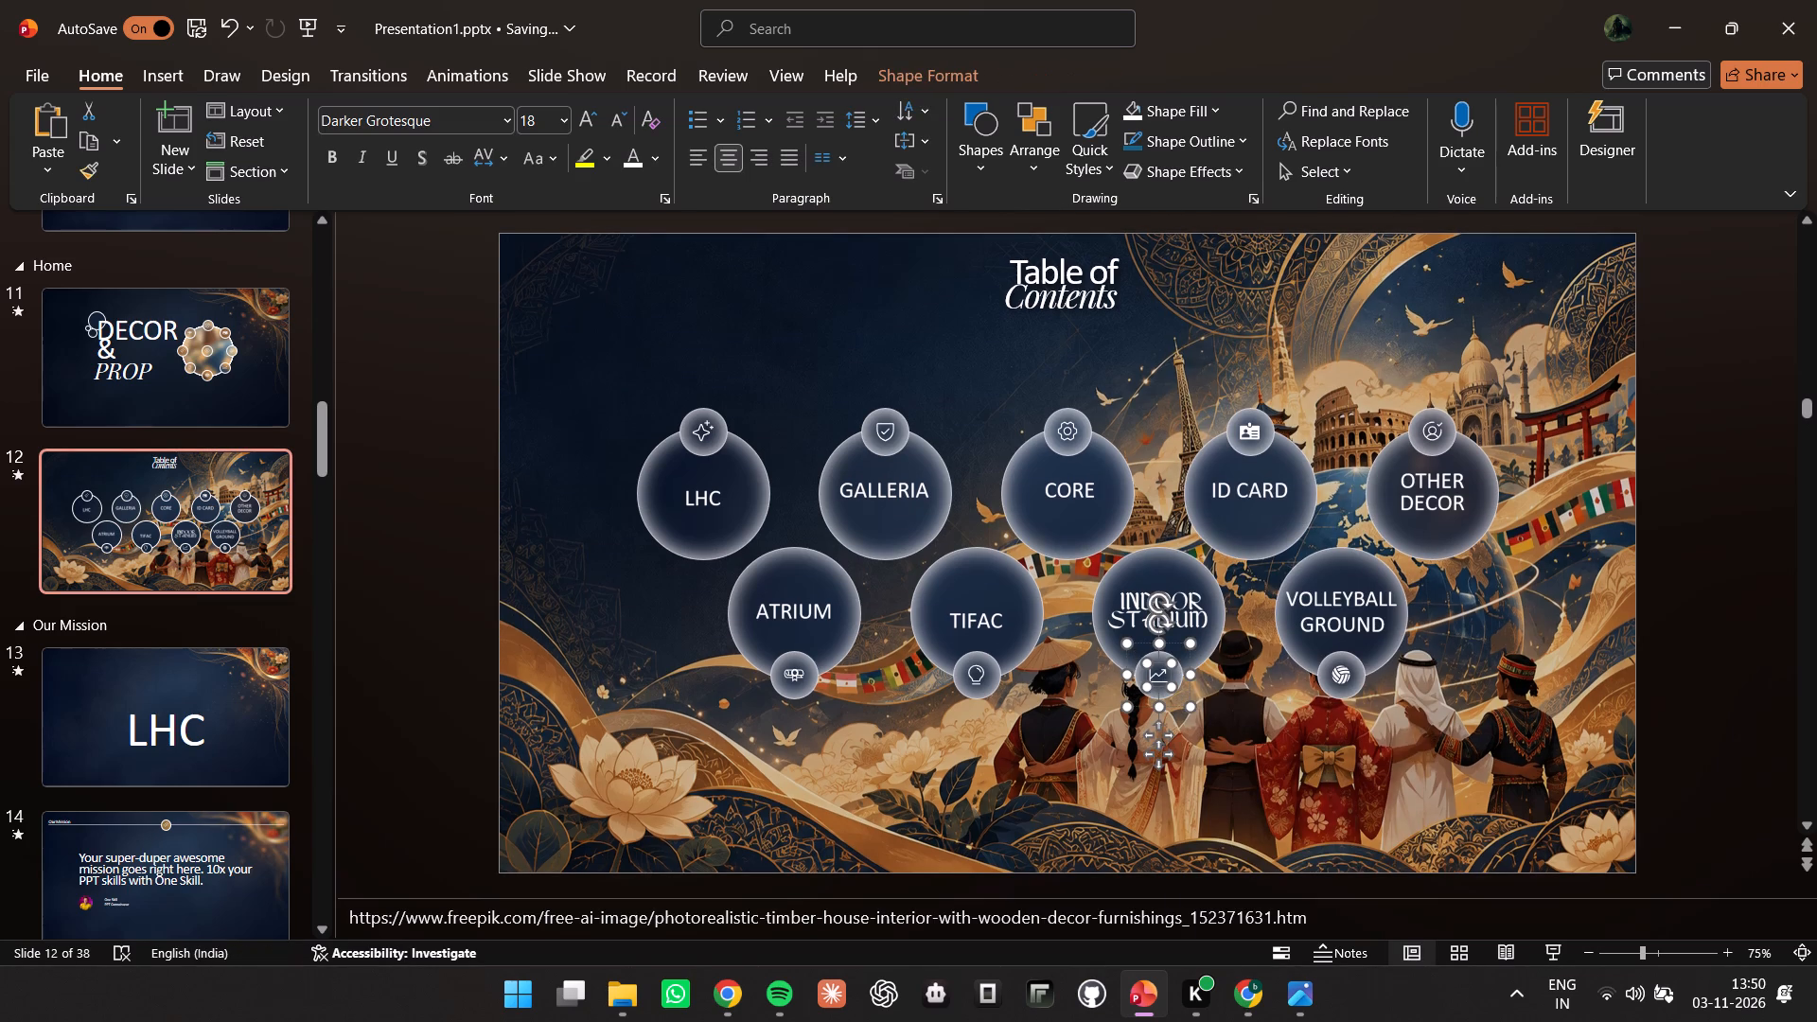
pyautogui.rightClick(1148, 663)
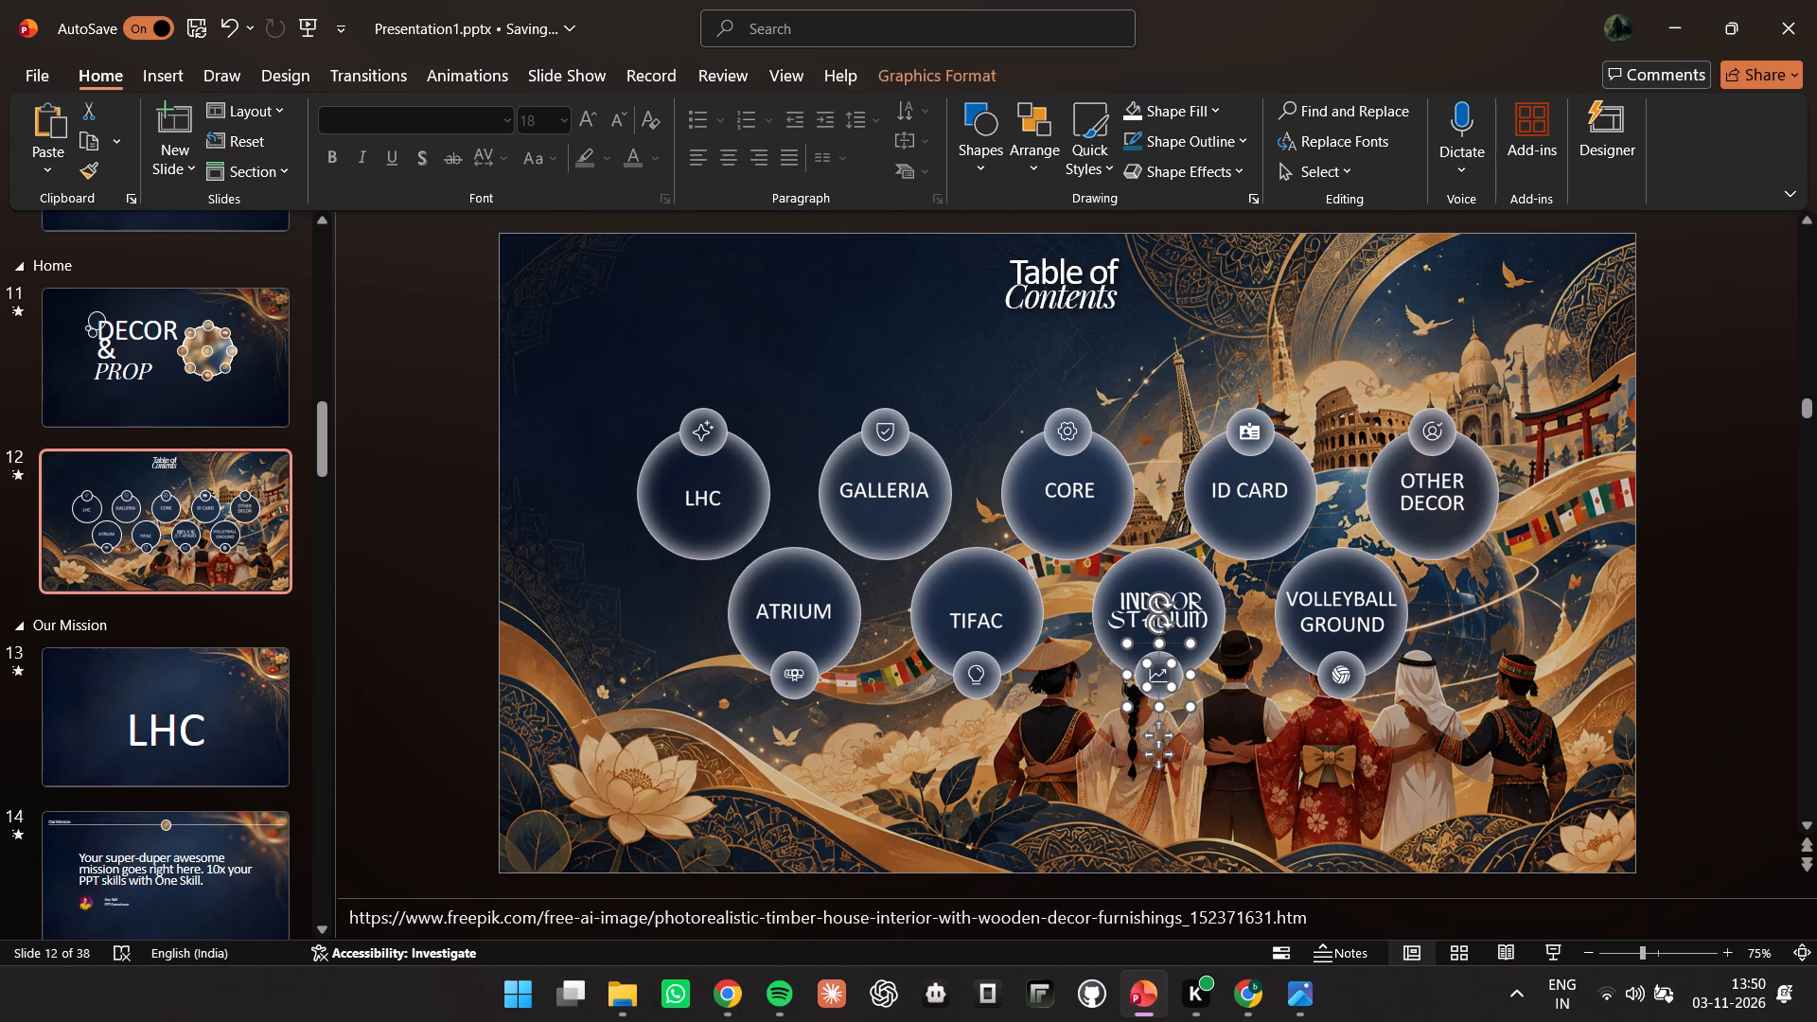
pyautogui.click(1215, 148)
# Paste the copied line-chart icon onto slide 24, the Indoor Stadium description slide.
pyautogui.scroll(-15, 264, 713)
pyautogui.scroll(-7, 260, 715)
pyautogui.scroll(4, 239, 669)
pyautogui.scroll(-5, 239, 669)
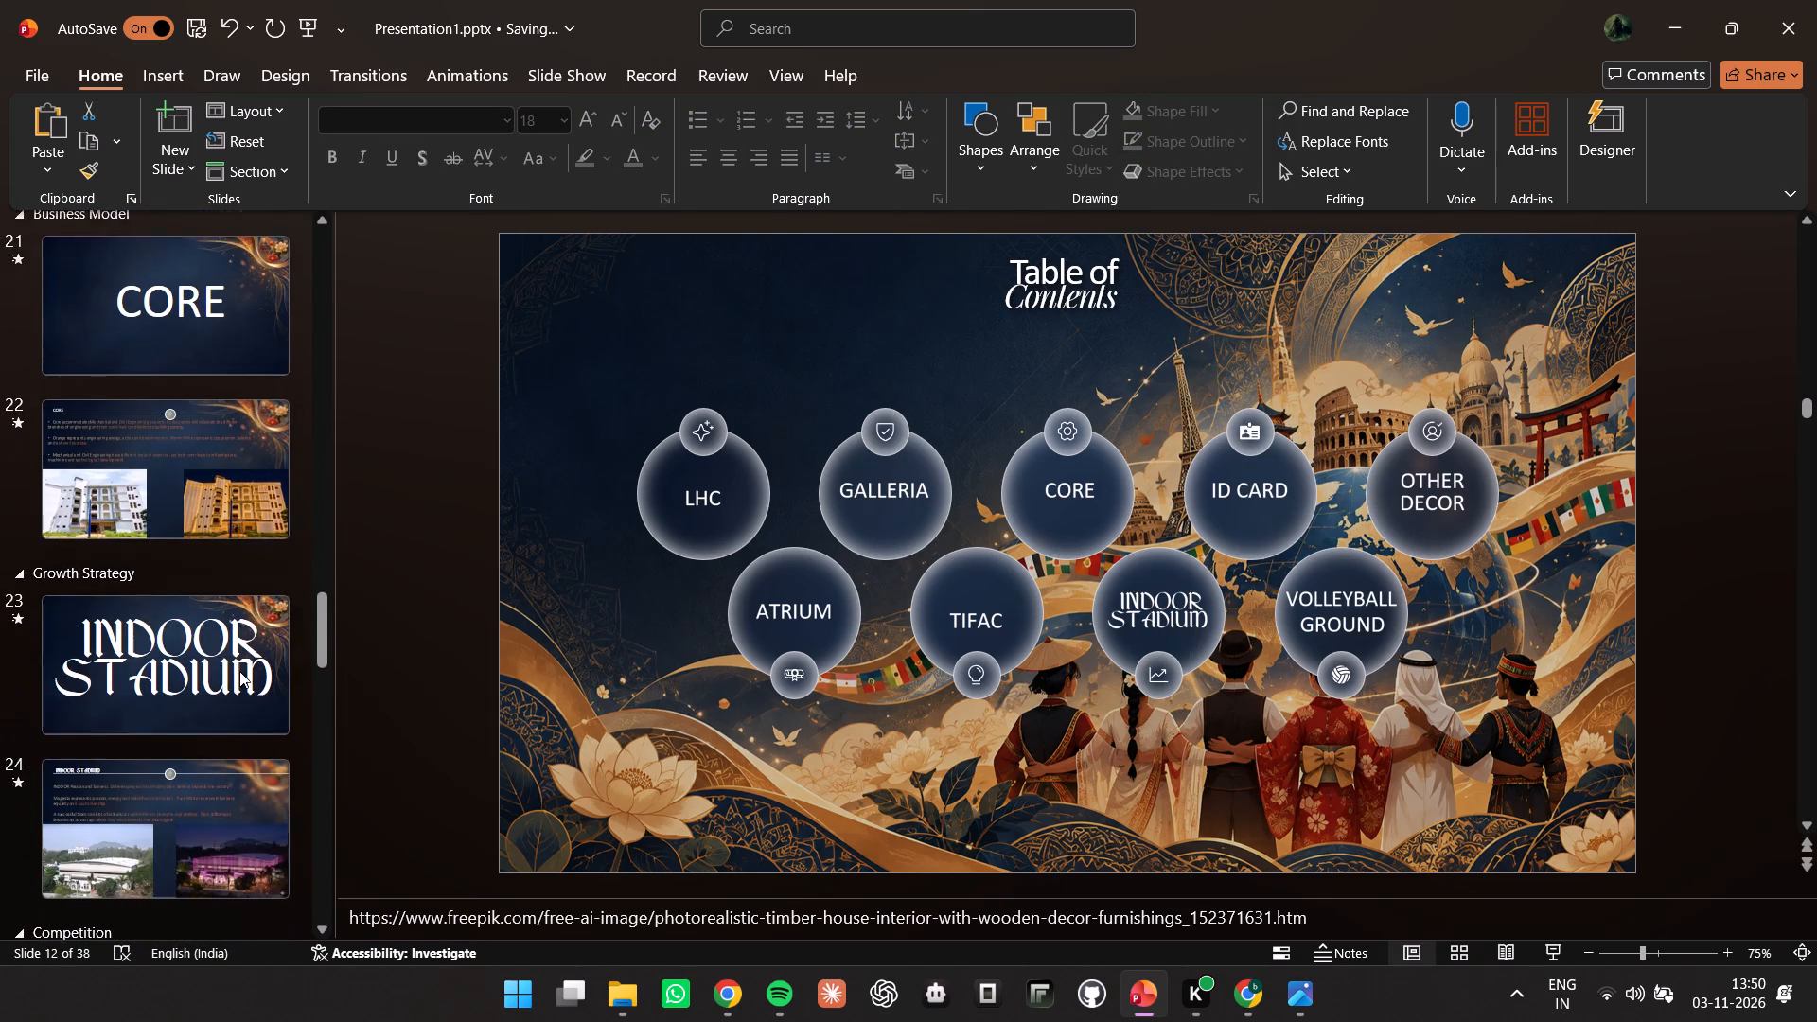
pyautogui.click(239, 671)
pyautogui.click(190, 822)
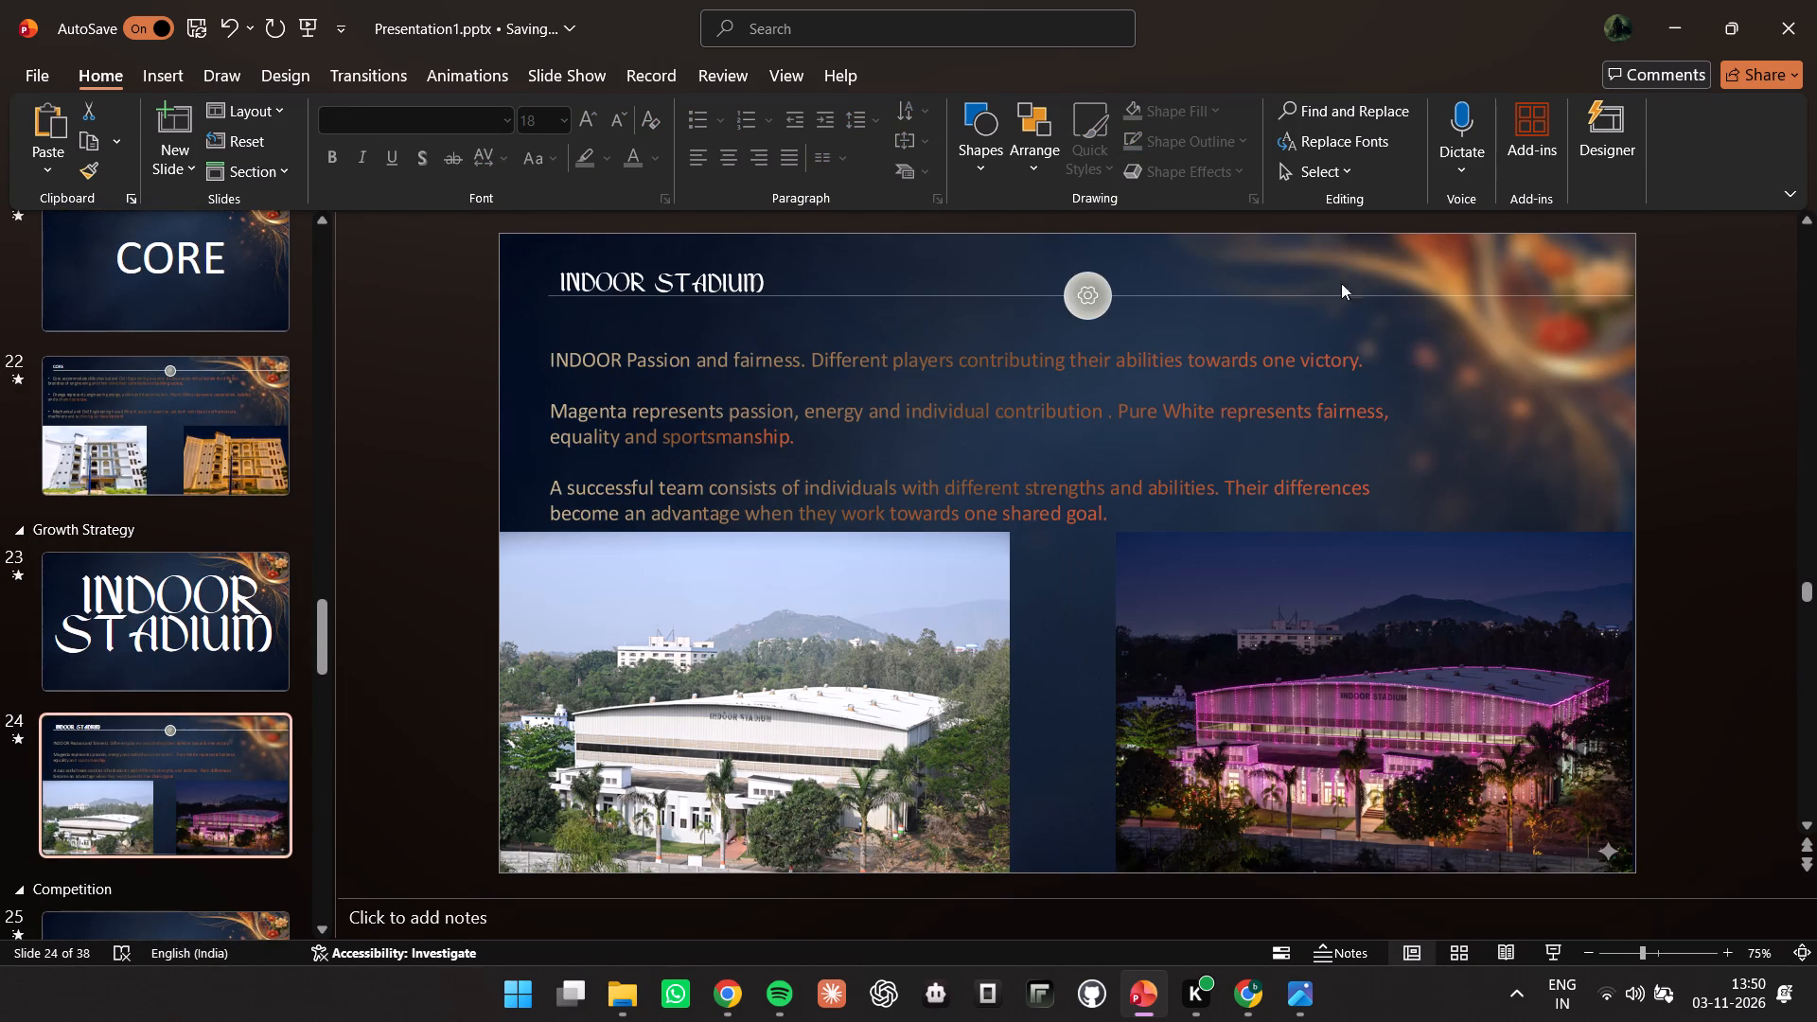
pyautogui.click(1101, 292)
pyautogui.click(1087, 292)
pyautogui.click(1087, 295)
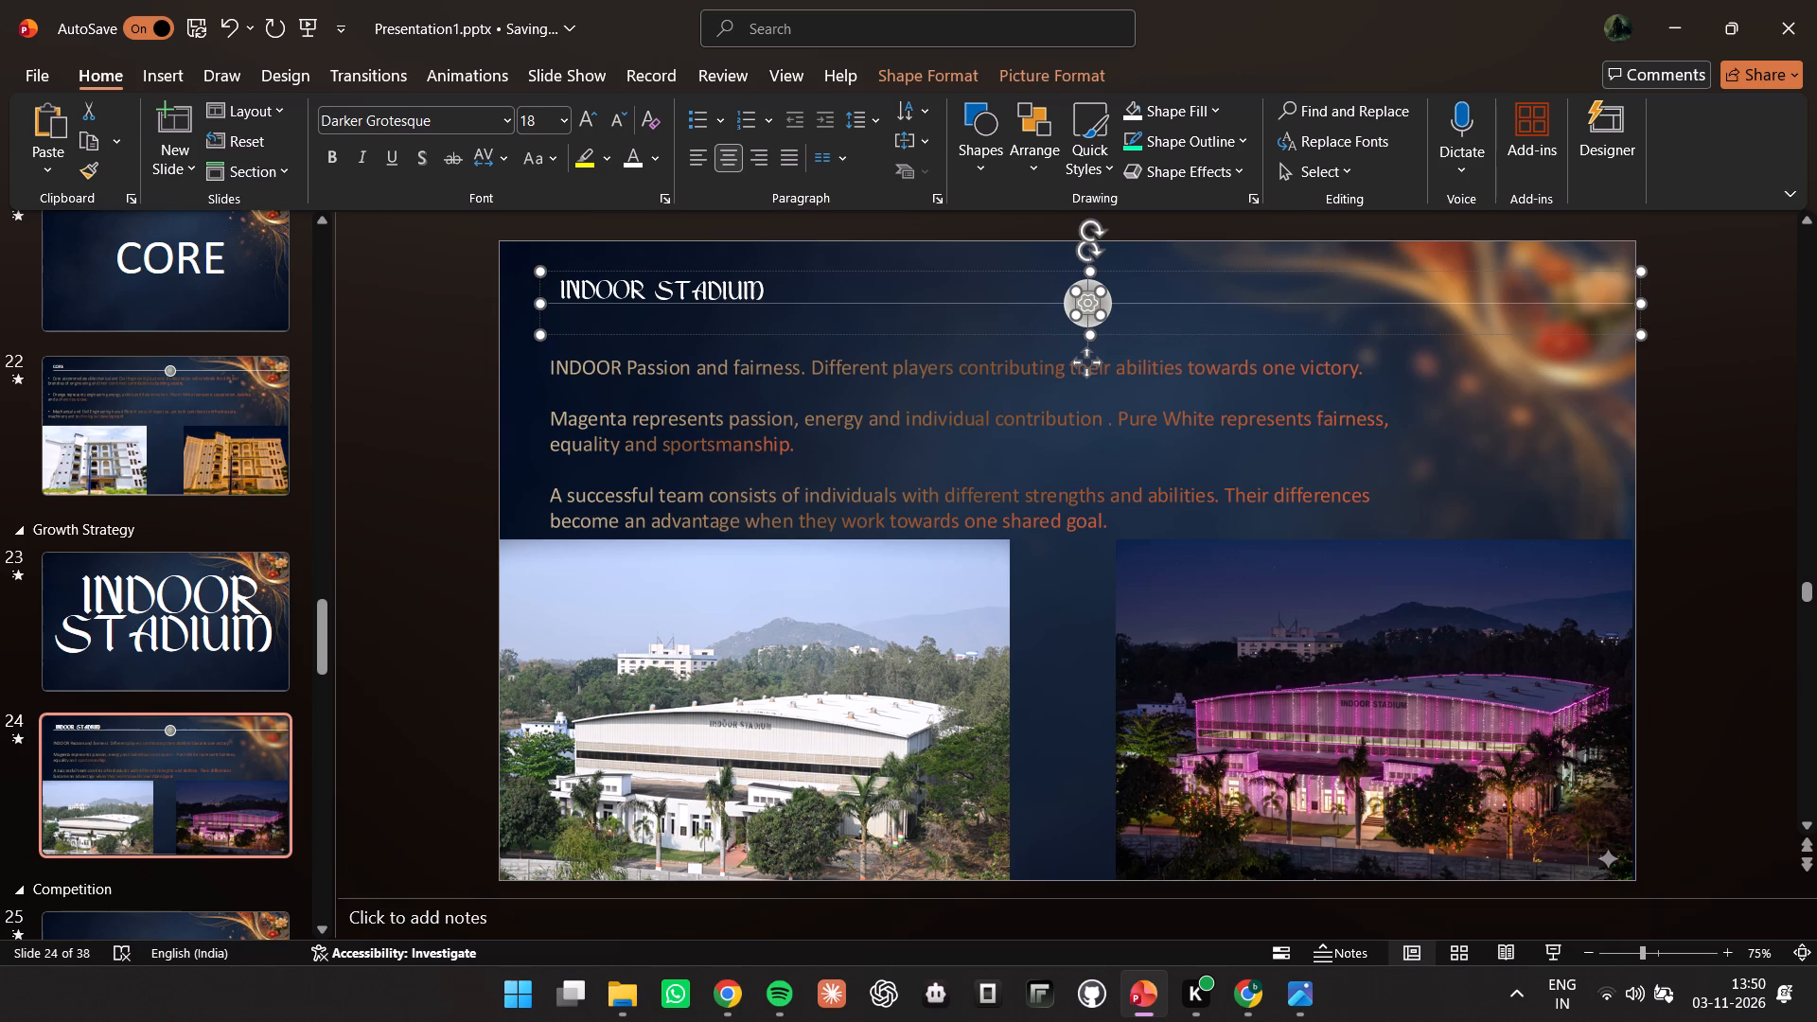
pyautogui.rightClick(1087, 298)
pyautogui.click(1148, 429)
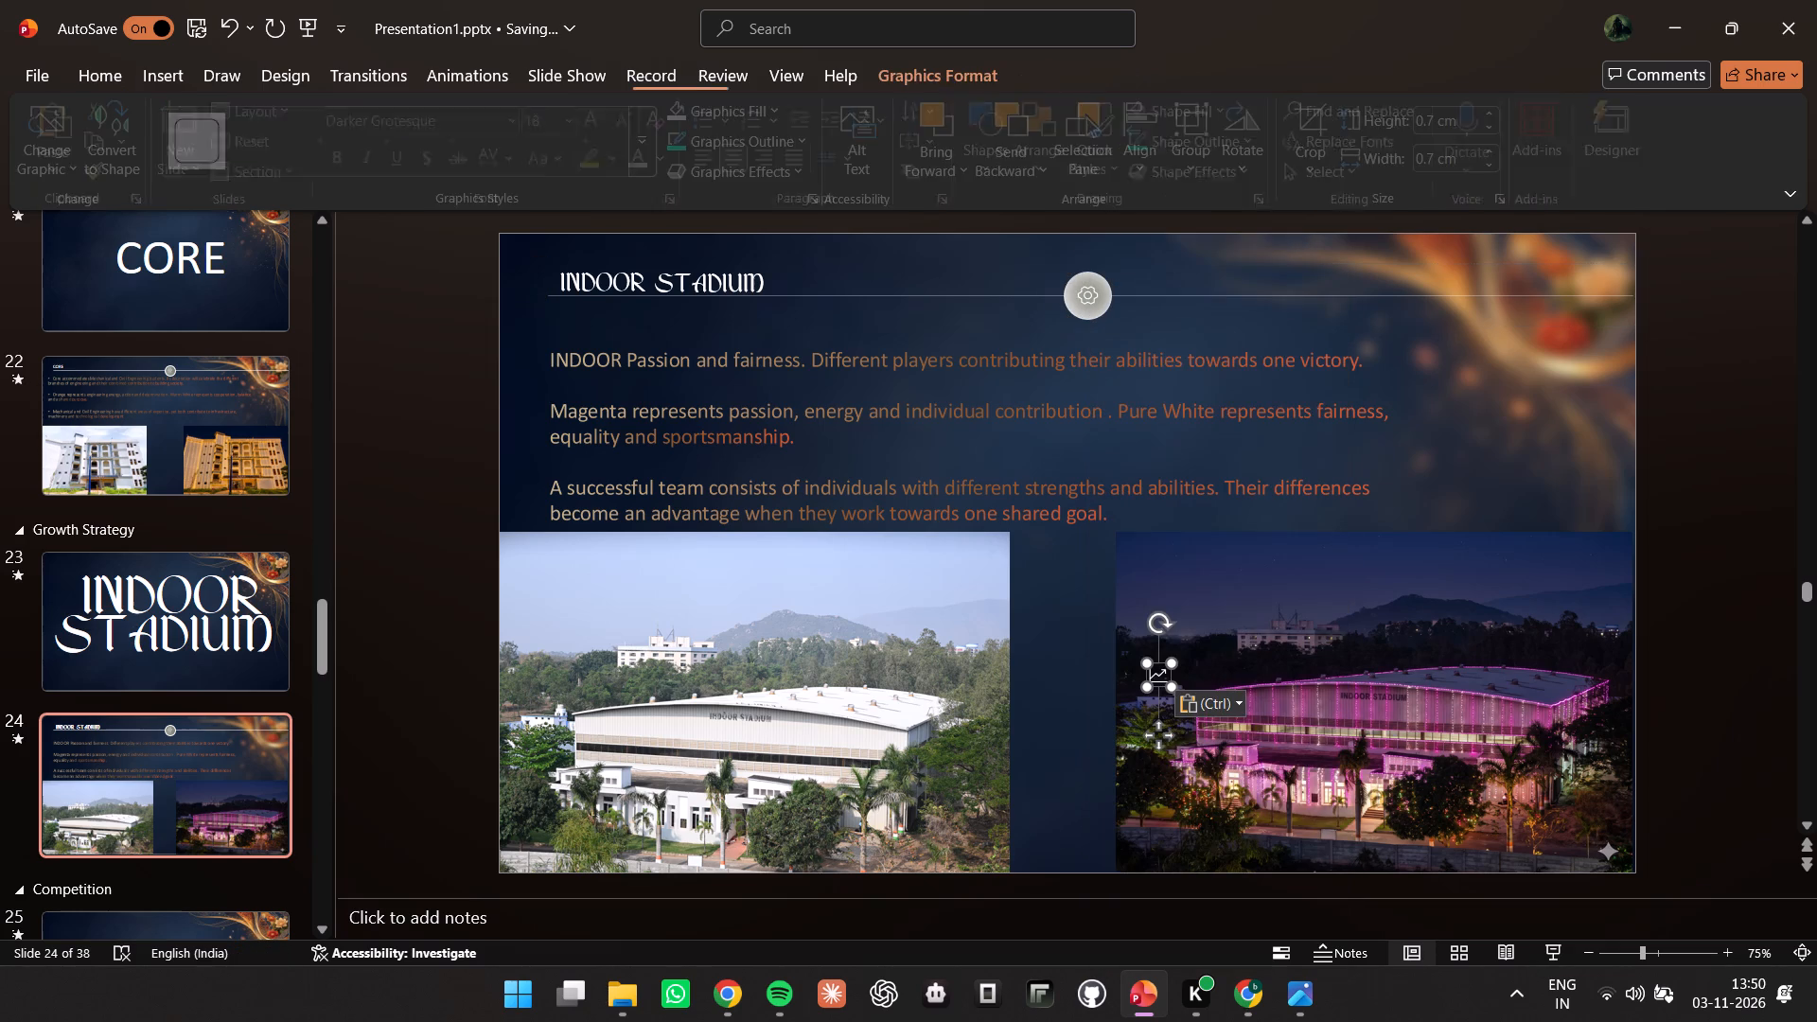
# Move the pasted line-chart icon off the night photo up to slide 24's header line, just beside the gear circle.
pyautogui.moveTo(1157, 666); pyautogui.dragTo(1148, 650)
pyautogui.hotkey('ctrl', 'z')
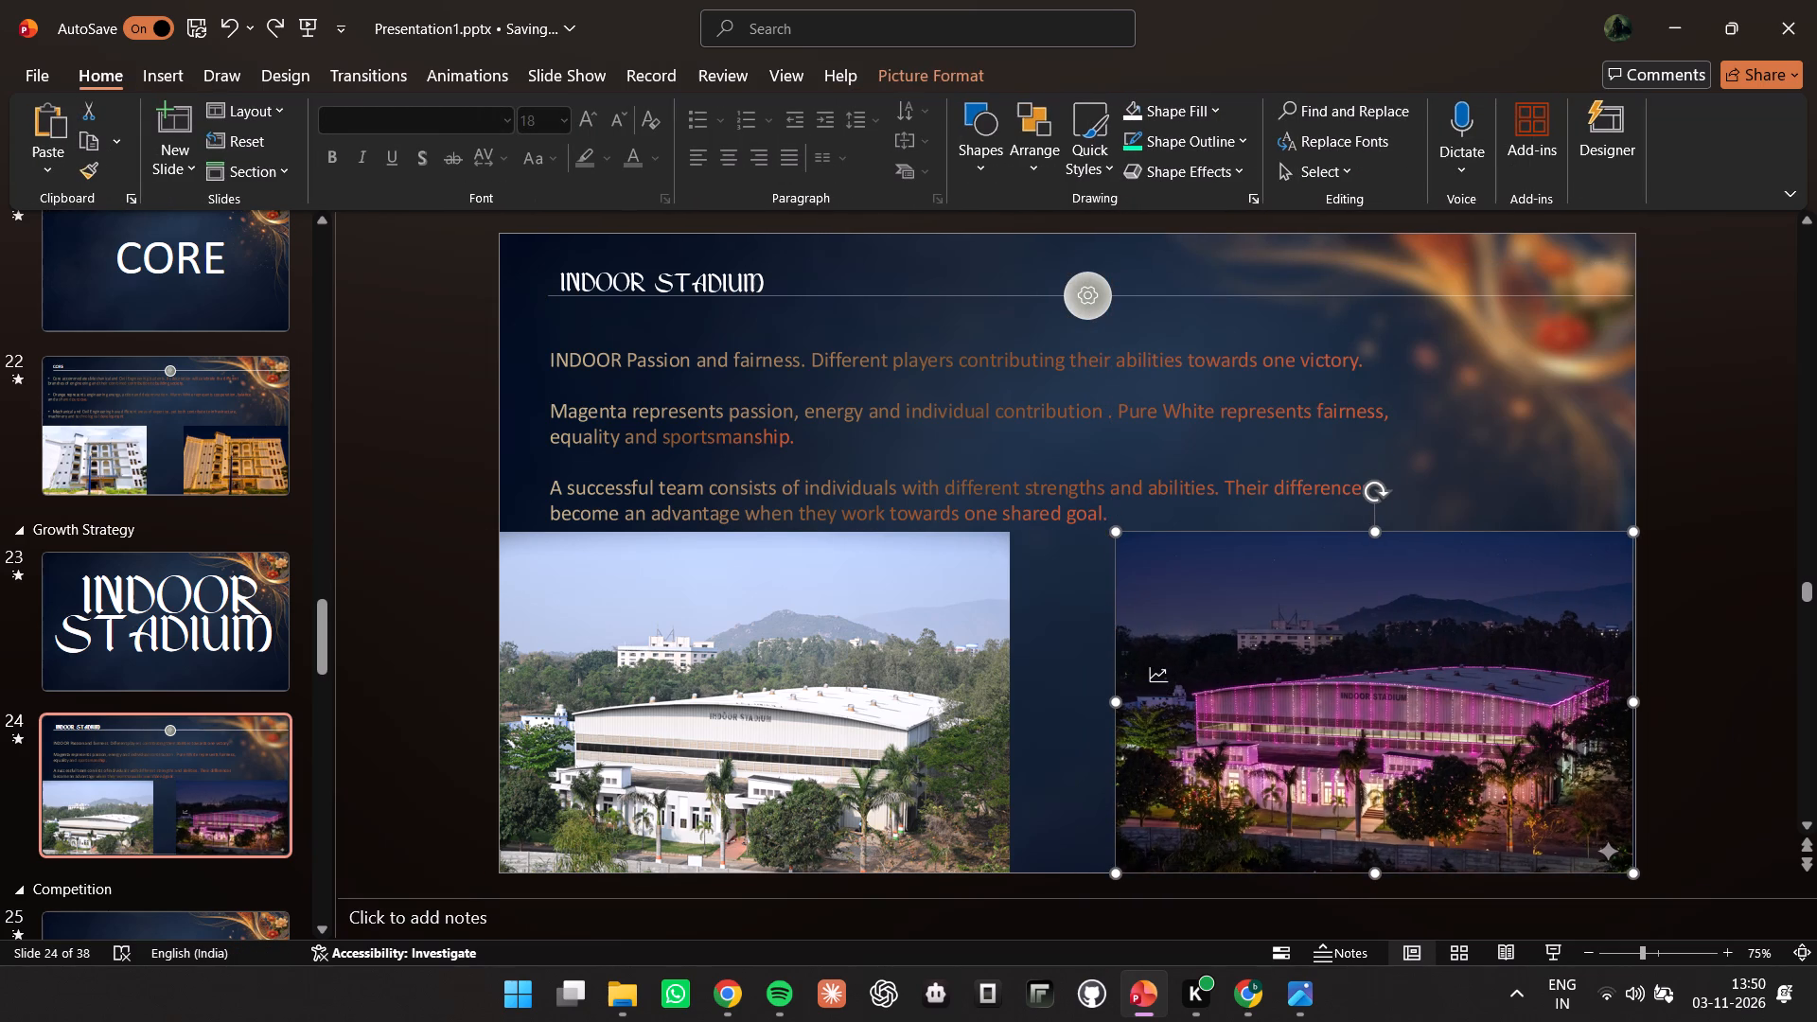
pyautogui.click(1163, 682)
pyautogui.click(1163, 674)
pyautogui.click(1154, 674)
pyautogui.moveTo(1158, 664); pyautogui.dragTo(1113, 486)
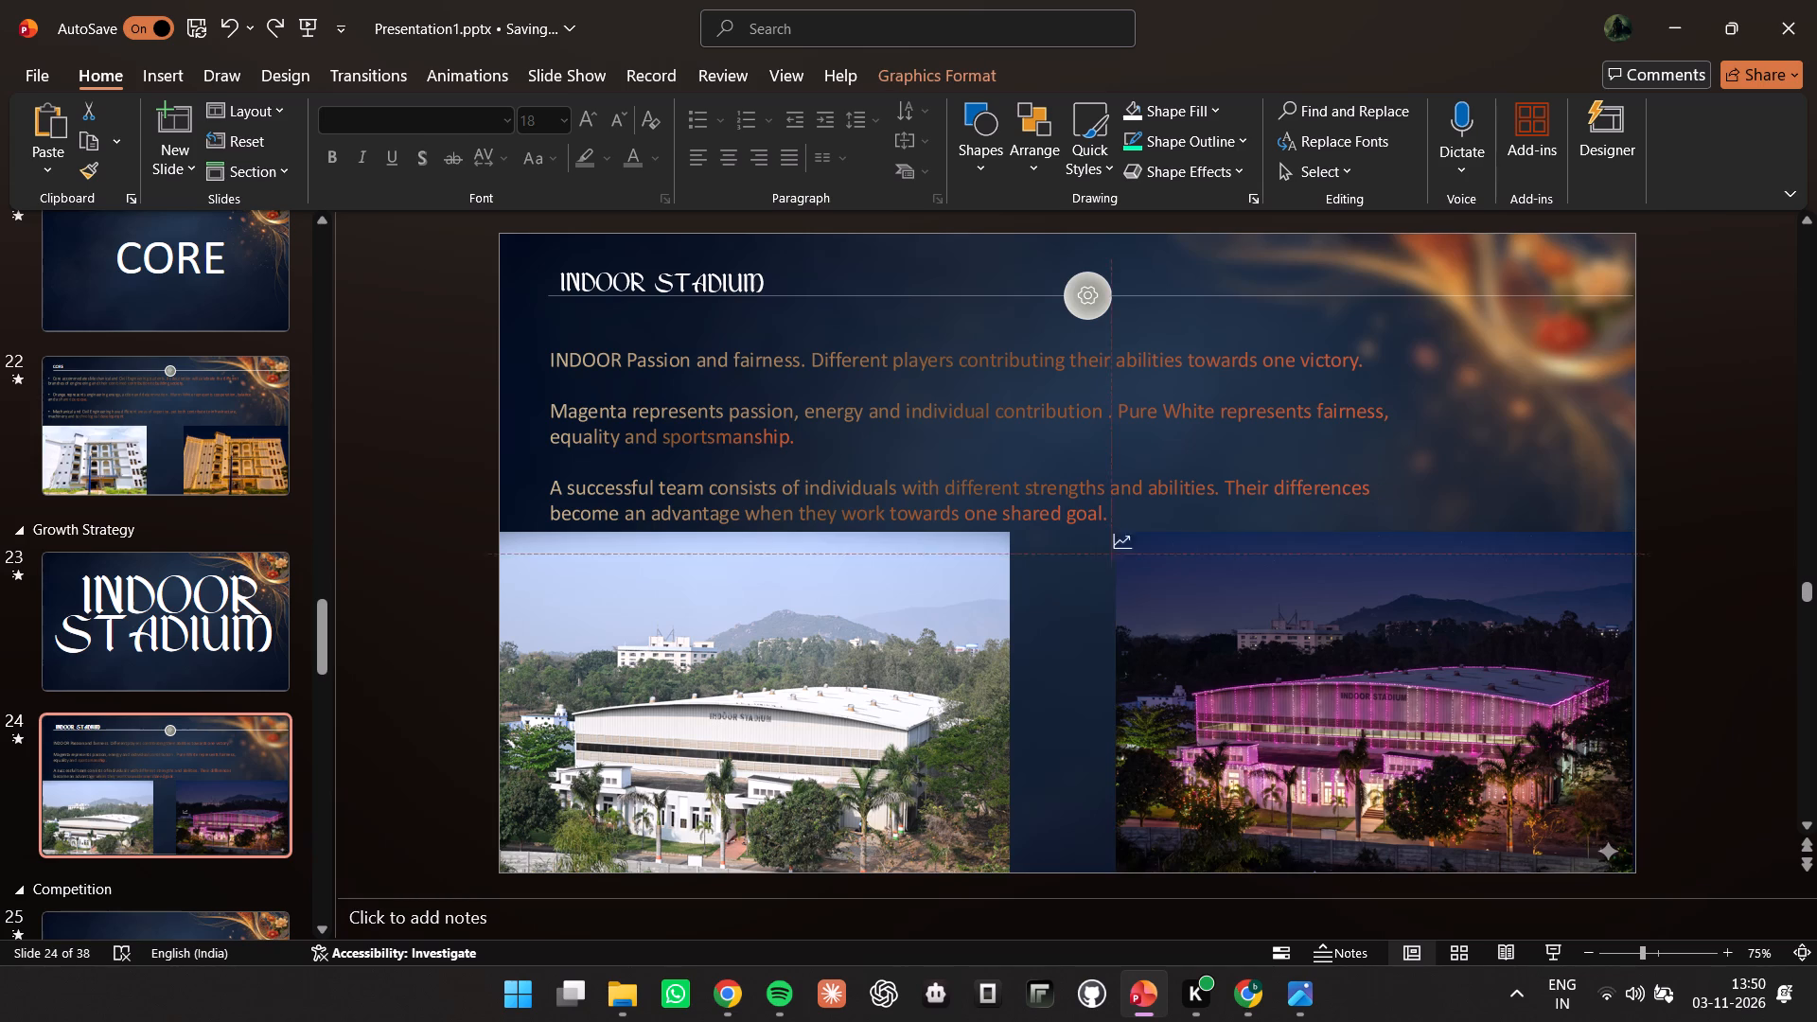
pyautogui.moveTo(1113, 486); pyautogui.dragTo(1147, 283)
# Replace the gear icon in slide 24's header circle: delete the gear and centre the line-chart icon in its place.
pyautogui.doubleClick(1089, 295)
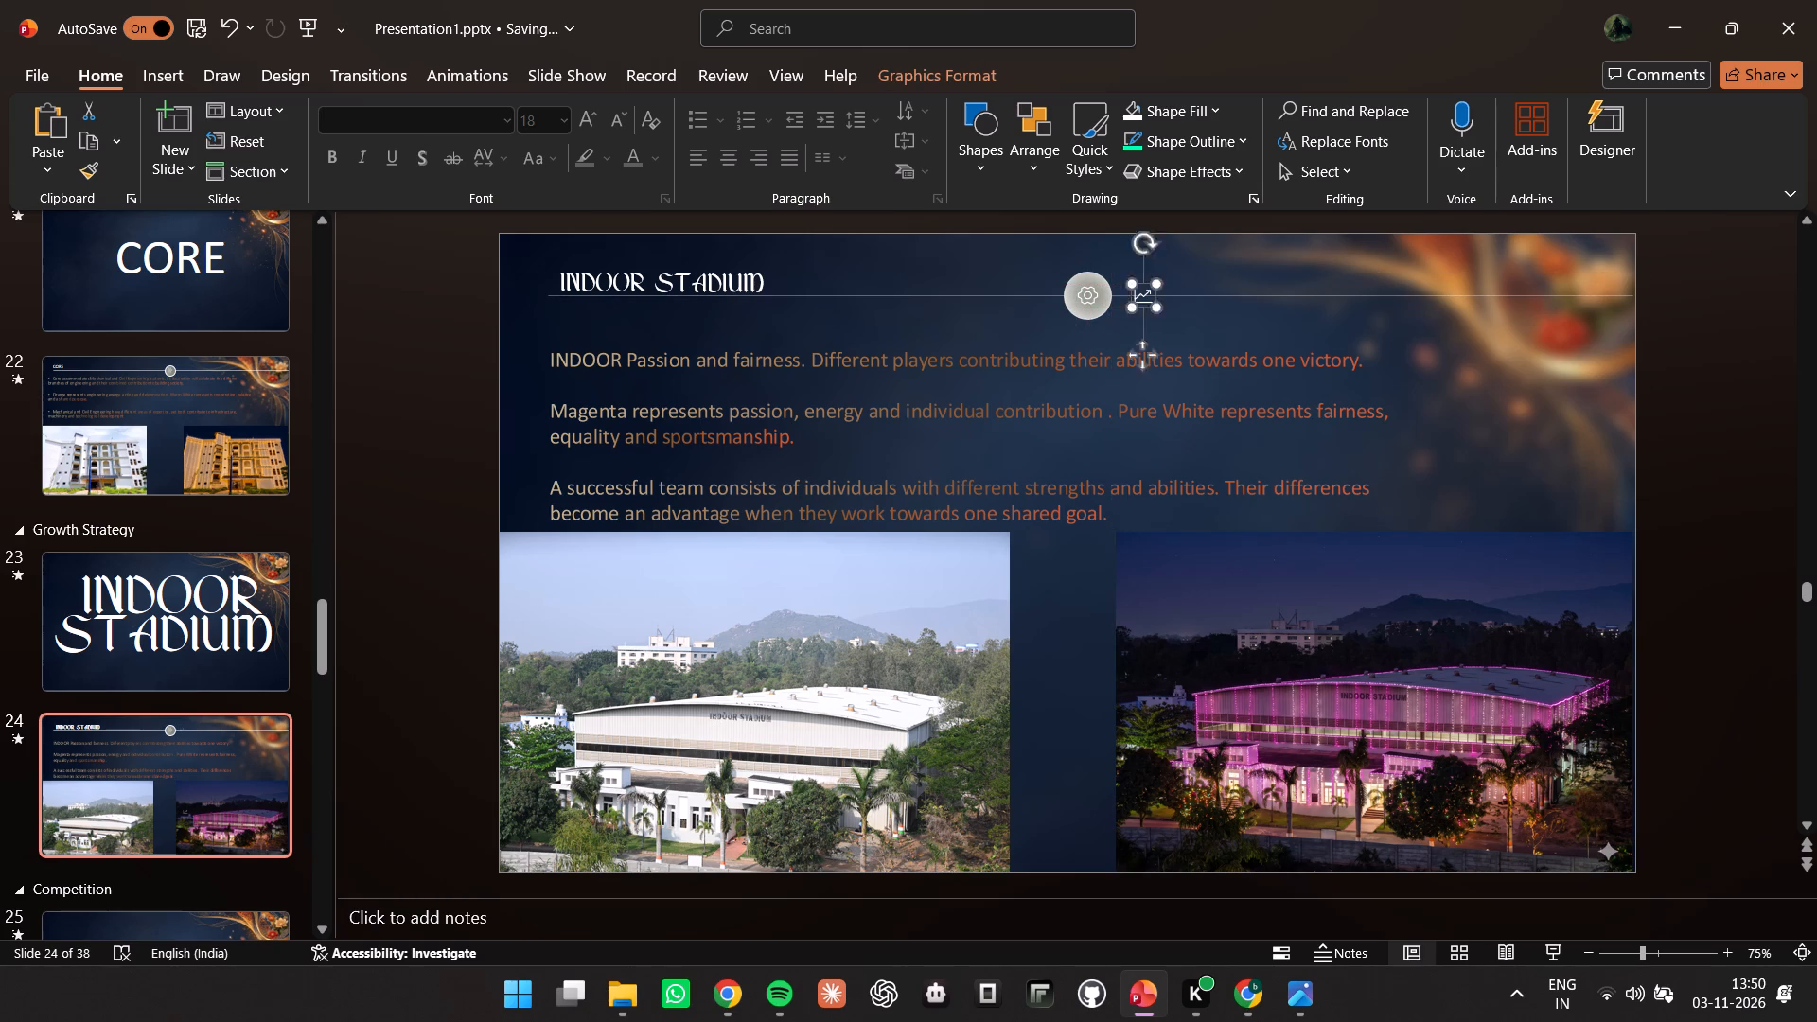
pyautogui.press('Delete')
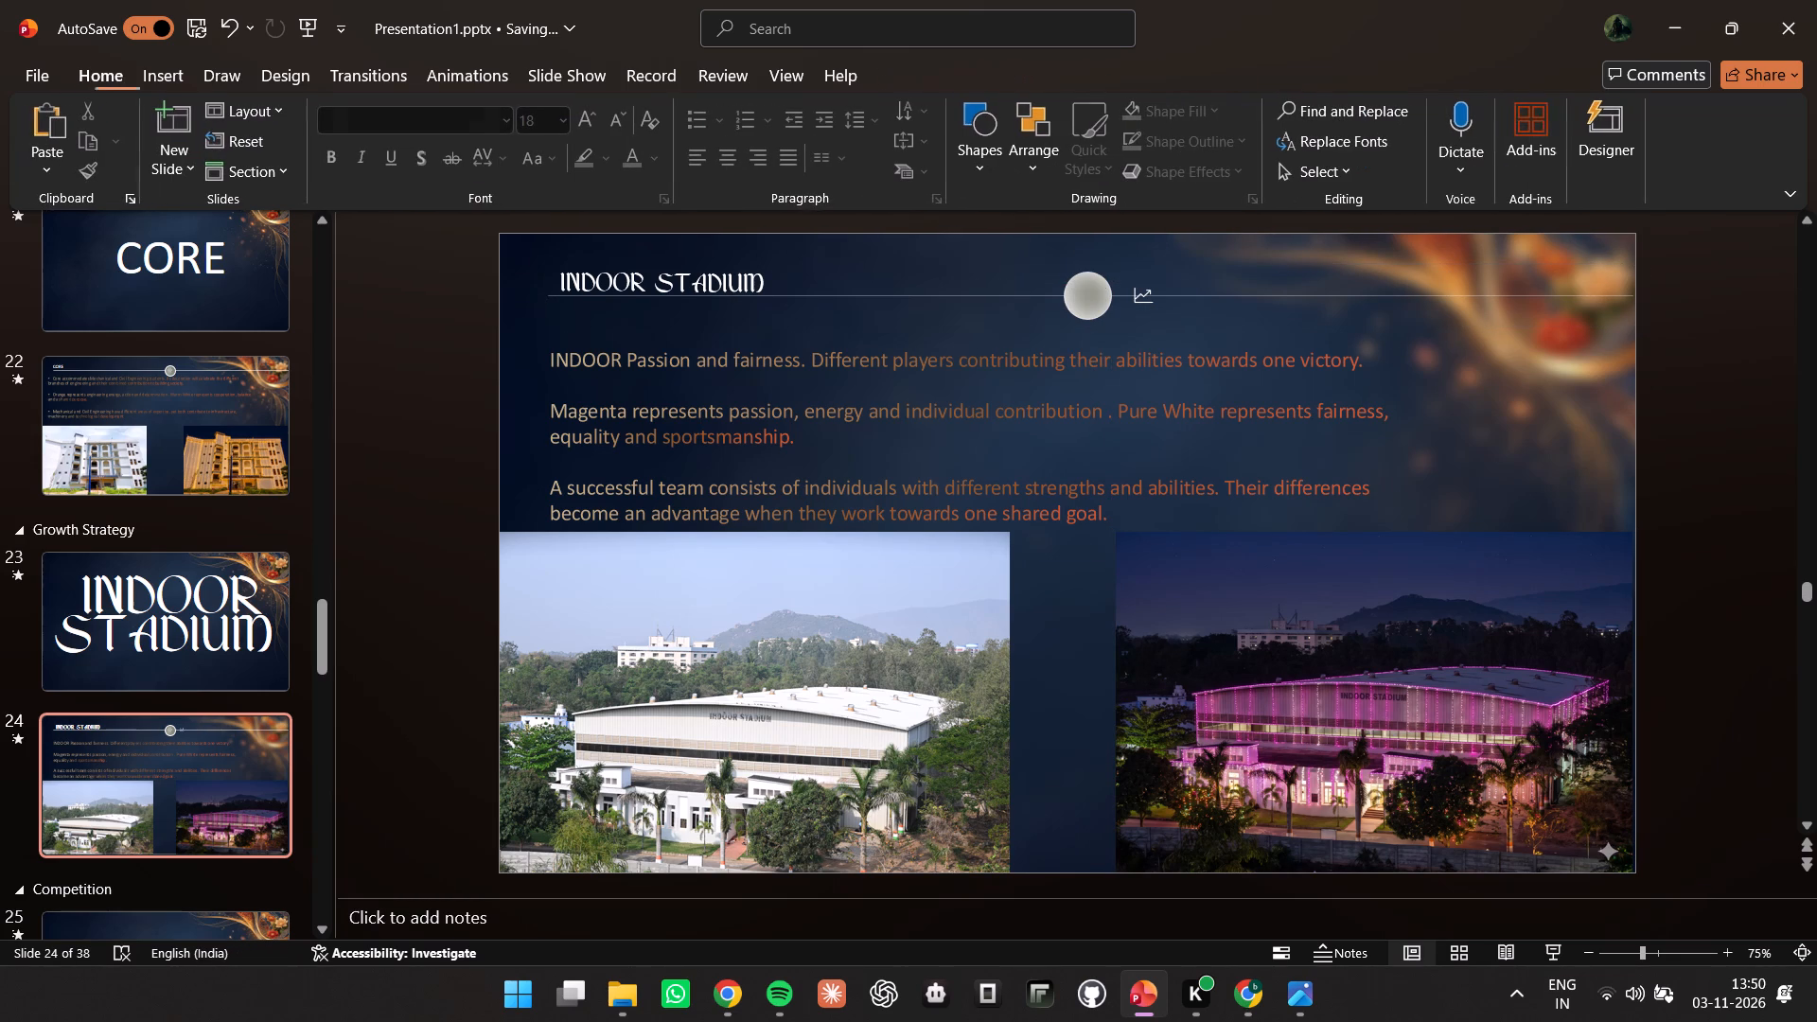
pyautogui.moveTo(1141, 295); pyautogui.dragTo(1087, 294)
pyautogui.click(1014, 338)
pyautogui.click(480, 336)
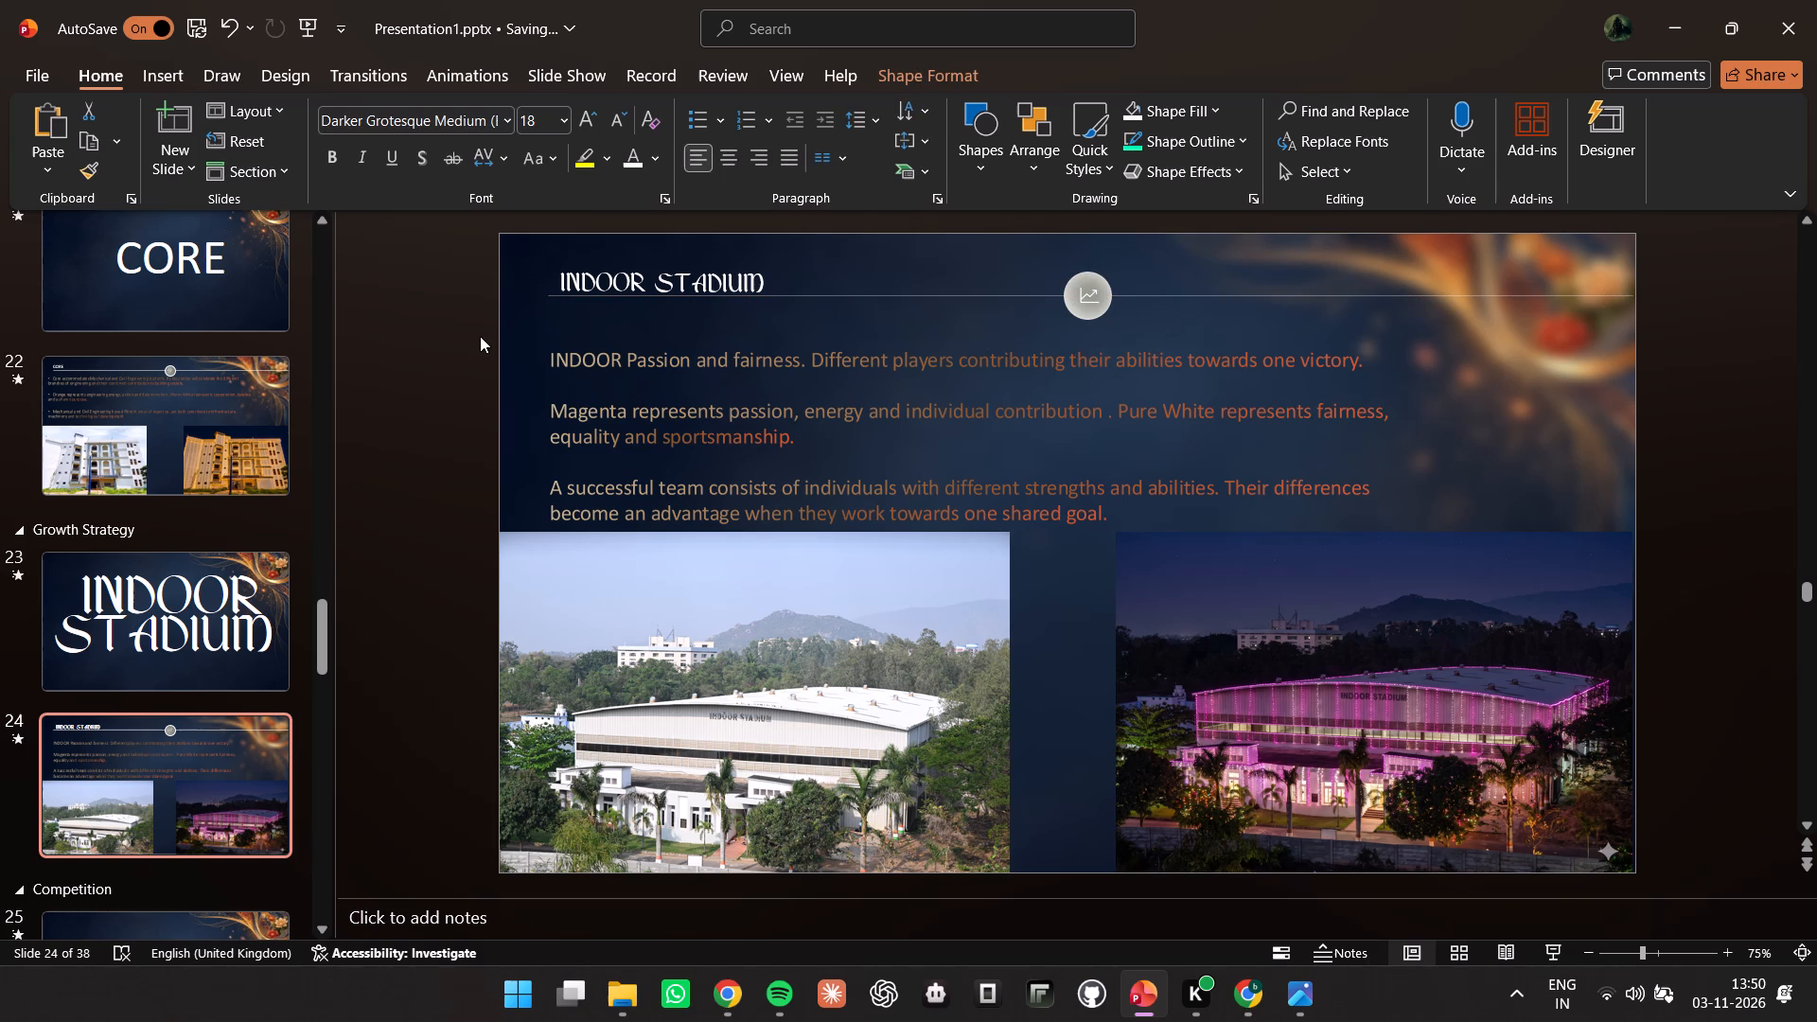
# Copy all of slide 24's headings, text, icon and photos onto the INDOOR STADIUM title slide 23.
pyautogui.hotkey('ctrl', 'a')
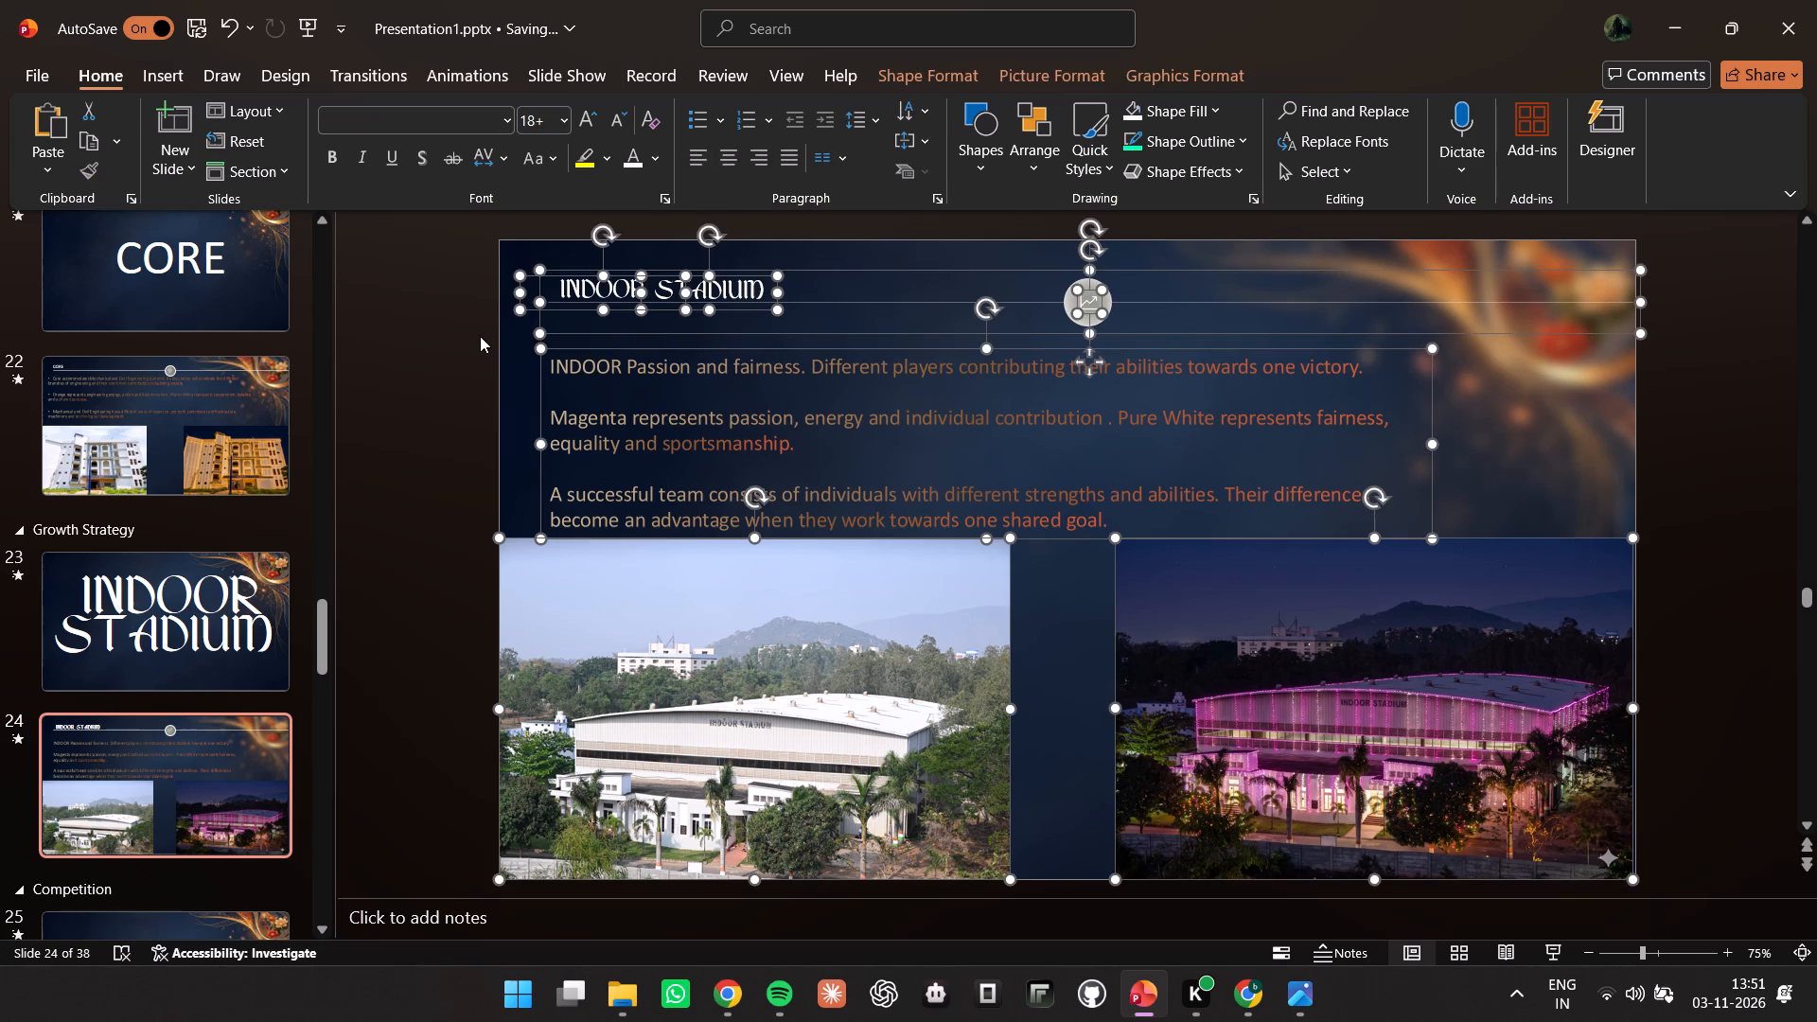
pyautogui.hotkey('ctrl', 'c')
pyautogui.click(191, 565)
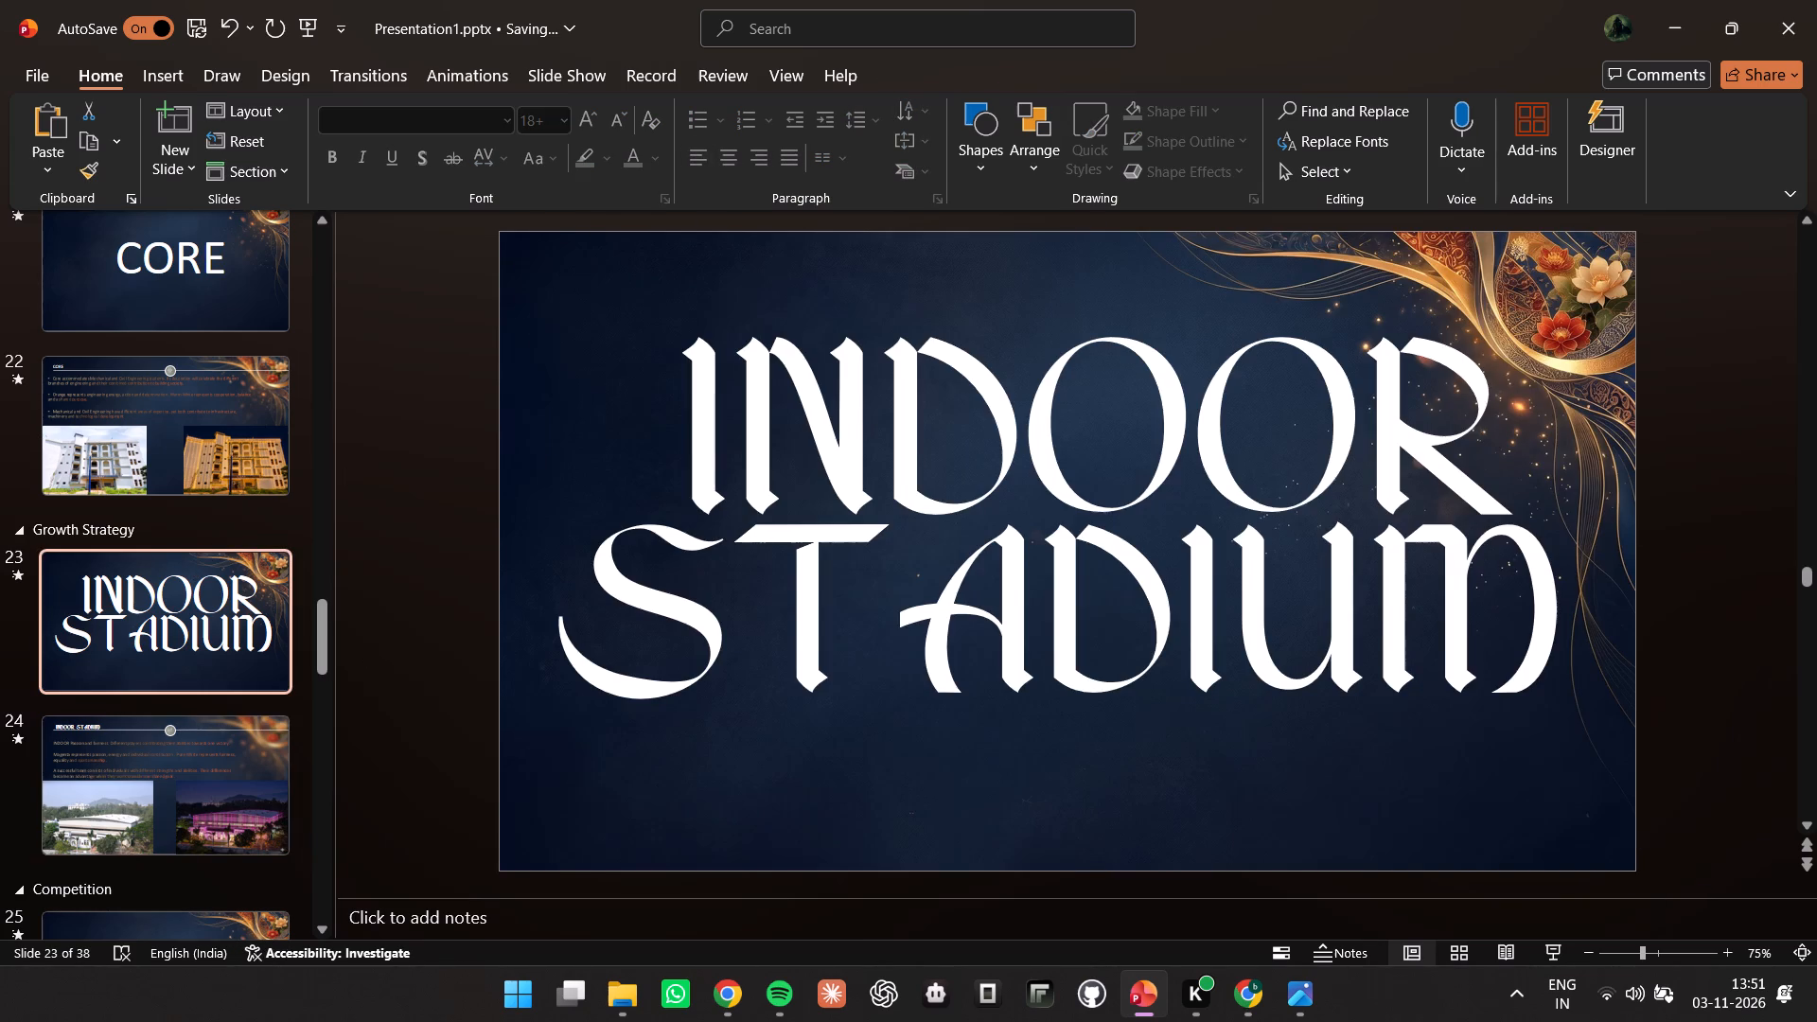
pyautogui.click(1621, 947)
pyautogui.click(1616, 951)
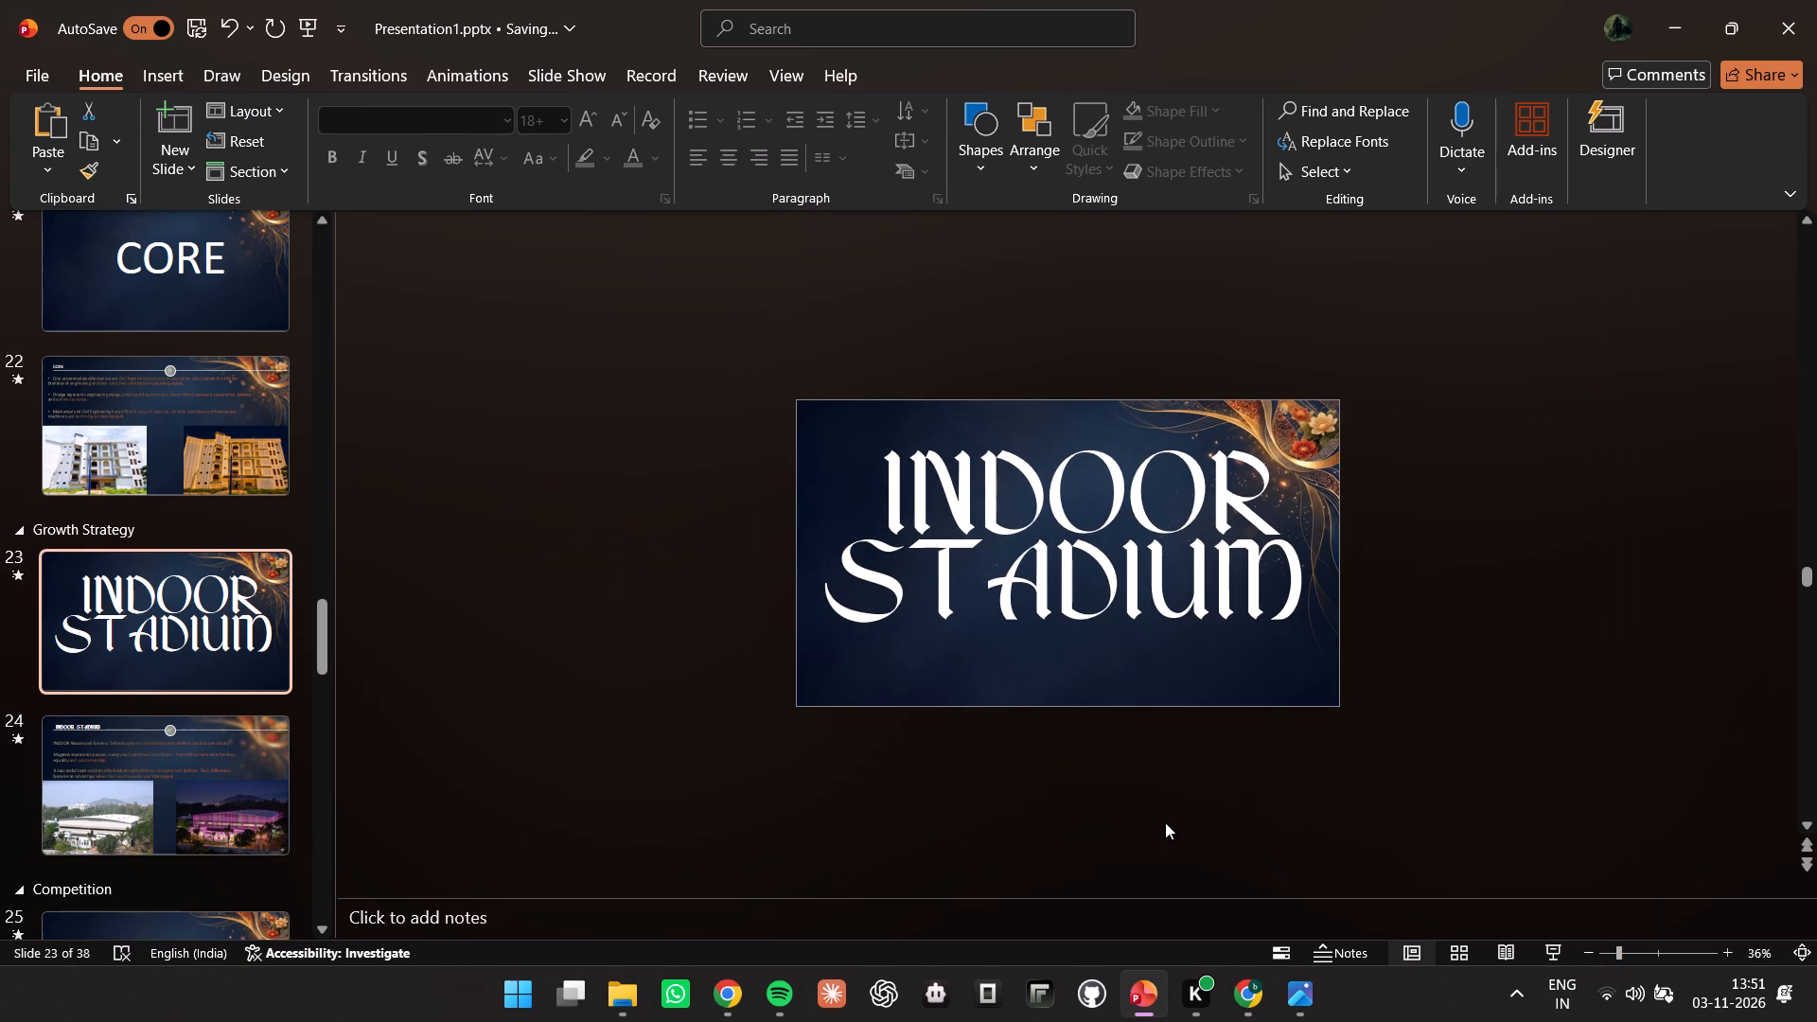
pyautogui.hotkey('ctrl', 'v')
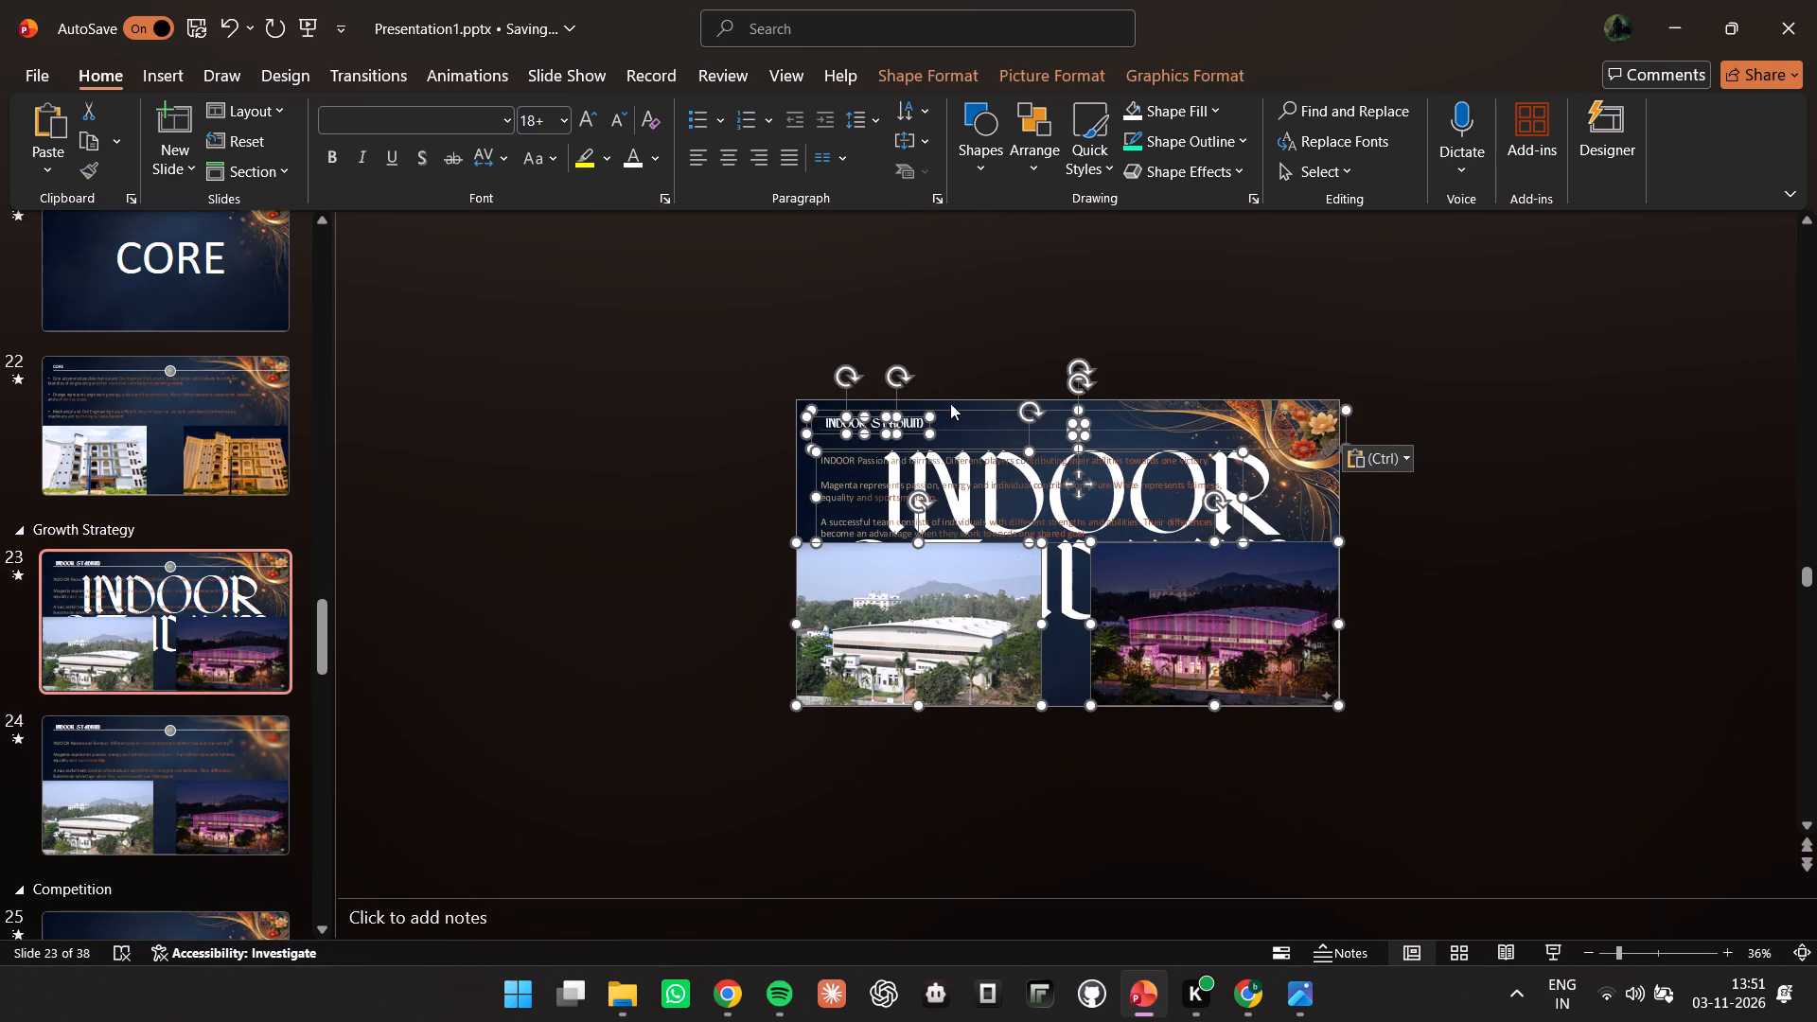
# Move the pasted content straight down on slide 23 so it sits off the slide, just below its bottom edge.
pyautogui.moveTo(956, 409); pyautogui.dragTo(960, 711)
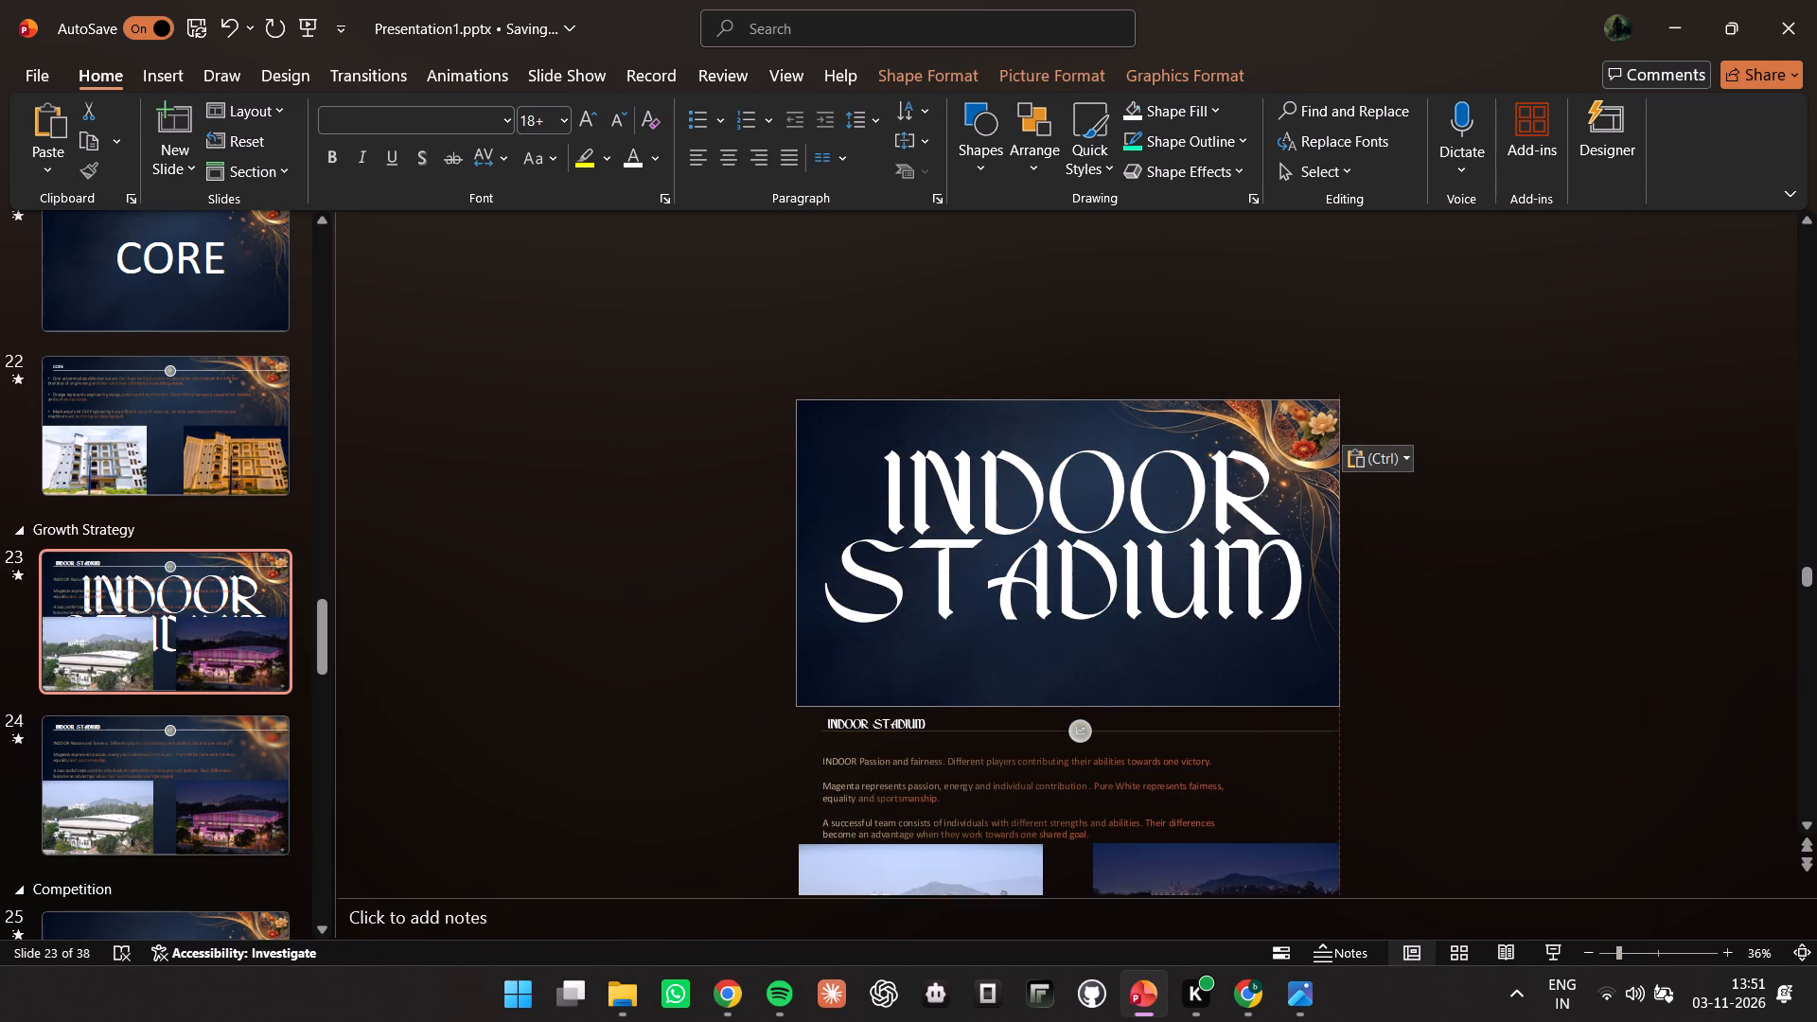
pyautogui.moveTo(960, 711); pyautogui.dragTo(957, 729)
pyautogui.click(1451, 578)
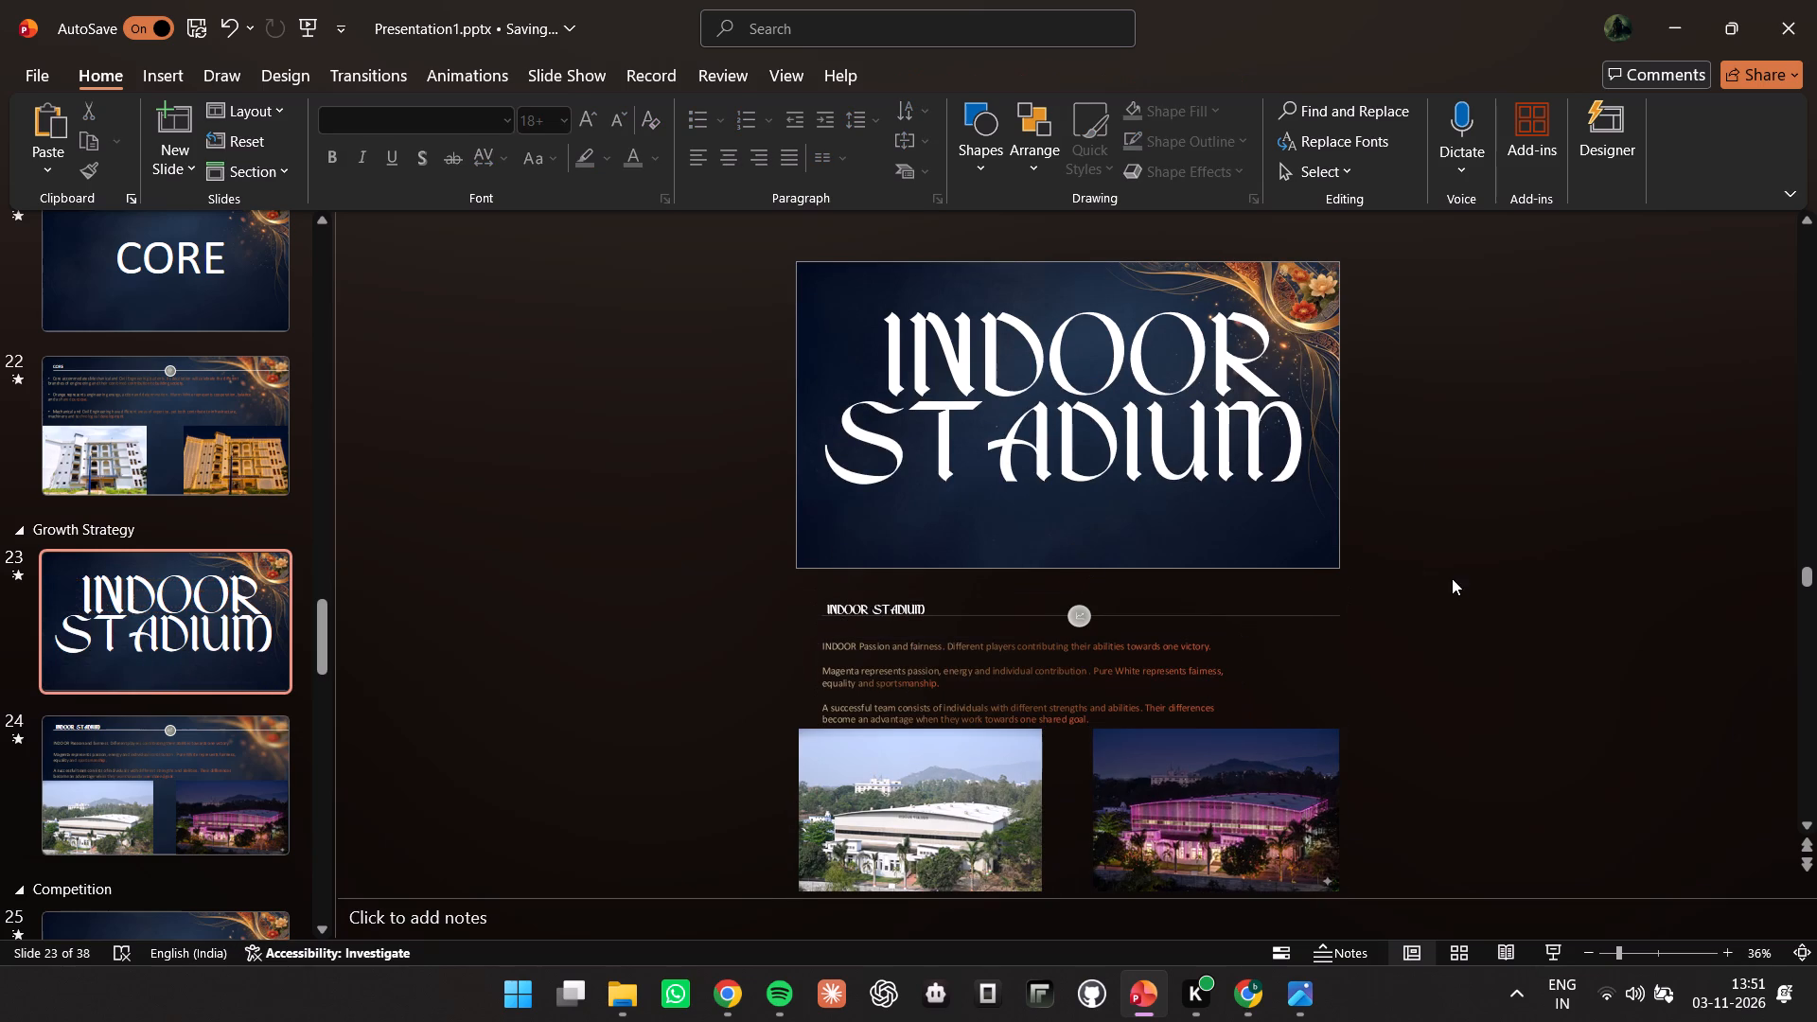
# Look through the slides following slide 23, down to the building description slides from slide 31 onward.
pyautogui.scroll(5, 225, 517)
pyautogui.scroll(-16, 224, 517)
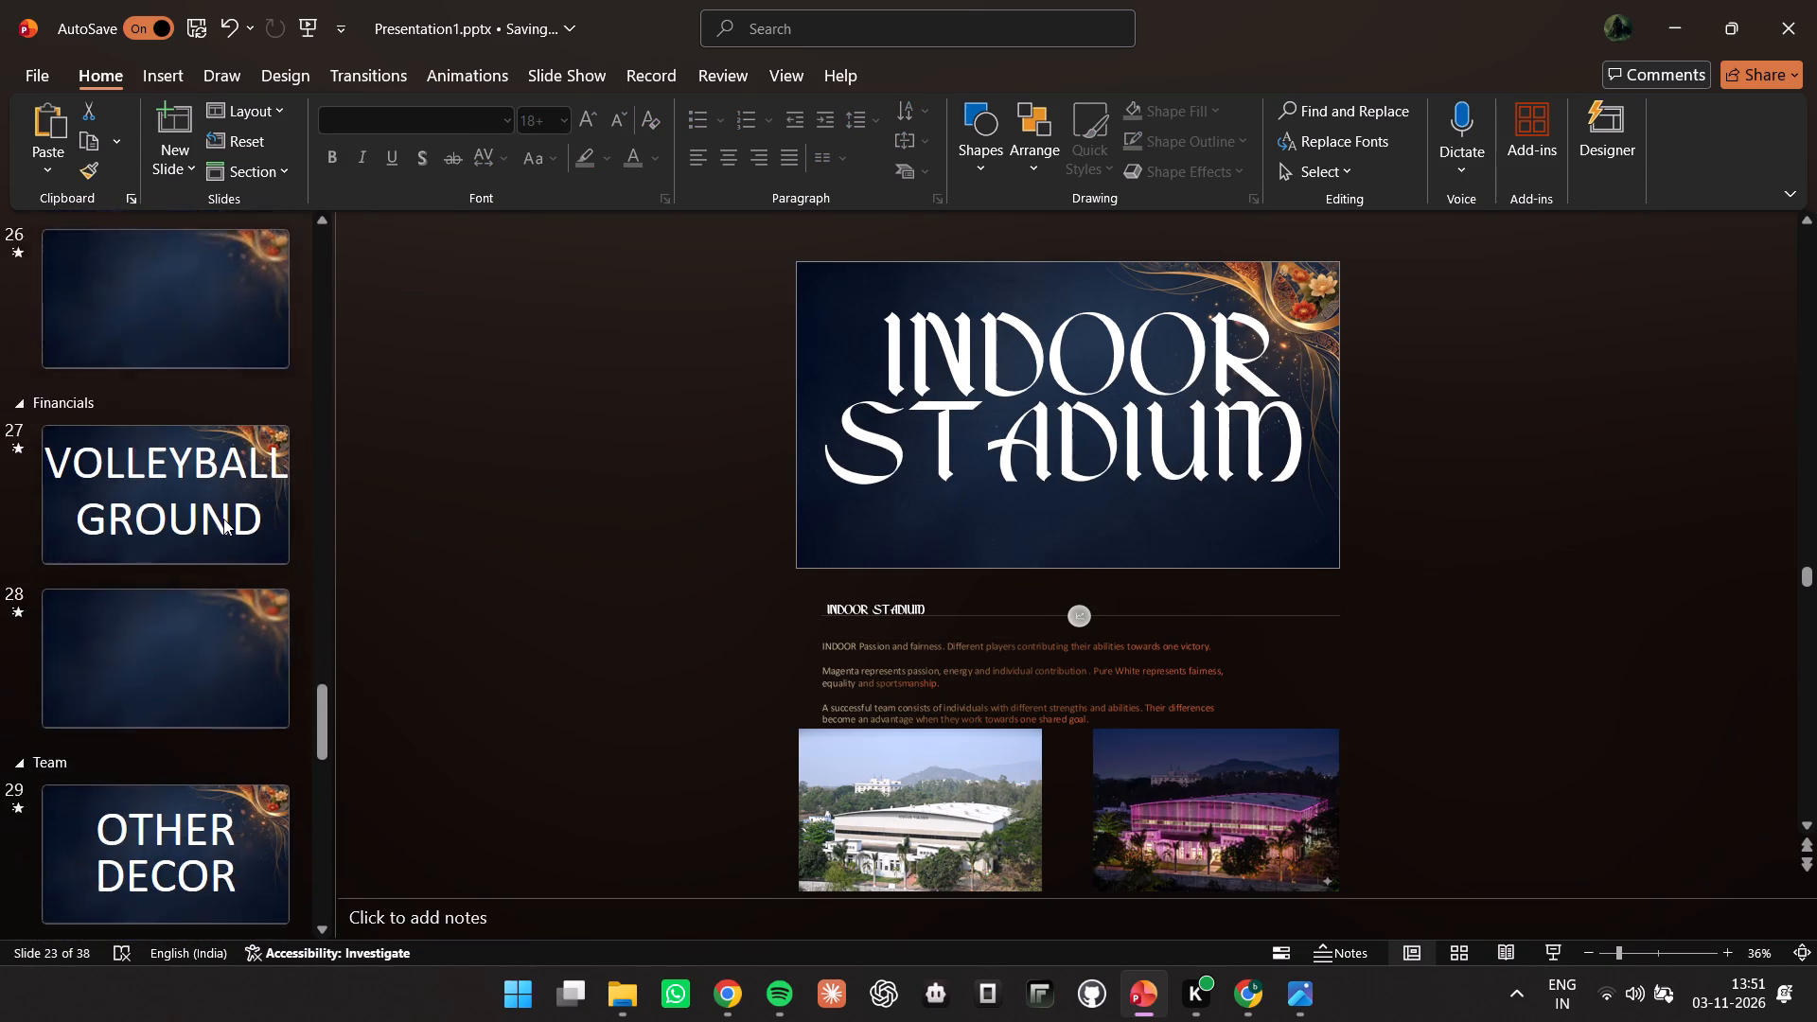
pyautogui.scroll(2, 223, 519)
pyautogui.scroll(-6, 223, 519)
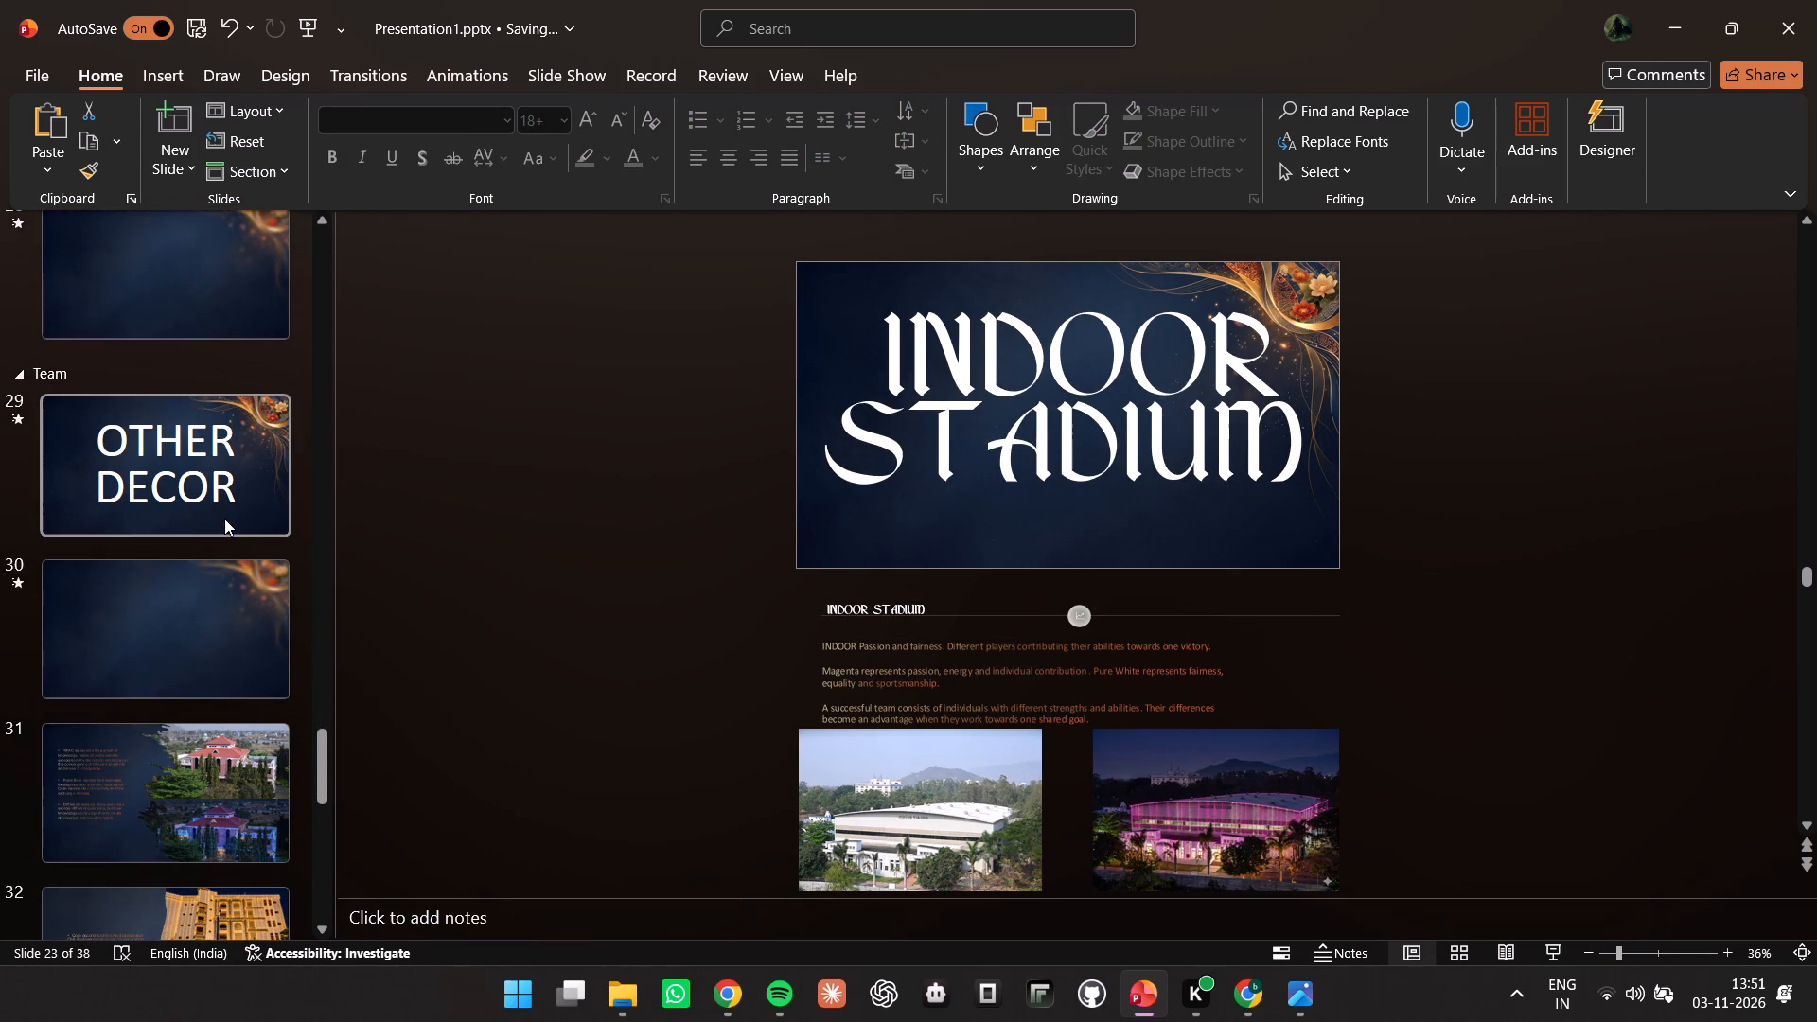
pyautogui.scroll(-4, 224, 519)
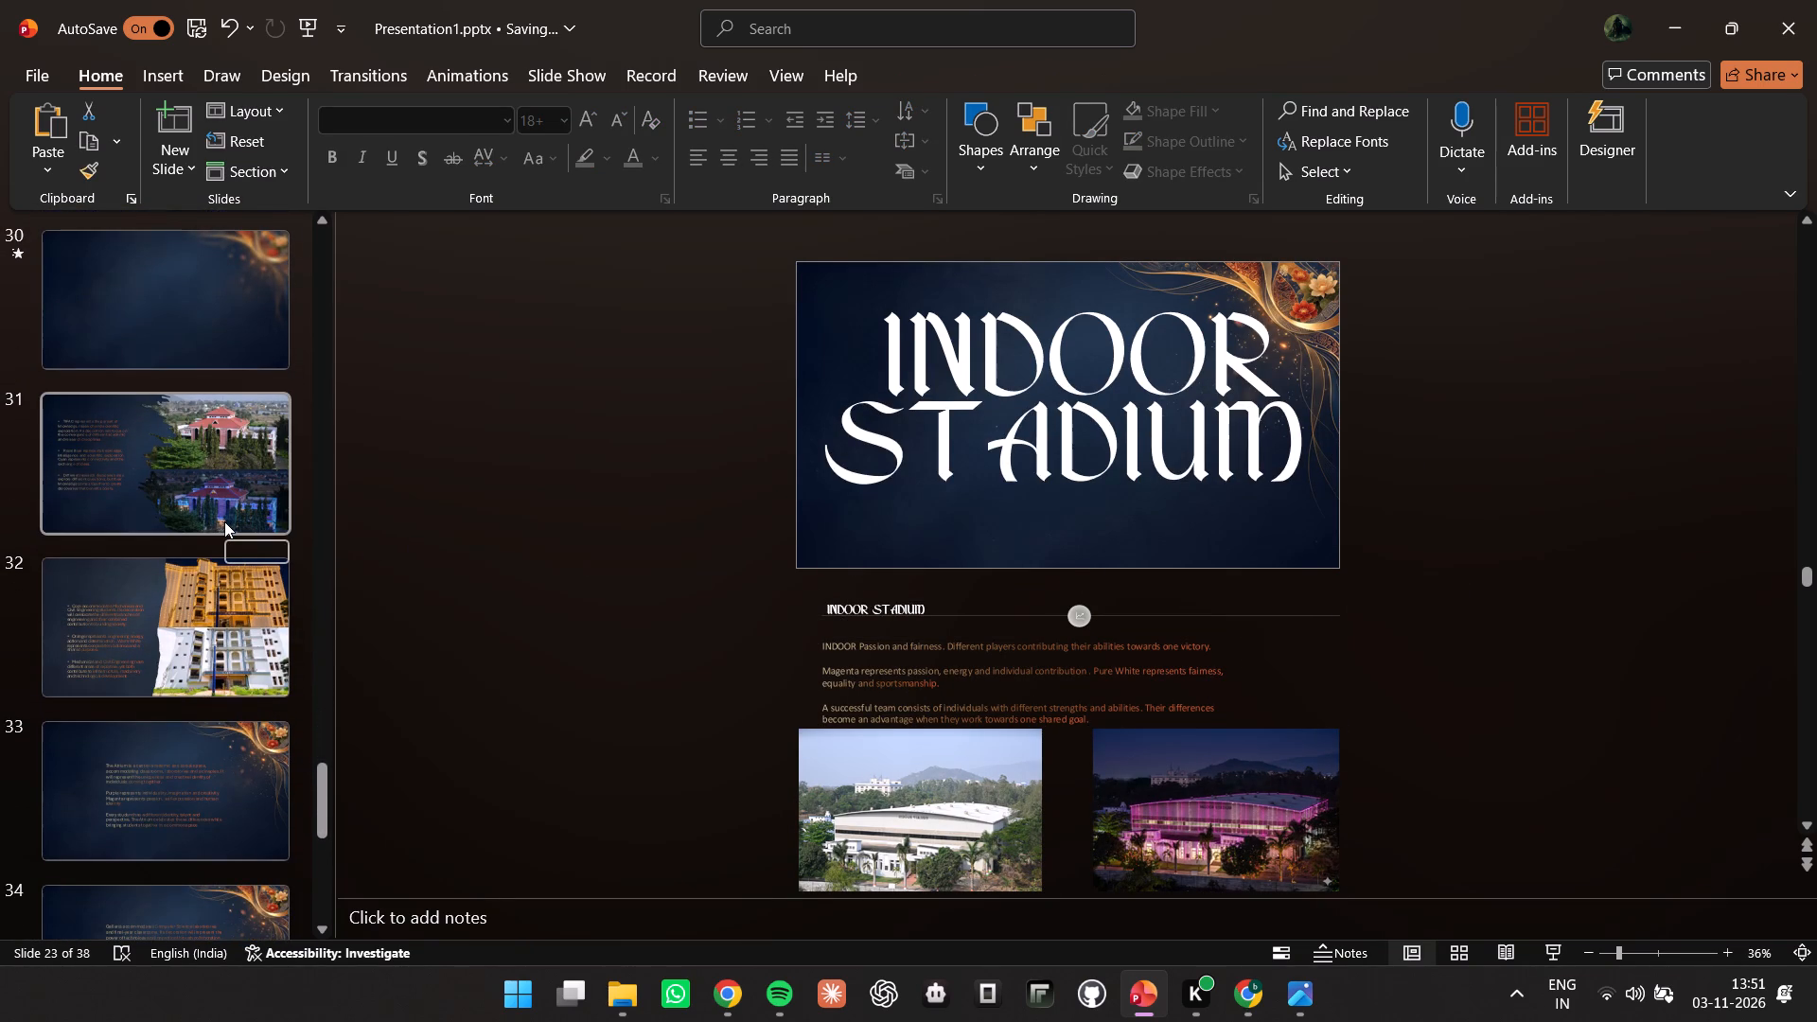
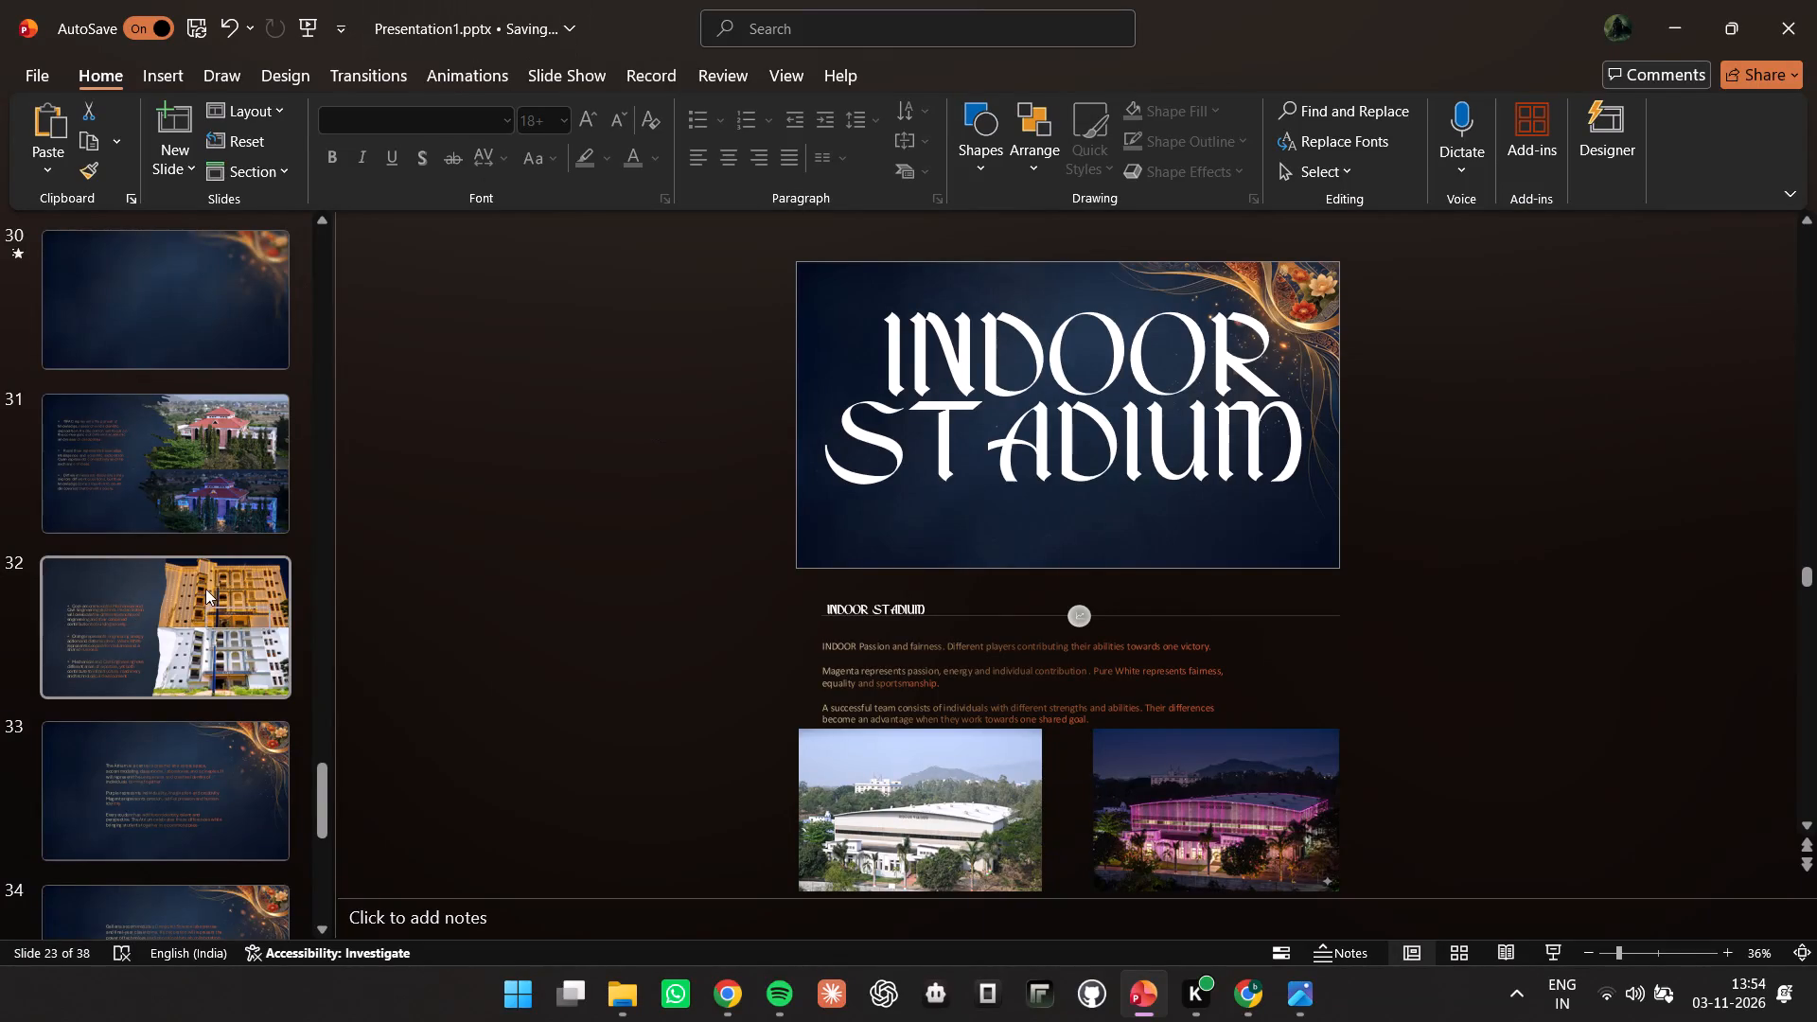
# Change the font of the OTHER DECOR title on slide 29 to SHAKA.
pyautogui.scroll(8, 205, 589)
pyautogui.scroll(3, 192, 481)
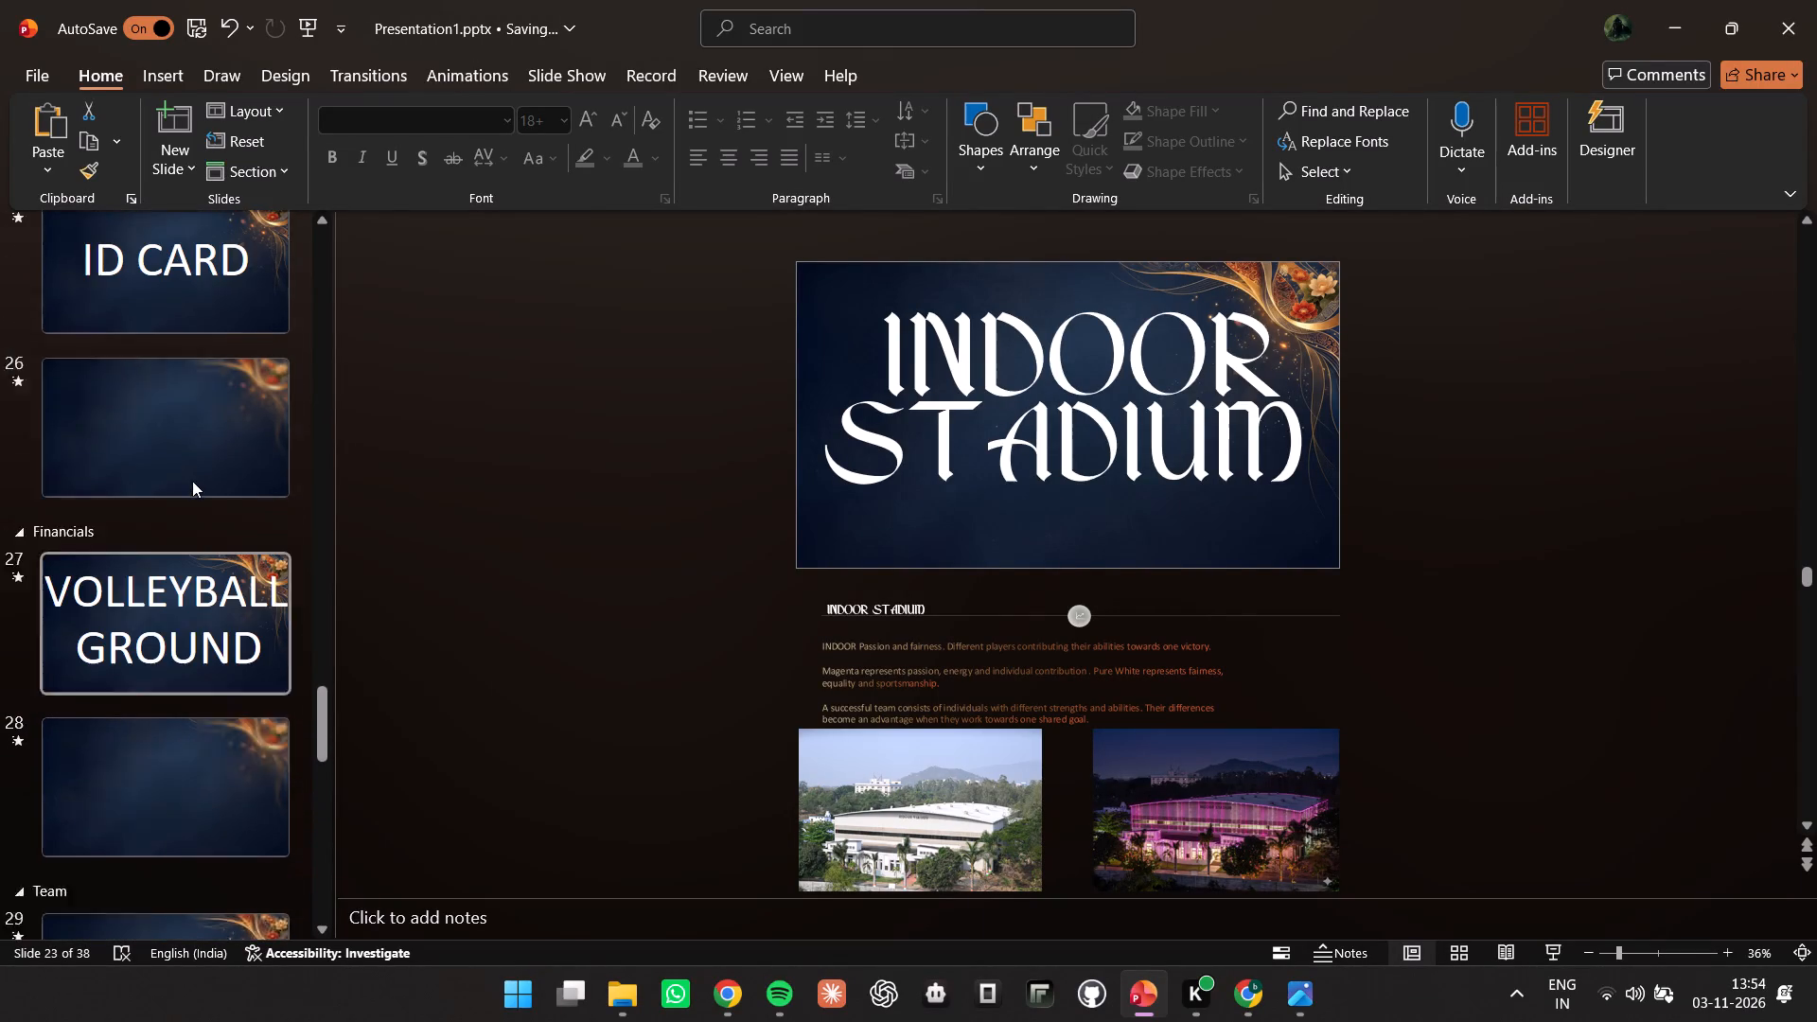
pyautogui.scroll(2, 192, 481)
pyautogui.scroll(-5, 207, 692)
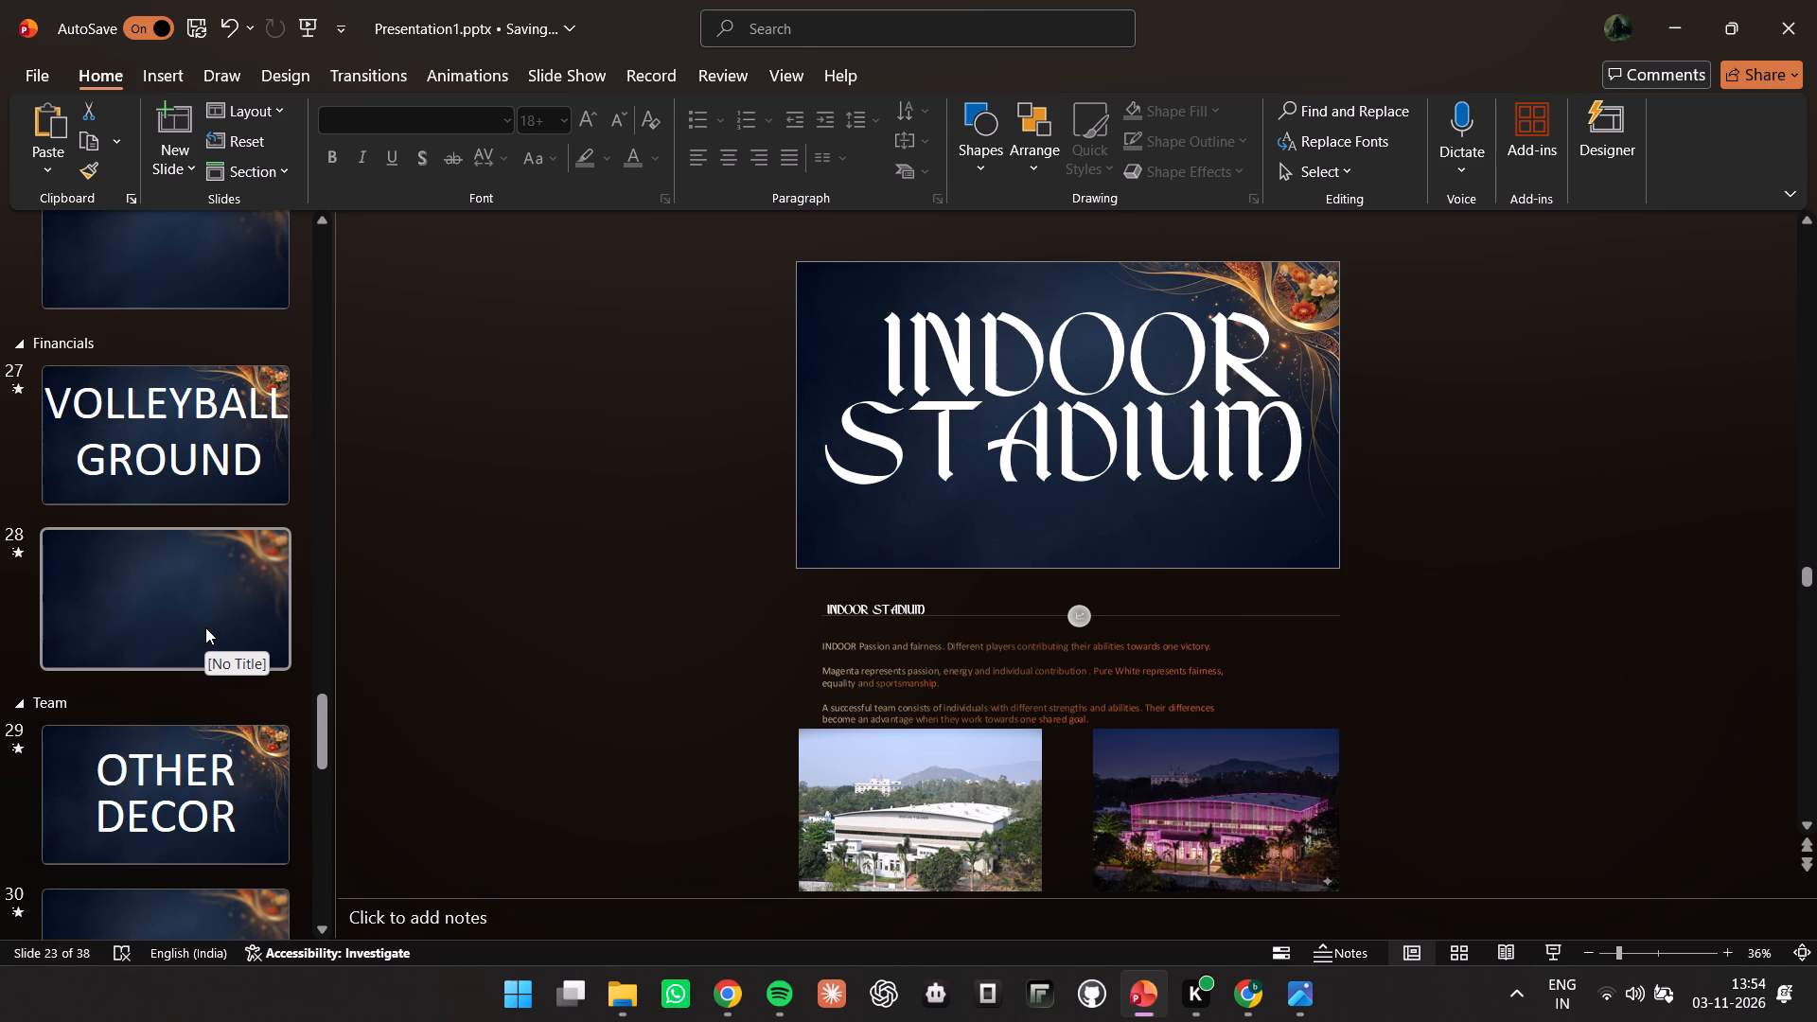
pyautogui.scroll(-5, 229, 649)
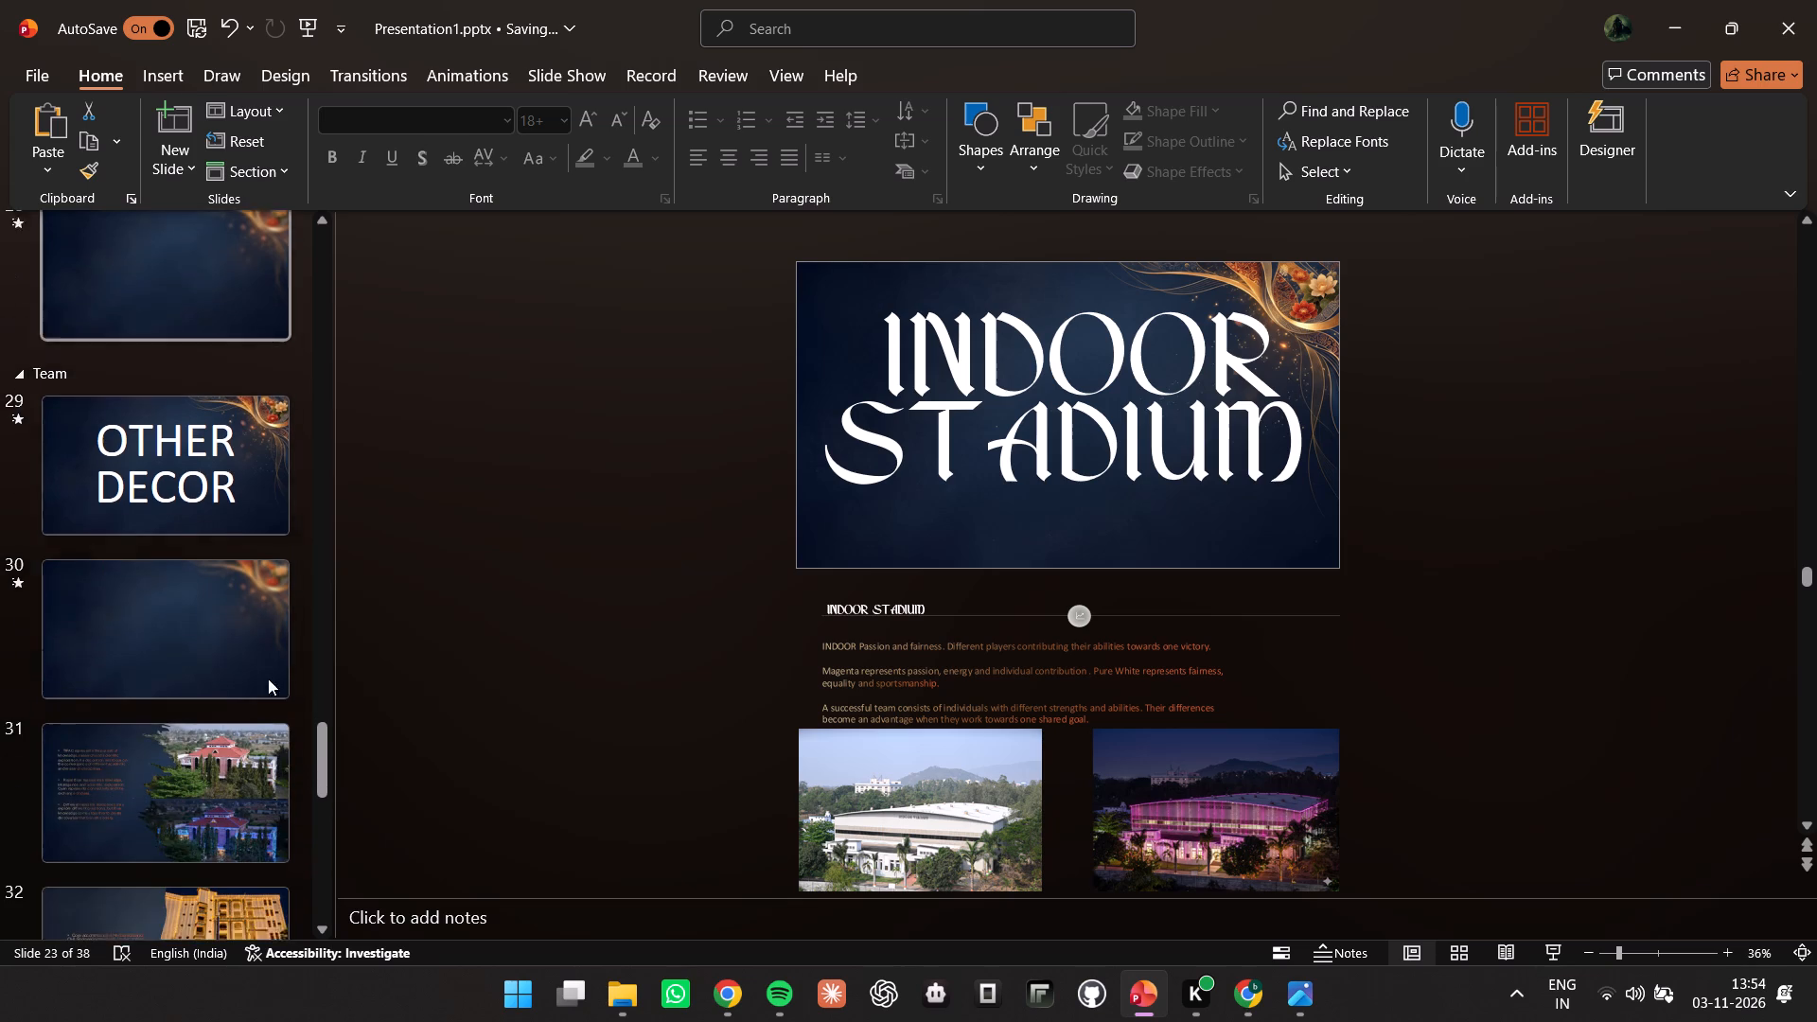
pyautogui.scroll(-6, 211, 620)
pyautogui.scroll(5, 223, 623)
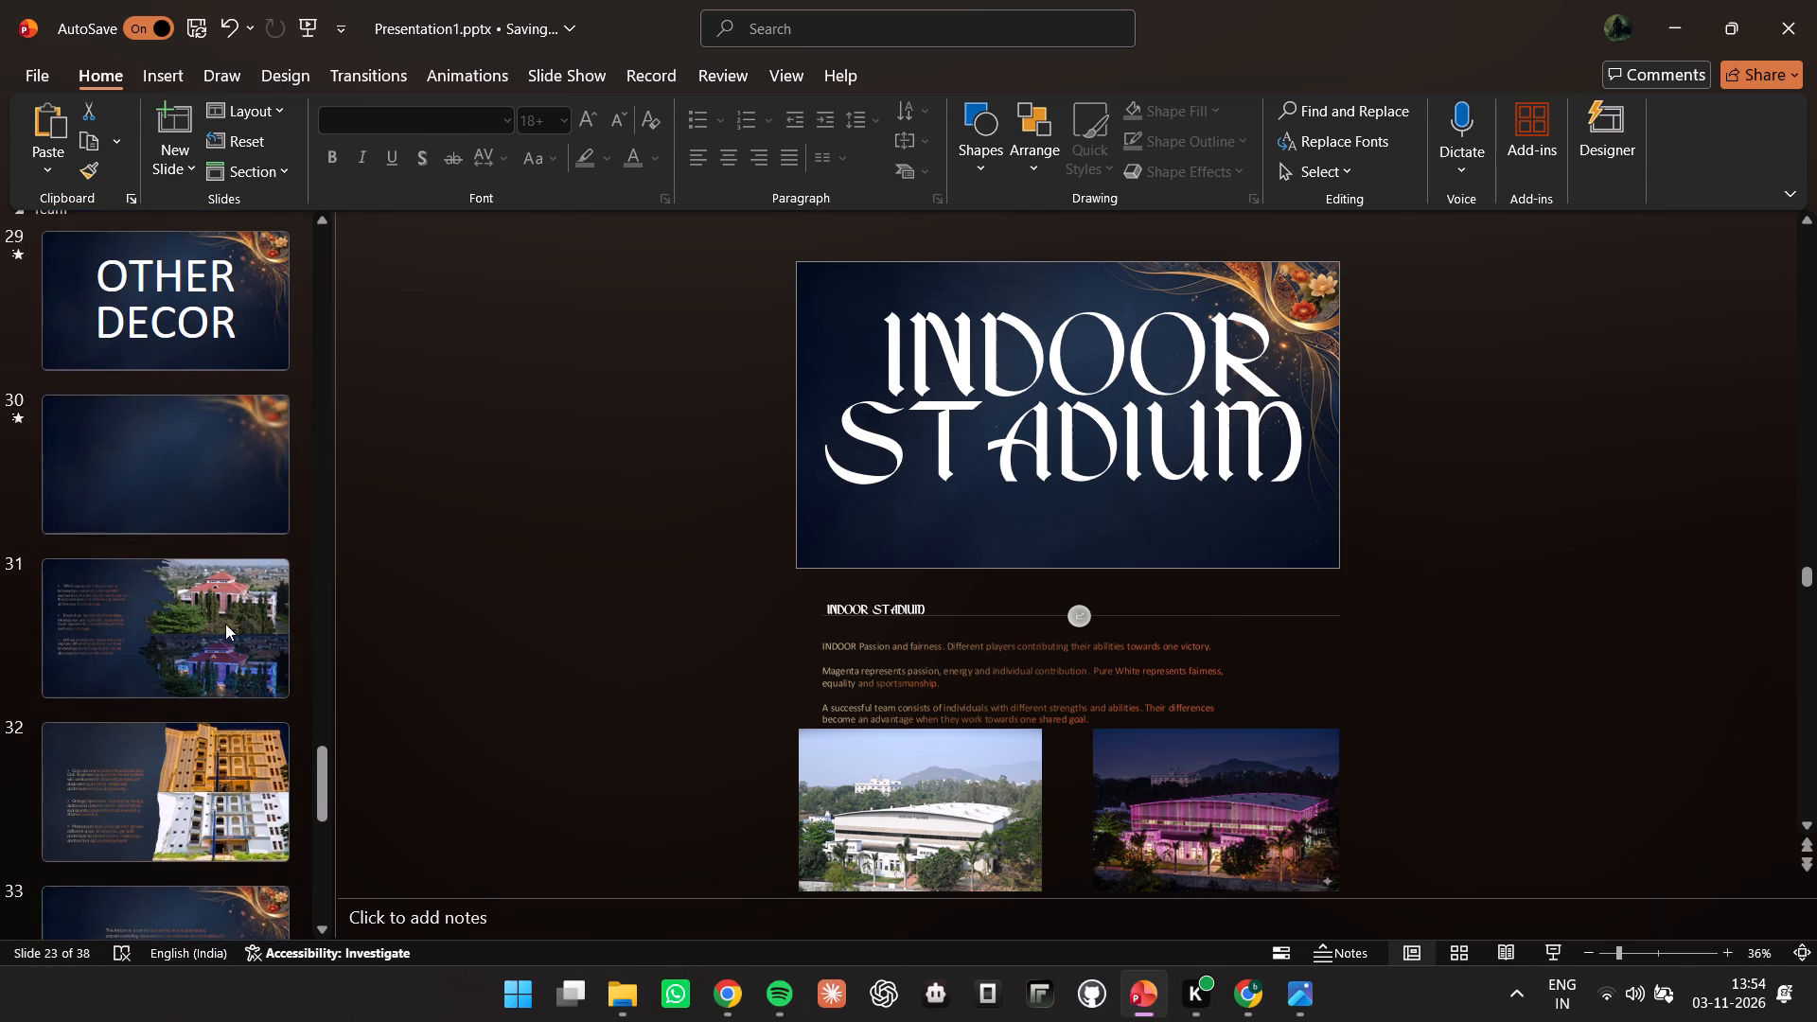
pyautogui.scroll(6, 311, 565)
pyautogui.click(172, 801)
pyautogui.click(1118, 524)
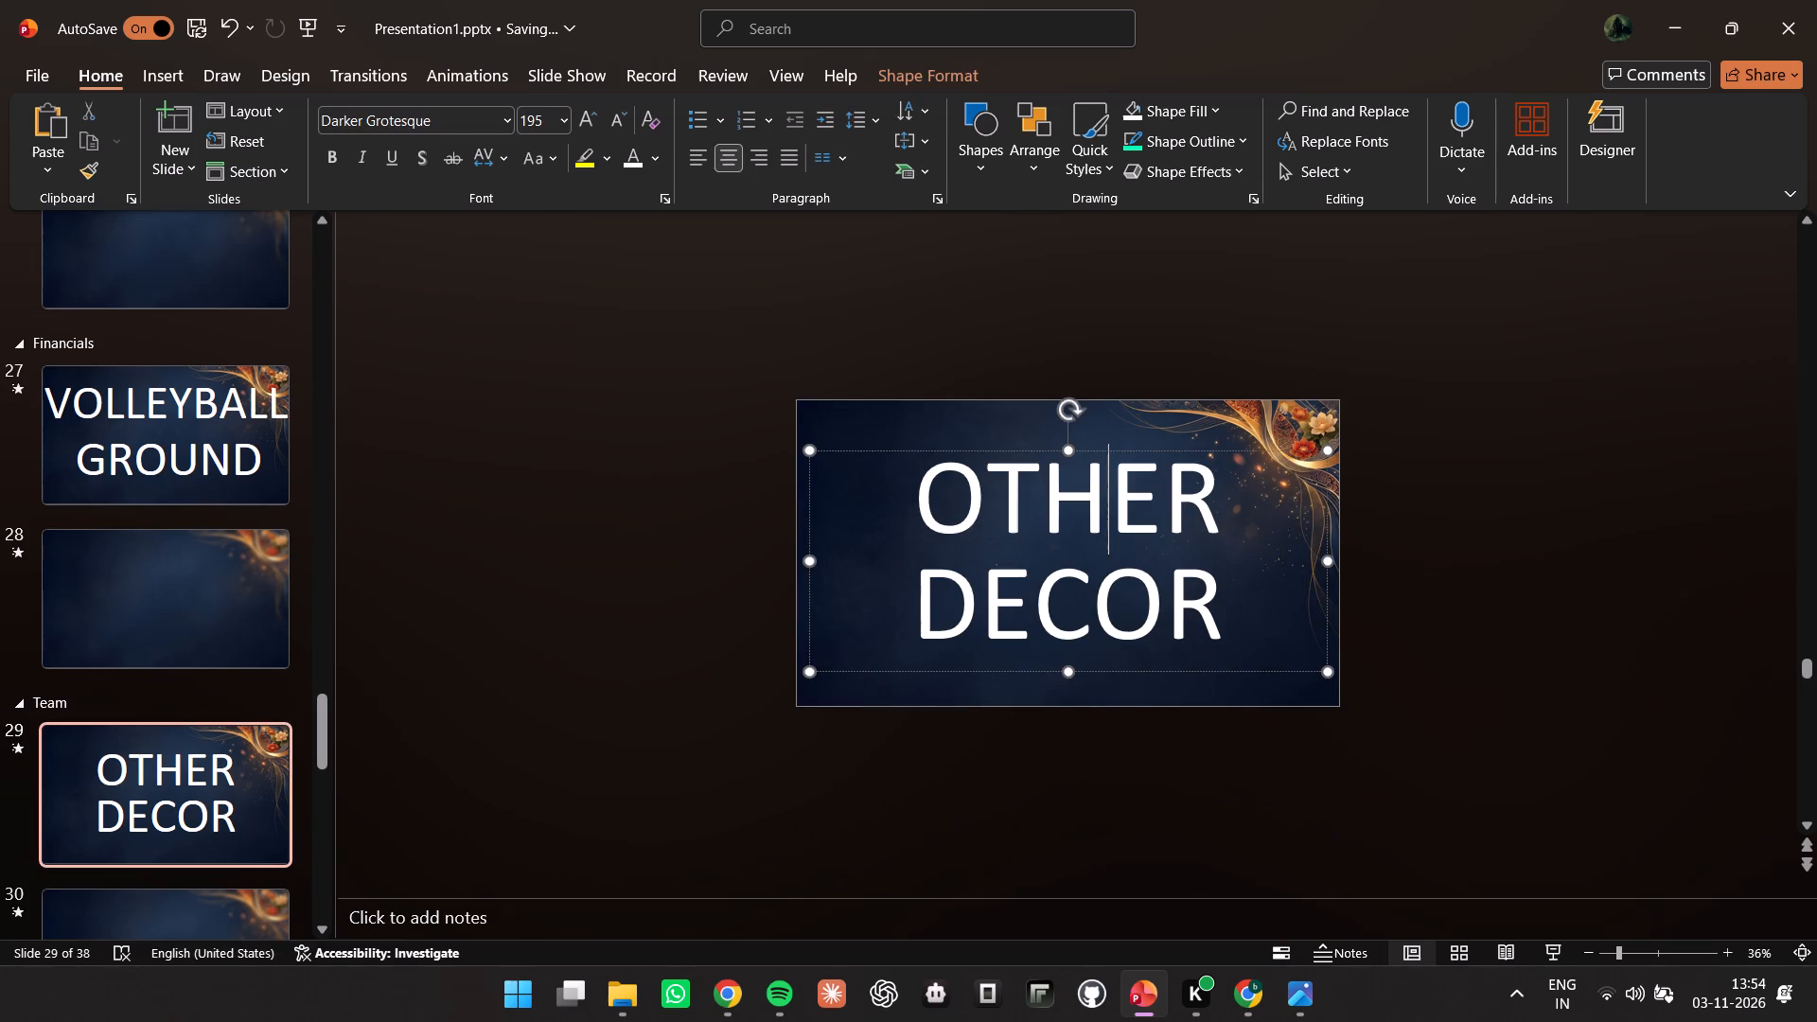
pyautogui.hotkey('ctrl', 'a')
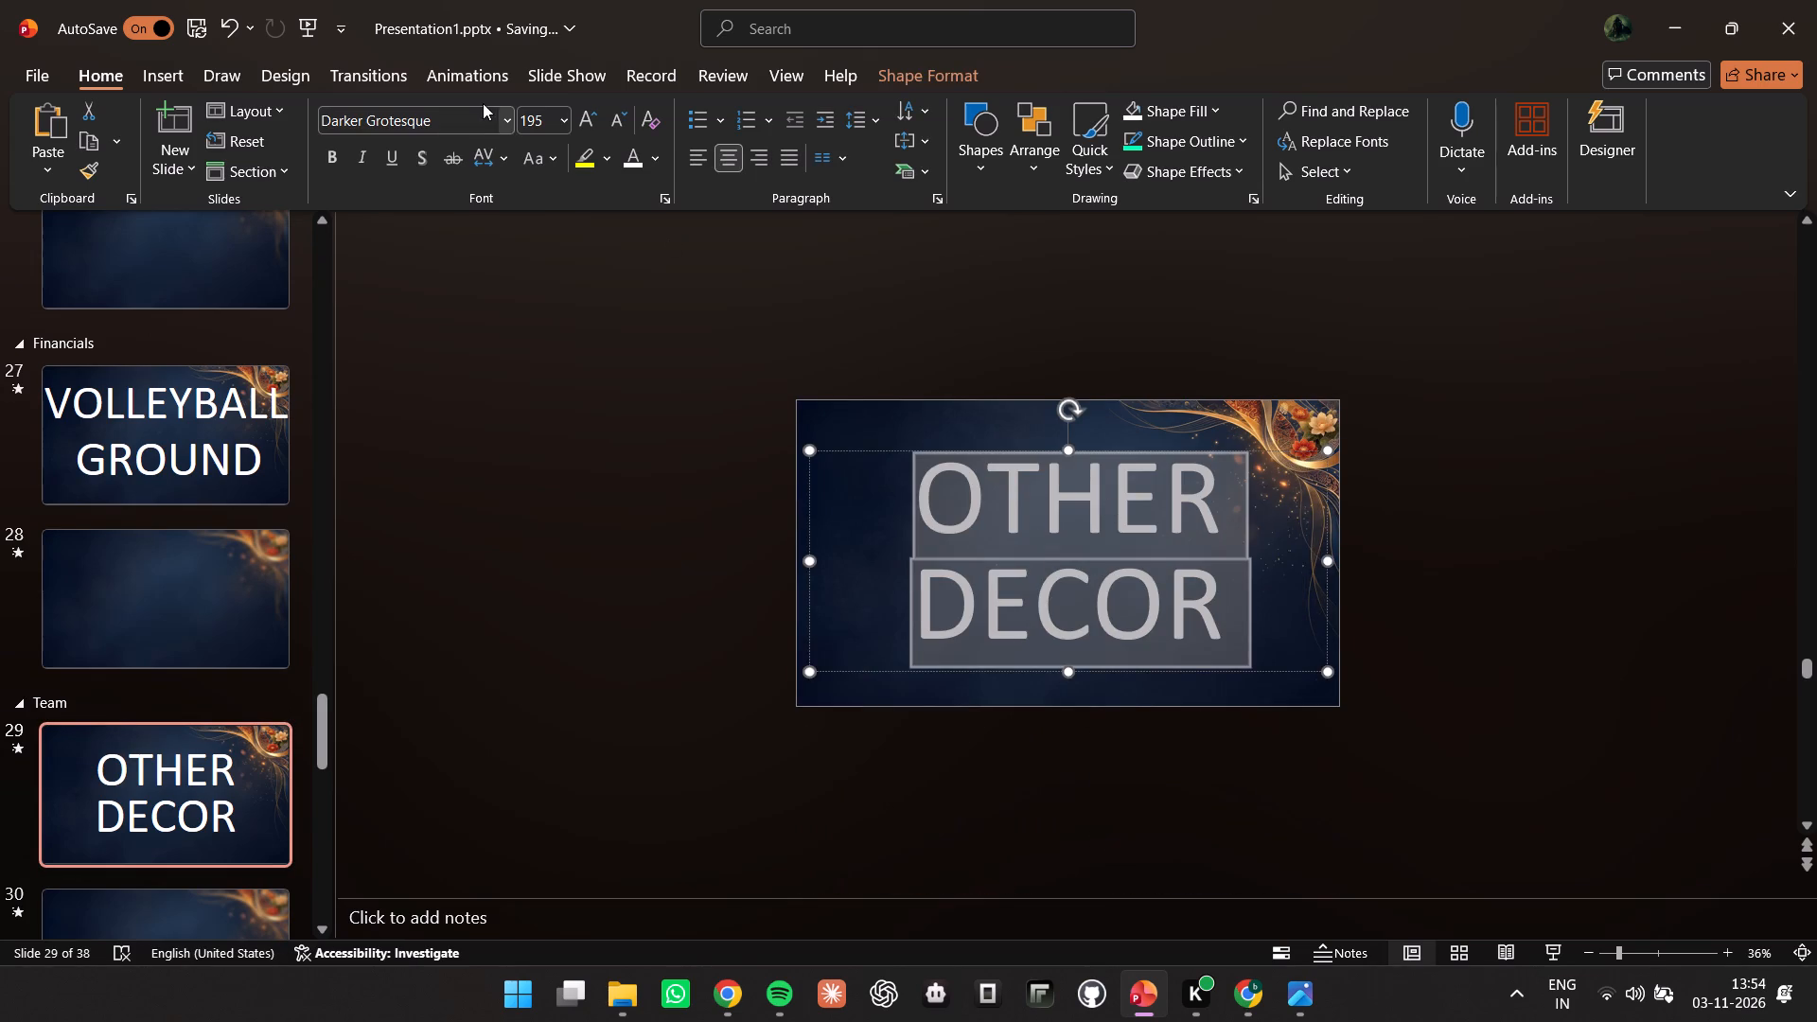
pyautogui.click(521, 130)
pyautogui.click(509, 124)
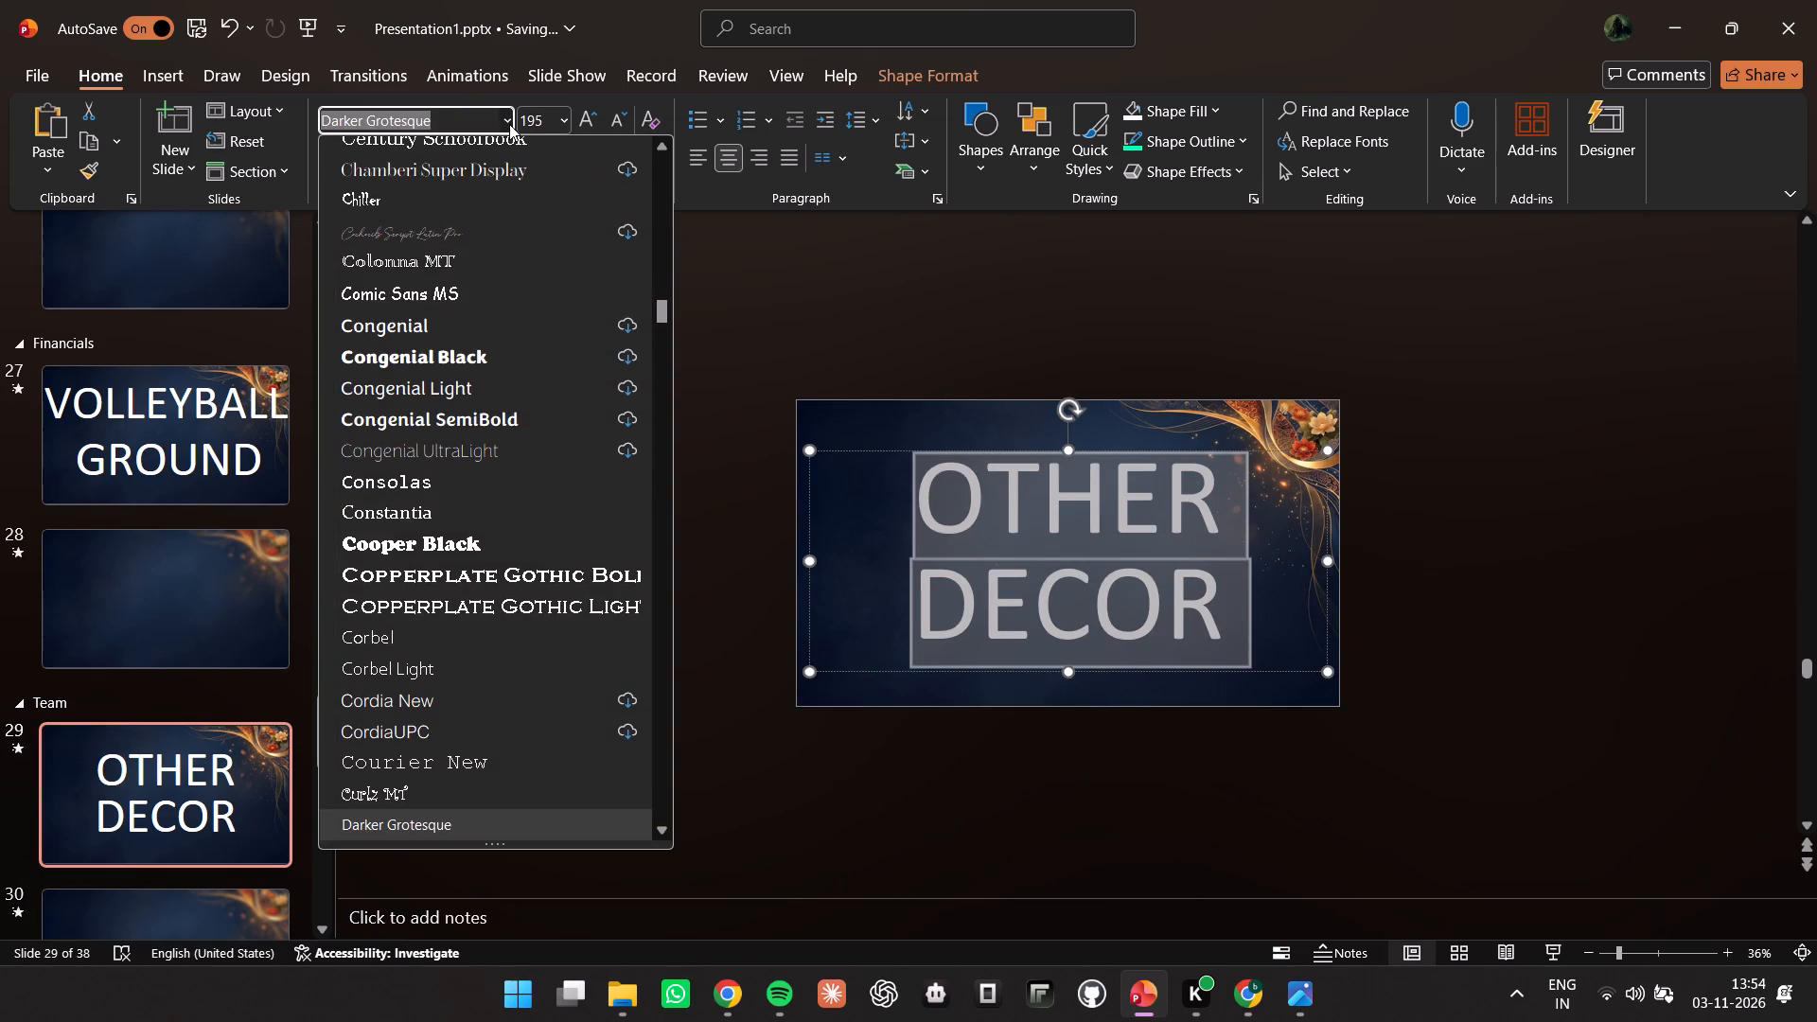
pyautogui.press('s')
pyautogui.press('Return')
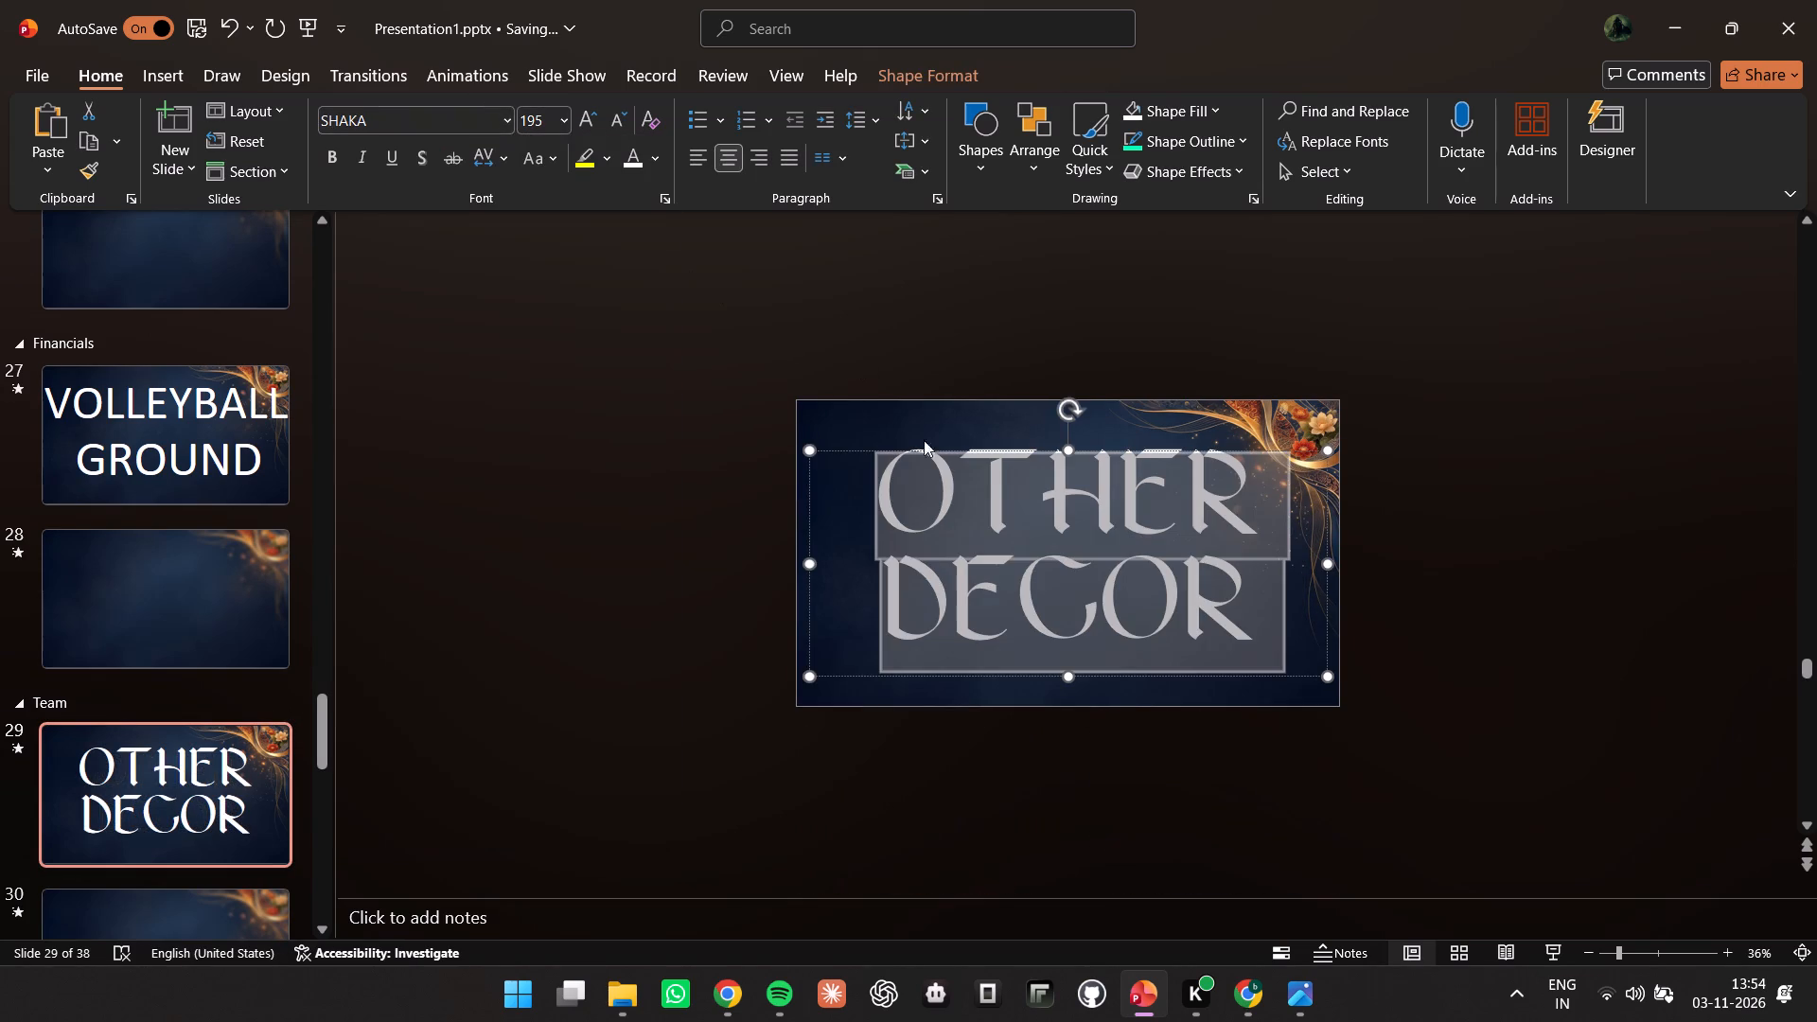
pyautogui.click(940, 476)
# Change the font of the word GROUND on the volleyball ground title slide to SHAKA.
pyautogui.click(166, 469)
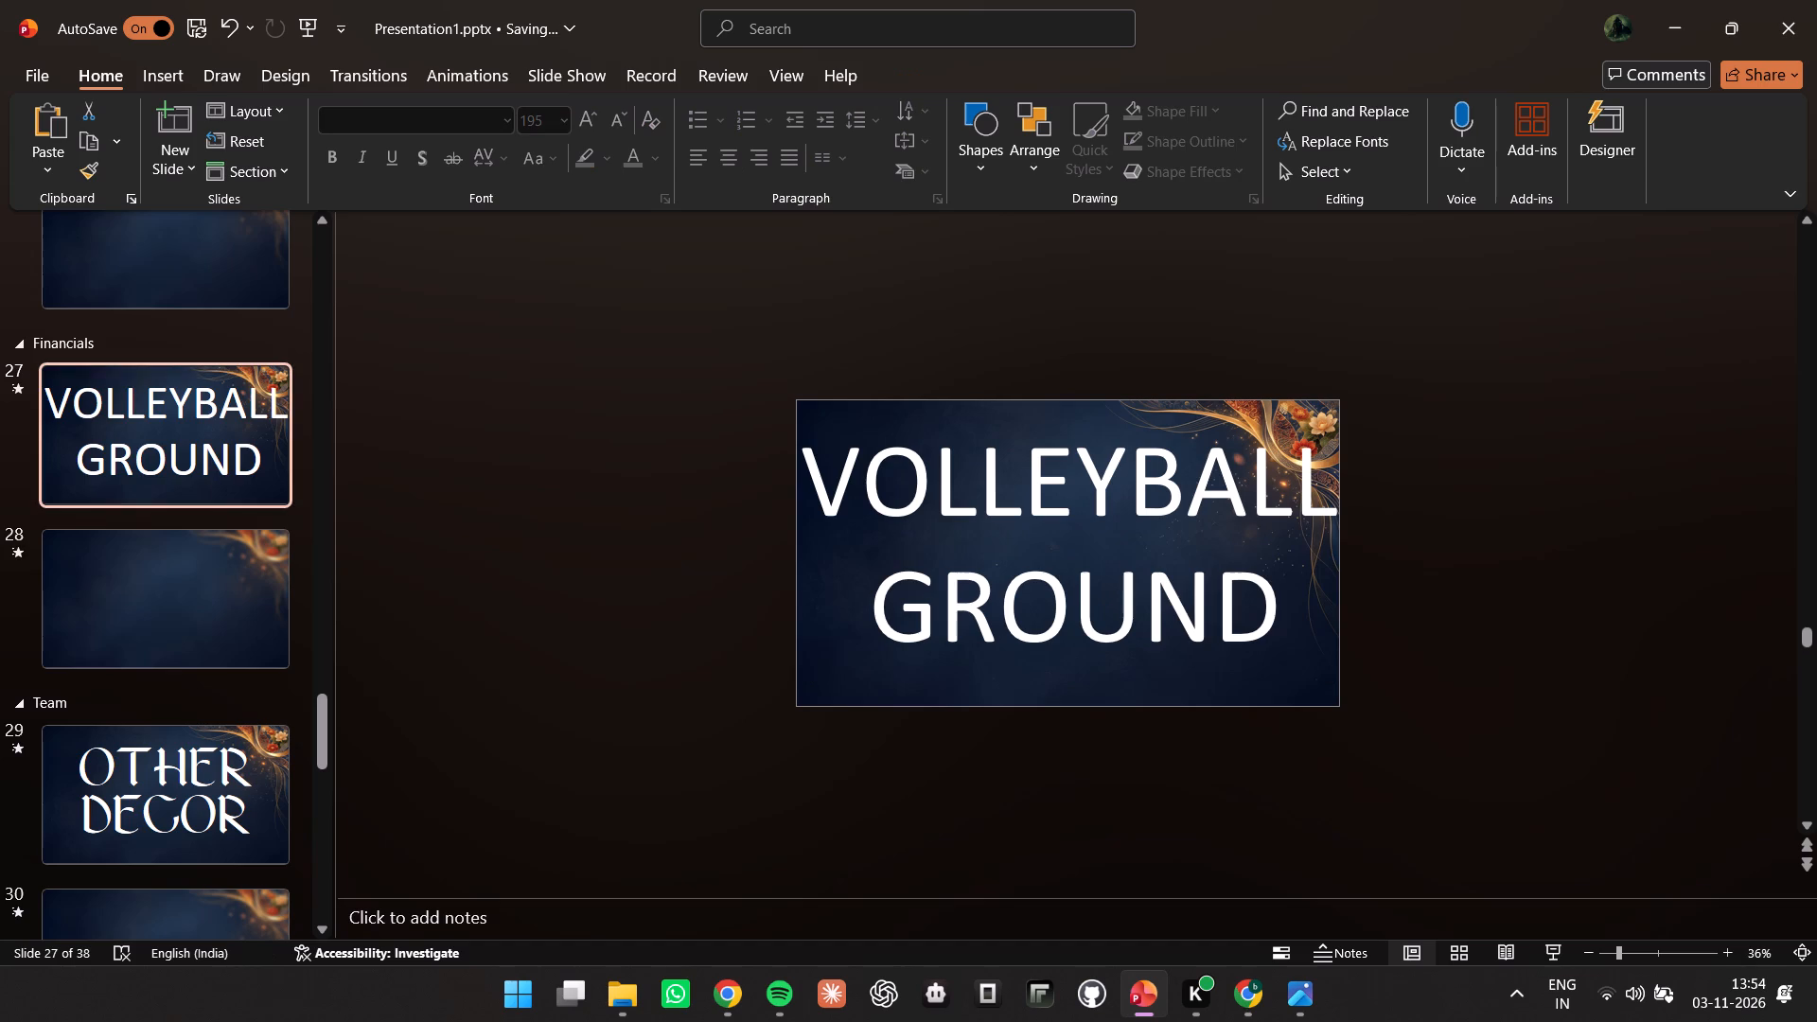
pyautogui.click(1198, 571)
pyautogui.hotkey('ctrl', 'a')
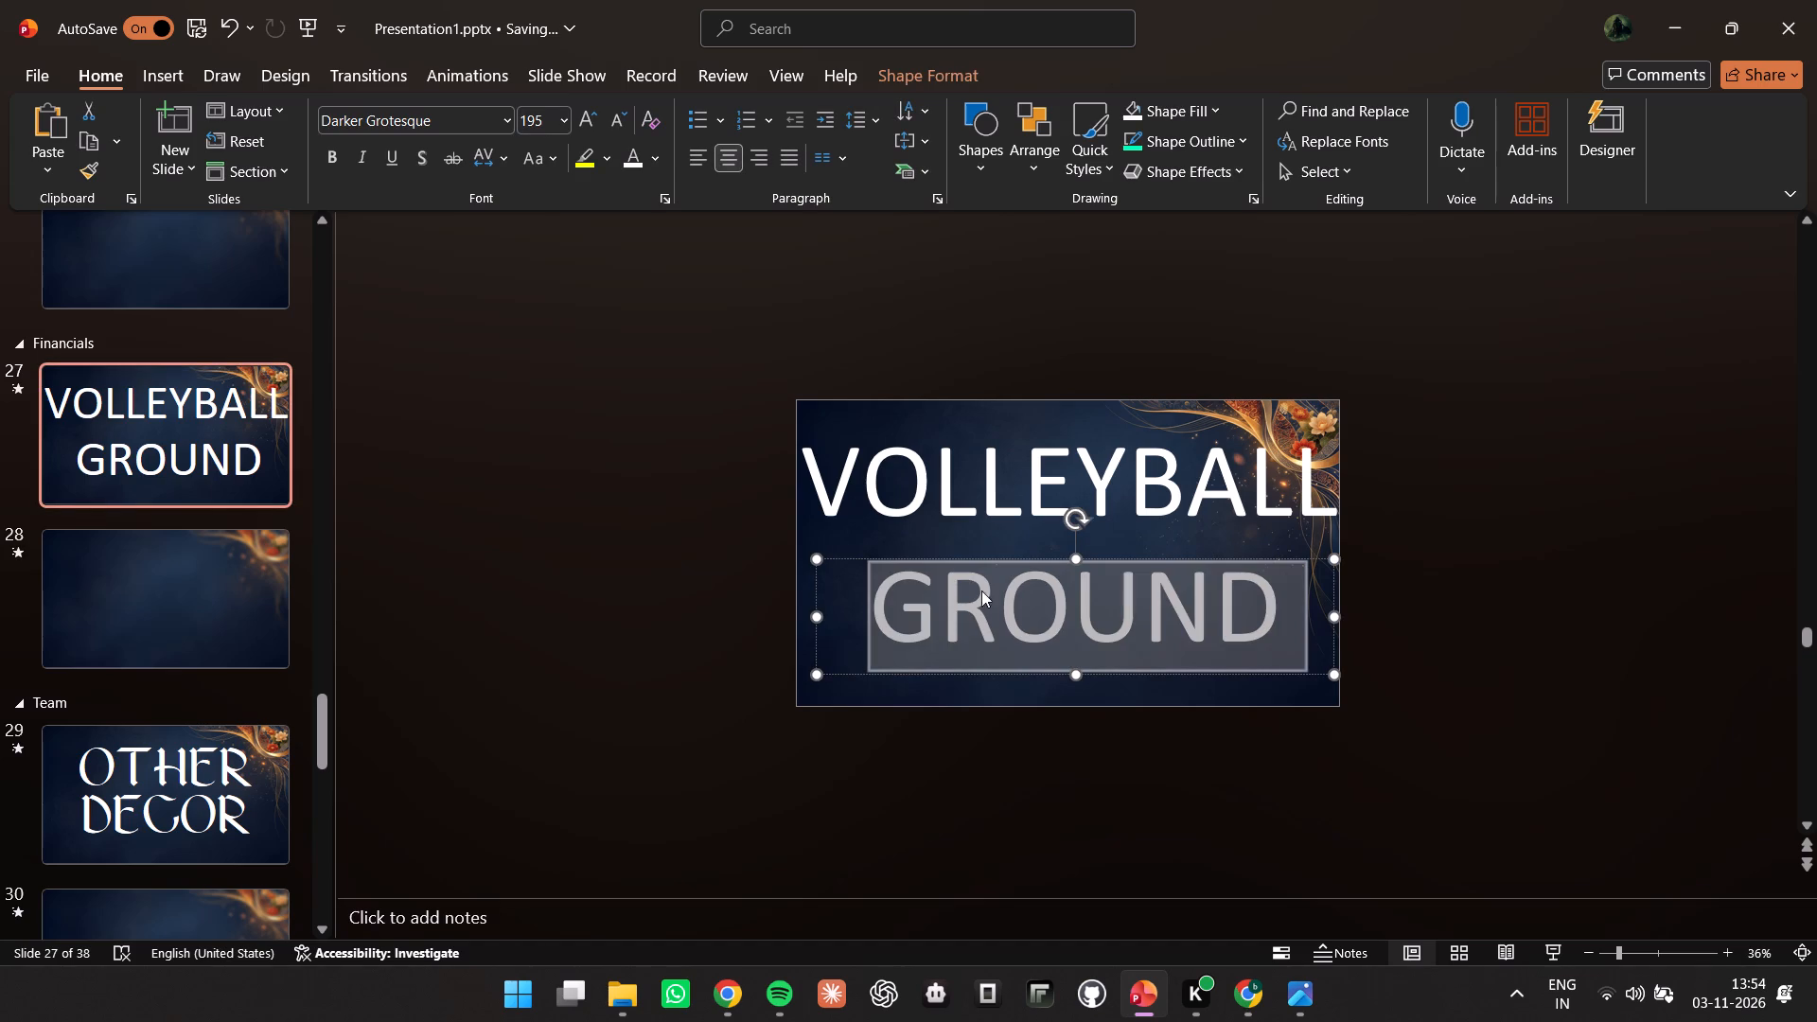
pyautogui.click(474, 129)
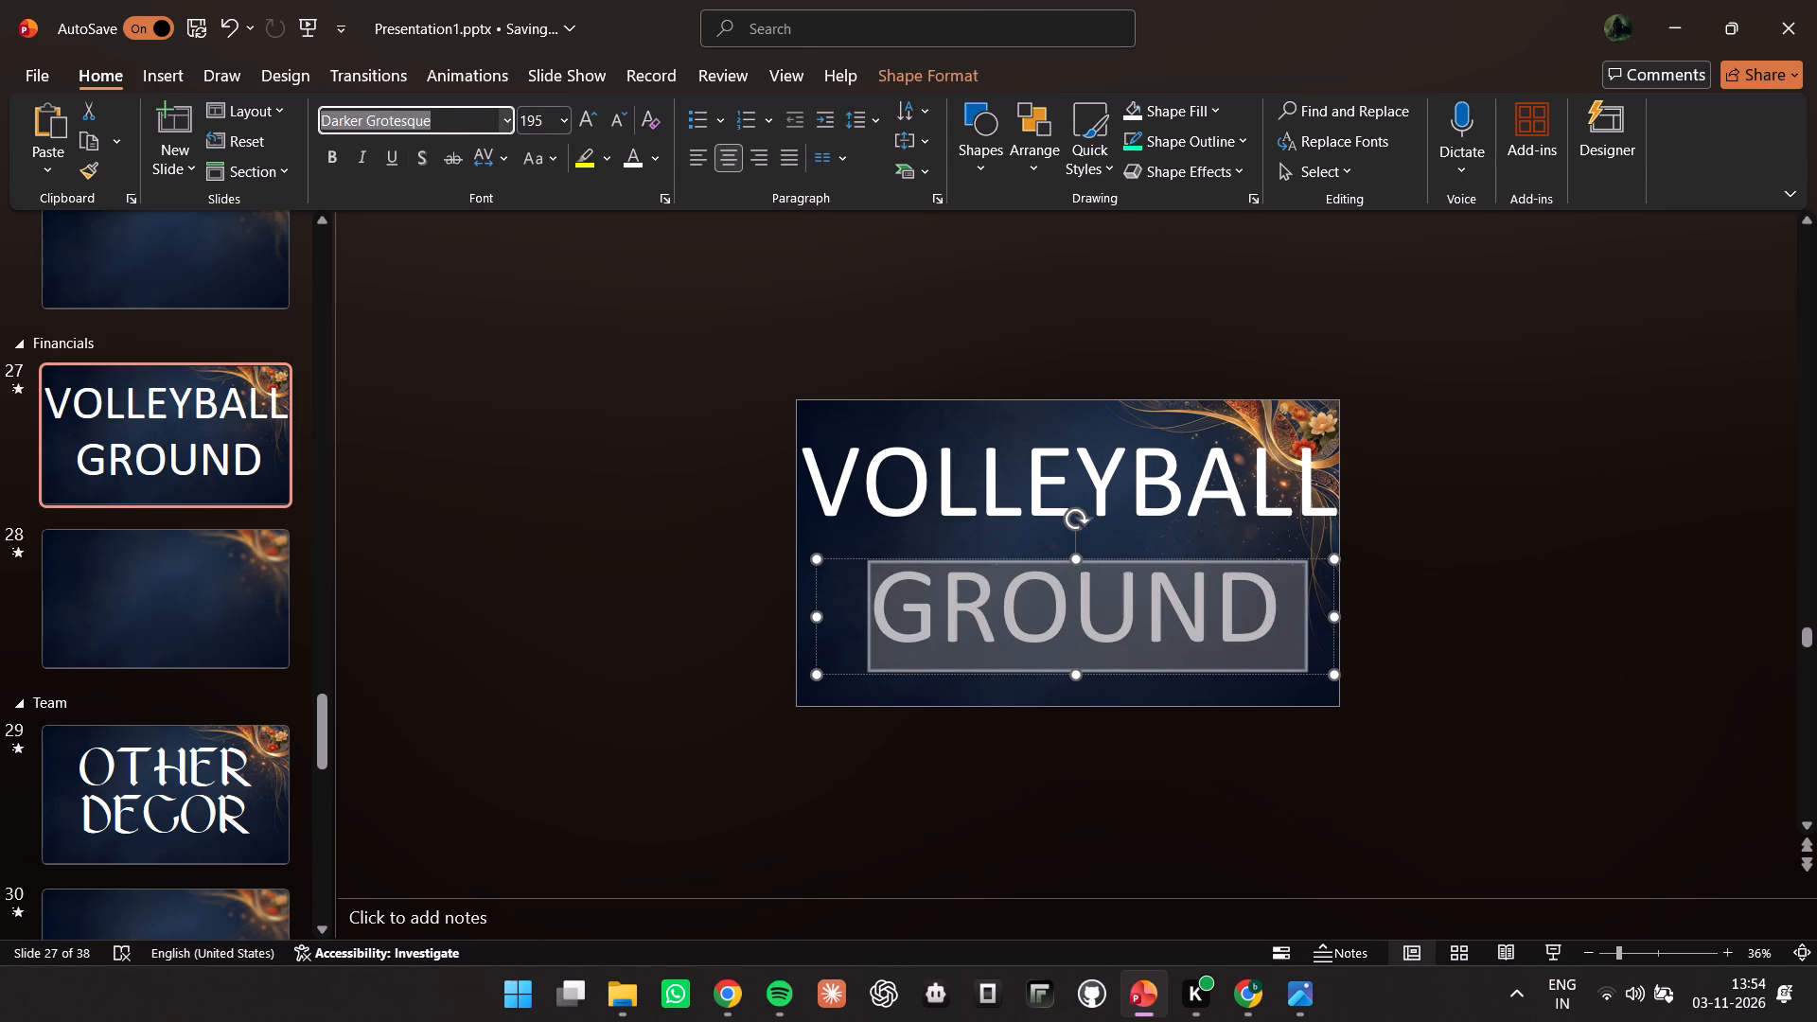
pyautogui.press('s')
pyautogui.press('Return')
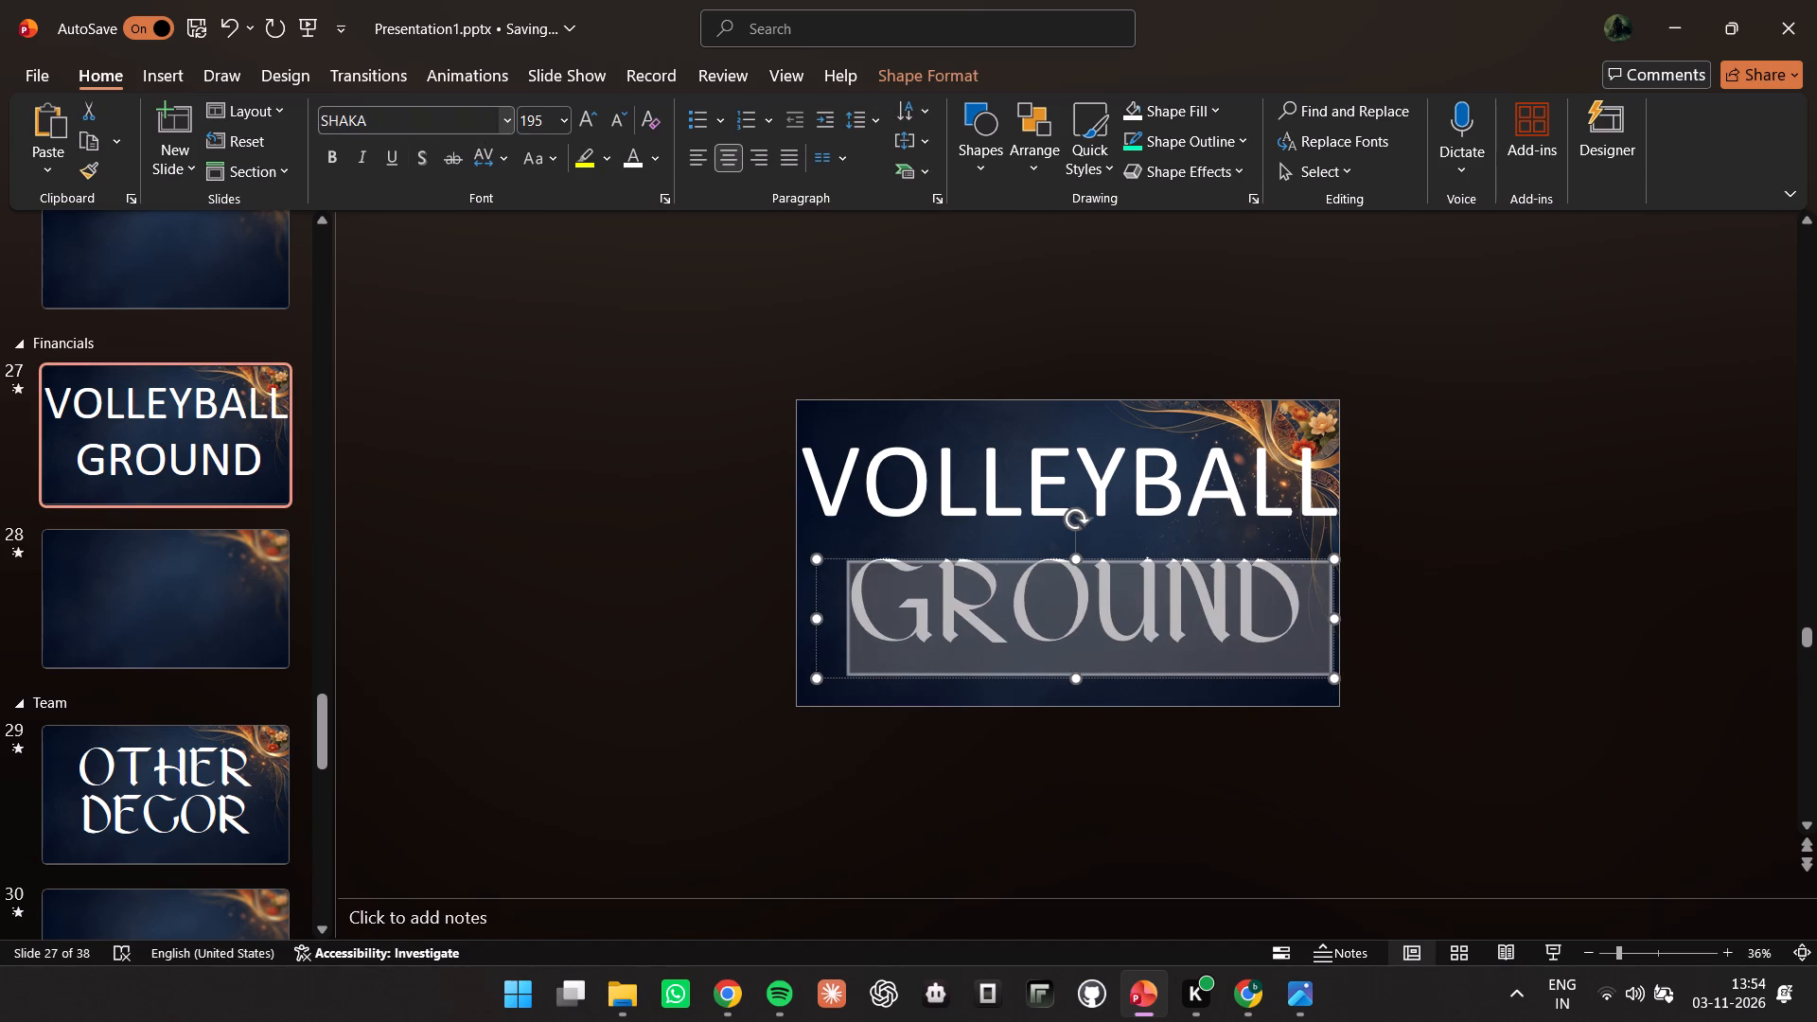
# Change the font of the word VOLLEYBALL on slide 27 to SHAKA.
pyautogui.click(811, 425)
pyautogui.click(830, 463)
pyautogui.hotkey('ctrl', 'a')
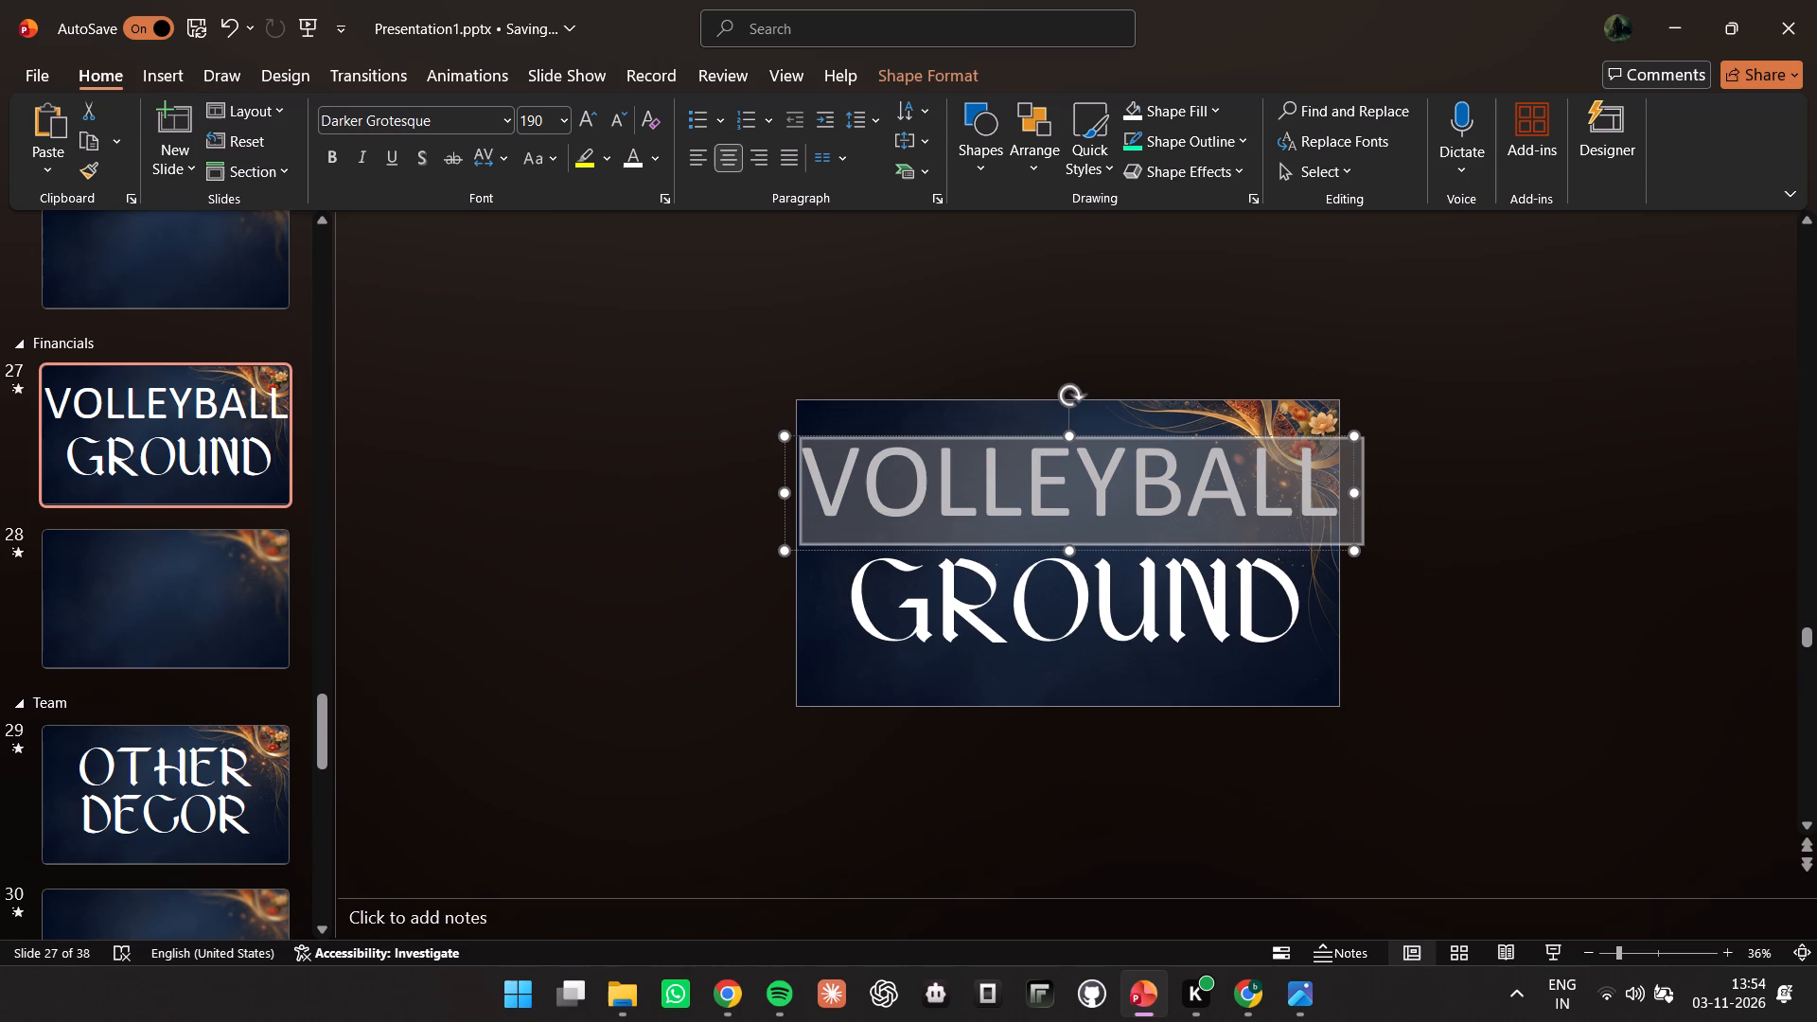
pyautogui.click(506, 122)
pyautogui.press('s')
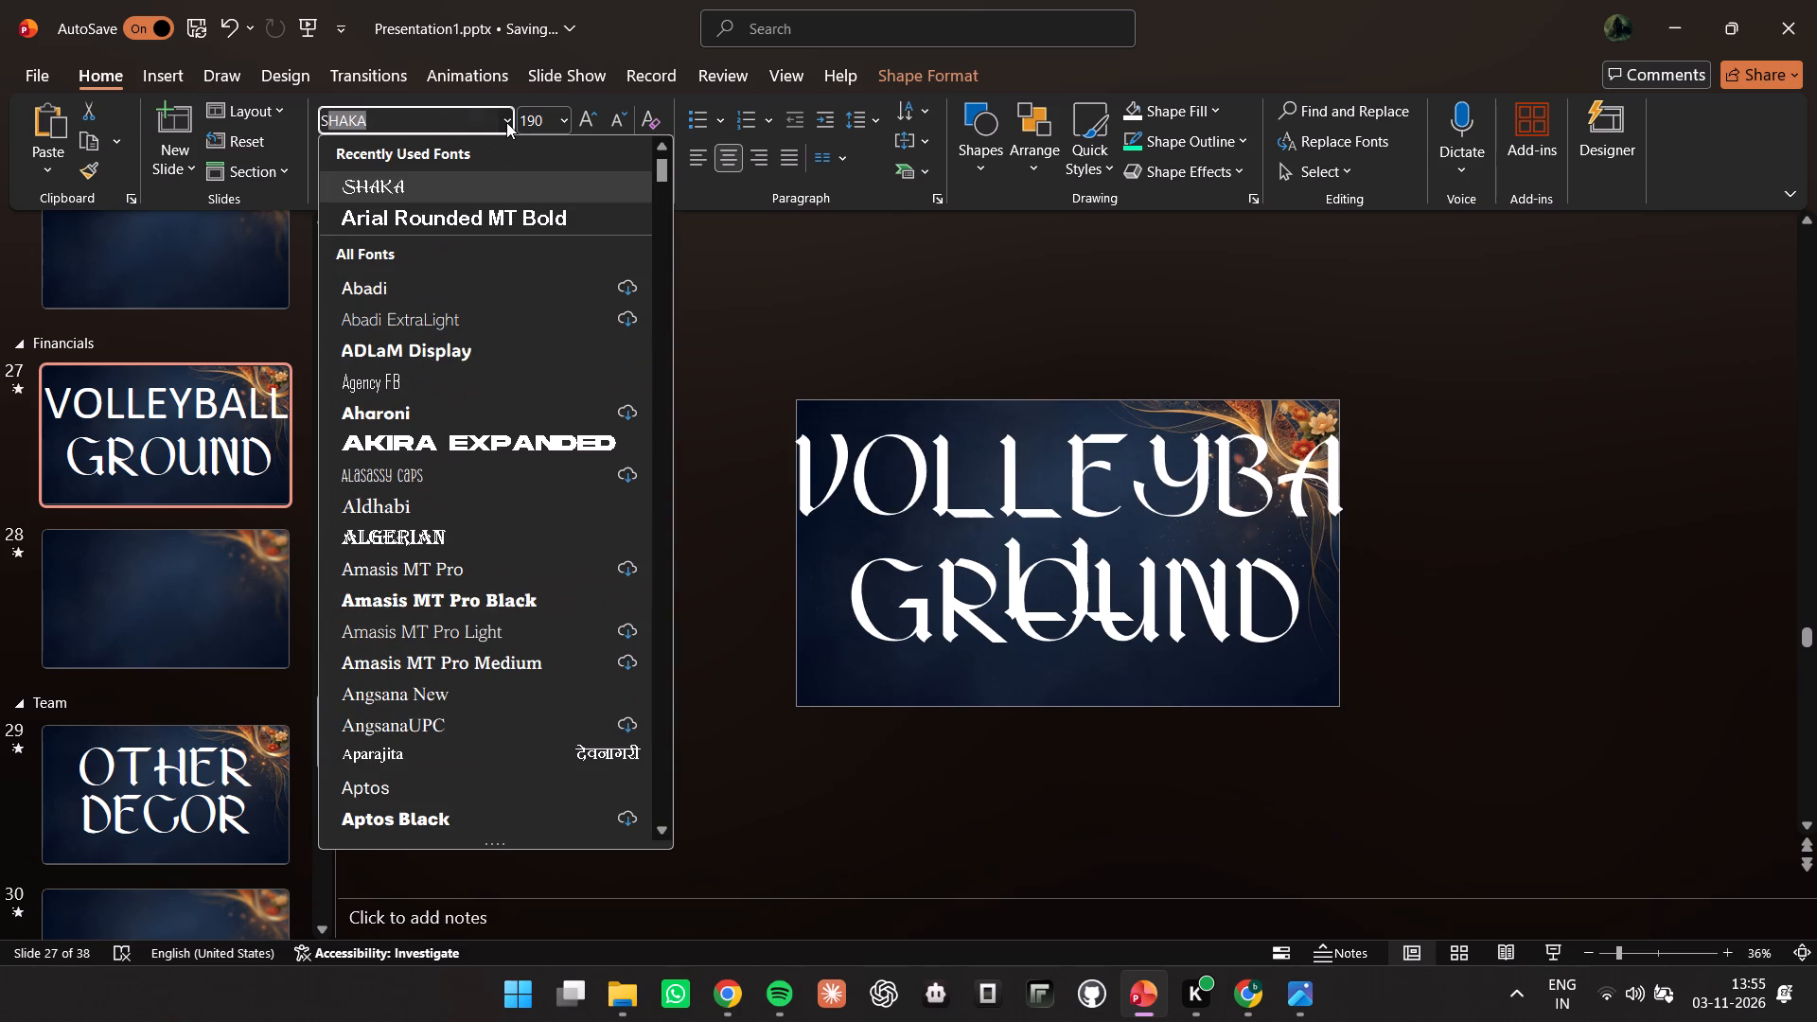
pyautogui.press('Return')
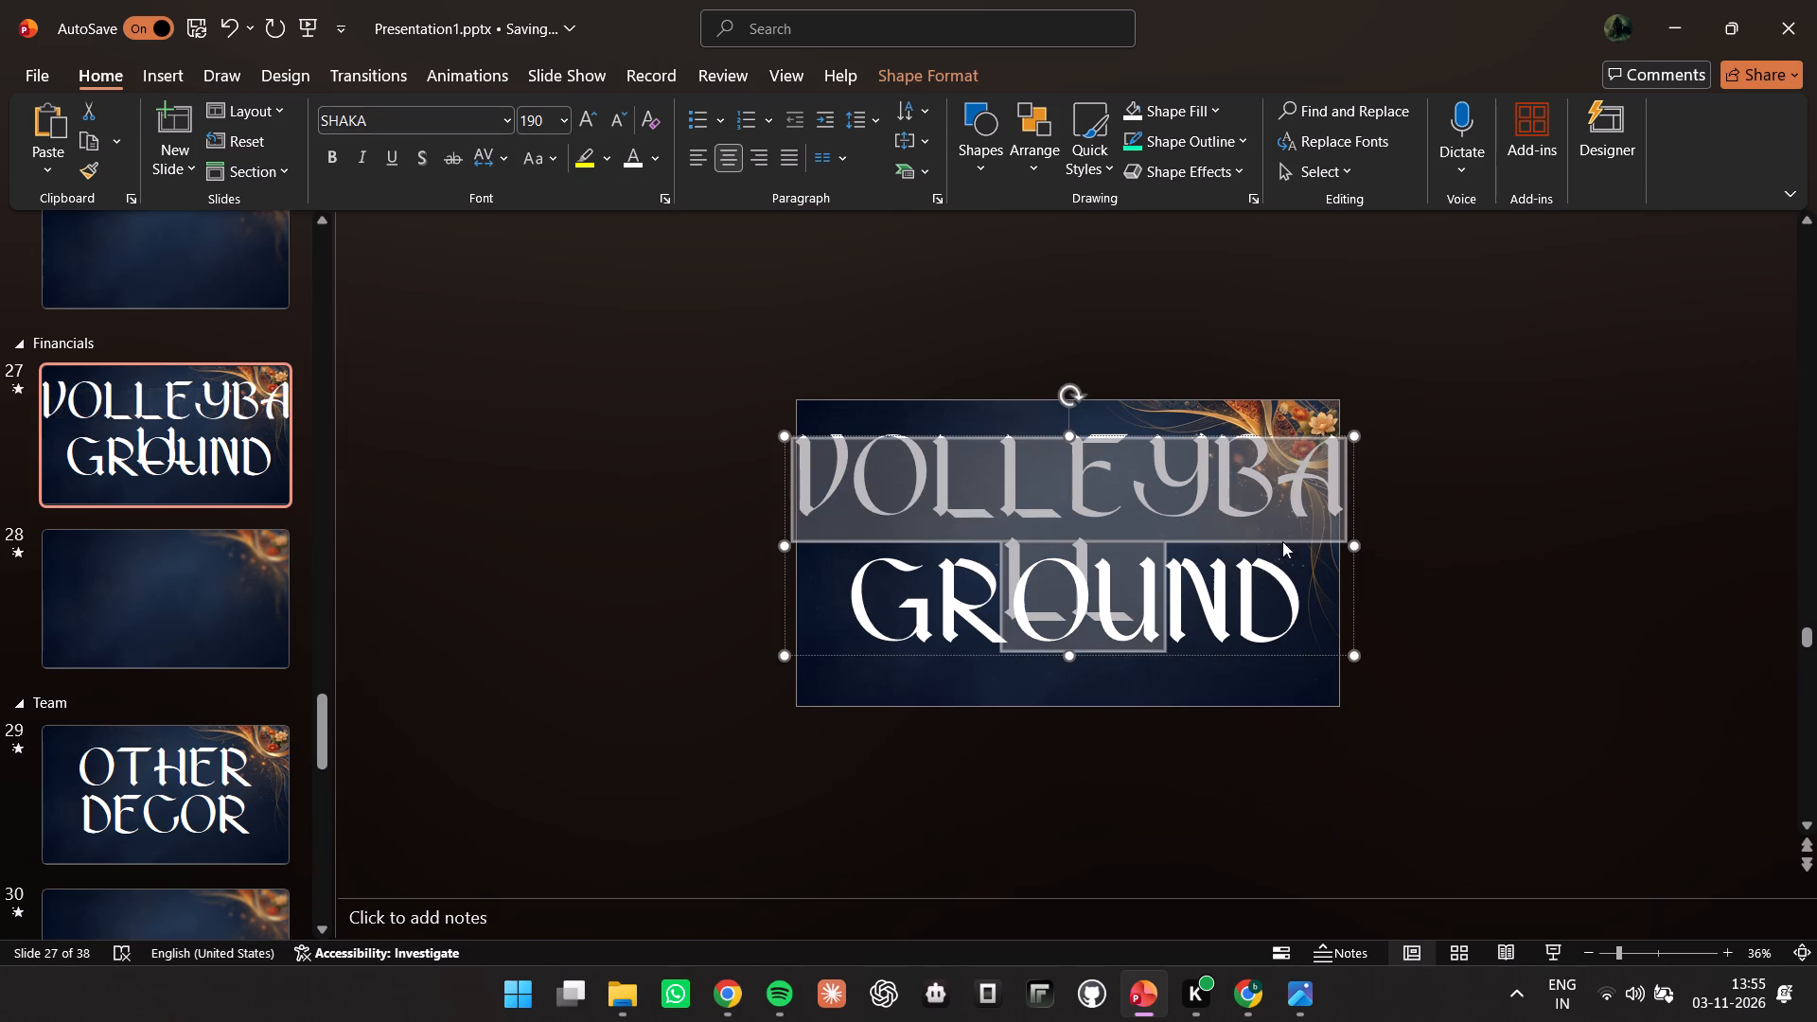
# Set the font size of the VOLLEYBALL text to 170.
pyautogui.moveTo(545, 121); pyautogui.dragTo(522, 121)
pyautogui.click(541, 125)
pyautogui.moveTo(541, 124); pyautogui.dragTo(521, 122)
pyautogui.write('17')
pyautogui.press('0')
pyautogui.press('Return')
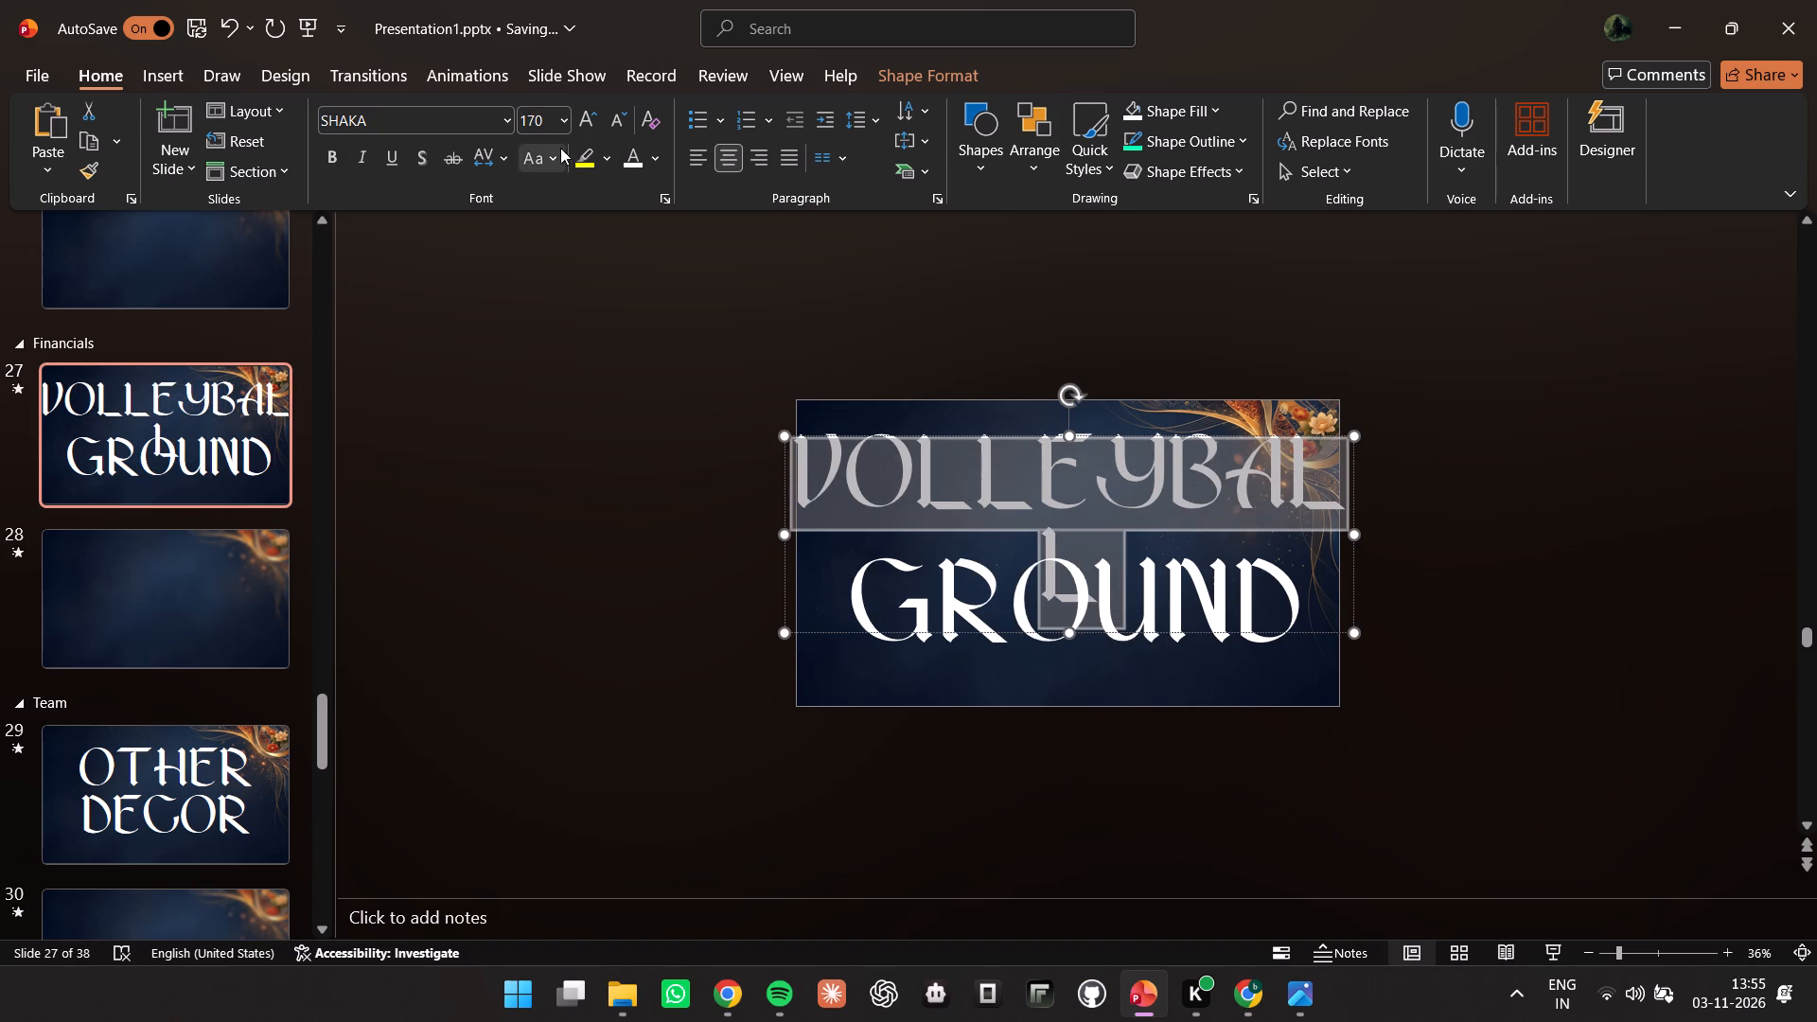
# Set the font size of the VOLLEYBALL text to 150.
pyautogui.moveTo(549, 121); pyautogui.dragTo(490, 122)
pyautogui.moveTo(547, 117); pyautogui.dragTo(514, 118)
pyautogui.moveTo(514, 118); pyautogui.dragTo(512, 118)
pyautogui.write('150')
pyautogui.click(1528, 497)
# Move the VOLLEYBALL text box down so it sits just above the word GROUND.
pyautogui.click(1113, 469)
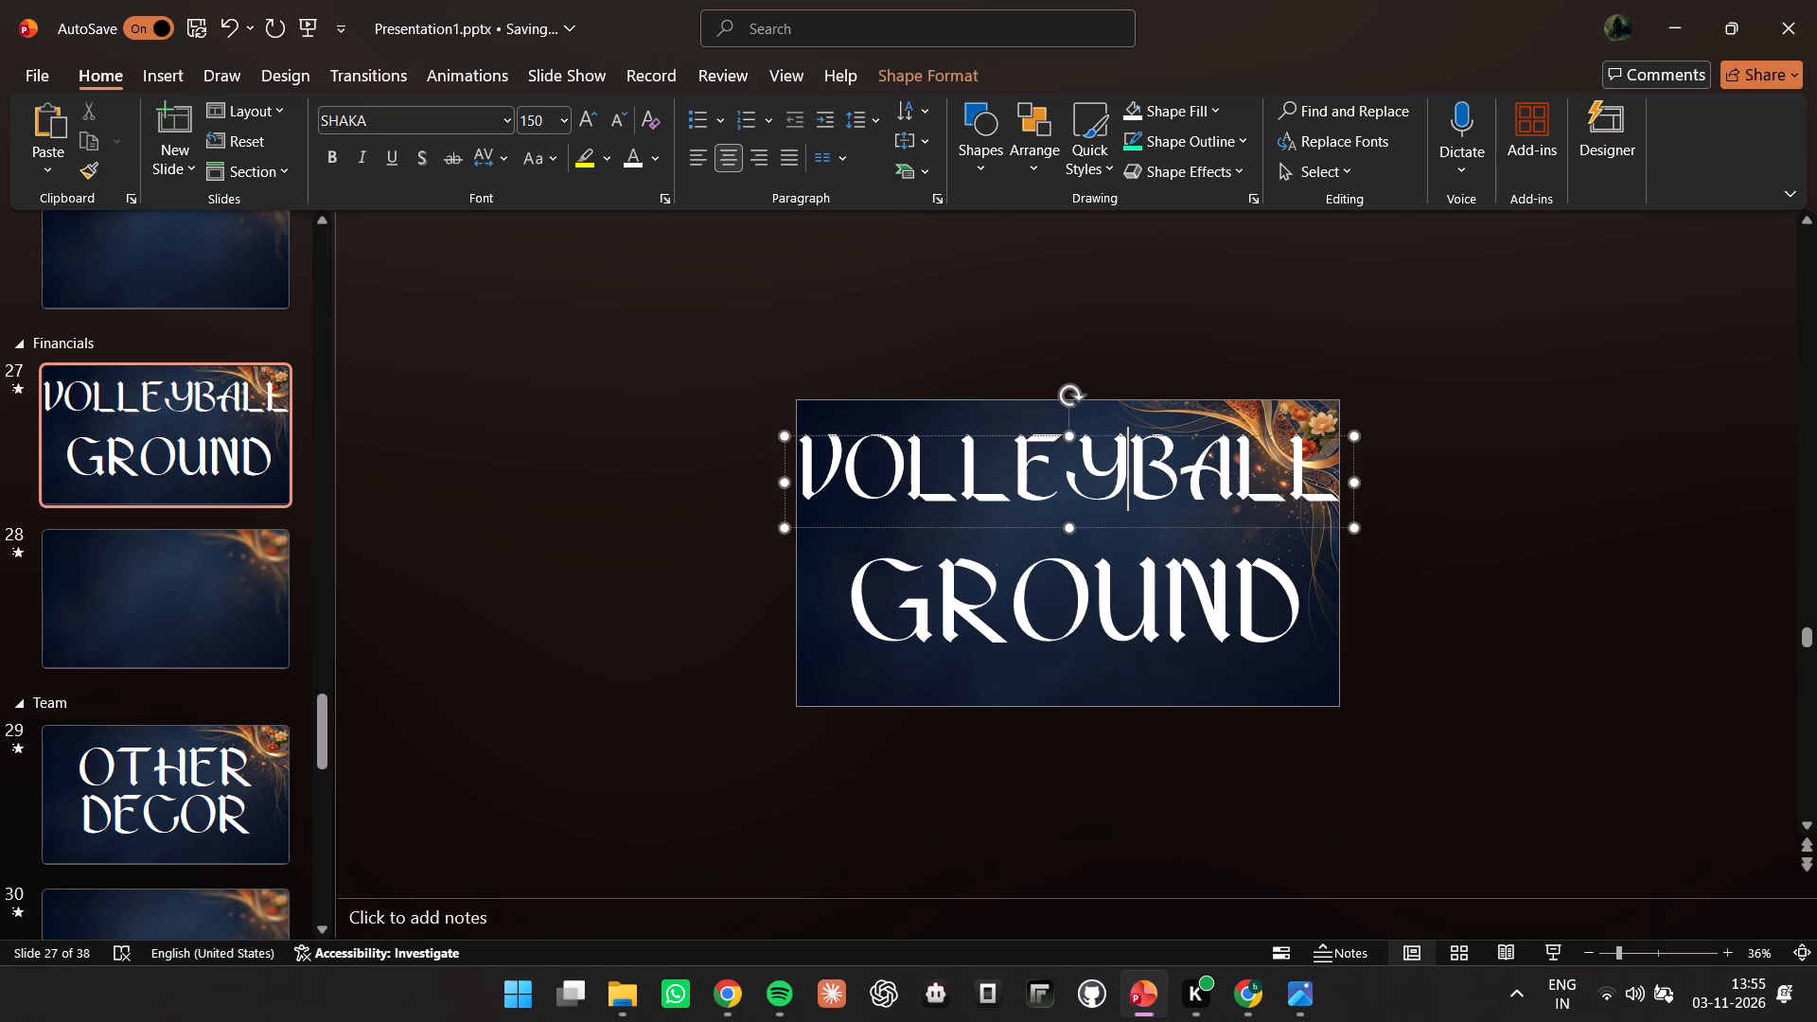
pyautogui.moveTo(1032, 433); pyautogui.dragTo(1036, 464)
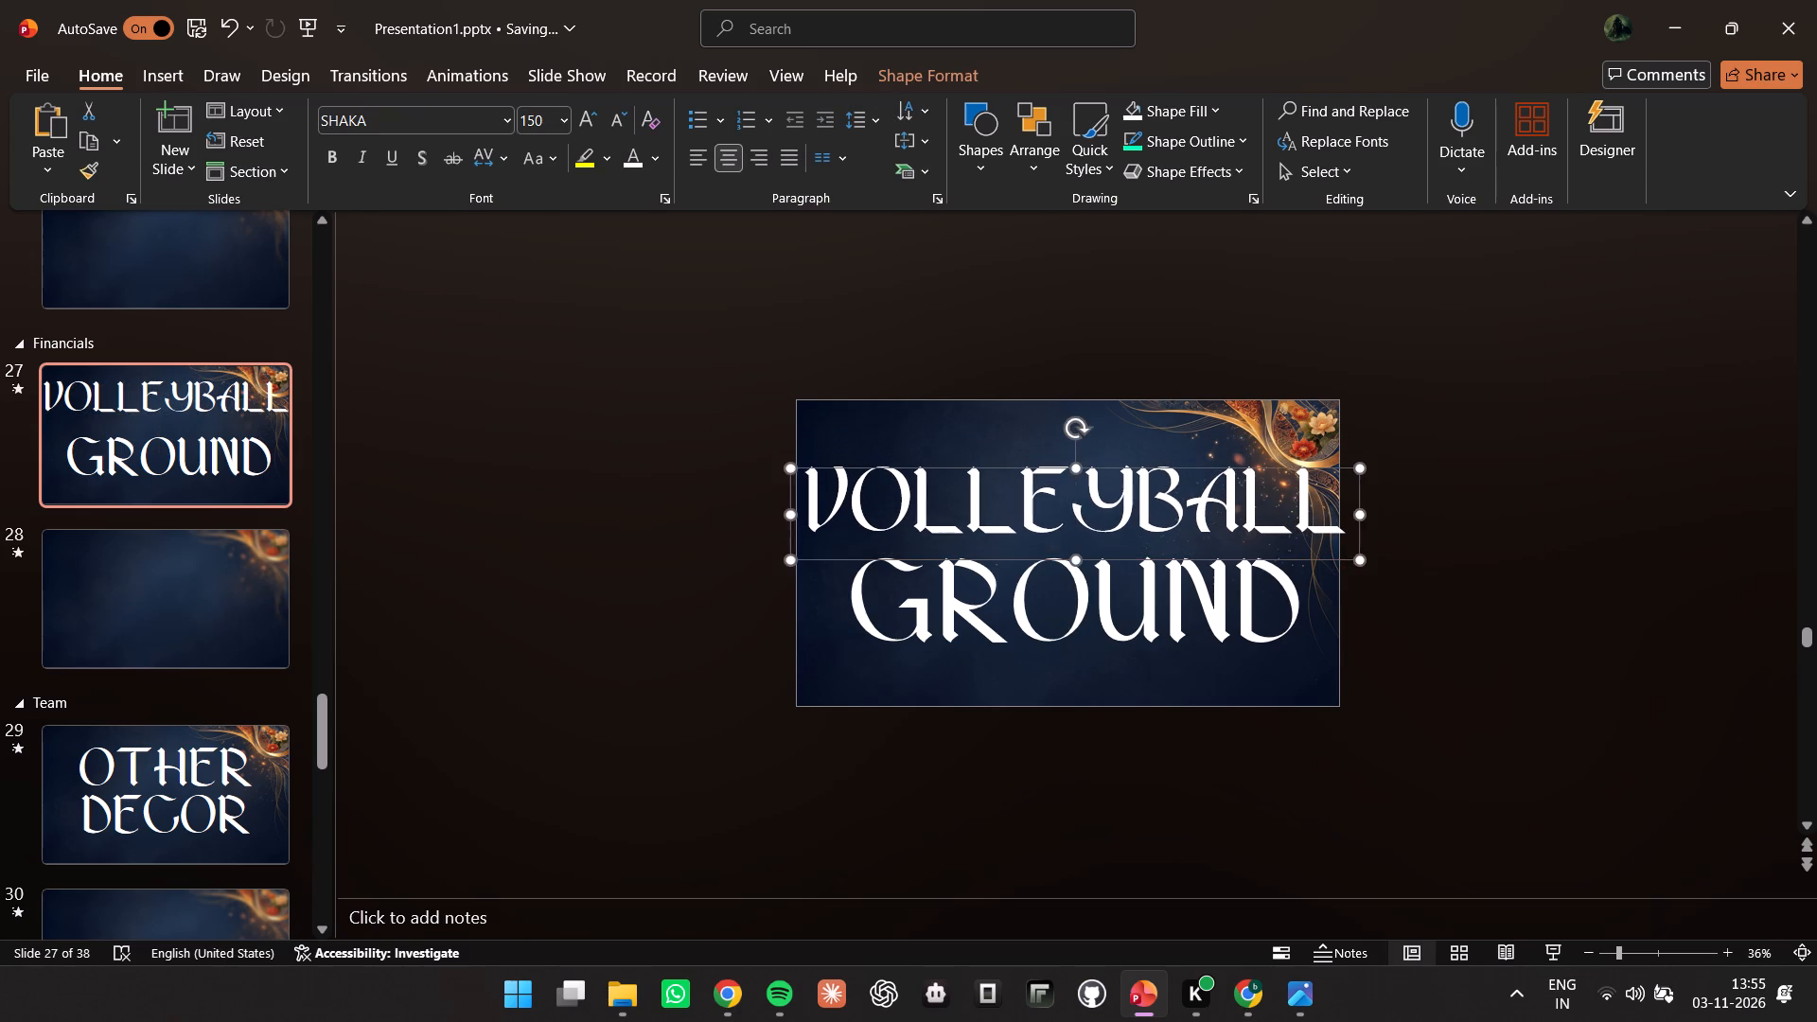
# Set the font size of the GROUND text on slide 27 to 150.
pyautogui.click(1025, 585)
pyautogui.click(999, 560)
pyautogui.click(979, 590)
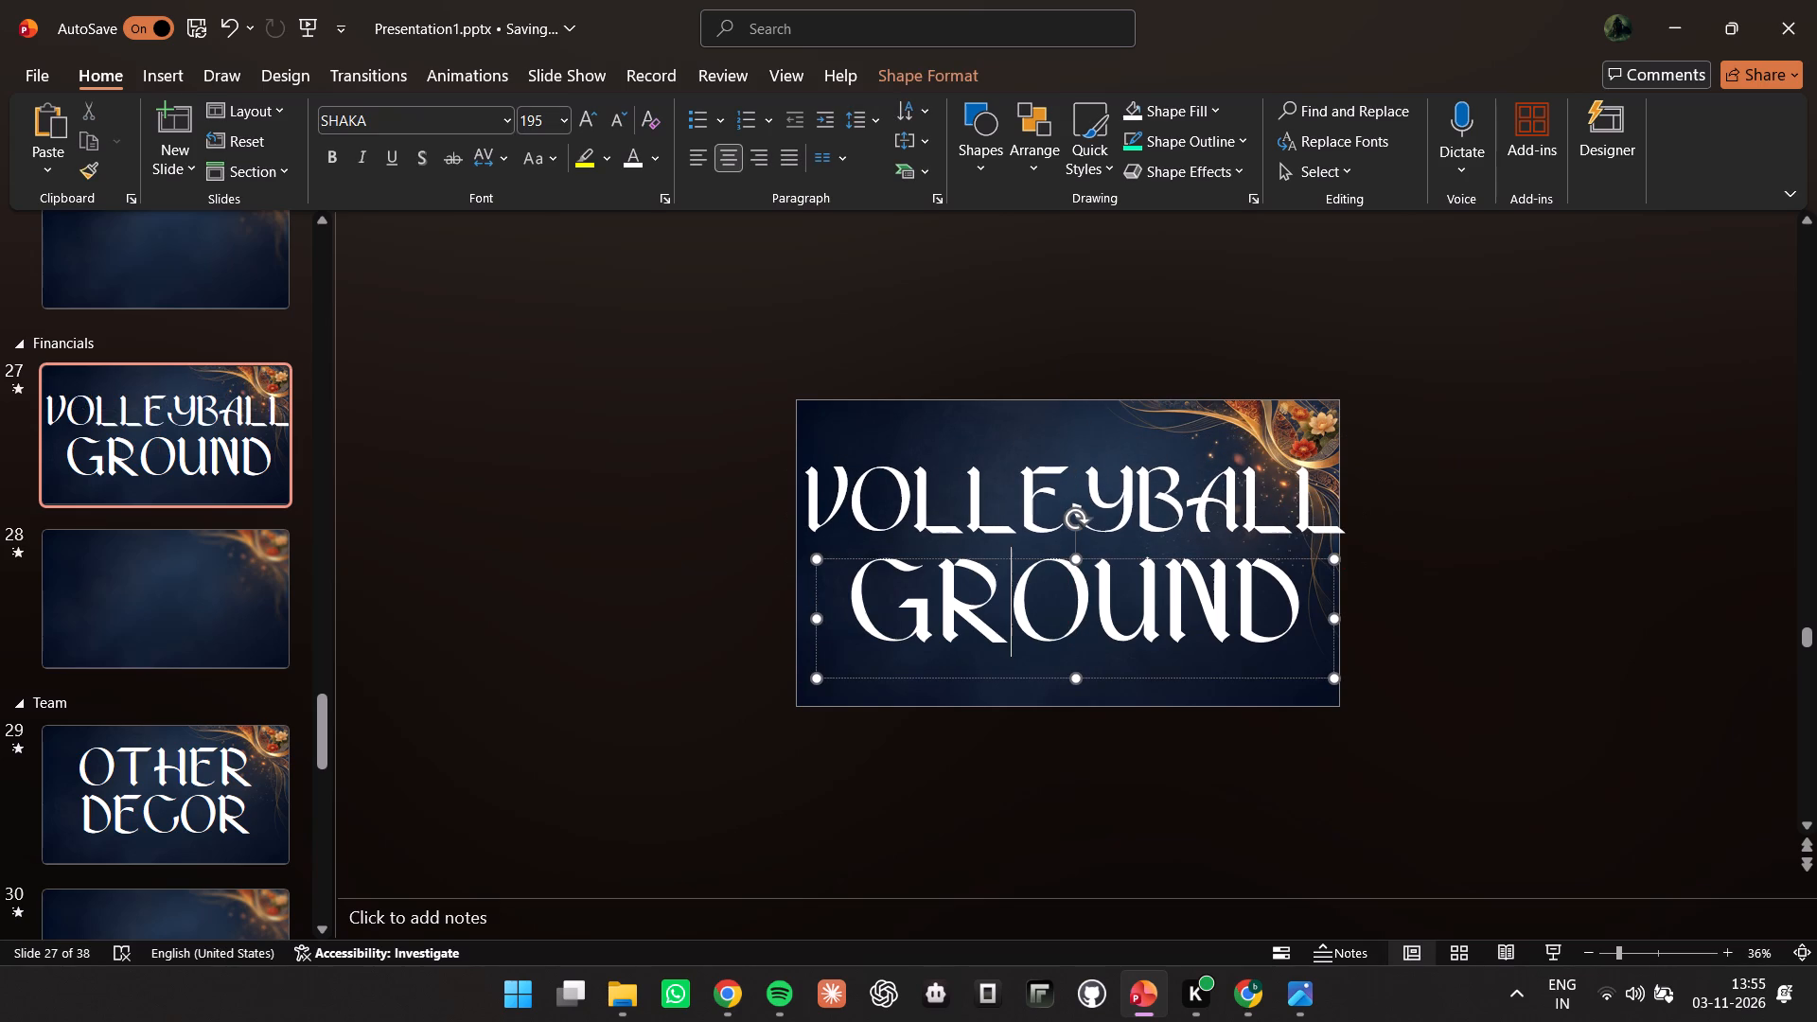
pyautogui.hotkey('ctrl', 'a')
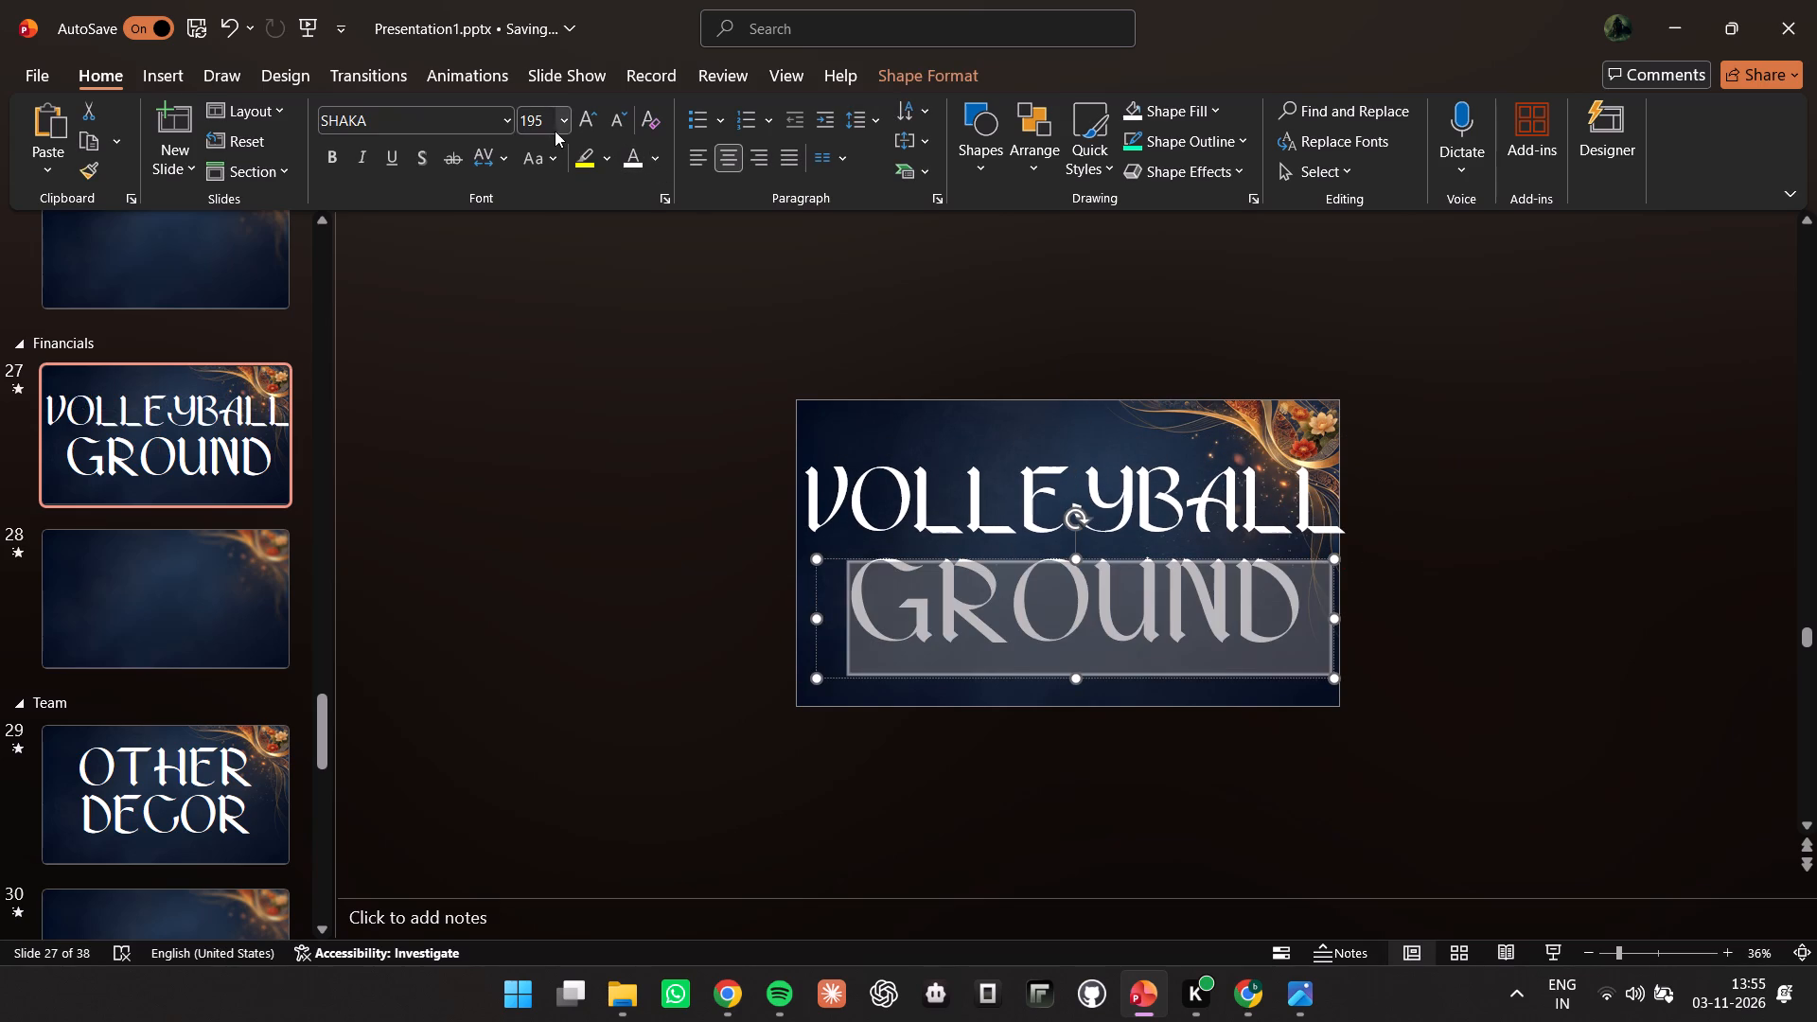
pyautogui.moveTo(546, 117); pyautogui.dragTo(503, 114)
pyautogui.press('1')
pyautogui.moveTo(551, 119); pyautogui.dragTo(515, 119)
pyautogui.press('1')
pyautogui.write('50')
pyautogui.click(576, 337)
pyautogui.click(1004, 616)
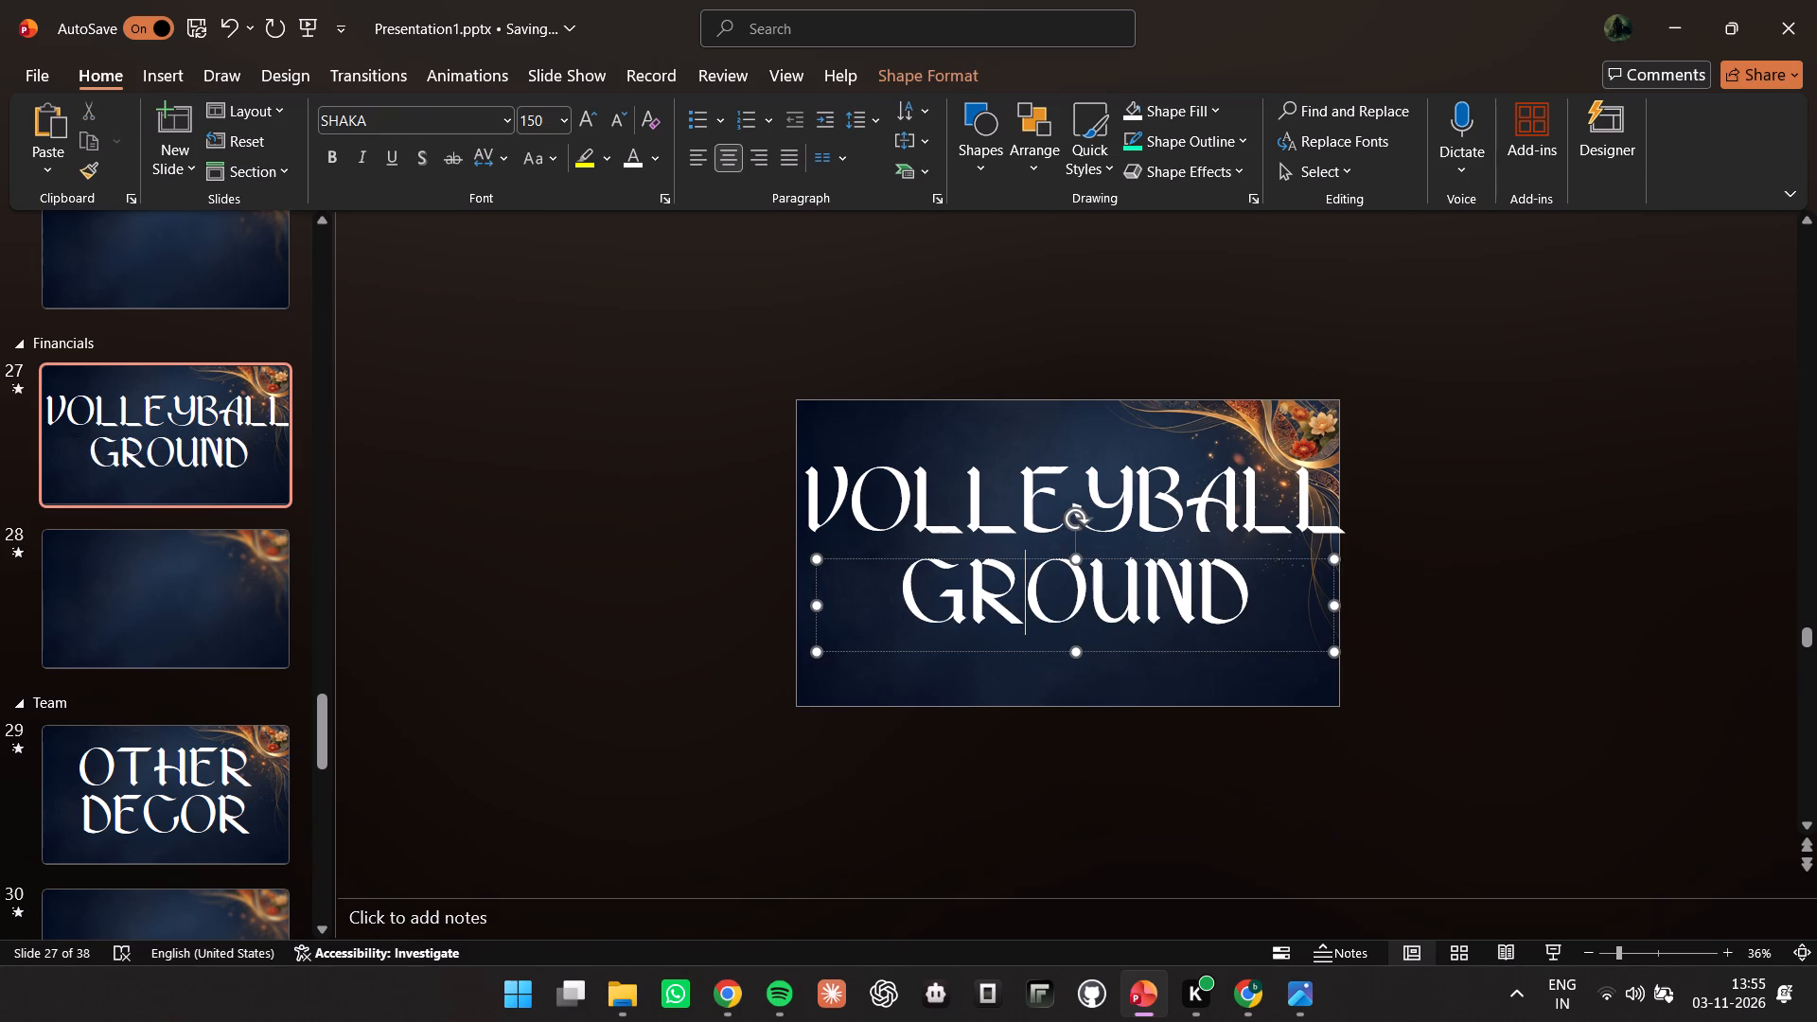
# Change the font of the ID CARD title on slide 25 to SHAKA.
pyautogui.scroll(7, 347, 531)
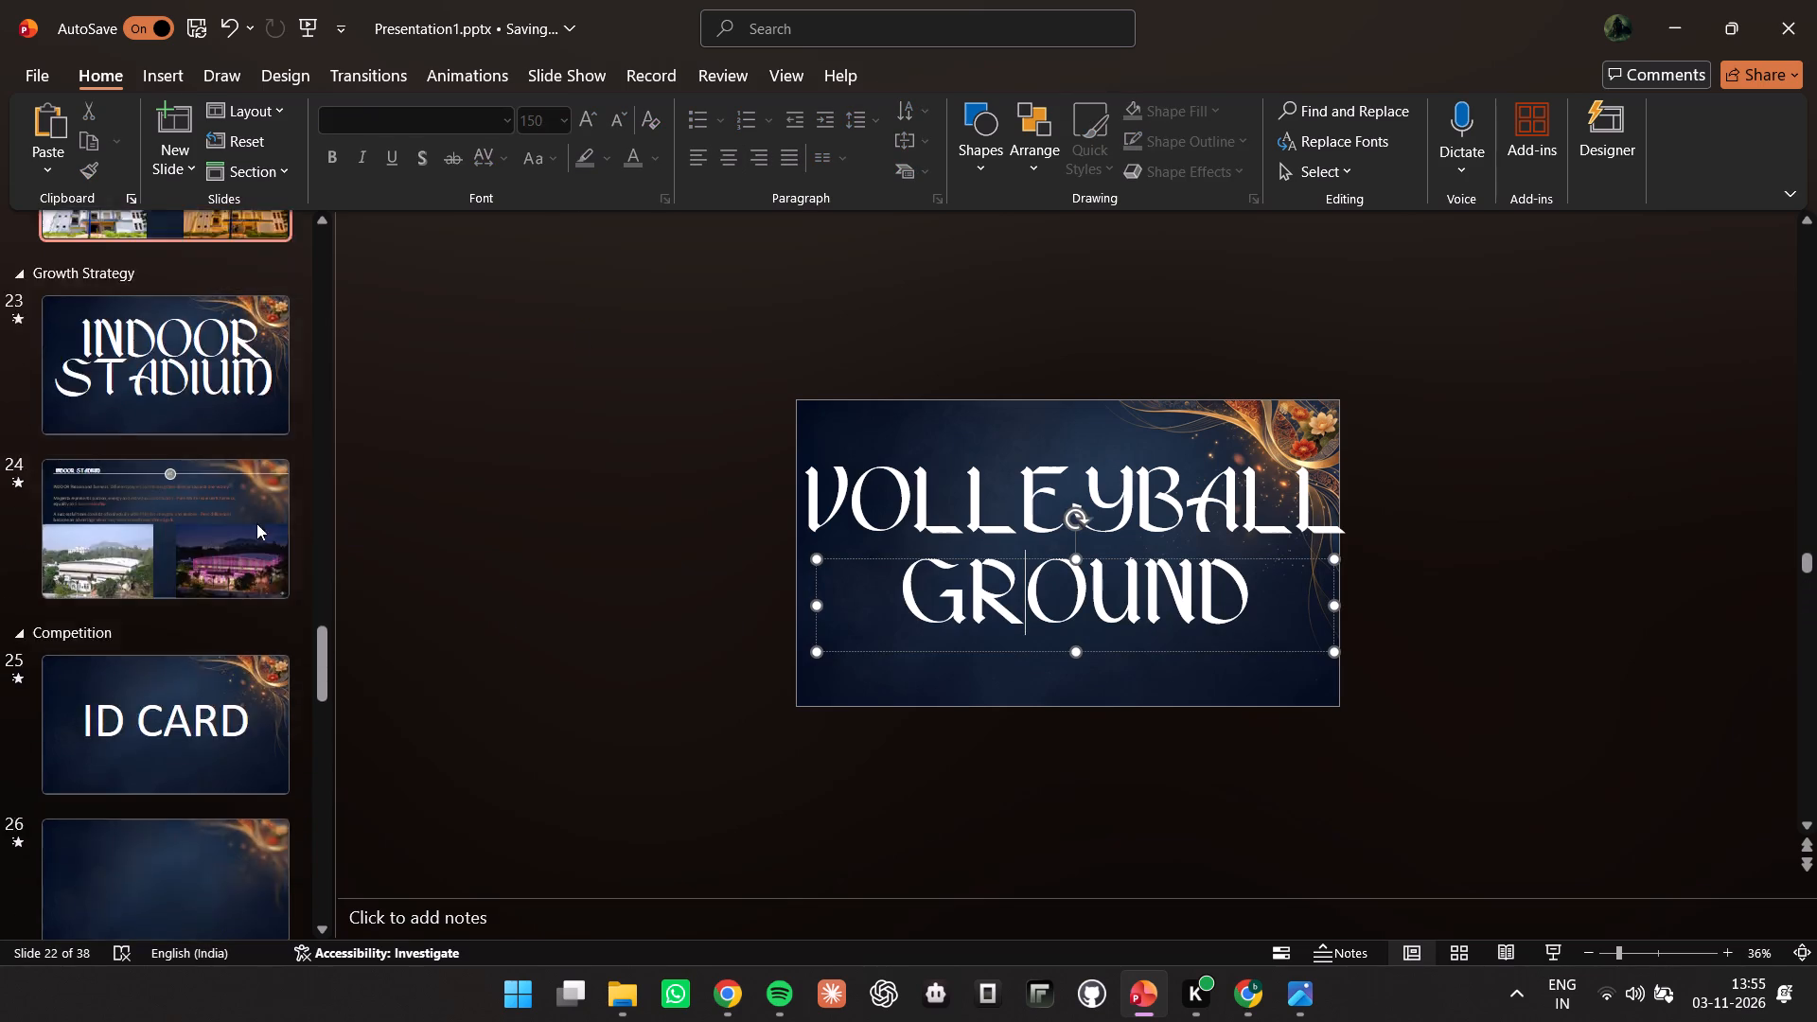
pyautogui.scroll(2, 256, 523)
pyautogui.scroll(-7, 255, 523)
pyautogui.click(208, 531)
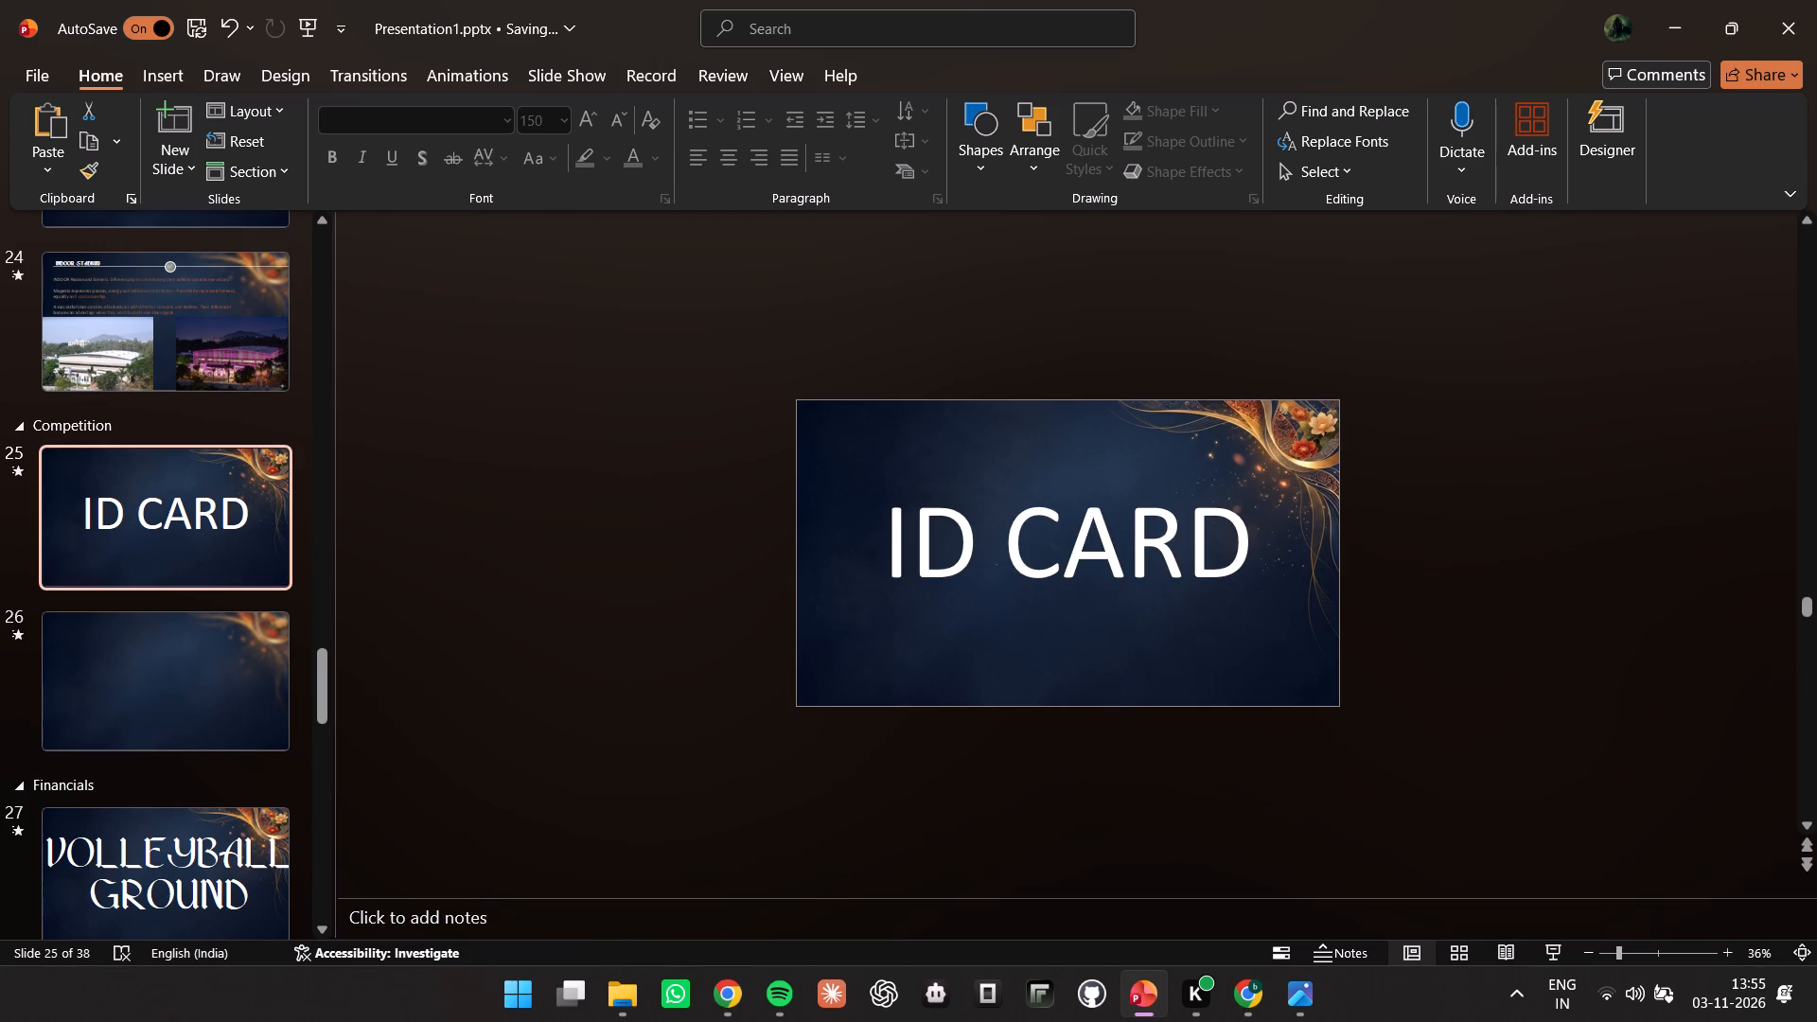
pyautogui.click(950, 543)
pyautogui.hotkey('ctrl', 'a')
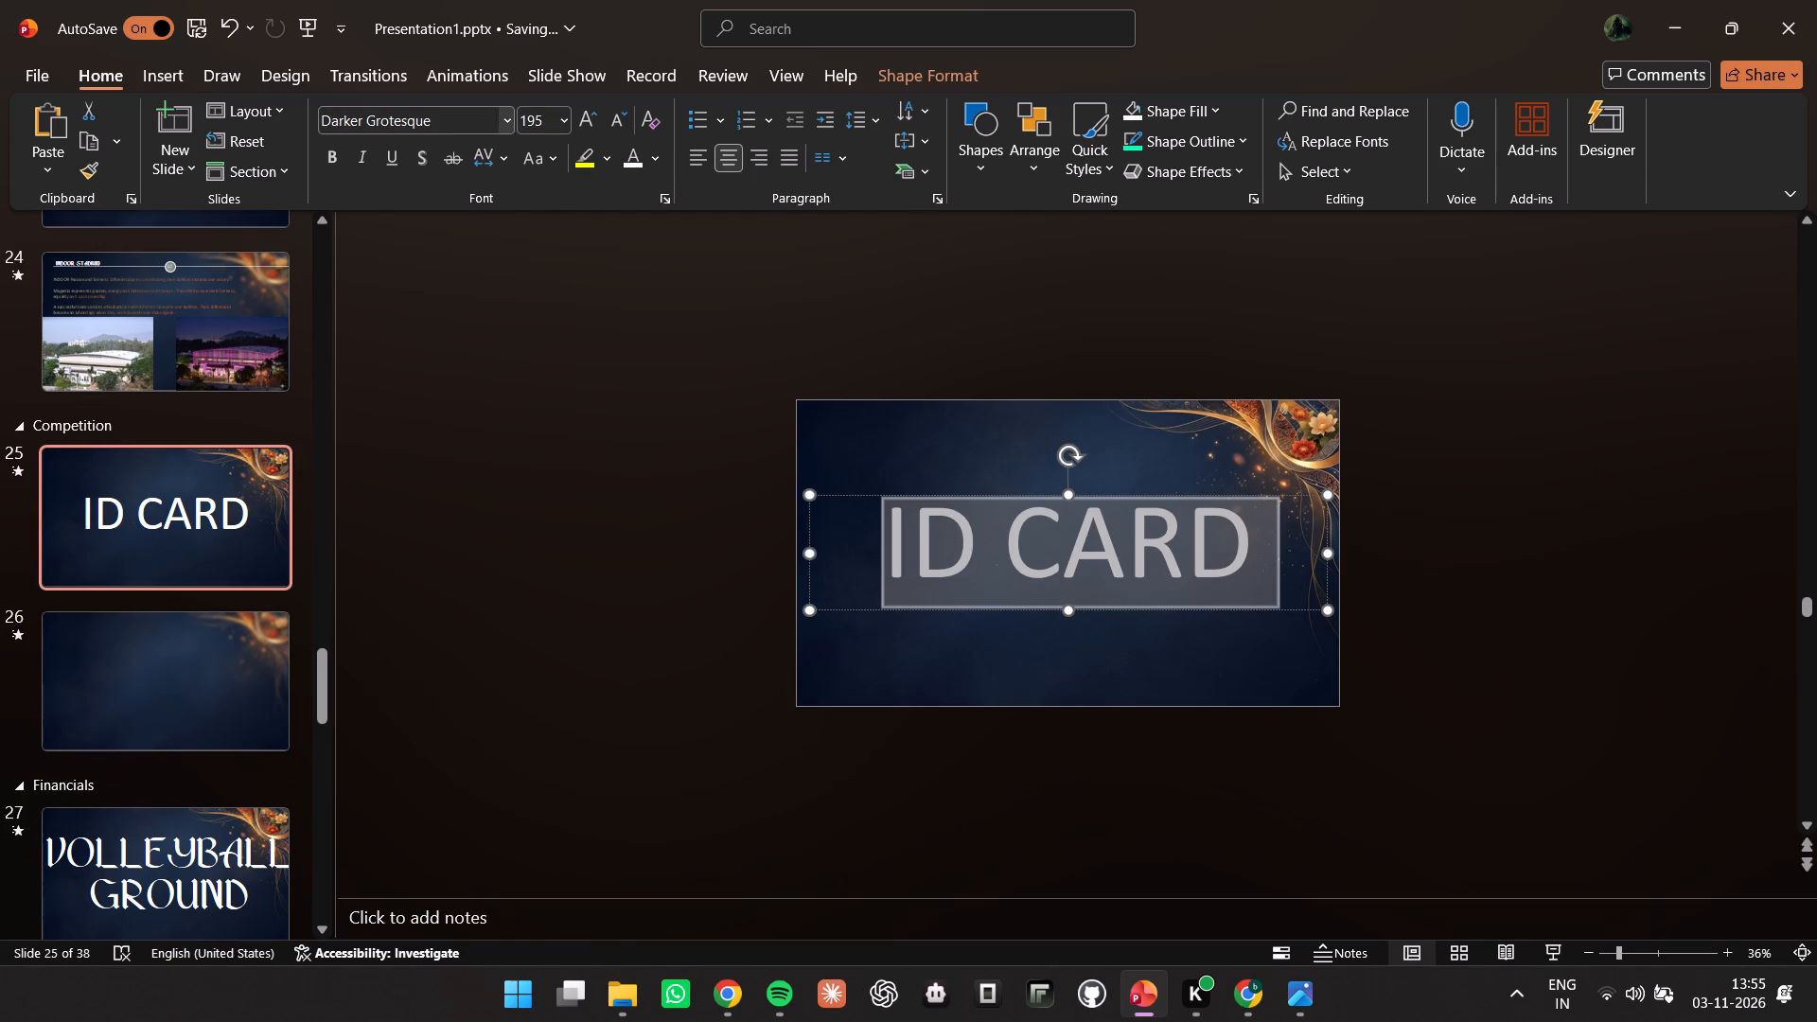
pyautogui.click(494, 120)
pyautogui.write('sh')
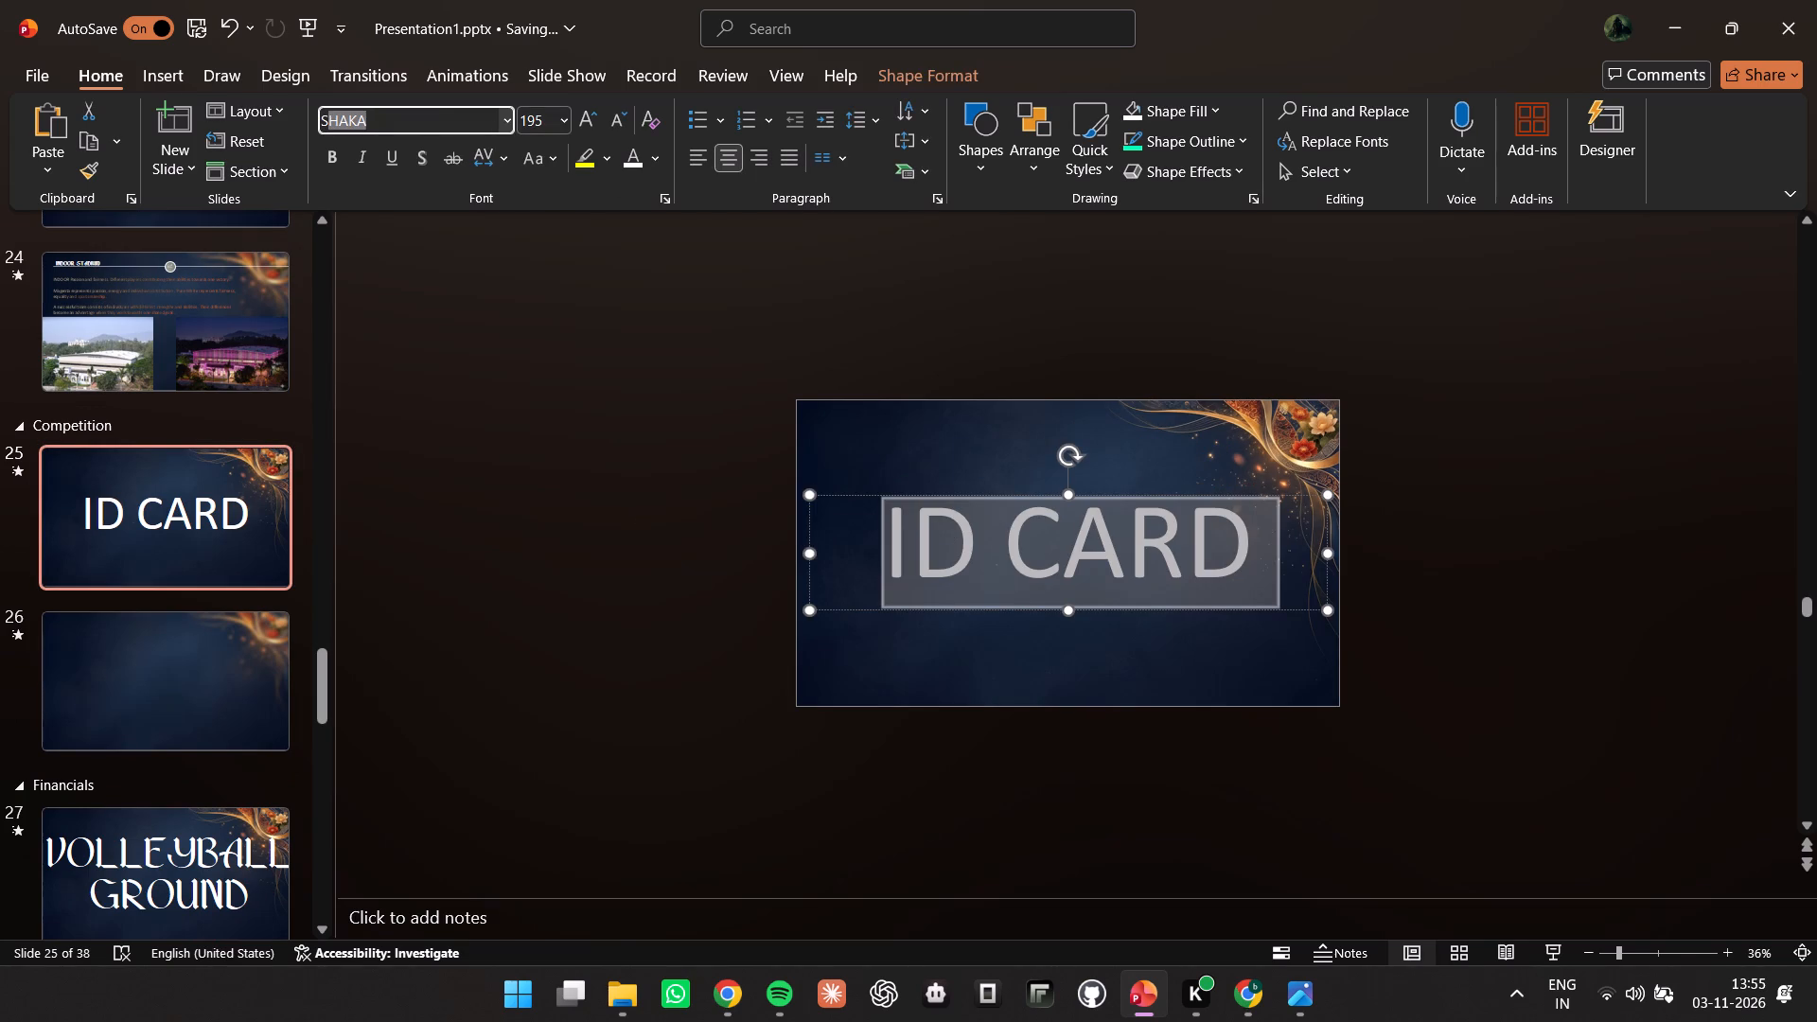
pyautogui.press('Return')
# Change the font of the CORE title on slide 21 to SHAKA.
pyautogui.scroll(5, 259, 493)
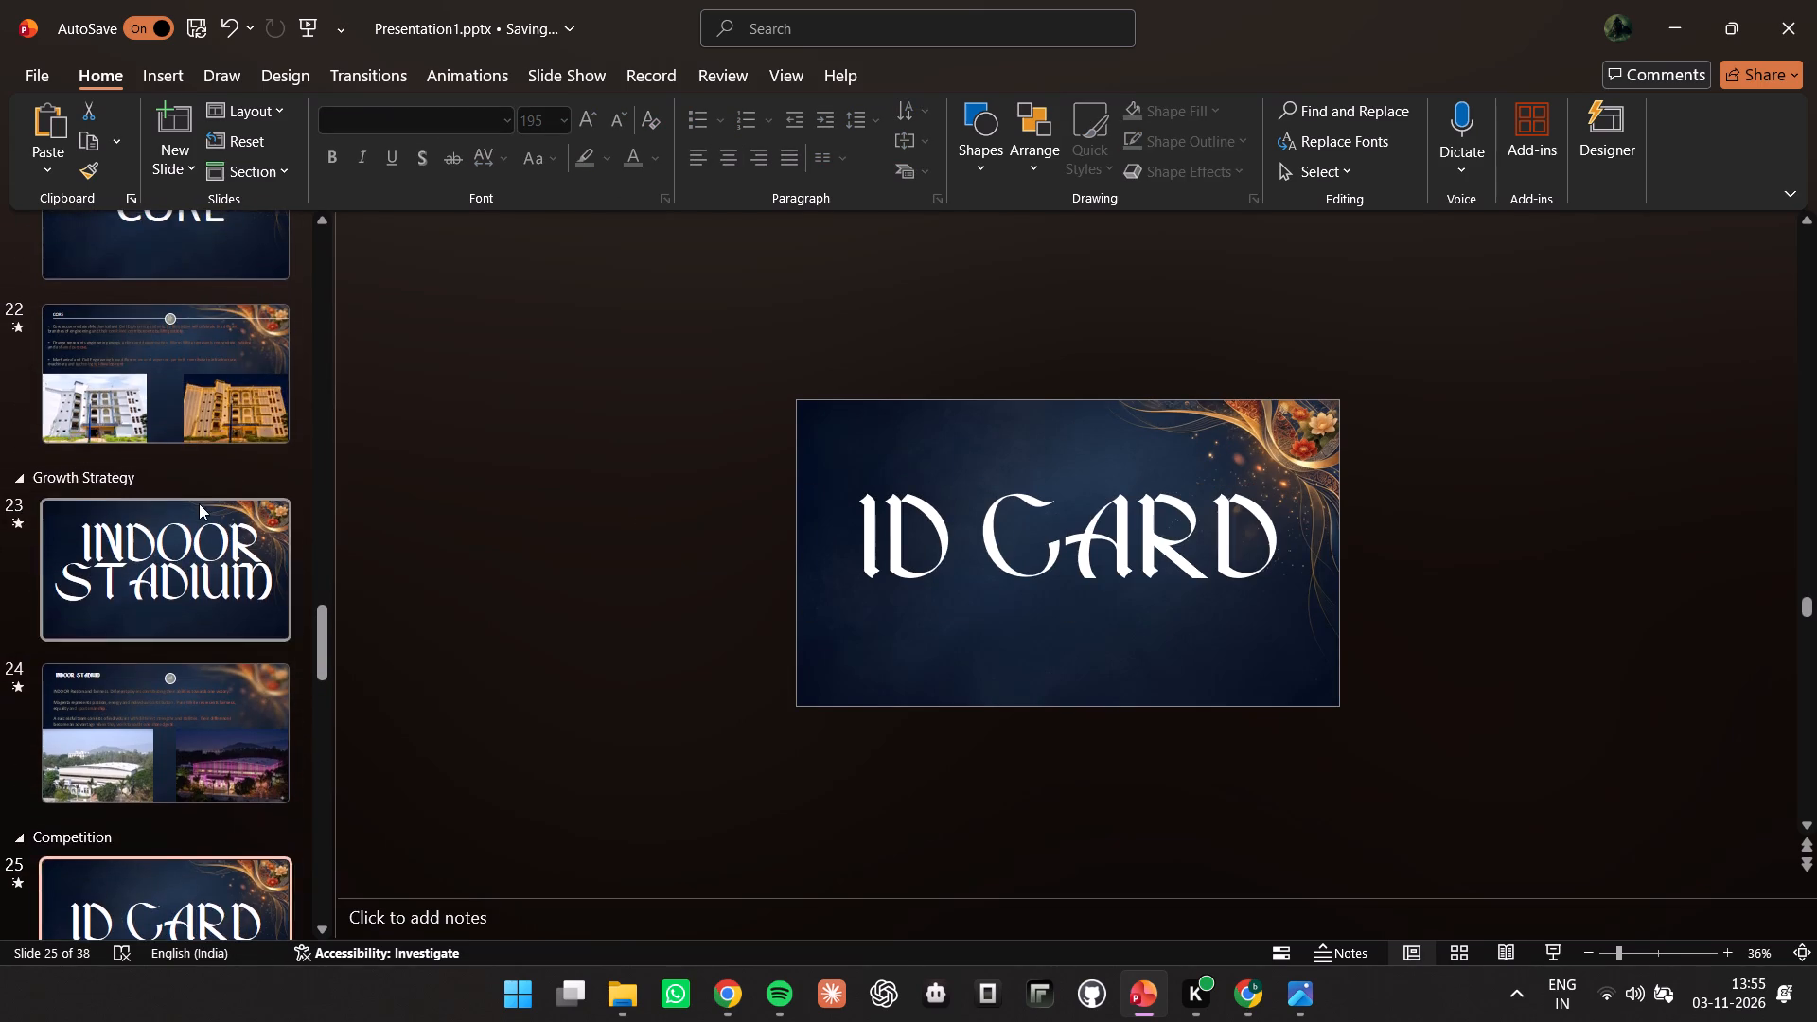
pyautogui.scroll(4, 199, 503)
pyautogui.click(198, 519)
pyautogui.scroll(1, 380, 500)
pyautogui.click(1042, 428)
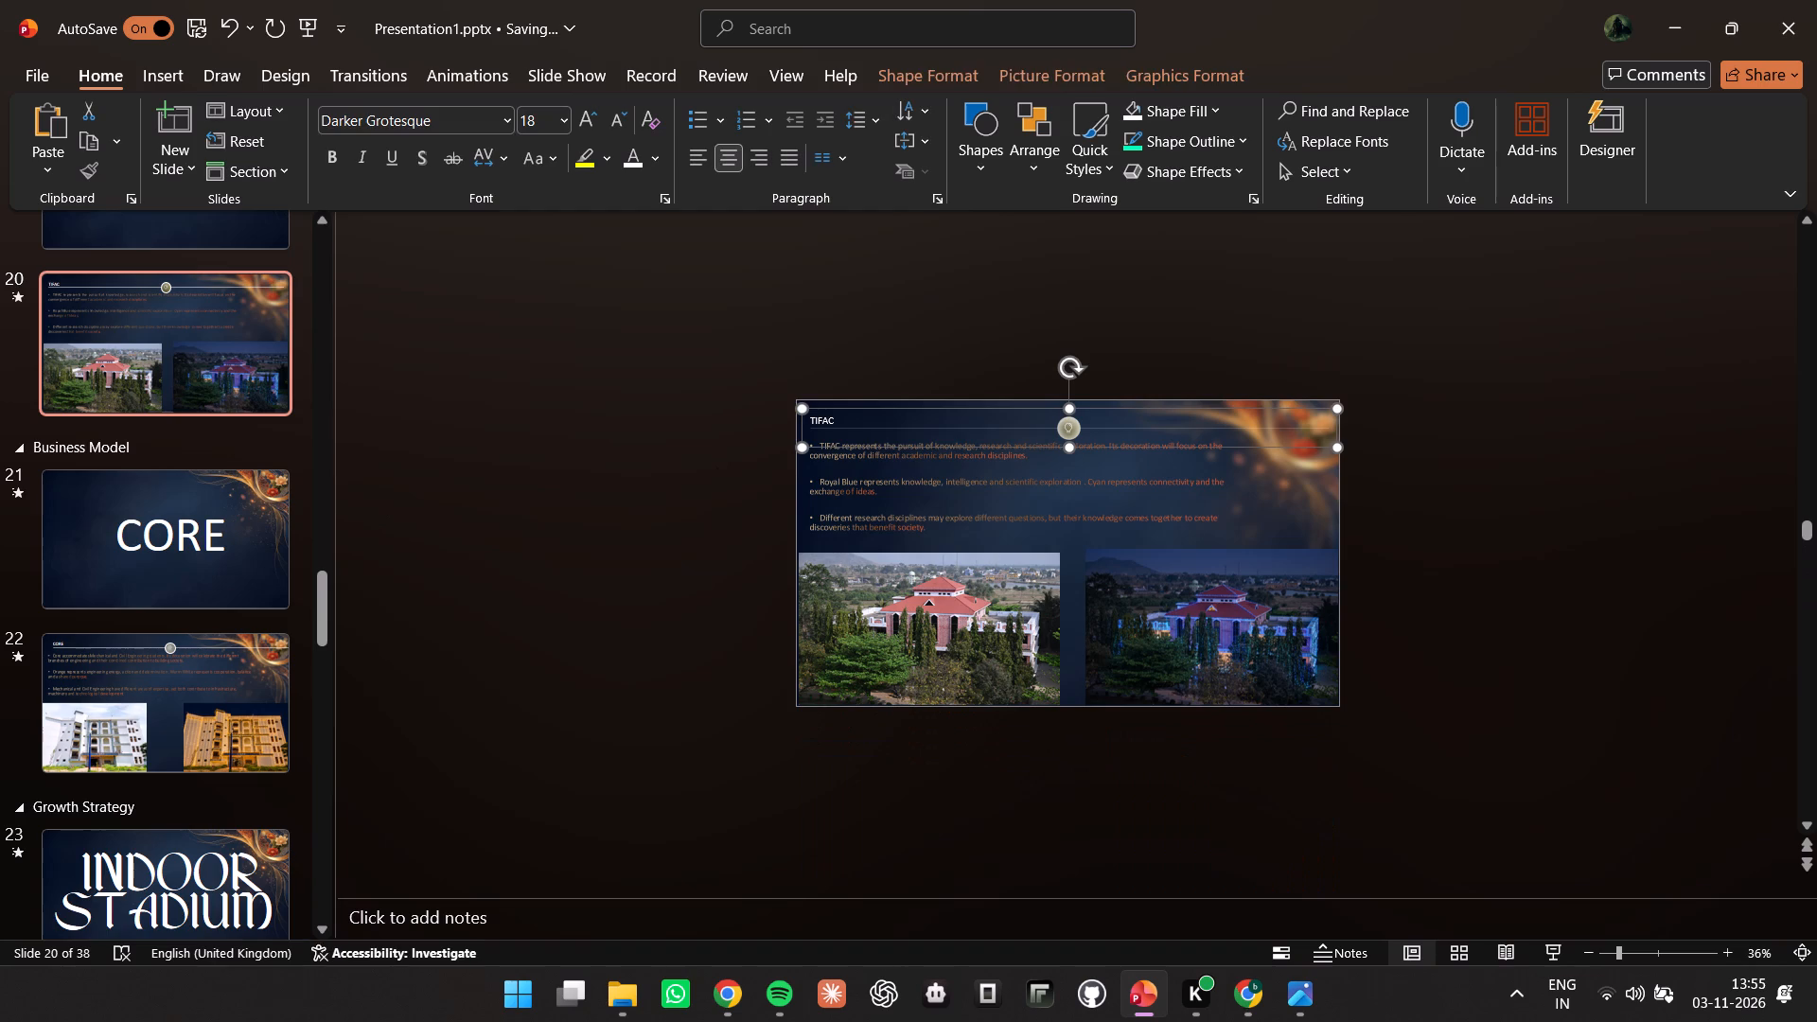
pyautogui.click(194, 537)
pyautogui.click(1029, 444)
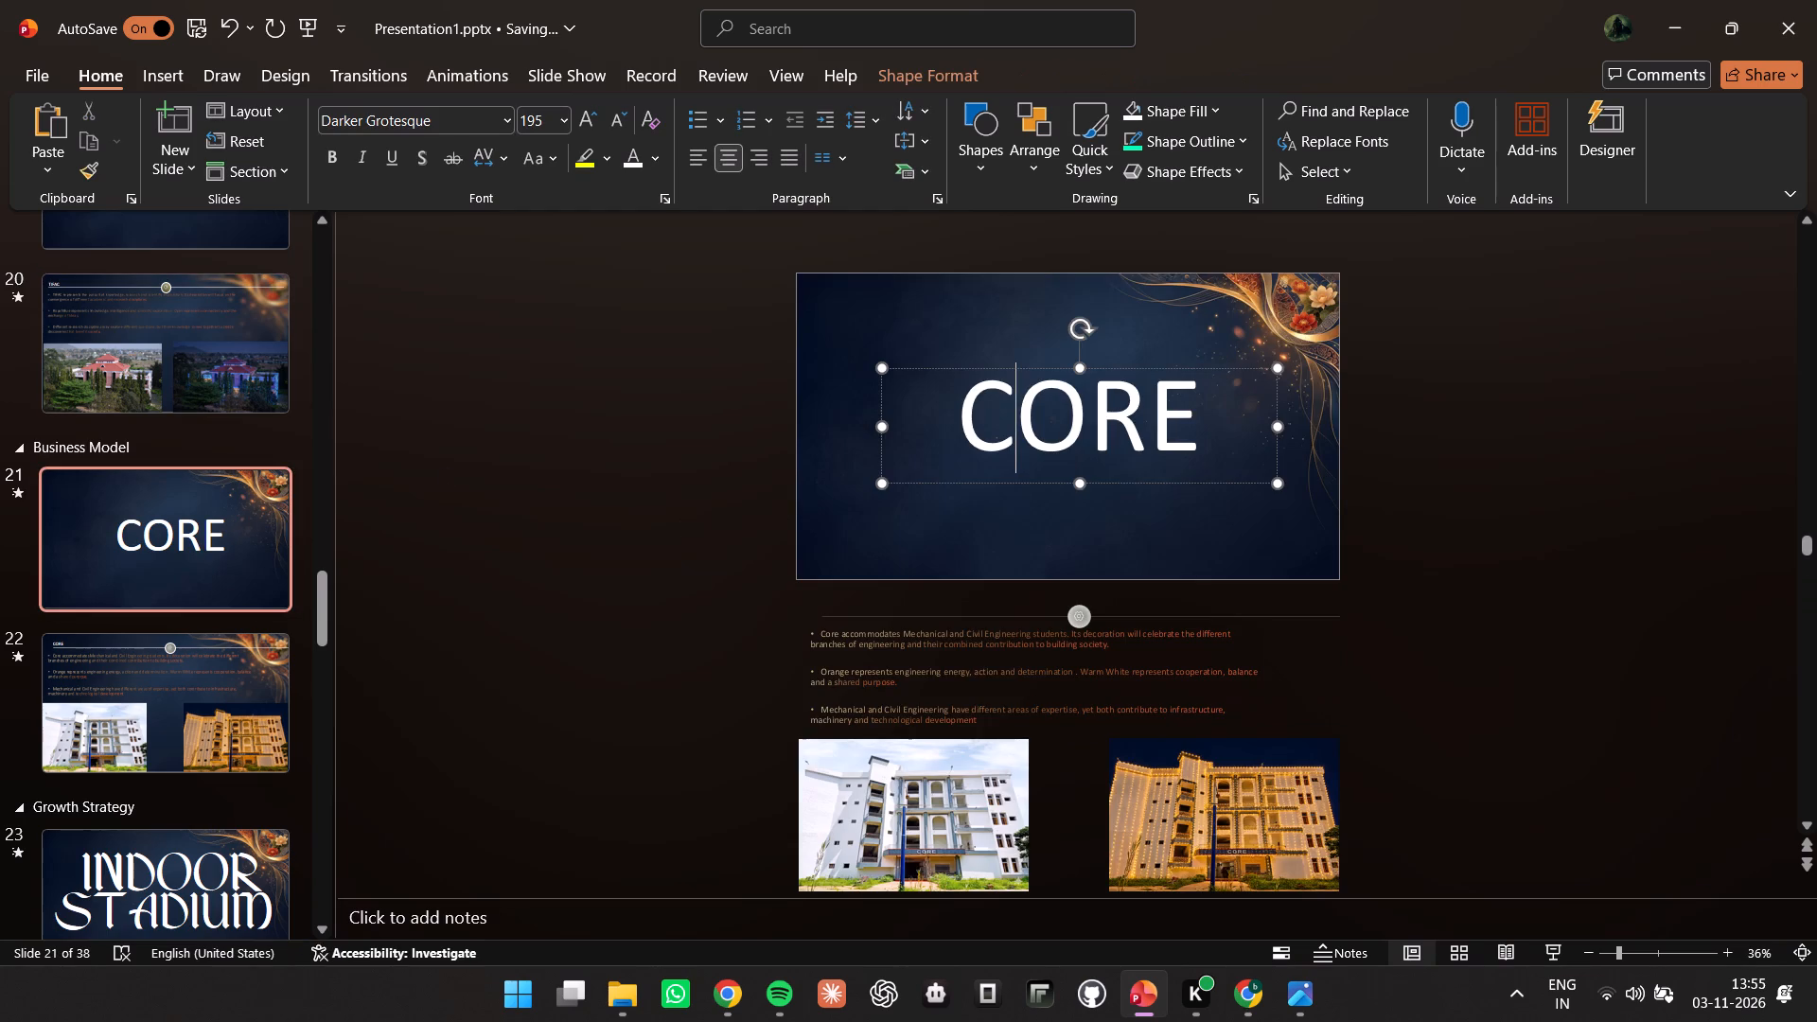
pyautogui.hotkey('ctrl', 'a')
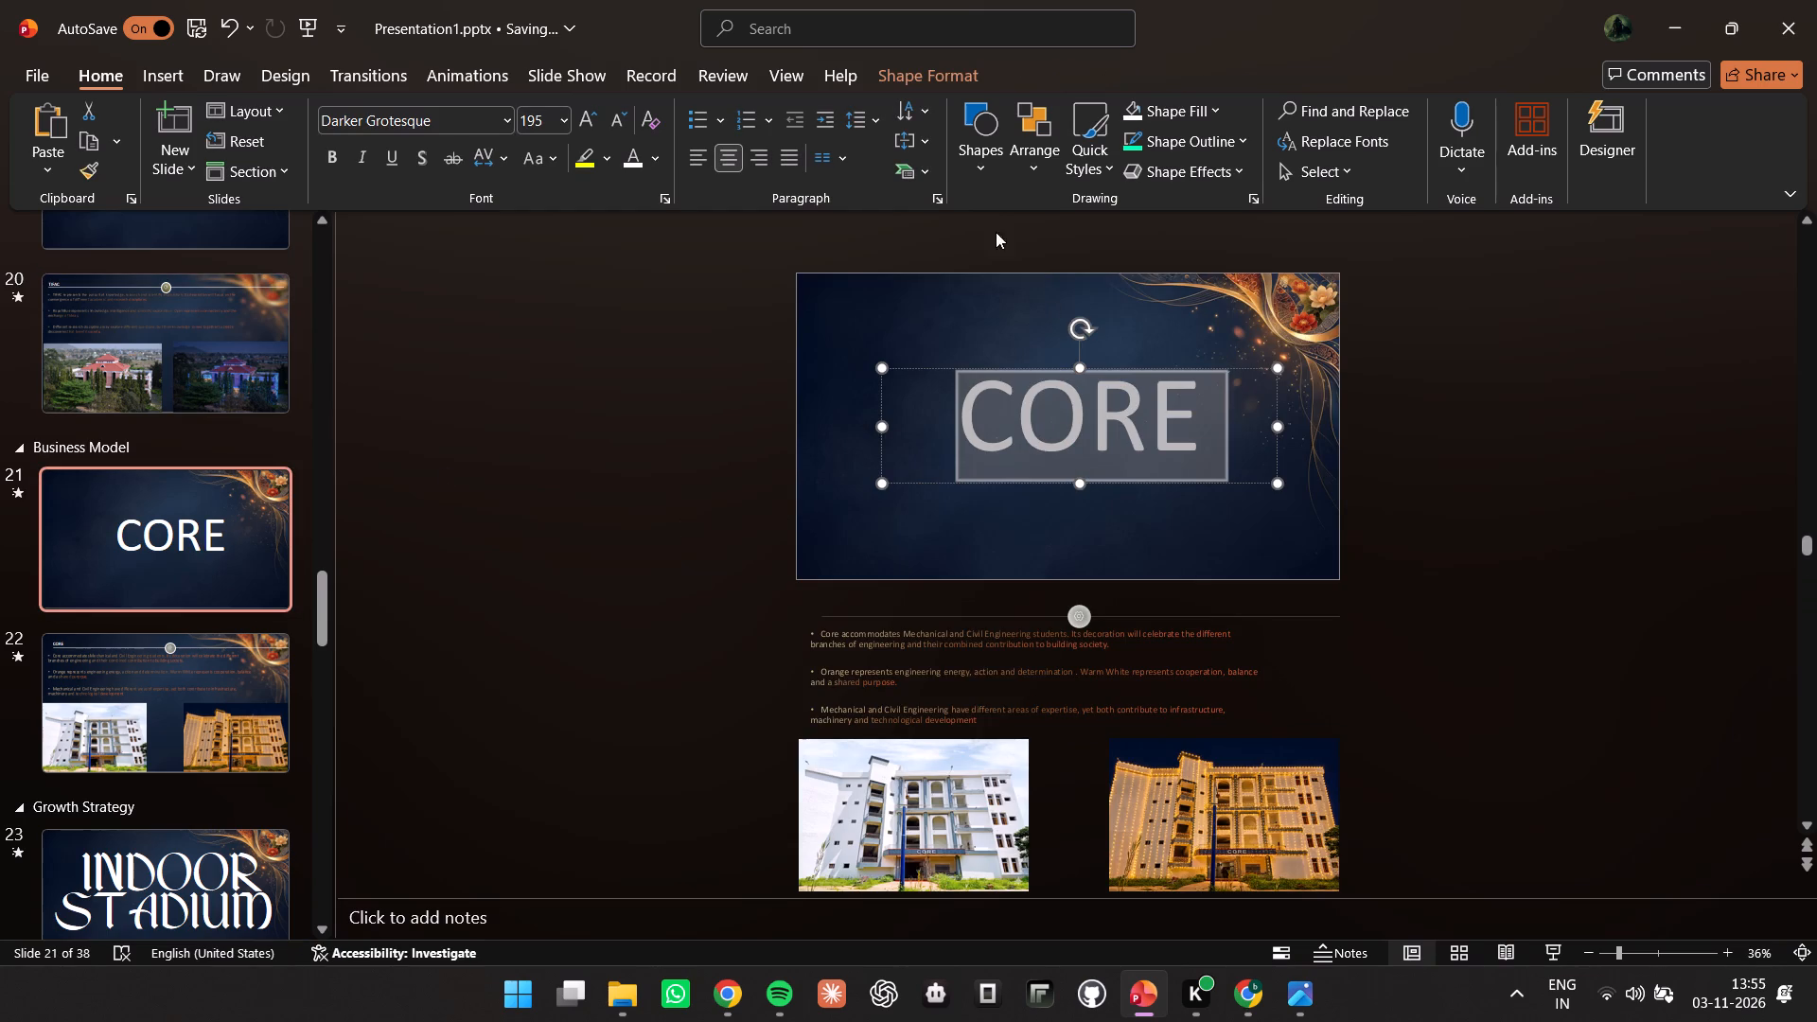
pyautogui.click(435, 109)
pyautogui.click(507, 125)
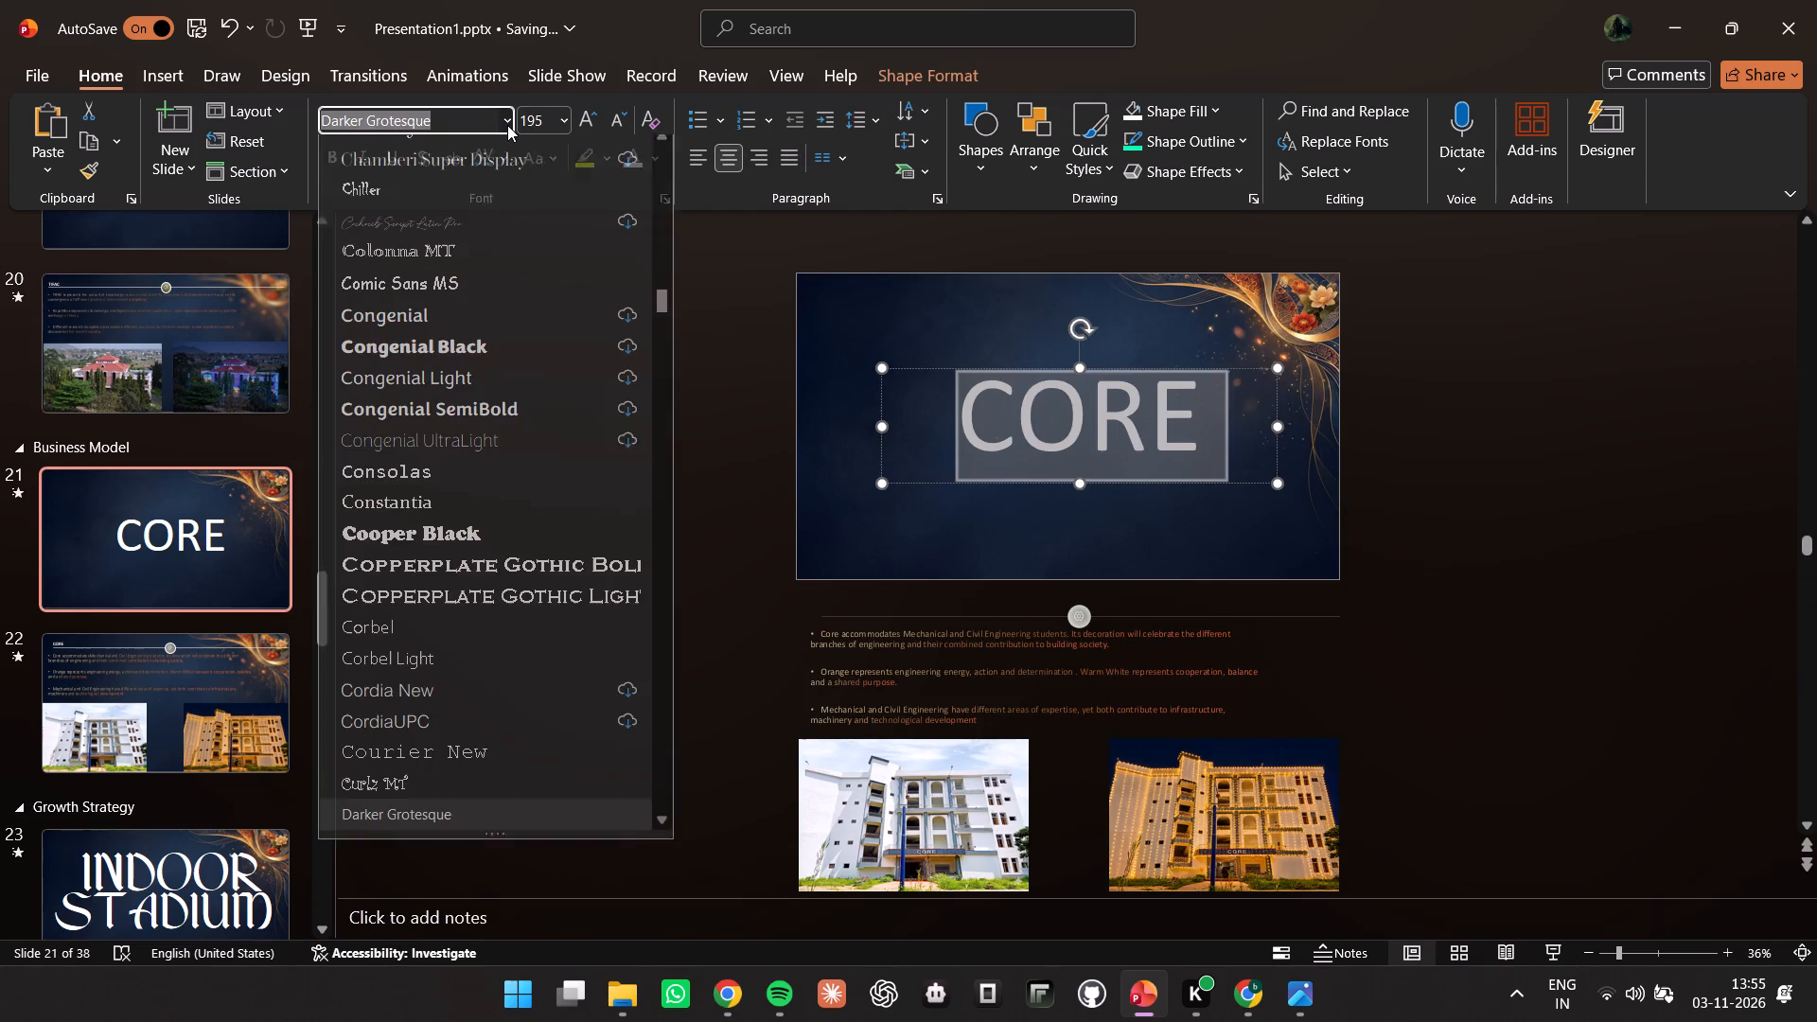
pyautogui.press('s')
pyautogui.press('Return')
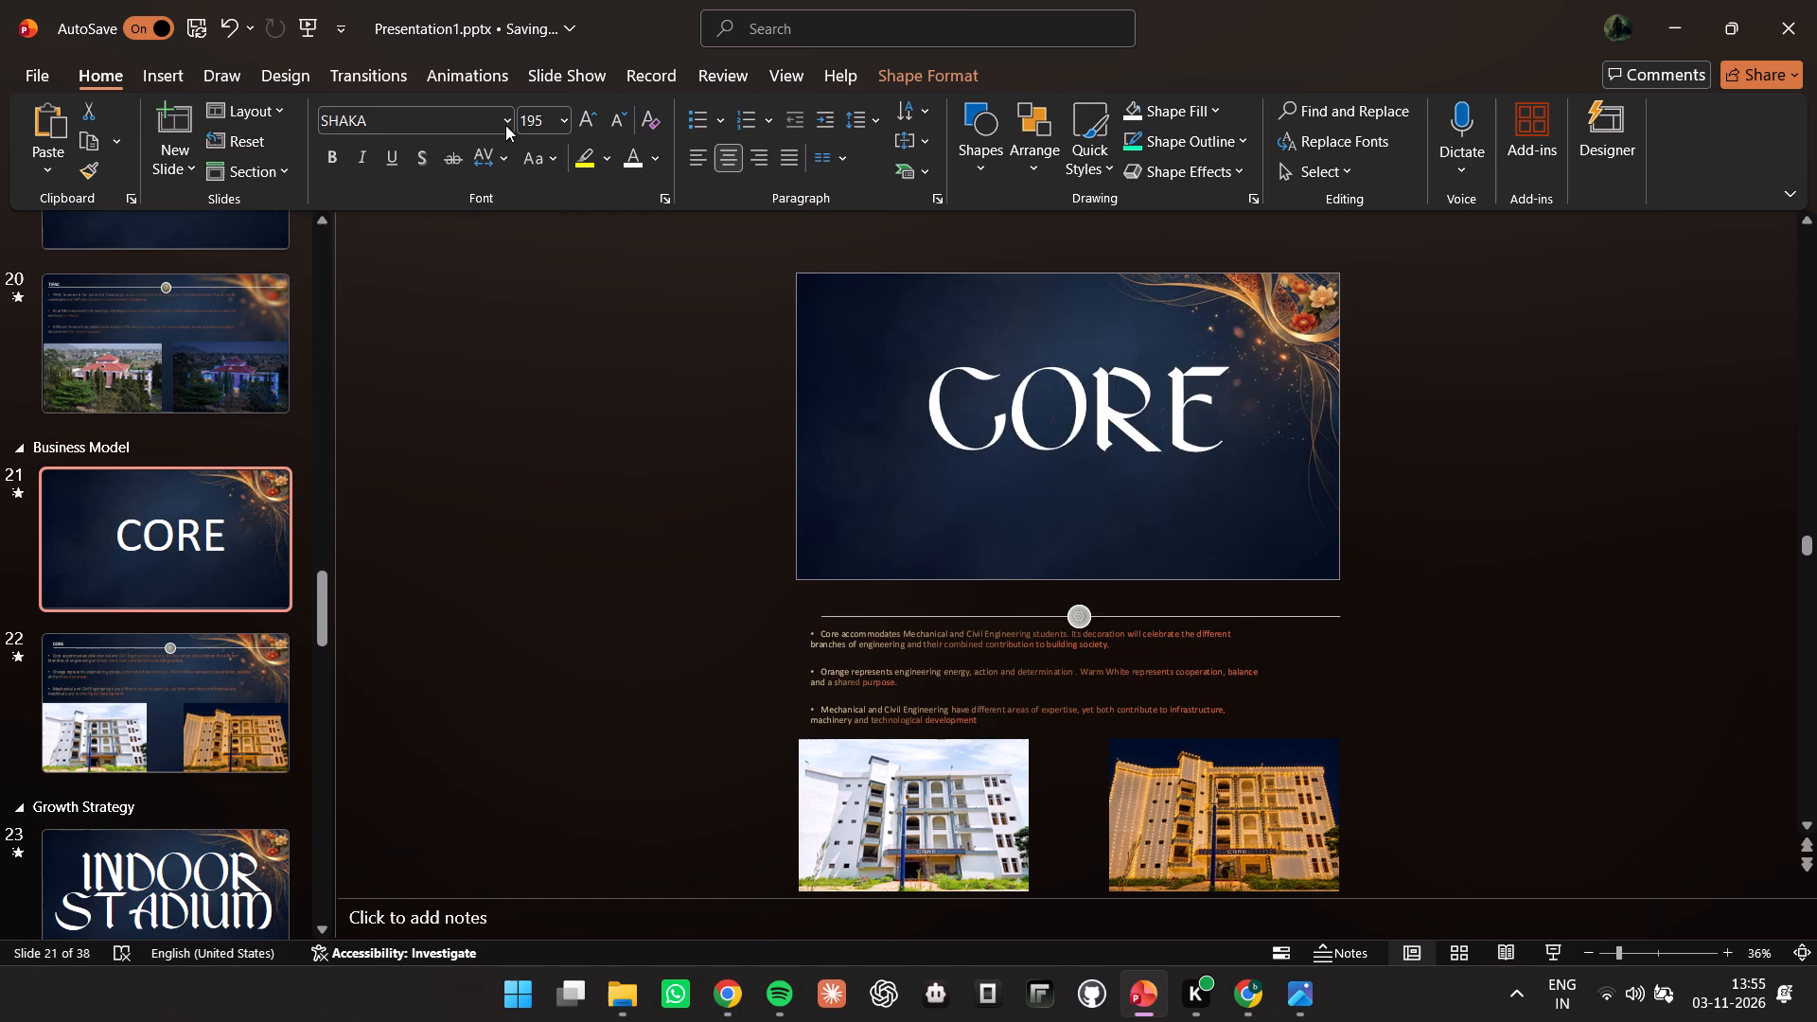
# Change the font of the TIFAC title on slide 19 to SHAKA.
pyautogui.scroll(5, 220, 520)
pyautogui.click(186, 584)
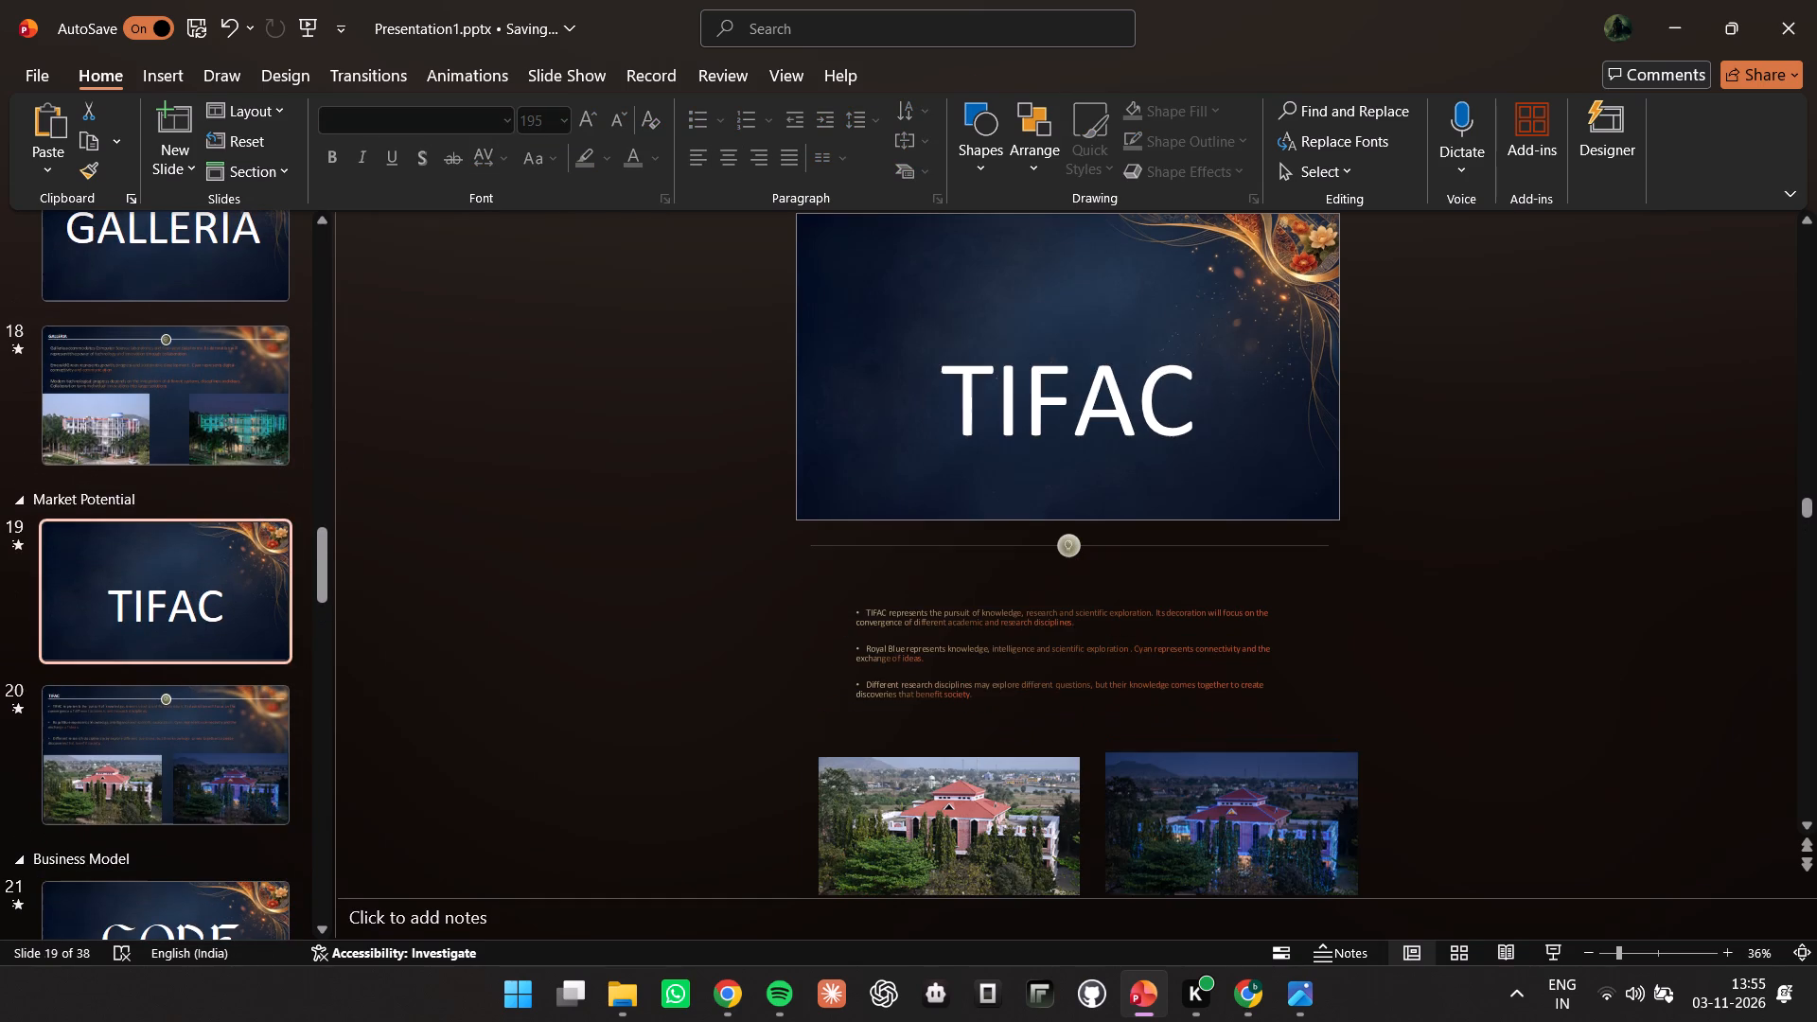
pyautogui.click(967, 407)
pyautogui.hotkey('ctrl', 'a')
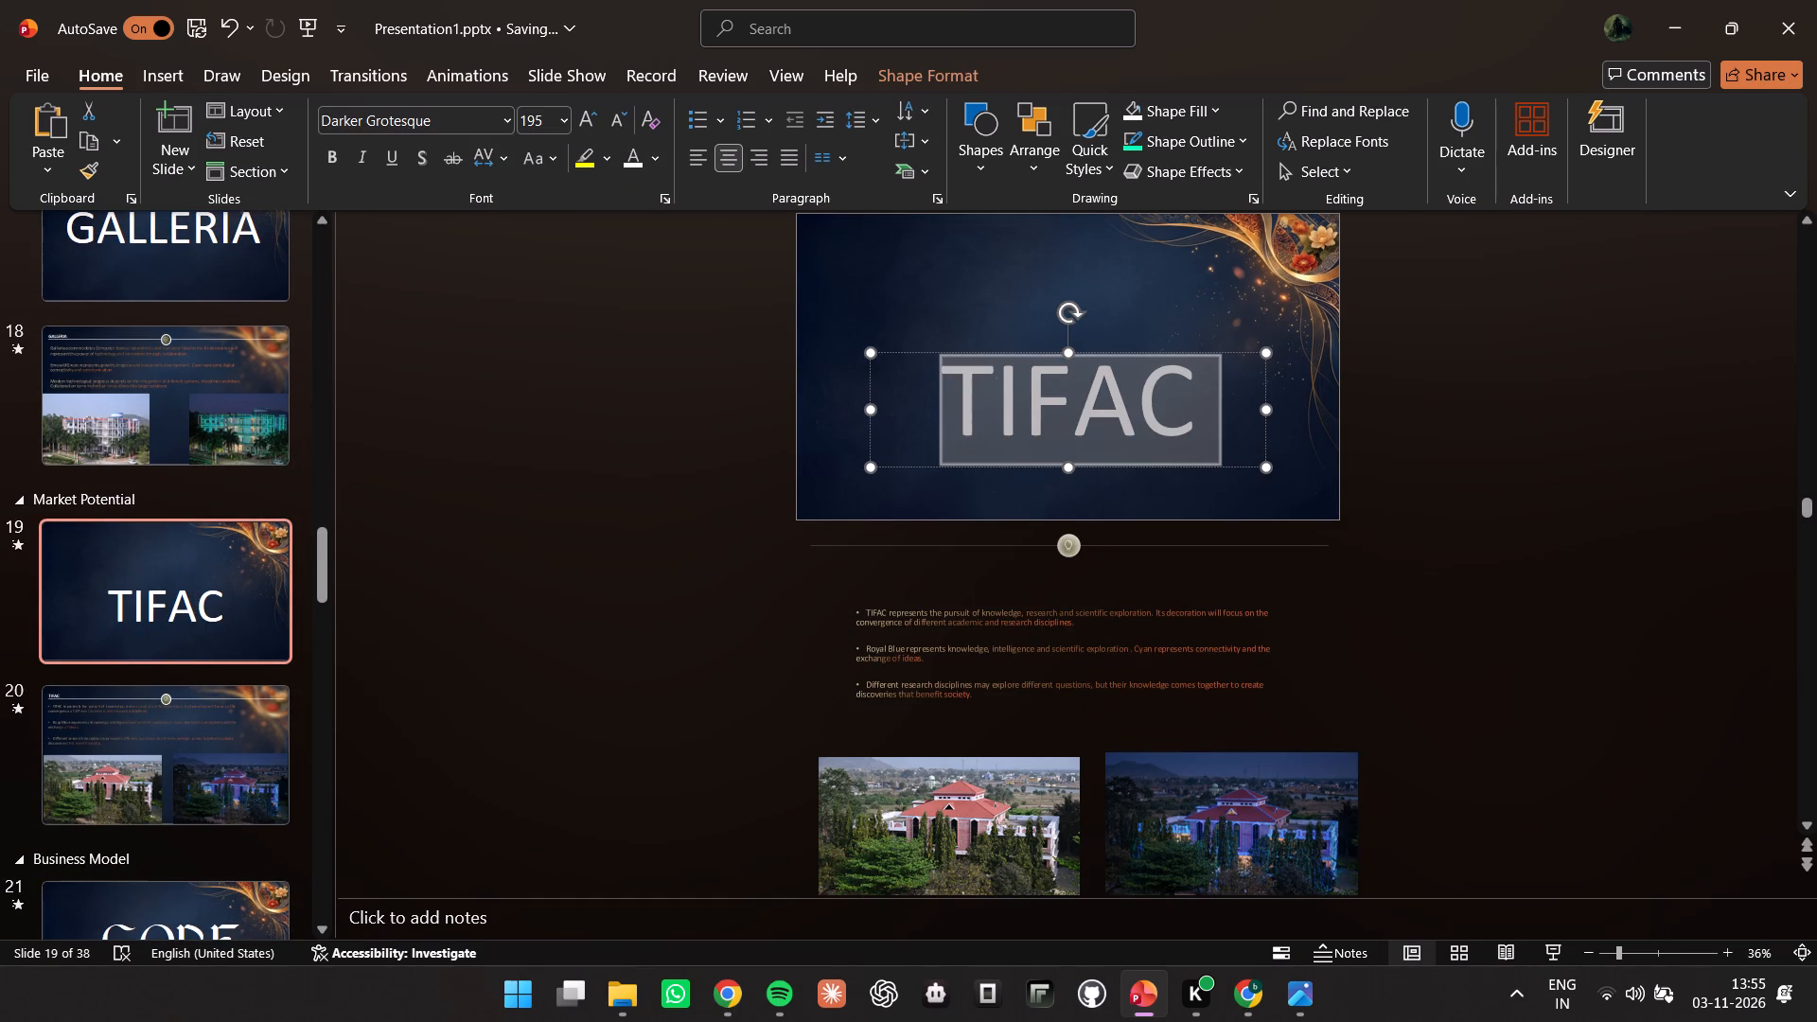
pyautogui.click(511, 122)
pyautogui.write('sh')
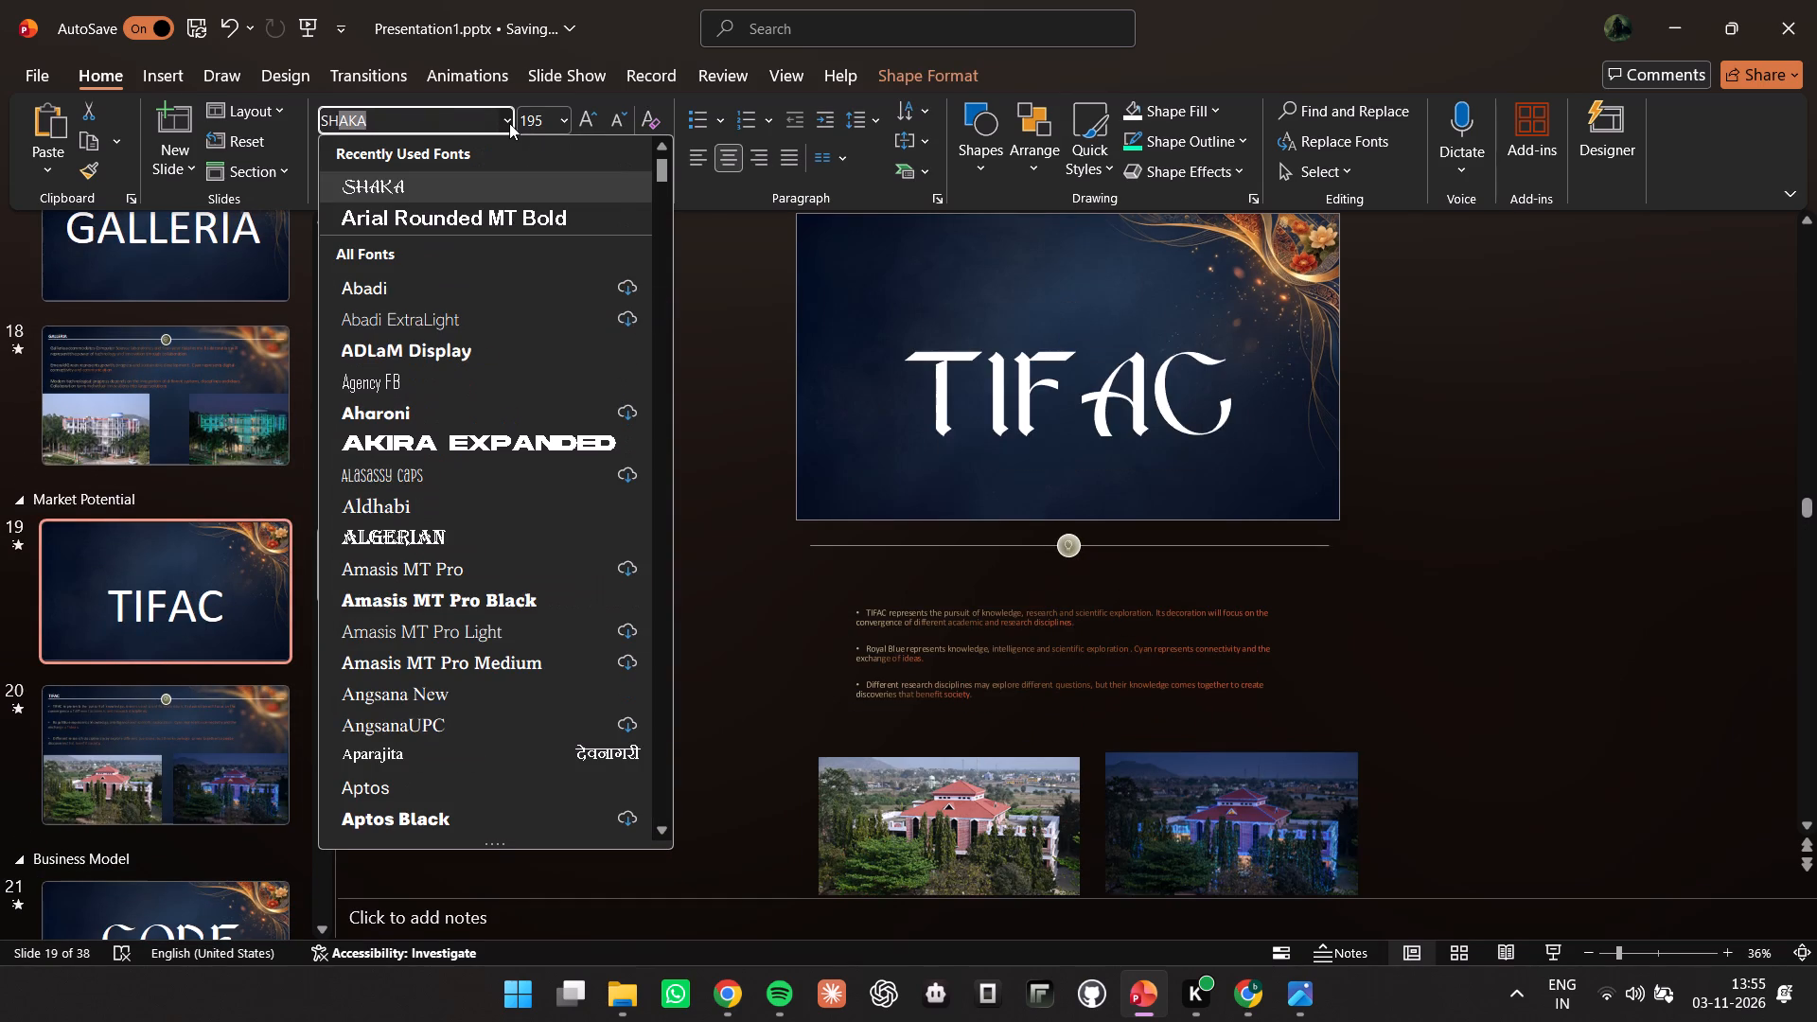
pyautogui.press('Return')
# Change the font of the GALLERIA title on slide 17 to SHAKA.
pyautogui.scroll(3, 220, 466)
pyautogui.click(185, 448)
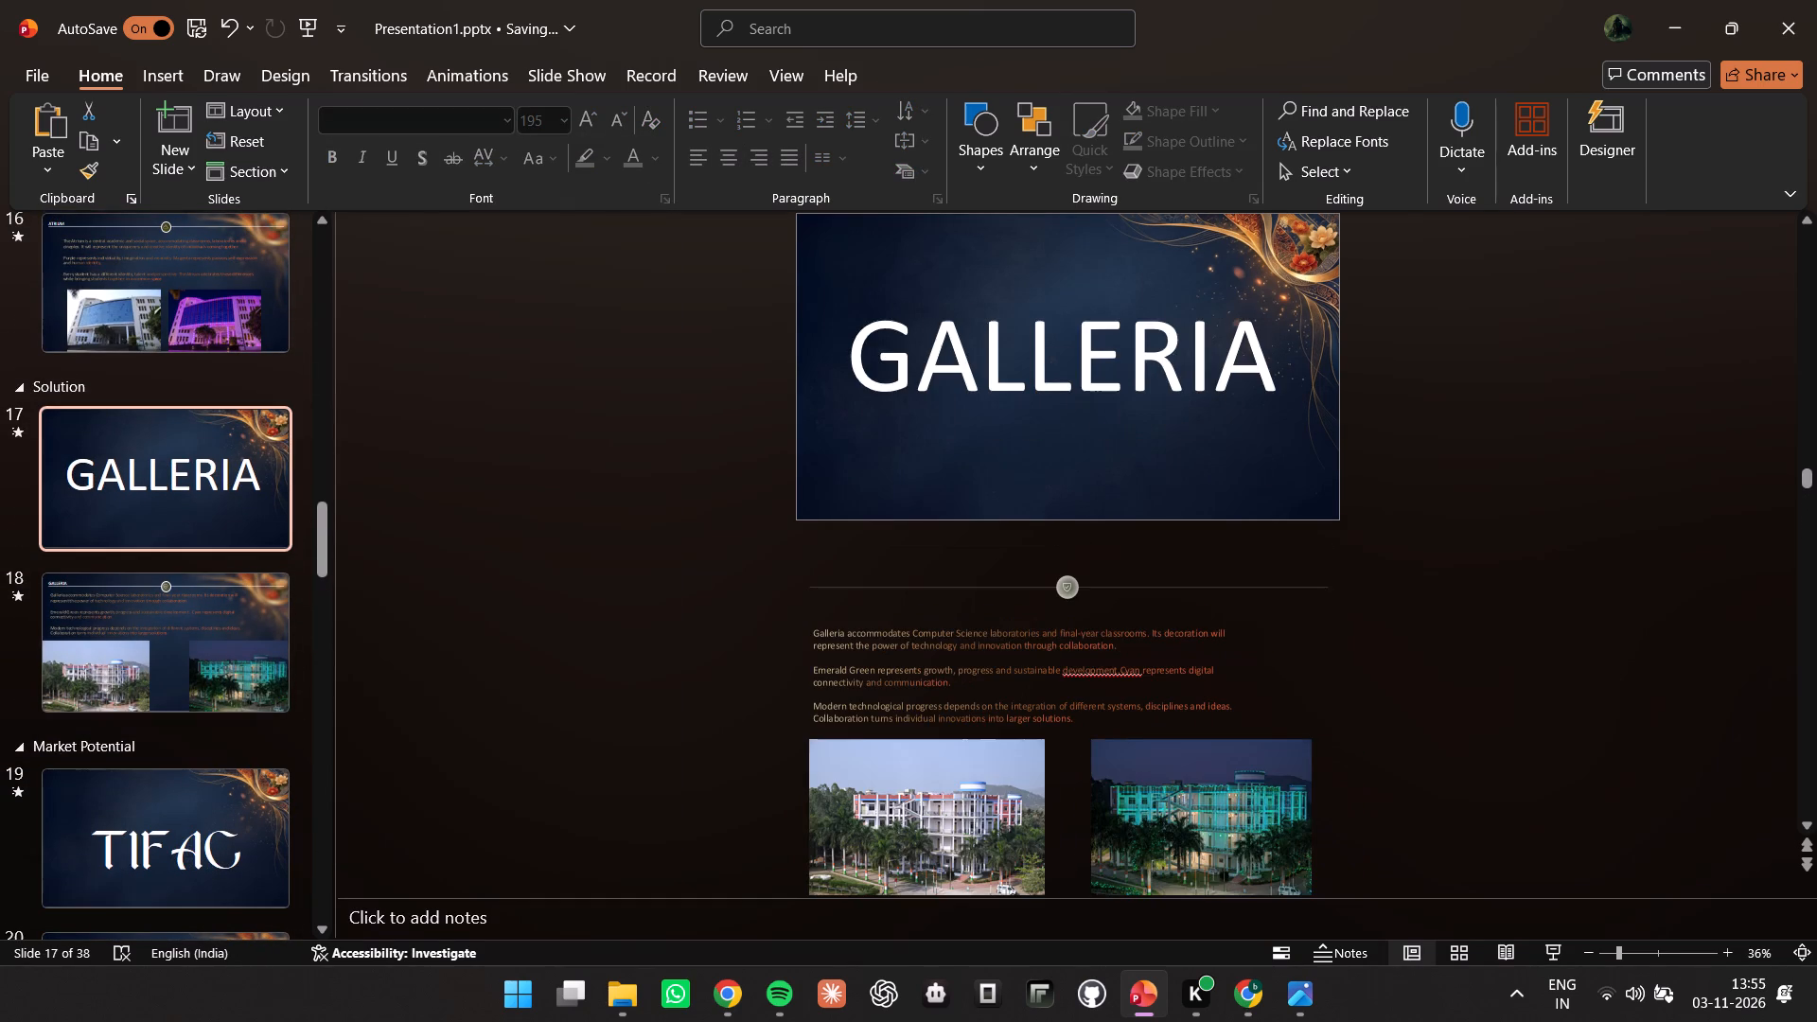
pyautogui.click(1074, 389)
pyautogui.hotkey('ctrl', 'a')
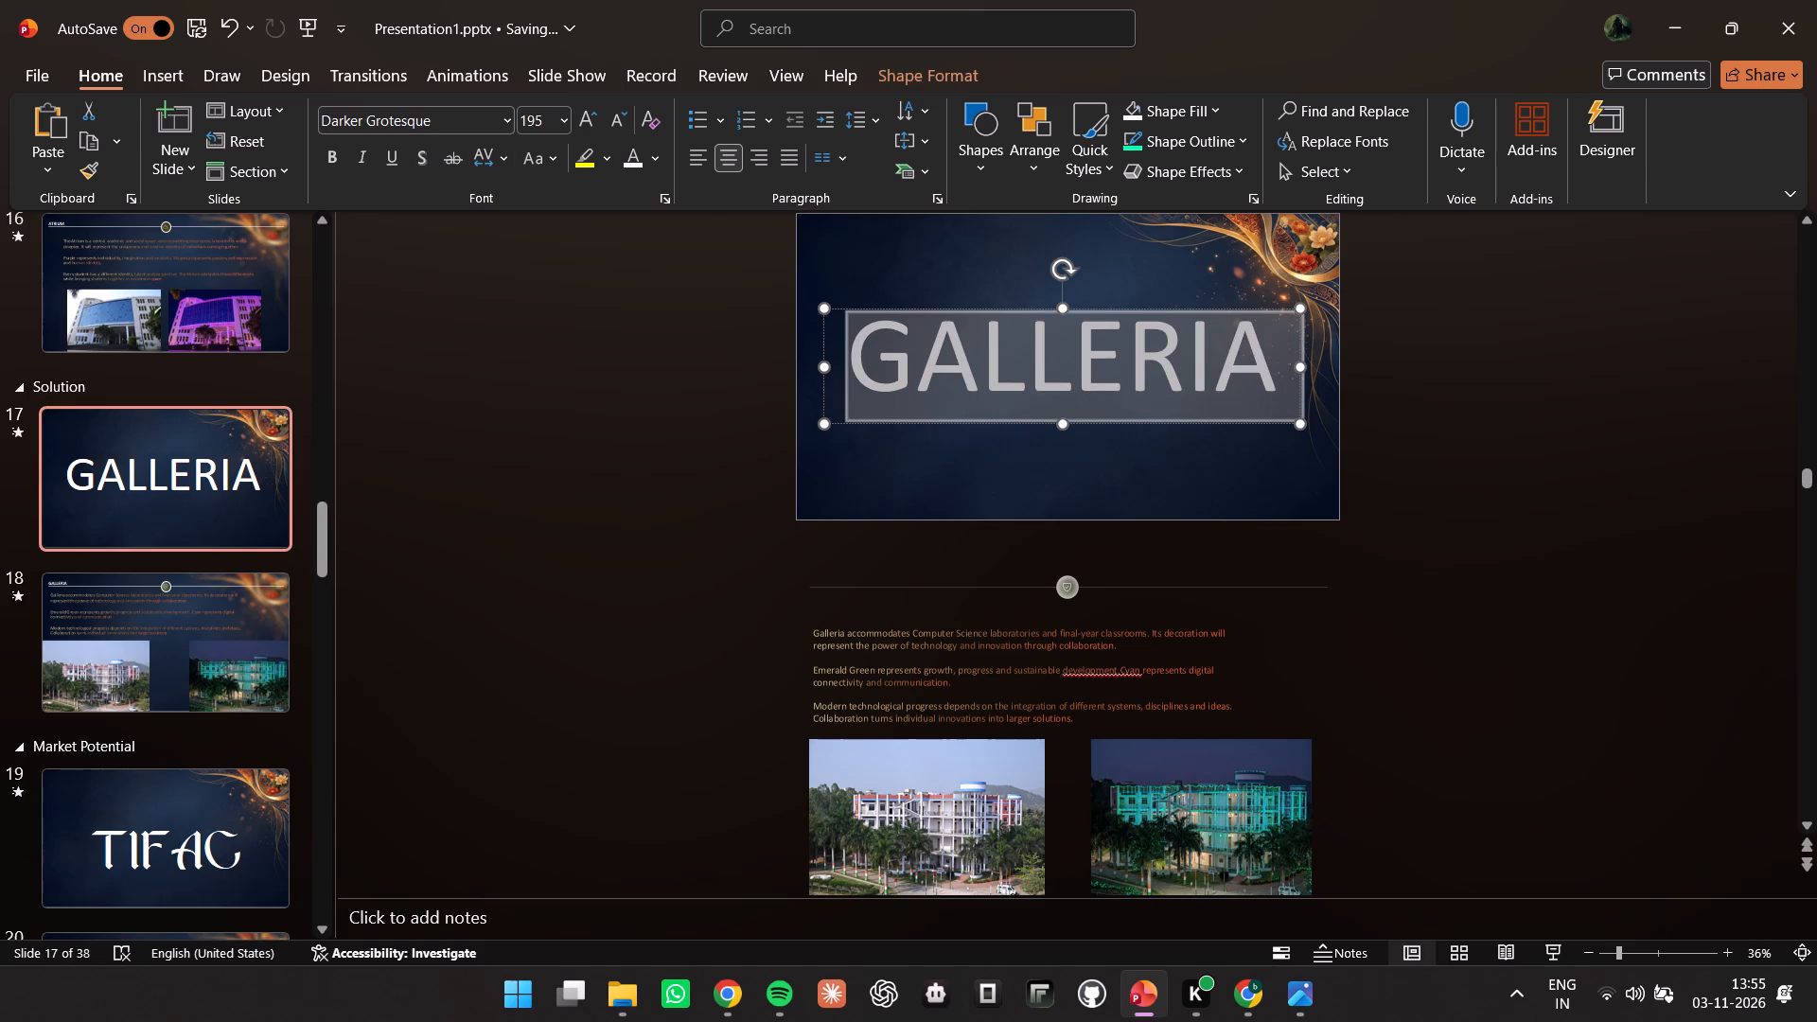
pyautogui.click(504, 119)
pyautogui.press('s')
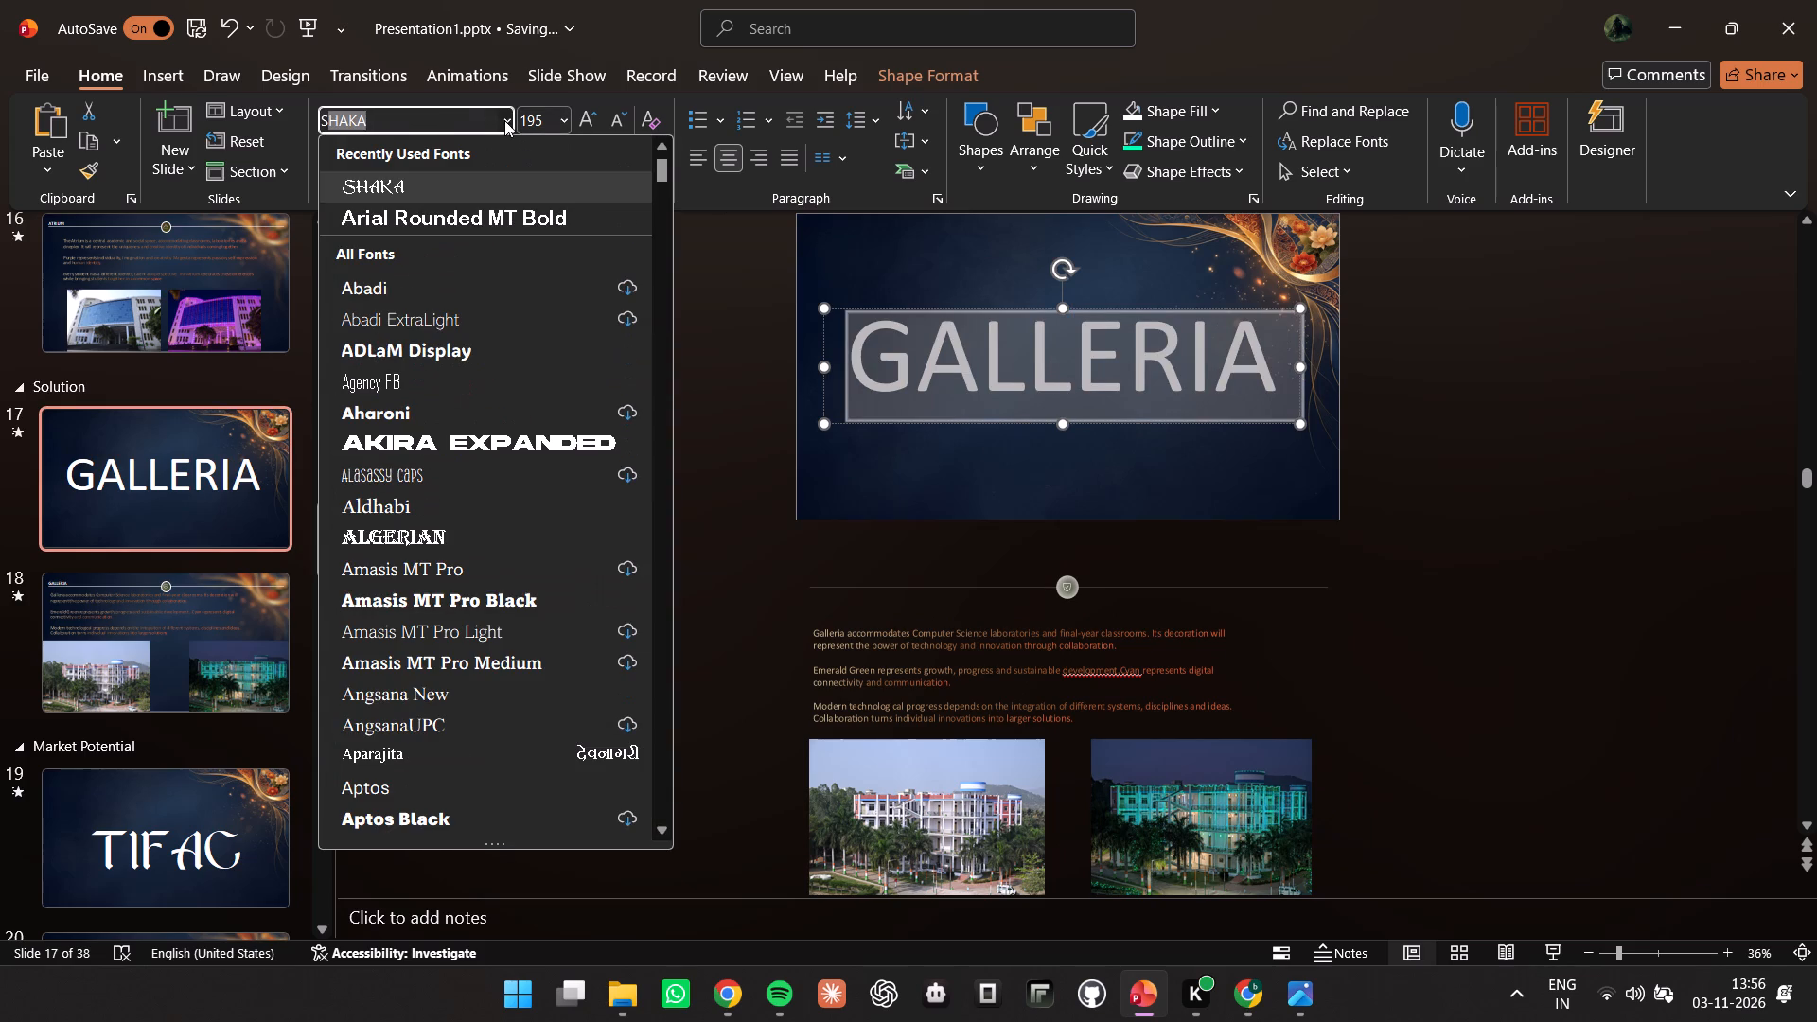
pyautogui.press('Return')
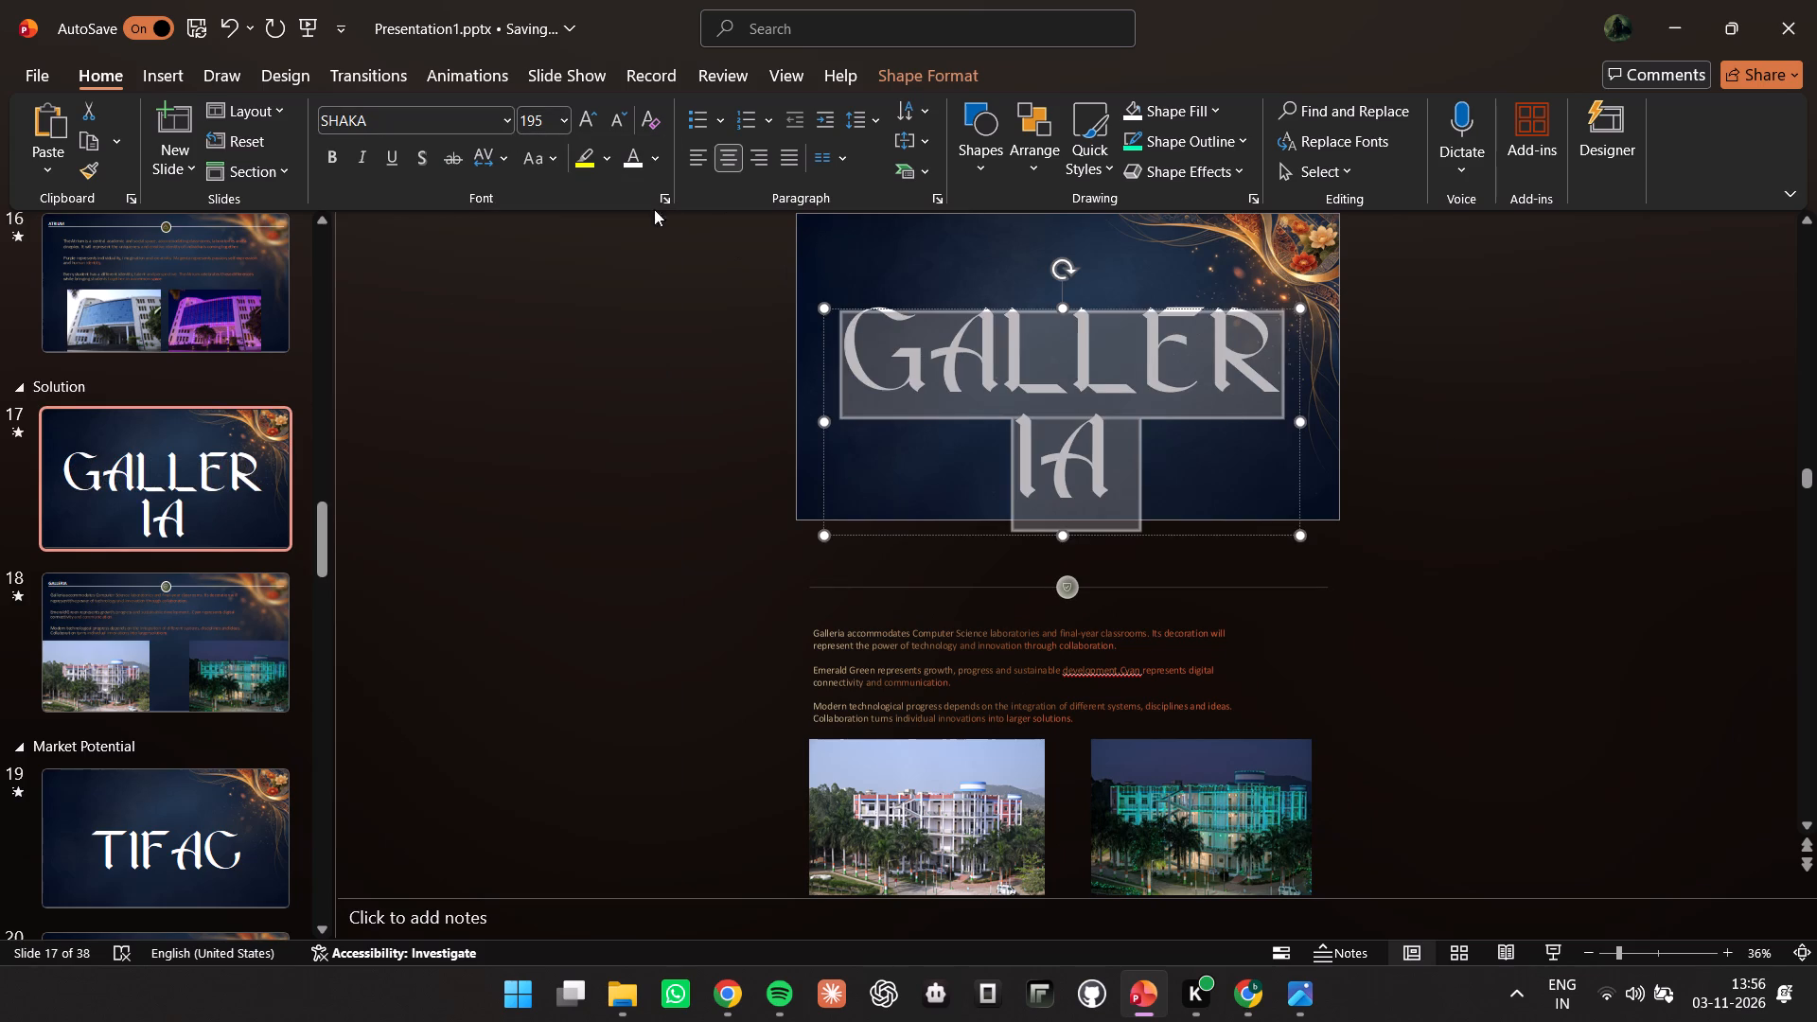
# Set the font size of the GALLERIA title to 180.
pyautogui.moveTo(543, 116); pyautogui.dragTo(542, 126)
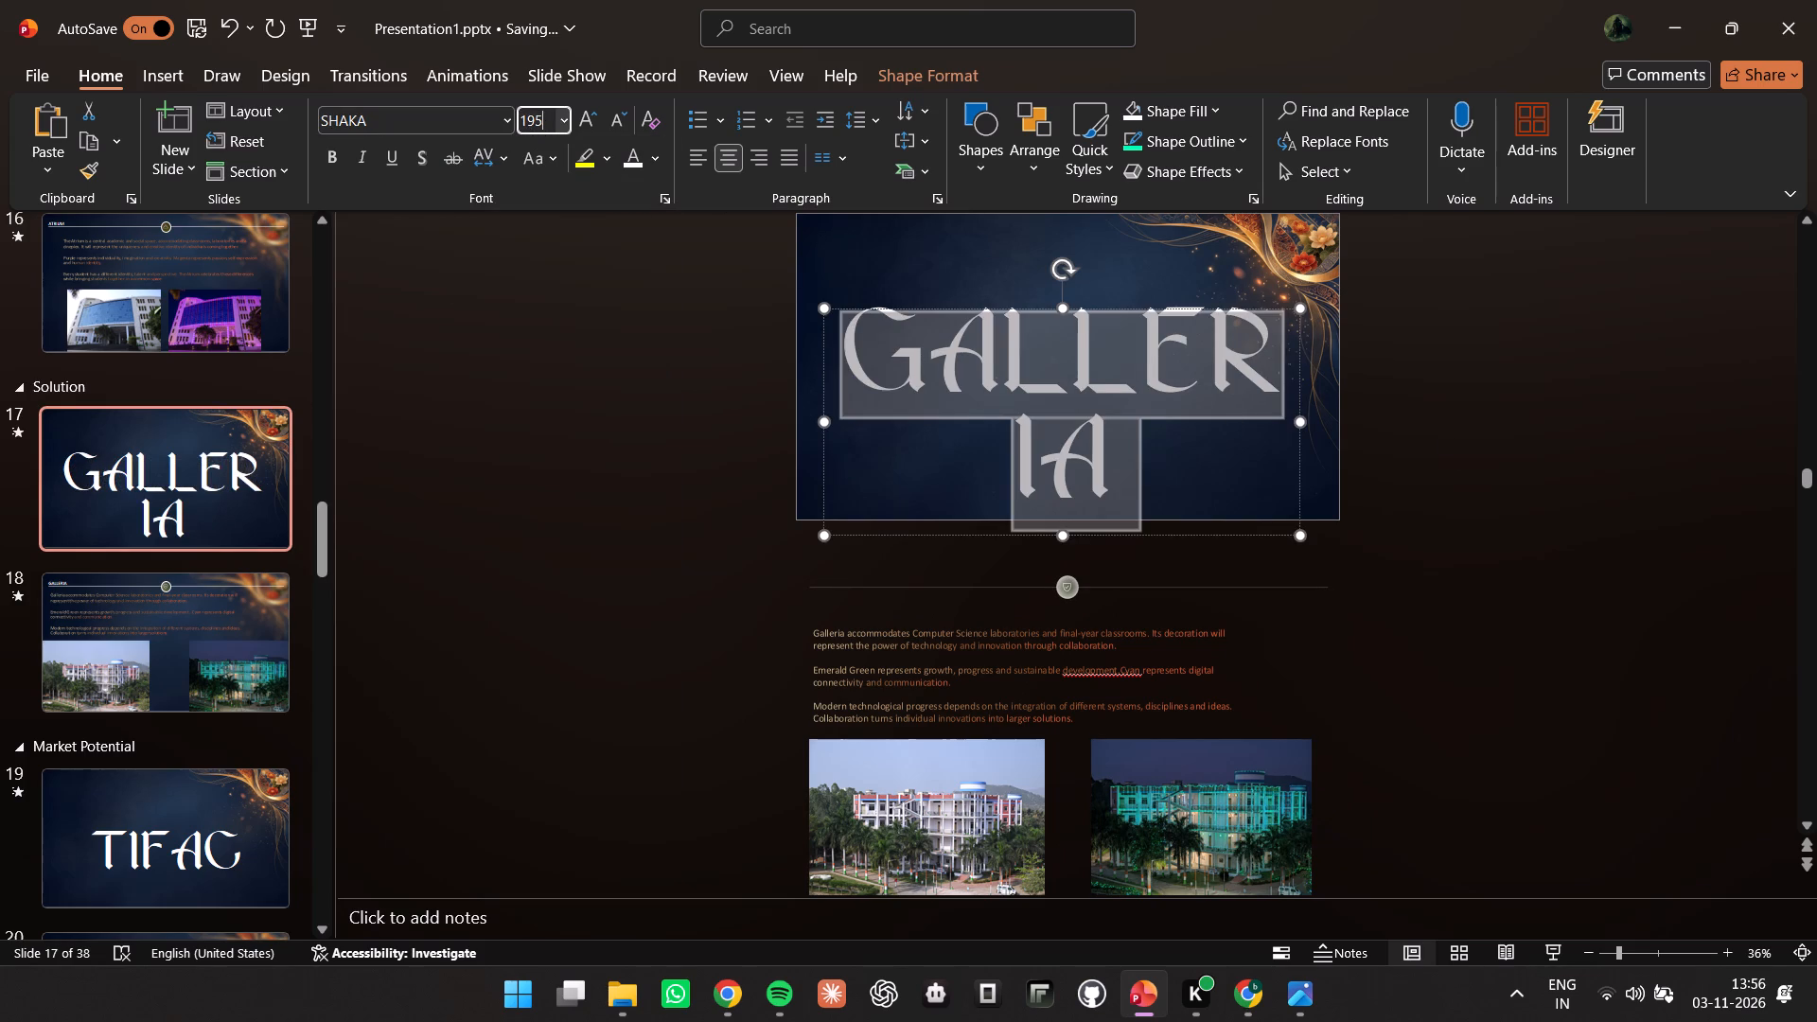
pyautogui.click(542, 126)
pyautogui.moveTo(542, 126); pyautogui.dragTo(522, 128)
pyautogui.press('1')
pyautogui.write('80')
pyautogui.press('Return')
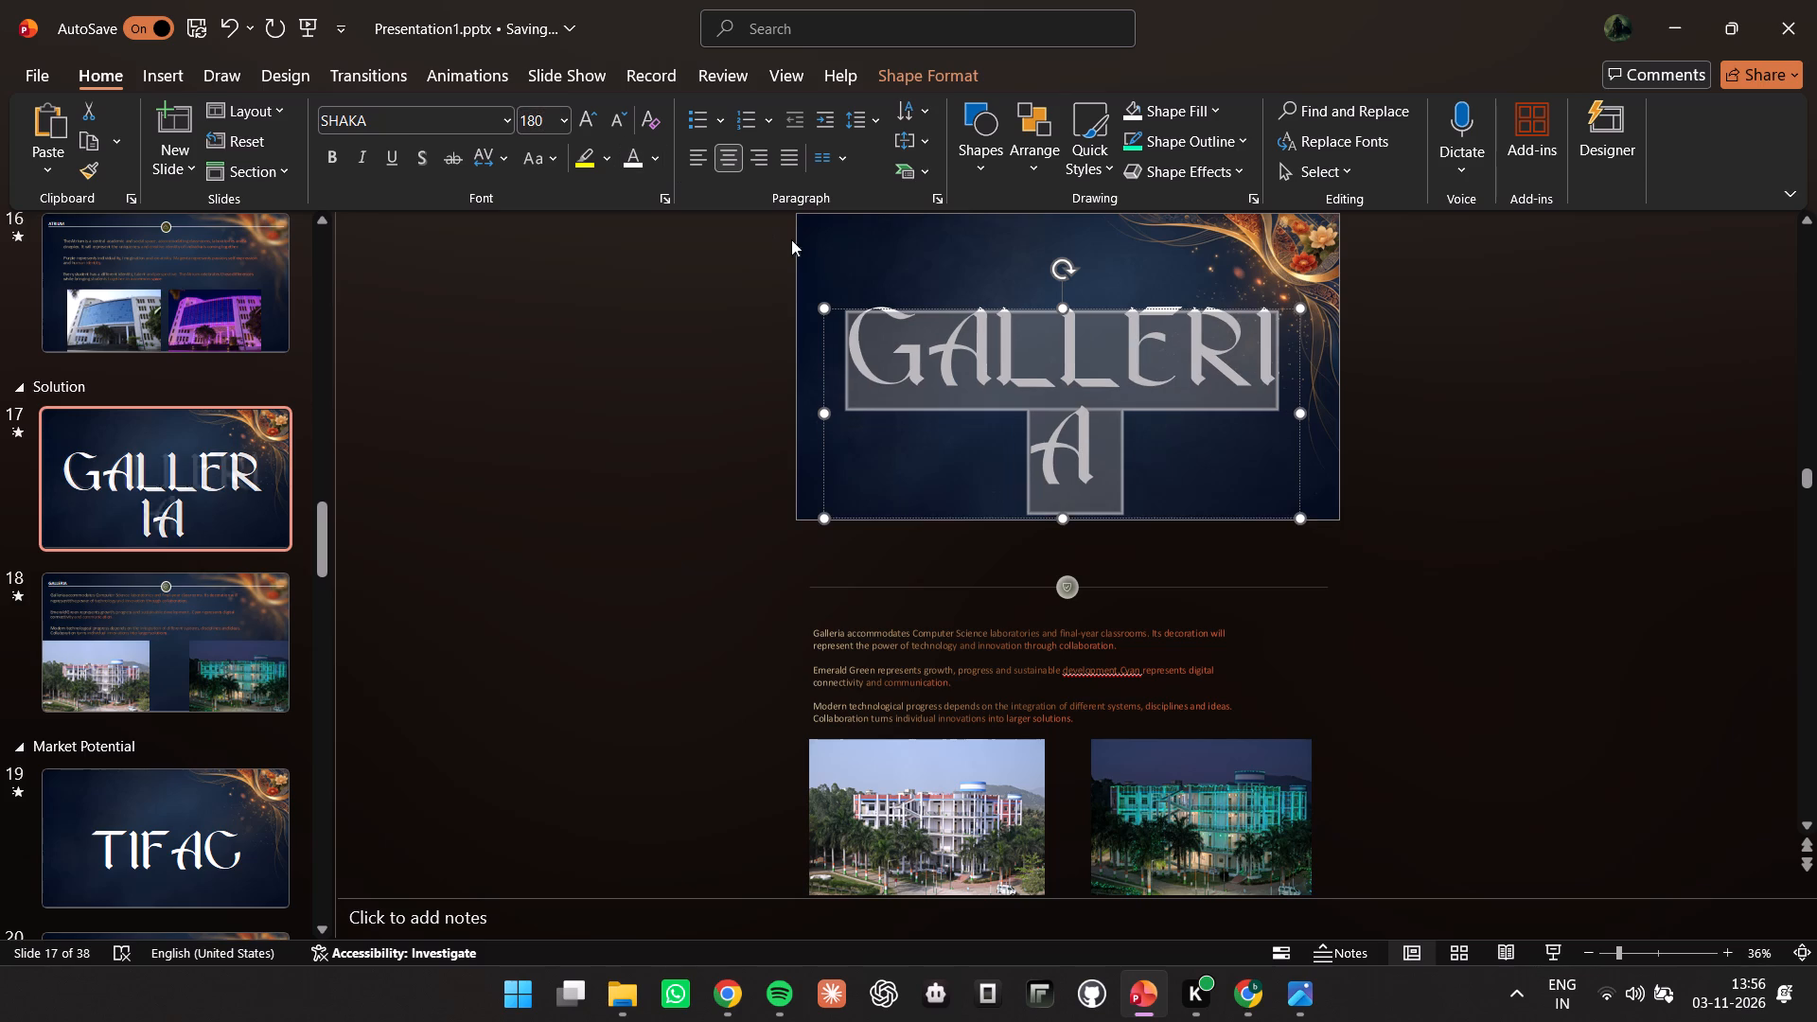
# Widen the GALLERIA text box so the title fits on one line, and centre it horizontally on the slide.
pyautogui.moveTo(1301, 411); pyautogui.dragTo(1314, 412)
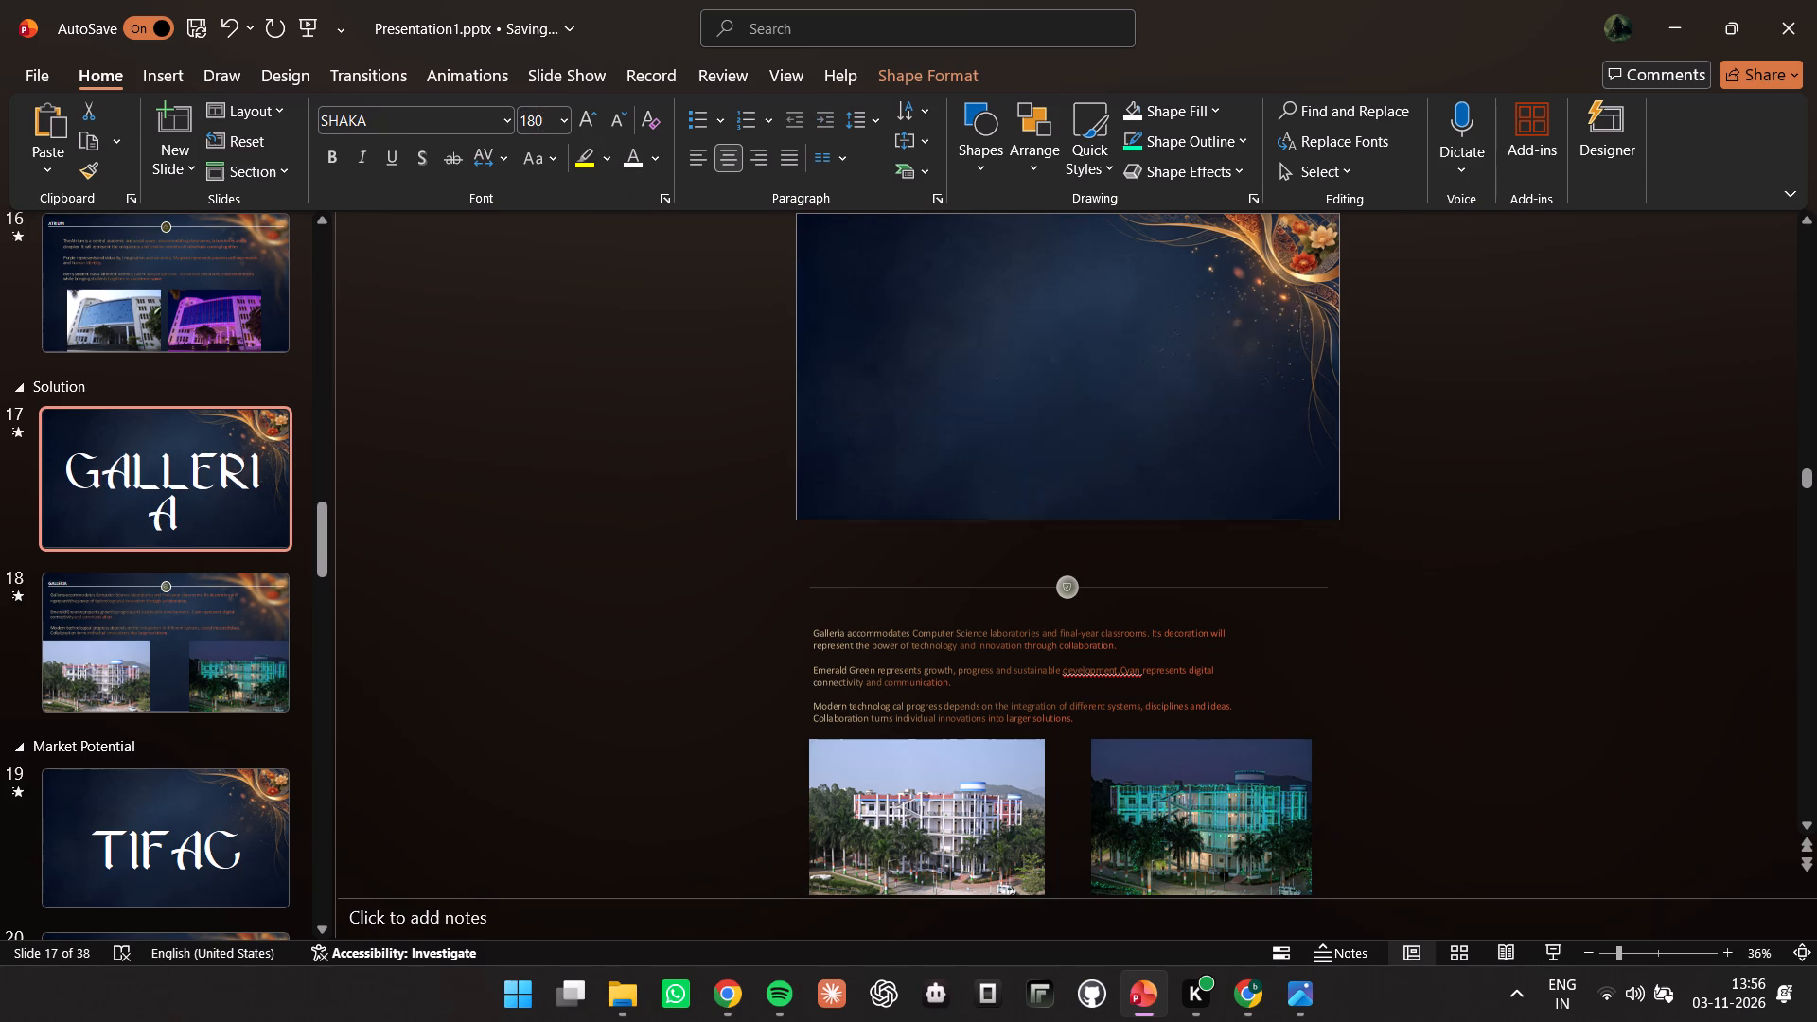
pyautogui.moveTo(1314, 412); pyautogui.dragTo(1350, 412)
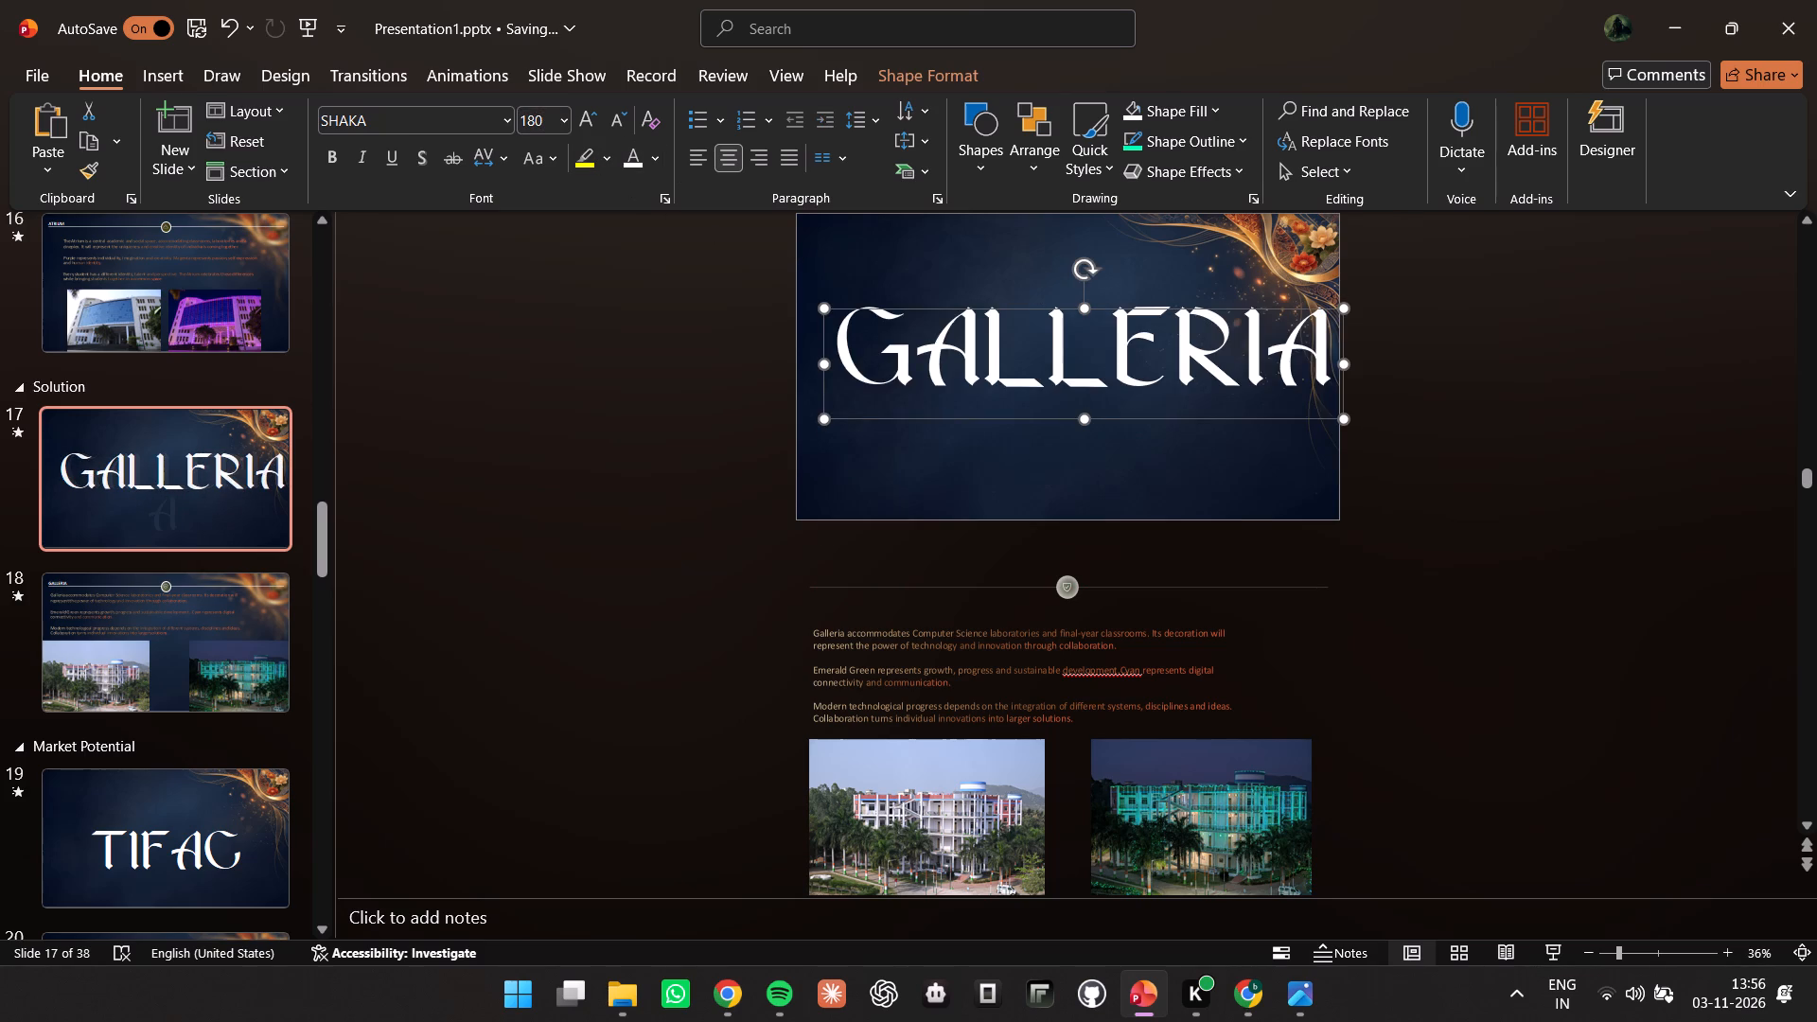
pyautogui.moveTo(1024, 311); pyautogui.dragTo(1009, 310)
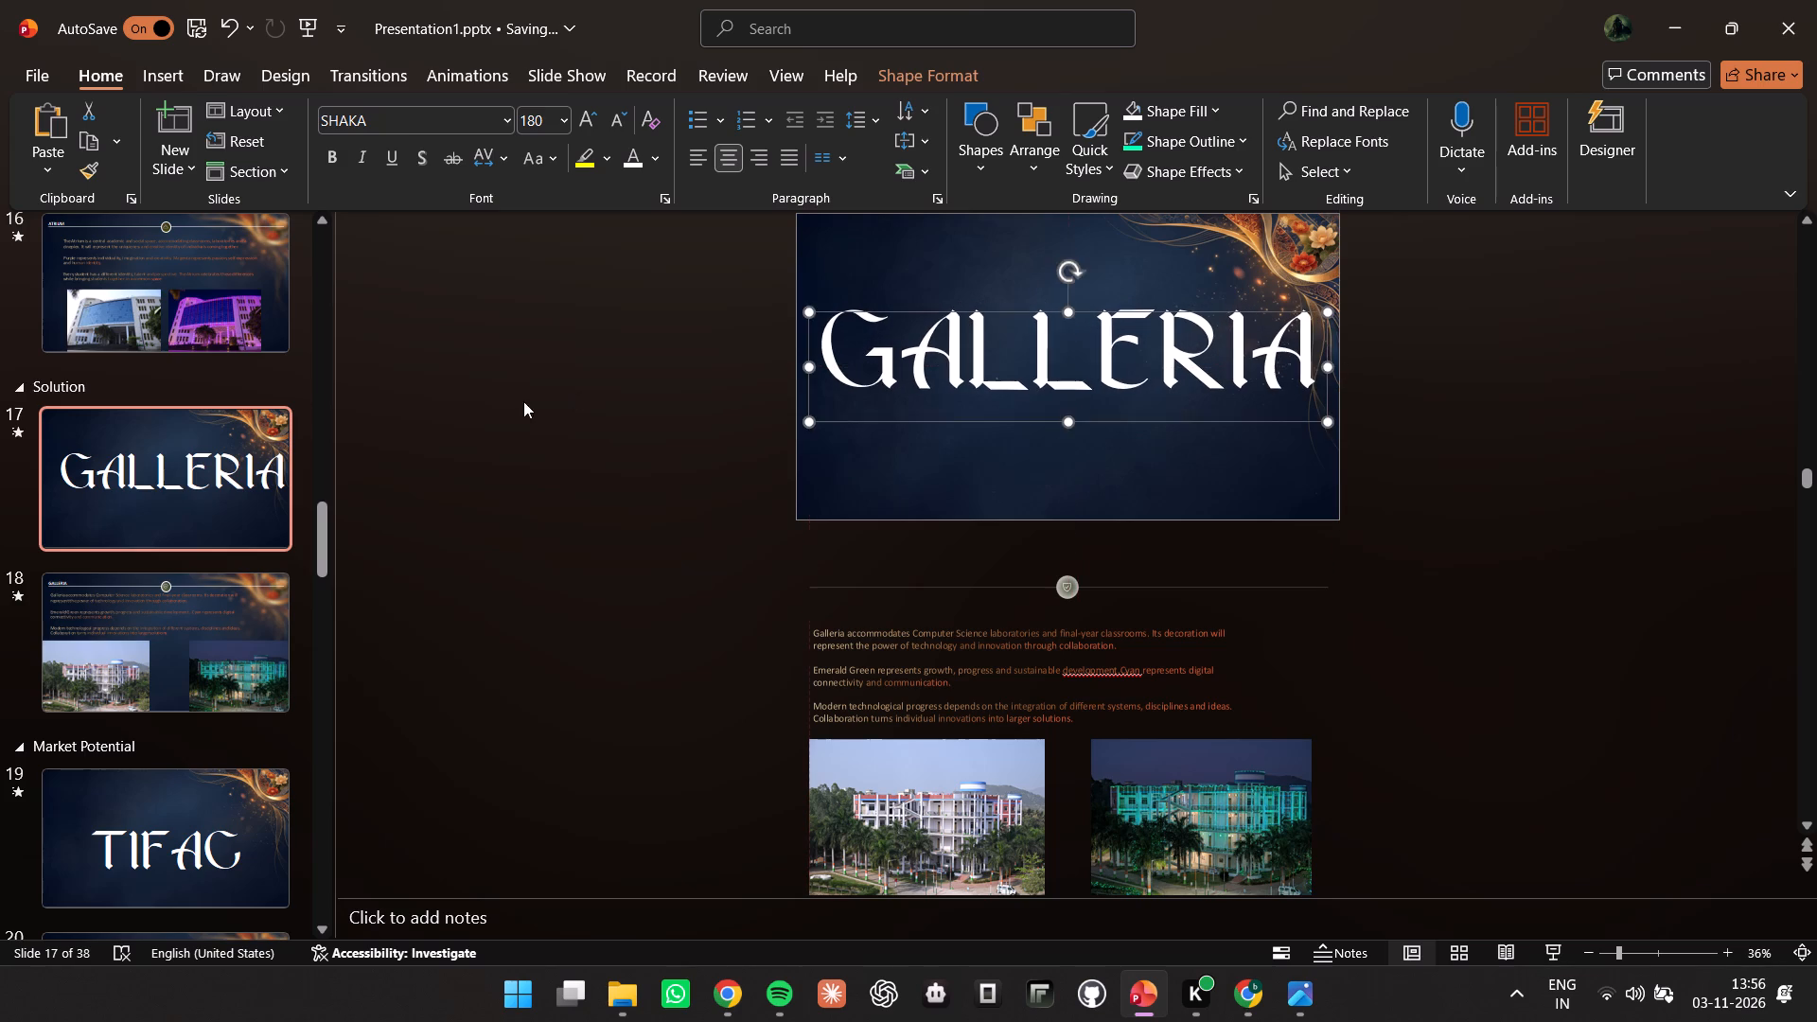
# Change the font of the ATRIUM title on slide 15 to SHAKA.
pyautogui.scroll(3, 164, 483)
pyautogui.click(173, 405)
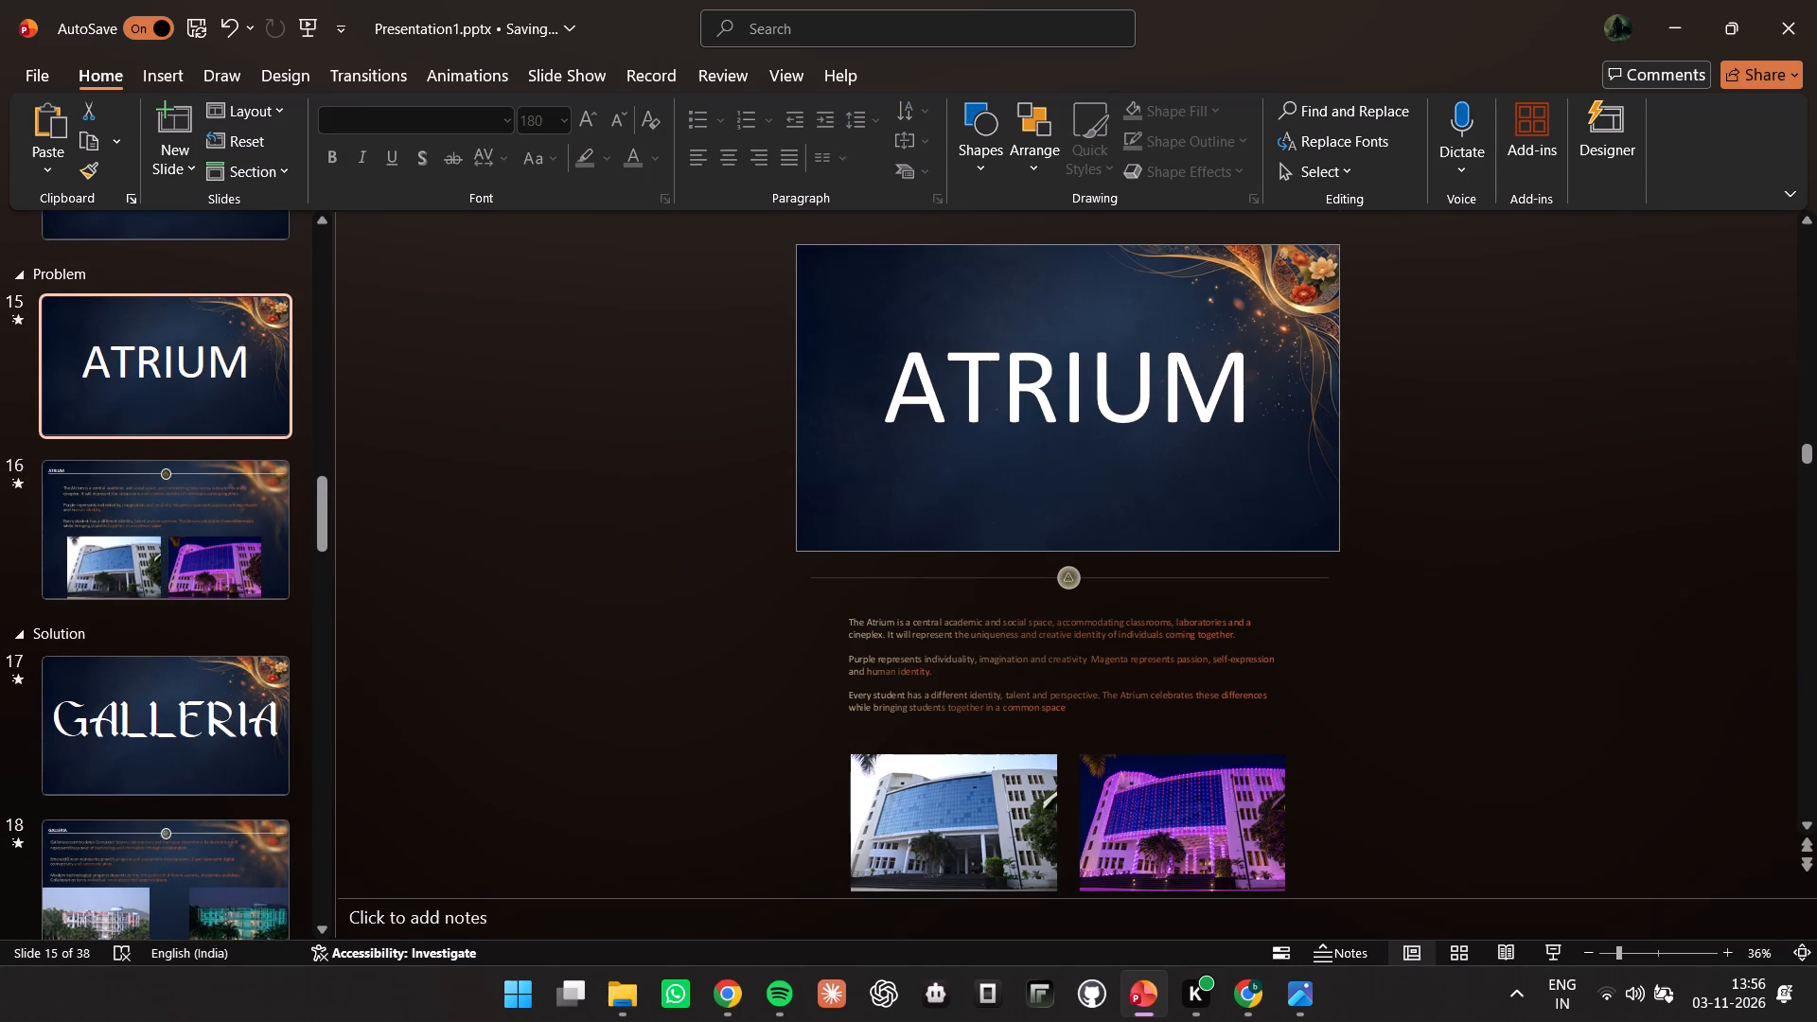
pyautogui.click(914, 393)
pyautogui.hotkey('ctrl', 'a')
pyautogui.click(441, 122)
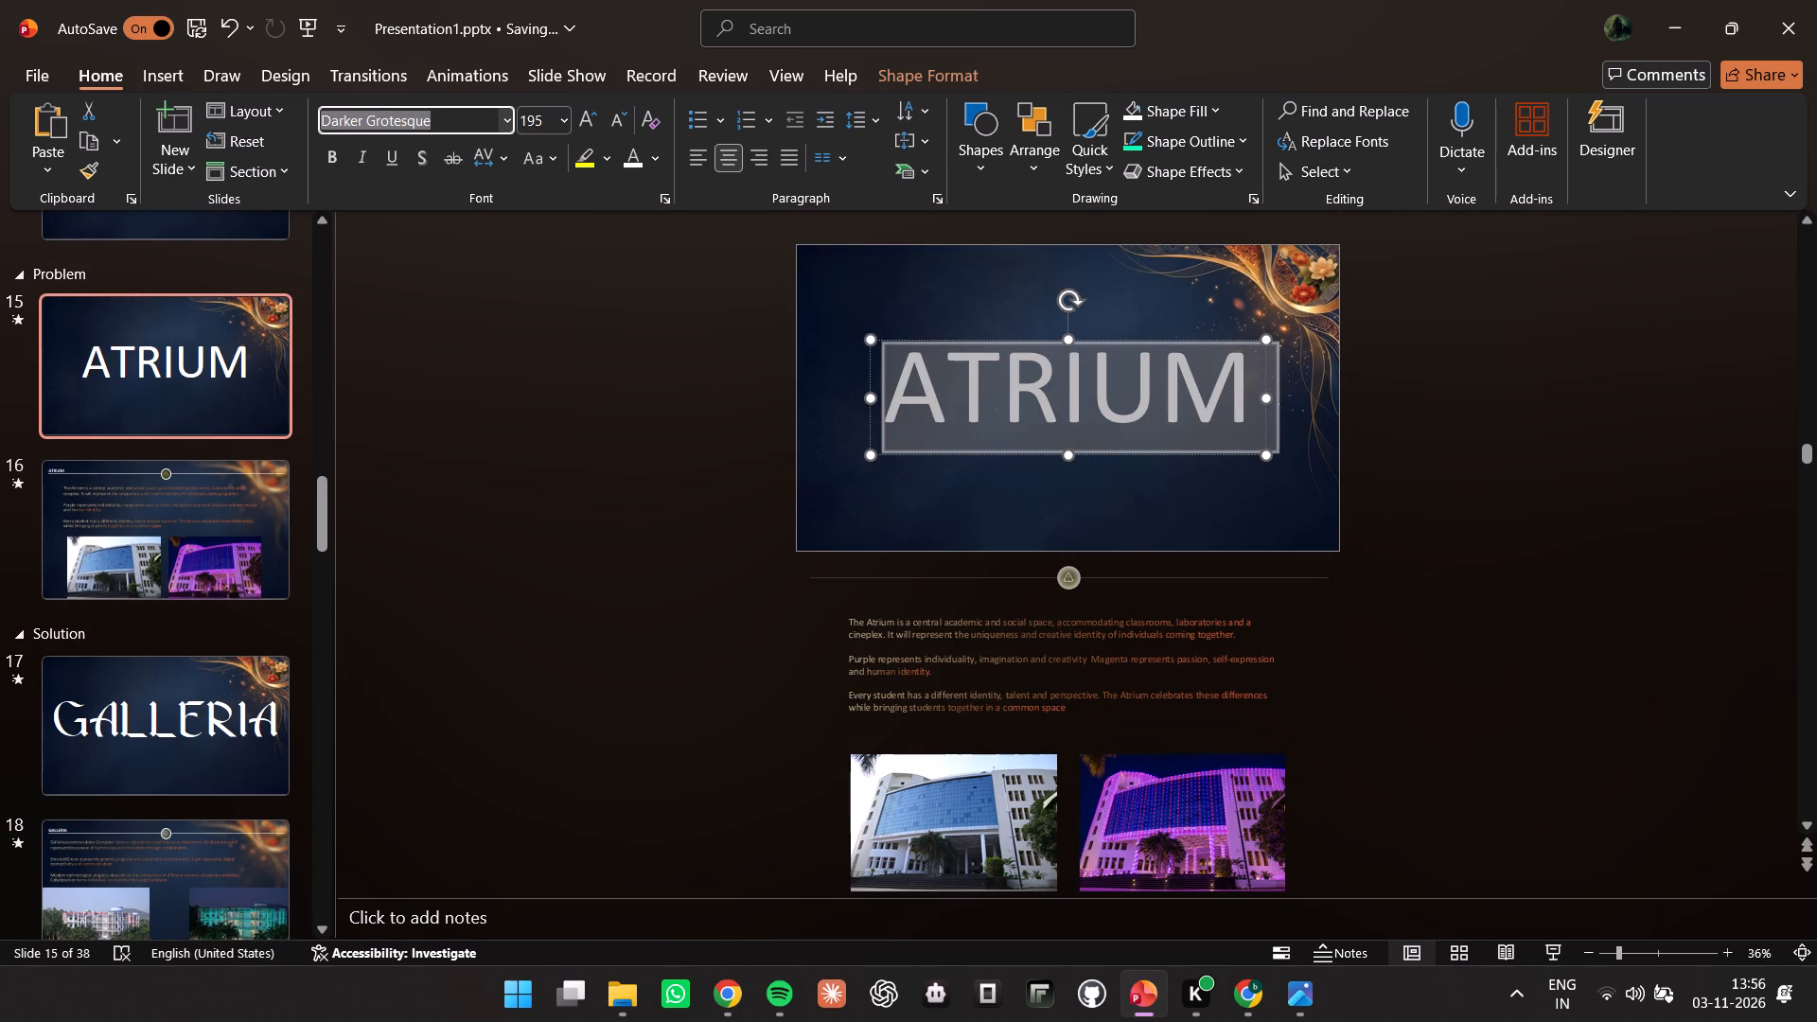
pyautogui.write('sh')
pyautogui.press('Return')
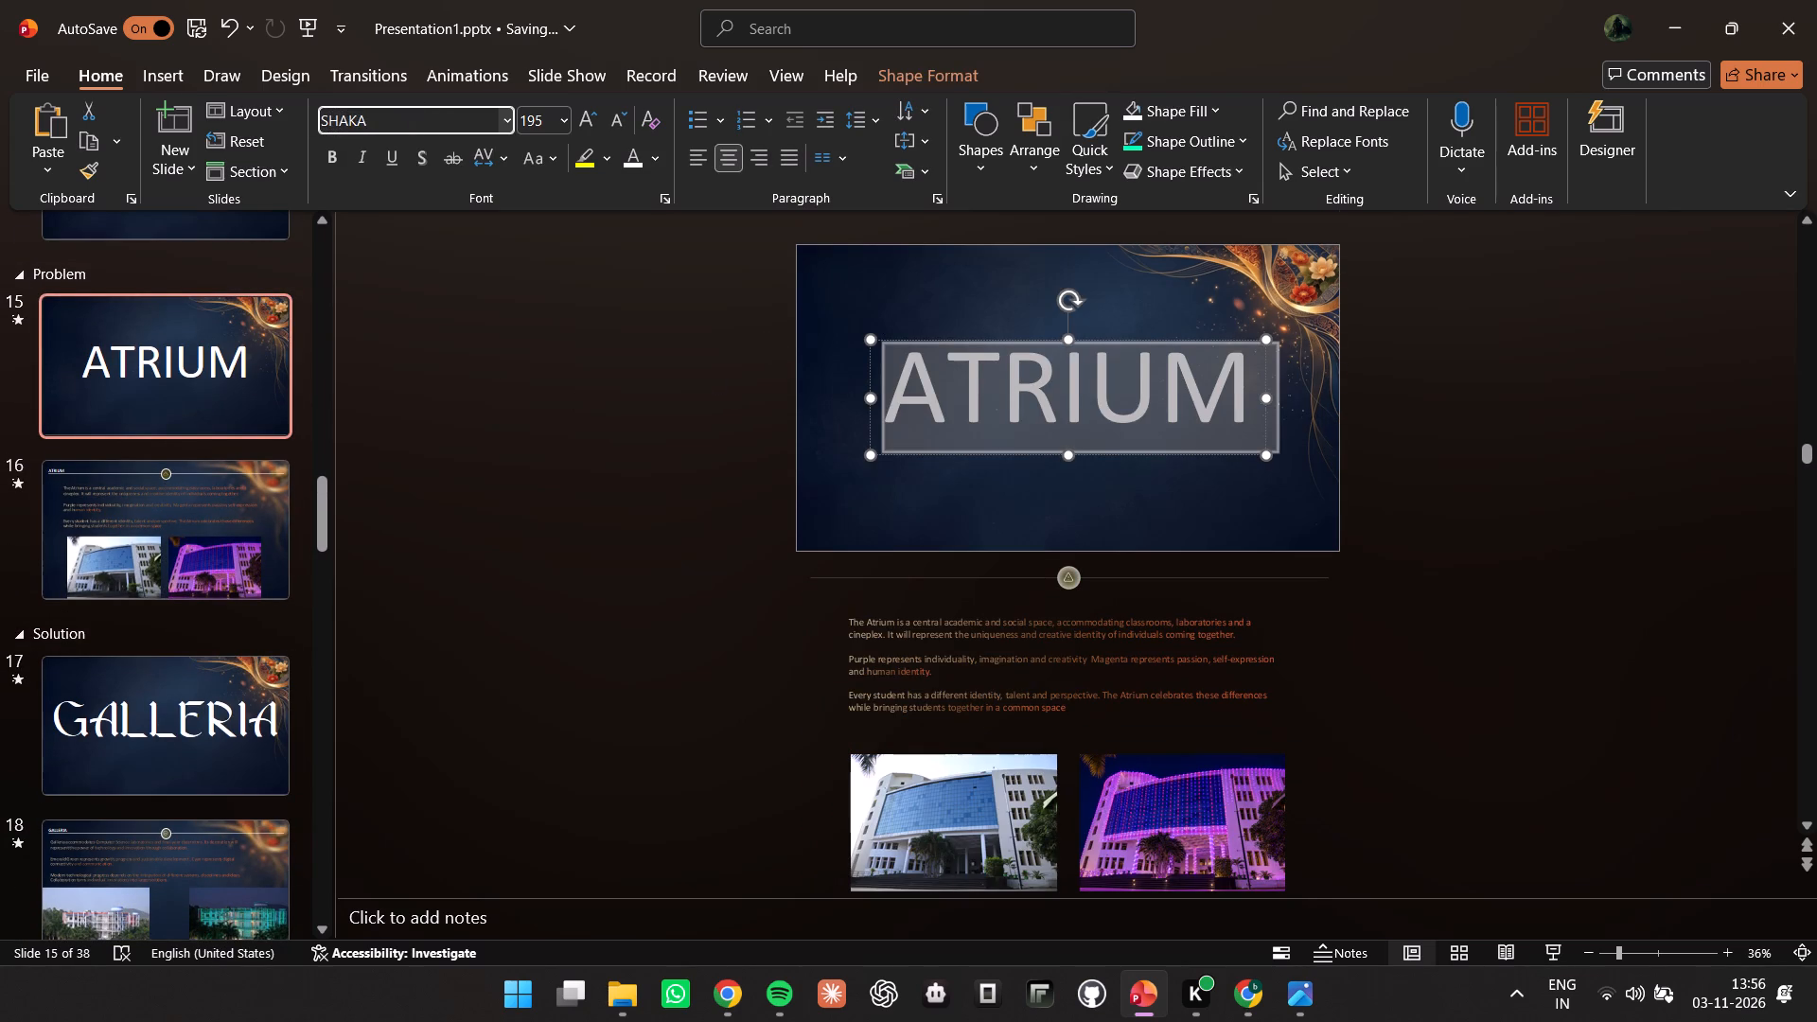
# Widen the ATRIUM text box so the title fits on one line, and shift it left towards the slide's centre.
pyautogui.moveTo(1264, 449); pyautogui.dragTo(1298, 439)
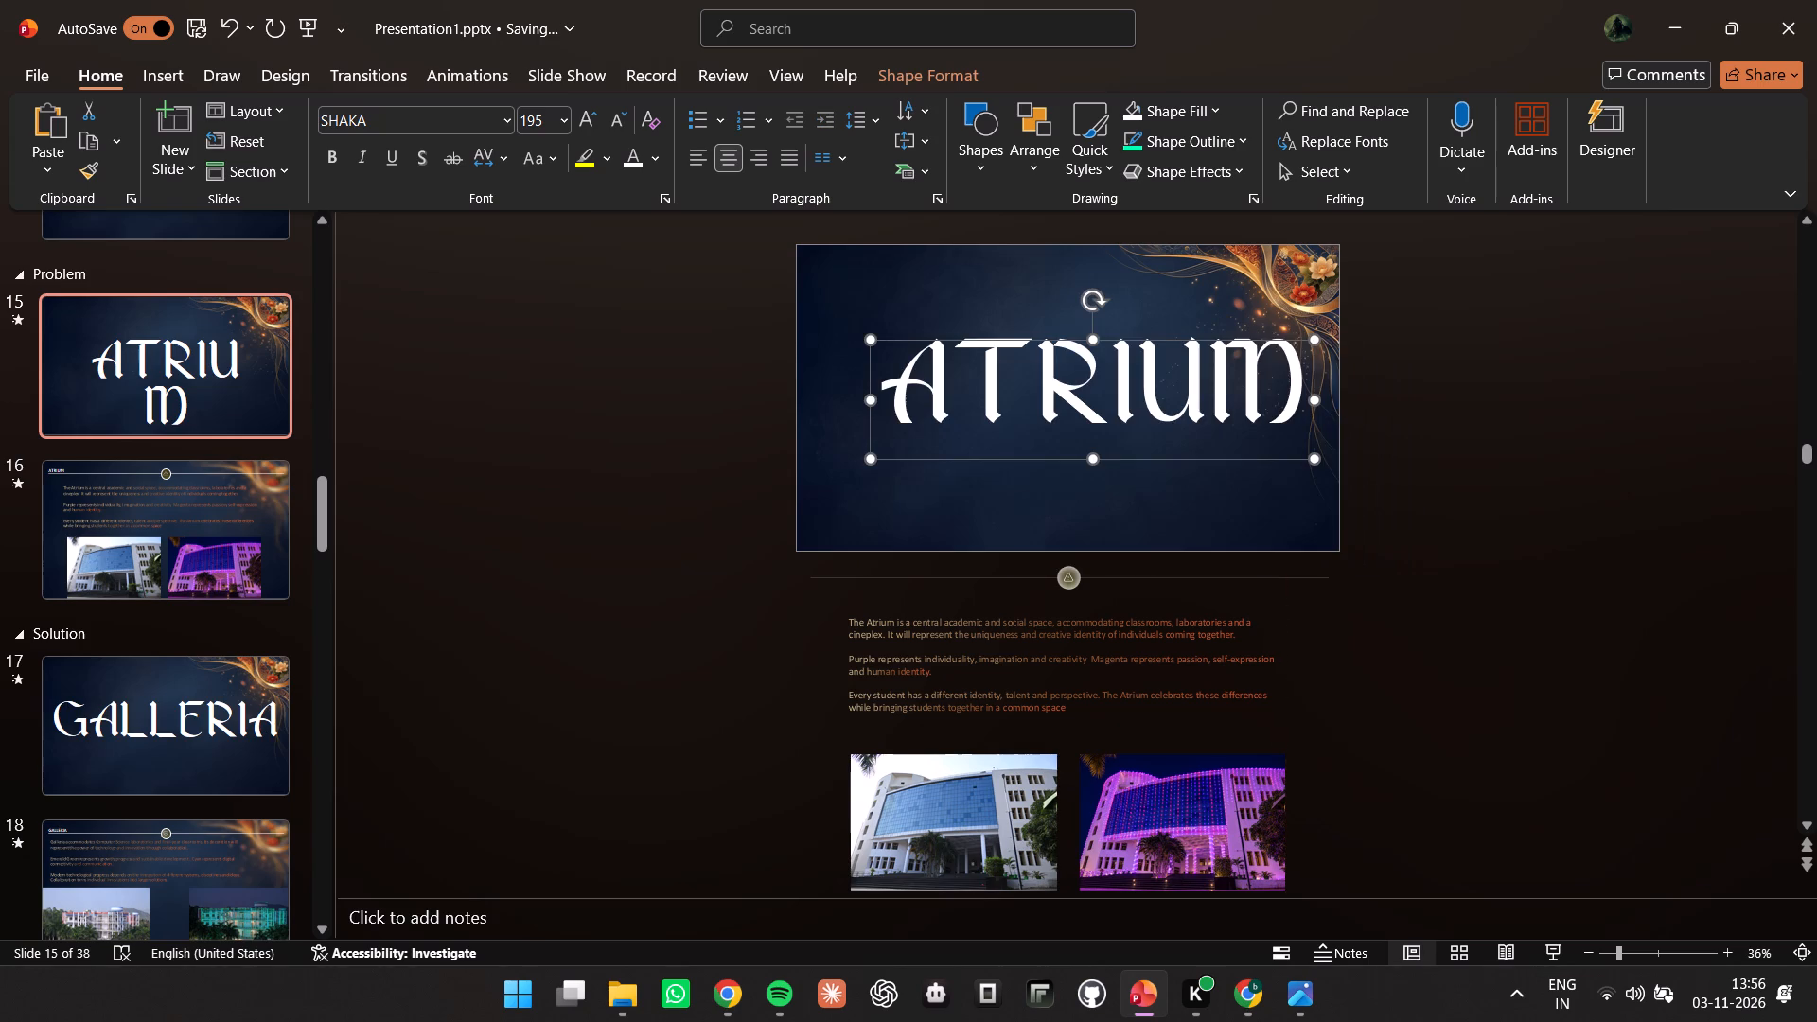
pyautogui.moveTo(1298, 439); pyautogui.dragTo(1301, 439)
pyautogui.moveTo(1074, 341); pyautogui.dragTo(1037, 342)
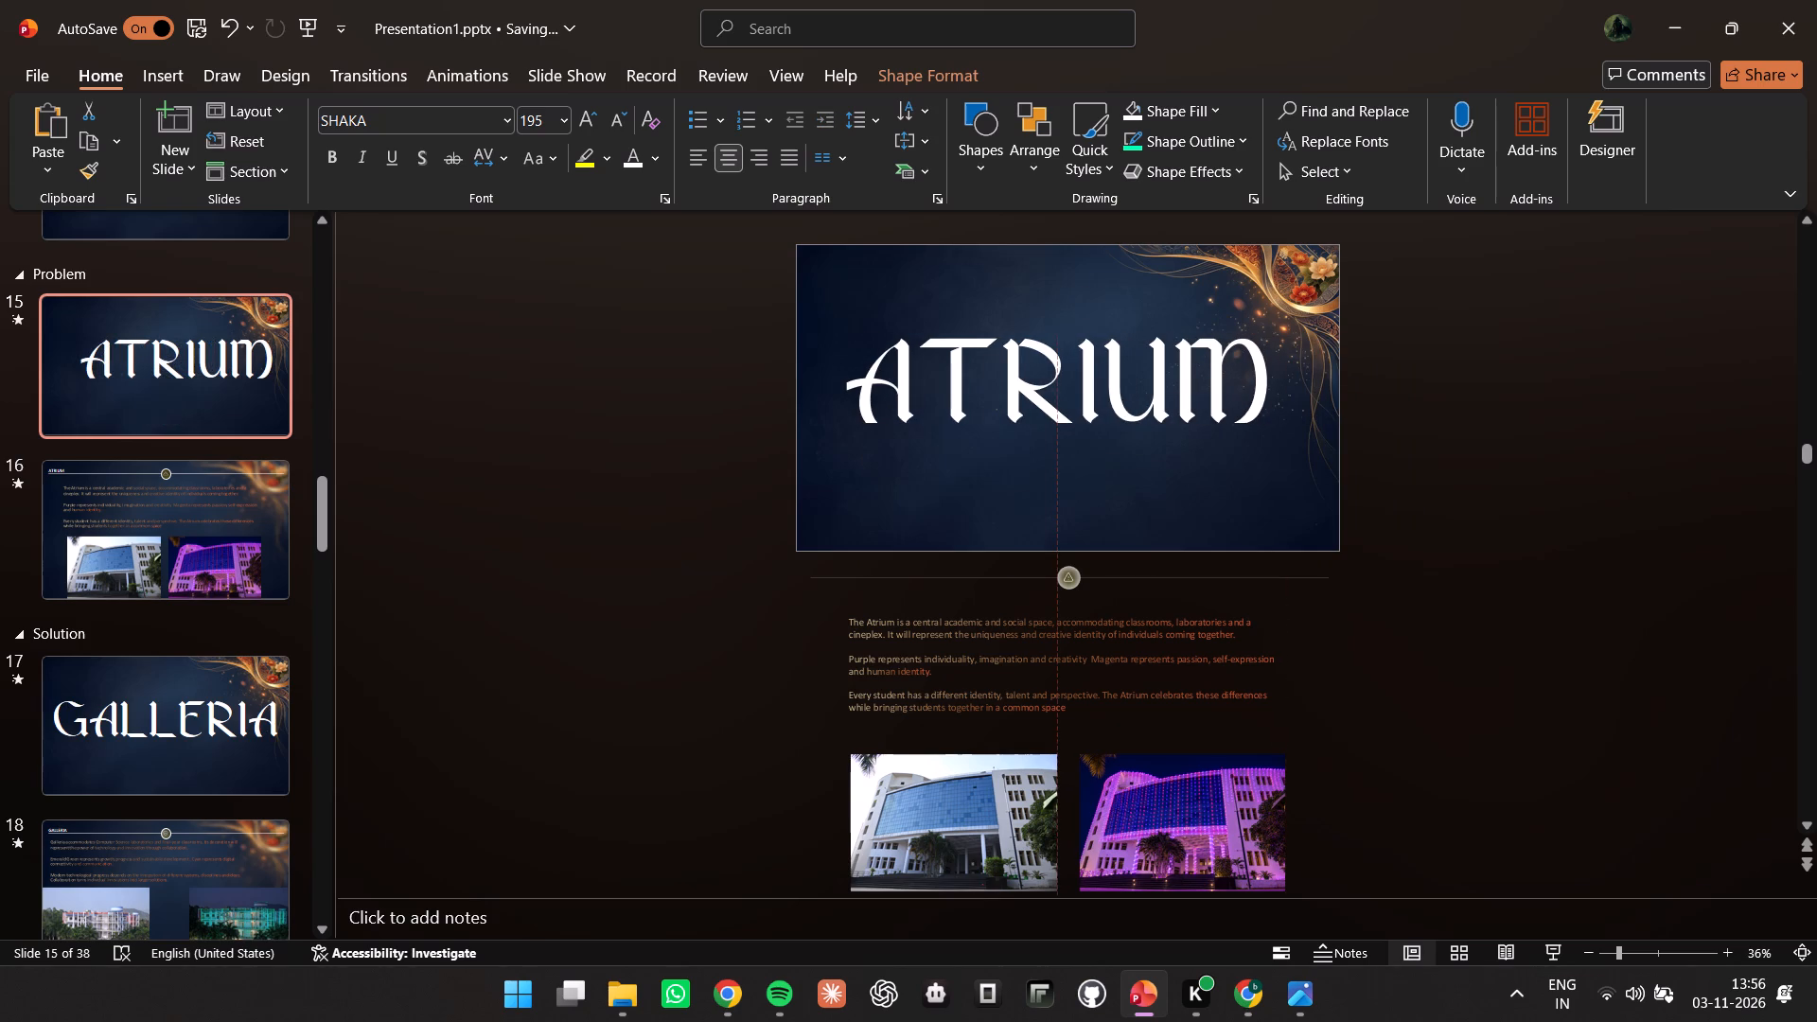
pyautogui.moveTo(1037, 342); pyautogui.dragTo(1036, 351)
# Move the LHC title on slide 13 up and slightly left.
pyautogui.scroll(5, 275, 469)
pyautogui.click(203, 461)
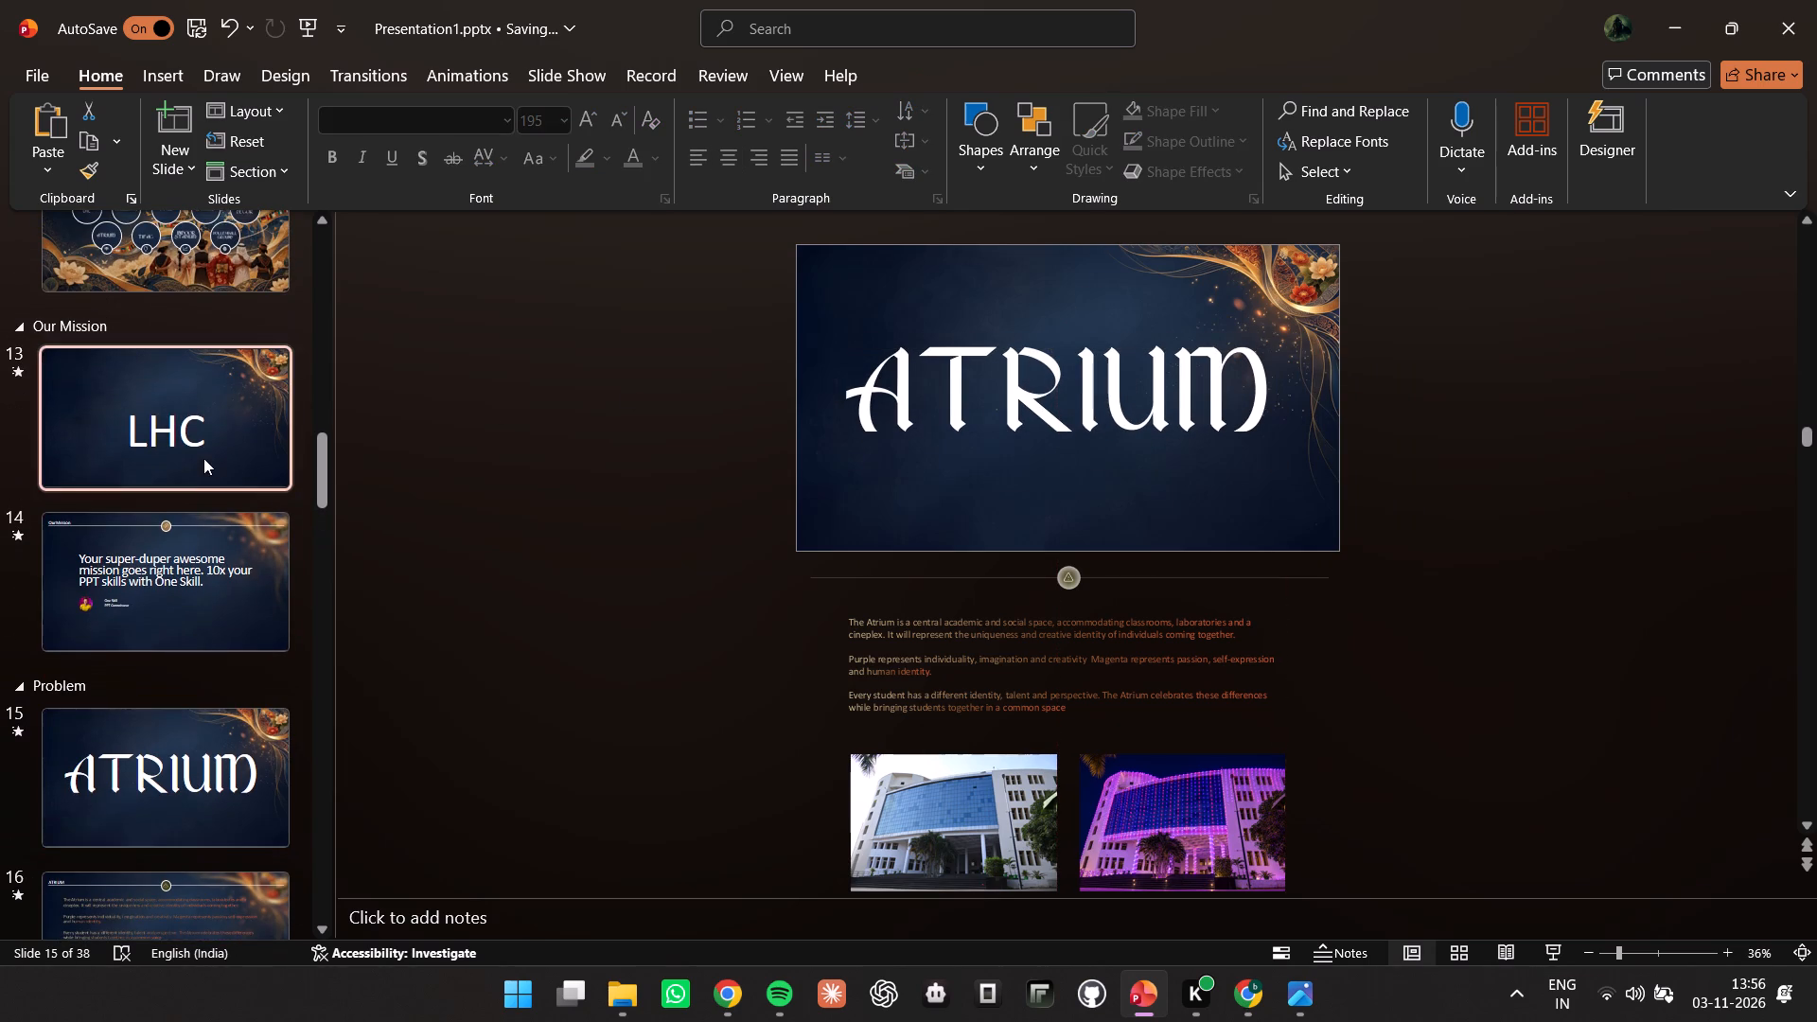
pyautogui.click(1032, 588)
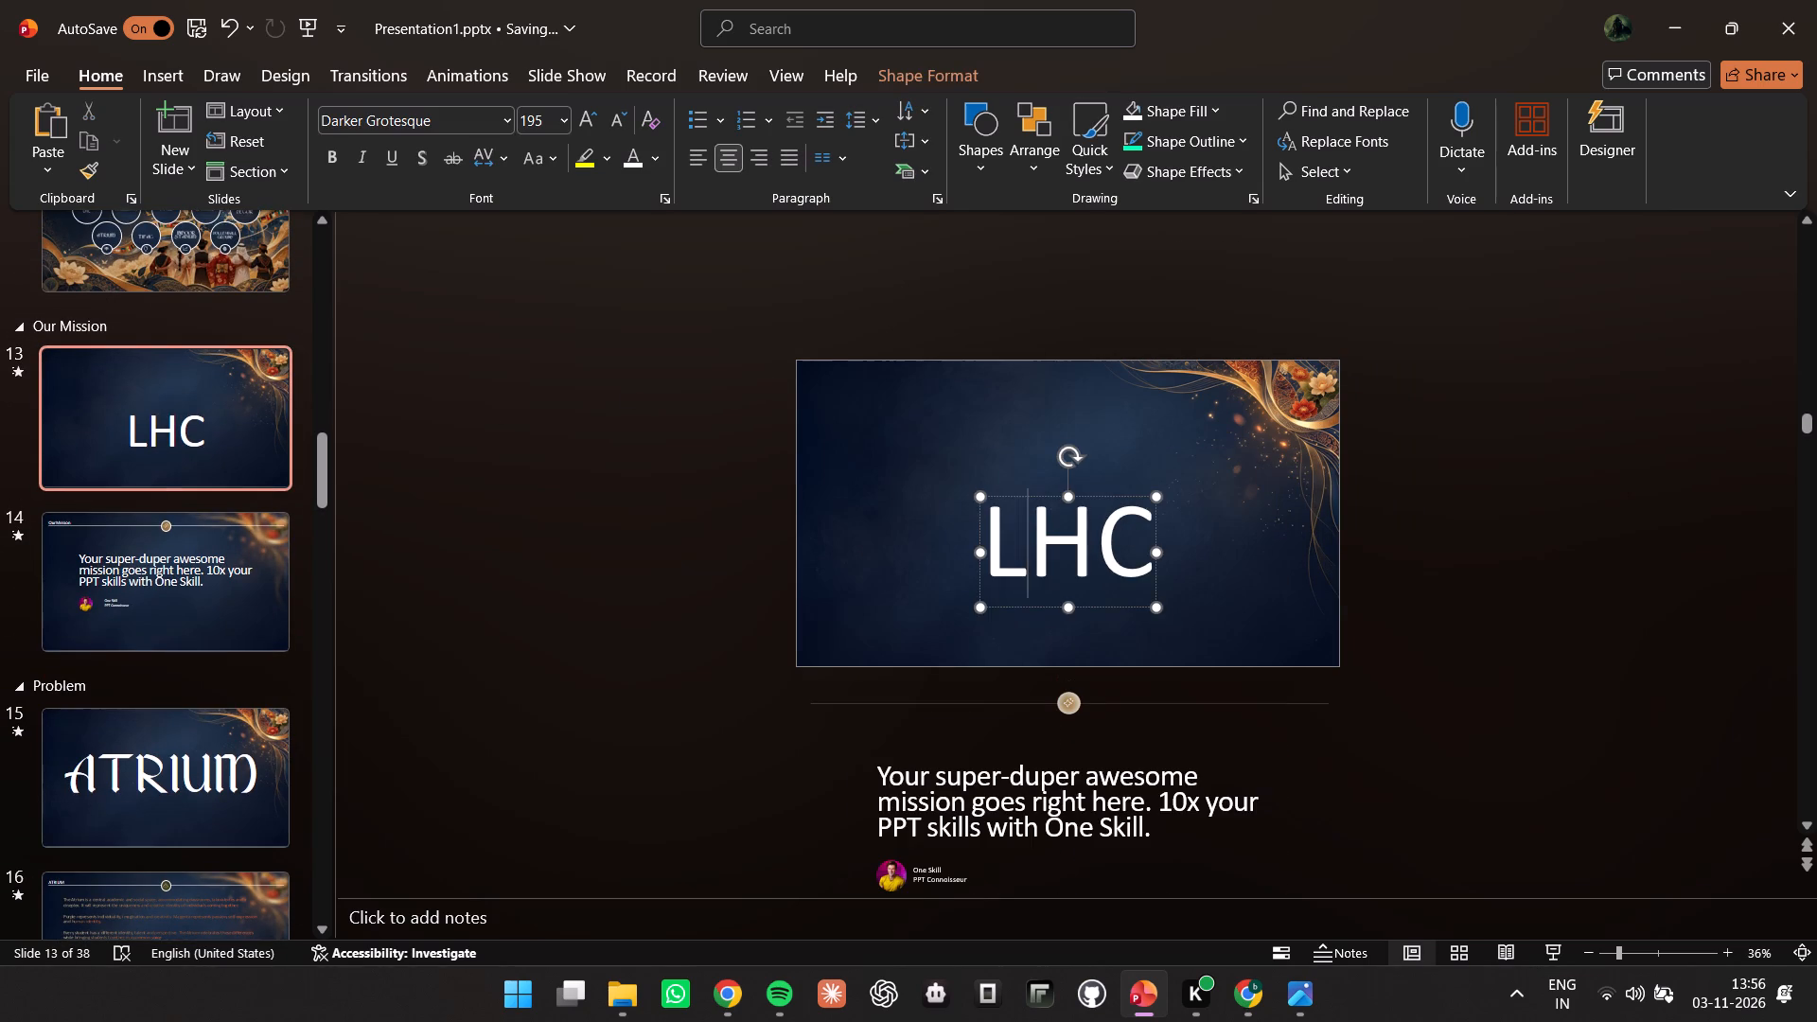
pyautogui.moveTo(1035, 496); pyautogui.dragTo(1010, 458)
# Change the font of the LHC title on slide 13 to SHAKA.
pyautogui.click(1018, 487)
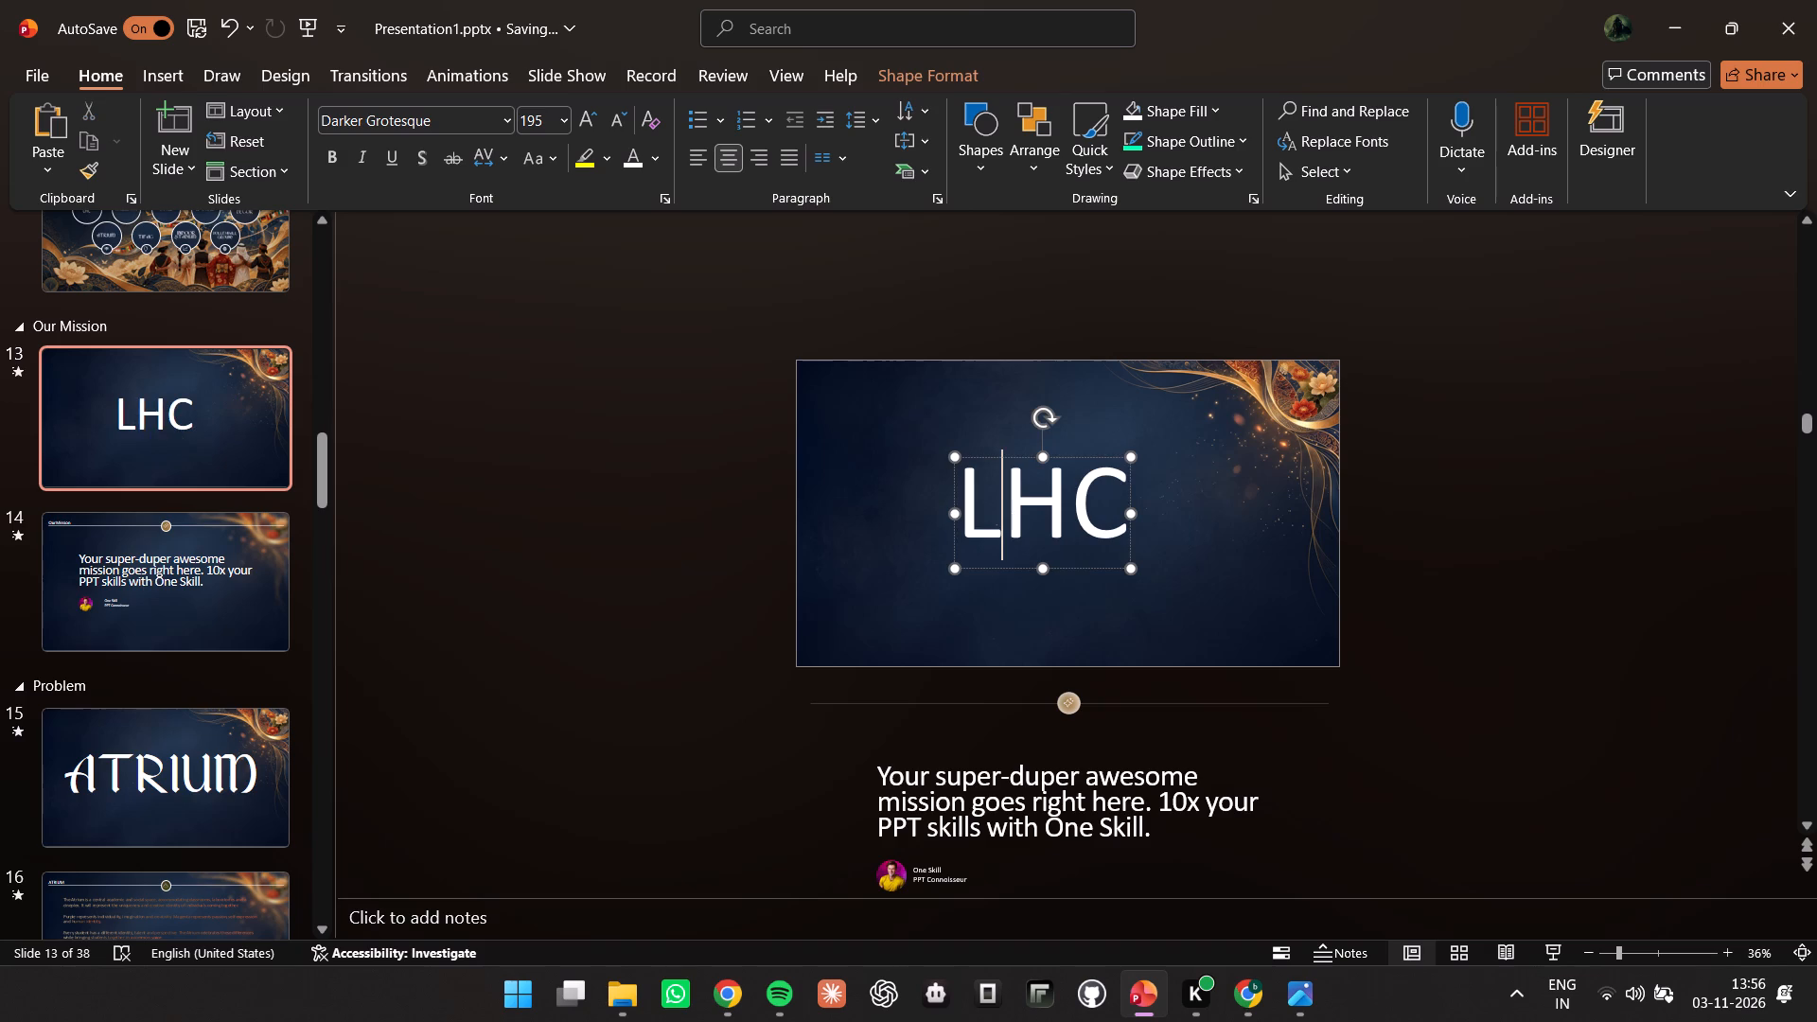
pyautogui.press('a')
pyautogui.press('BackSpace')
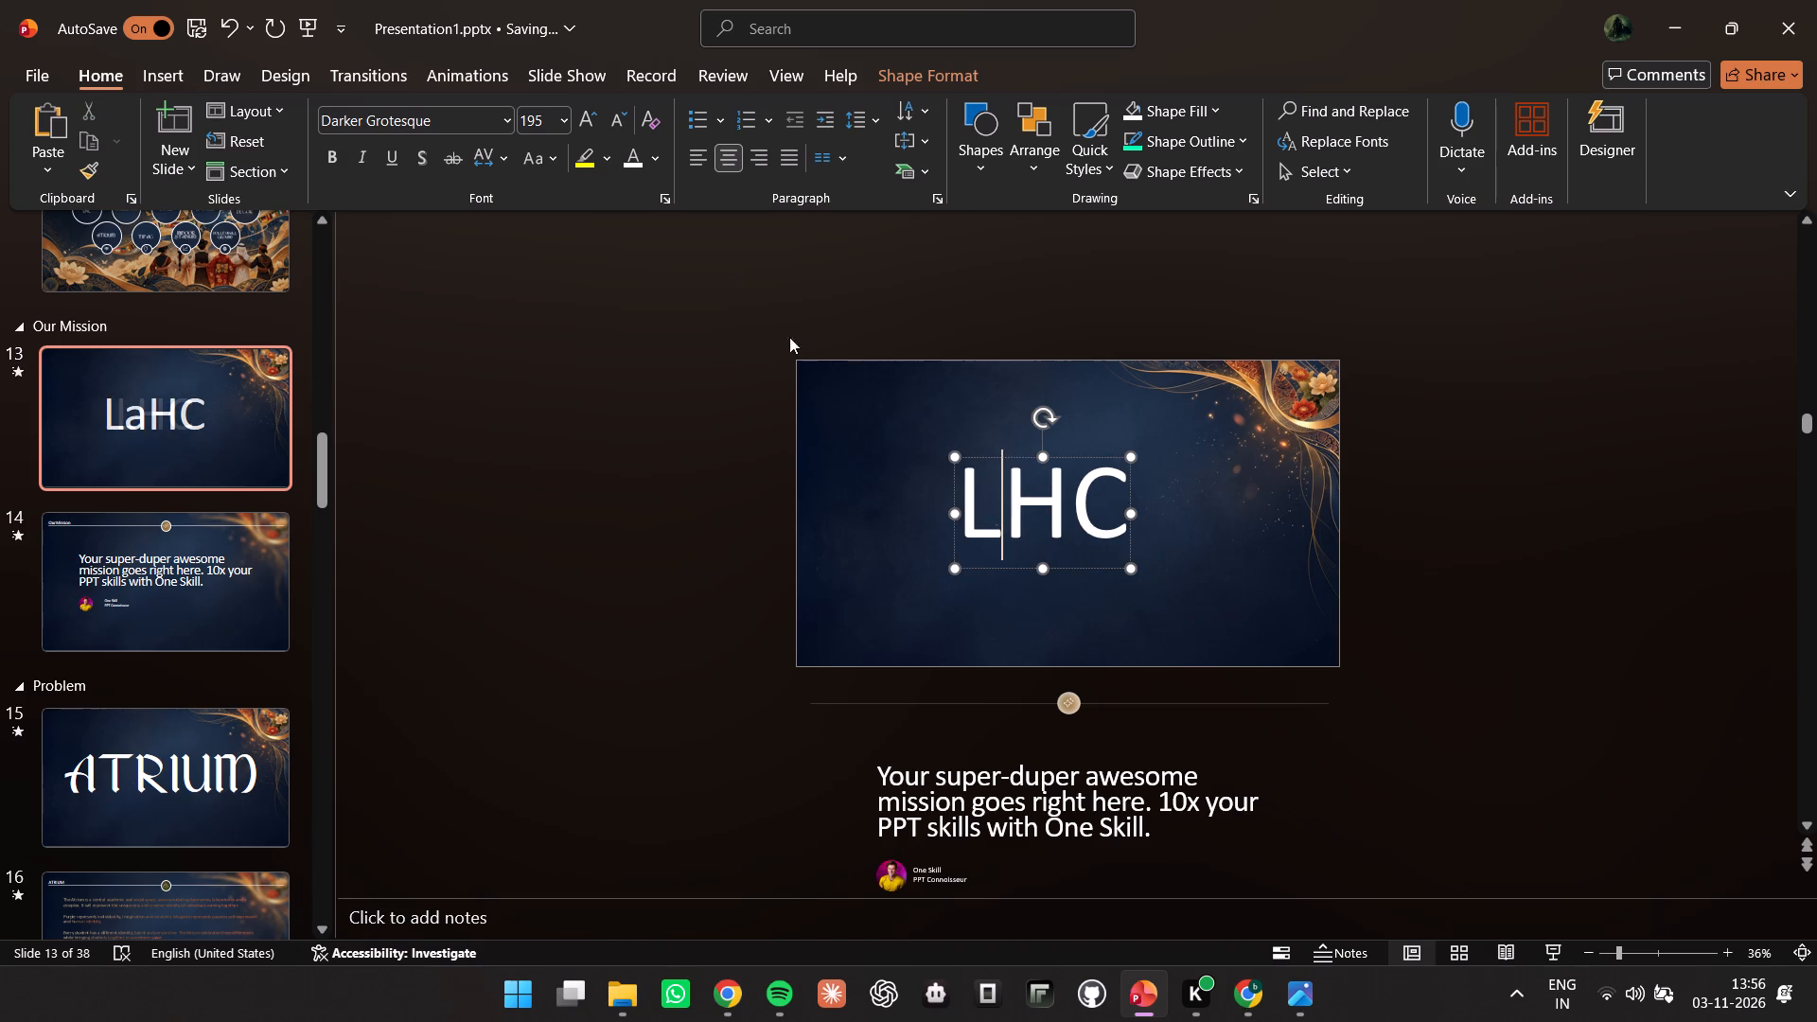
pyautogui.hotkey('ctrl', 's')
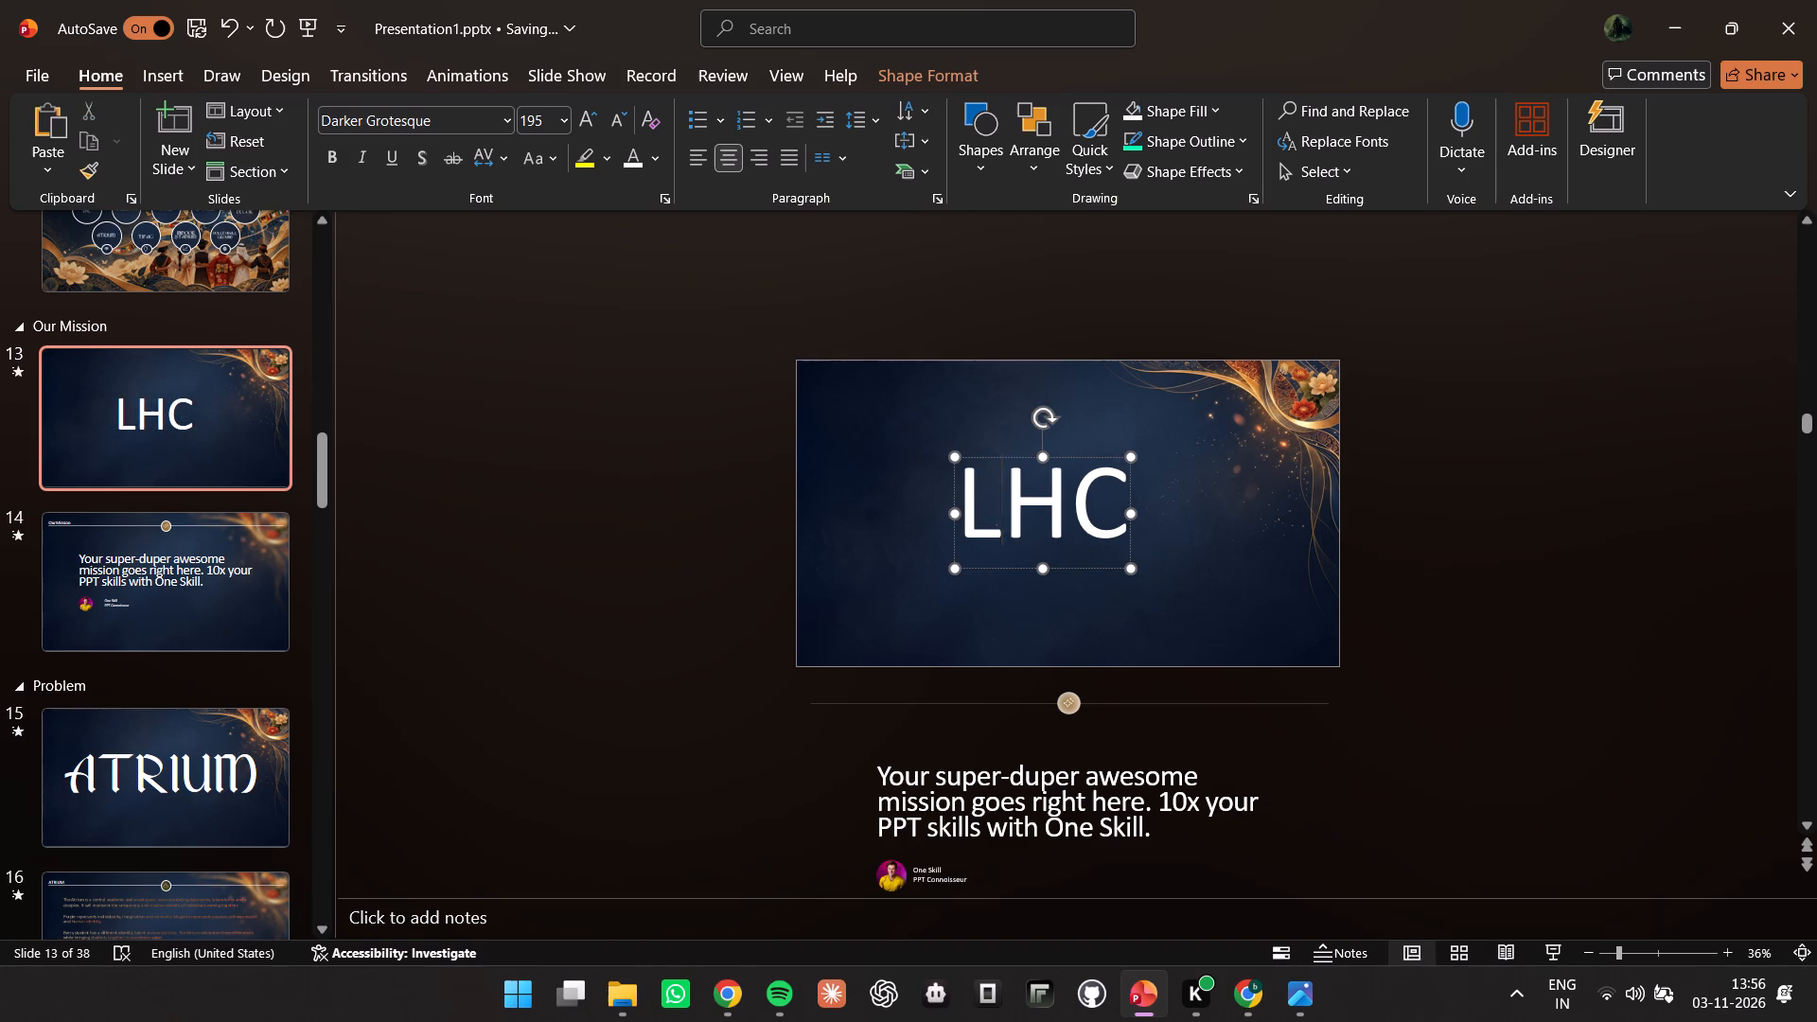
pyautogui.click(1004, 534)
pyautogui.hotkey('ctrl', 'a')
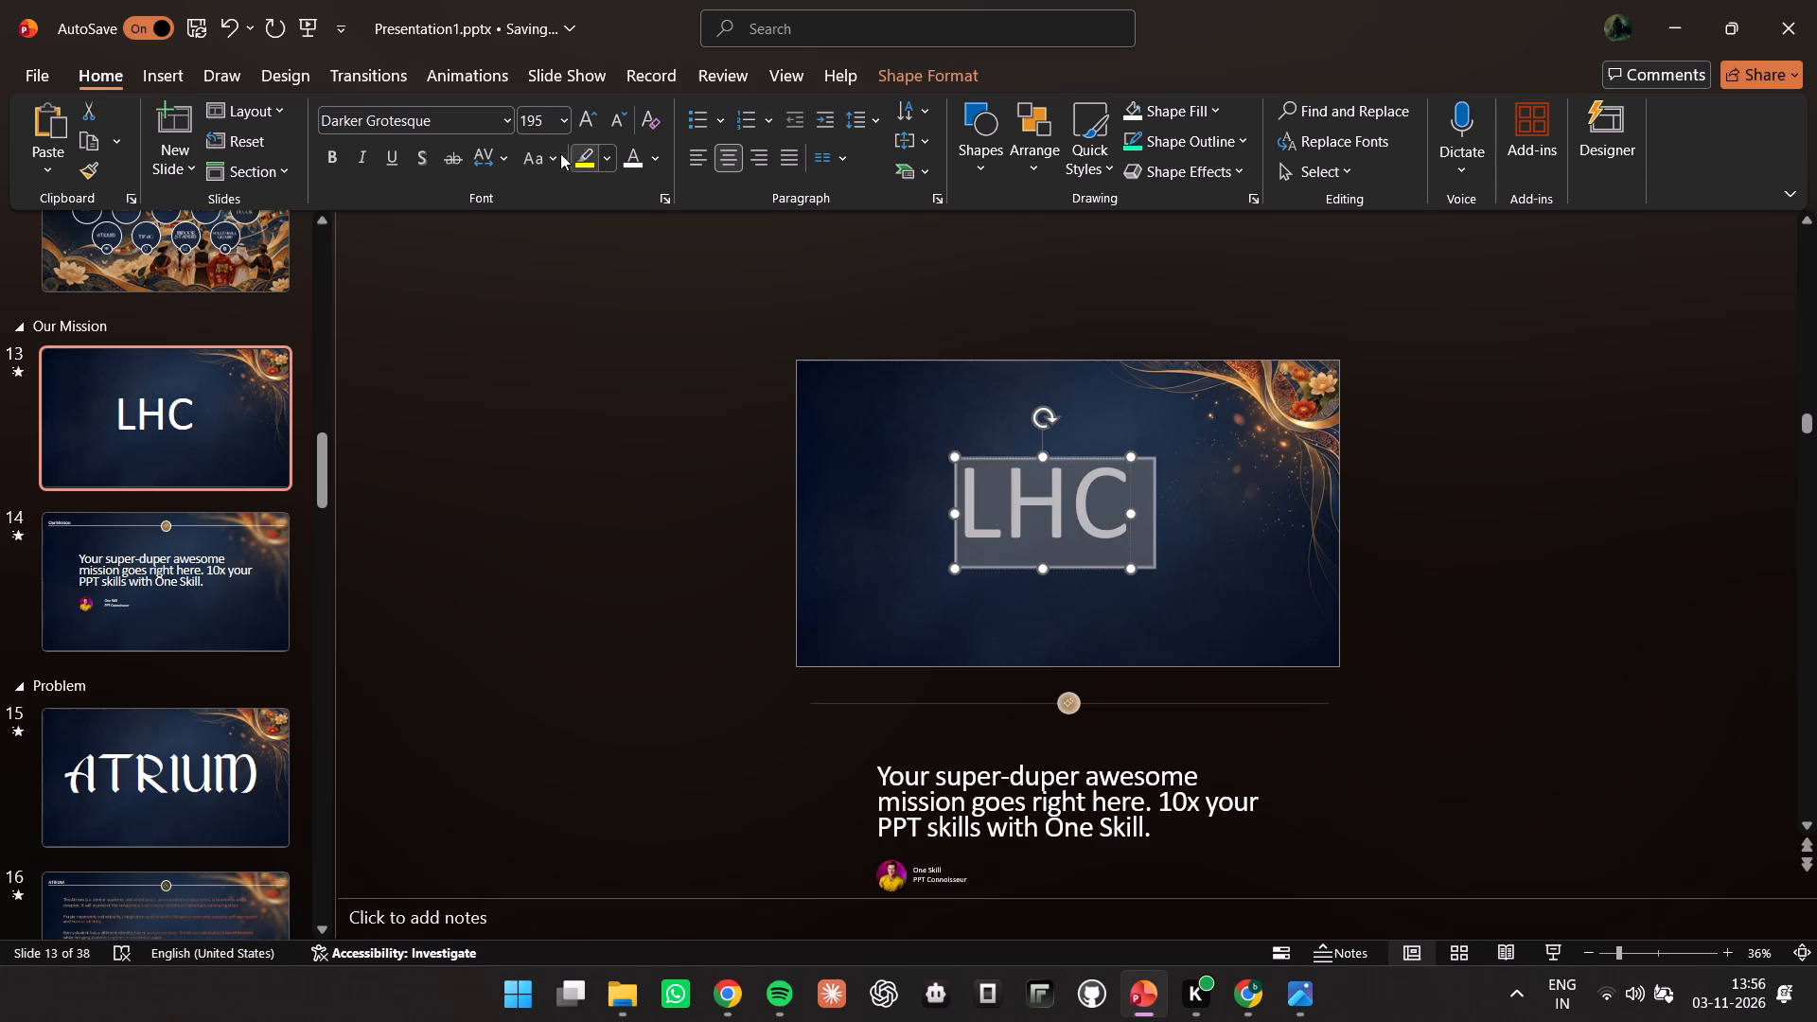
pyautogui.click(500, 111)
pyautogui.press('s')
pyautogui.press('Return')
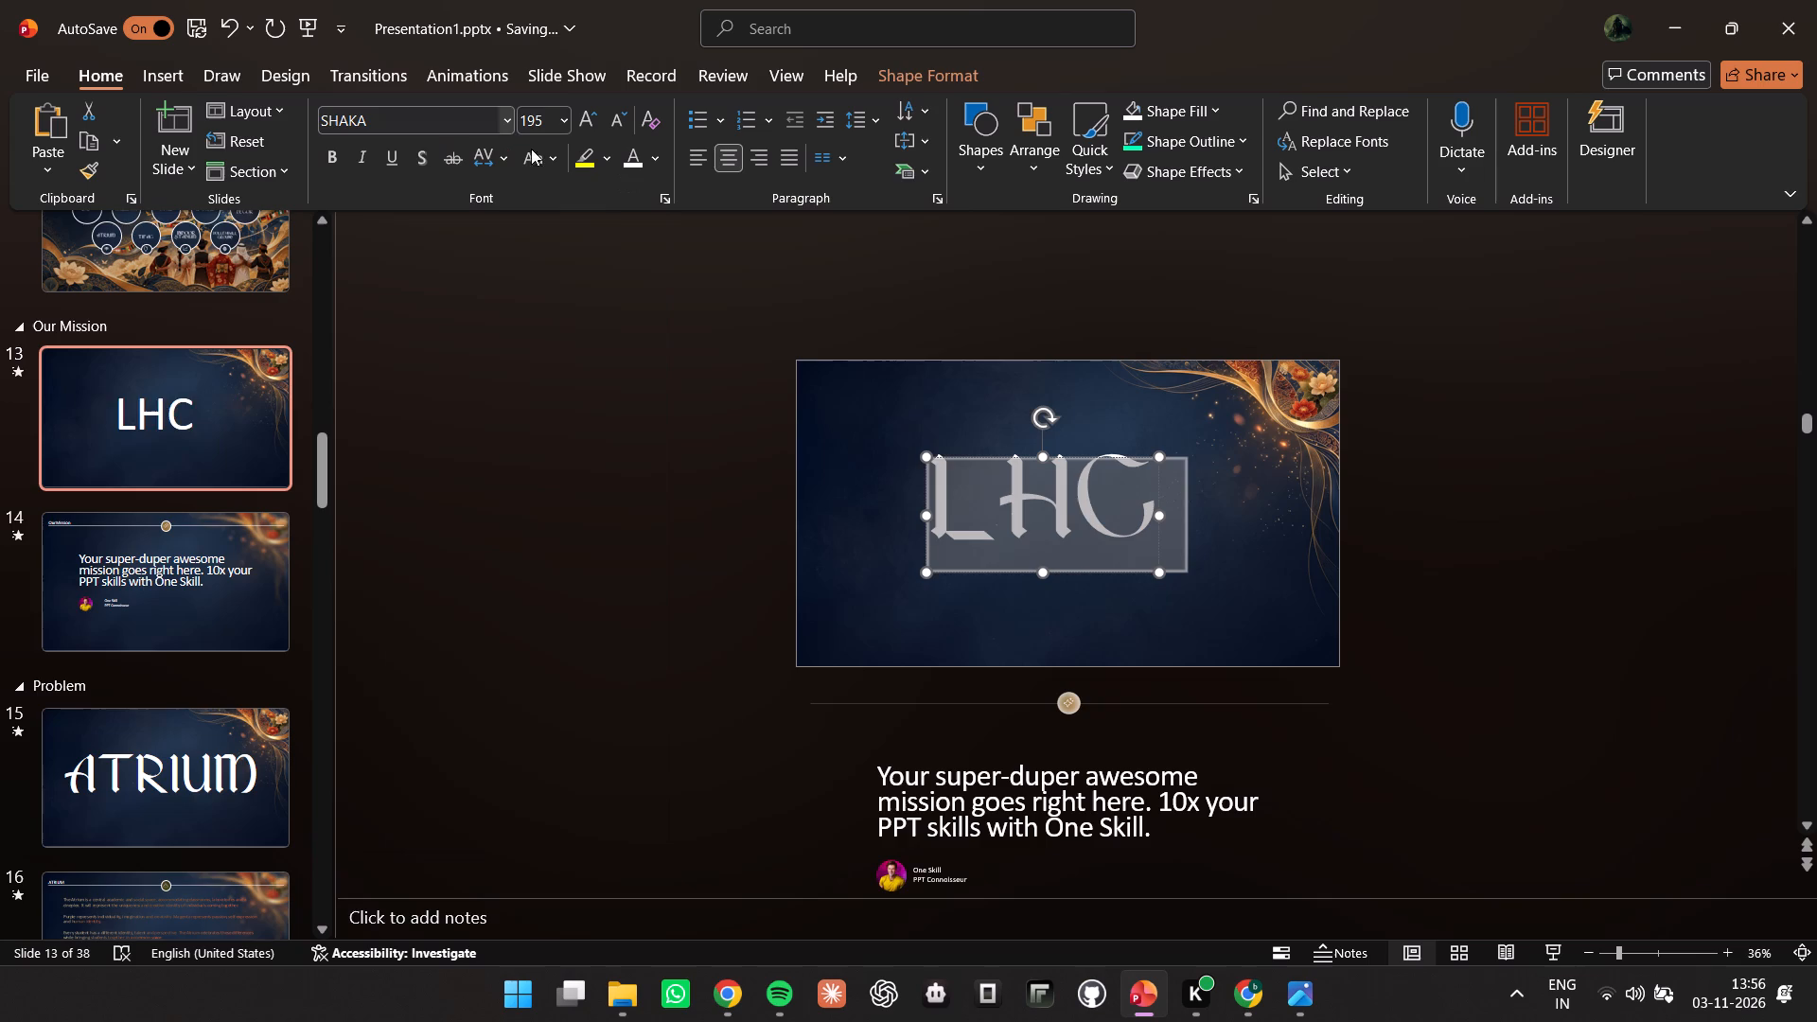
# Preview the slide show from the Table of Contents on slide 12, follow the LHC link, and exit the show.
pyautogui.scroll(5, 243, 479)
pyautogui.scroll(-6, 198, 481)
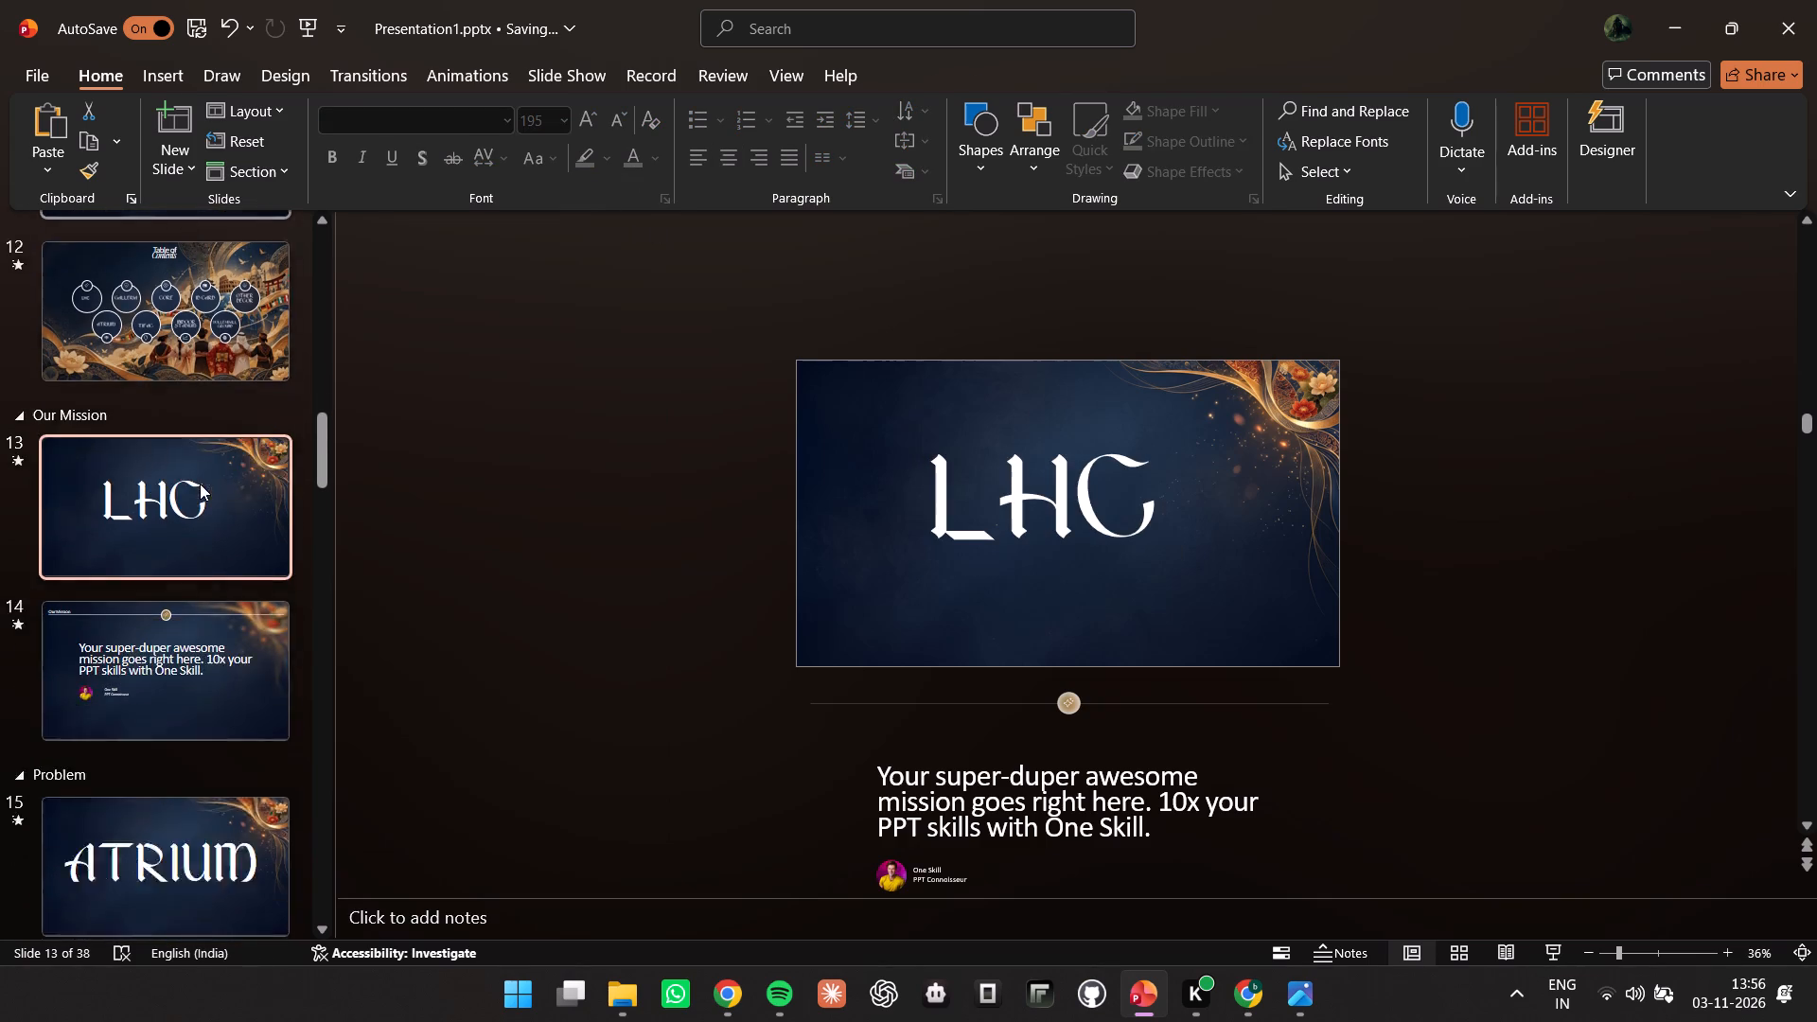
pyautogui.scroll(4, 201, 484)
pyautogui.click(201, 484)
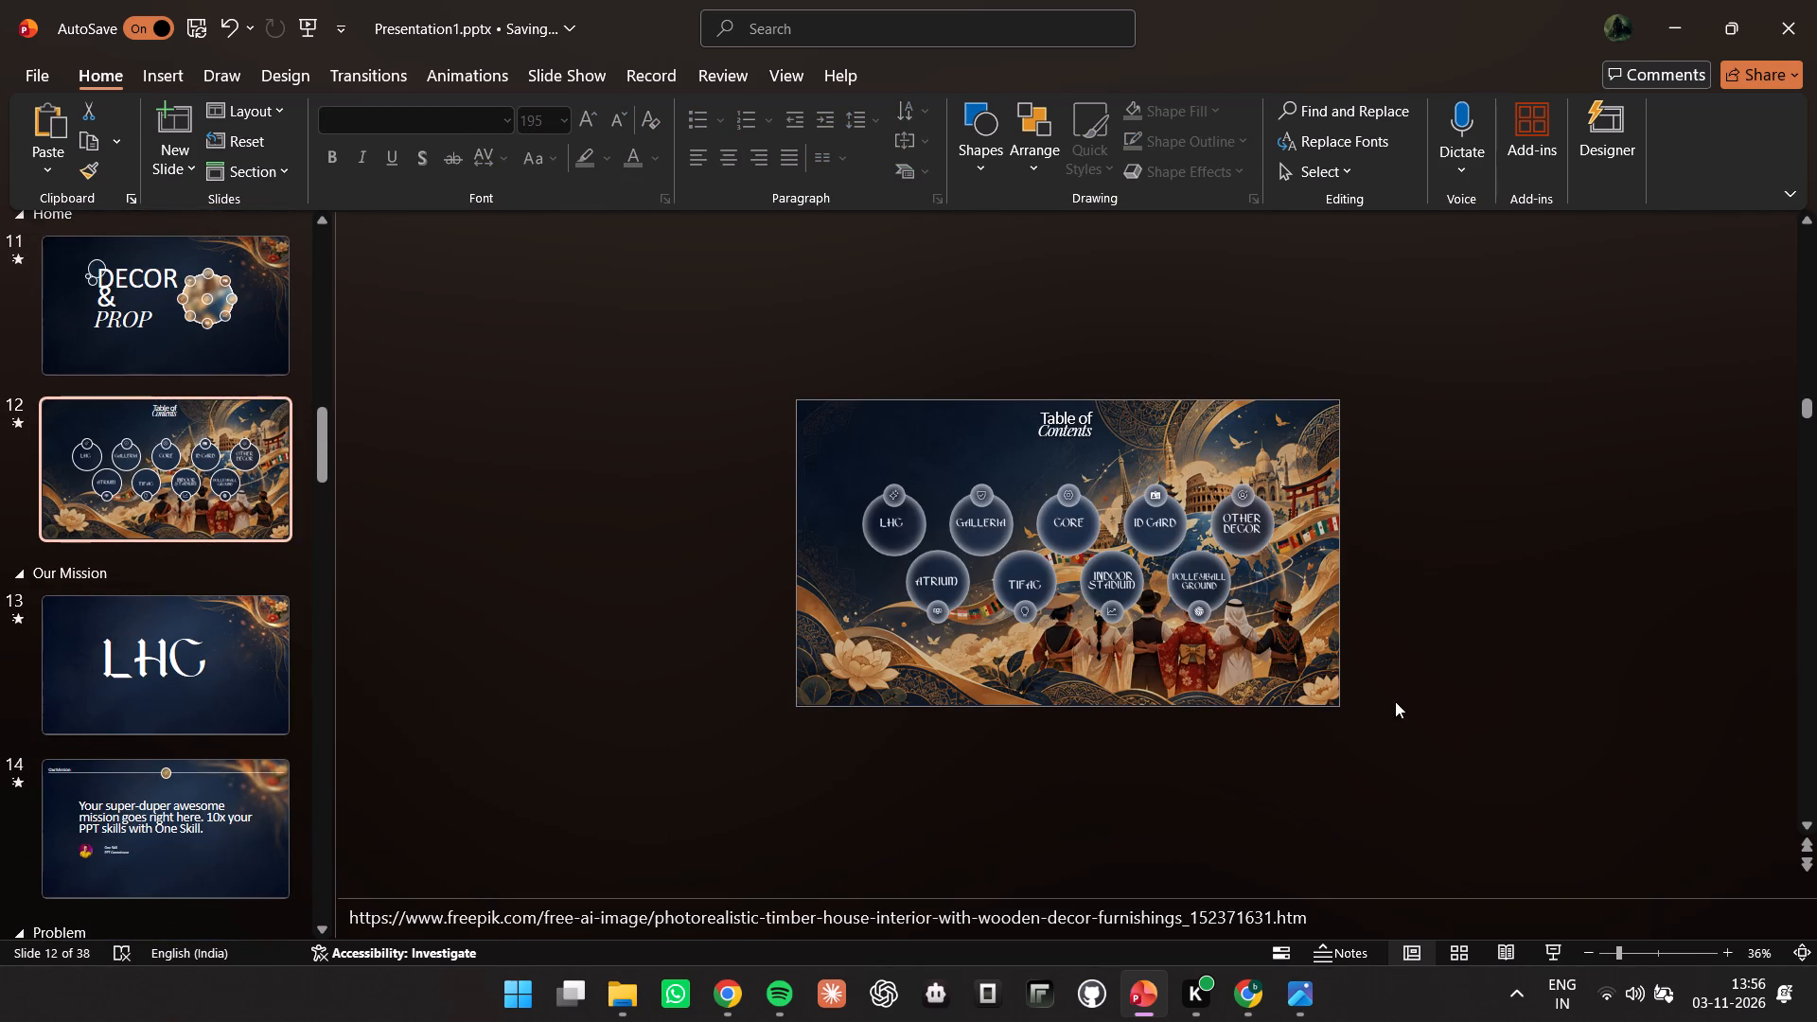
pyautogui.click(1549, 957)
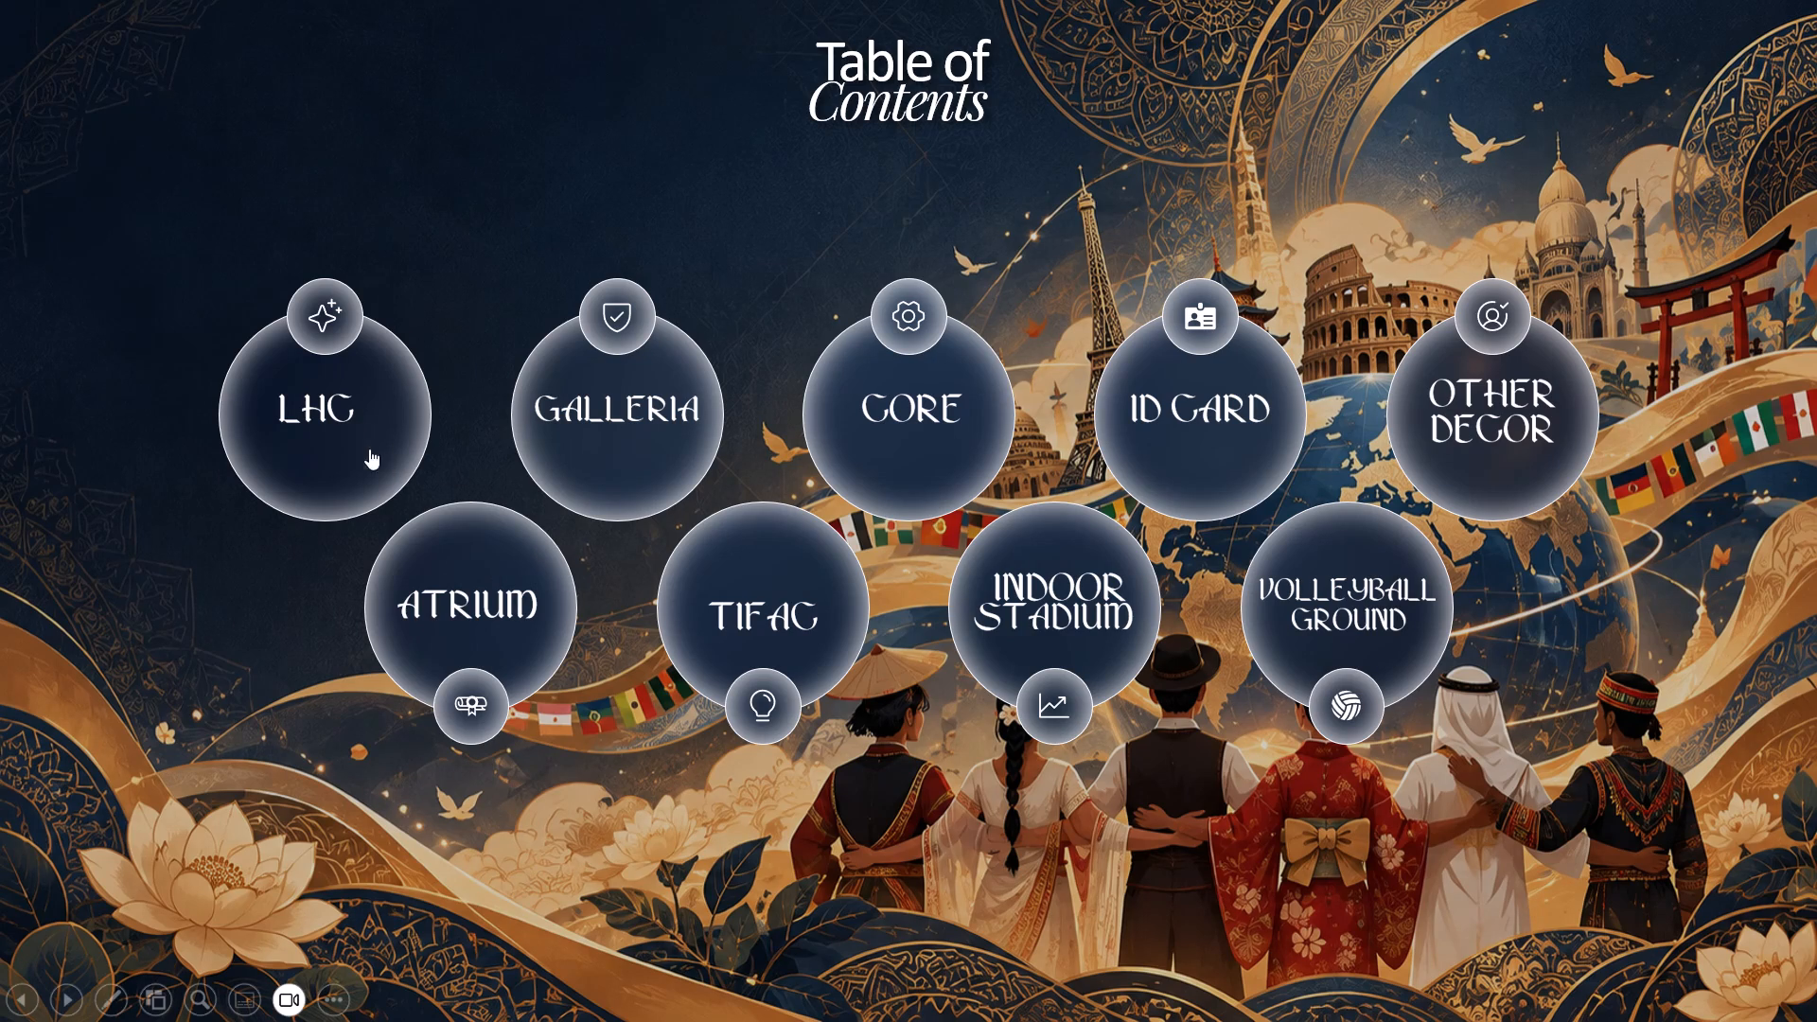
pyautogui.click(346, 427)
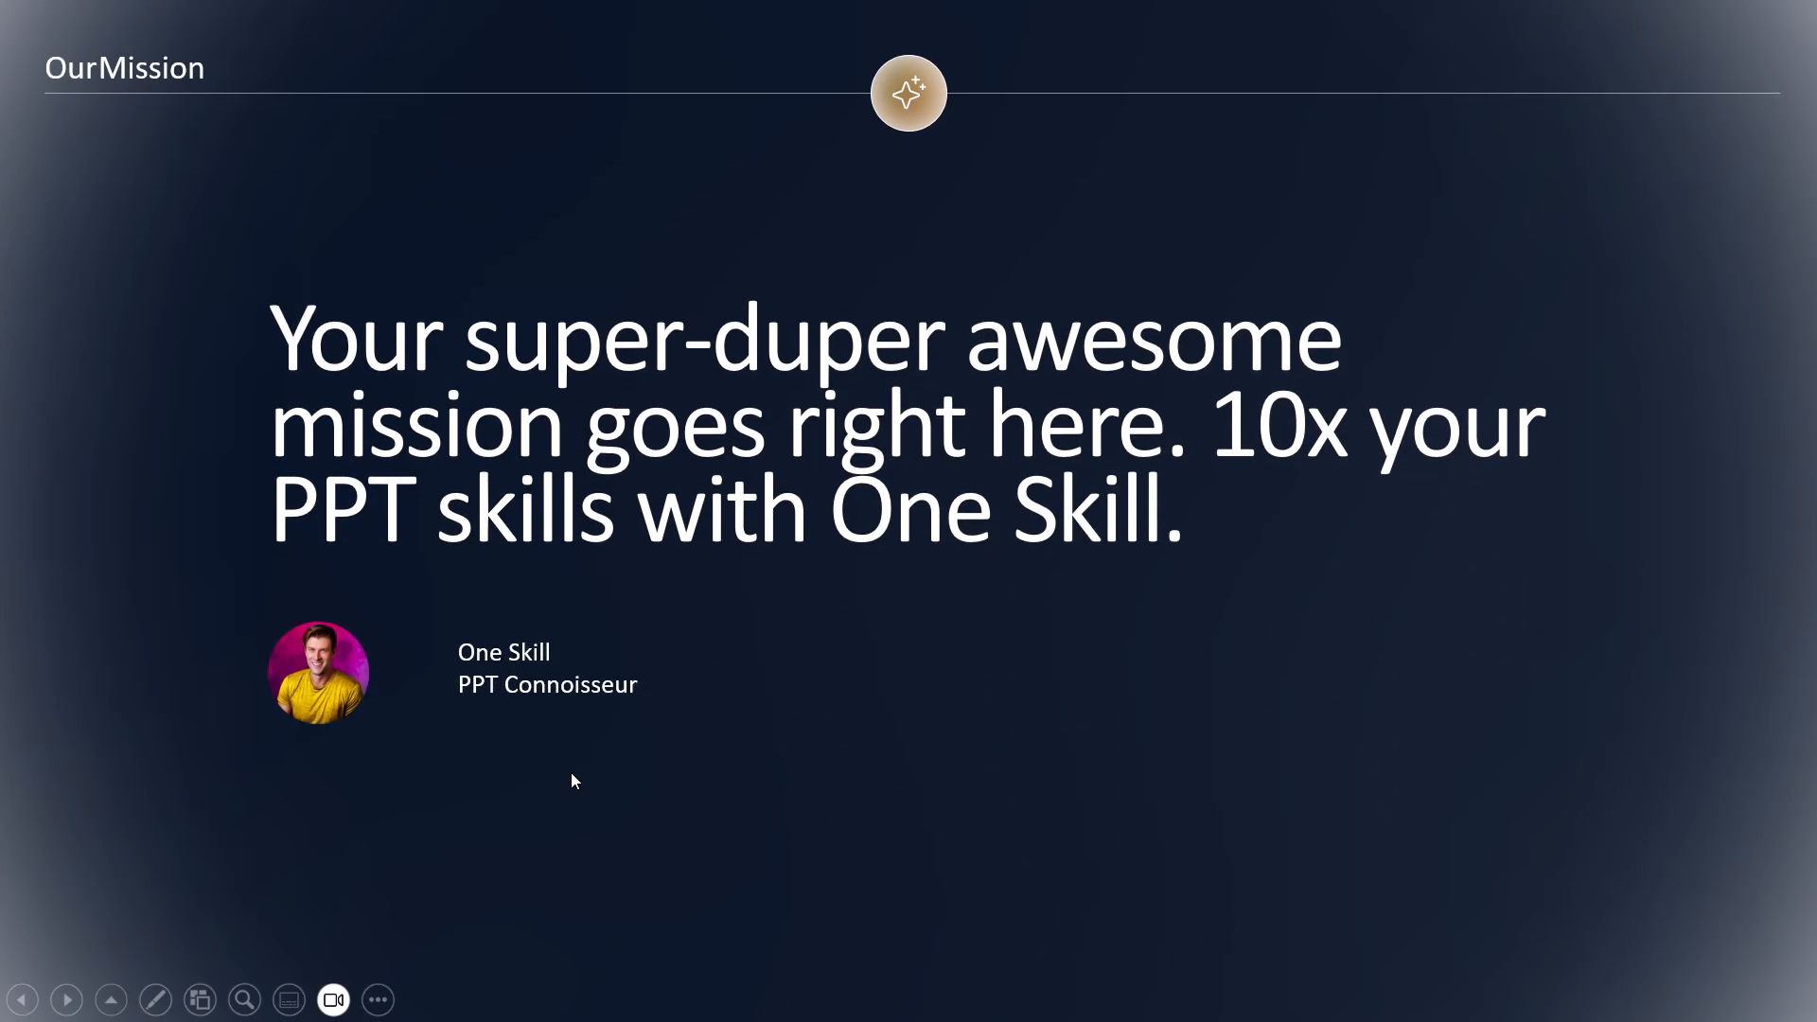
pyautogui.press('Escape')
# Change the font of the TIFAC heading on slide 20 to SHAKA.
pyautogui.scroll(-7, 210, 745)
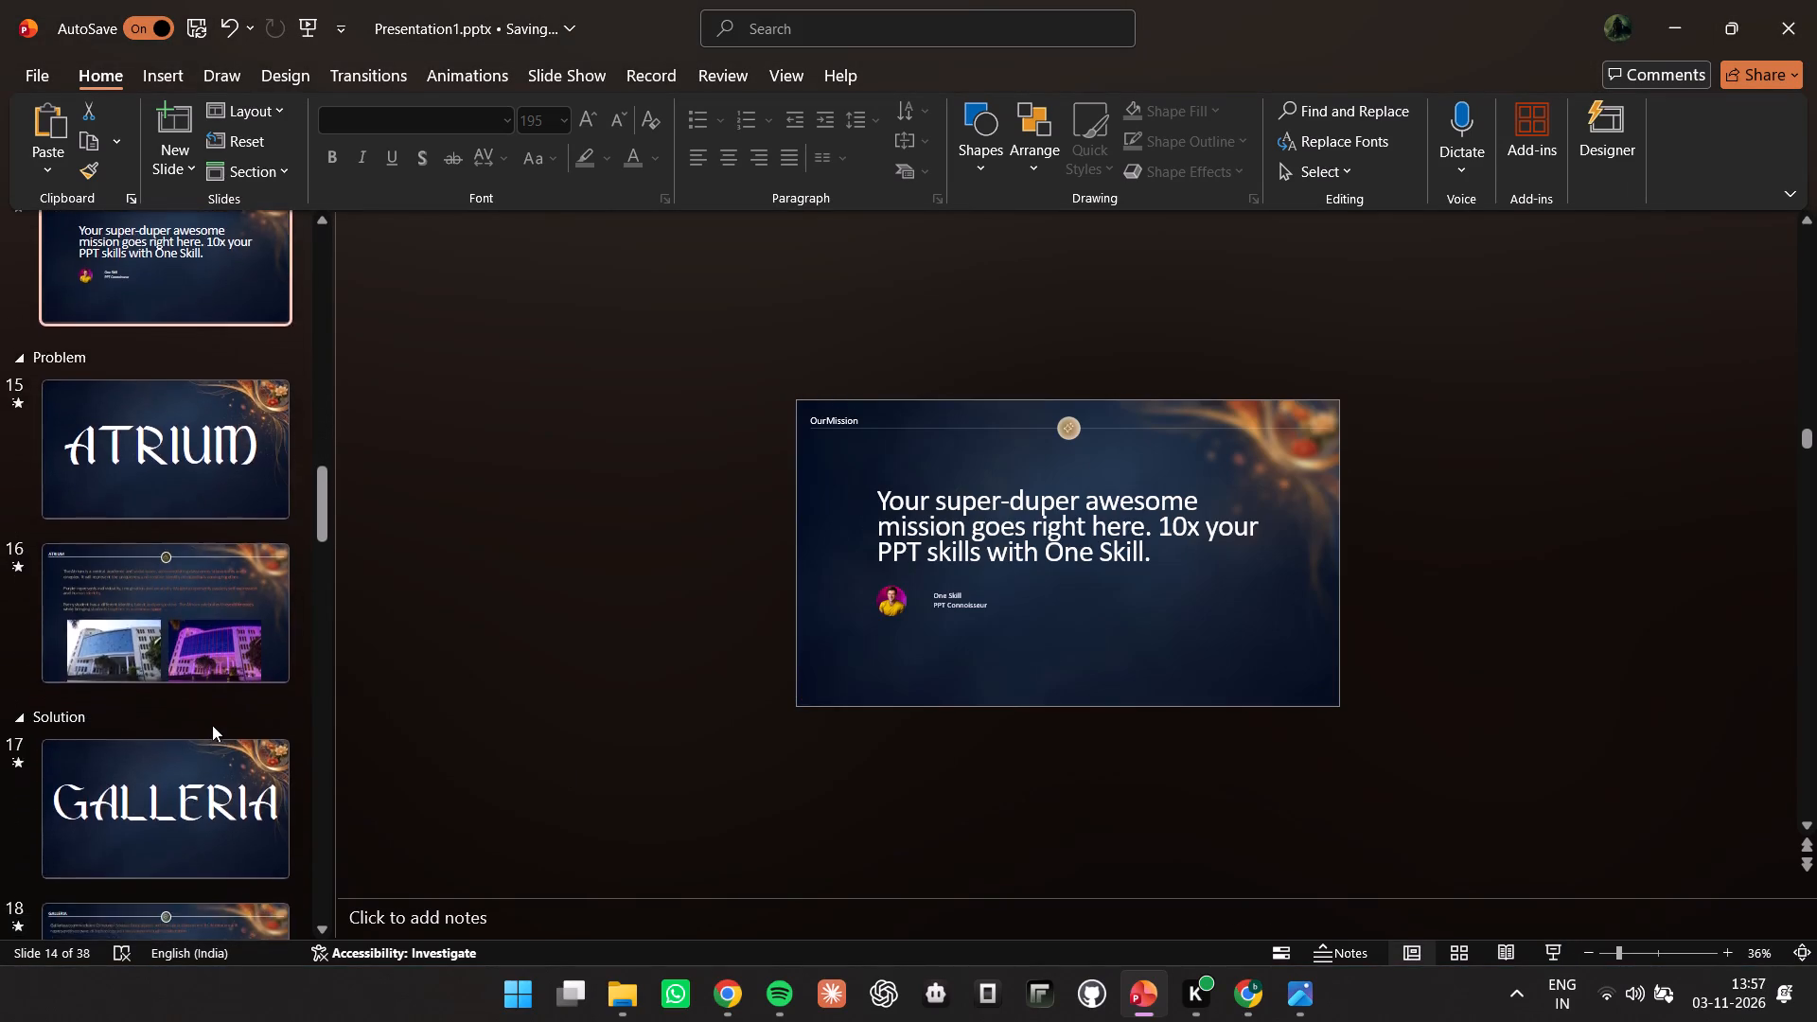
pyautogui.scroll(-7, 212, 713)
pyautogui.scroll(-2, 174, 583)
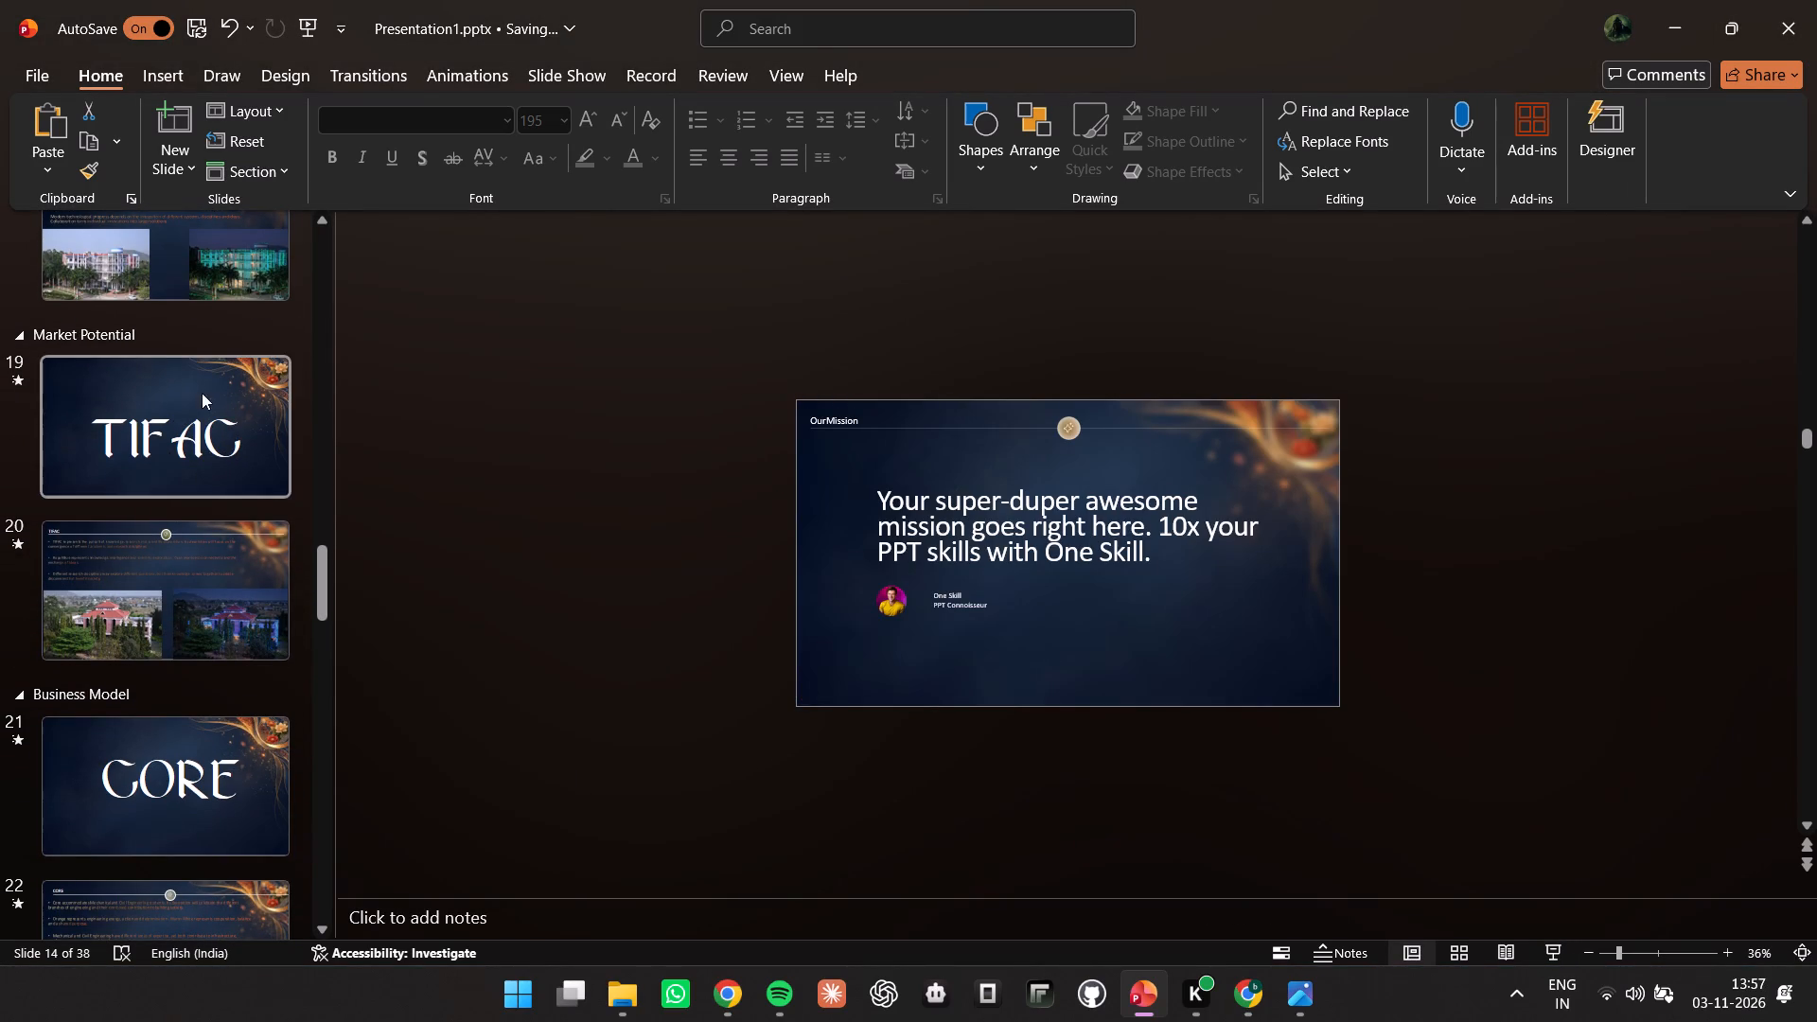
pyautogui.click(219, 638)
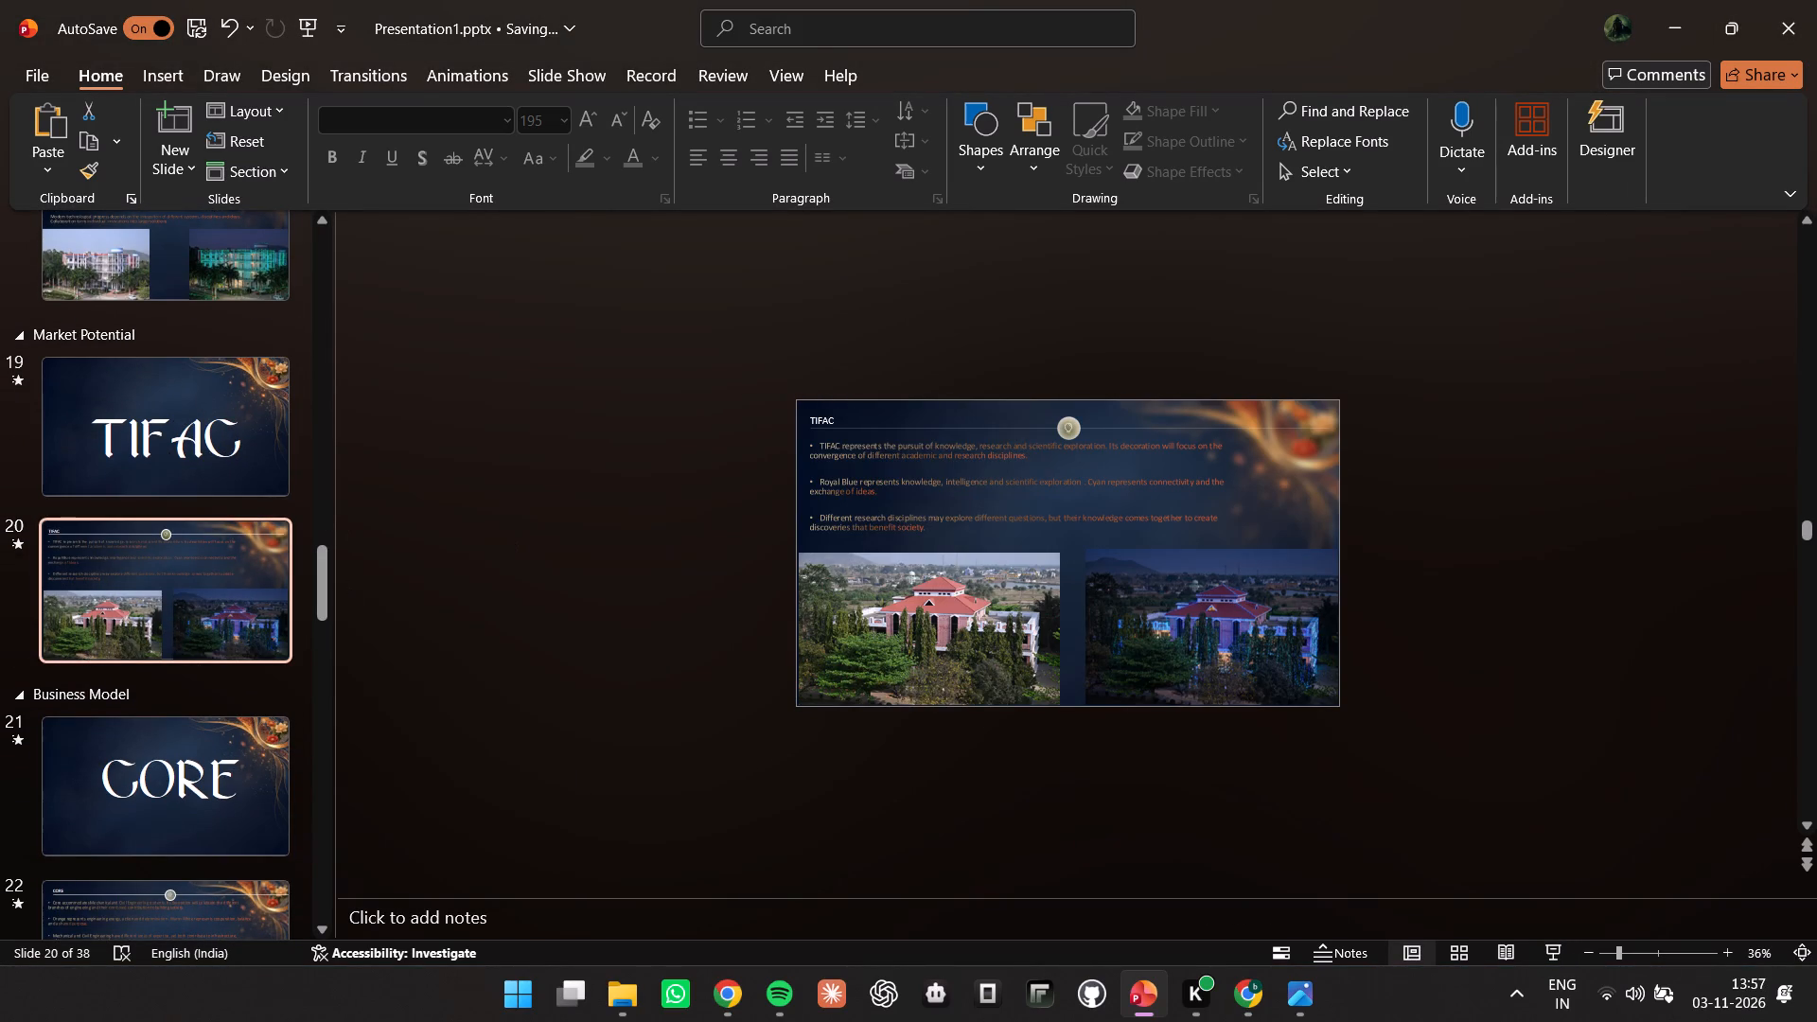
pyautogui.click(829, 418)
pyautogui.click(1639, 952)
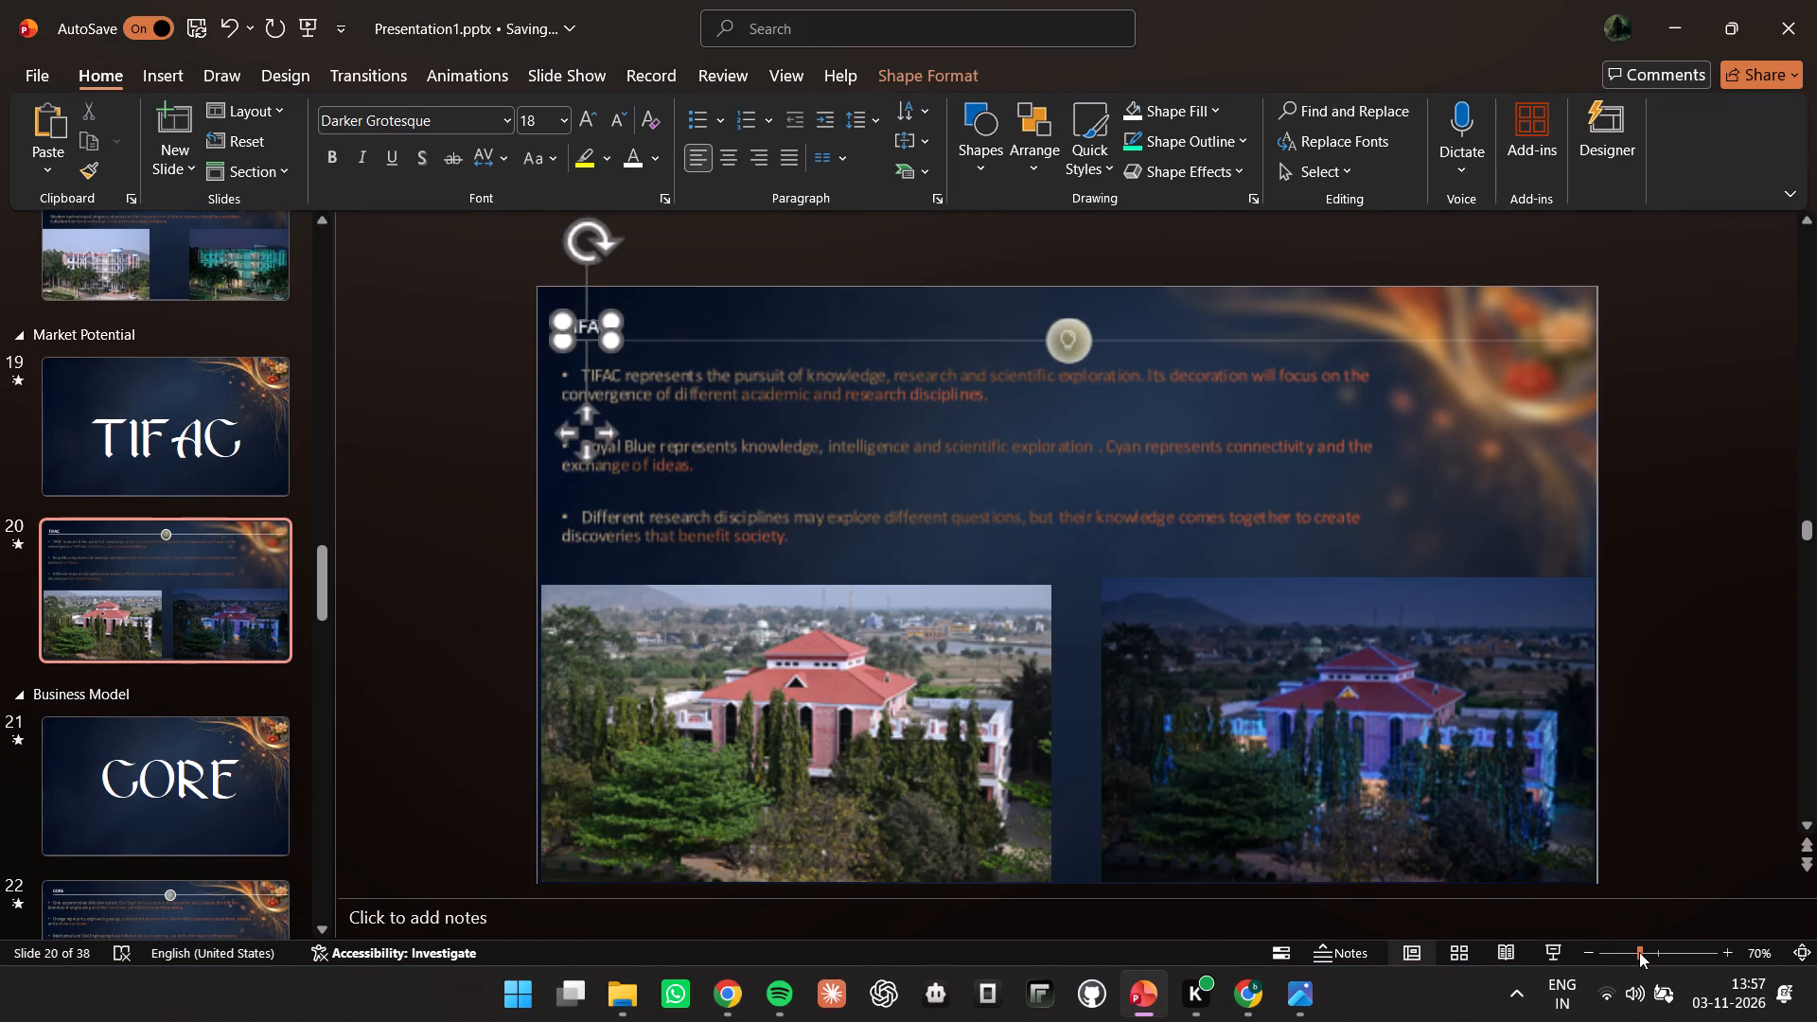
pyautogui.click(609, 291)
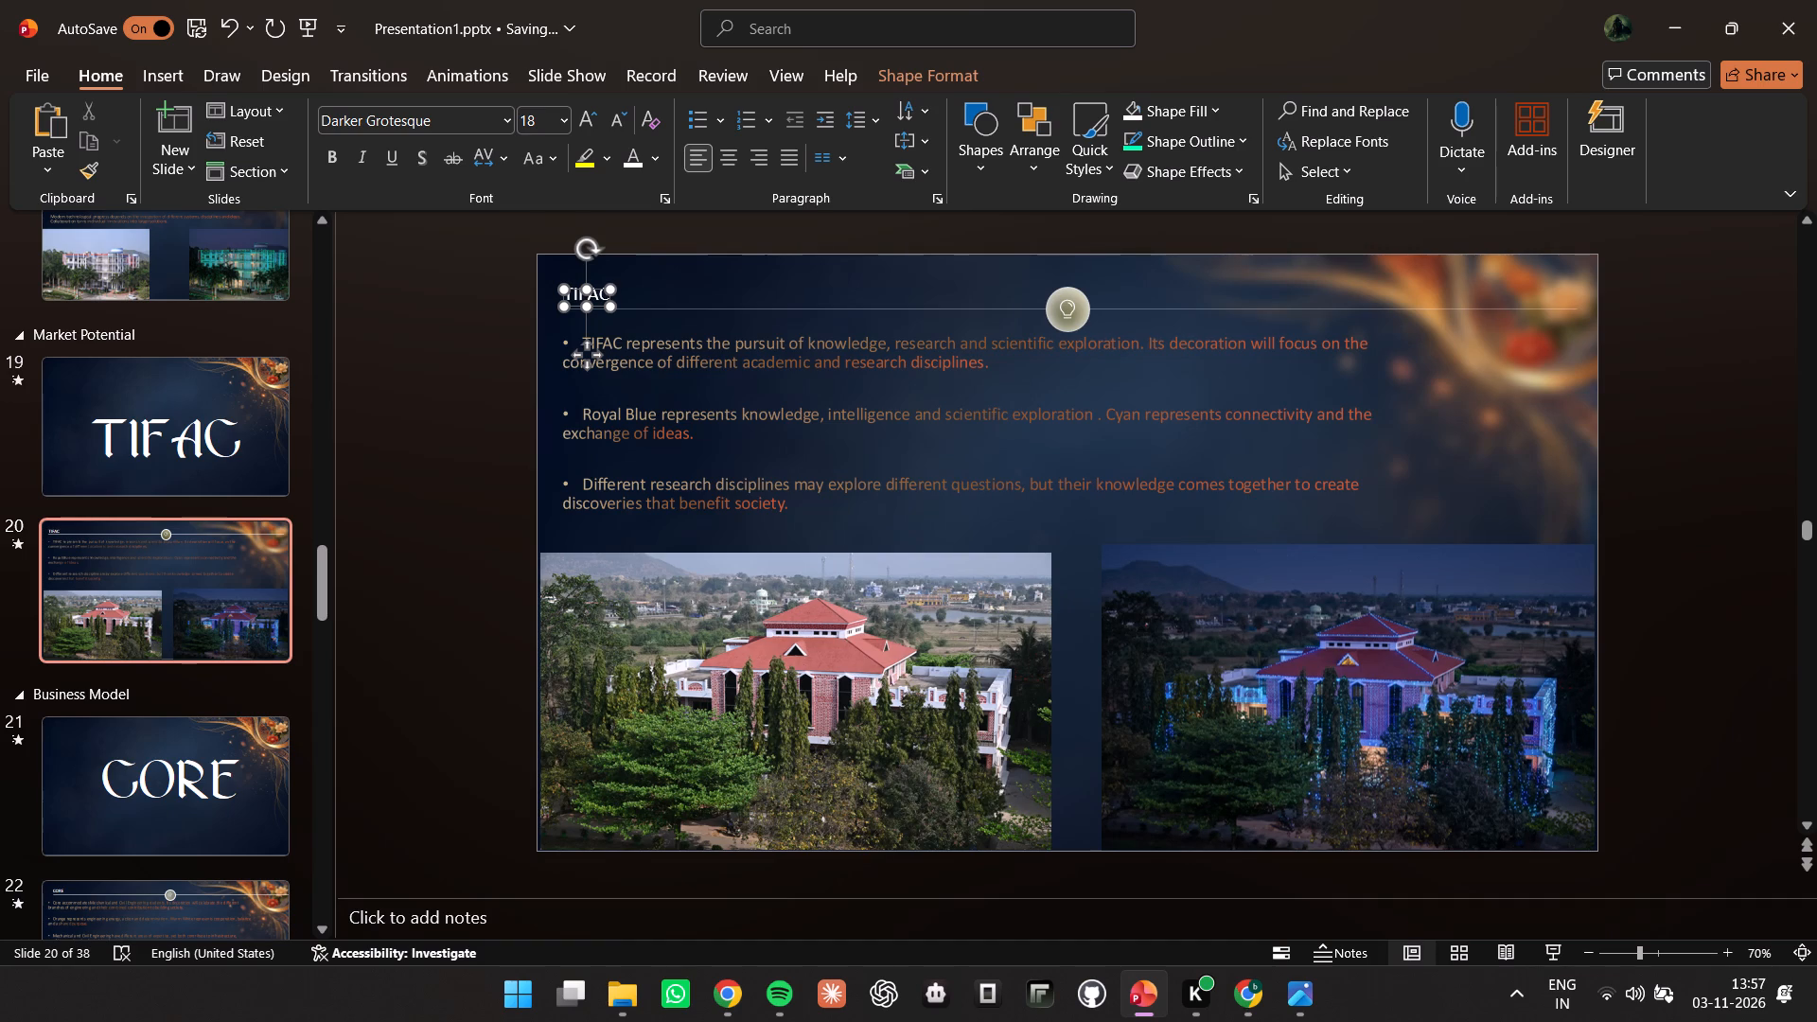
pyautogui.hotkey('ctrl', 'a')
pyautogui.click(657, 301)
pyautogui.click(582, 296)
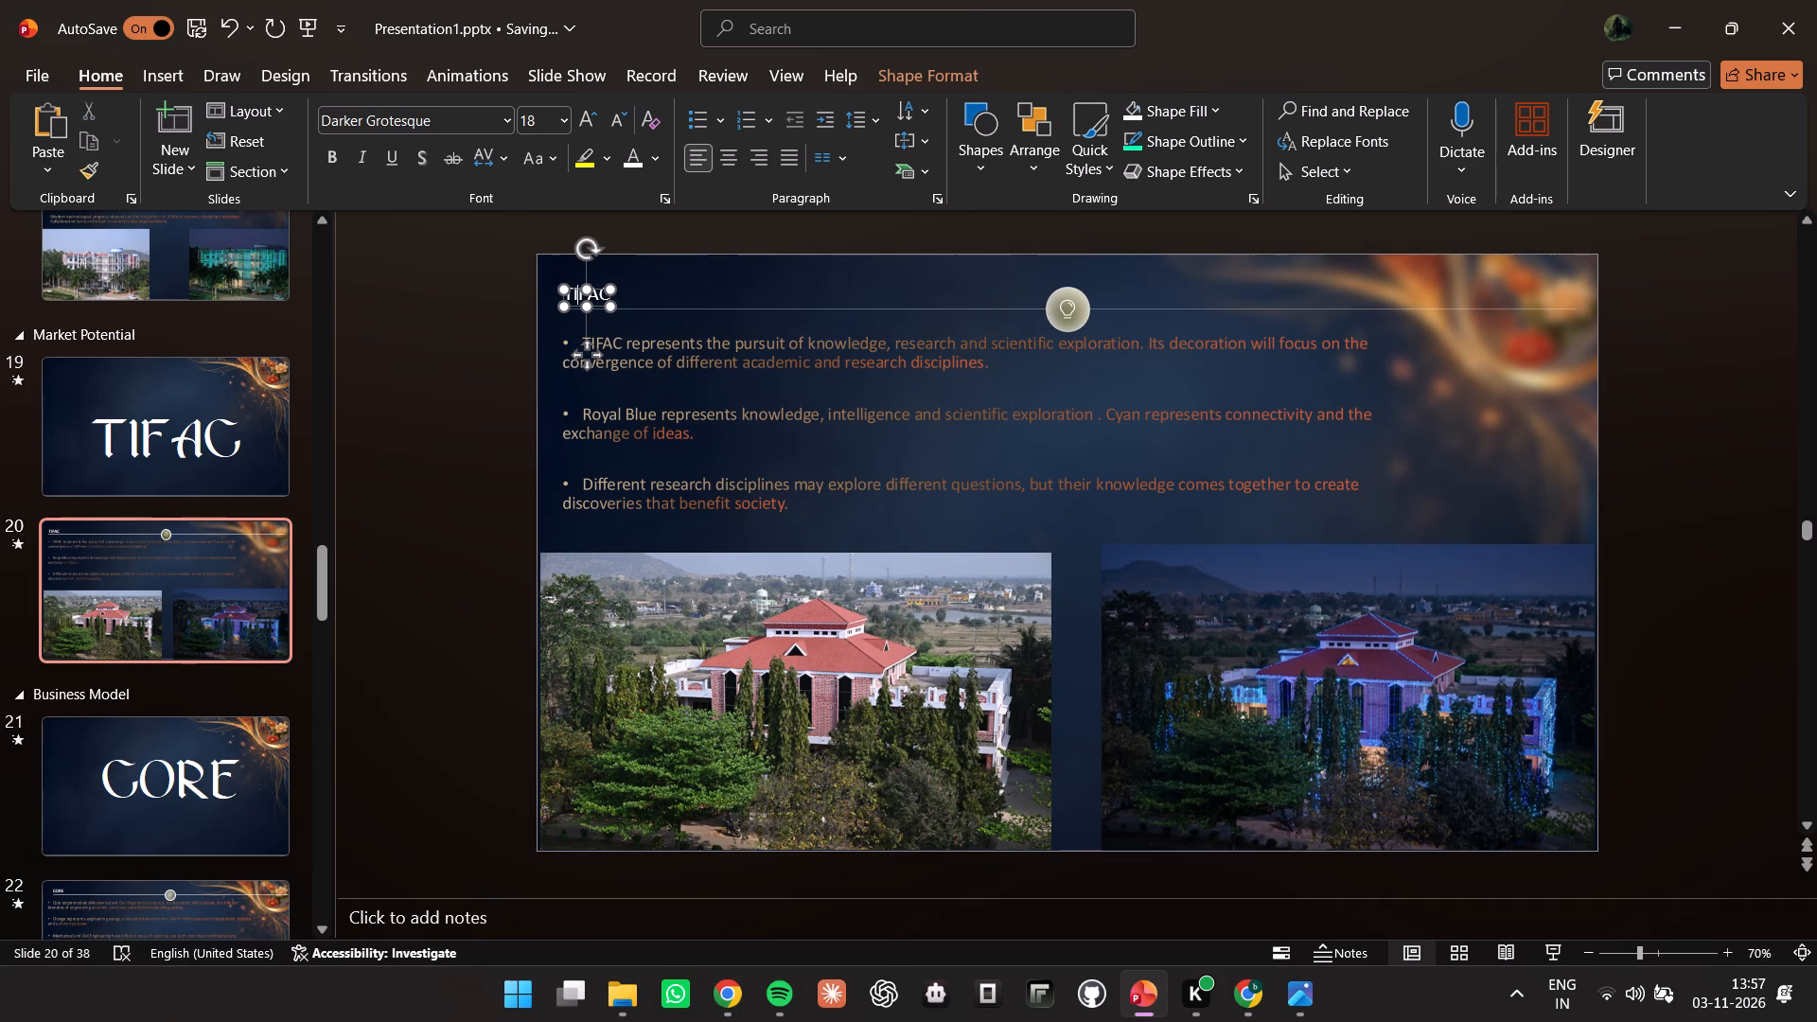
pyautogui.hotkey('ctrl', 'a')
pyautogui.click(511, 114)
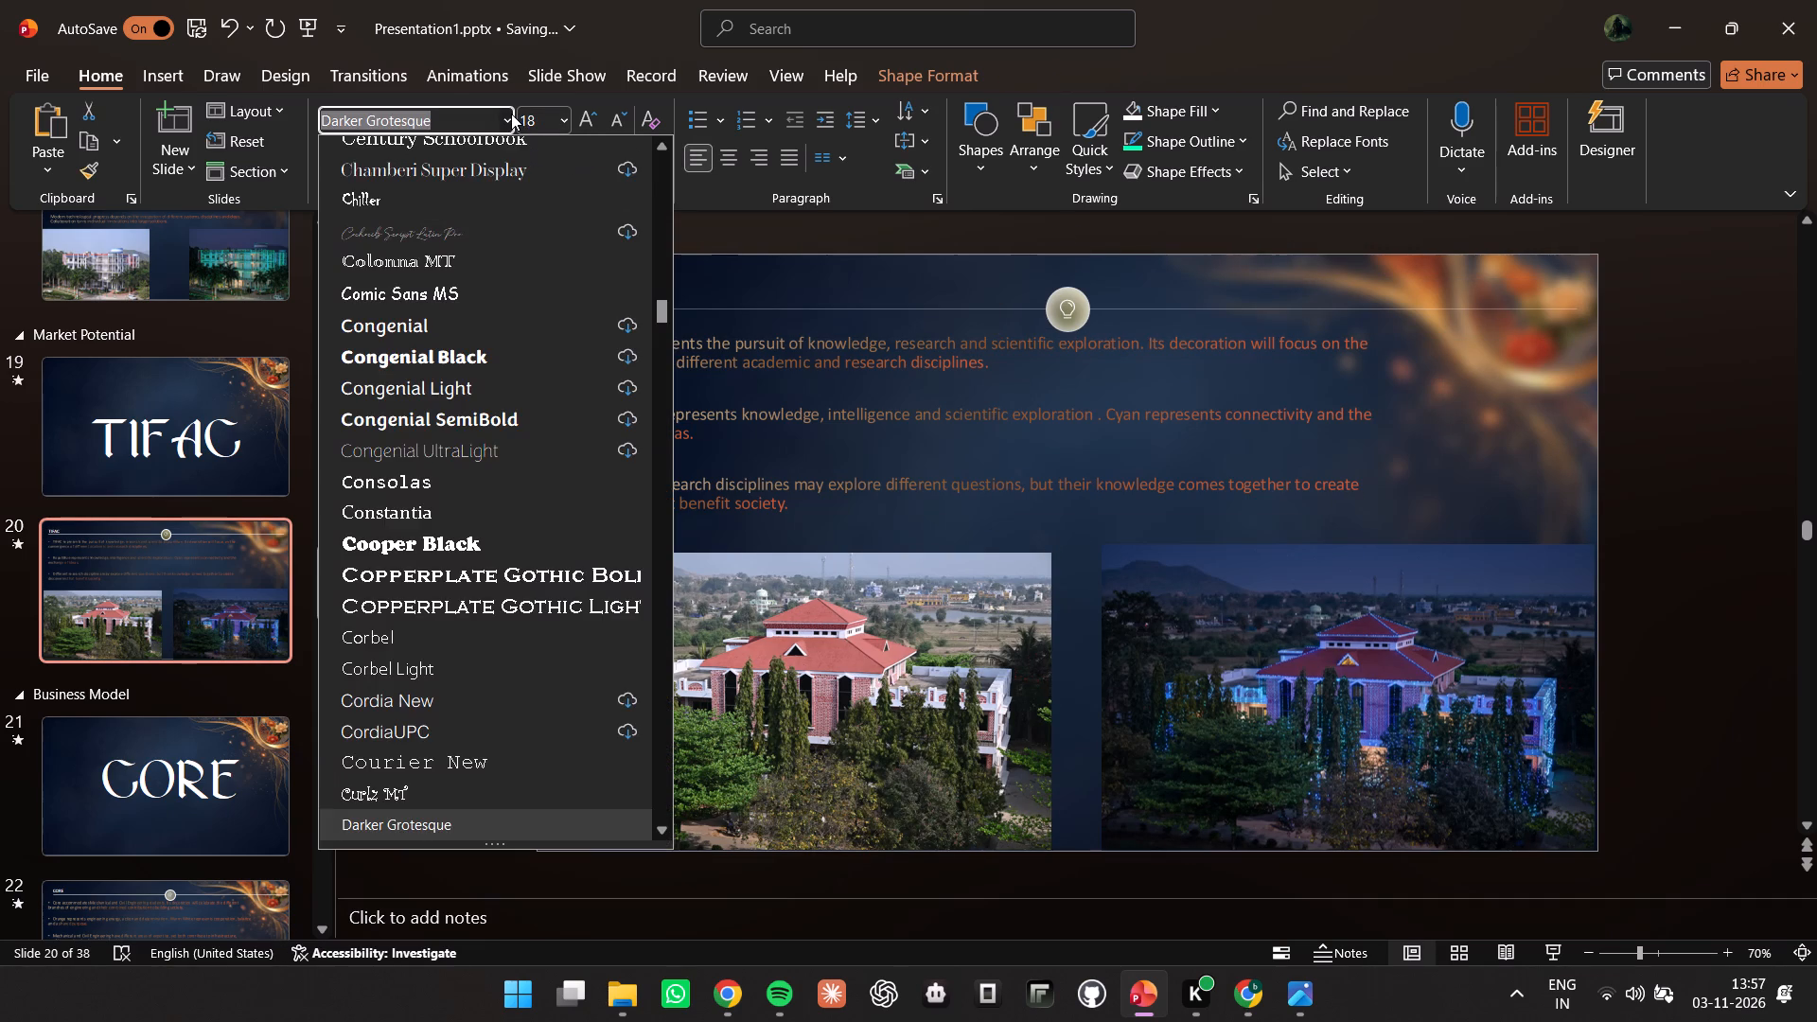
pyautogui.press('s')
pyautogui.press('Return')
pyautogui.click(438, 446)
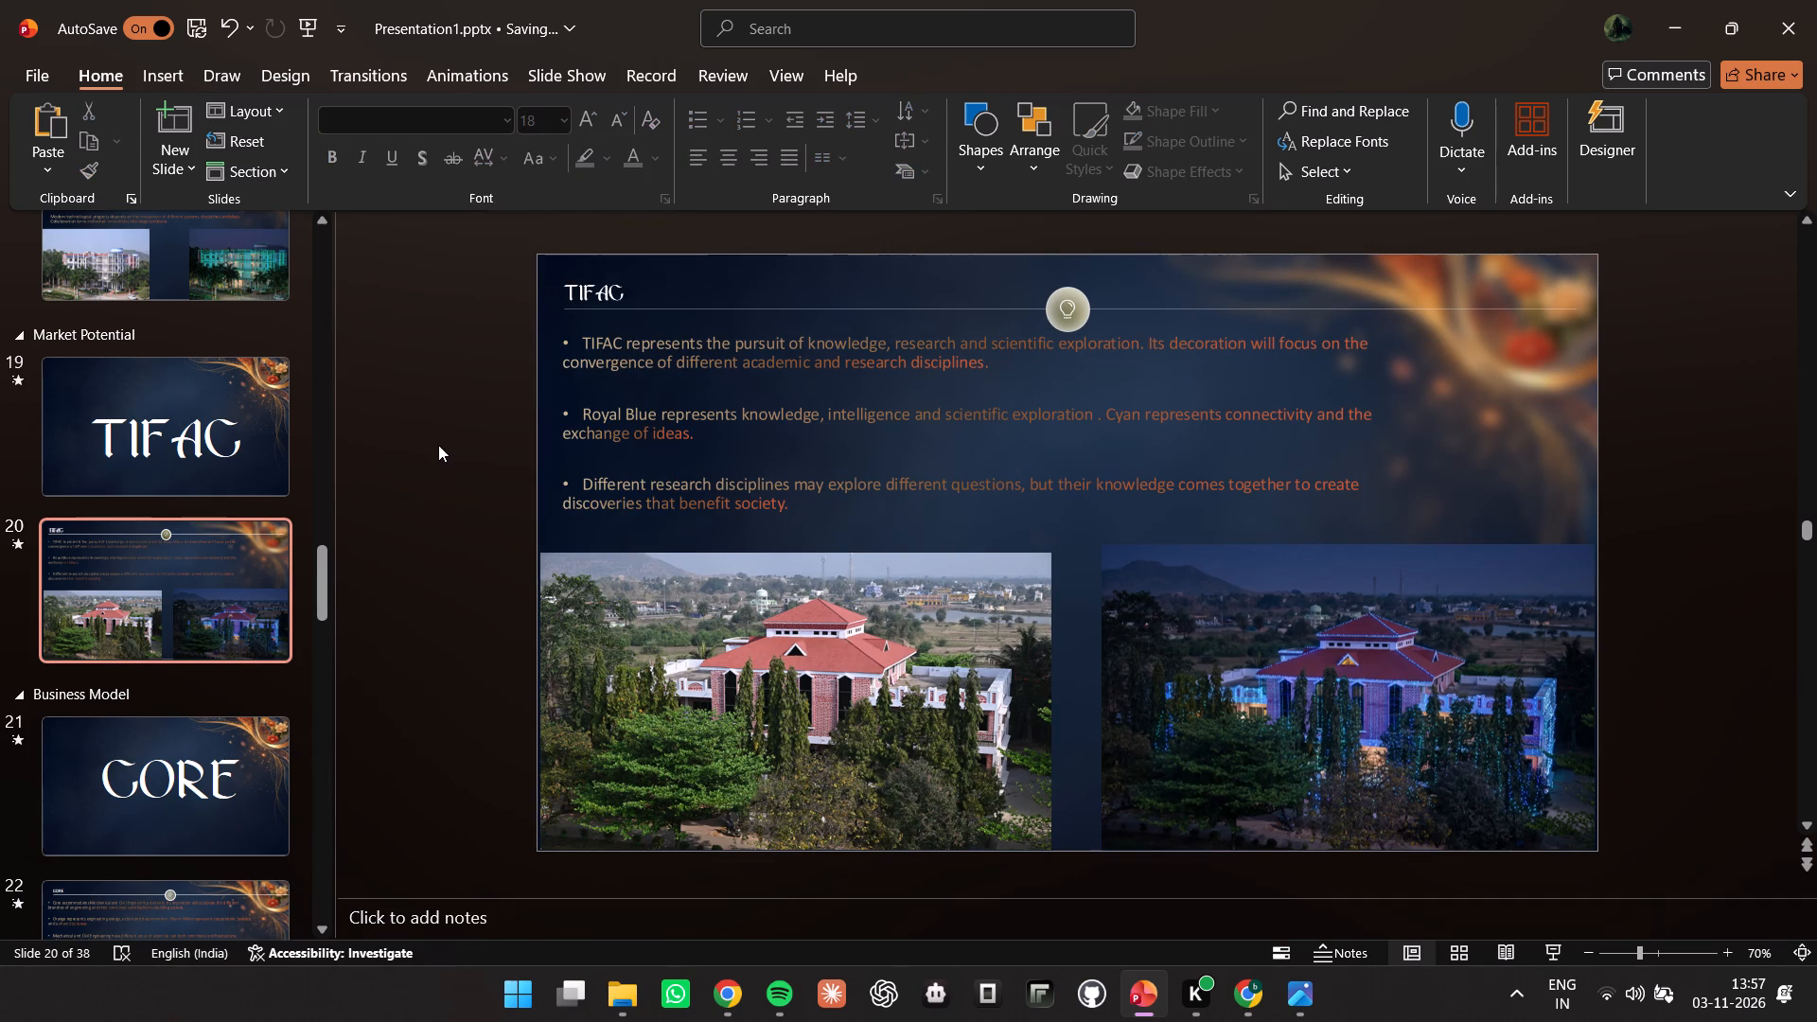
# Preview the slide show from the TIFAC title on slide 19, advance to slide 20, and exit the show.
pyautogui.scroll(-4, 264, 690)
pyautogui.click(189, 641)
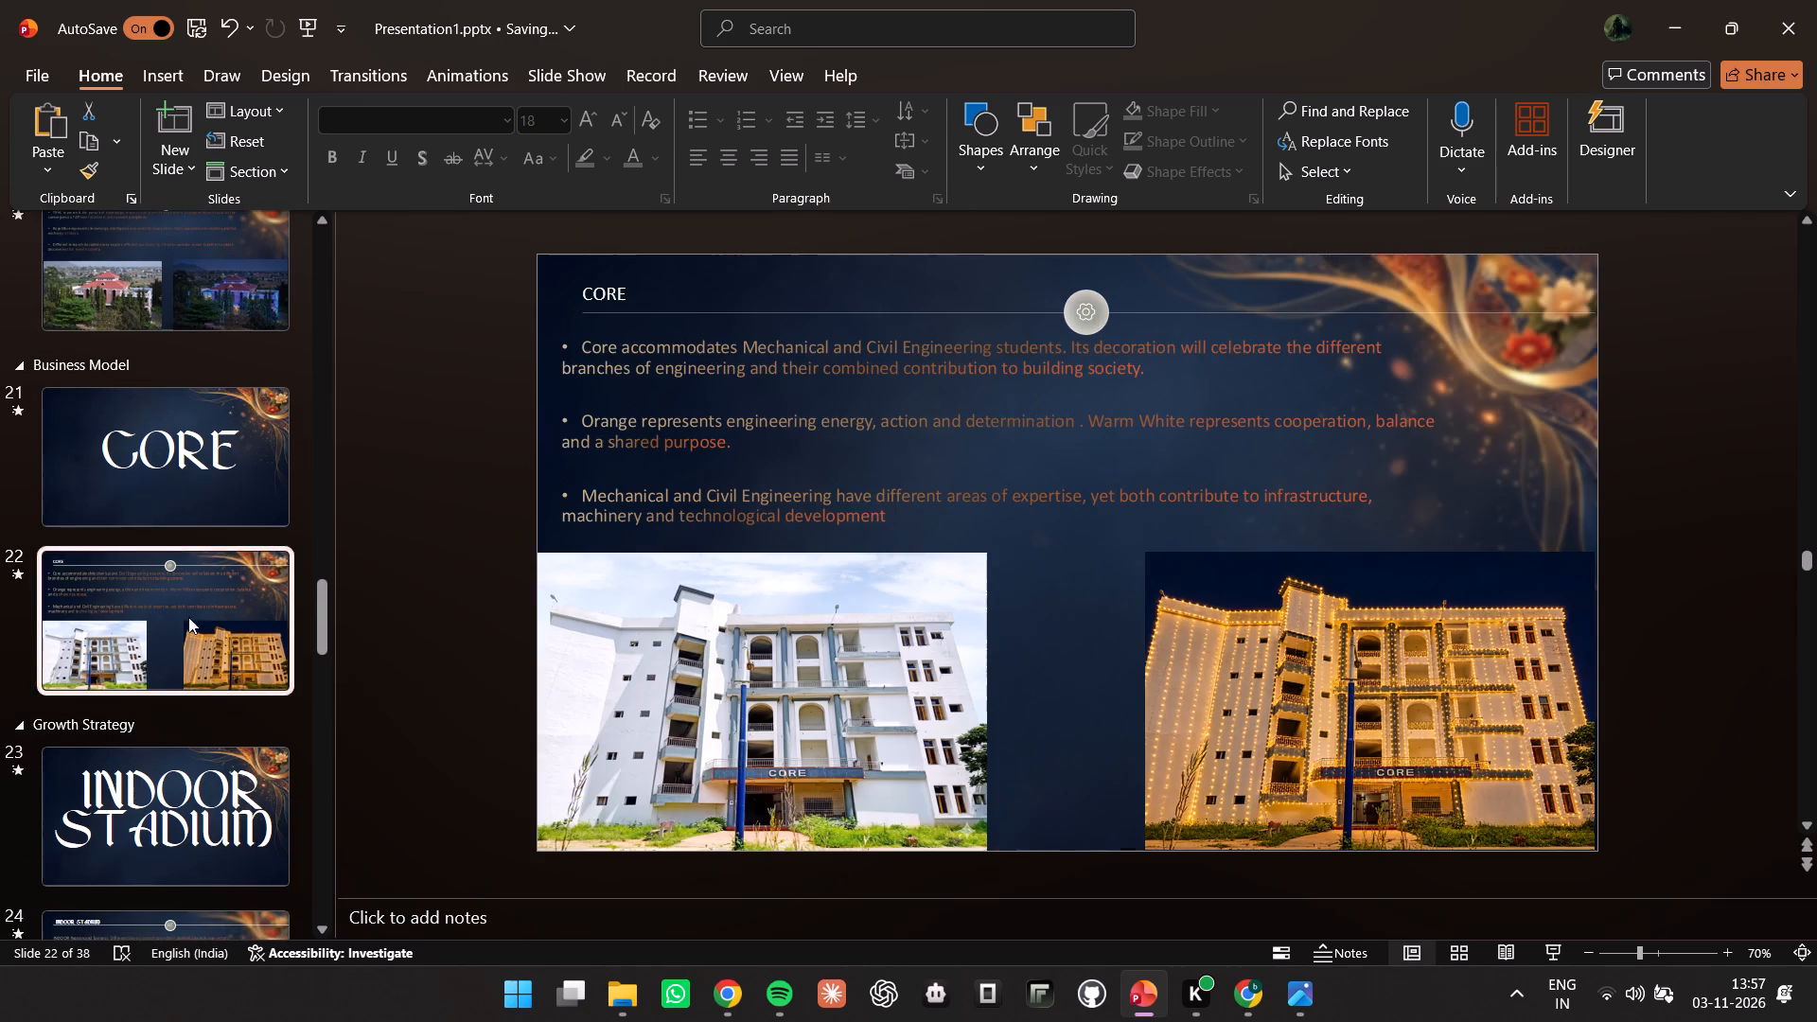
pyautogui.scroll(2, 196, 408)
pyautogui.click(194, 406)
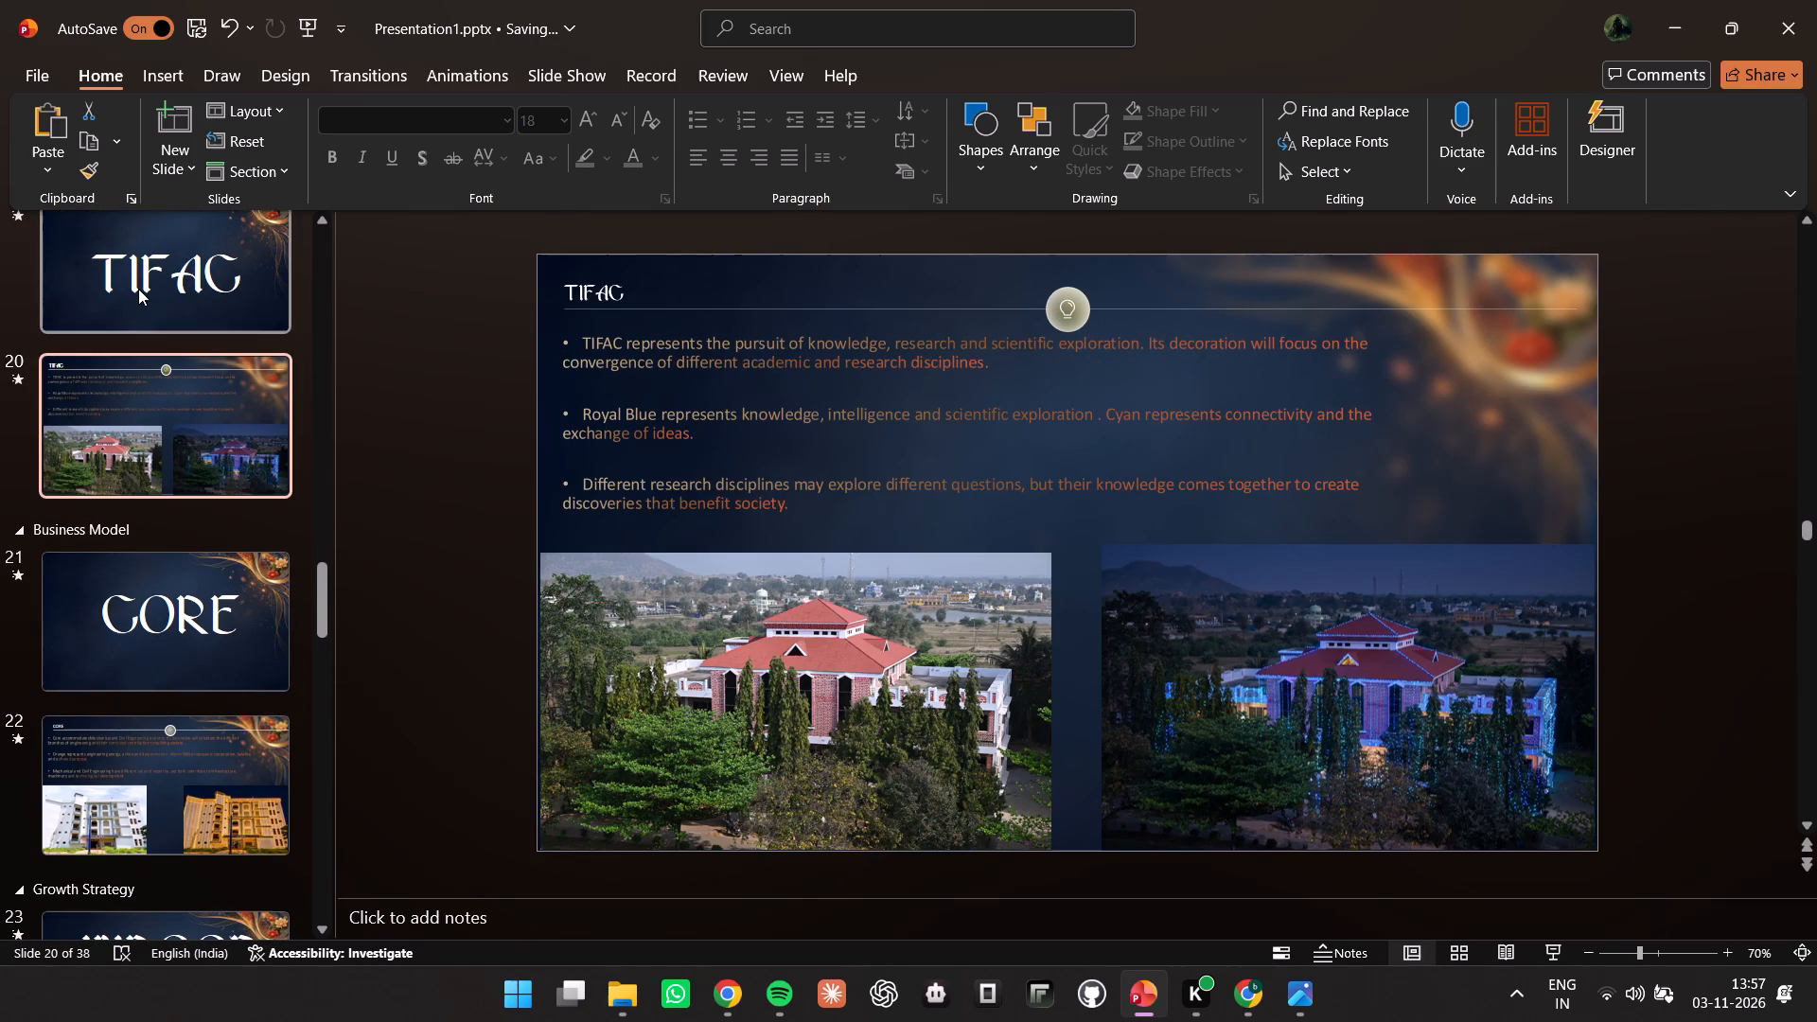
pyautogui.click(1608, 949)
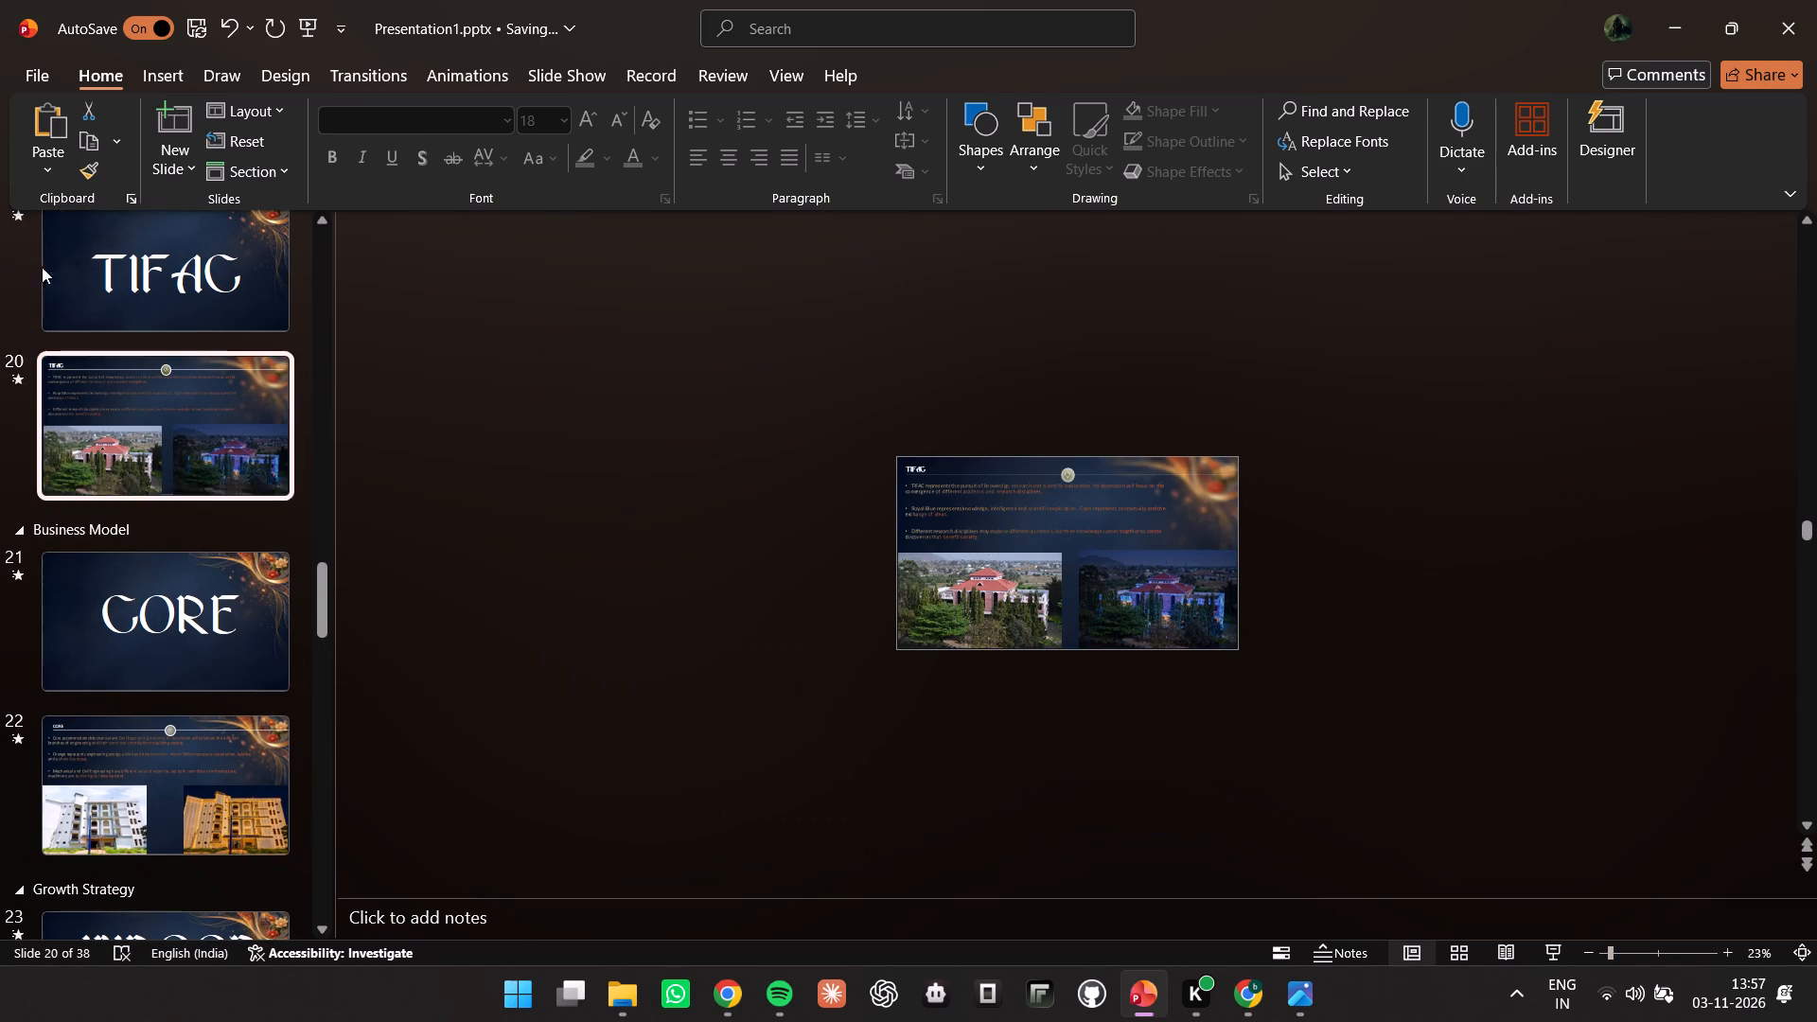
pyautogui.click(182, 296)
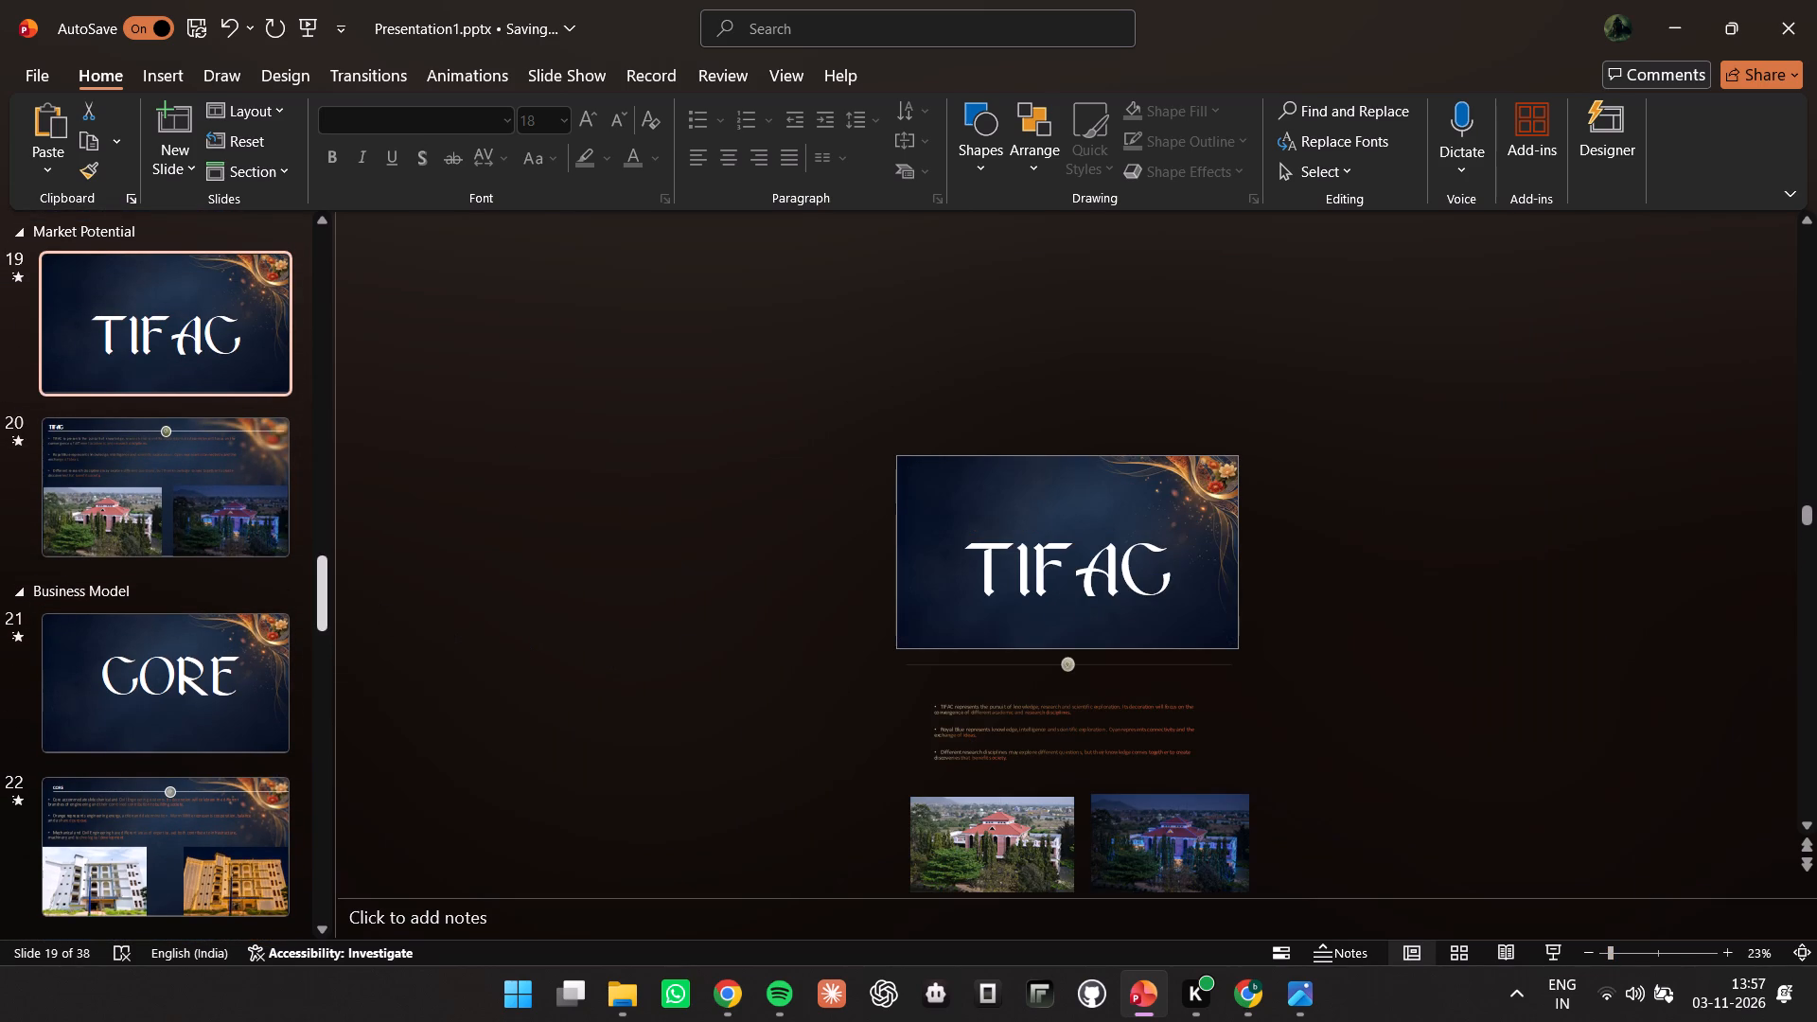
pyautogui.click(1561, 943)
pyautogui.click(948, 499)
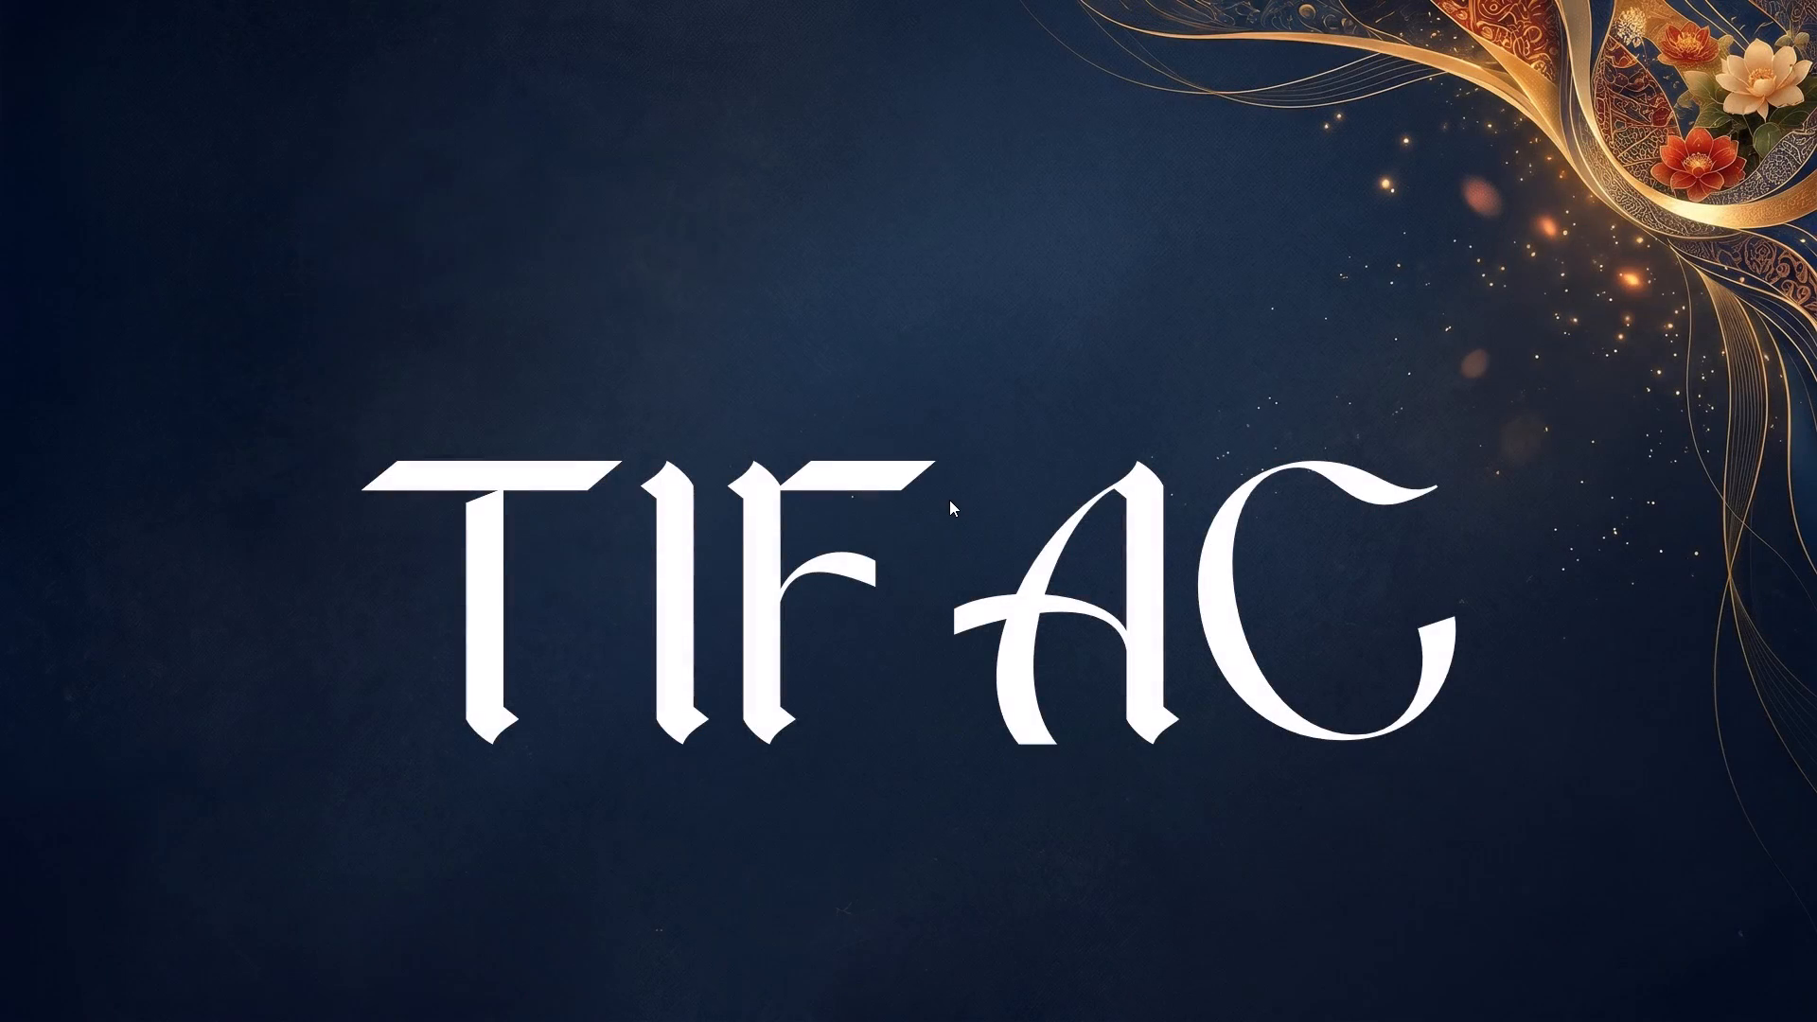
pyautogui.click(949, 500)
pyautogui.press('Escape')
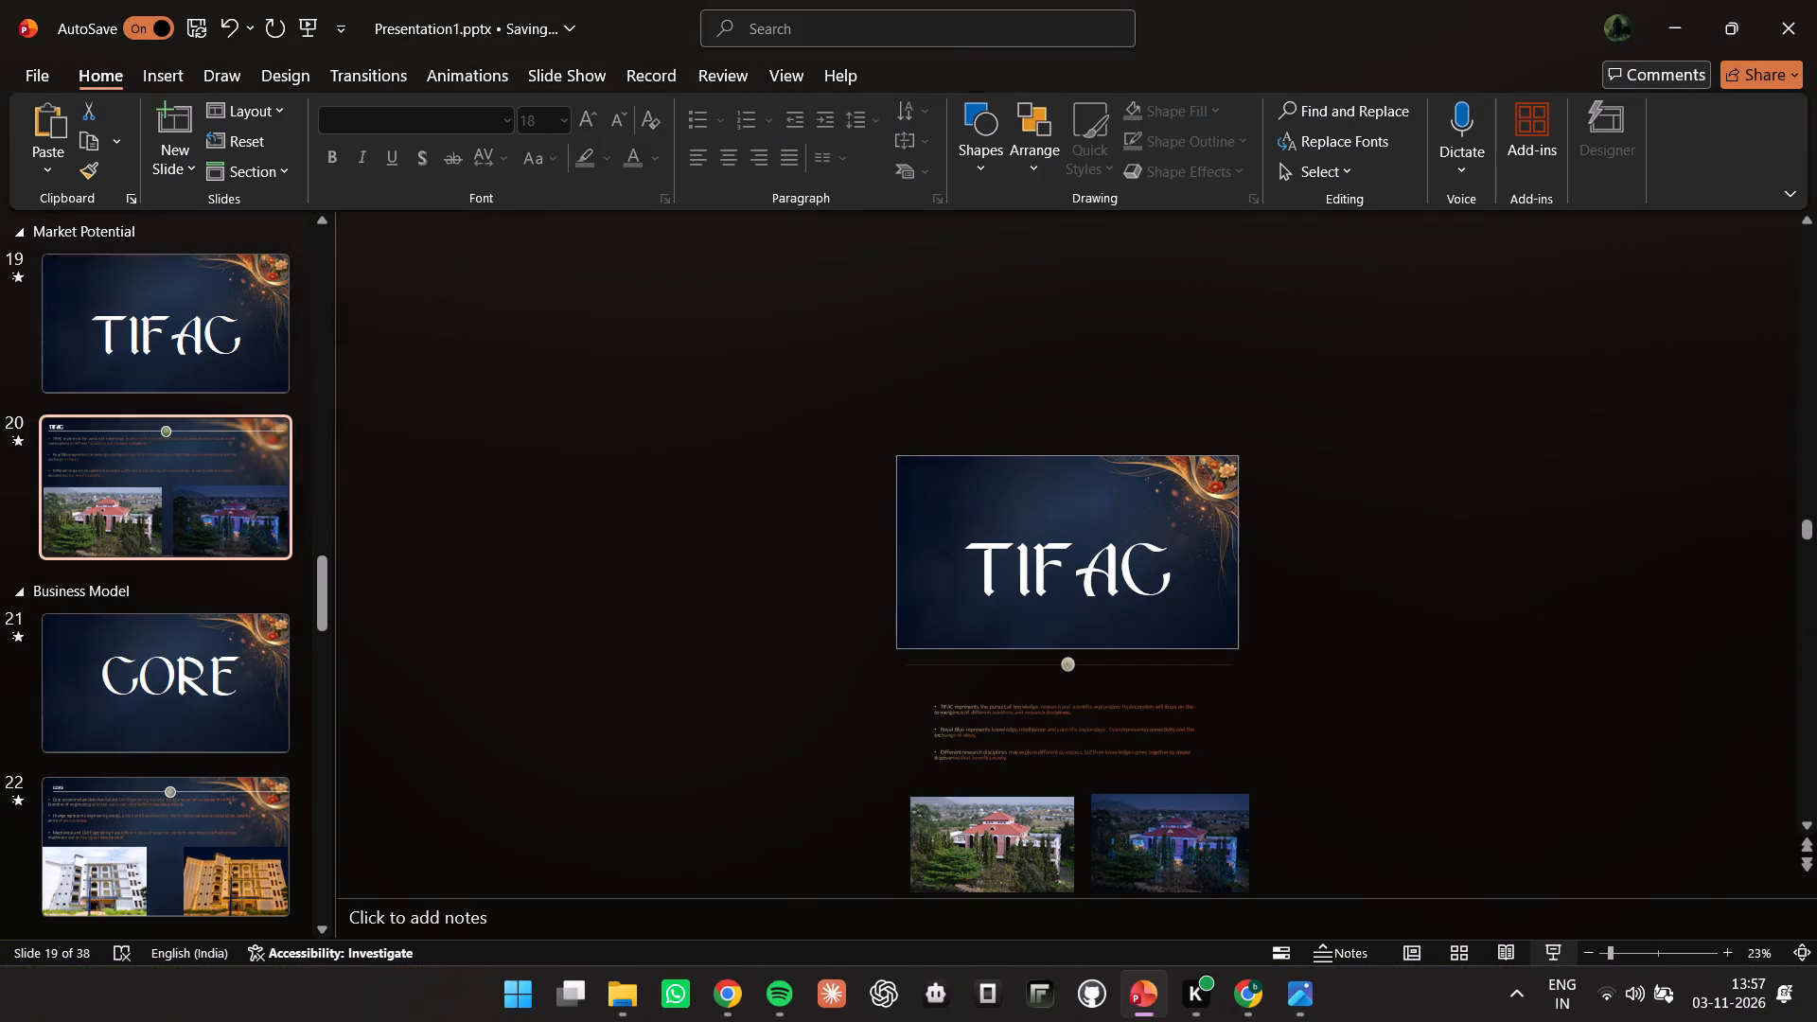
# Preview the slide show from the Table of Contents on slide 12, follow the TIFAC link, and exit the show.
pyautogui.scroll(16, 21, 446)
pyautogui.scroll(6, 148, 465)
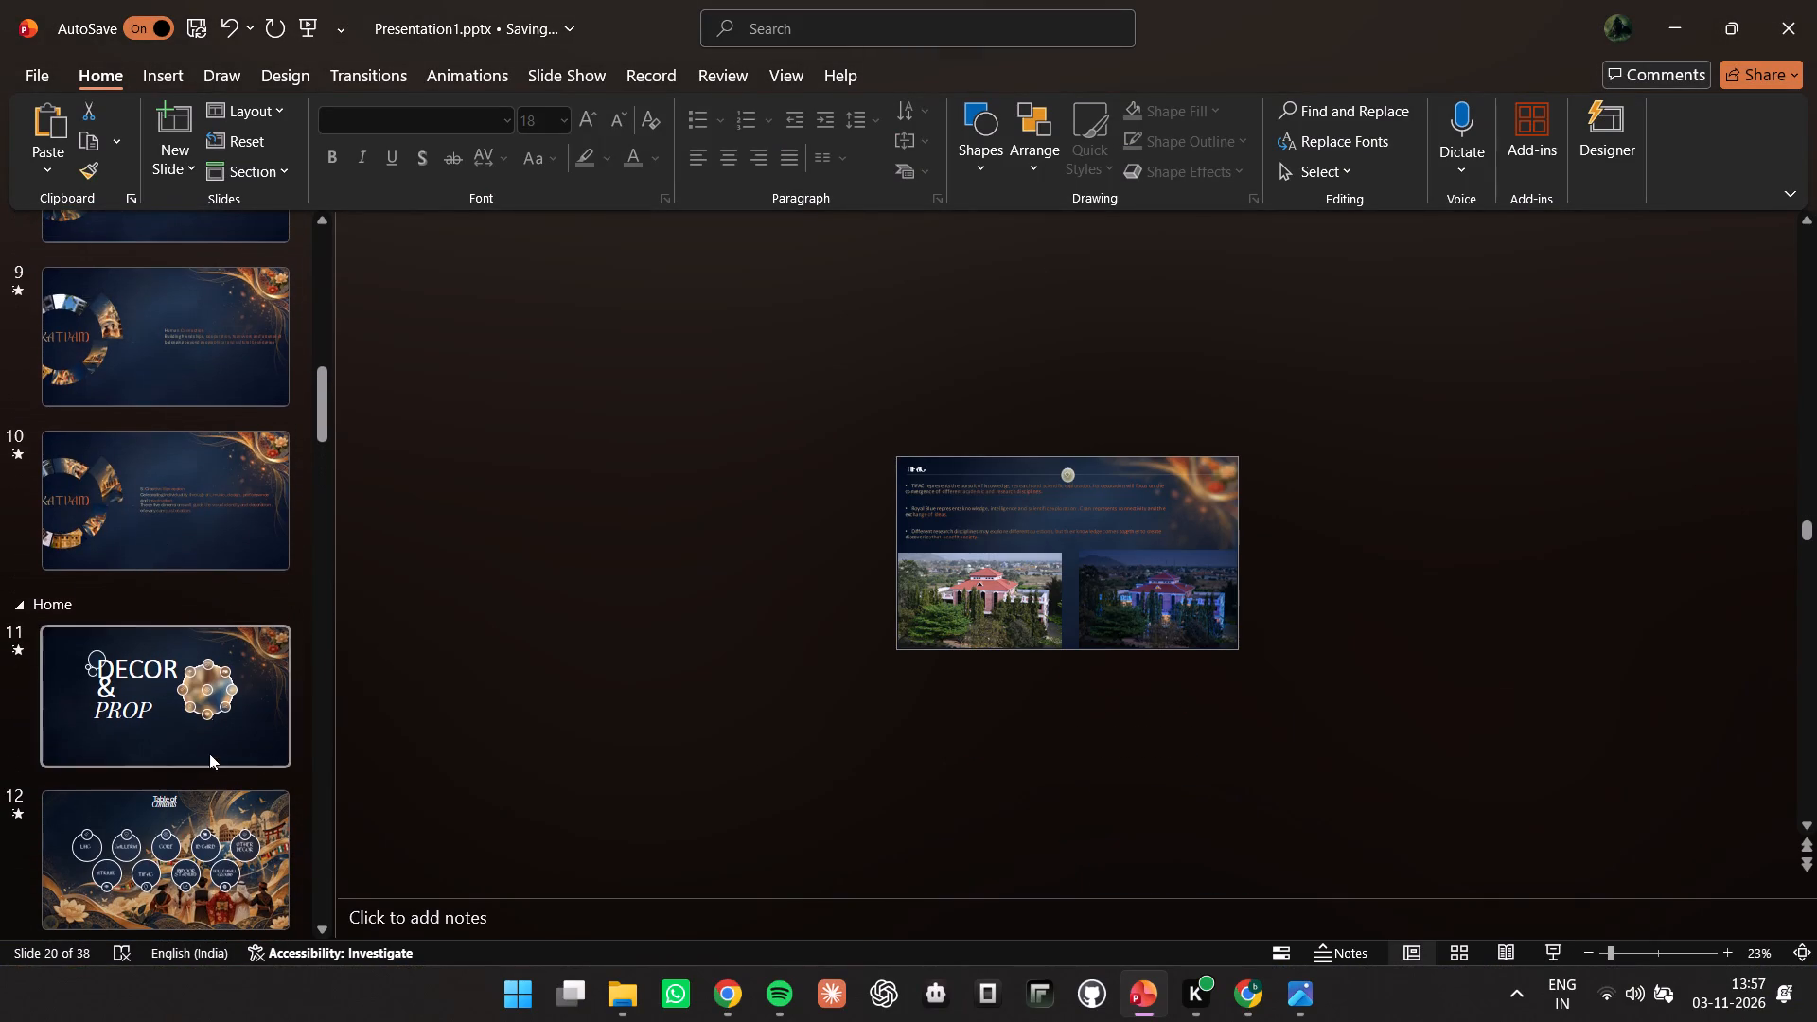
pyautogui.click(209, 784)
pyautogui.click(198, 793)
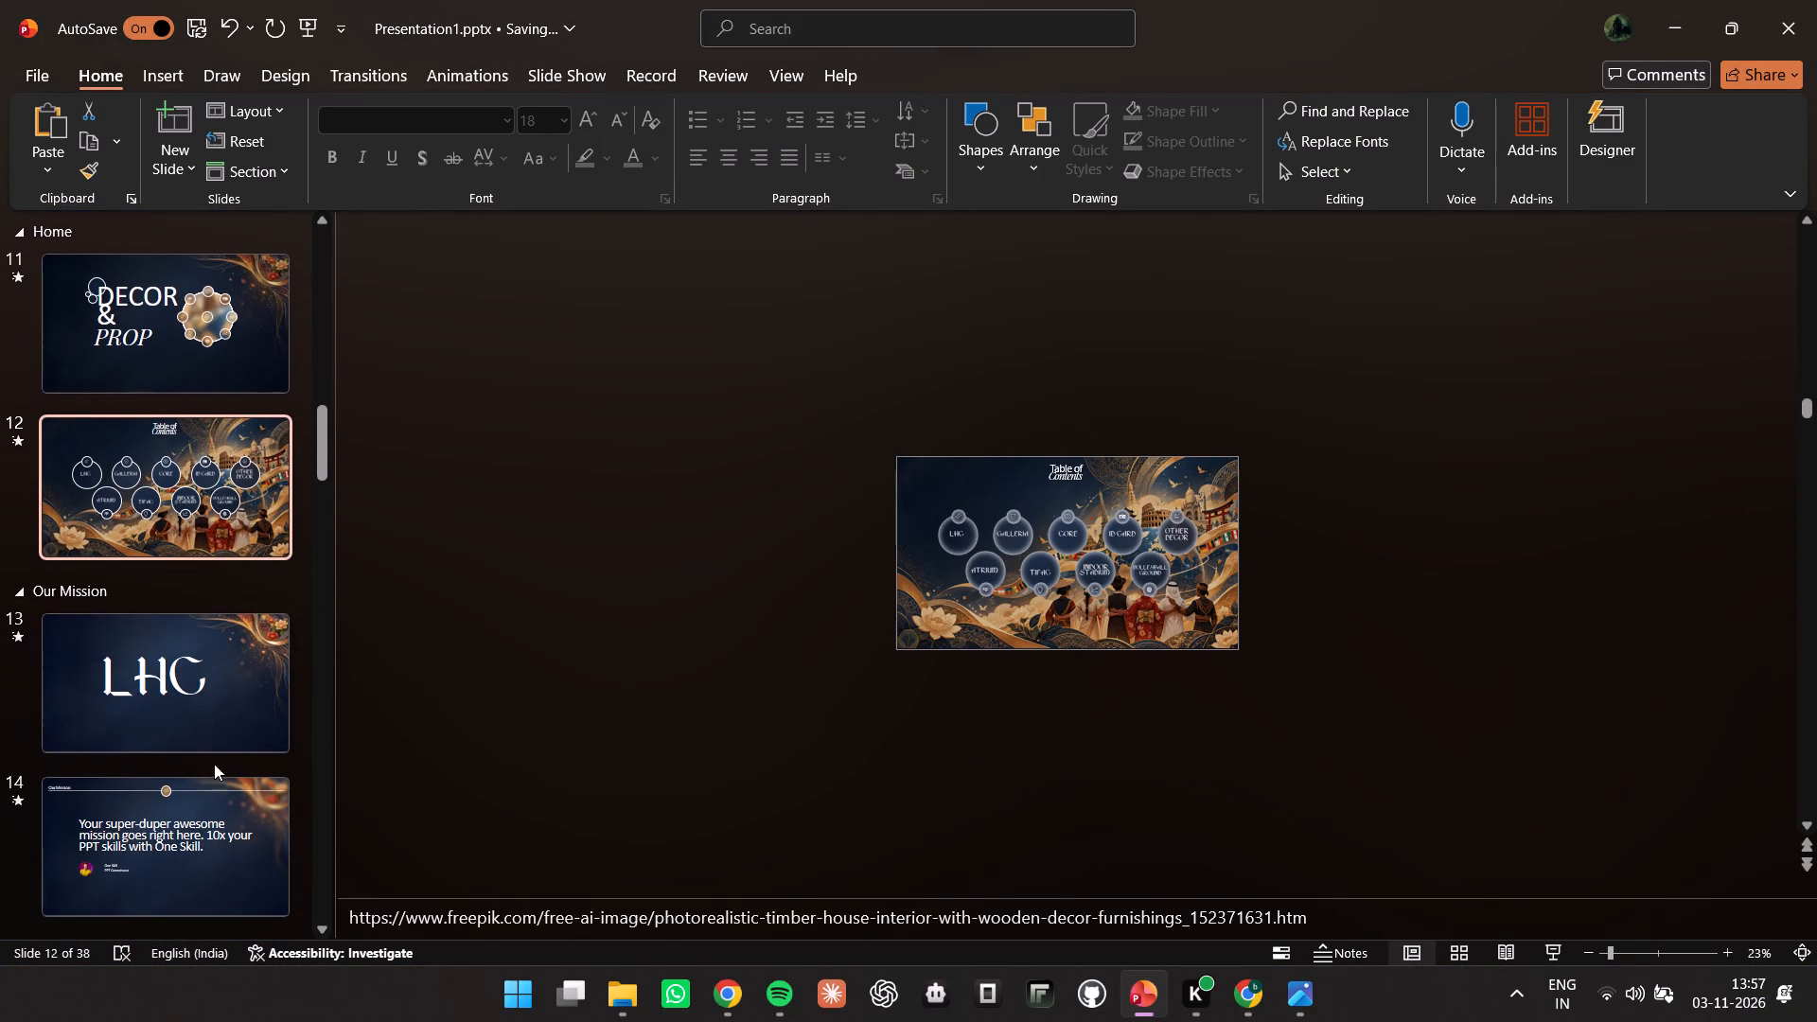
pyautogui.click(1566, 954)
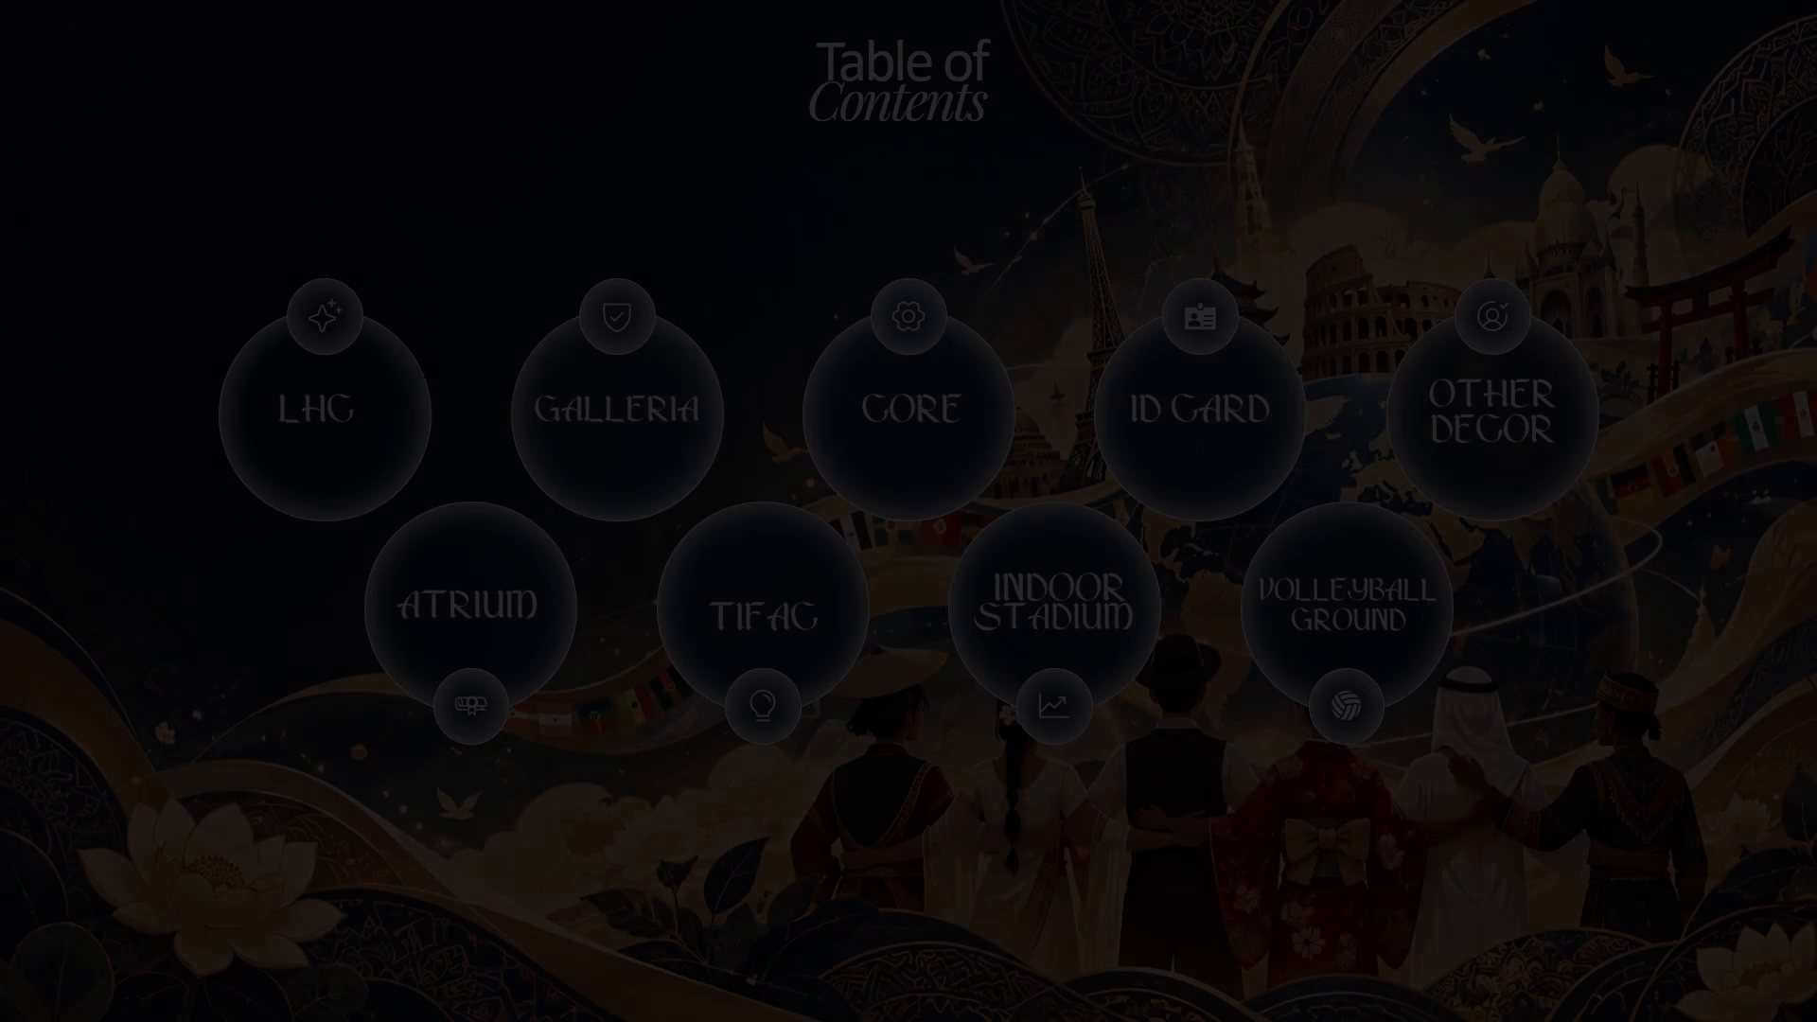
pyautogui.click(733, 604)
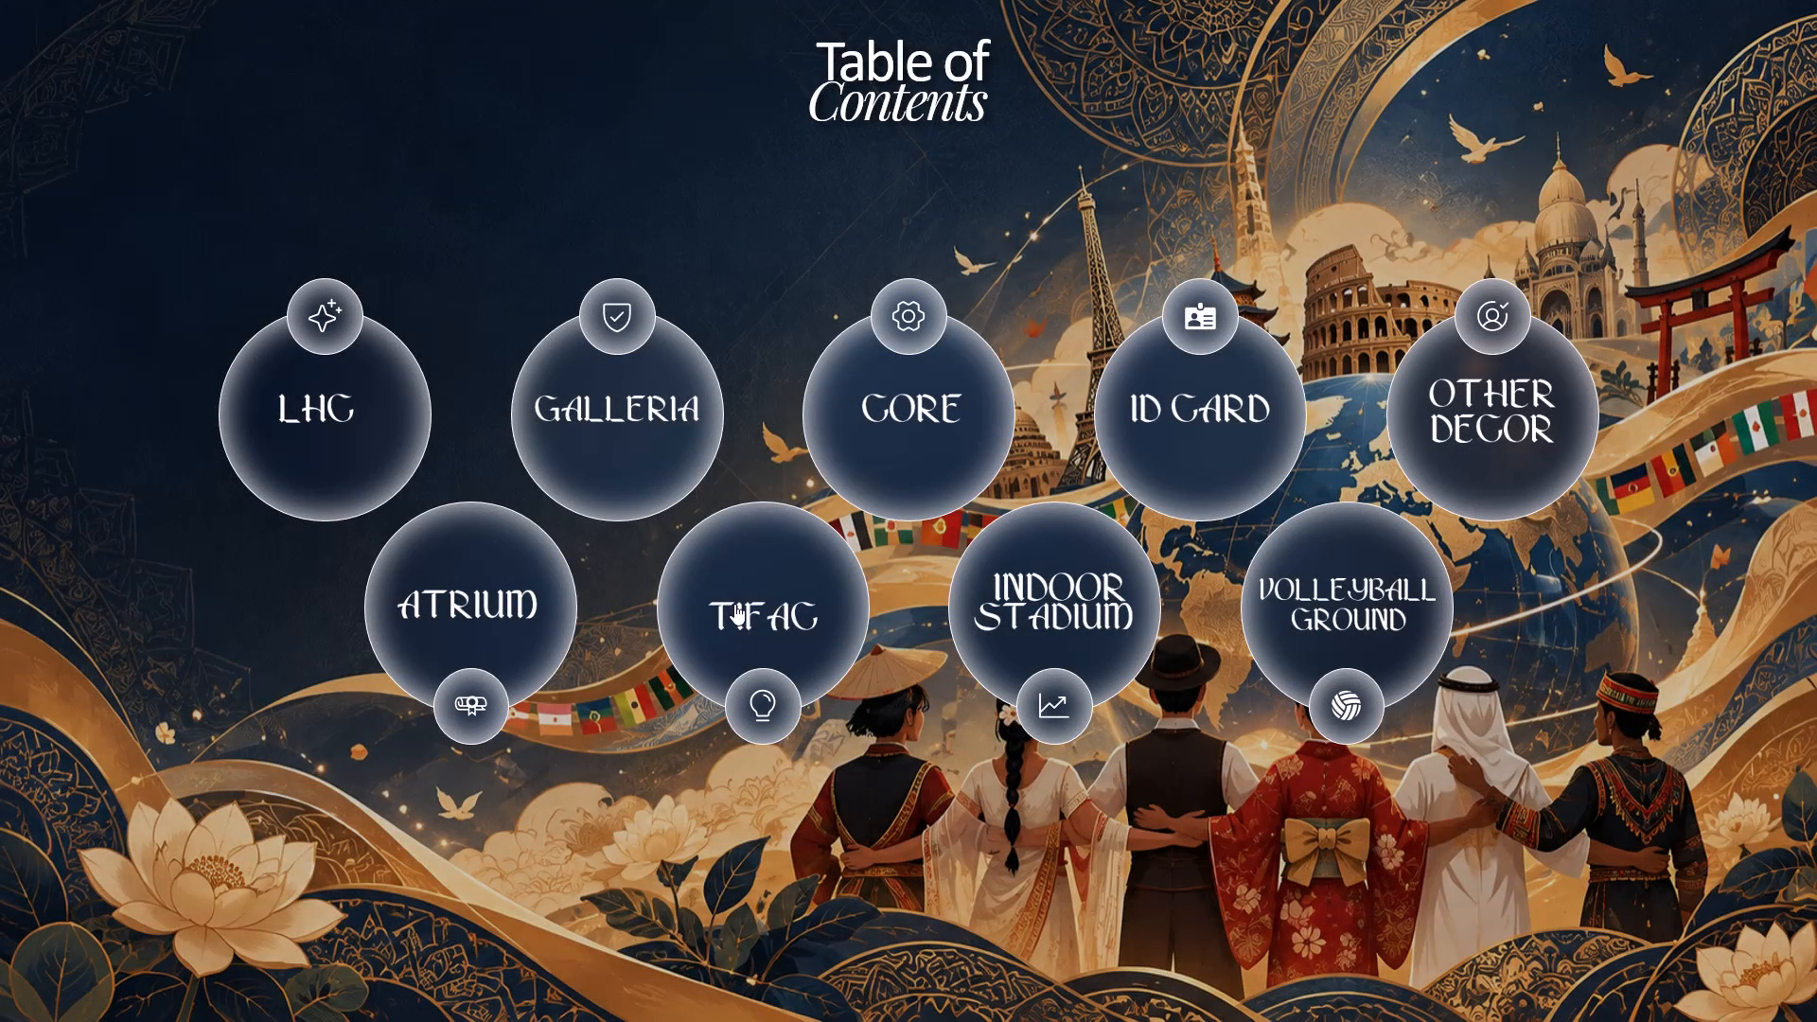
pyautogui.click(734, 604)
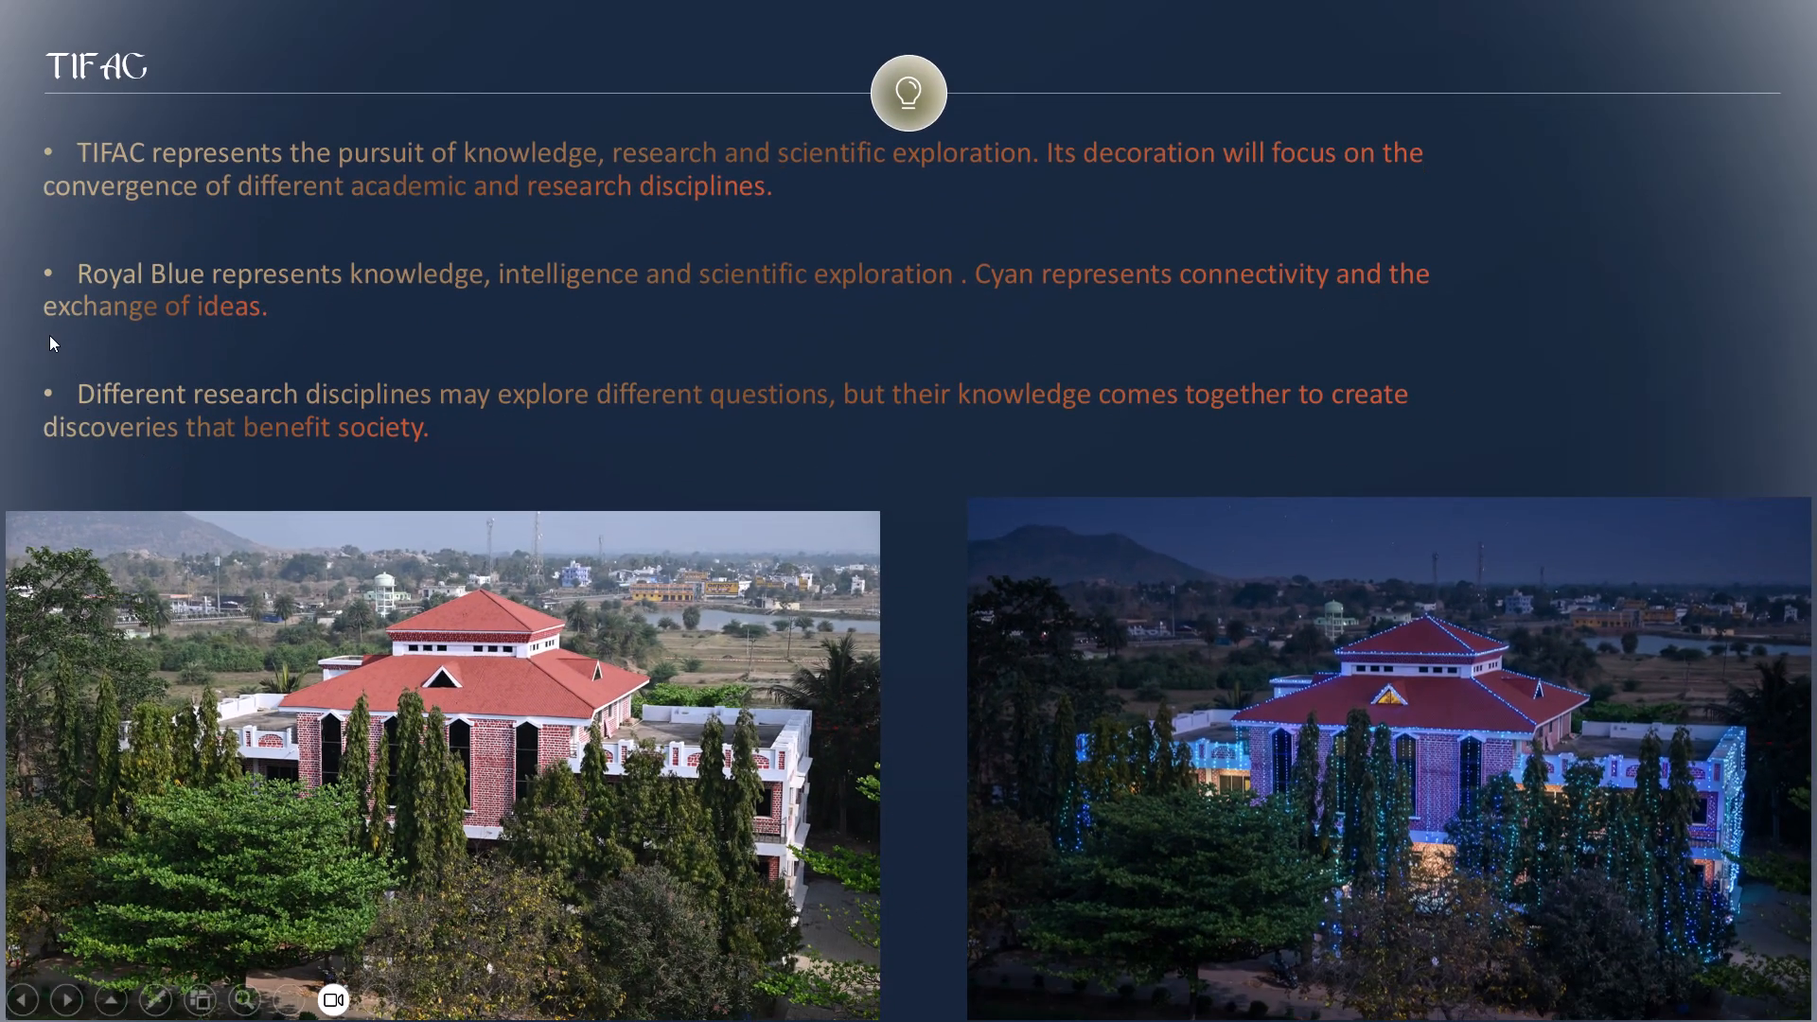
pyautogui.press('Escape')
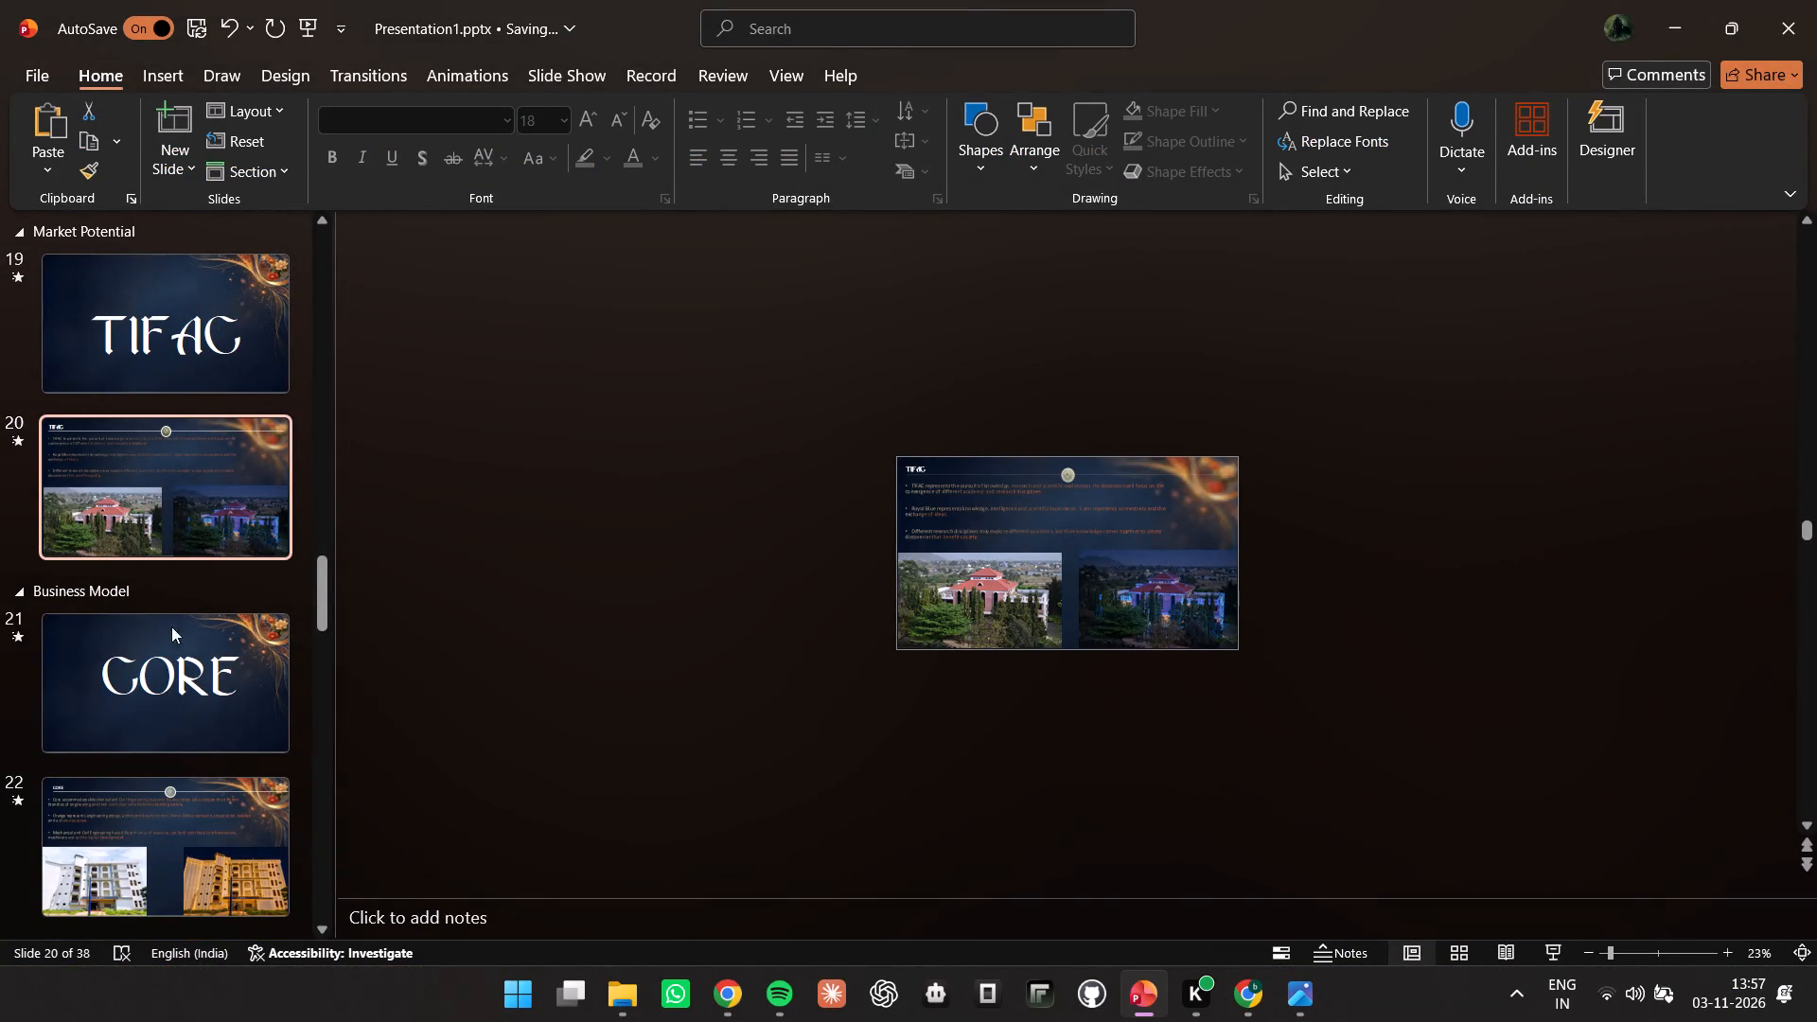
# Change the font of the CORE heading on slide 22 to SHAKA.
pyautogui.click(228, 668)
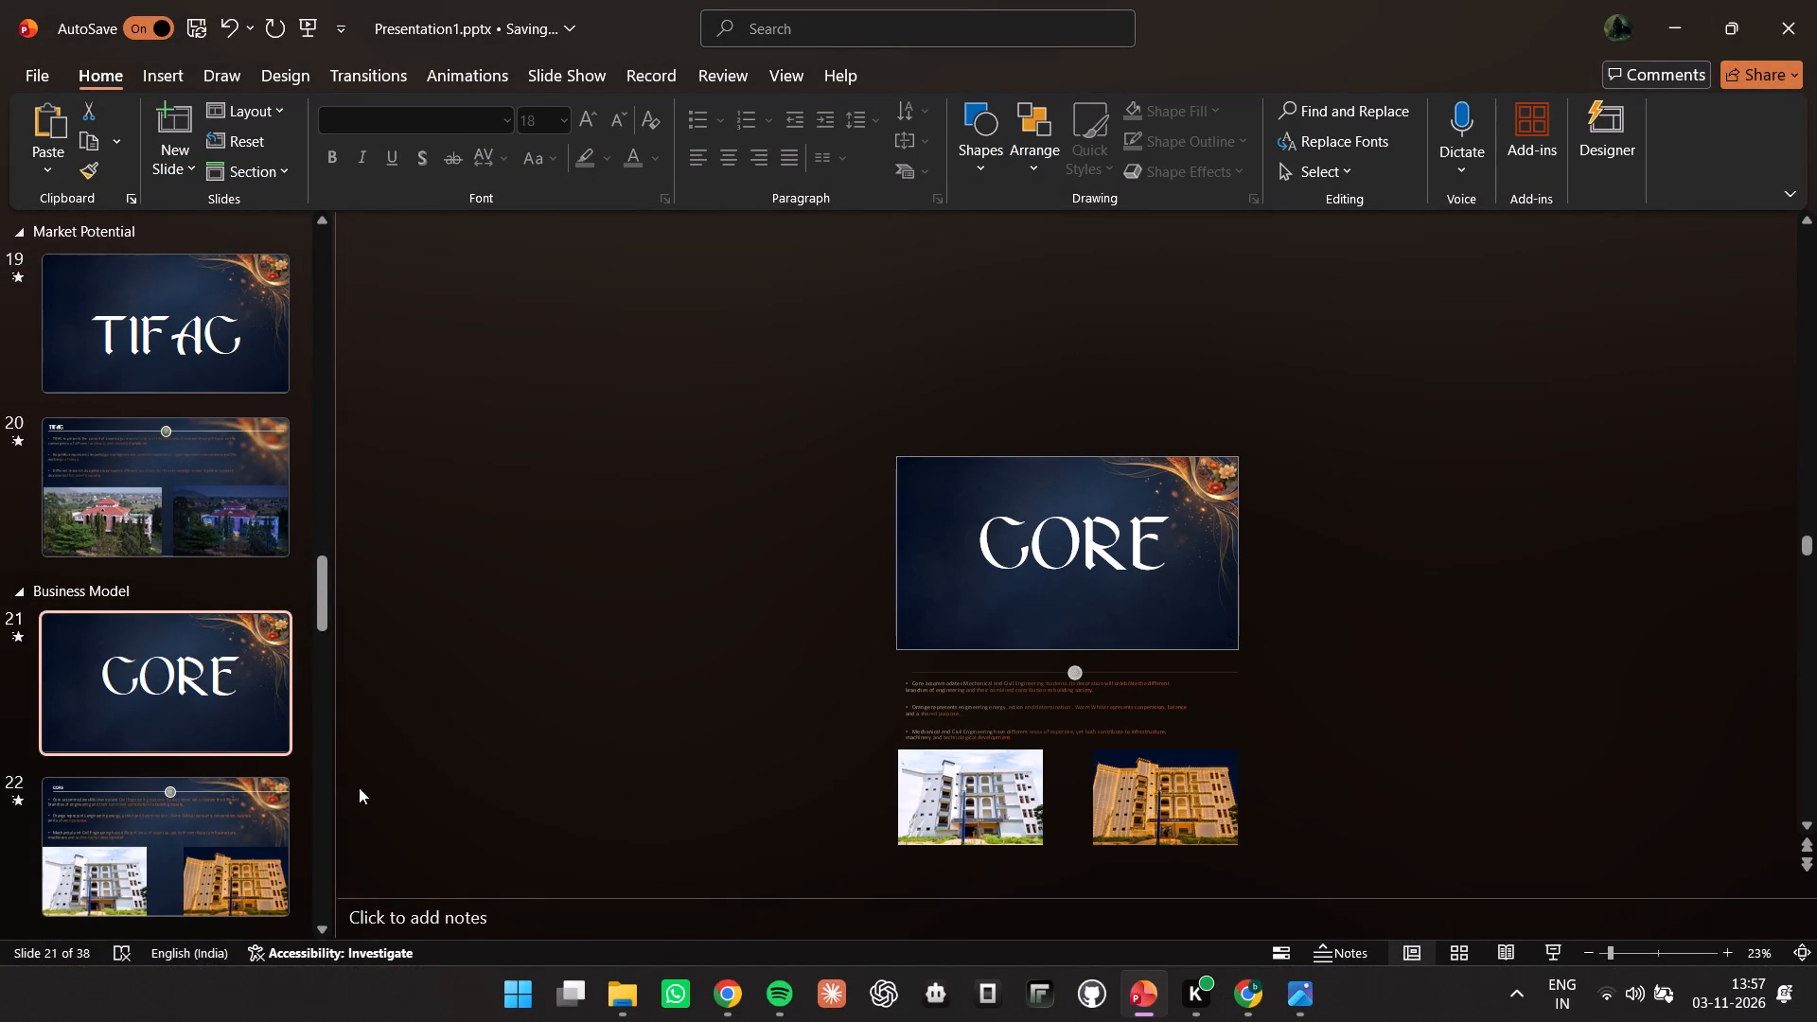
pyautogui.click(266, 831)
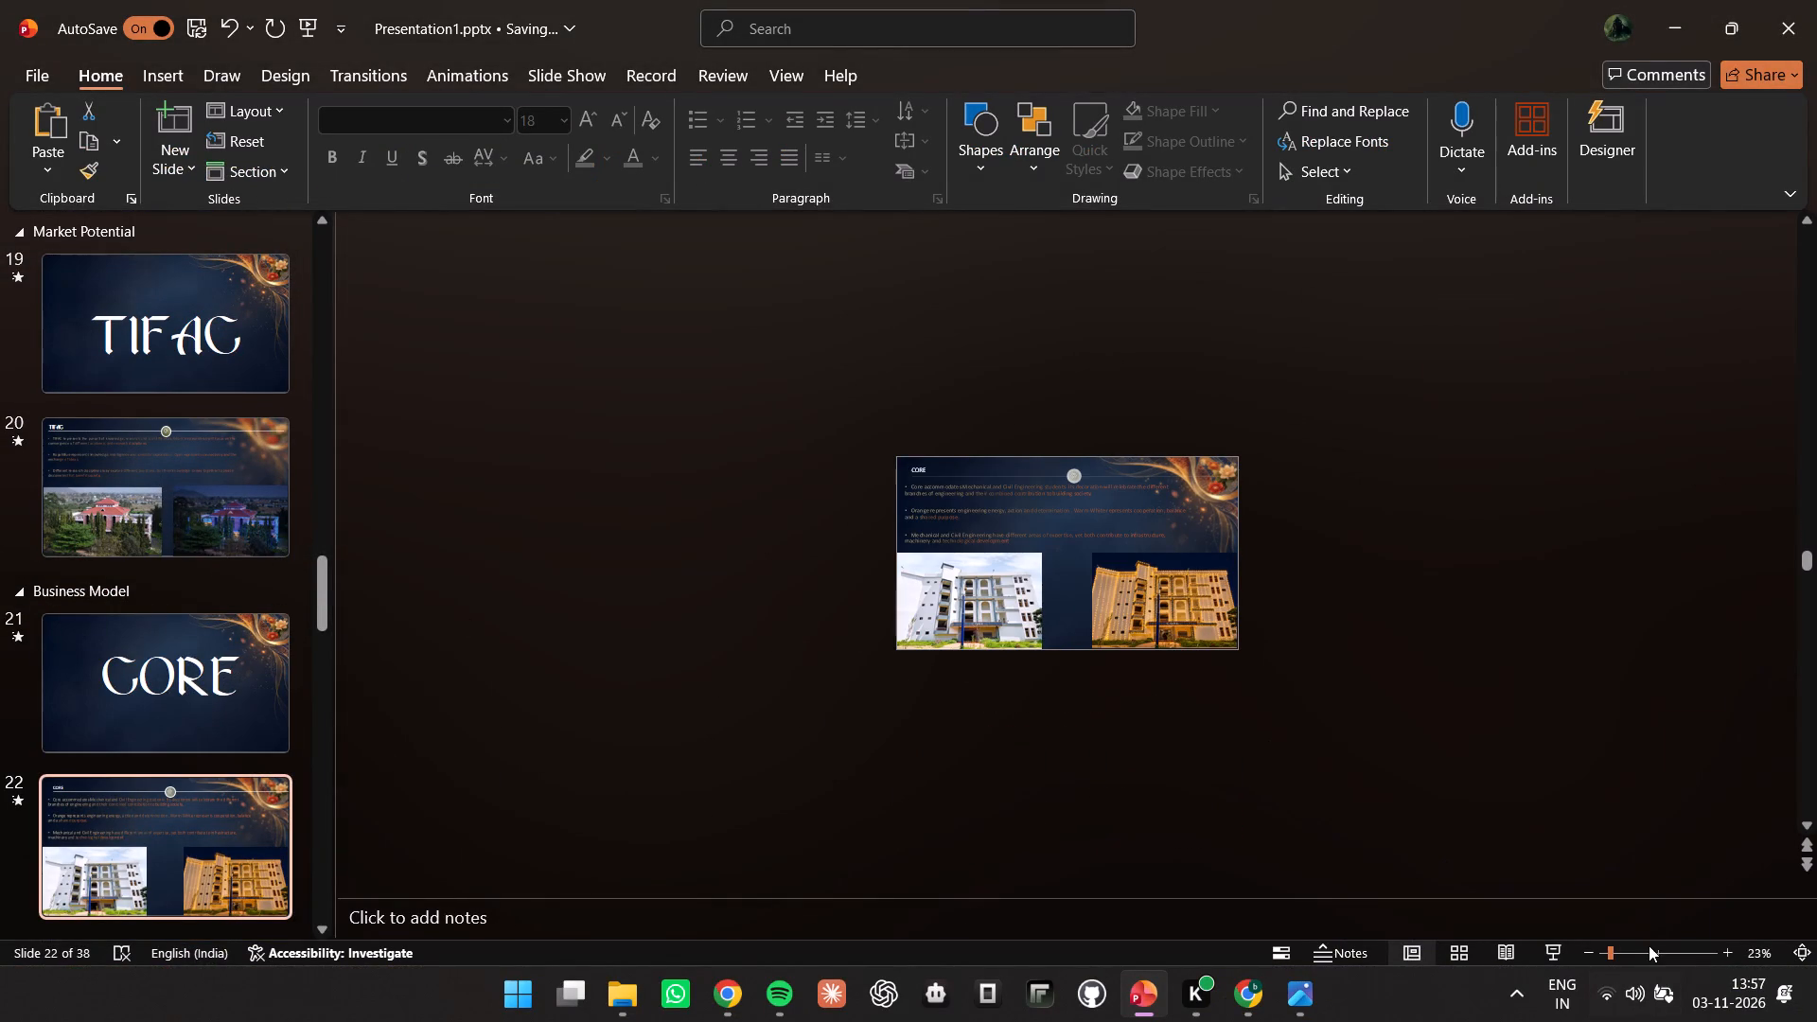
pyautogui.click(1649, 945)
pyautogui.click(517, 240)
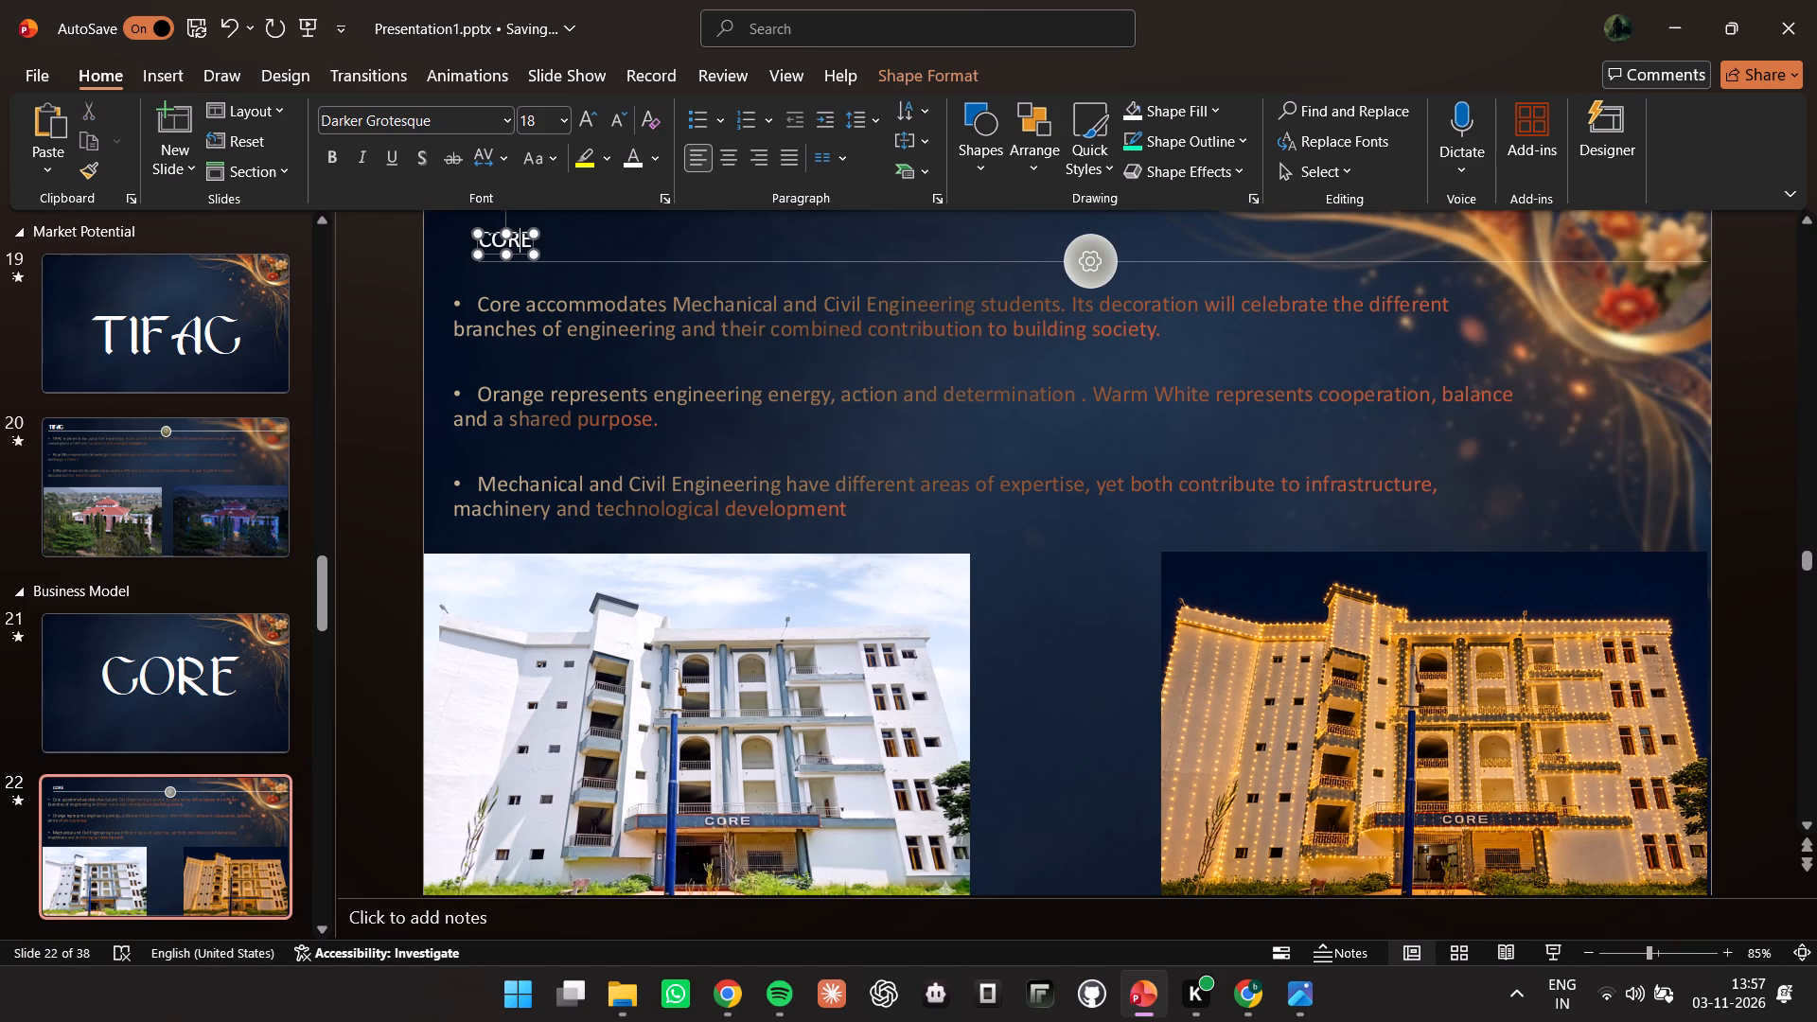
pyautogui.hotkey('ctrl', 'a')
pyautogui.click(463, 112)
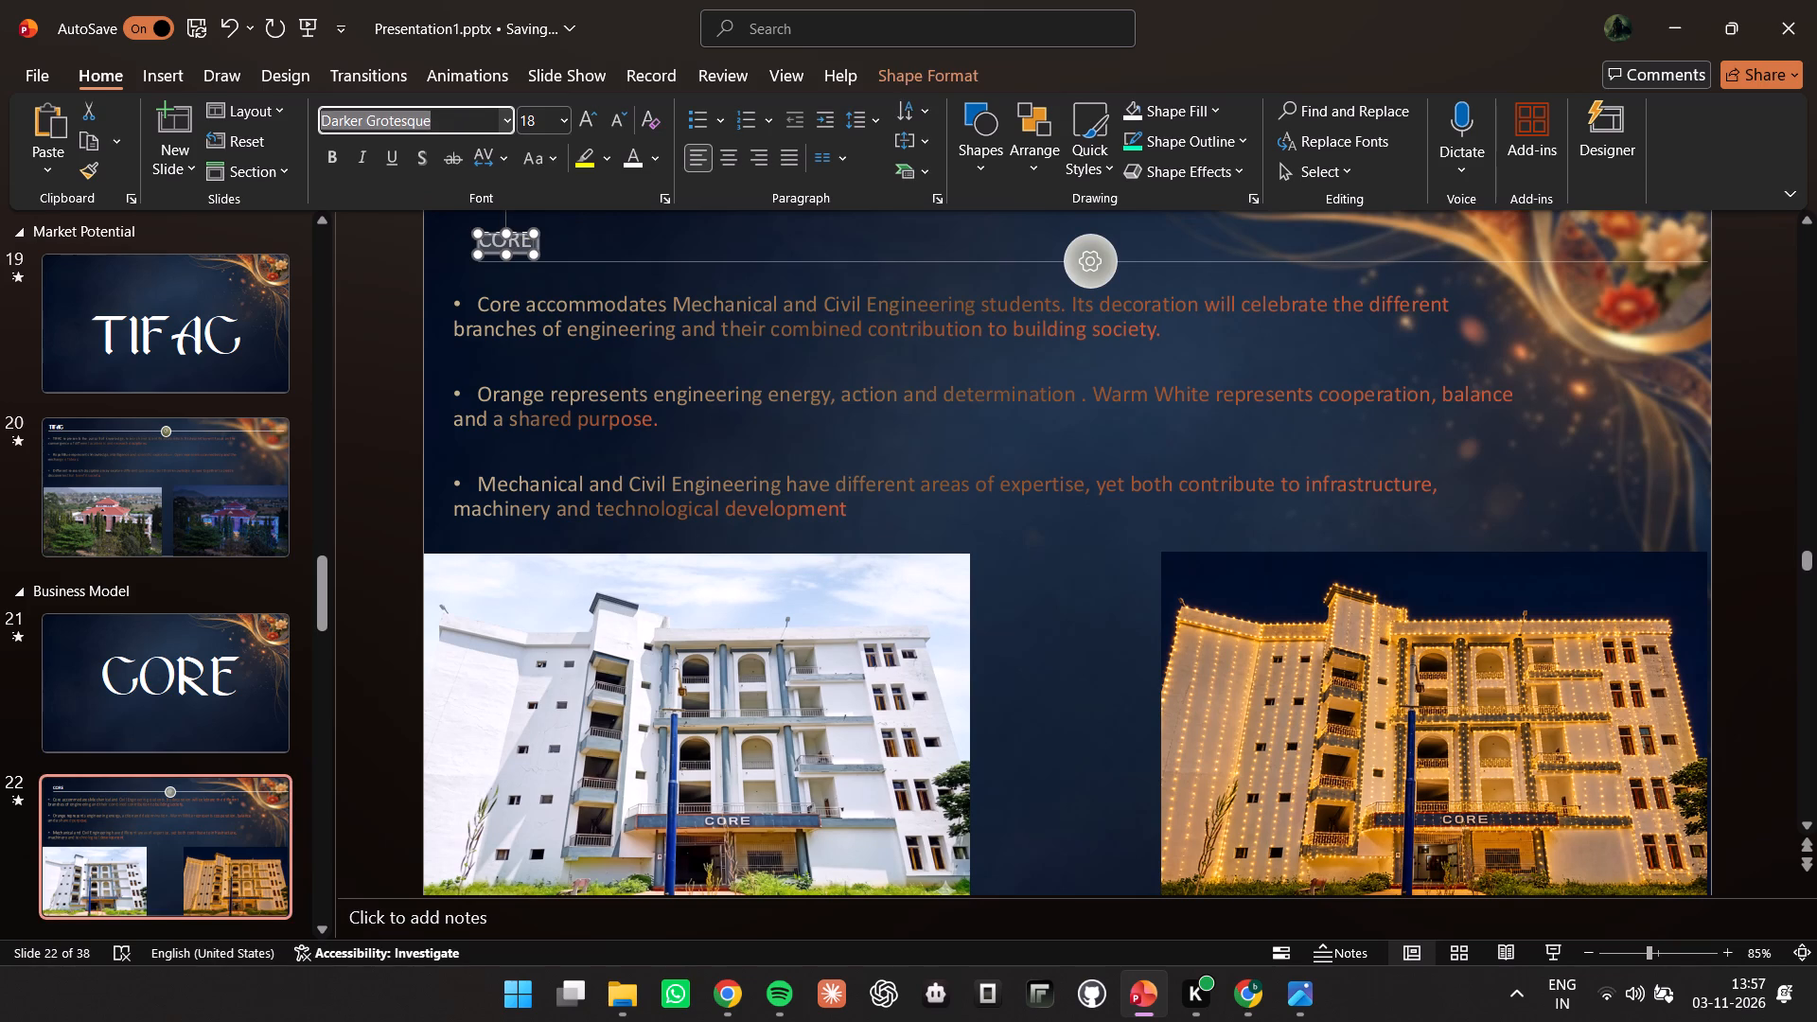
pyautogui.press('s')
pyautogui.press('Return')
pyautogui.click(392, 346)
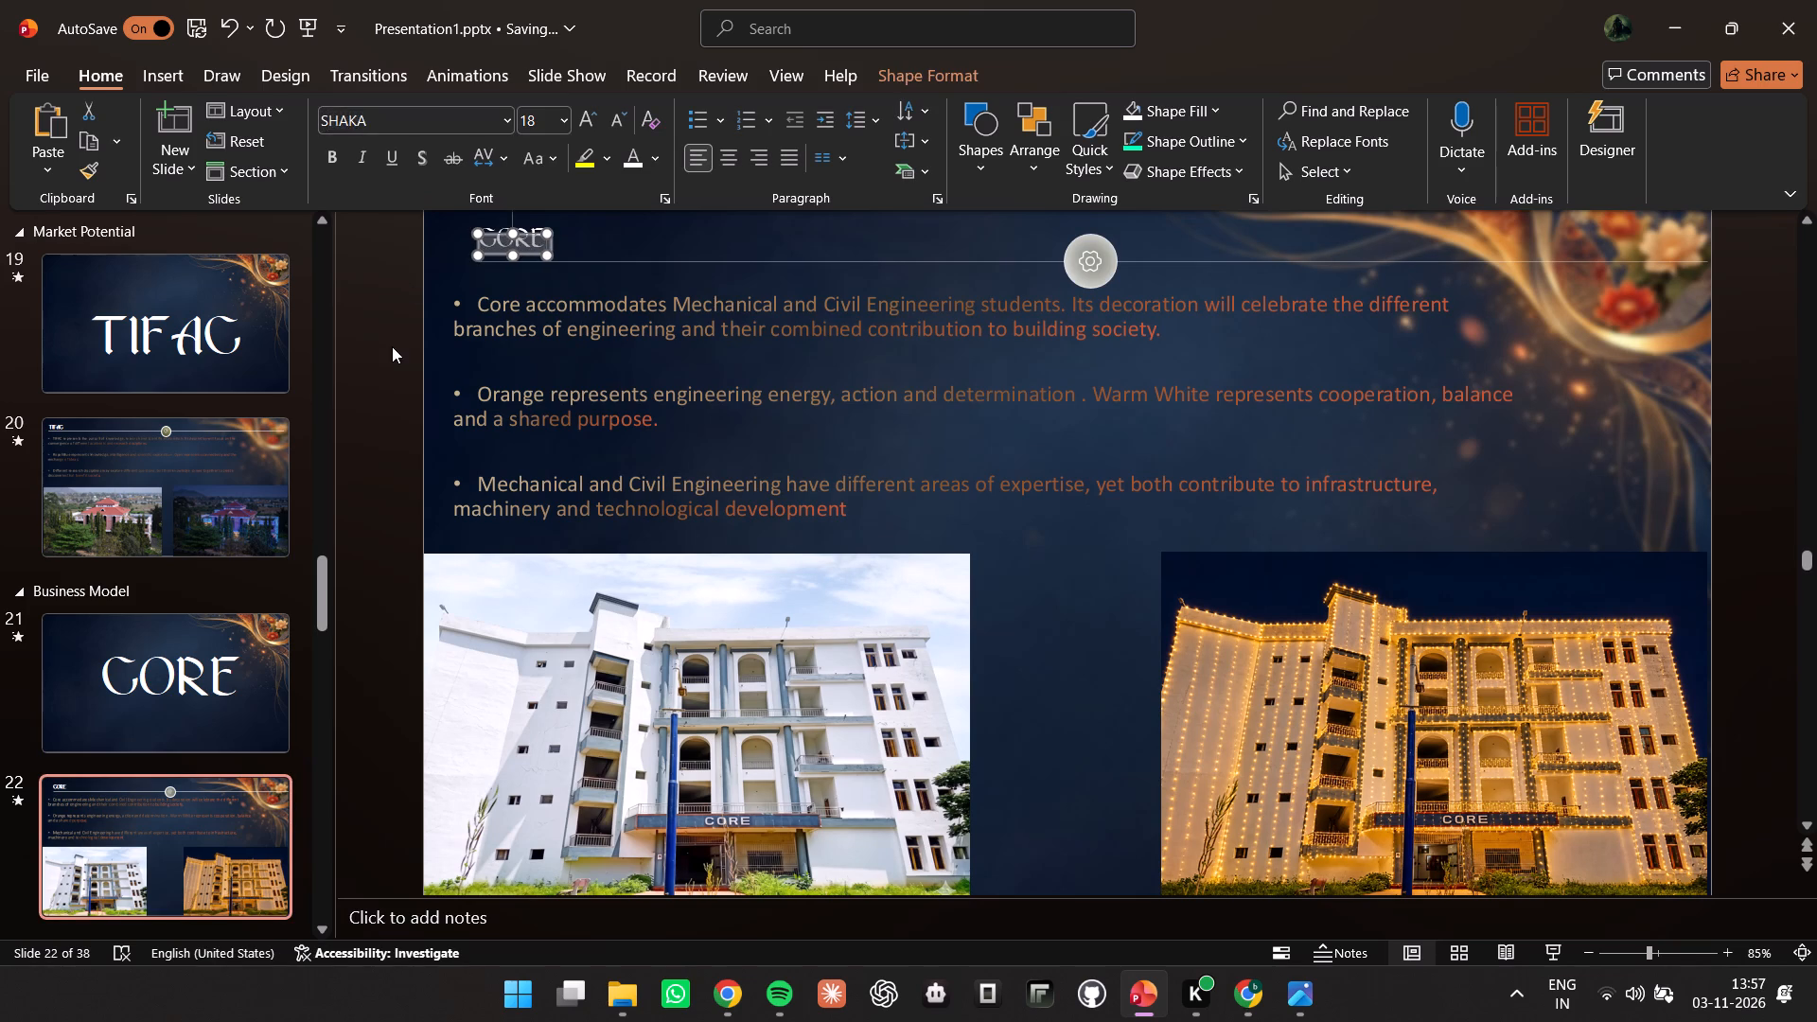
# Delete the small INDOOR and STADIUM heading text boxes placed below the slide area of title slide 23.
pyautogui.scroll(-3, 220, 536)
pyautogui.click(214, 555)
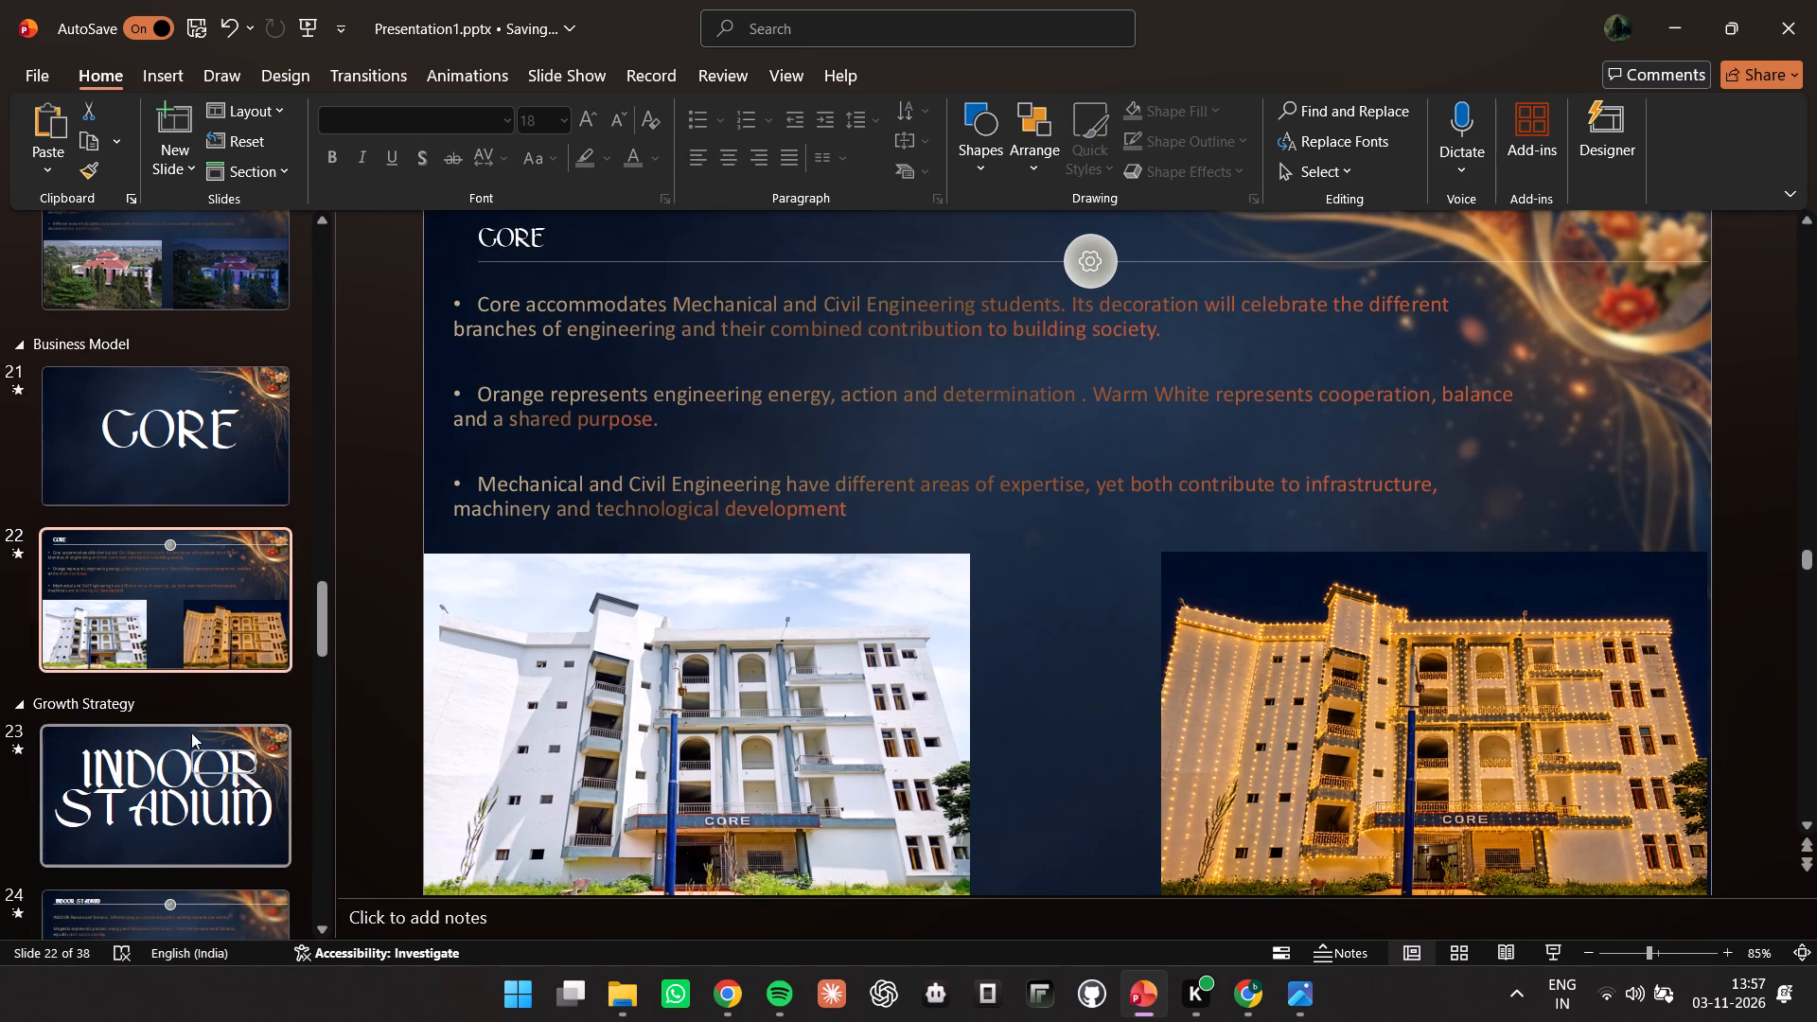
pyautogui.scroll(-2, 191, 732)
pyautogui.click(194, 660)
pyautogui.click(182, 749)
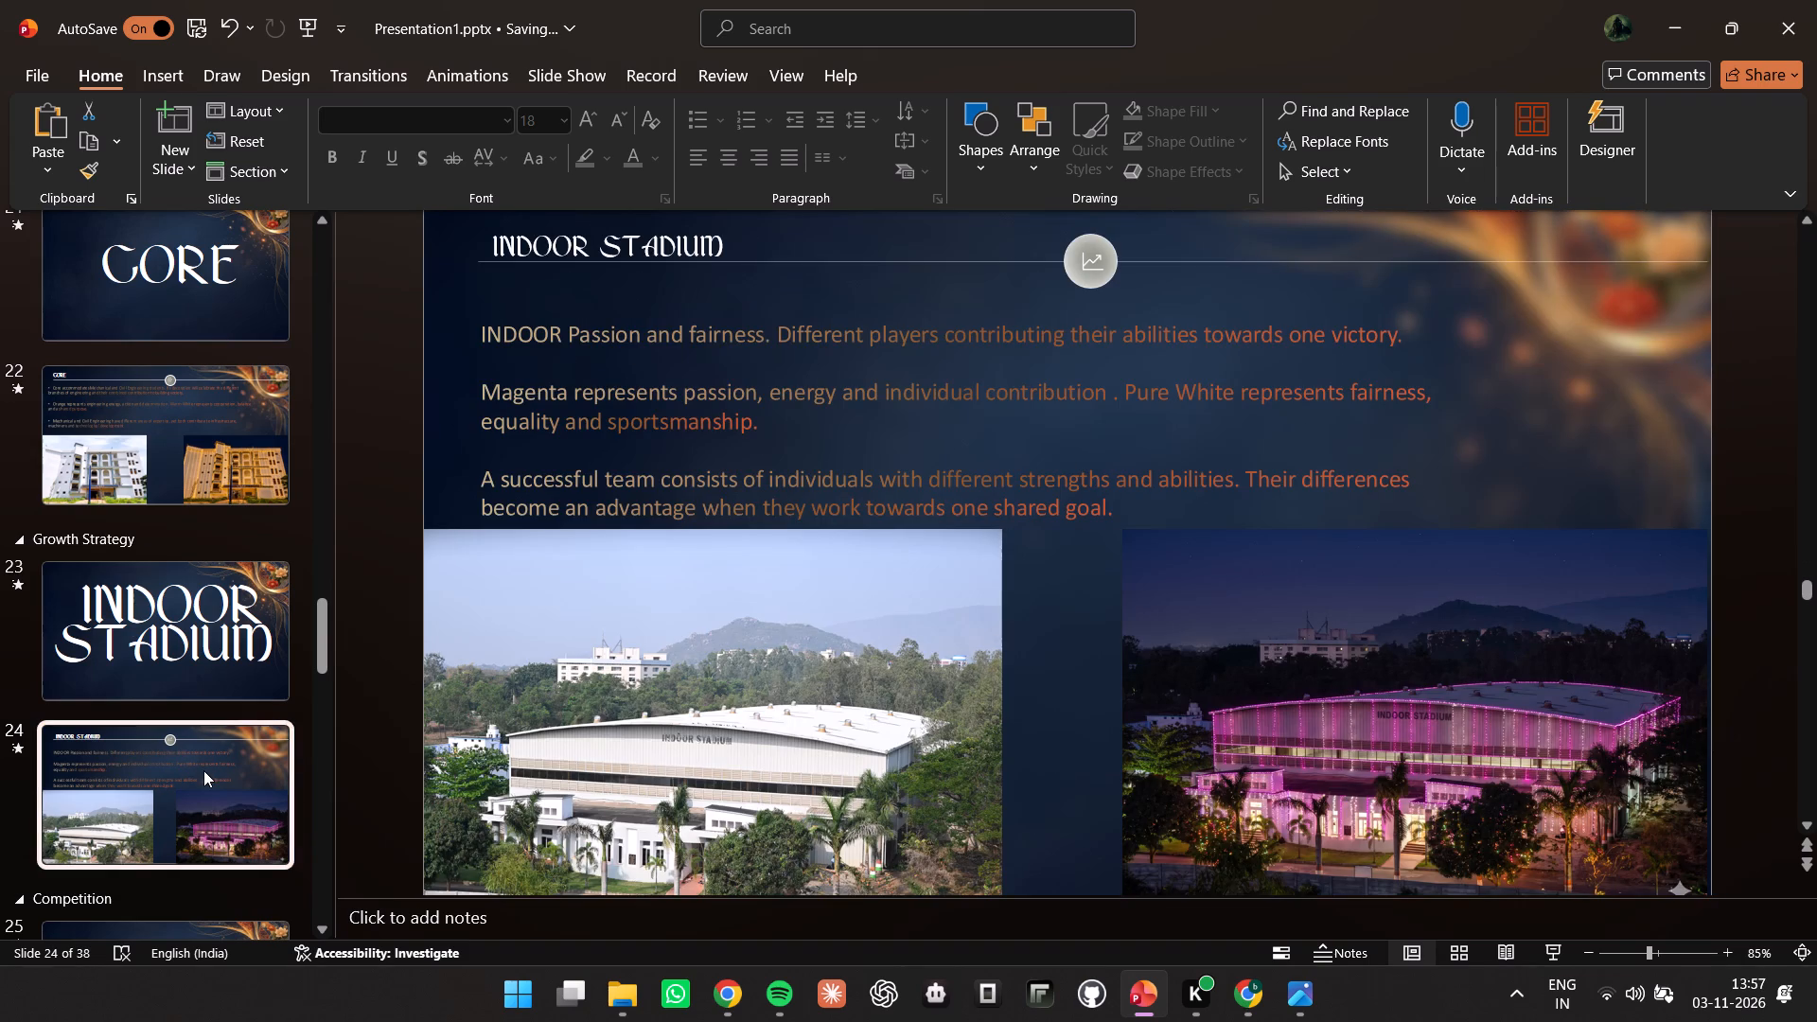
pyautogui.scroll(-1, 273, 617)
pyautogui.click(247, 593)
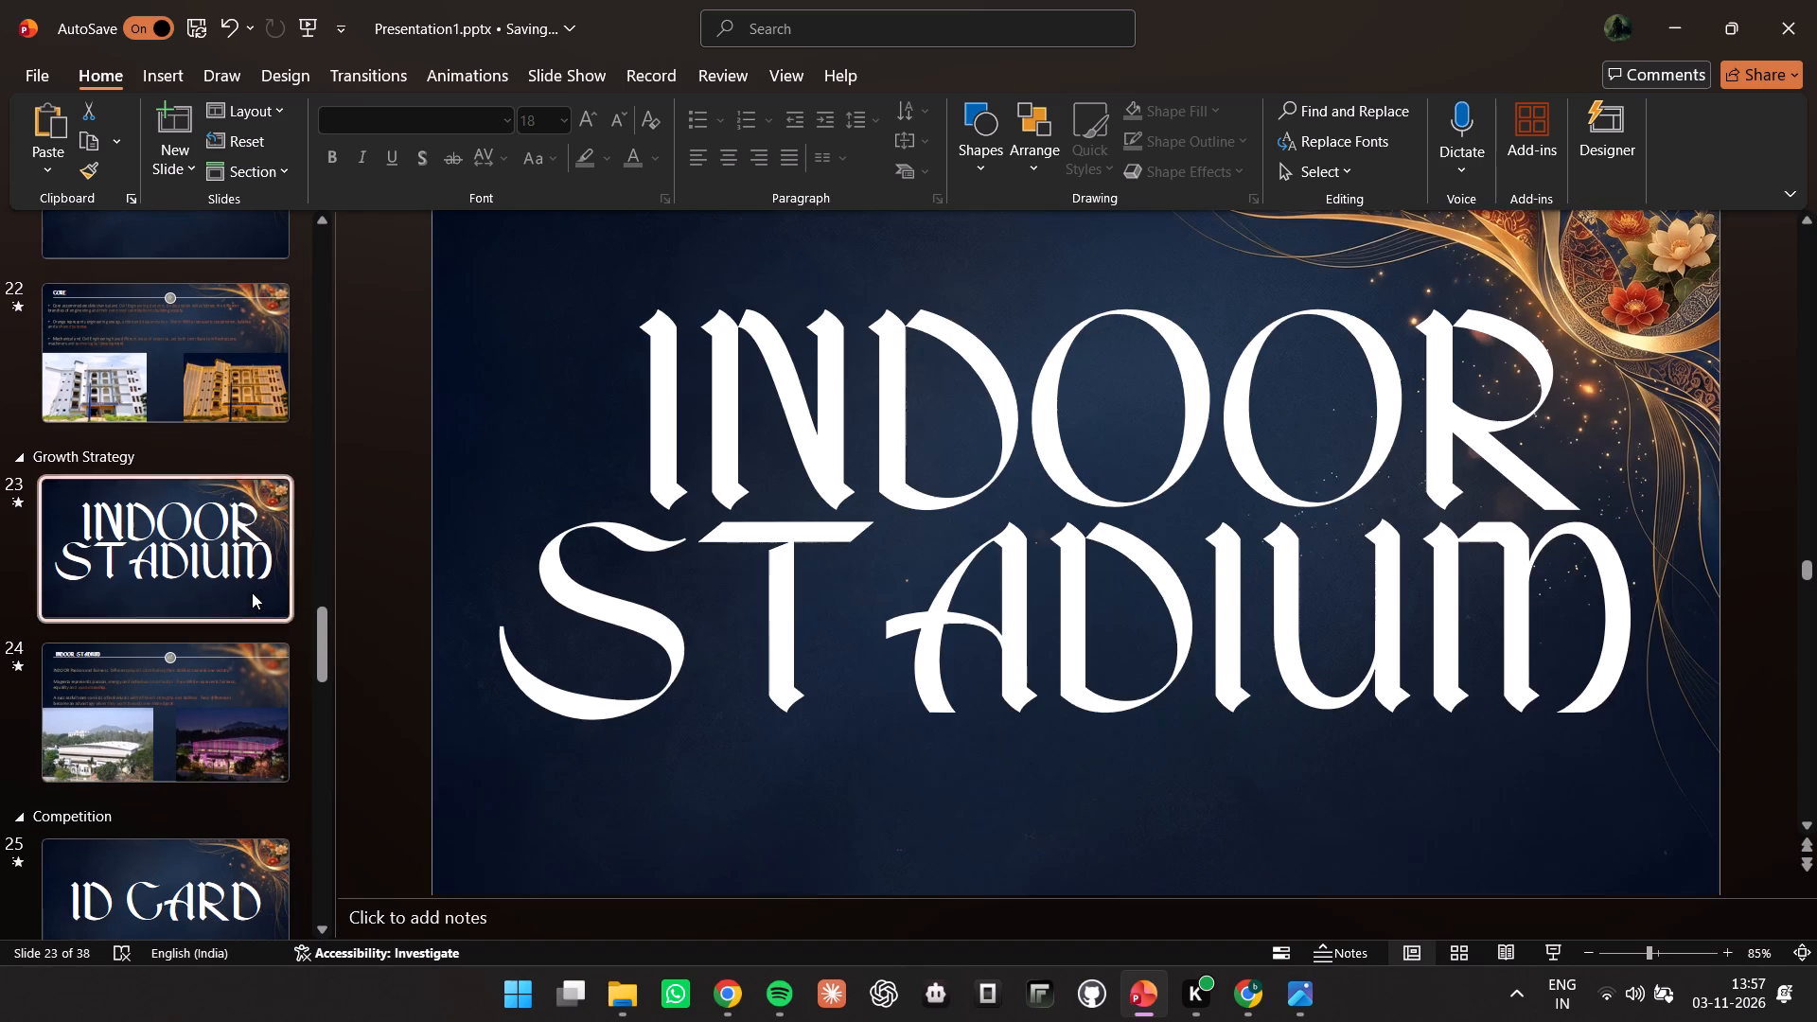
pyautogui.click(1627, 952)
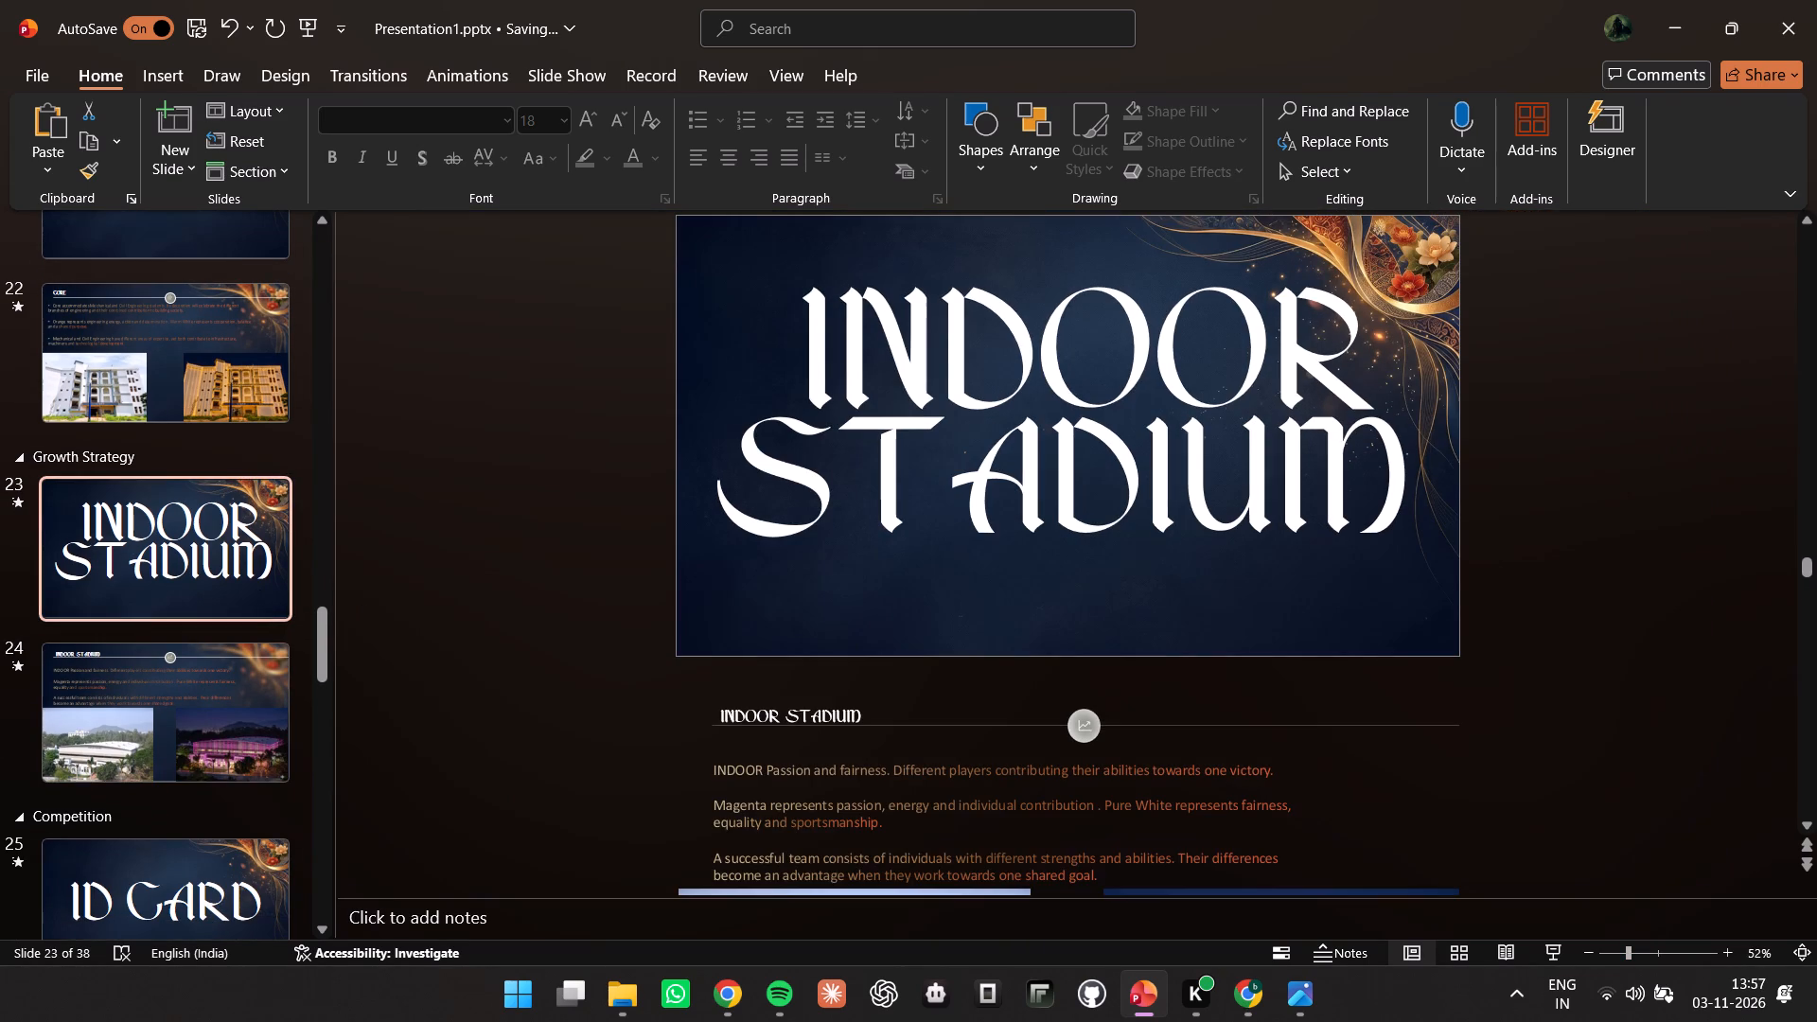
pyautogui.click(781, 708)
pyautogui.click(793, 704)
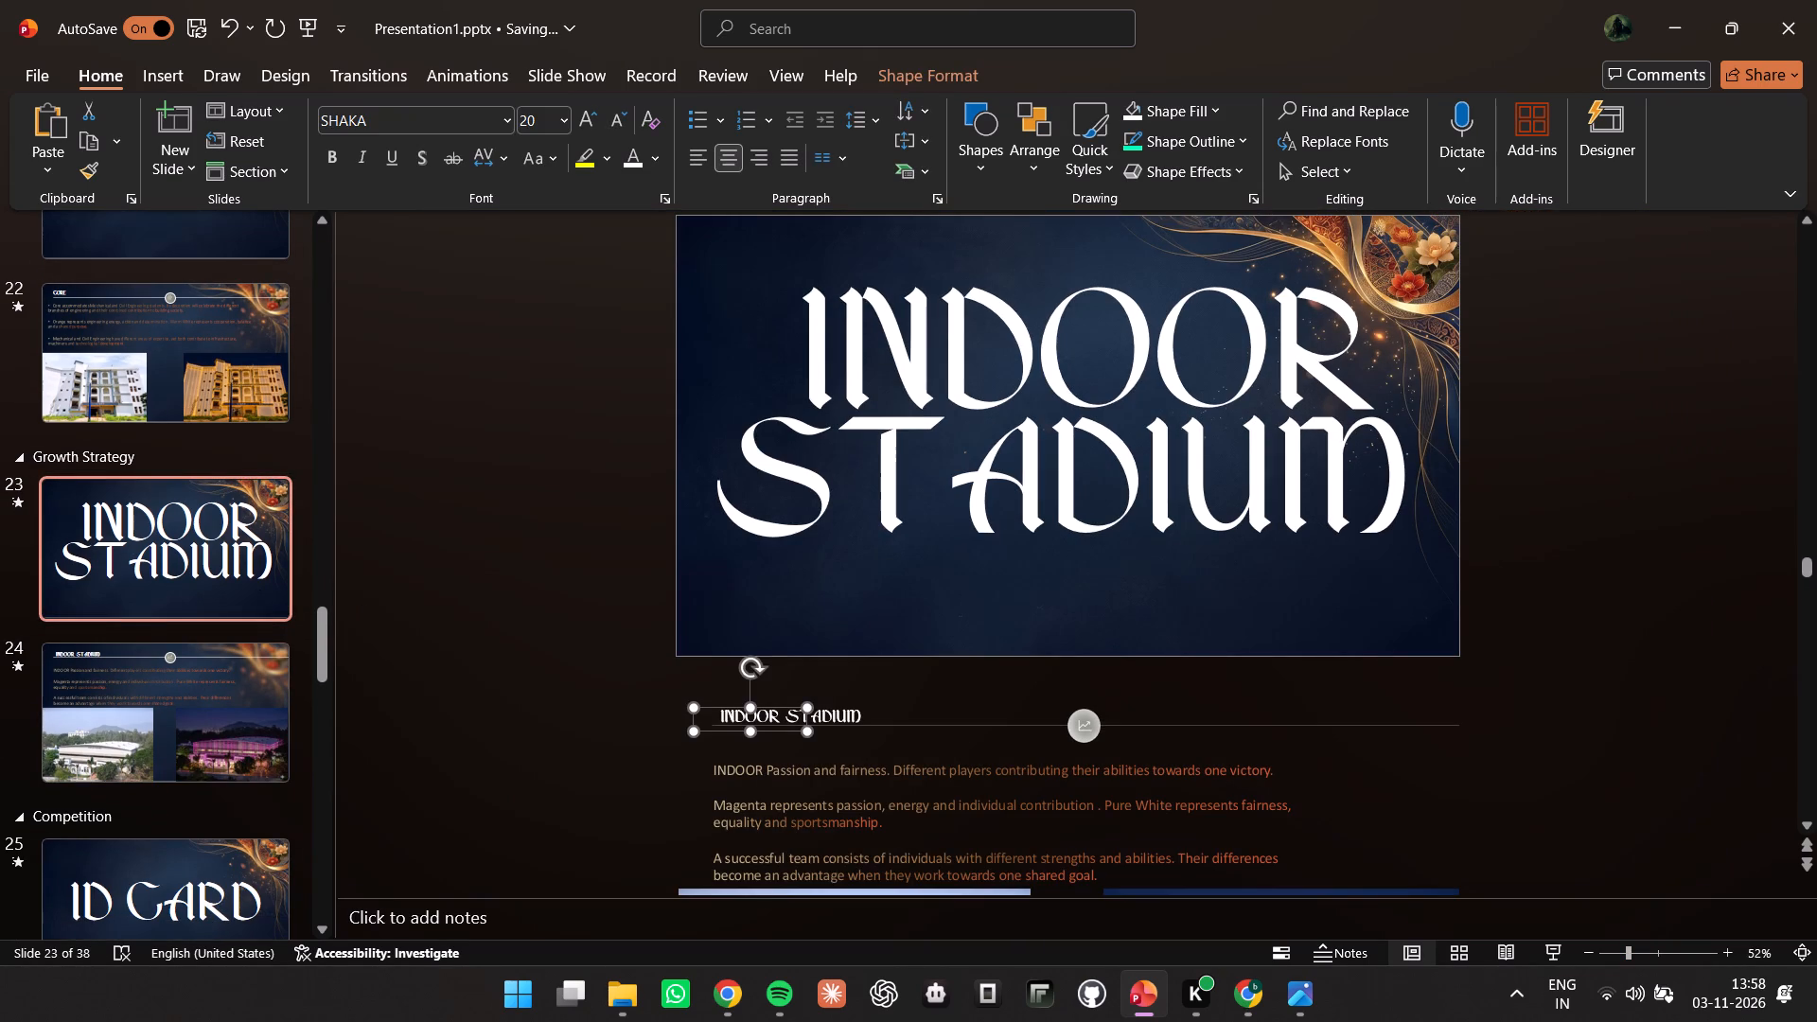
pyautogui.press('Delete')
pyautogui.click(828, 714)
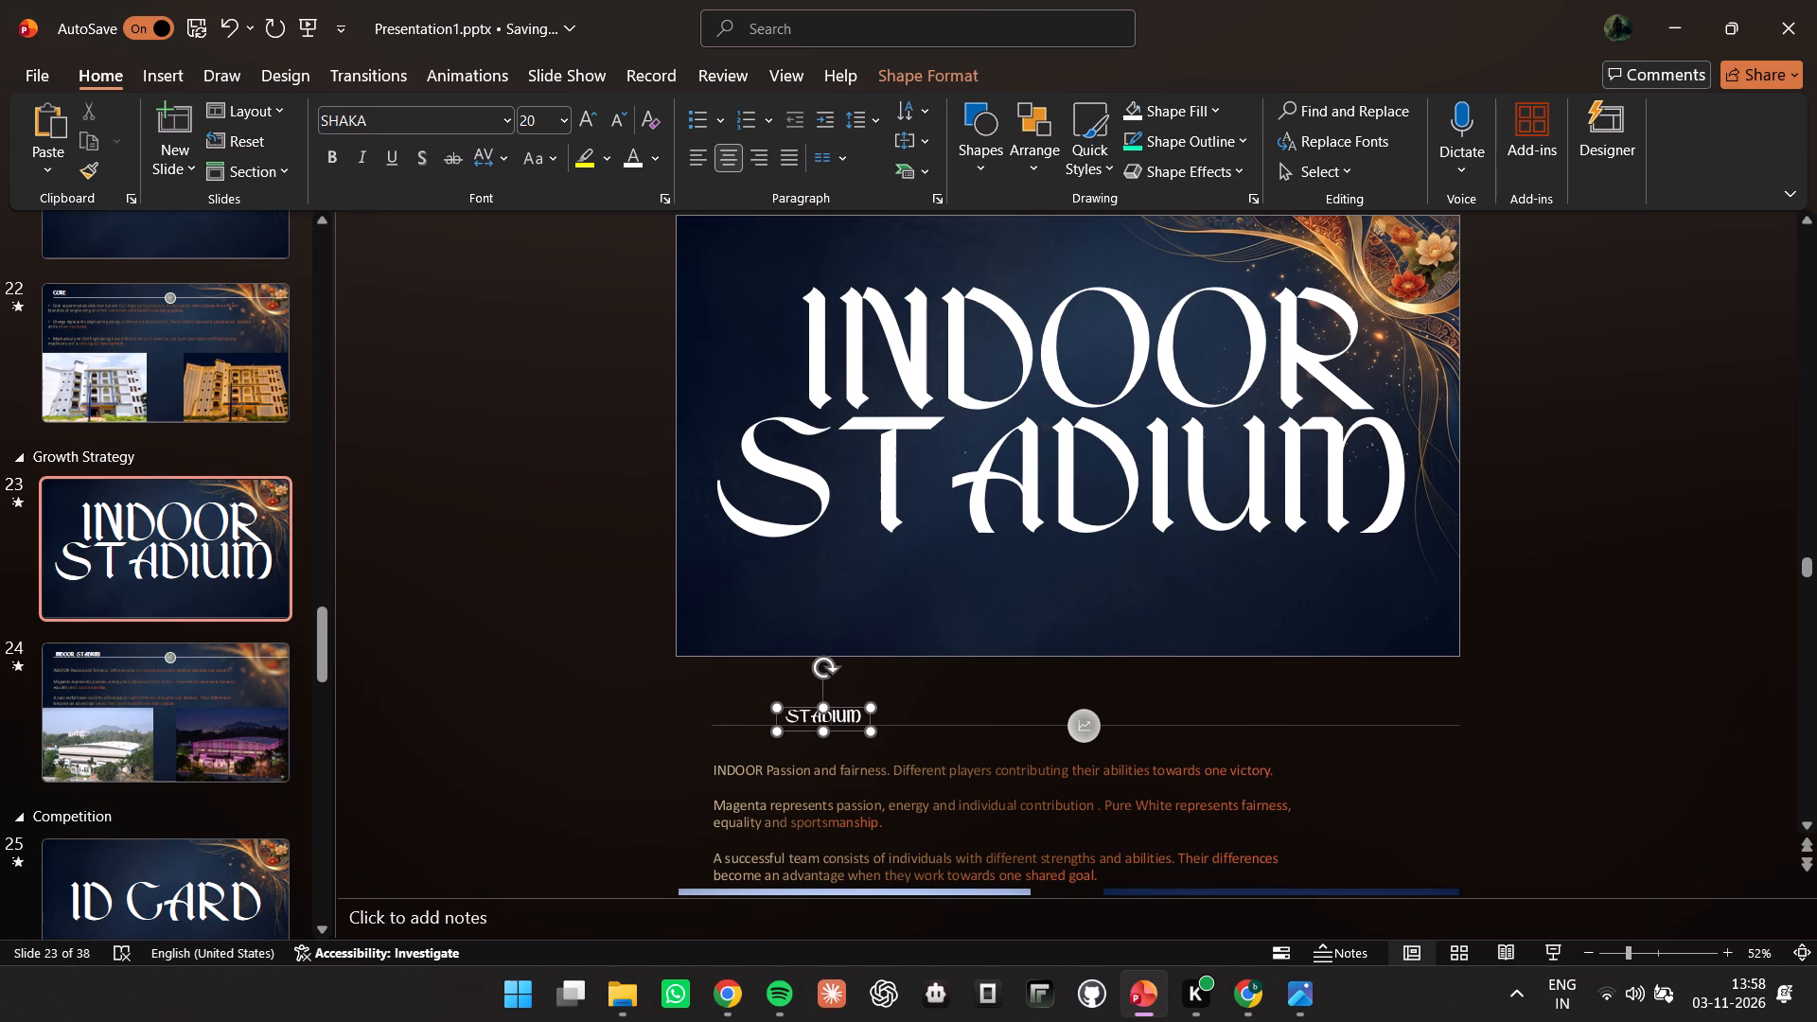
pyautogui.click(813, 710)
pyautogui.press('Delete')
# Preview the slide show from the Table of Contents on slide 12, follow the INDOOR STADIUM link, and exit the show.
pyautogui.scroll(-5, 328, 696)
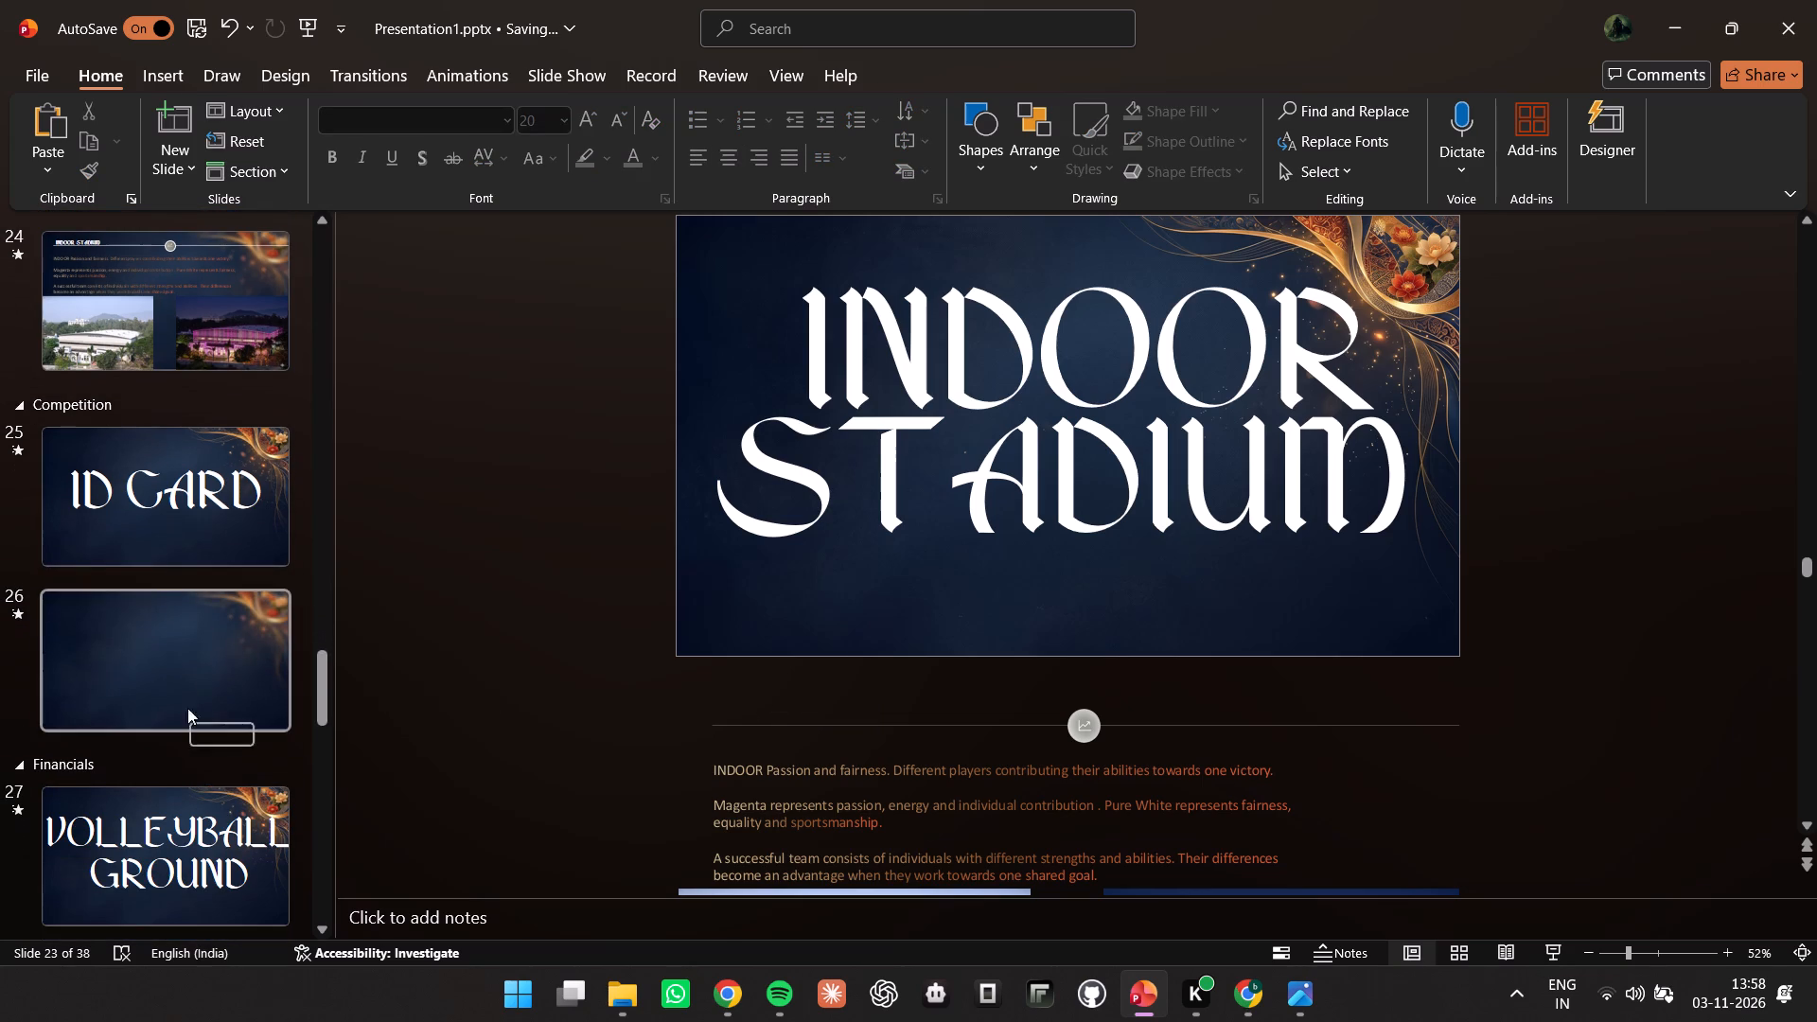
pyautogui.click(174, 812)
pyautogui.scroll(-4, 157, 756)
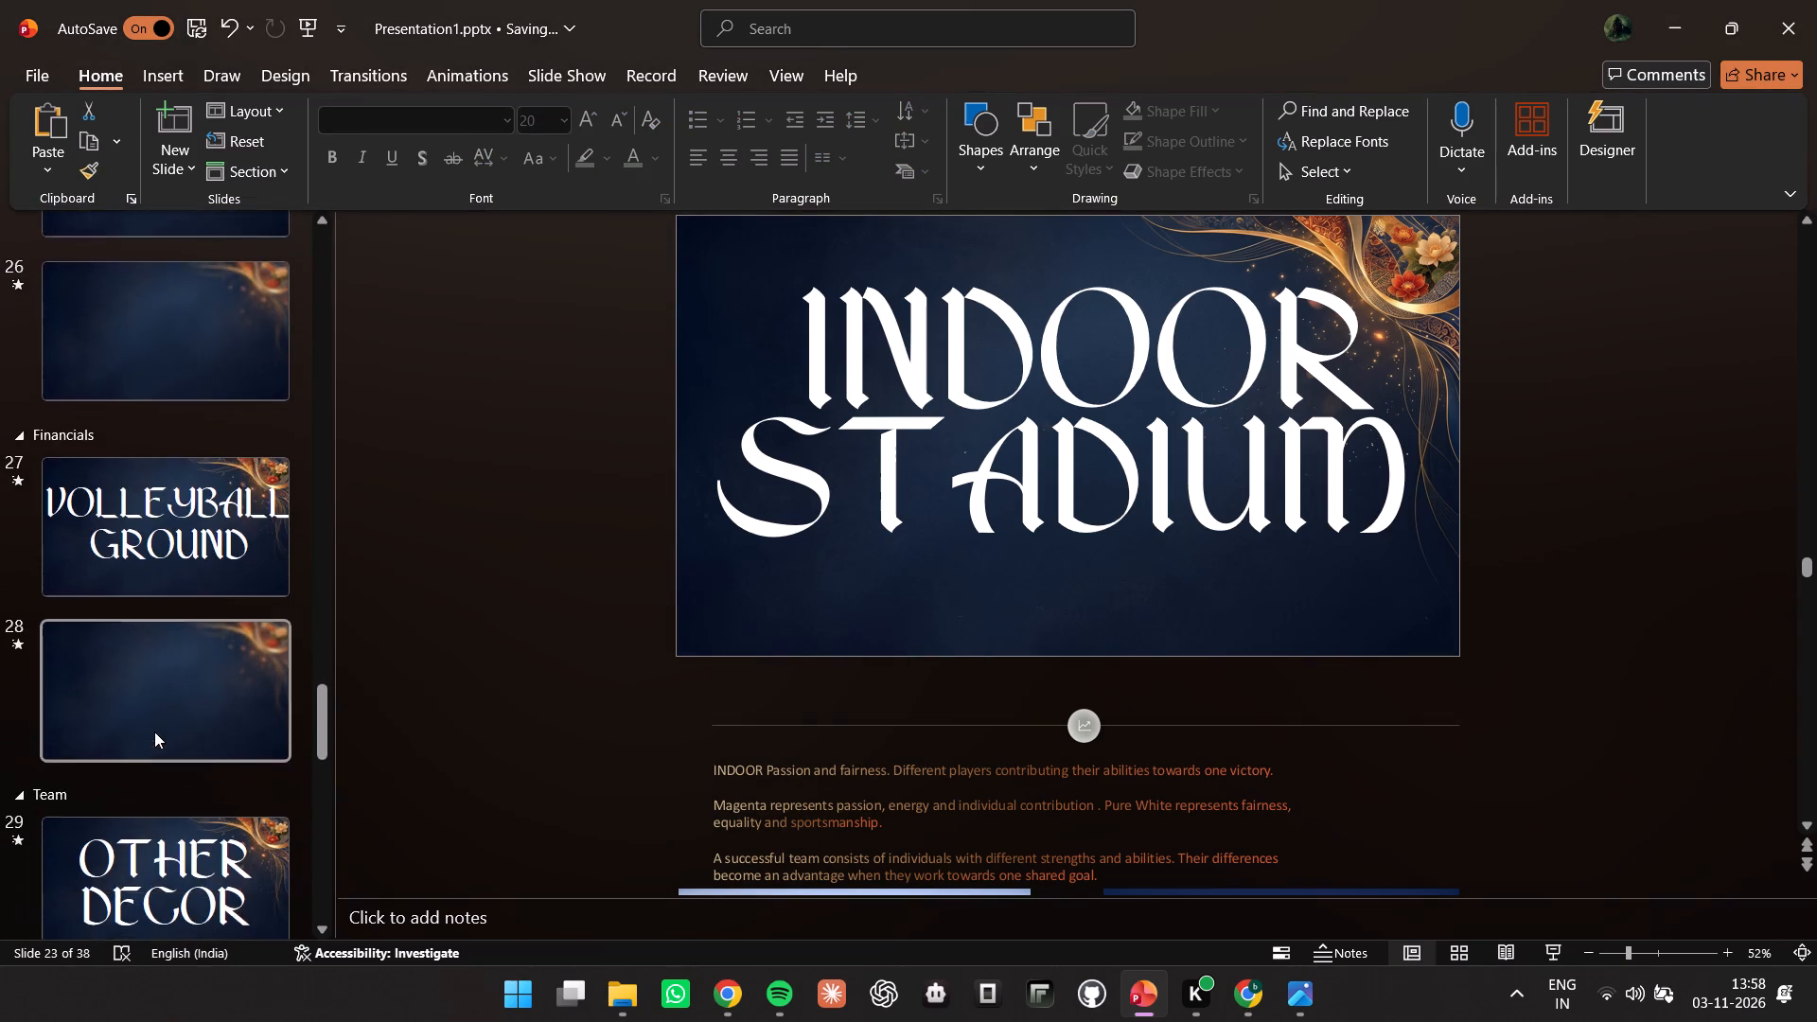
pyautogui.scroll(-6, 154, 731)
pyautogui.scroll(8, 372, 506)
pyautogui.scroll(9, 286, 465)
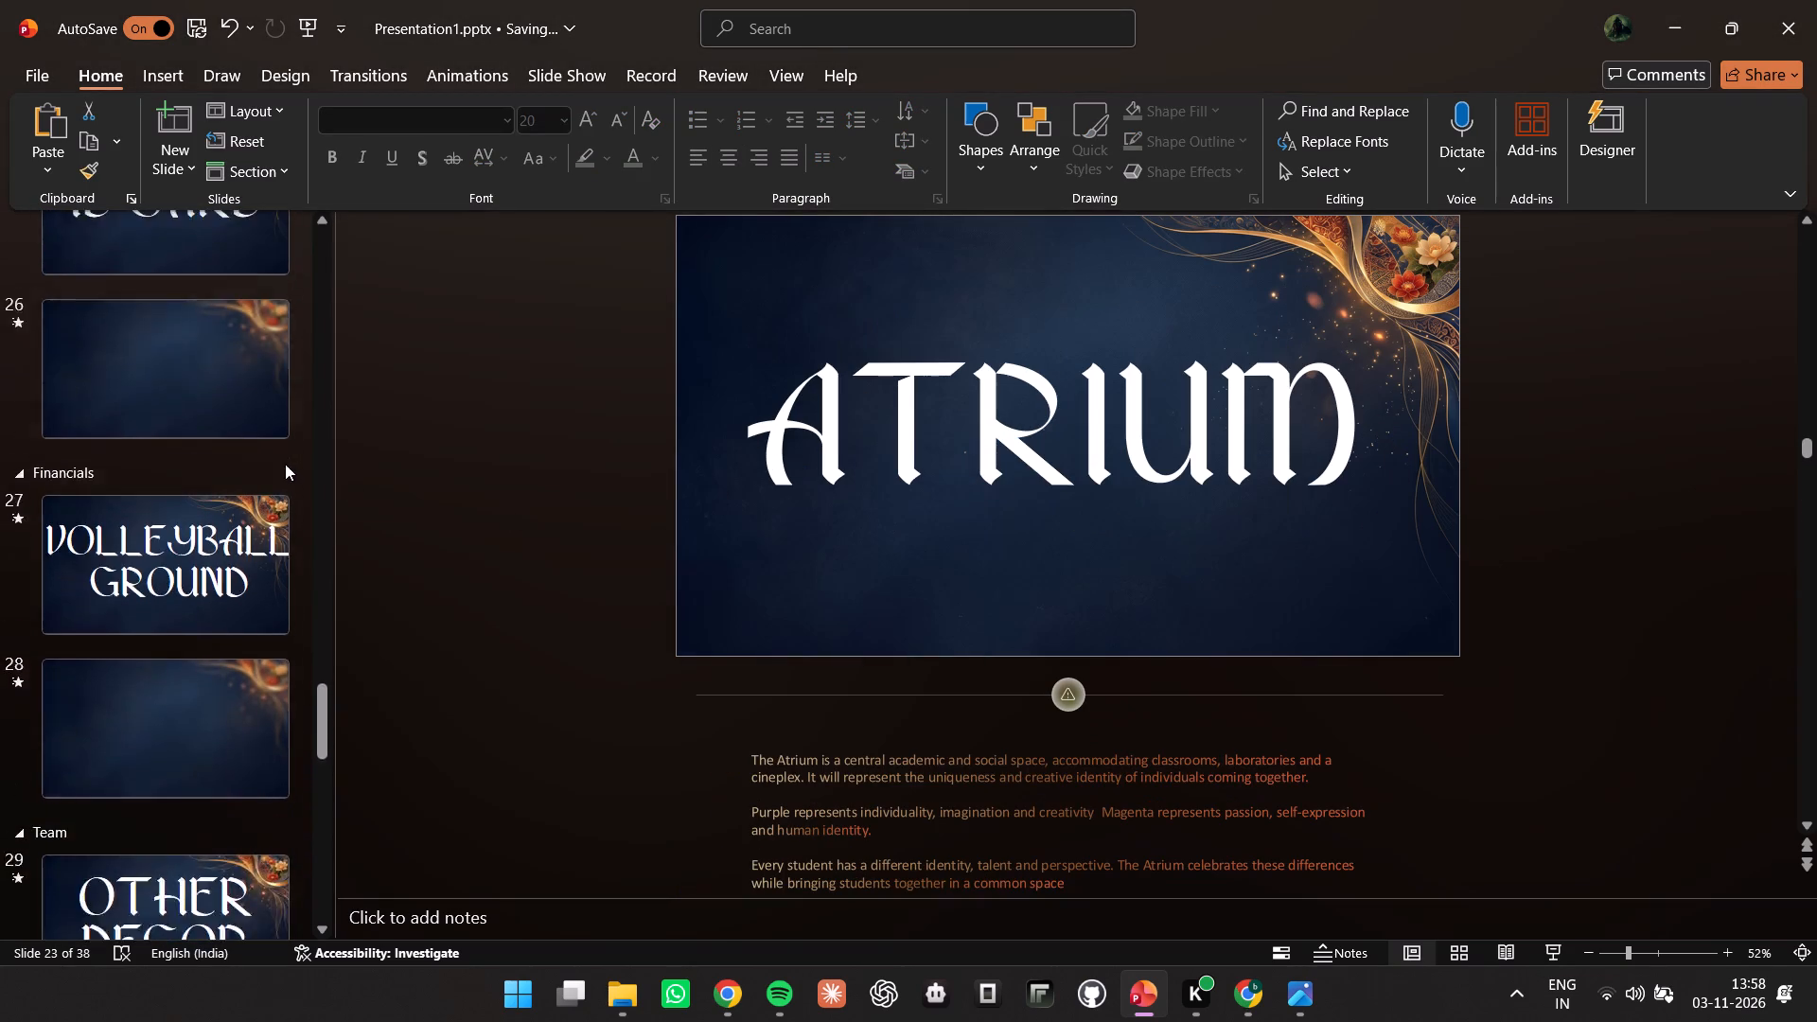
pyautogui.scroll(20, 285, 464)
pyautogui.scroll(4, 285, 464)
pyautogui.scroll(8, 190, 499)
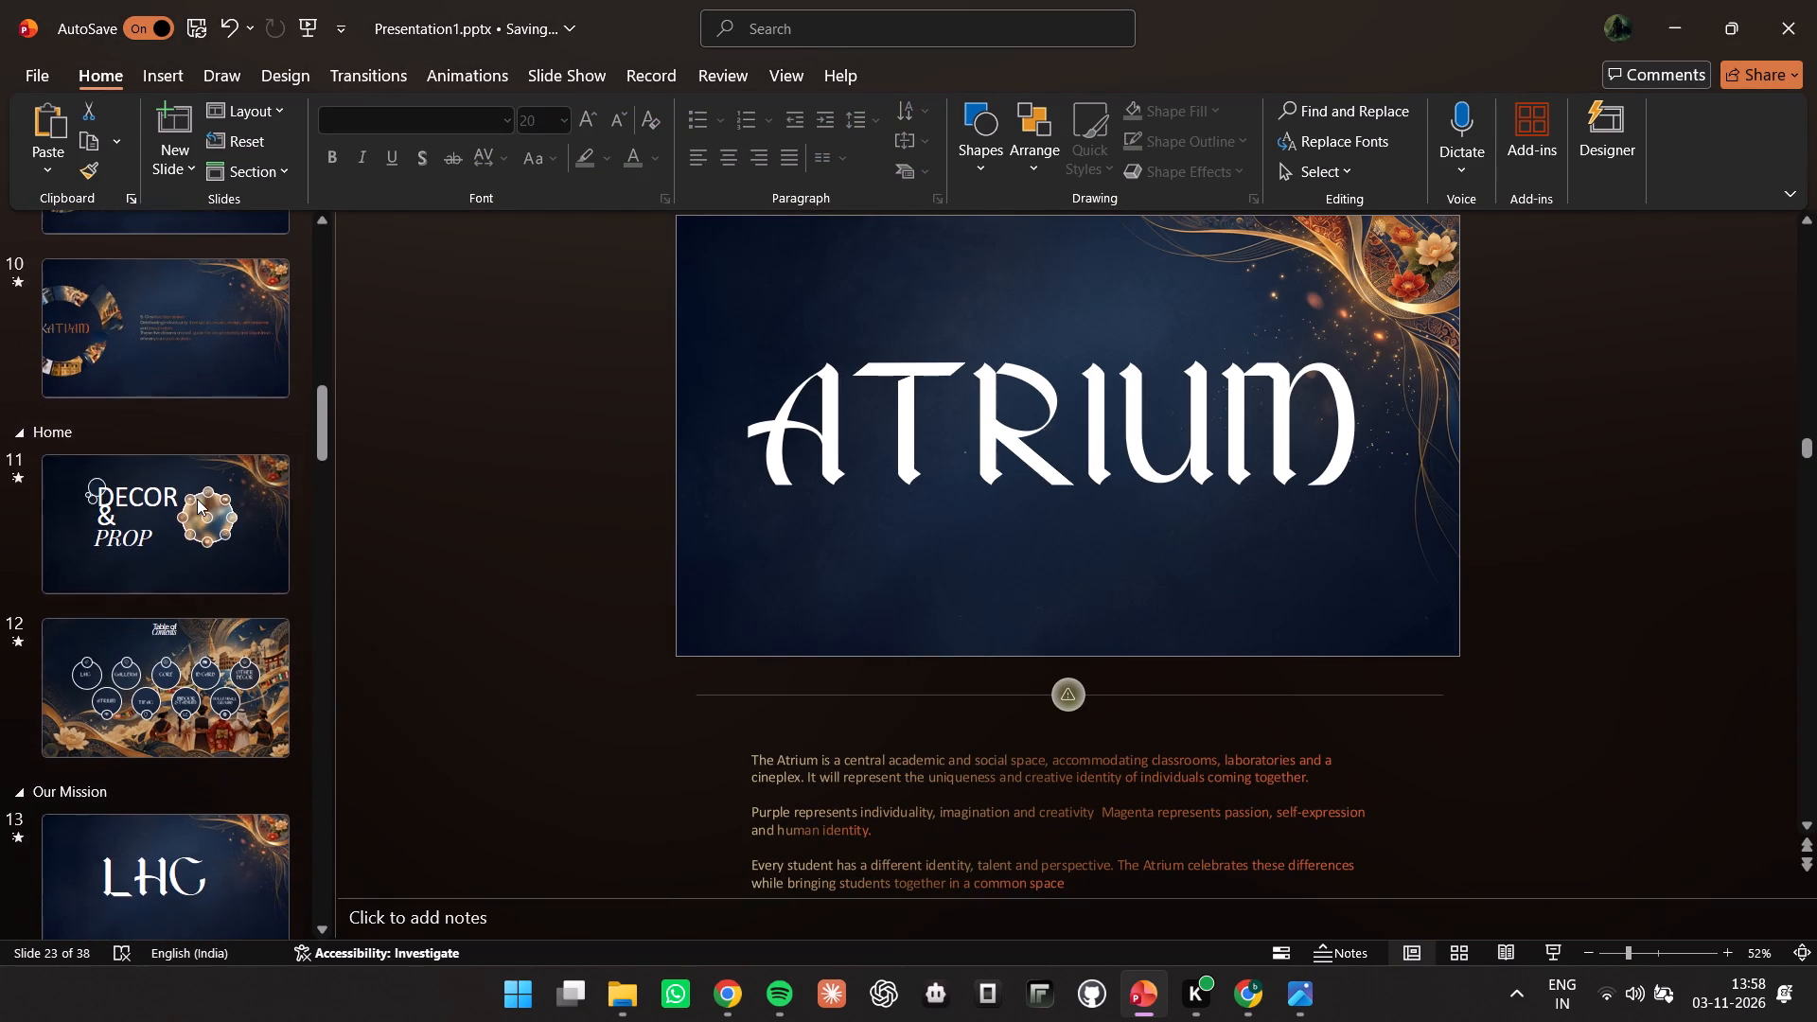
pyautogui.click(186, 650)
pyautogui.click(1568, 942)
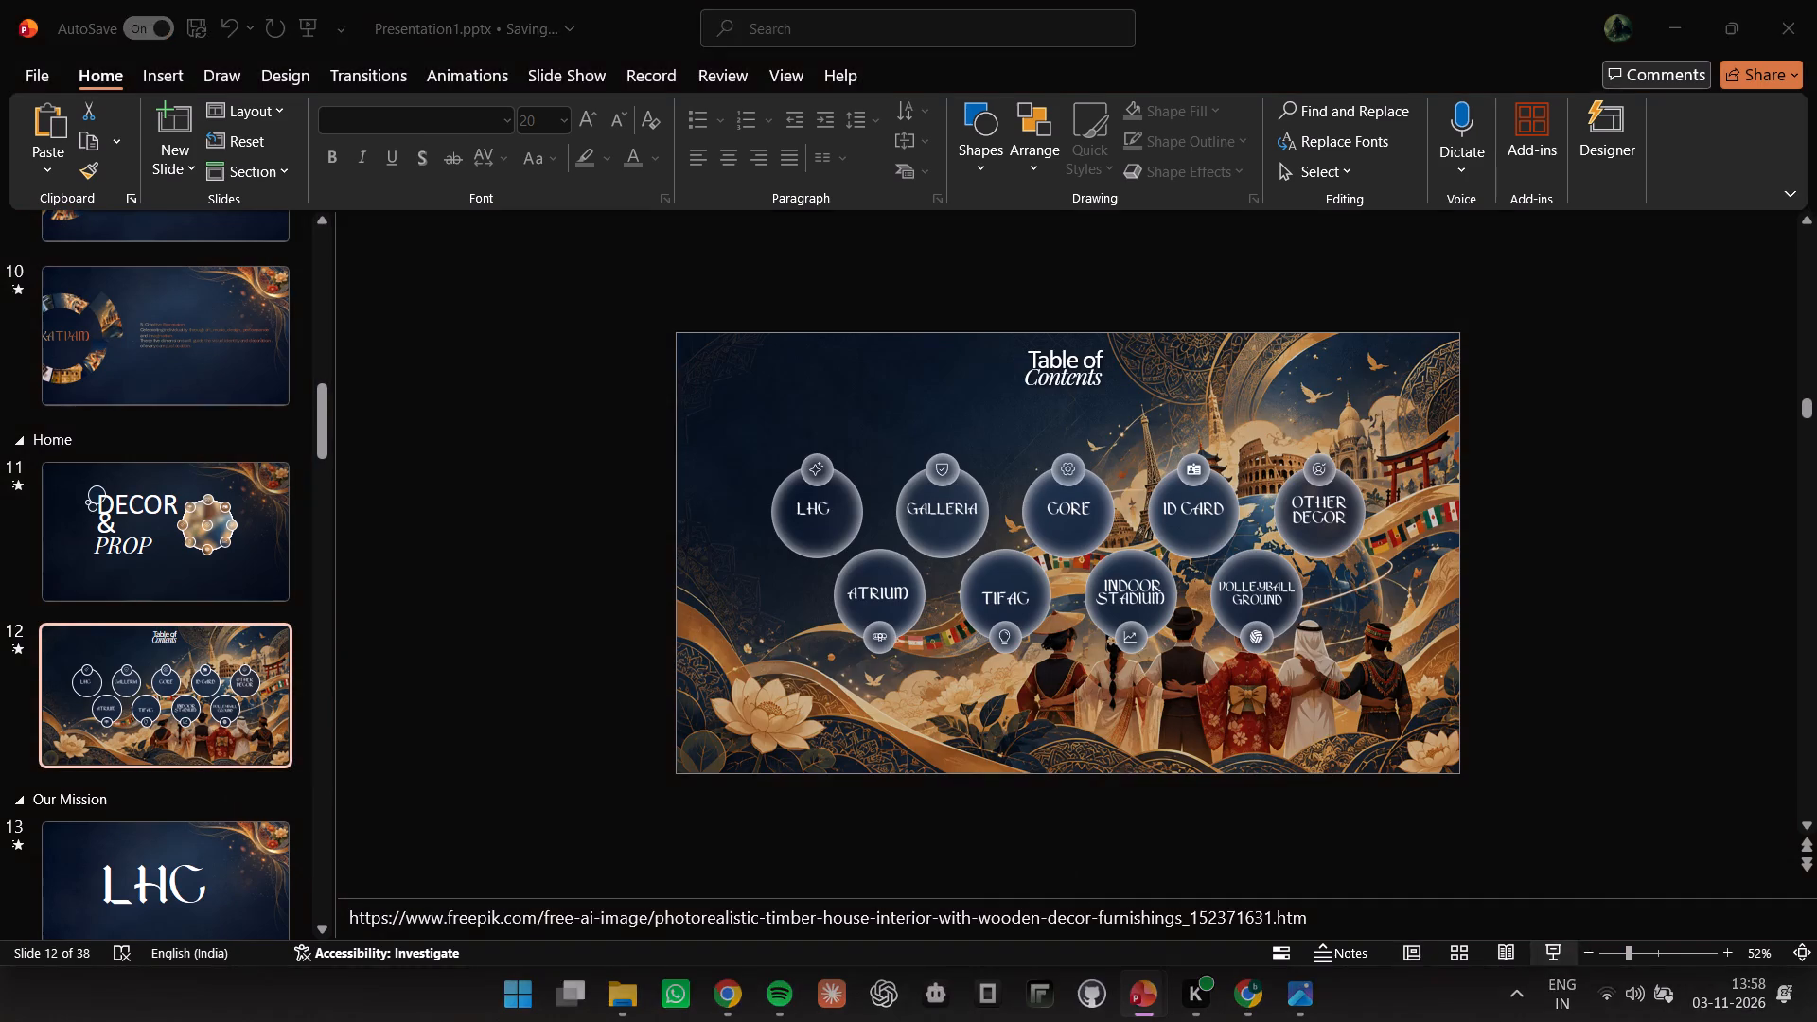
pyautogui.click(1081, 588)
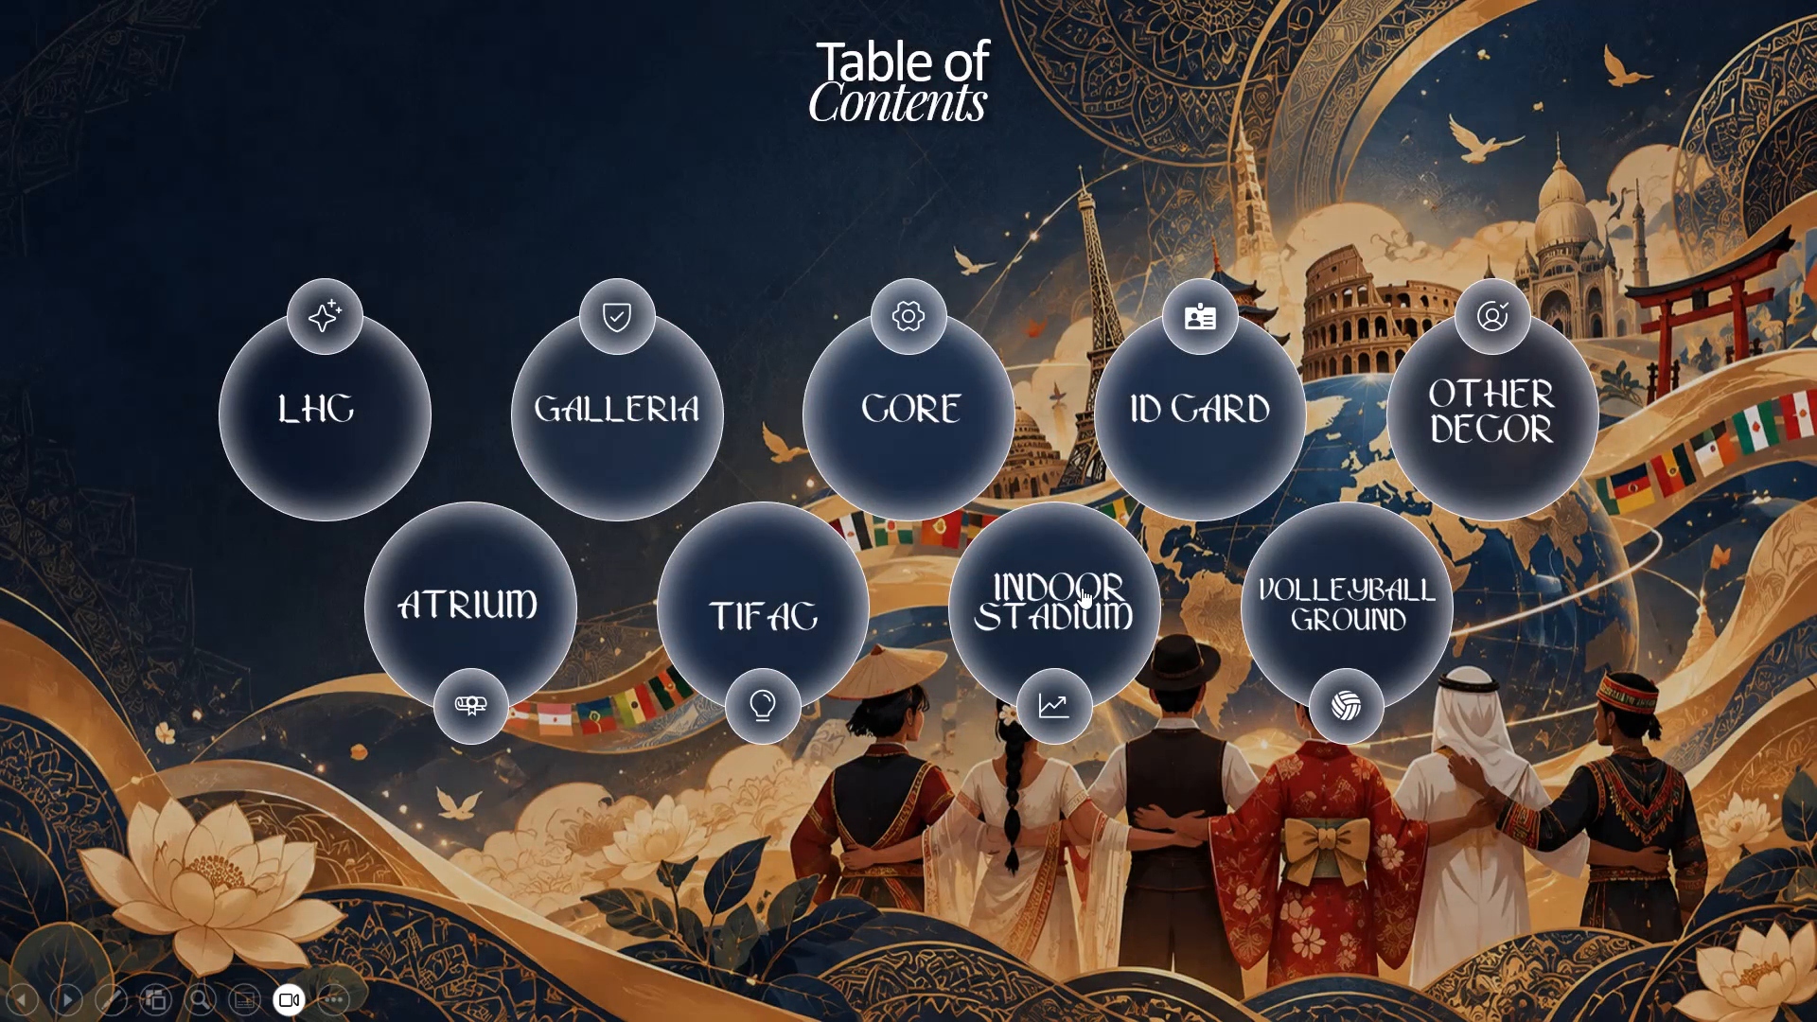
pyautogui.click(1082, 588)
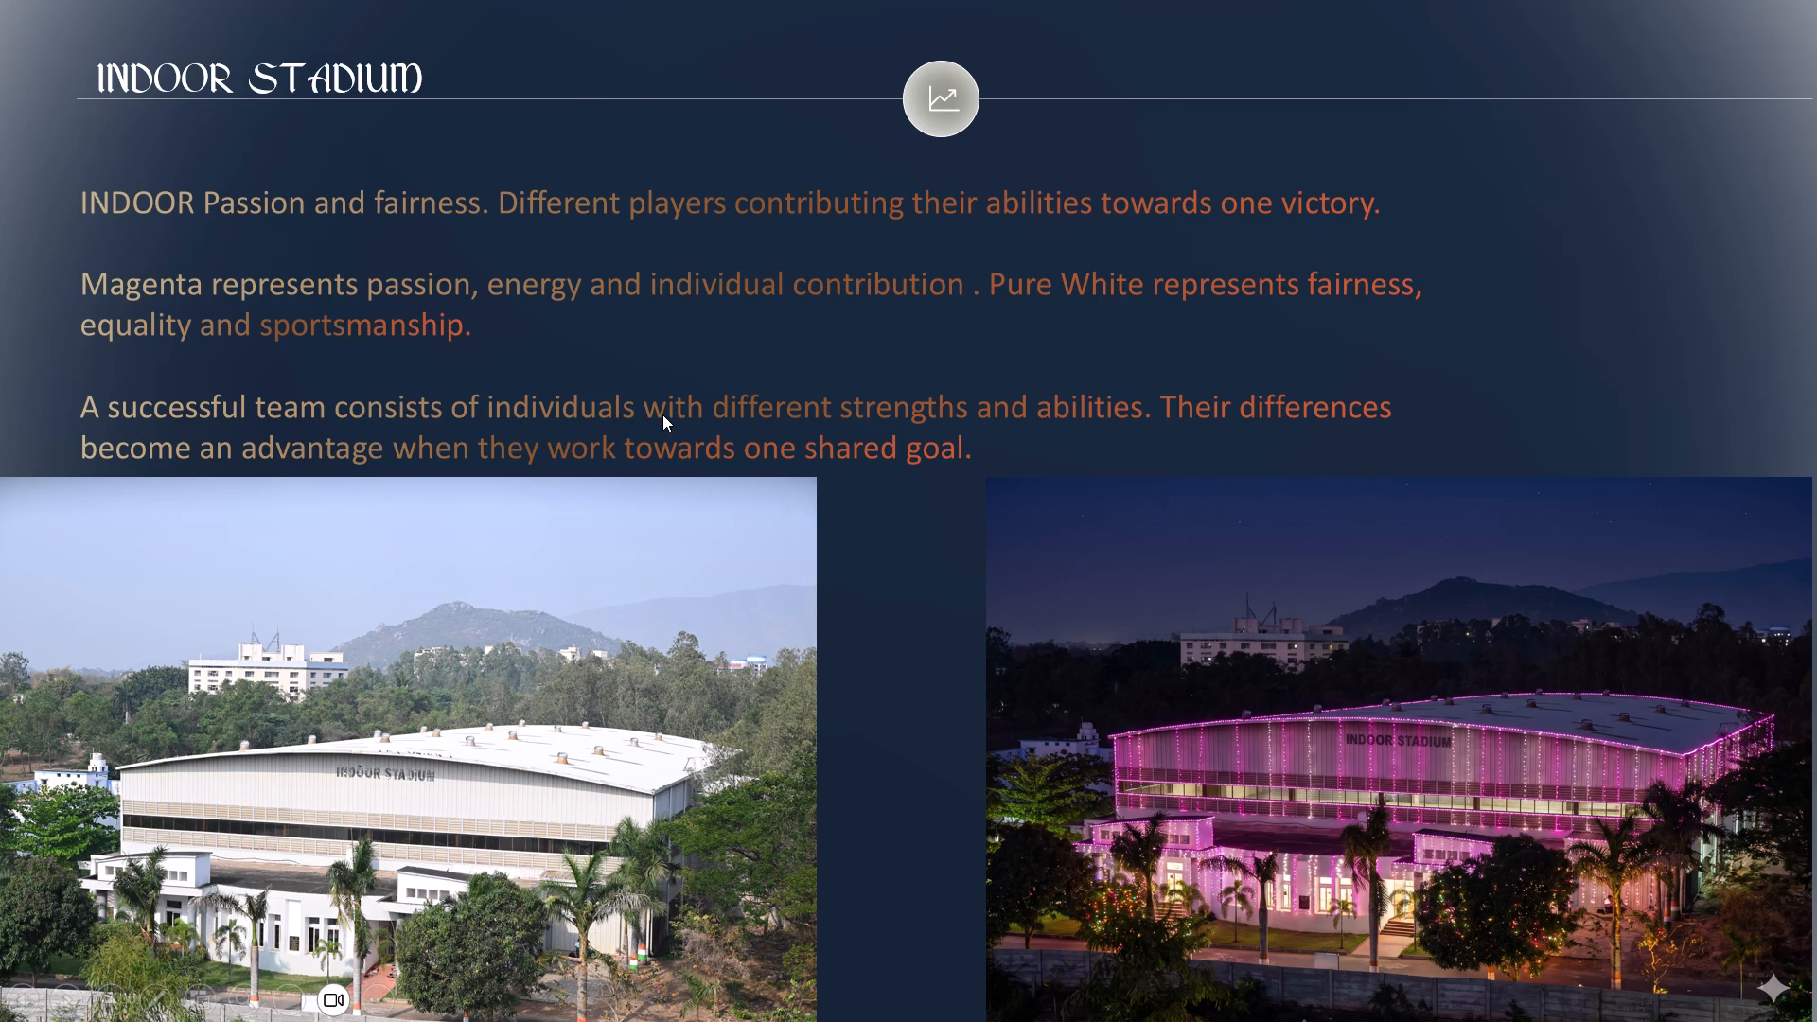
pyautogui.press('Escape')
pyautogui.scroll(-7, 146, 552)
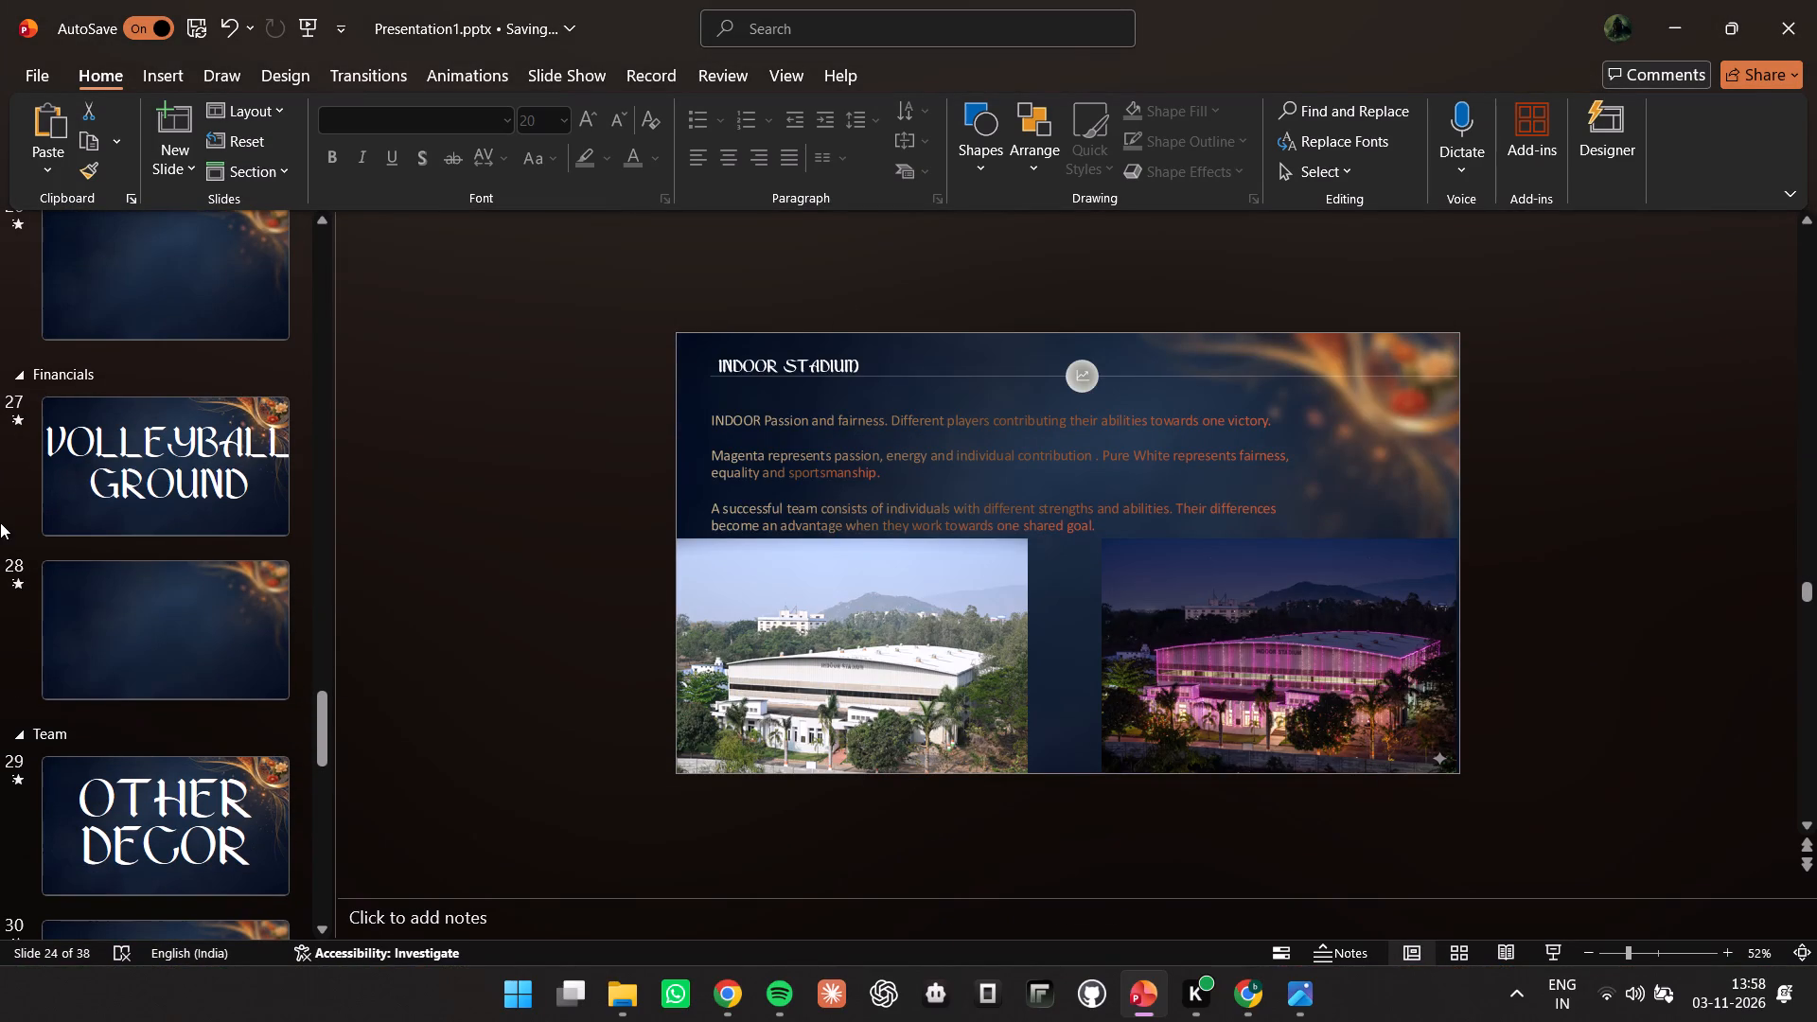
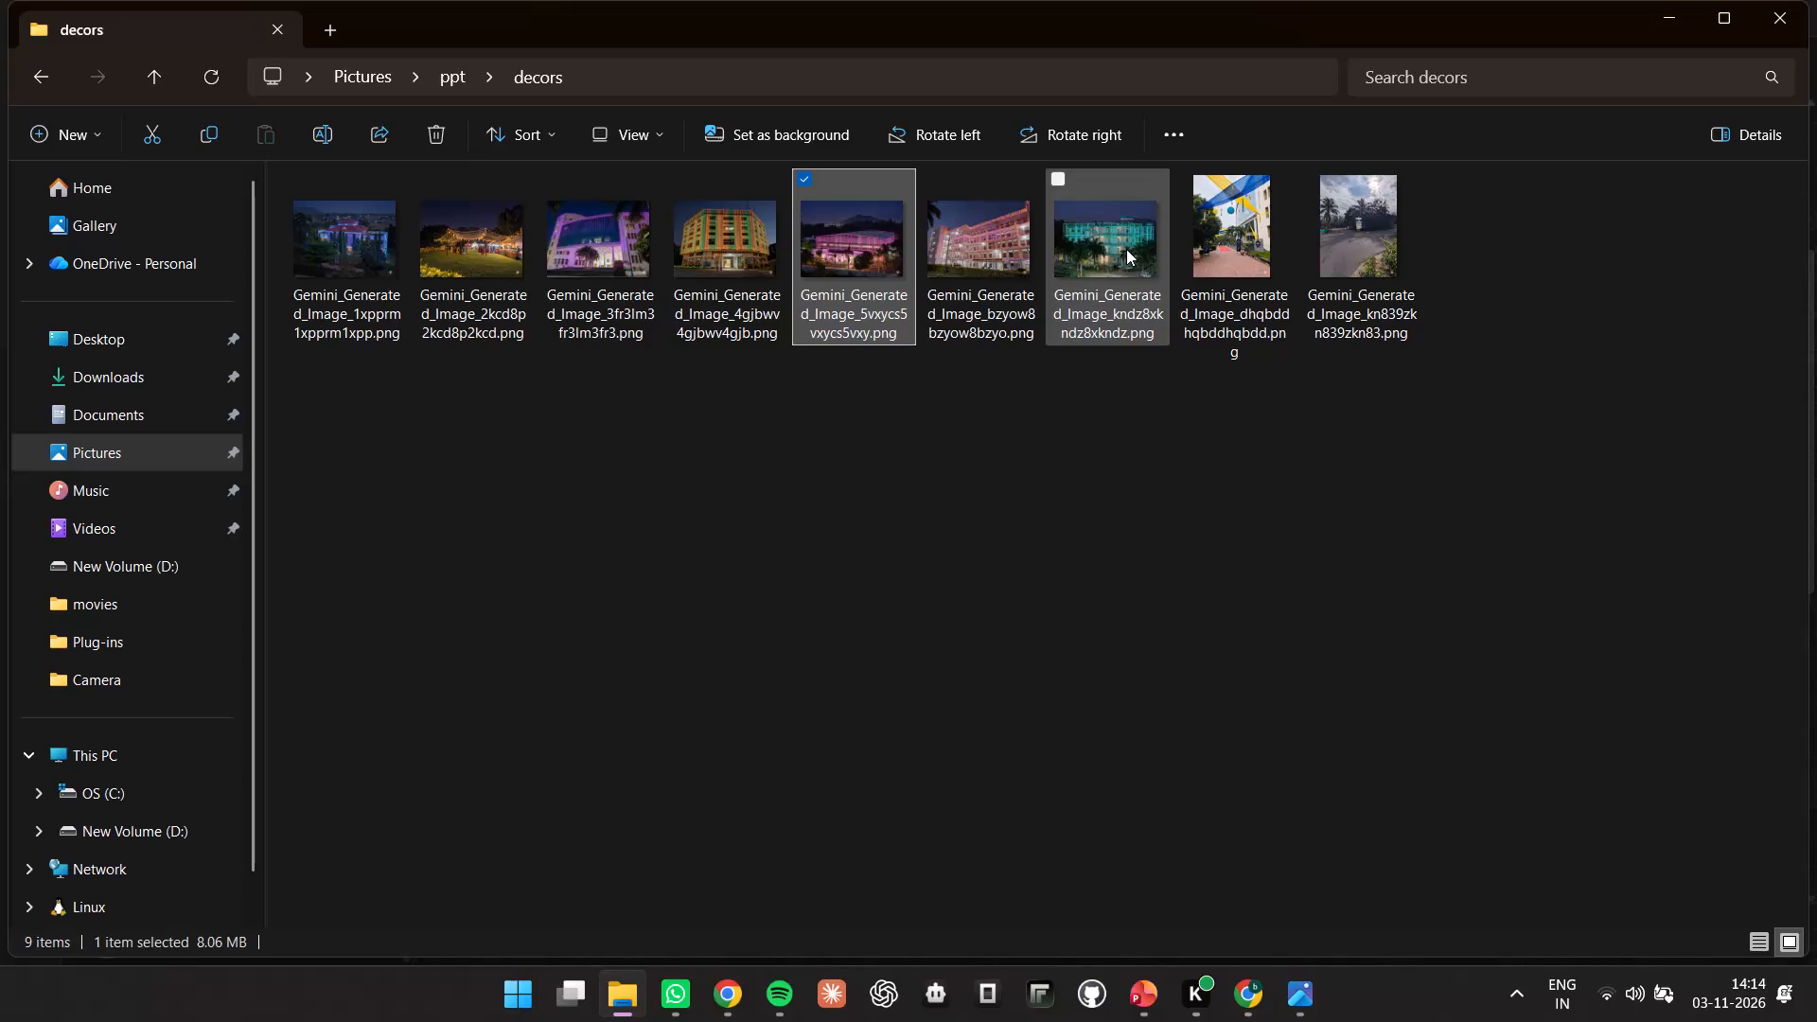
# Share the two portrait images in the decors folder, the draped walkway and the road-corner signpost, to the nearby phone with Quick Share.
pyautogui.moveTo(1239, 537); pyautogui.dragTo(1231, 526)
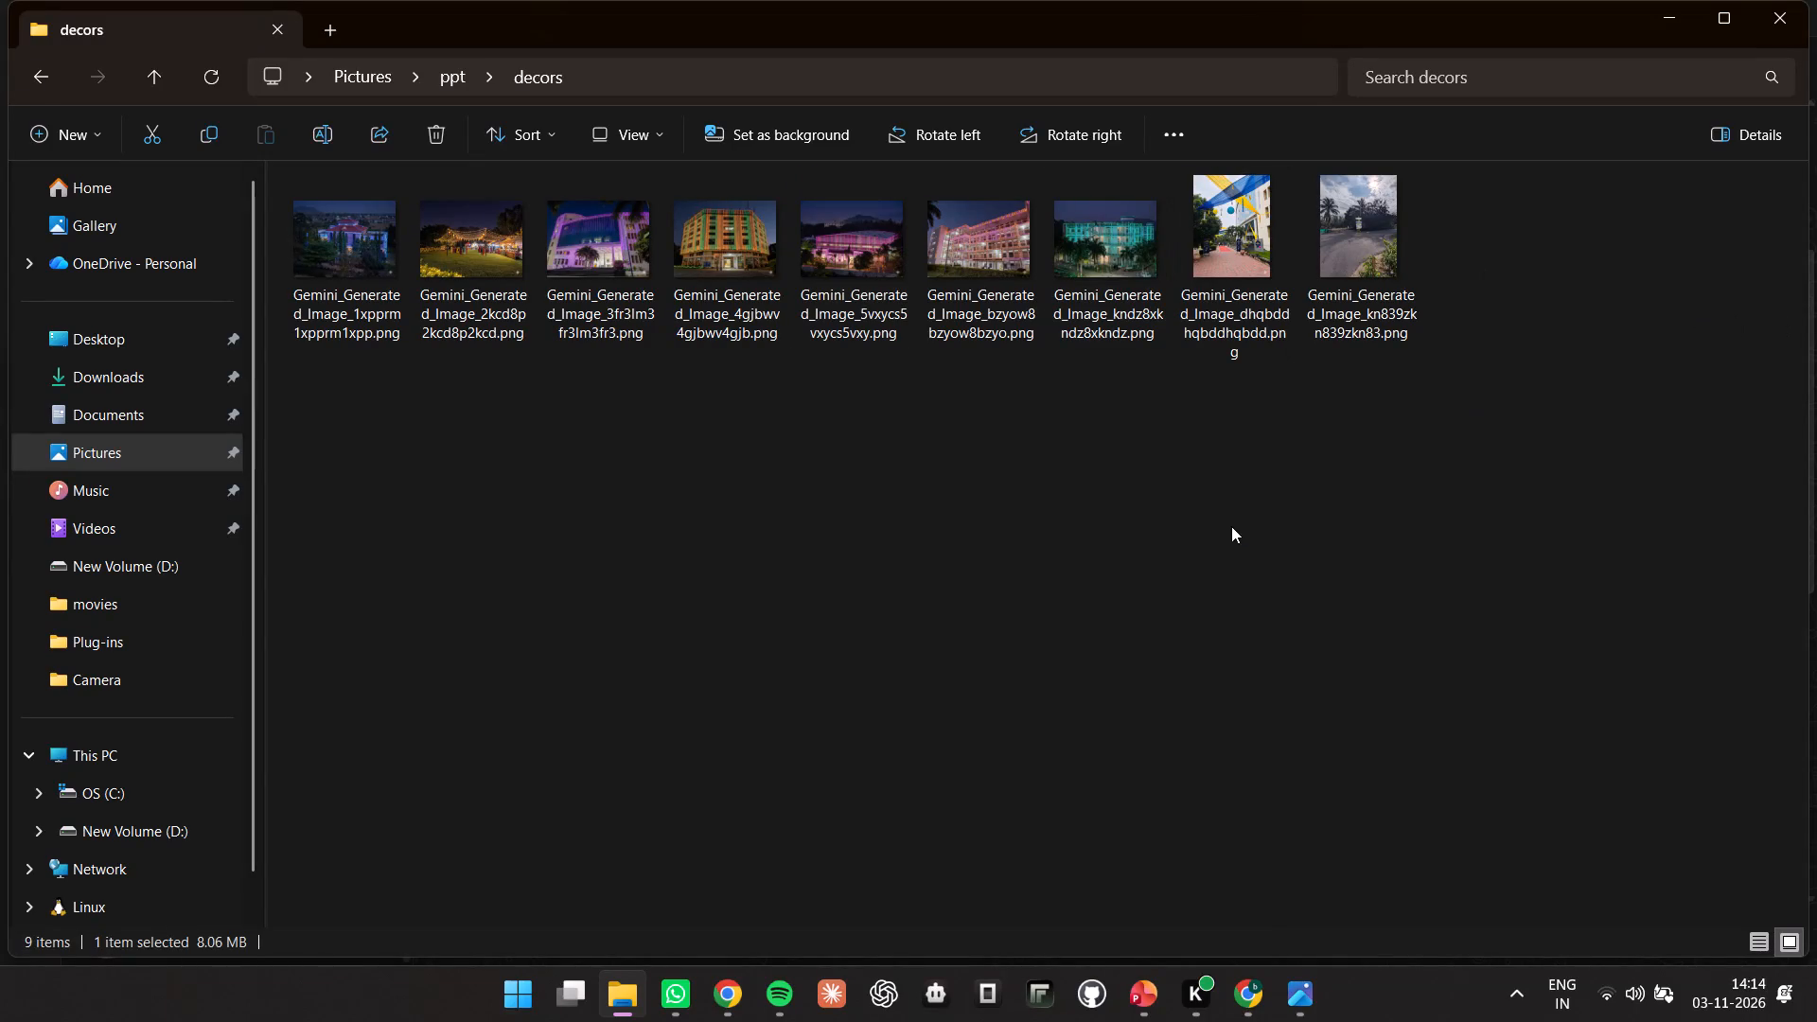
pyautogui.moveTo(1231, 526); pyautogui.dragTo(1253, 522)
pyautogui.moveTo(1549, 521); pyautogui.dragTo(1244, 210)
pyautogui.rightClick(1244, 209)
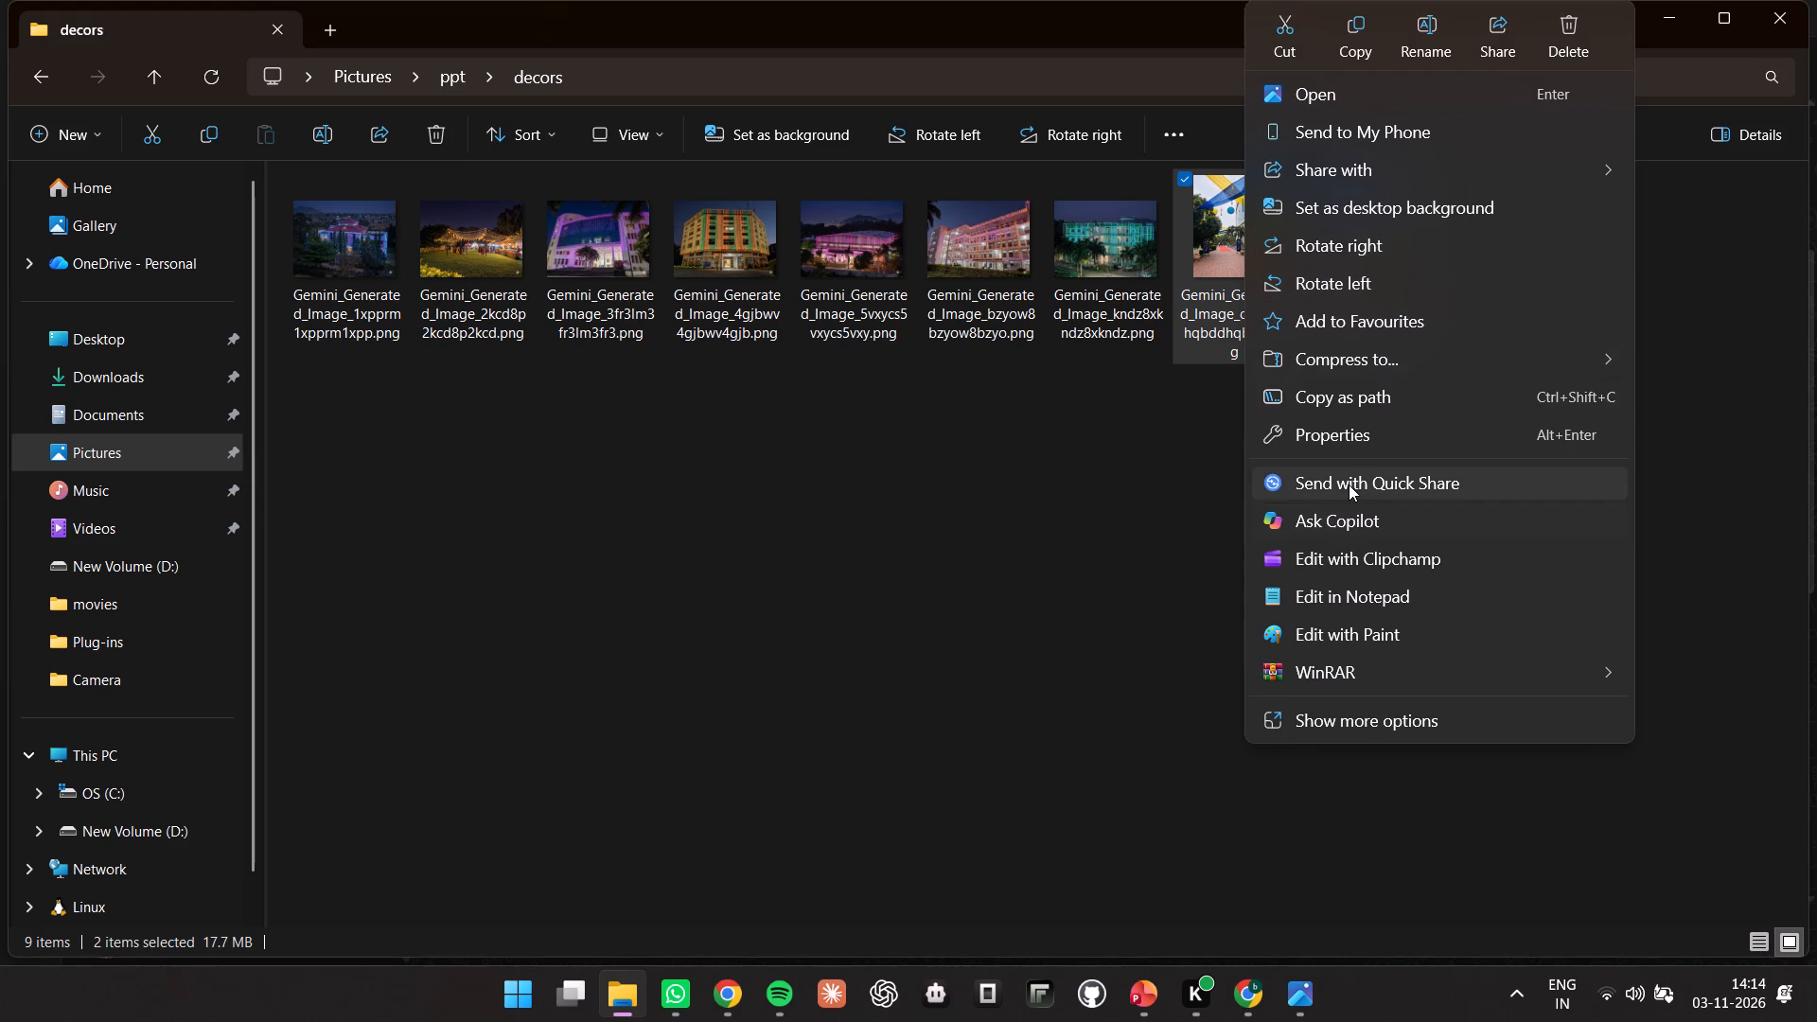
pyautogui.click(1350, 479)
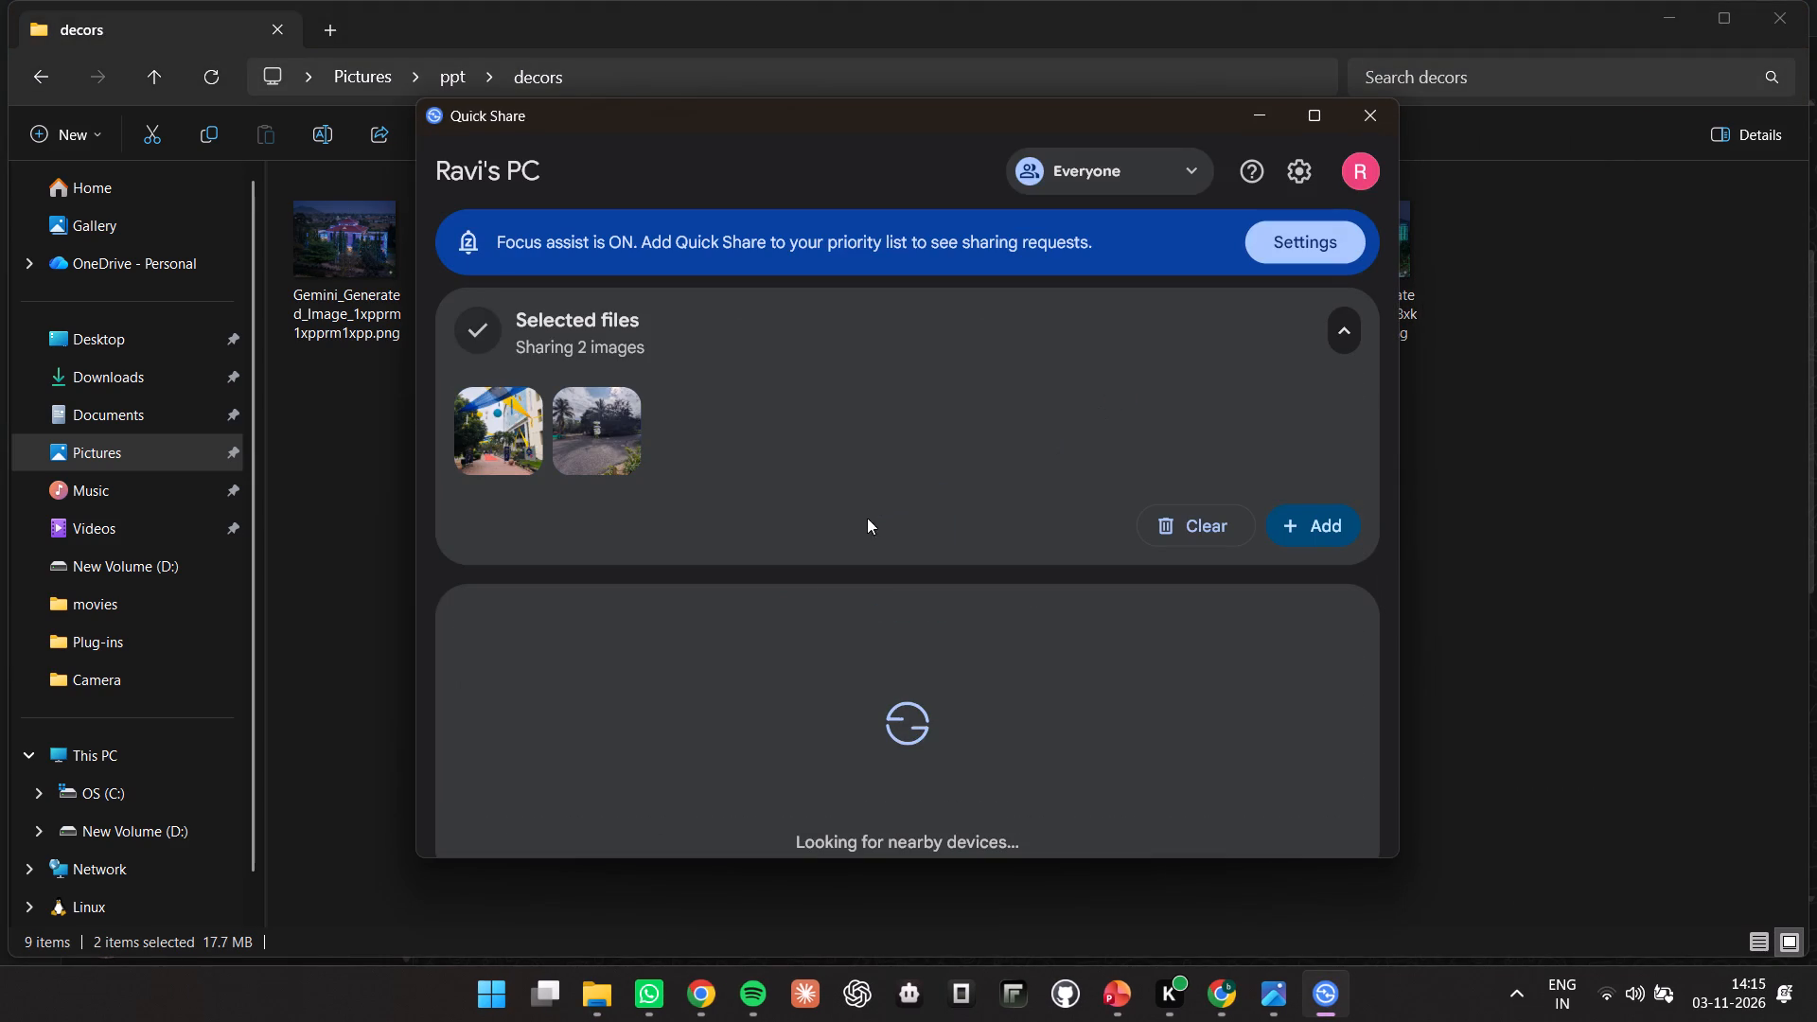
pyautogui.scroll(-4, 996, 613)
pyautogui.scroll(3, 992, 644)
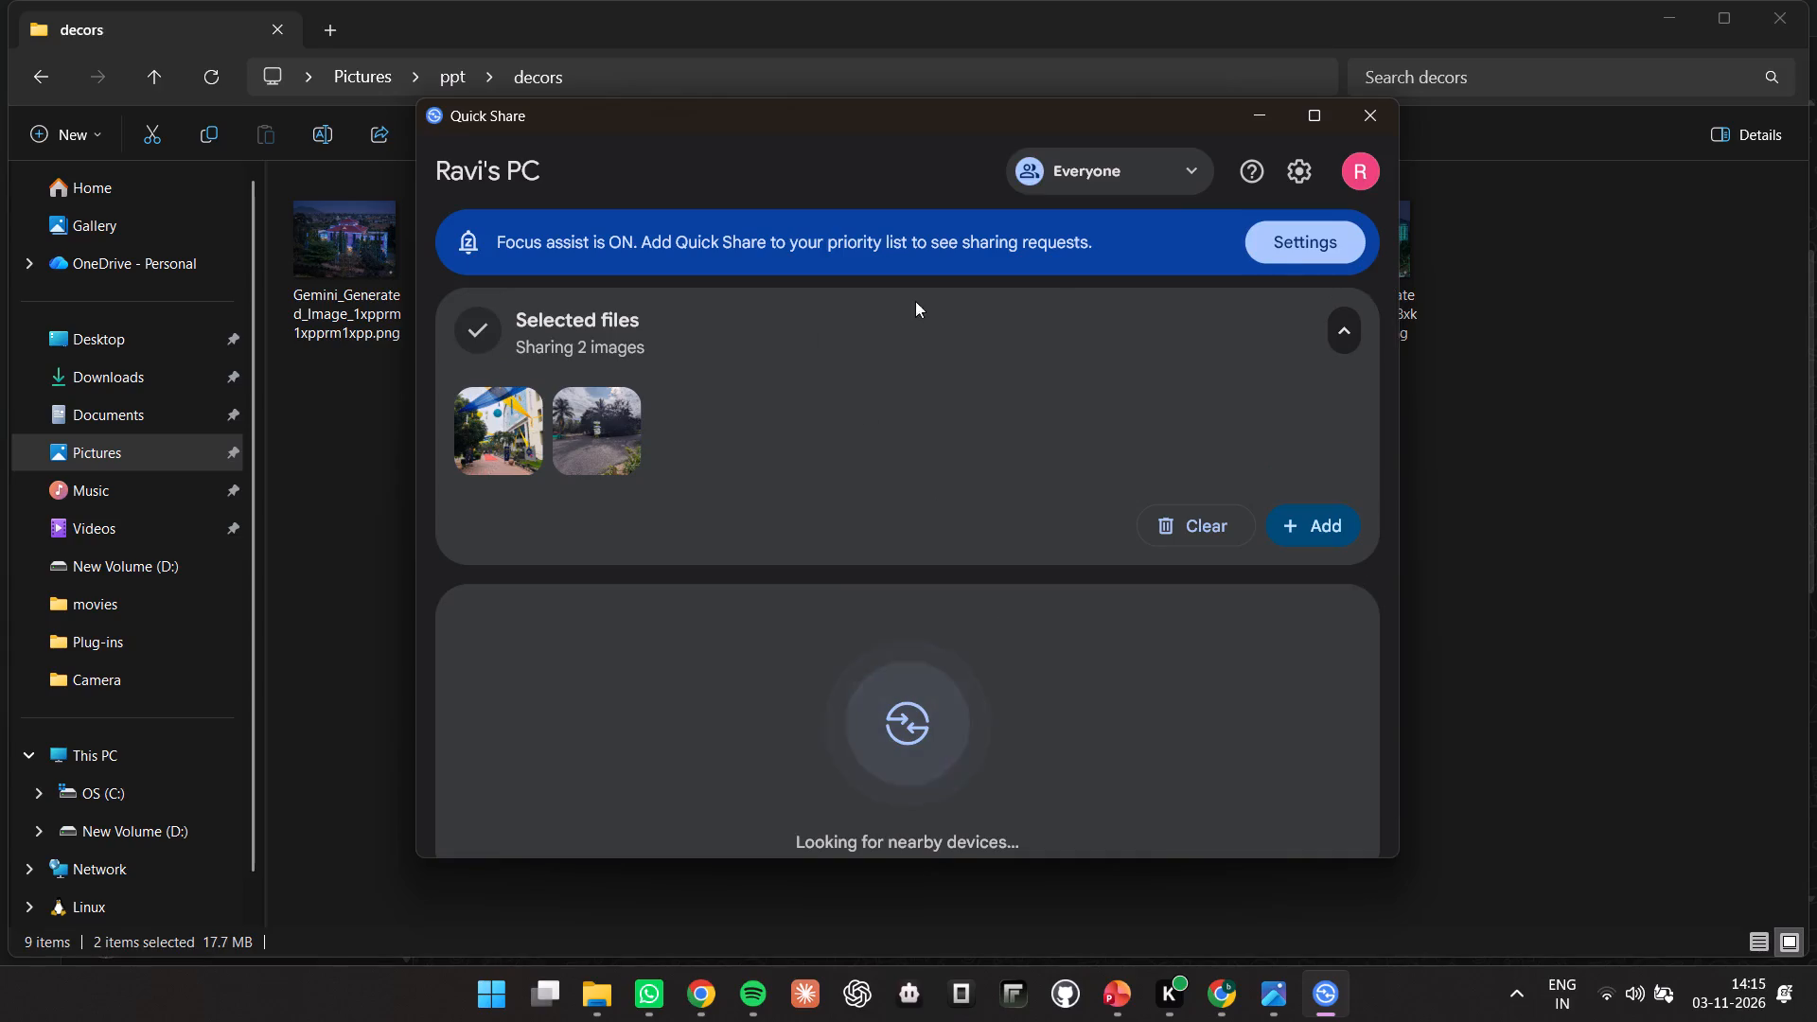
pyautogui.scroll(-5, 875, 498)
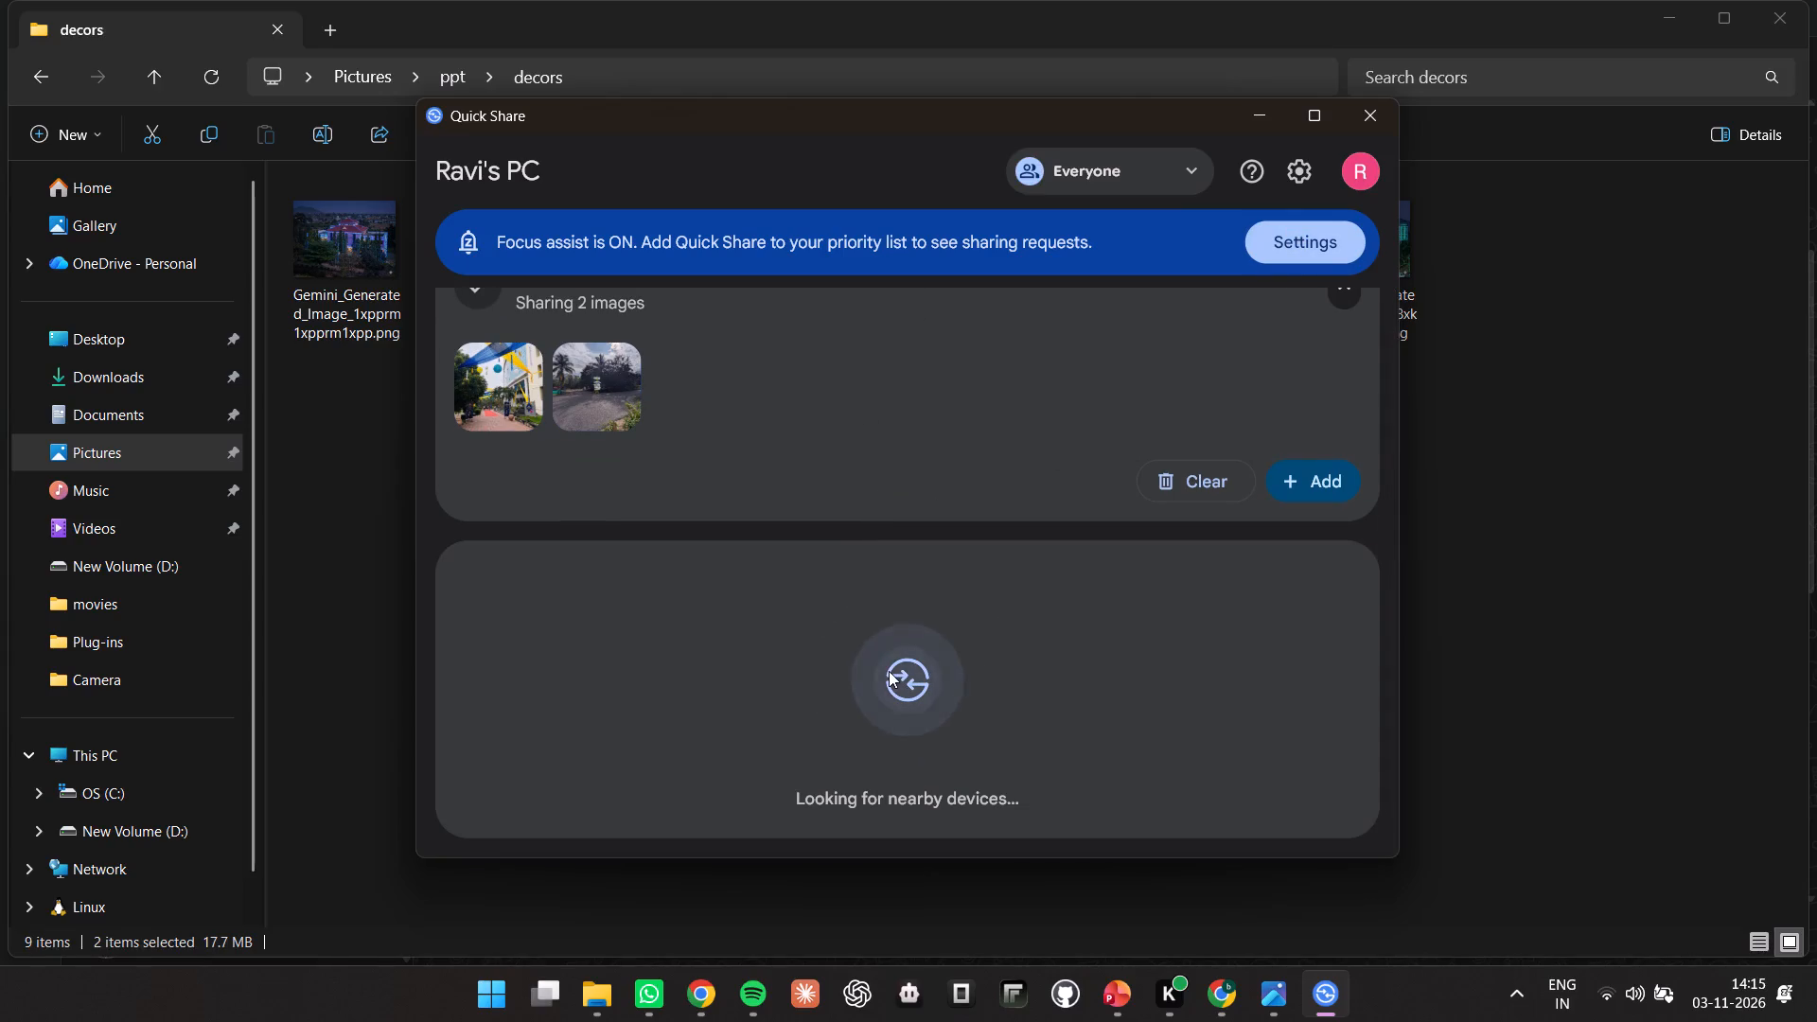
pyautogui.click(858, 628)
pyautogui.click(544, 713)
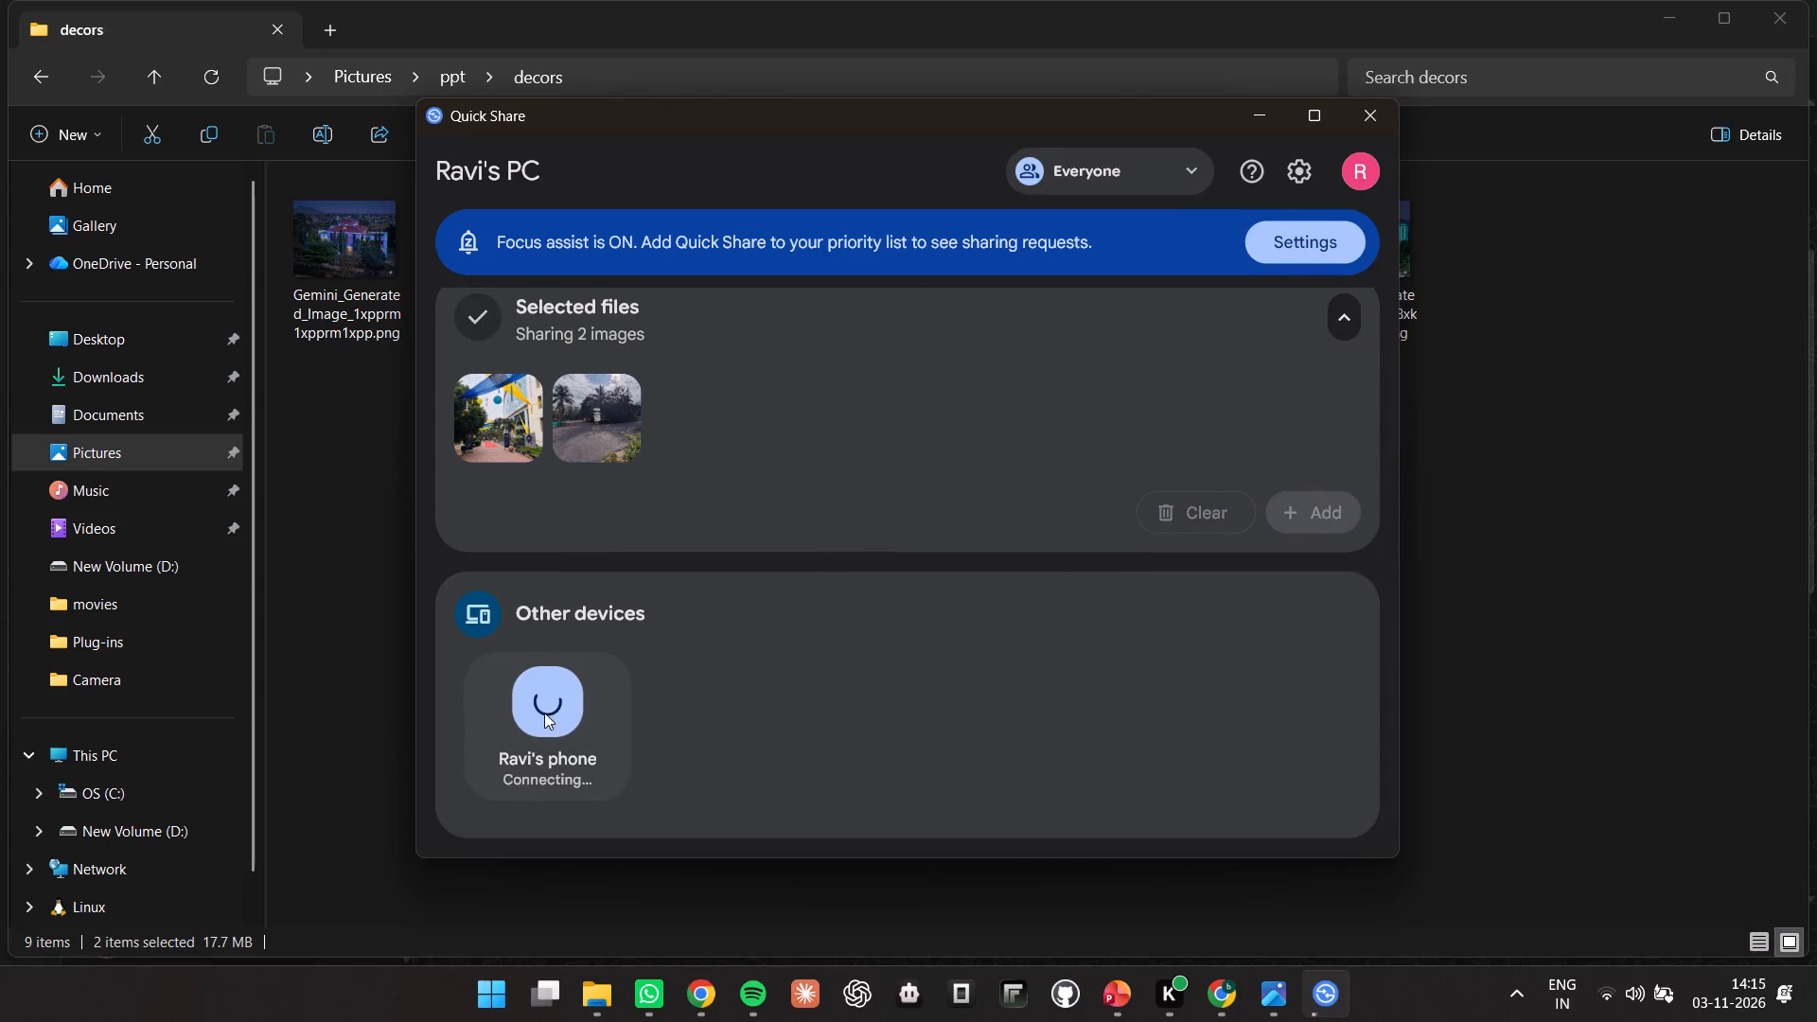
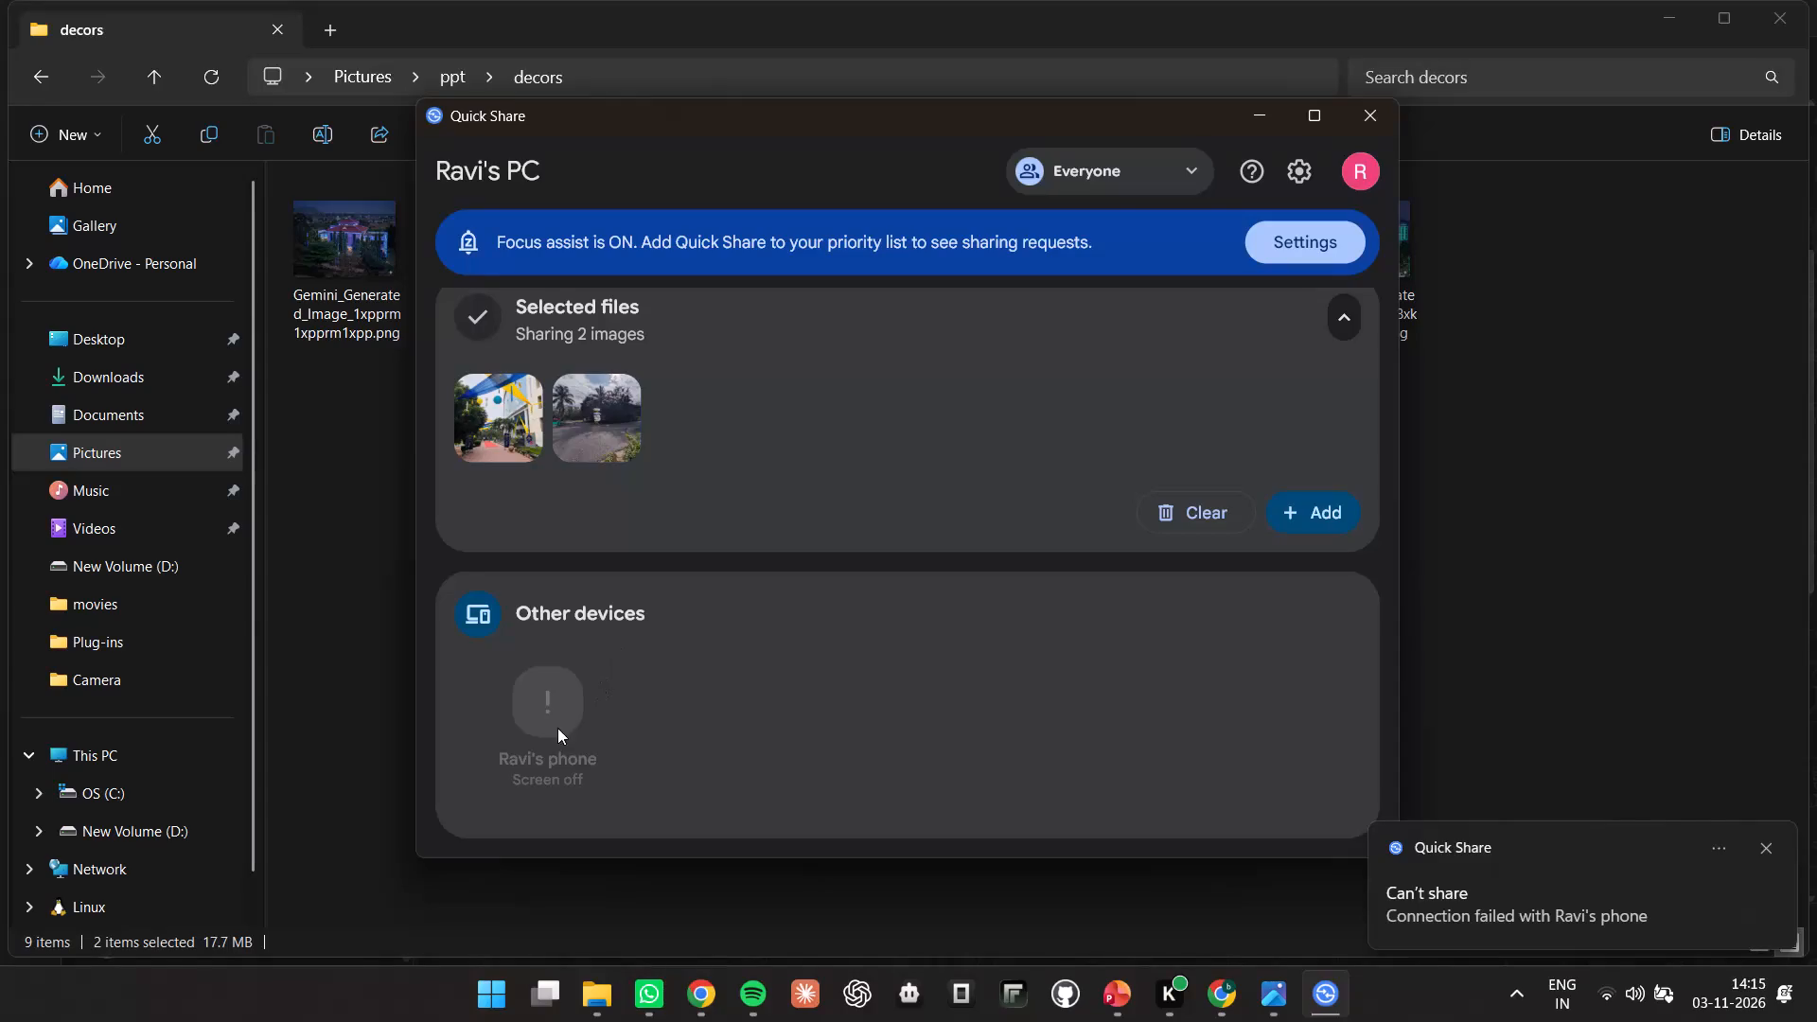
# Retry sending the two selected images to the nearby phone.
pyautogui.click(565, 720)
pyautogui.click(1759, 845)
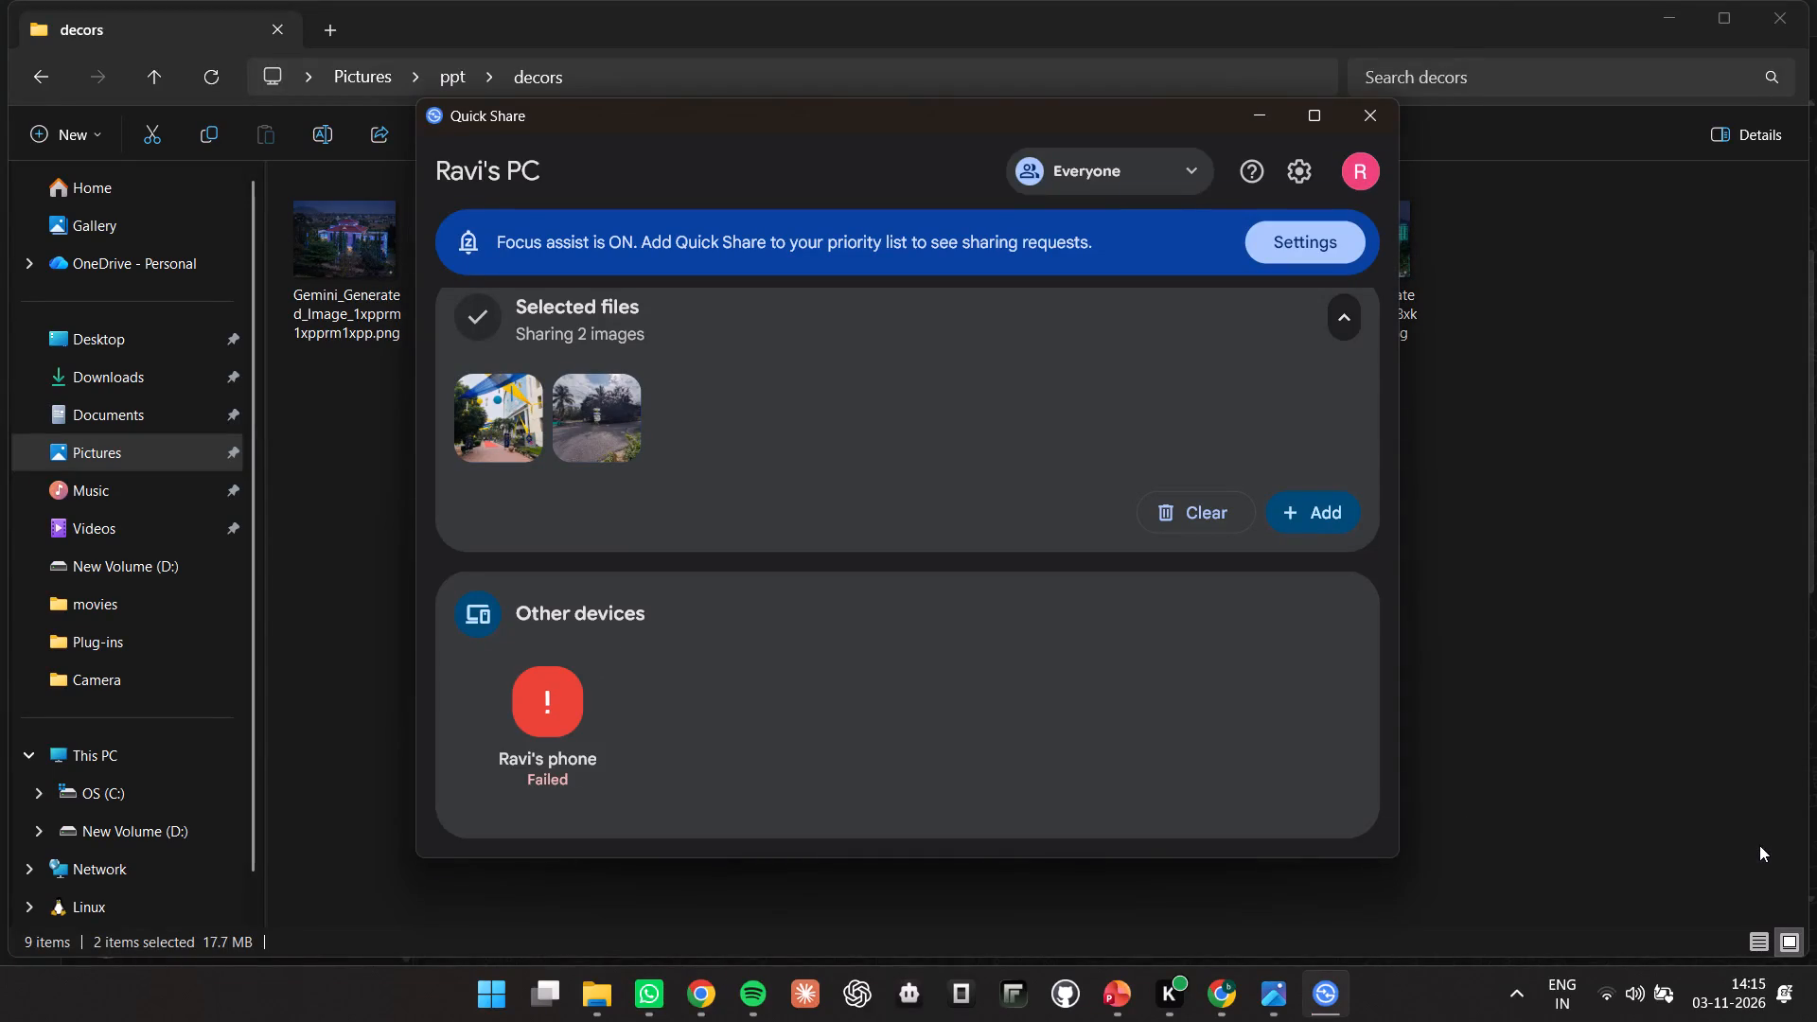
pyautogui.click(541, 690)
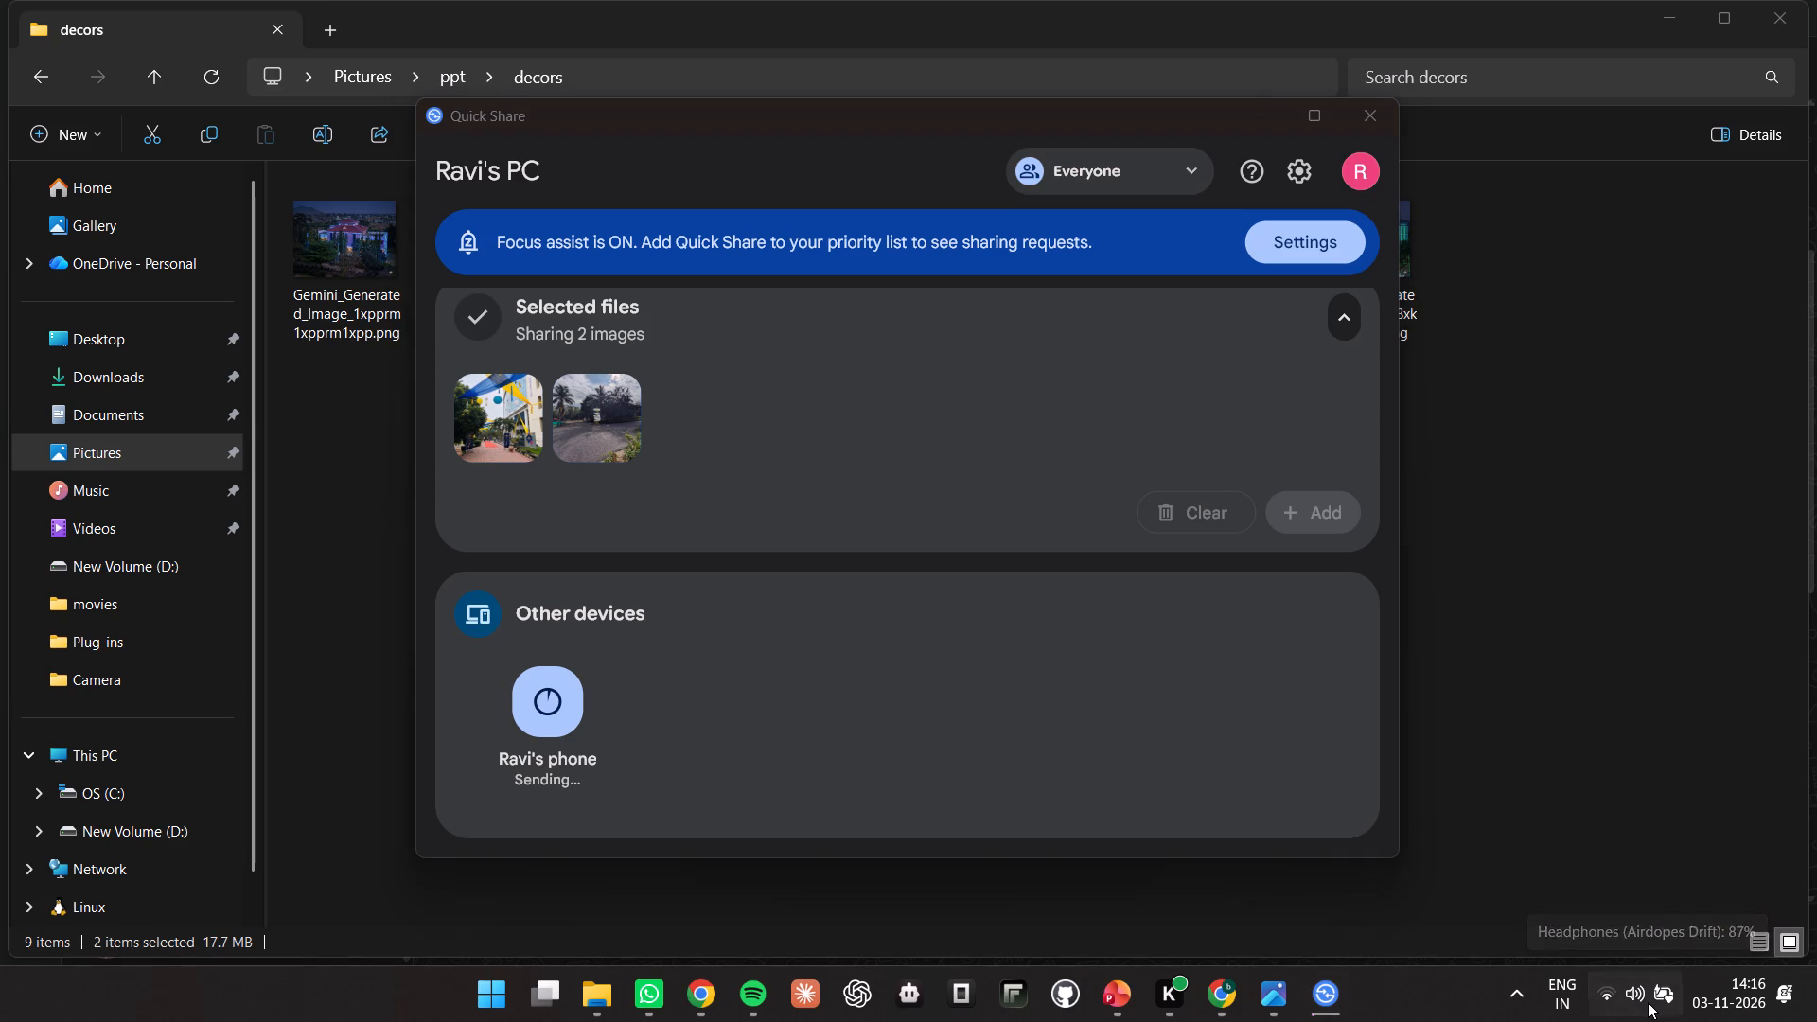
# Disconnect the Airdopes Drift headphones from the PC's Bluetooth and return to the quick settings overview.
pyautogui.click(1629, 543)
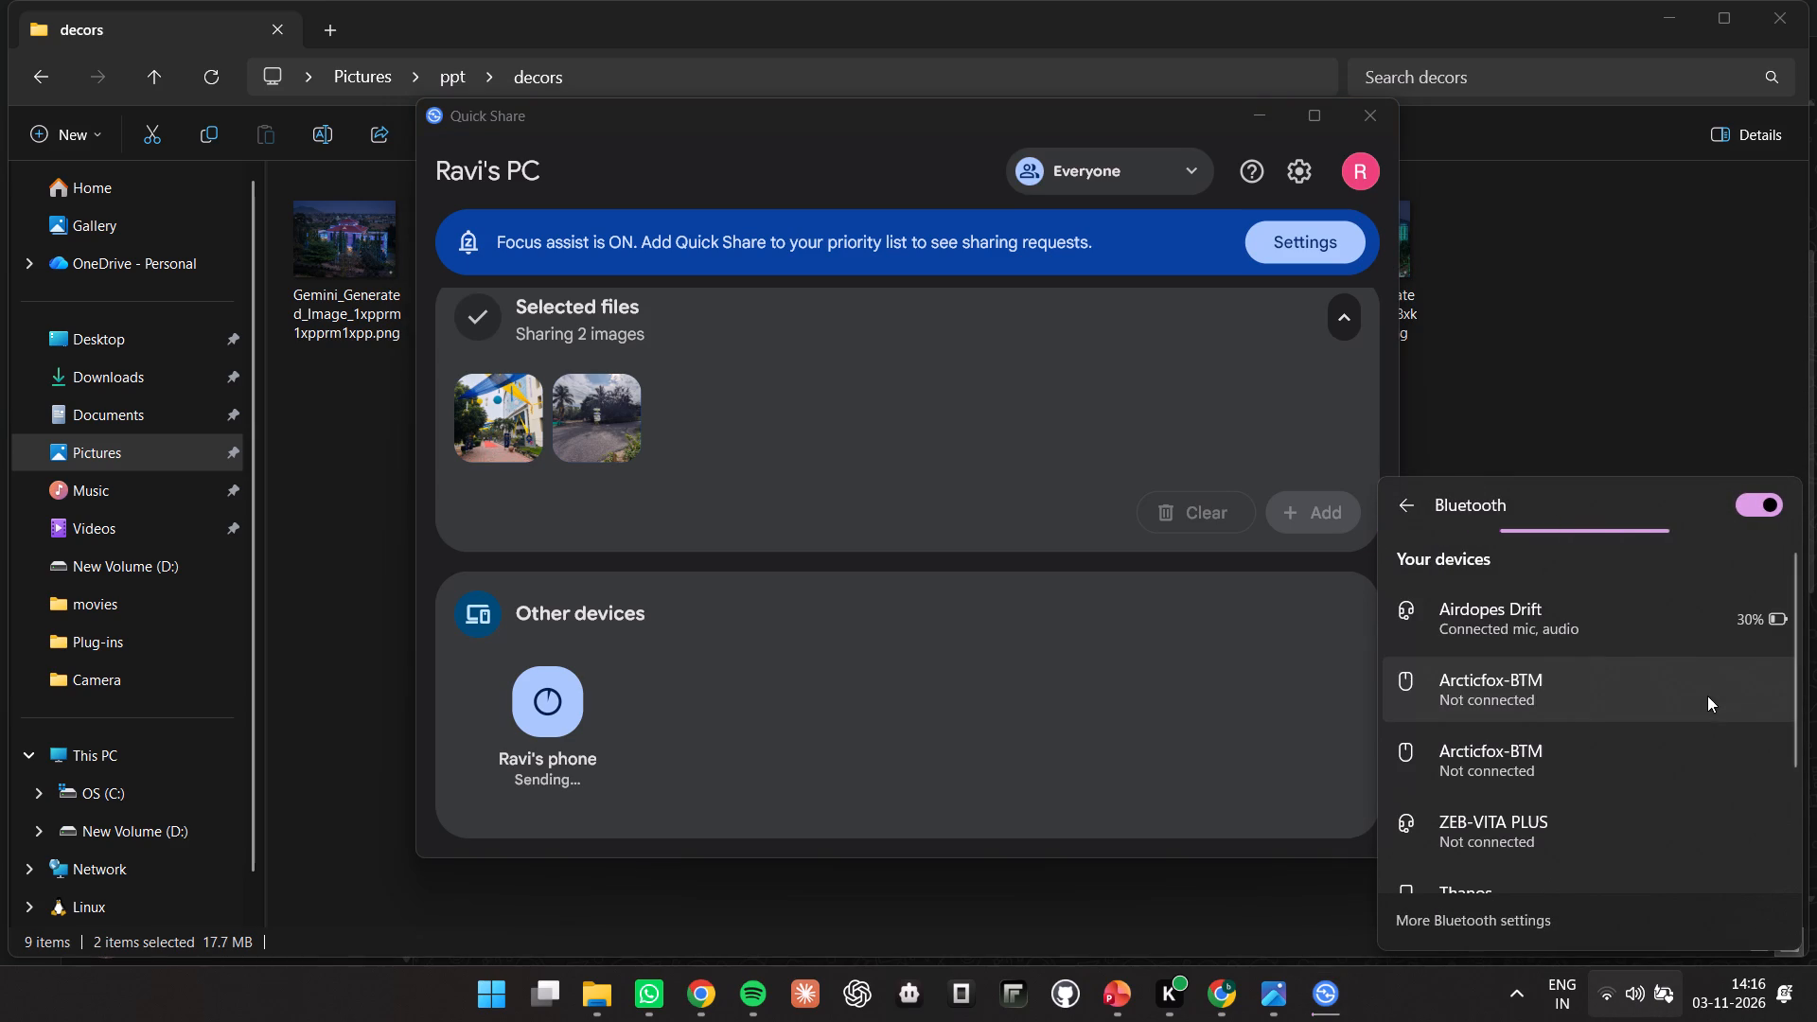
pyautogui.click(1687, 613)
pyautogui.click(1721, 675)
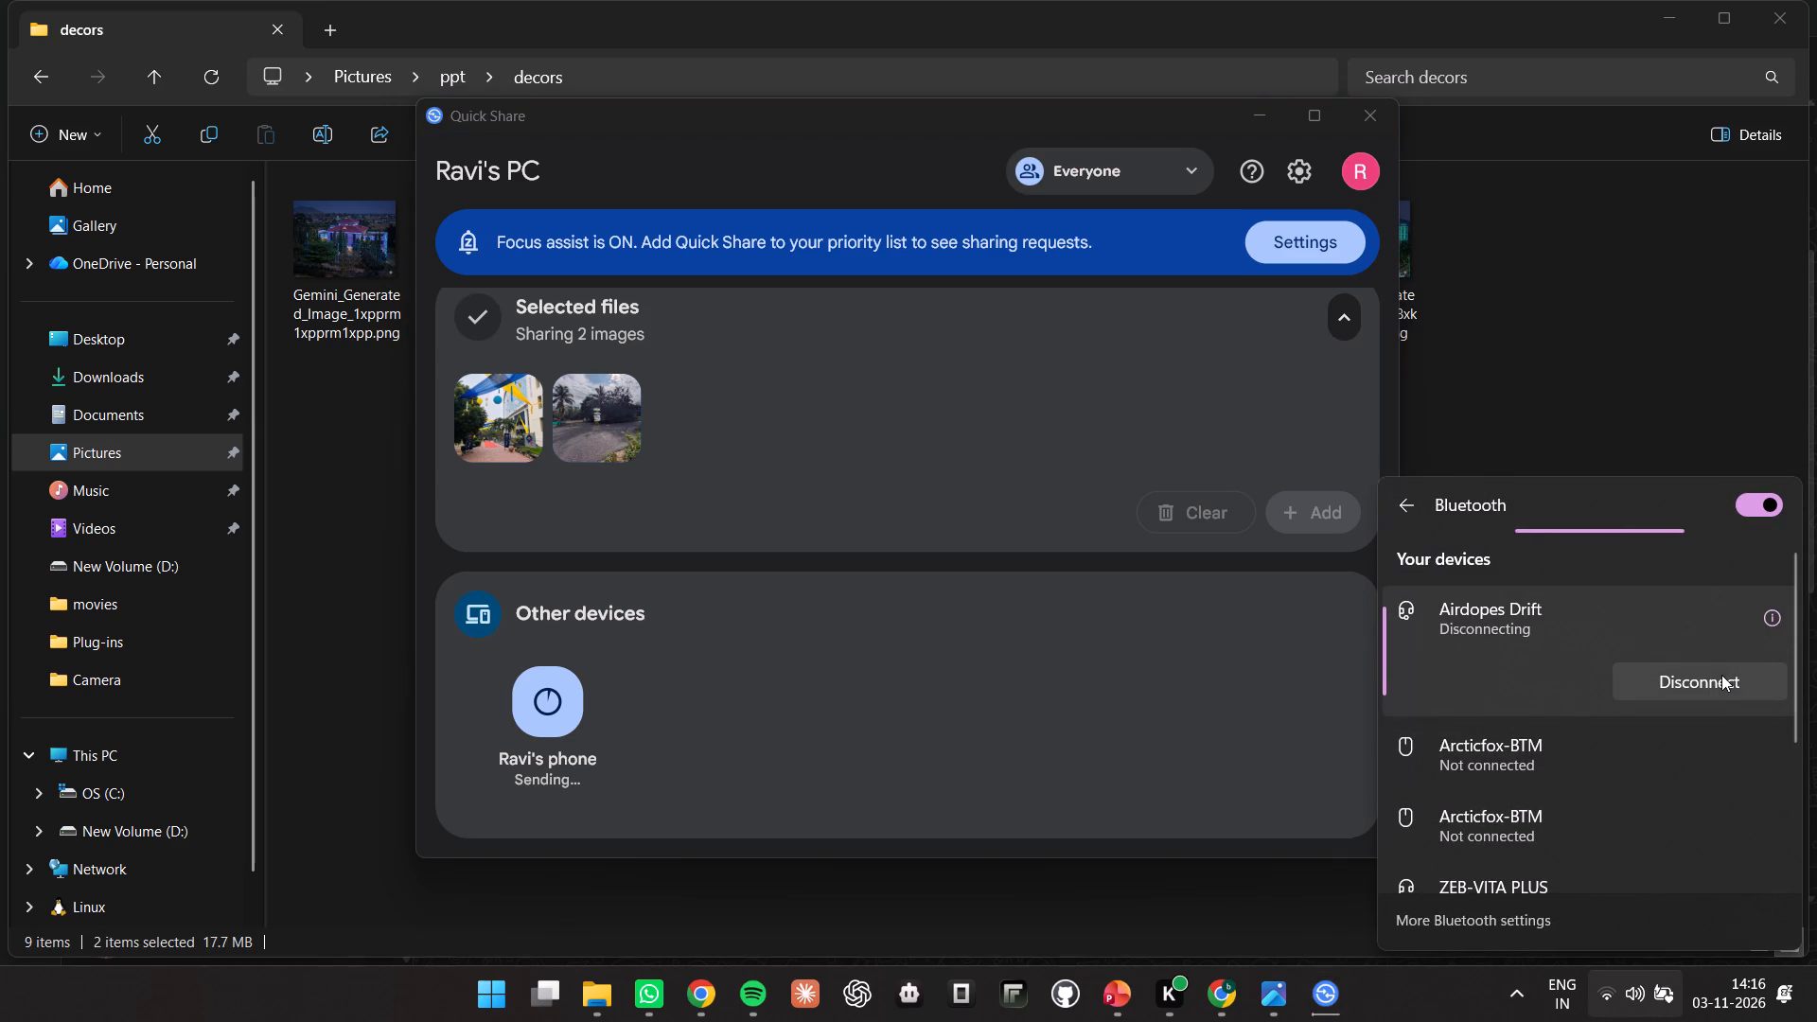
pyautogui.click(1381, 501)
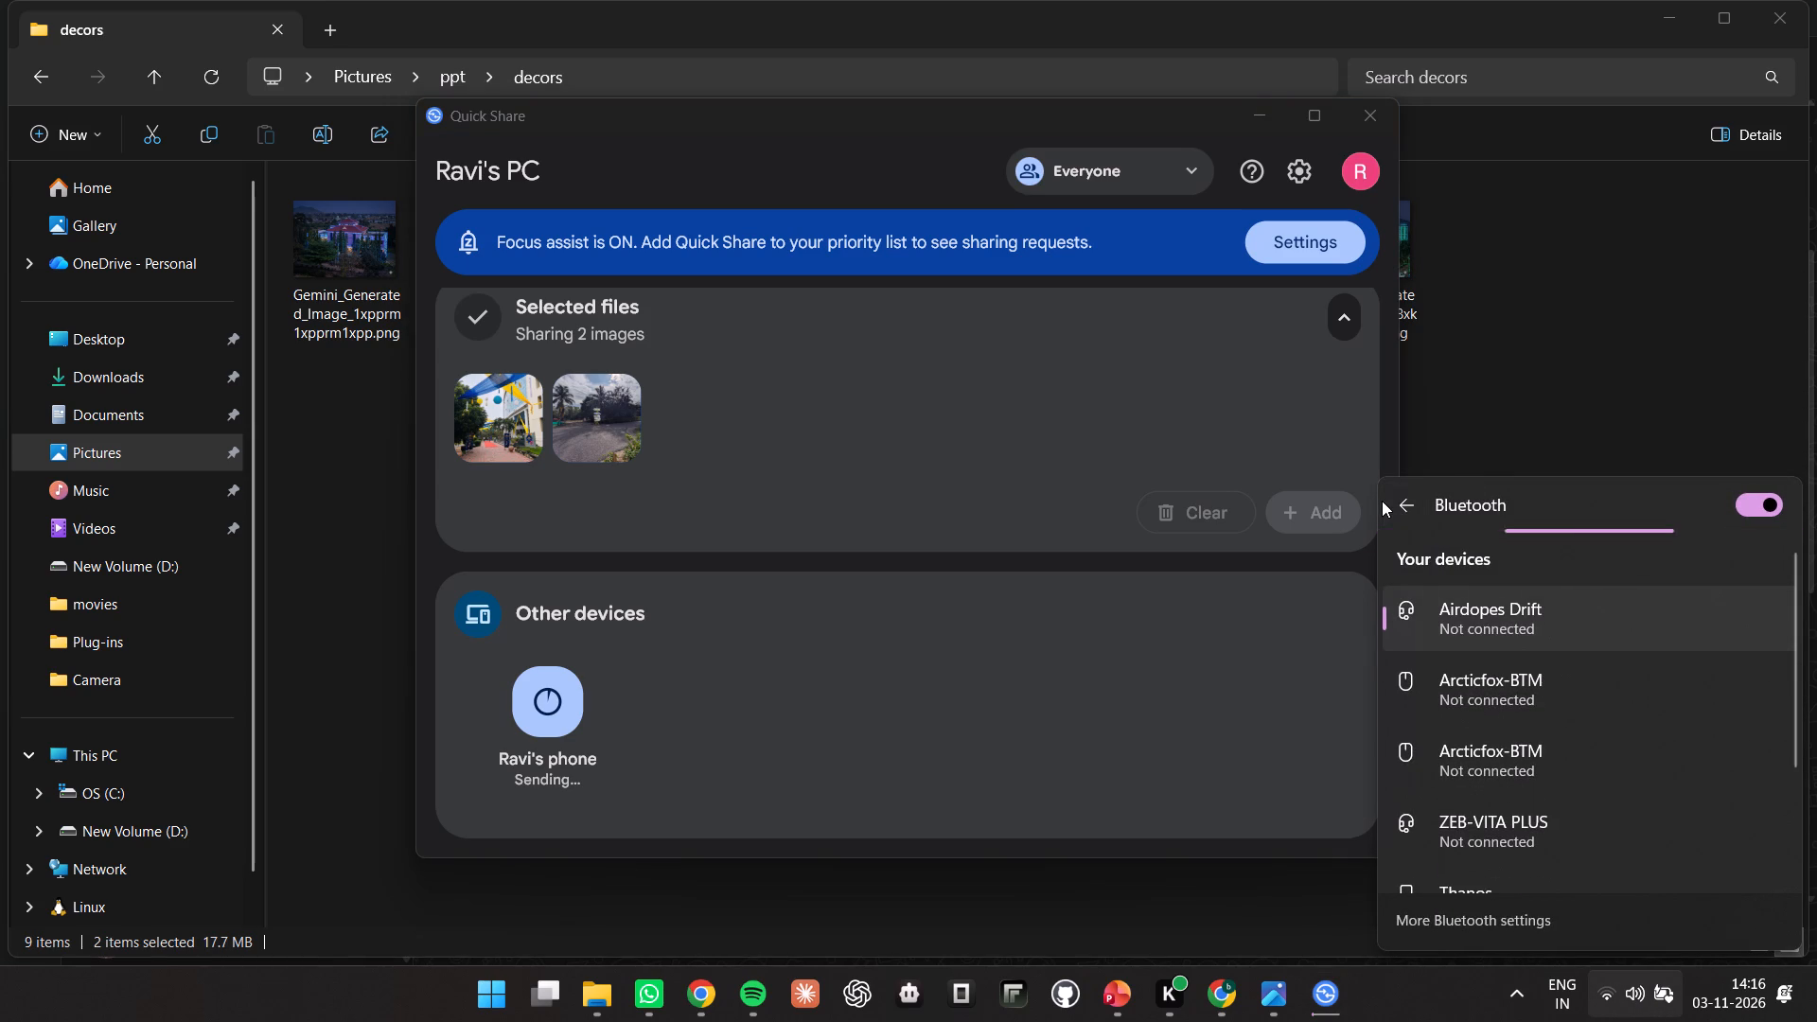
pyautogui.click(1402, 501)
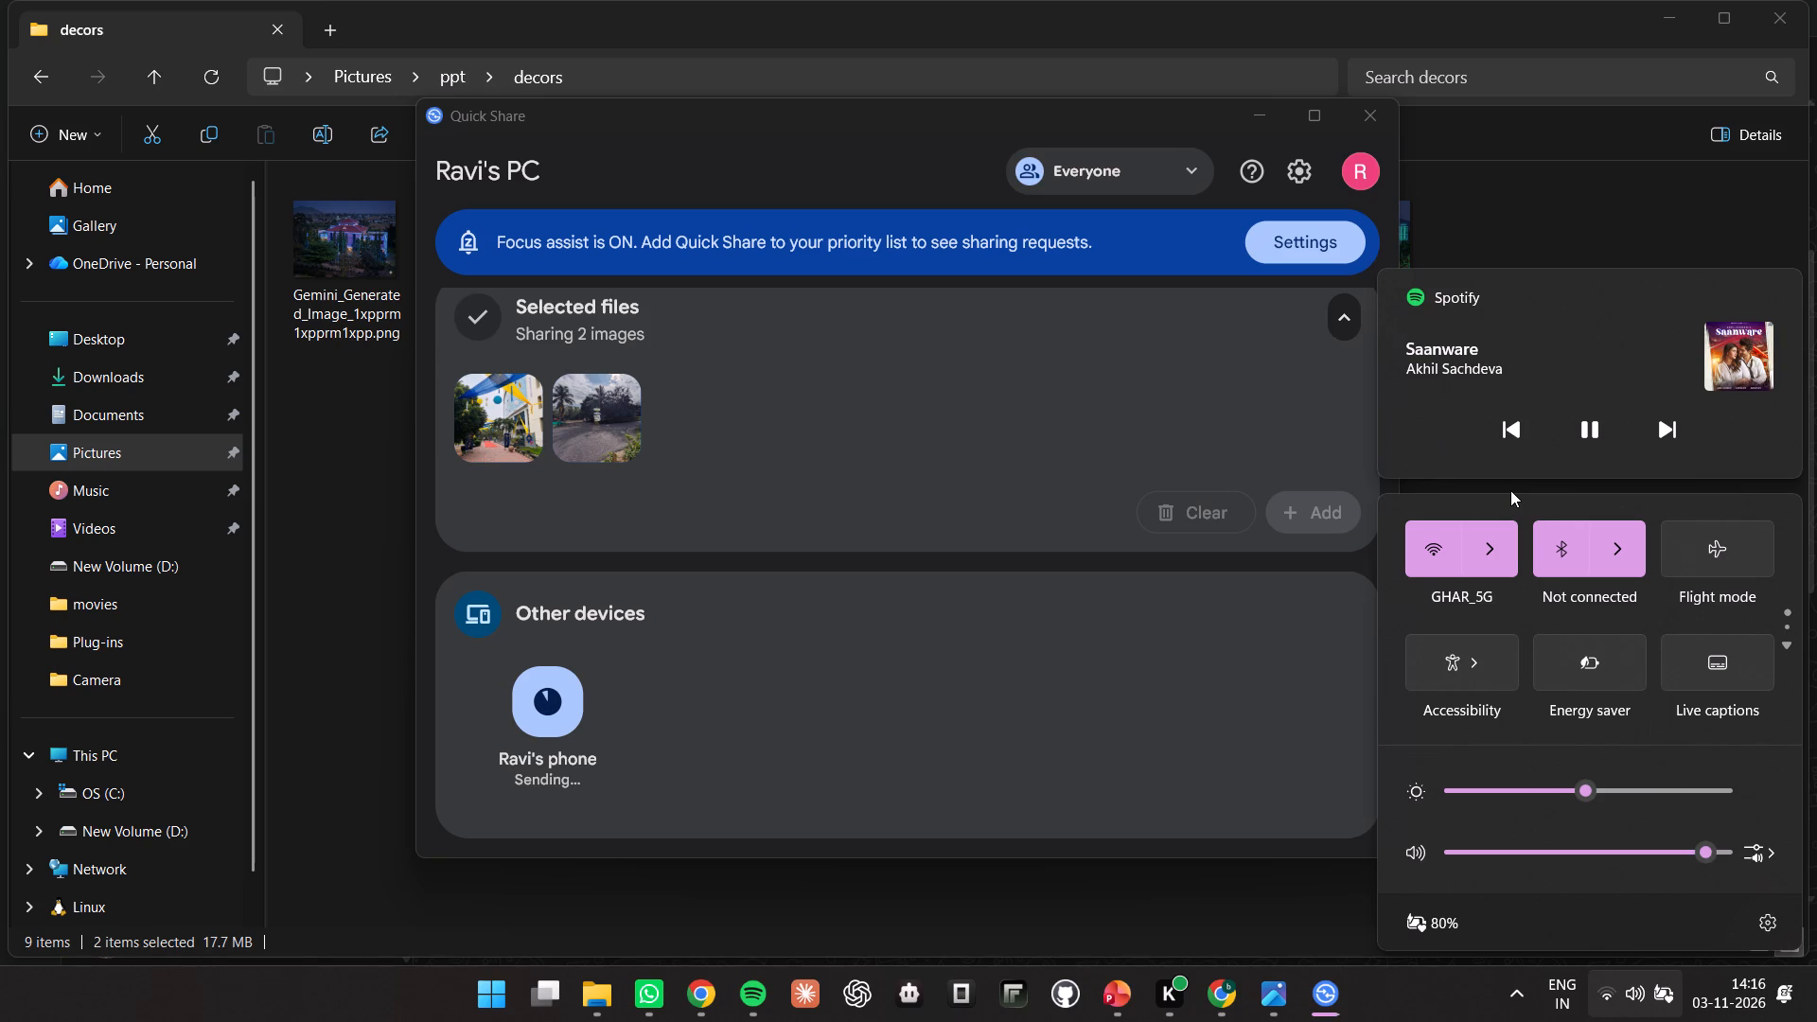
# Close the Quick Share window and return to the decors folder.
pyautogui.click(1368, 115)
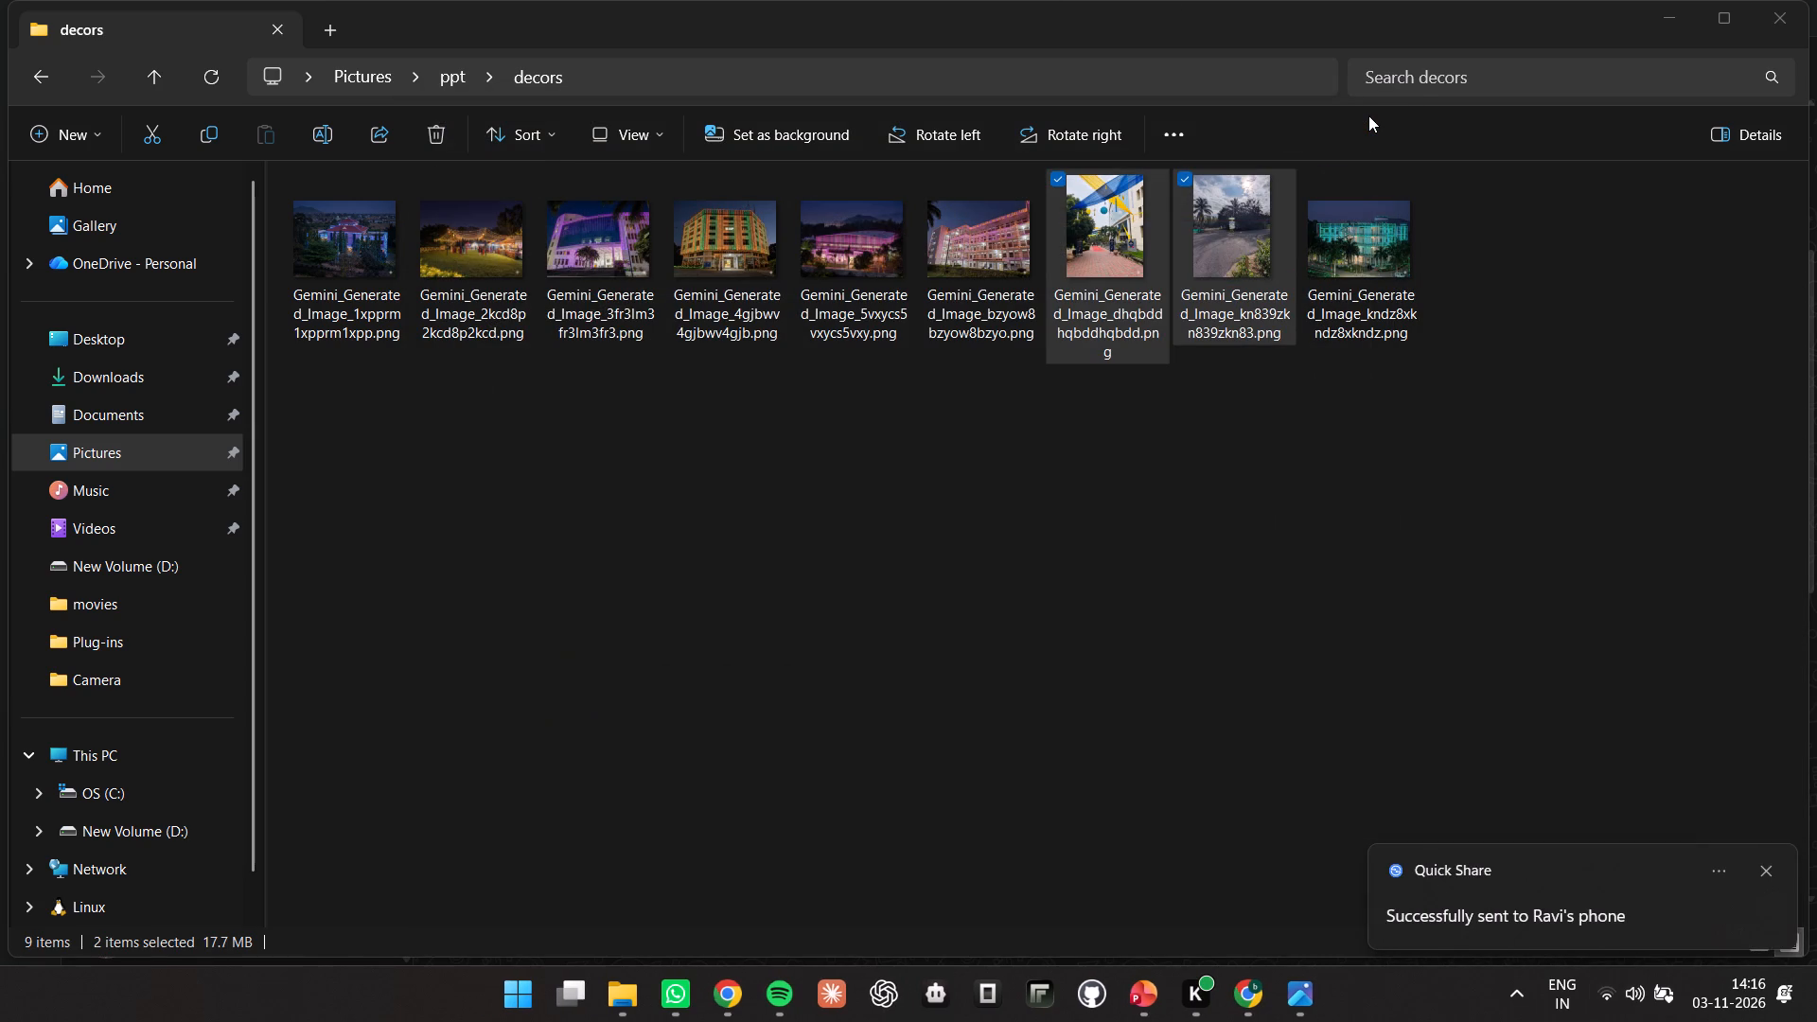
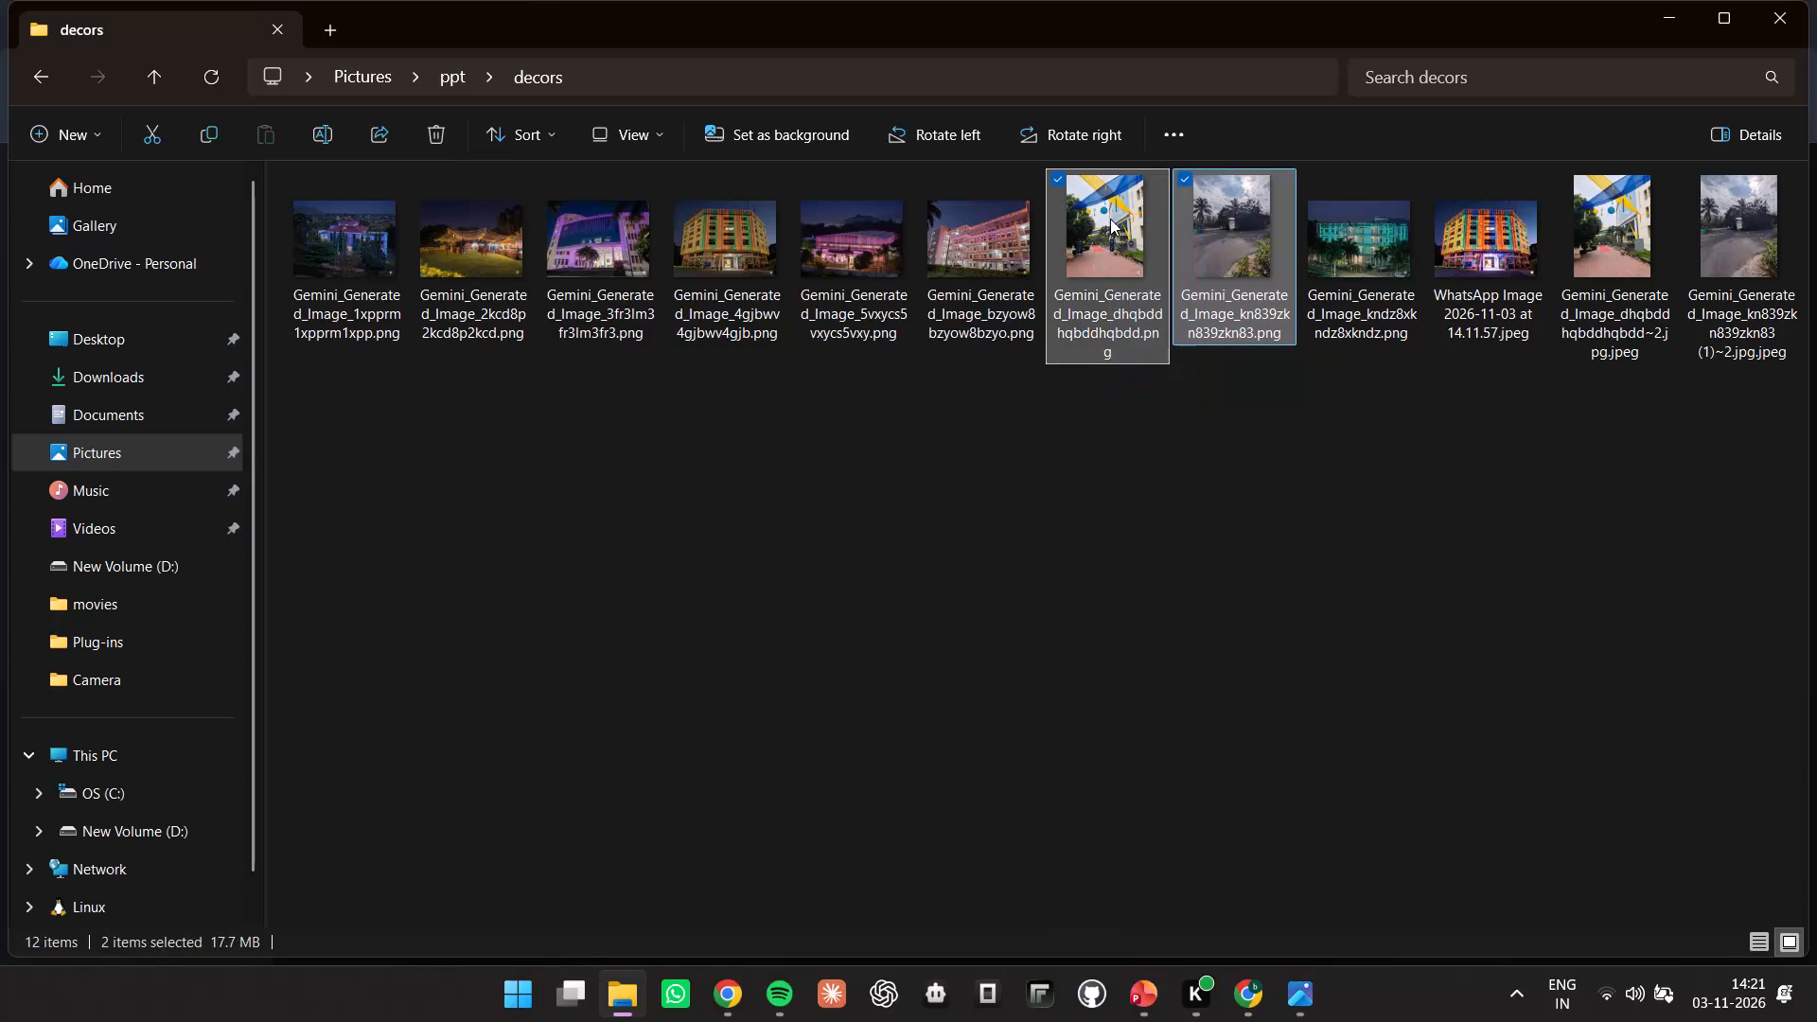
# Permanently delete the two selected original PNG images of the walkway and signpost from the decors folder.
pyautogui.hotkey('shift', 'Delete')
pyautogui.press('Return')
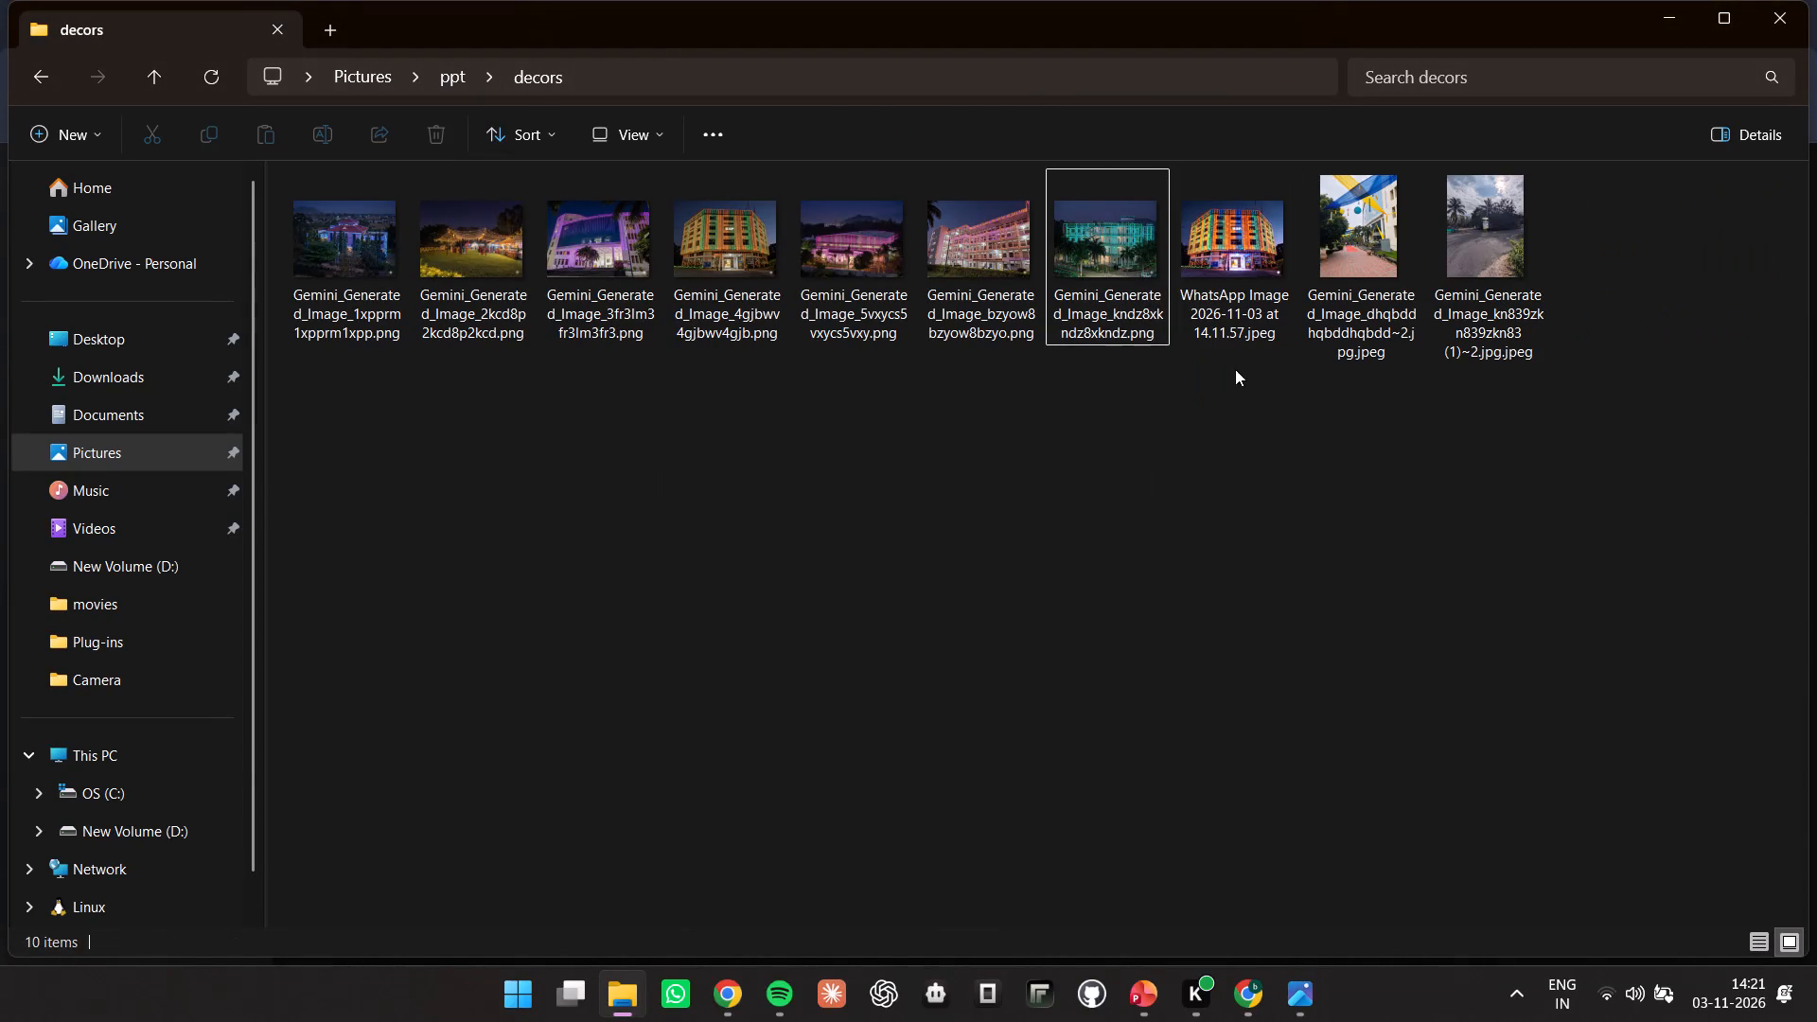
pyautogui.click(1244, 403)
# Permanently delete Gemini_Generated_Image_4gjbwv4gjbwv4gjb.png, the orange-lit building image, from the decors folder.
pyautogui.click(757, 238)
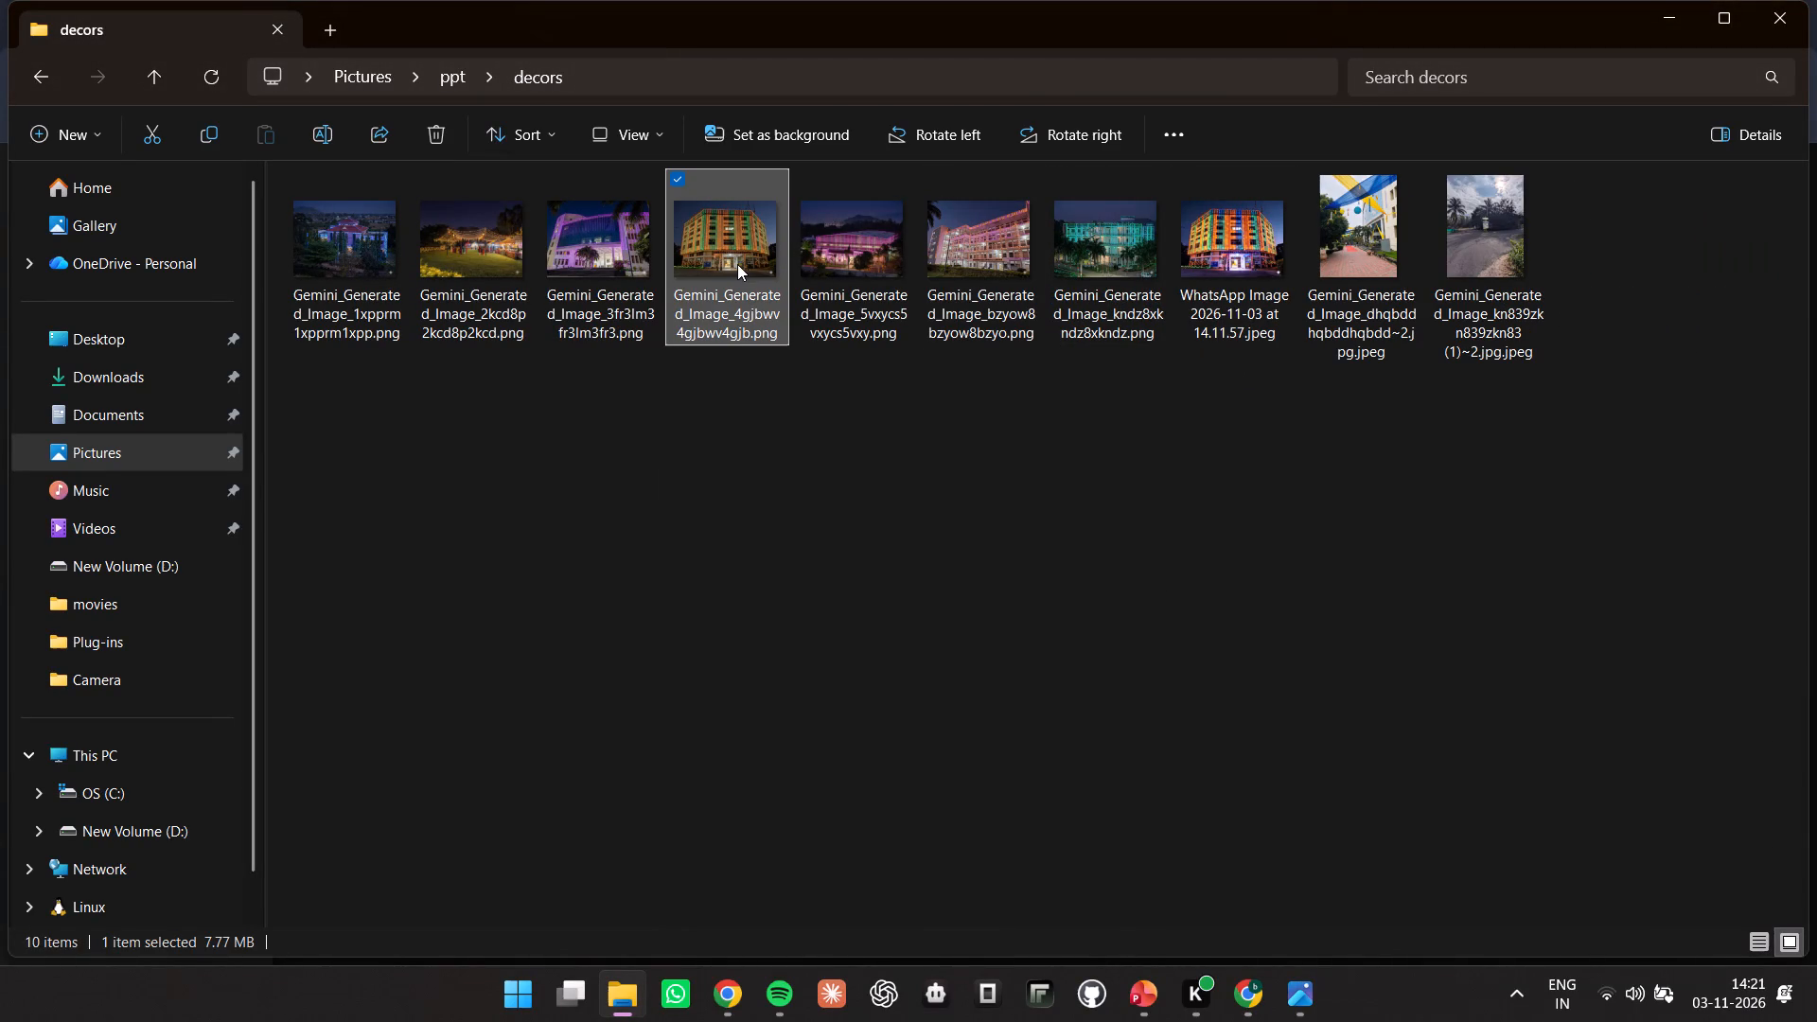
pyautogui.click(737, 264)
pyautogui.hotkey('shift', 'Delete')
pyautogui.press('Return')
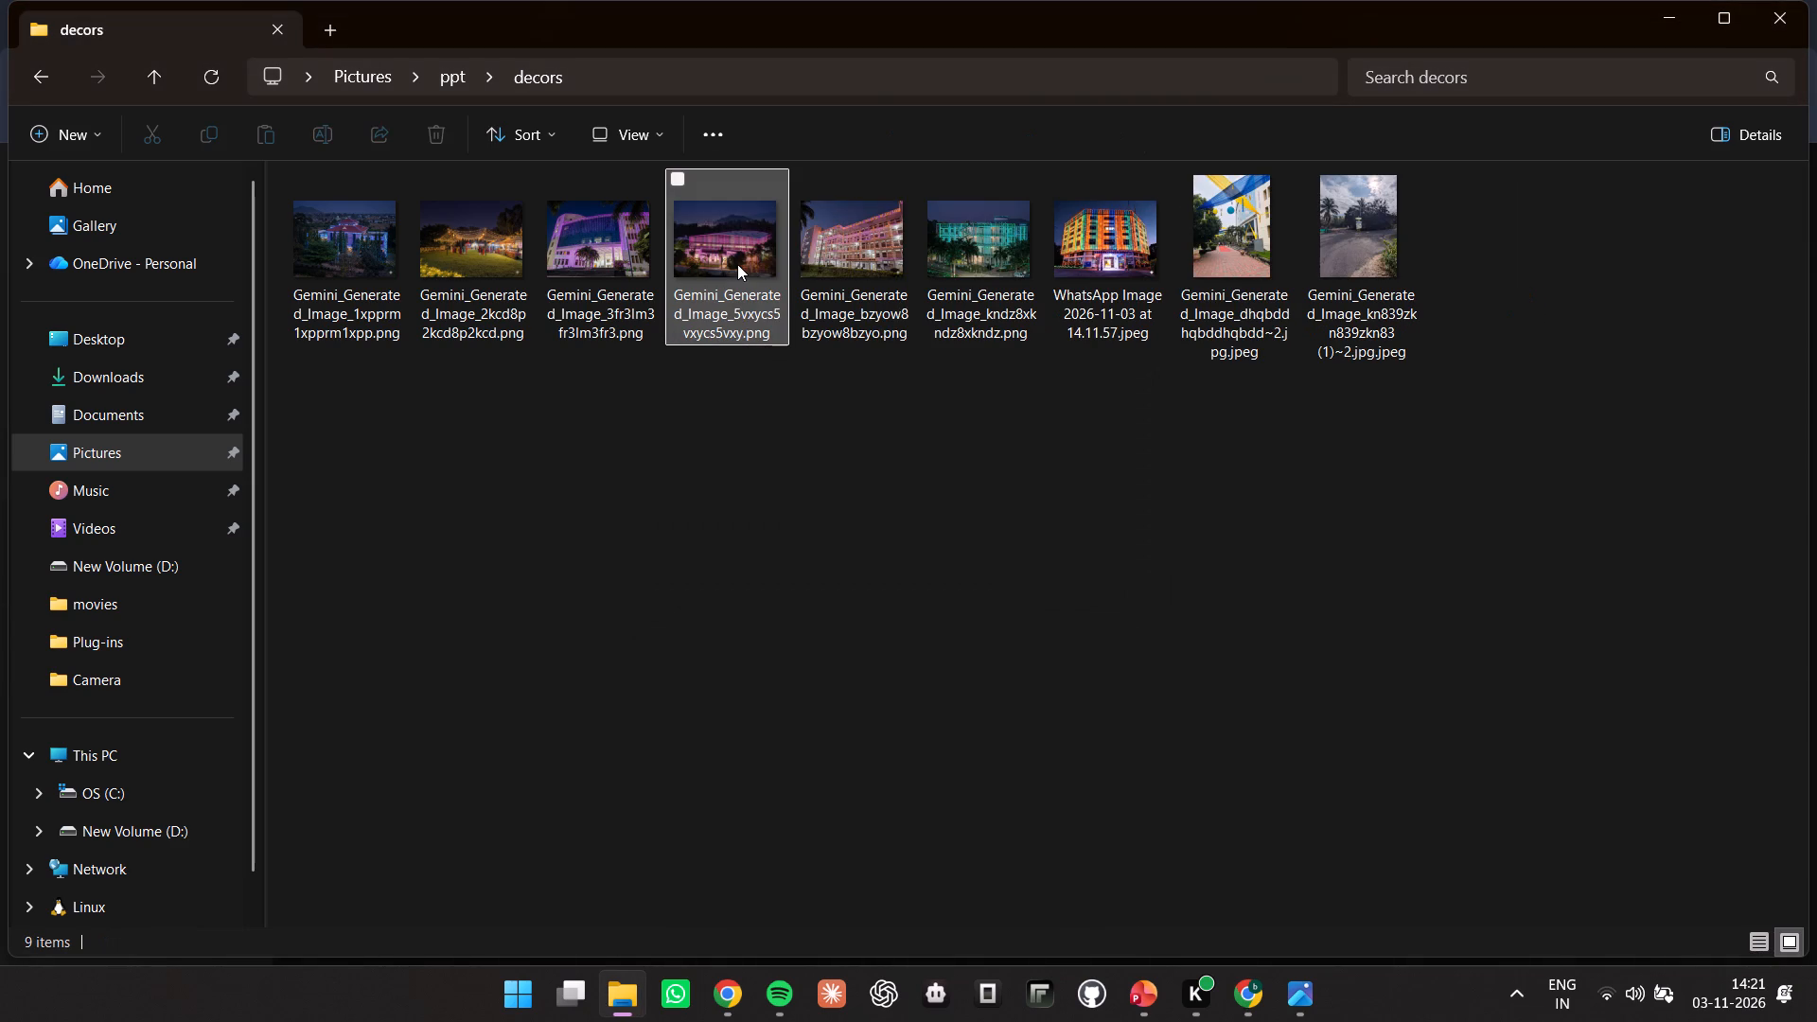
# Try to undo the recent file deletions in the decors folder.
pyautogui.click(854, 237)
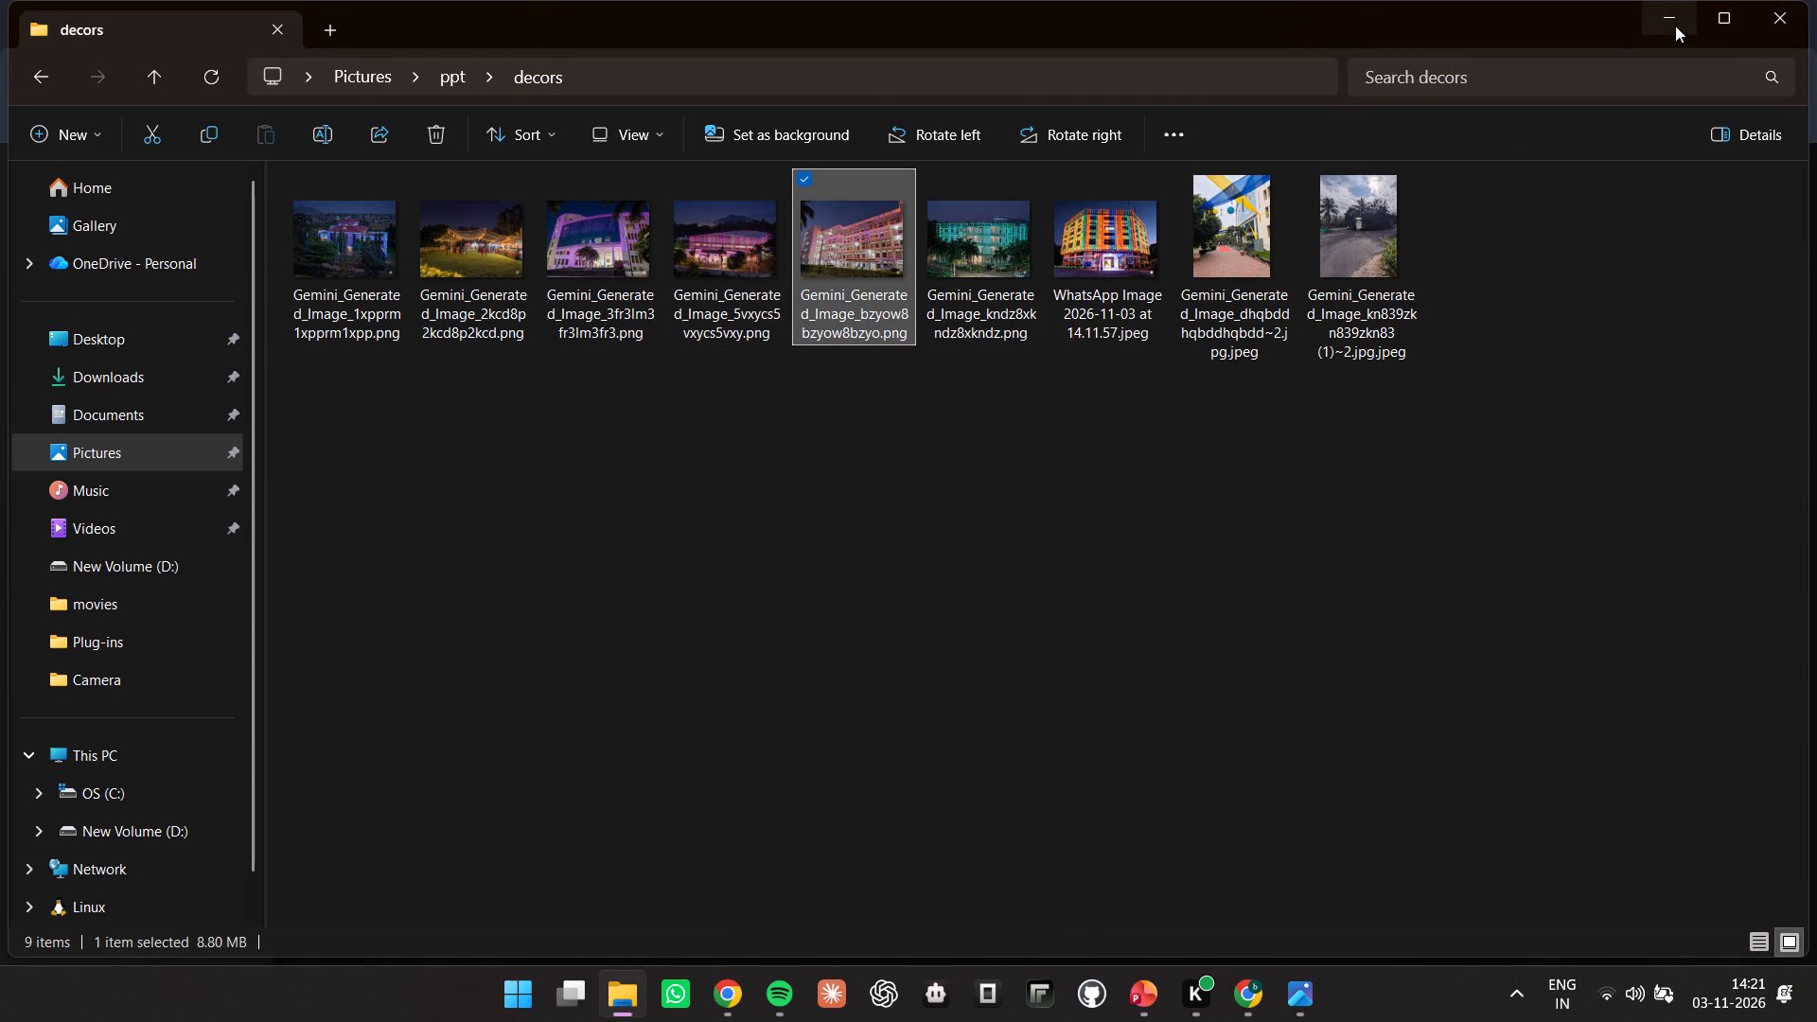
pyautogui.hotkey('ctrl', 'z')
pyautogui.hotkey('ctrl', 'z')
pyautogui.click(1683, 1)
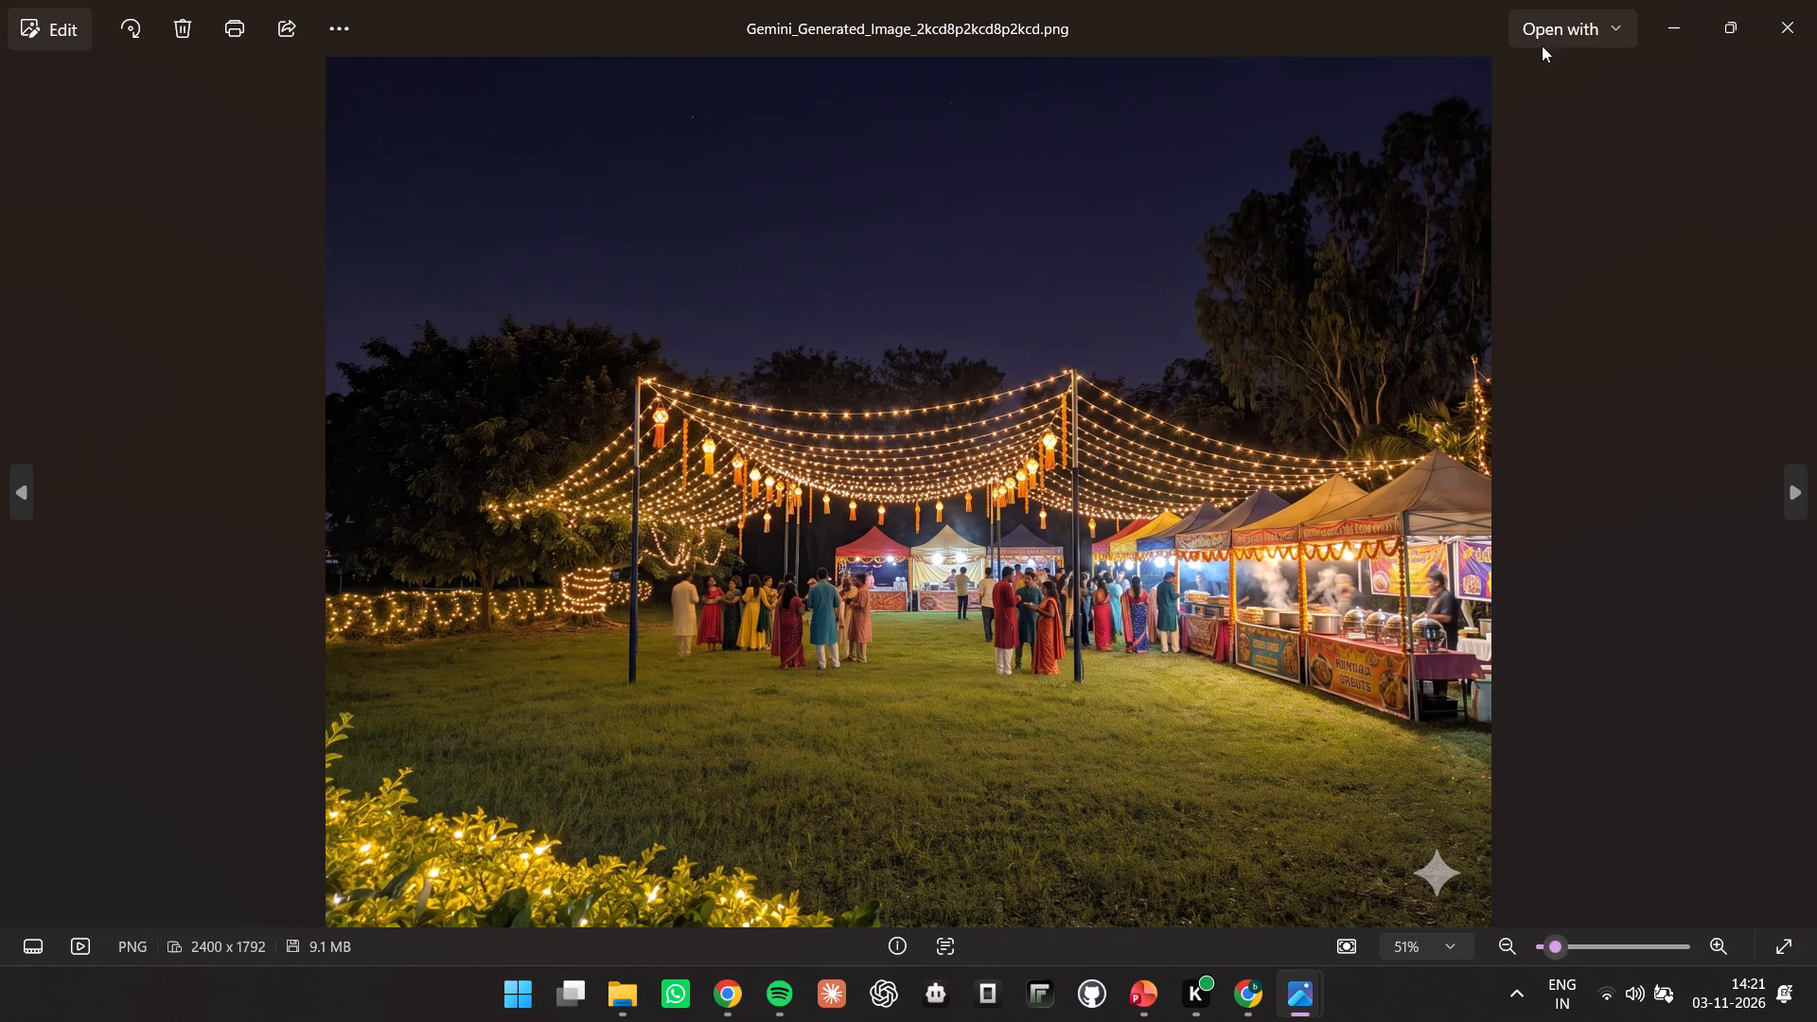
pyautogui.click(75, 35)
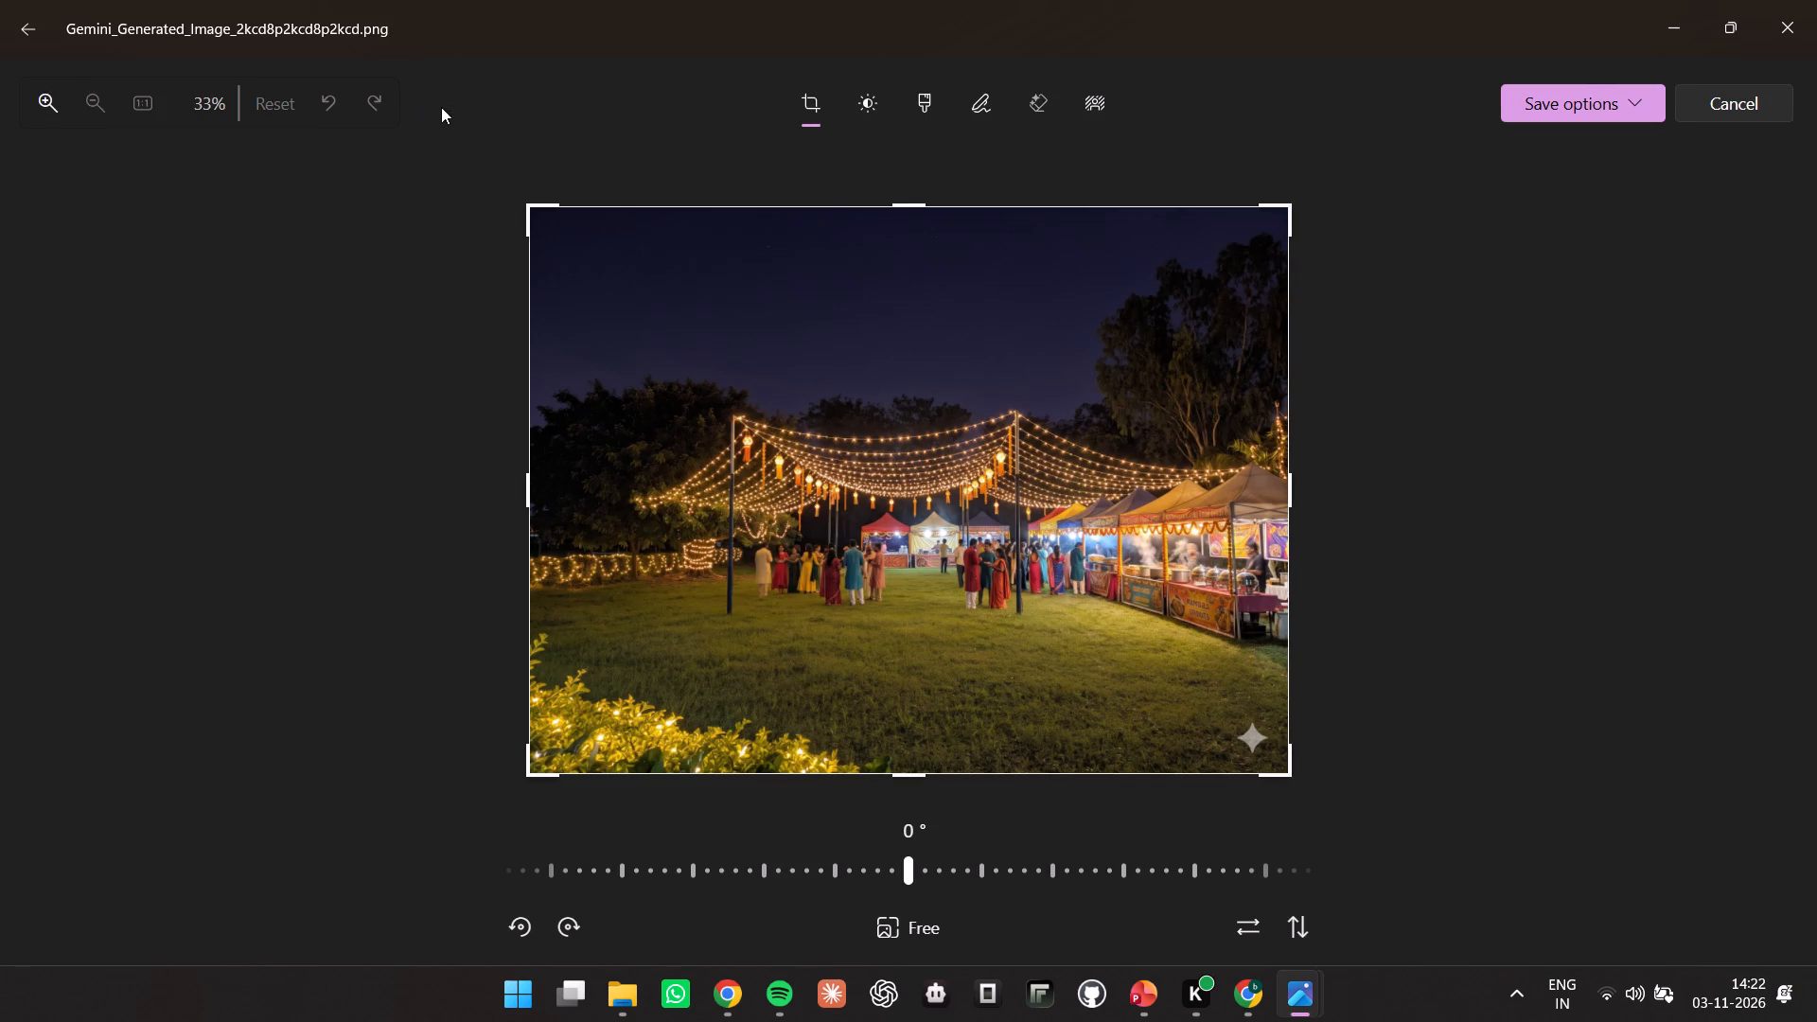
pyautogui.click(1022, 103)
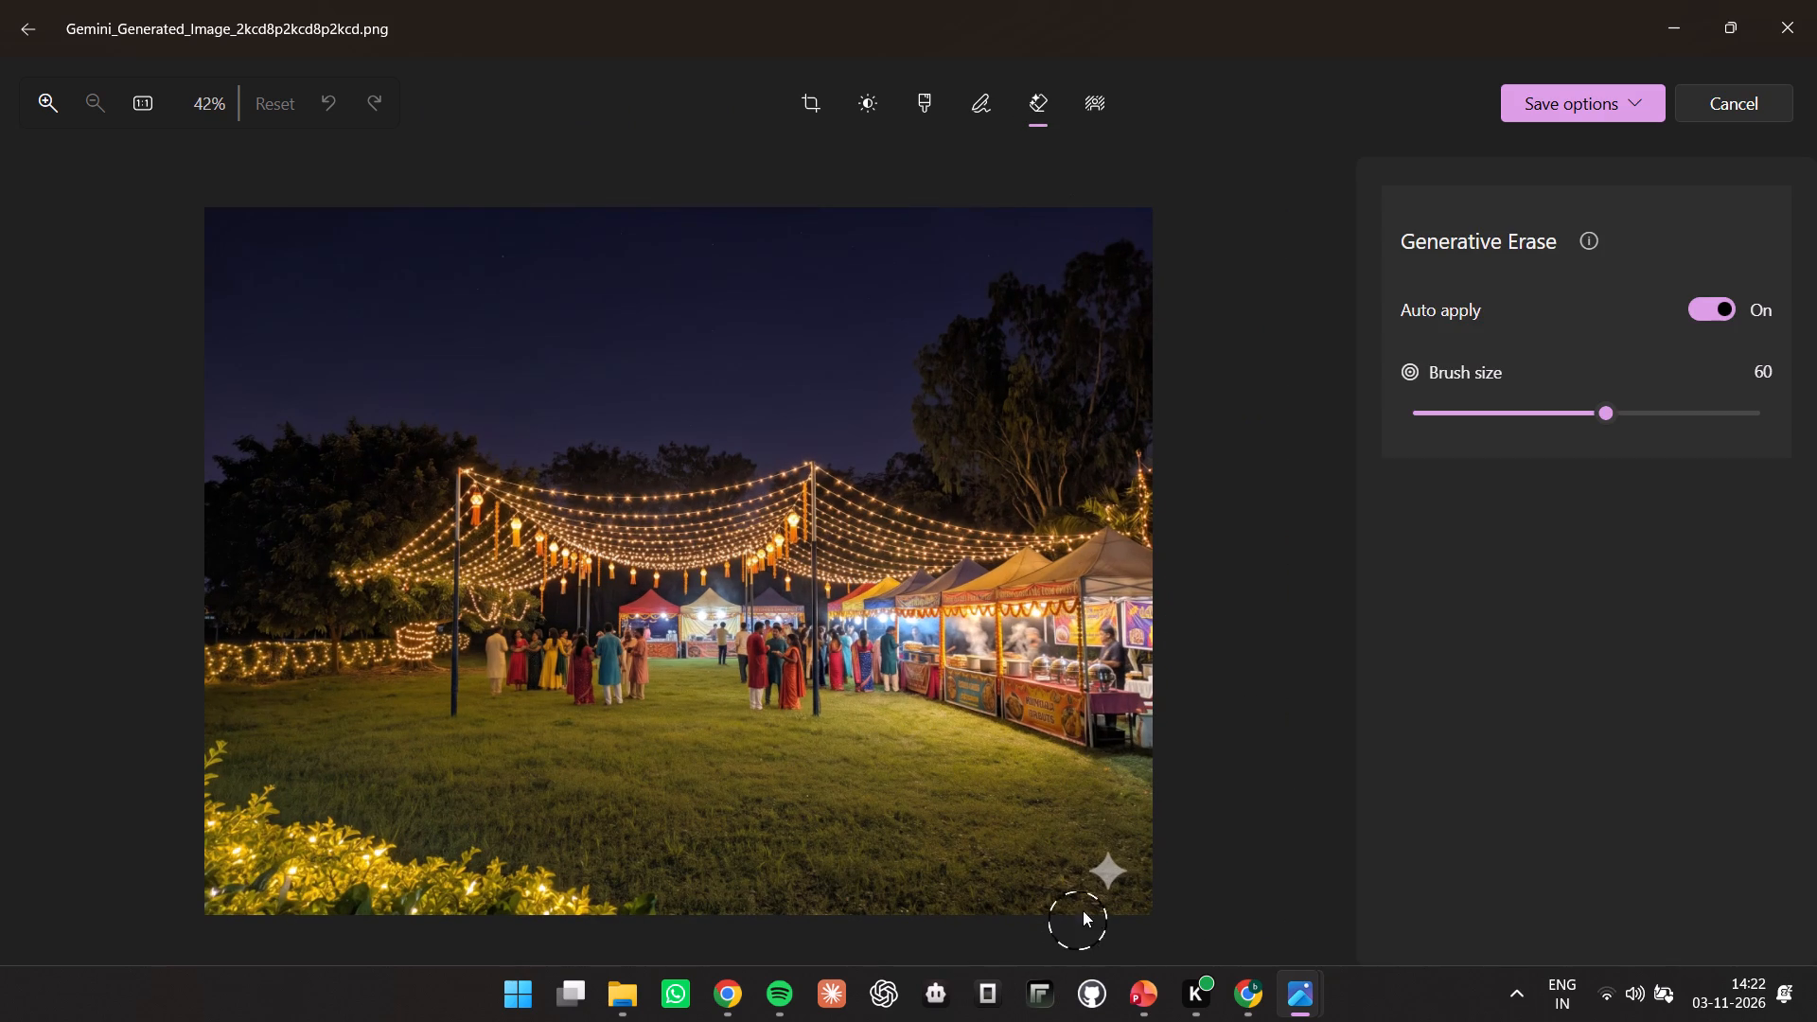
pyautogui.click(1109, 872)
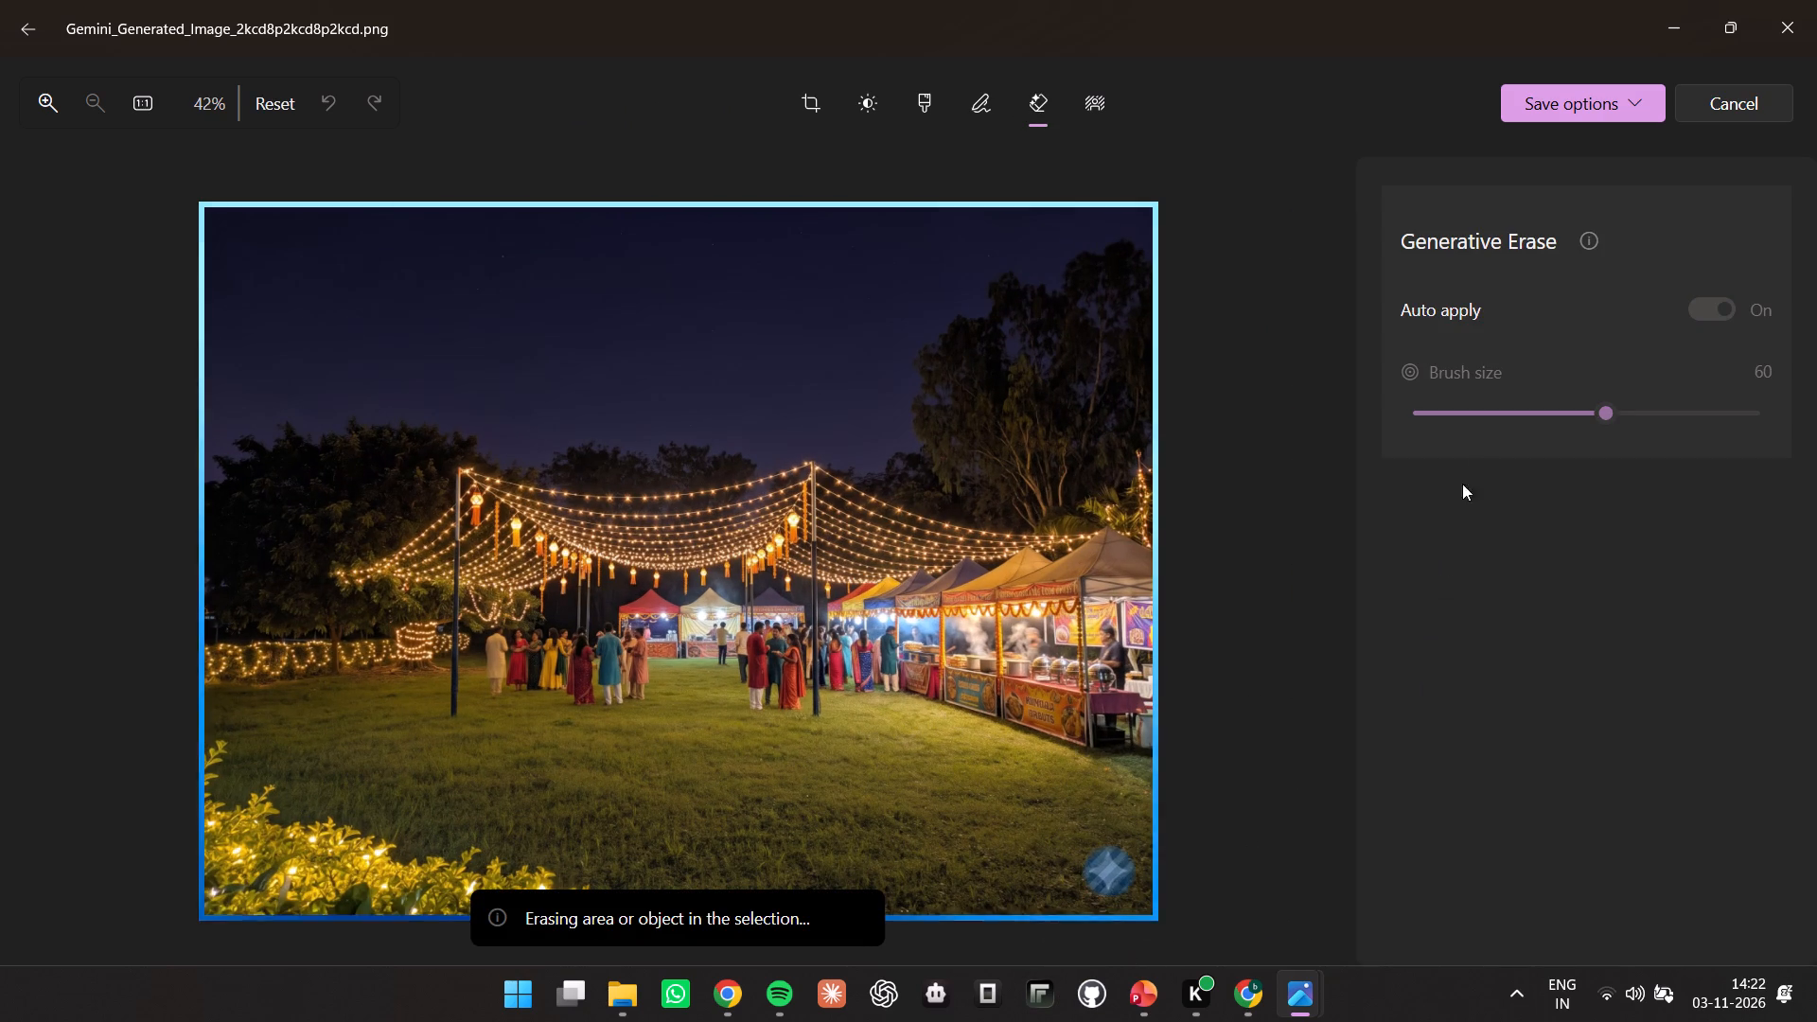
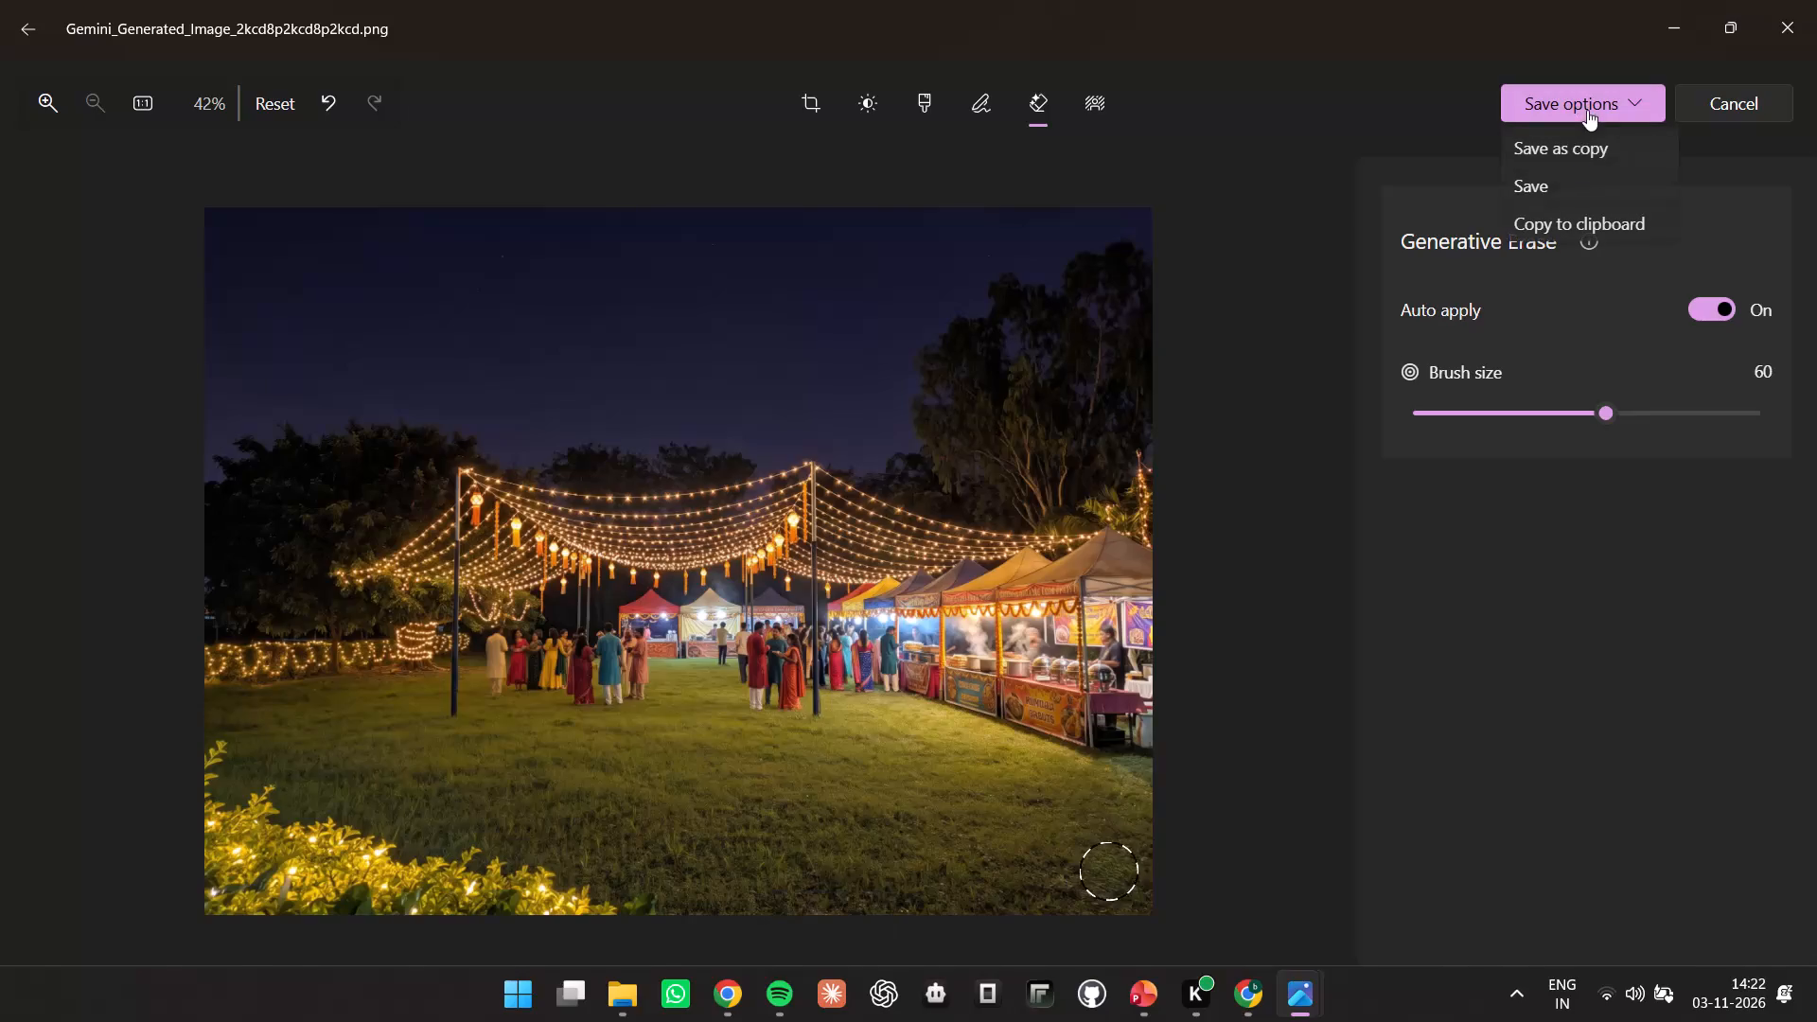
# Save the erased lawn and food-stall image over the original Gemini_Generated_Image_2kcd8p2kcd8p2kcd.png instead of as a copy.
pyautogui.click(1570, 136)
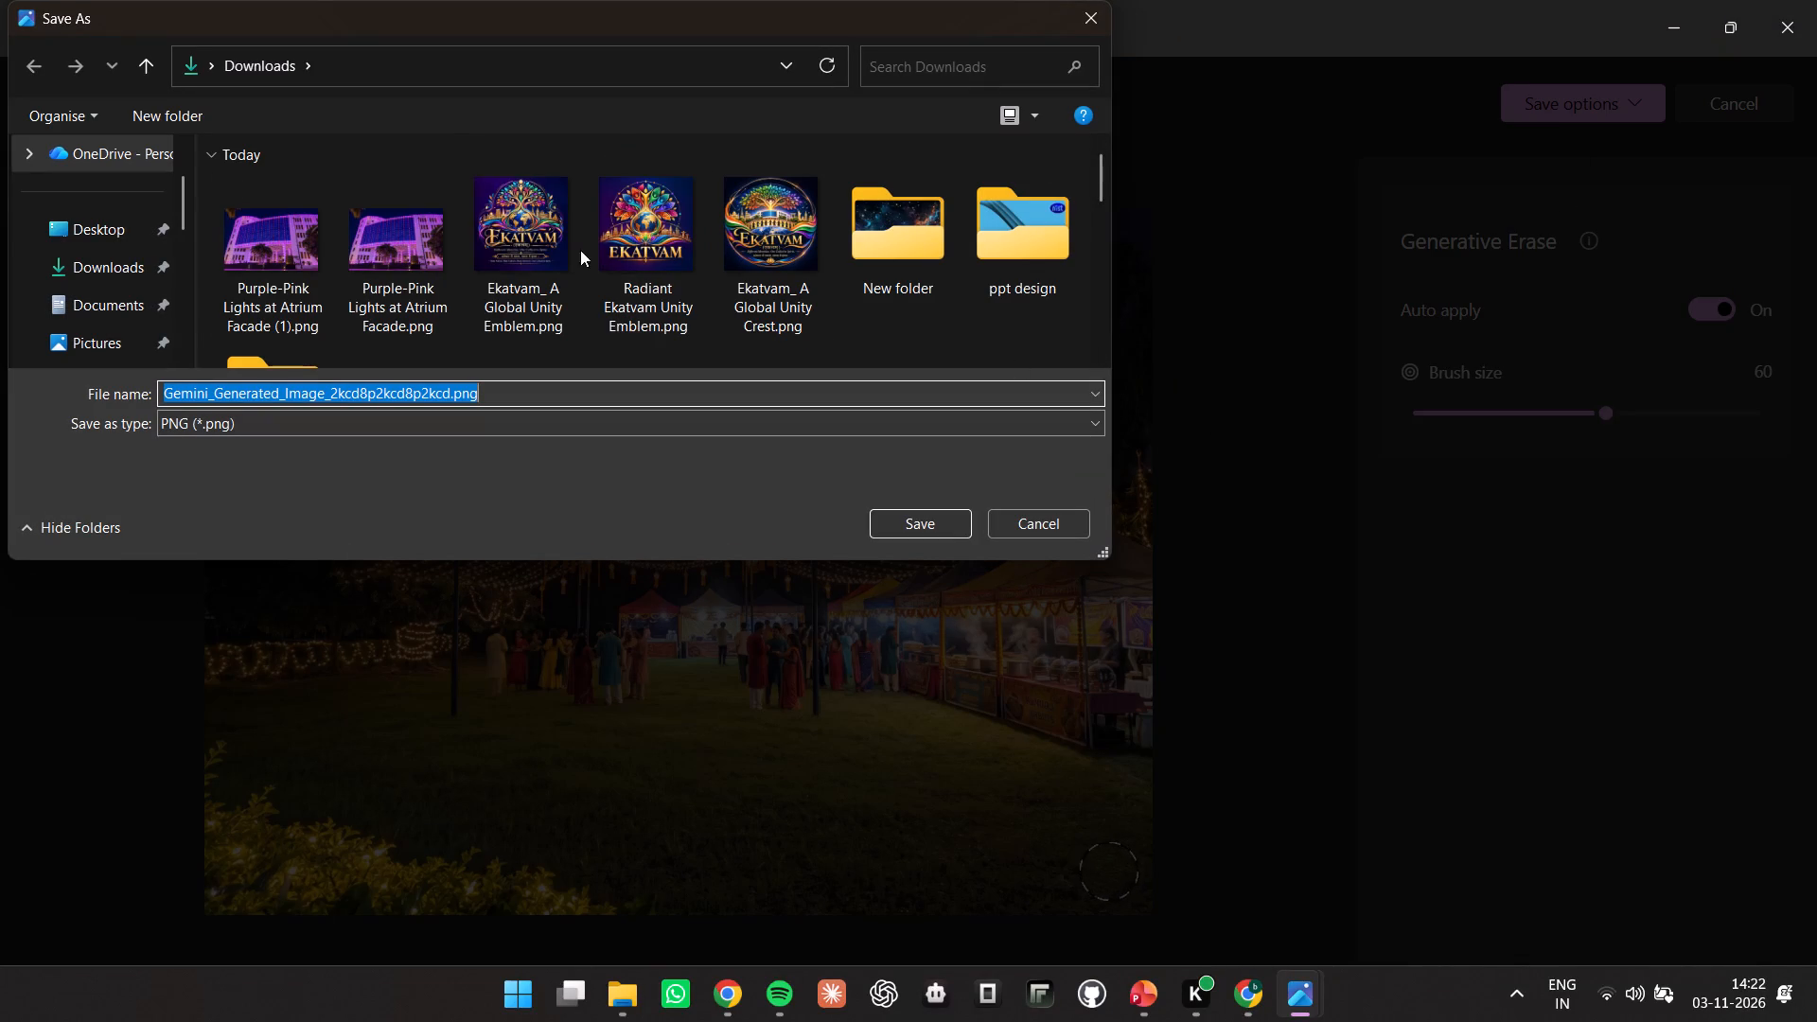
pyautogui.click(1077, 13)
pyautogui.click(1627, 100)
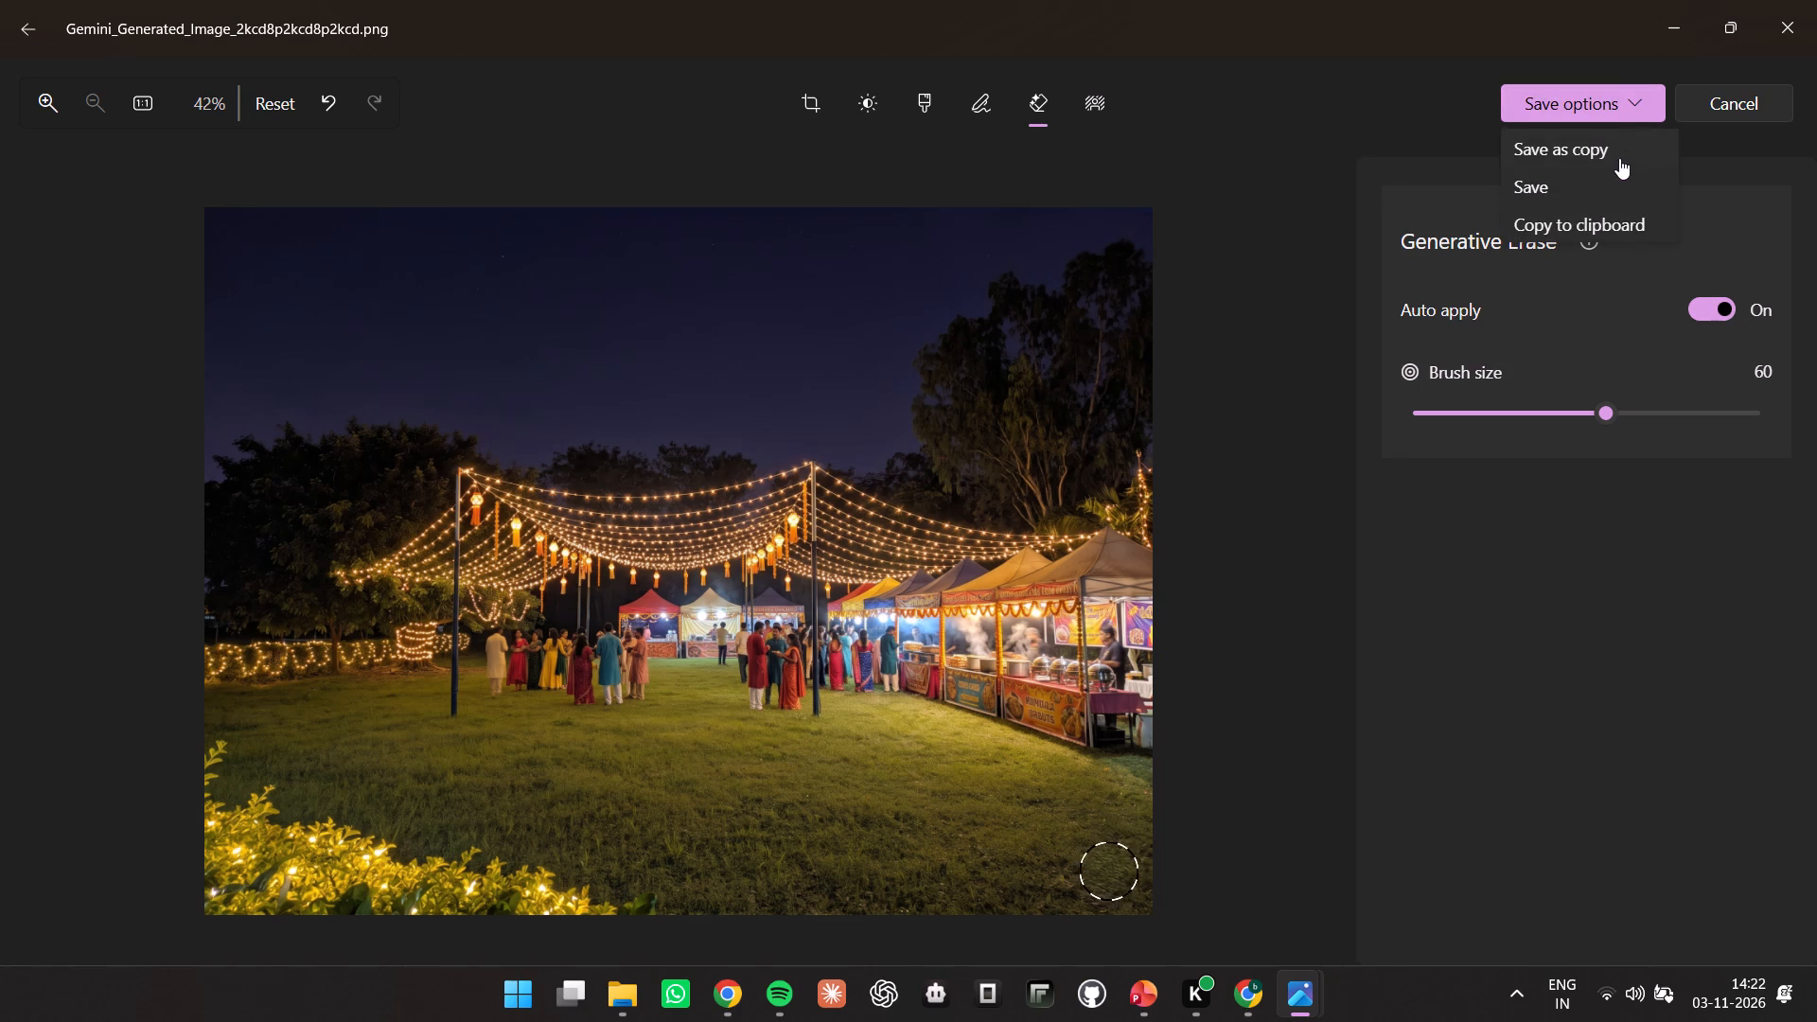
pyautogui.click(1602, 191)
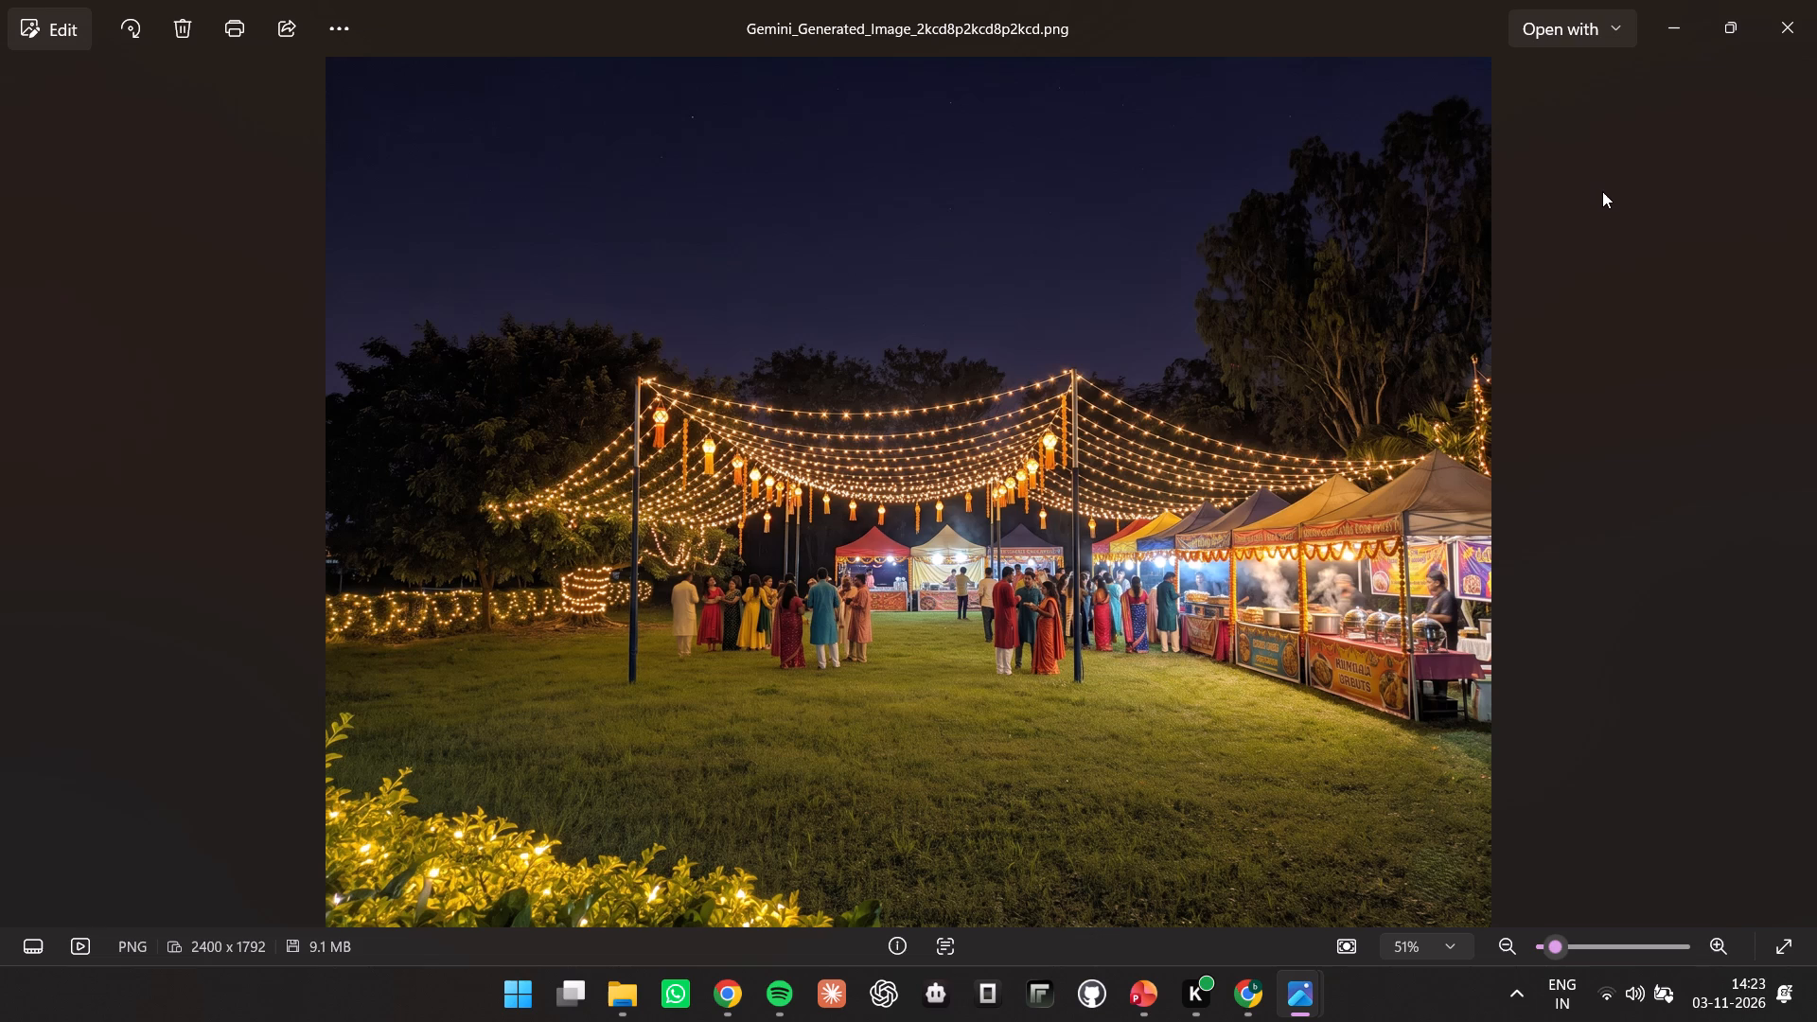
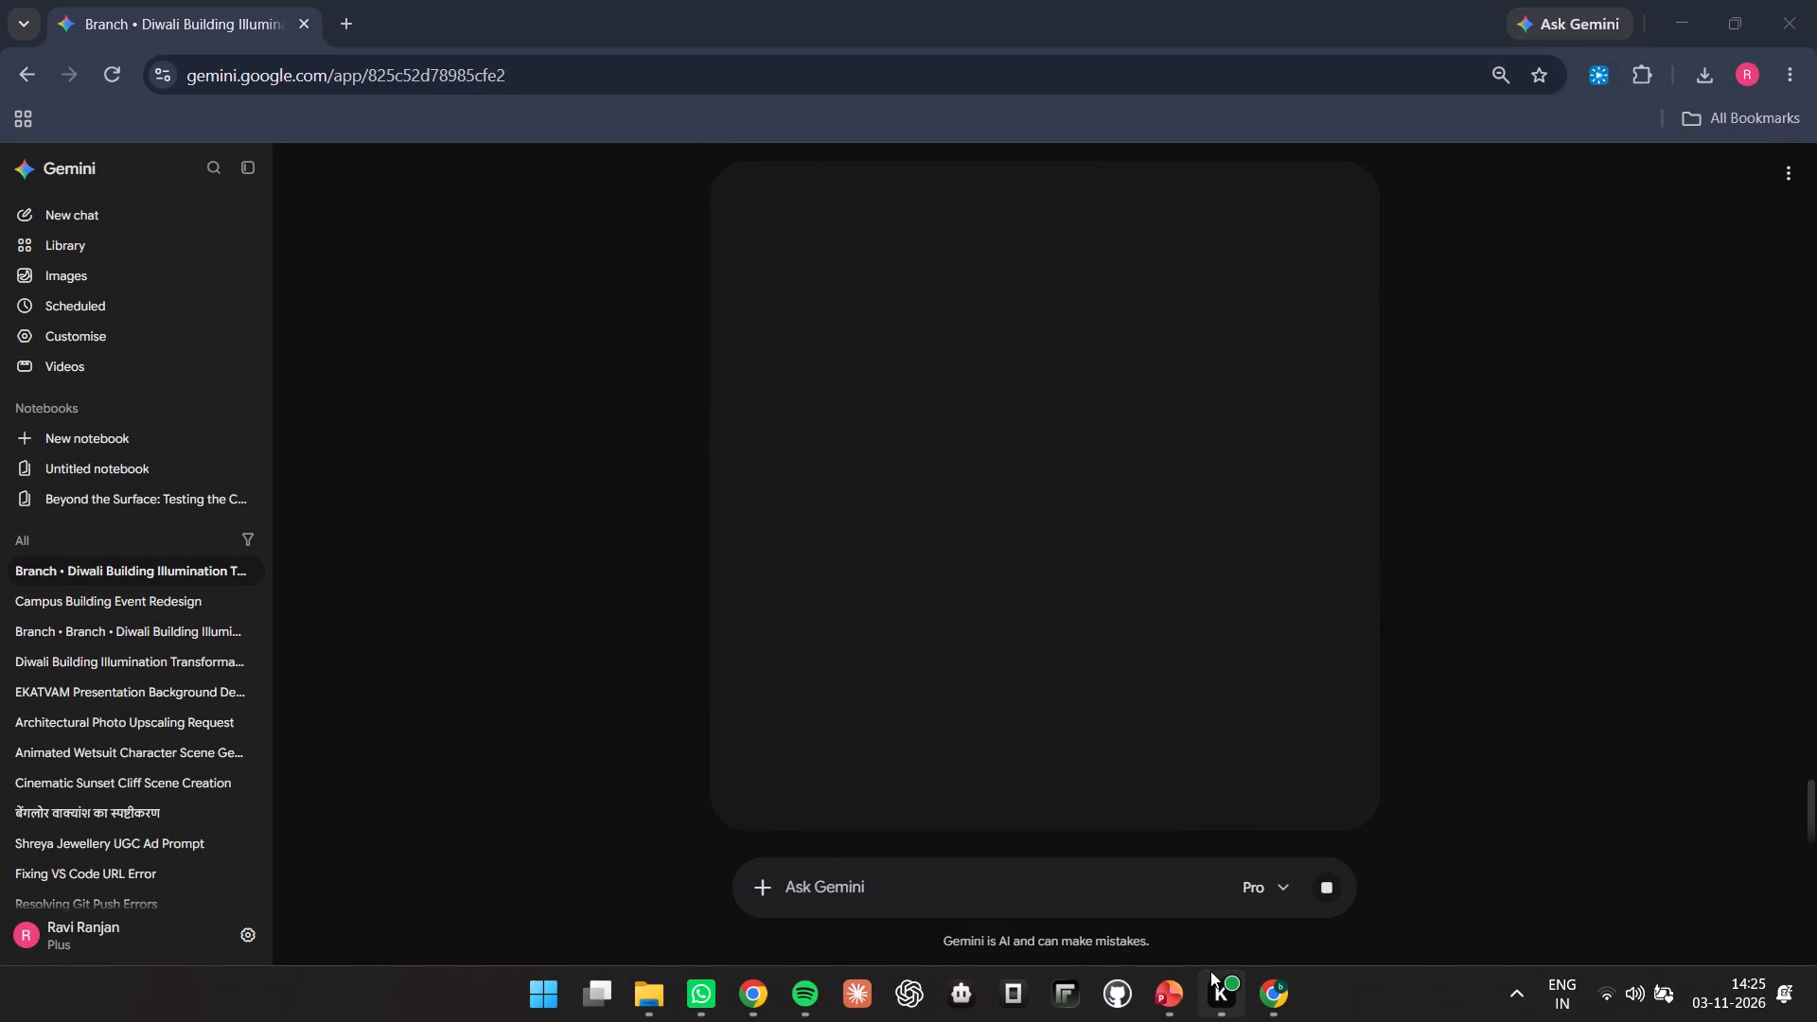
# Switch to the presentation in PowerPoint and examine the Volleyball Ground and Other Decor sections, ending on blank slide 28.
pyautogui.click(1185, 979)
pyautogui.scroll(-5, 194, 661)
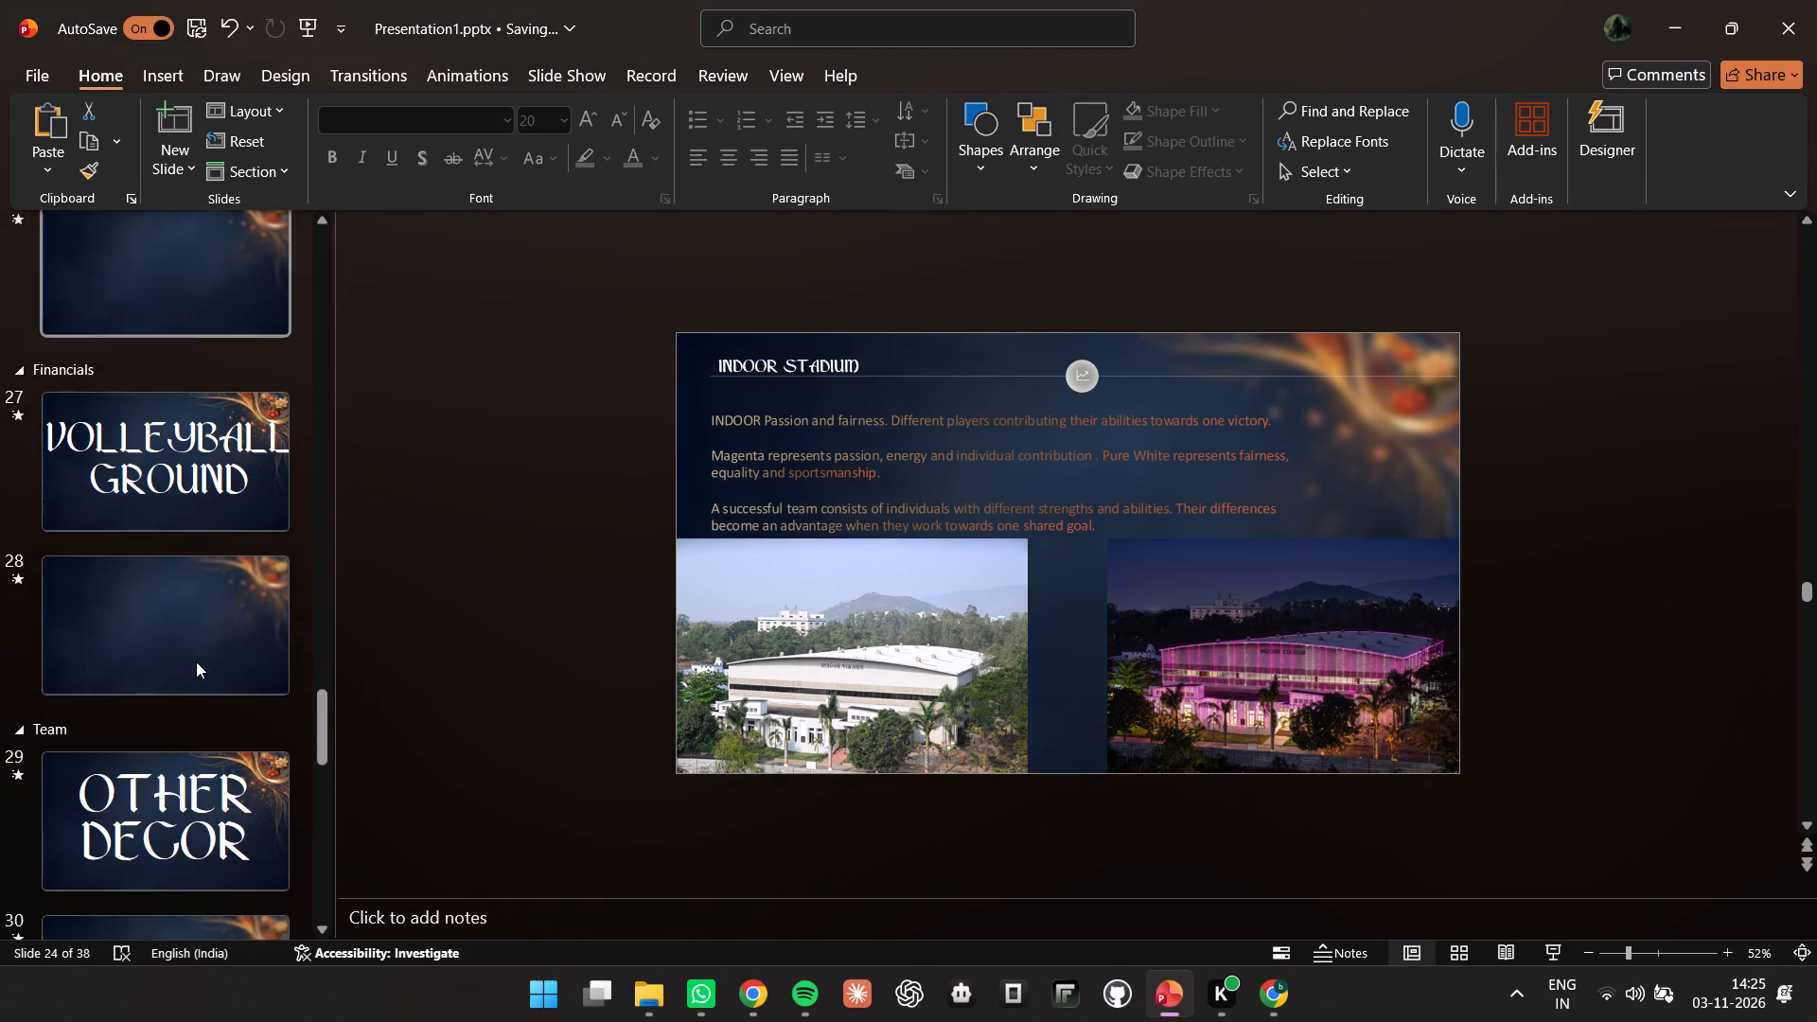
pyautogui.click(205, 591)
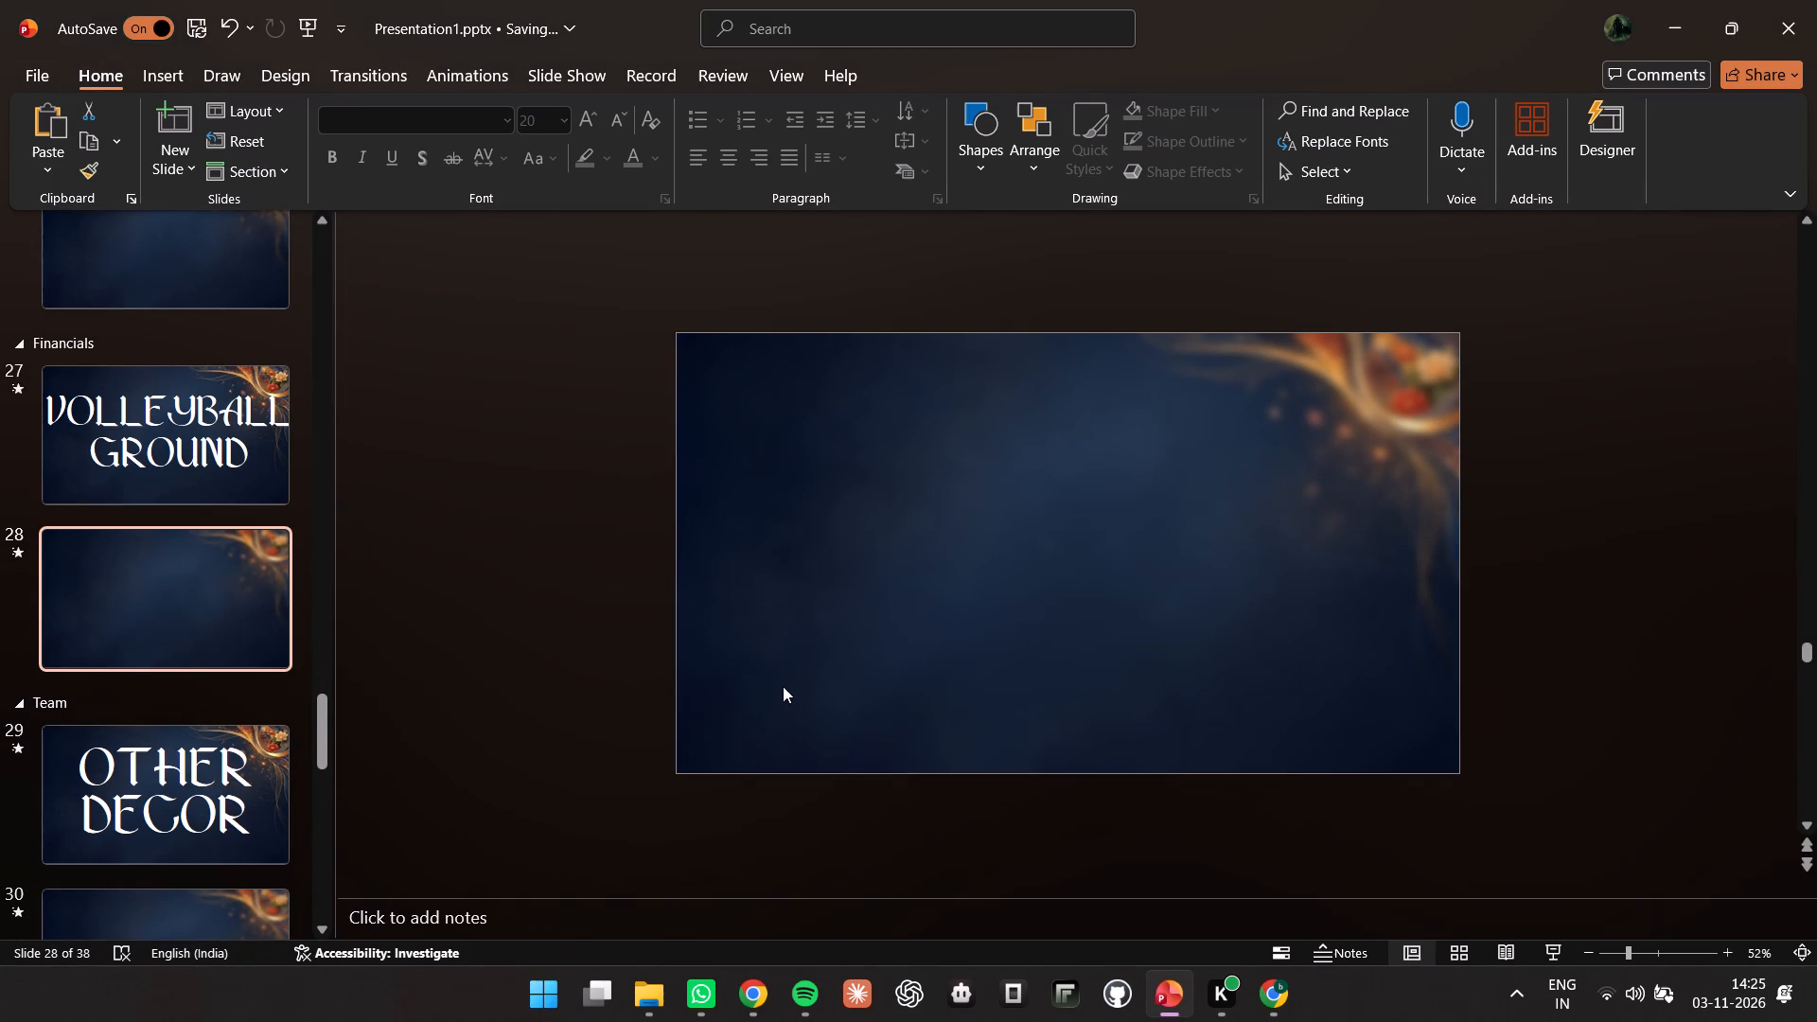
pyautogui.scroll(-5, 167, 554)
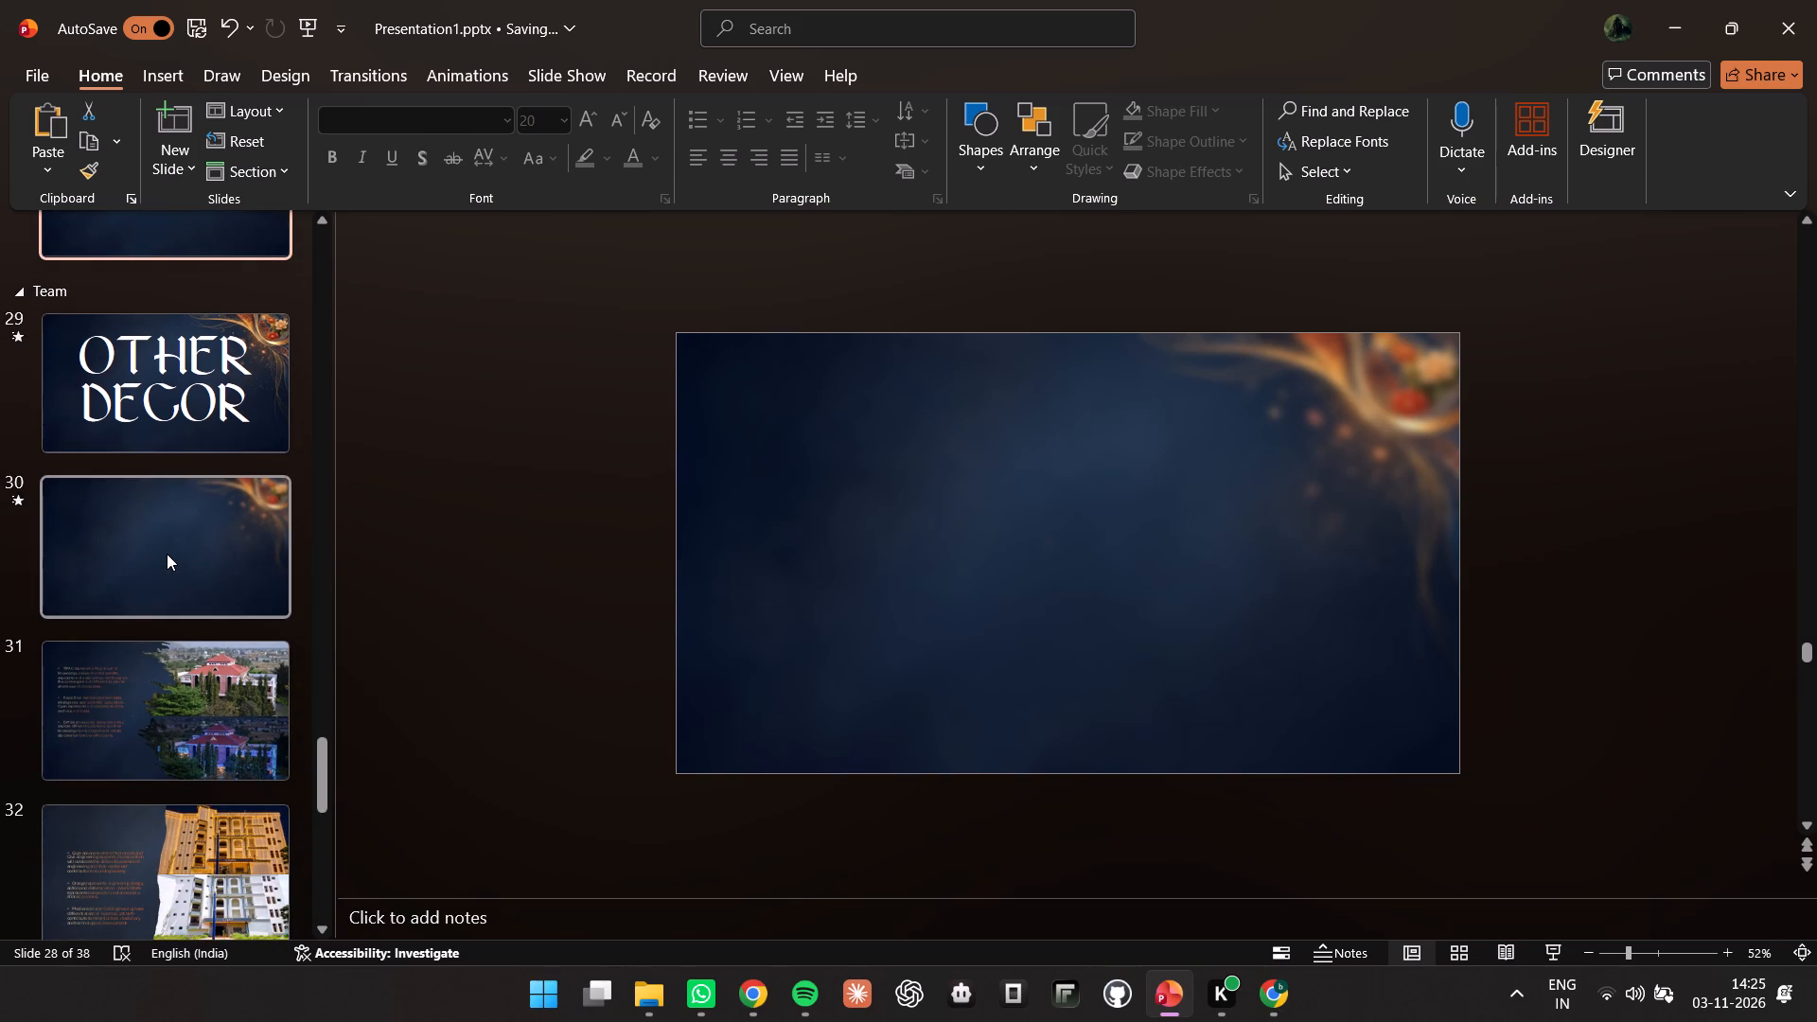
pyautogui.scroll(10, 167, 554)
pyautogui.scroll(-5, 167, 554)
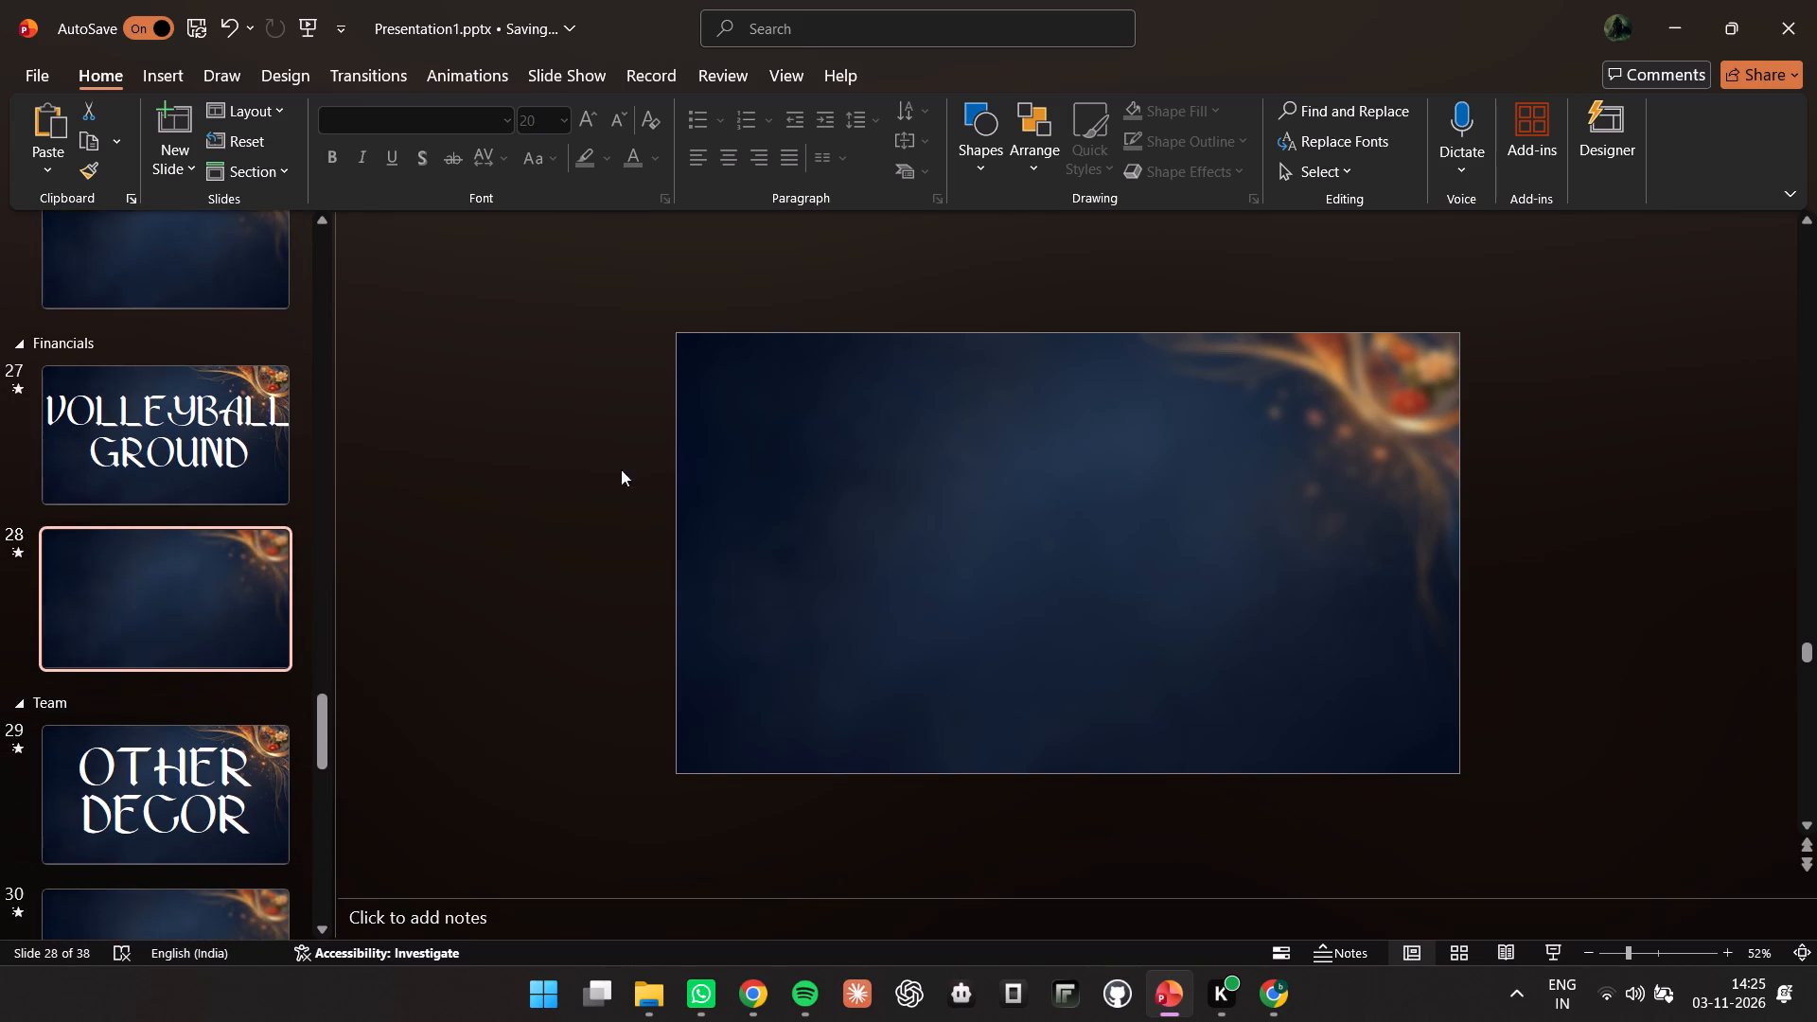
pyautogui.click(802, 477)
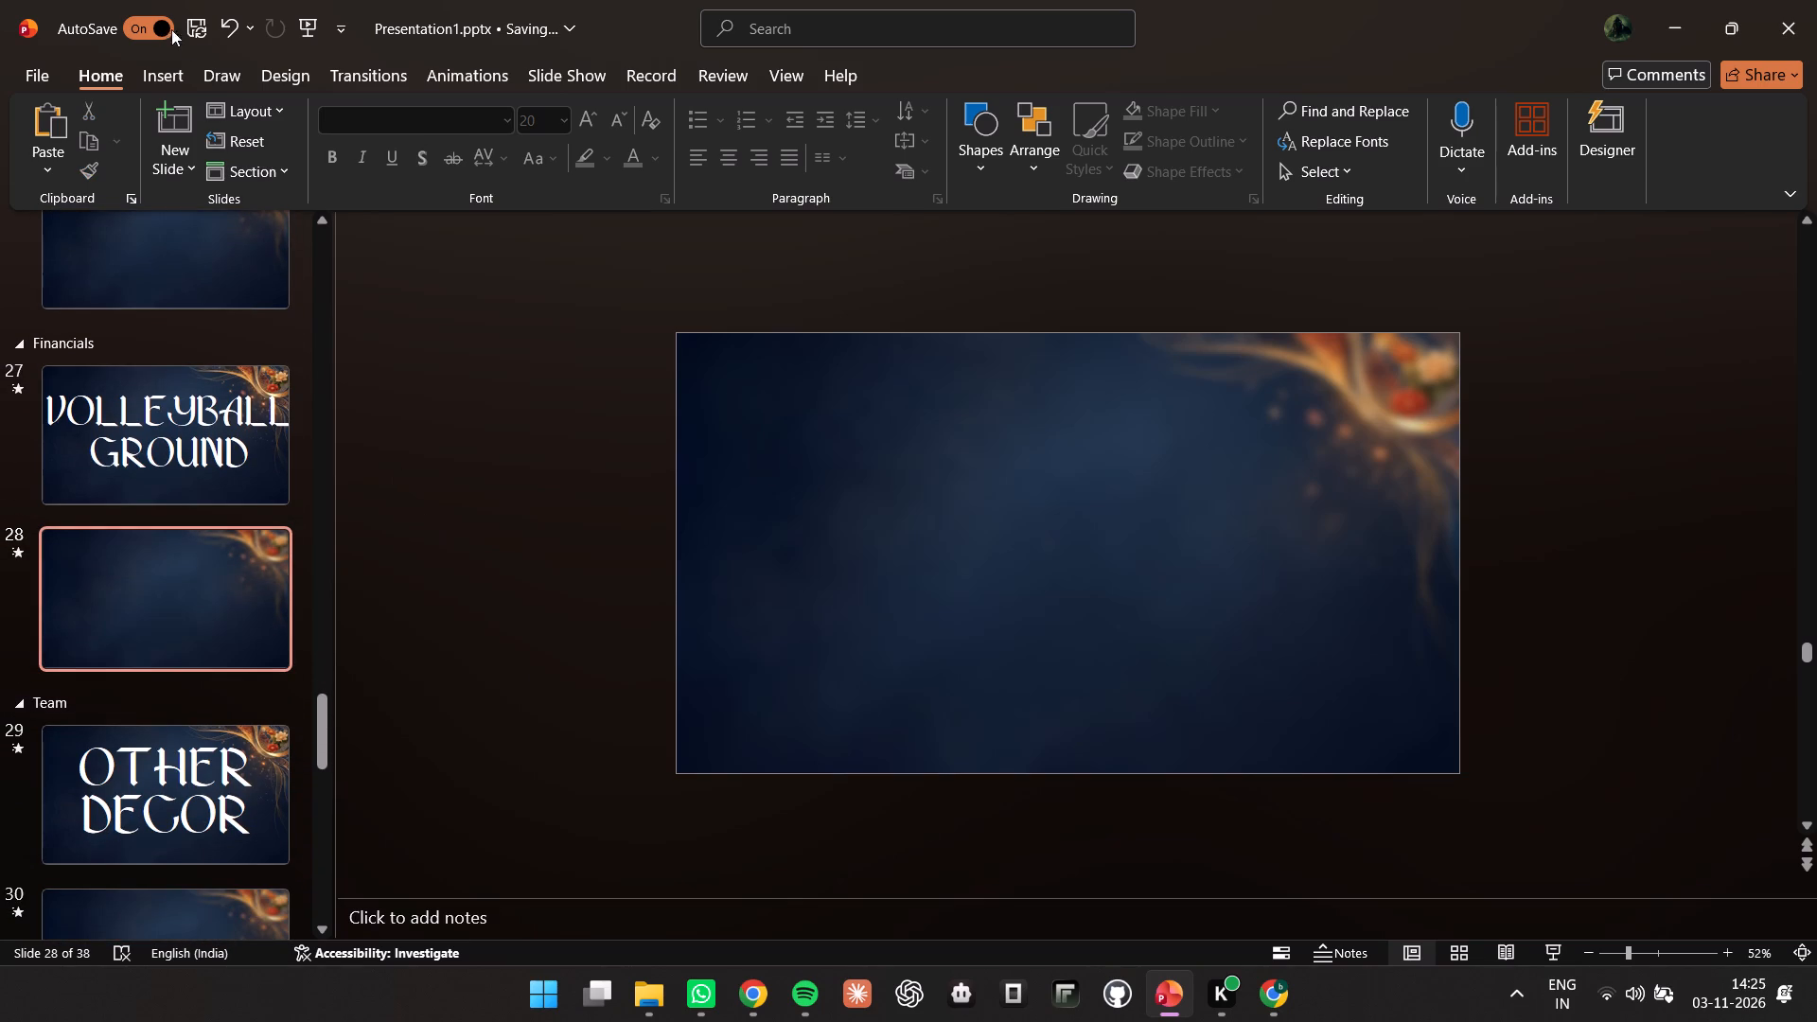
pyautogui.click(163, 67)
pyautogui.click(184, 437)
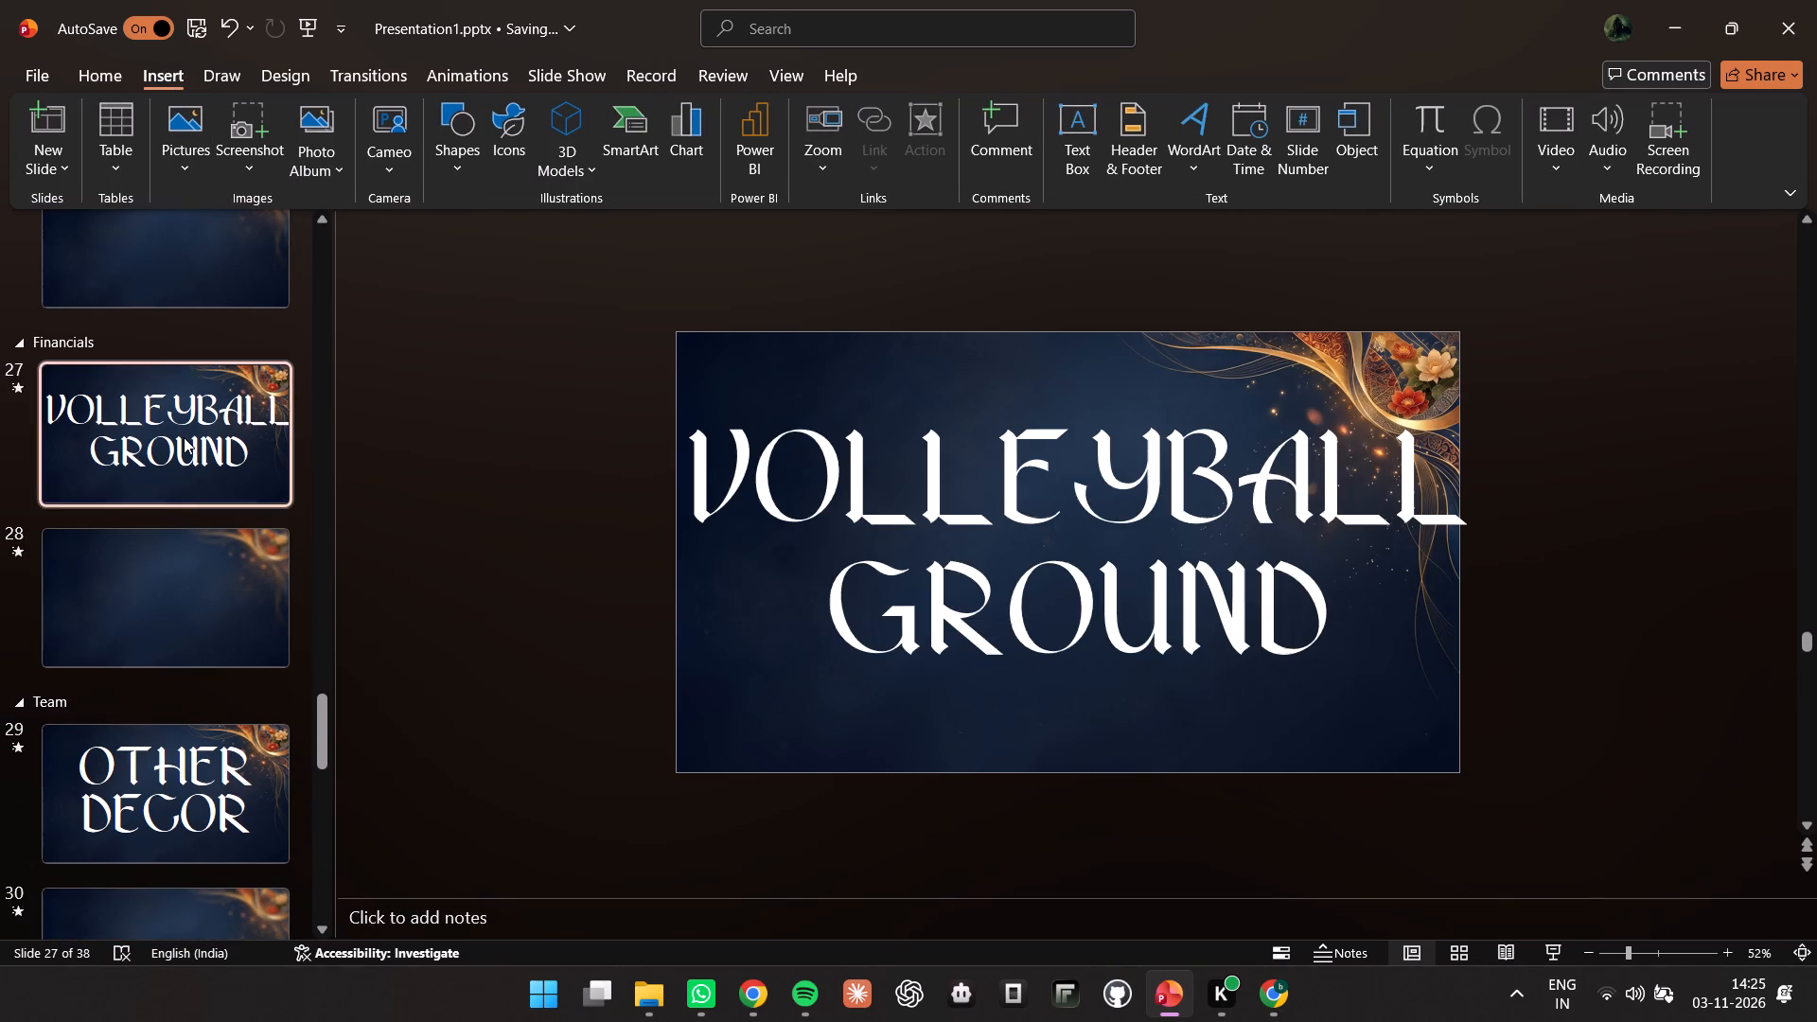
pyautogui.click(166, 639)
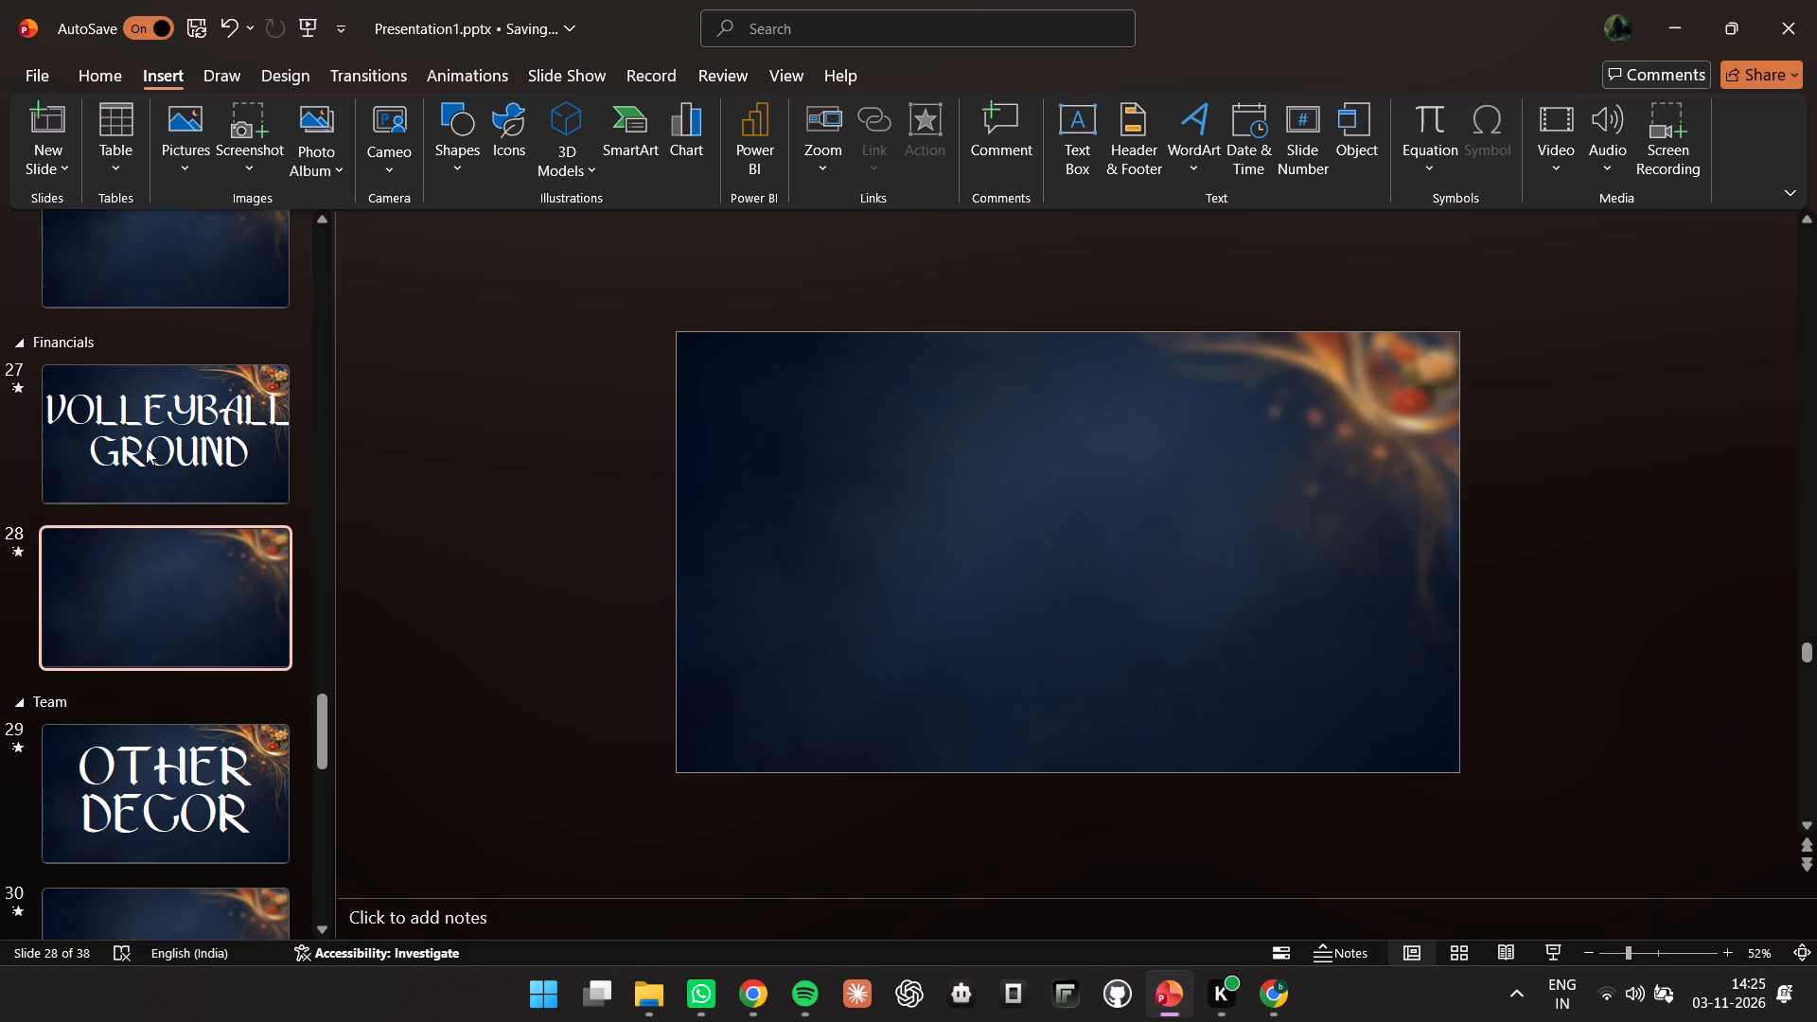
# Copy the header divider line with the round marker from the Indoor Stadium slide onto blank slide 28.
pyautogui.scroll(6, 142, 439)
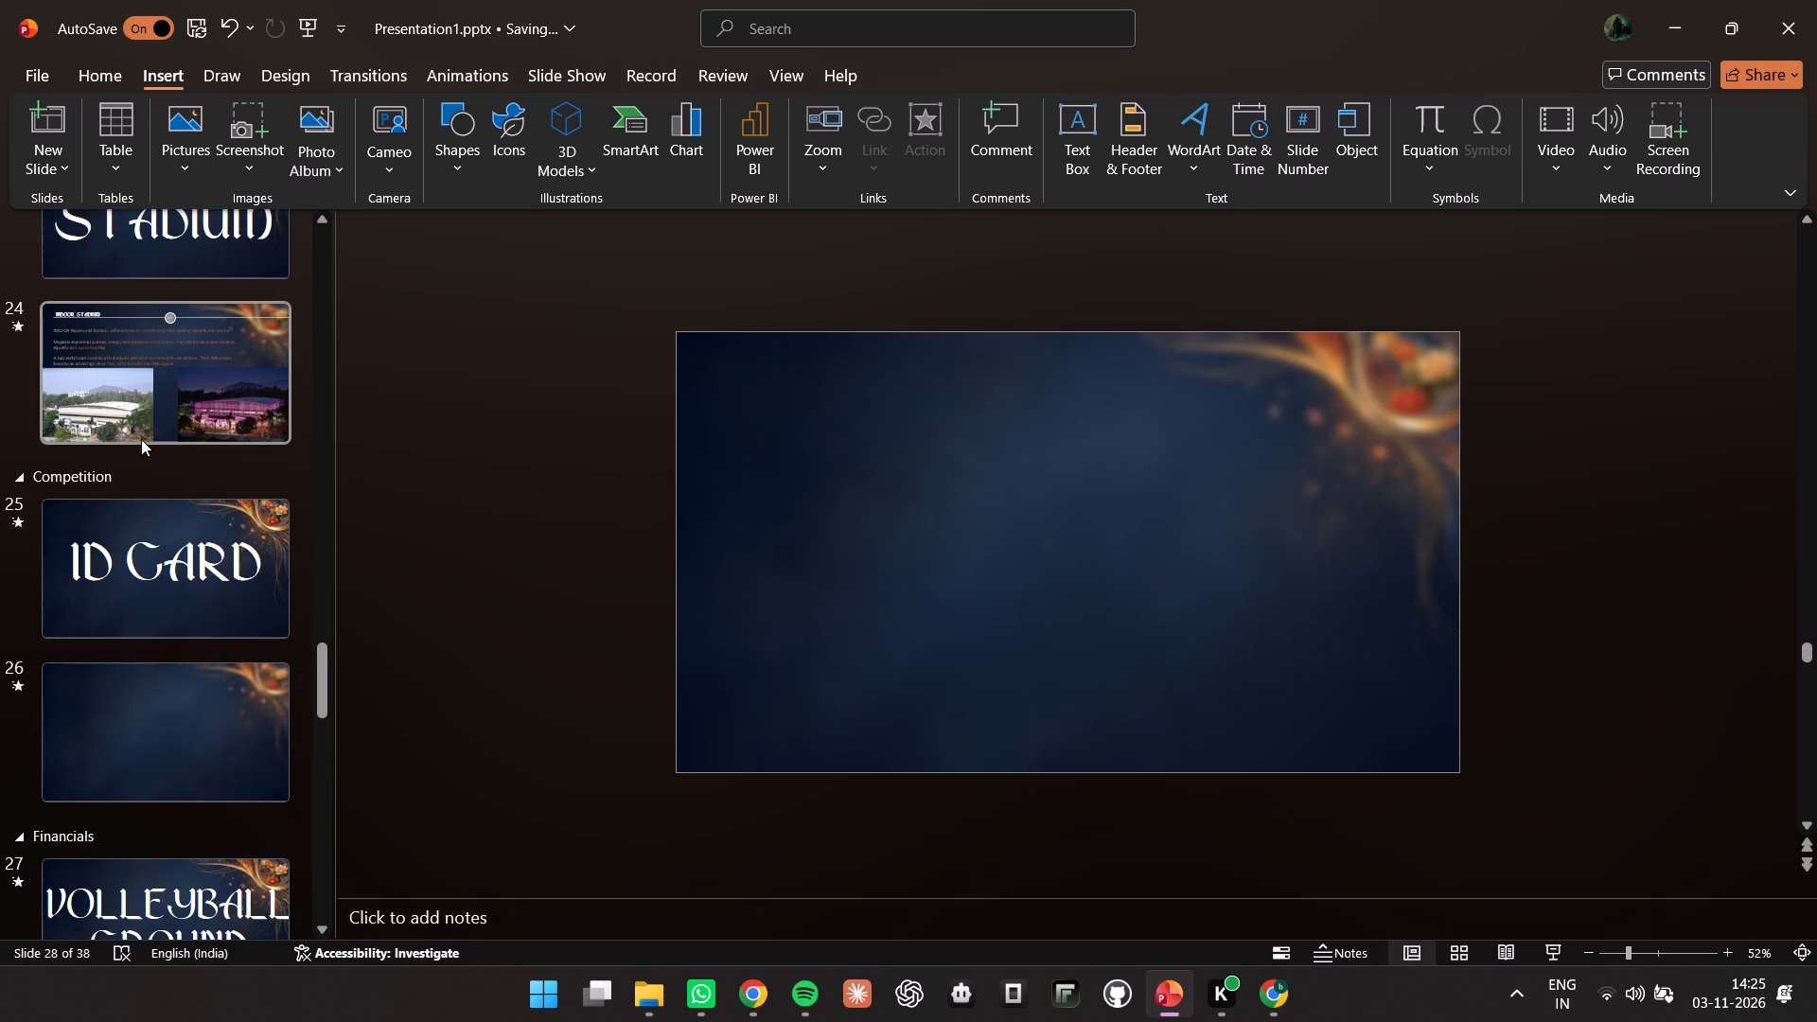
pyautogui.click(174, 573)
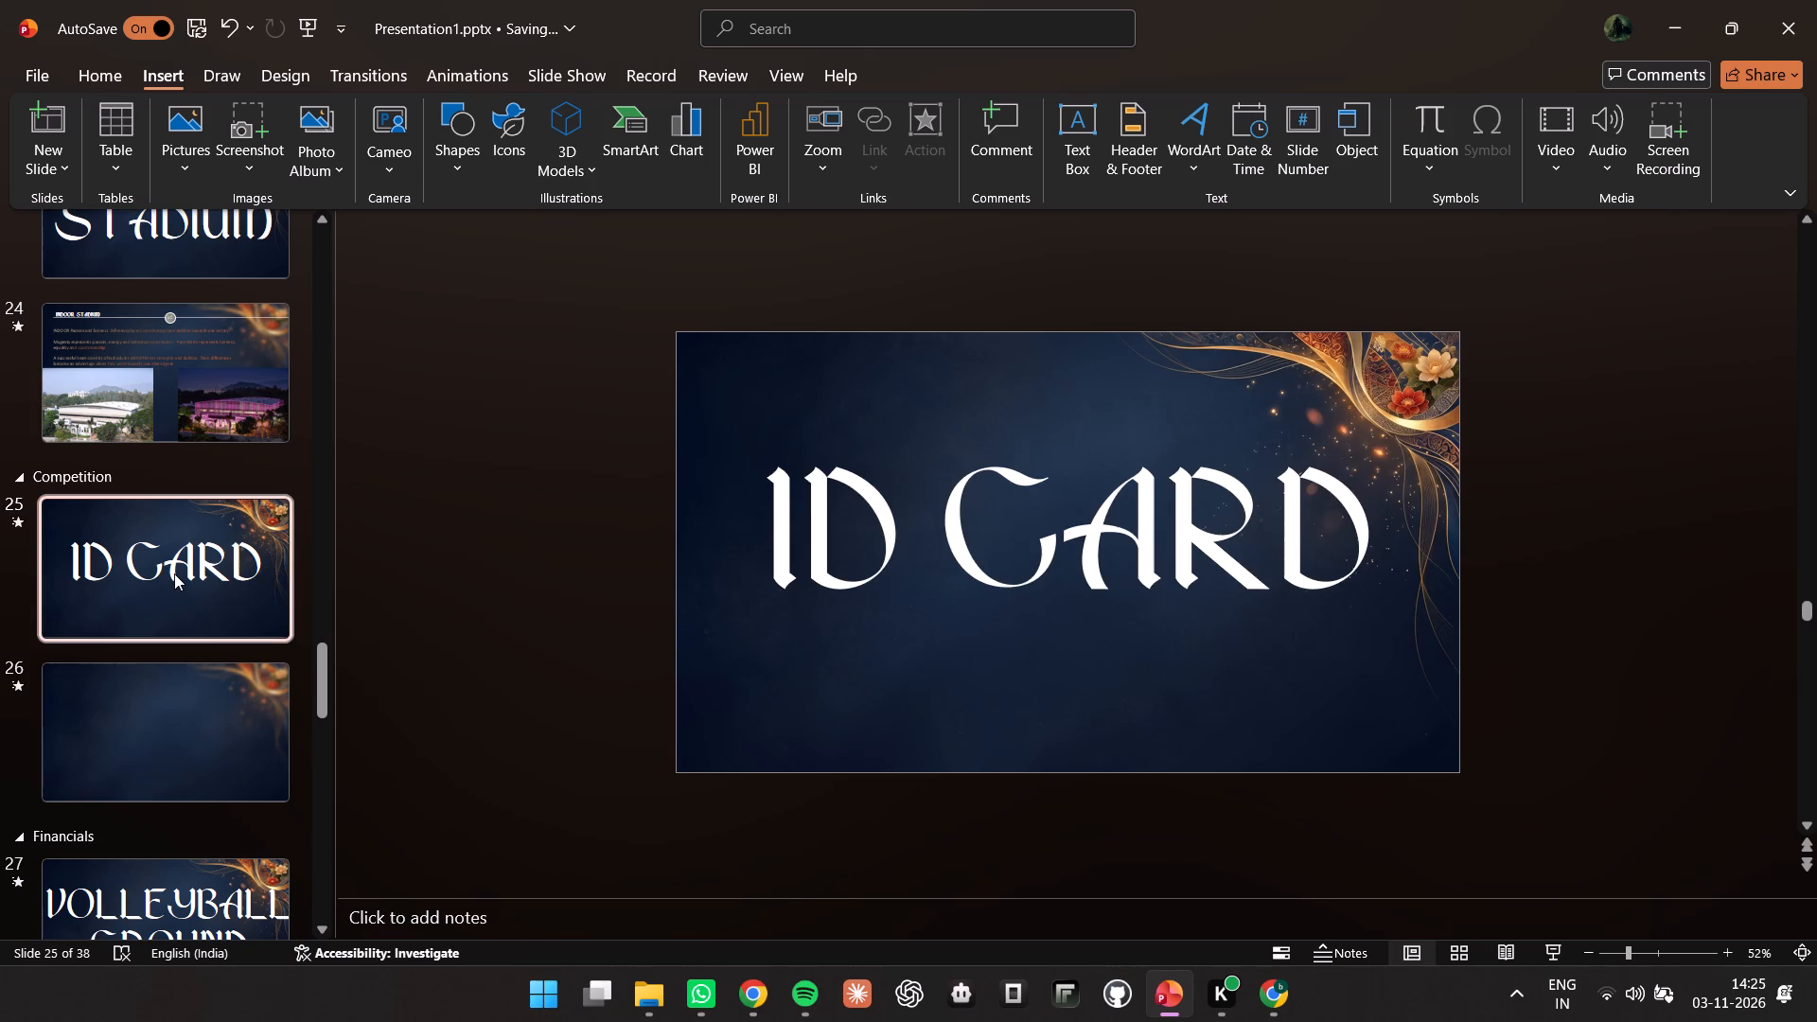
pyautogui.click(155, 357)
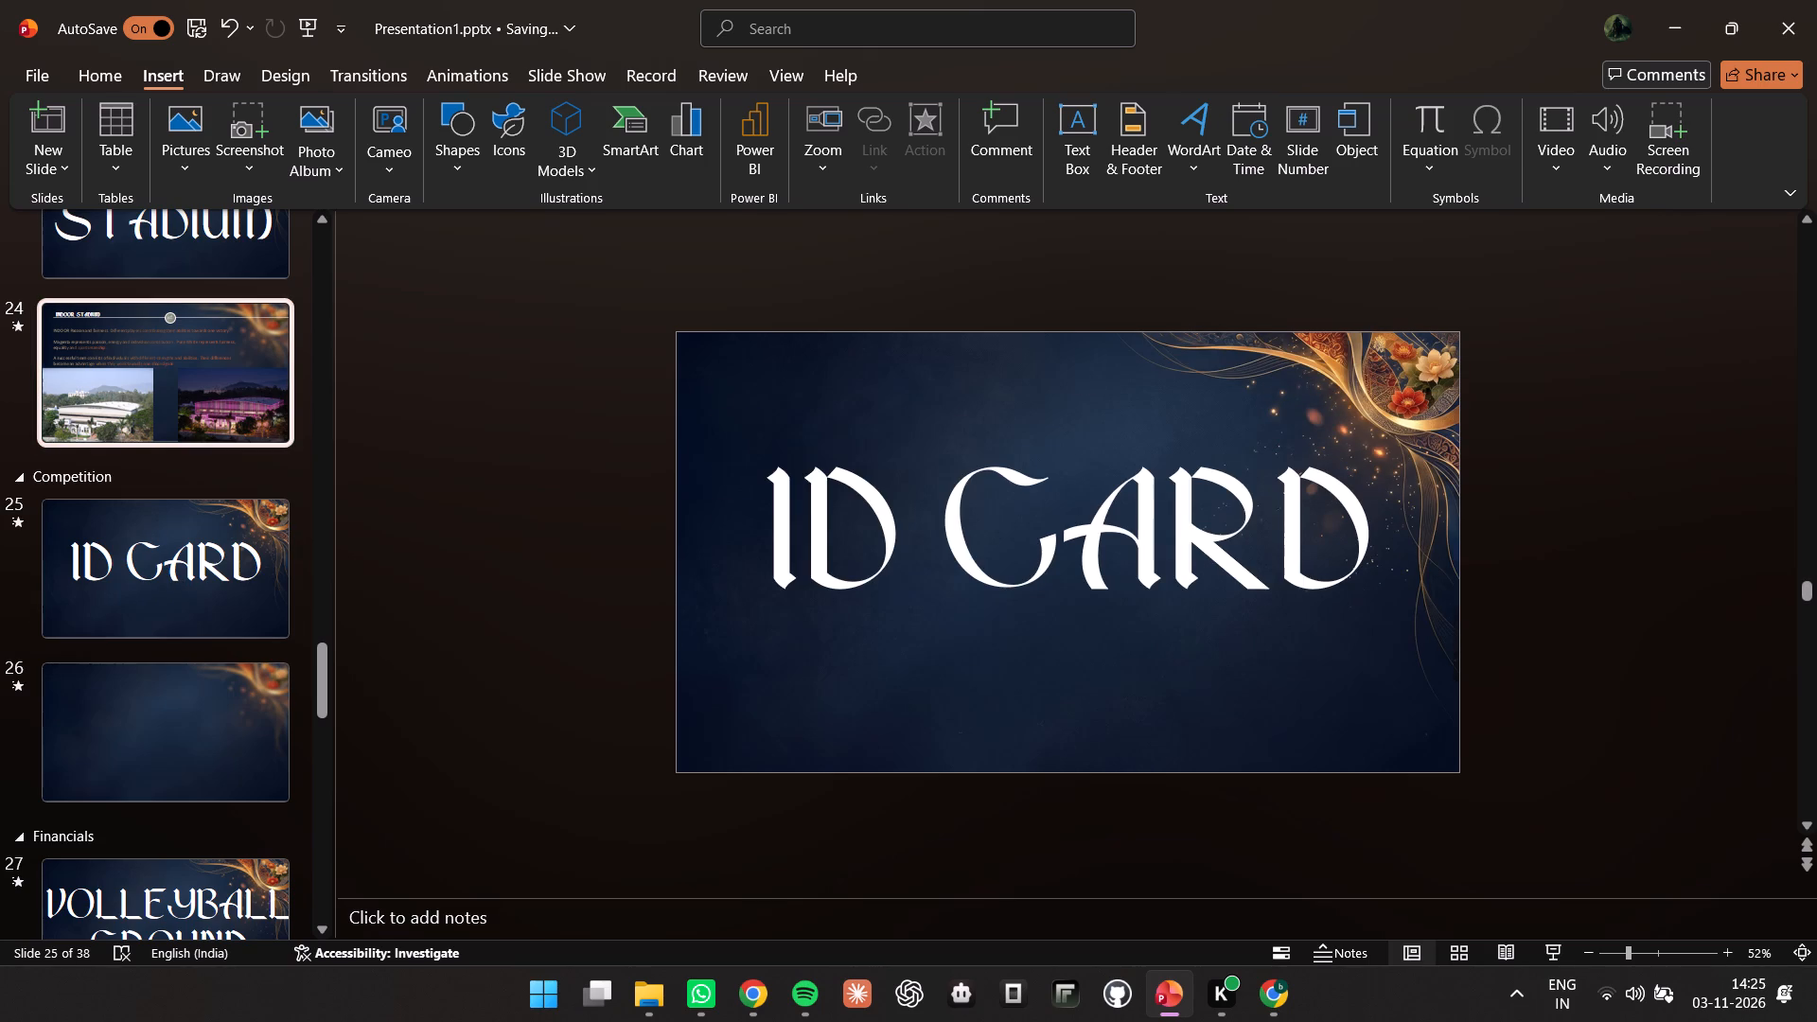
pyautogui.click(1084, 380)
pyautogui.rightClick(1007, 351)
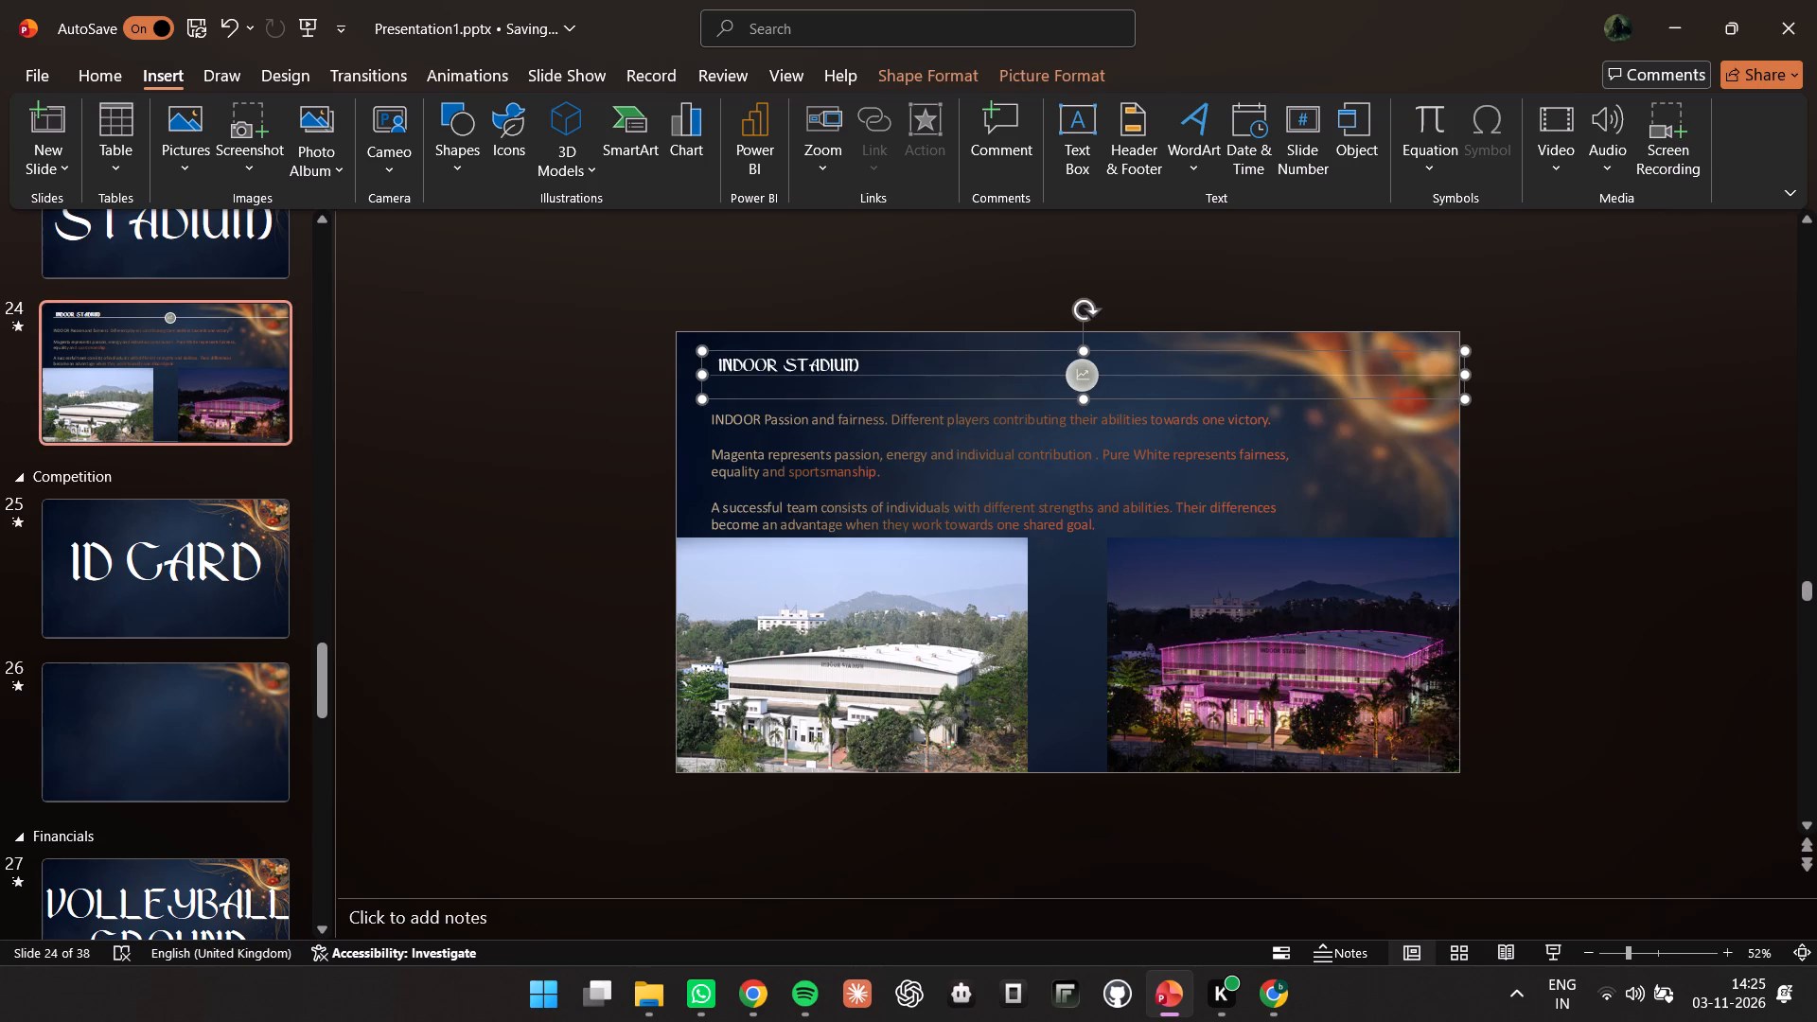
pyautogui.click(1089, 429)
pyautogui.scroll(-6, 118, 610)
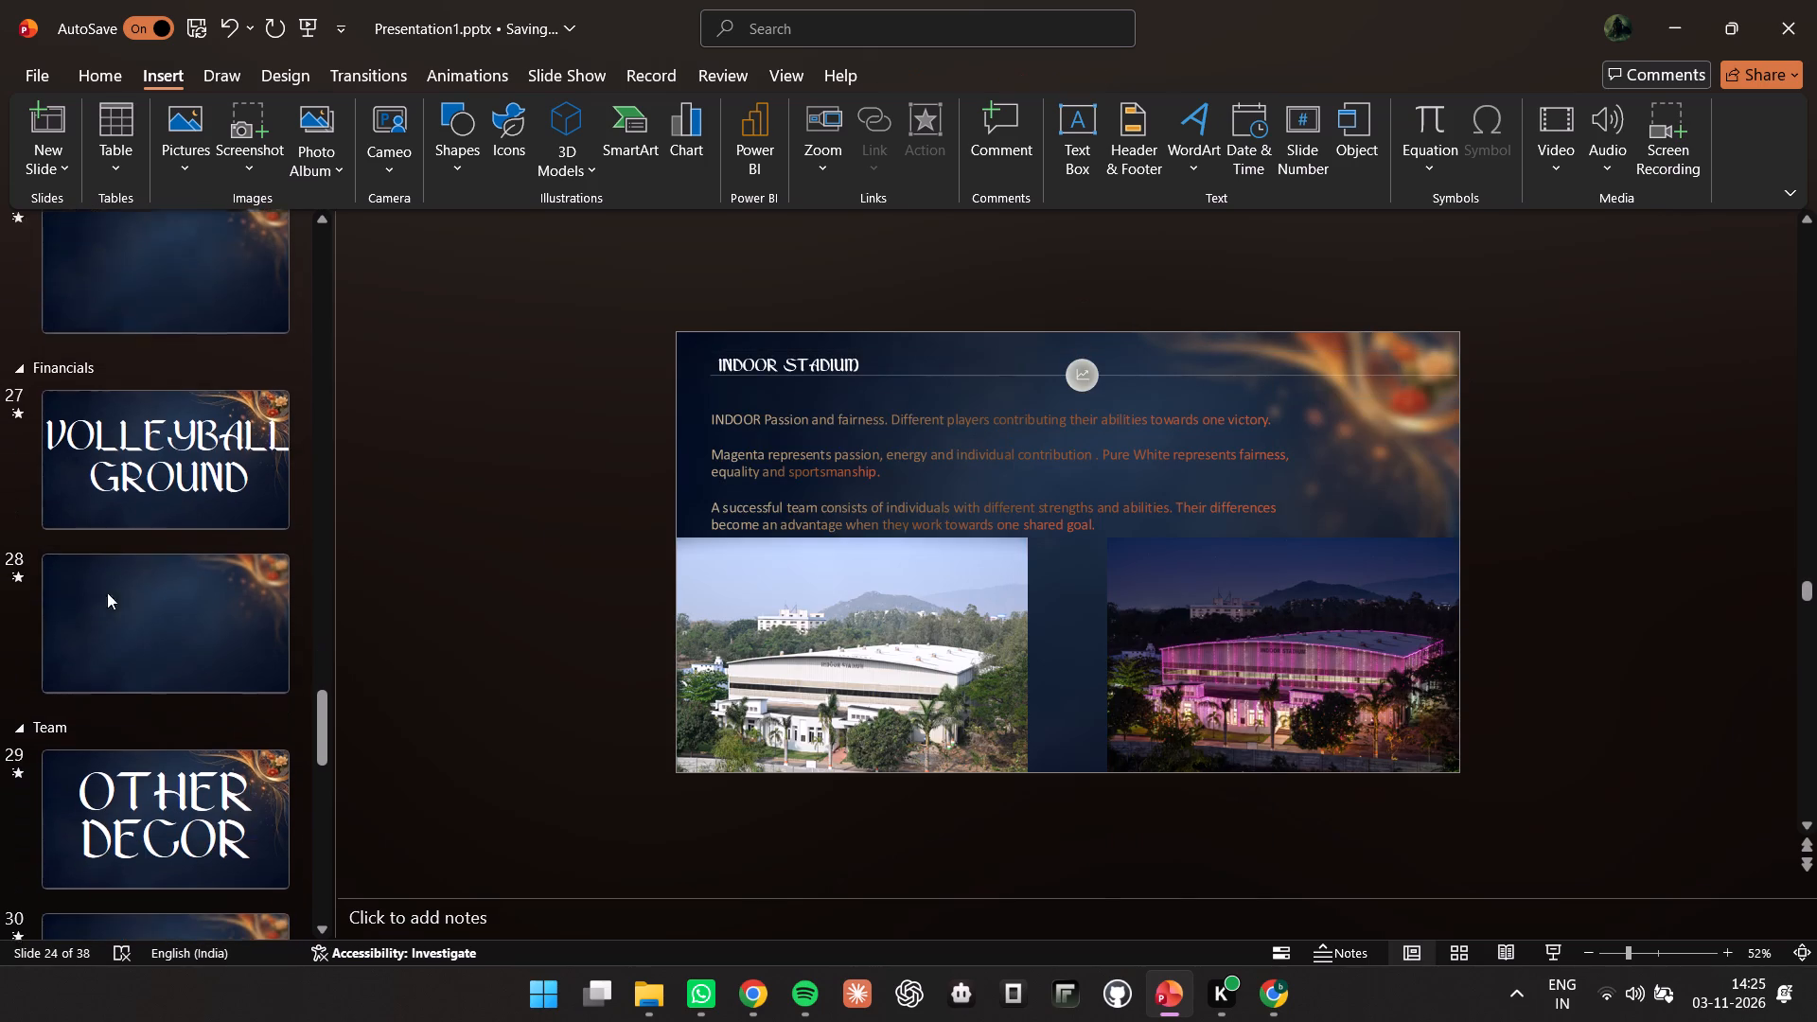
pyautogui.click(182, 432)
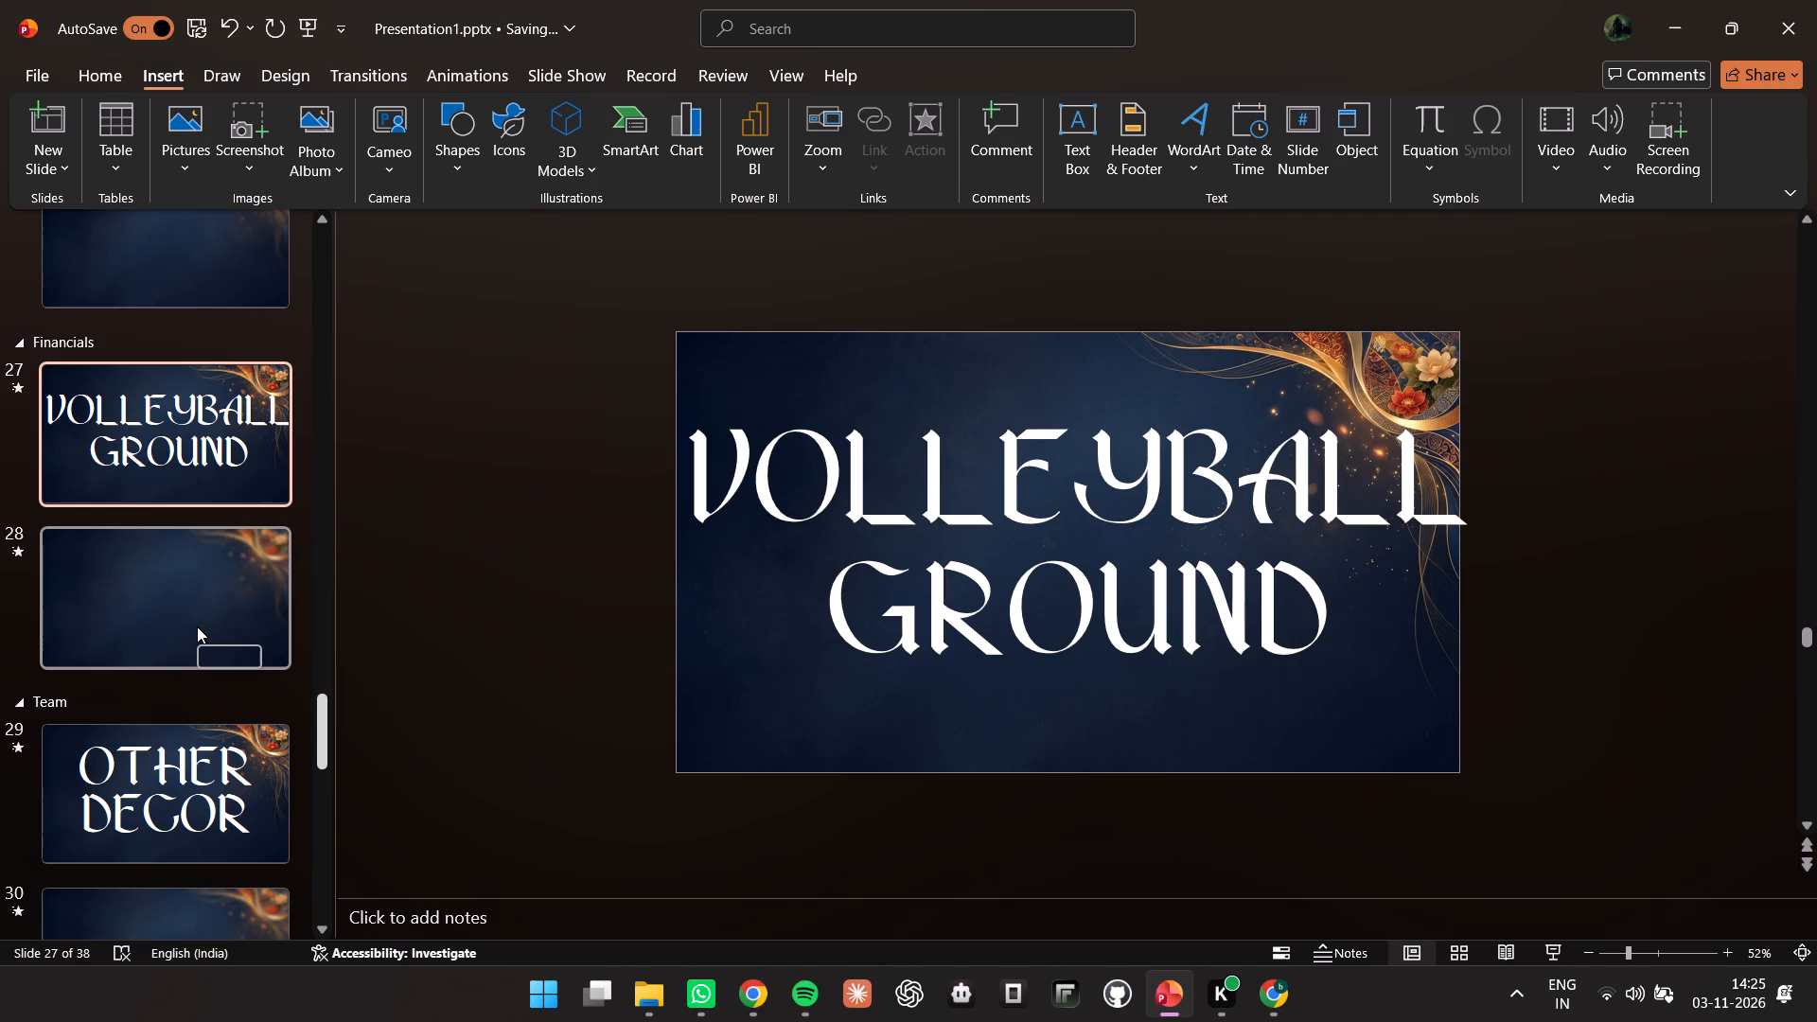
pyautogui.click(228, 591)
pyautogui.rightClick(731, 479)
pyautogui.click(783, 484)
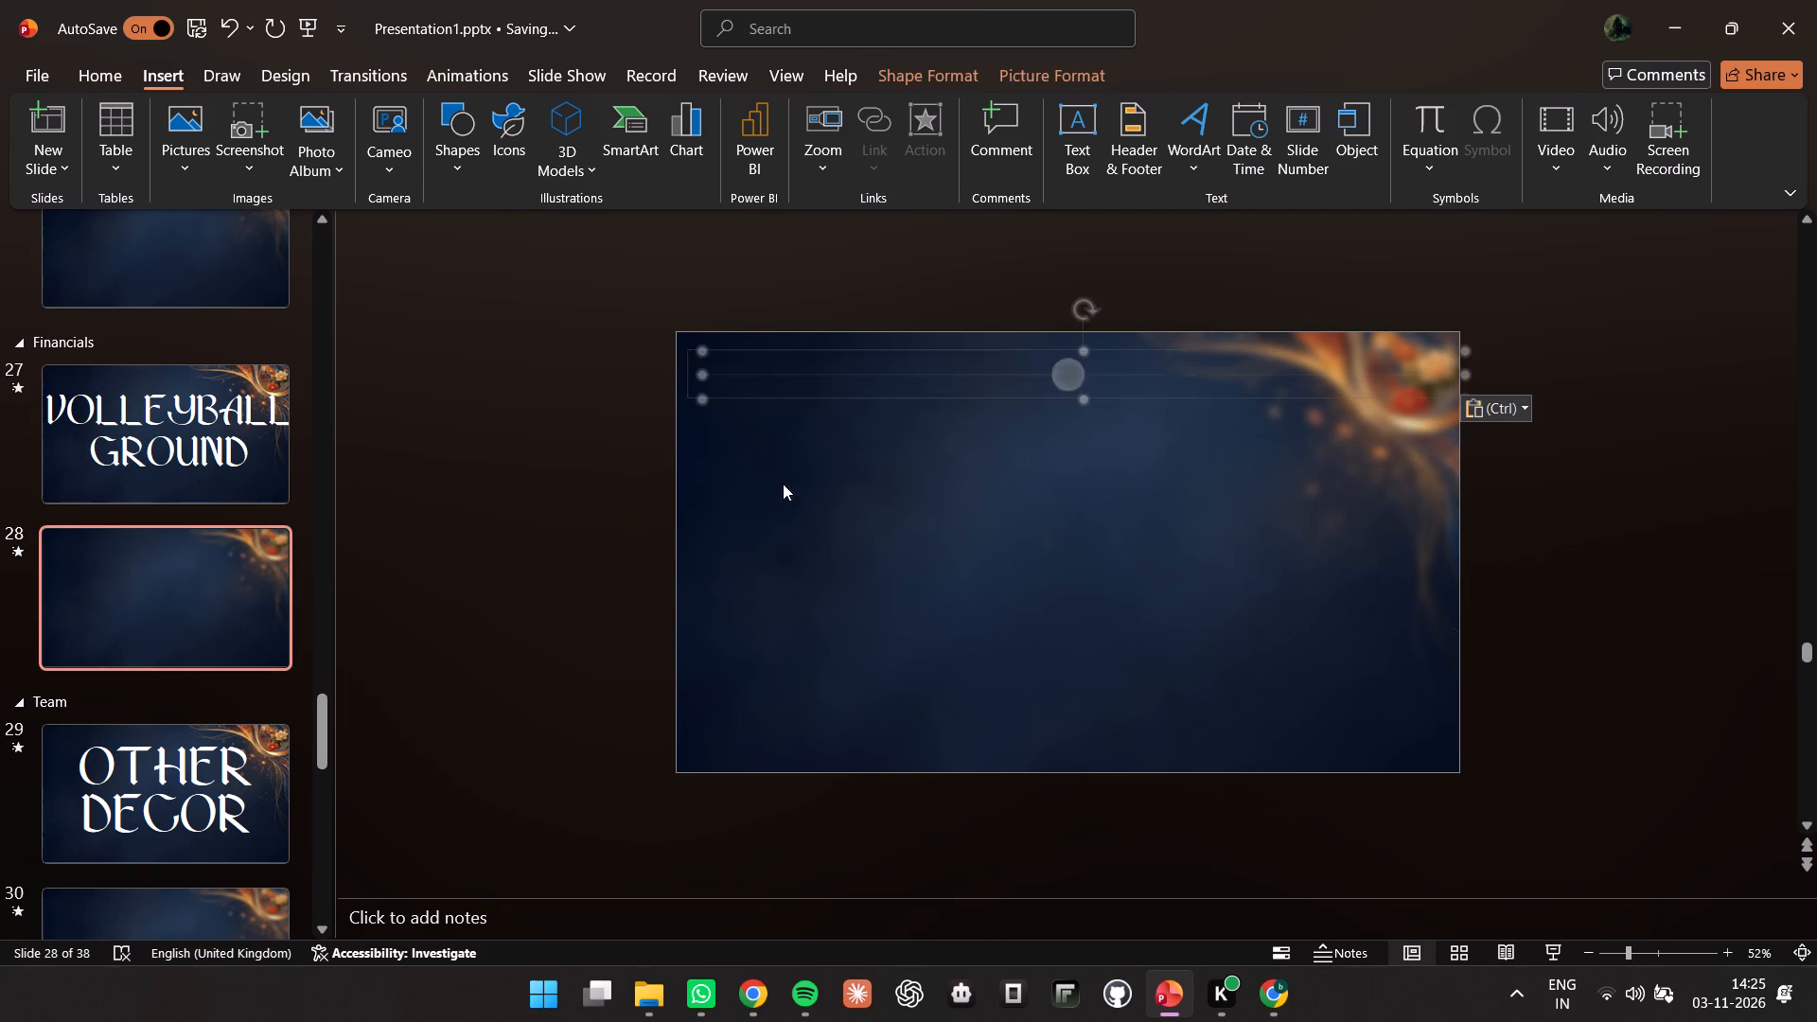
# Shift the pasted divider on slide 28 slightly left so its round marker is centred on the slide.
pyautogui.click(916, 394)
pyautogui.click(594, 465)
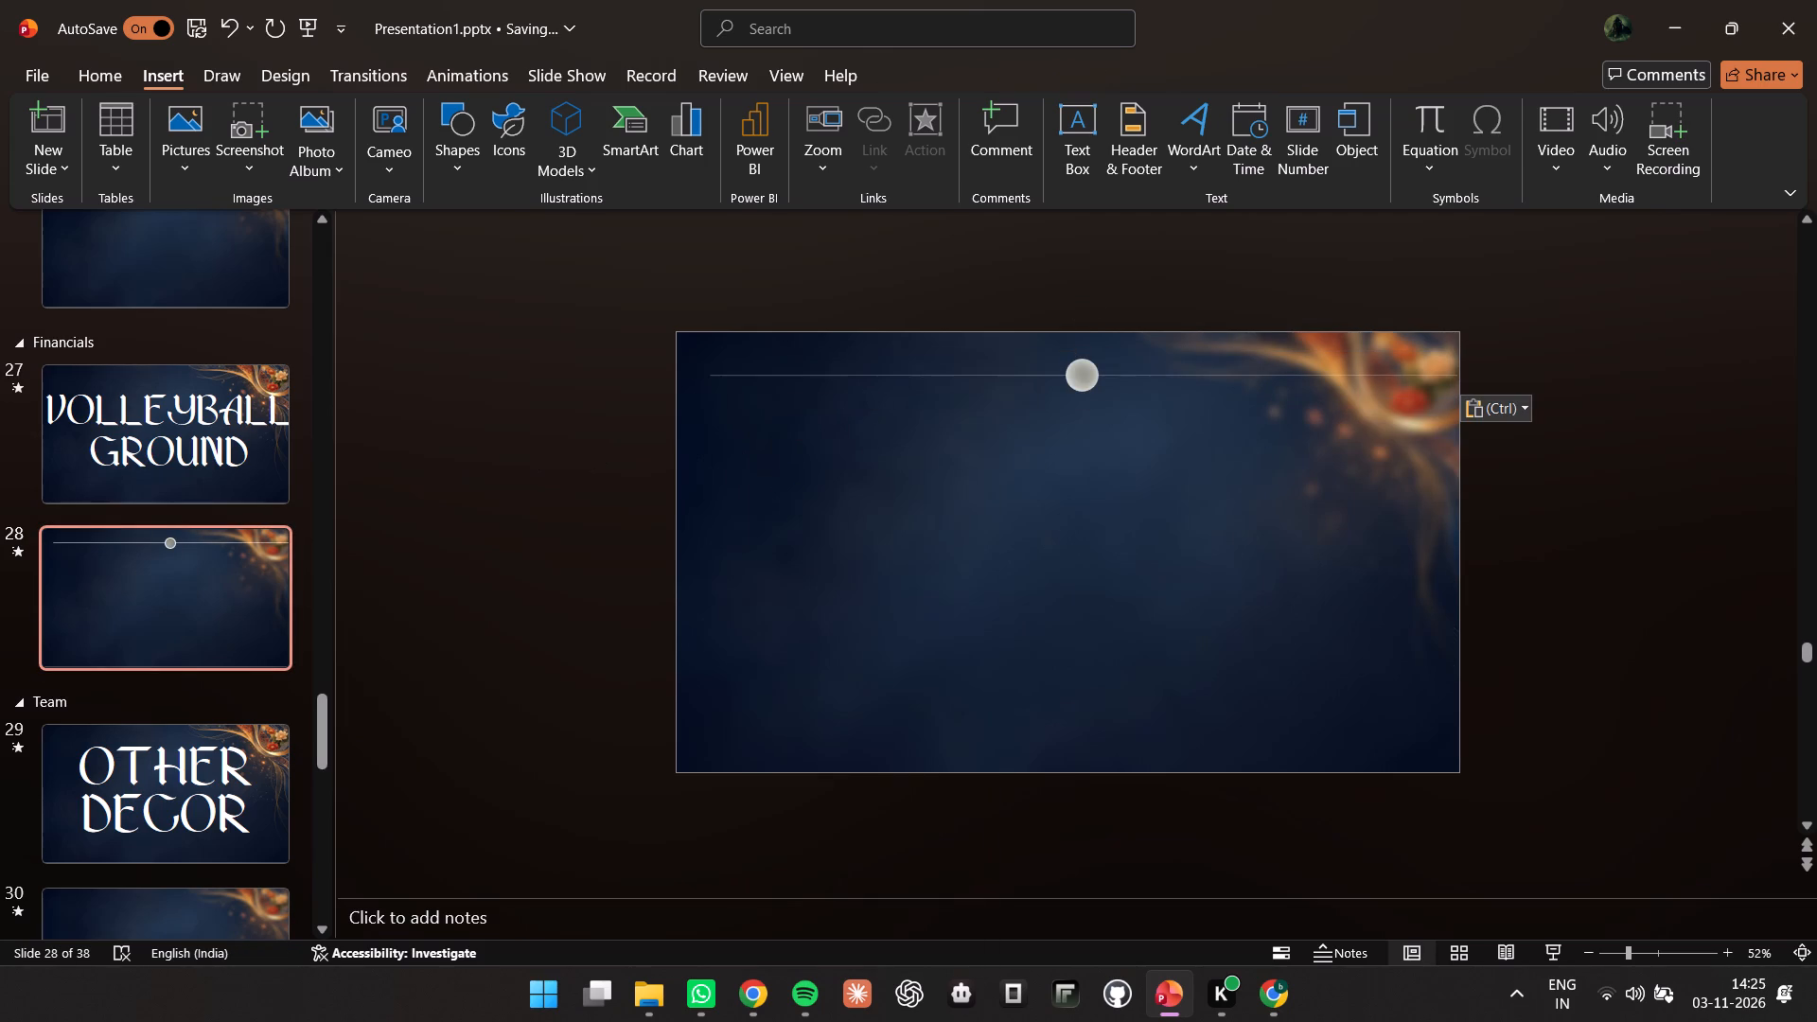
pyautogui.click(874, 371)
pyautogui.moveTo(874, 355); pyautogui.dragTo(862, 354)
pyautogui.click(511, 471)
# Shift the header divider on the Indoor Stadium slide left so its round marker is centred.
pyautogui.scroll(6, 245, 502)
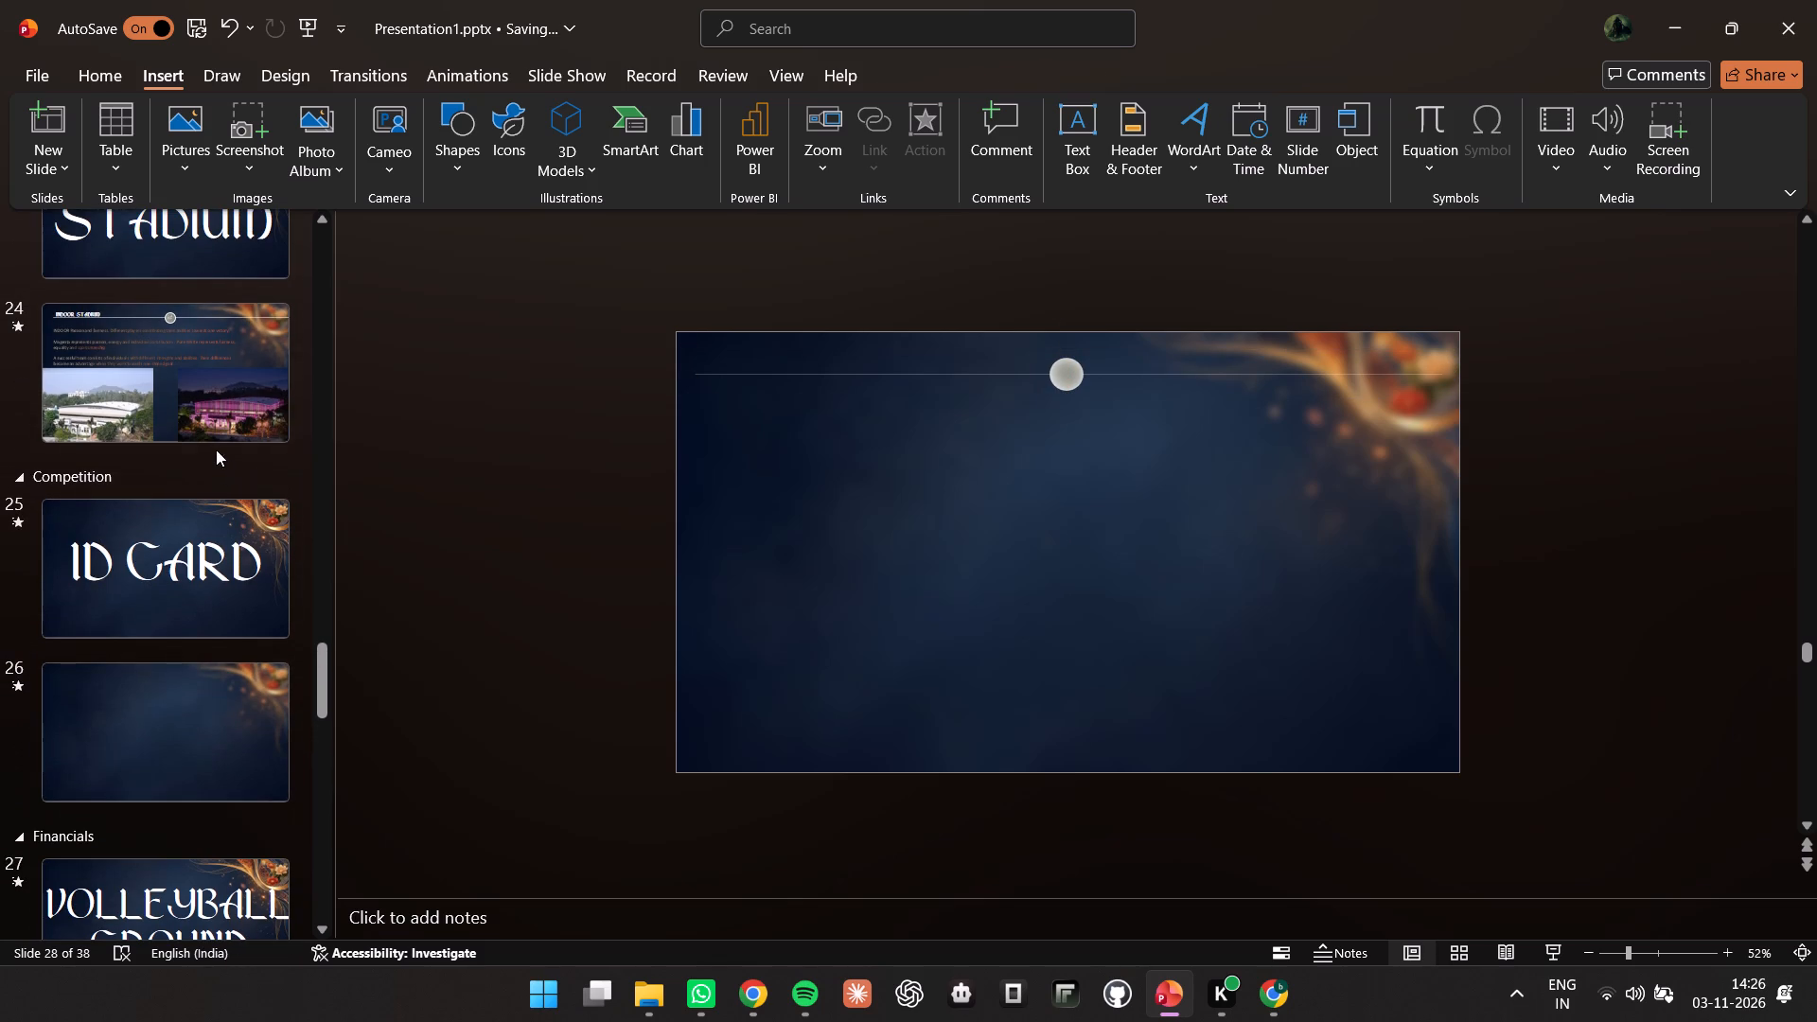
pyautogui.click(177, 368)
pyautogui.click(1070, 373)
pyautogui.moveTo(1054, 351); pyautogui.dragTo(1053, 351)
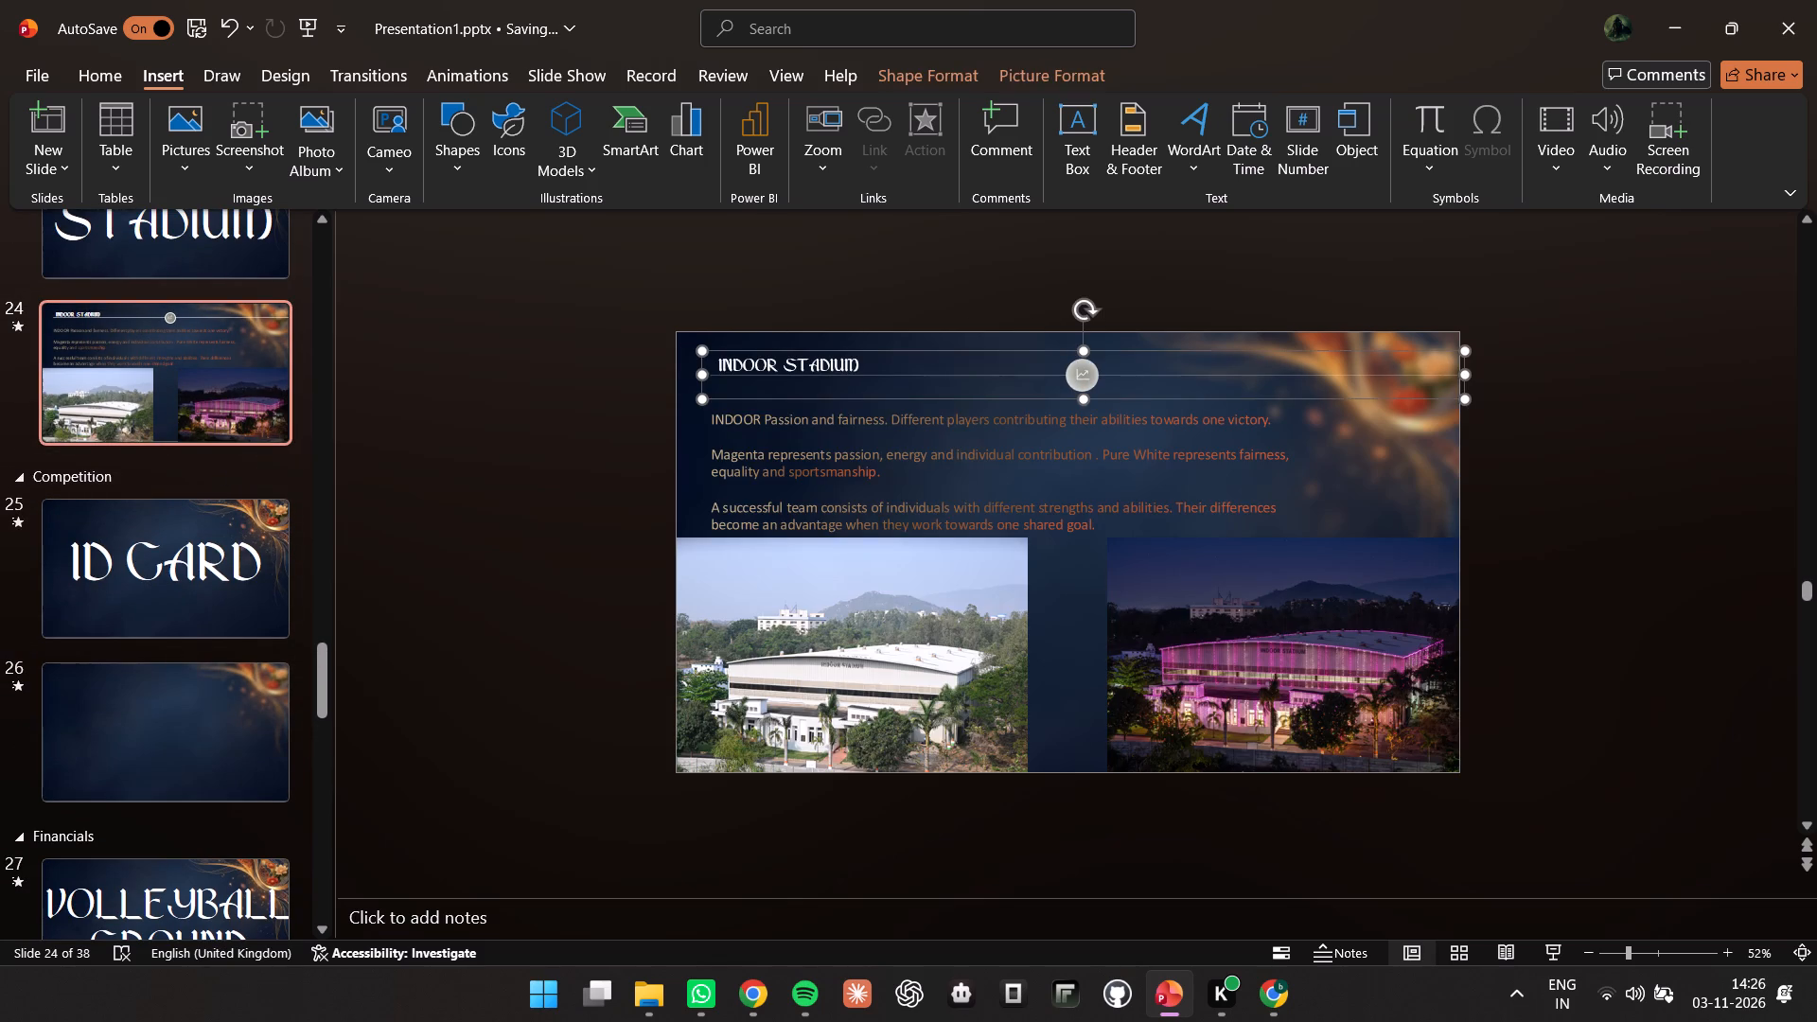
pyautogui.moveTo(1053, 351); pyautogui.dragTo(1035, 352)
pyautogui.click(590, 444)
# Open slide 22 and select its header divider with the round marker.
pyautogui.scroll(4, 209, 385)
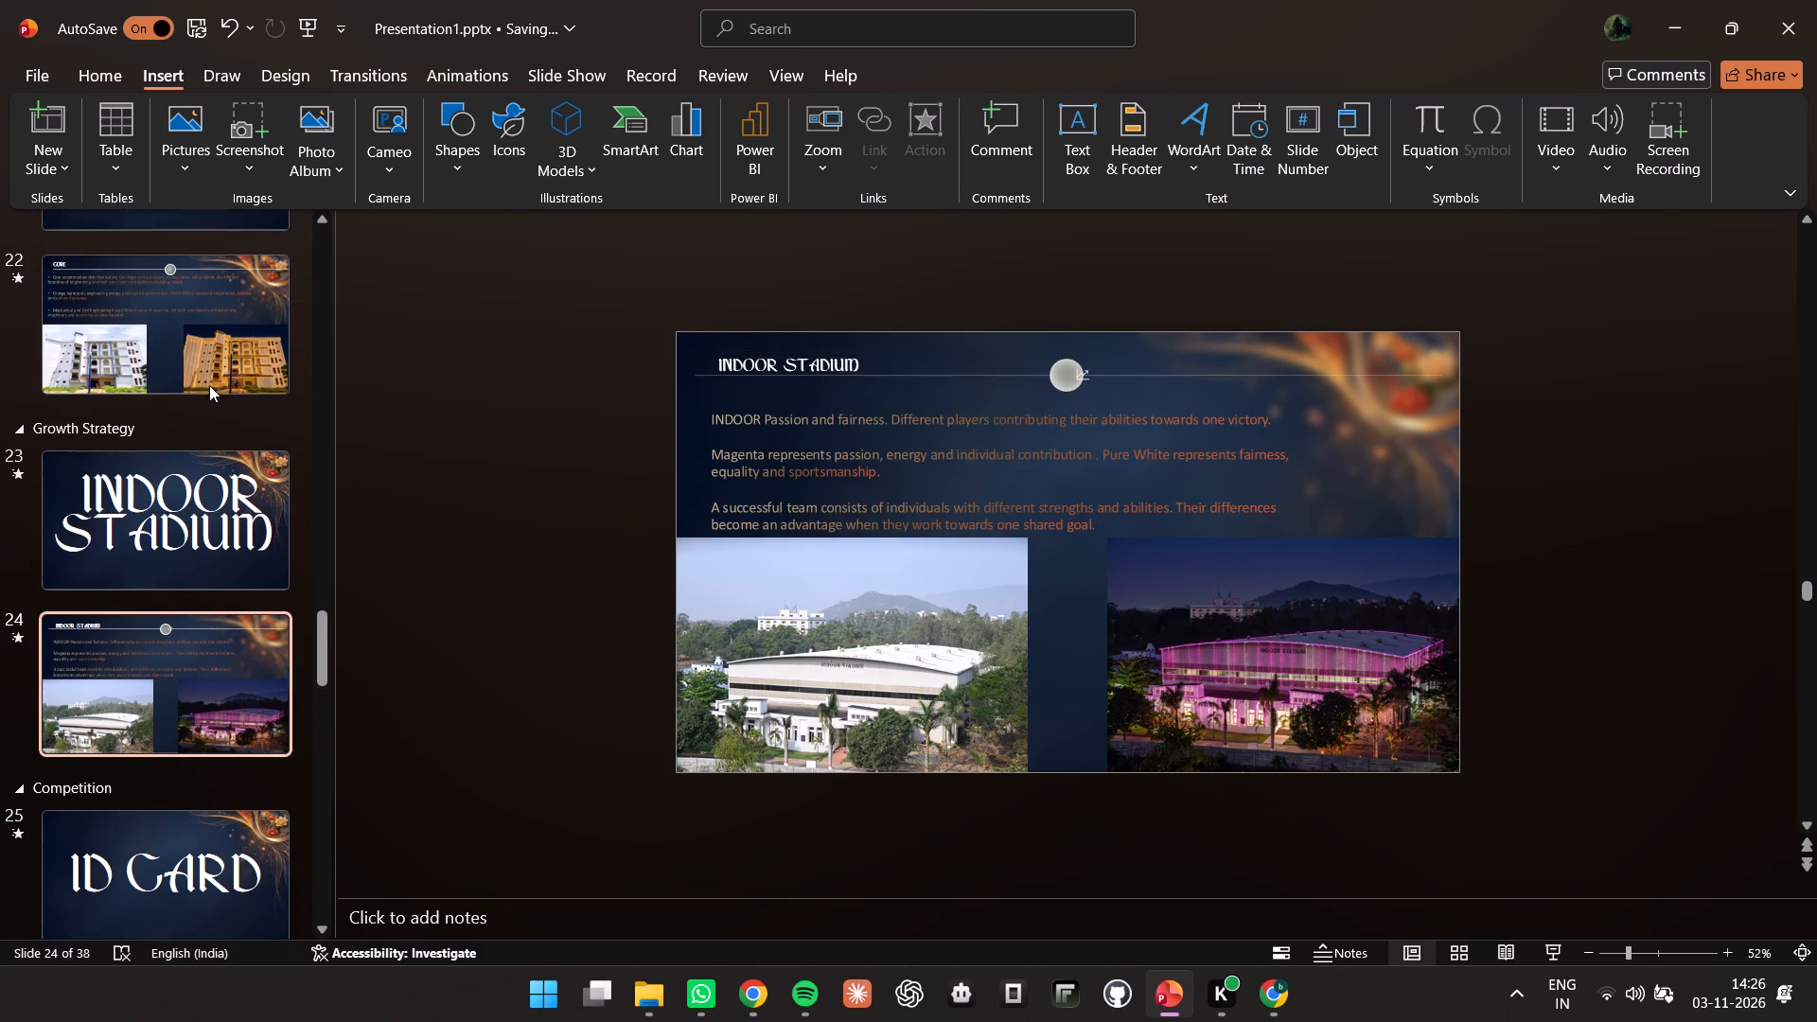
pyautogui.click(203, 381)
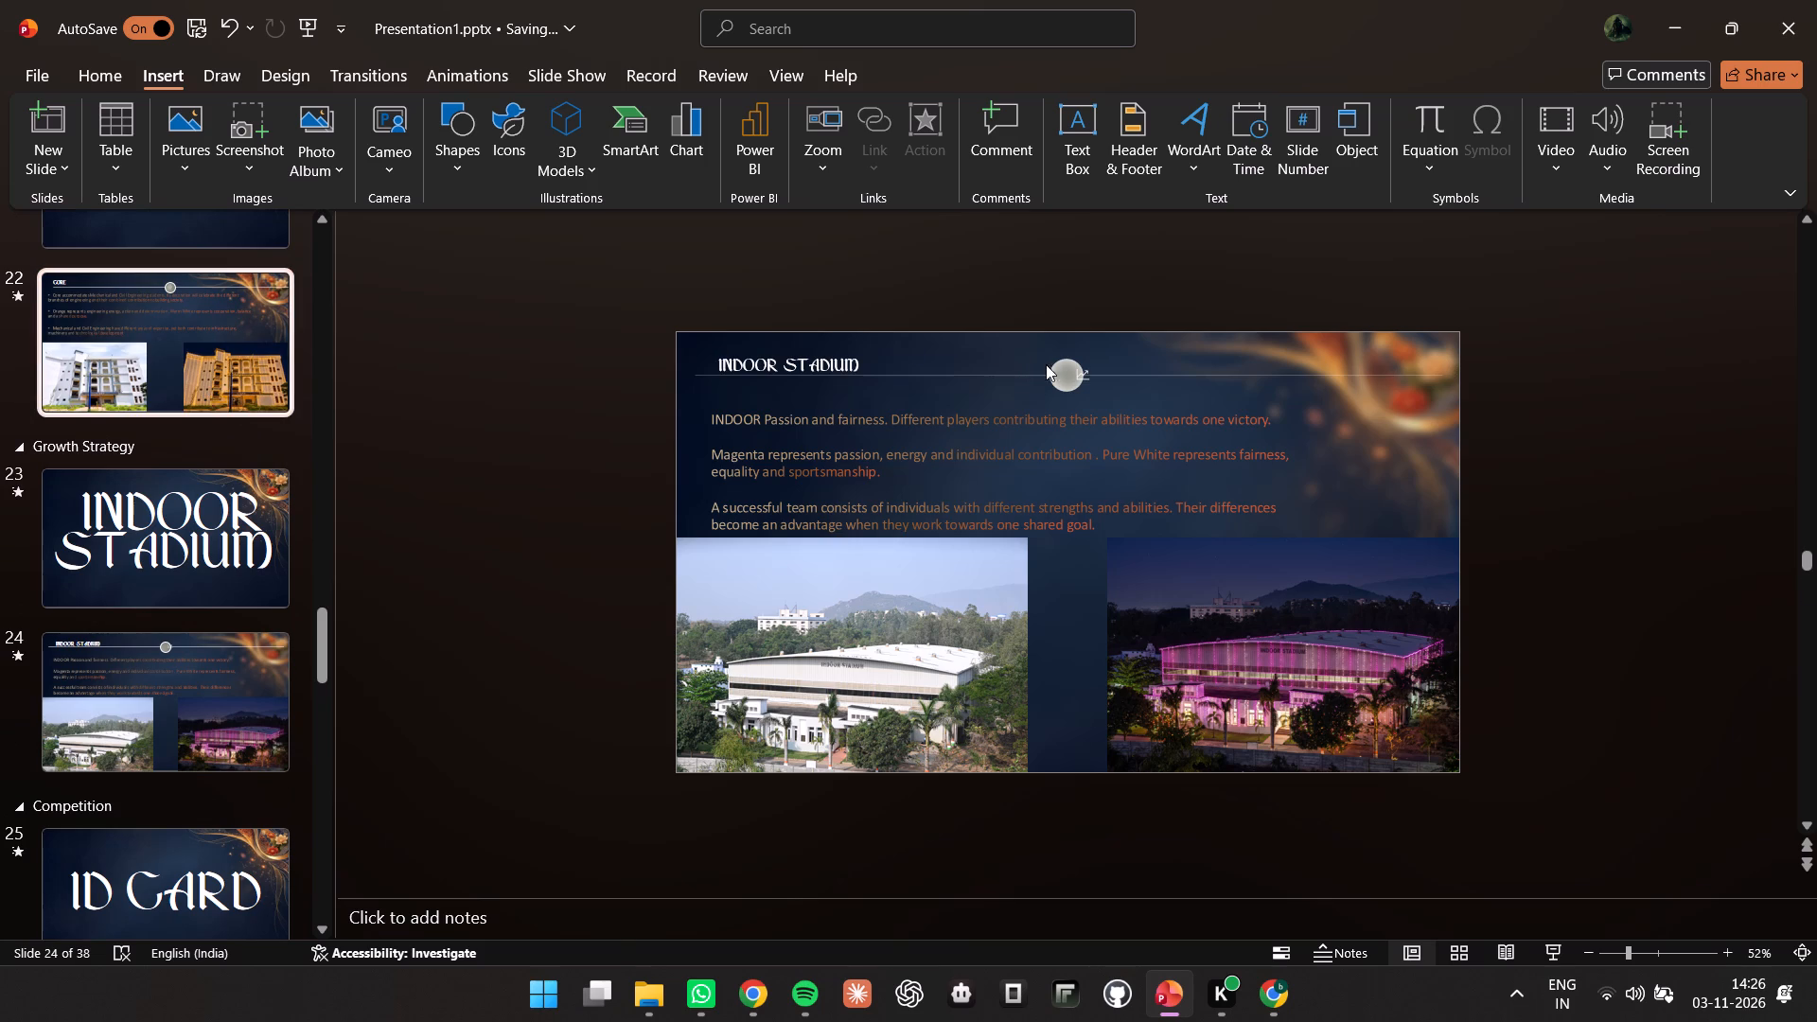
pyautogui.click(1075, 374)
pyautogui.click(1086, 374)
pyautogui.click(1068, 374)
pyautogui.click(1042, 417)
pyautogui.click(679, 588)
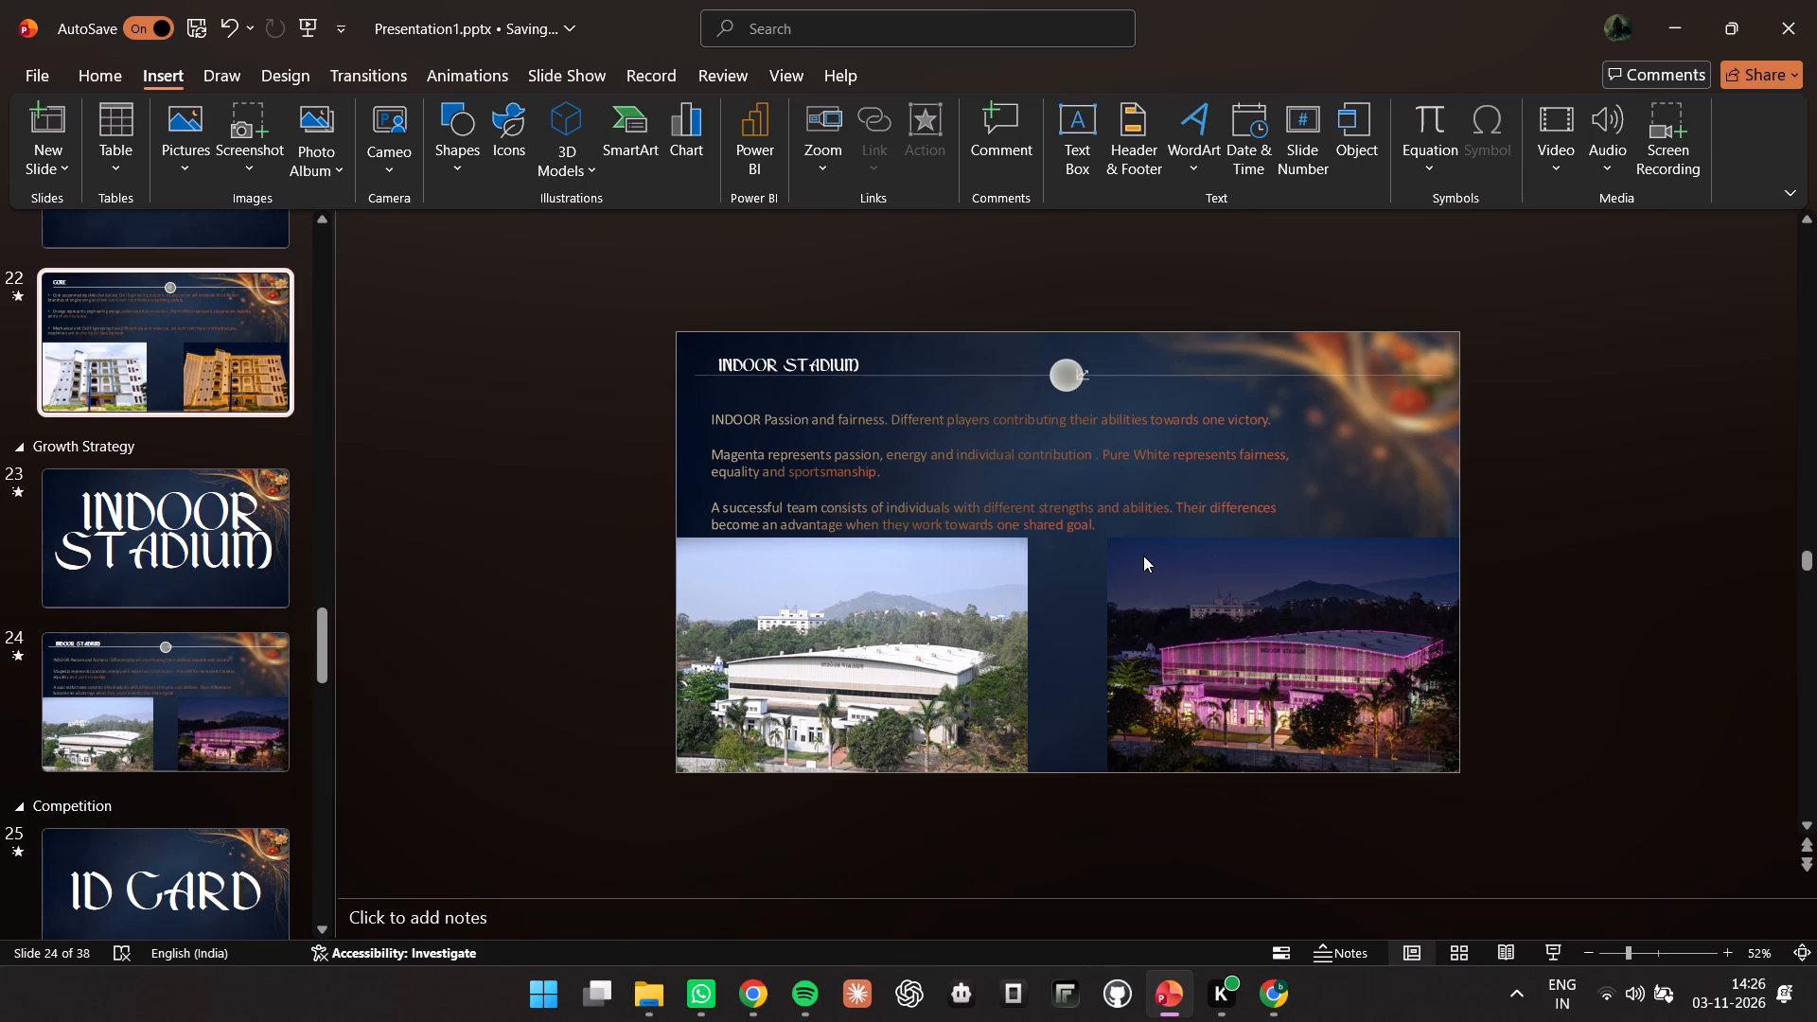
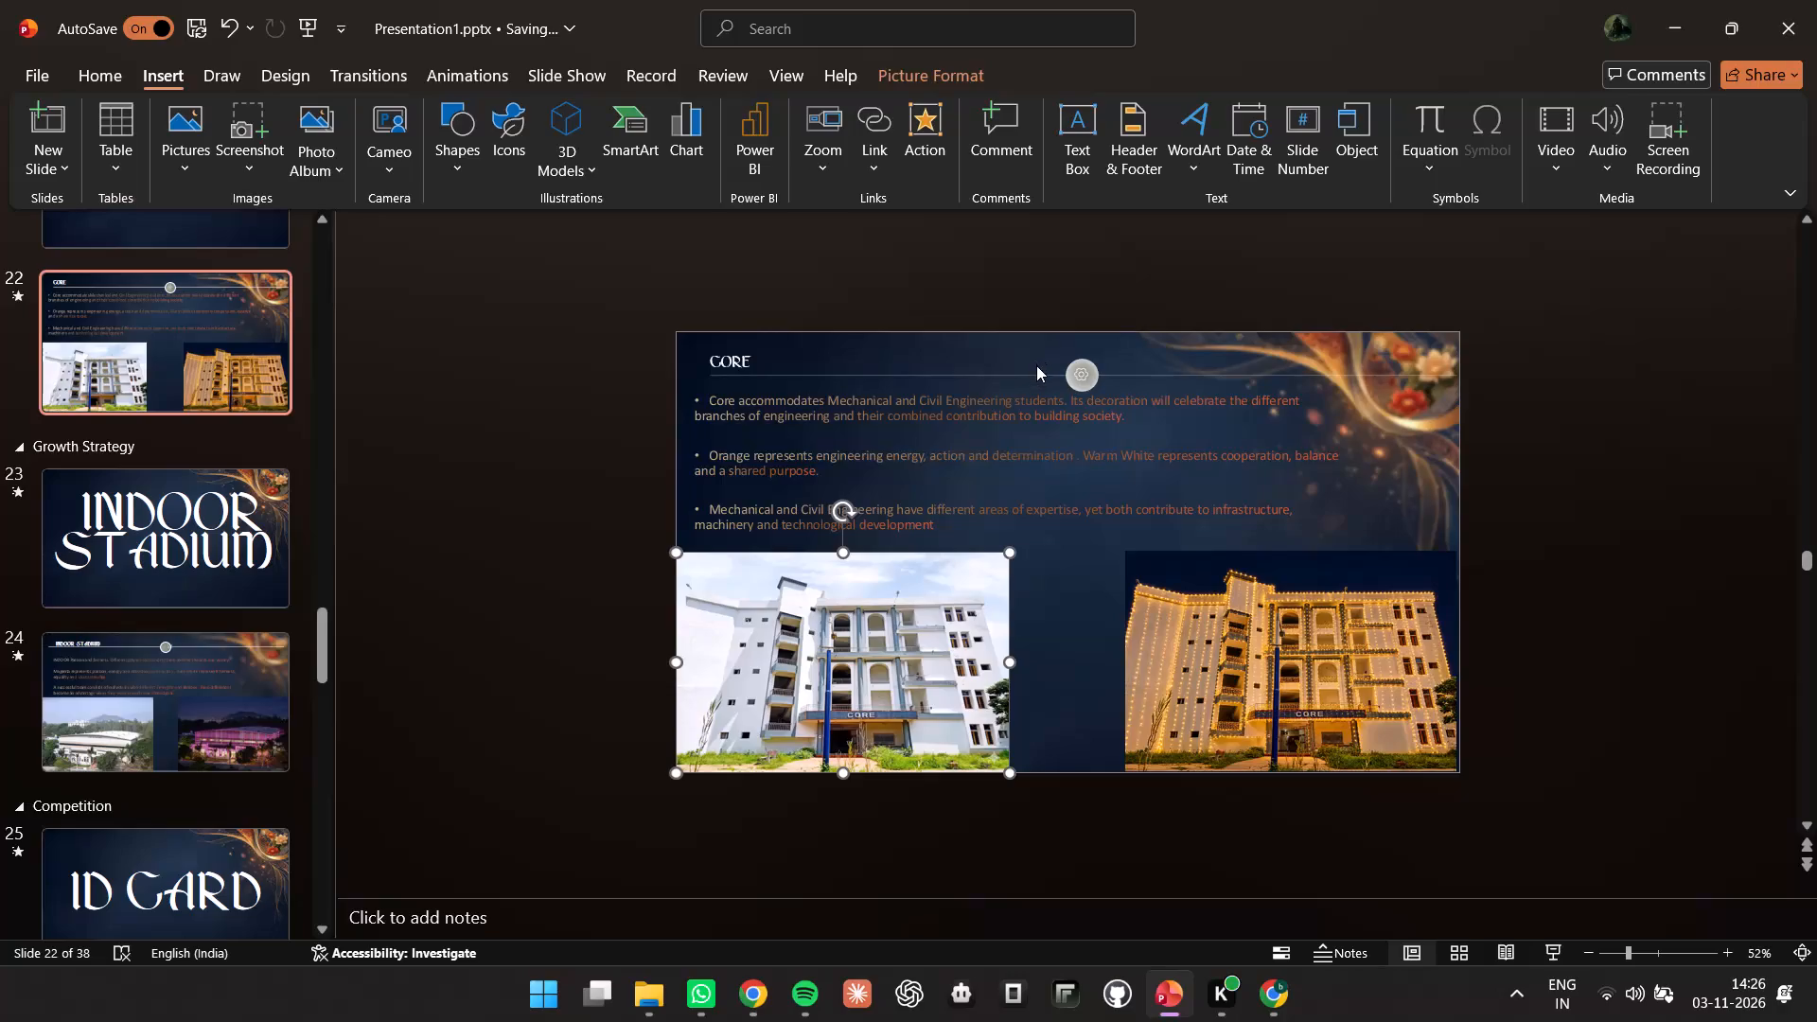
# Shift the CORE slide's header divider left so its round marker is centred, and return to the Indoor Stadium slide.
pyautogui.click(1067, 375)
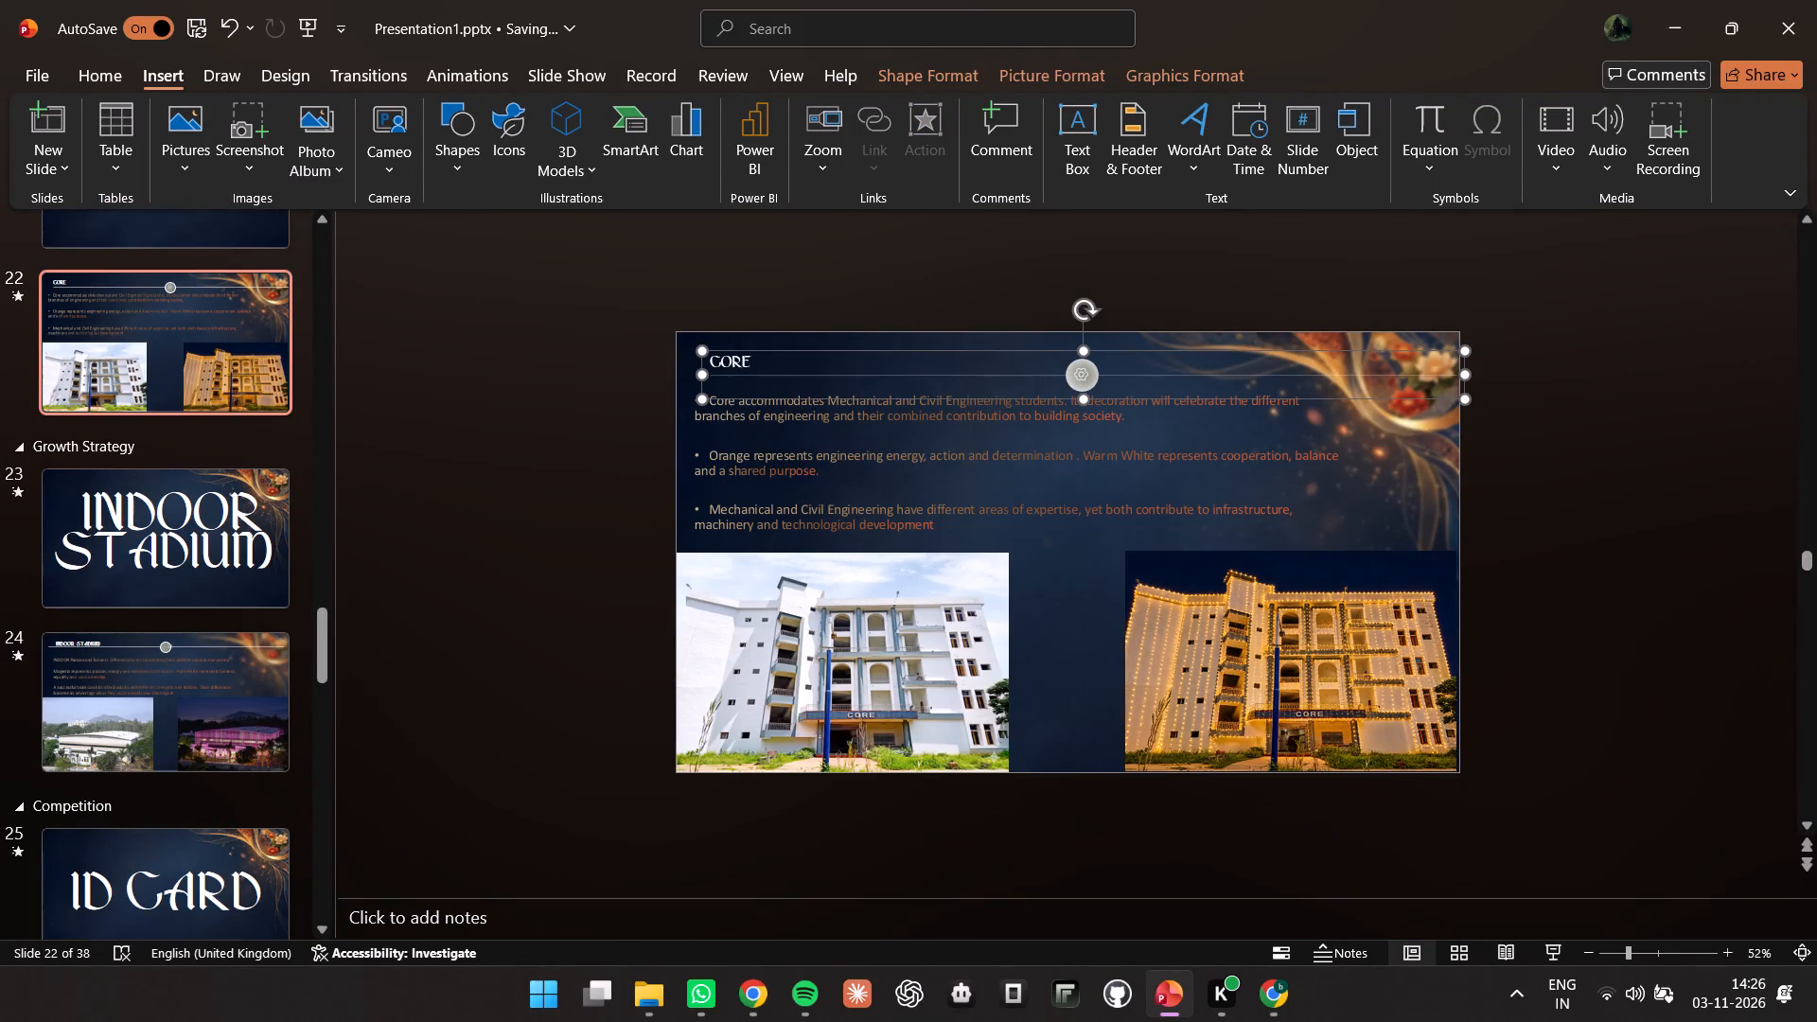
pyautogui.moveTo(1039, 351); pyautogui.dragTo(1026, 351)
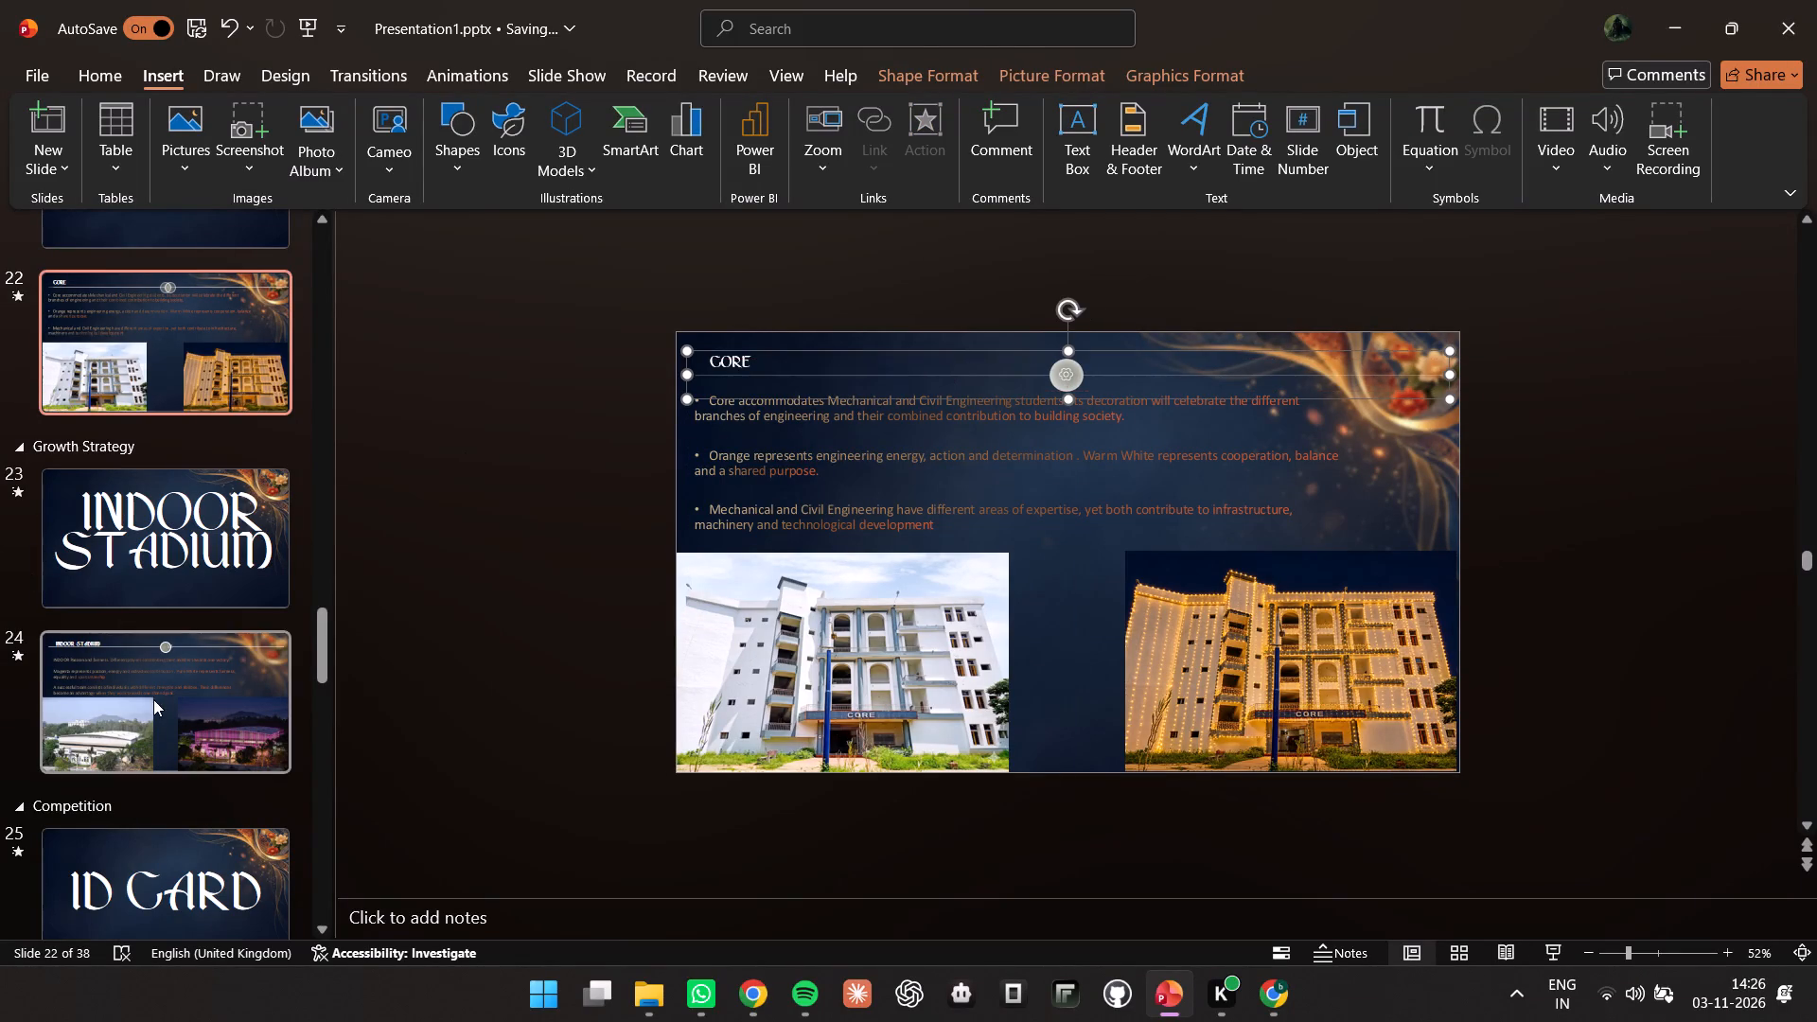
pyautogui.click(146, 557)
pyautogui.click(200, 380)
pyautogui.click(185, 652)
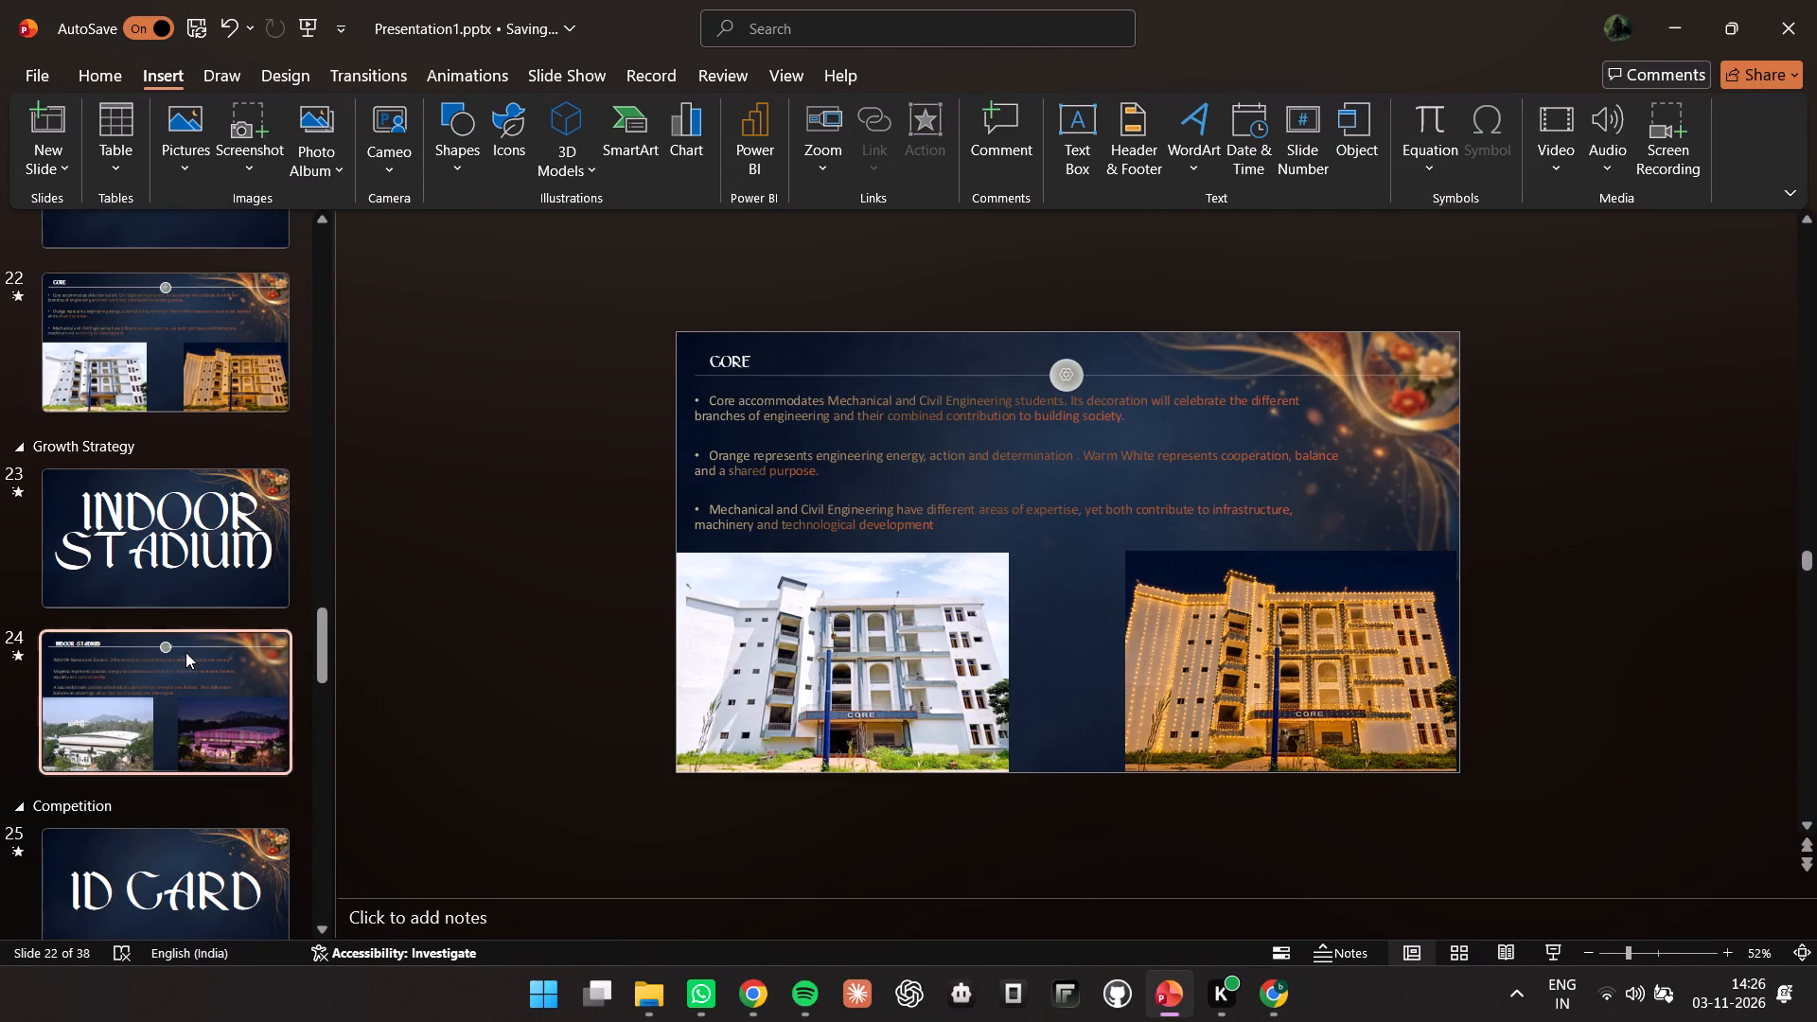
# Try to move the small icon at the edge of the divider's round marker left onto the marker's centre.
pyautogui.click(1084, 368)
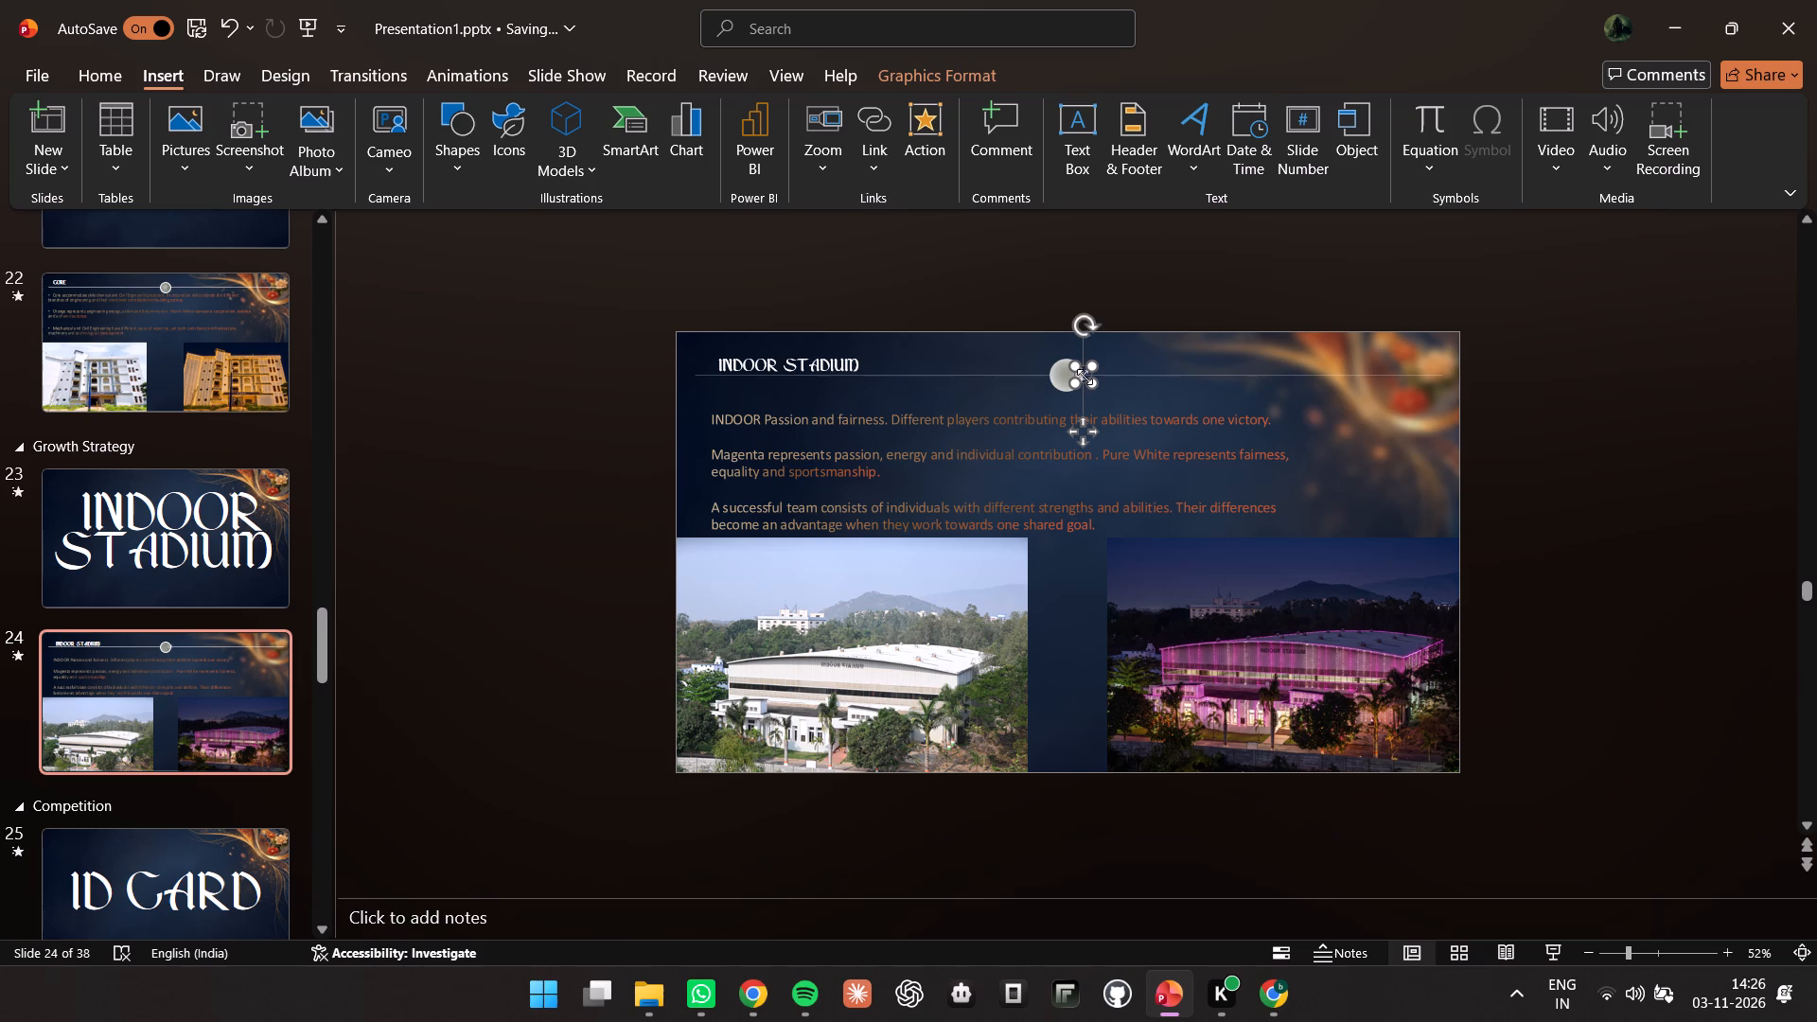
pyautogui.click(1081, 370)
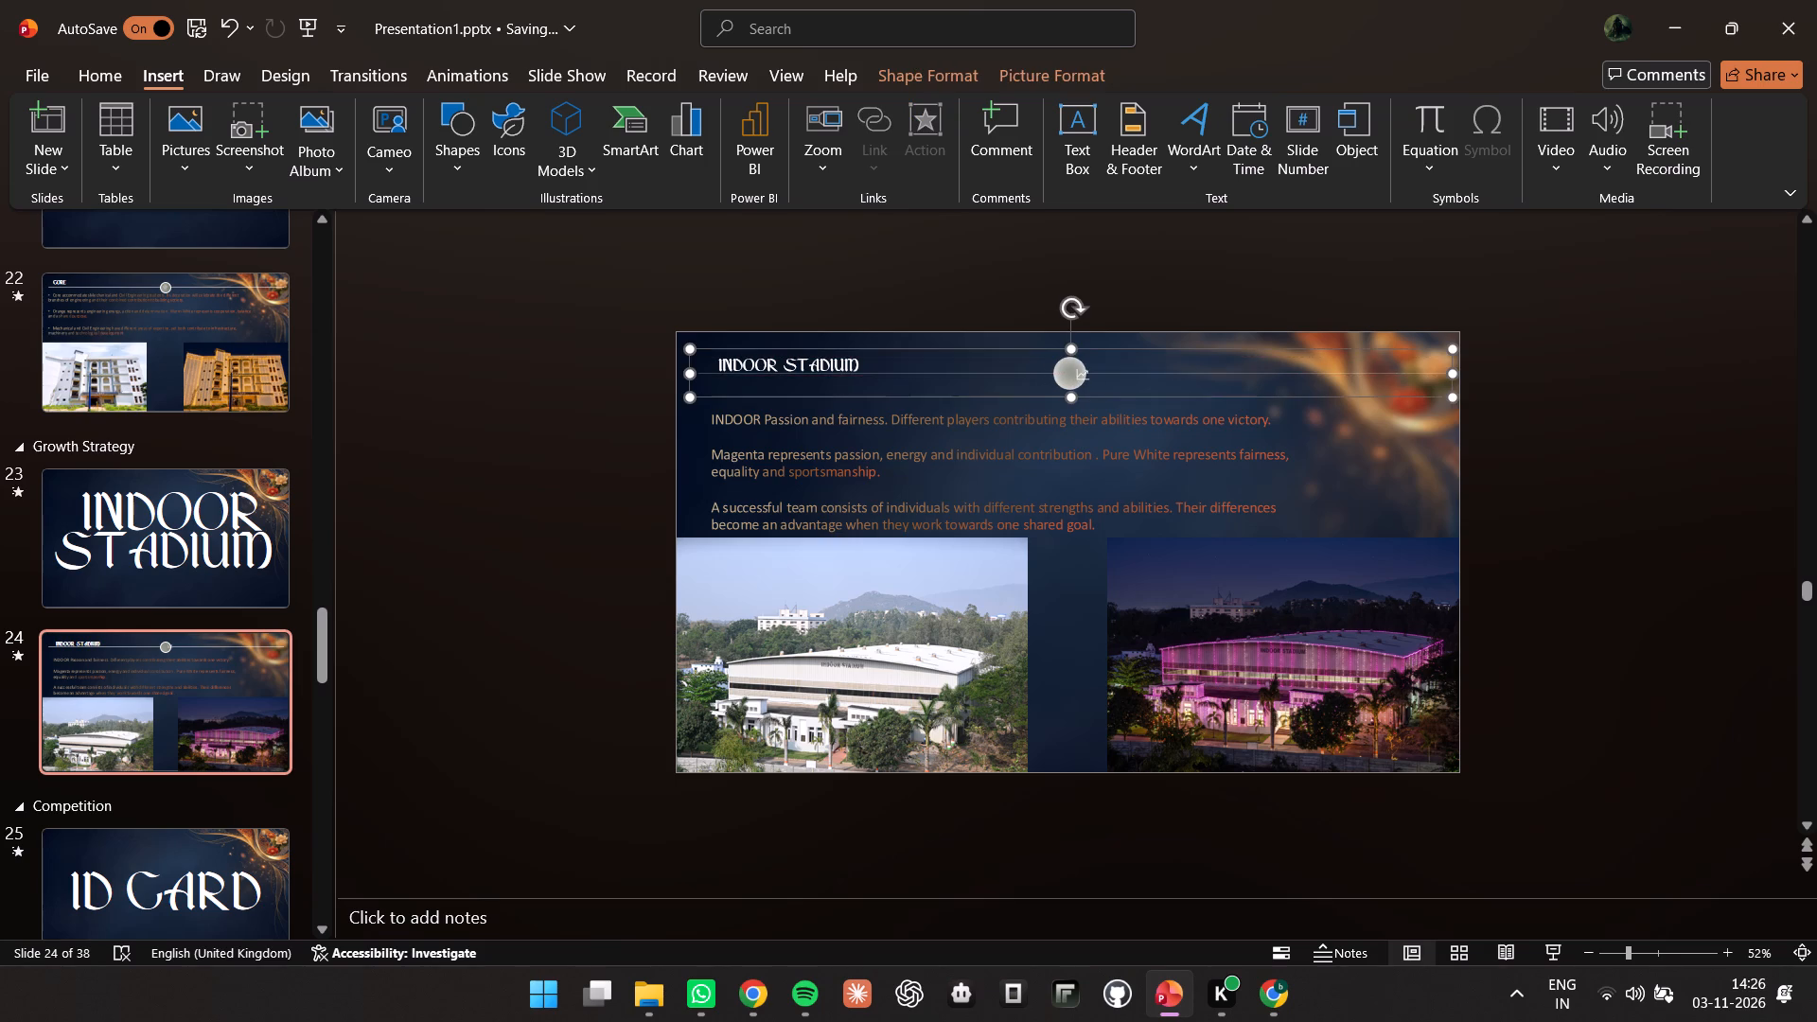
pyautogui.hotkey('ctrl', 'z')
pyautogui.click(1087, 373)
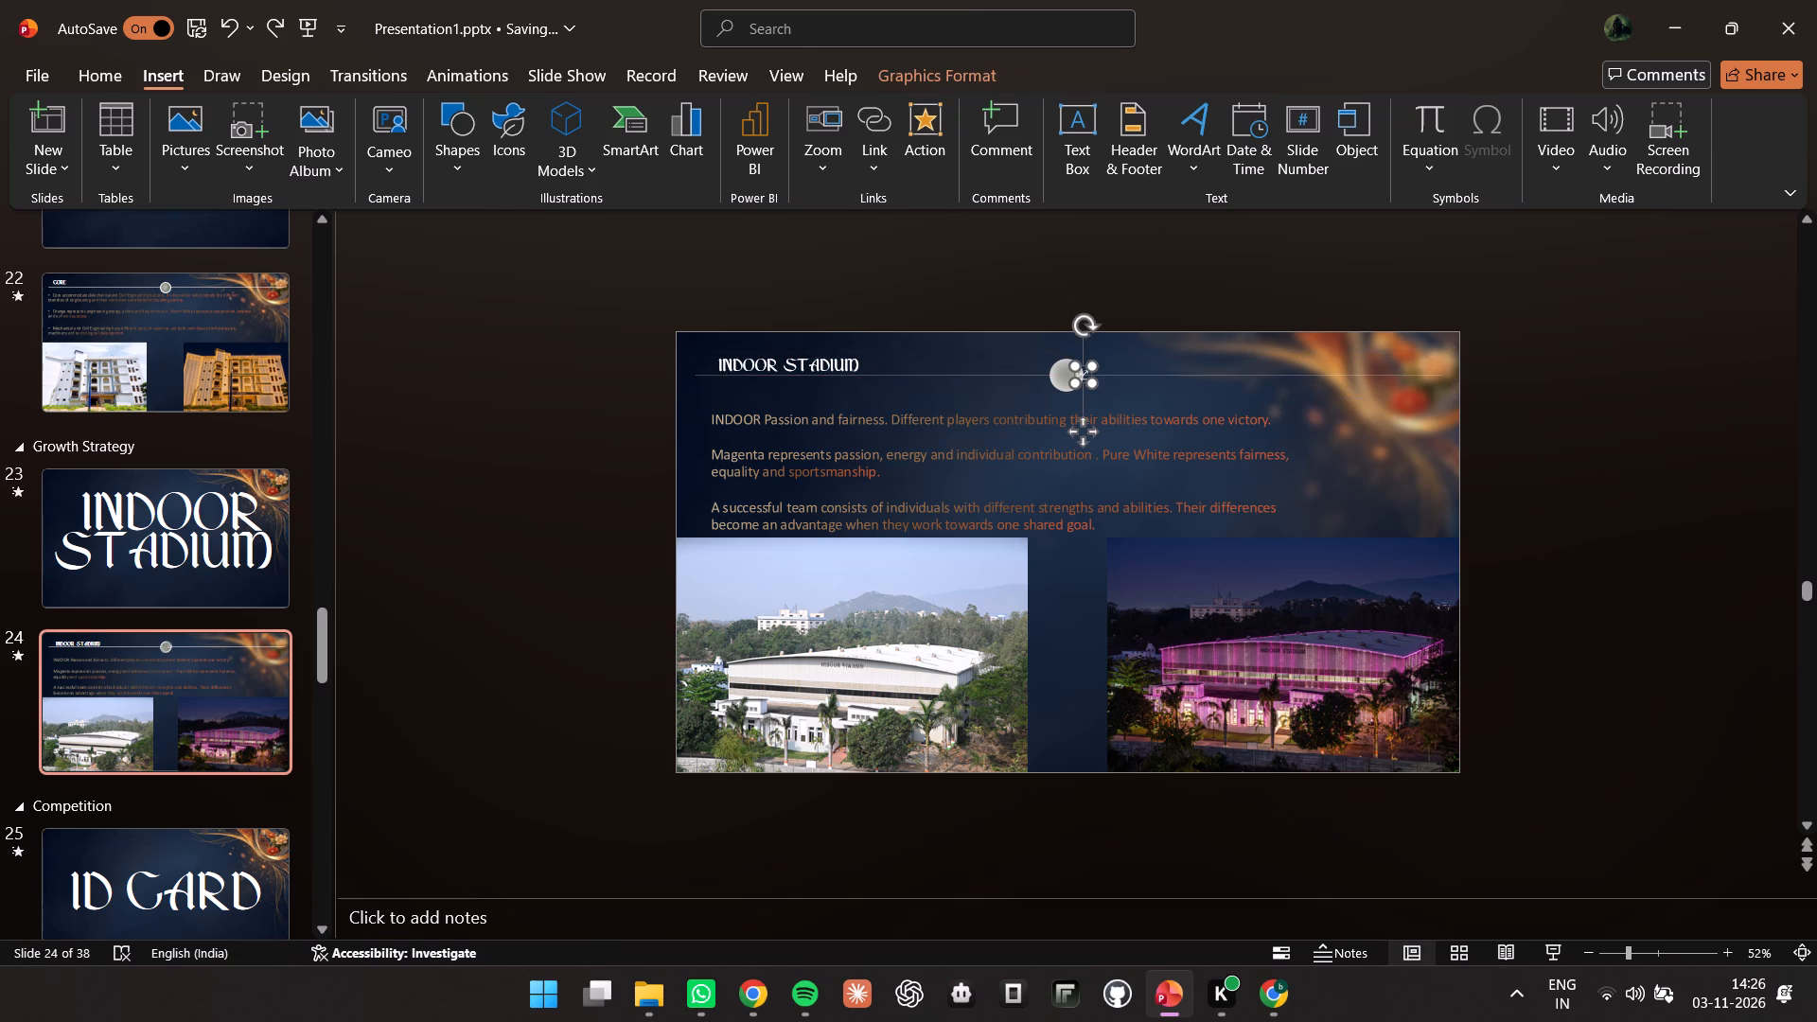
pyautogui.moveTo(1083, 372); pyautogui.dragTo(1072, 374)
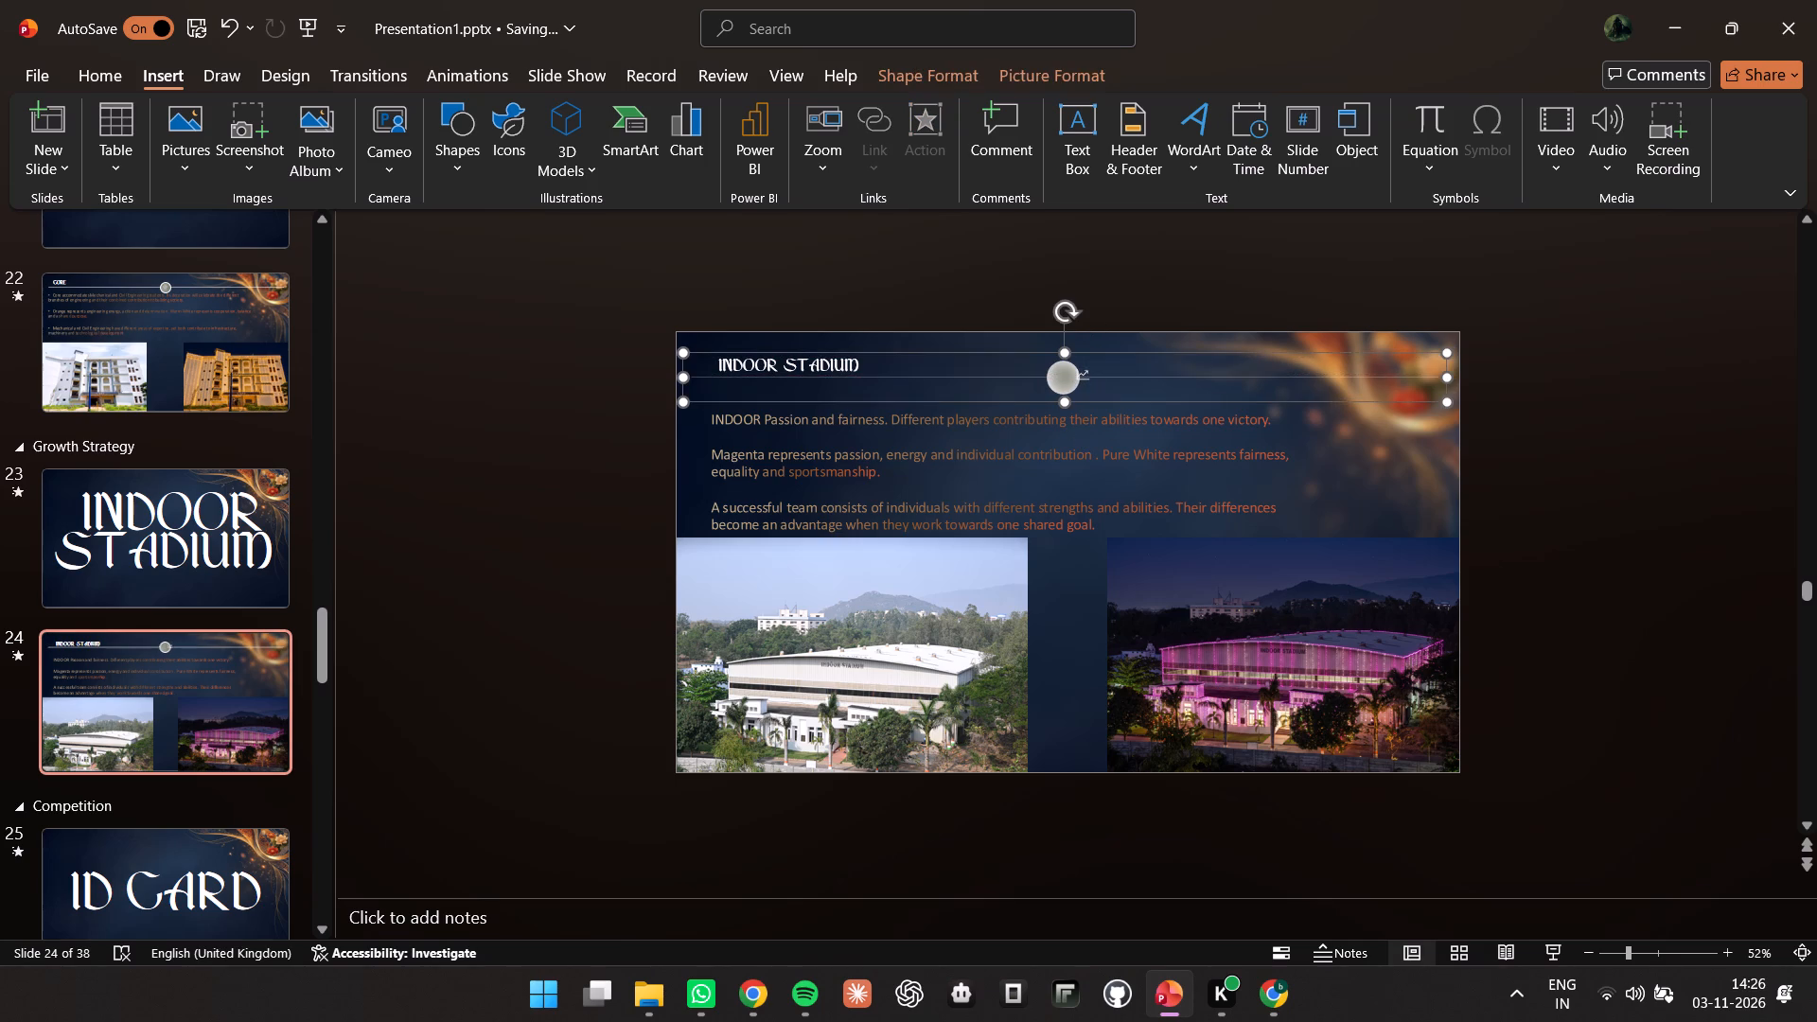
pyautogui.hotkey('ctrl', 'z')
# Move the small icon left into the centre of the round divider marker on the Indoor Stadium slide.
pyautogui.click(1085, 379)
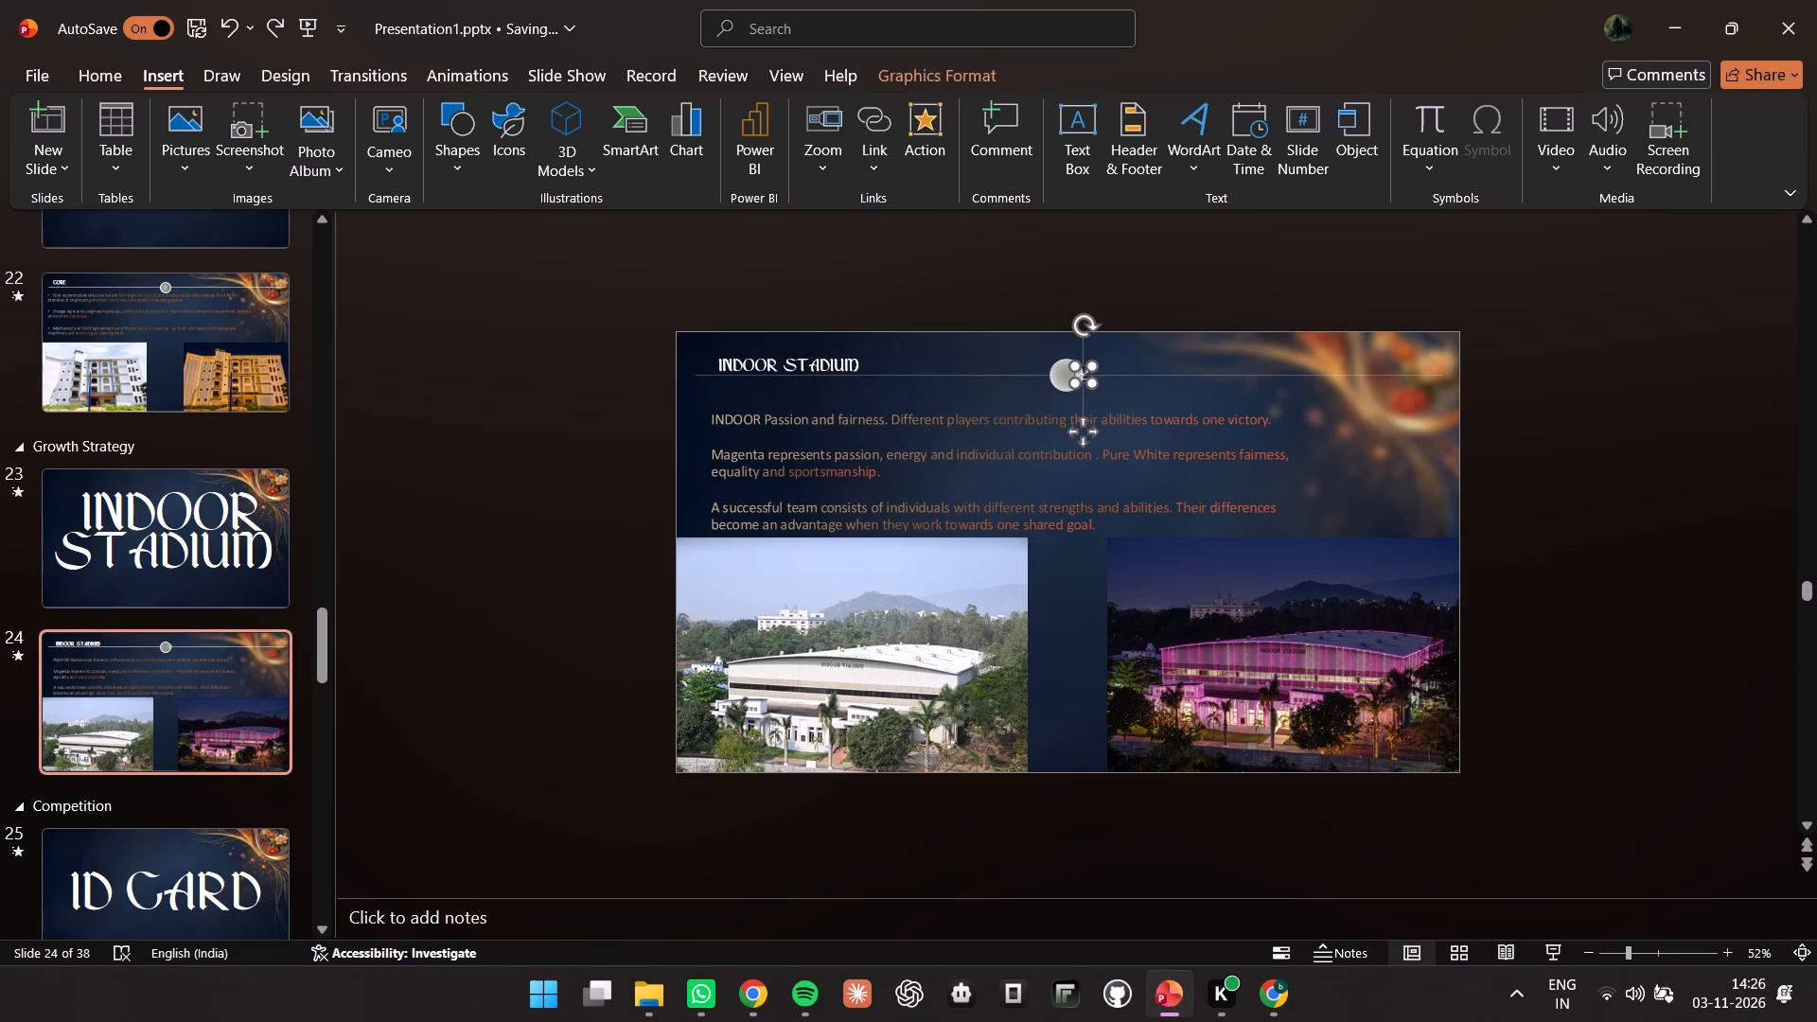
pyautogui.moveTo(1084, 374); pyautogui.dragTo(1067, 376)
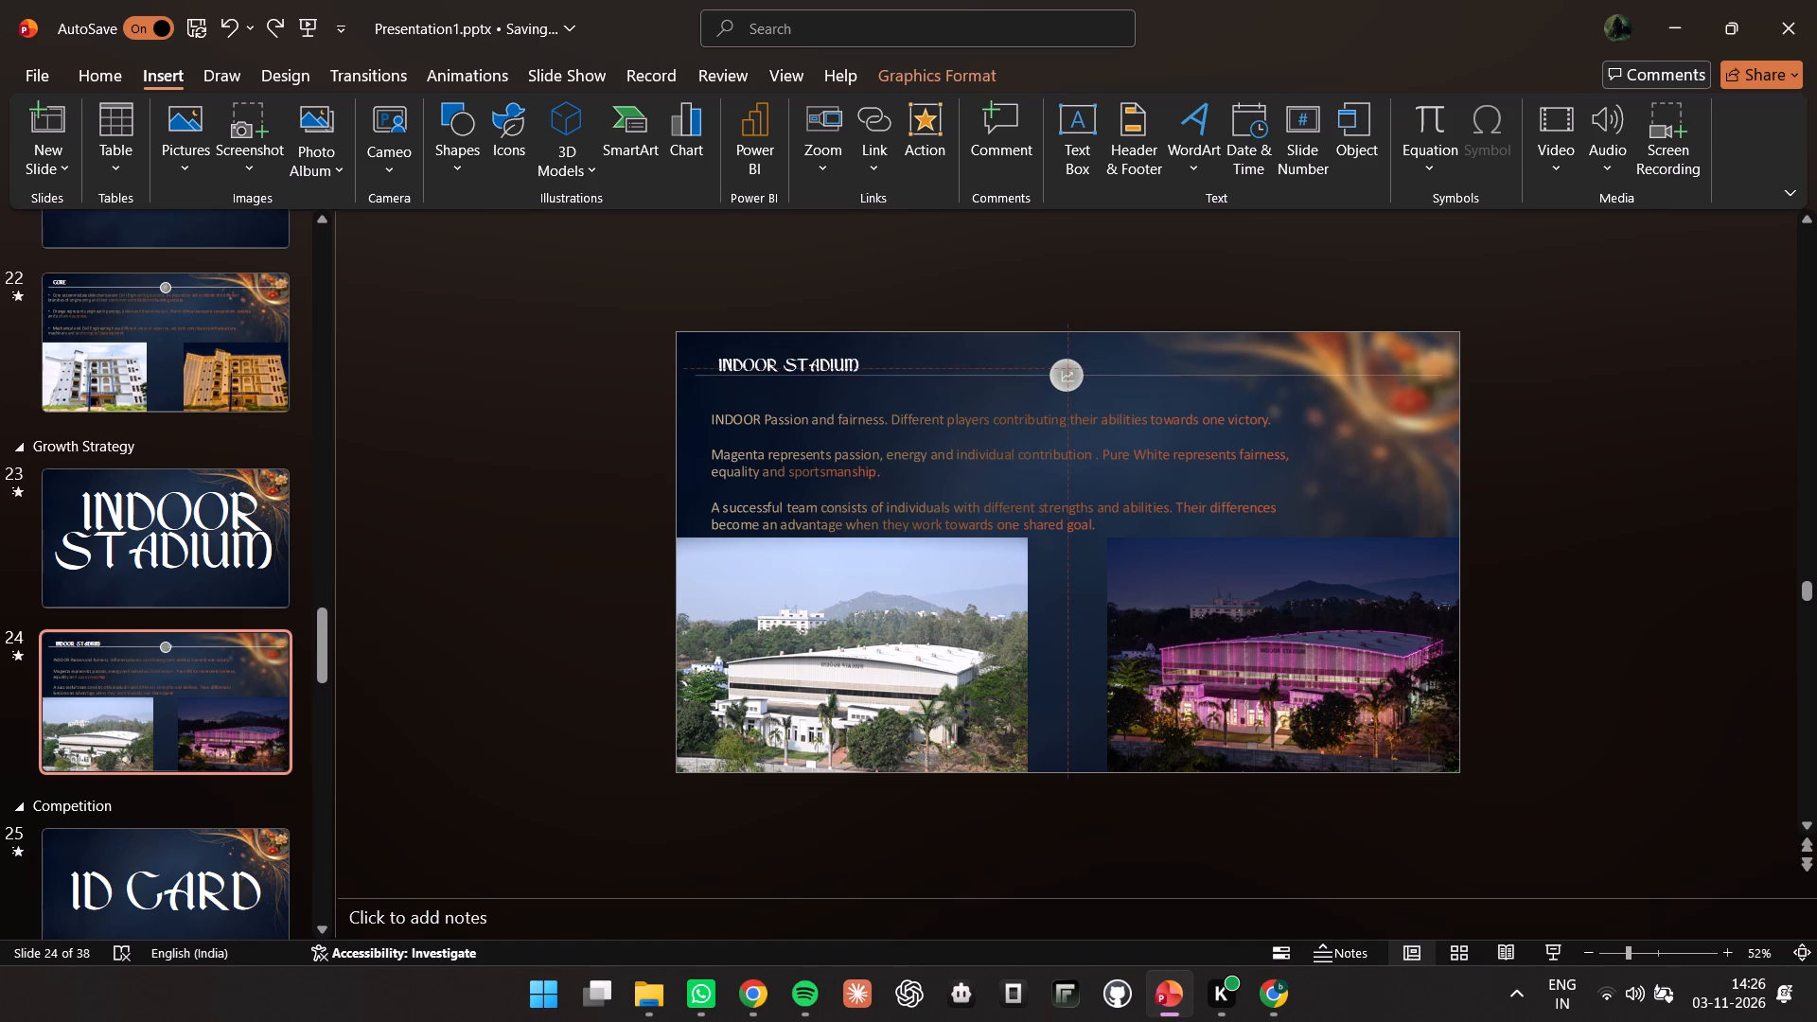
pyautogui.click(479, 491)
# Check the header dividers on the TIFAC and Galleria slides and look over the slides up to slide 28.
pyautogui.scroll(4, 152, 394)
pyautogui.click(170, 309)
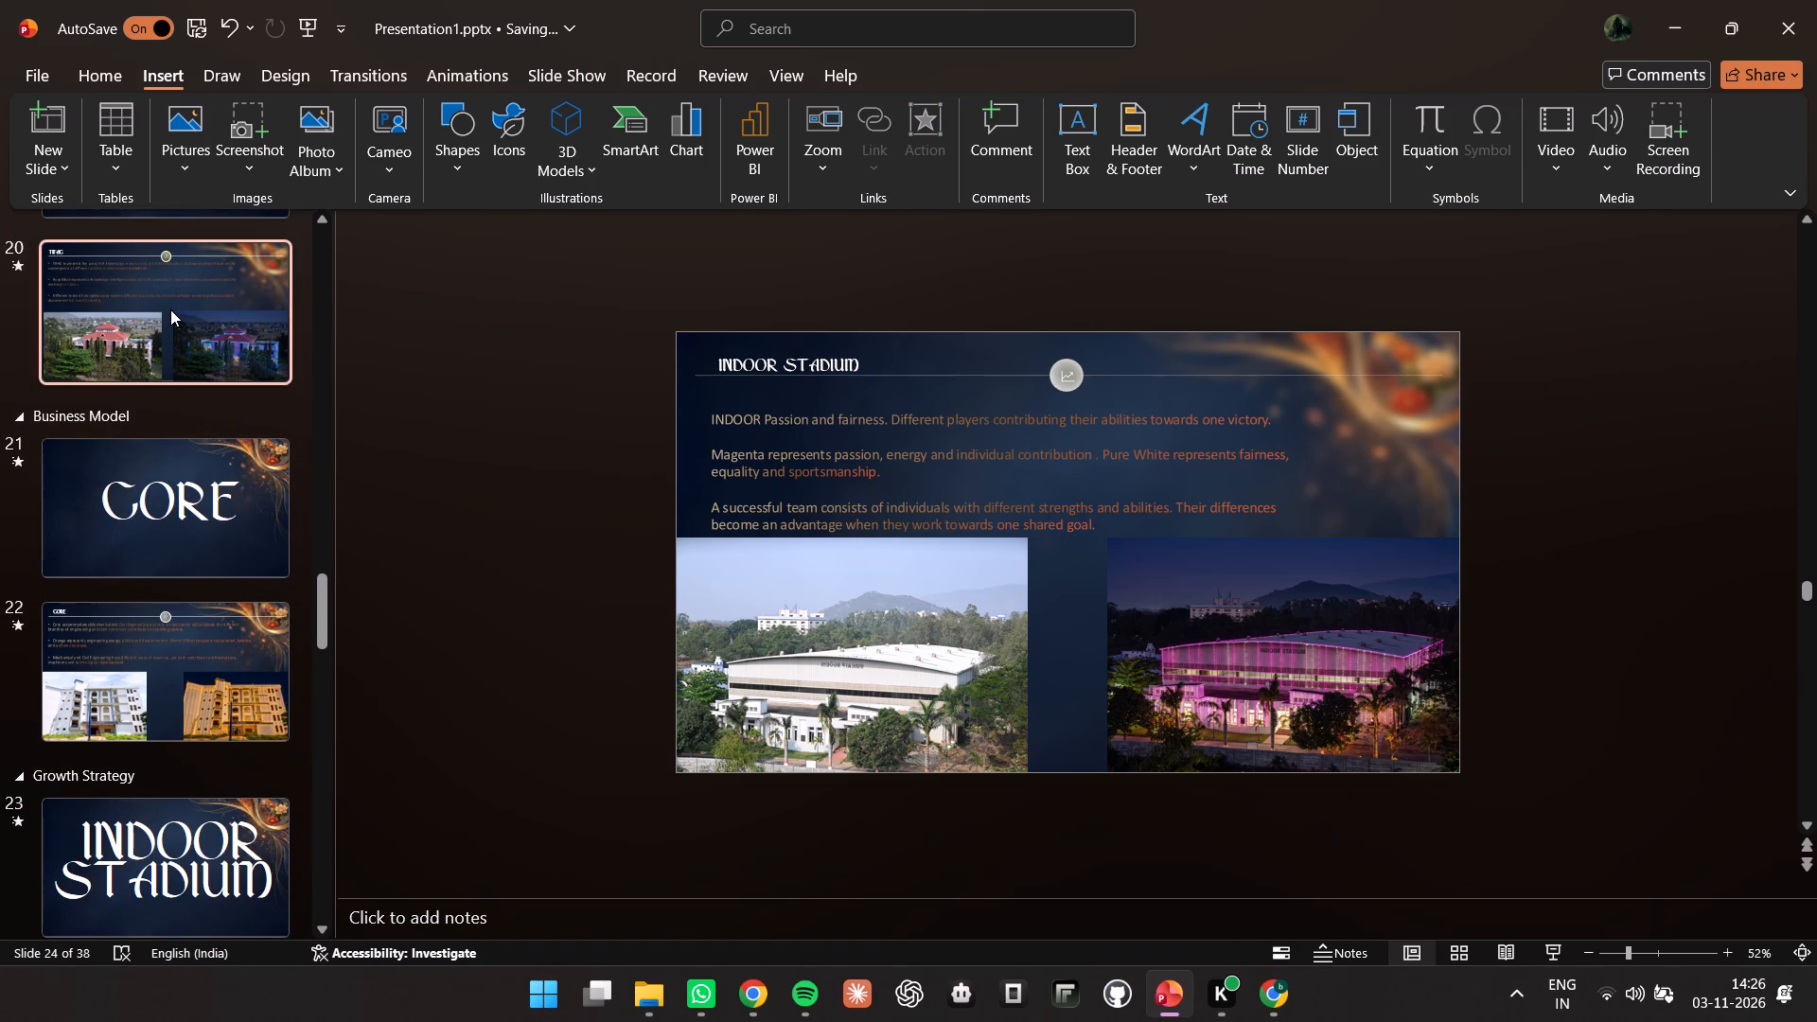
pyautogui.scroll(6, 187, 340)
pyautogui.click(192, 414)
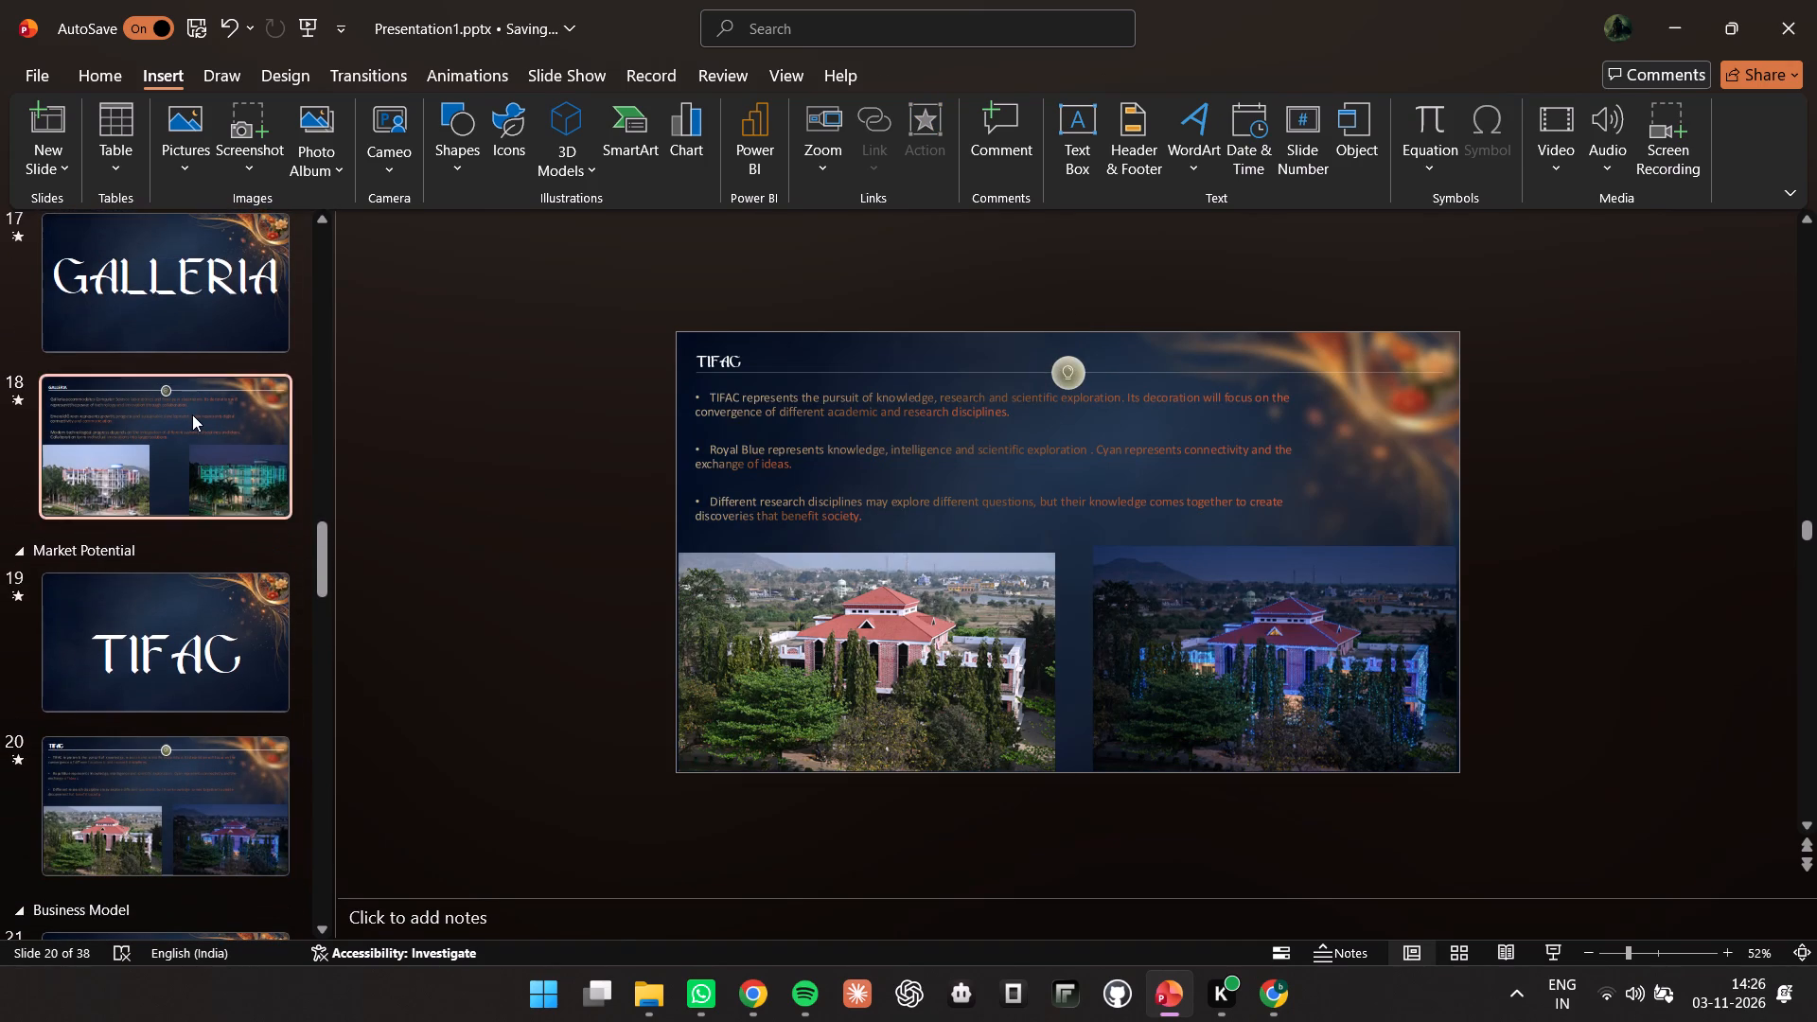
pyautogui.scroll(-16, 190, 573)
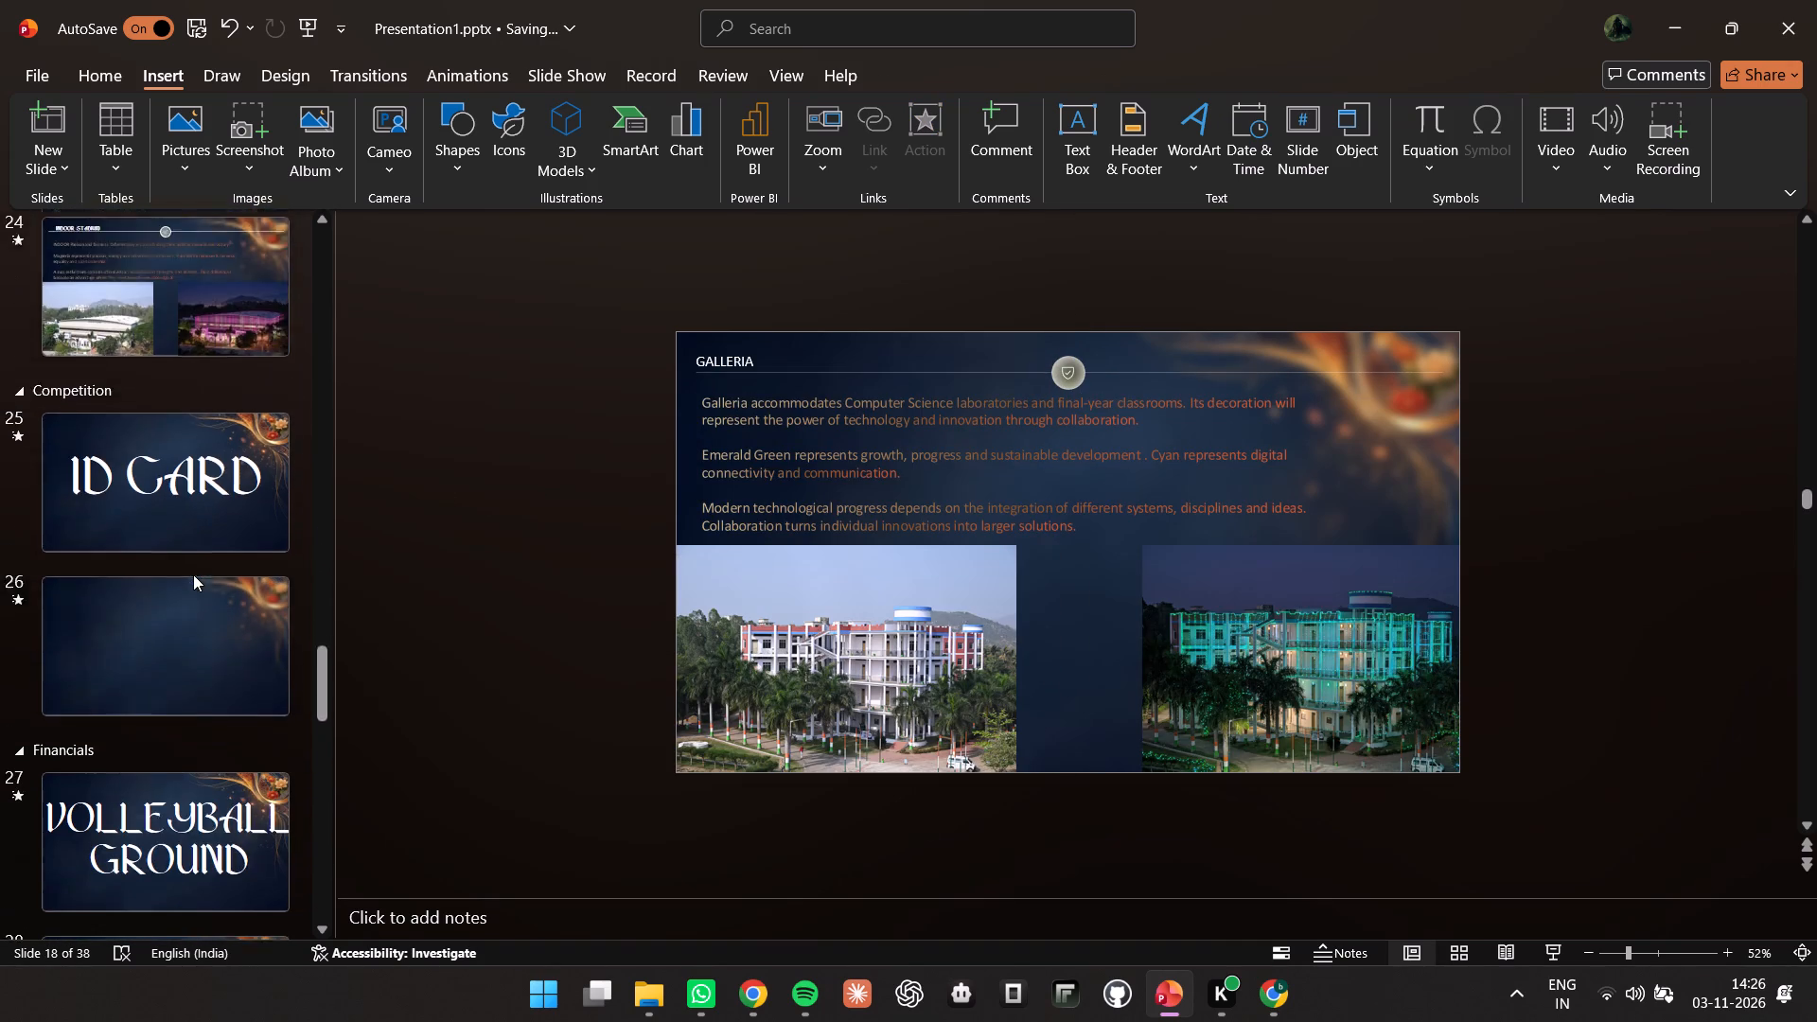
pyautogui.scroll(-1, 197, 573)
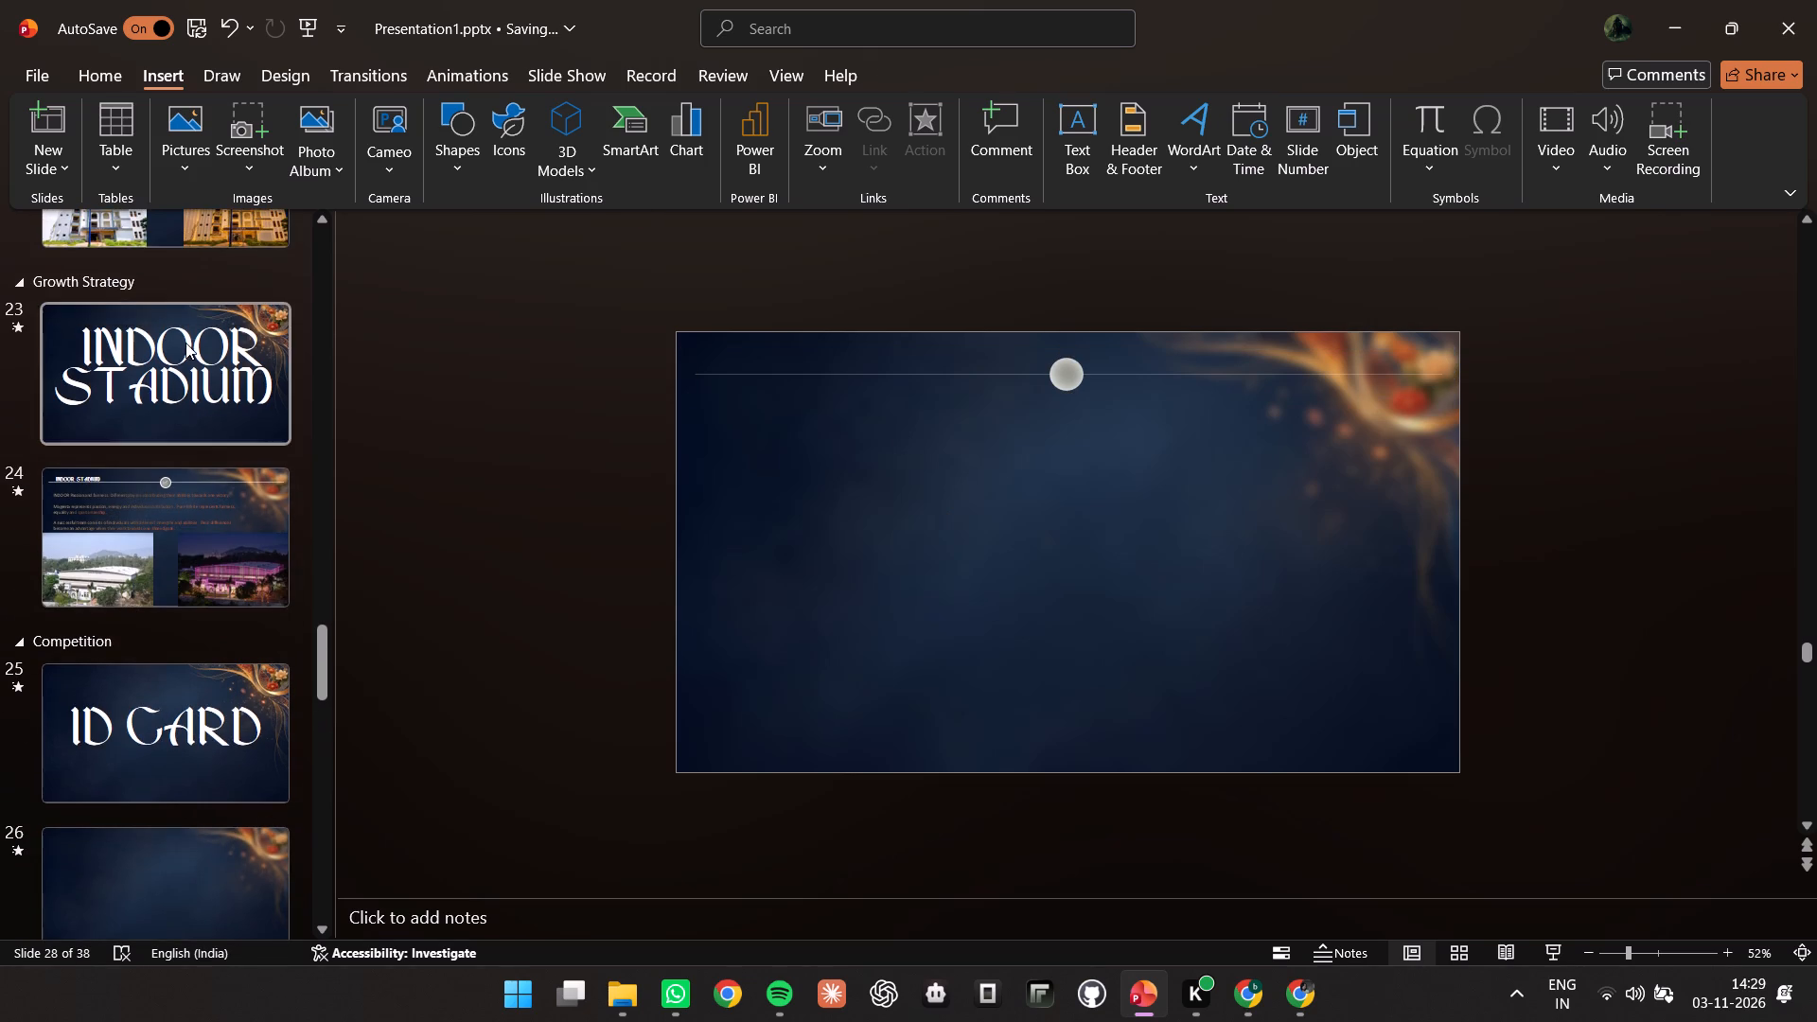
pyautogui.click(182, 366)
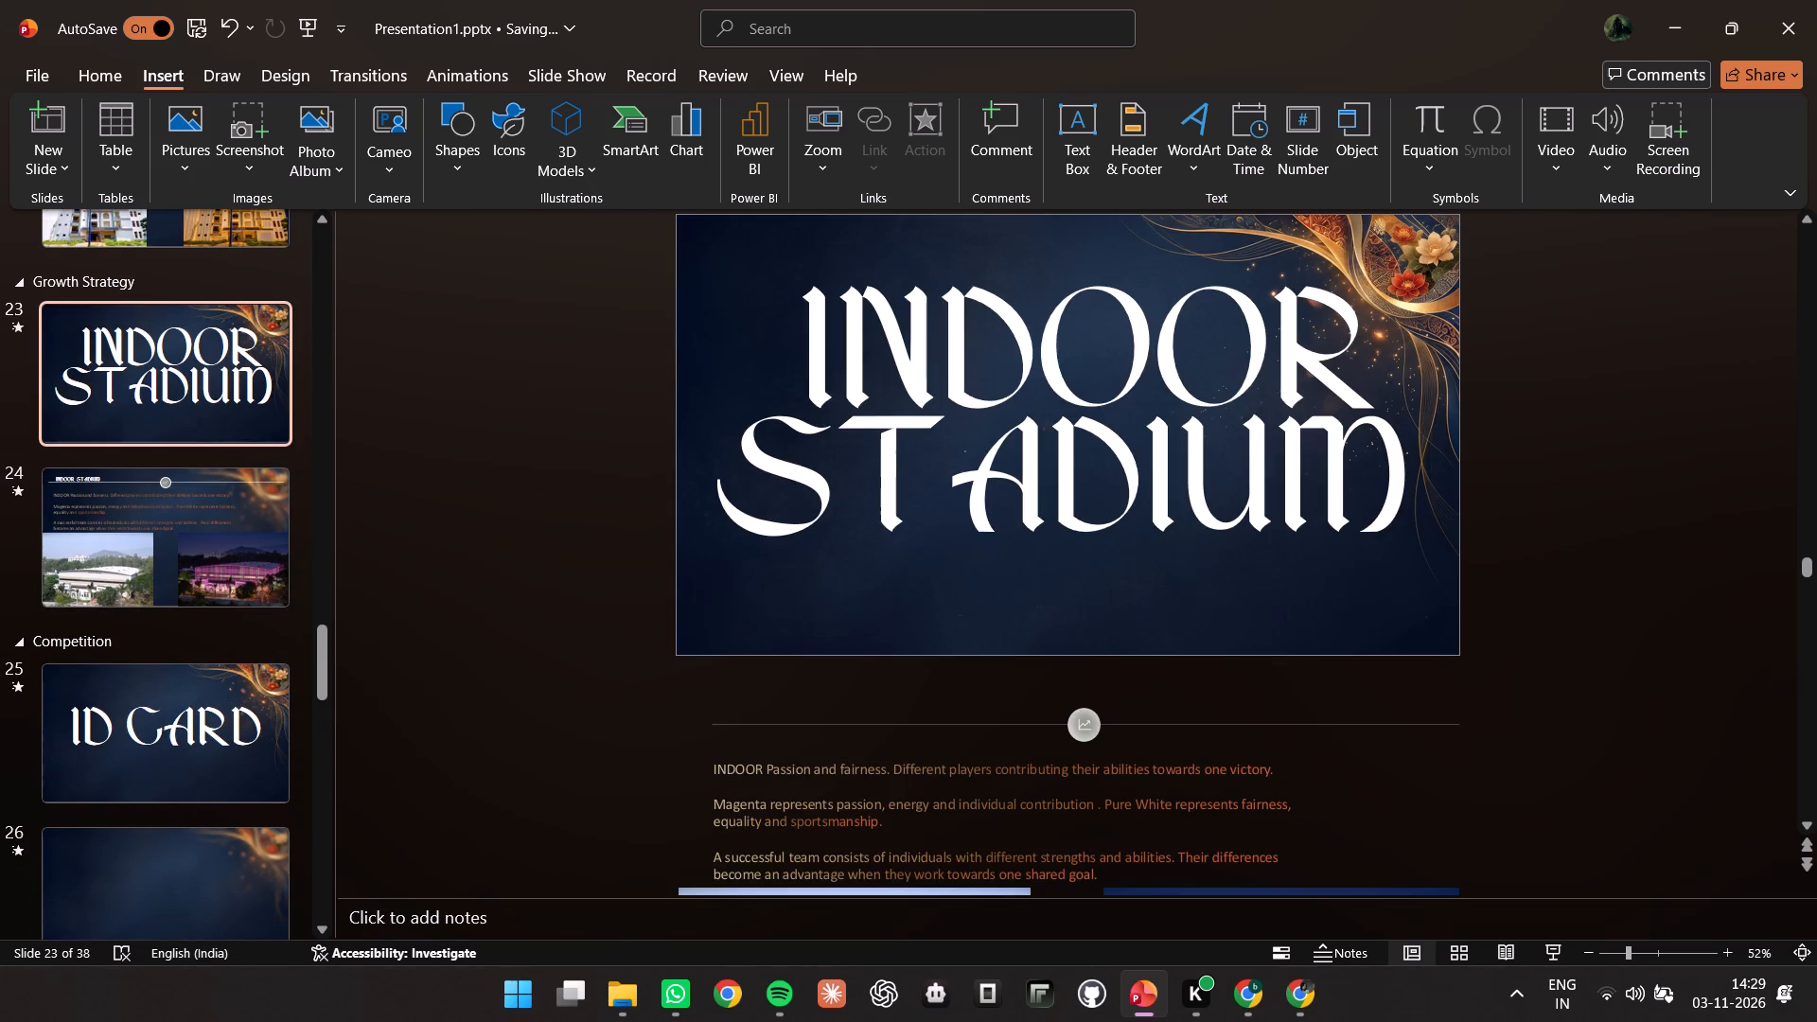
pyautogui.click(1053, 727)
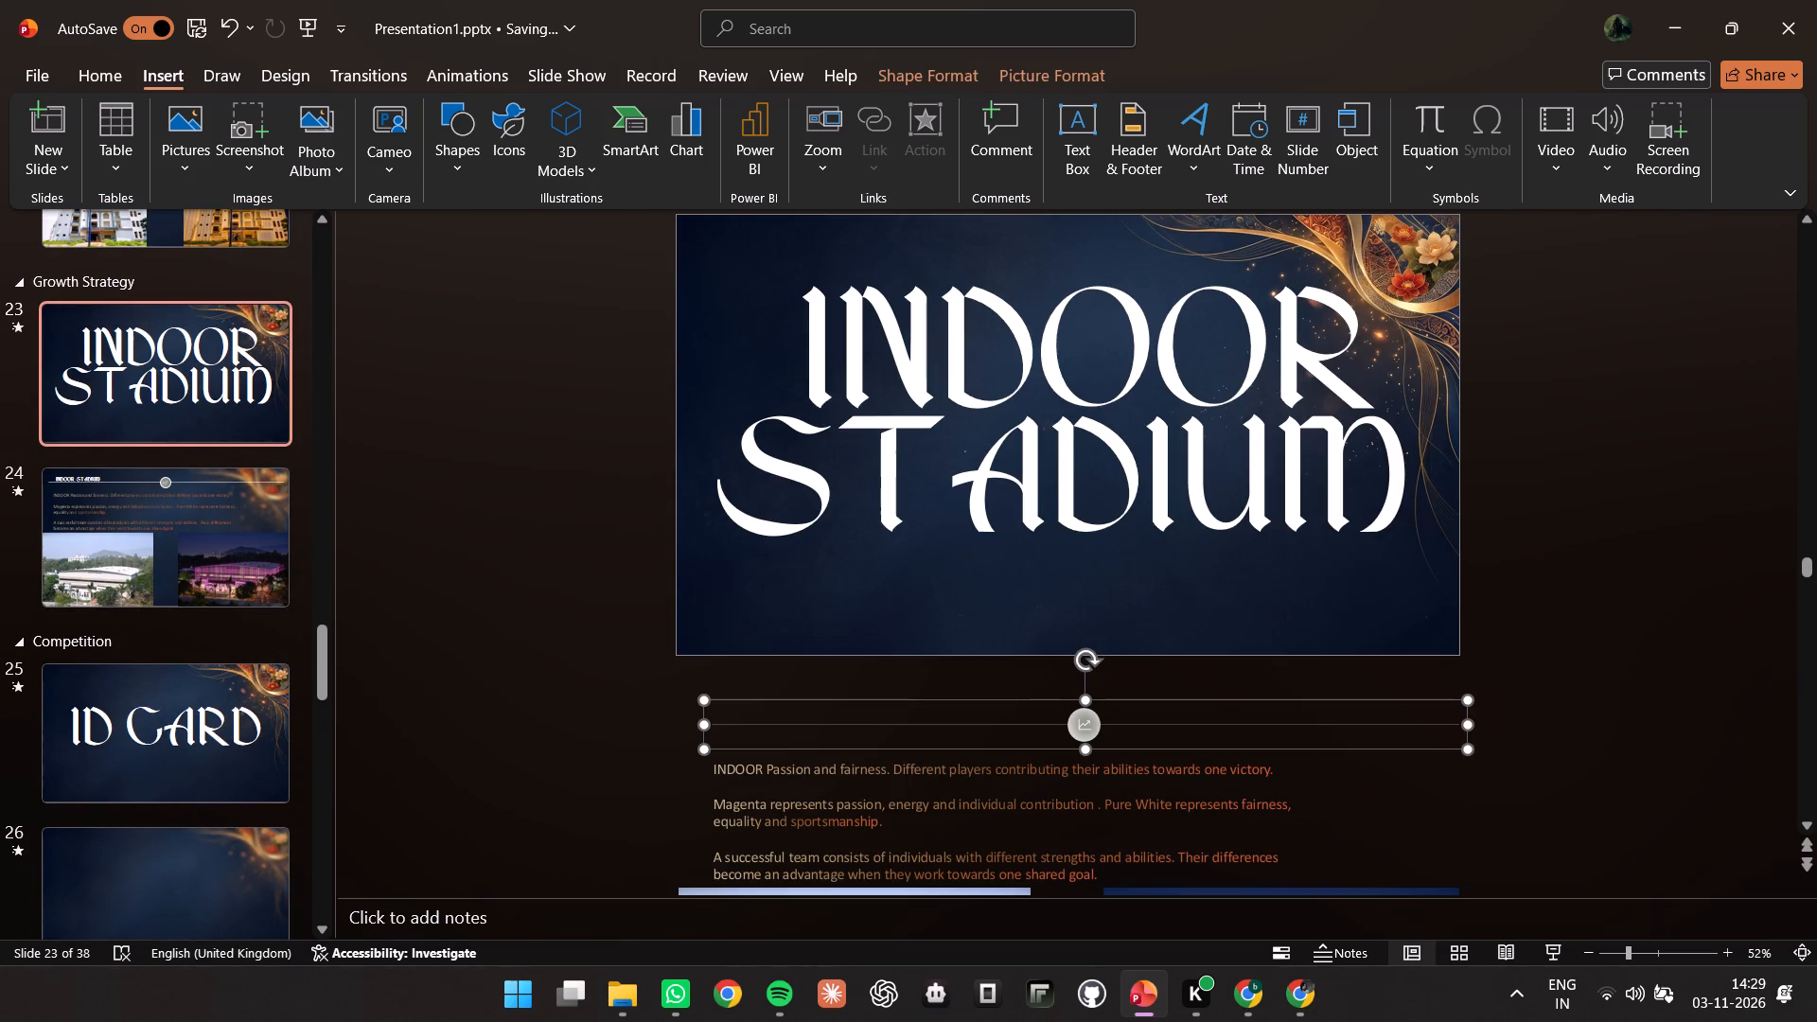
pyautogui.click(1084, 724)
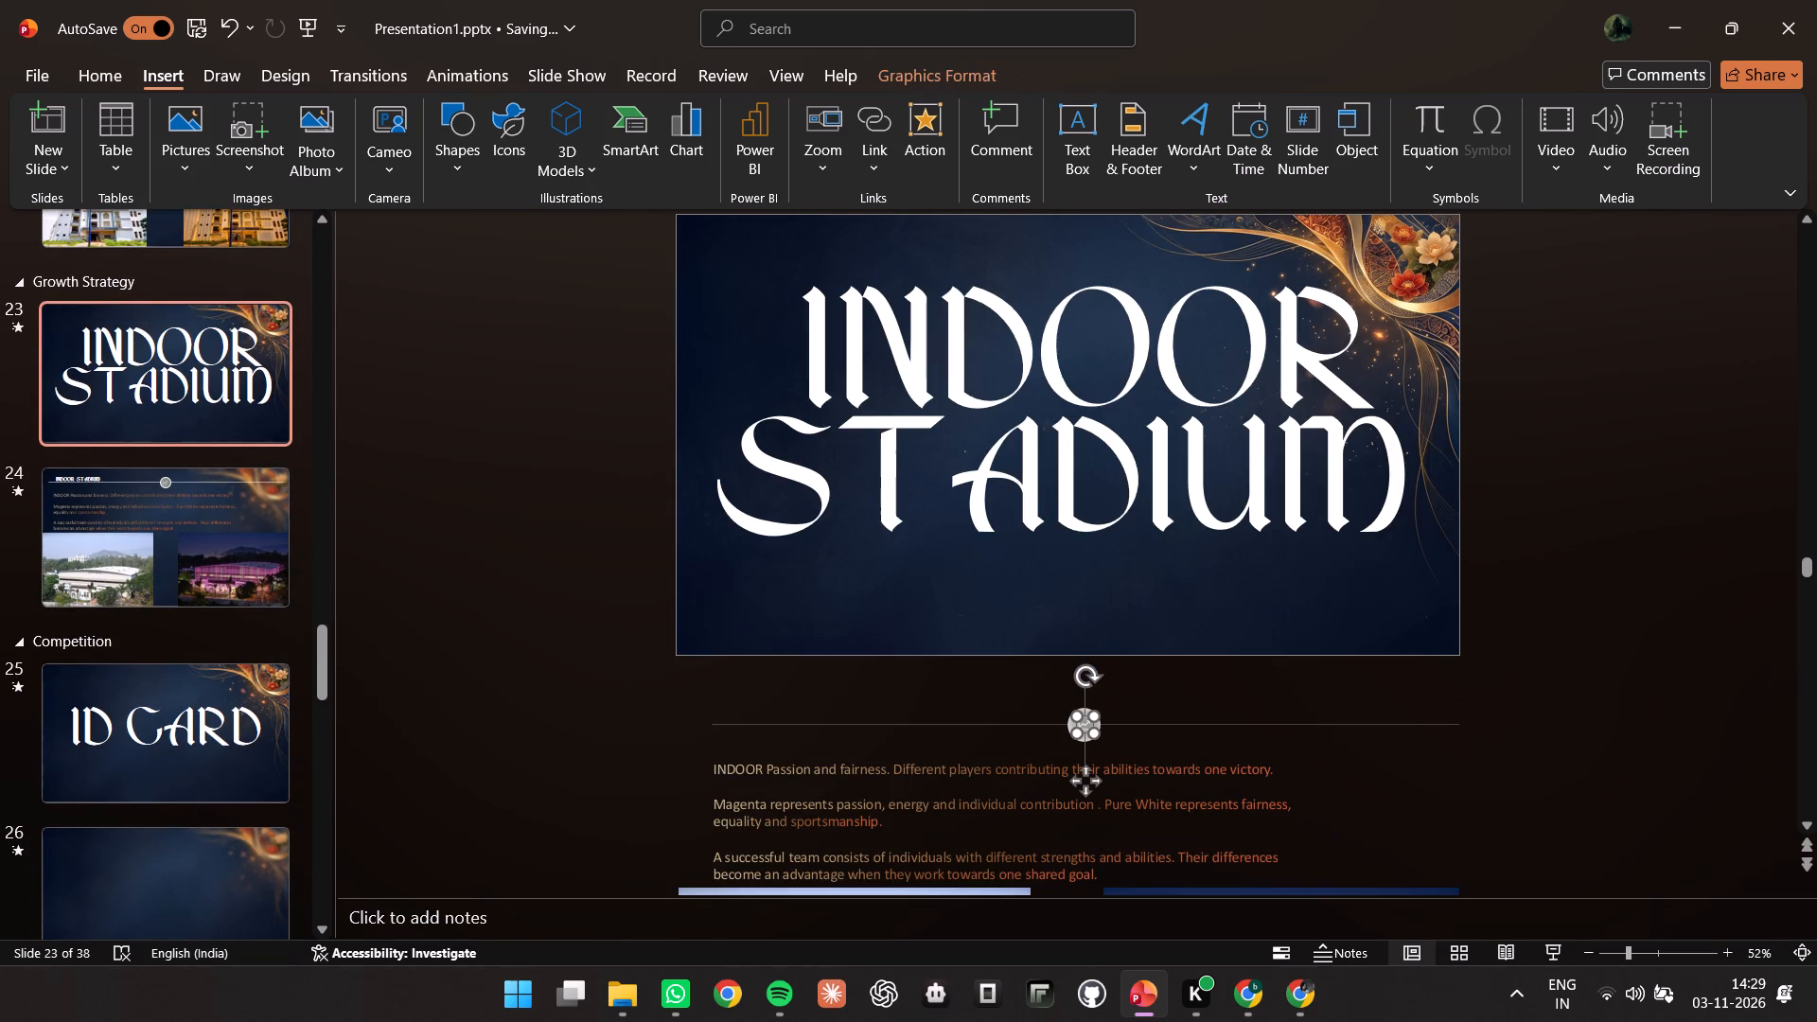
pyautogui.keyDown('ctrl'); pyautogui.click(1040, 714); pyautogui.keyUp('ctrl')
pyautogui.keyDown('ctrl'); pyautogui.click(1038, 720); pyautogui.keyUp('ctrl')
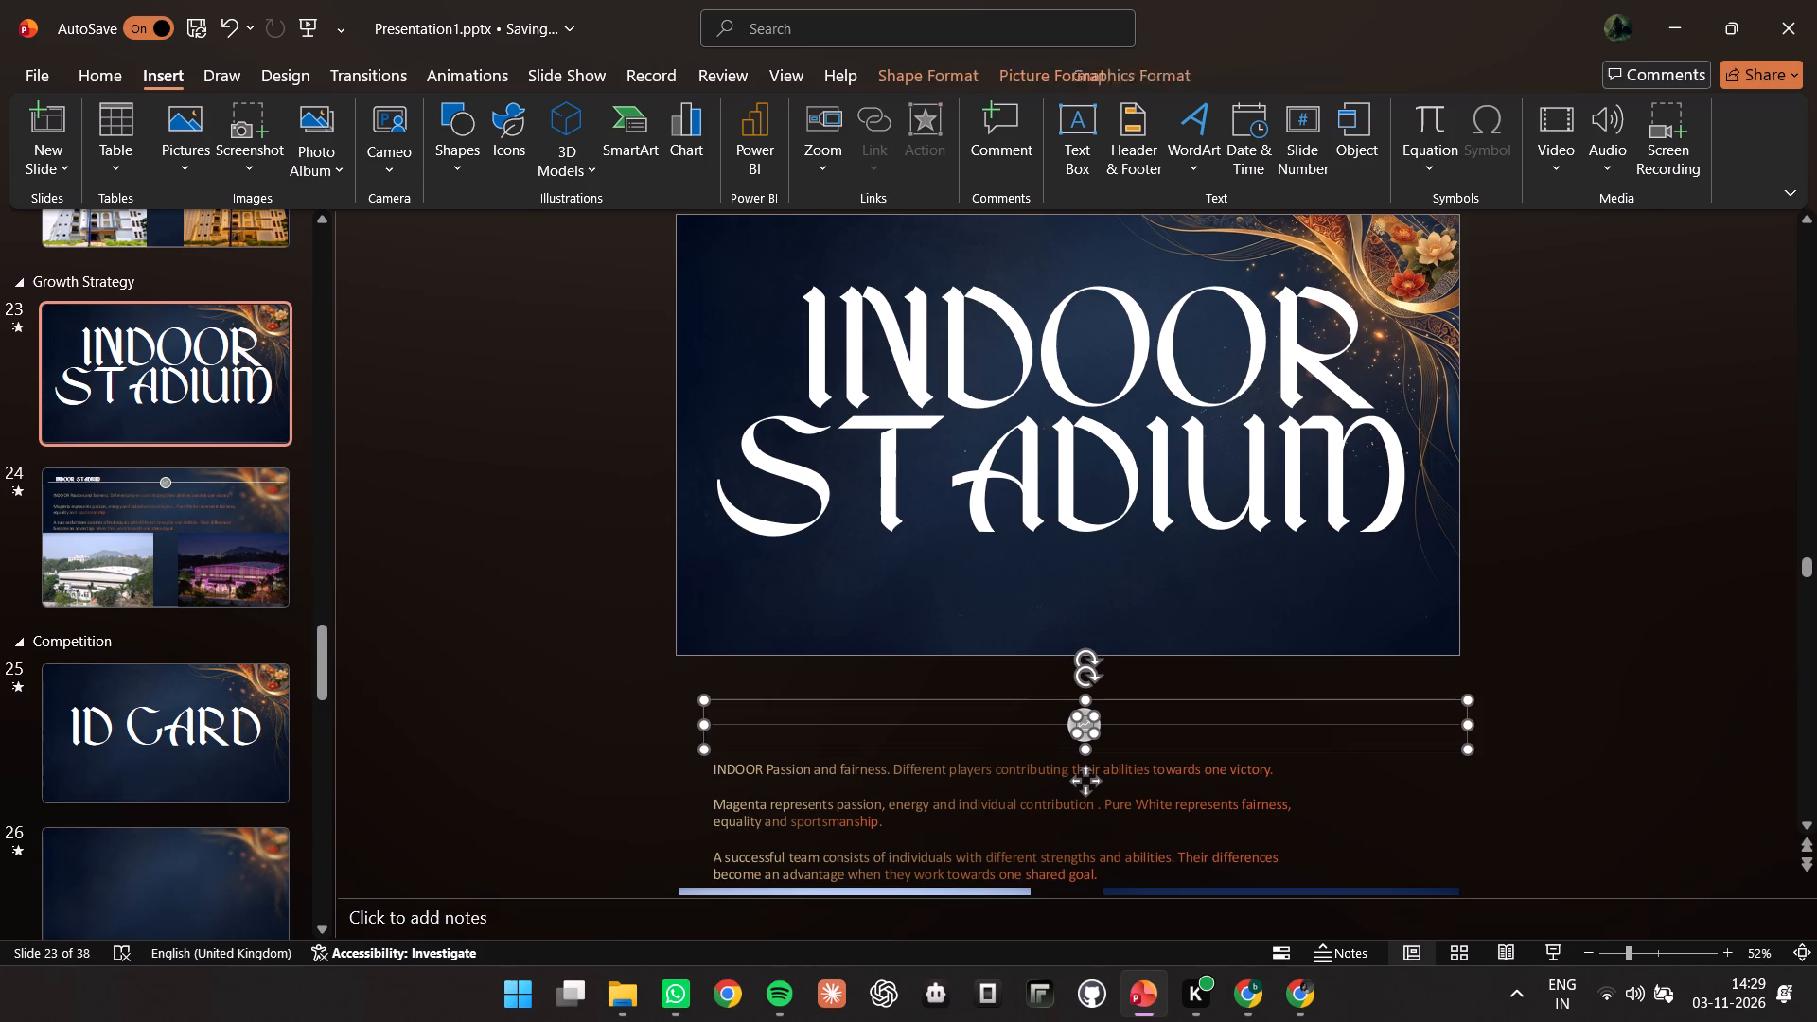
pyautogui.hotkey('ctrl', 'c')
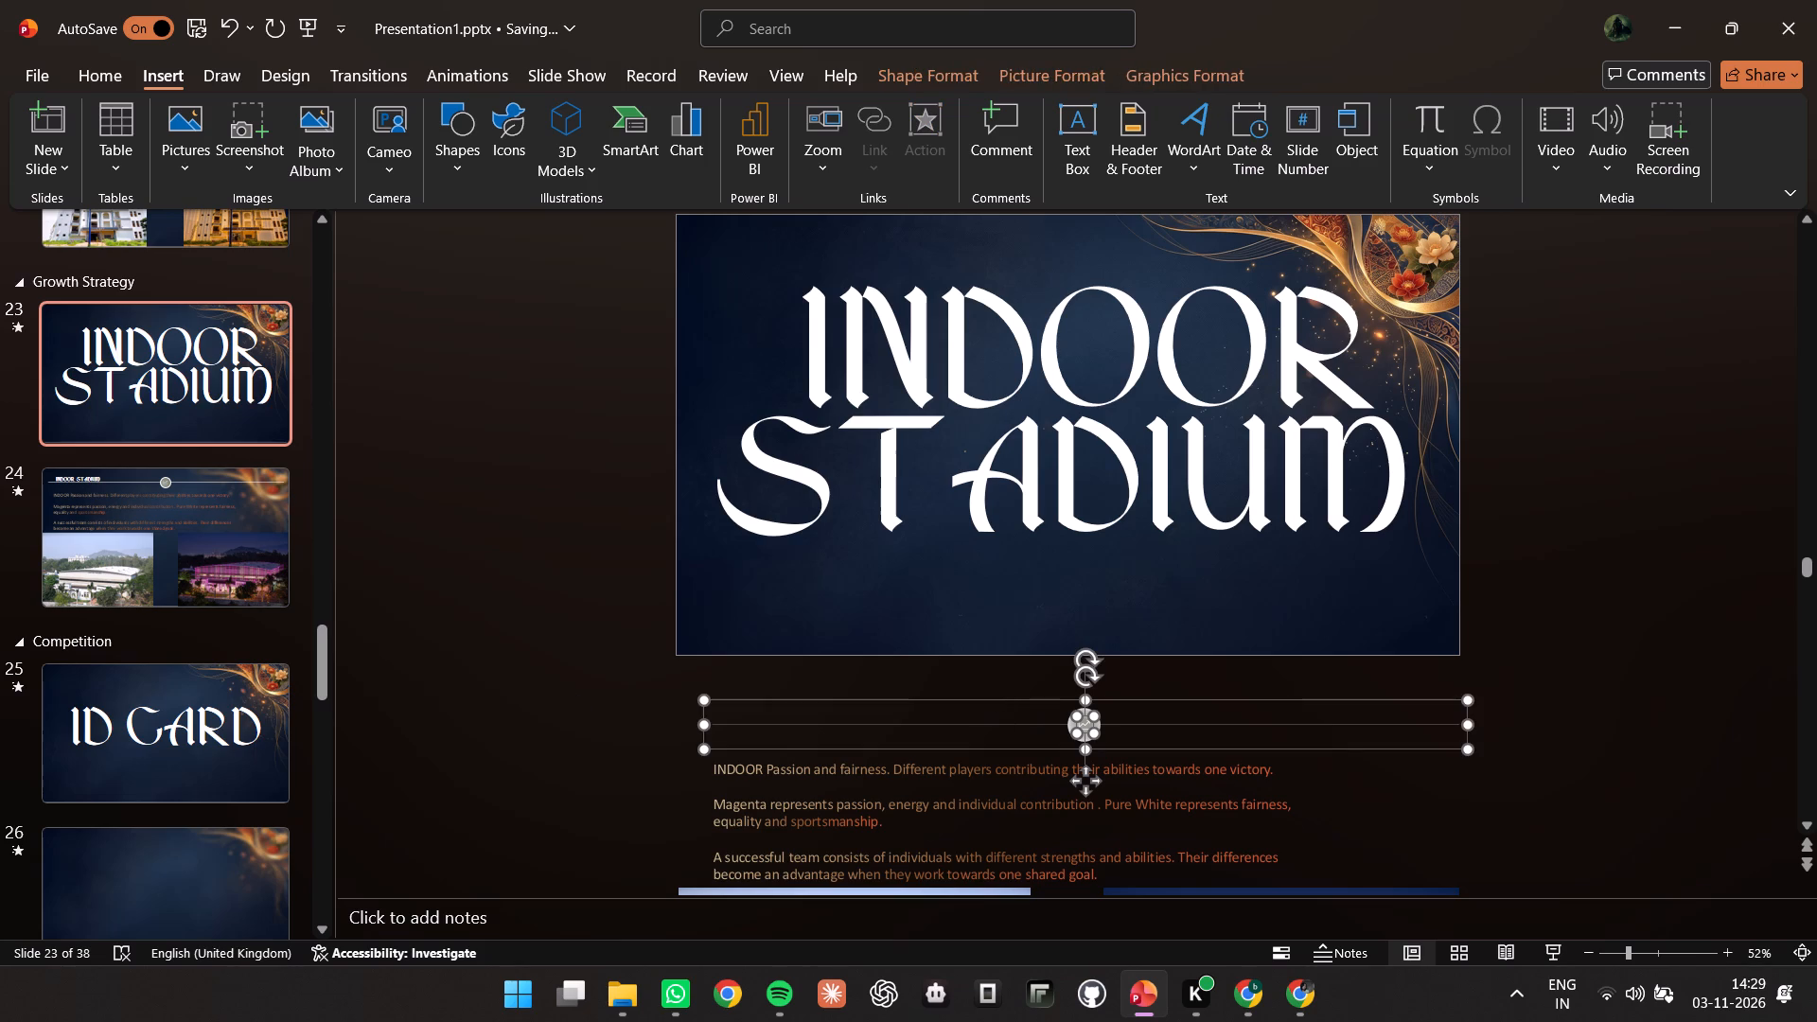
# Paste the copied divider and icon onto slide 28 and delete that slide's old header divider.
pyautogui.scroll(-7, 230, 694)
pyautogui.click(187, 675)
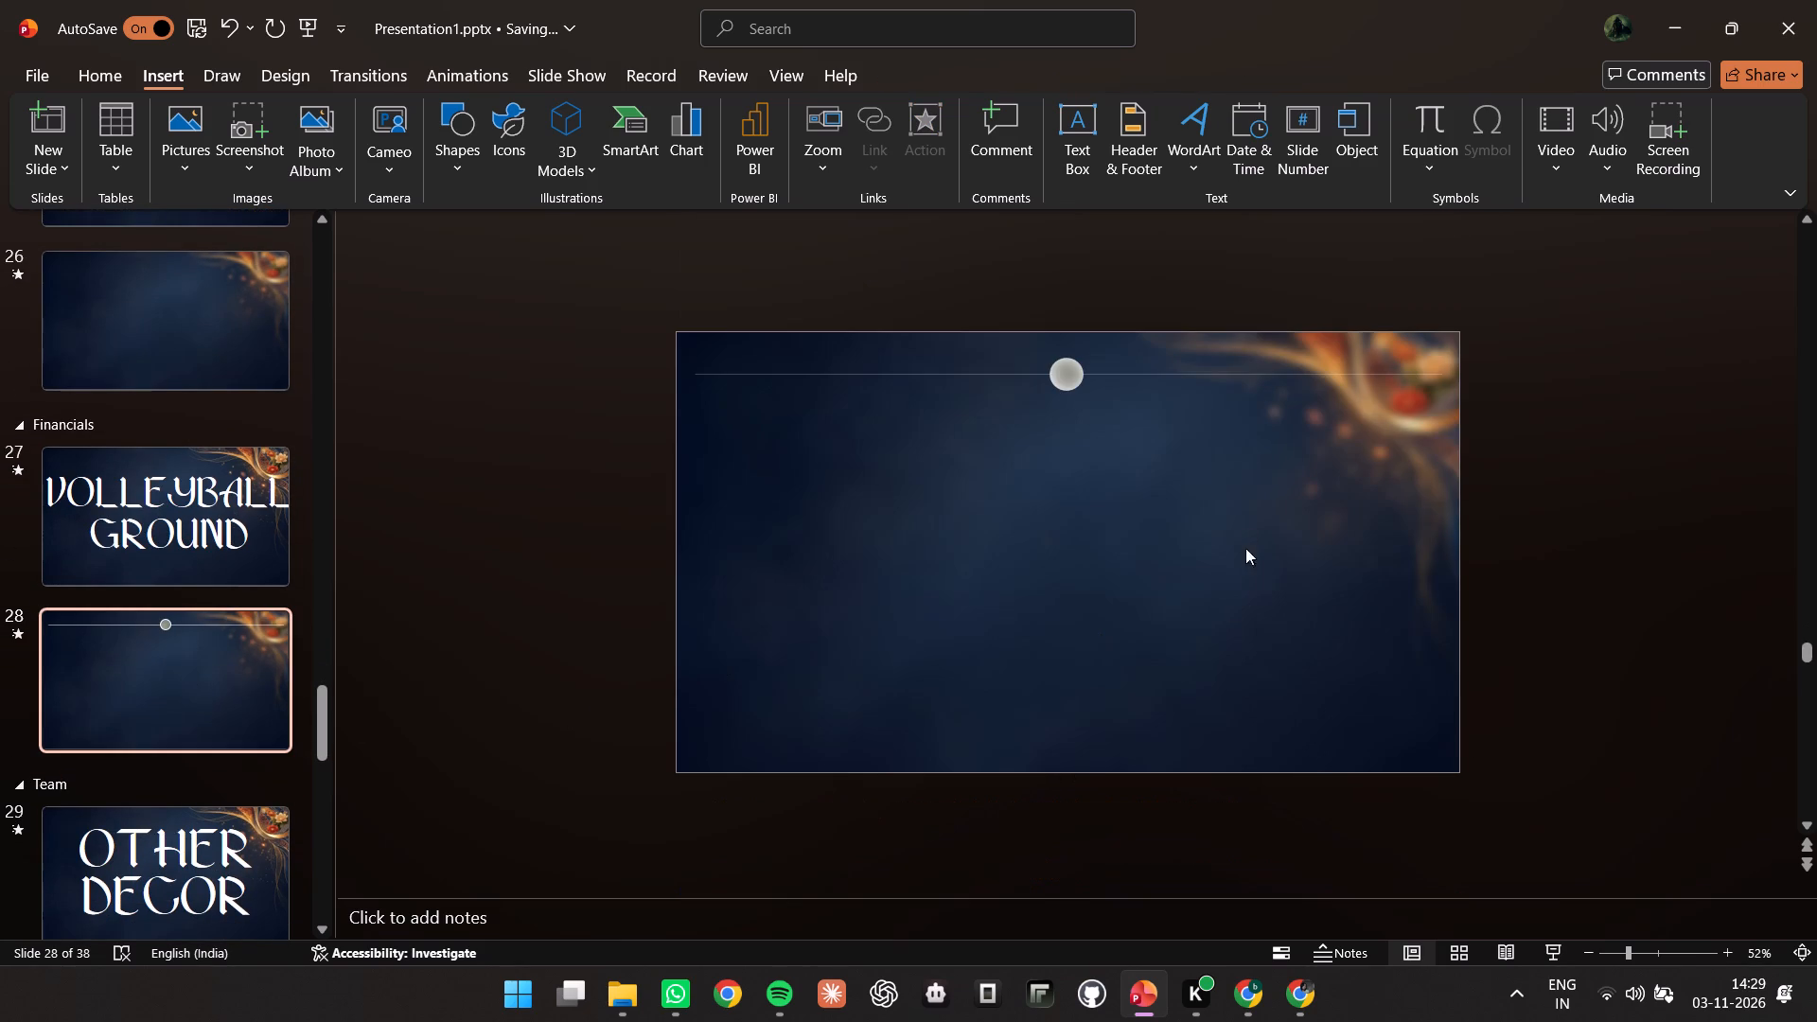
pyautogui.hotkey('ctrl', 'v')
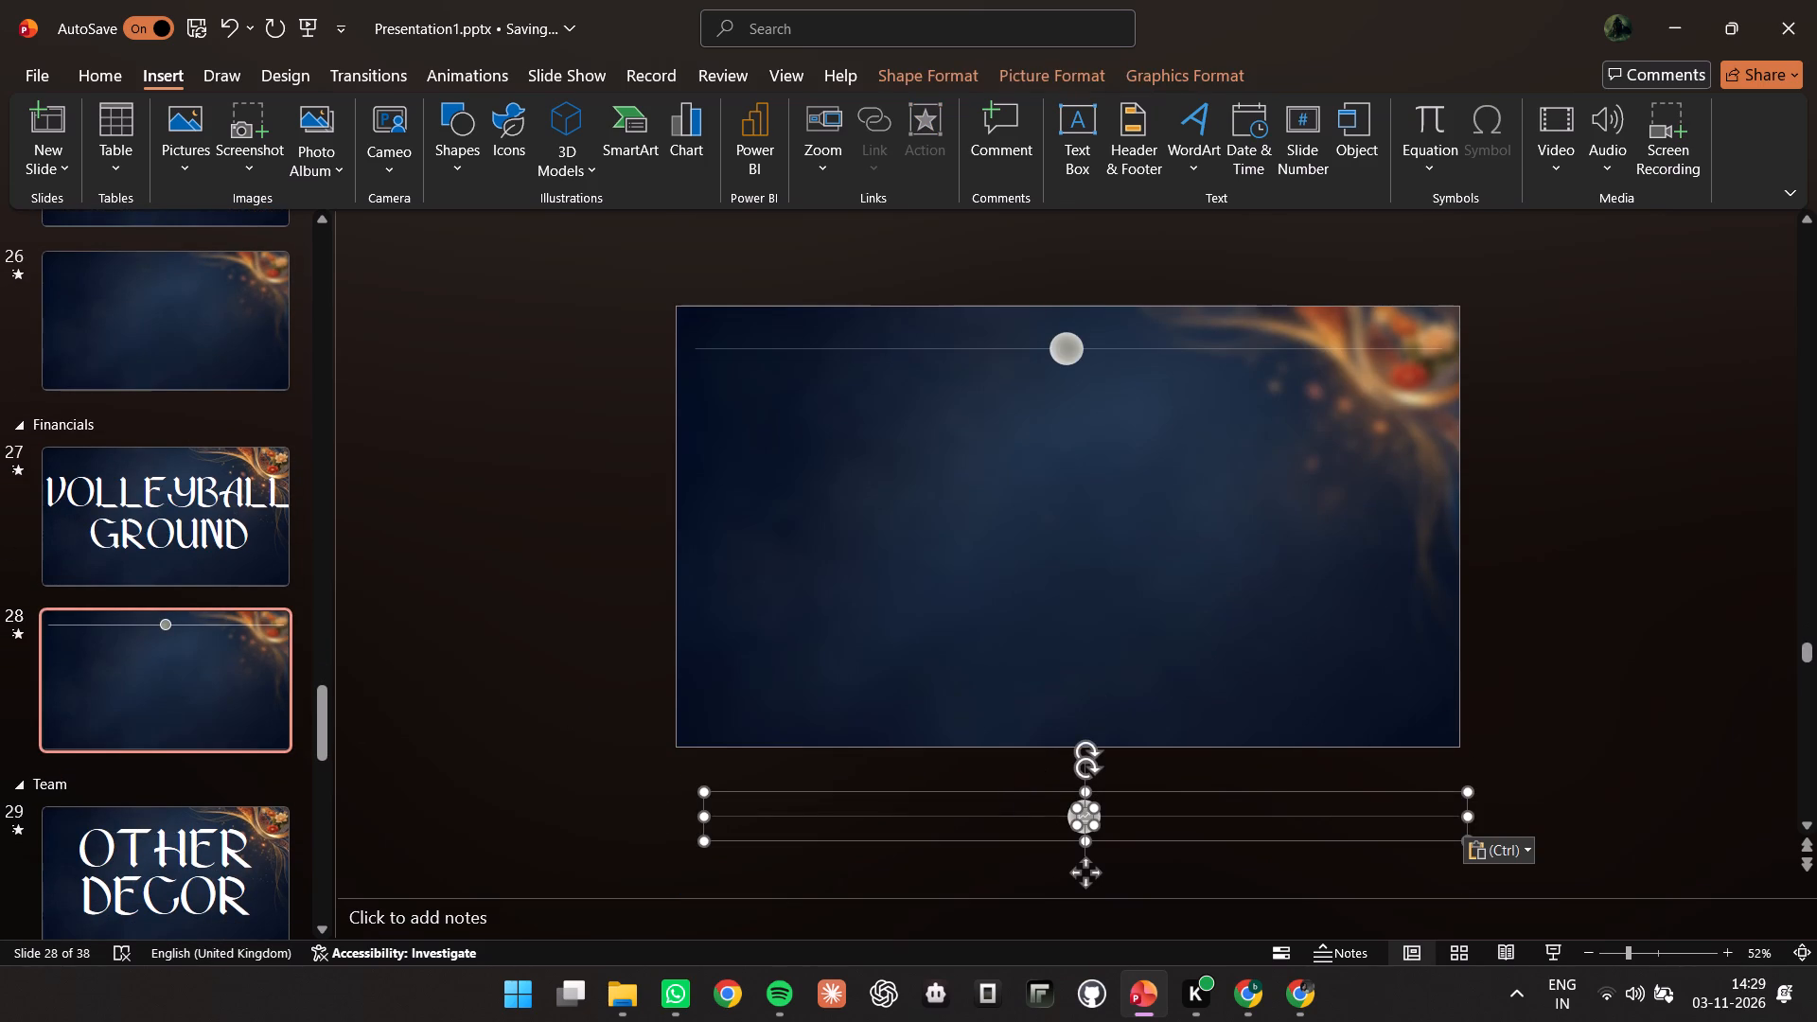
pyautogui.moveTo(980, 790); pyautogui.dragTo(993, 414)
pyautogui.click(992, 373)
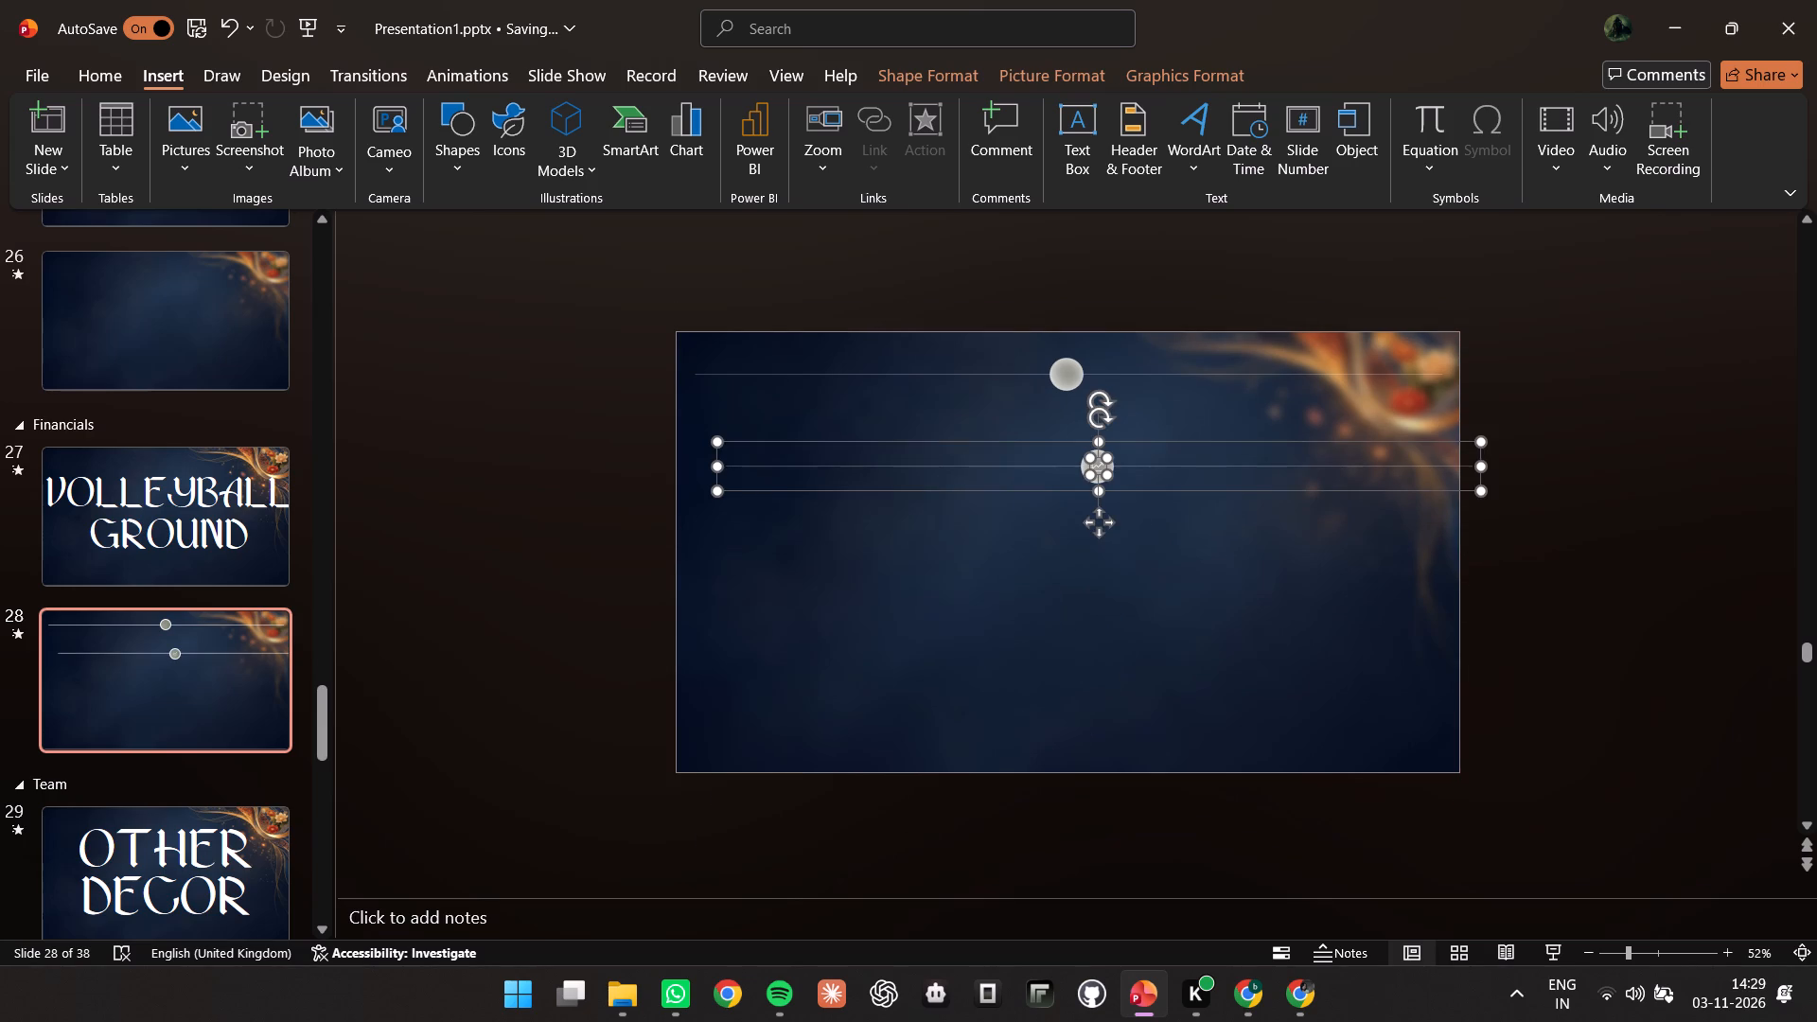
pyautogui.moveTo(990, 412); pyautogui.dragTo(986, 514, button='right')
pyautogui.doubleClick(912, 373)
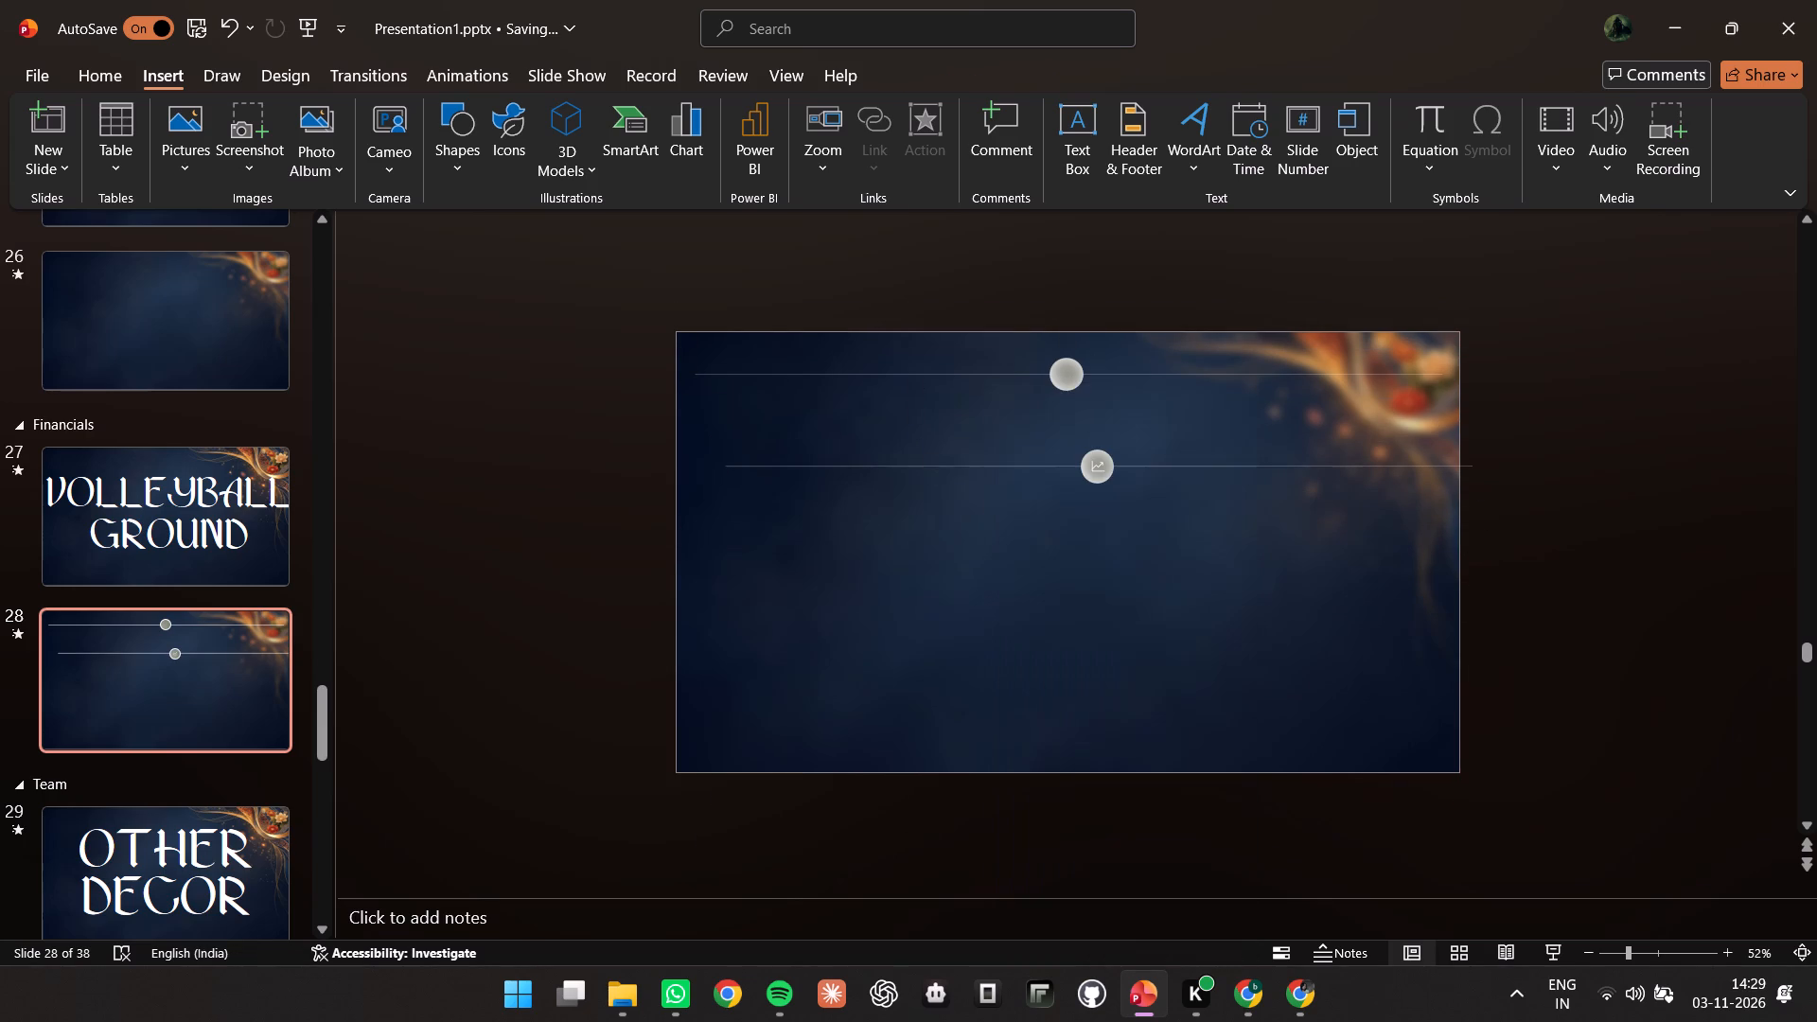
pyautogui.press('Delete')
# Move the pasted divider and icon up to the header position of slide 28, centred horizontally.
pyautogui.click(923, 464)
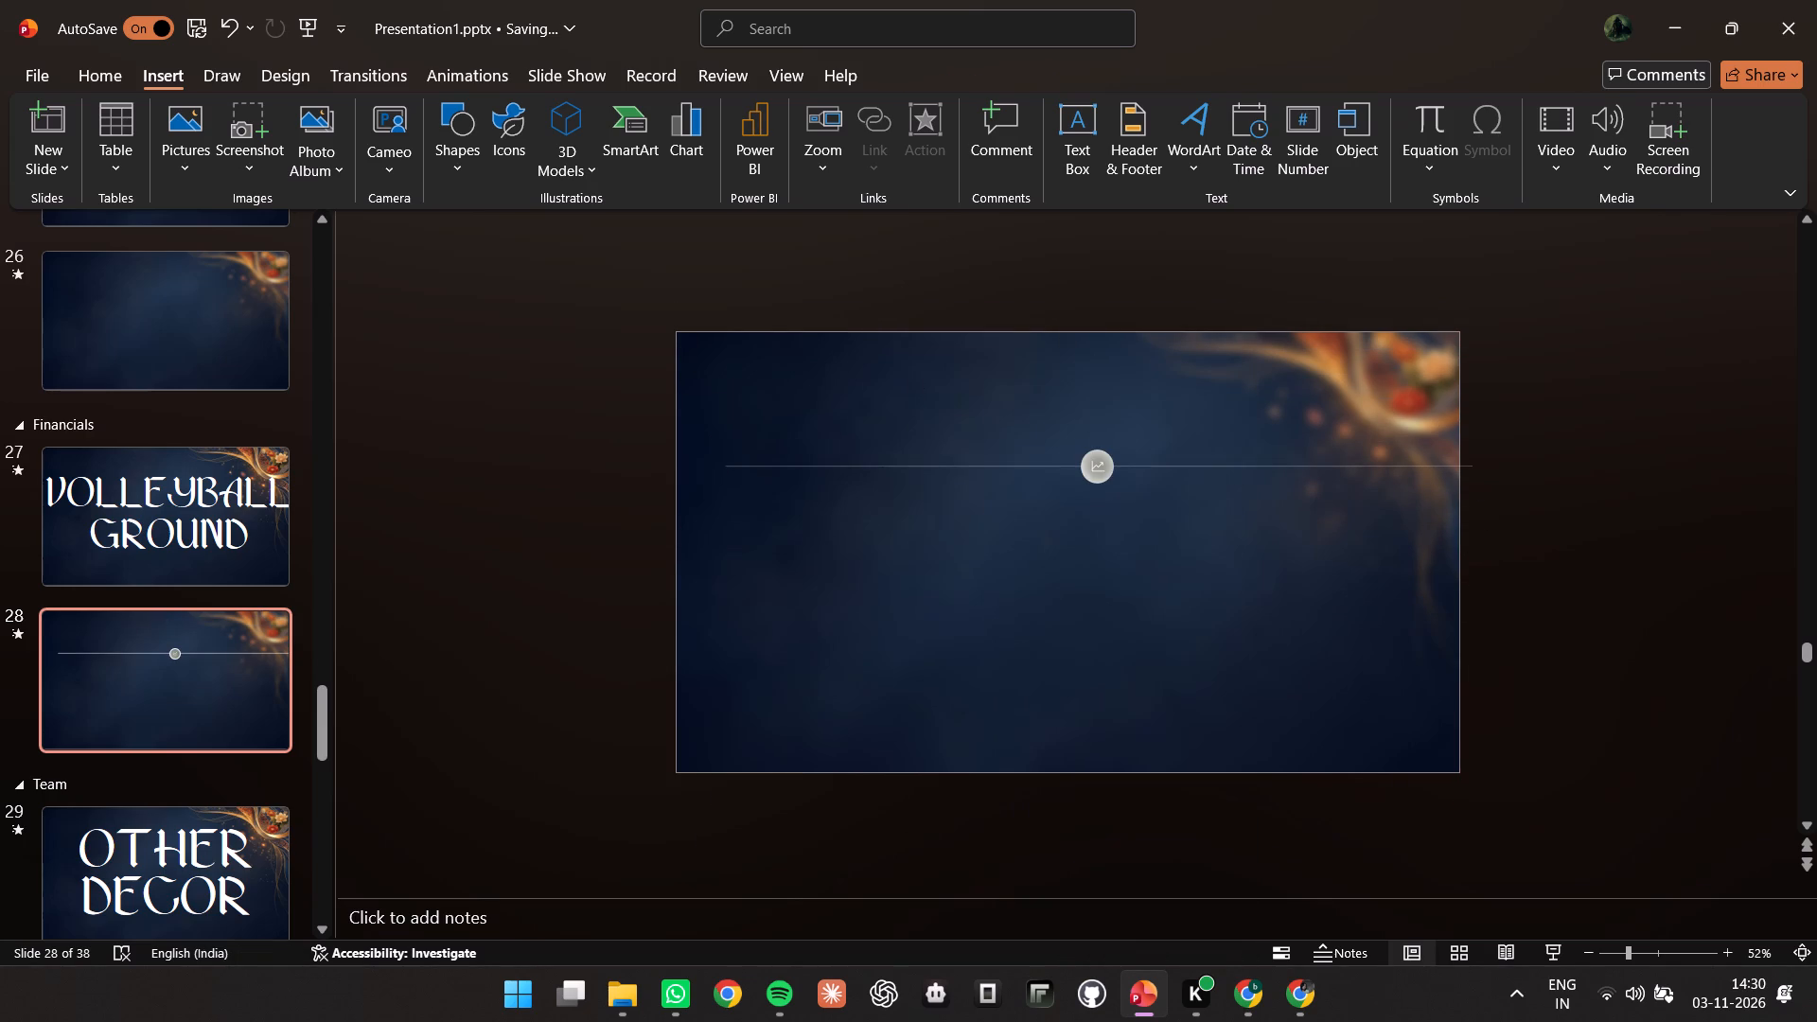
pyautogui.hotkey('ctrl', 'a')
pyautogui.moveTo(923, 436); pyautogui.dragTo(889, 351)
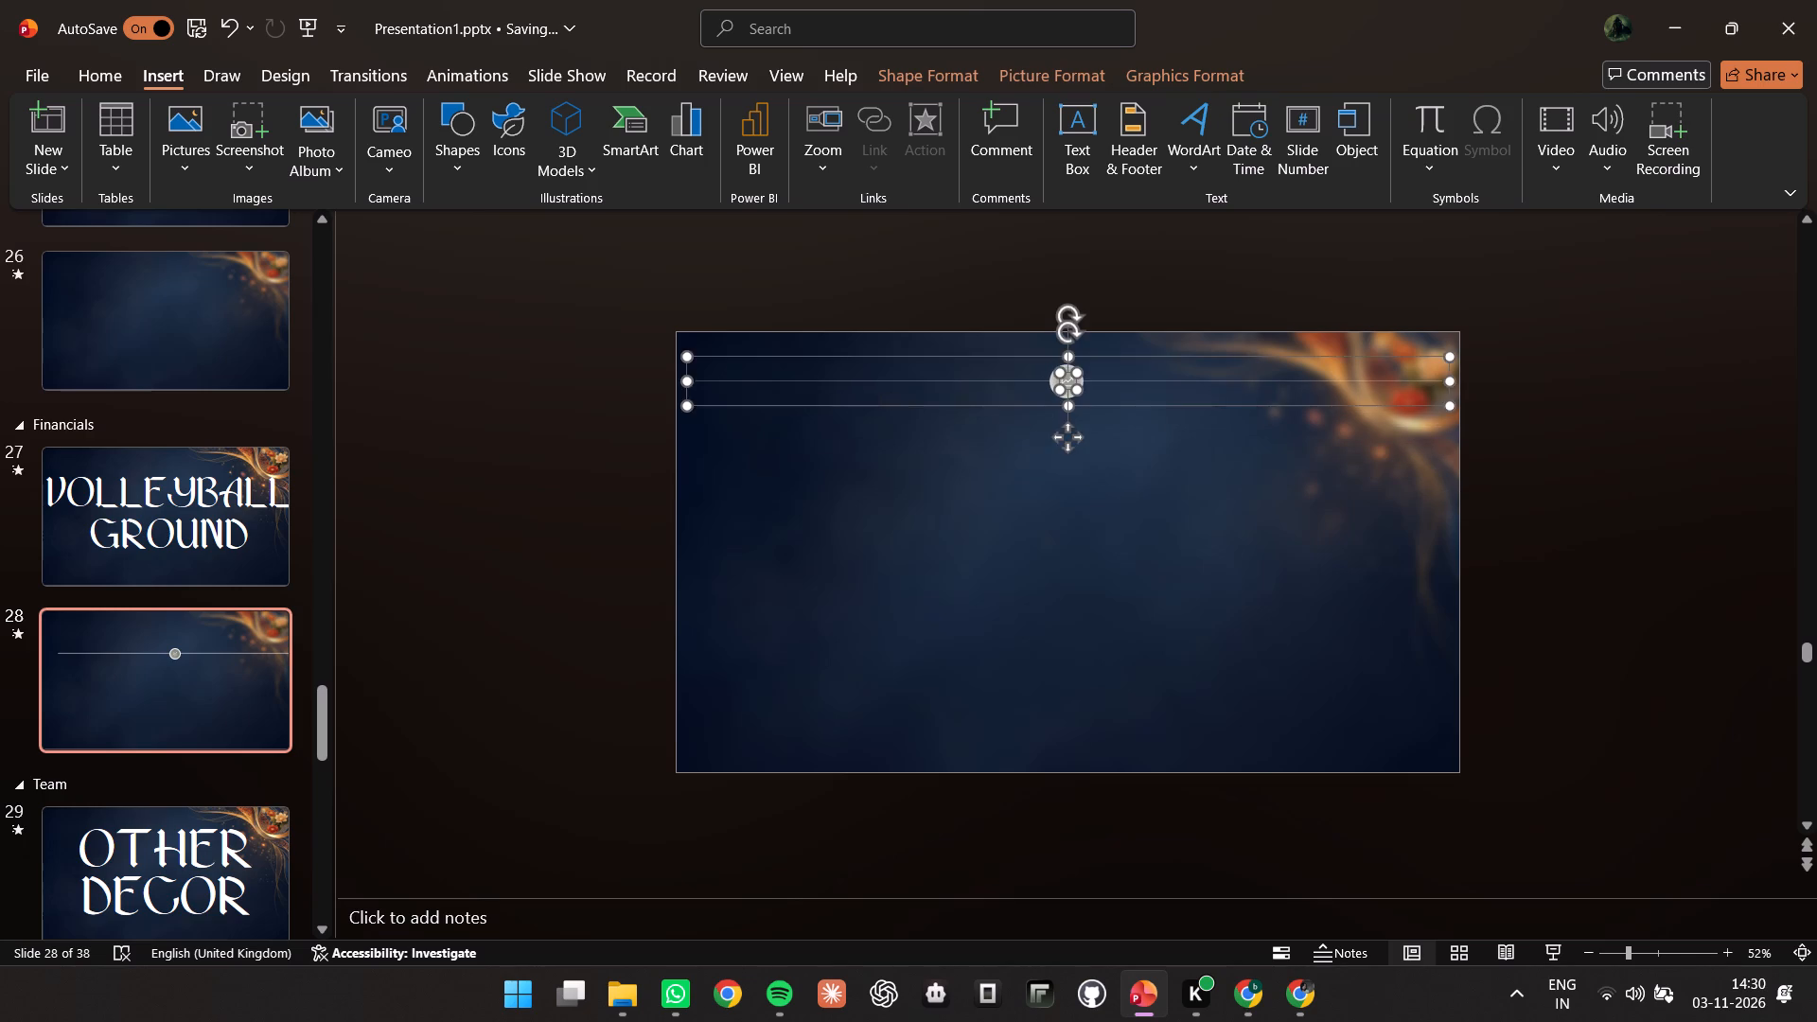
pyautogui.click(864, 544)
# Copy the small icon of the Volleyball Ground circle from the Table of Contents on slide 12.
pyautogui.scroll(20, 146, 552)
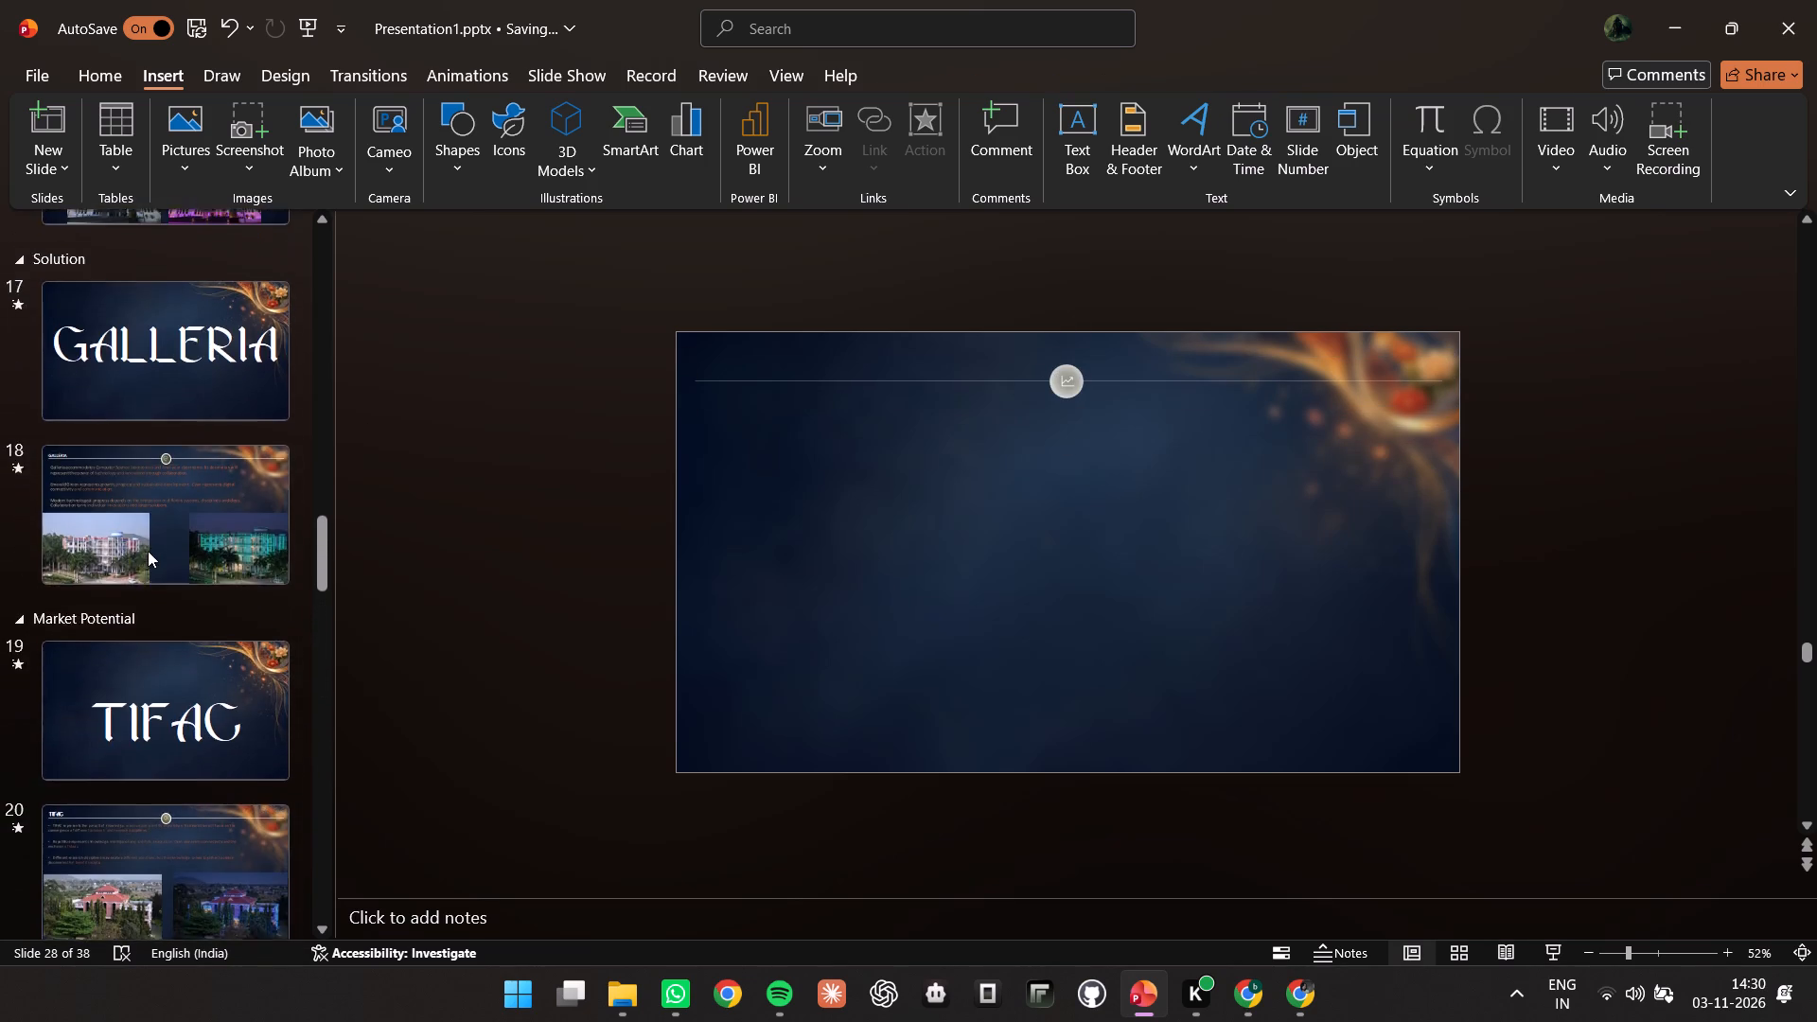
pyautogui.scroll(20, 162, 543)
pyautogui.scroll(-7, 168, 547)
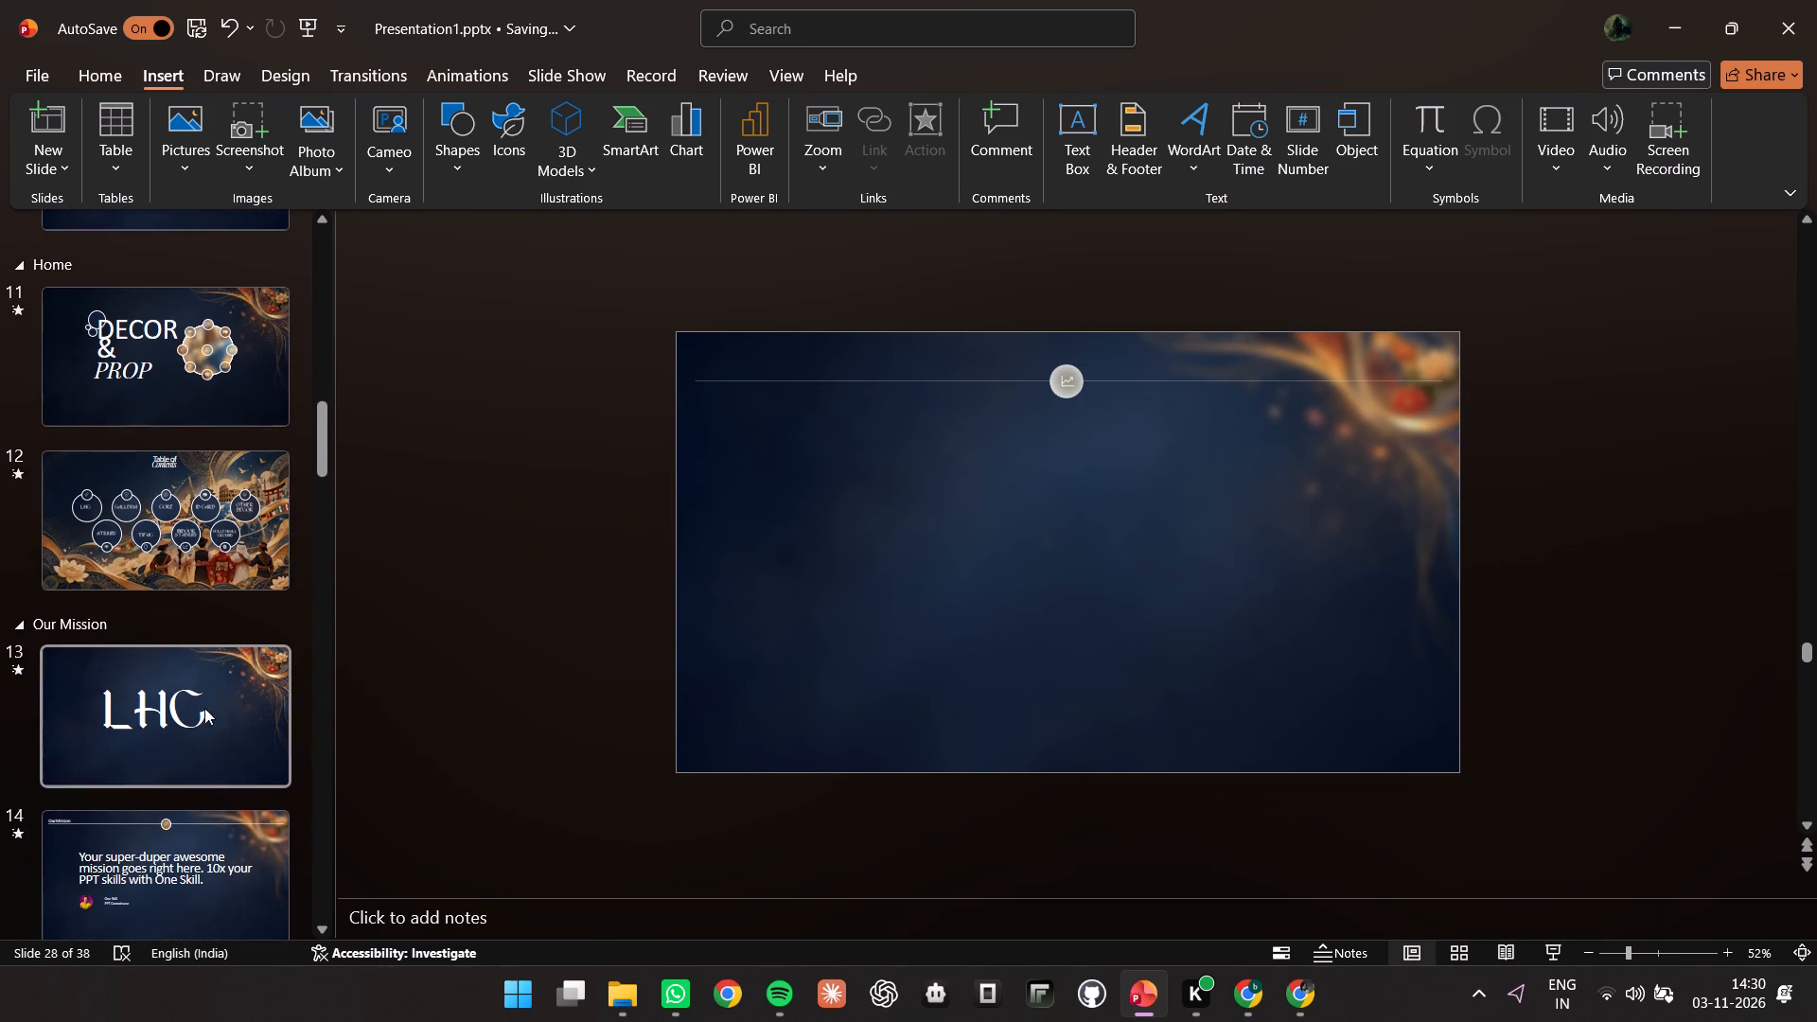
pyautogui.click(203, 533)
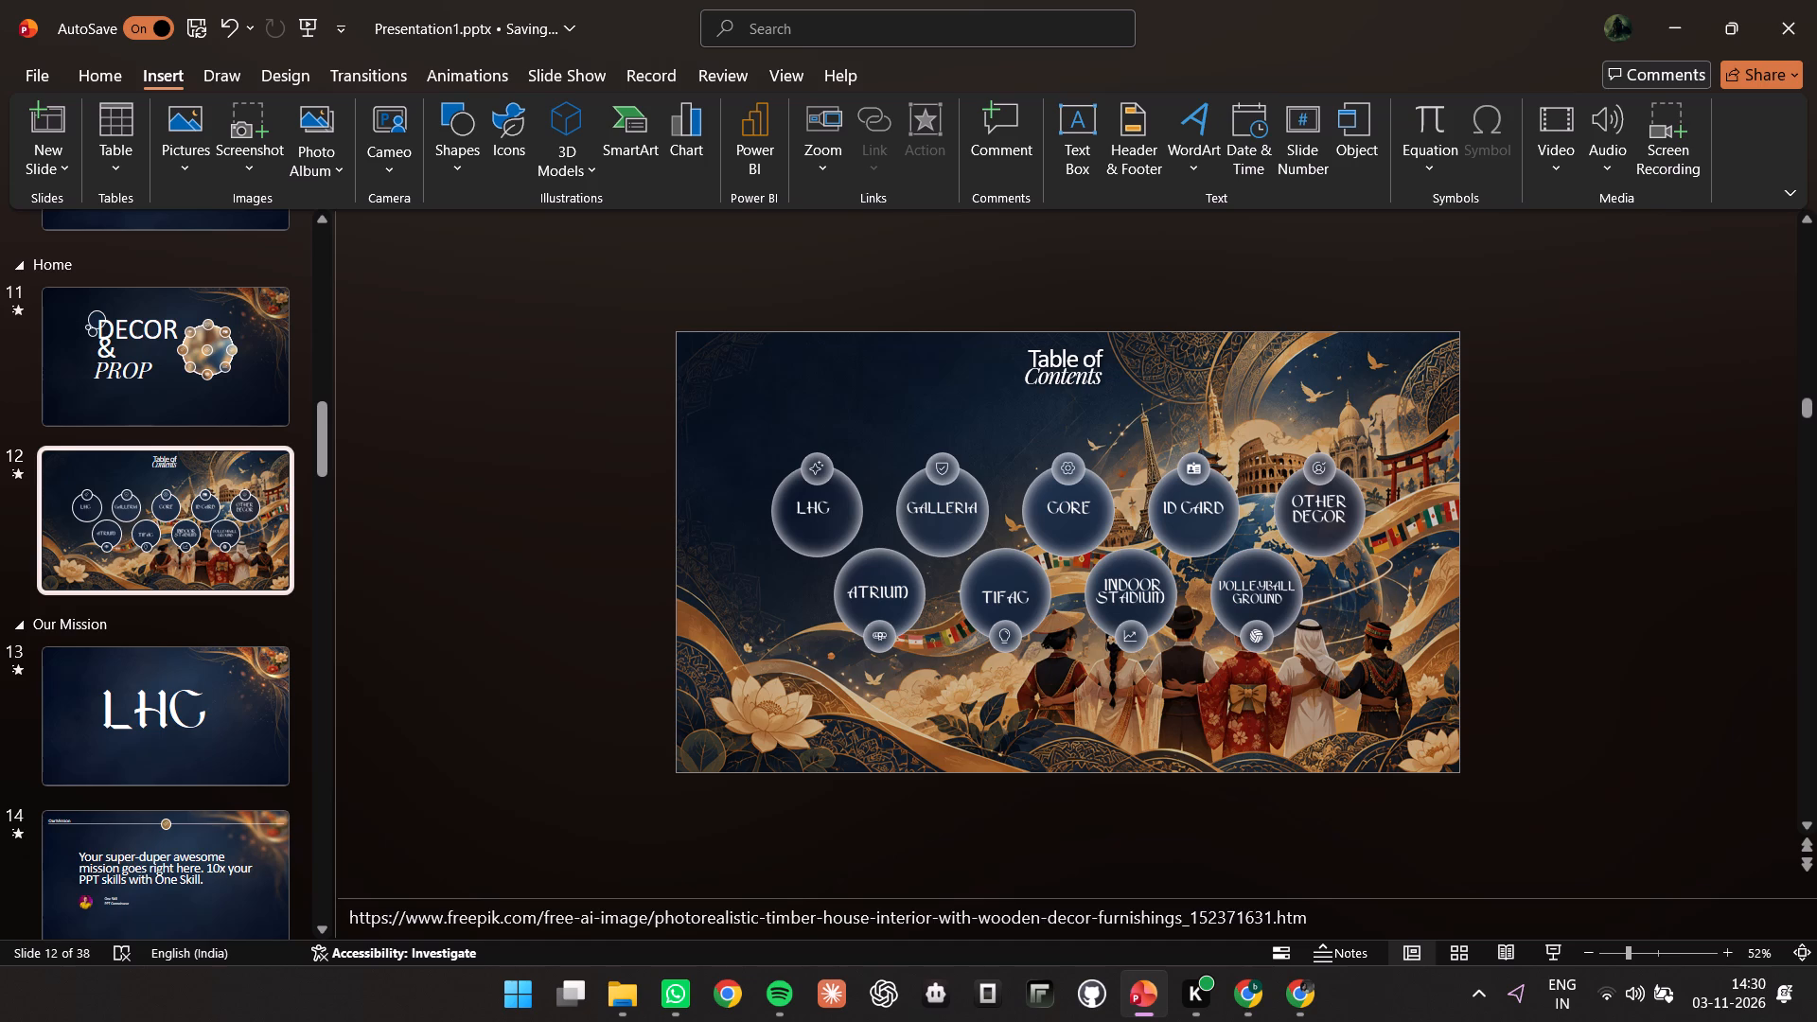
pyautogui.click(1255, 634)
pyautogui.click(1255, 634)
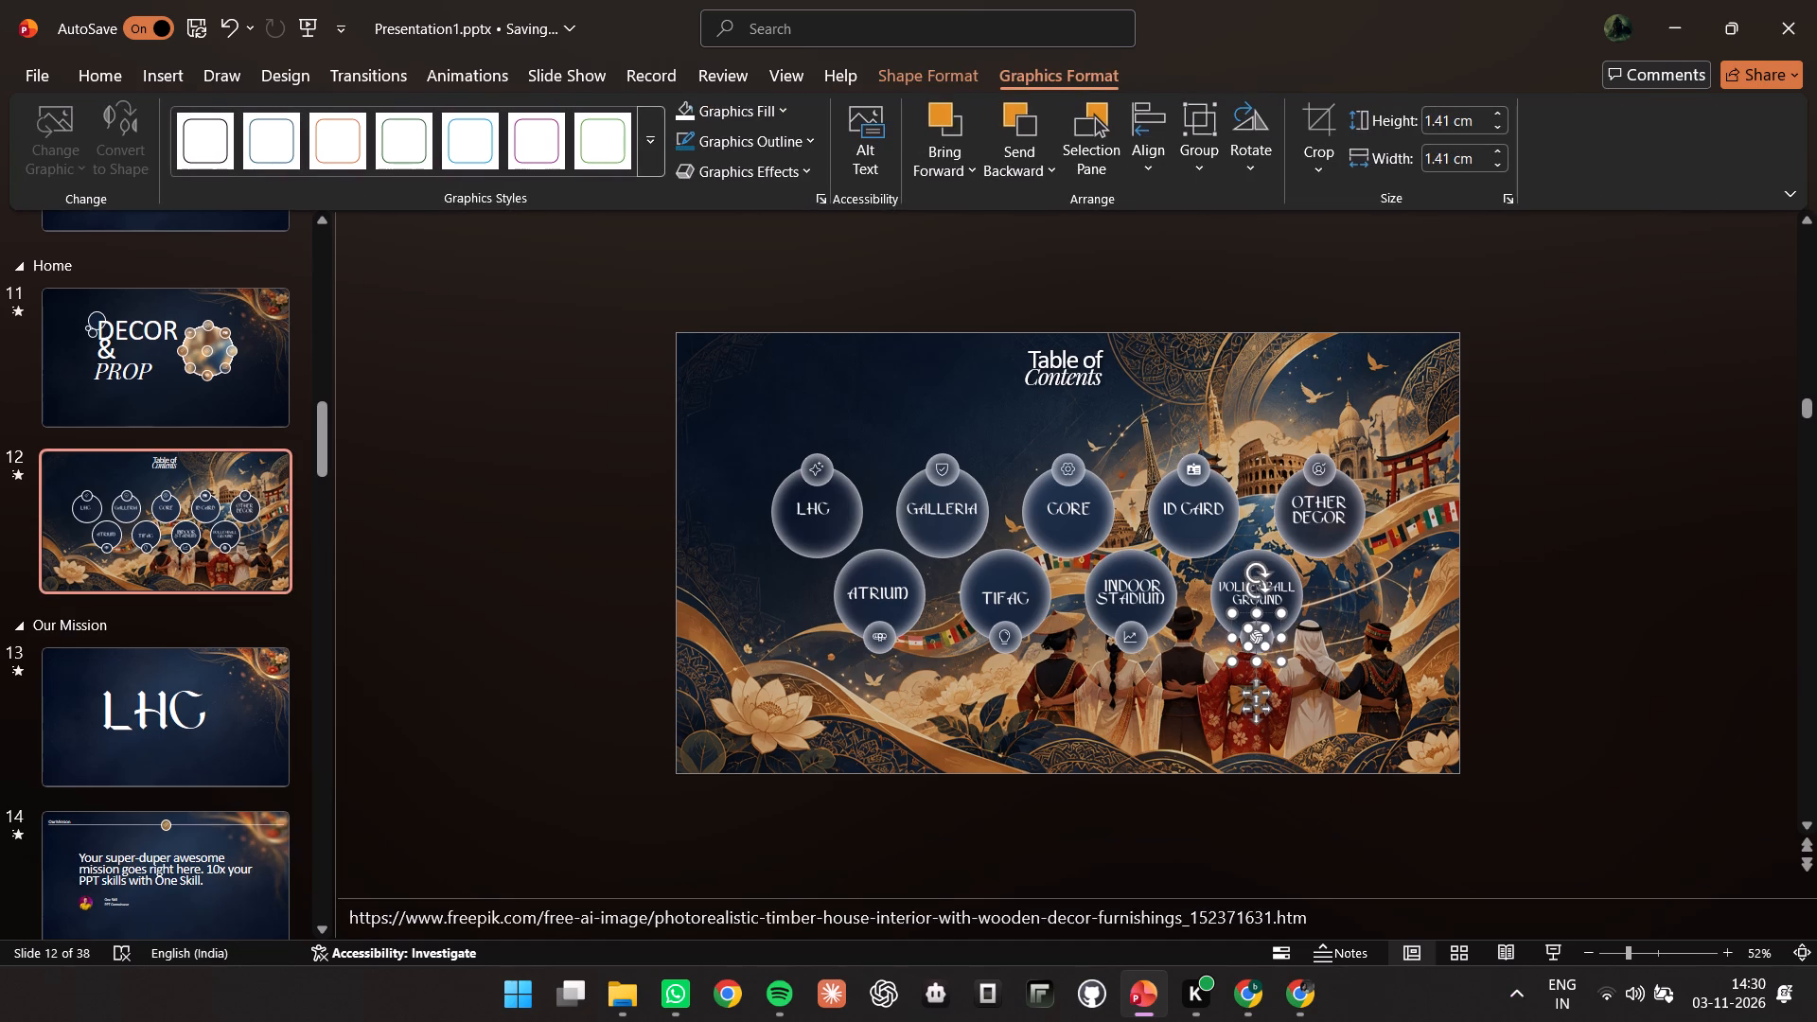
pyautogui.rightClick(1256, 636)
pyautogui.click(1312, 116)
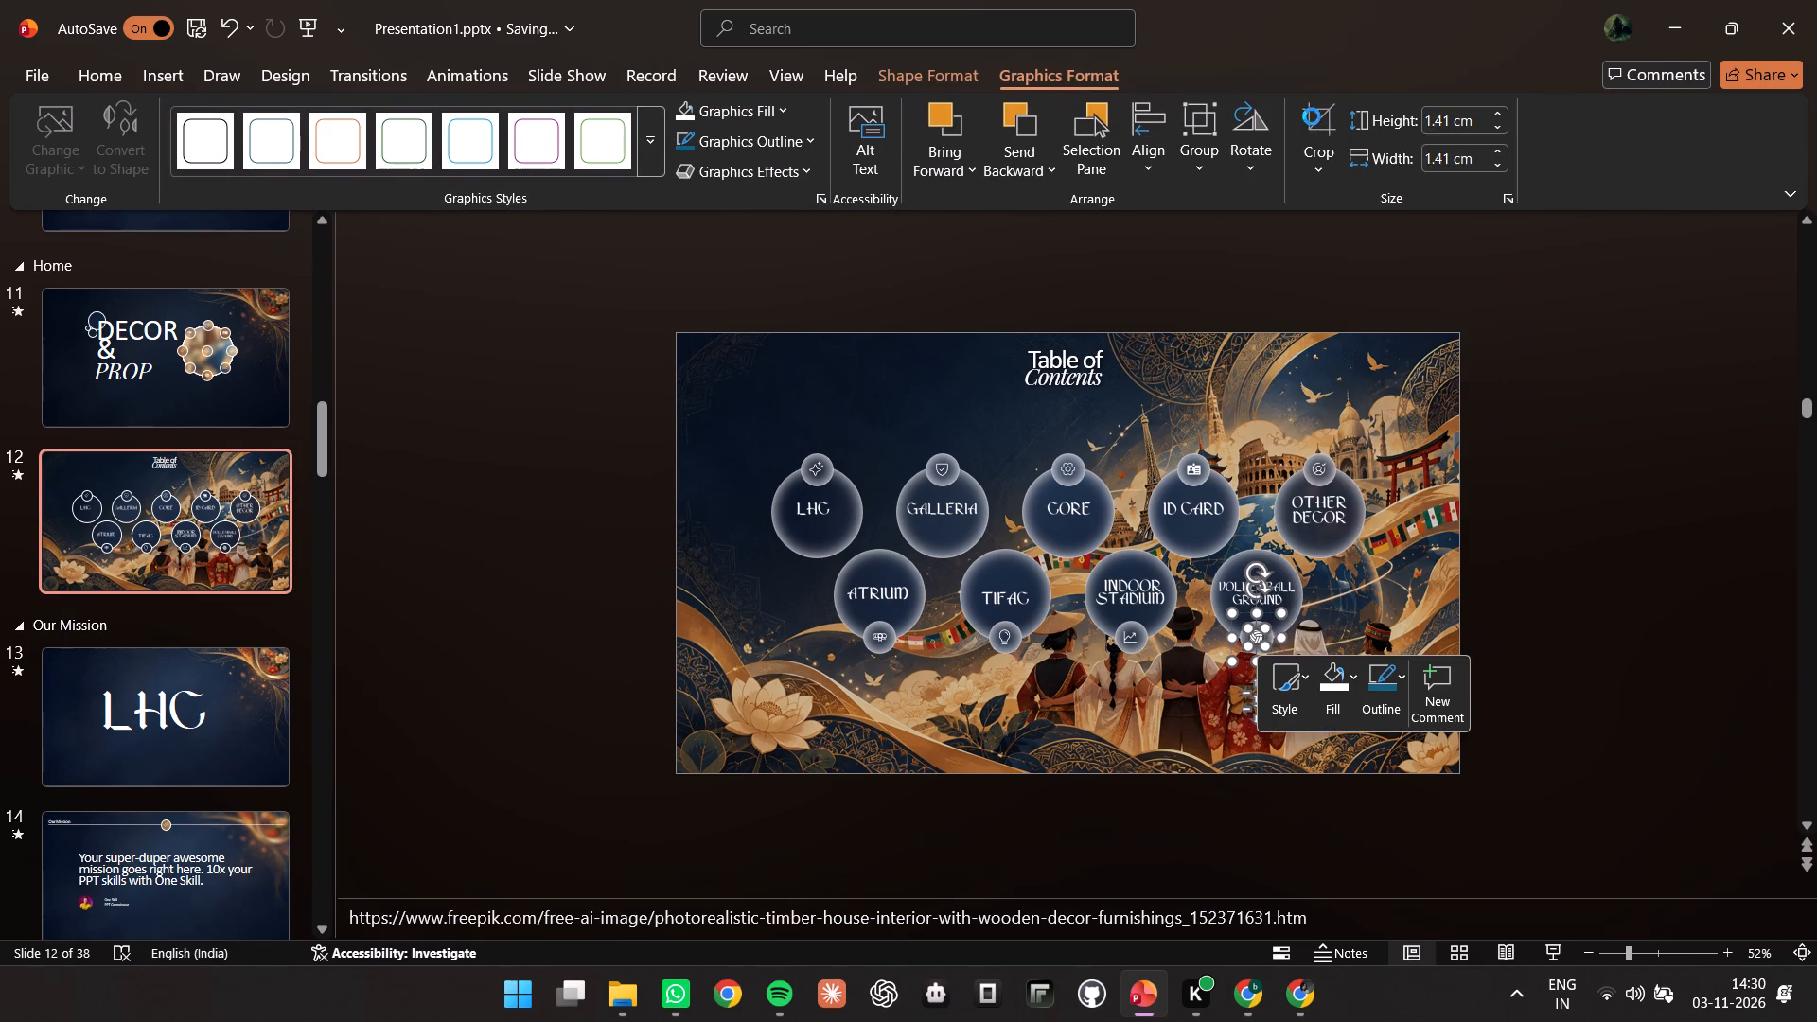
# Paste the Volleyball Ground icon onto slide 28 and place it just beside the header divider's circle.
pyautogui.scroll(-17, 227, 724)
pyautogui.scroll(4, 204, 485)
pyautogui.scroll(-13, 205, 485)
pyautogui.click(202, 512)
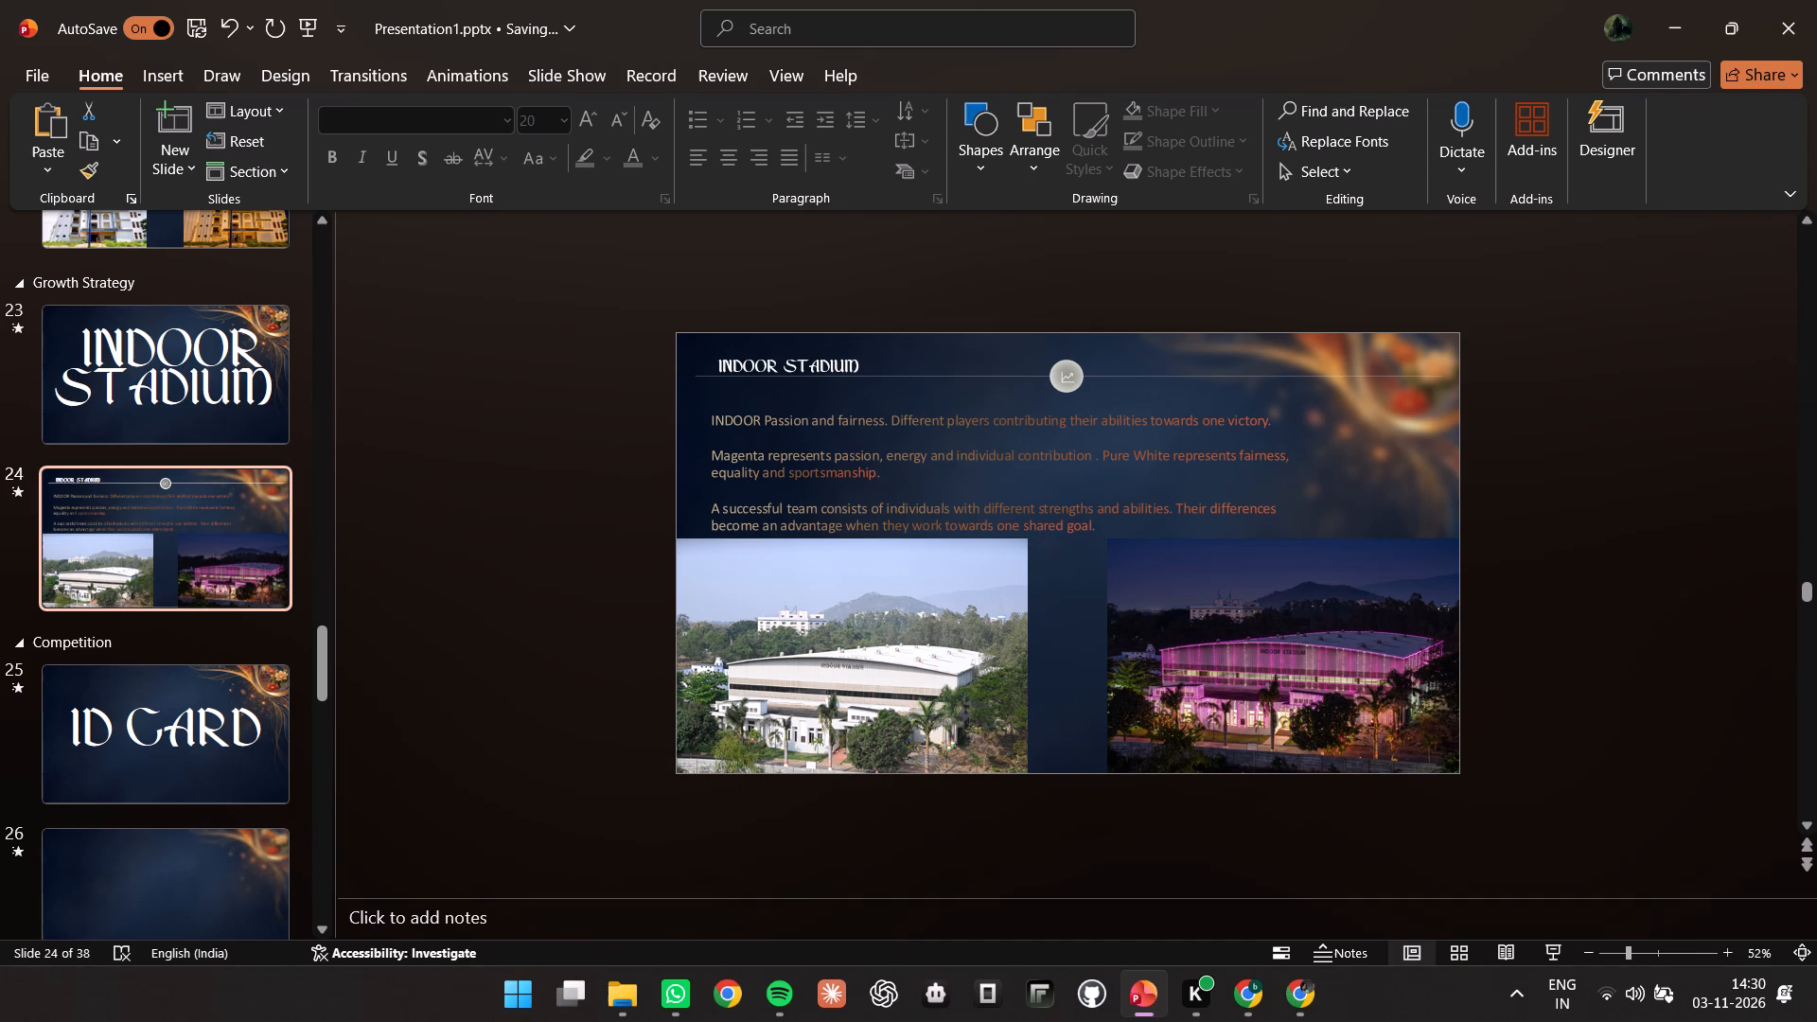
pyautogui.scroll(4, 197, 550)
pyautogui.scroll(-8, 200, 549)
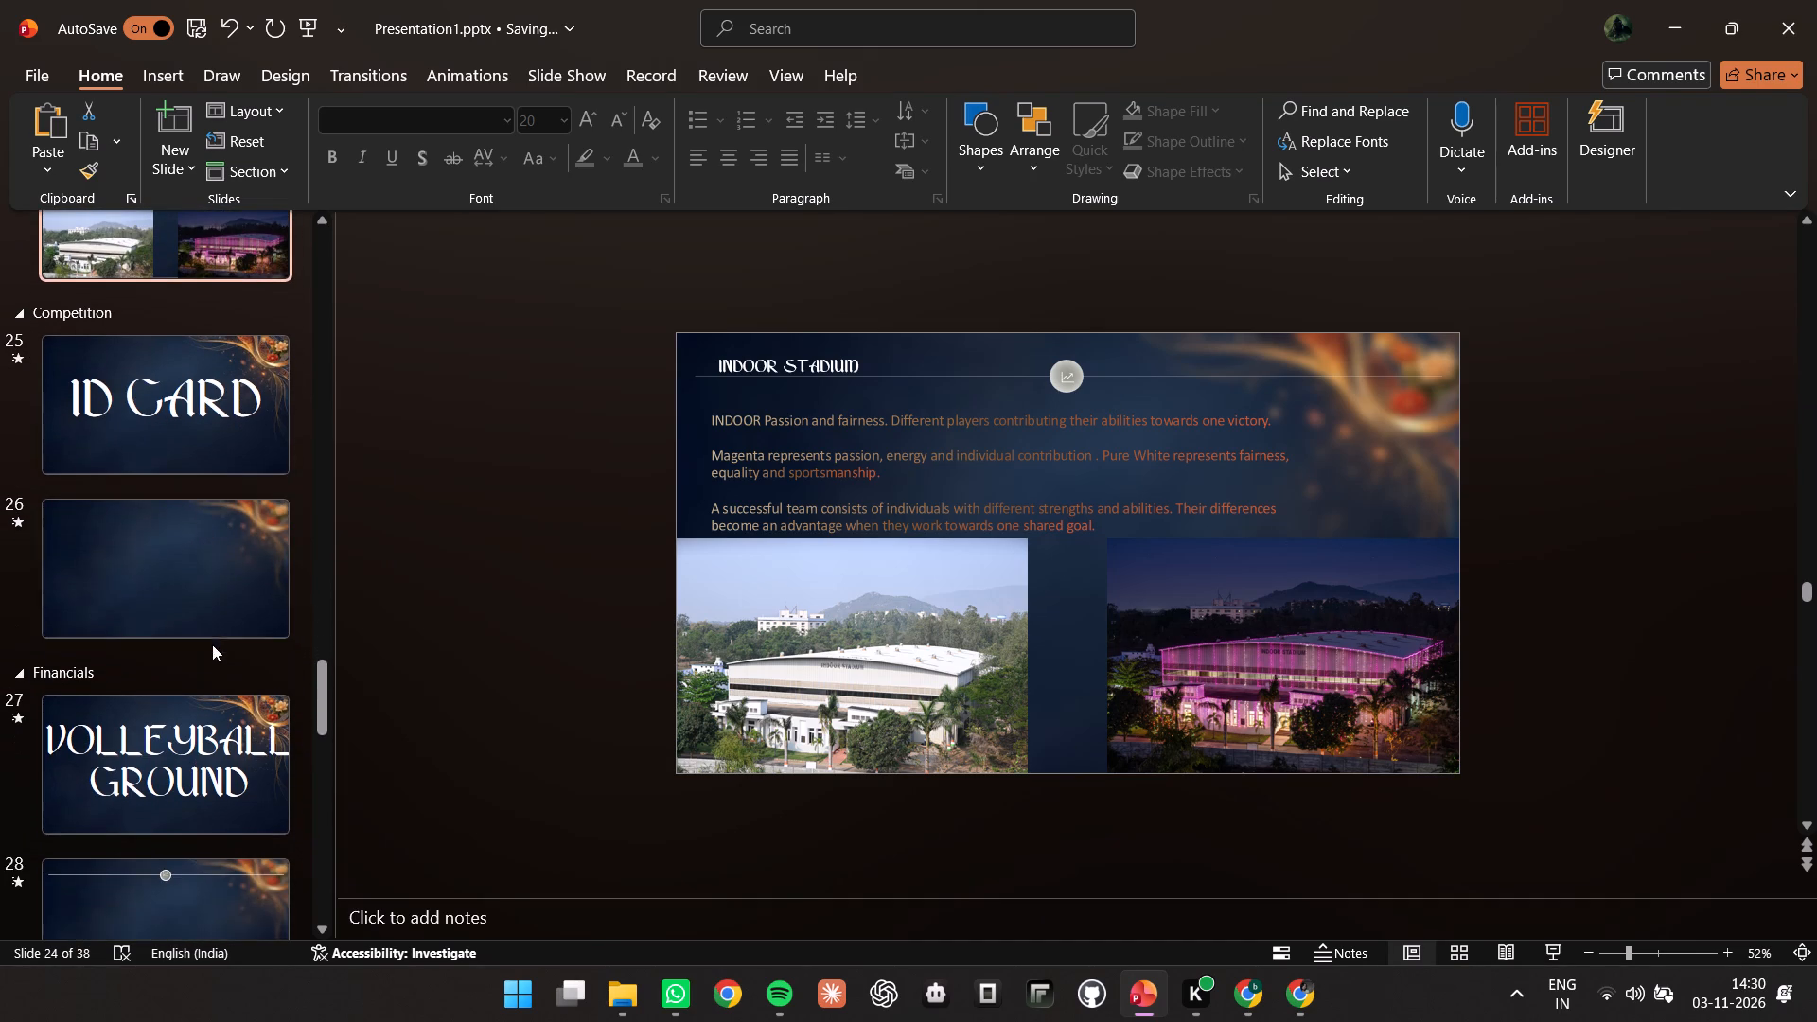
pyautogui.click(182, 837)
pyautogui.click(183, 903)
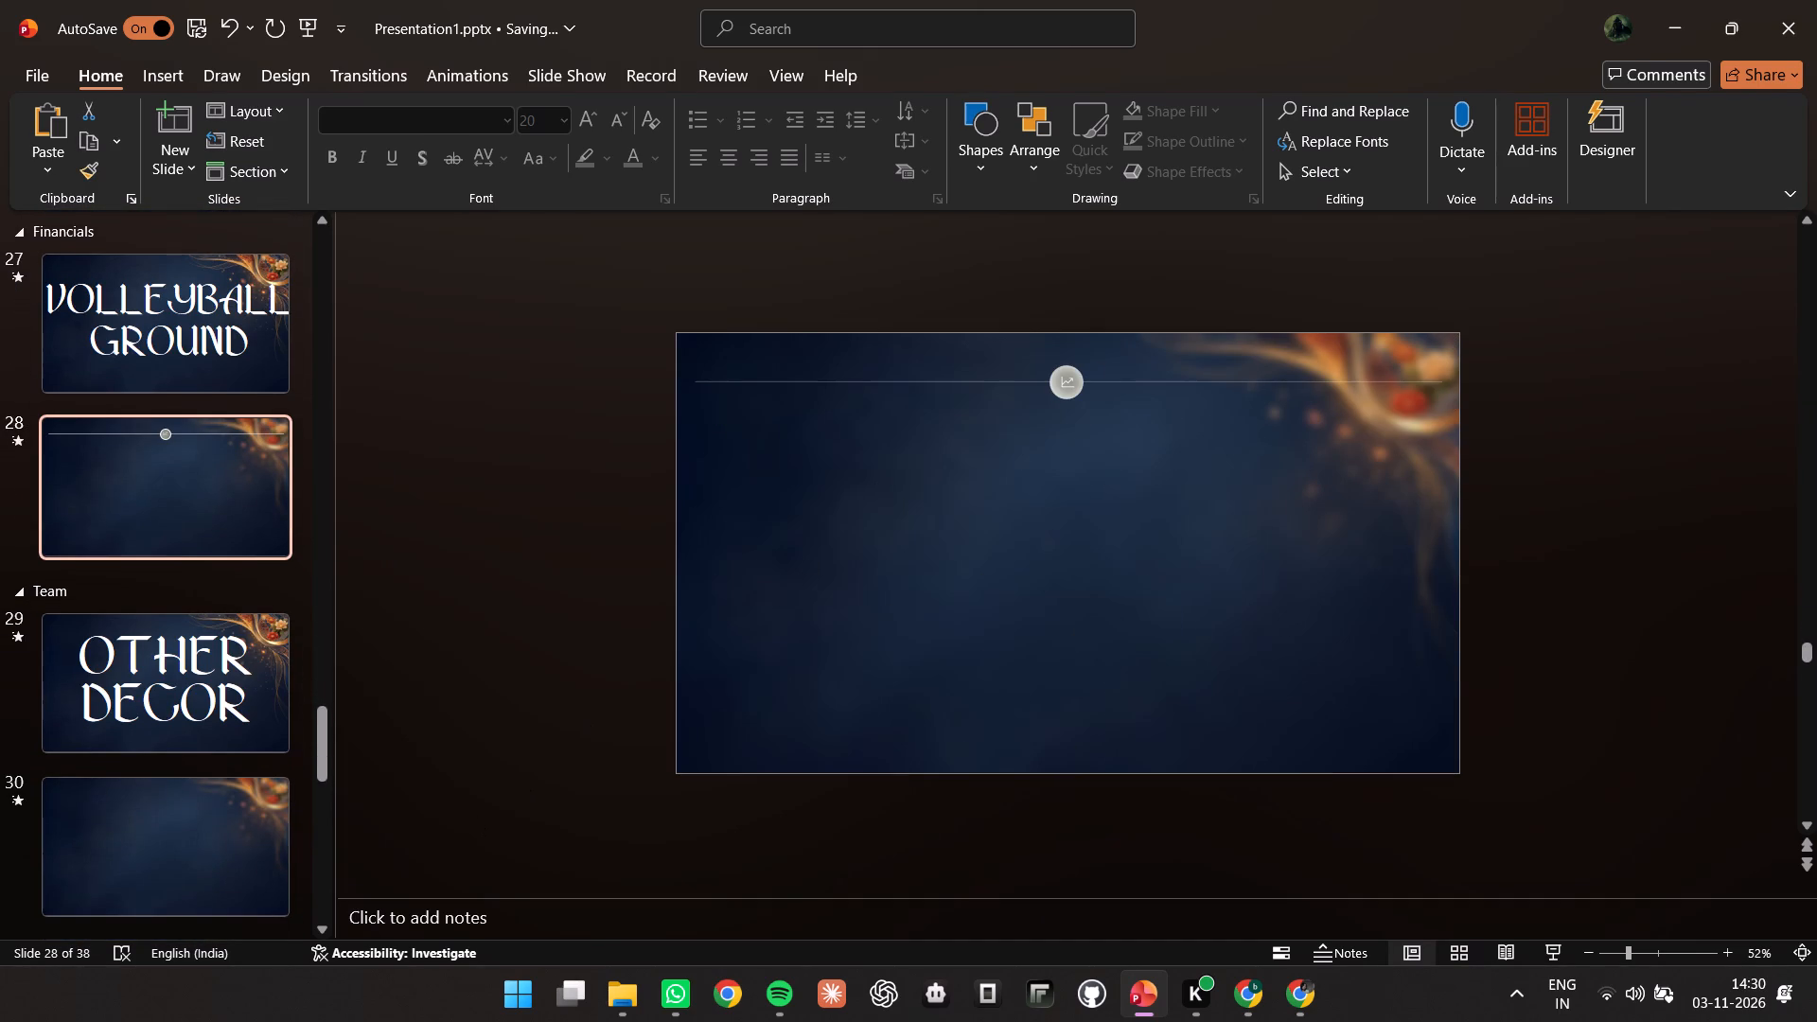
pyautogui.click(1066, 379)
pyautogui.click(1066, 379)
pyautogui.click(1066, 380)
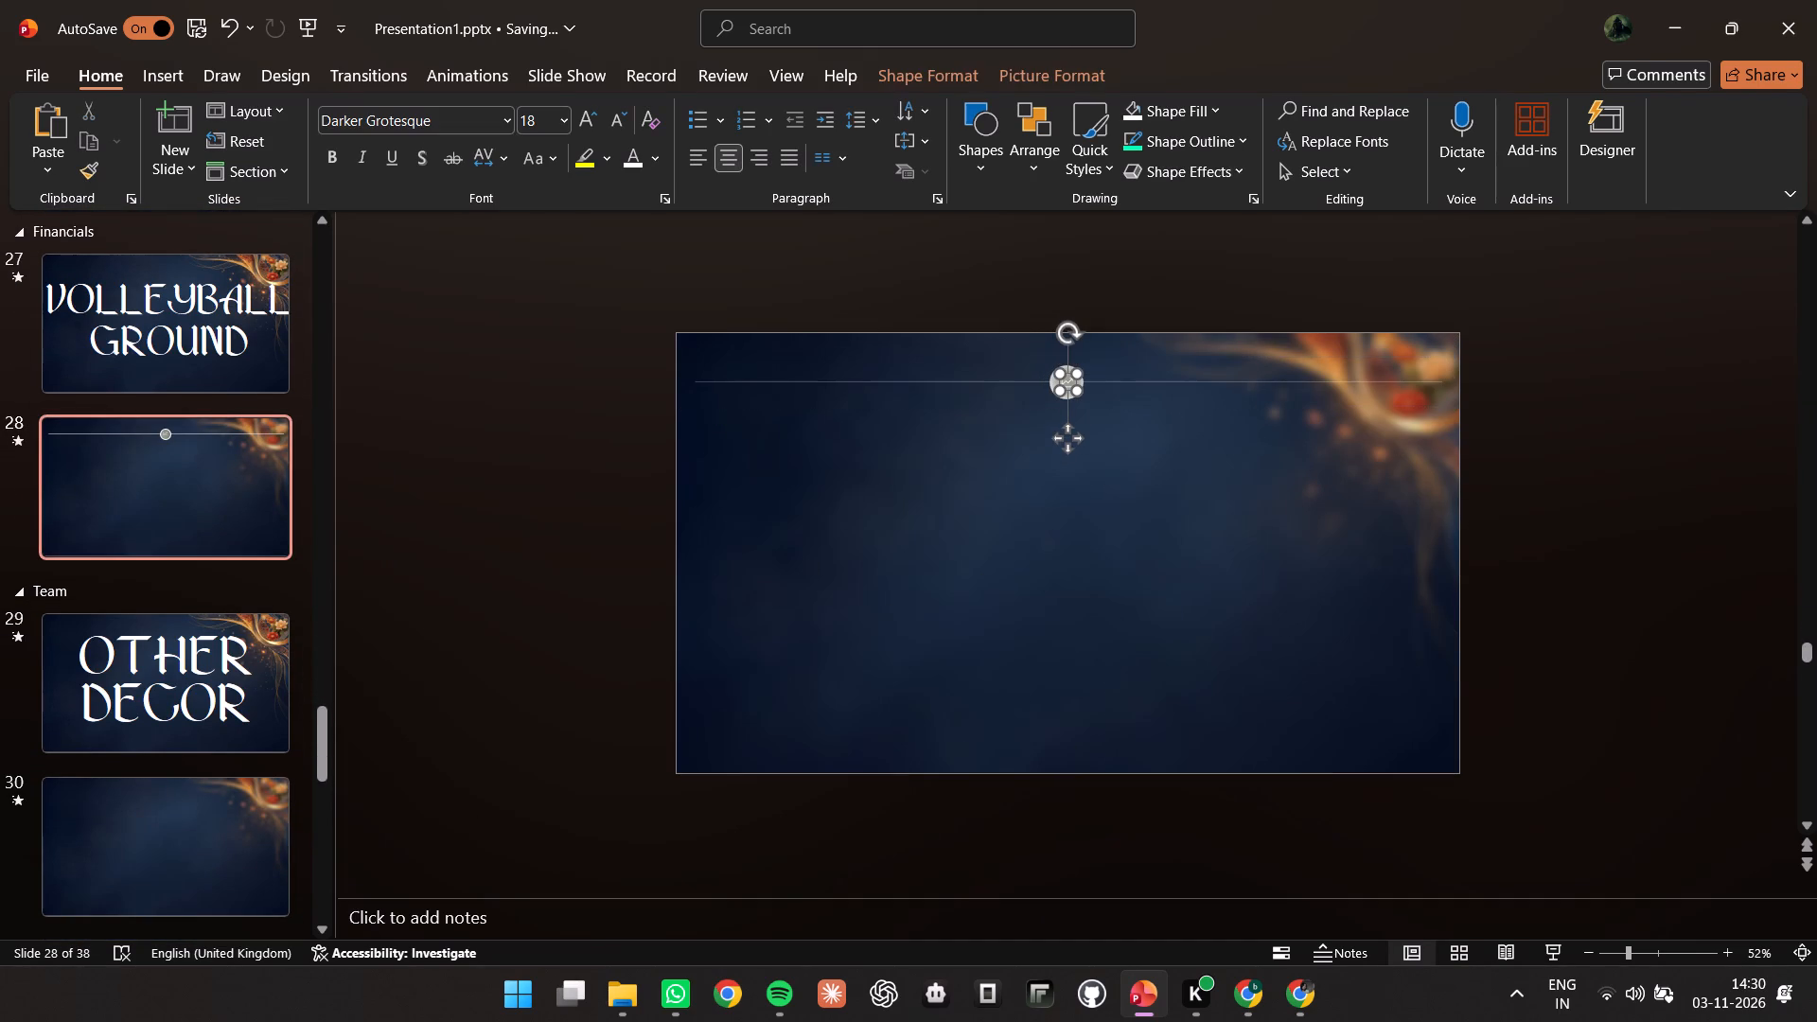
pyautogui.hotkey('ctrl', 'v')
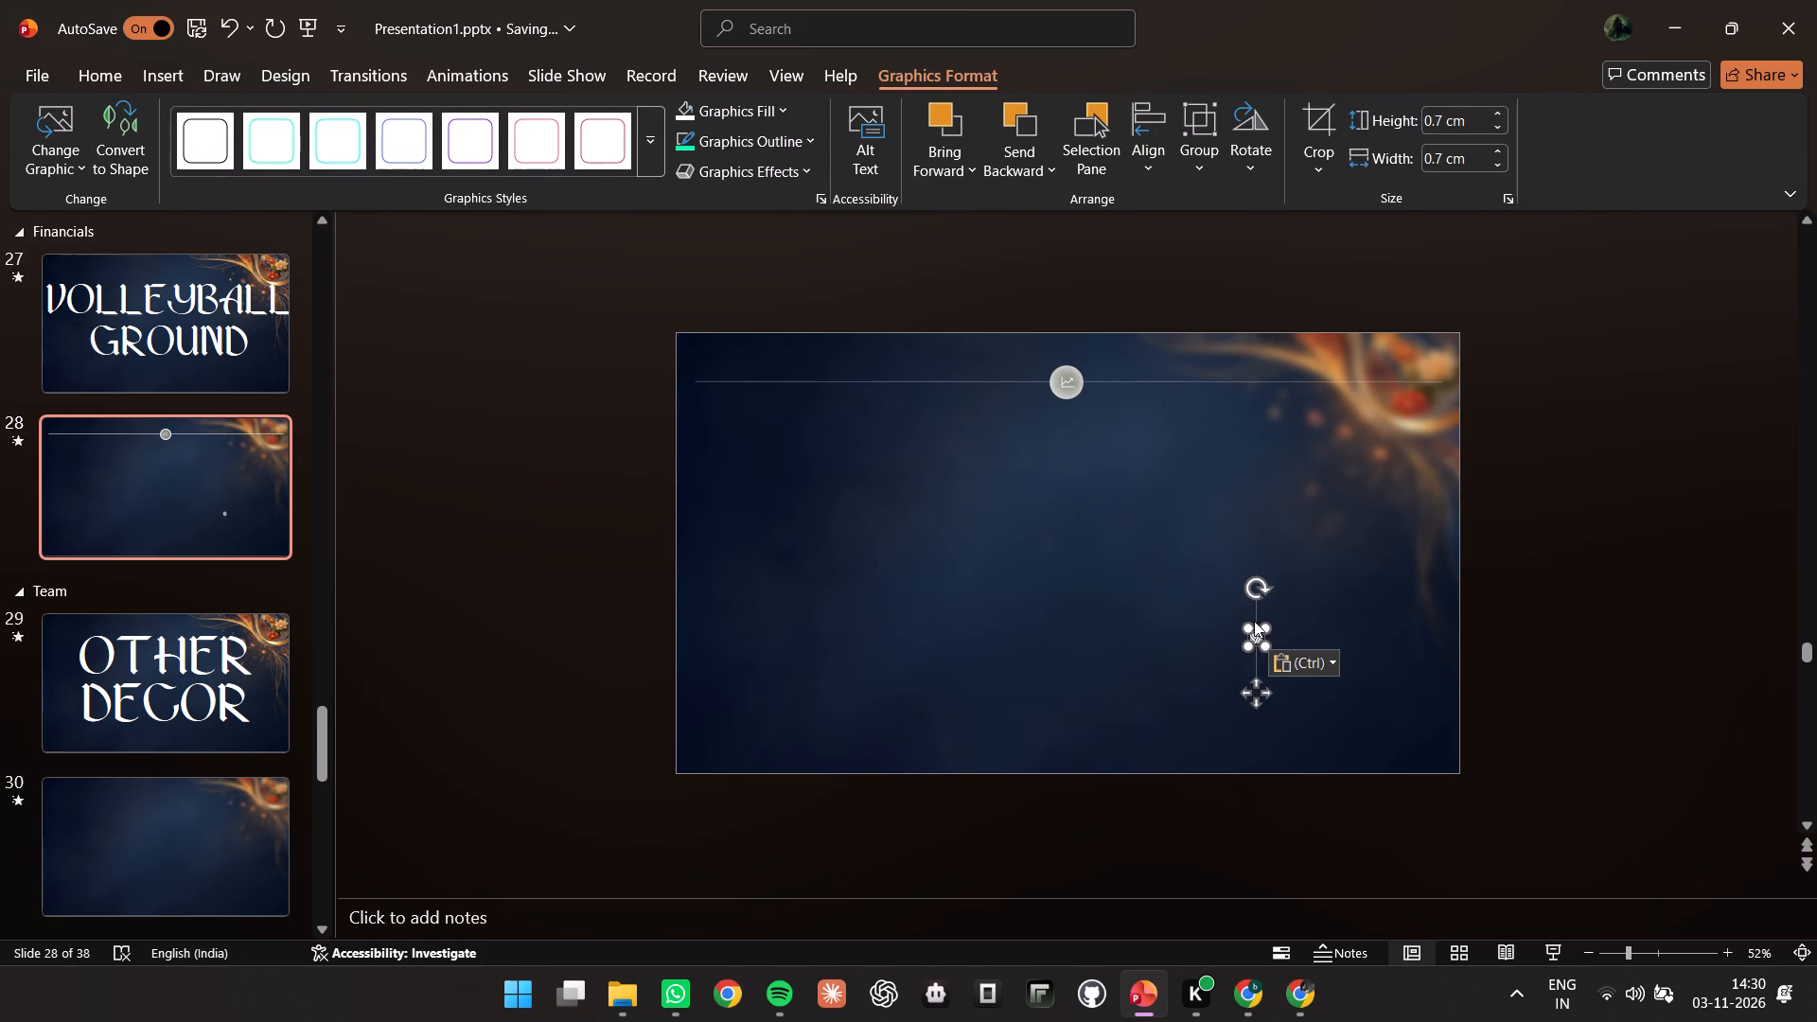
pyautogui.moveTo(1253, 697); pyautogui.dragTo(1072, 449)
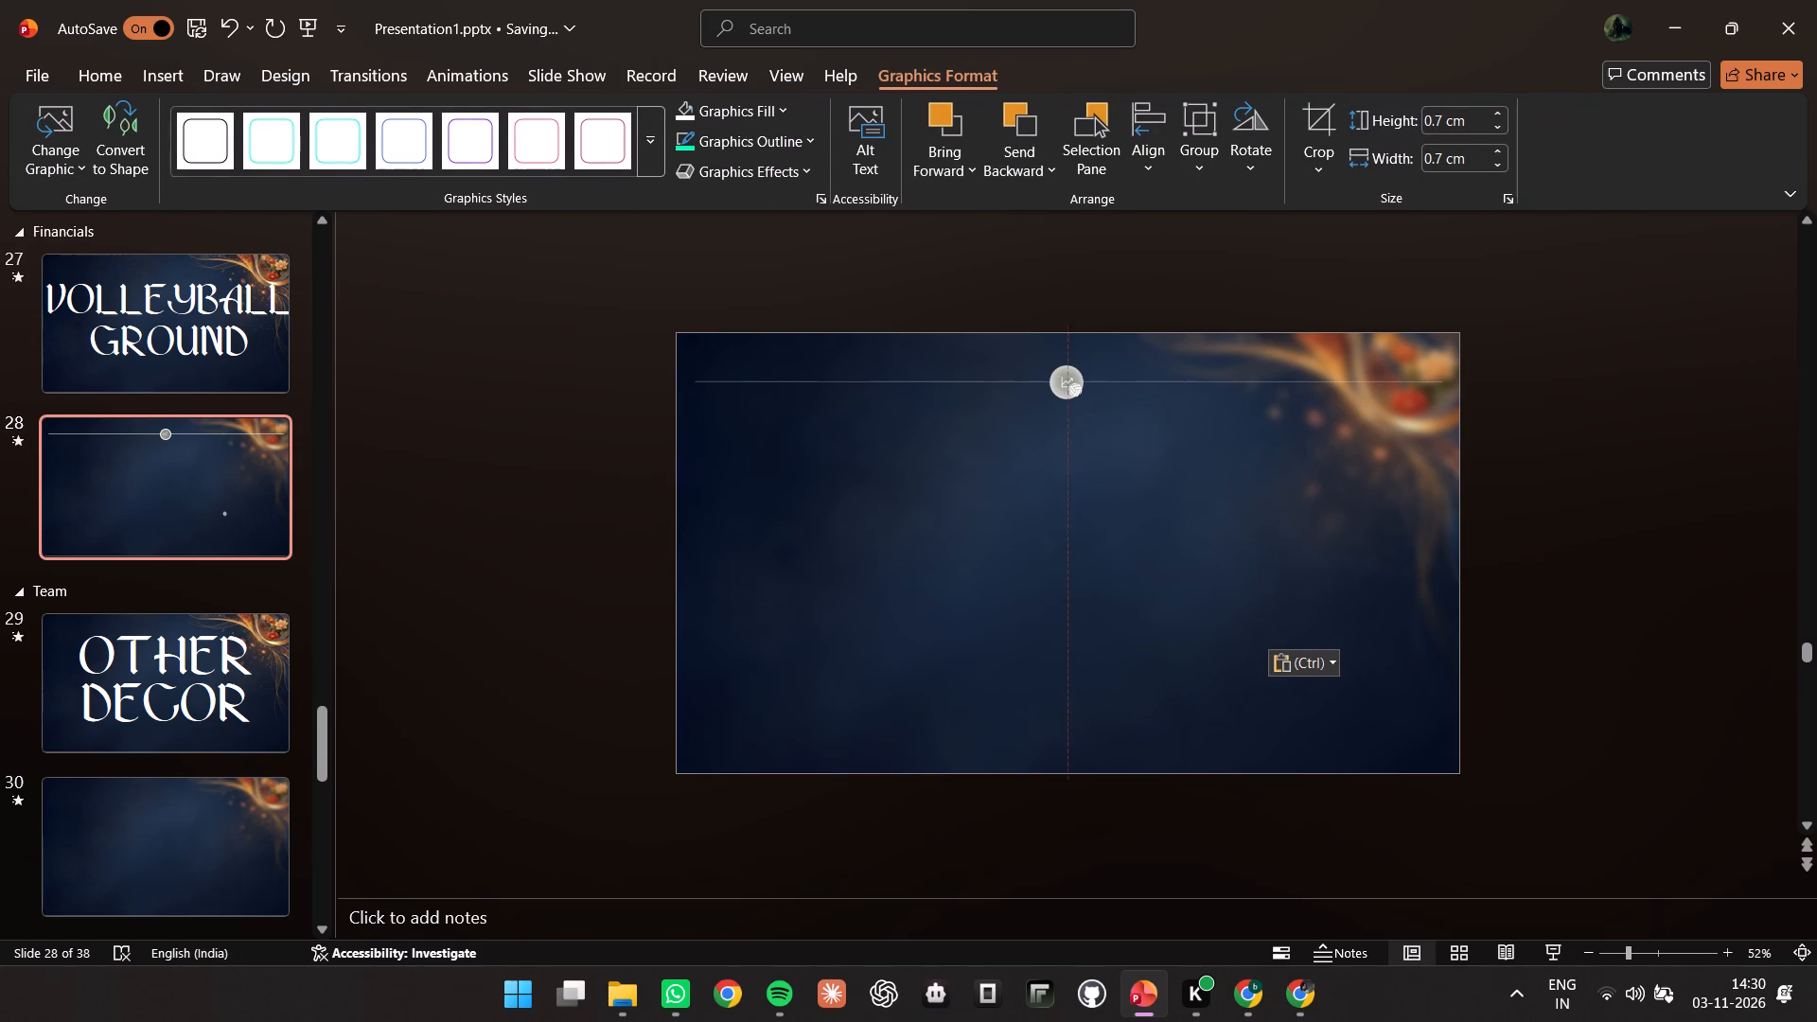
pyautogui.moveTo(1072, 449); pyautogui.dragTo(1028, 438)
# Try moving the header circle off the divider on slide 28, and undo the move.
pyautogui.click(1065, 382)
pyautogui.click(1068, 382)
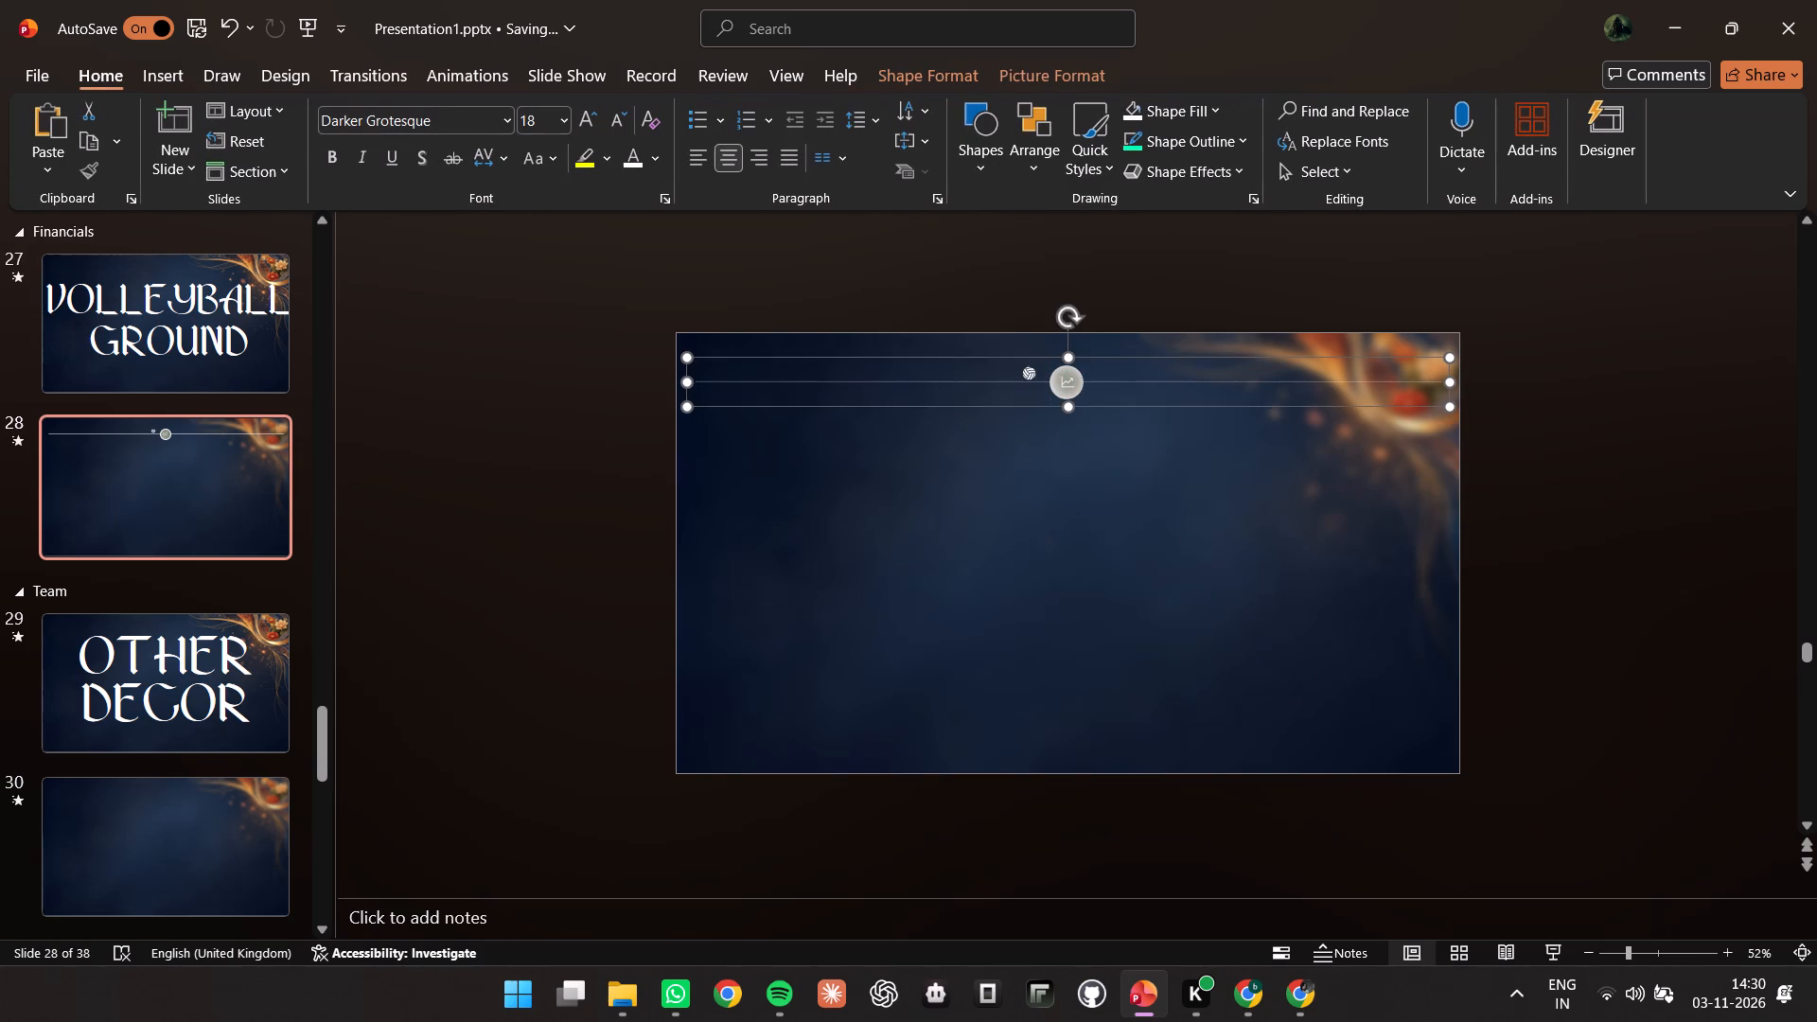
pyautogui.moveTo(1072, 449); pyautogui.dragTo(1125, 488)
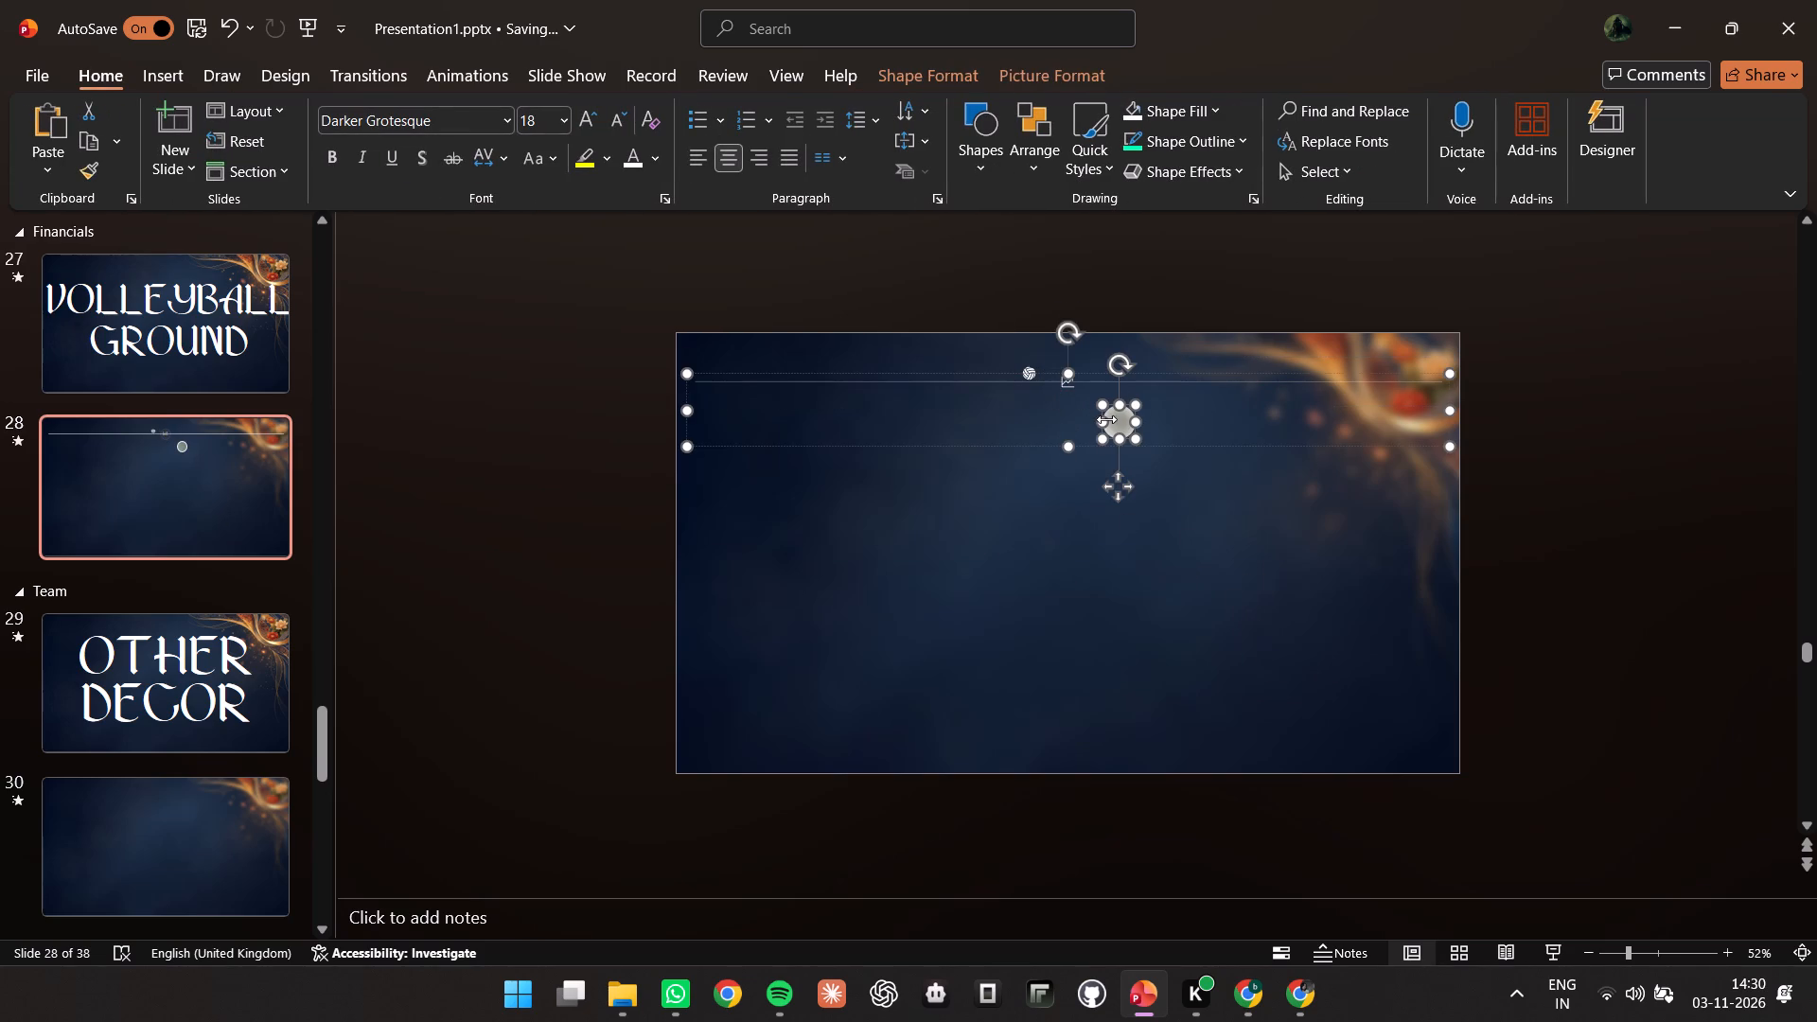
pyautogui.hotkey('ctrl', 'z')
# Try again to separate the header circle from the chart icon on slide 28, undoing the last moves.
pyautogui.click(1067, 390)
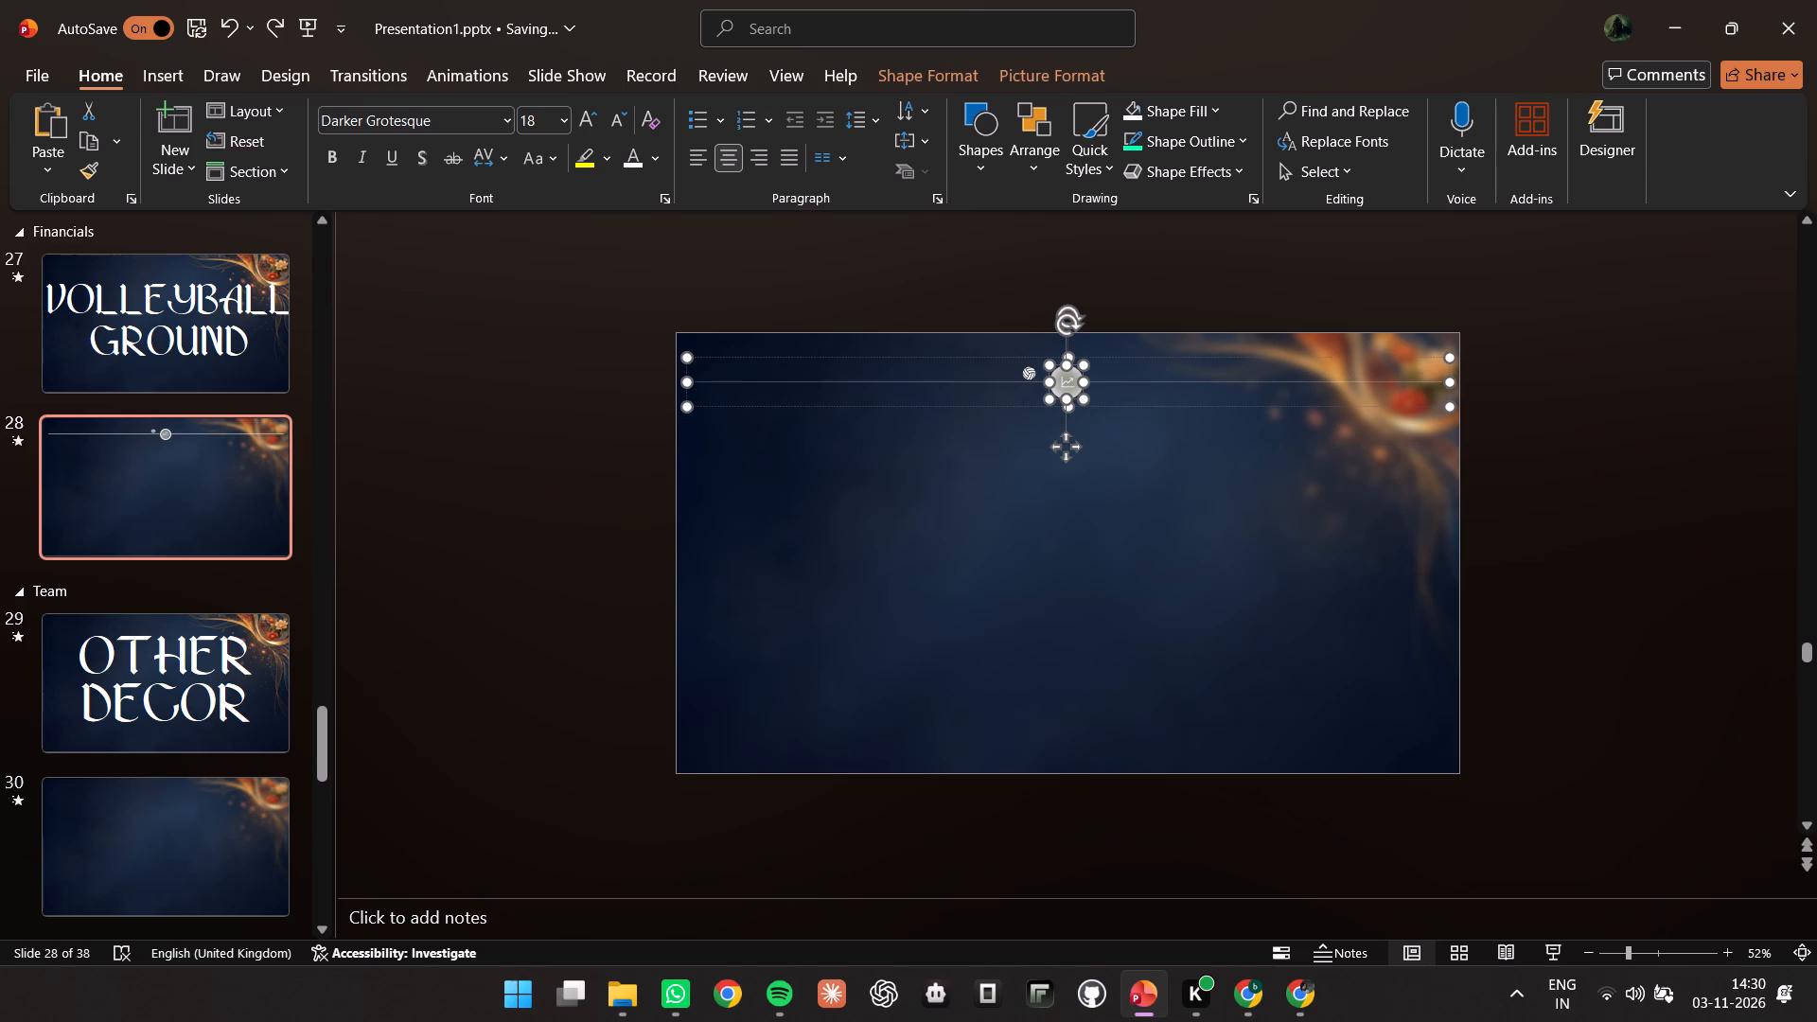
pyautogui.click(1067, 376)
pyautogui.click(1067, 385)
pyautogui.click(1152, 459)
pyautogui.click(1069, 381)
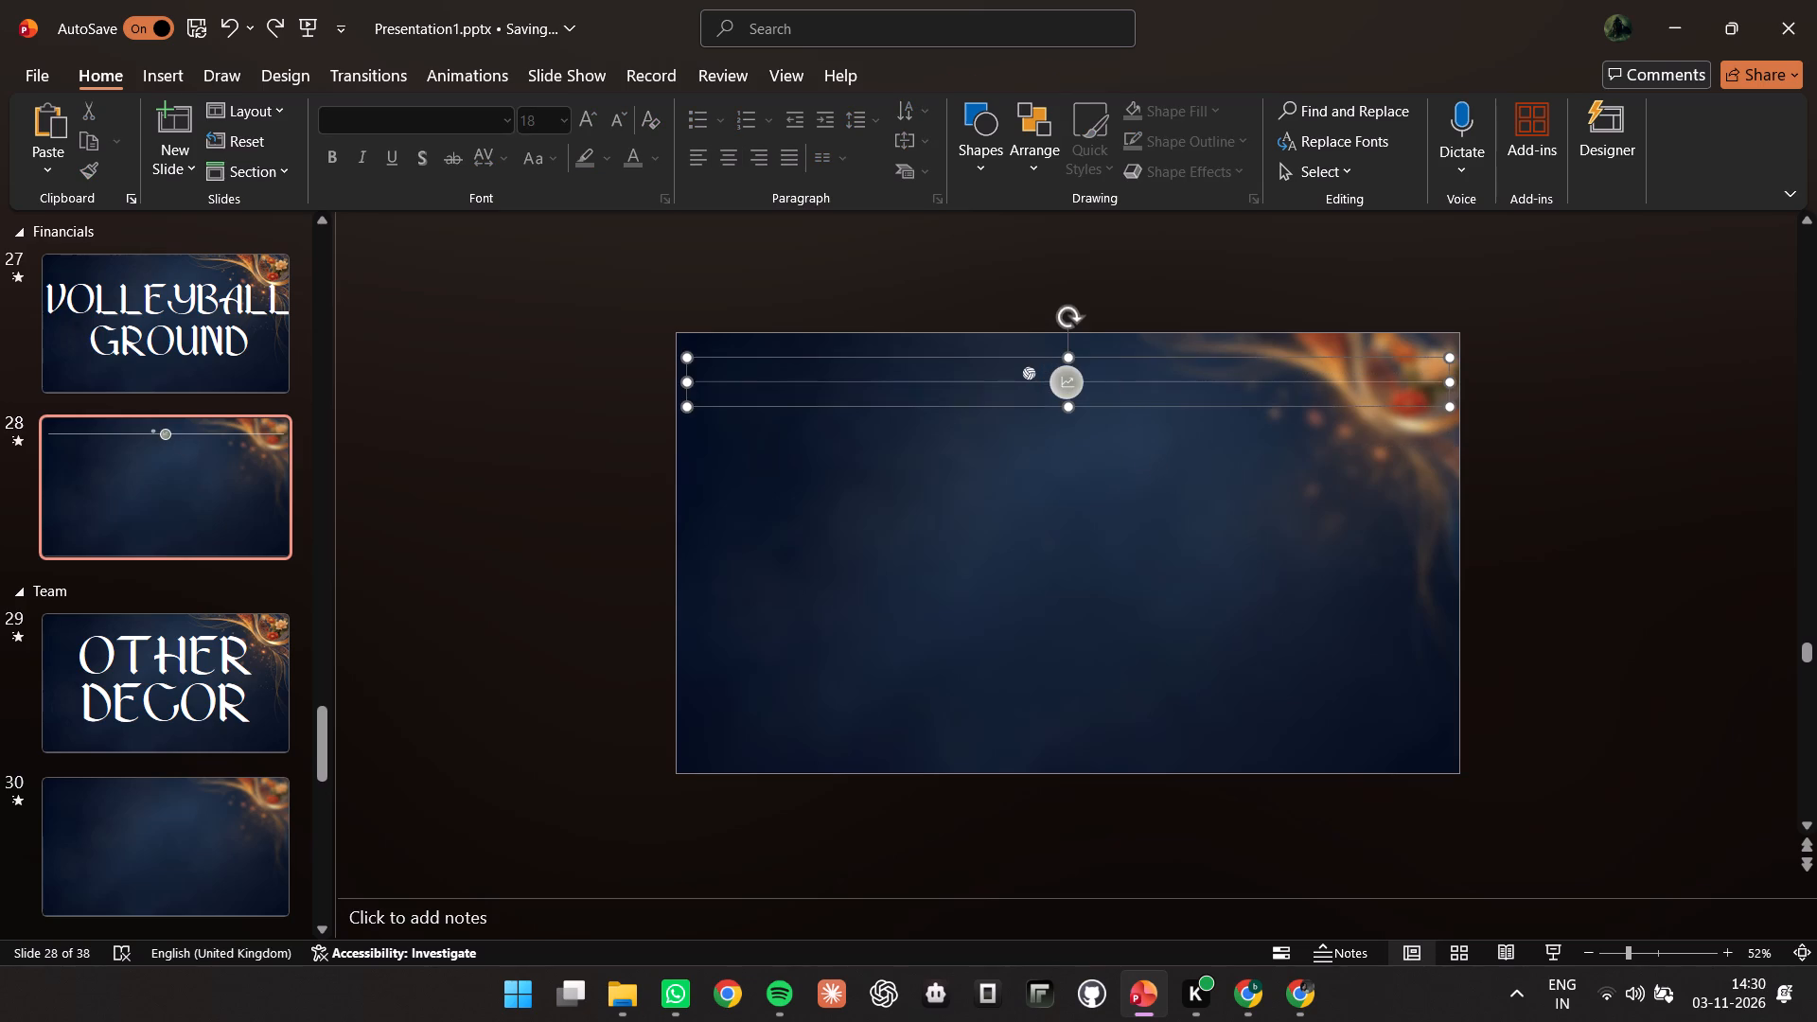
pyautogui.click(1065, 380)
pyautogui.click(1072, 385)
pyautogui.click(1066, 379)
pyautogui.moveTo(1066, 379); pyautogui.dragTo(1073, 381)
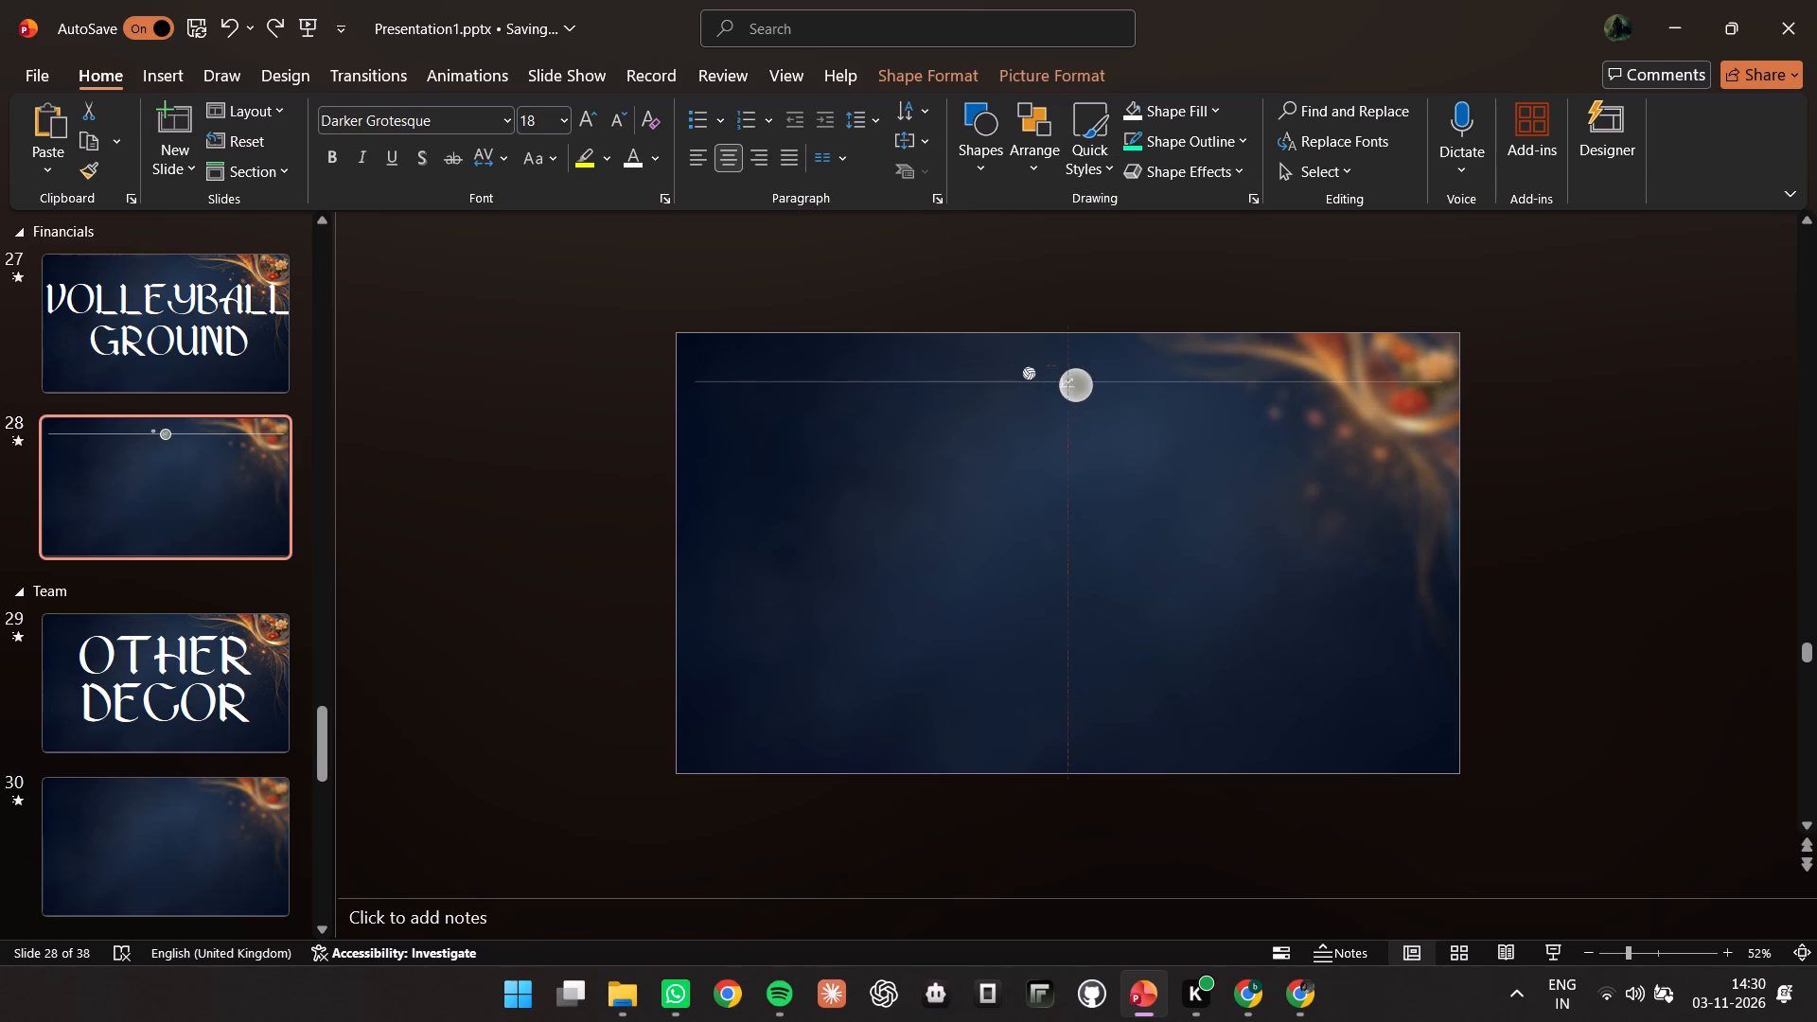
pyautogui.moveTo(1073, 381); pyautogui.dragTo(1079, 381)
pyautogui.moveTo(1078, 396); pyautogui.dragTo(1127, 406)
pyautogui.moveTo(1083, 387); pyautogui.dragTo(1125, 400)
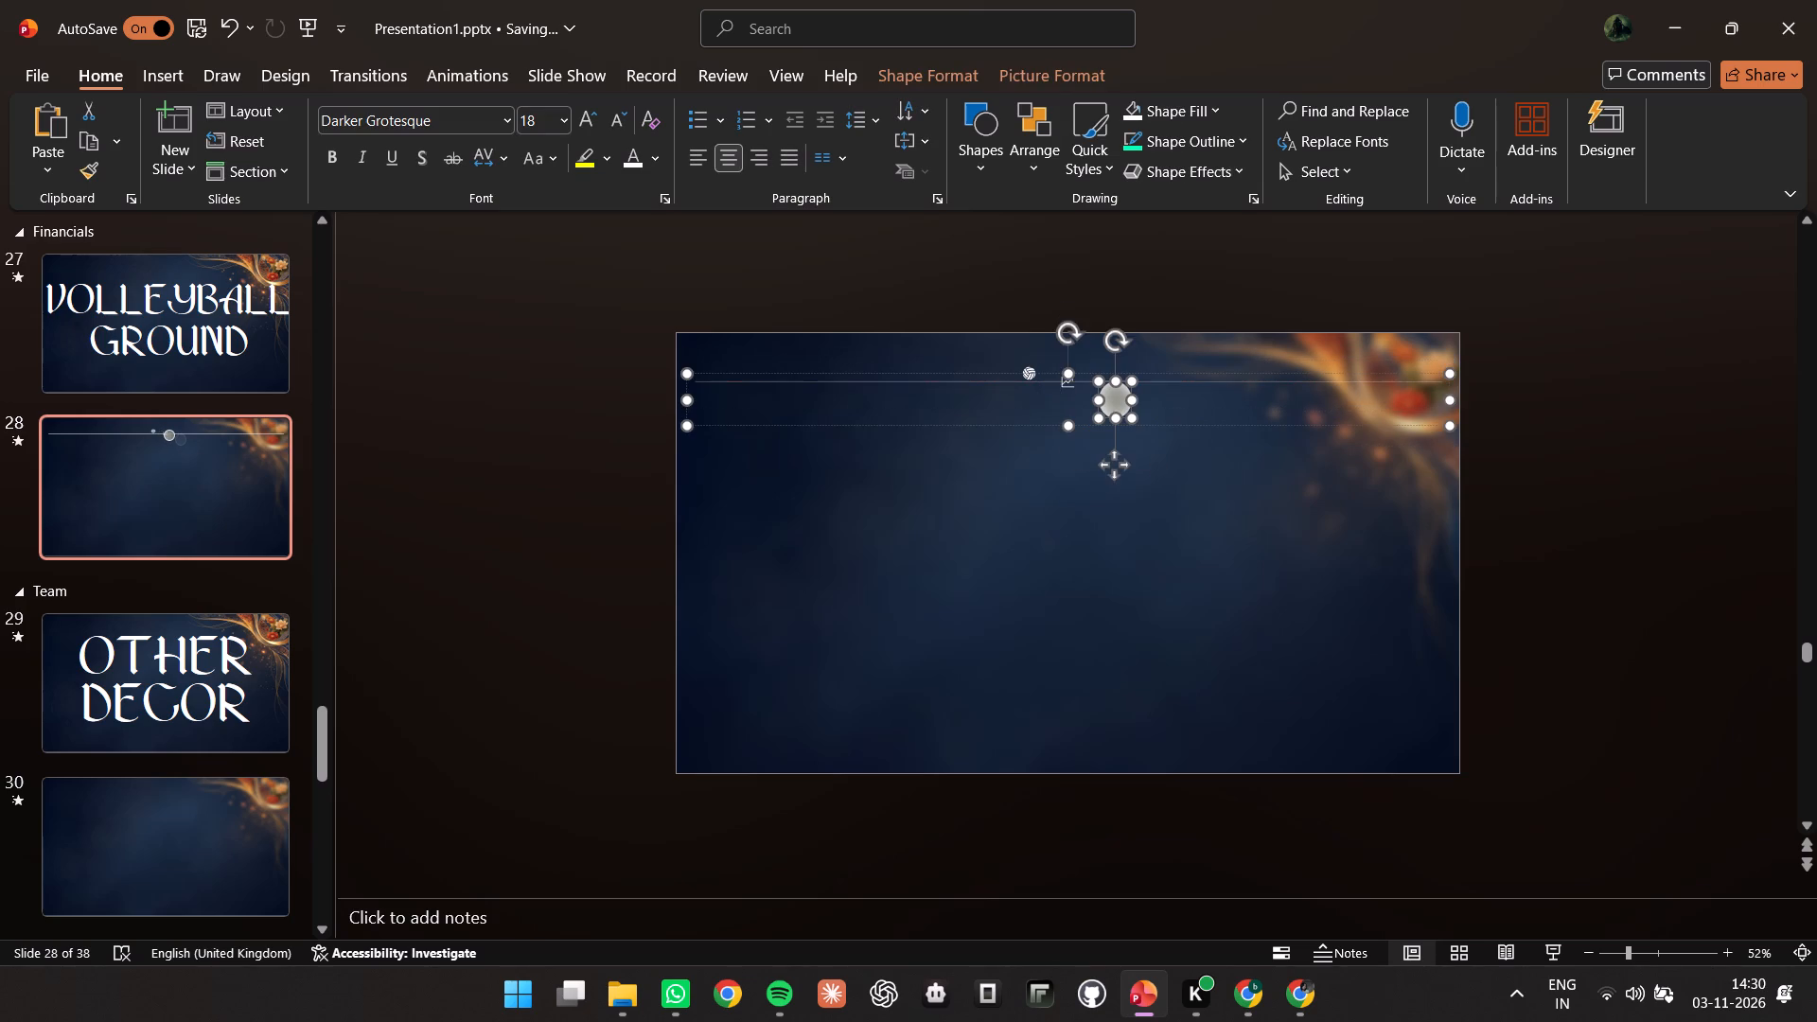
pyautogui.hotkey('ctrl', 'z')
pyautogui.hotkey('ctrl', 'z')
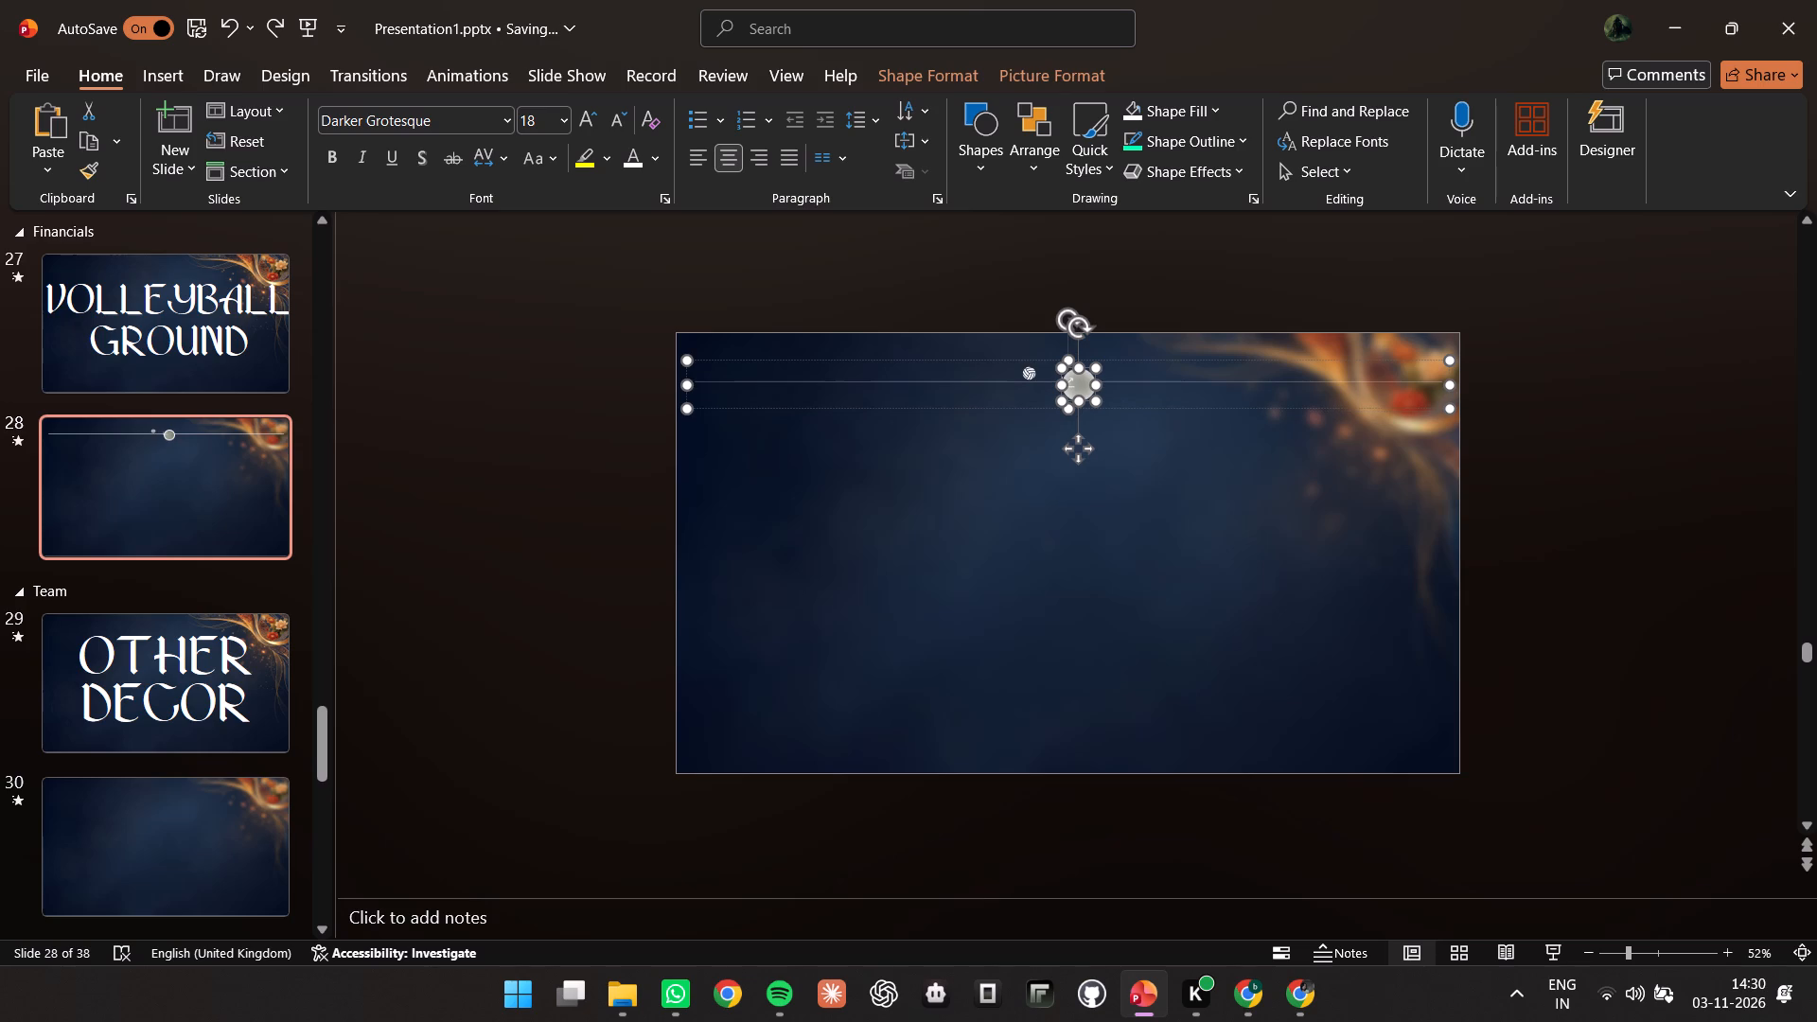
# Shift the header circle sideways off the chart icon, and pull the chart icon down into the empty middle of slide 28.
pyautogui.moveTo(1082, 388); pyautogui.dragTo(1108, 391)
pyautogui.click(1067, 382)
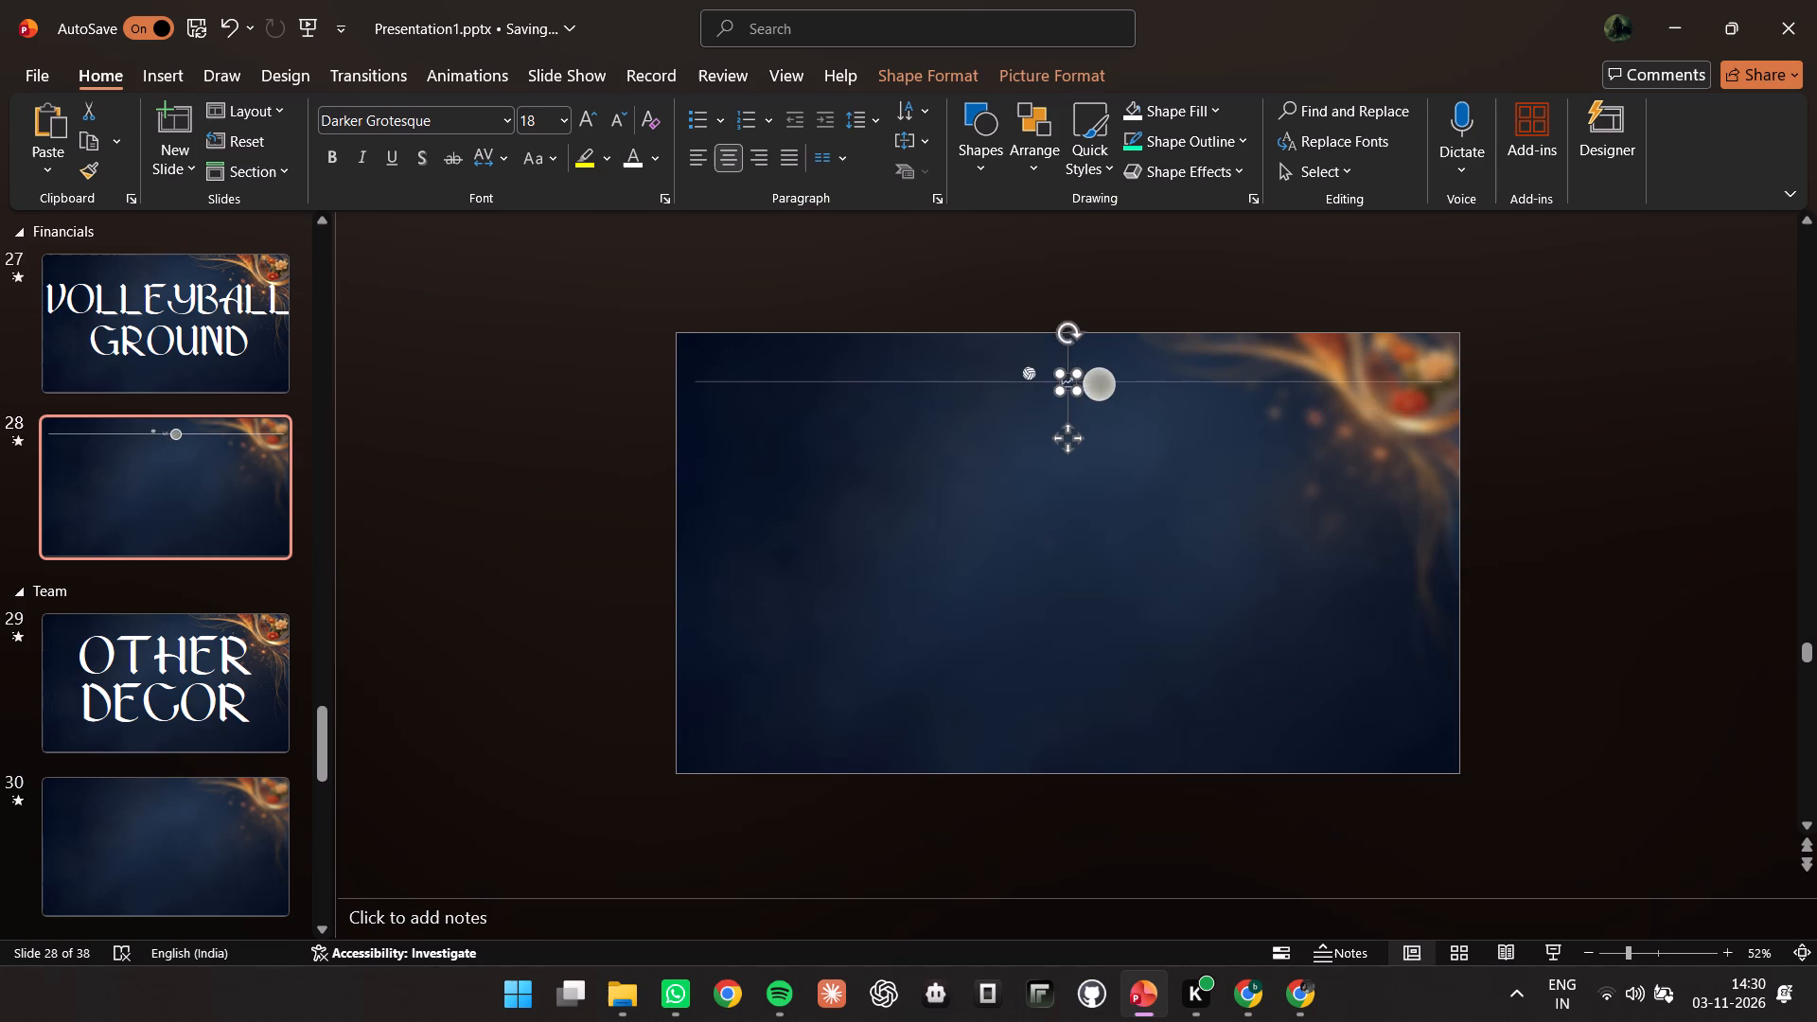
pyautogui.moveTo(1067, 382); pyautogui.dragTo(1051, 533)
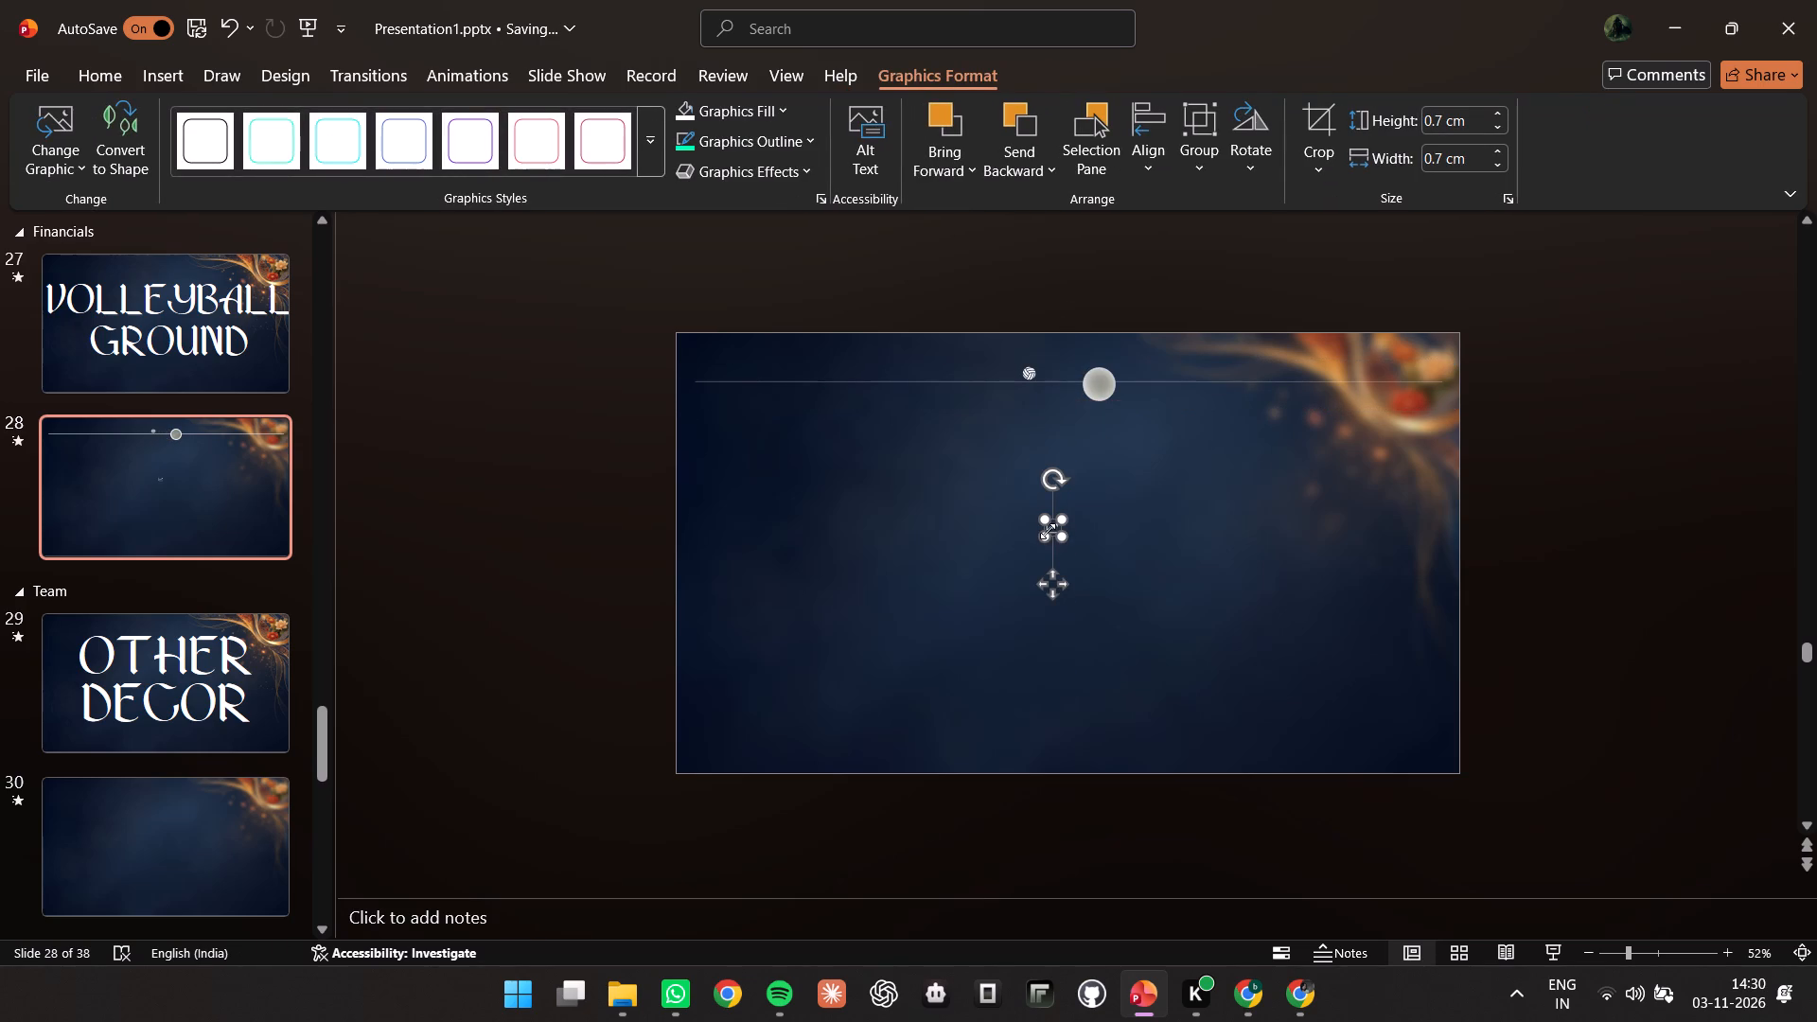
# Delete the chart icon from the middle of slide 28.
pyautogui.press('Delete')
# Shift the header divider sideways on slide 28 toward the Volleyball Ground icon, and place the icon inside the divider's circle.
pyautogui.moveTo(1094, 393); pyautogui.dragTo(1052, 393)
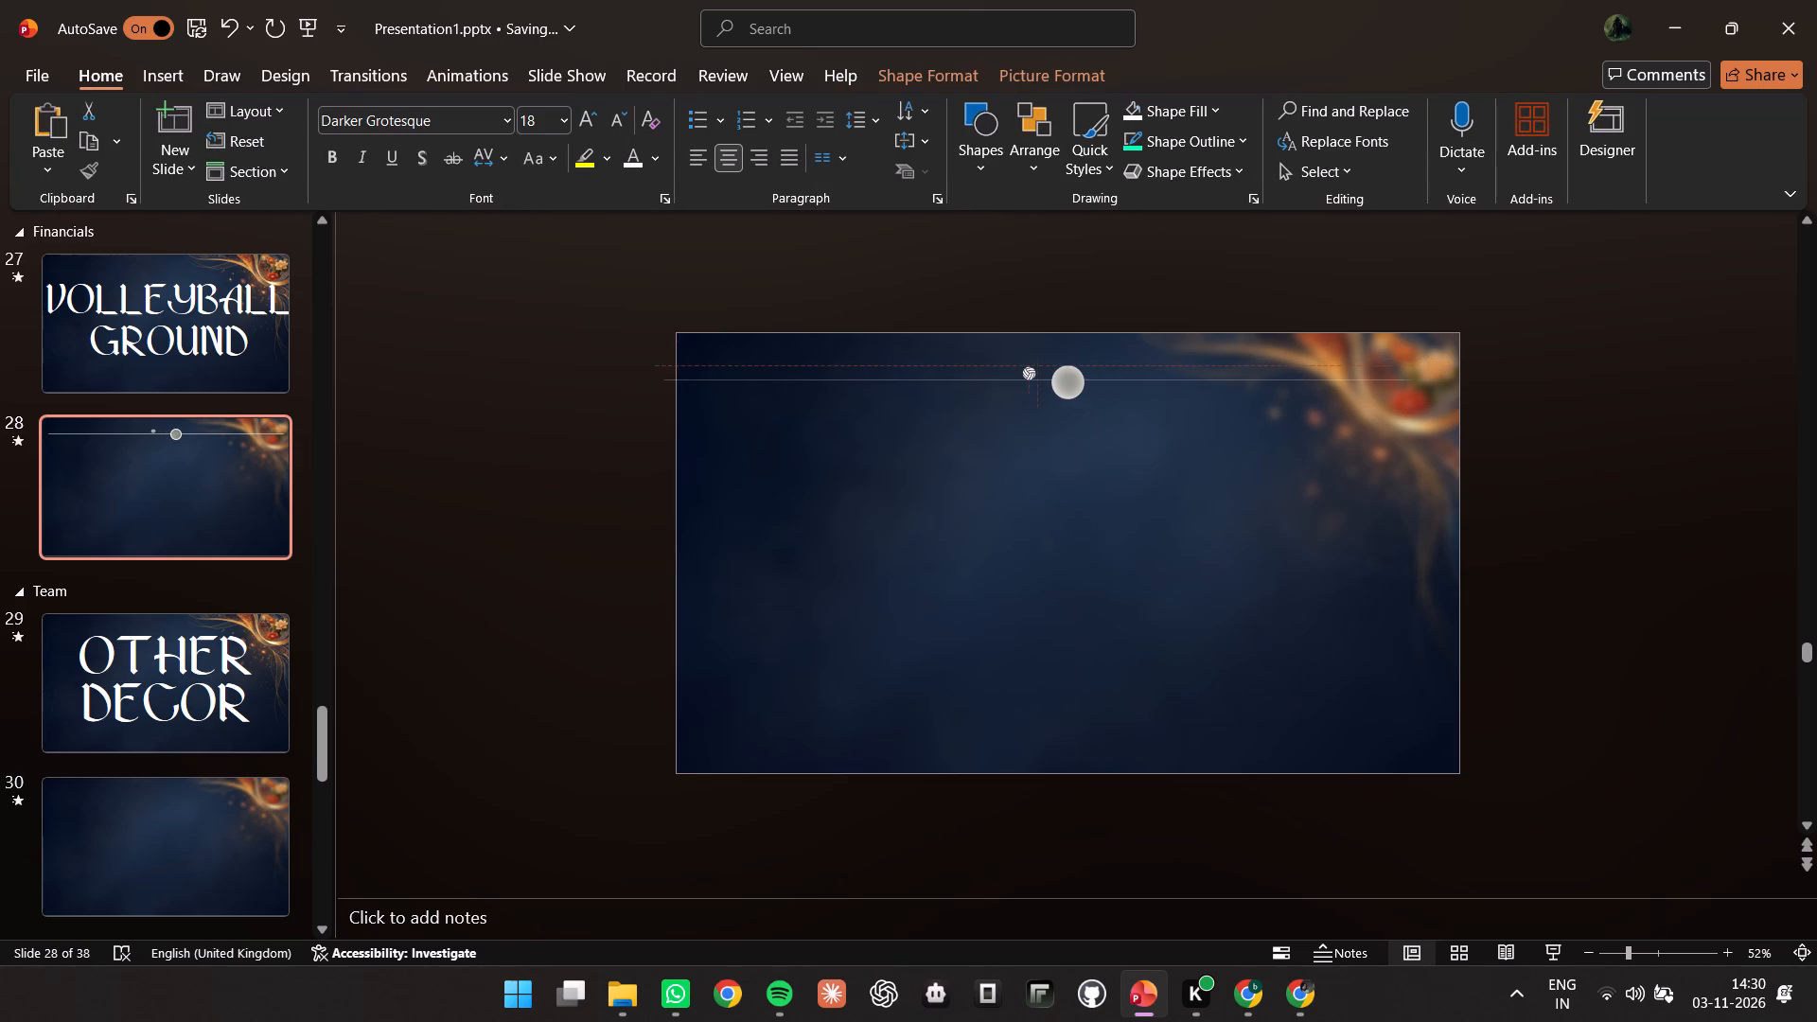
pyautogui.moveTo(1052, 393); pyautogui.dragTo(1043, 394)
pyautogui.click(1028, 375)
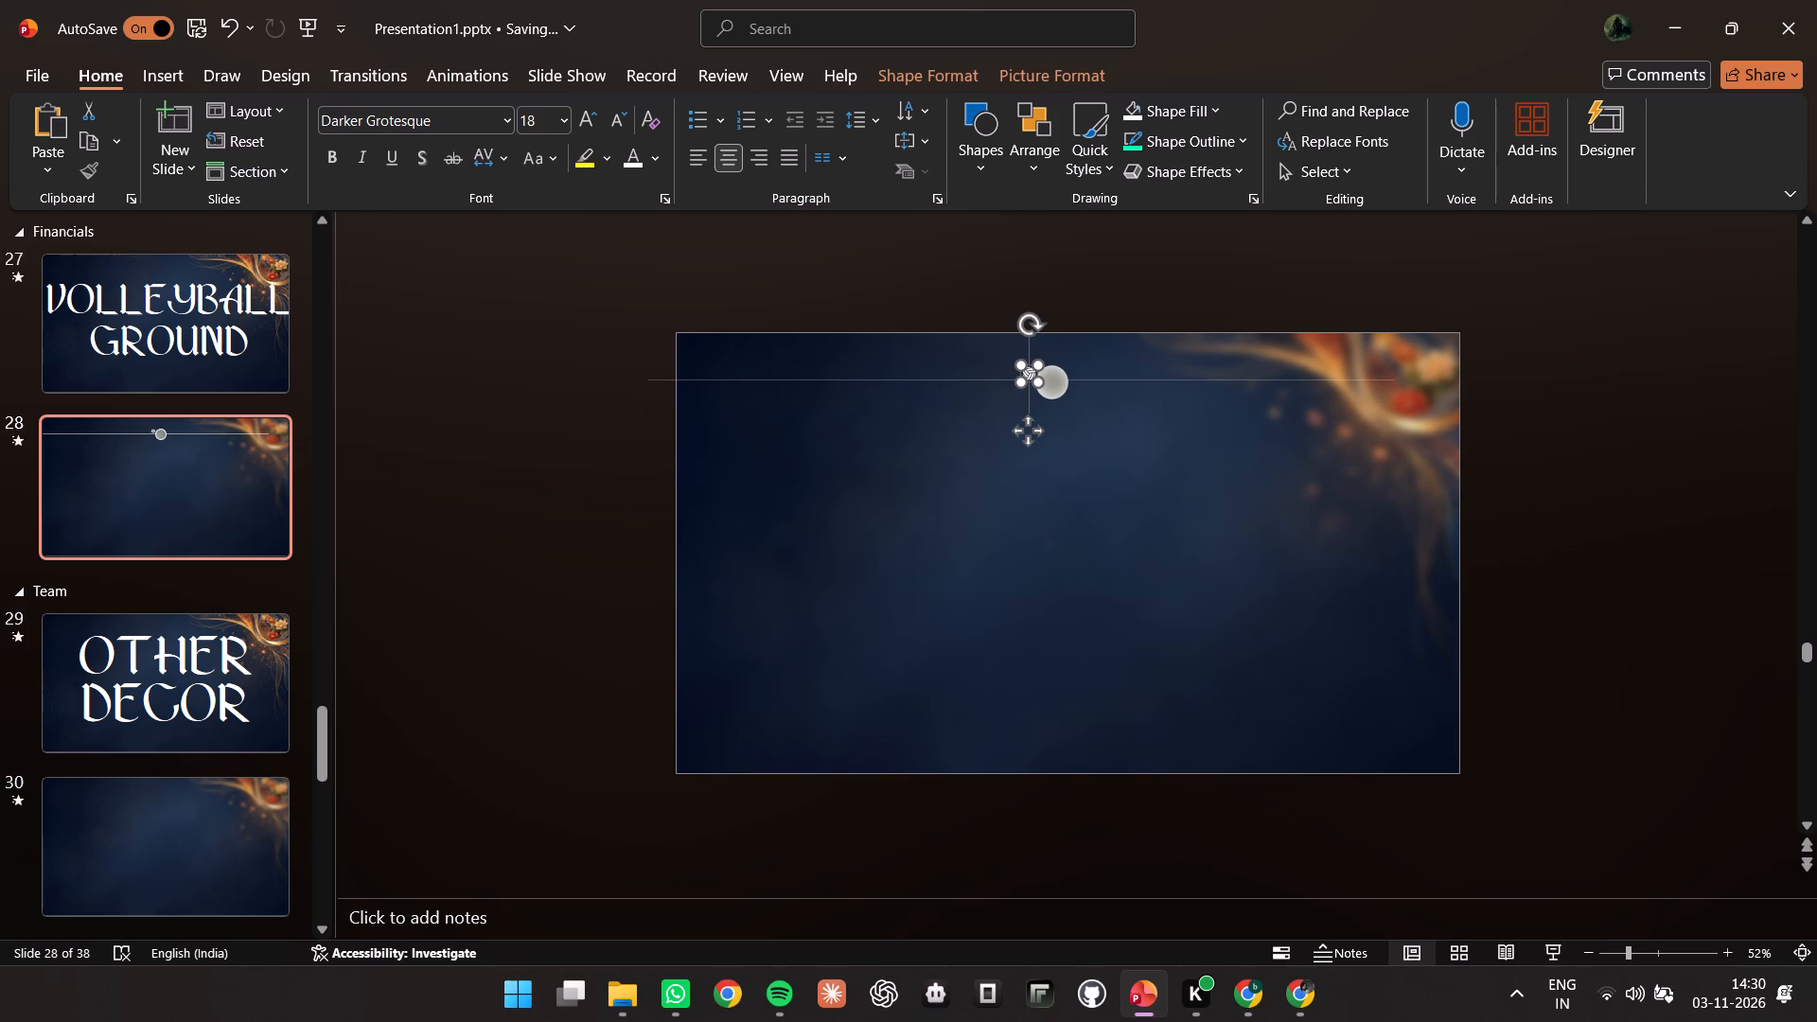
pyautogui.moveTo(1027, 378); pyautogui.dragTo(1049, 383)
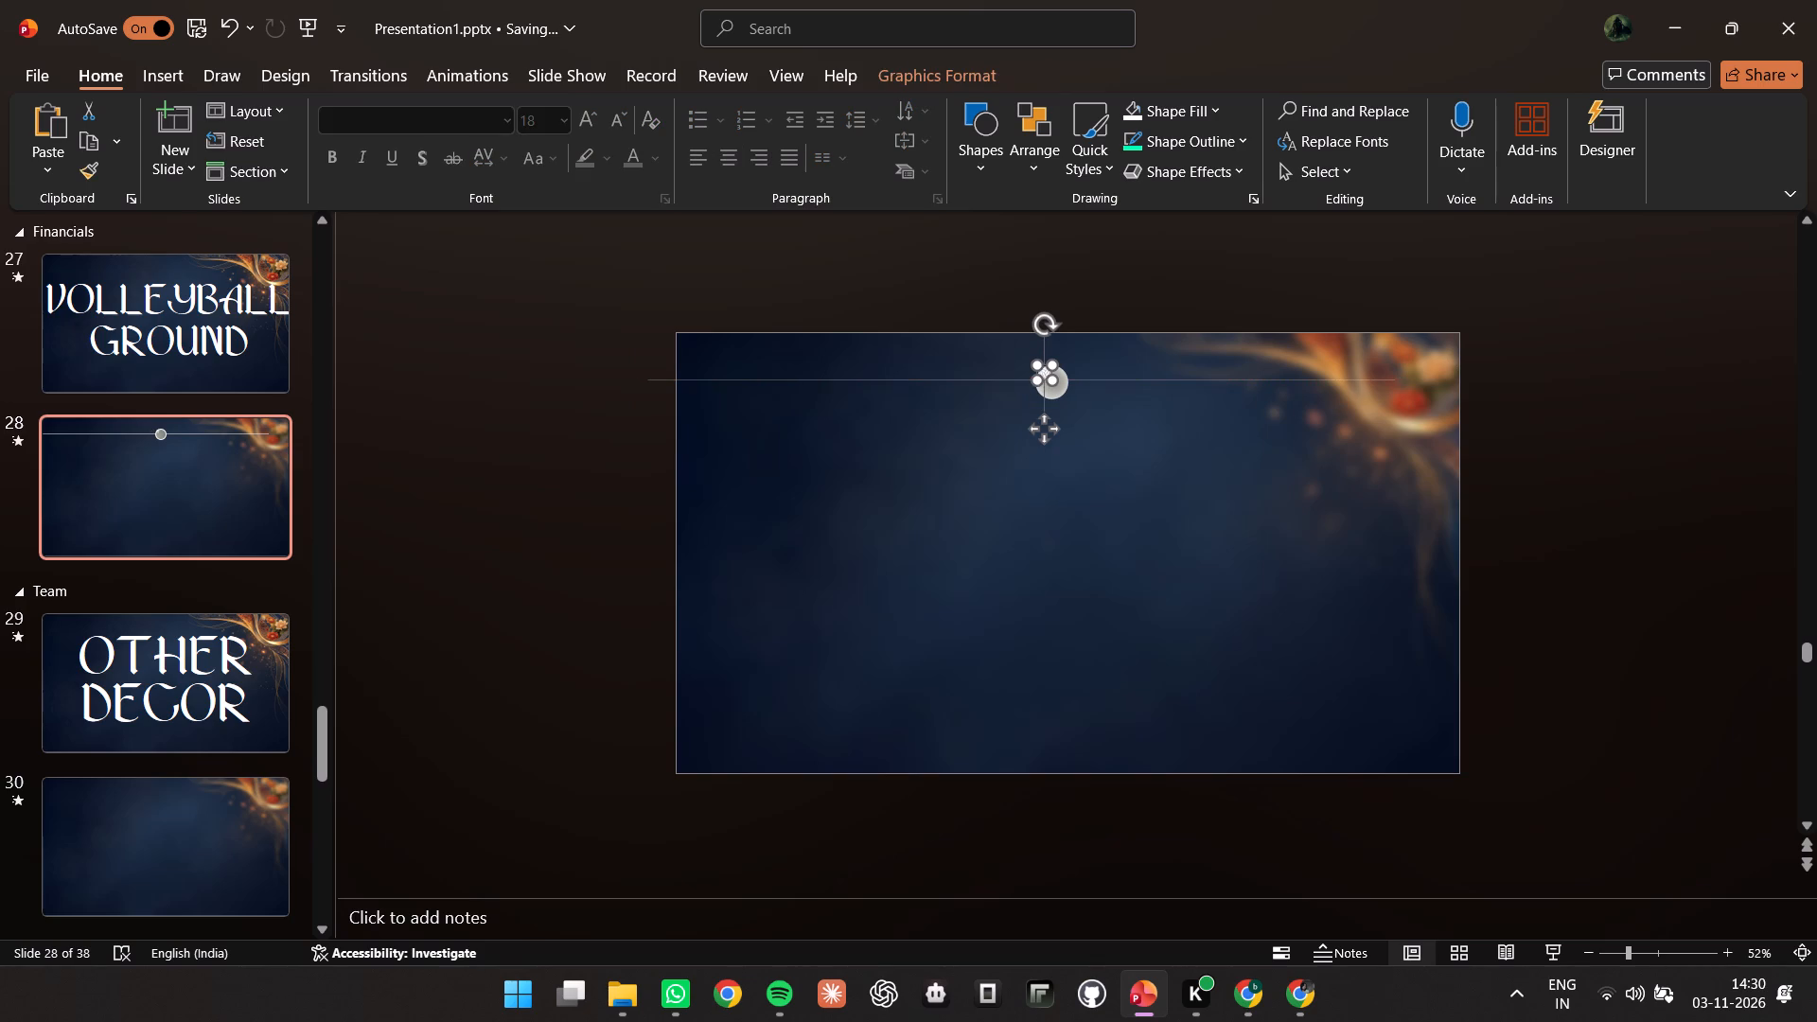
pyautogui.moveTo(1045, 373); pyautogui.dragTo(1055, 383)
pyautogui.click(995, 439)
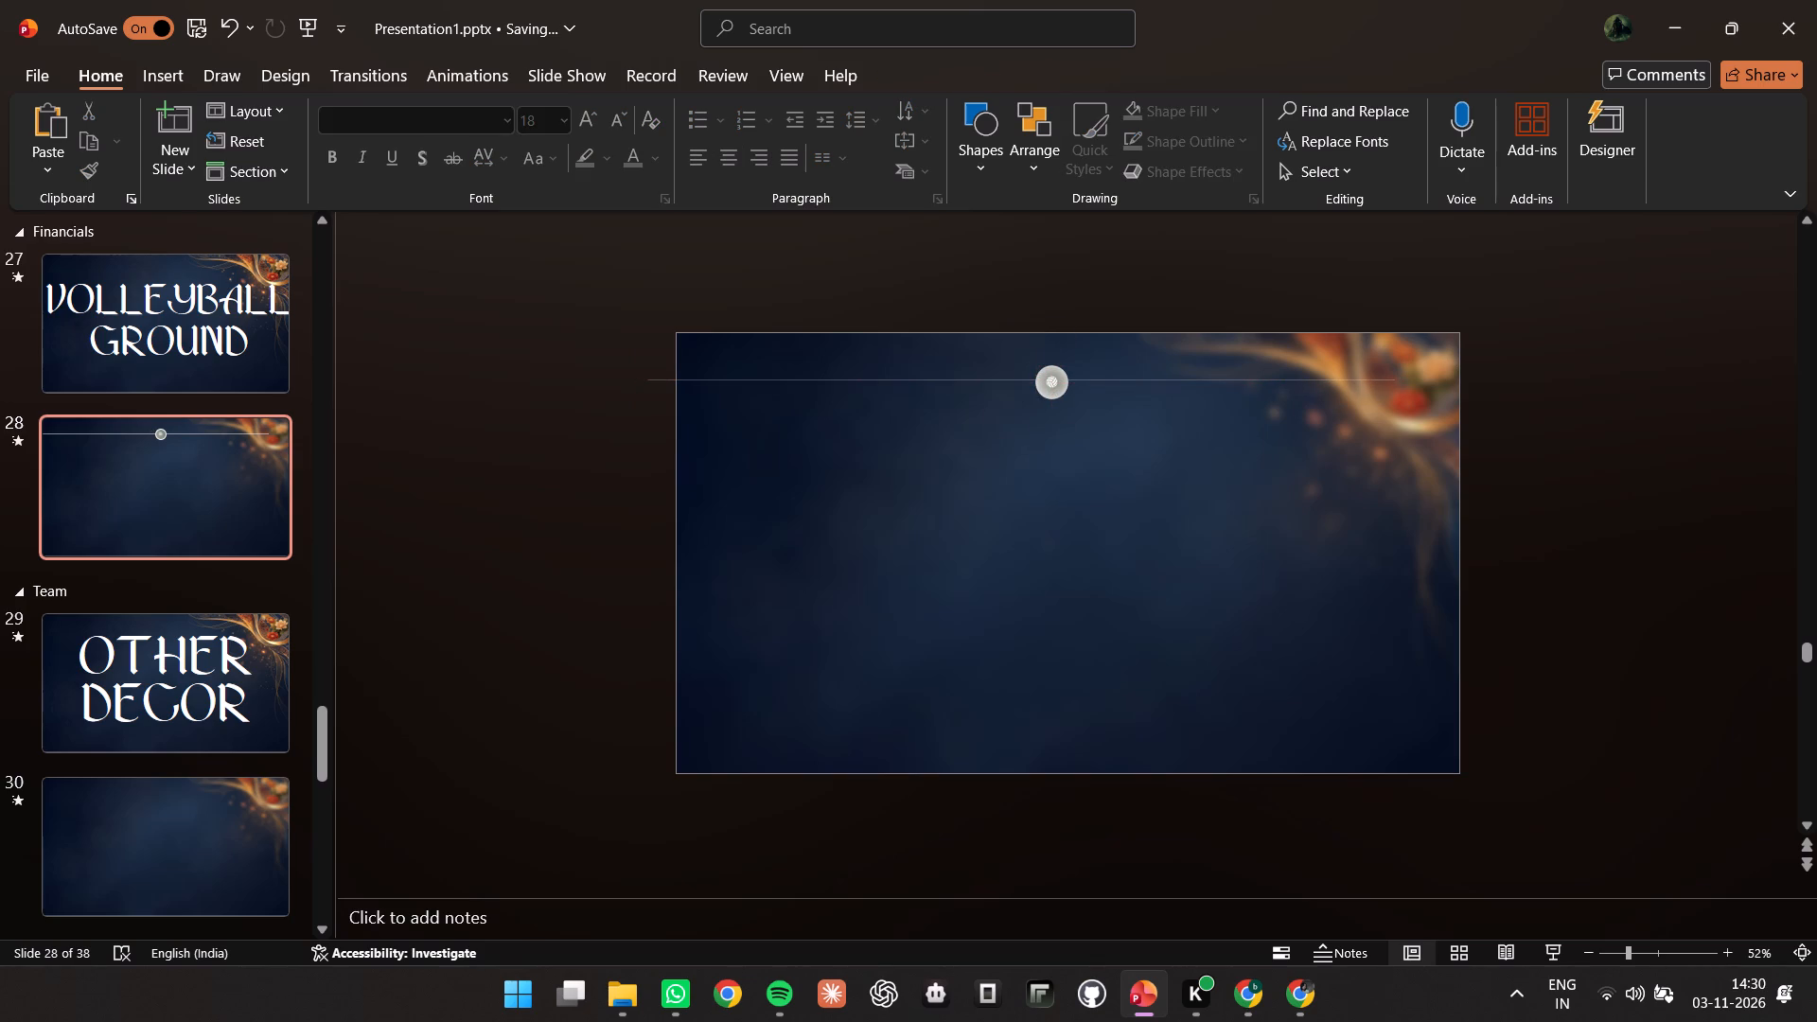
# Raise the header divider slightly and shift it to lie within slide 28's width, then place the Volleyball Ground icon inside its circle.
pyautogui.moveTo(958, 383); pyautogui.dragTo(991, 379)
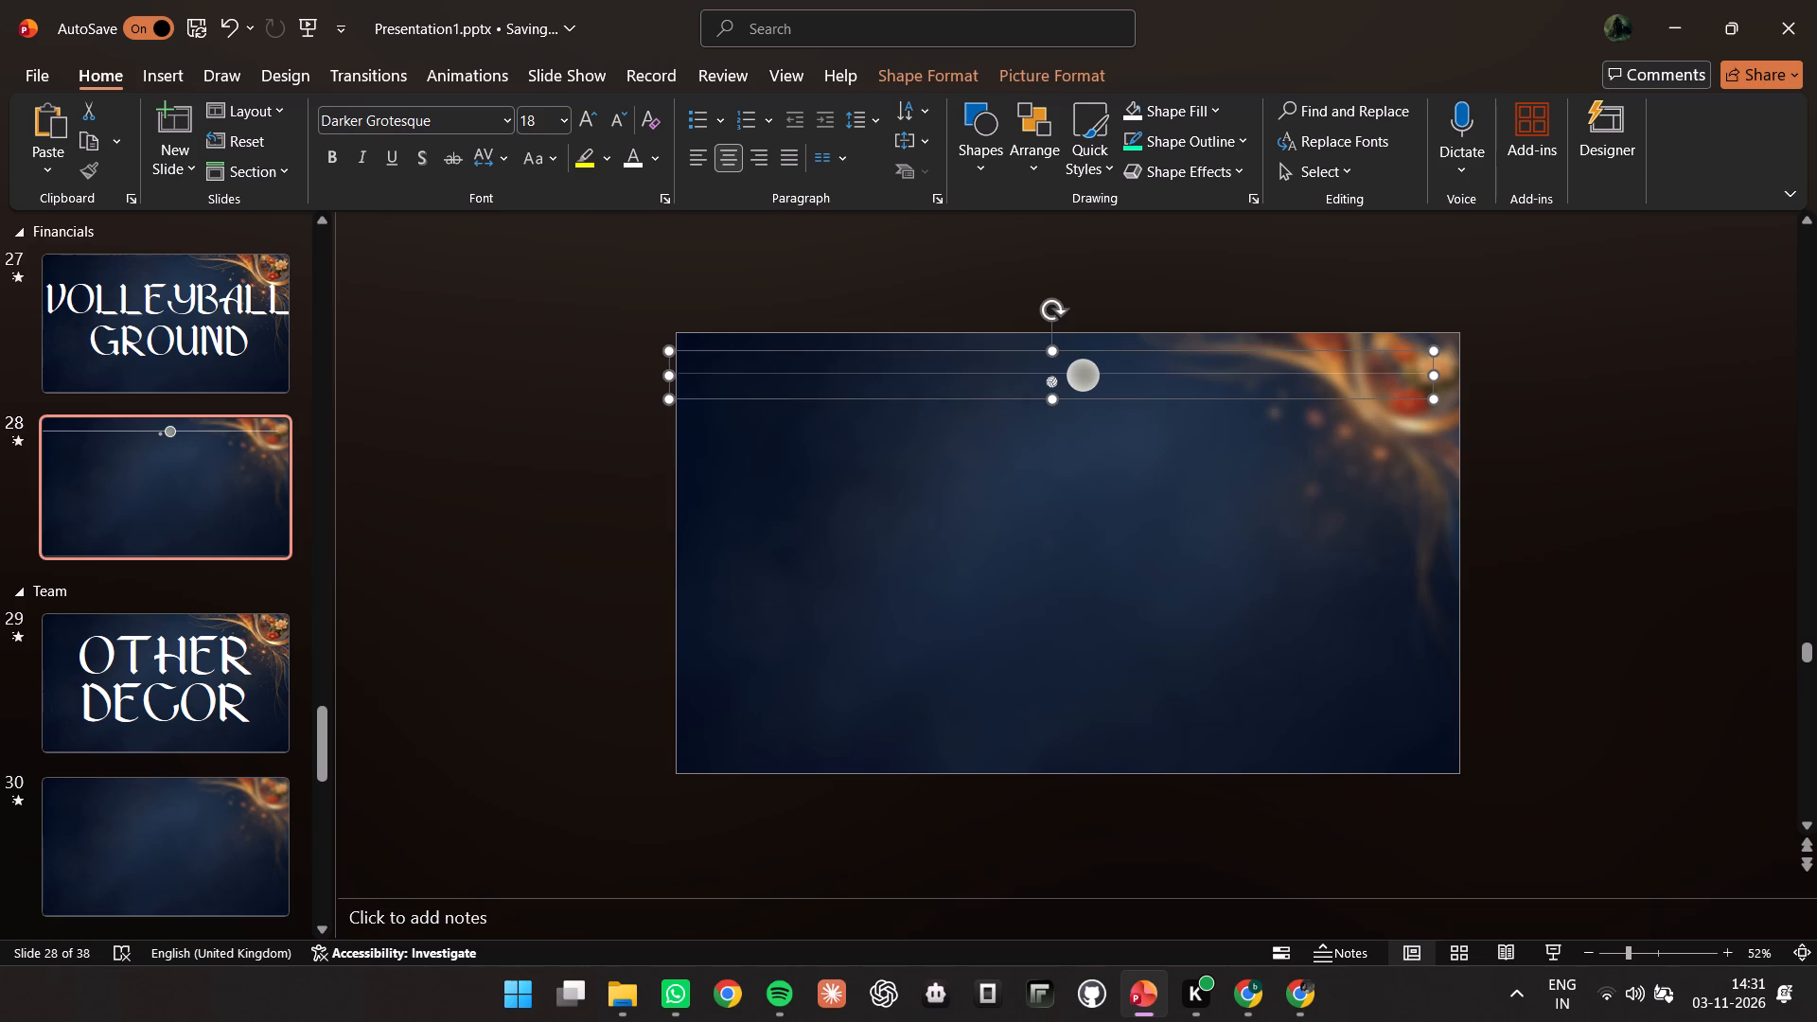
pyautogui.moveTo(1053, 382); pyautogui.dragTo(1085, 376)
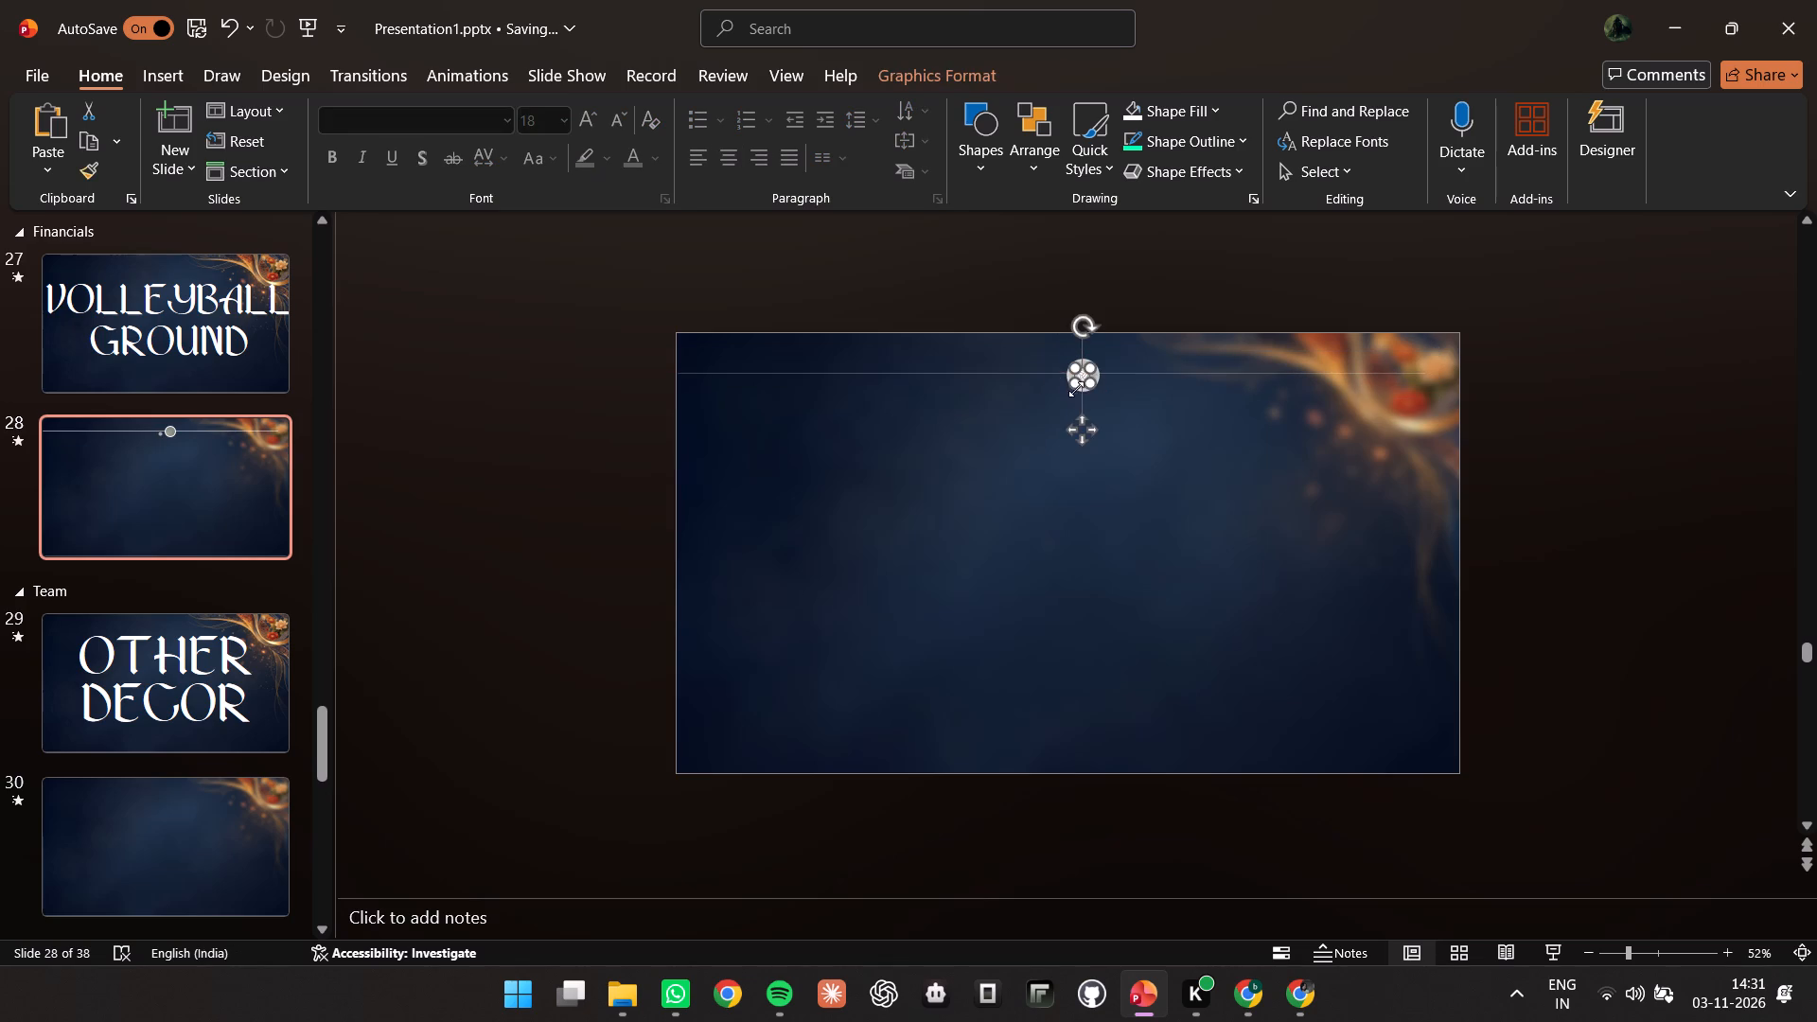
pyautogui.click(1056, 416)
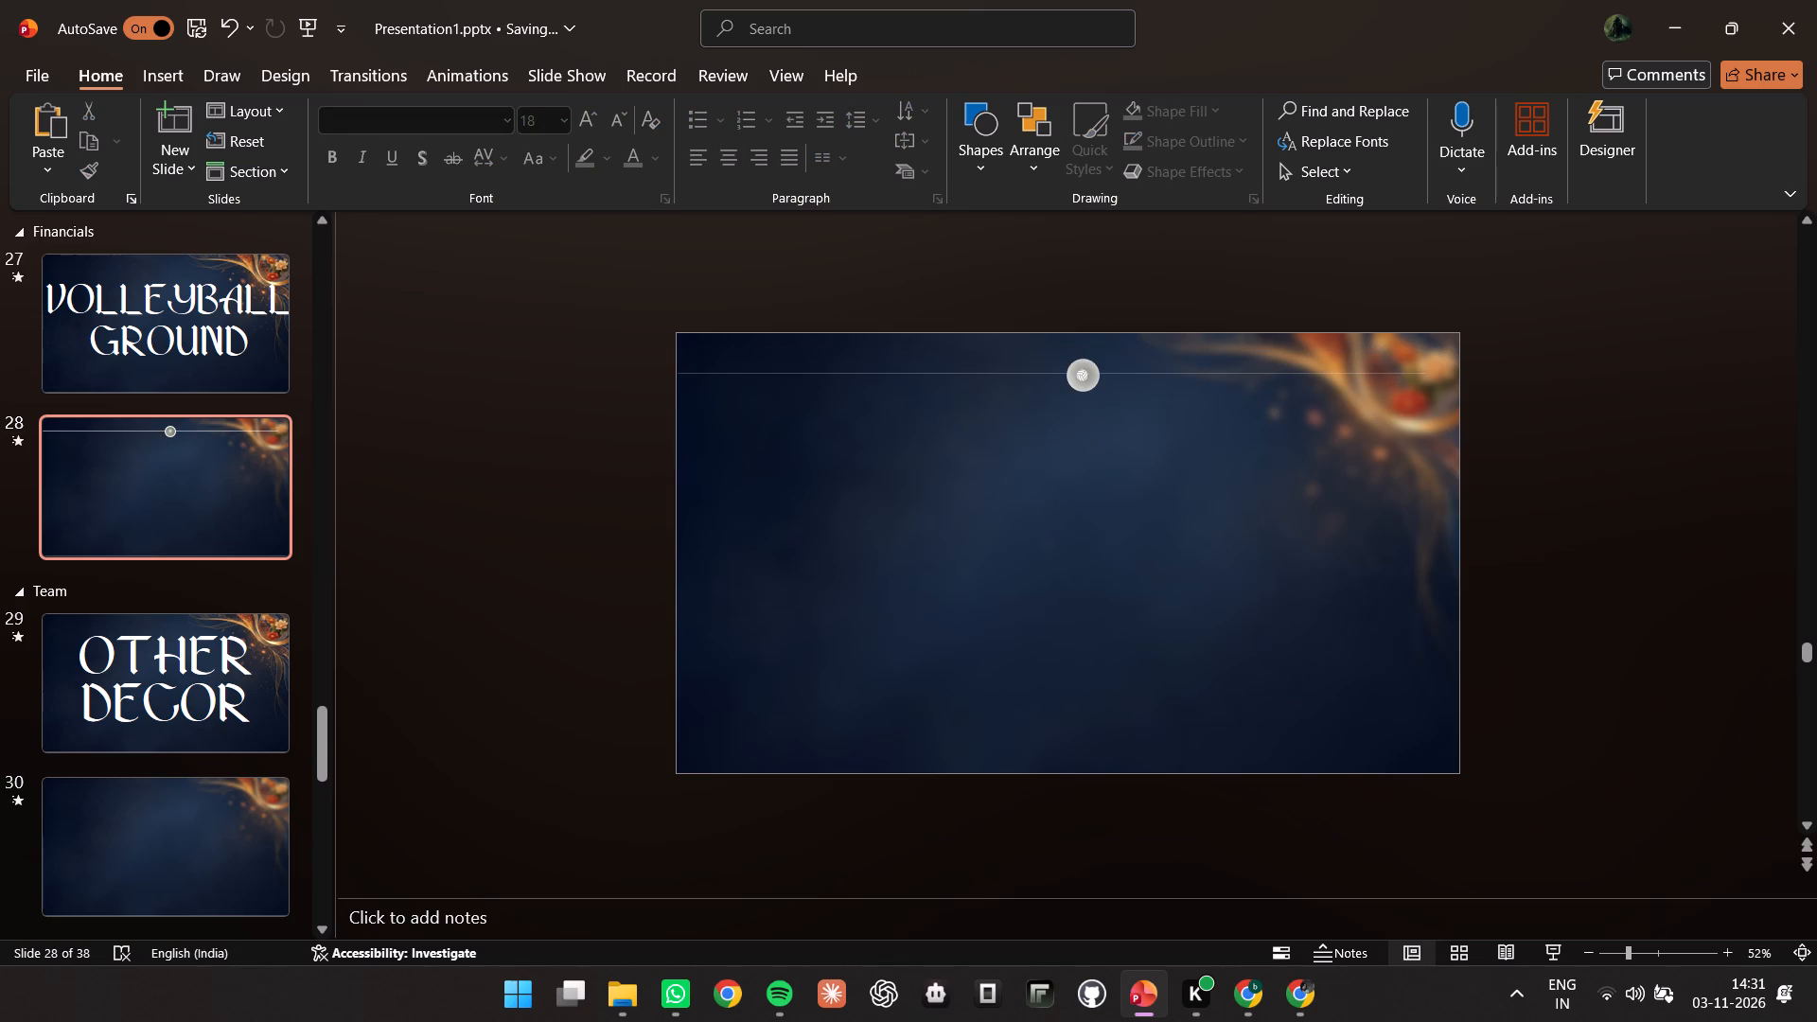
pyautogui.moveTo(974, 375); pyautogui.dragTo(997, 375)
pyautogui.moveTo(1102, 380); pyautogui.dragTo(1086, 380)
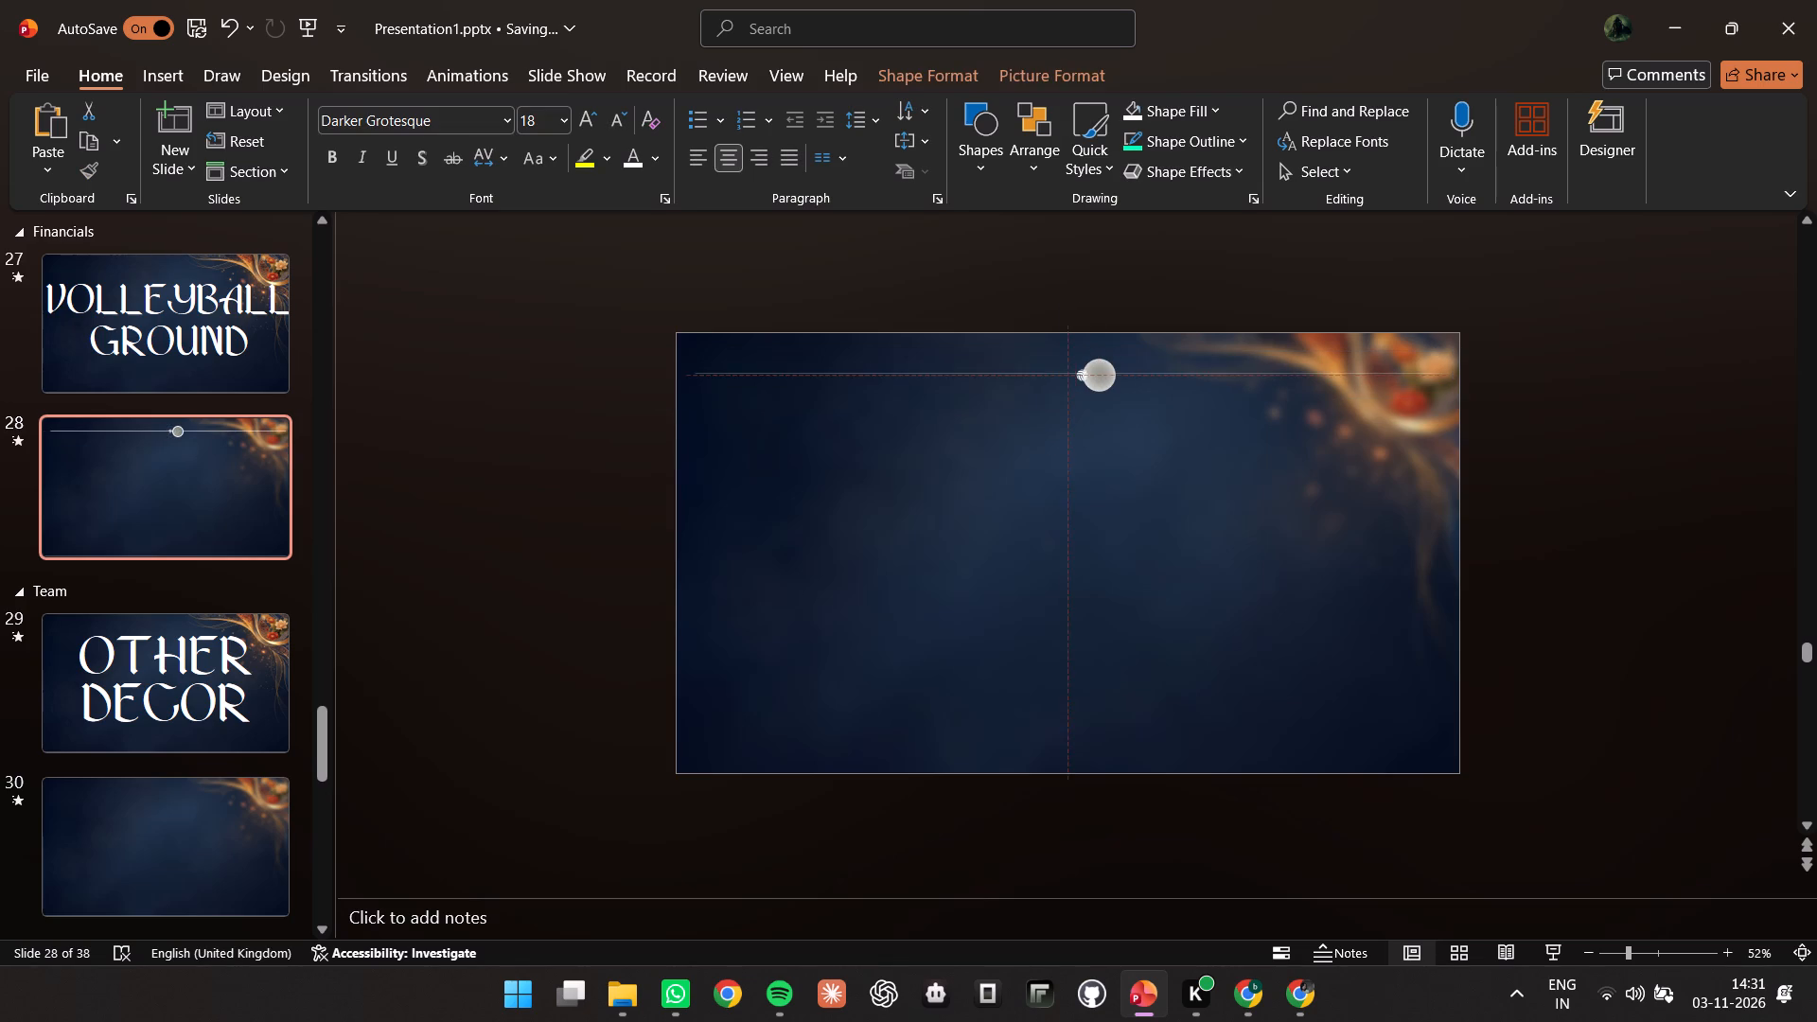
pyautogui.moveTo(1086, 380); pyautogui.dragTo(1130, 385)
pyautogui.moveTo(1123, 378); pyautogui.dragTo(1069, 377)
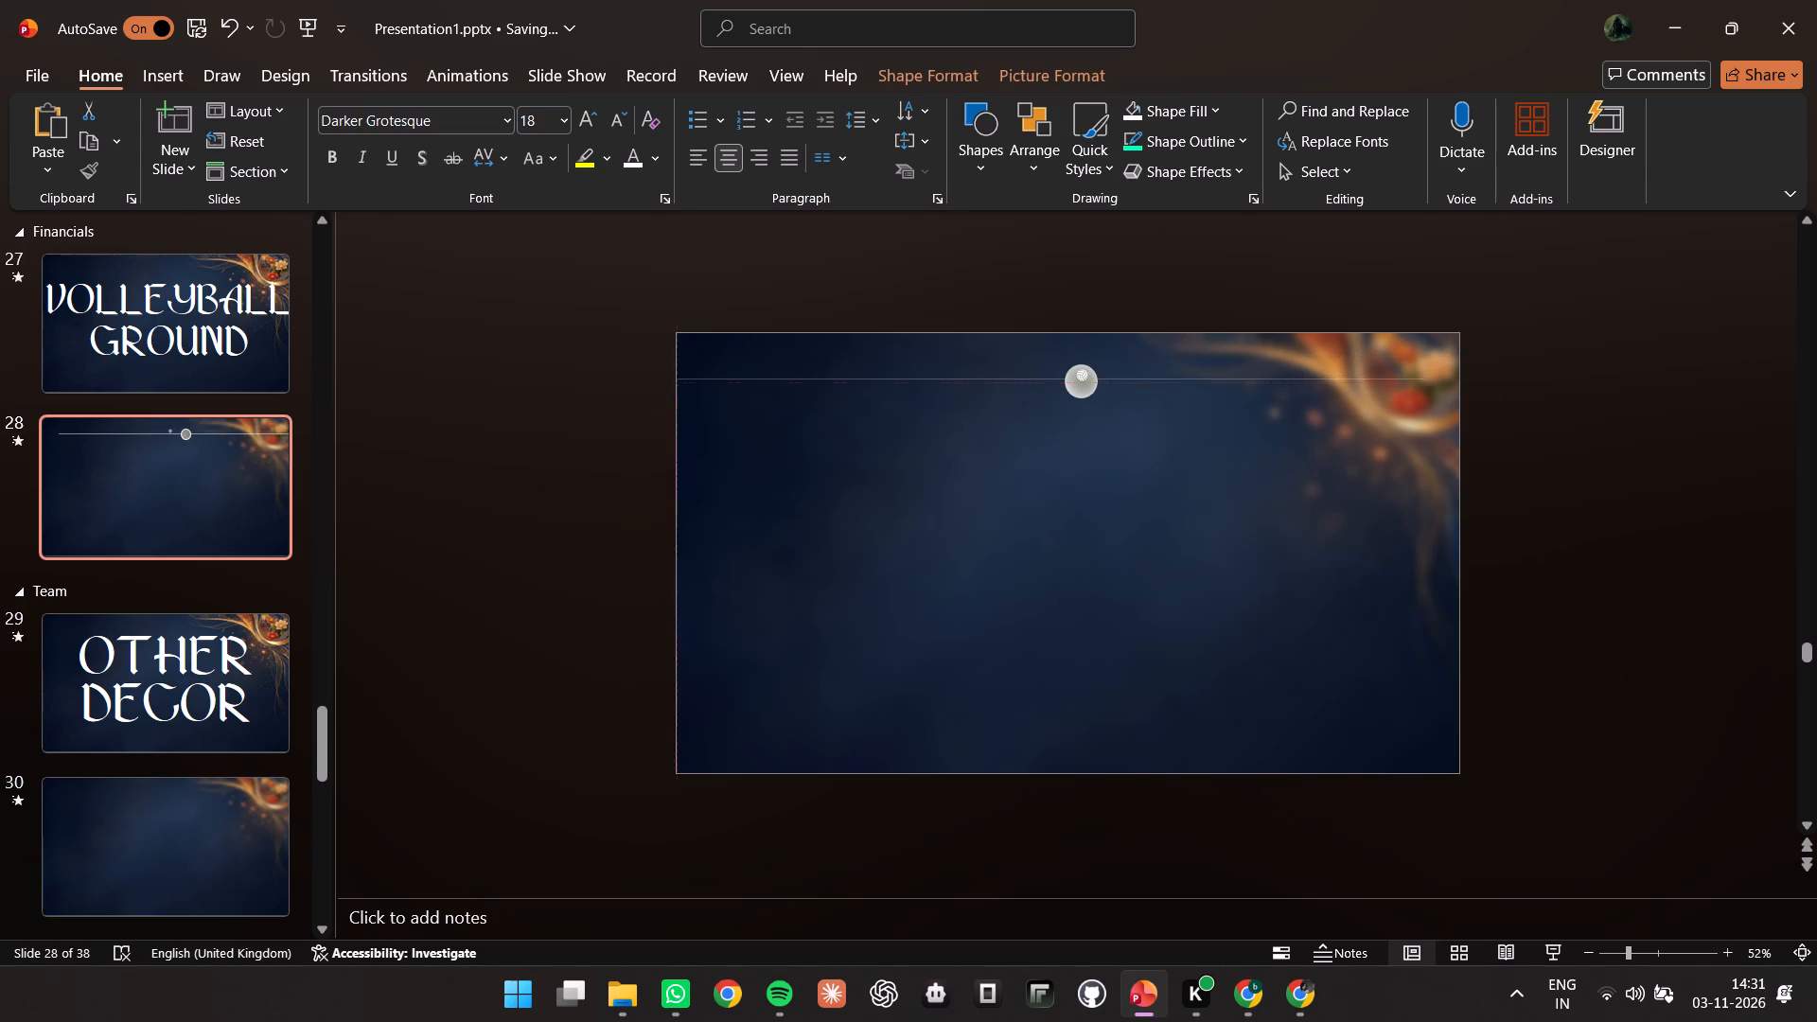
pyautogui.moveTo(1069, 377); pyautogui.dragTo(1102, 372)
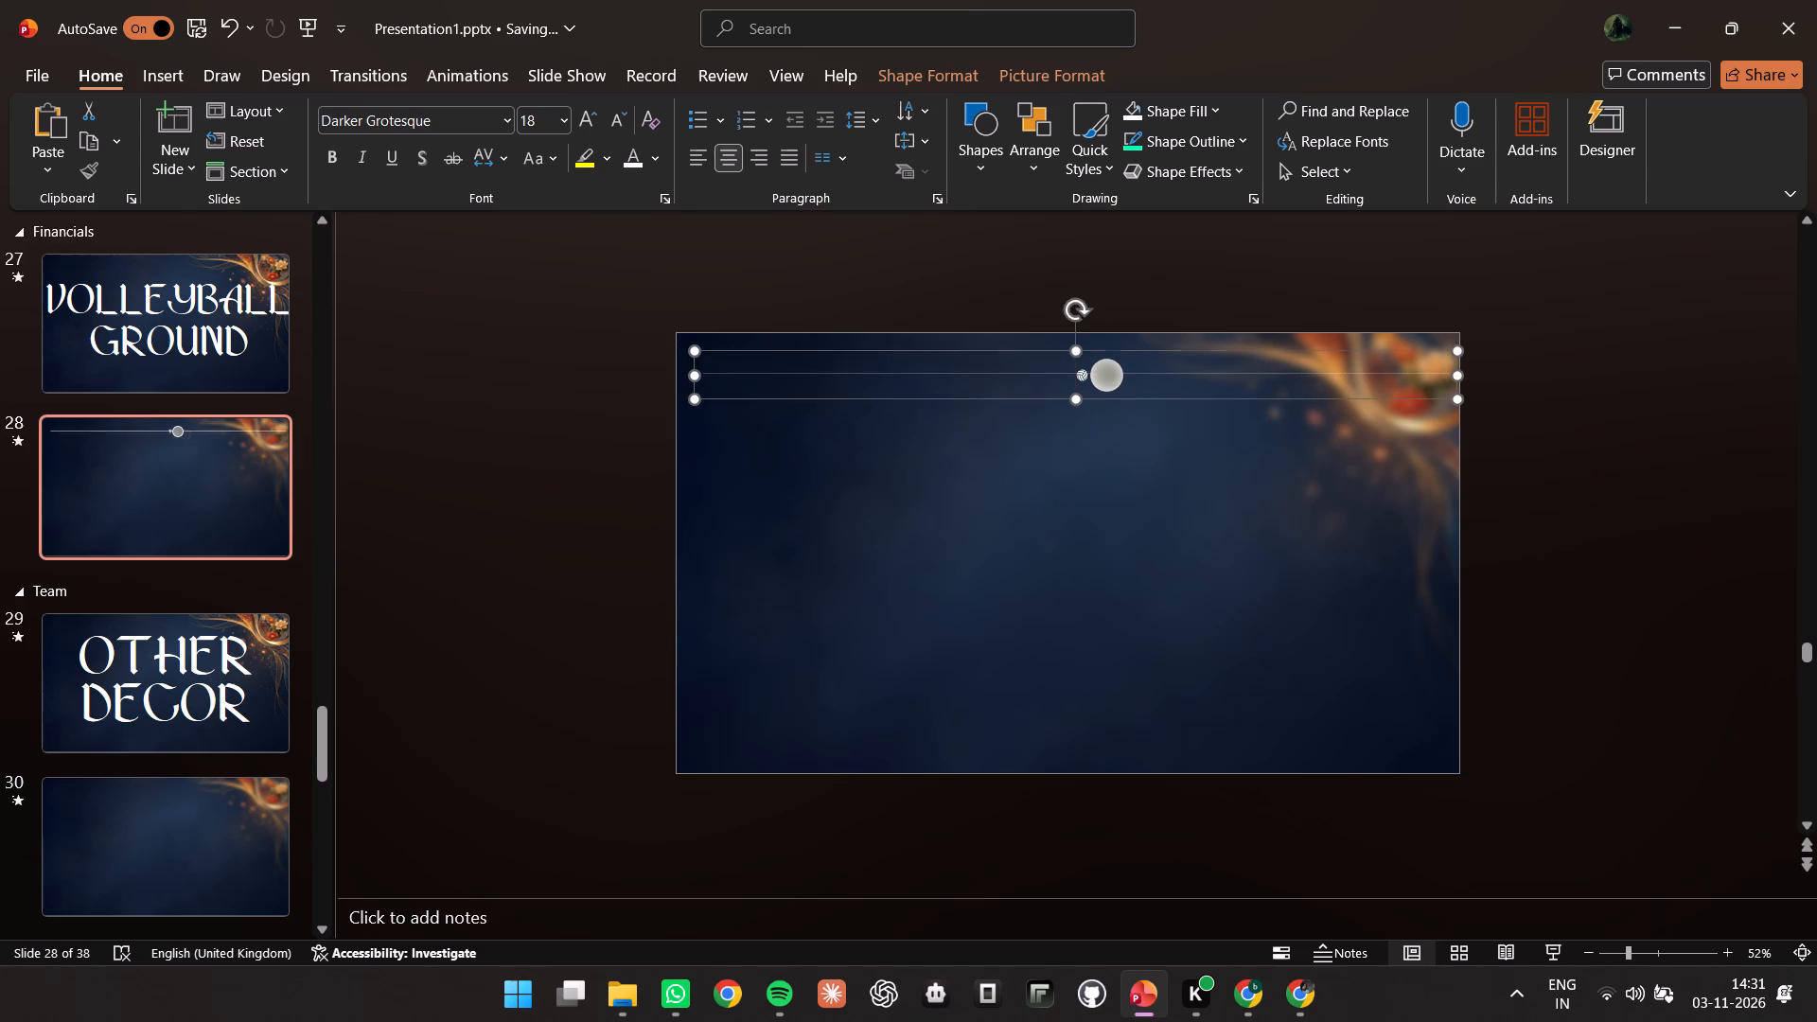
pyautogui.click(1078, 371)
pyautogui.moveTo(1080, 375); pyautogui.dragTo(1106, 375)
pyautogui.click(1093, 516)
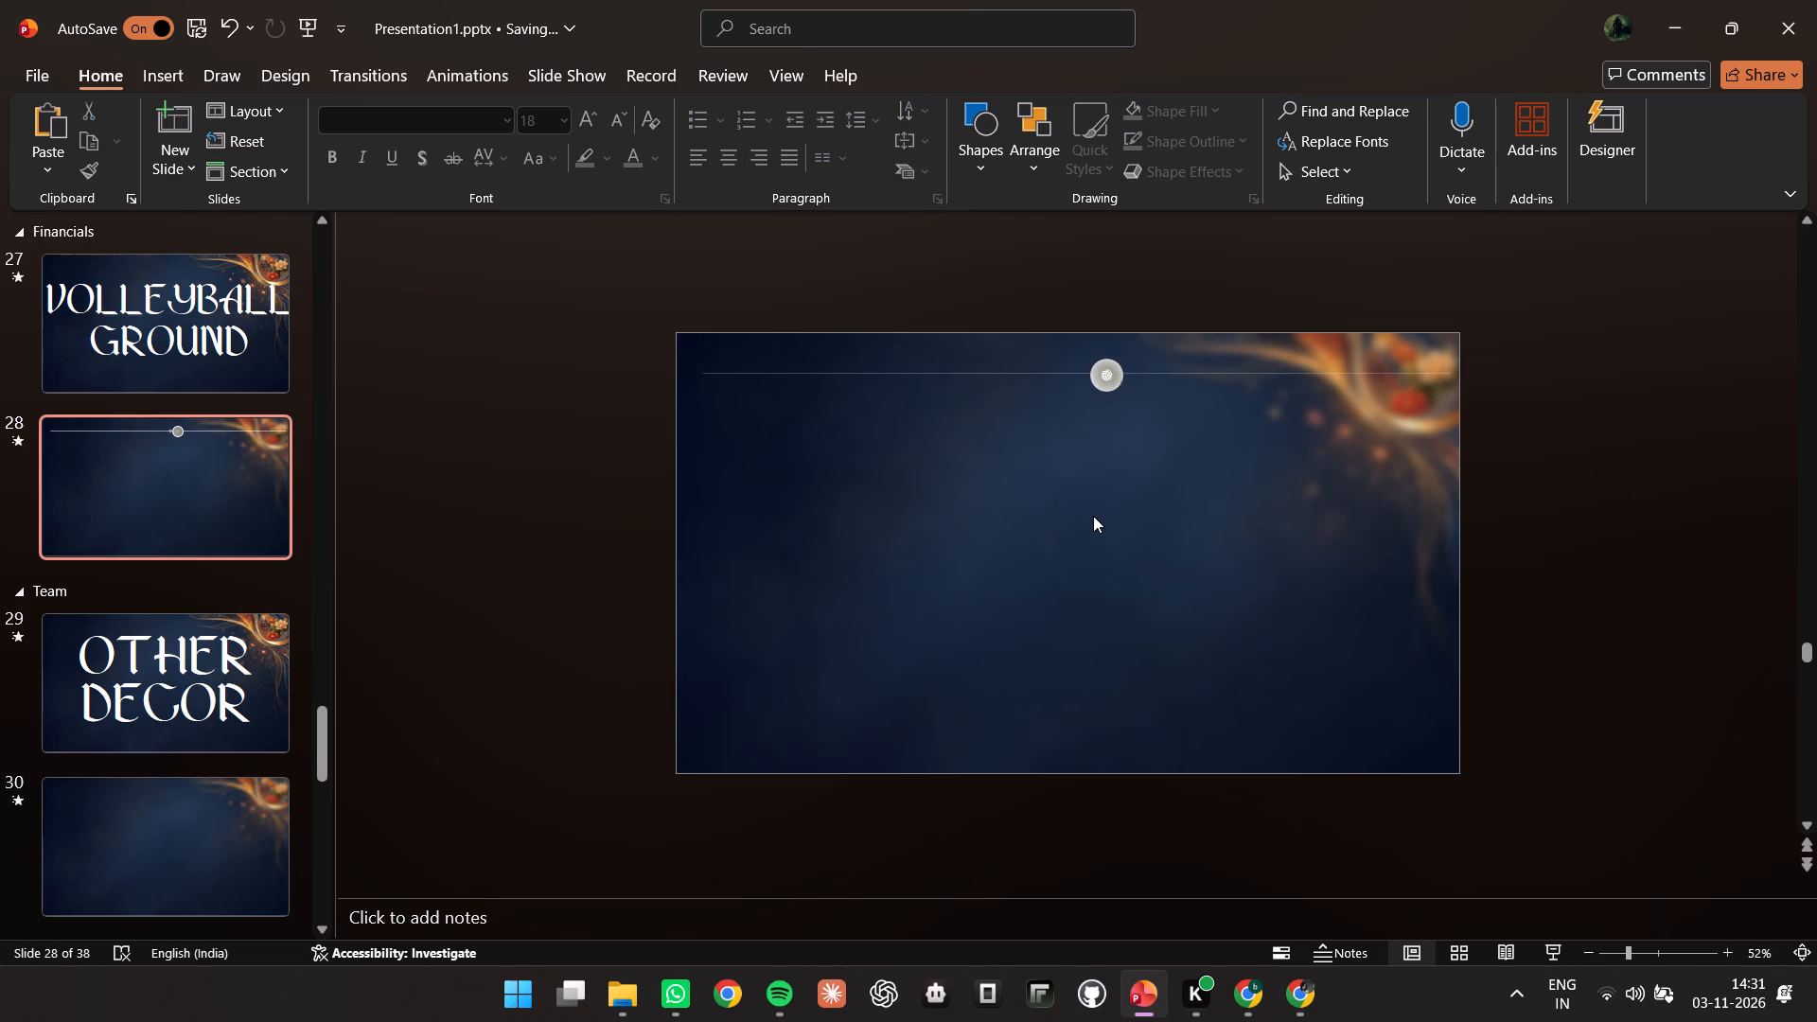
# Move only the divider's circle along the line to slide 28's horizontal centre, and centre the Volleyball Ground icon inside it.
pyautogui.click(1099, 382)
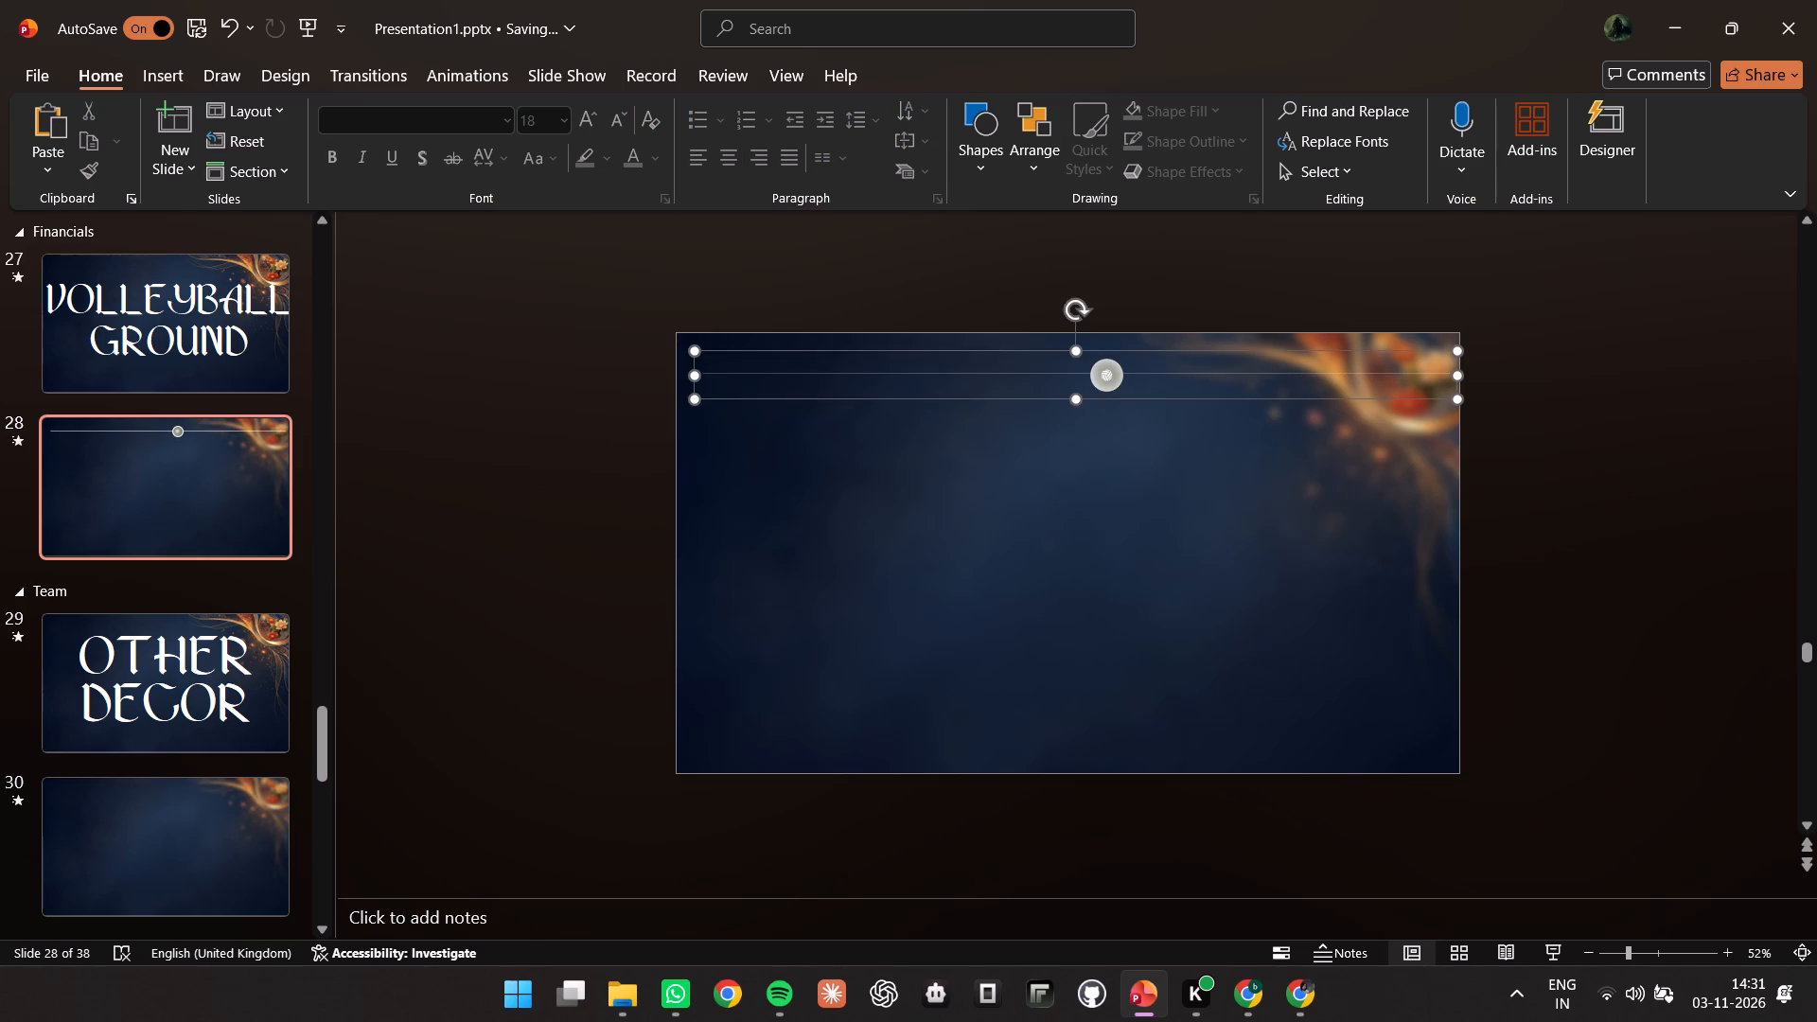
pyautogui.click(1099, 382)
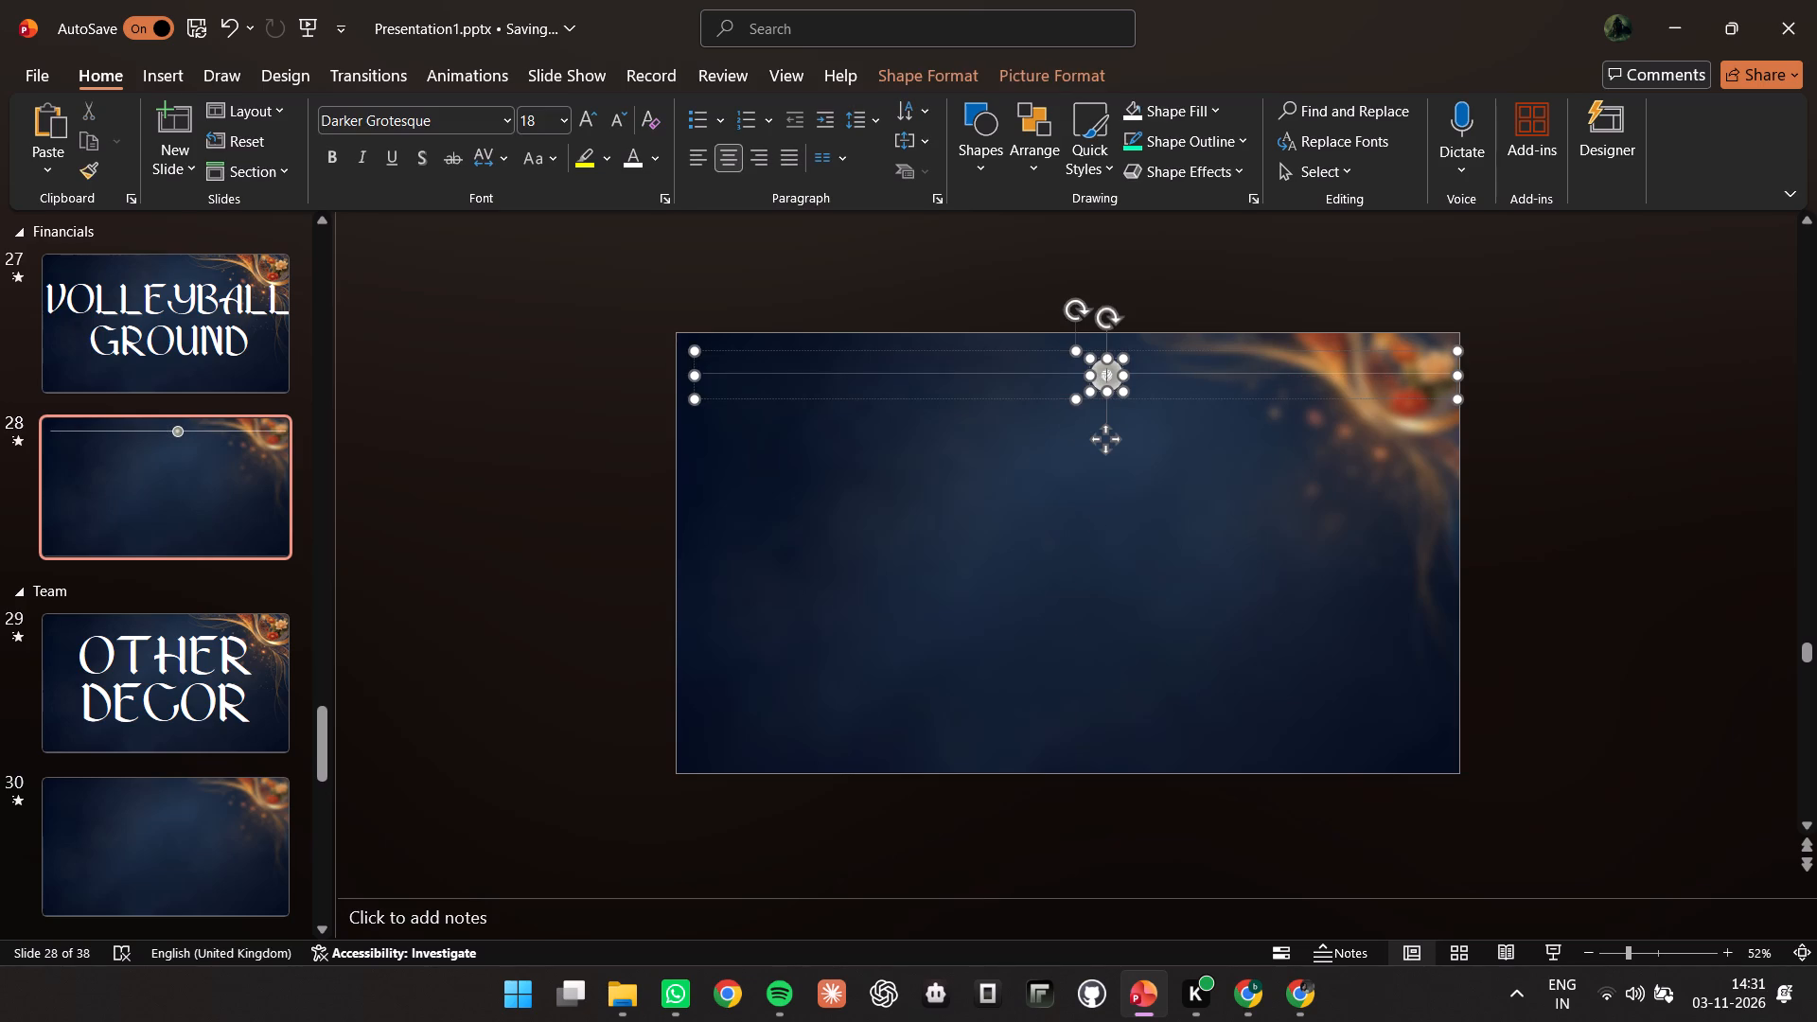
pyautogui.moveTo(1107, 435); pyautogui.dragTo(1089, 437)
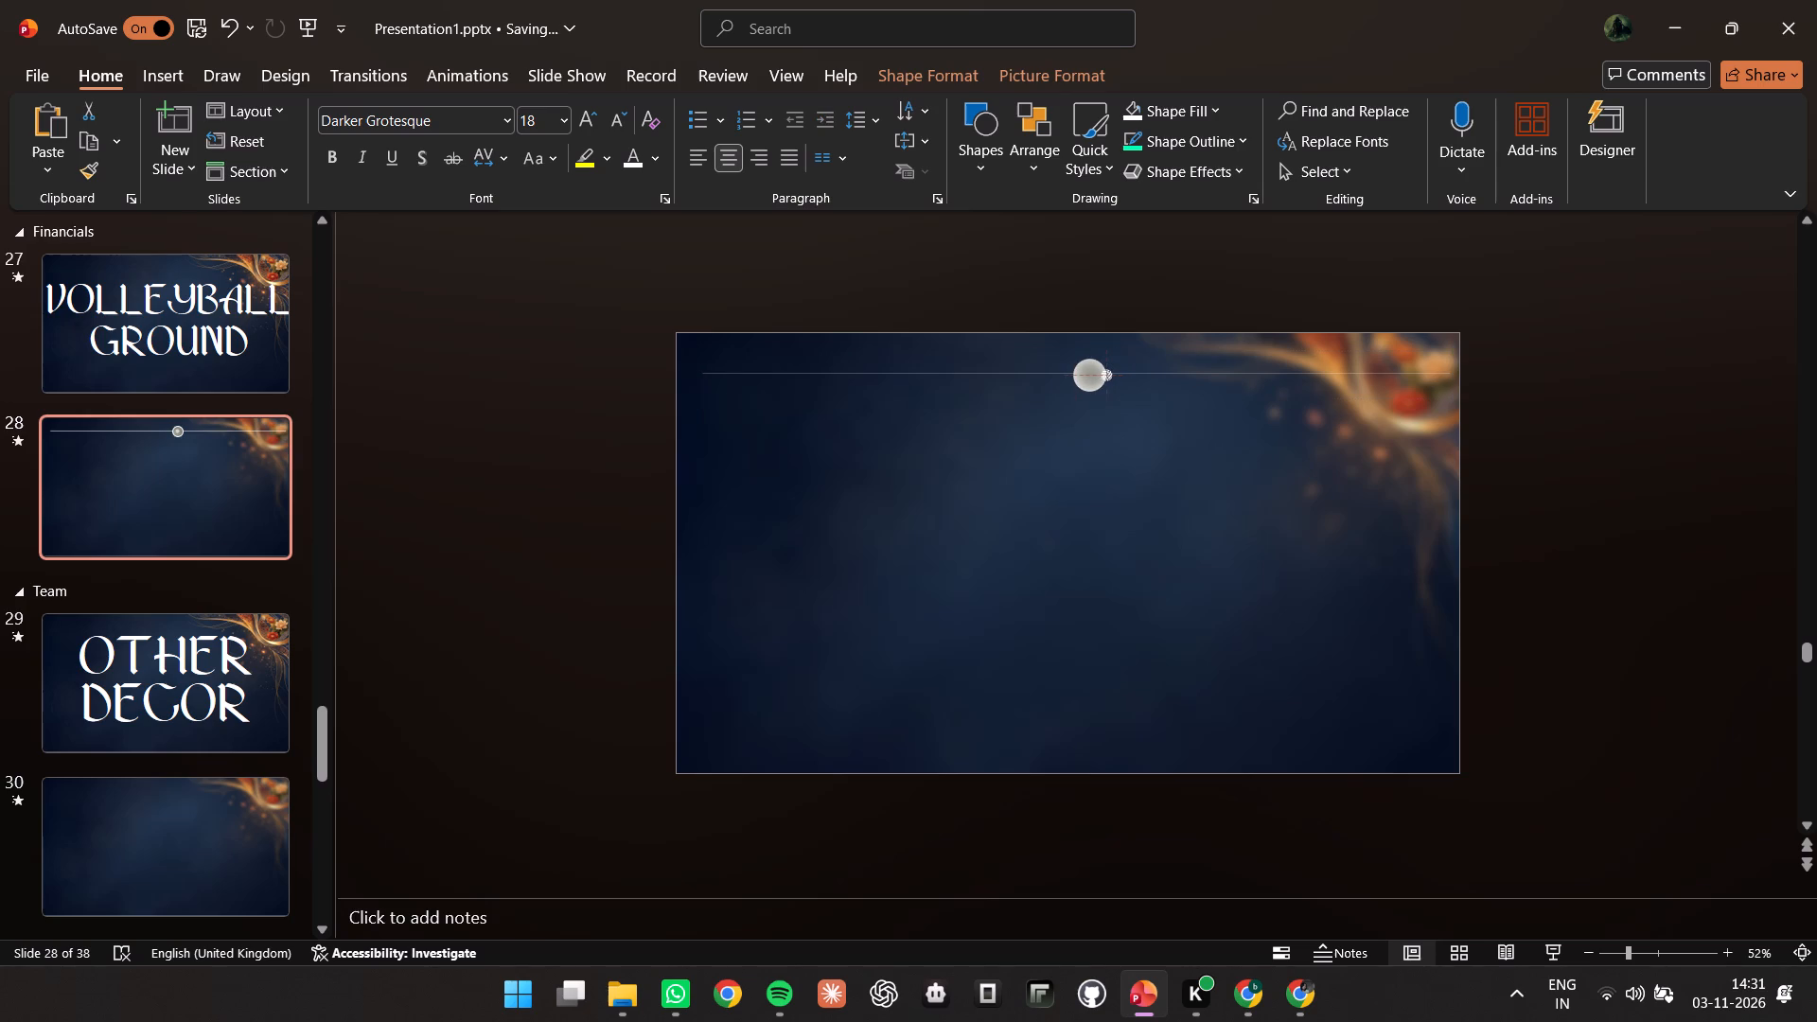
pyautogui.moveTo(1089, 437); pyautogui.dragTo(1082, 437)
pyautogui.moveTo(1082, 437); pyautogui.dragTo(1072, 437)
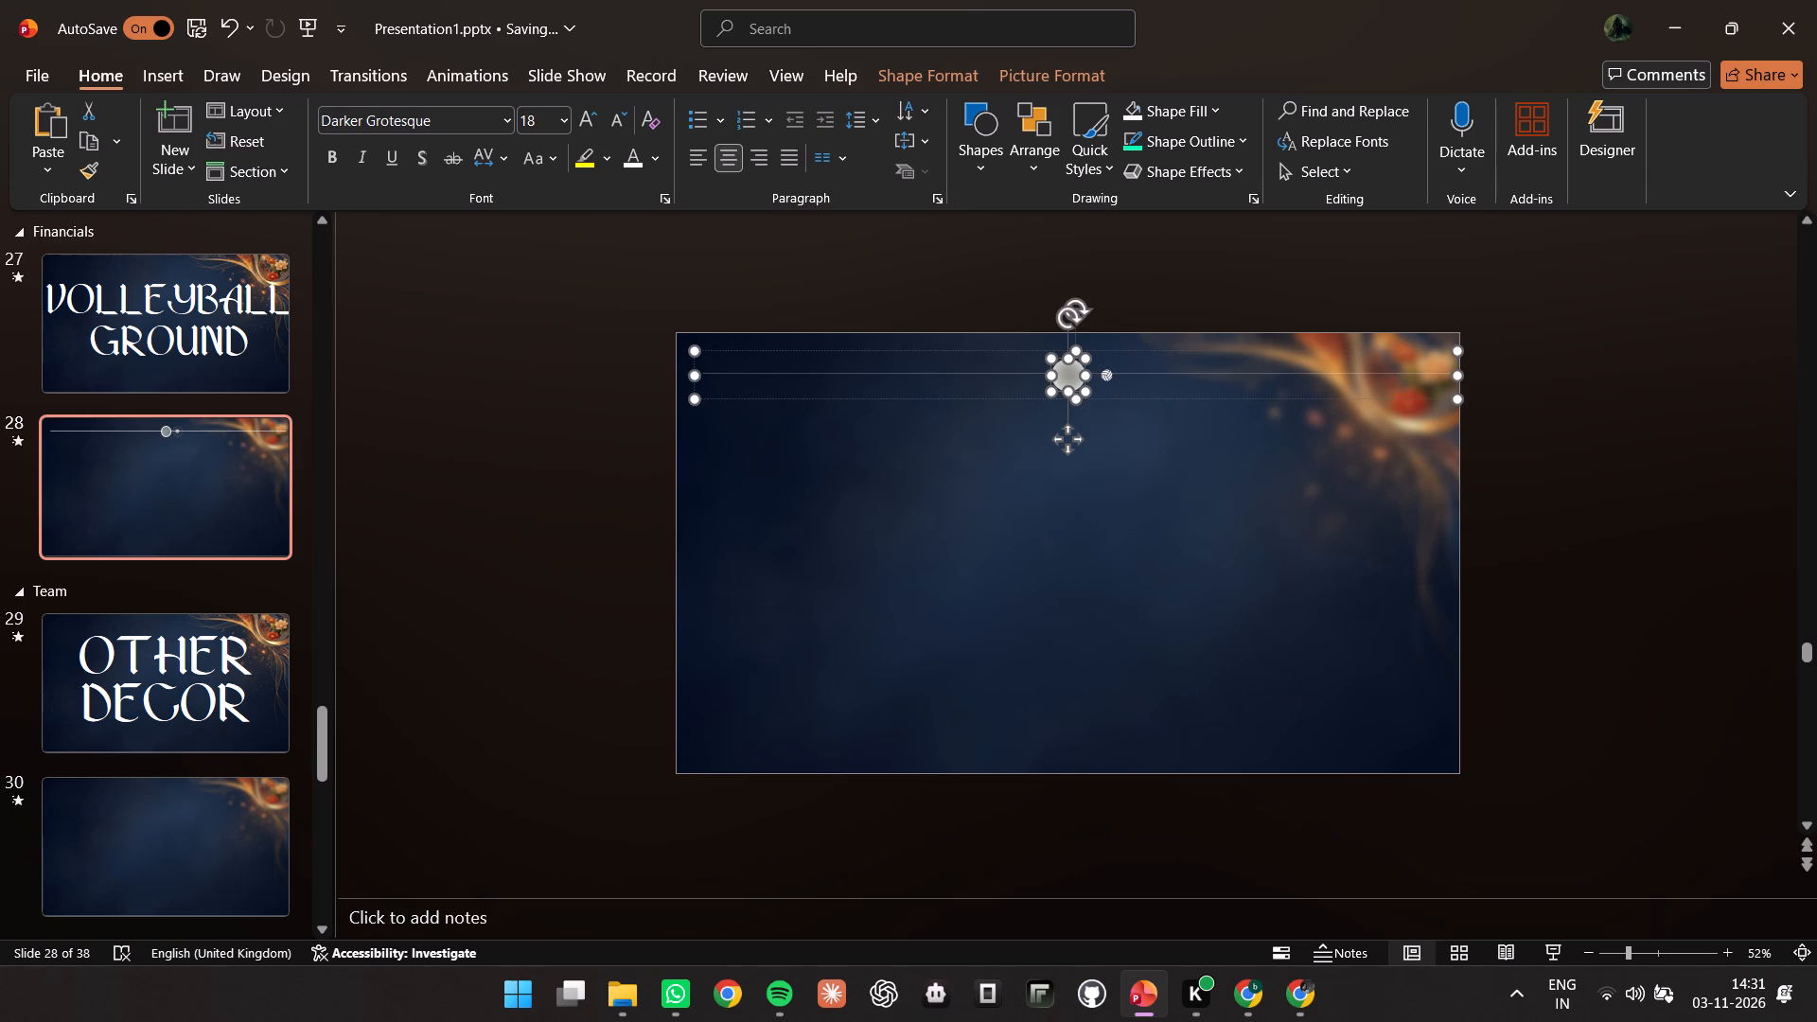
pyautogui.click(1105, 374)
pyautogui.moveTo(1105, 433); pyautogui.dragTo(1066, 431)
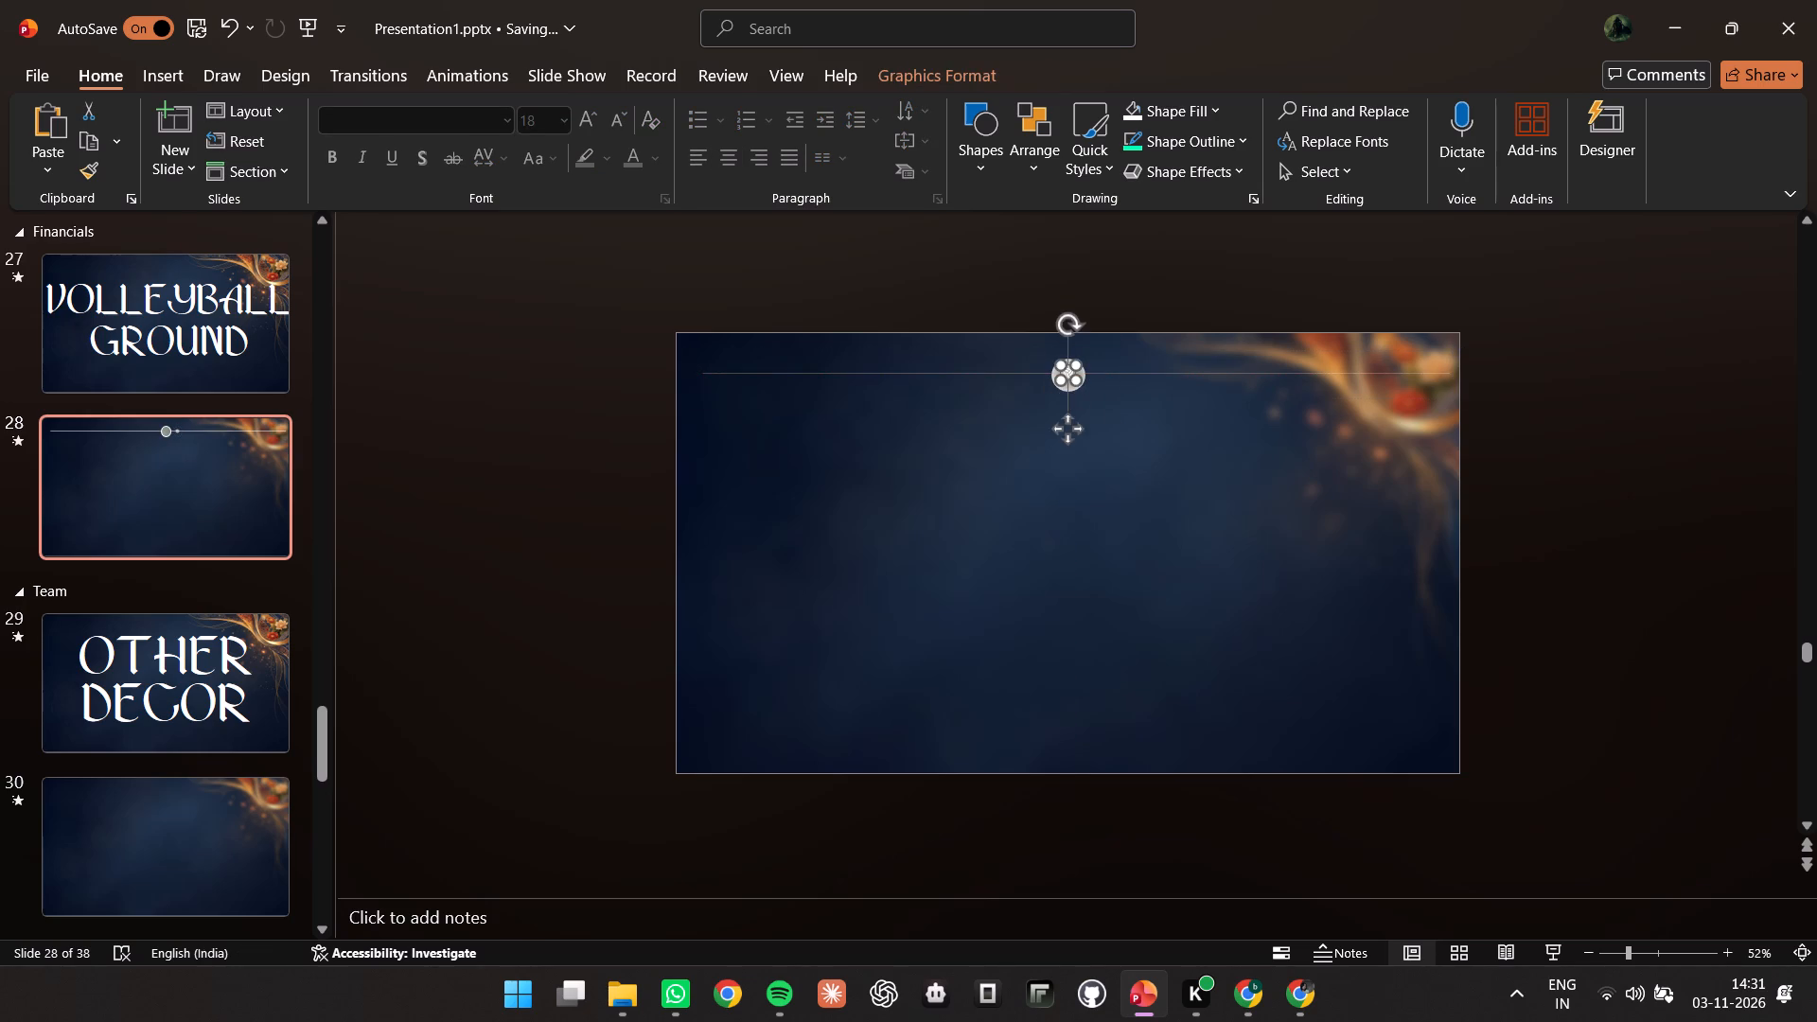
pyautogui.click(944, 489)
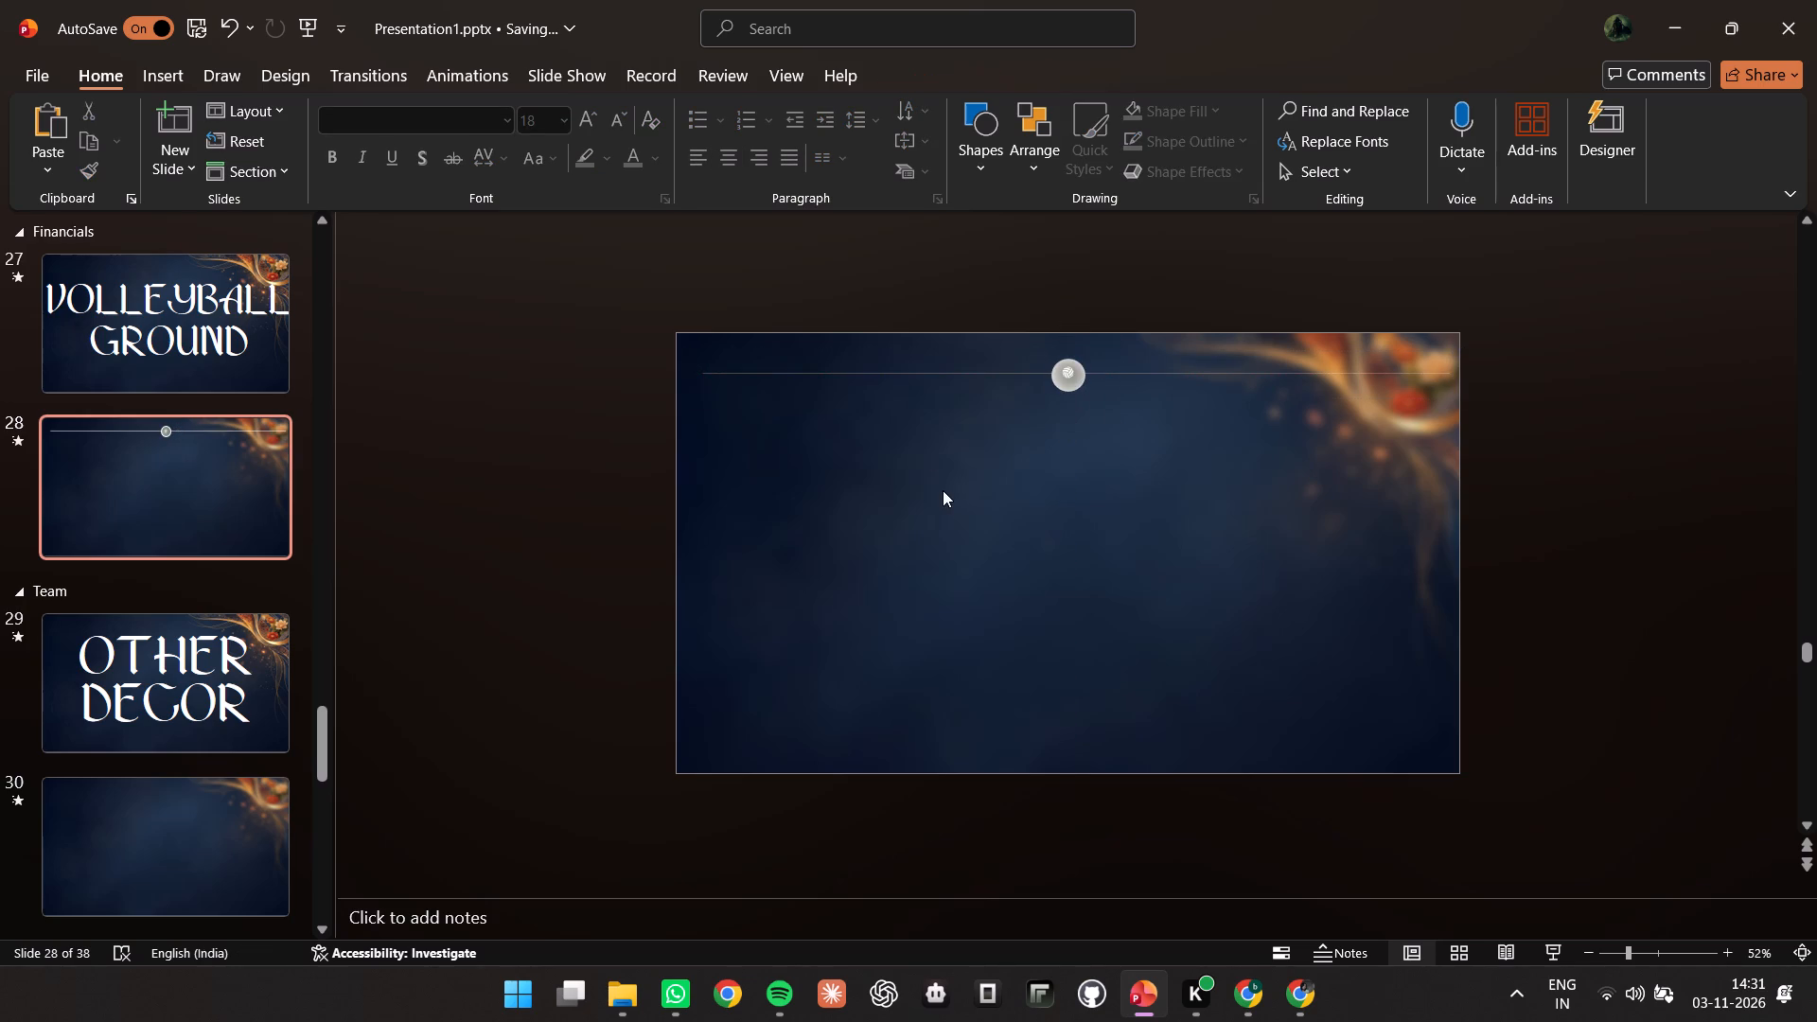
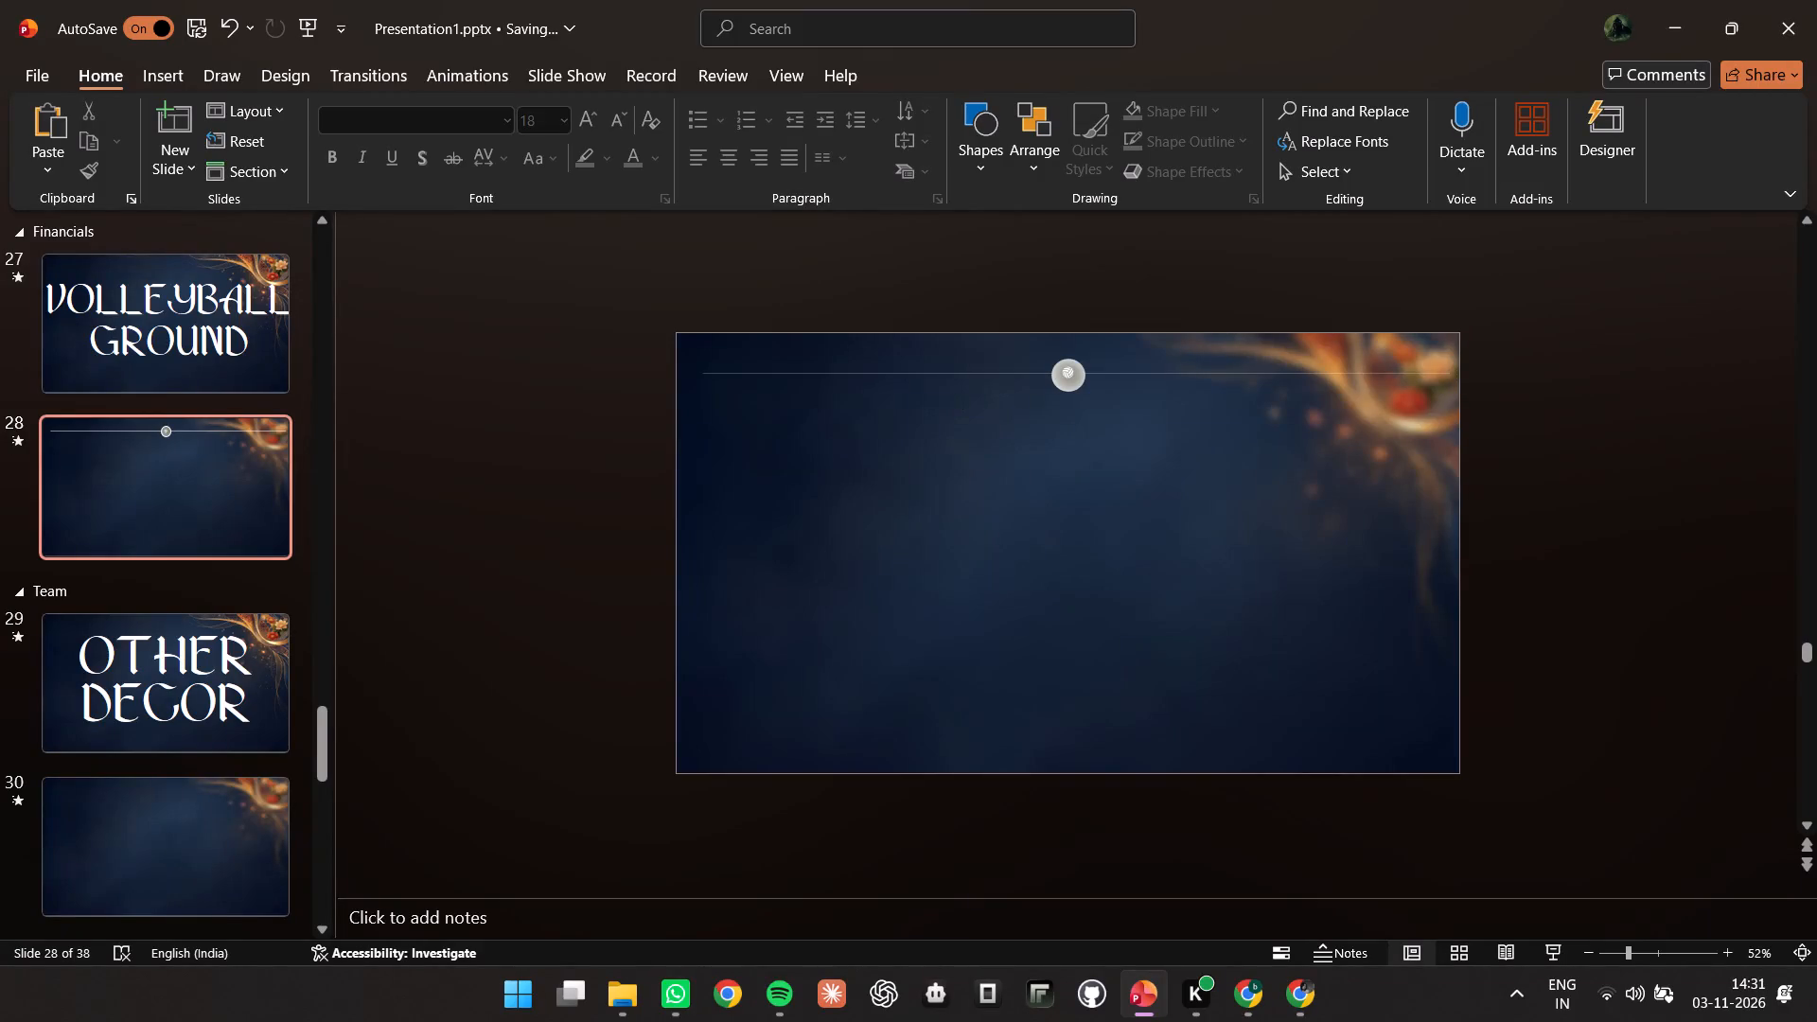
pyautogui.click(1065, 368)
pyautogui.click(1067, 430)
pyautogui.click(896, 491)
# Copy the VOLLEYBALL title text box from slide 27 and paste it onto slide 28.
pyautogui.click(150, 322)
pyautogui.click(1021, 496)
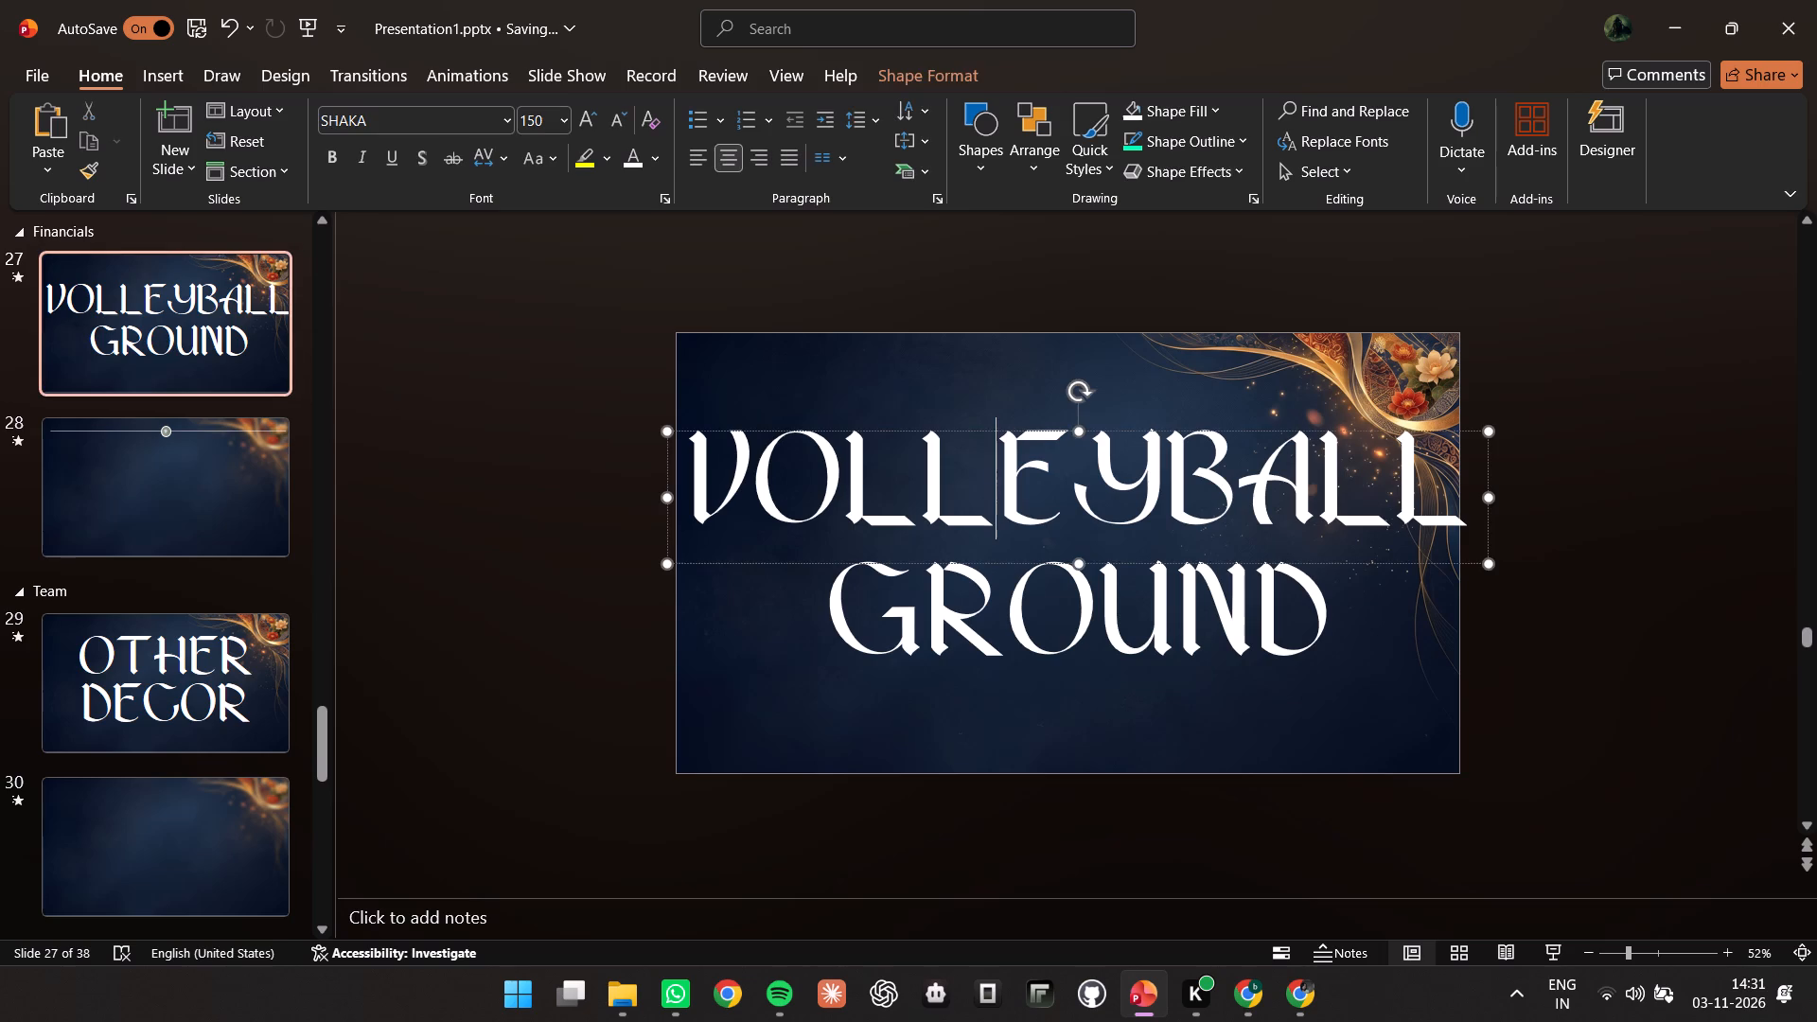
pyautogui.rightClick(854, 430)
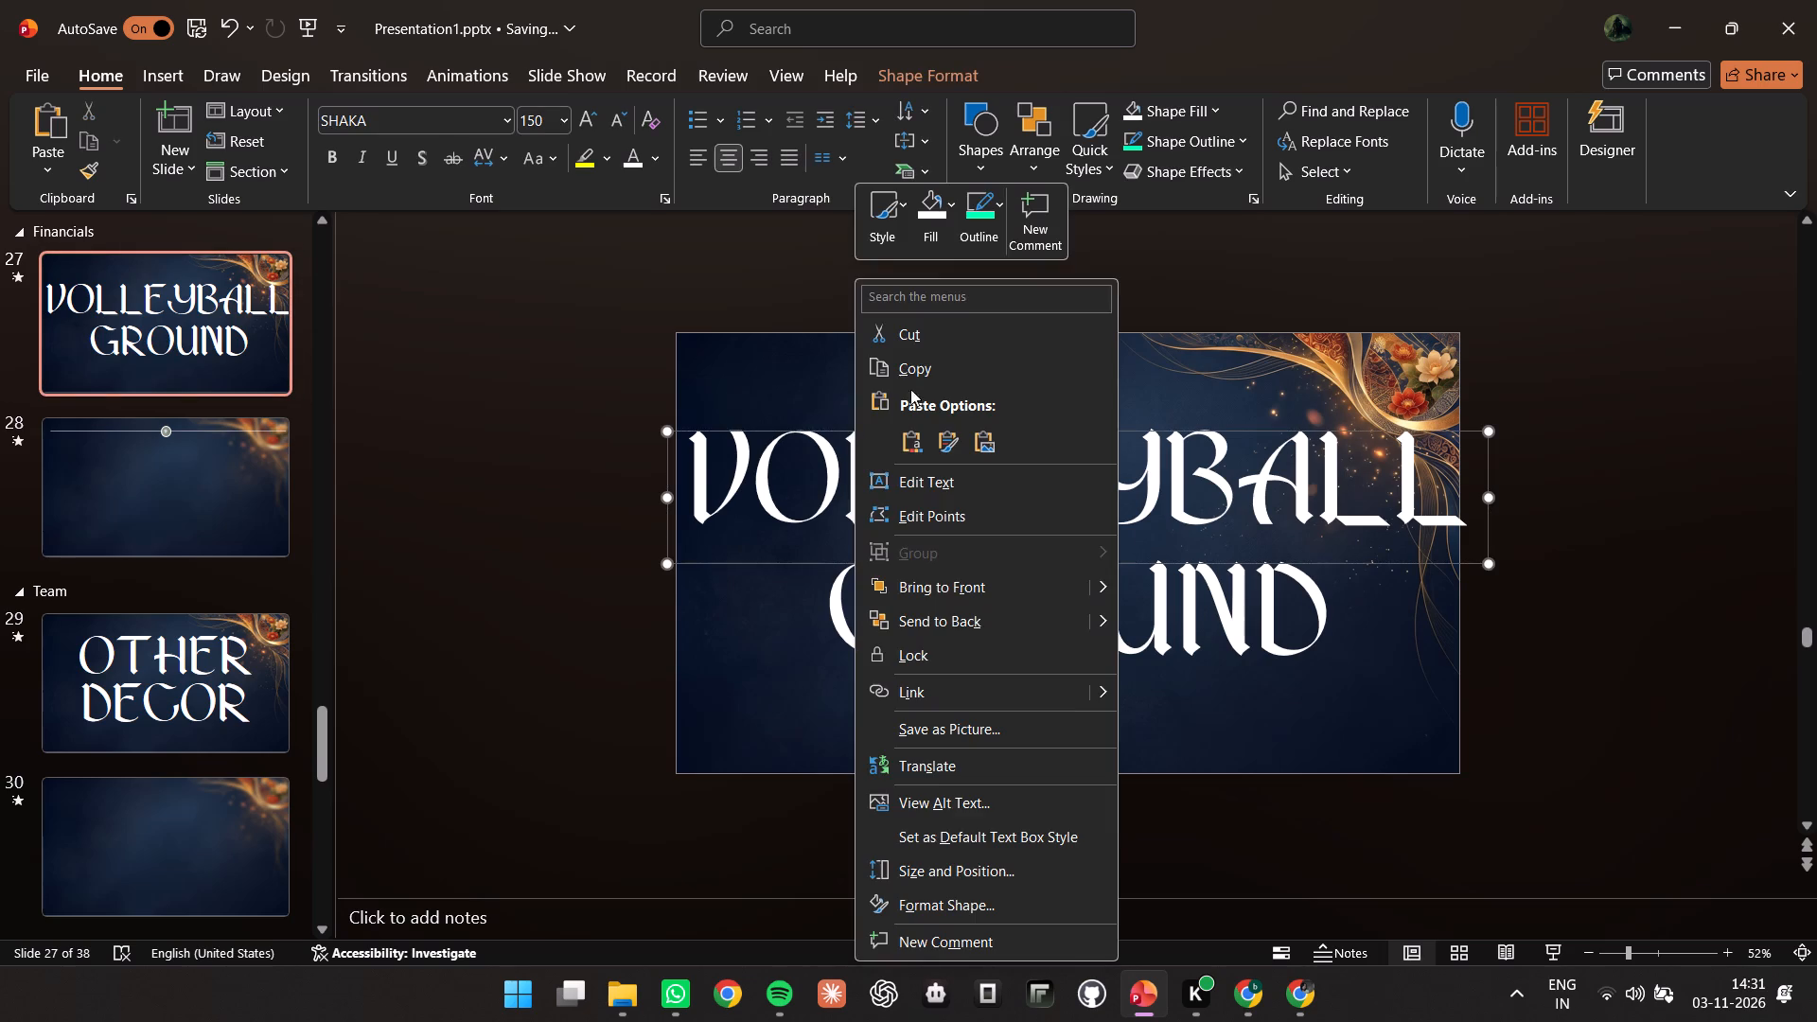
pyautogui.click(934, 360)
pyautogui.click(31, 495)
pyautogui.rightClick(969, 510)
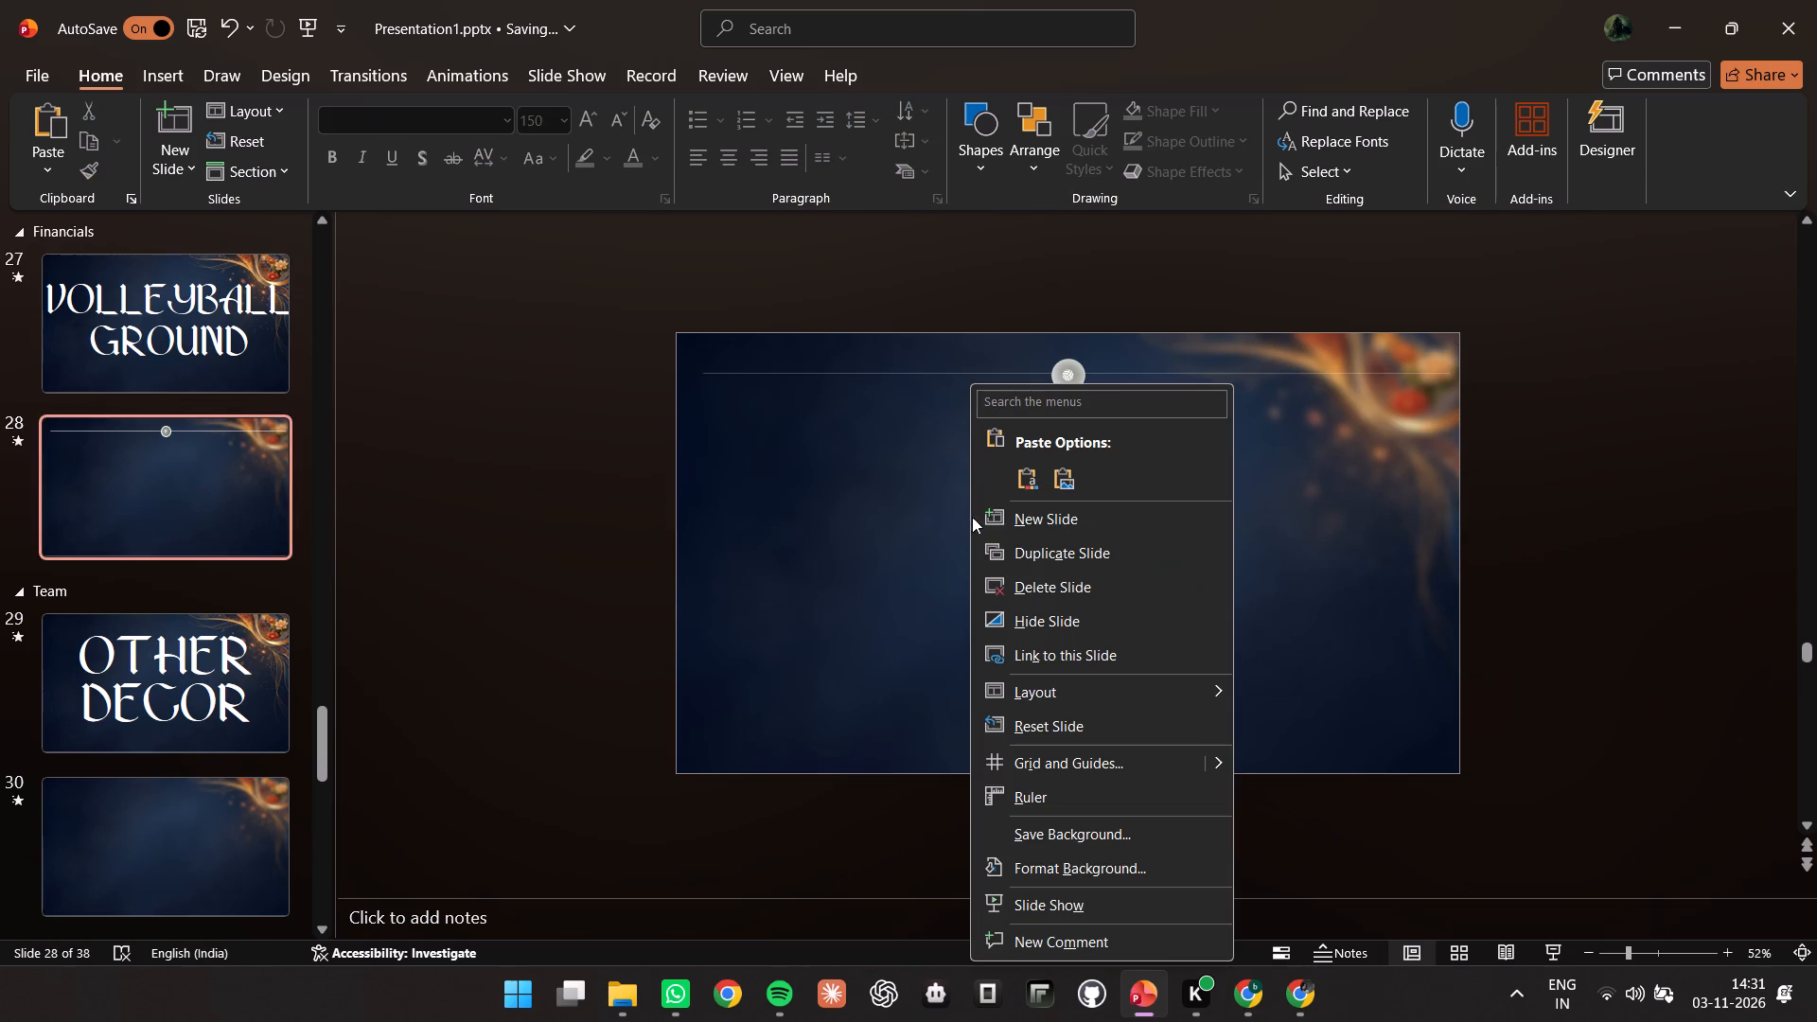
pyautogui.click(1036, 468)
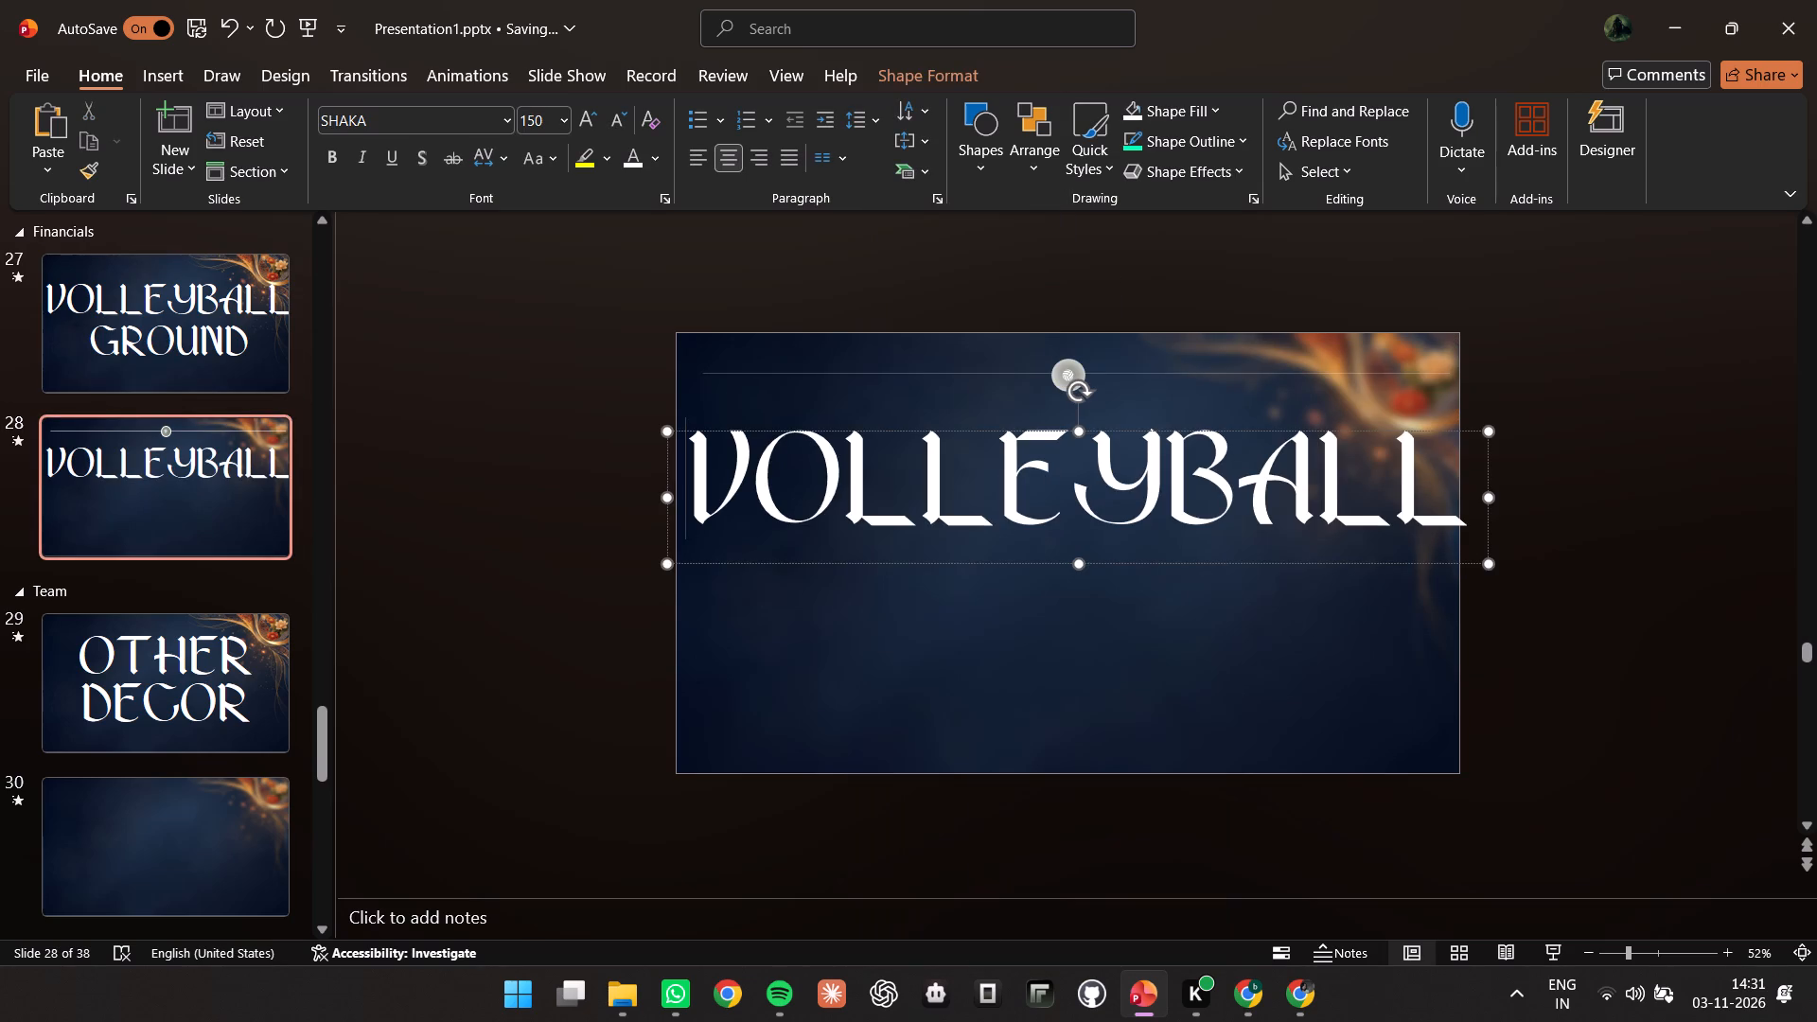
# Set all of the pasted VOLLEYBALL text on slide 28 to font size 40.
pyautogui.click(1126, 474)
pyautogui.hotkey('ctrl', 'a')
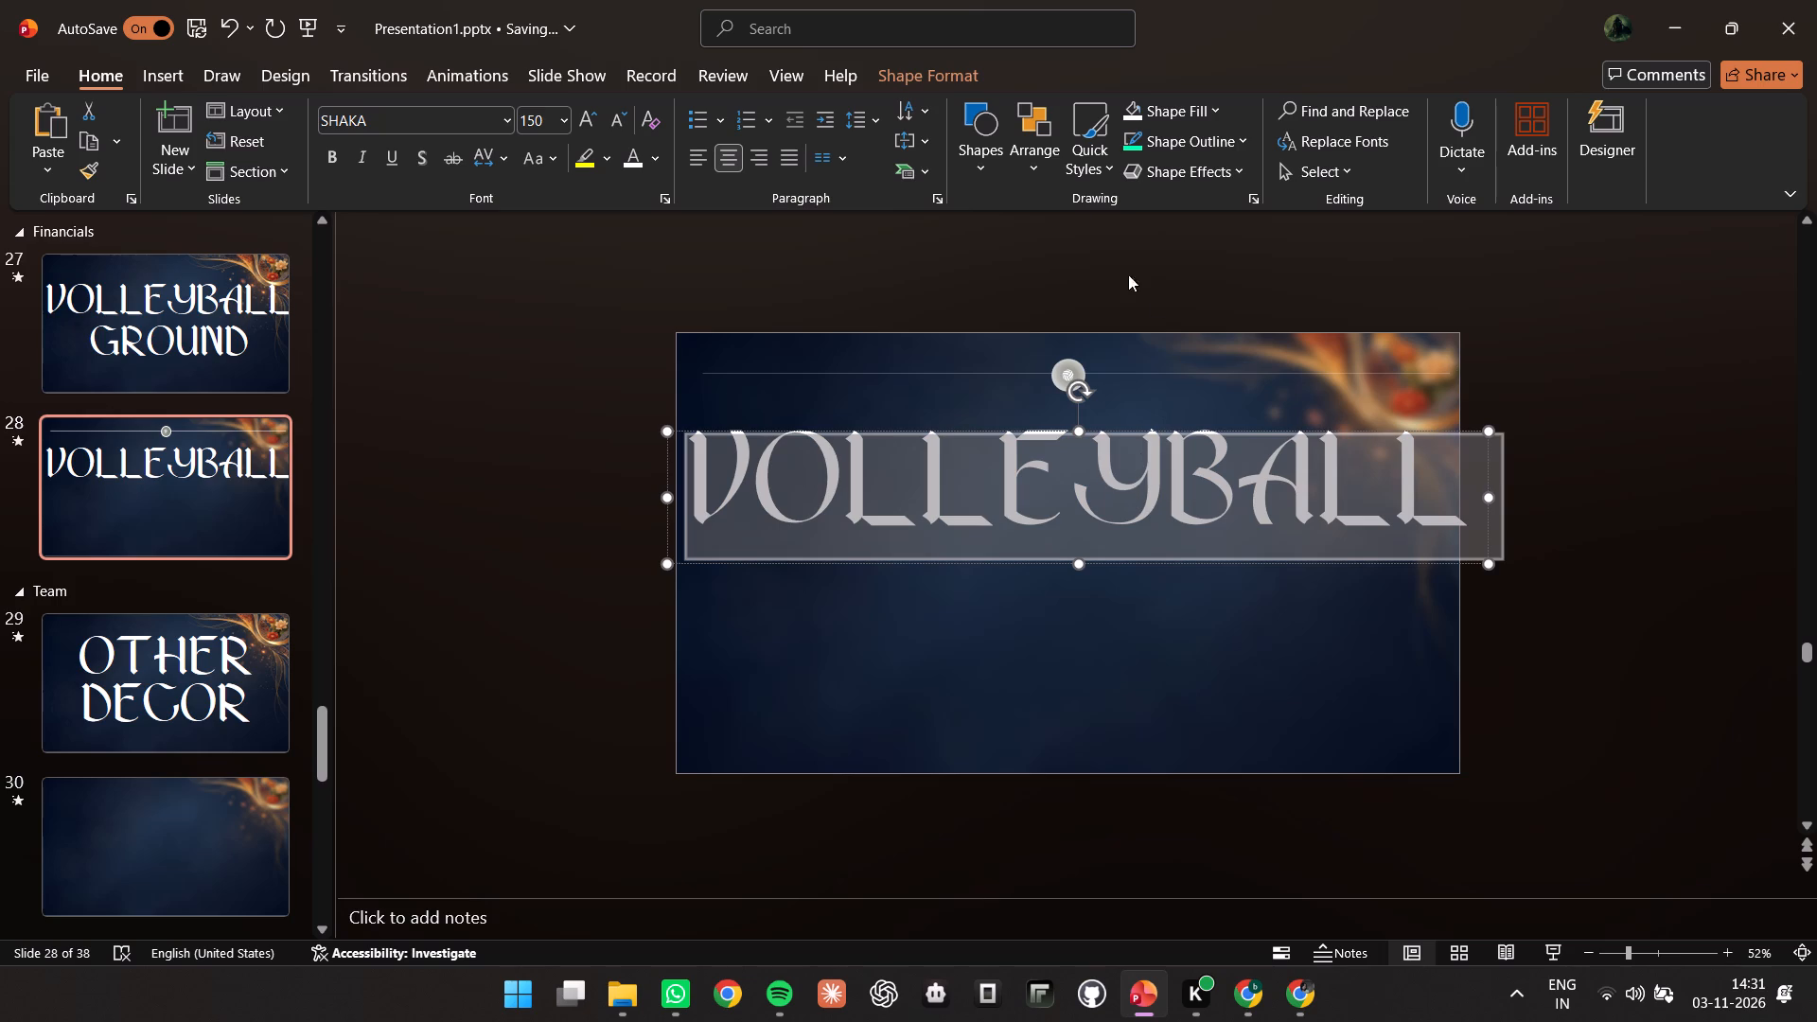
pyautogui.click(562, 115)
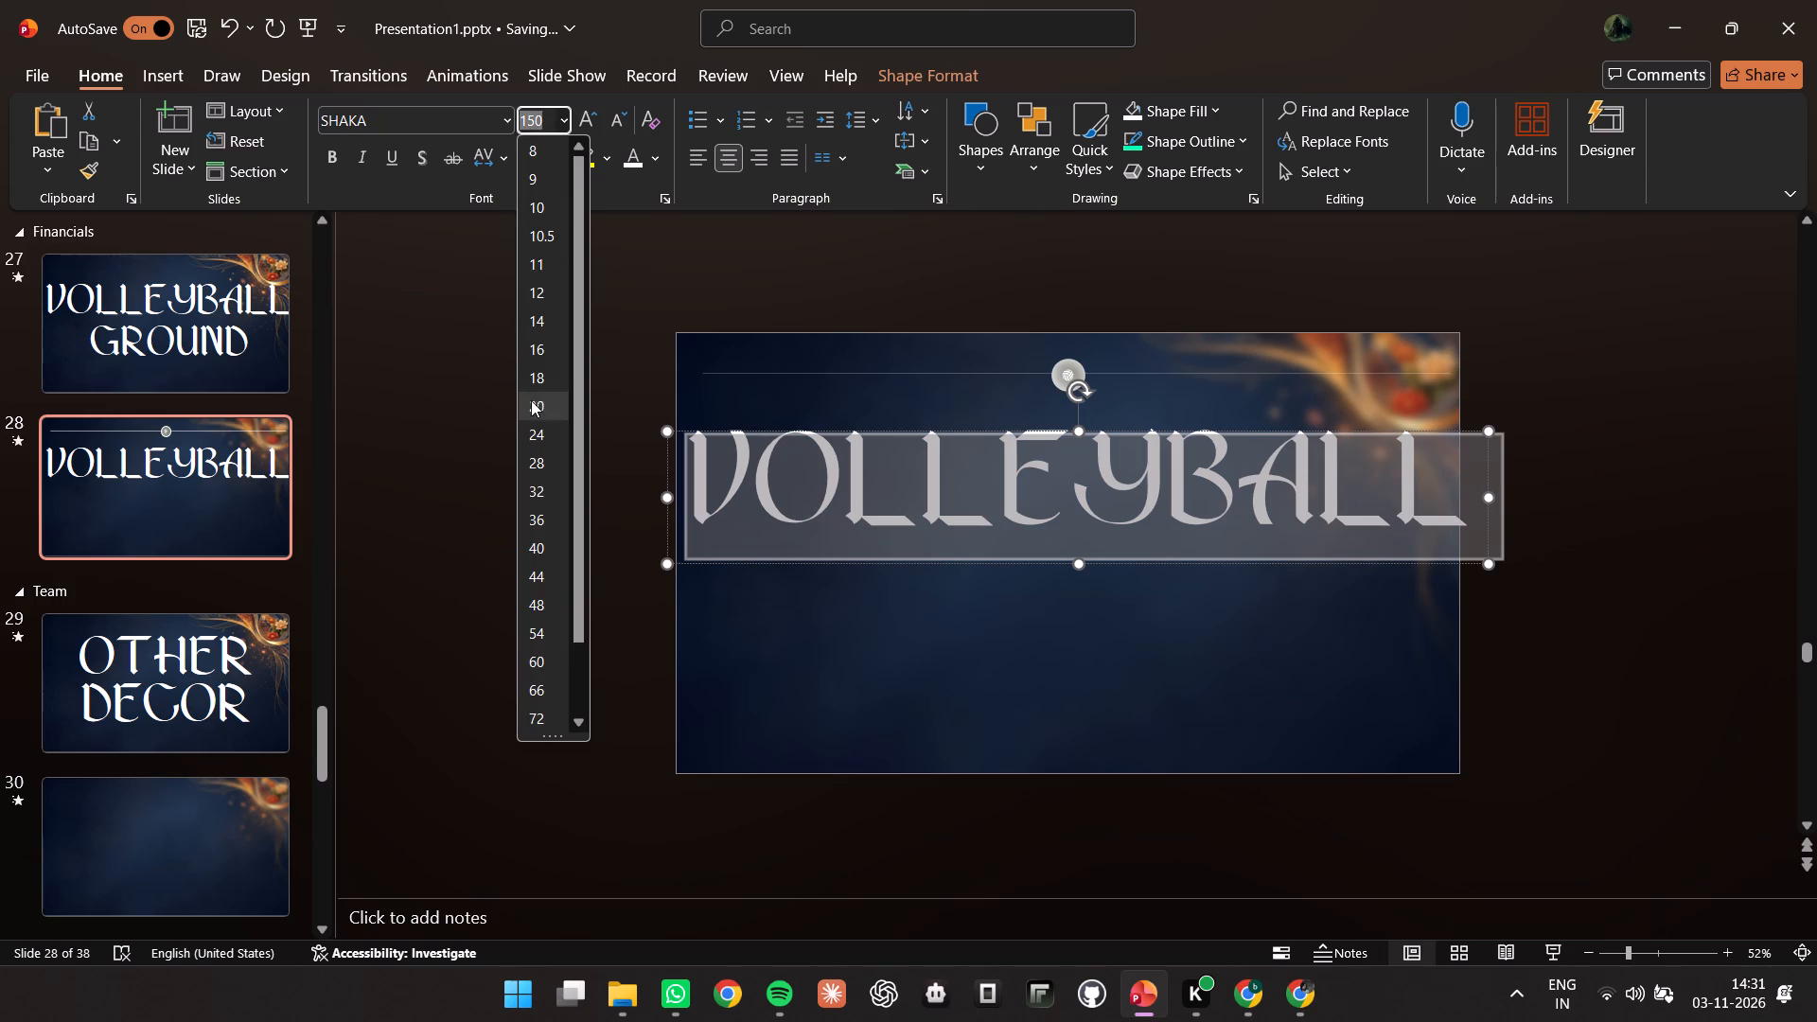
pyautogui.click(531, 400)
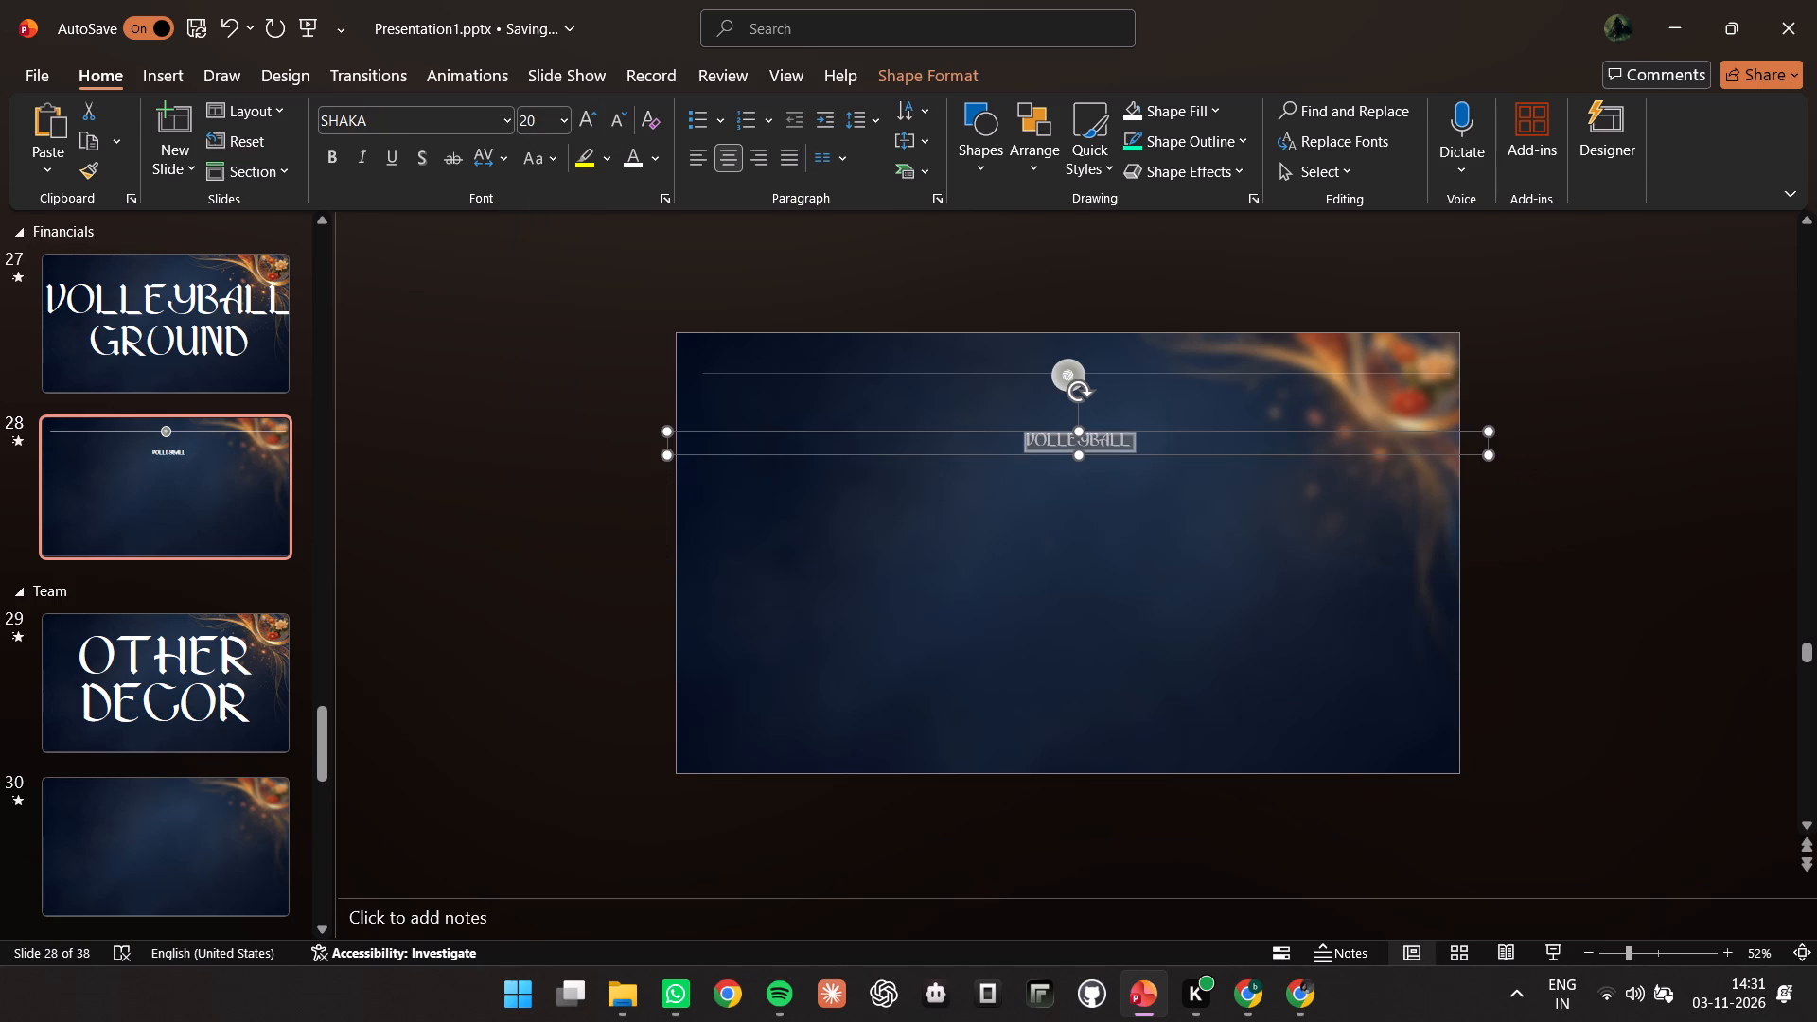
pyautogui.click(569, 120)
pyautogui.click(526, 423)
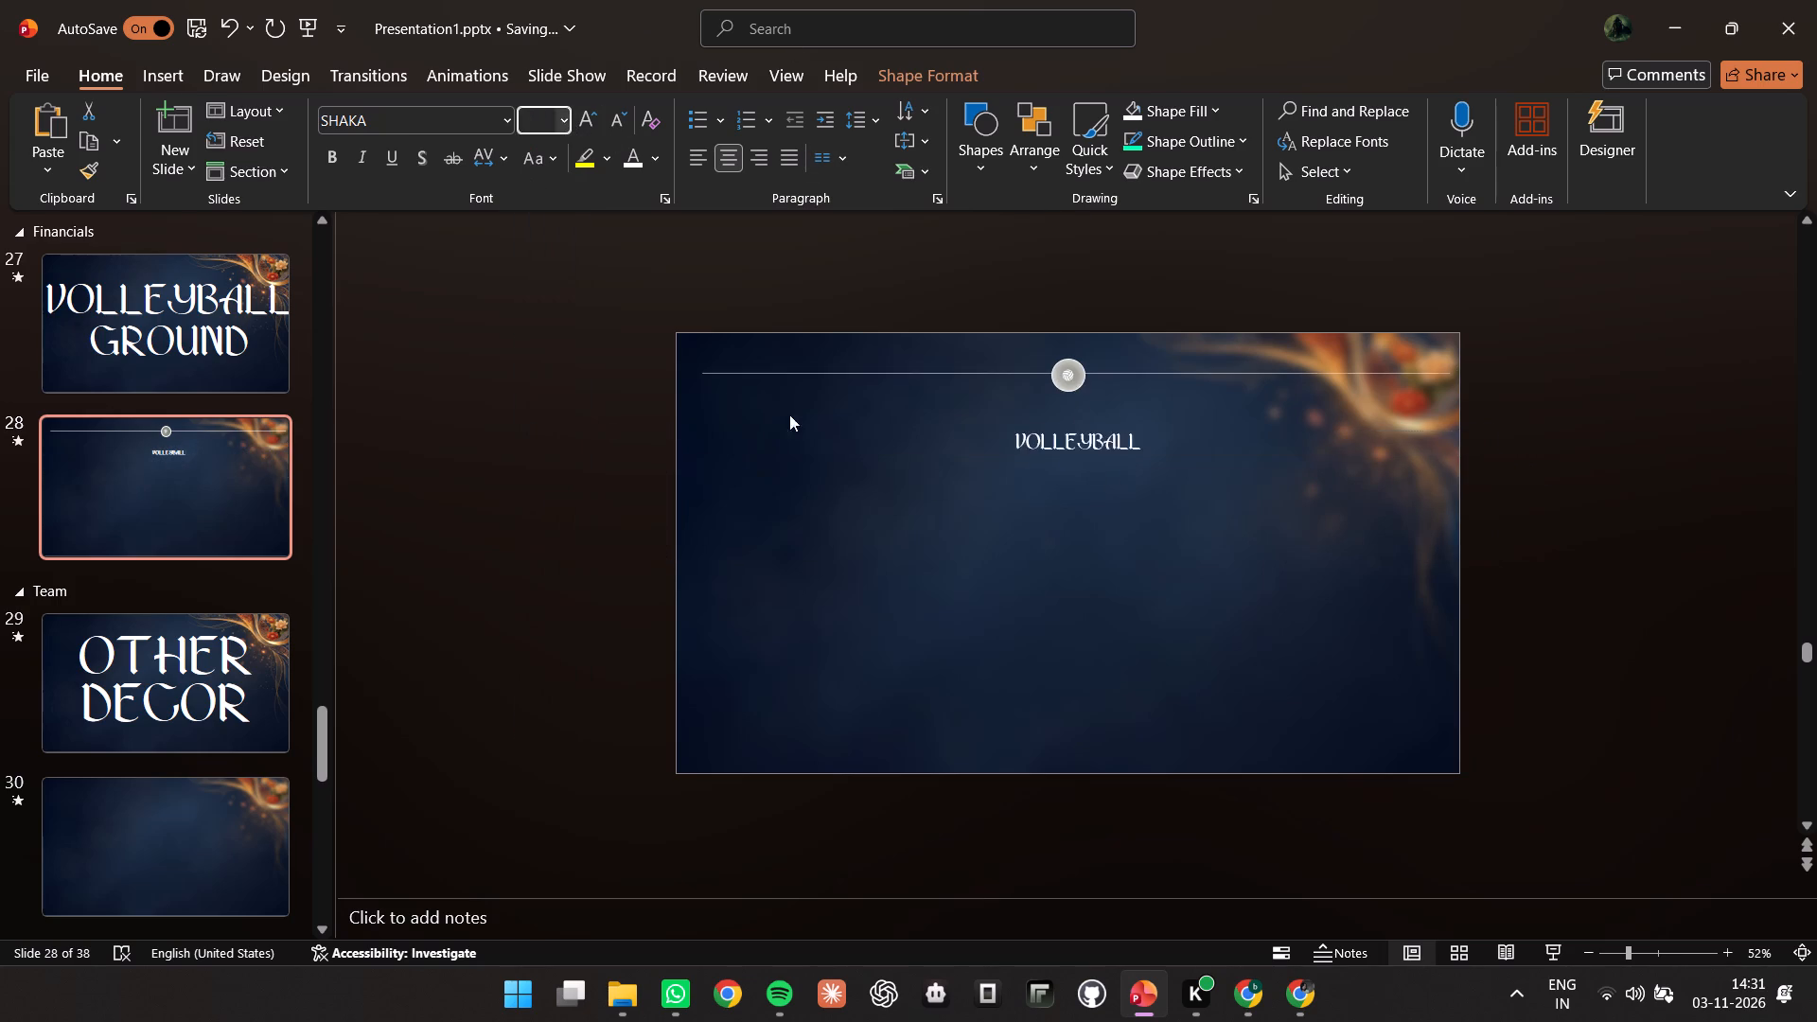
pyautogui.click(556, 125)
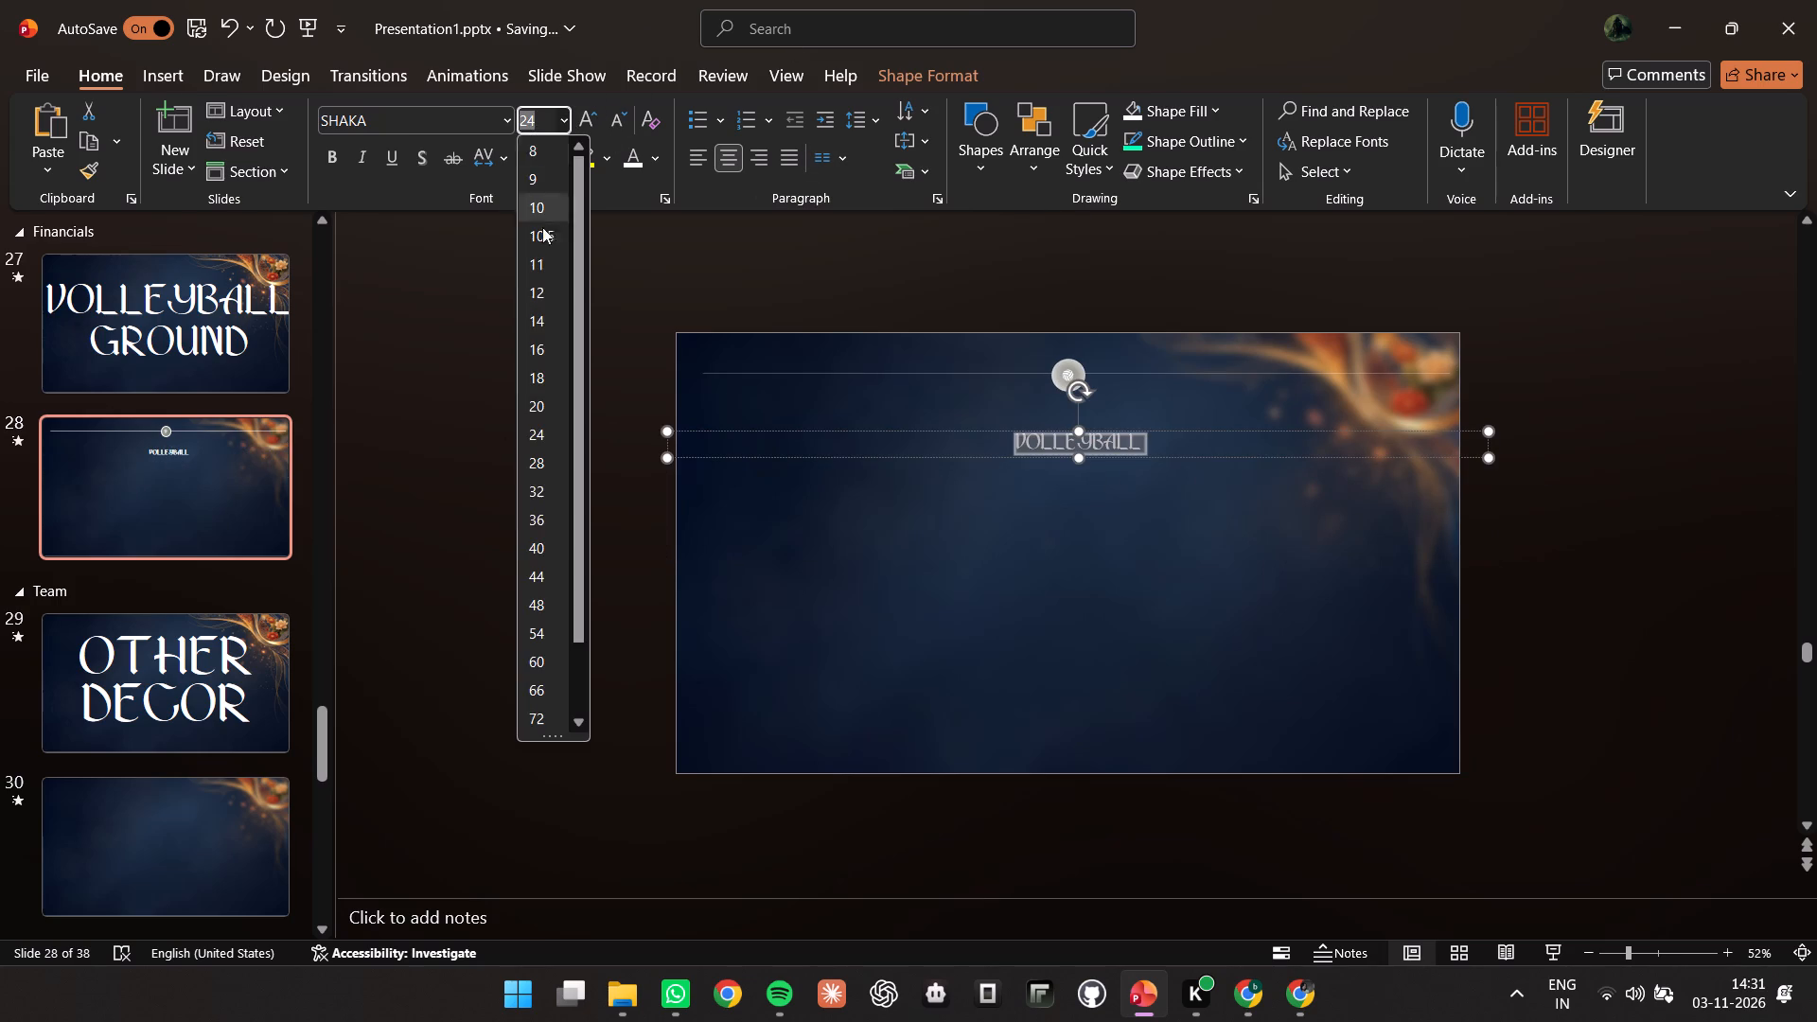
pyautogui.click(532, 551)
# Narrow the VOLLEYBALL text box from its right edge, keeping the word on a single line.
pyautogui.moveTo(1490, 449); pyautogui.dragTo(1474, 449)
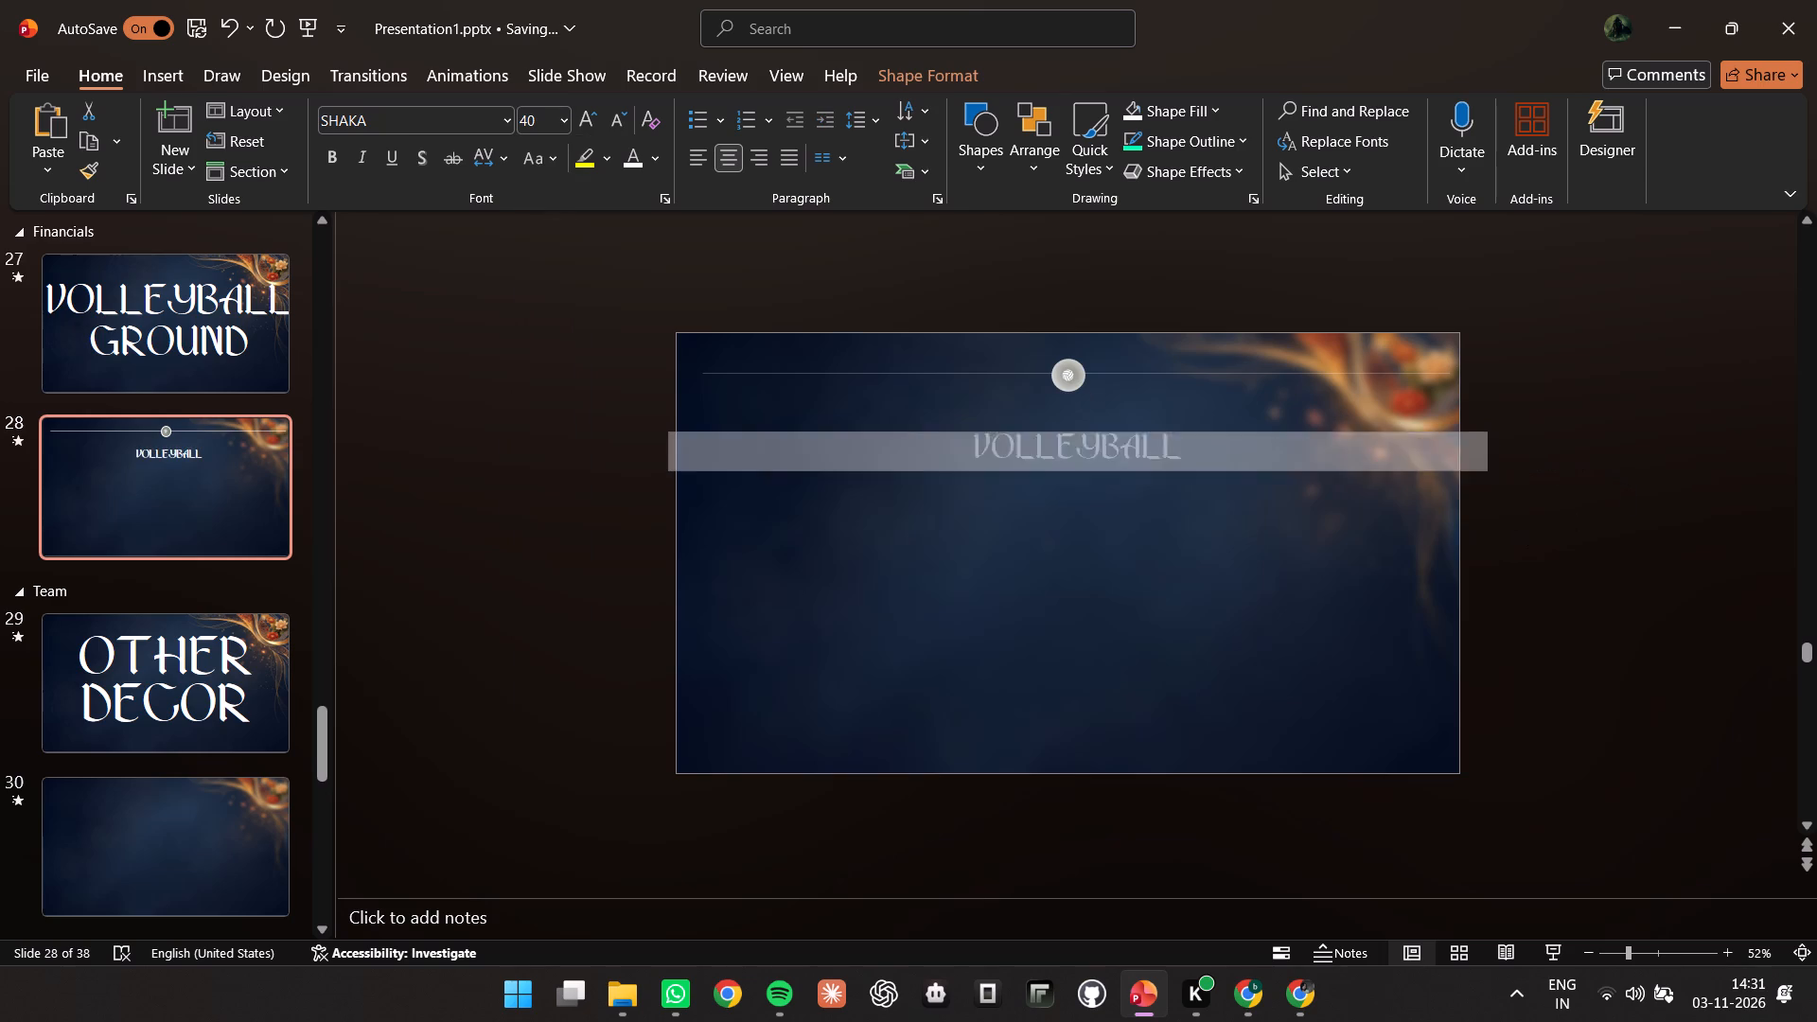
pyautogui.moveTo(1474, 449); pyautogui.dragTo(887, 455)
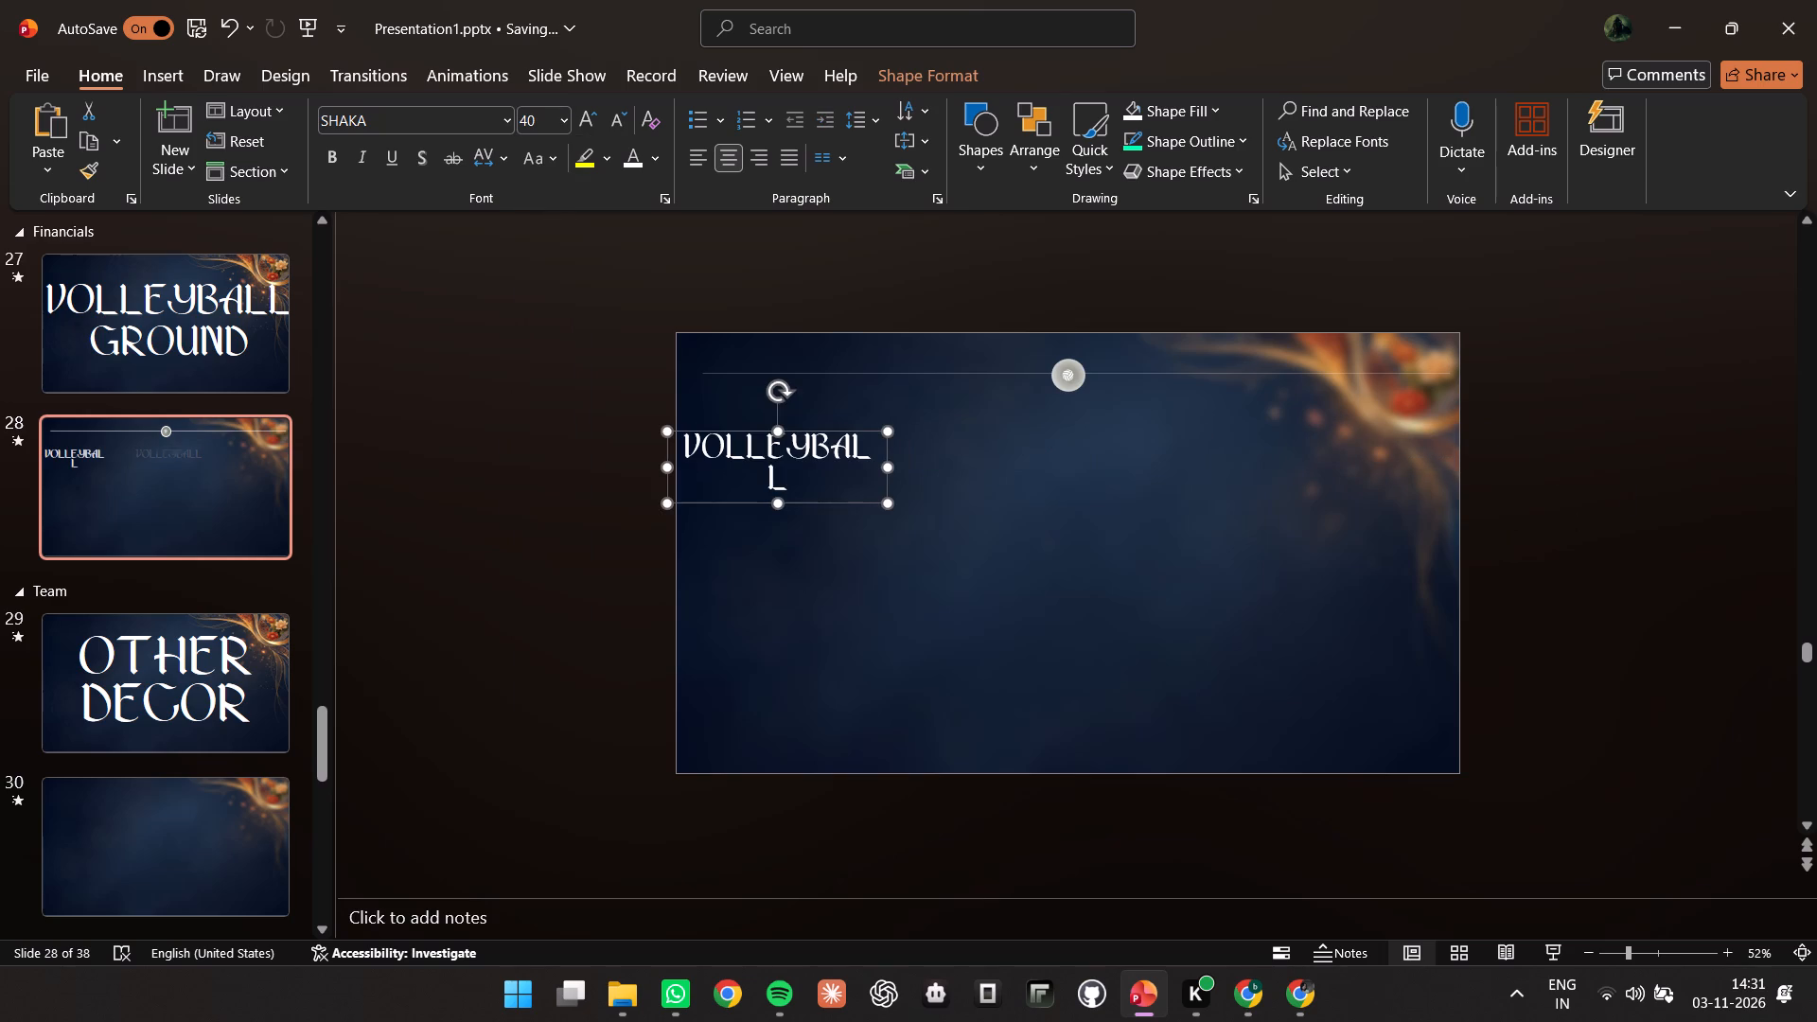
pyautogui.moveTo(889, 467); pyautogui.dragTo(970, 468)
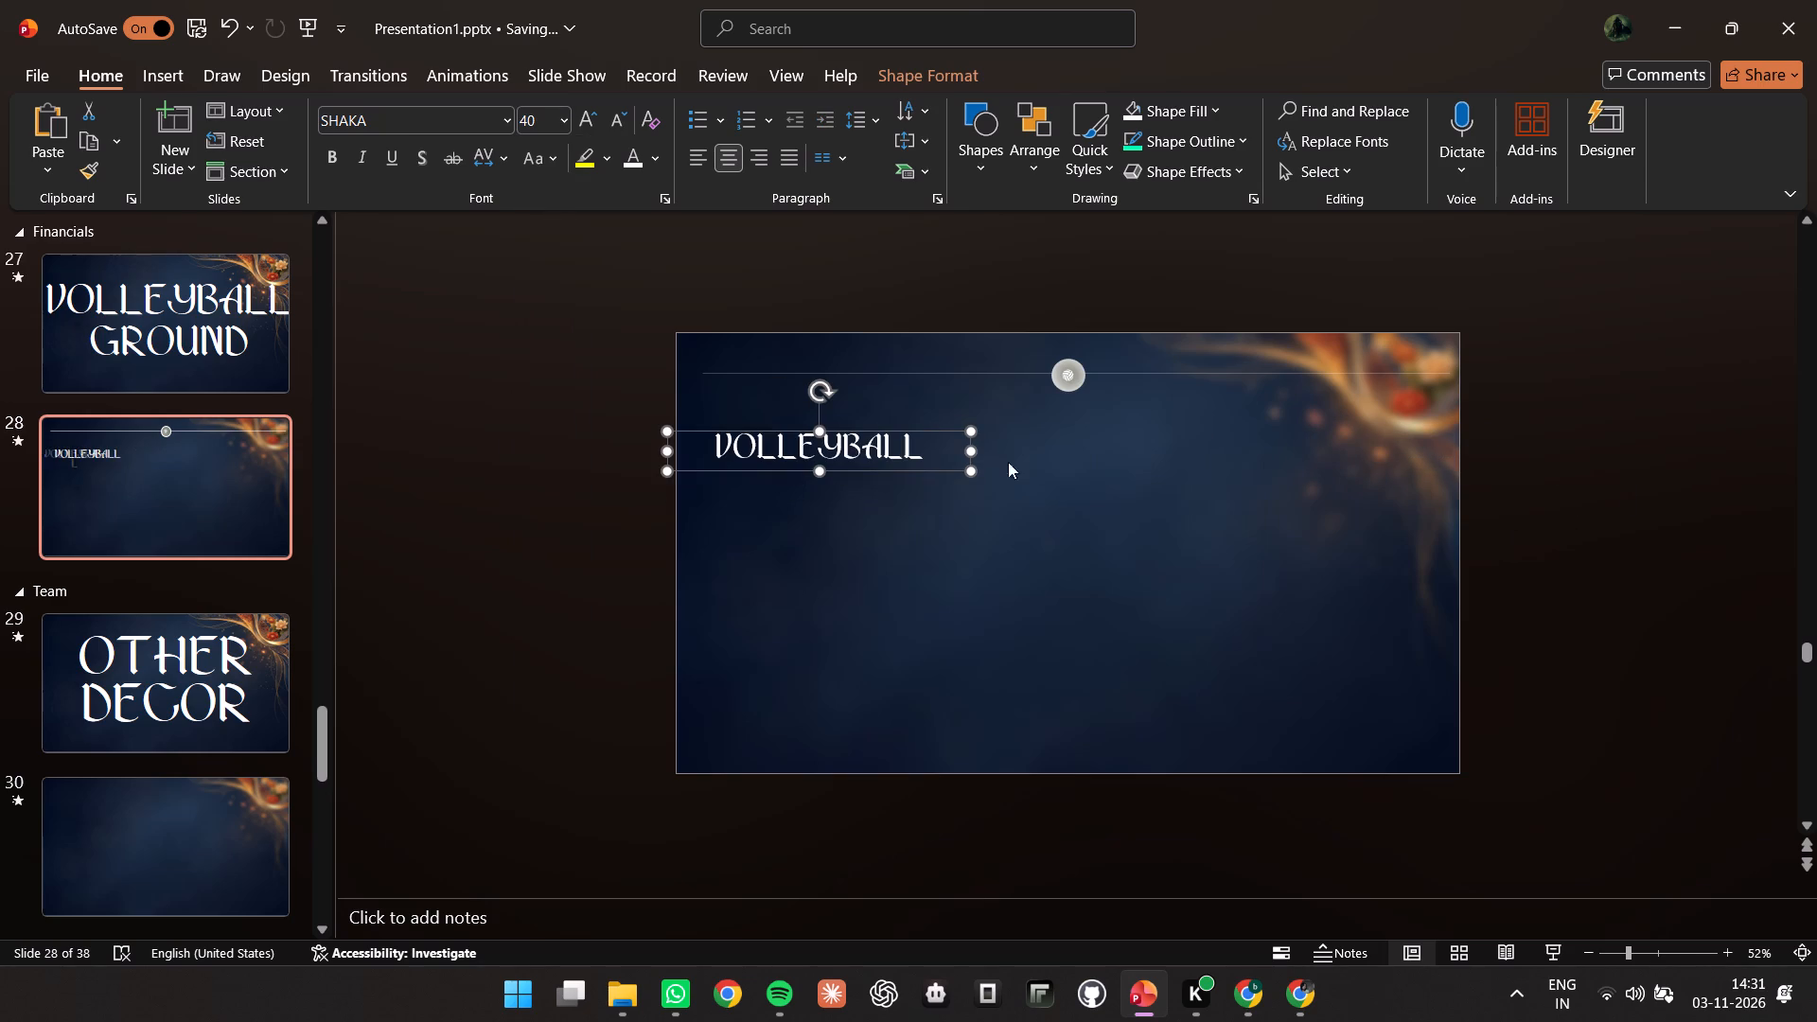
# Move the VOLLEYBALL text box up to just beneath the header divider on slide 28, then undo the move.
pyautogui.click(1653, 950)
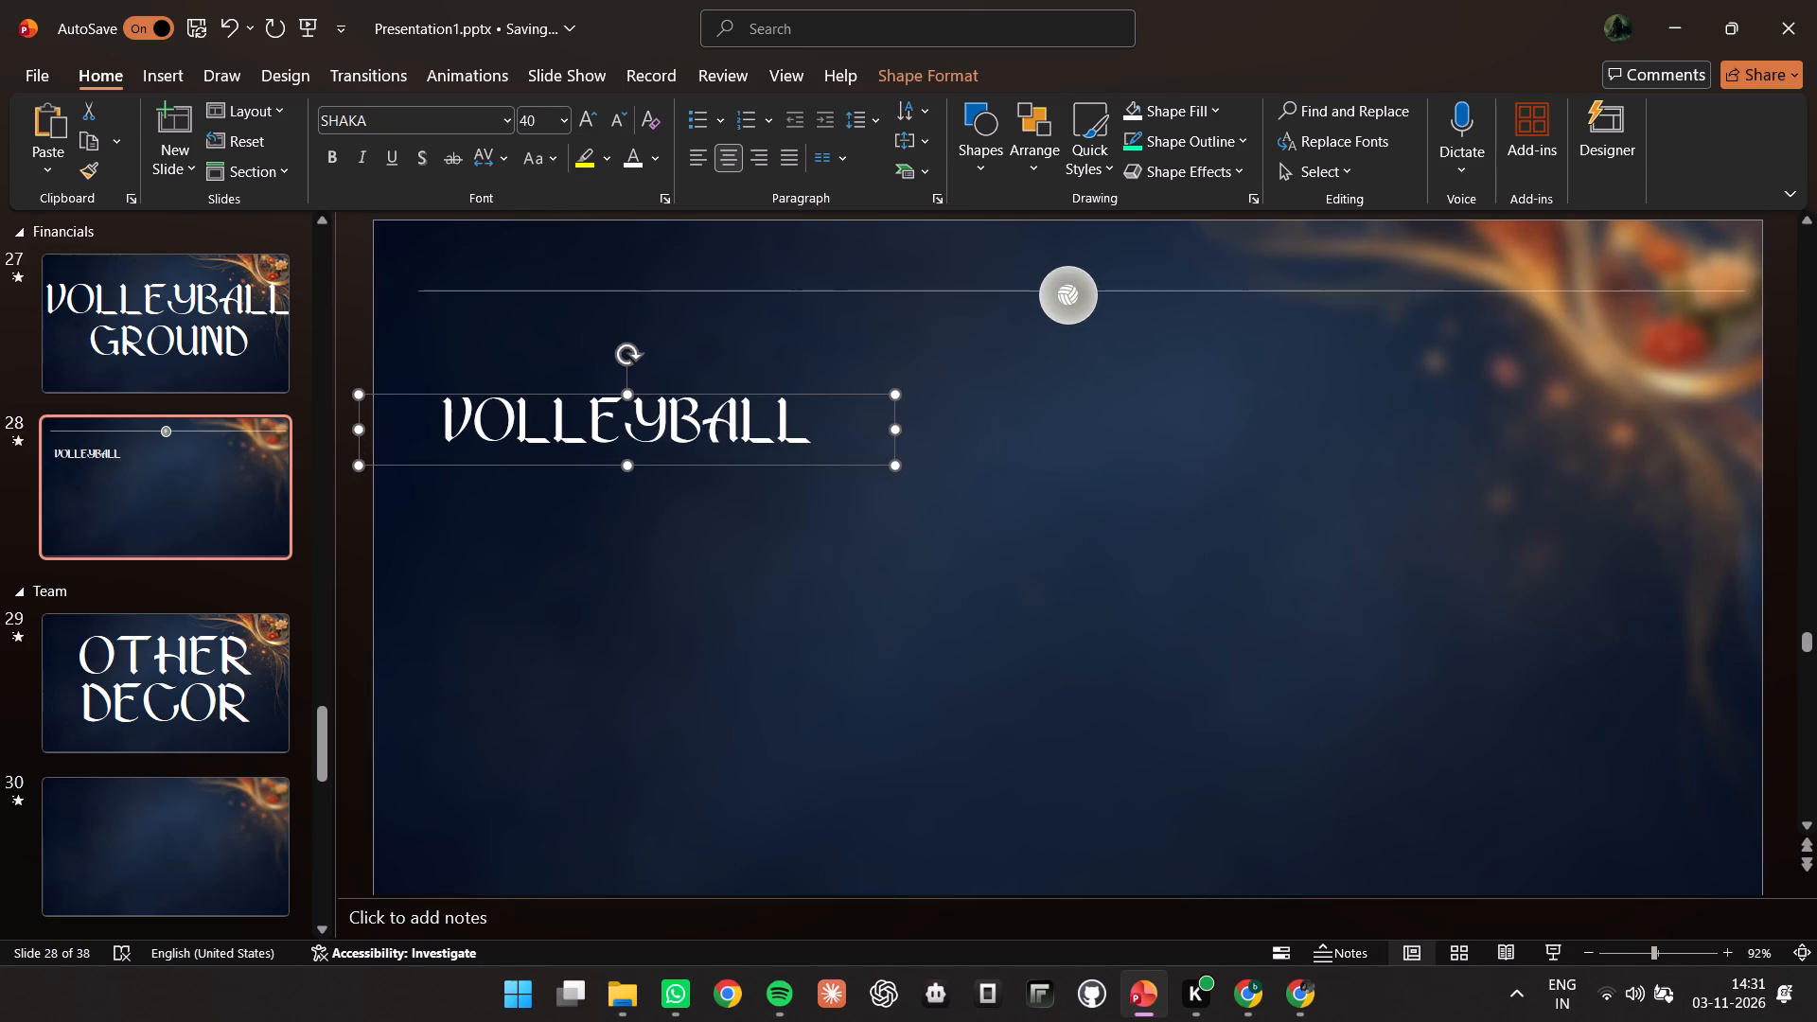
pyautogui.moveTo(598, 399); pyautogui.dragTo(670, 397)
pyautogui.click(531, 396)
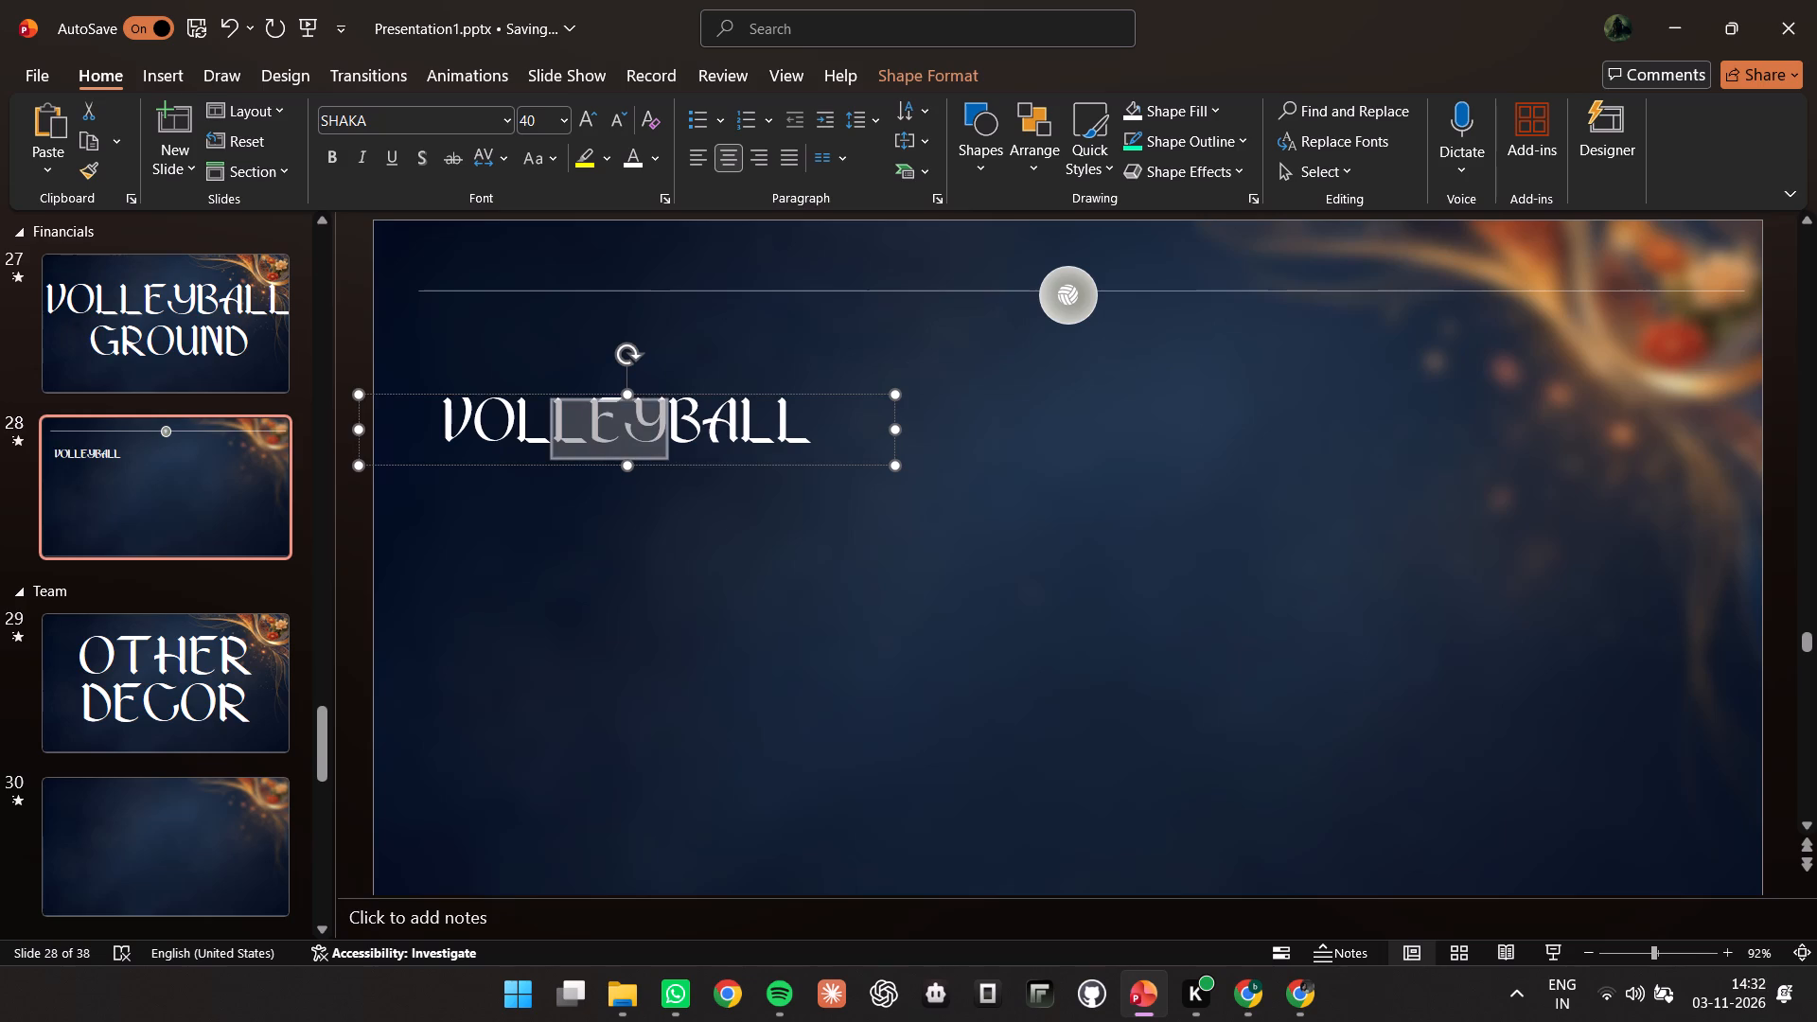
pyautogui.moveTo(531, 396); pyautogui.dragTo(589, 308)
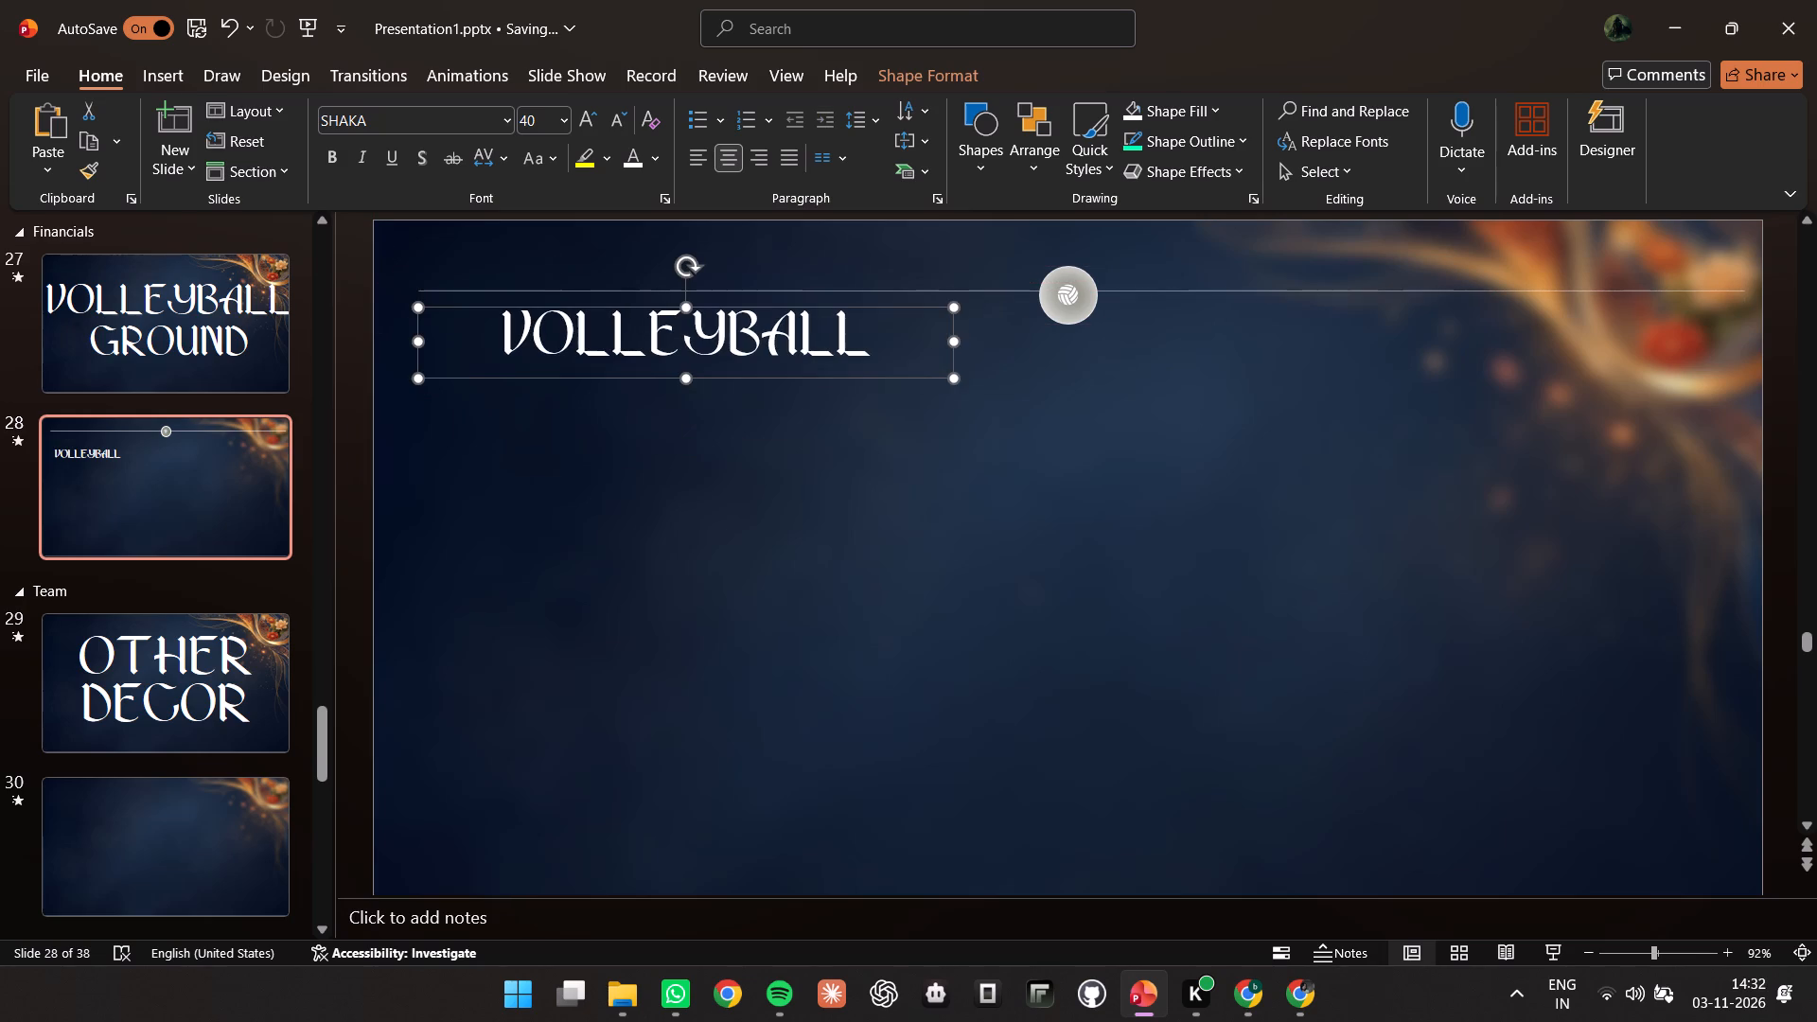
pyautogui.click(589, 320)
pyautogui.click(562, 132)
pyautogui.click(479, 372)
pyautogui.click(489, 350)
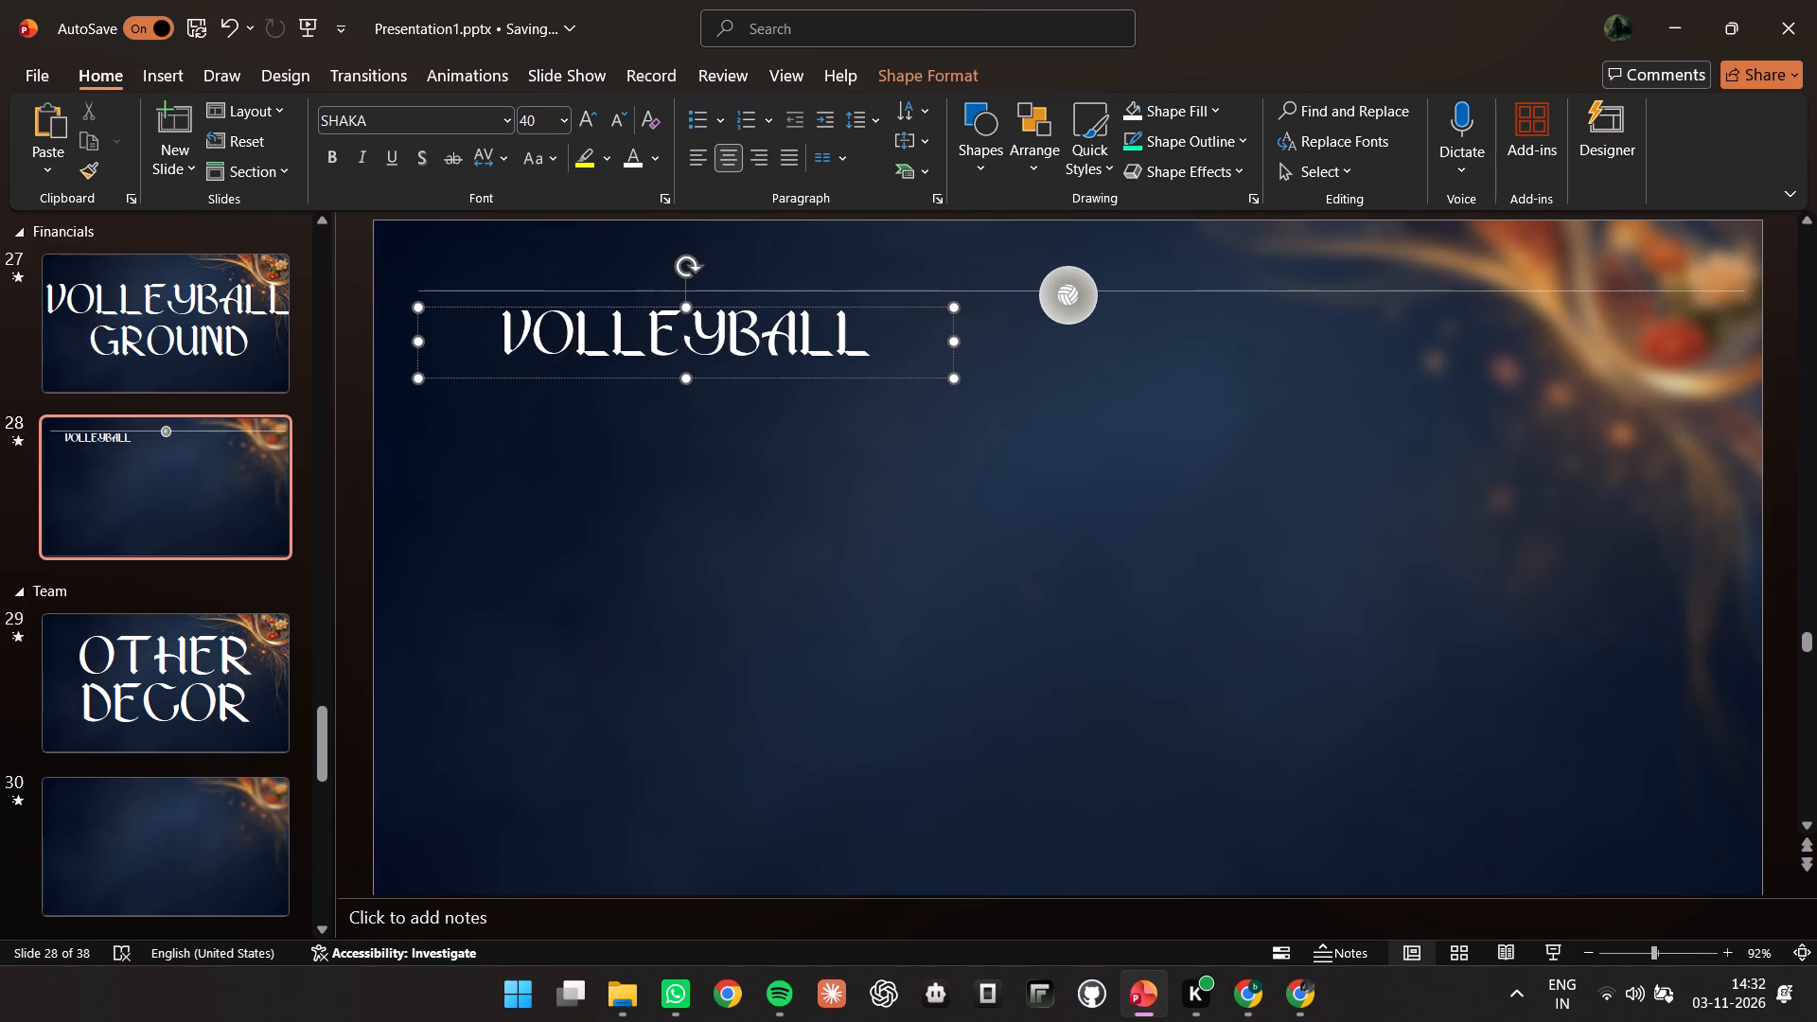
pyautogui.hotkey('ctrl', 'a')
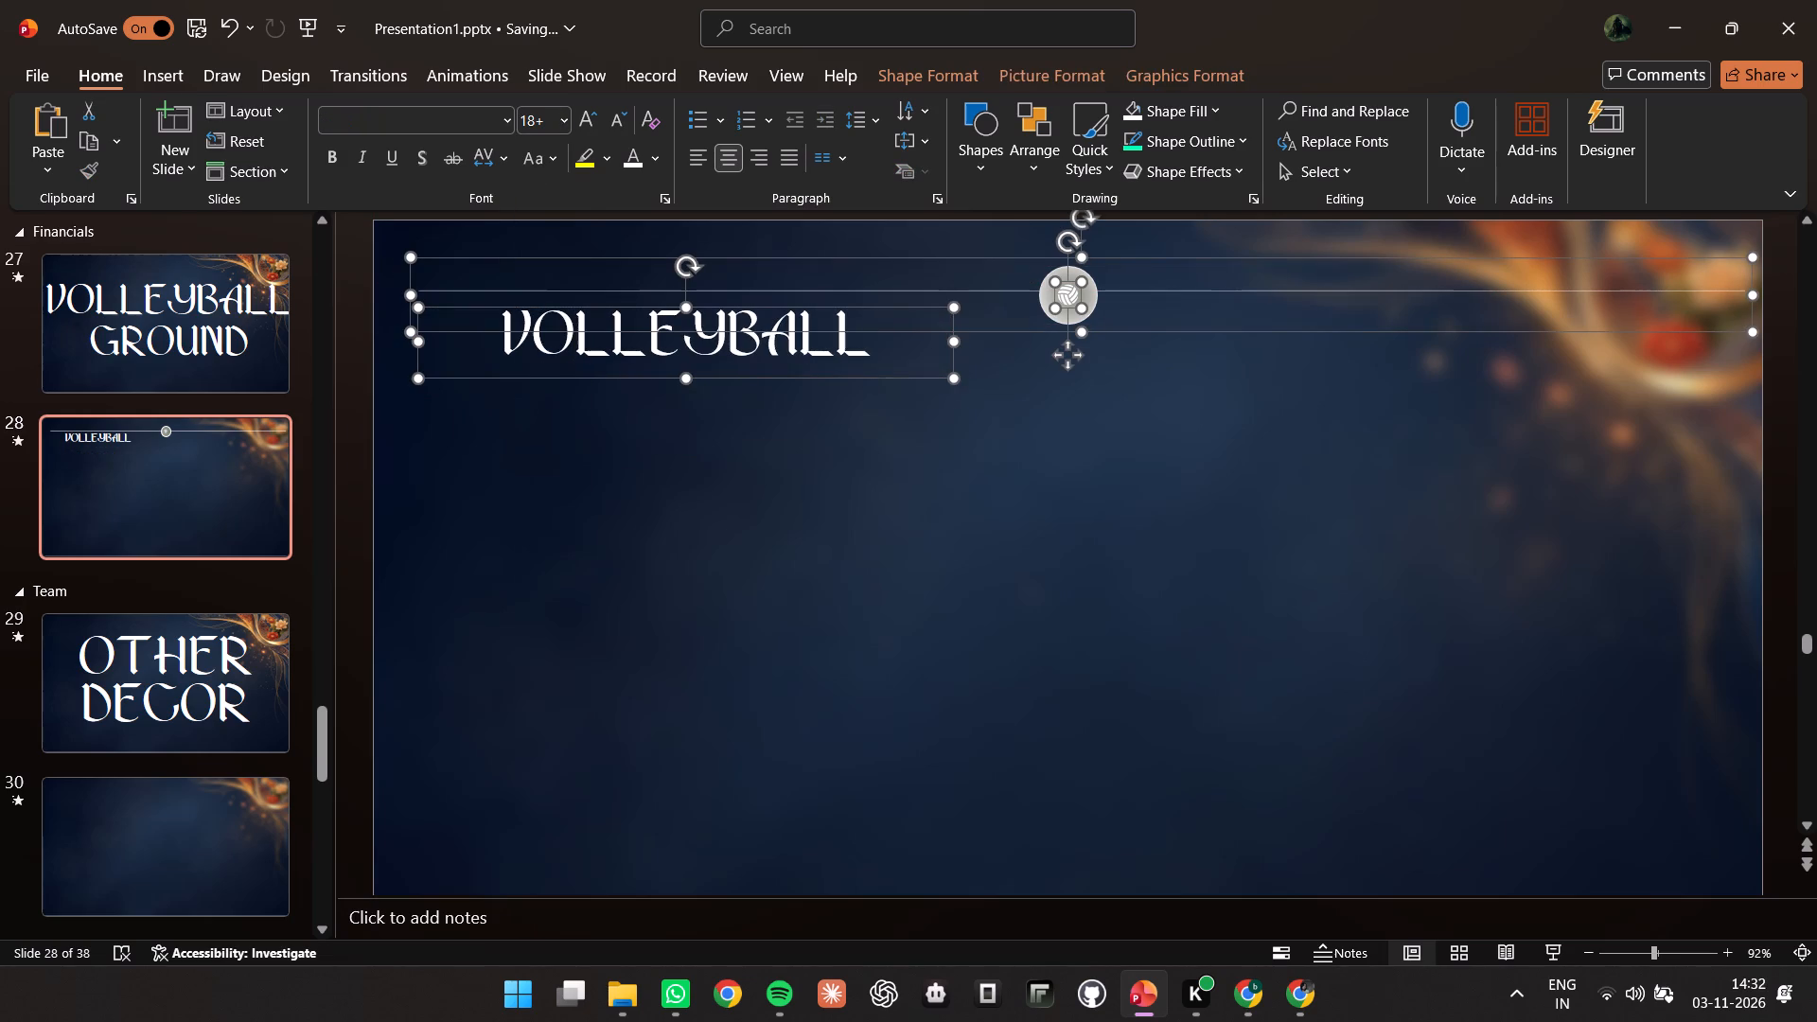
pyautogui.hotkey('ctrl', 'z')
# Set all of the VOLLEYBALL text on slide 28 to font size 20.
pyautogui.click(490, 425)
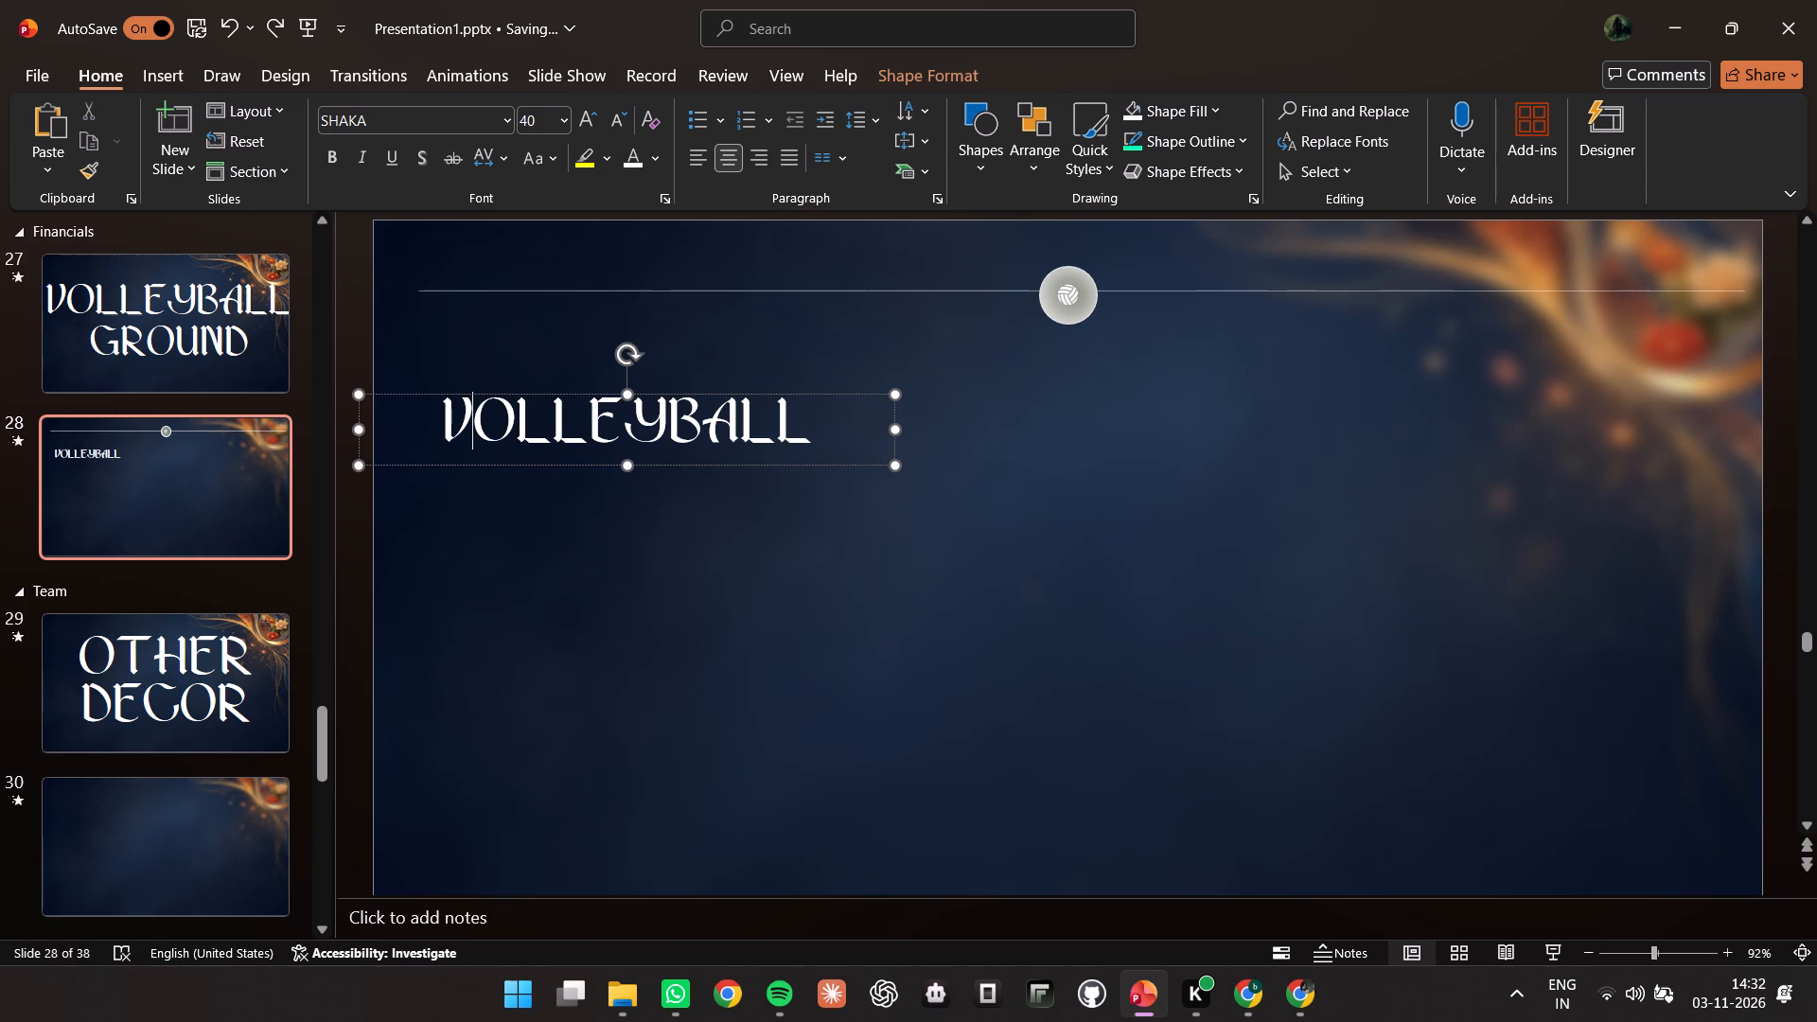
pyautogui.hotkey('ctrl', 'a')
pyautogui.click(556, 128)
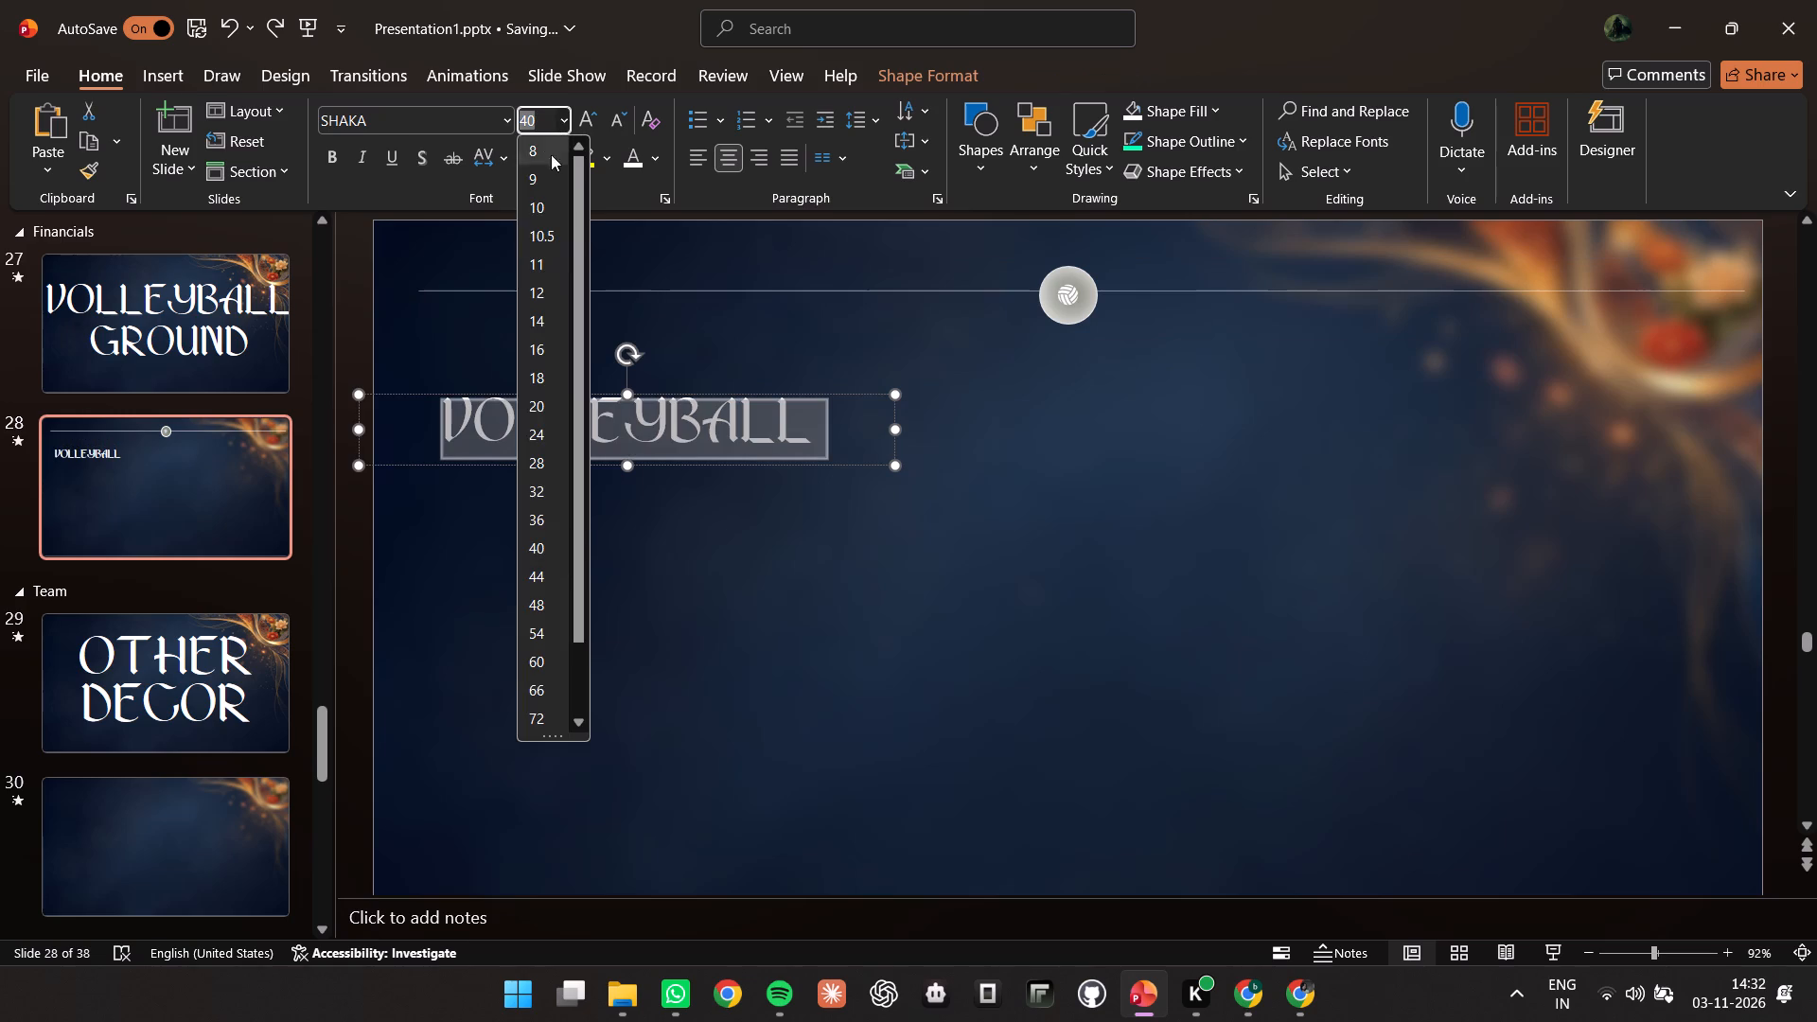
pyautogui.click(537, 404)
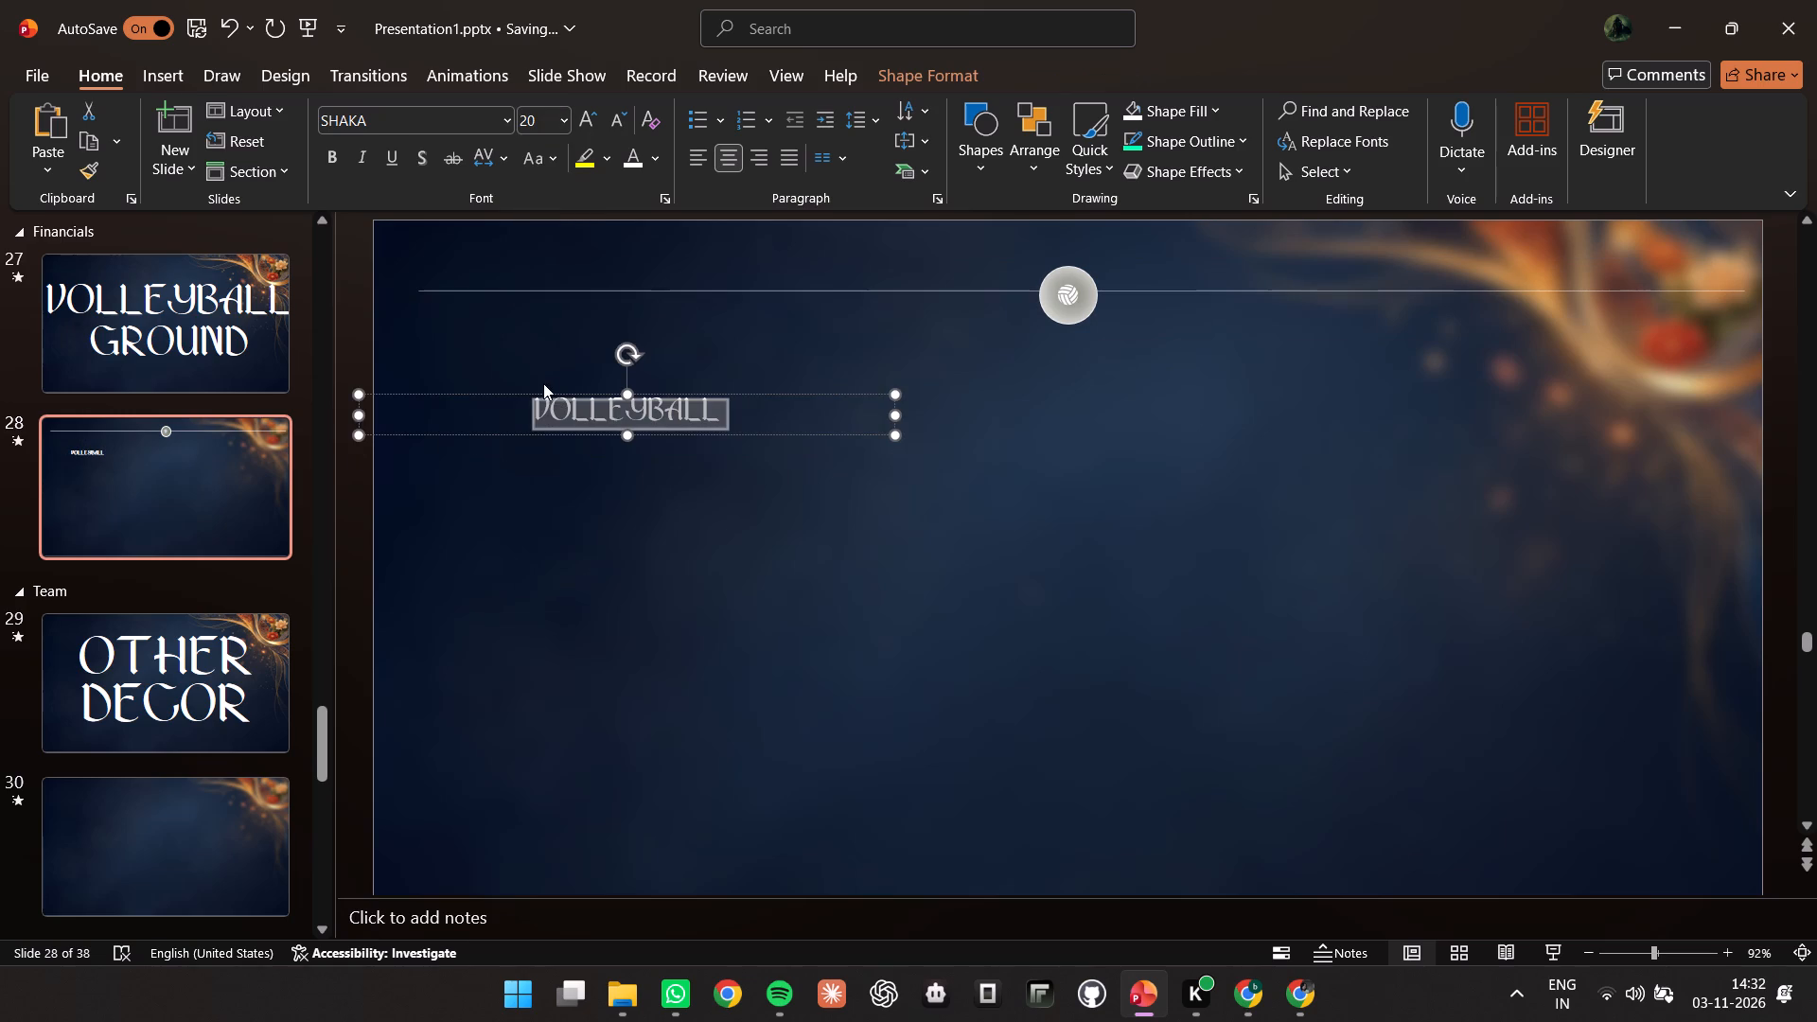
# Narrow the VOLLEYBALL text box to fit the word and place it just above the left end of the header divider line.
pyautogui.moveTo(359, 413); pyautogui.dragTo(669, 418)
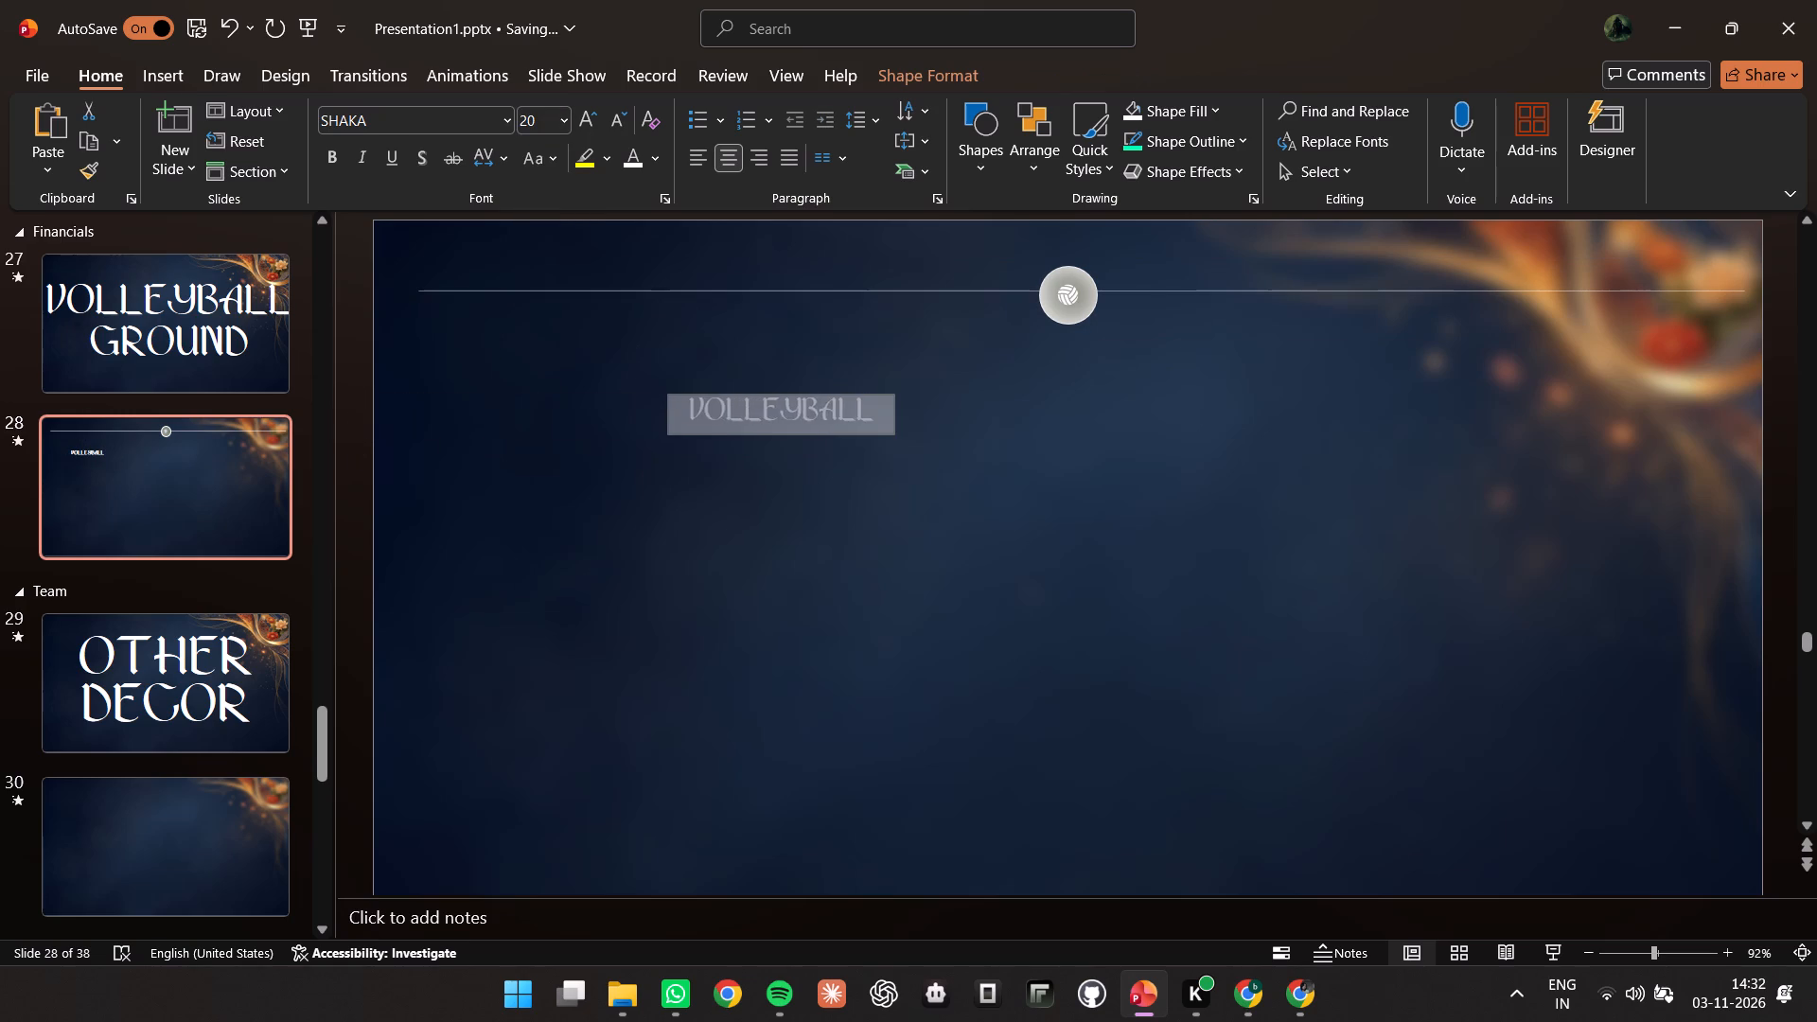
pyautogui.moveTo(669, 418); pyautogui.dragTo(670, 418)
pyautogui.moveTo(747, 398); pyautogui.dragTo(547, 255)
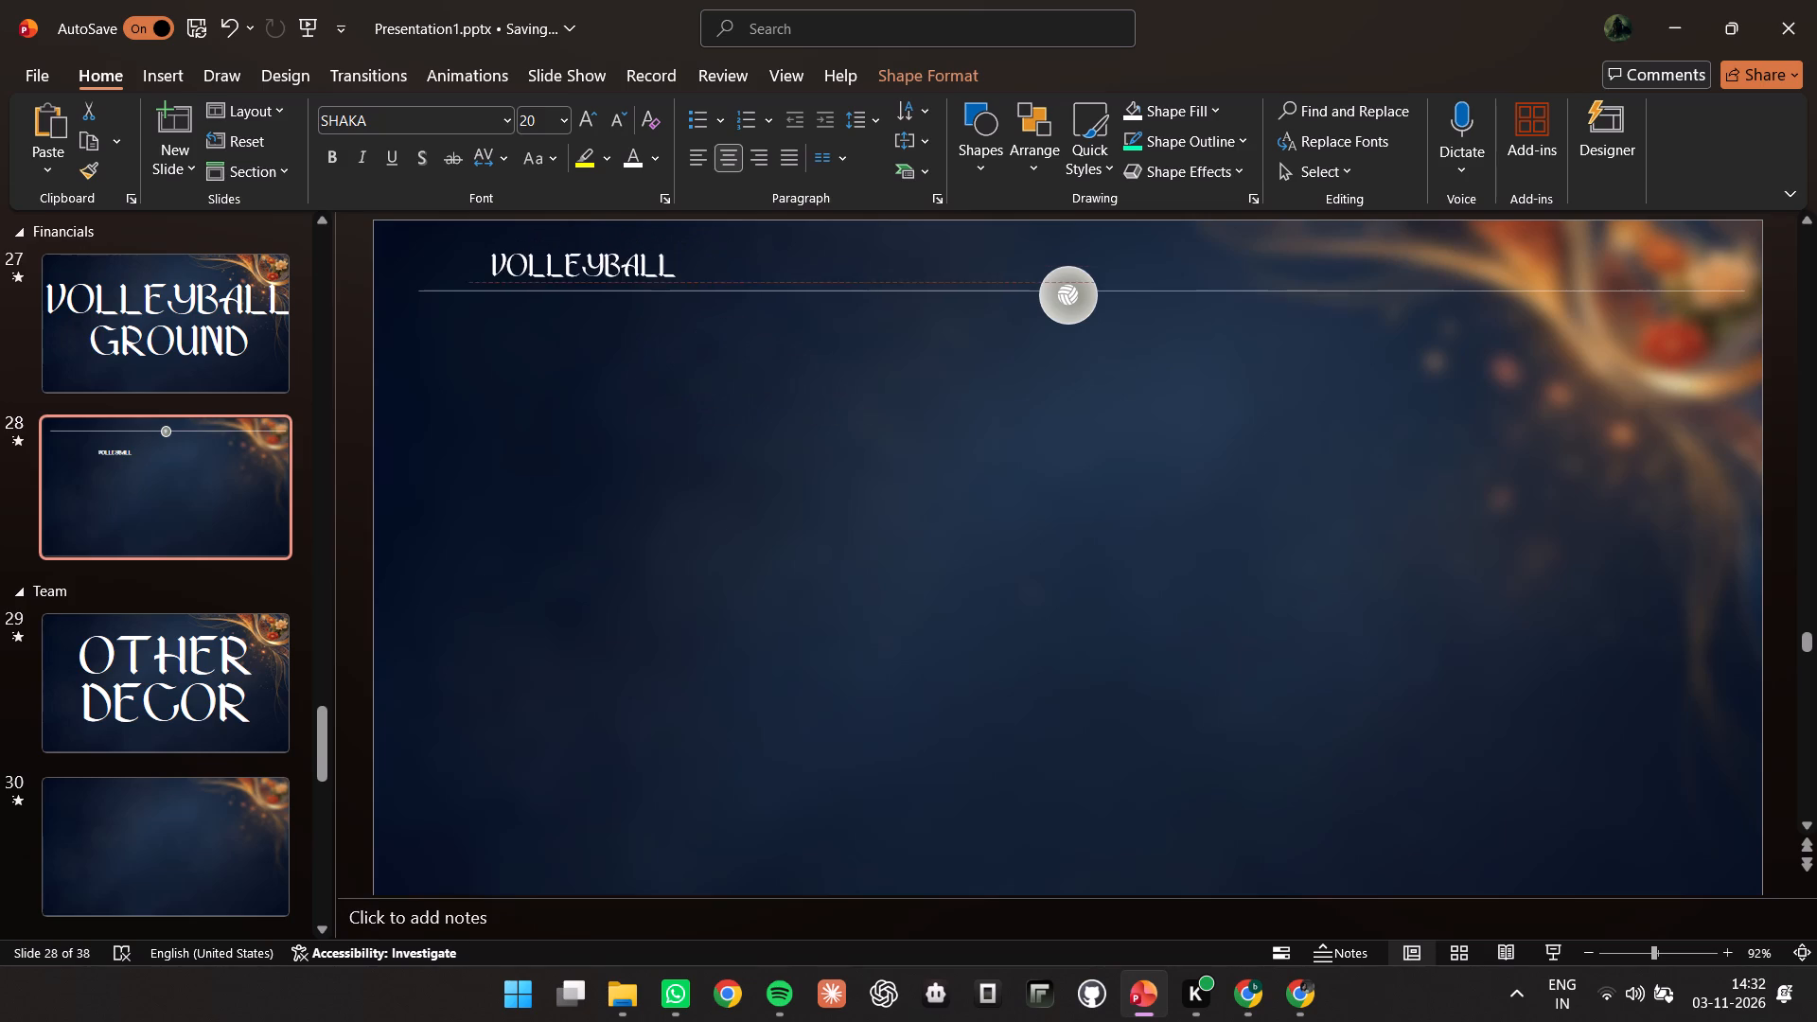
pyautogui.moveTo(547, 255); pyautogui.dragTo(511, 261)
# Copy the GROUND title text box from slide 27 and paste it onto slide 28.
pyautogui.click(201, 333)
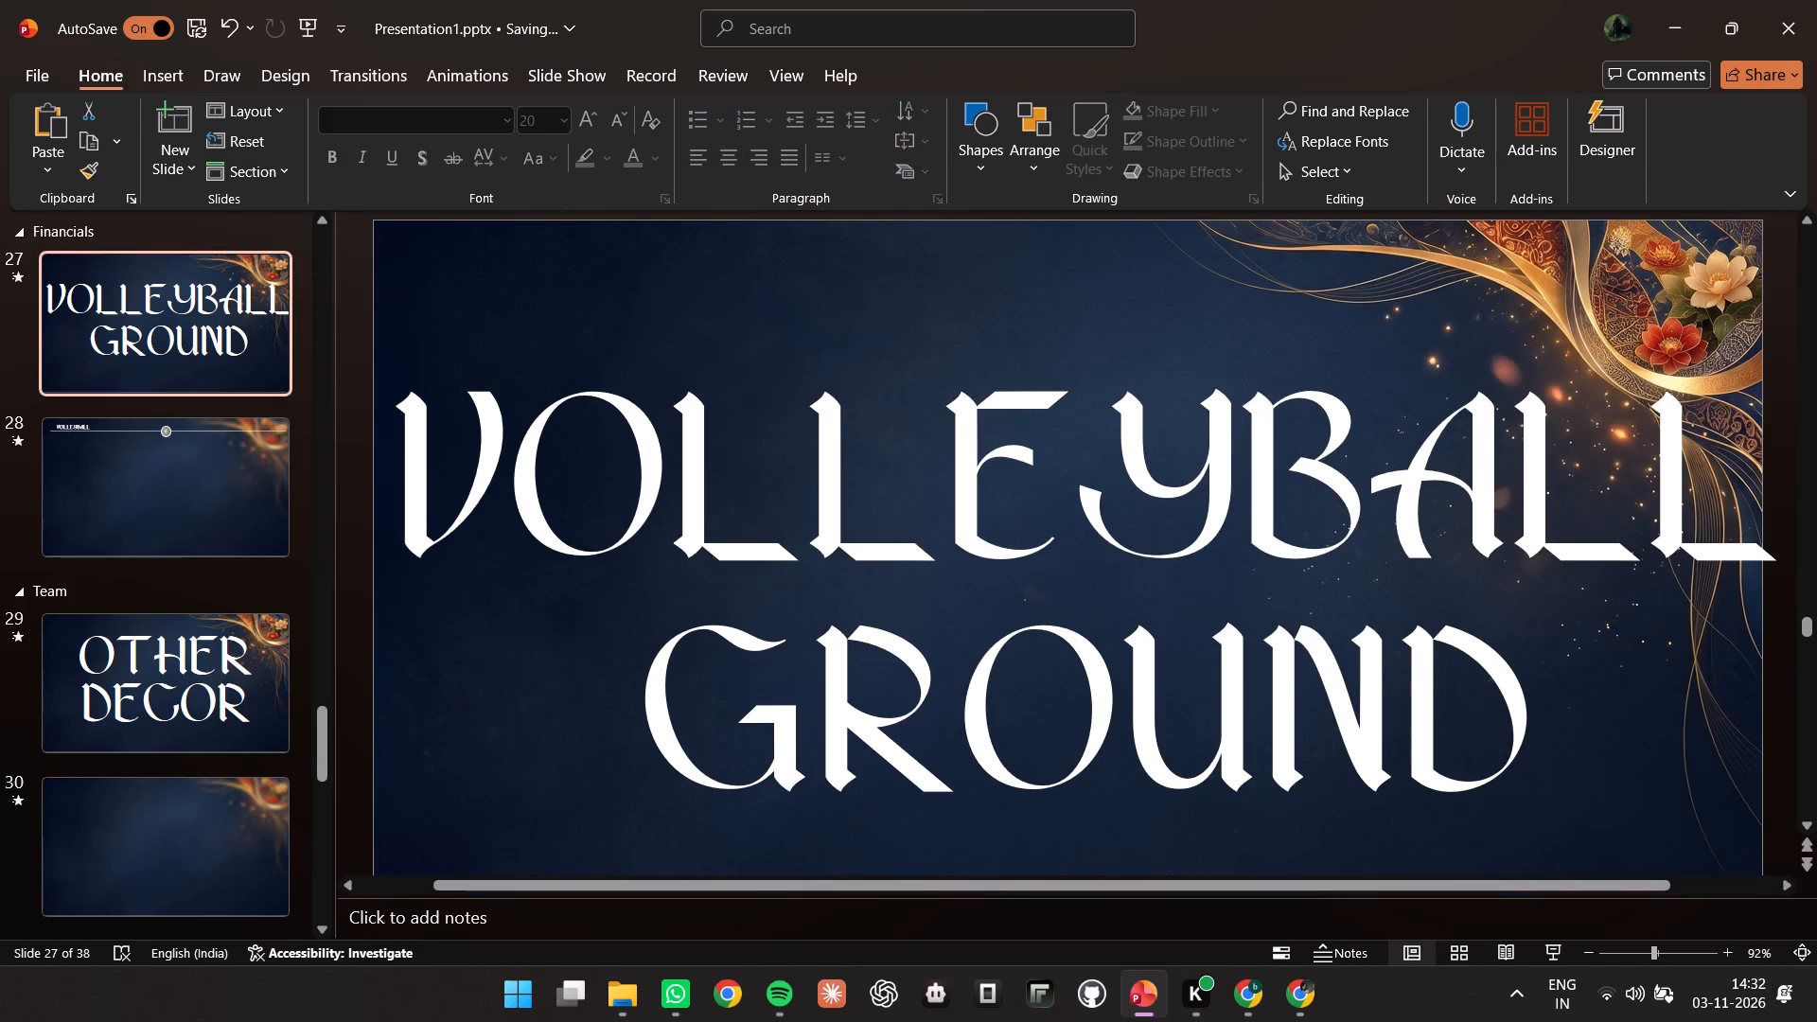
pyautogui.click(880, 669)
pyautogui.rightClick(845, 628)
pyautogui.click(917, 383)
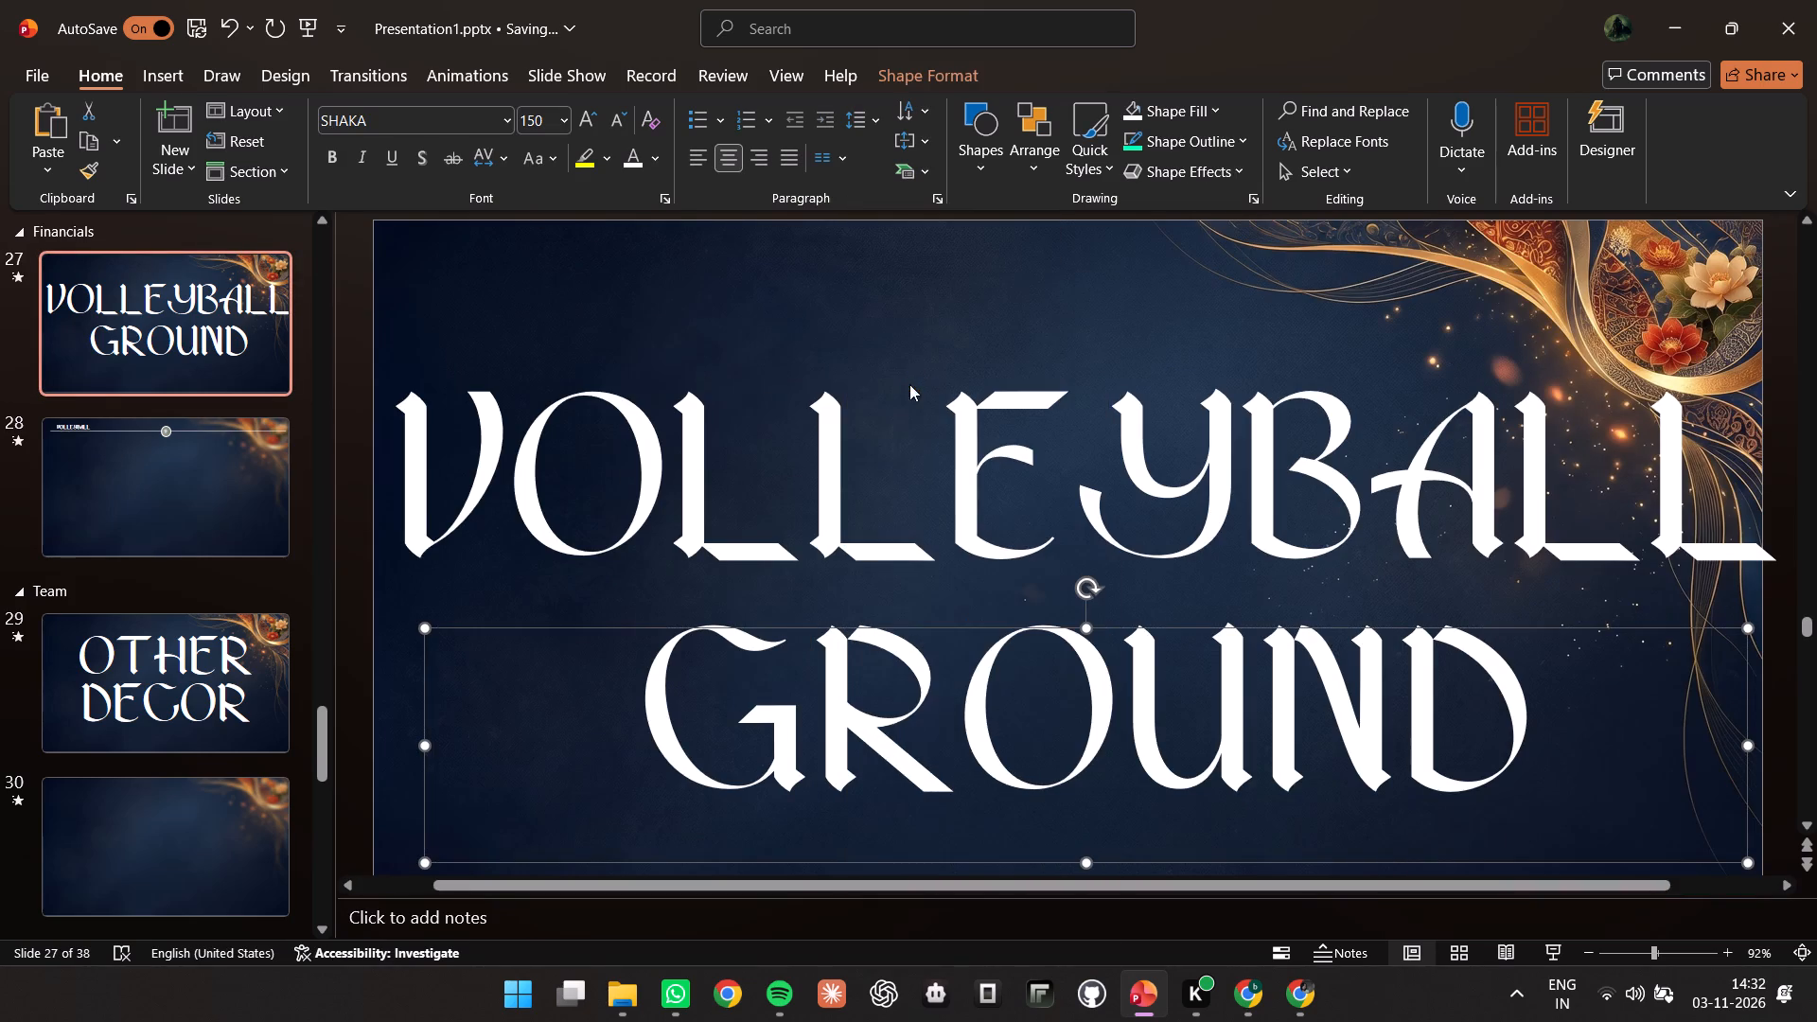
pyautogui.click(264, 484)
pyautogui.rightClick(658, 394)
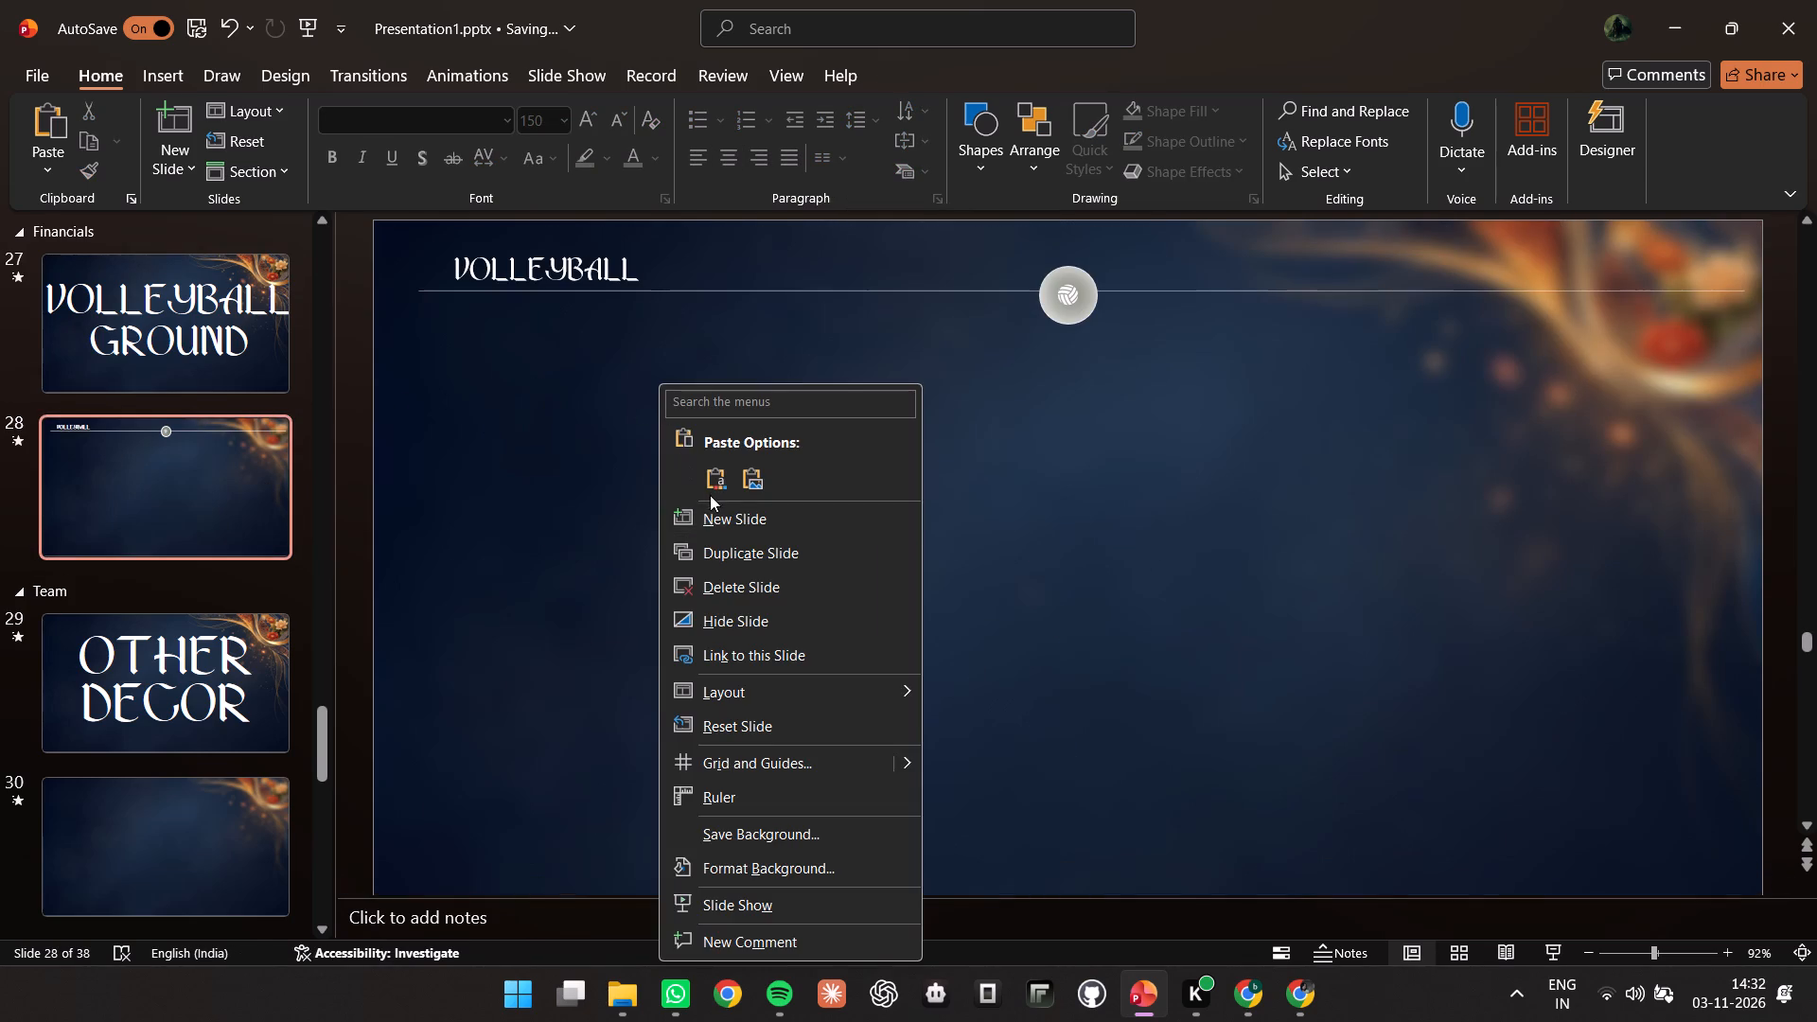
pyautogui.click(710, 490)
# Set all of the pasted GROUND text on slide 28 to font size 20.
pyautogui.hotkey('ctrl', 'a')
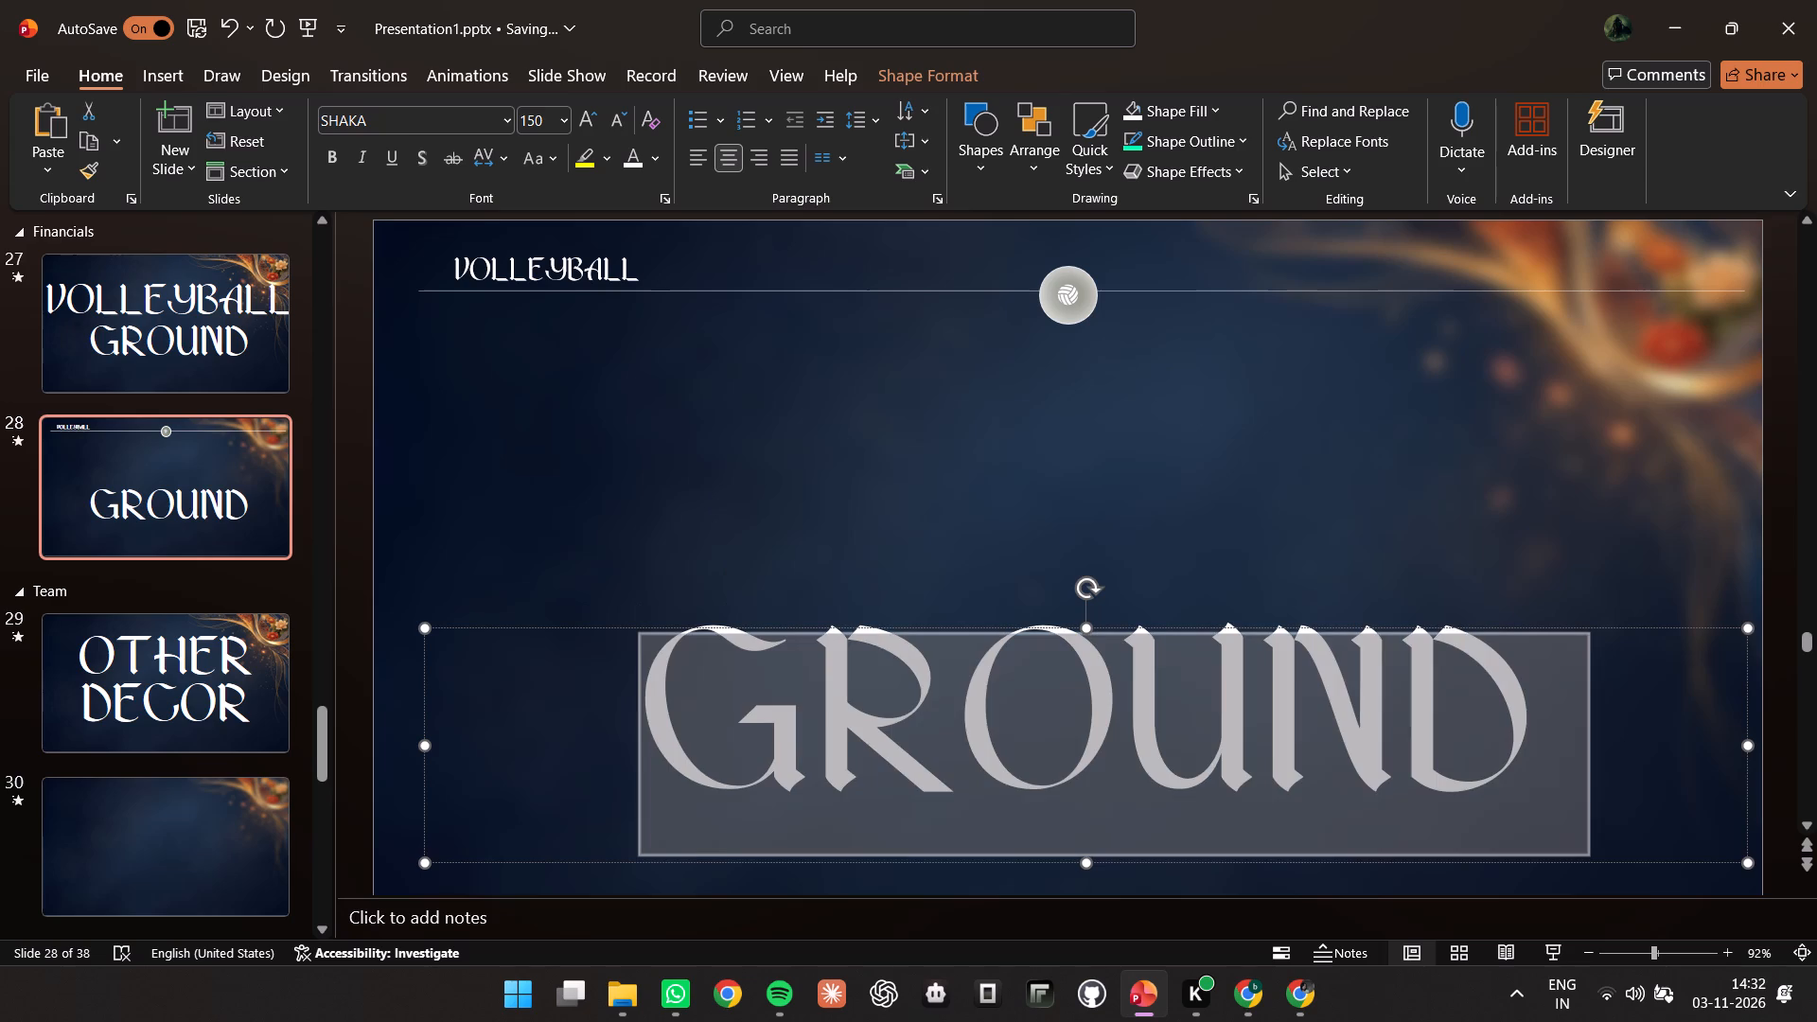
pyautogui.click(559, 130)
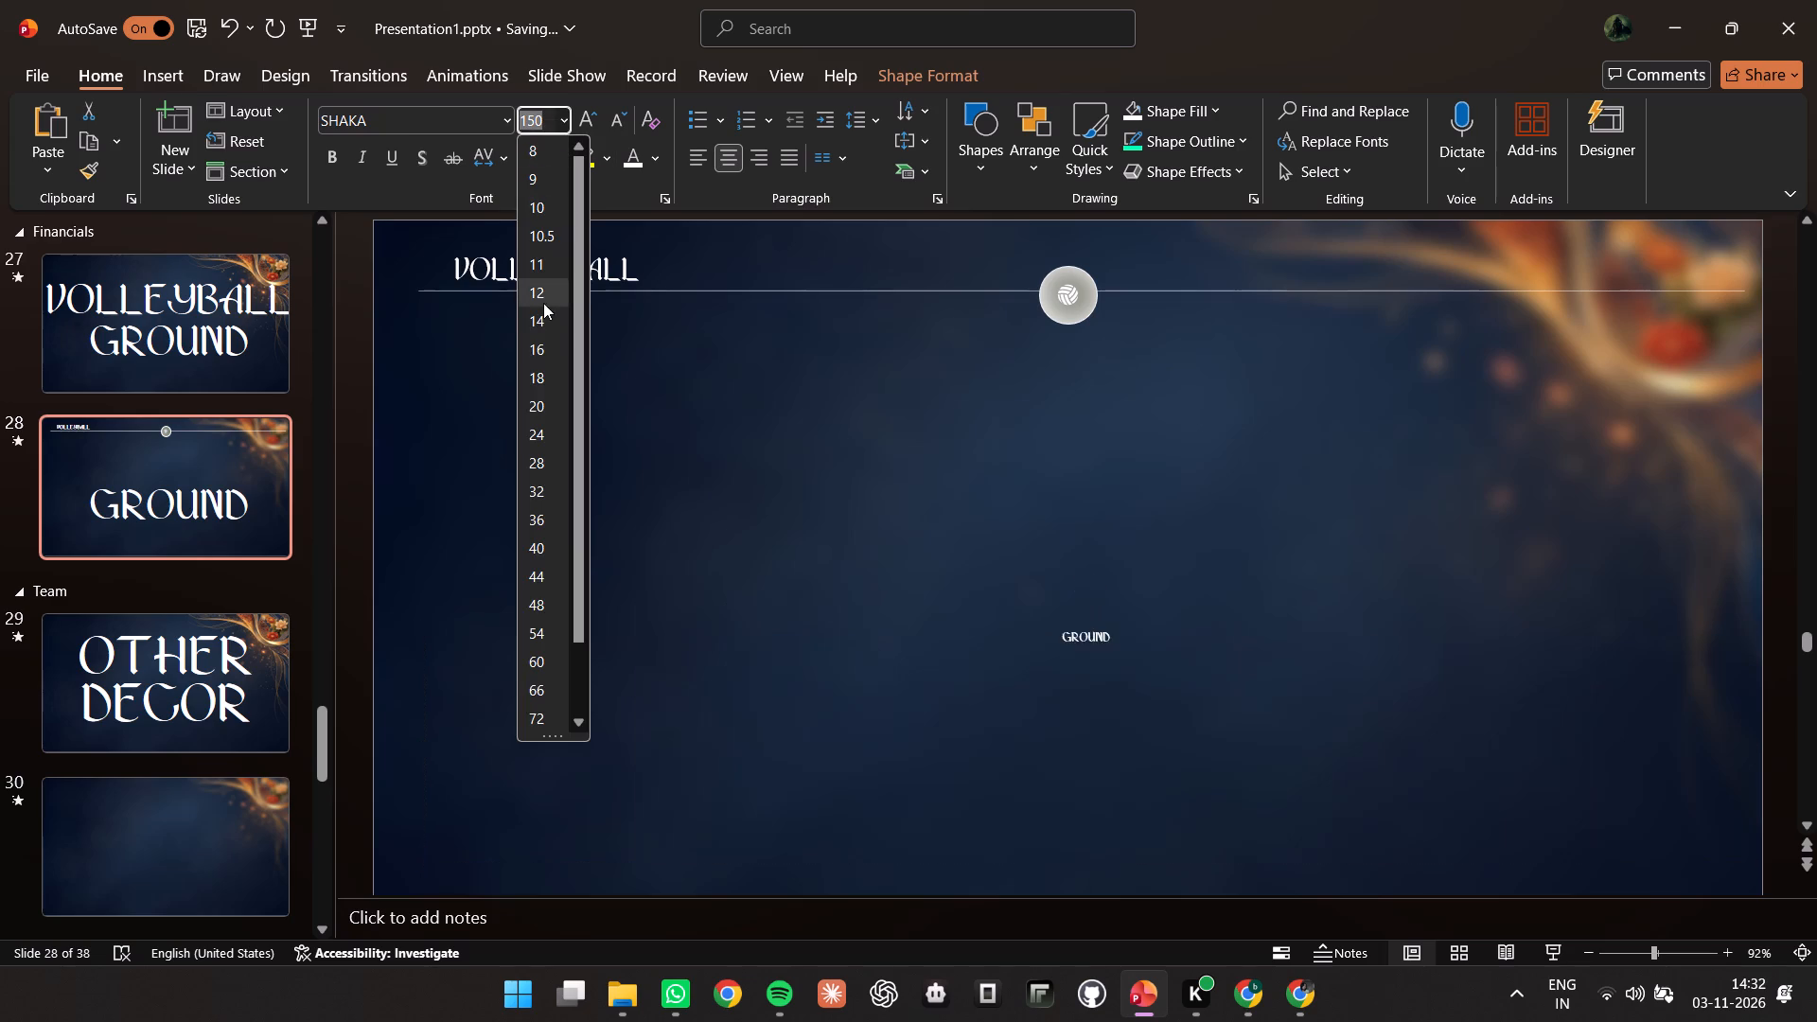
pyautogui.click(536, 400)
pyautogui.click(1075, 644)
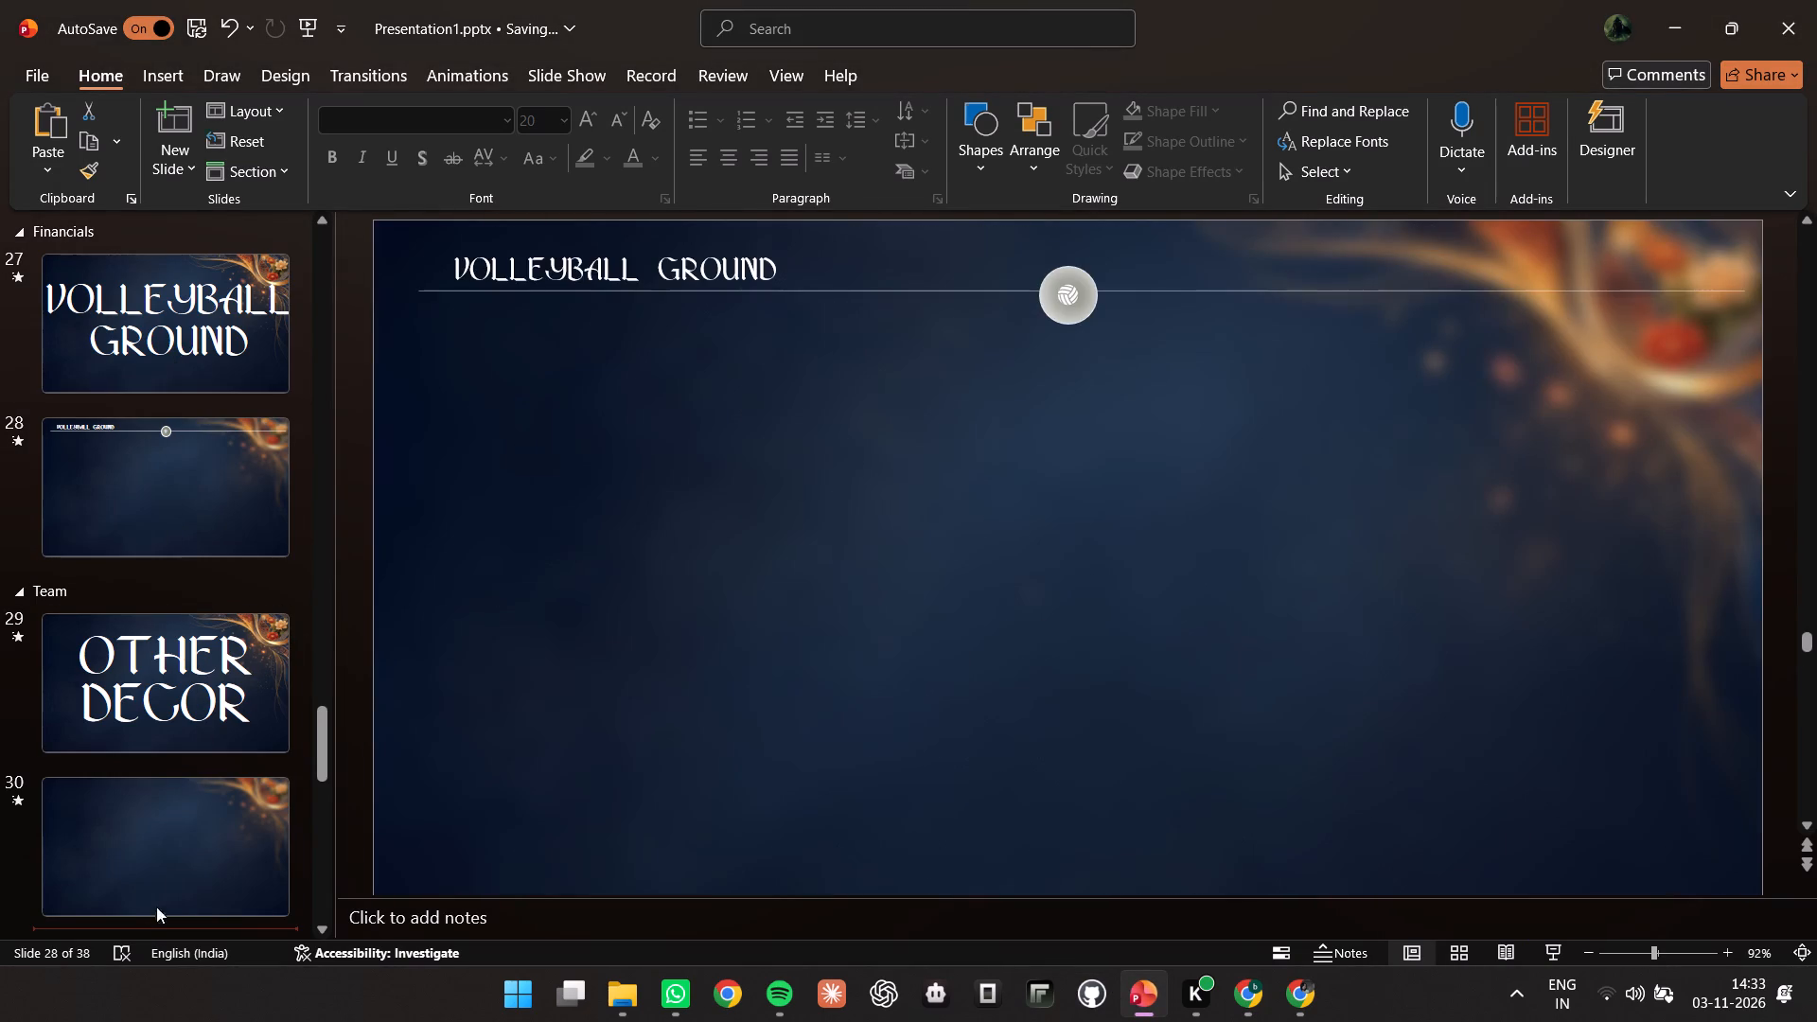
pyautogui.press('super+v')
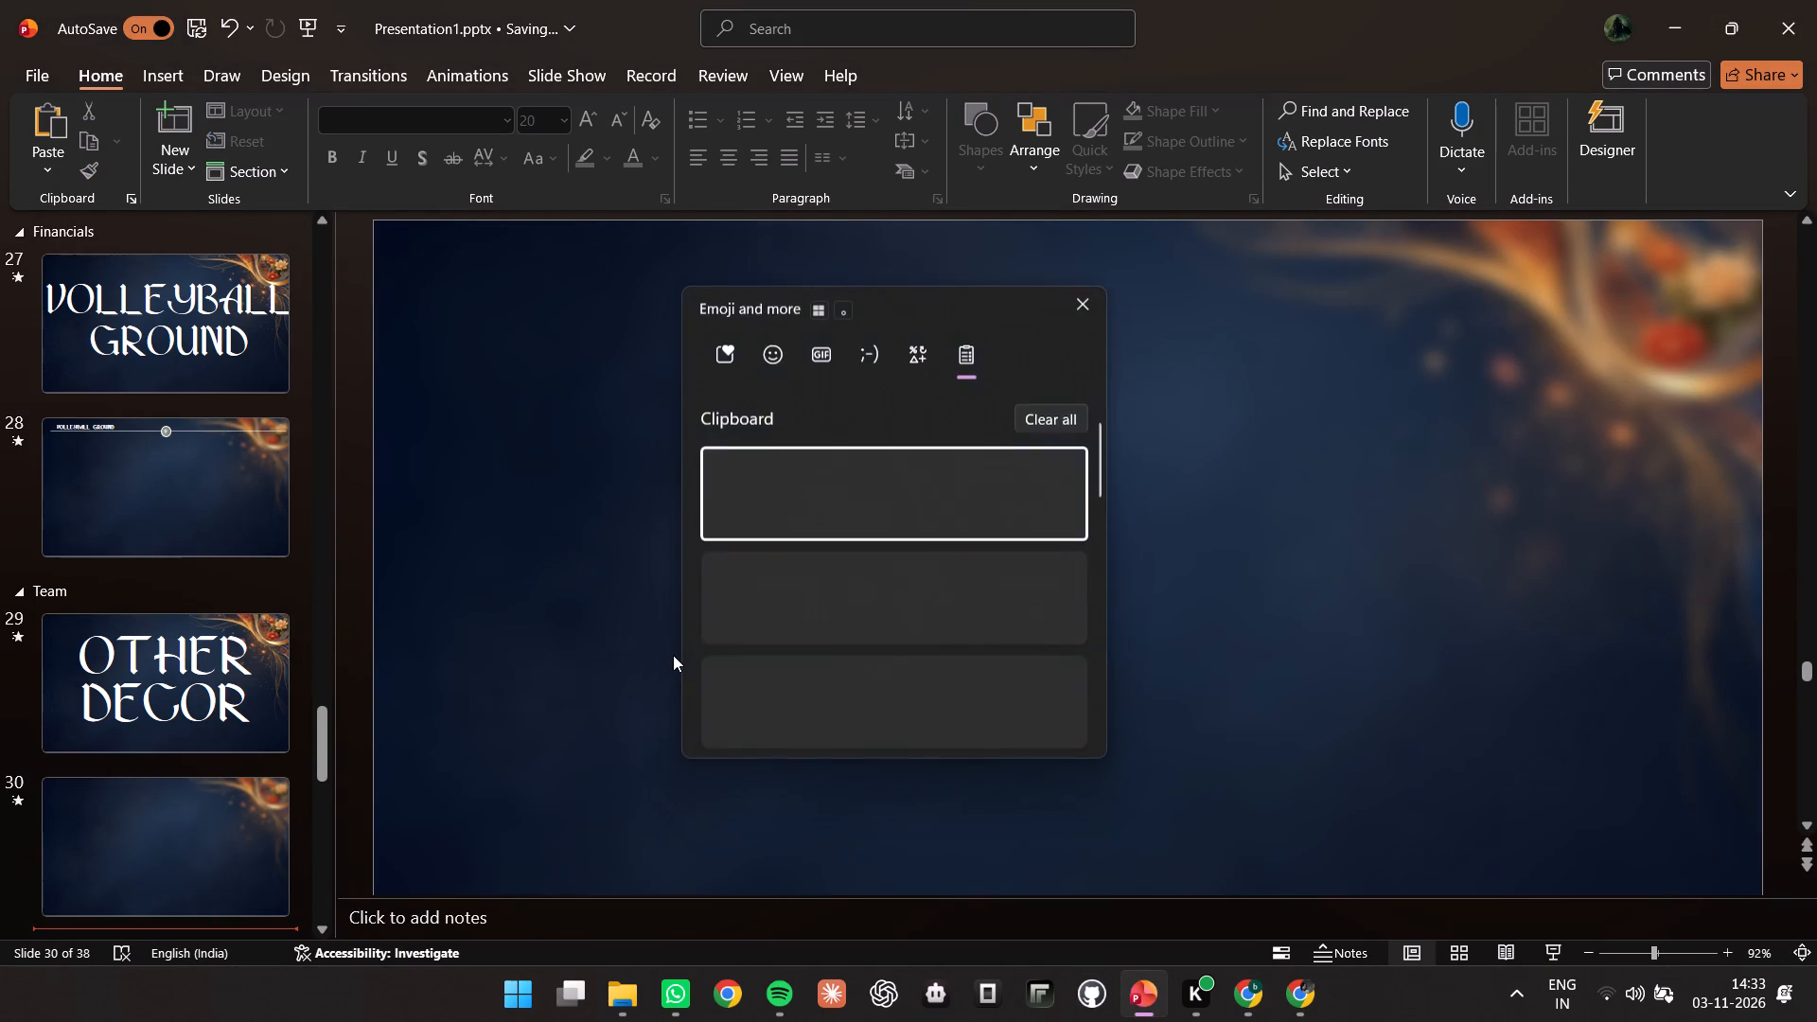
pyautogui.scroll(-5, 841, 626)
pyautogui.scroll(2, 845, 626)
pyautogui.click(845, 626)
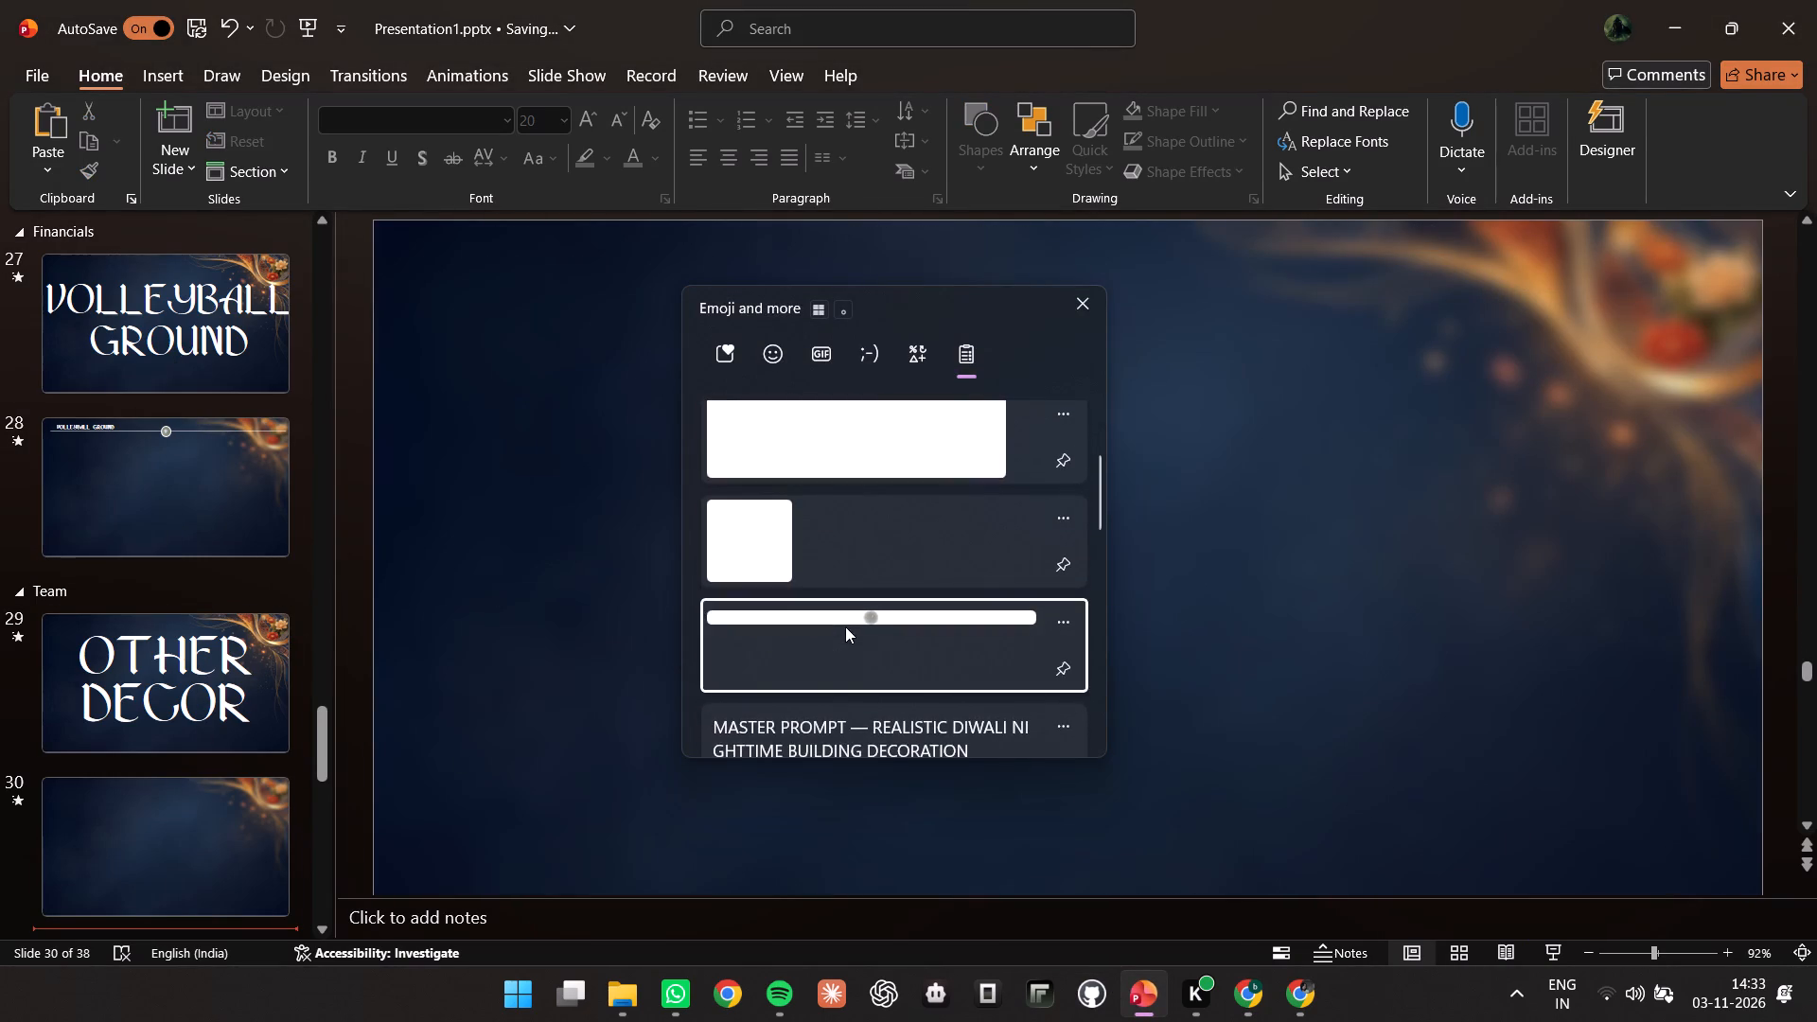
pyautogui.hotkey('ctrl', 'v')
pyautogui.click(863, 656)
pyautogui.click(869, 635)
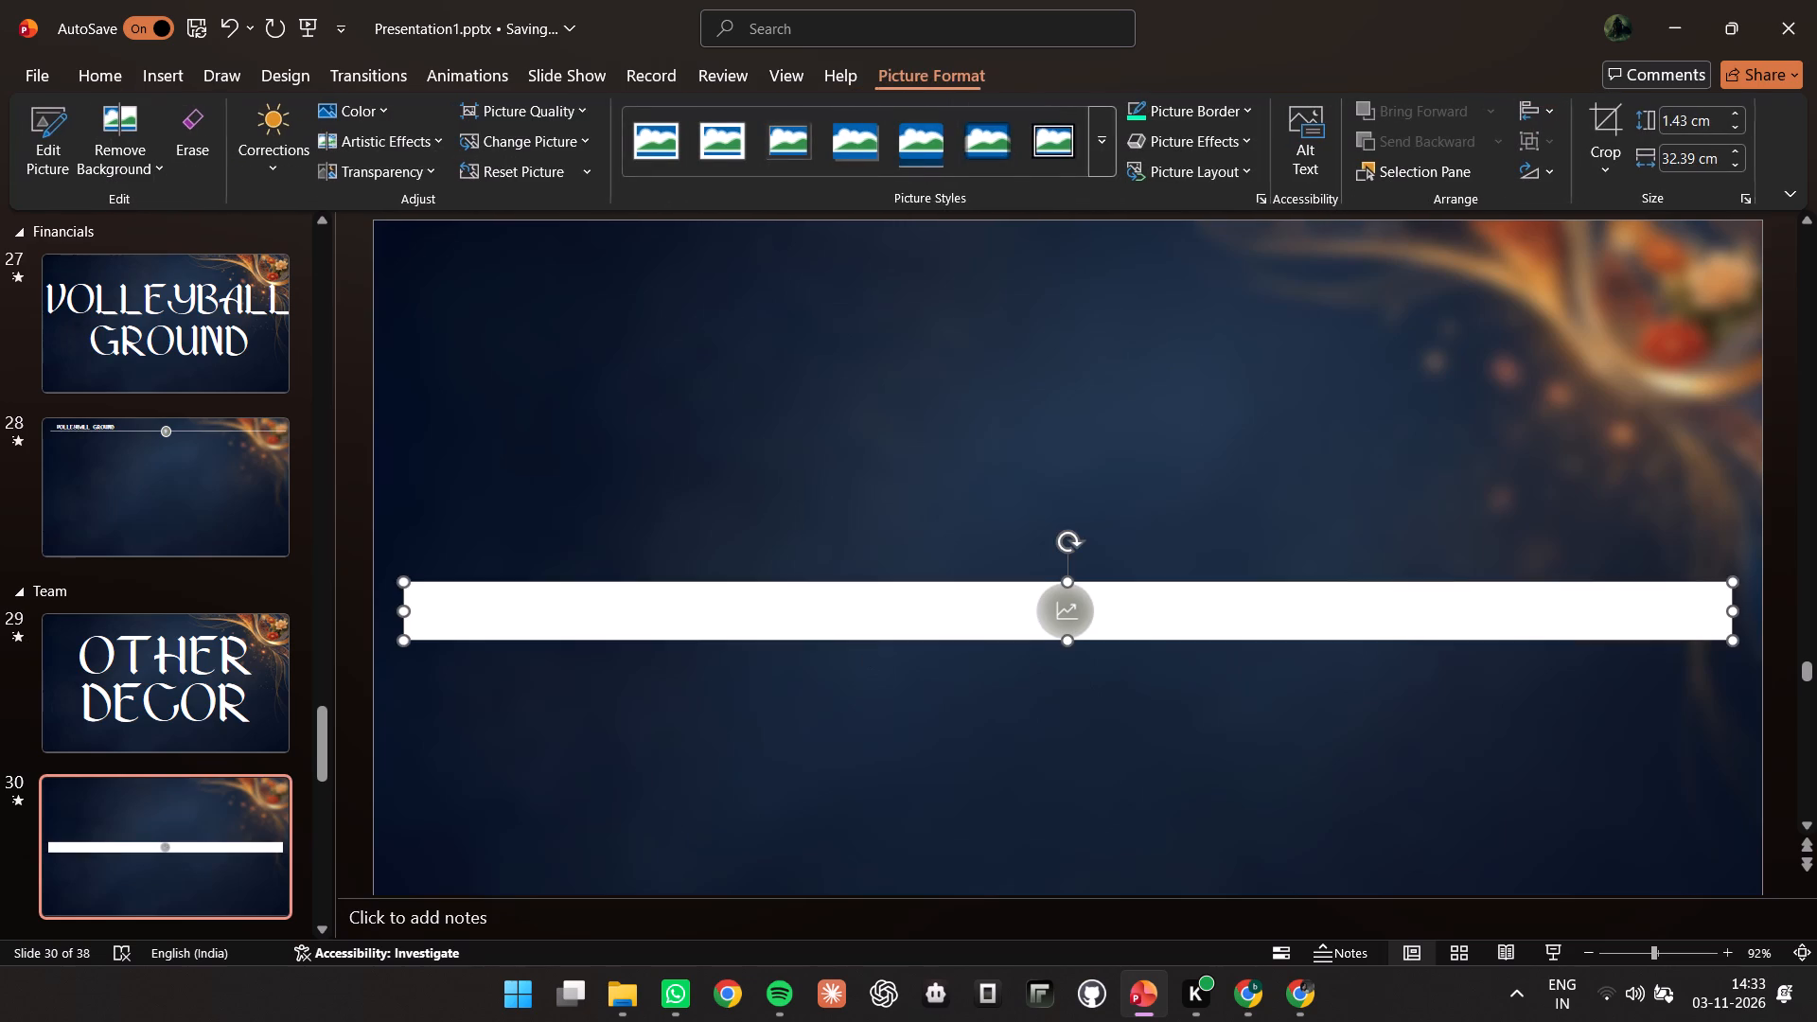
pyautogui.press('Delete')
# Copy the header divider line with its circle from slide 28 and paste it onto slide 30.
pyautogui.click(144, 425)
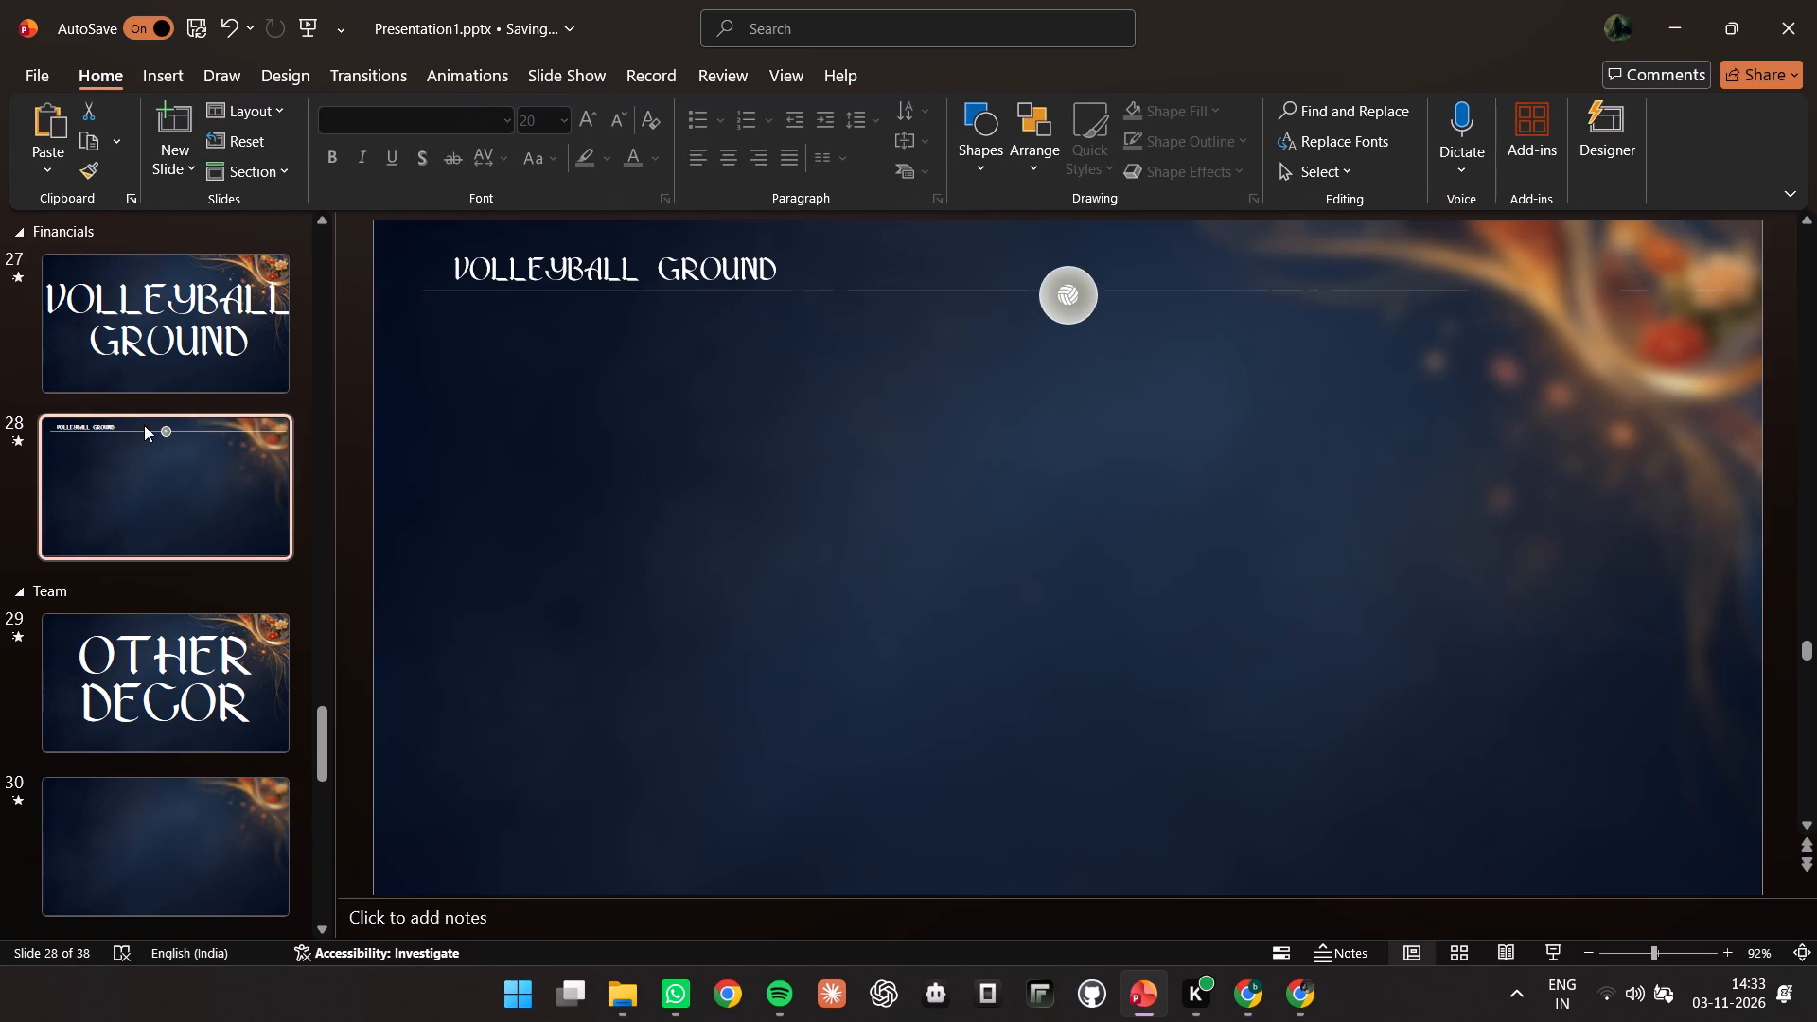
pyautogui.click(1120, 298)
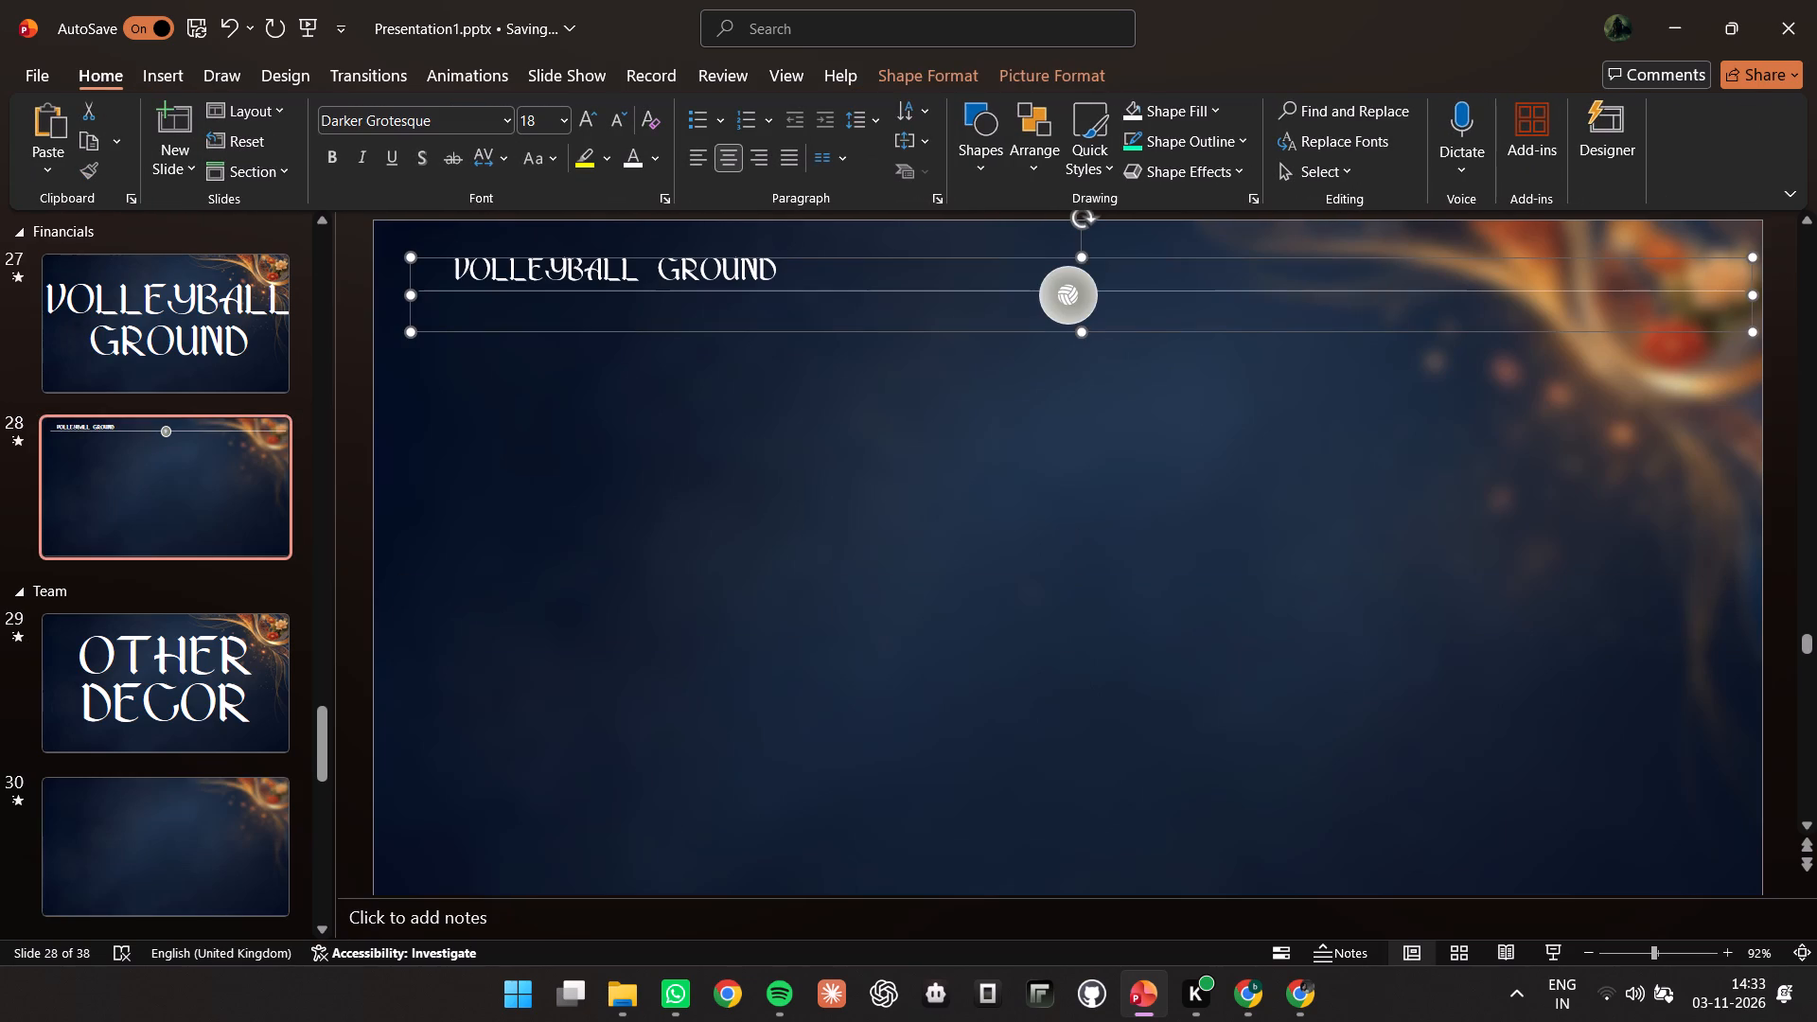
pyautogui.rightClick(893, 256)
pyautogui.click(952, 346)
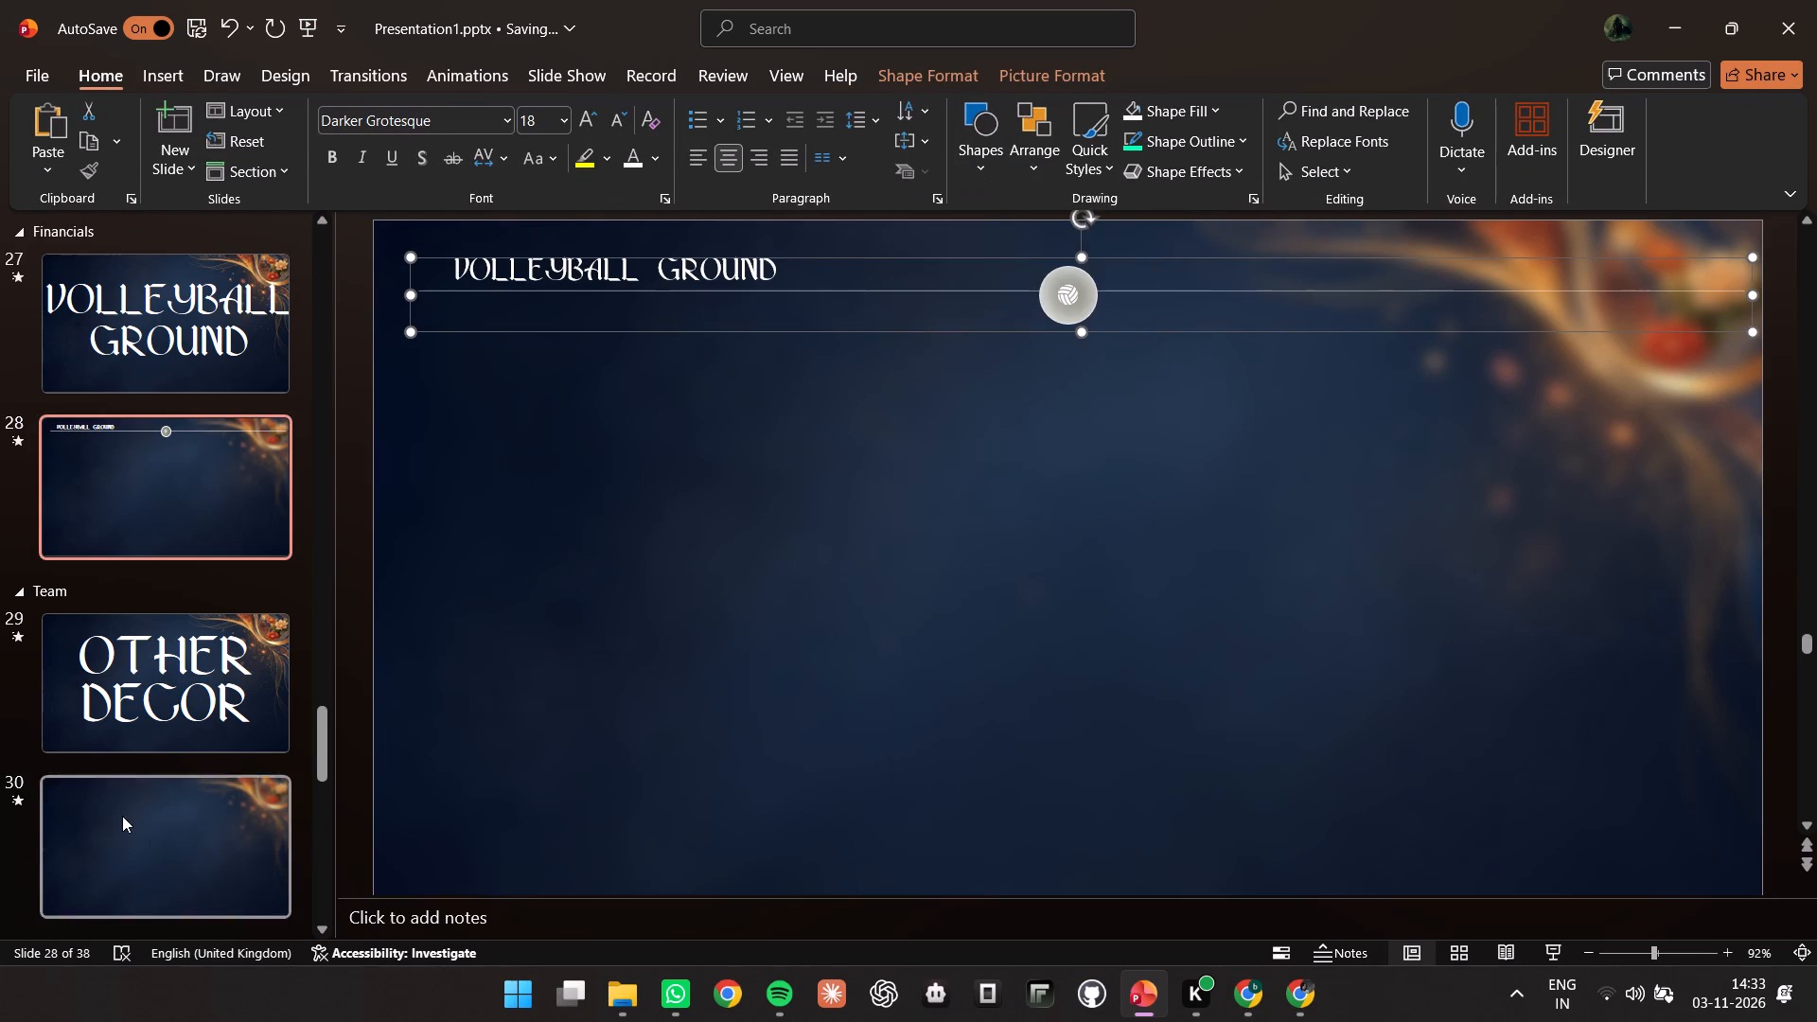
pyautogui.click(121, 818)
pyautogui.hotkey('ctrl', 'v')
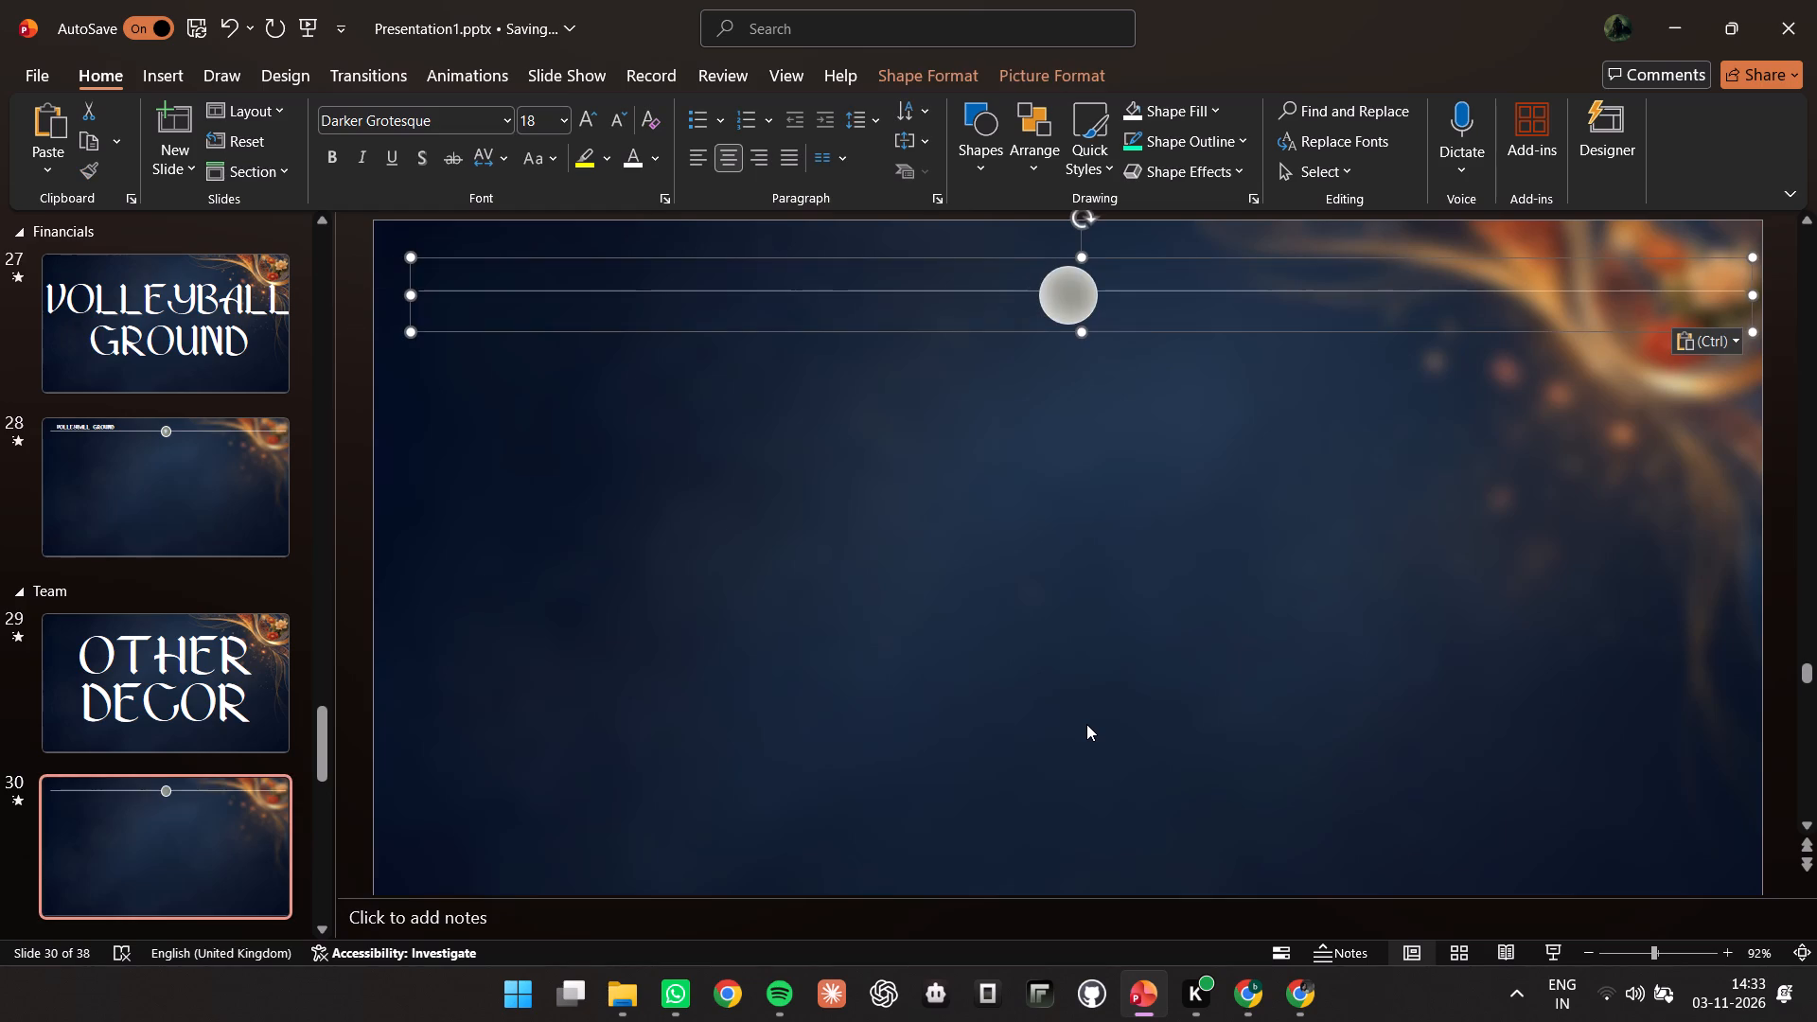
# Copy the small person icon above OTHER DECOR from the Table of Contents on slide 12.
pyautogui.scroll(13, 234, 530)
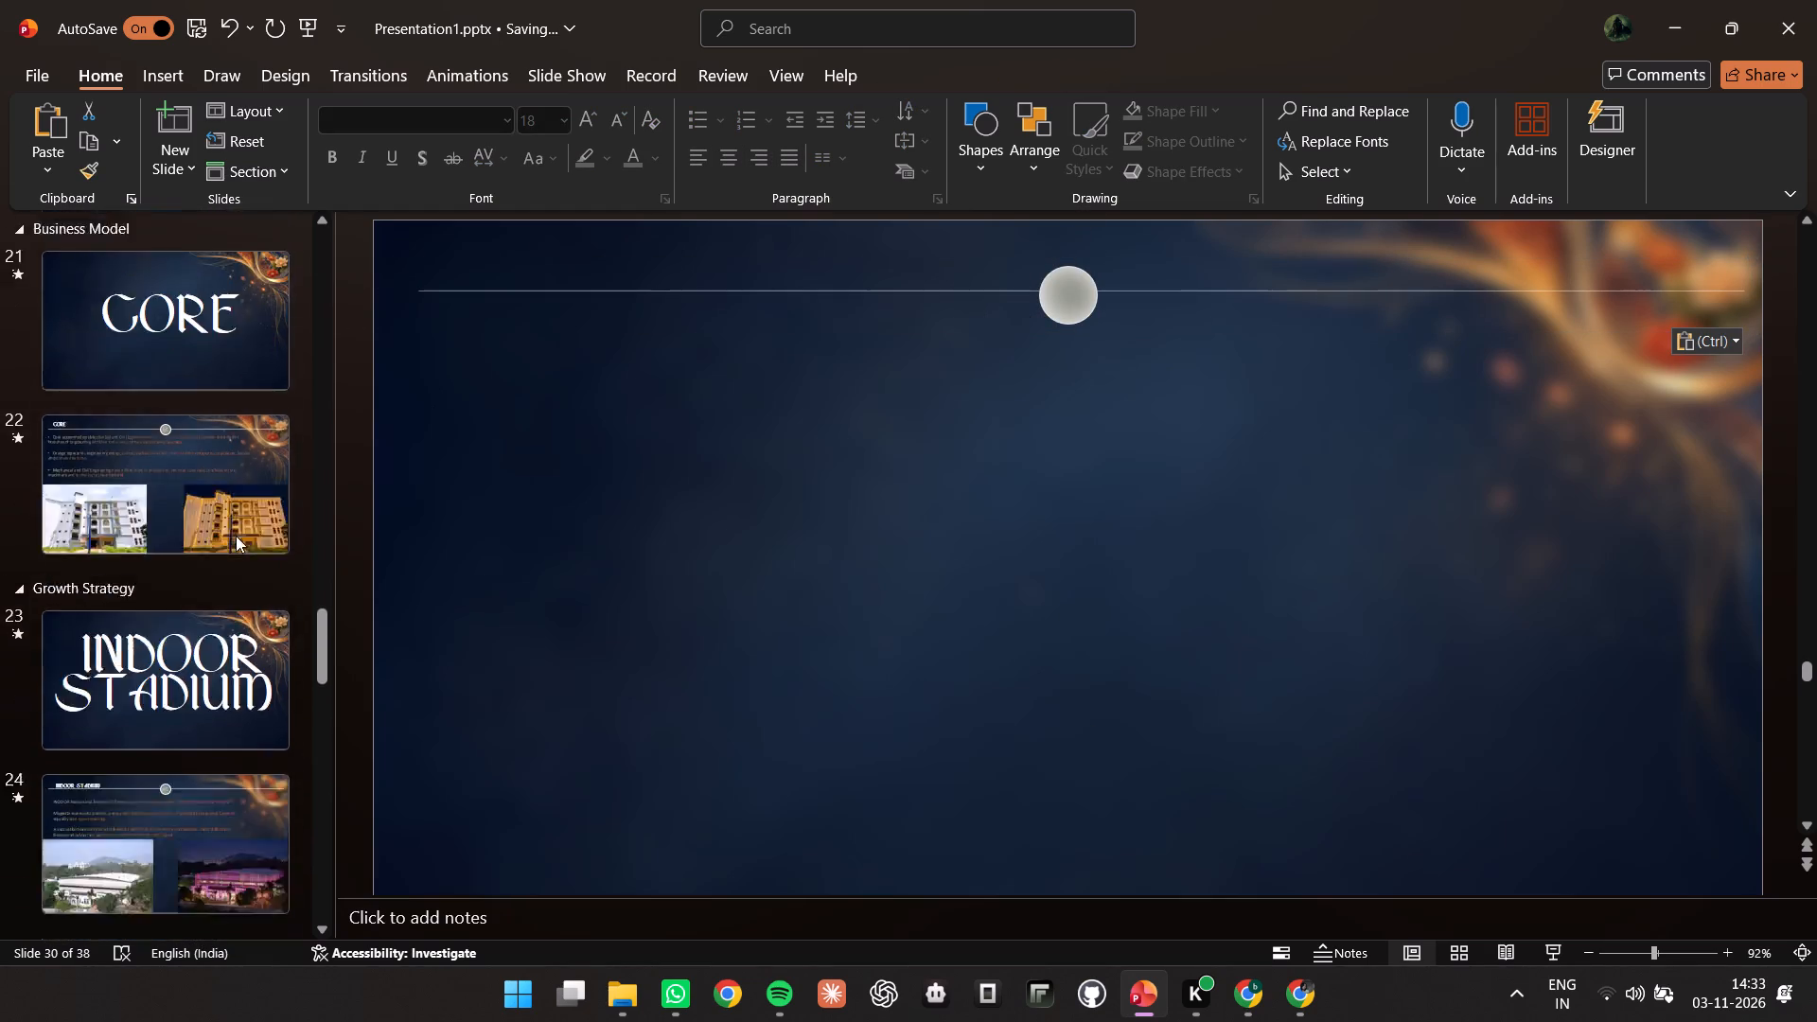
pyautogui.scroll(16, 236, 536)
pyautogui.scroll(8, 238, 531)
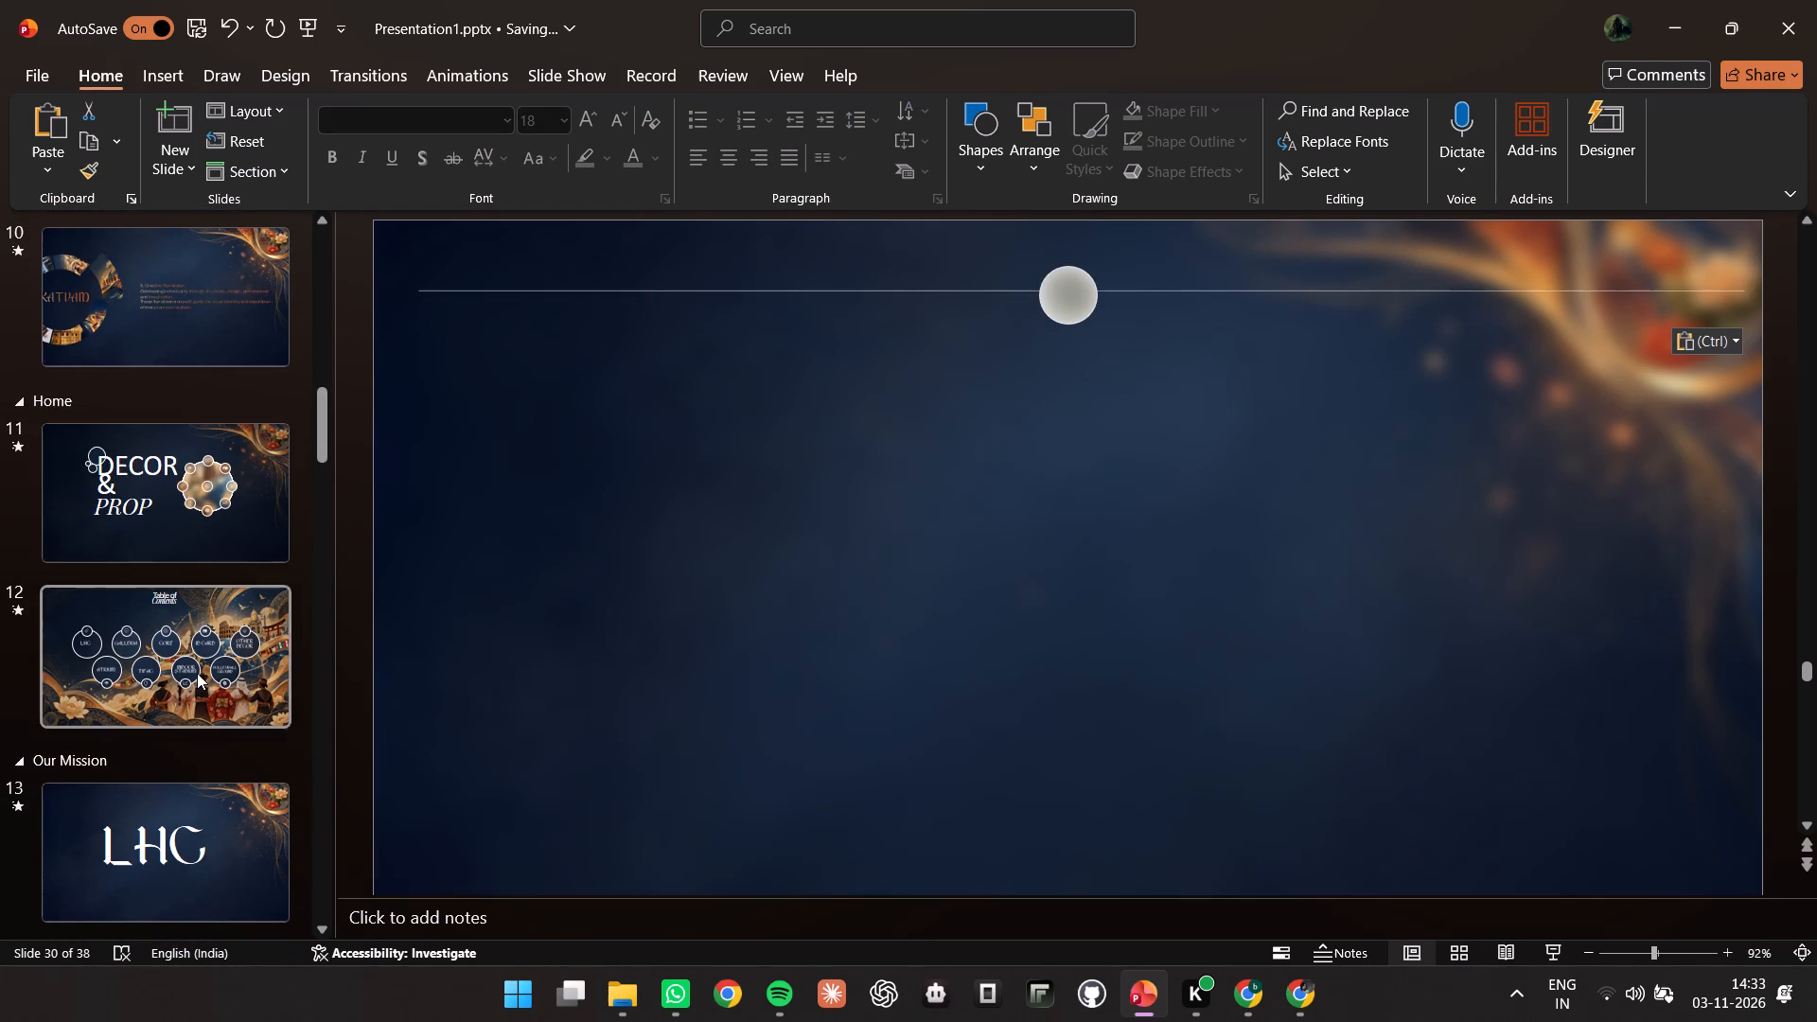
pyautogui.click(197, 673)
pyautogui.click(1519, 463)
pyautogui.click(1515, 456)
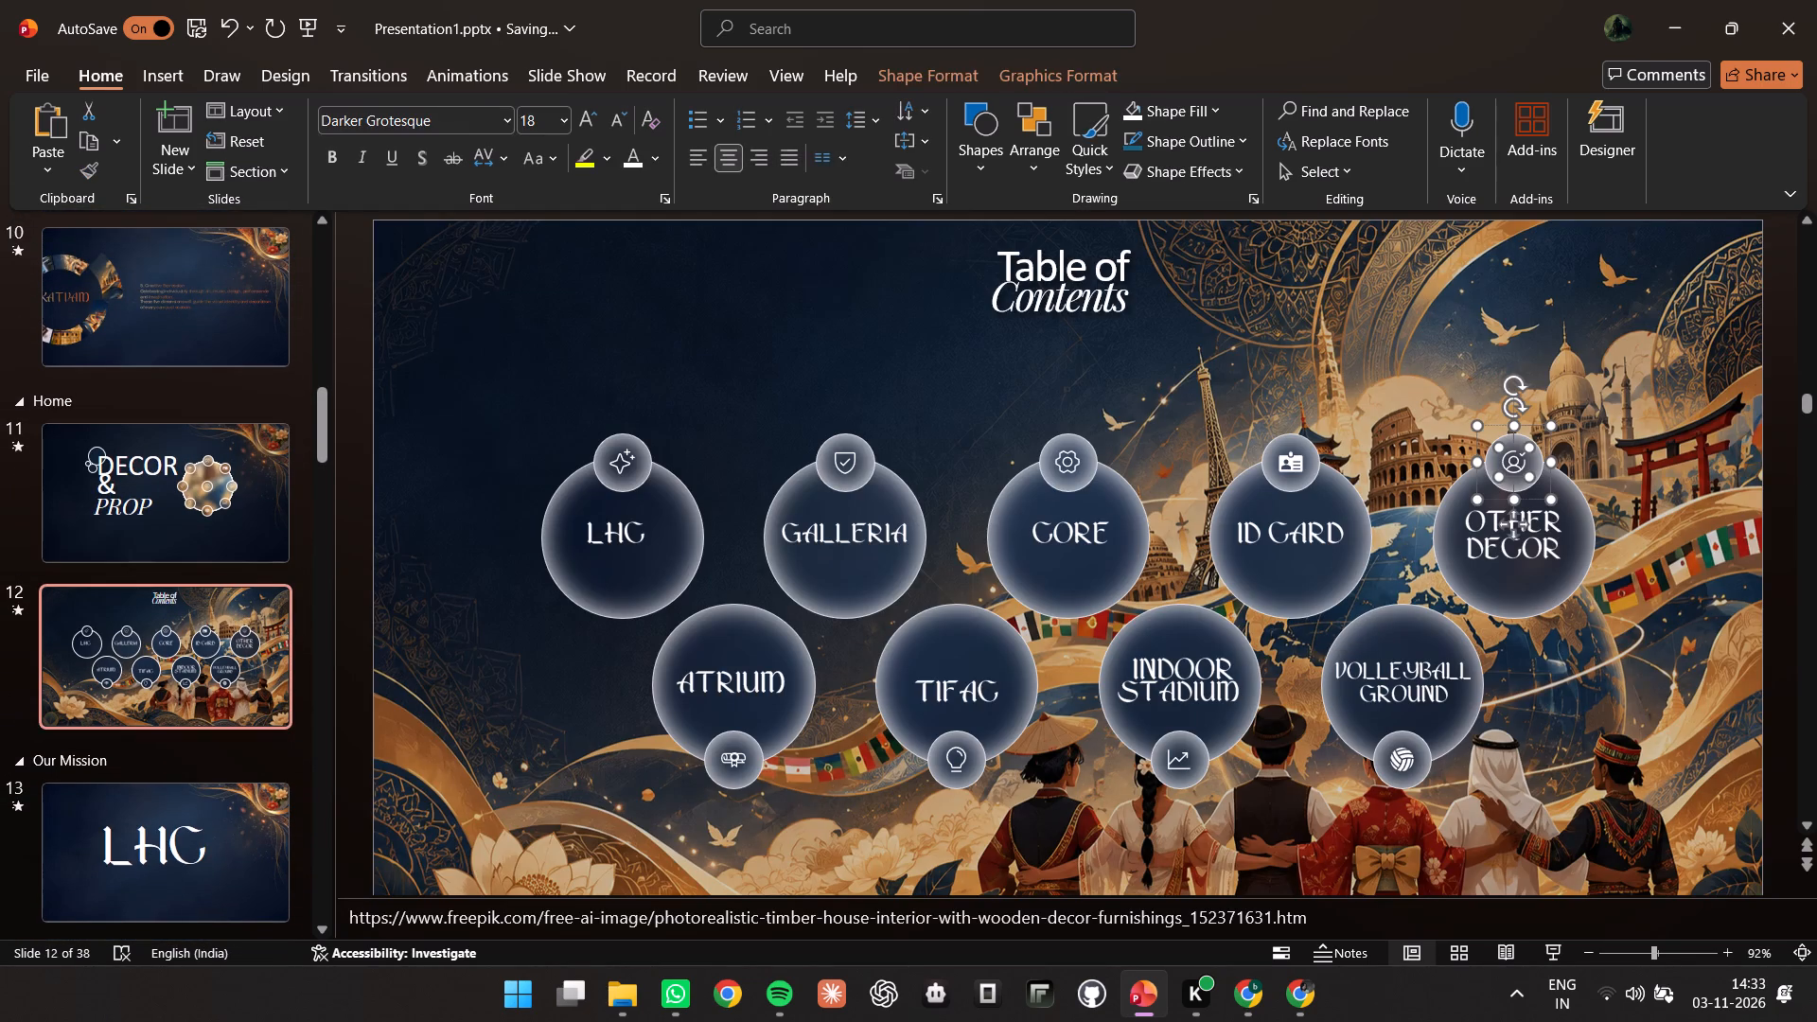
pyautogui.rightClick(1514, 455)
pyautogui.doubleClick(1509, 468)
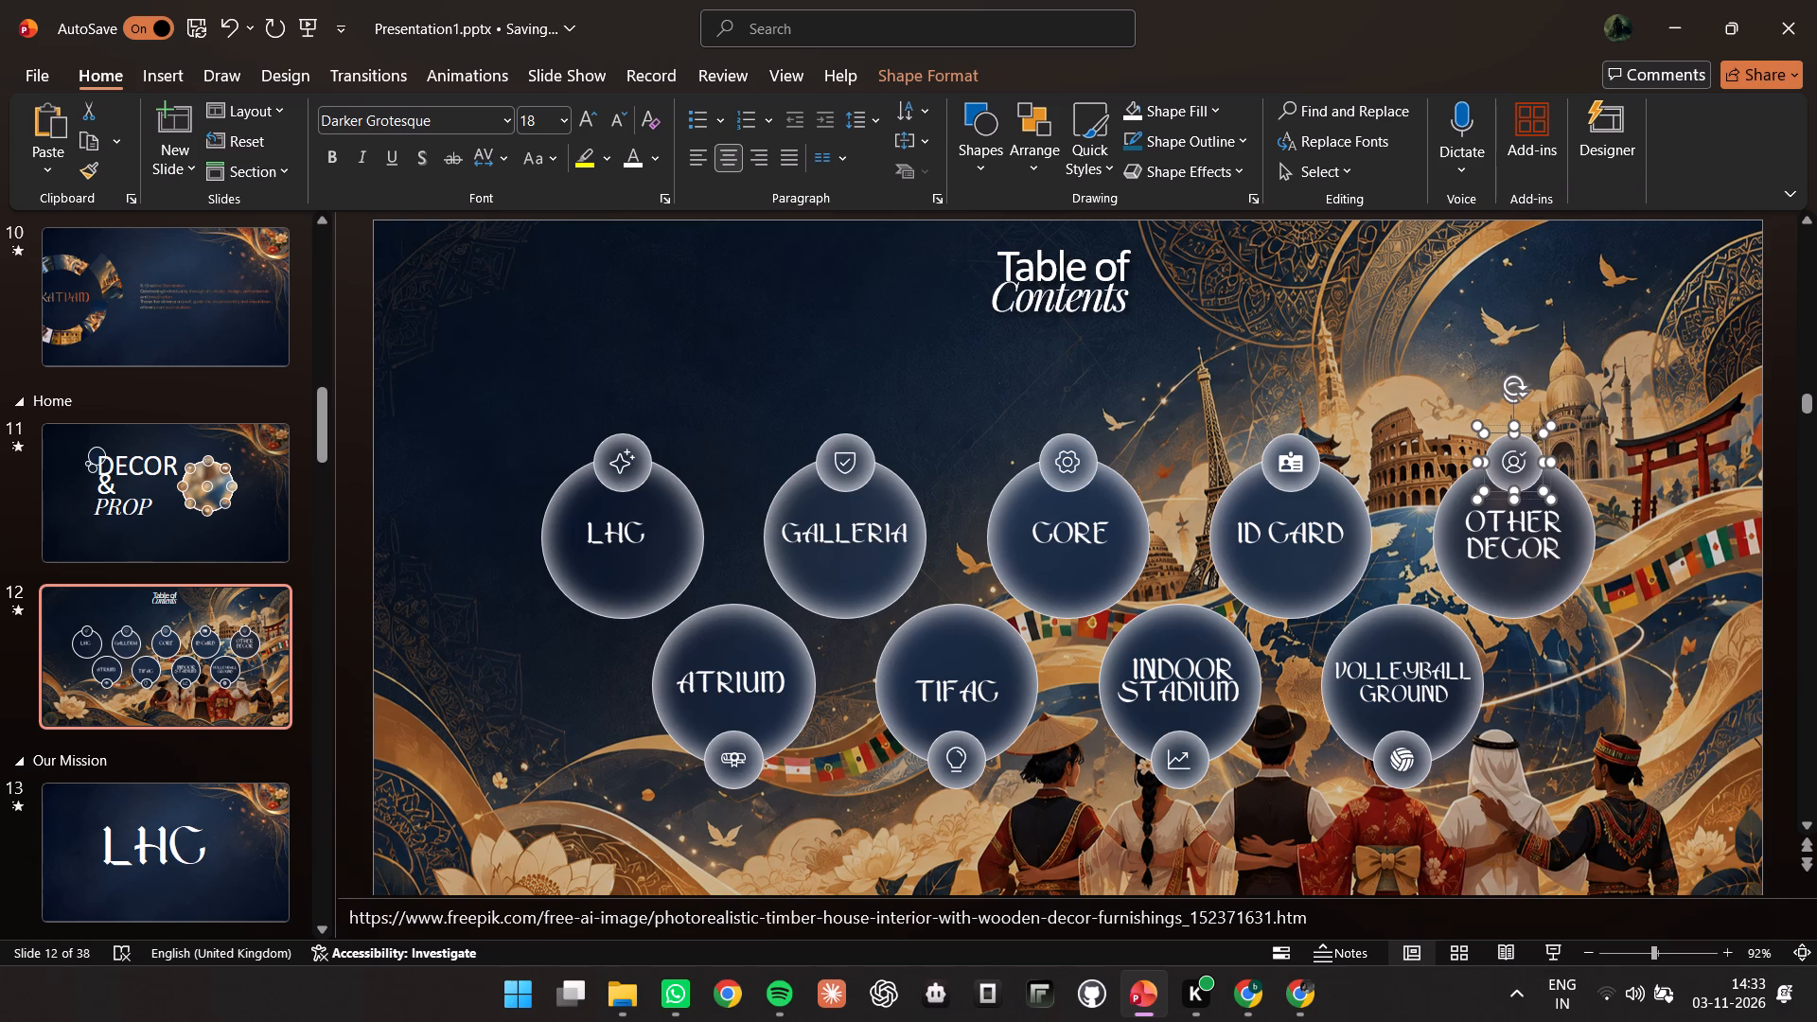
pyautogui.click(1518, 463)
pyautogui.rightClick(1514, 459)
pyautogui.doubleClick(1511, 464)
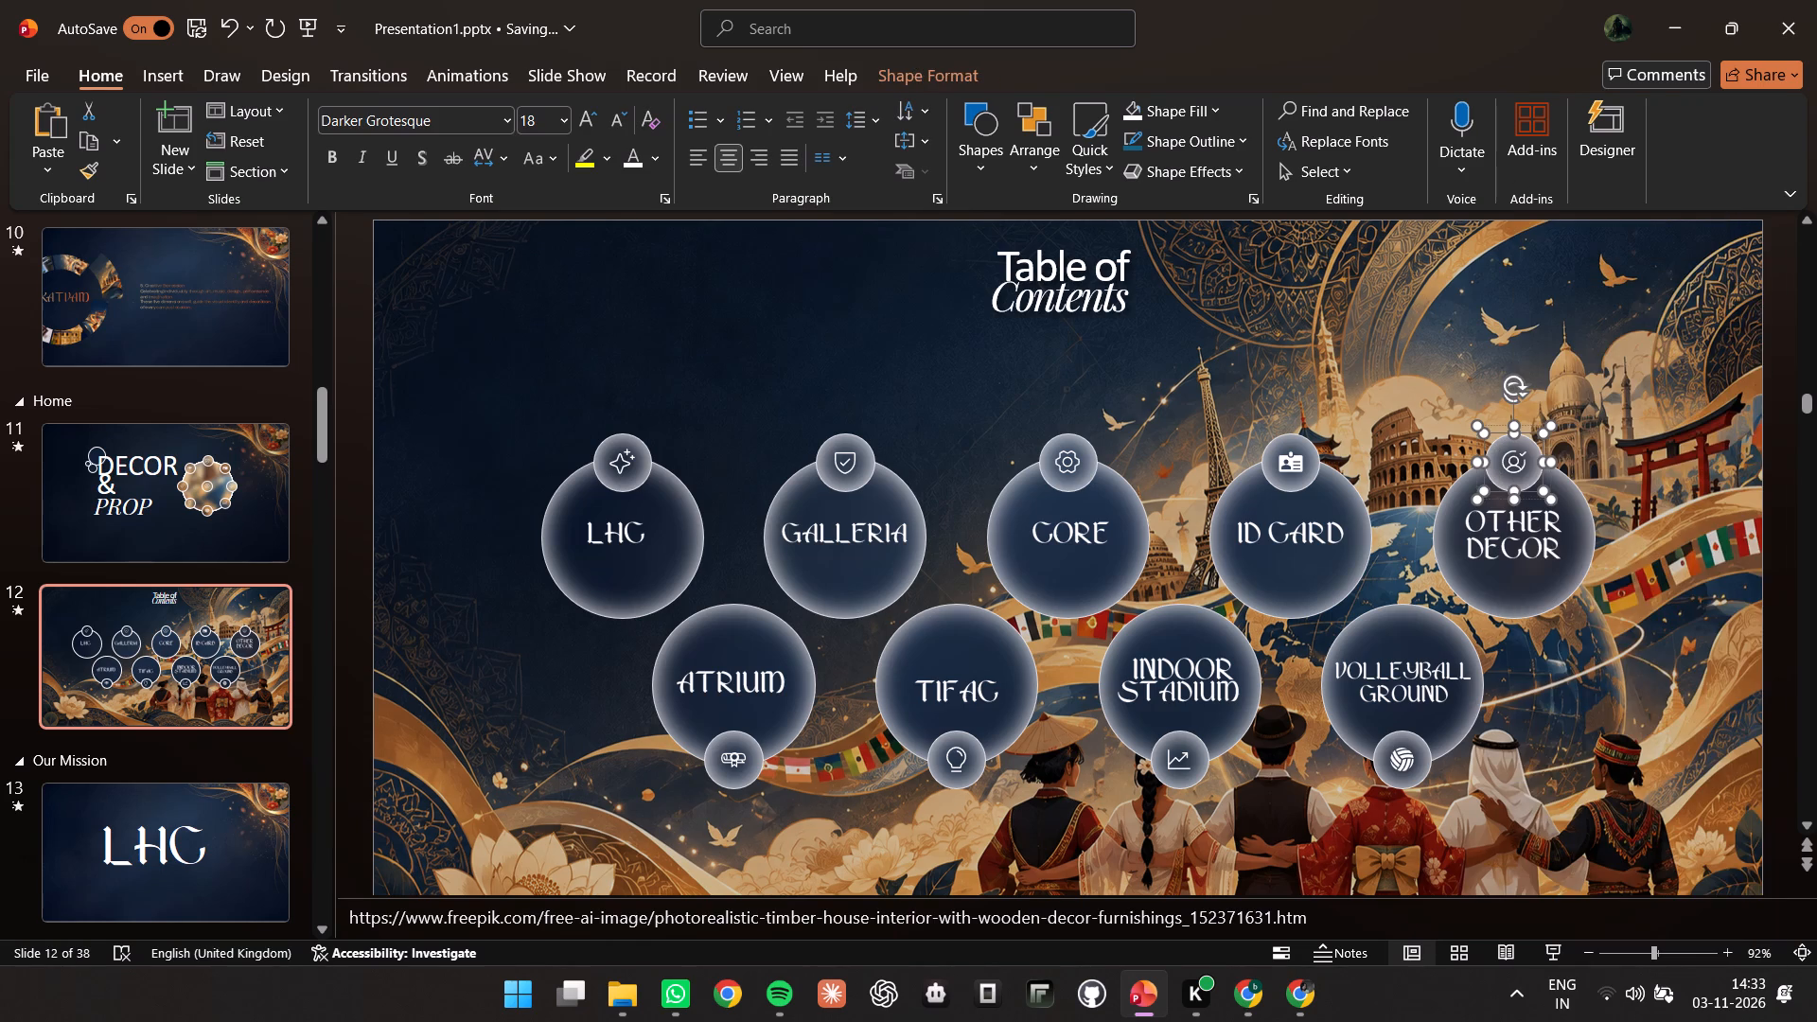
pyautogui.click(1512, 481)
pyautogui.click(1516, 455)
pyautogui.click(1524, 467)
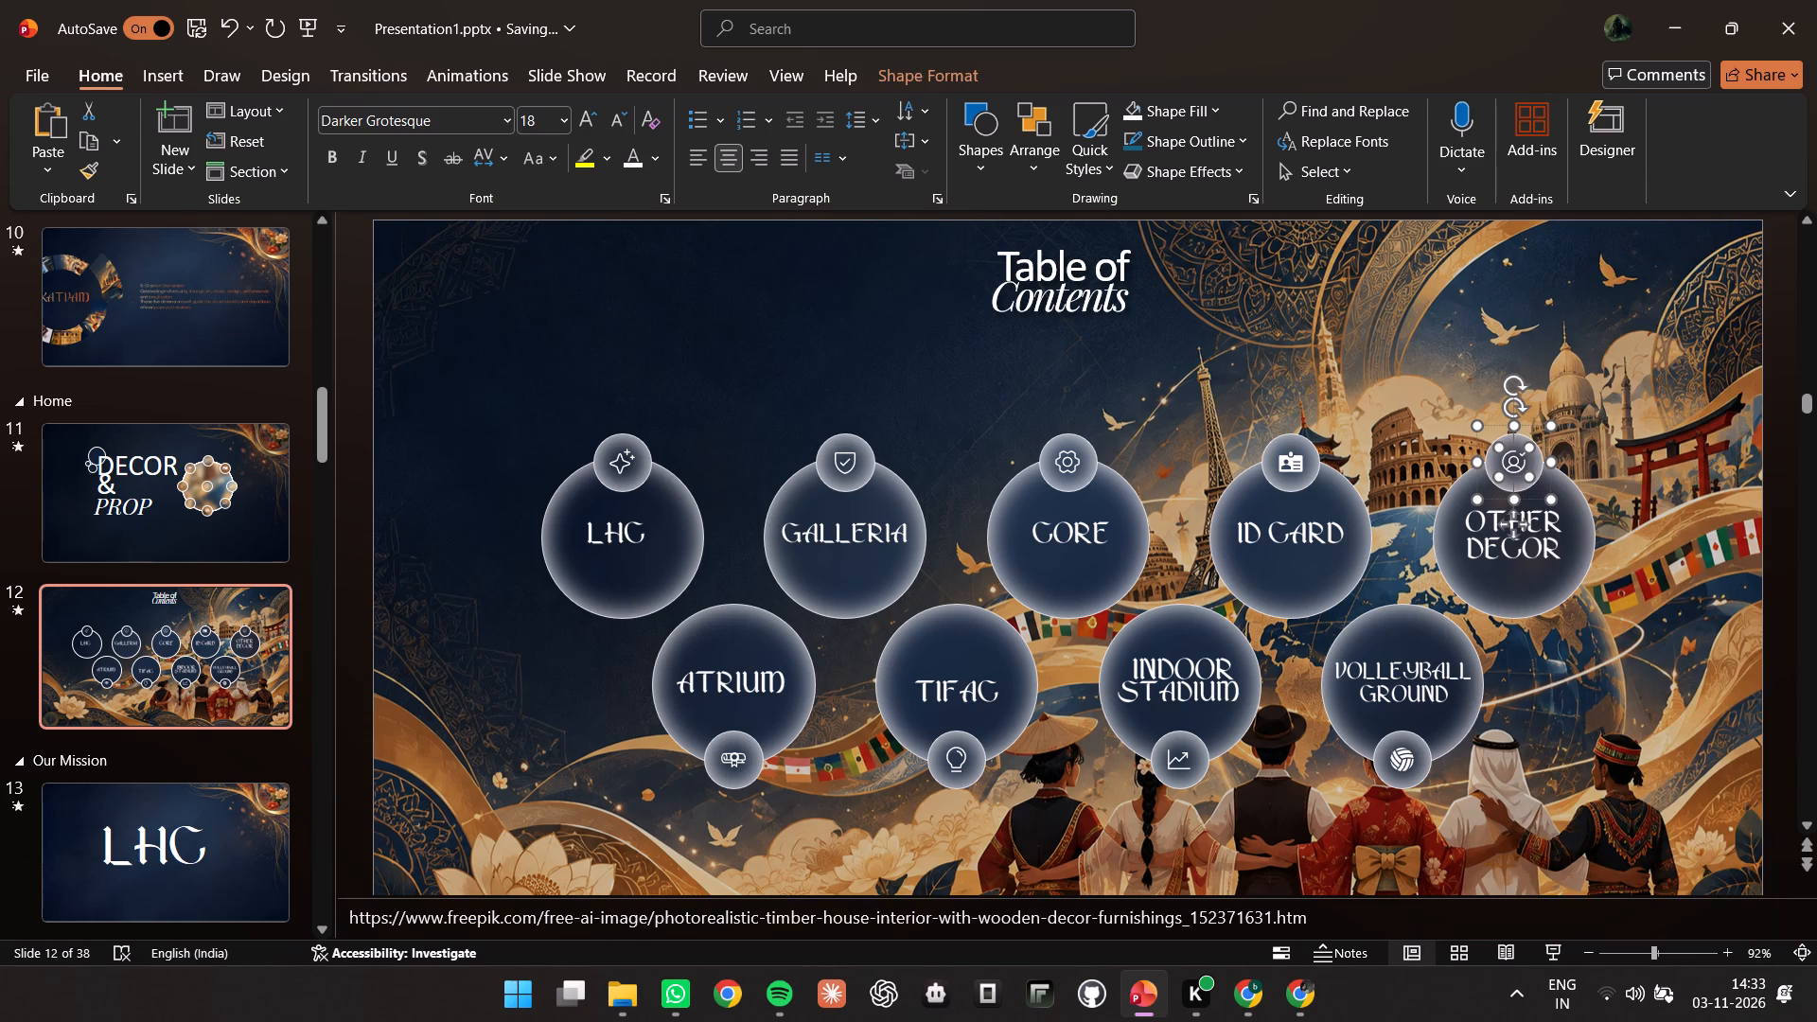
pyautogui.rightClick(1512, 449)
pyautogui.click(1562, 452)
# Paste the copied person icon onto slide 30 and centre it on the header divider's circle.
pyautogui.scroll(-9, 135, 834)
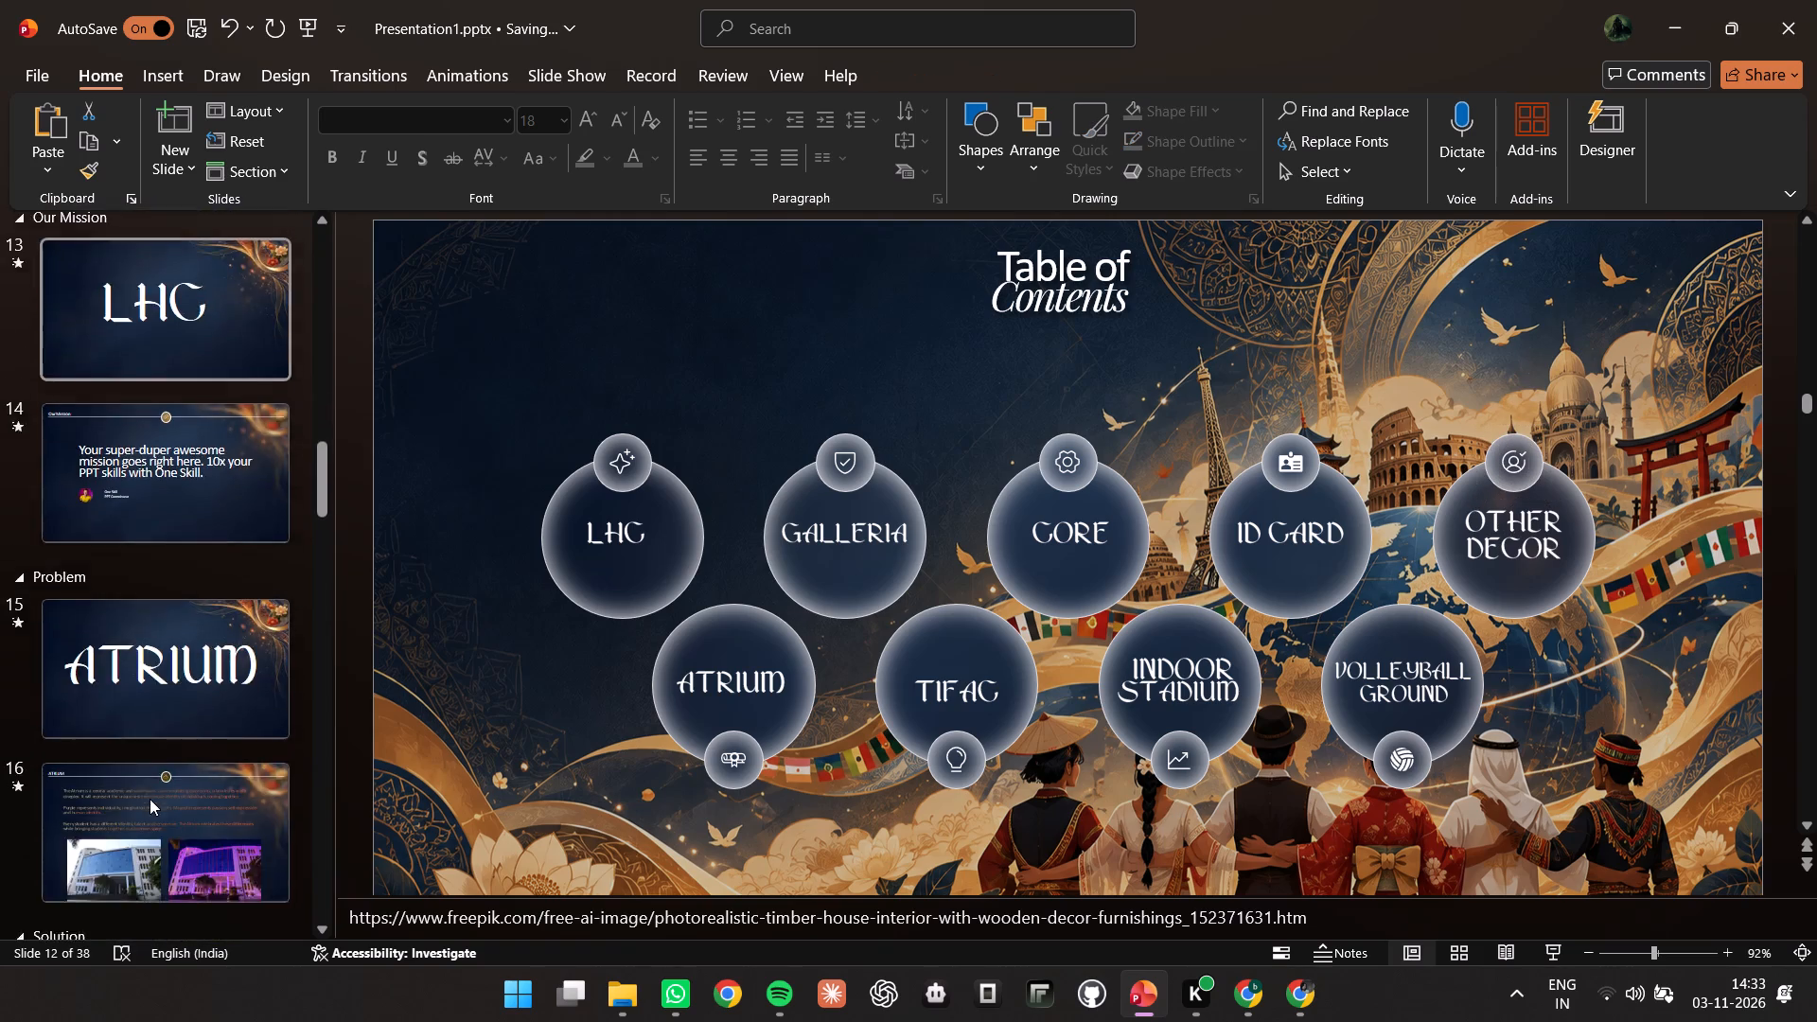
pyautogui.scroll(-15, 150, 799)
pyautogui.scroll(-8, 151, 755)
pyautogui.scroll(-7, 203, 514)
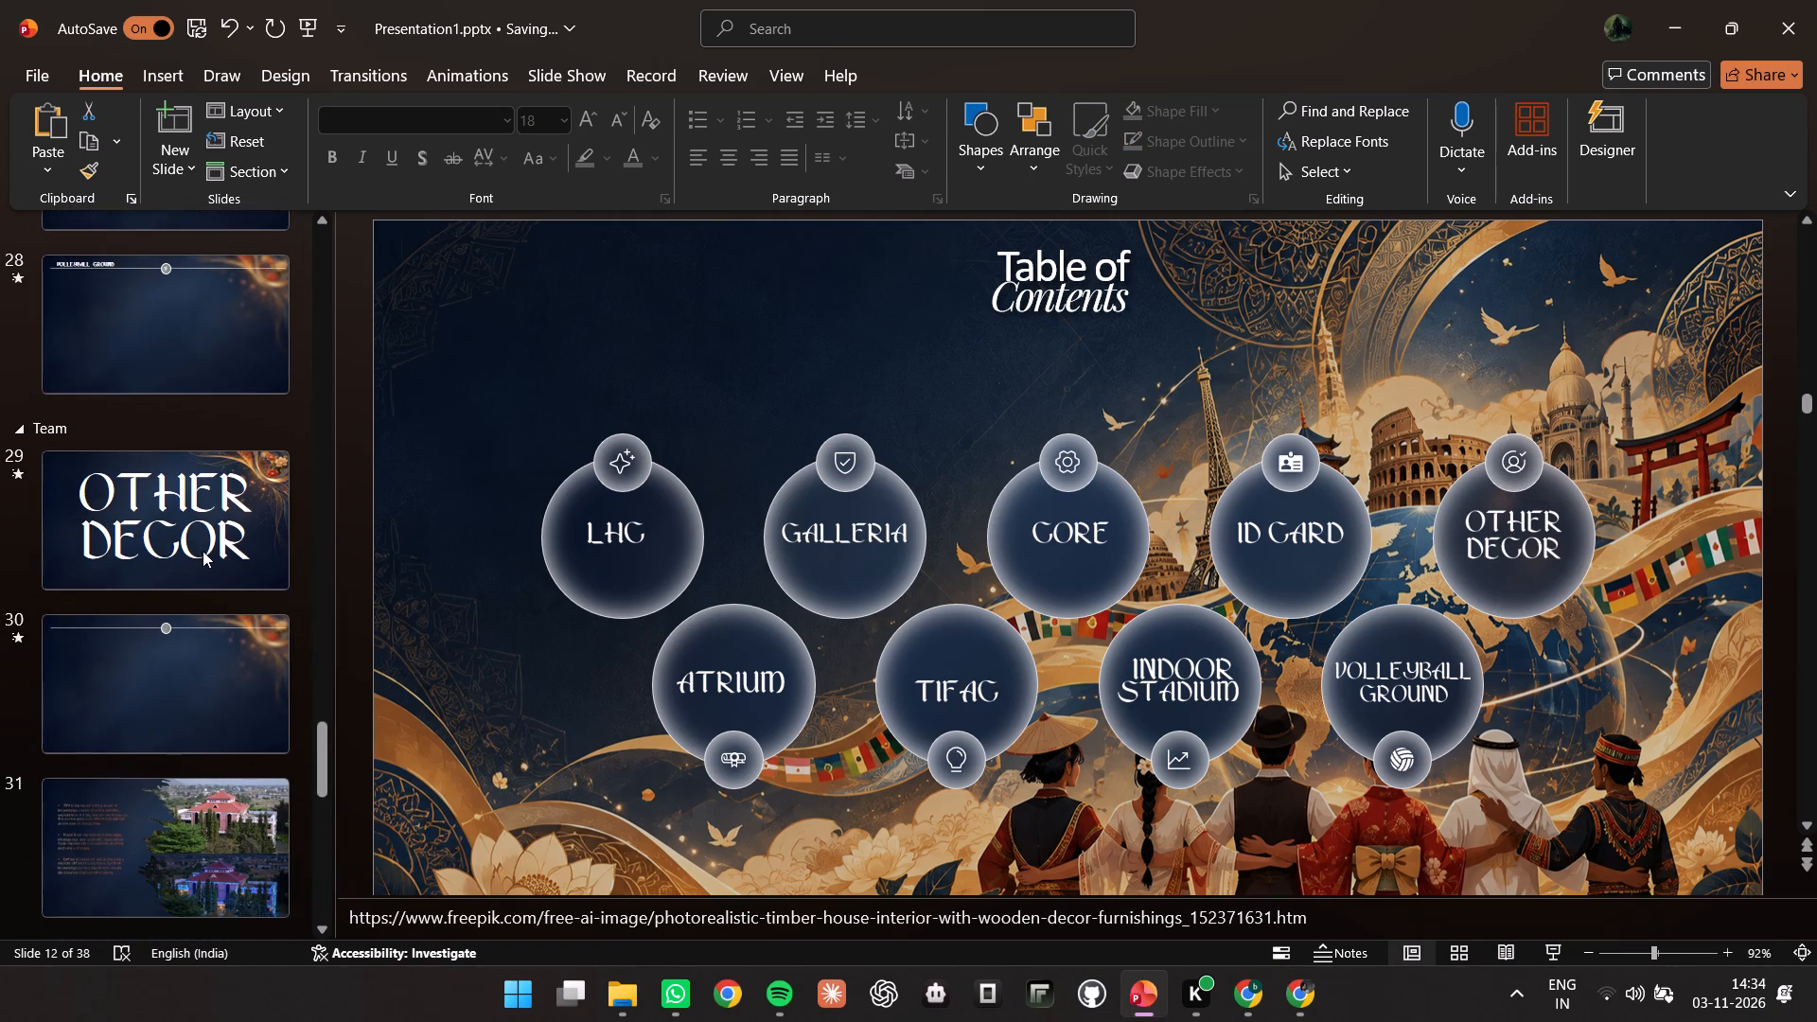
pyautogui.click(203, 552)
pyautogui.click(172, 656)
pyautogui.rightClick(1032, 413)
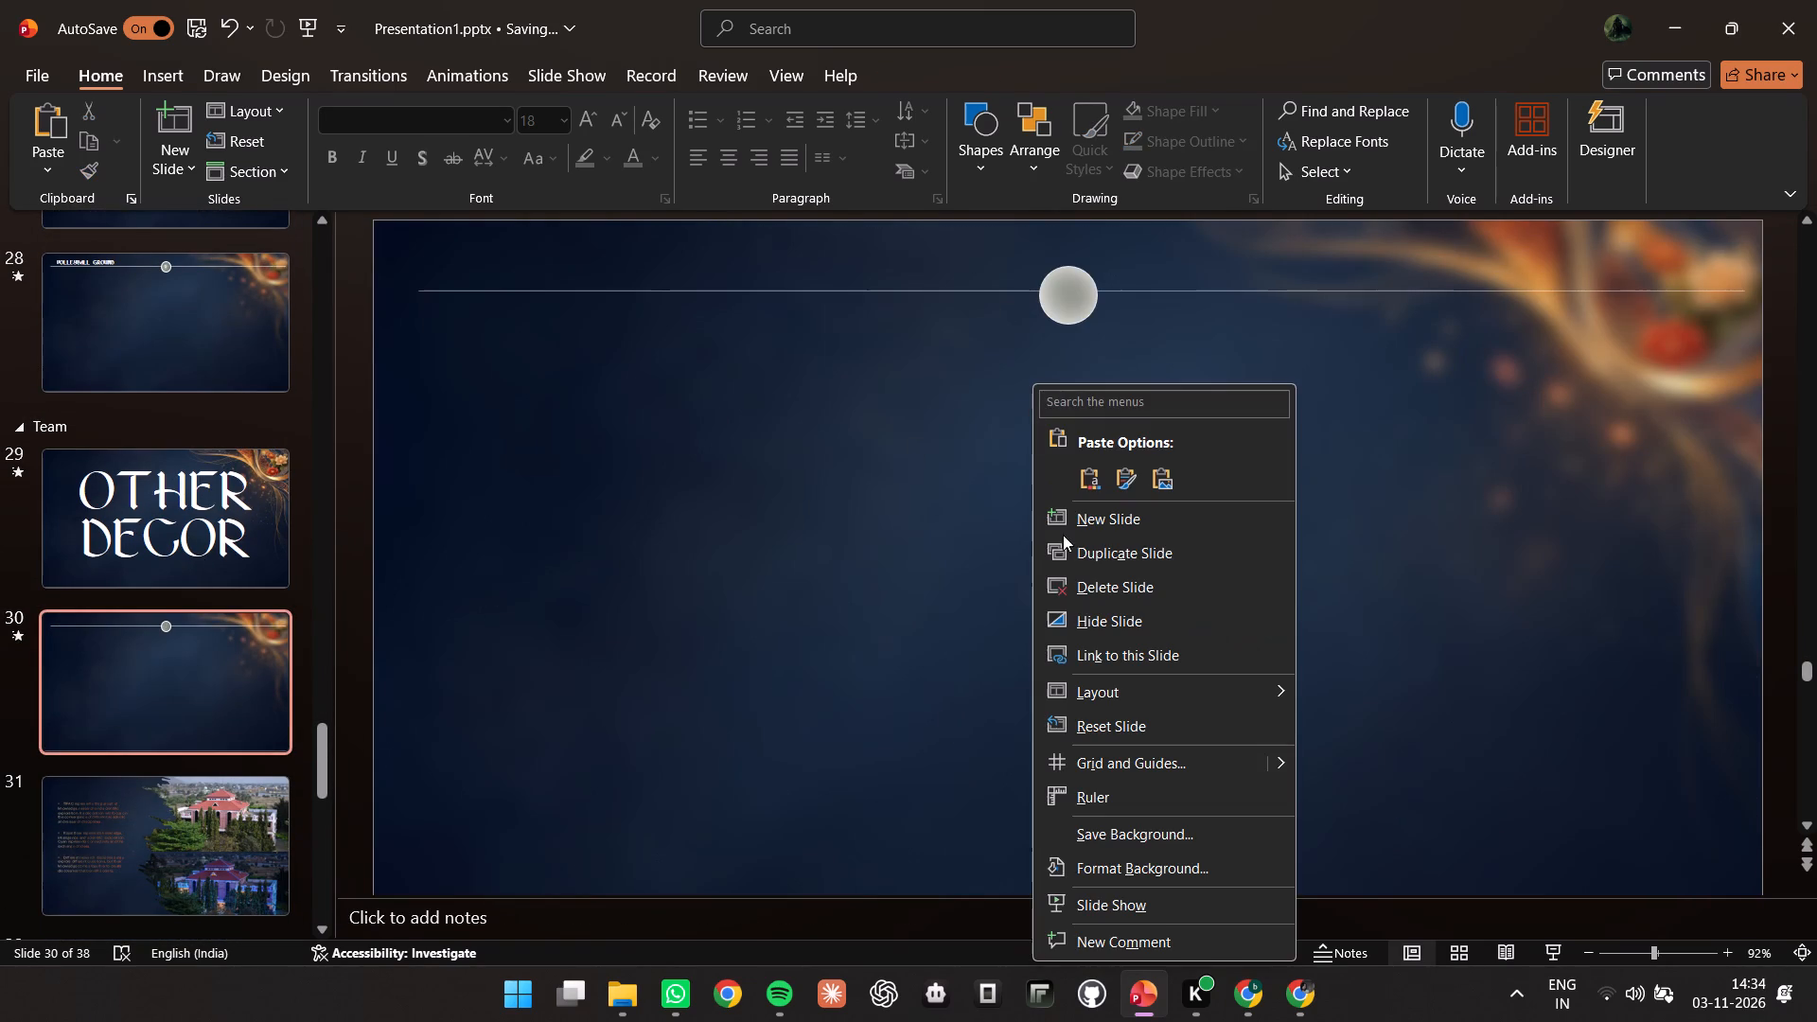
pyautogui.click(1087, 478)
pyautogui.moveTo(1513, 462); pyautogui.dragTo(1067, 294)
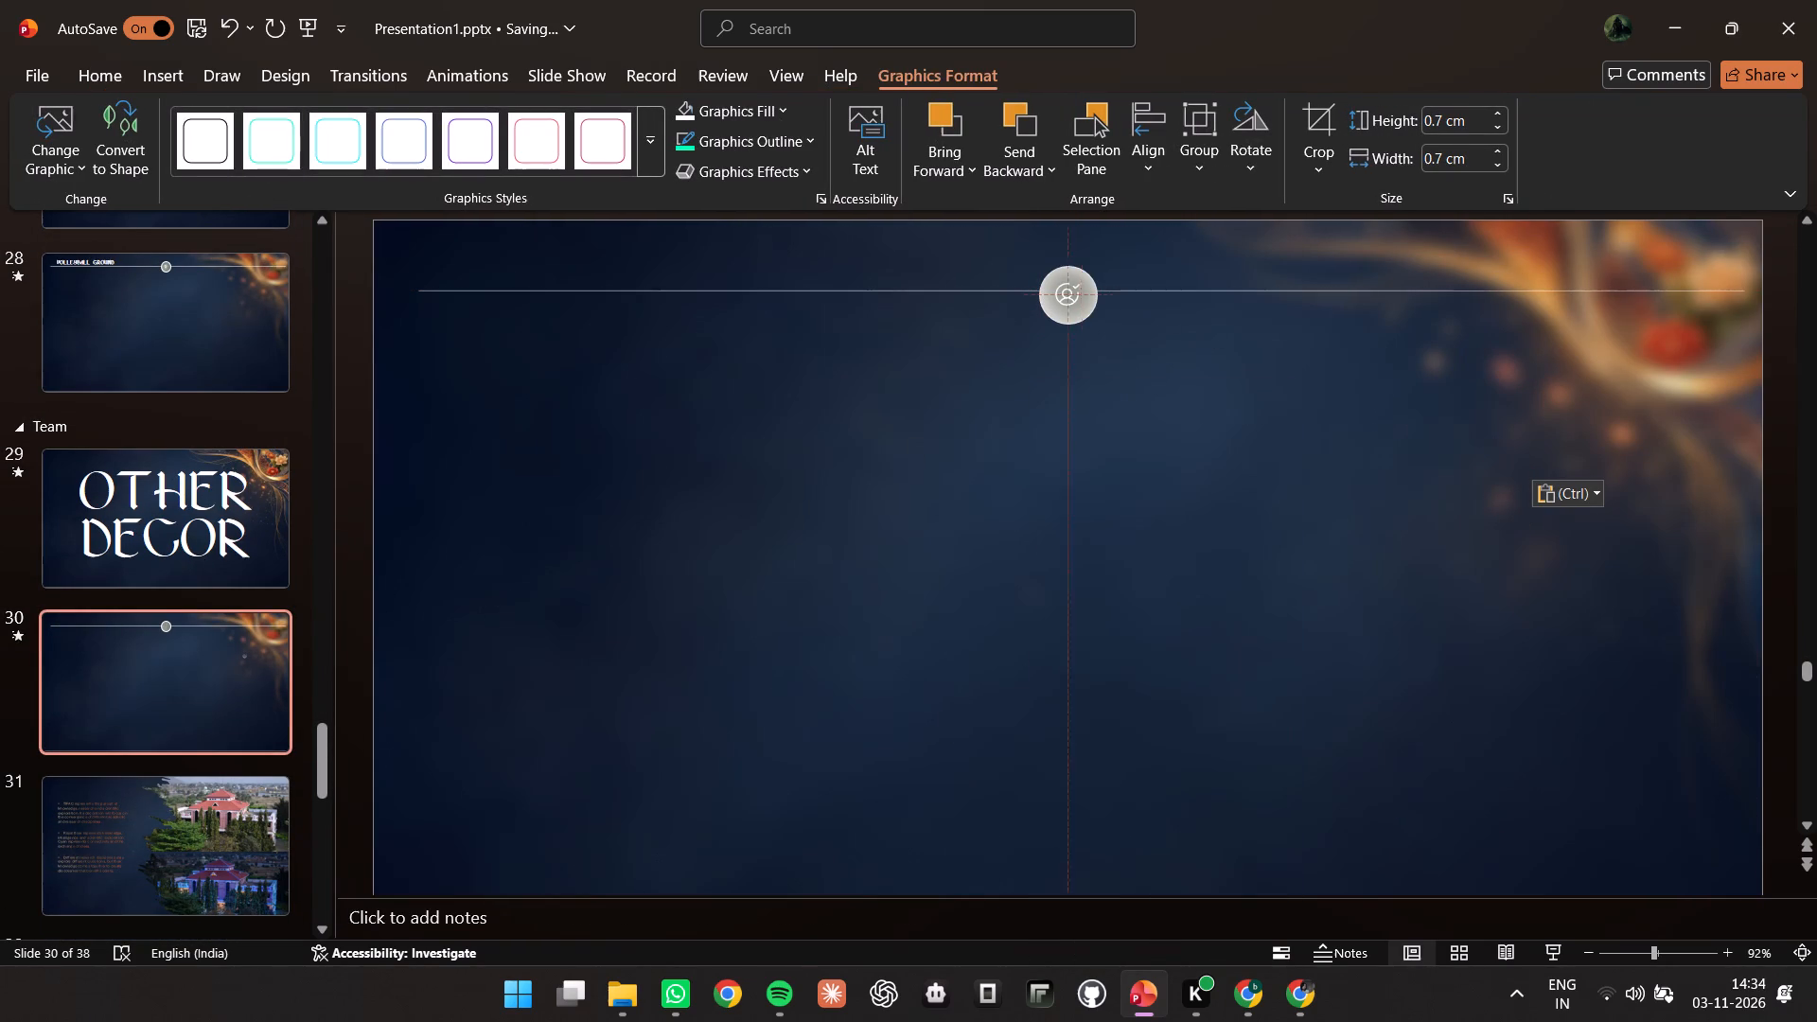
pyautogui.moveTo(1067, 294); pyautogui.dragTo(1071, 295)
pyautogui.click(984, 430)
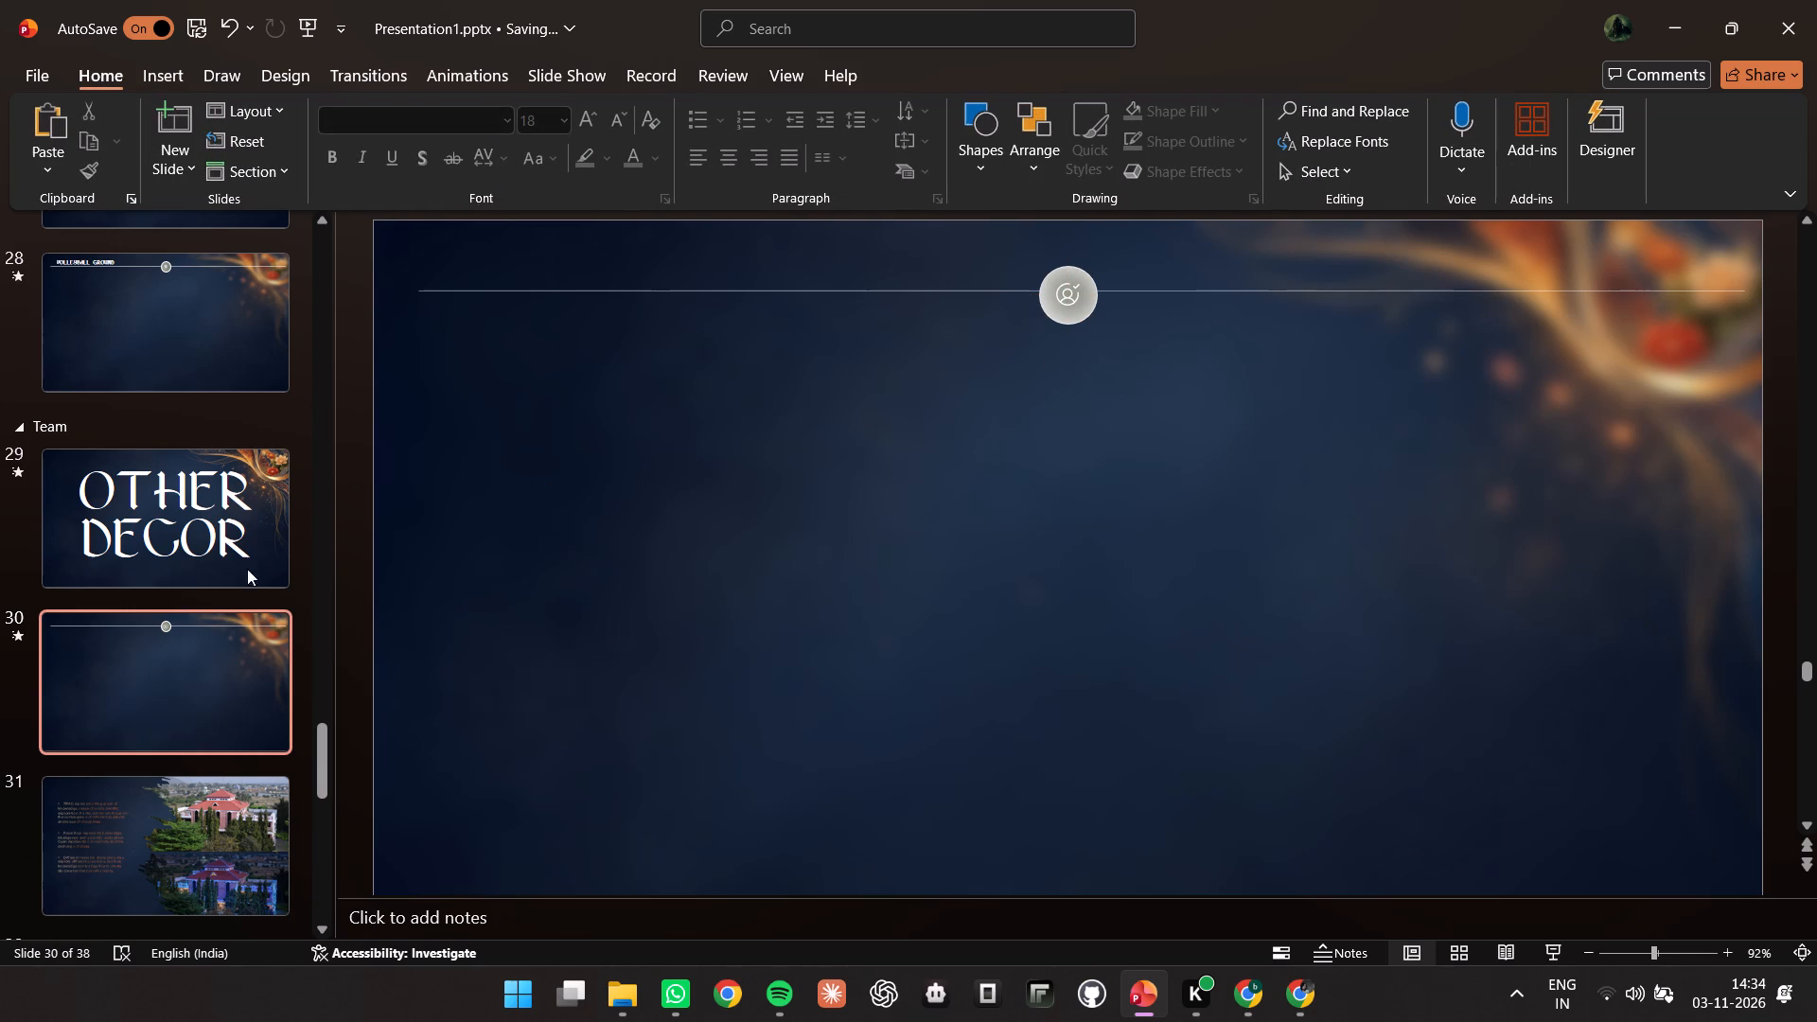
# Copy the OTHER DECOR title text box from slide 29 and paste it onto slide 30.
pyautogui.click(185, 540)
pyautogui.click(880, 400)
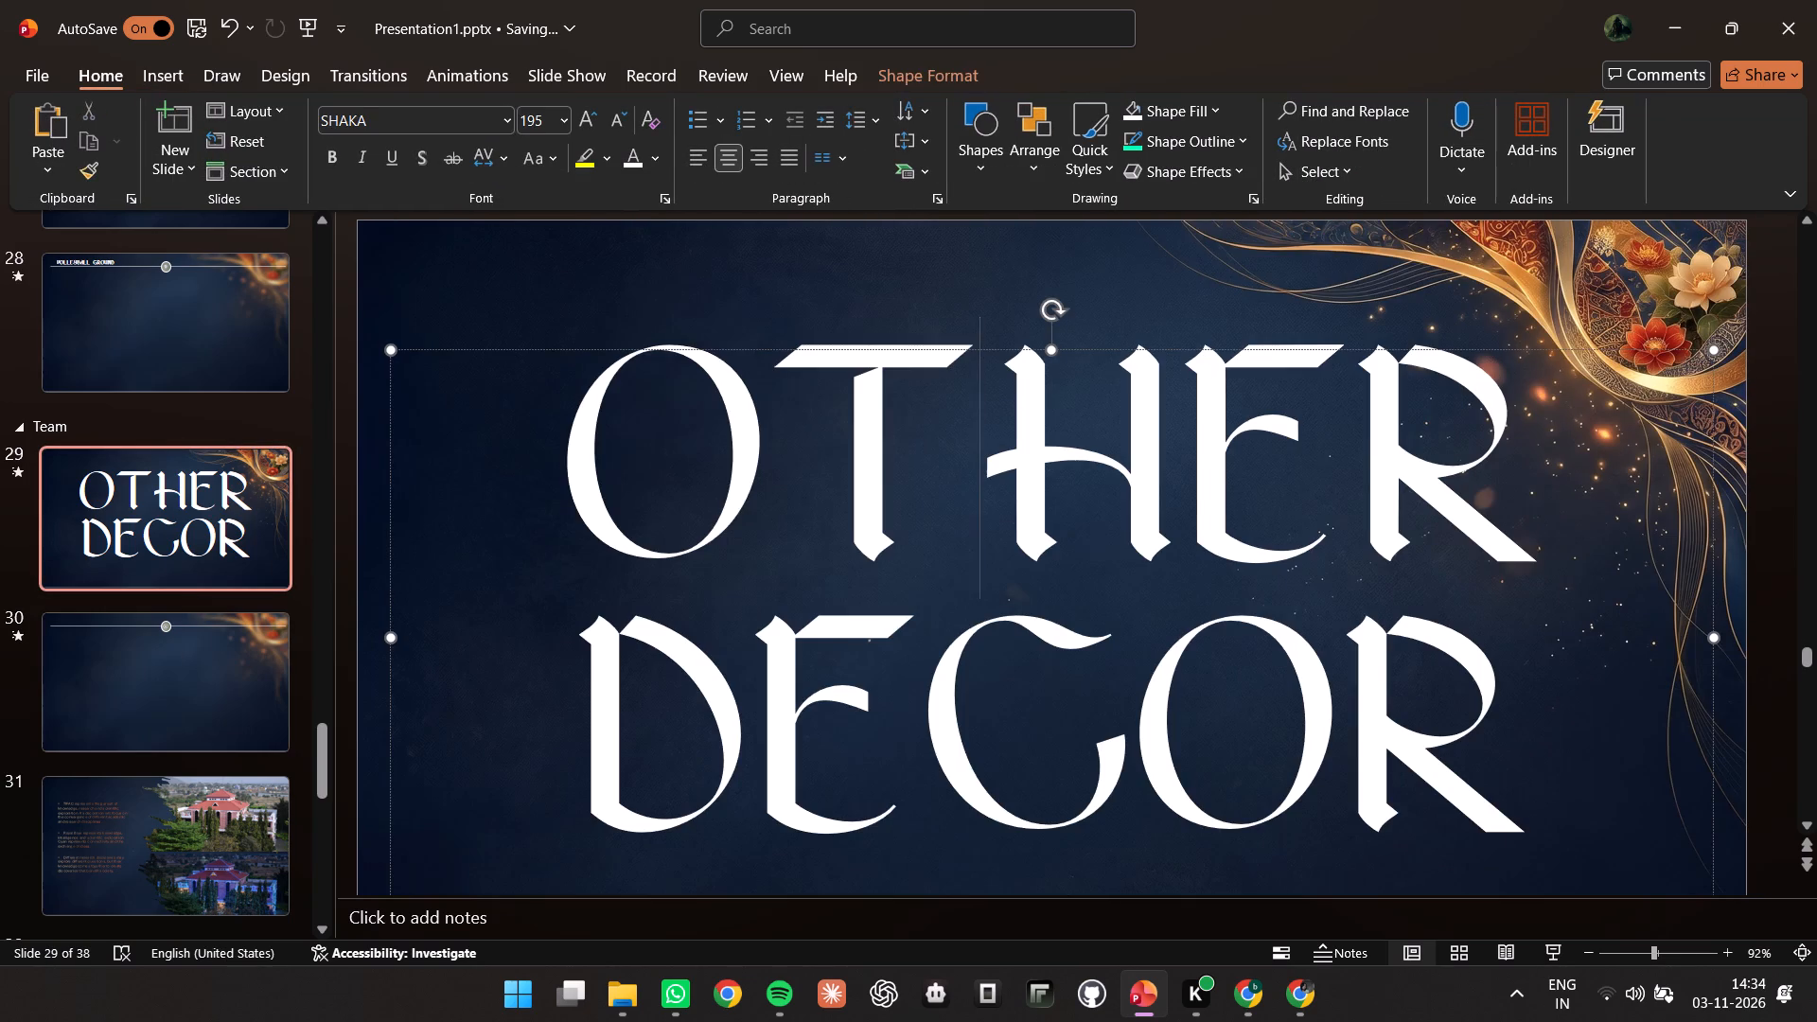
pyautogui.rightClick(778, 355)
pyautogui.rightClick(760, 344)
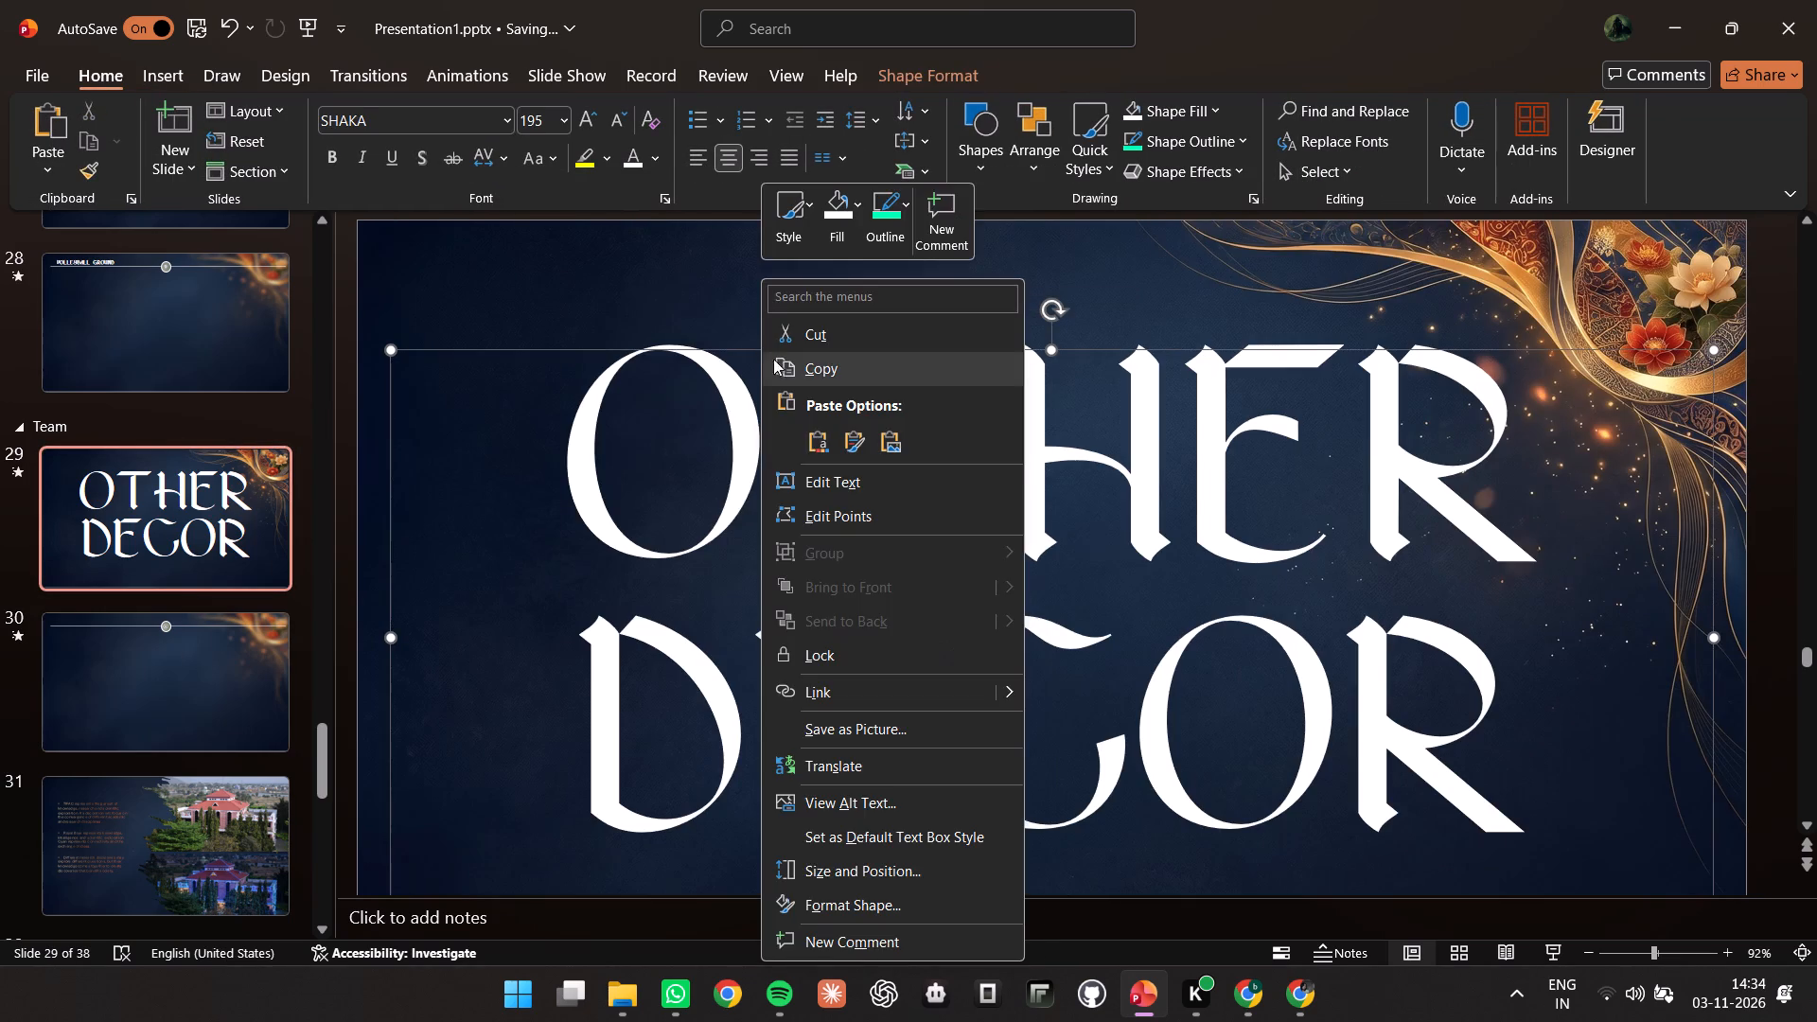
pyautogui.click(782, 360)
pyautogui.click(135, 662)
pyautogui.rightClick(1122, 612)
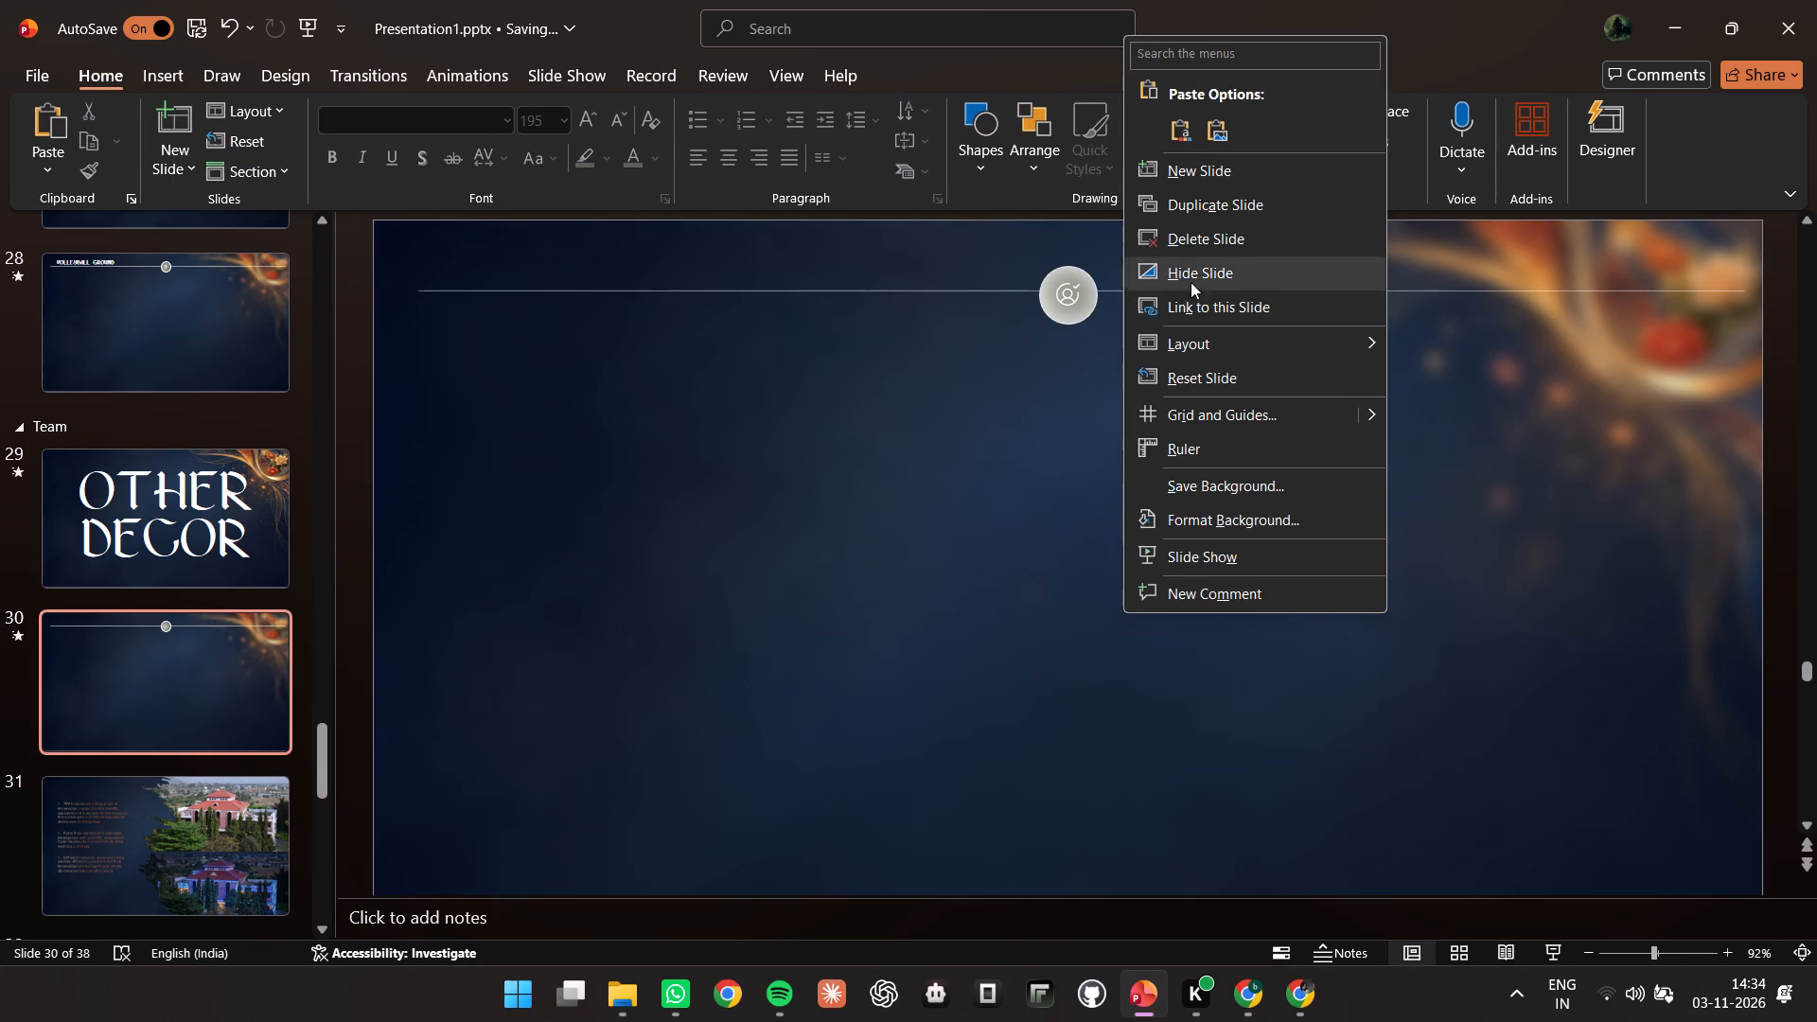
pyautogui.click(1173, 140)
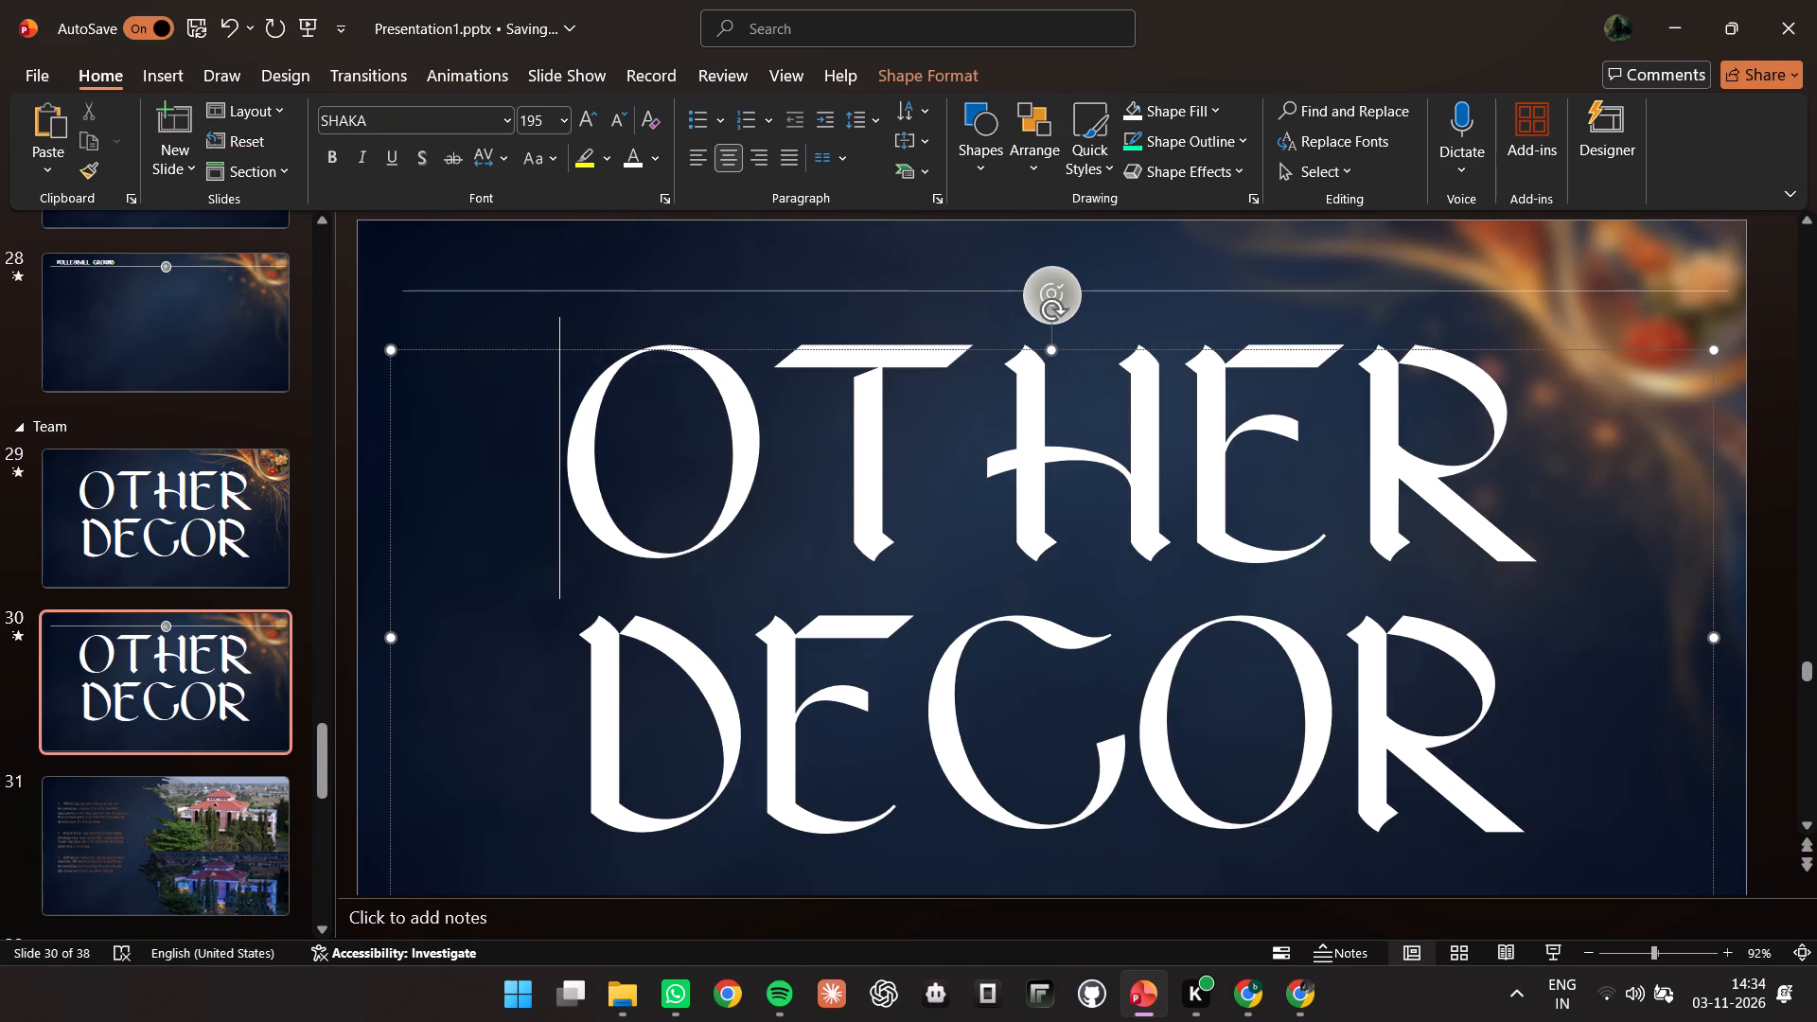
# Set the font size of the pasted OTHER DECOR text on slide 30 to 20.
pyautogui.hotkey('ctrl', 'a')
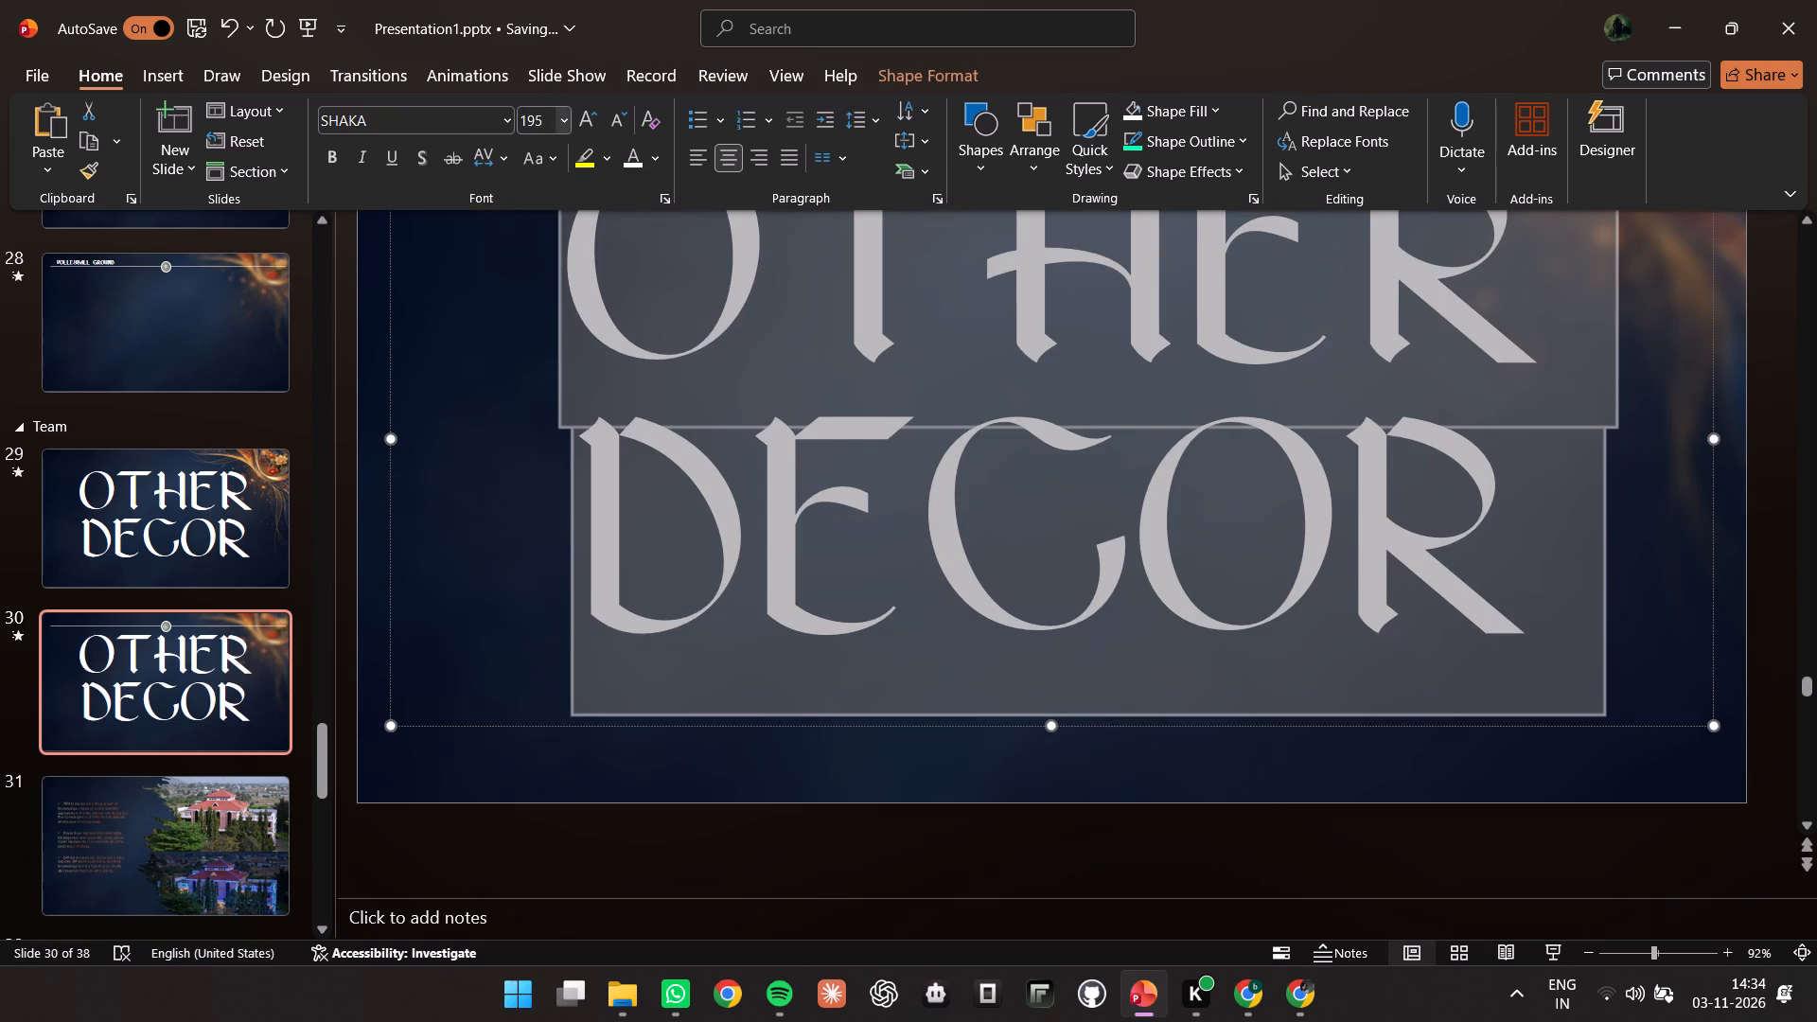
pyautogui.click(554, 111)
pyautogui.click(565, 110)
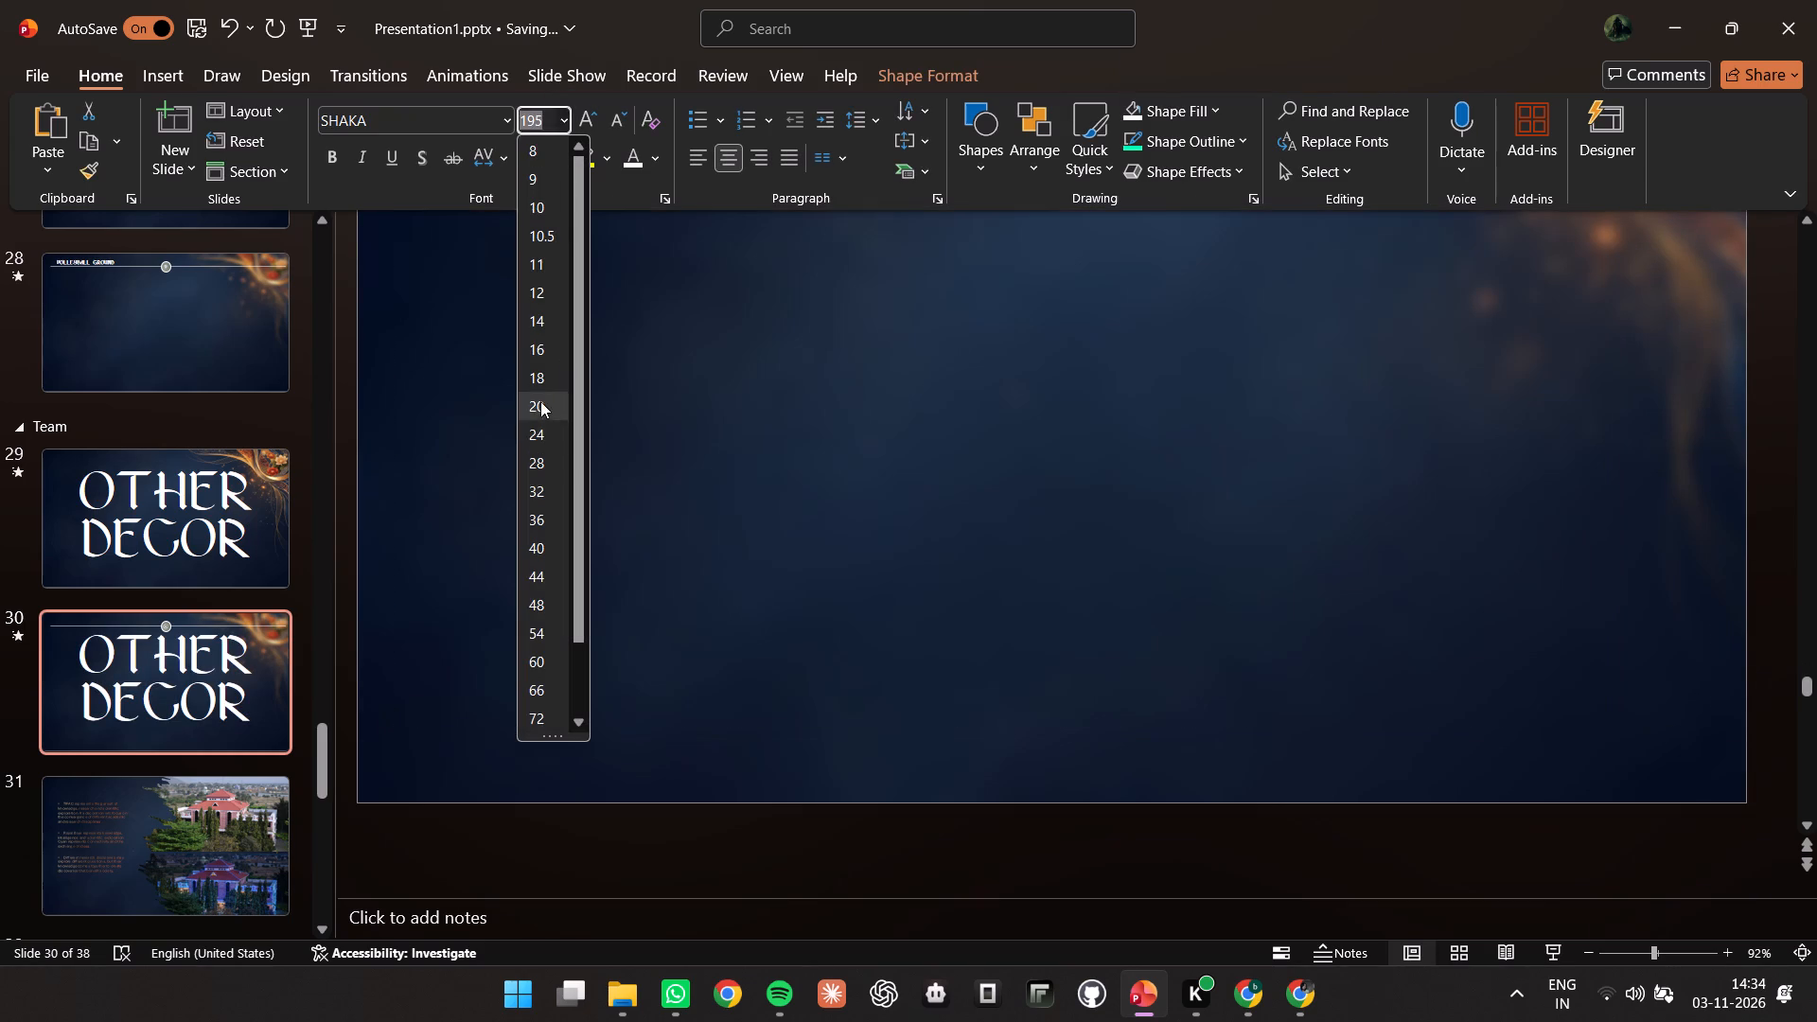
pyautogui.click(540, 401)
# Narrow the OTHER DECOR text box to fit its text and place it just above the left end of slide 30's header line.
pyautogui.scroll(3, 977, 478)
pyautogui.moveTo(402, 334); pyautogui.dragTo(415, 338)
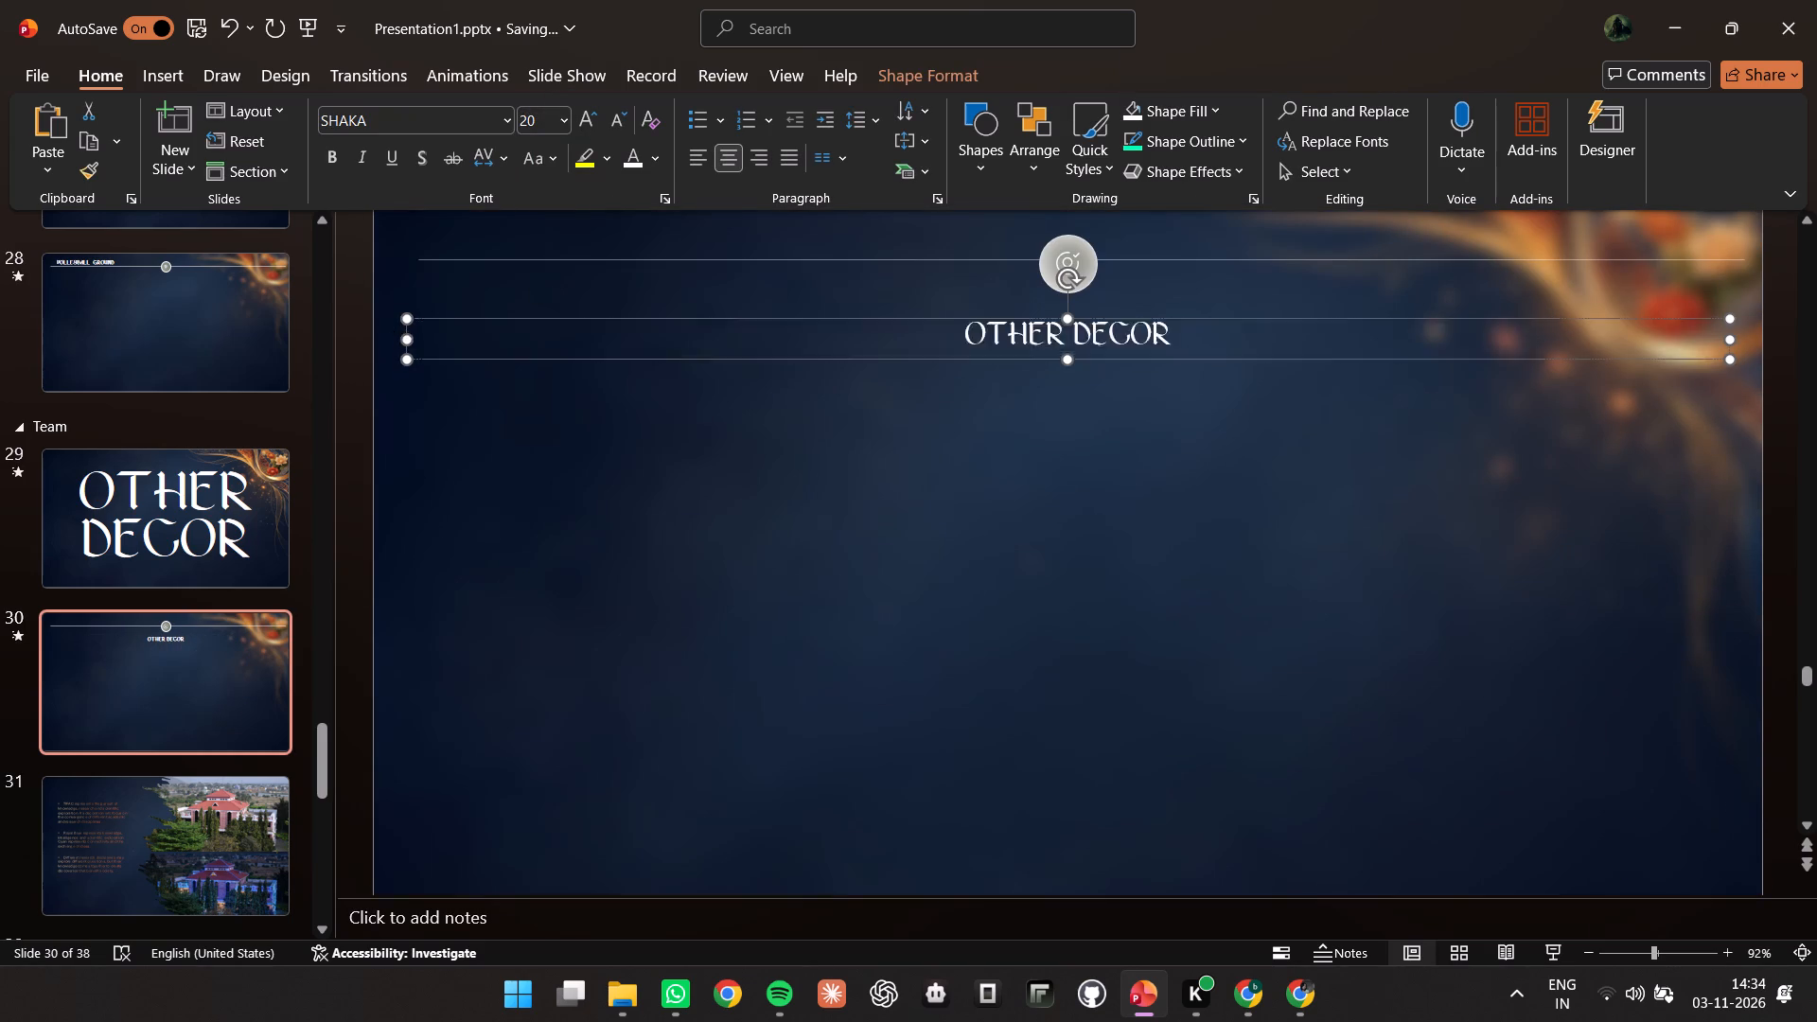
pyautogui.moveTo(415, 338); pyautogui.dragTo(1485, 326)
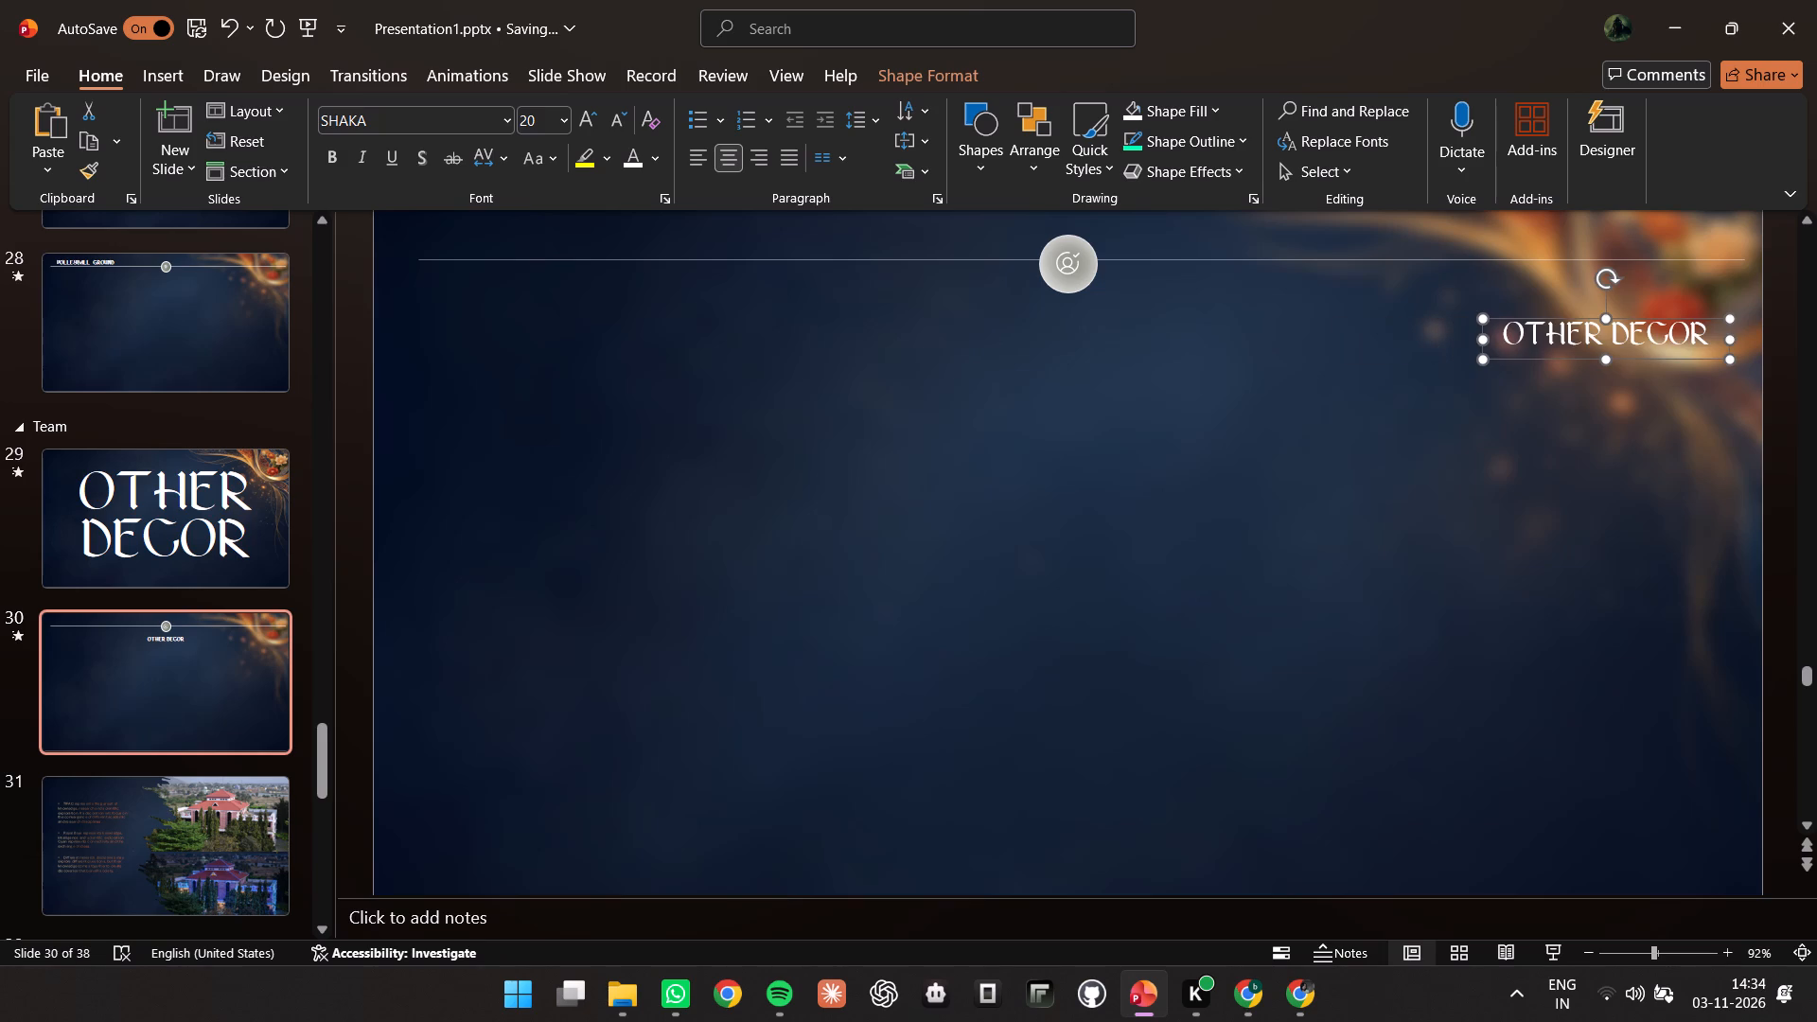
pyautogui.moveTo(1584, 318); pyautogui.dragTo(530, 260)
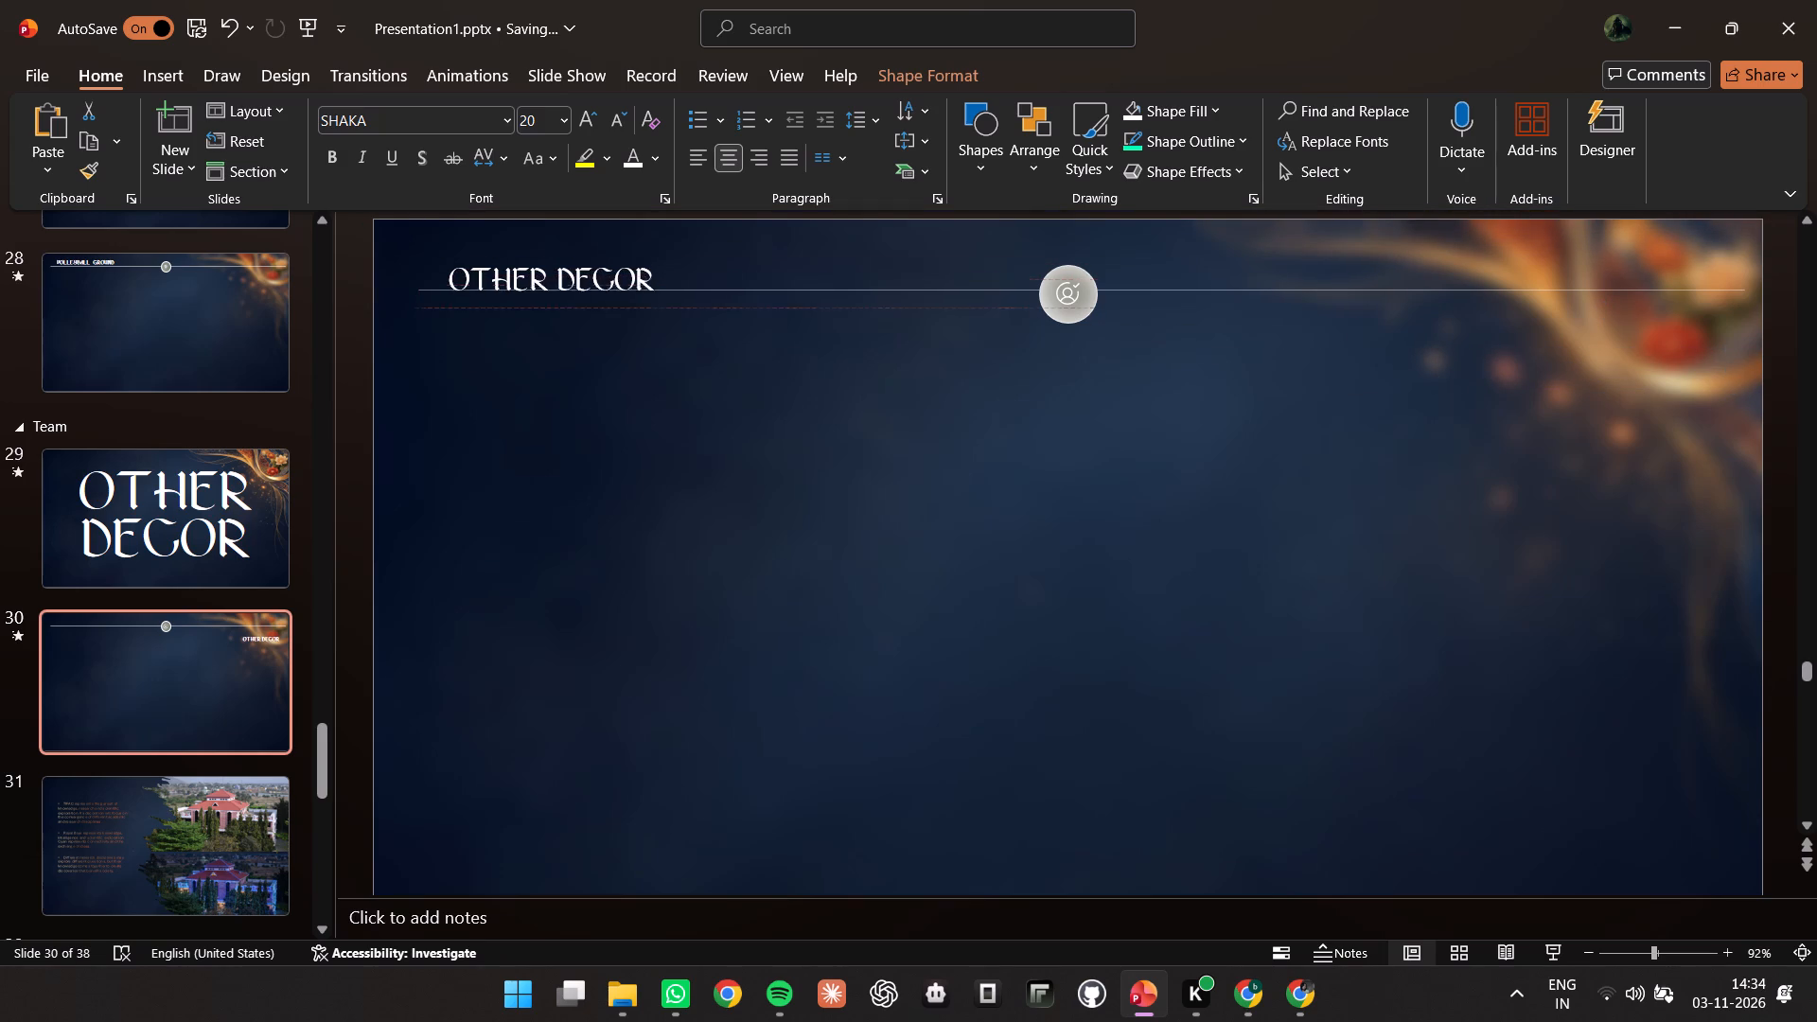
pyautogui.moveTo(530, 260); pyautogui.dragTo(529, 252)
pyautogui.click(543, 383)
# Copy the header divider line with its circle from the Indoor Stadium slide 24 and paste it onto blank slide 26.
pyautogui.scroll(-6, 120, 502)
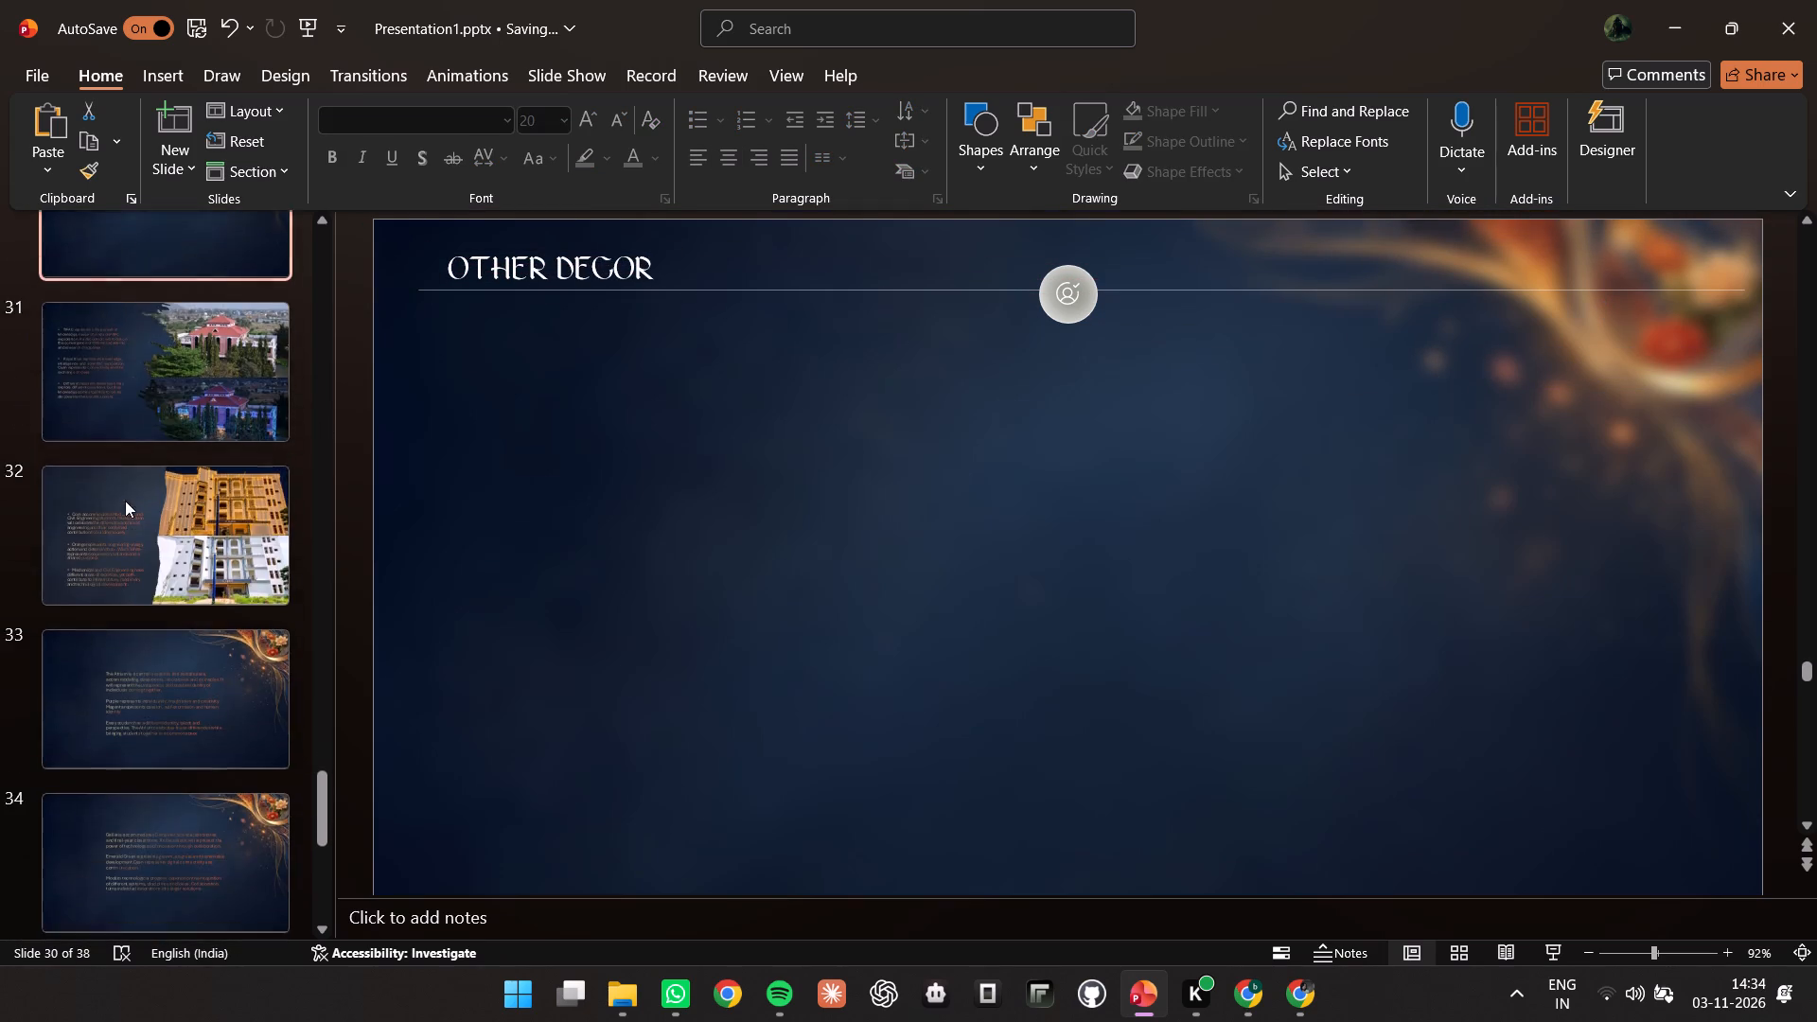
pyautogui.scroll(17, 128, 498)
pyautogui.scroll(-4, 155, 573)
pyautogui.click(156, 575)
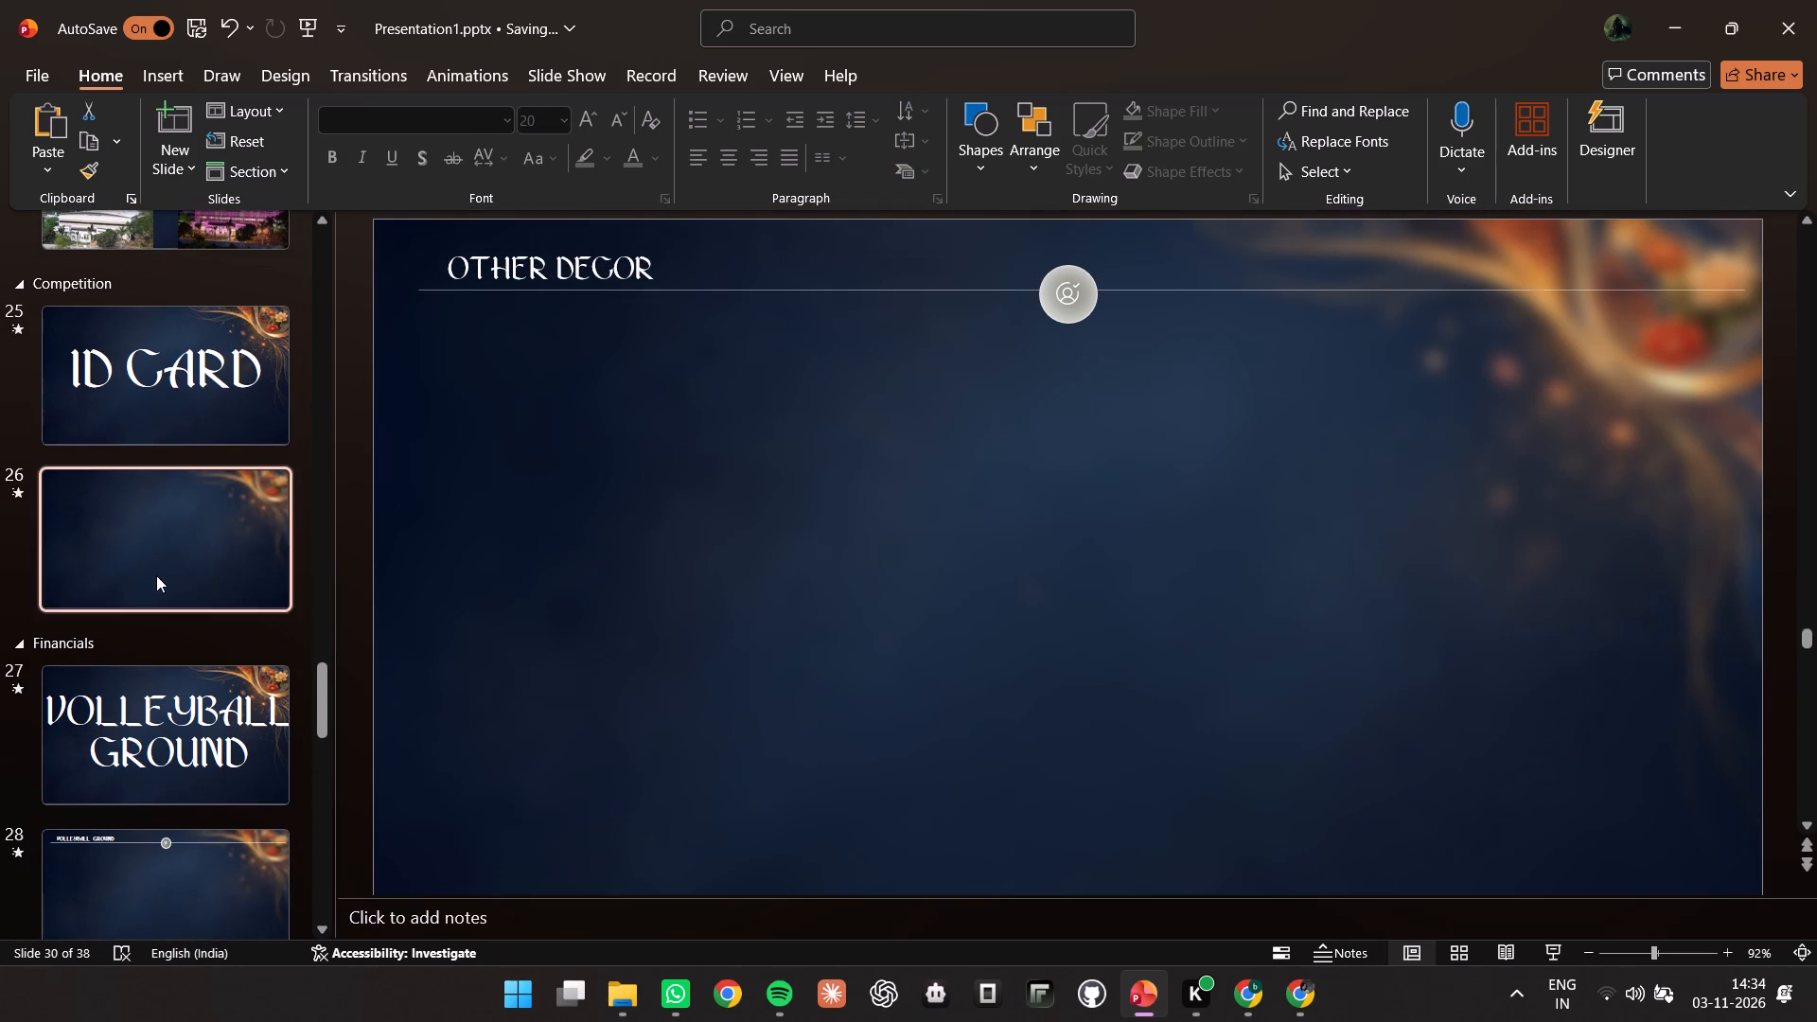
pyautogui.scroll(20, 304, 392)
pyautogui.scroll(4, 304, 392)
pyautogui.scroll(-6, 238, 402)
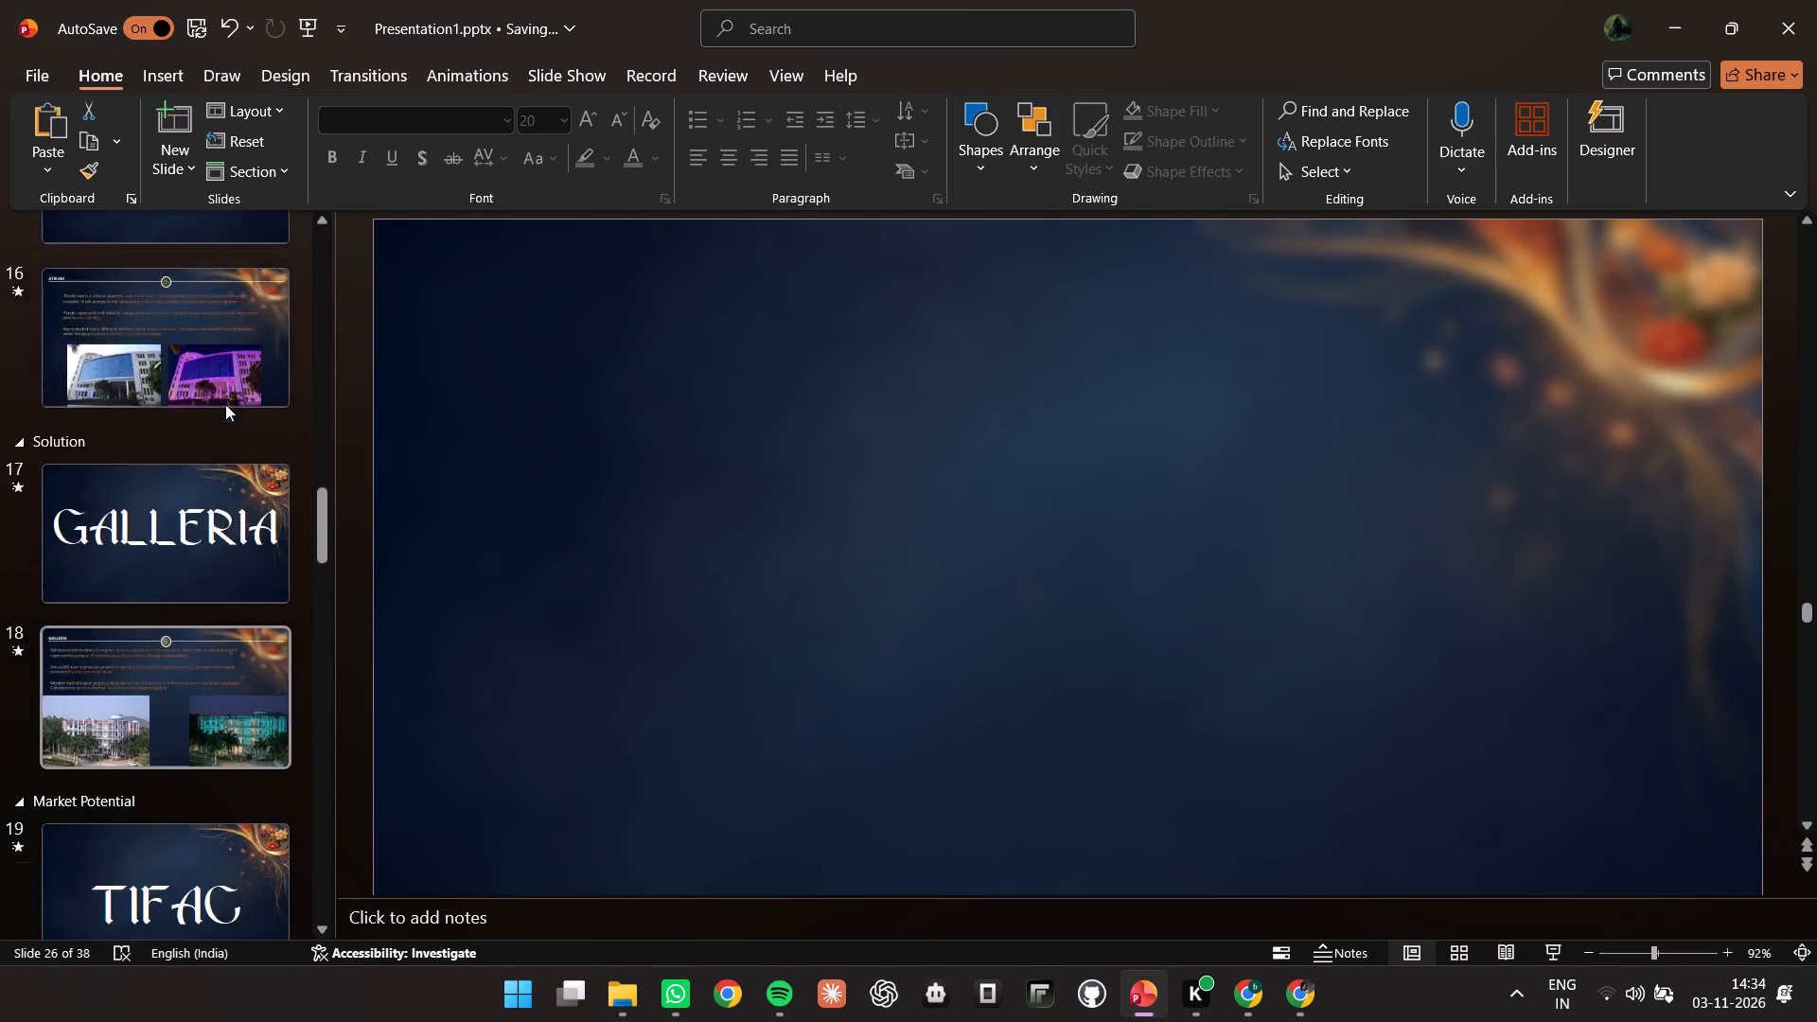
pyautogui.scroll(-9, 225, 404)
pyautogui.scroll(-3, 221, 712)
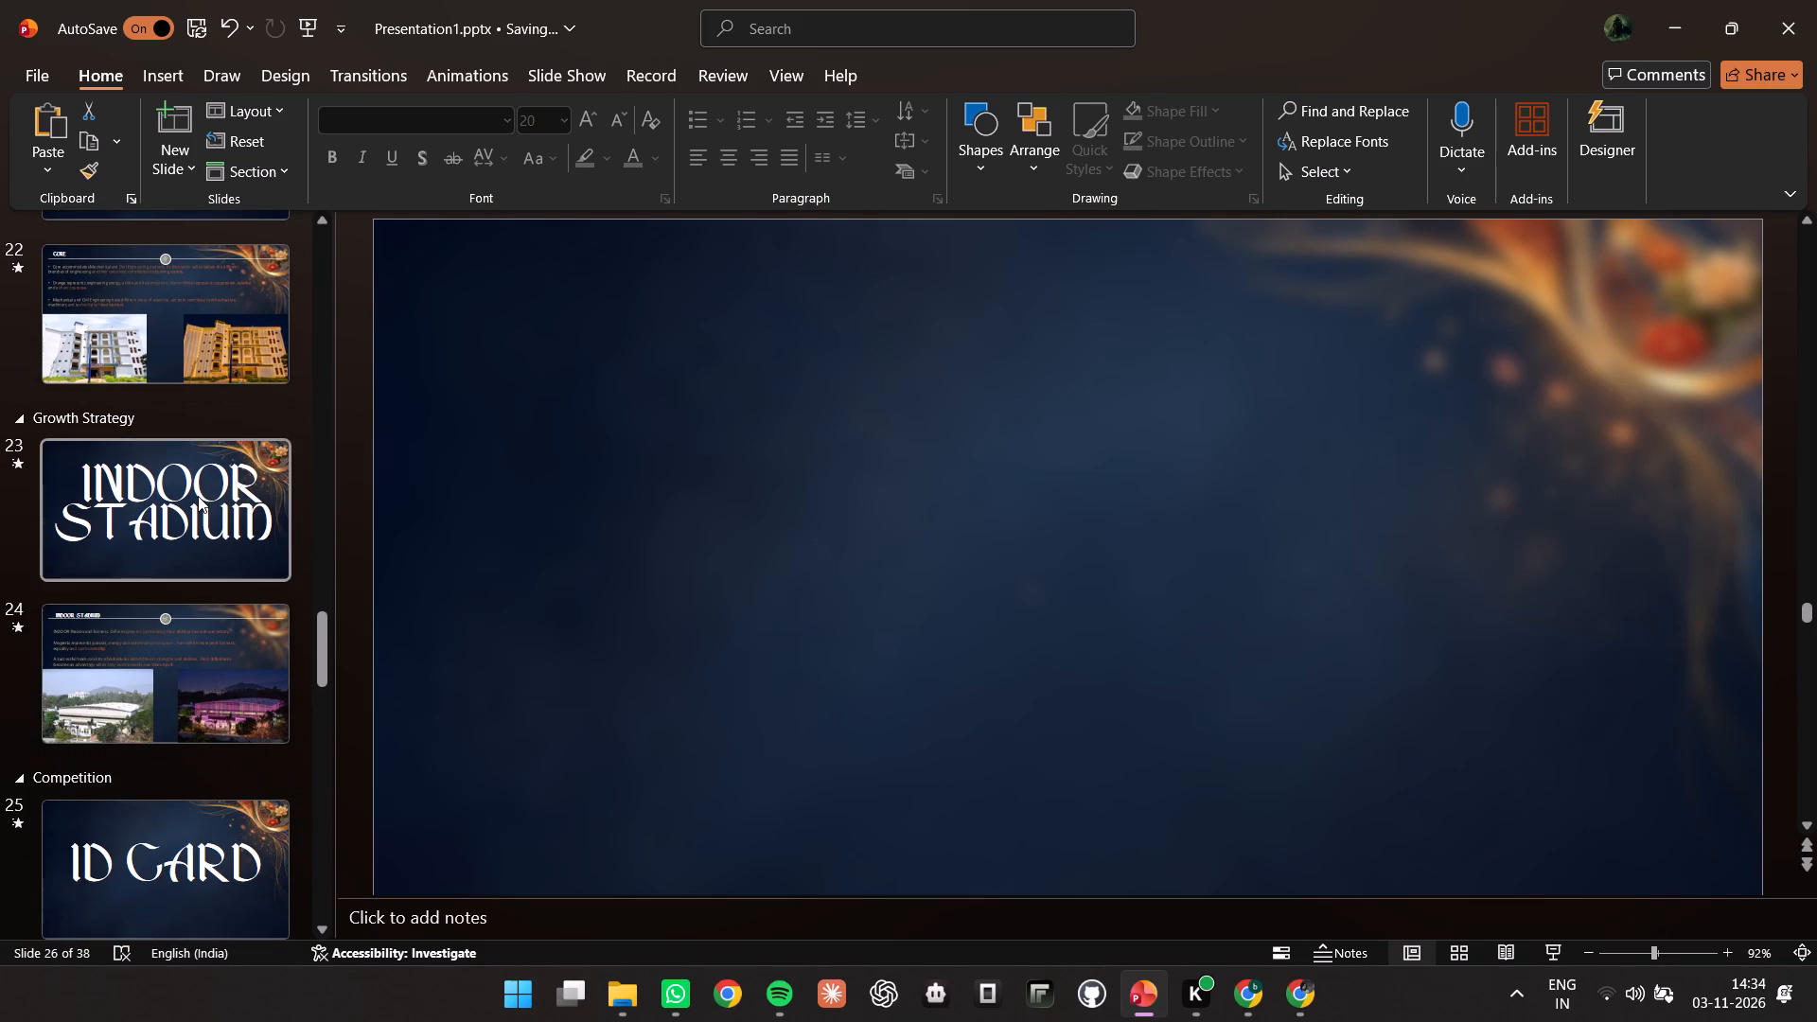
pyautogui.click(210, 704)
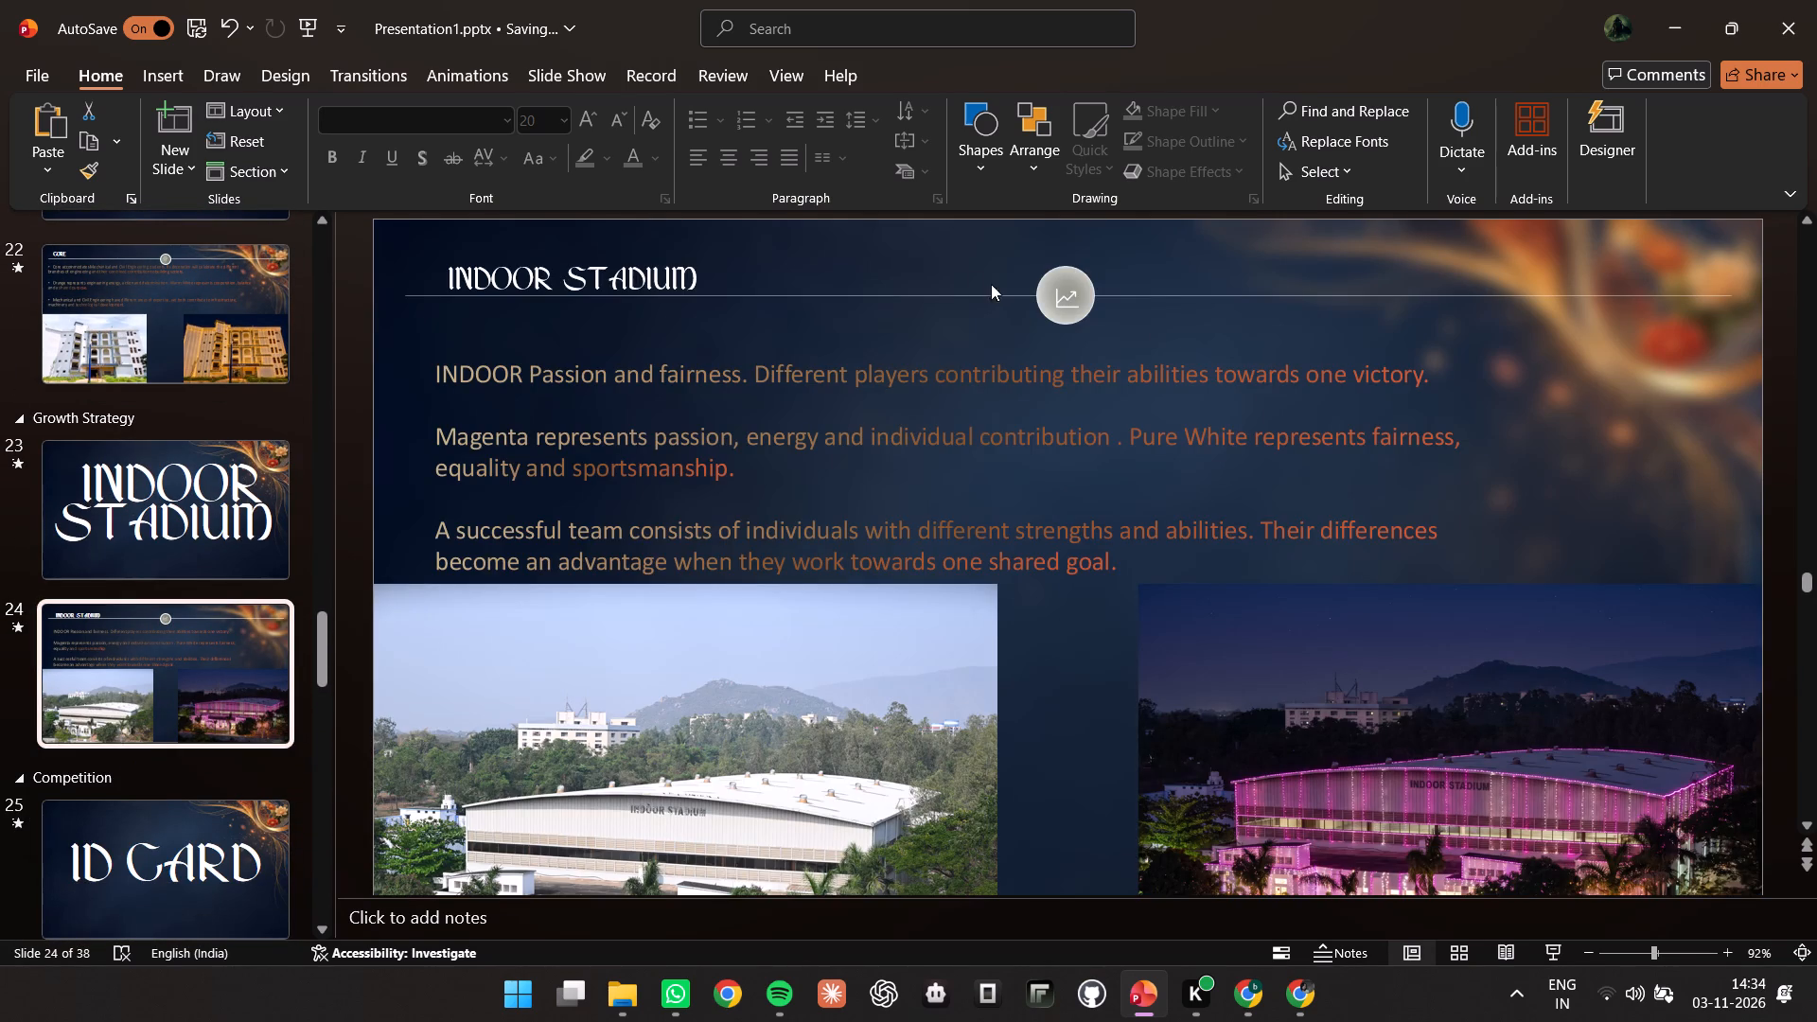
pyautogui.click(982, 286)
pyautogui.rightClick(984, 289)
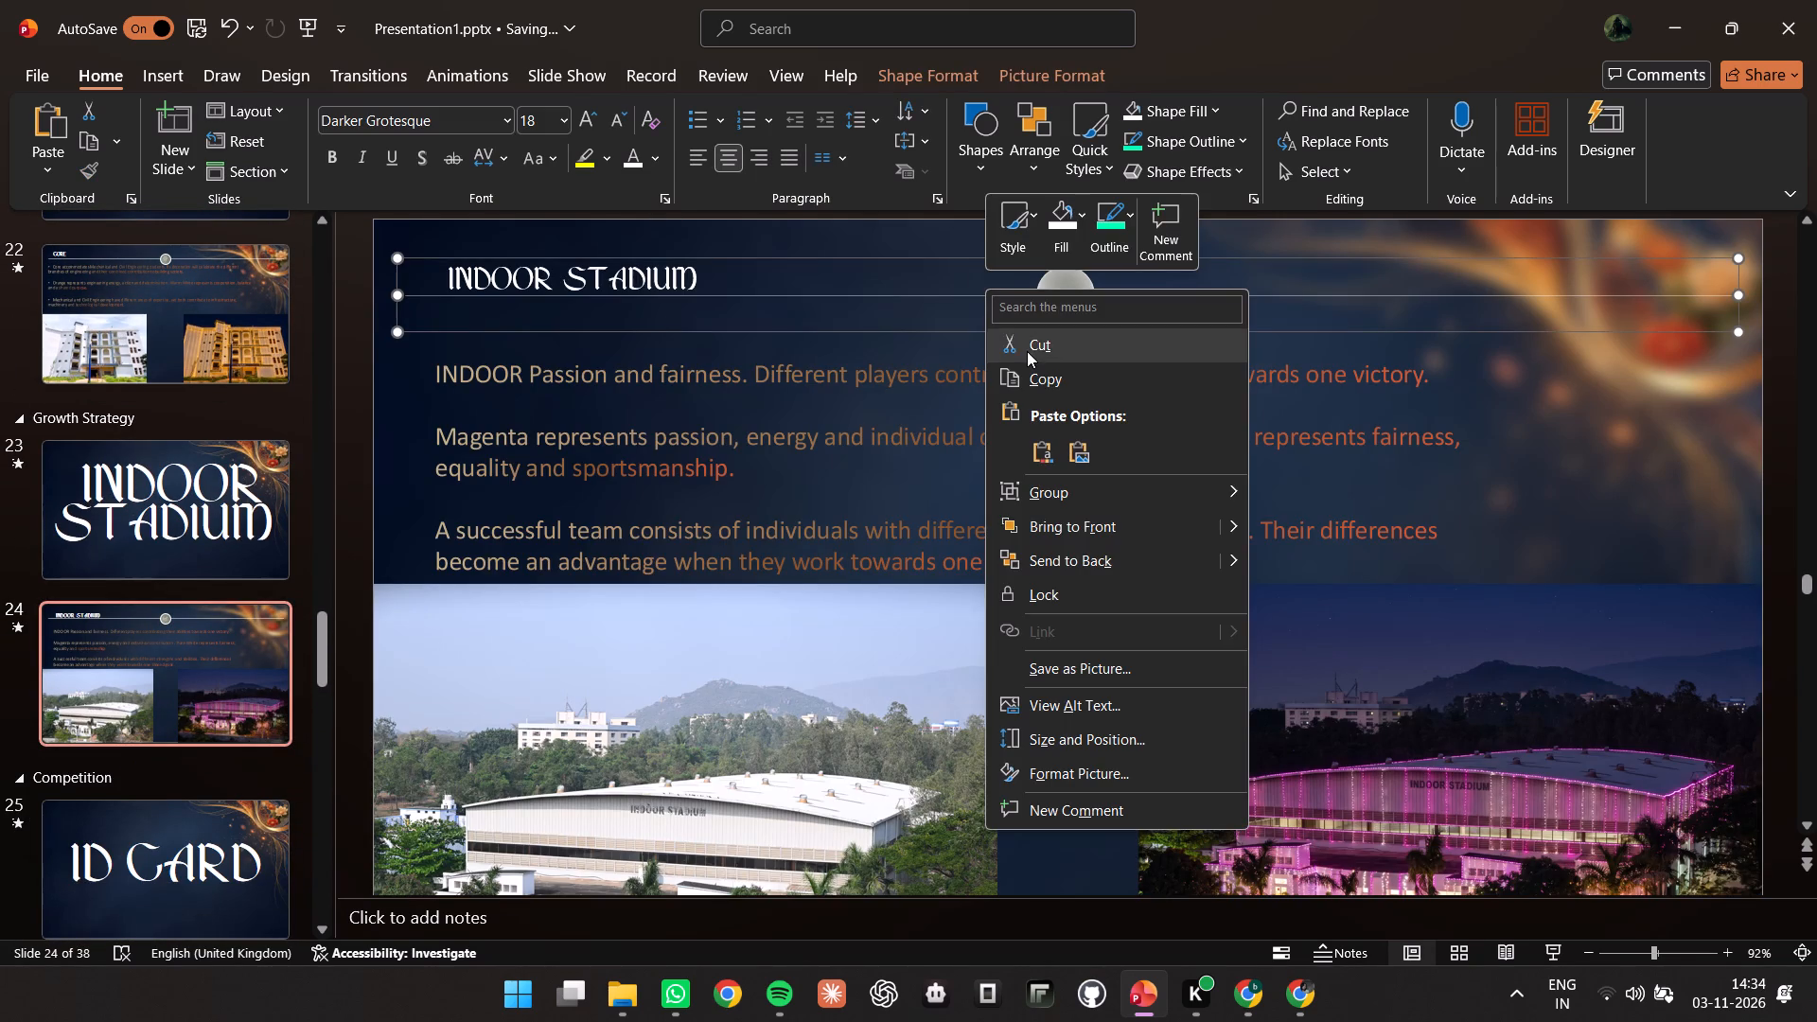
pyautogui.click(1027, 351)
pyautogui.hotkey('ctrl', 'z')
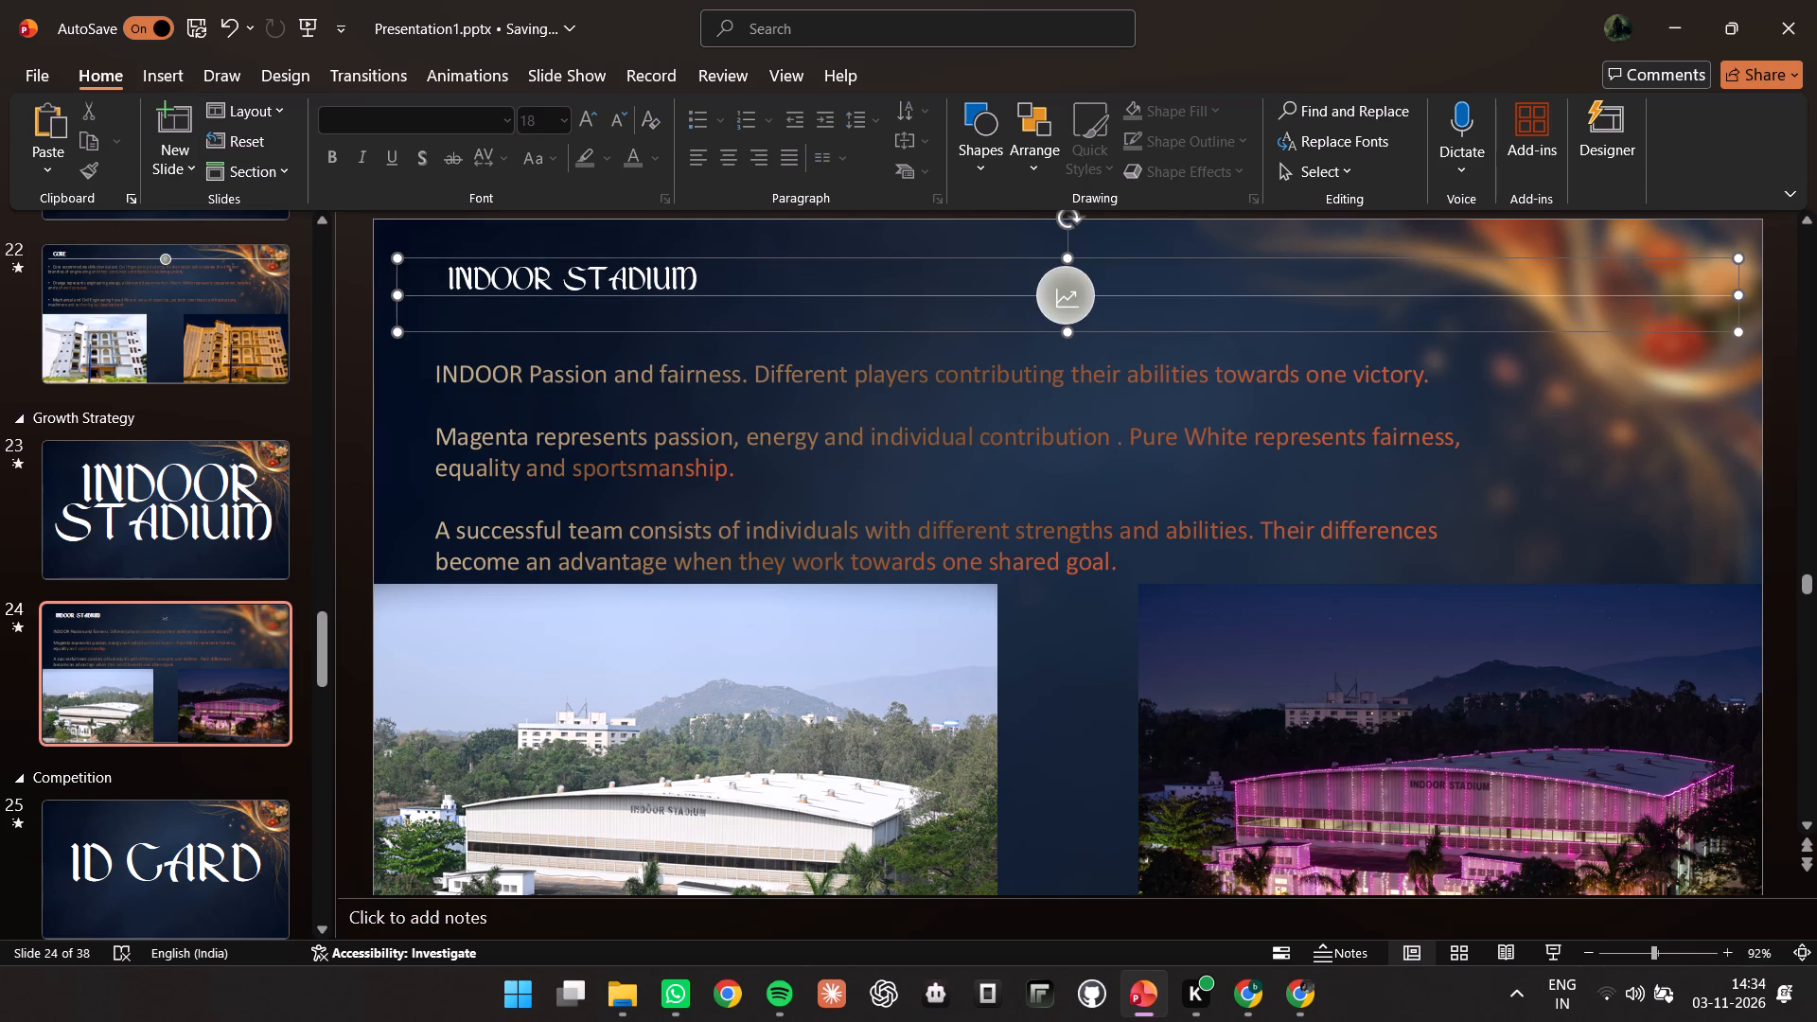
pyautogui.rightClick(995, 257)
pyautogui.click(1031, 340)
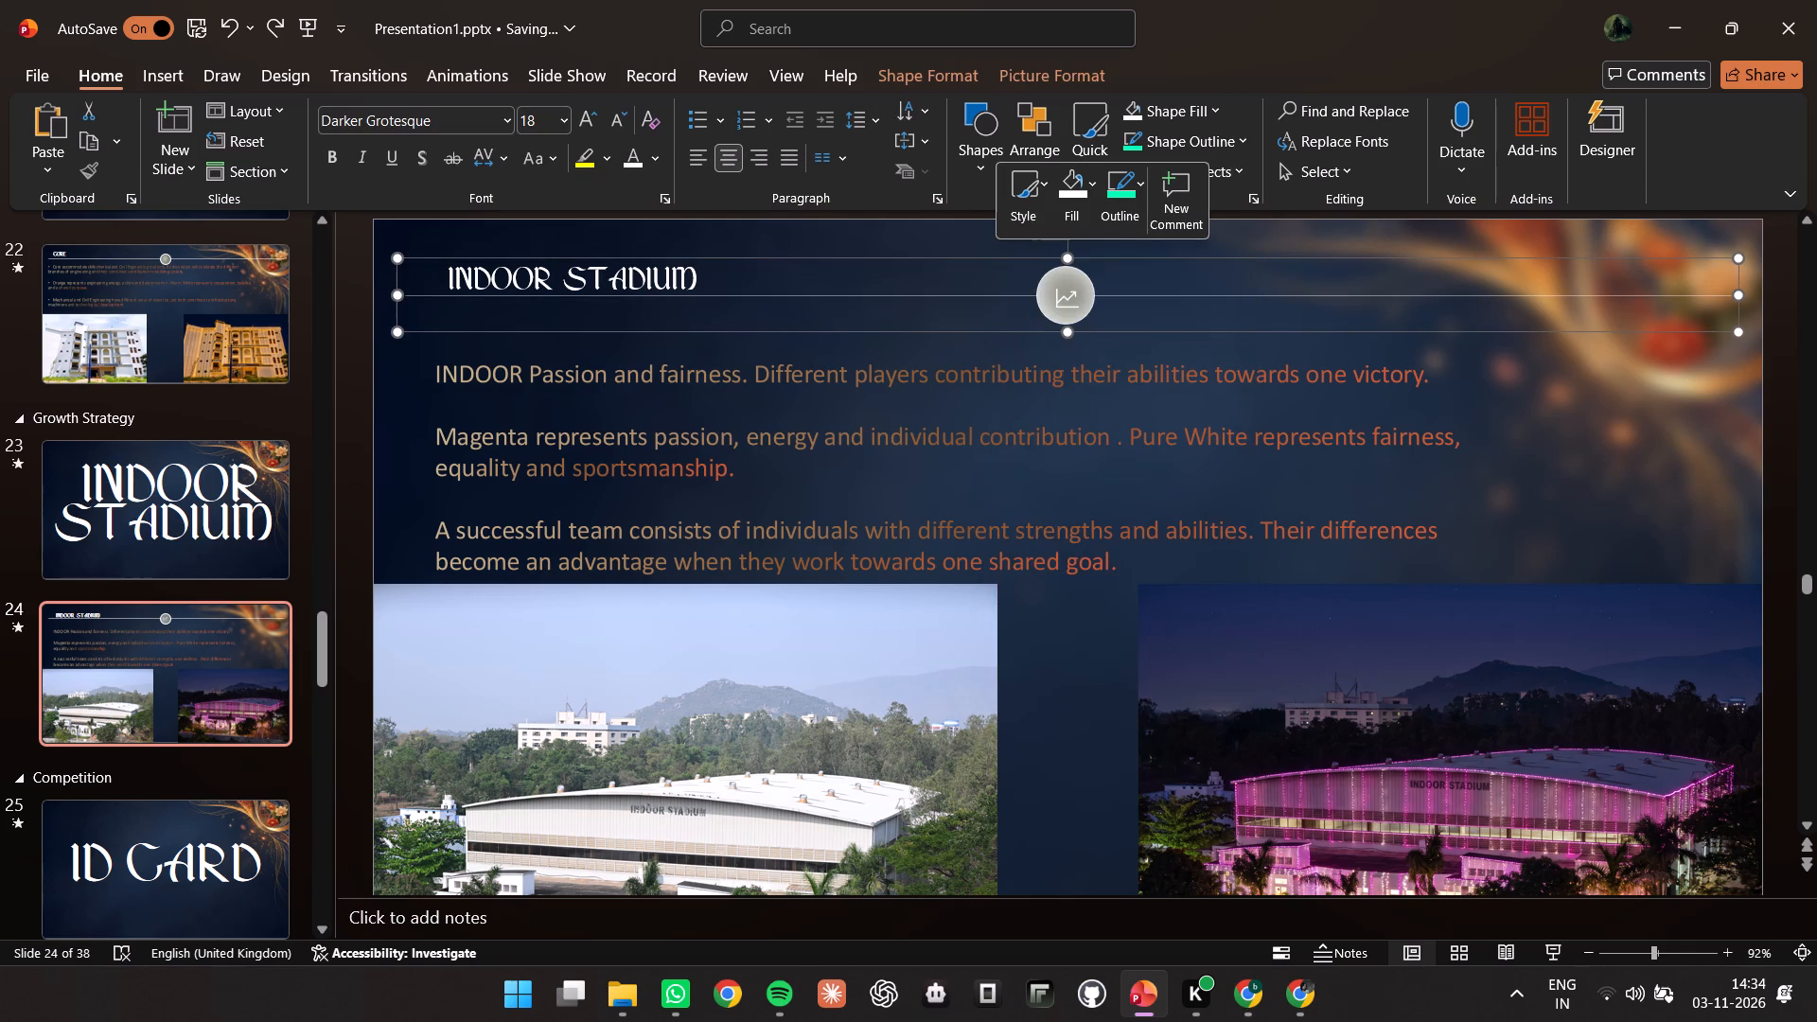
pyautogui.click(237, 822)
pyautogui.click(136, 638)
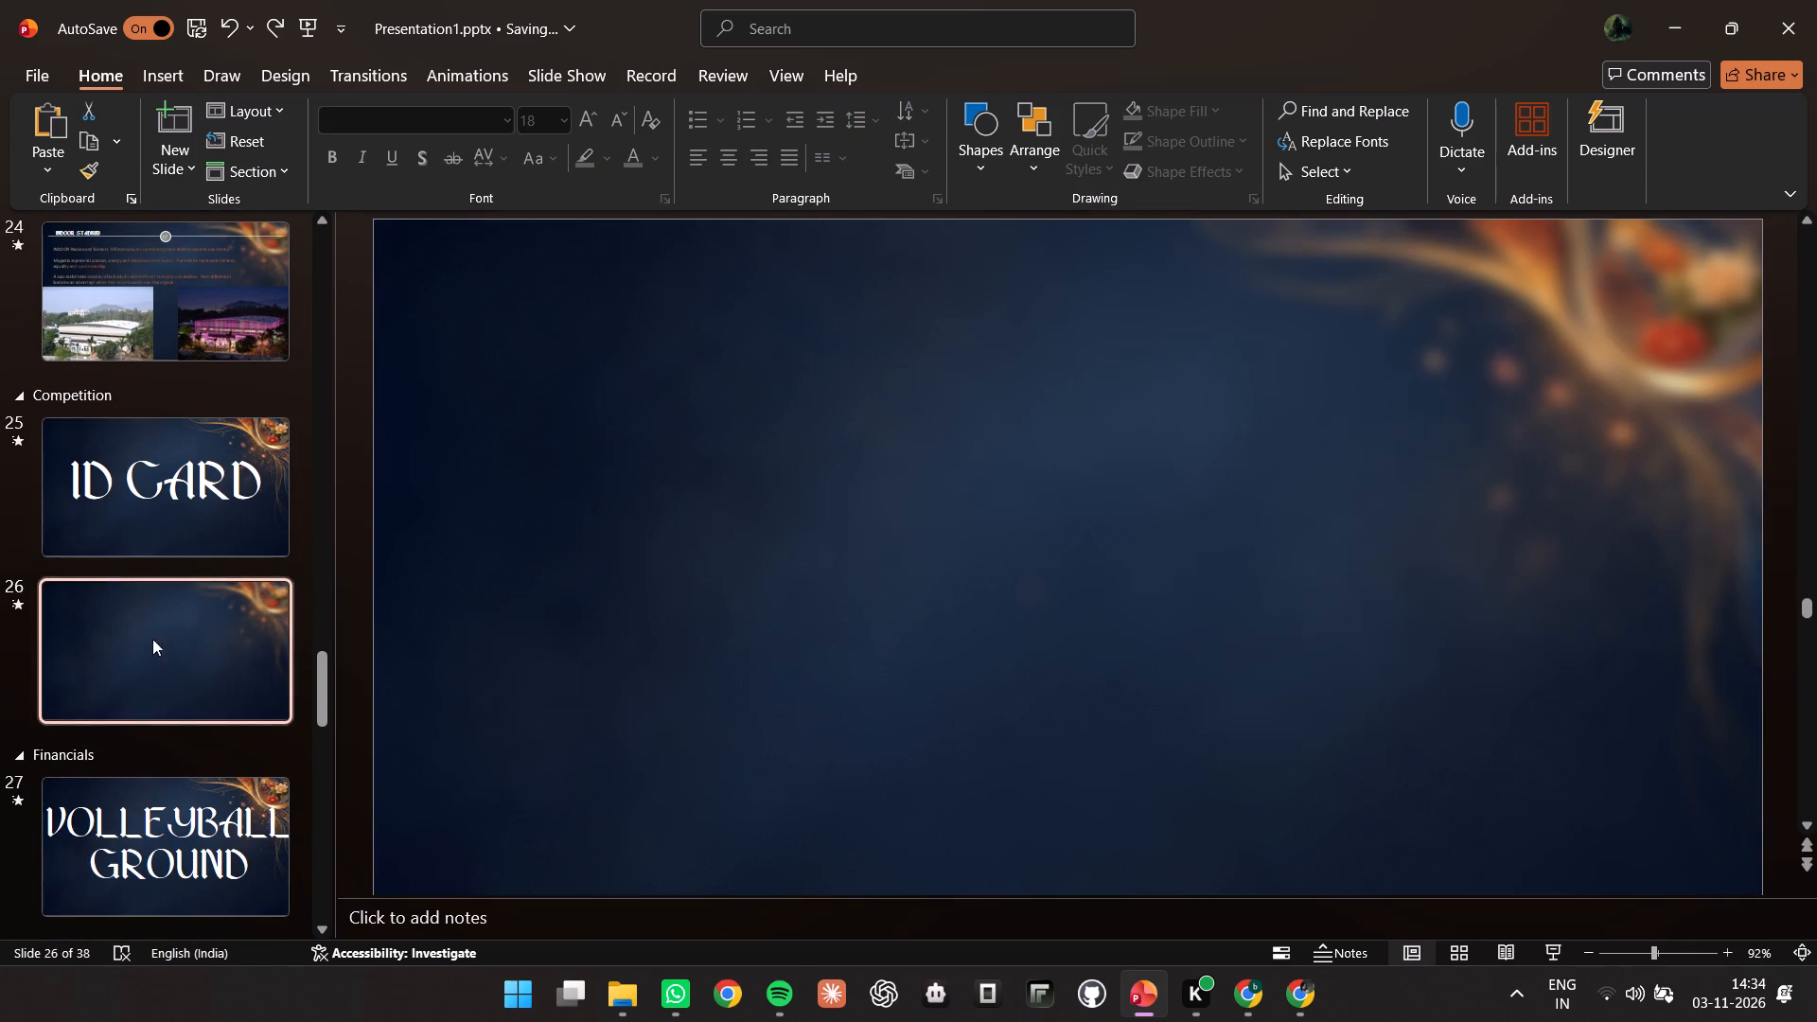
pyautogui.hotkey('ctrl', 'v')
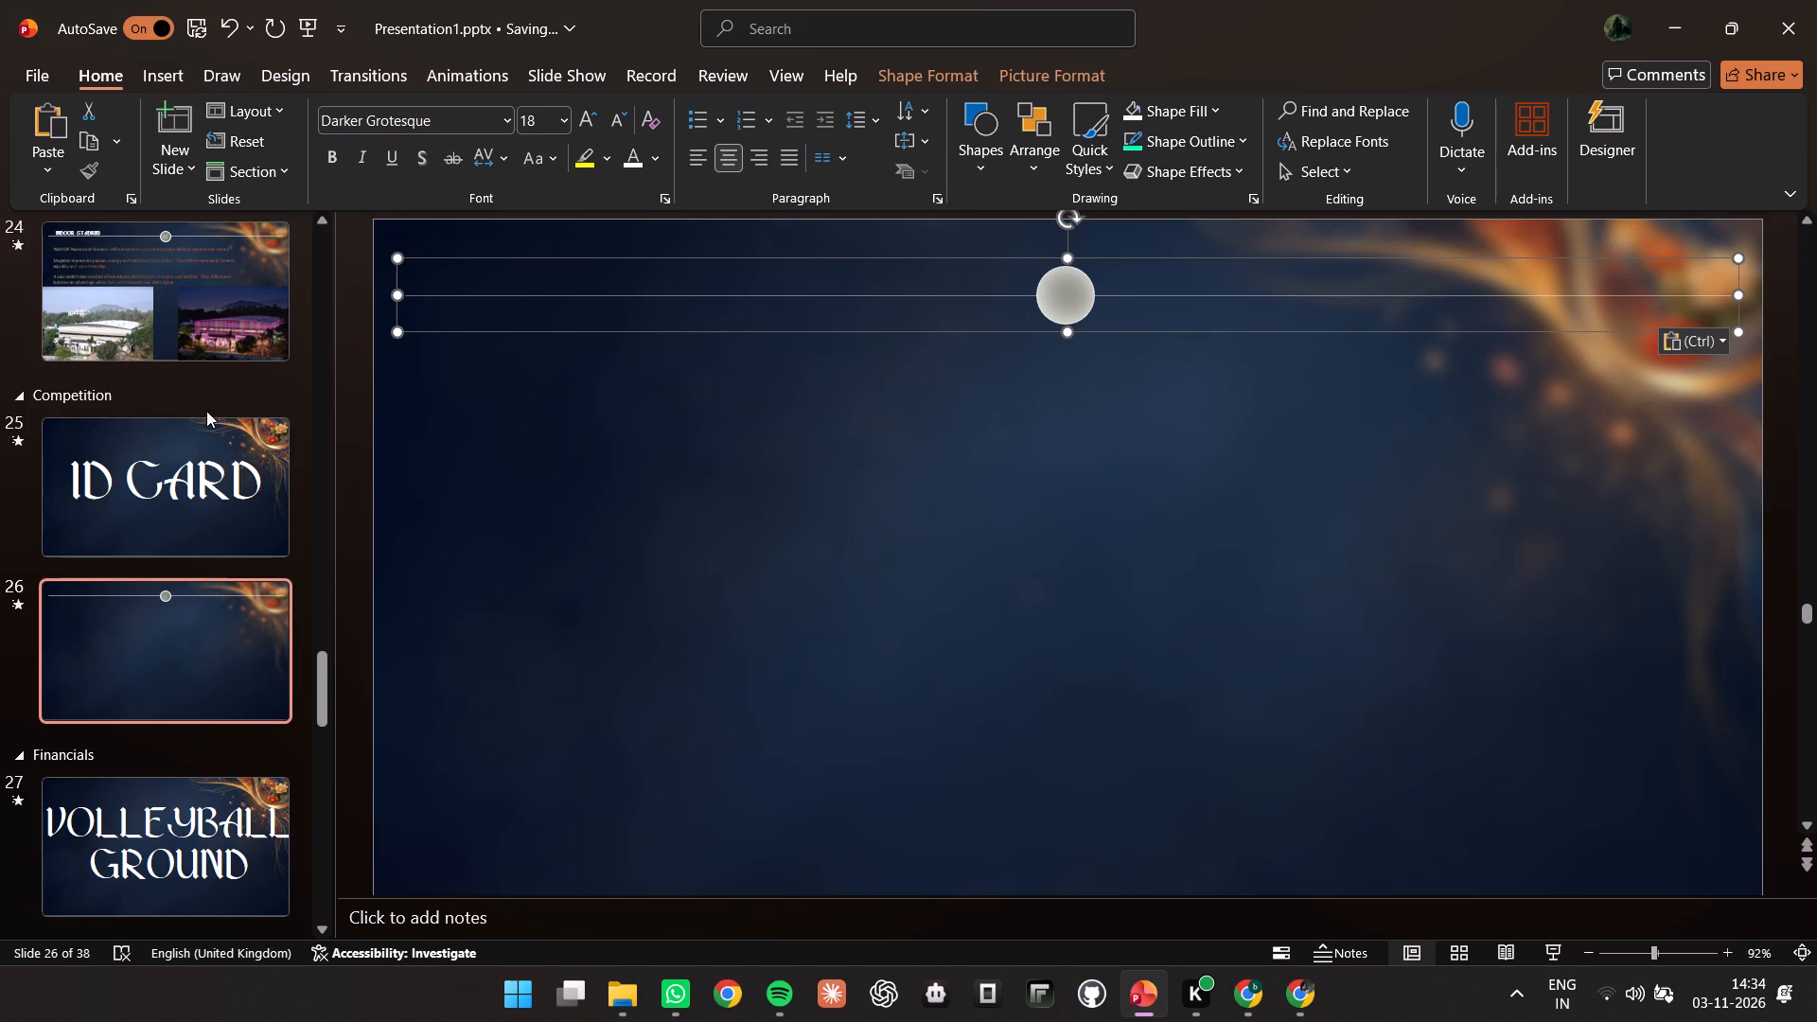
# Copy the small ID card icon above ID CARD from the Table of Contents on slide 12.
pyautogui.scroll(20, 208, 417)
pyautogui.scroll(9, 208, 417)
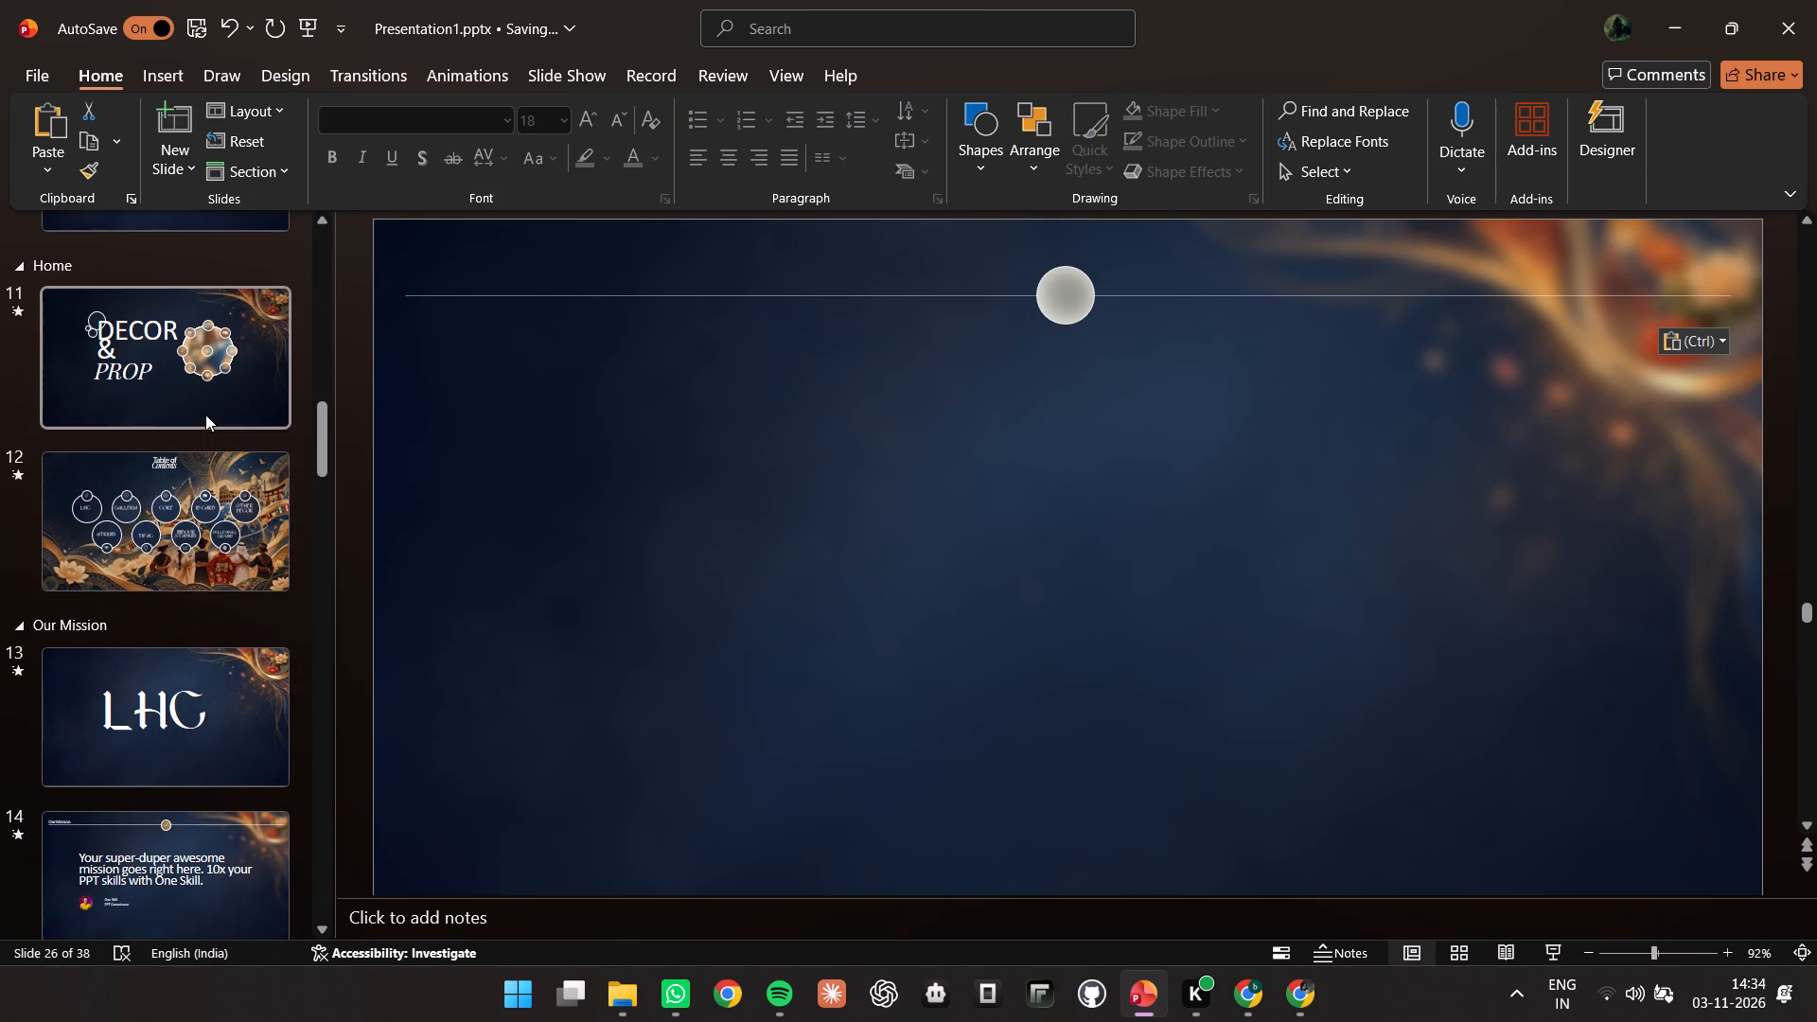
pyautogui.click(197, 550)
pyautogui.click(1300, 464)
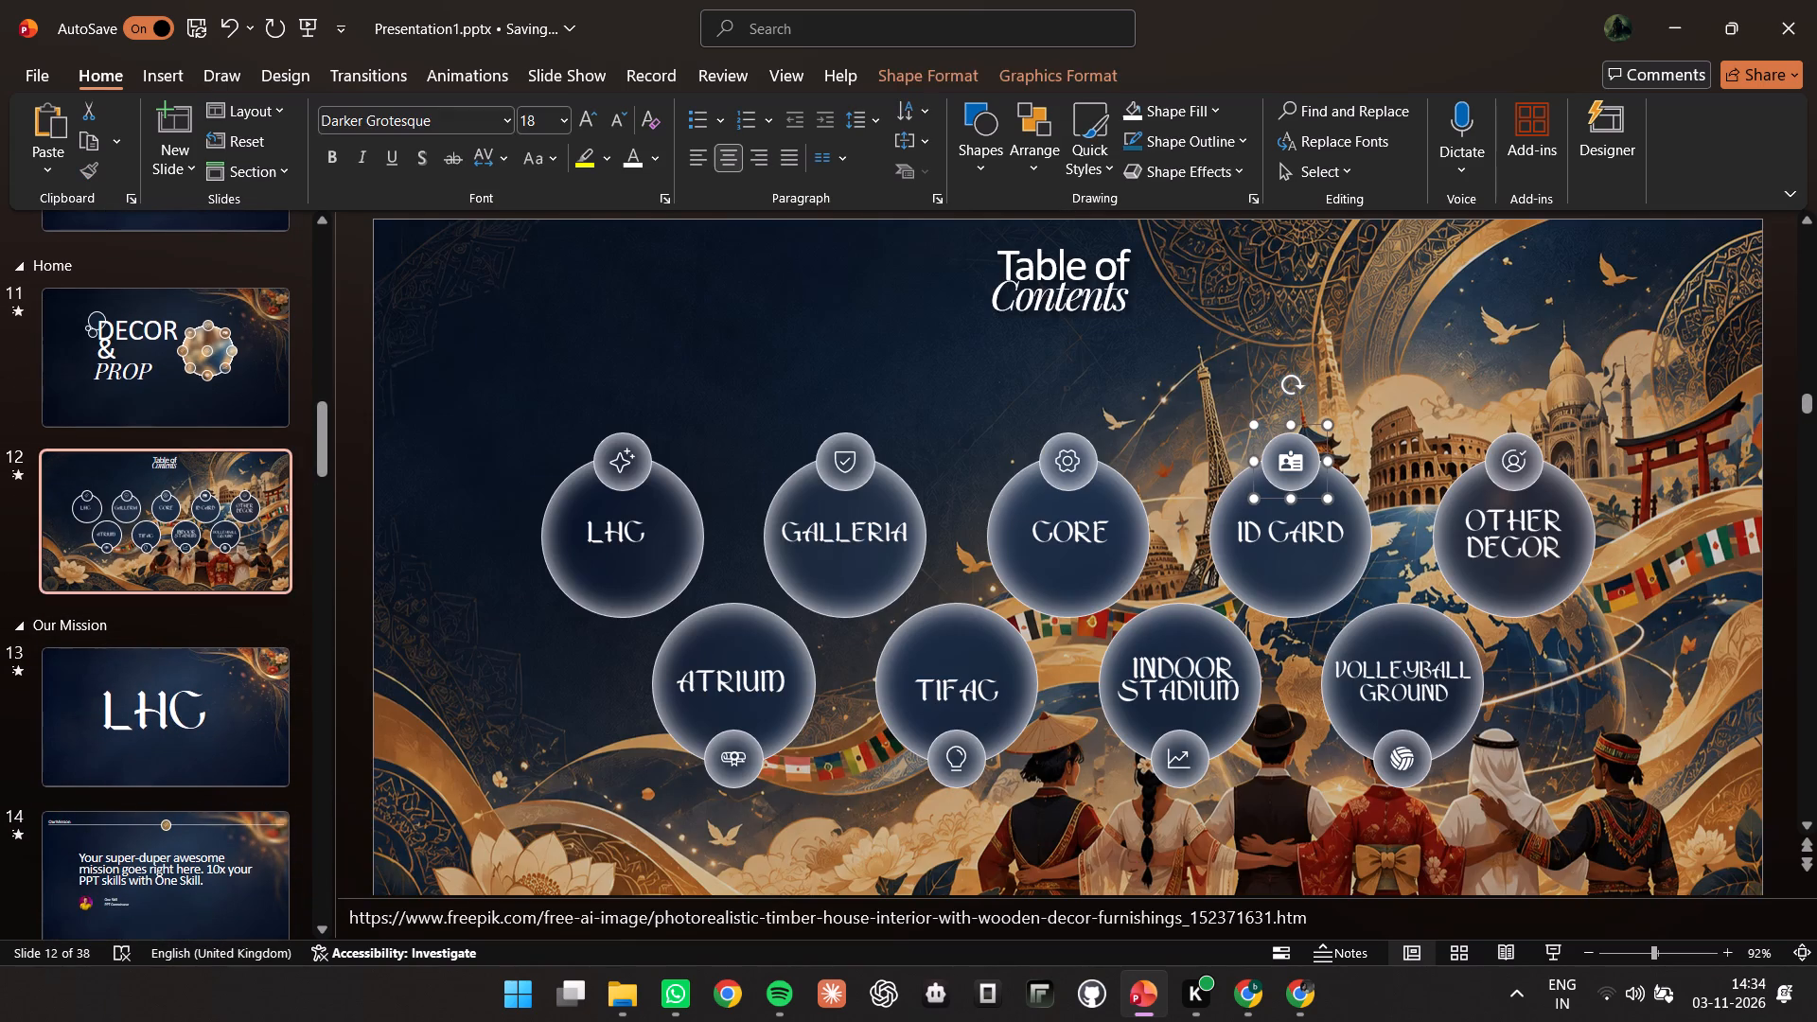
pyautogui.click(1293, 461)
pyautogui.rightClick(1292, 458)
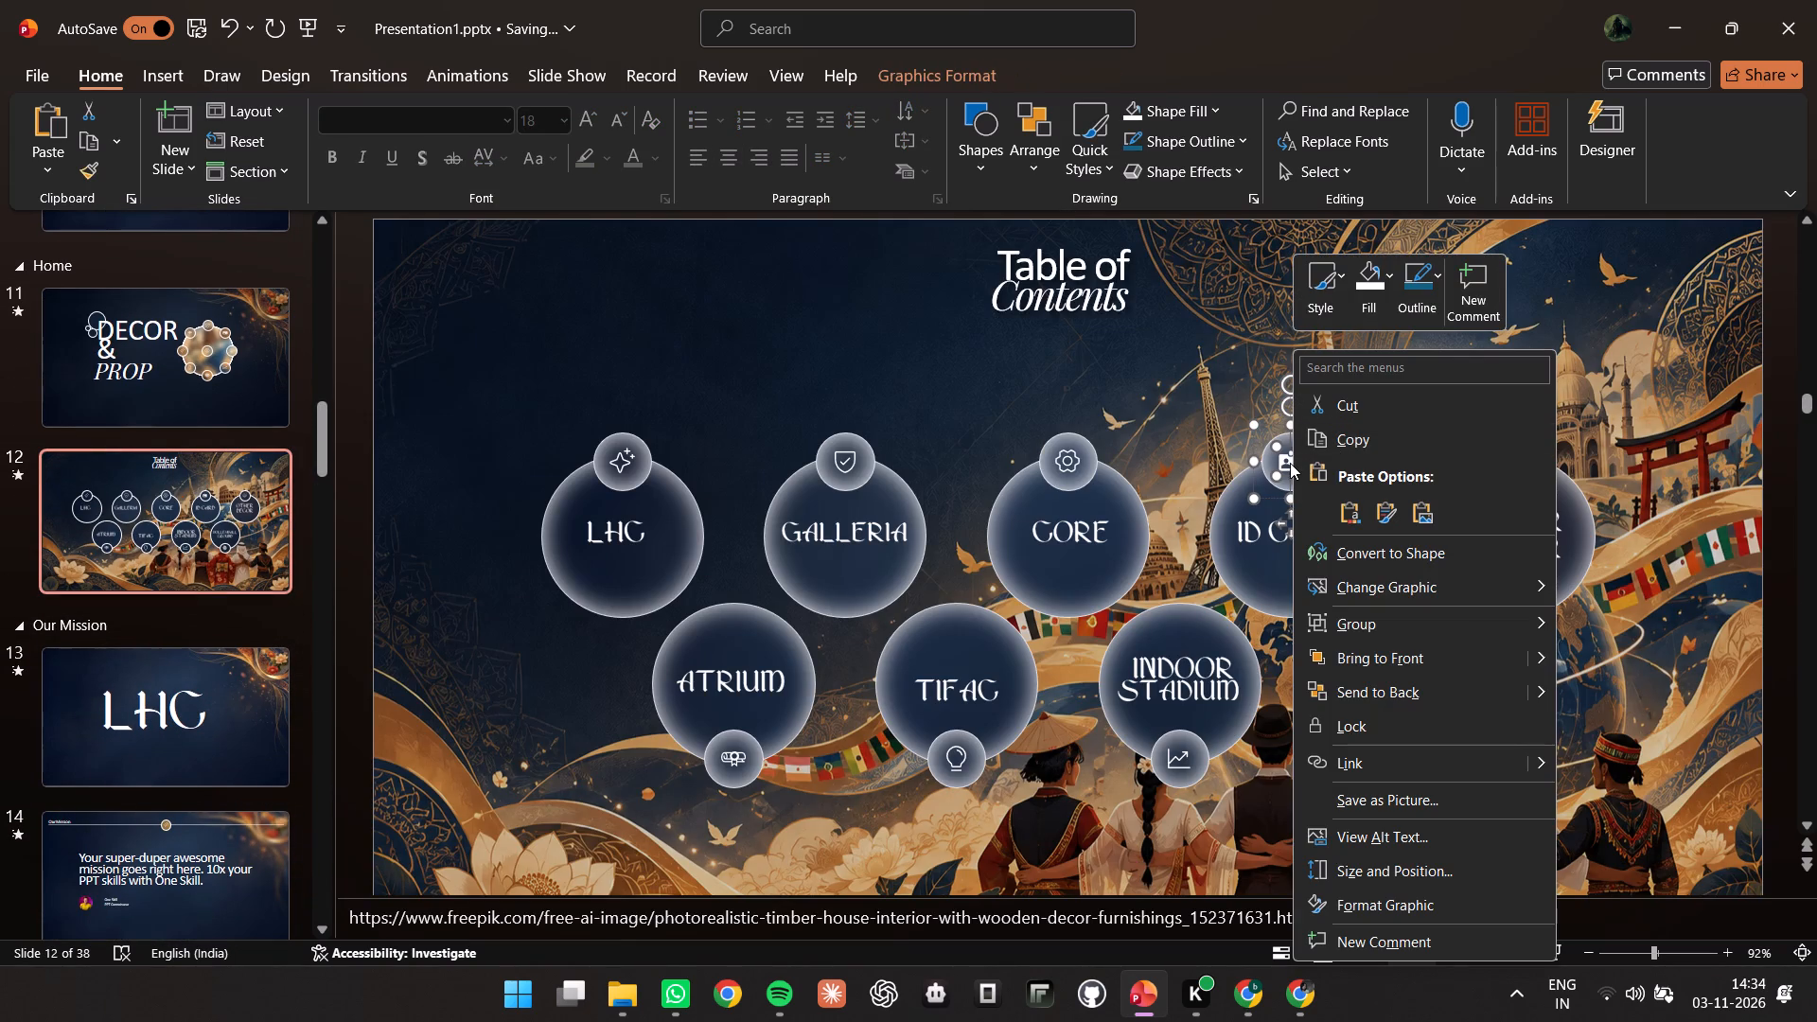
pyautogui.click(1333, 449)
# Paste the copied ID card icon onto slide 26 and centre it on the header divider's circle.
pyautogui.scroll(-14, 139, 720)
pyautogui.scroll(-8, 150, 703)
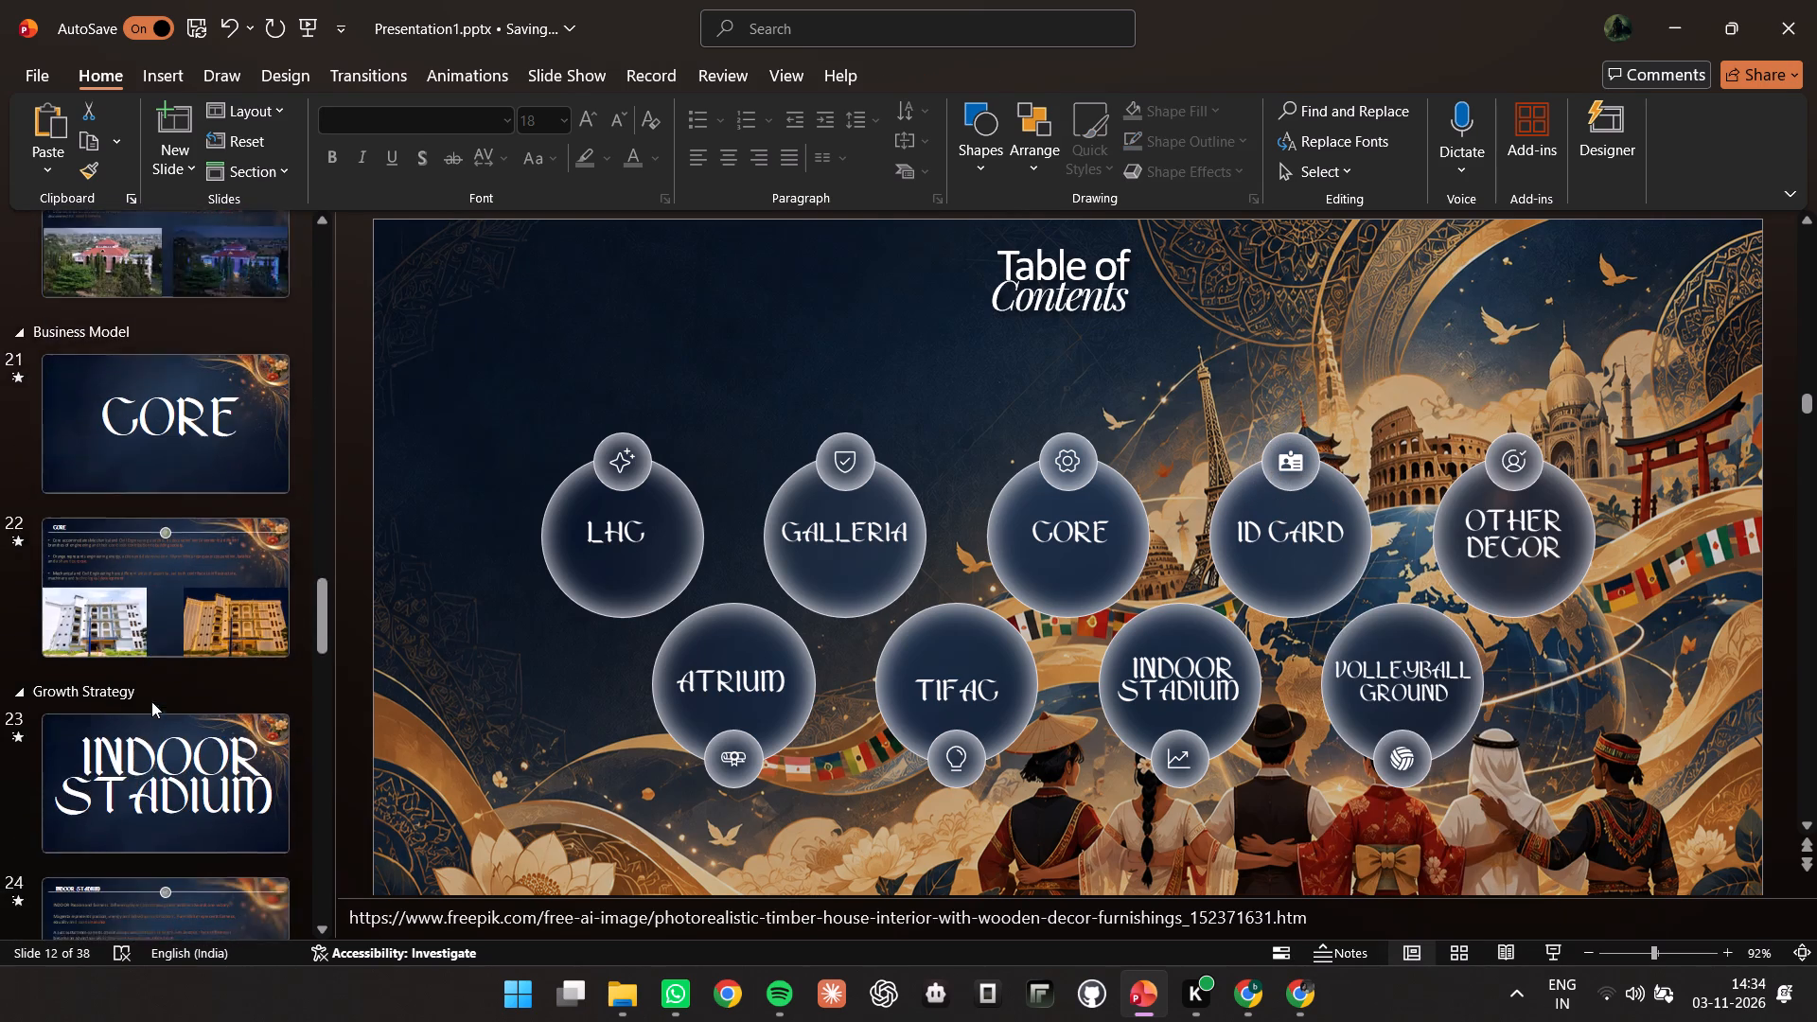
pyautogui.scroll(-8, 174, 626)
pyautogui.click(145, 650)
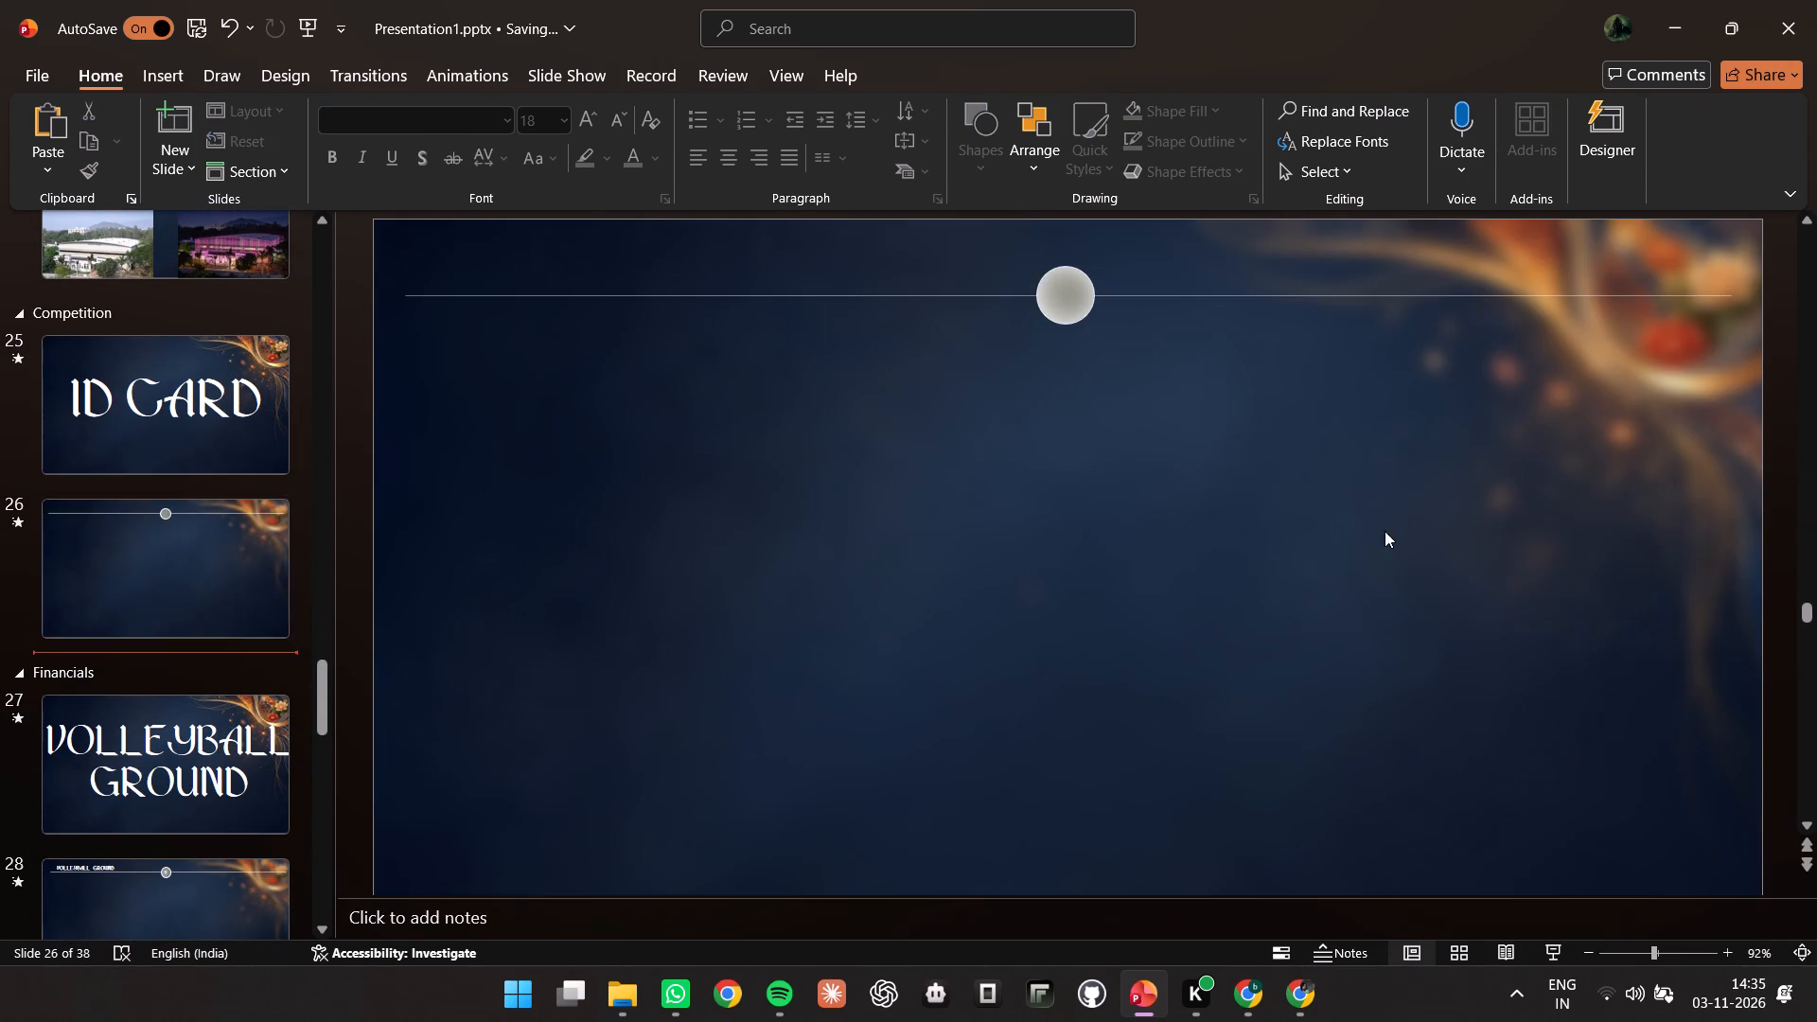
pyautogui.rightClick(1385, 531)
pyautogui.click(1440, 481)
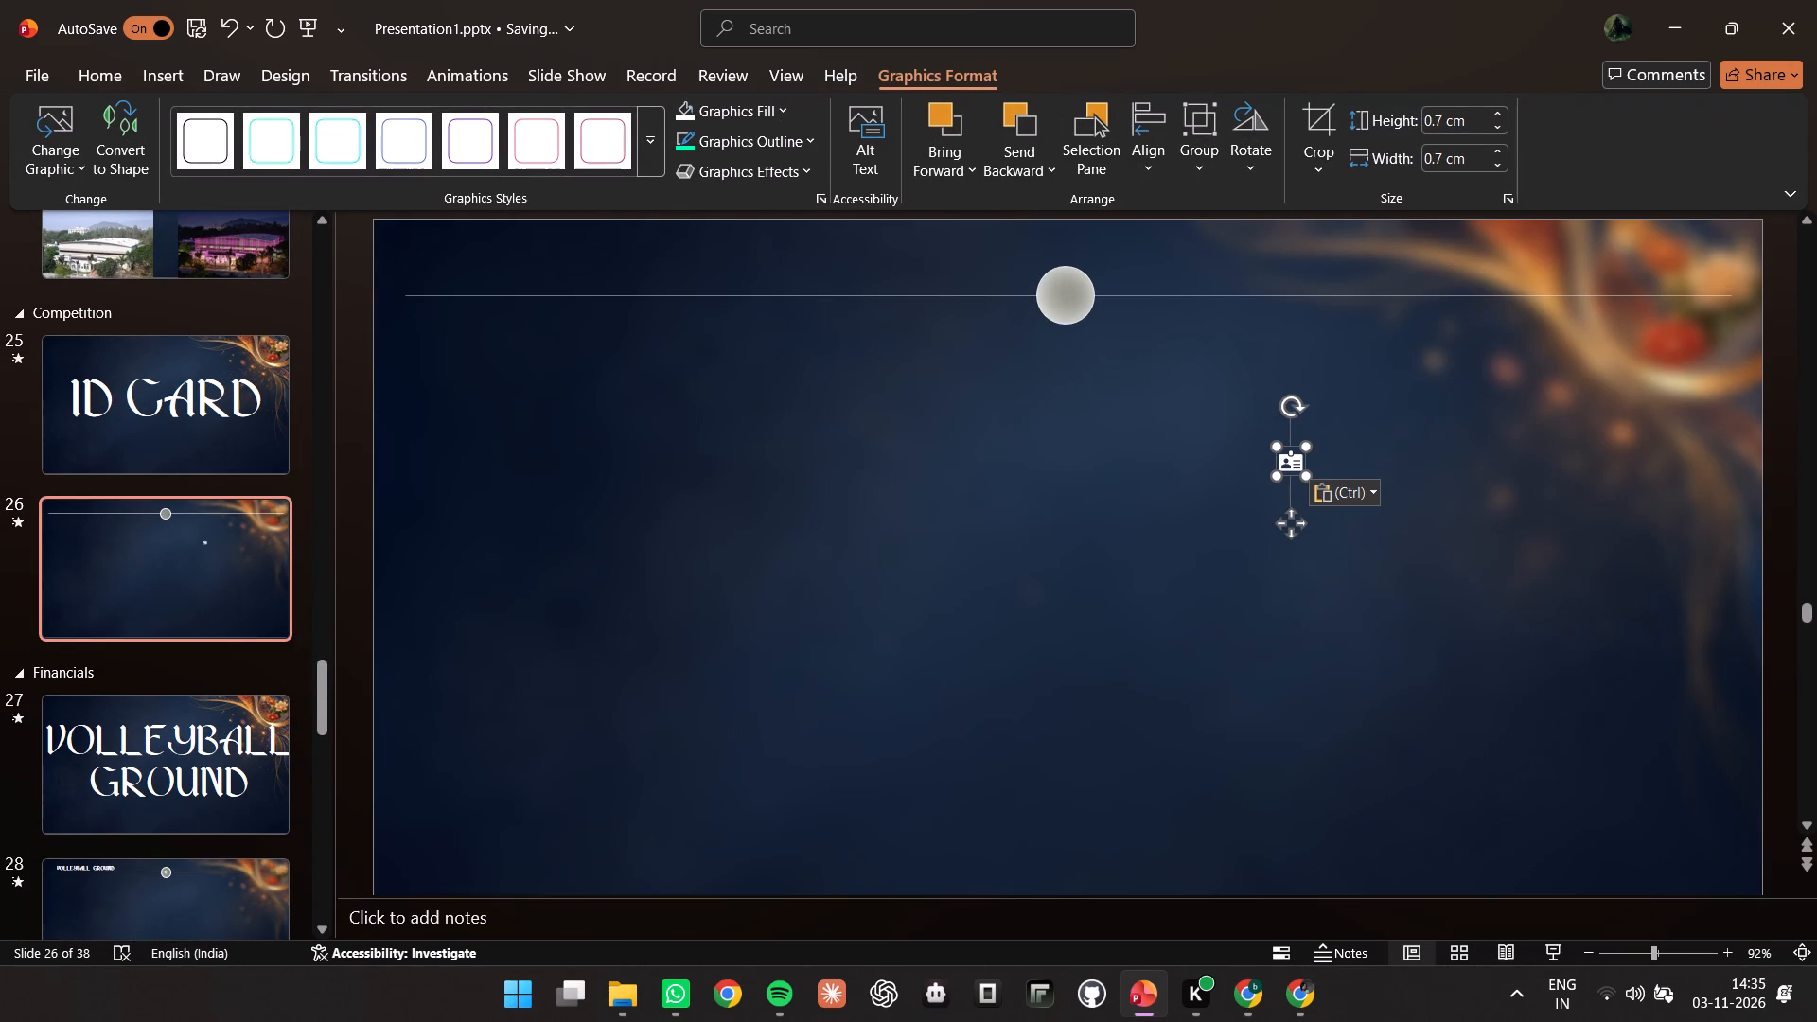
pyautogui.moveTo(1297, 463); pyautogui.dragTo(1069, 294)
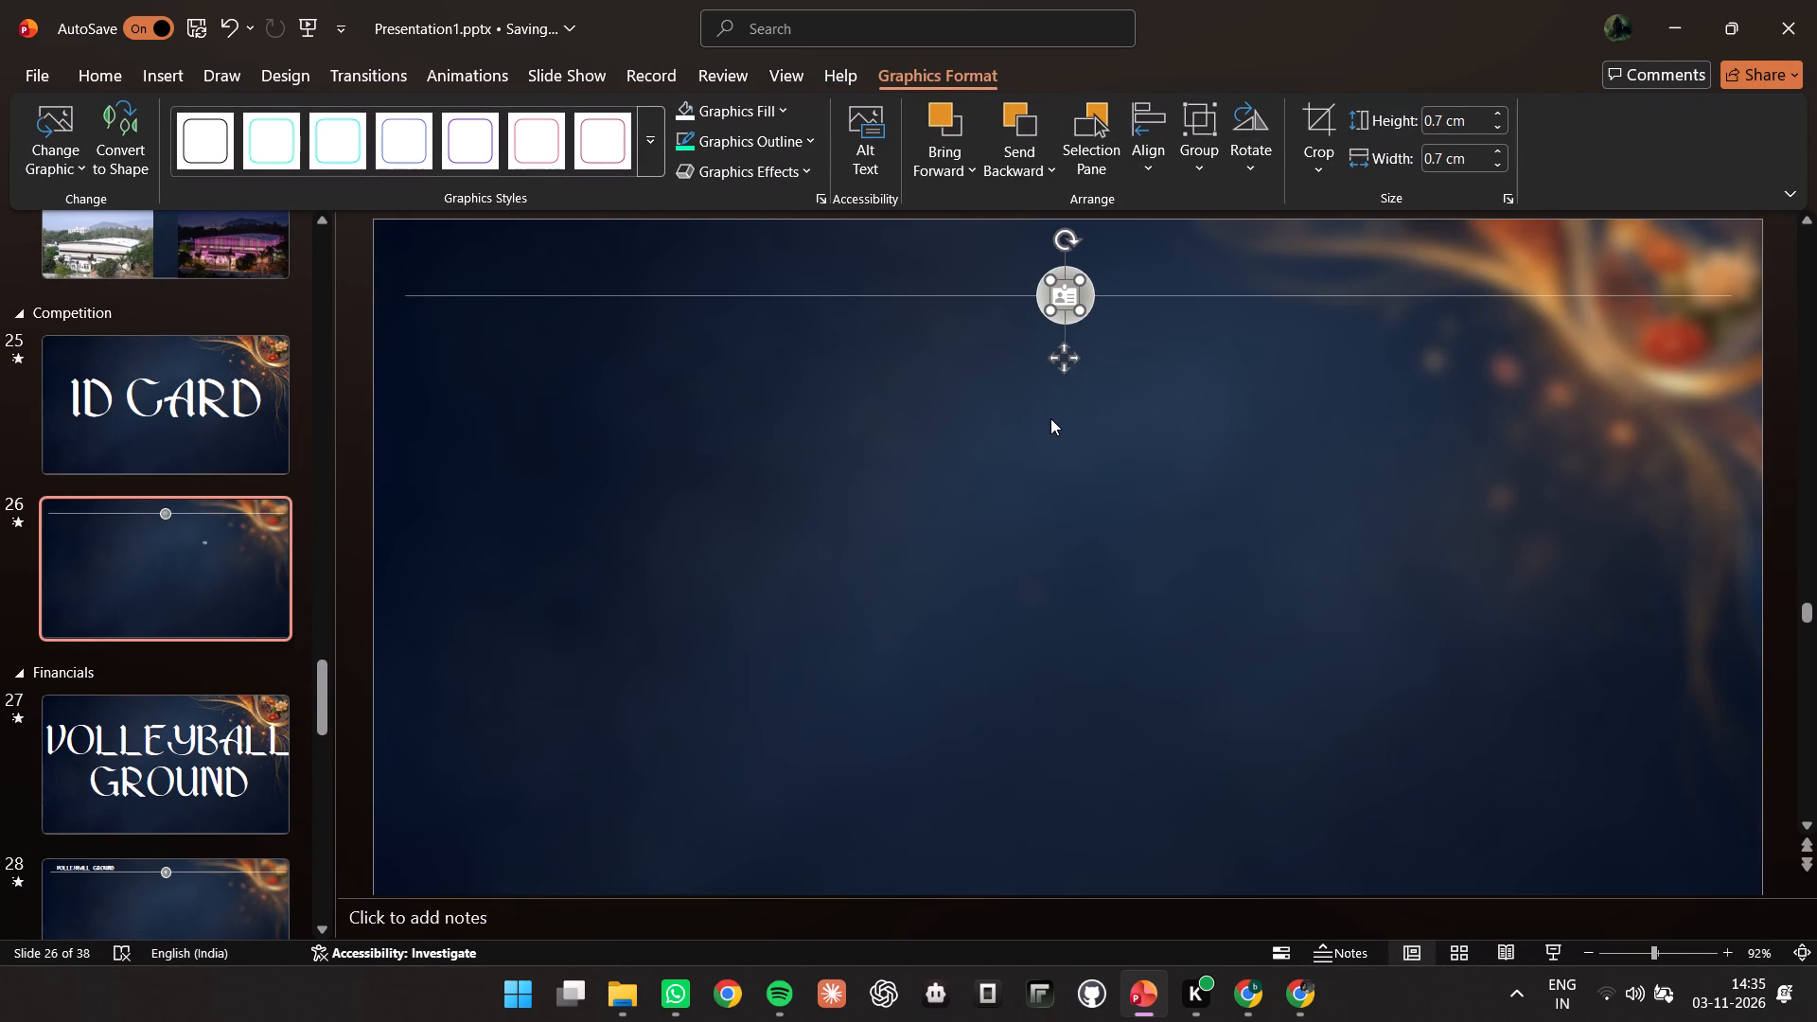
pyautogui.click(1050, 418)
# Copy the ID CARD title text box from slide 25 and paste it onto slide 26.
pyautogui.click(159, 403)
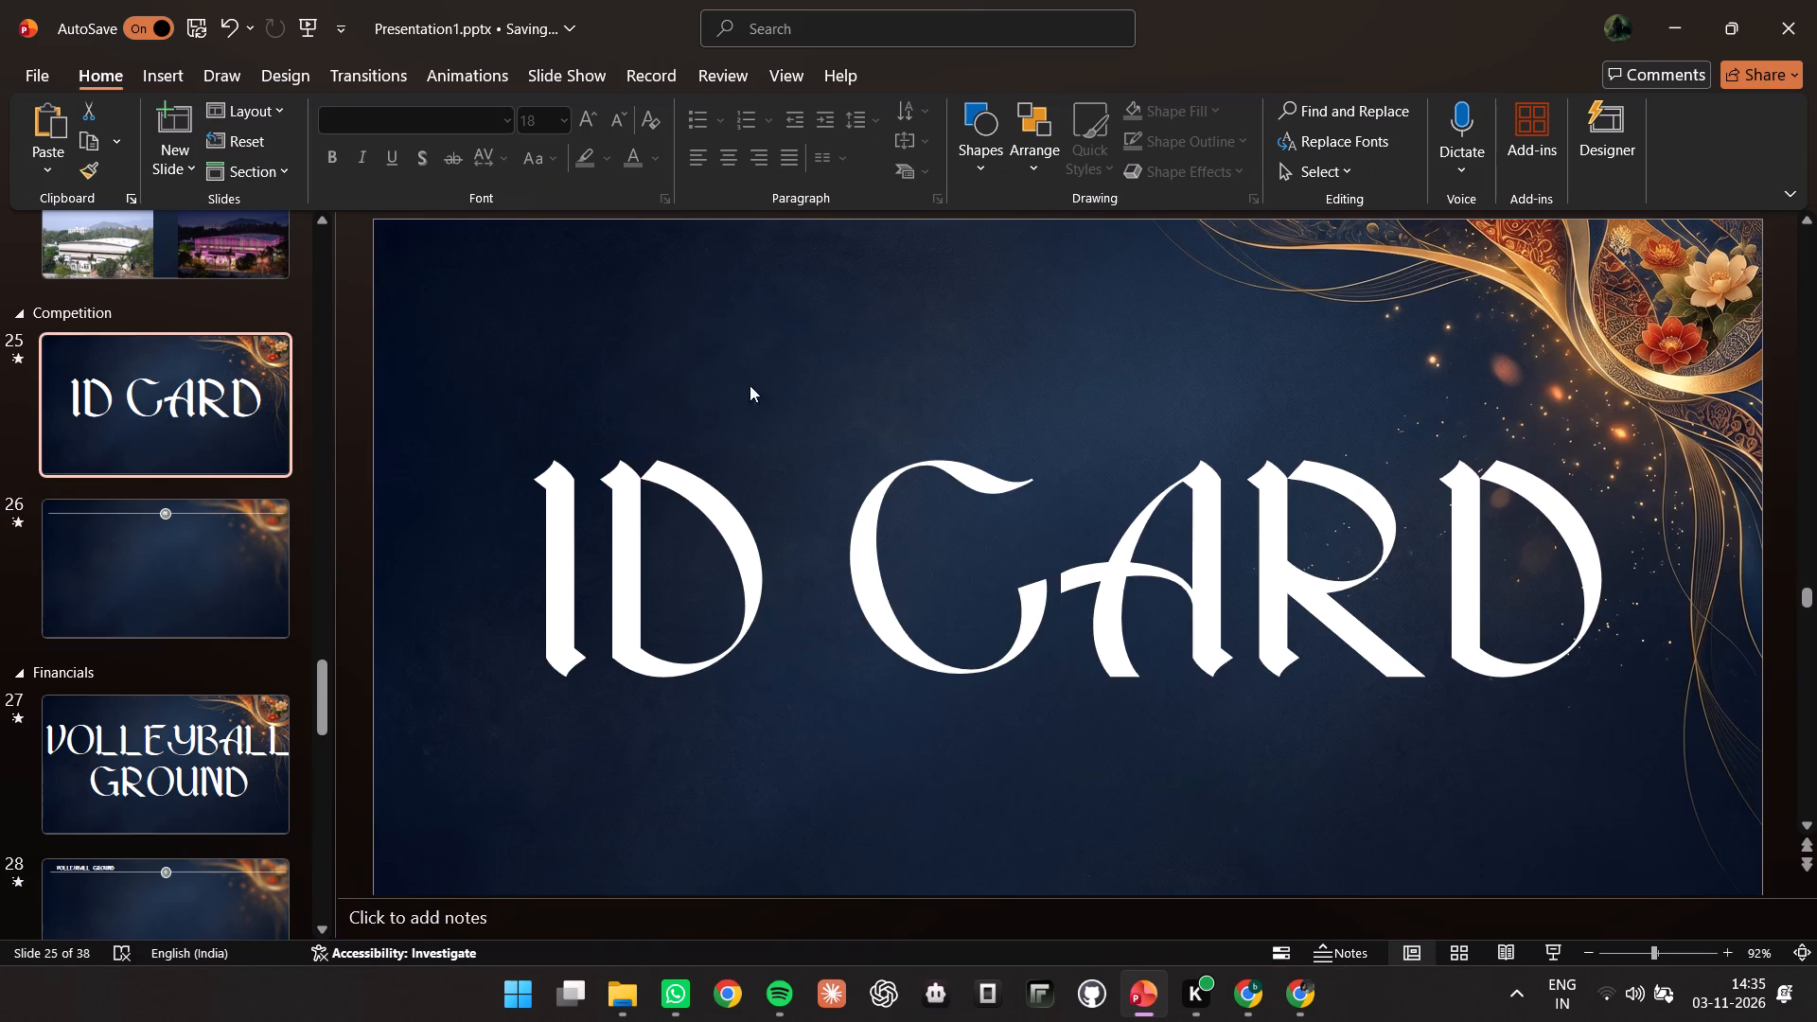
pyautogui.click(748, 467)
pyautogui.rightClick(625, 464)
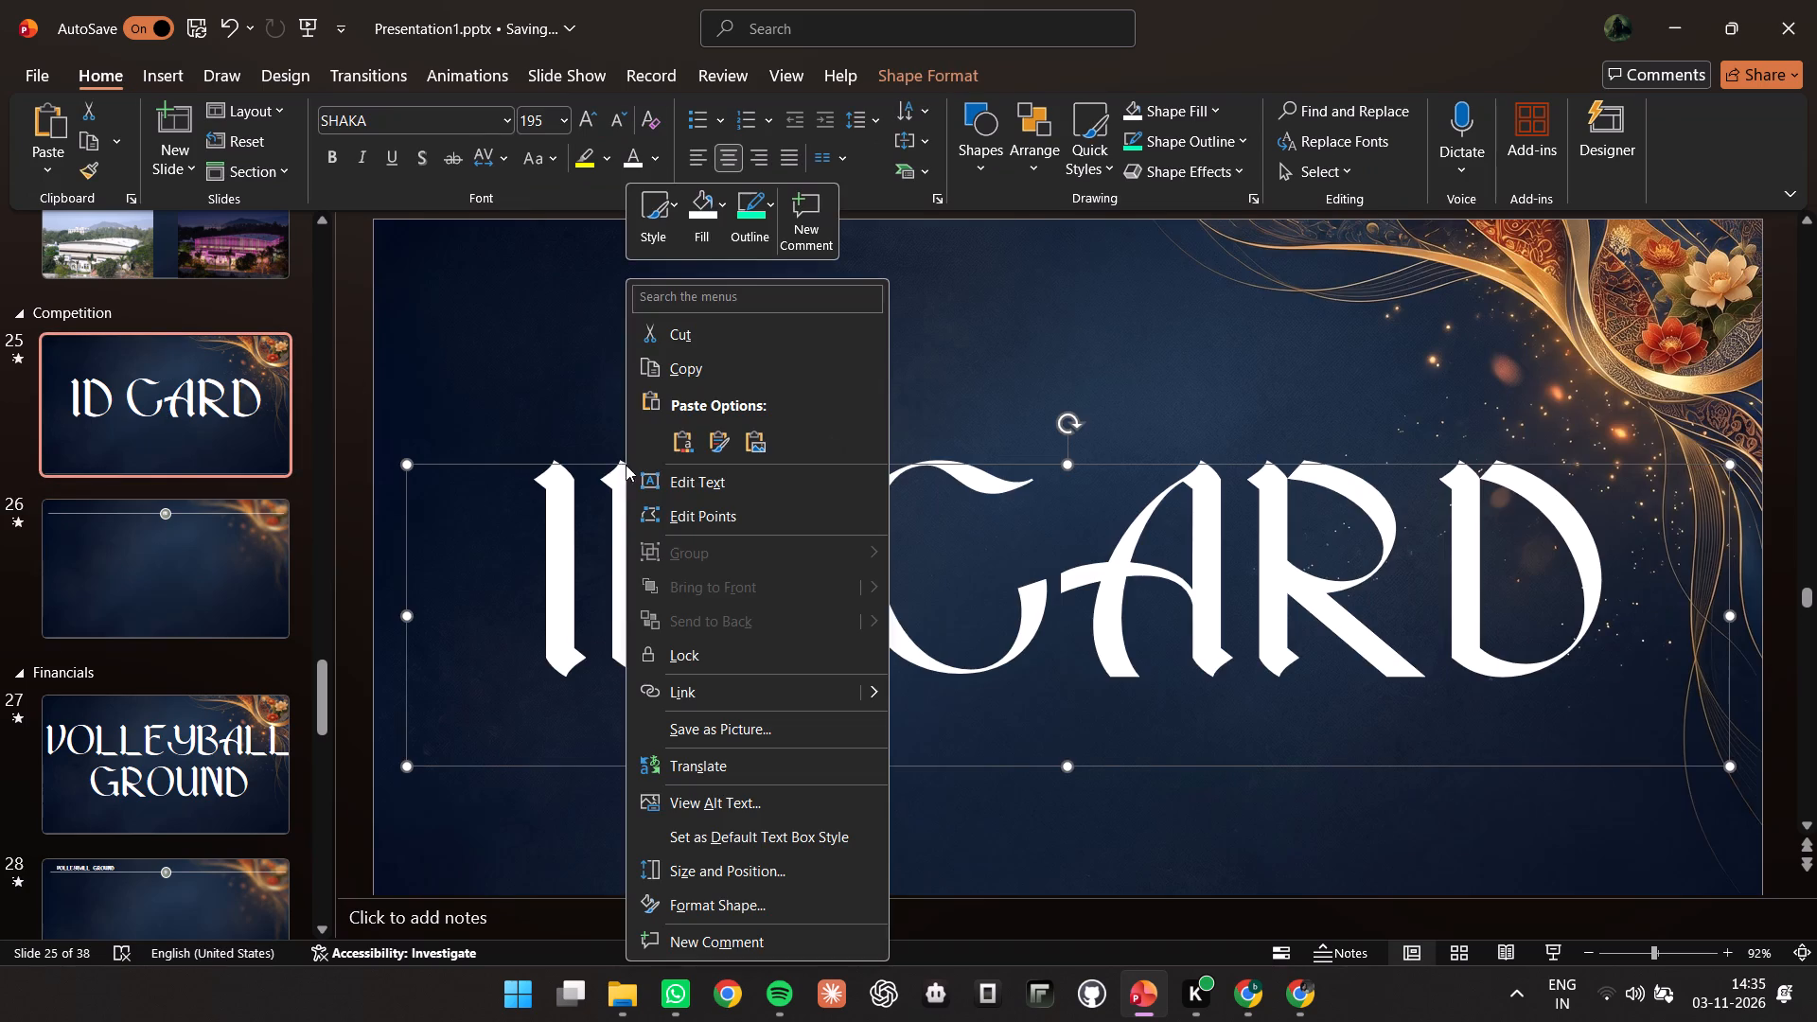
pyautogui.click(696, 375)
pyautogui.click(98, 540)
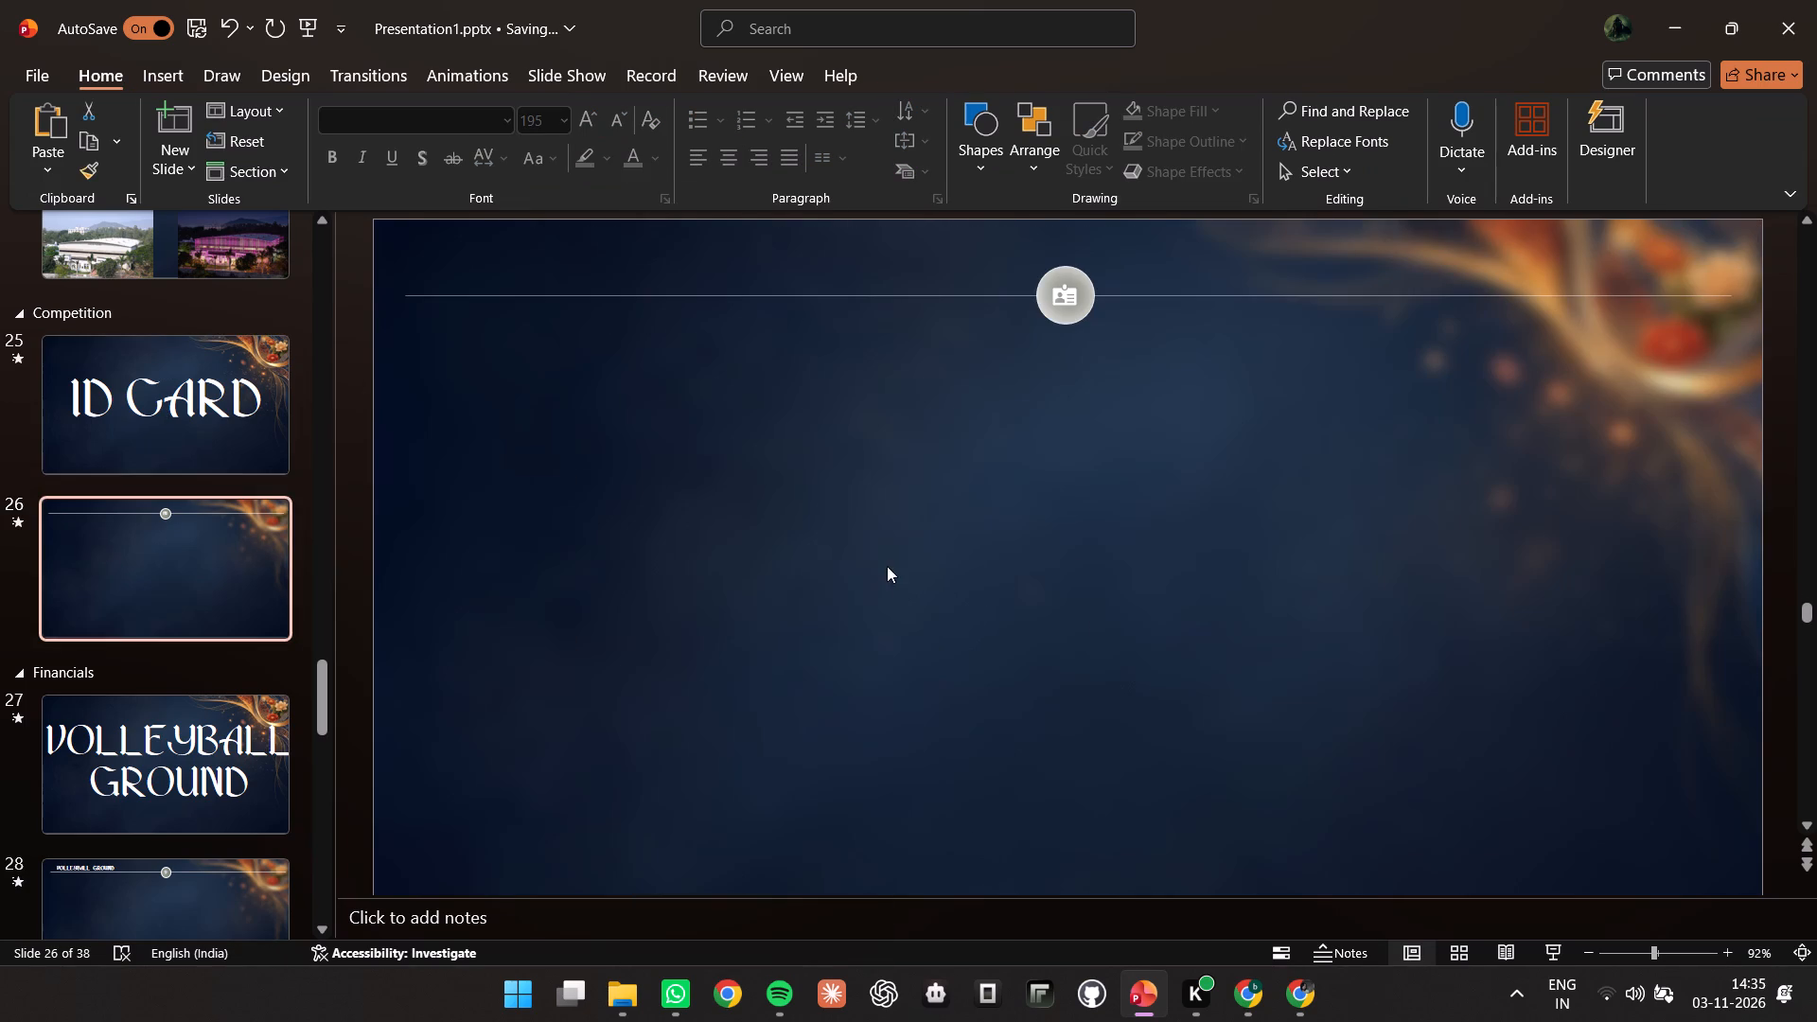
pyautogui.rightClick(887, 566)
pyautogui.click(951, 463)
# Set the font size of the pasted ID CARD text on slide 26 to 20.
pyautogui.hotkey('ctrl', 'a')
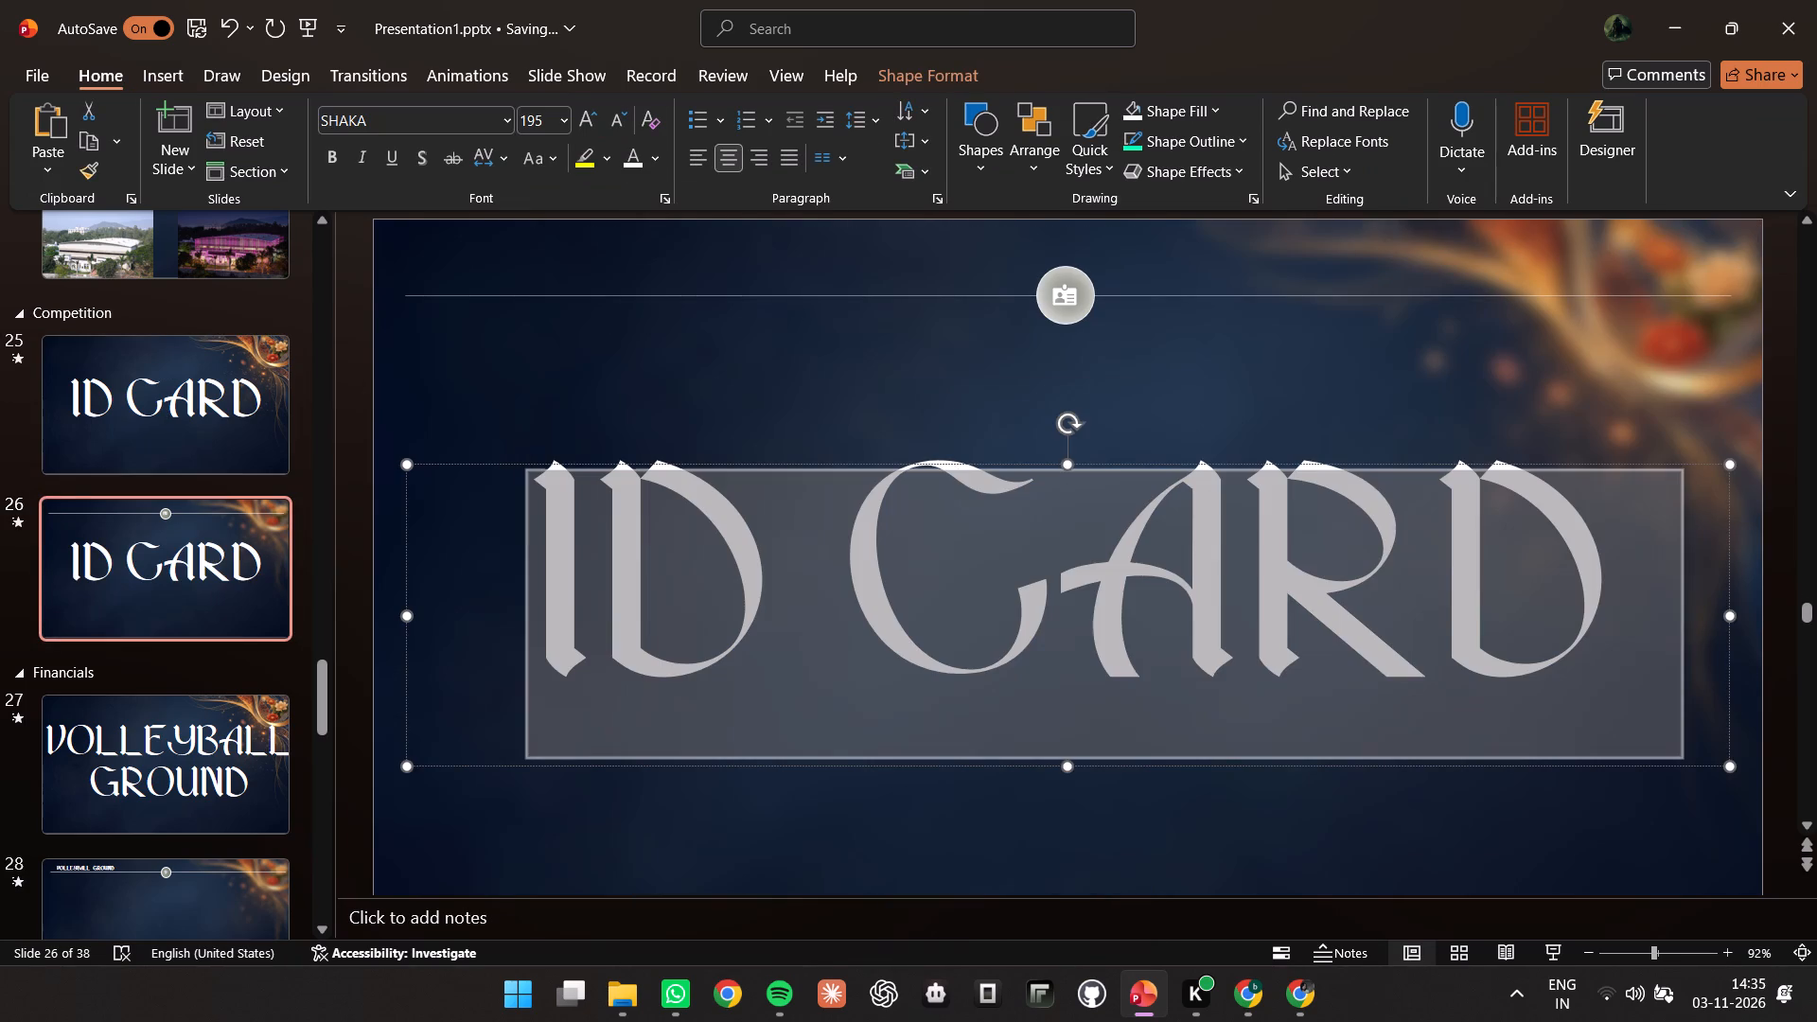
pyautogui.click(557, 111)
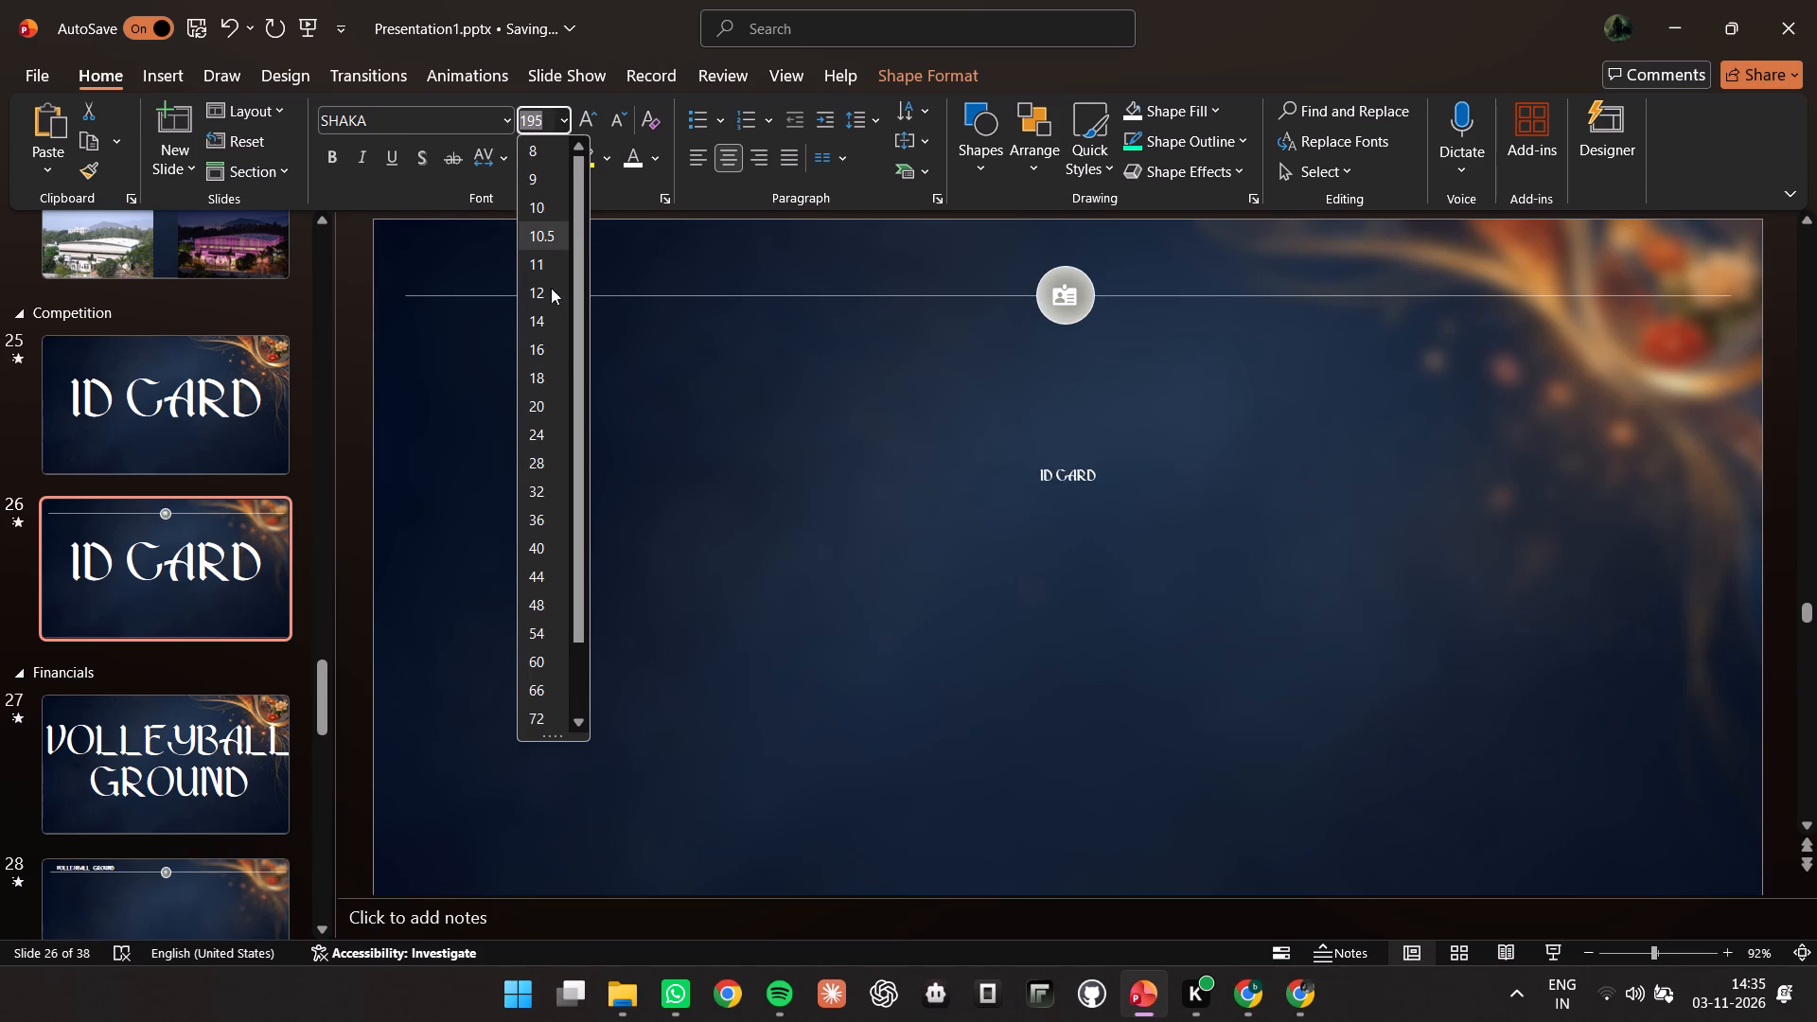
pyautogui.click(542, 403)
# Narrow the ID CARD text box to fit its text and move it to the left end of slide 26's header line.
pyautogui.click(1041, 479)
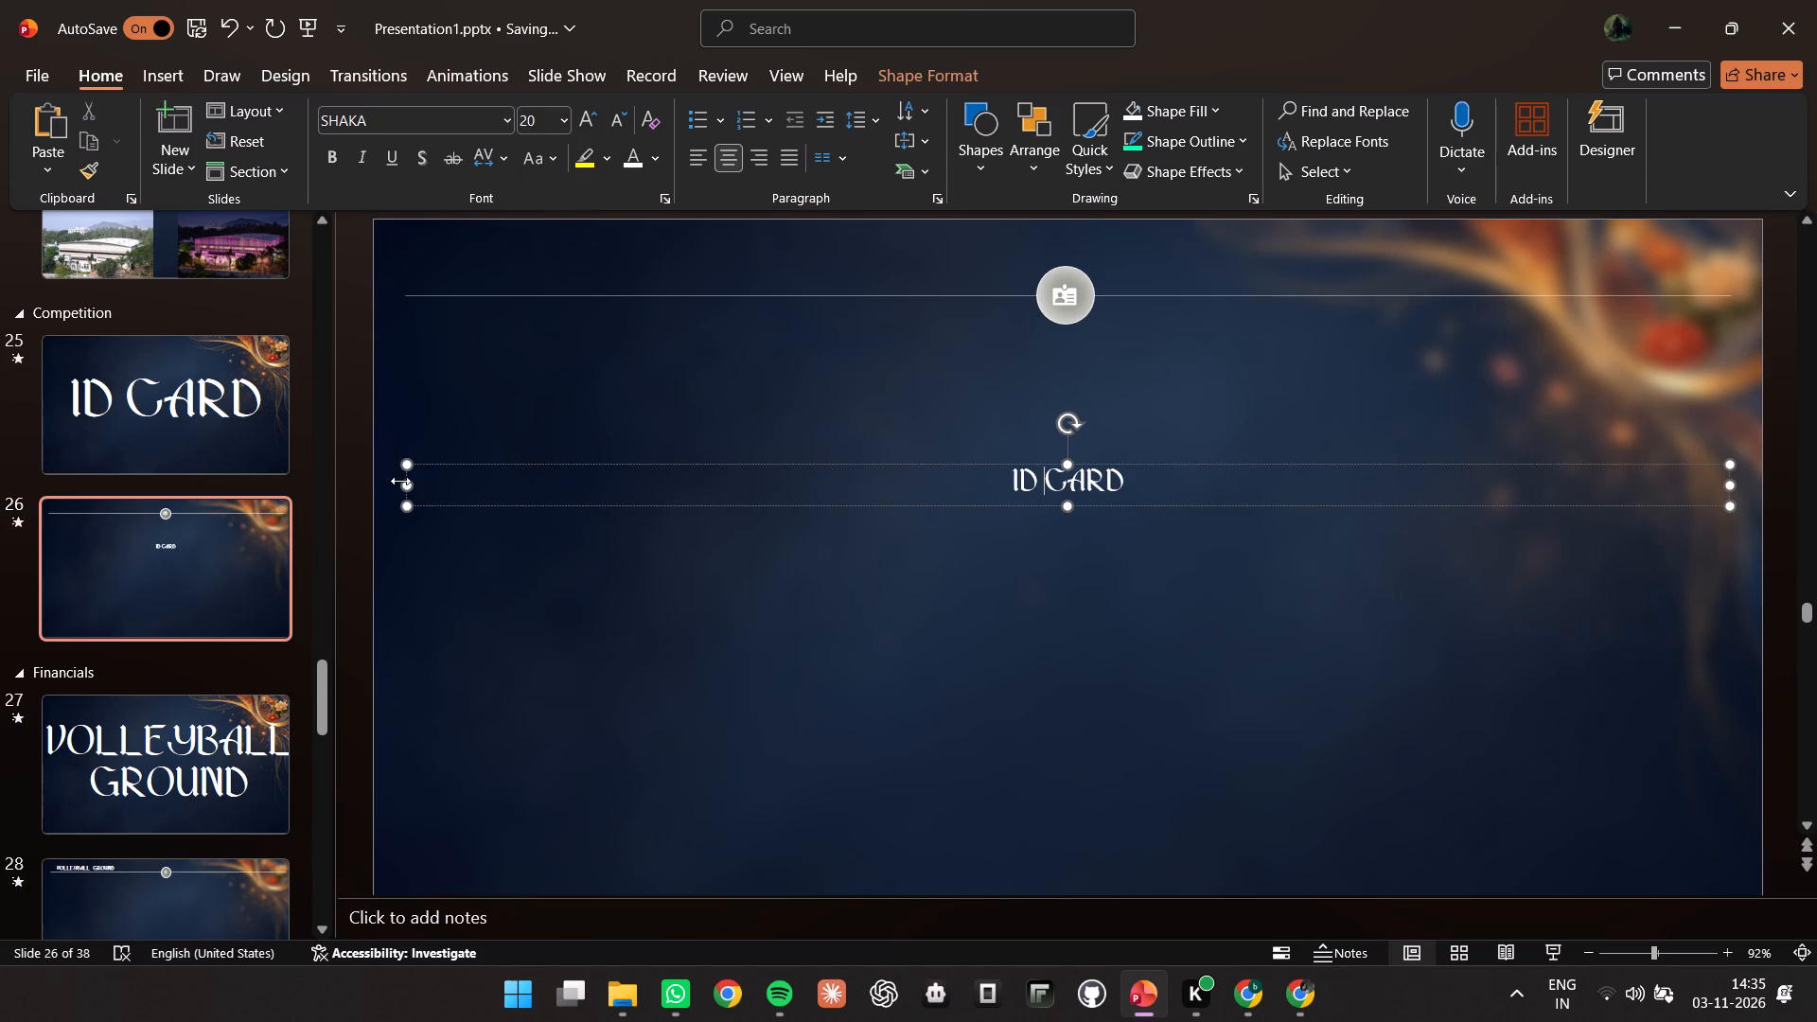
pyautogui.moveTo(401, 482); pyautogui.dragTo(1579, 476)
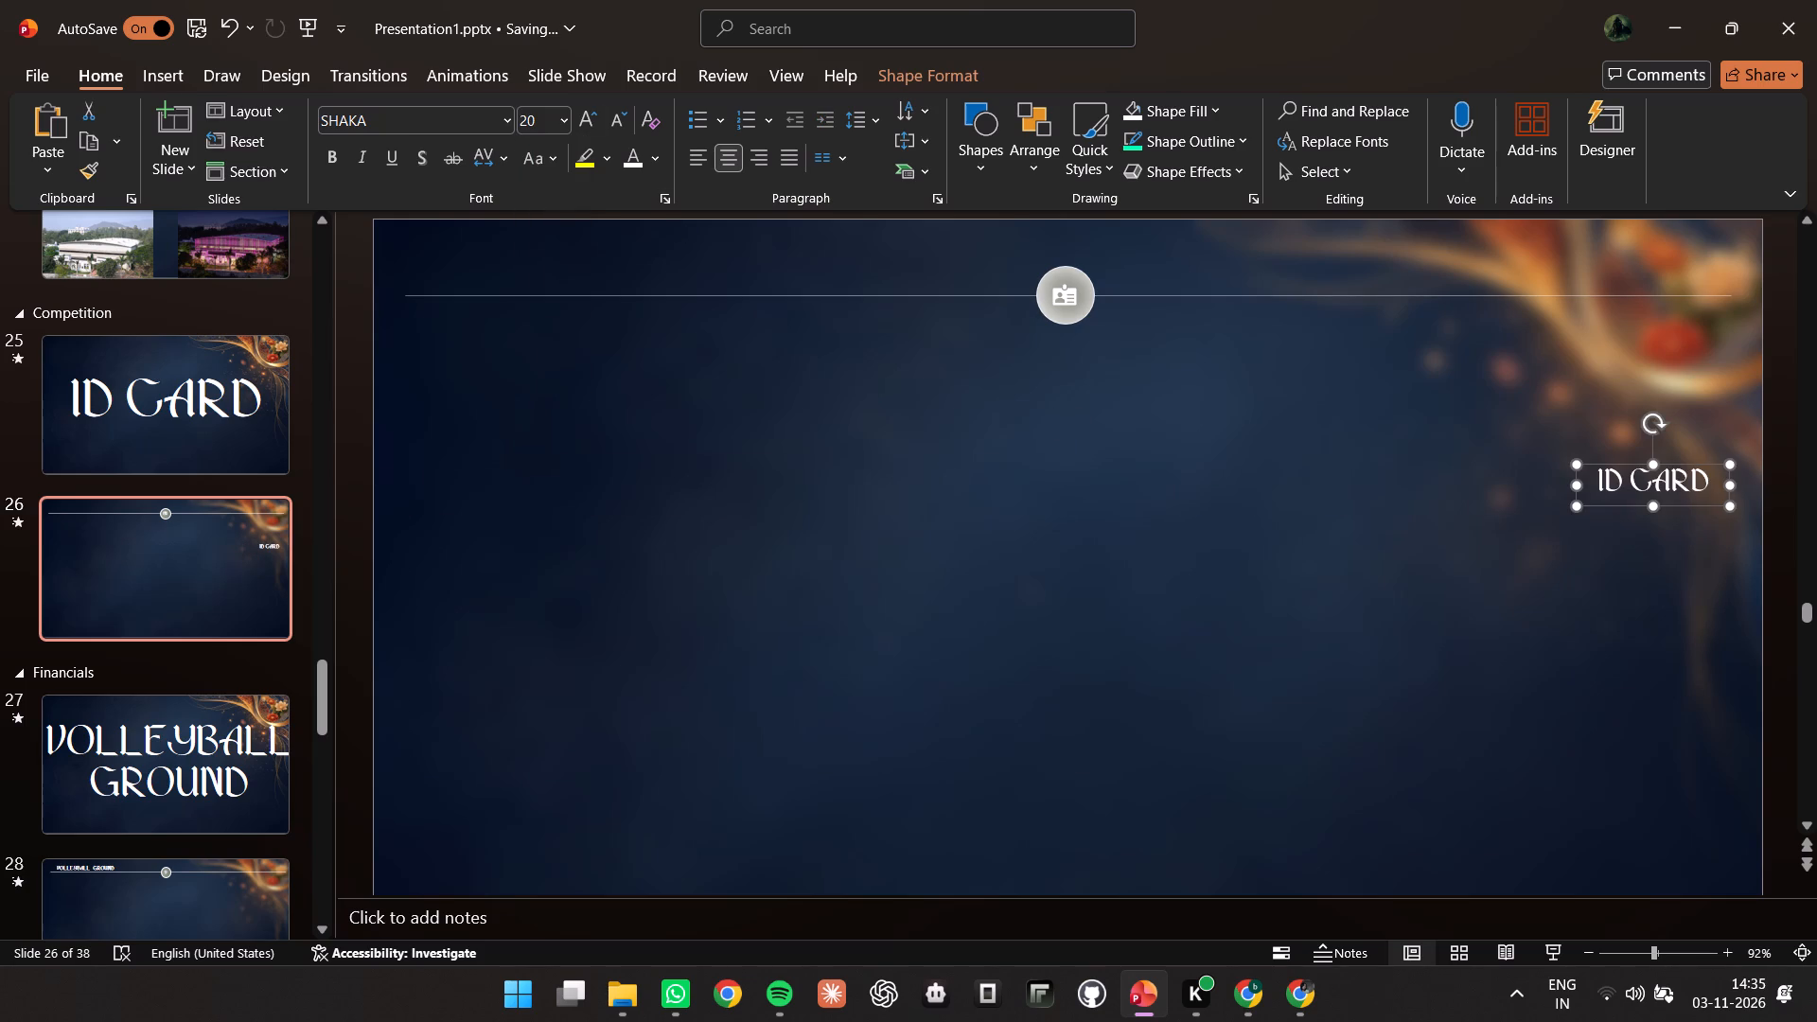
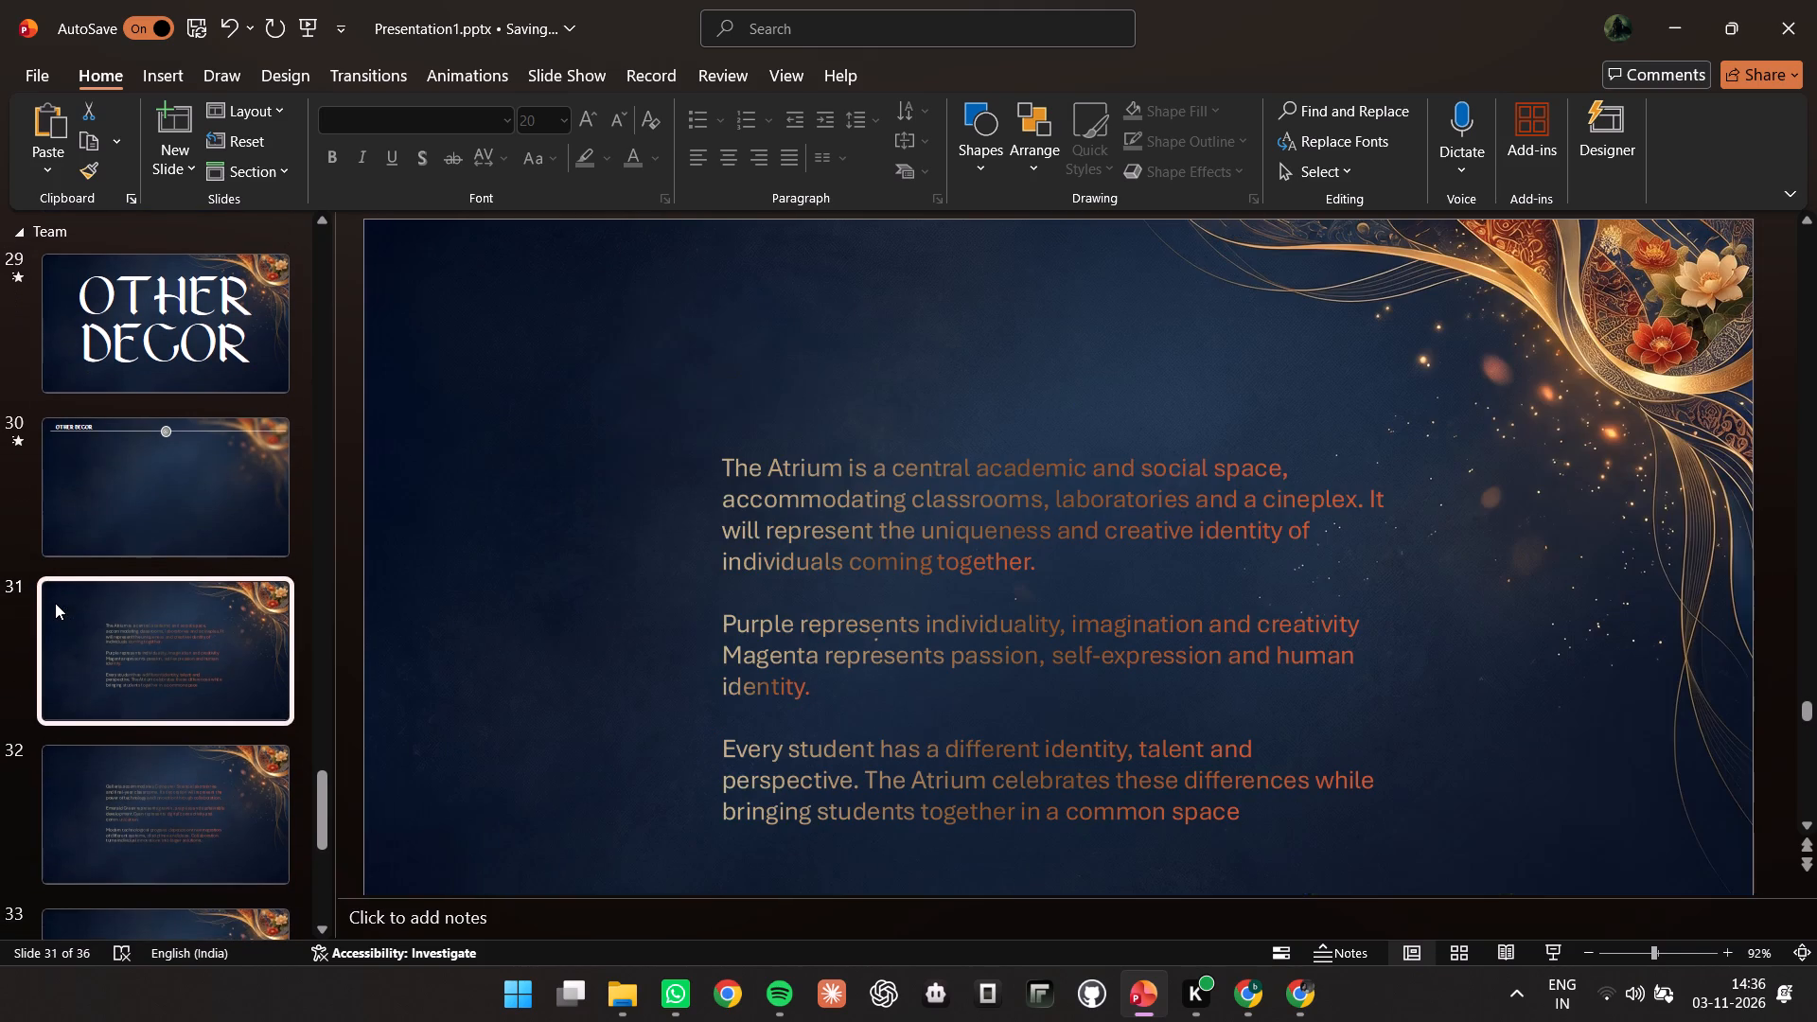
# Check the venue section slides against the remaining drafts and delete the leftover Indoor Stadium text slide.
pyautogui.scroll(20, 91, 596)
pyautogui.scroll(5, 91, 596)
pyautogui.scroll(4, 185, 430)
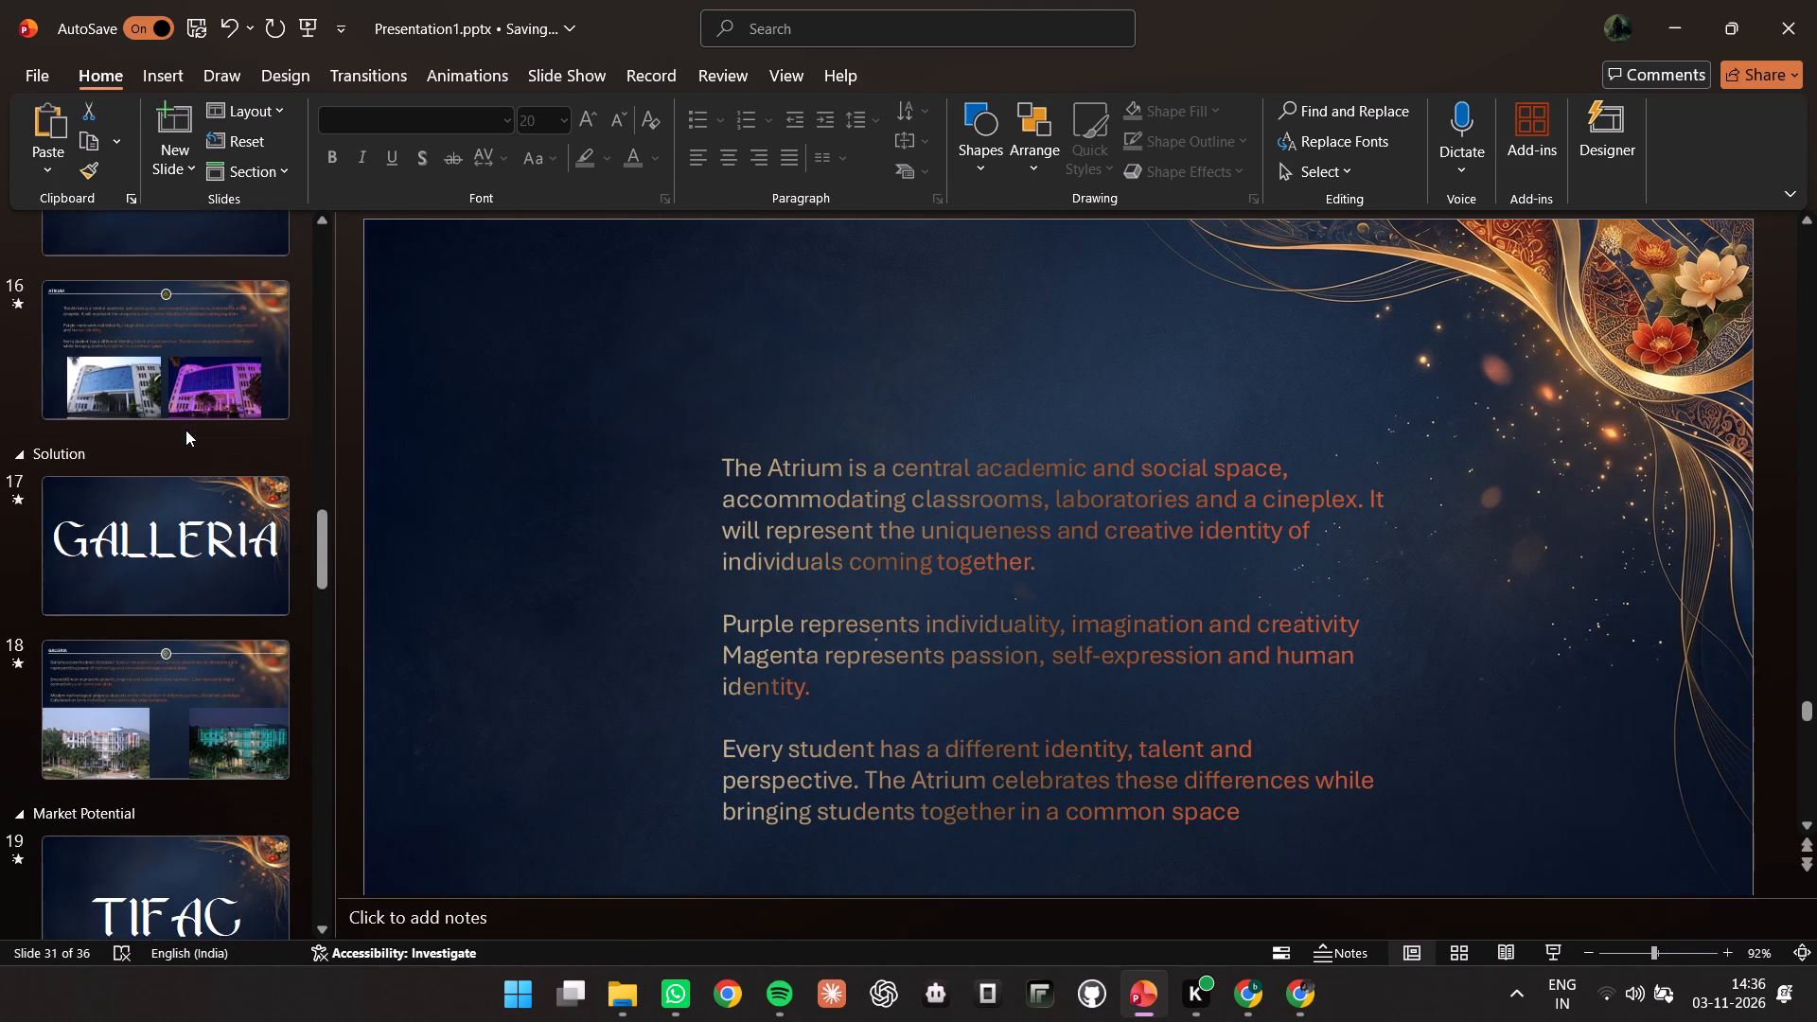
pyautogui.scroll(8, 180, 340)
pyautogui.scroll(-8, 182, 359)
pyautogui.scroll(2, 182, 363)
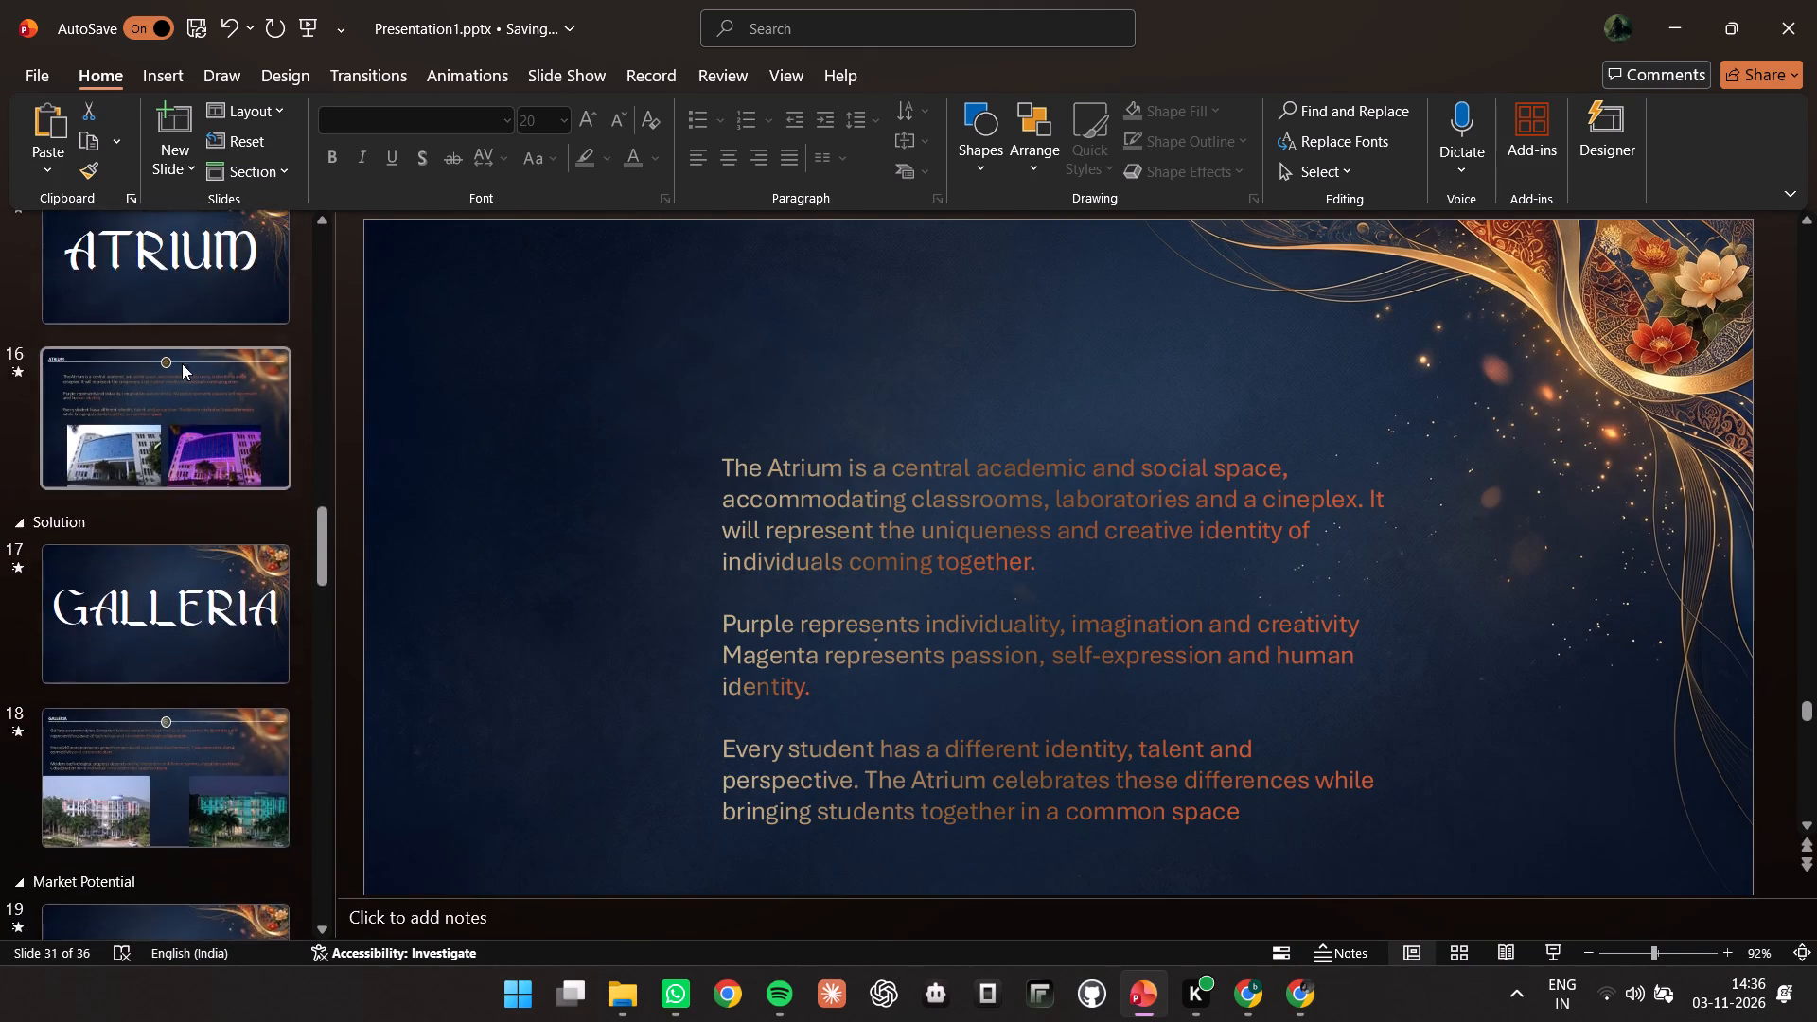
pyautogui.scroll(1, 182, 363)
pyautogui.scroll(-9, 182, 363)
pyautogui.scroll(-1, 177, 446)
pyautogui.scroll(-7, 144, 550)
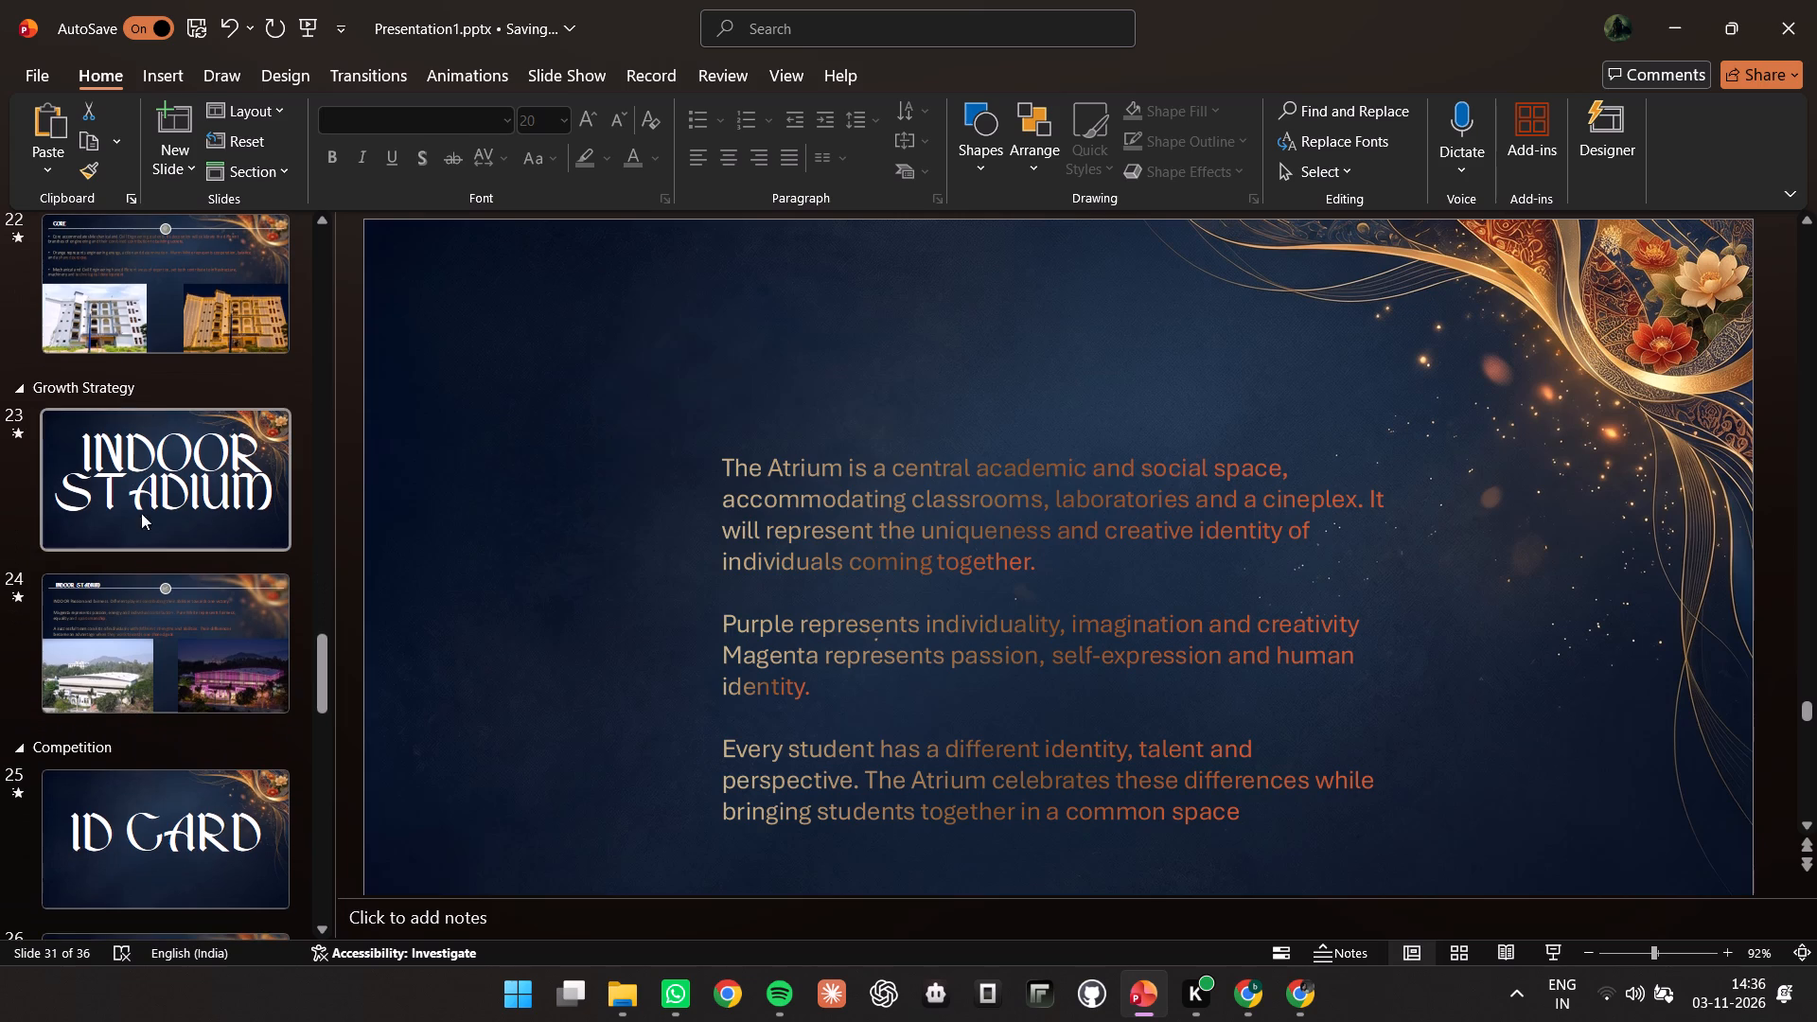
pyautogui.scroll(-18, 188, 518)
pyautogui.scroll(-5, 185, 535)
pyautogui.scroll(2, 184, 537)
pyautogui.click(160, 614)
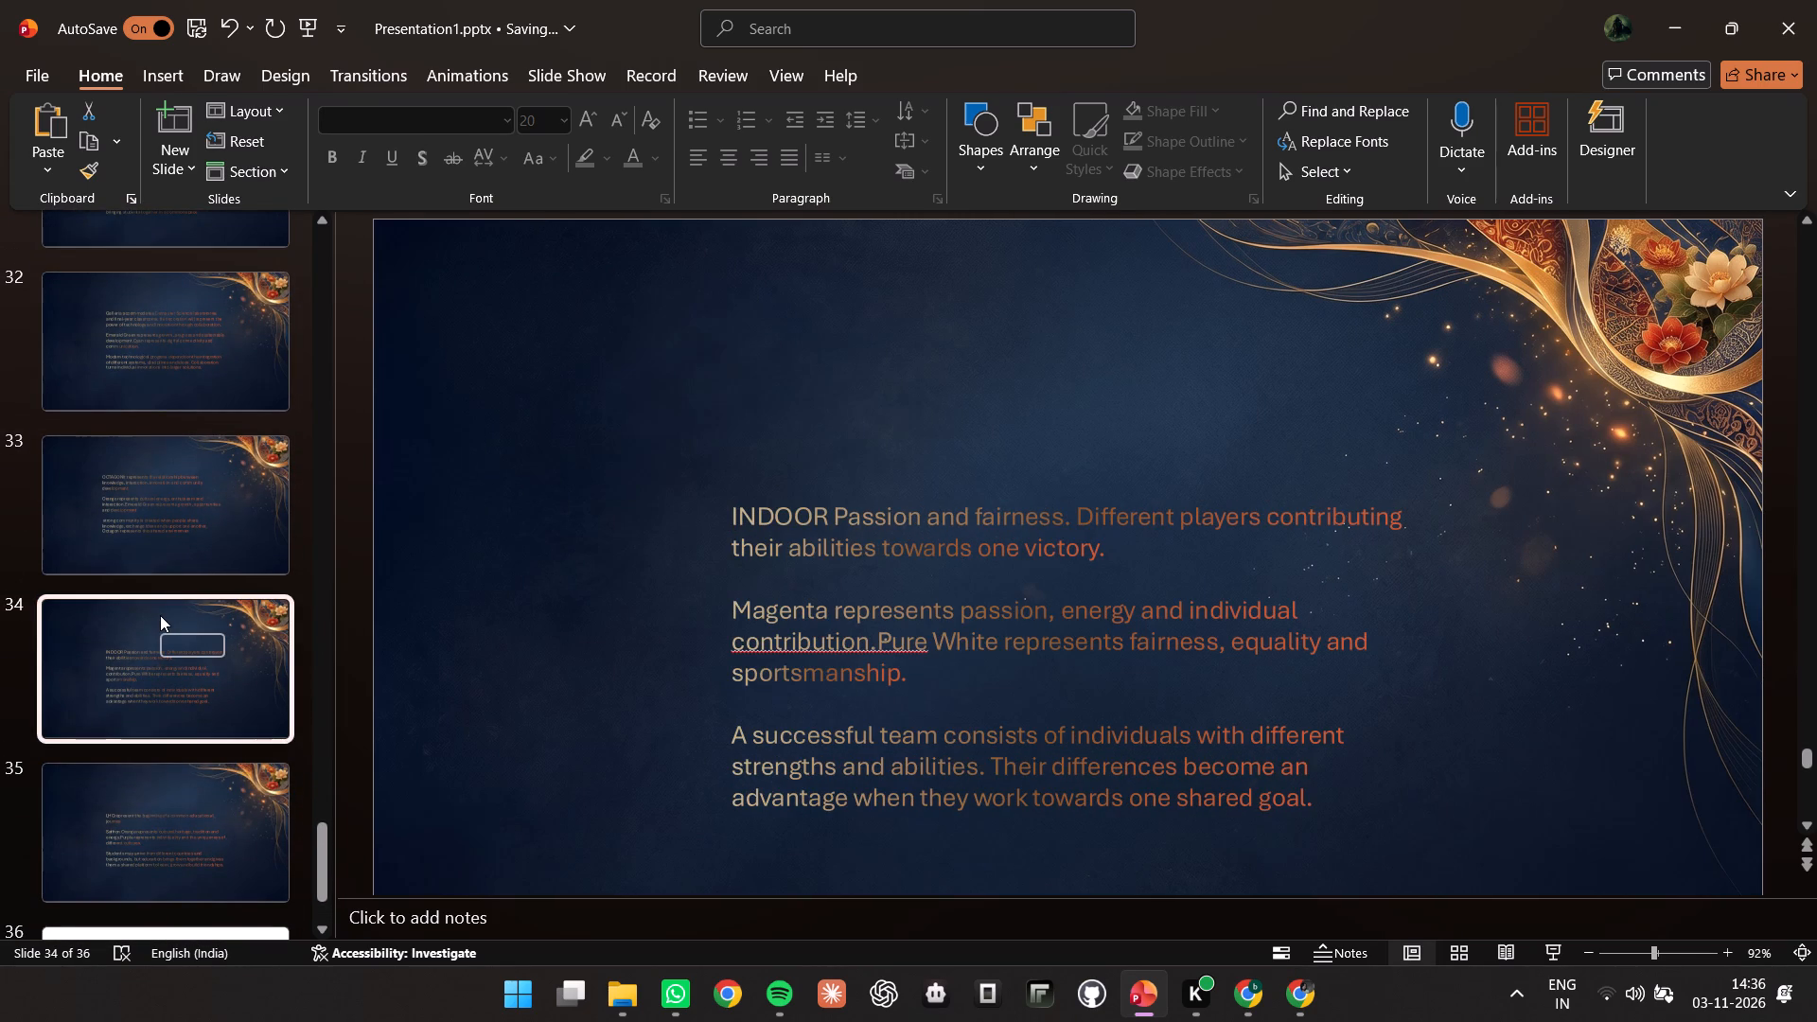
pyautogui.press('Delete')
# Review the LHC and Octagon draft text slides, the section slides and the Volleyball Ground entry in the table of contents.
pyautogui.click(120, 756)
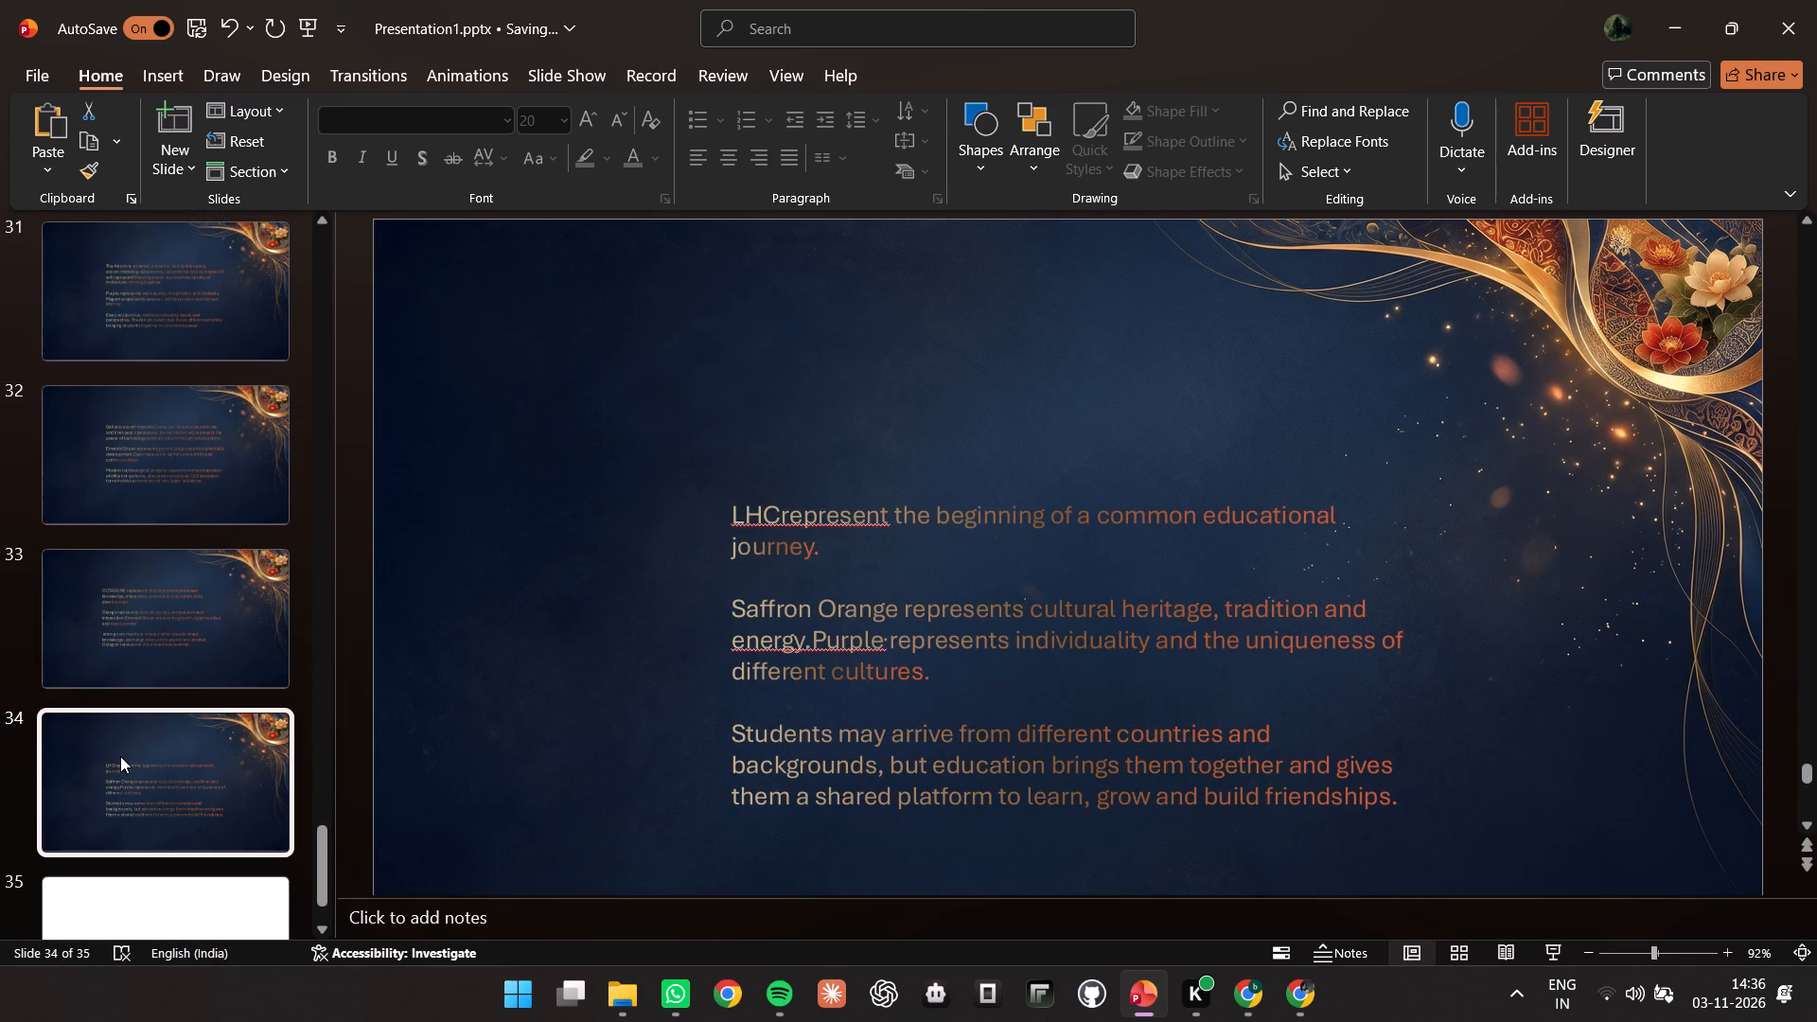
pyautogui.click(152, 600)
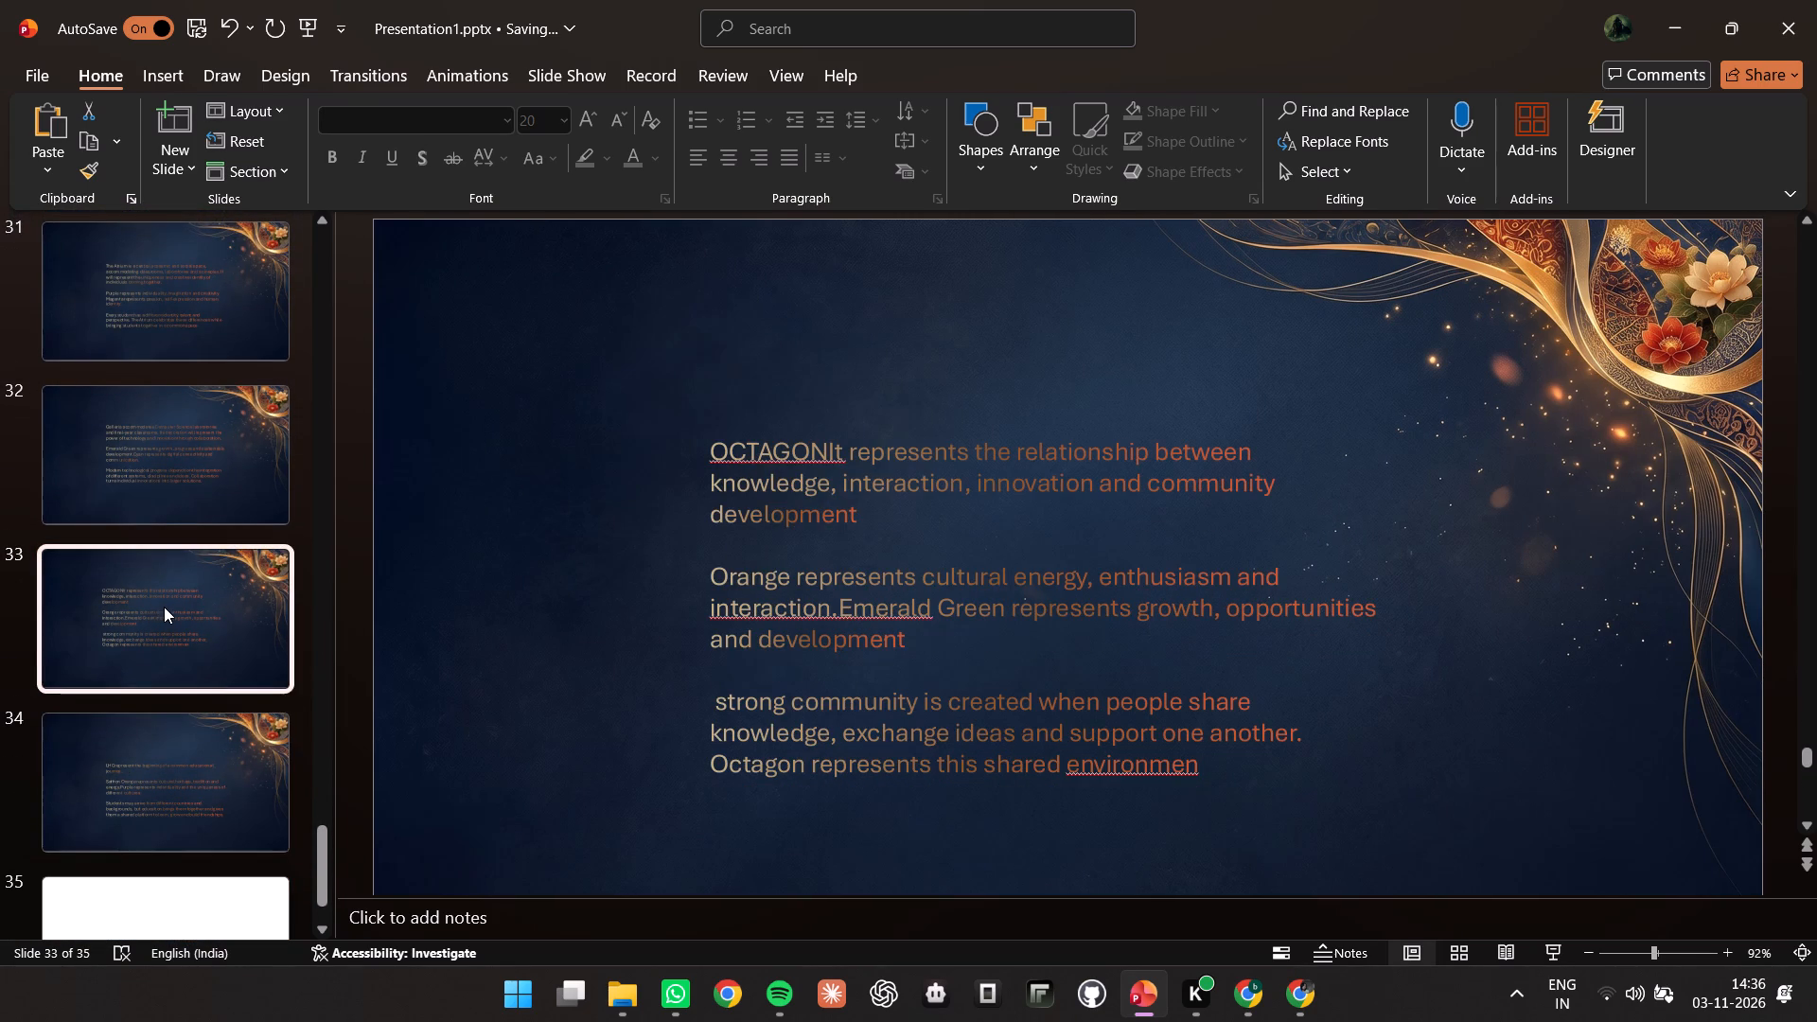
pyautogui.scroll(4, 164, 607)
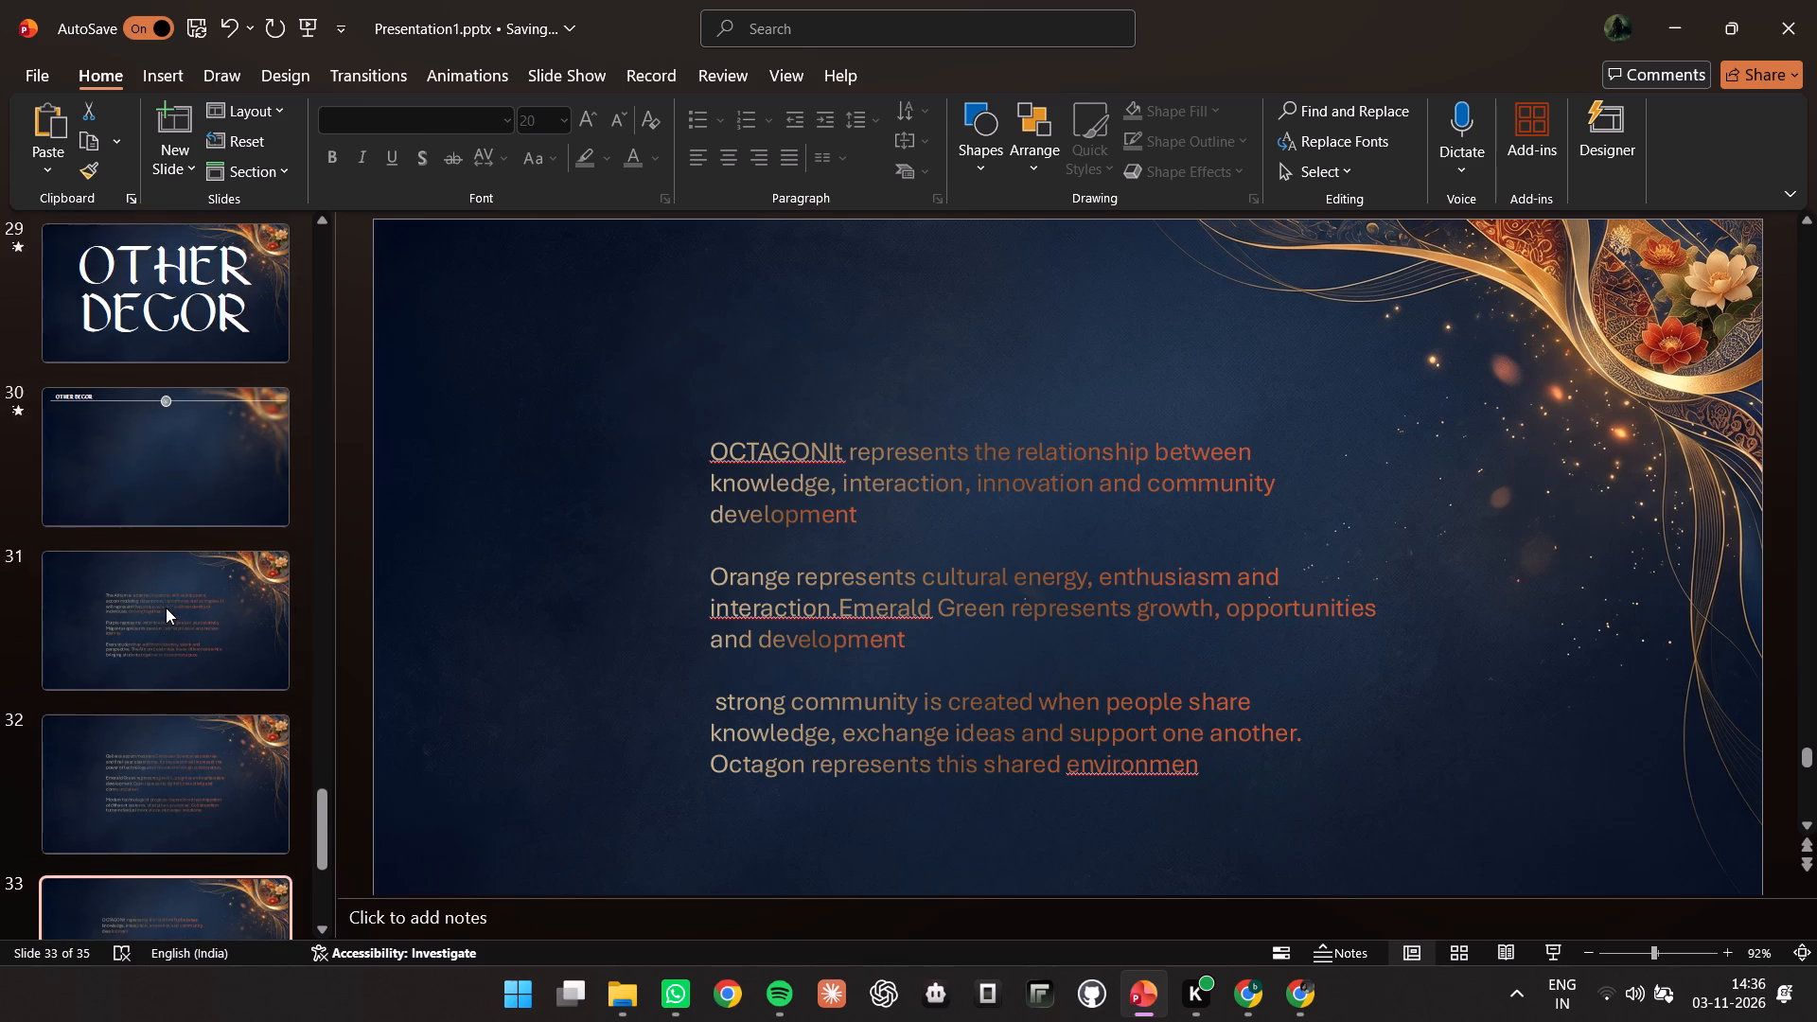
pyautogui.scroll(13, 166, 606)
pyautogui.scroll(11, 168, 605)
pyautogui.scroll(19, 168, 605)
pyautogui.scroll(4, 168, 605)
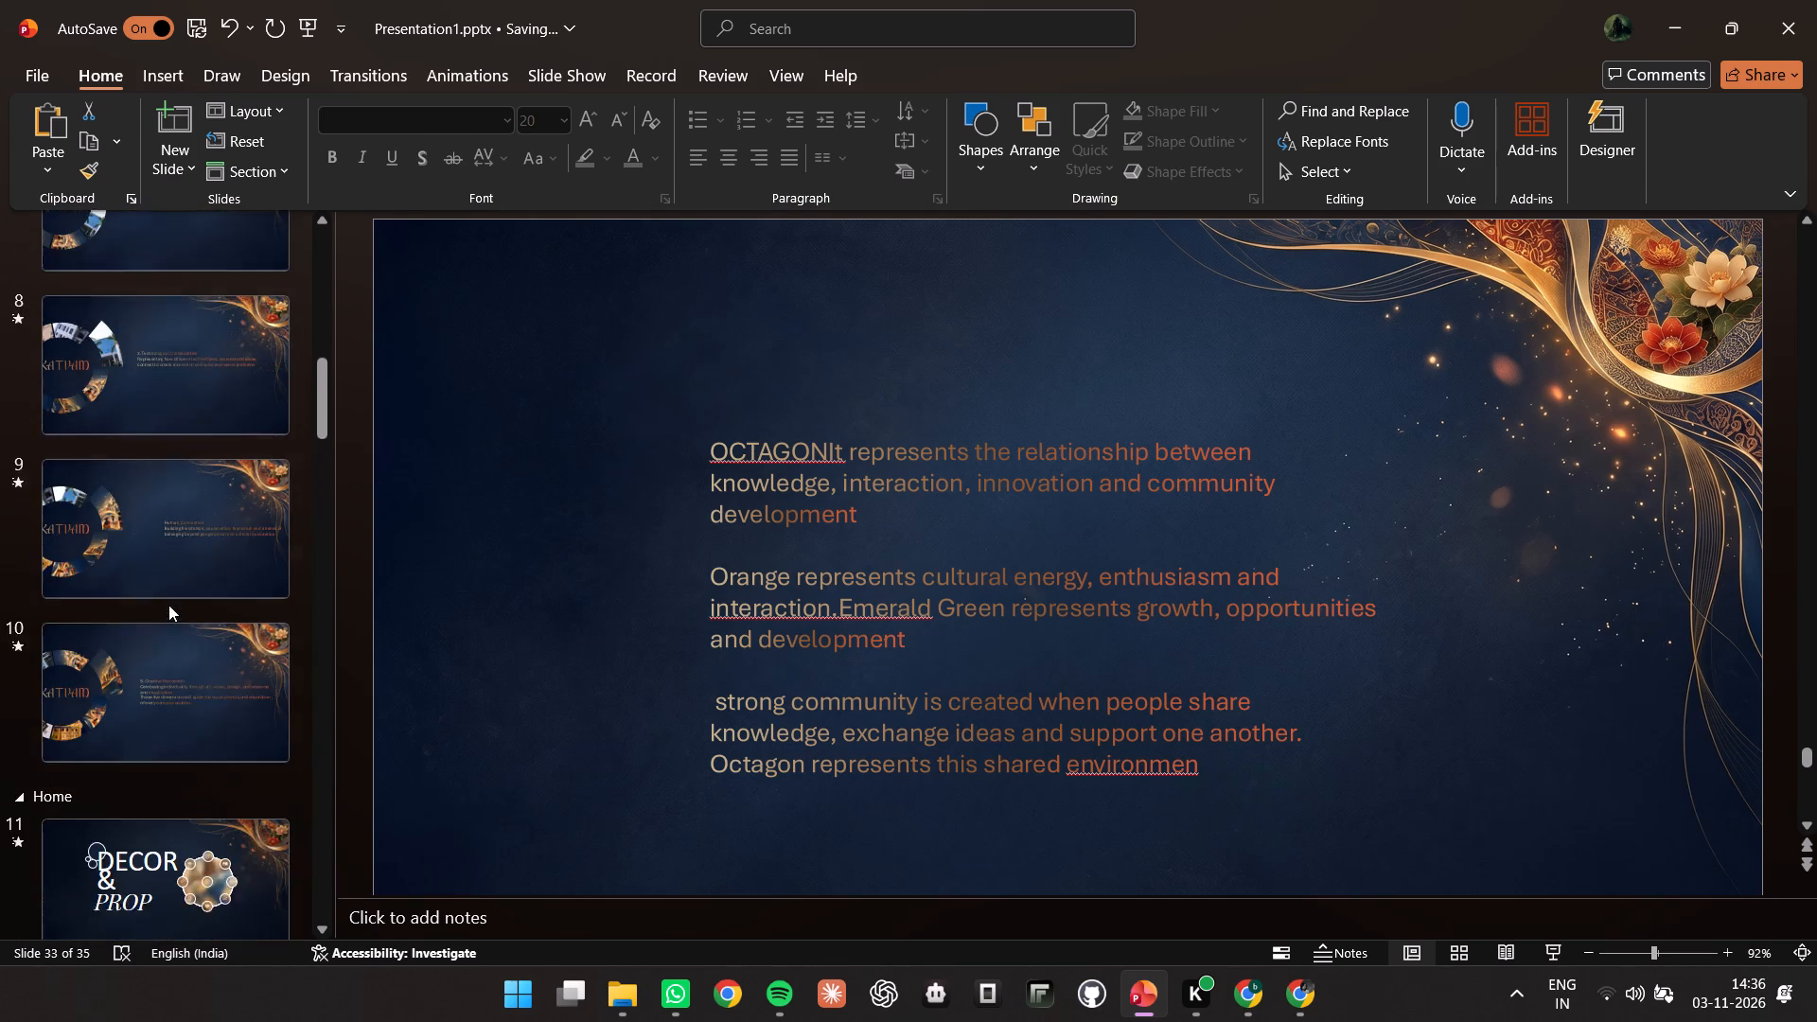
pyautogui.scroll(-15, 168, 605)
pyautogui.scroll(1, 167, 621)
pyautogui.scroll(4, 204, 453)
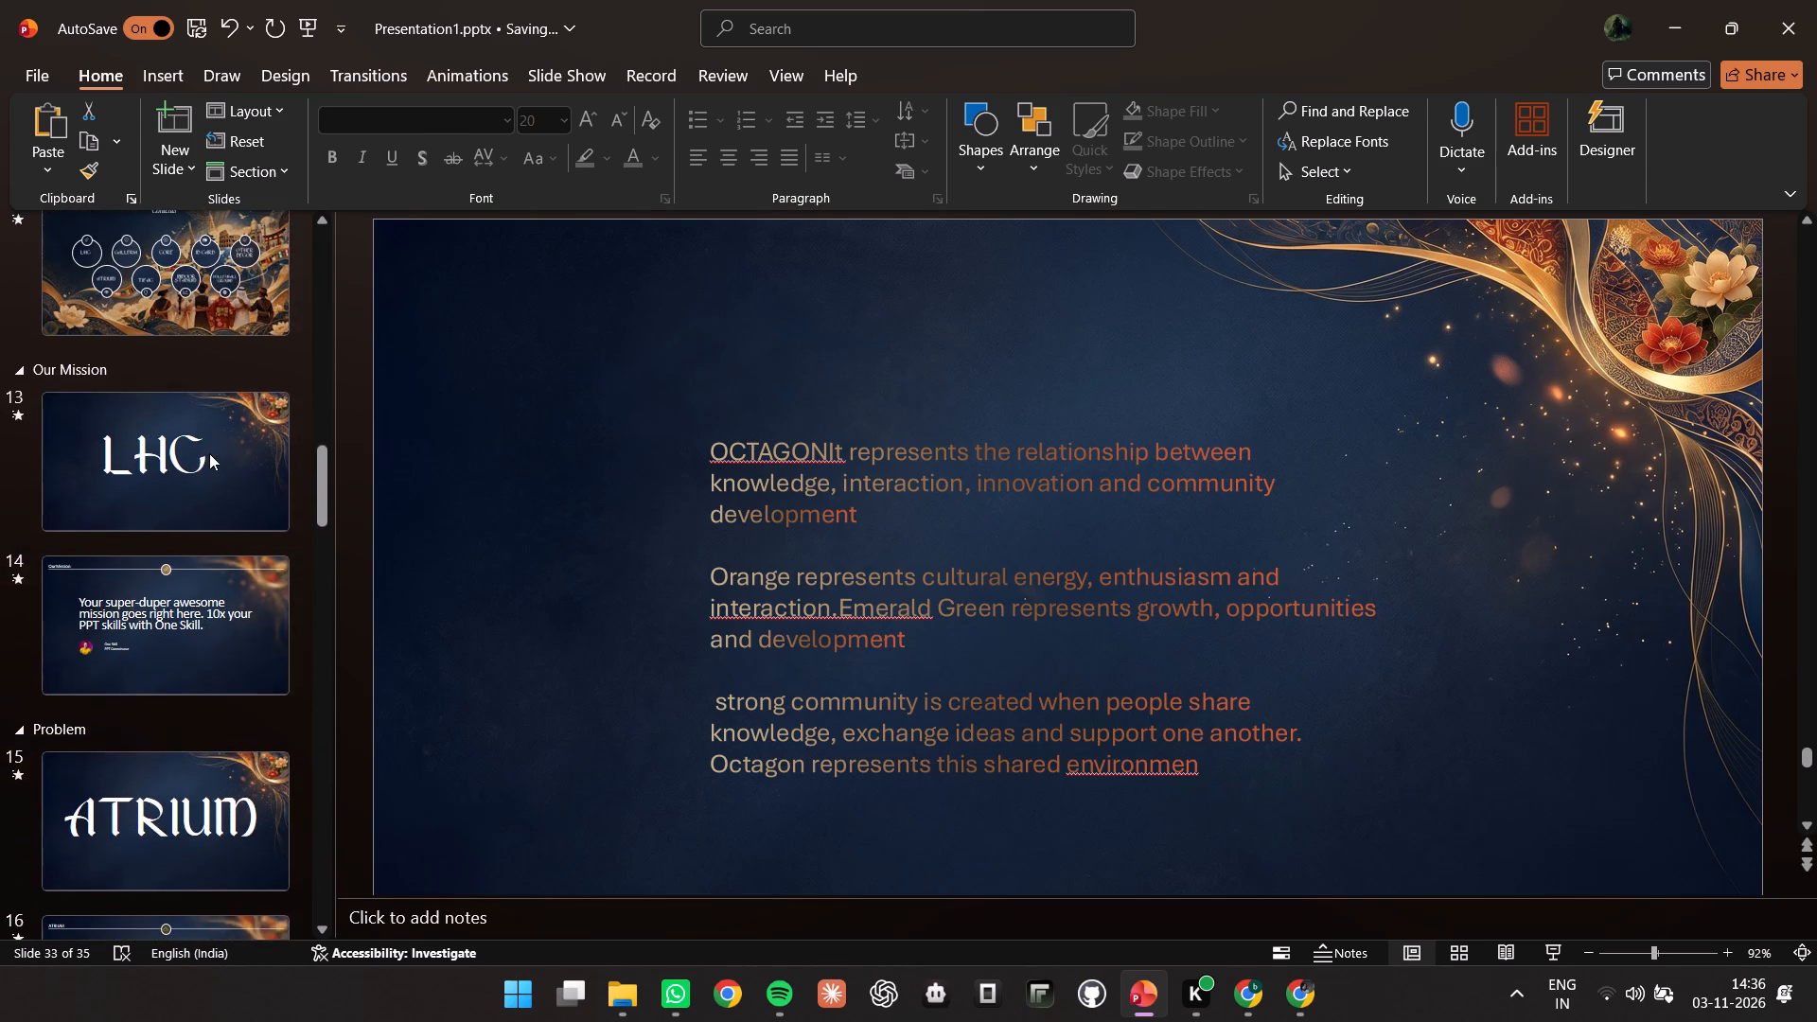
pyautogui.scroll(3, 209, 454)
pyautogui.click(174, 502)
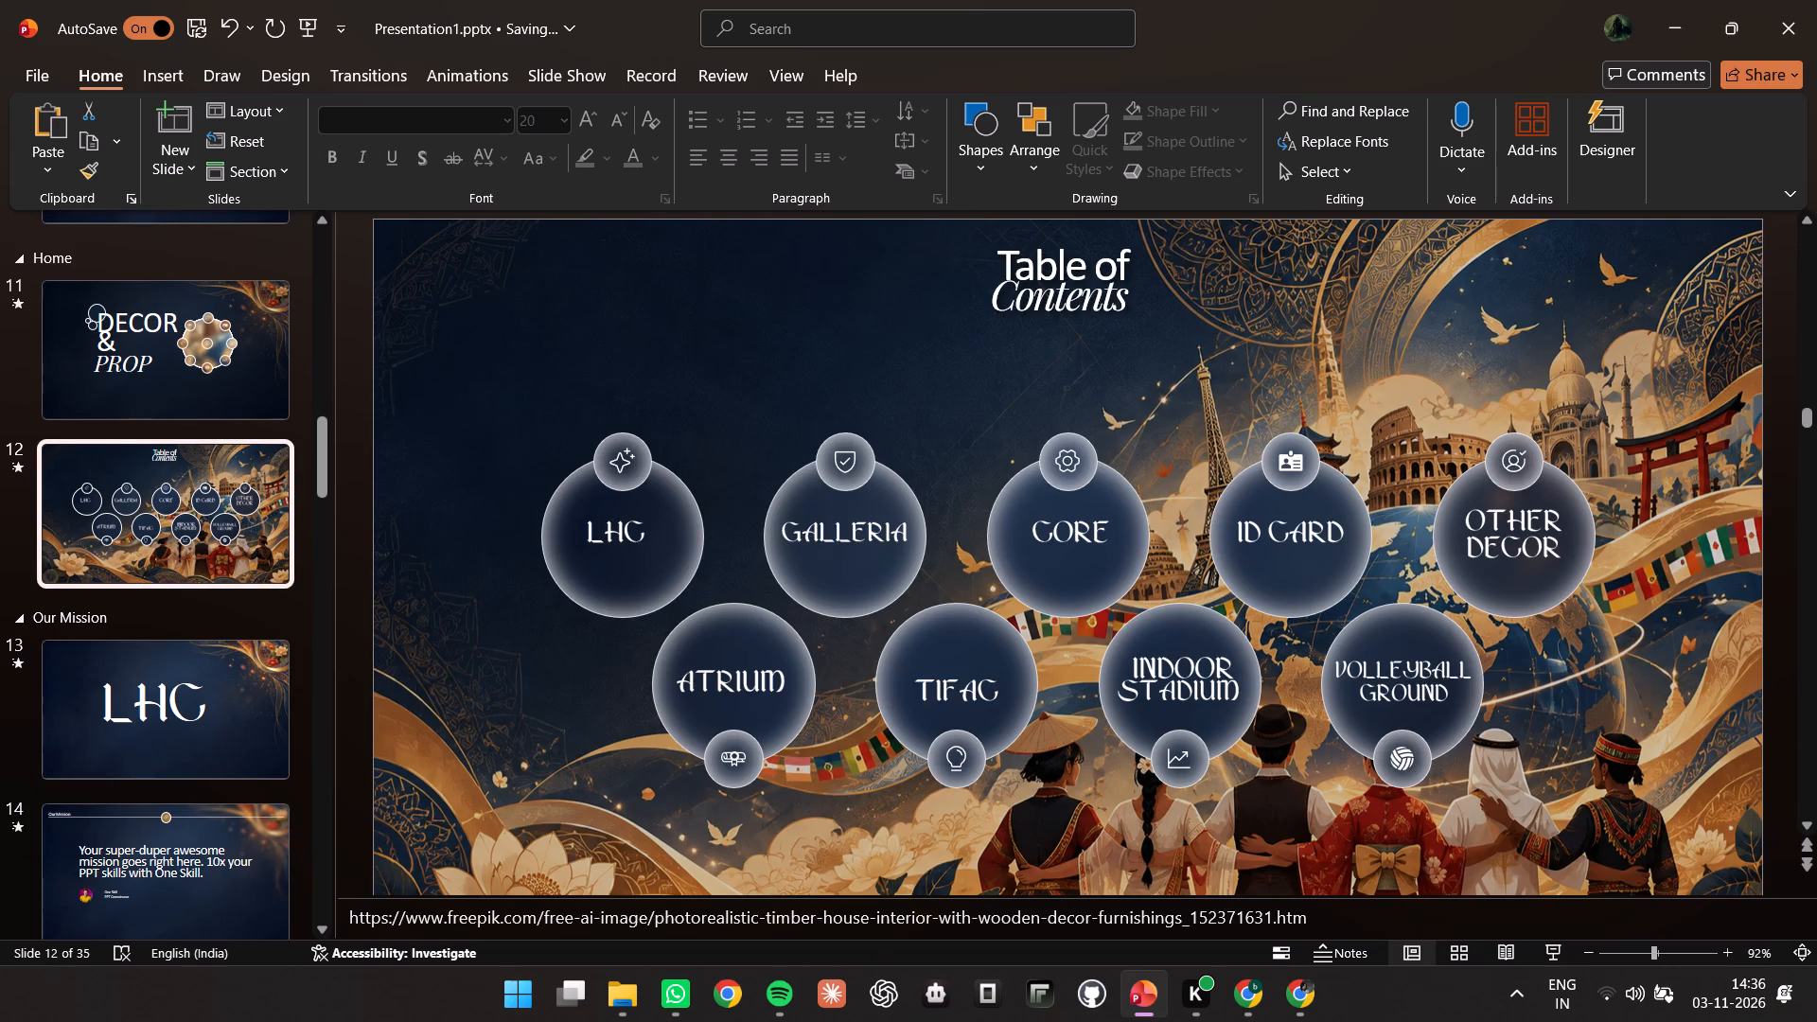
pyautogui.click(1423, 682)
pyautogui.click(1423, 682)
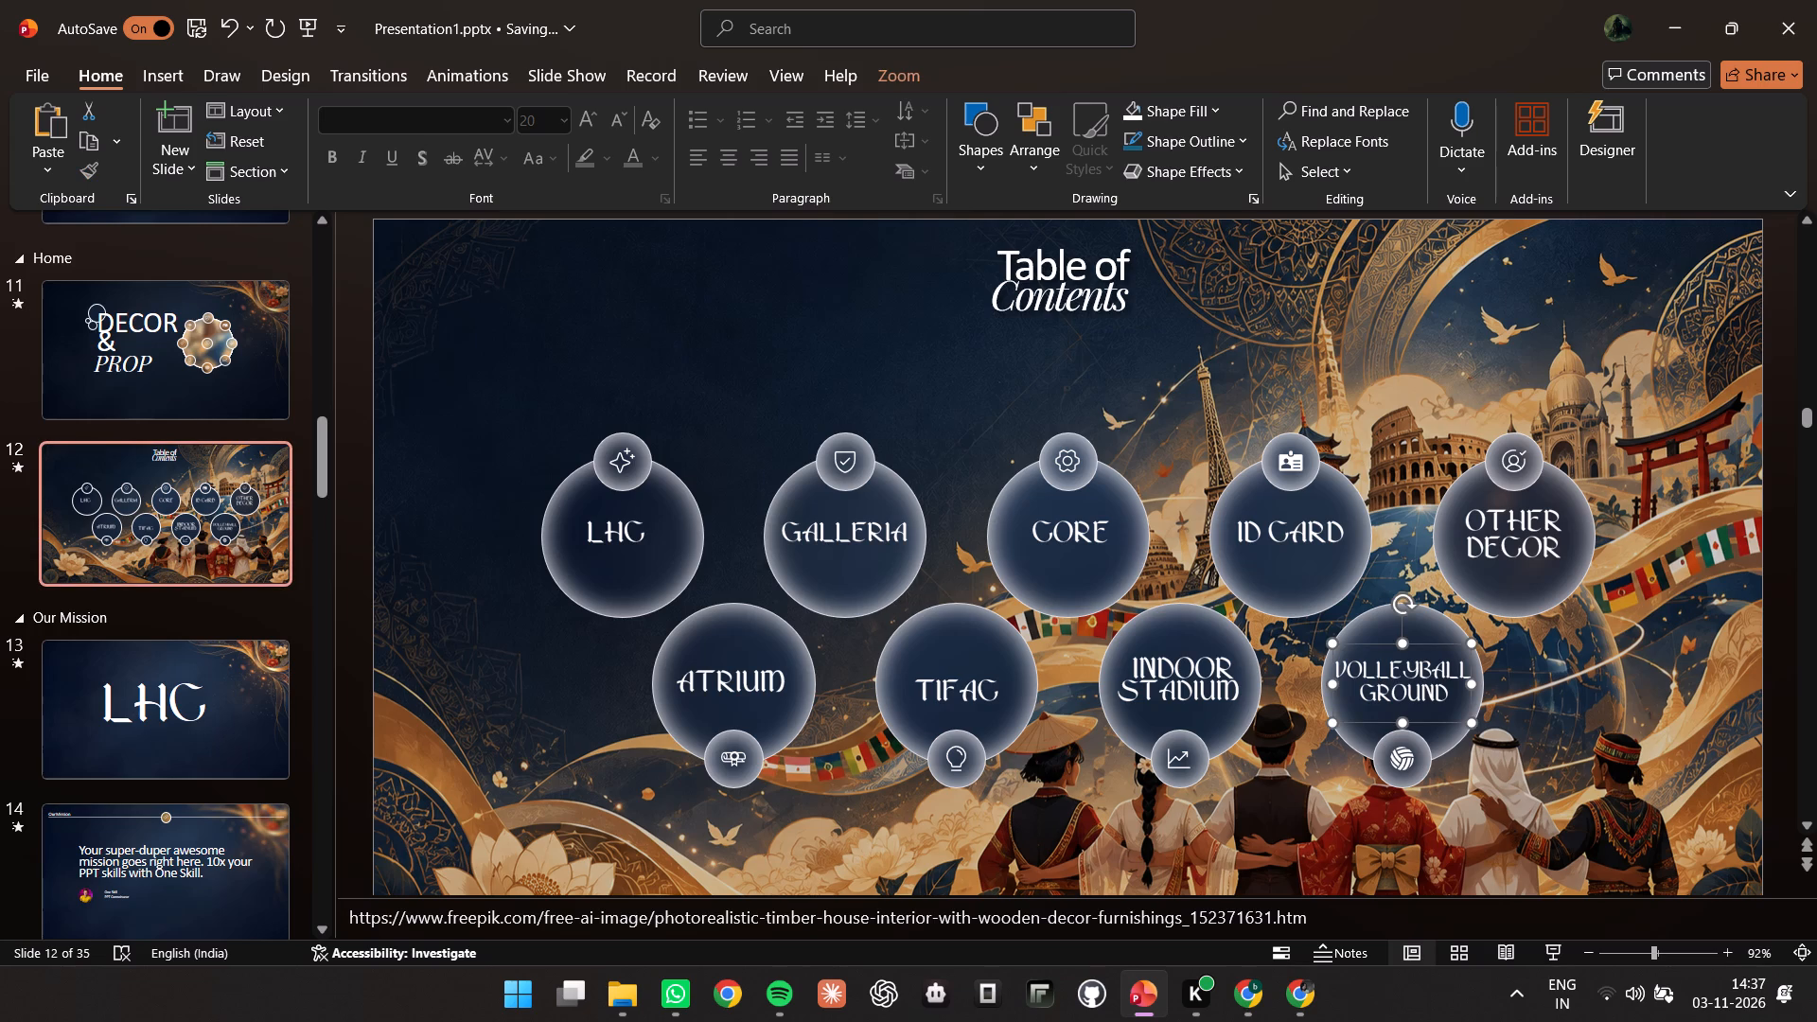
# Delete the word VOLLEYBALL from the section title on slide 27.
pyautogui.scroll(-20, 236, 657)
pyautogui.scroll(-14, 236, 657)
pyautogui.scroll(-8, 229, 674)
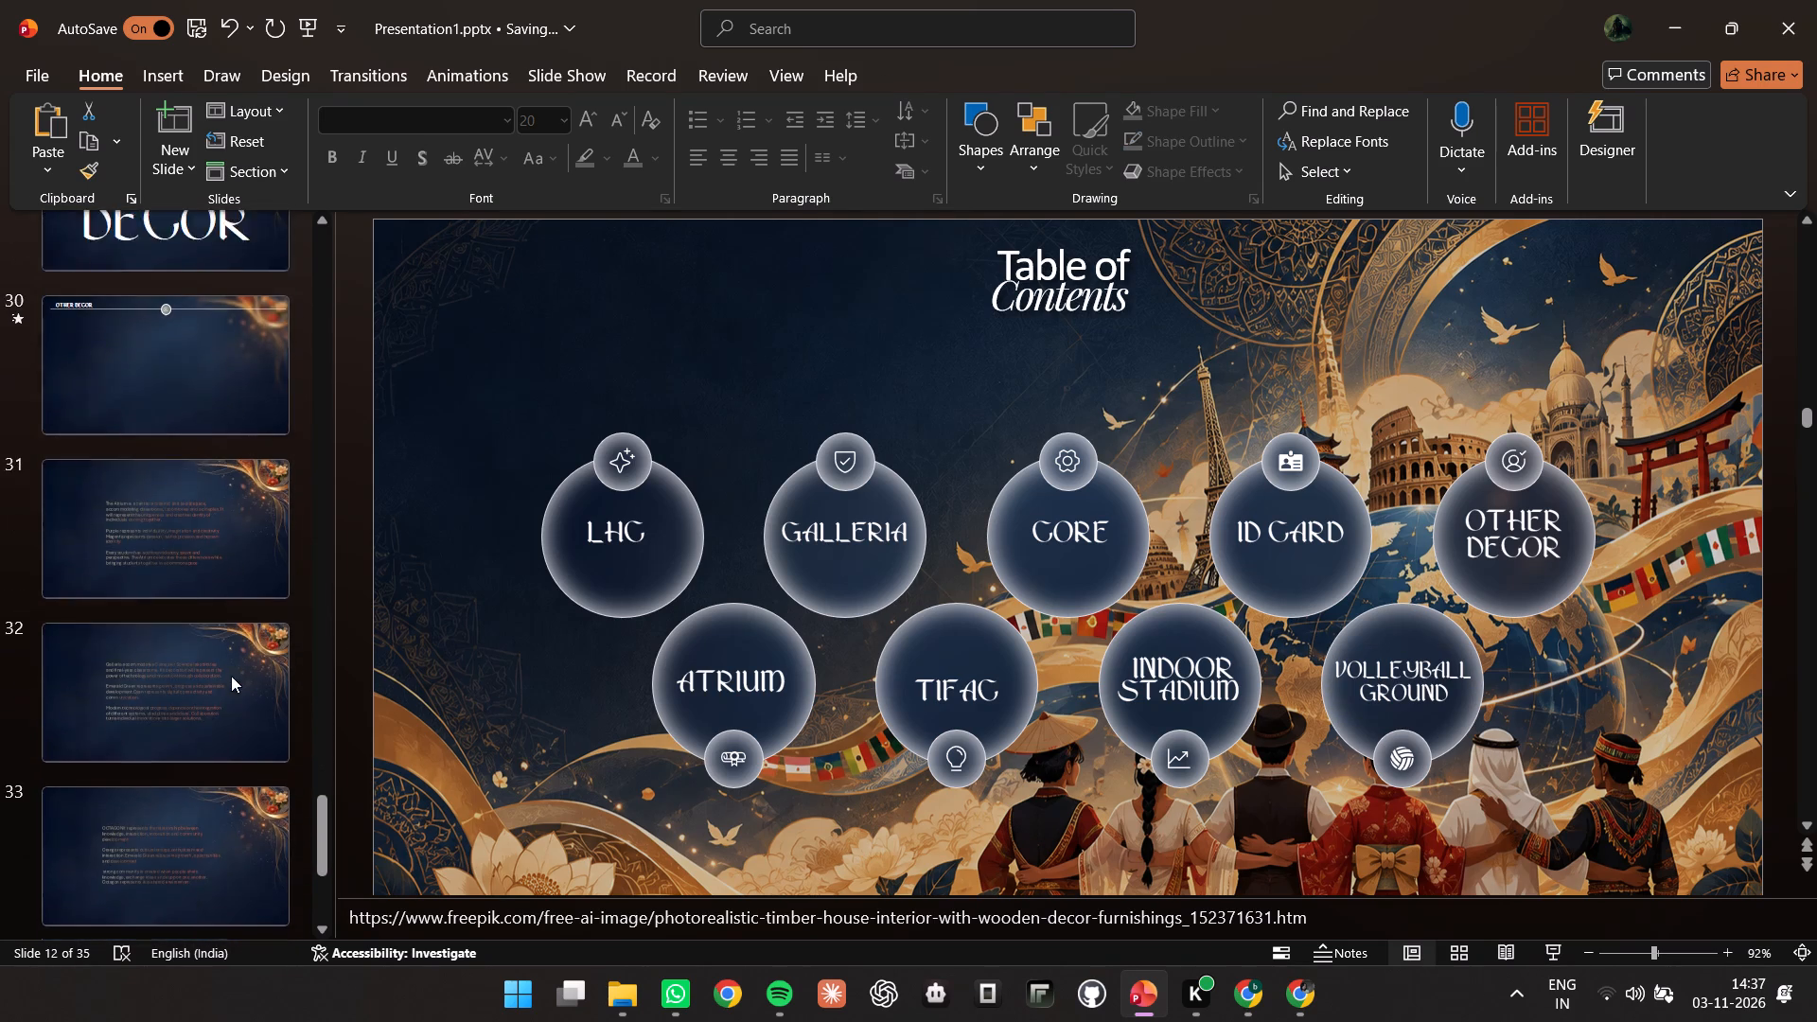
pyautogui.scroll(-8, 231, 677)
pyautogui.scroll(16, 234, 679)
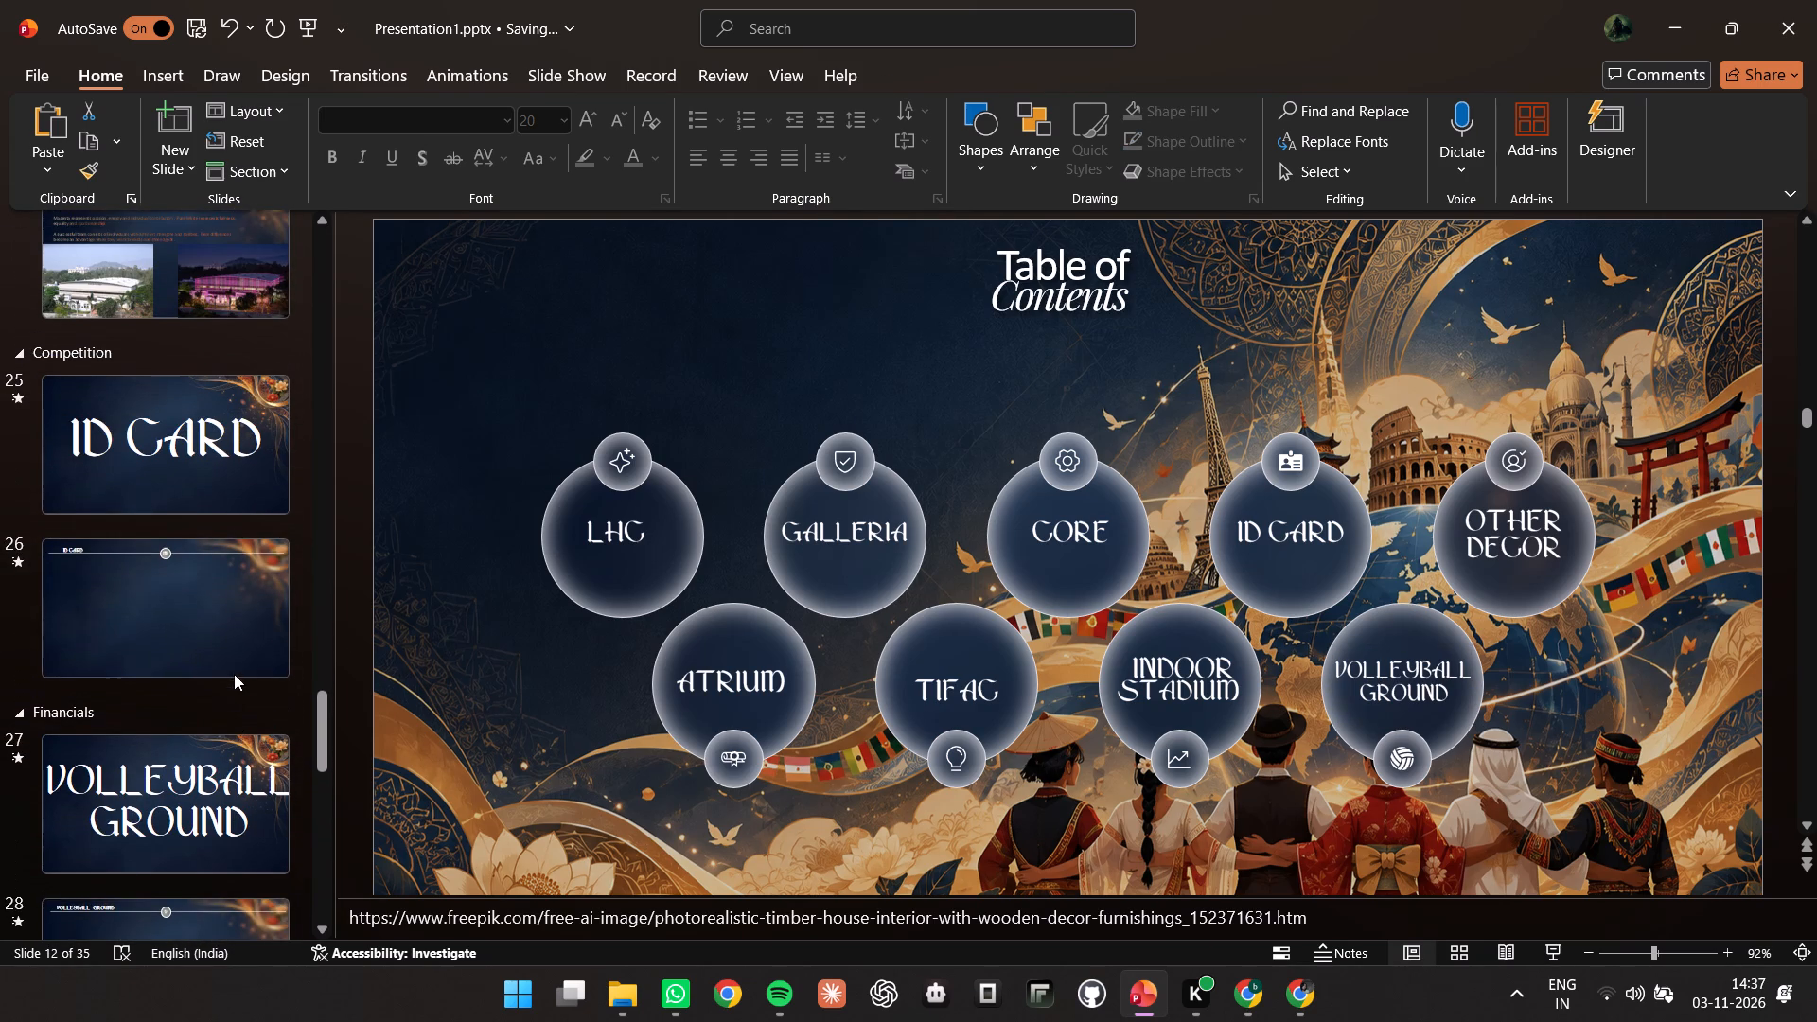
pyautogui.click(198, 756)
pyautogui.click(962, 539)
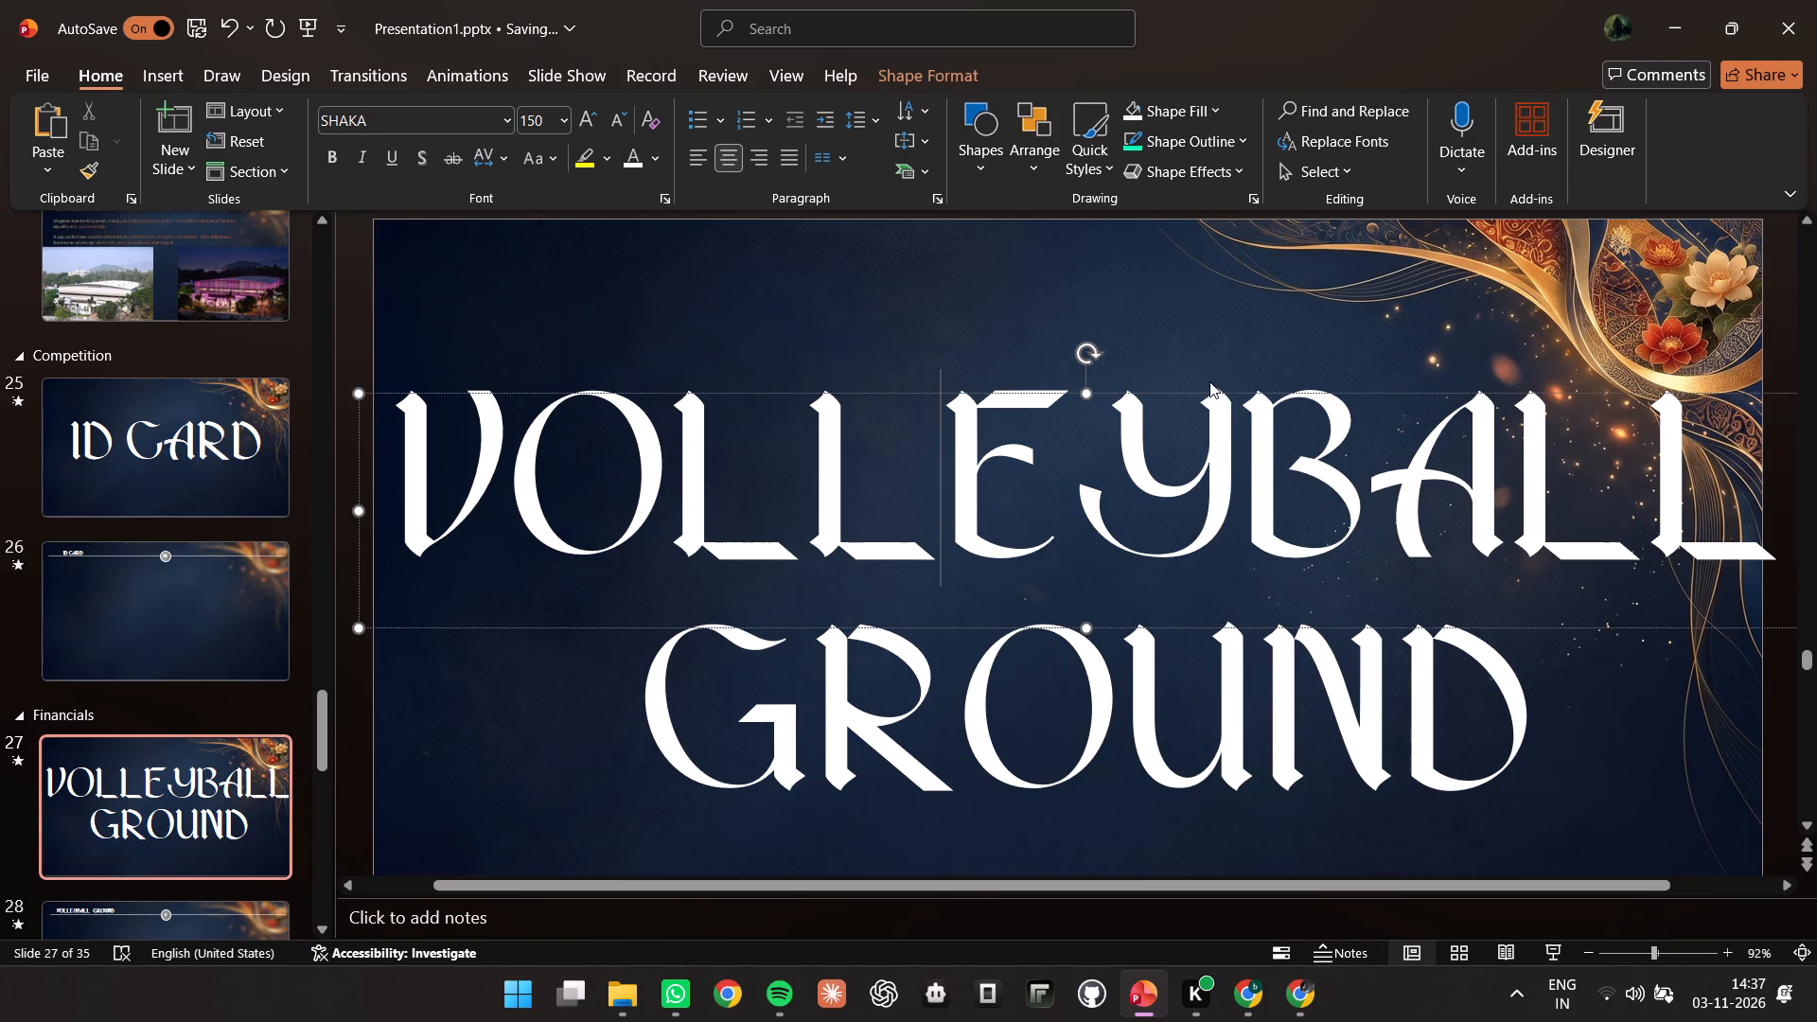
pyautogui.click(1249, 392)
pyautogui.press('Delete')
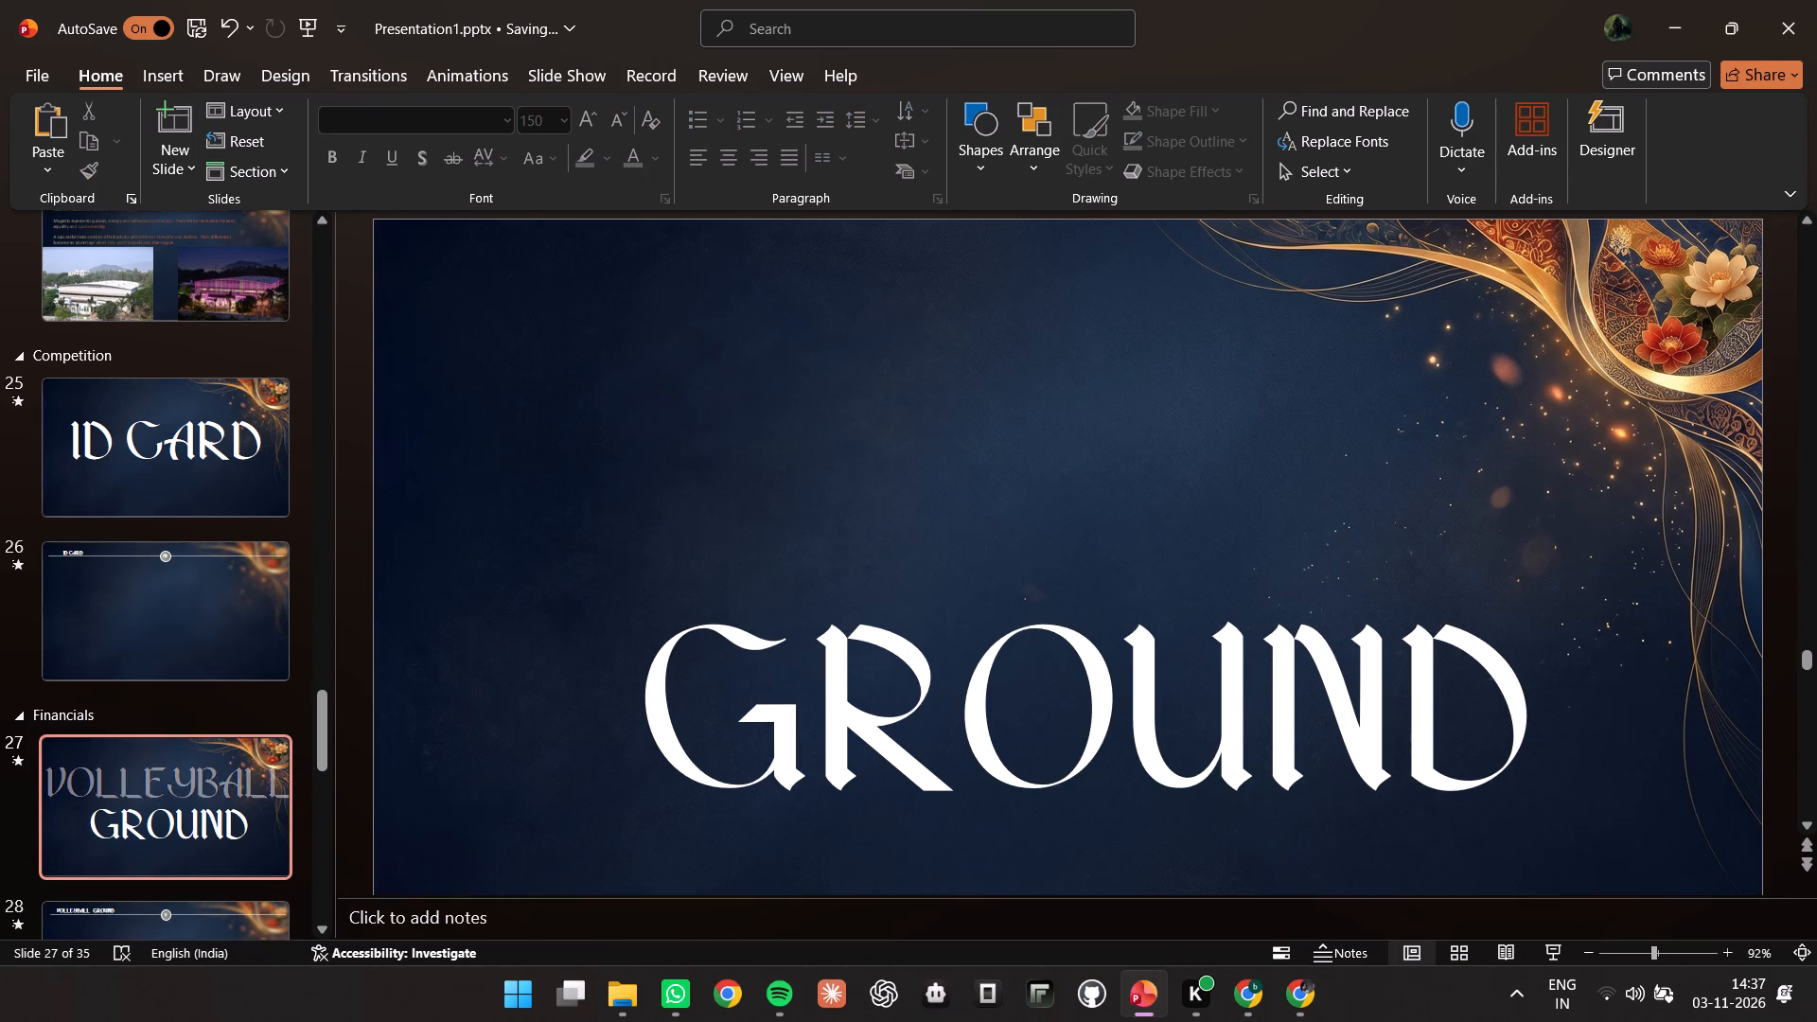
# Move the remaining GROUND title on slide 27 up toward the slide's middle and replace its text with OCTAGON.
pyautogui.click(1188, 621)
pyautogui.moveTo(1130, 627); pyautogui.dragTo(1070, 383)
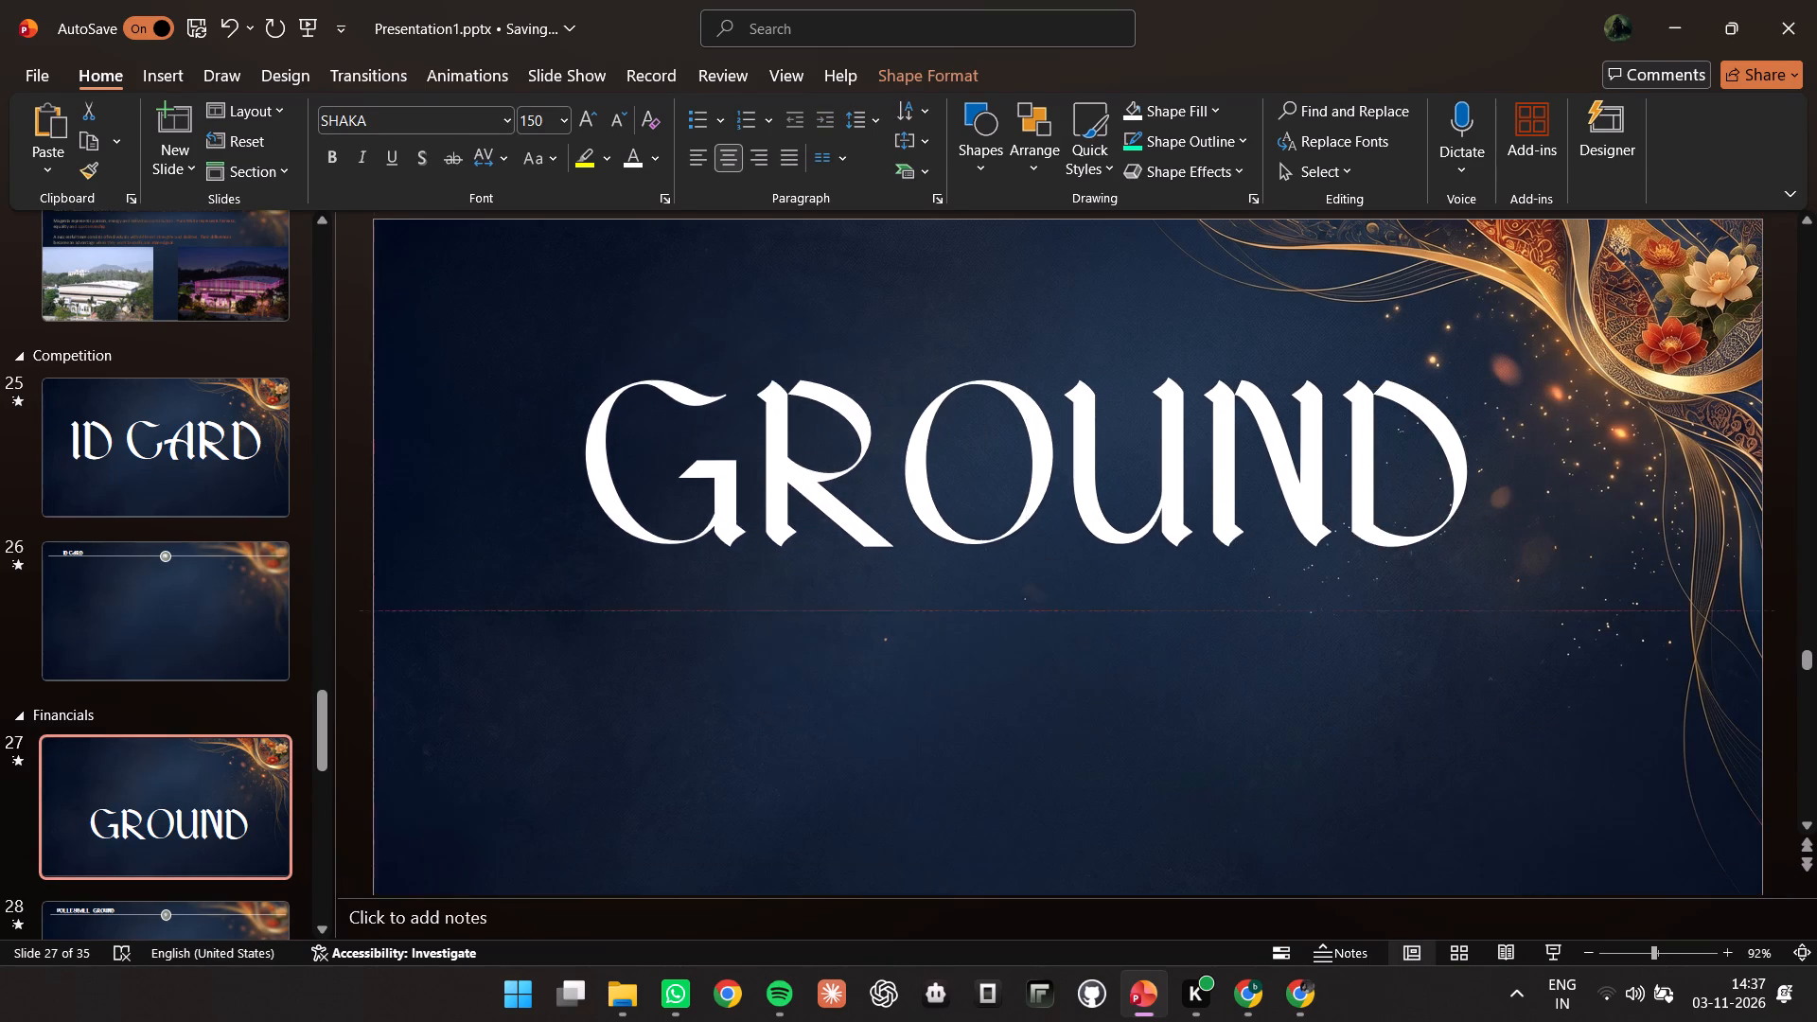
pyautogui.moveTo(1070, 383); pyautogui.dragTo(1037, 442)
pyautogui.click(1035, 467)
pyautogui.hotkey('ctrl', 'a')
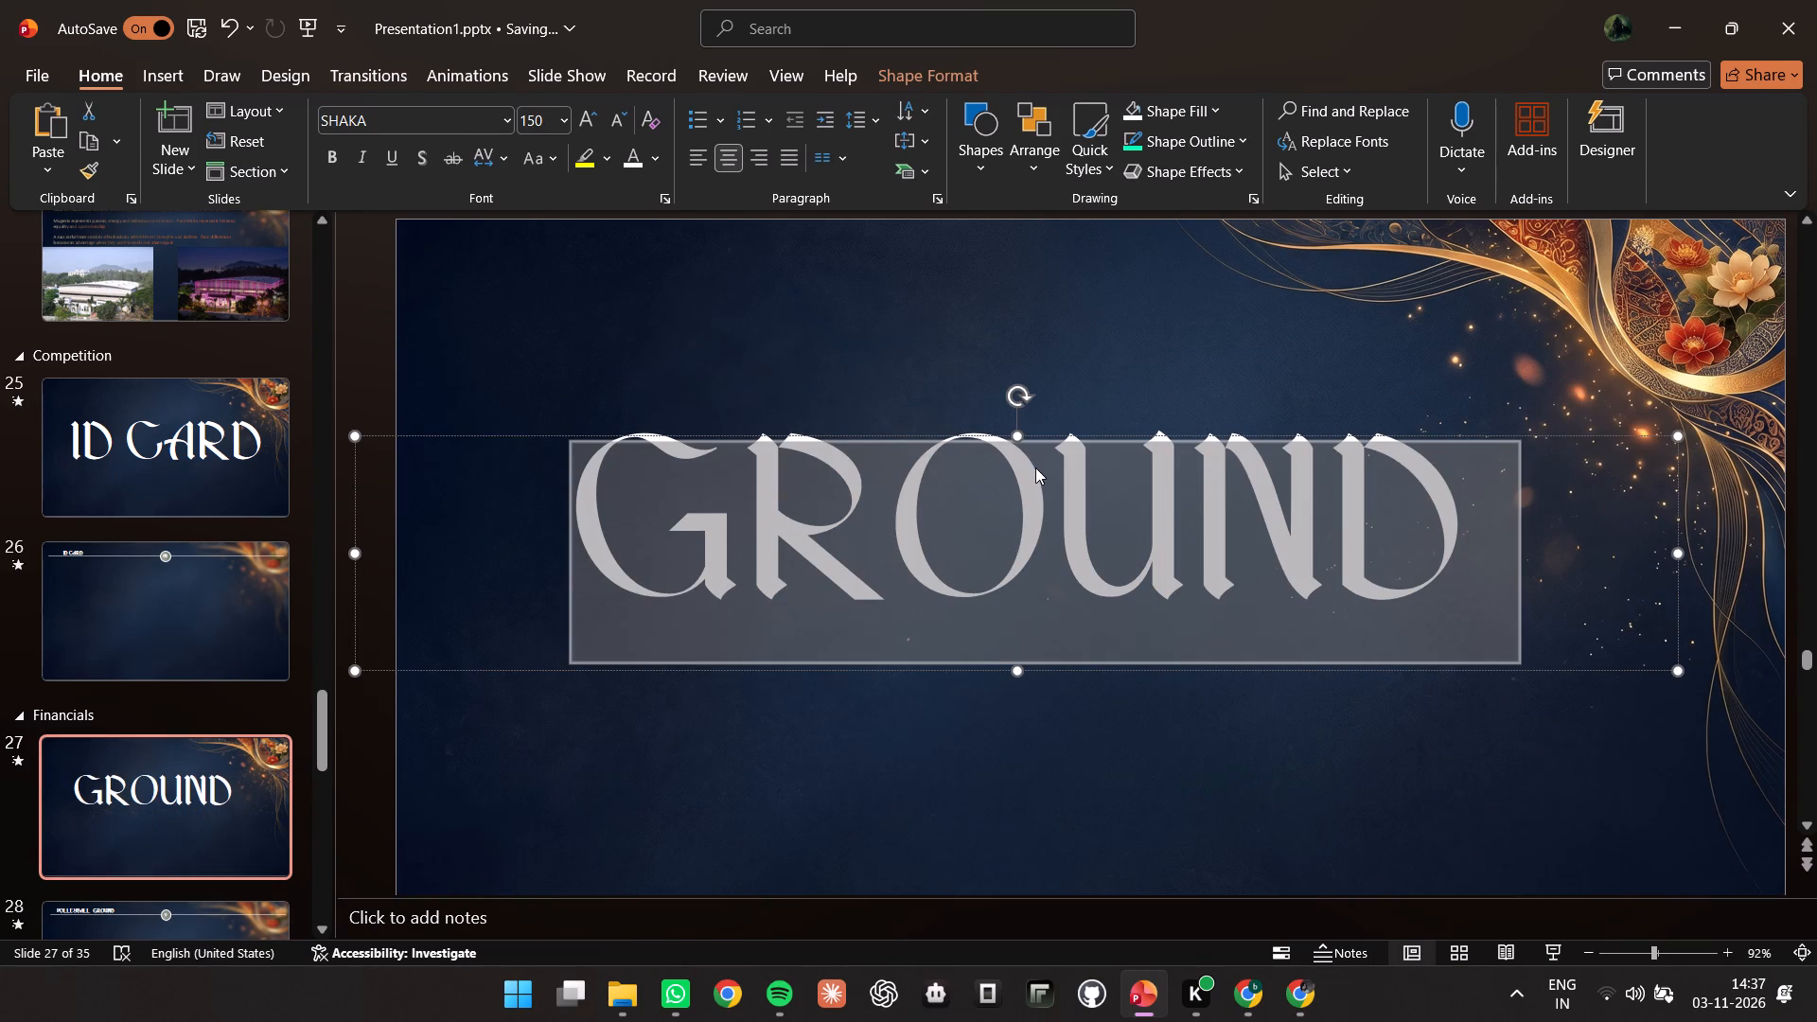
pyautogui.press('p')
pyautogui.press('BackSpace')
pyautogui.press('o')
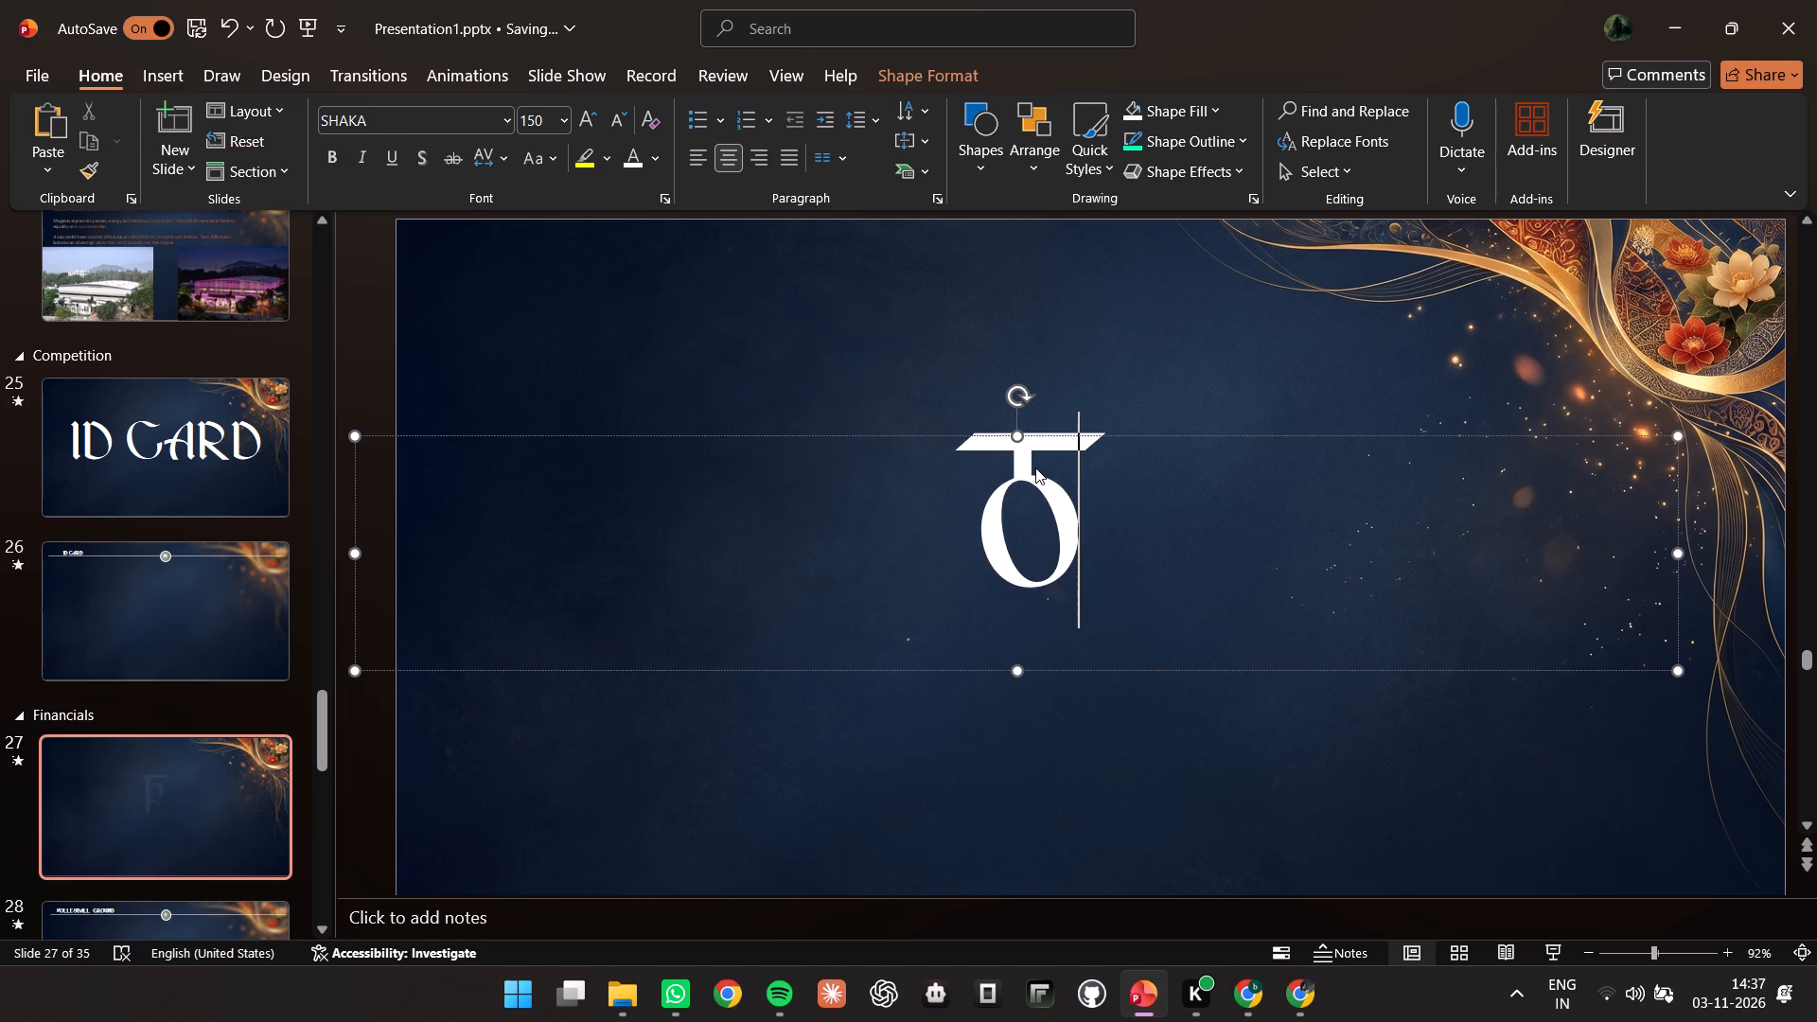
pyautogui.press('BackSpace')
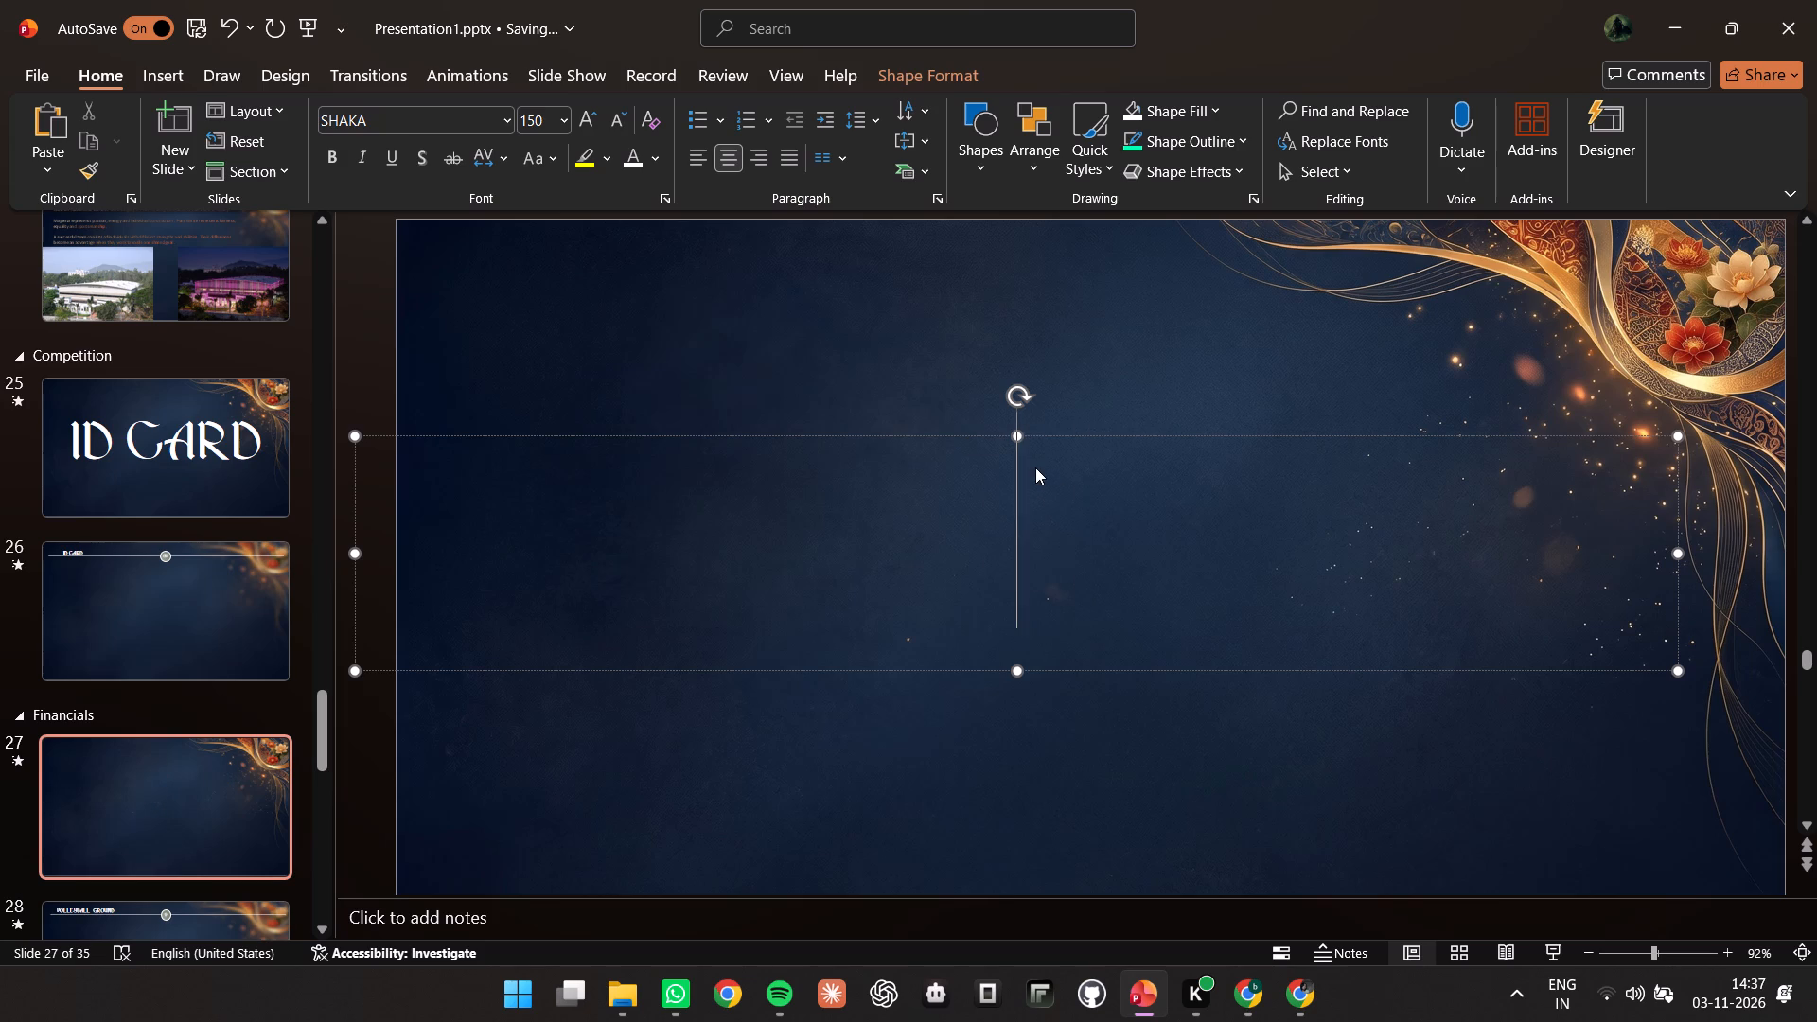
pyautogui.write('O')
pyautogui.press('space')
pyautogui.press('BackSpace')
pyautogui.write('CTAGON')
# On slide 28, remove VOLLEYBALL from the header, move GROUND to the start of the divider line and change it to OCTAGON.
pyautogui.scroll(-2, 143, 781)
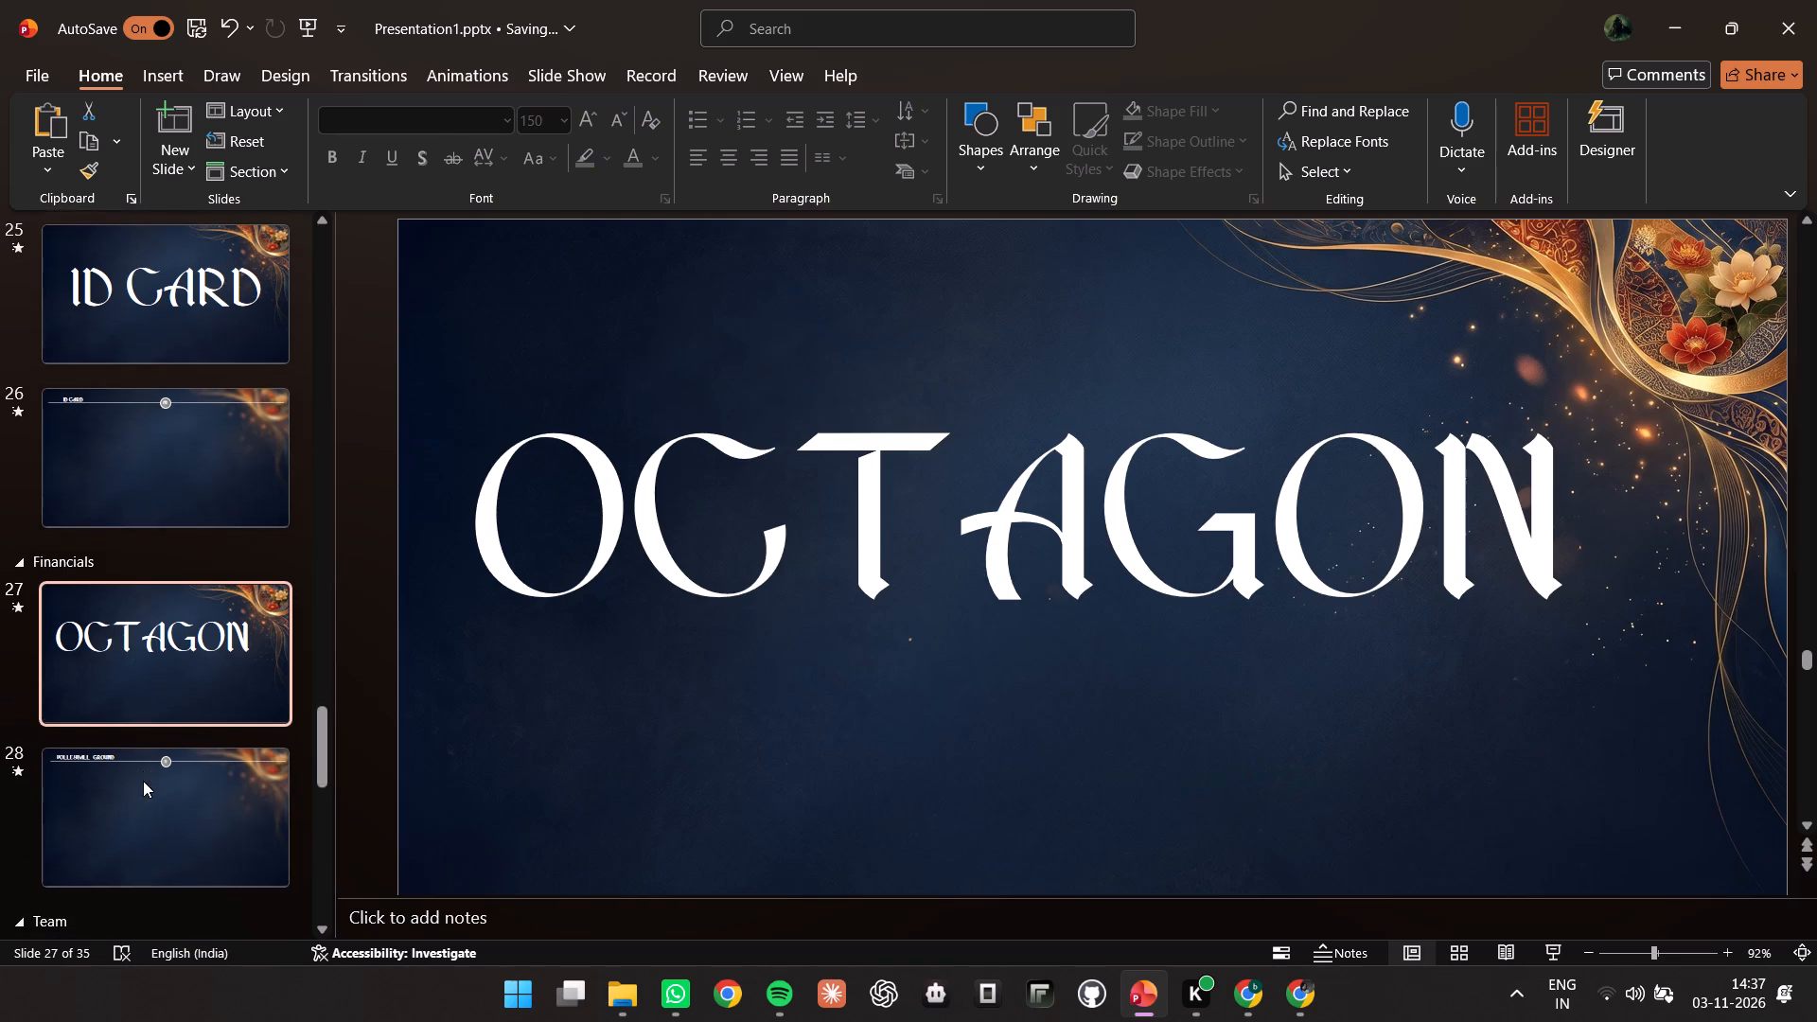
pyautogui.click(145, 766)
pyautogui.click(583, 260)
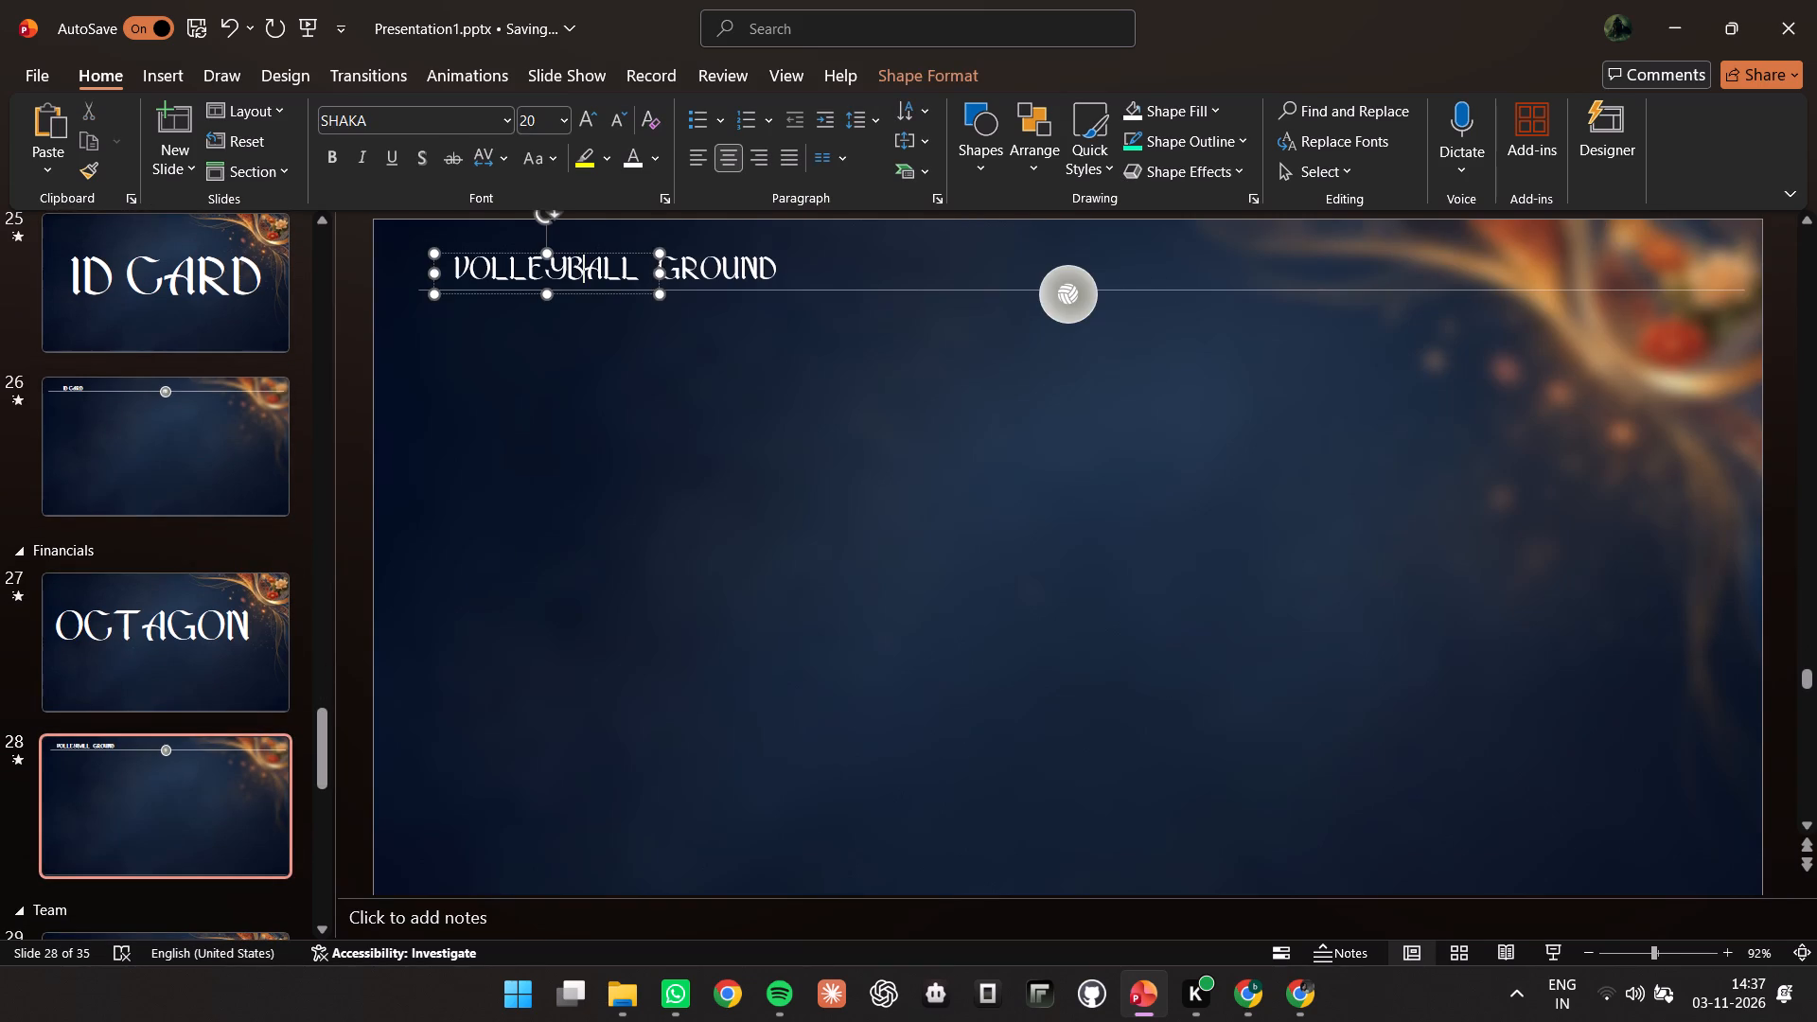
pyautogui.click(647, 253)
pyautogui.press('Delete')
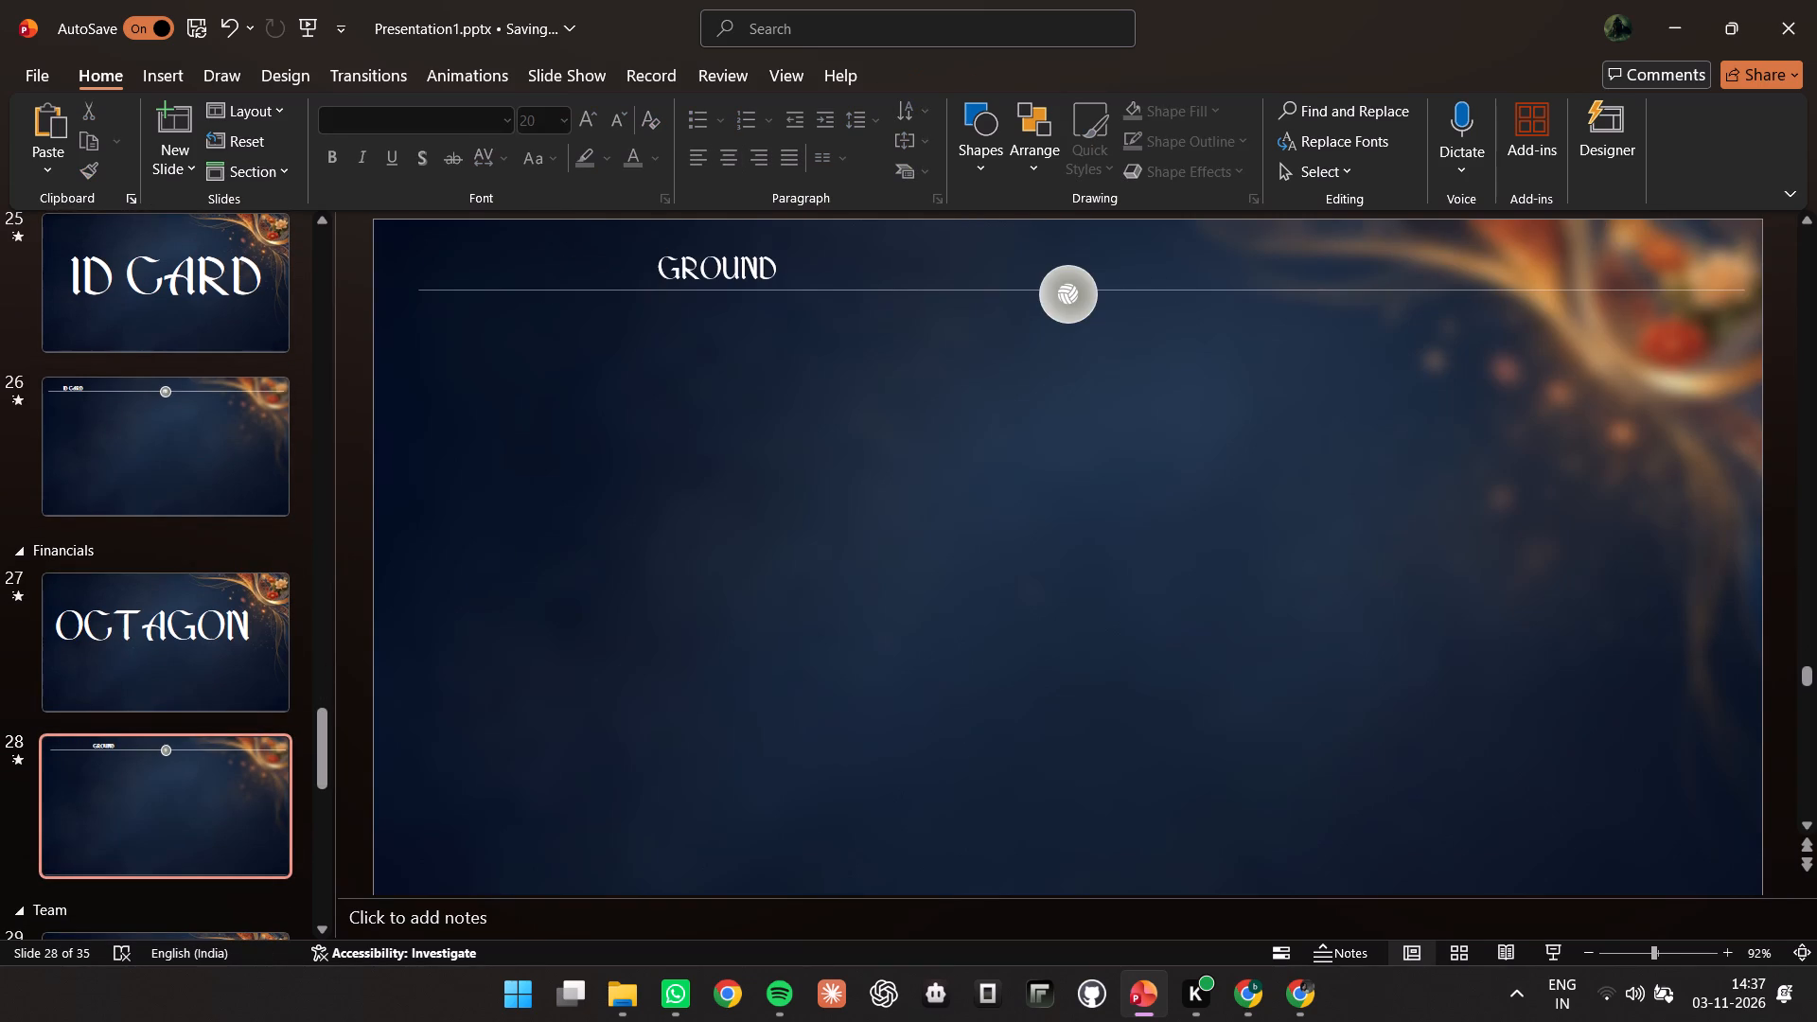
pyautogui.click(695, 271)
pyautogui.moveTo(689, 255); pyautogui.dragTo(466, 252)
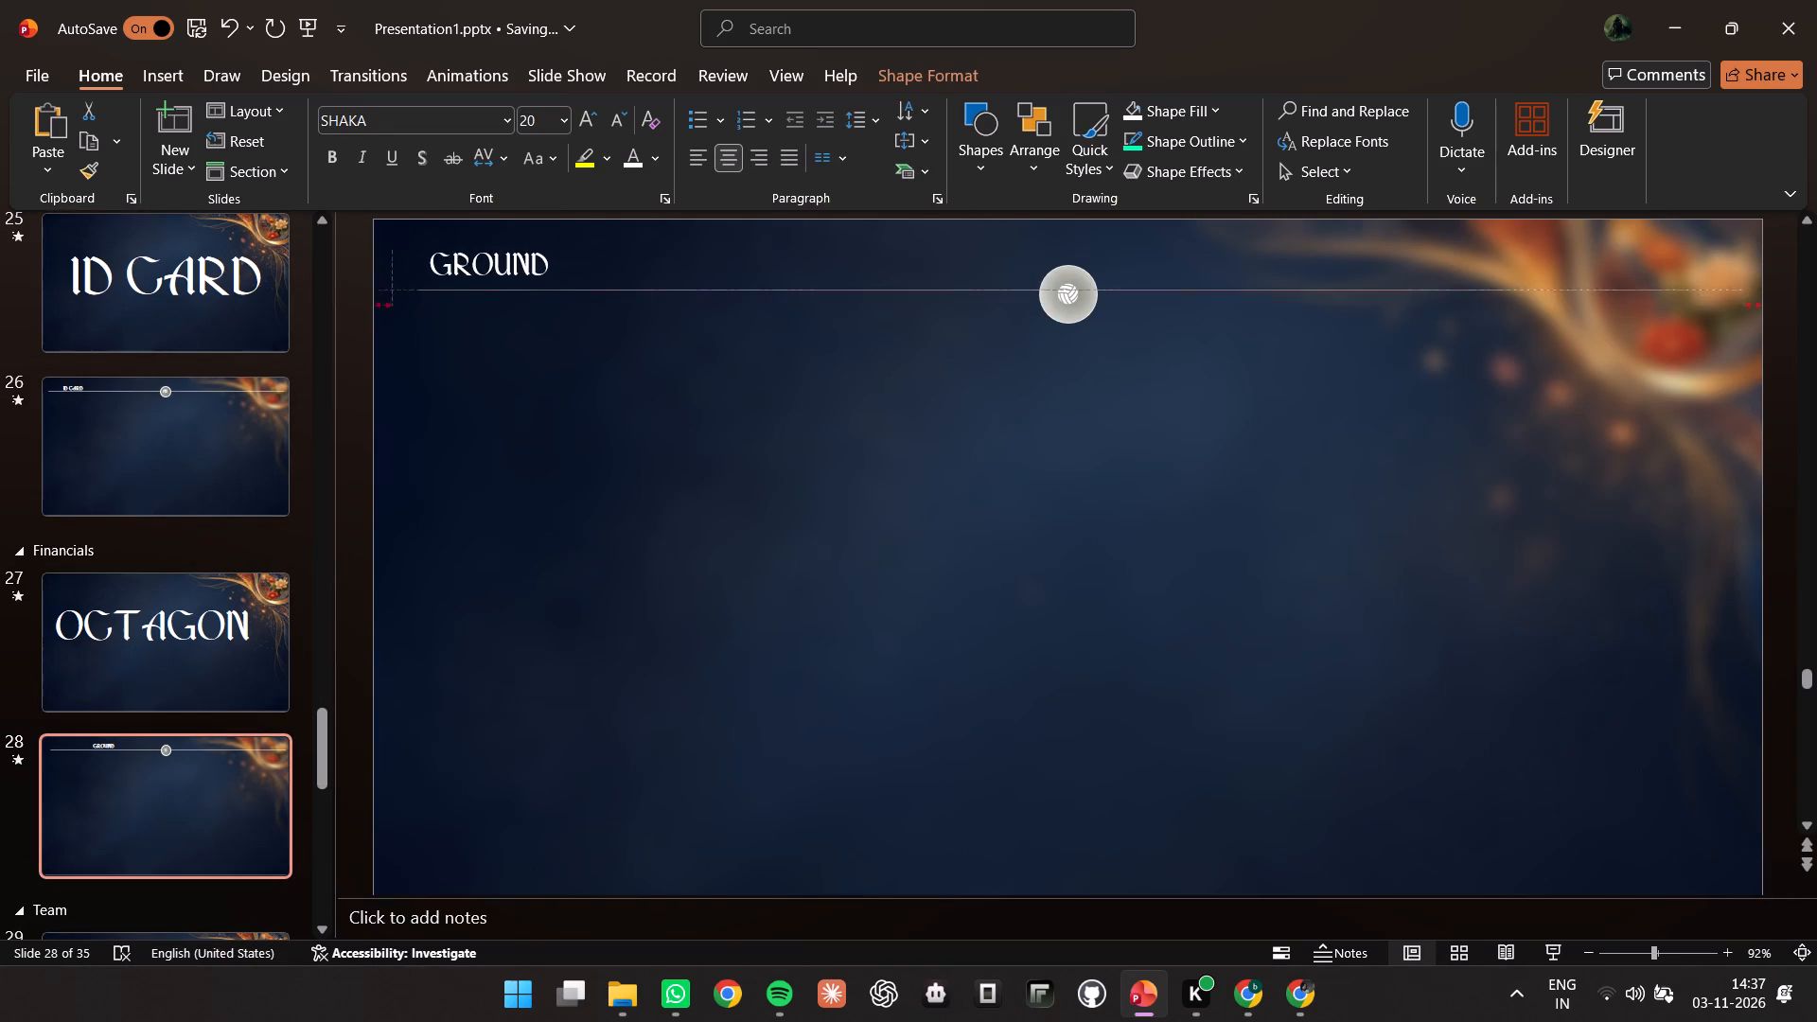
pyautogui.click(467, 256)
pyautogui.hotkey('ctrl', 'a')
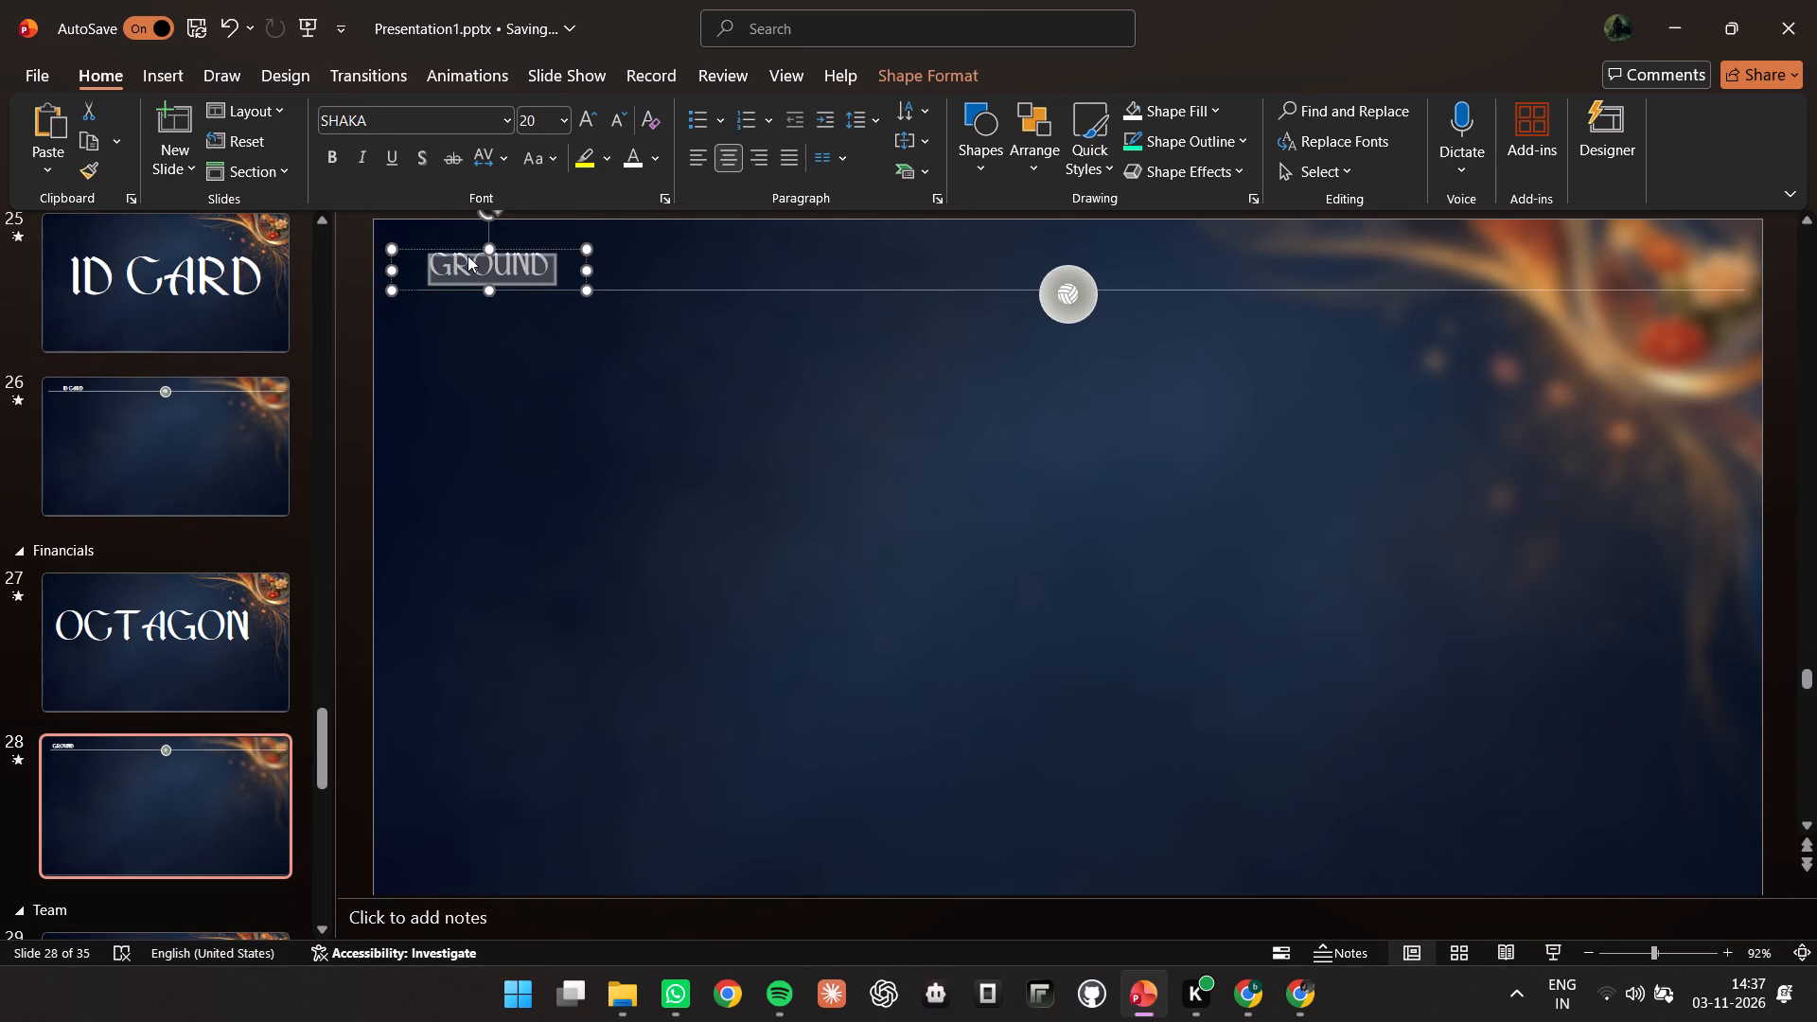
pyautogui.write('OCTAGONA')
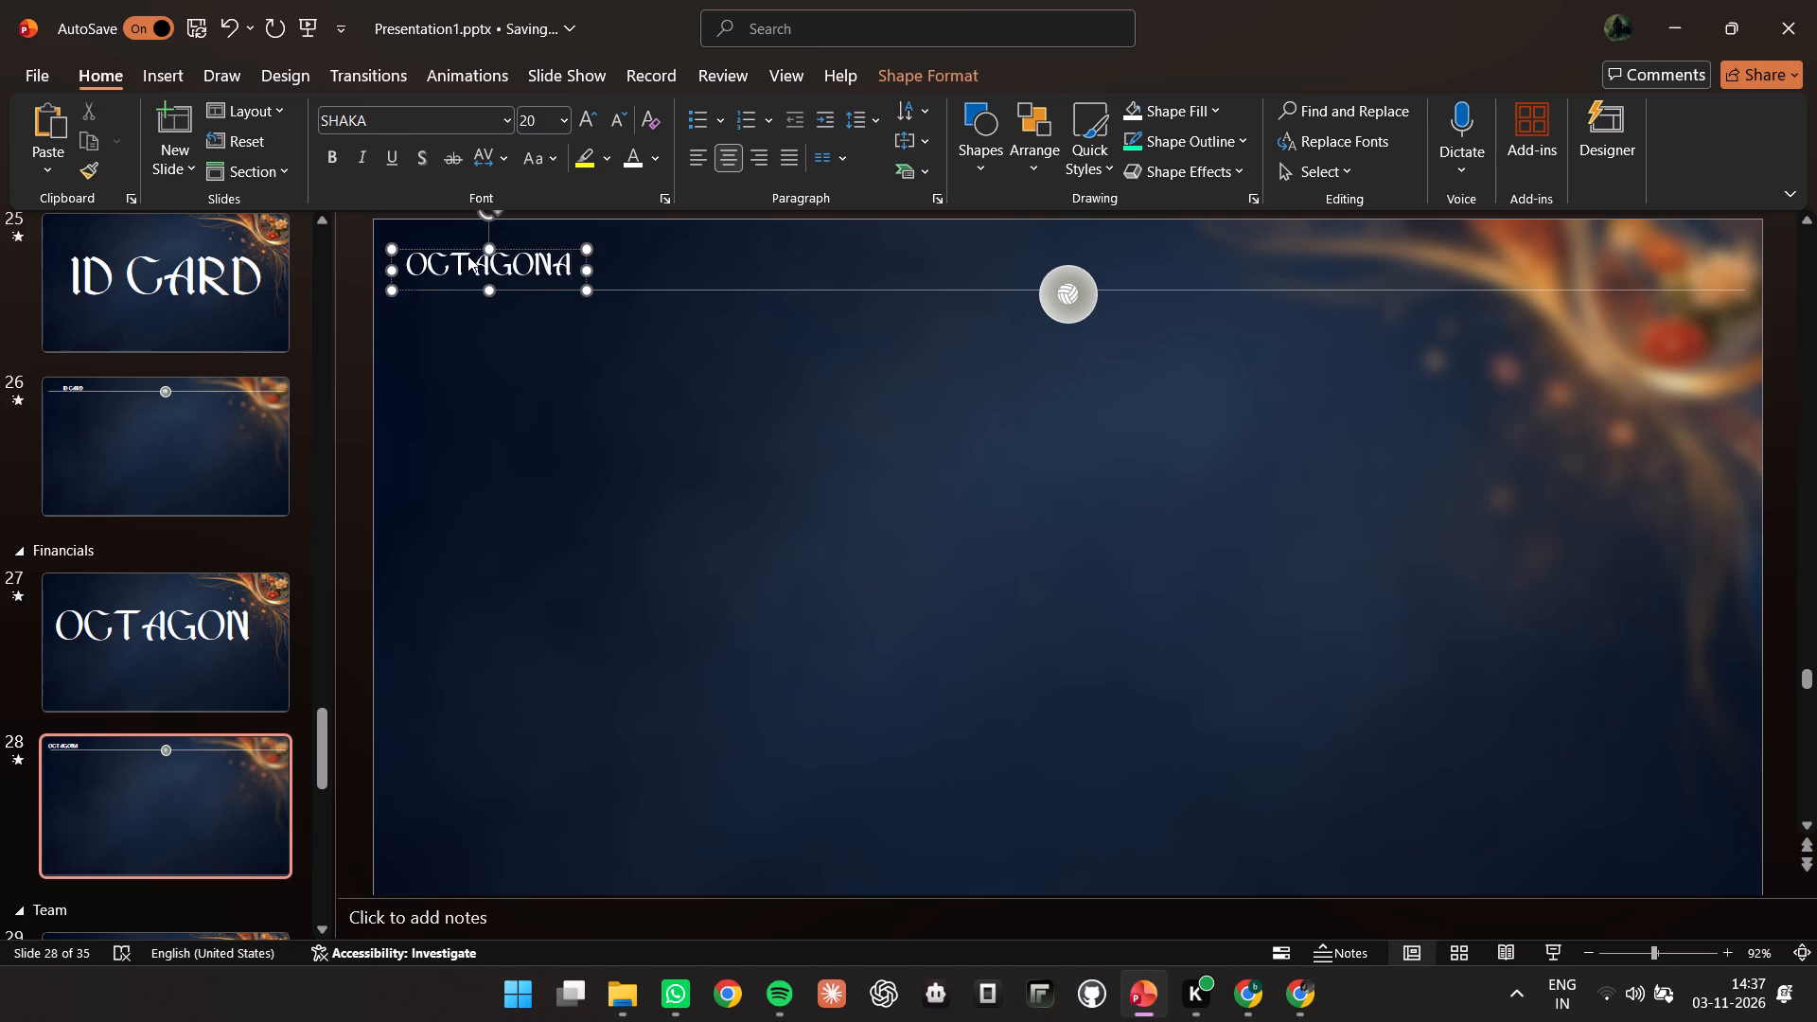
pyautogui.press('BackSpace')
pyautogui.click(470, 420)
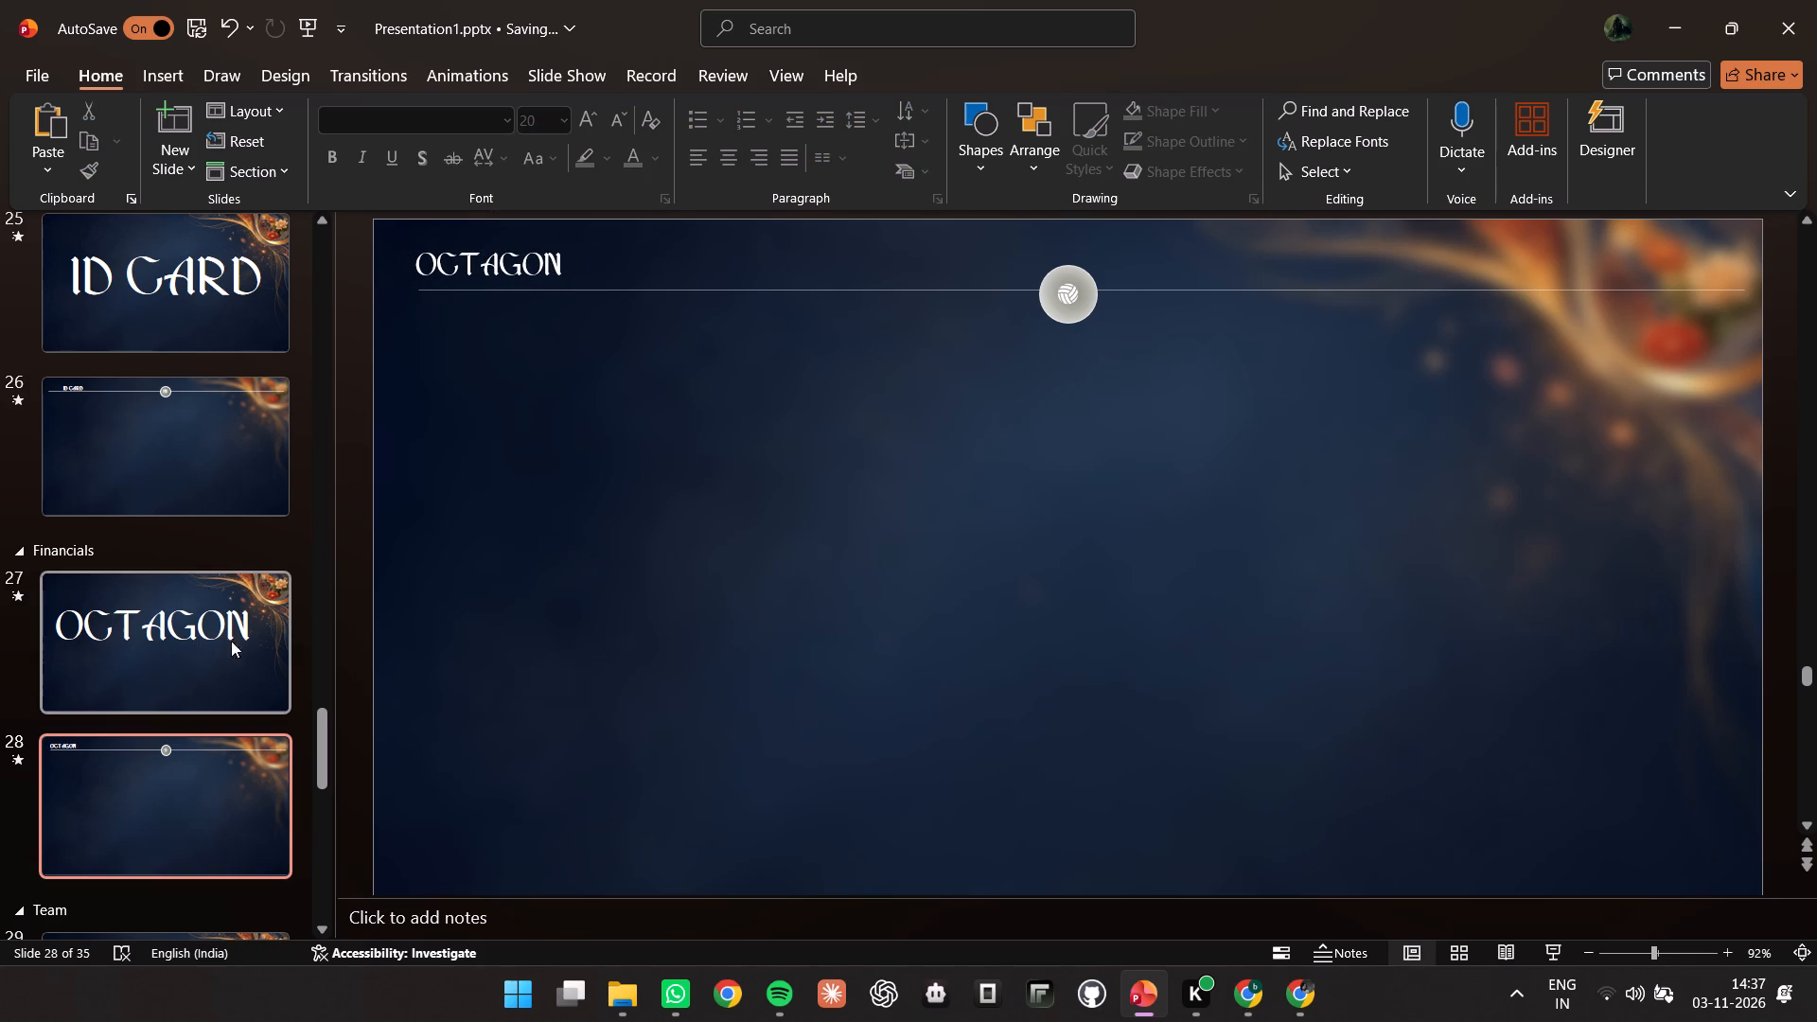
# Look over the Other Decor slides and the earlier venue slides back to the LHC section for content still missing.
pyautogui.scroll(-5, 154, 771)
pyautogui.click(165, 578)
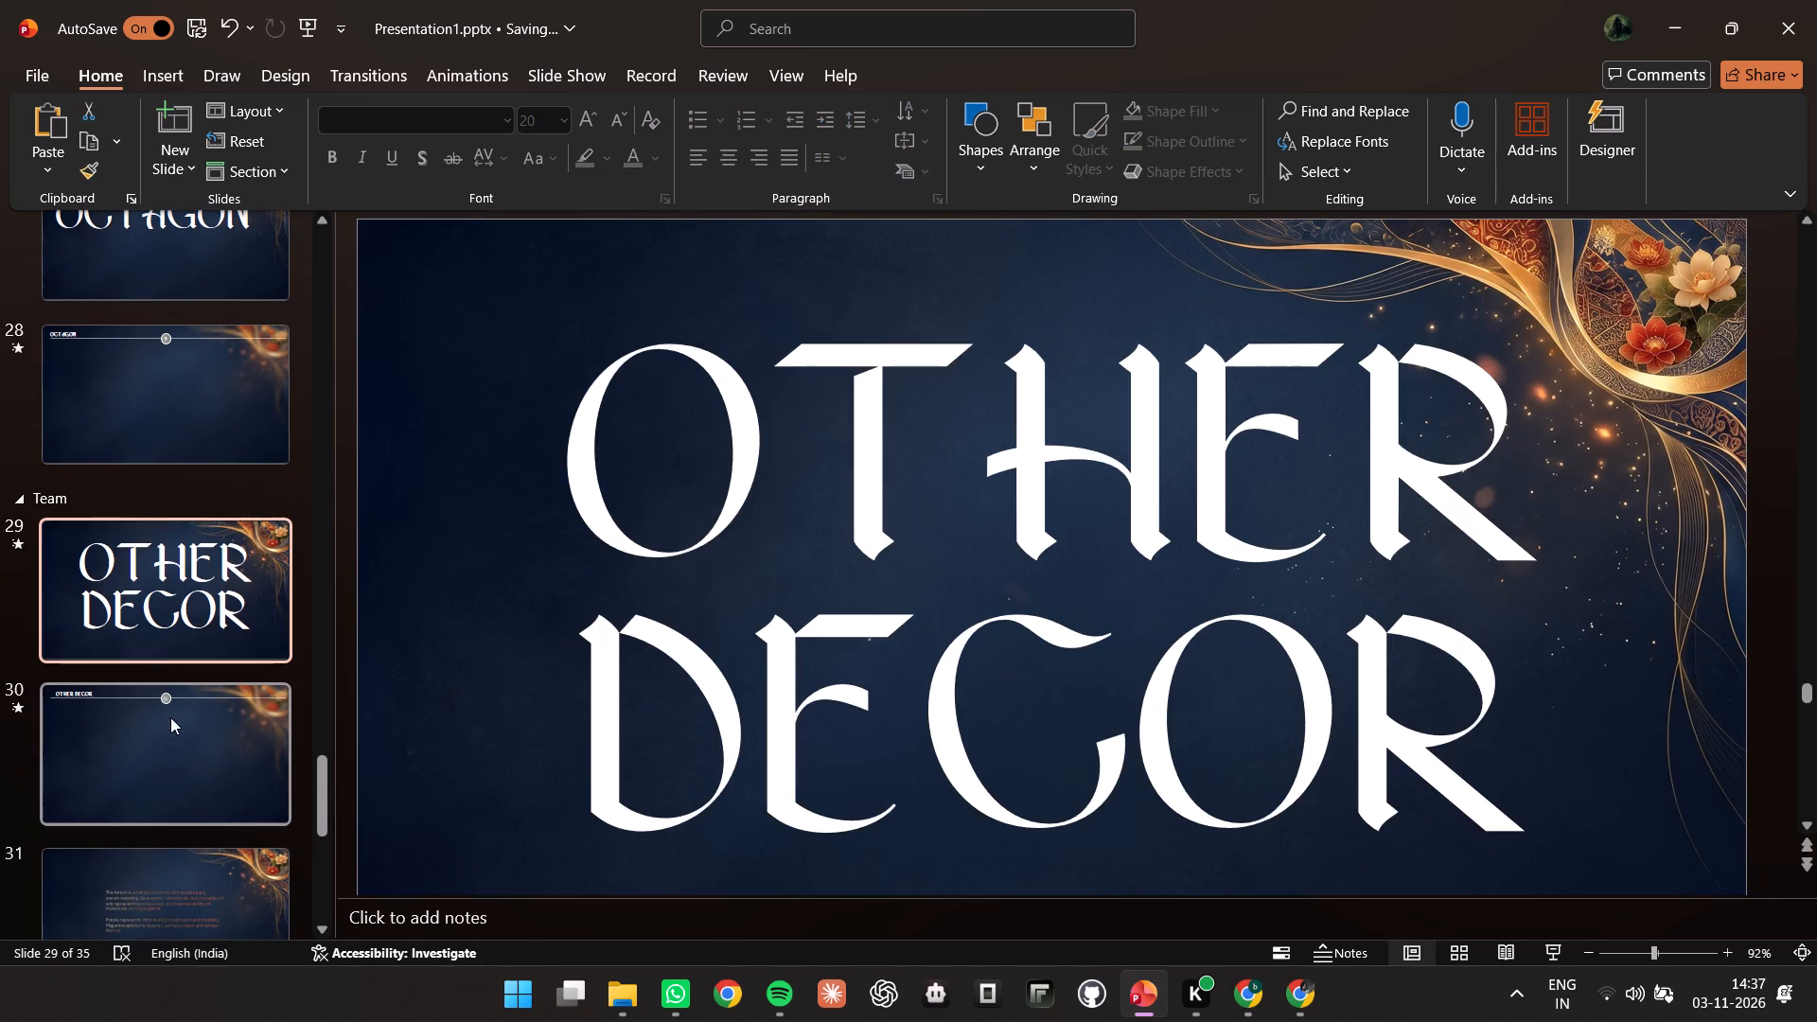
pyautogui.click(215, 706)
pyautogui.scroll(9, 148, 515)
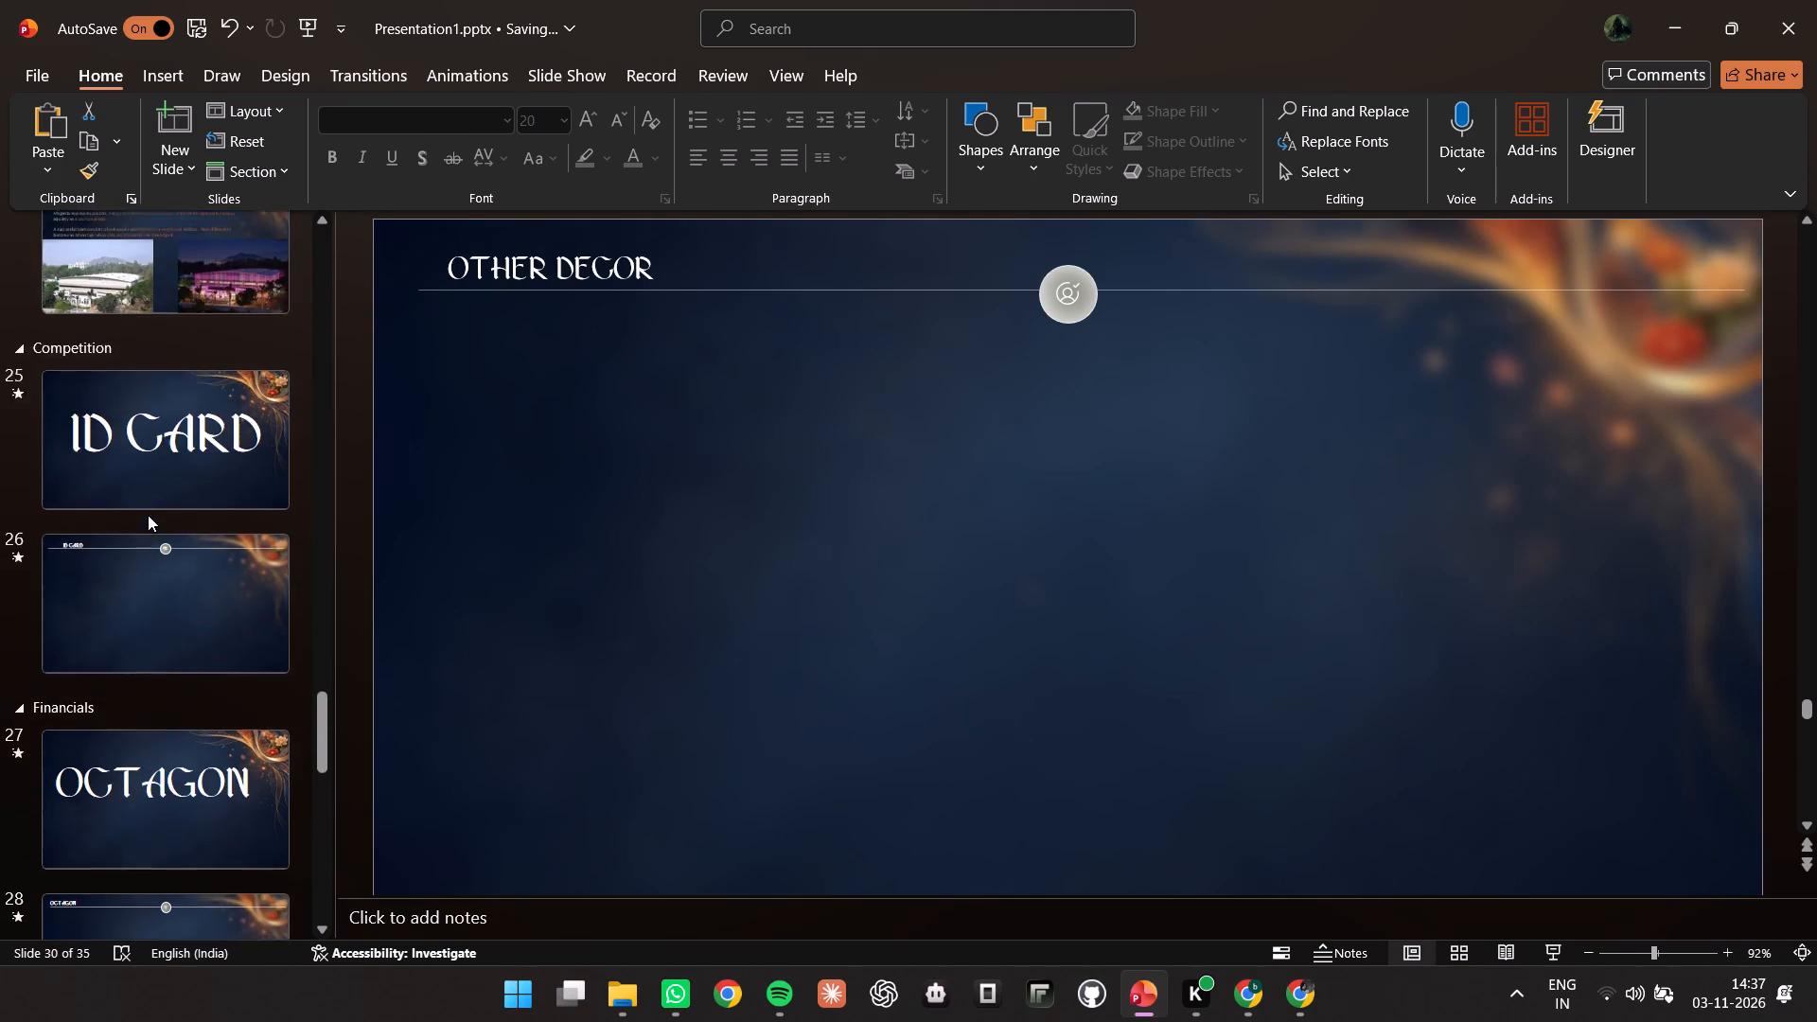
pyautogui.scroll(14, 148, 515)
pyautogui.scroll(10, 146, 510)
pyautogui.scroll(-7, 143, 508)
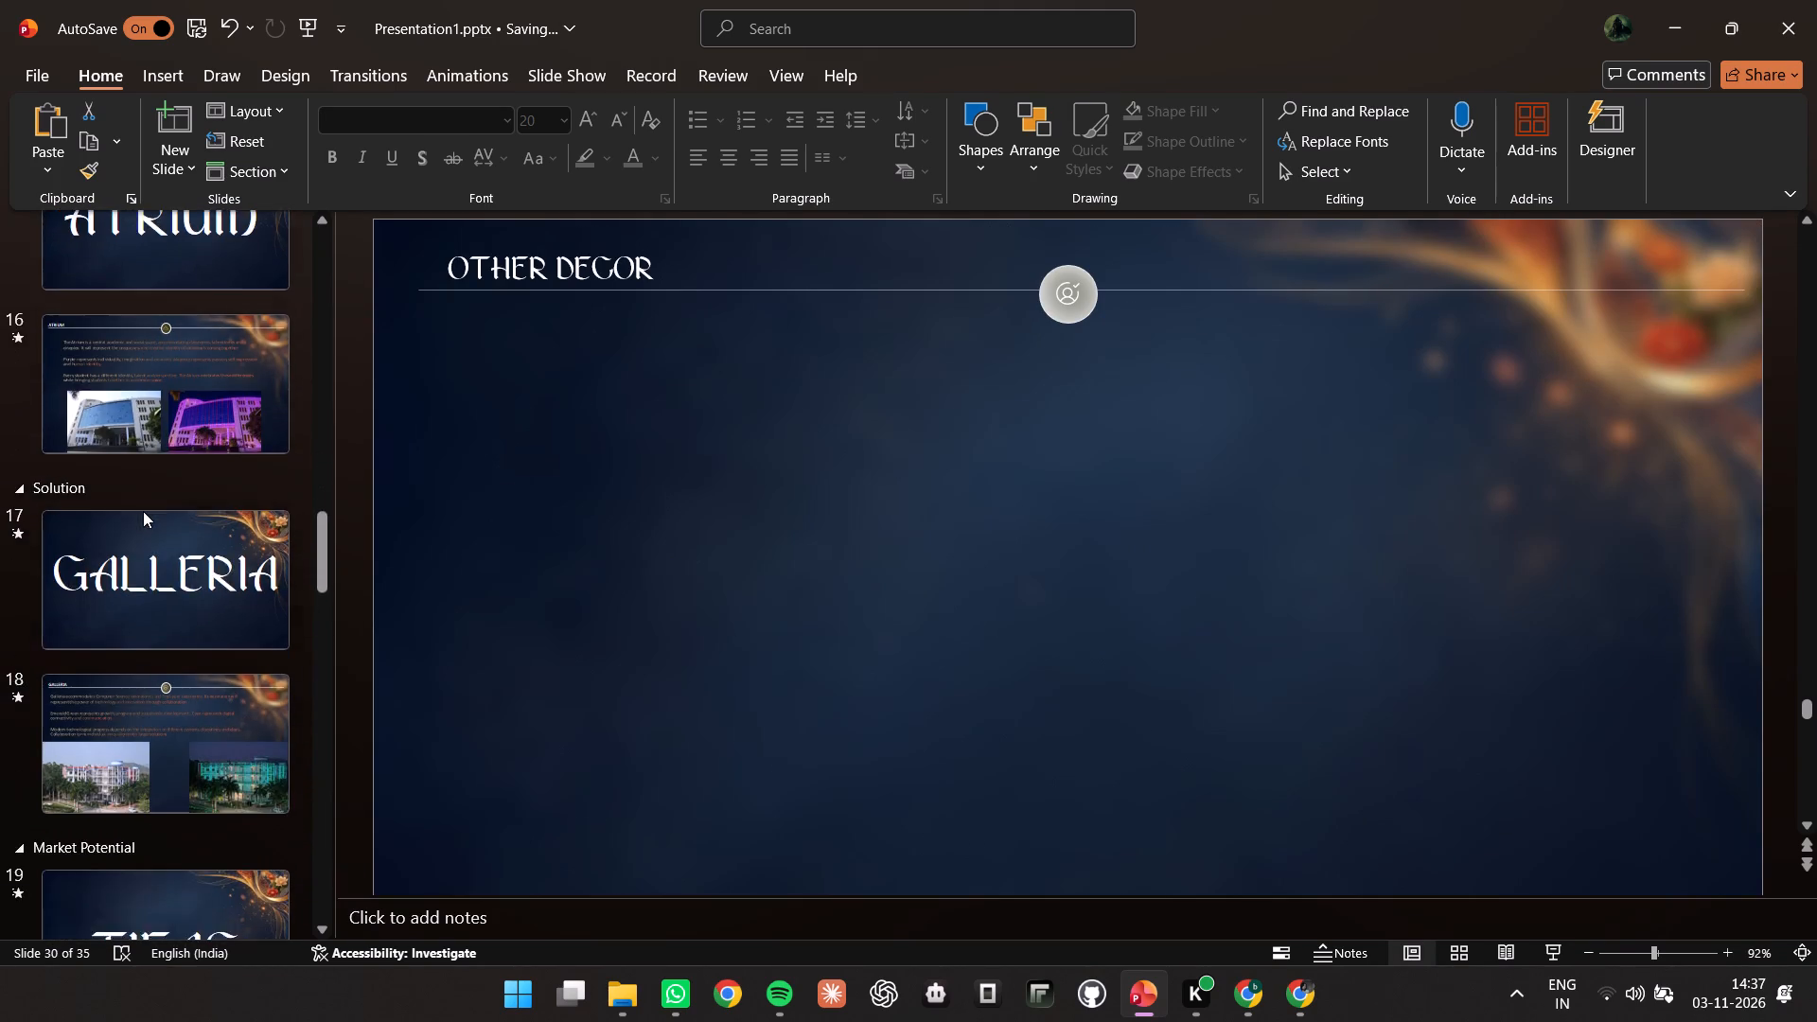
pyautogui.scroll(-9, 144, 510)
pyautogui.scroll(16, 144, 510)
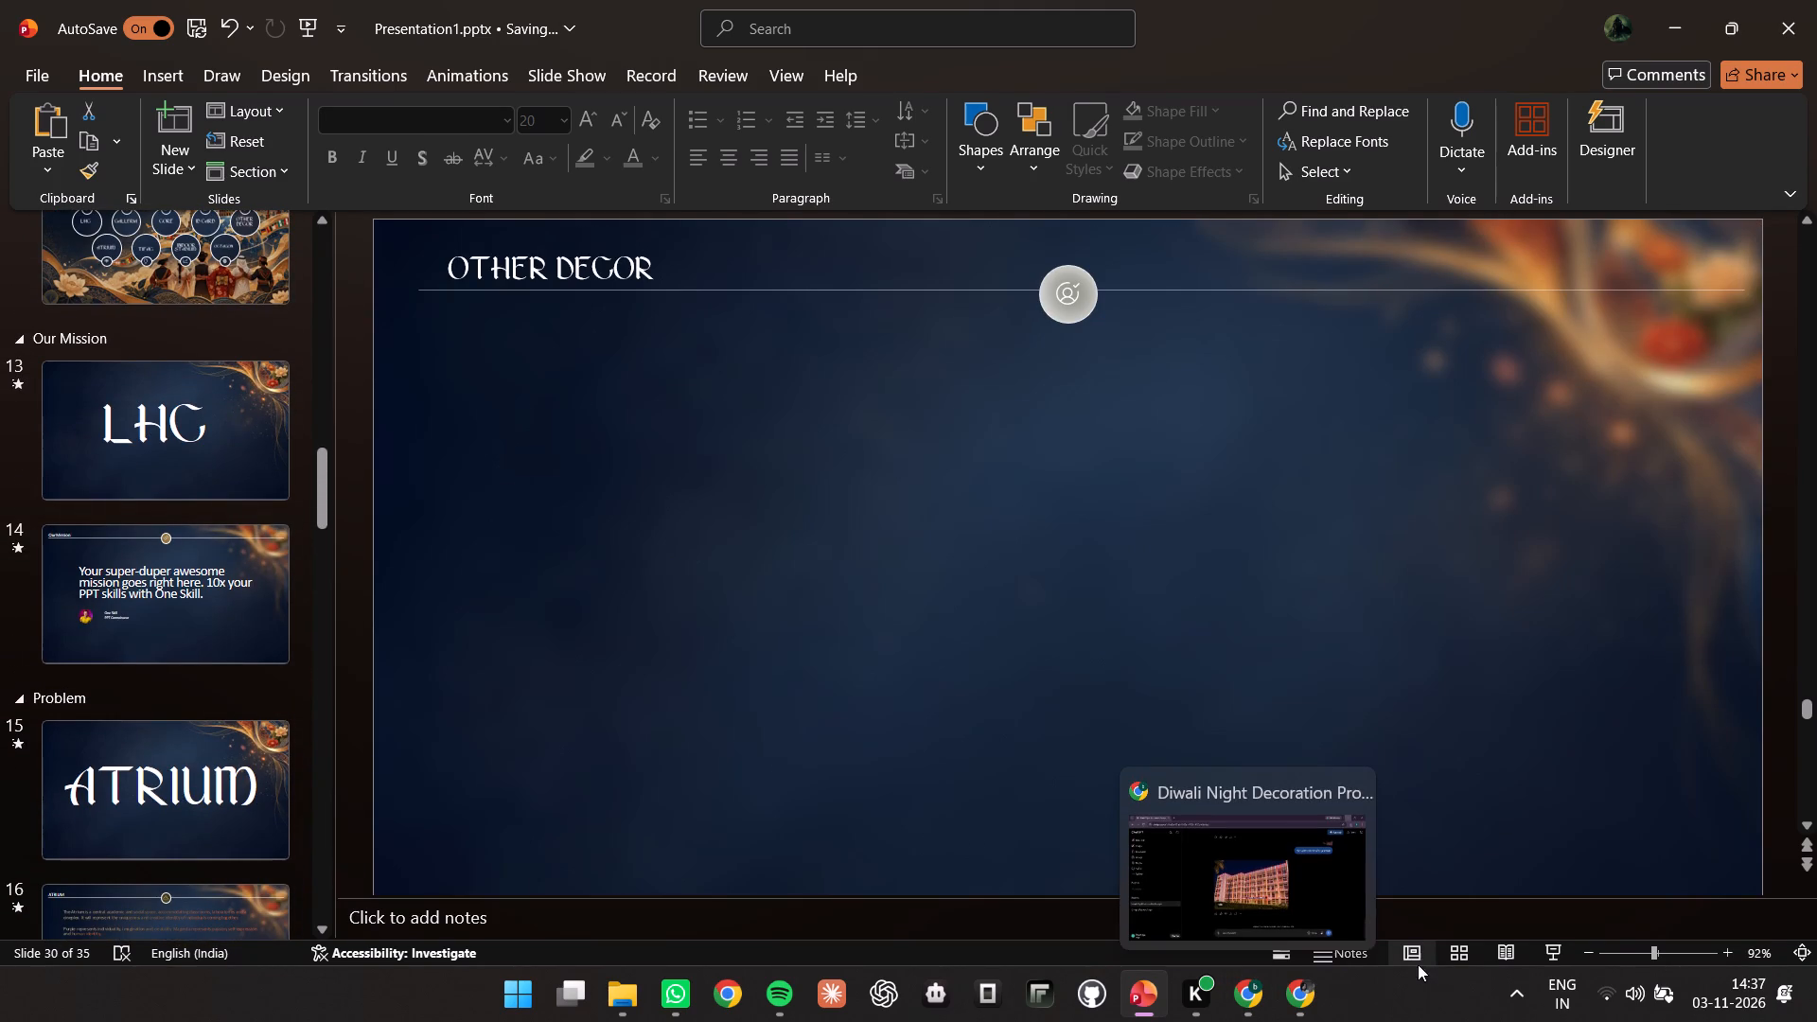
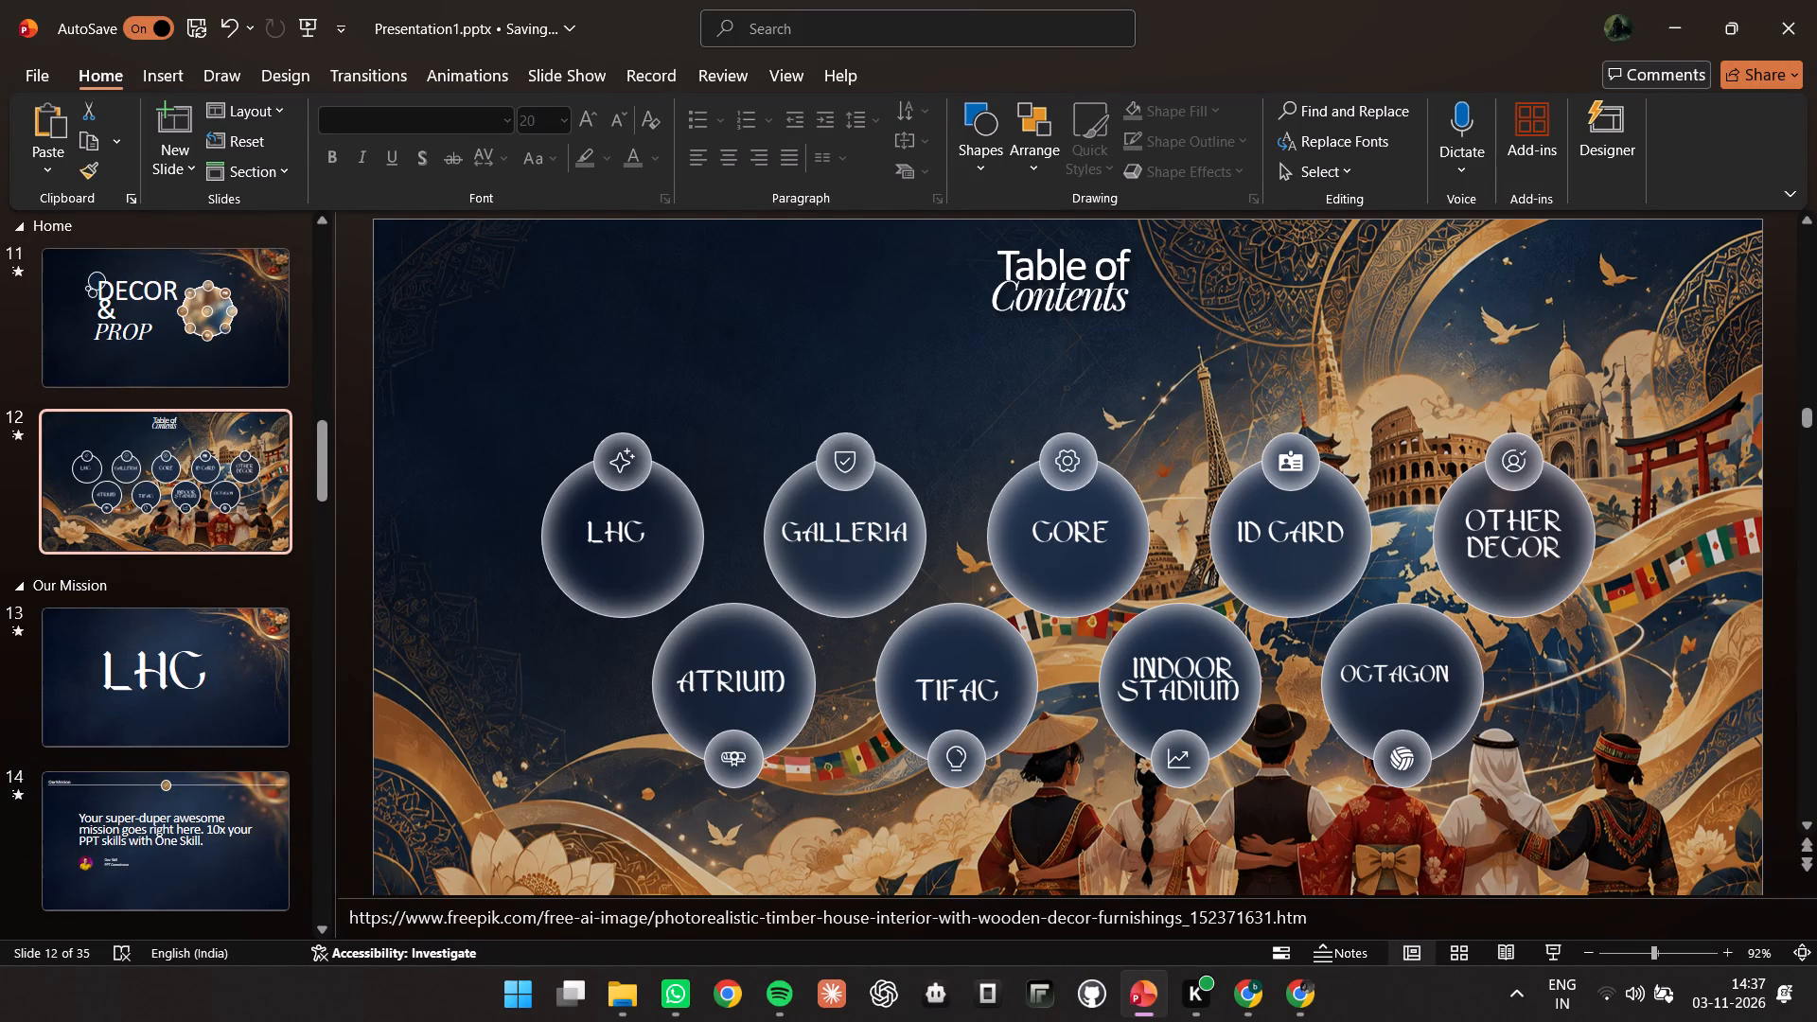
# Replace the volleyball icon under OCTAGON on the Table of Contents slide with the outlined stacked-books icon, searching the stock icons for book.
pyautogui.click(1400, 763)
pyautogui.click(1404, 756)
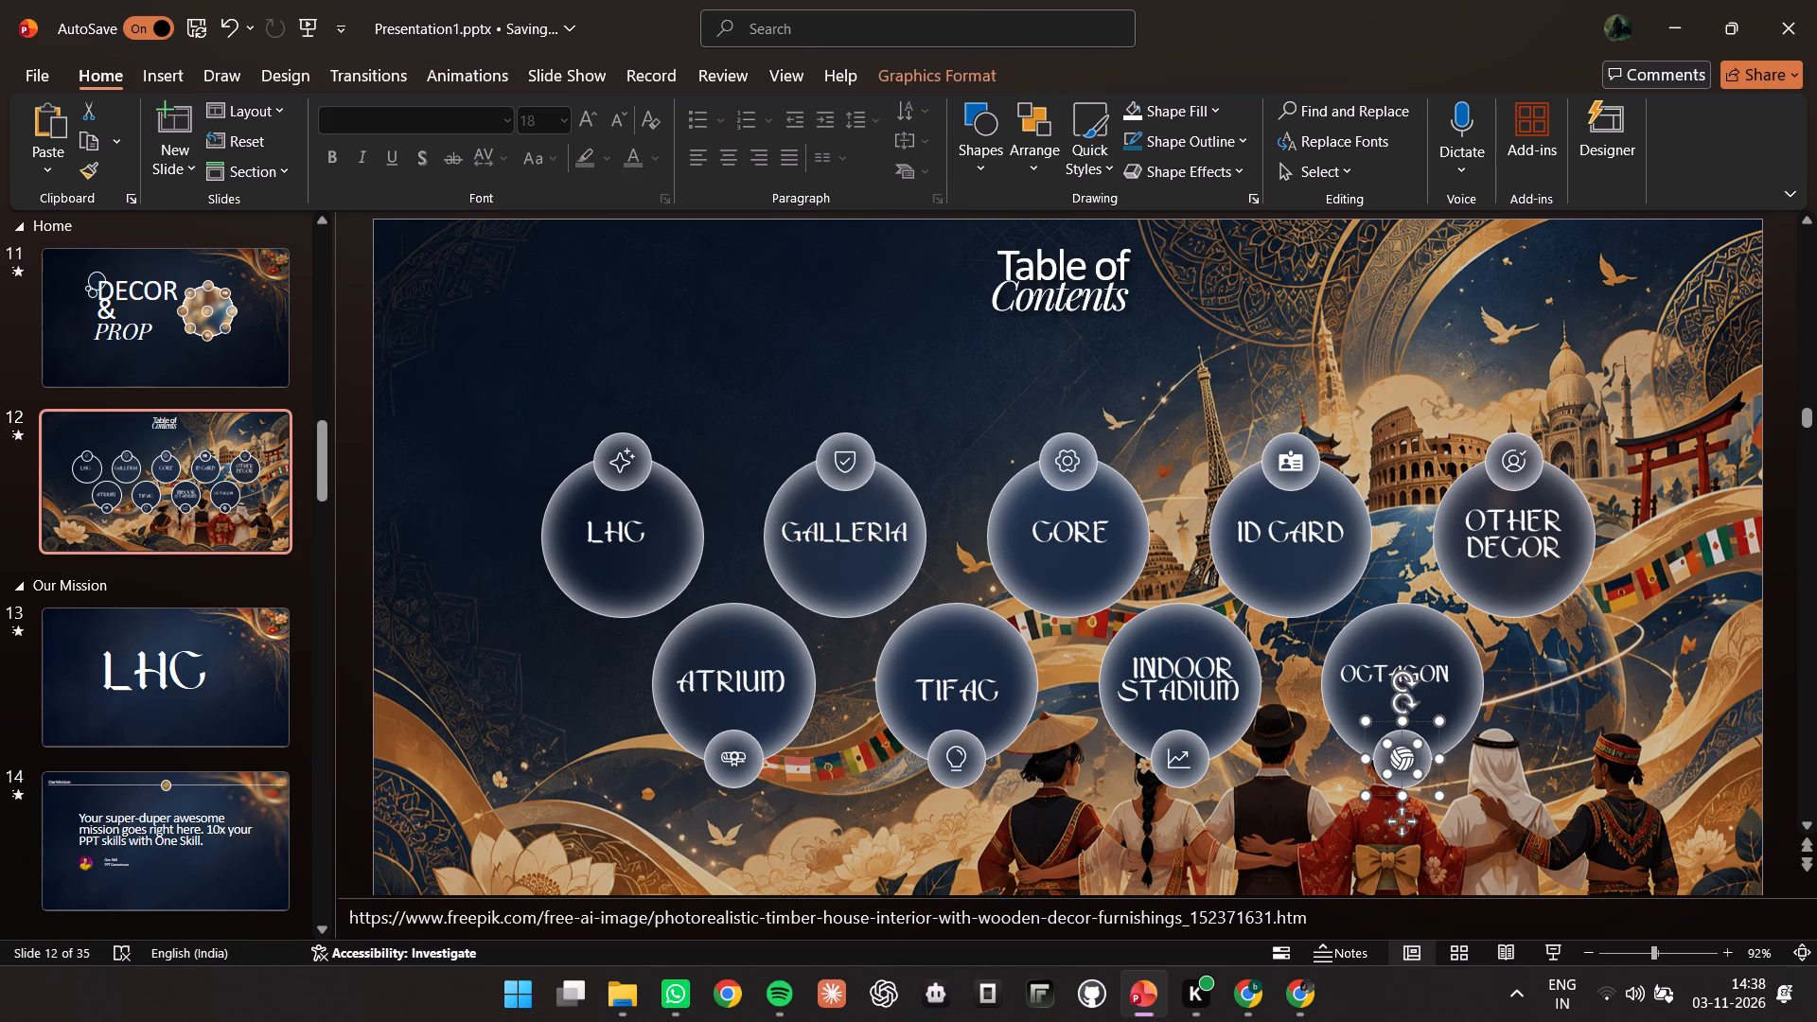
pyautogui.rightClick(1402, 758)
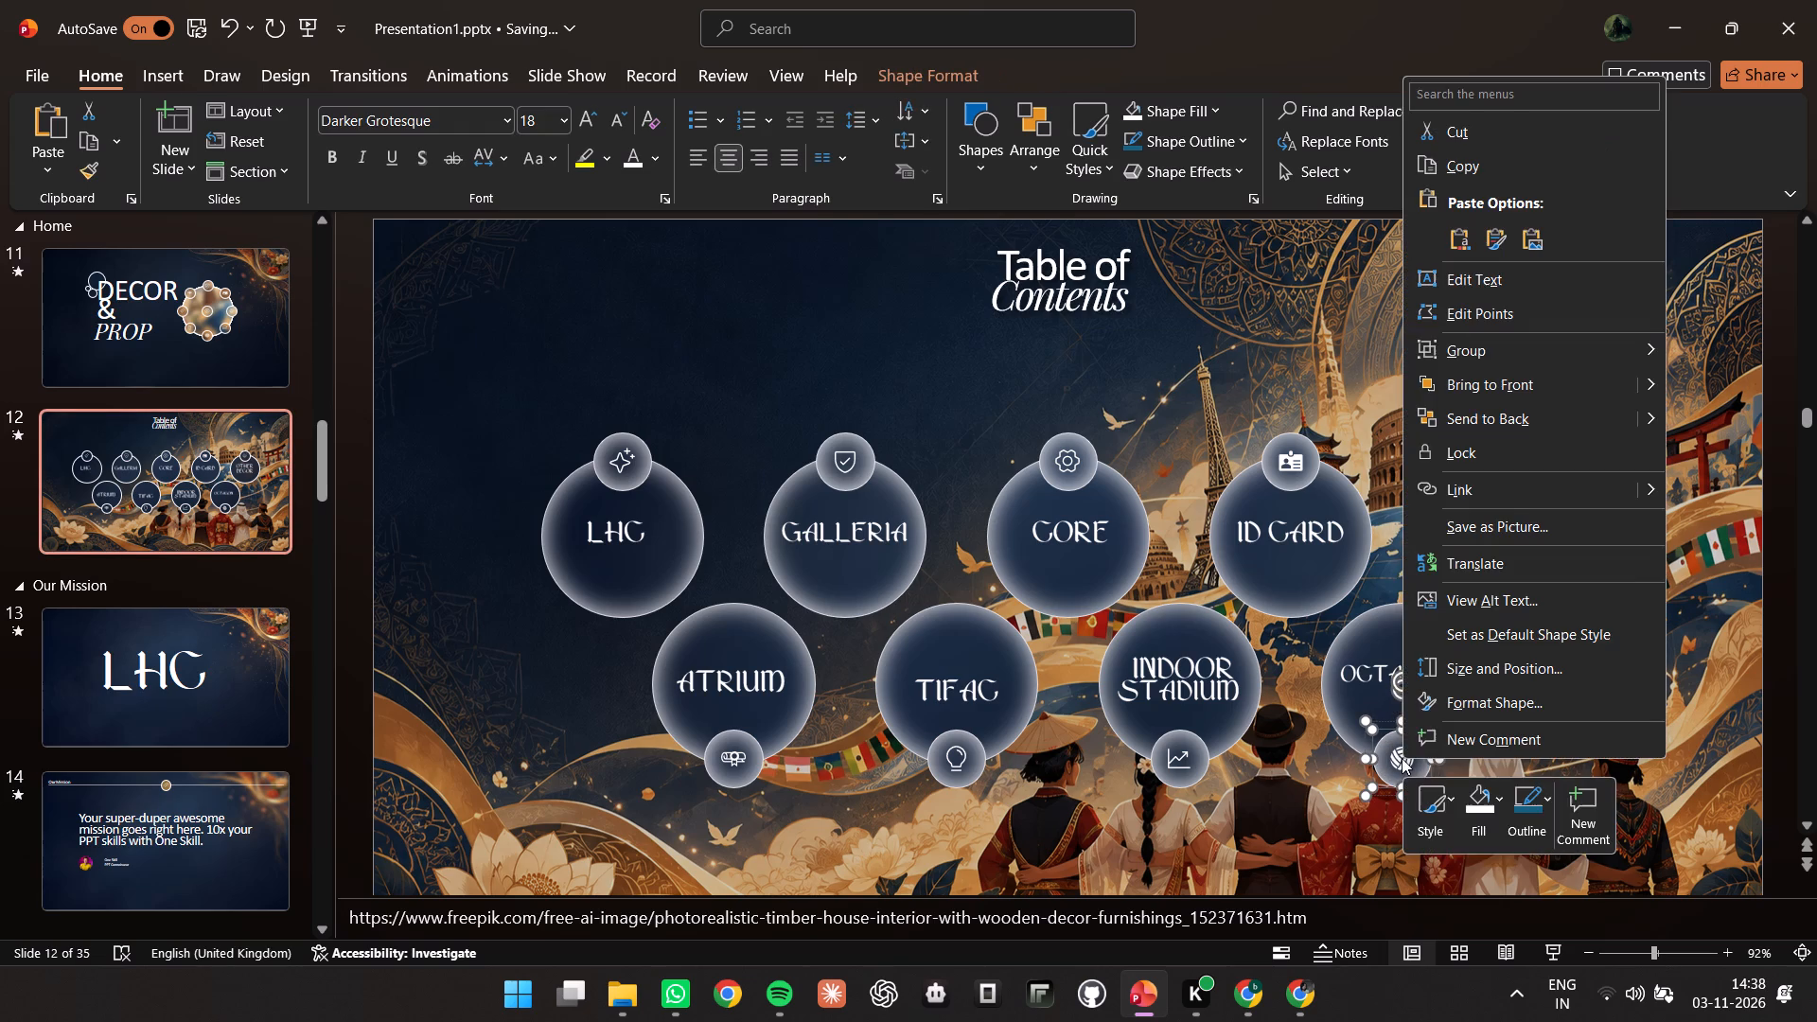
pyautogui.doubleClick(1402, 759)
pyautogui.click(1406, 766)
pyautogui.rightClick(1406, 755)
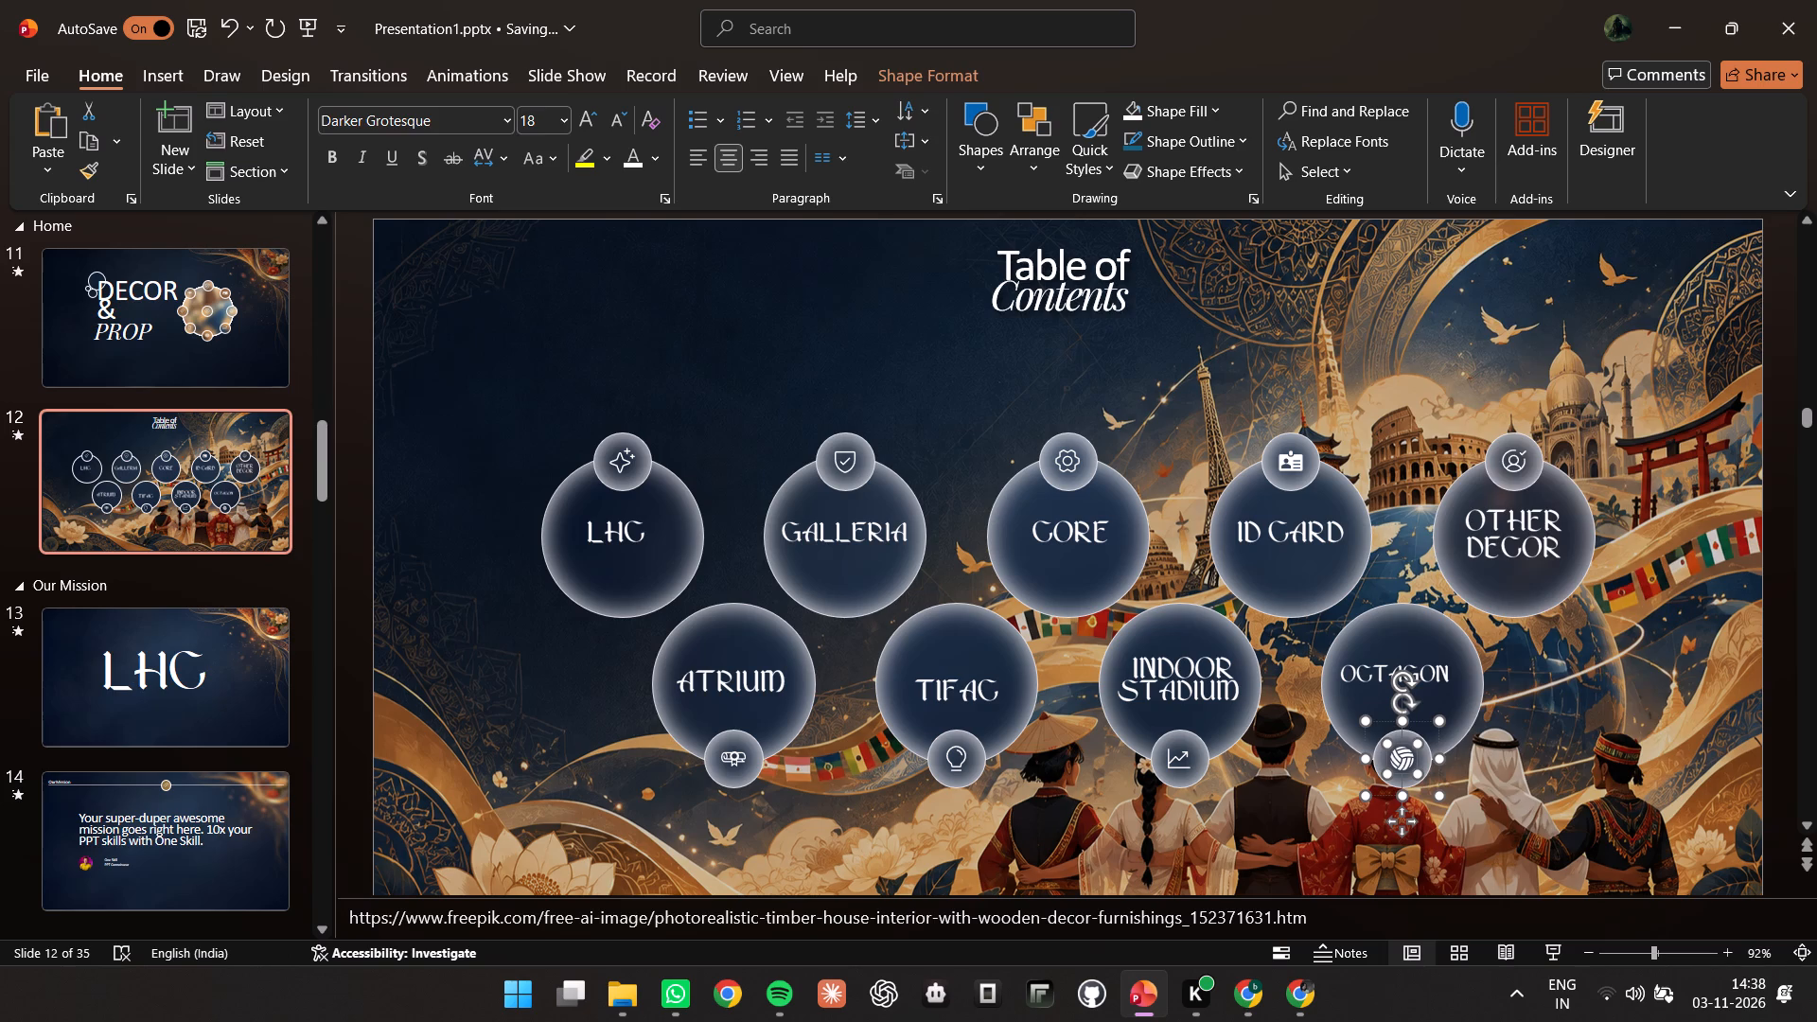
pyautogui.click(1520, 395)
pyautogui.click(1336, 393)
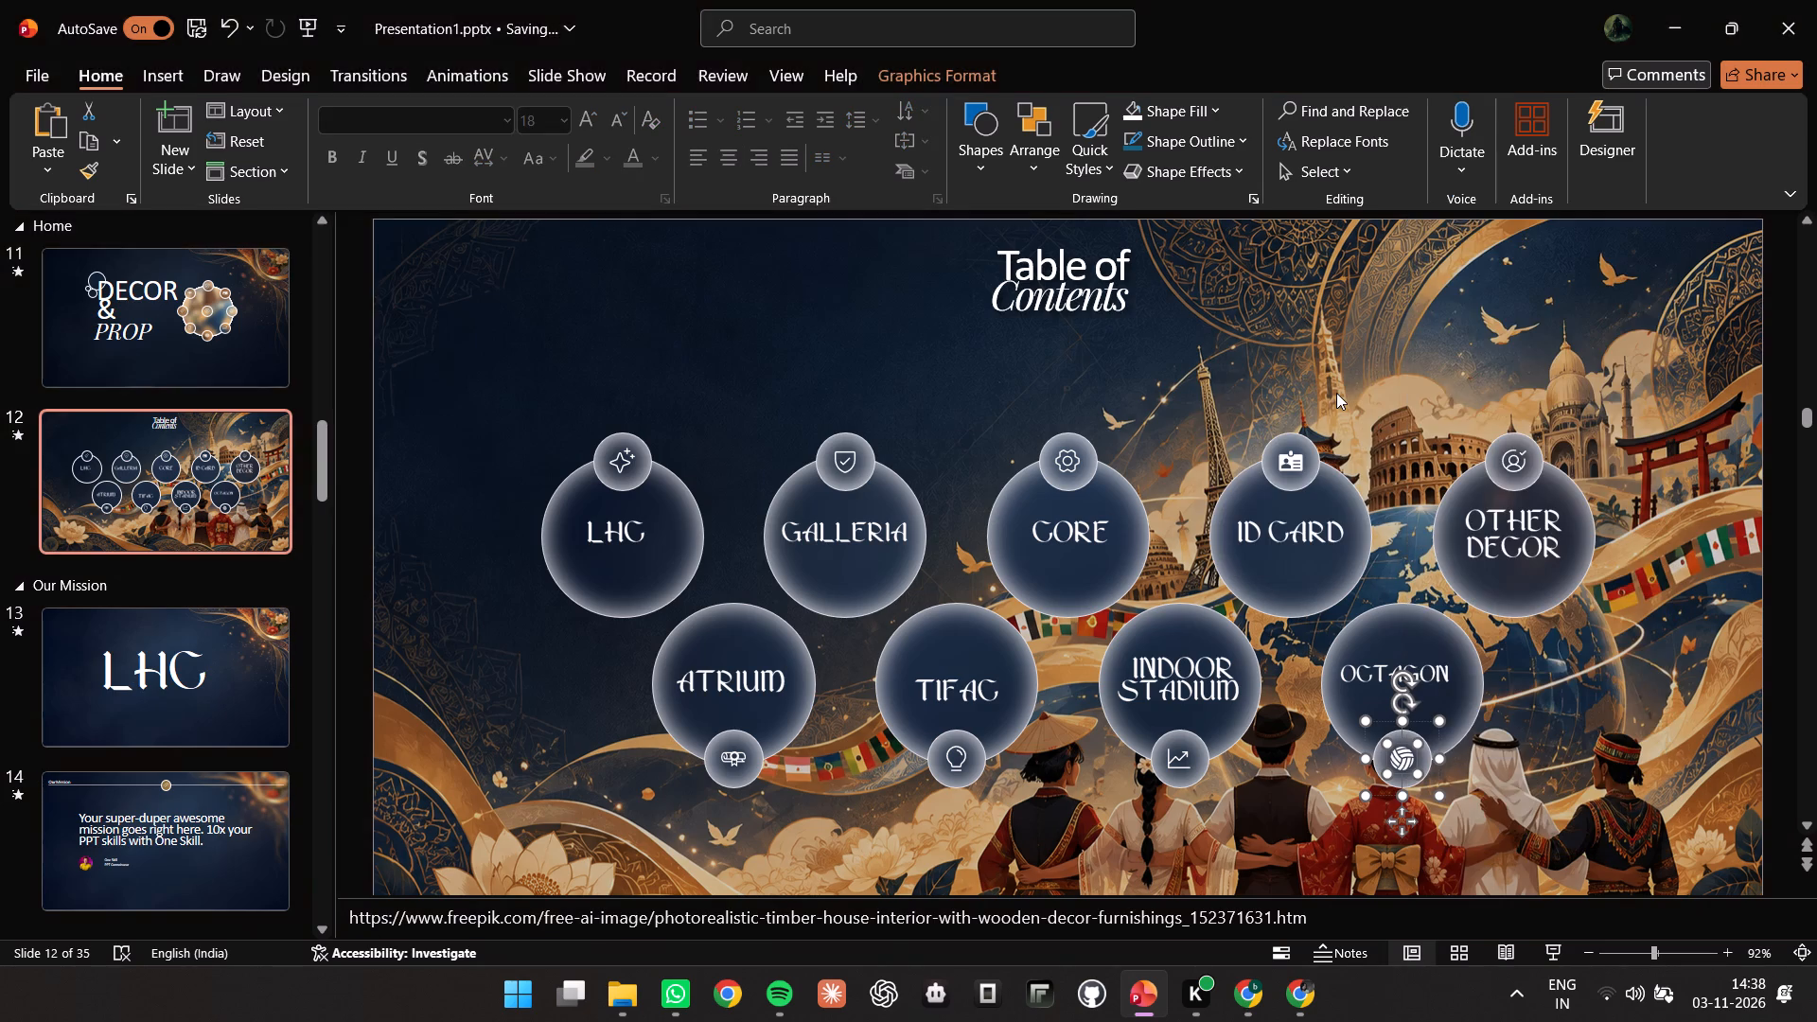
pyautogui.click(1016, 6)
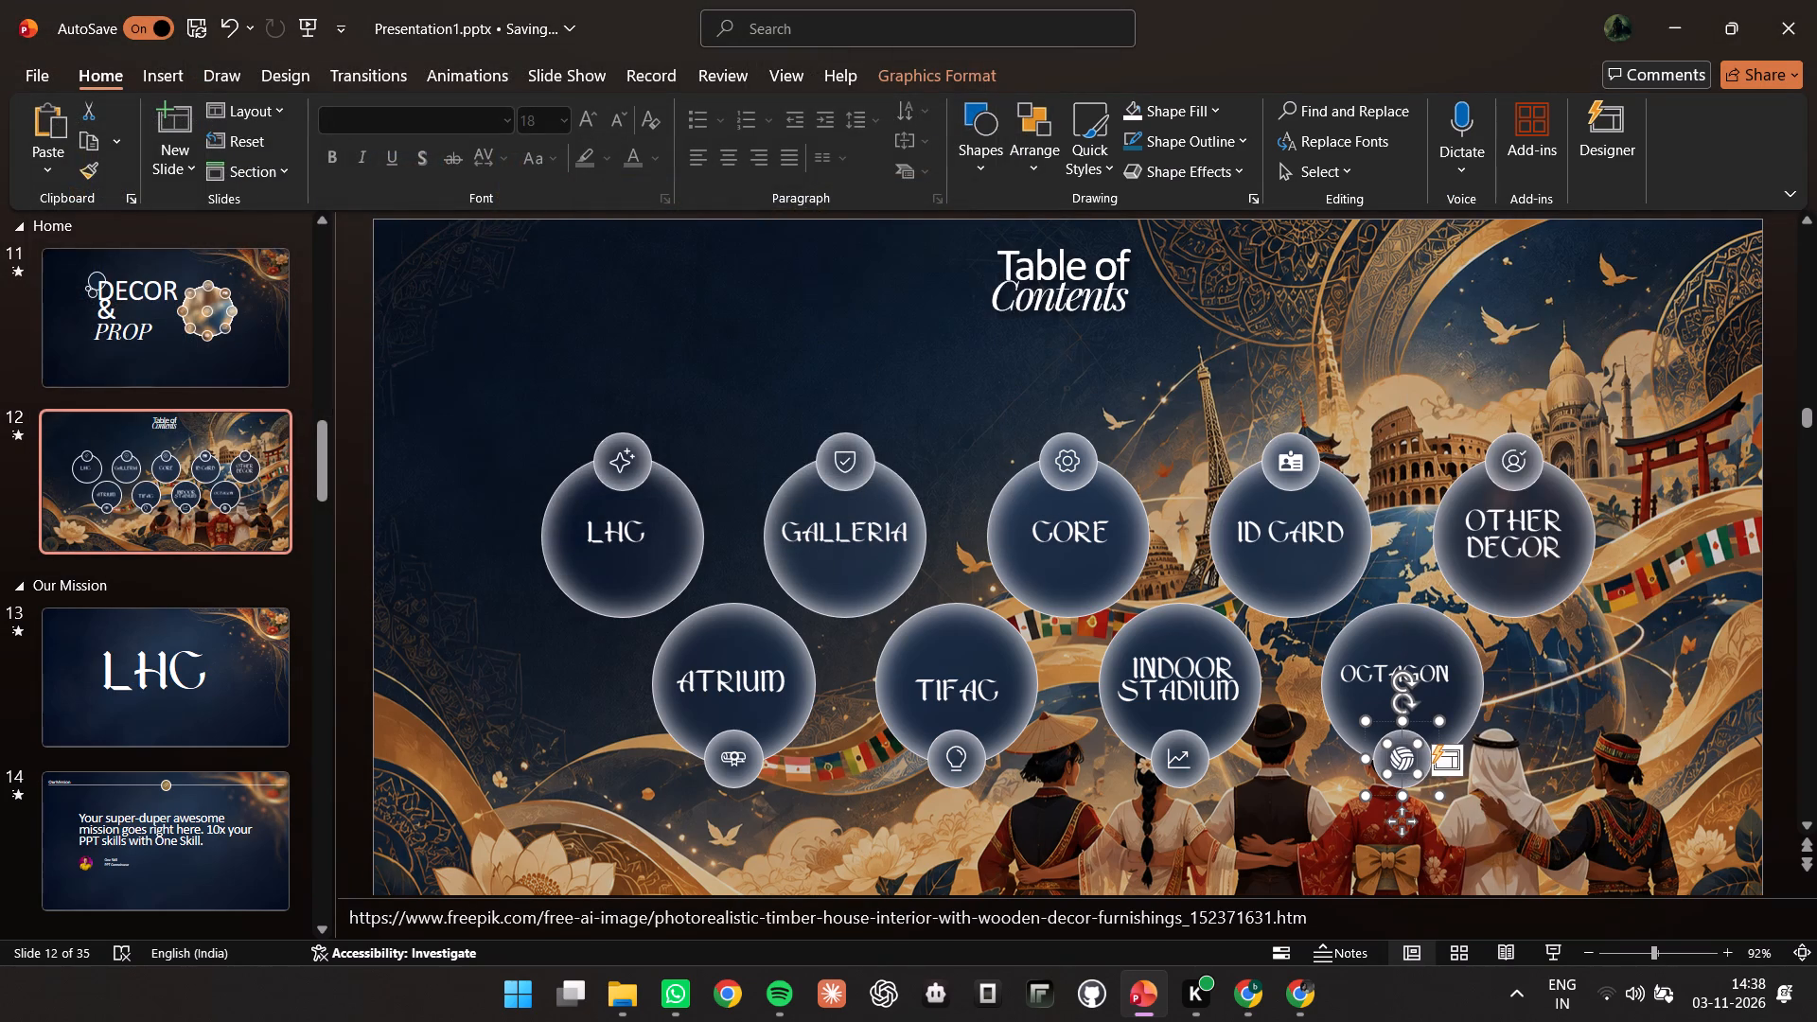
pyautogui.rightClick(1402, 762)
pyautogui.click(1518, 392)
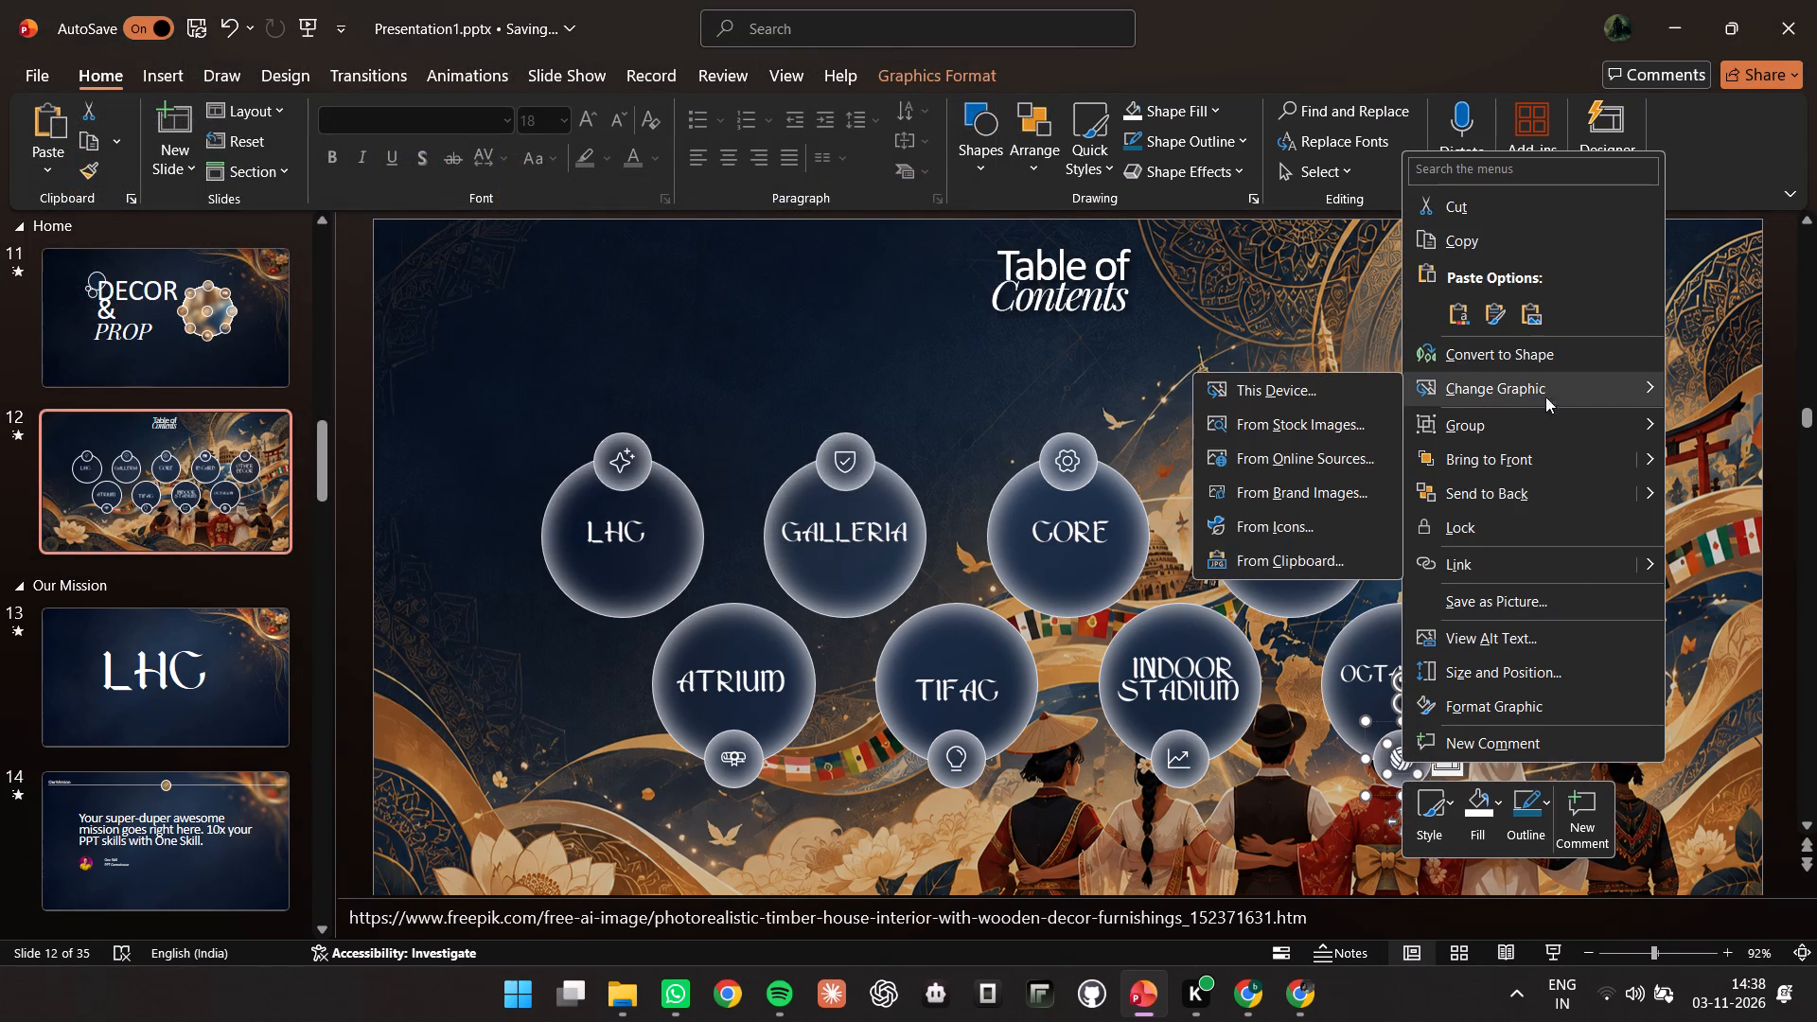
pyautogui.click(1340, 523)
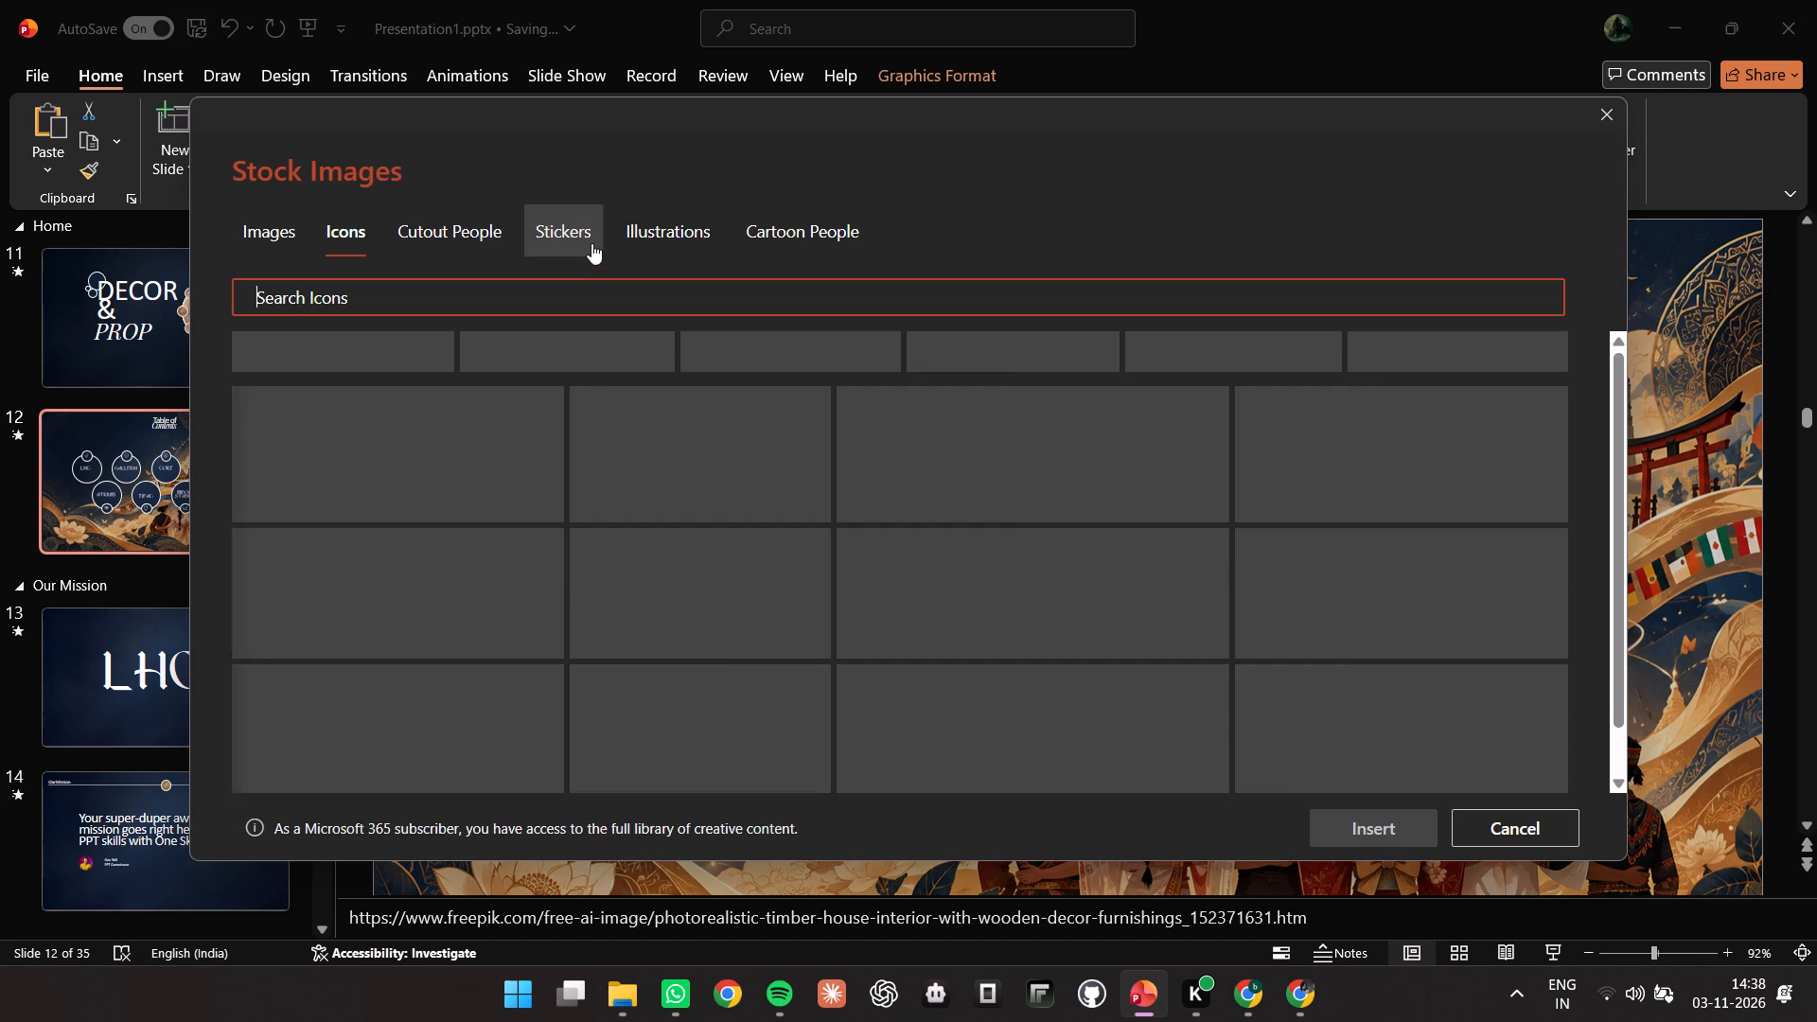
pyautogui.write('book')
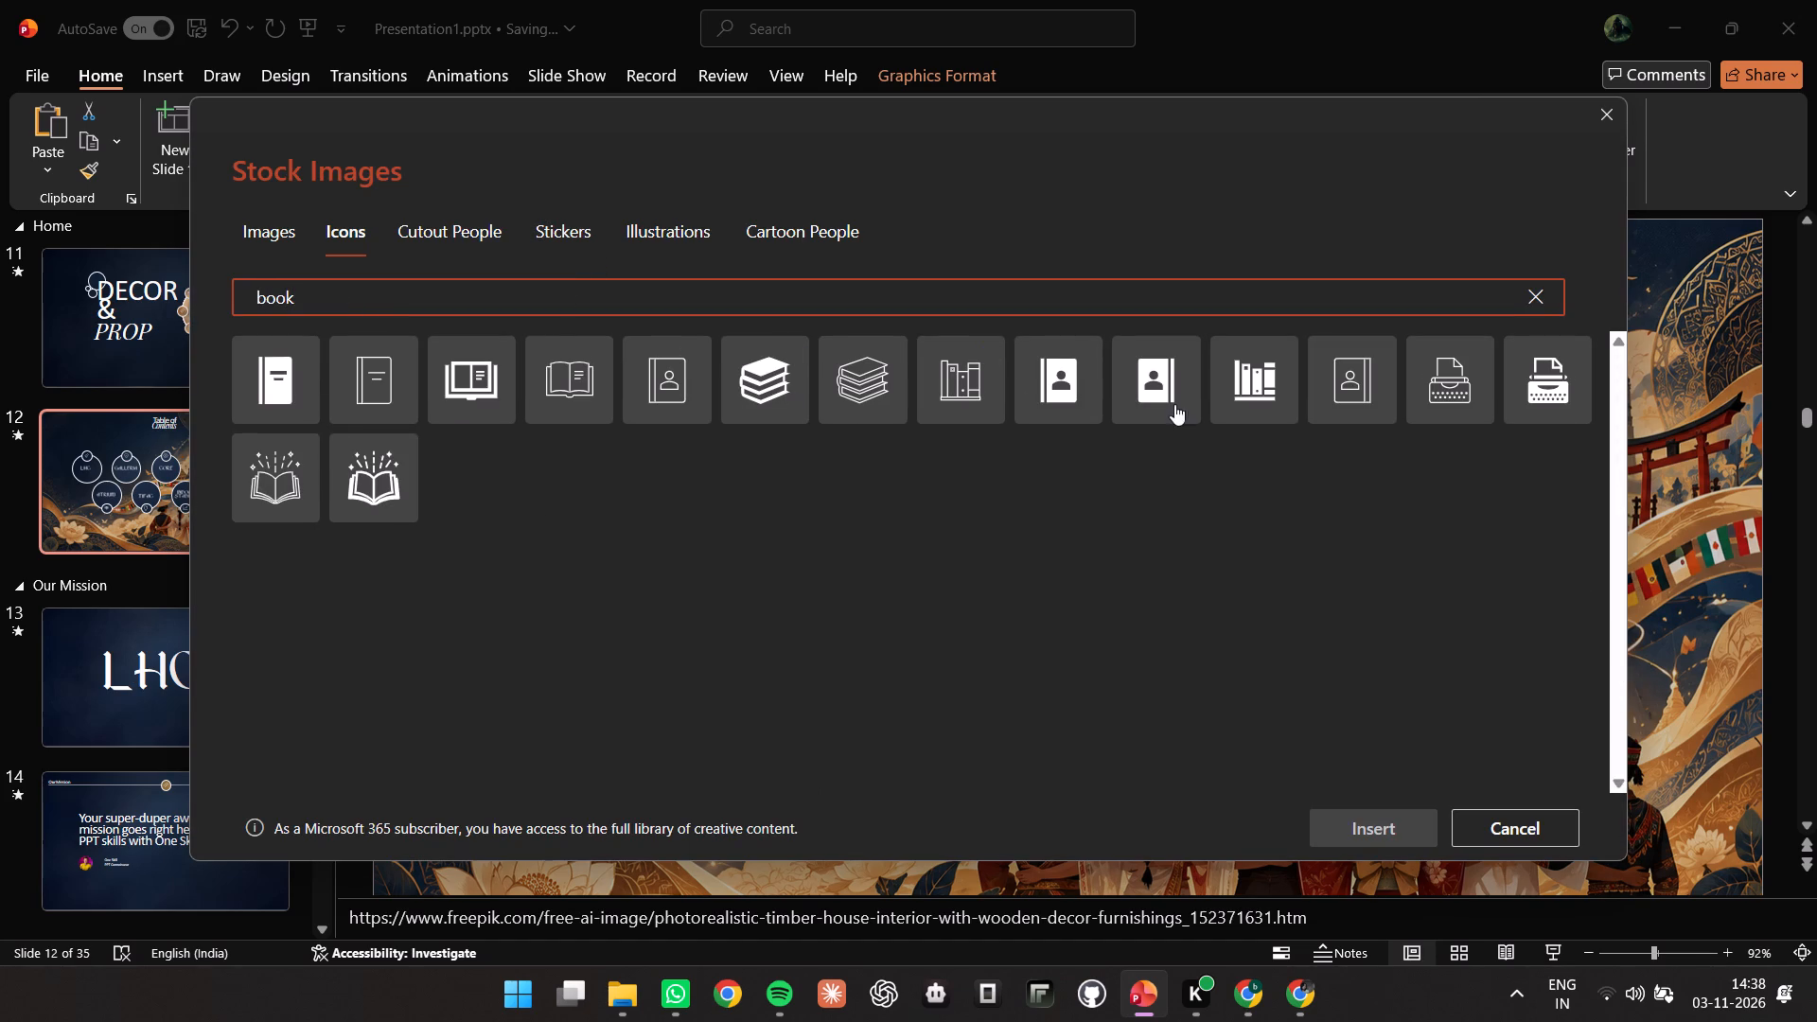
pyautogui.click(791, 354)
pyautogui.click(895, 364)
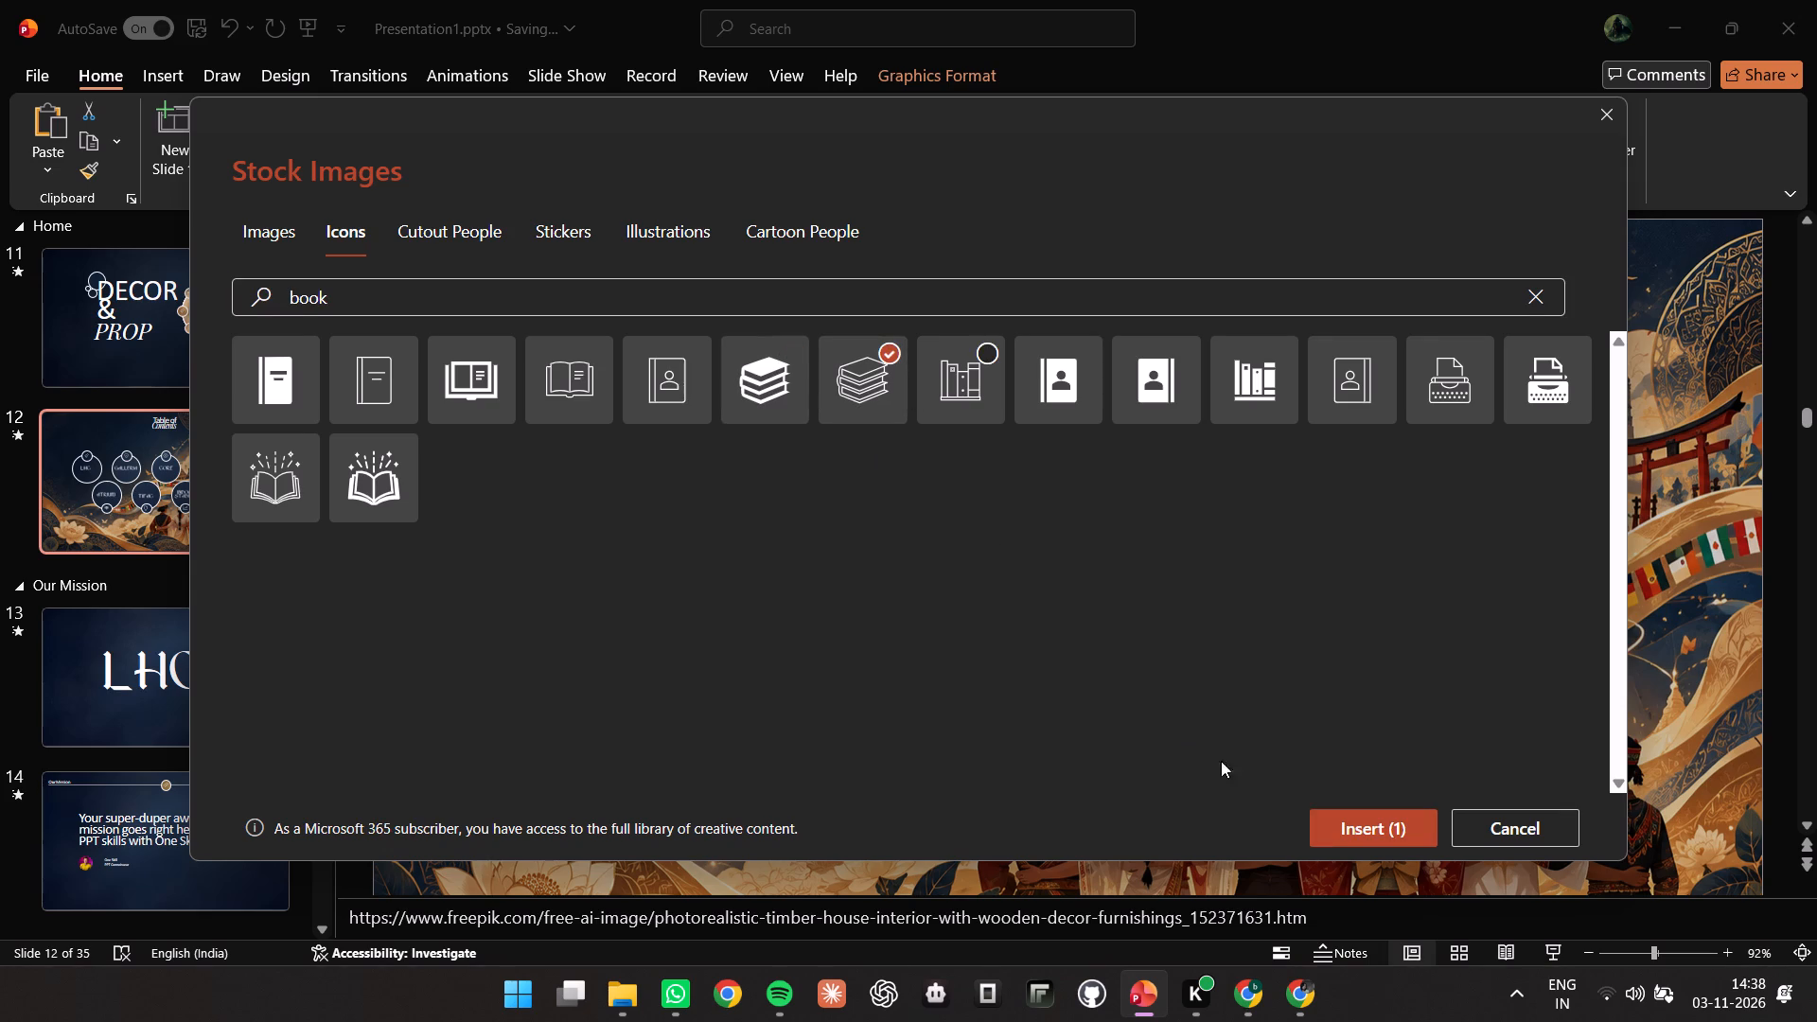
pyautogui.click(1339, 826)
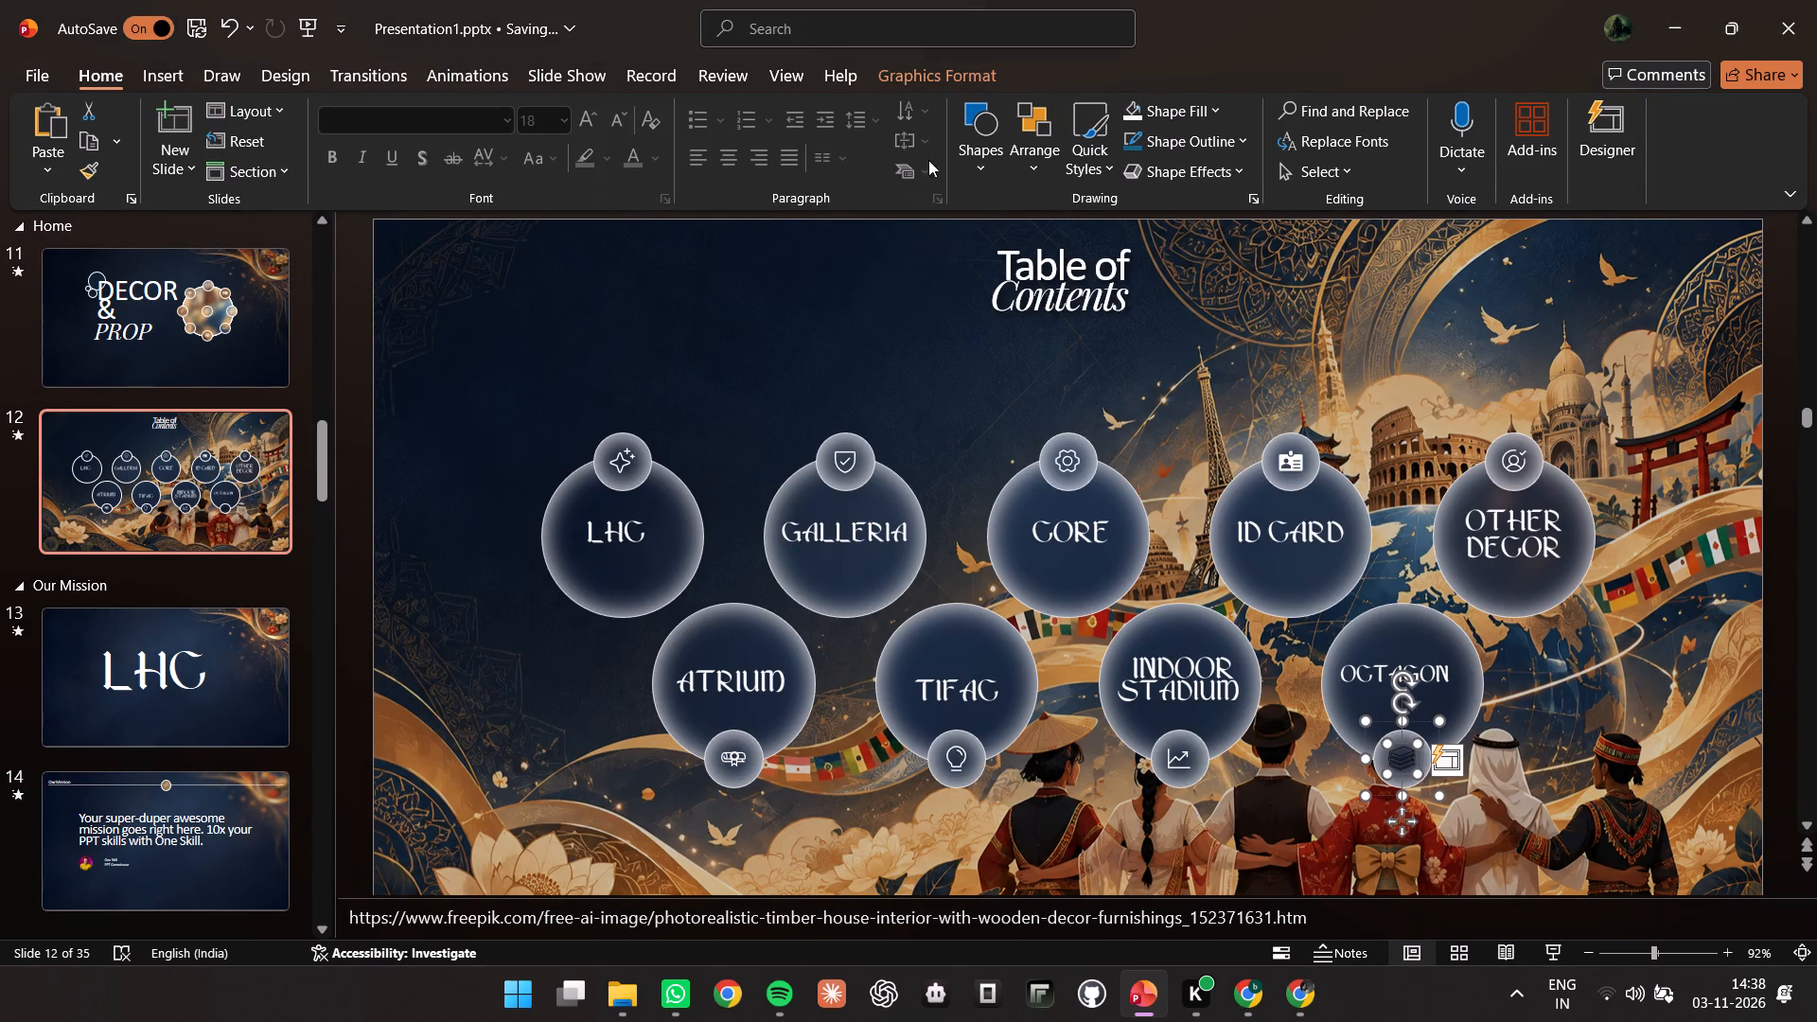
# Fill the new stacked-books icon under OCTAGON with white.
pyautogui.click(922, 68)
pyautogui.click(689, 115)
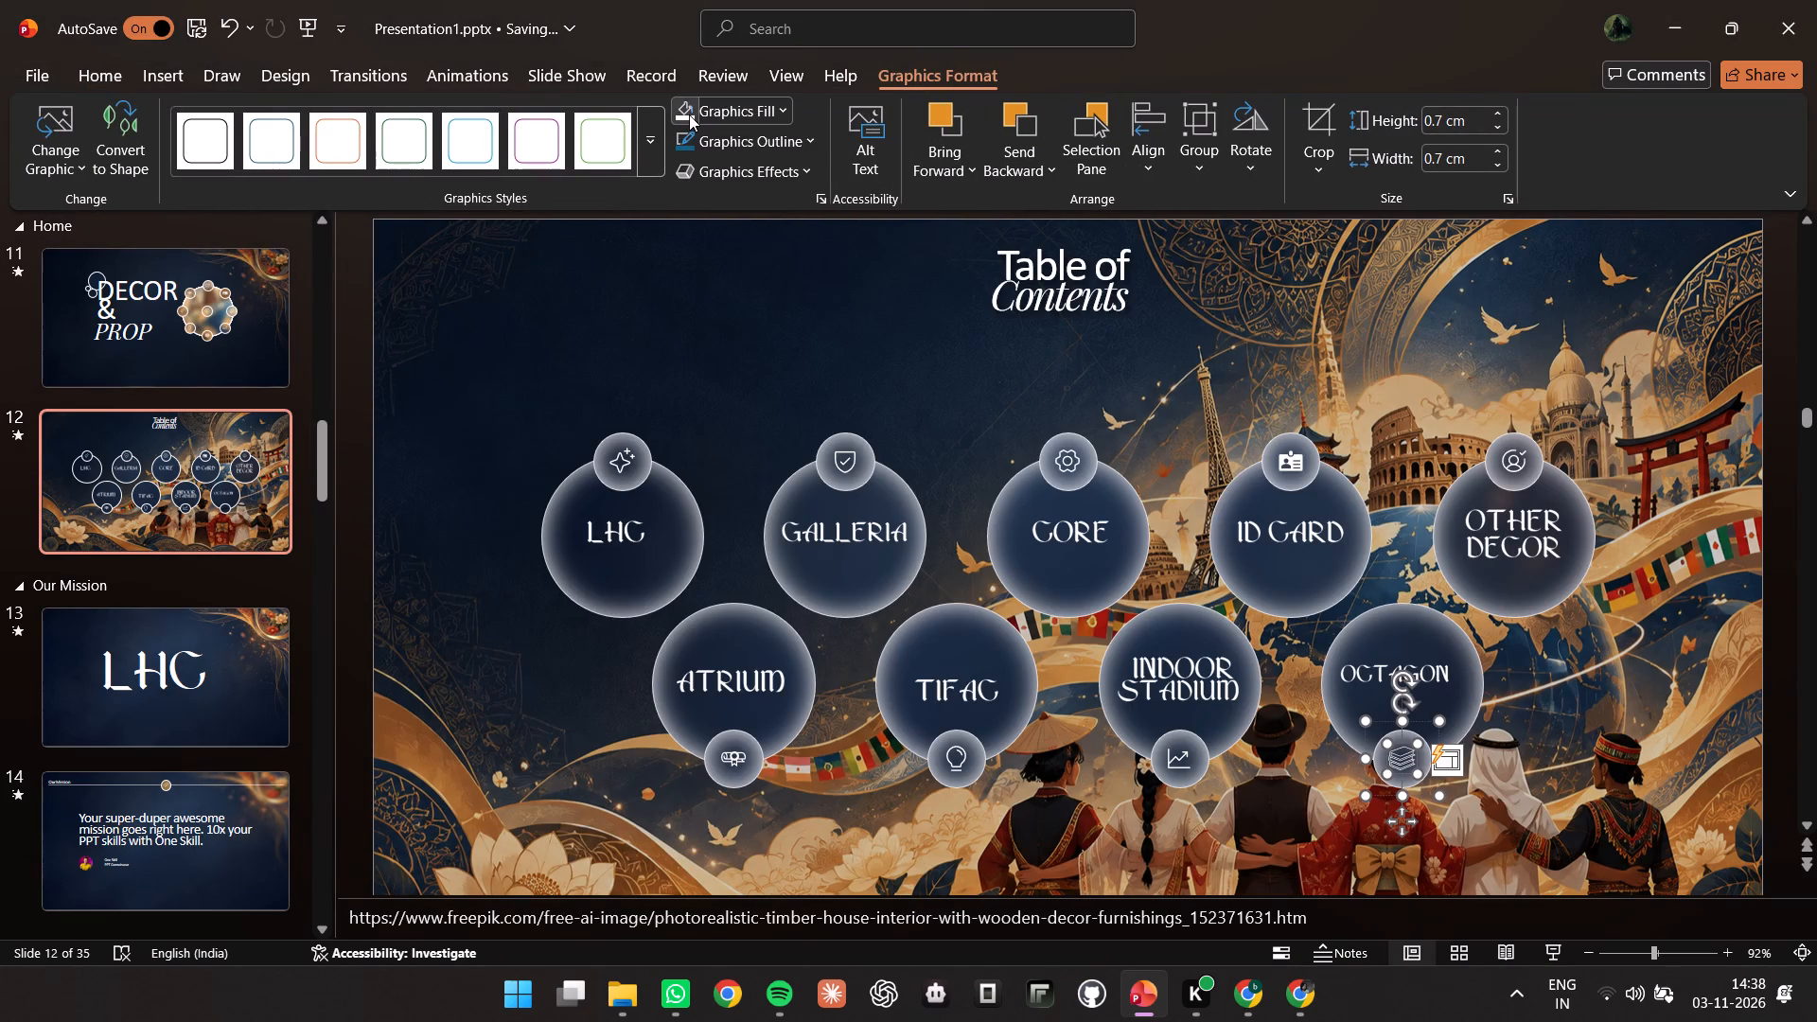
pyautogui.click(1353, 842)
# Copy the white stacked-books icon from the Table of Contents and paste it onto the OCTAGON content slide, slide 28.
pyautogui.click(1402, 761)
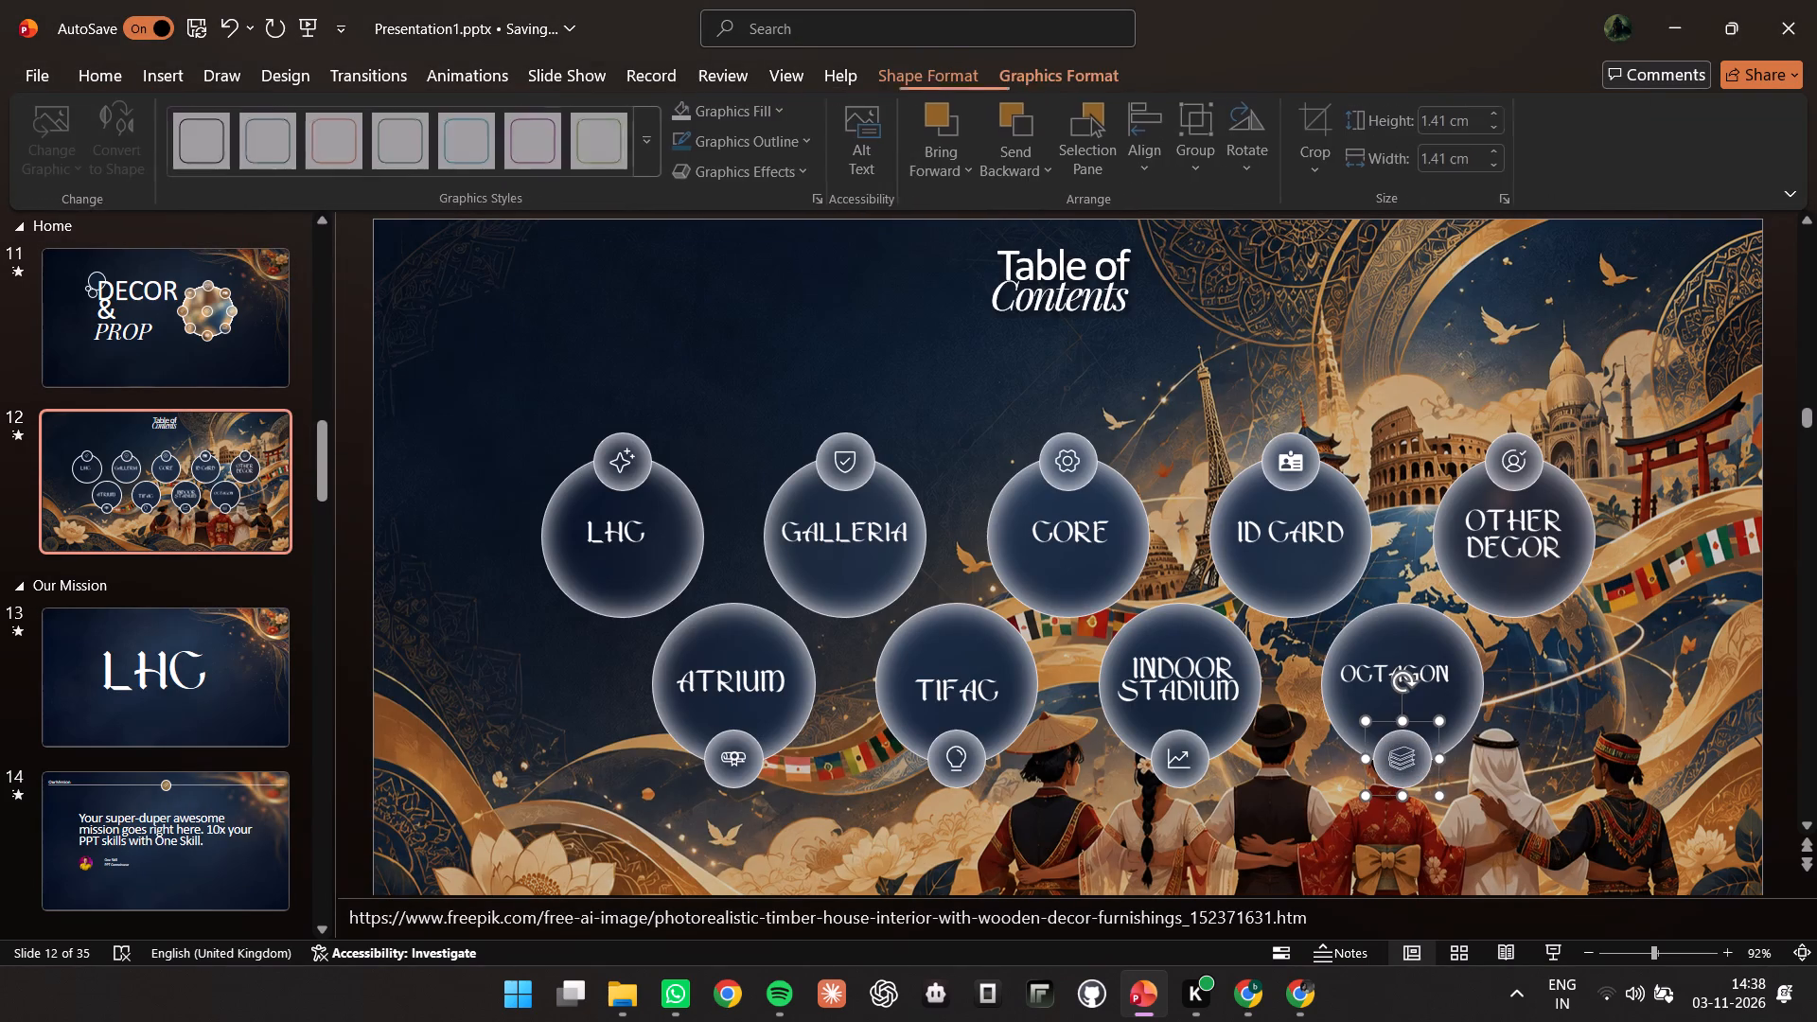
pyautogui.click(1406, 755)
pyautogui.click(1401, 755)
pyautogui.rightClick(1403, 757)
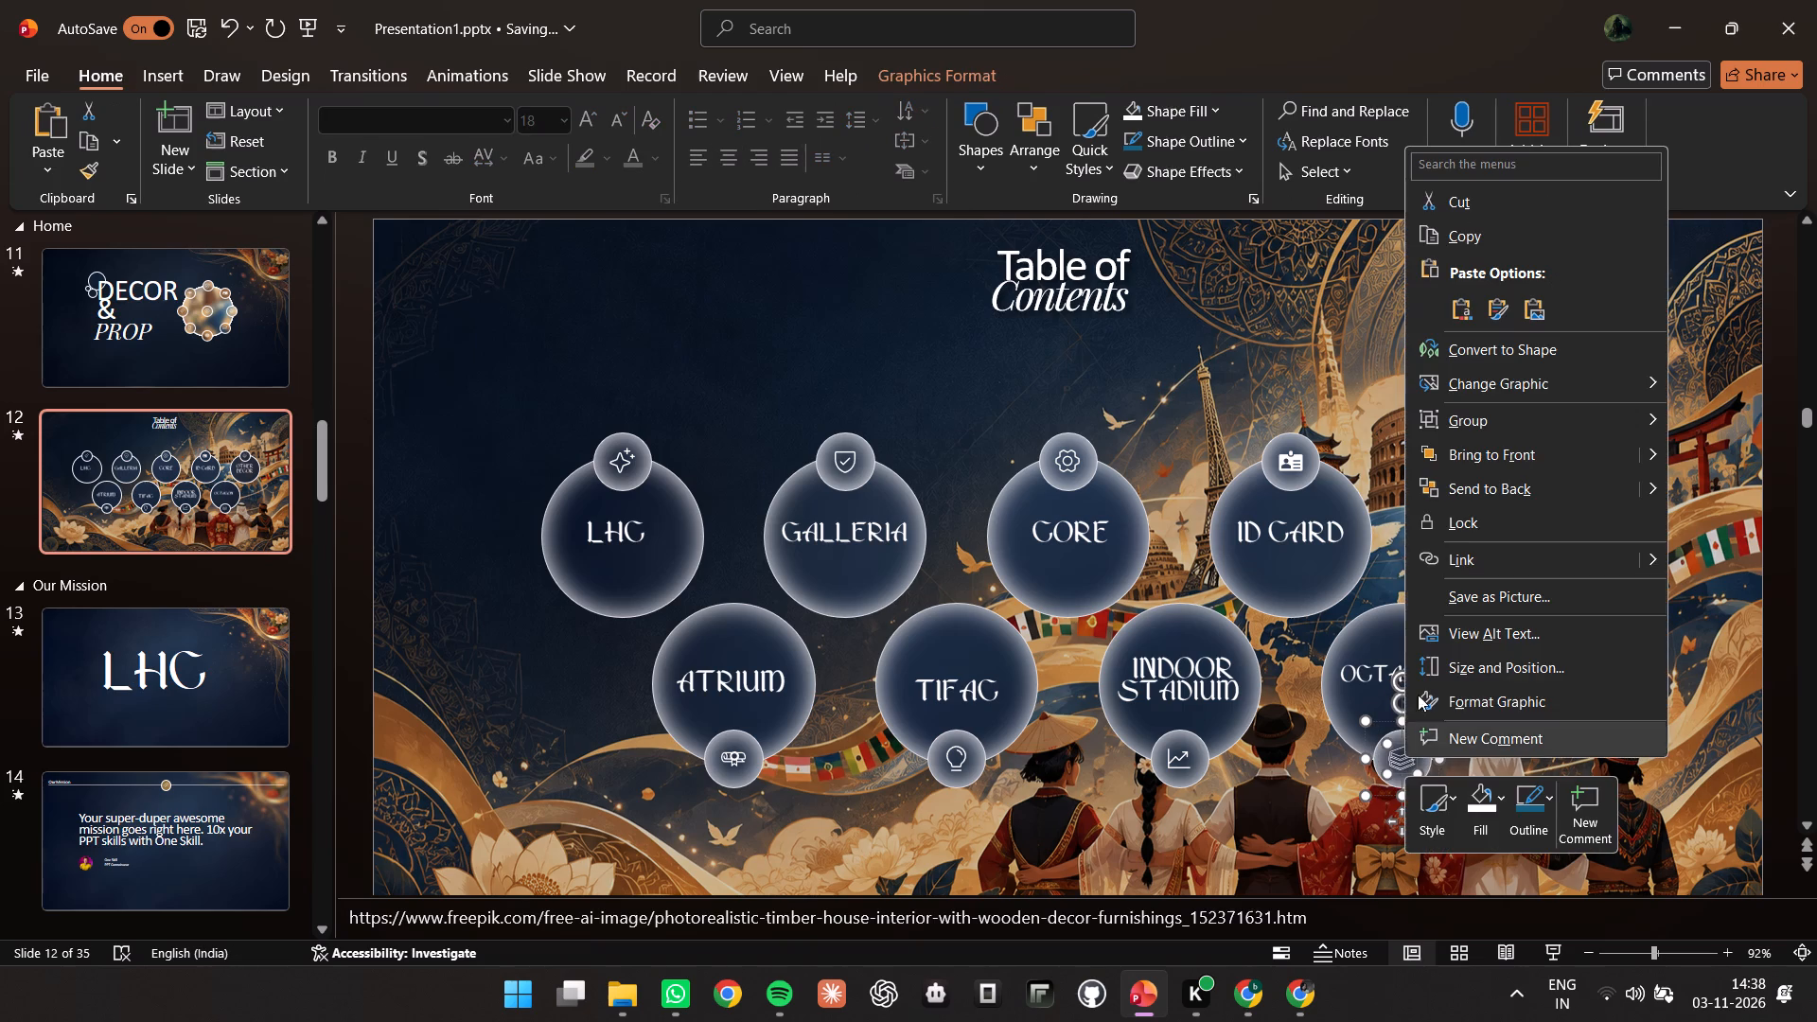
pyautogui.click(1465, 229)
pyautogui.scroll(-20, 285, 609)
pyautogui.scroll(-2, 285, 609)
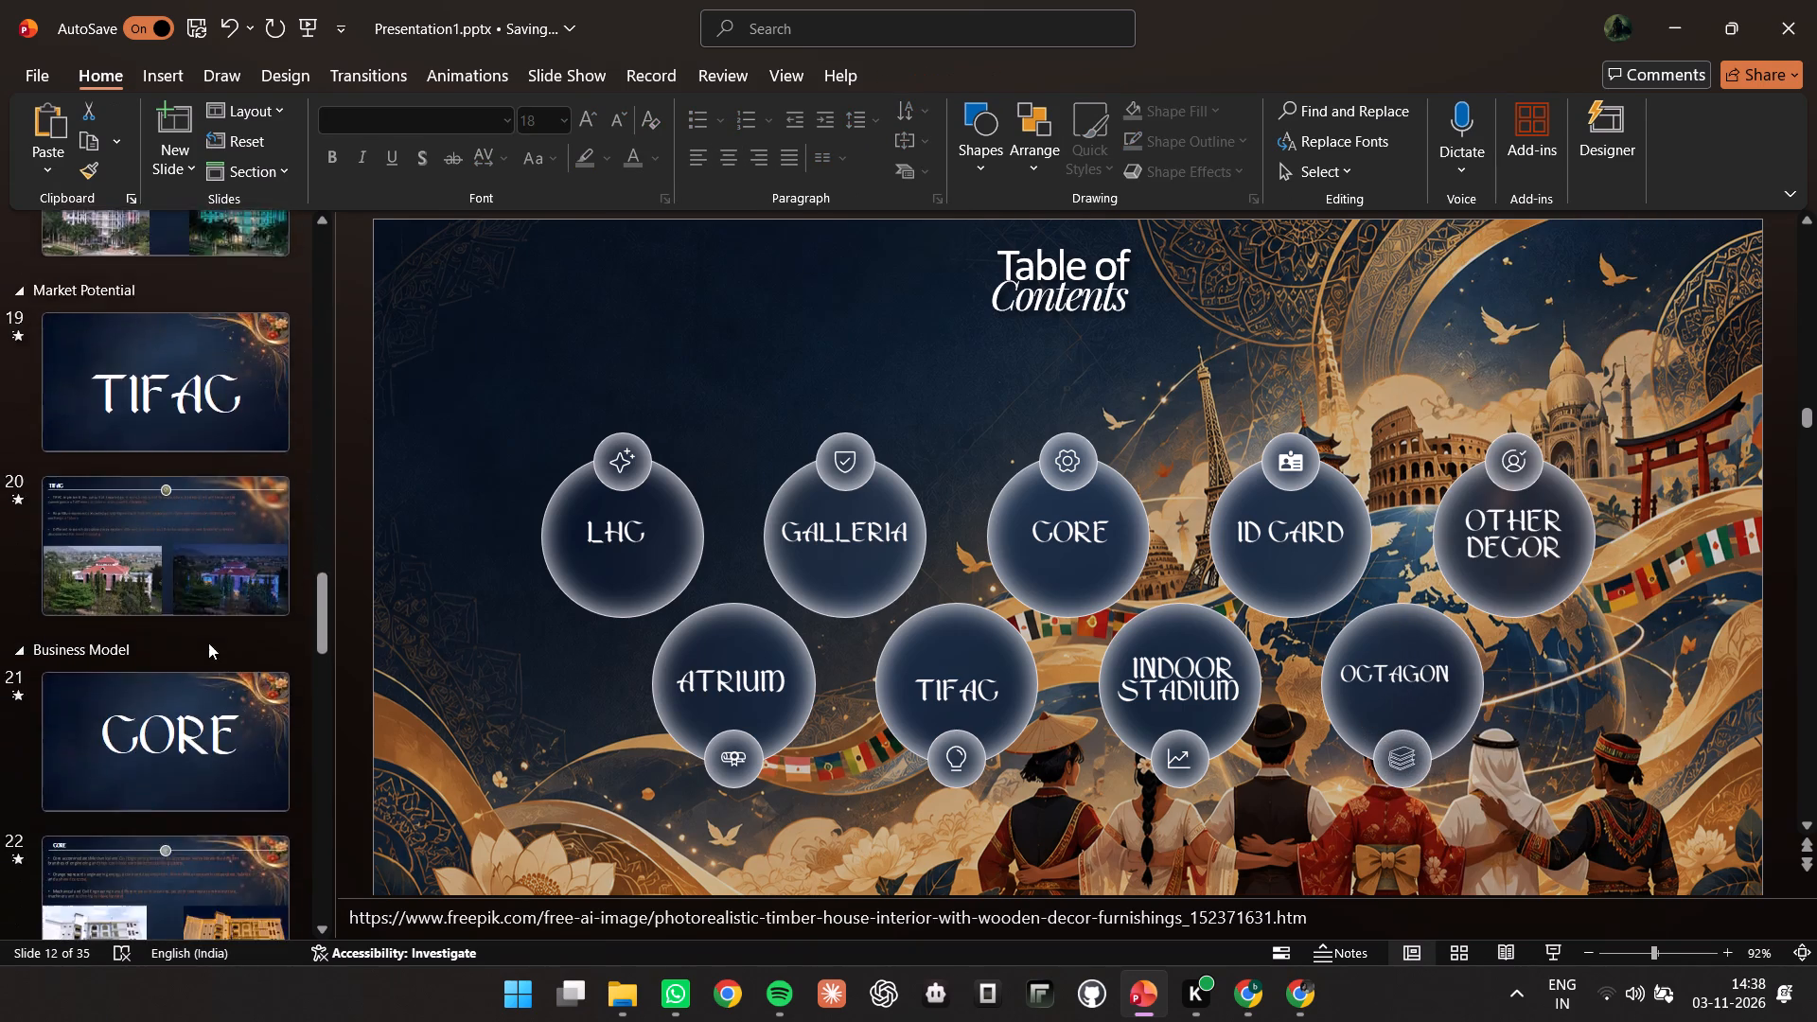
pyautogui.scroll(-5, 208, 643)
pyautogui.scroll(5, 202, 649)
pyautogui.scroll(-9, 203, 648)
pyautogui.scroll(4, 203, 647)
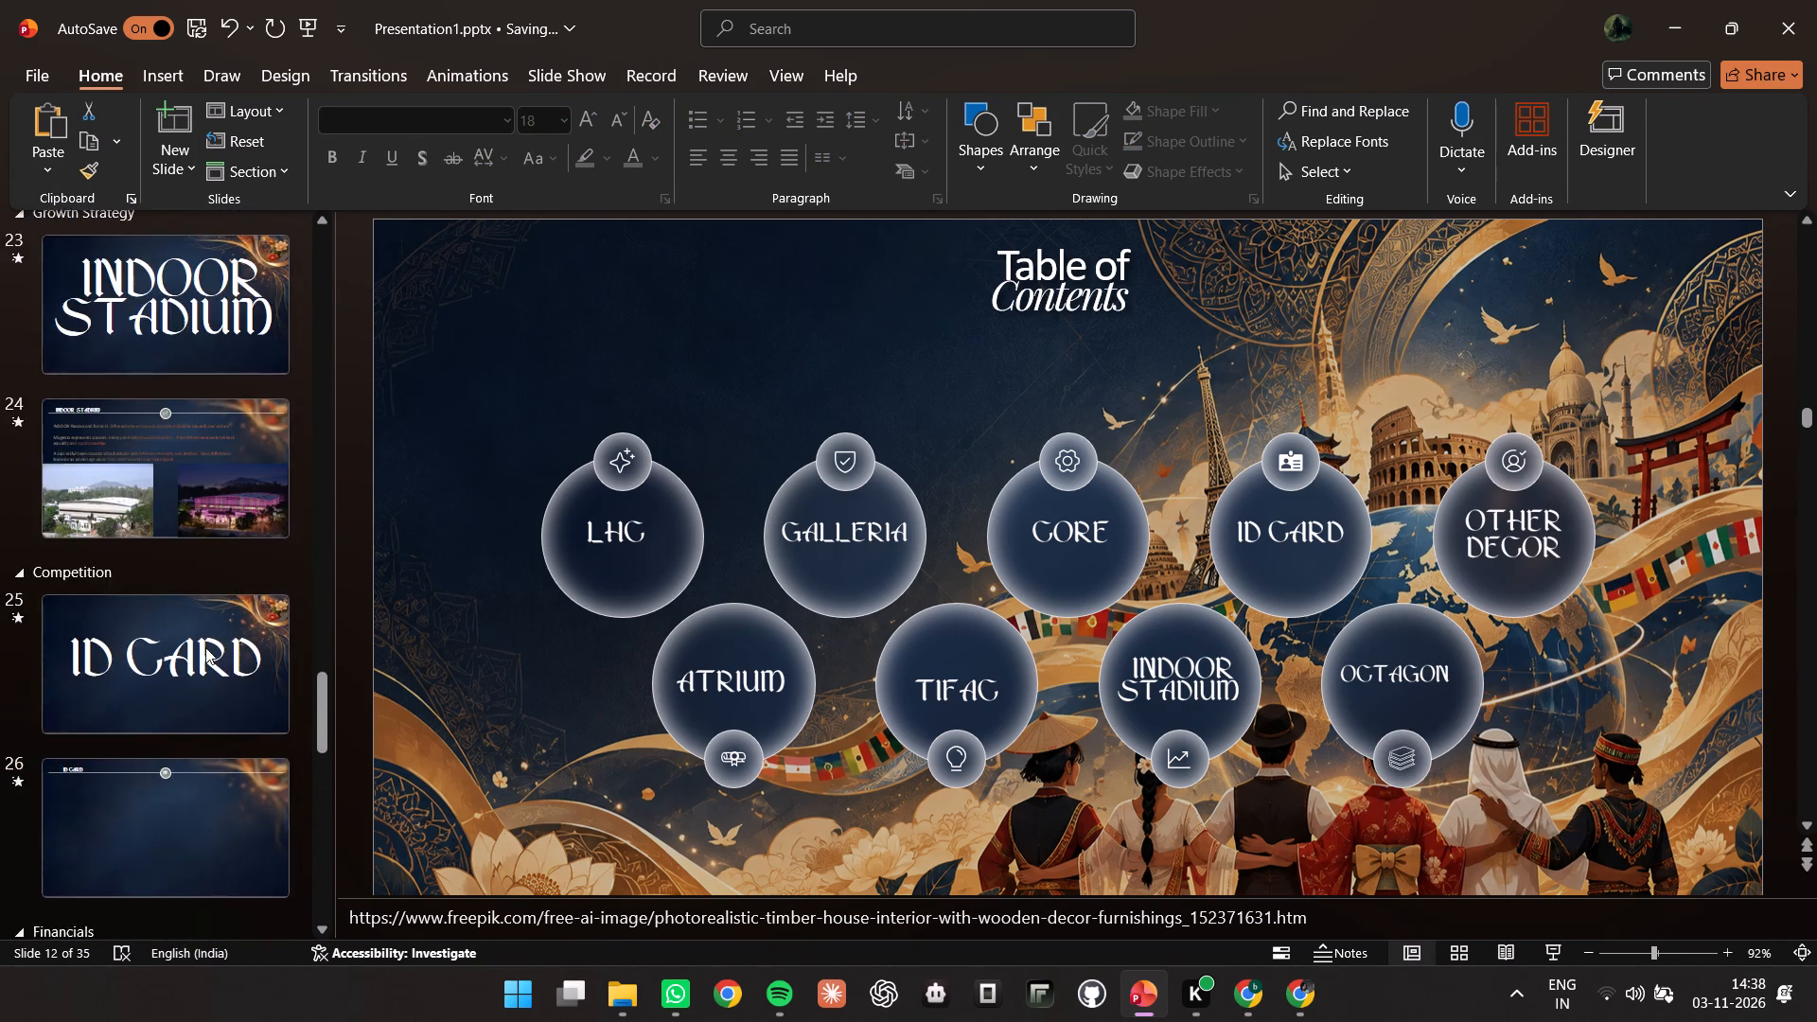
pyautogui.scroll(7, 205, 647)
pyautogui.scroll(-13, 205, 647)
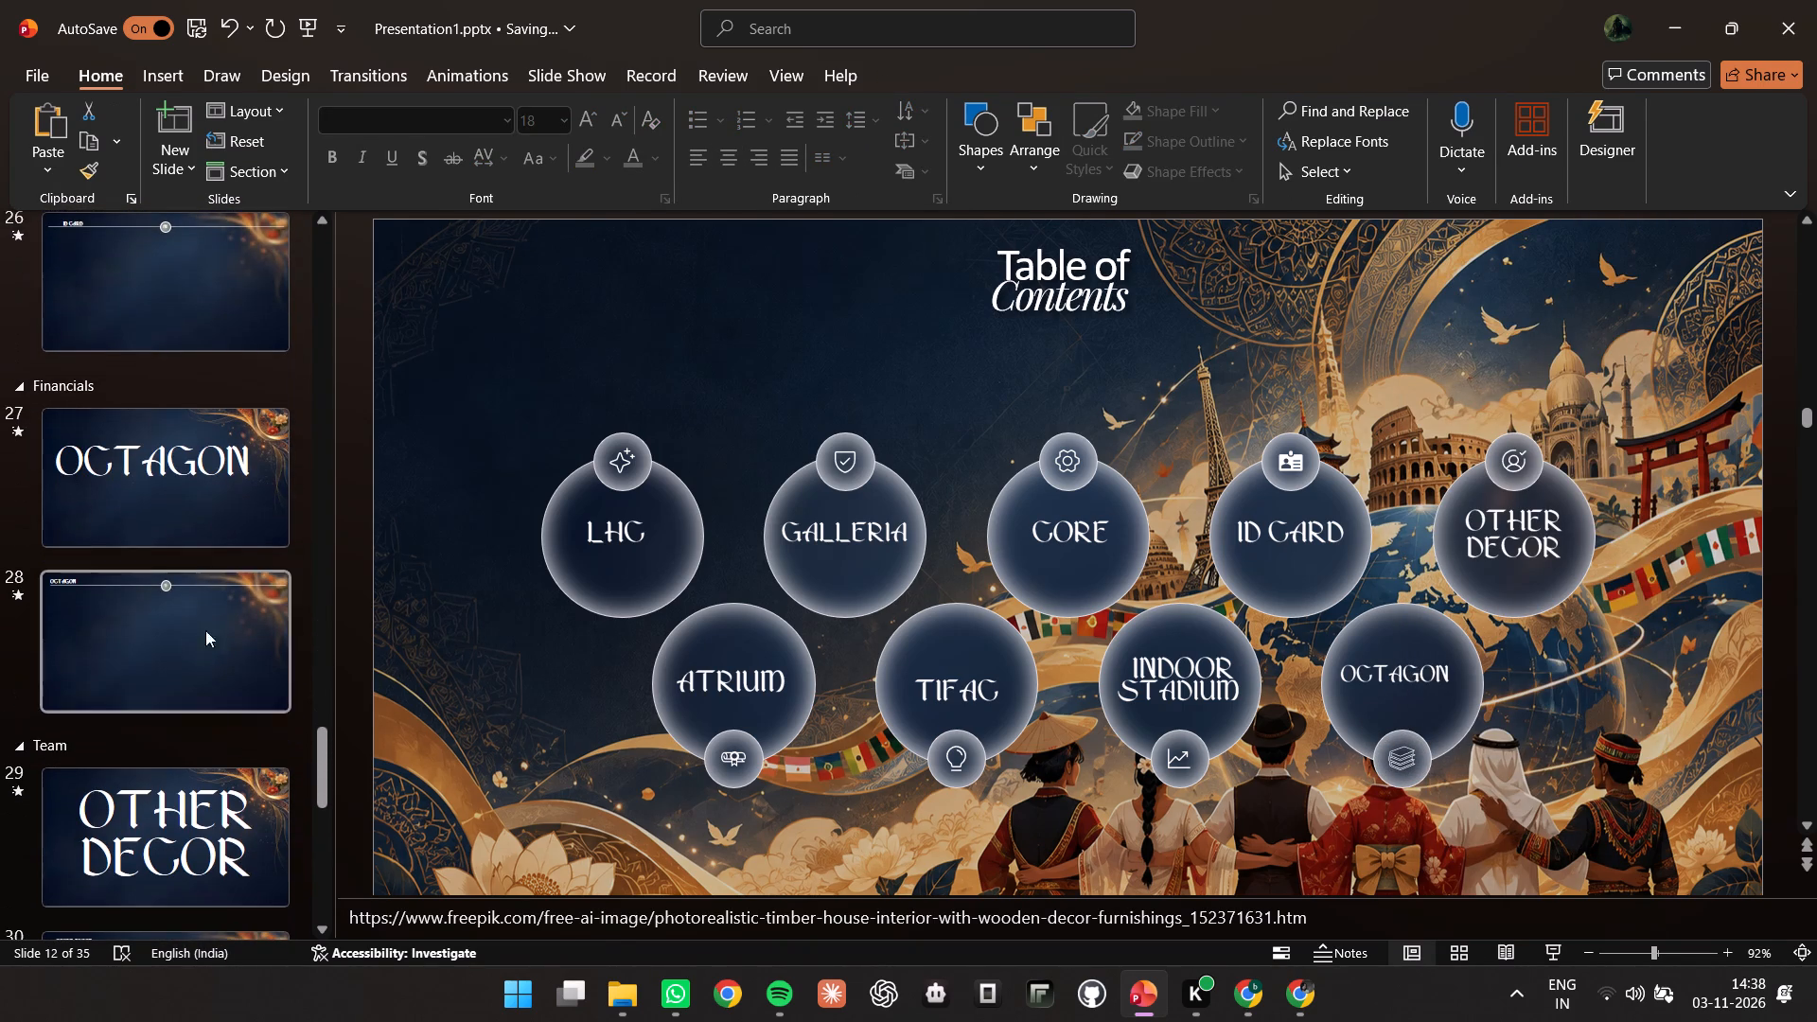
pyautogui.click(198, 504)
pyautogui.click(171, 623)
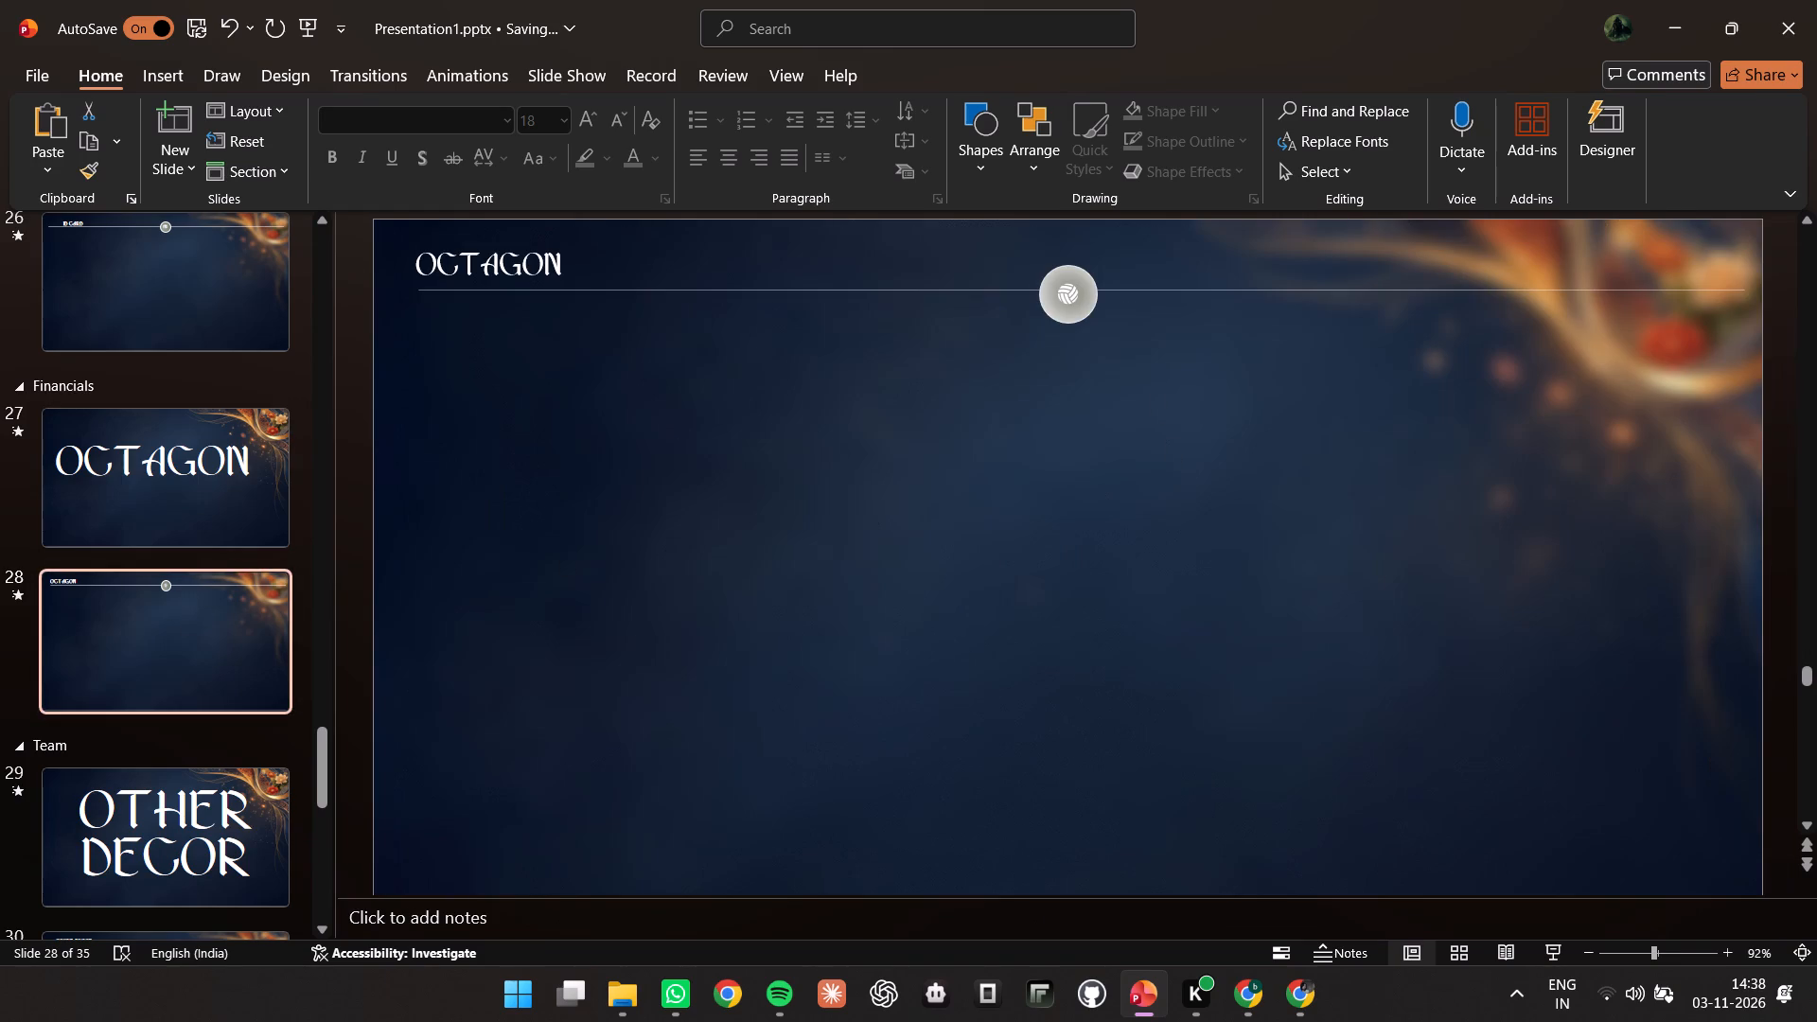
pyautogui.click(1065, 295)
pyautogui.click(1067, 295)
pyautogui.click(1067, 291)
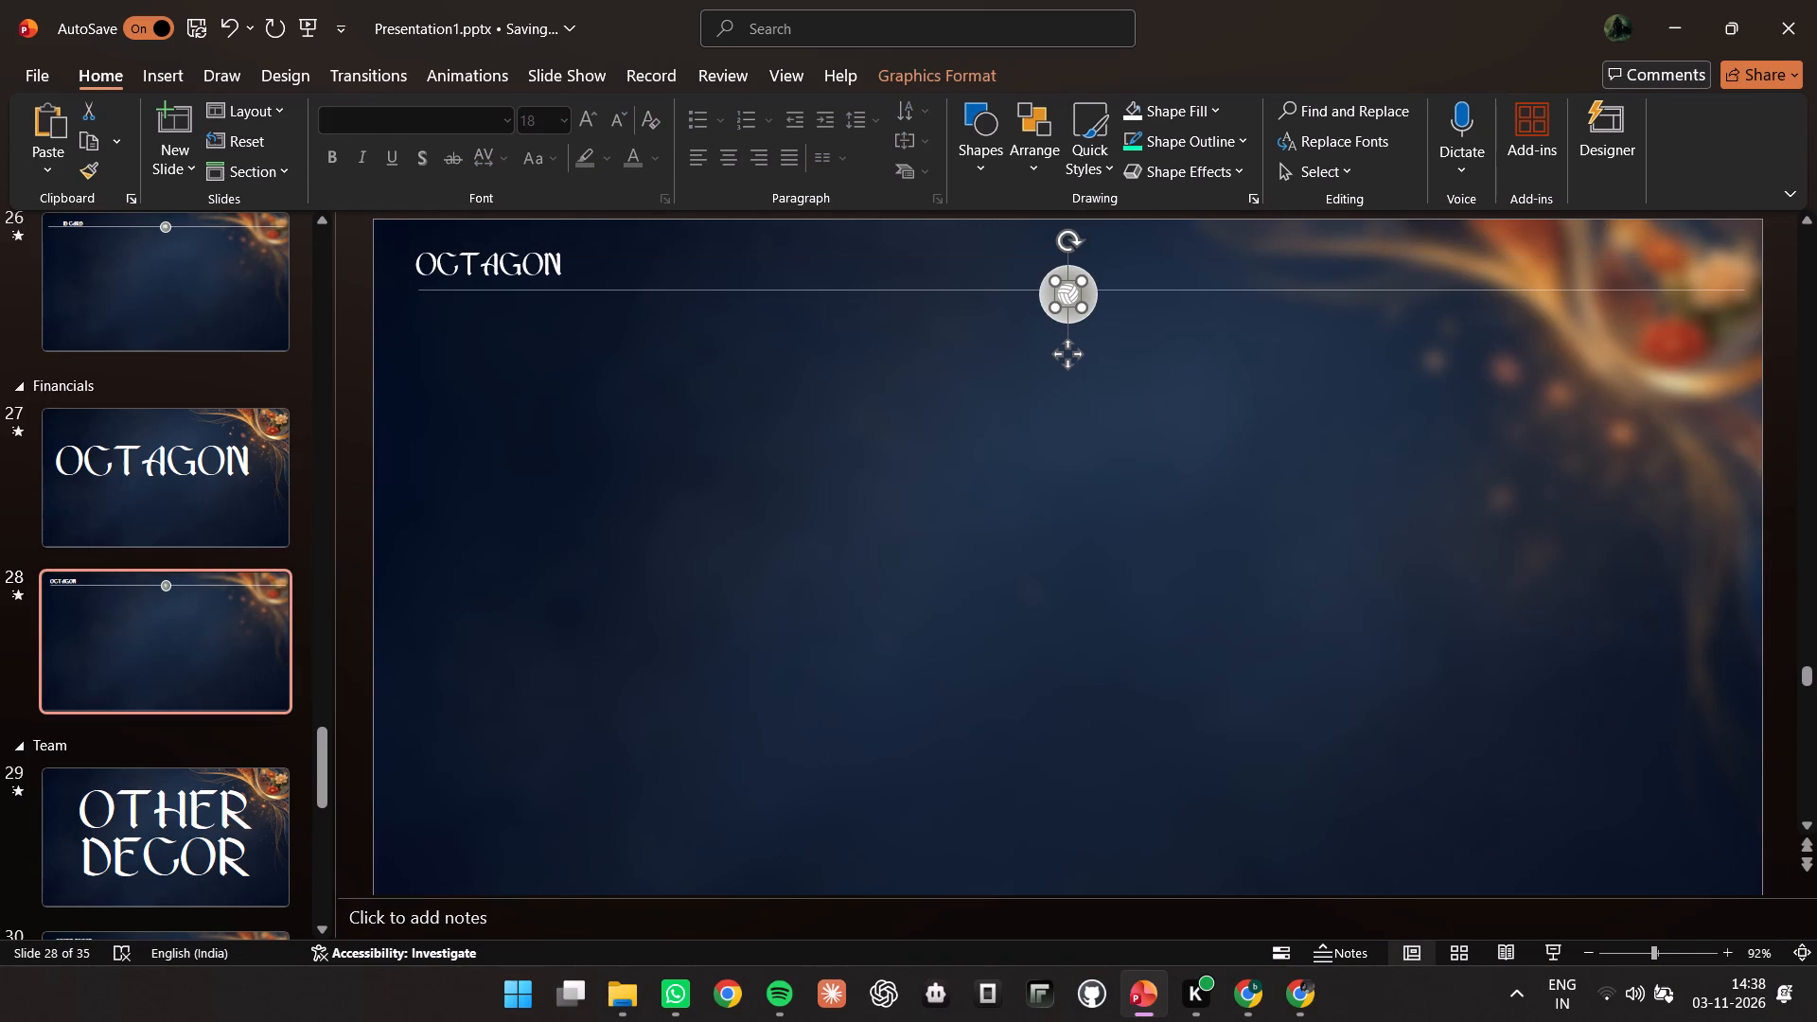
pyautogui.rightClick(1067, 287)
pyautogui.click(1120, 431)
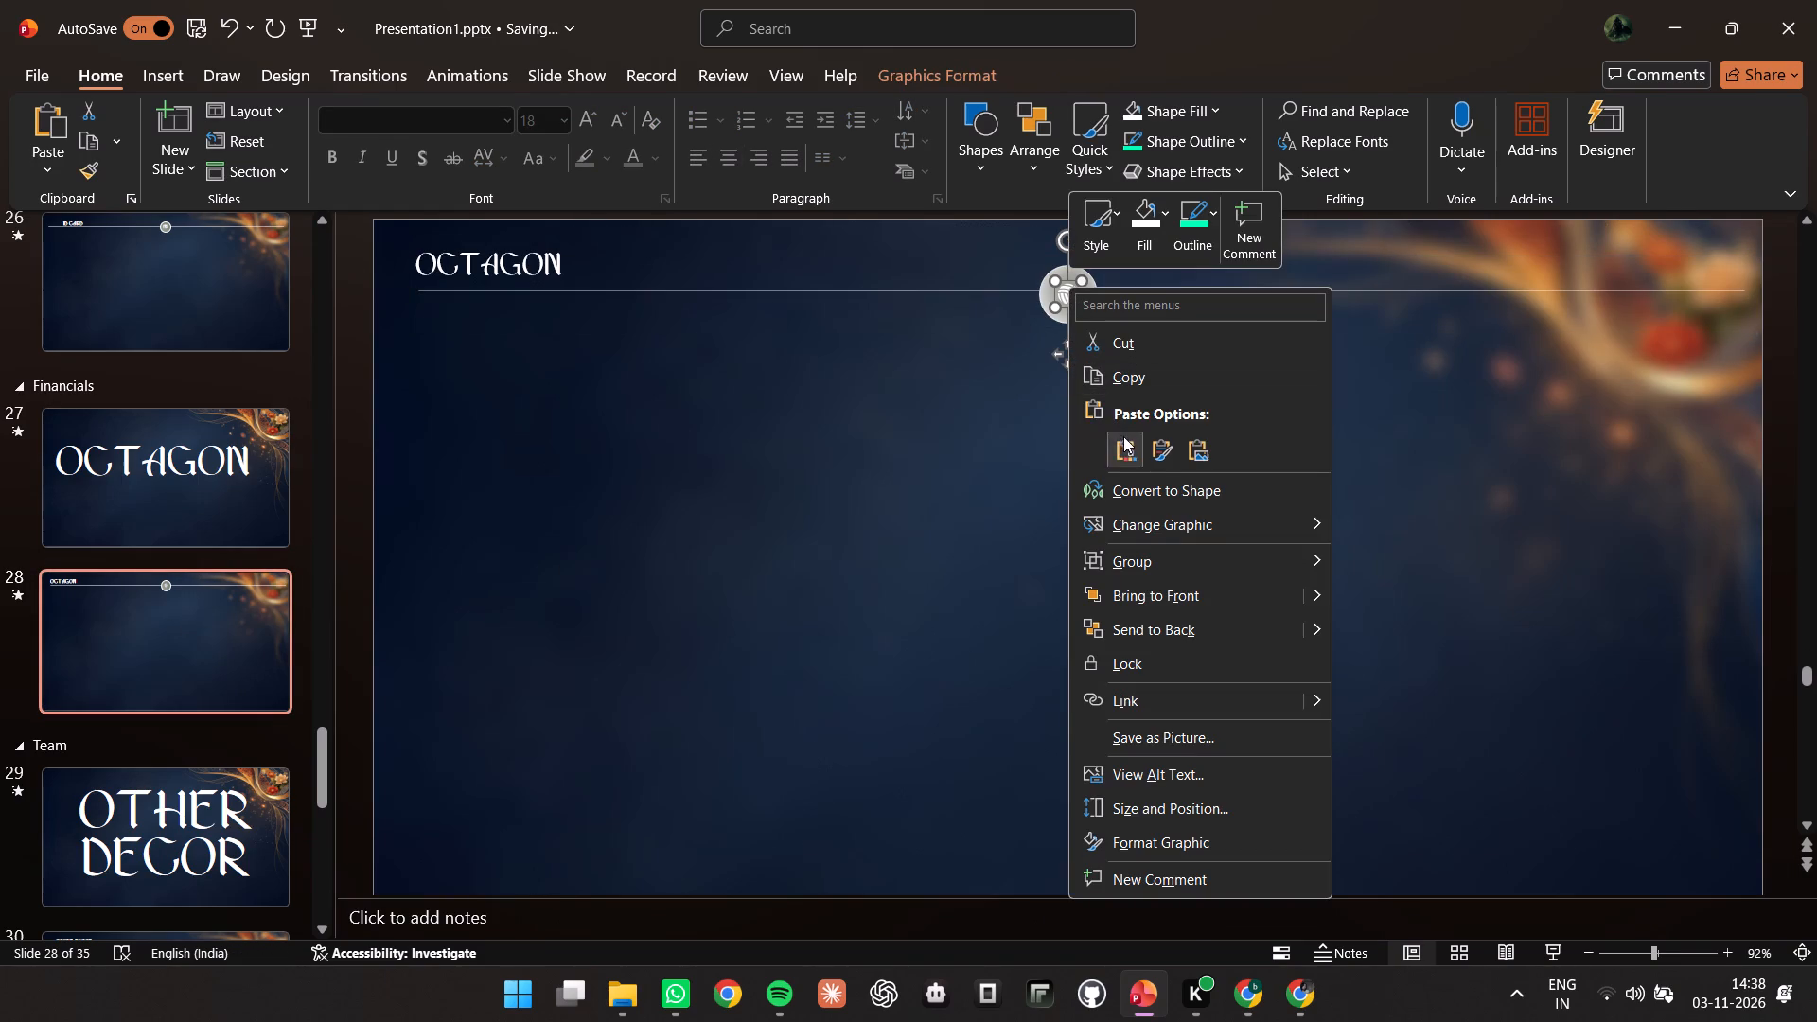
pyautogui.click(1124, 437)
# Delete the volleyball icon from the circle on slide 28's divider line.
pyautogui.click(1072, 291)
pyautogui.click(1067, 293)
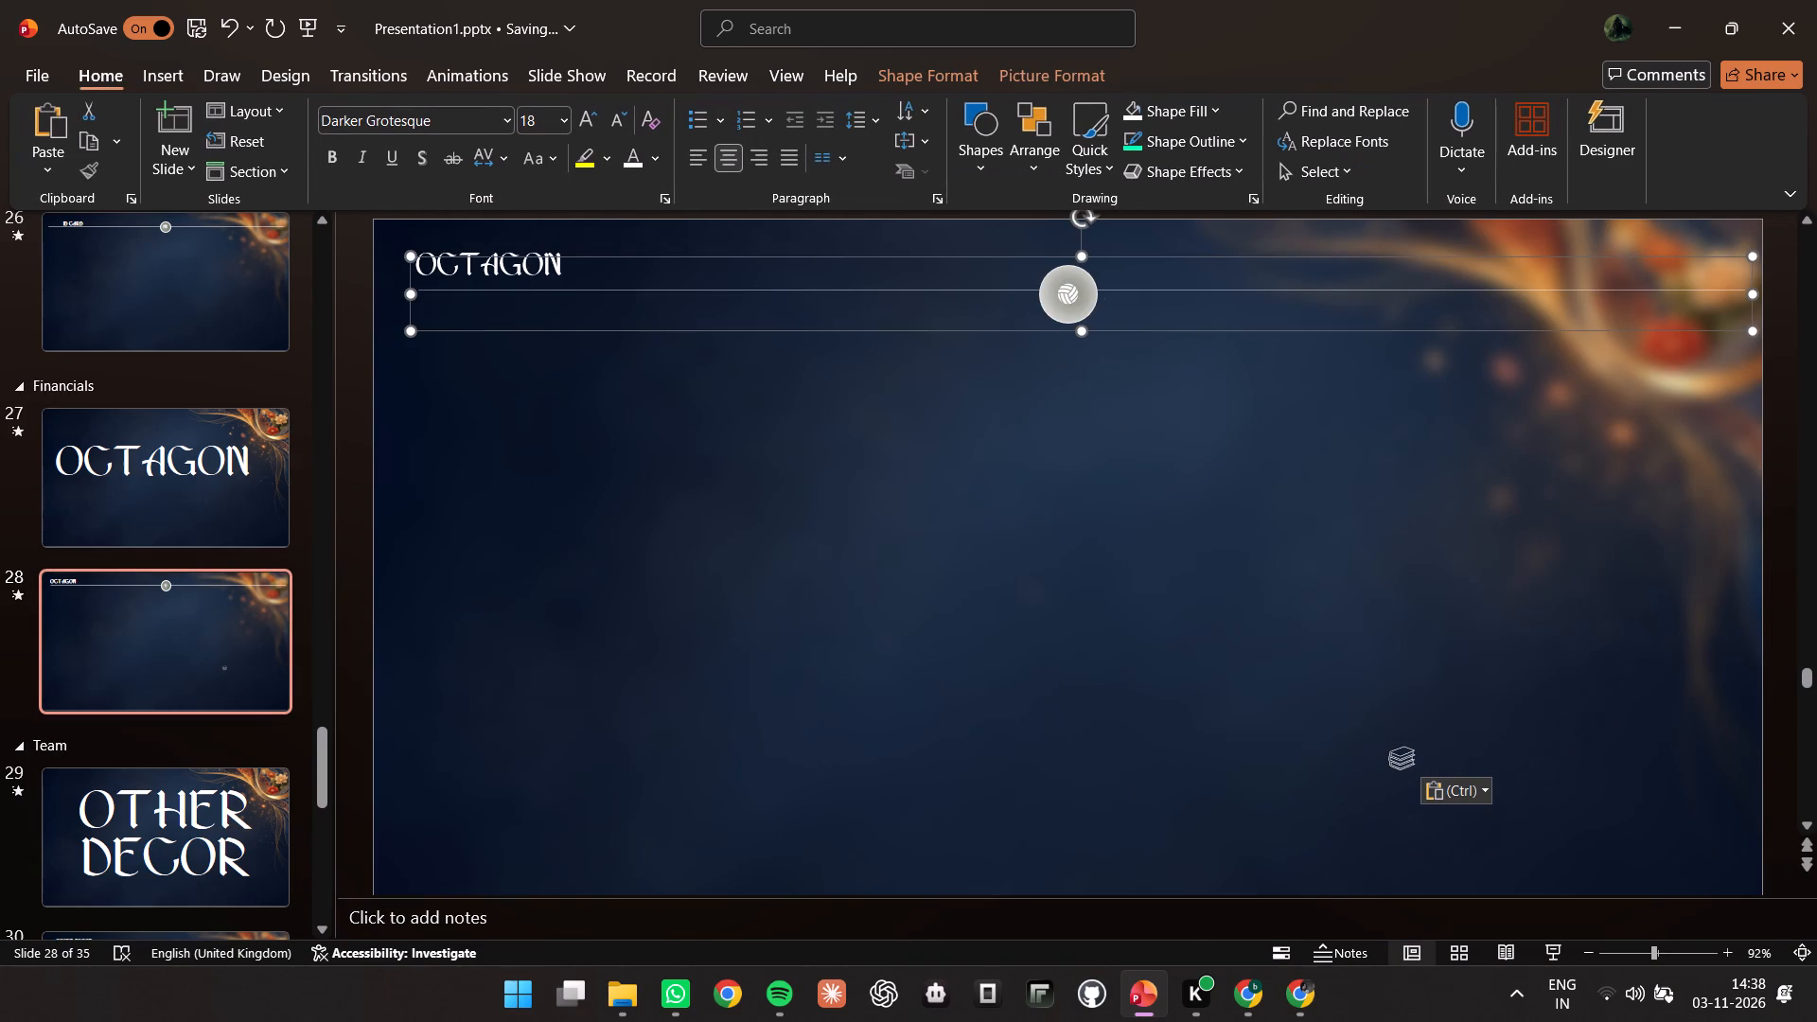
pyautogui.click(1067, 293)
pyautogui.click(1070, 293)
pyautogui.press('Delete')
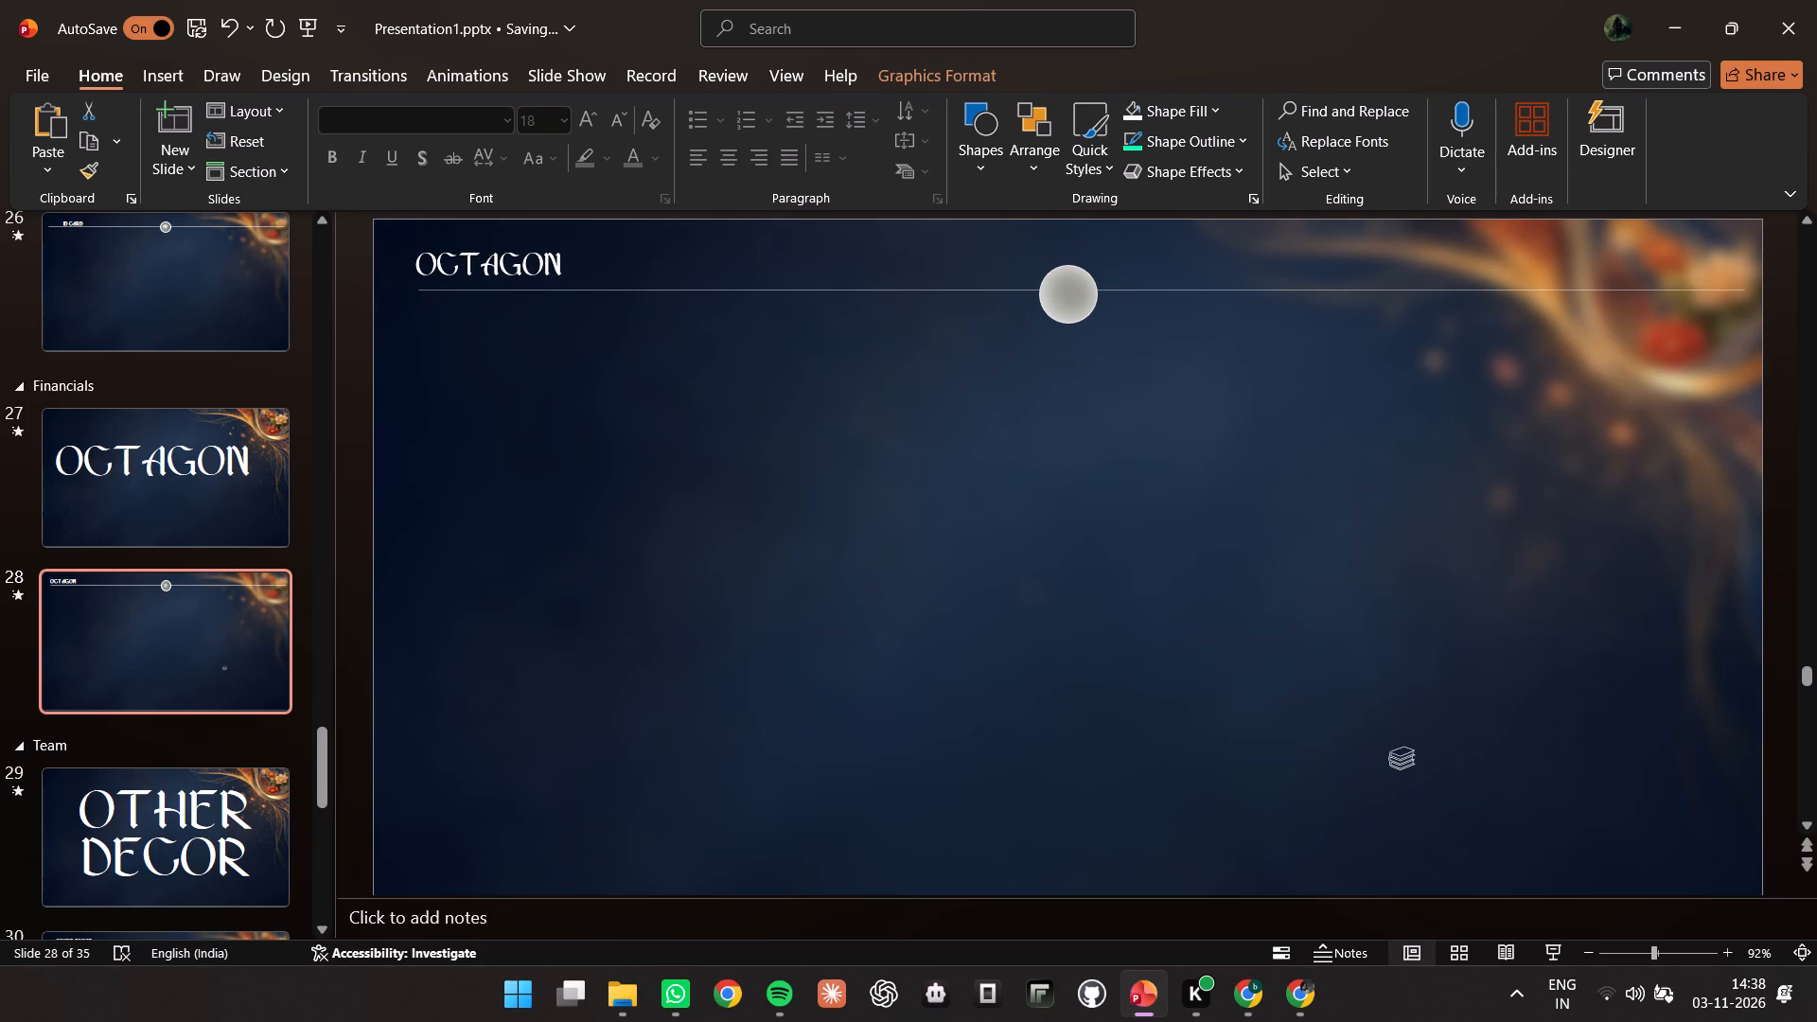
# Move the pasted stacked-books icon into the centre of the empty circle on slide 28's divider line.
pyautogui.click(1403, 750)
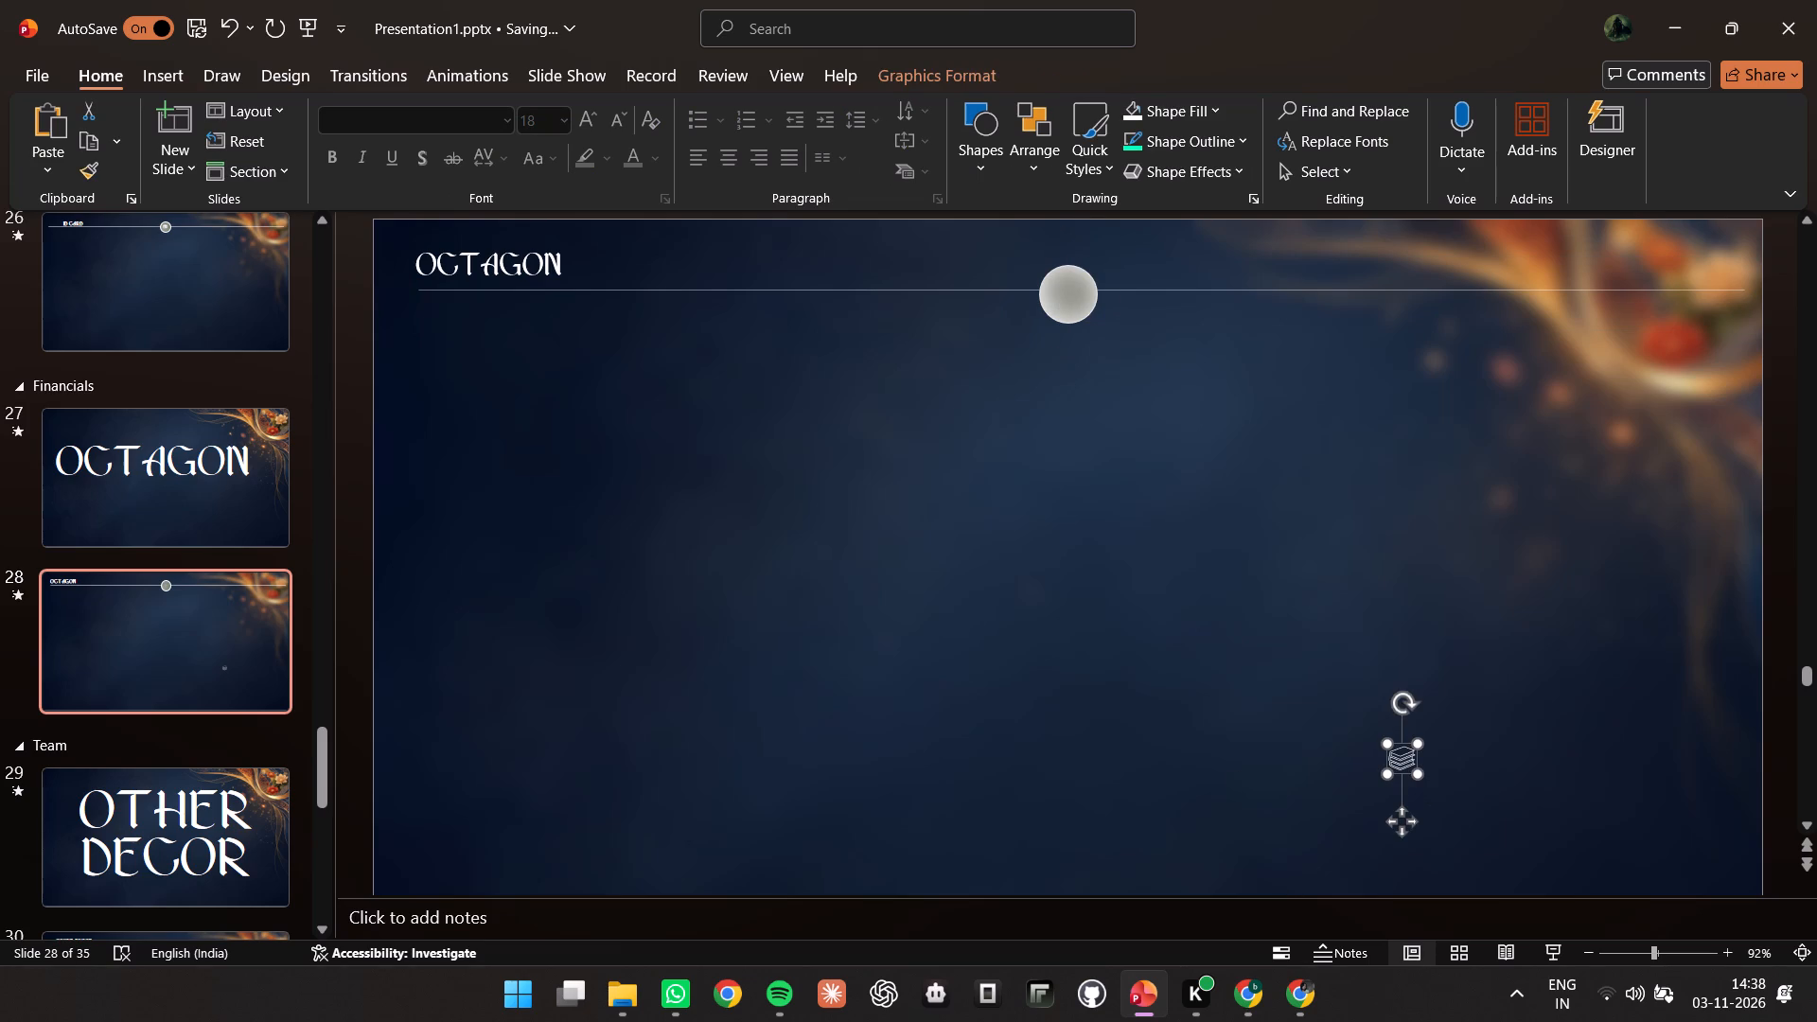
pyautogui.moveTo(1409, 831); pyautogui.dragTo(1077, 366)
pyautogui.click(1077, 365)
pyautogui.click(1074, 355)
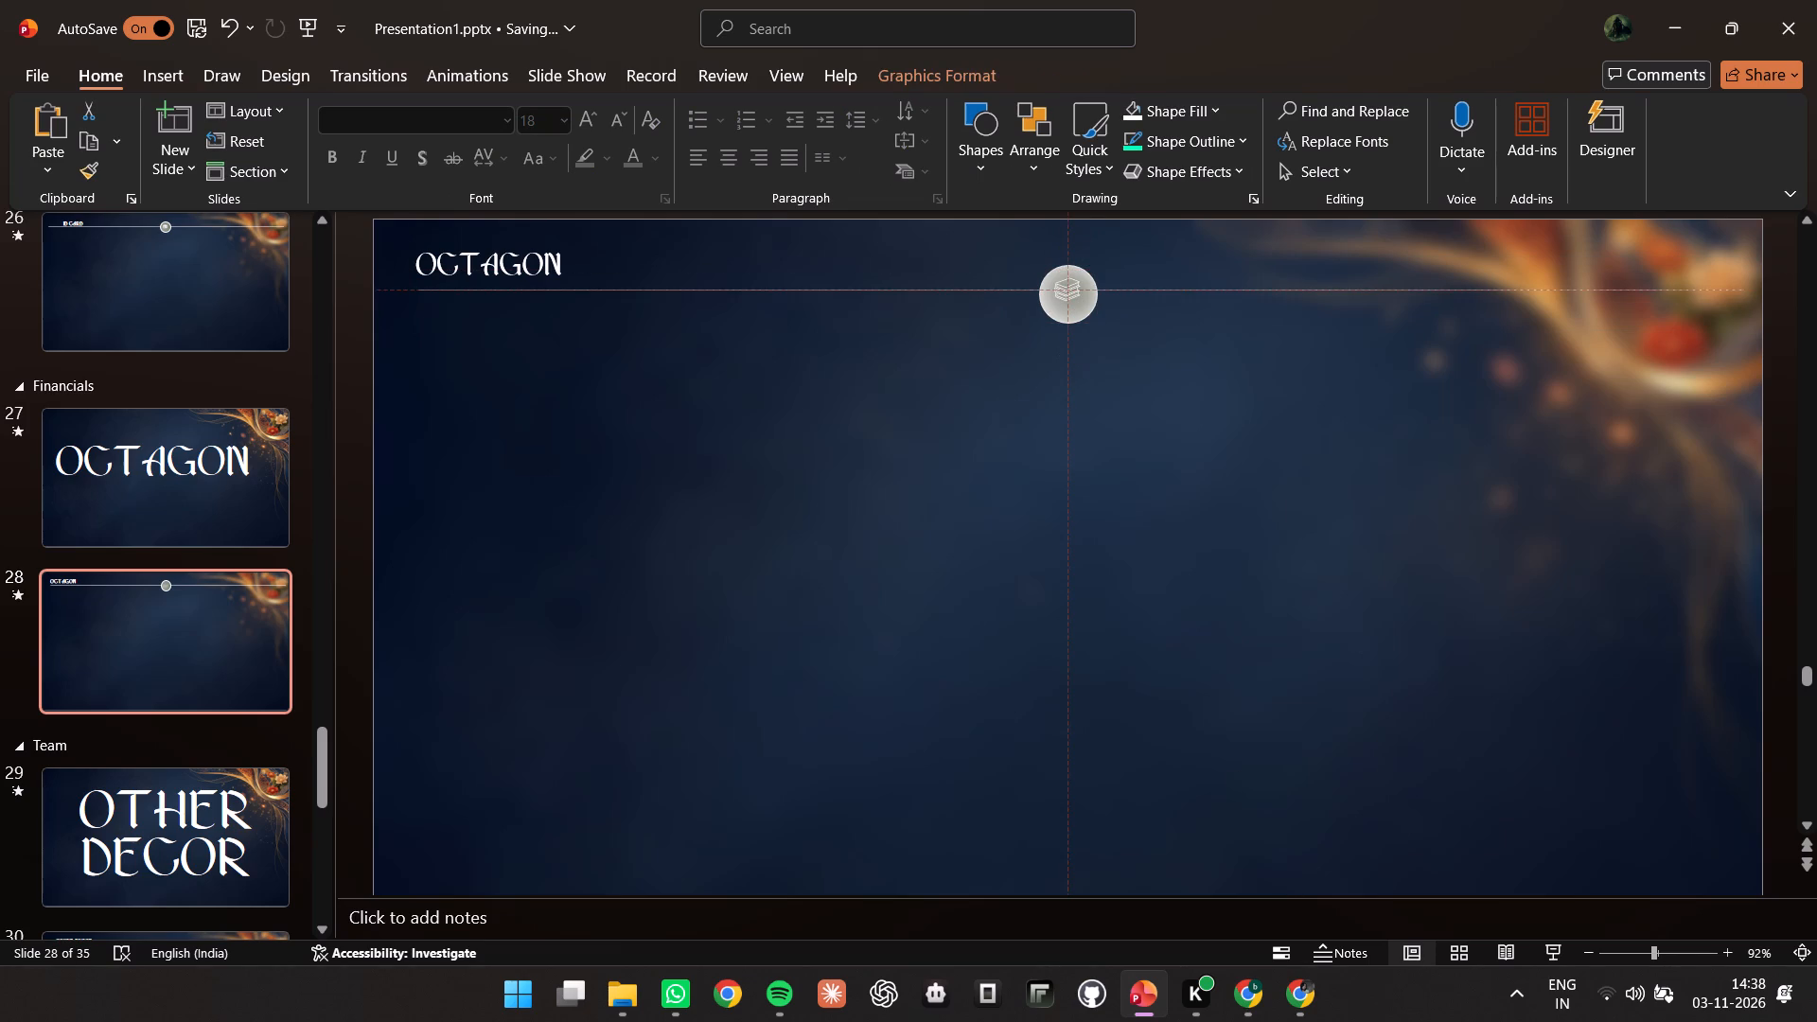
pyautogui.click(956, 440)
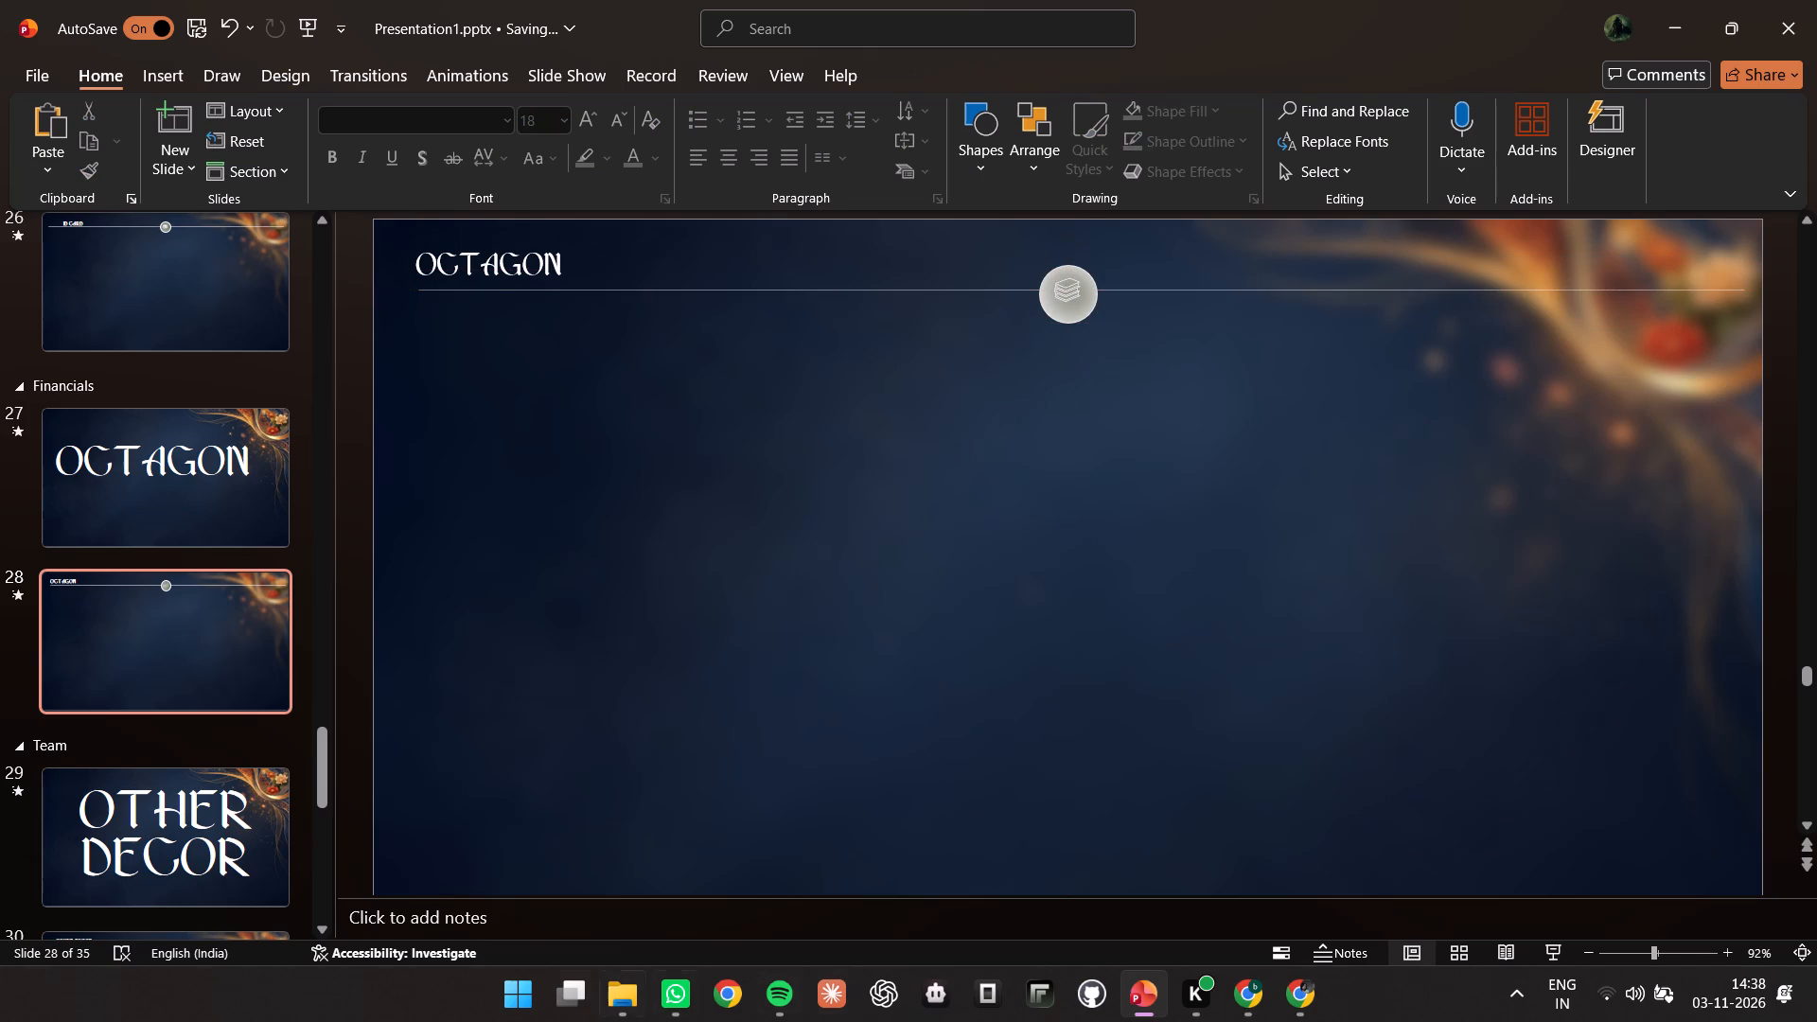
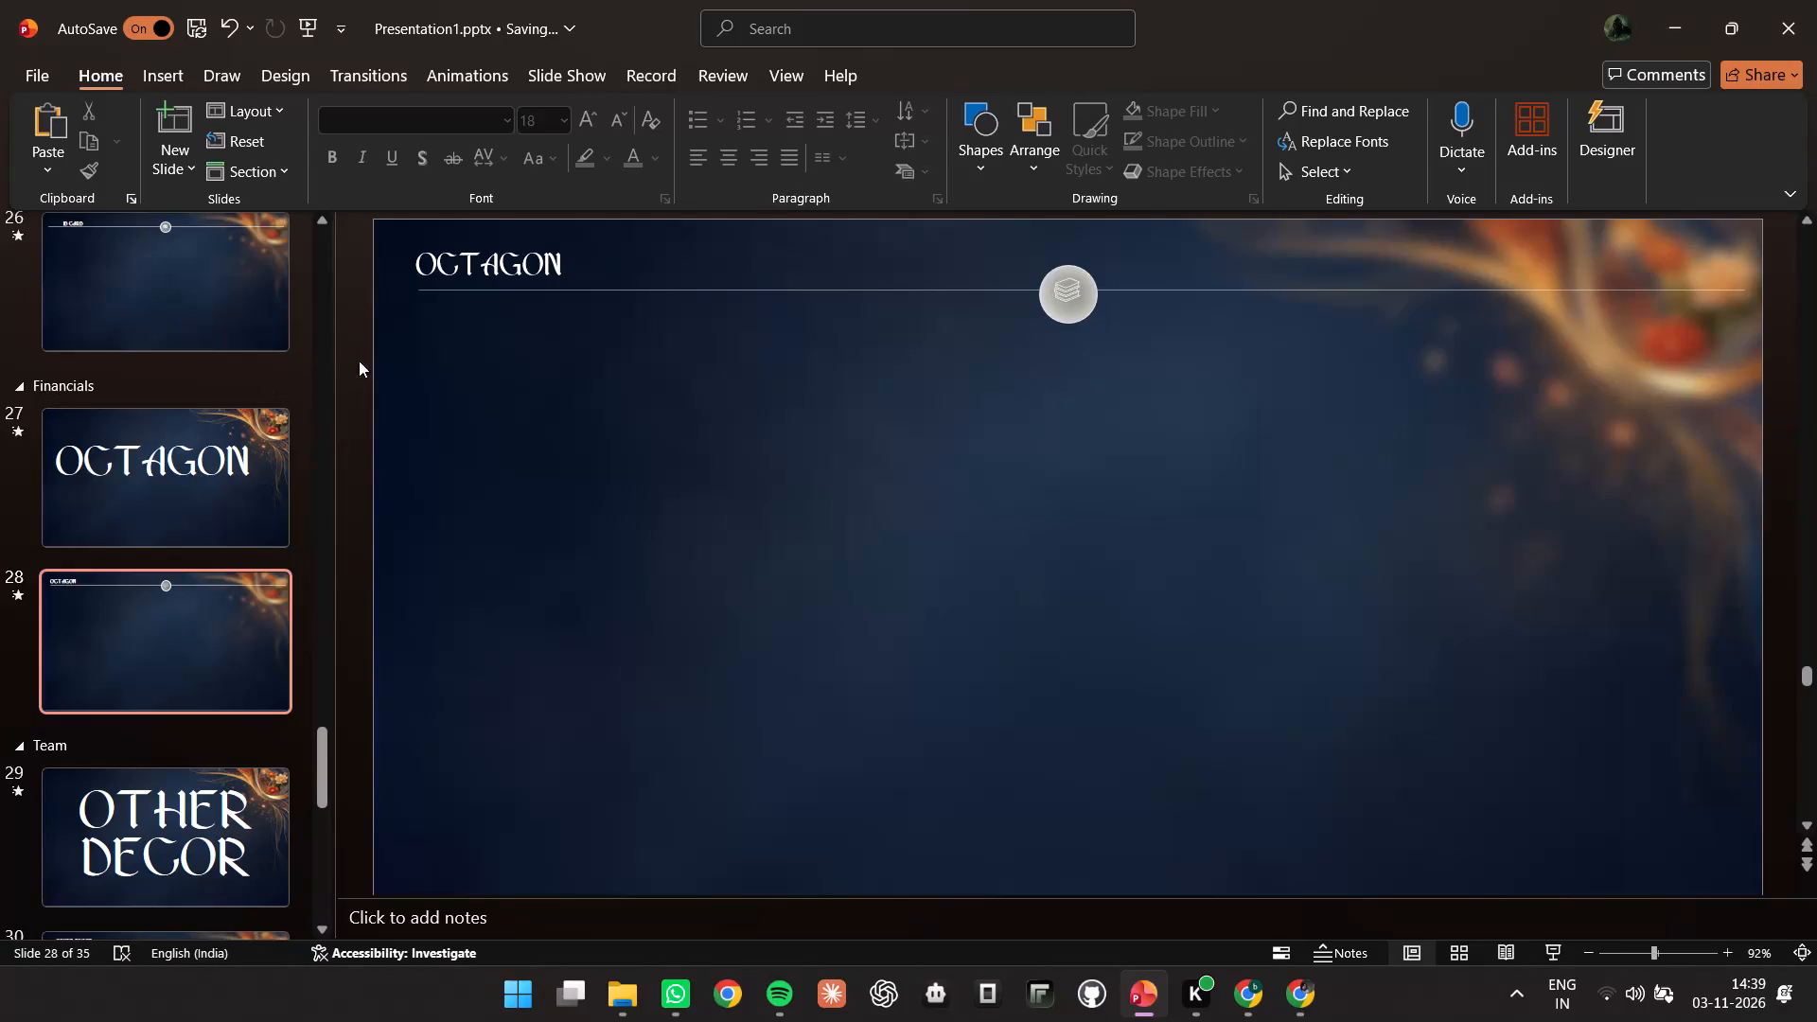
# Copy the OCTAGON description text box from slide 33 and paste it onto slide 28 using the destination theme.
pyautogui.scroll(1, 311, 413)
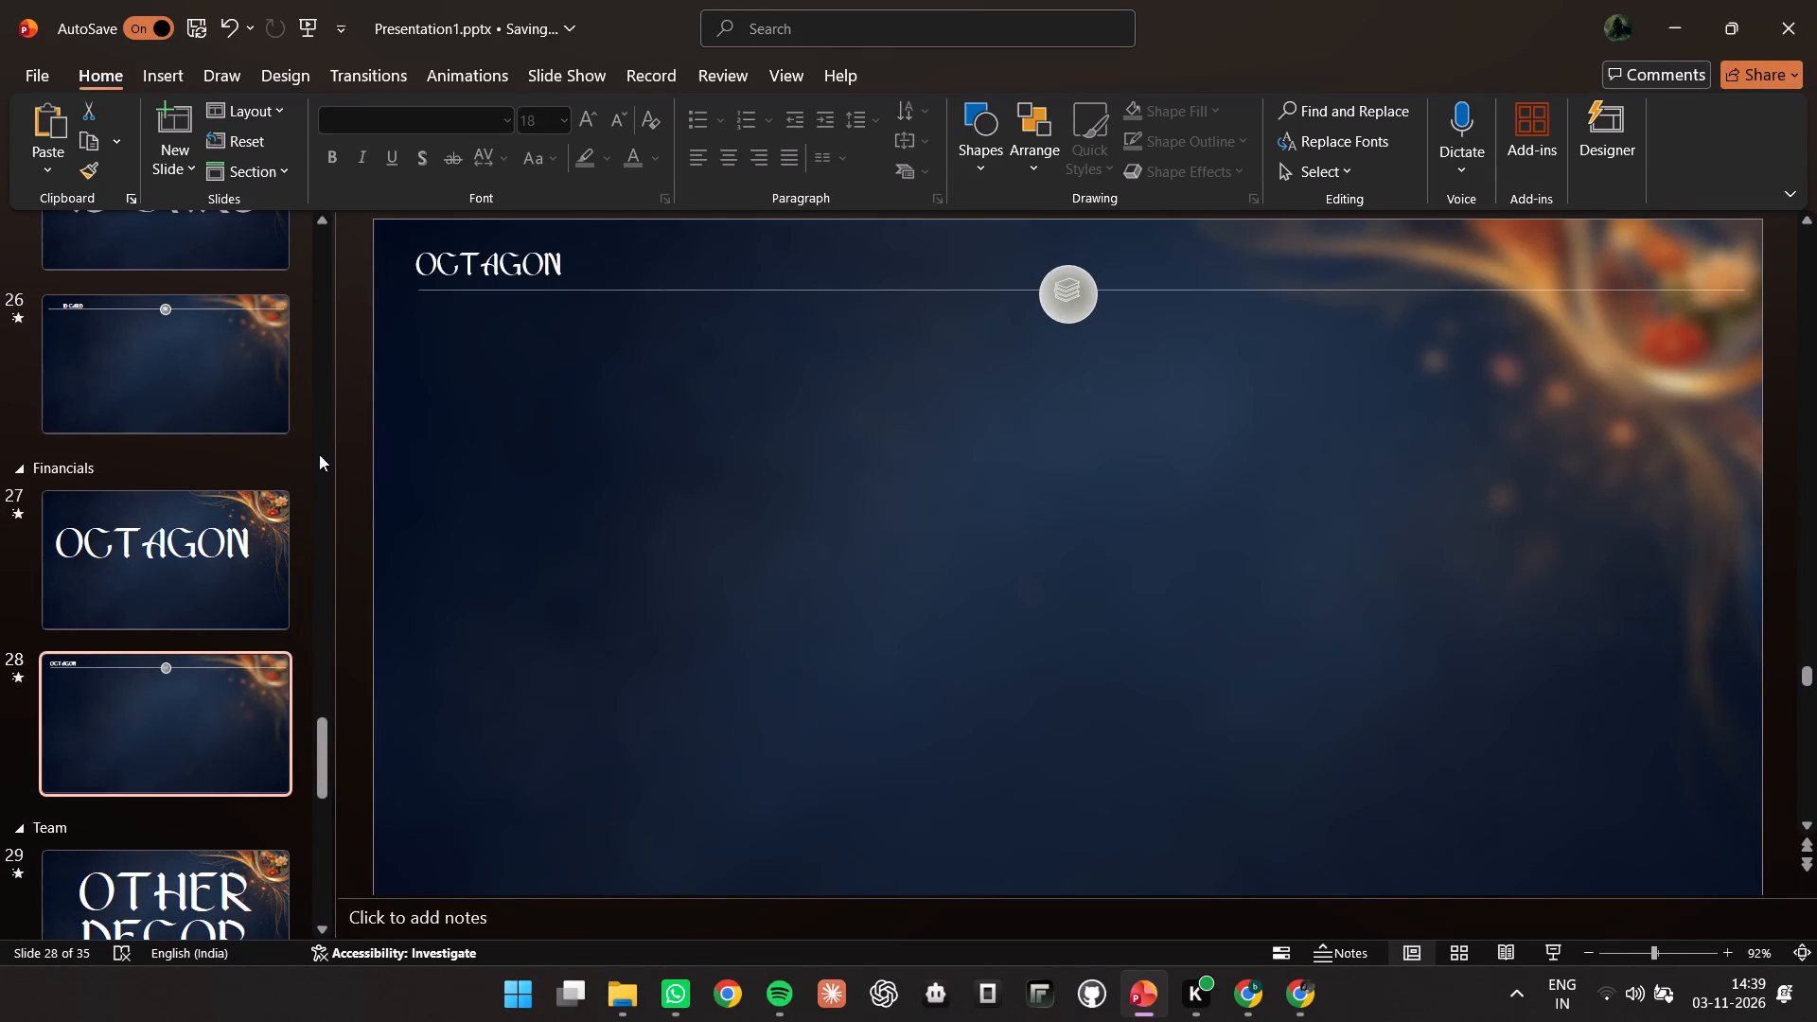
pyautogui.scroll(-15, 180, 644)
pyautogui.click(192, 472)
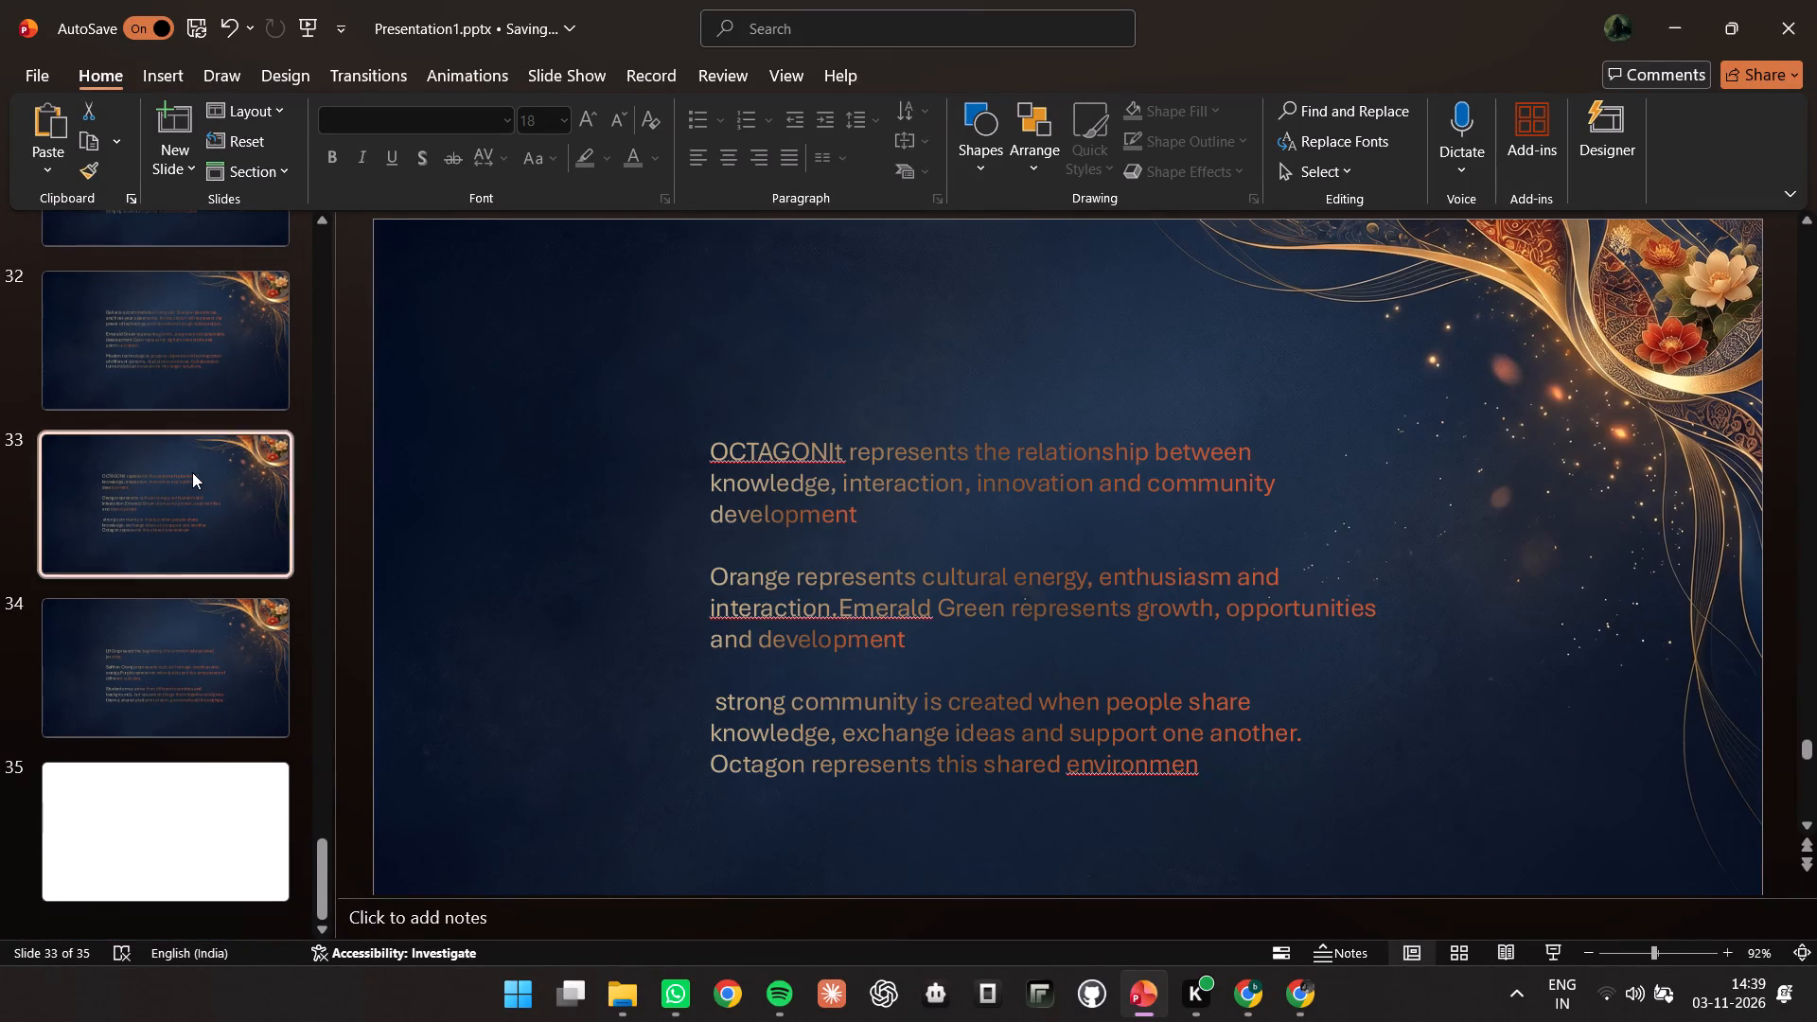
pyautogui.click(750, 482)
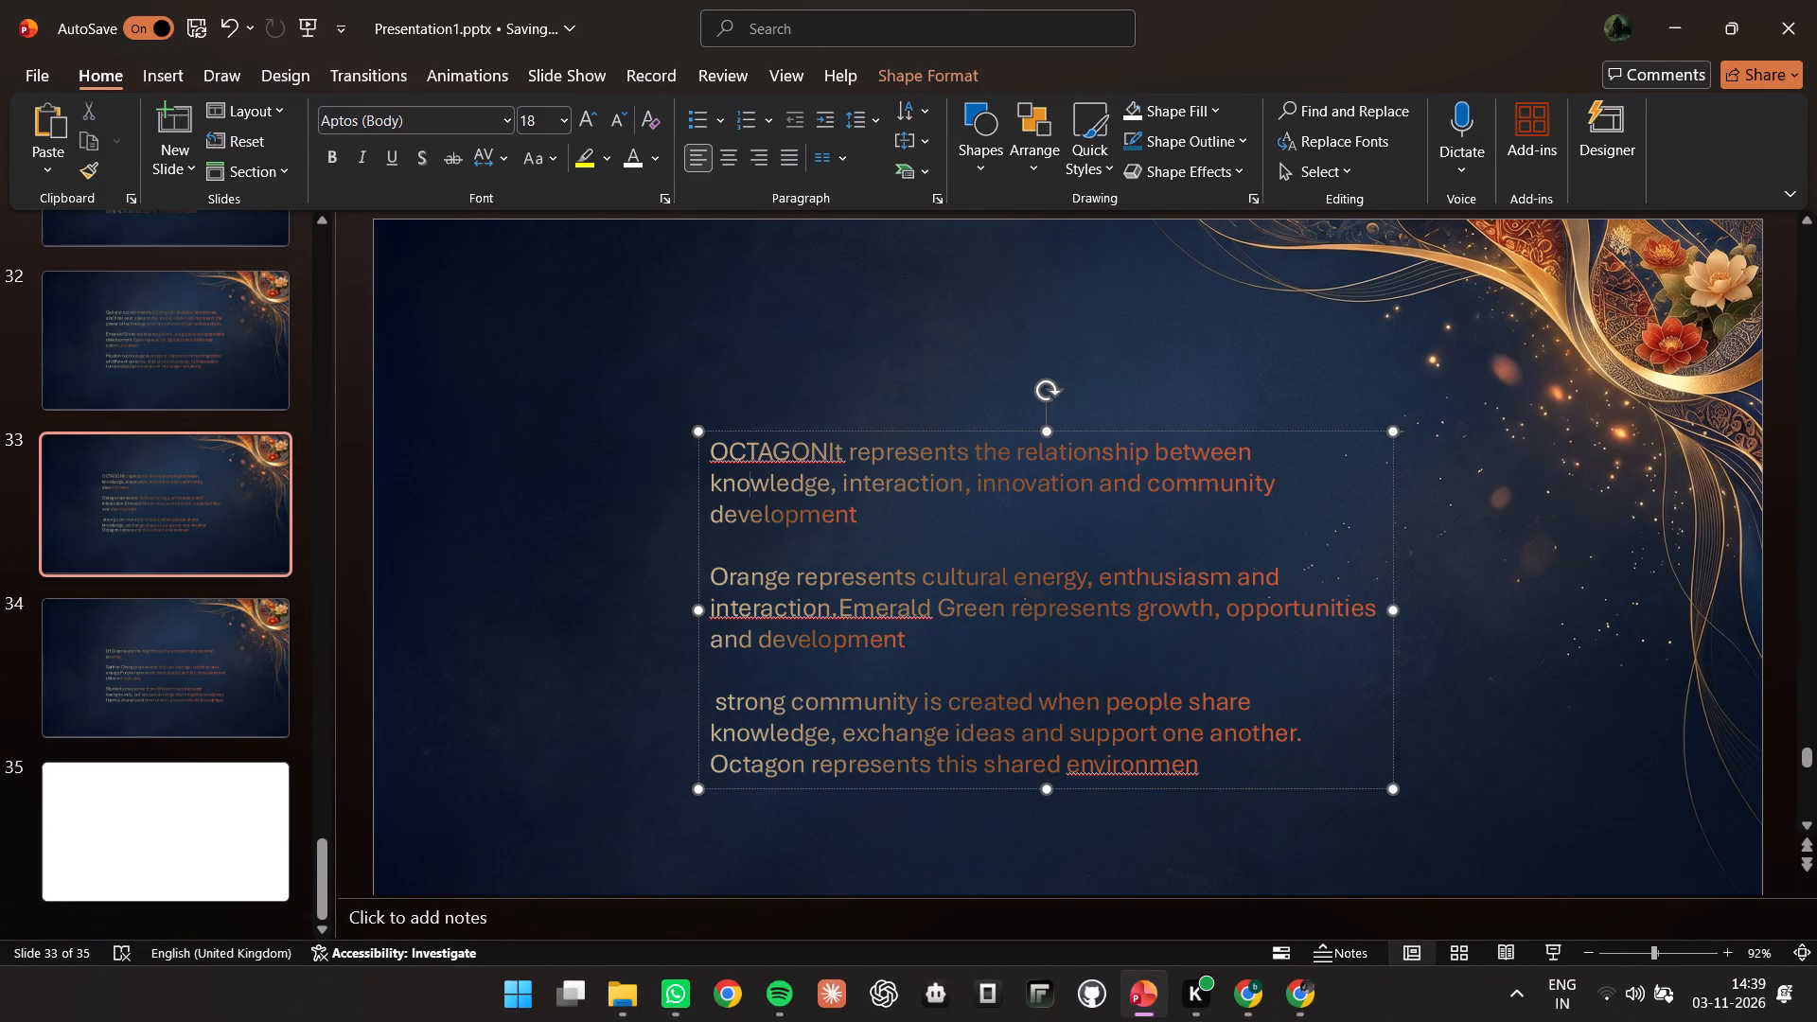
pyautogui.rightClick(757, 429)
pyautogui.click(808, 361)
pyautogui.scroll(9, 210, 544)
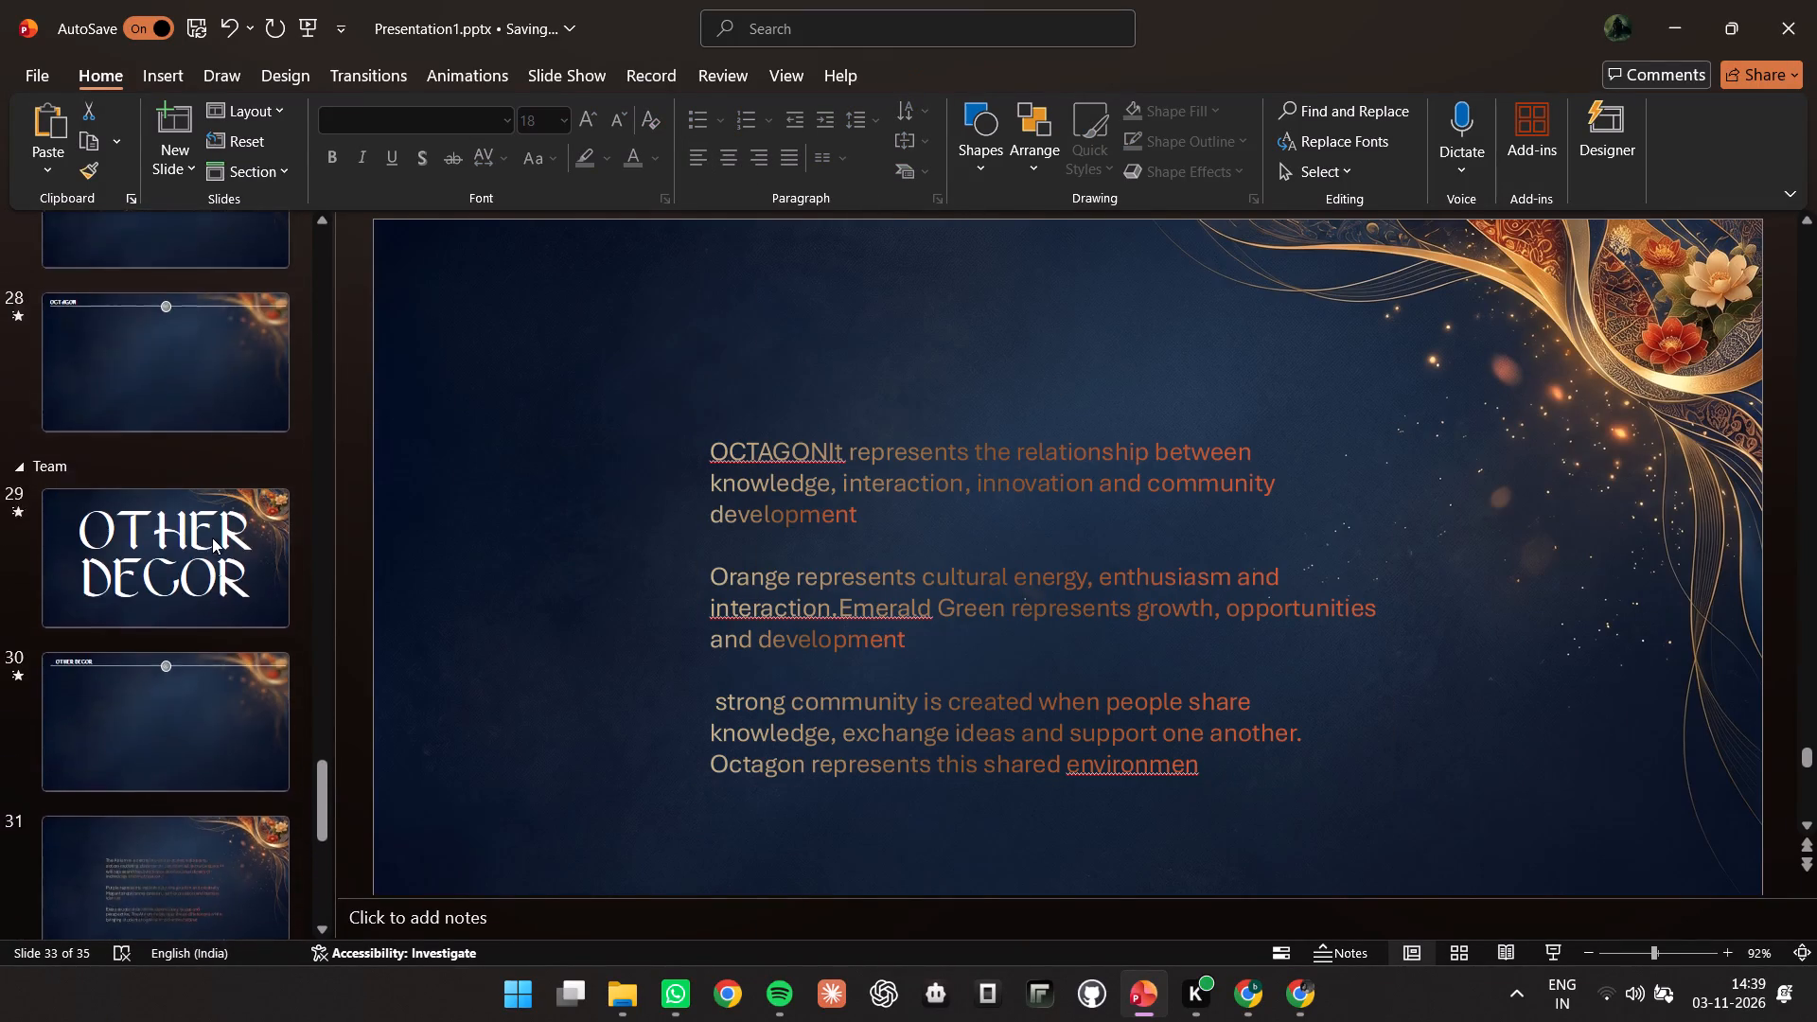
pyautogui.scroll(4, 153, 344)
pyautogui.click(110, 710)
pyautogui.rightClick(785, 525)
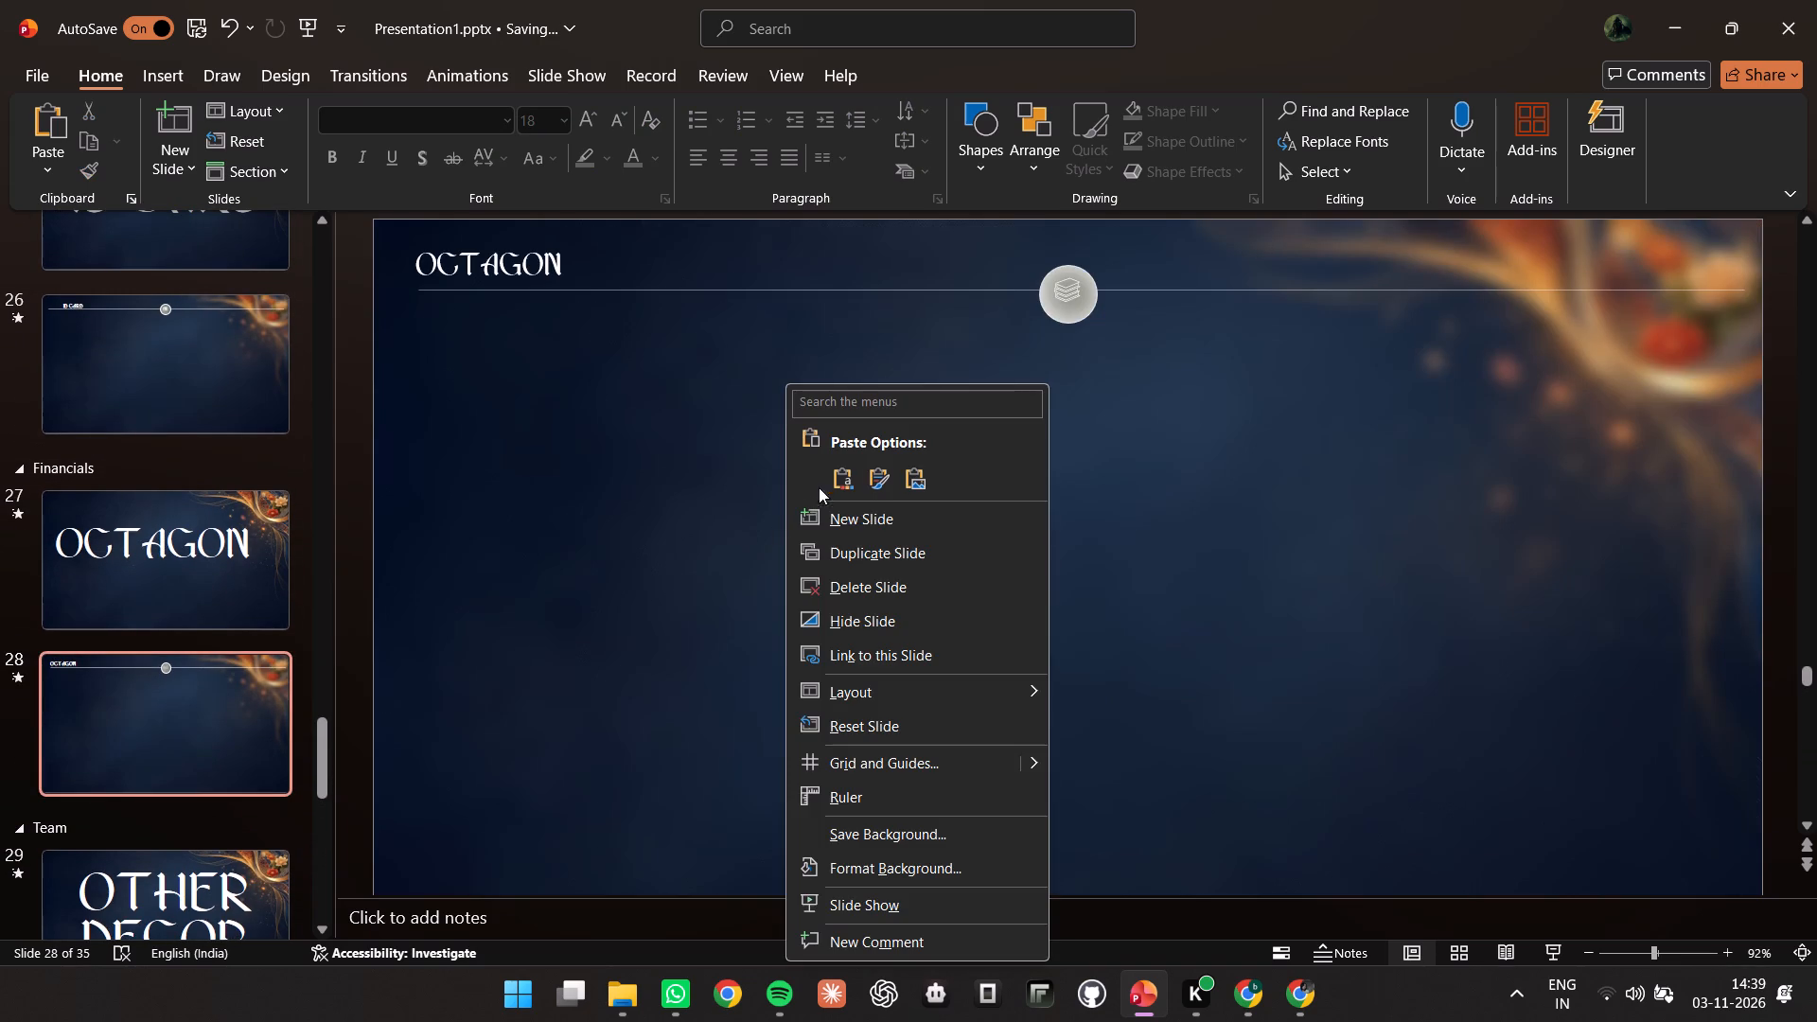
pyautogui.click(826, 481)
# Widen the pasted text box on slide 28 until it reaches the slide's left edge.
pyautogui.moveTo(696, 608); pyautogui.dragTo(592, 574)
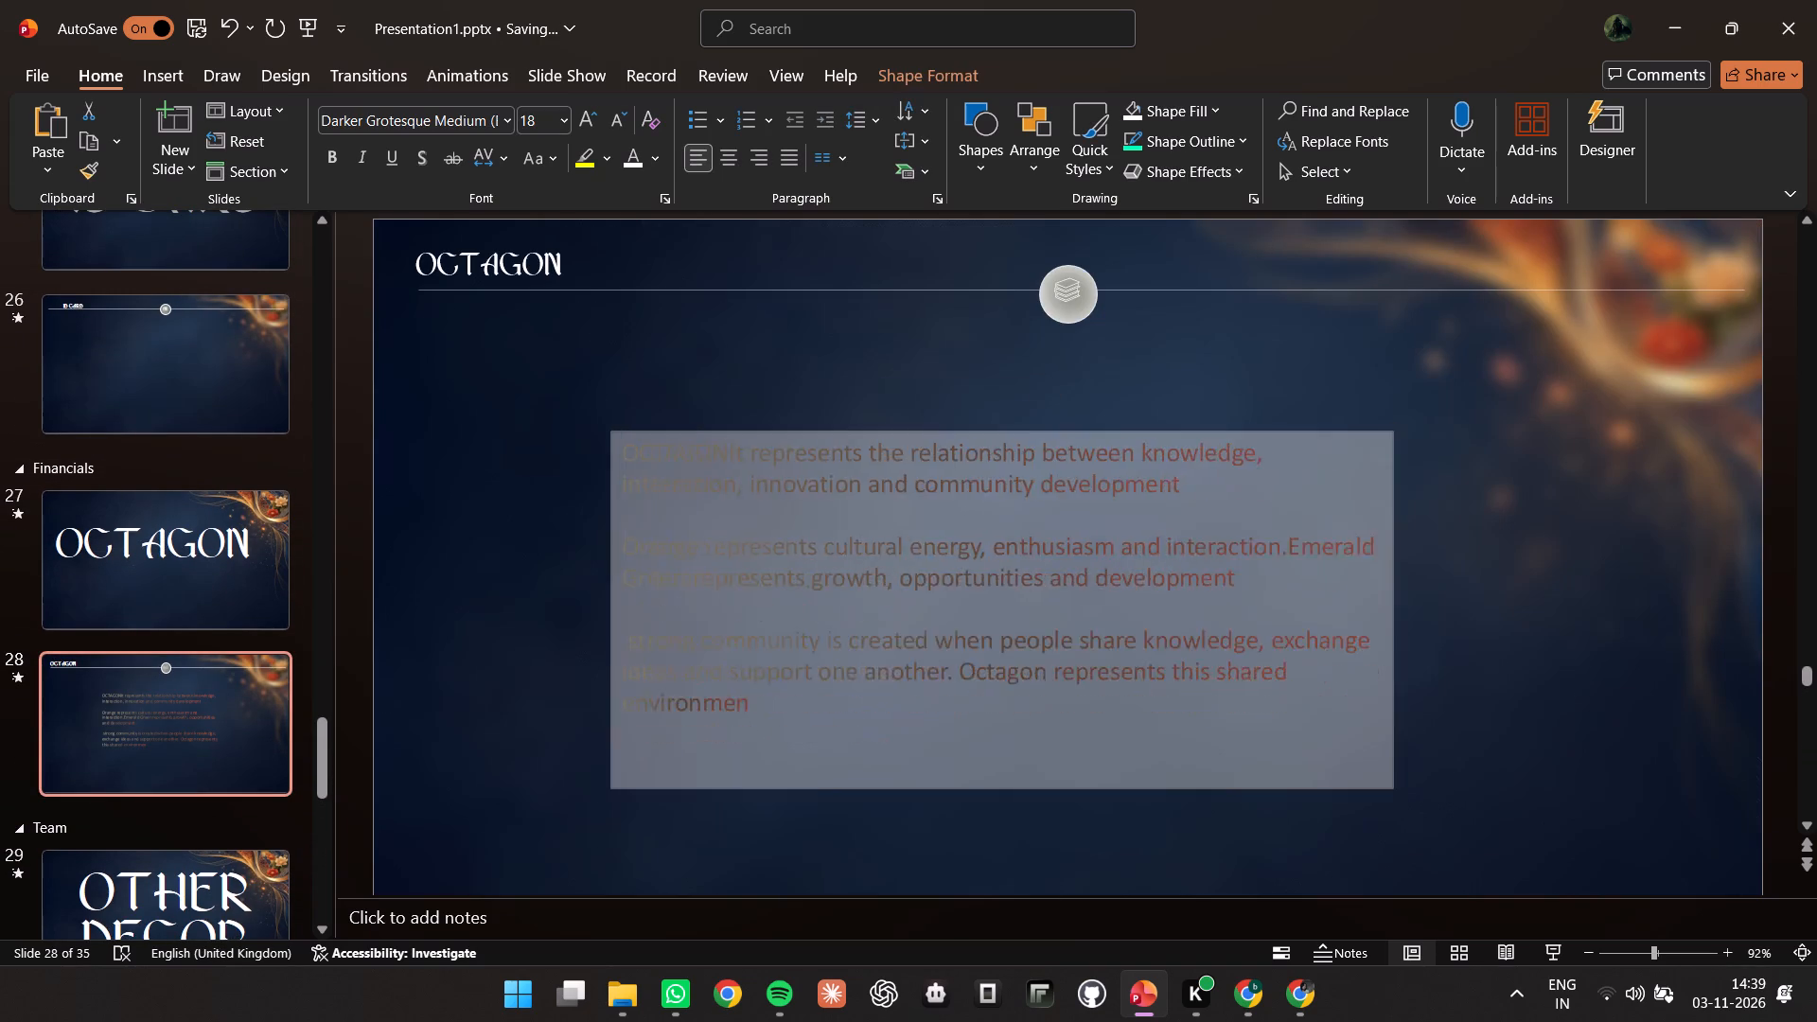
pyautogui.moveTo(592, 574); pyautogui.dragTo(382, 573)
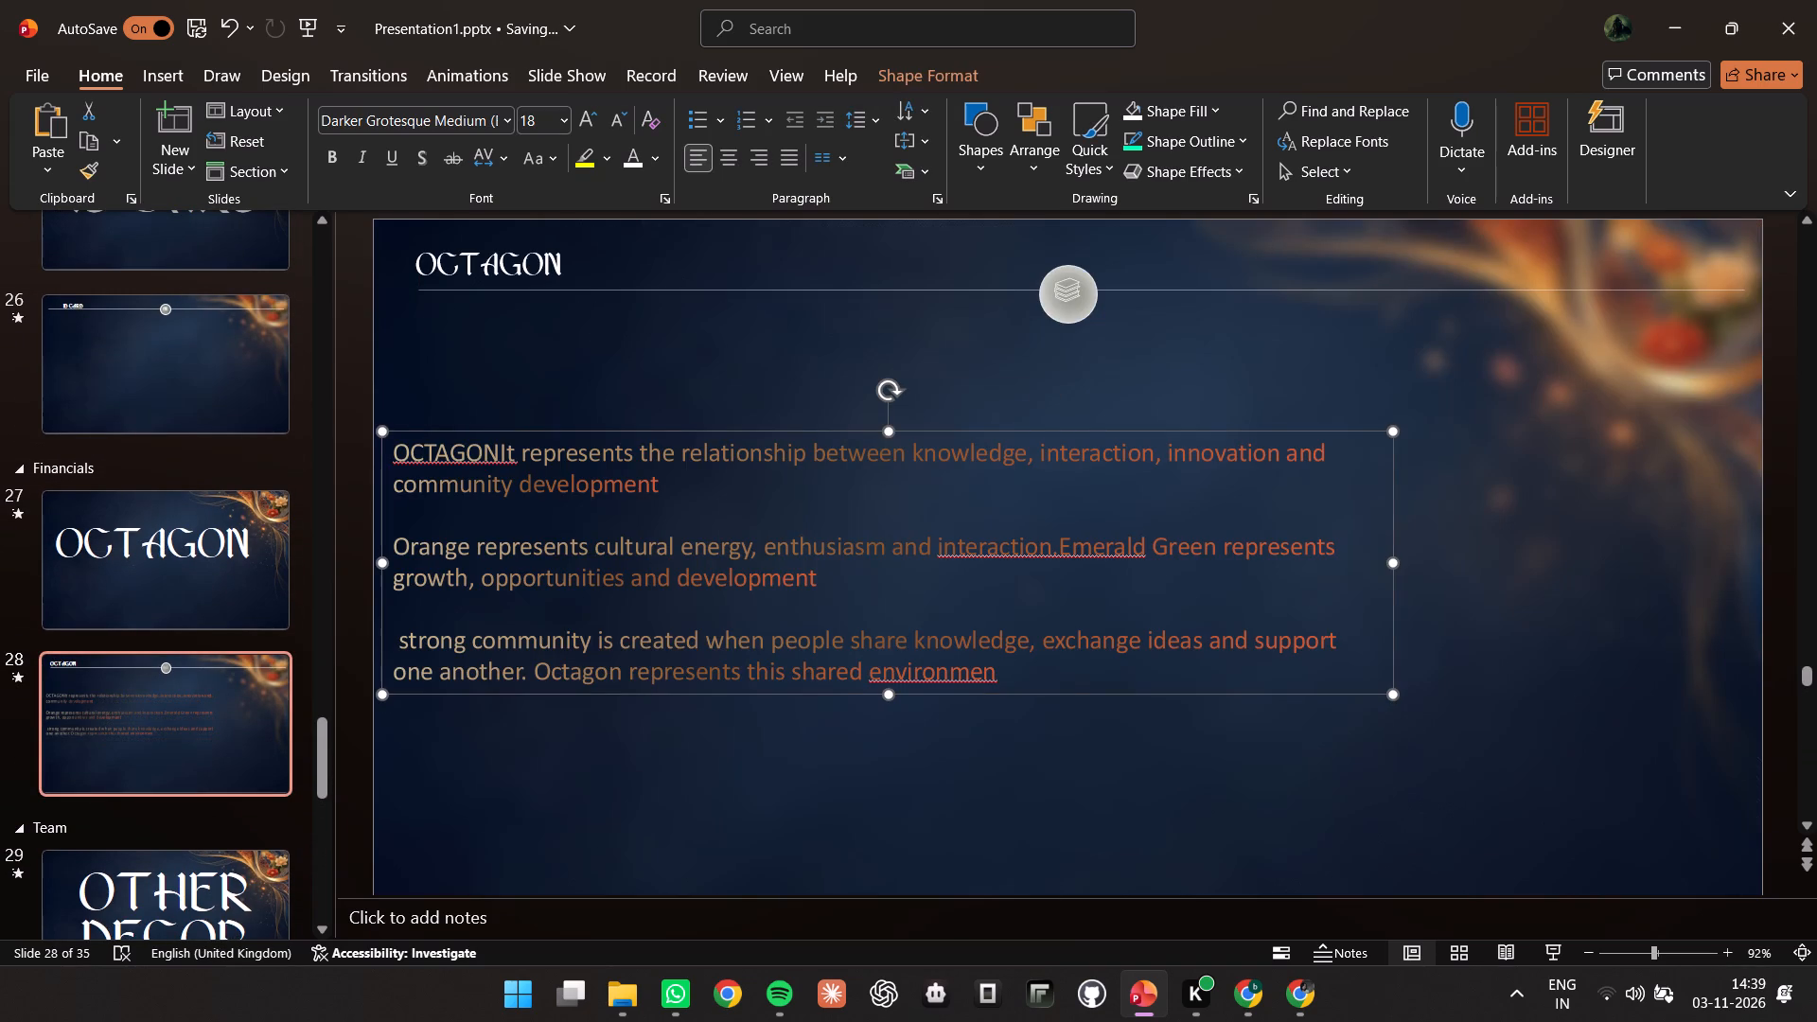
# Correct the pasted text by adding a colon after OCTAGON and completing the last word as "environment".
pyautogui.click(498, 455)
pyautogui.hotkey('shift', ':')
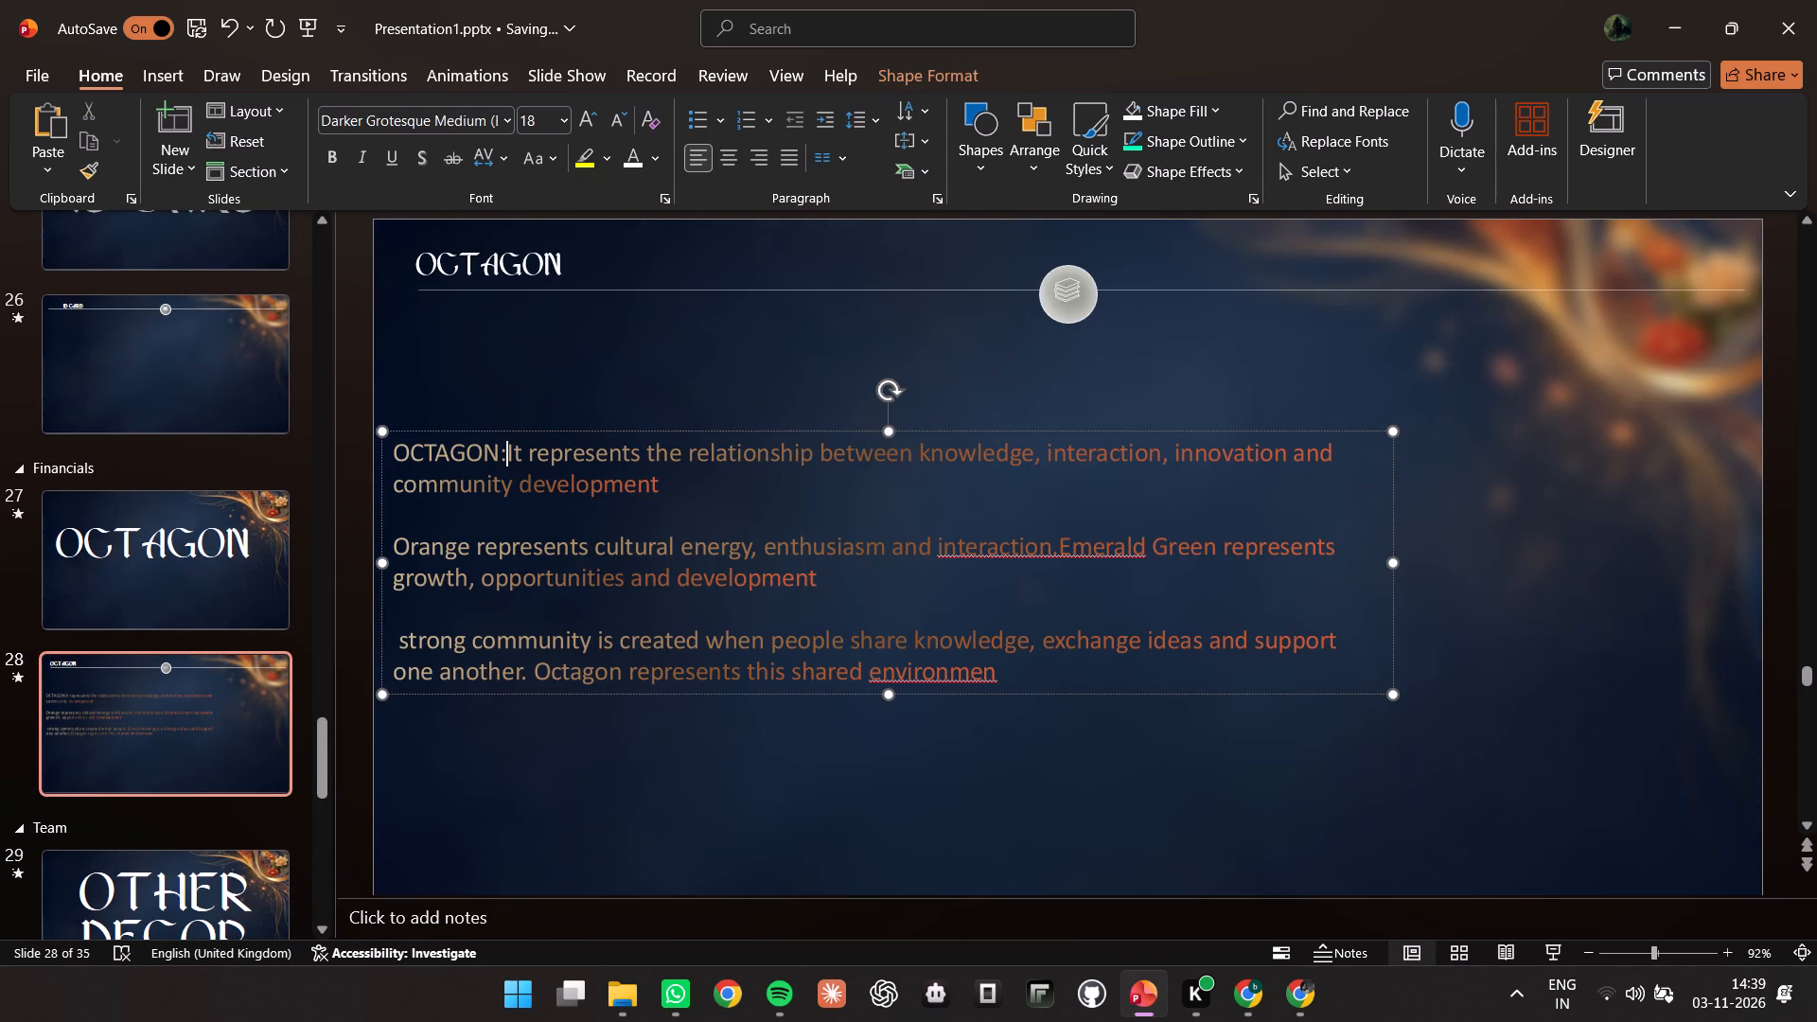
pyautogui.click(995, 665)
pyautogui.press('t')
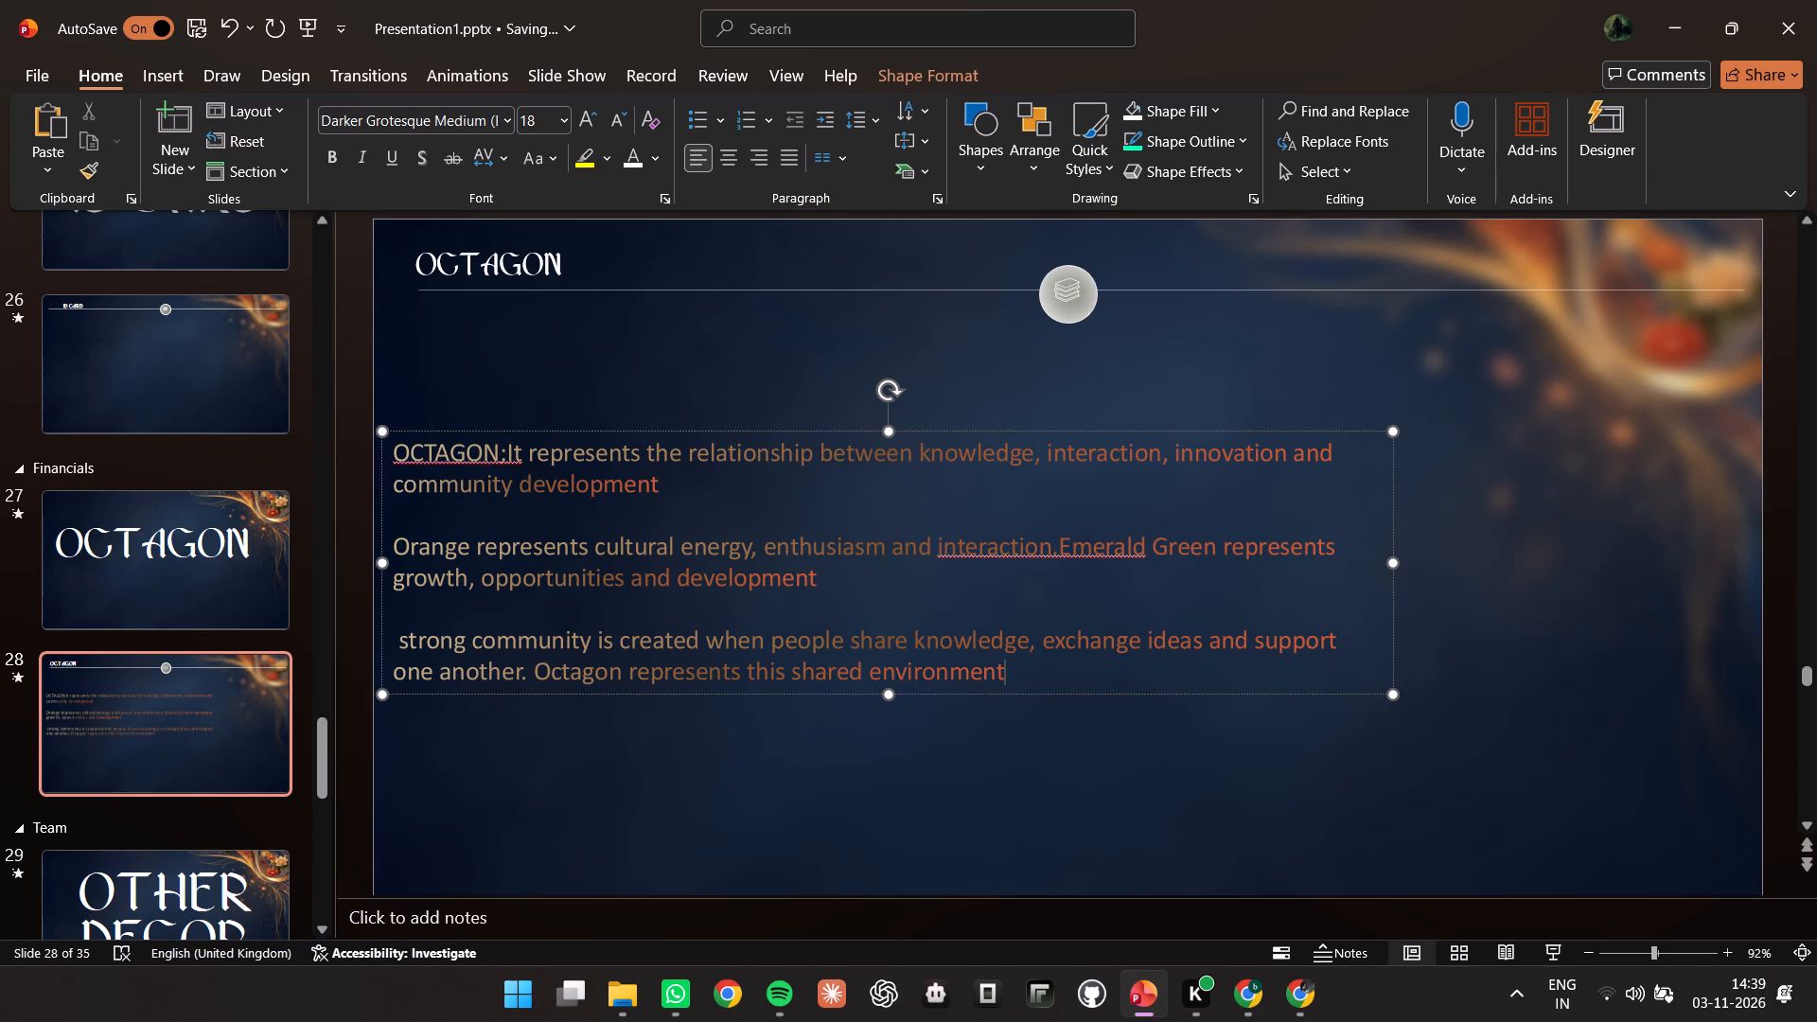
# Move the description text box up to just below the divider line on slide 28.
pyautogui.moveTo(859, 428); pyautogui.dragTo(903, 317)
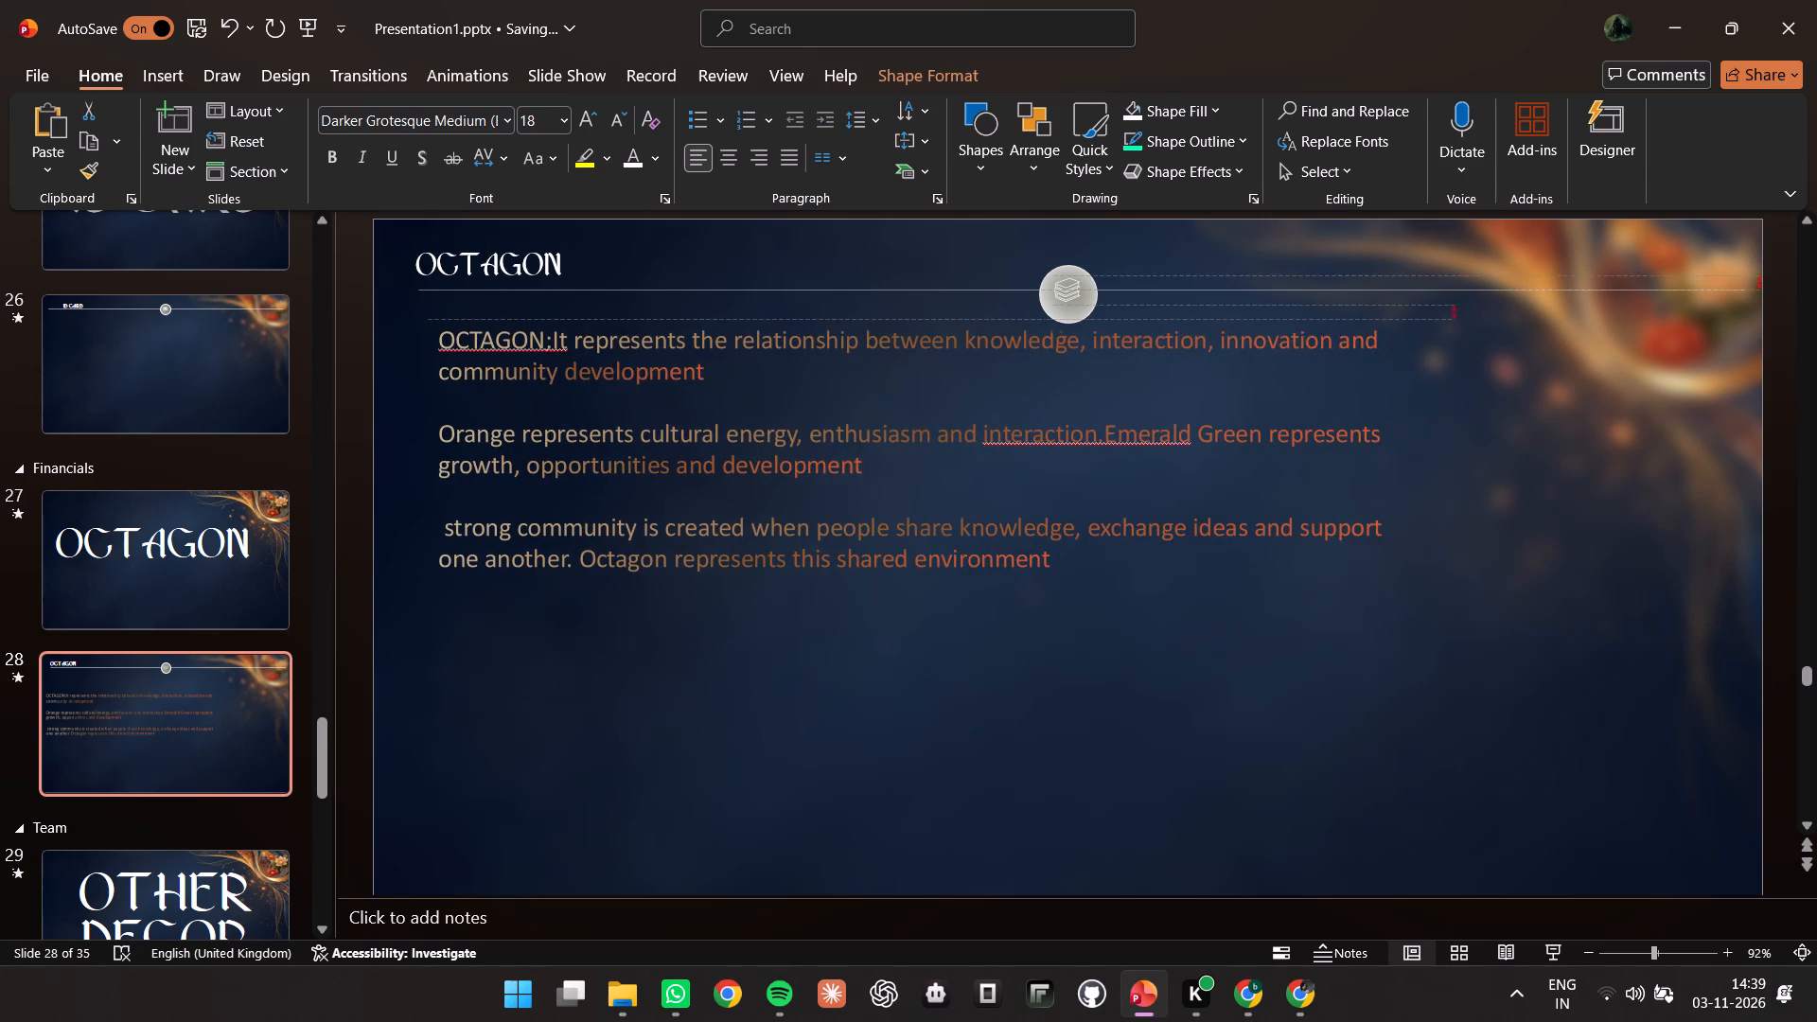
# Nudge the OCTAGON description text box slightly left to line up with the start of the divider line.
pyautogui.moveTo(903, 317); pyautogui.dragTo(901, 318)
# Add two spaces before and one space after the colon following OCTAGON in the description text.
pyautogui.click(549, 341)
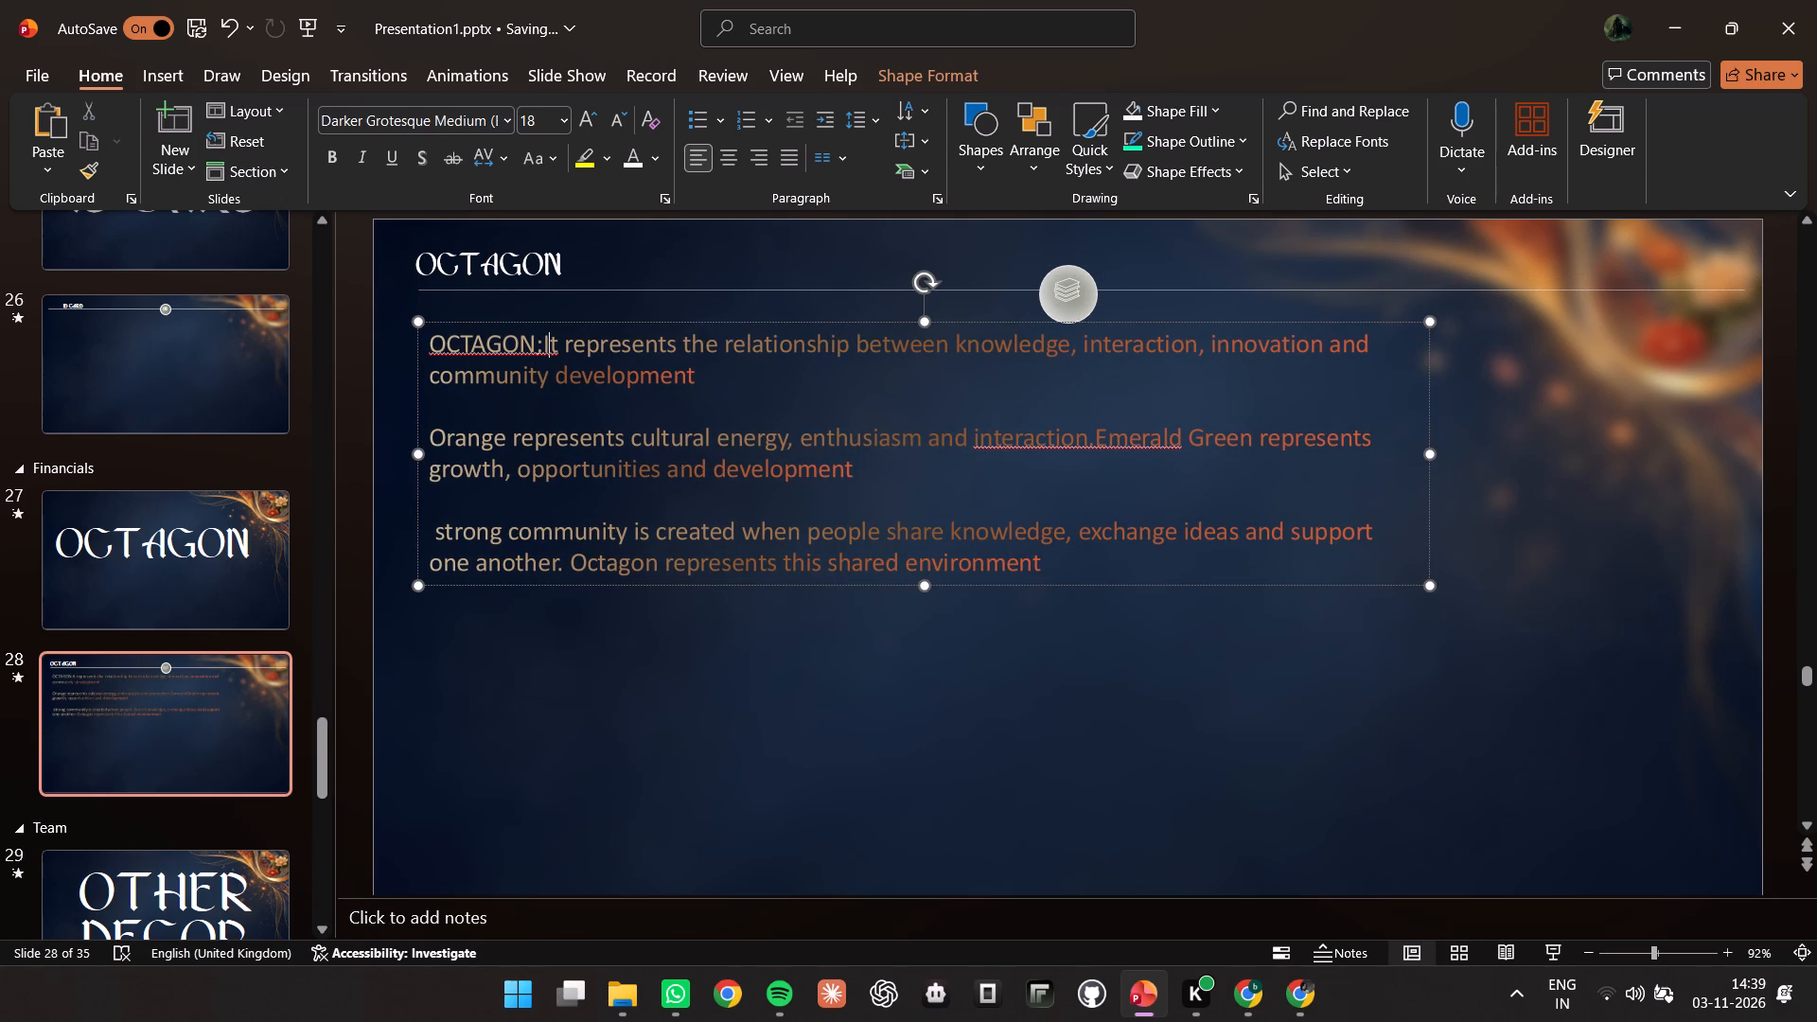
pyautogui.click(540, 342)
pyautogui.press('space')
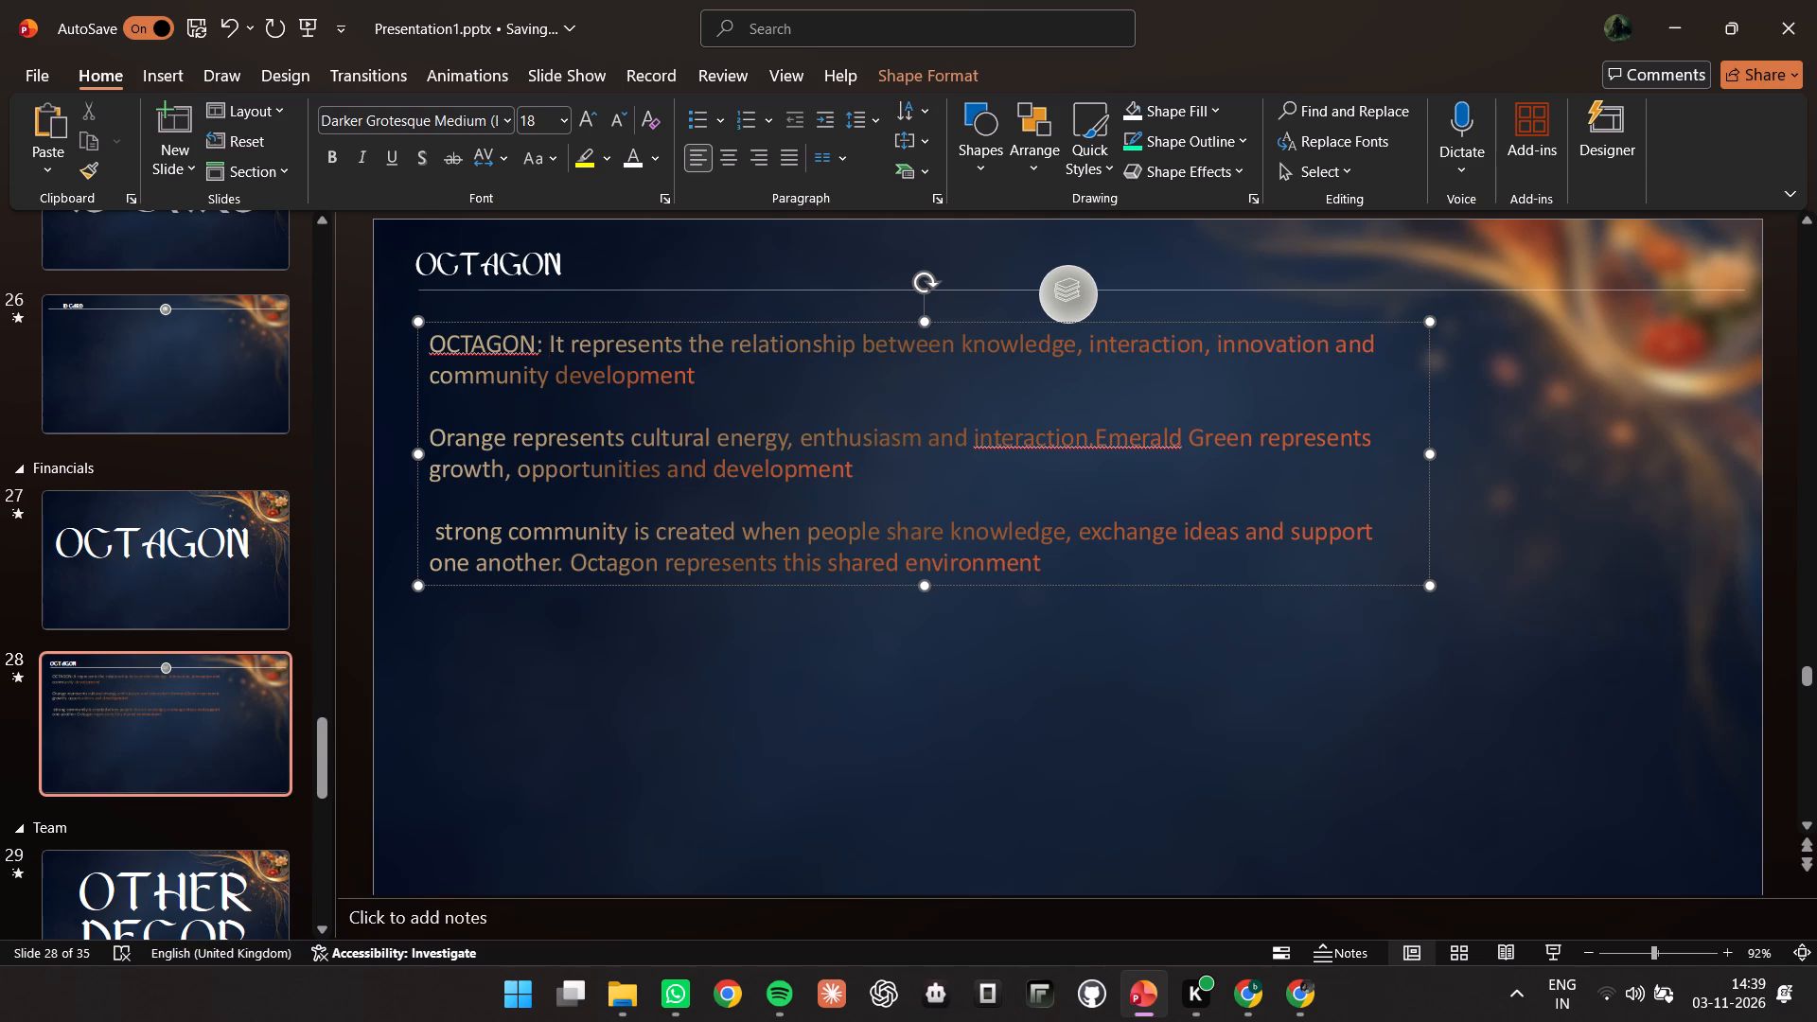
pyautogui.click(538, 356)
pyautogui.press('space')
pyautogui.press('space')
pyautogui.click(576, 648)
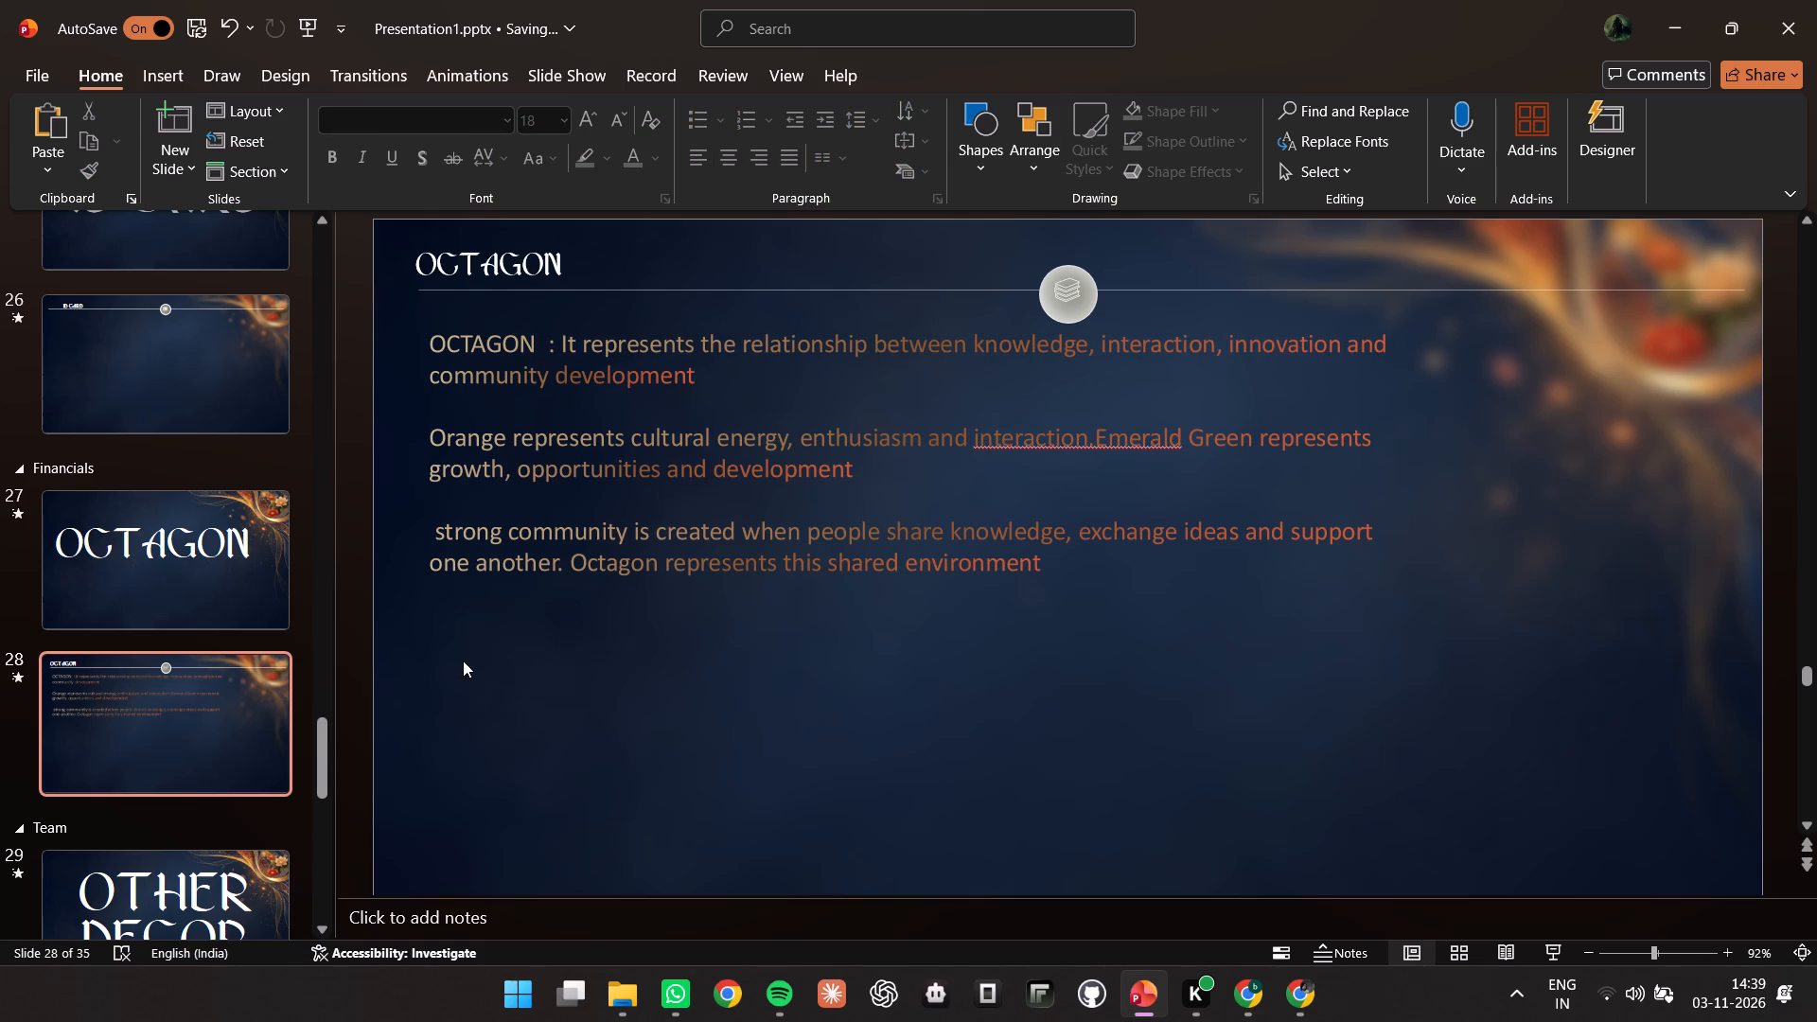
# Insert the night picture of the Octagon building with orange and green lights from the decors folder onto slide 28.
pyautogui.scroll(-1, 395, 568)
pyautogui.scroll(-2, 534, 590)
pyautogui.scroll(2, 790, 520)
pyautogui.scroll(-2, 794, 520)
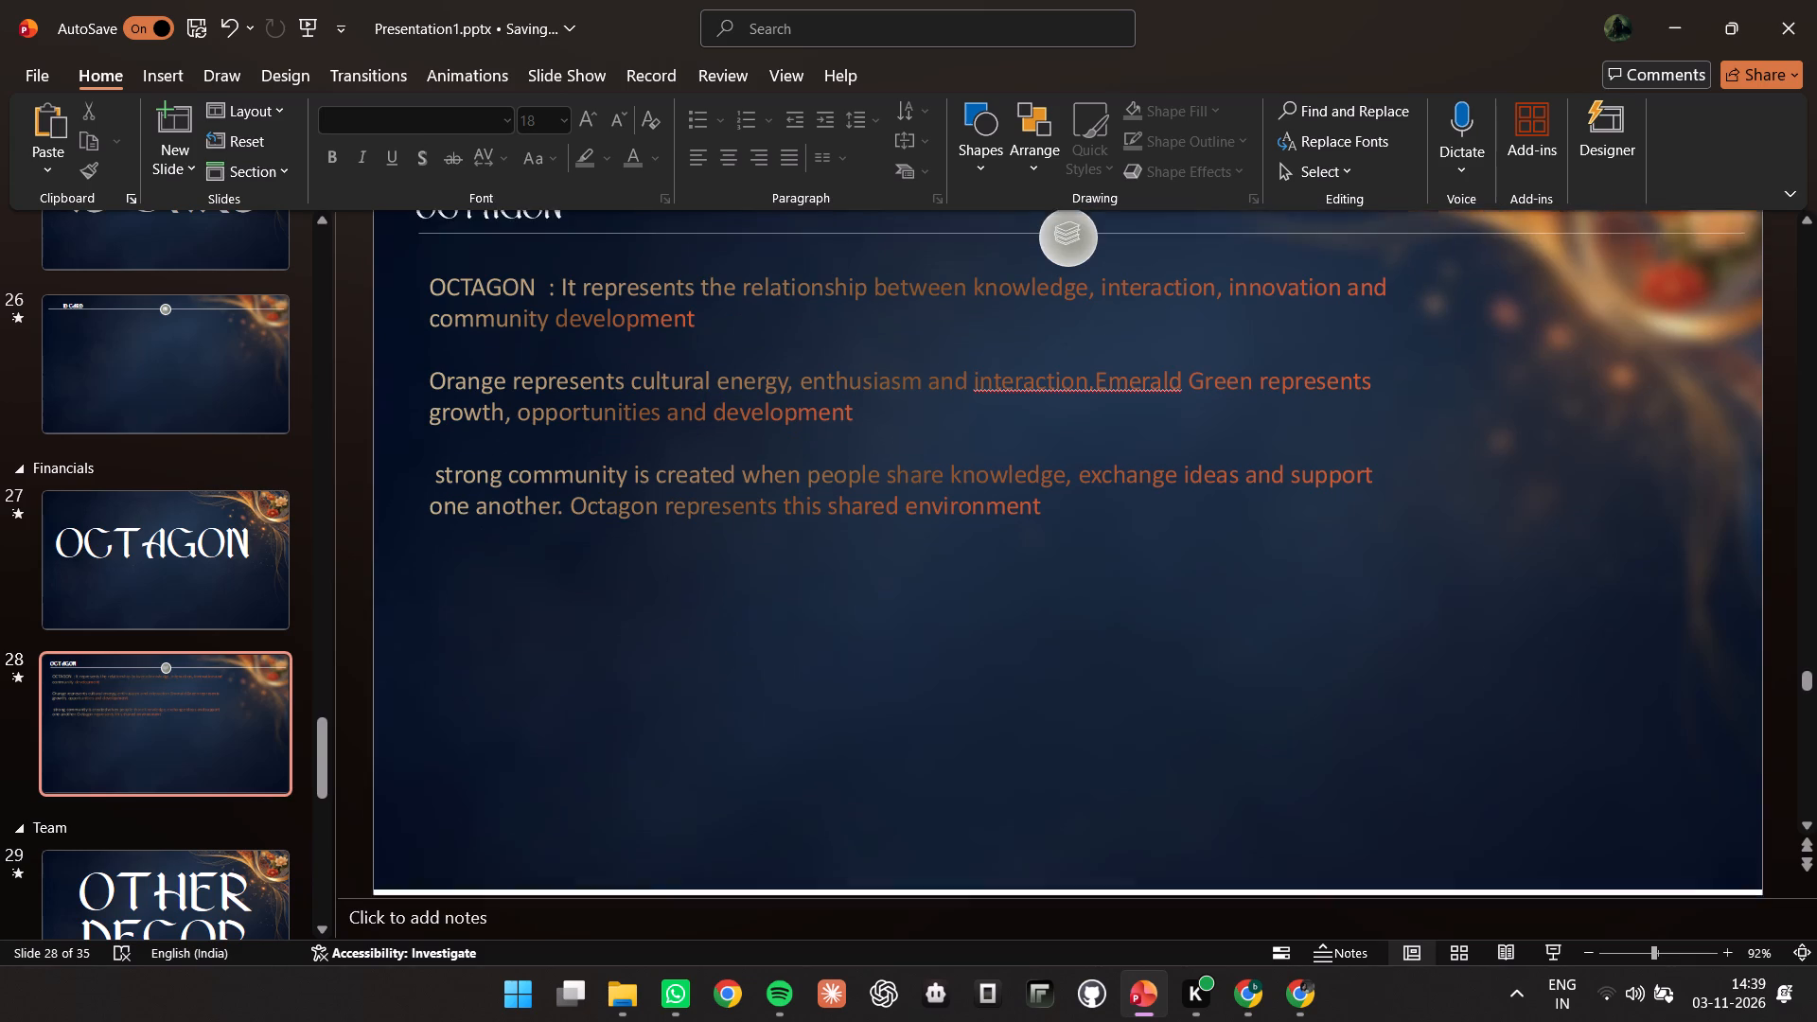
pyautogui.scroll(-2, 794, 520)
pyautogui.click(1637, 949)
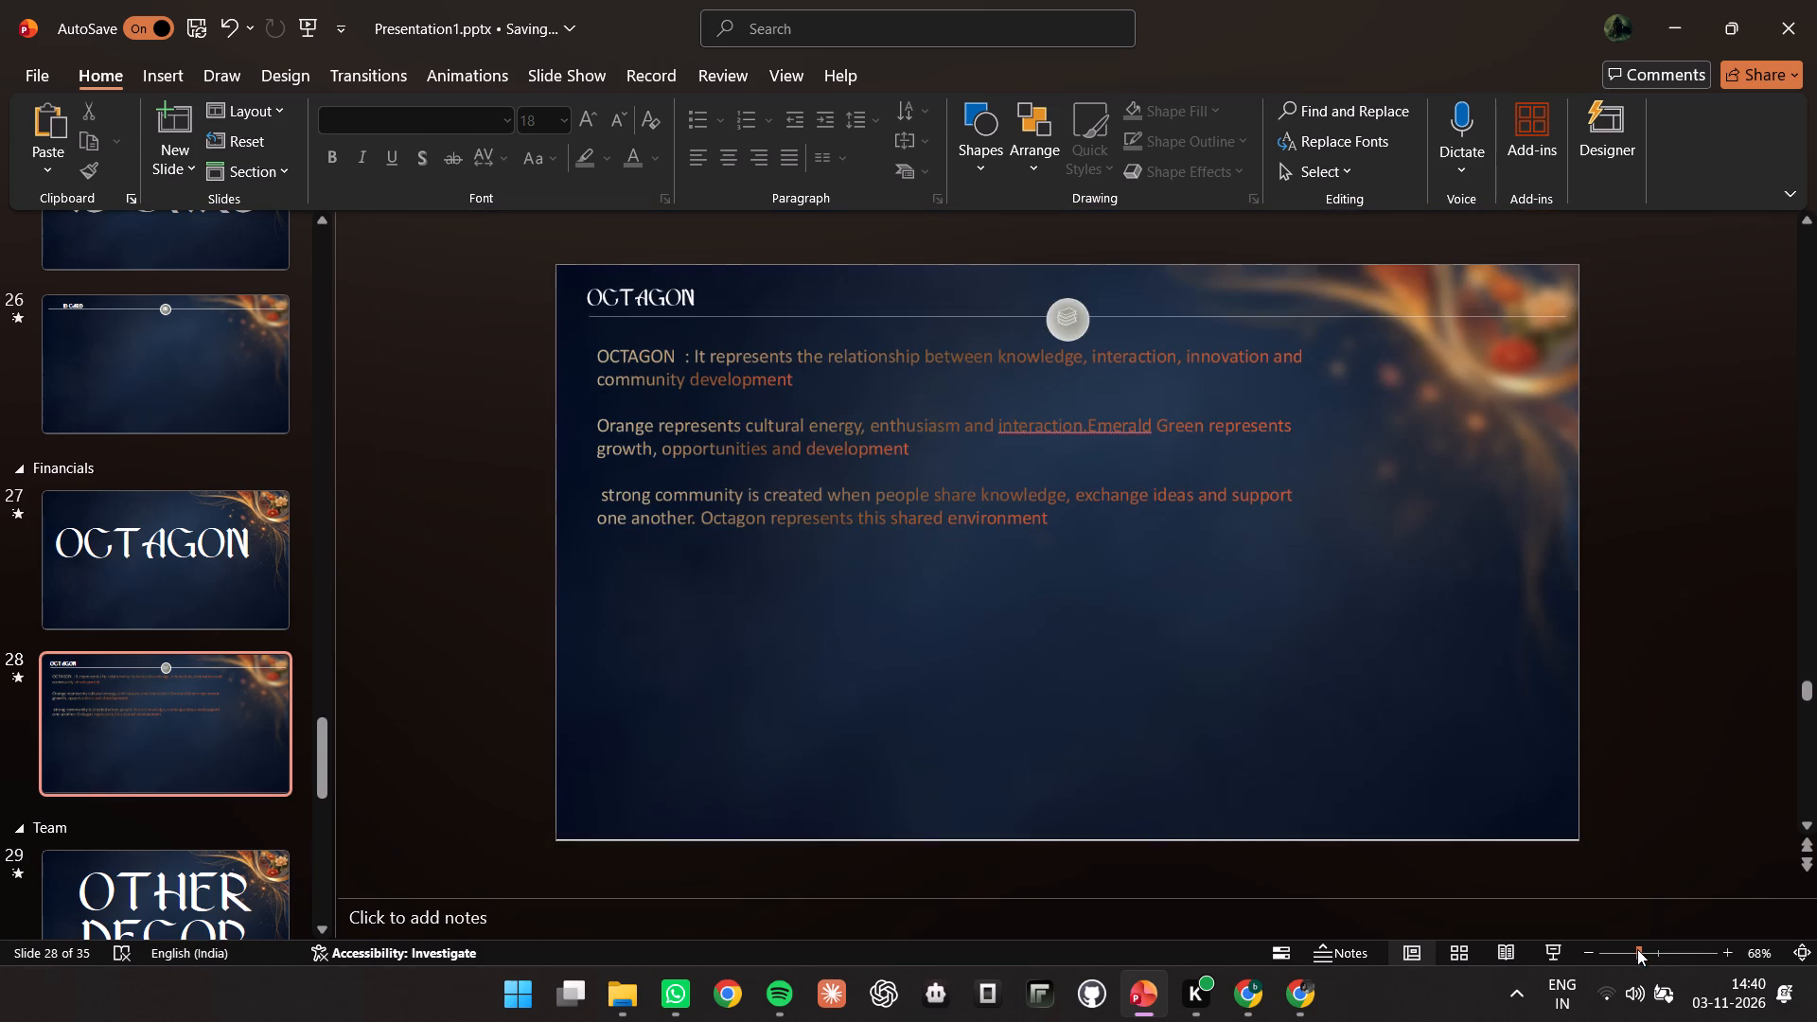
pyautogui.click(167, 68)
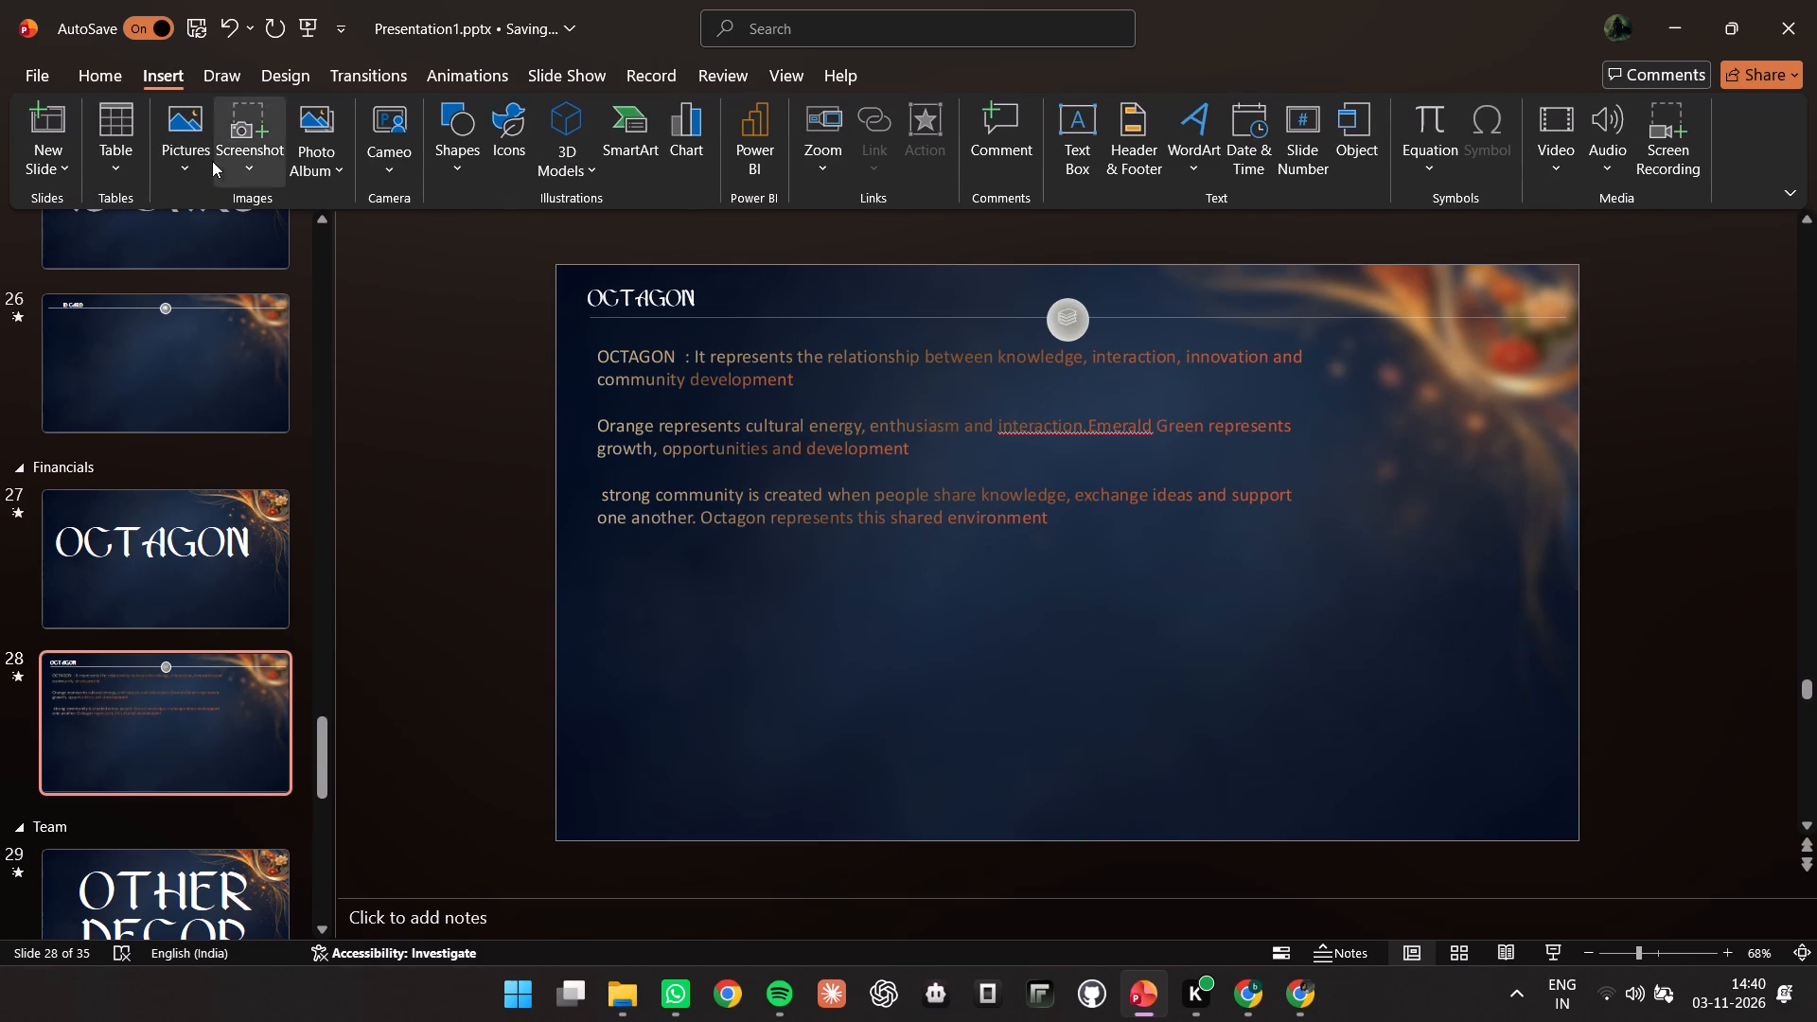
pyautogui.click(199, 153)
pyautogui.click(209, 238)
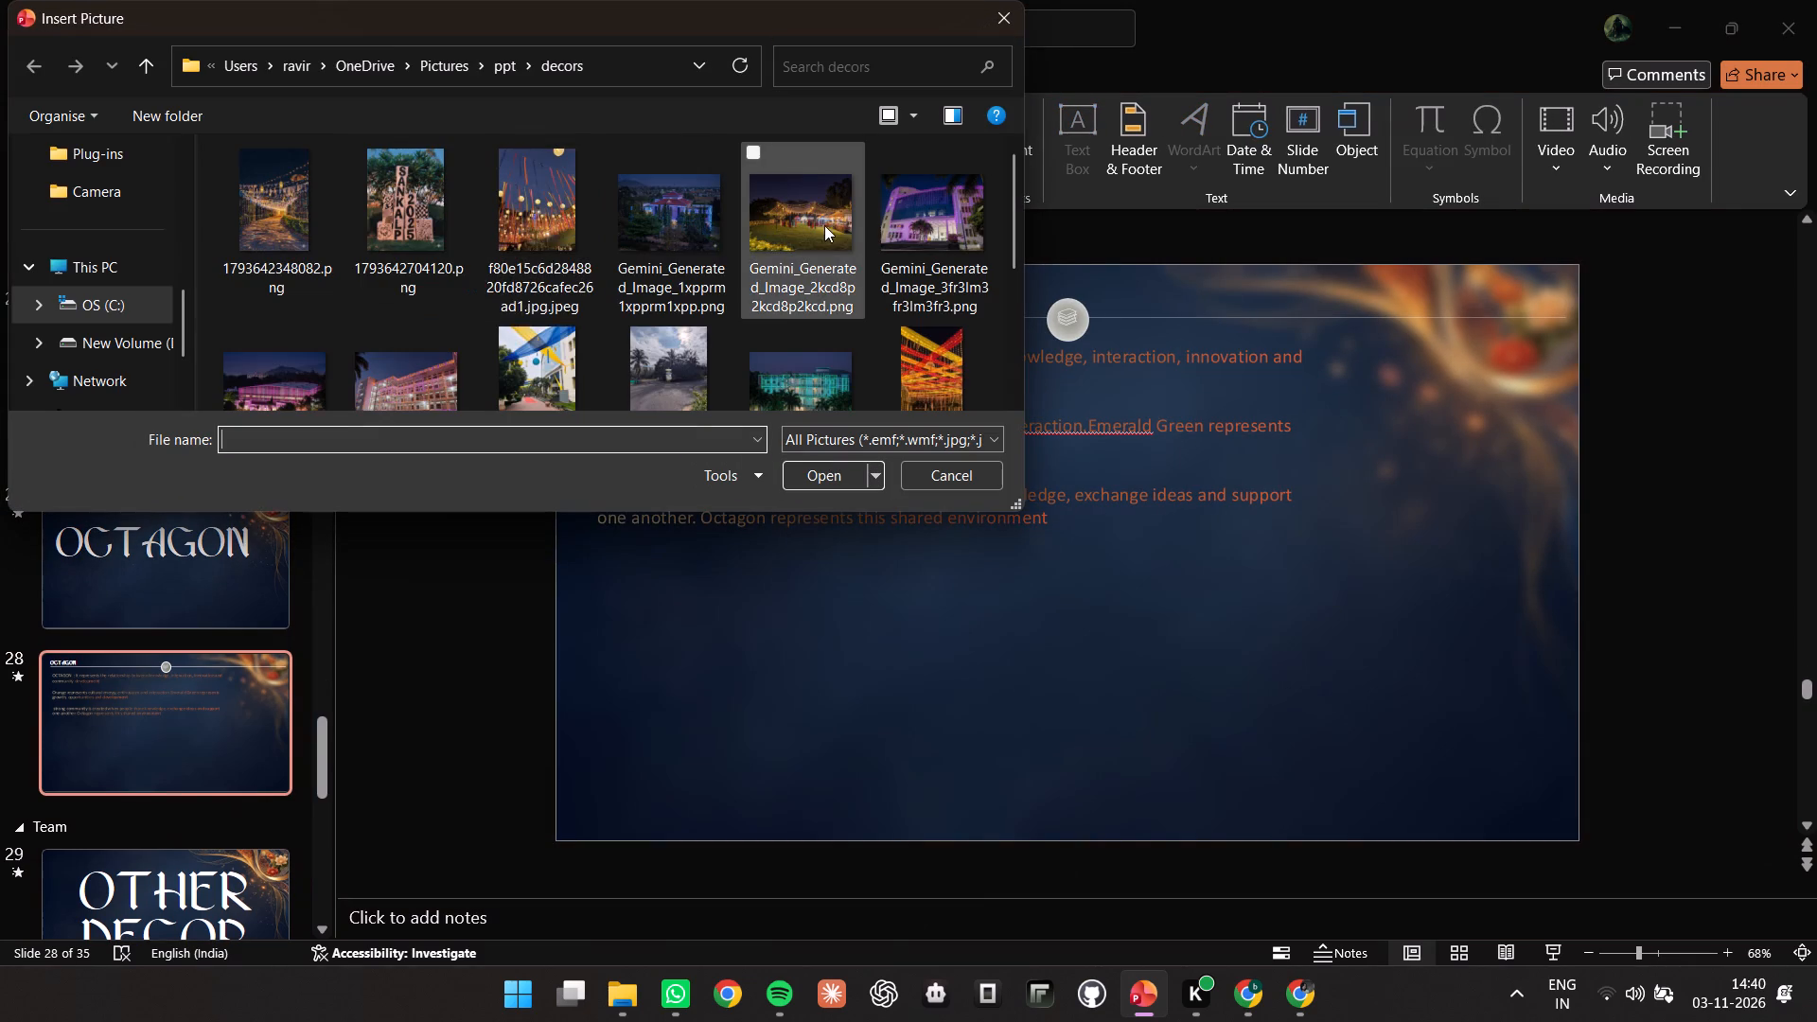
pyautogui.scroll(-1, 821, 228)
pyautogui.scroll(-1, 569, 275)
pyautogui.scroll(1, 509, 277)
pyautogui.scroll(-2, 508, 277)
pyautogui.click(270, 318)
pyautogui.click(820, 470)
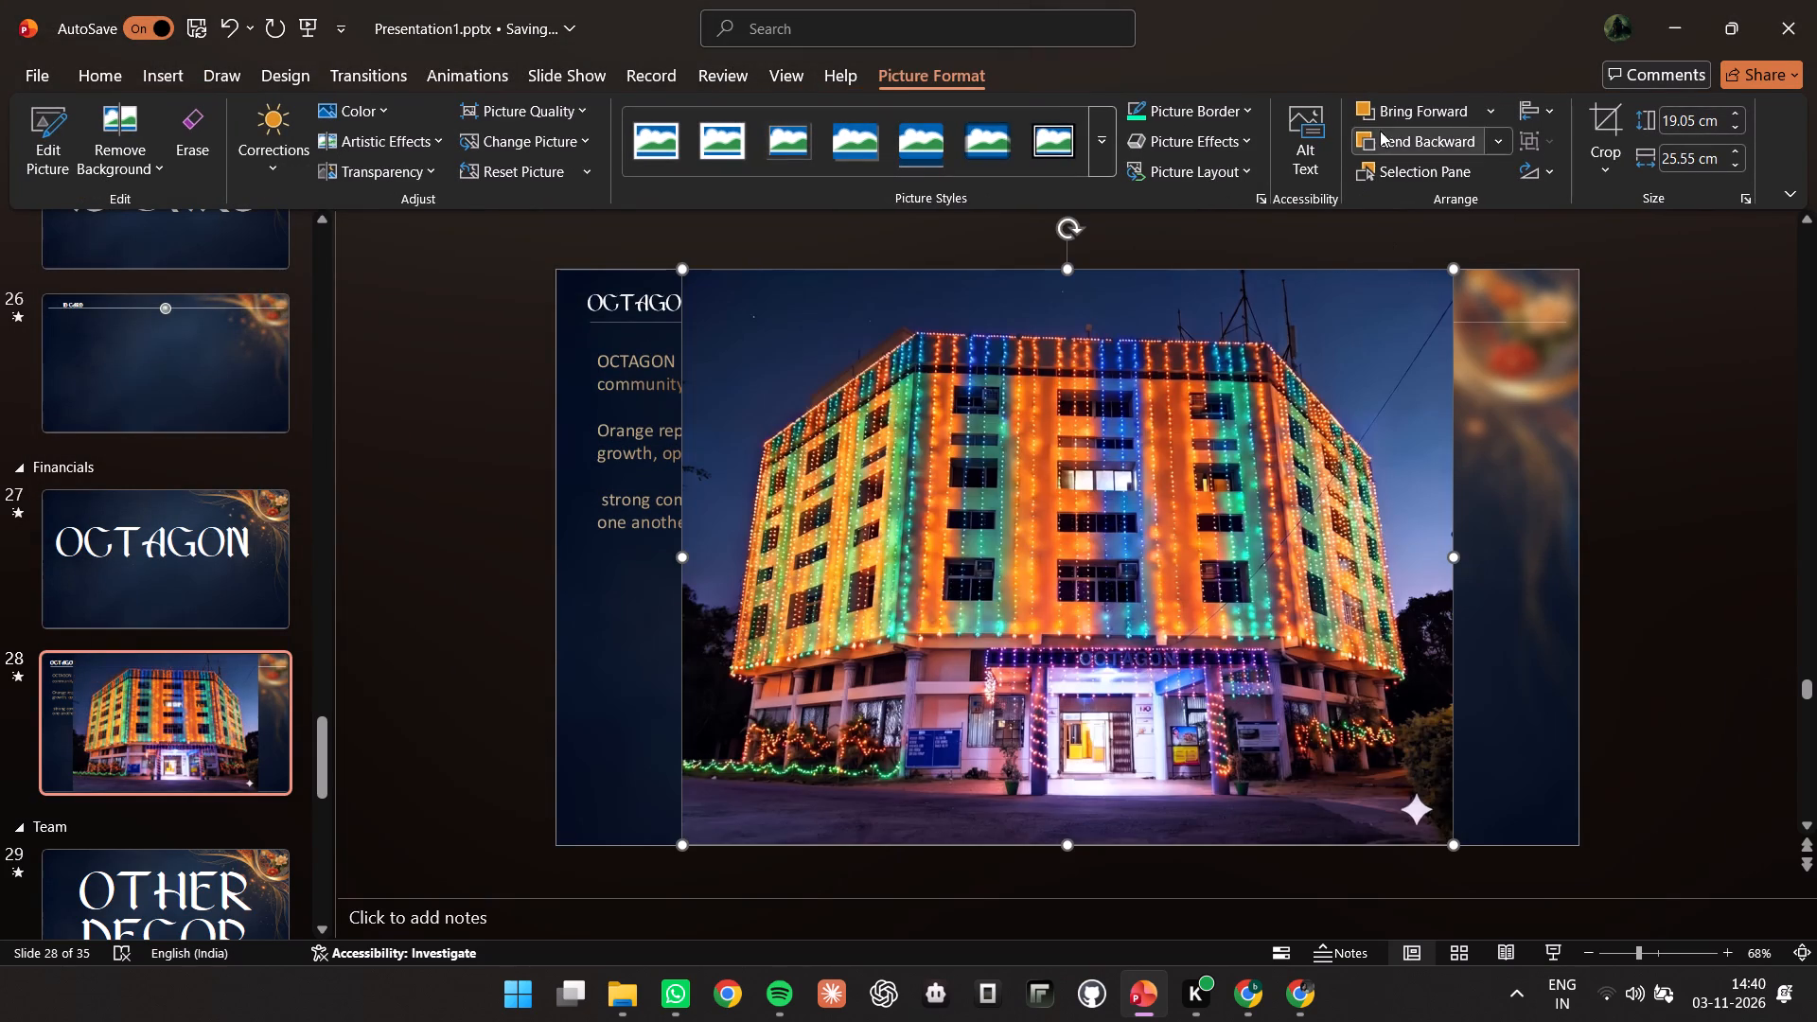
# Crop the bottom strip with the sparkle watermark off the Octagon picture, leaving a height of about 17.3 cm.
pyautogui.click(1597, 113)
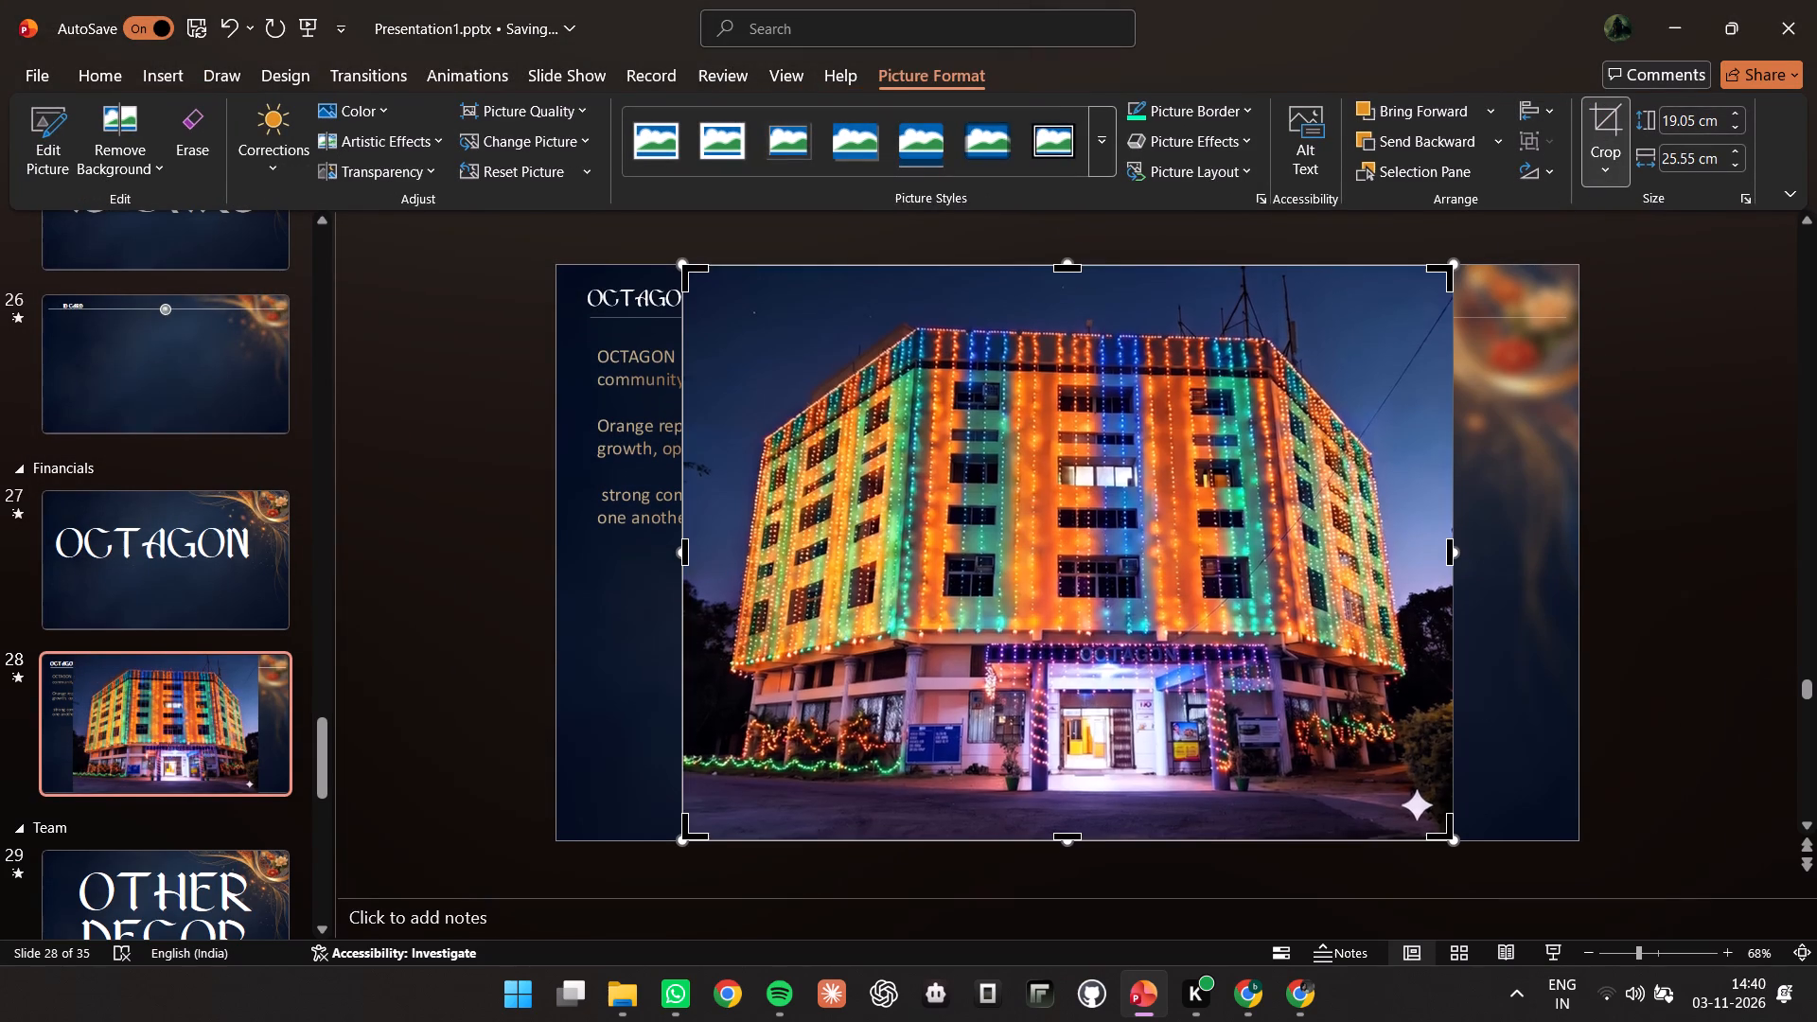
pyautogui.click(1065, 827)
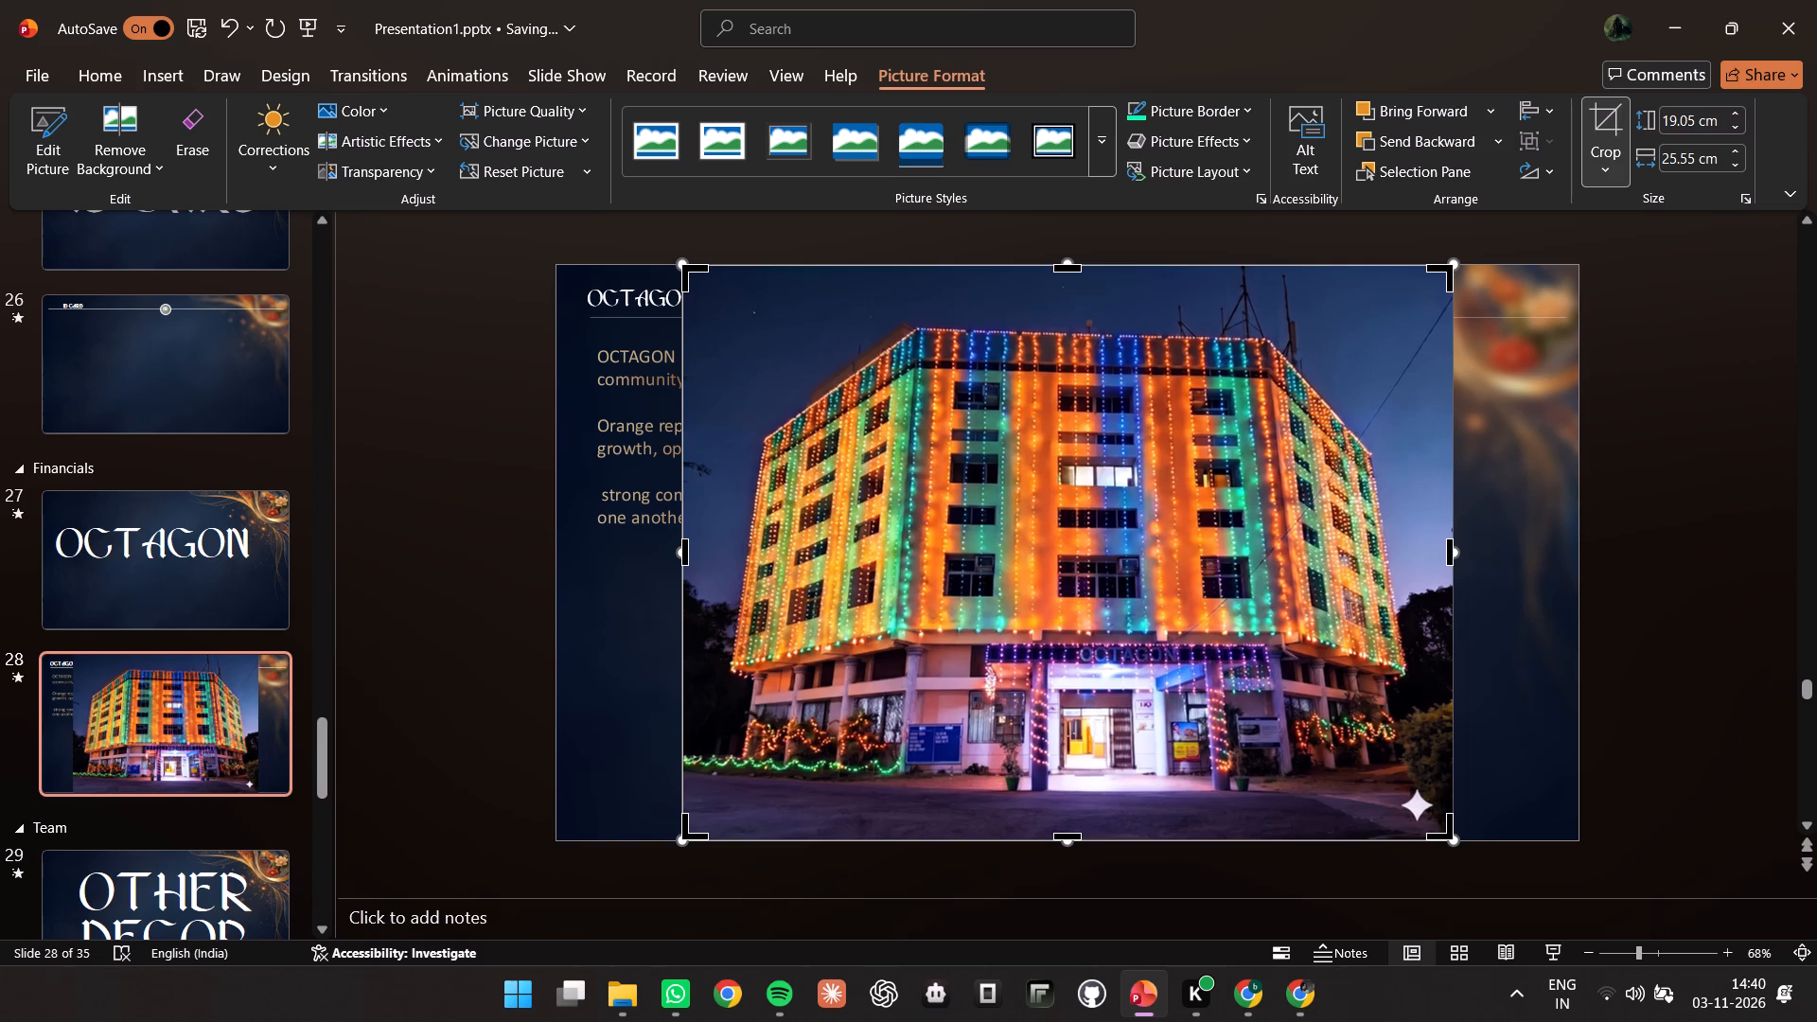
pyautogui.moveTo(1063, 838); pyautogui.dragTo(1072, 789)
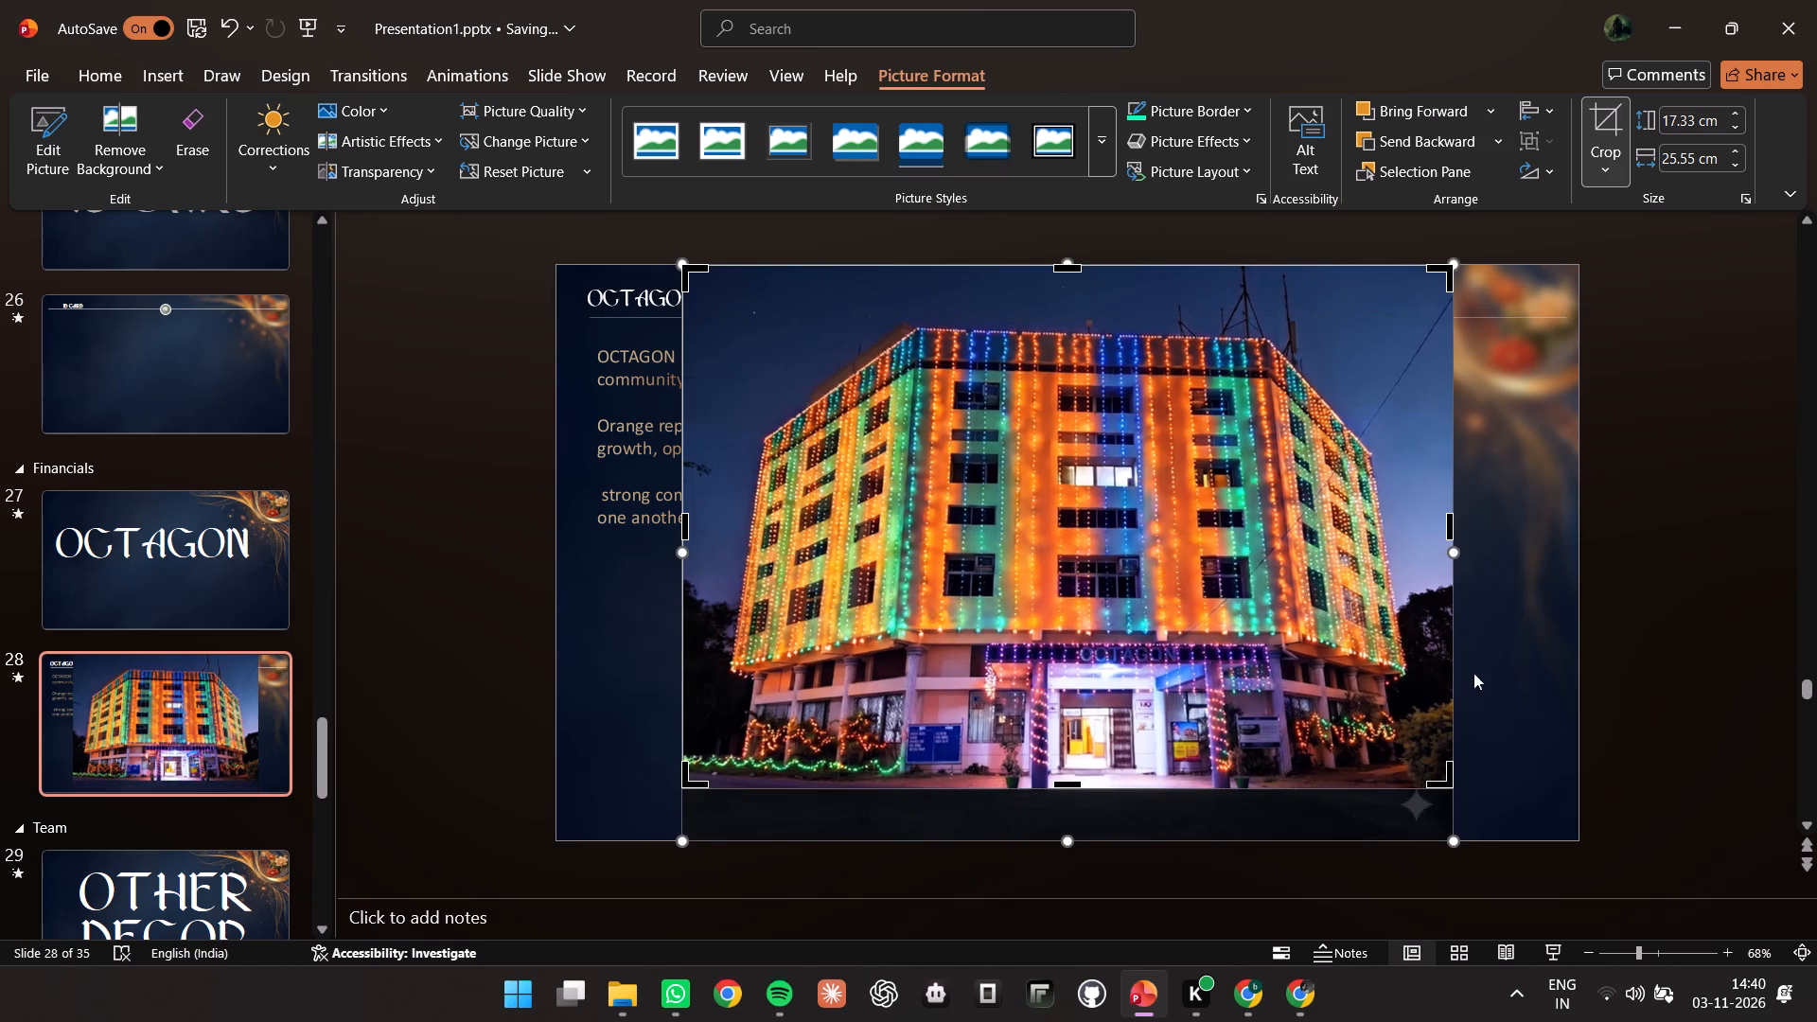
pyautogui.click(1492, 666)
# Shrink the Octagon picture to about 15 by 10.2 cm and fit it into the slide's bottom-right corner.
pyautogui.click(976, 413)
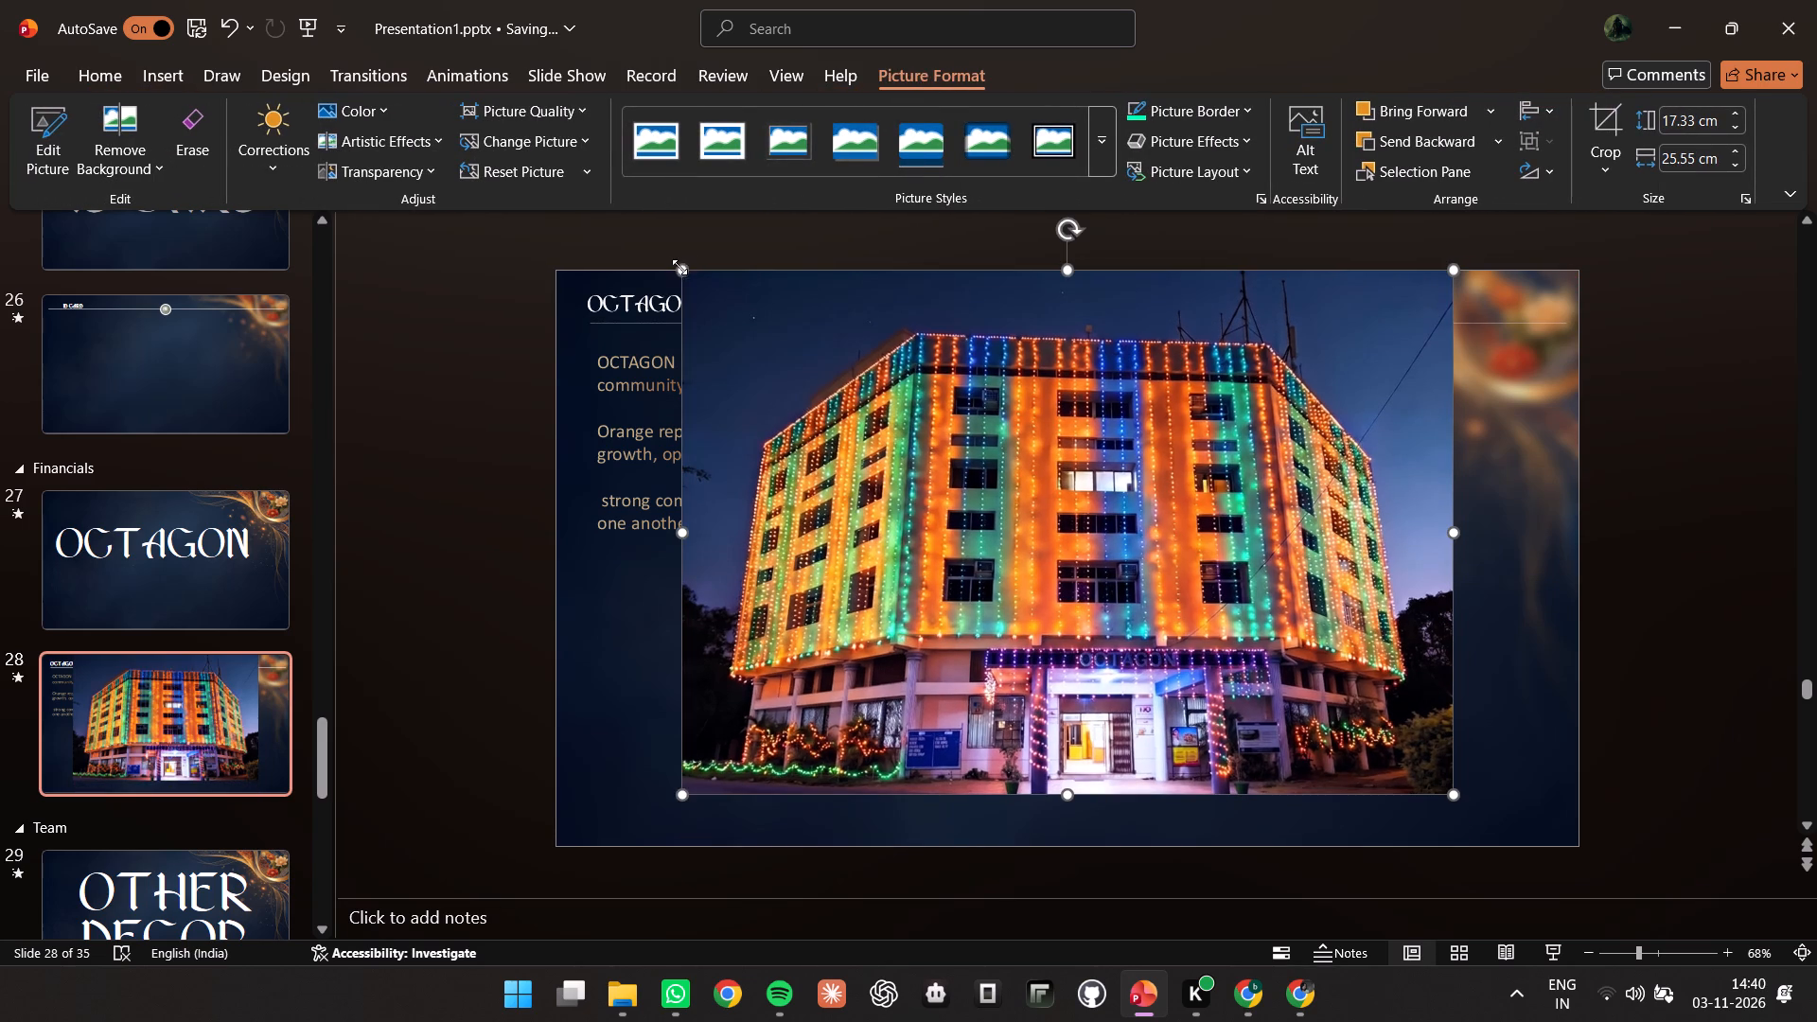
pyautogui.moveTo(679, 267); pyautogui.dragTo(1038, 556)
pyautogui.moveTo(1075, 569); pyautogui.dragTo(1160, 646)
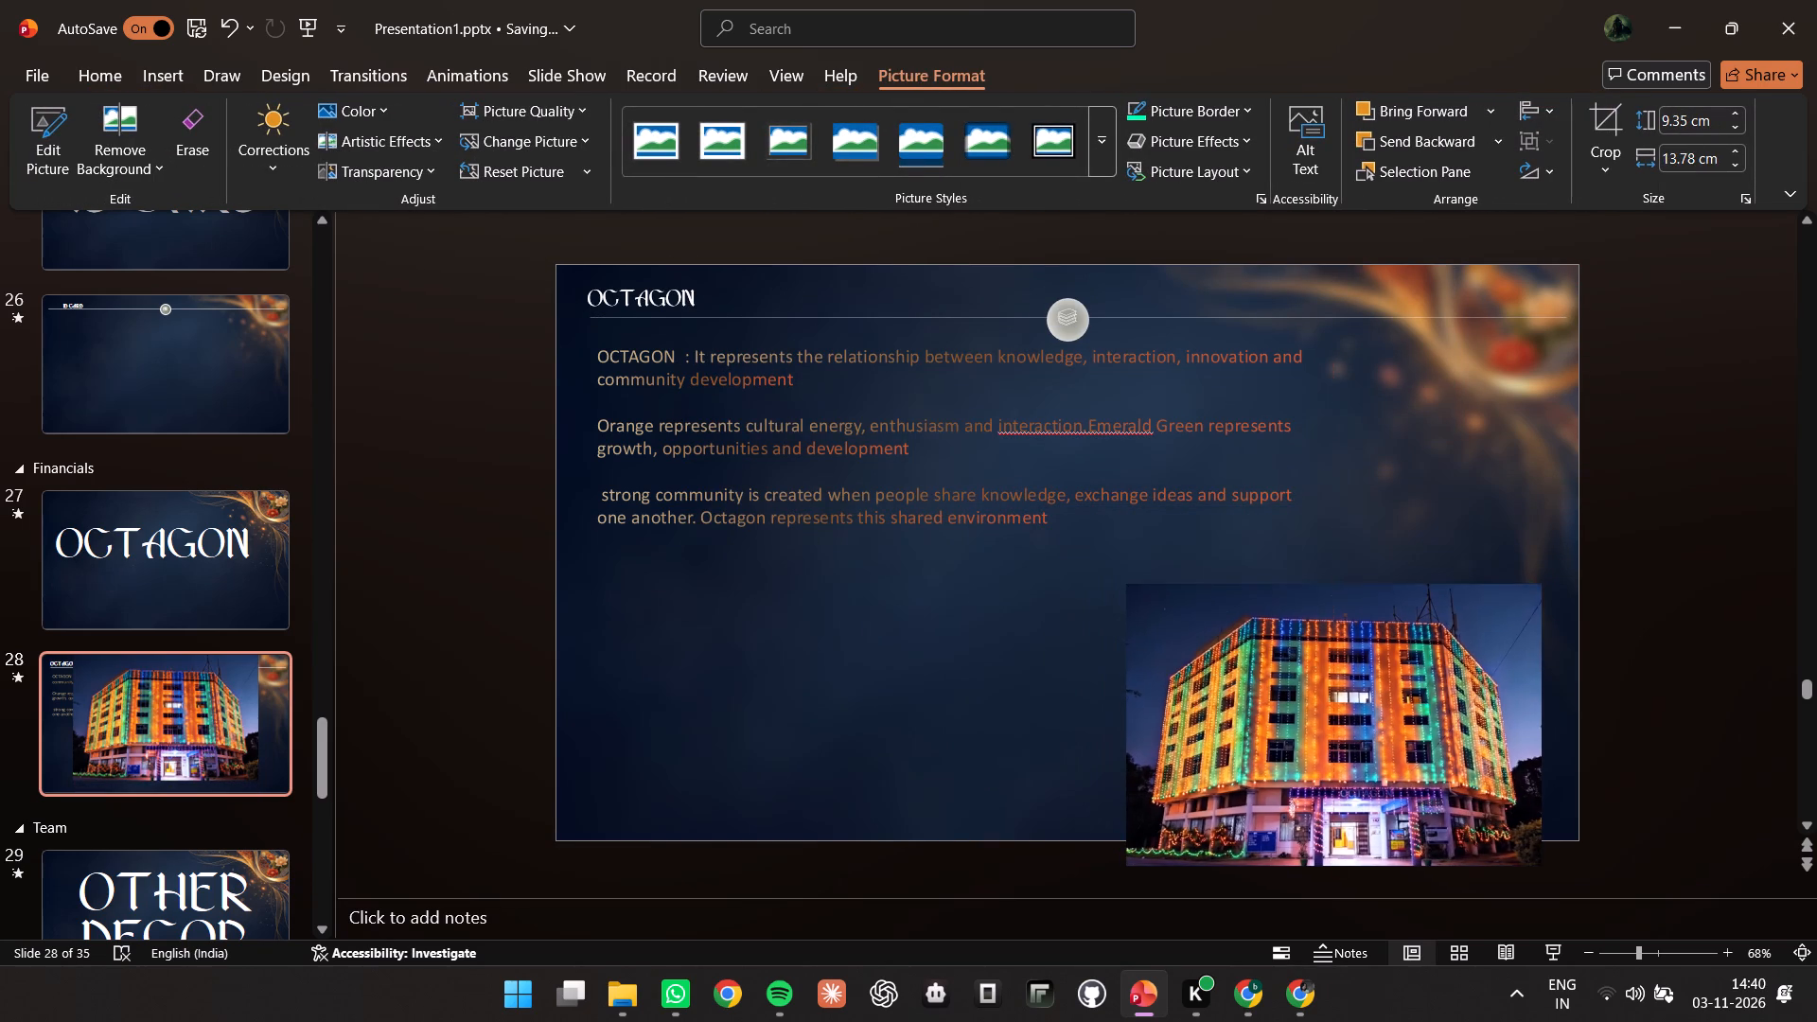
pyautogui.moveTo(1160, 646); pyautogui.dragTo(1197, 621)
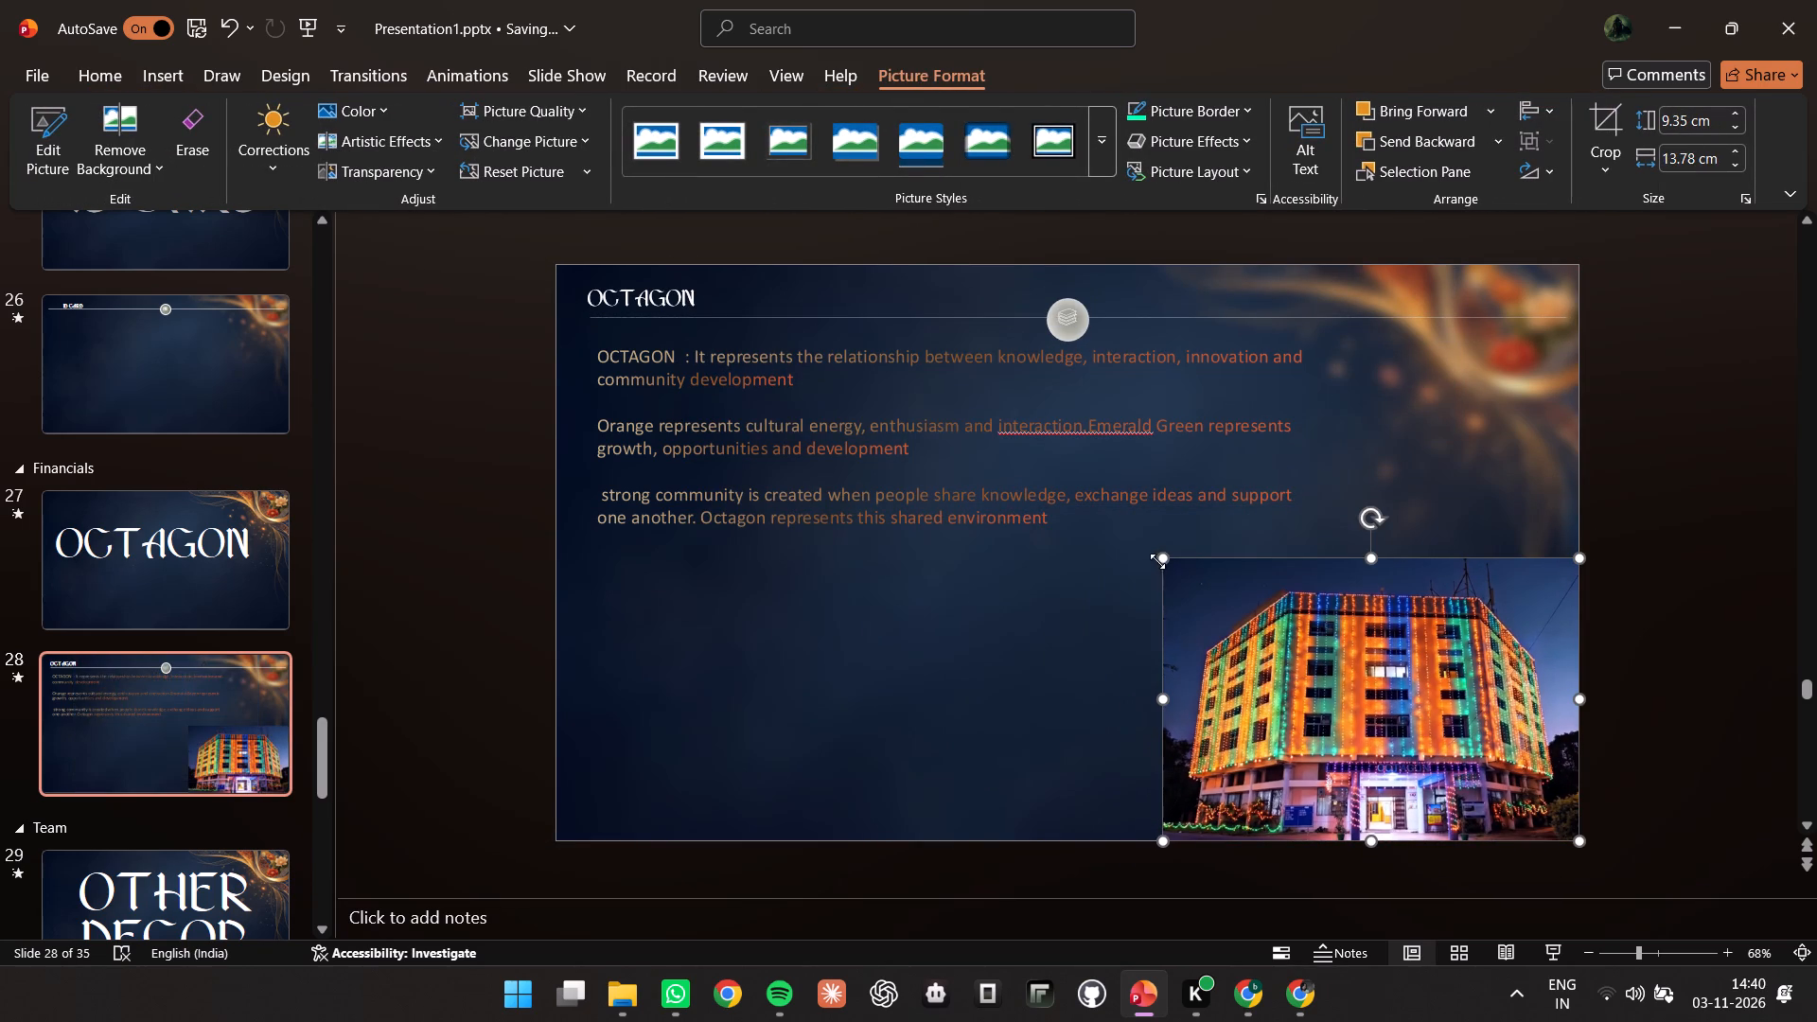
pyautogui.moveTo(1161, 559); pyautogui.dragTo(1125, 537)
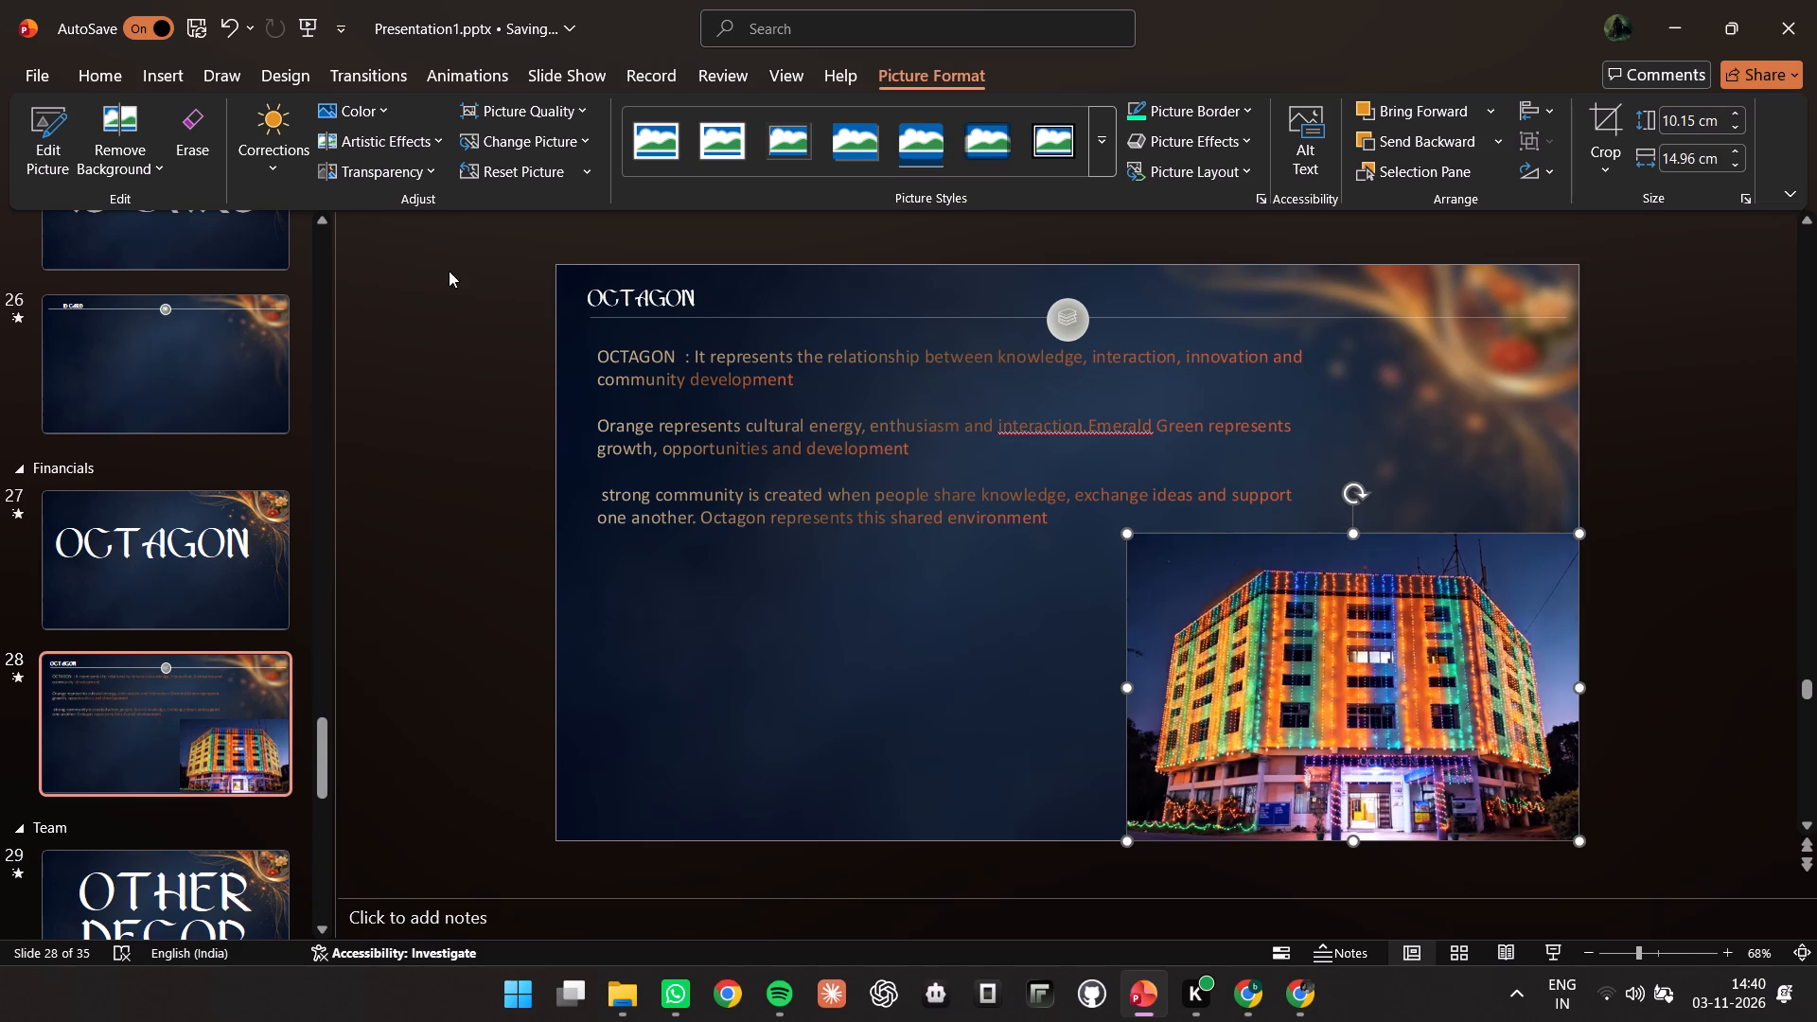
# Start inserting another picture from this device onto slide 28.
pyautogui.click(153, 74)
pyautogui.click(179, 148)
pyautogui.click(219, 242)
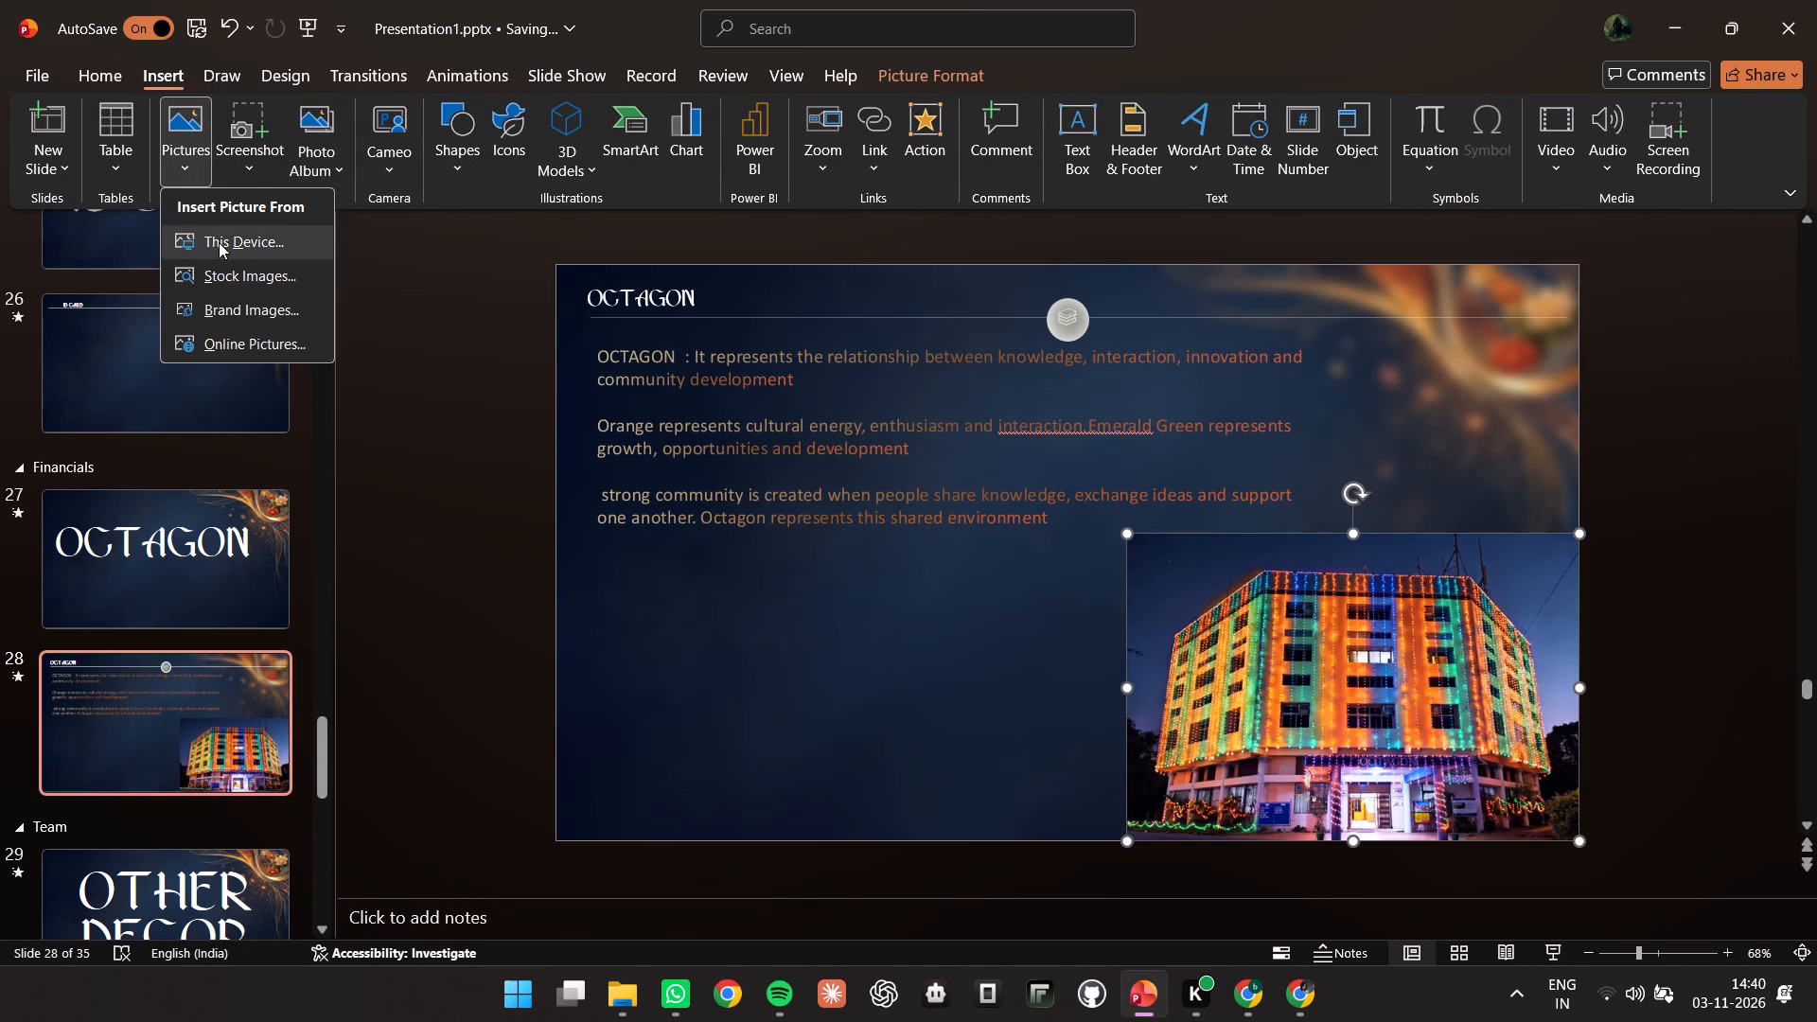
# Insert the daytime building photo DSC_5502.JPG.jpeg from the college folder onto slide 28.
pyautogui.click(464, 79)
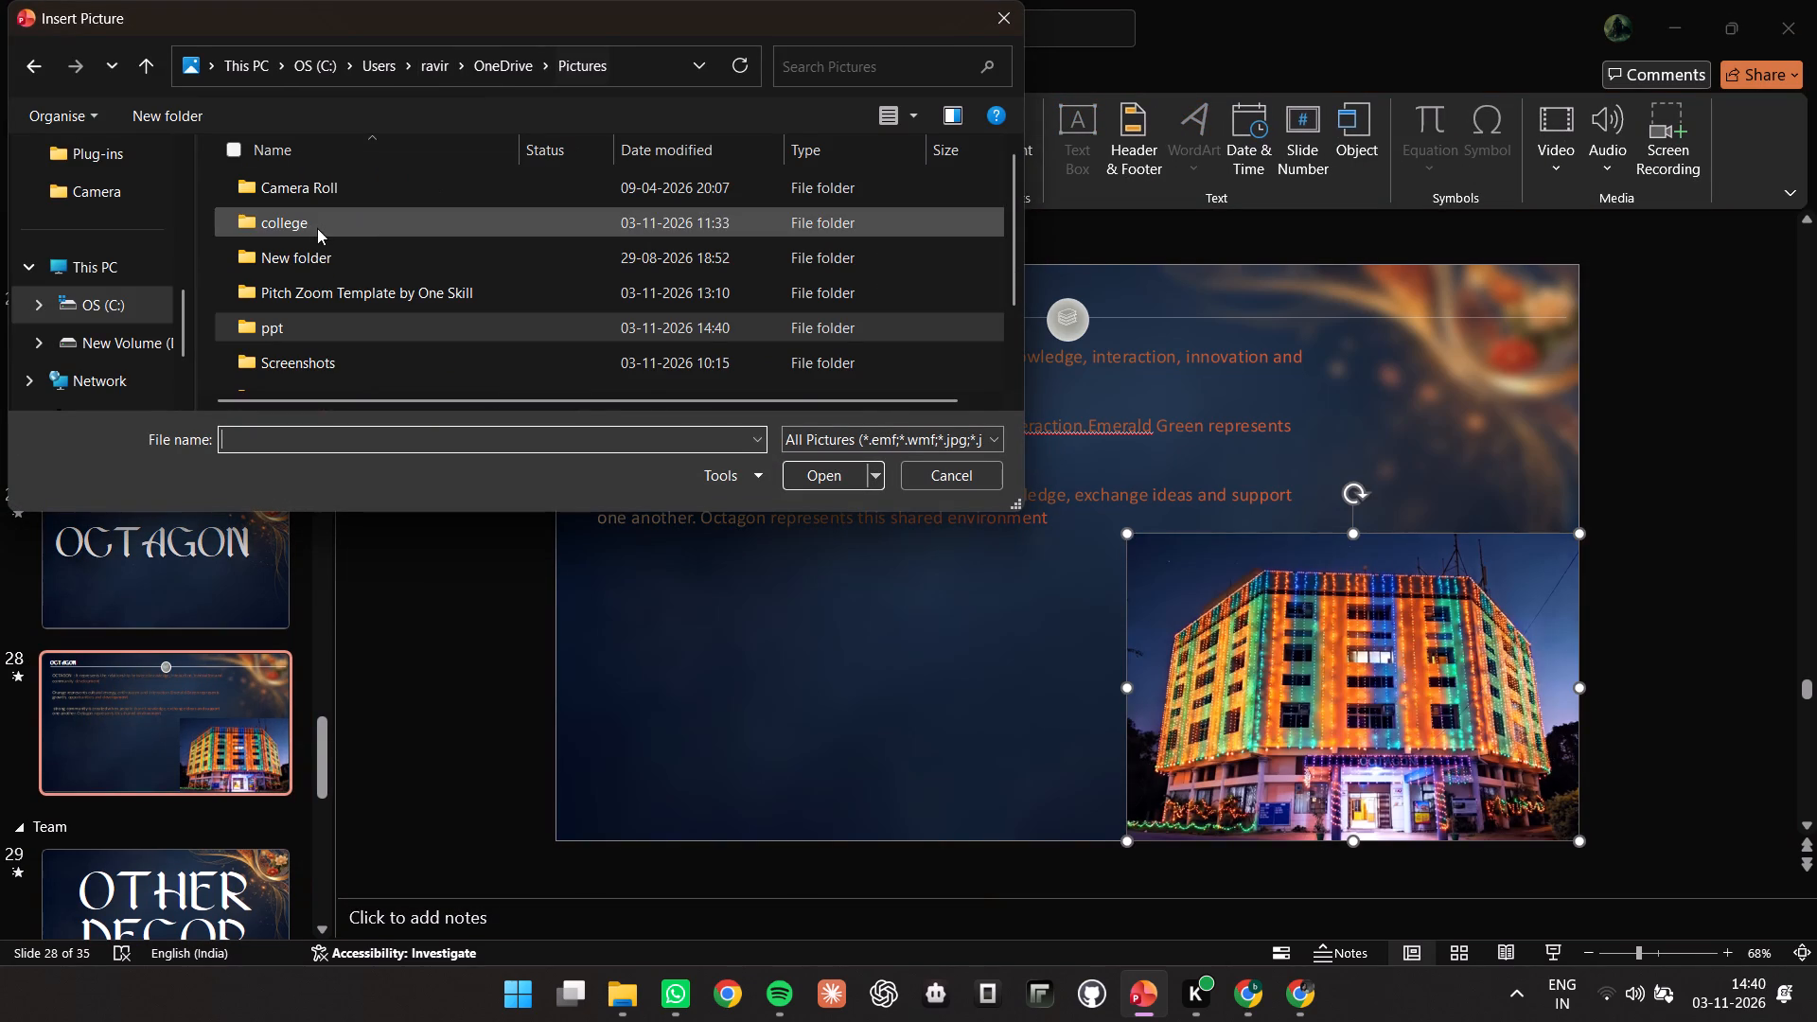
pyautogui.doubleClick(317, 228)
pyautogui.click(765, 226)
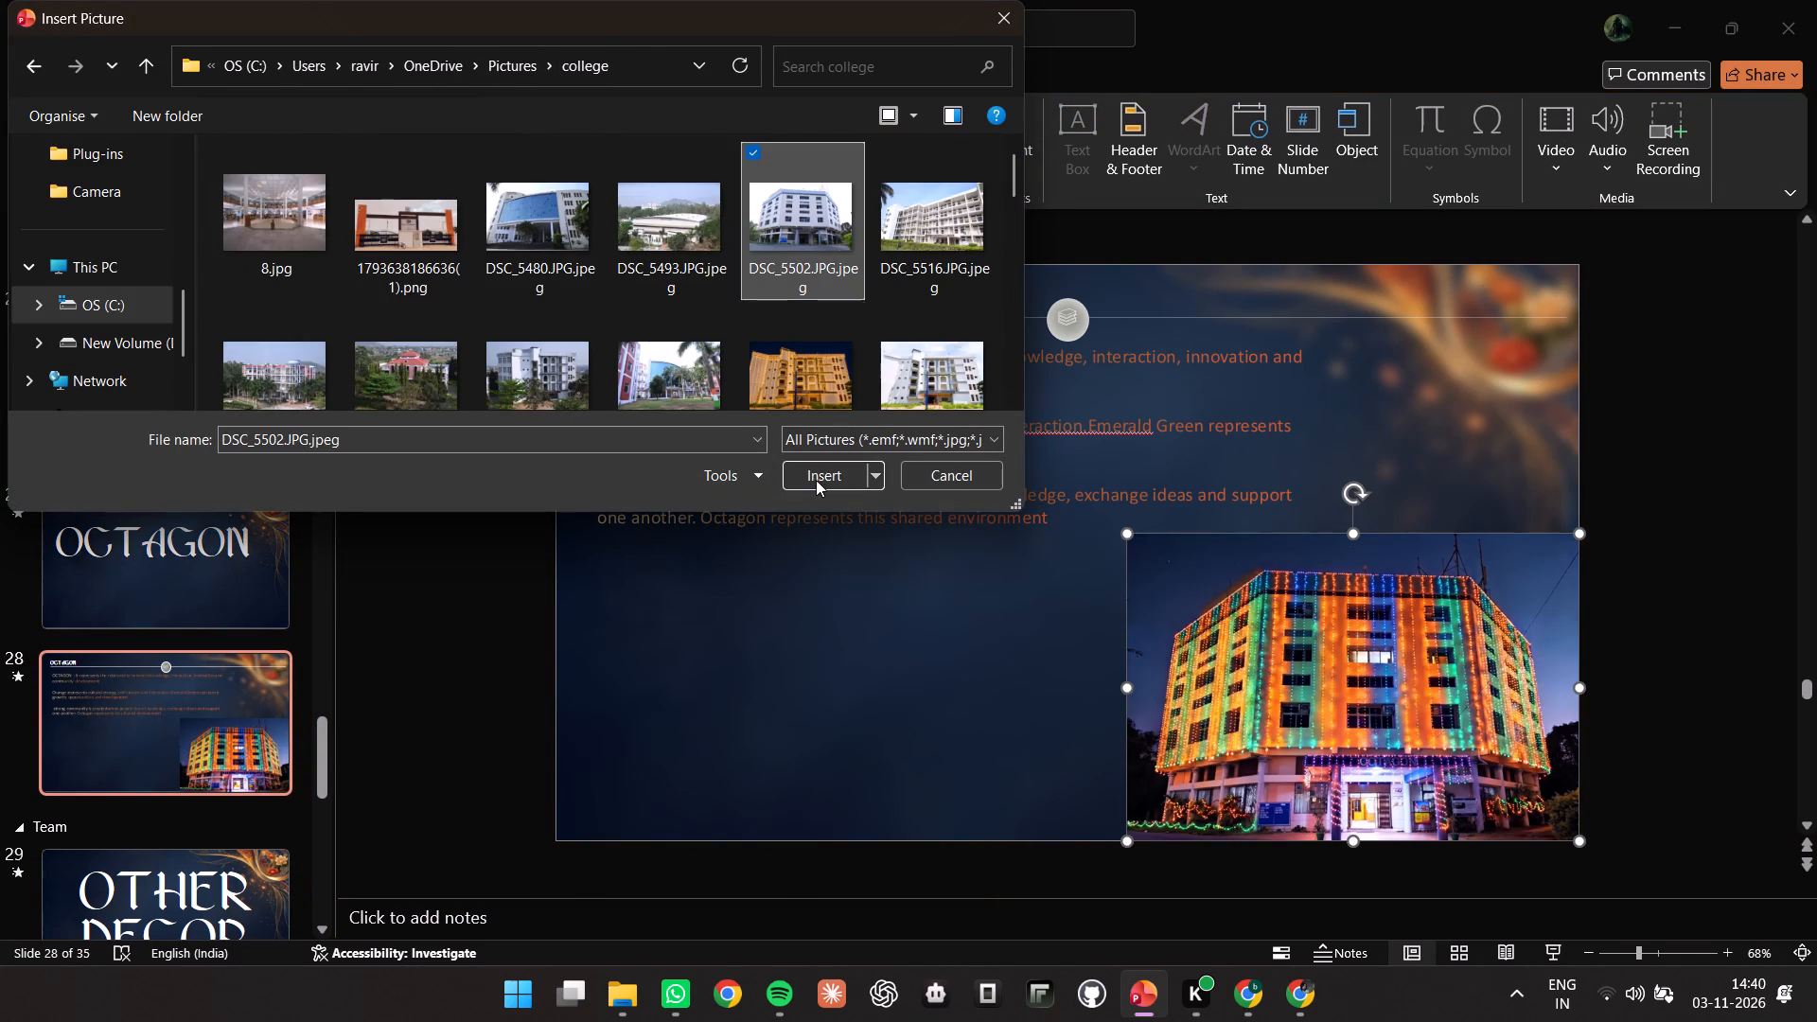
pyautogui.click(816, 482)
# Shrink the daytime photo and place it in the slide's bottom-left corner, level with the illuminated building picture.
pyautogui.moveTo(637, 271); pyautogui.dragTo(655, 279)
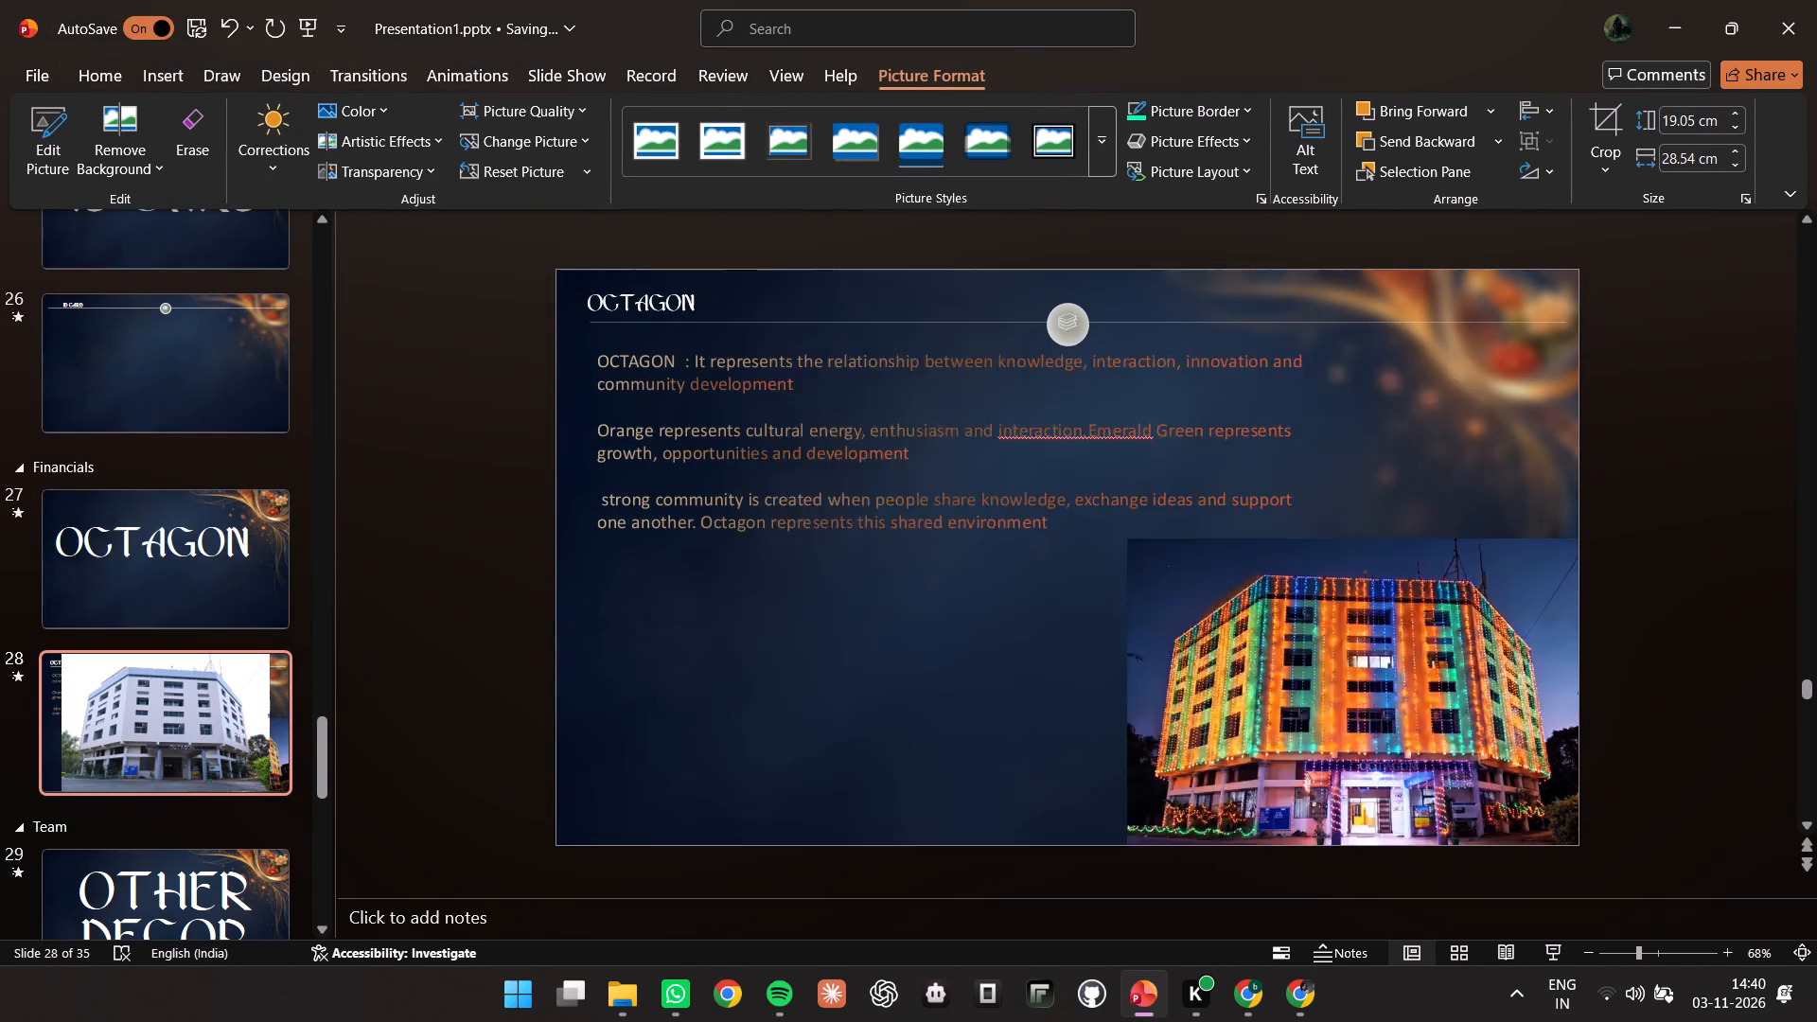
pyautogui.moveTo(655, 279); pyautogui.dragTo(1043, 591)
pyautogui.moveTo(1059, 611); pyautogui.dragTo(577, 604)
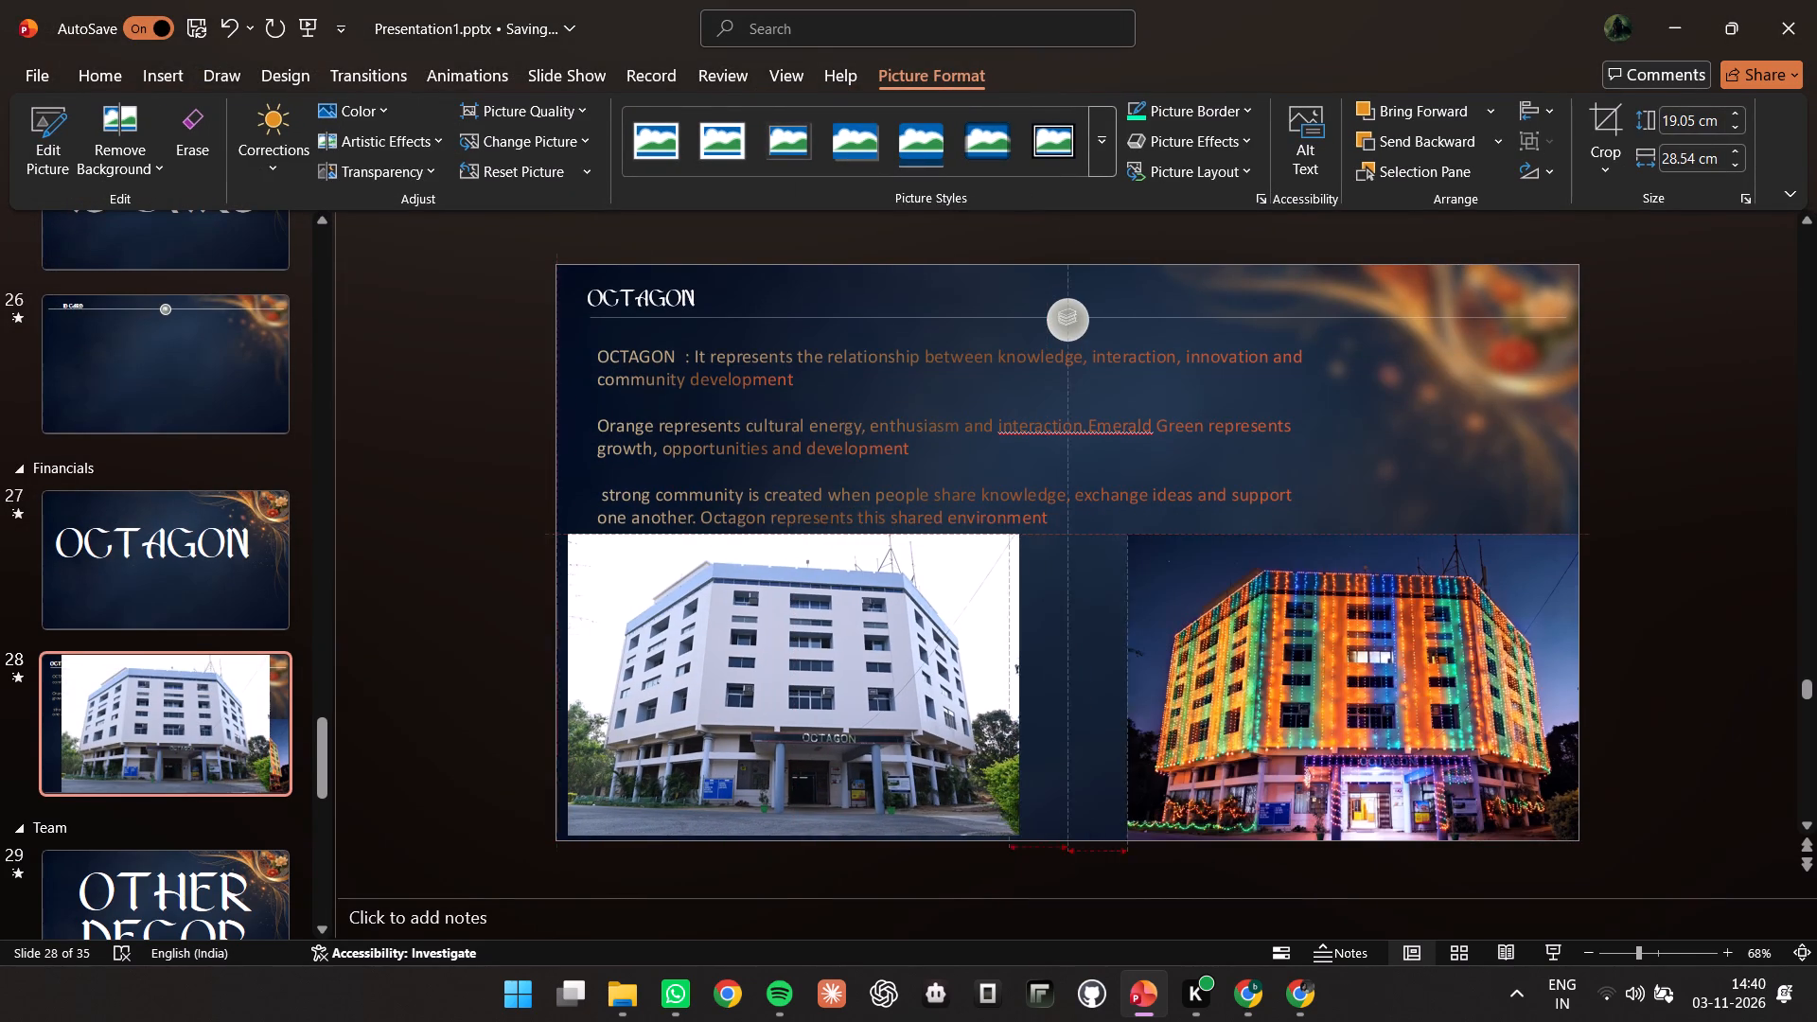
pyautogui.moveTo(577, 604); pyautogui.dragTo(579, 607)
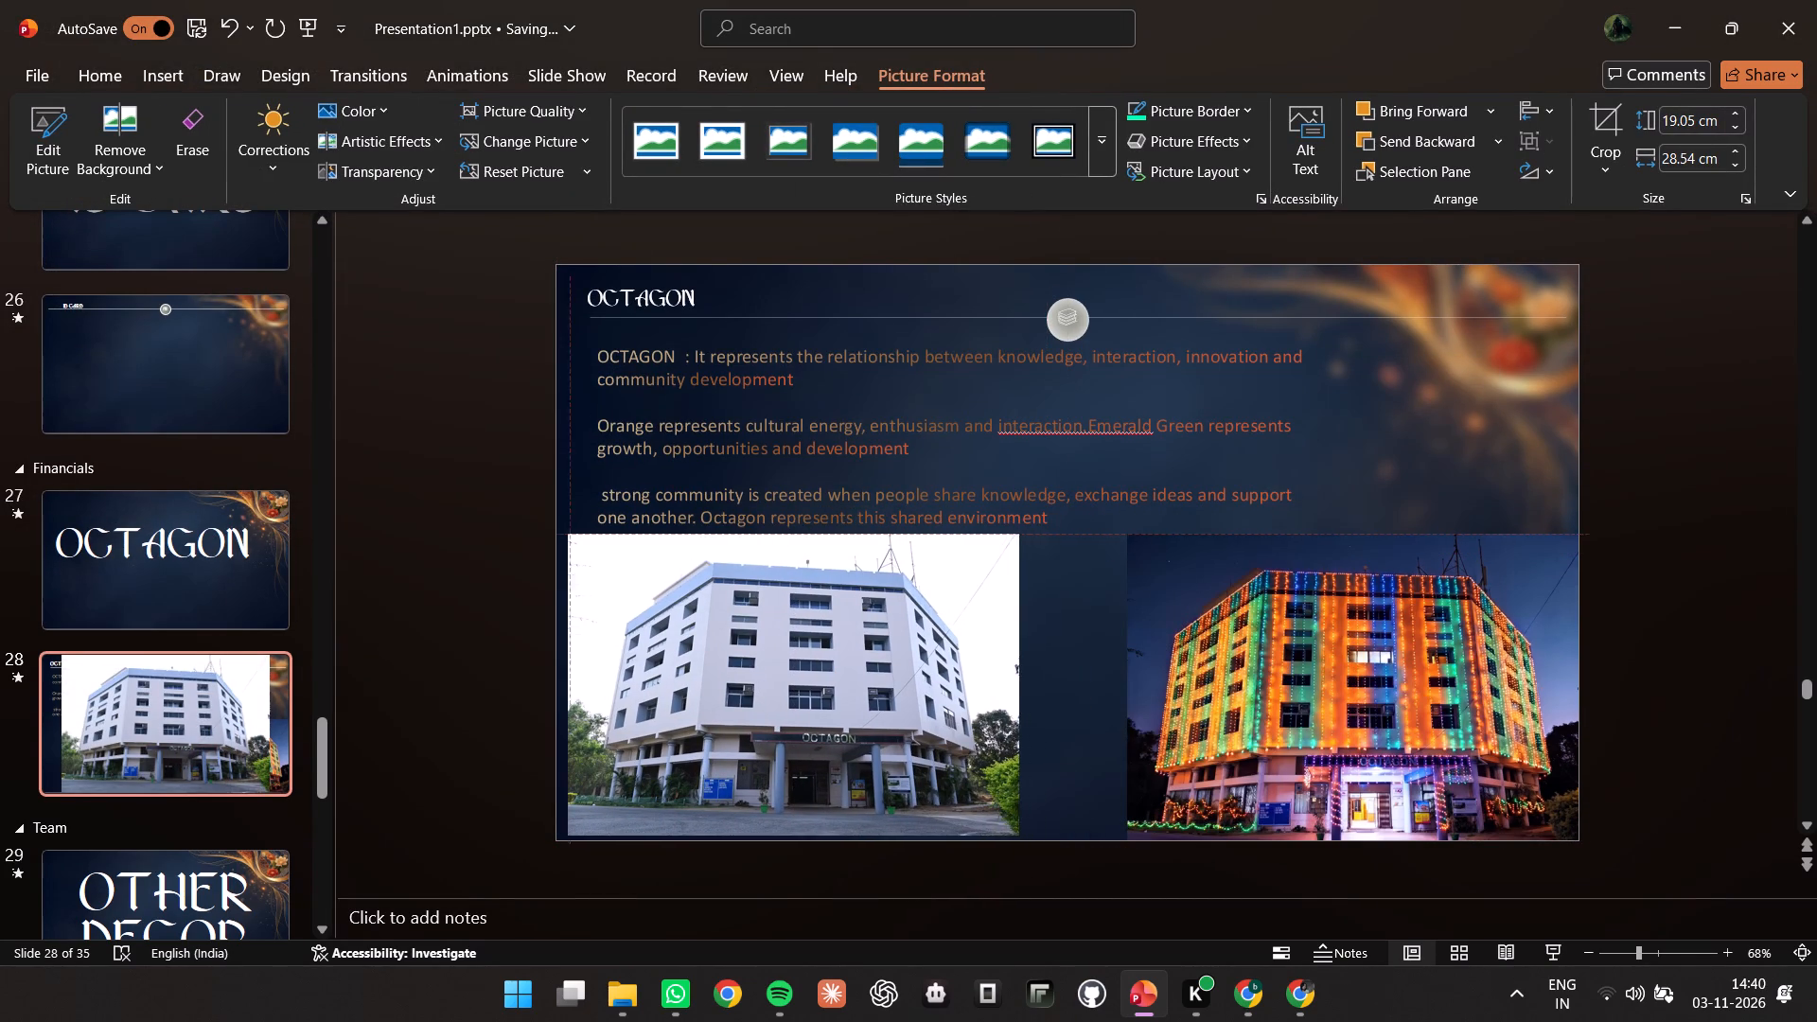
pyautogui.moveTo(579, 607); pyautogui.dragTo(574, 608)
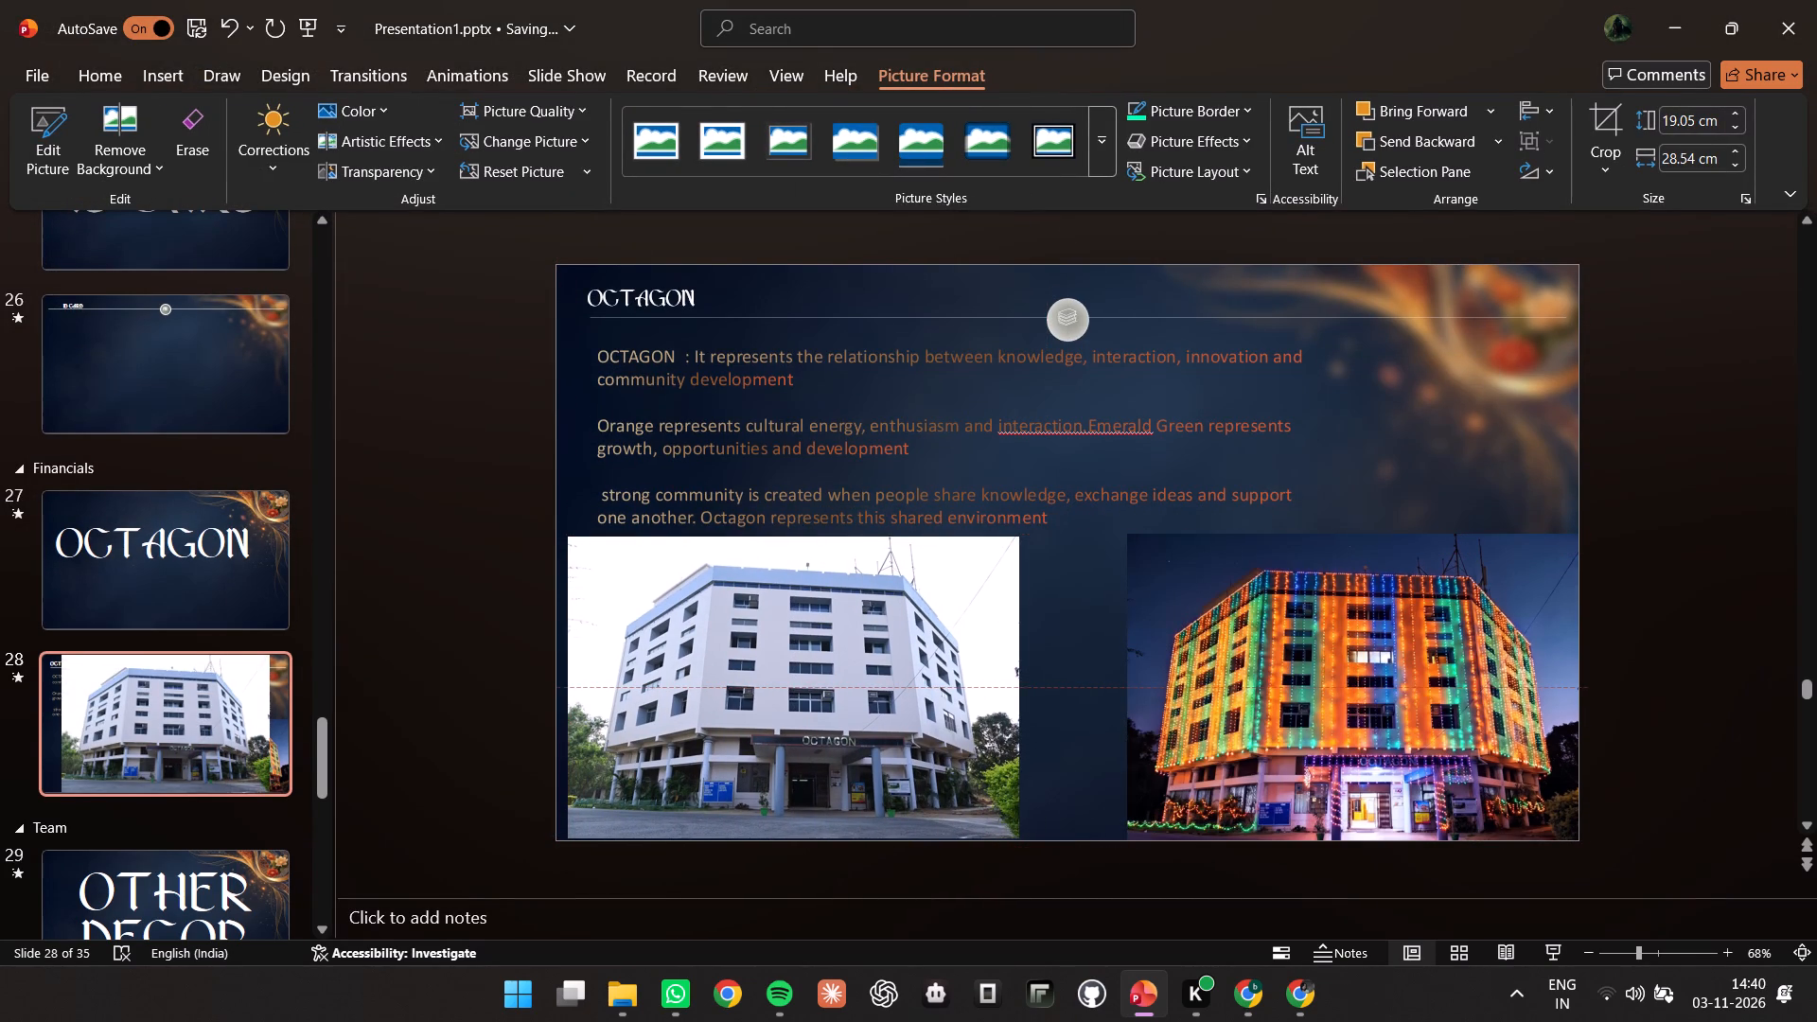
pyautogui.moveTo(574, 608); pyautogui.dragTo(567, 609)
pyautogui.click(488, 632)
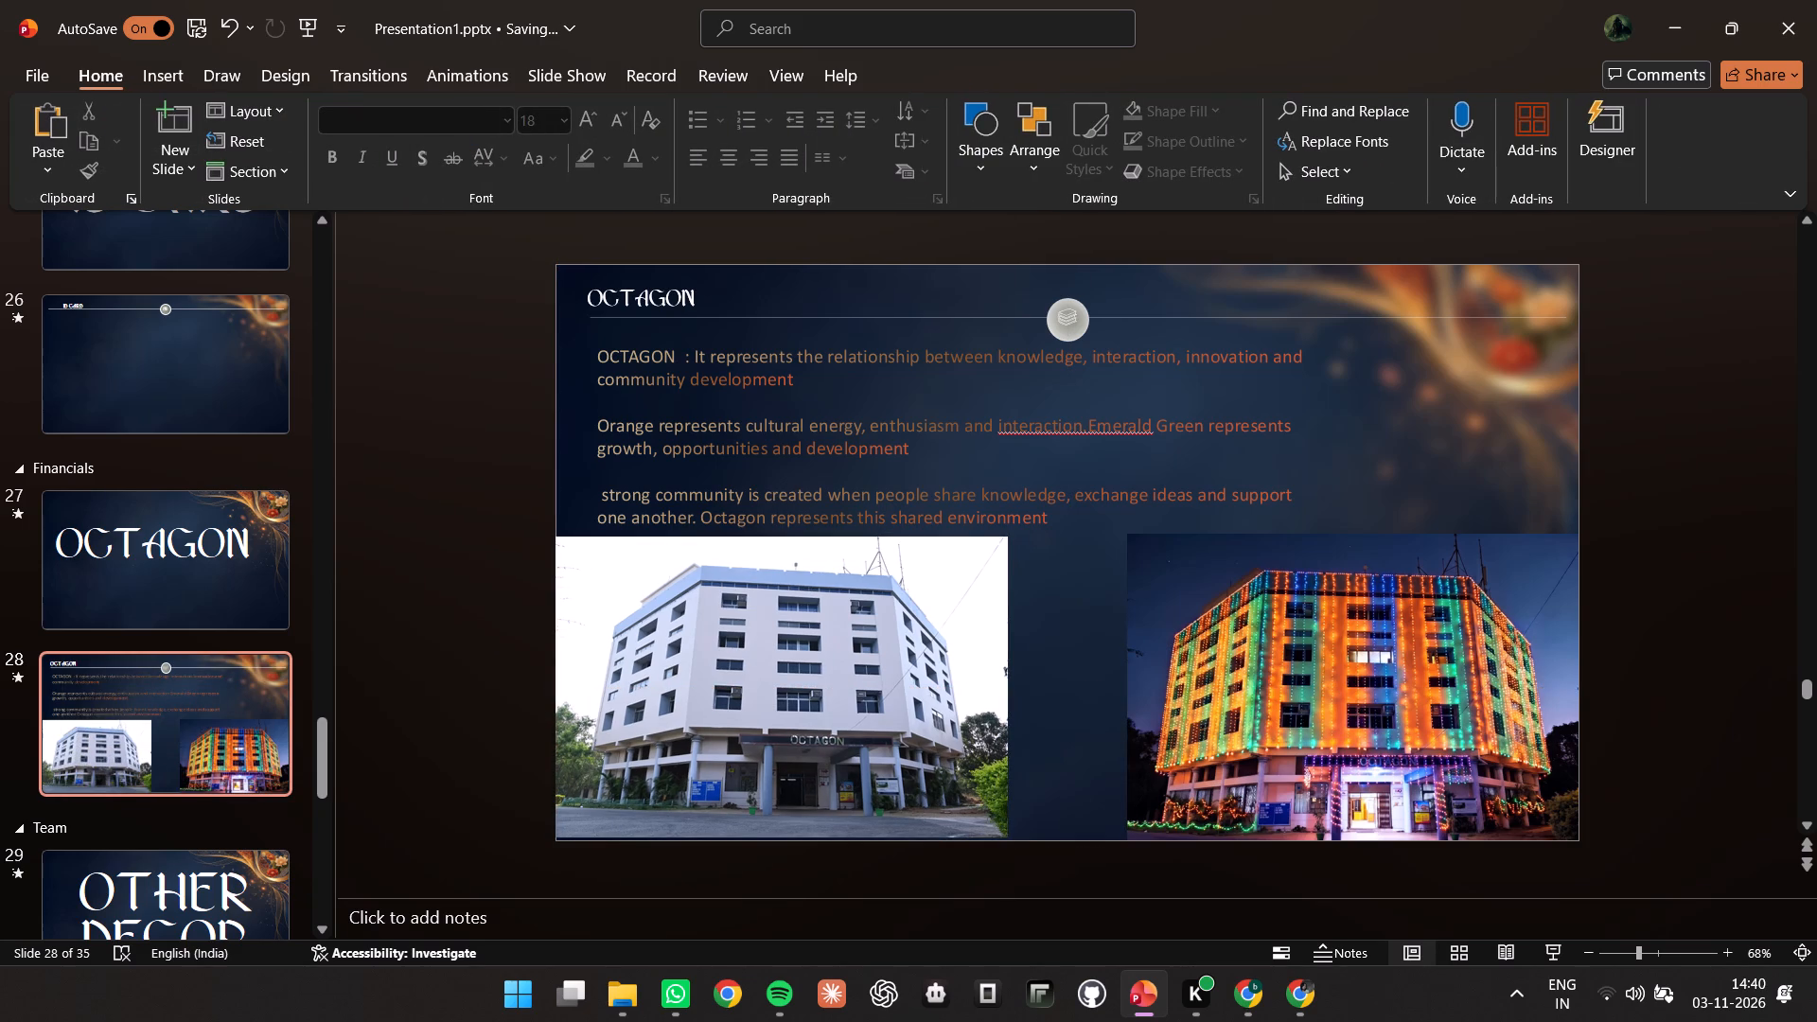
# Copy all content from slide 28, paste it onto title slide 27, and park it just below the slide area.
pyautogui.hotkey('ctrl', 'a')
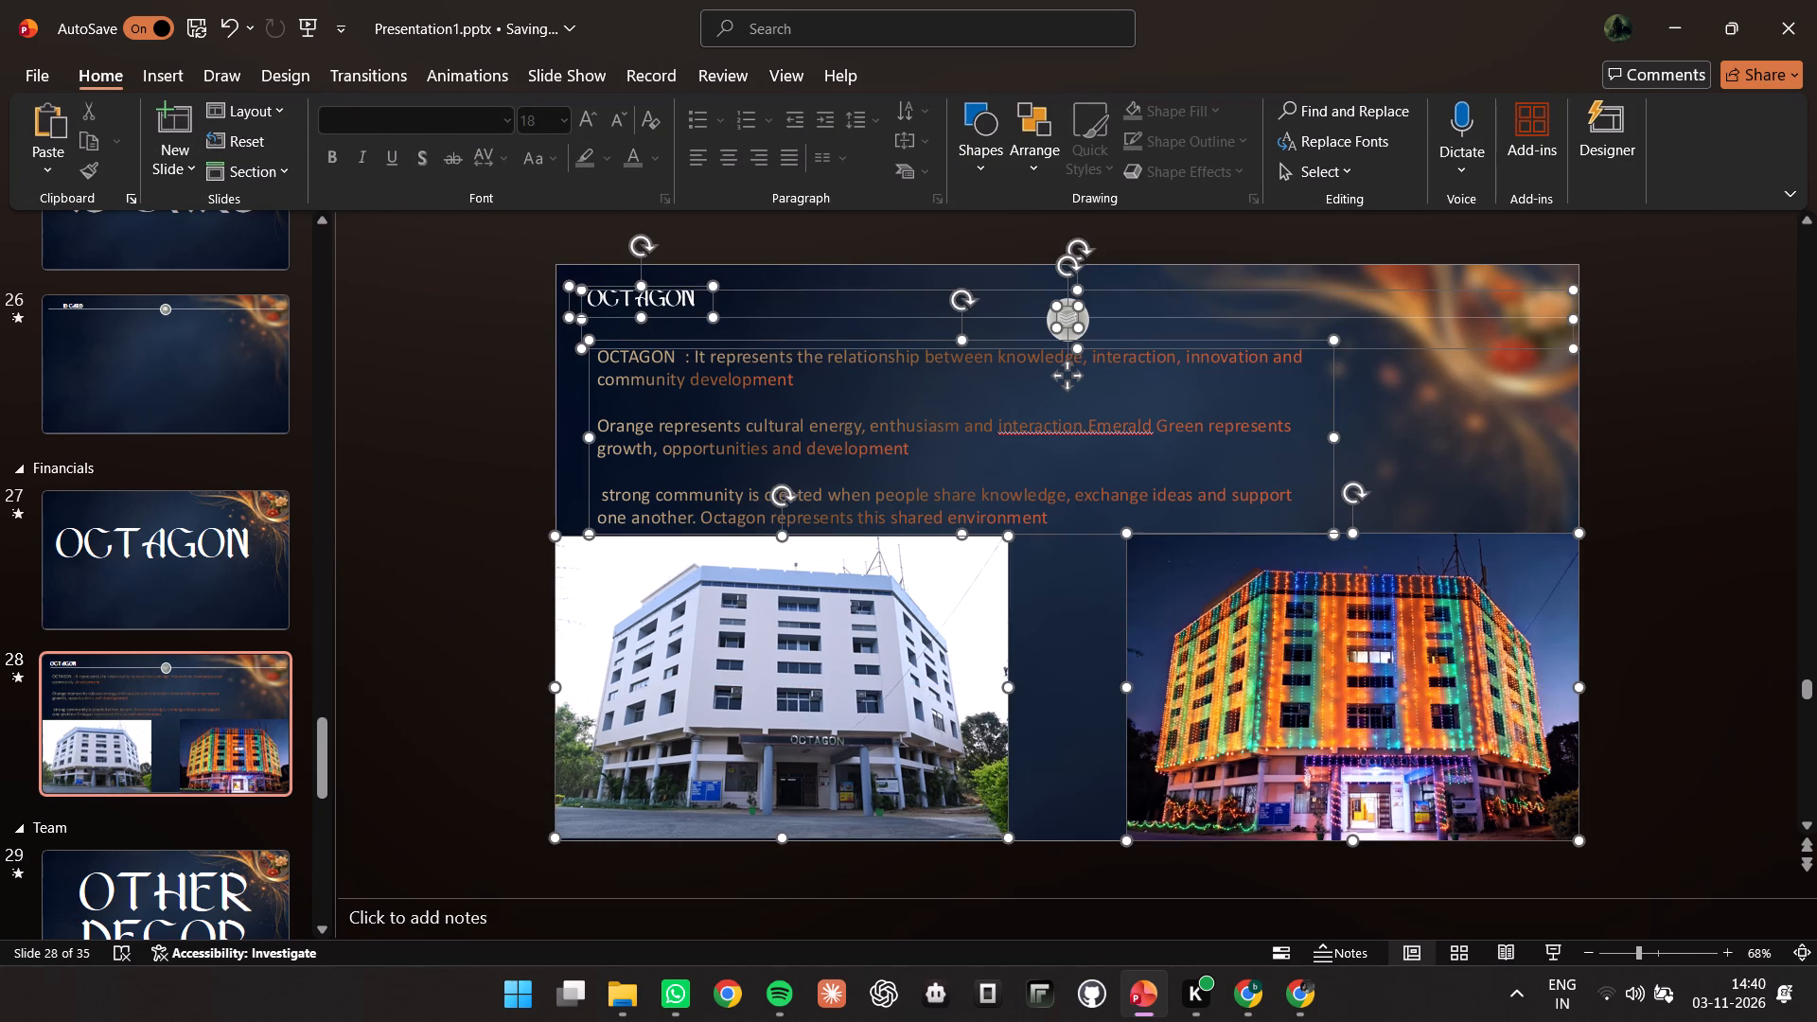
pyautogui.hotkey('ctrl', 'c')
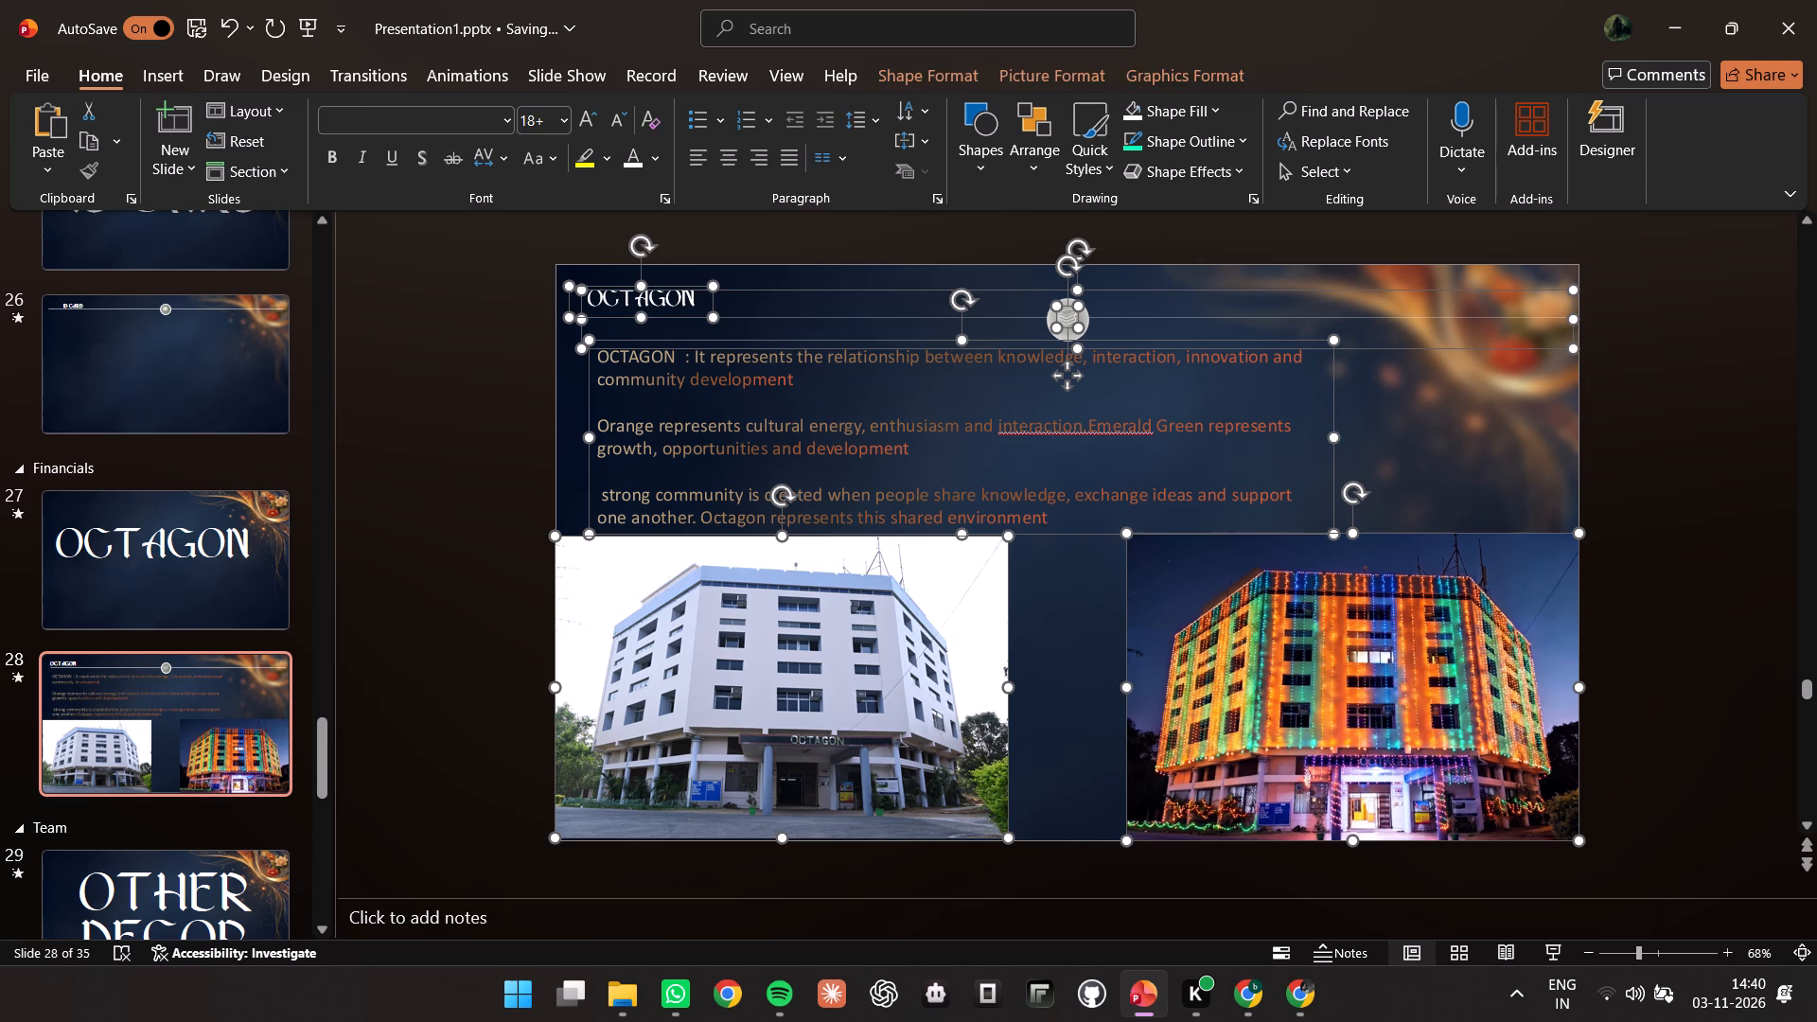
pyautogui.click(234, 557)
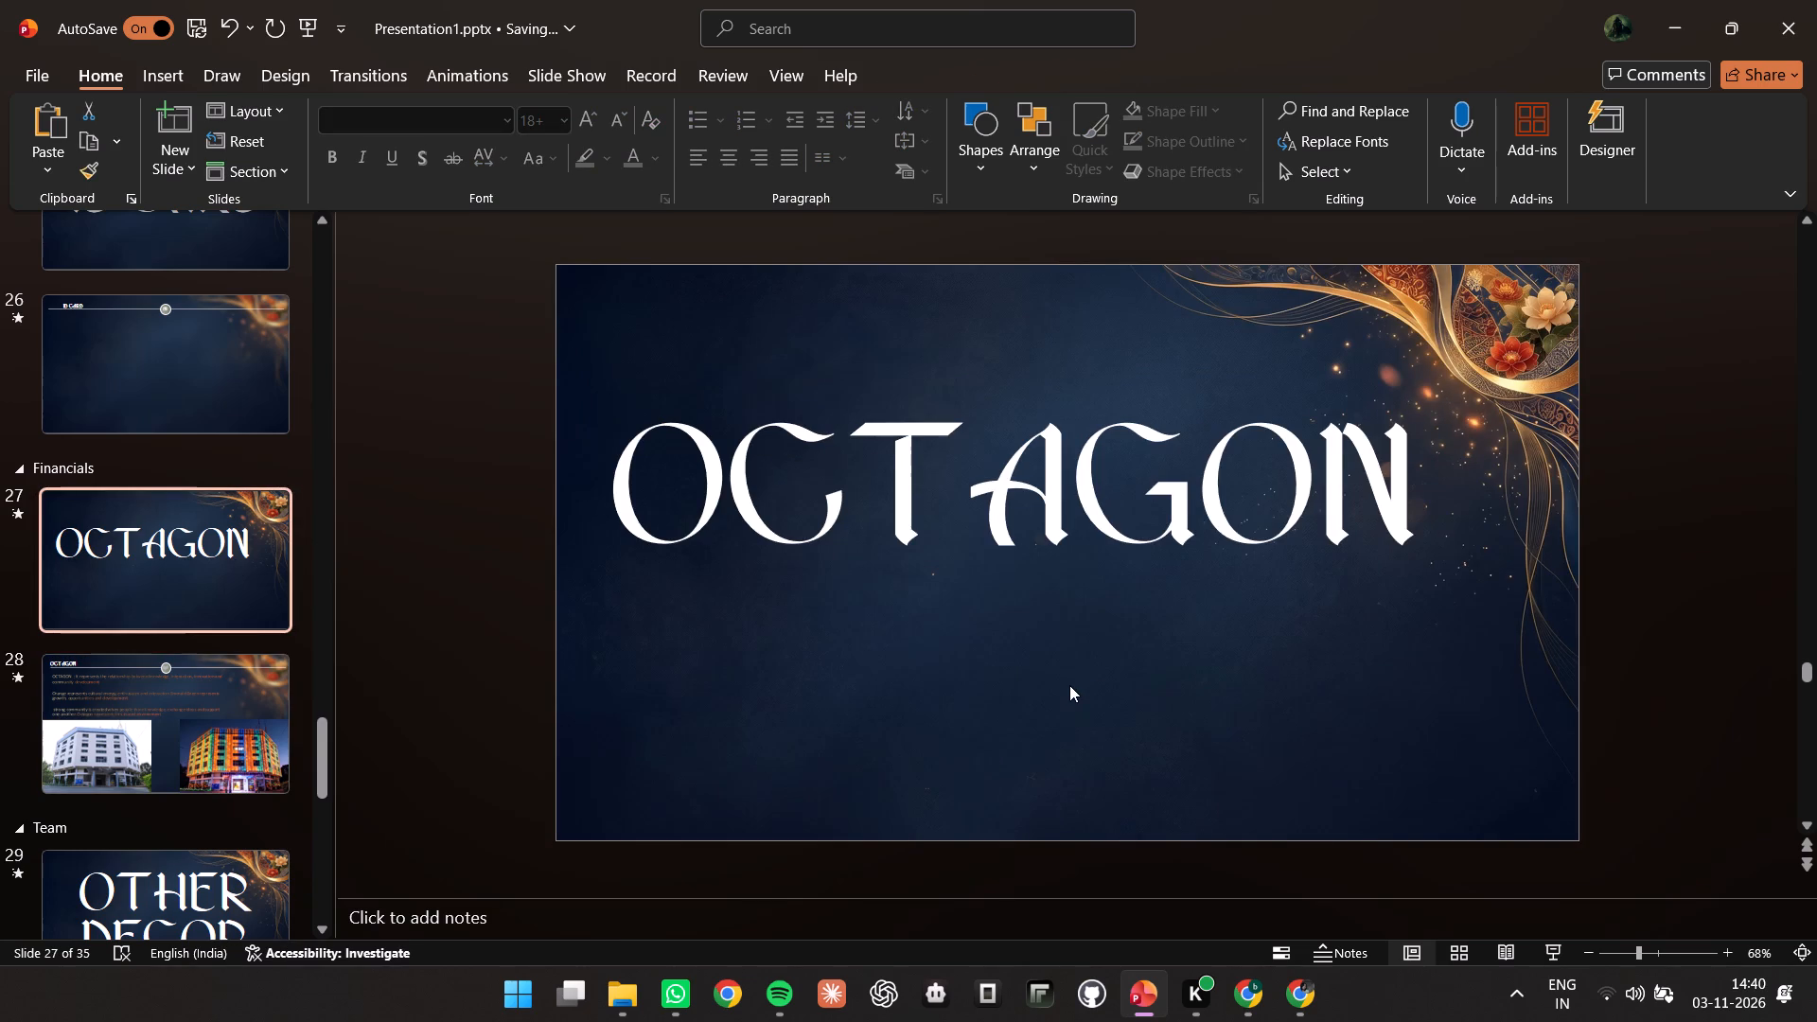
pyautogui.hotkey('ctrl', 'v')
pyautogui.click(1608, 950)
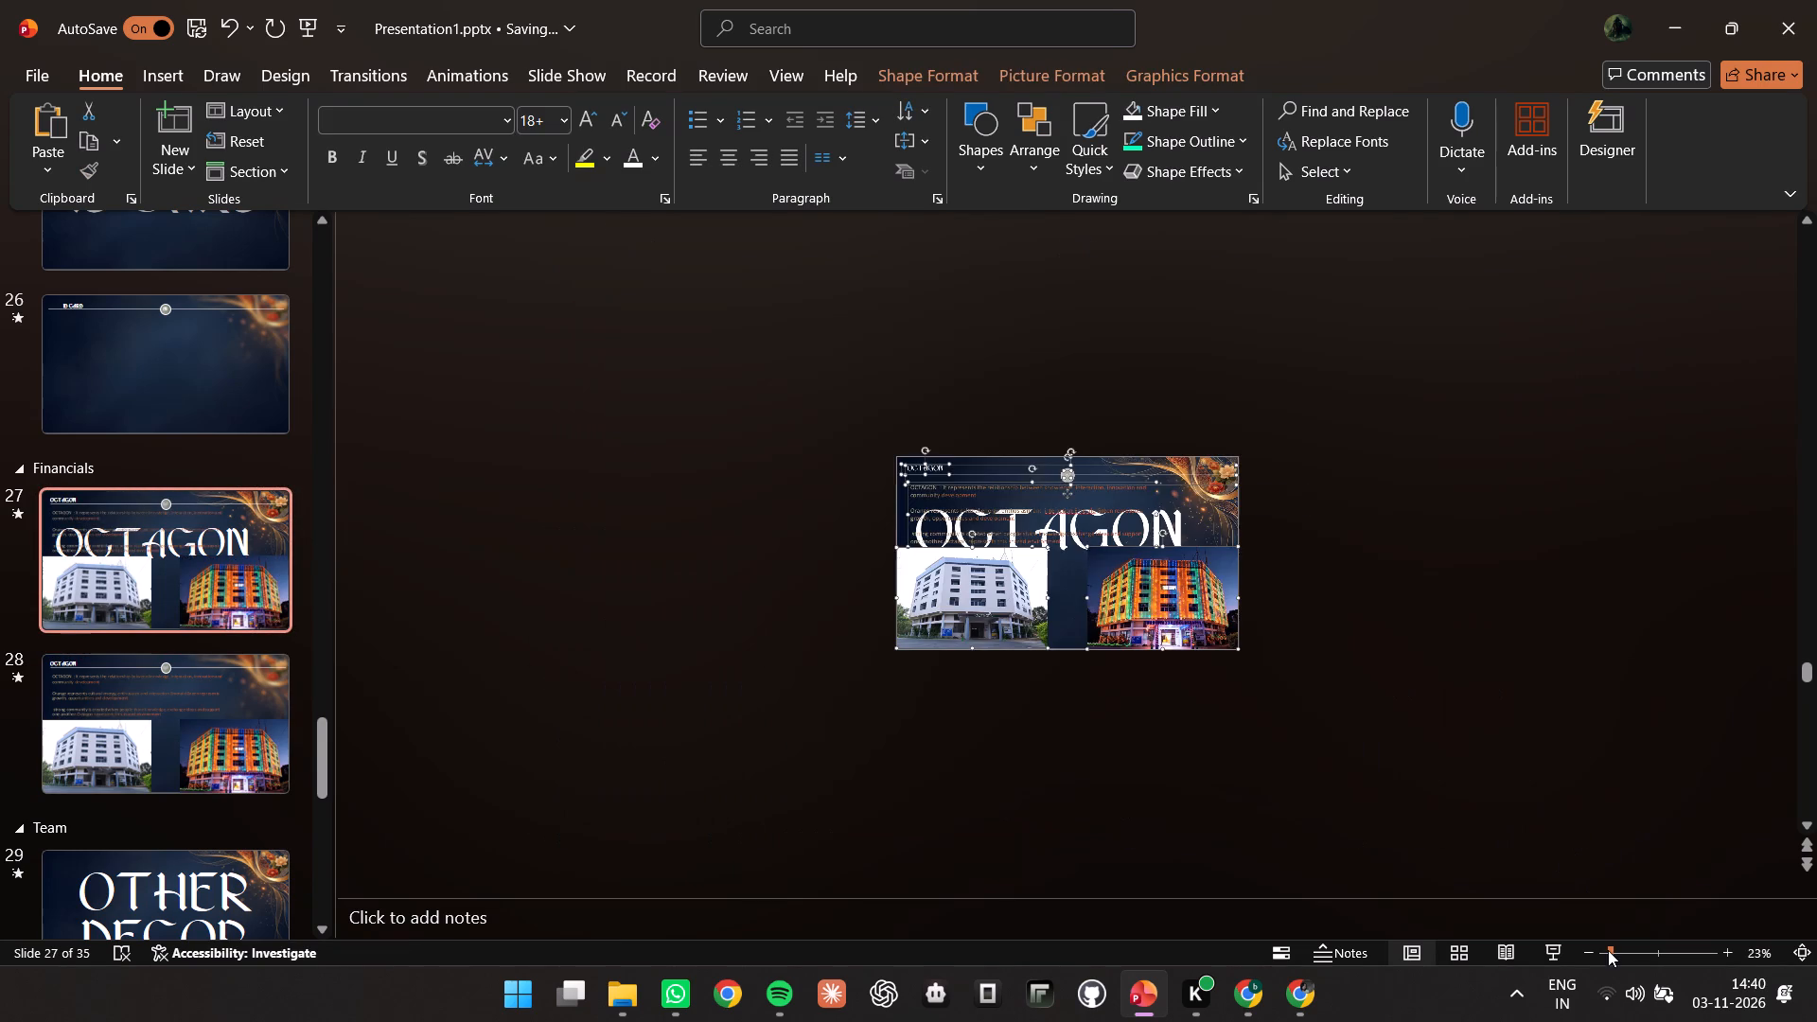
pyautogui.moveTo(1039, 488); pyautogui.dragTo(1032, 696)
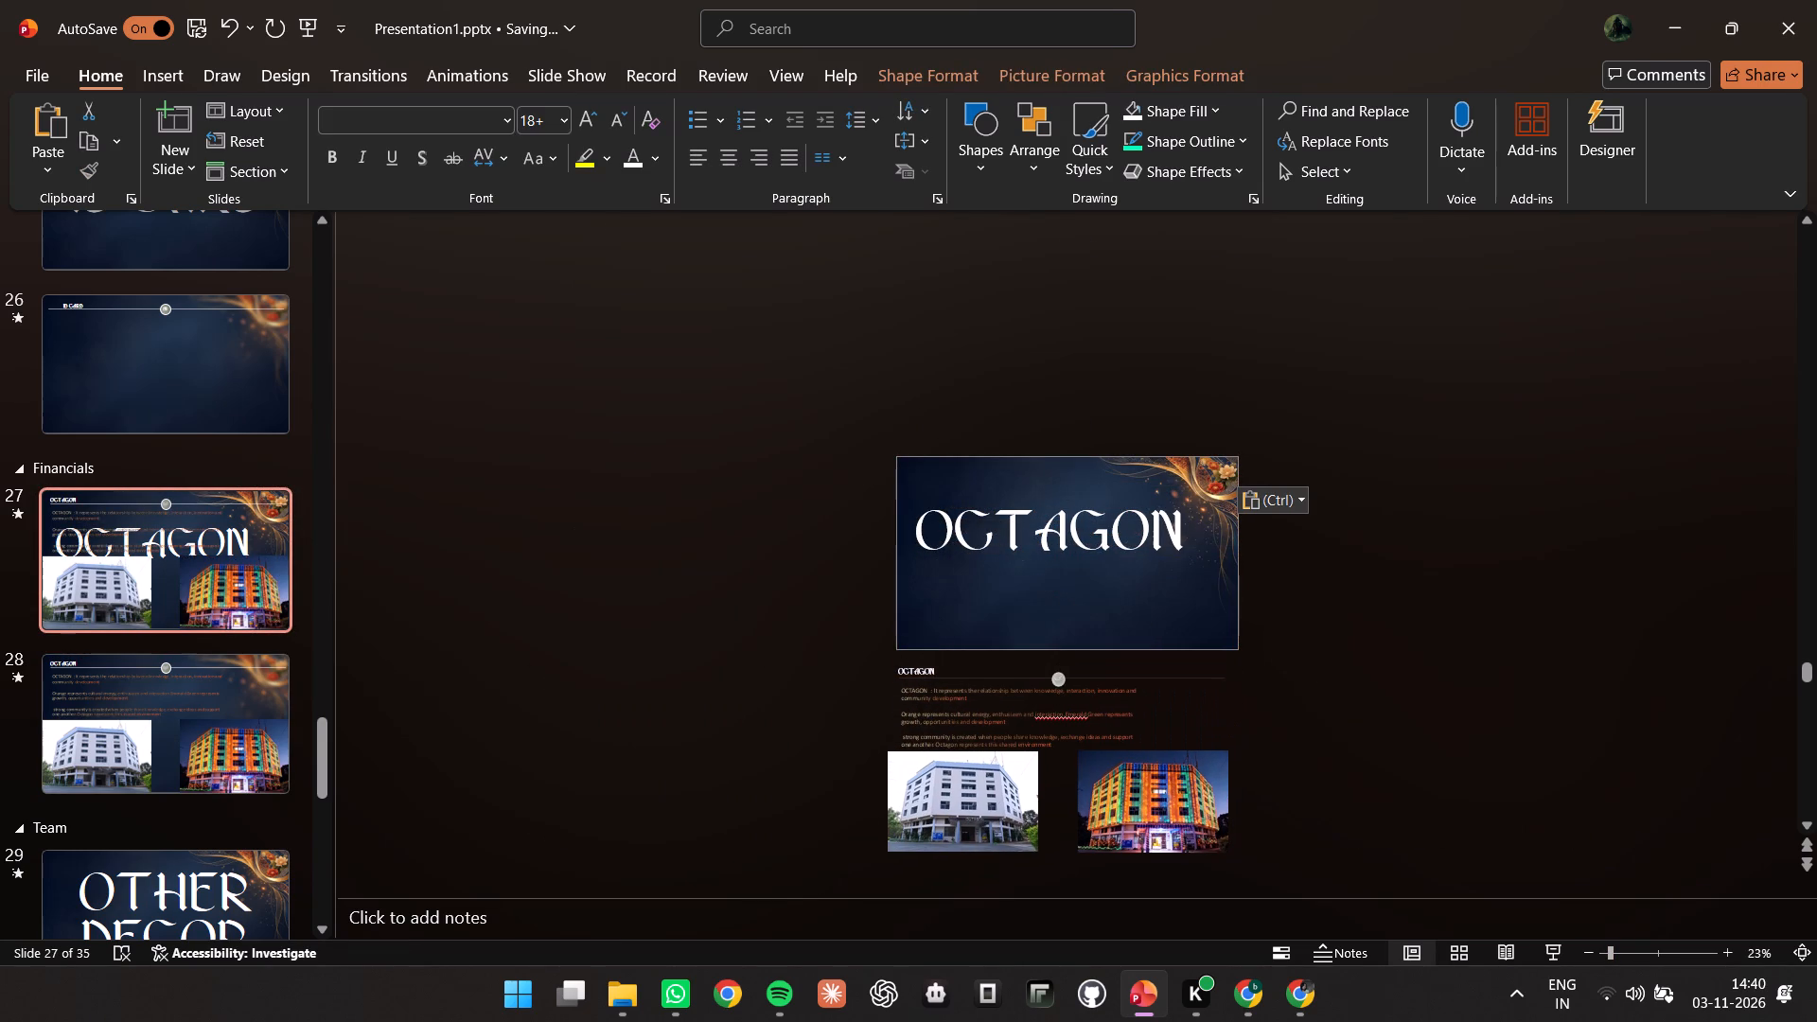
pyautogui.moveTo(1032, 696); pyautogui.dragTo(1038, 696)
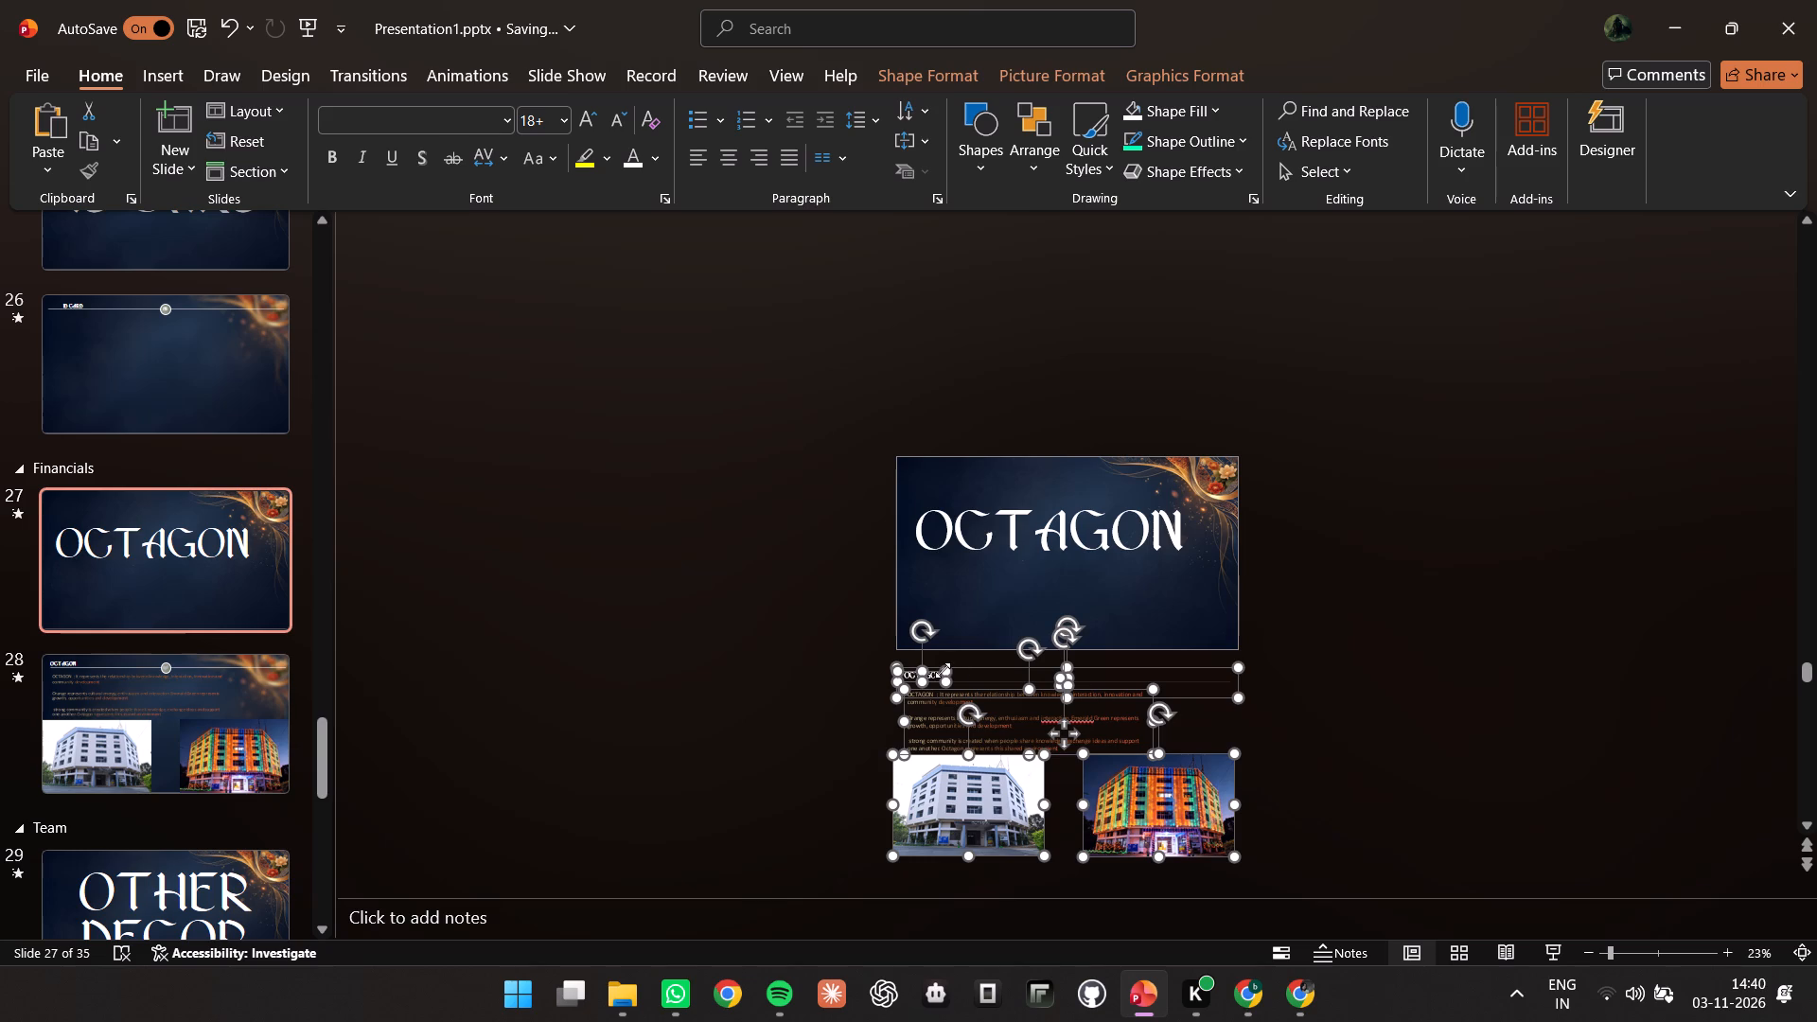
# Delete the small duplicate OCTAGON heading from the content parked below slide 27.
pyautogui.click(943, 671)
pyautogui.click(891, 682)
pyautogui.click(873, 693)
pyautogui.click(925, 675)
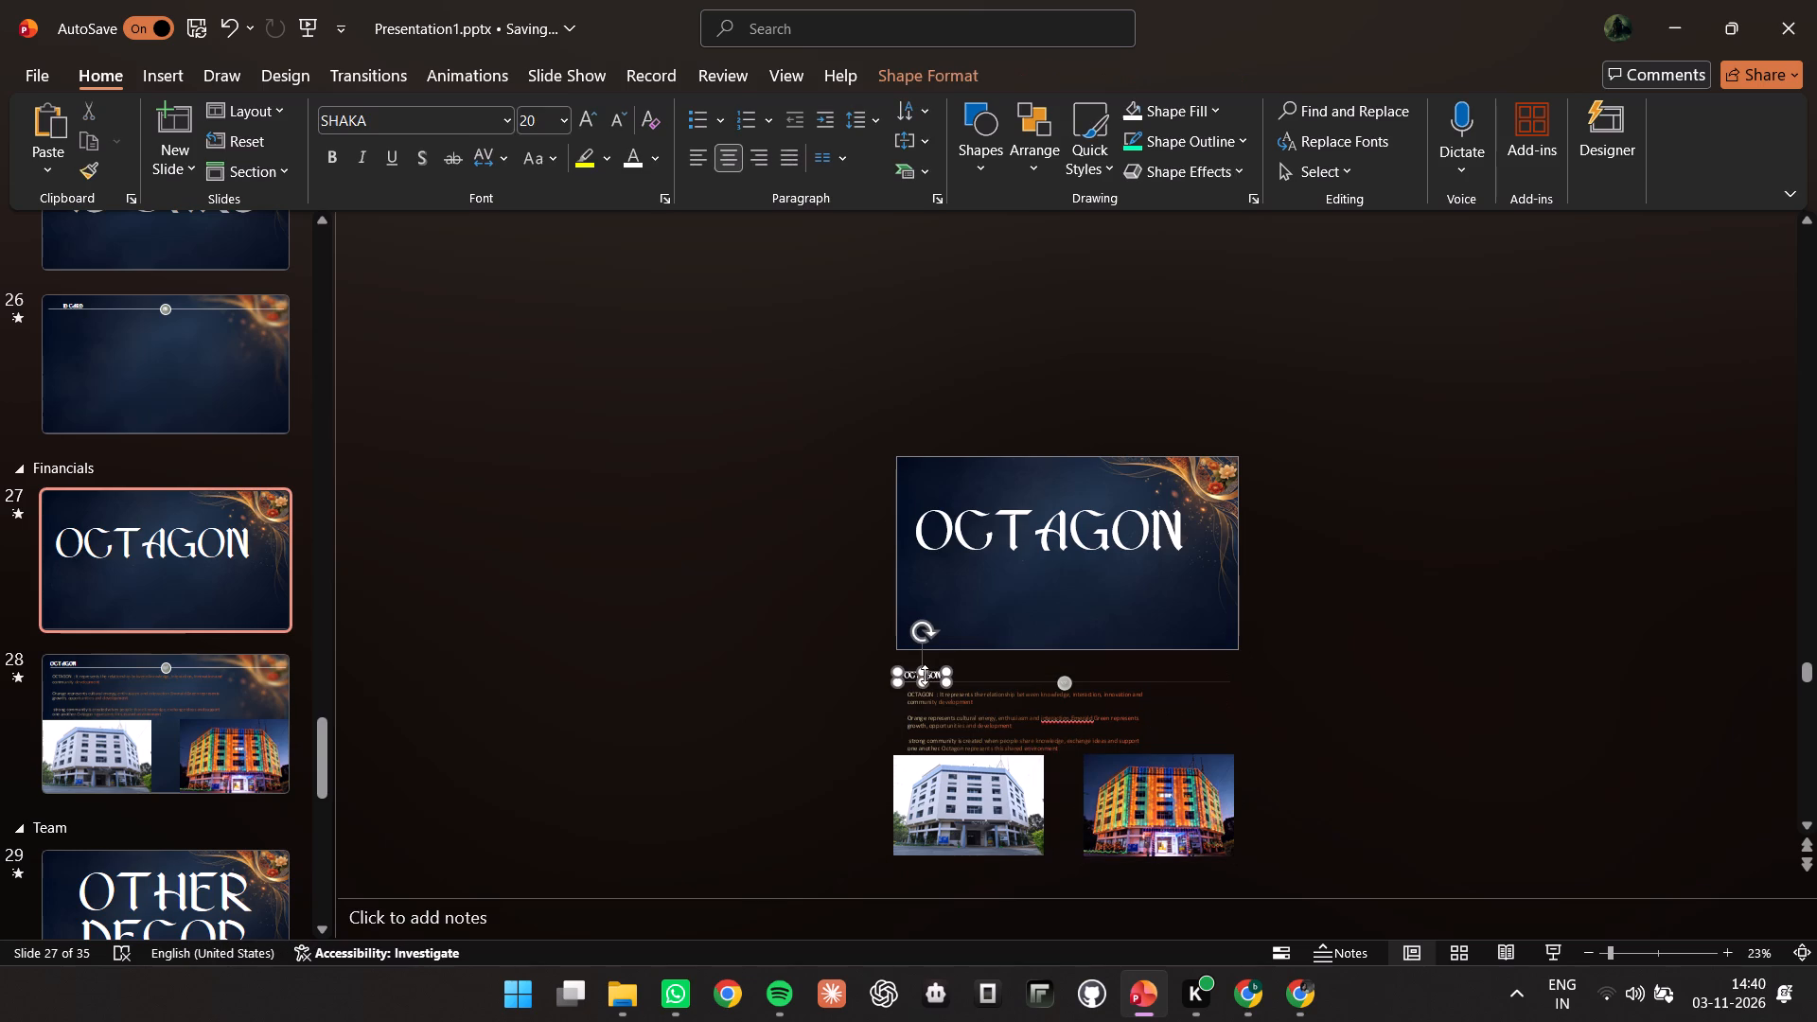
pyautogui.press('Delete')
pyautogui.click(939, 678)
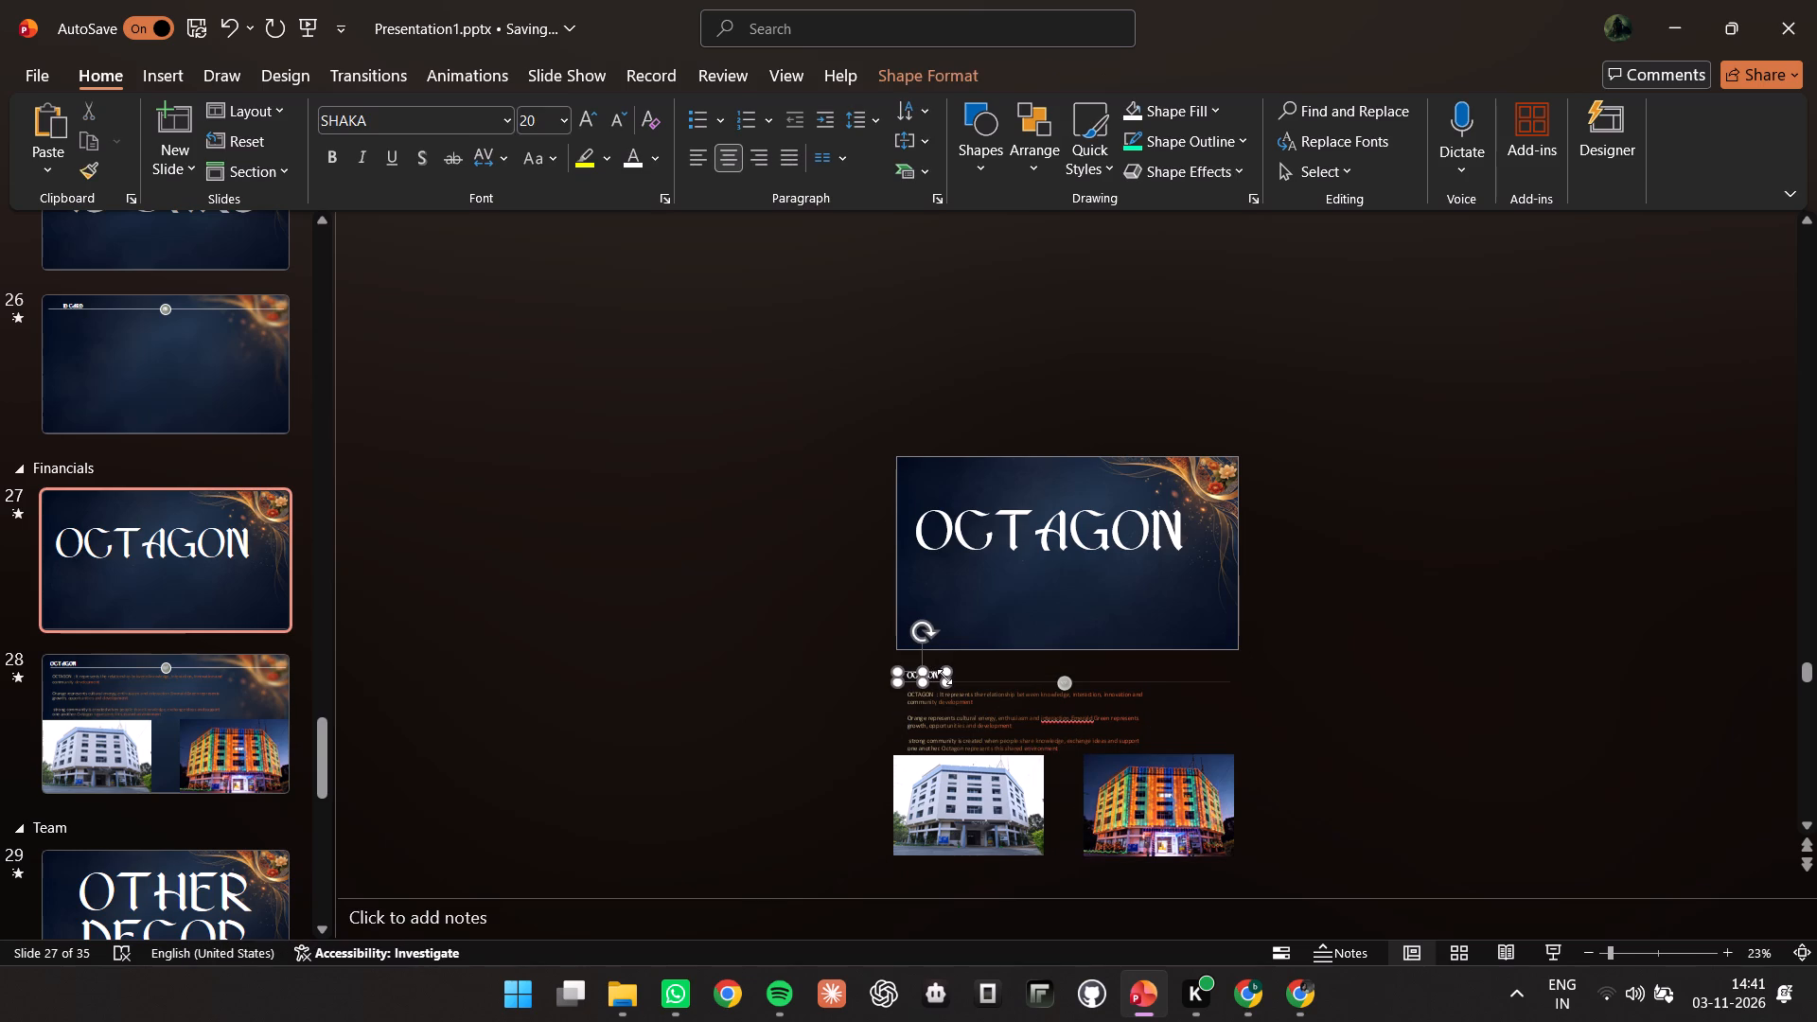
pyautogui.click(930, 673)
pyautogui.press('Delete')
# Review the title slides and their content slides from OCTAGON back to ATRIUM, checking the parked content and the before/after photos.
pyautogui.scroll(-7, 291, 529)
pyautogui.scroll(6, 162, 536)
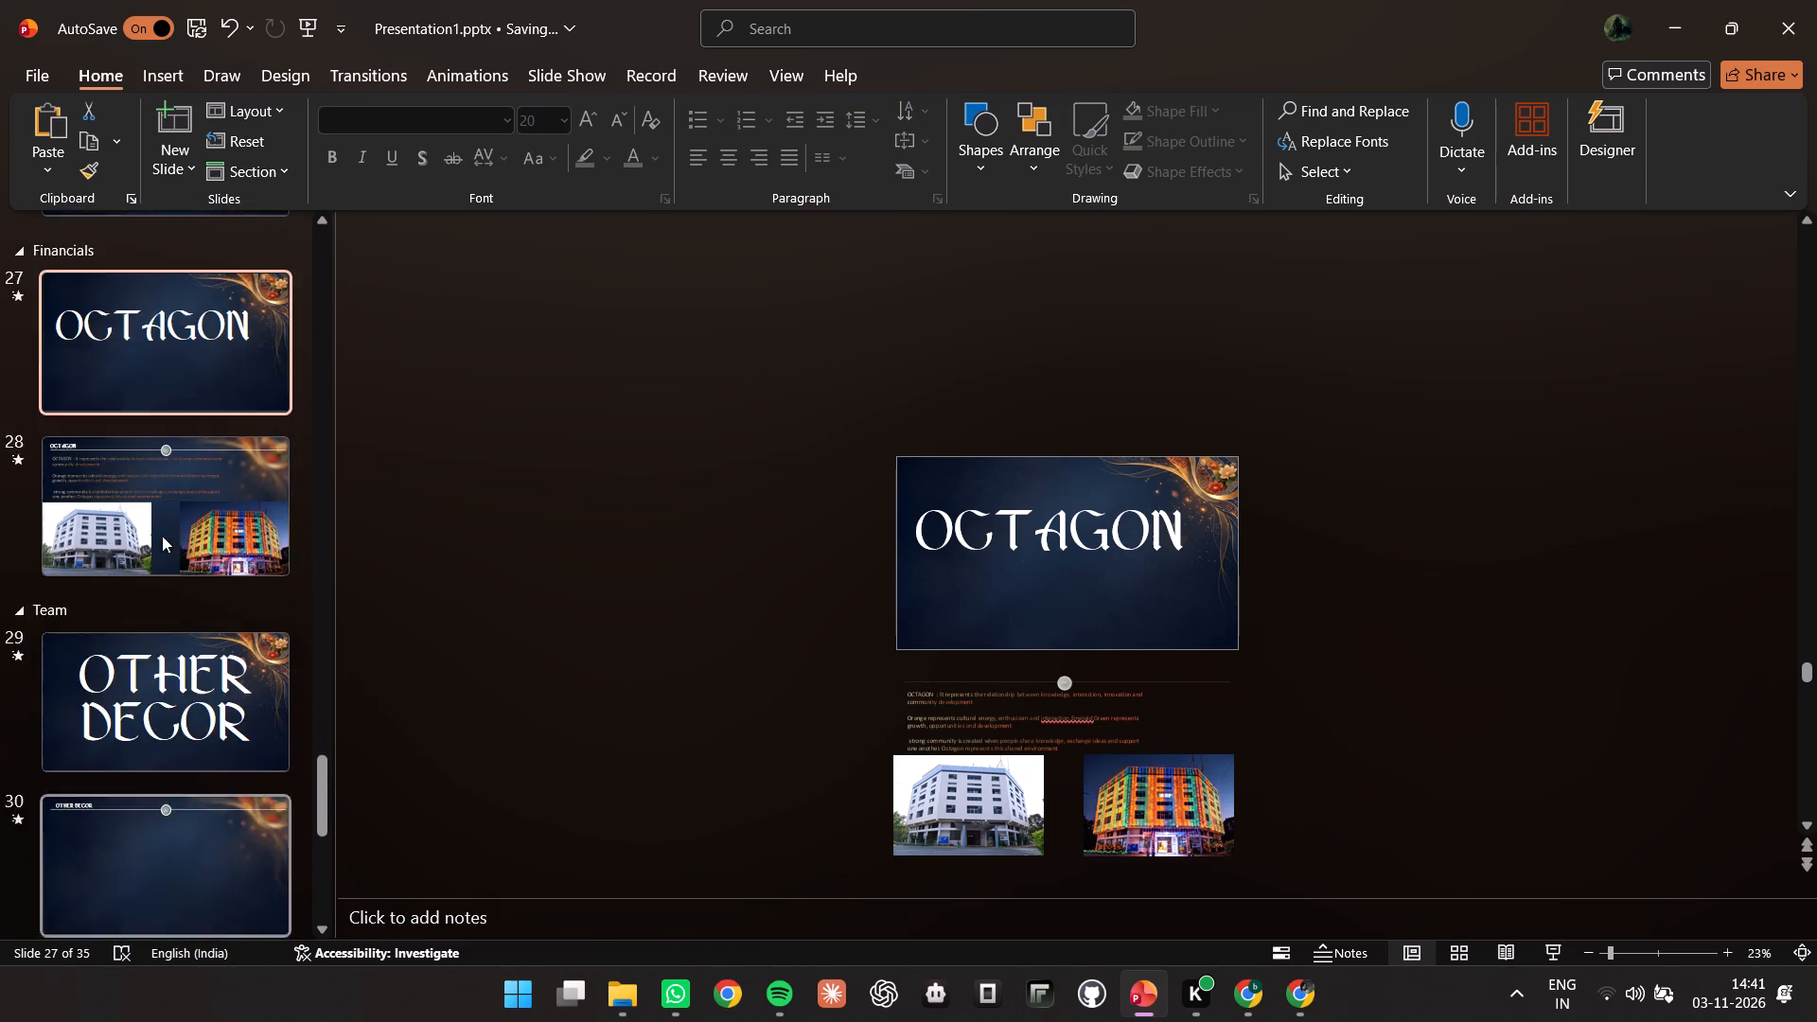
pyautogui.scroll(5, 162, 536)
pyautogui.scroll(3, 184, 443)
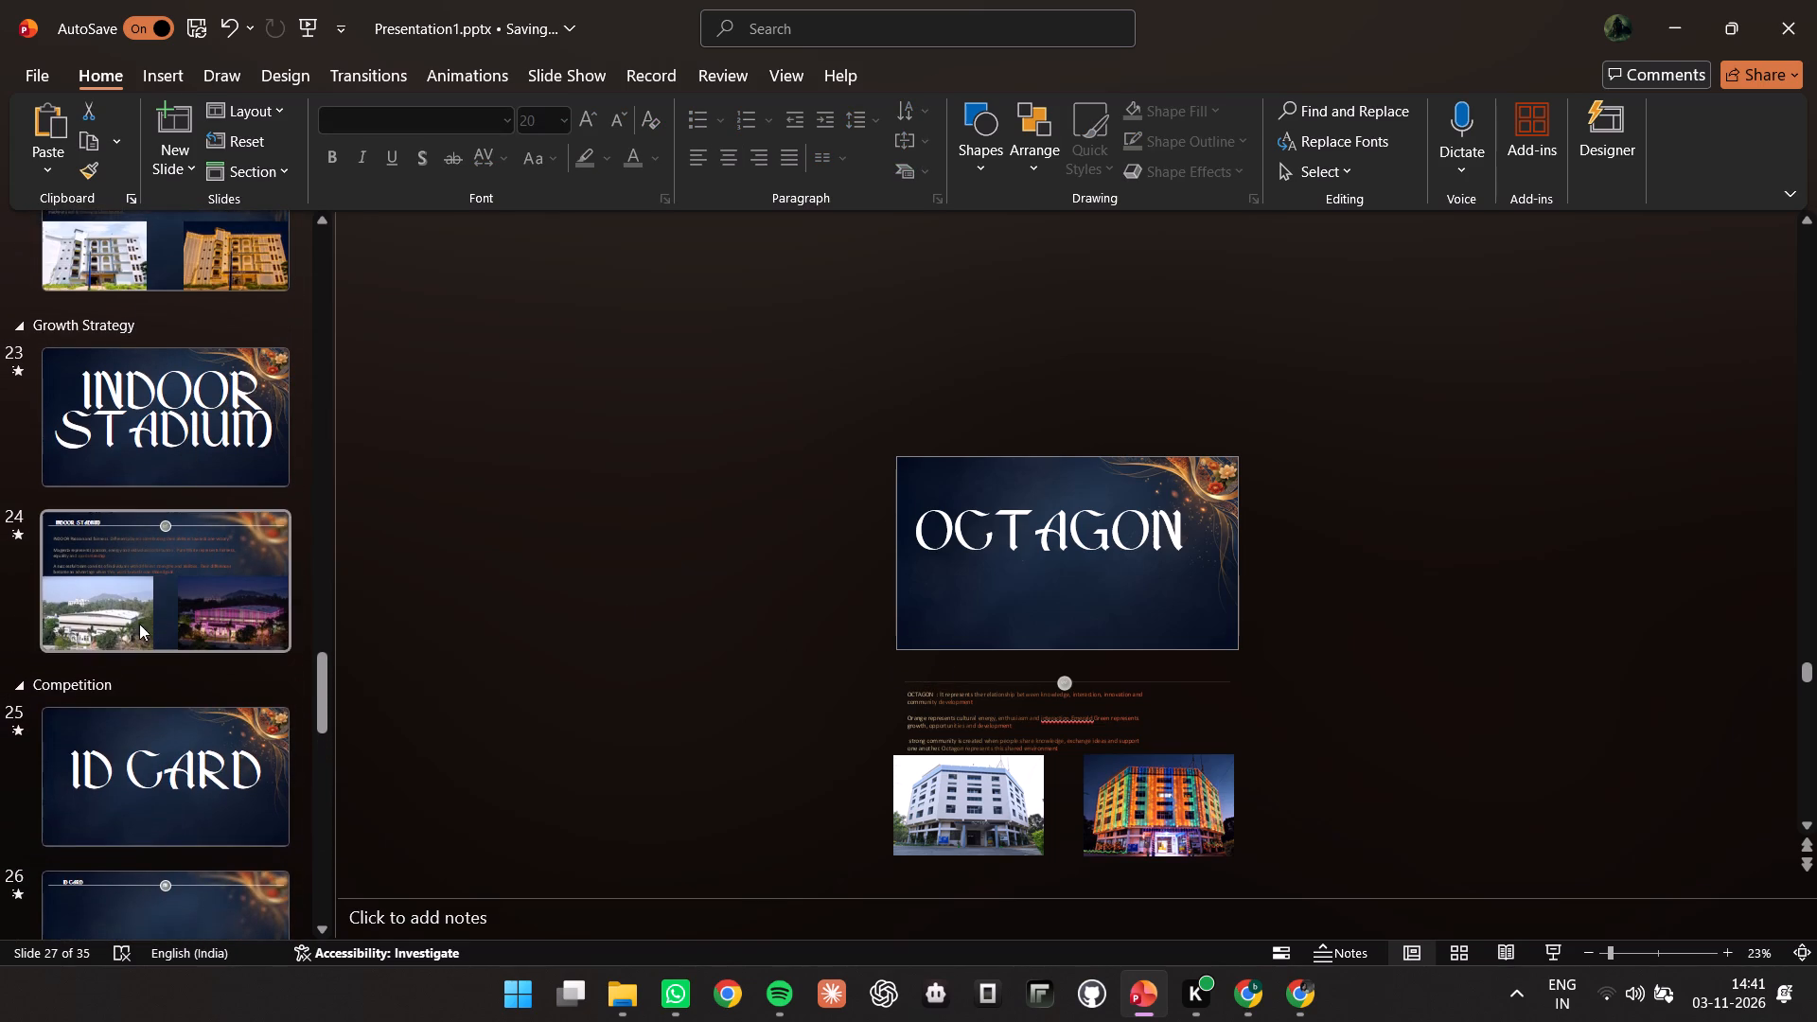
pyautogui.click(173, 528)
pyautogui.click(169, 418)
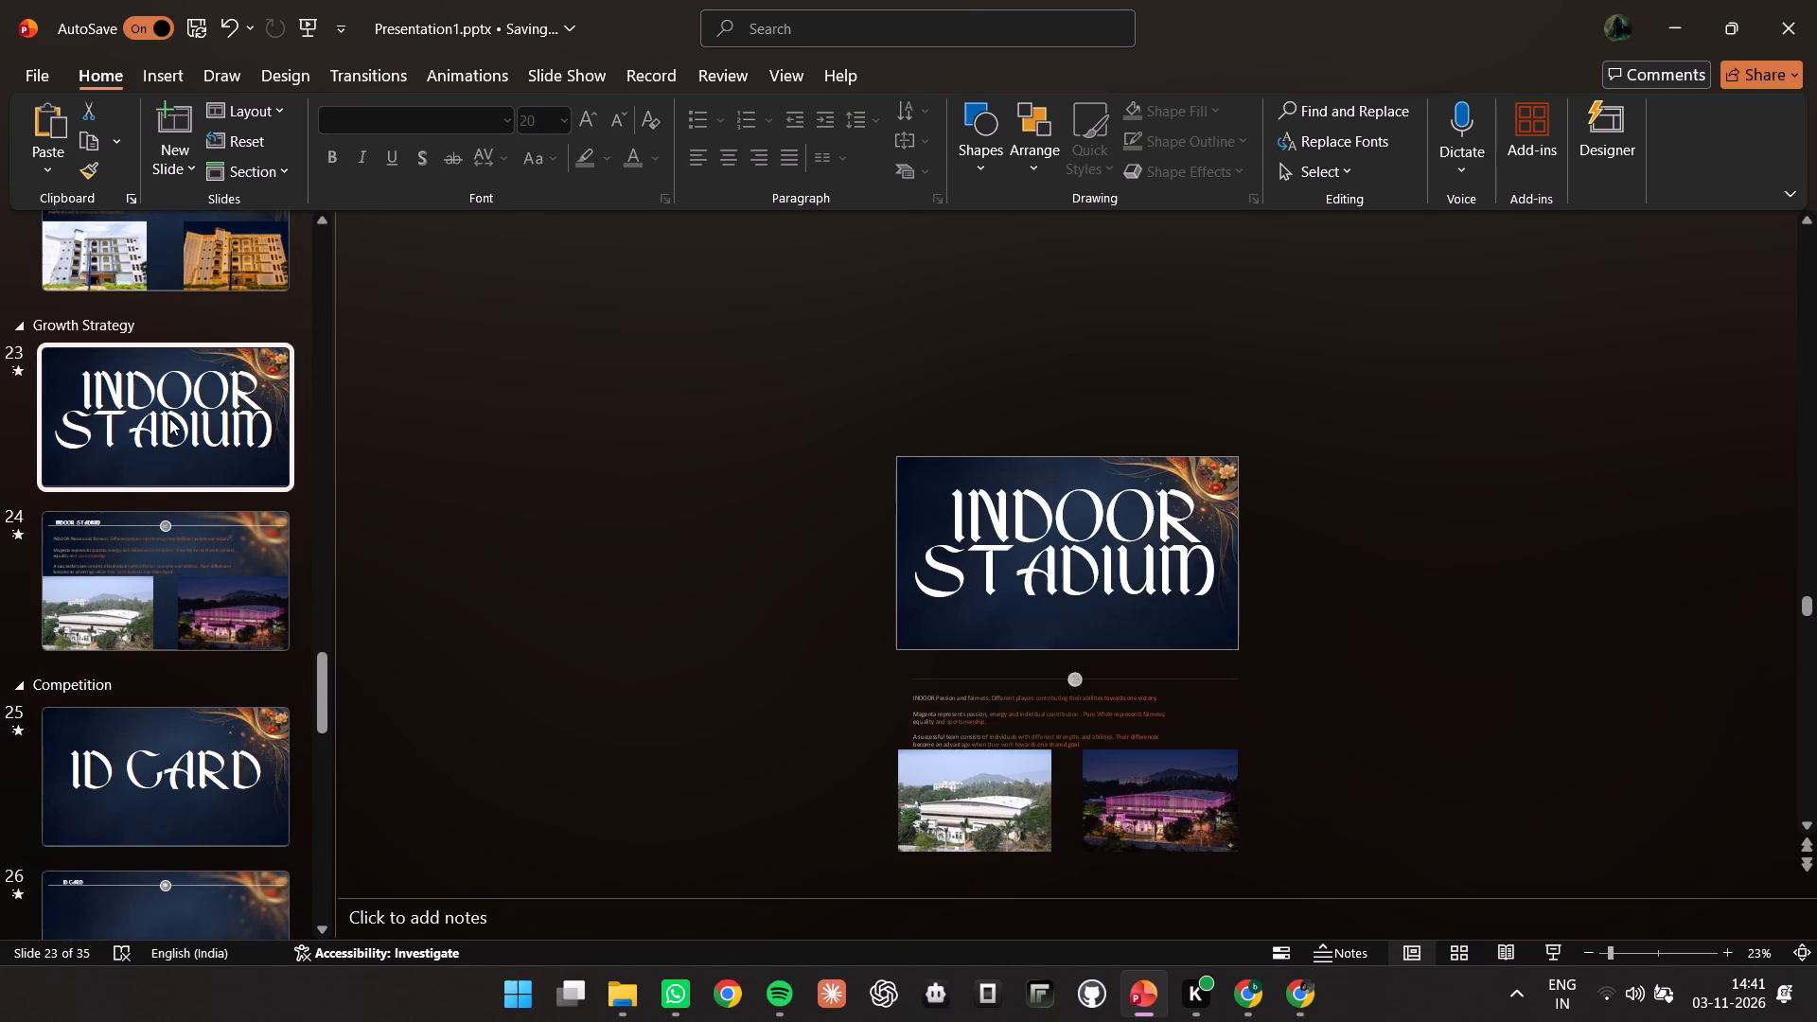
pyautogui.scroll(4, 174, 503)
pyautogui.click(176, 570)
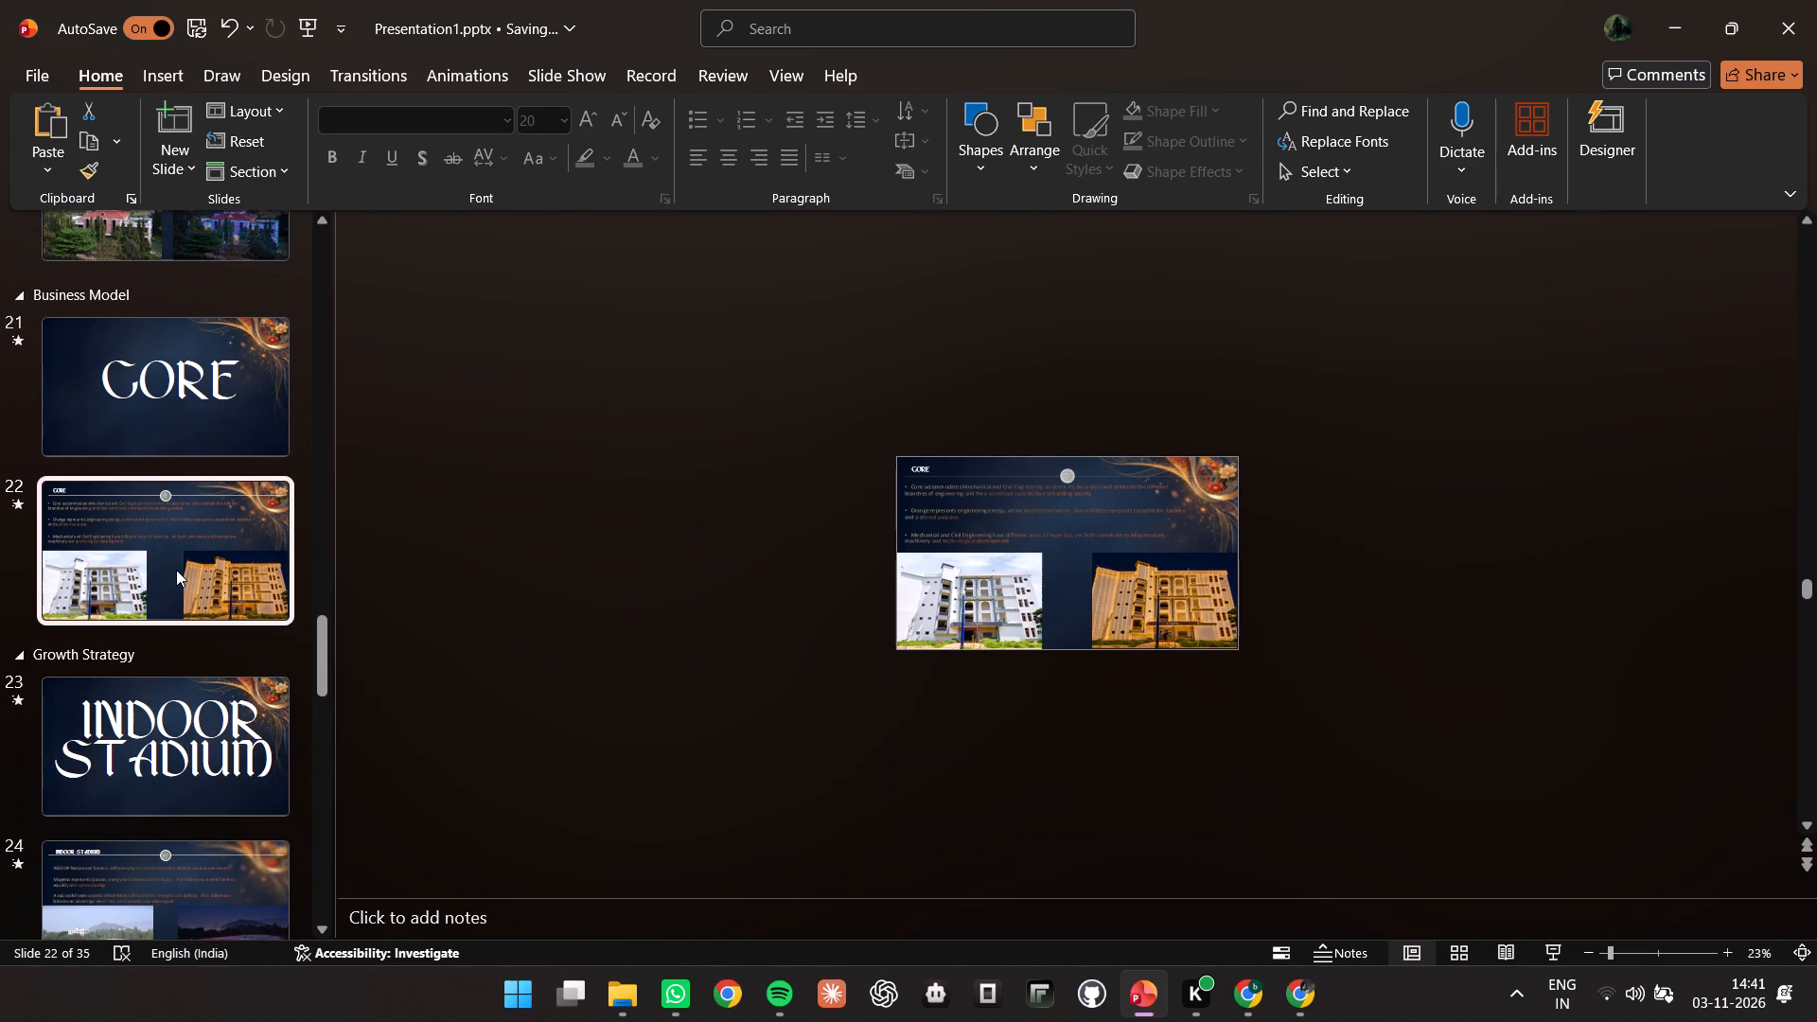
pyautogui.click(185, 396)
pyautogui.scroll(5, 163, 442)
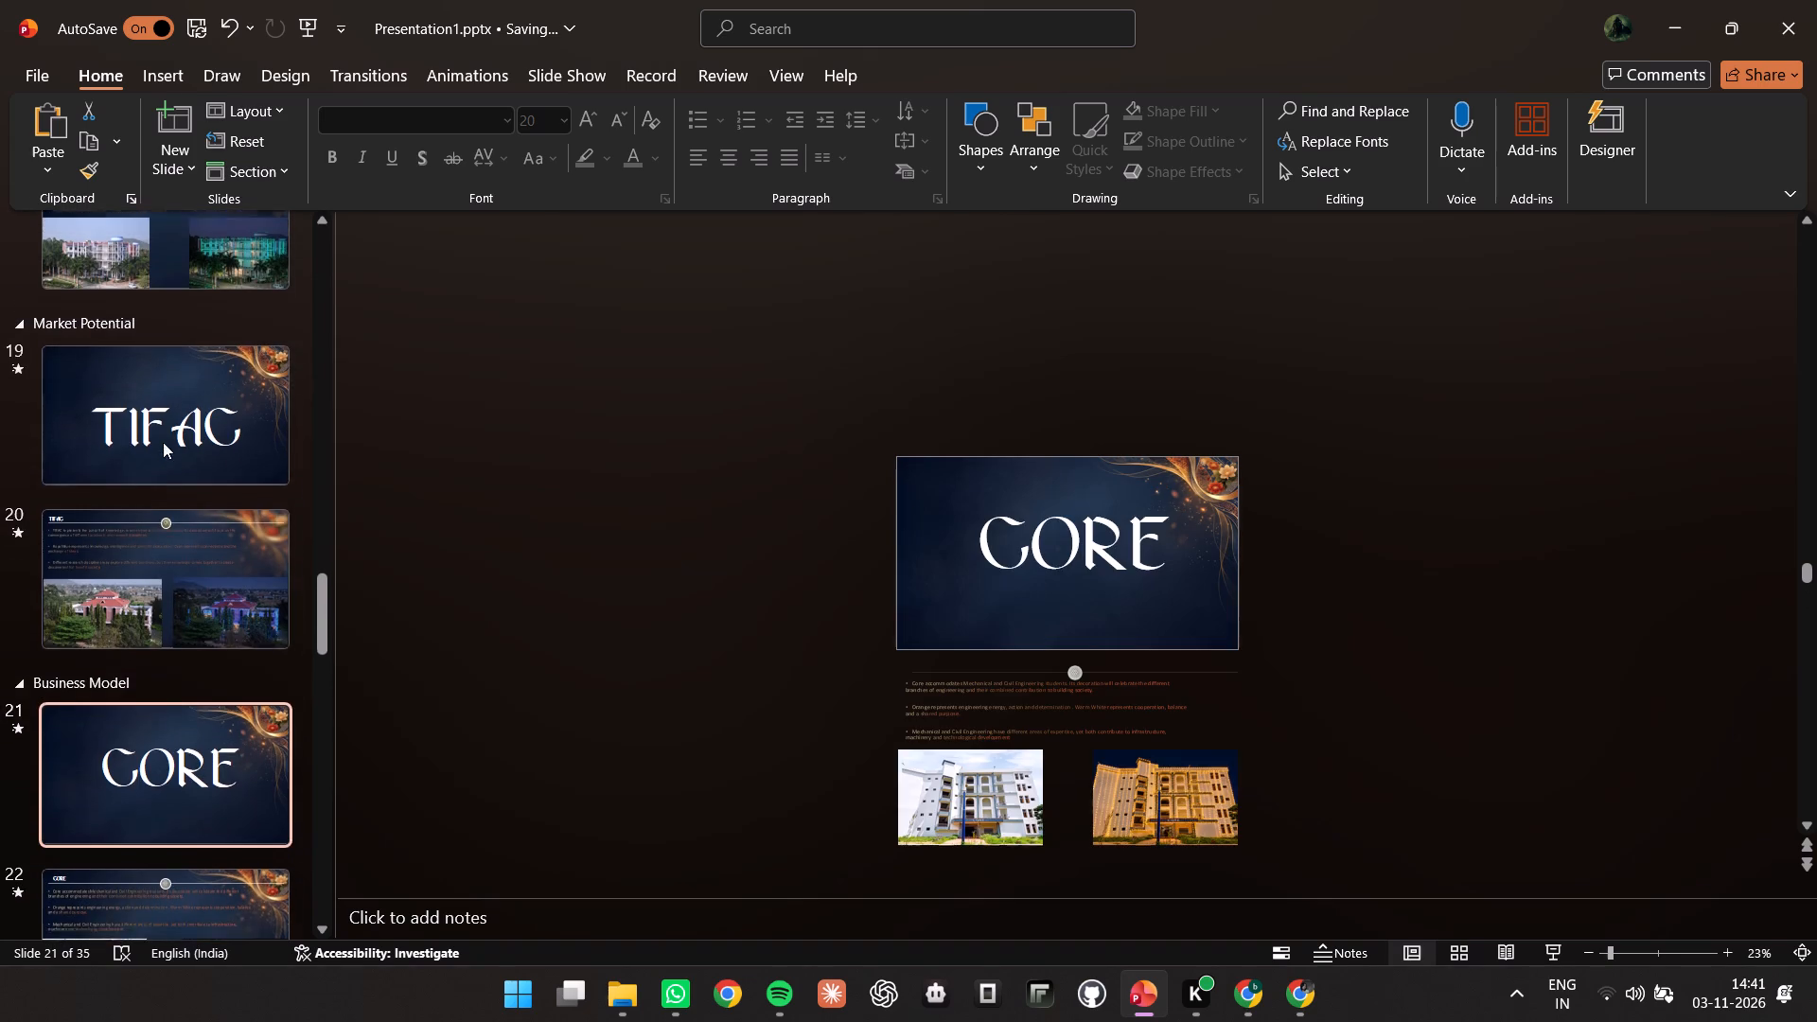
pyautogui.click(166, 636)
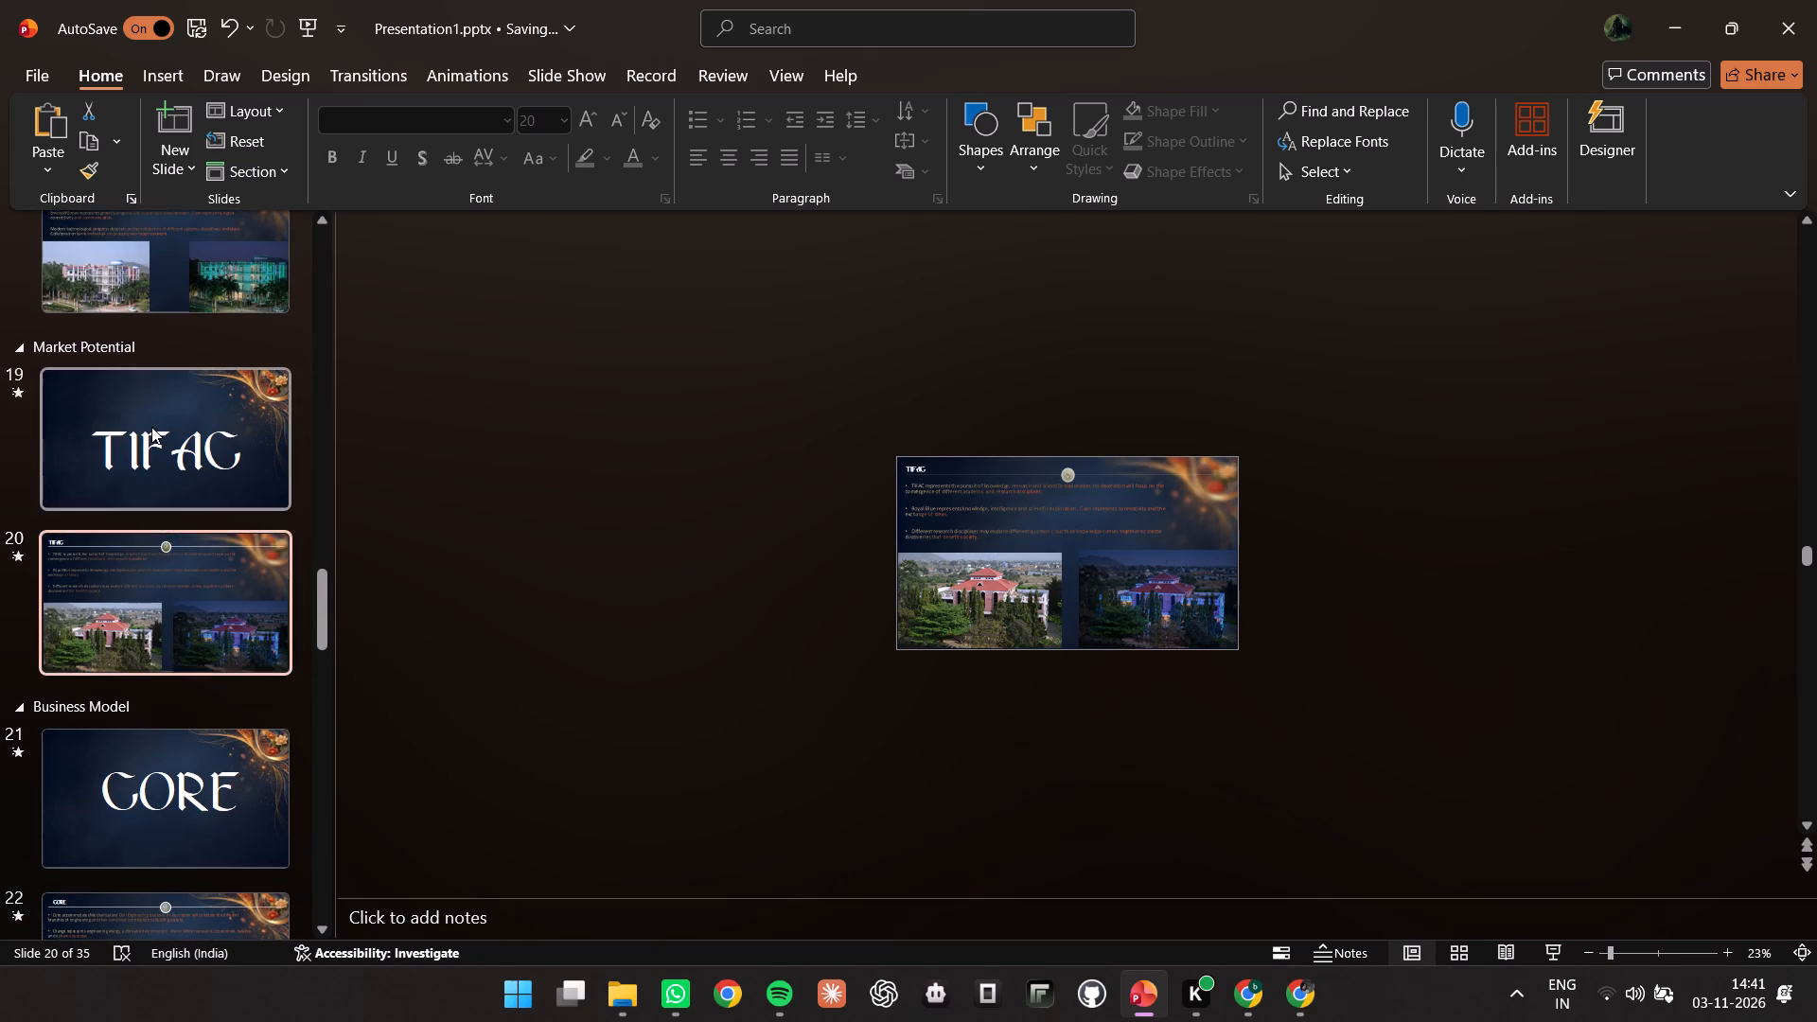
pyautogui.click(151, 427)
pyautogui.scroll(3, 151, 429)
pyautogui.click(149, 447)
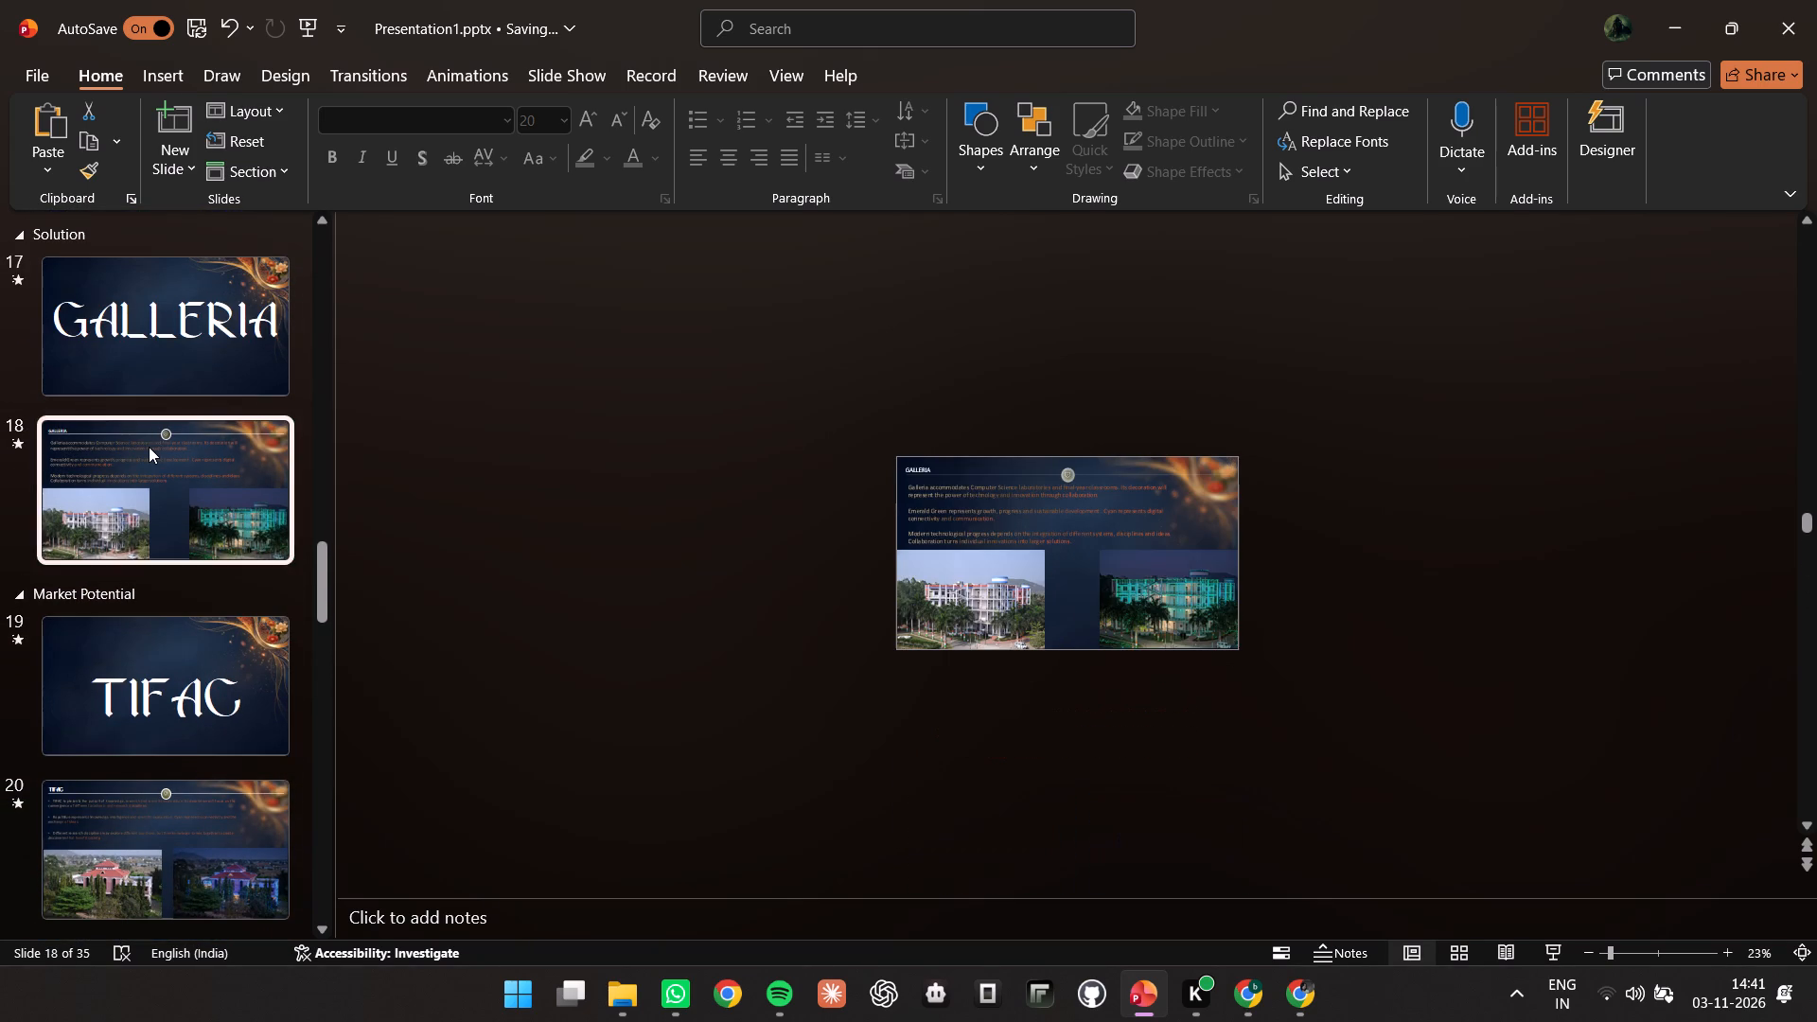
pyautogui.click(162, 339)
pyautogui.scroll(5, 159, 366)
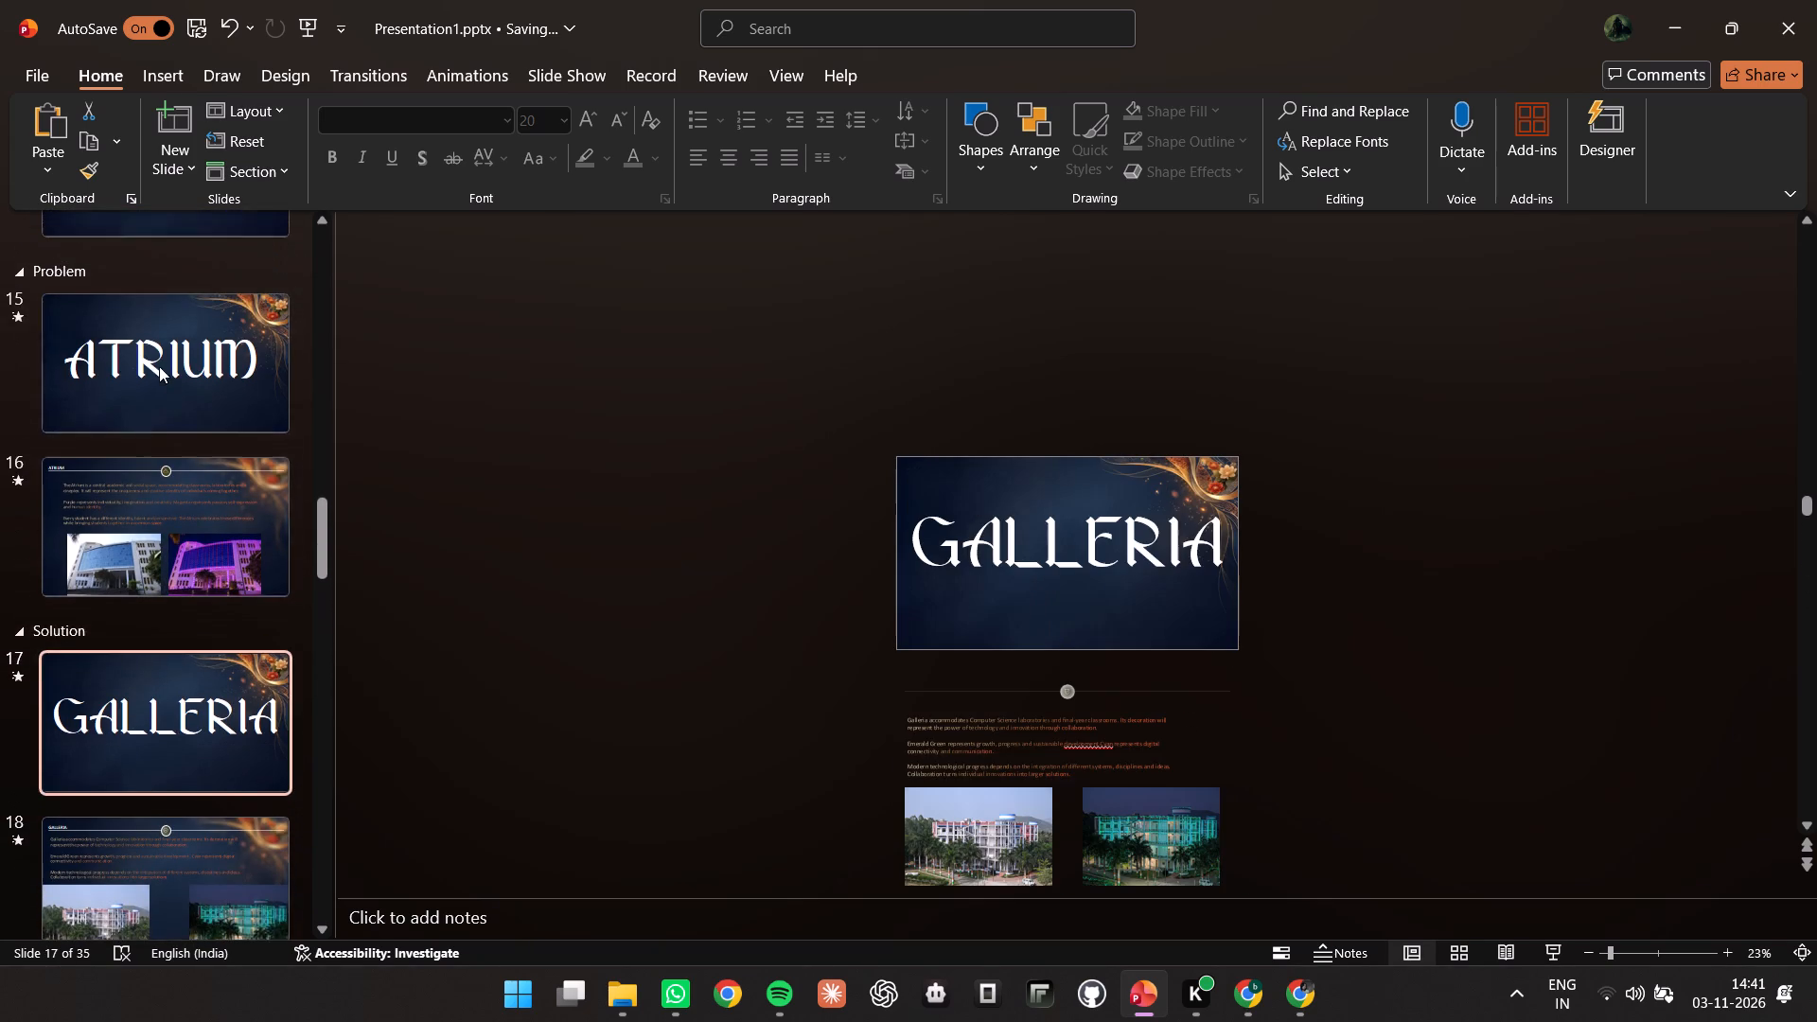
pyautogui.click(151, 549)
pyautogui.click(122, 388)
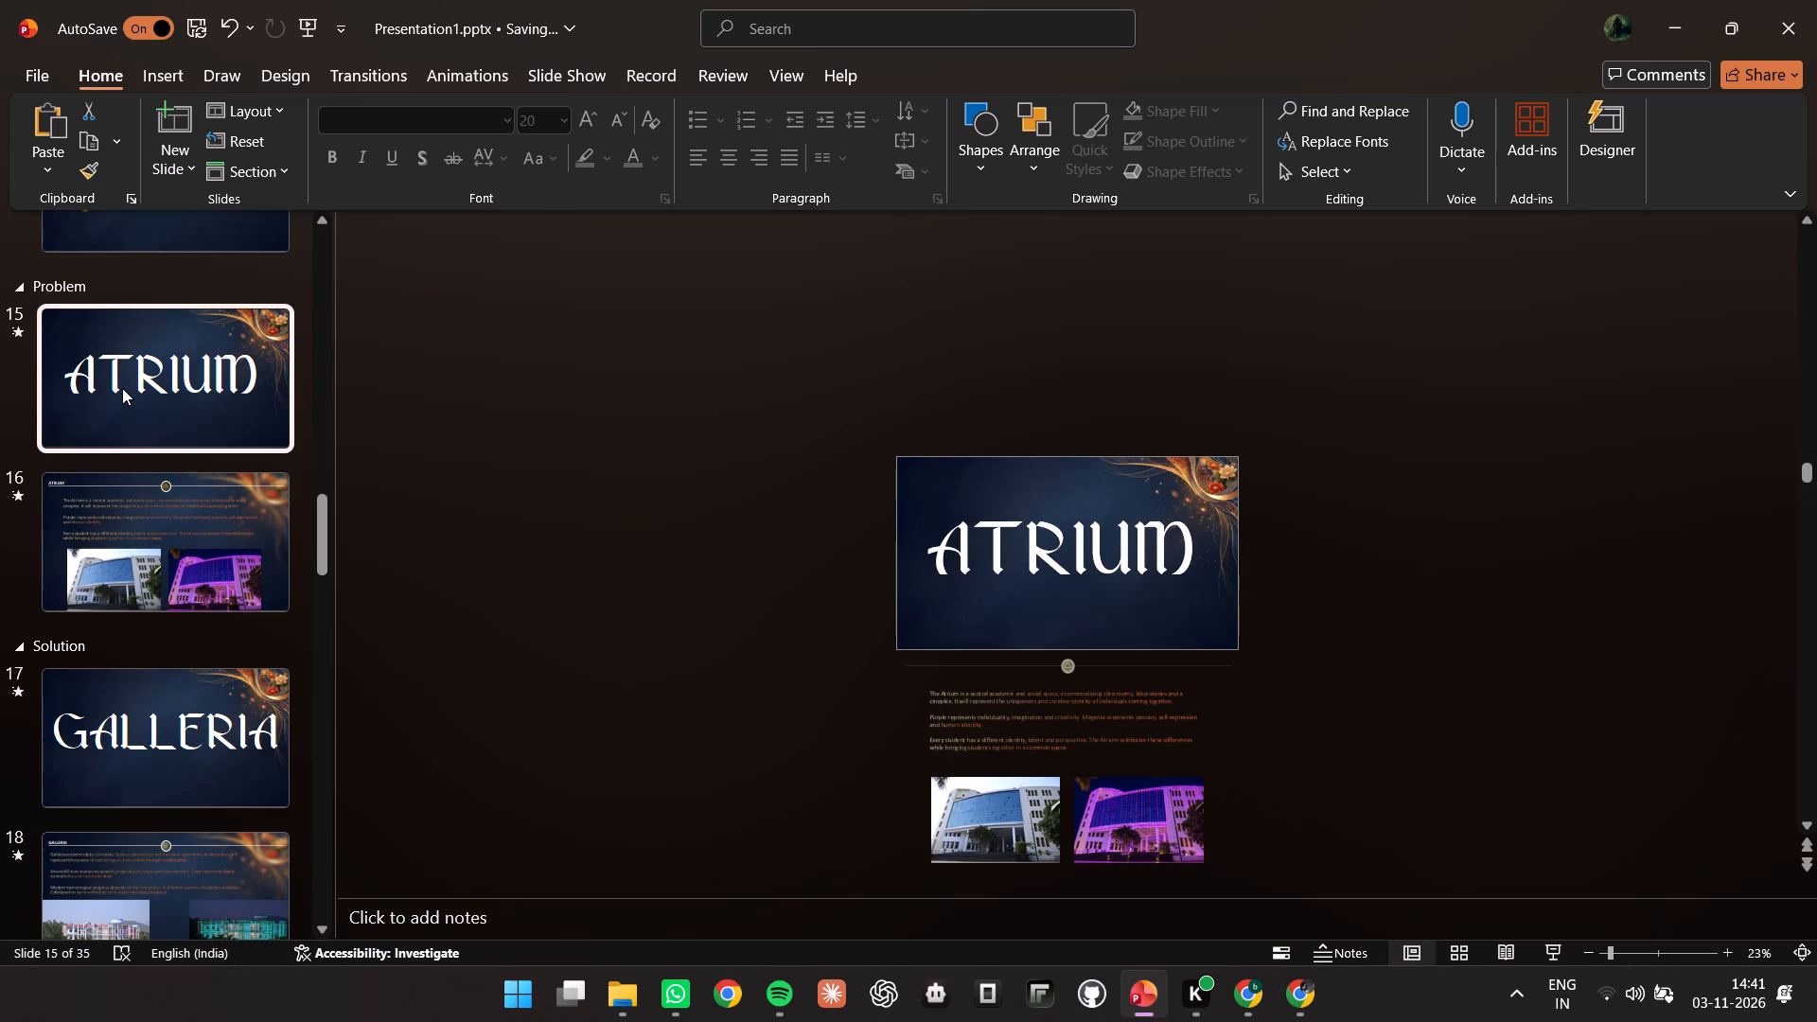
pyautogui.scroll(5, 143, 423)
# Delete the placeholder mission text and the small logo-and-name group below it from slide 14.
pyautogui.click(172, 527)
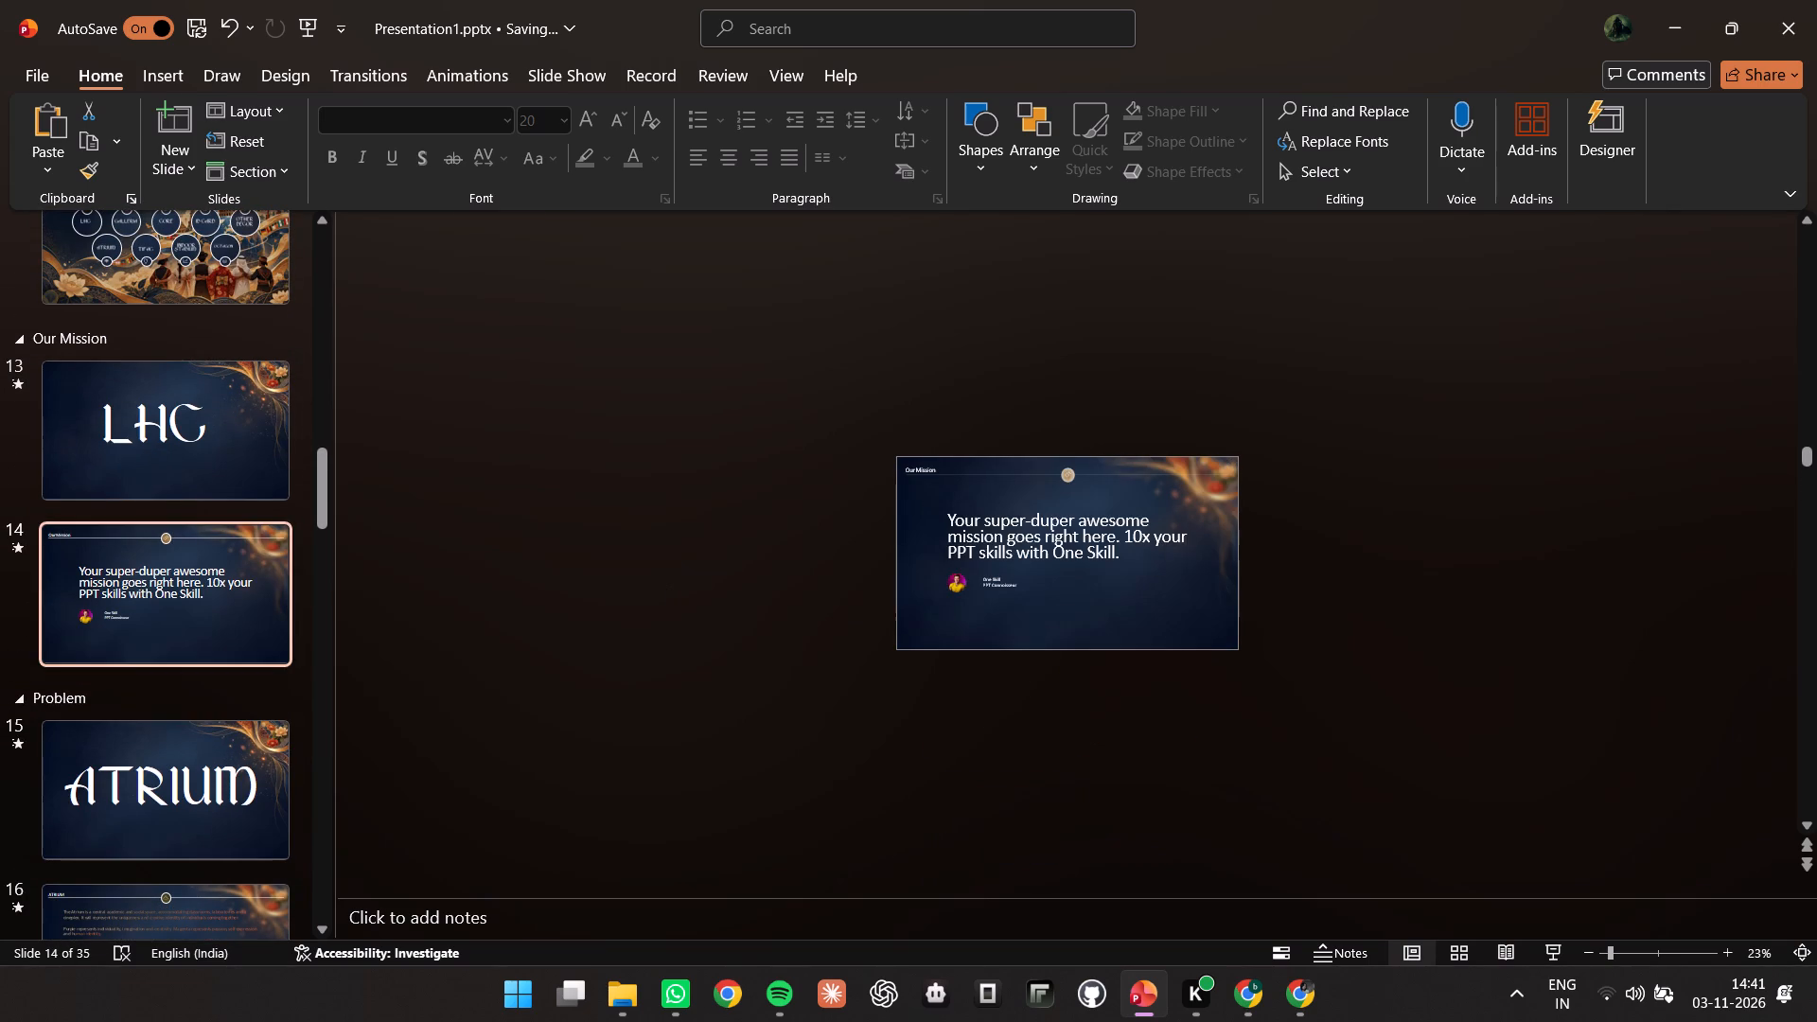
pyautogui.click(1056, 539)
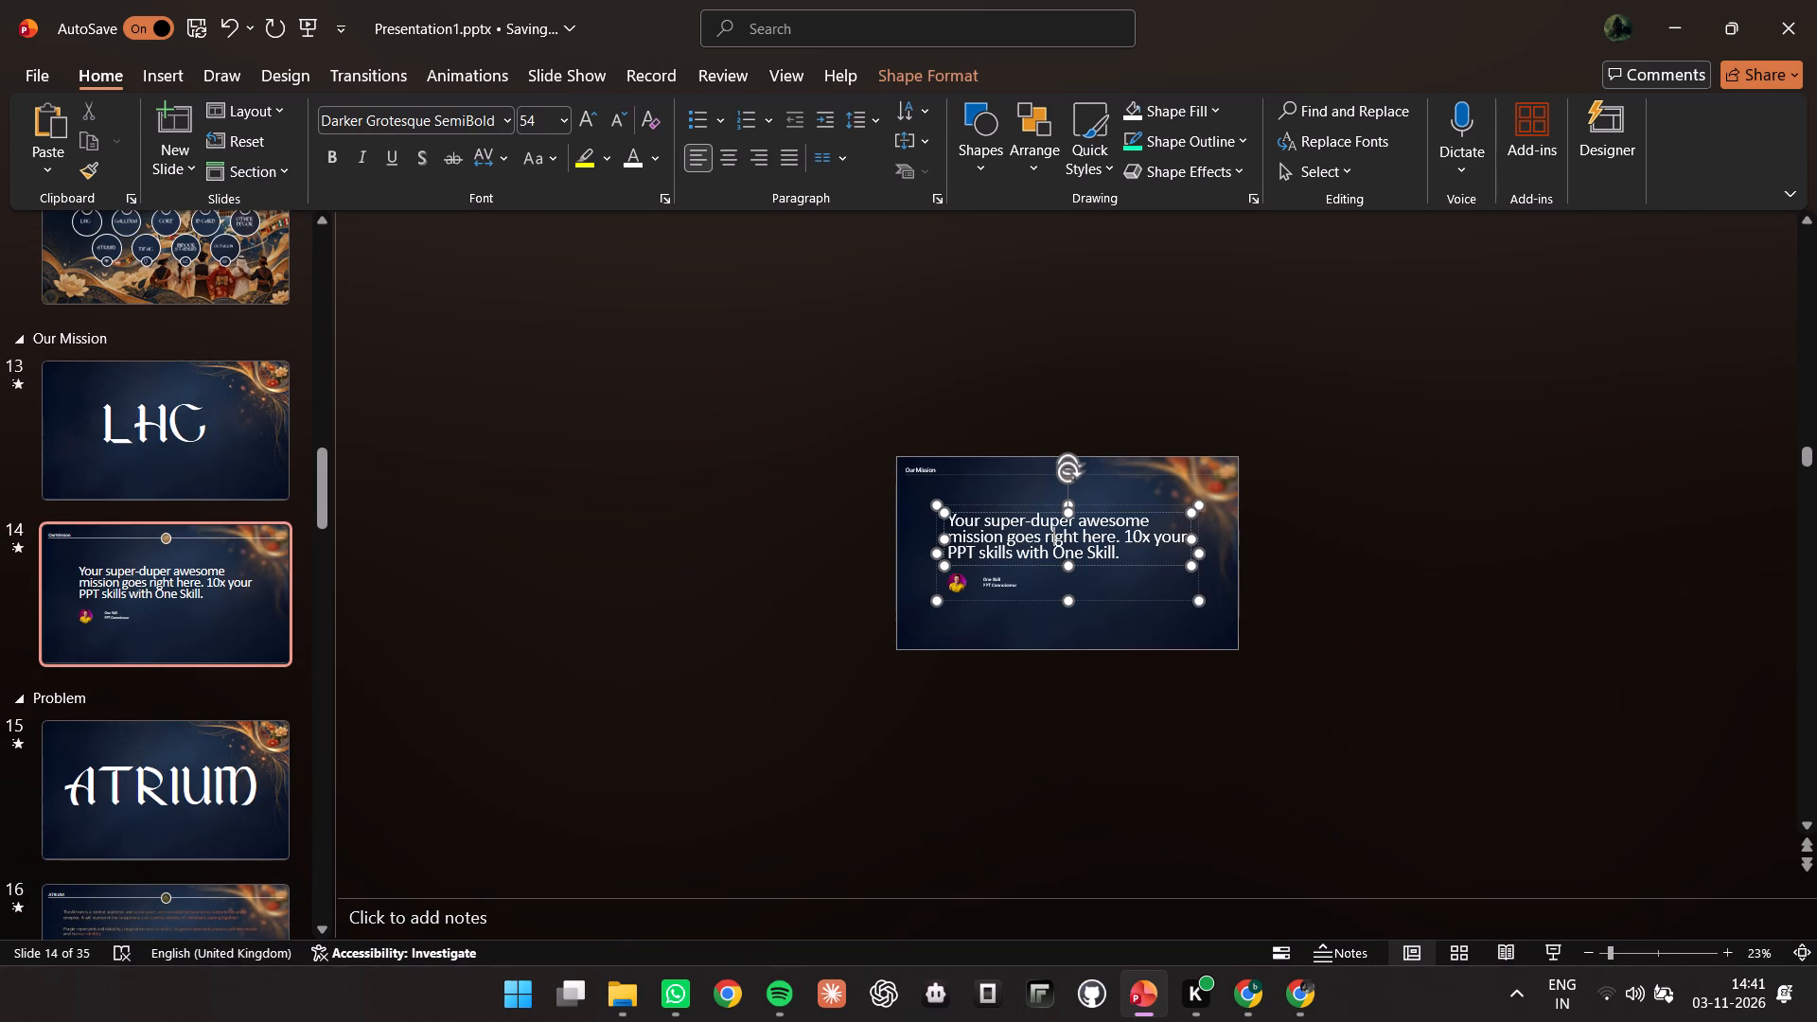
pyautogui.hotkey('ctrl', 'a')
pyautogui.press('Delete')
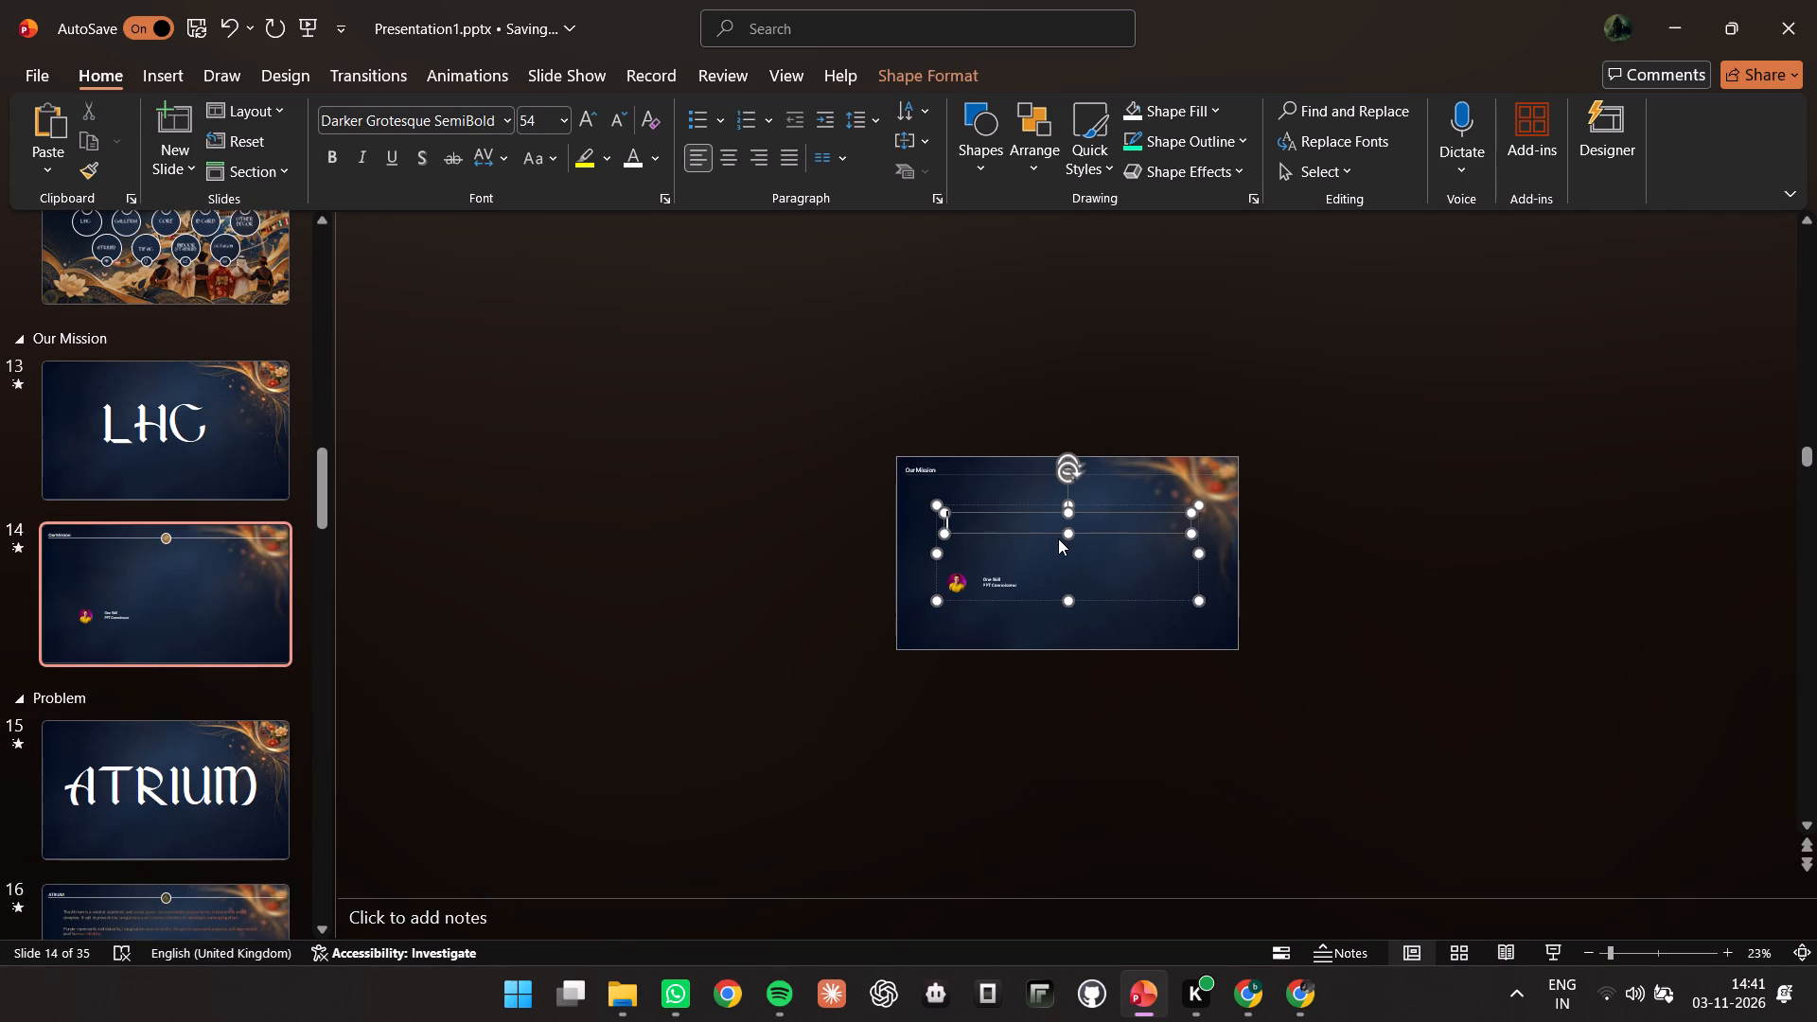
pyautogui.click(1047, 514)
pyautogui.press('Delete')
pyautogui.click(949, 597)
pyautogui.click(971, 569)
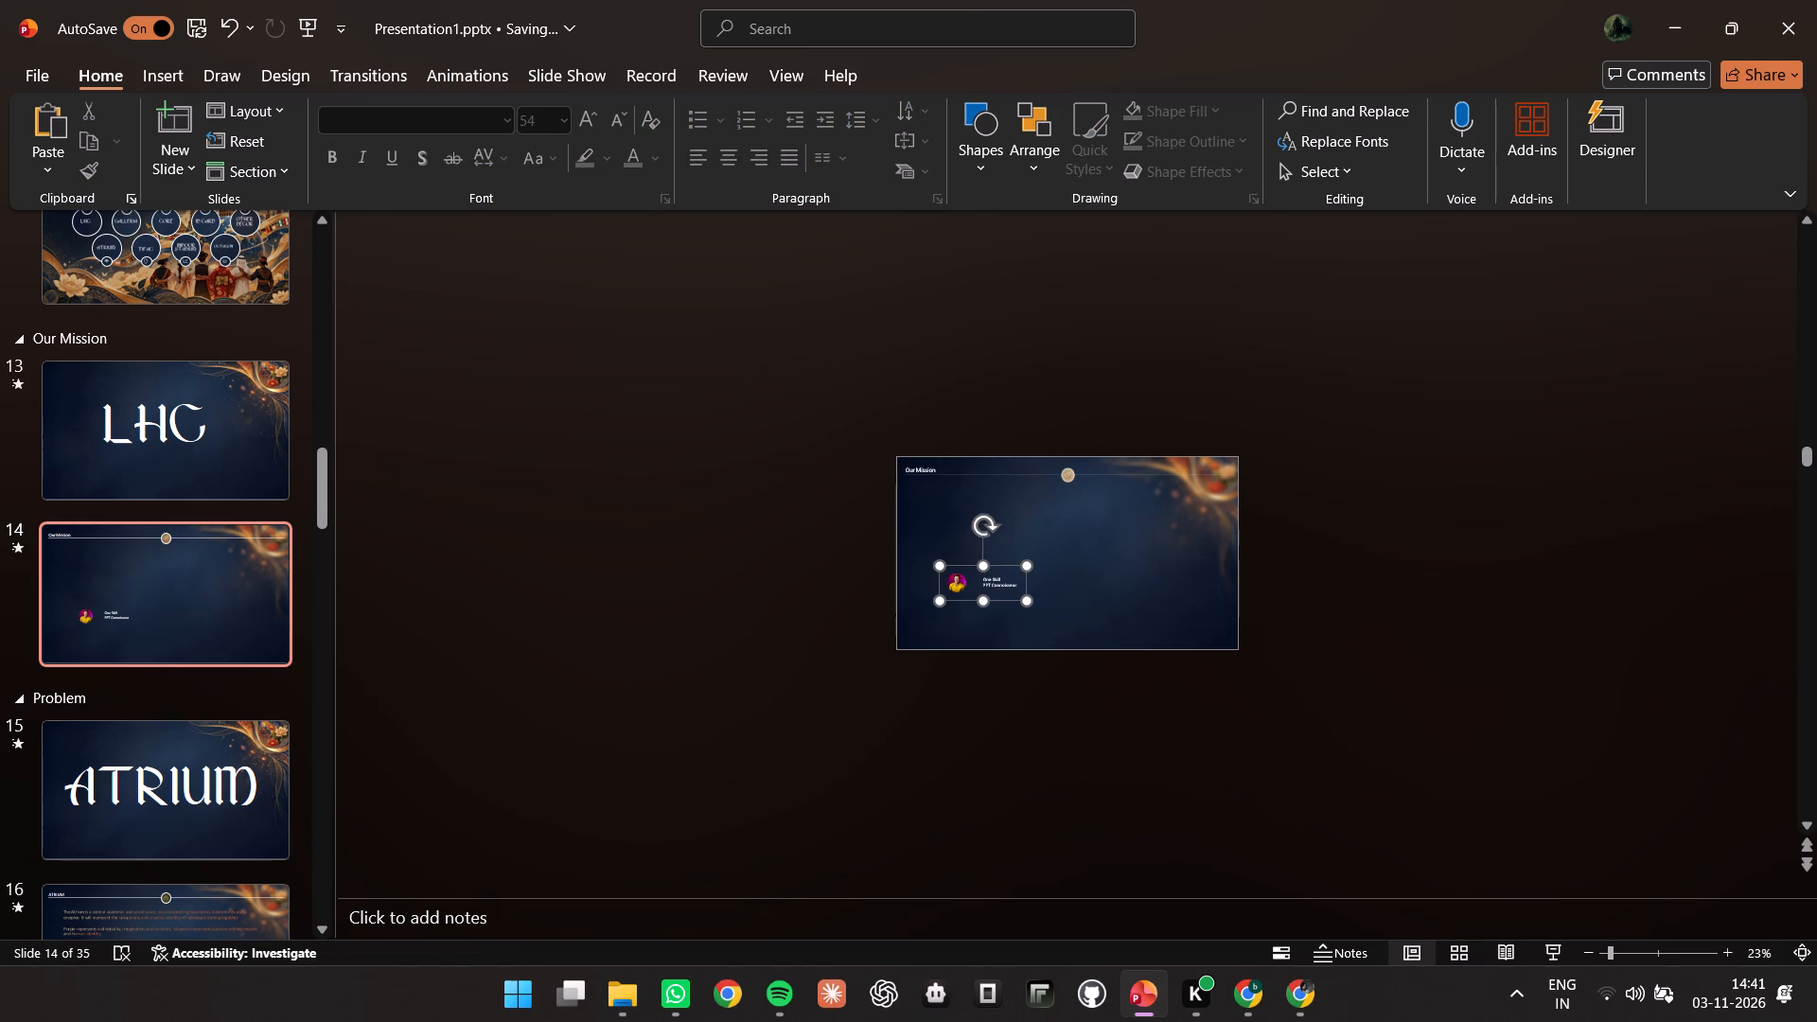
pyautogui.click(969, 568)
pyautogui.press('Delete')
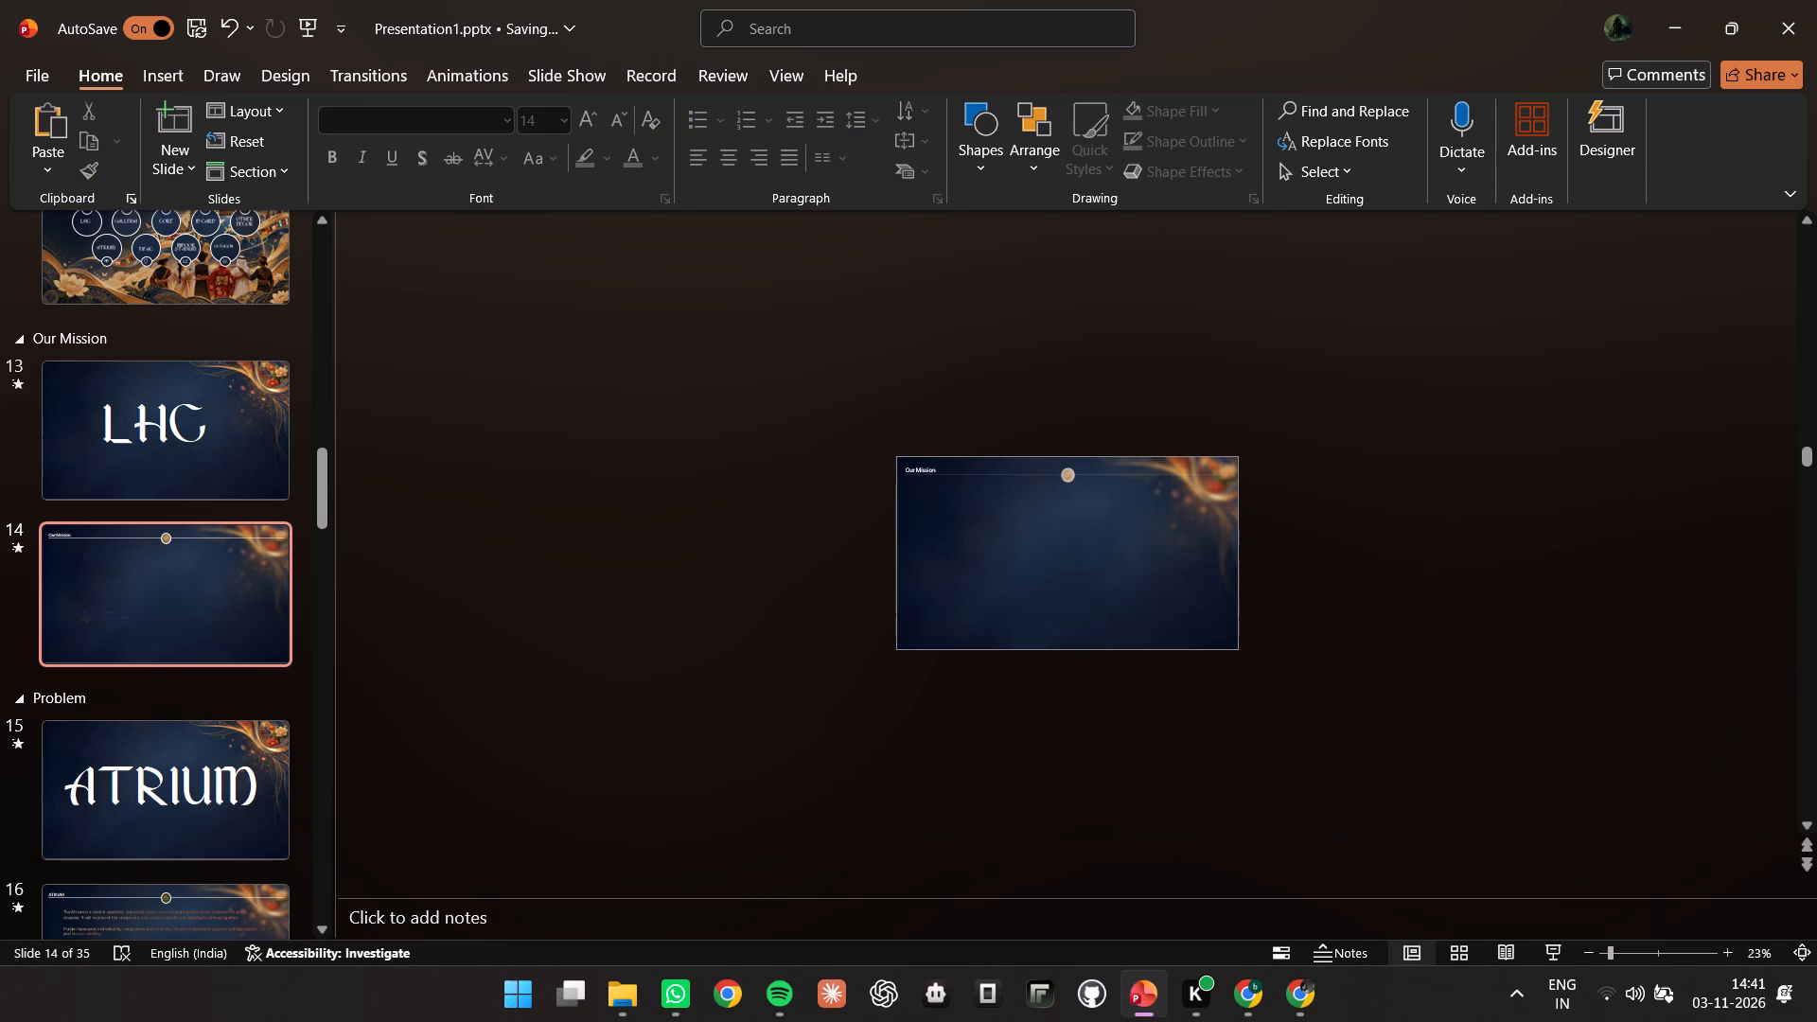
# Separate the word Mission from the slide 14 heading and delete it along with its text box.
pyautogui.click(1643, 952)
pyautogui.click(627, 284)
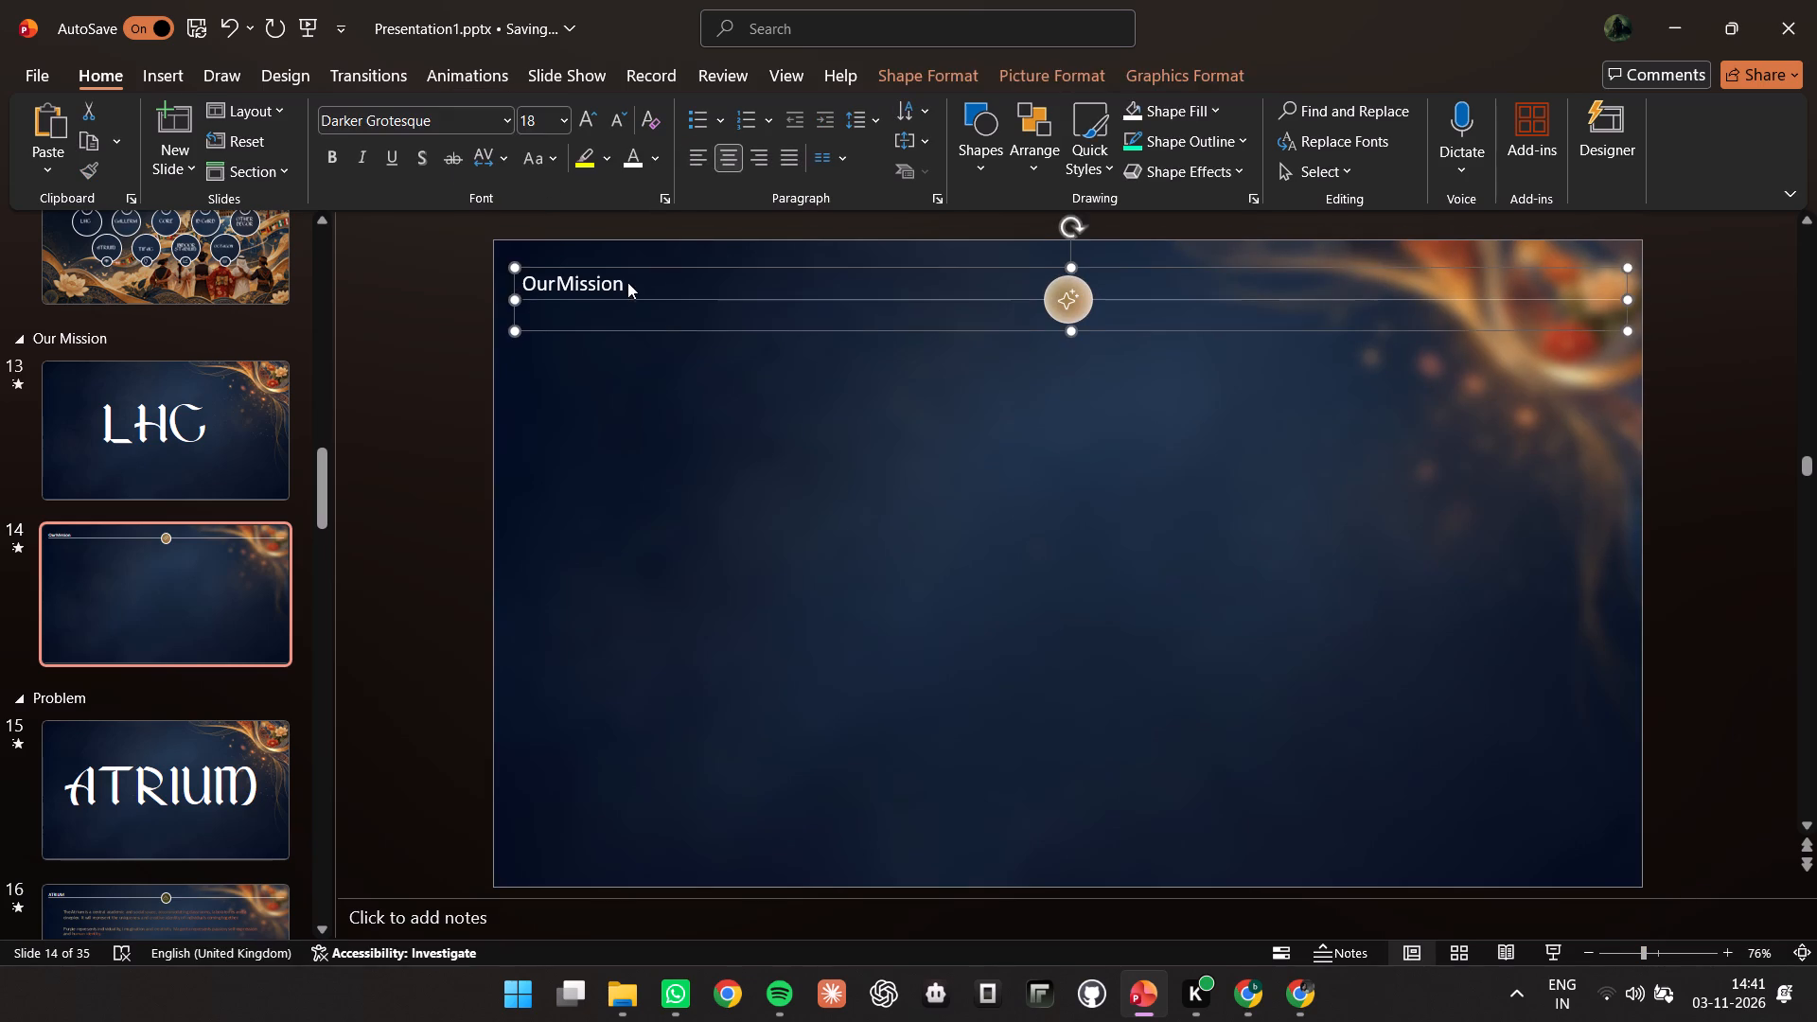
pyautogui.click(626, 277)
pyautogui.click(627, 265)
pyautogui.click(610, 274)
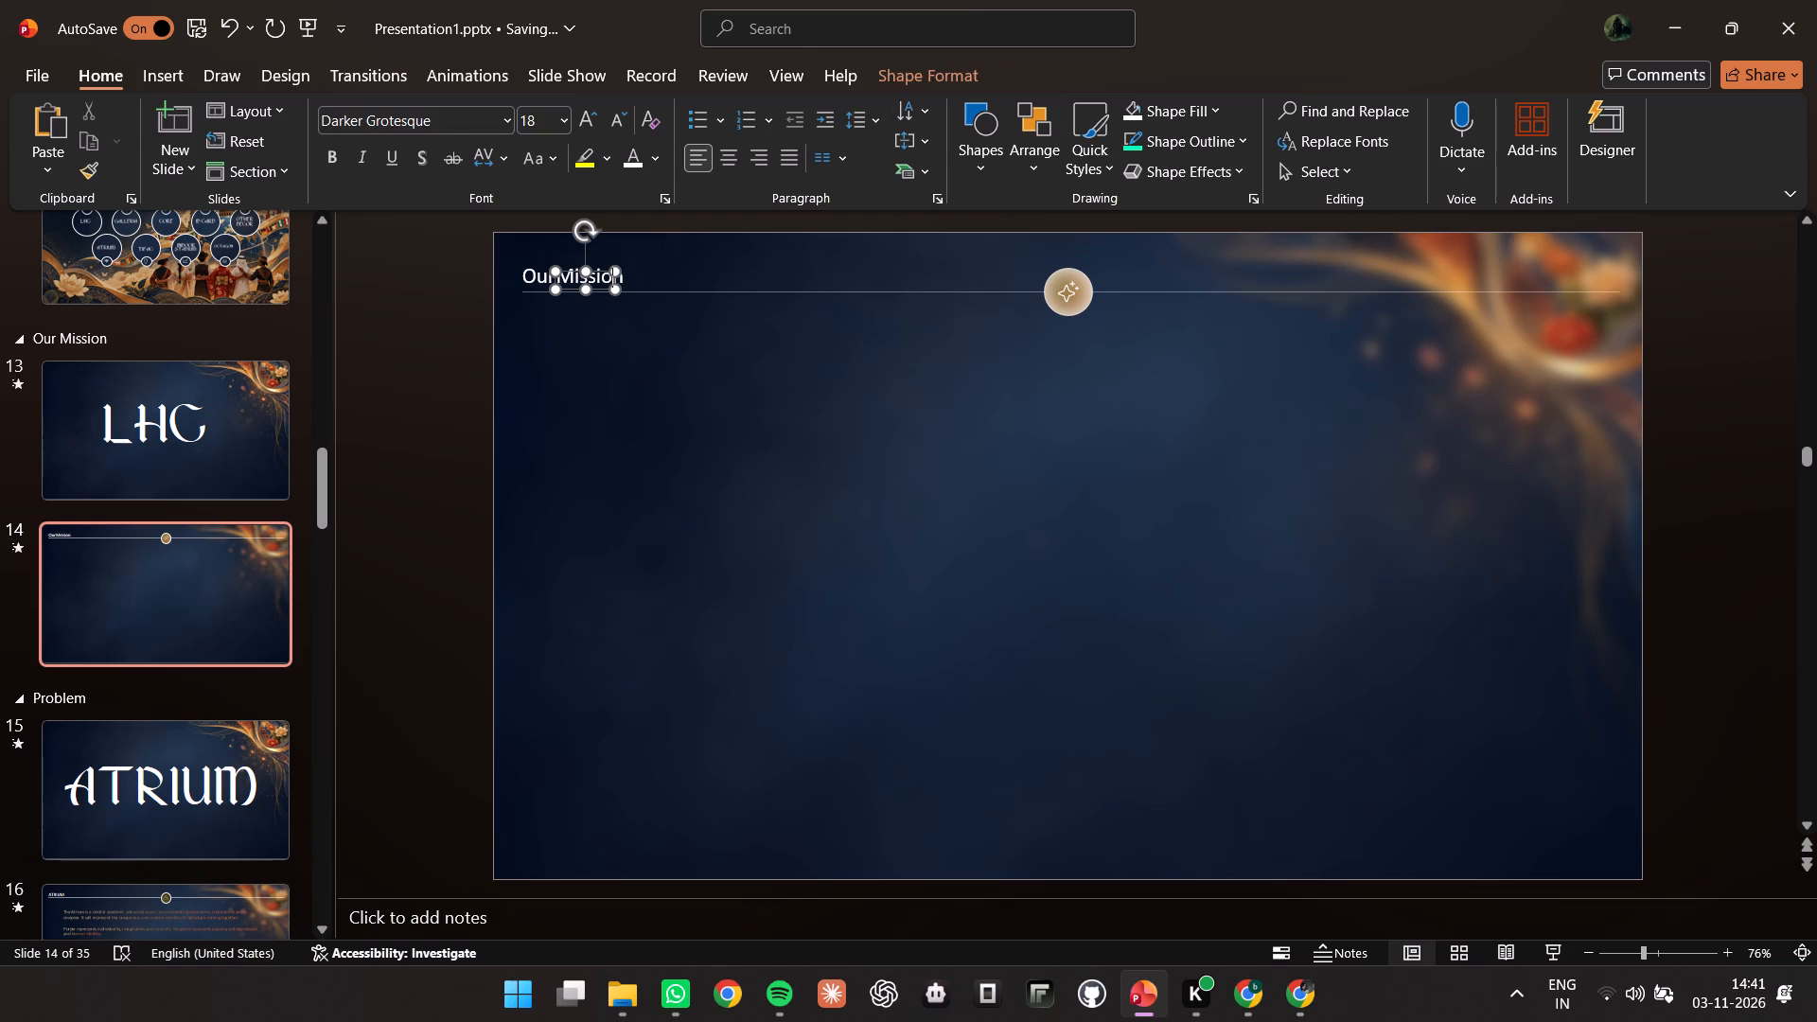
pyautogui.moveTo(568, 272); pyautogui.dragTo(591, 272)
pyautogui.click(603, 280)
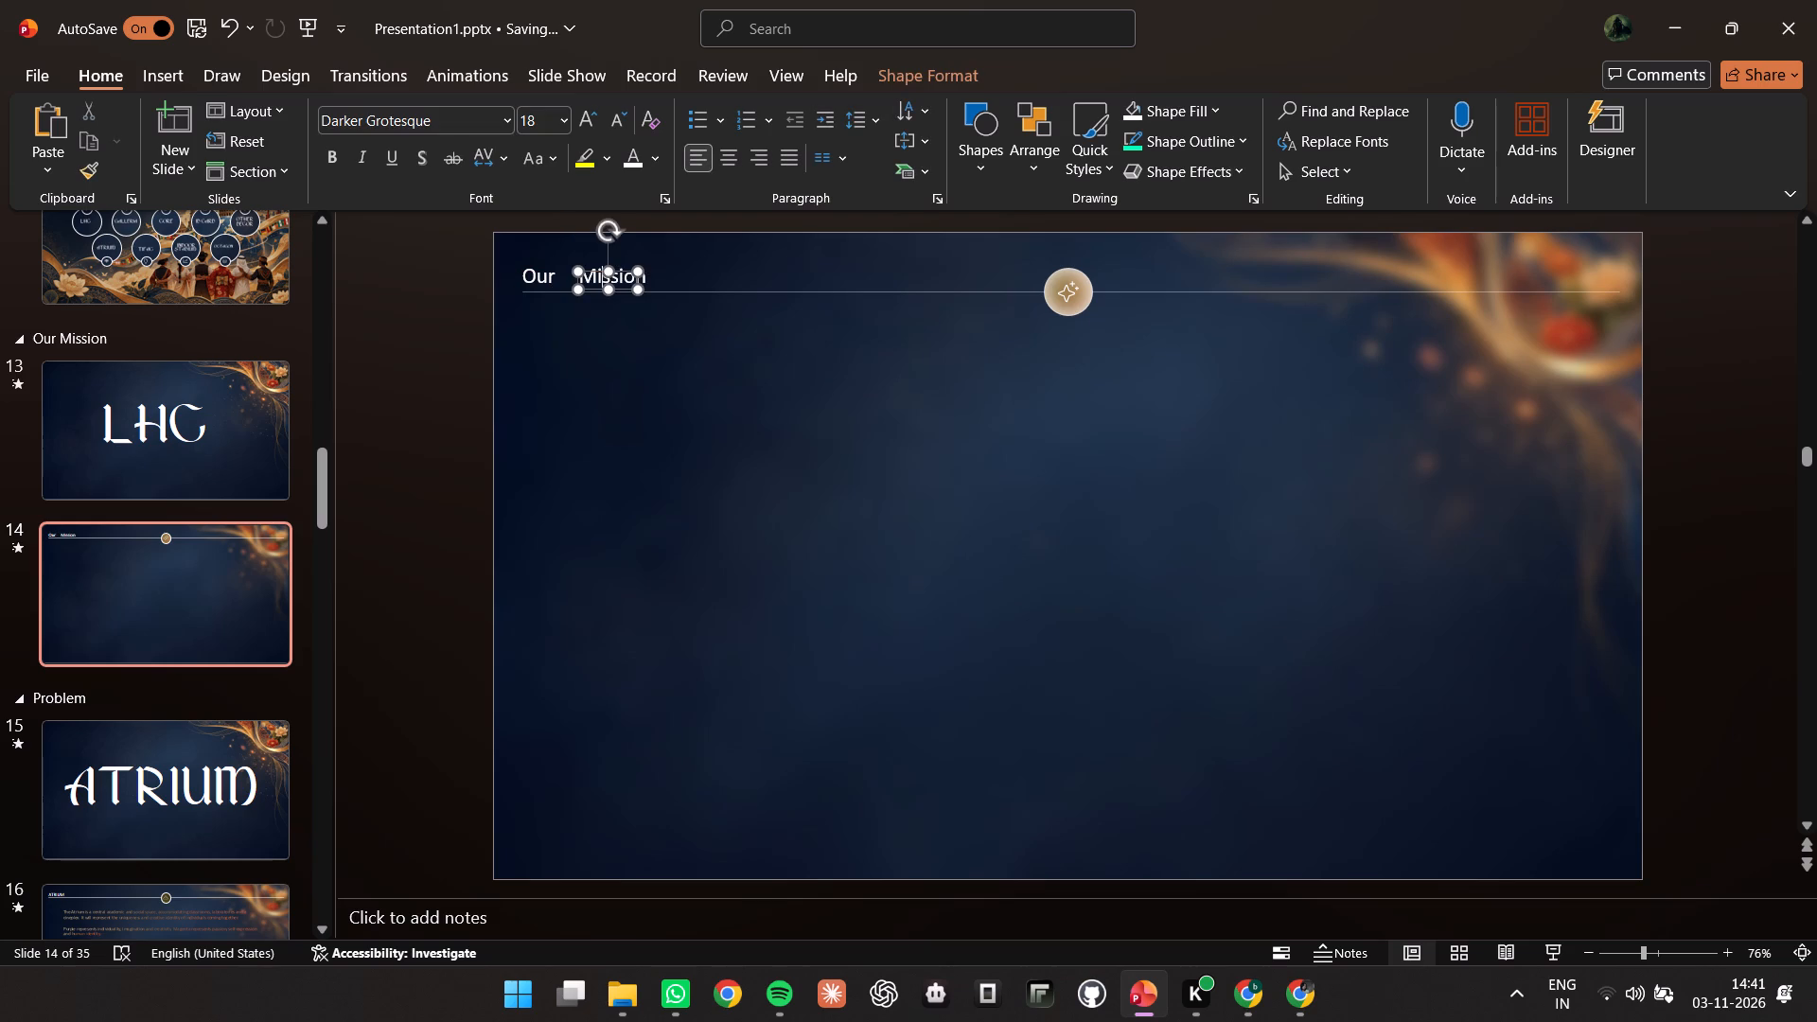
pyautogui.hotkey('ctrl', 'a')
pyautogui.press('BackSpace')
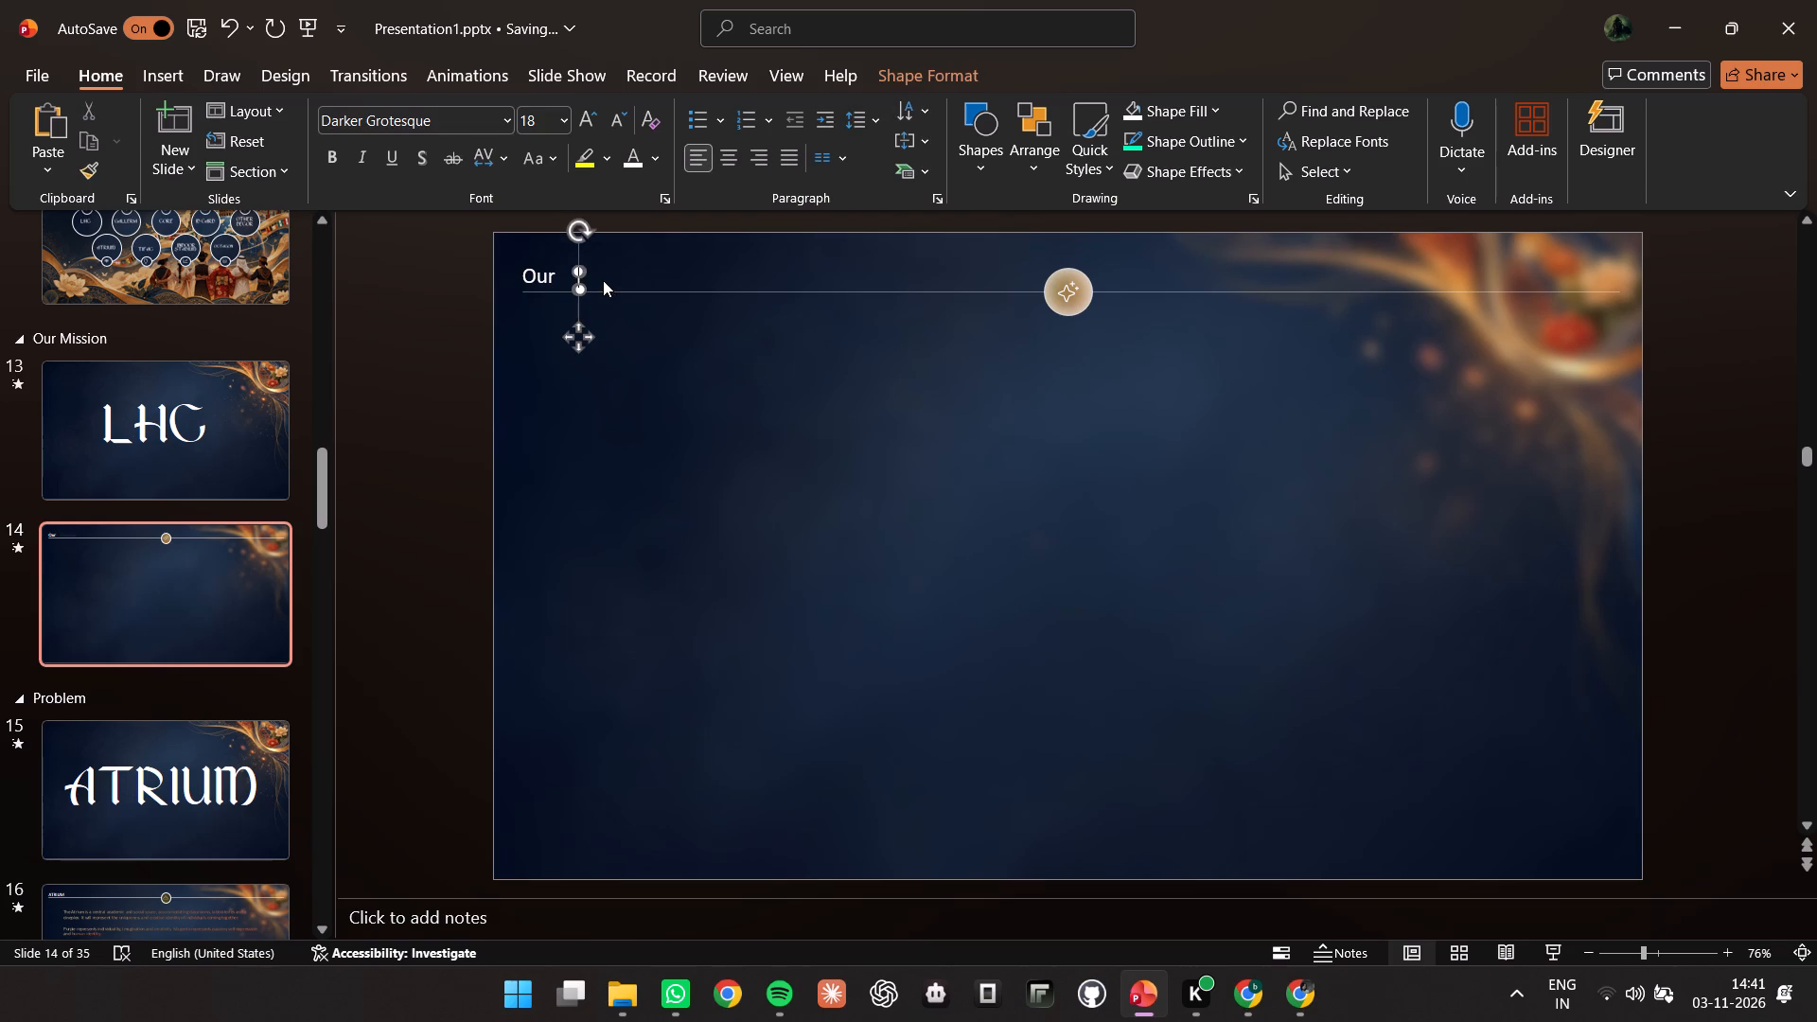
pyautogui.click(575, 276)
pyautogui.press('Delete')
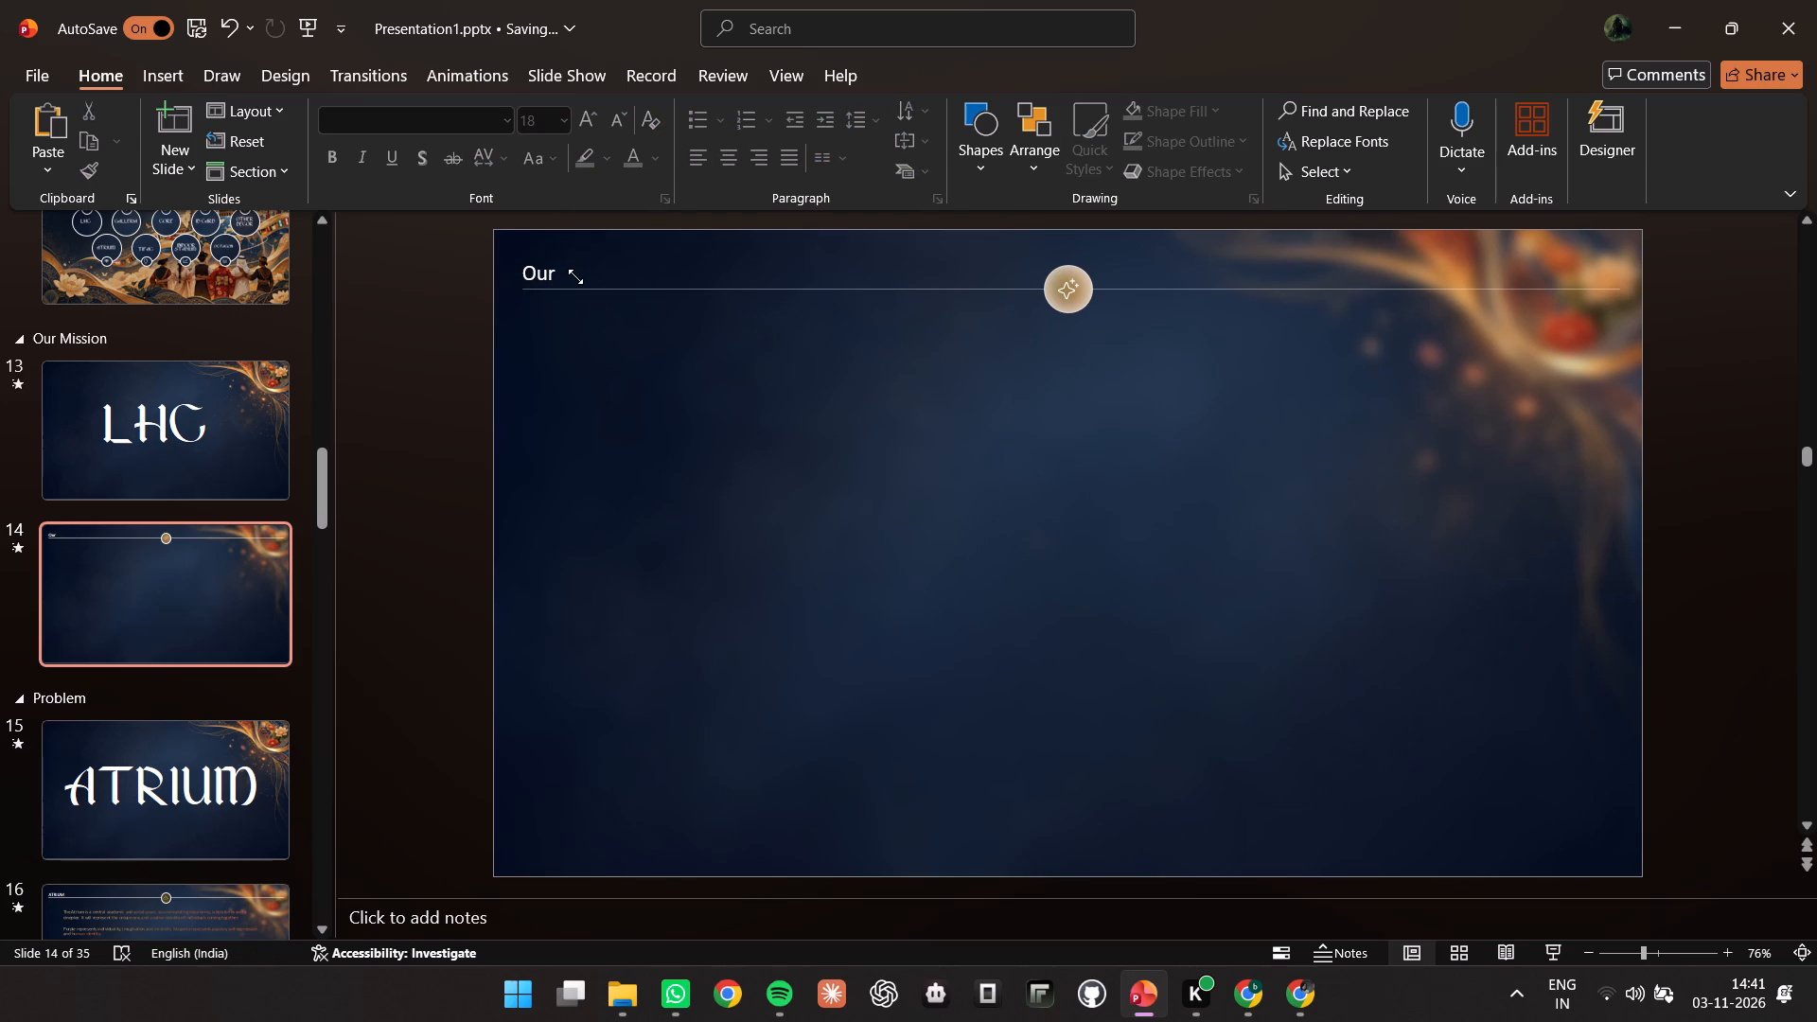
# Replace the remaining heading word Our on slide 14 with LHC.
pyautogui.click(555, 271)
pyautogui.press('Right')
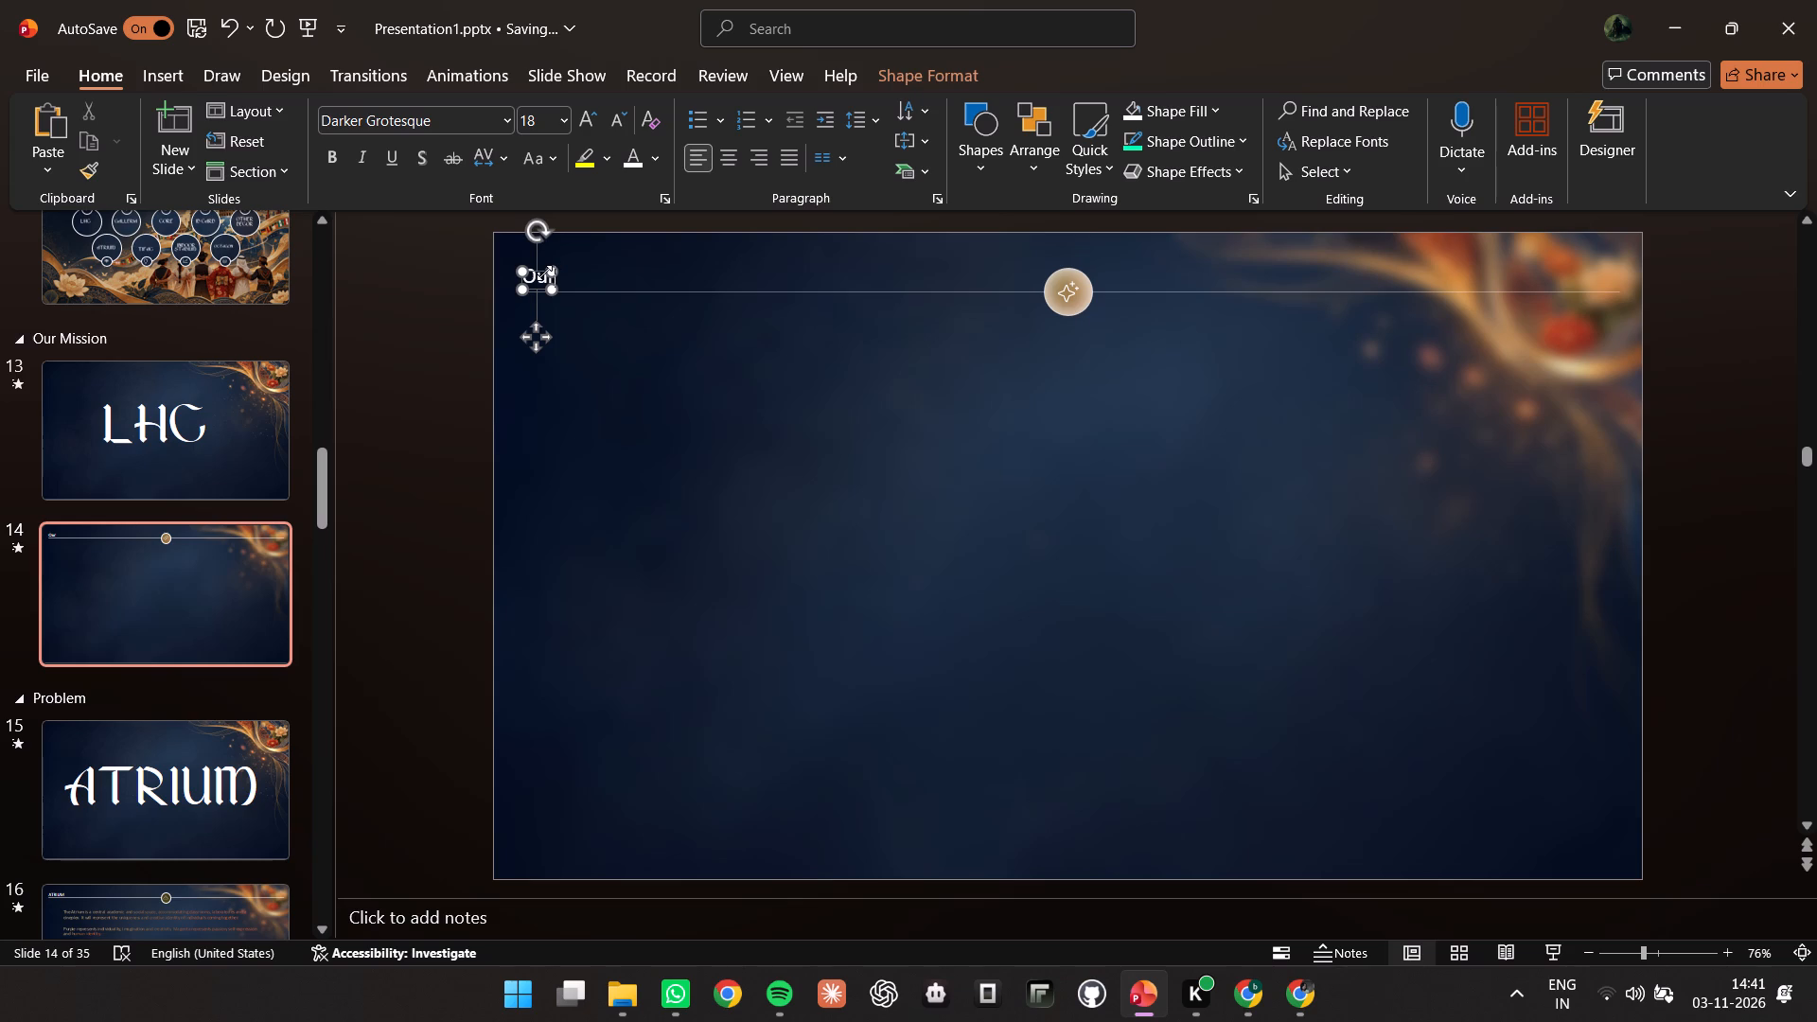
pyautogui.hotkey('ctrl', 'a')
pyautogui.write('LHC')
# Set the LHC heading's font on slide 14 to SHAKA.
pyautogui.click(512, 116)
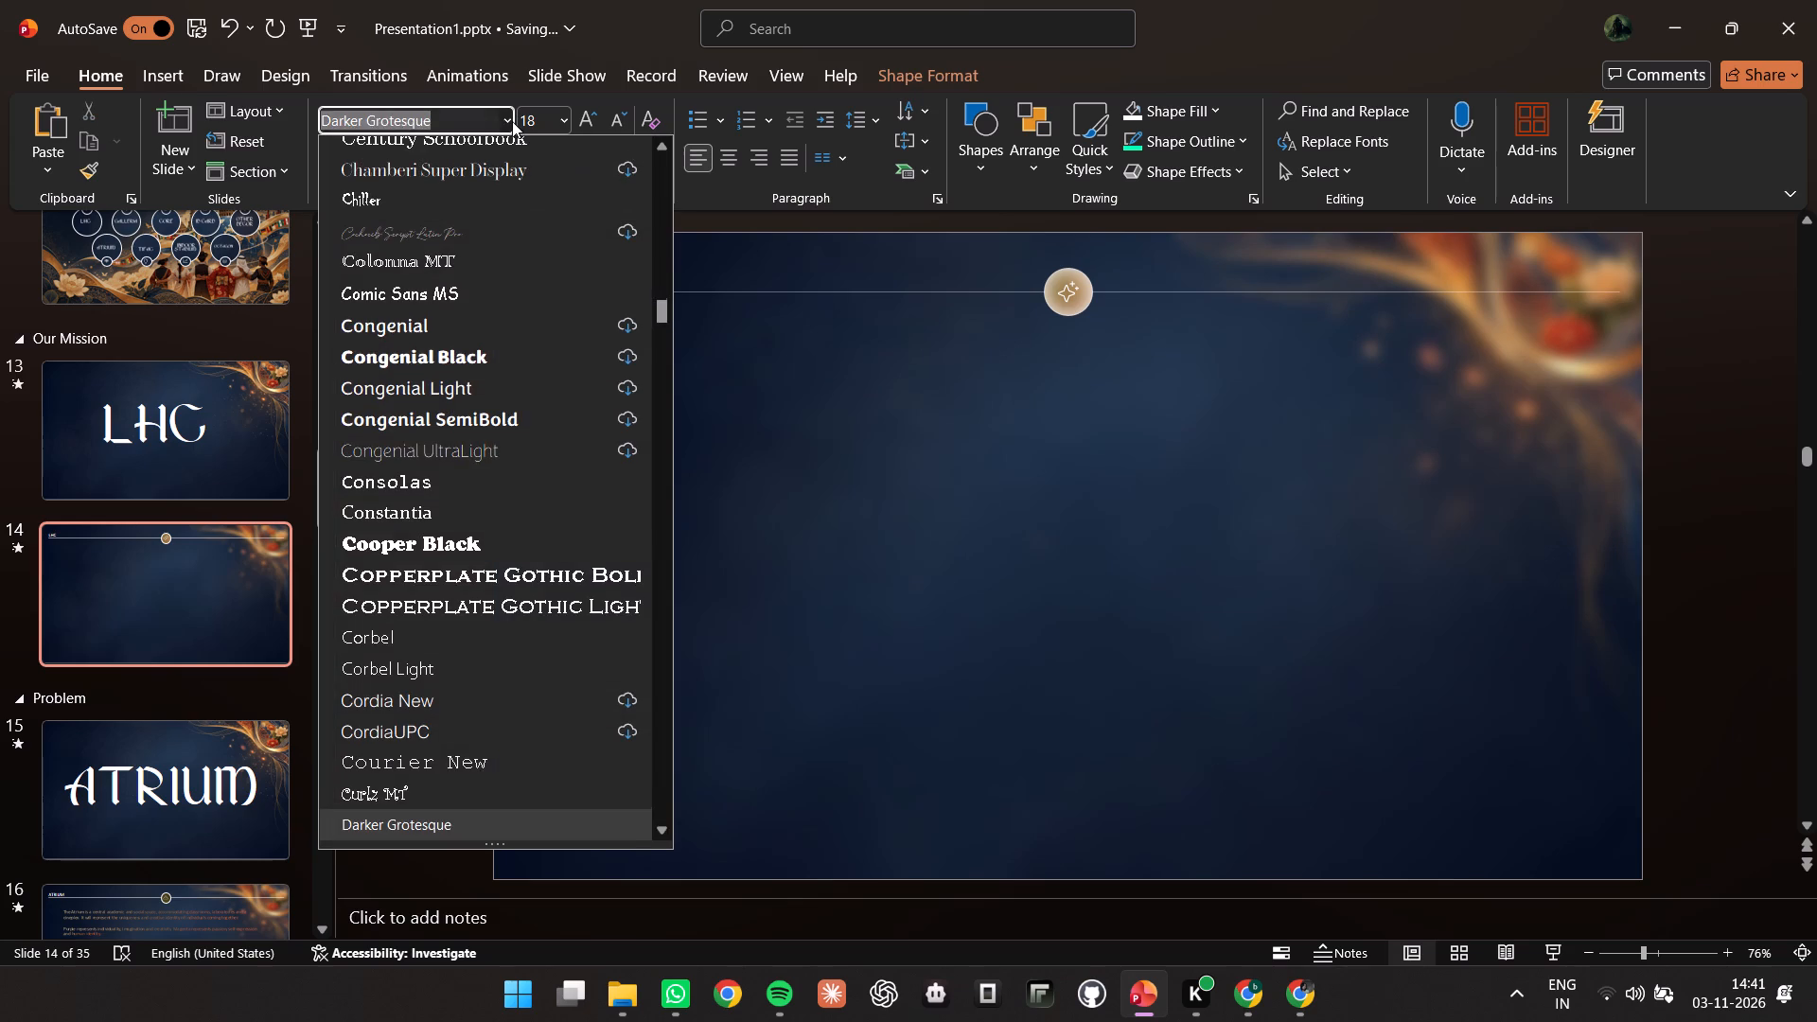
pyautogui.press('s')
pyautogui.press('Return')
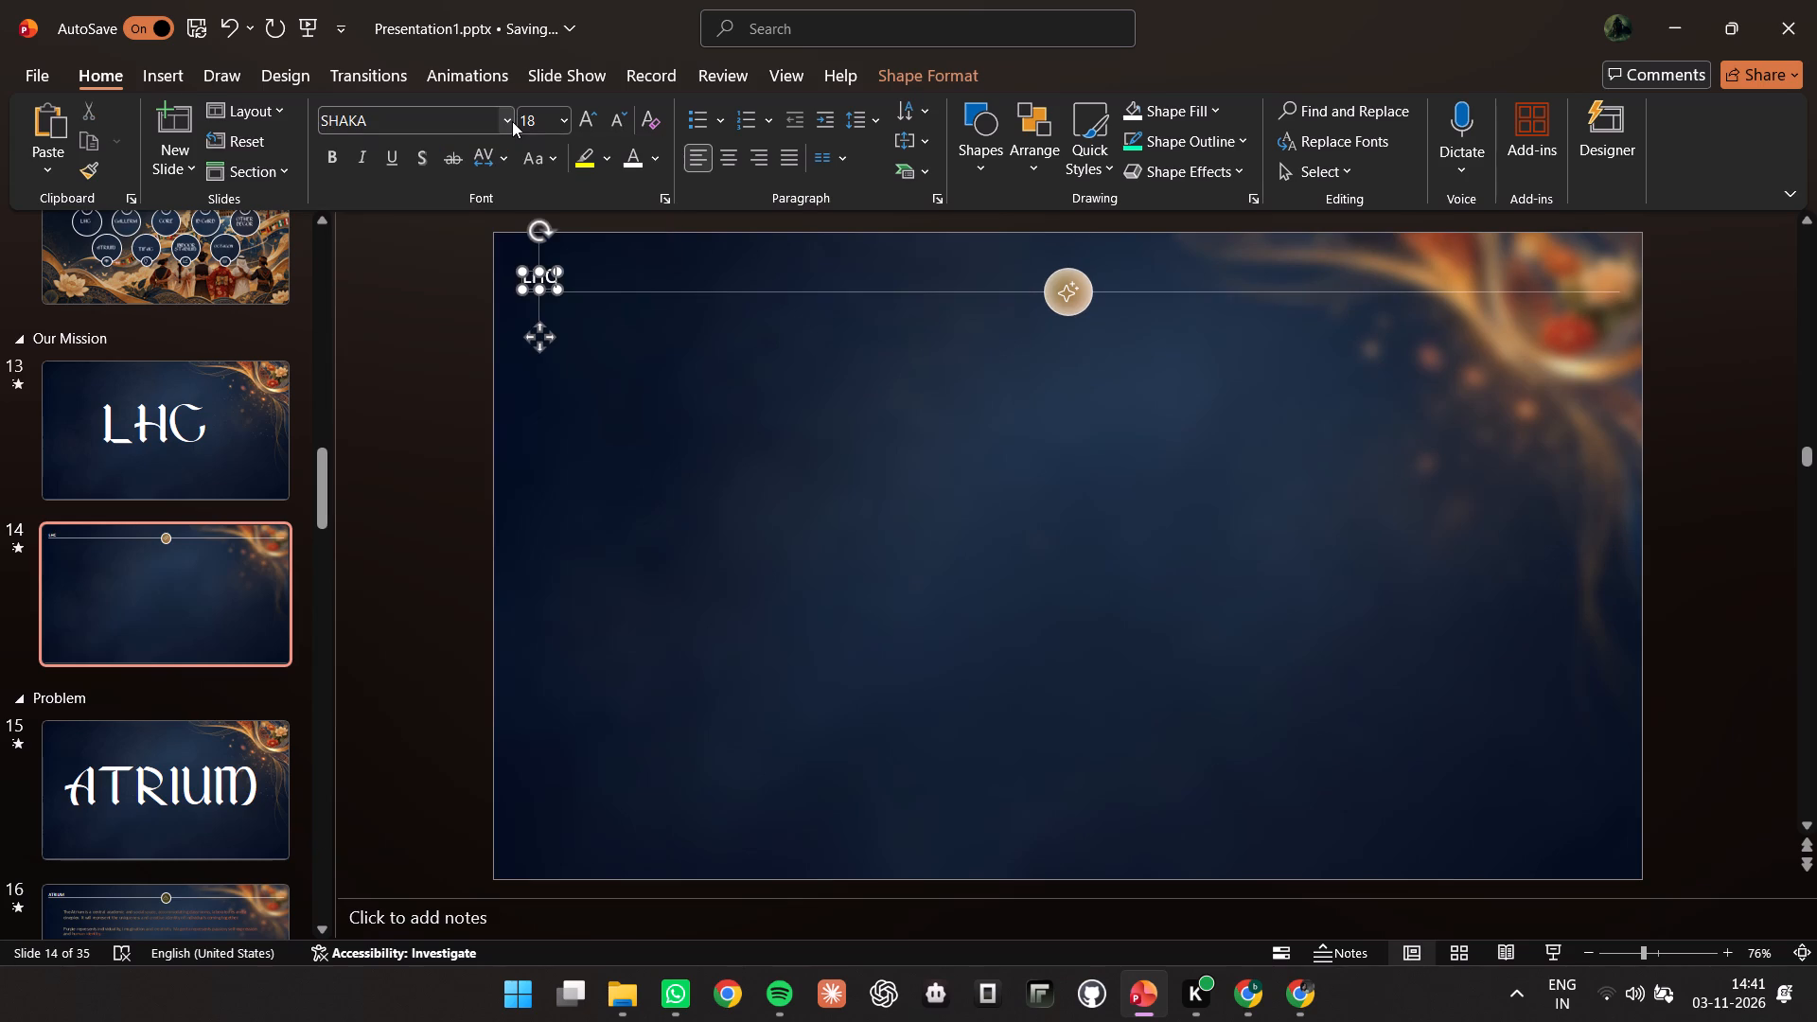
pyautogui.click(543, 430)
pyautogui.click(533, 273)
pyautogui.hotkey('ctrl', 'a')
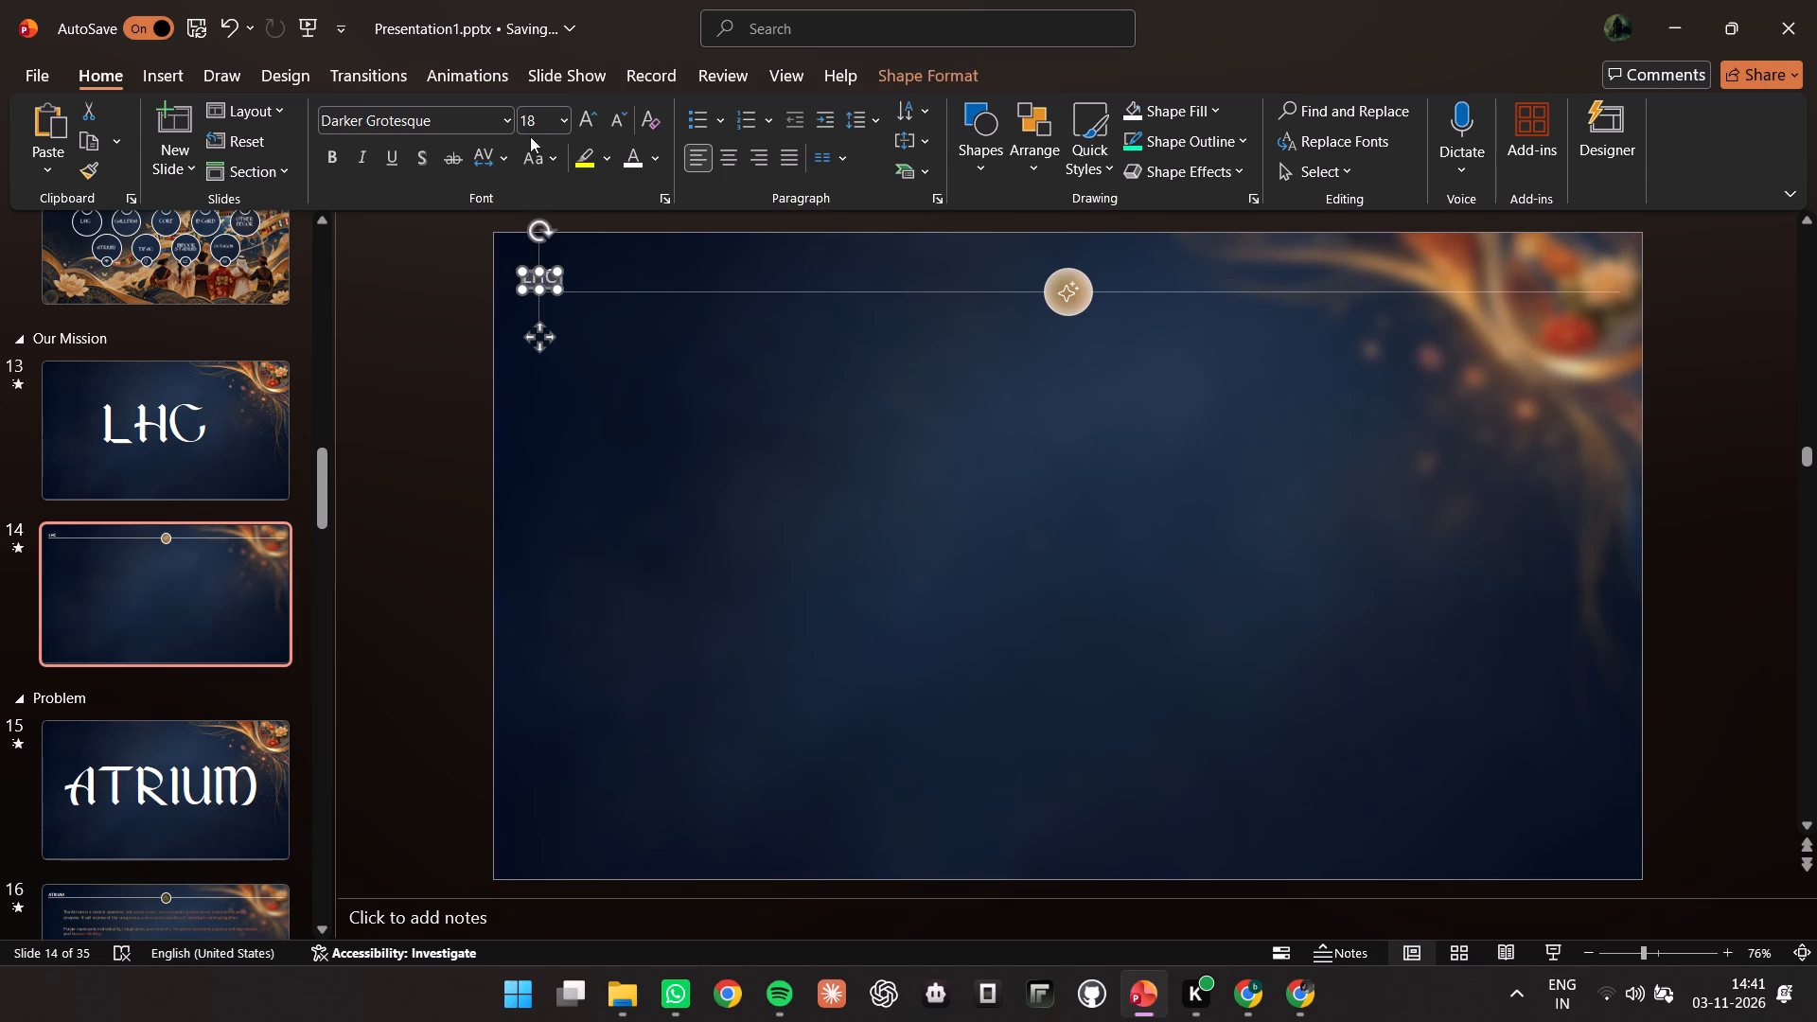
pyautogui.click(503, 110)
pyautogui.write('sh')
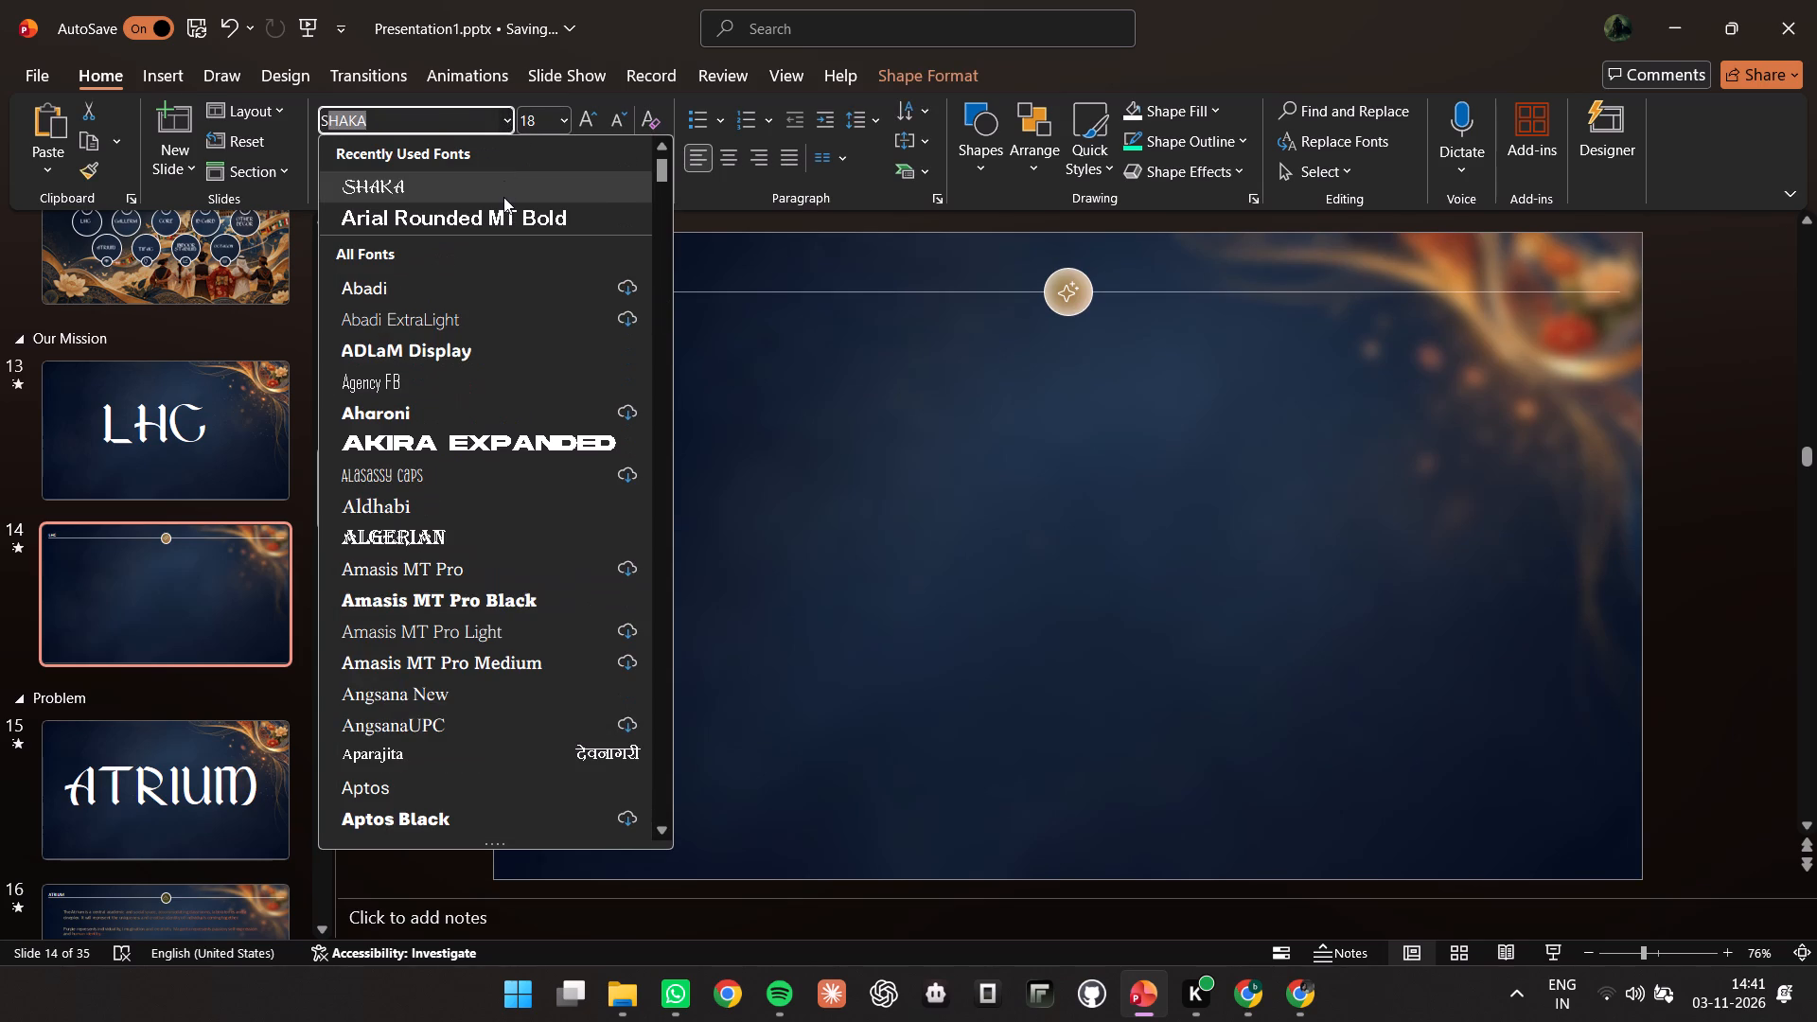
pyautogui.click(500, 197)
pyautogui.click(520, 399)
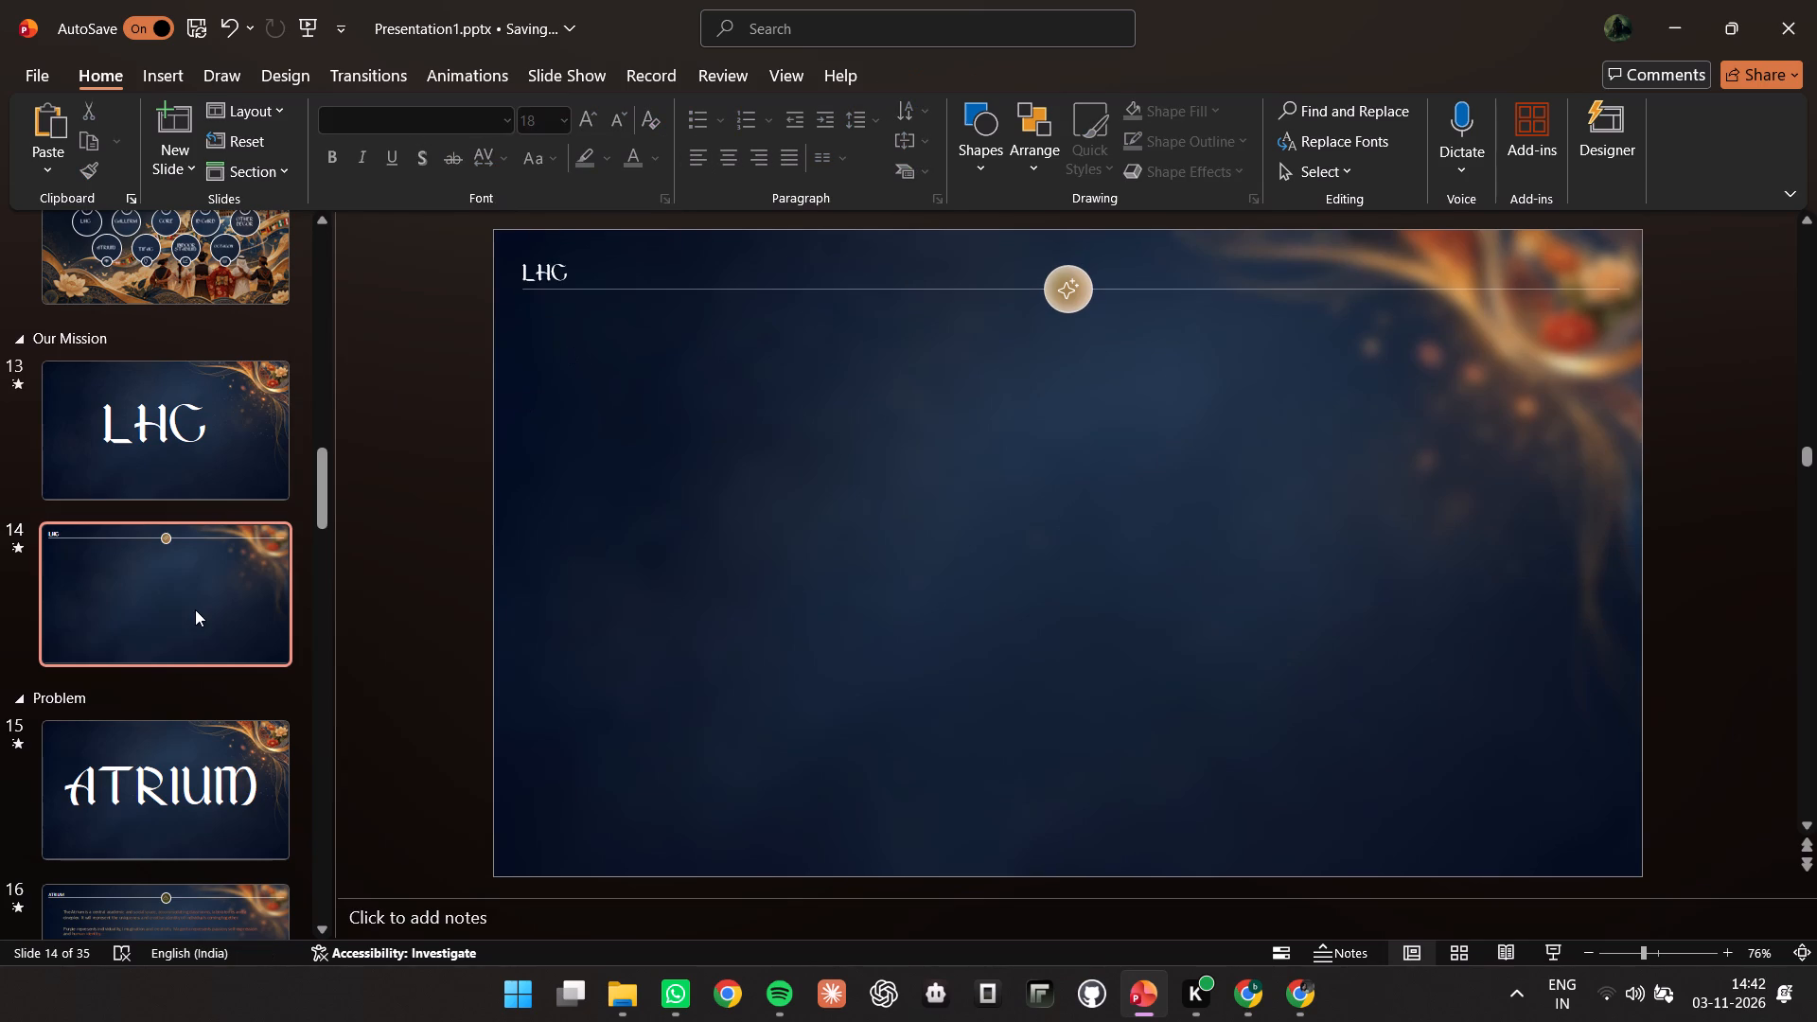
# Delete slide 33, which holds the leftover Octagon description text.
pyautogui.click(196, 608)
pyautogui.scroll(-11, 119, 719)
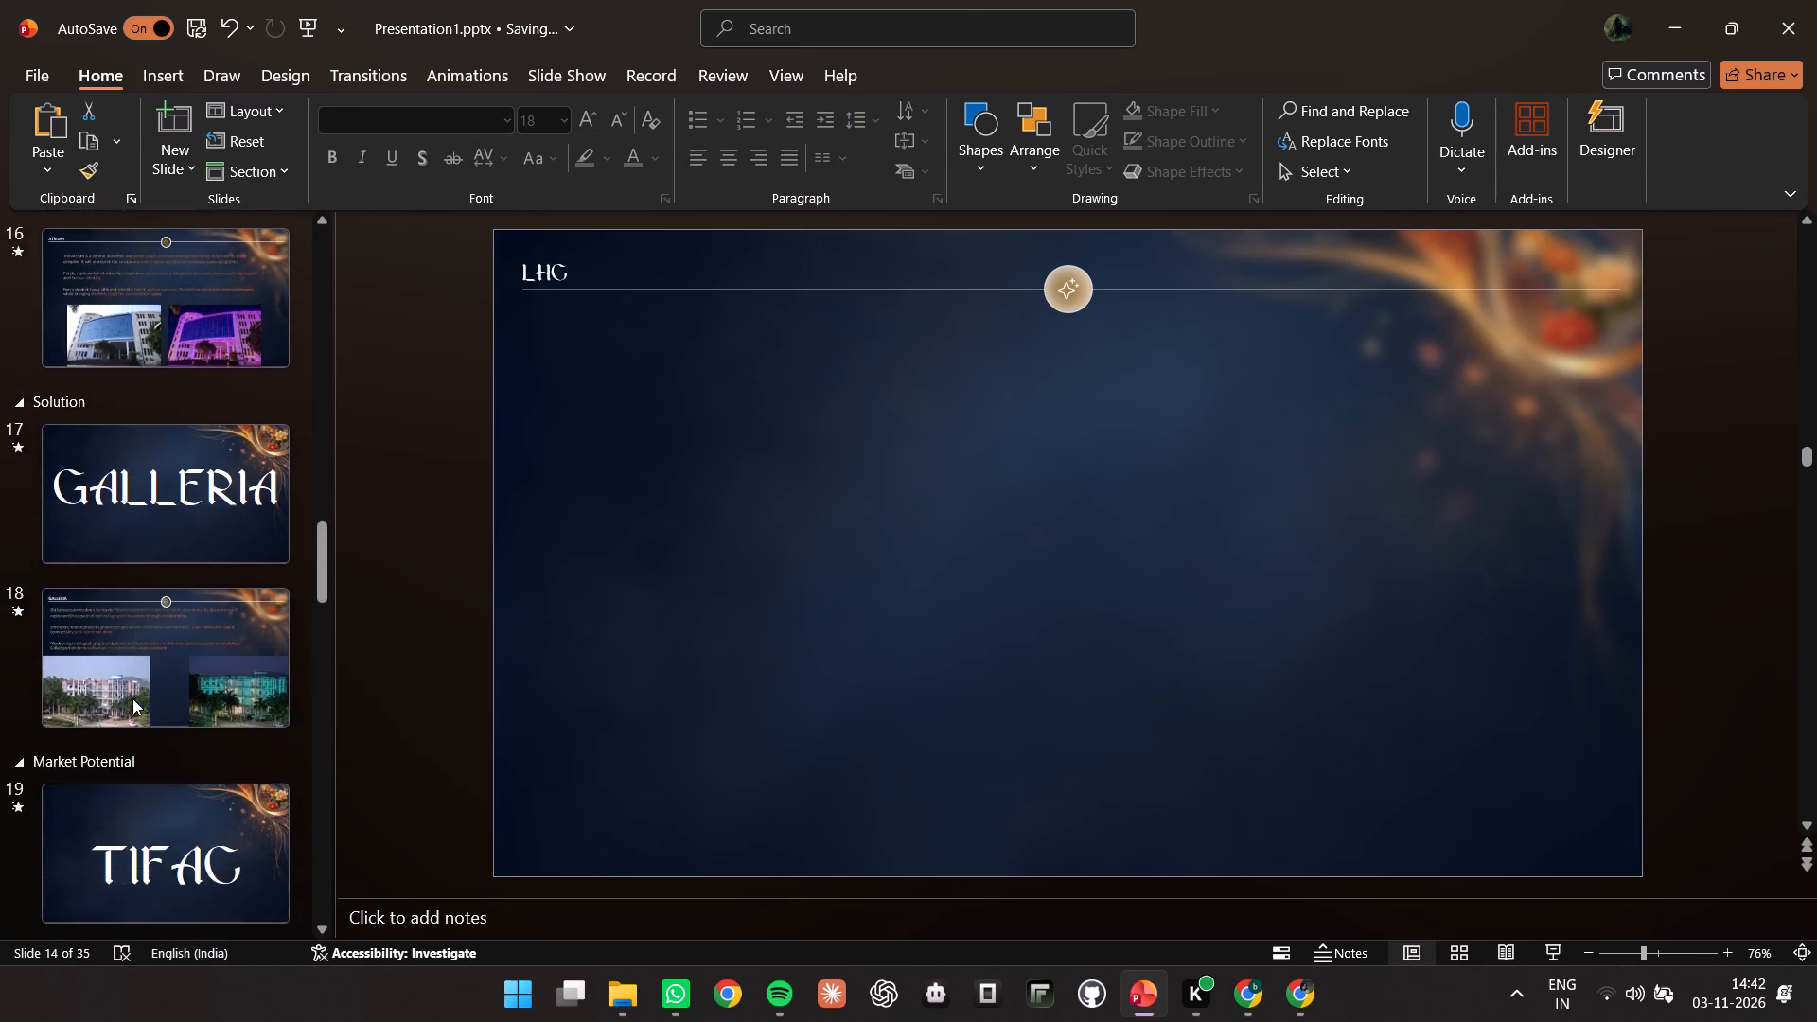
pyautogui.scroll(-20, 132, 698)
pyautogui.scroll(-13, 132, 698)
pyautogui.click(188, 498)
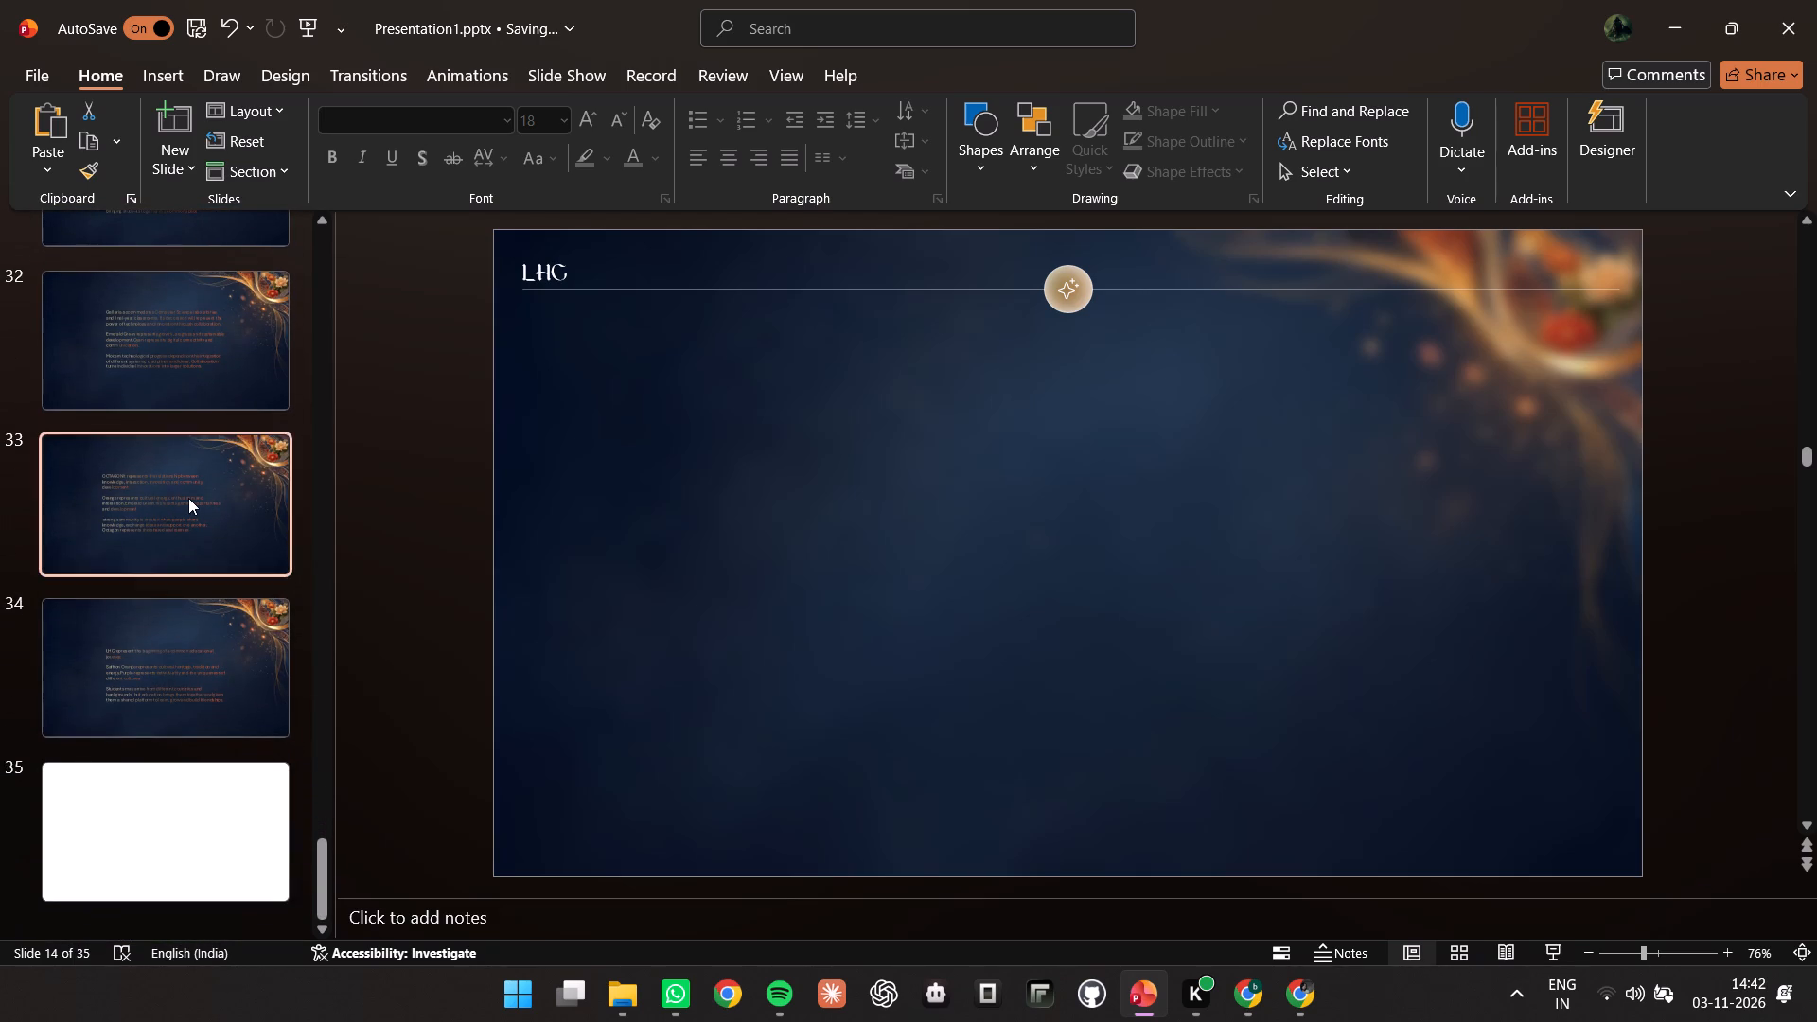
pyautogui.press('Delete')
# Insert a colon after LHC at the start of the LHC description on slide 33.
pyautogui.click(80, 520)
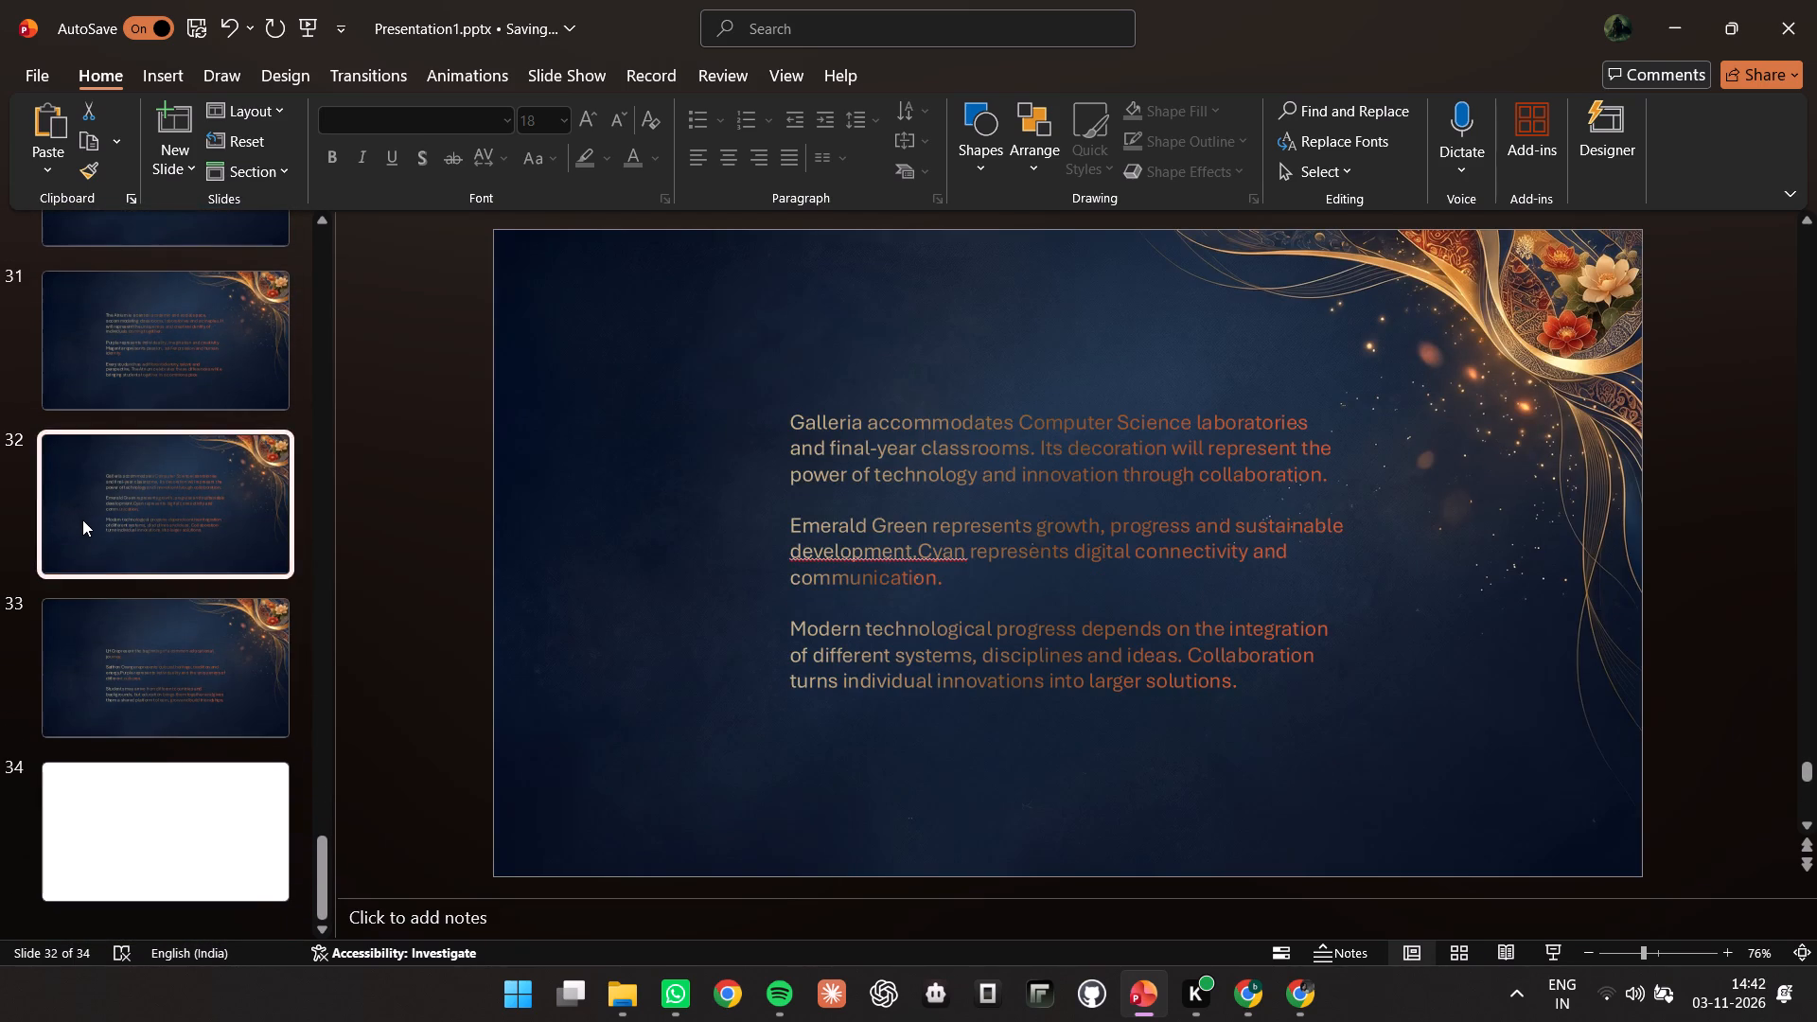
pyautogui.click(72, 636)
pyautogui.click(833, 474)
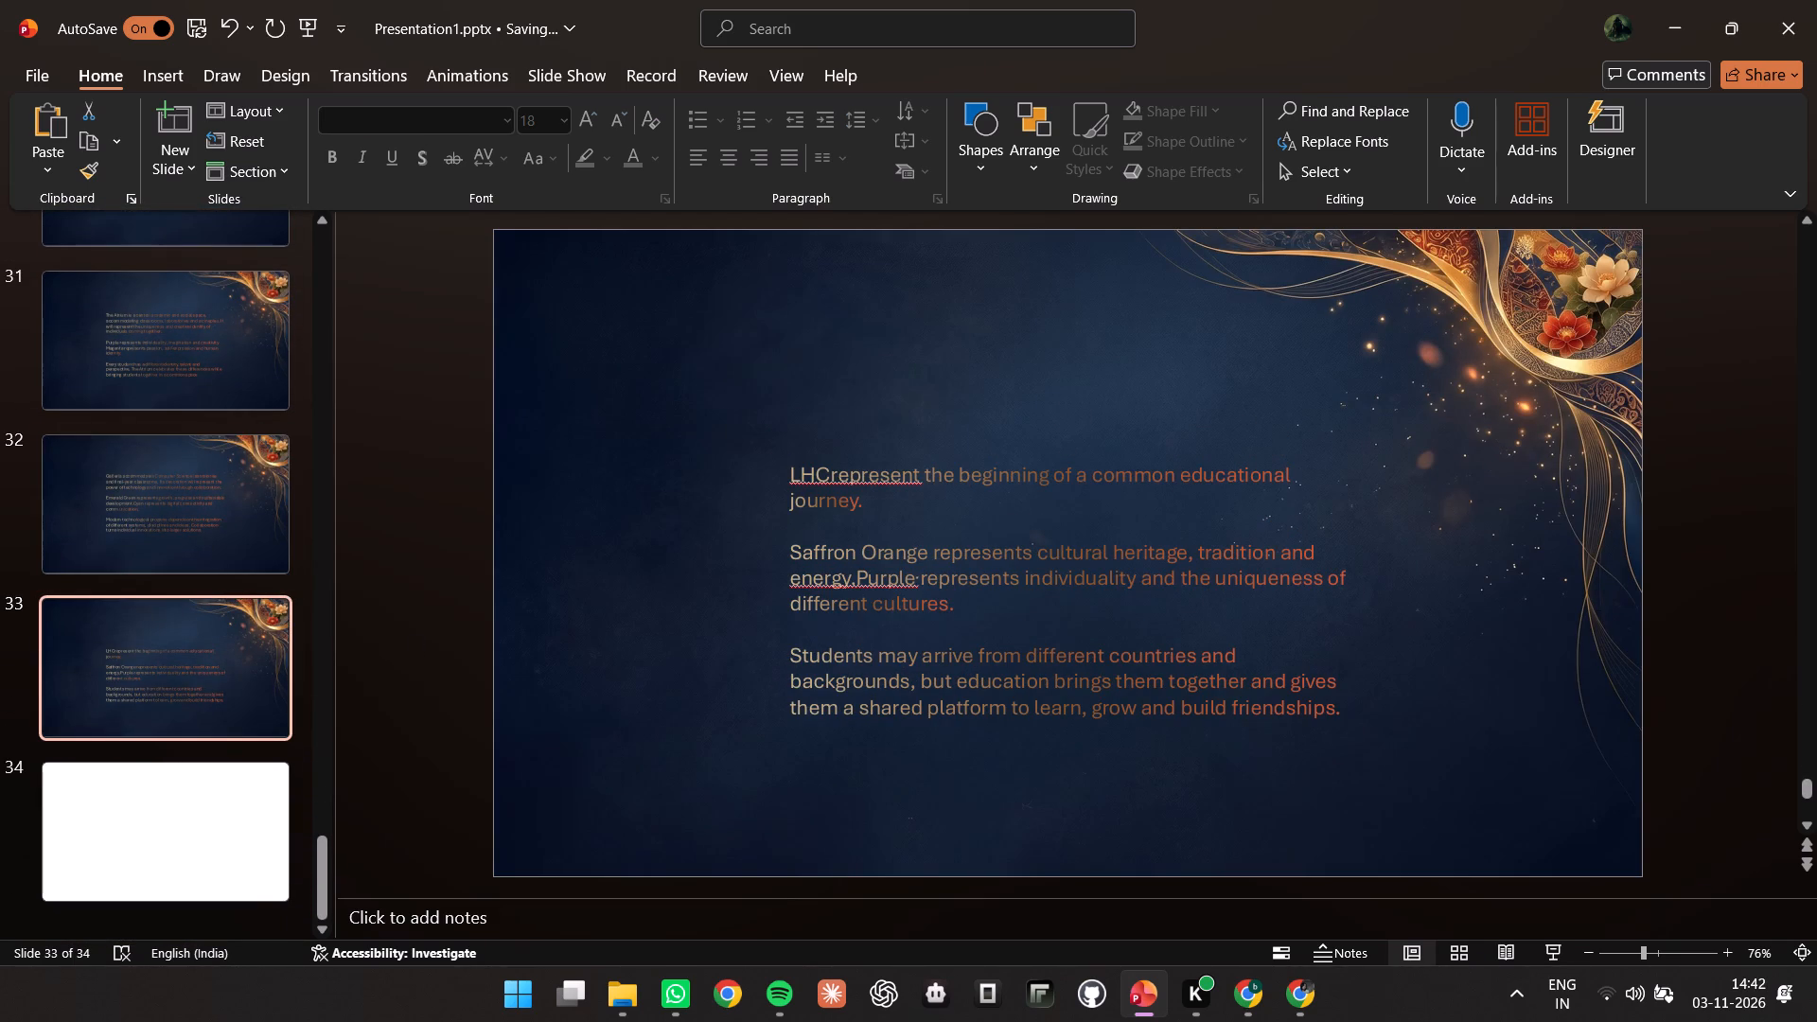
pyautogui.hotkey('shift', ':')
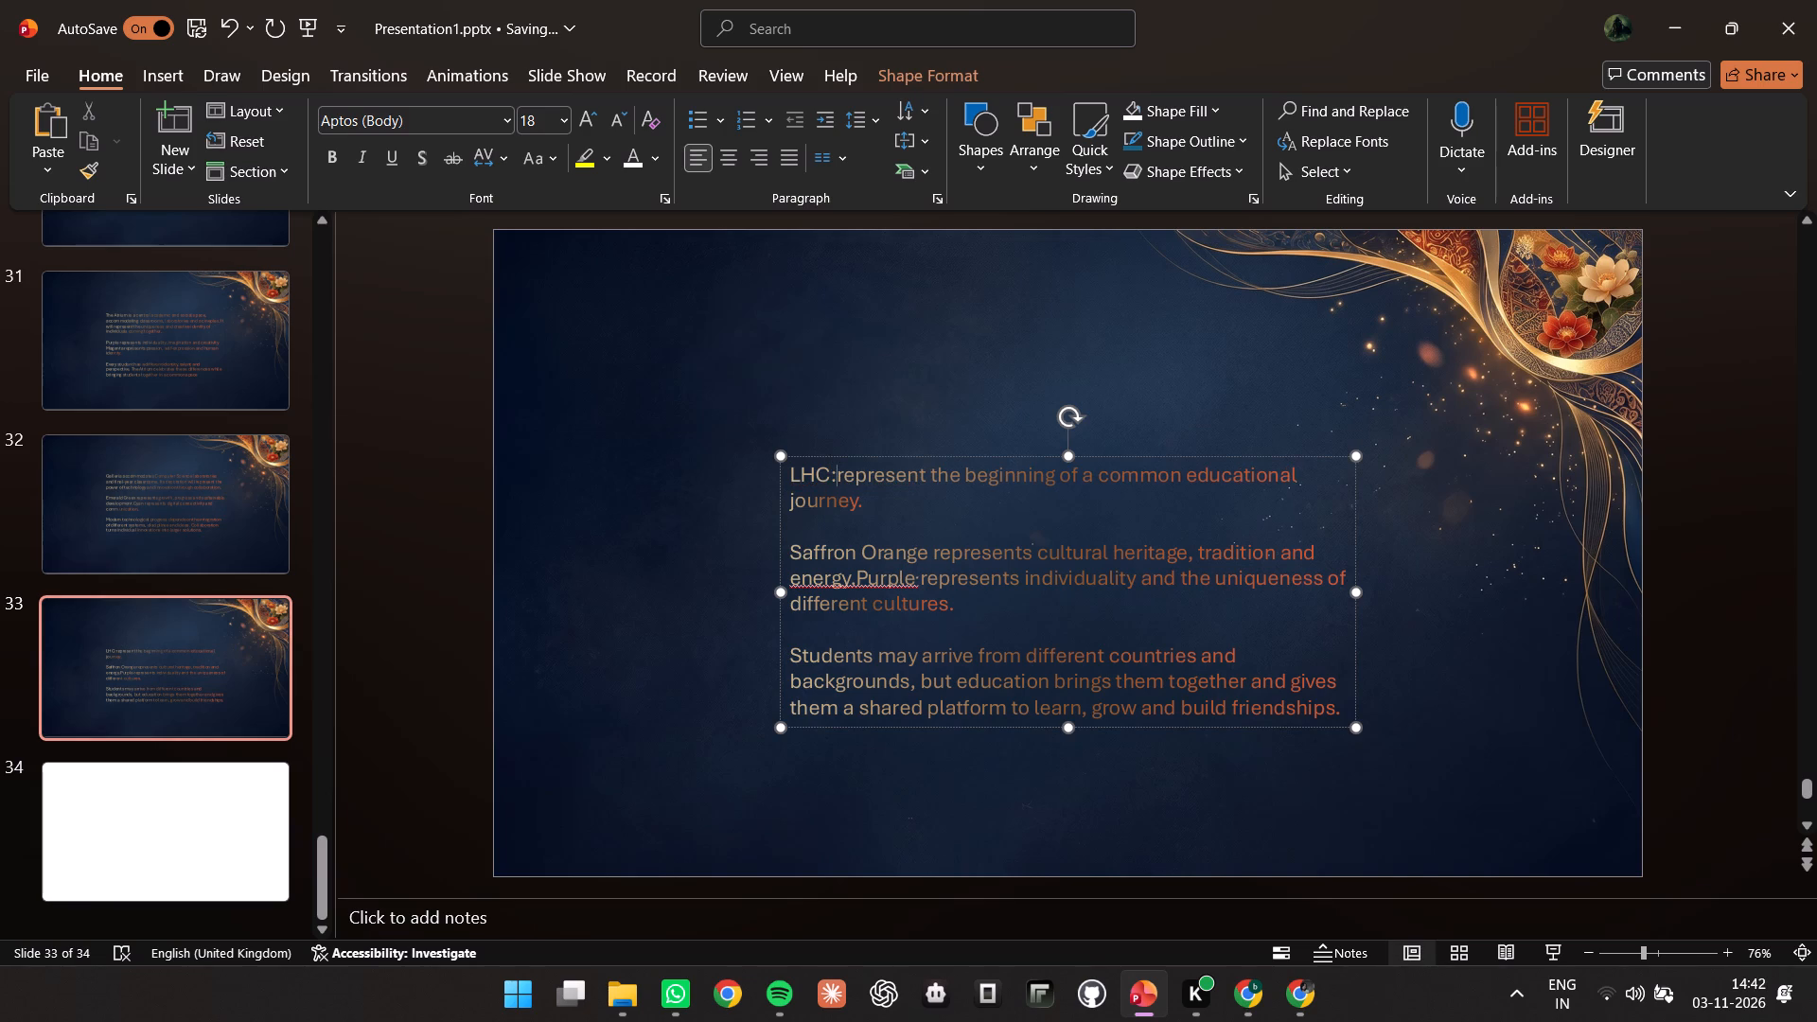
# Copy the LHC description text box from slide 33 onto slide 14.
pyautogui.rightClick(847, 456)
pyautogui.click(922, 369)
pyautogui.scroll(20, 228, 436)
pyautogui.scroll(13, 228, 436)
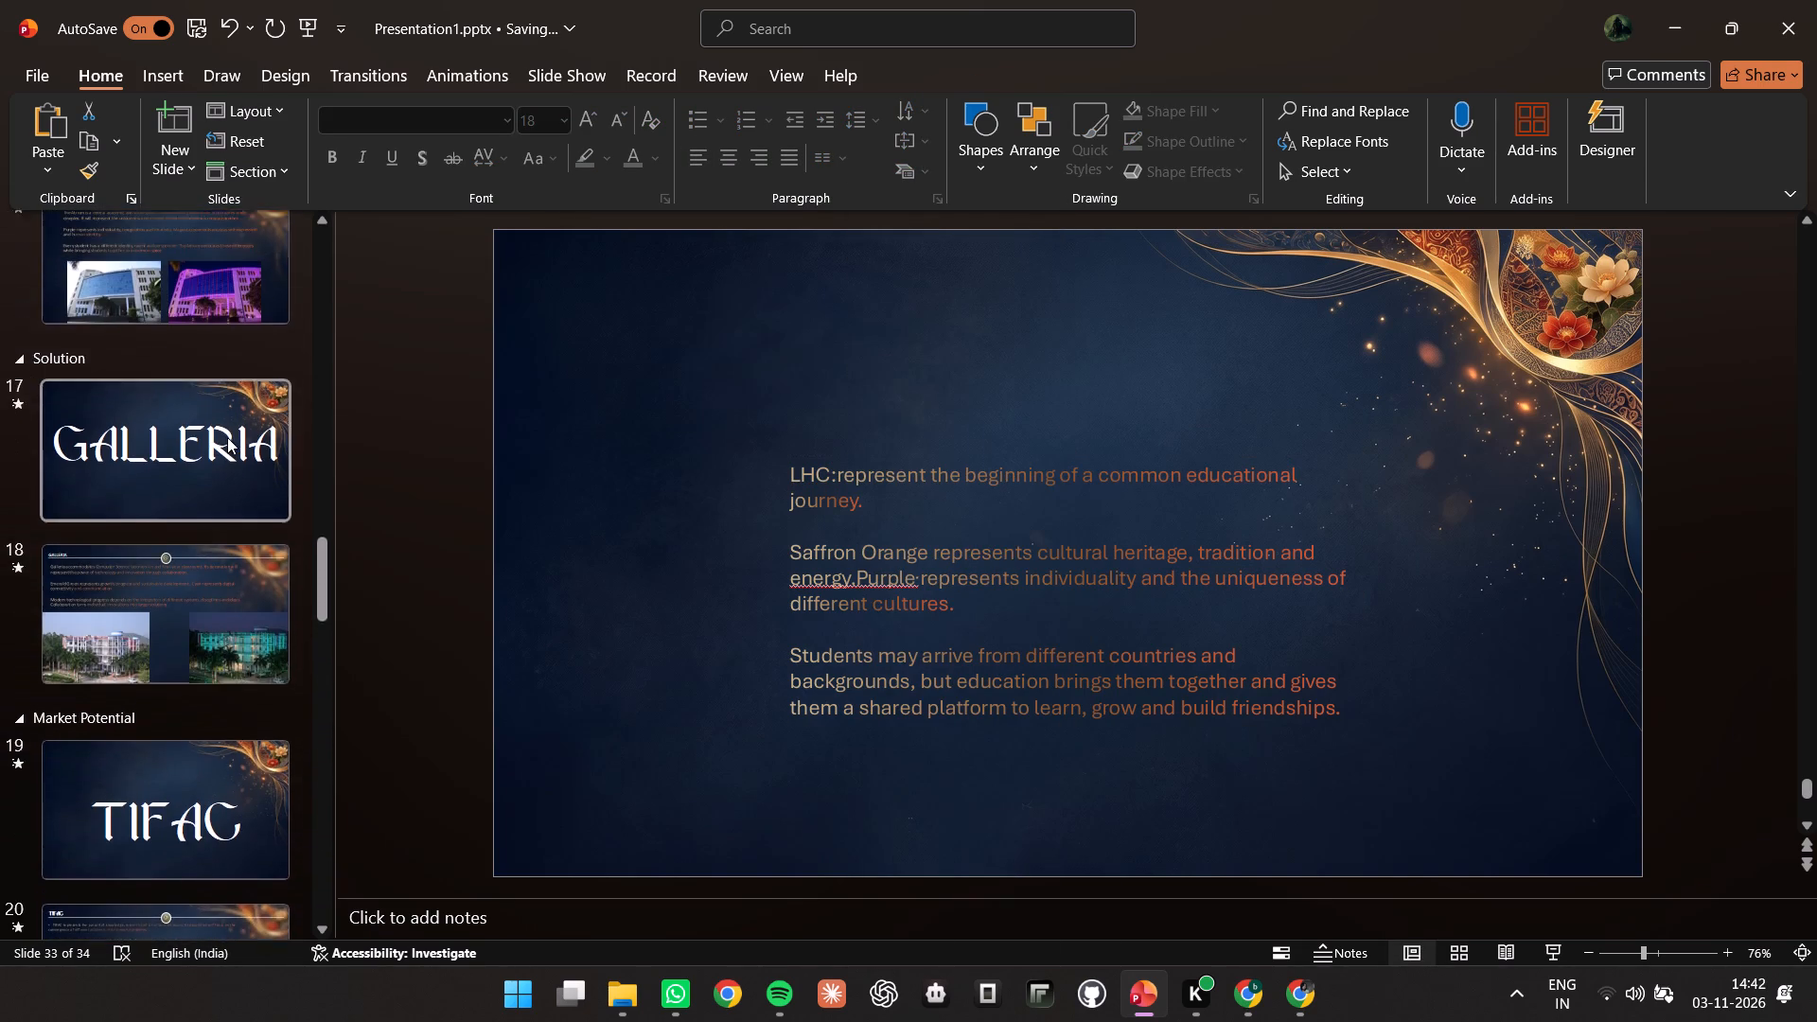
pyautogui.scroll(-7, 227, 437)
pyautogui.scroll(16, 188, 482)
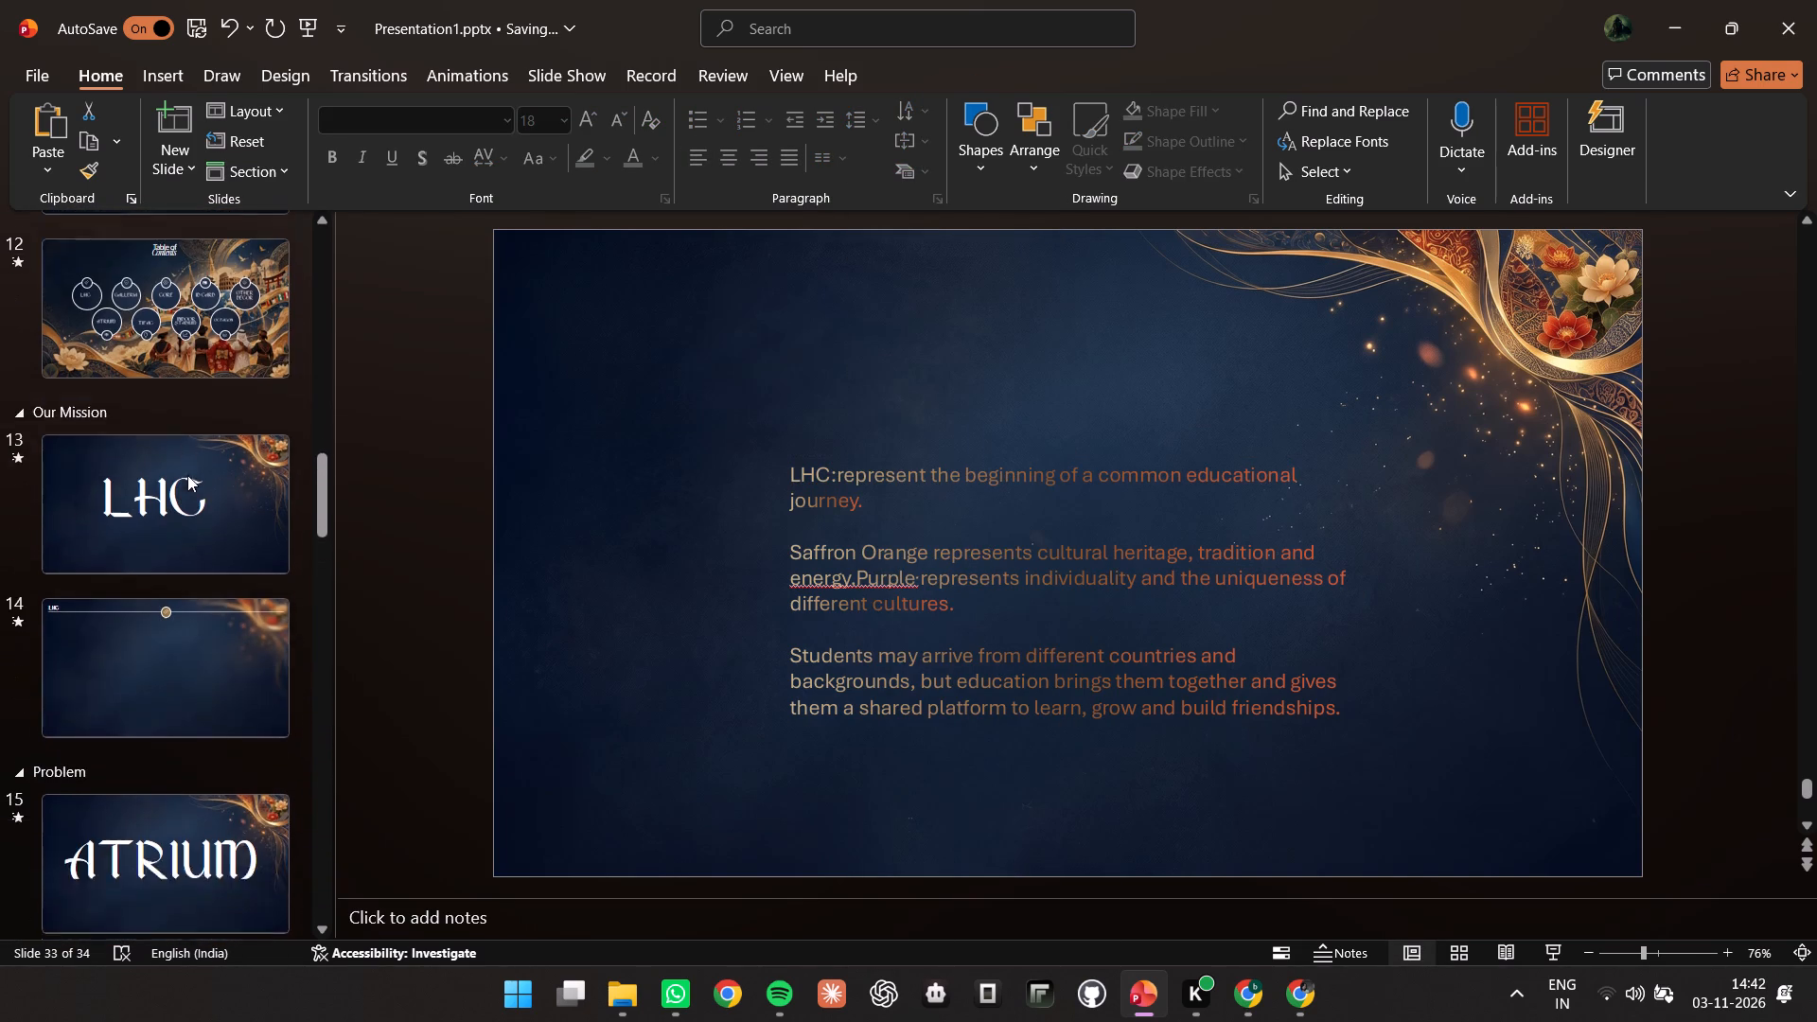
pyautogui.click(186, 692)
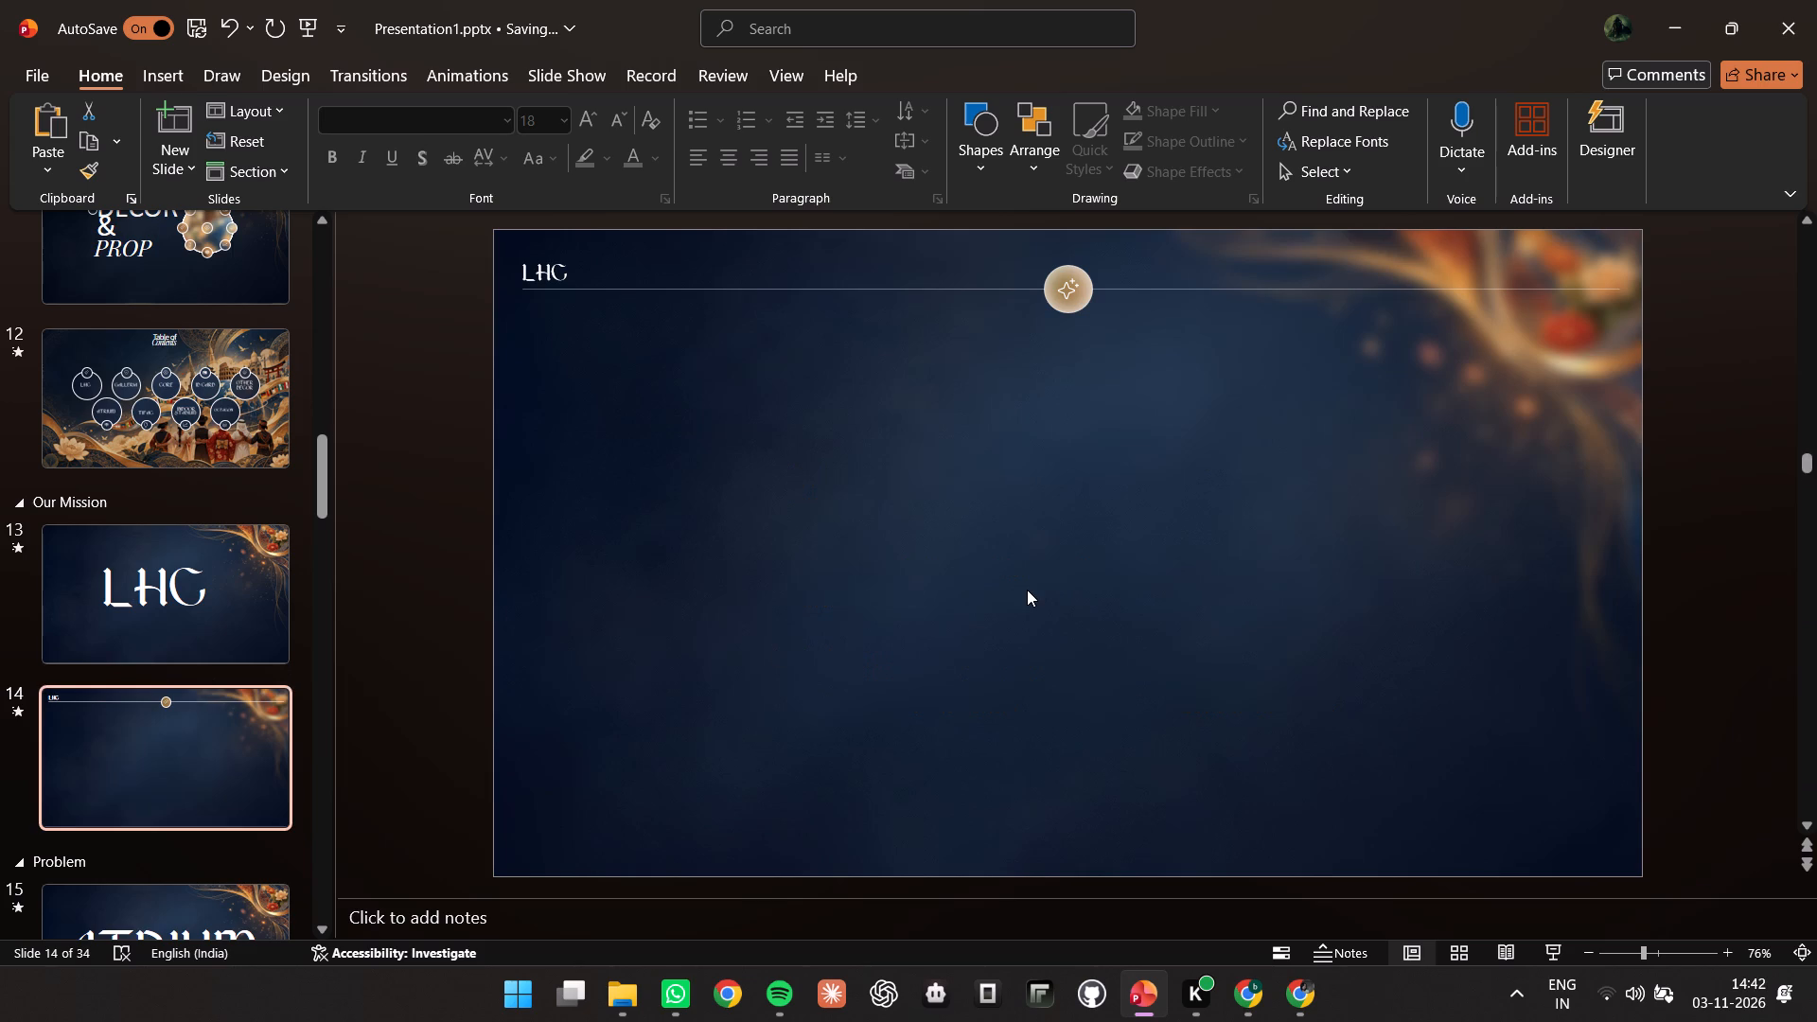
pyautogui.hotkey('ctrl', 'v')
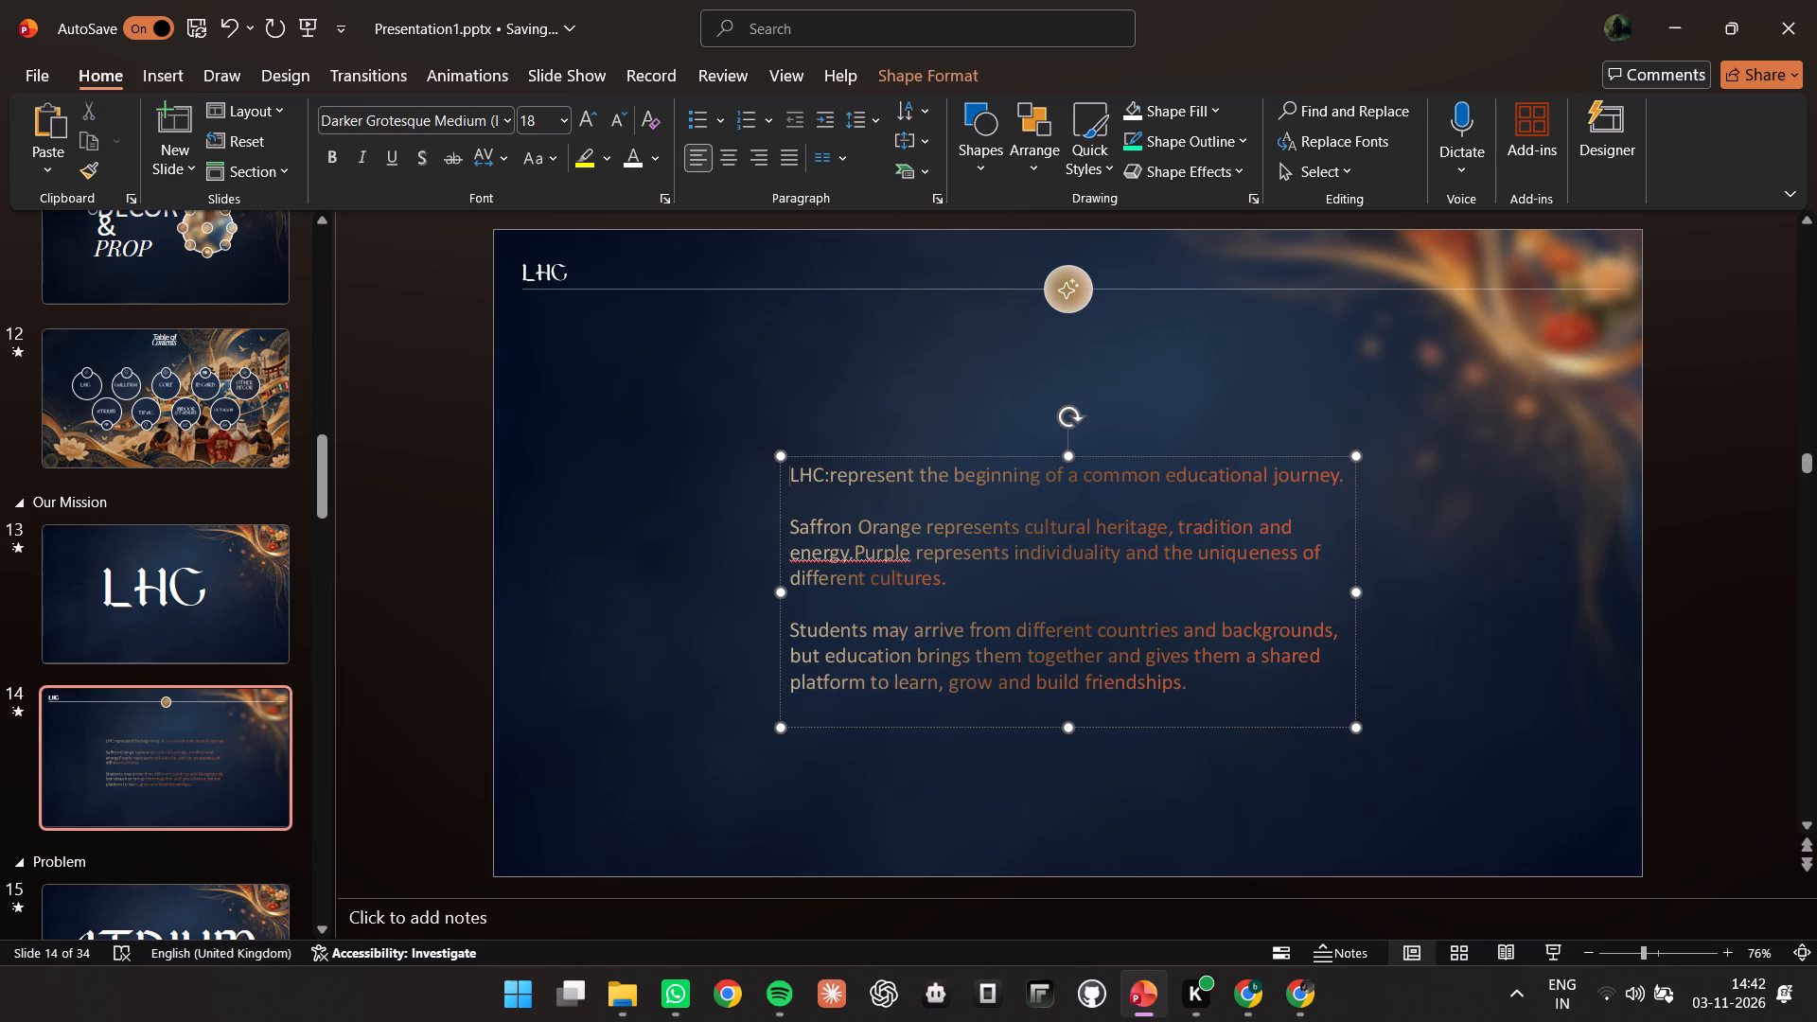
# Widen the LHC description text box on slide 14 and place it just below the heading line.
pyautogui.moveTo(780, 589); pyautogui.dragTo(506, 564)
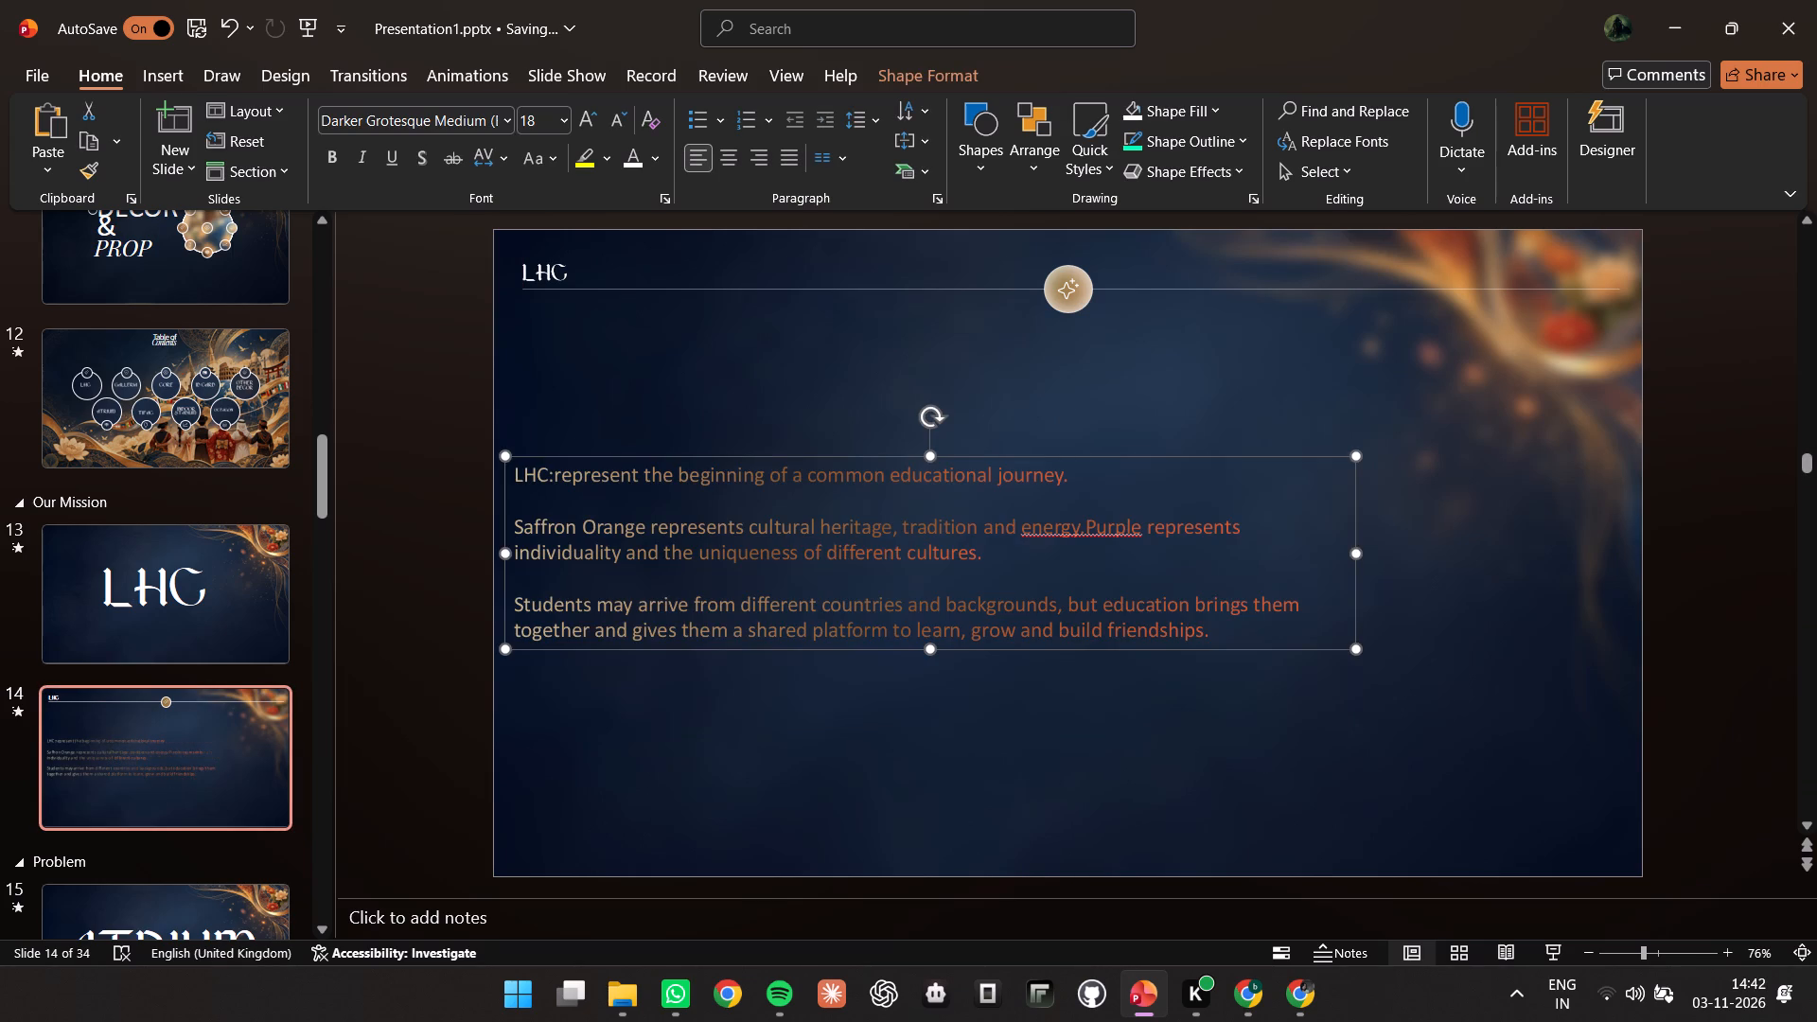
pyautogui.moveTo(715, 459); pyautogui.dragTo(723, 327)
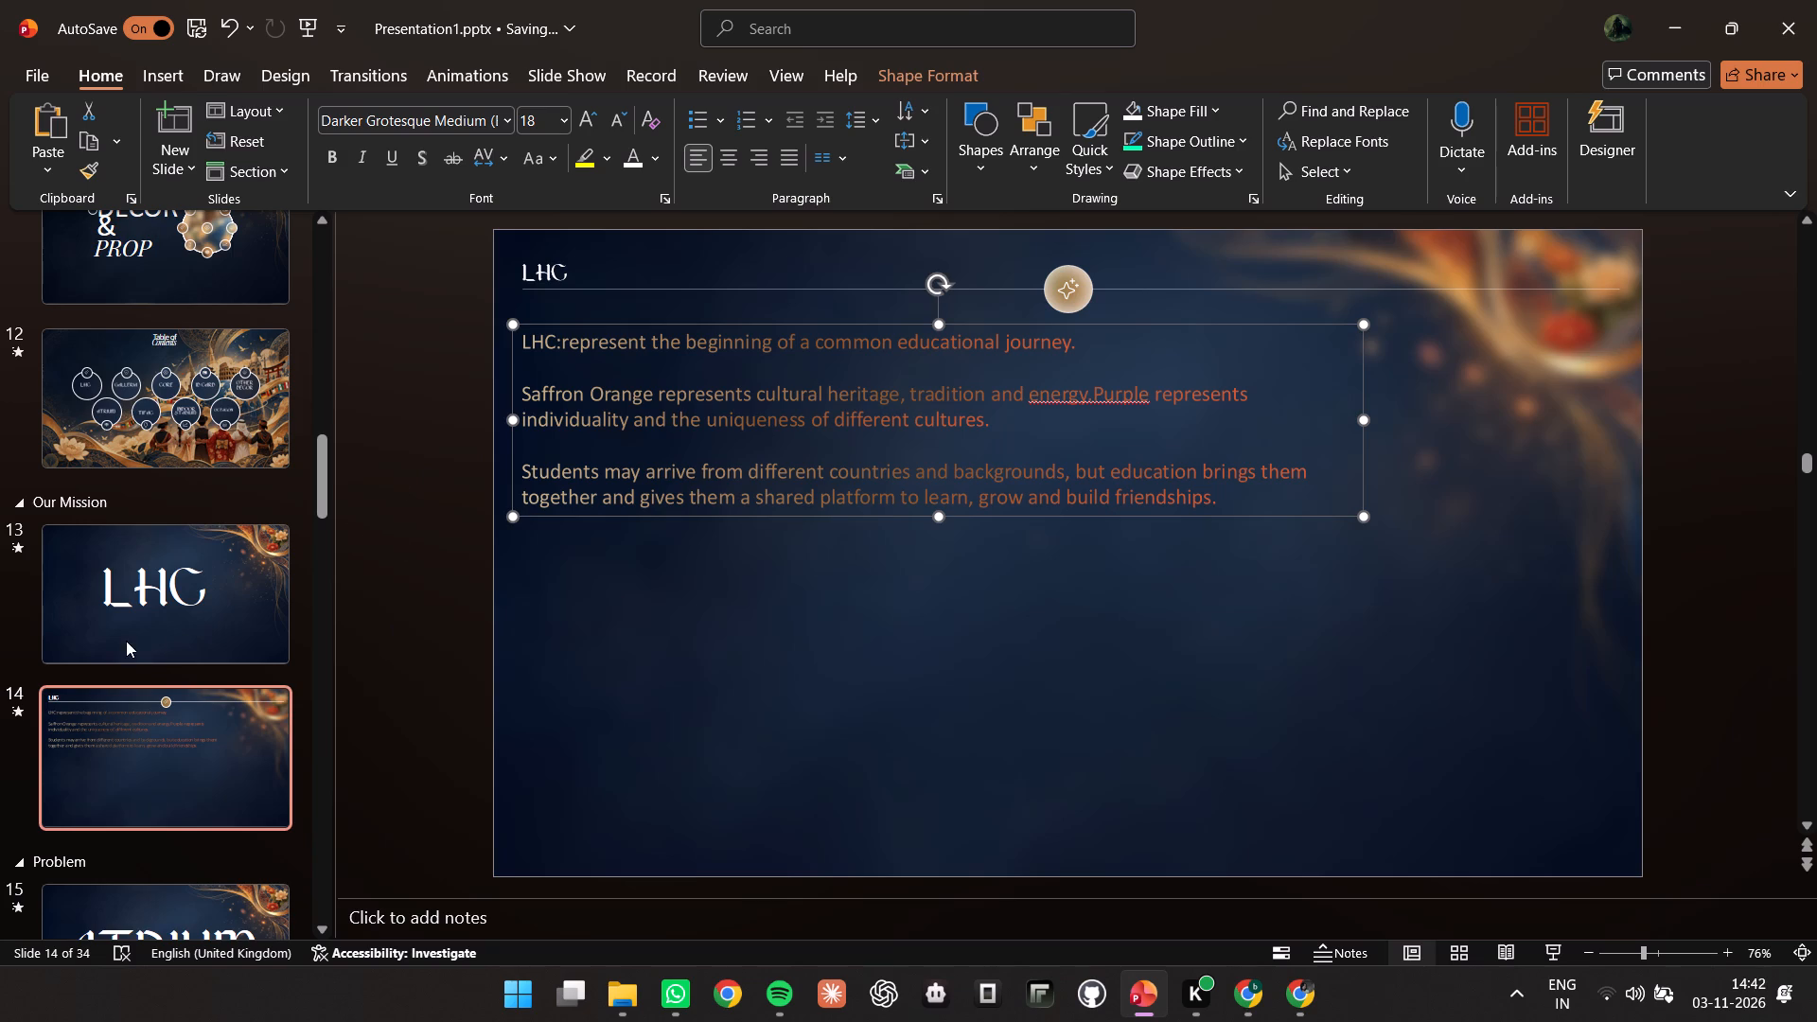
pyautogui.click(340, 632)
# Insert the picture DSC_5516JPG.jpeg of the Lecture Hall Complex from the college folder on slide 14.
pyautogui.click(140, 73)
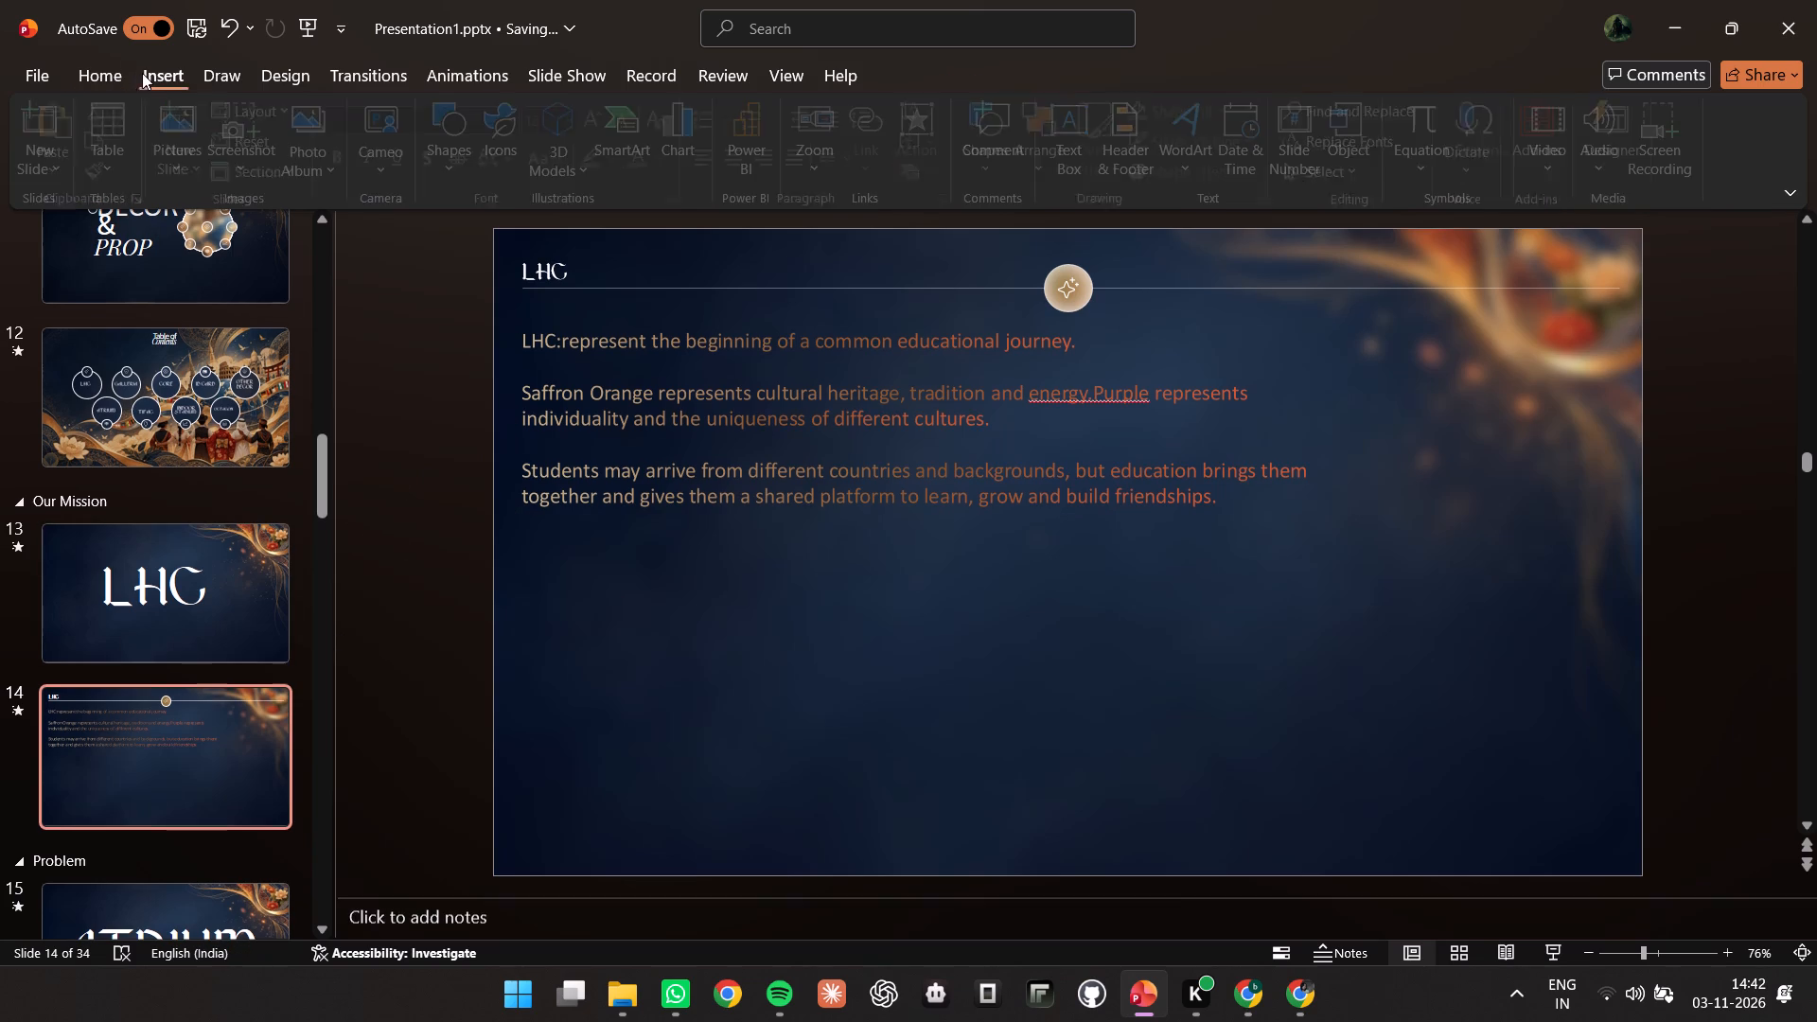
pyautogui.click(203, 180)
pyautogui.click(220, 236)
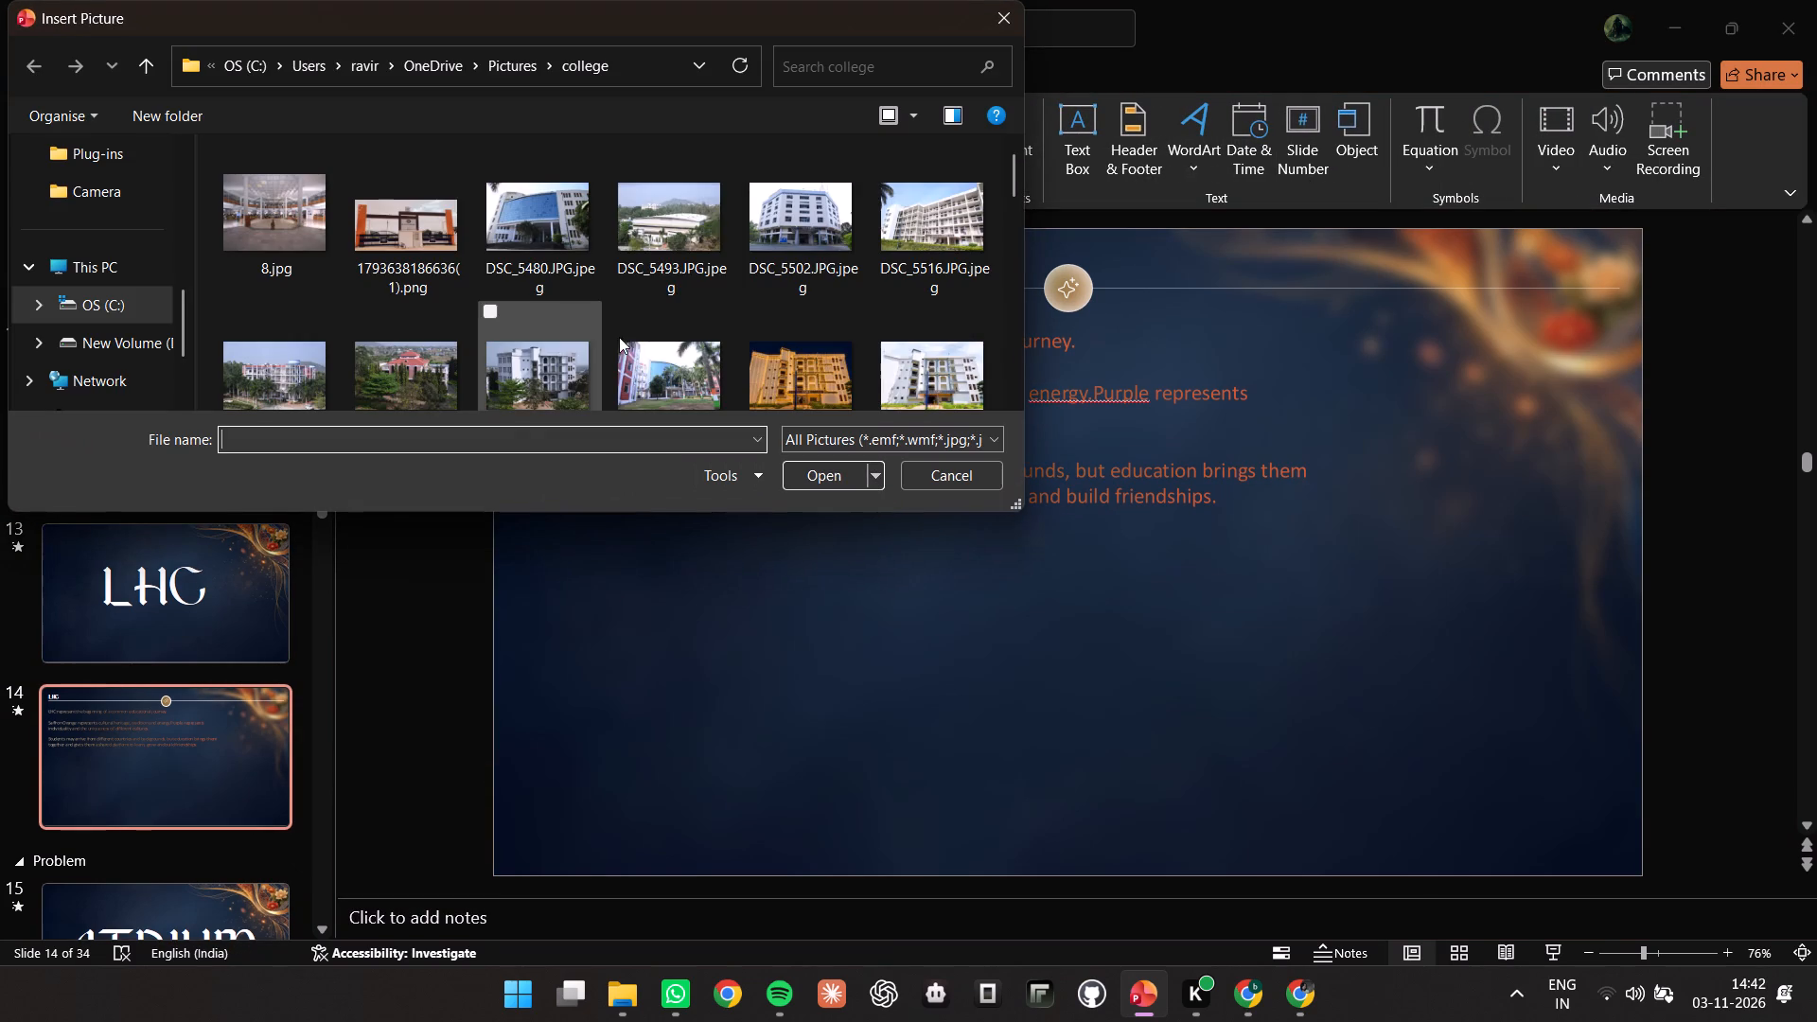
pyautogui.click(958, 255)
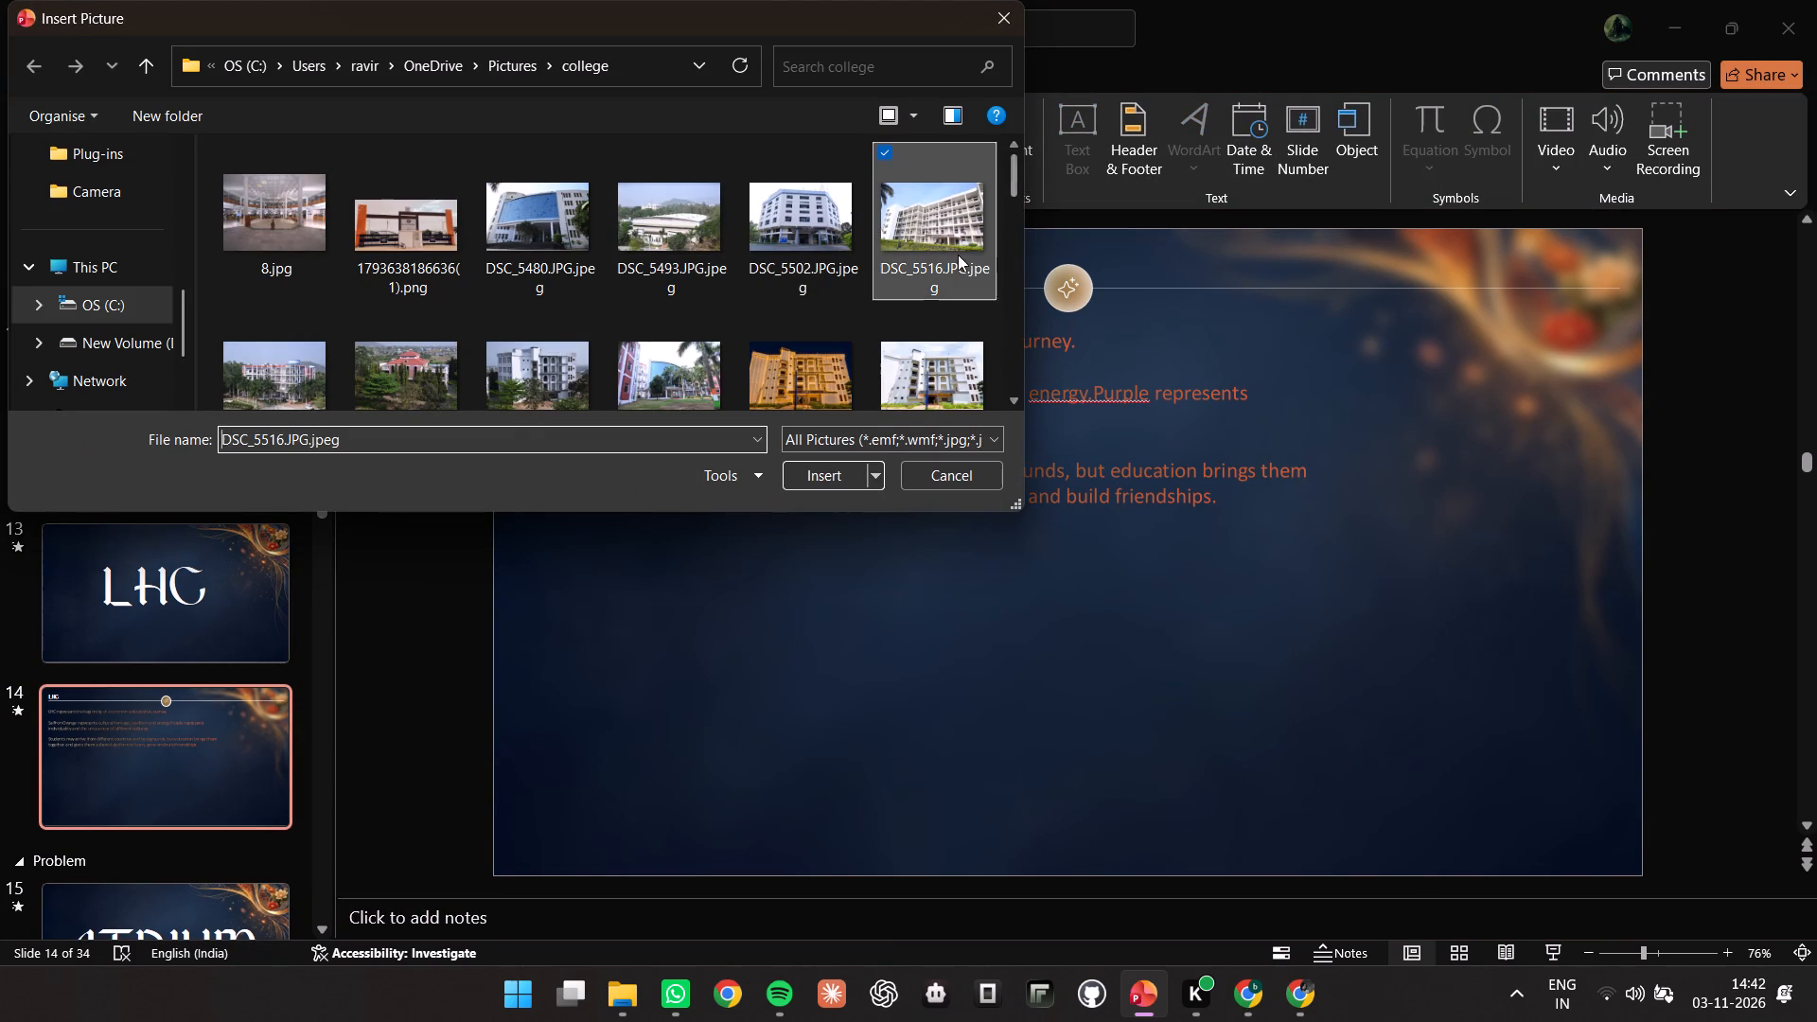
pyautogui.click(835, 476)
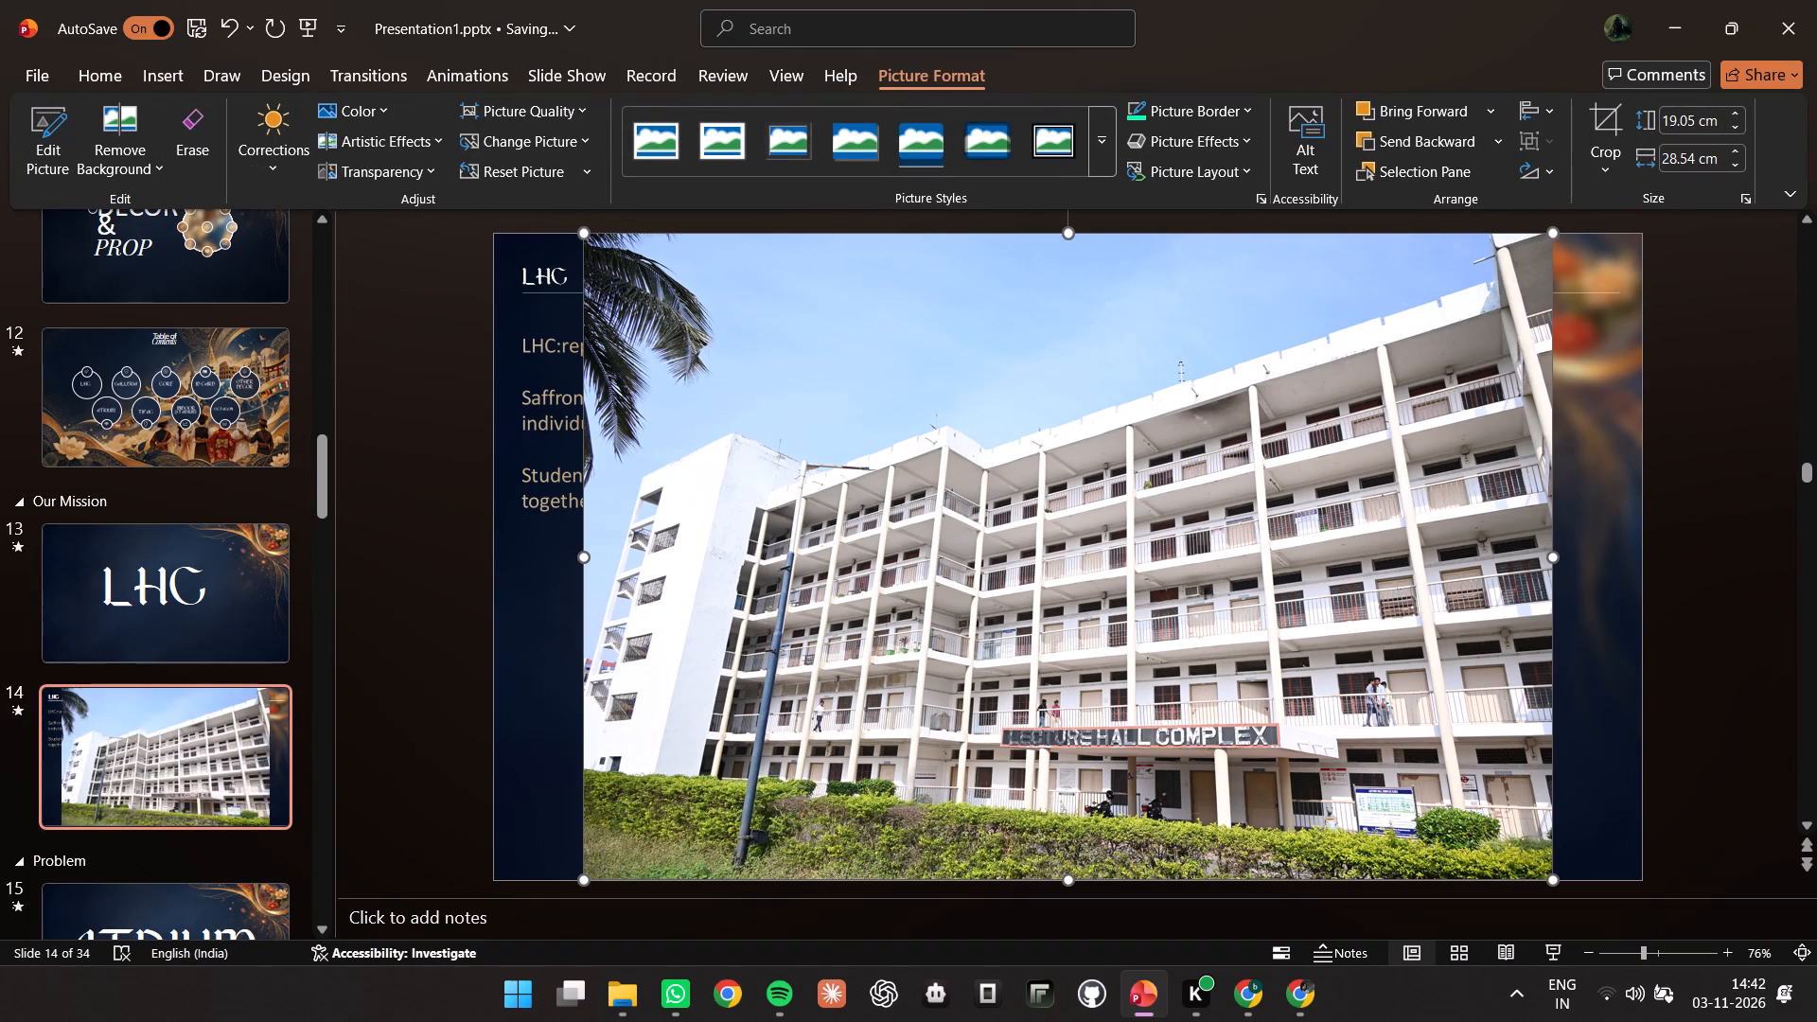
# Shrink the daytime building picture to about 14.62 by 9.76 cm and place it in the slide's lower-left corner.
pyautogui.moveTo(587, 231); pyautogui.dragTo(1039, 642)
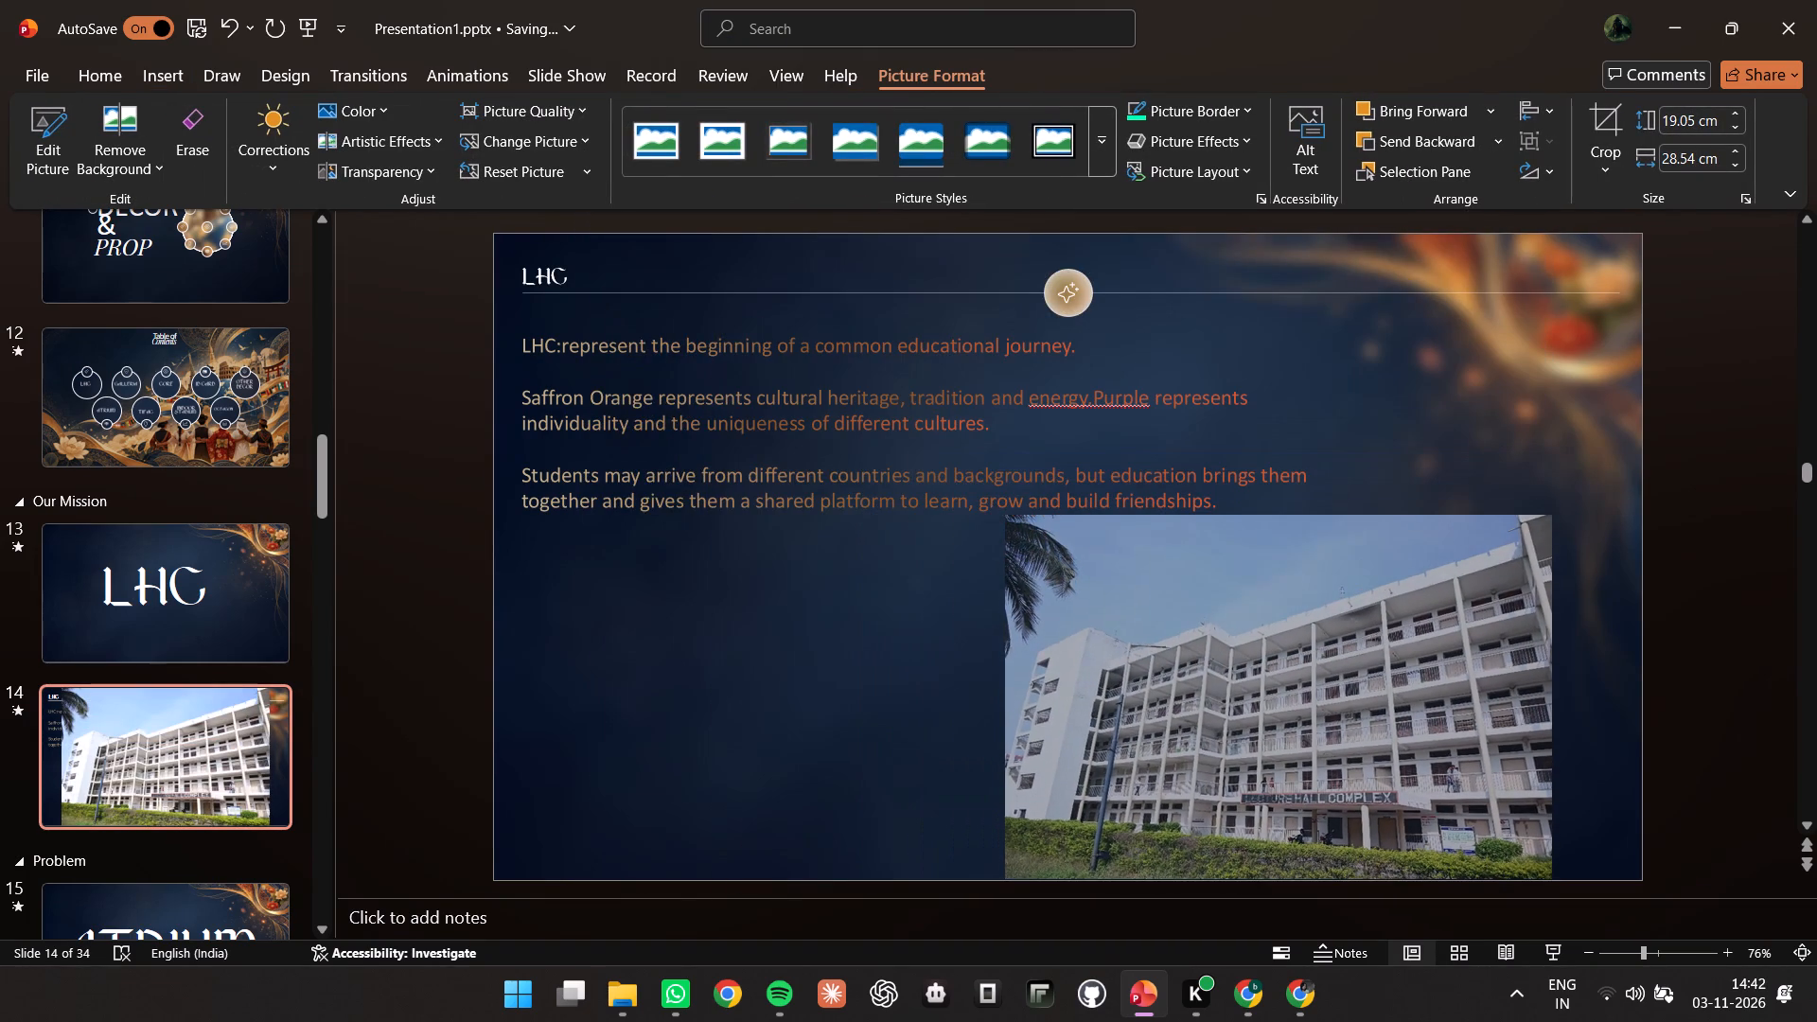
pyautogui.moveTo(1039, 642); pyautogui.dragTo(1057, 649)
pyautogui.moveTo(1085, 661); pyautogui.dragTo(529, 667)
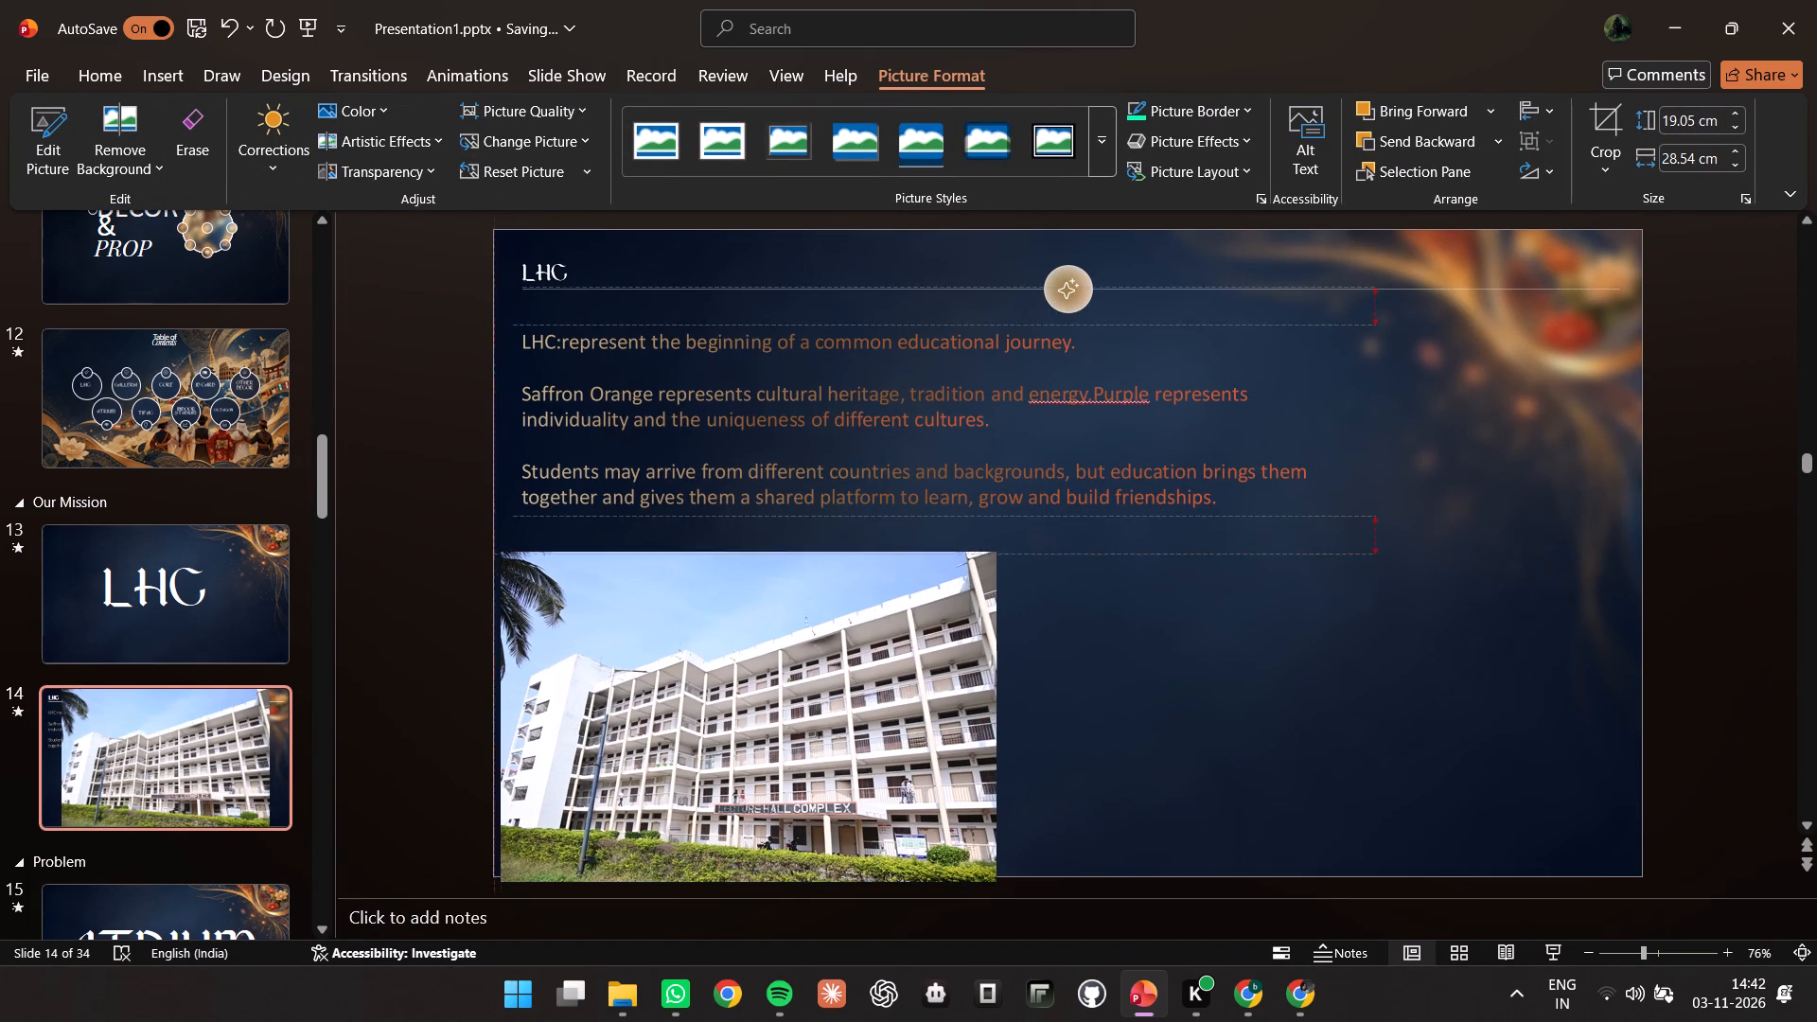
pyautogui.moveTo(529, 667); pyautogui.dragTo(522, 663)
# Look through the decors folder inside the ppt folder for a decorated Lecture Hall Complex picture.
pyautogui.click(132, 67)
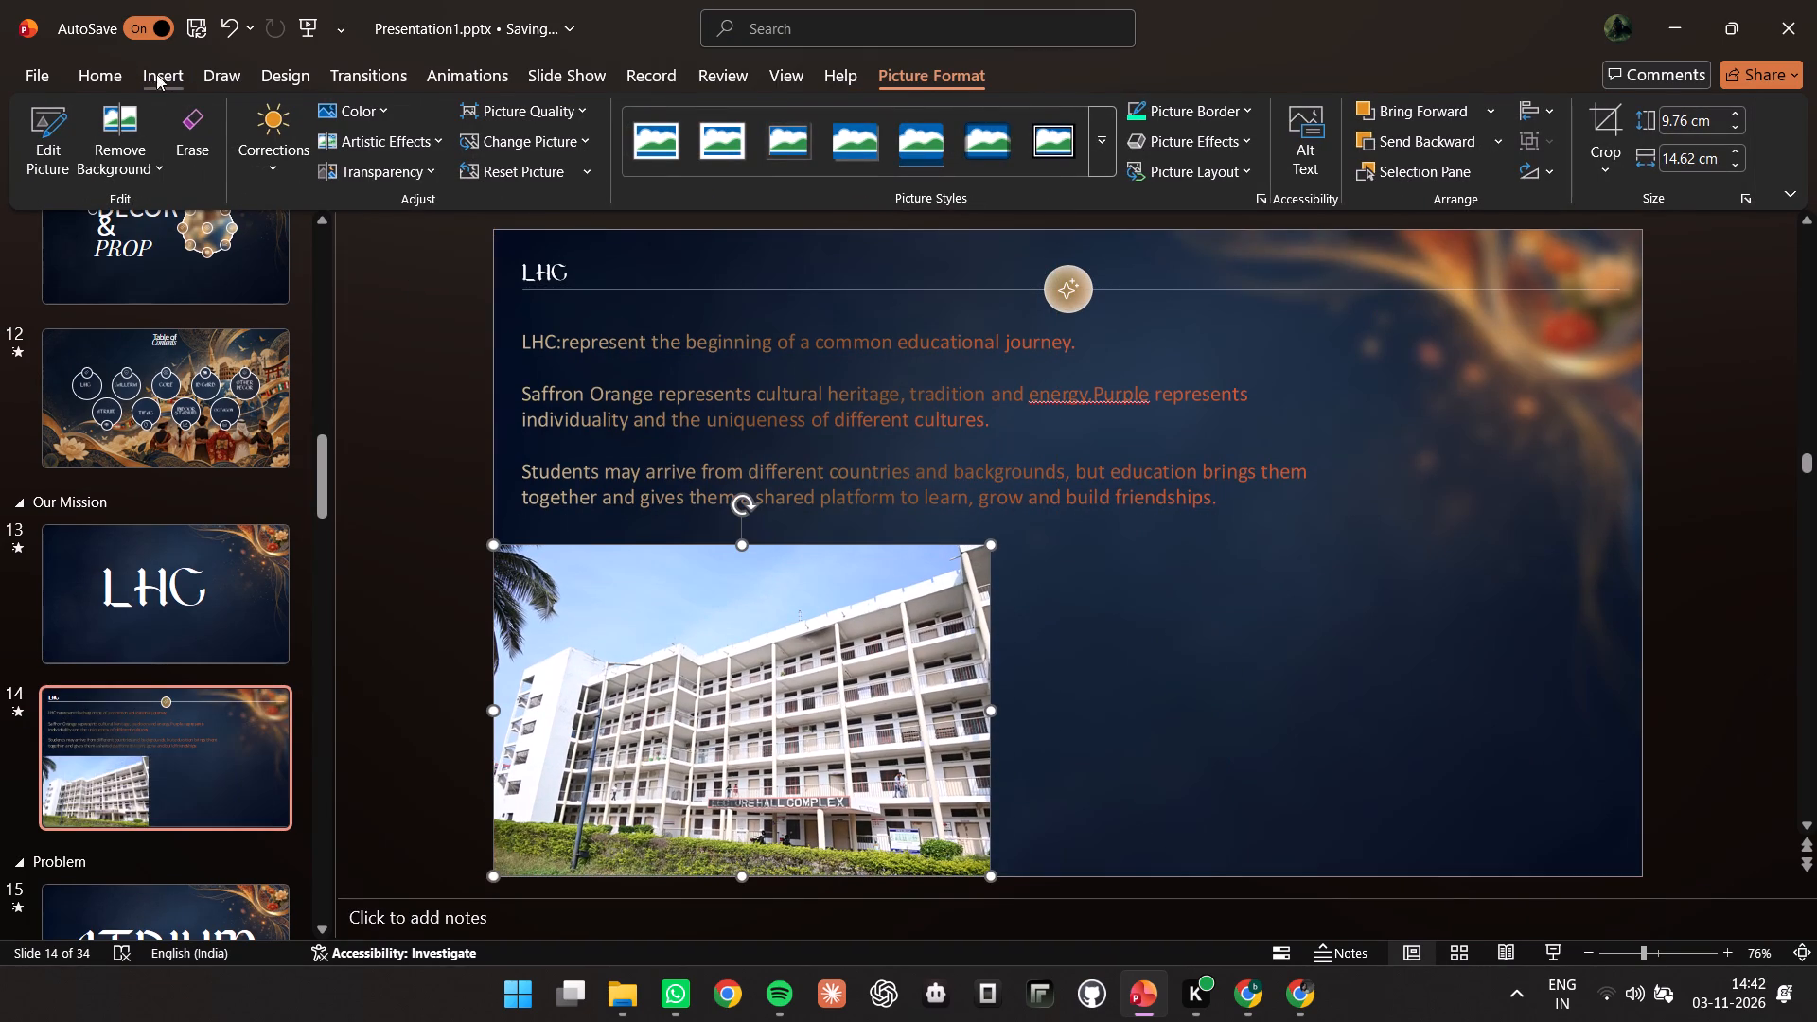
pyautogui.click(170, 74)
pyautogui.click(197, 158)
pyautogui.click(237, 243)
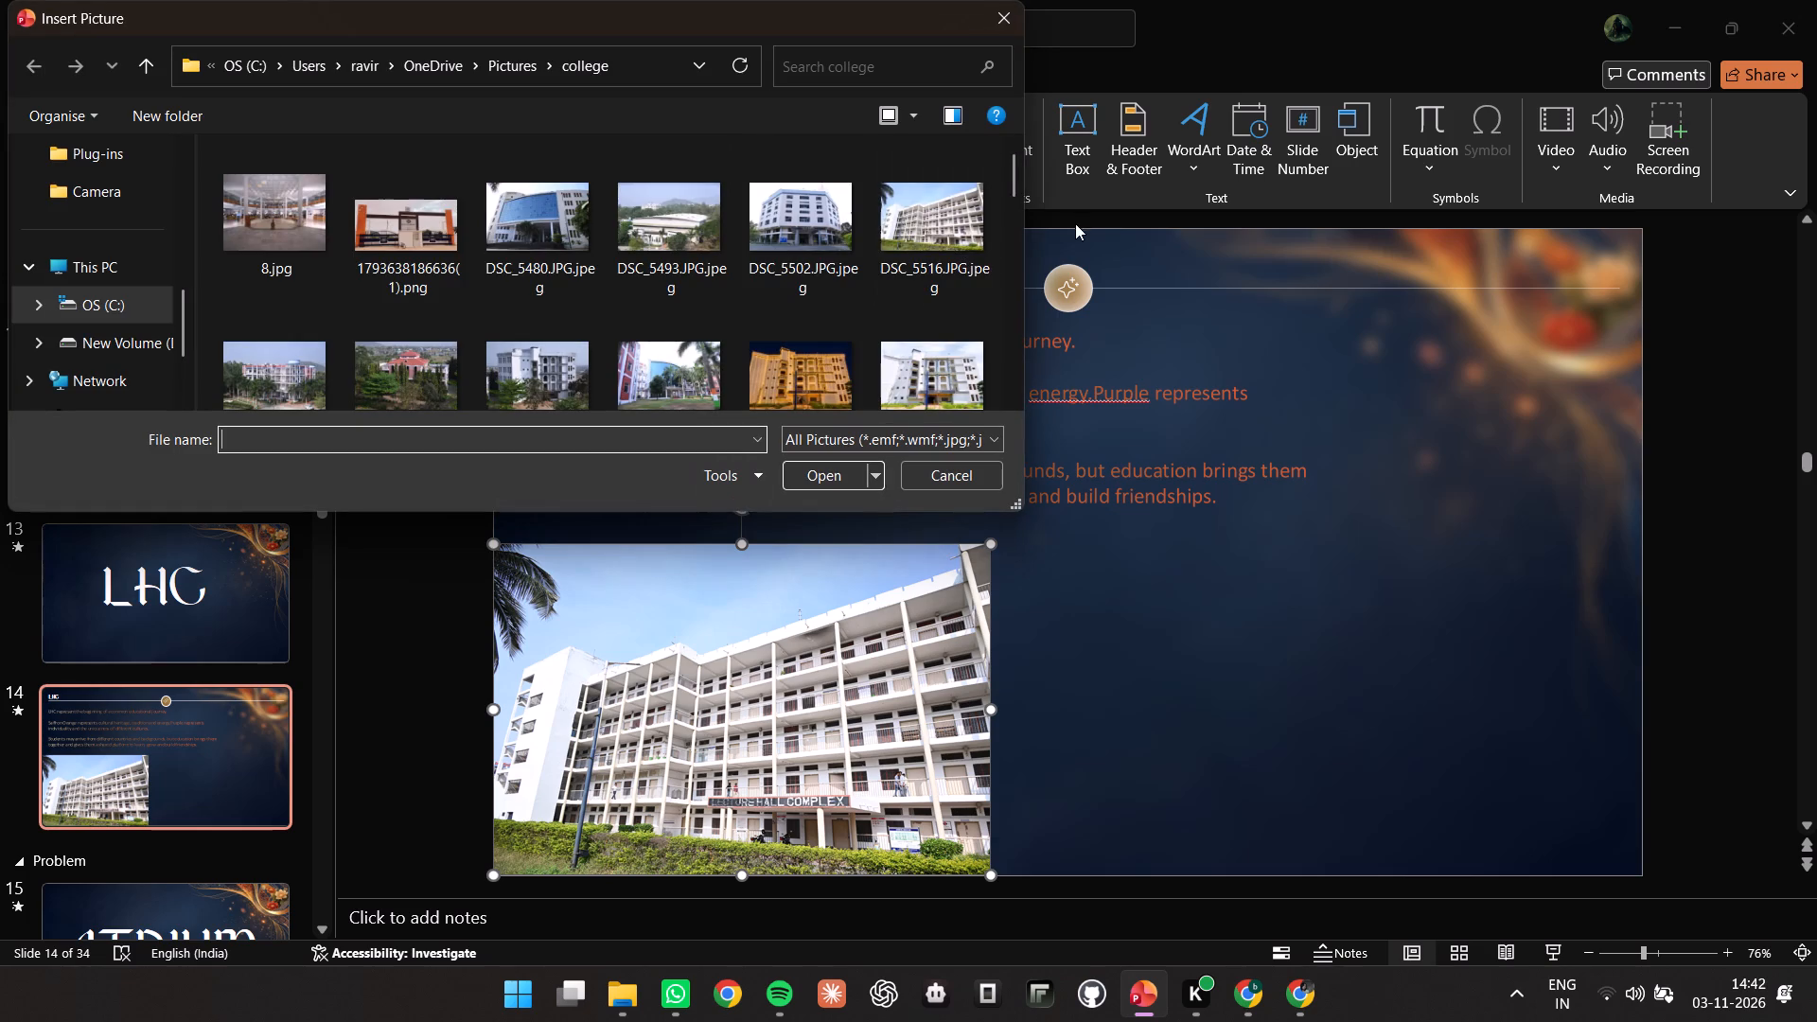
pyautogui.scroll(-7, 1042, 246)
pyautogui.click(504, 72)
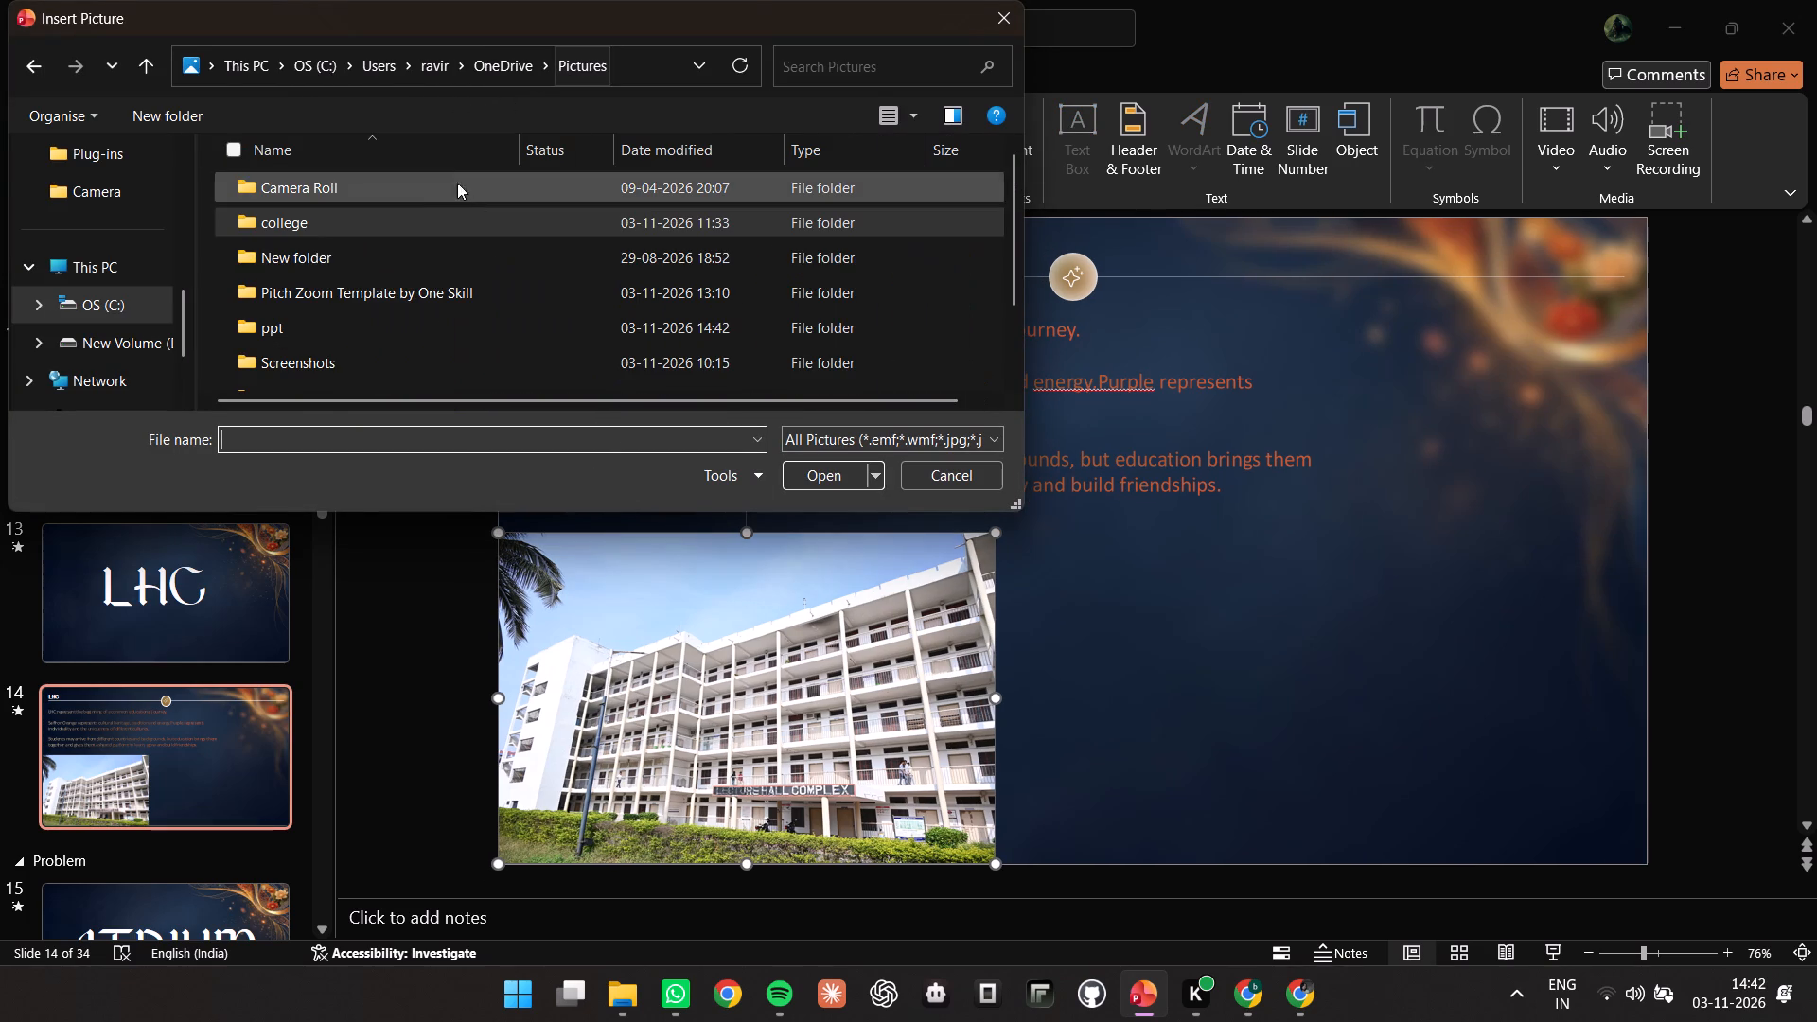
pyautogui.doubleClick(333, 326)
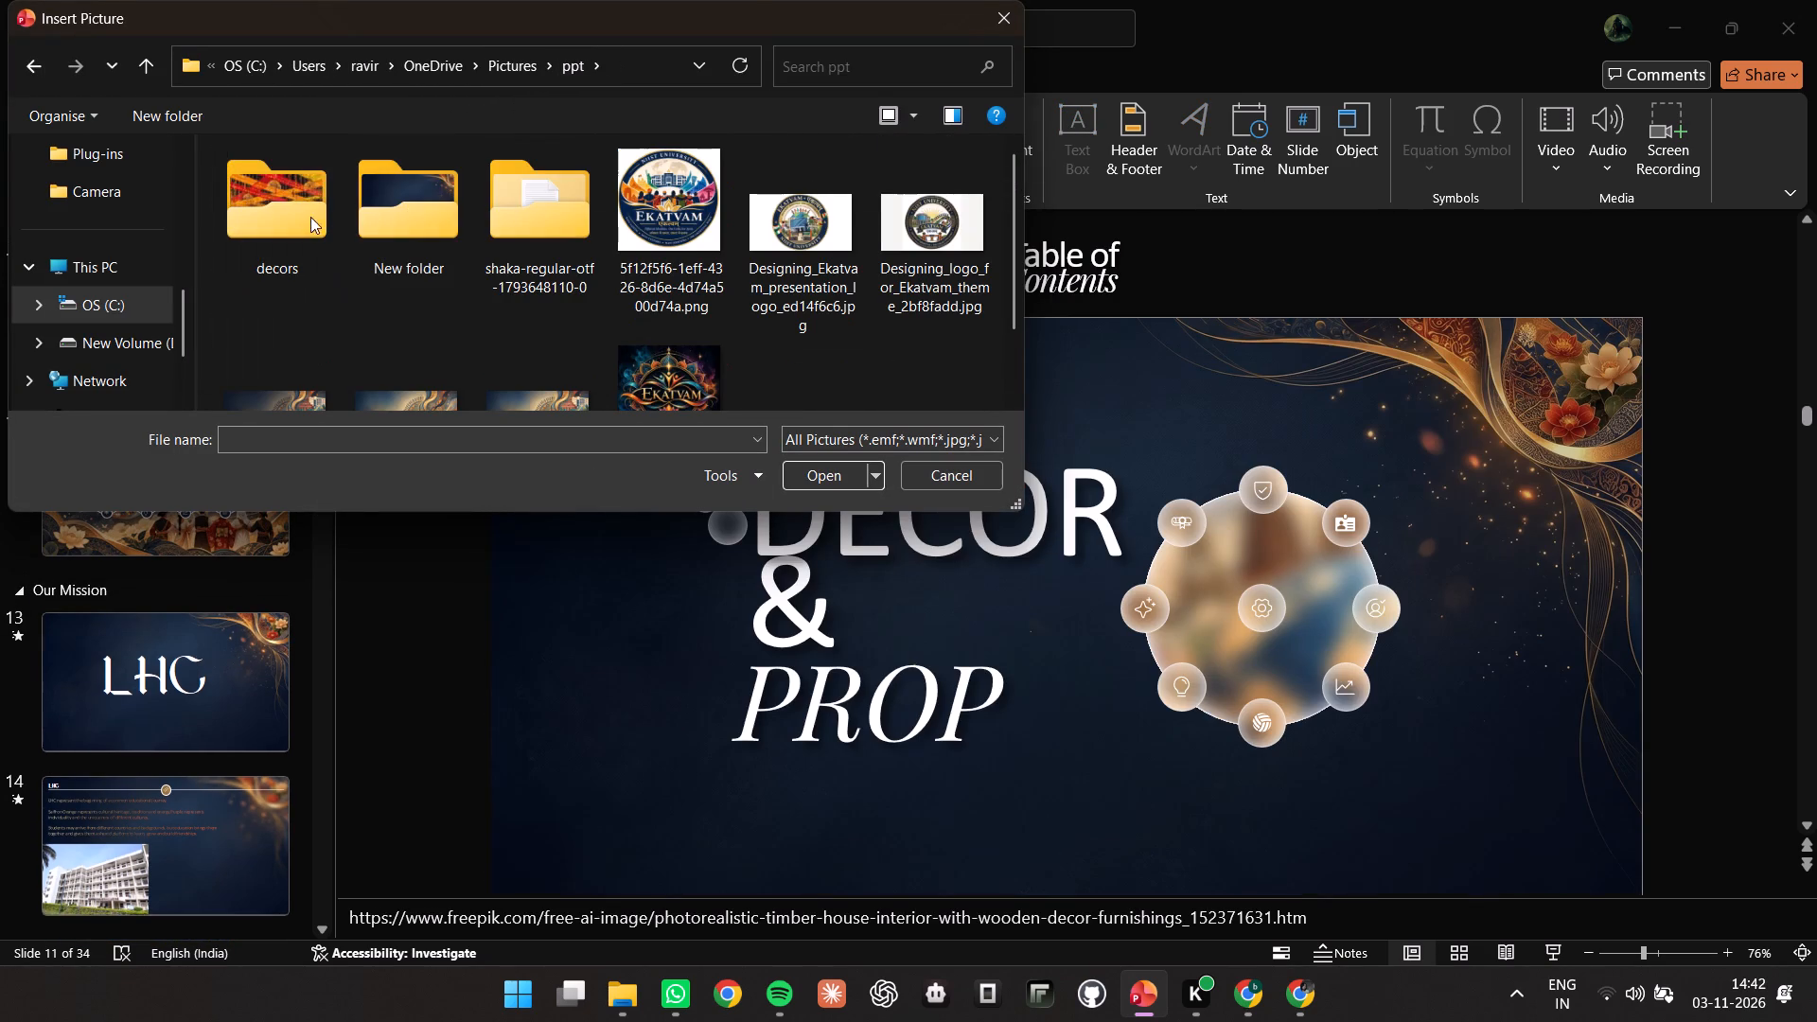
pyautogui.doubleClick(272, 220)
pyautogui.scroll(-2, 905, 233)
pyautogui.scroll(1, 558, 336)
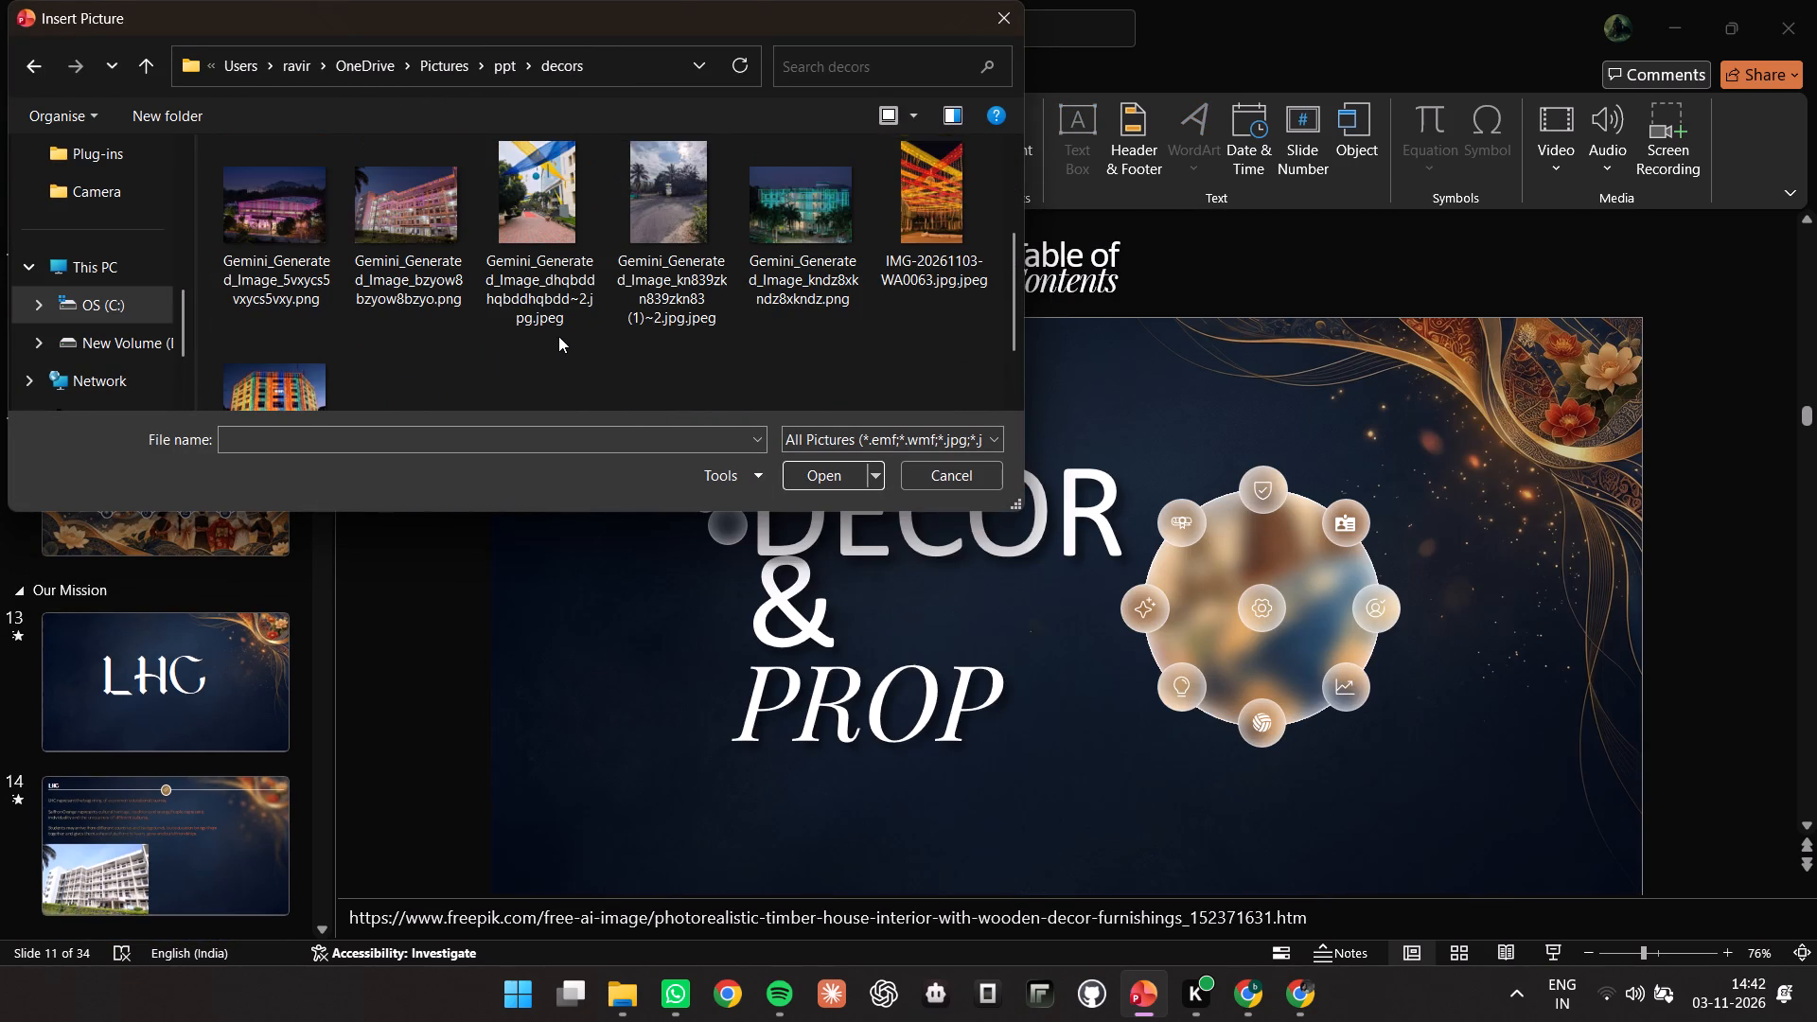
pyautogui.scroll(1, 558, 335)
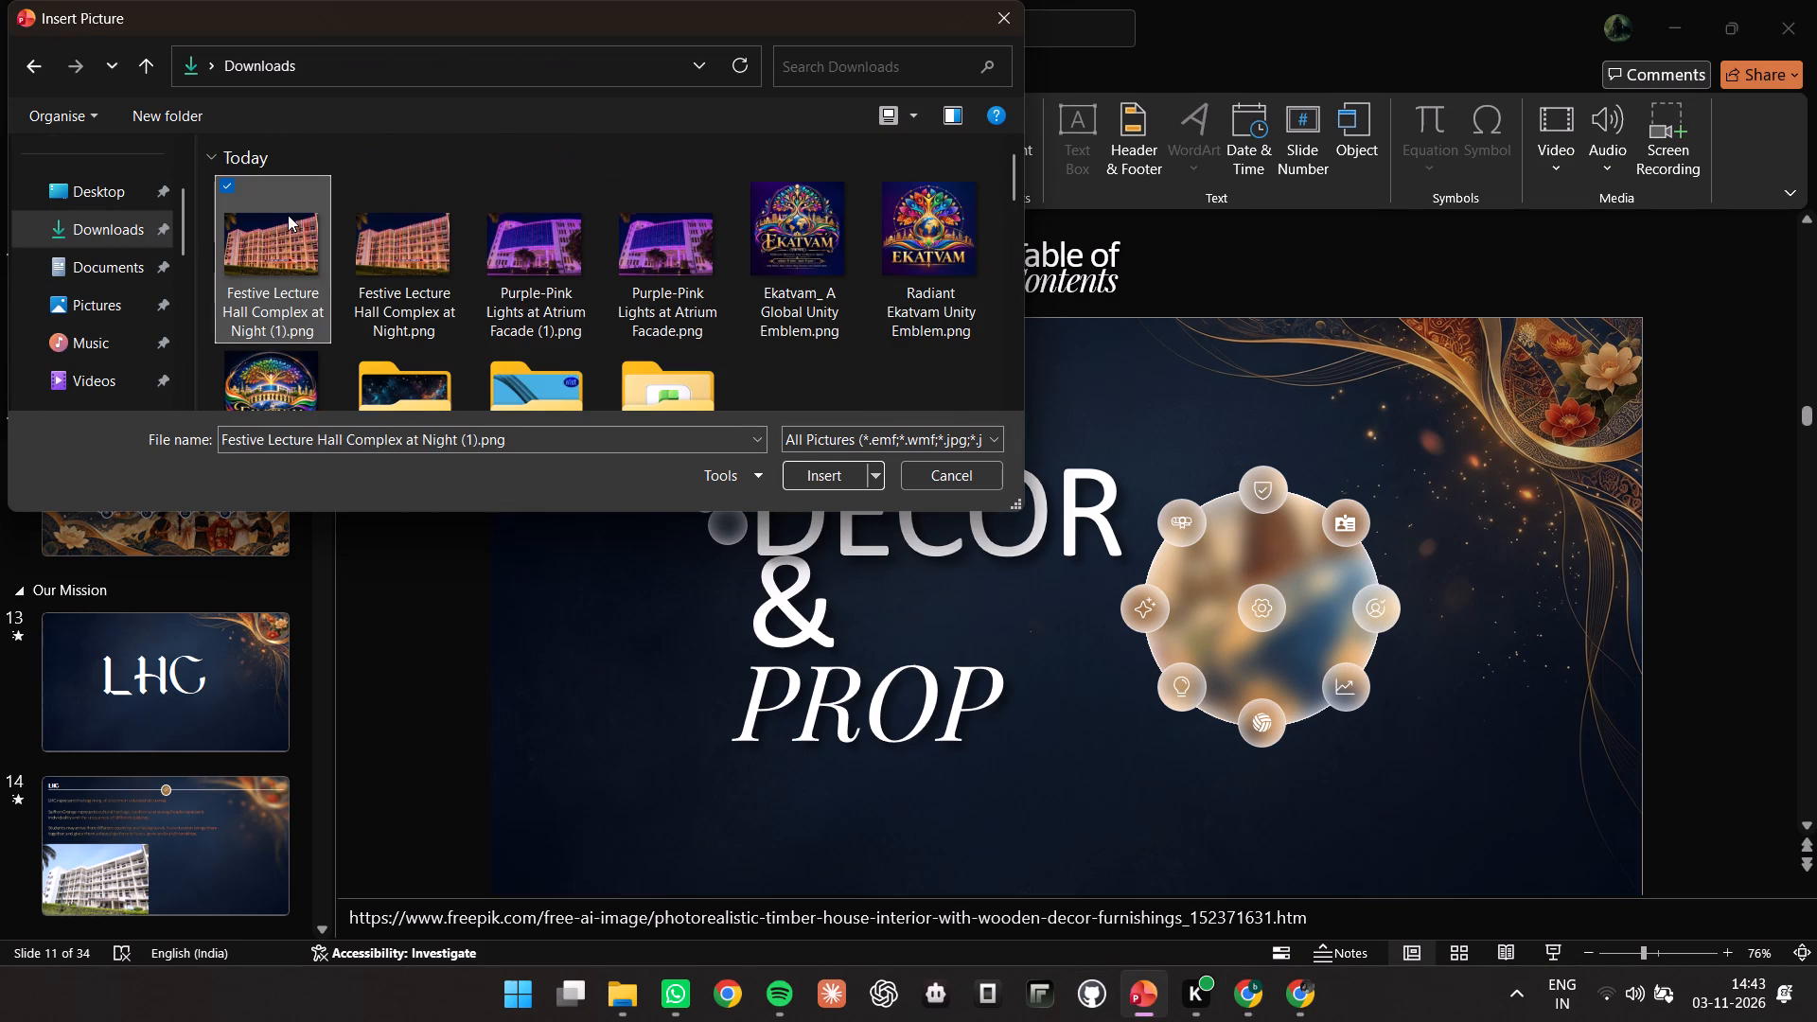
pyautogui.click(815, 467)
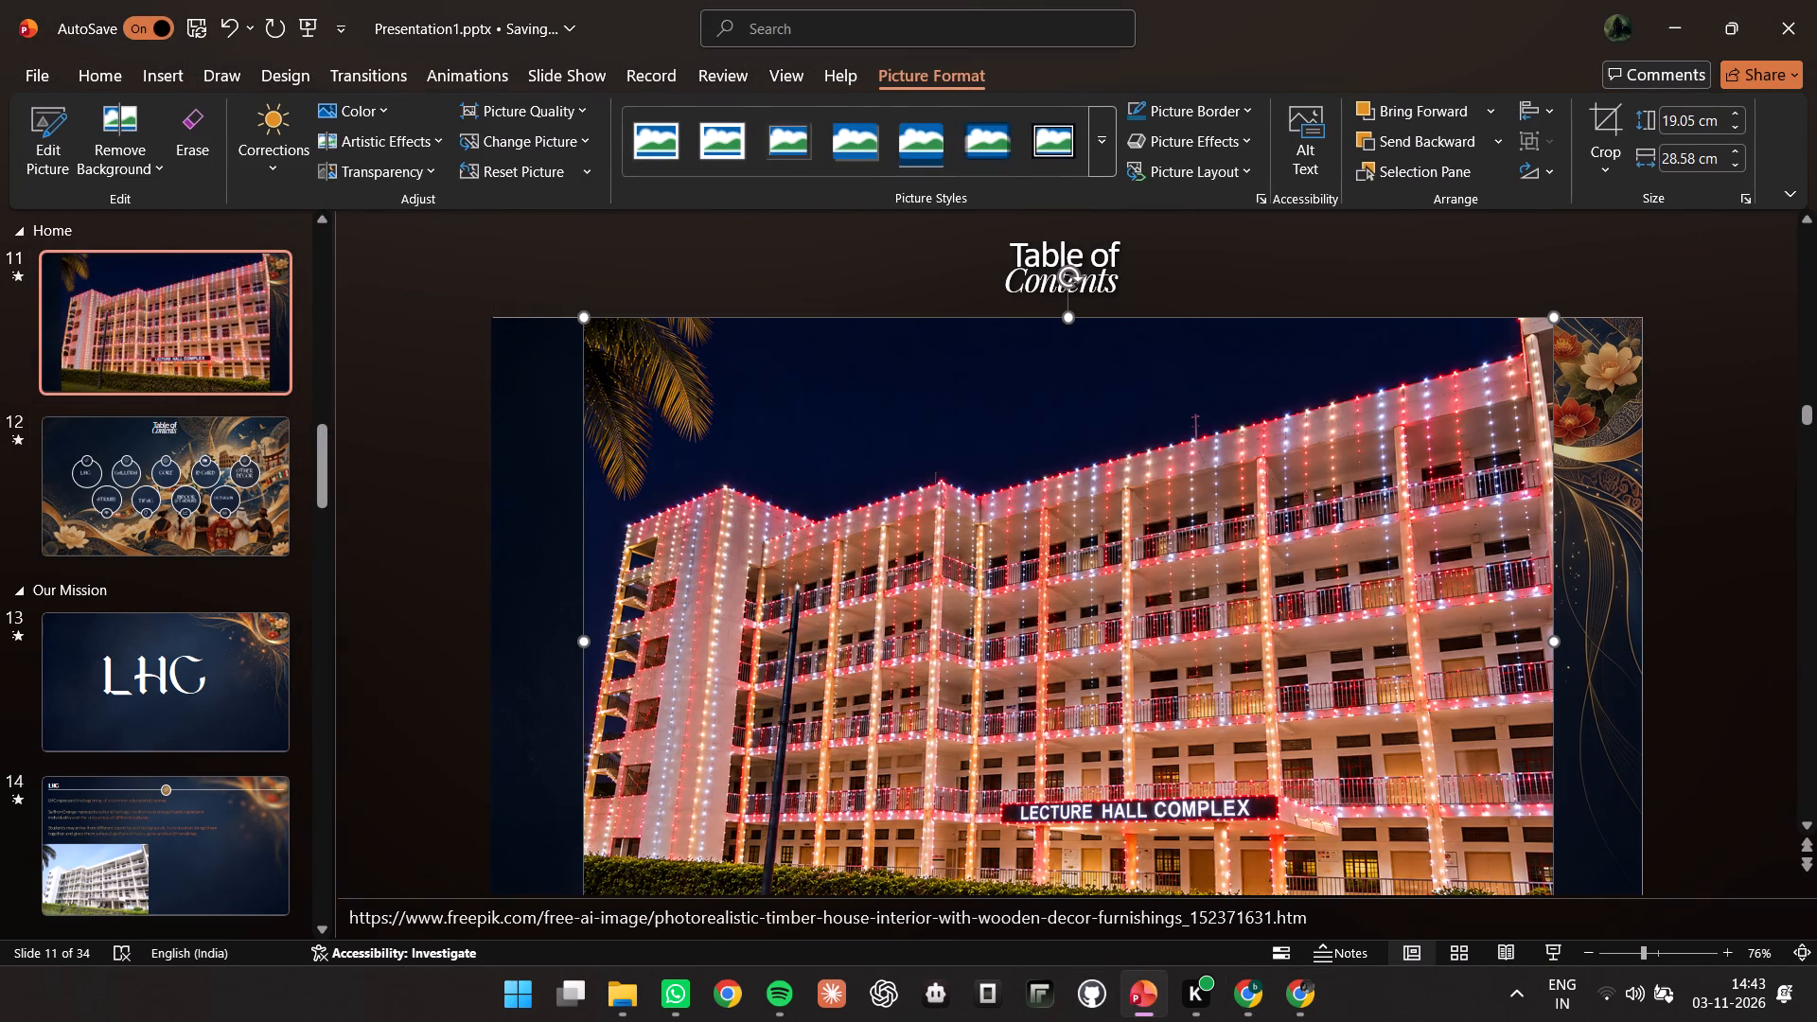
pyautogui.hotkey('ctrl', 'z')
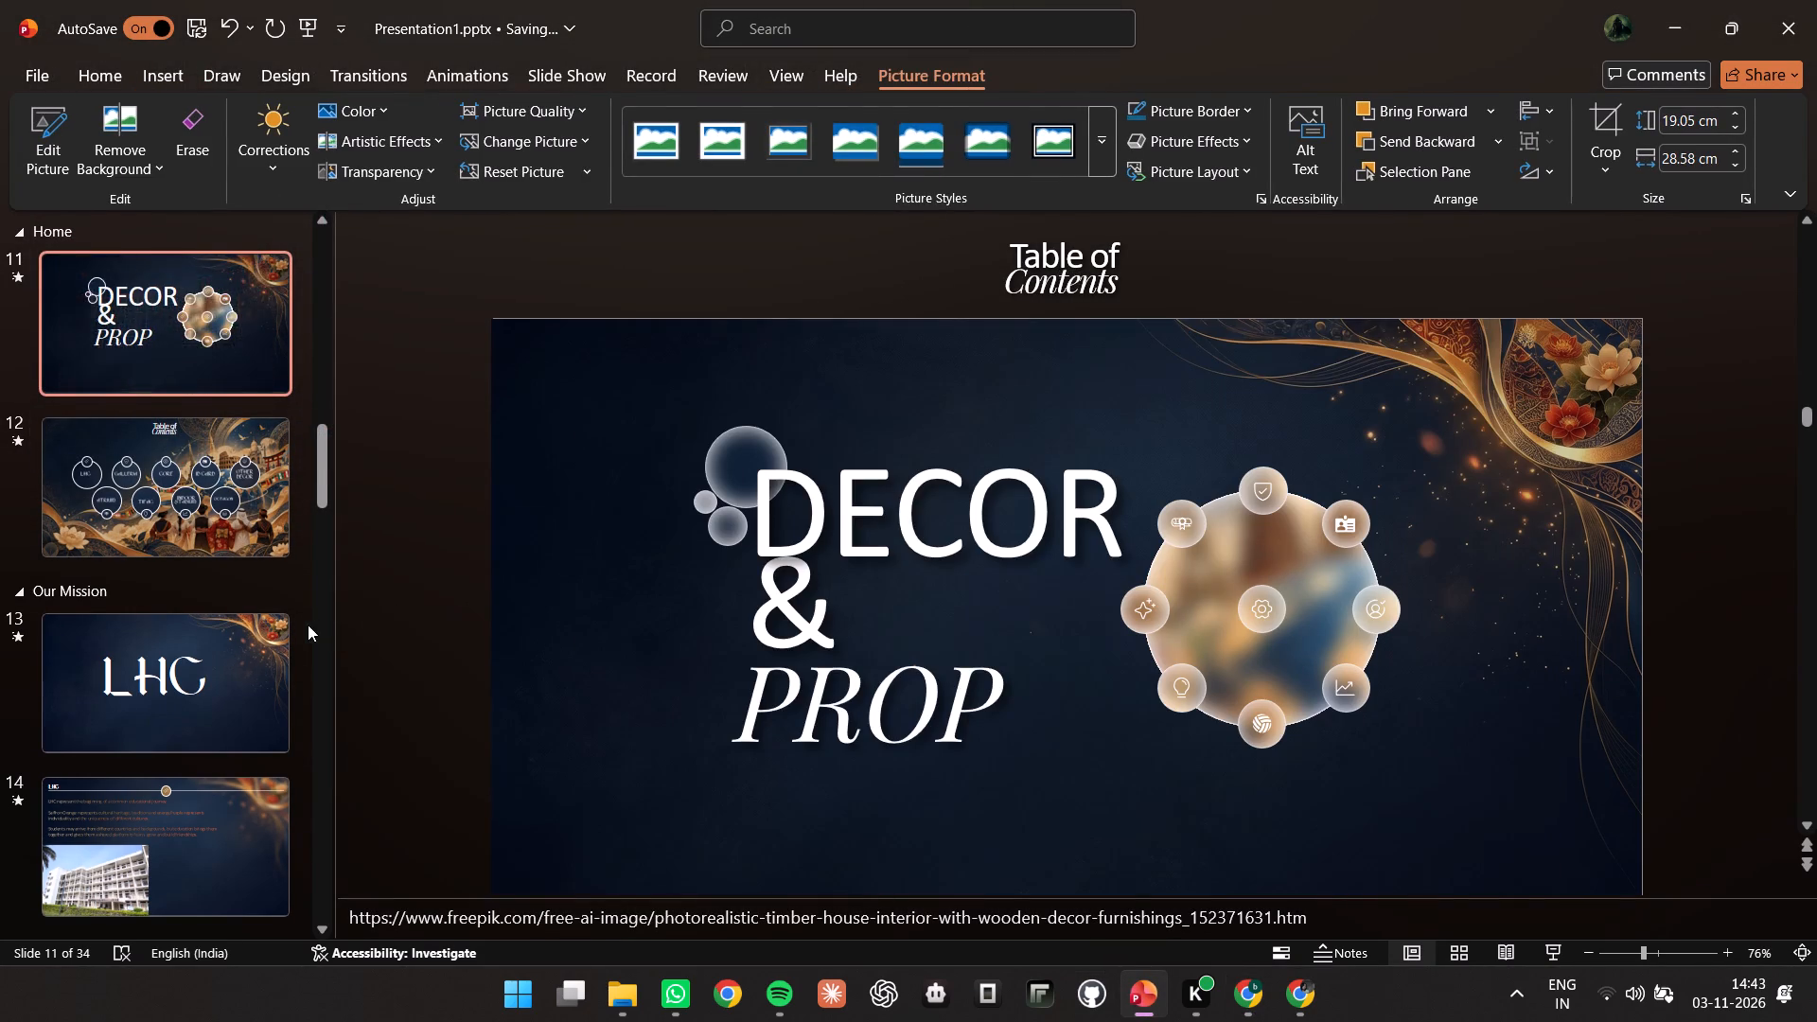
# Insert Festive Lecture Hall Complex at Night (1).png from Downloads on slide 14.
pyautogui.scroll(-3, 268, 650)
pyautogui.click(185, 661)
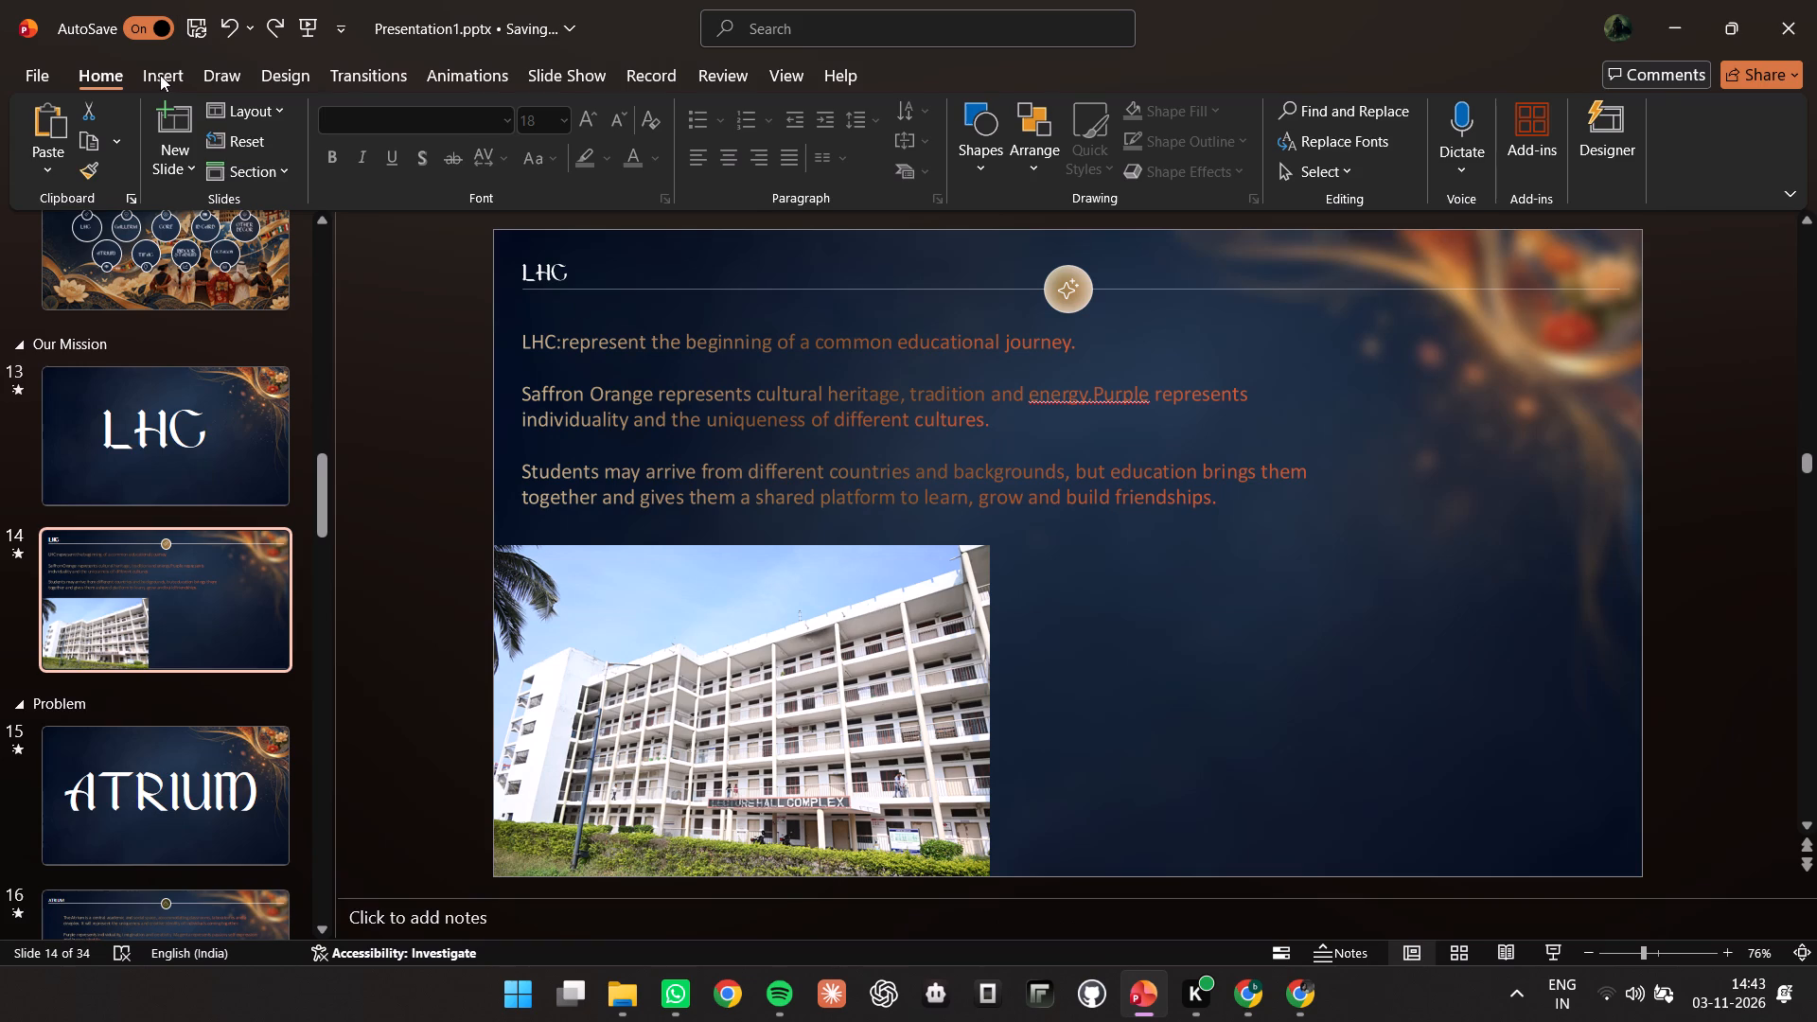
pyautogui.click(155, 76)
pyautogui.click(195, 136)
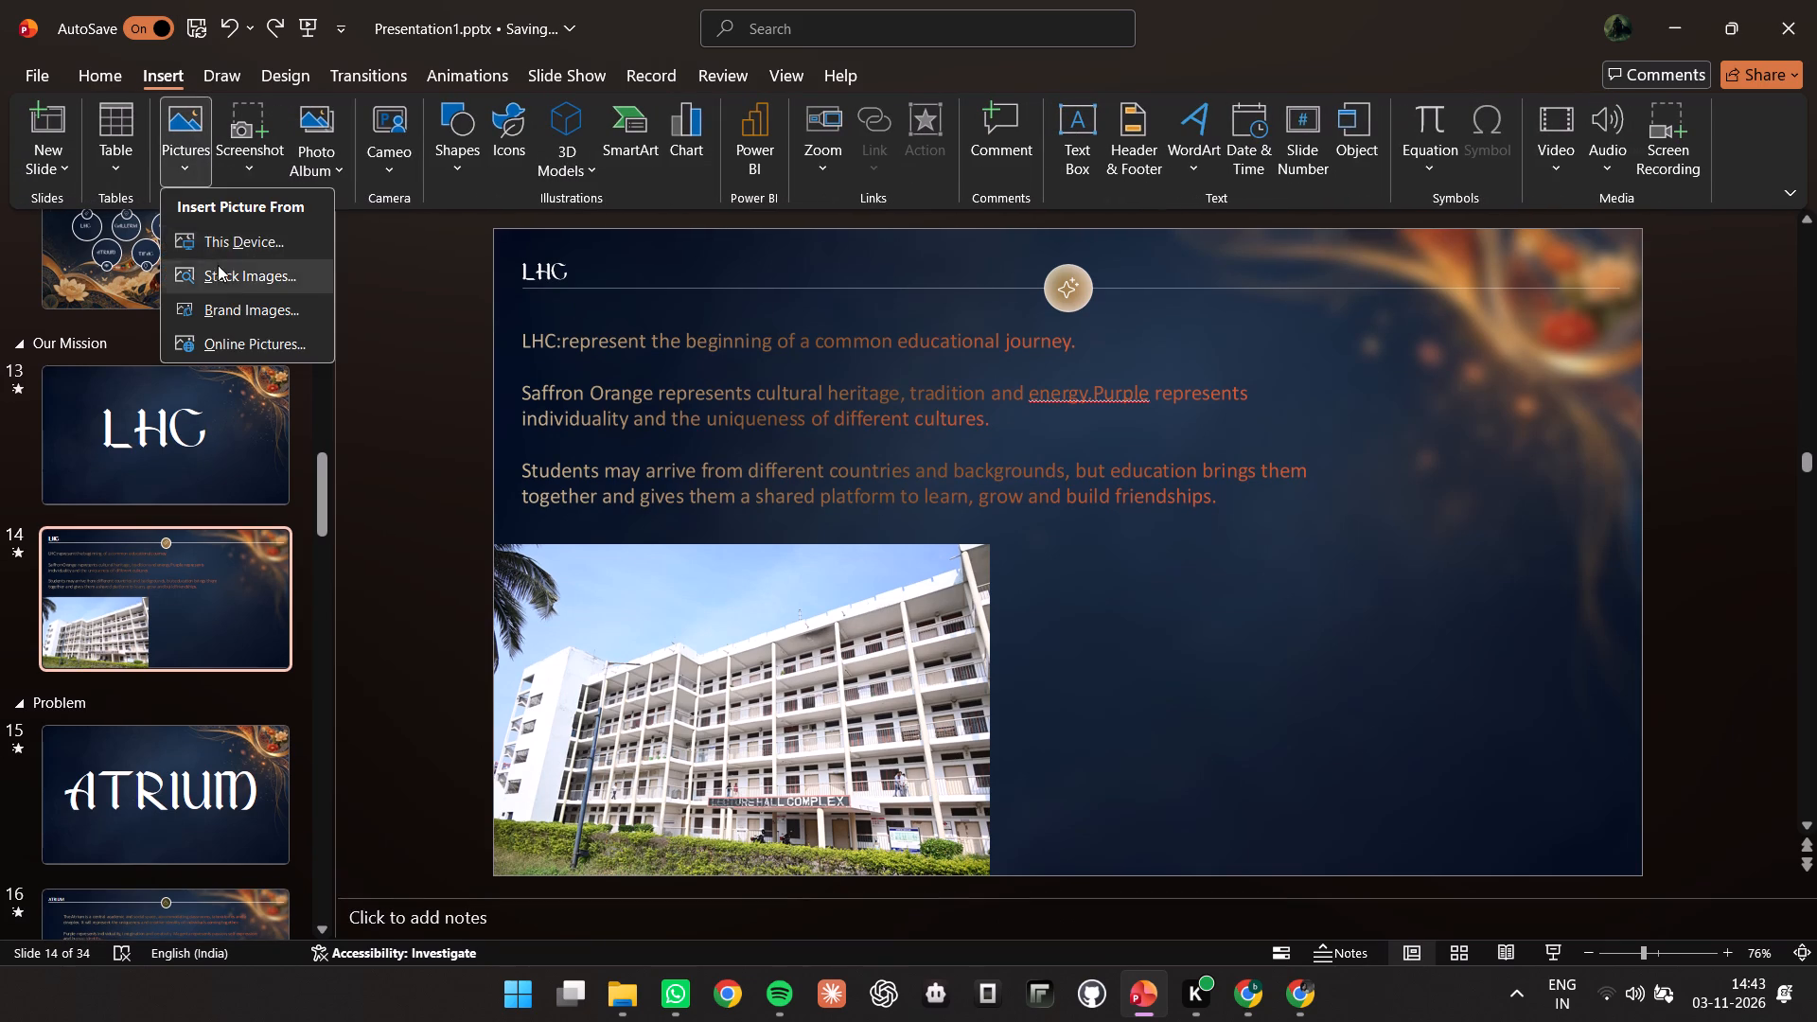
pyautogui.click(217, 265)
pyautogui.click(1603, 117)
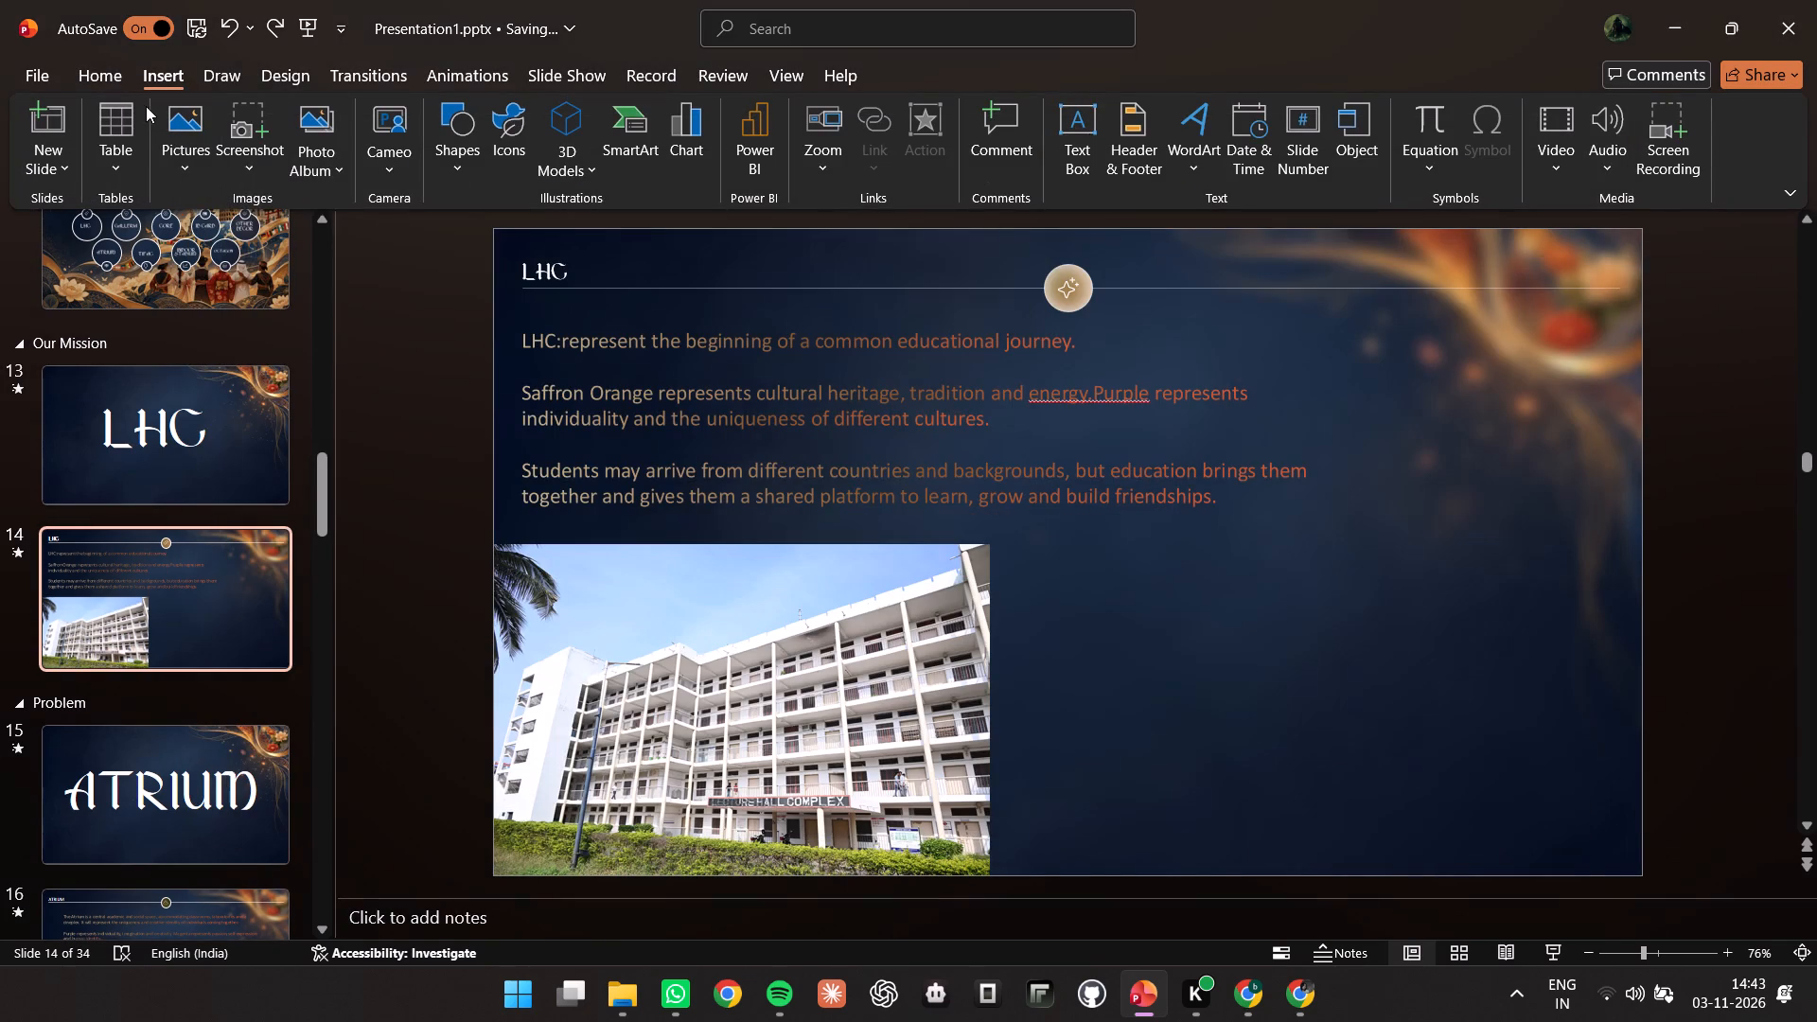
pyautogui.click(155, 111)
pyautogui.click(180, 132)
pyautogui.click(203, 229)
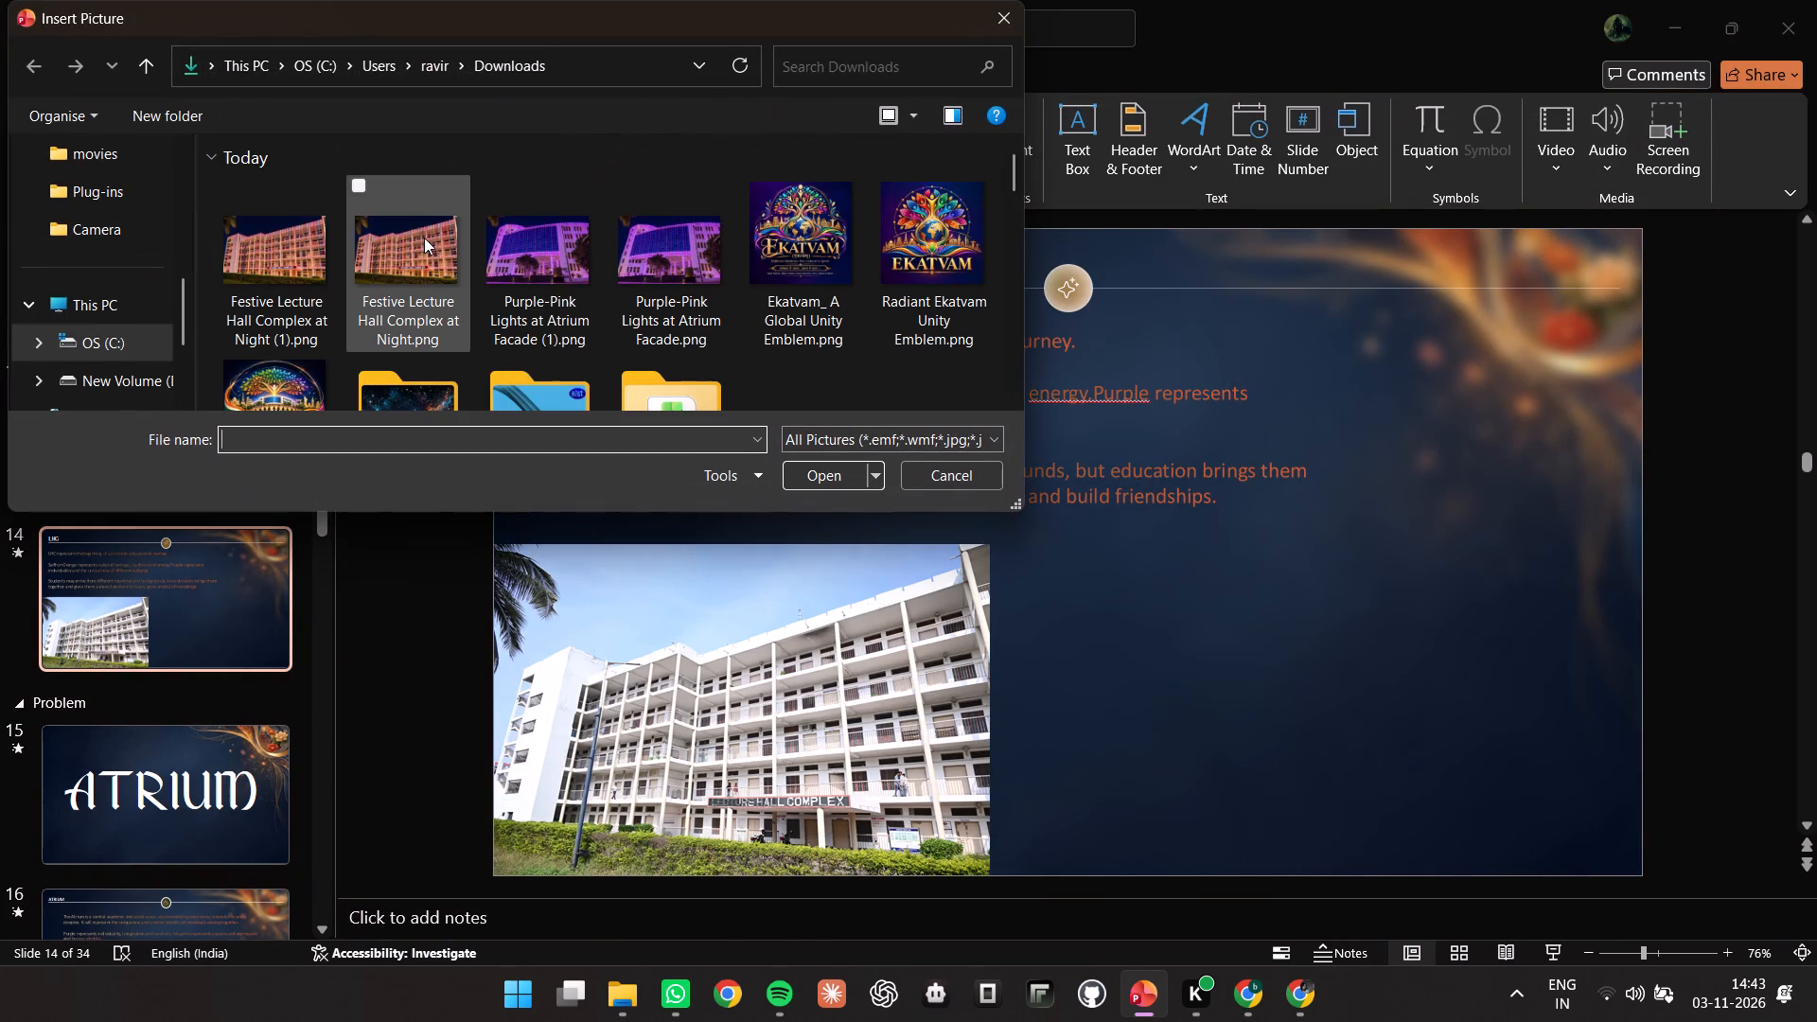
pyautogui.click(280, 241)
pyautogui.click(799, 478)
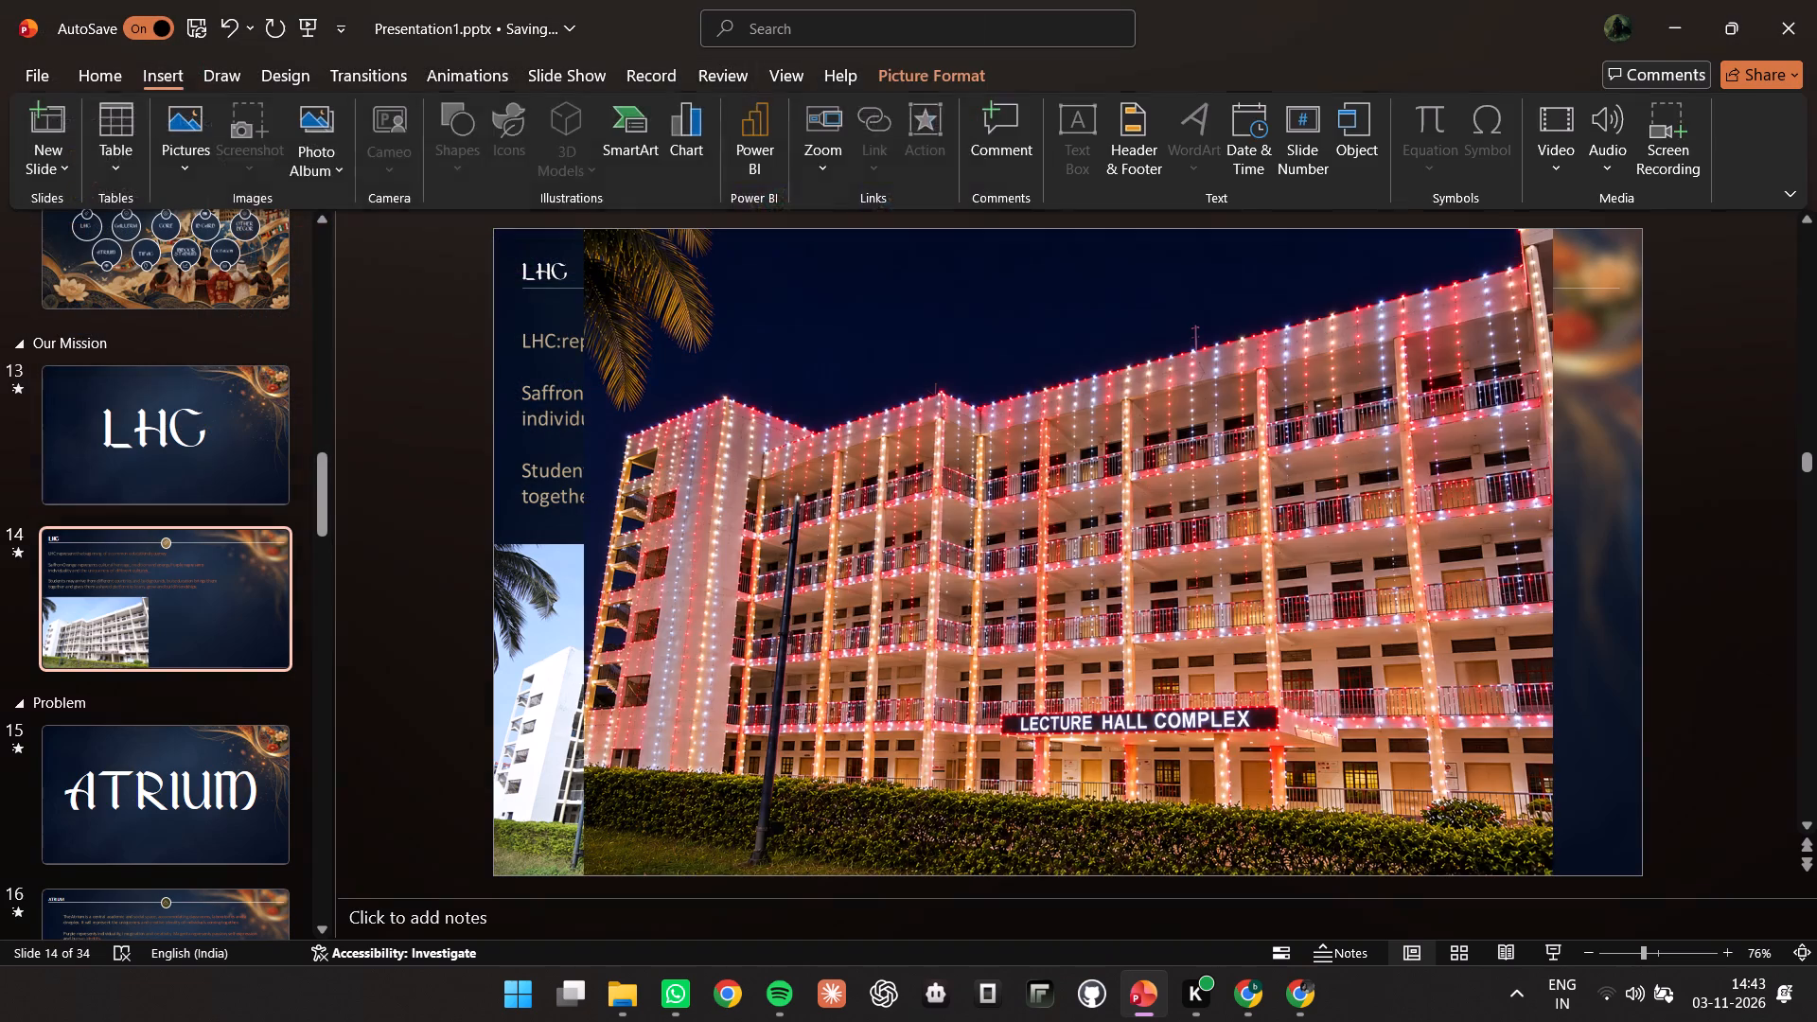
# Scale down the night-time Lecture Hall Complex picture on slide 14 and fit it into the lower-right corner beside the daytime photo.
pyautogui.click(625, 262)
pyautogui.click(587, 228)
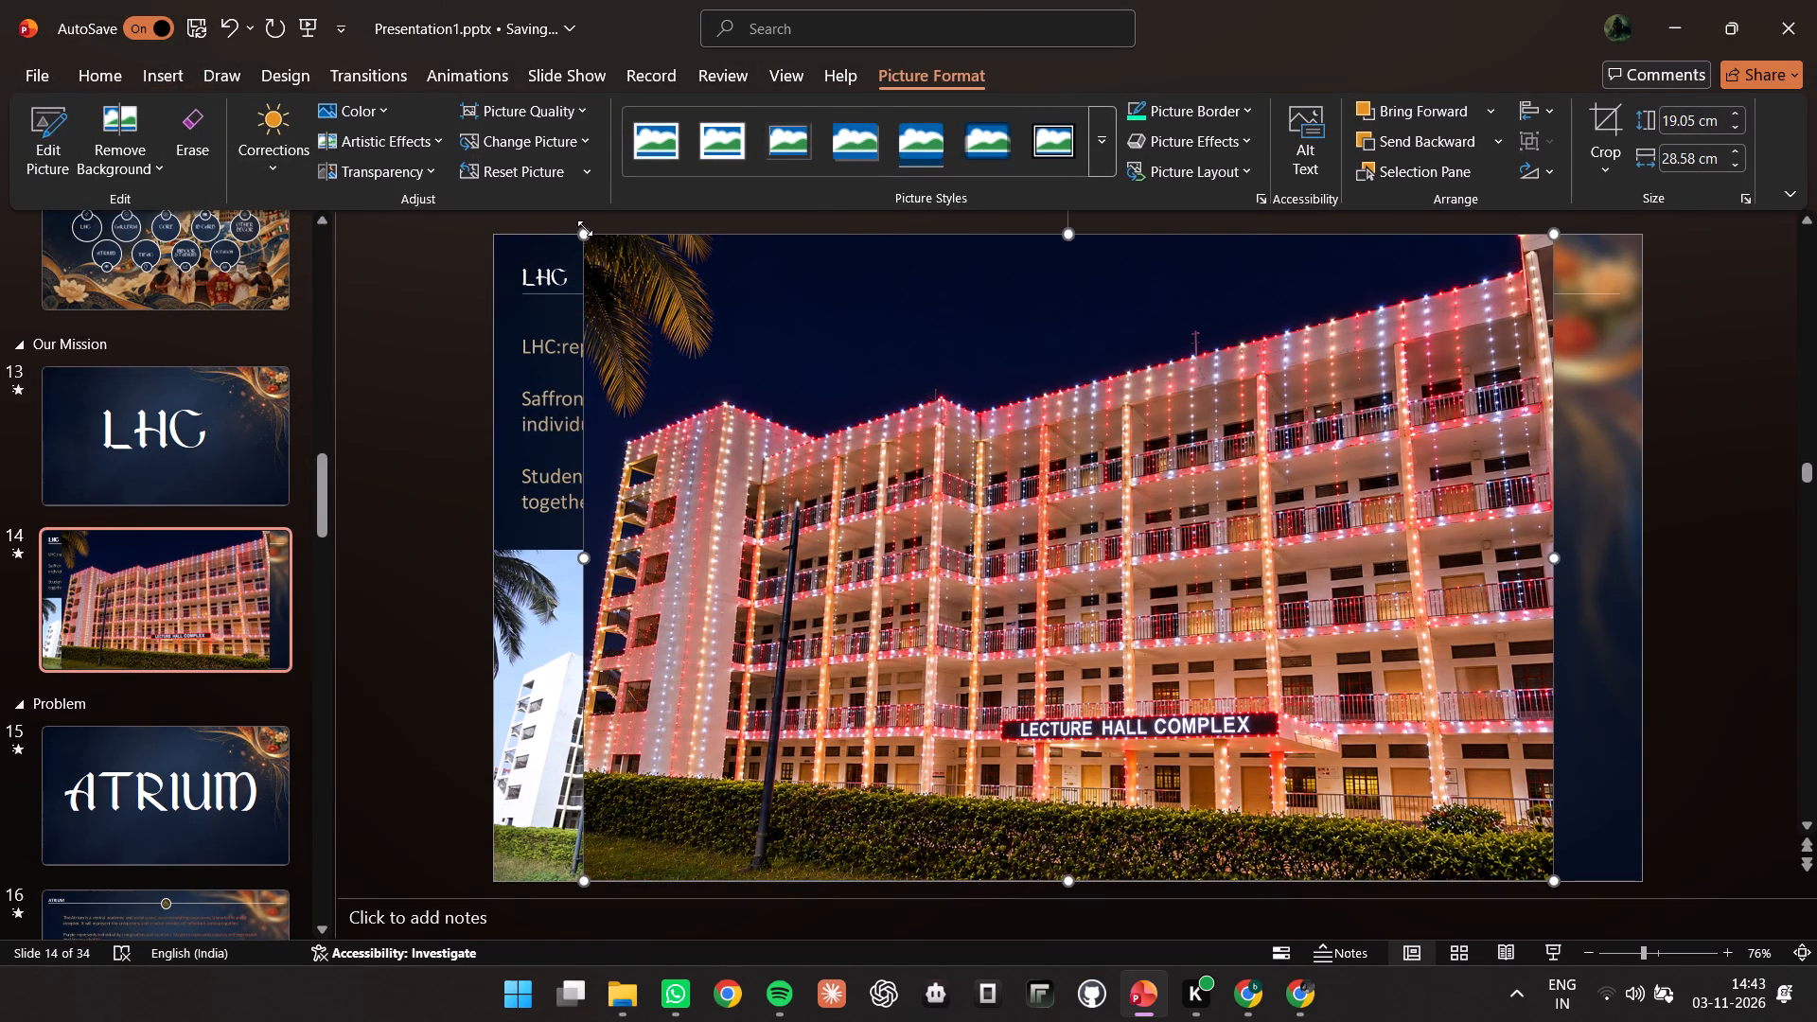
pyautogui.moveTo(582, 234); pyautogui.dragTo(1170, 544)
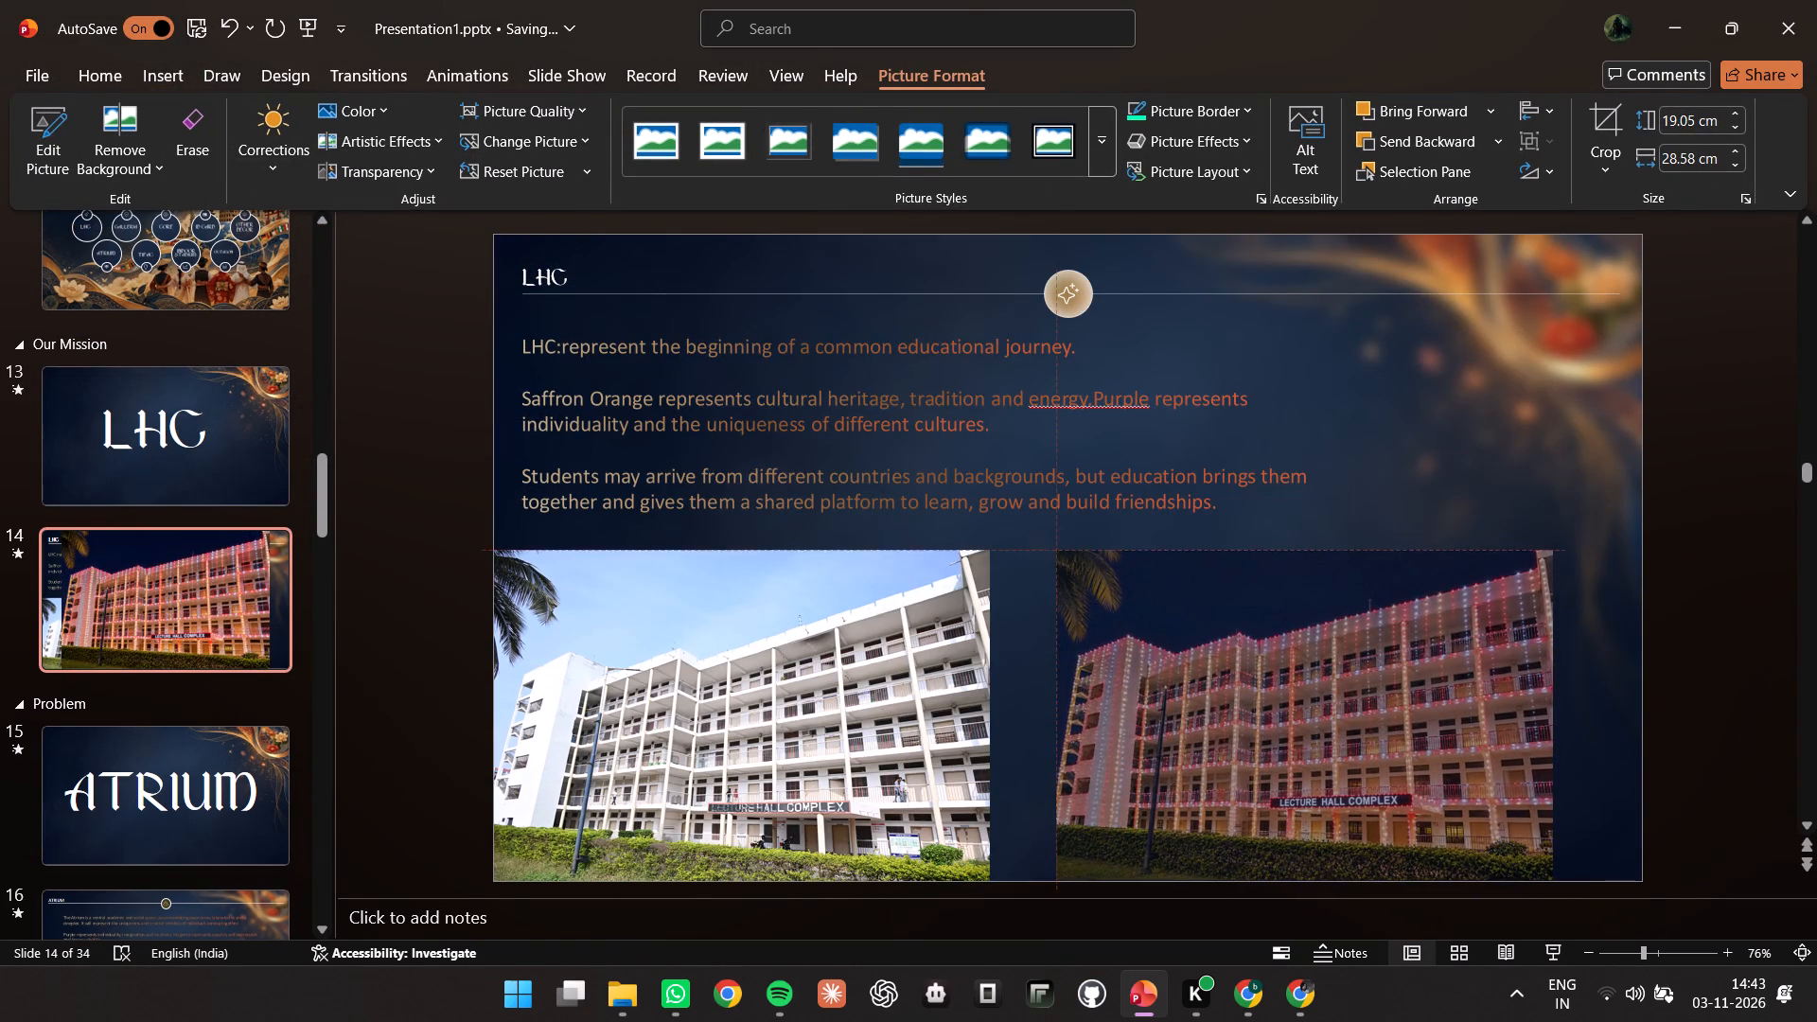
pyautogui.moveTo(1170, 544); pyautogui.dragTo(1181, 554)
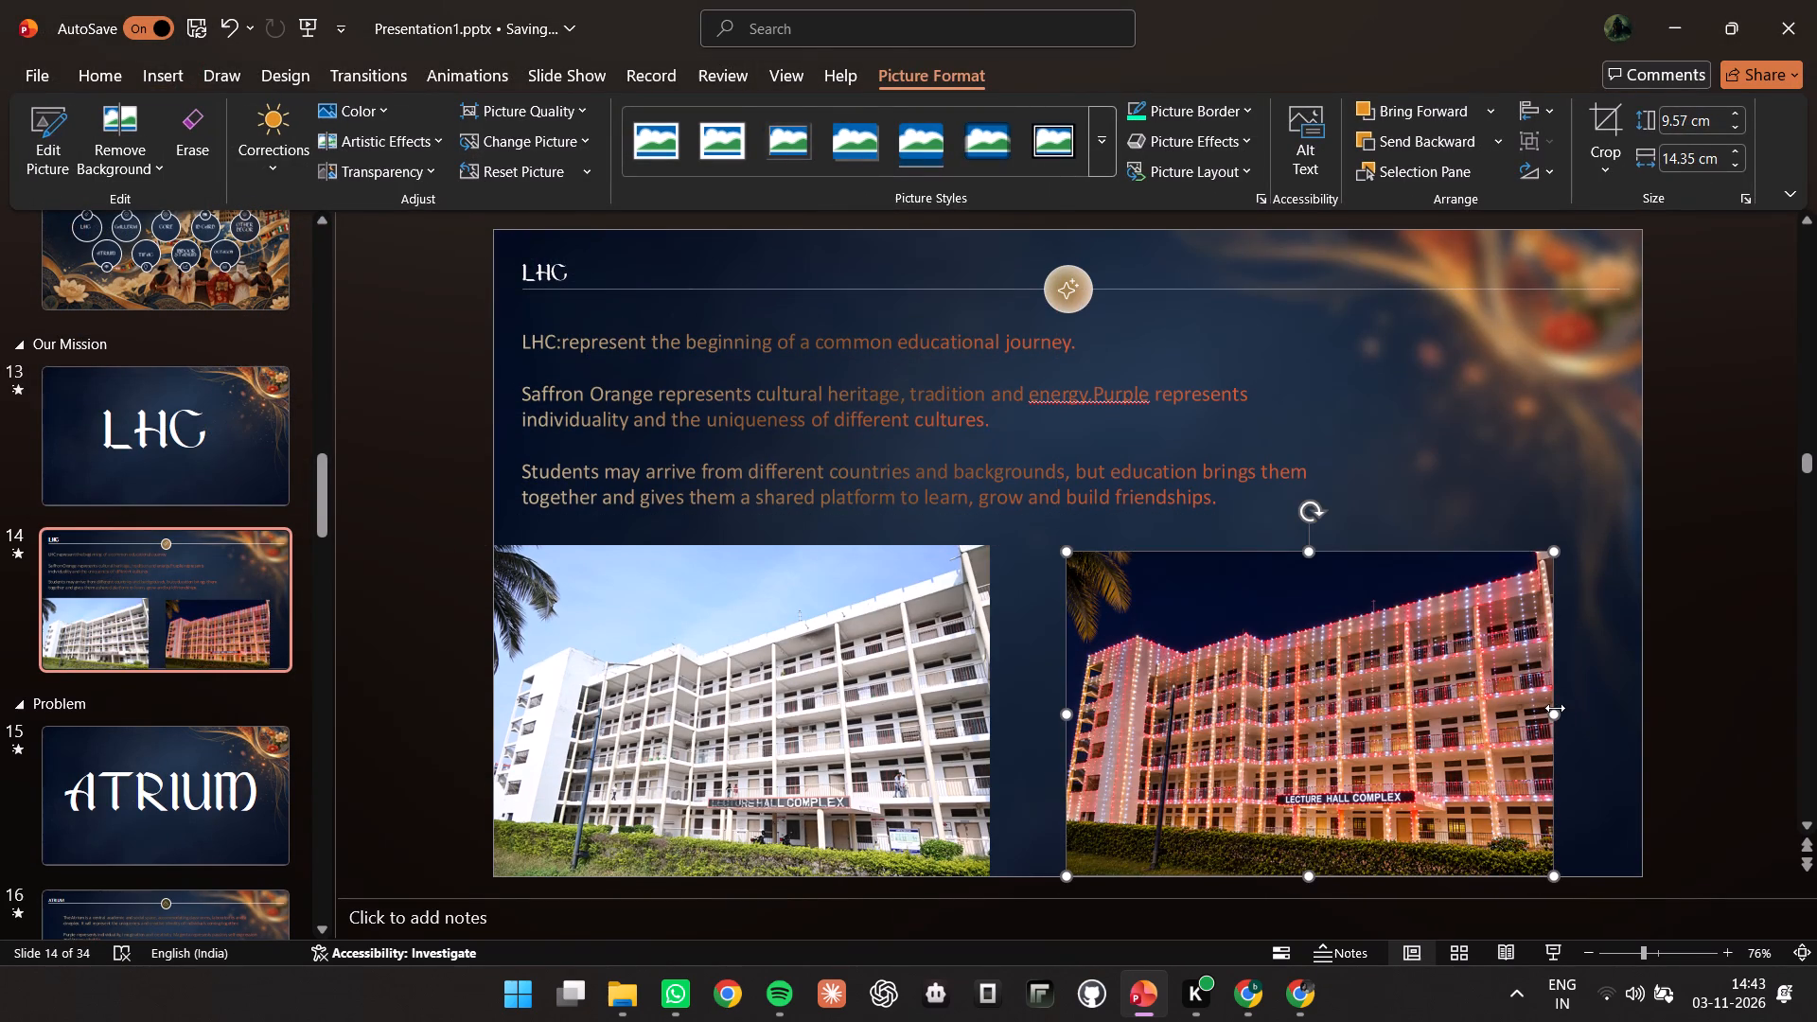
pyautogui.moveTo(1555, 714); pyautogui.dragTo(1583, 714)
pyautogui.moveTo(1461, 696); pyautogui.dragTo(1510, 701)
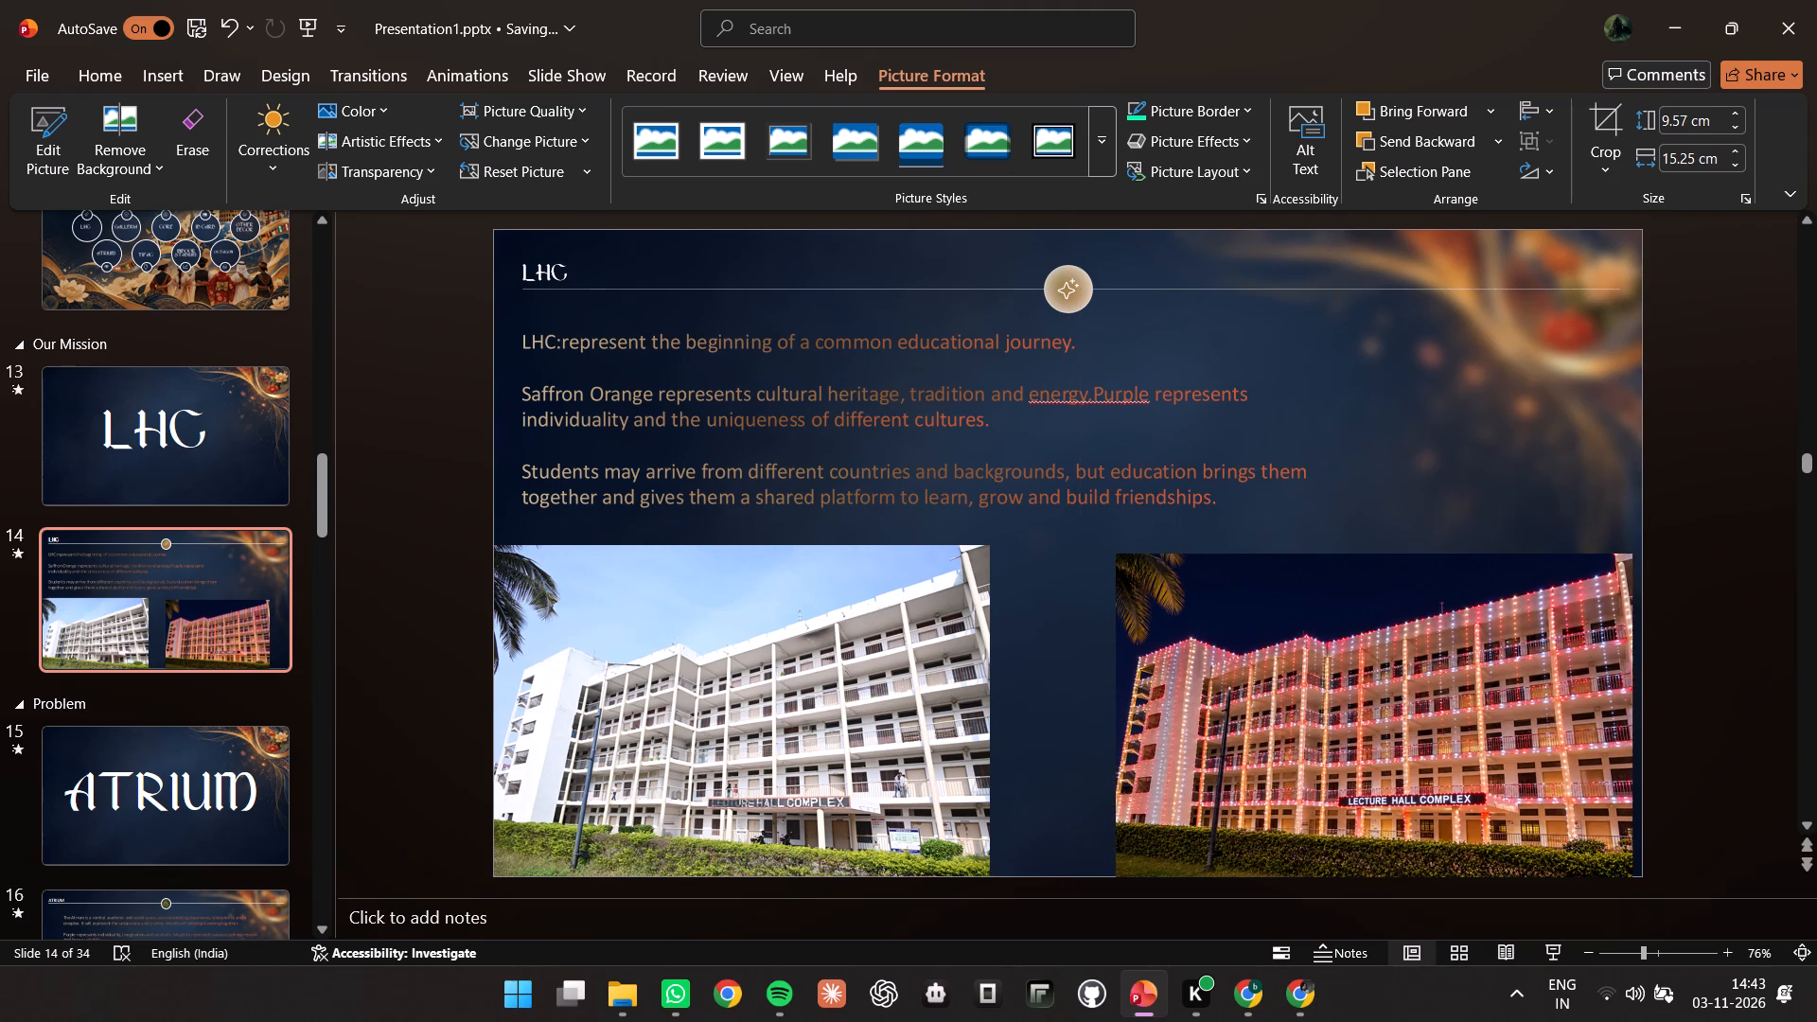
pyautogui.moveTo(1510, 701); pyautogui.dragTo(1519, 700)
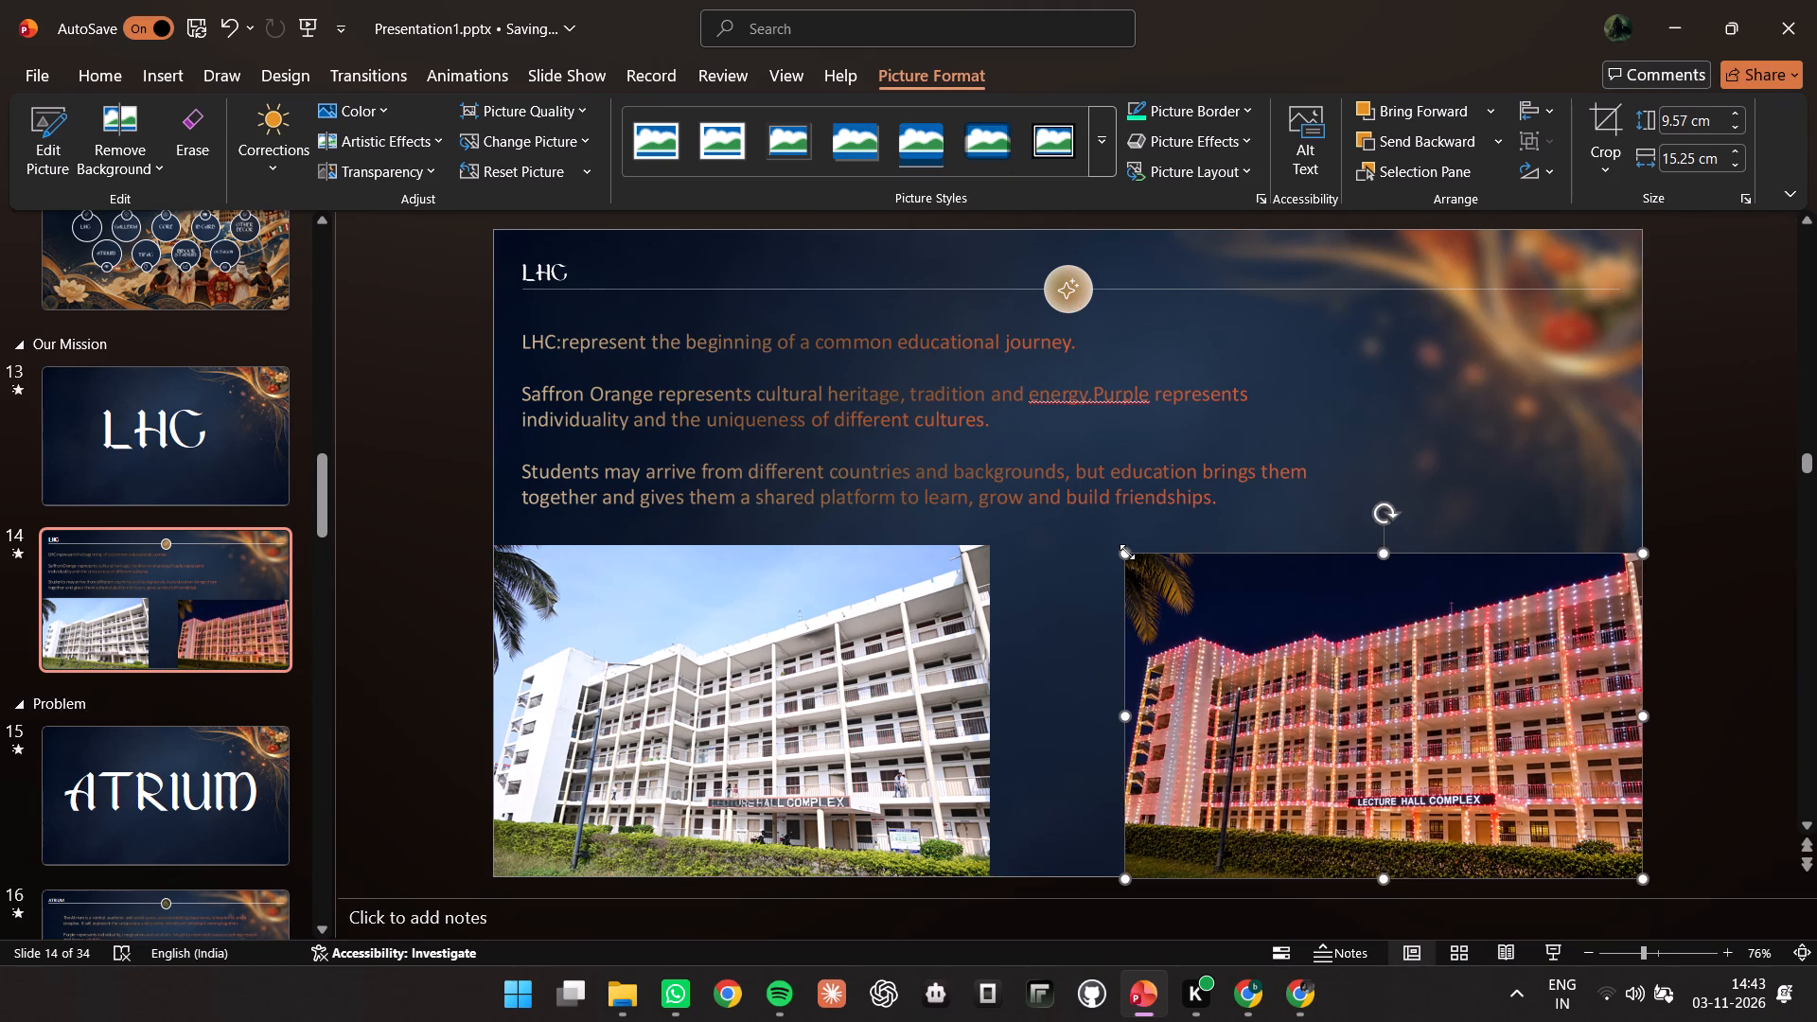
pyautogui.click(1127, 552)
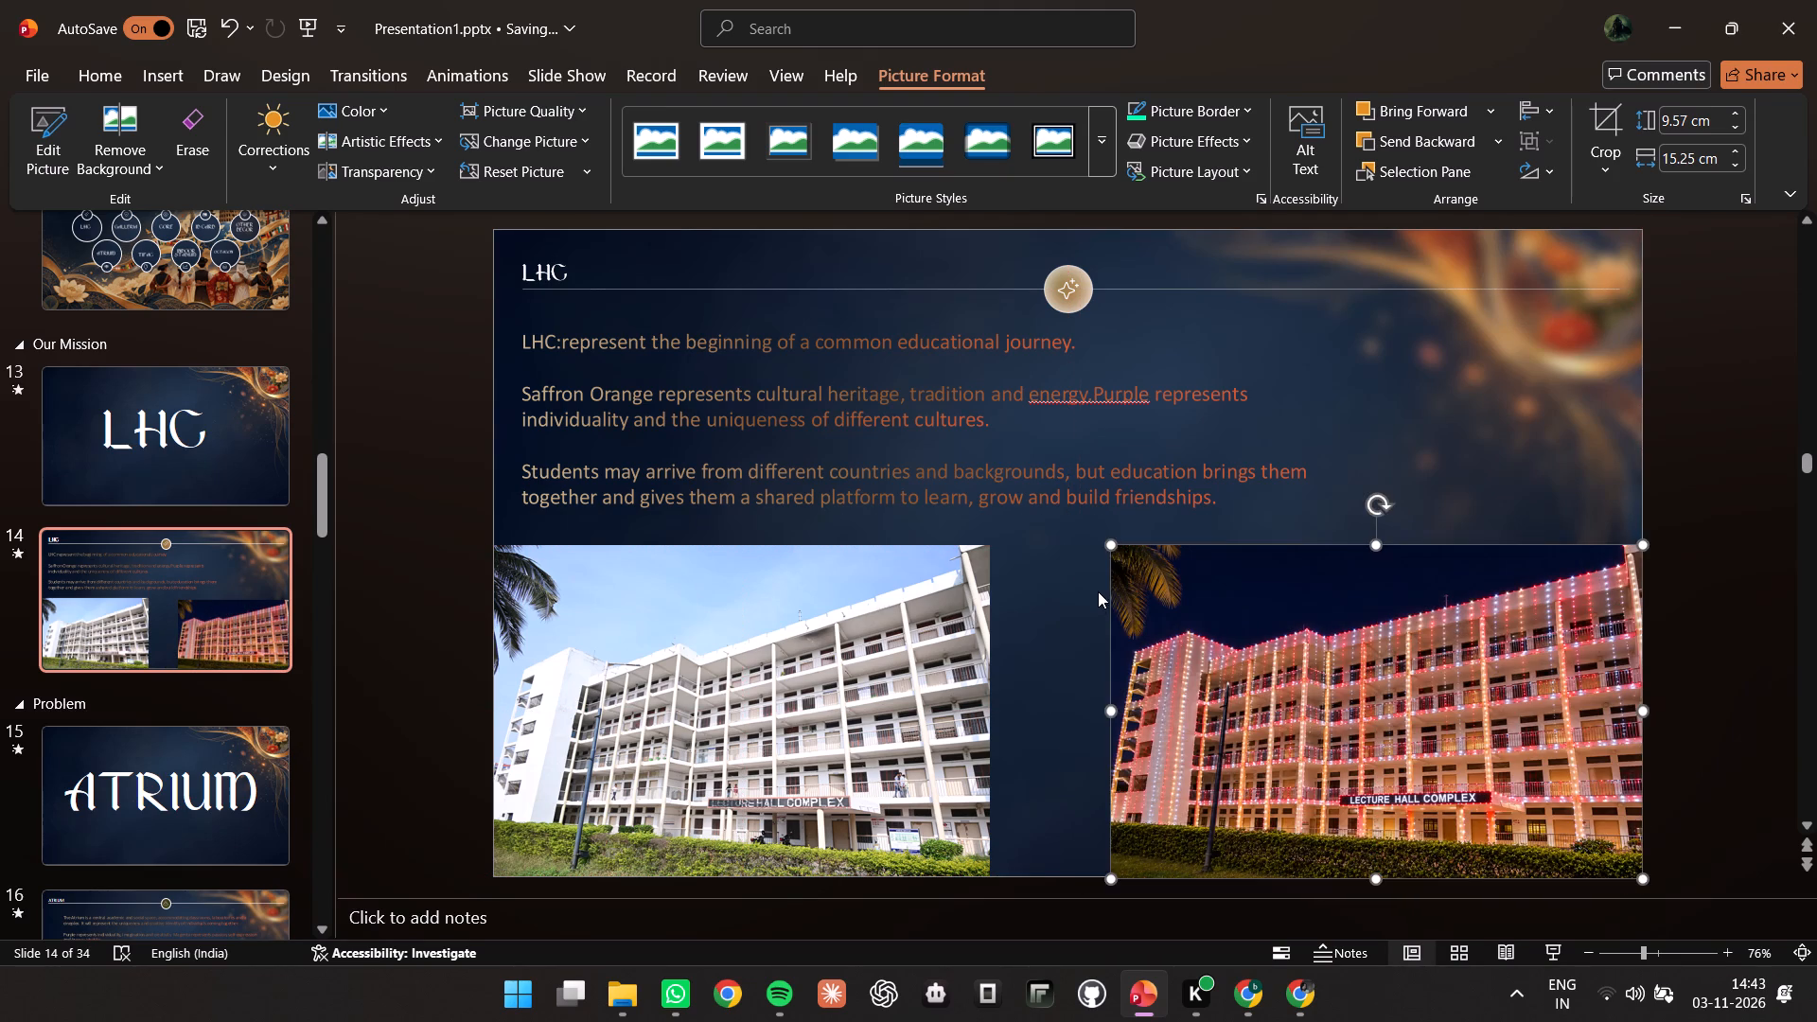
pyautogui.click(1097, 597)
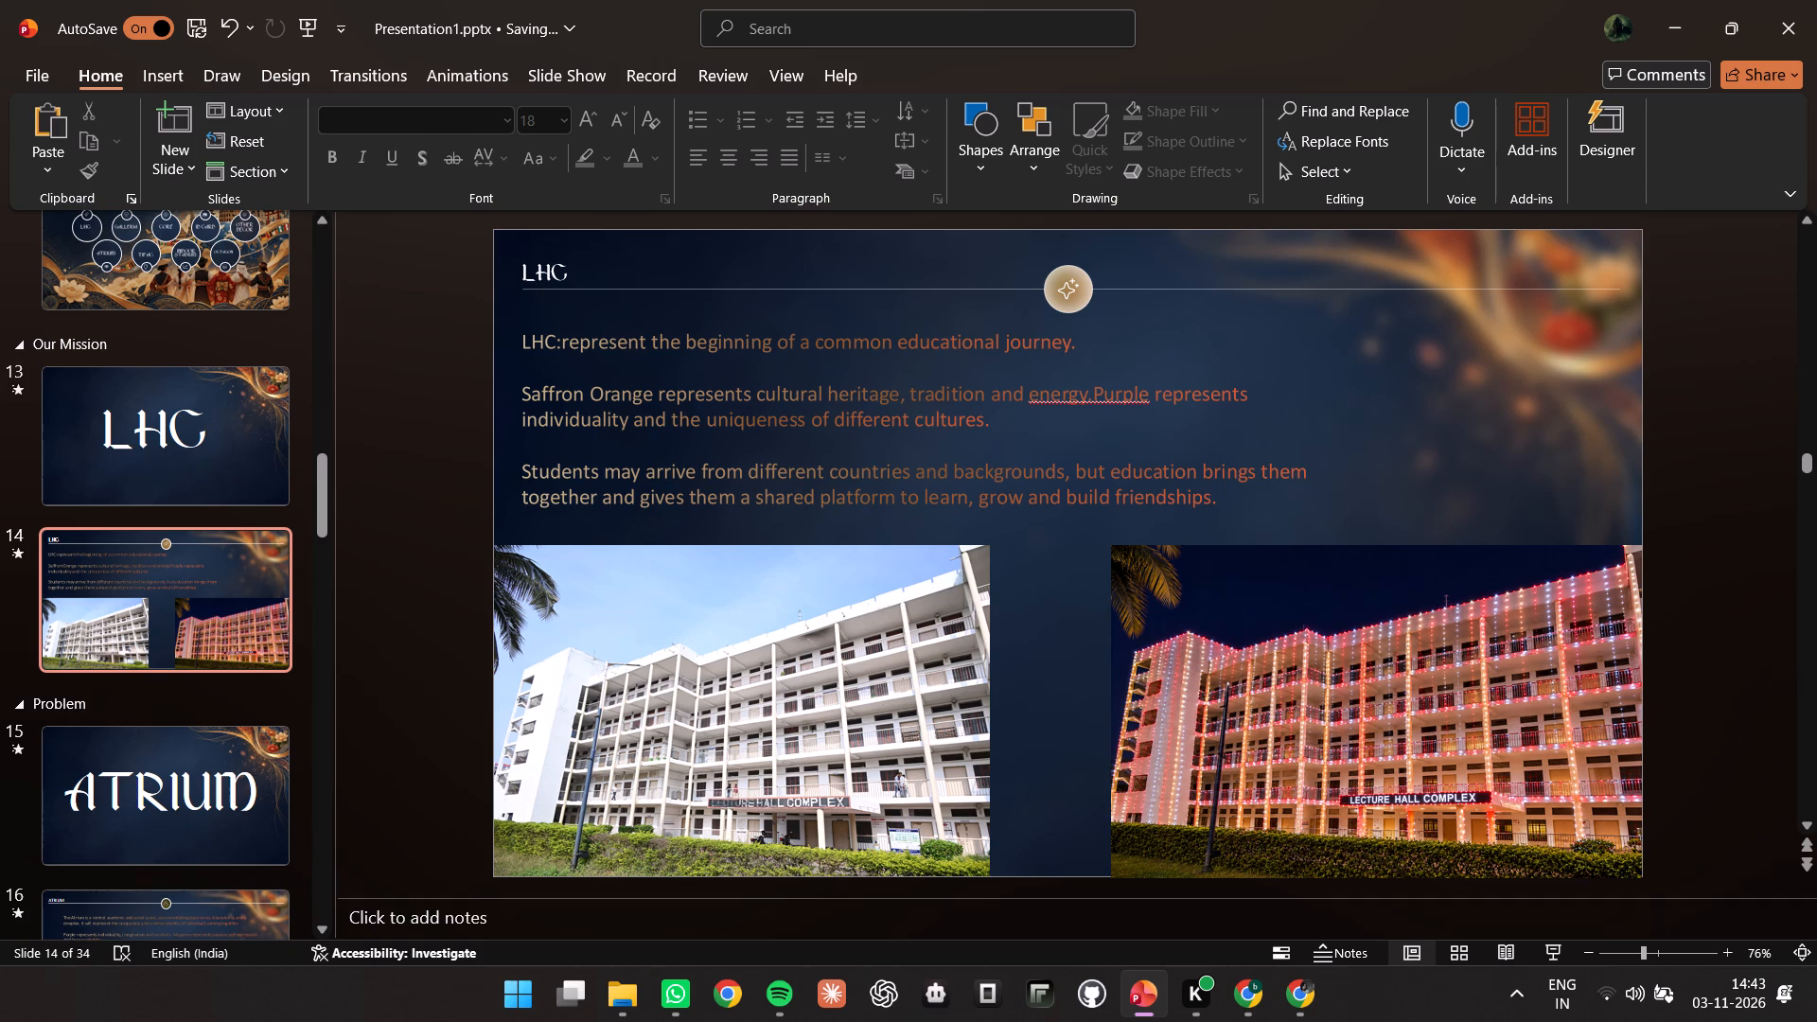
pyautogui.click(456, 673)
# Look over the venue slides after LHC, down to the Other Decor content slide.
pyautogui.scroll(-7, 225, 653)
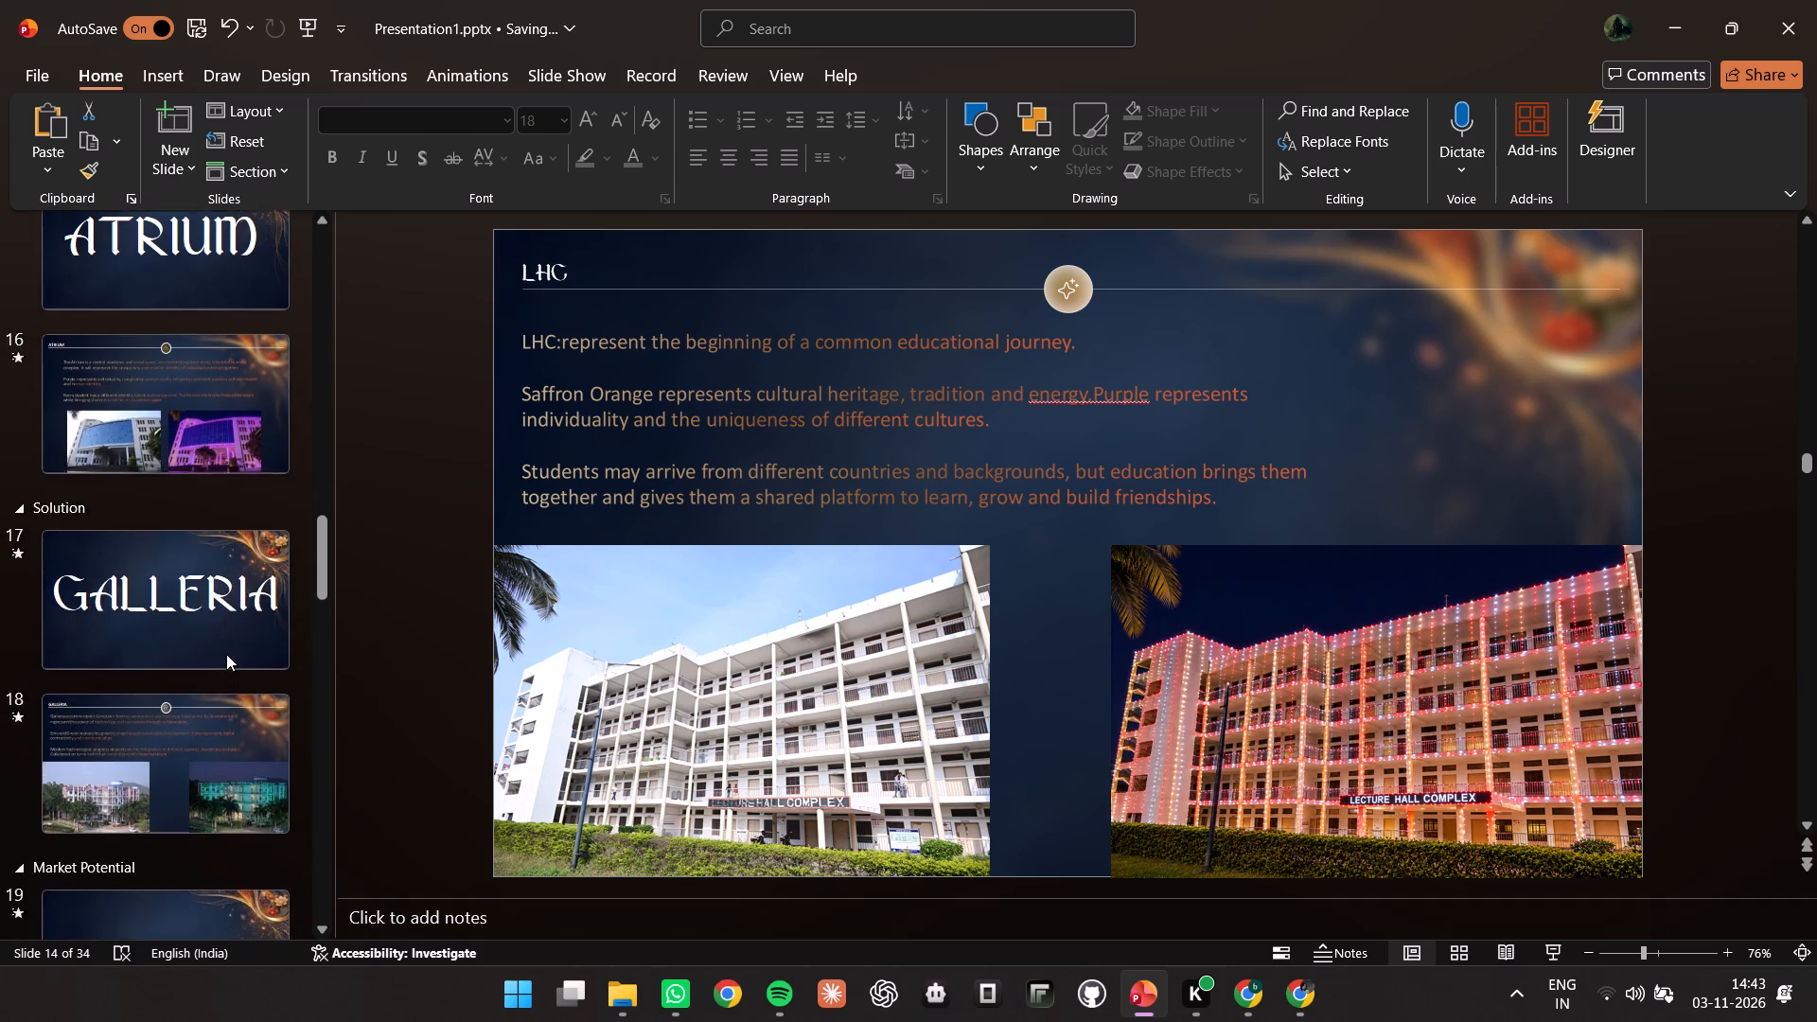
pyautogui.scroll(-20, 232, 647)
pyautogui.scroll(-5, 232, 647)
pyautogui.scroll(-5, 212, 725)
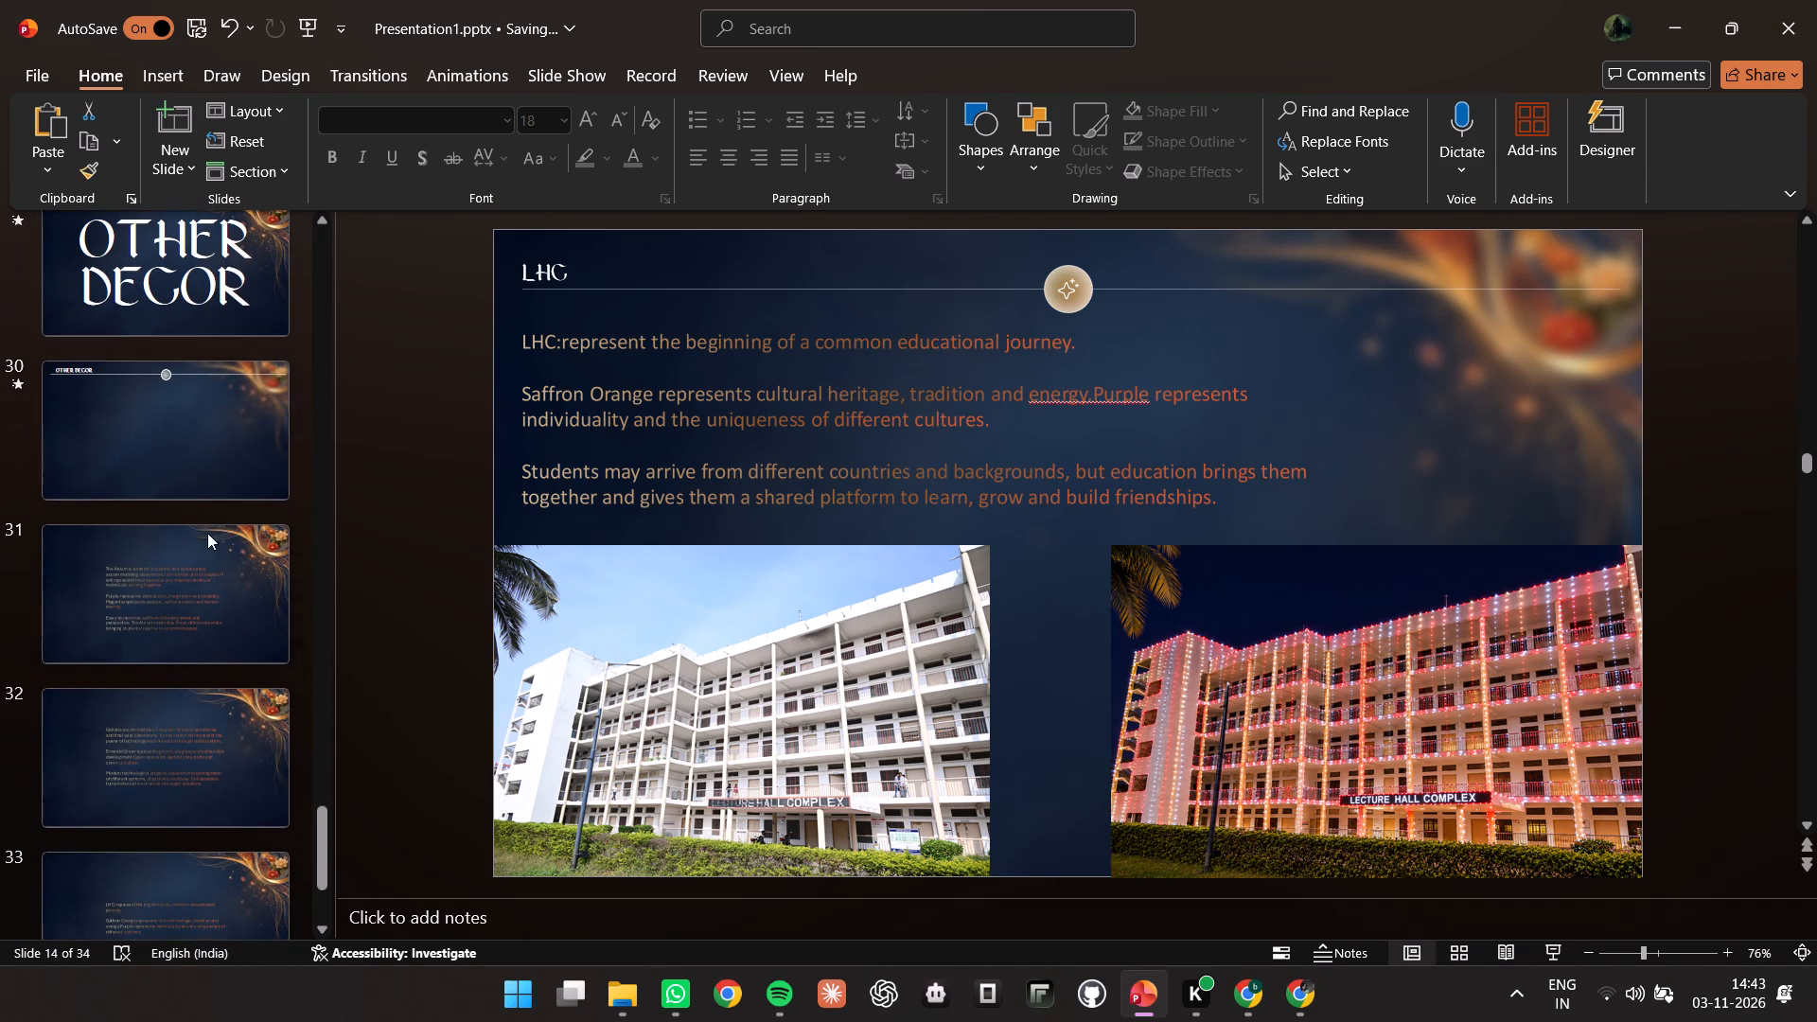
pyautogui.click(214, 418)
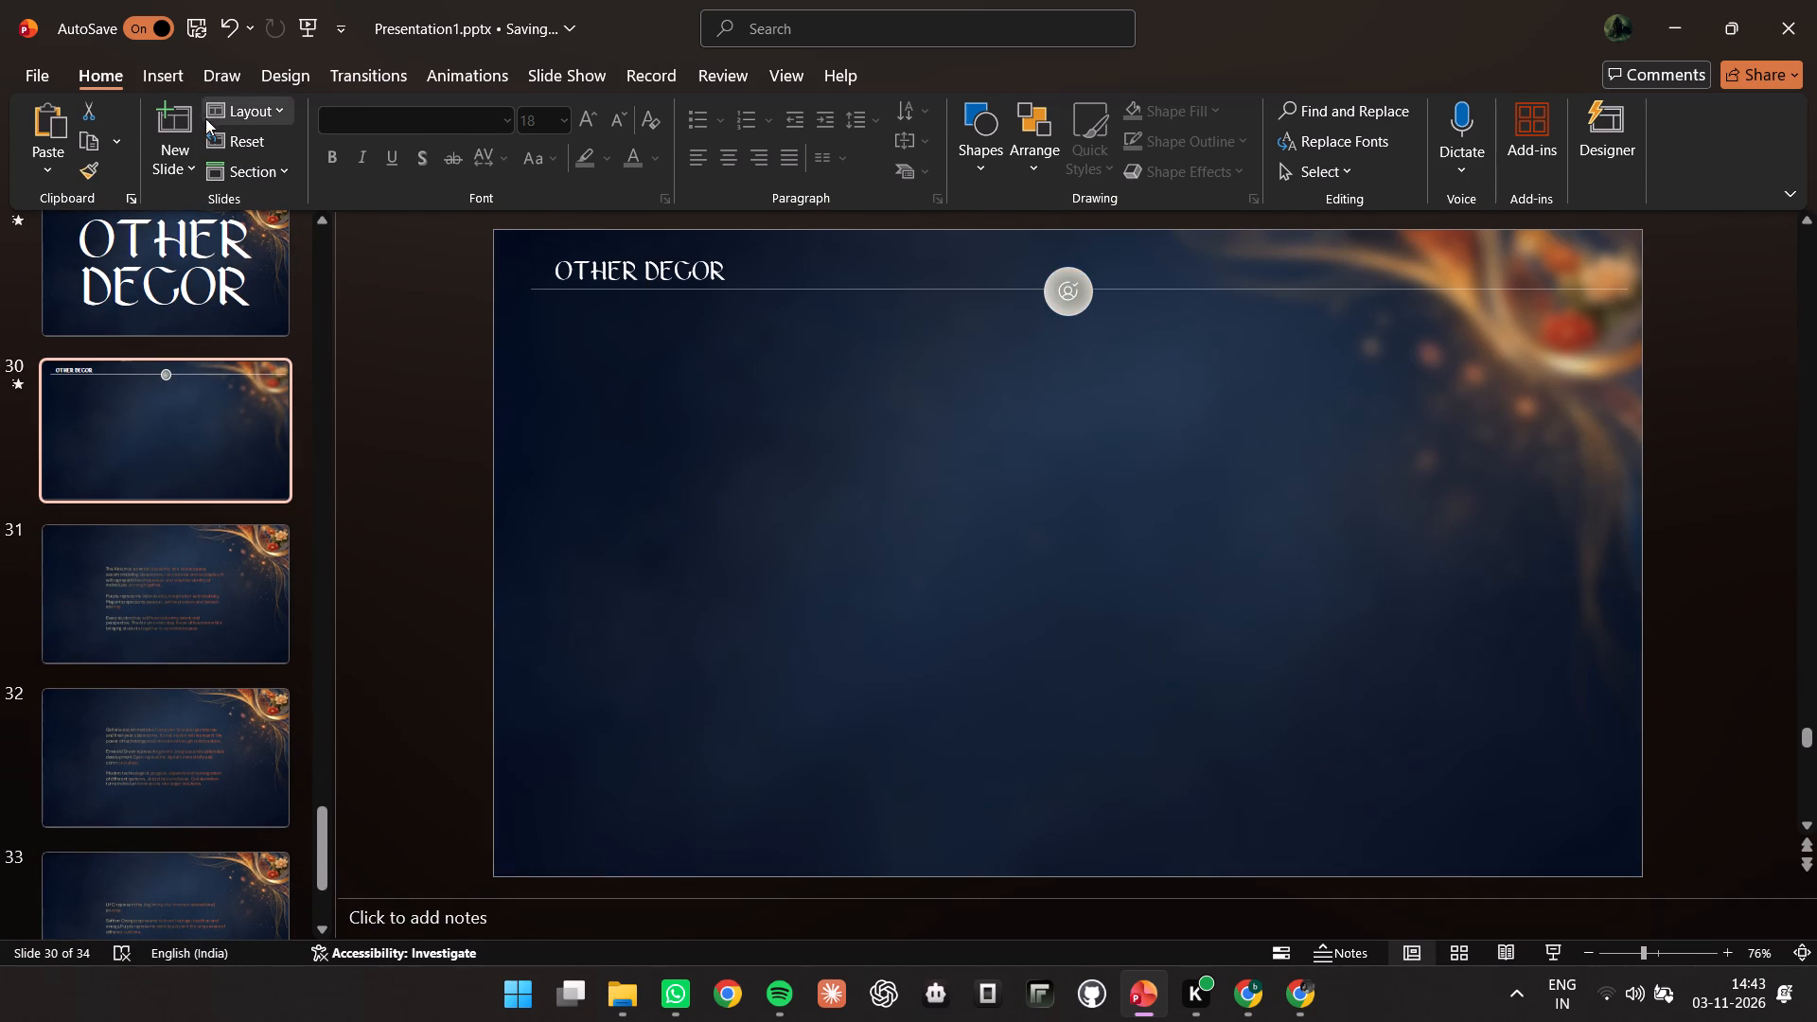
pyautogui.scroll(20, 179, 384)
pyautogui.scroll(10, 179, 384)
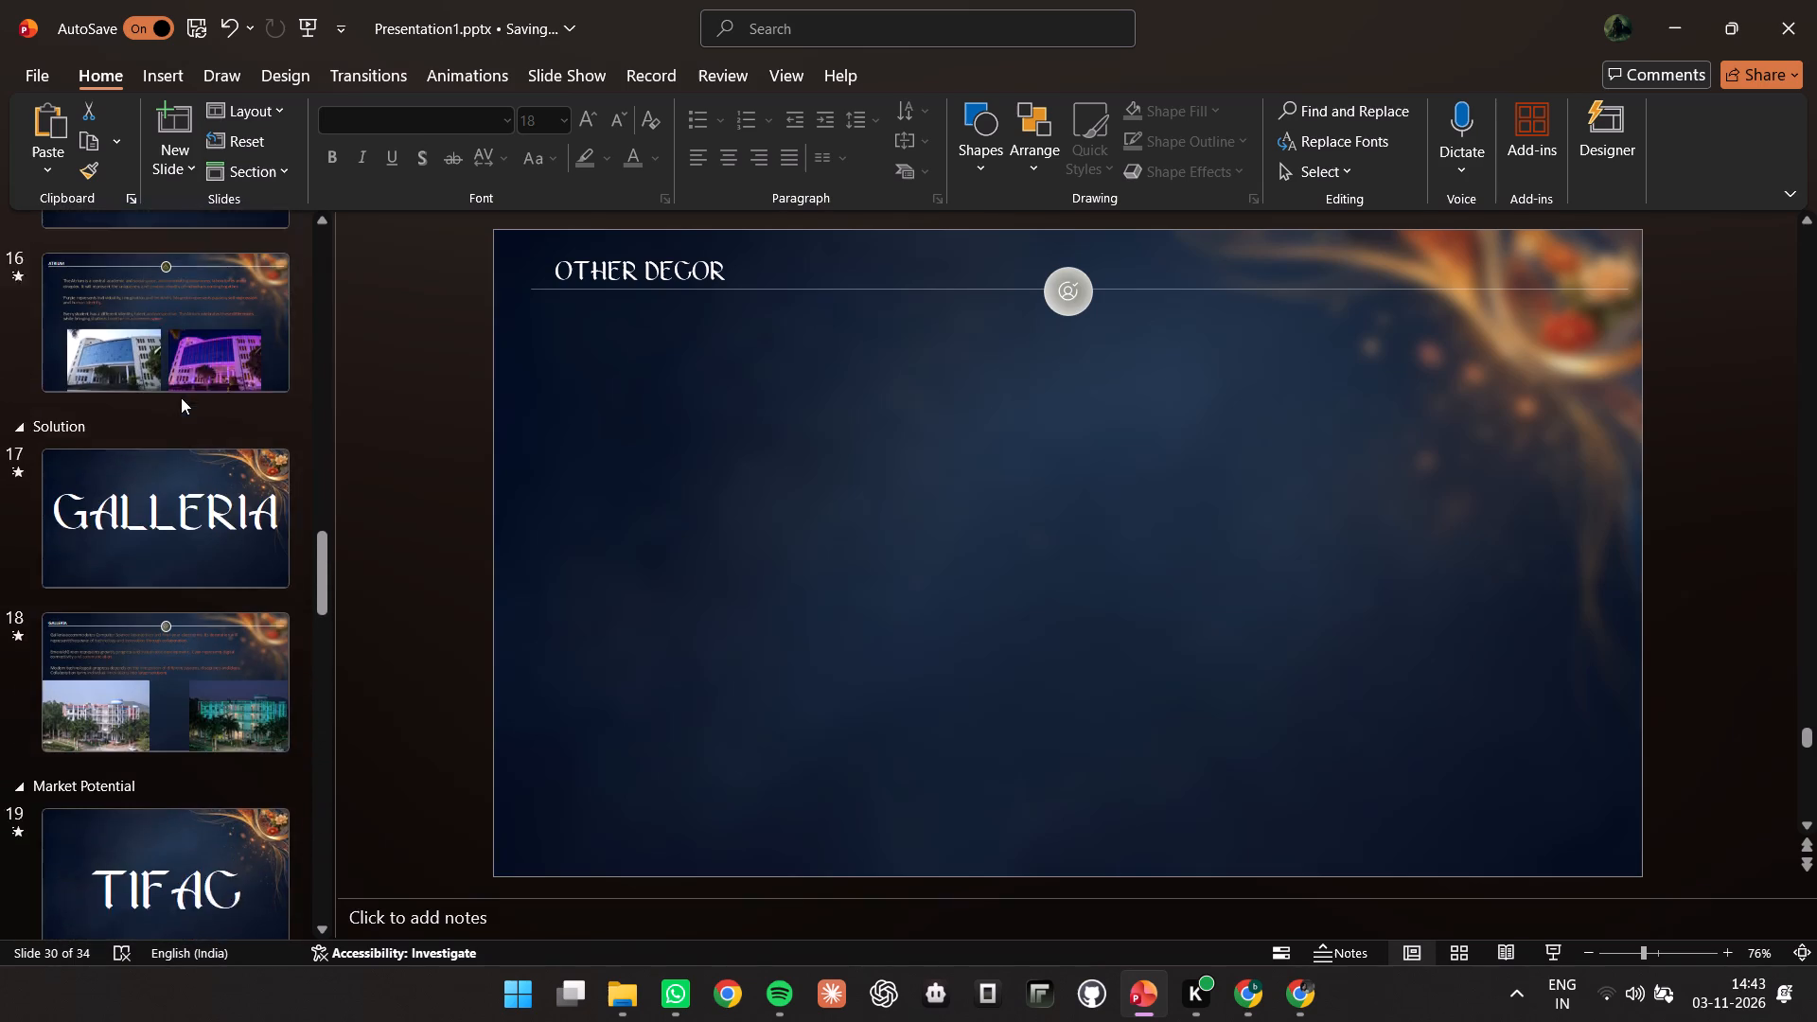
pyautogui.scroll(11, 181, 397)
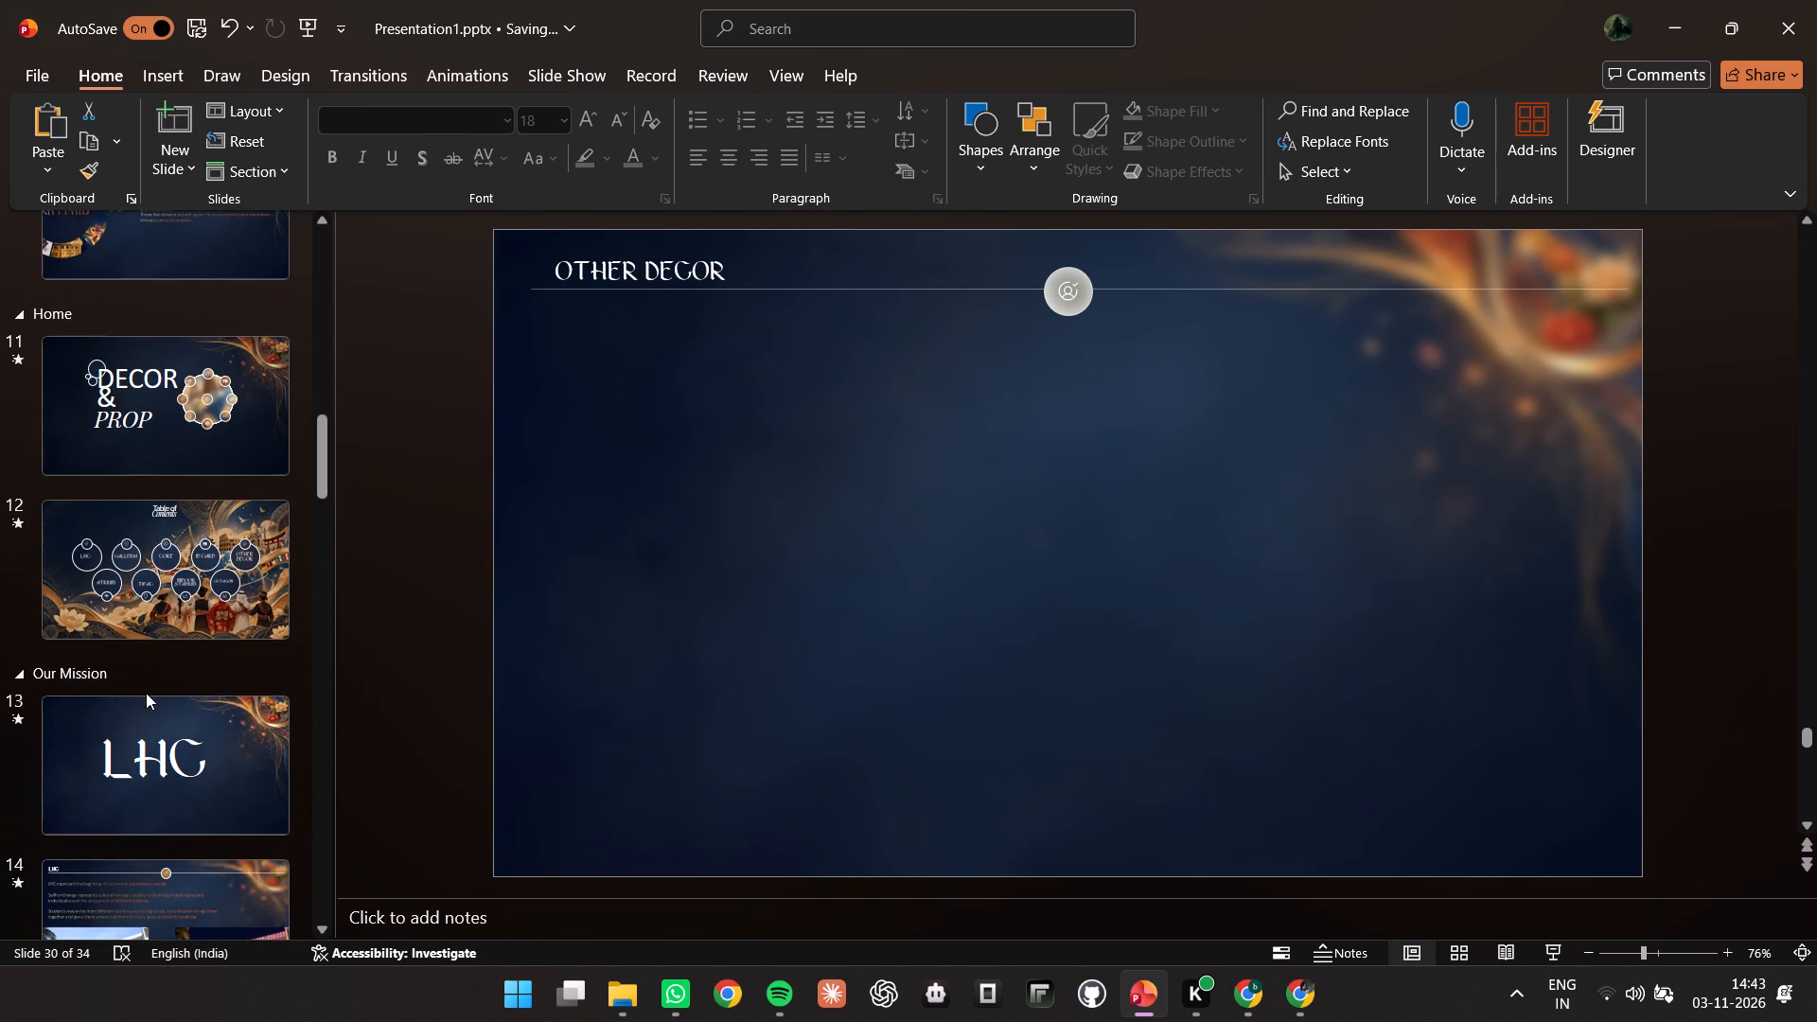
# Copy everything on slide 14: the LHC heading, divider, description text and both building pictures.
pyautogui.click(137, 907)
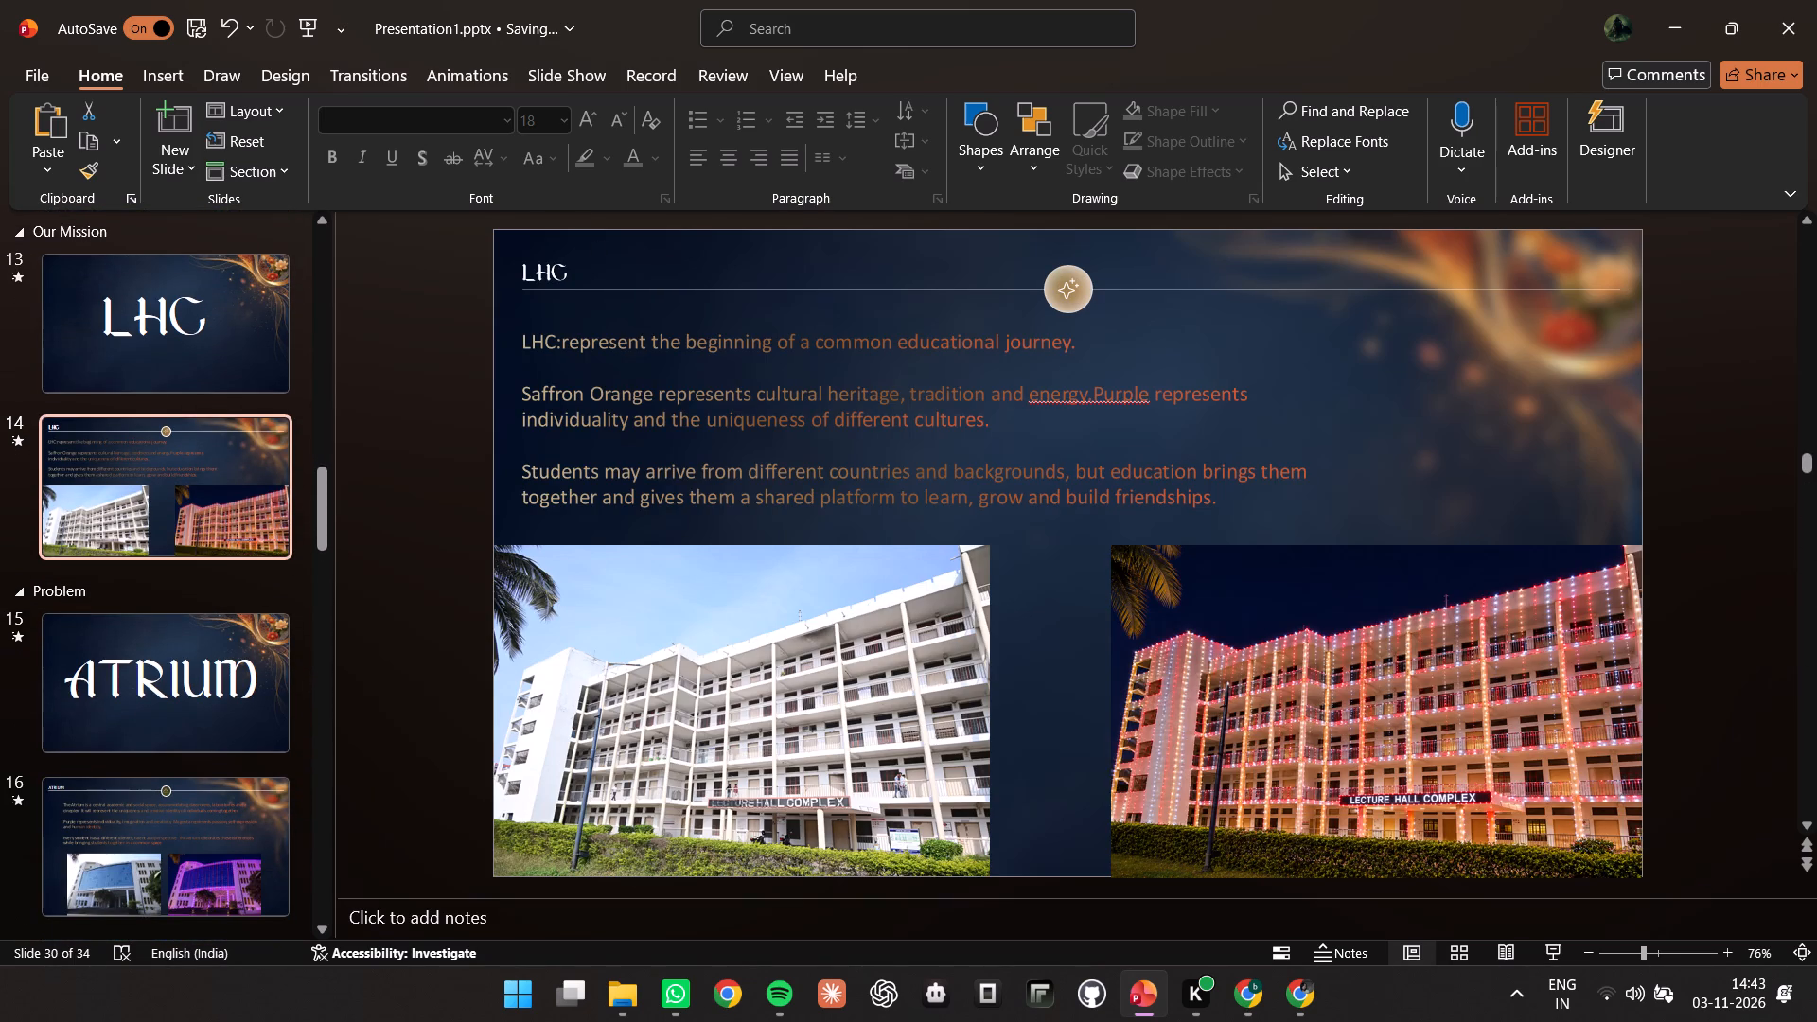
pyautogui.click(557, 282)
pyautogui.click(552, 270)
pyautogui.click(541, 273)
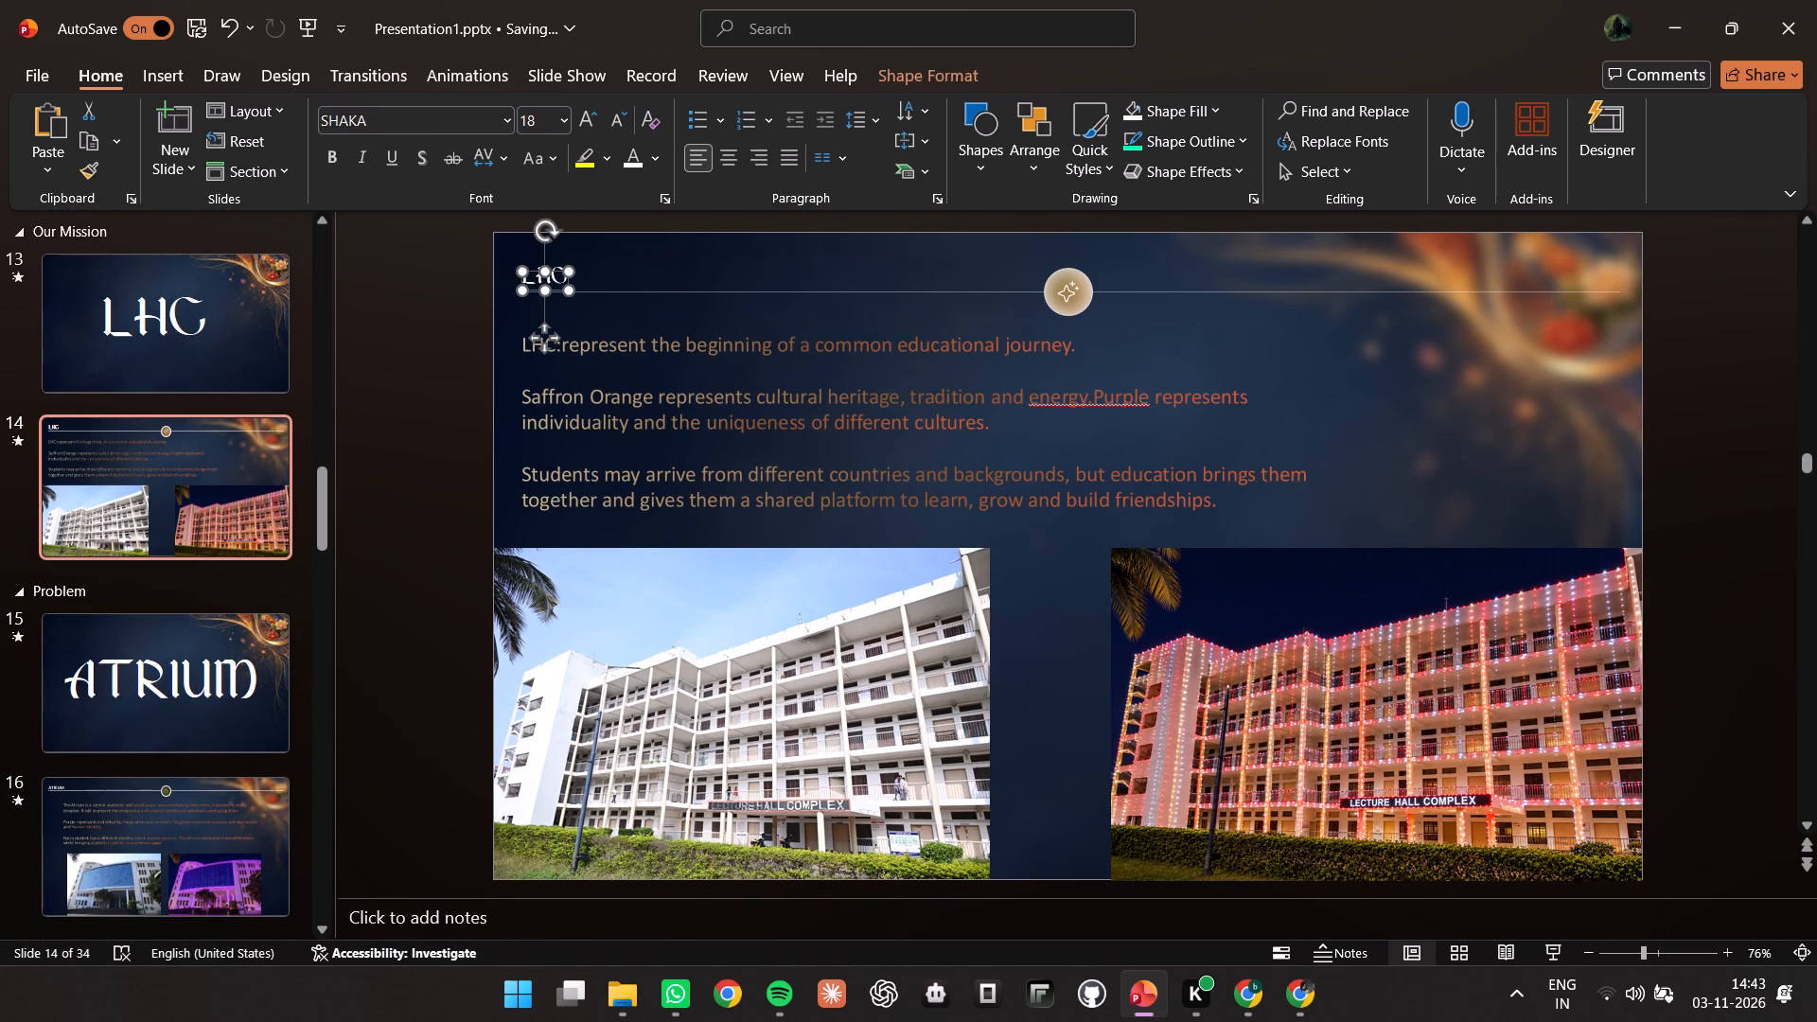
pyautogui.click(556, 273)
pyautogui.hotkey('ctrl', 'a')
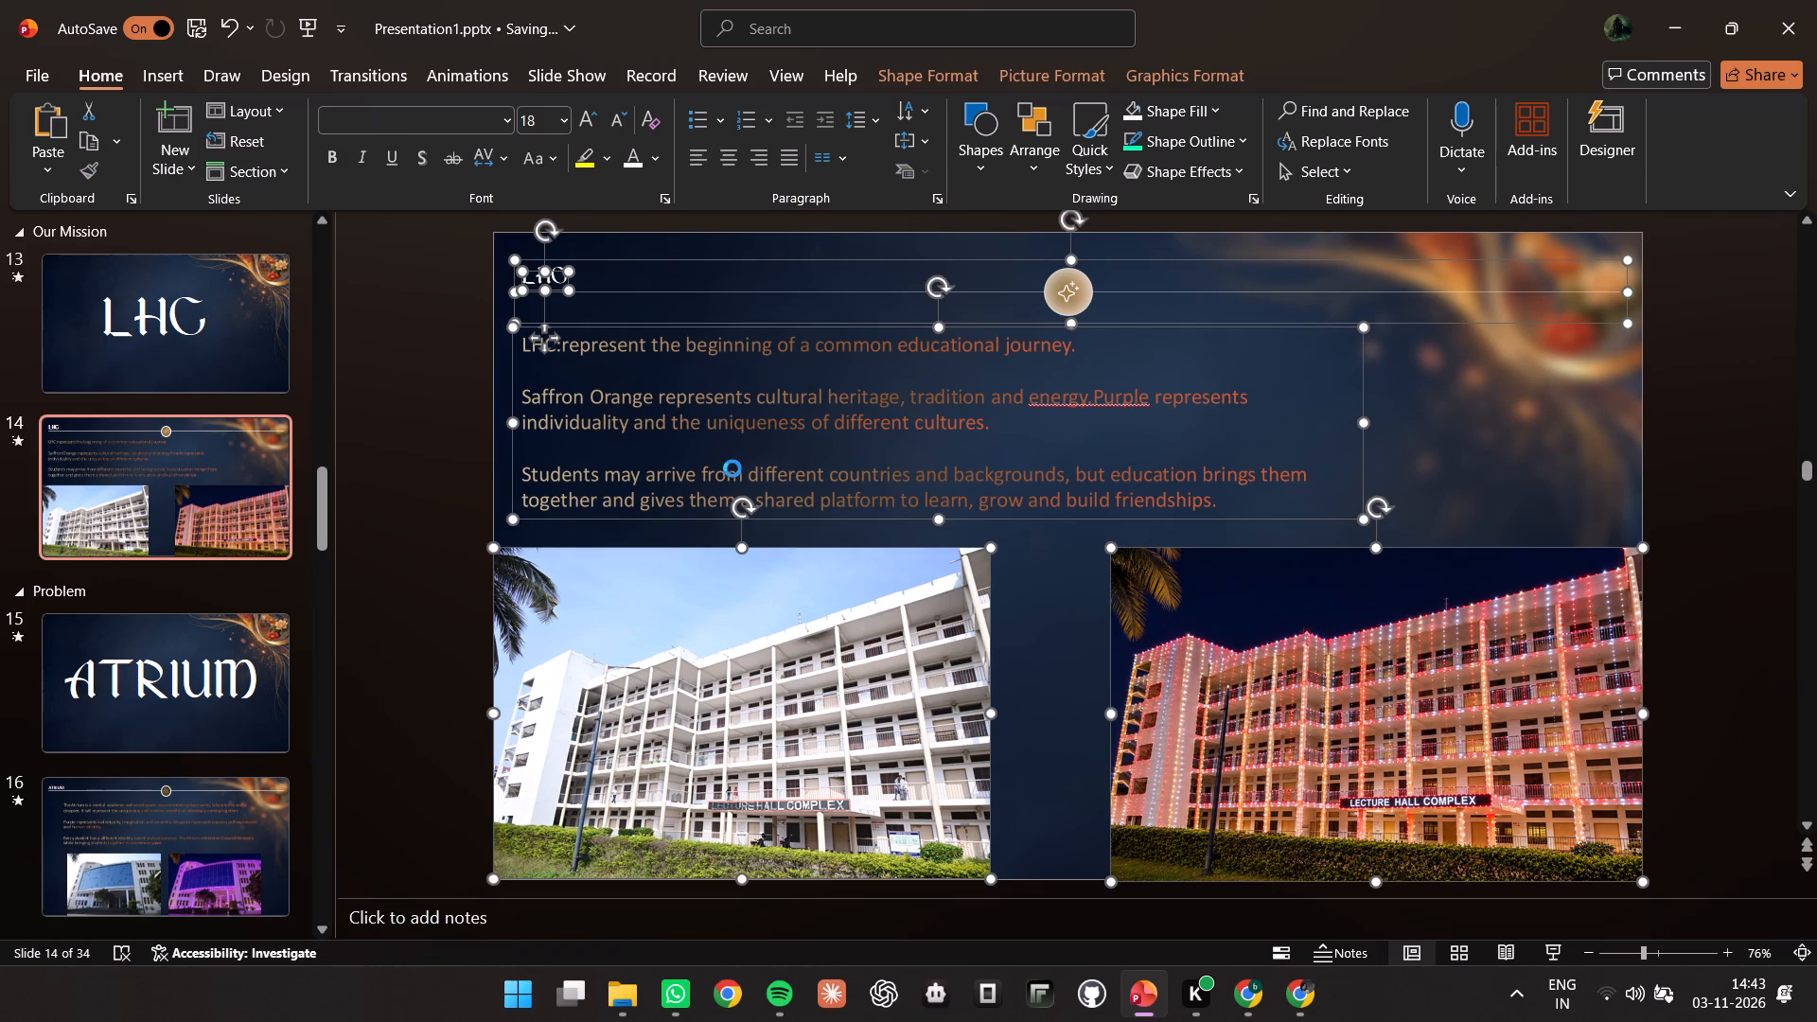
pyautogui.hotkey('ctrl', 'c')
# Delete the placeholder mission text and the divider lying below the LHC title slide, slide 13.
pyautogui.click(182, 257)
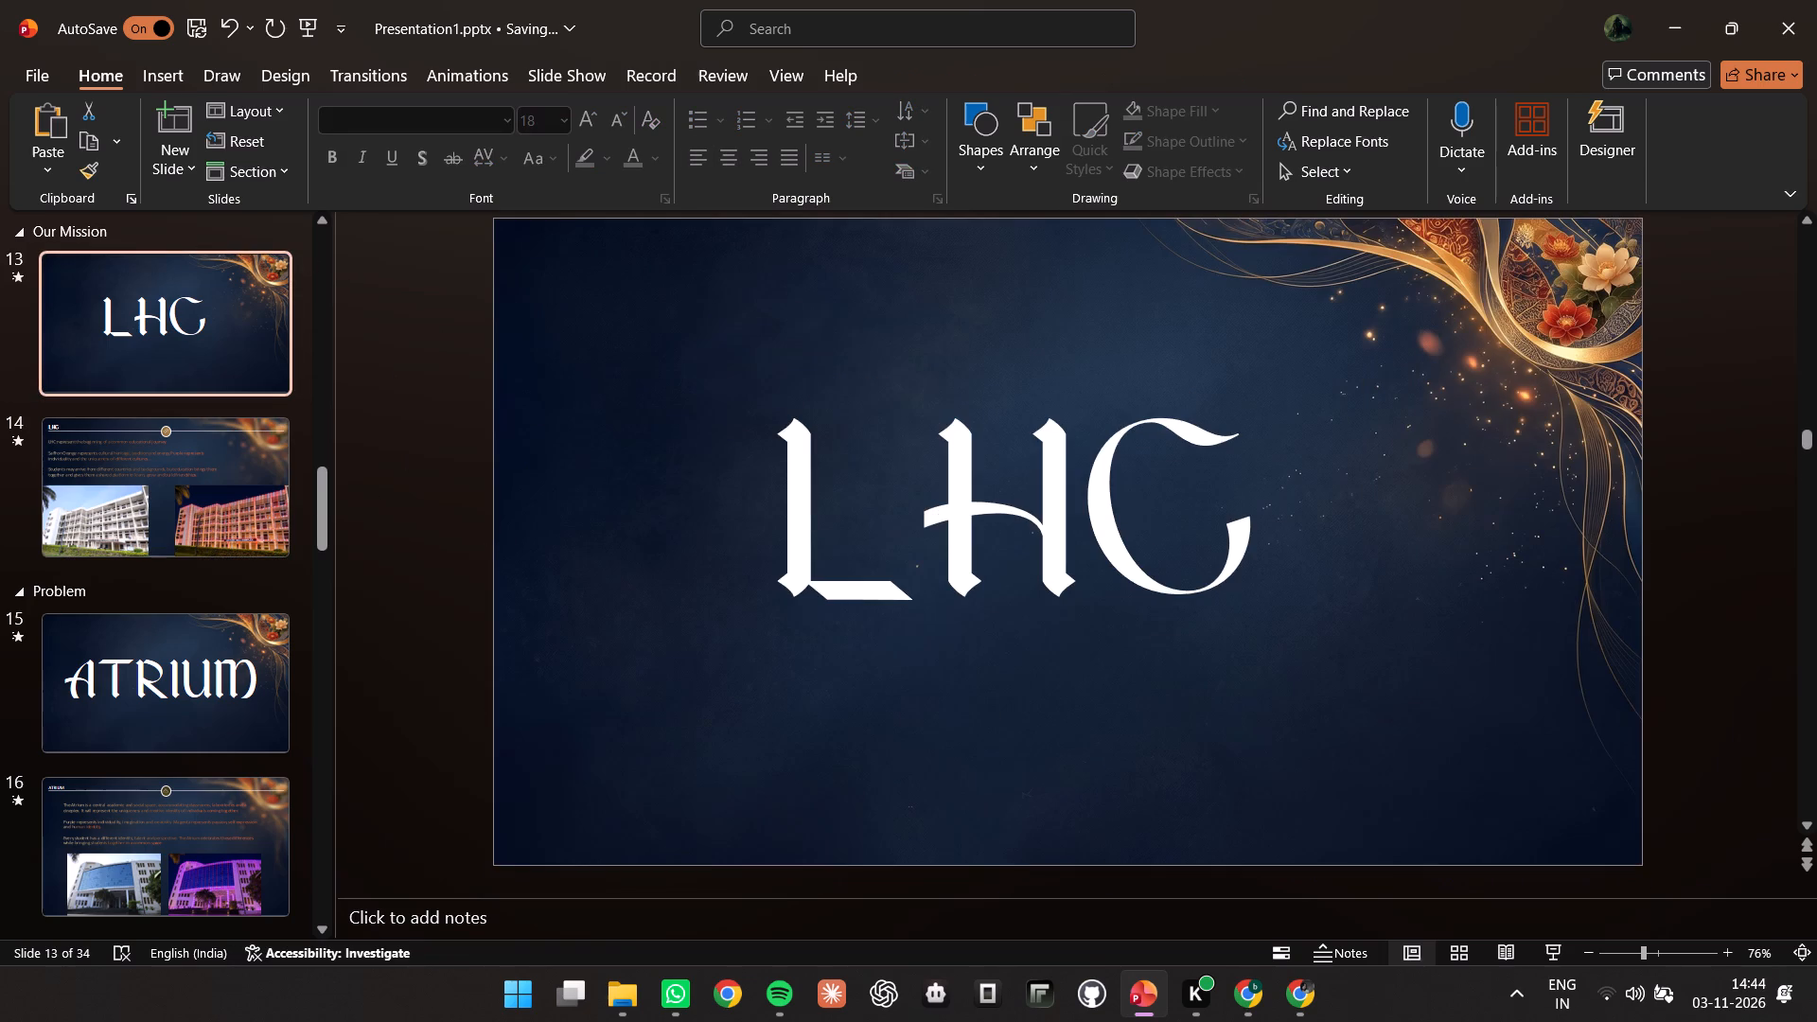
pyautogui.click(1614, 948)
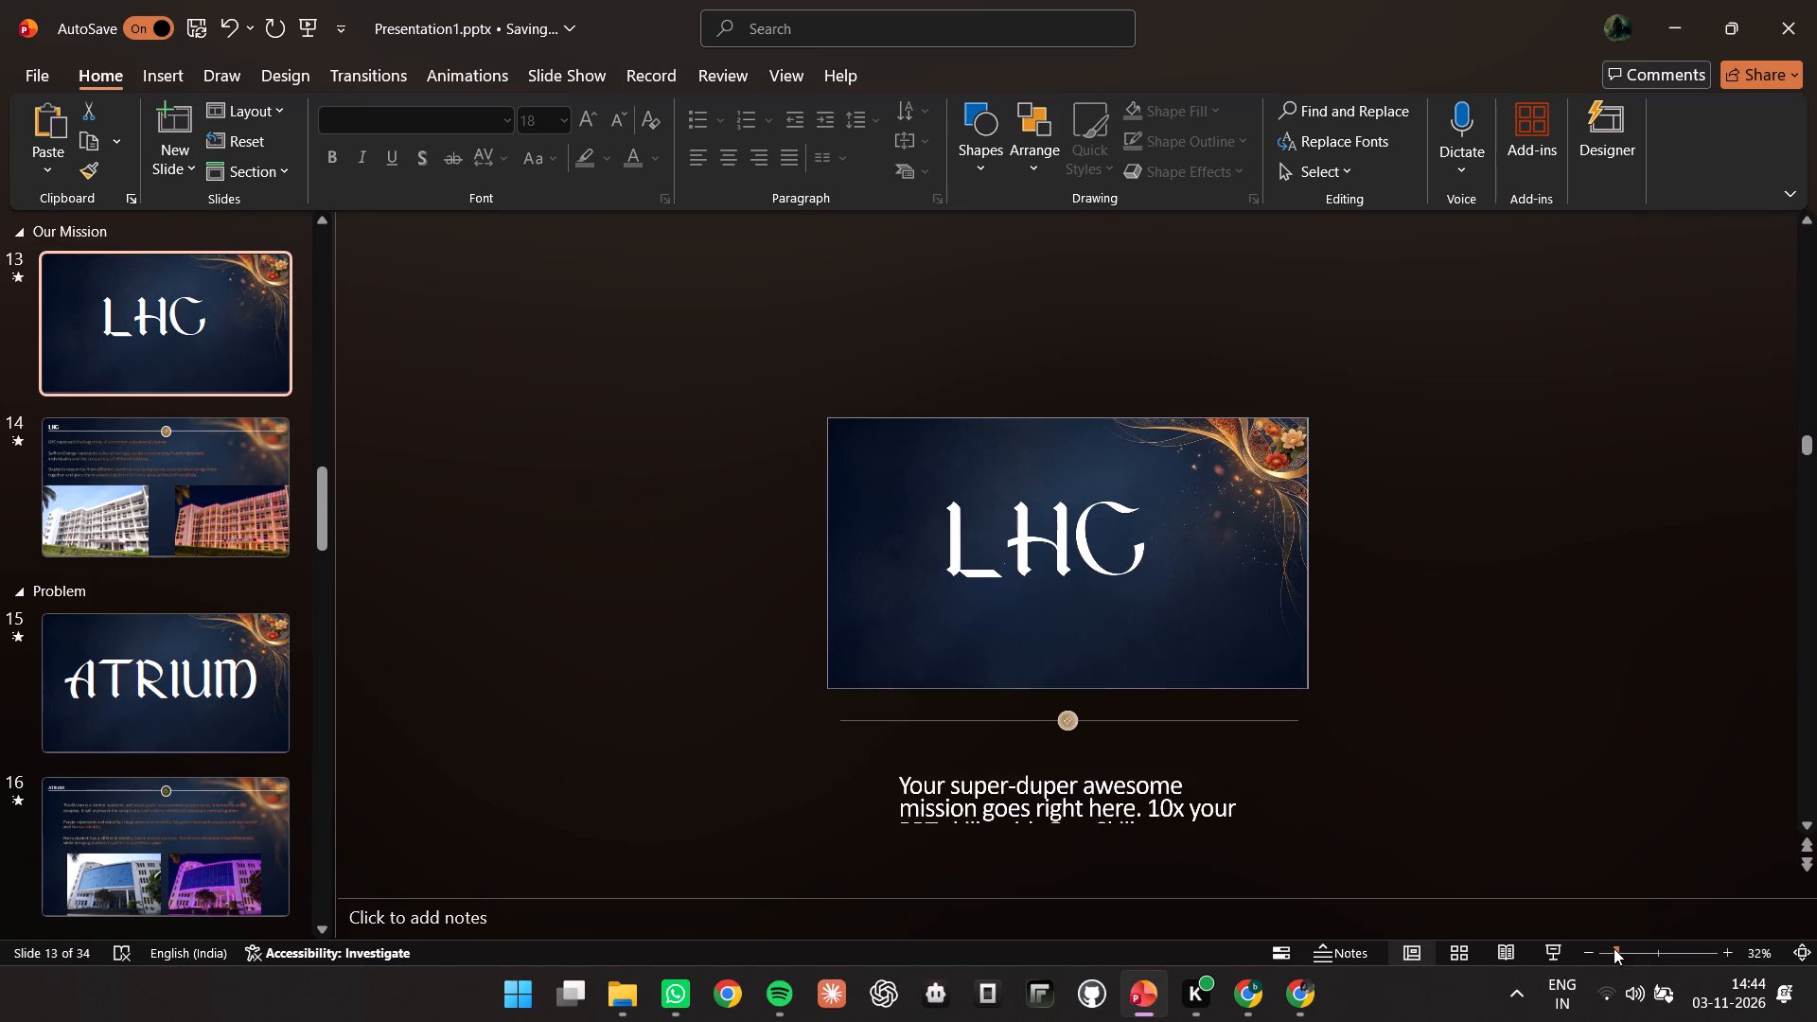
pyautogui.scroll(-2, 1074, 800)
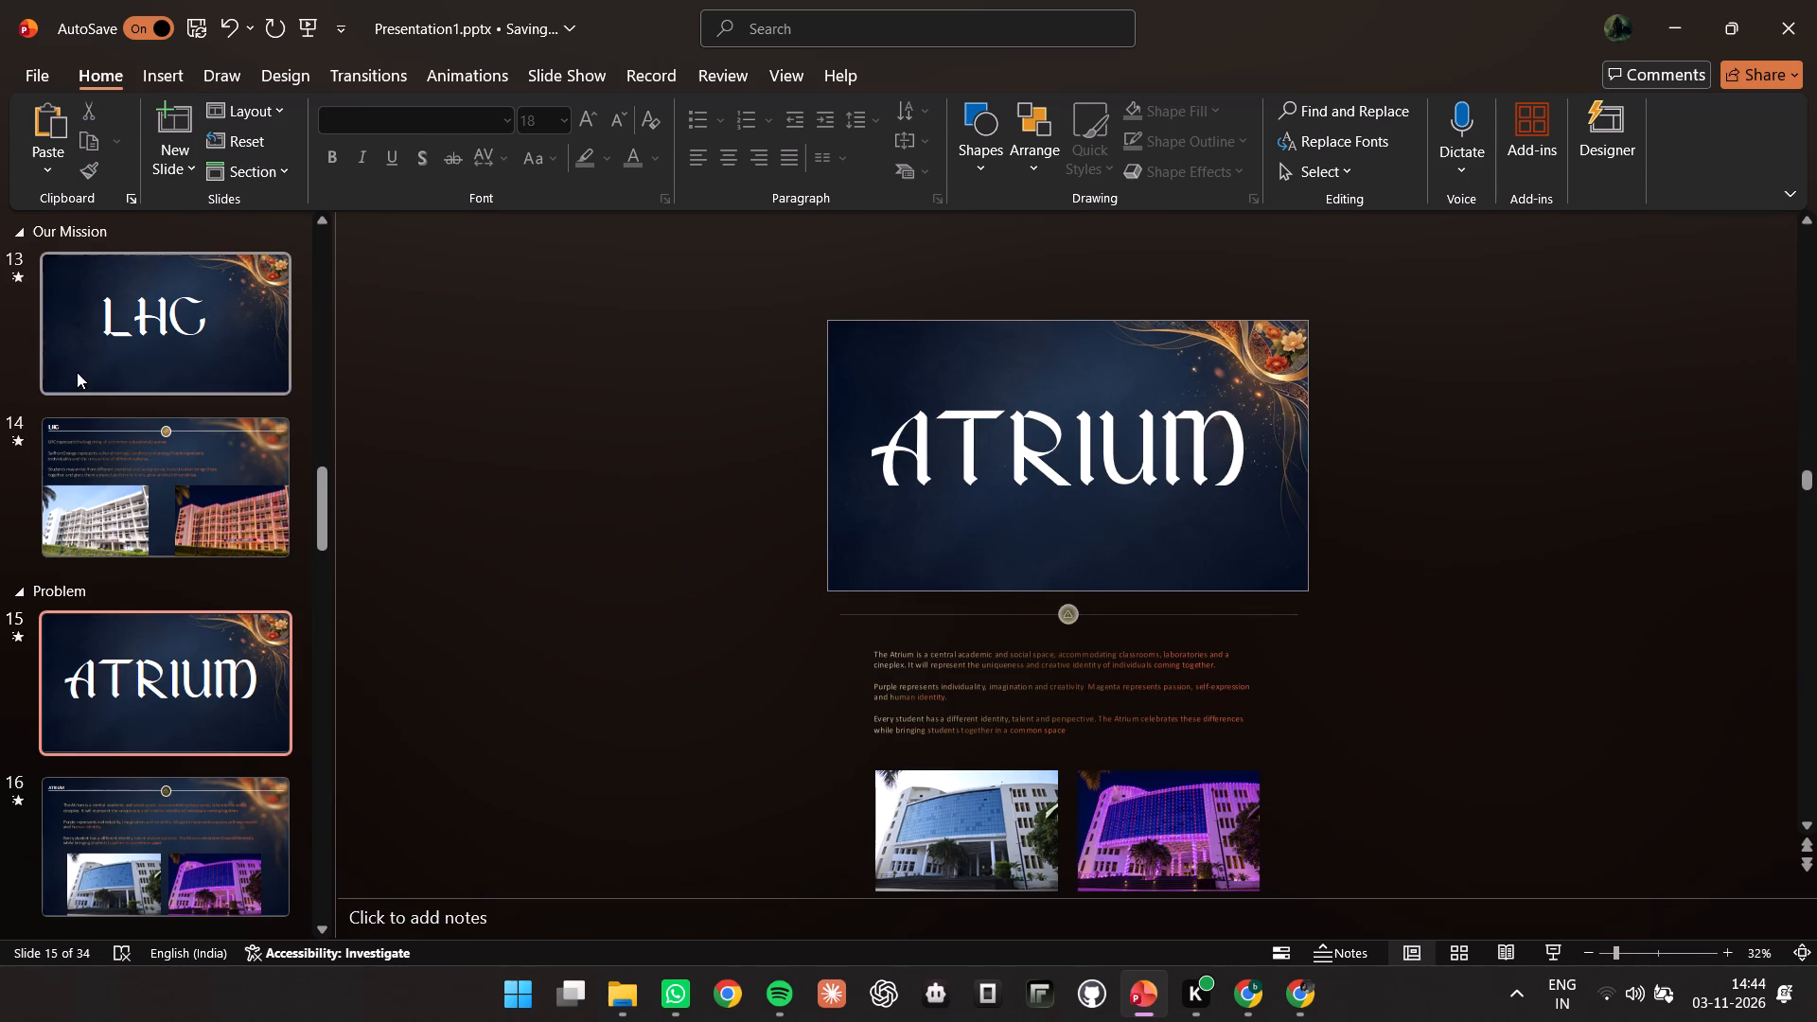
pyautogui.click(64, 342)
pyautogui.moveTo(828, 738); pyautogui.dragTo(1462, 978)
pyautogui.press('Delete')
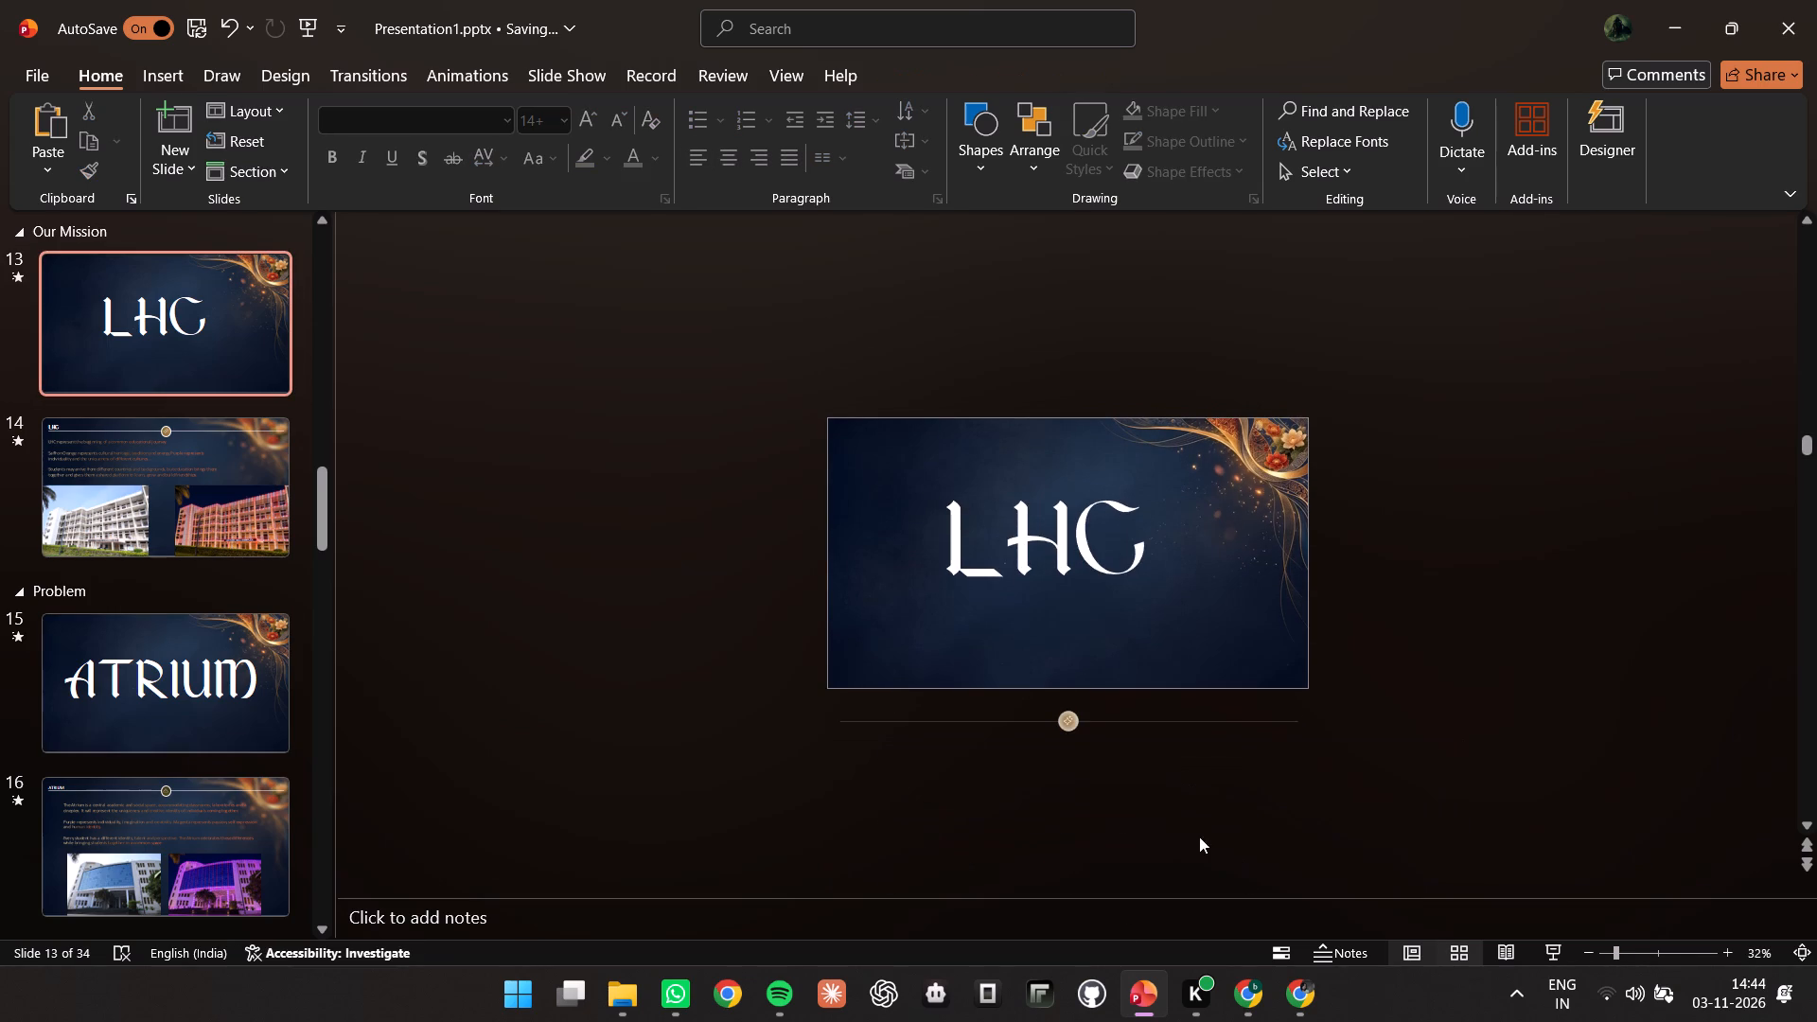
pyautogui.click(1069, 723)
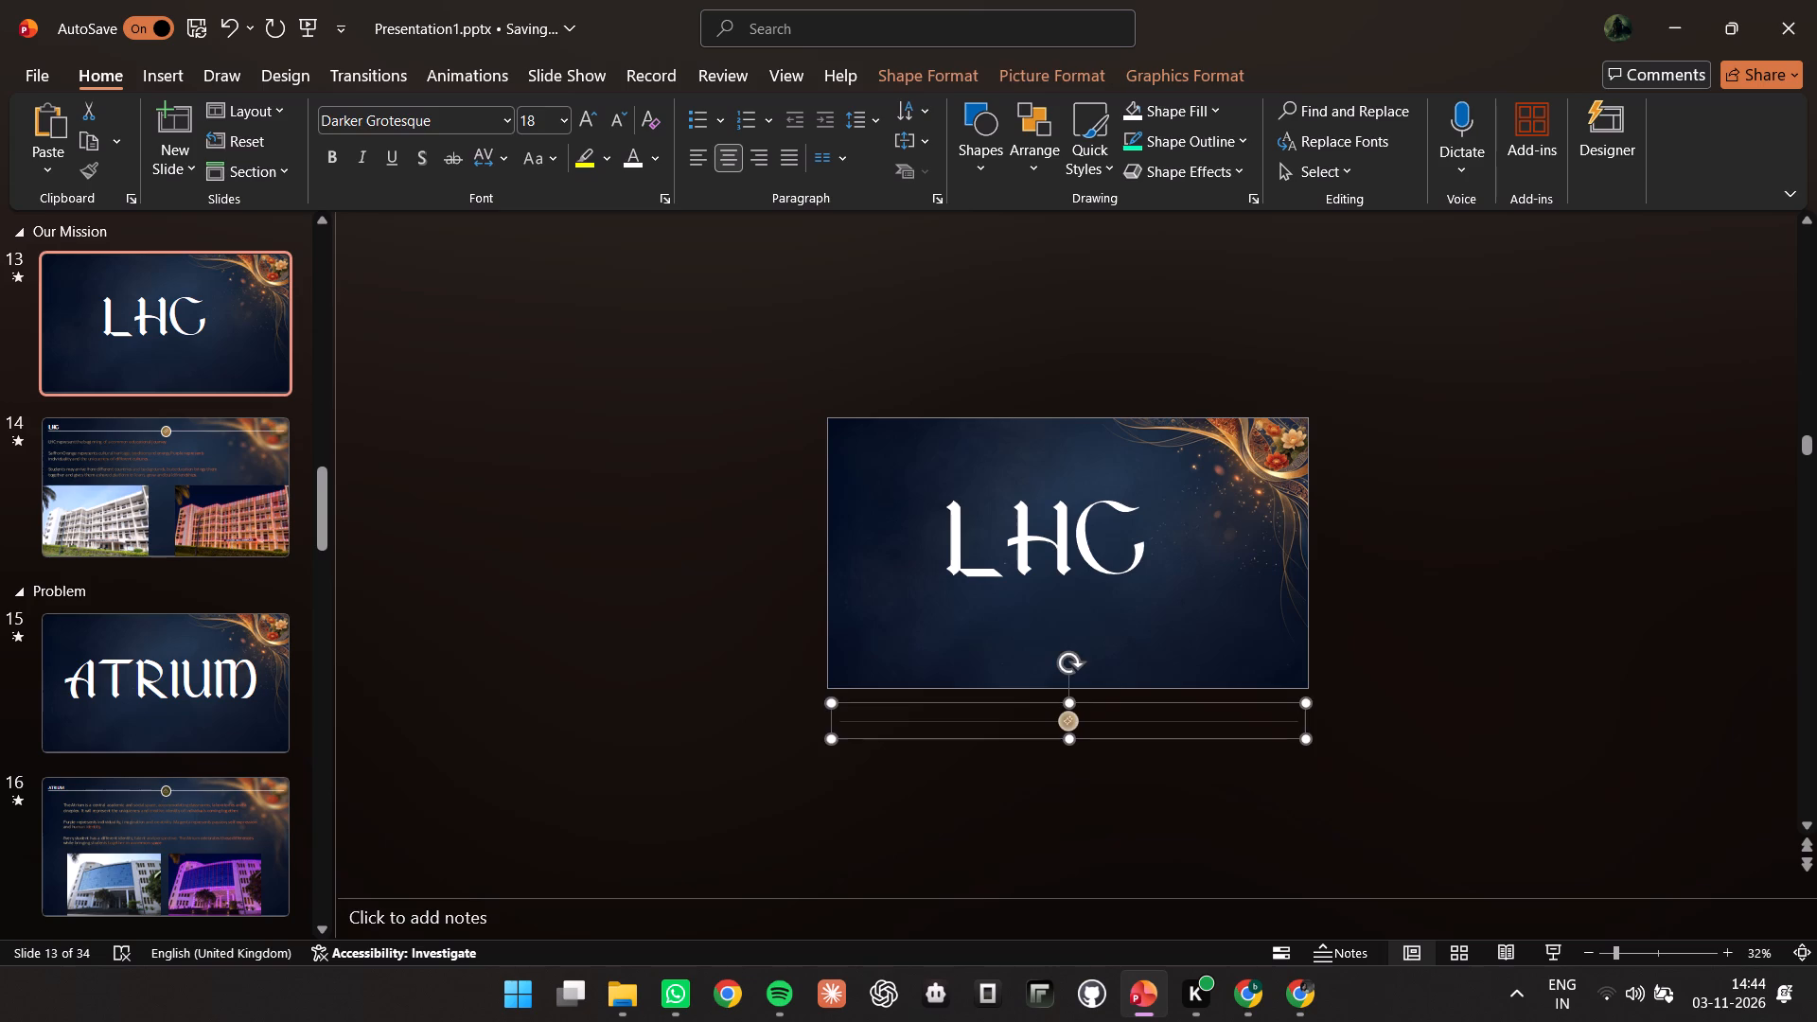
pyautogui.press('Delete')
# Paste the copied slide 14 content onto slide 13 and move it as a group just below the slide area.
pyautogui.hotkey('ctrl', 'v')
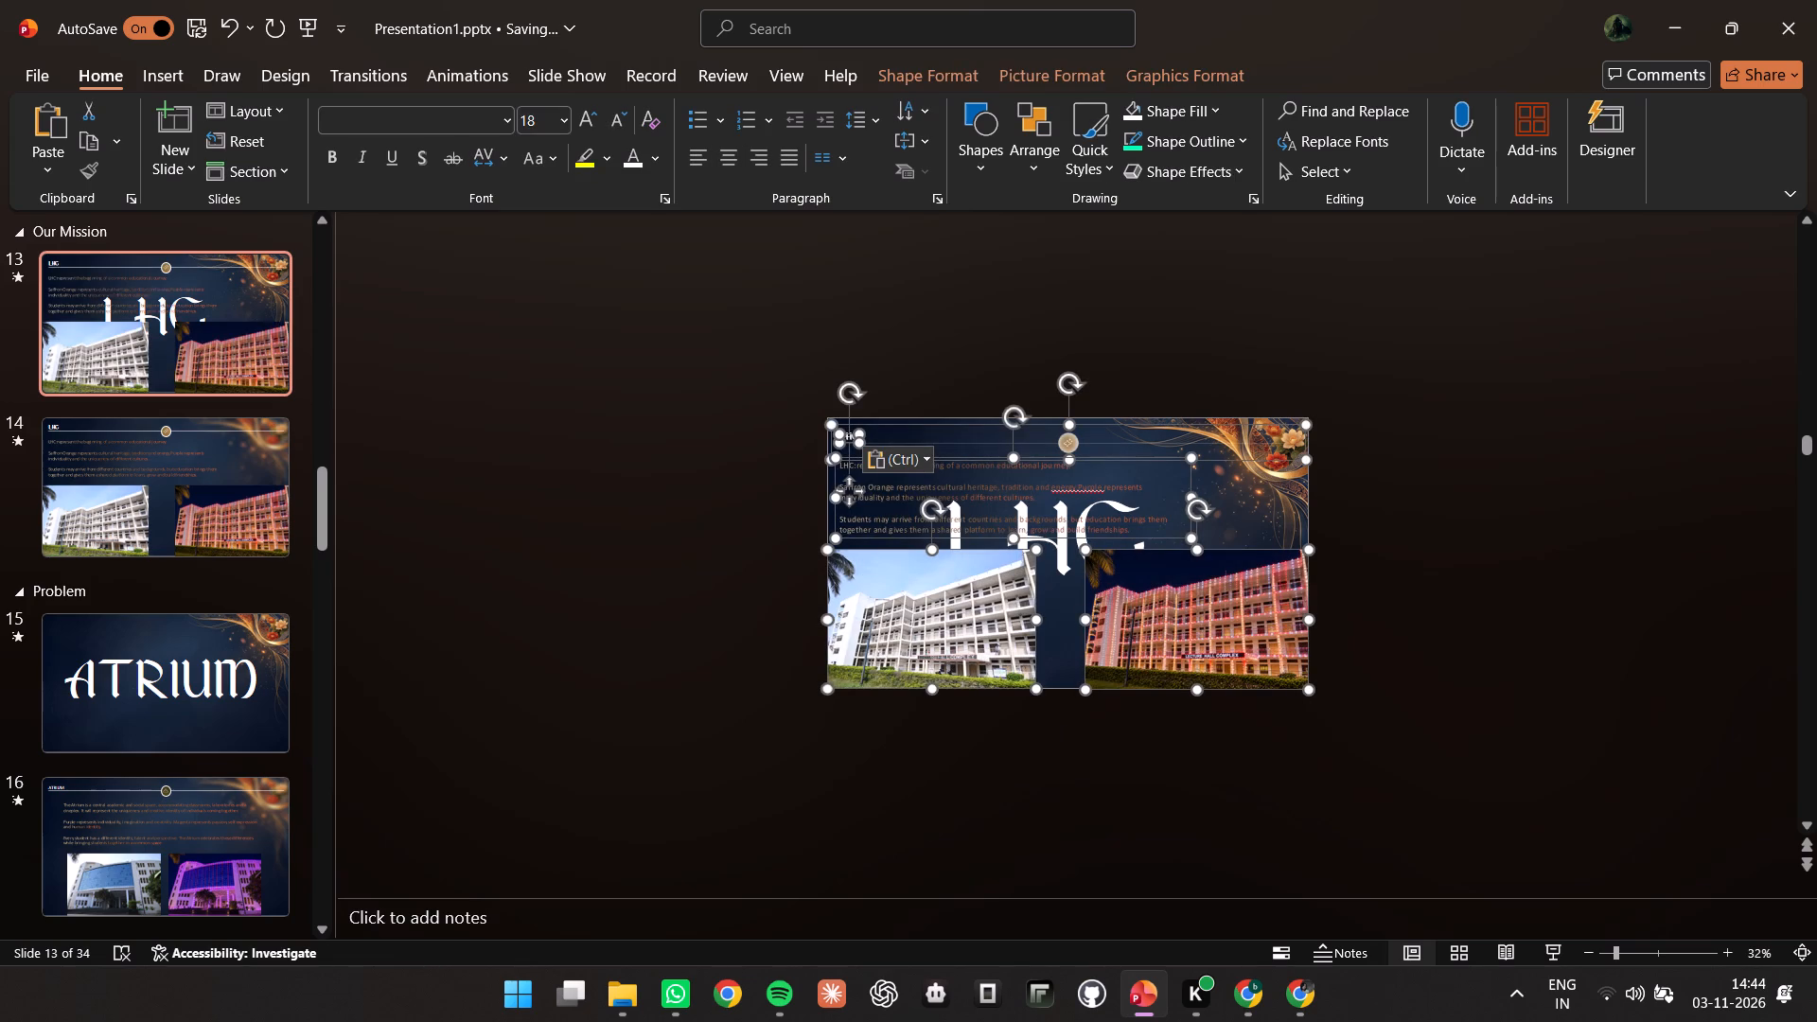
pyautogui.moveTo(1026, 457); pyautogui.dragTo(1024, 740)
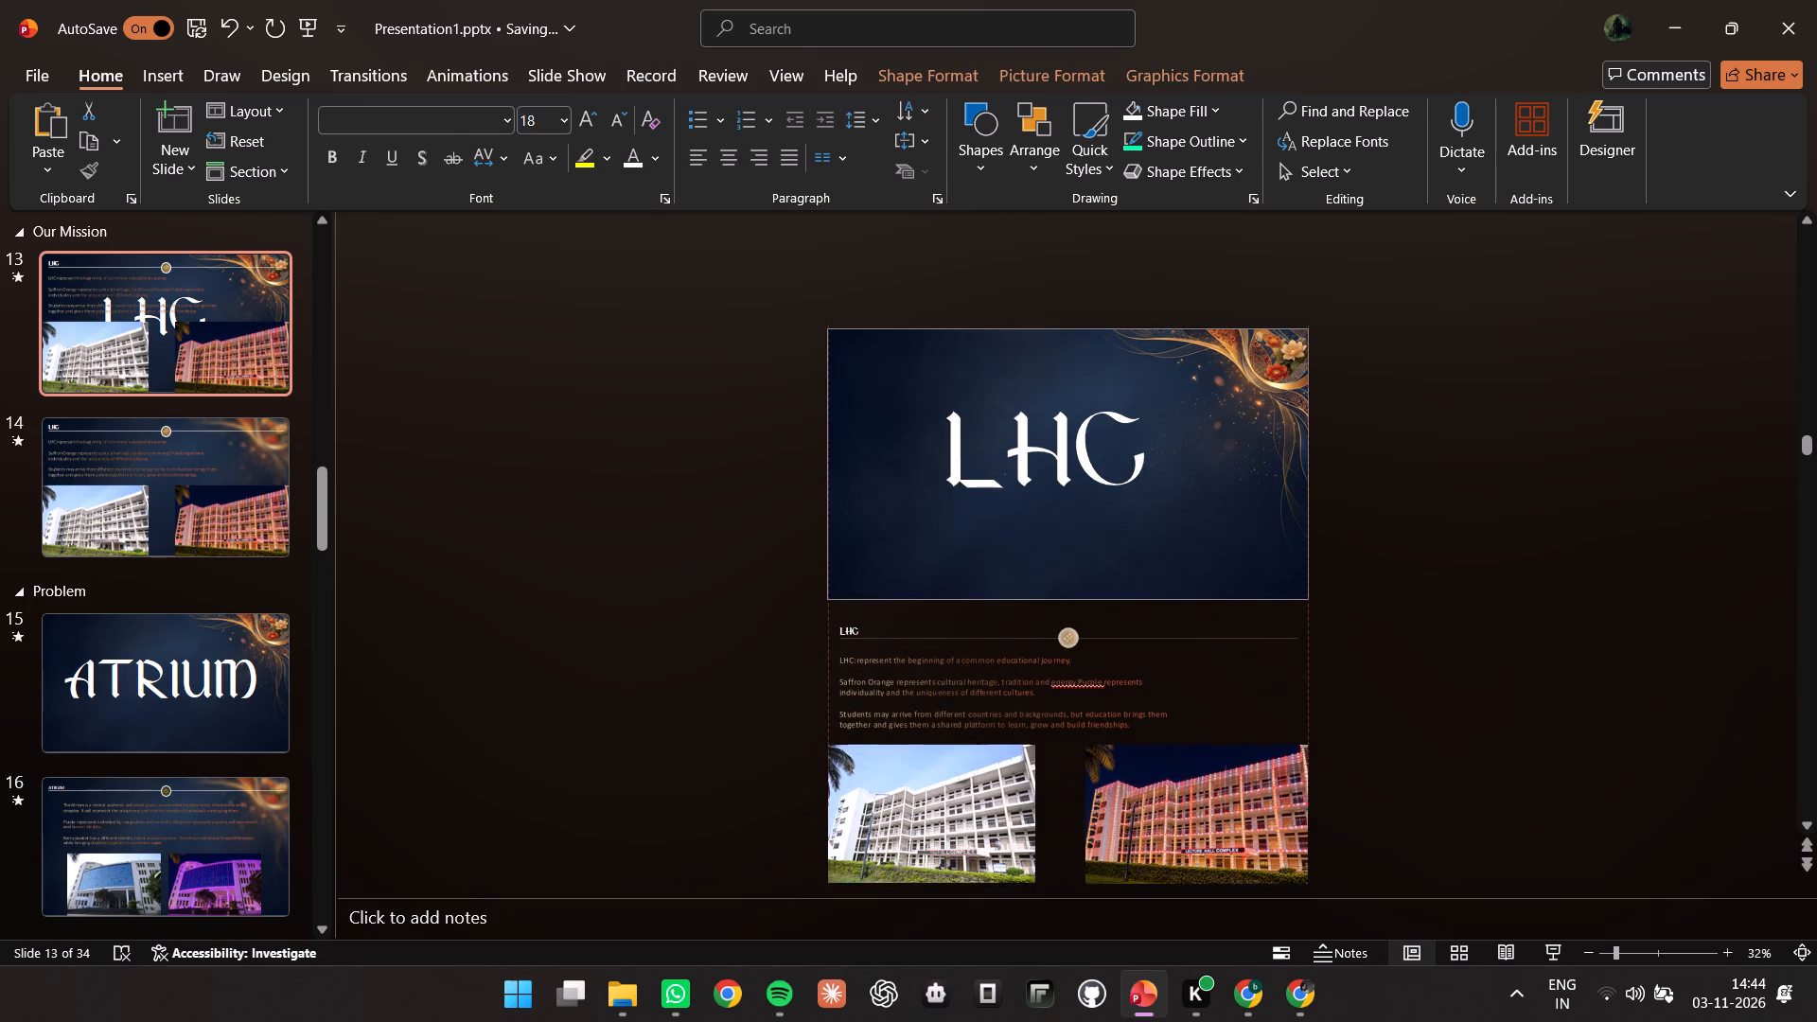
pyautogui.click(892, 624)
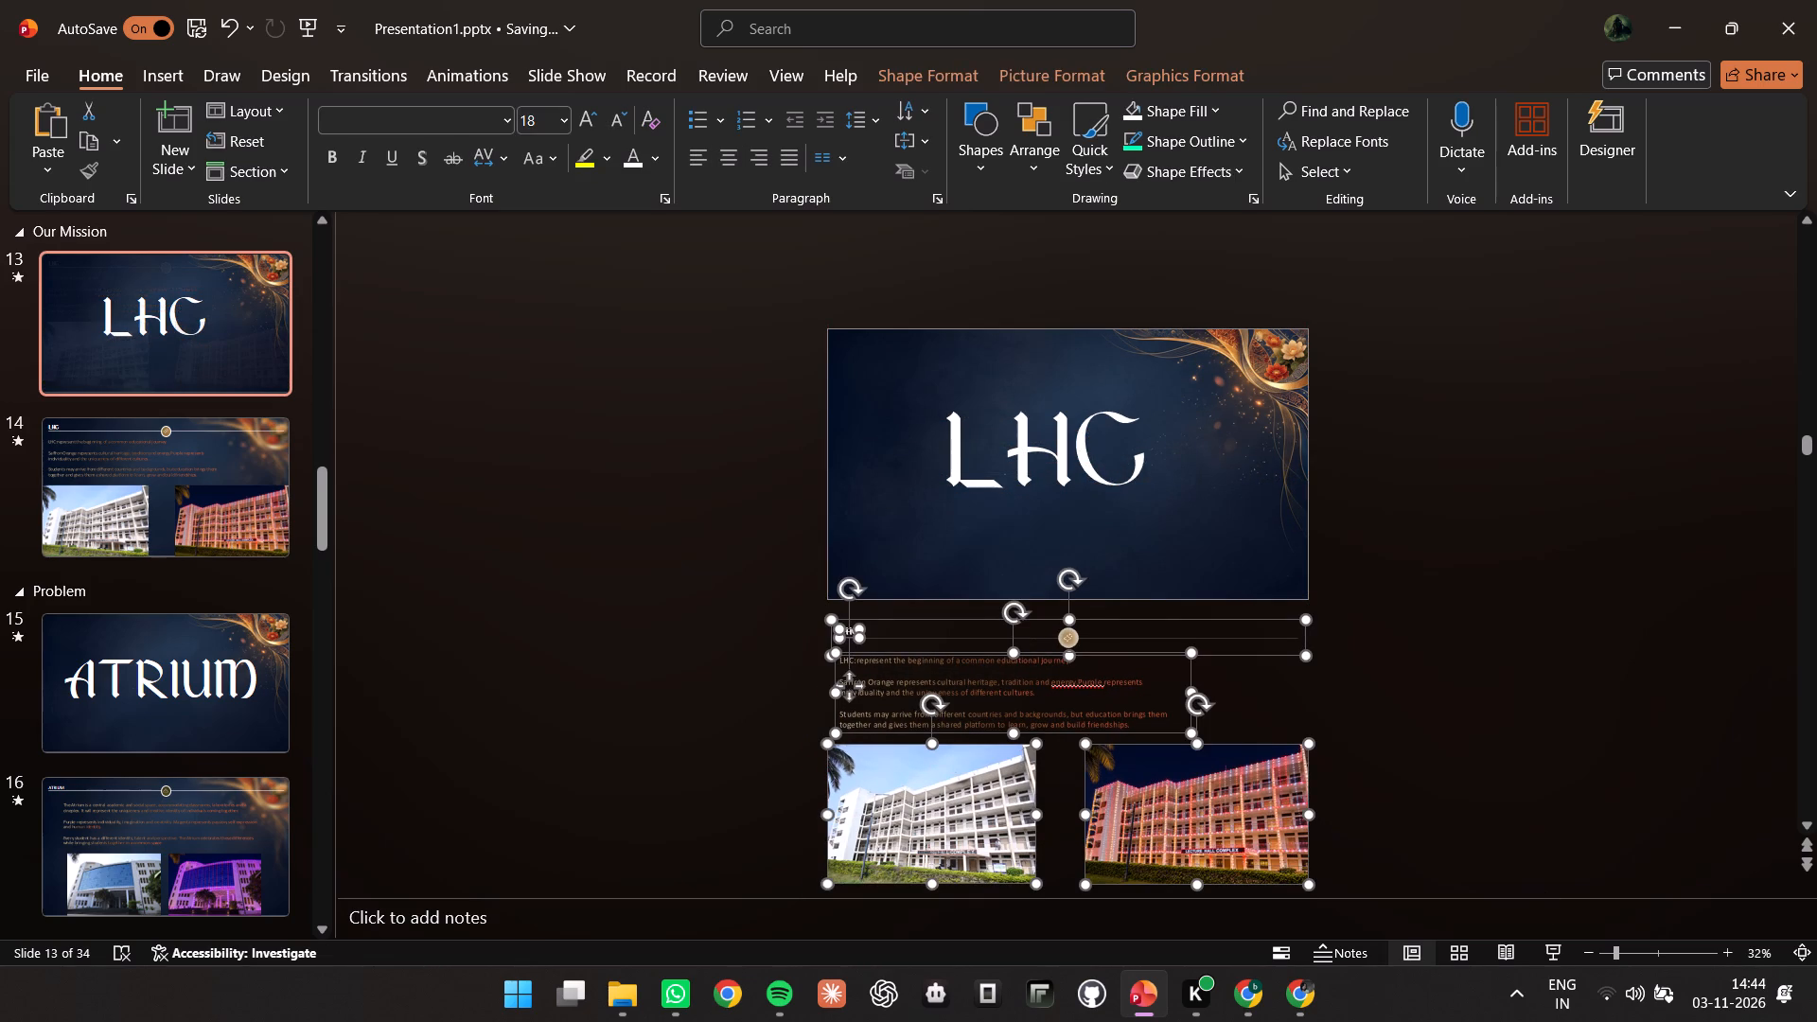
# Delete the small LHC heading from the content pasted below slide 13.
pyautogui.click(1639, 950)
pyautogui.click(622, 324)
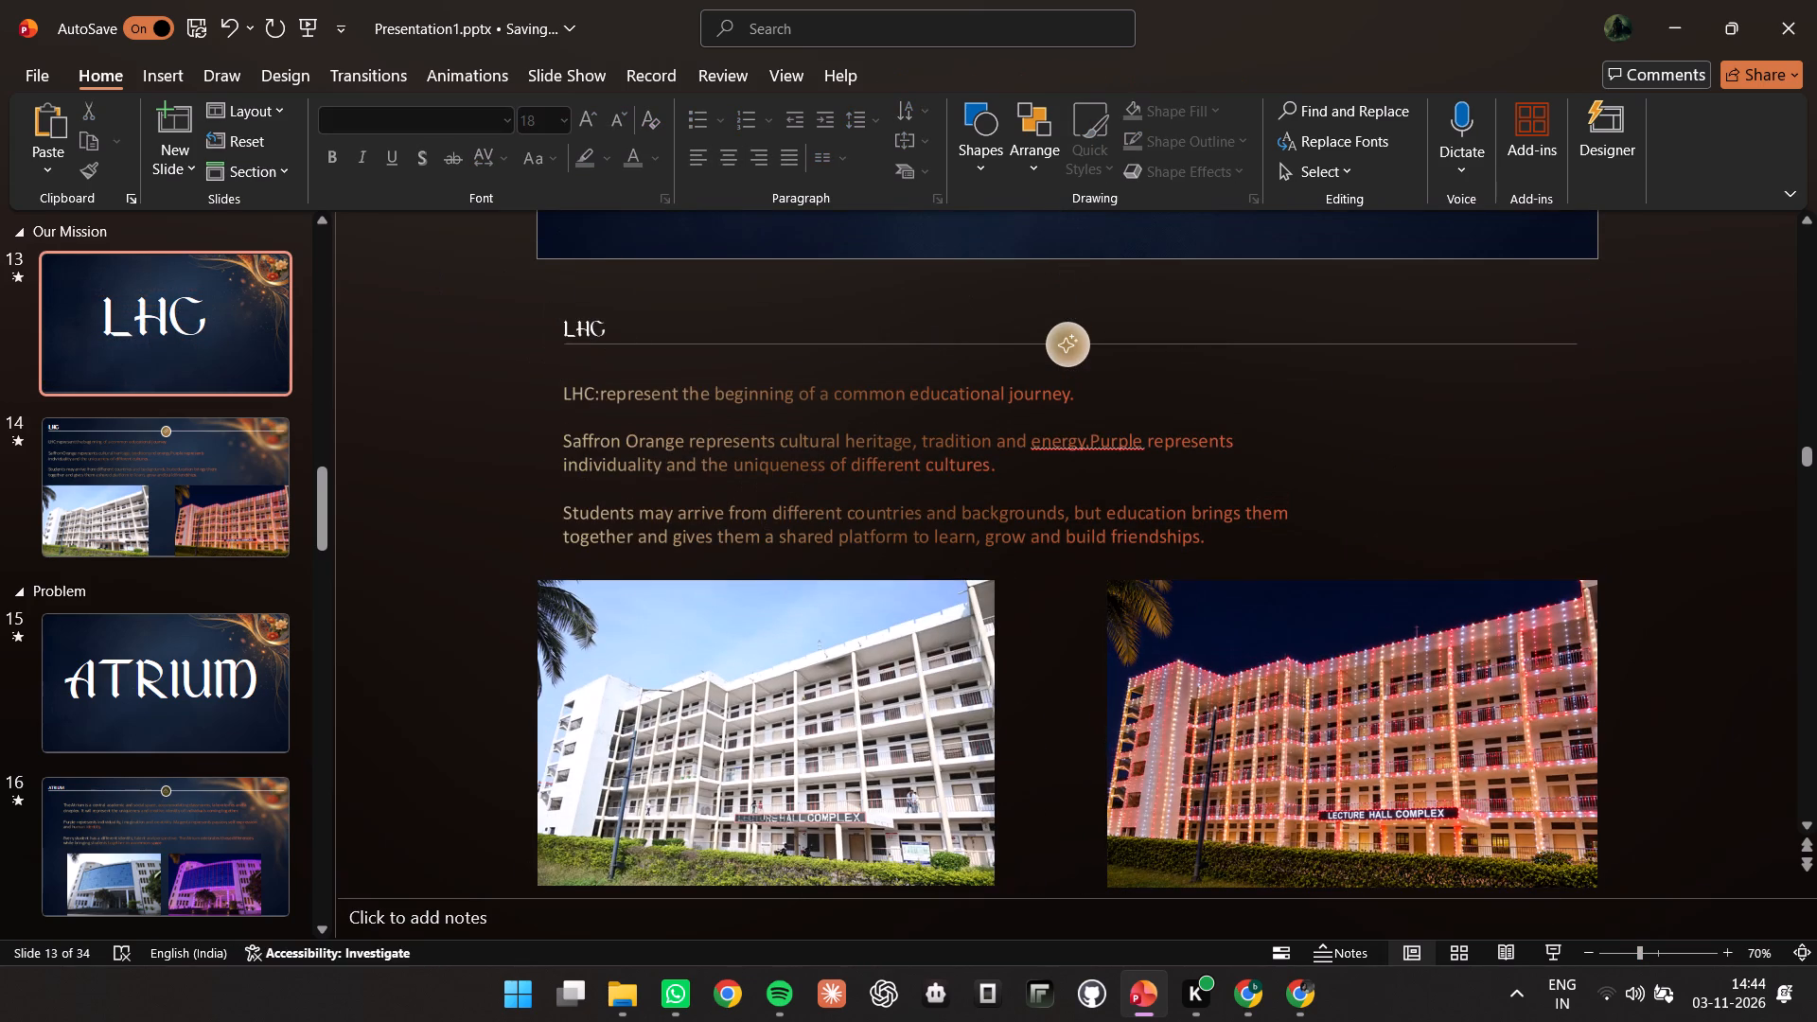
pyautogui.click(591, 319)
pyautogui.press('Delete')
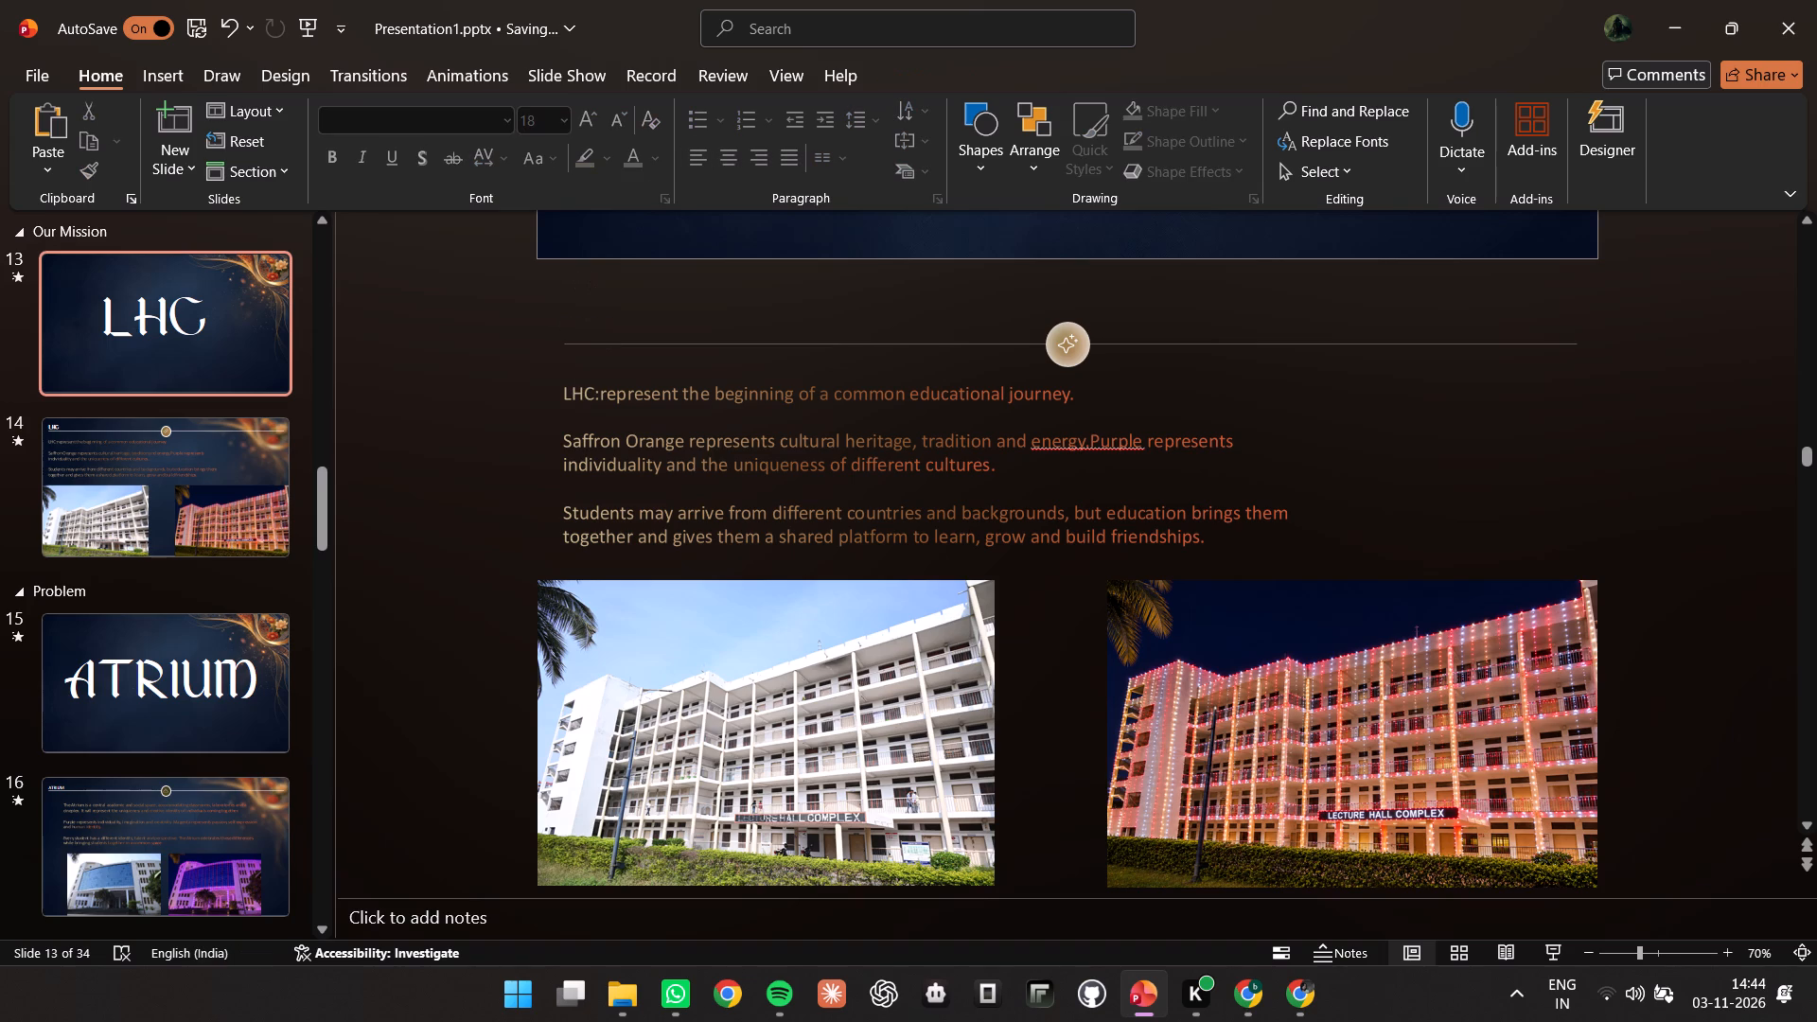
# Delete the leftover Atrium description slide, slide 31, following the Other Decor slides.
pyautogui.scroll(-20, 196, 502)
pyautogui.scroll(-11, 196, 502)
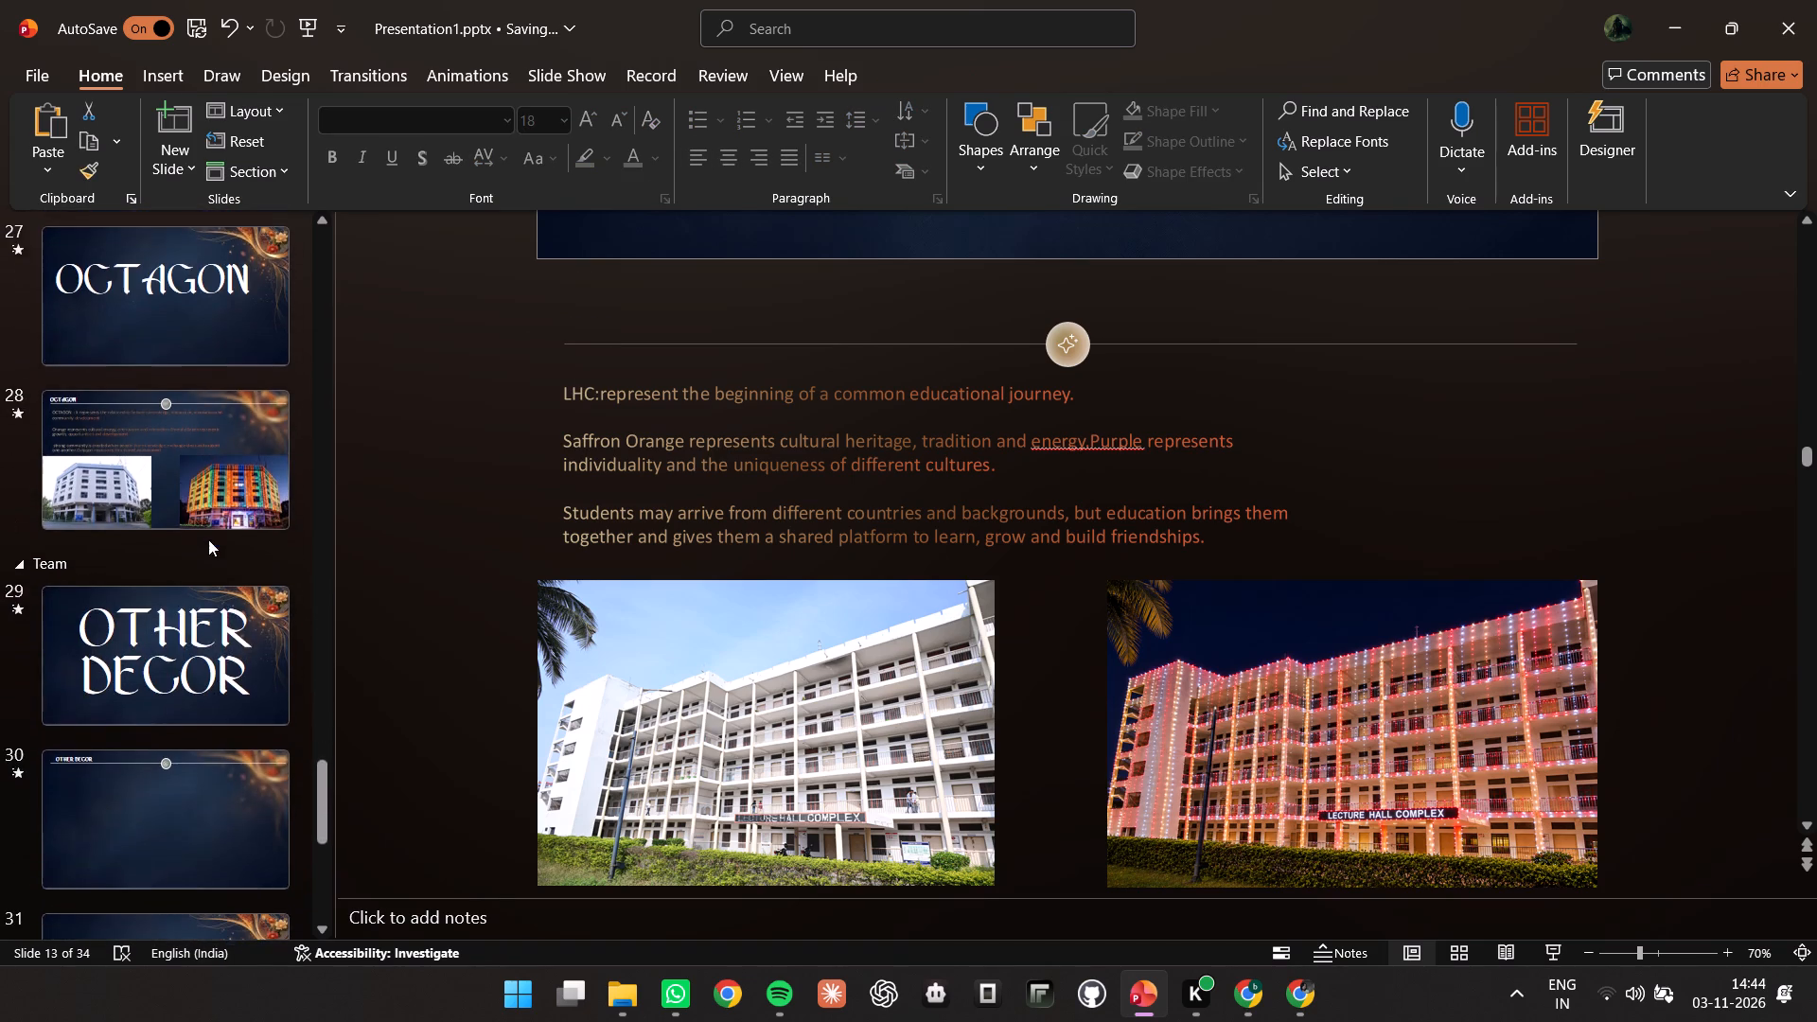
pyautogui.scroll(-5, 181, 612)
pyautogui.click(197, 418)
pyautogui.click(208, 590)
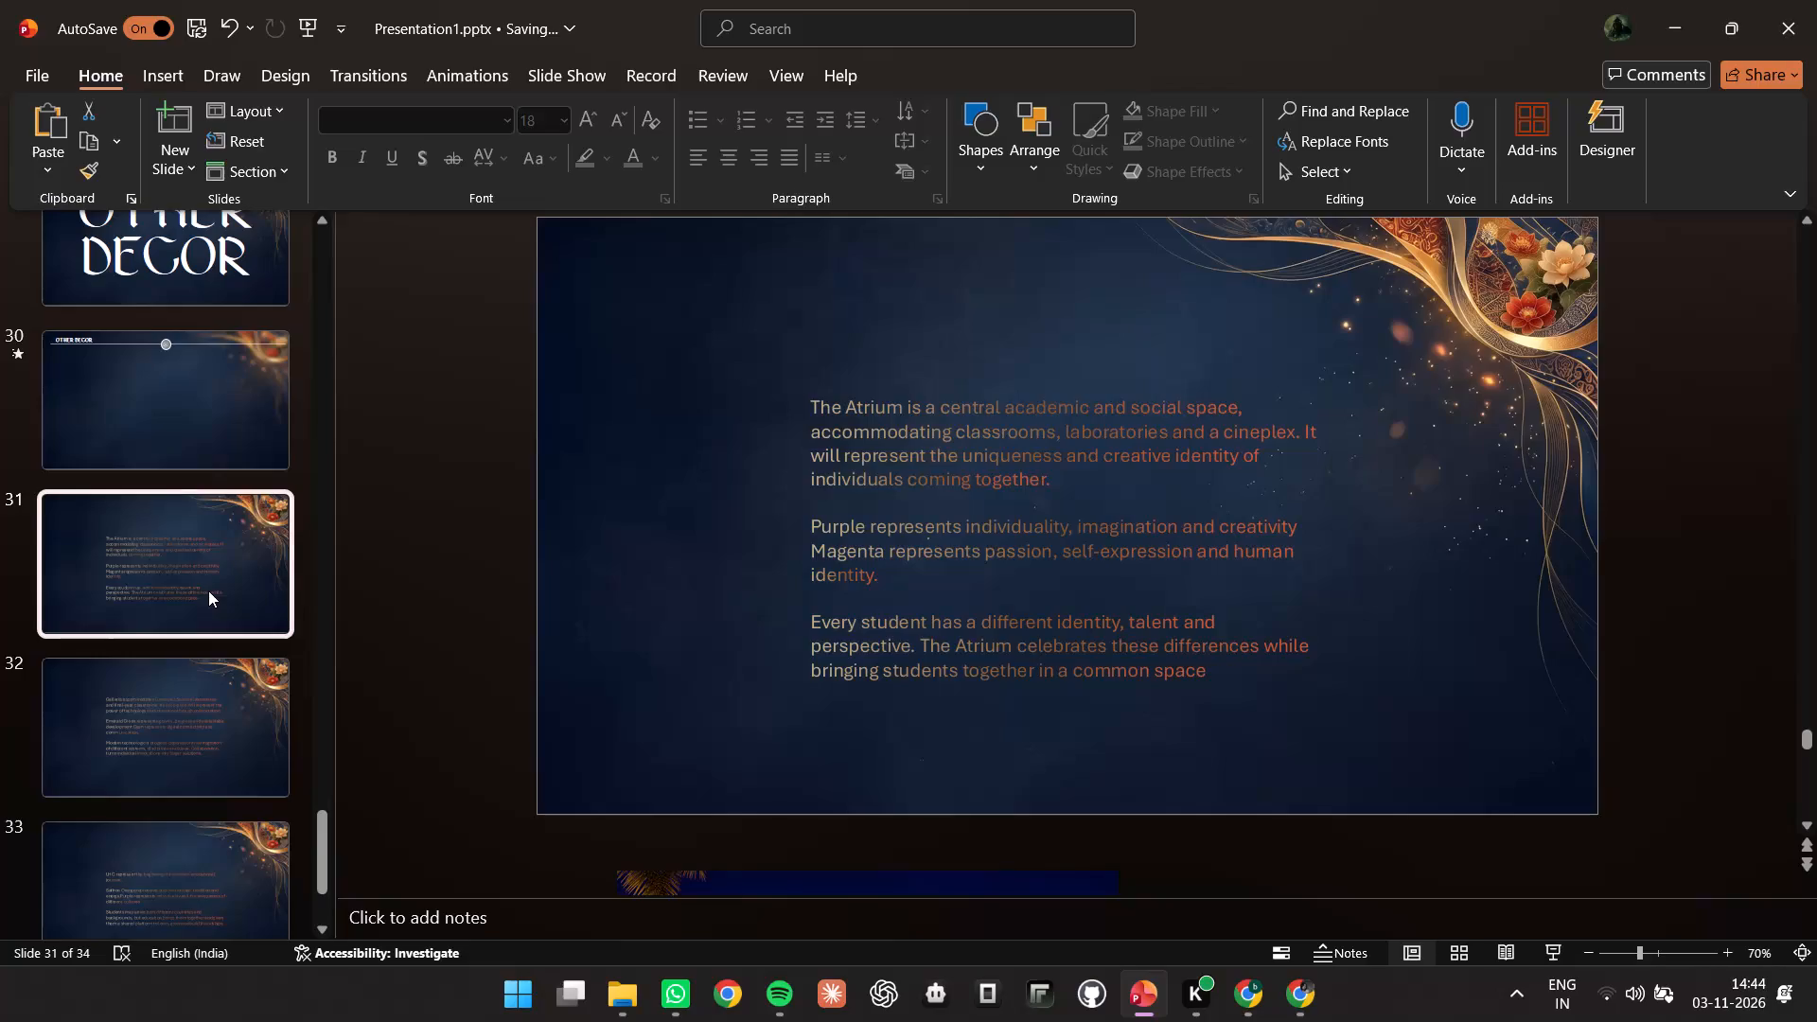
pyautogui.press('Delete')
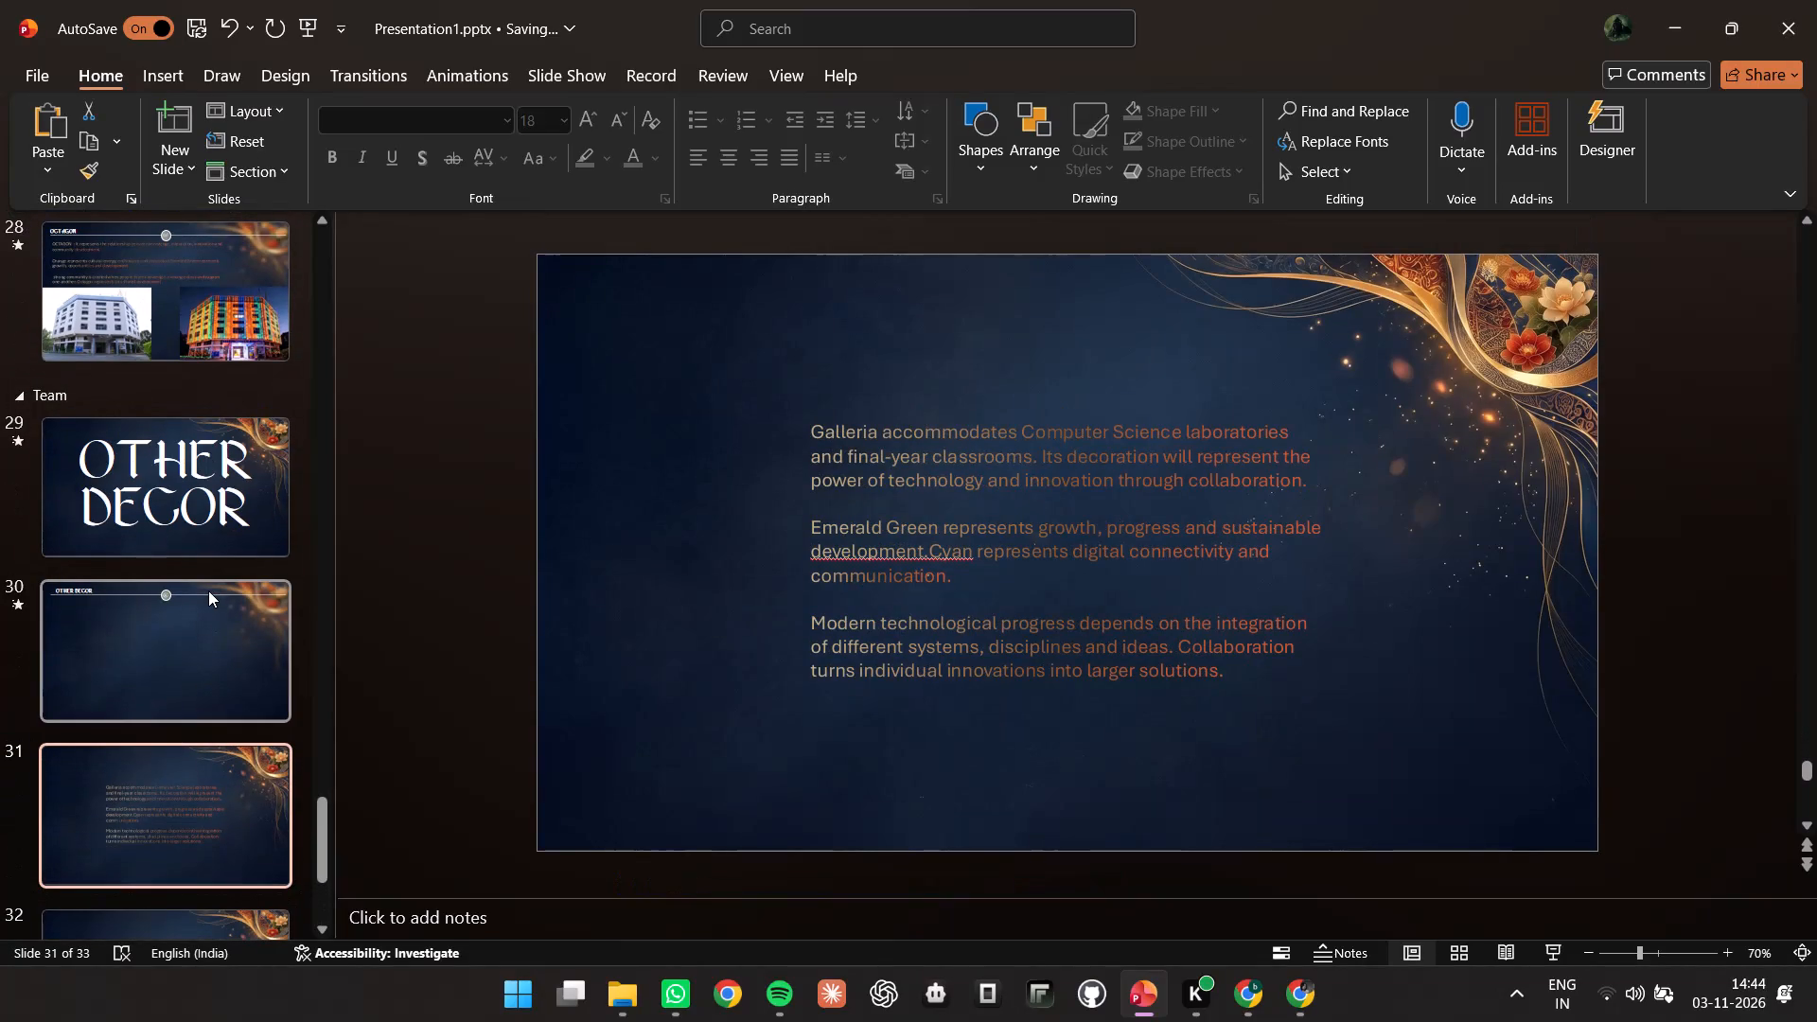
# Check the Galleria venue slide, and delete the leftover Galleria description slide, slide 31.
pyautogui.click(185, 781)
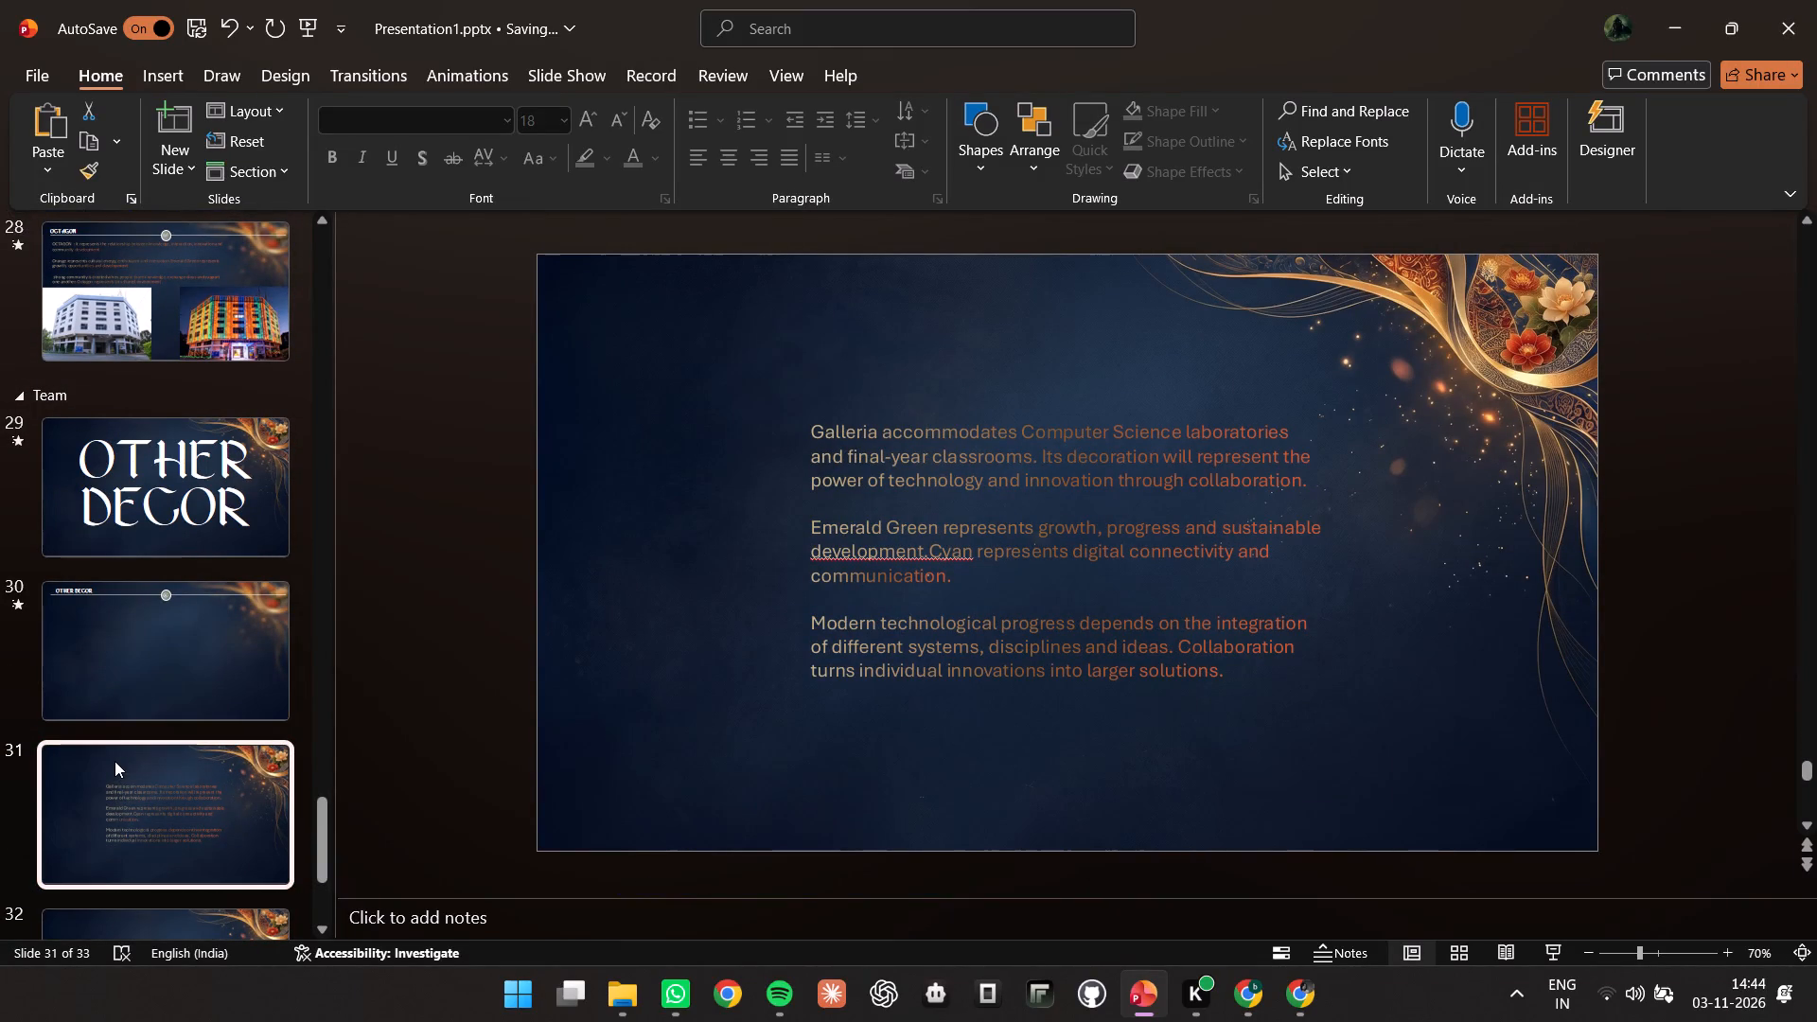
pyautogui.click(115, 761)
pyautogui.scroll(6, 314, 507)
pyautogui.scroll(6, 237, 524)
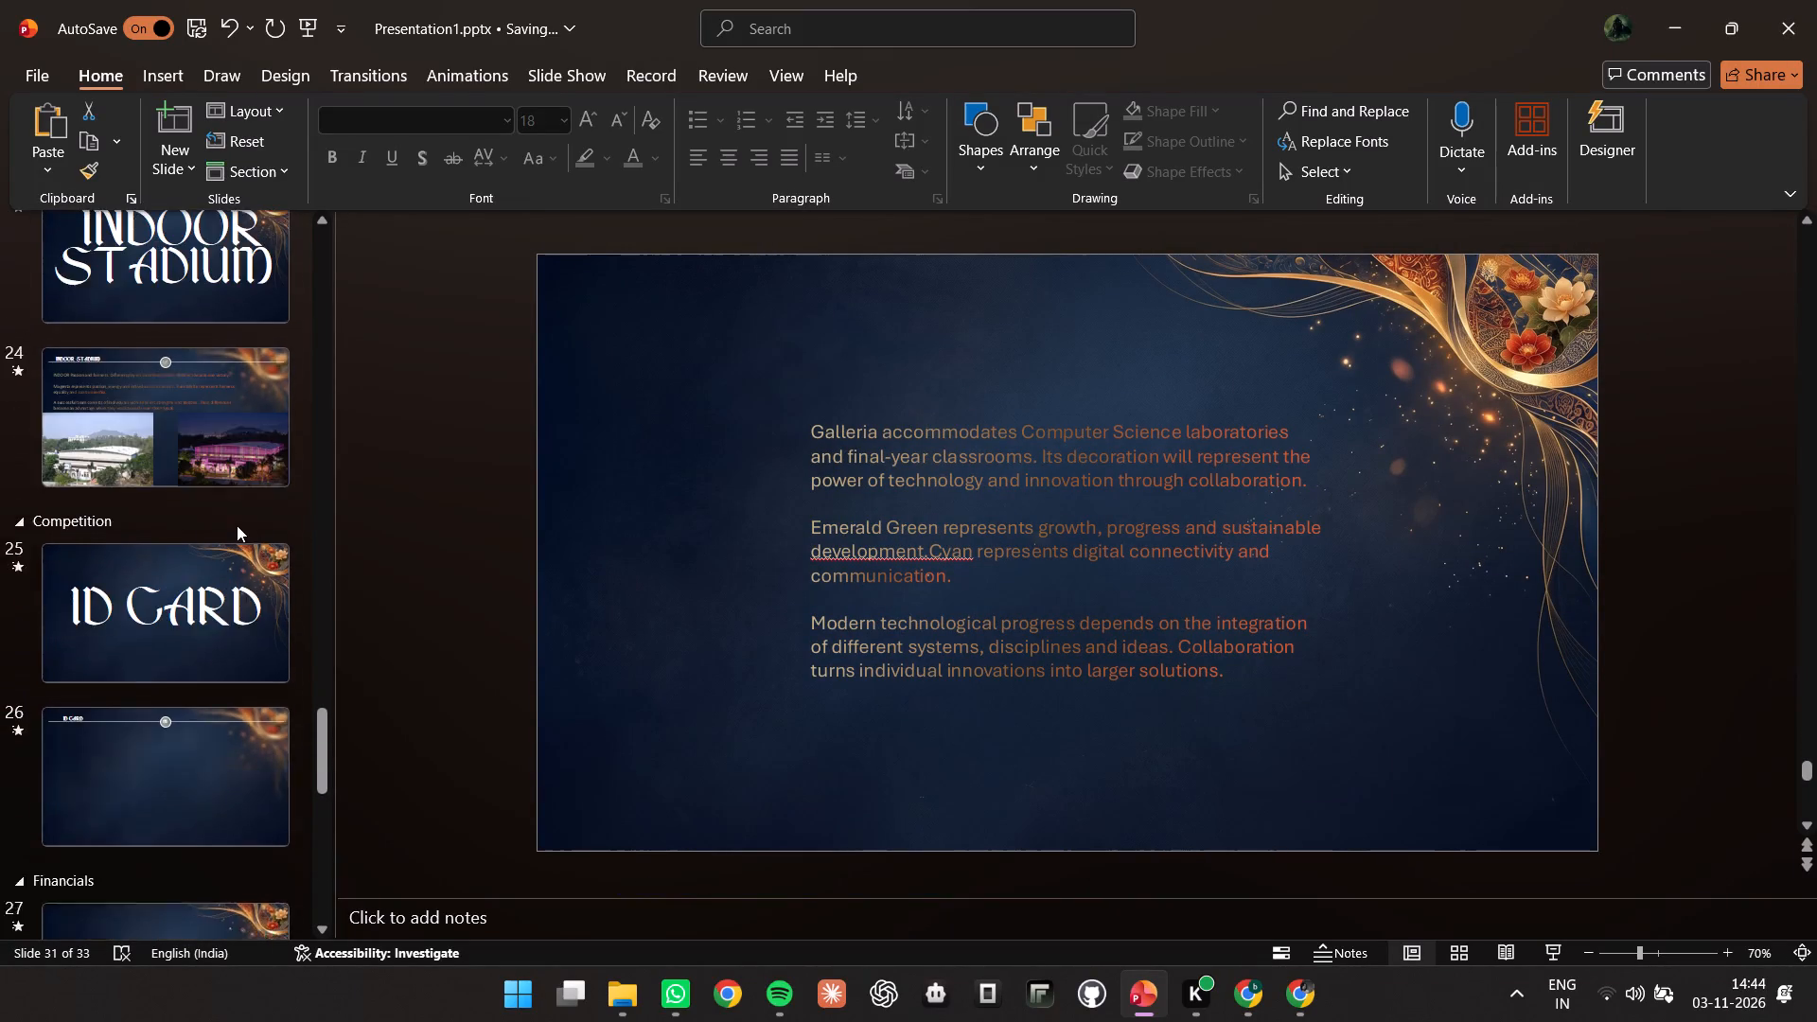
pyautogui.scroll(13, 235, 522)
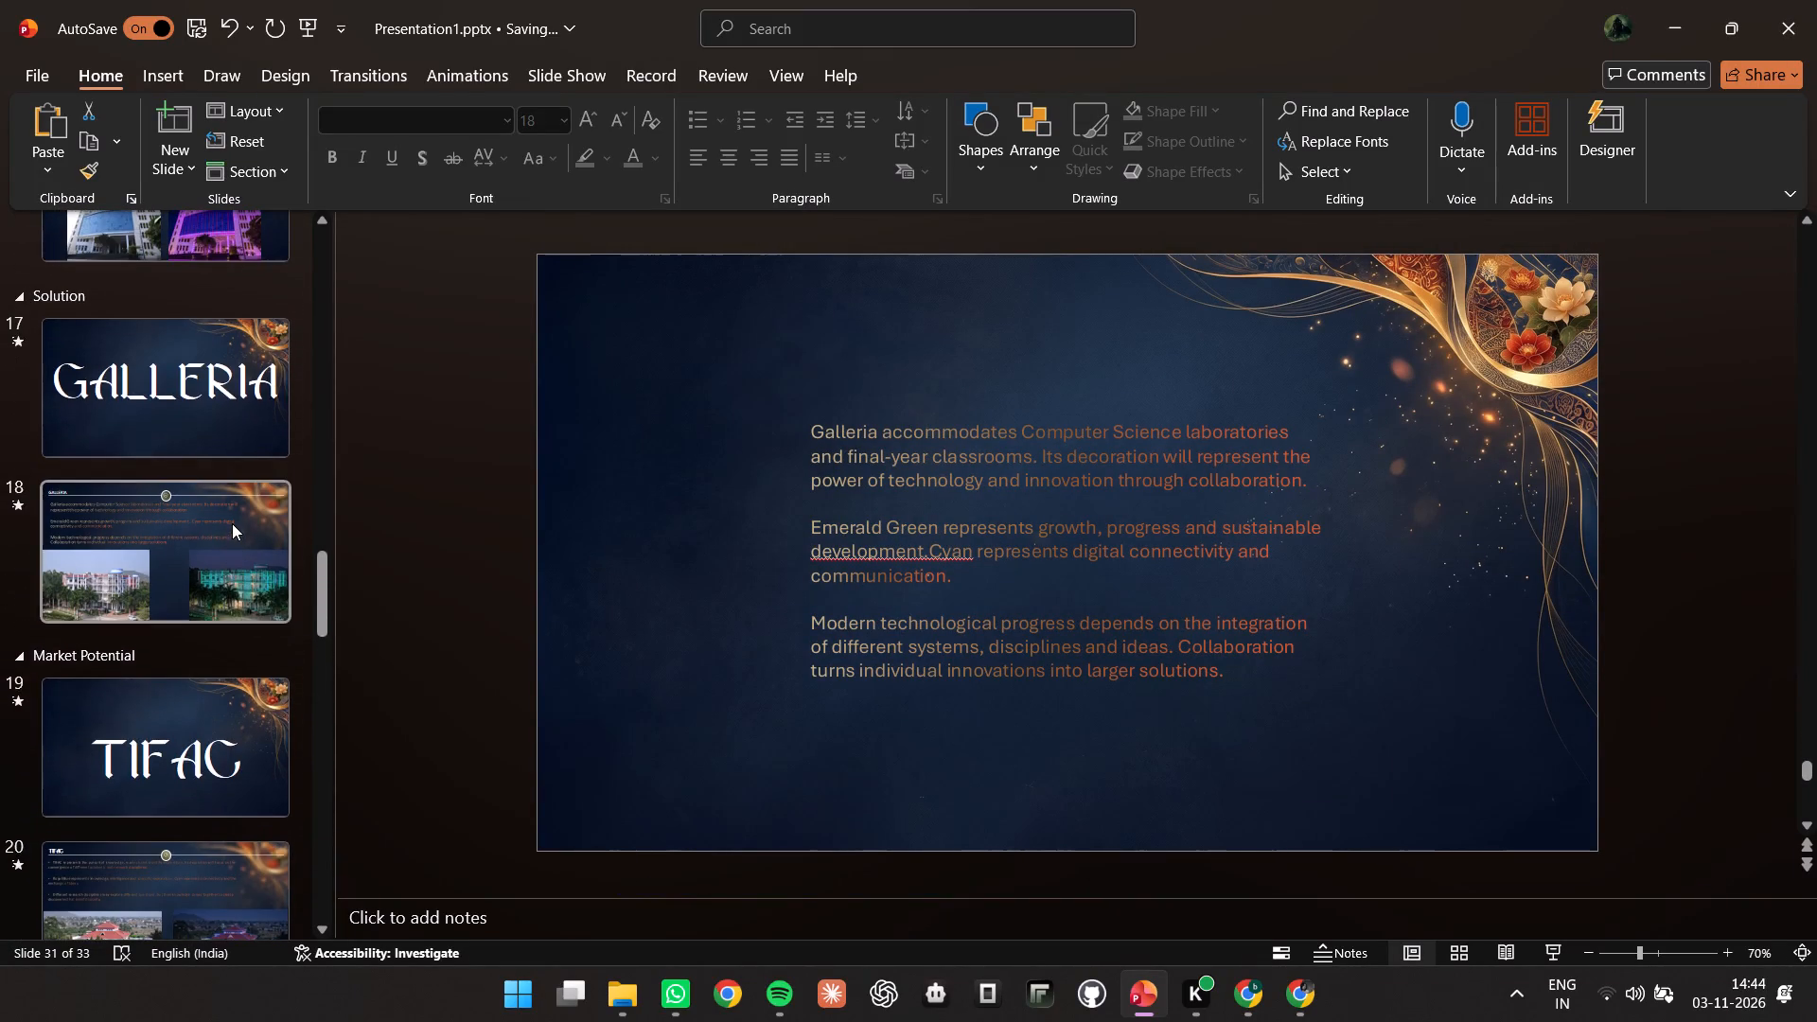
pyautogui.scroll(-20, 230, 525)
pyautogui.scroll(-8, 230, 525)
pyautogui.click(140, 590)
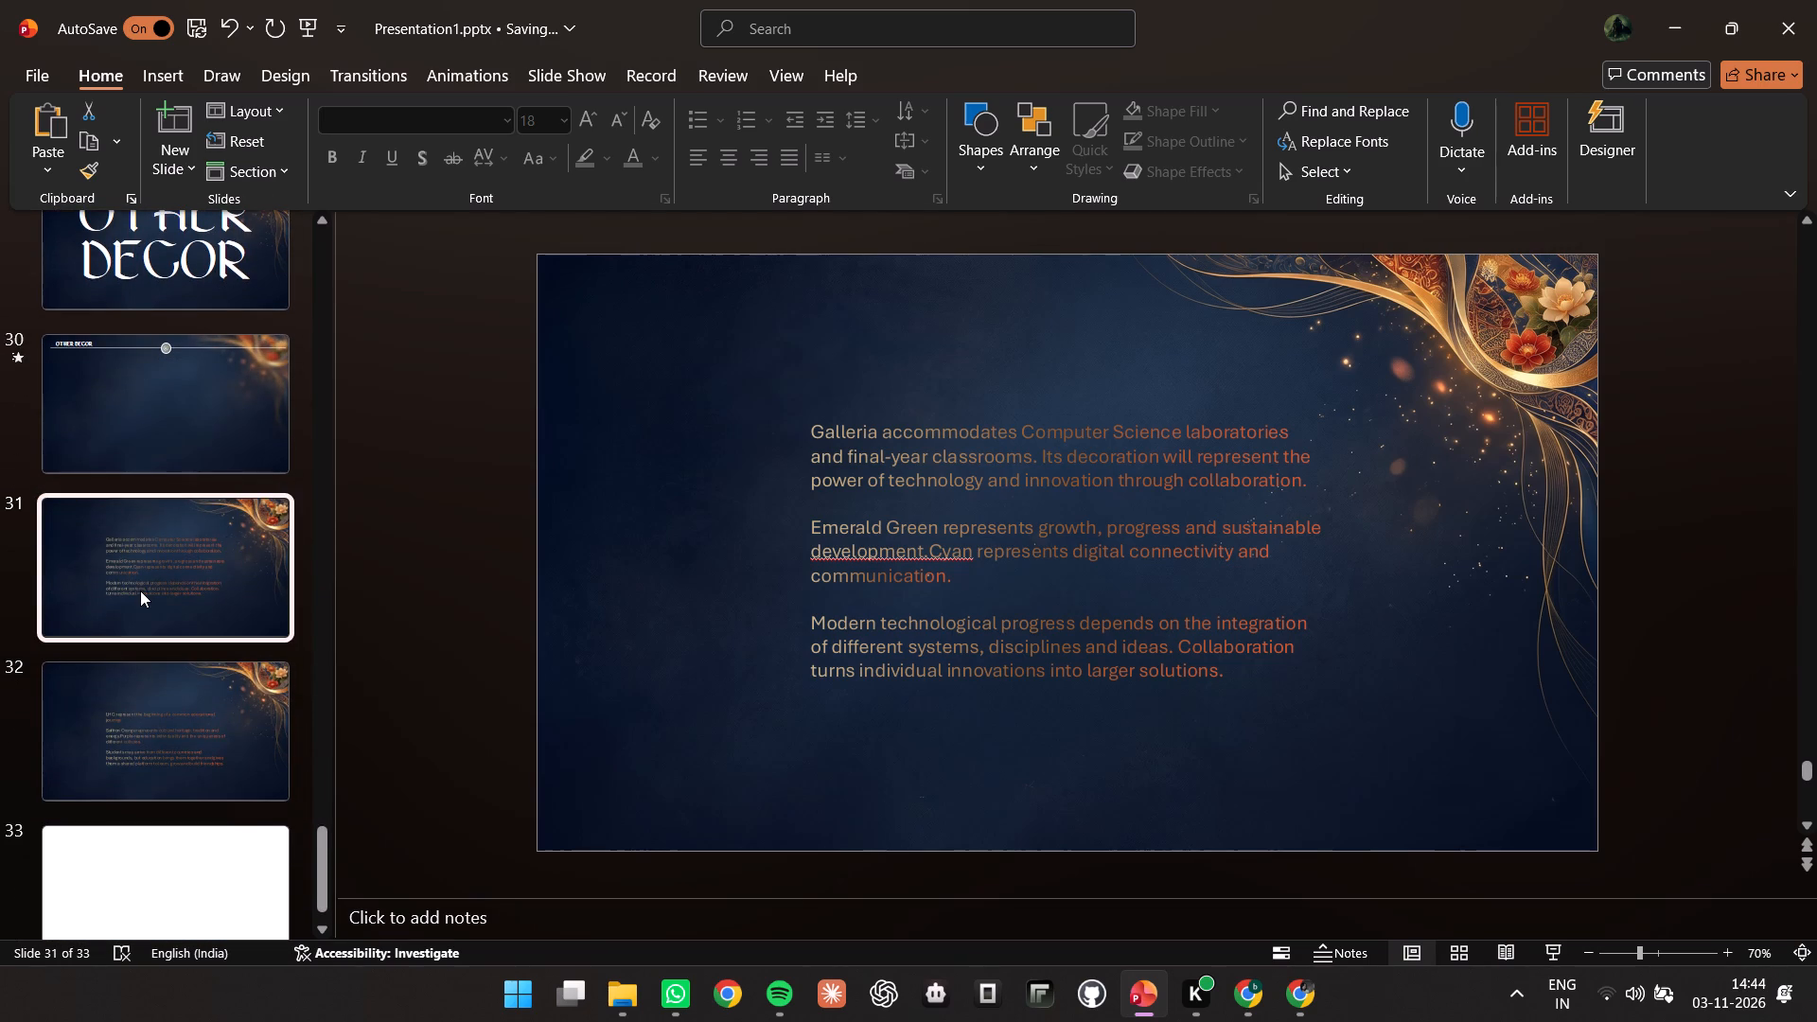
pyautogui.press('Delete')
# Delete the leftover LHC description slide, slide 31, following the Other Decor slides.
pyautogui.click(163, 789)
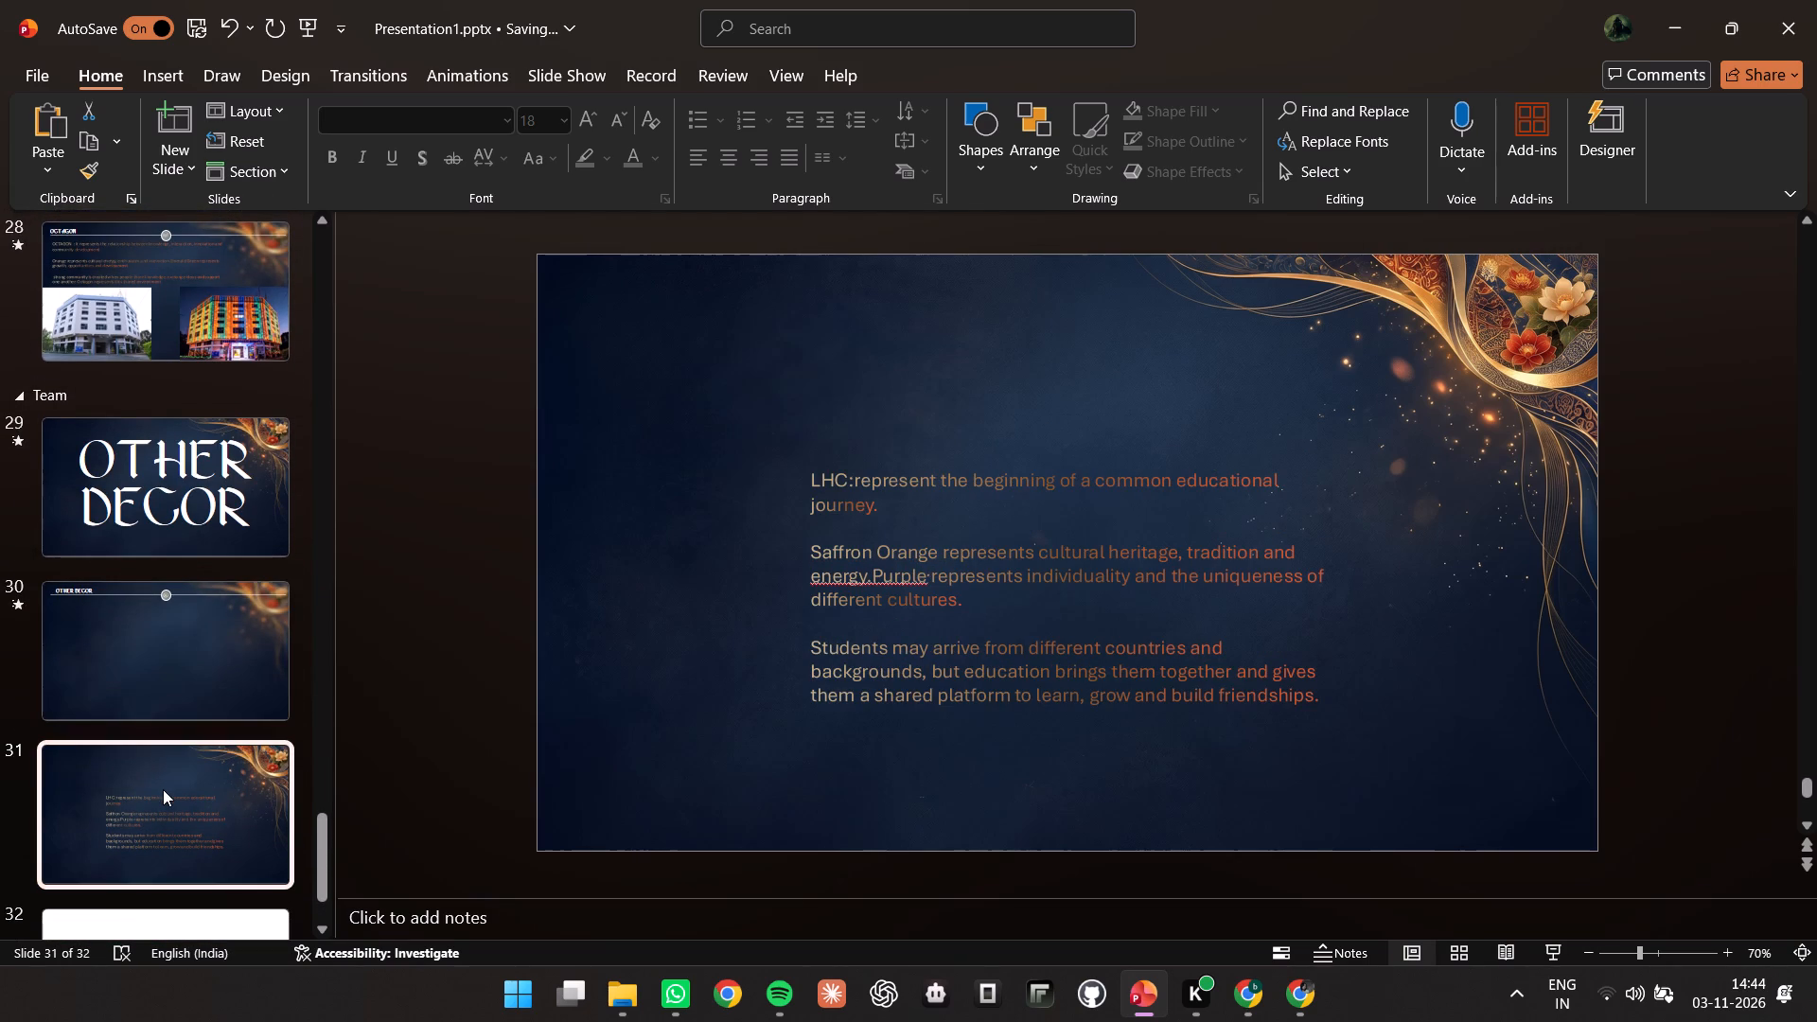
pyautogui.press('F12')
pyautogui.press('Delete')
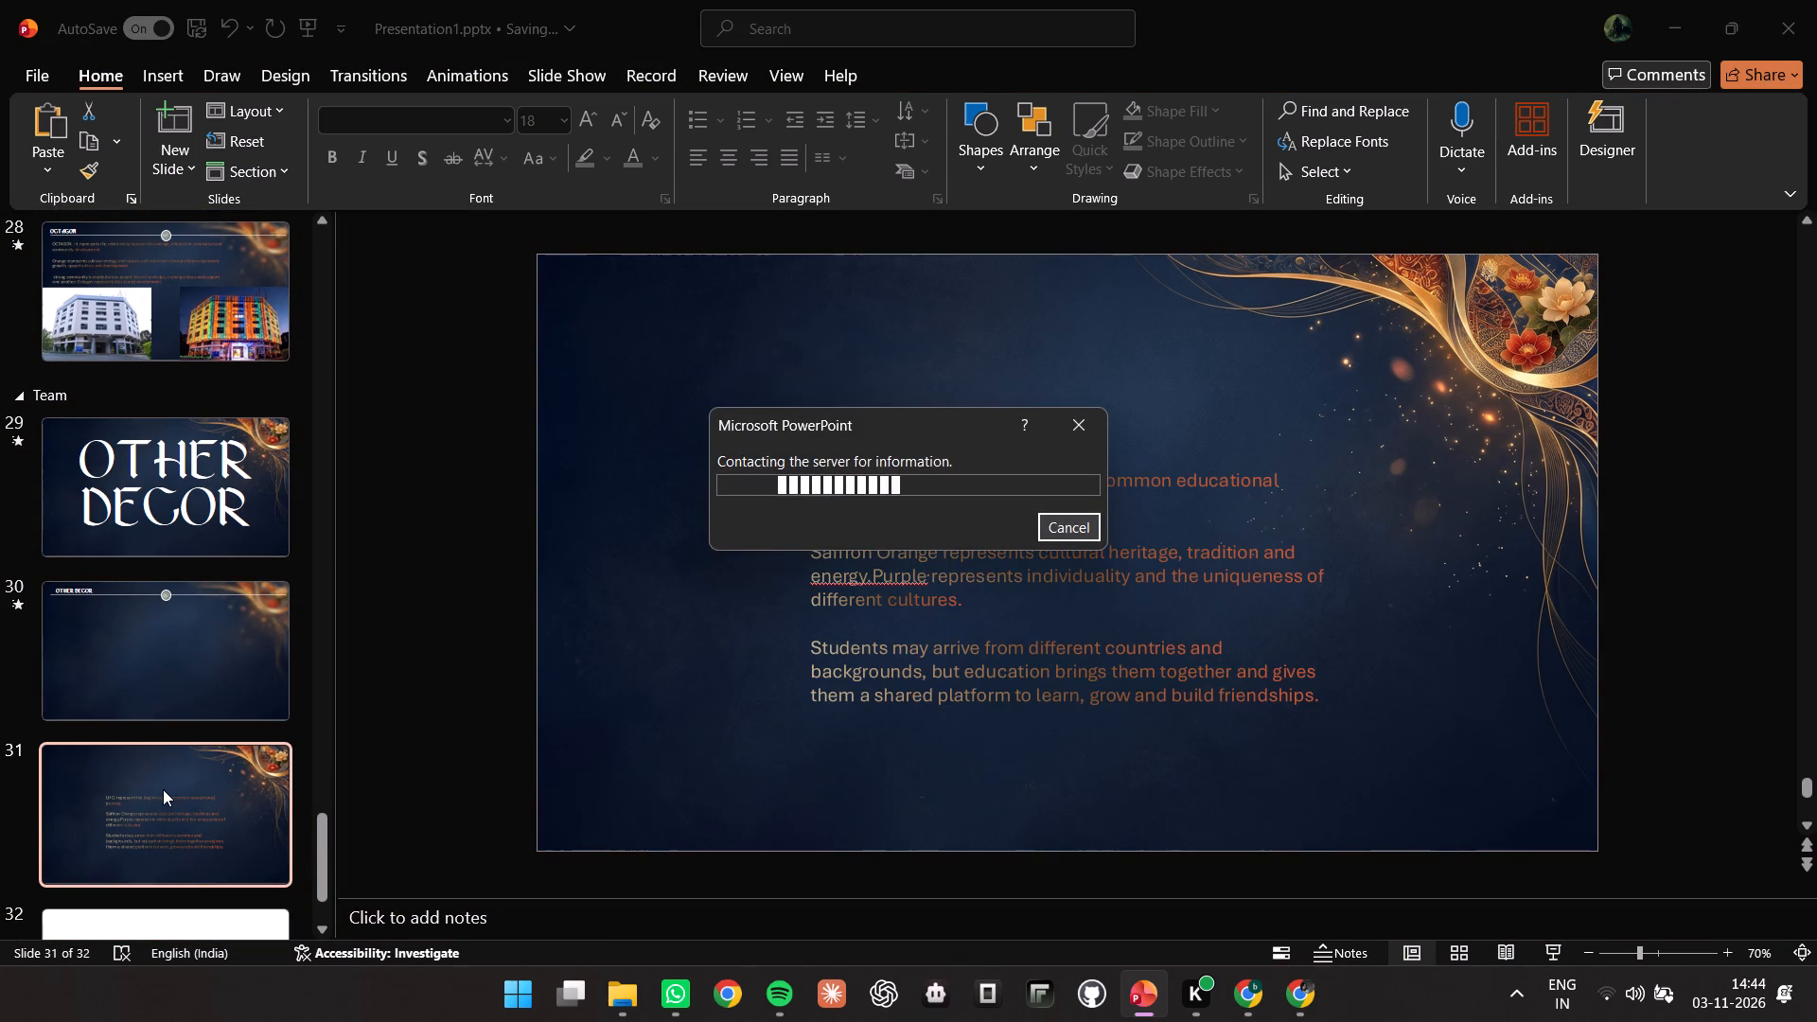
pyautogui.scroll(-4, 195, 714)
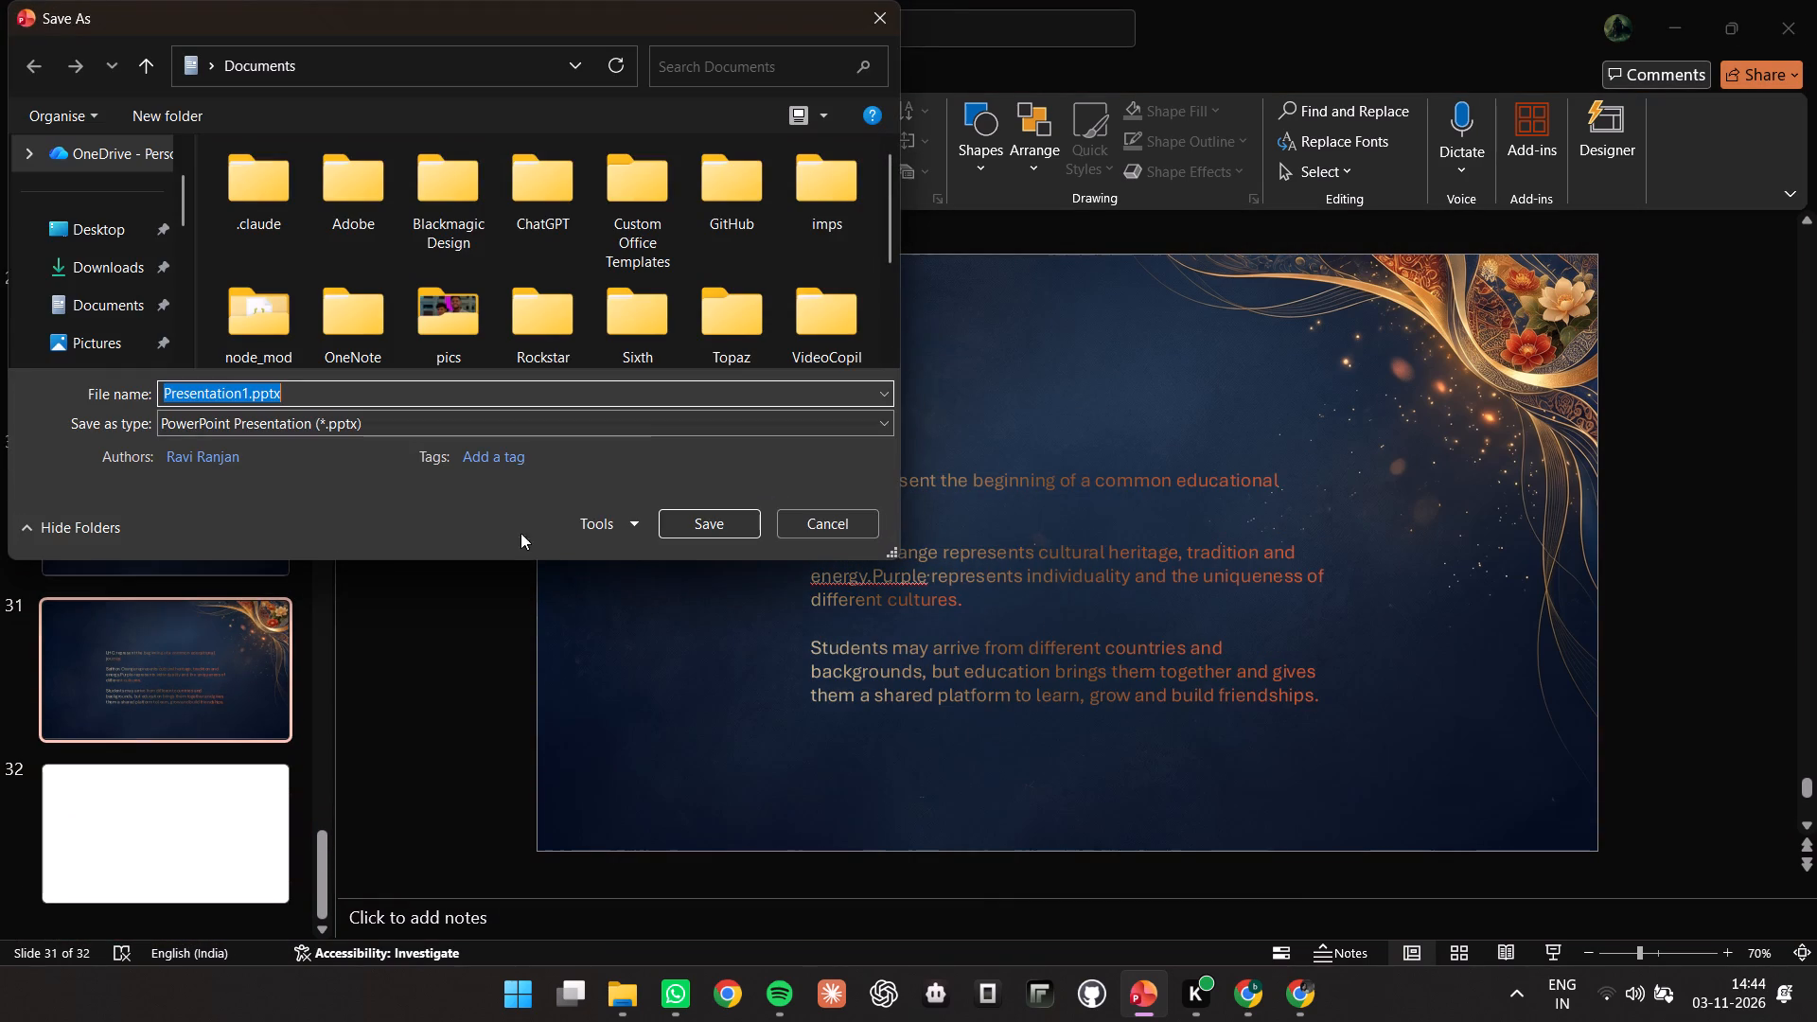
pyautogui.click(870, 525)
pyautogui.click(203, 611)
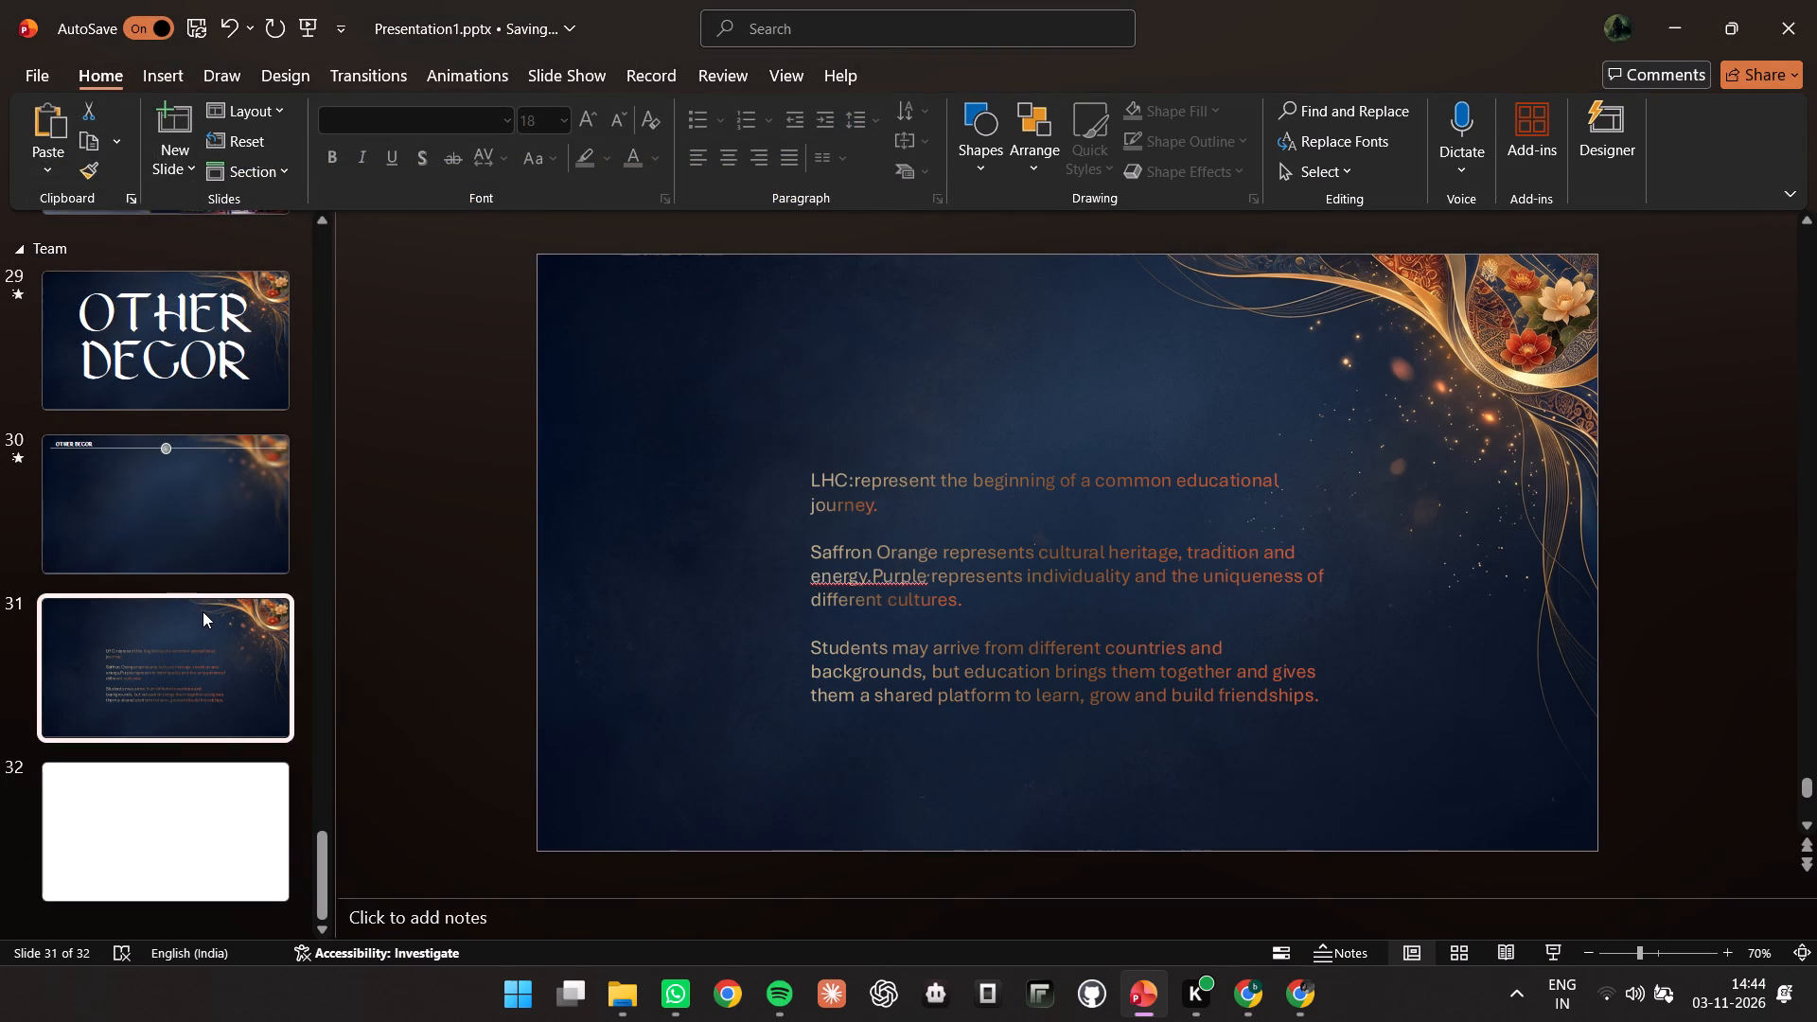
pyautogui.press('Delete')
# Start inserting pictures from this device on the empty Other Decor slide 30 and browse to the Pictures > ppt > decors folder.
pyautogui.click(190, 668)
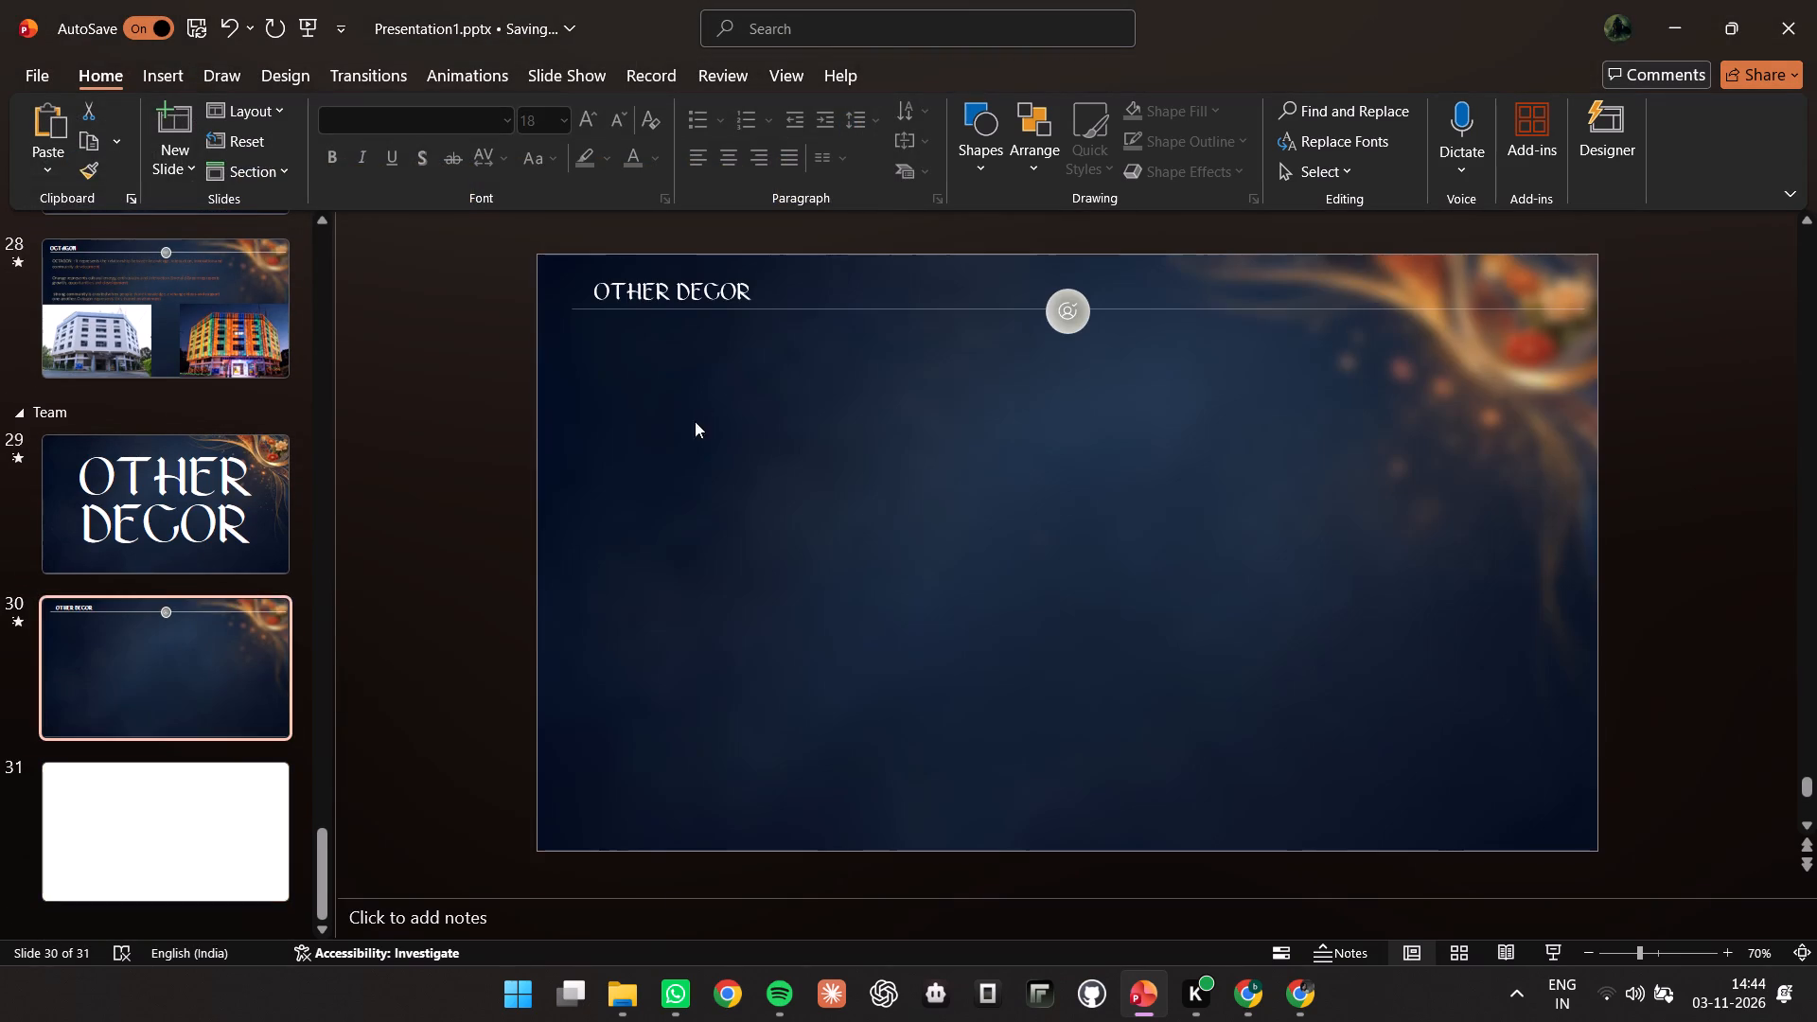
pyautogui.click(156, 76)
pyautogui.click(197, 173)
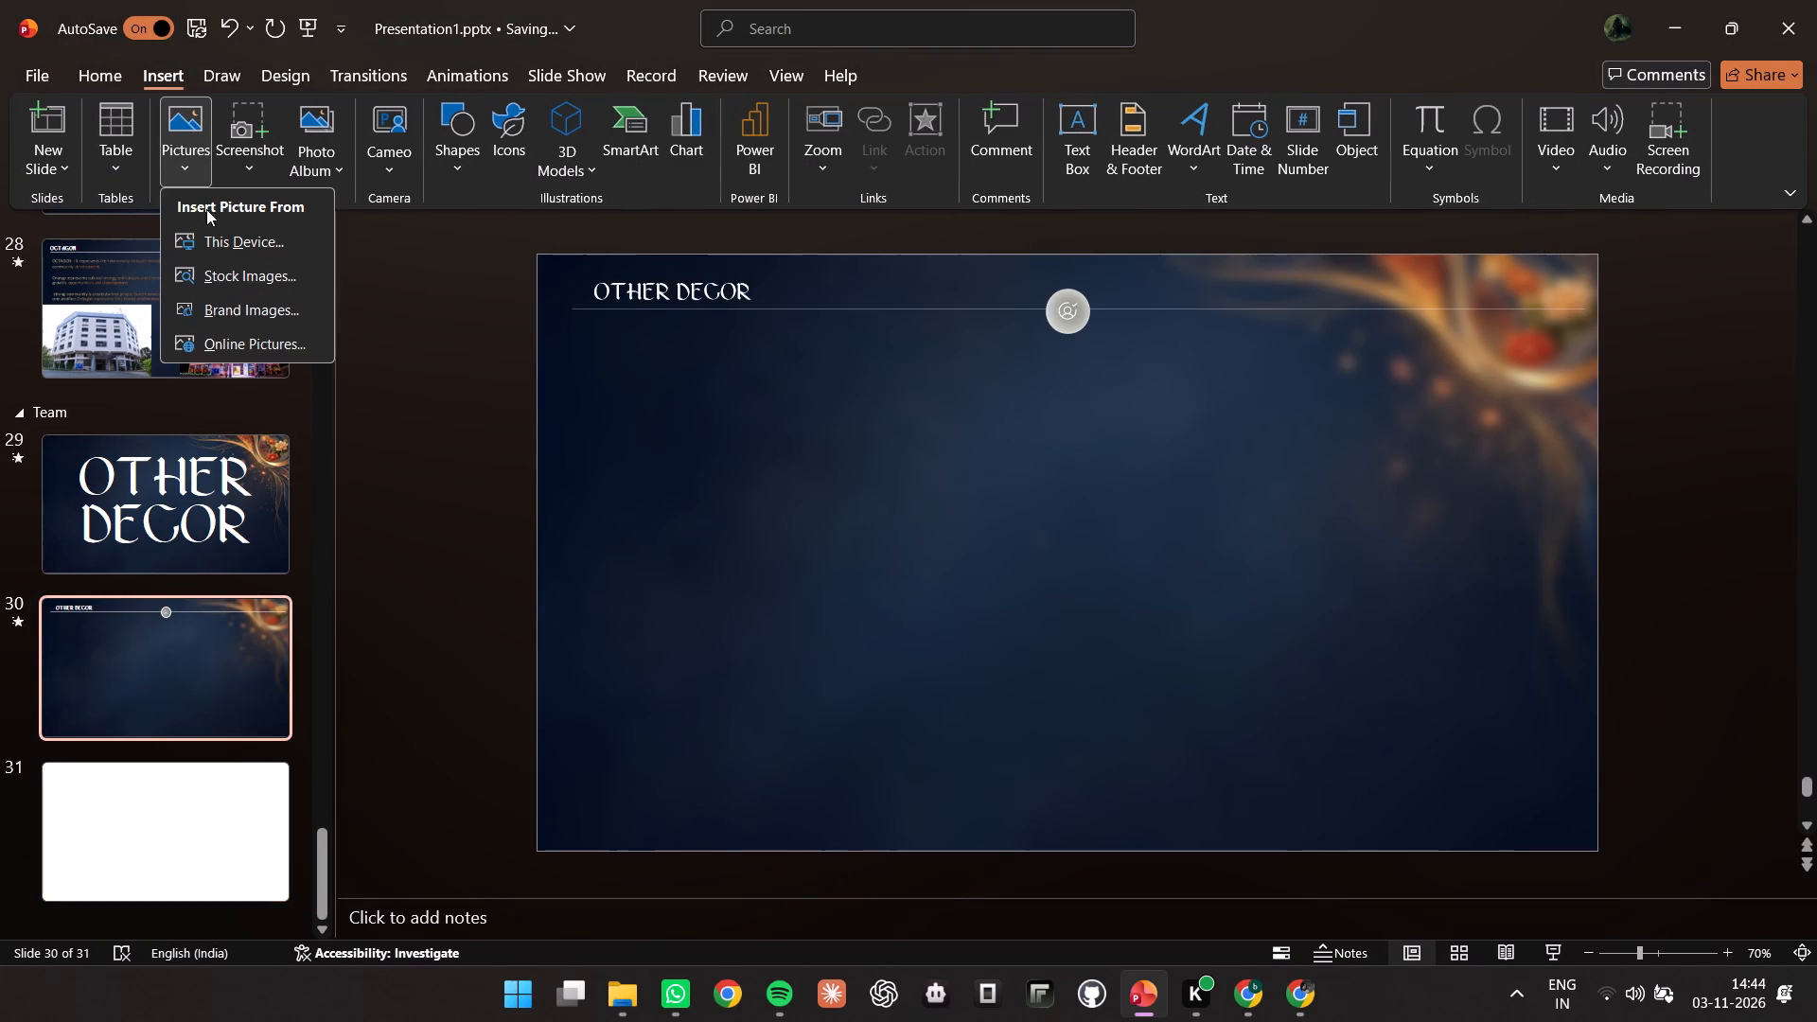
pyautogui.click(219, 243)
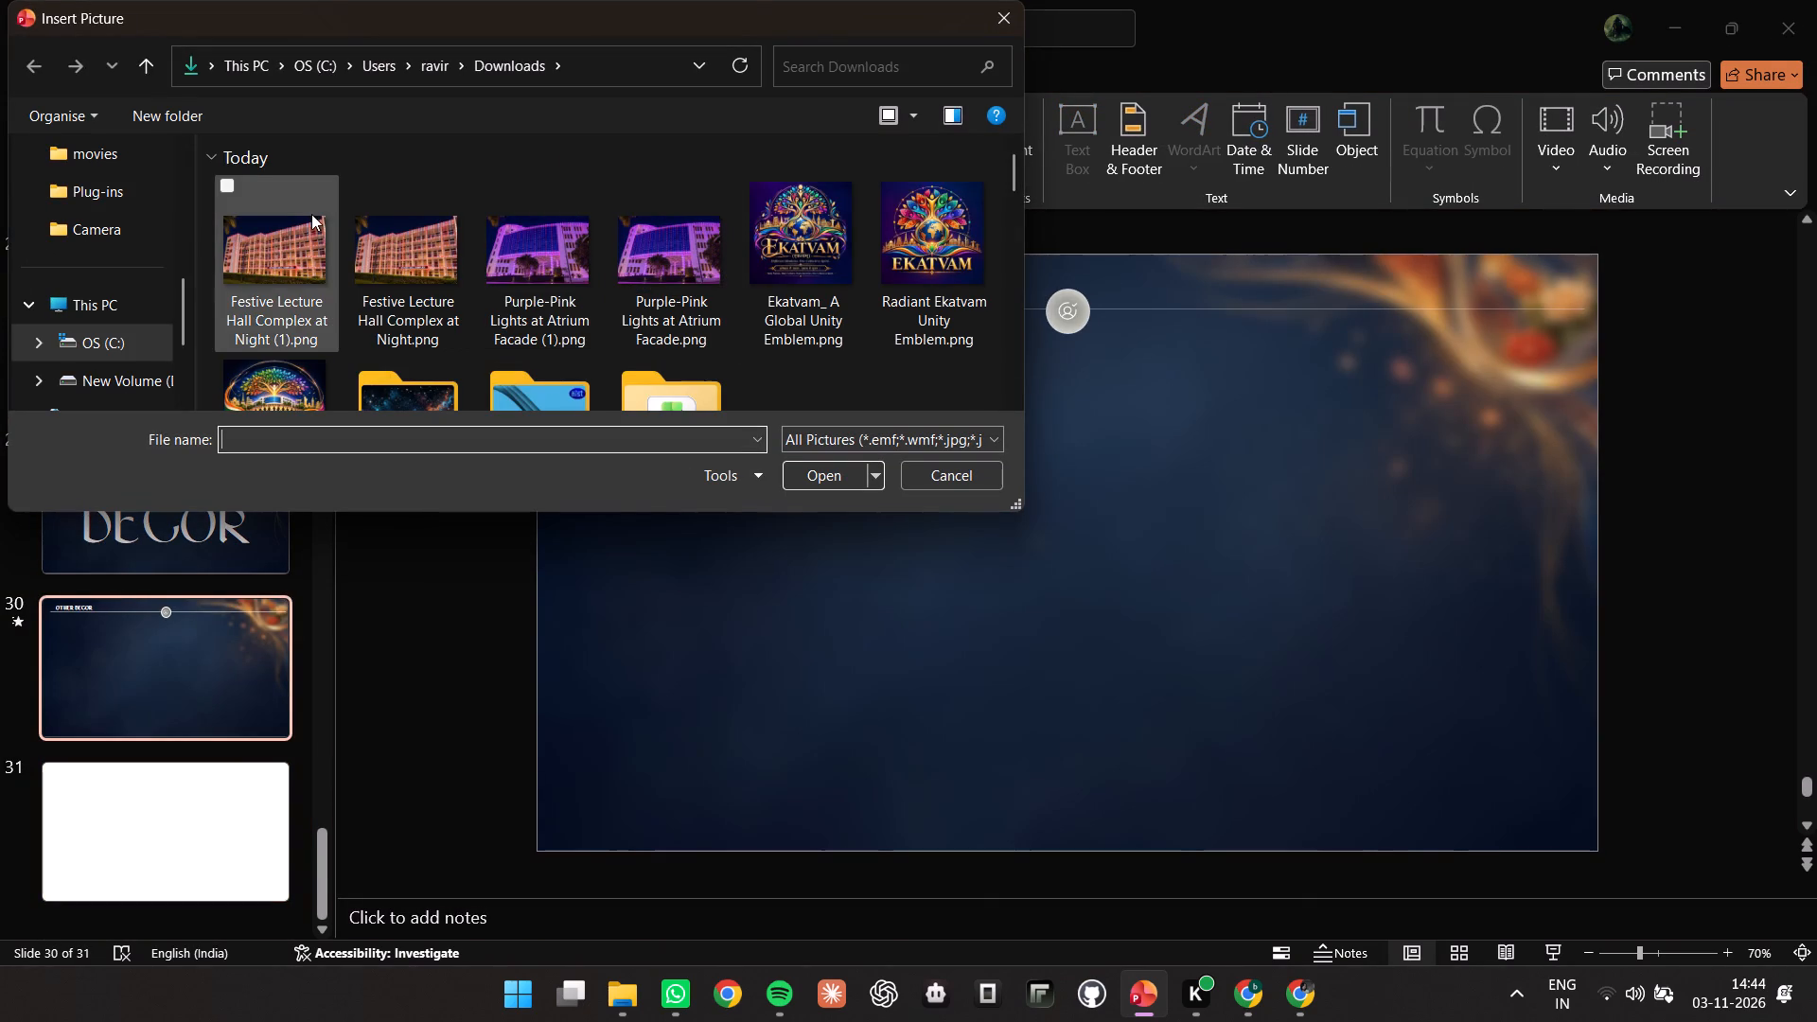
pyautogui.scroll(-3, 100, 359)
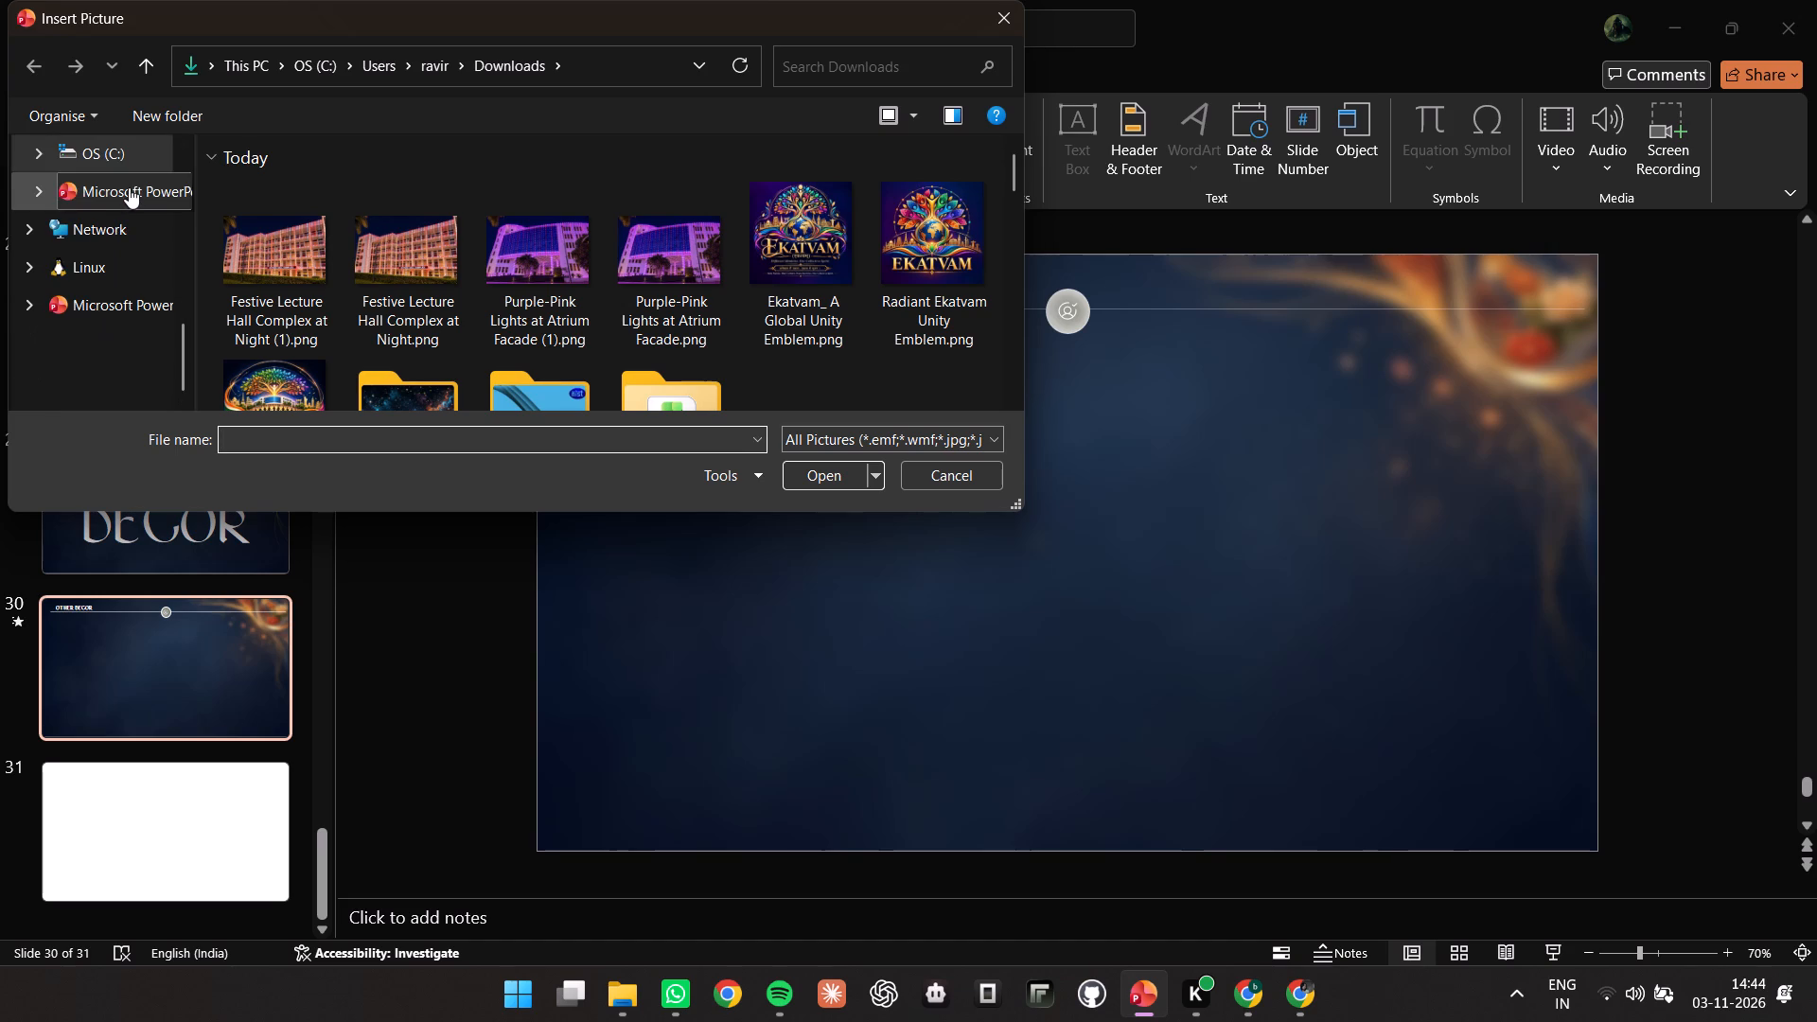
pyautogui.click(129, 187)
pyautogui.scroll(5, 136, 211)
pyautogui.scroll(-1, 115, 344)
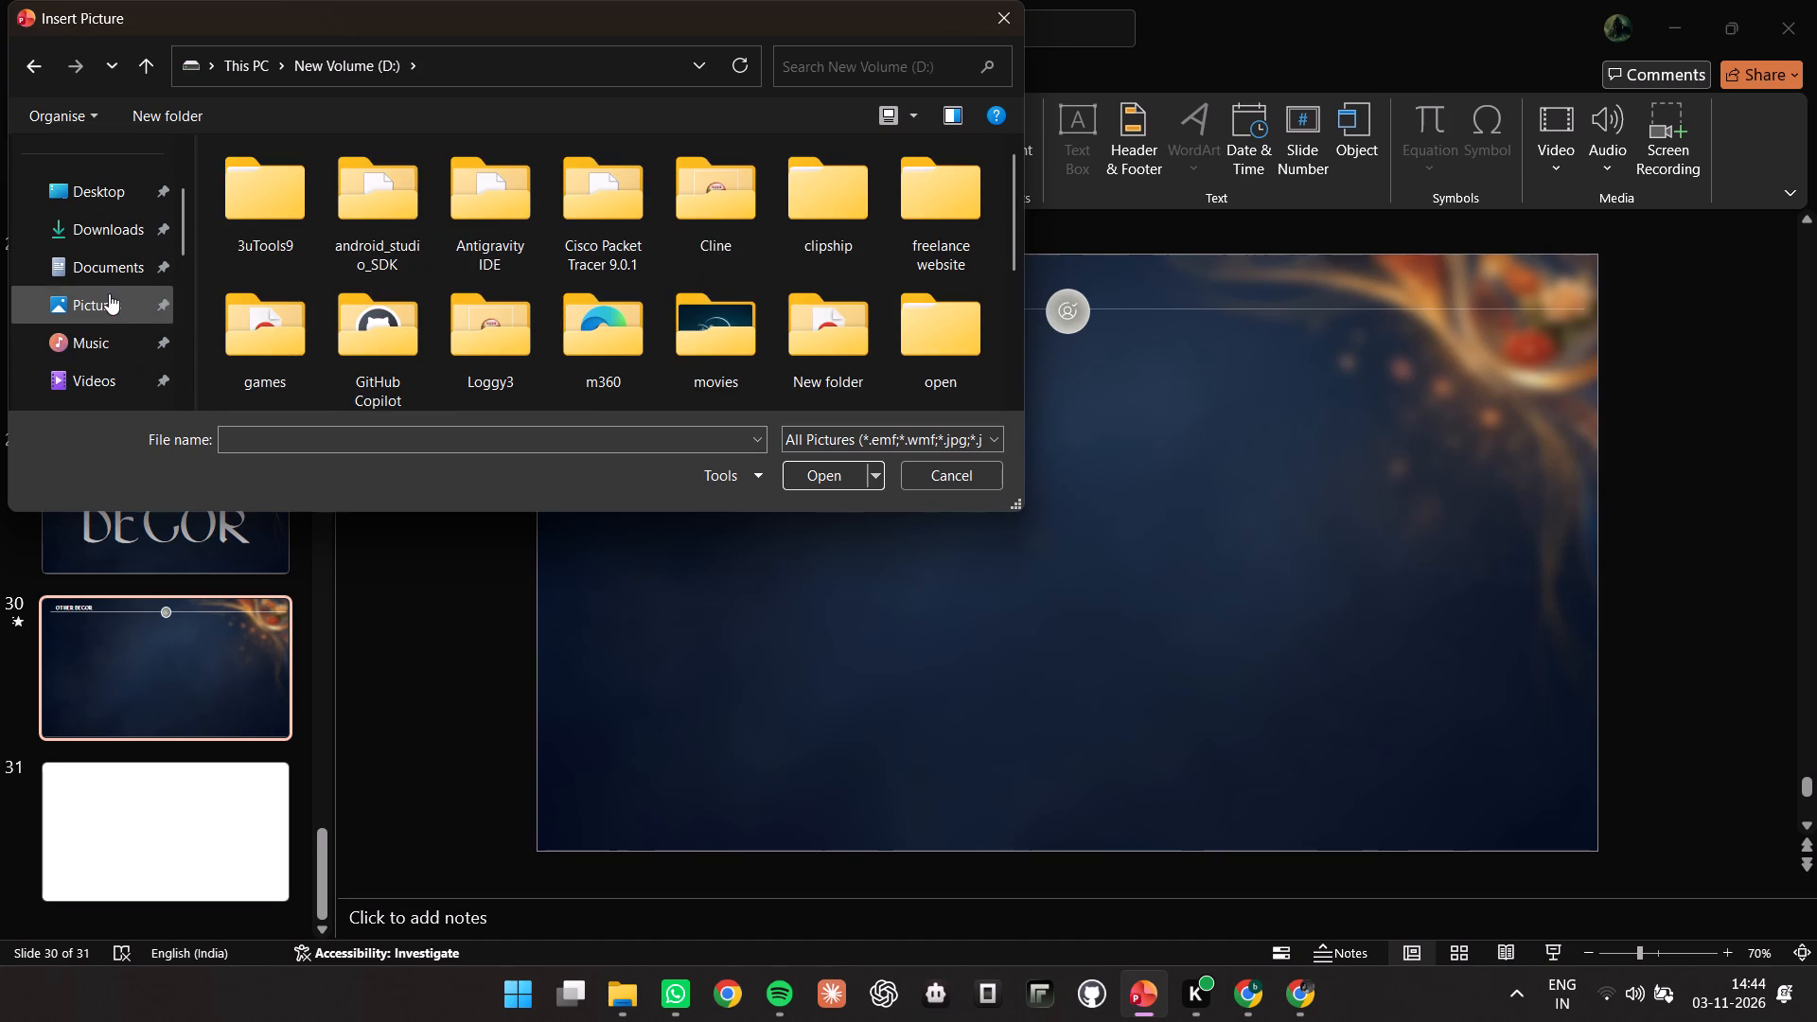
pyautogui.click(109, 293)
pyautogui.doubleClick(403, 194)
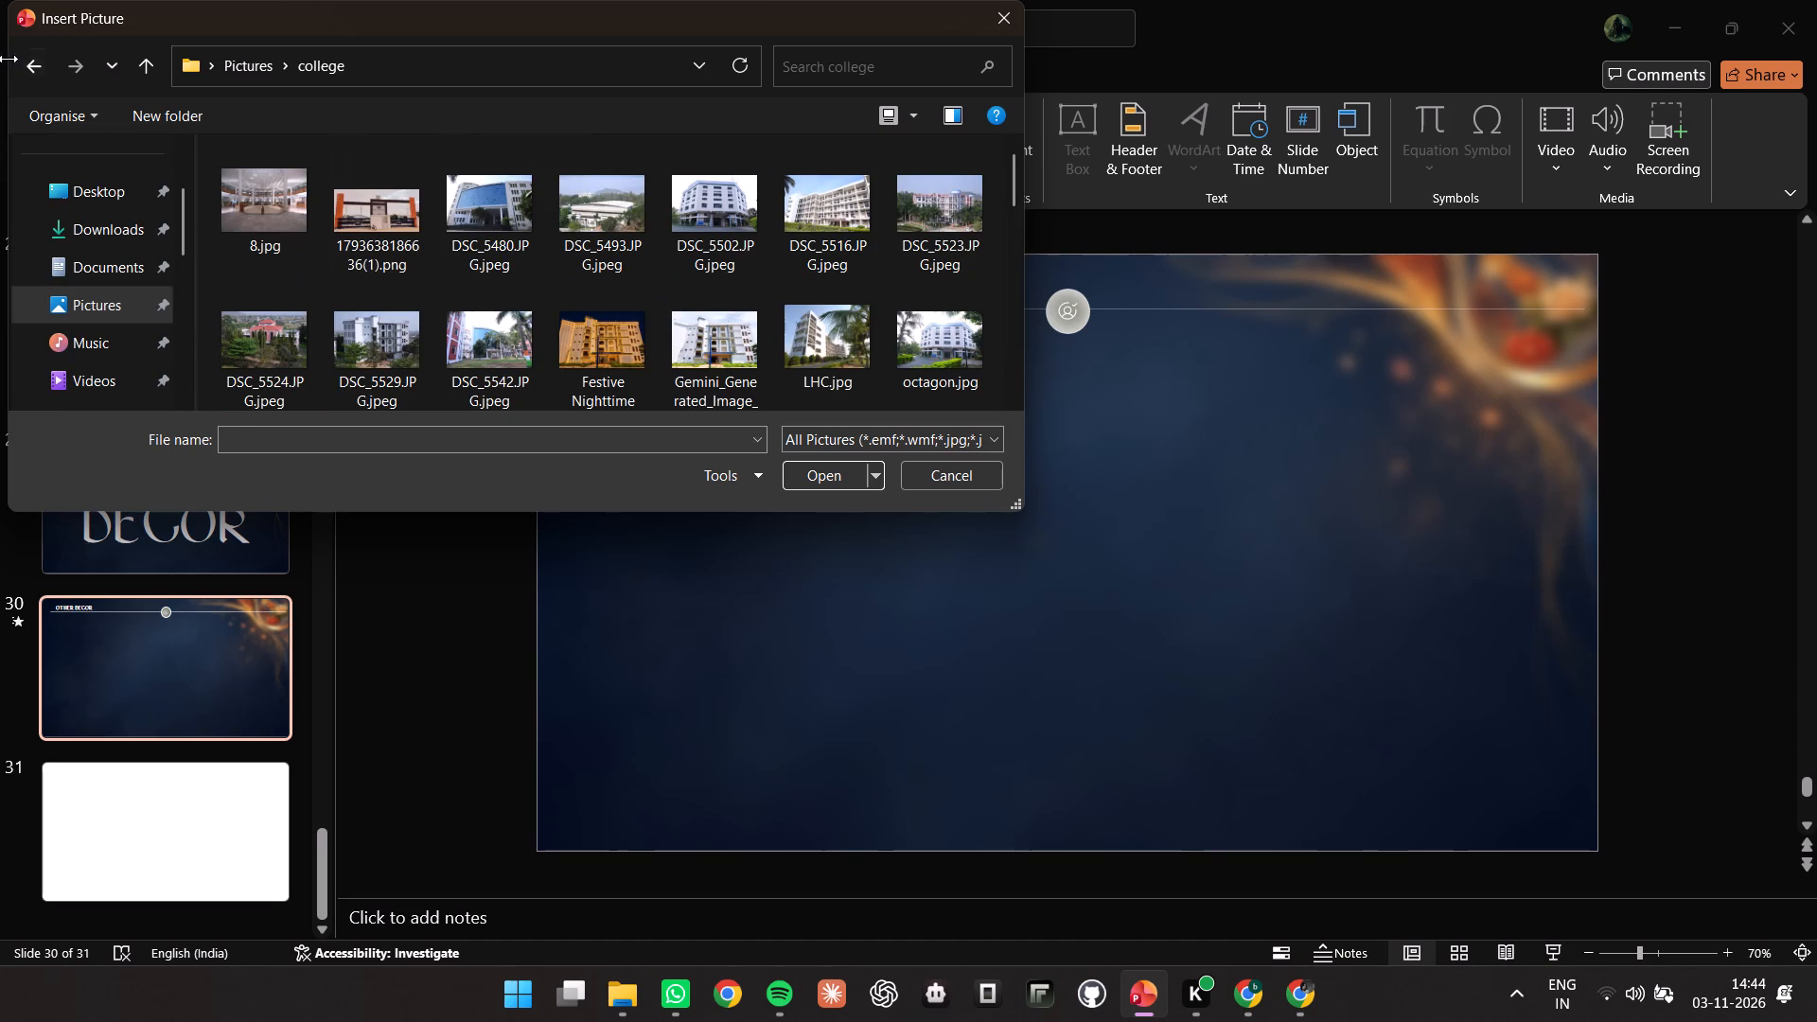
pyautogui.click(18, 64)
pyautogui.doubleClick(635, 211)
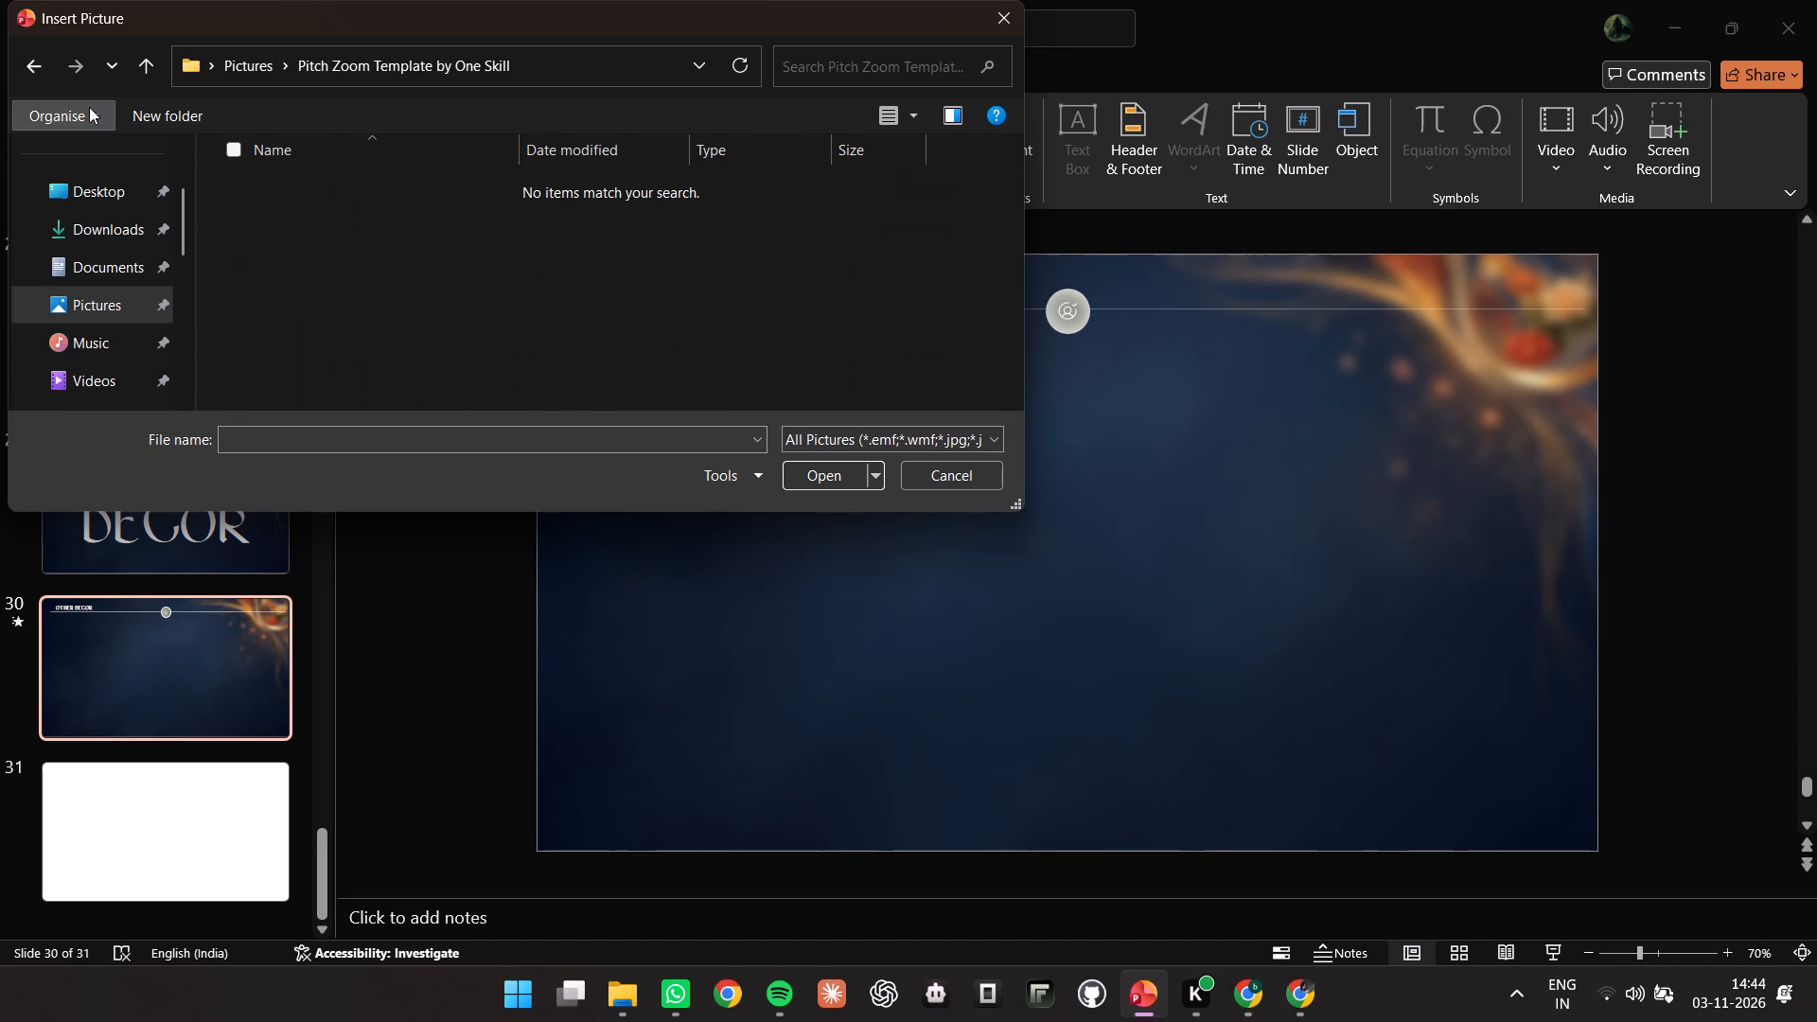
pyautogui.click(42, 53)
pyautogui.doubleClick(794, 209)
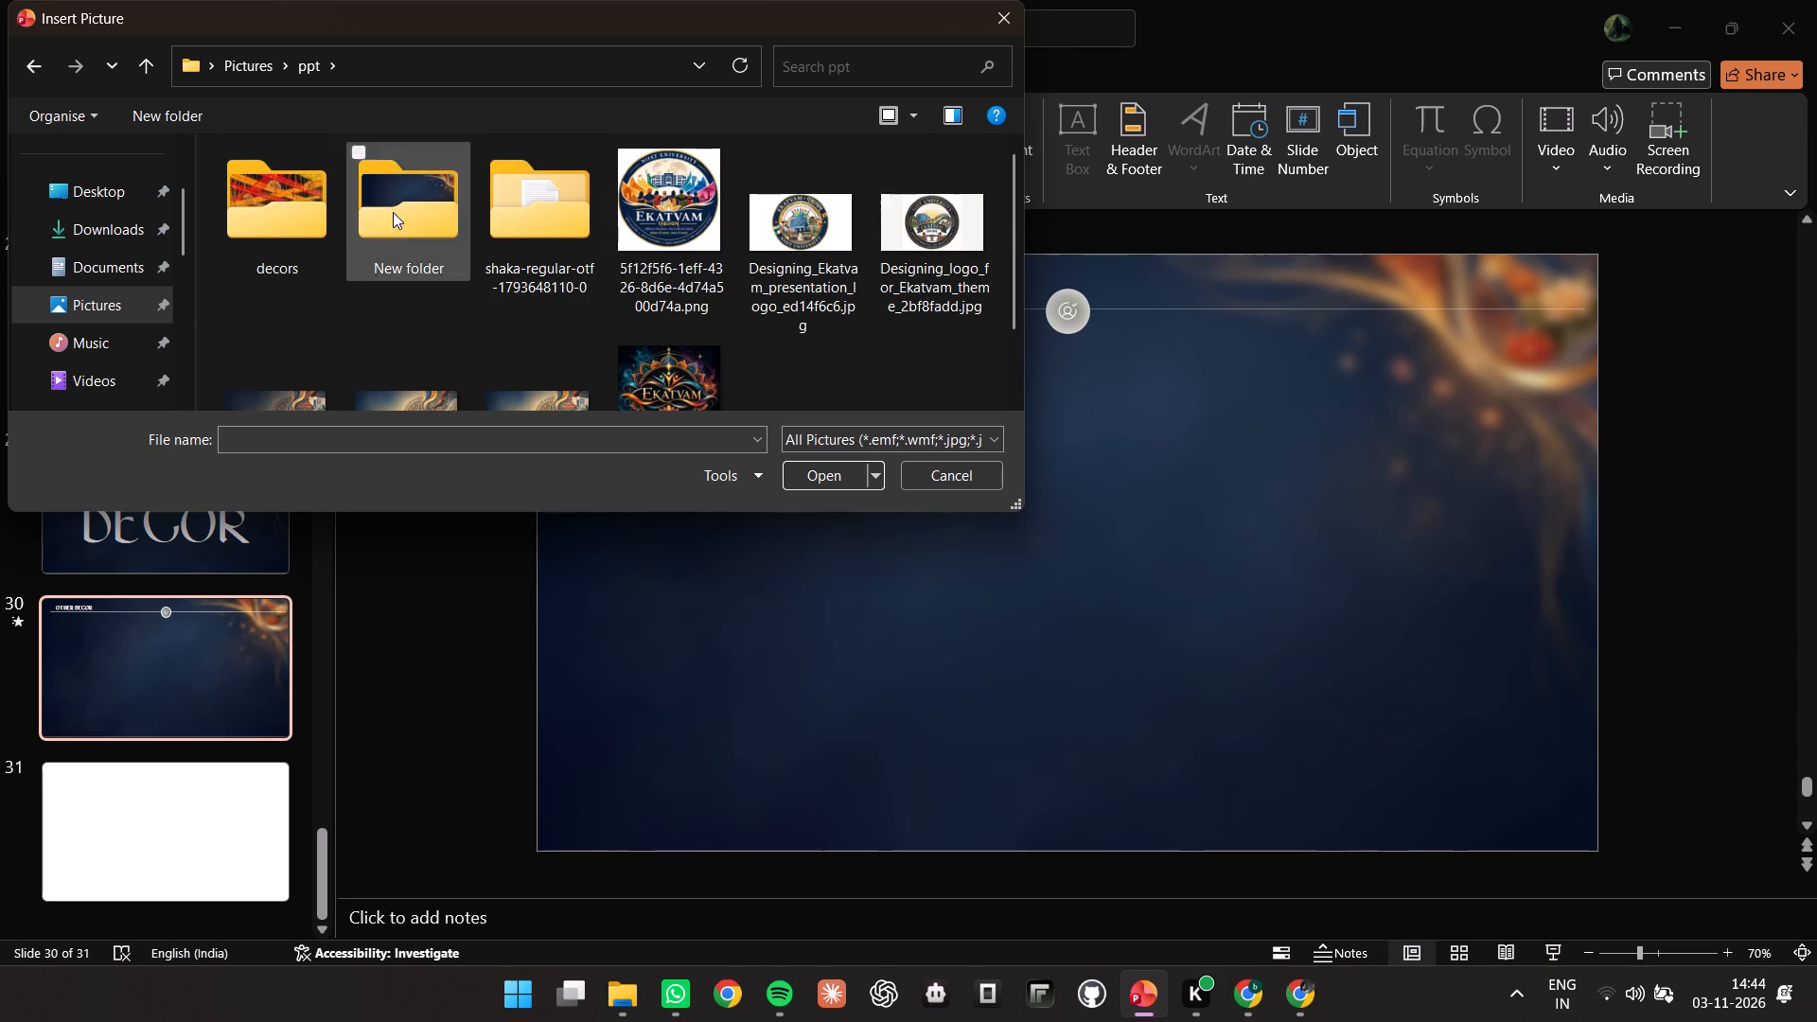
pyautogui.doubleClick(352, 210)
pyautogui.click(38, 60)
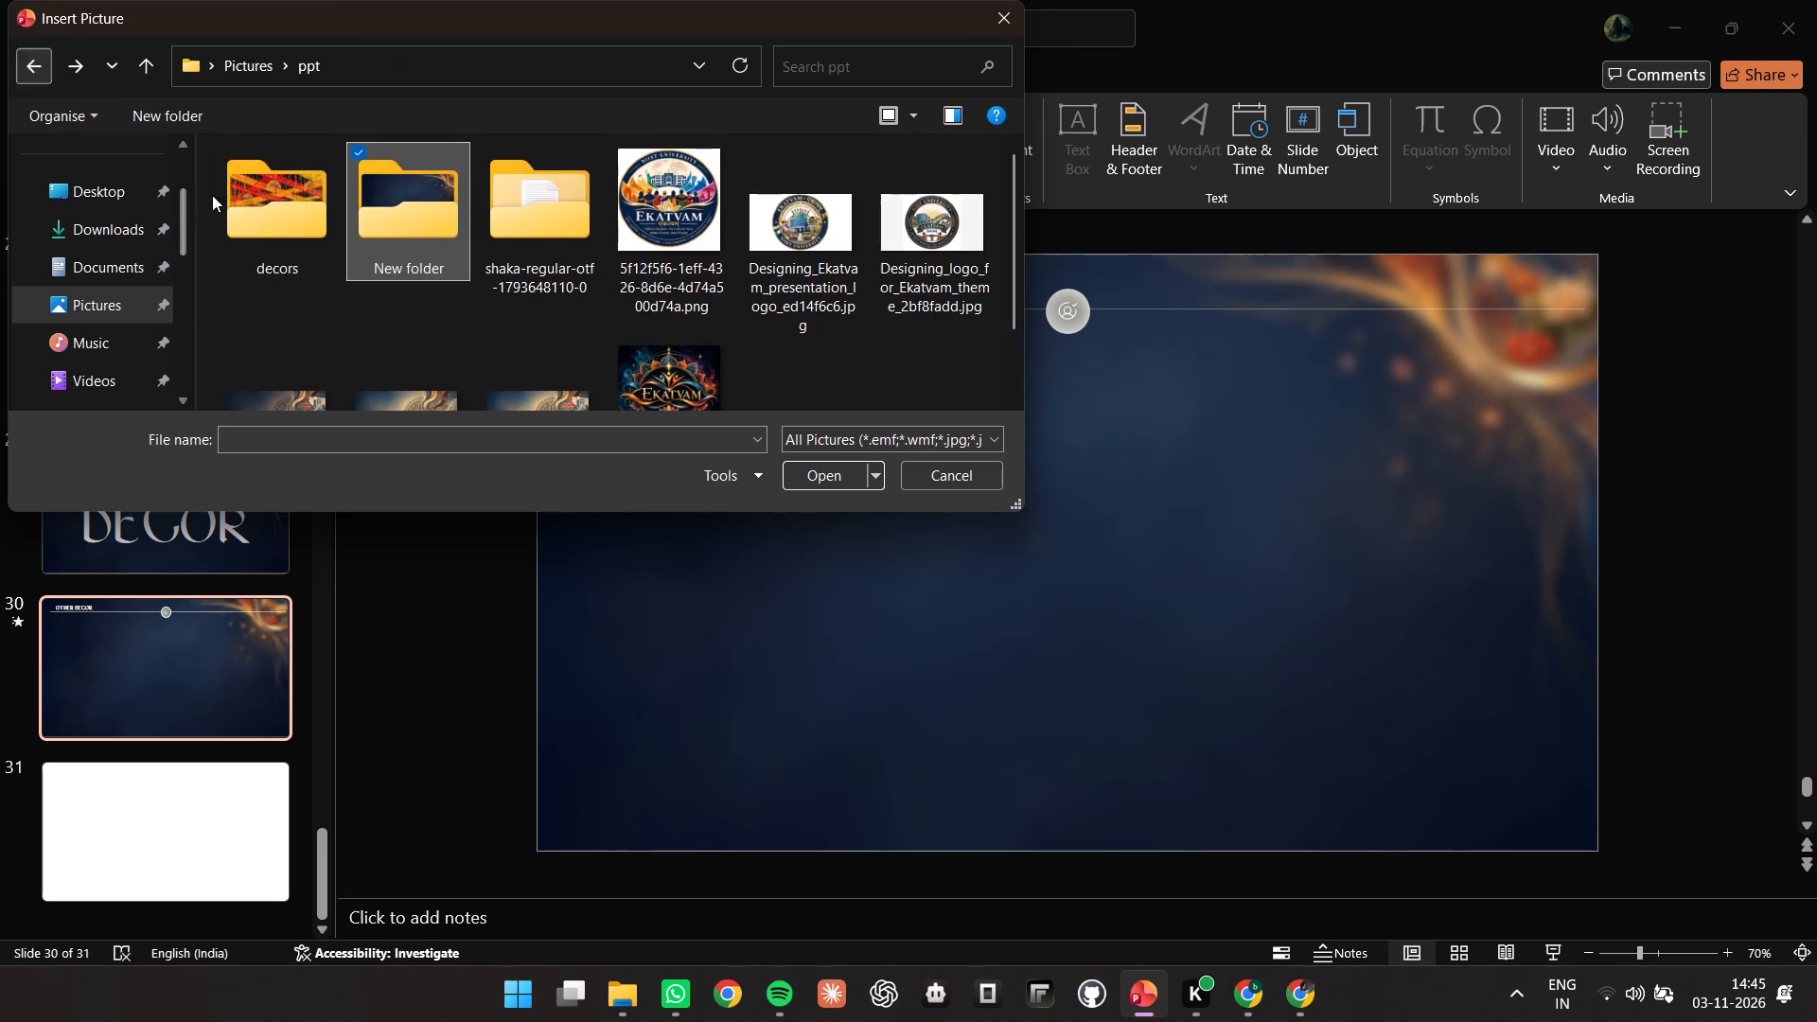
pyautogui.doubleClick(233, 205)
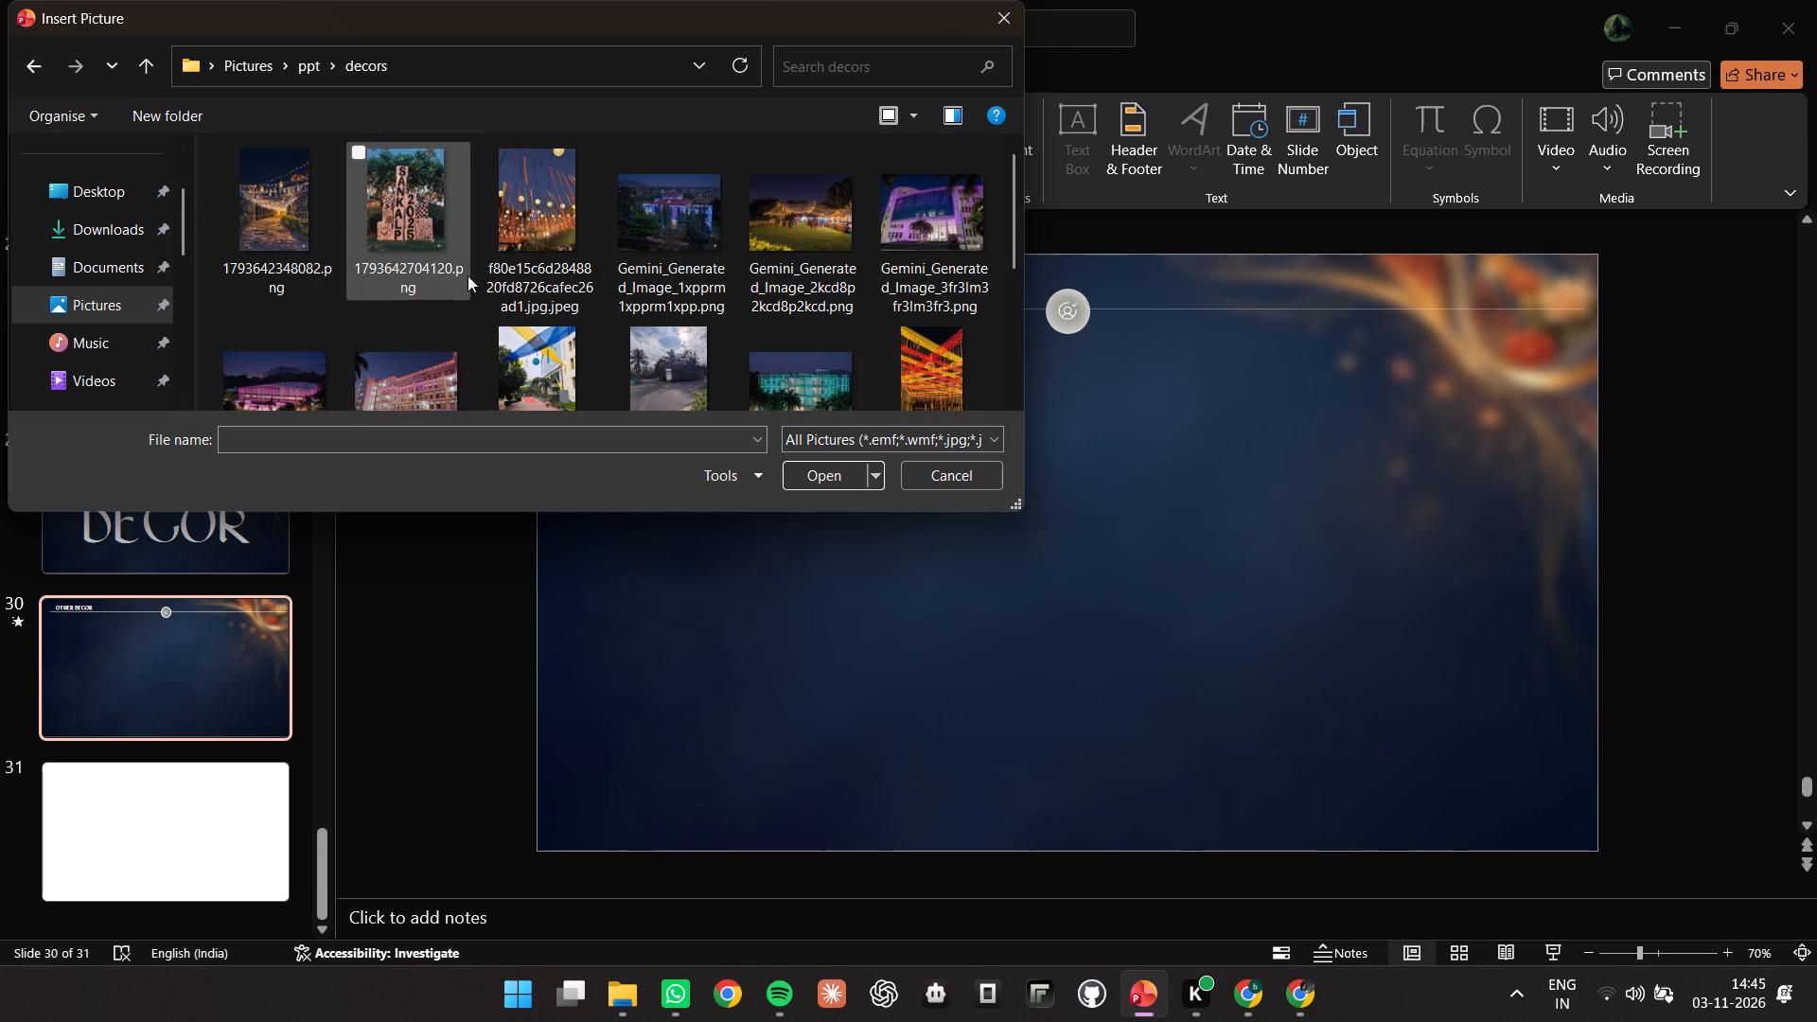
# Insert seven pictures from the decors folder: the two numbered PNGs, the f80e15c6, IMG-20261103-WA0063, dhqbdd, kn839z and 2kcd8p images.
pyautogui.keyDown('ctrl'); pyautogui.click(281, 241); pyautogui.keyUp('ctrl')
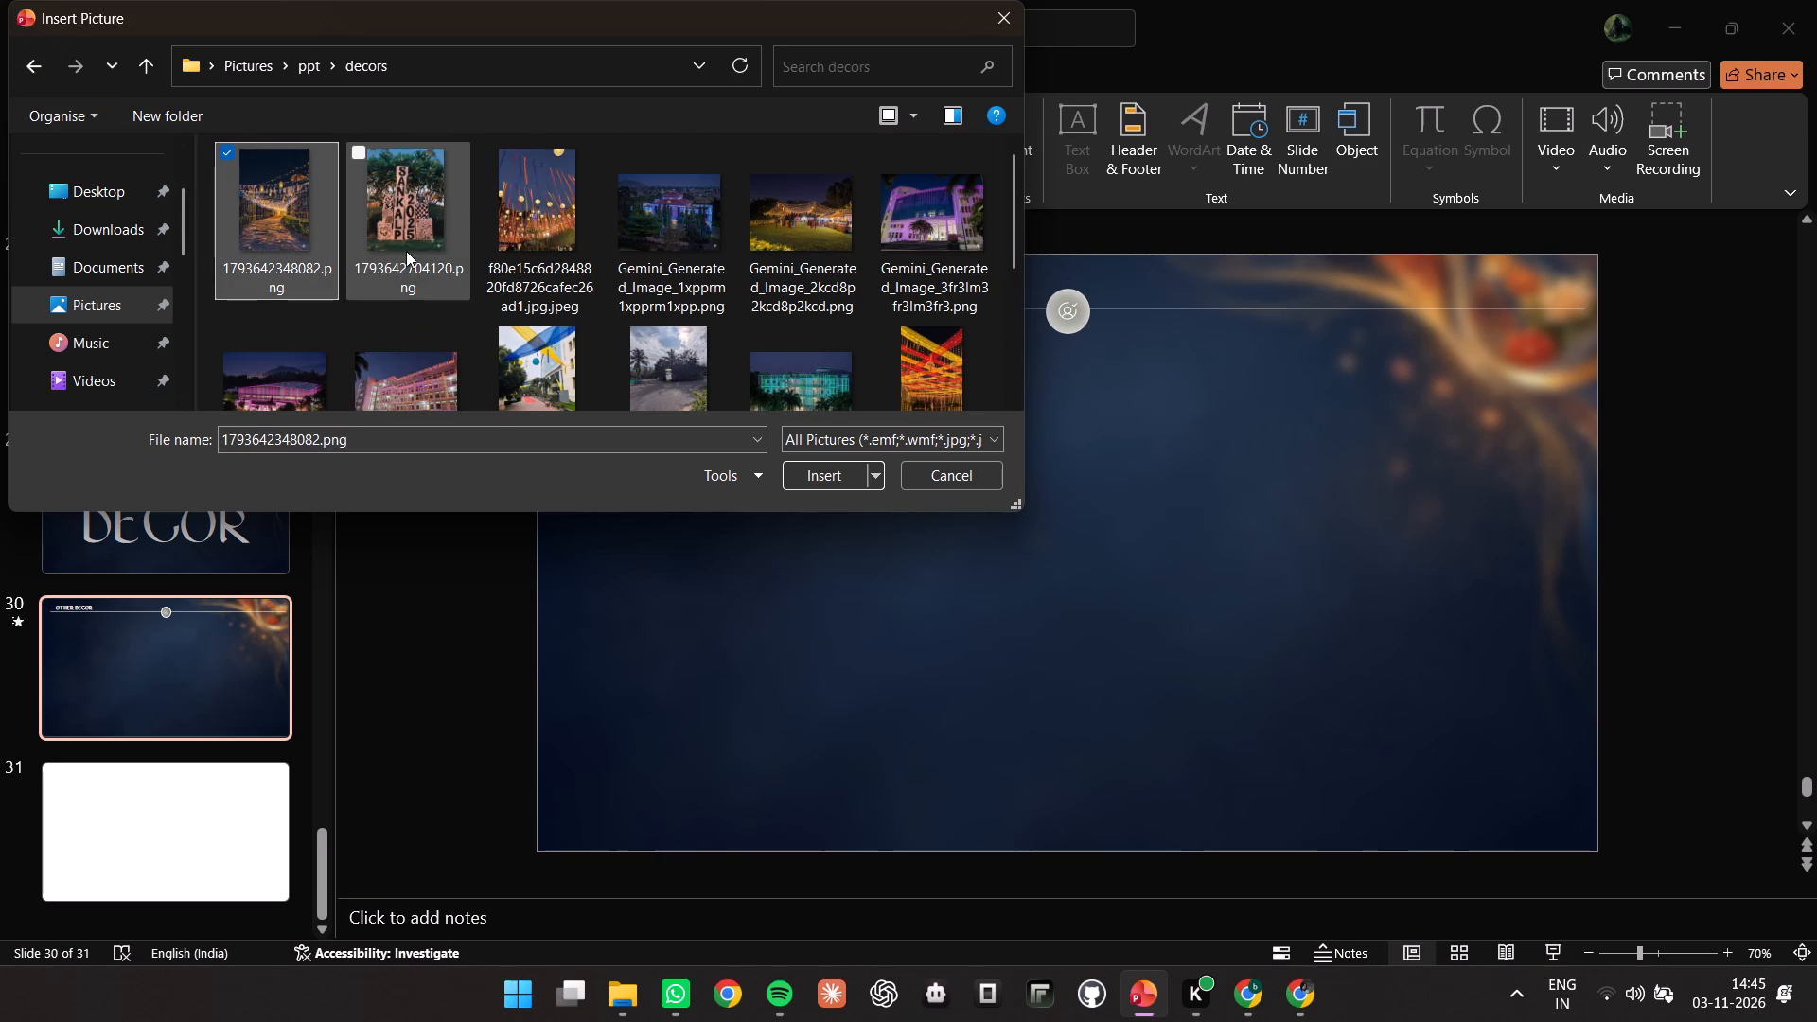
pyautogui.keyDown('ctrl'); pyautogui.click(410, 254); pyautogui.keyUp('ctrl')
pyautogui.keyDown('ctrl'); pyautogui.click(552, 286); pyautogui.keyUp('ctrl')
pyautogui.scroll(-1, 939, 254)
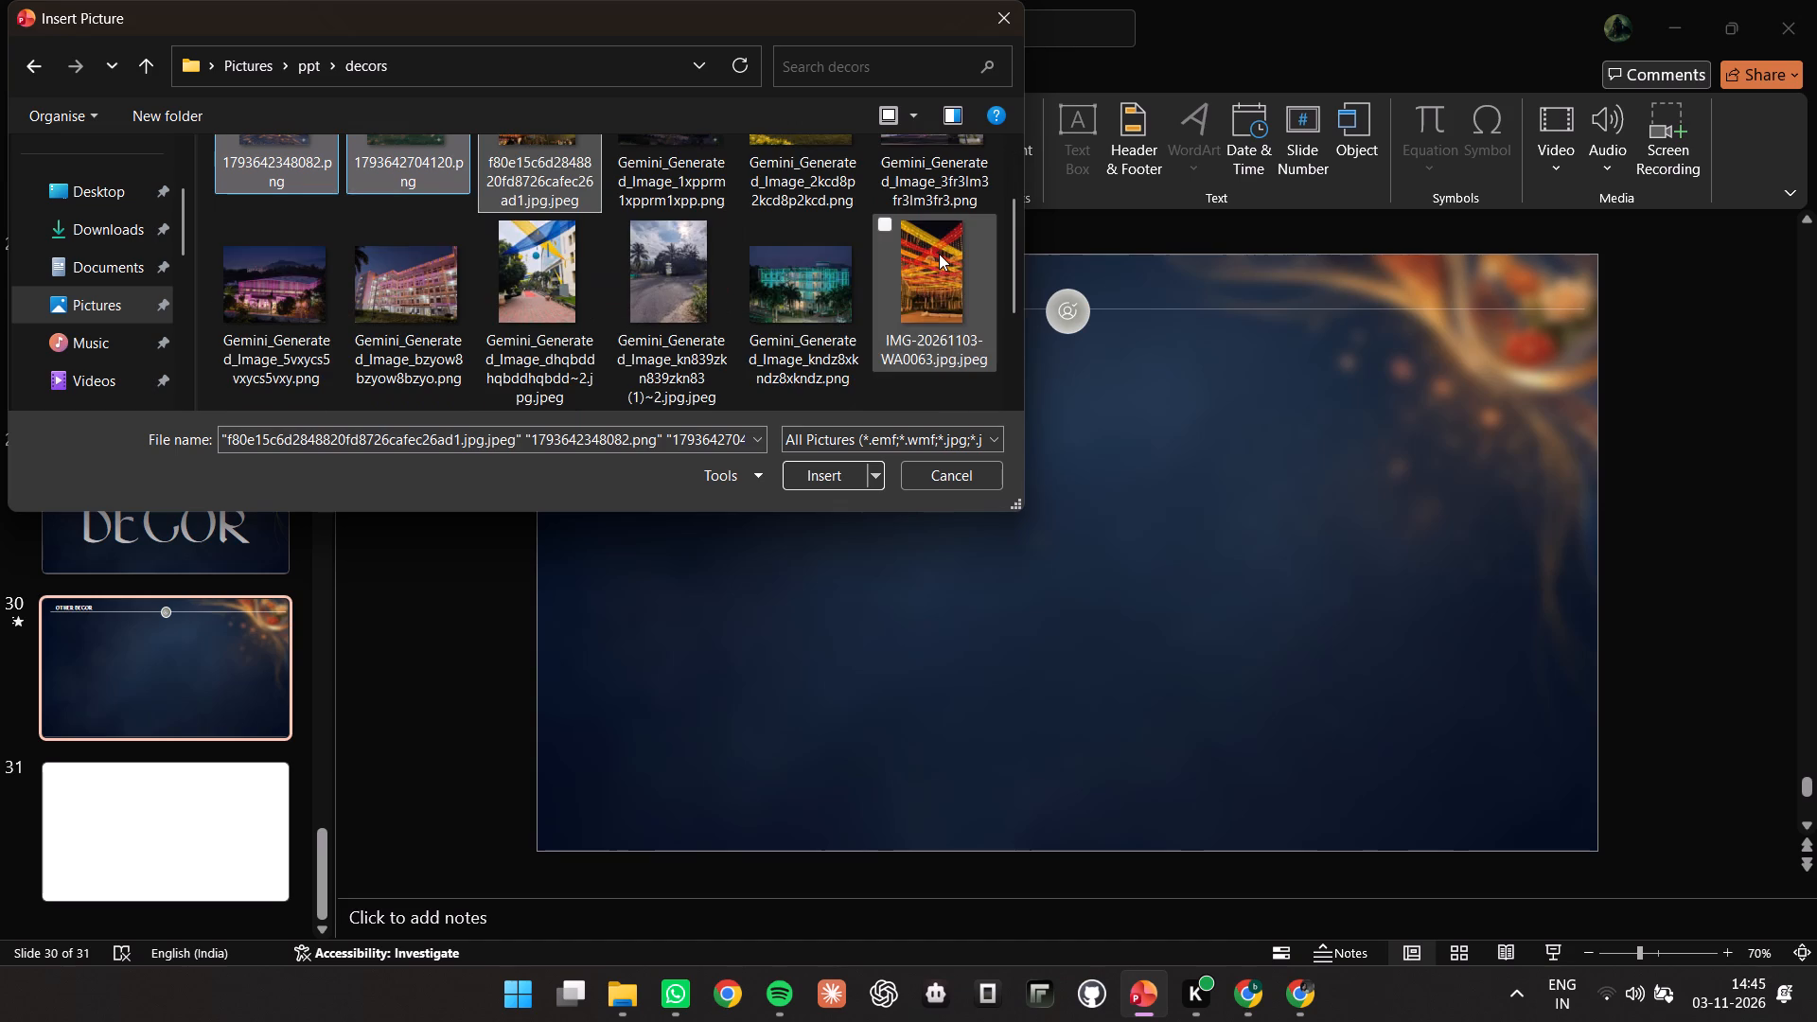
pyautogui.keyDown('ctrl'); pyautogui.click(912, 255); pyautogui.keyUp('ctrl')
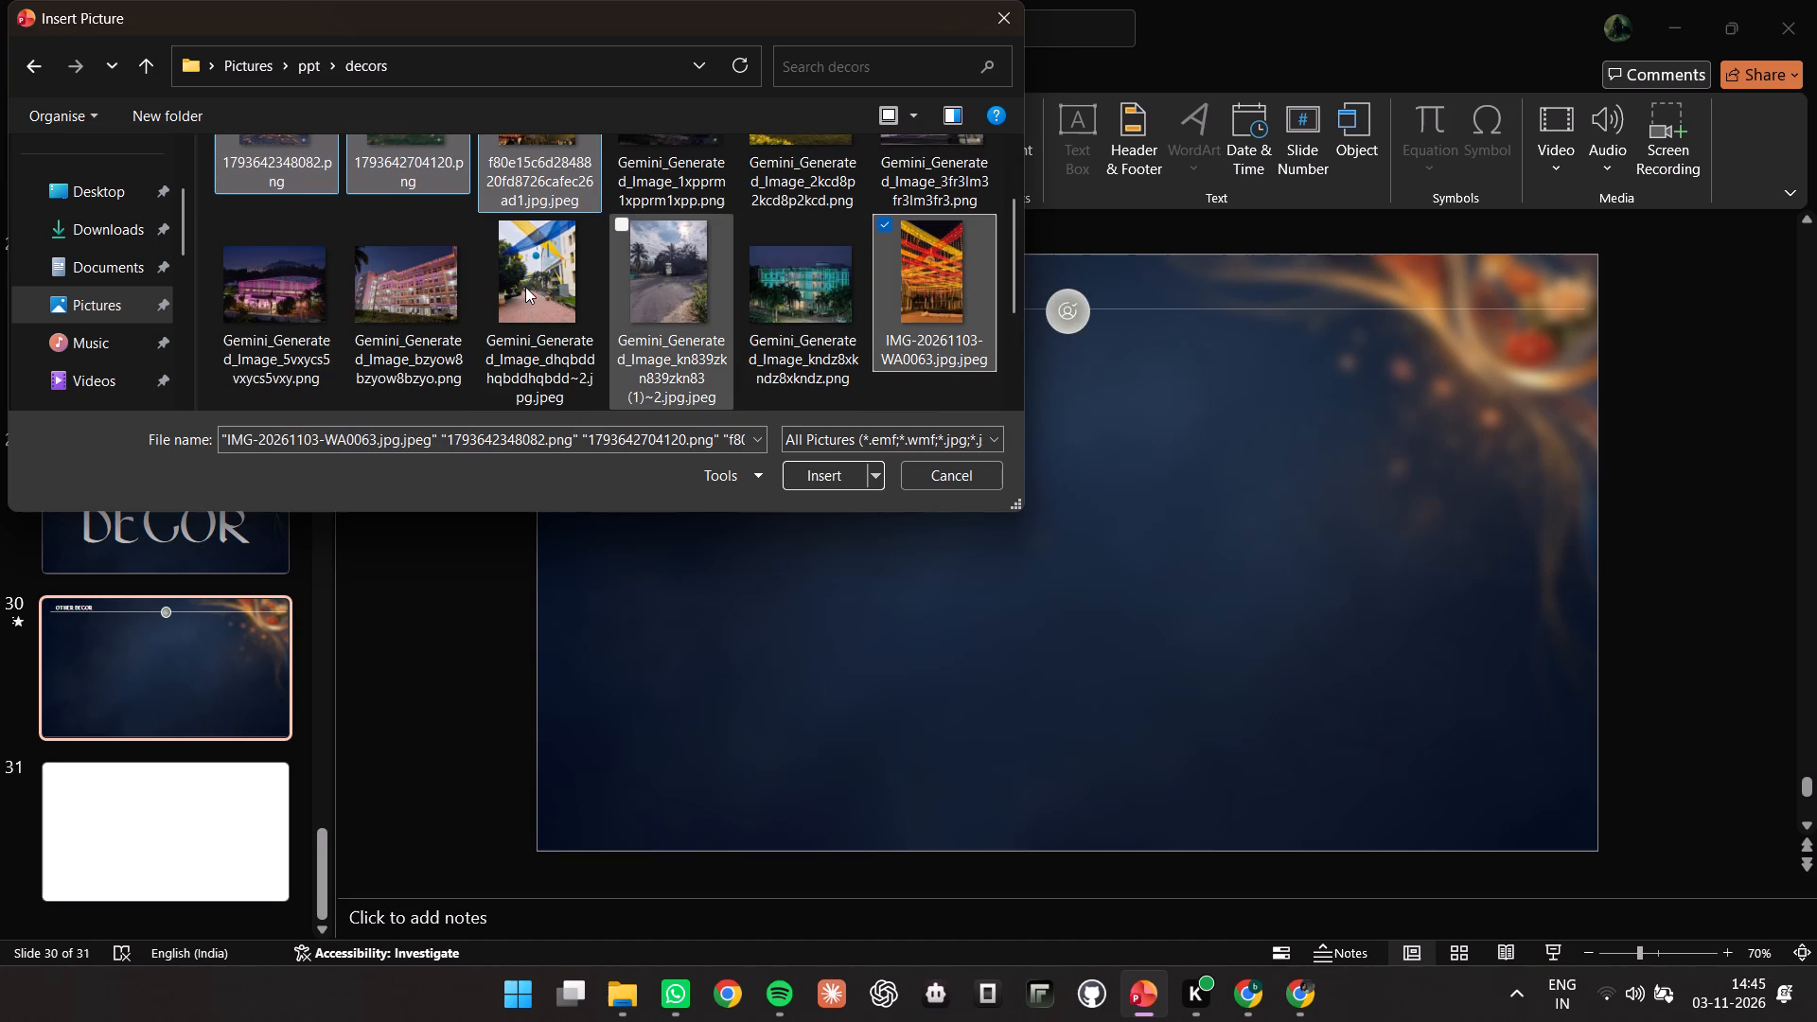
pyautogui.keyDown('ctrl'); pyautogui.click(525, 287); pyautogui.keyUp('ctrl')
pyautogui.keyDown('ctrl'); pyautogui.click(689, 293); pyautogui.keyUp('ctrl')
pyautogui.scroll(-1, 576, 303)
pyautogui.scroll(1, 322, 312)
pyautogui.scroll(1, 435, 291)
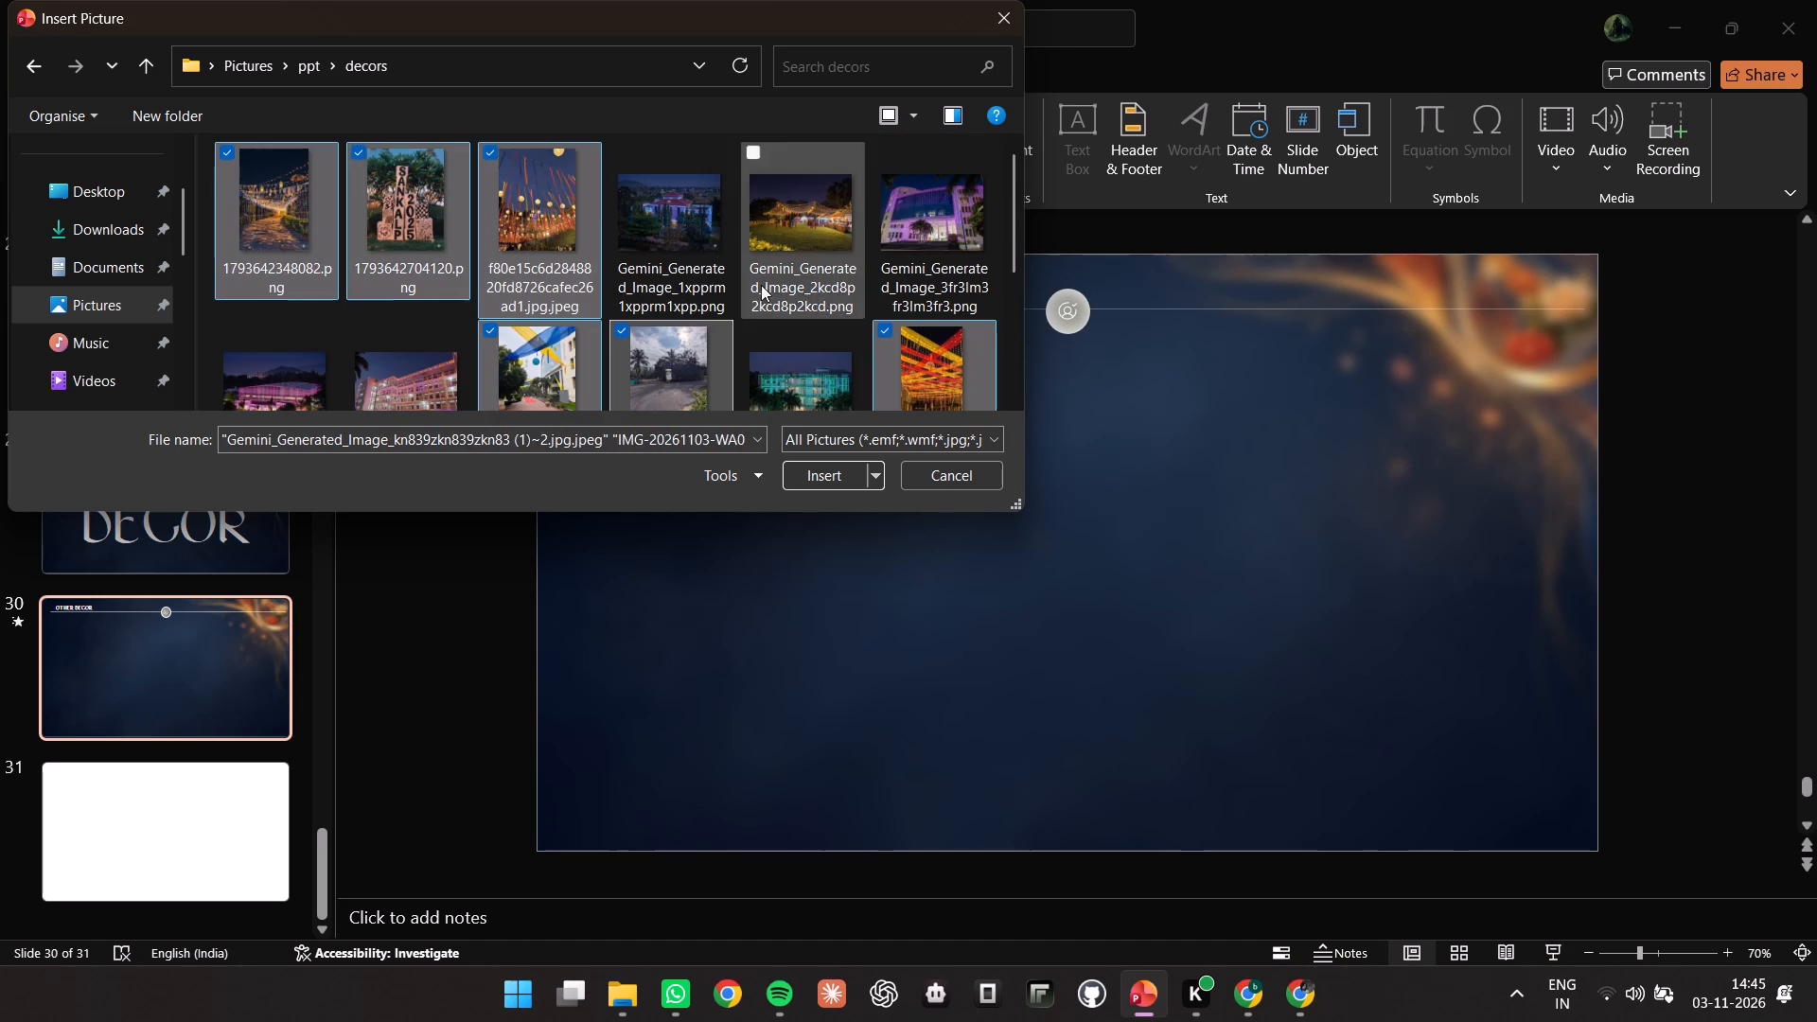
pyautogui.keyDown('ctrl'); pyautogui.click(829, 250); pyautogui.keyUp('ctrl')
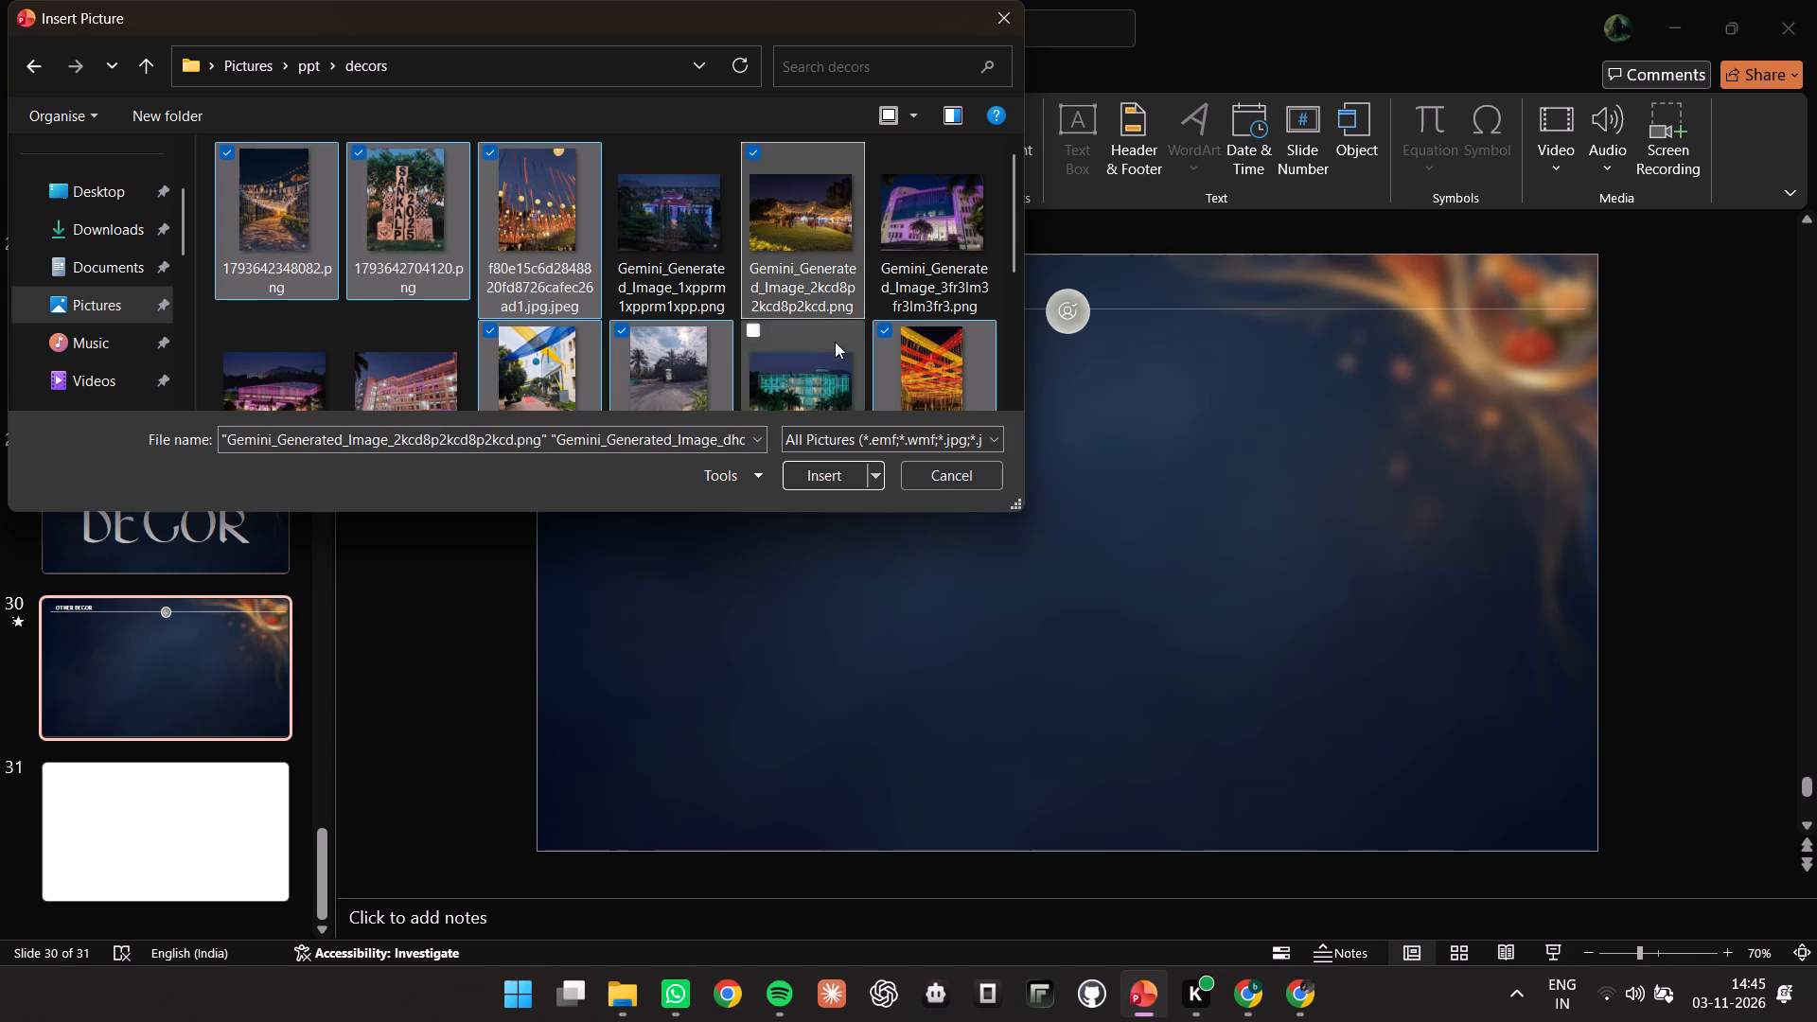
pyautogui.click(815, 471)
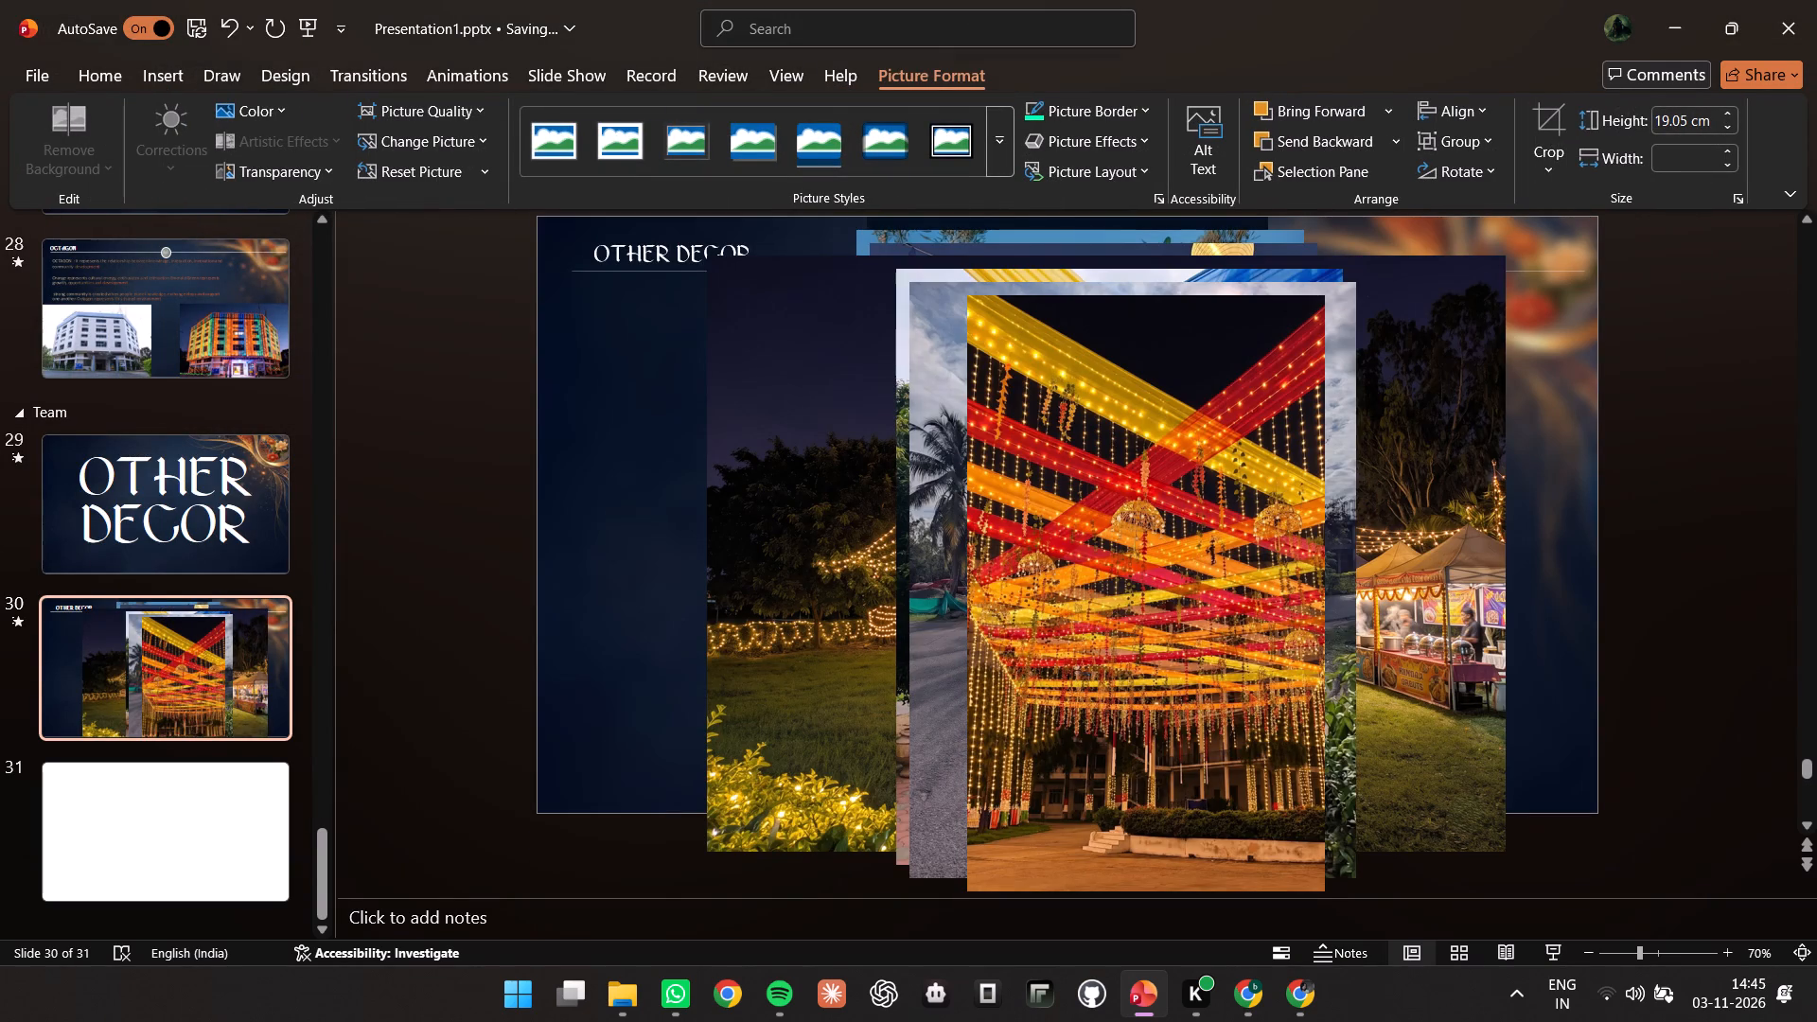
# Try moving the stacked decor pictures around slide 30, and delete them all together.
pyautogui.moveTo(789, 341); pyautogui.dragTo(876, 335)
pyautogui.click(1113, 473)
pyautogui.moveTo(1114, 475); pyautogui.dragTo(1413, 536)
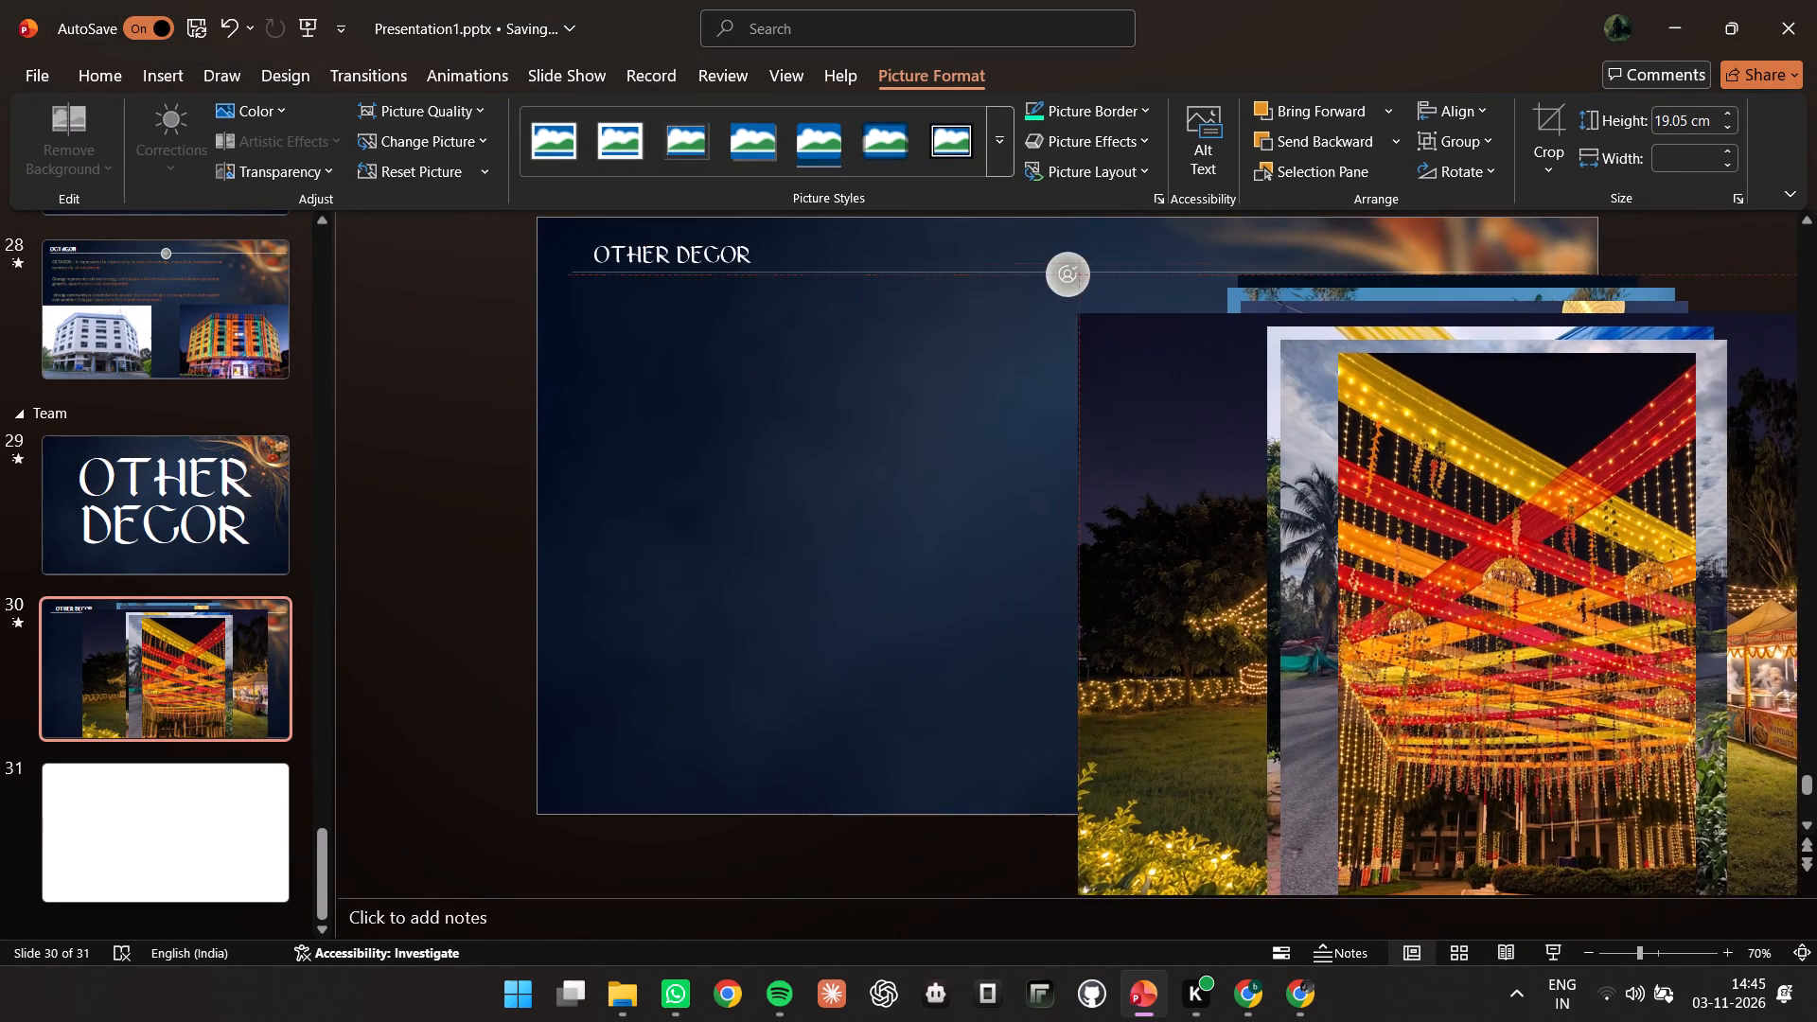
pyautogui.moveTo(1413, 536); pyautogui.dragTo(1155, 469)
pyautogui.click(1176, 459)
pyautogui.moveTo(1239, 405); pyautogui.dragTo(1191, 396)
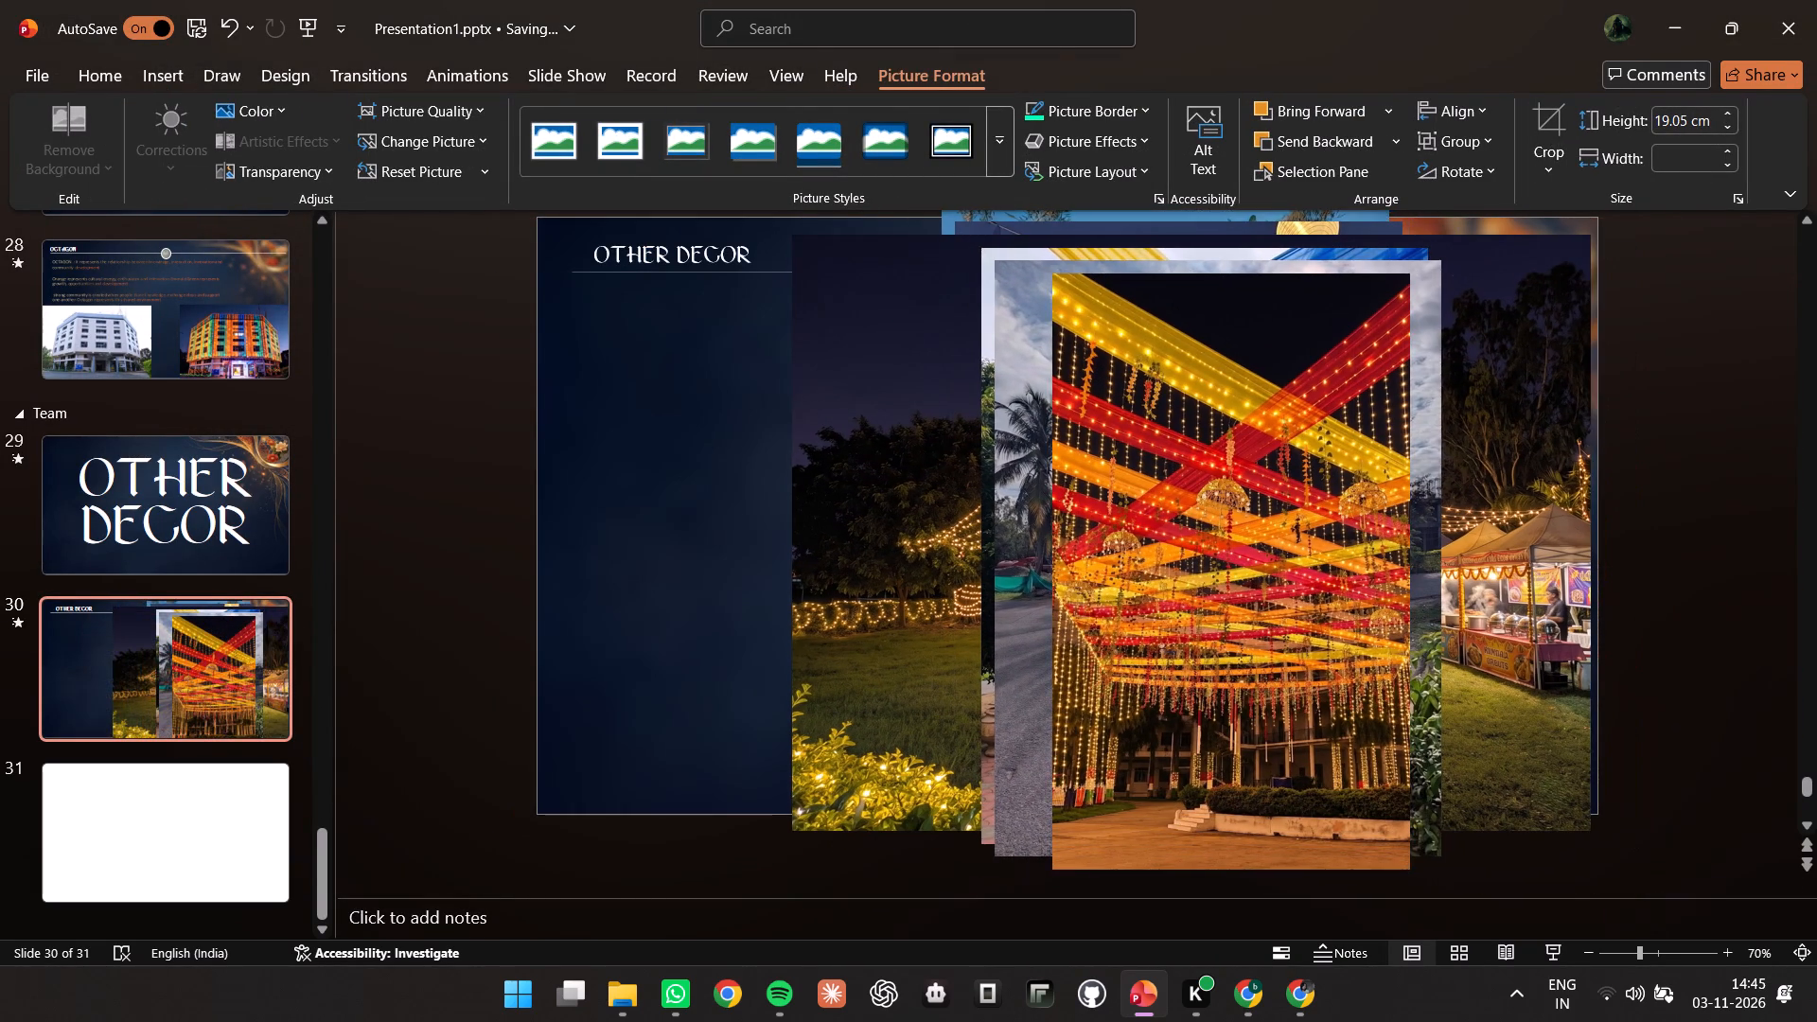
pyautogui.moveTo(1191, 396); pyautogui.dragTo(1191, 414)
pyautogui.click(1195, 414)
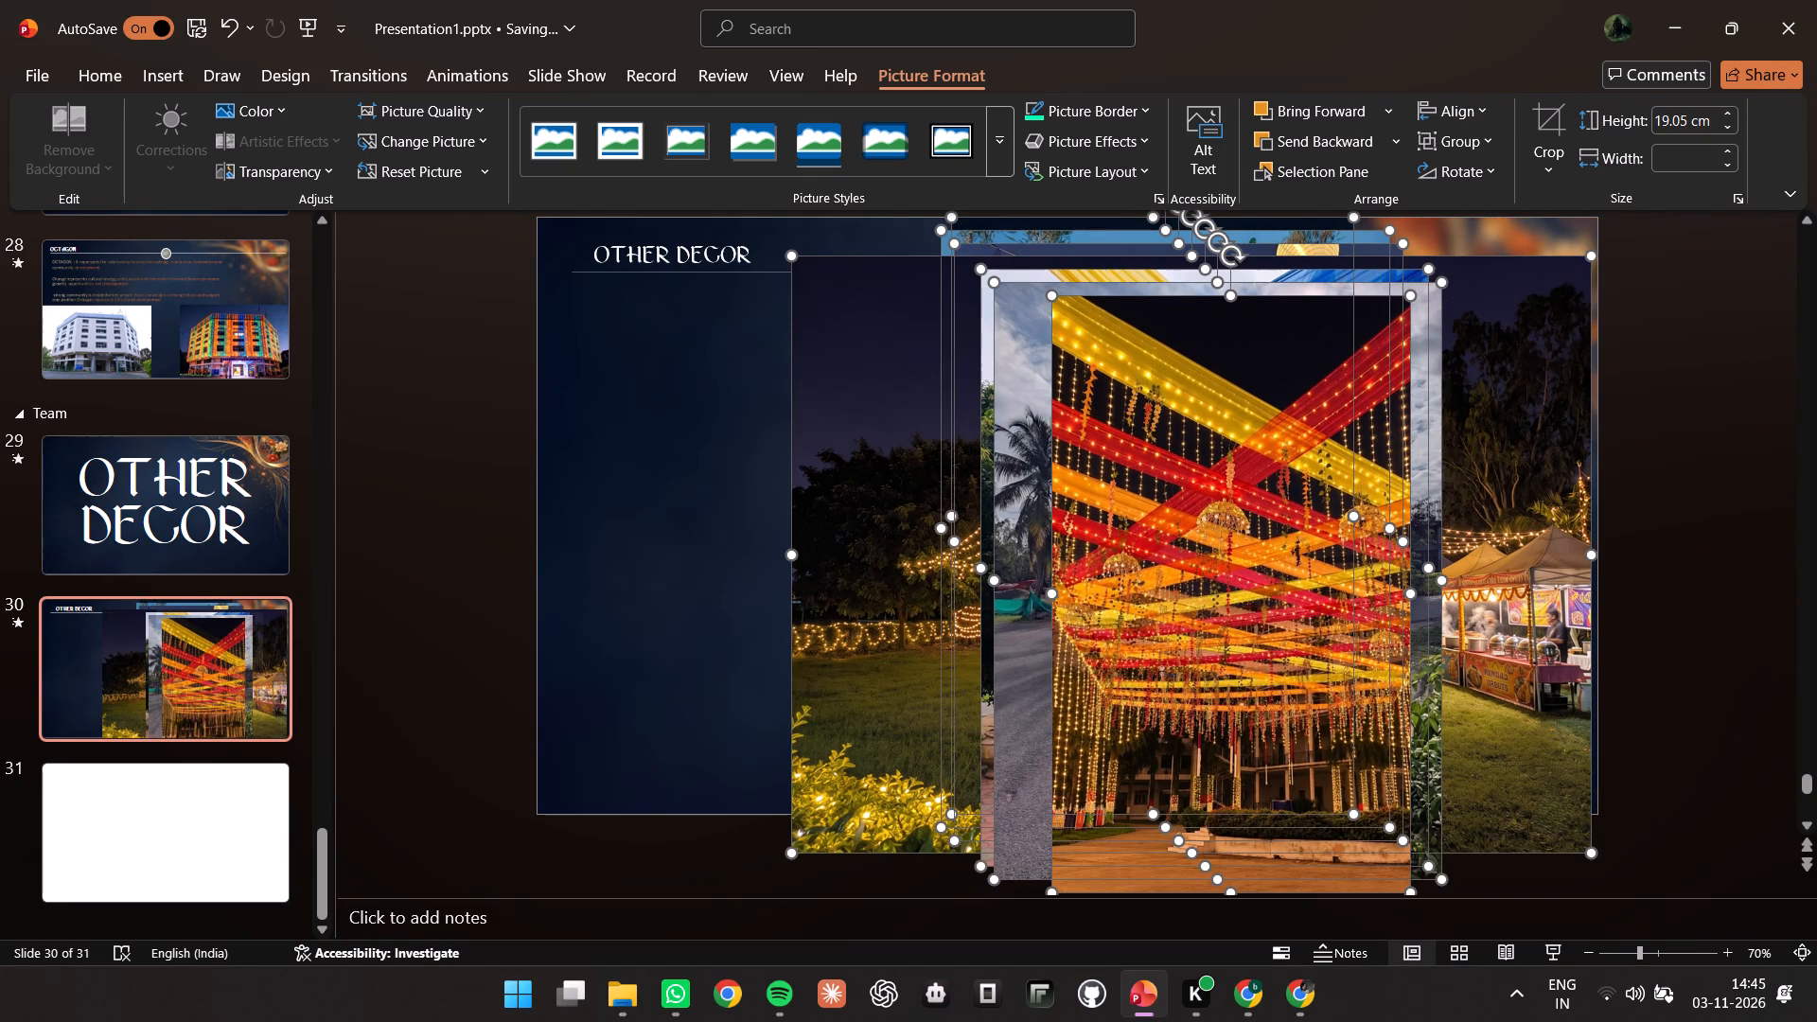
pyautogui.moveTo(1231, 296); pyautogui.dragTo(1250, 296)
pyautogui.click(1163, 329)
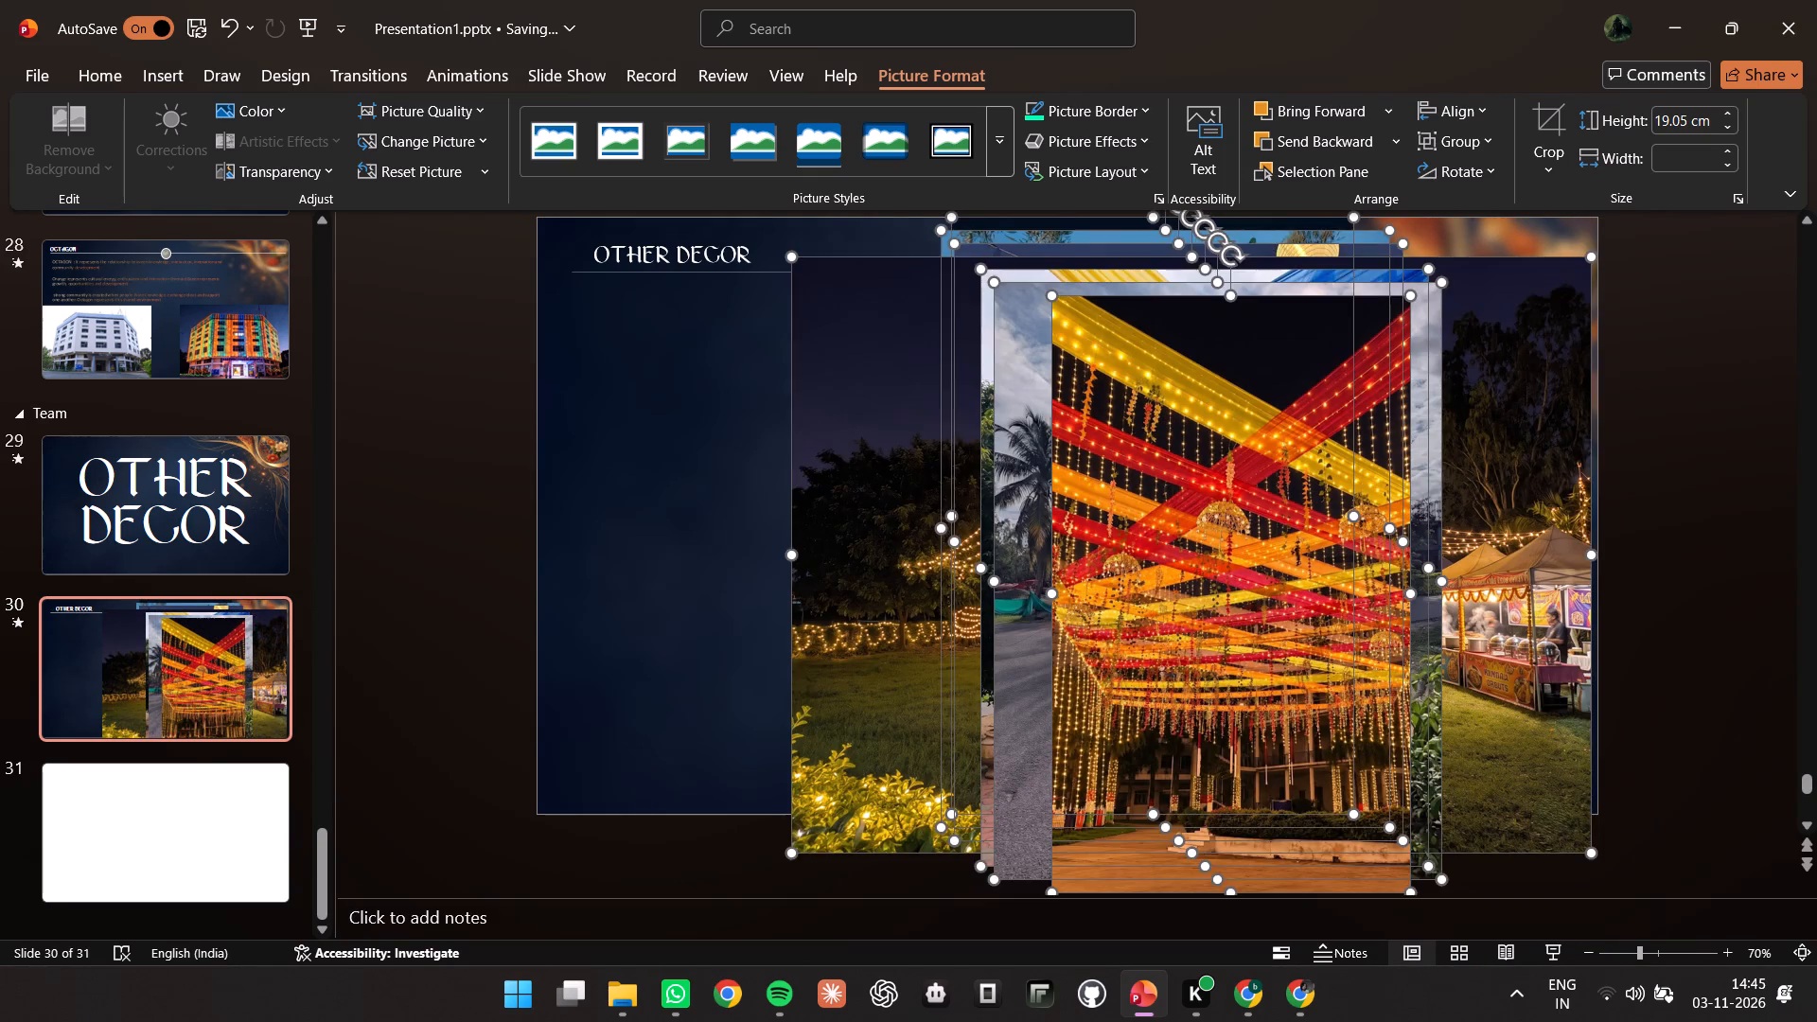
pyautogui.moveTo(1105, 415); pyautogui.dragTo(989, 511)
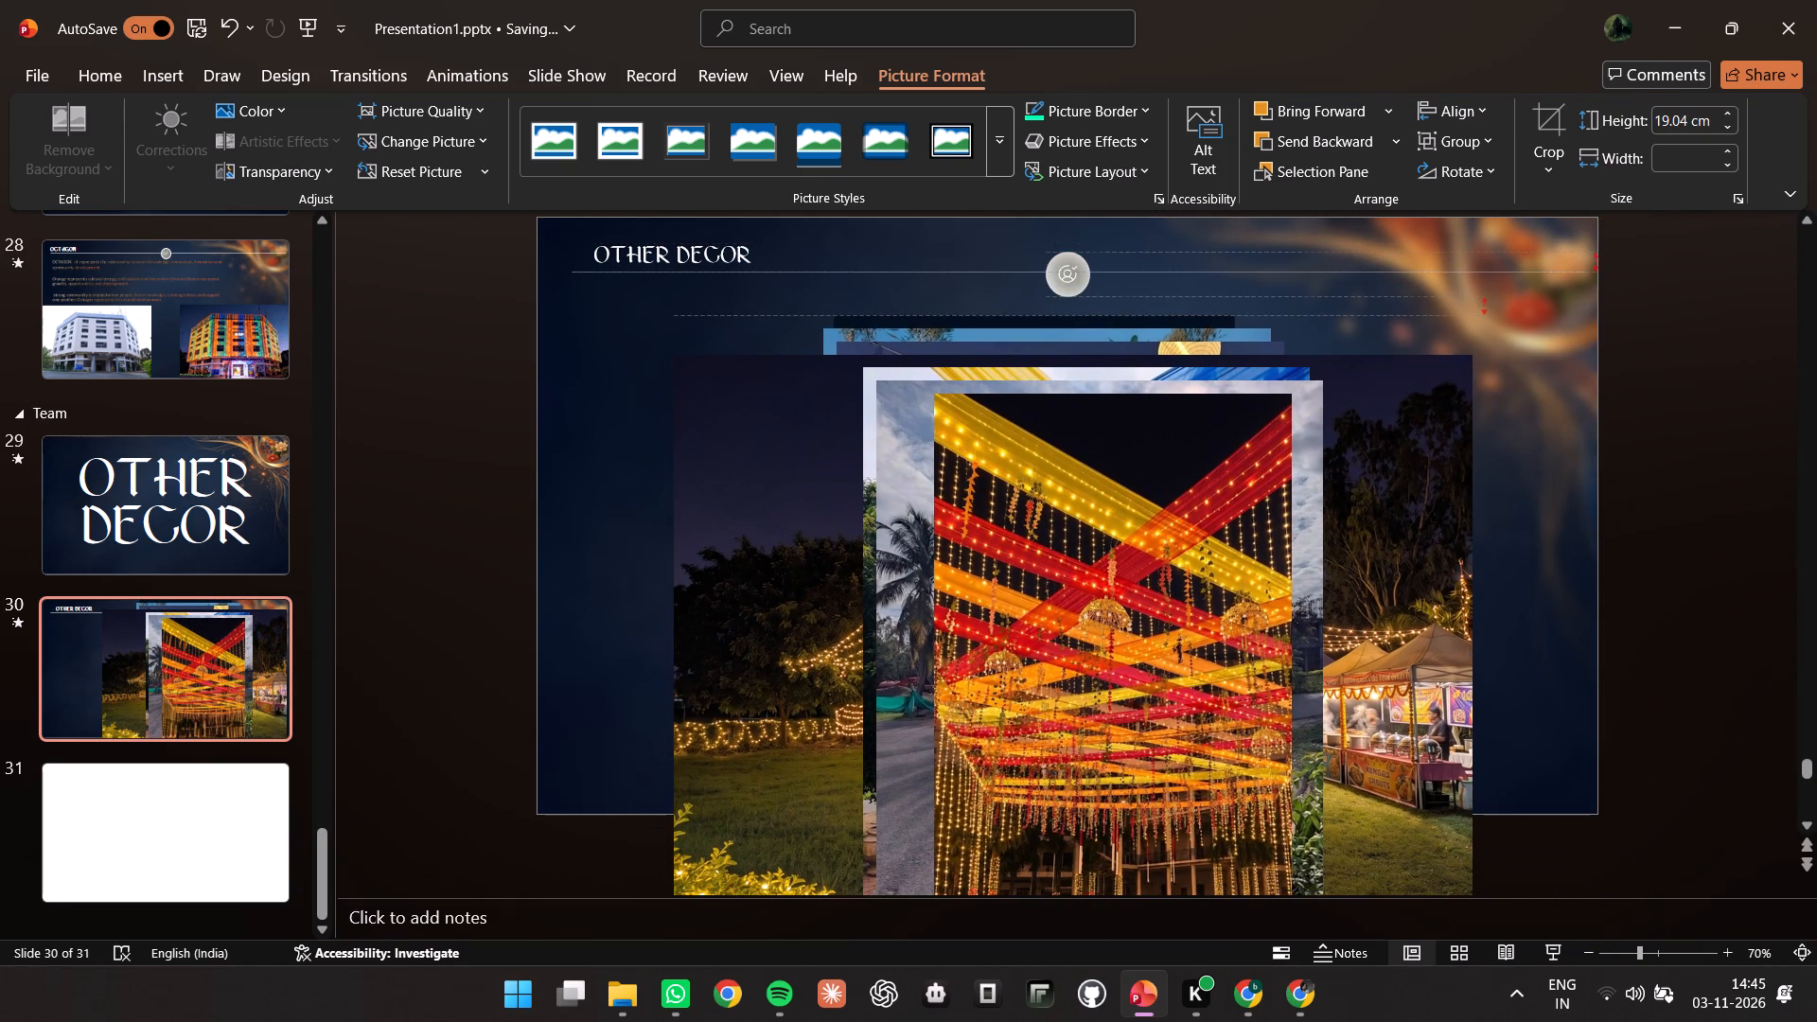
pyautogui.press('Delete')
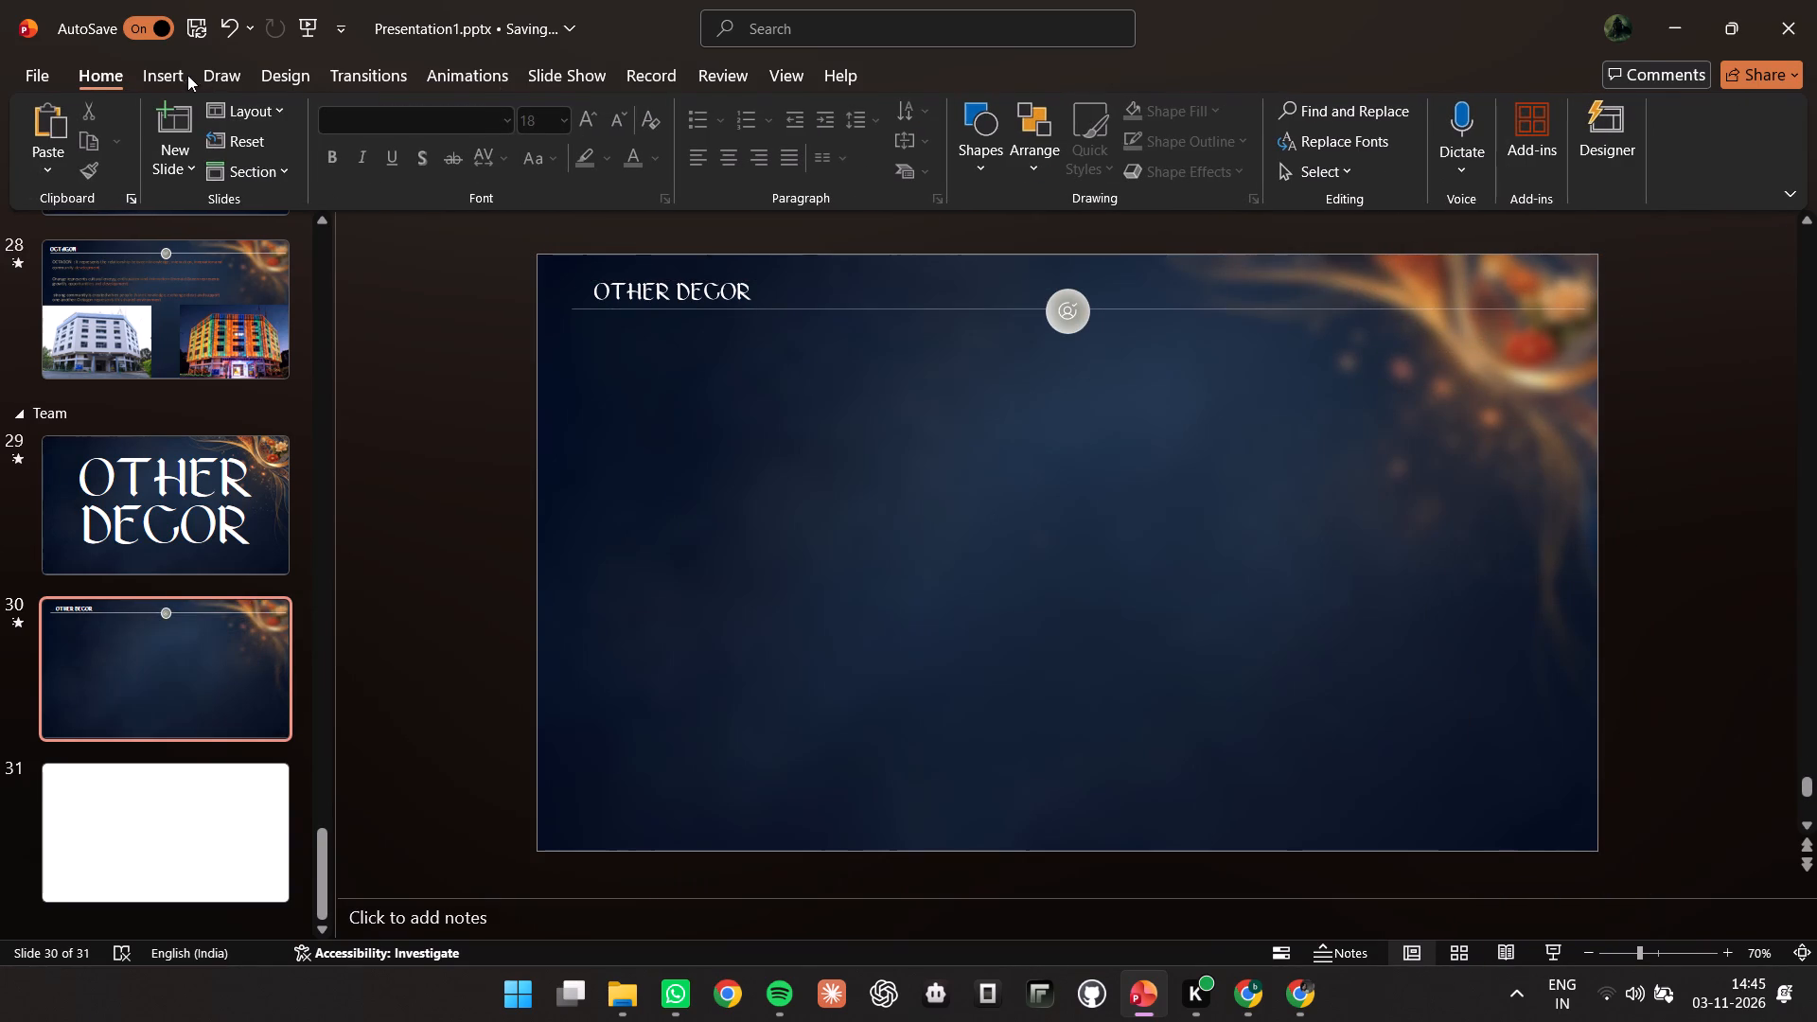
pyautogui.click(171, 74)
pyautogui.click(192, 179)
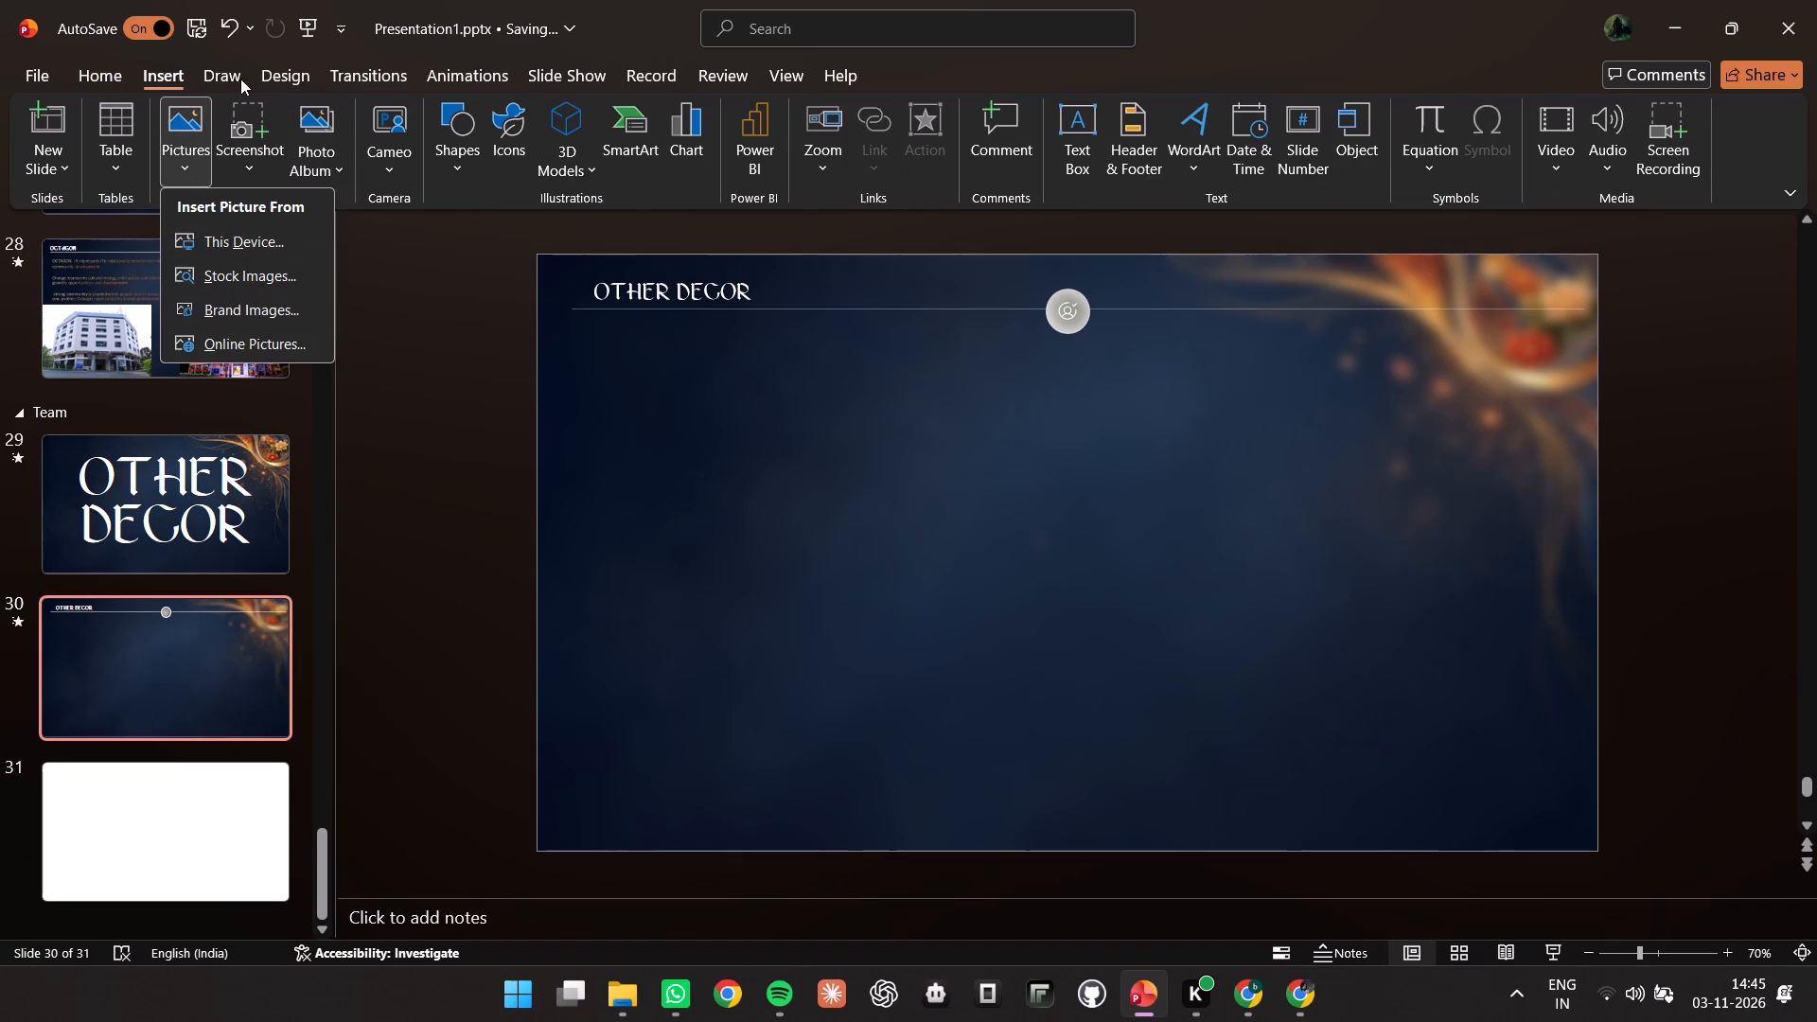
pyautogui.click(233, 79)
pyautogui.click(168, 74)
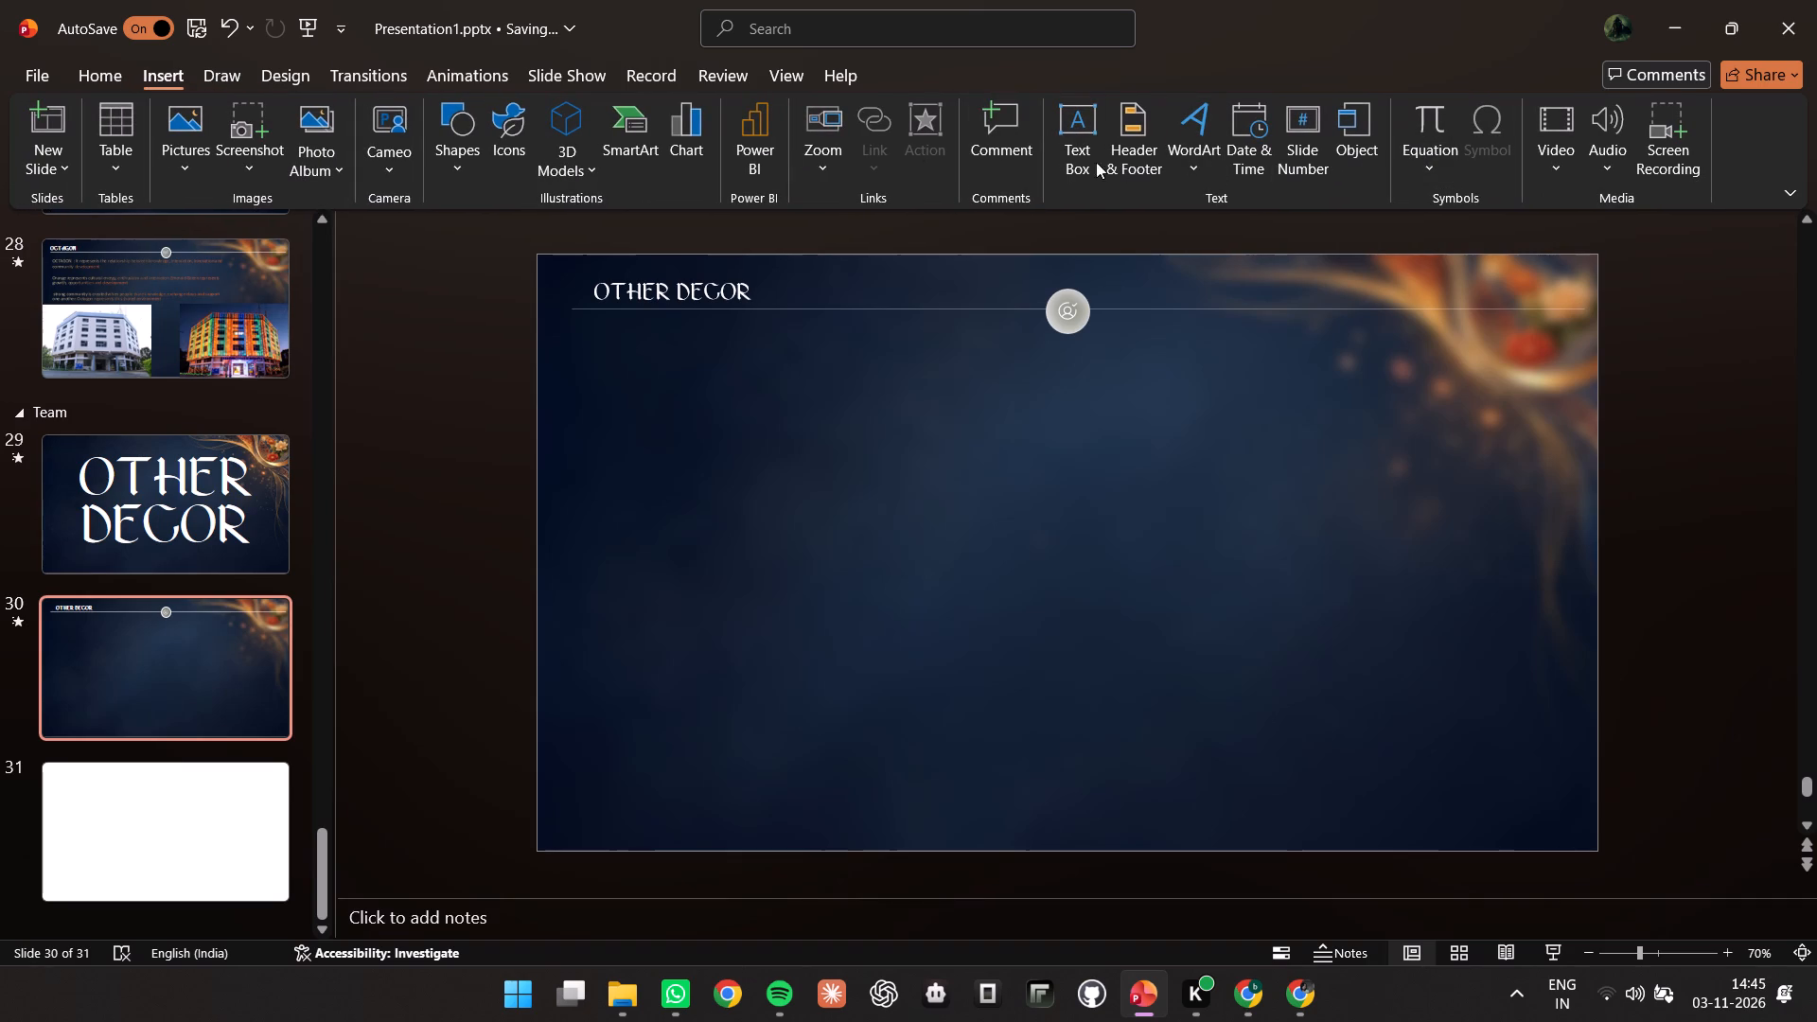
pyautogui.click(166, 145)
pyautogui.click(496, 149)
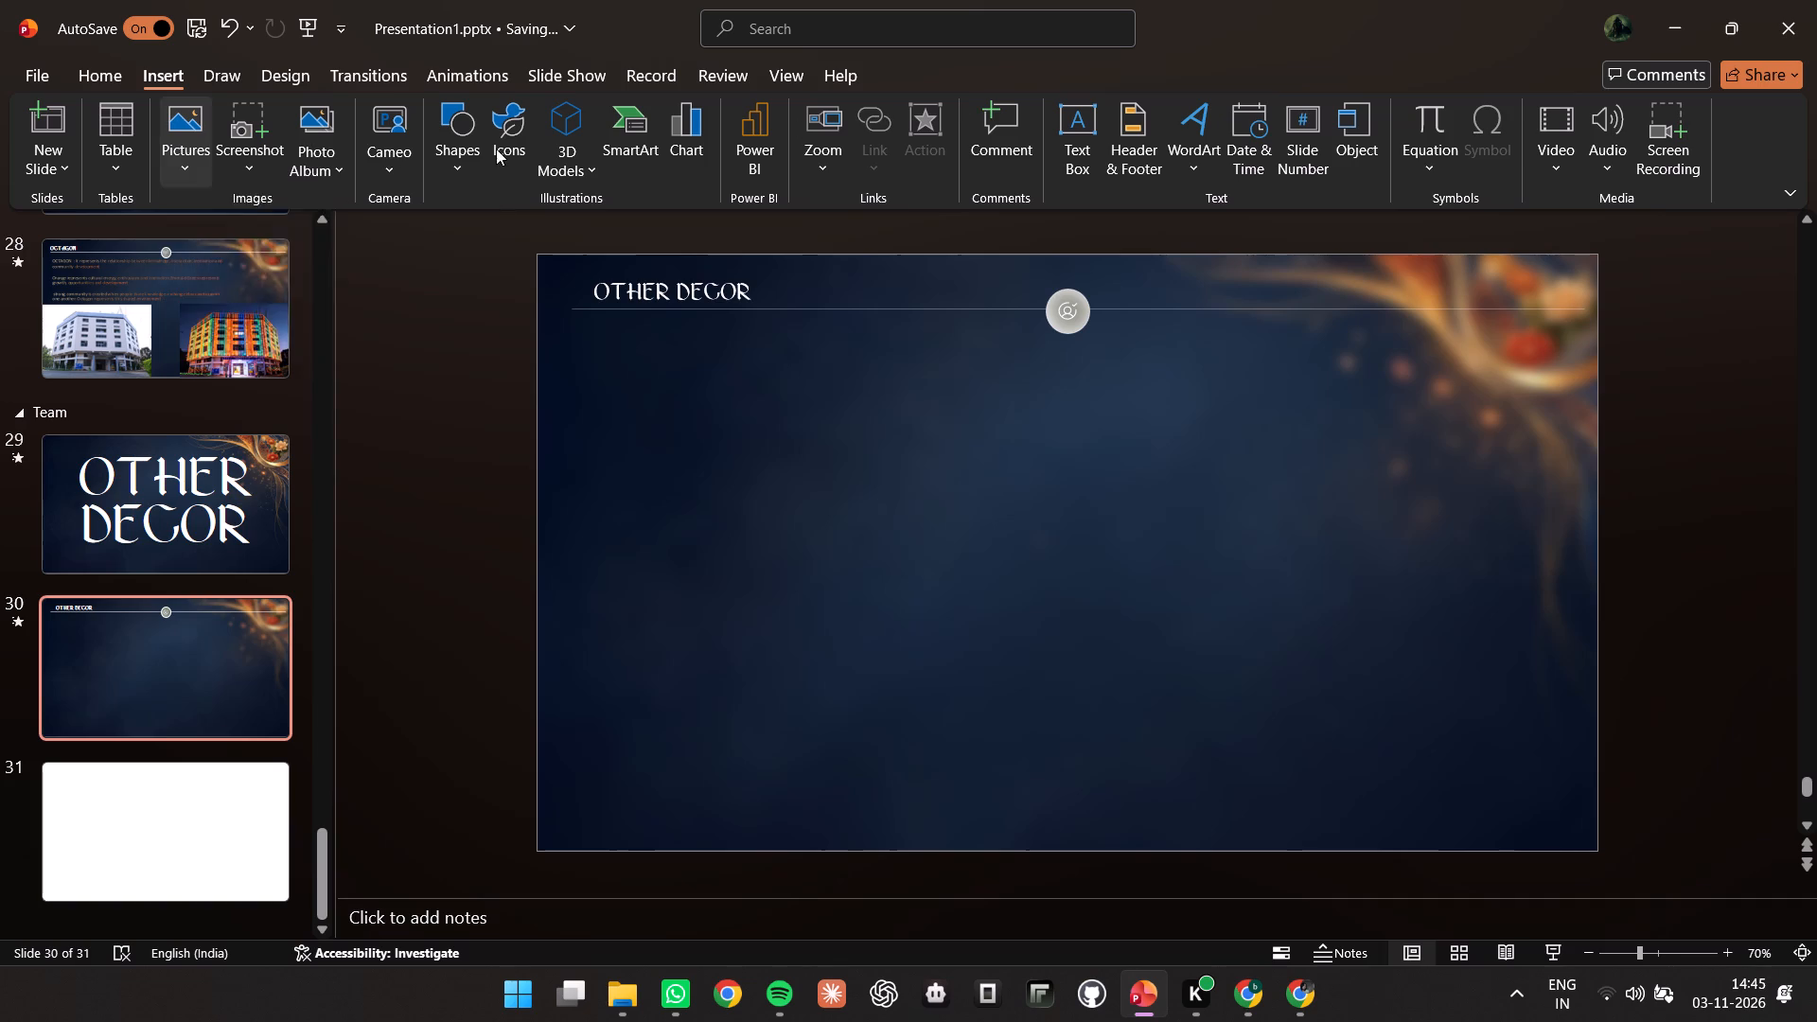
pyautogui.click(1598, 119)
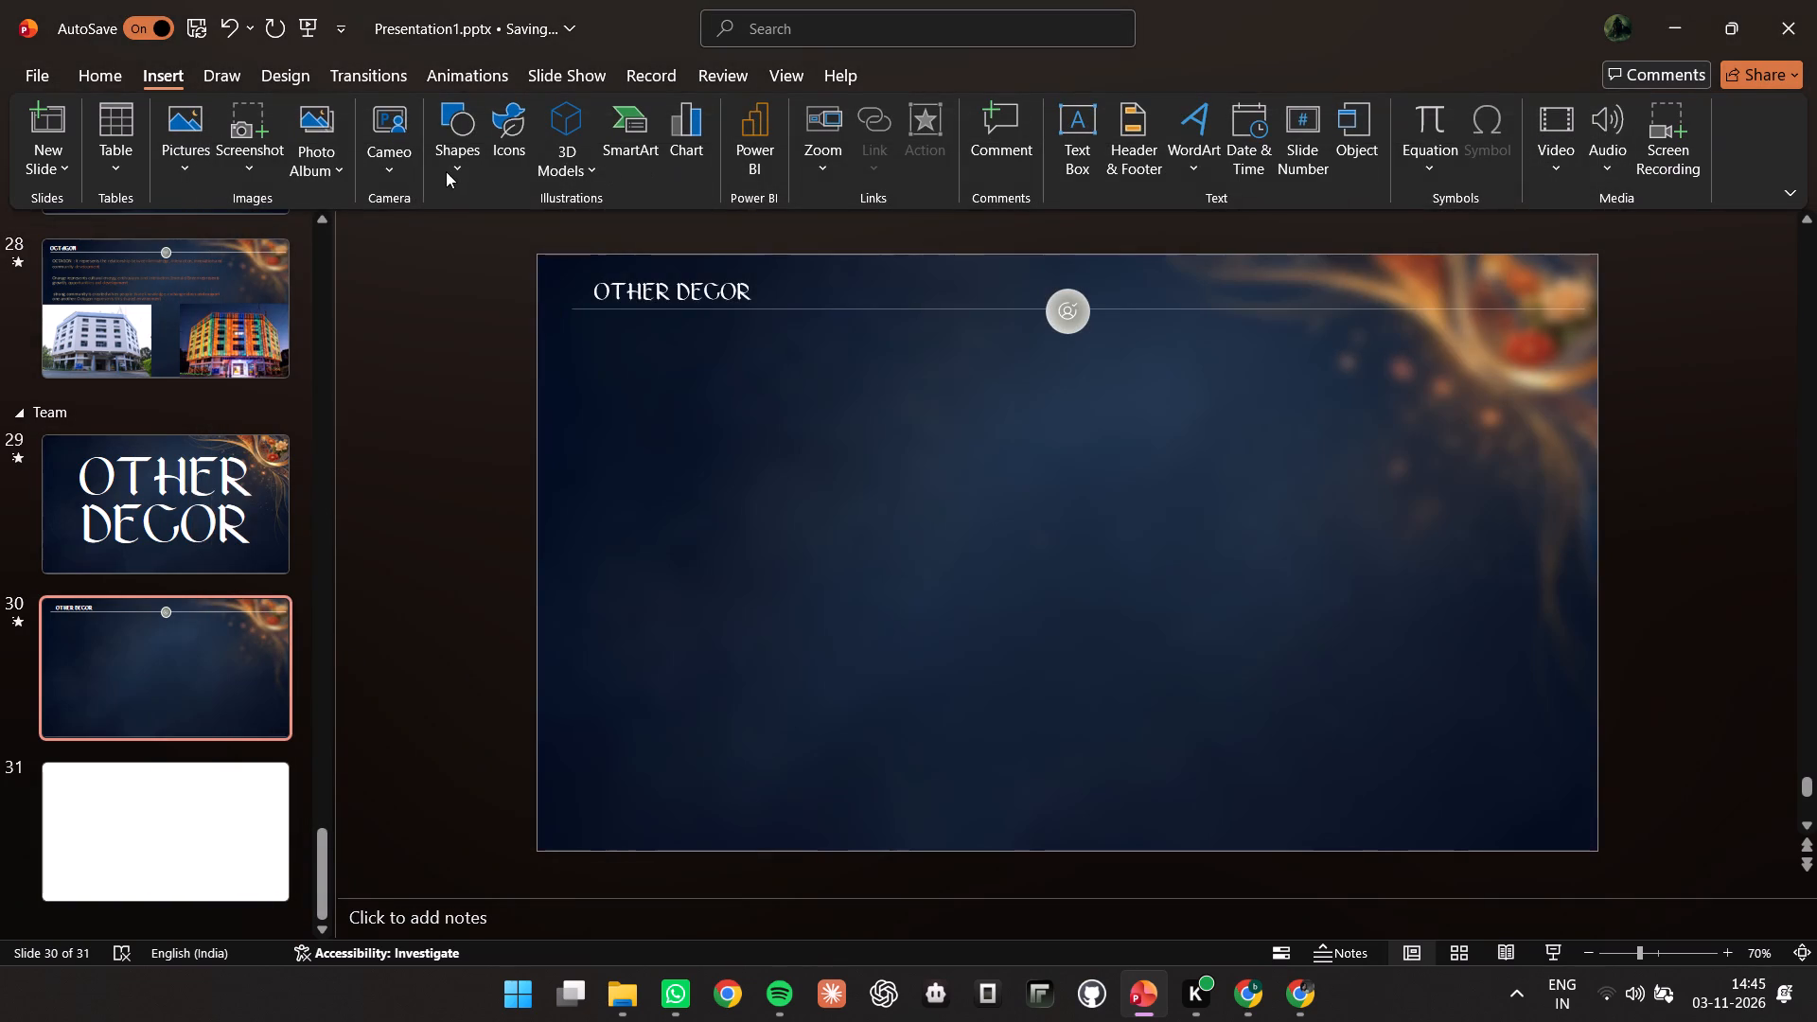
# Draw a rounded rectangle about 8.8 cm high and 6.3 cm wide below the Other Decor heading on slide 30.
pyautogui.click(448, 168)
pyautogui.click(594, 236)
pyautogui.moveTo(644, 380); pyautogui.dragTo(843, 657)
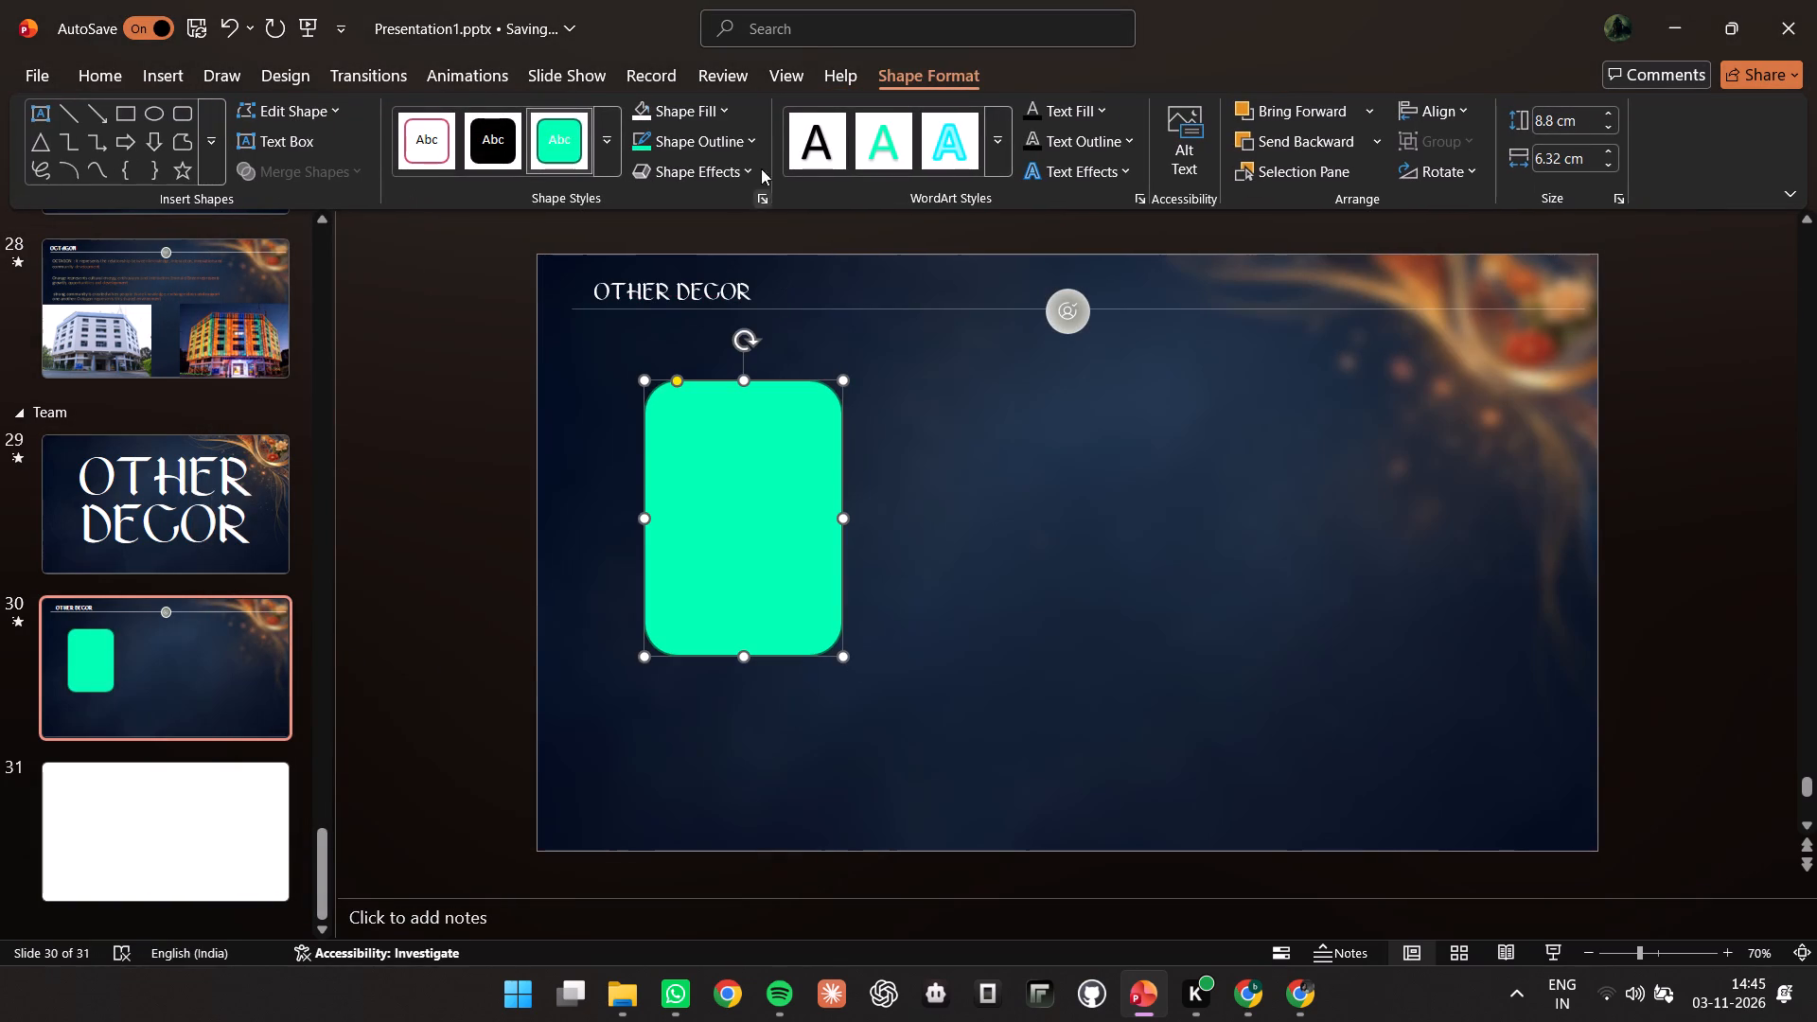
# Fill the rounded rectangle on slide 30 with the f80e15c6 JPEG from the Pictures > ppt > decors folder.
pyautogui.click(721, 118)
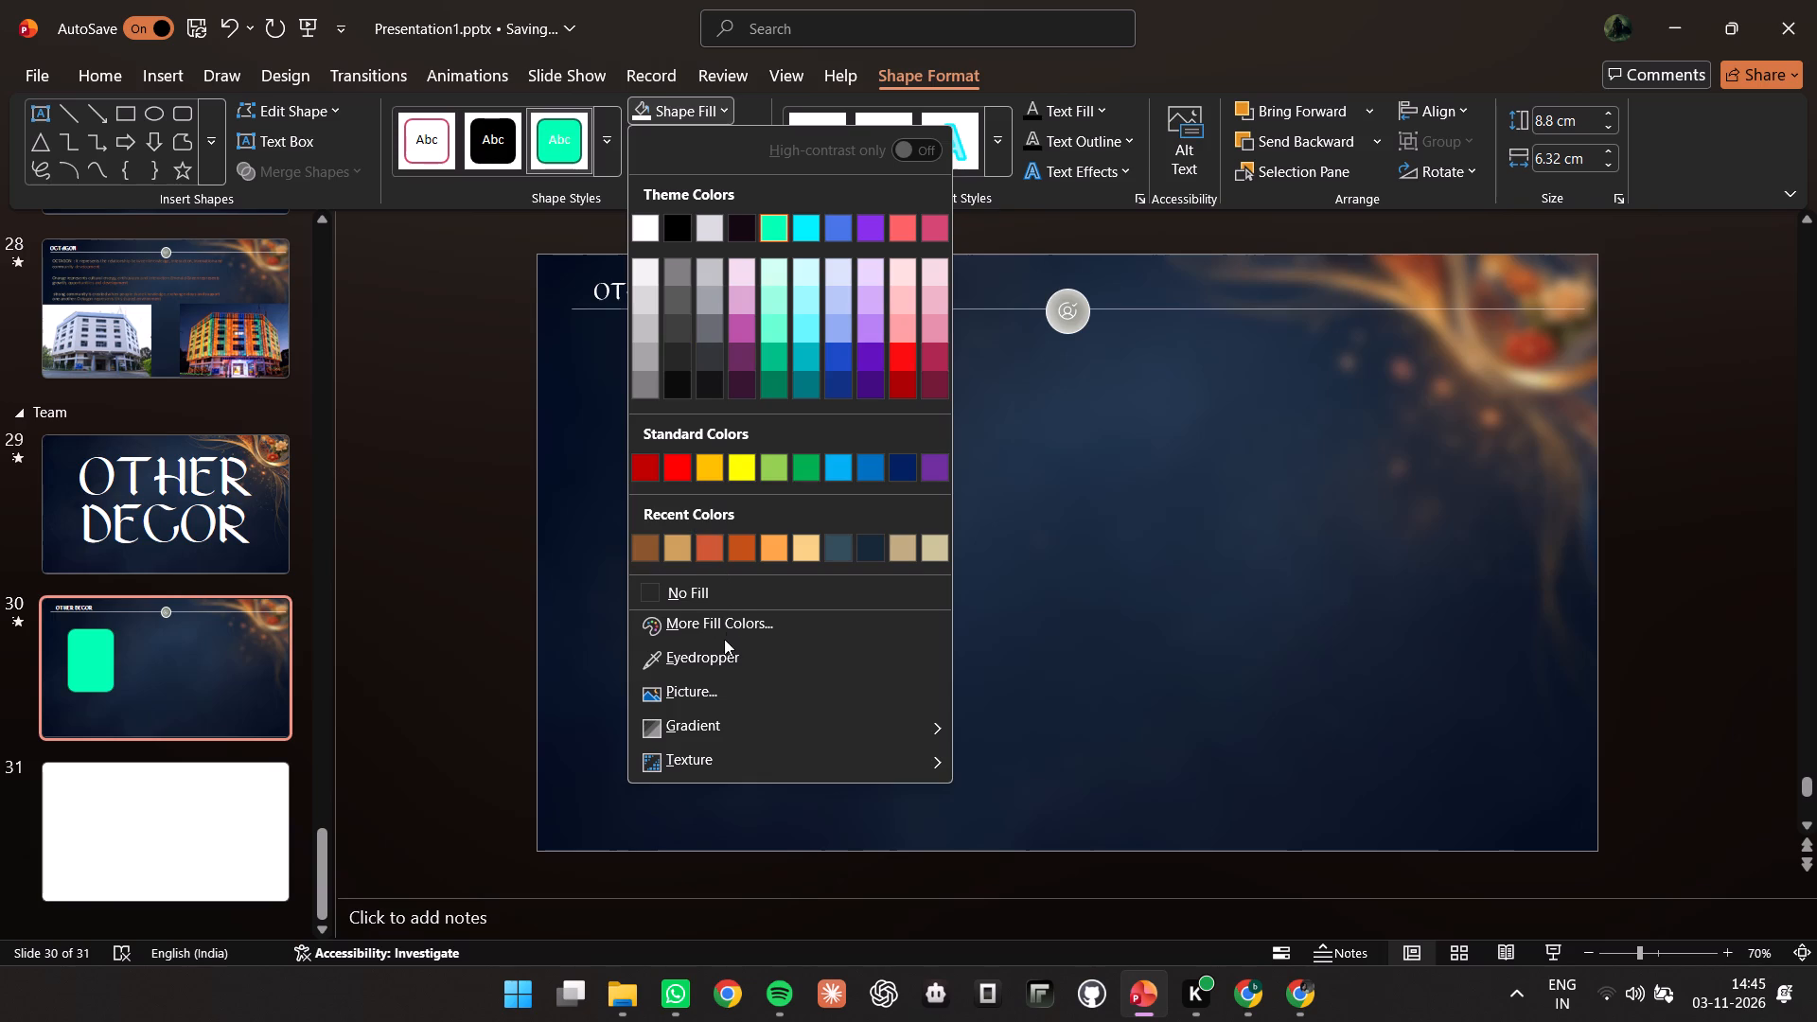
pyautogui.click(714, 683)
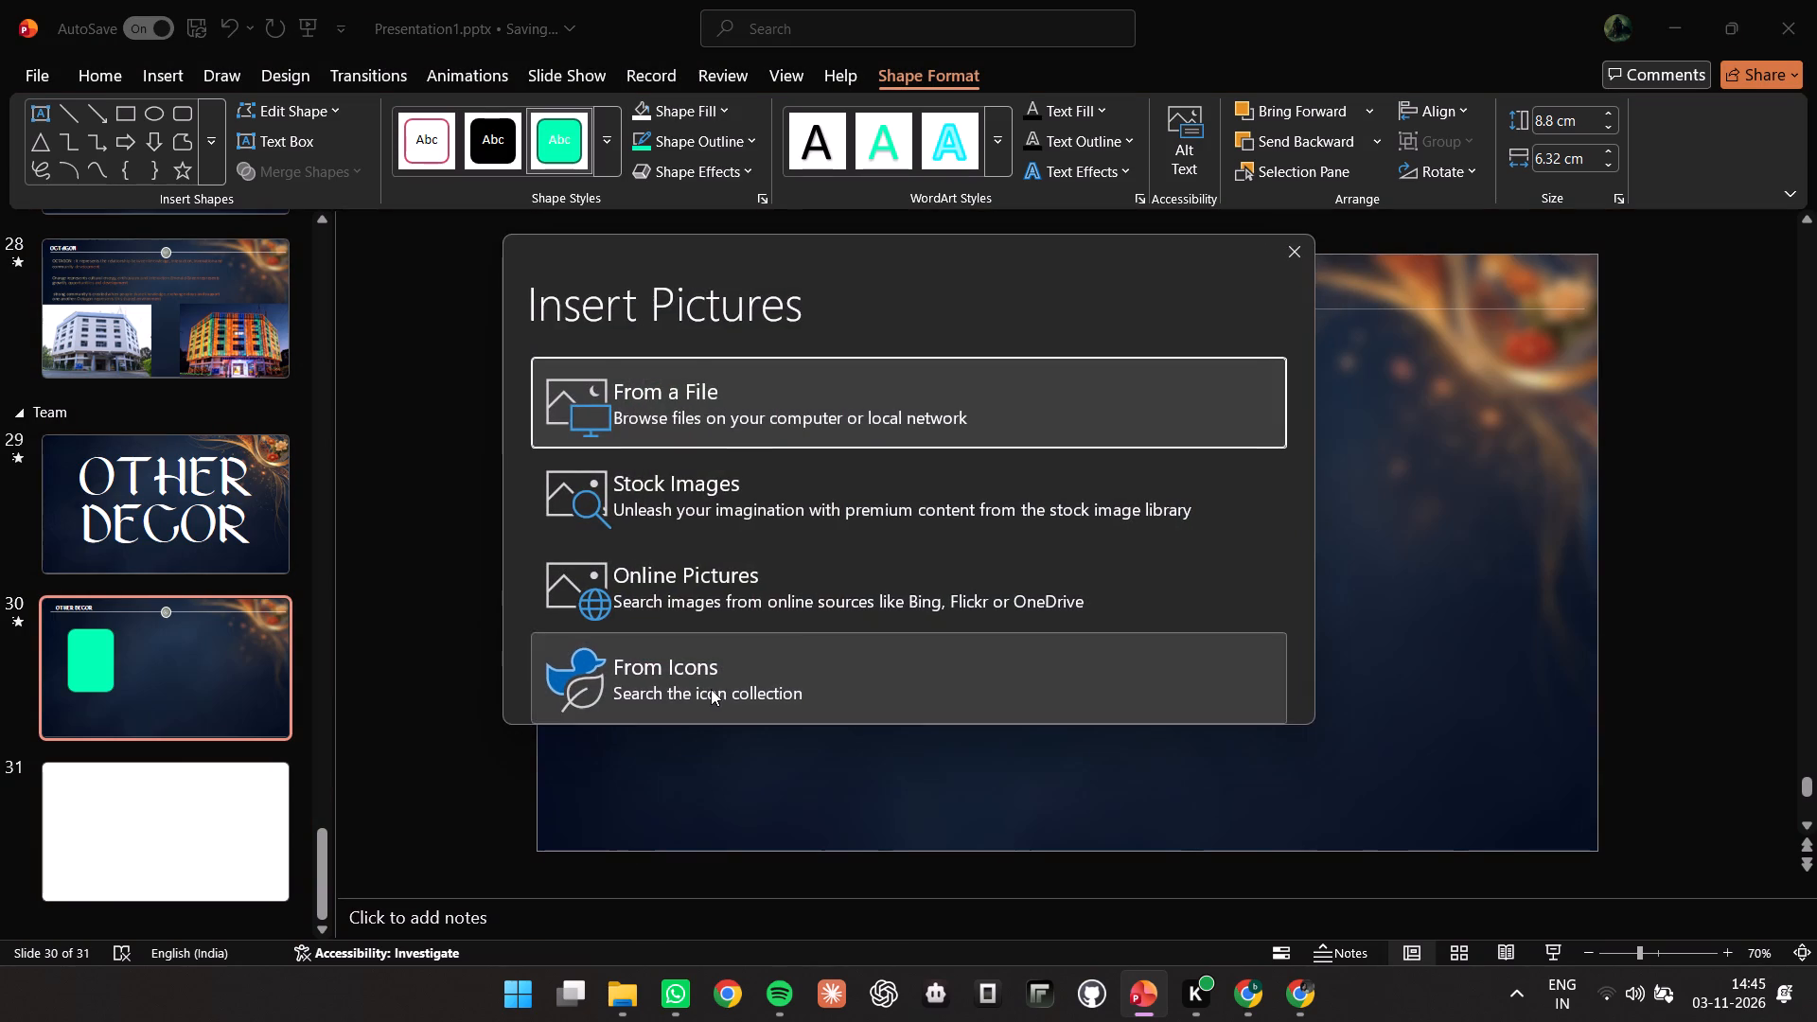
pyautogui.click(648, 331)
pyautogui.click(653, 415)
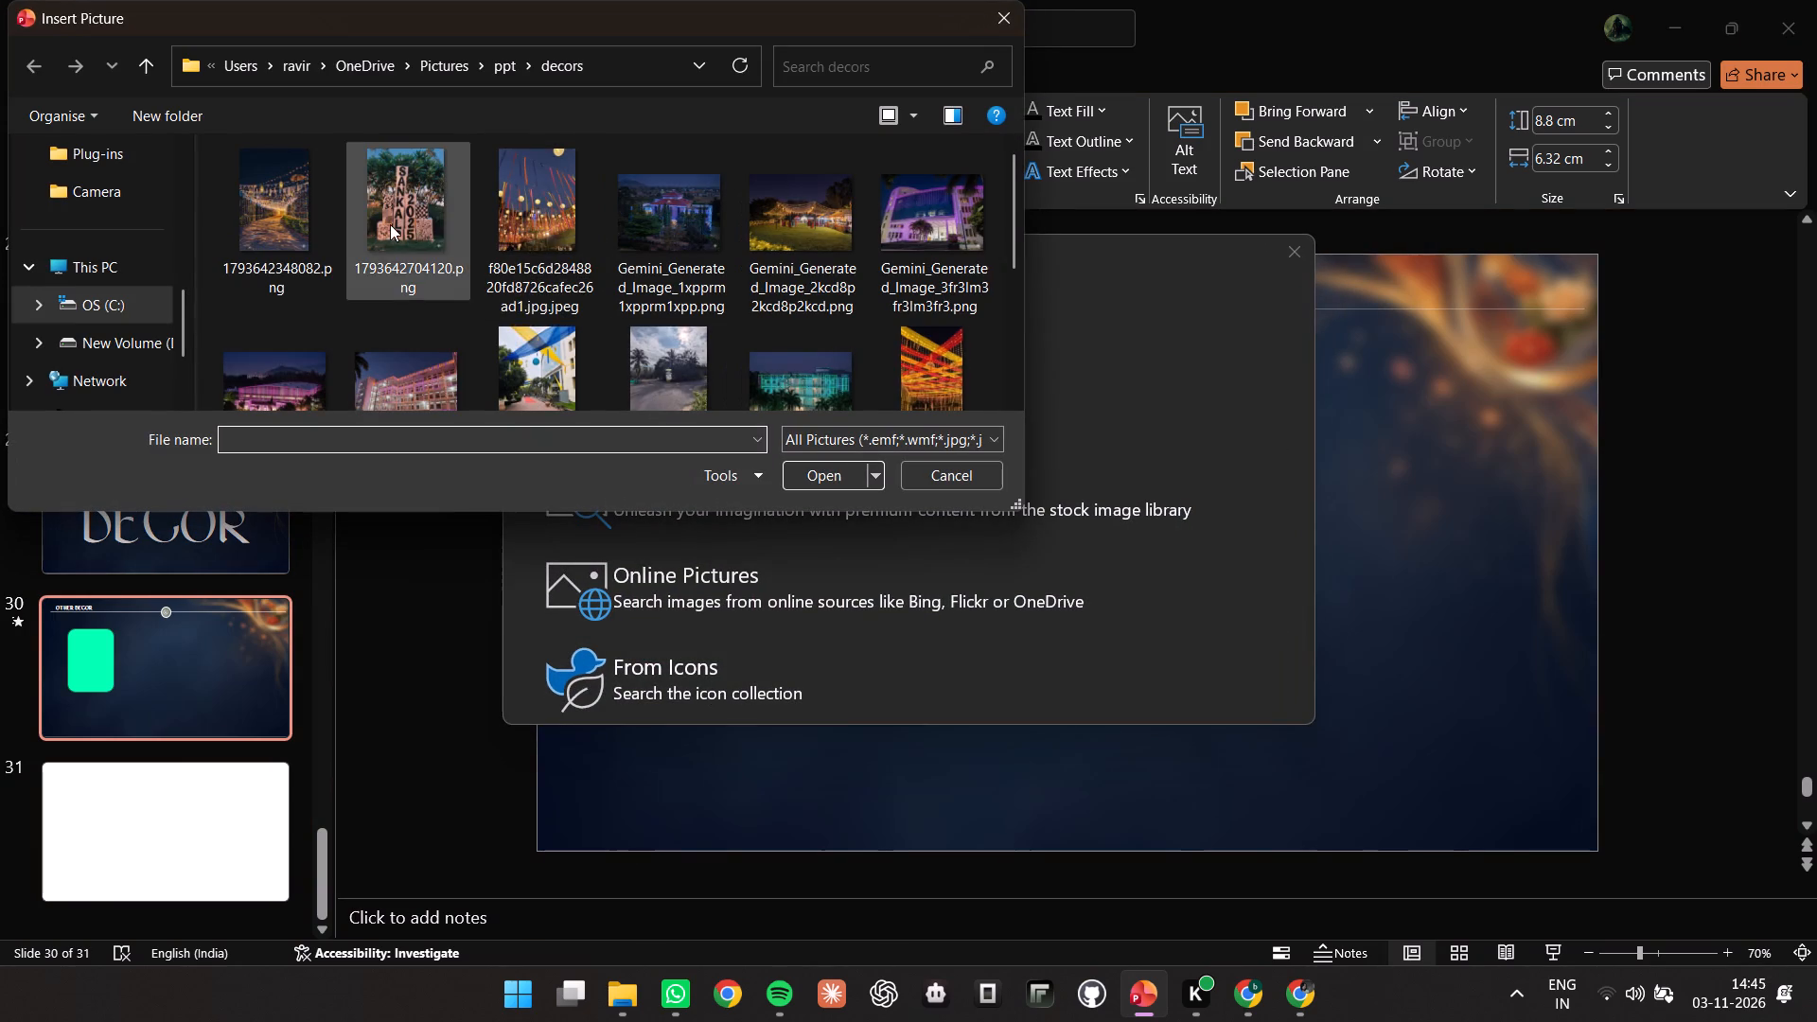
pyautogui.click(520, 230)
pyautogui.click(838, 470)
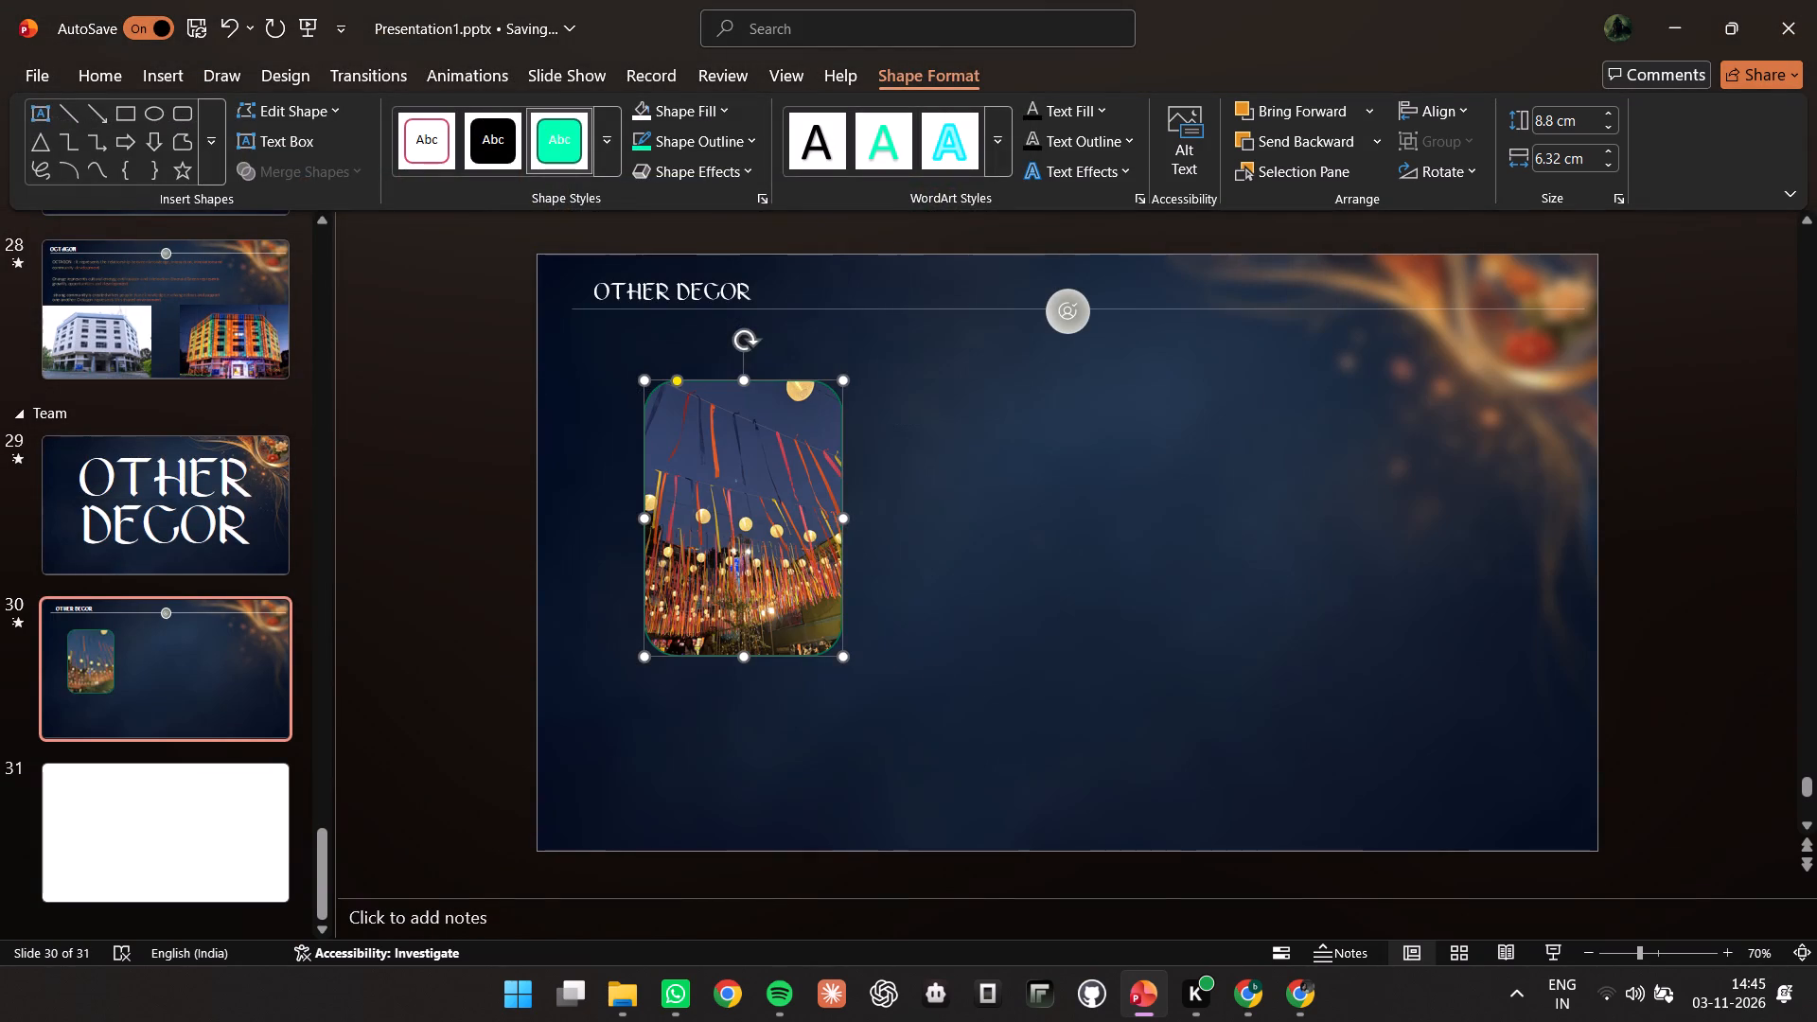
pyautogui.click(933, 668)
# Remove the outline from the picture-filled rounded rectangle.
pyautogui.click(732, 534)
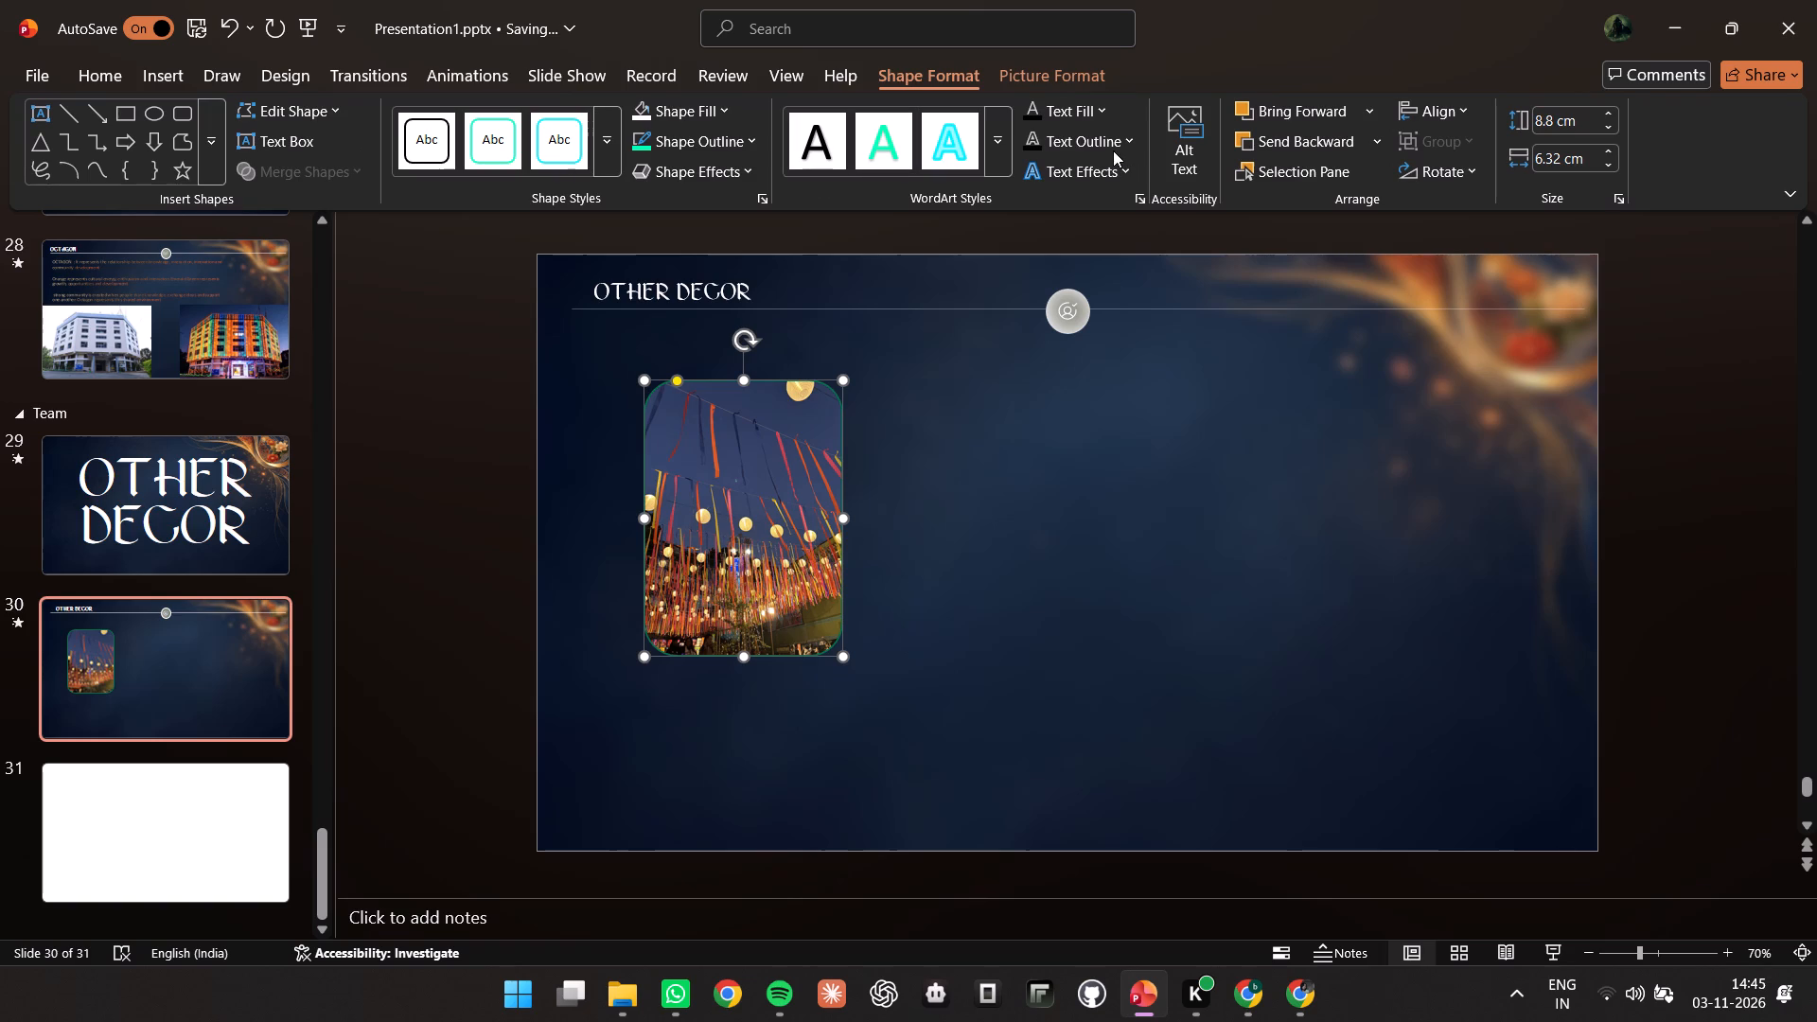
pyautogui.click(1116, 149)
pyautogui.click(1080, 621)
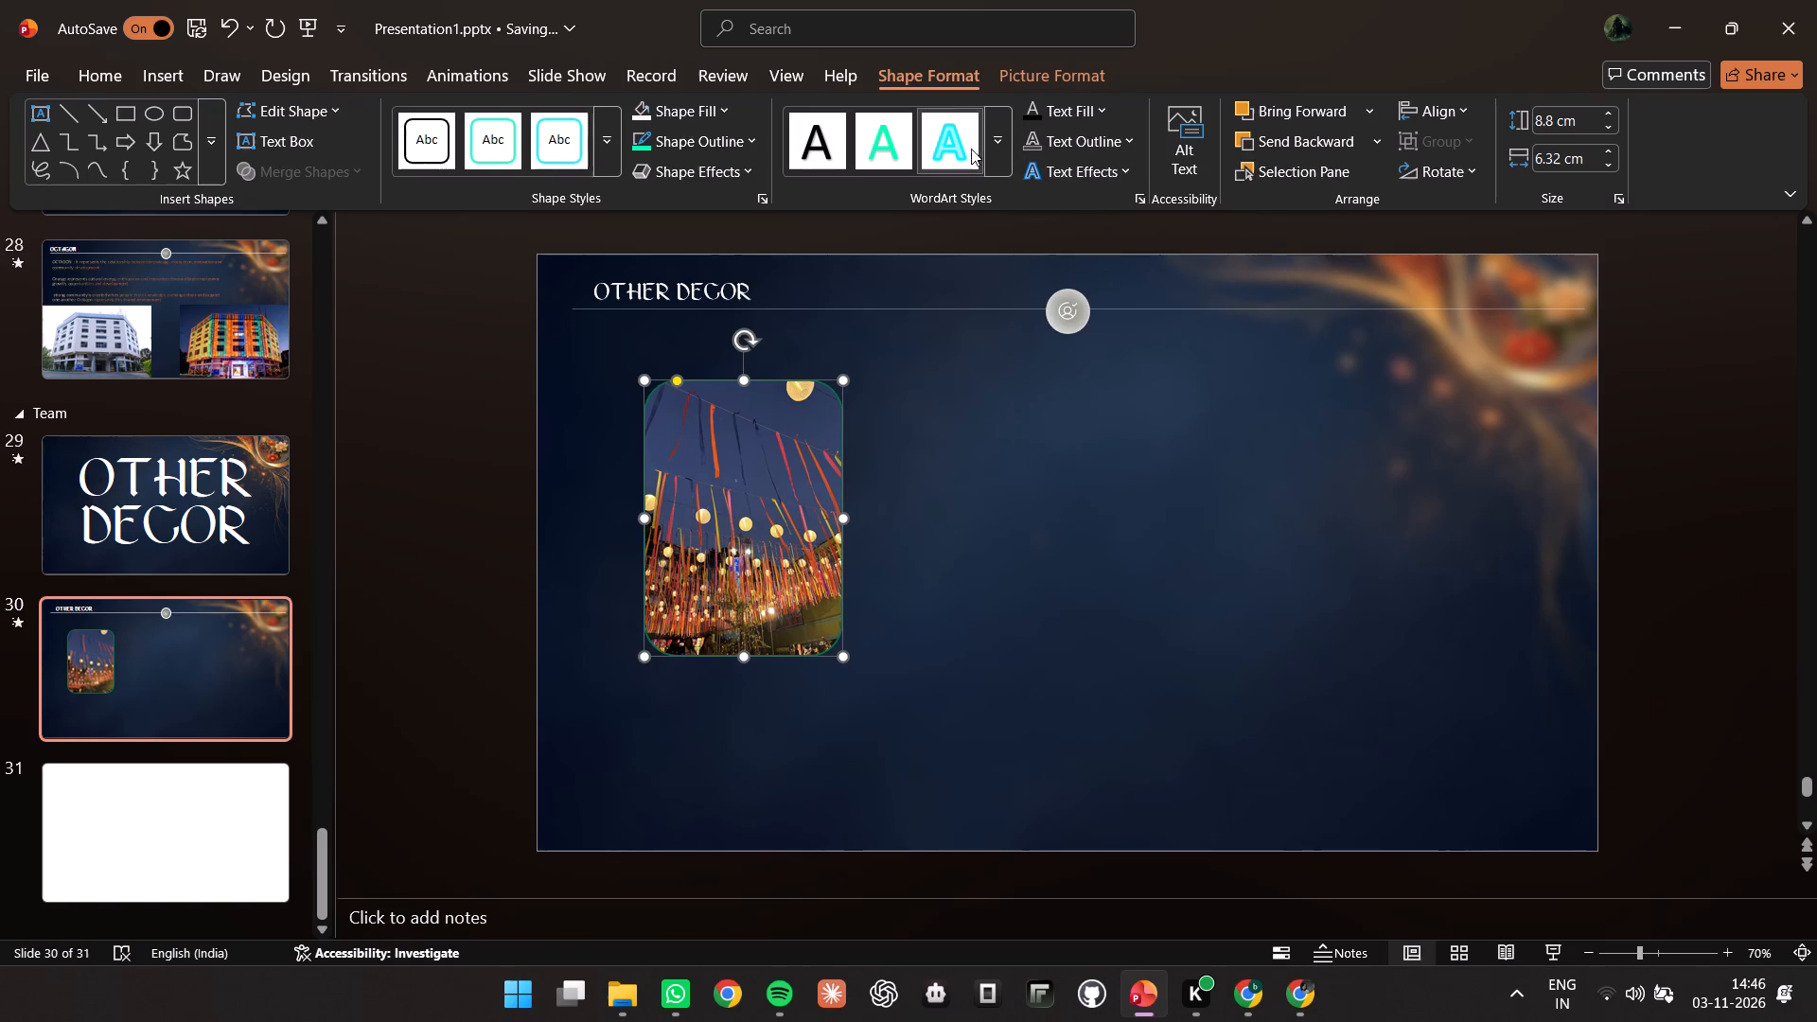
pyautogui.click(732, 148)
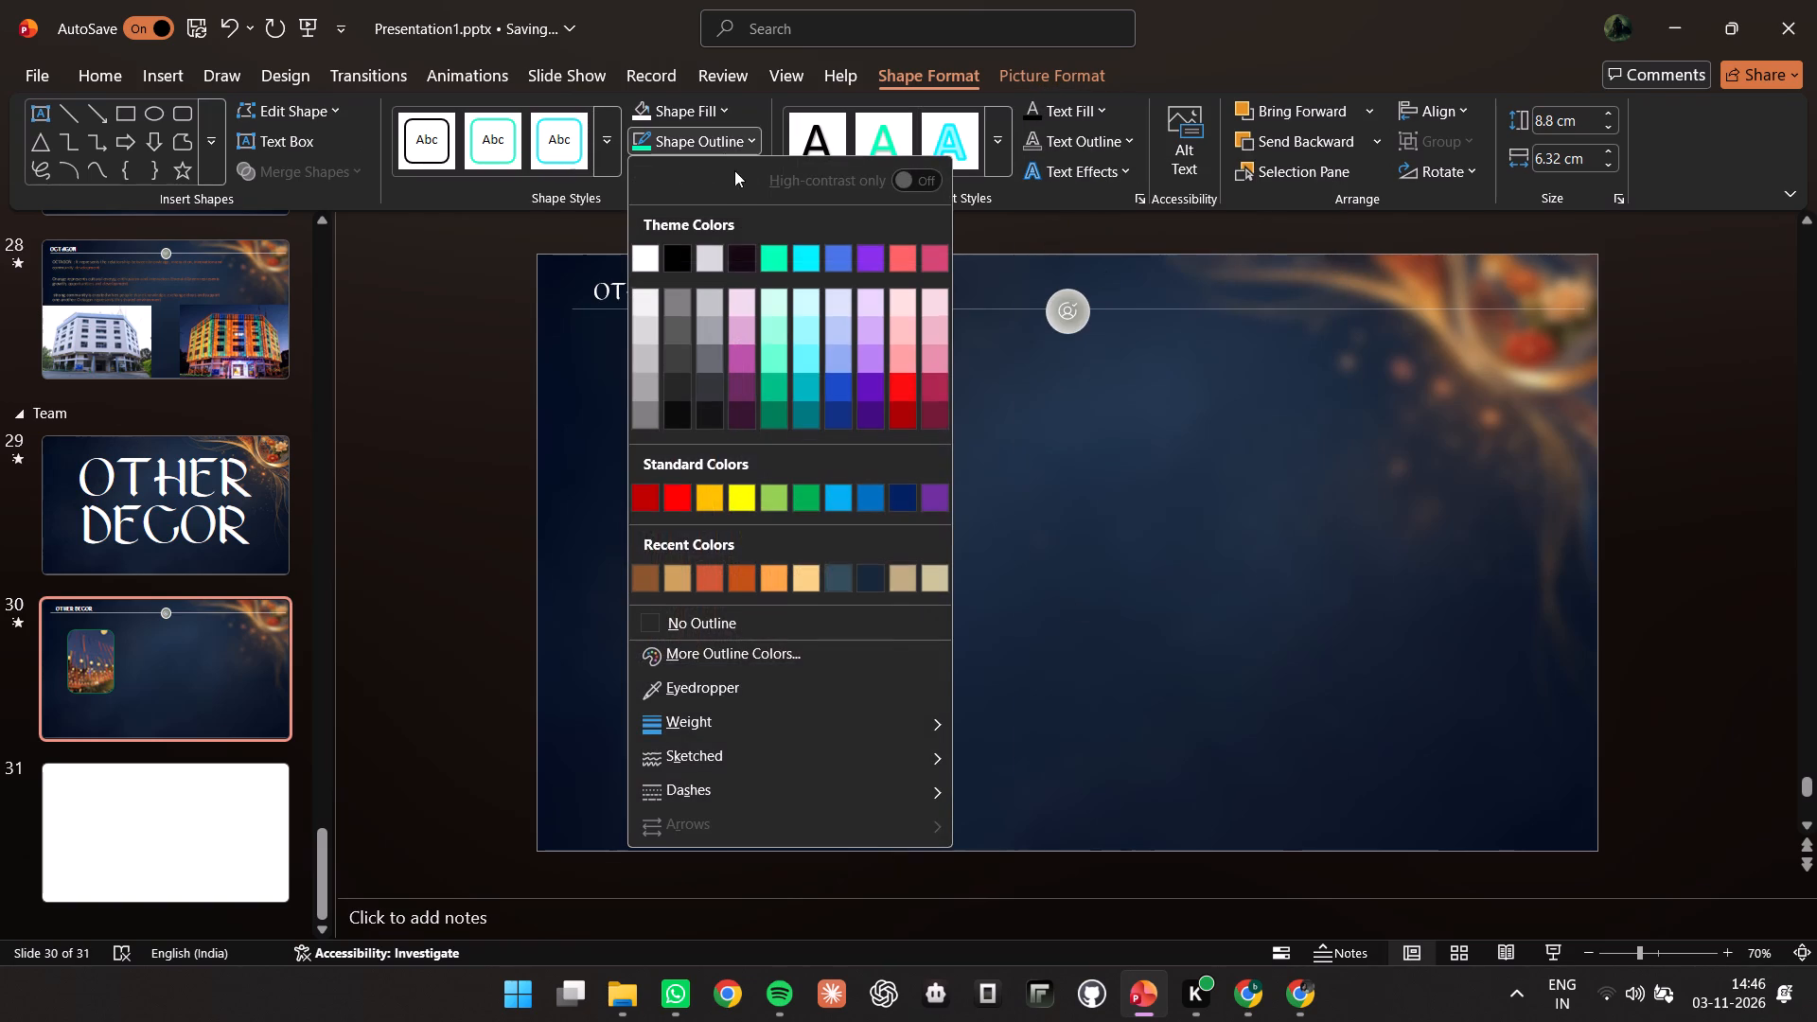
pyautogui.click(693, 625)
pyautogui.click(532, 502)
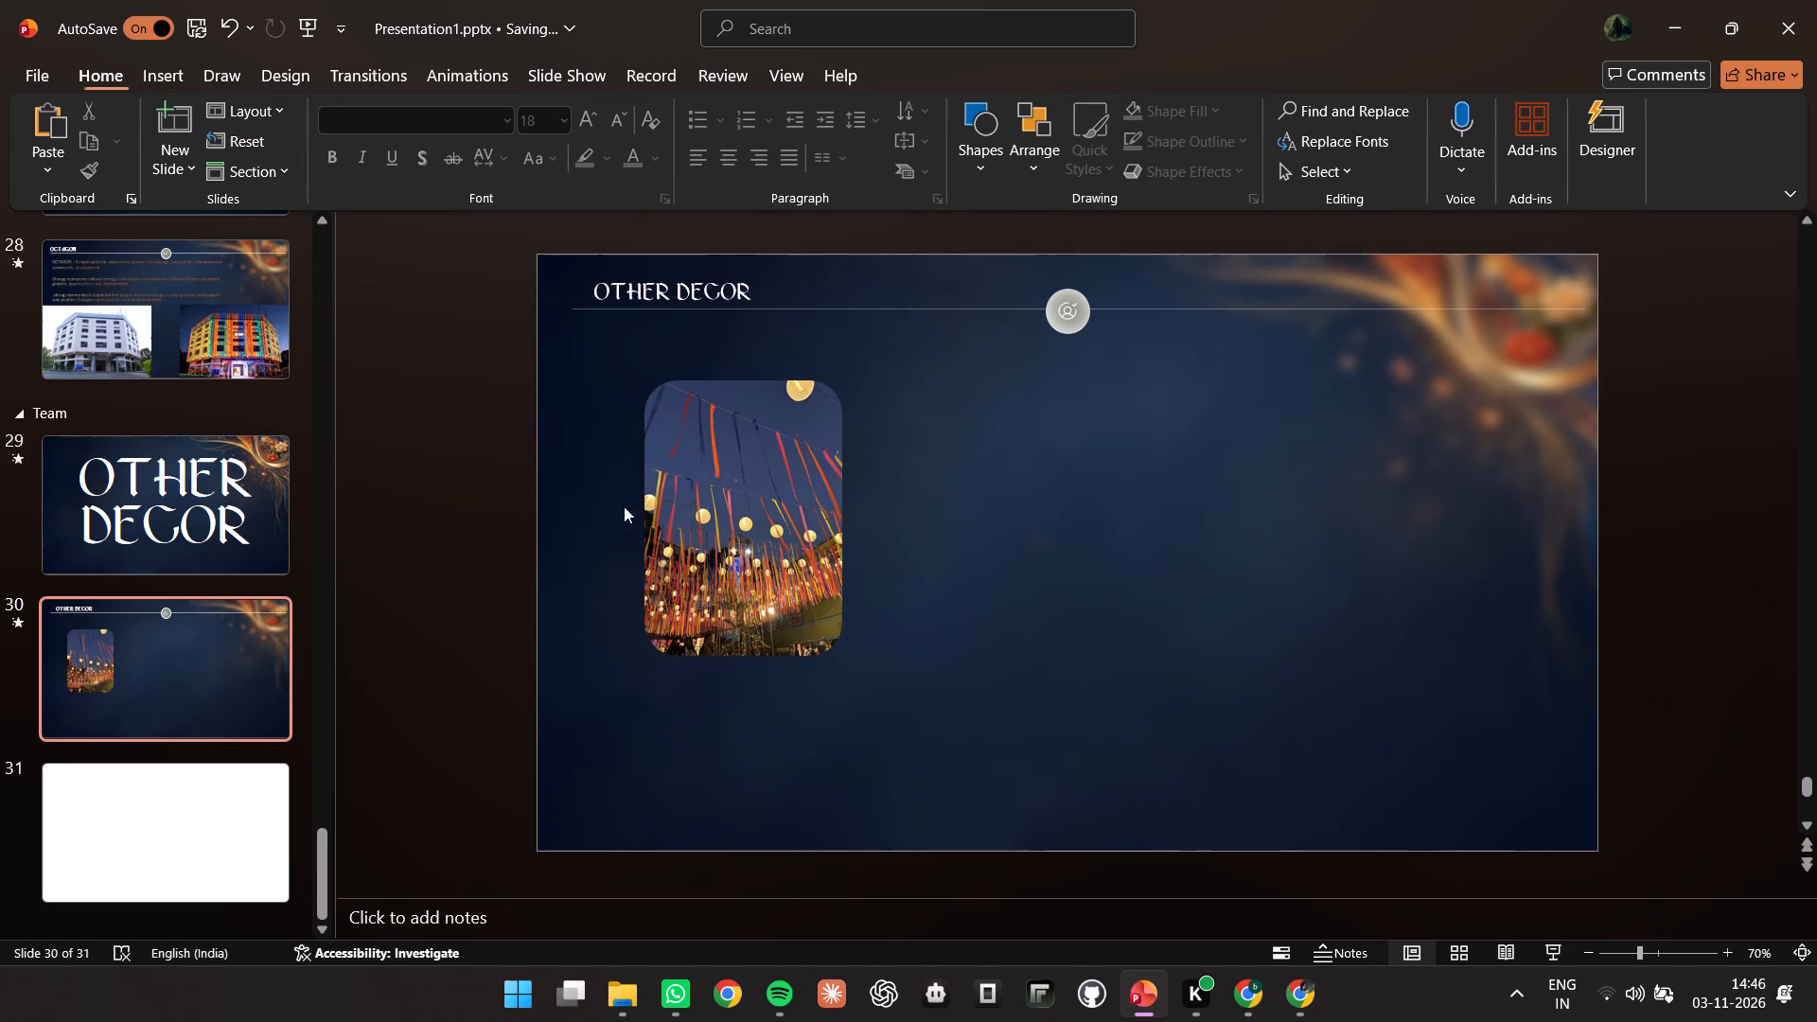
# Move the rounded picture frame slightly up toward the Other Decor heading line.
pyautogui.click(741, 512)
pyautogui.moveTo(741, 512); pyautogui.dragTo(666, 487)
pyautogui.click(723, 482)
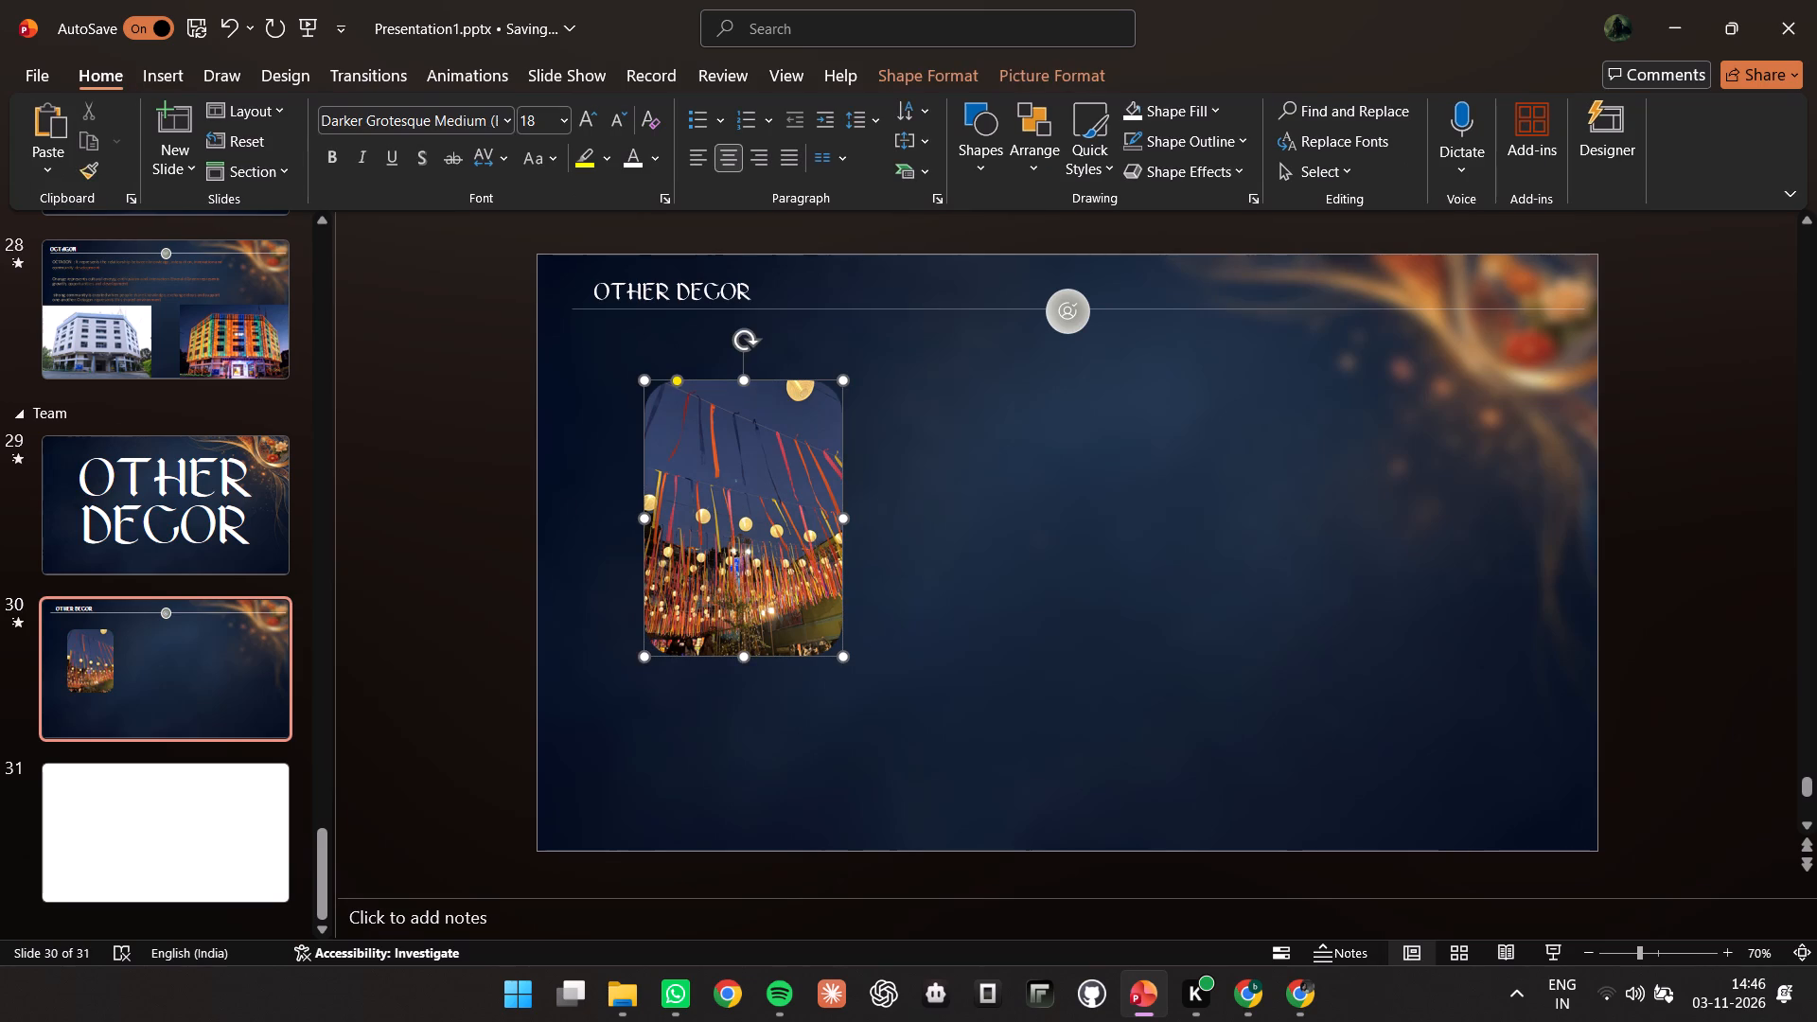
pyautogui.moveTo(798, 563); pyautogui.dragTo(798, 541)
# Switch to File Explorer and examine the f80e15c6 and 1793642348082.png pictures in the decors folder.
pyautogui.click(628, 992)
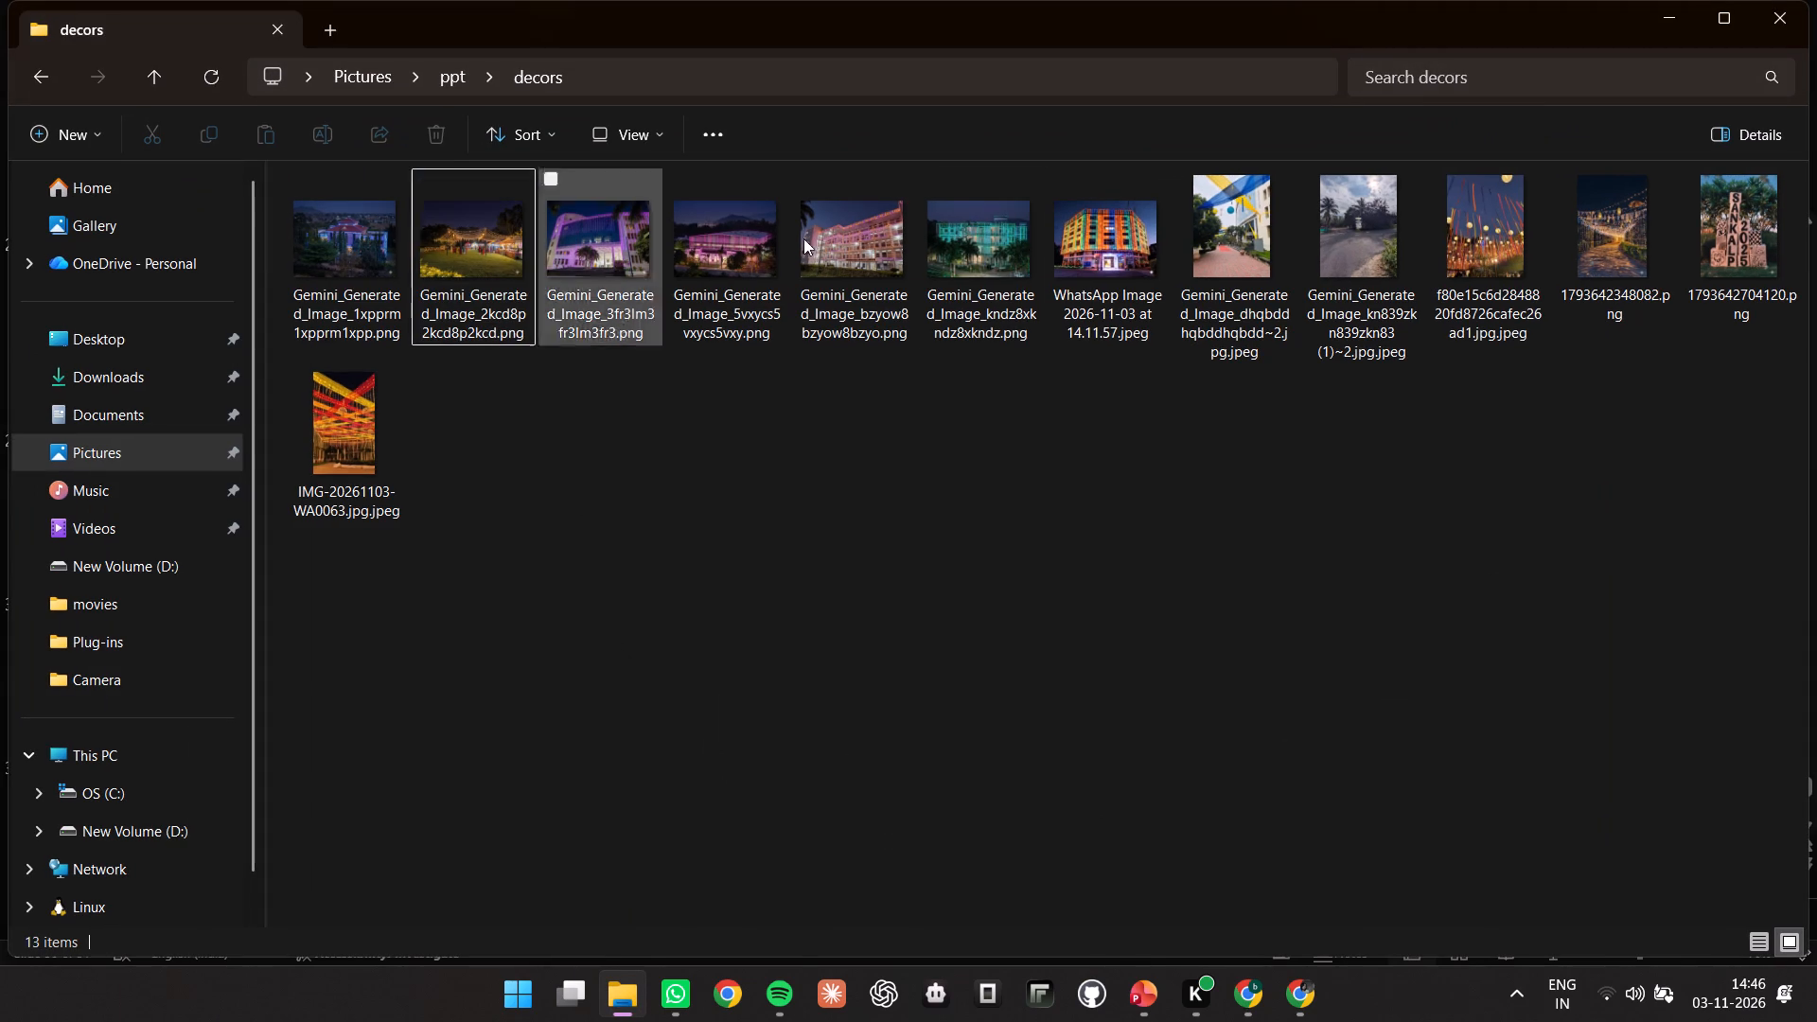
pyautogui.doubleClick(1537, 247)
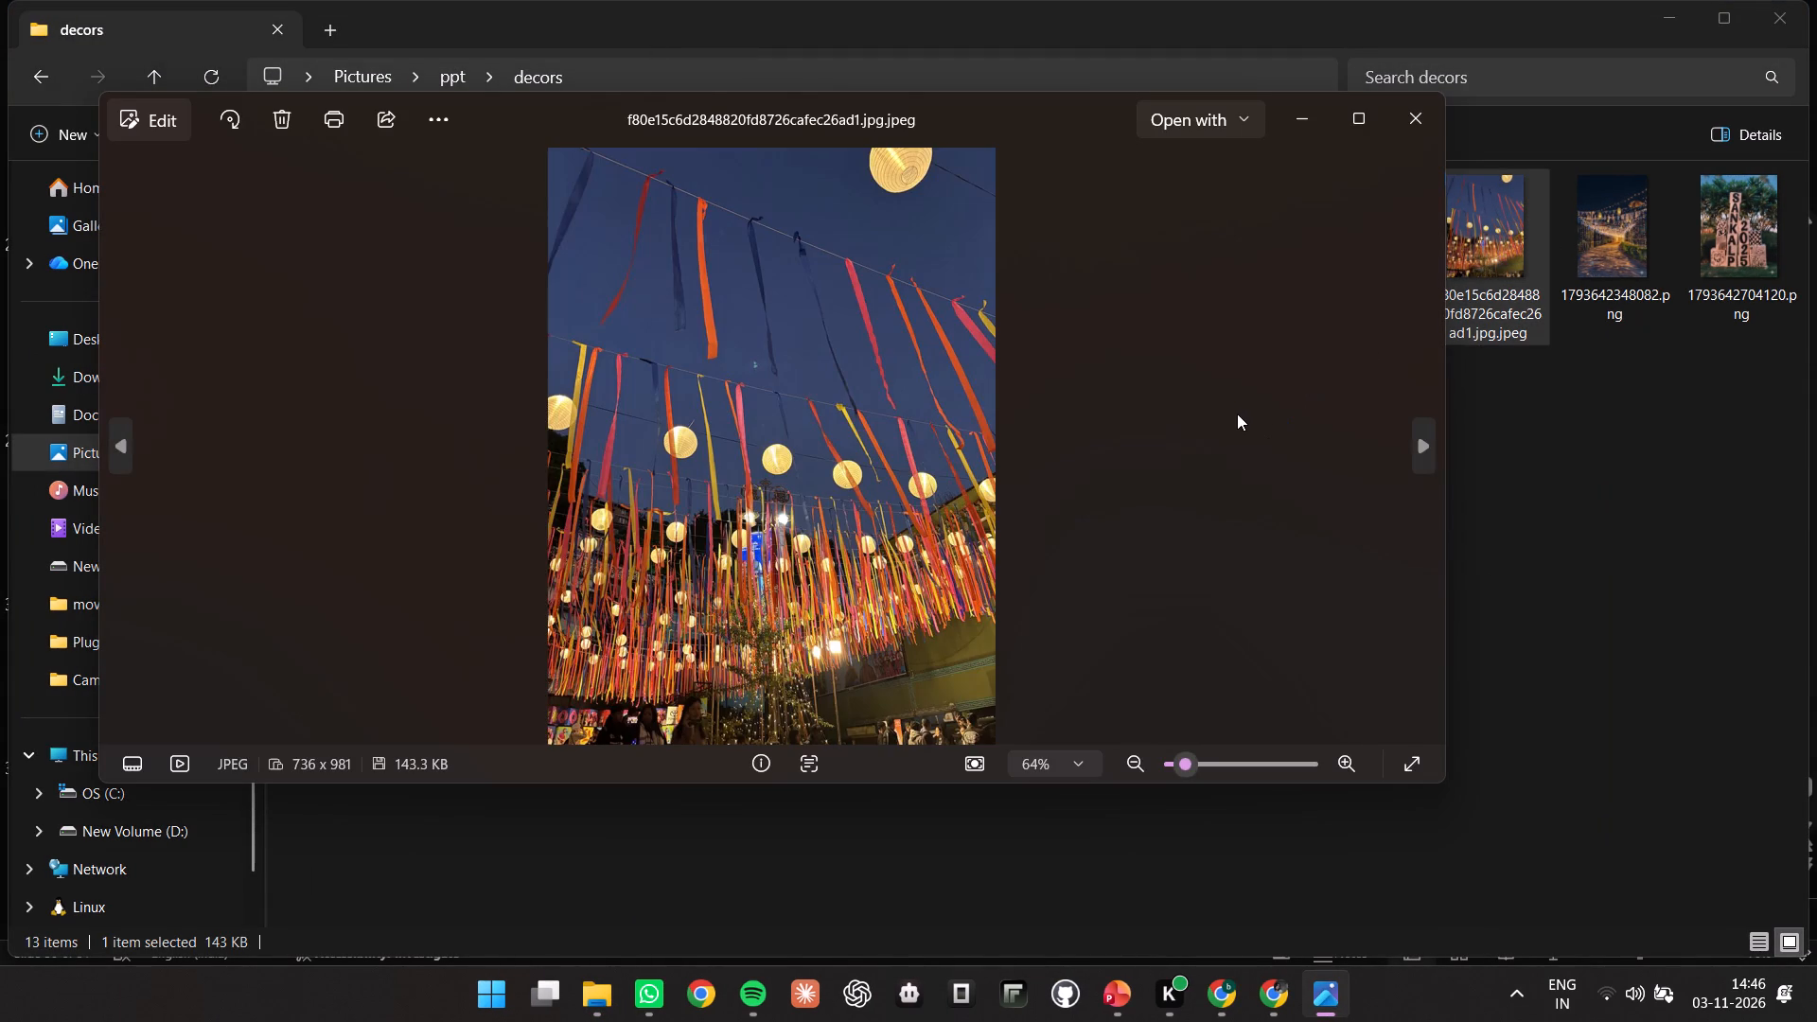
pyautogui.scroll(-4, 990, 455)
pyautogui.scroll(3, 931, 493)
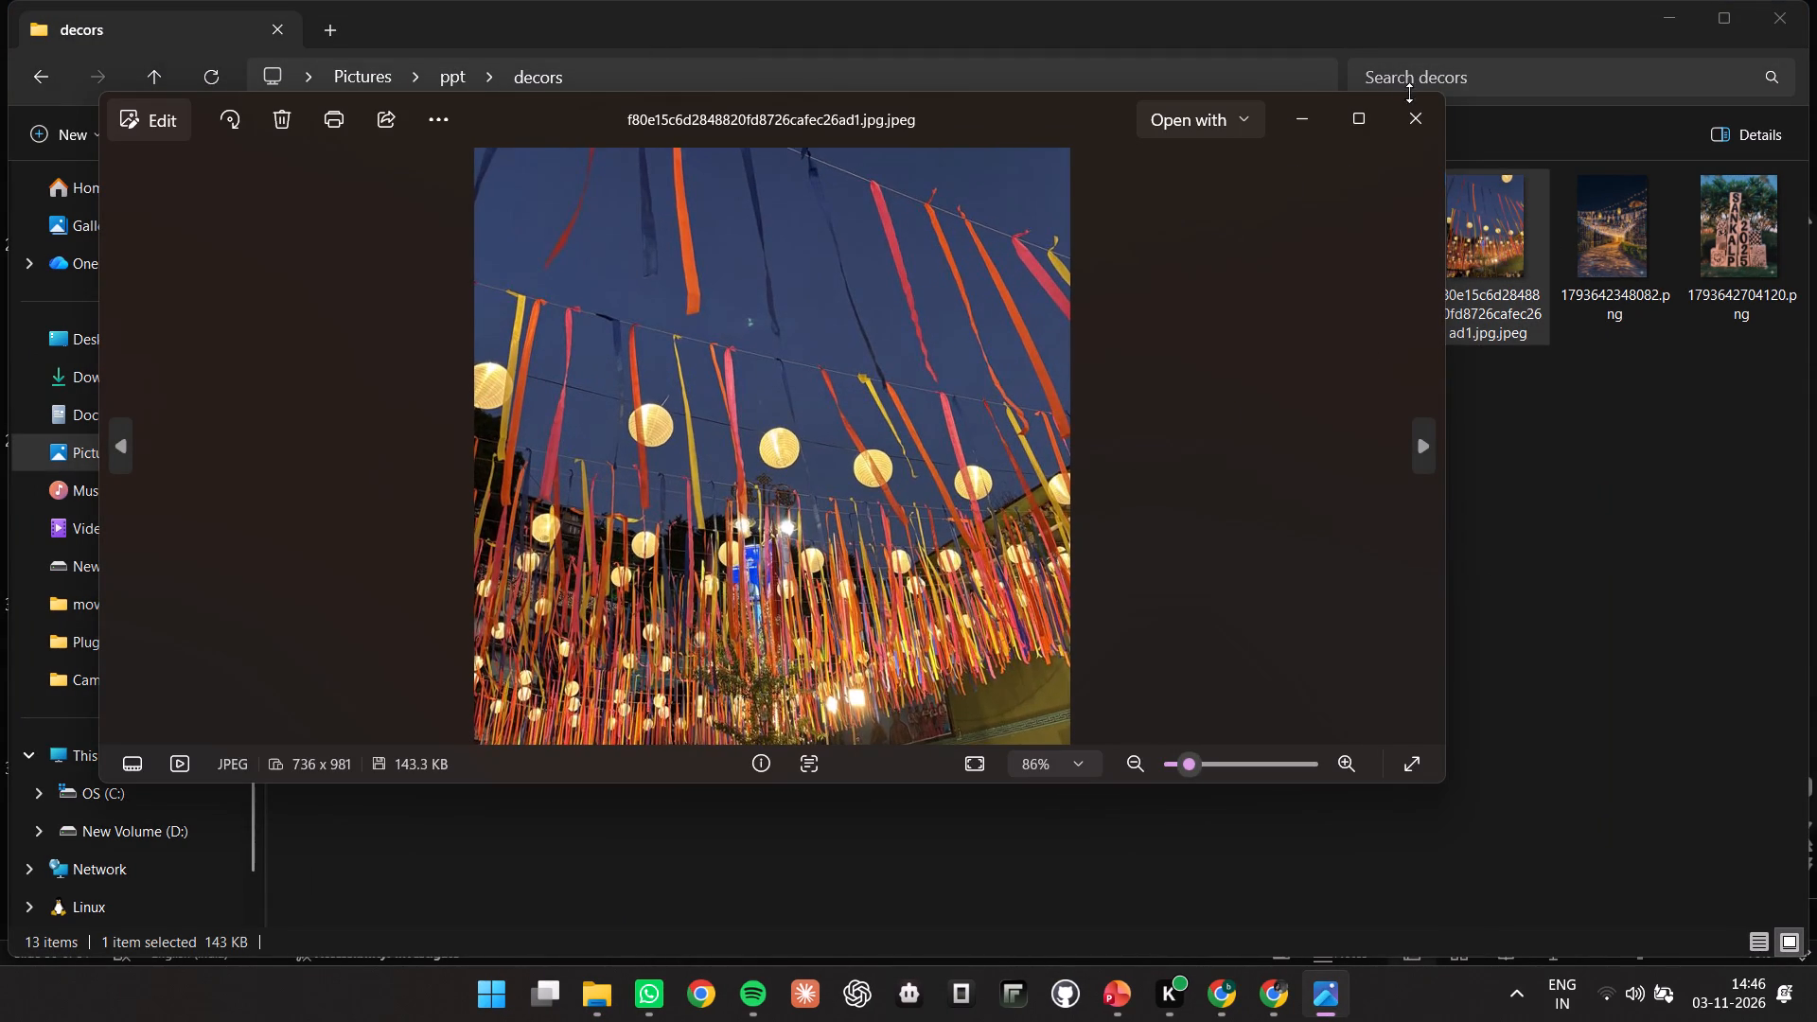
pyautogui.click(1417, 108)
pyautogui.doubleClick(1653, 229)
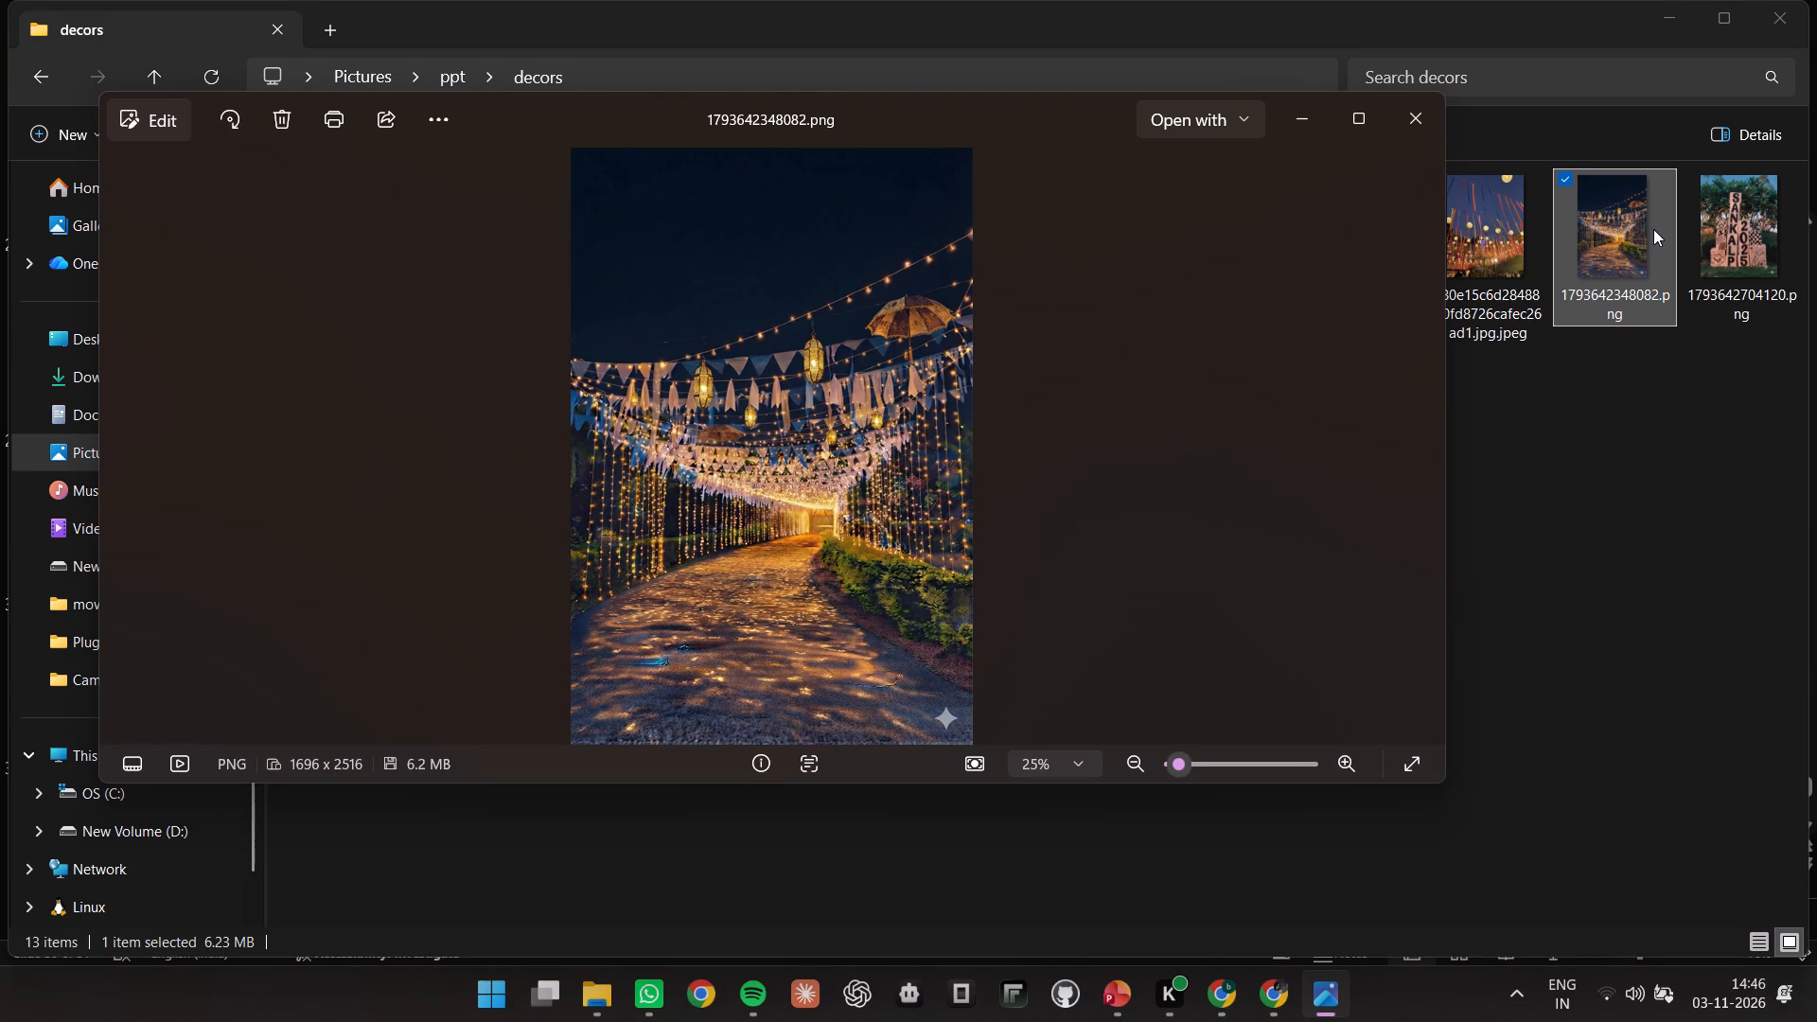
pyautogui.click(1413, 110)
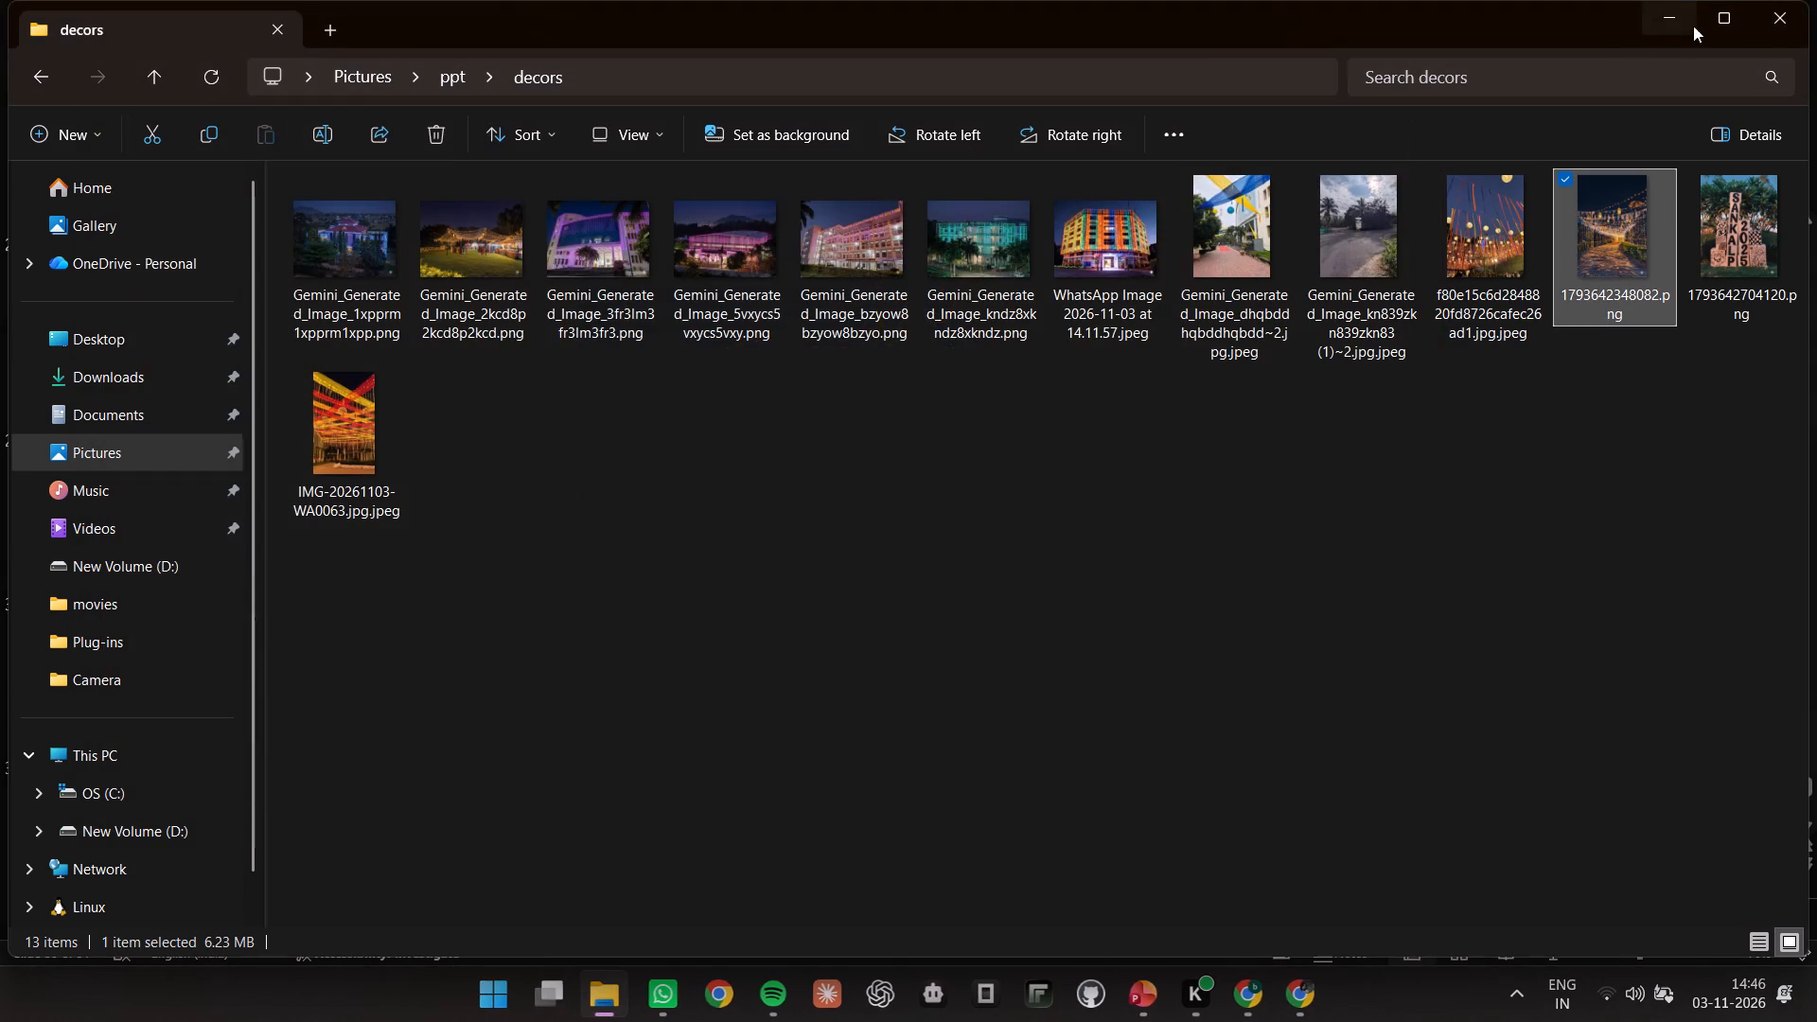
pyautogui.click(1671, 25)
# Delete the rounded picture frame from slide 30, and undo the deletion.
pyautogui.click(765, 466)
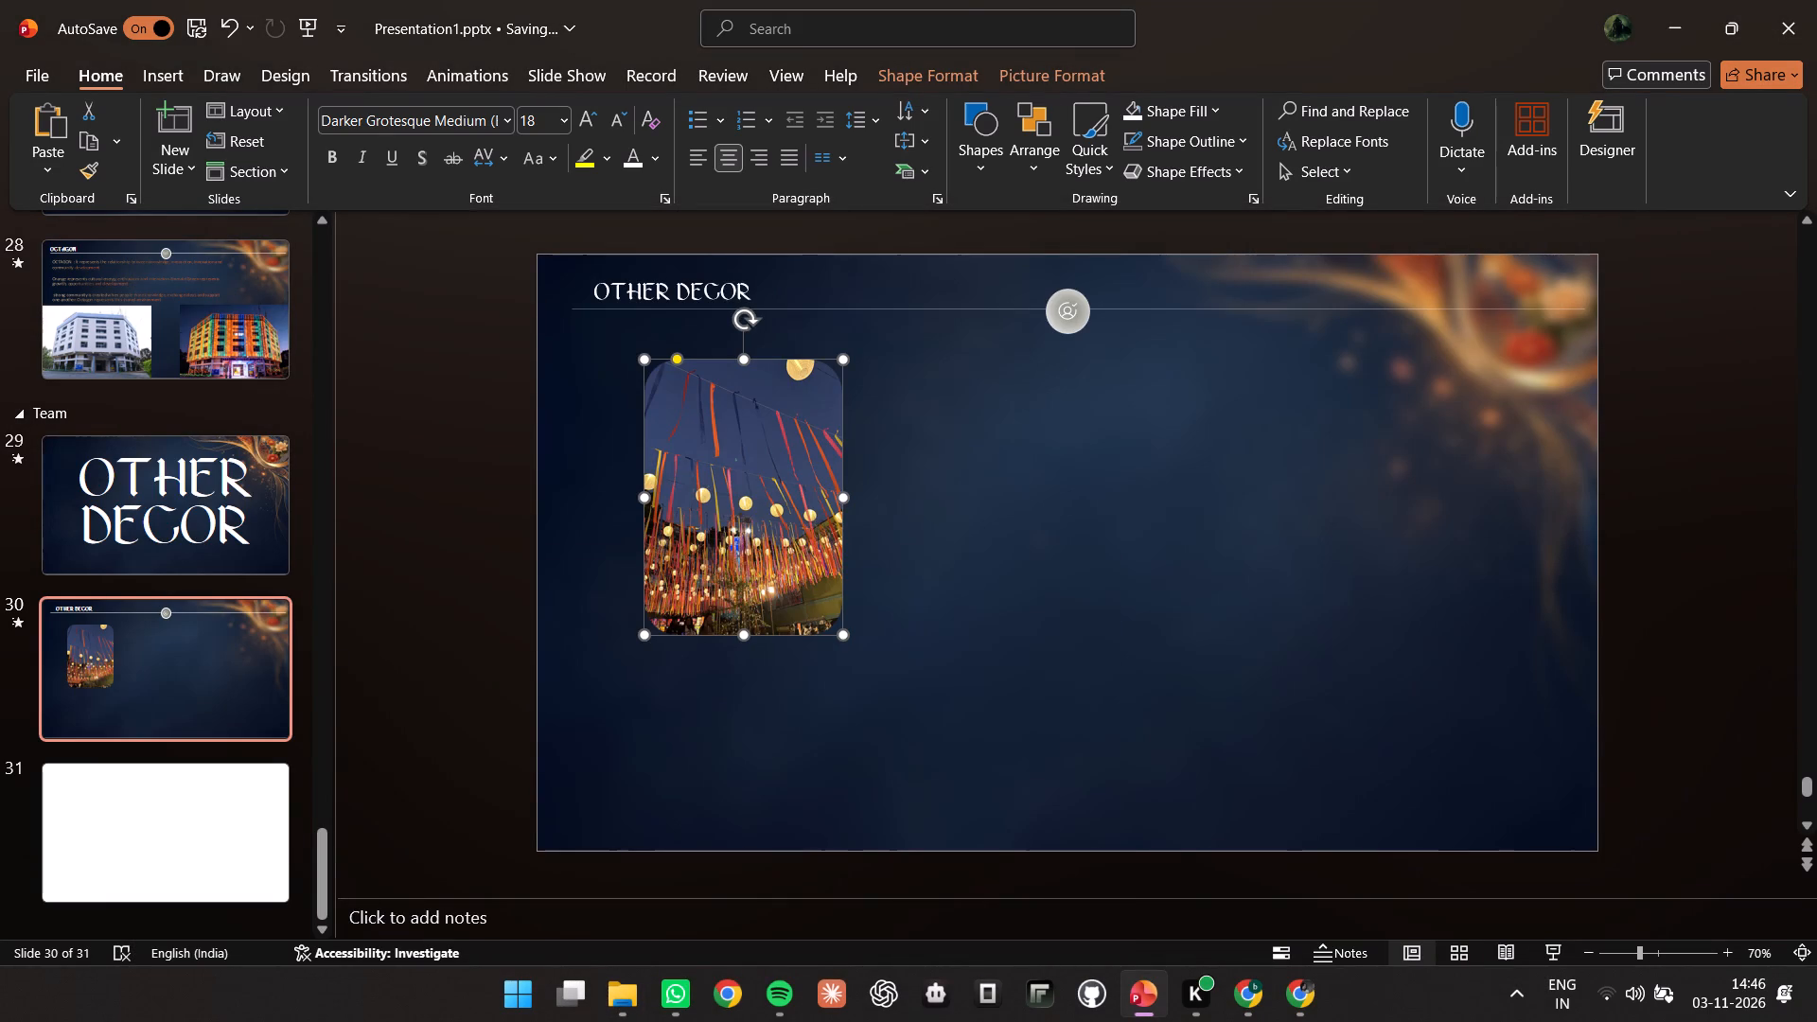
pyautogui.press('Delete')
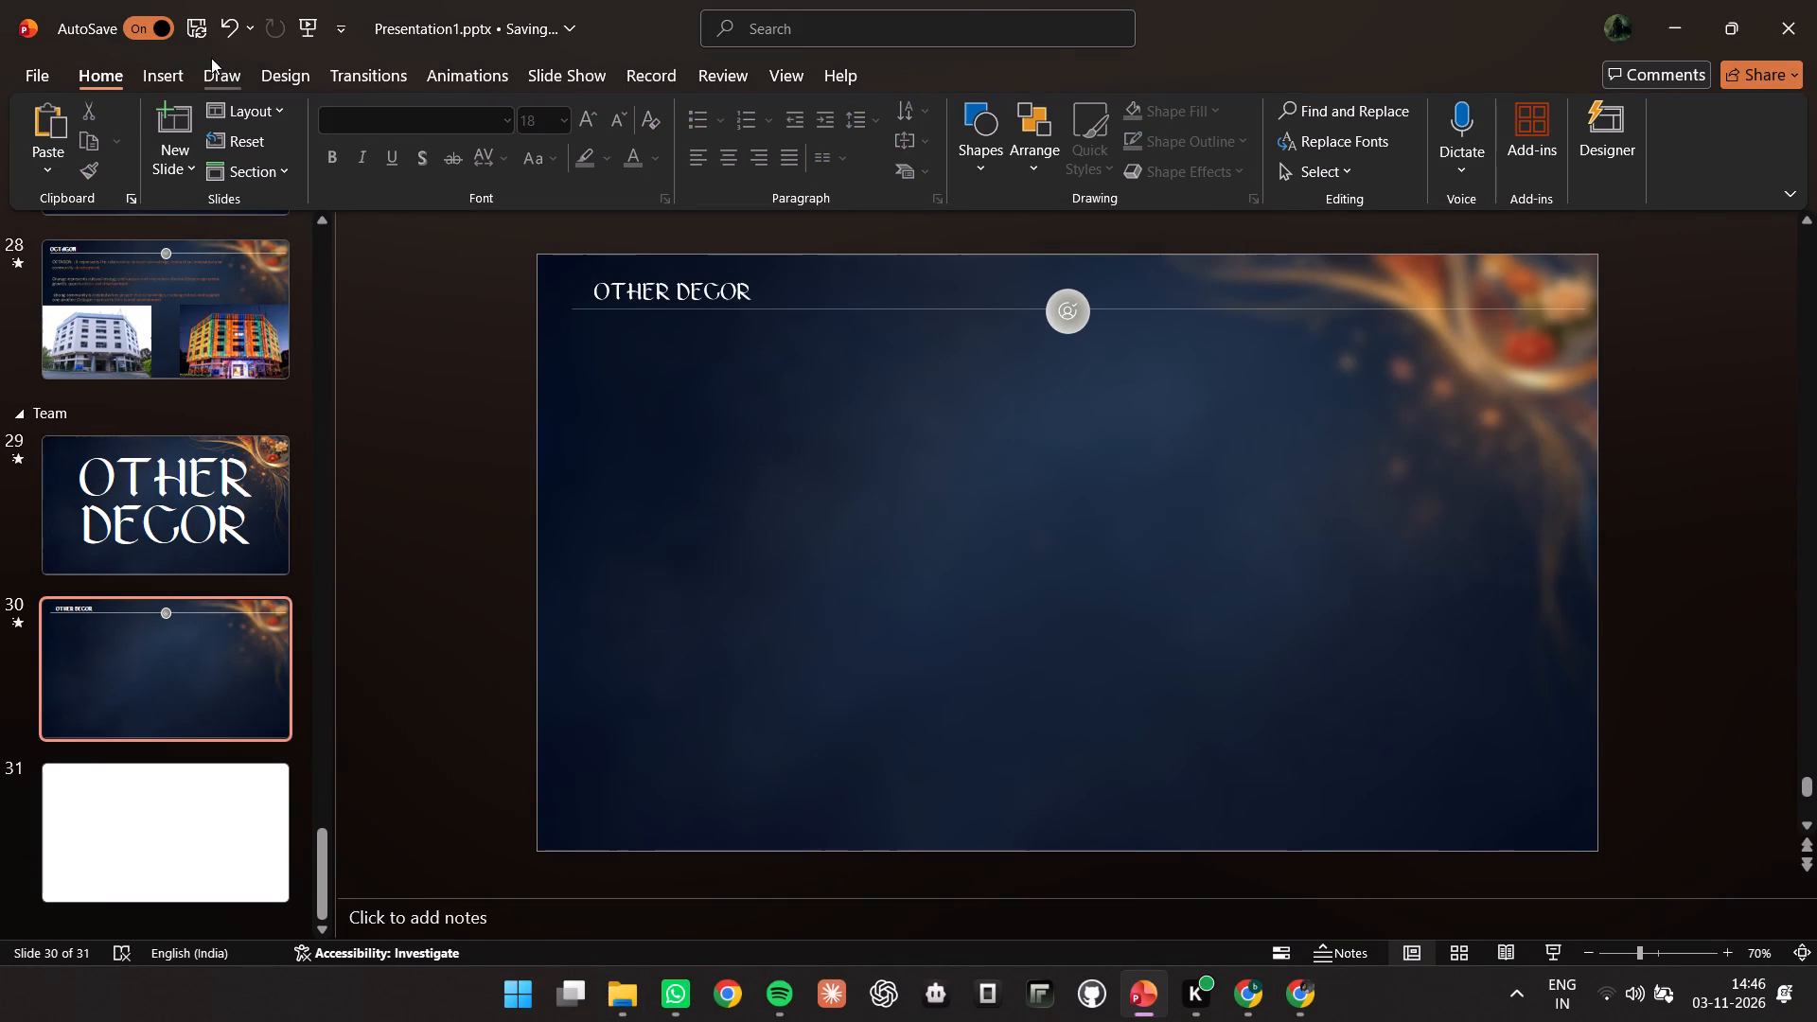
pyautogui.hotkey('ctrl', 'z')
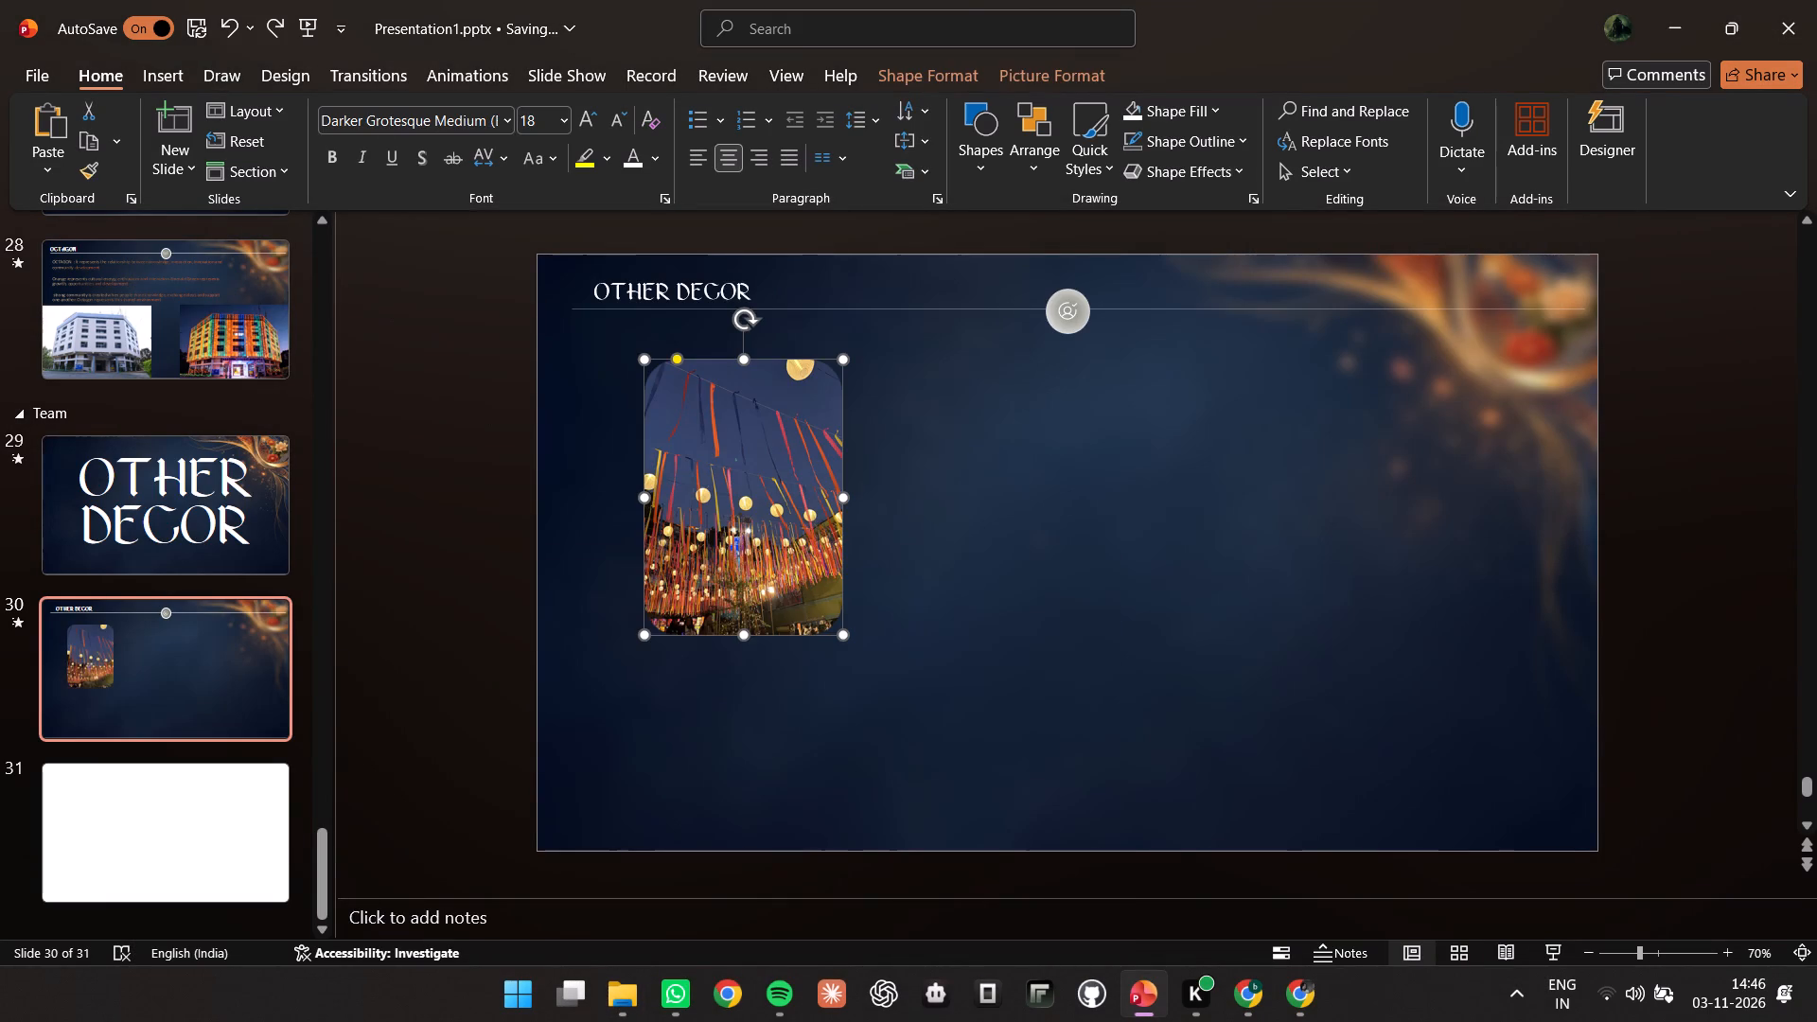
# Replace the rounded frame's picture fill with 1793642348082.png from the decors folder.
pyautogui.rightClick(721, 478)
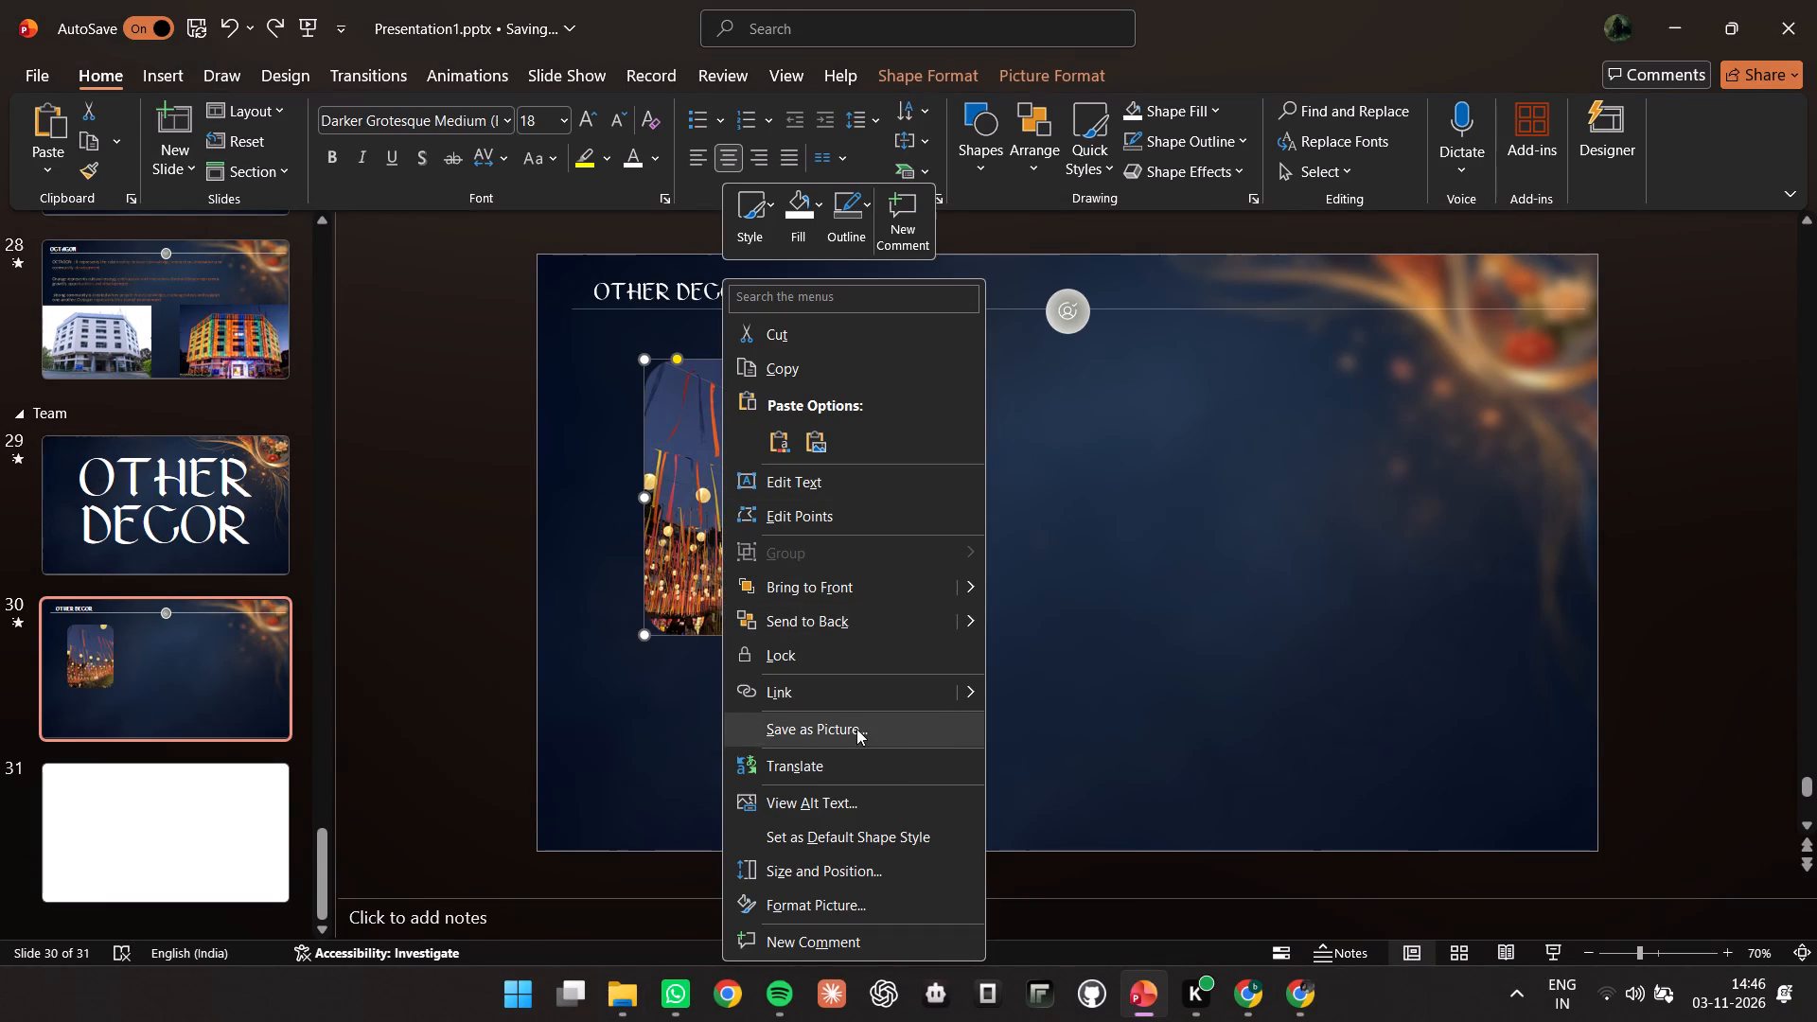
pyautogui.click(719, 515)
pyautogui.click(714, 506)
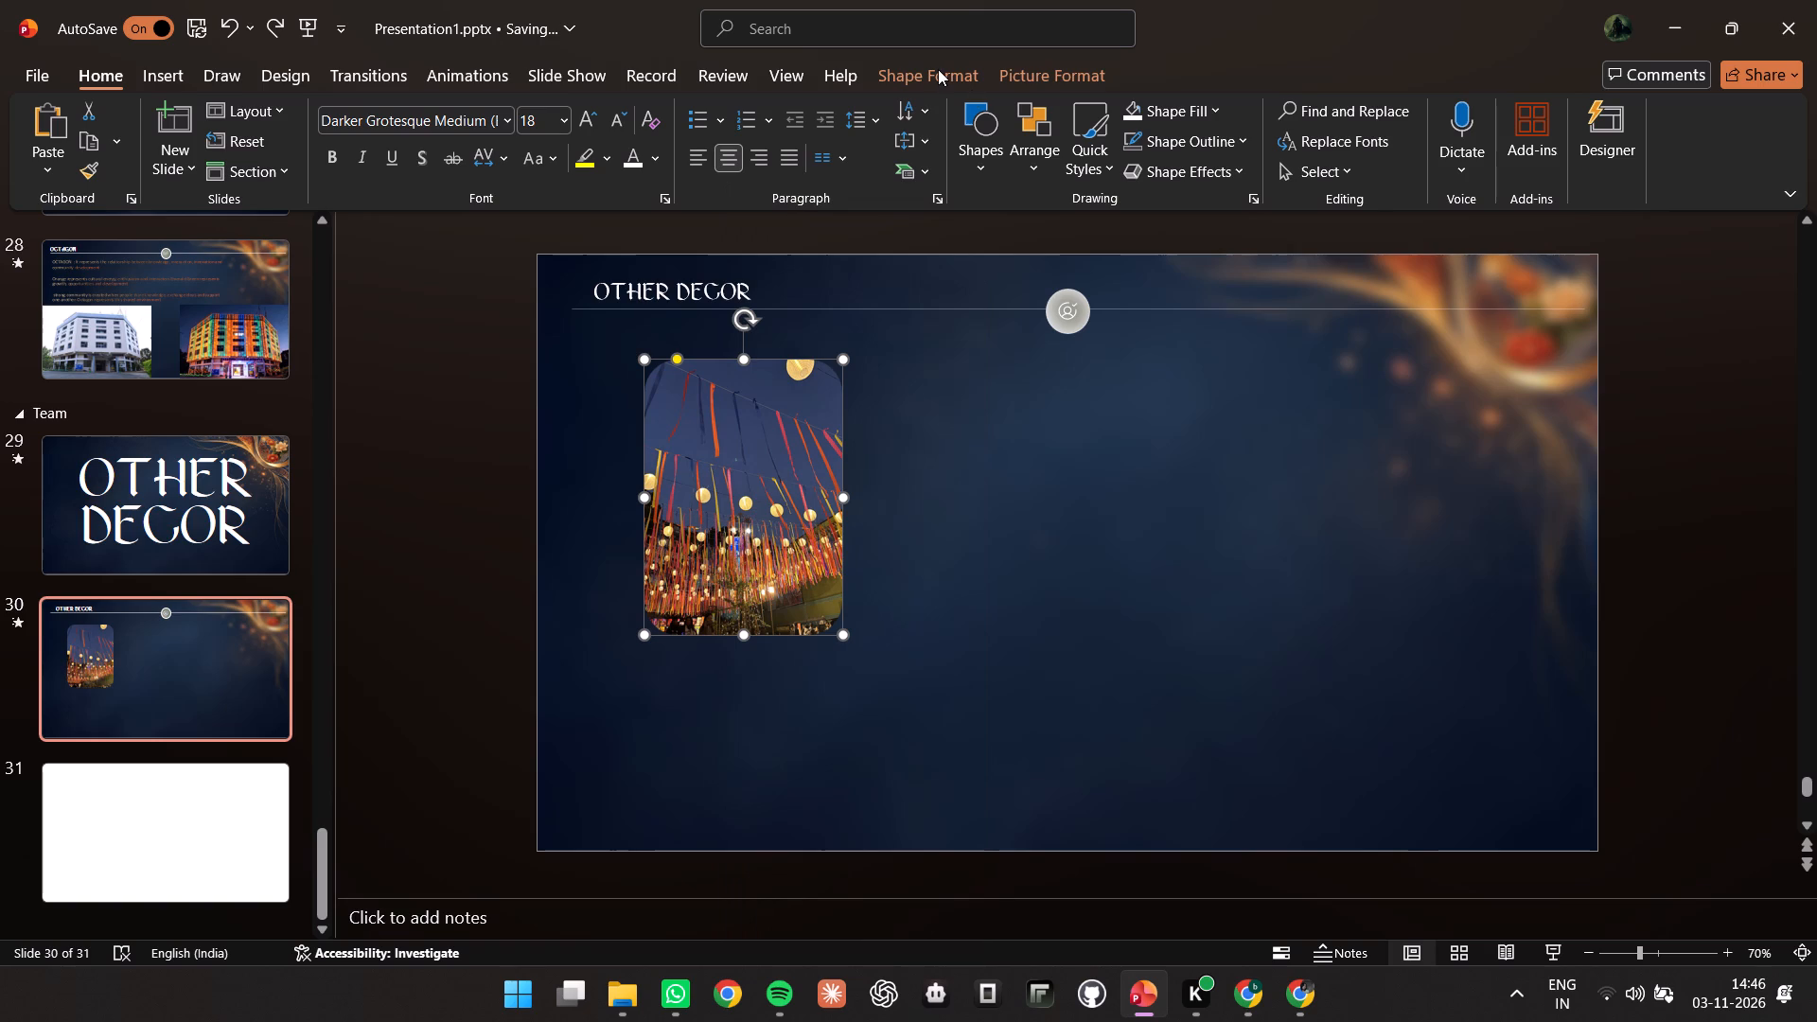
pyautogui.click(938, 69)
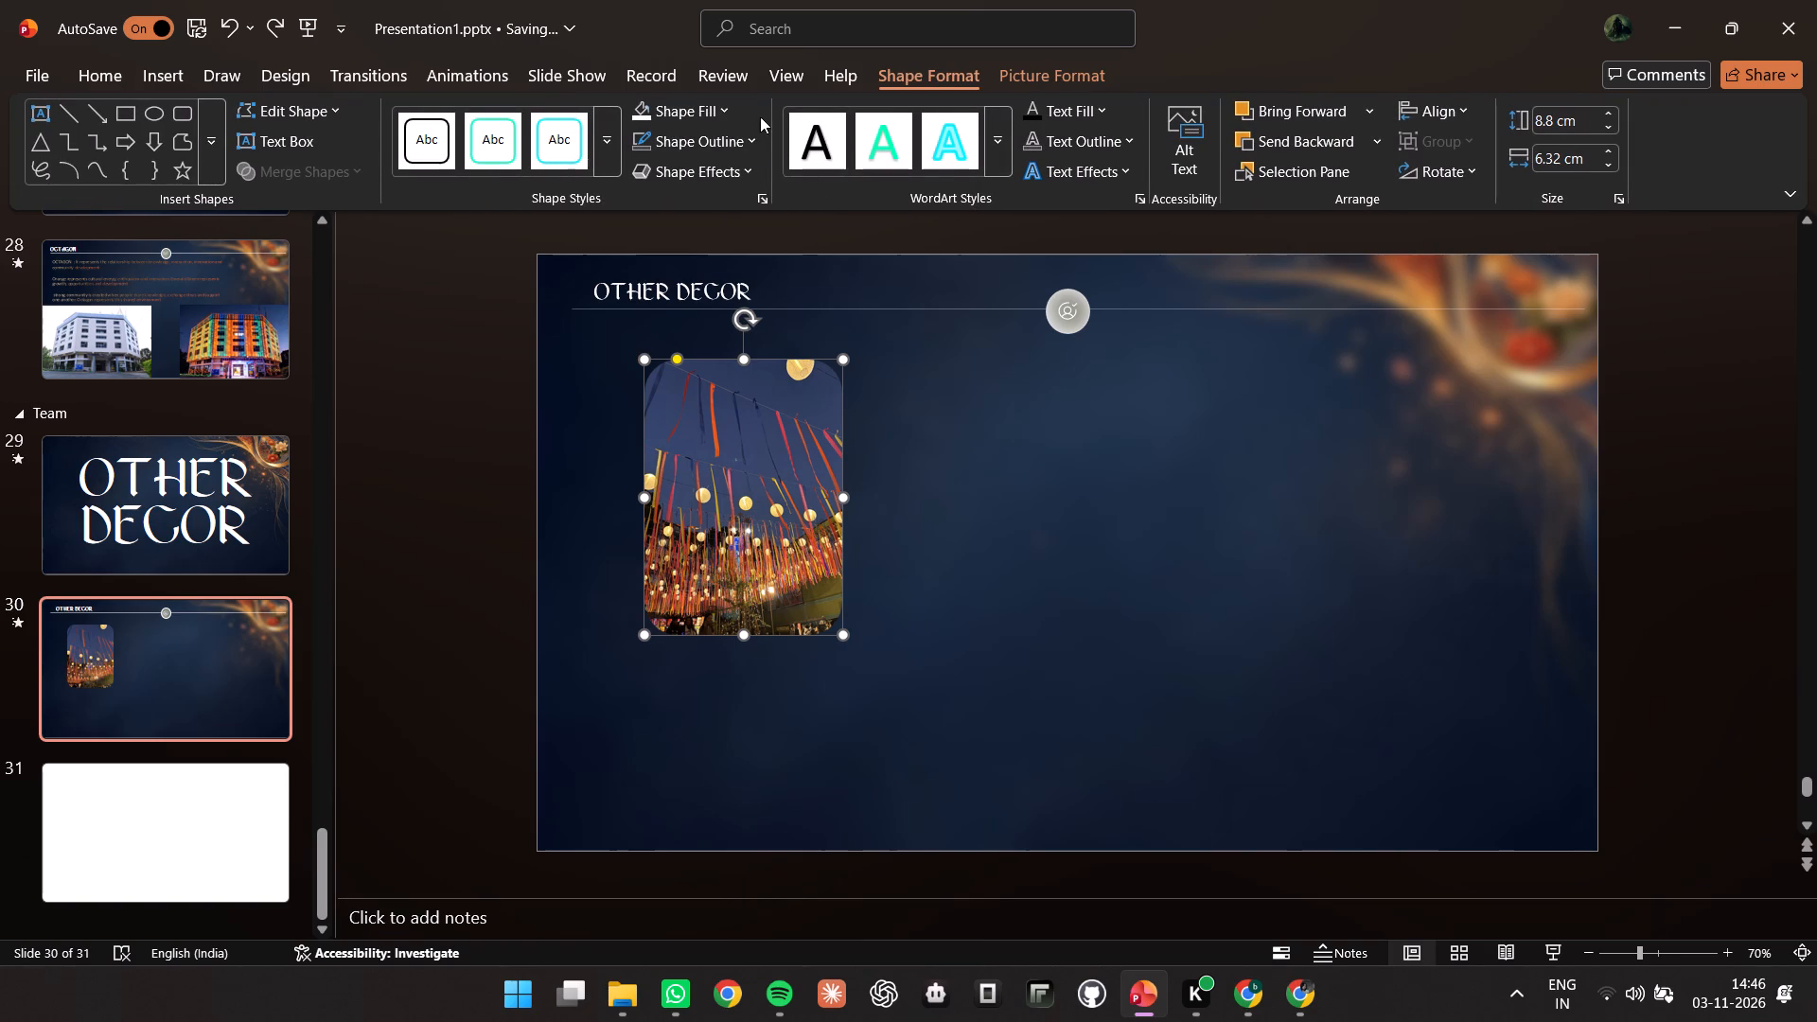
pyautogui.click(727, 102)
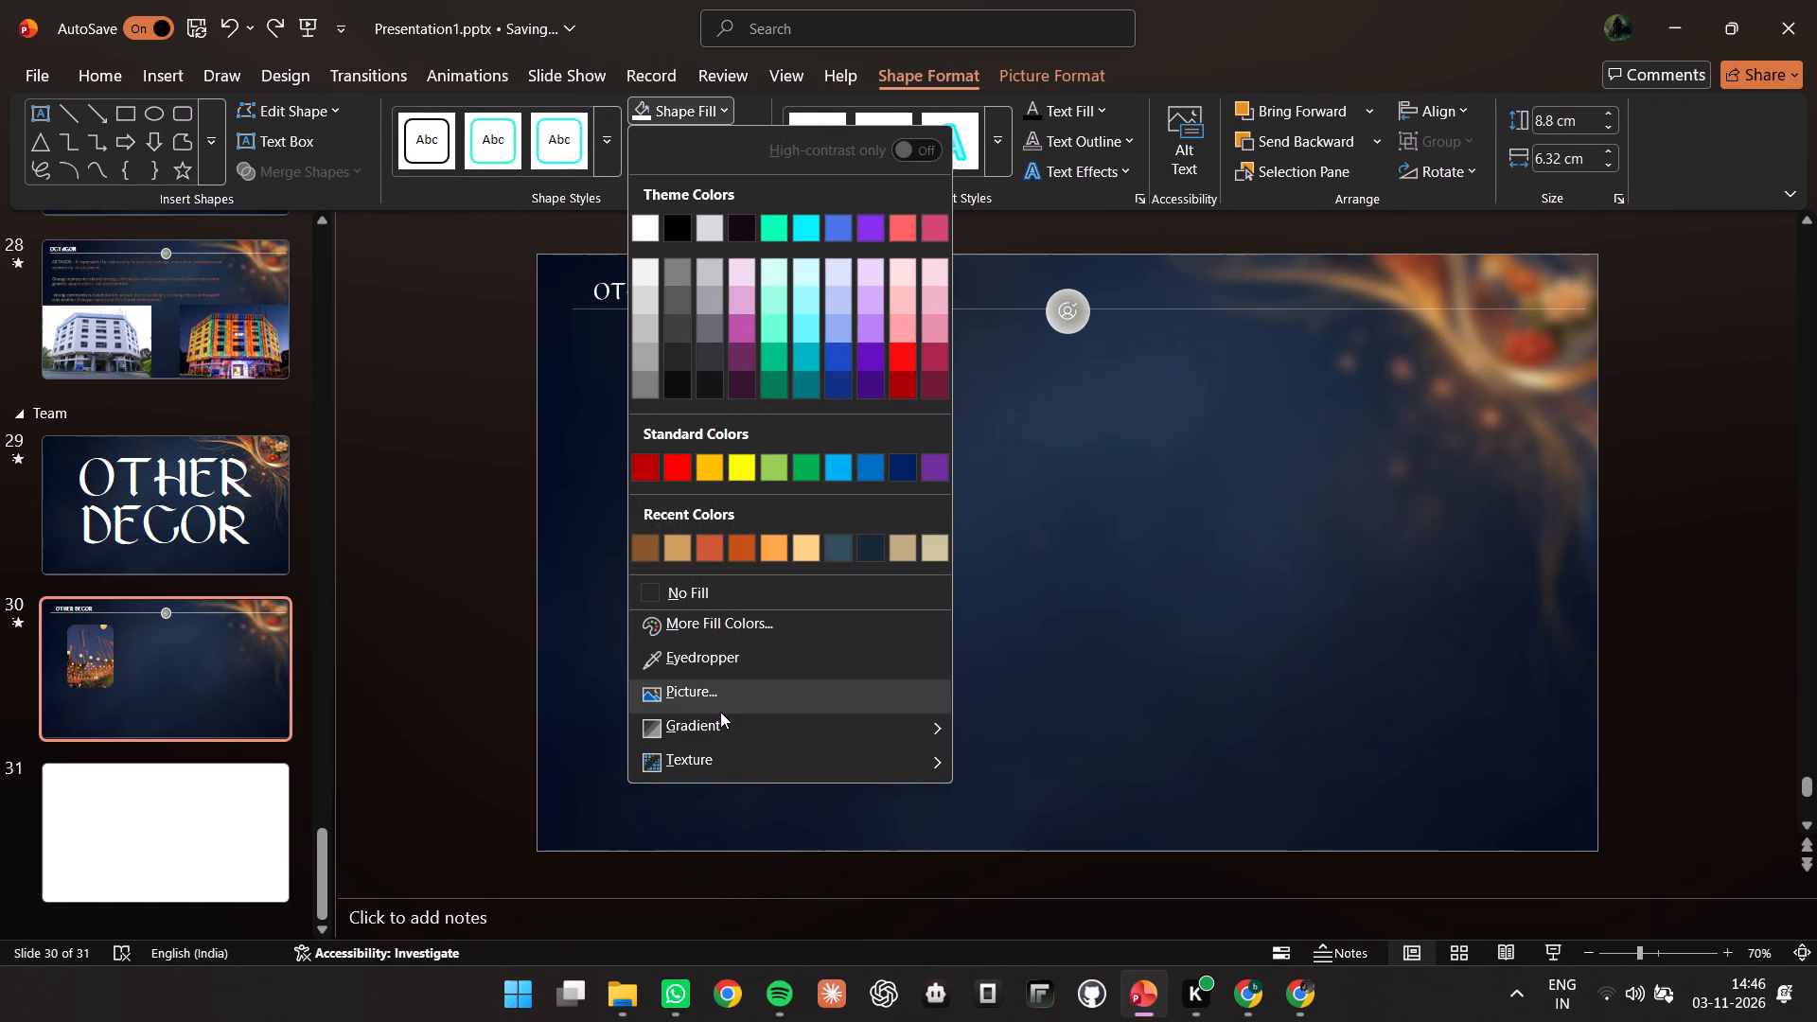
pyautogui.click(720, 713)
pyautogui.click(924, 420)
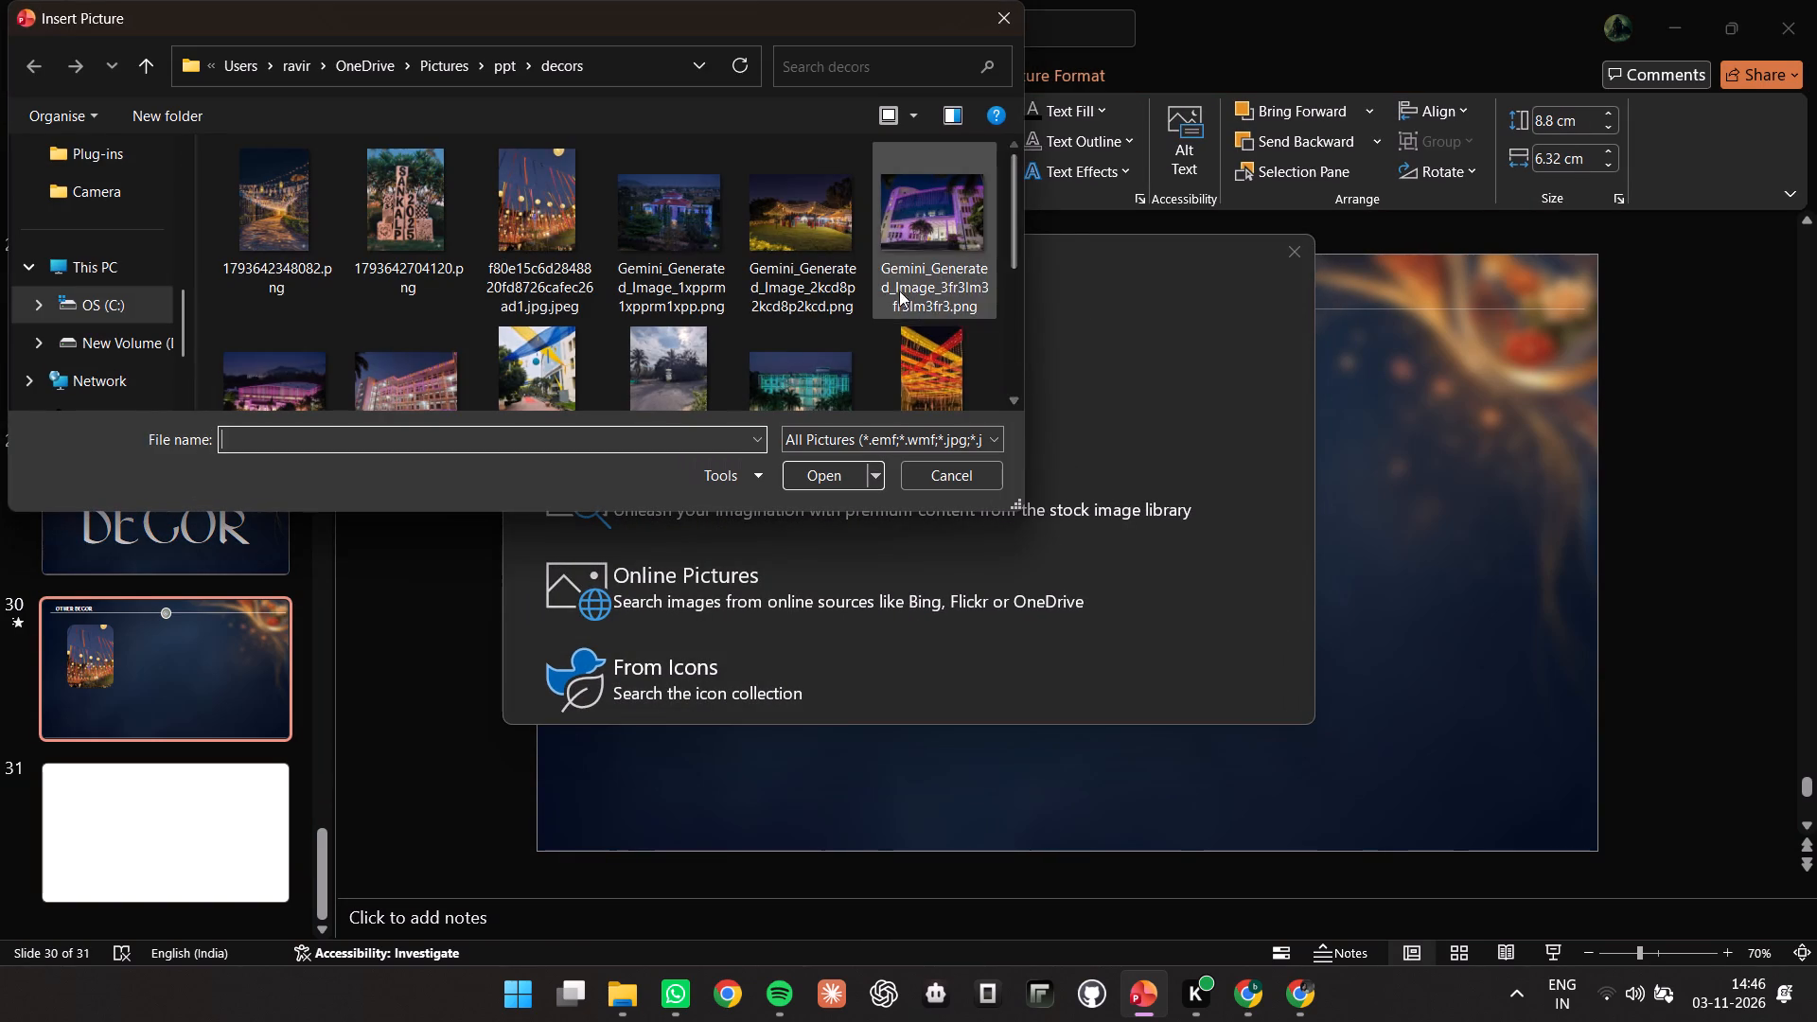
pyautogui.click(536, 181)
pyautogui.click(414, 219)
pyautogui.click(295, 225)
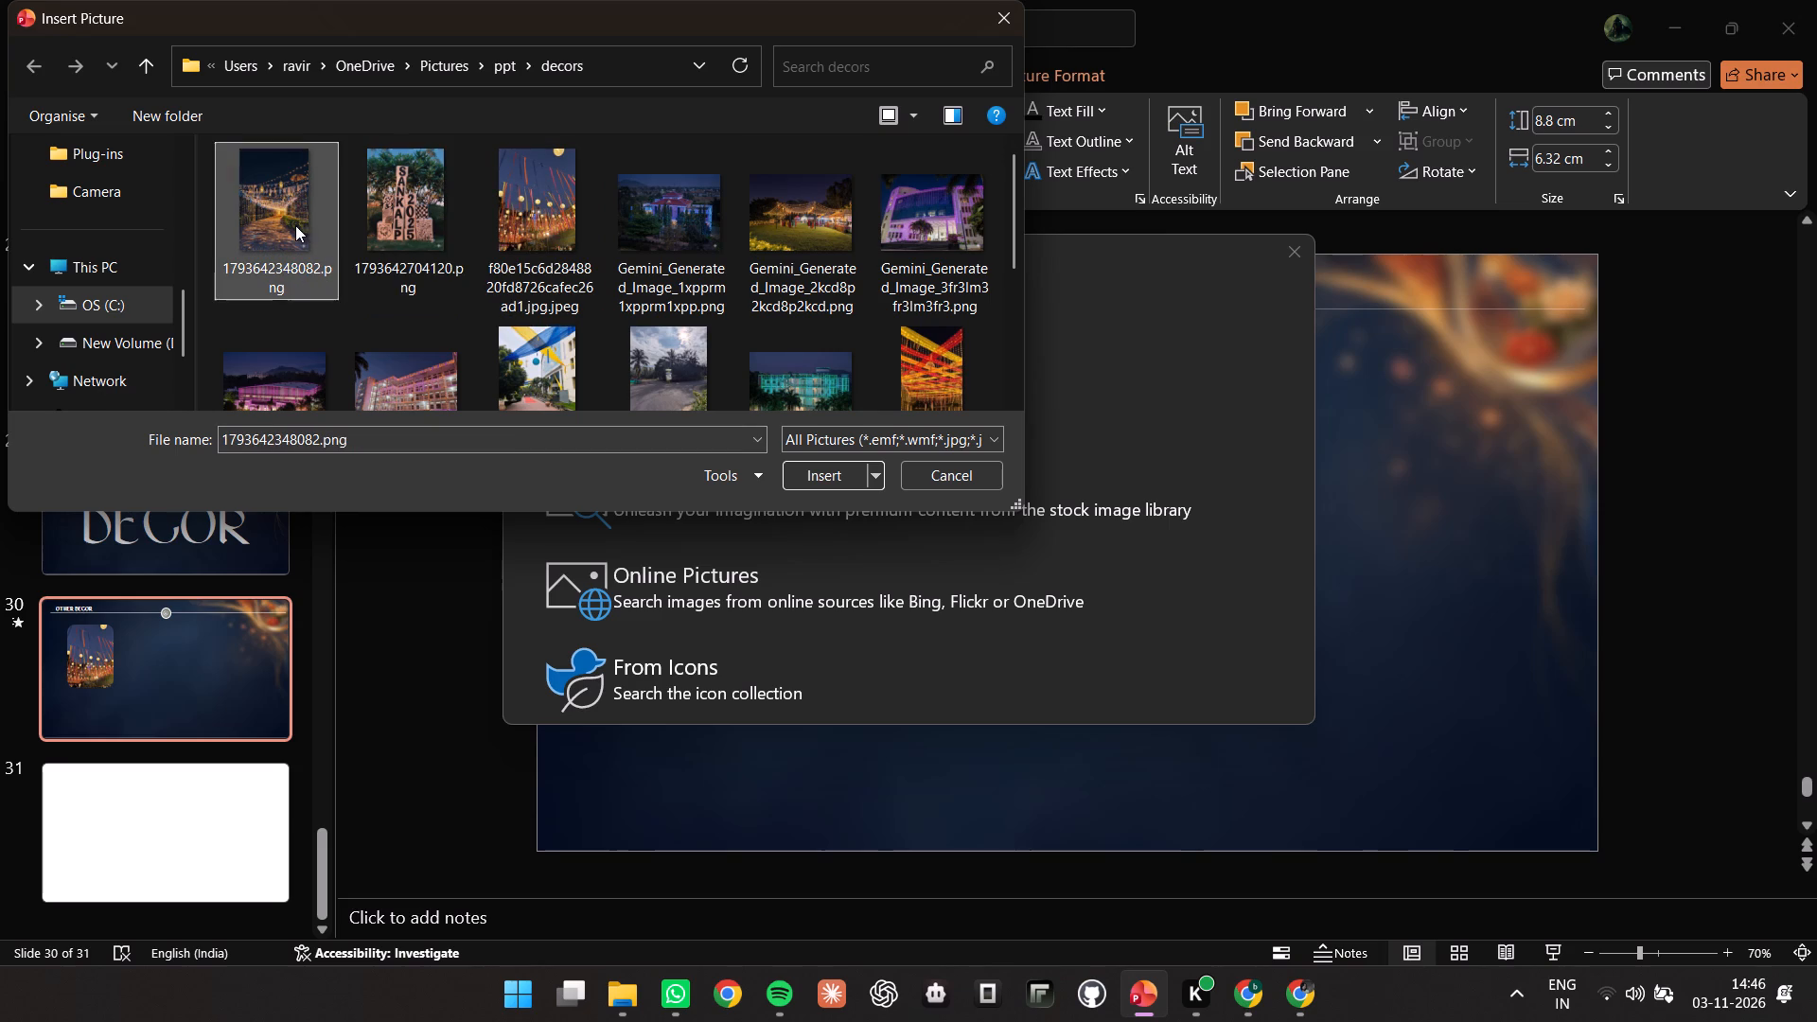
pyautogui.click(819, 469)
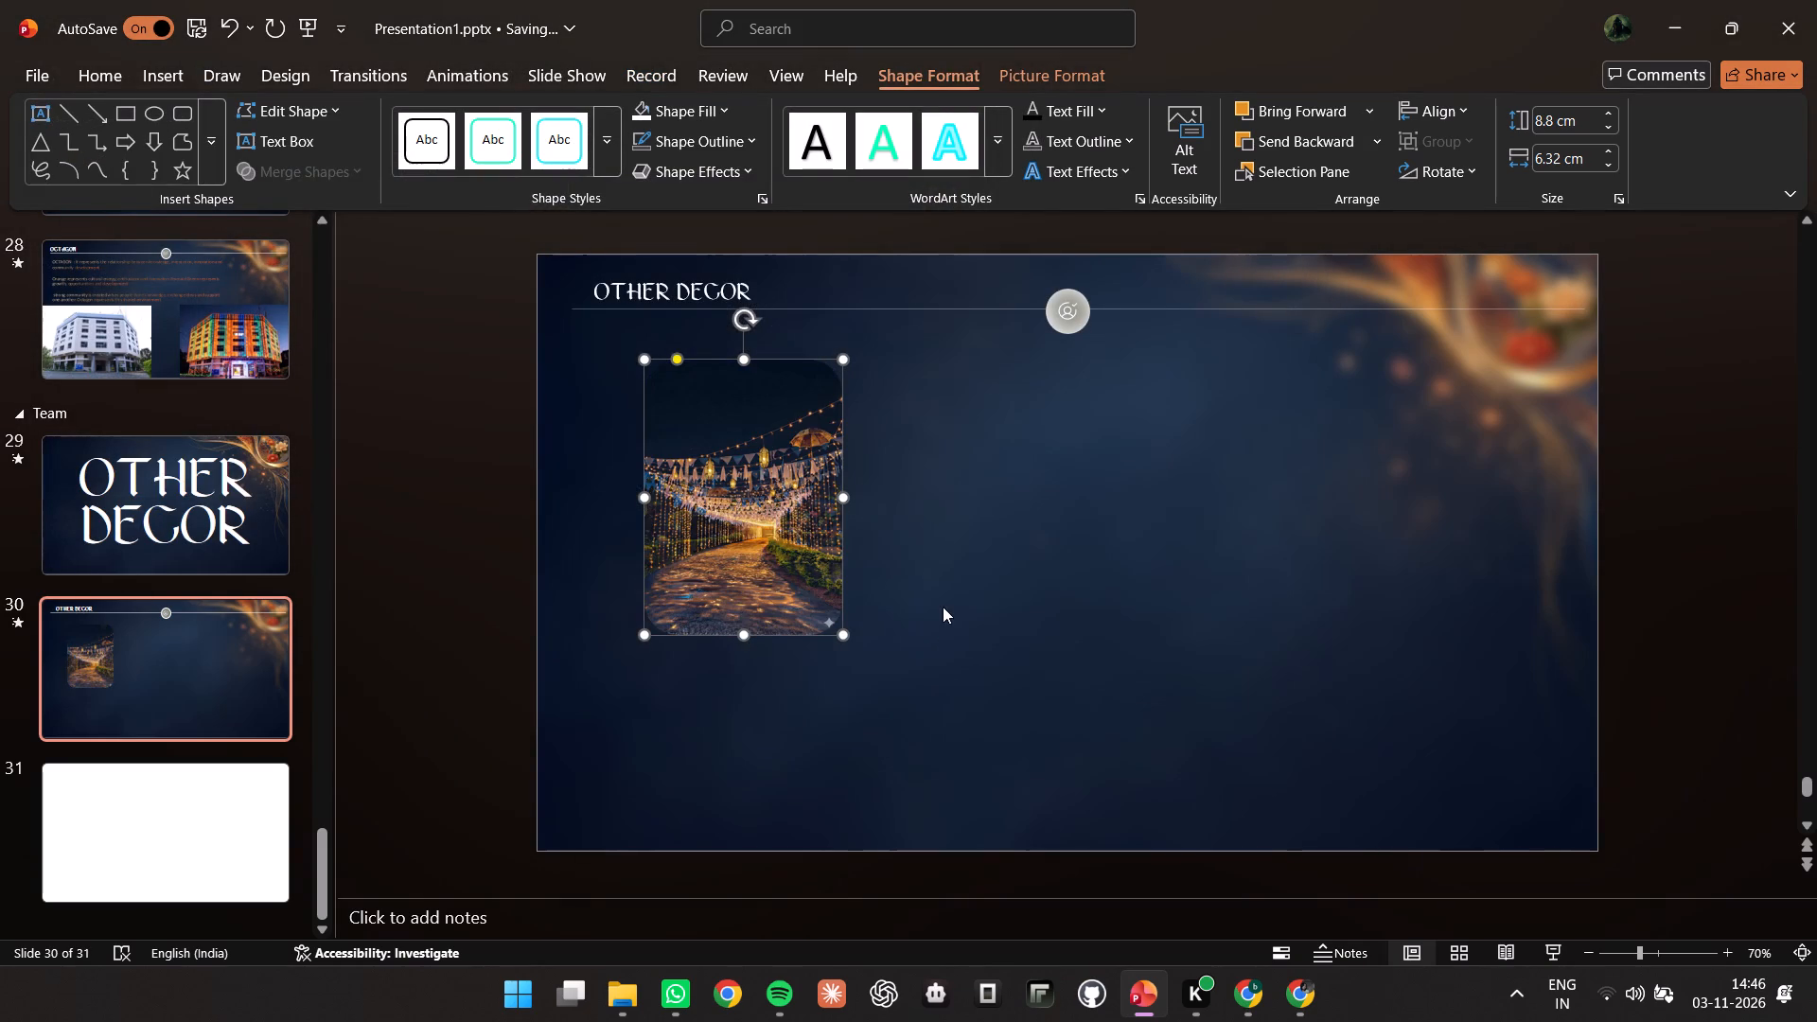
pyautogui.click(944, 607)
# Move the rounded picture frame to the left side of slide 30, just below the Other Decor heading line.
pyautogui.moveTo(740, 512); pyautogui.dragTo(675, 499)
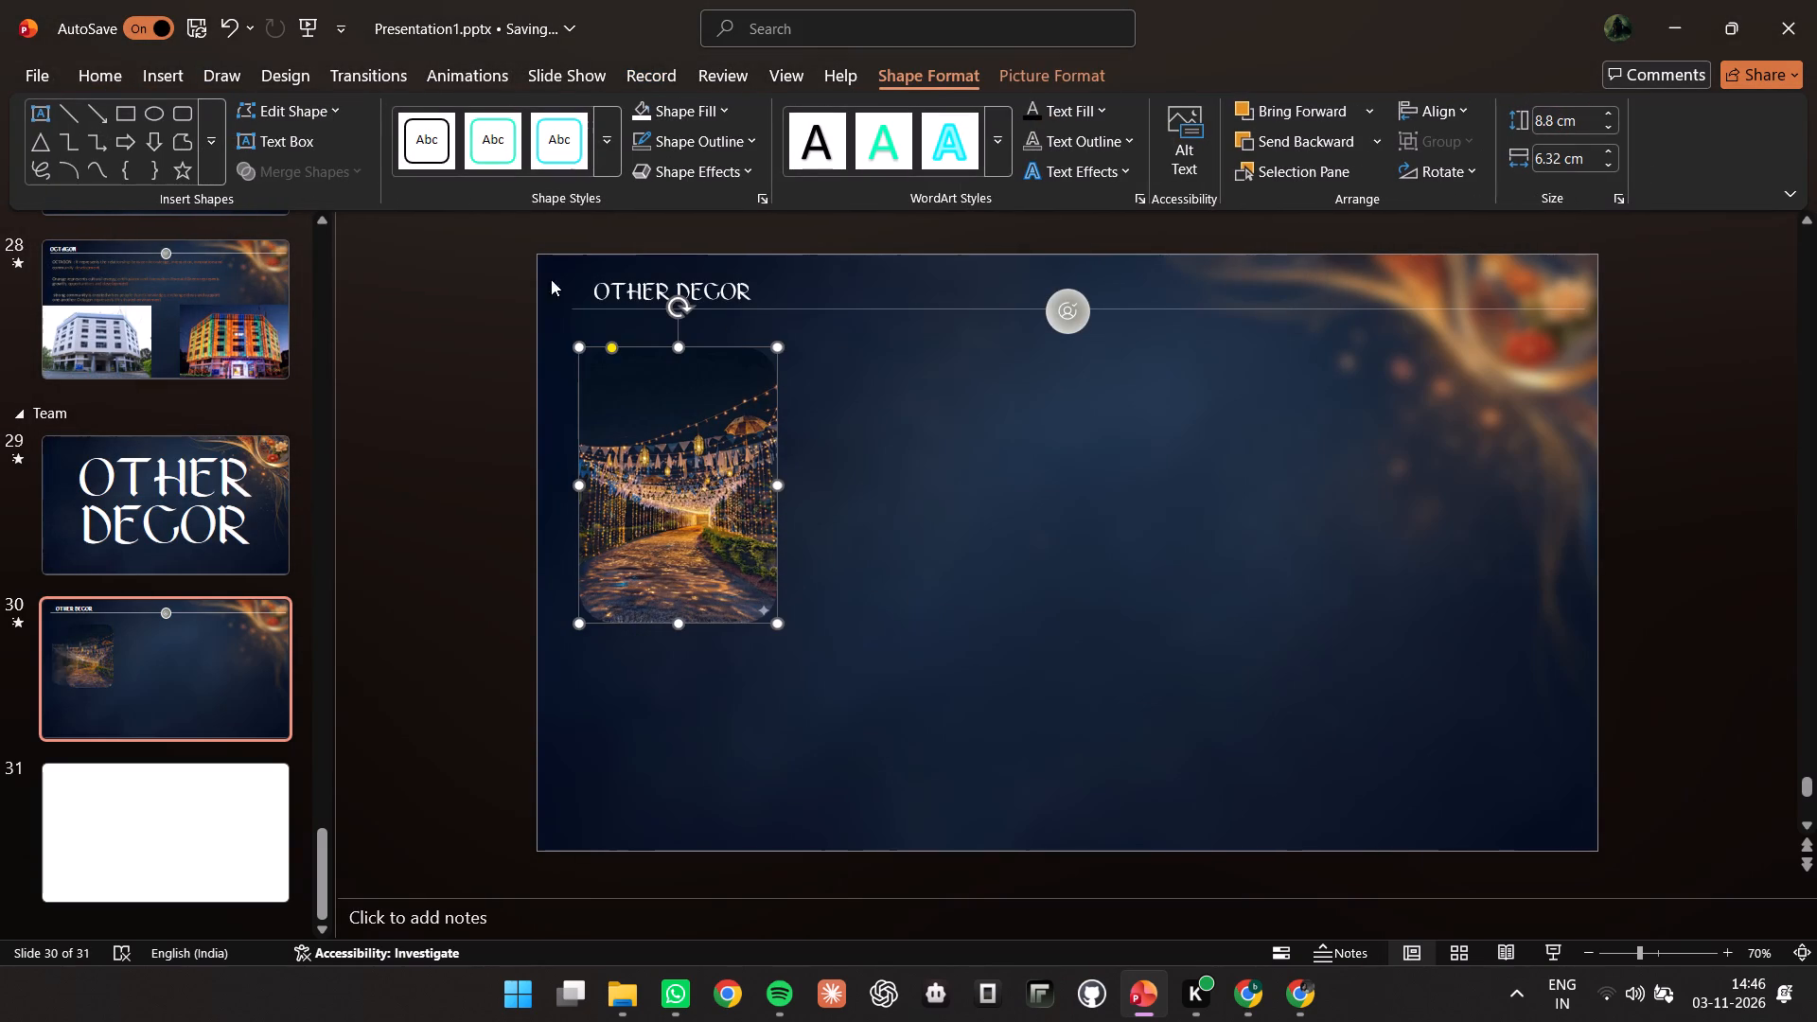
pyautogui.click(379, 74)
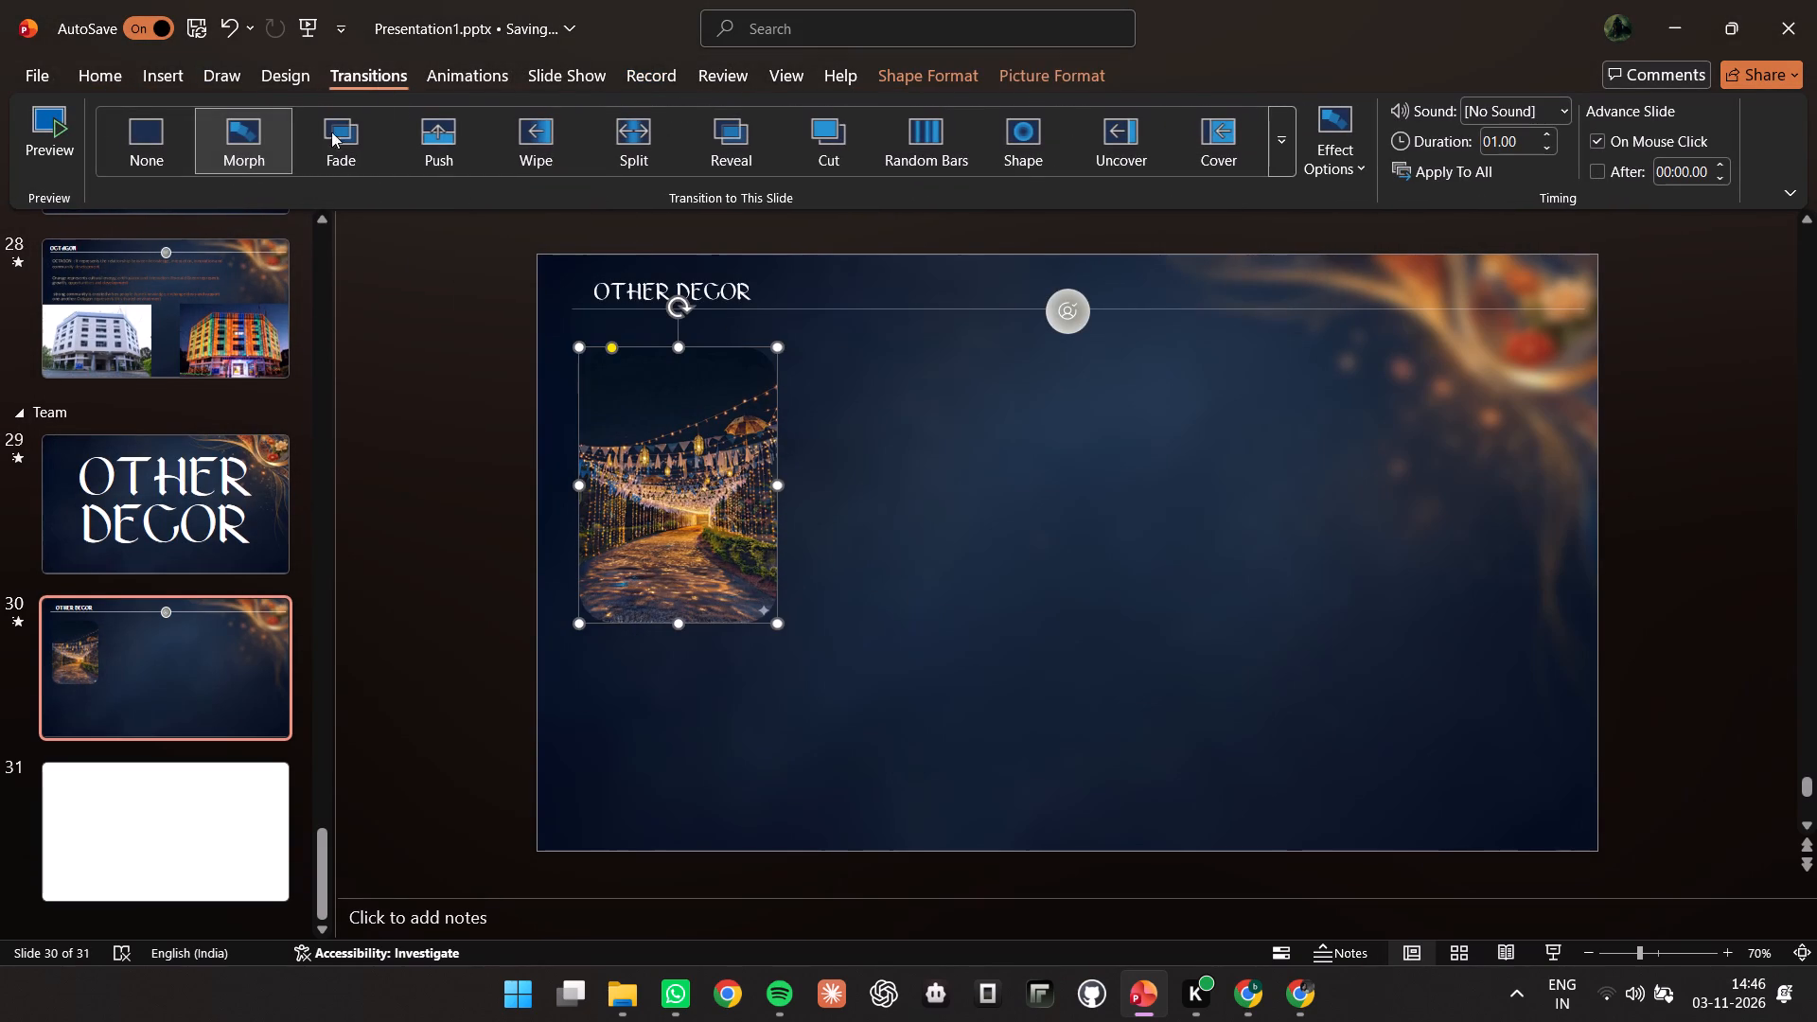
pyautogui.click(915, 76)
pyautogui.click(863, 447)
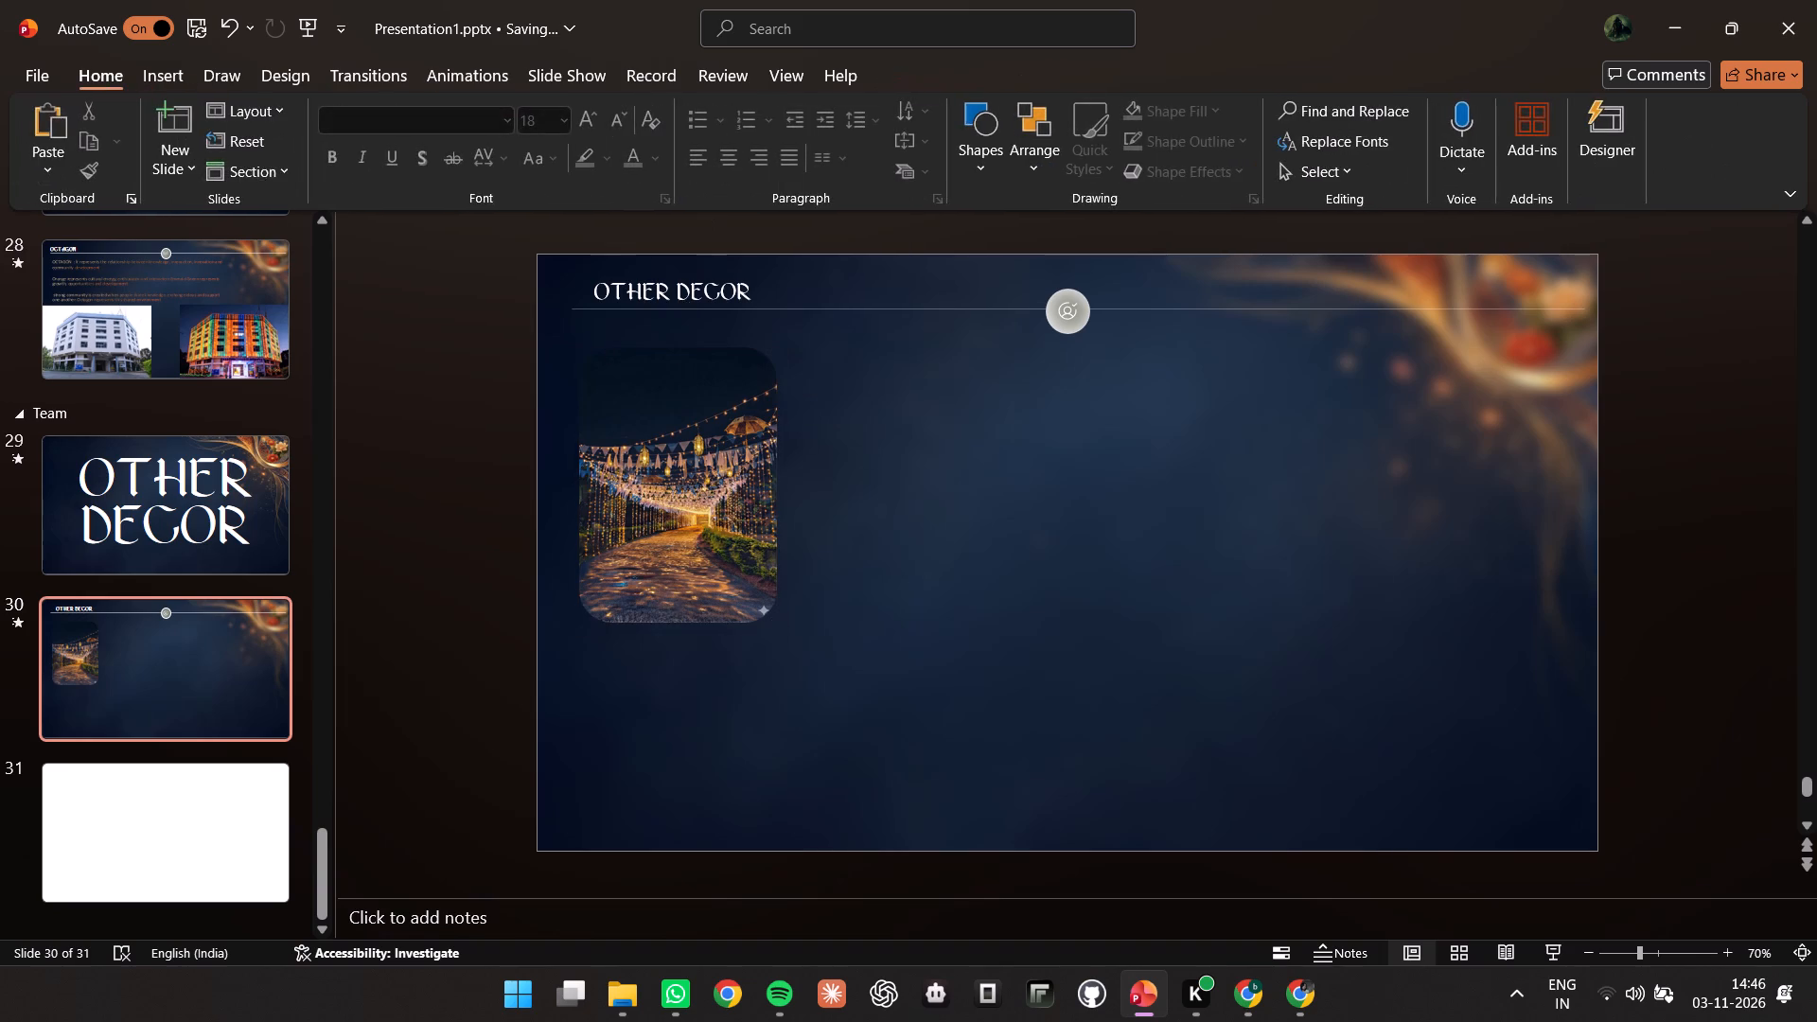
# Duplicate the rounded picture frame and place the copy to its right, level with the original and separated by a gap.
pyautogui.click(694, 421)
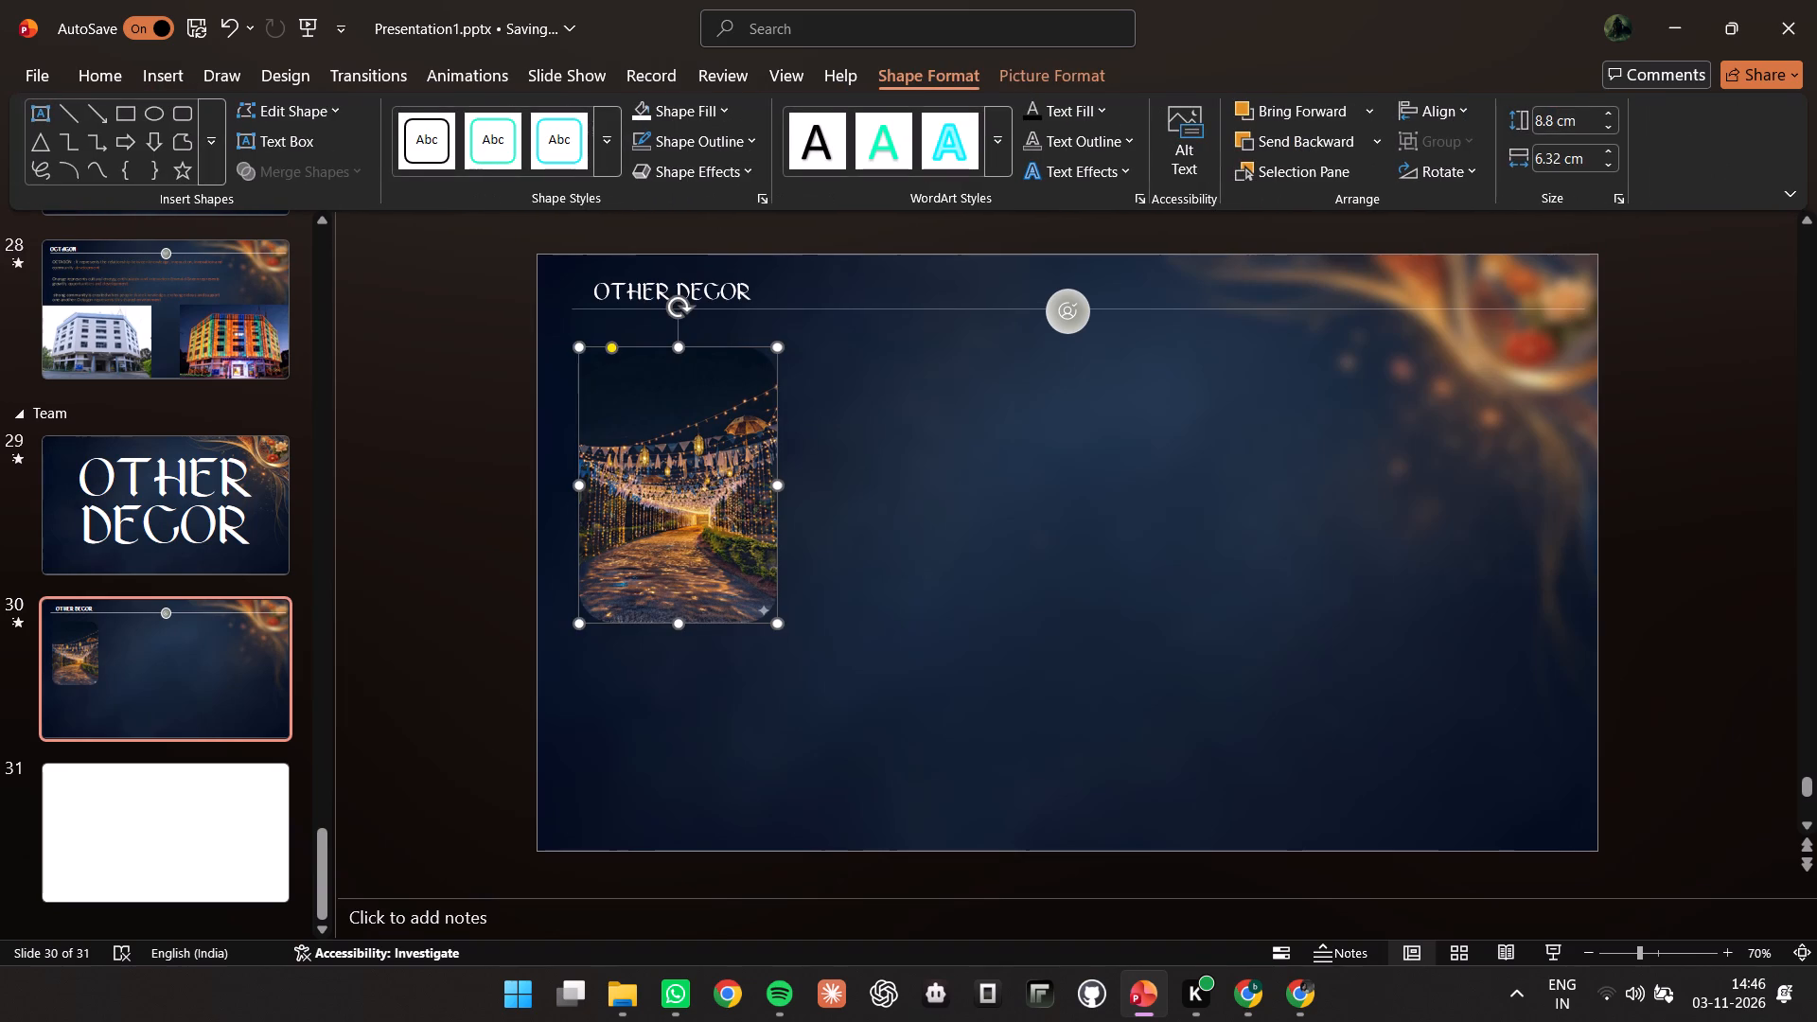
pyautogui.hotkey('ctrl', 'c')
pyautogui.hotkey('ctrl', 'v')
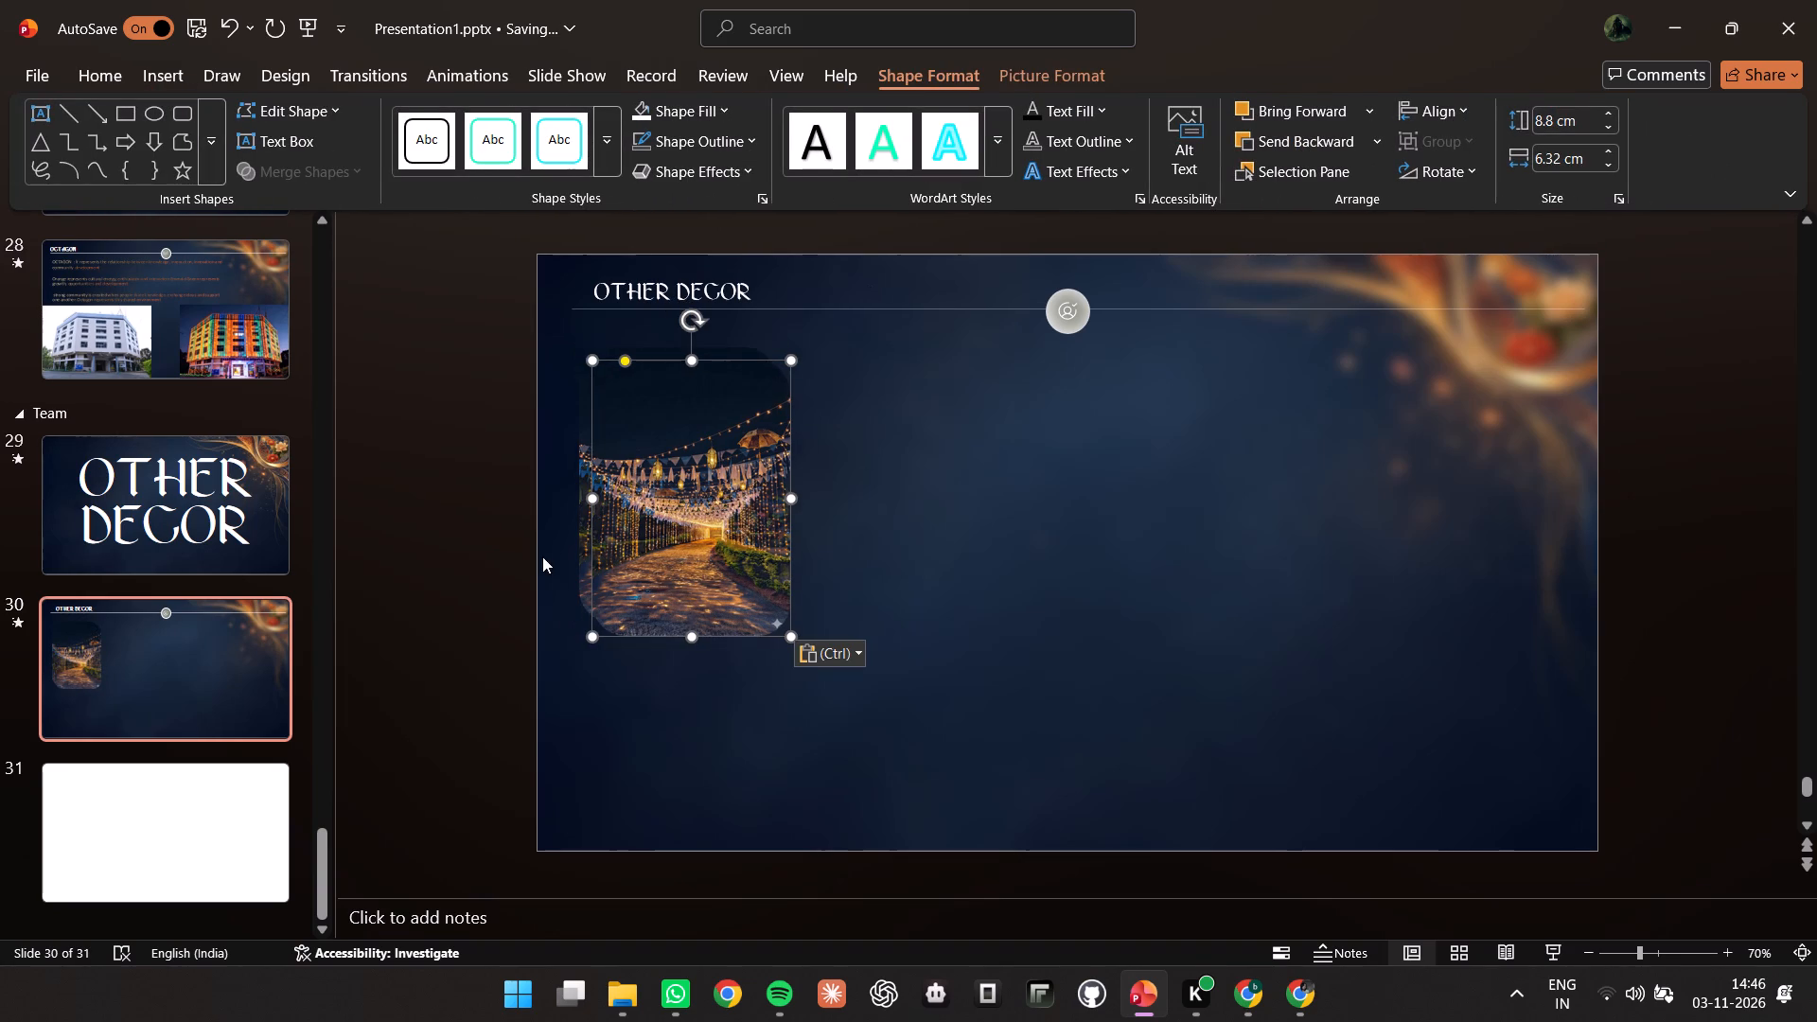
pyautogui.moveTo(677, 539); pyautogui.dragTo(922, 525)
pyautogui.click(922, 525)
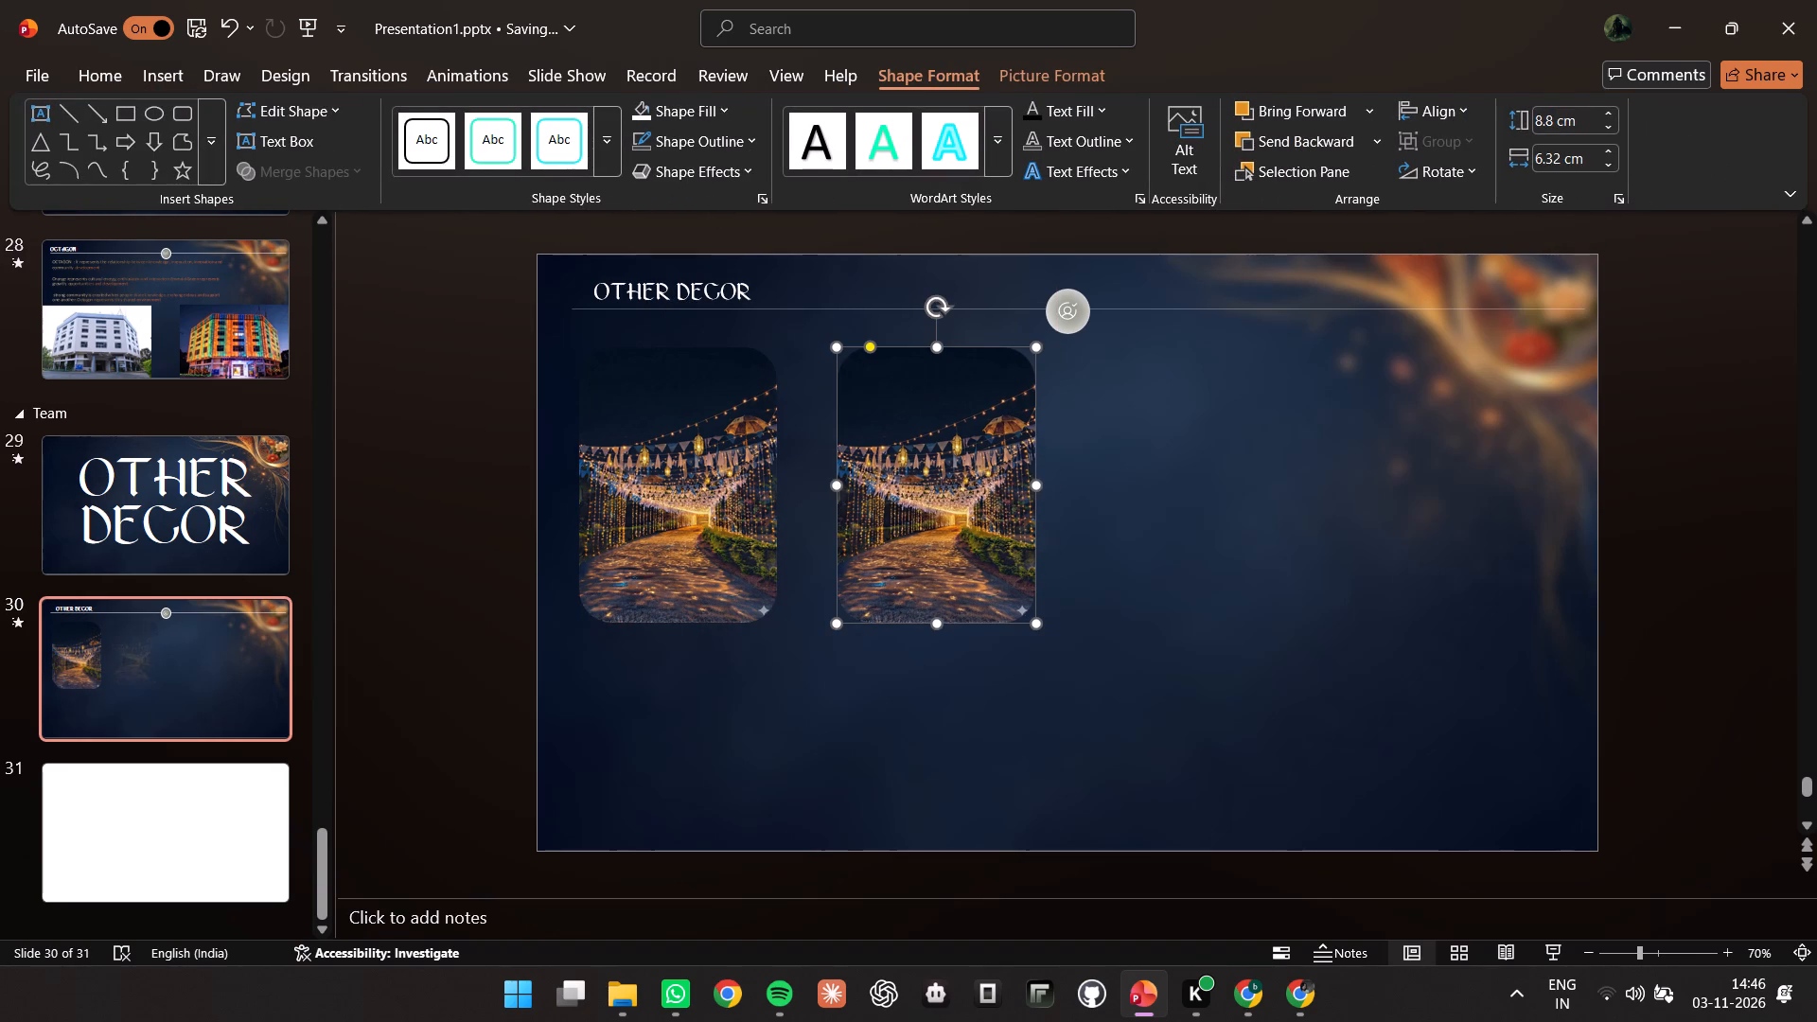
# Fill the duplicated rounded frame with the IMG-20261103-WA0063 picture from the decors folder.
pyautogui.rightClick(922, 525)
pyautogui.click(884, 519)
pyautogui.click(720, 116)
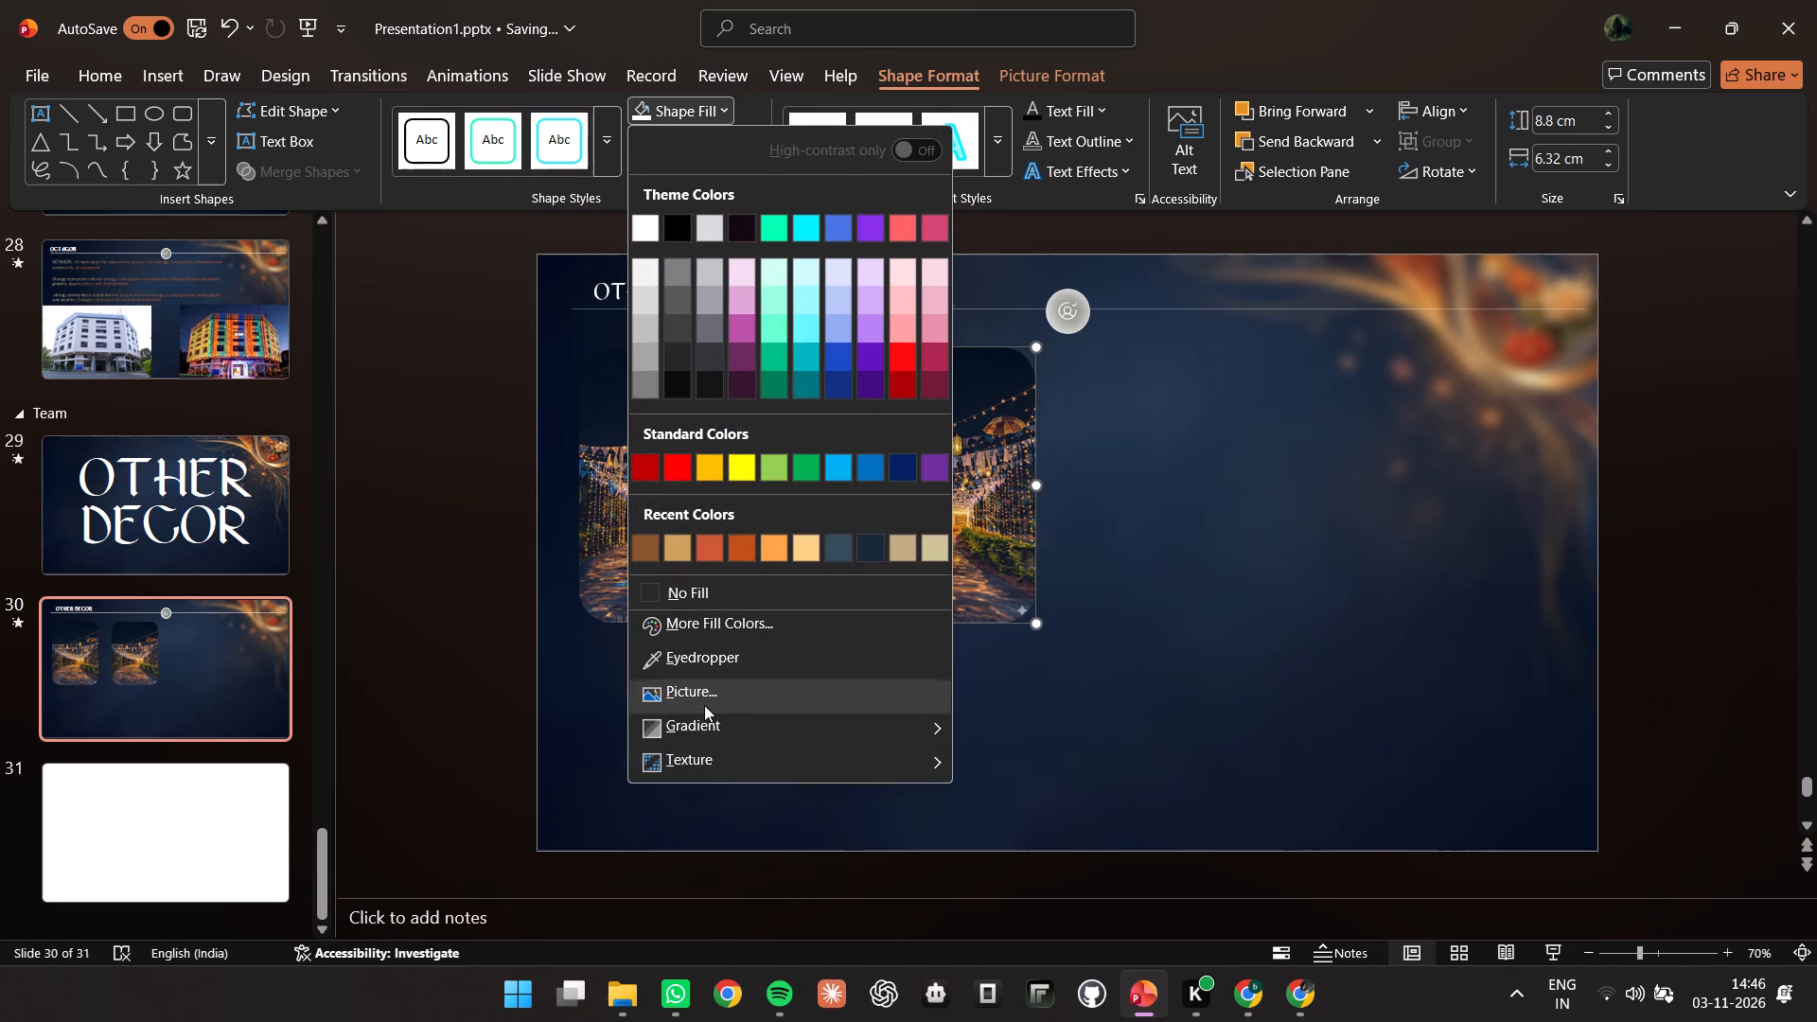
pyautogui.click(704, 696)
pyautogui.click(944, 432)
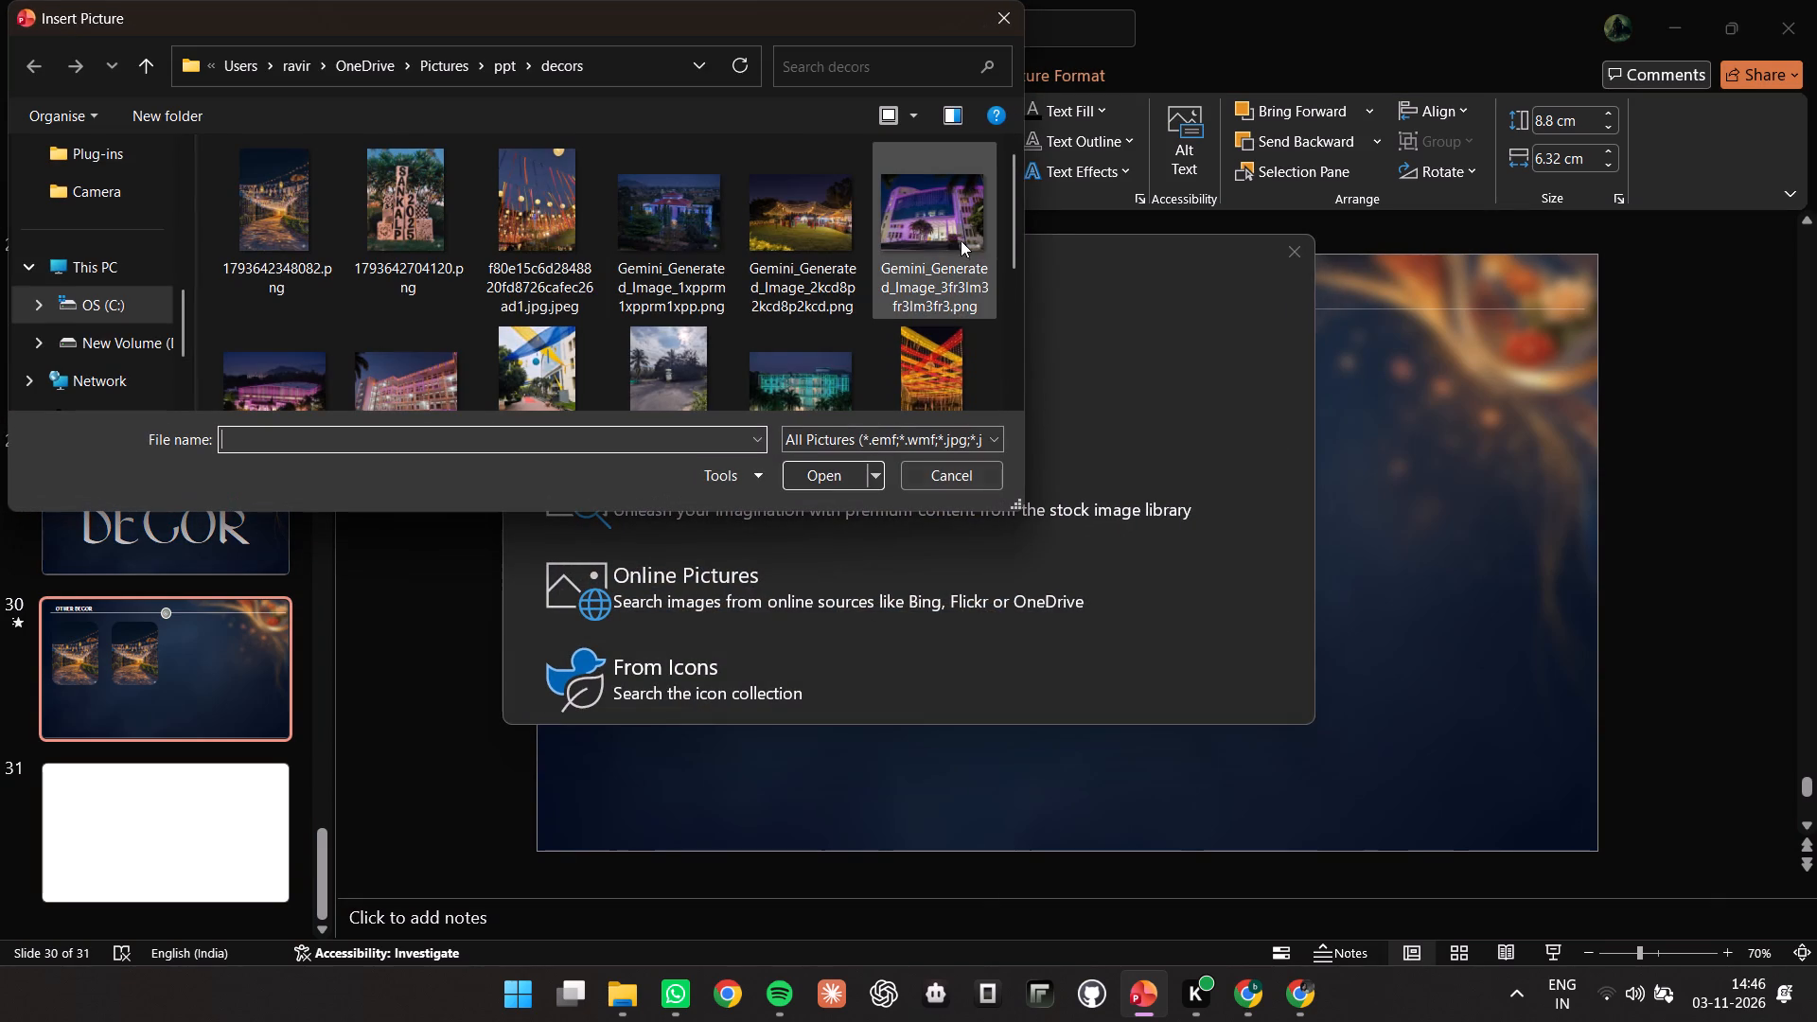
pyautogui.scroll(-1, 950, 308)
pyautogui.click(929, 277)
pyautogui.click(855, 458)
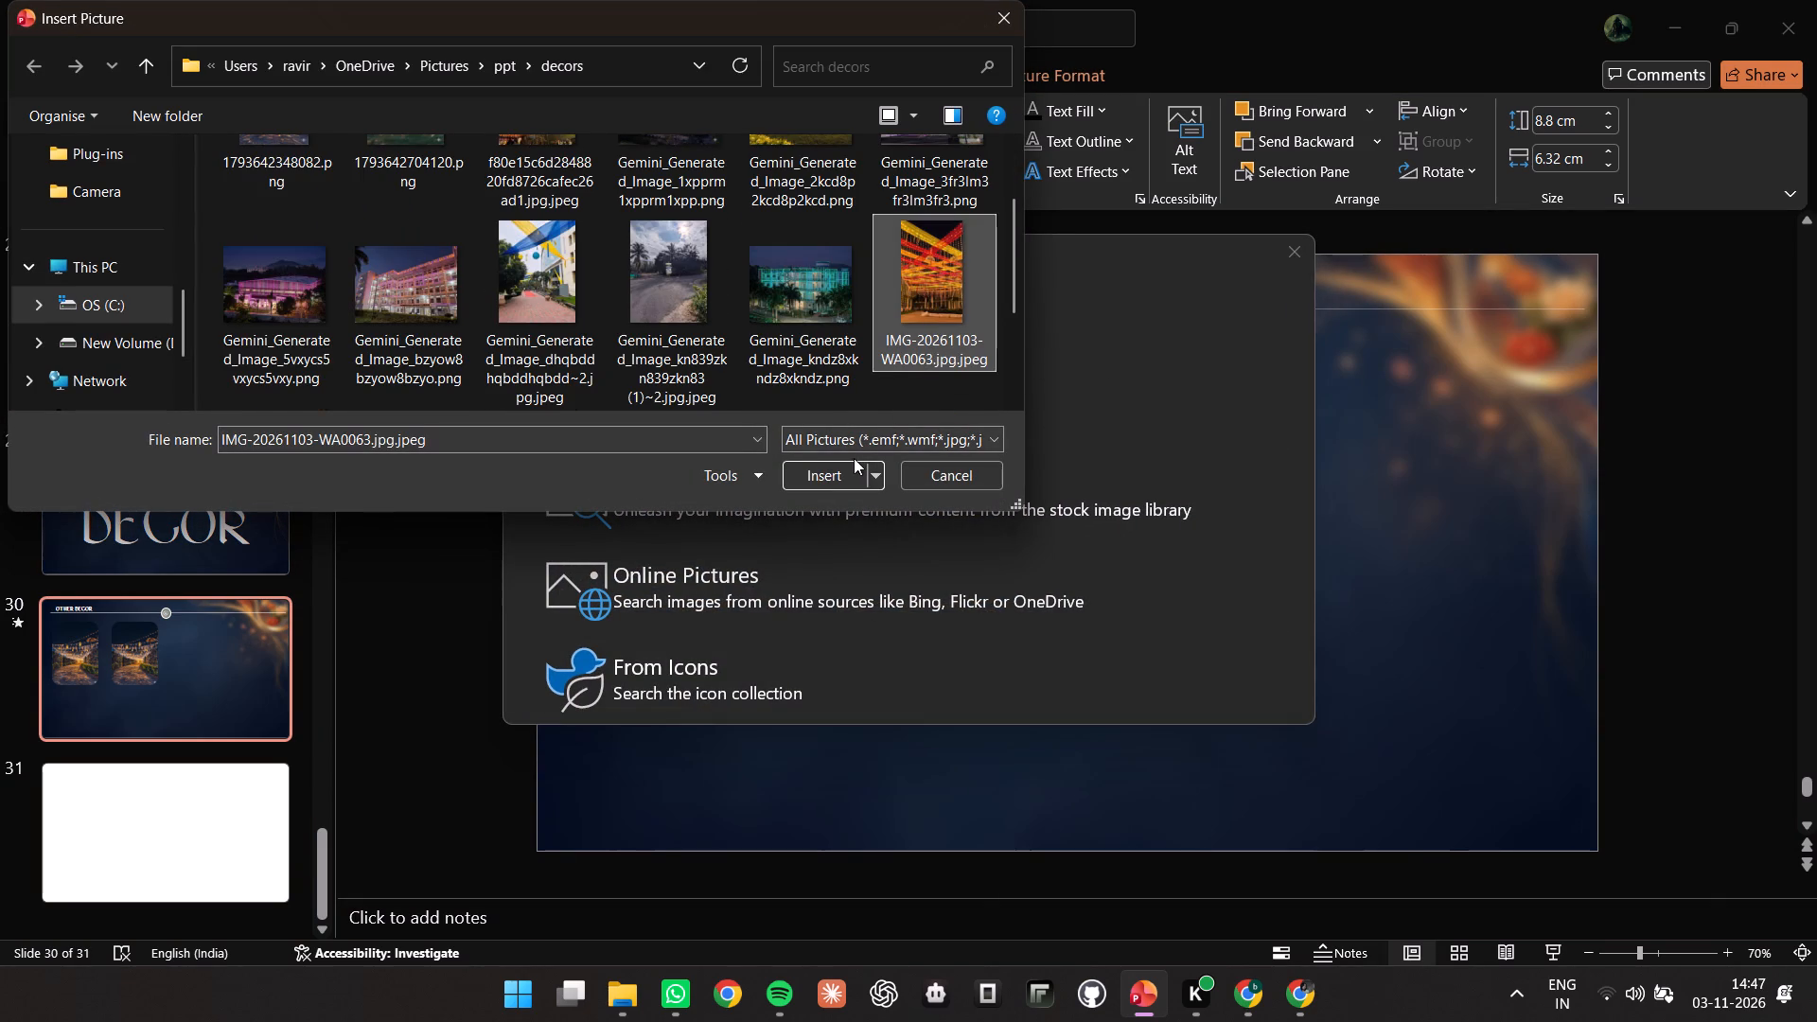
pyautogui.click(853, 467)
pyautogui.click(1156, 631)
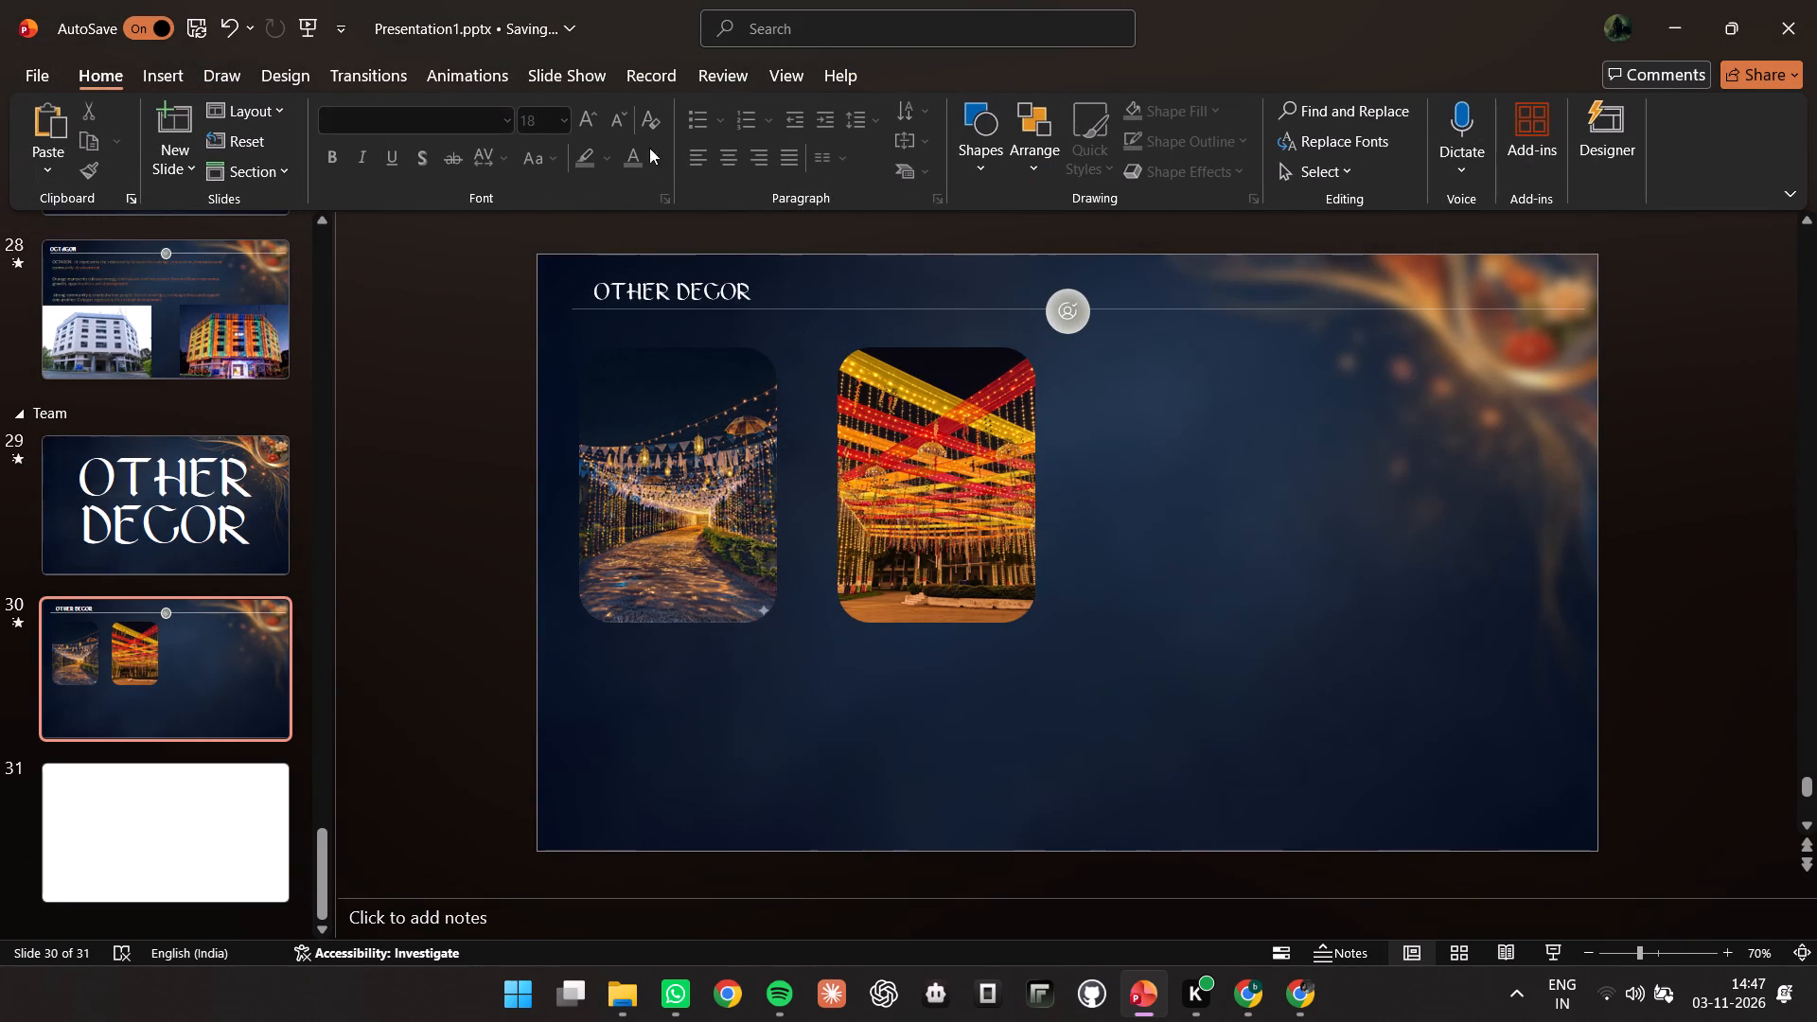
pyautogui.click(913, 433)
pyautogui.click(1232, 475)
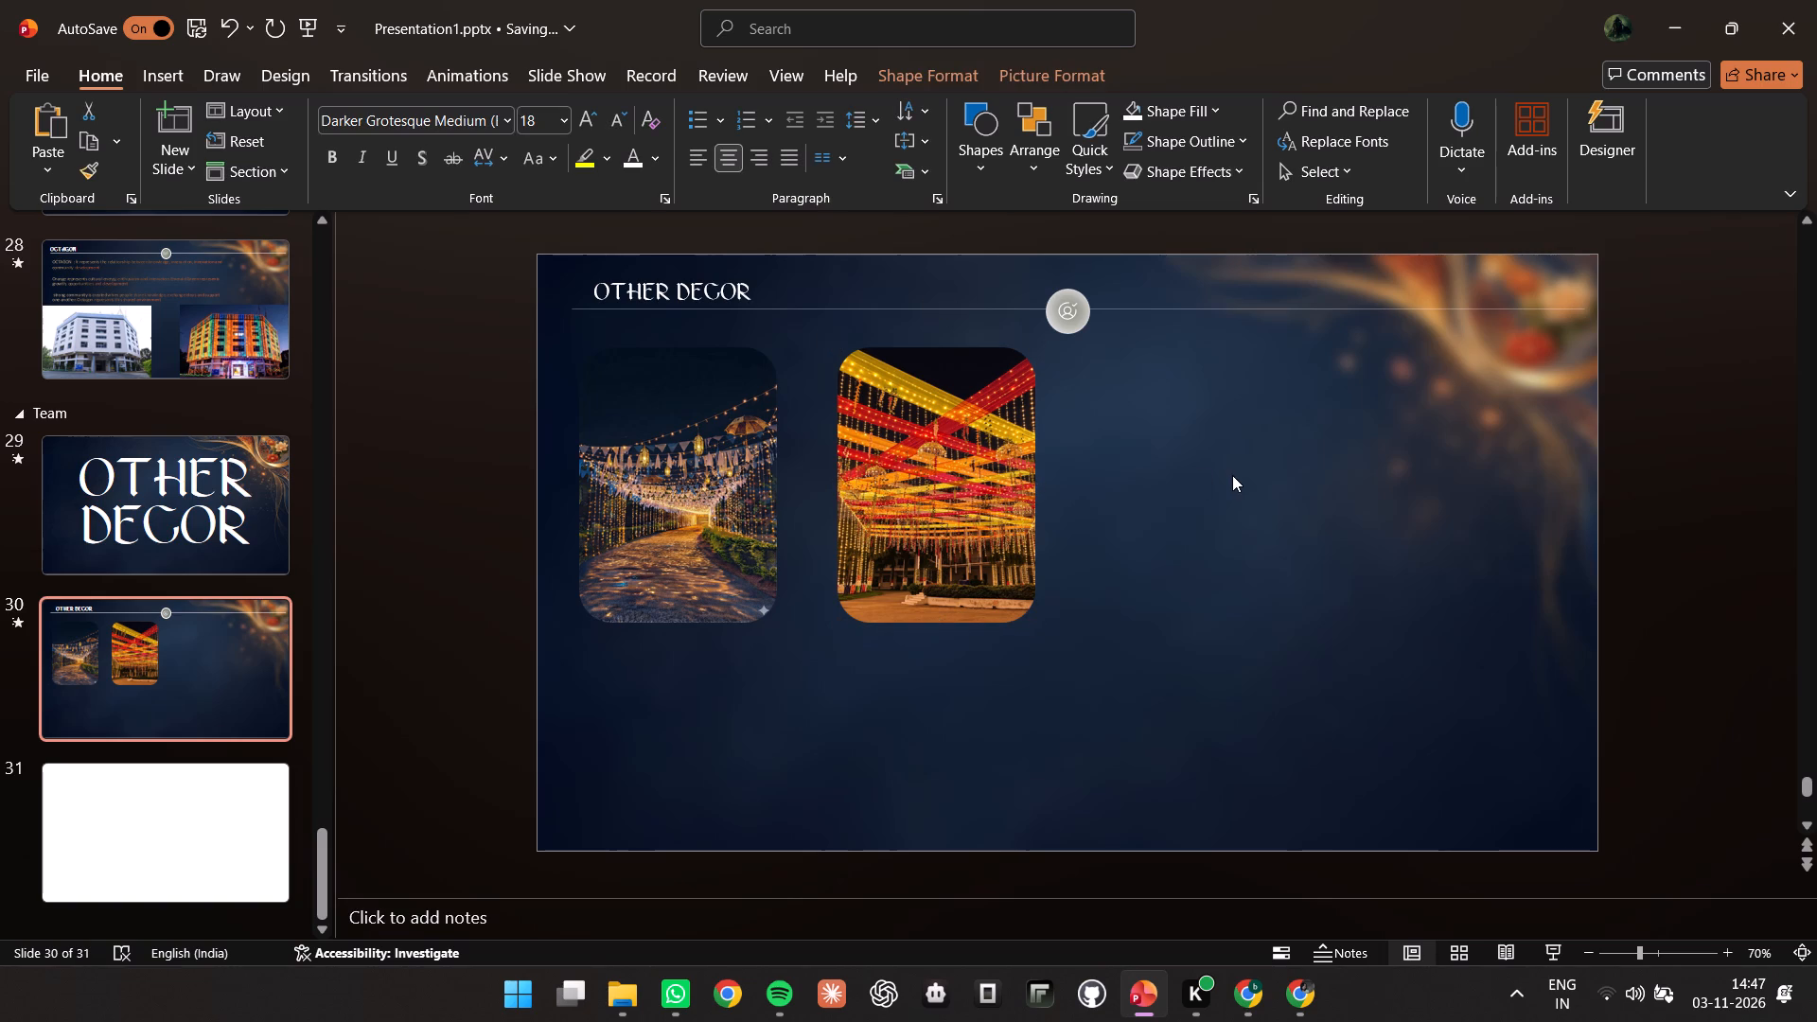
# Paste another copy of the rounded picture frame and place it right of the second frame, level with the row and similarly spaced.
pyautogui.hotkey('ctrl', 'v')
pyautogui.moveTo(711, 453); pyautogui.dragTo(714, 454)
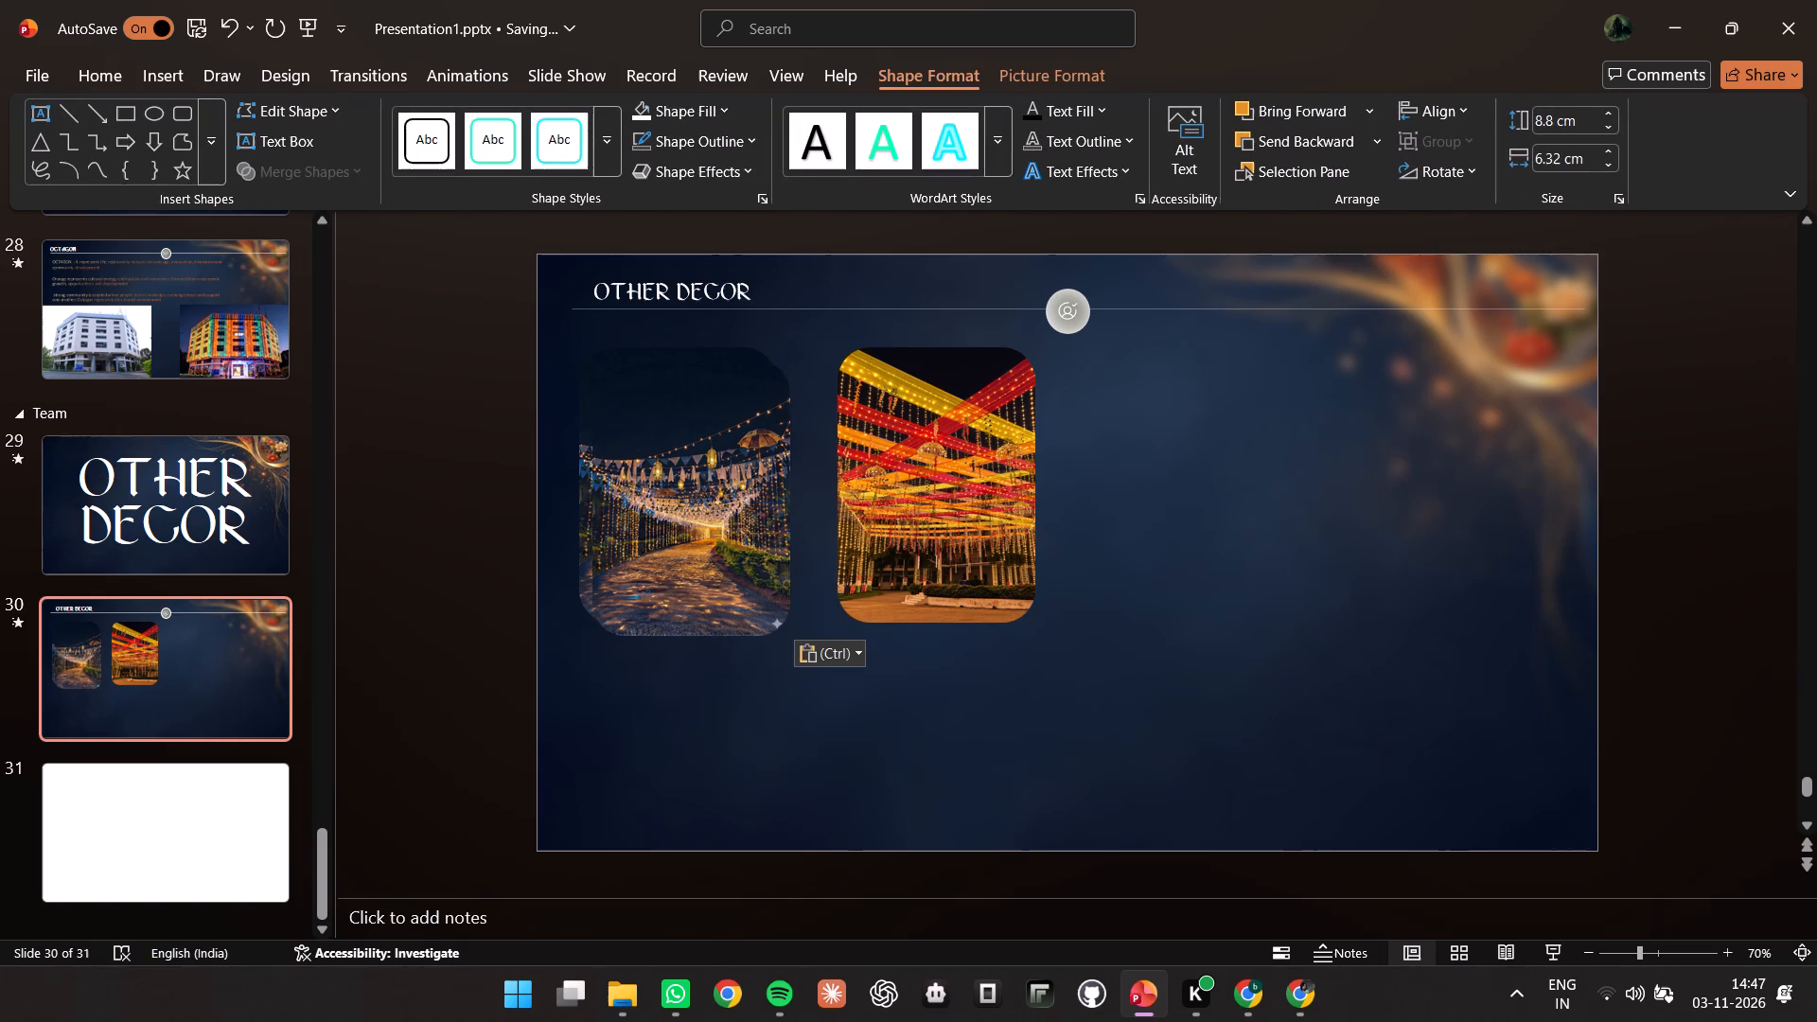
pyautogui.moveTo(714, 454); pyautogui.dragTo(1218, 447)
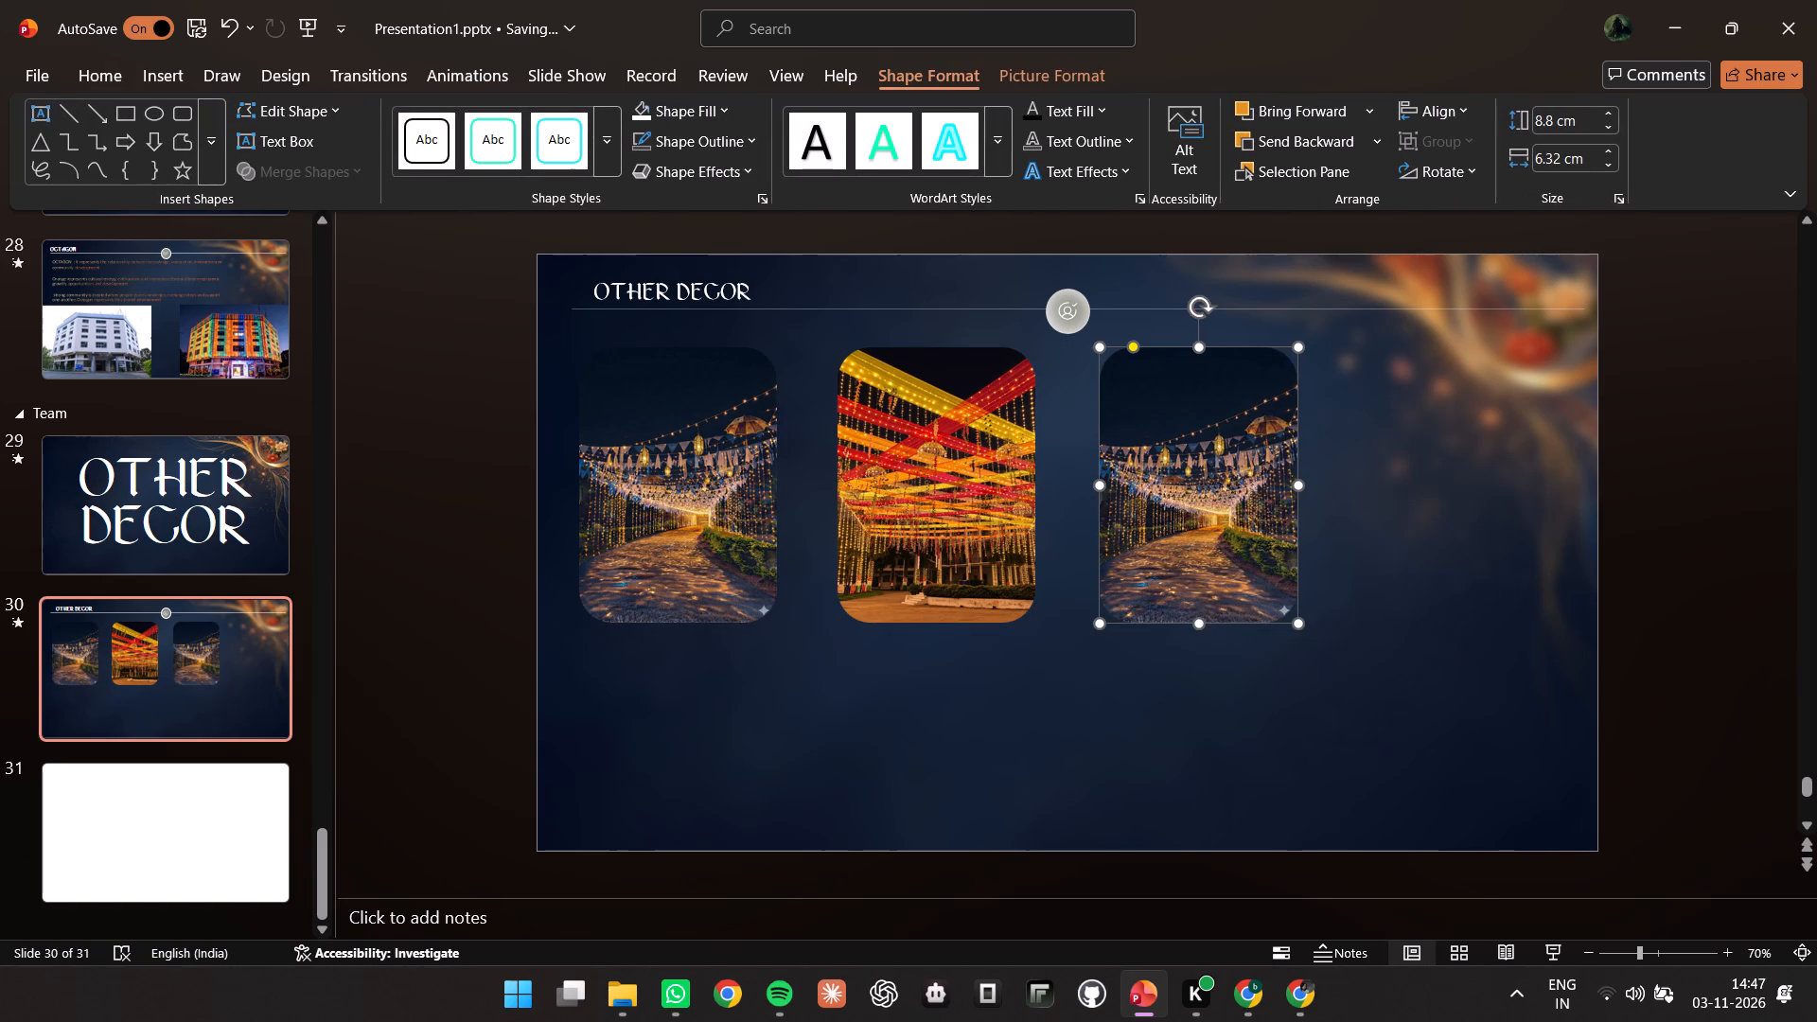
# Fill the third rounded frame with the picture Gemini_Generated_Image_dhqbddhqbddhqbdd~2.jpg.jpeg from the decors folder.
pyautogui.rightClick(1218, 446)
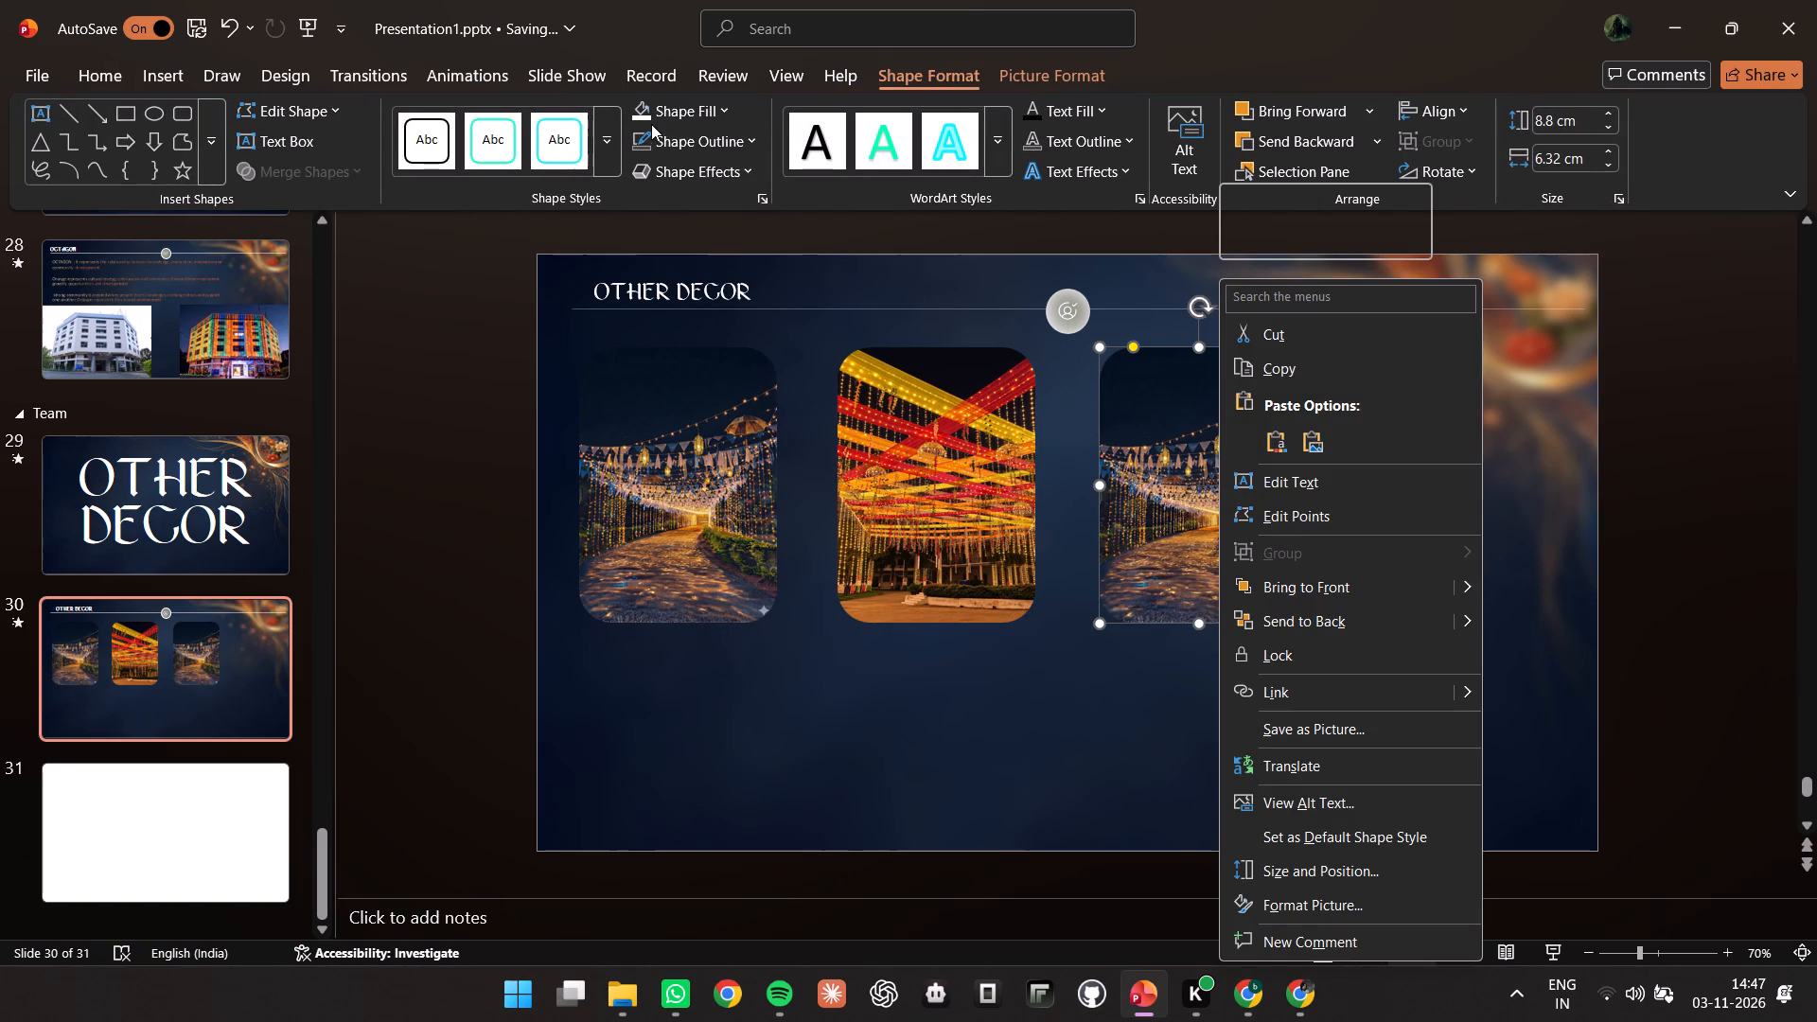
pyautogui.click(684, 104)
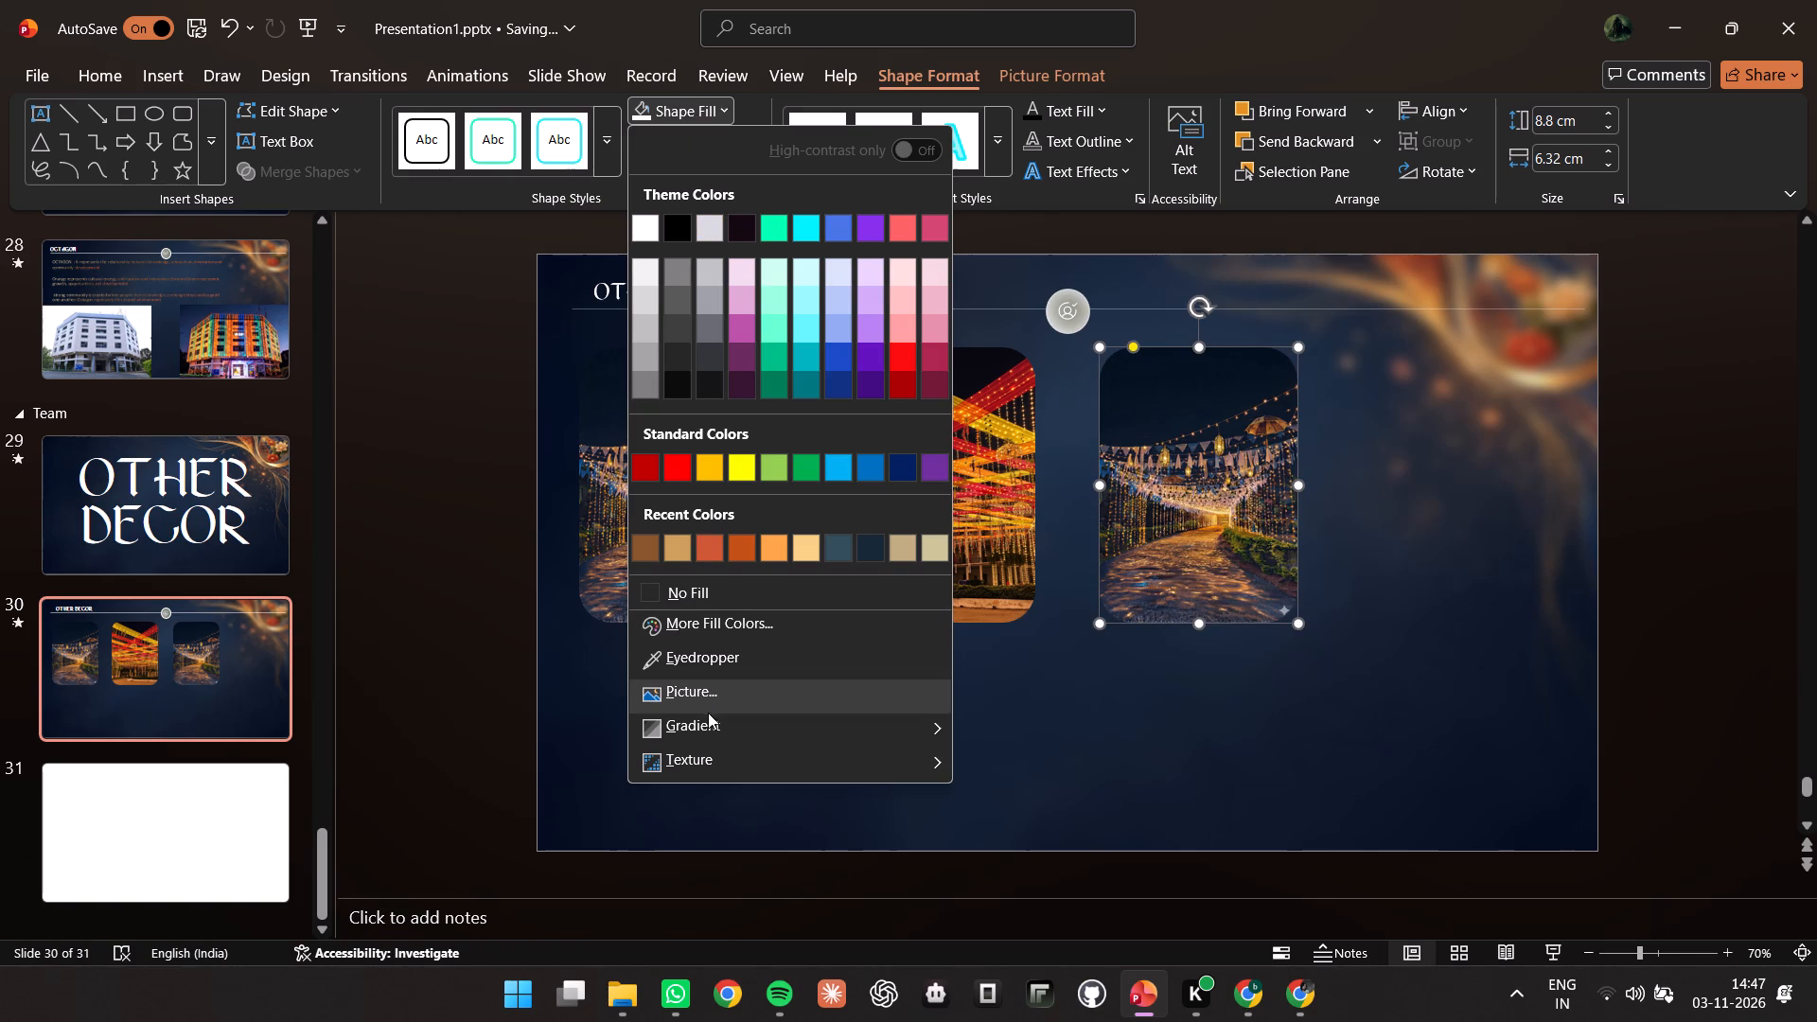
pyautogui.click(708, 700)
pyautogui.click(673, 413)
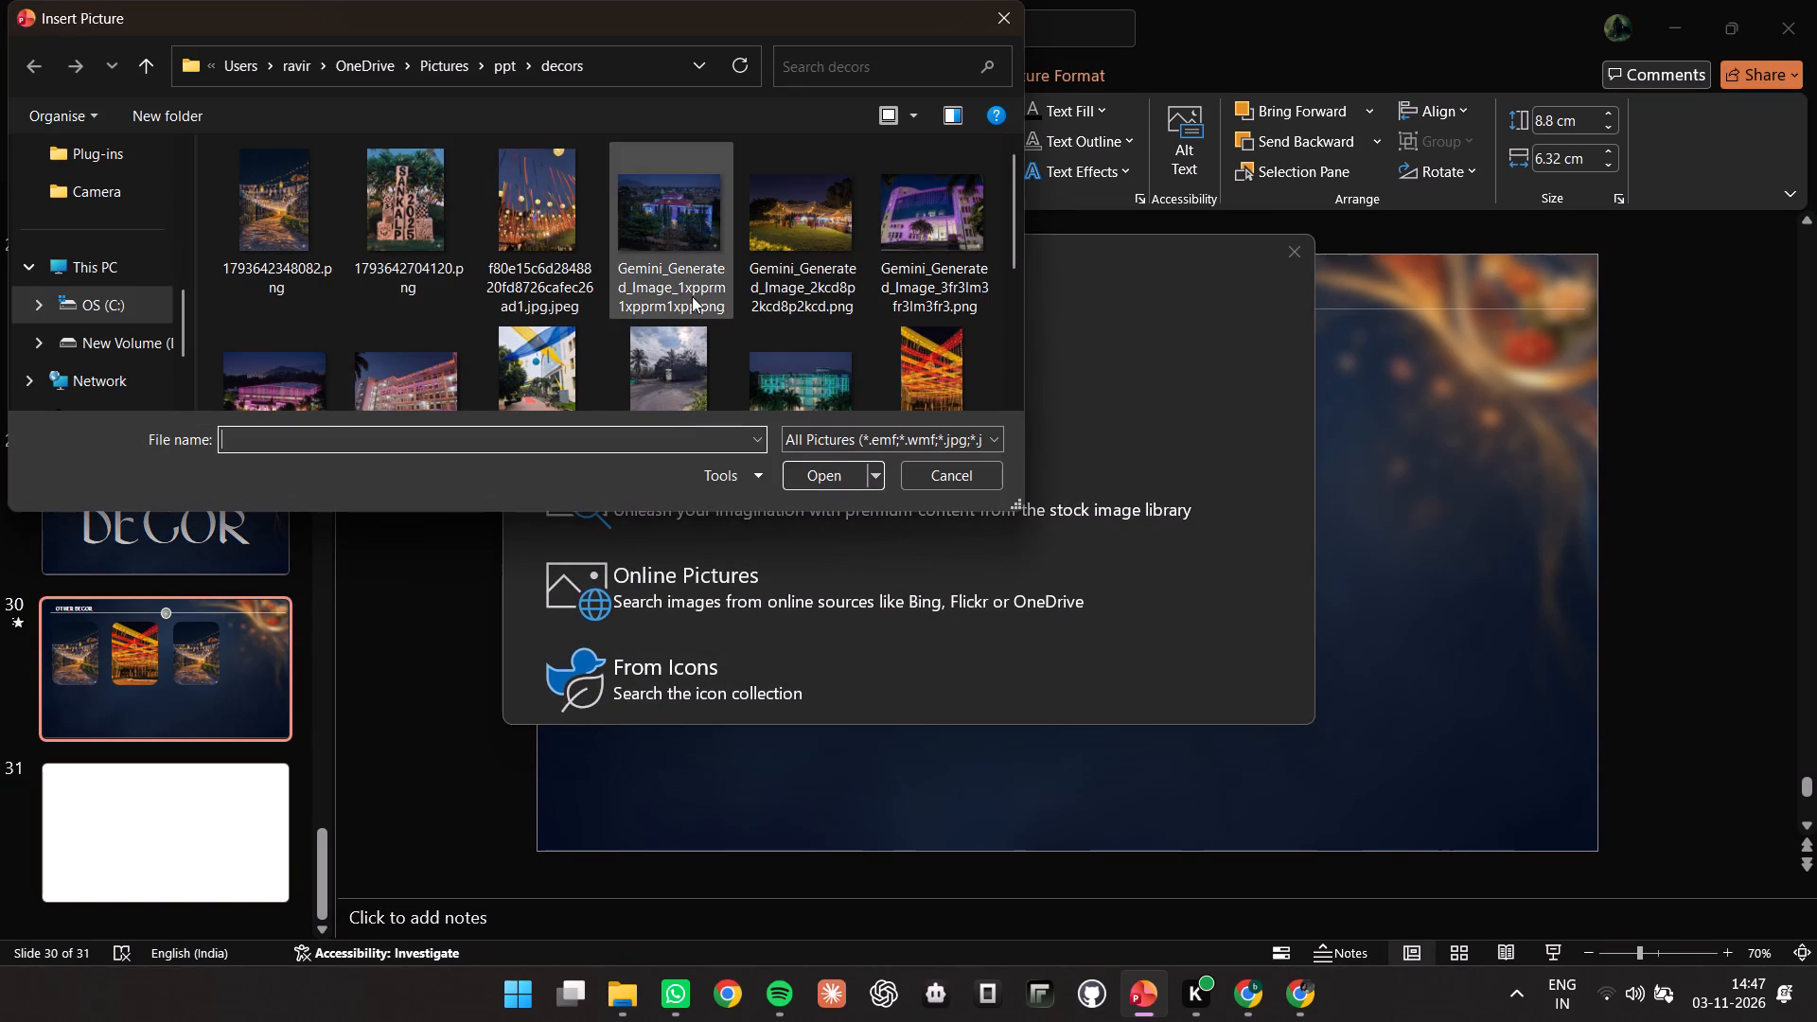
pyautogui.scroll(-1, 509, 261)
pyautogui.click(533, 258)
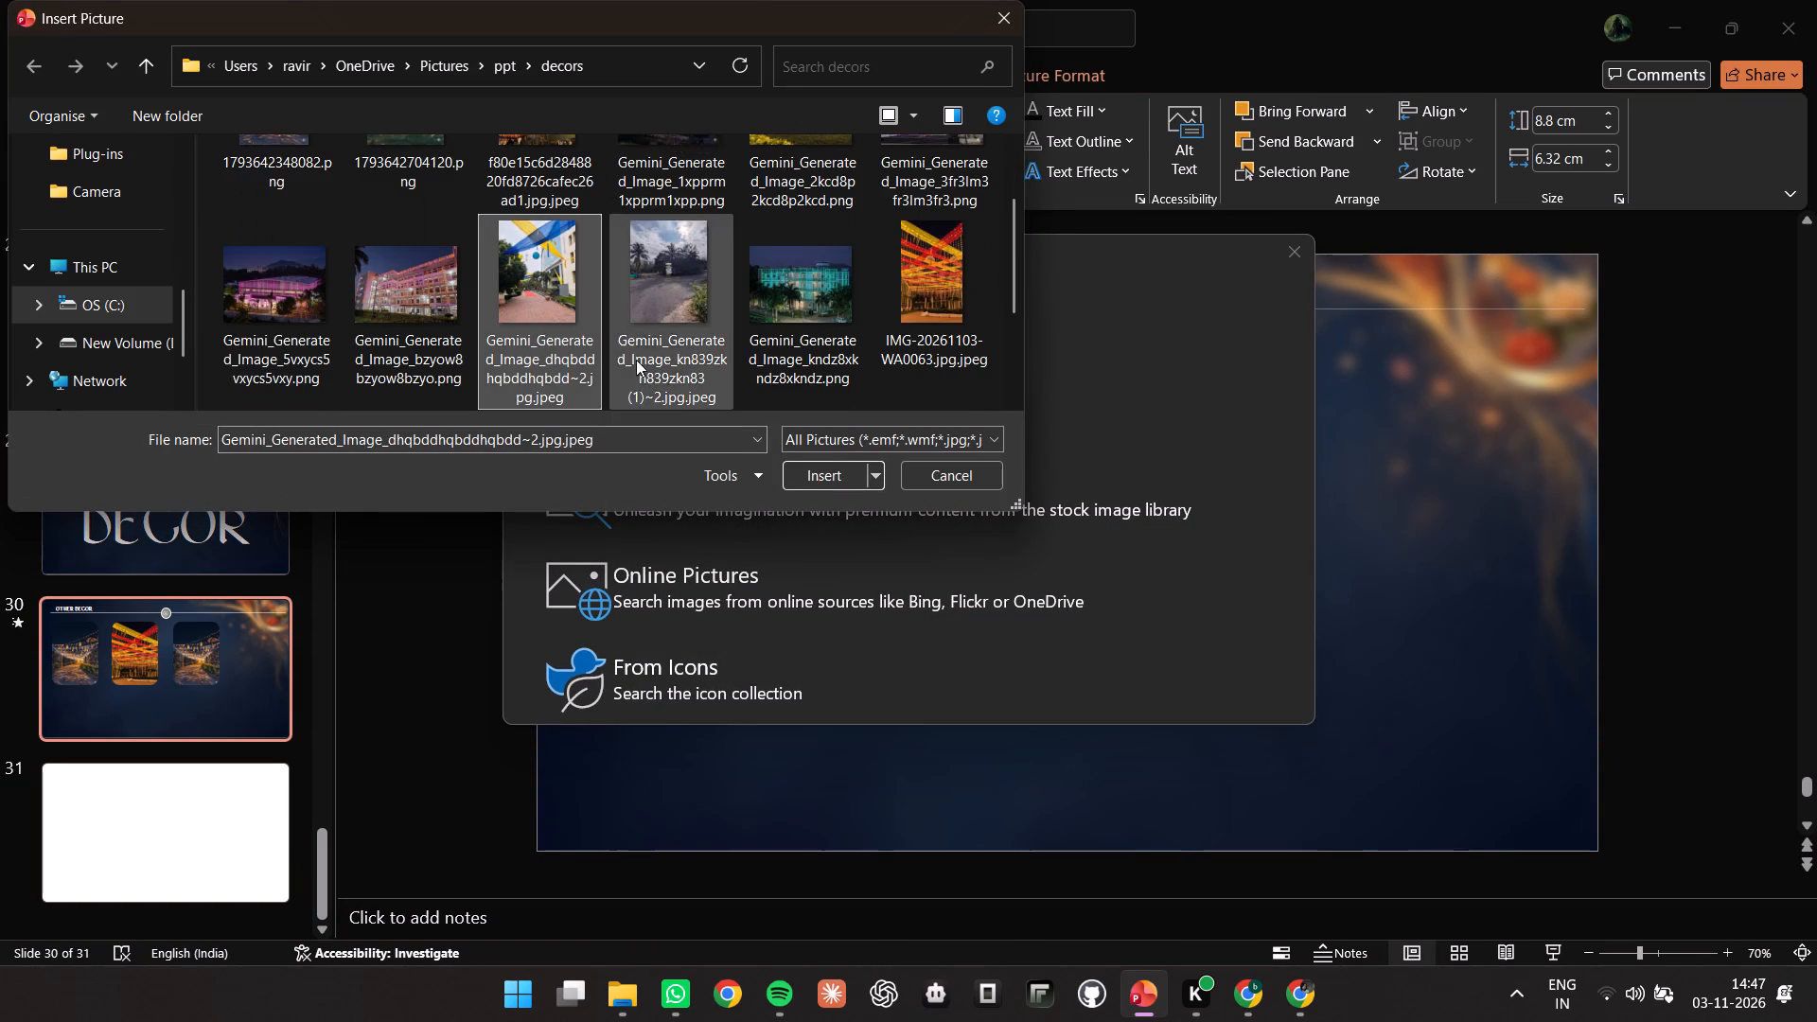
pyautogui.click(843, 469)
pyautogui.click(1382, 540)
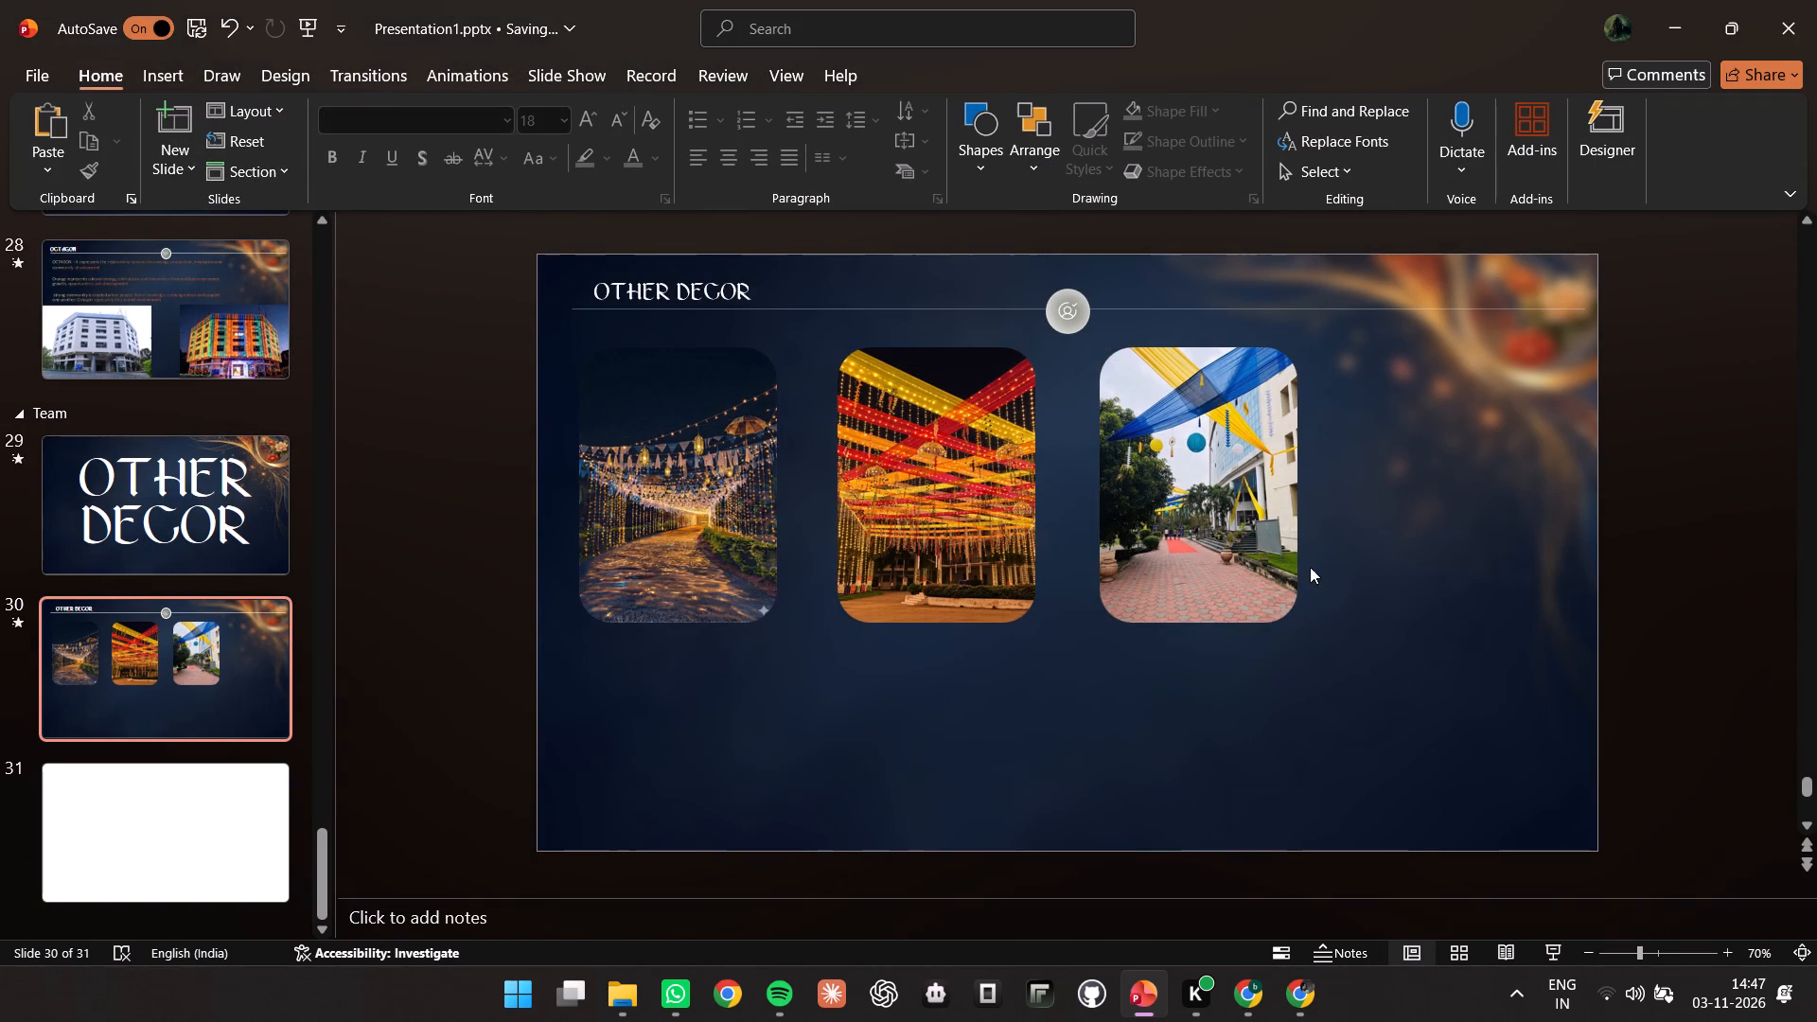
# Paste a fourth rounded picture frame and place it right of the third, roughly in line with the row near the slide's right edge.
pyautogui.click(536, 83)
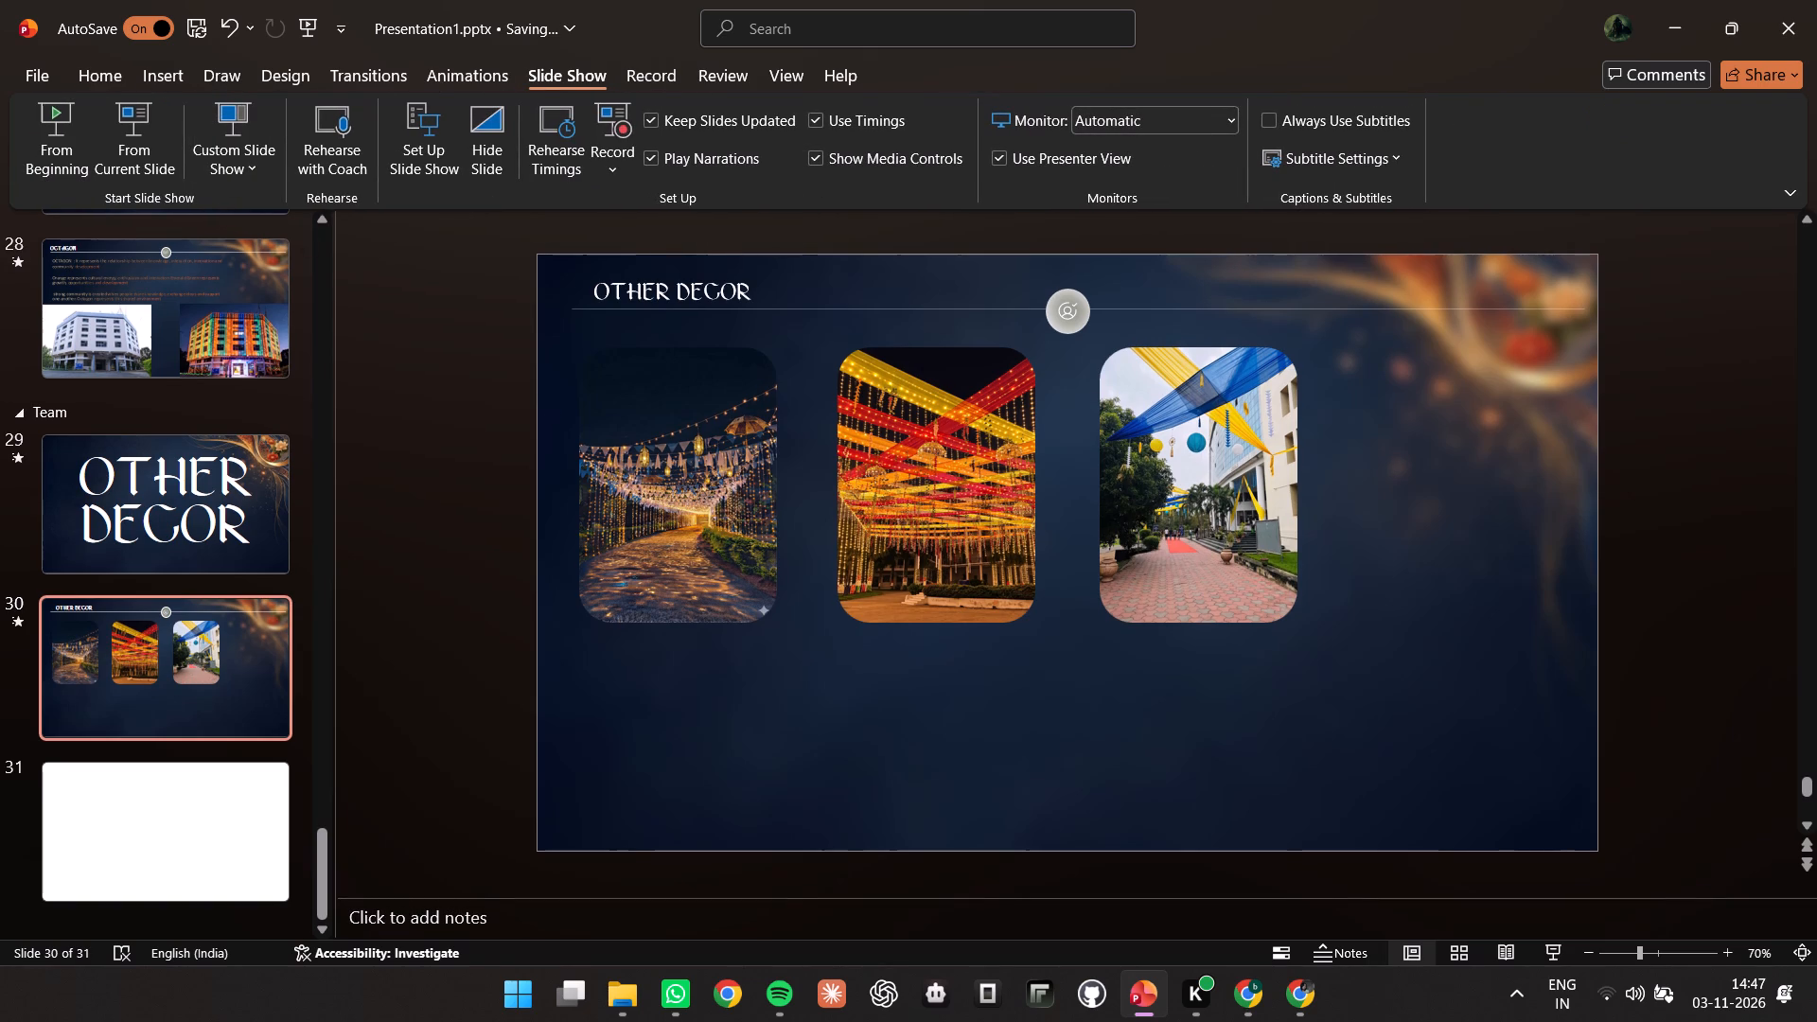
pyautogui.hotkey('ctrl', 'v')
pyautogui.moveTo(660, 466); pyautogui.dragTo(1430, 448)
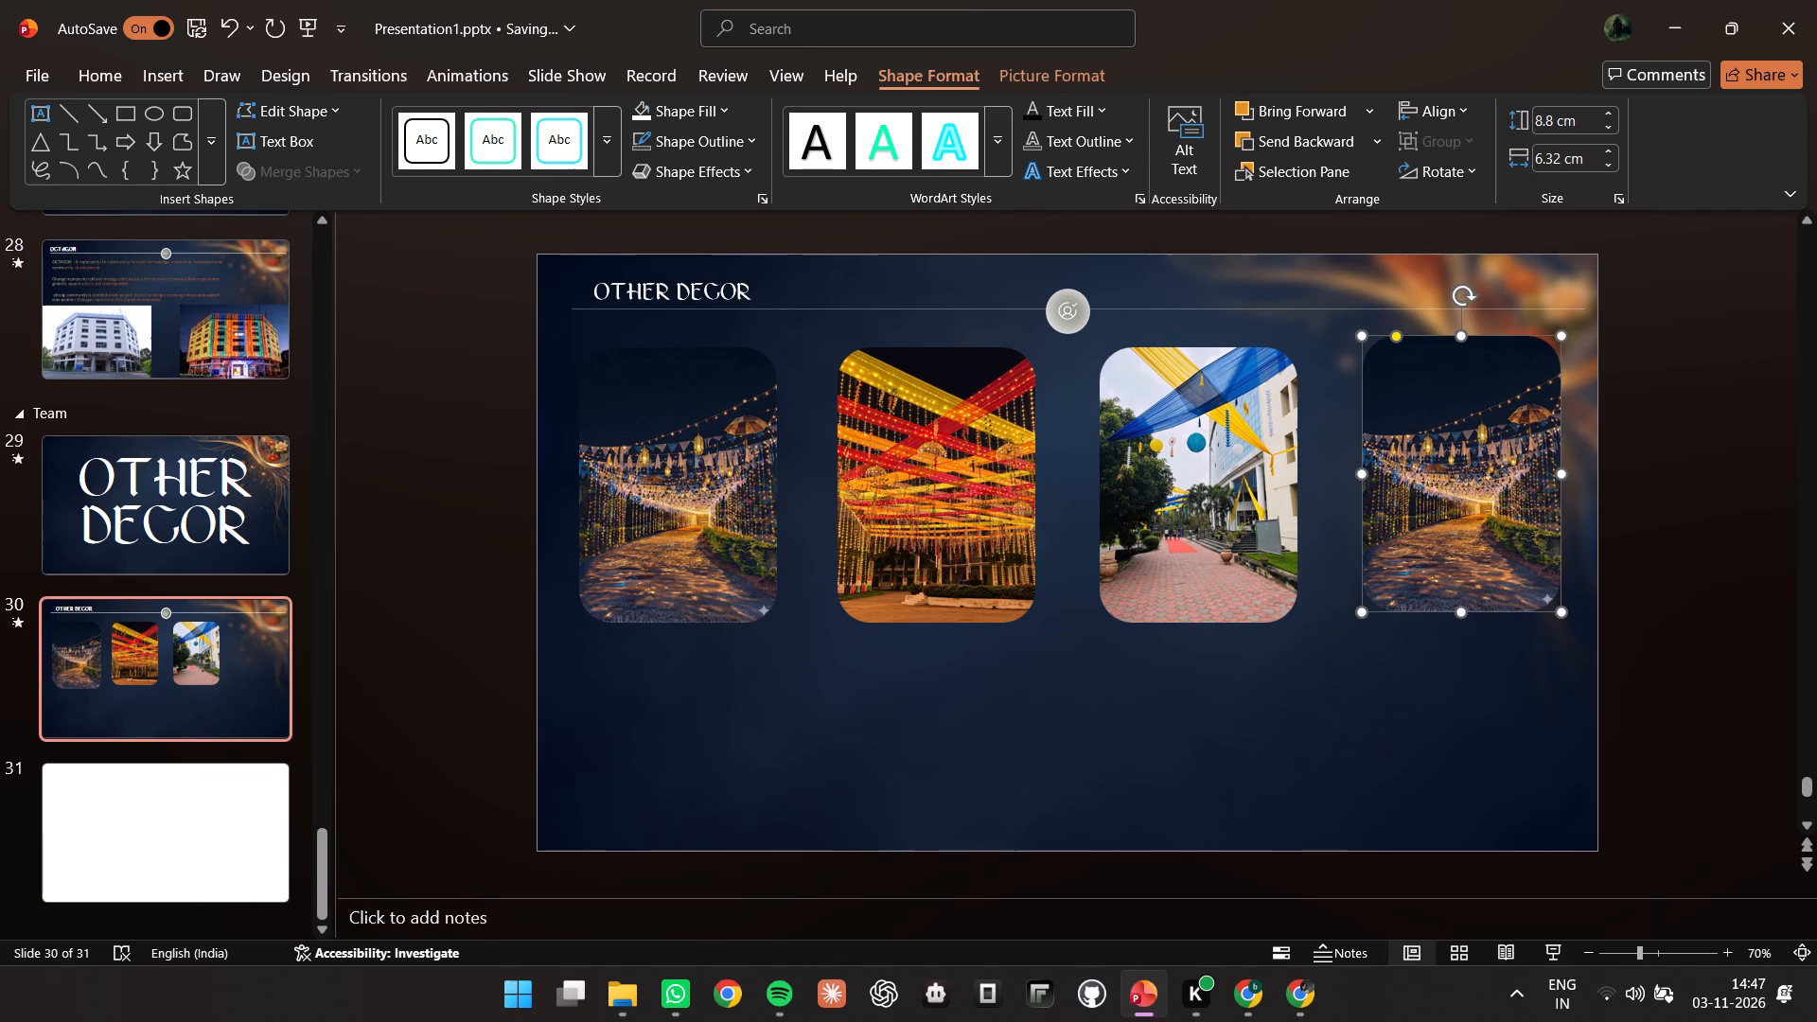
# Fill the fourth rounded frame with the picture 1793642704120.png from the decors folder.
pyautogui.click(1430, 449)
pyautogui.click(890, 80)
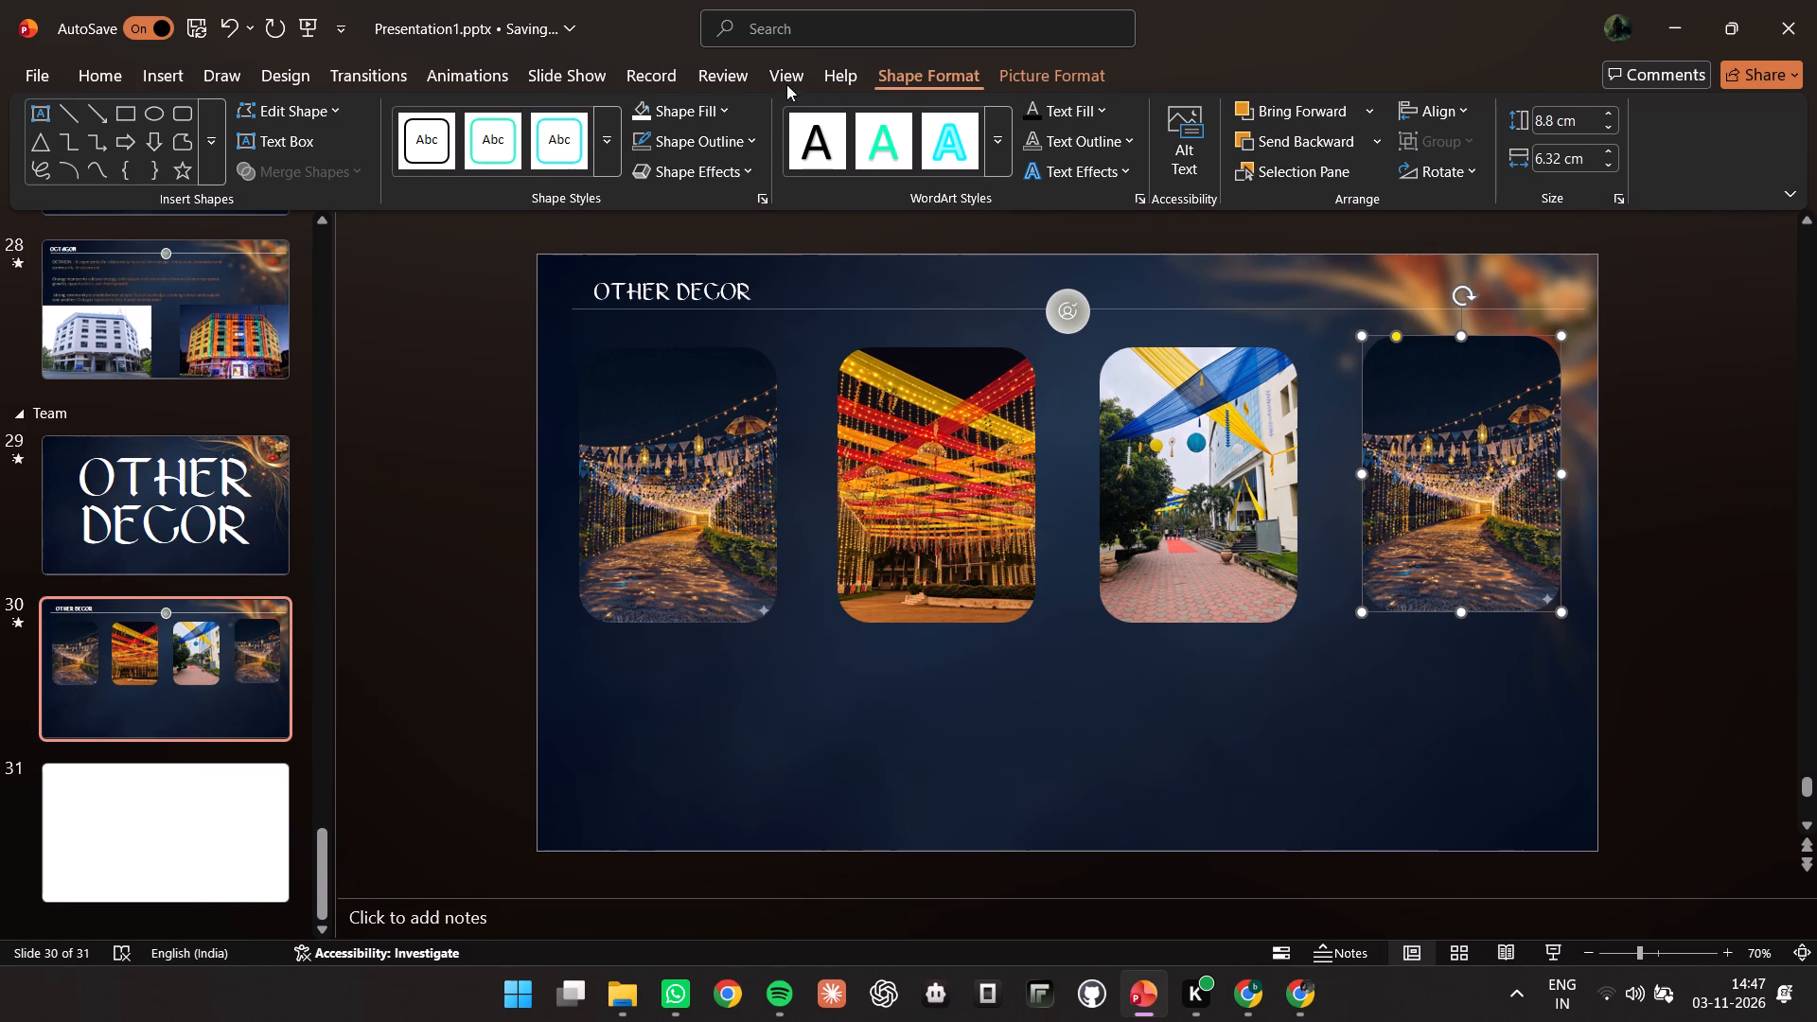
pyautogui.click(730, 115)
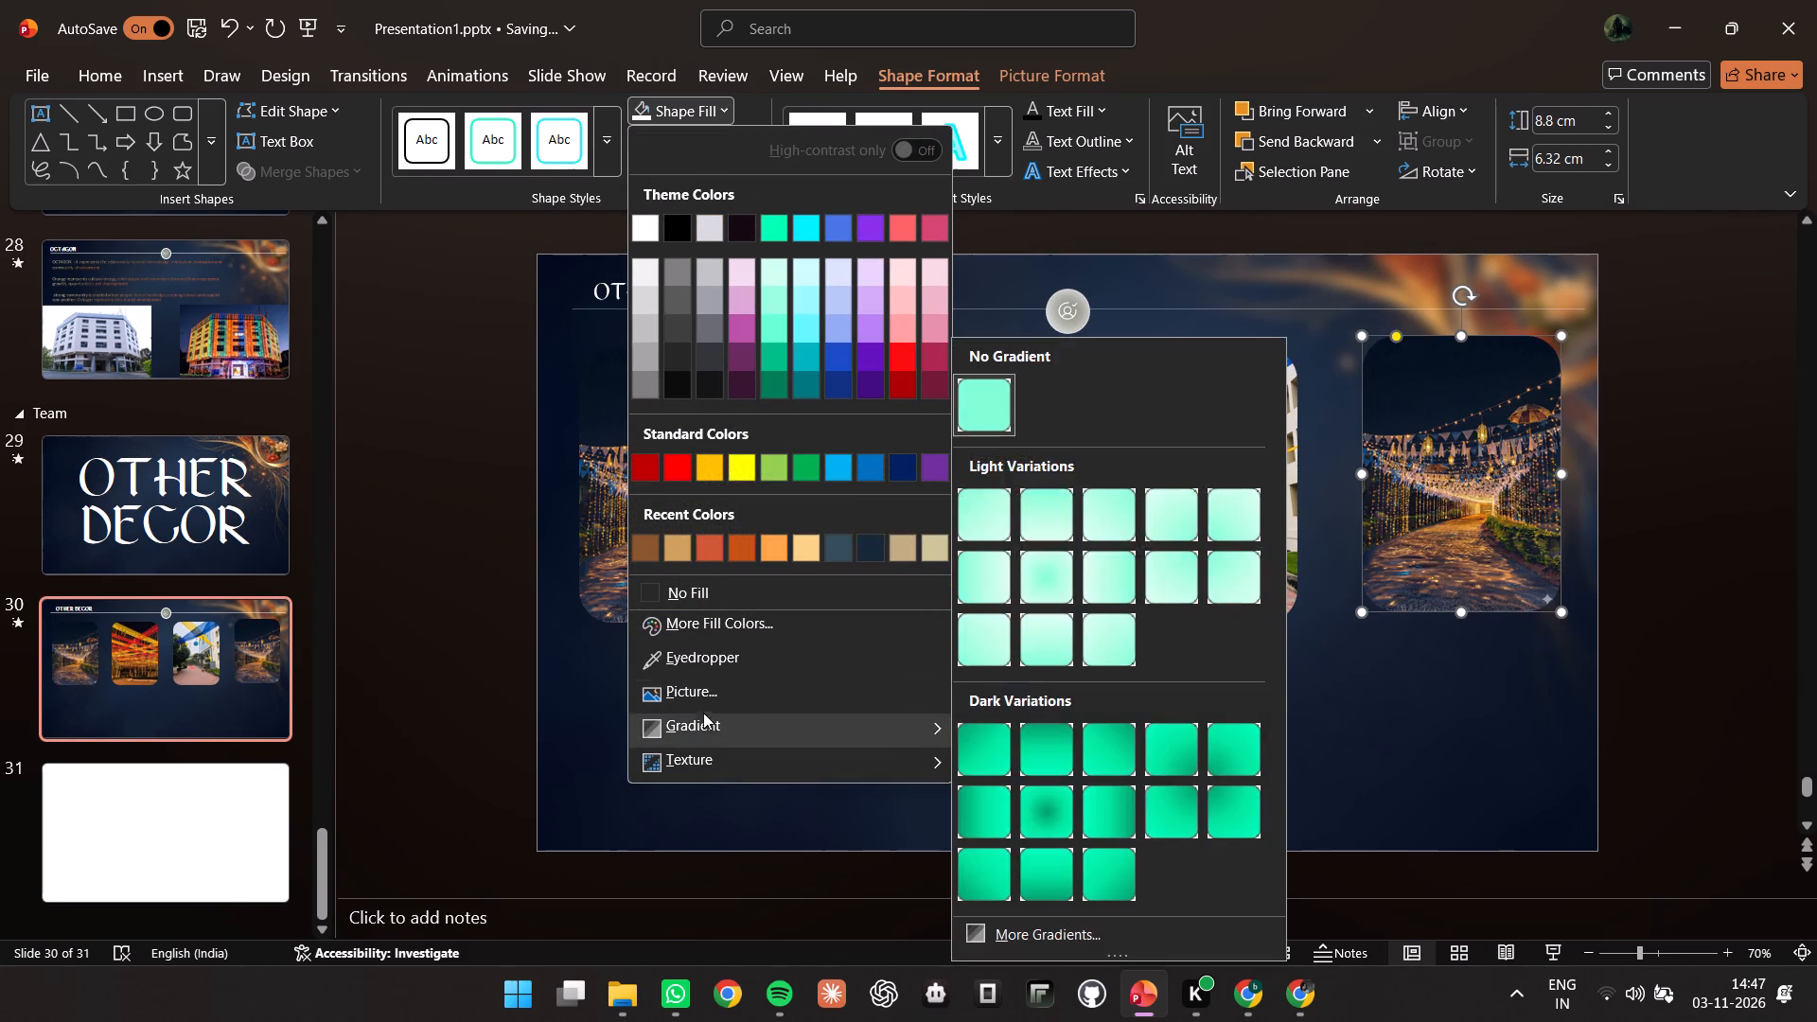
pyautogui.click(702, 692)
pyautogui.click(791, 429)
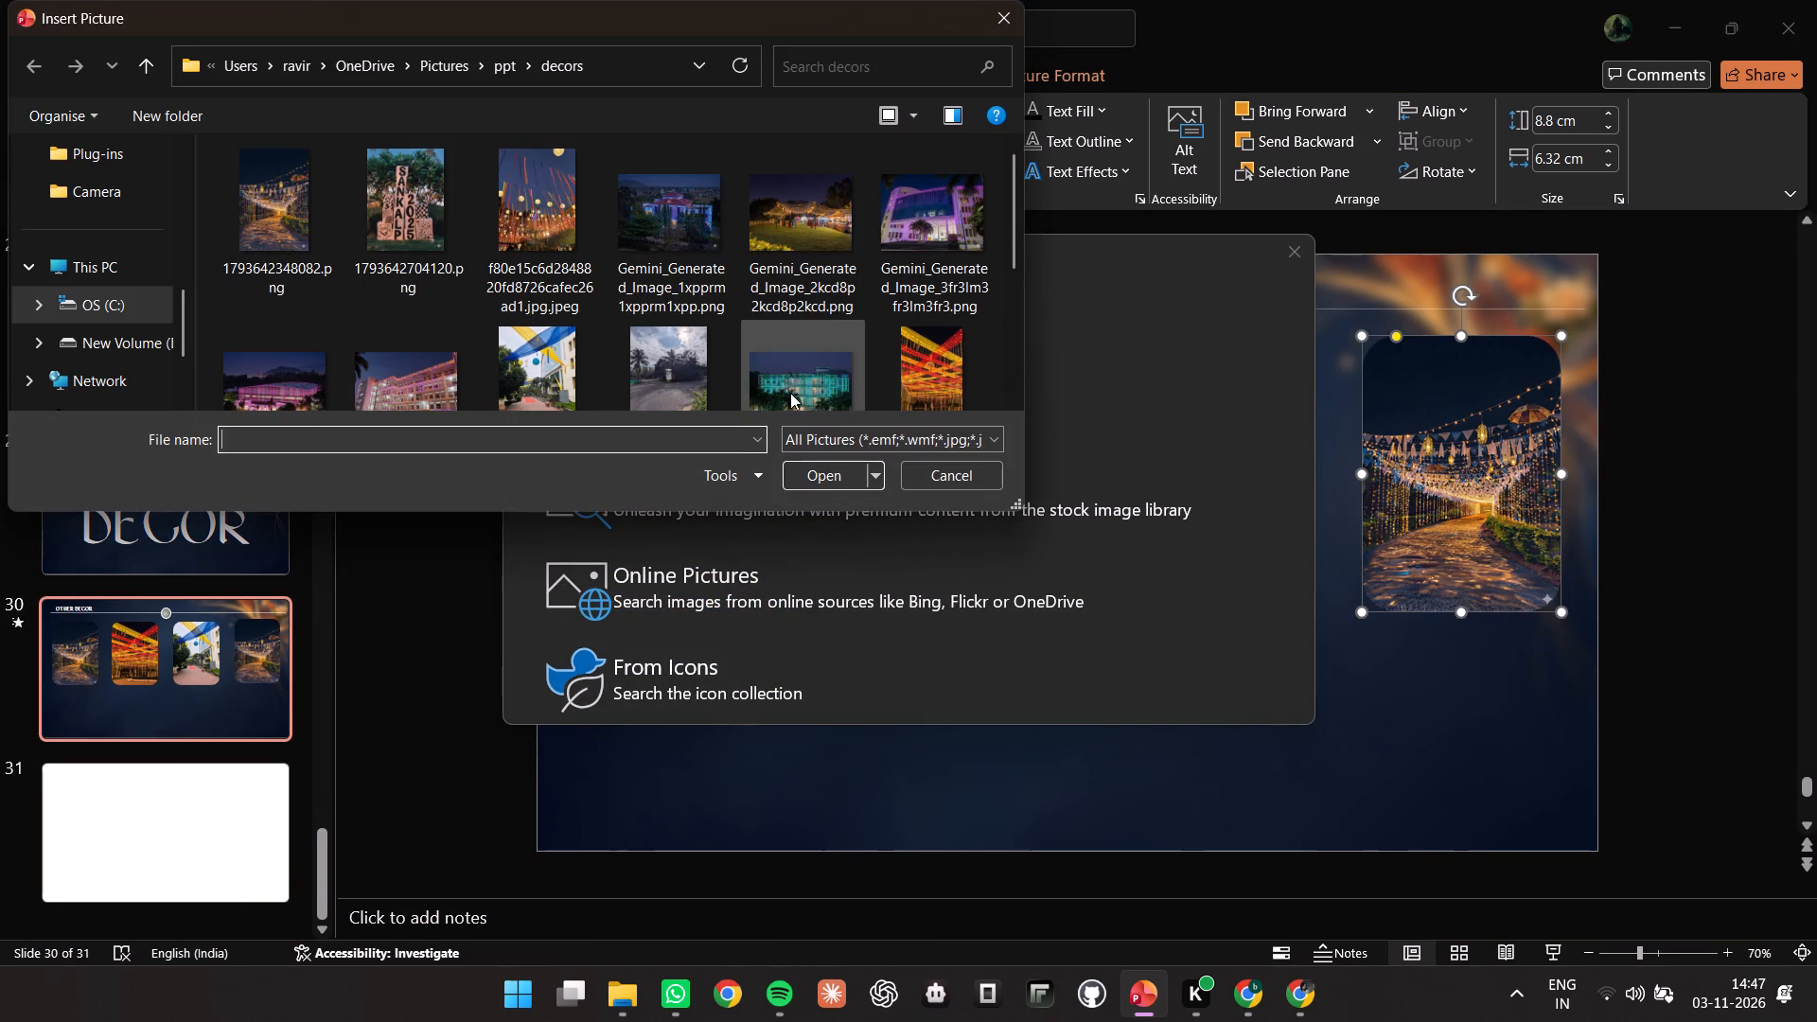
pyautogui.click(420, 223)
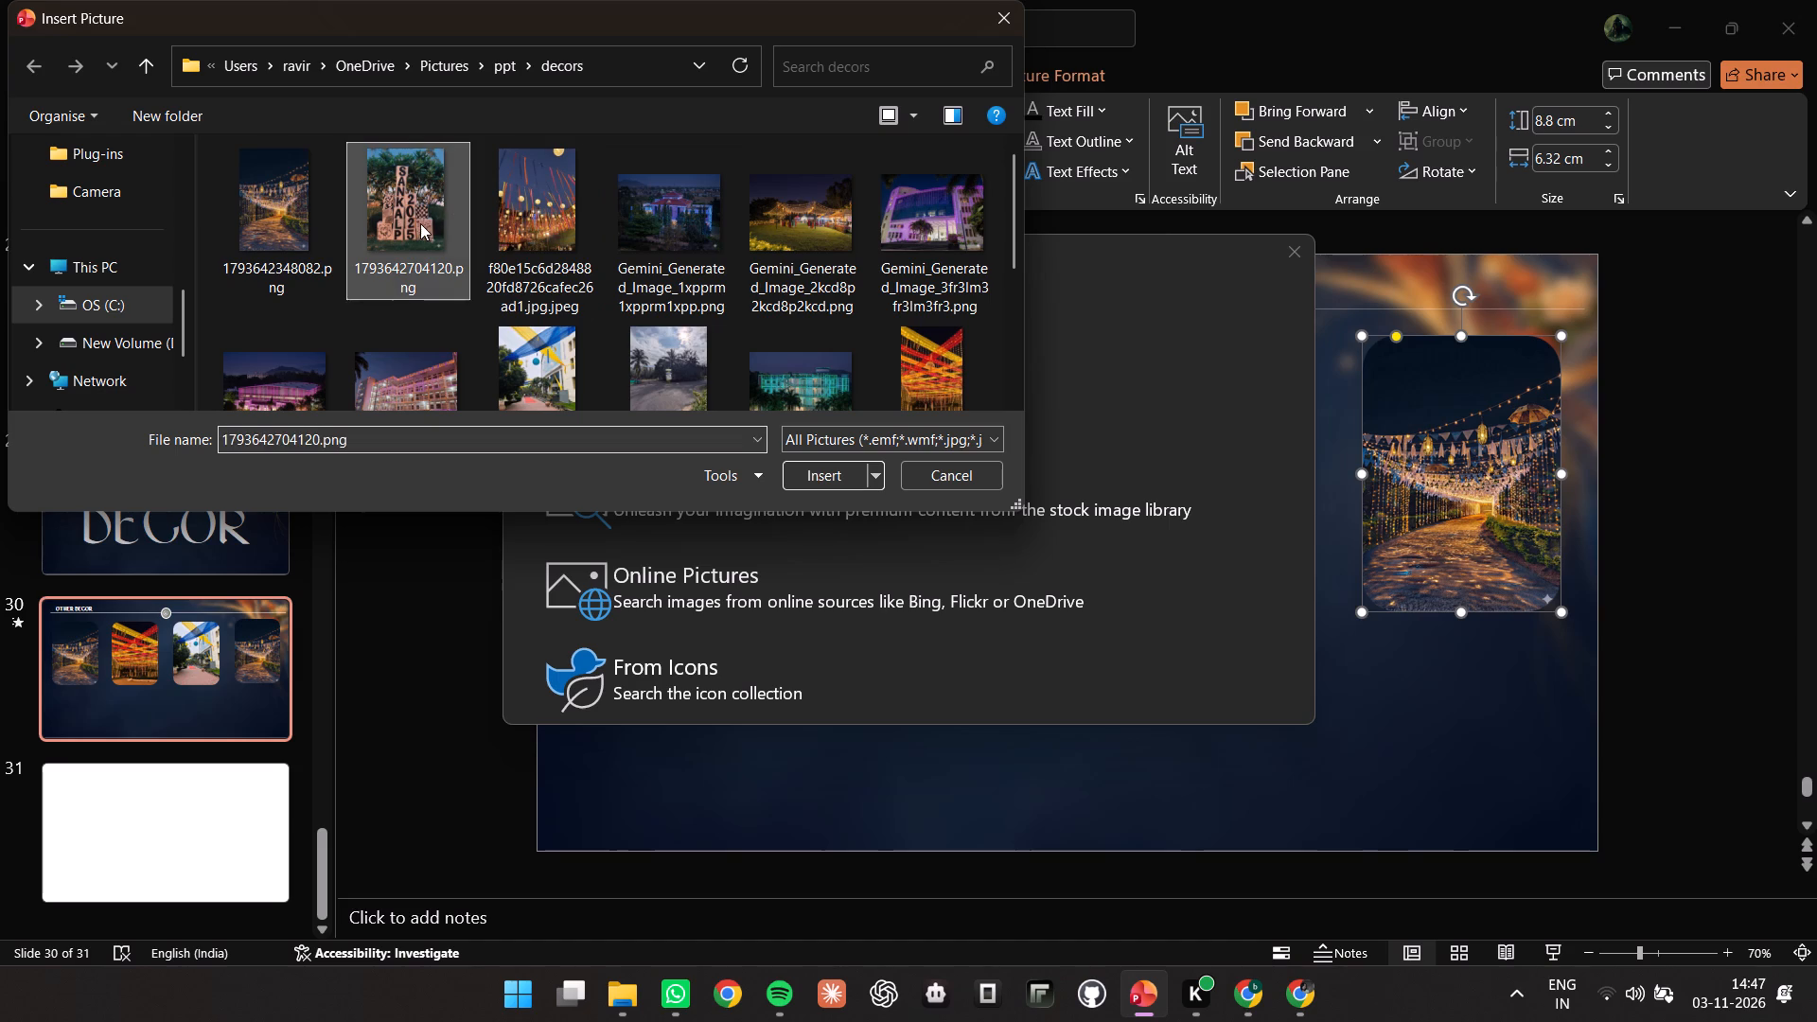
pyautogui.click(823, 467)
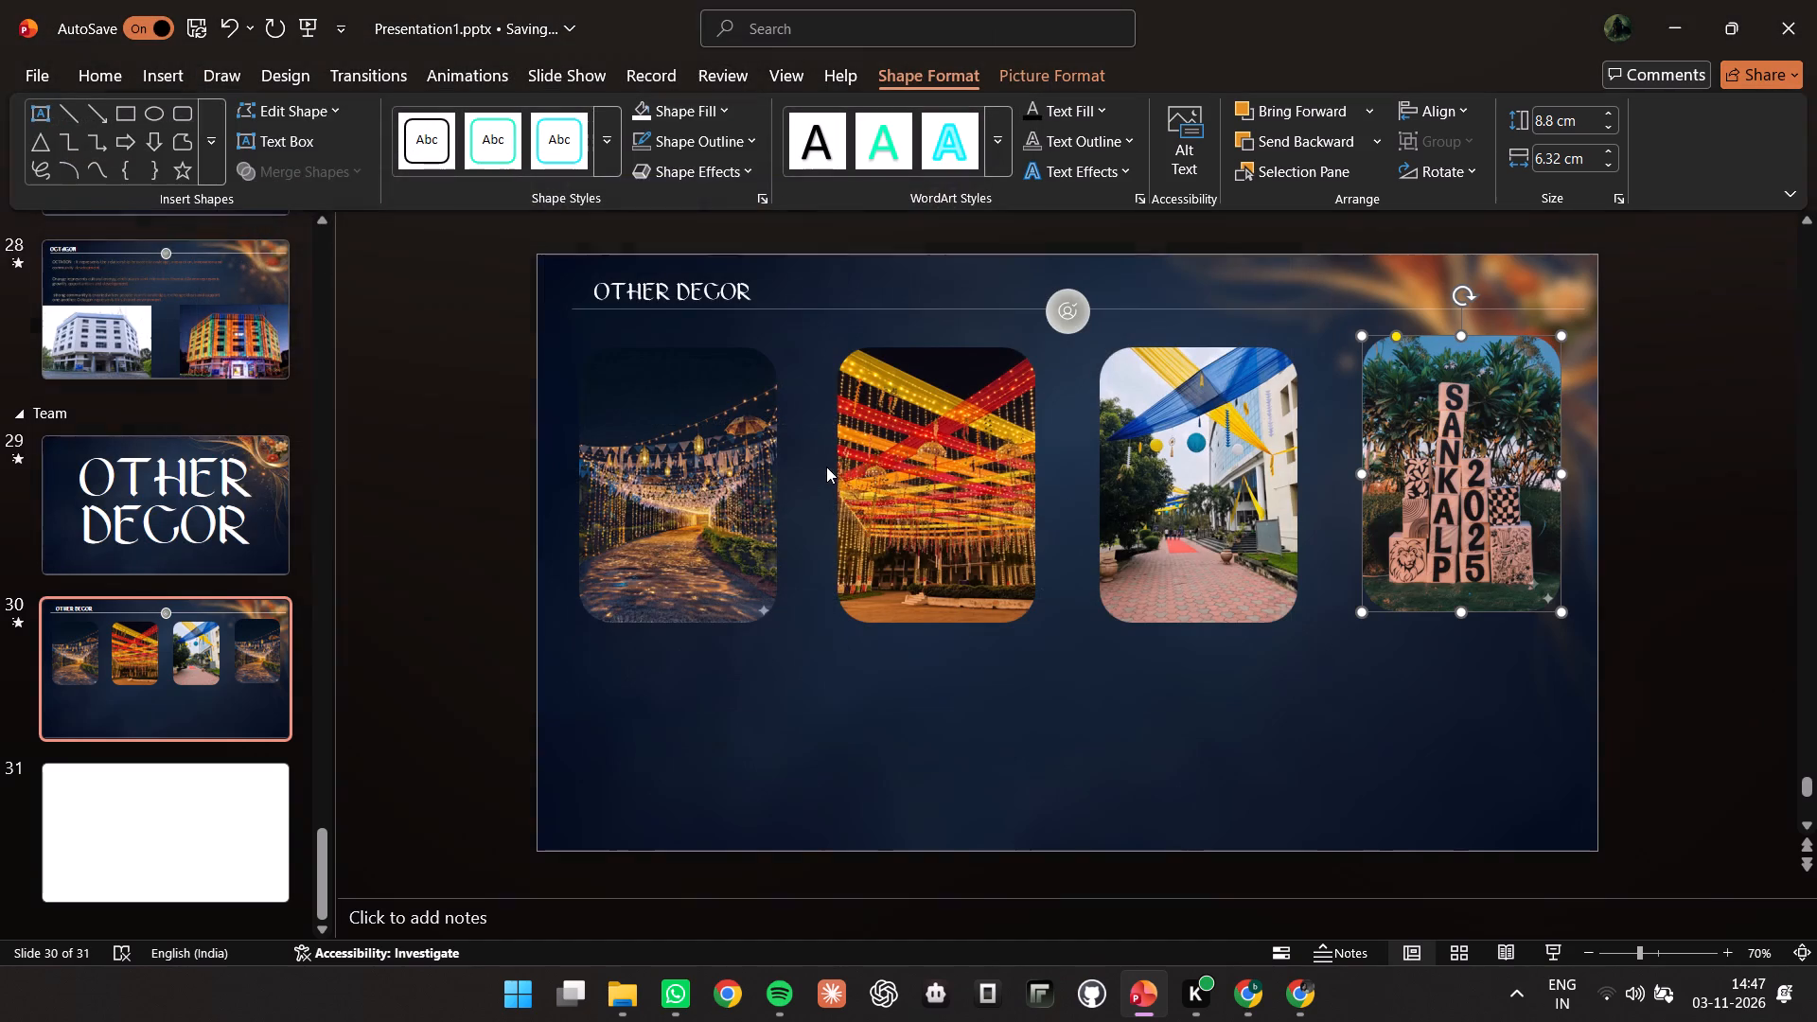
pyautogui.click(1498, 520)
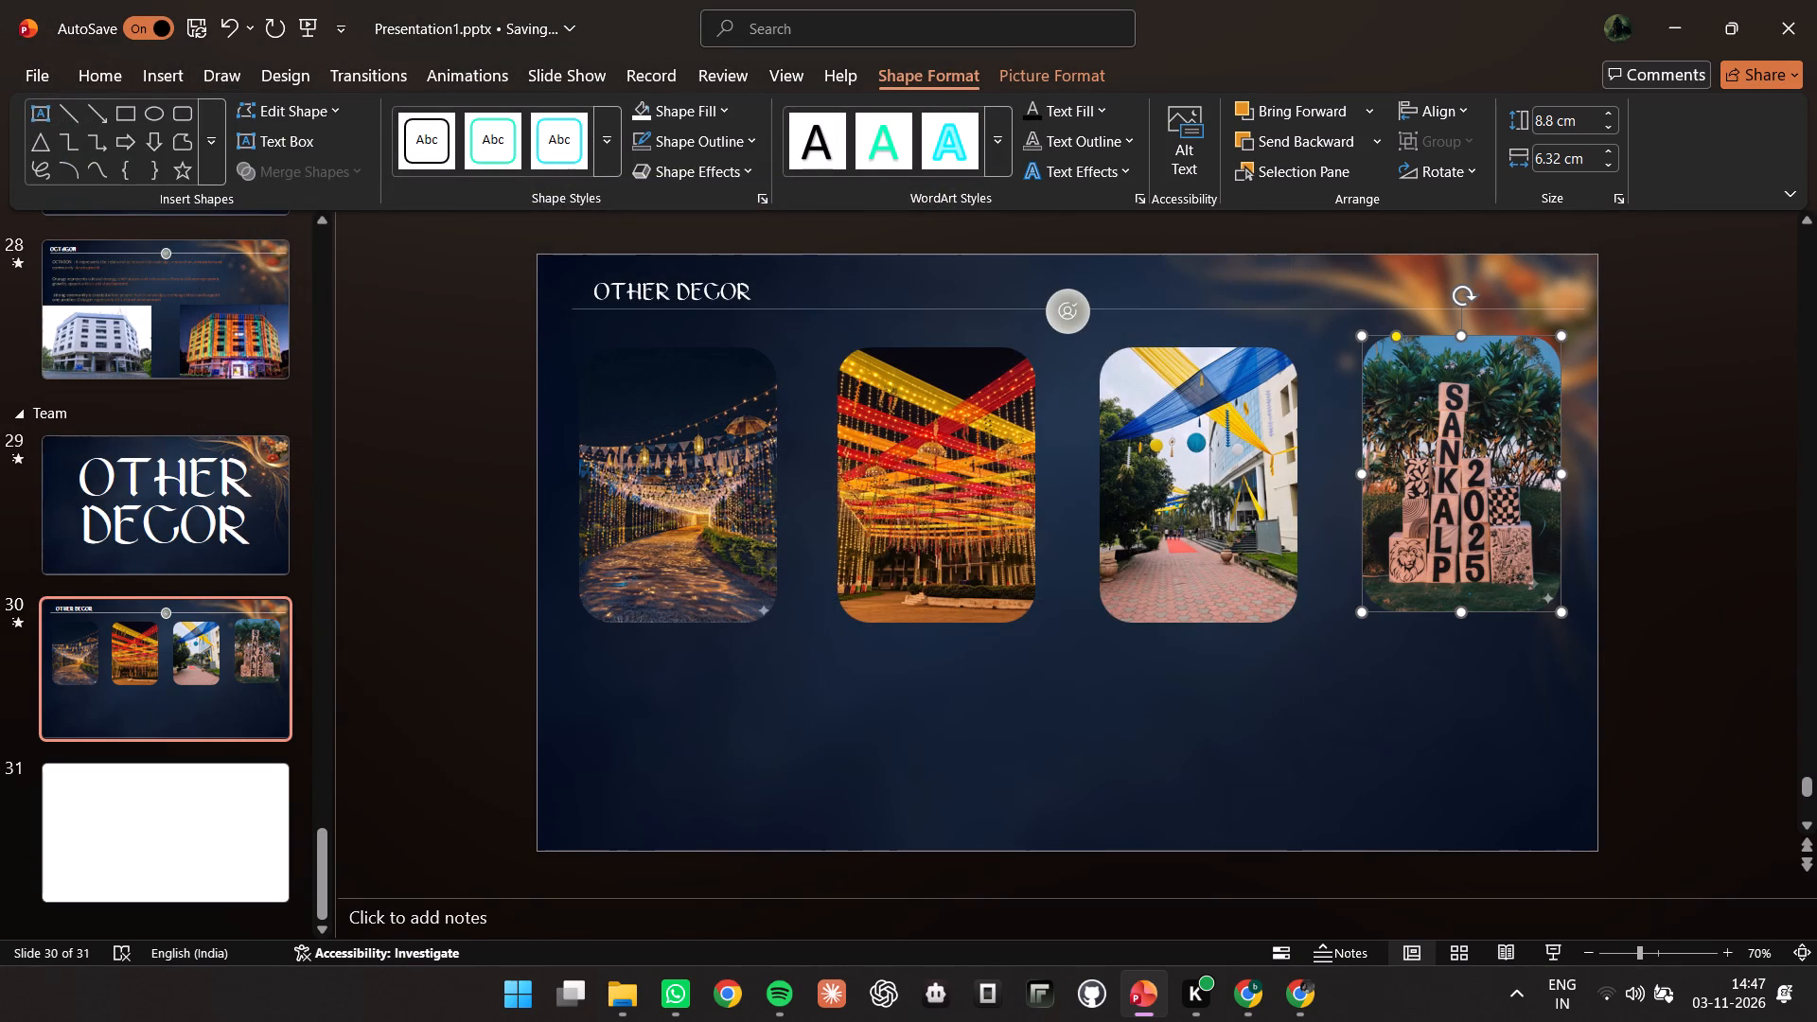
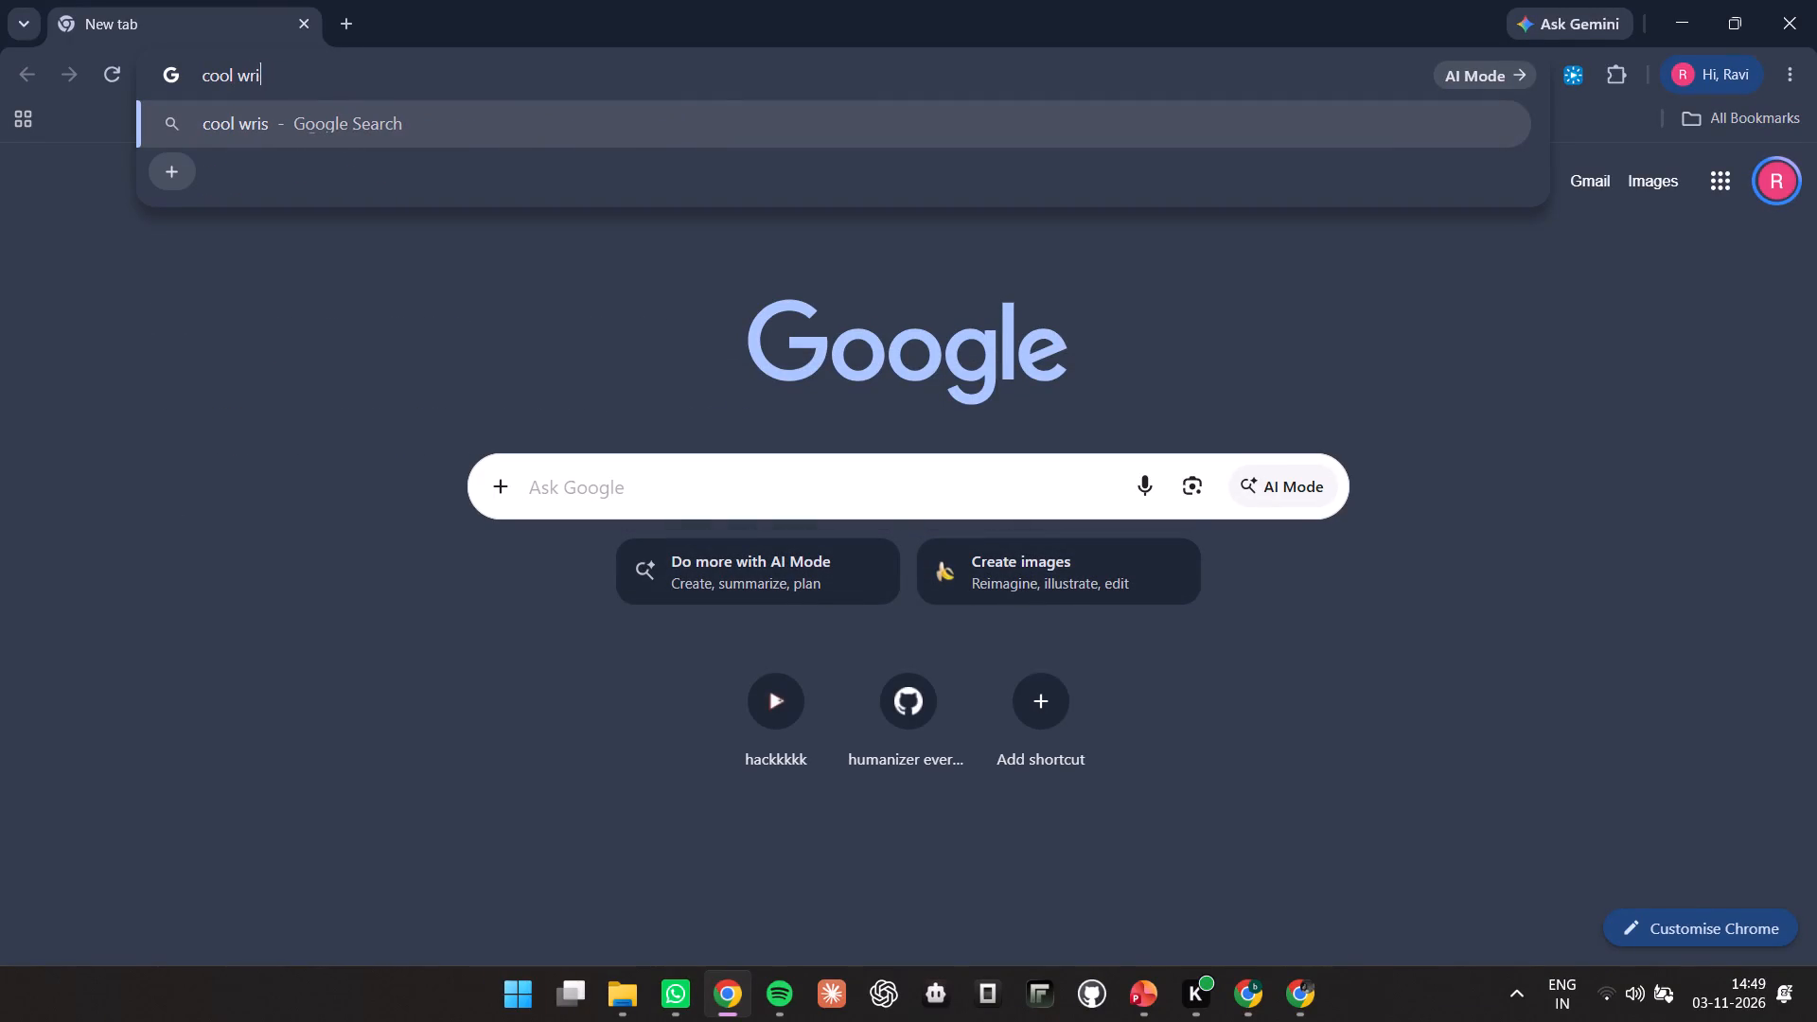
# Search Google for "cool wristbands" and show the image results.
pyautogui.write('band')
pyautogui.press('s')
pyautogui.press('Return')
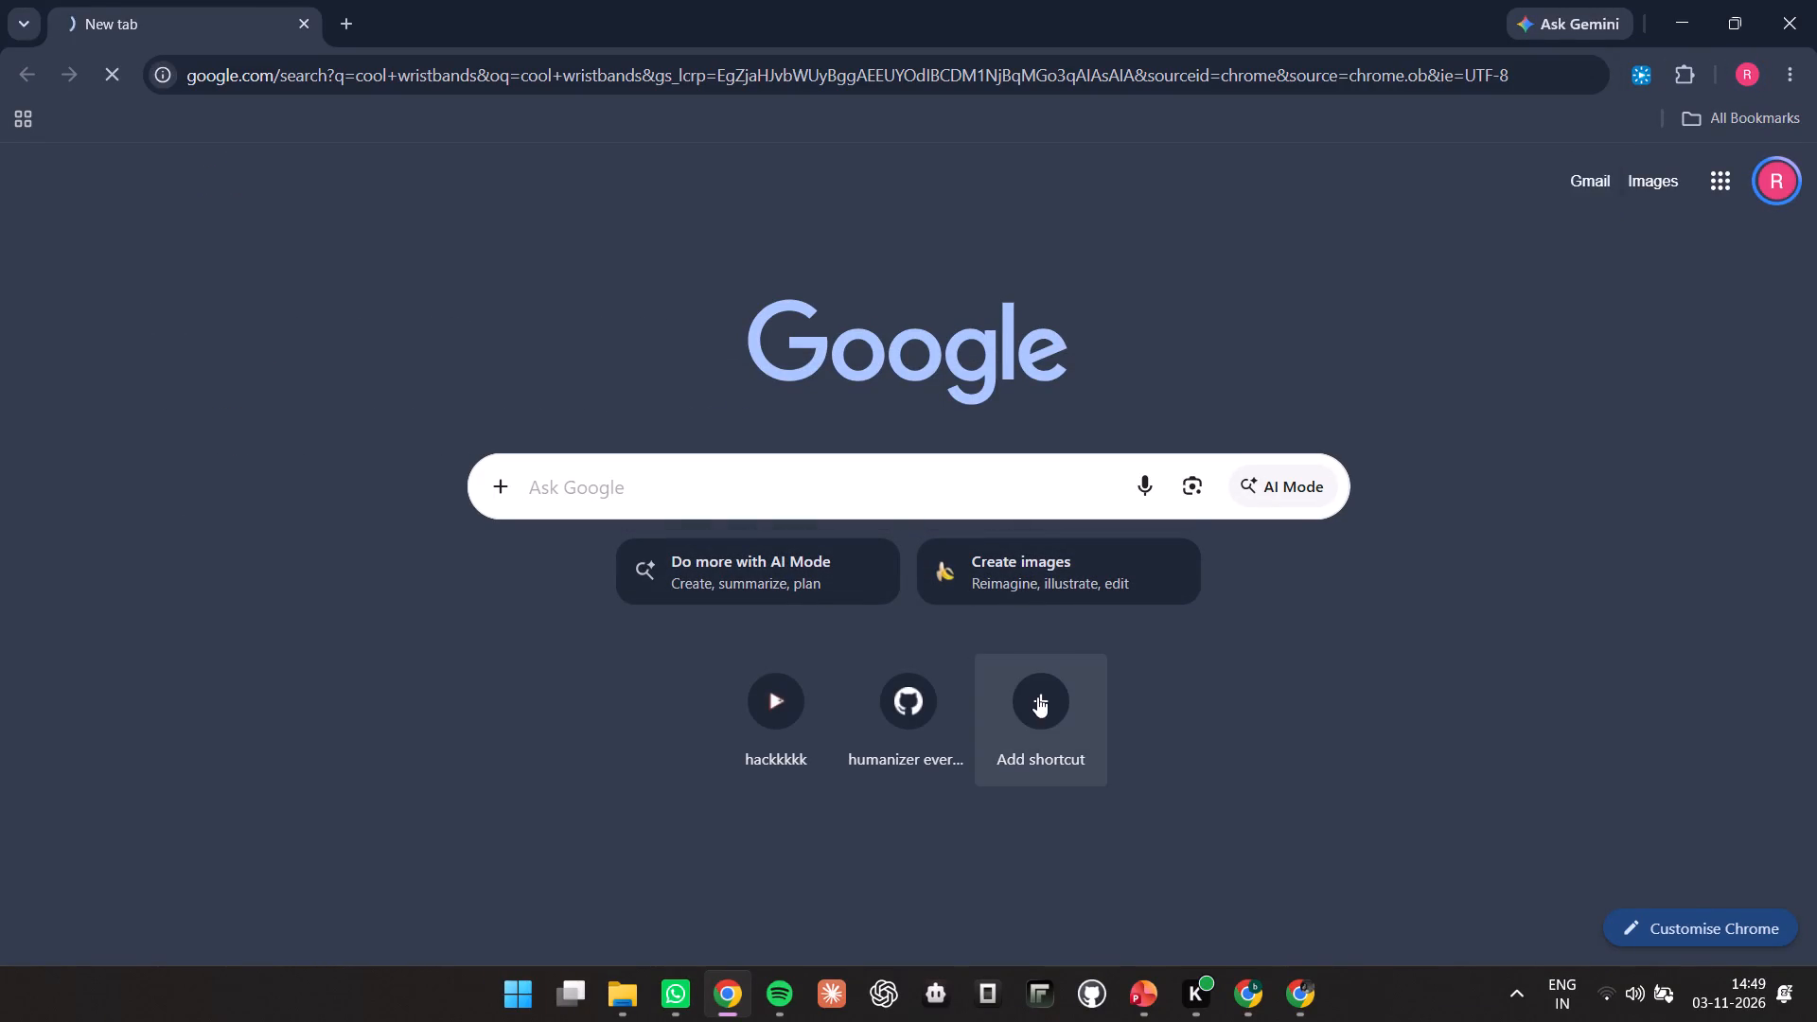
pyautogui.click(465, 281)
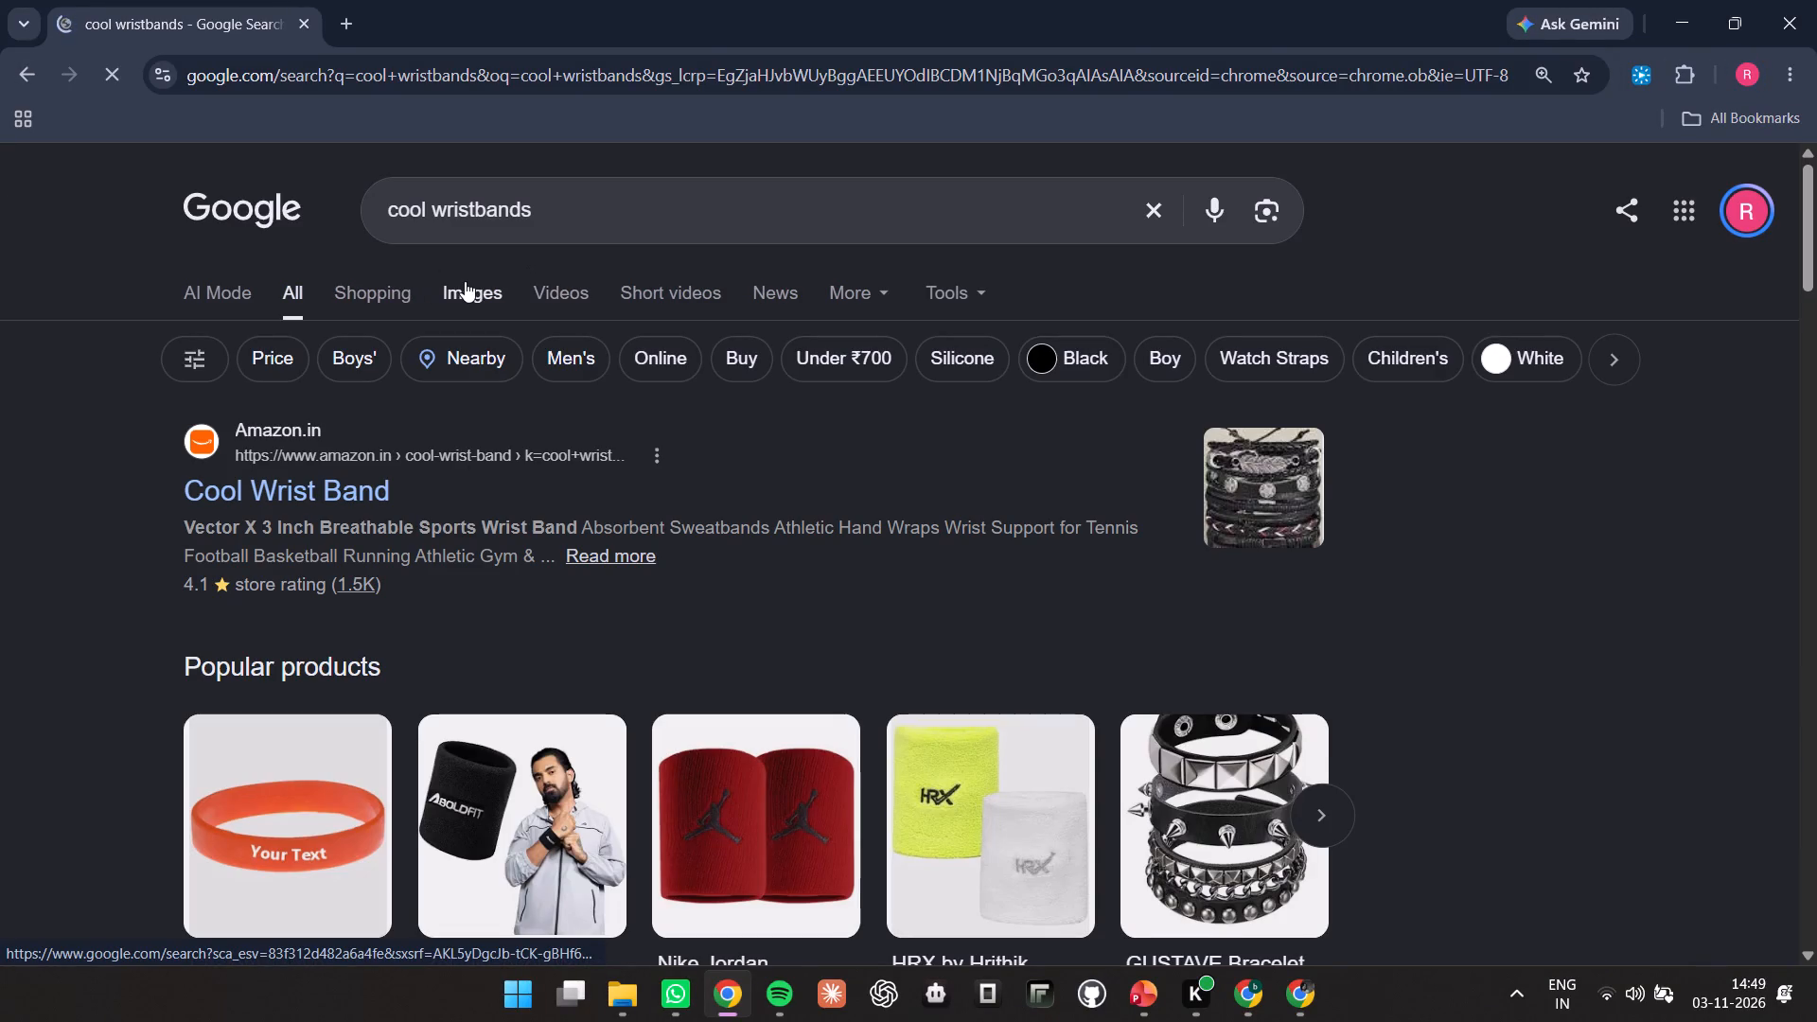
# Look through the cool wristbands image results for a design suitable as a reference picture.
pyautogui.scroll(-7, 830, 627)
pyautogui.scroll(-1, 496, 511)
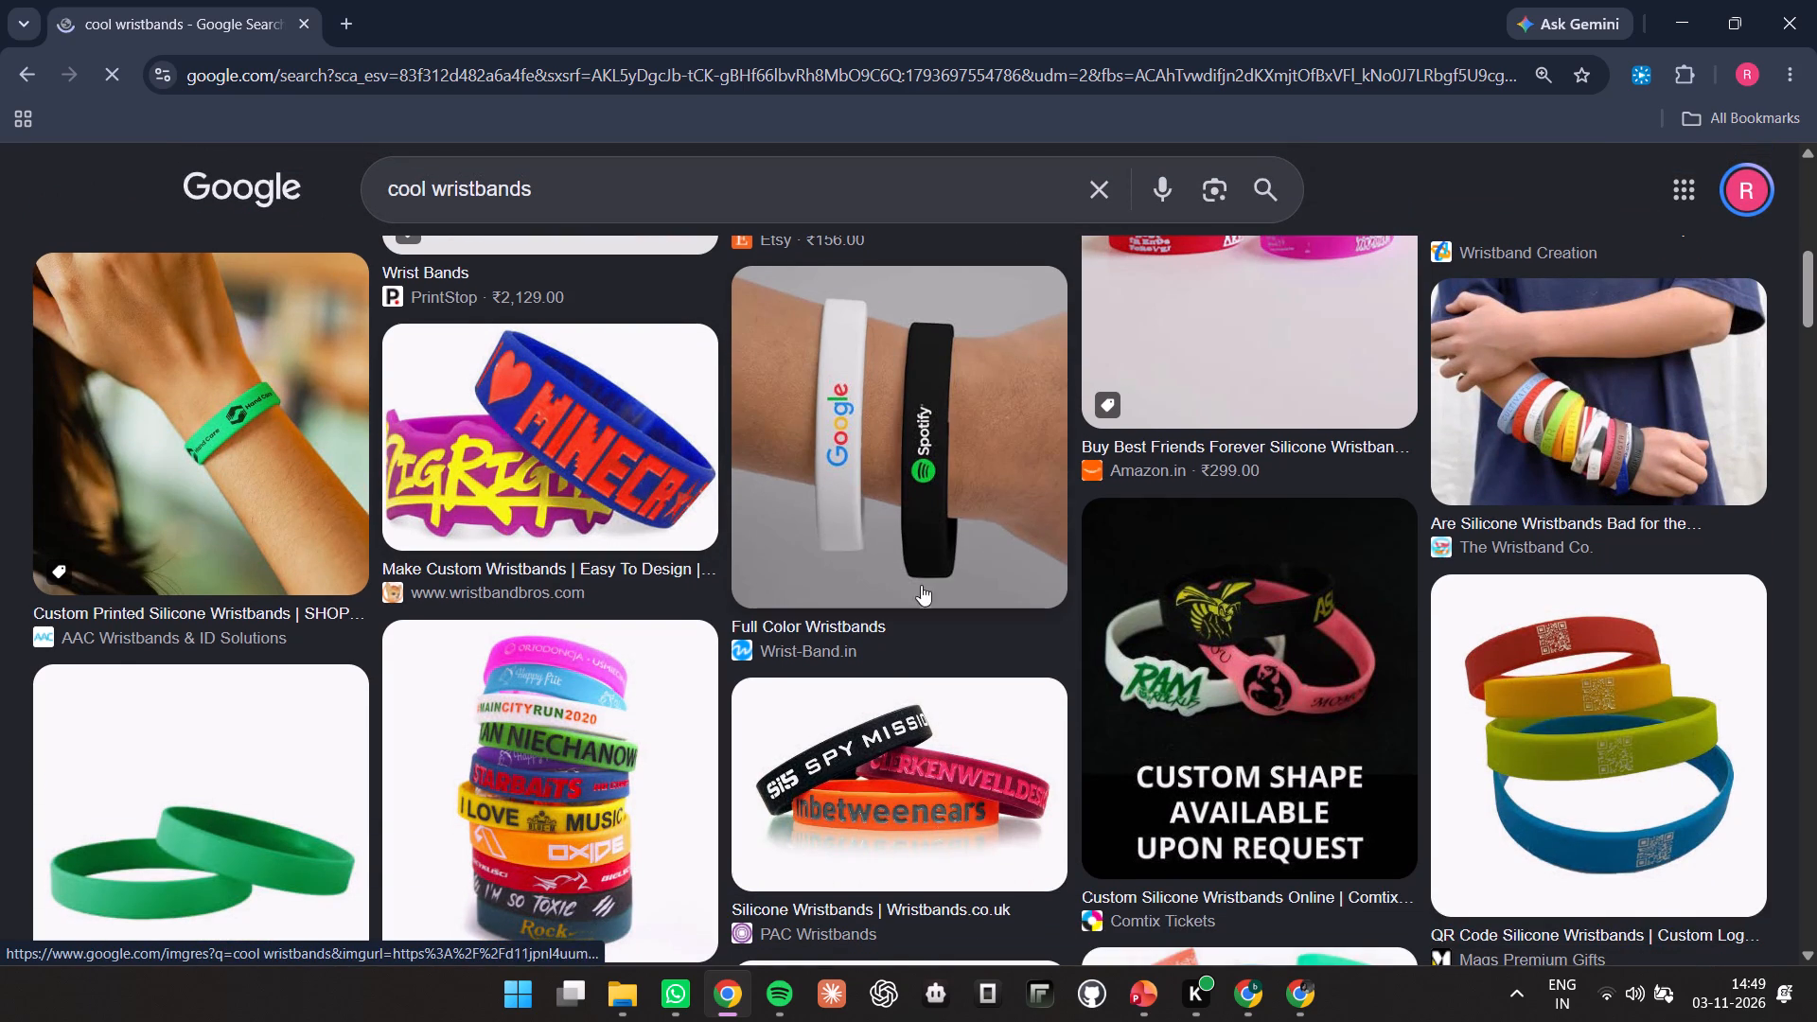
pyautogui.scroll(-4, 1157, 675)
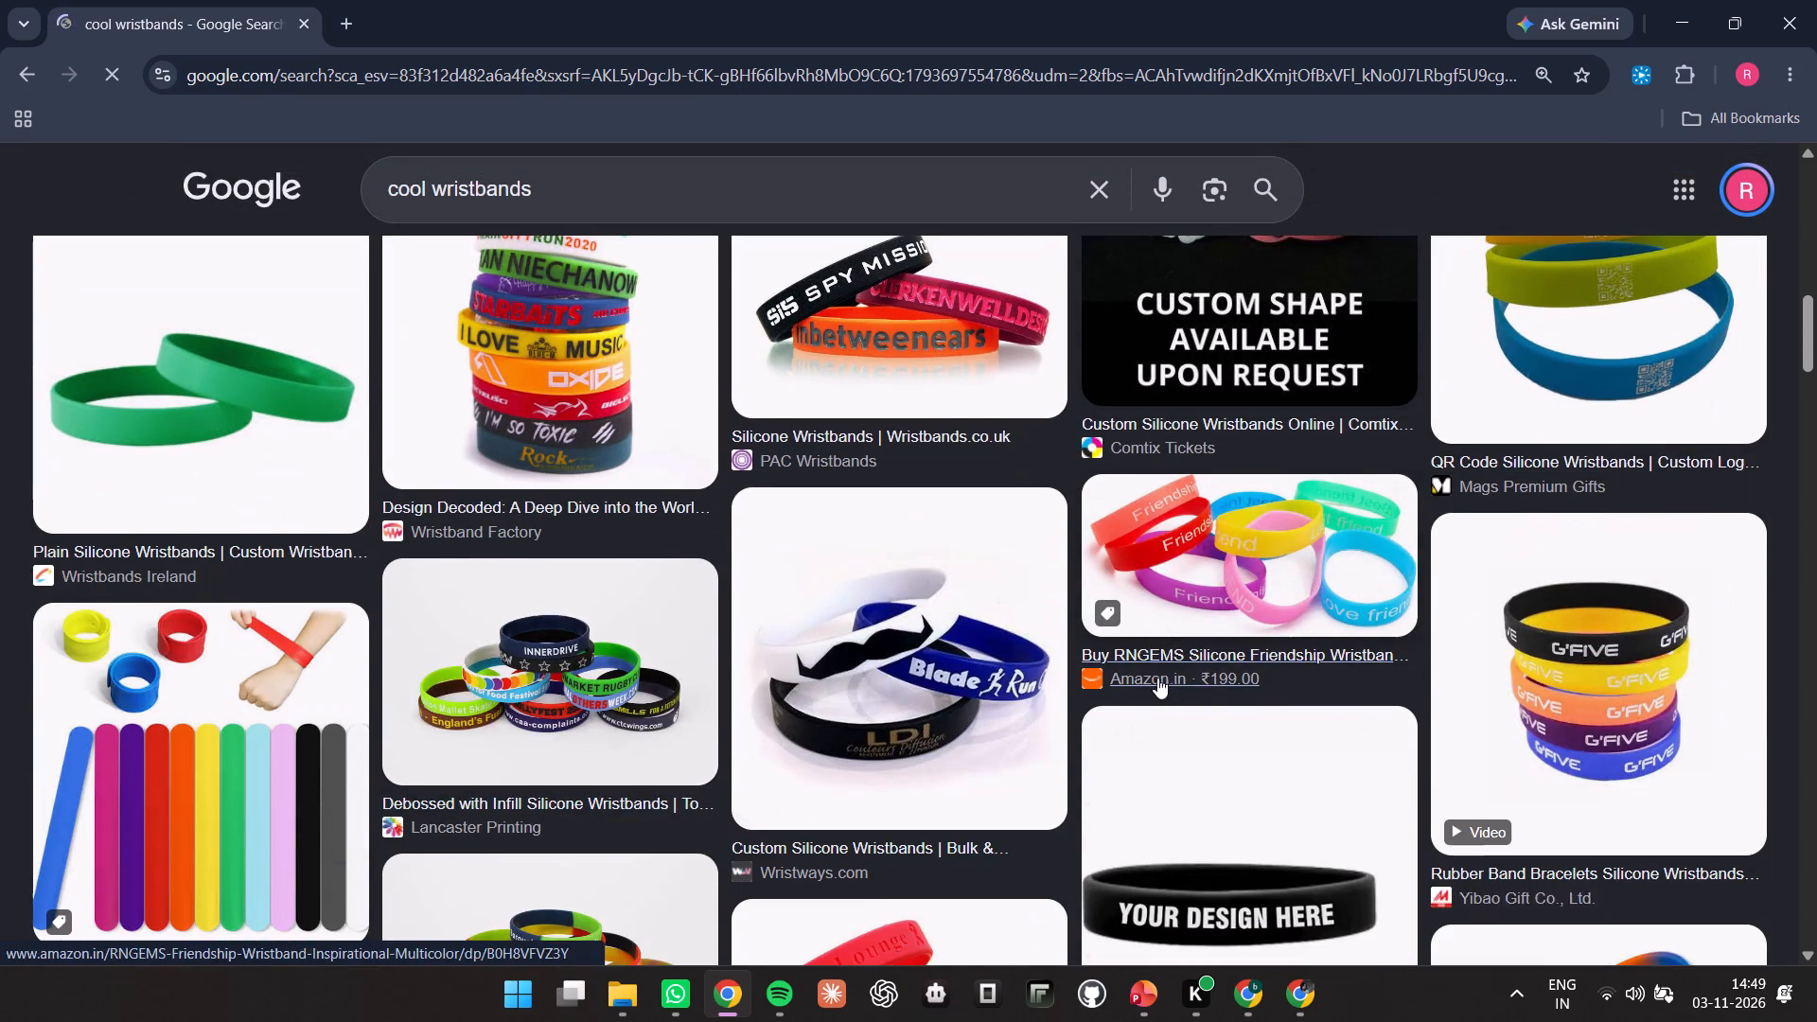
pyautogui.scroll(-6, 410, 589)
pyautogui.scroll(-6, 658, 594)
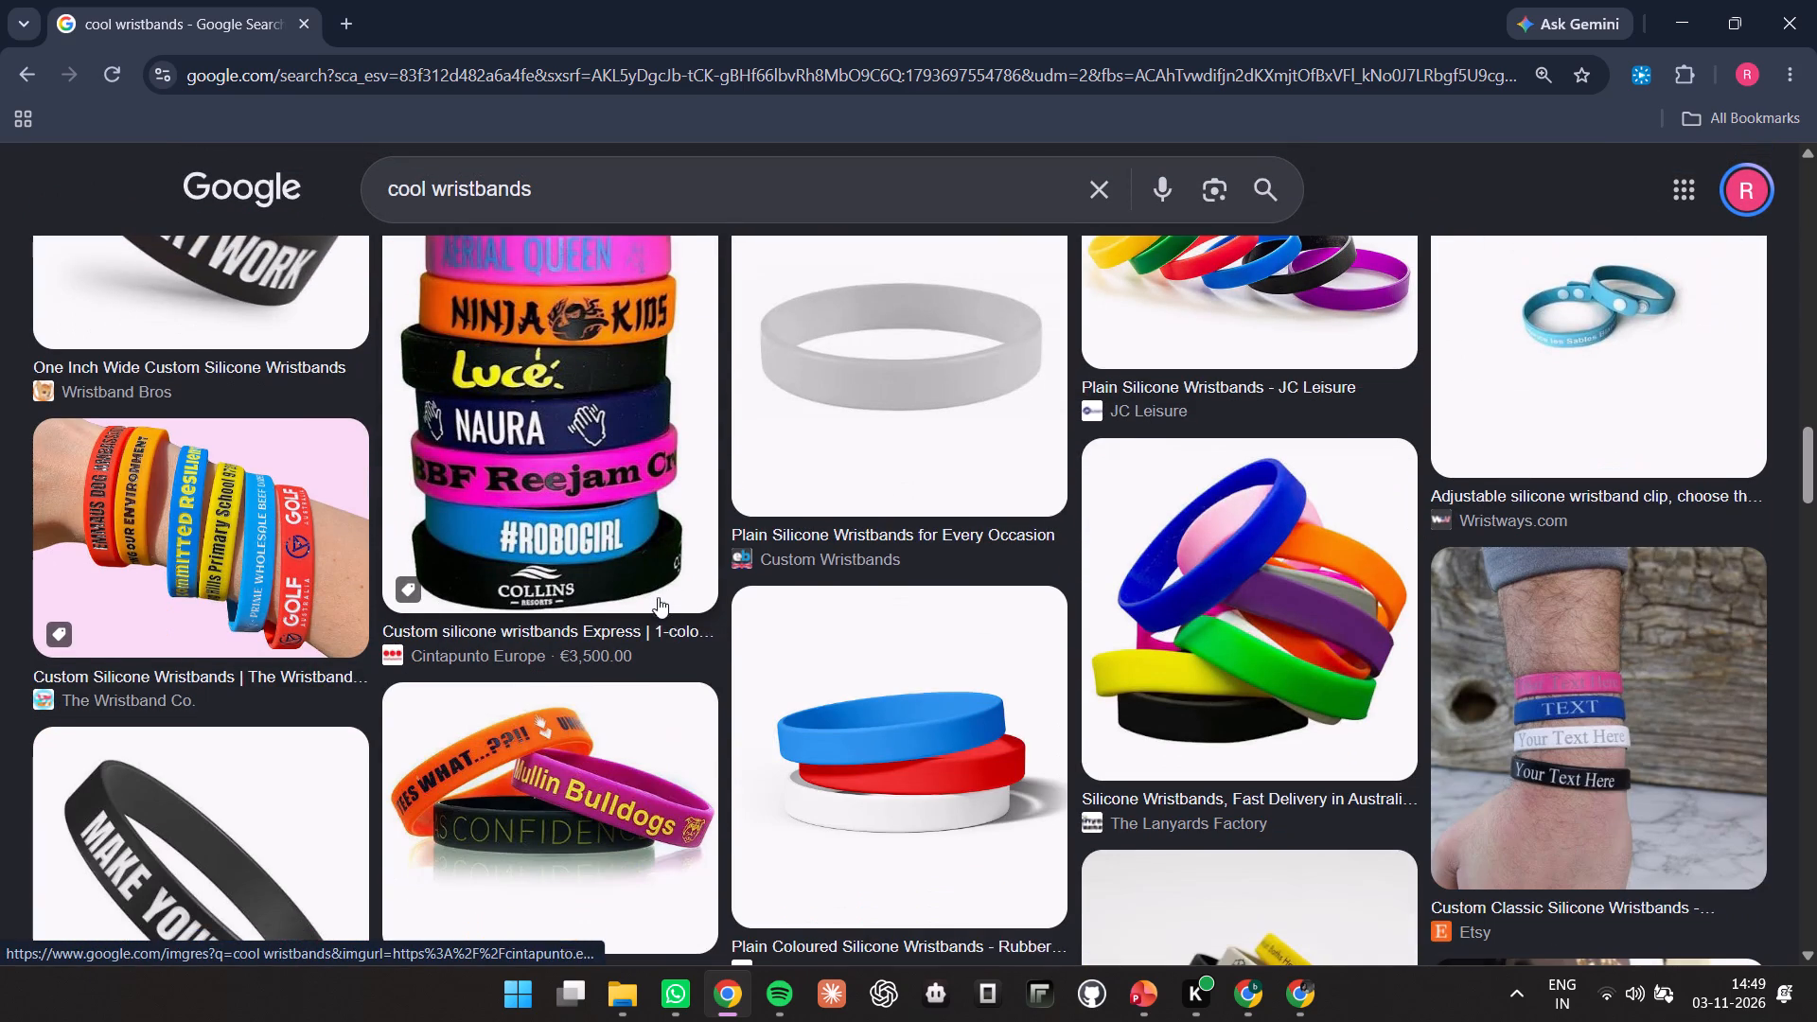
pyautogui.scroll(-1, 702, 676)
pyautogui.scroll(-4, 912, 608)
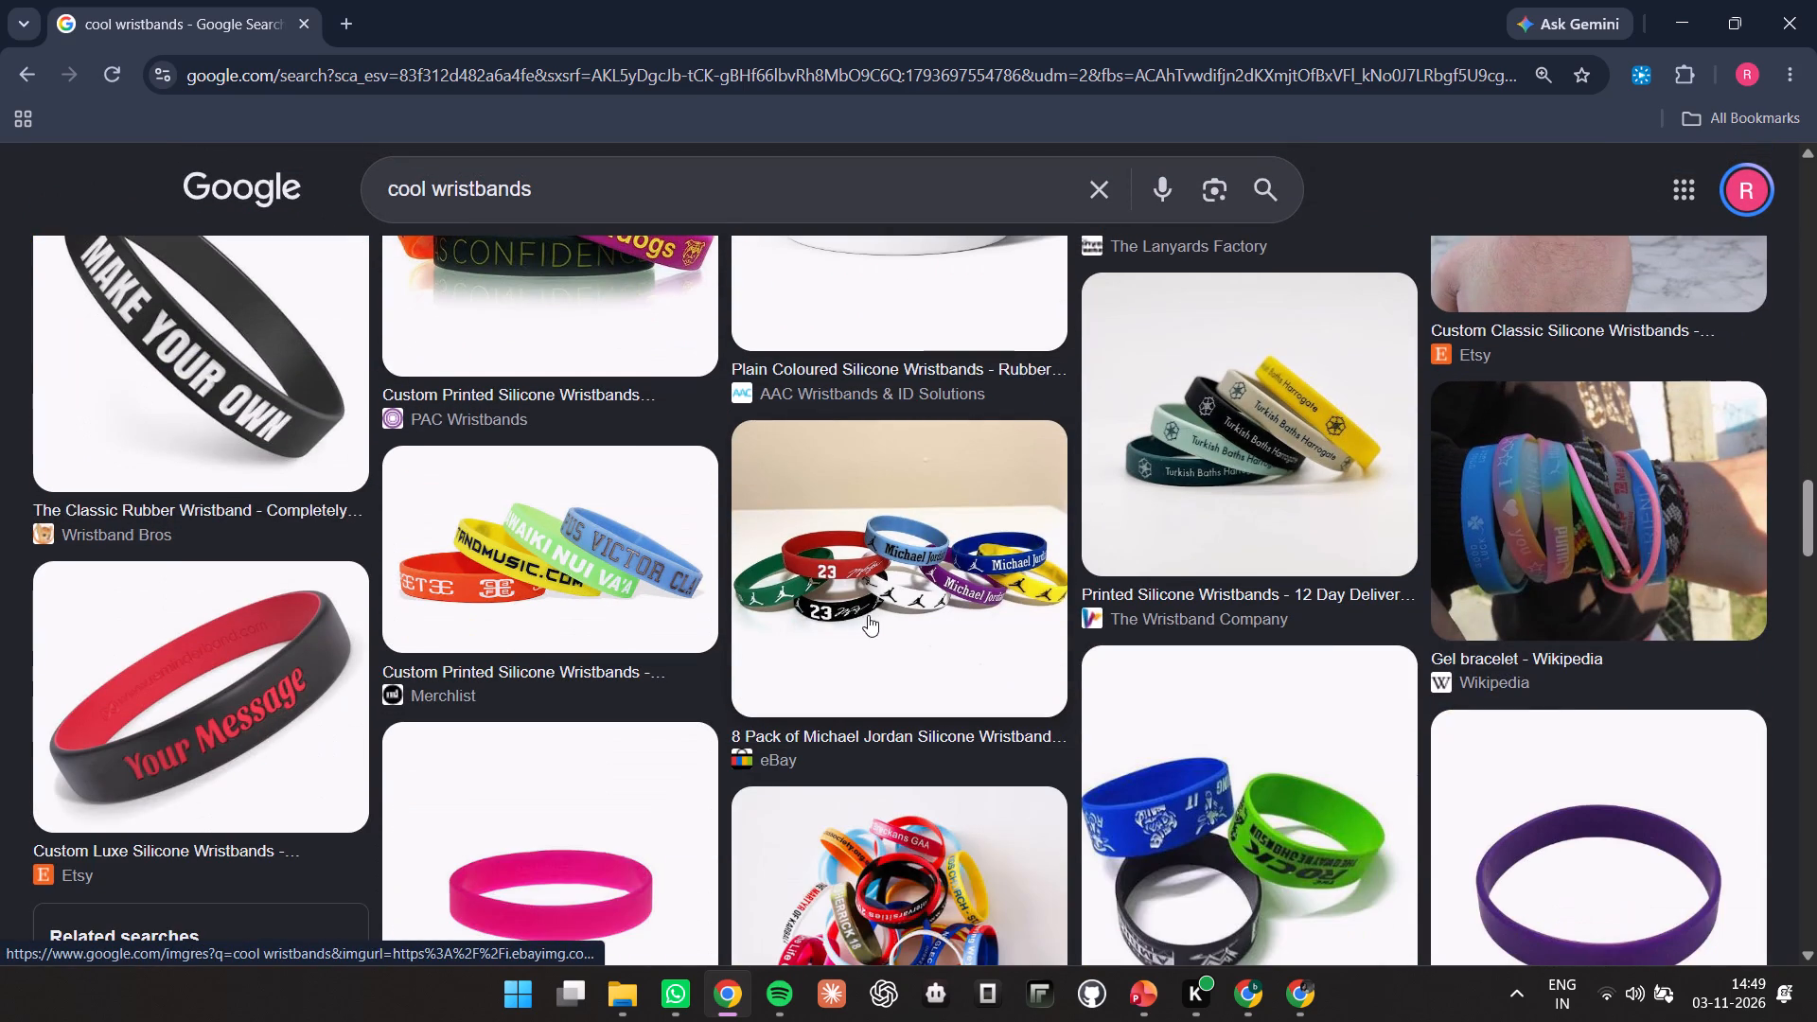
pyautogui.scroll(-7, 852, 597)
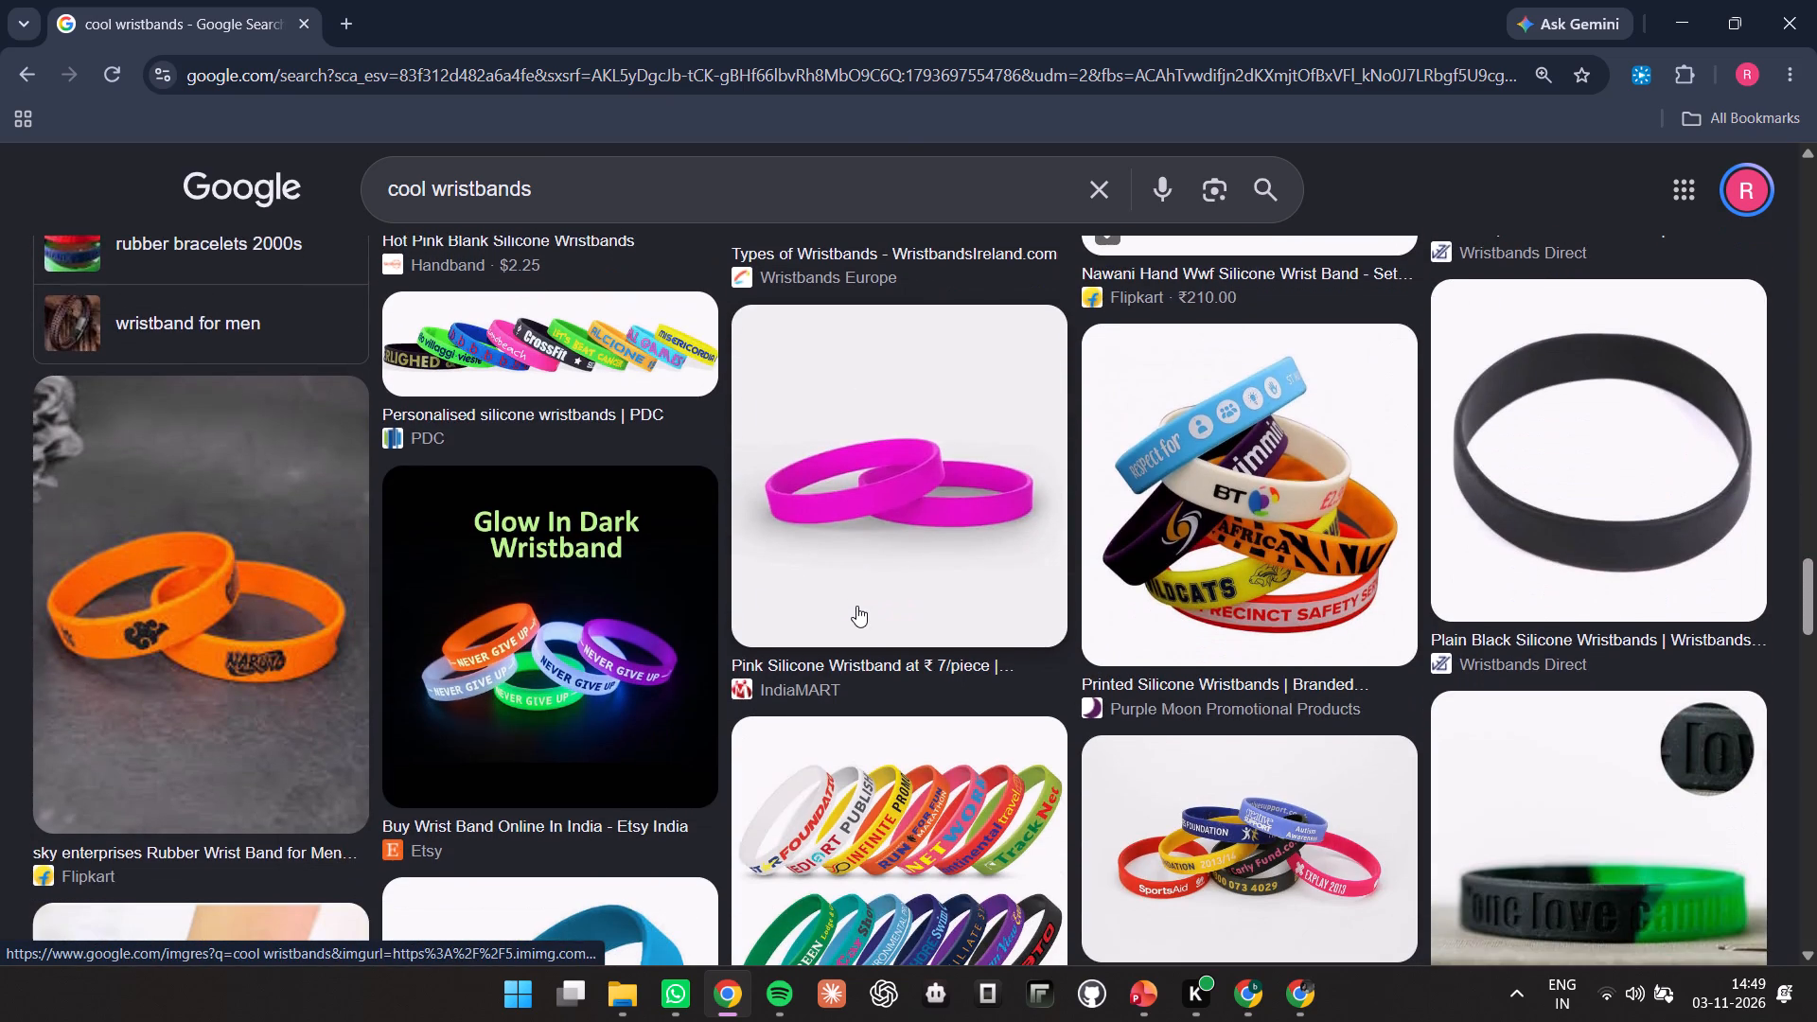
pyautogui.scroll(-5, 859, 607)
pyautogui.scroll(-8, 523, 626)
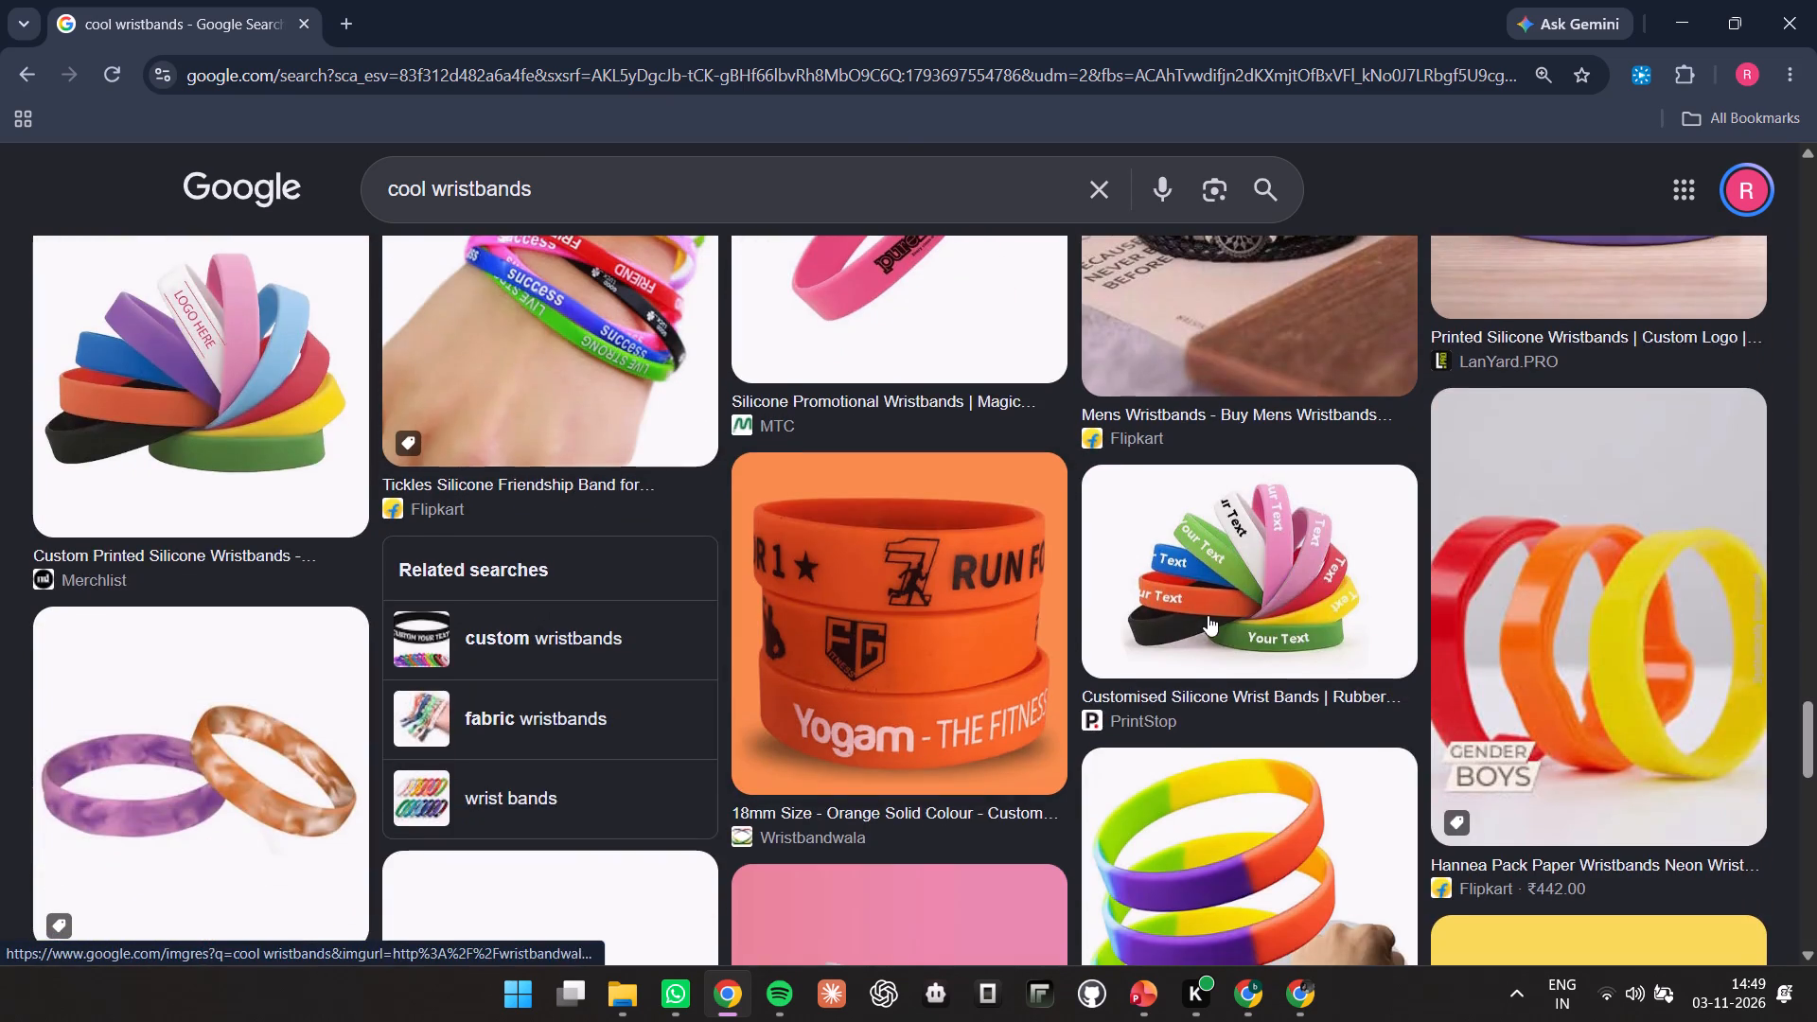
pyautogui.scroll(-8, 1208, 615)
pyautogui.scroll(-8, 824, 571)
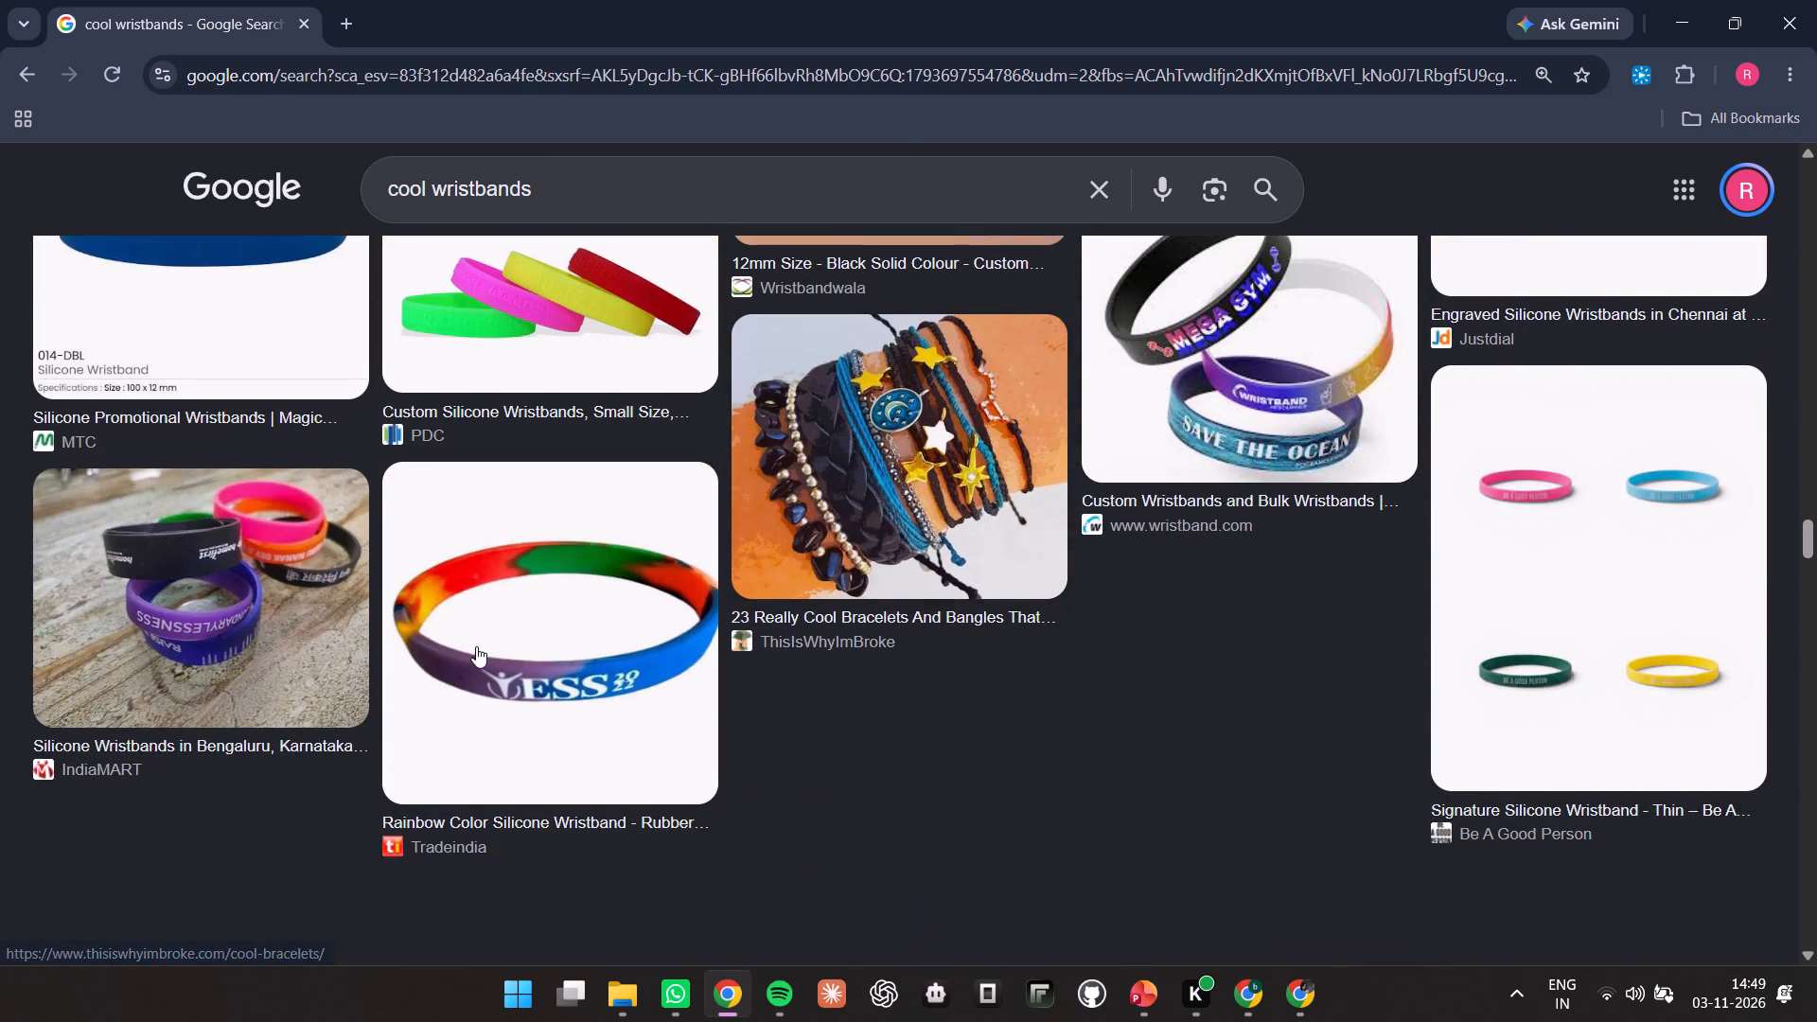
pyautogui.scroll(-7, 1197, 580)
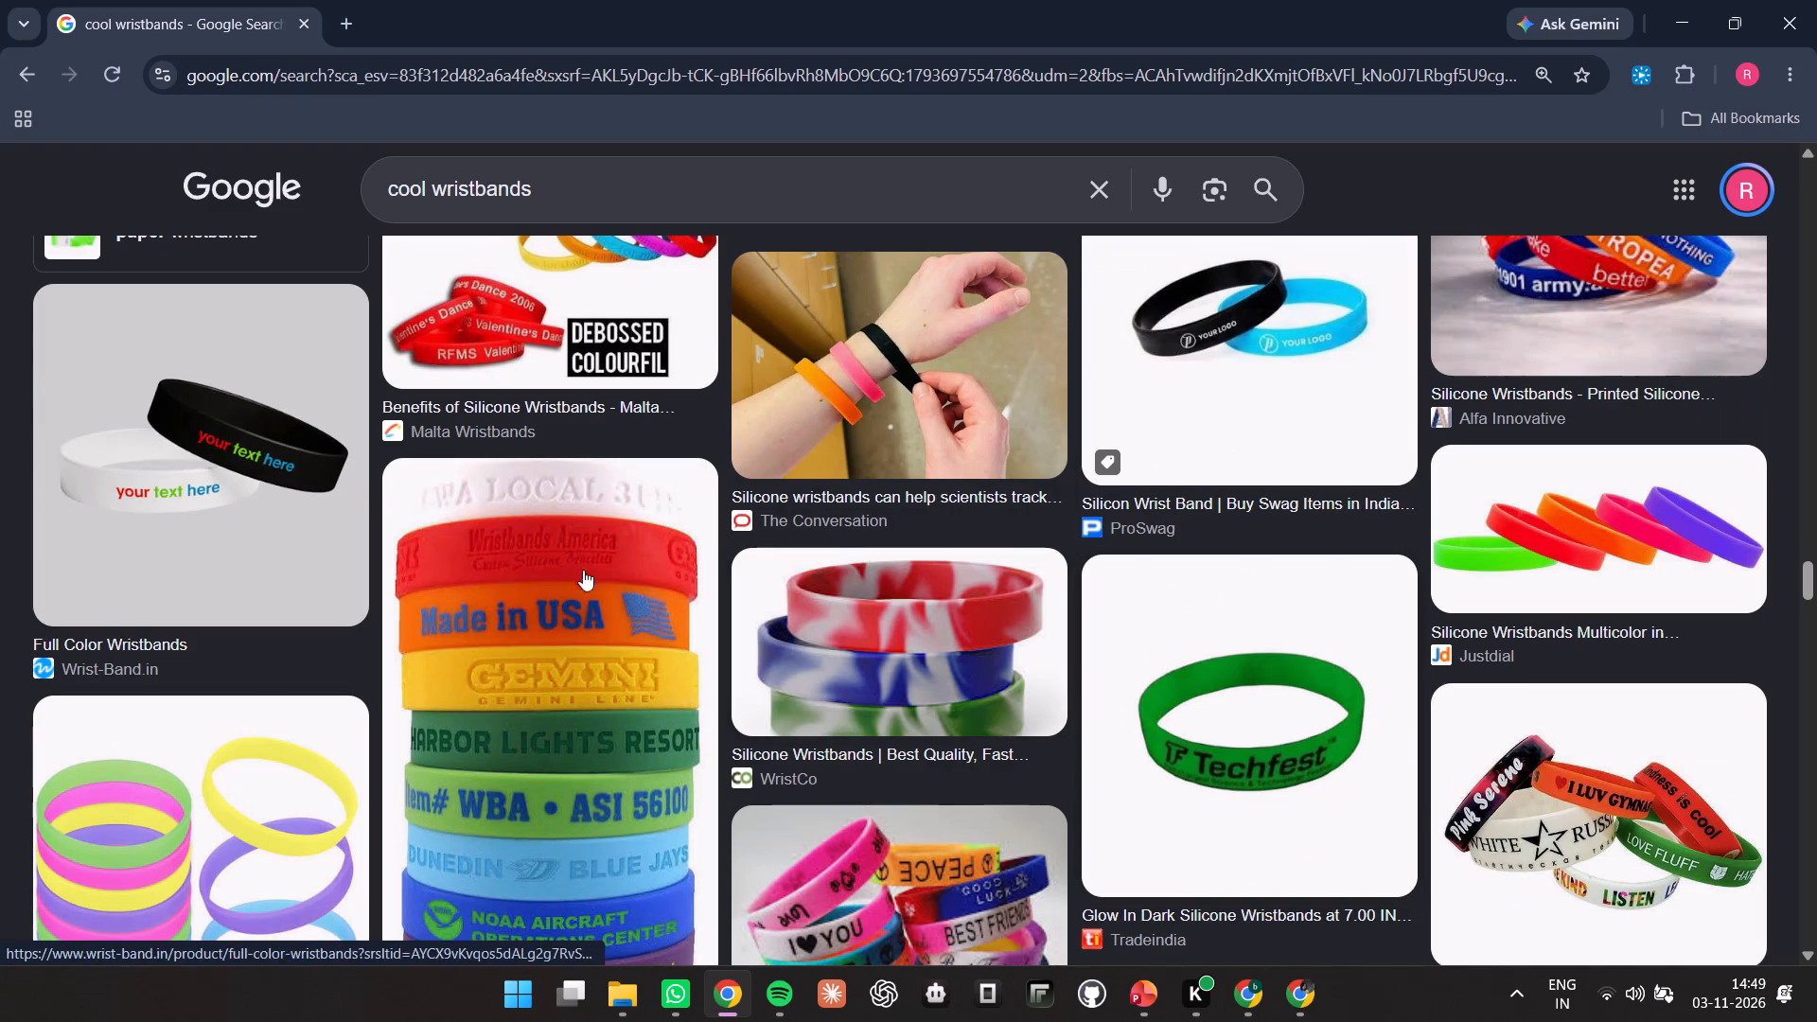
pyautogui.scroll(-1, 1323, 1021)
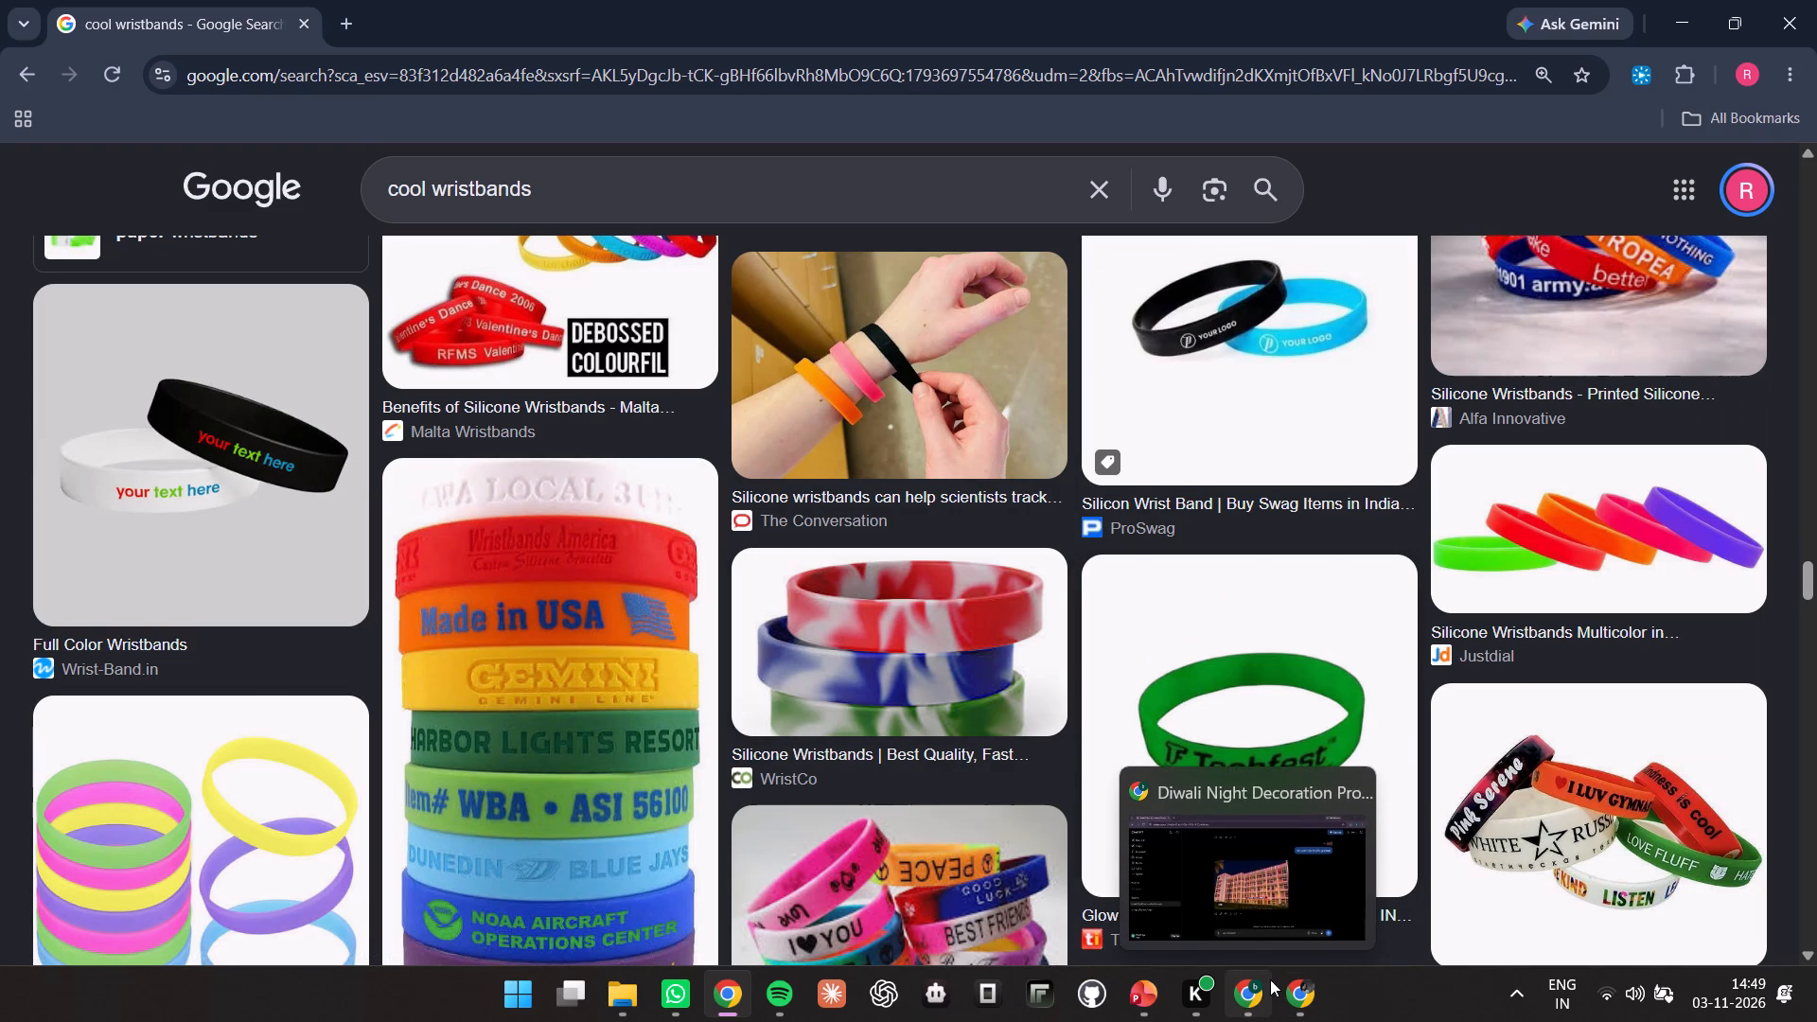
pyautogui.click(1270, 979)
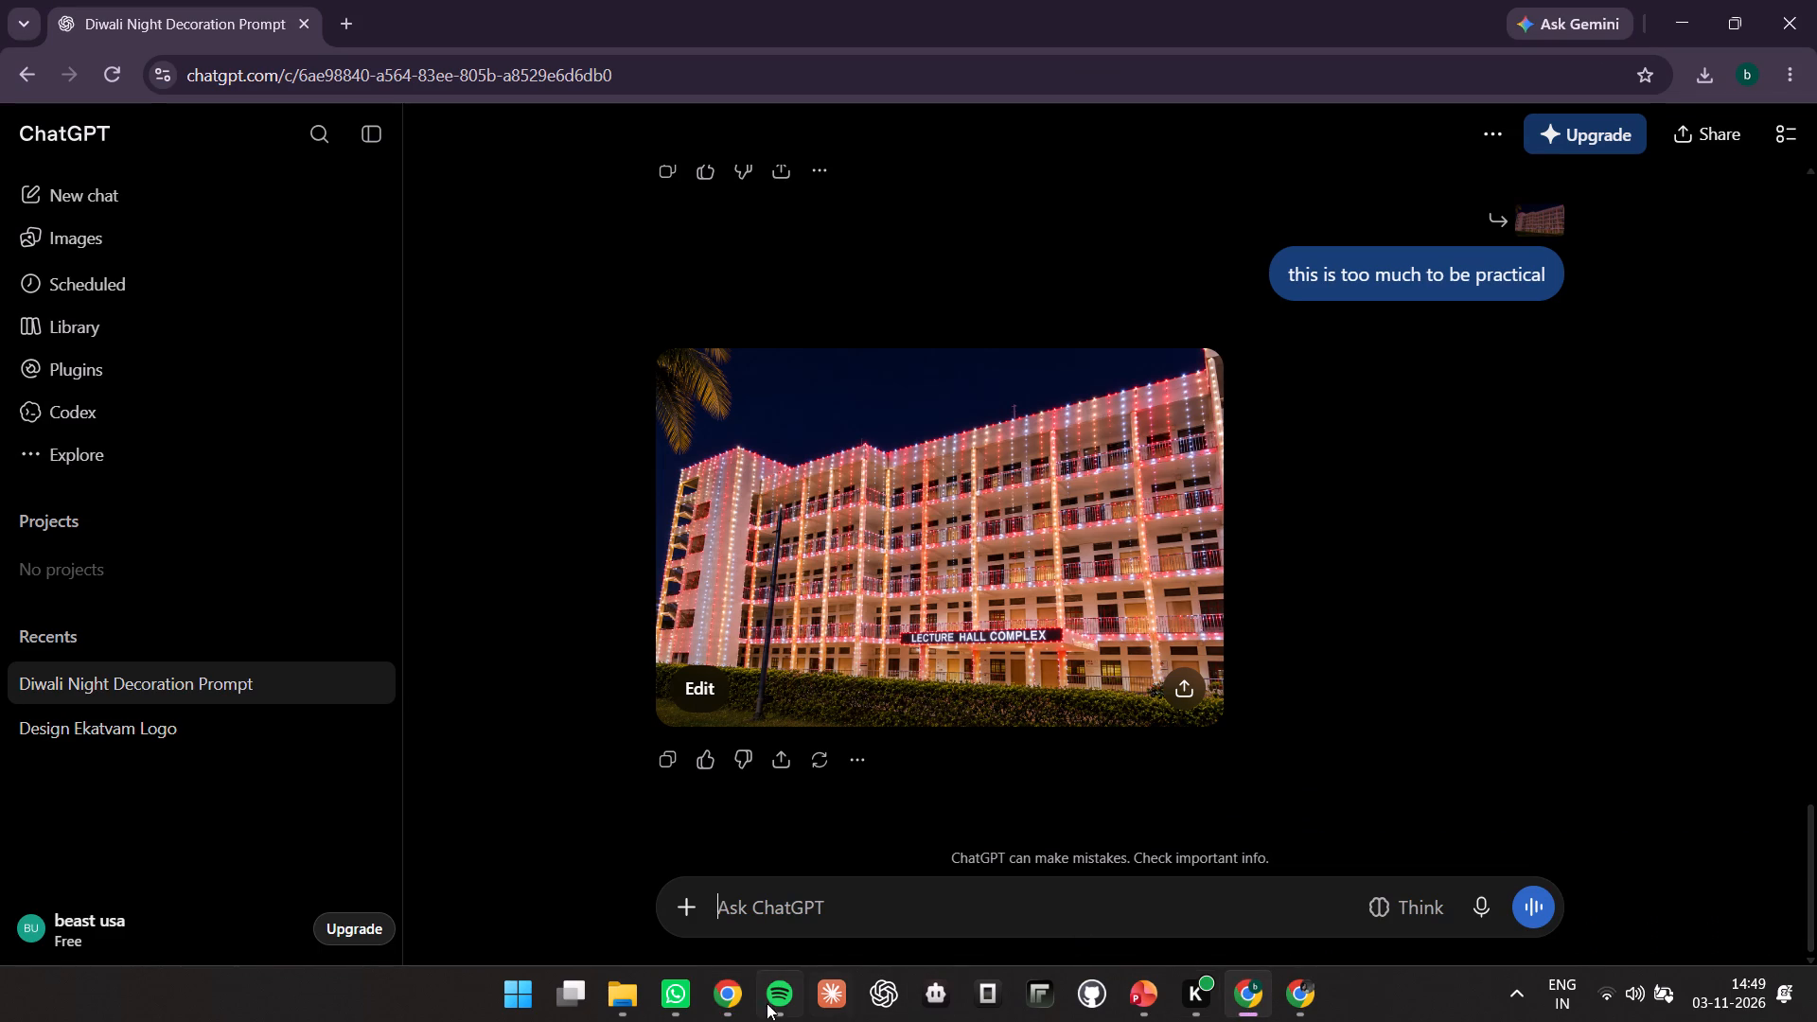
pyautogui.click(739, 996)
pyautogui.scroll(-7, 912, 518)
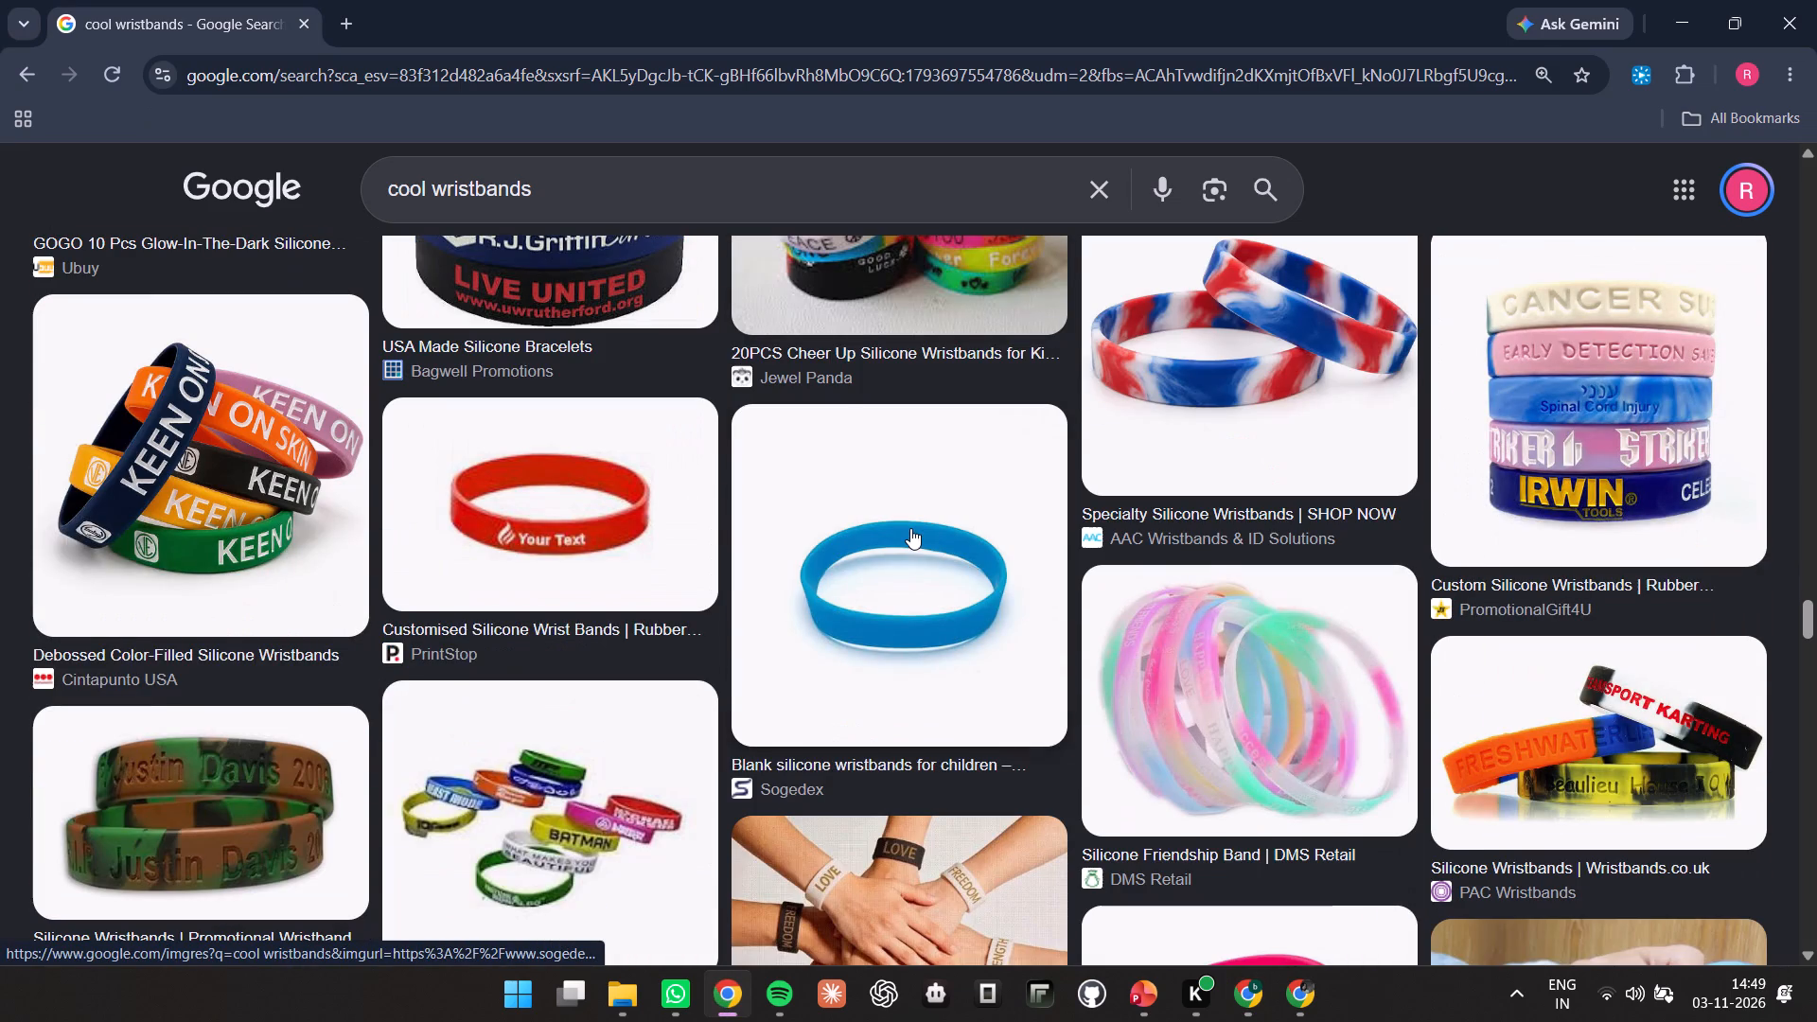
pyautogui.scroll(-10, 910, 528)
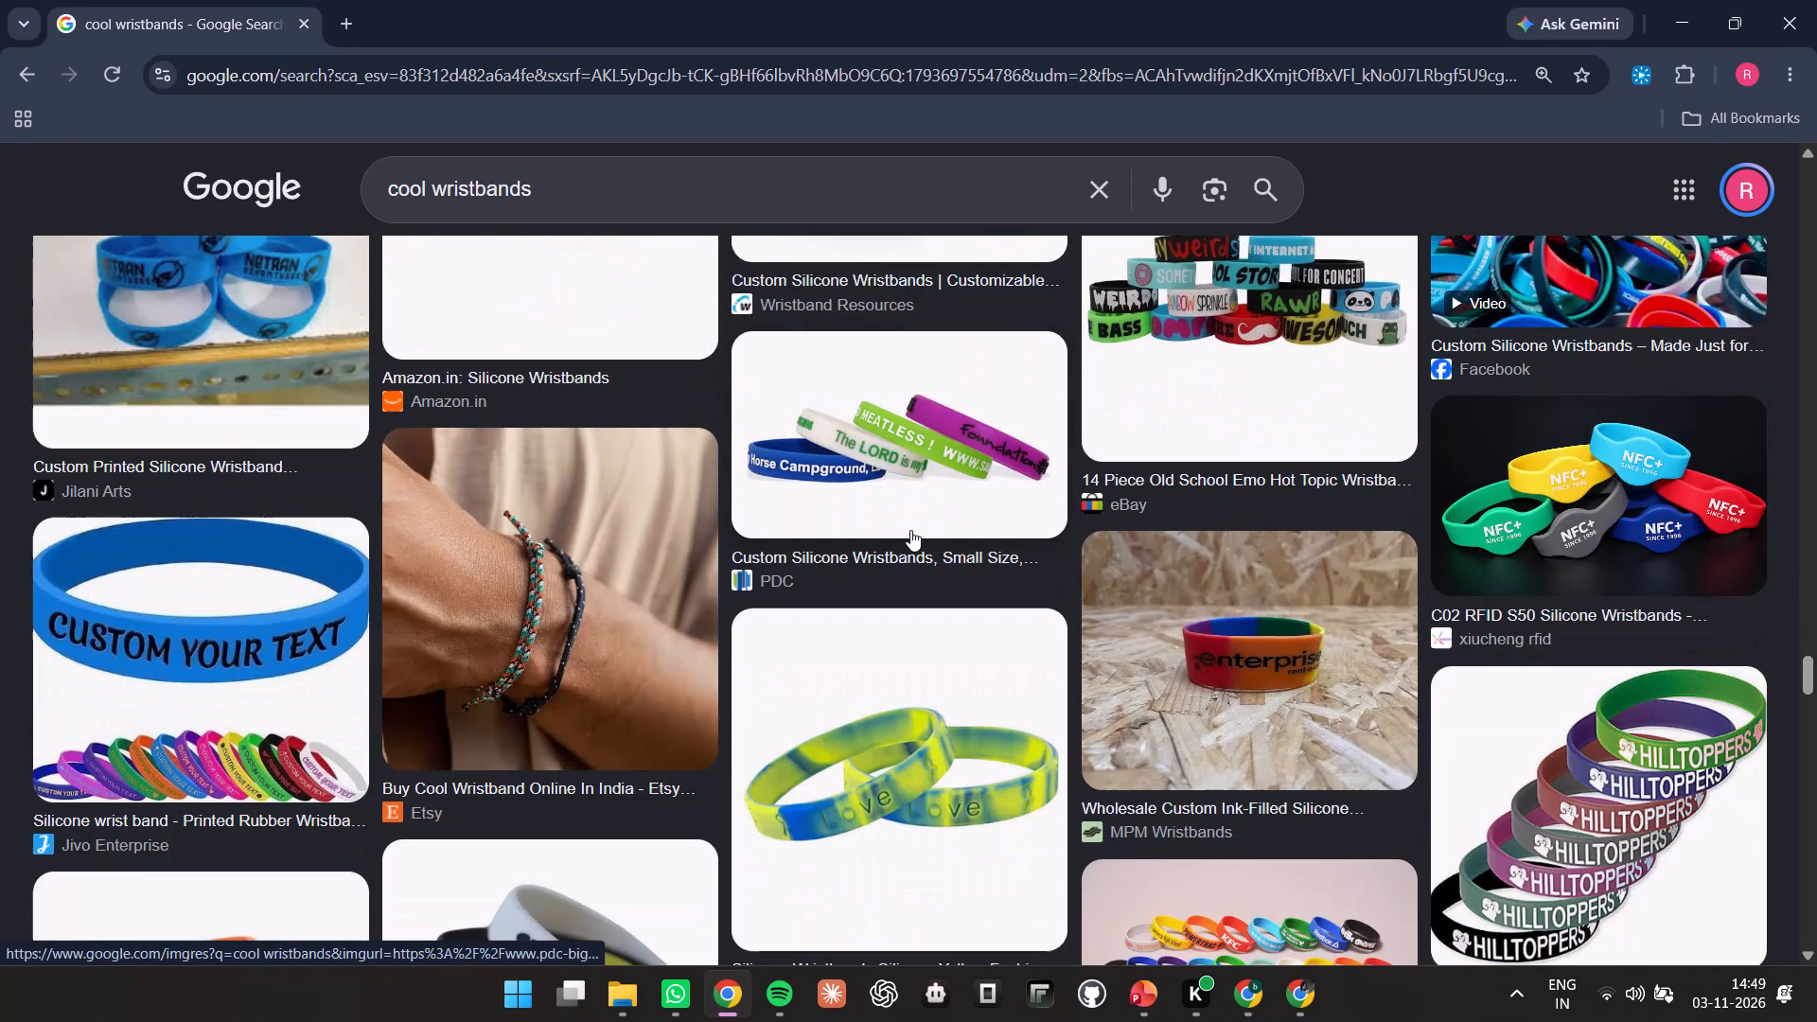
pyautogui.scroll(-5, 910, 530)
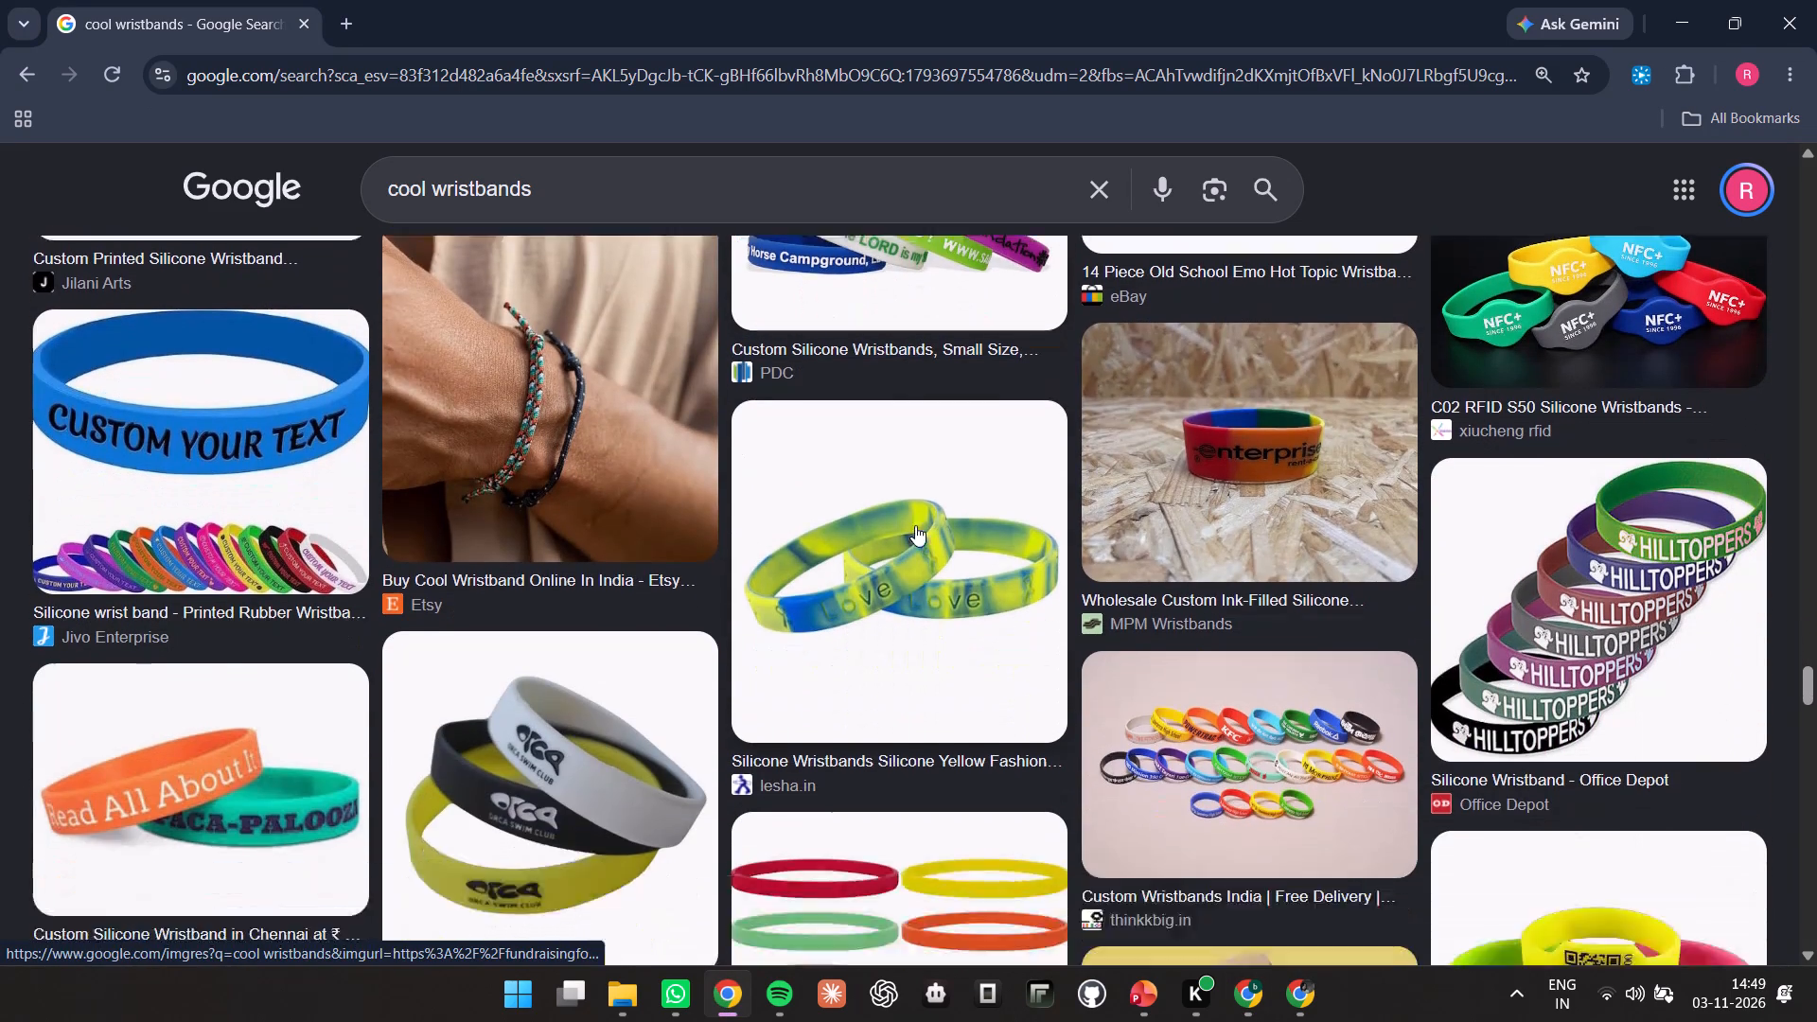
pyautogui.scroll(4, 910, 525)
pyautogui.scroll(-7, 910, 524)
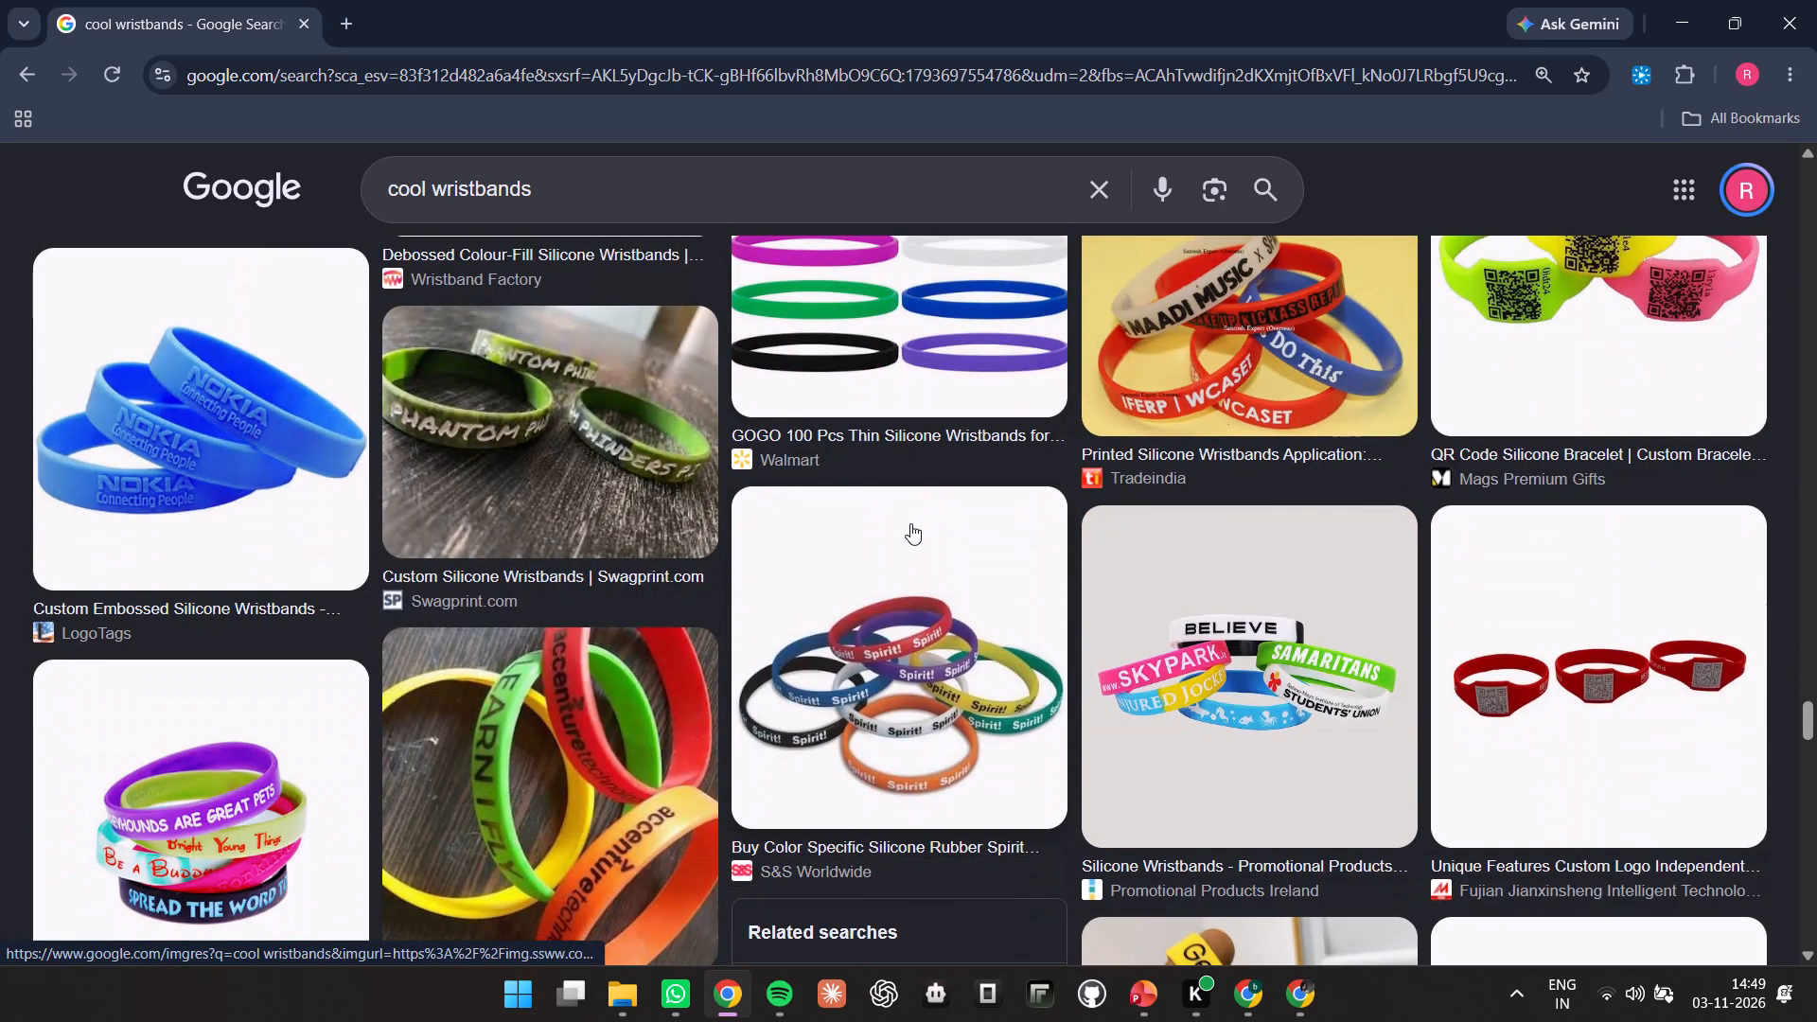
pyautogui.scroll(-3, 910, 523)
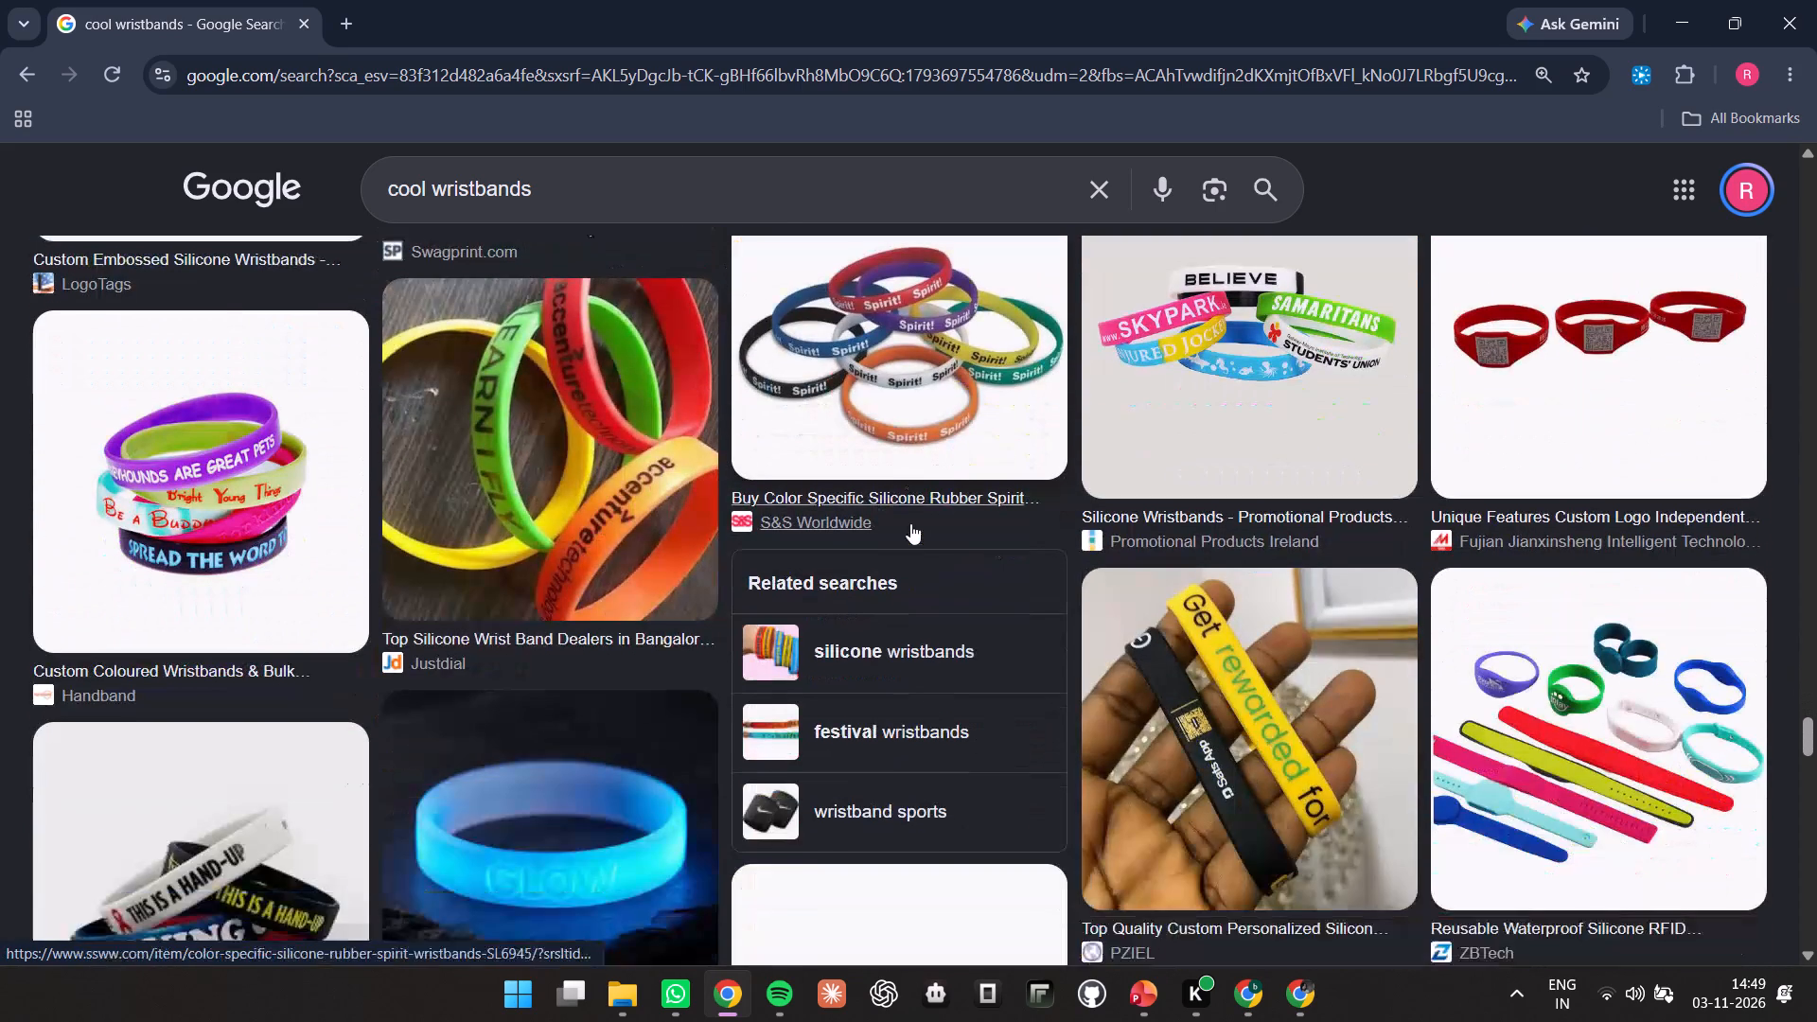
pyautogui.scroll(-10, 910, 523)
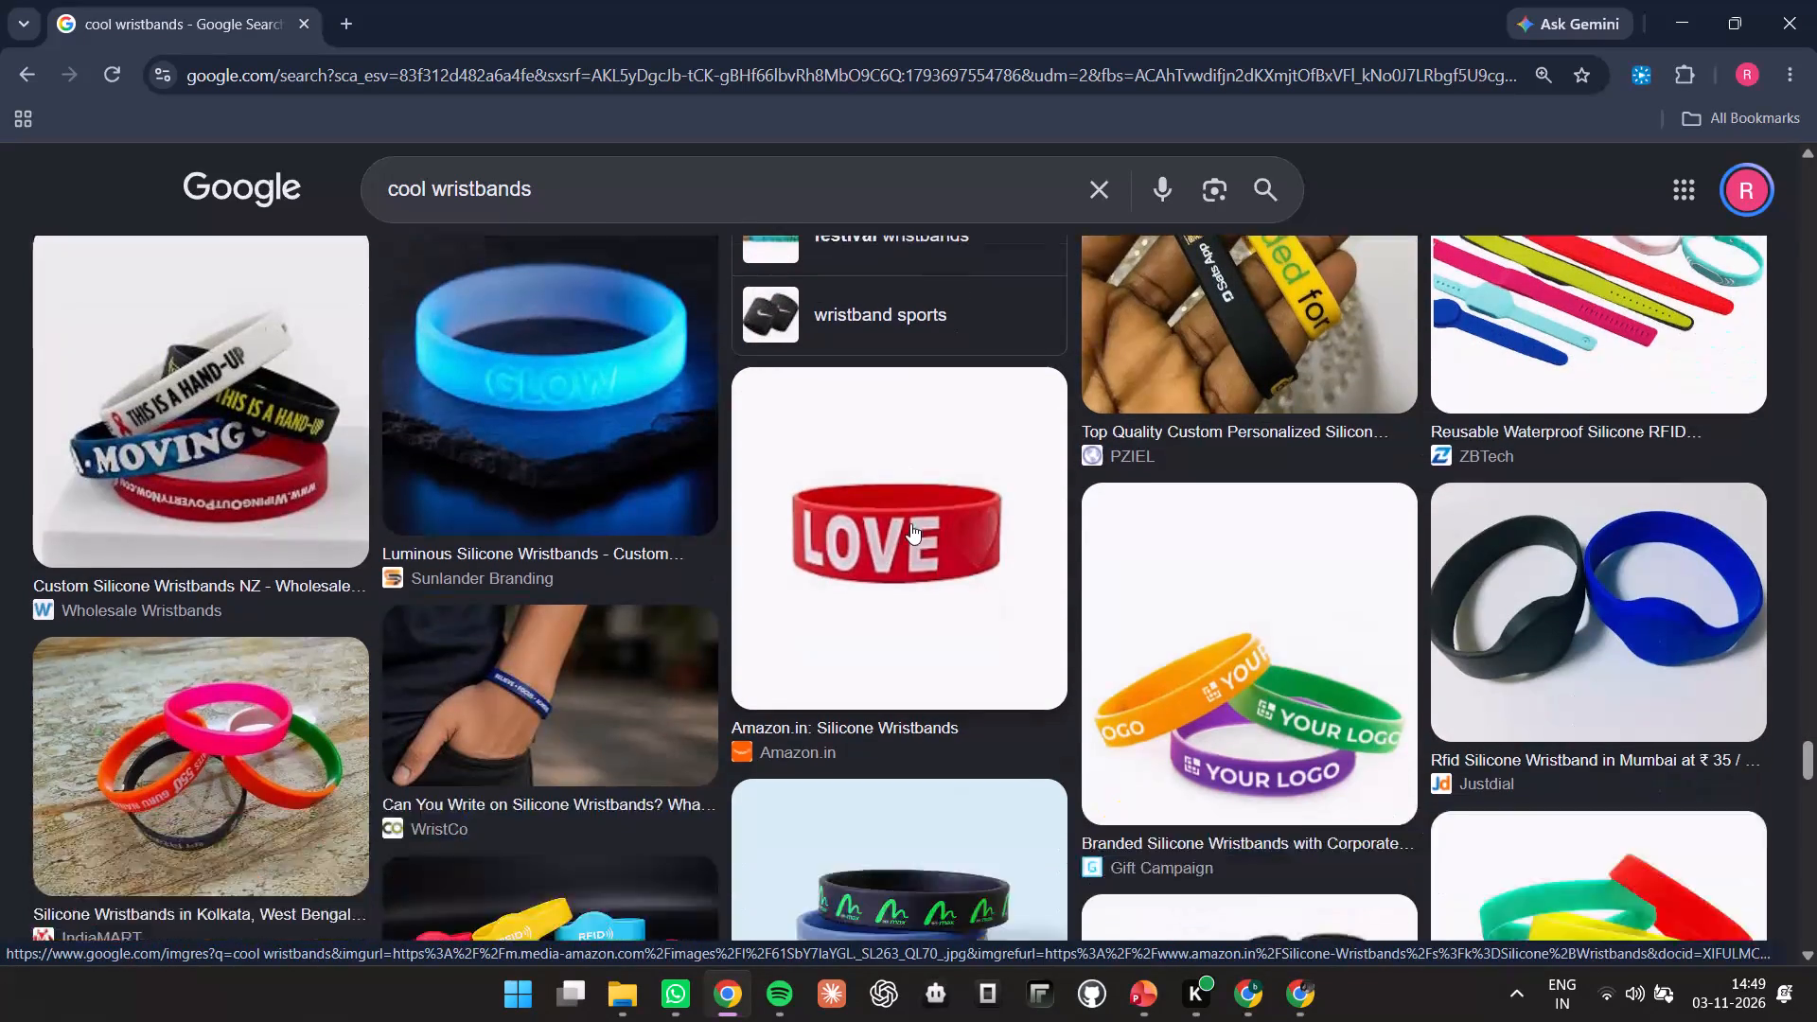
pyautogui.scroll(-2, 910, 523)
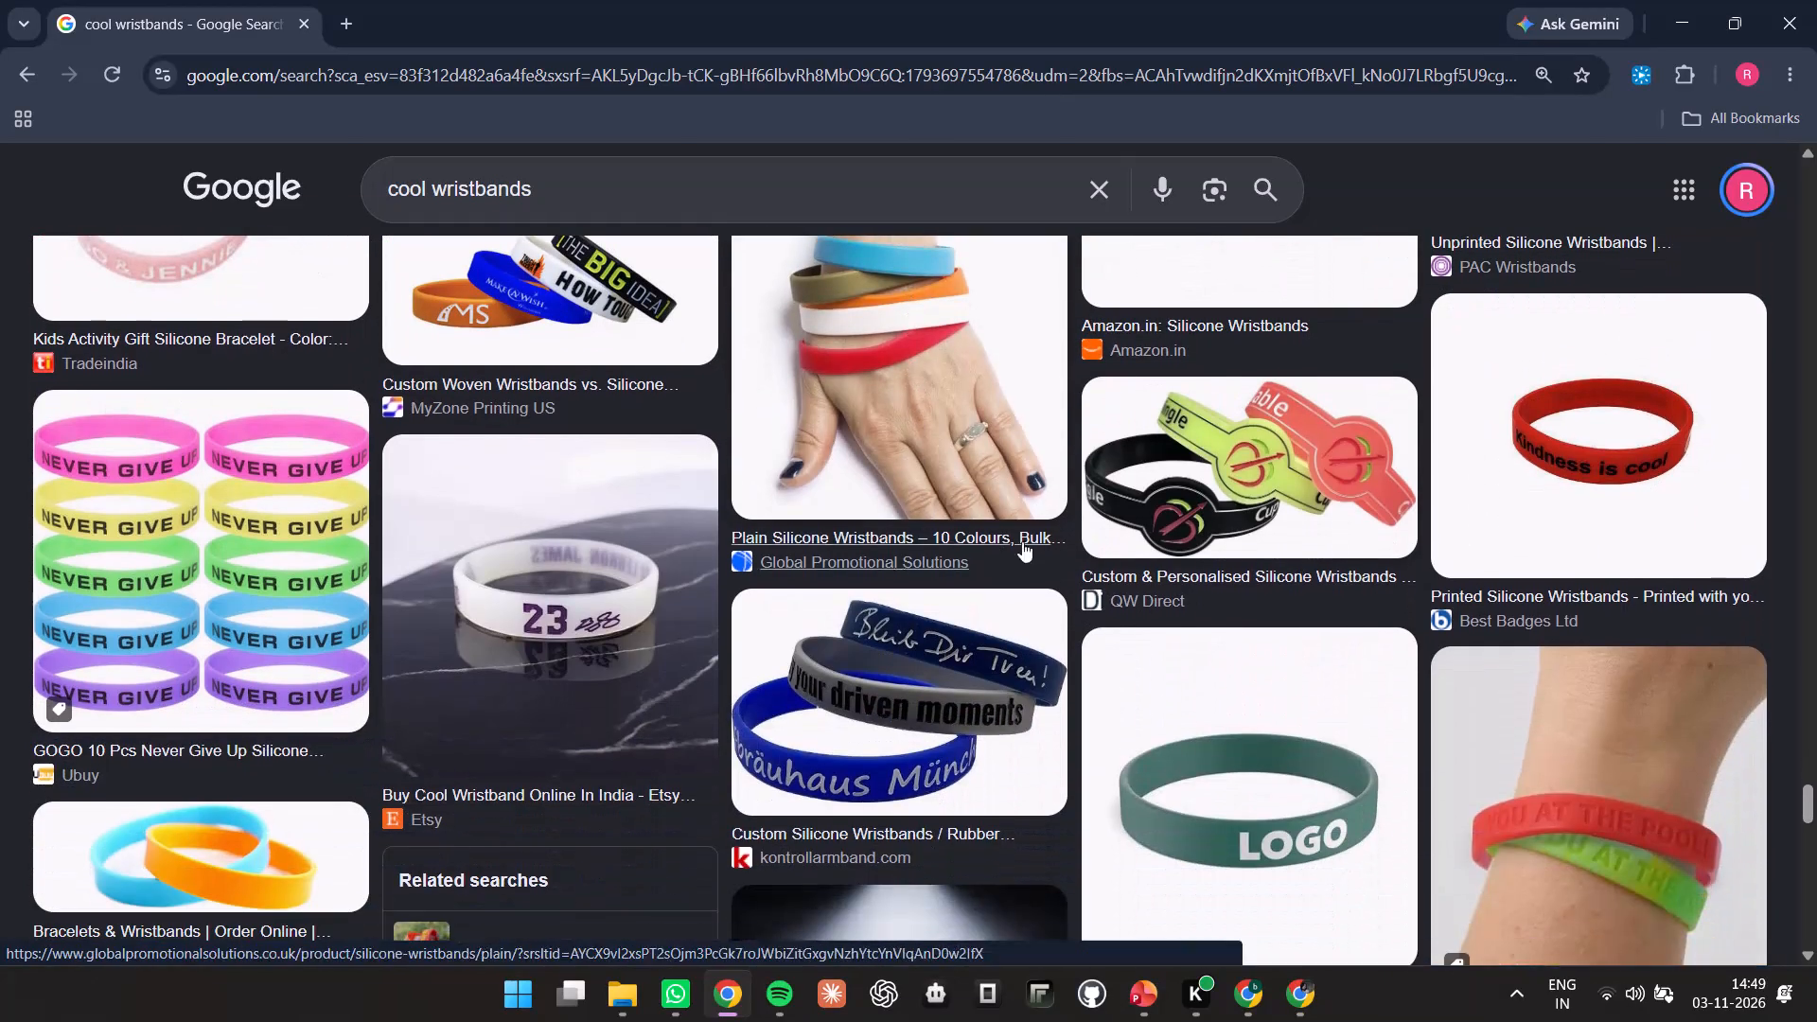
pyautogui.scroll(8, 897, 491)
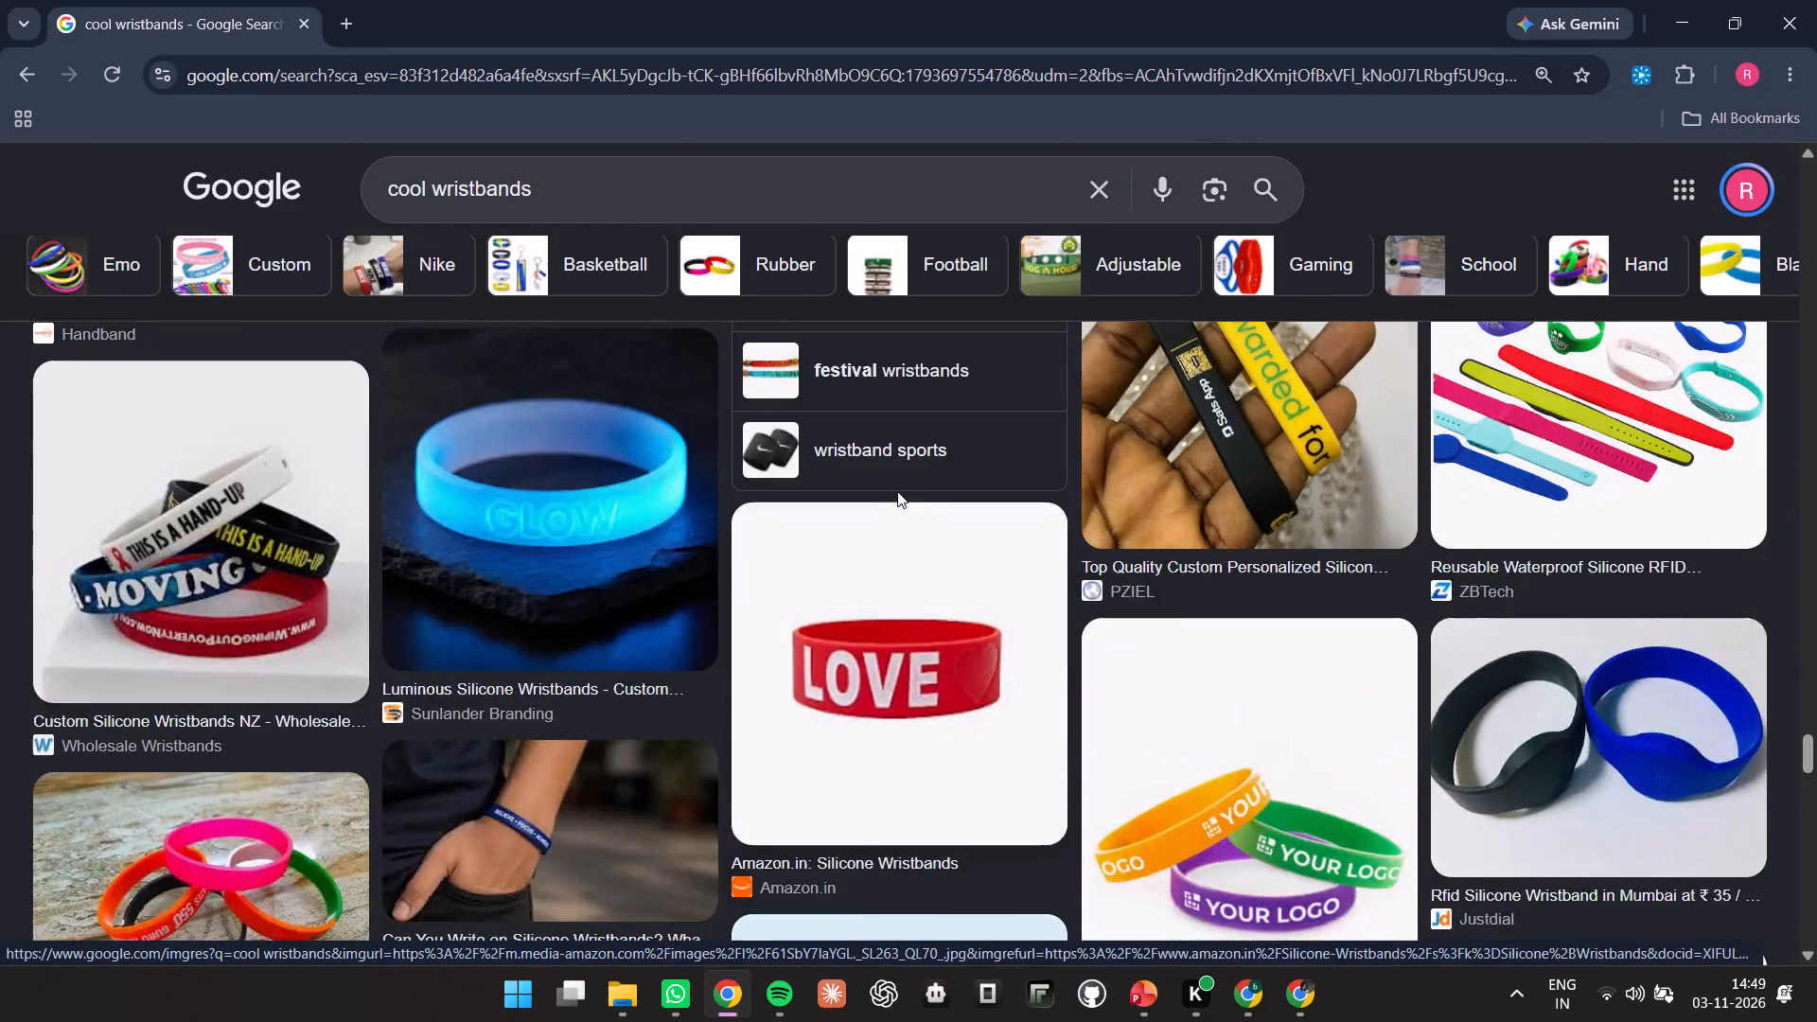
pyautogui.scroll(20, 897, 491)
pyautogui.scroll(20, 897, 491)
pyautogui.scroll(19, 897, 491)
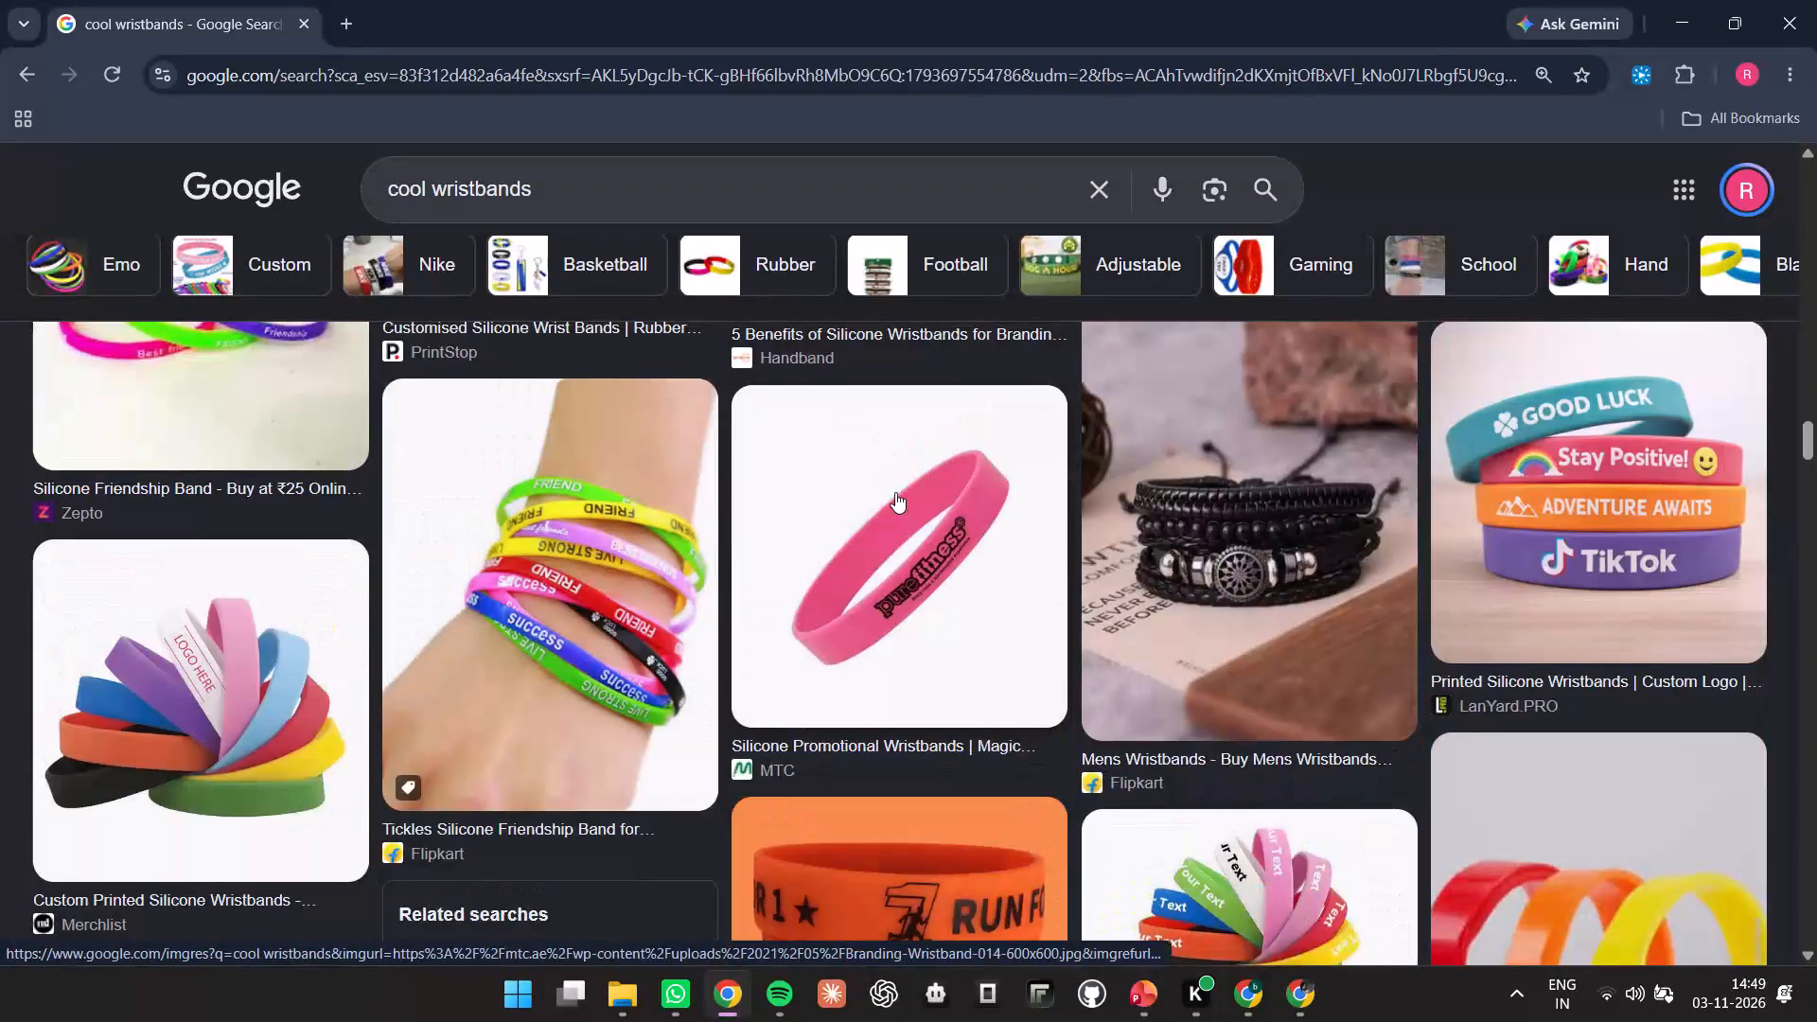
pyautogui.scroll(20, 895, 492)
pyautogui.scroll(14, 895, 492)
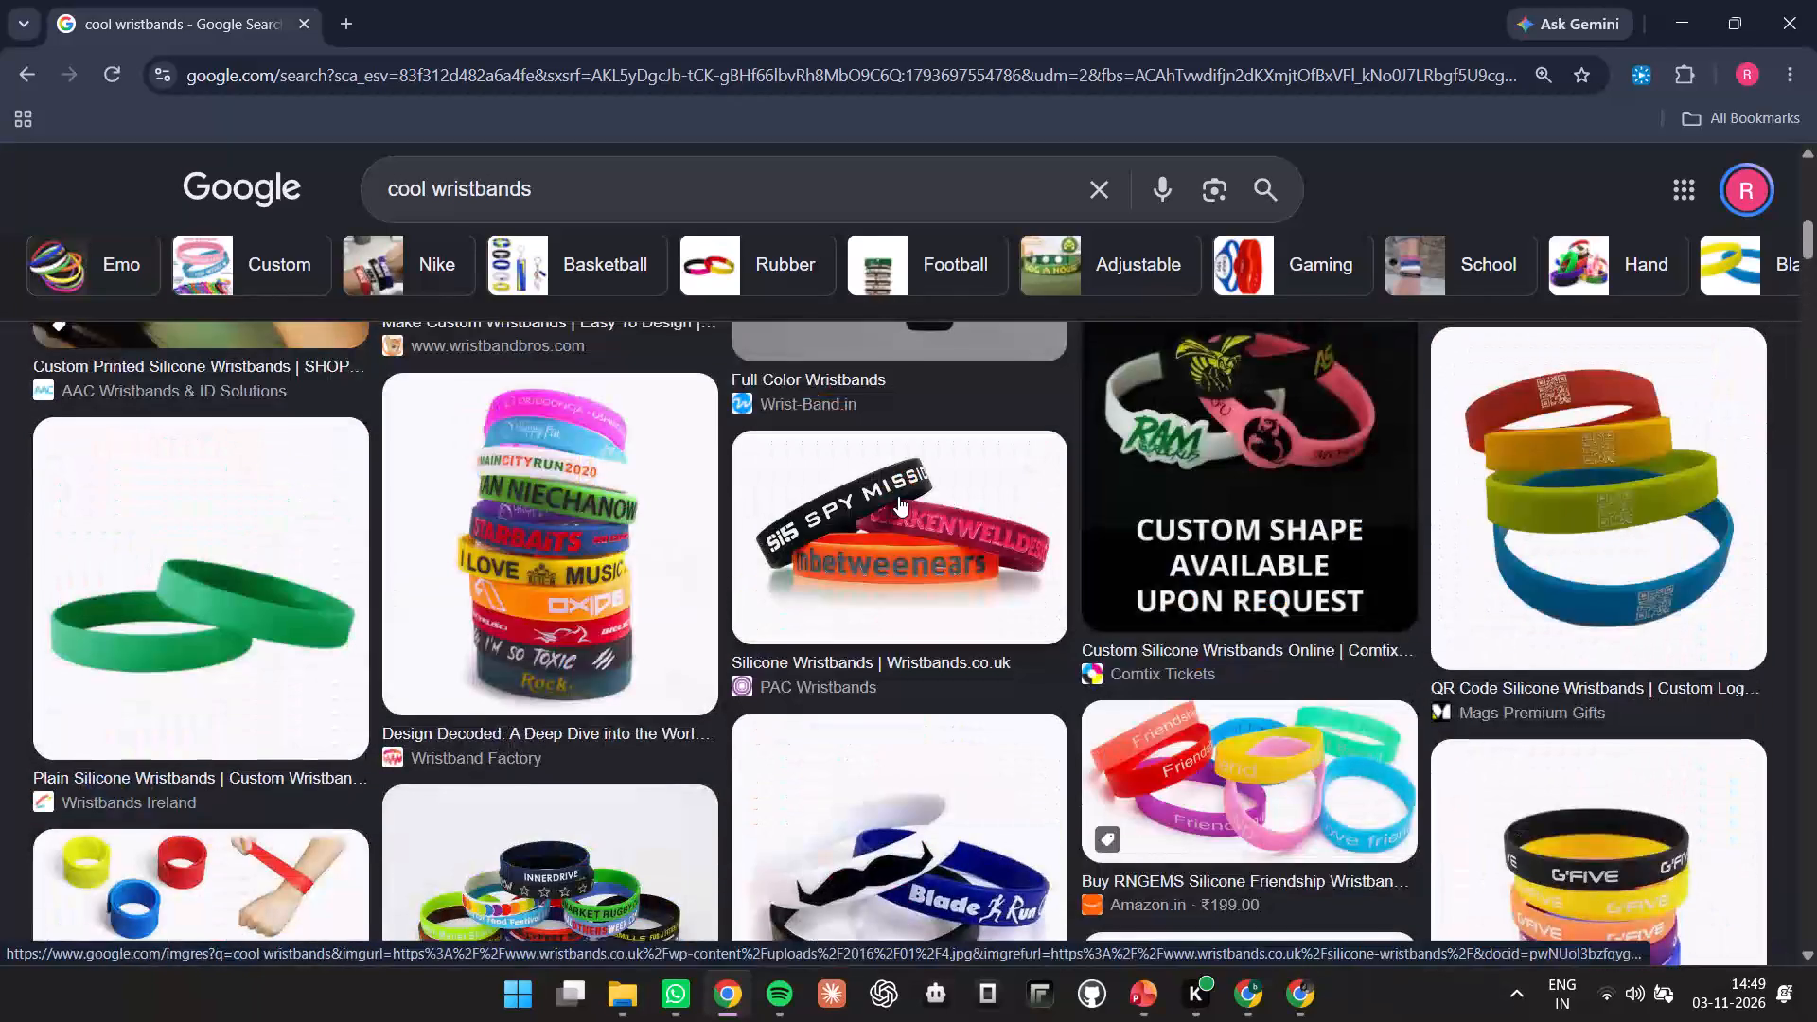
pyautogui.scroll(5, 898, 496)
pyautogui.scroll(-5, 898, 496)
pyautogui.click(1262, 413)
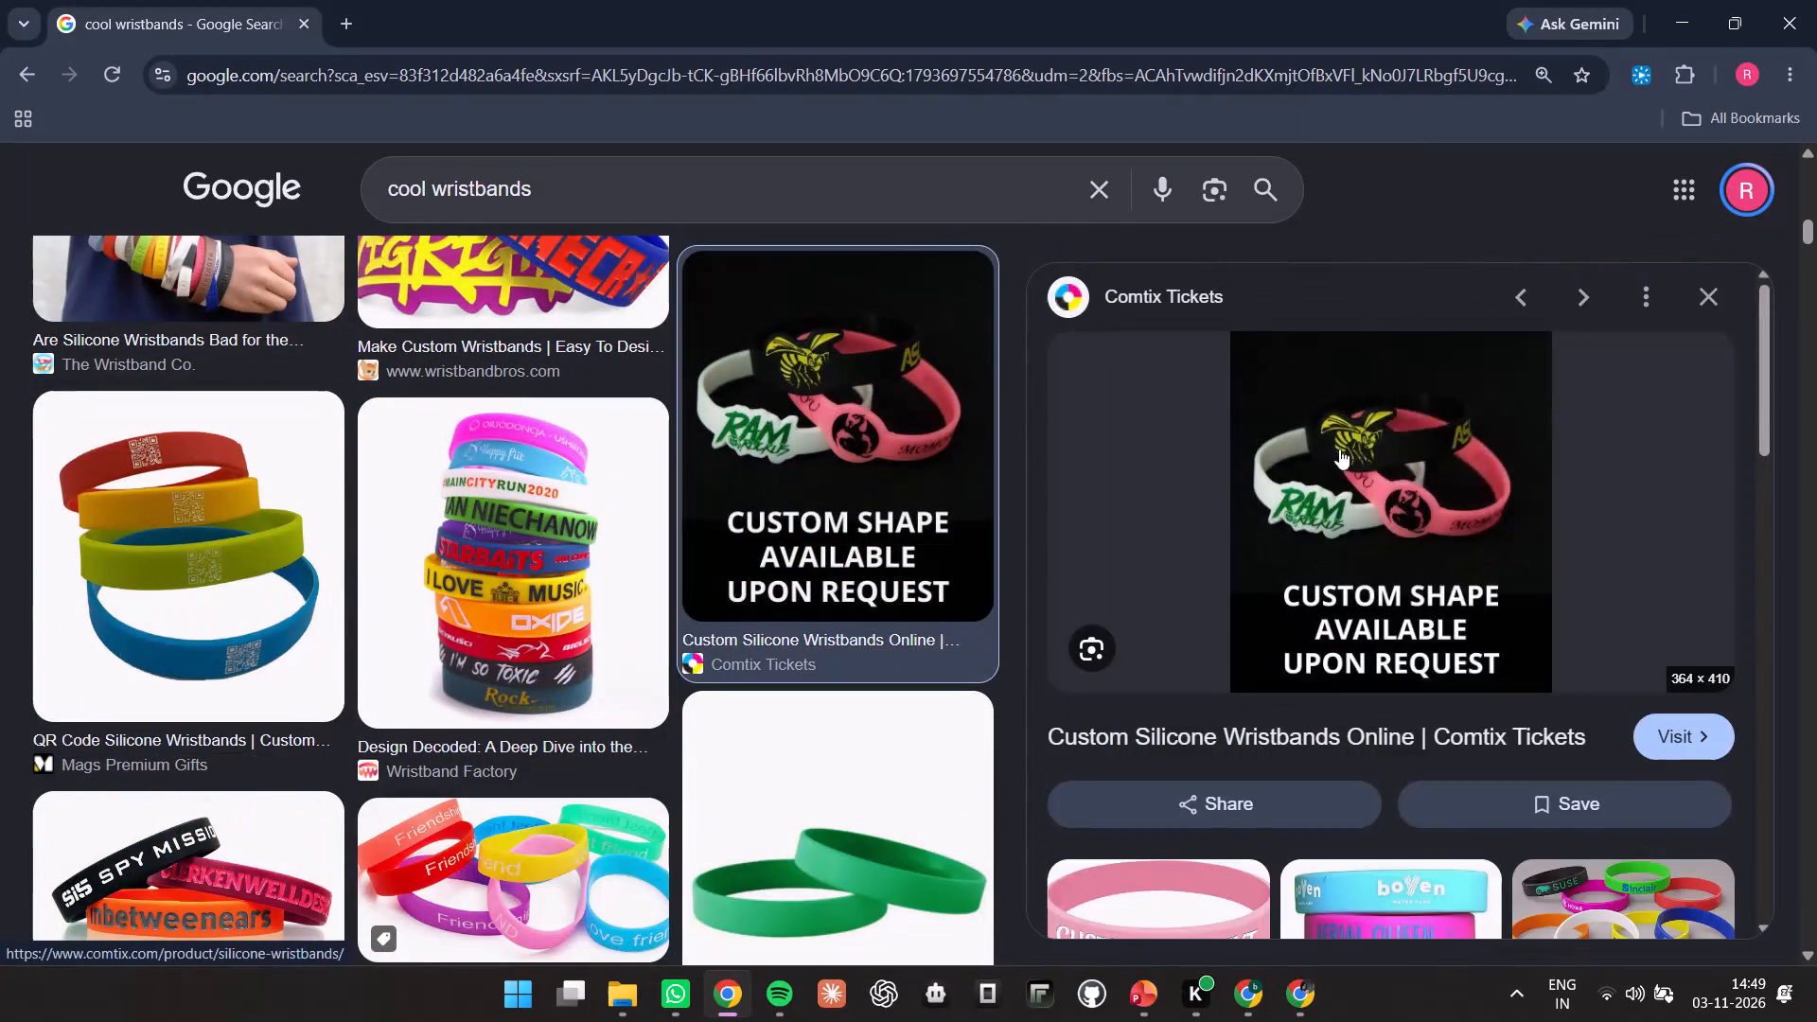
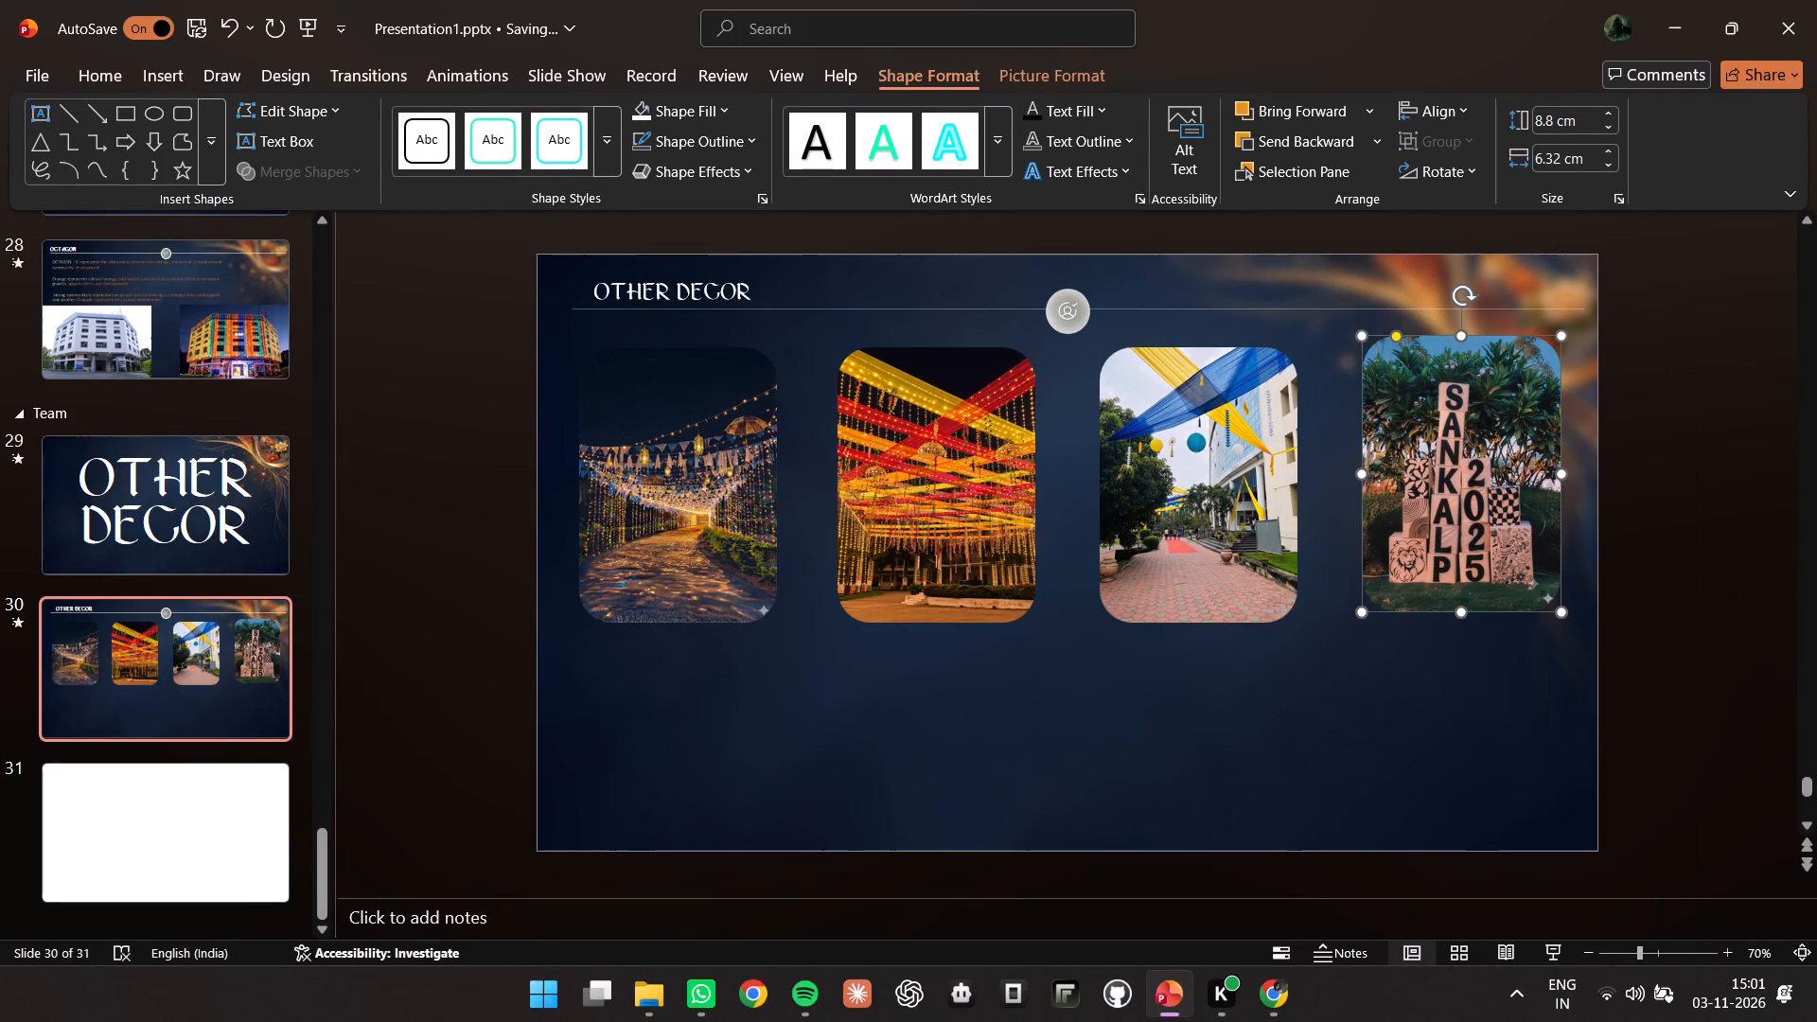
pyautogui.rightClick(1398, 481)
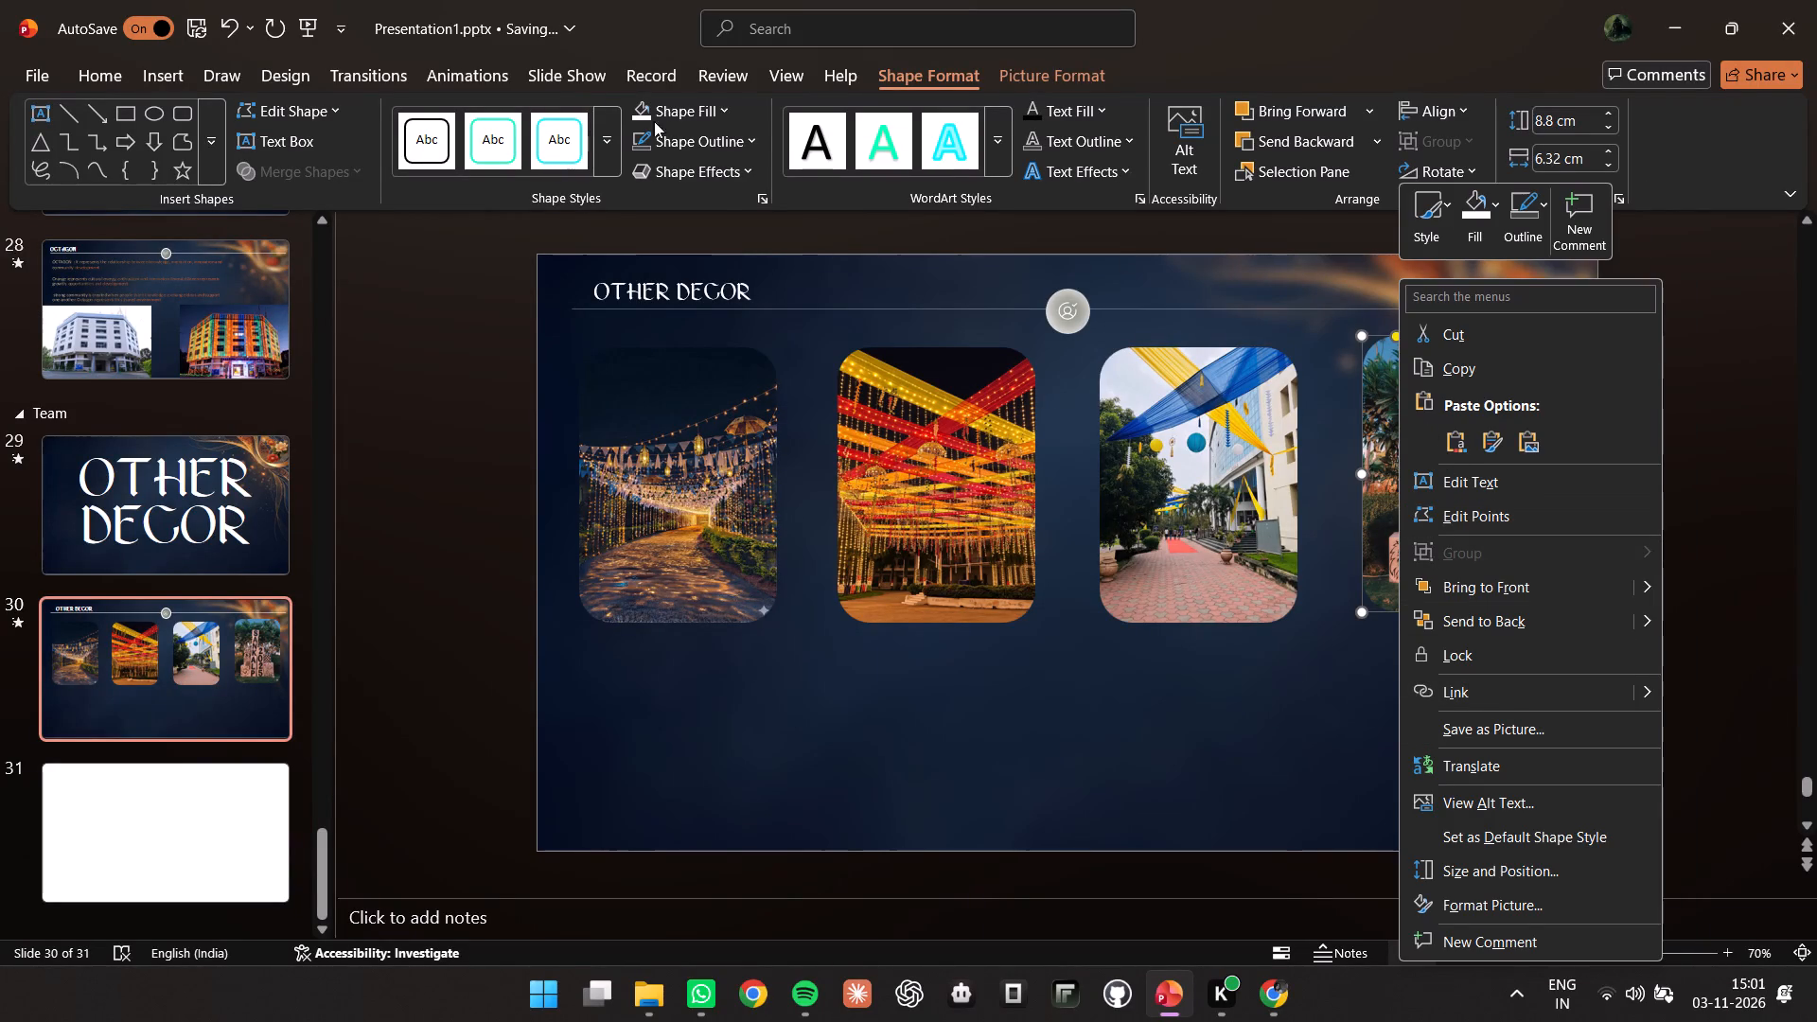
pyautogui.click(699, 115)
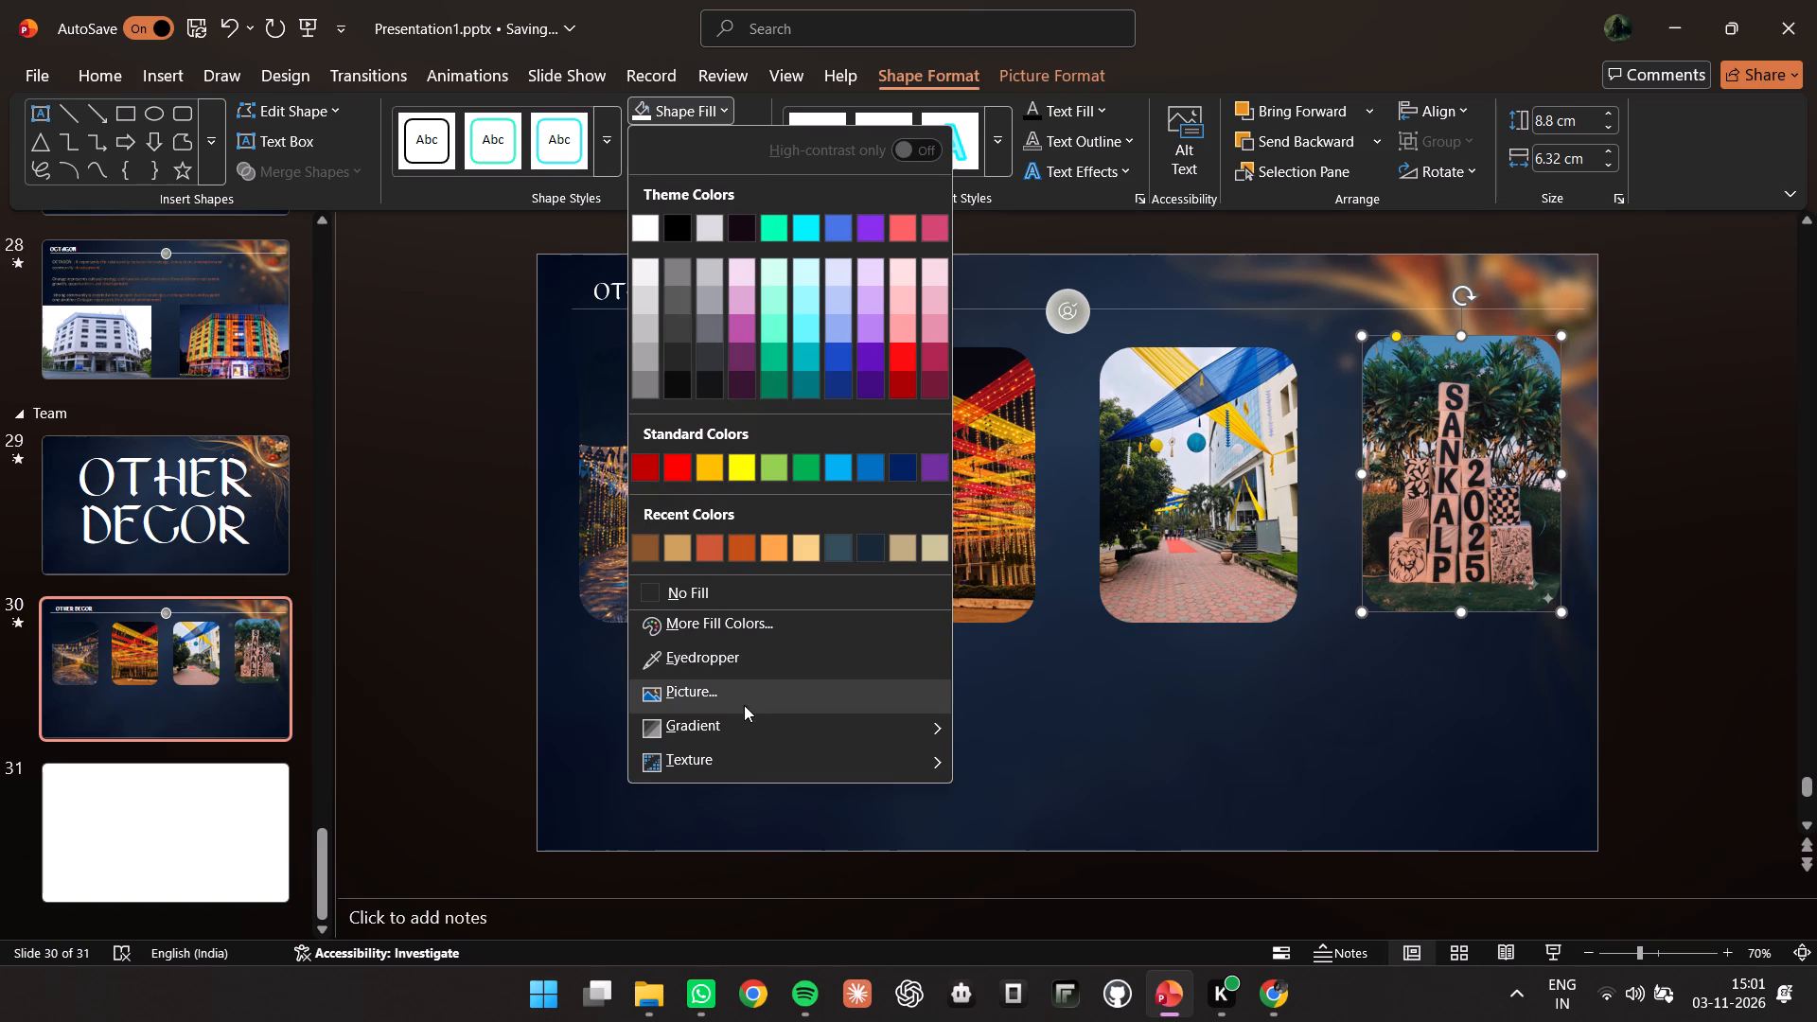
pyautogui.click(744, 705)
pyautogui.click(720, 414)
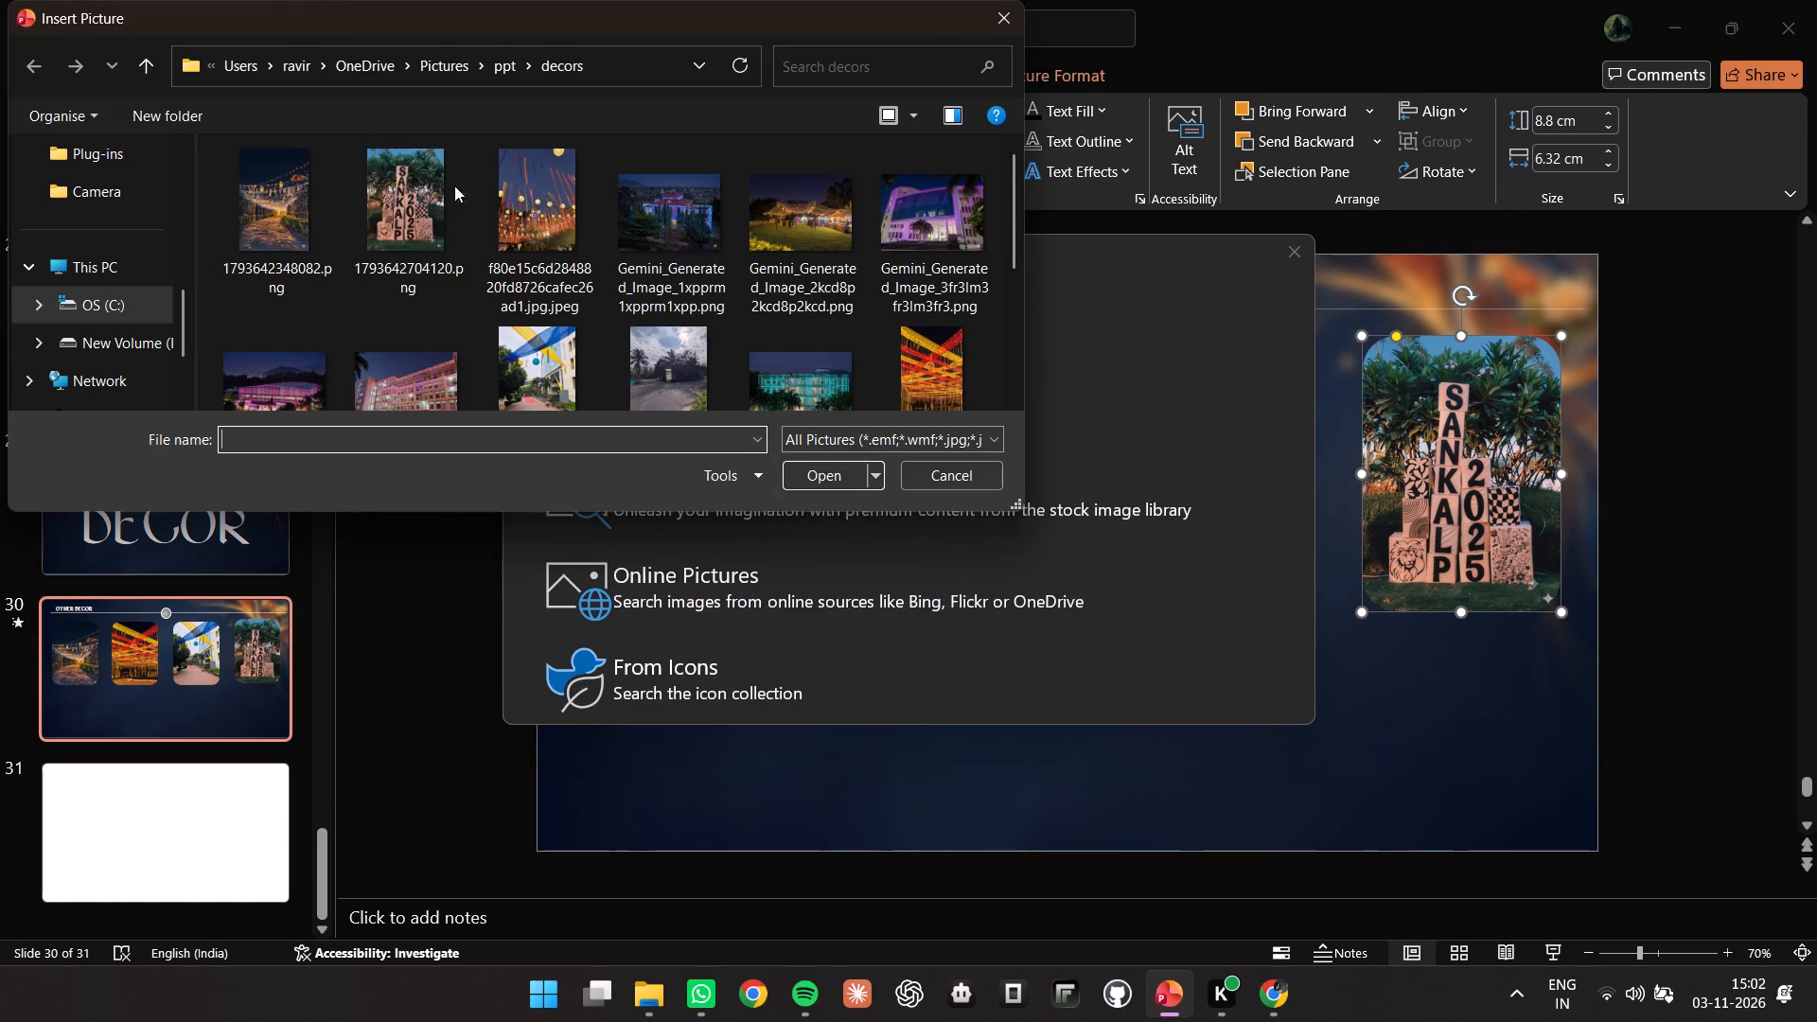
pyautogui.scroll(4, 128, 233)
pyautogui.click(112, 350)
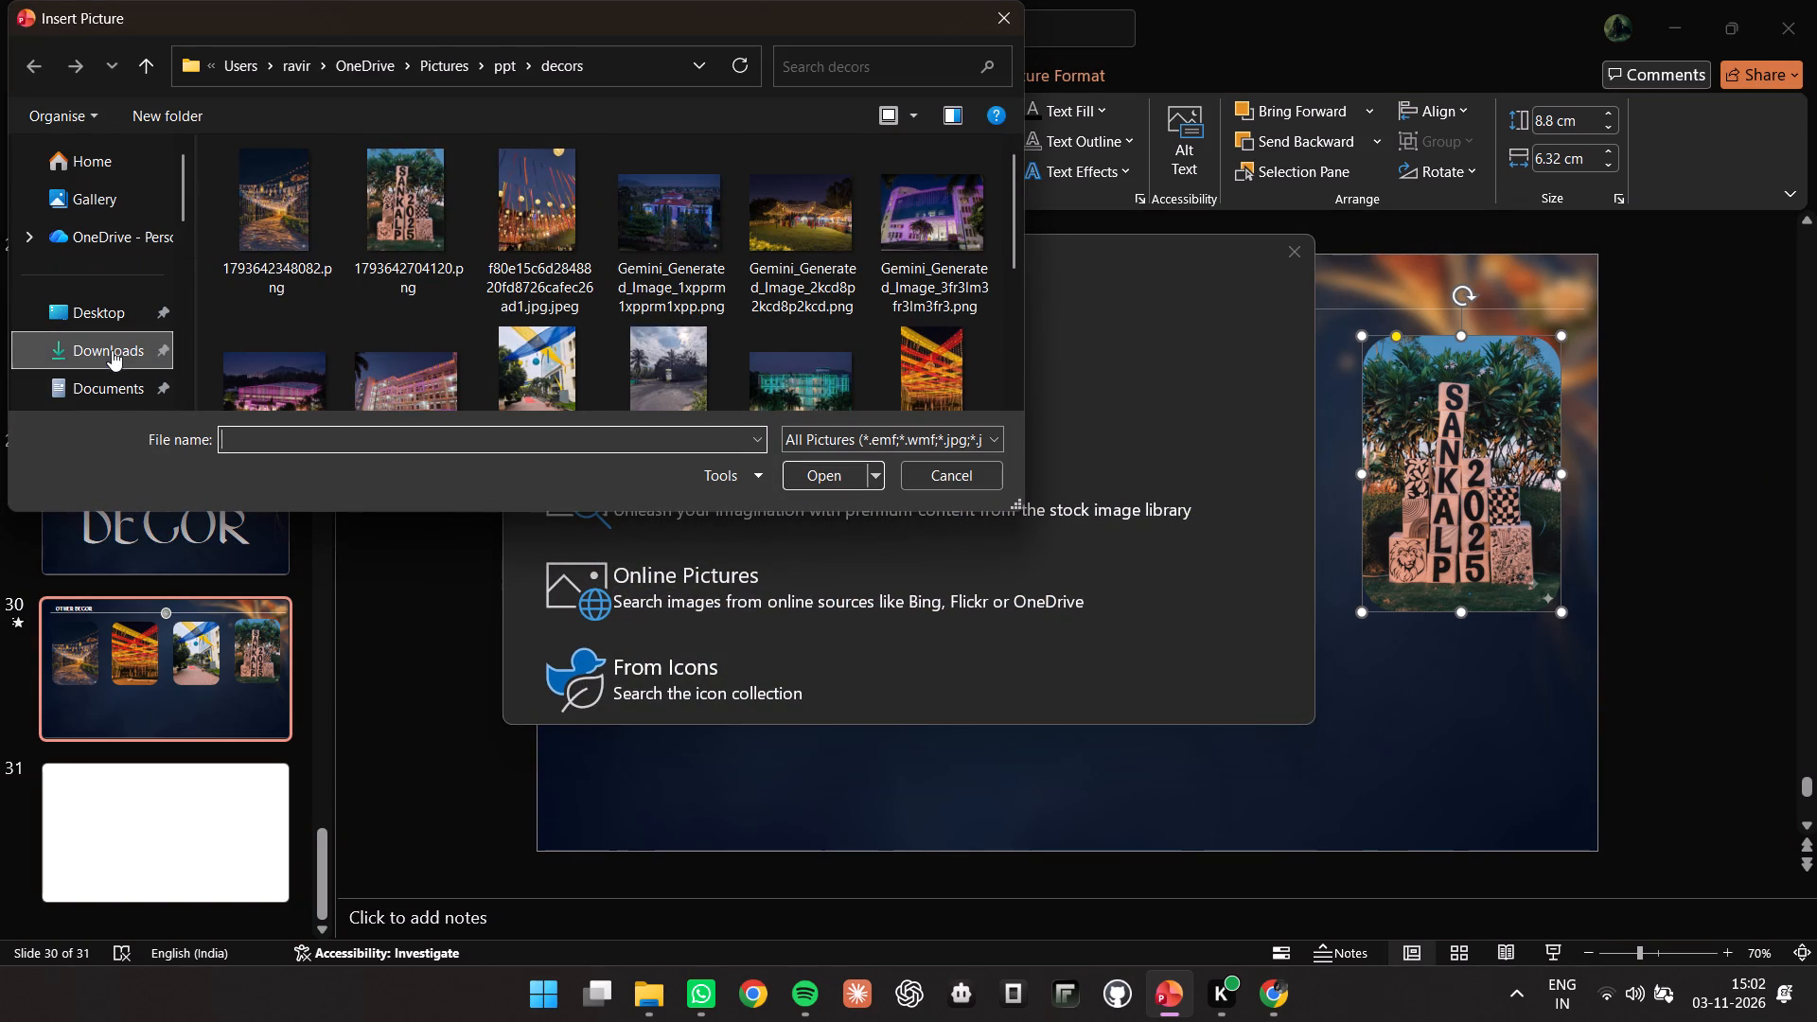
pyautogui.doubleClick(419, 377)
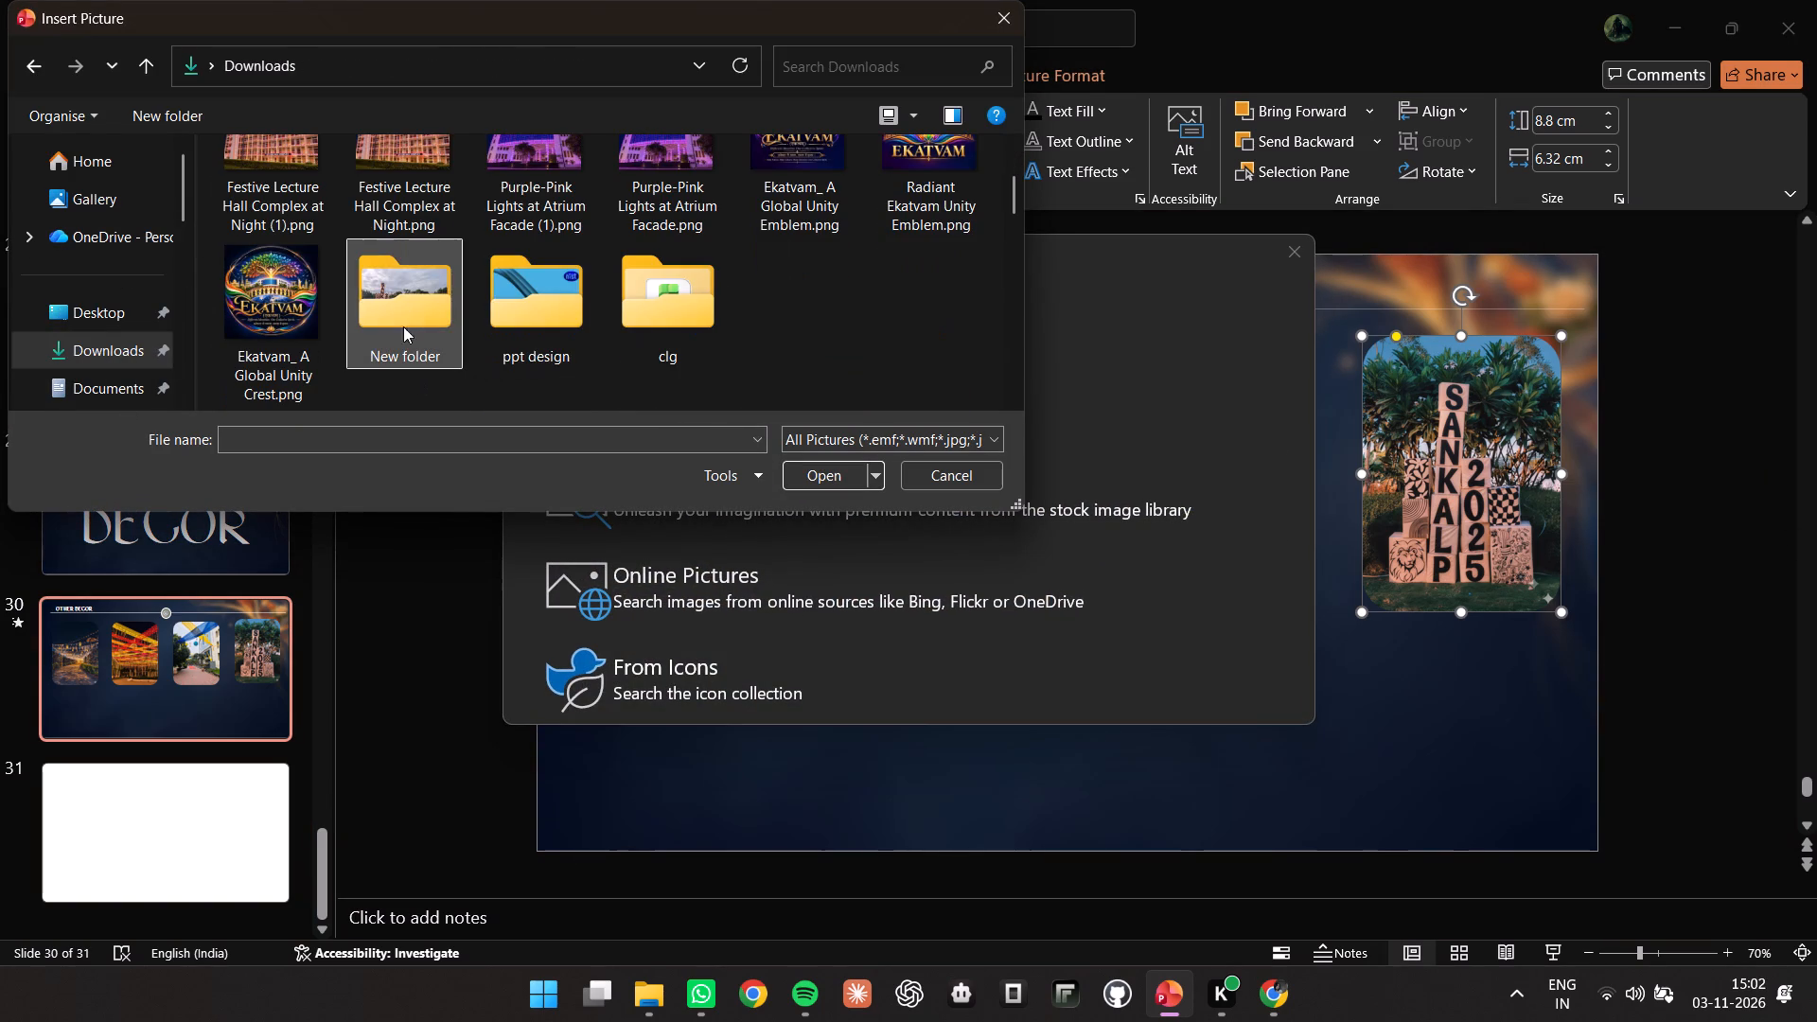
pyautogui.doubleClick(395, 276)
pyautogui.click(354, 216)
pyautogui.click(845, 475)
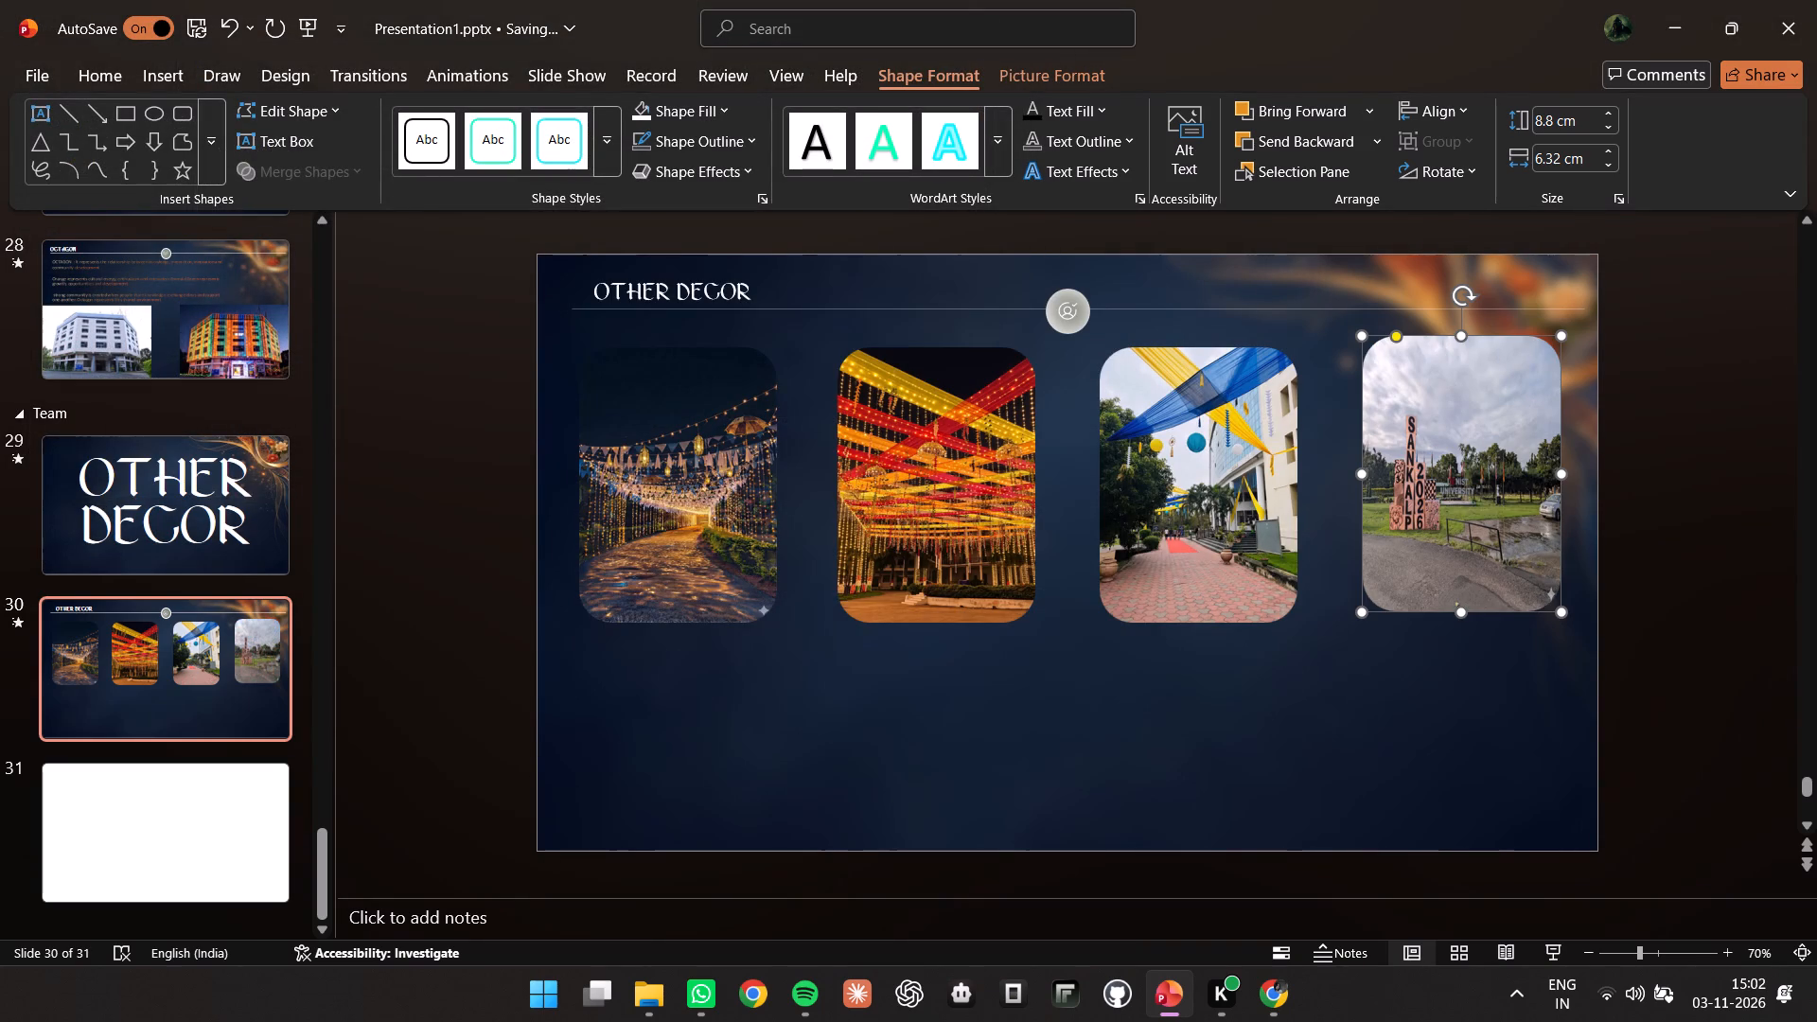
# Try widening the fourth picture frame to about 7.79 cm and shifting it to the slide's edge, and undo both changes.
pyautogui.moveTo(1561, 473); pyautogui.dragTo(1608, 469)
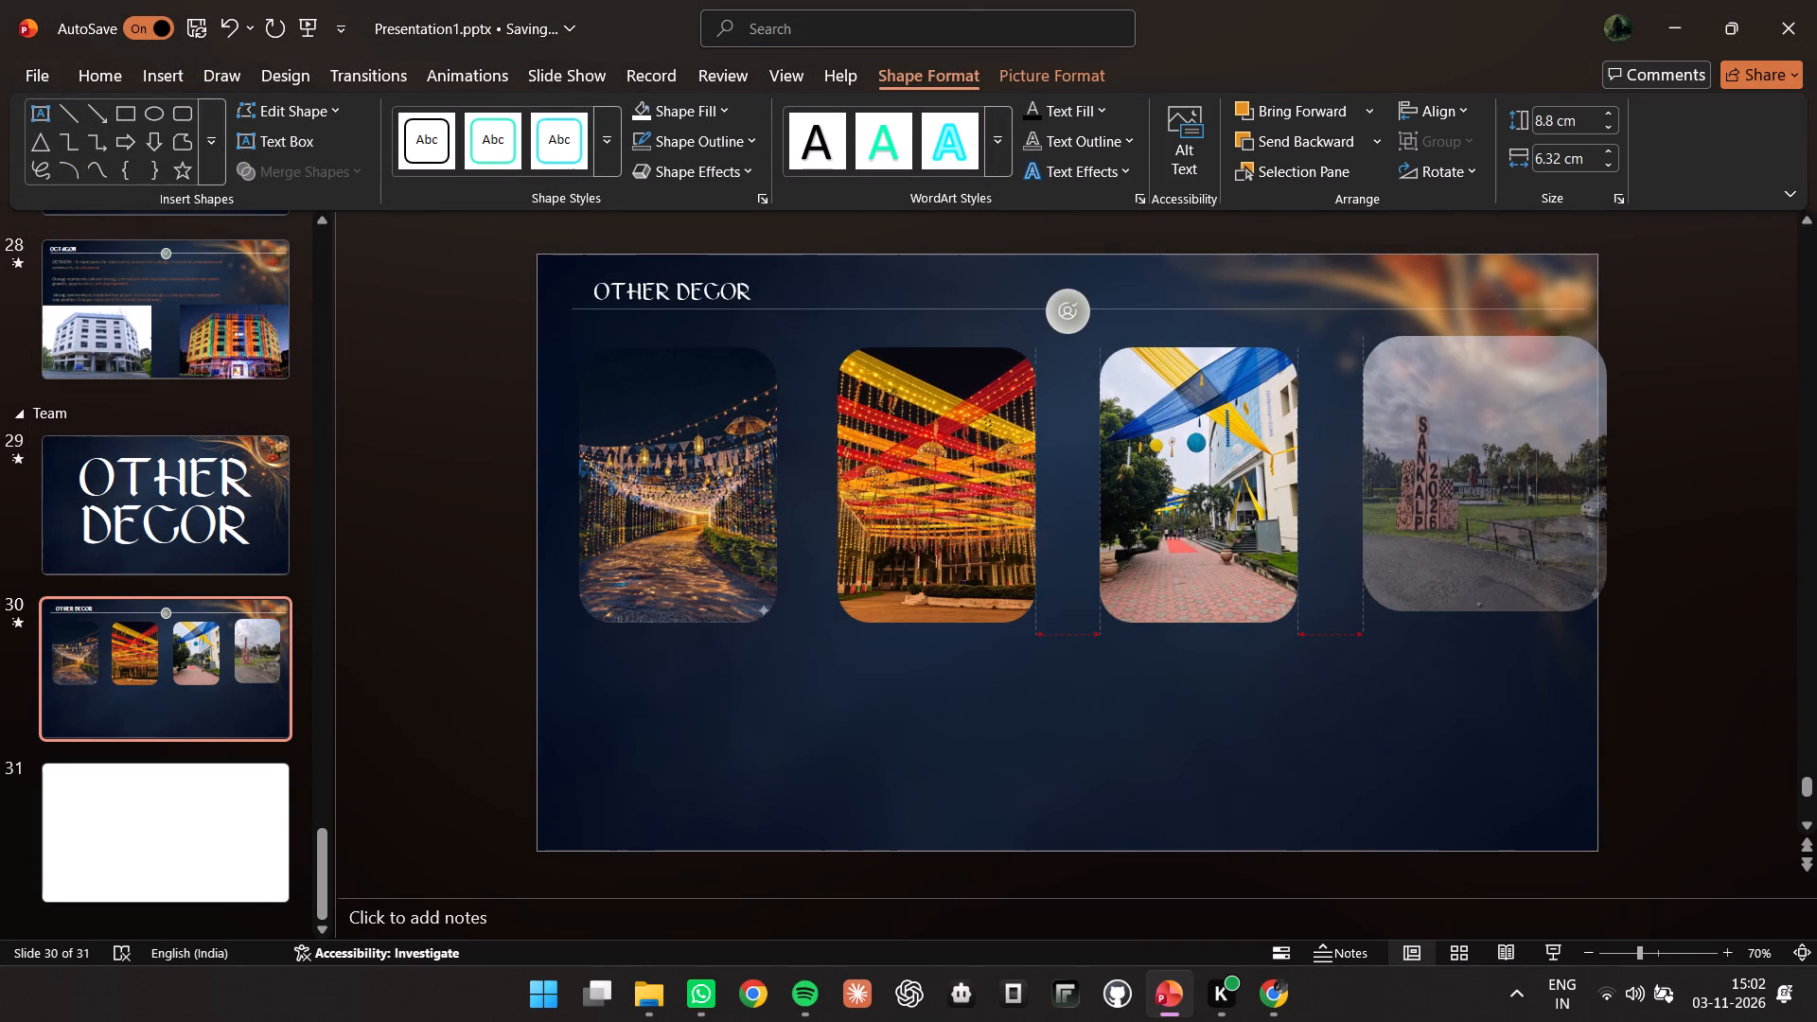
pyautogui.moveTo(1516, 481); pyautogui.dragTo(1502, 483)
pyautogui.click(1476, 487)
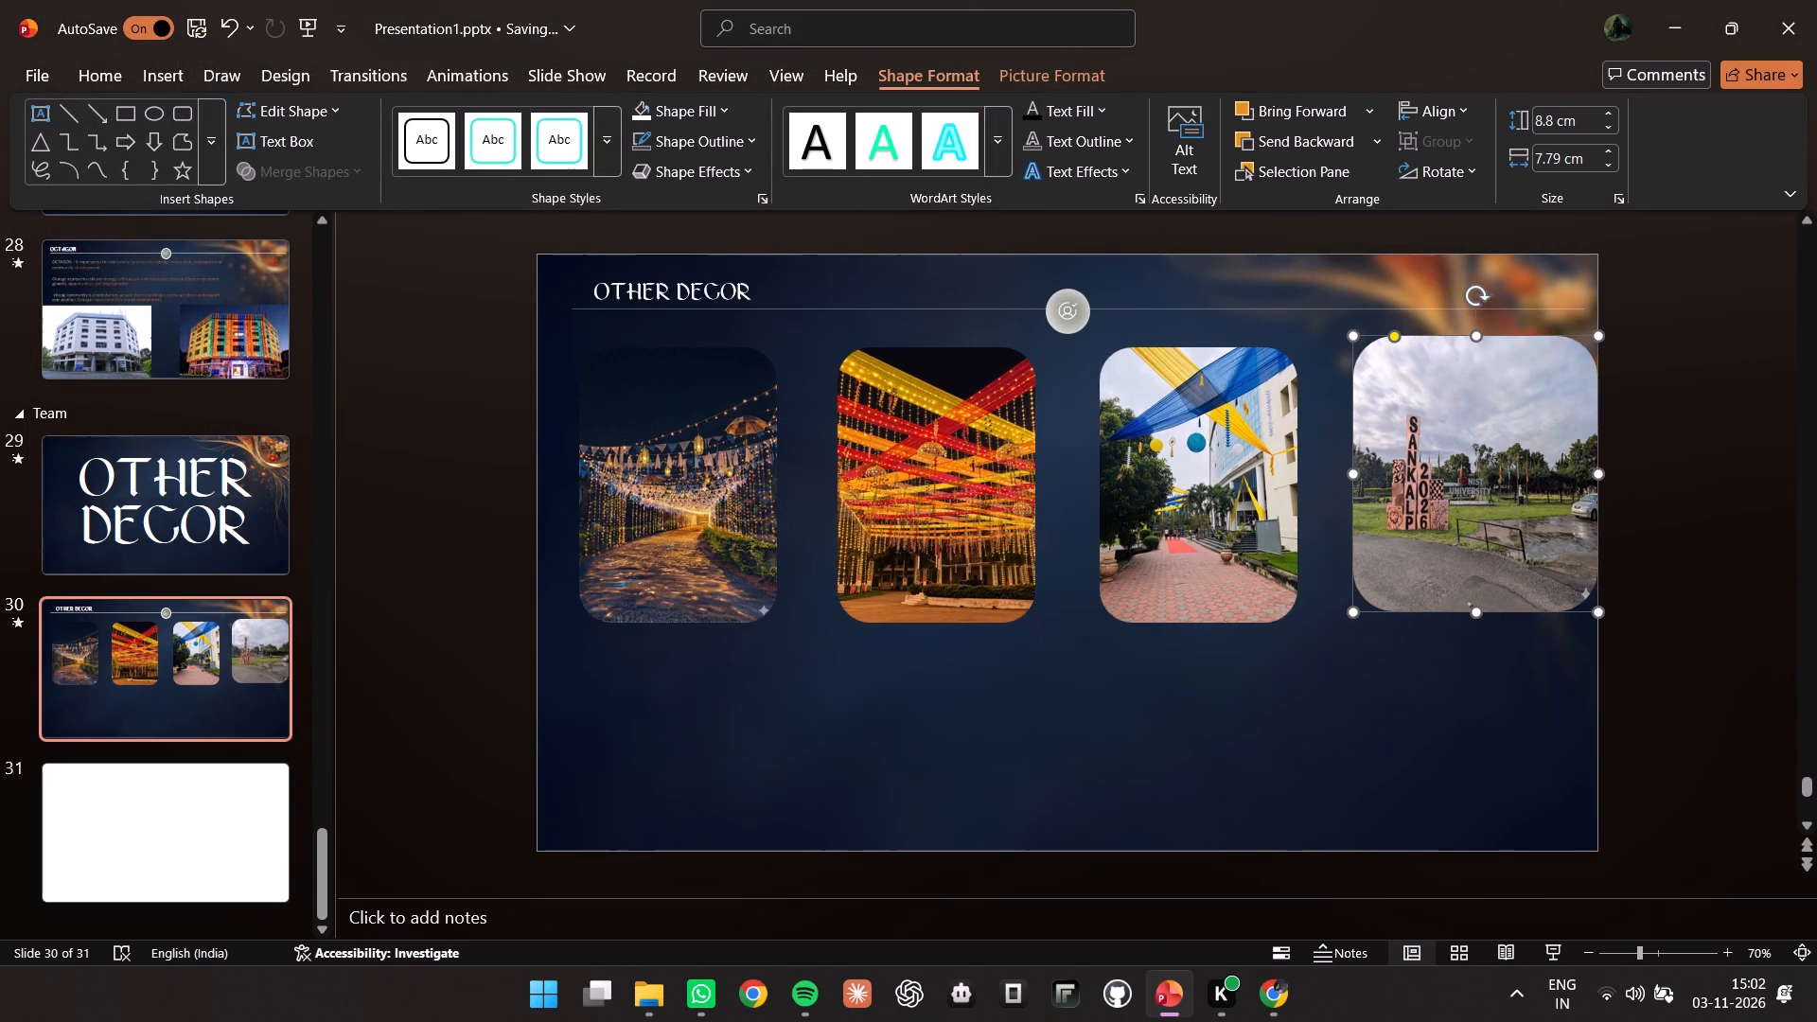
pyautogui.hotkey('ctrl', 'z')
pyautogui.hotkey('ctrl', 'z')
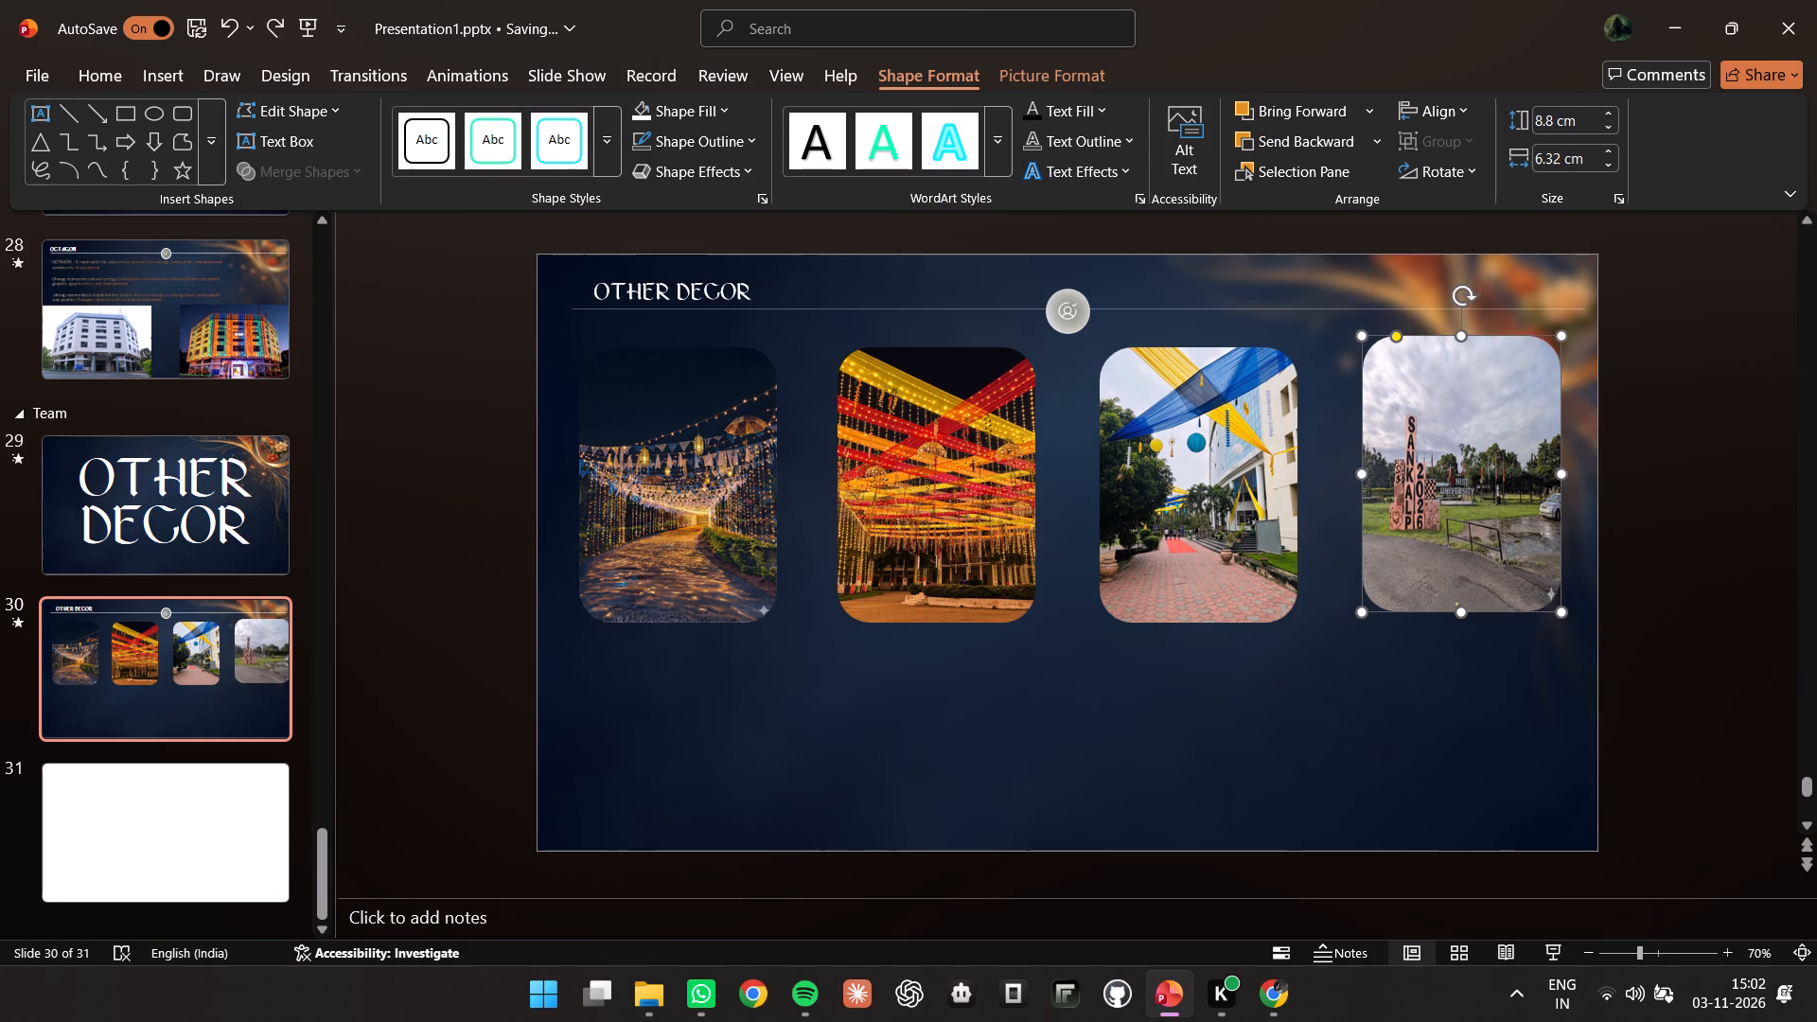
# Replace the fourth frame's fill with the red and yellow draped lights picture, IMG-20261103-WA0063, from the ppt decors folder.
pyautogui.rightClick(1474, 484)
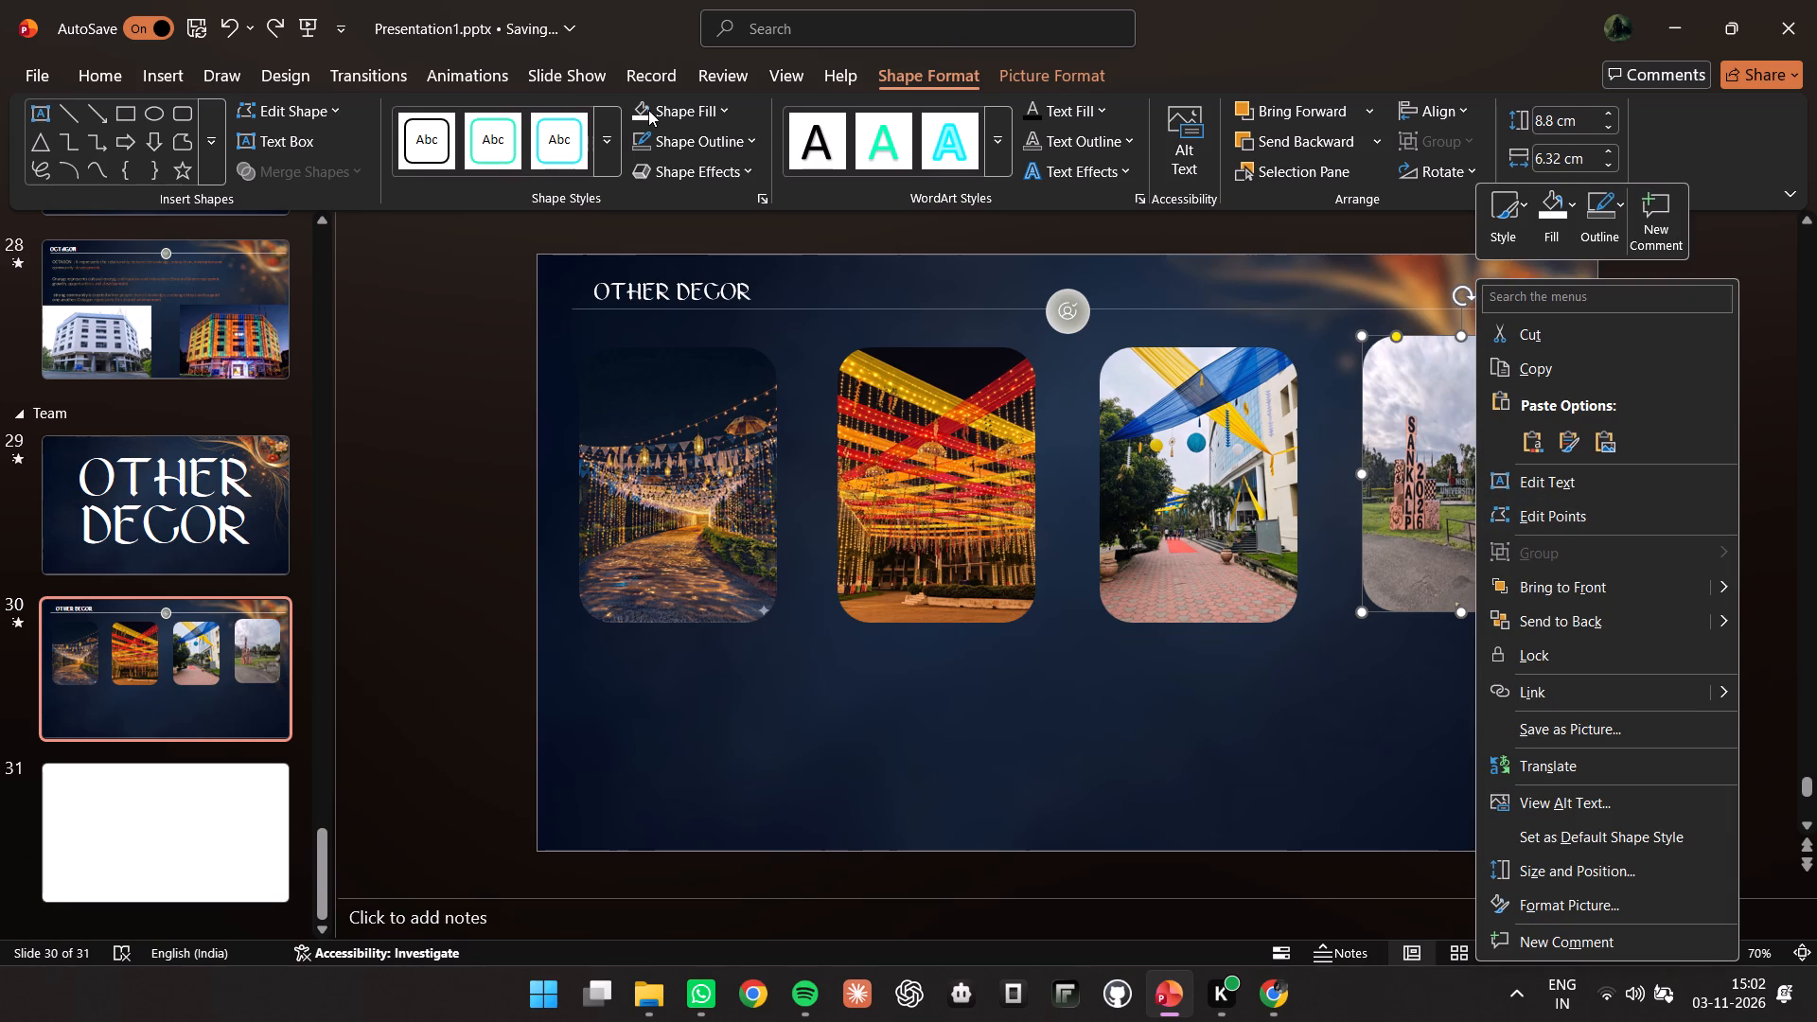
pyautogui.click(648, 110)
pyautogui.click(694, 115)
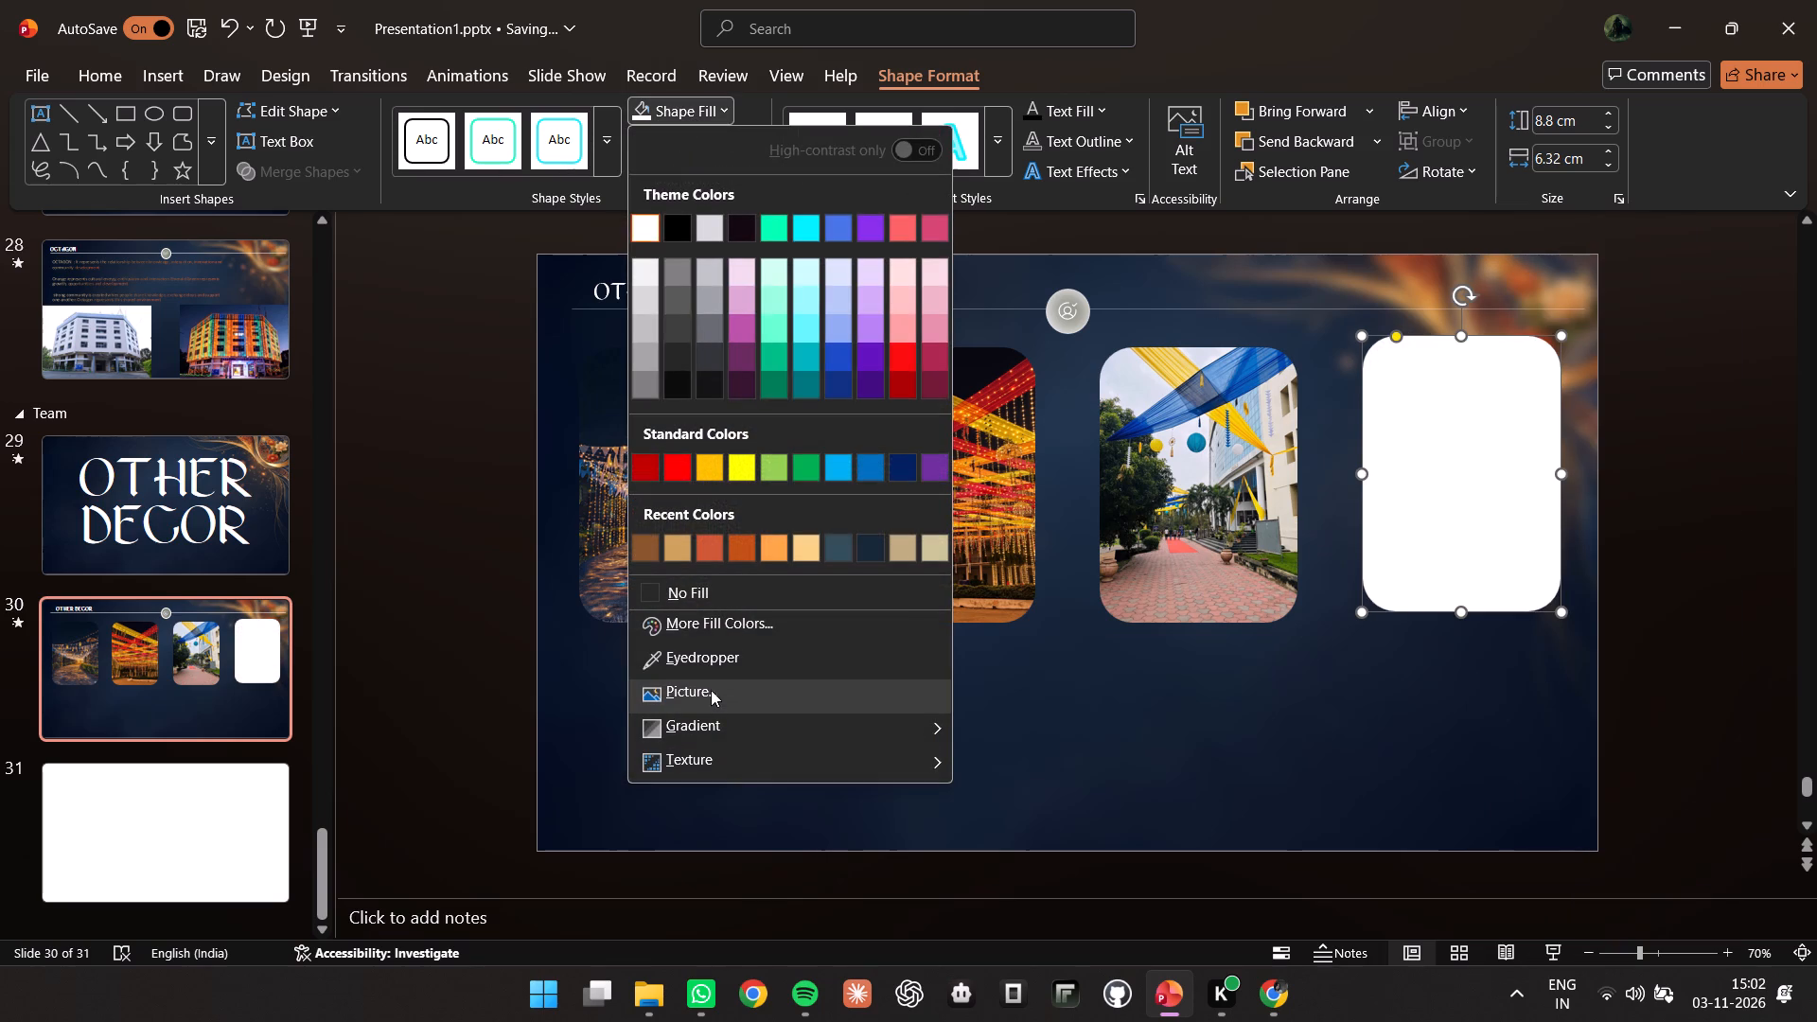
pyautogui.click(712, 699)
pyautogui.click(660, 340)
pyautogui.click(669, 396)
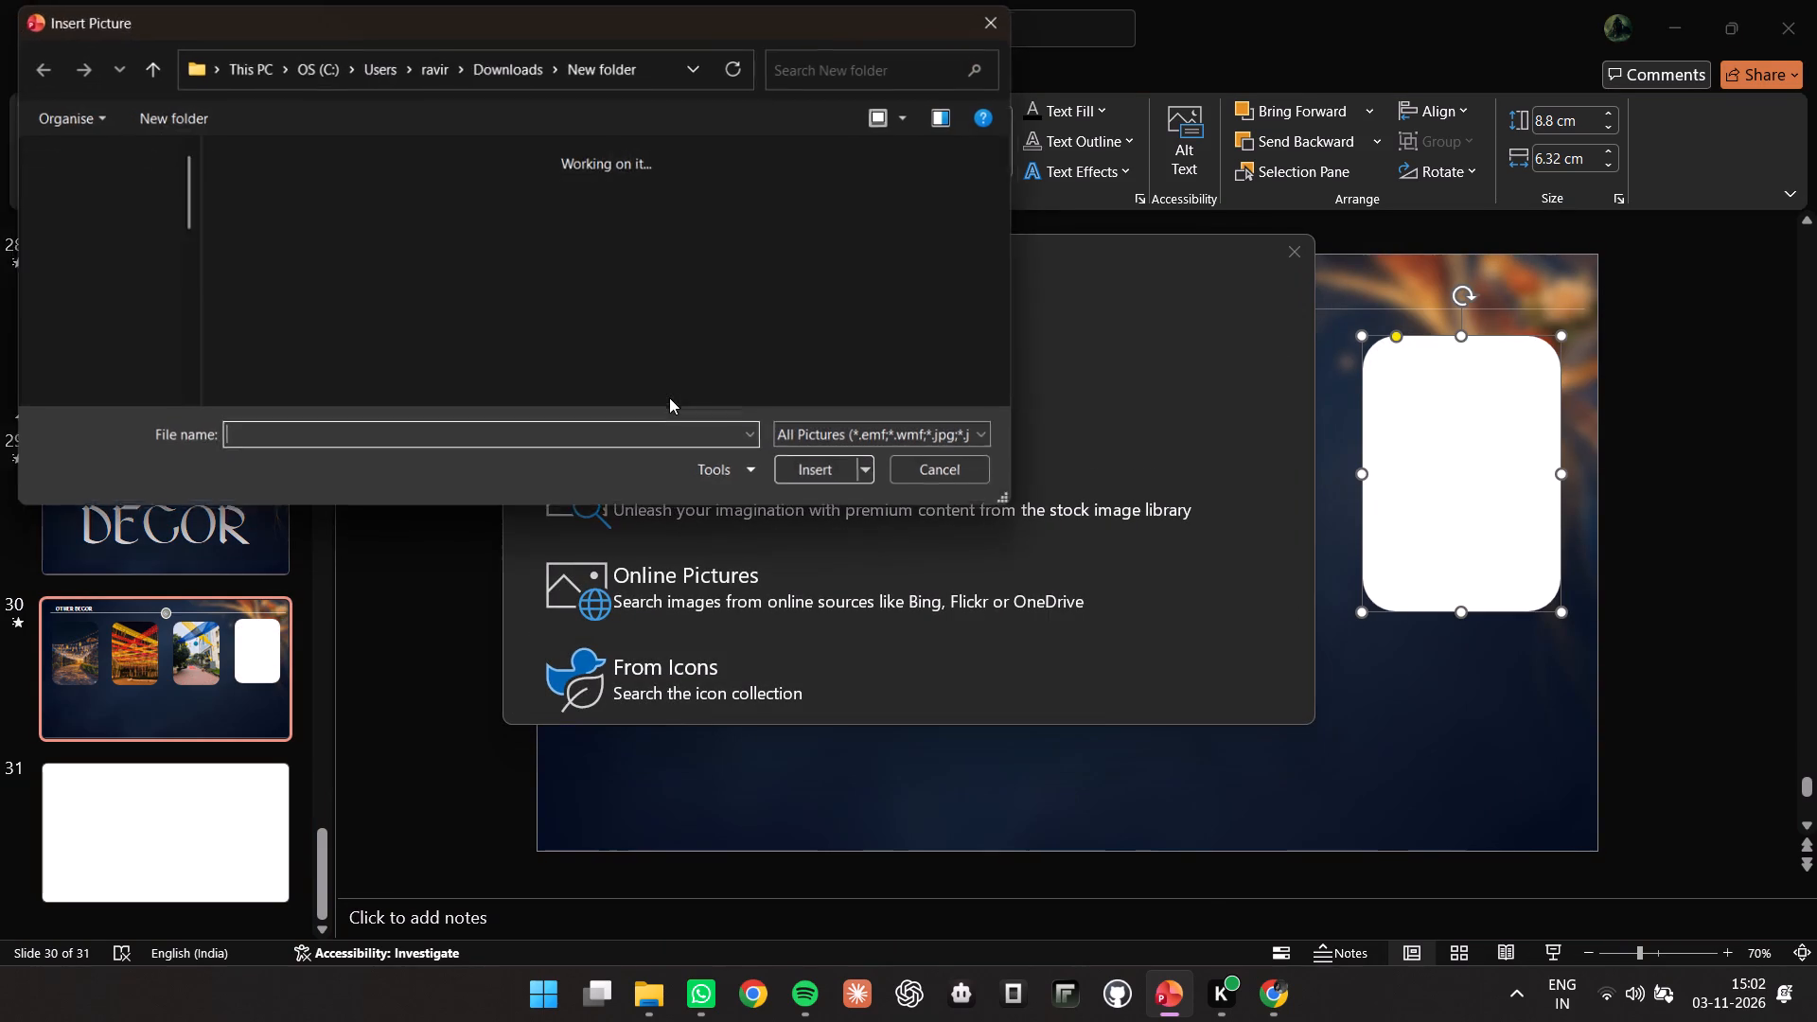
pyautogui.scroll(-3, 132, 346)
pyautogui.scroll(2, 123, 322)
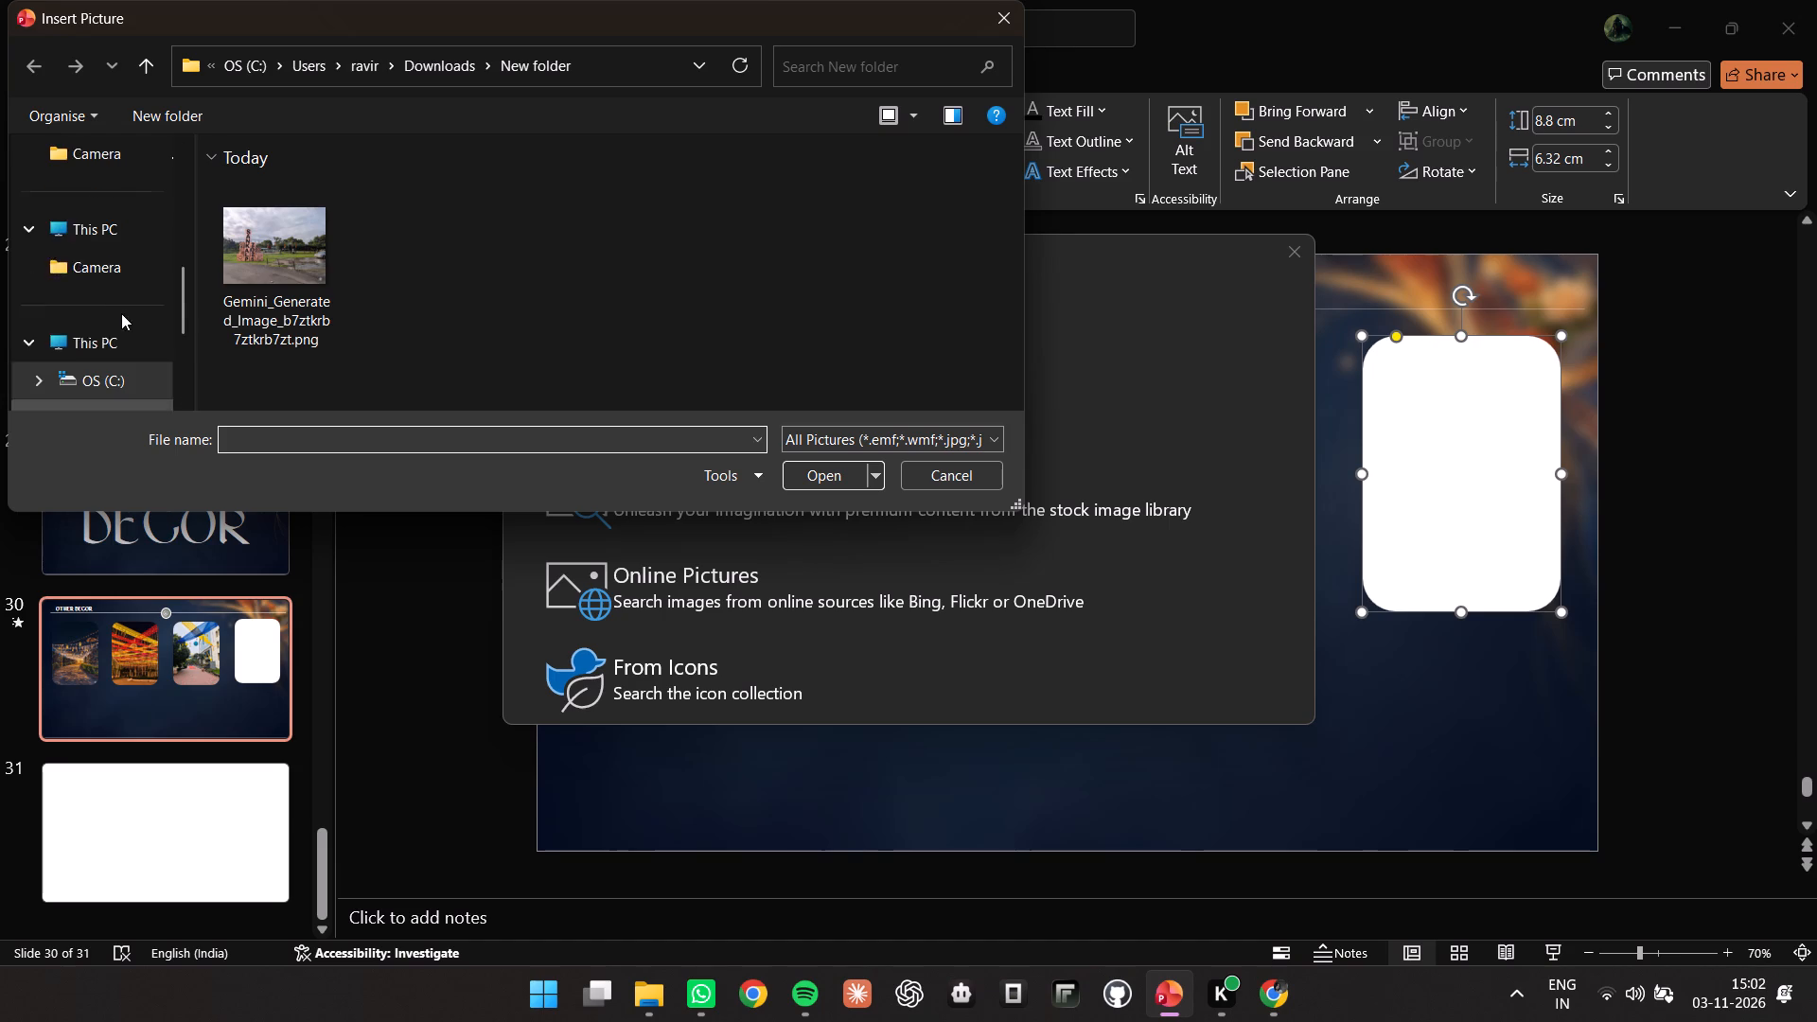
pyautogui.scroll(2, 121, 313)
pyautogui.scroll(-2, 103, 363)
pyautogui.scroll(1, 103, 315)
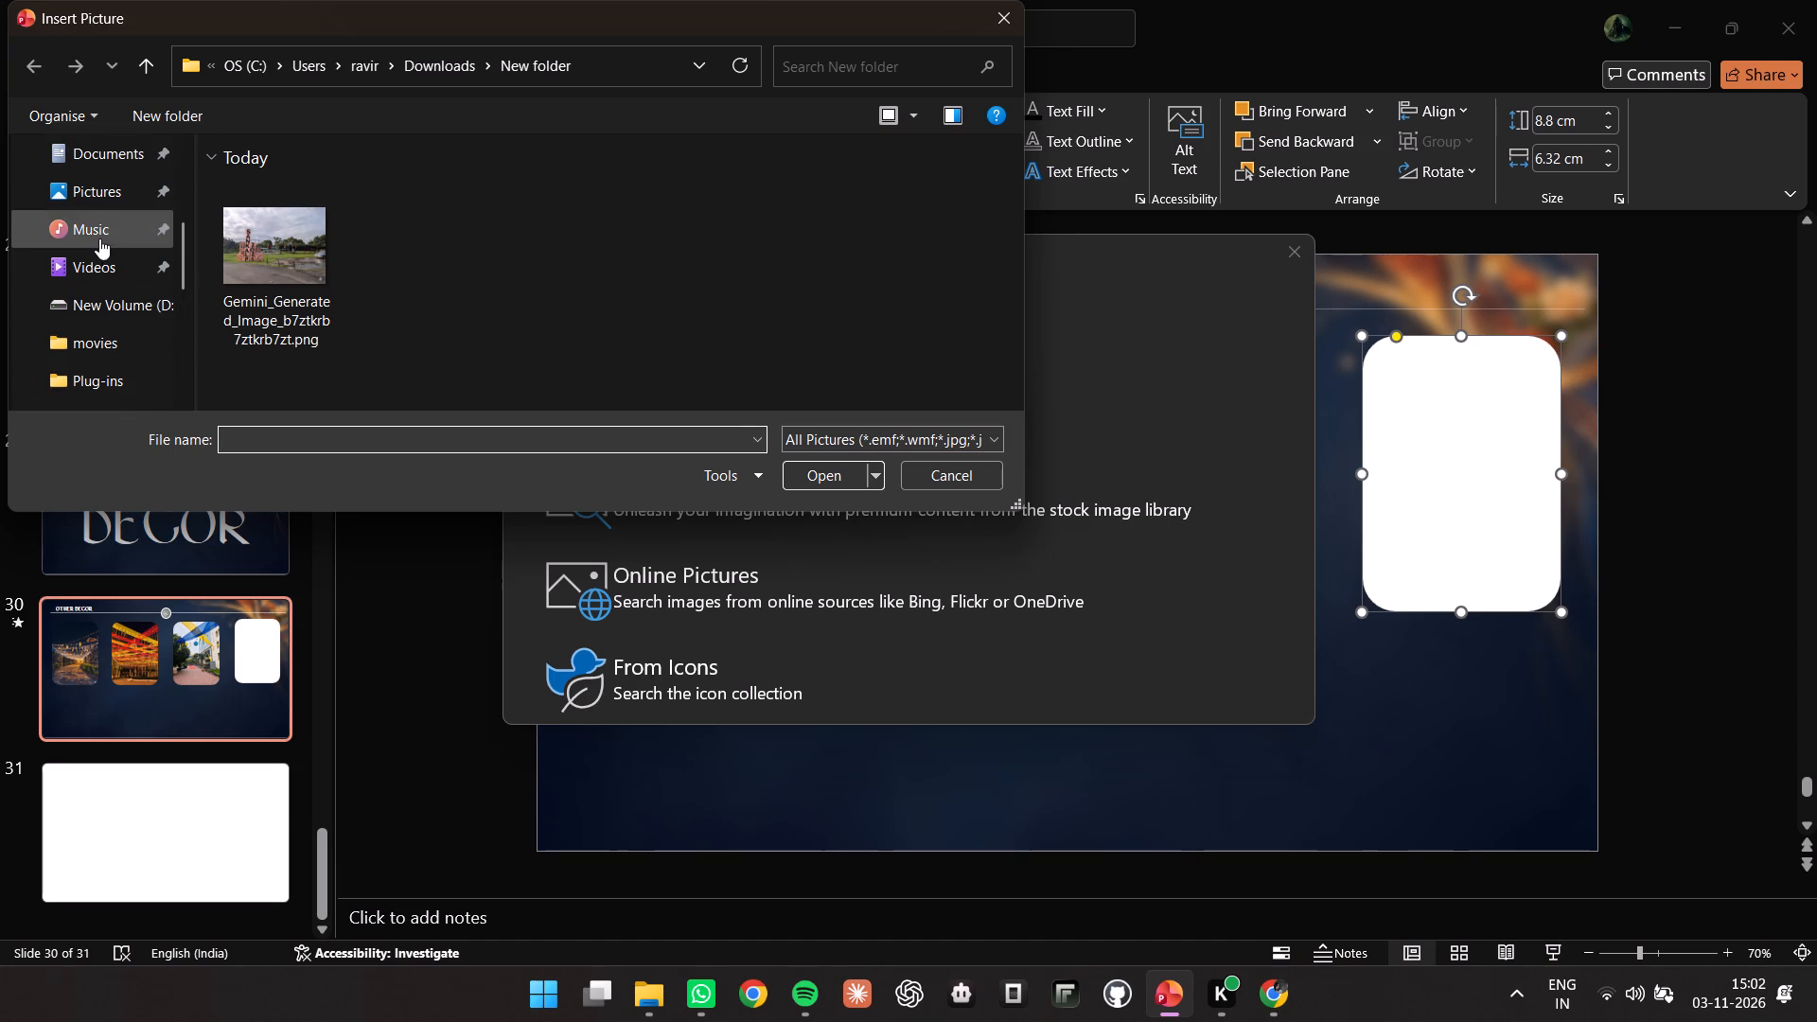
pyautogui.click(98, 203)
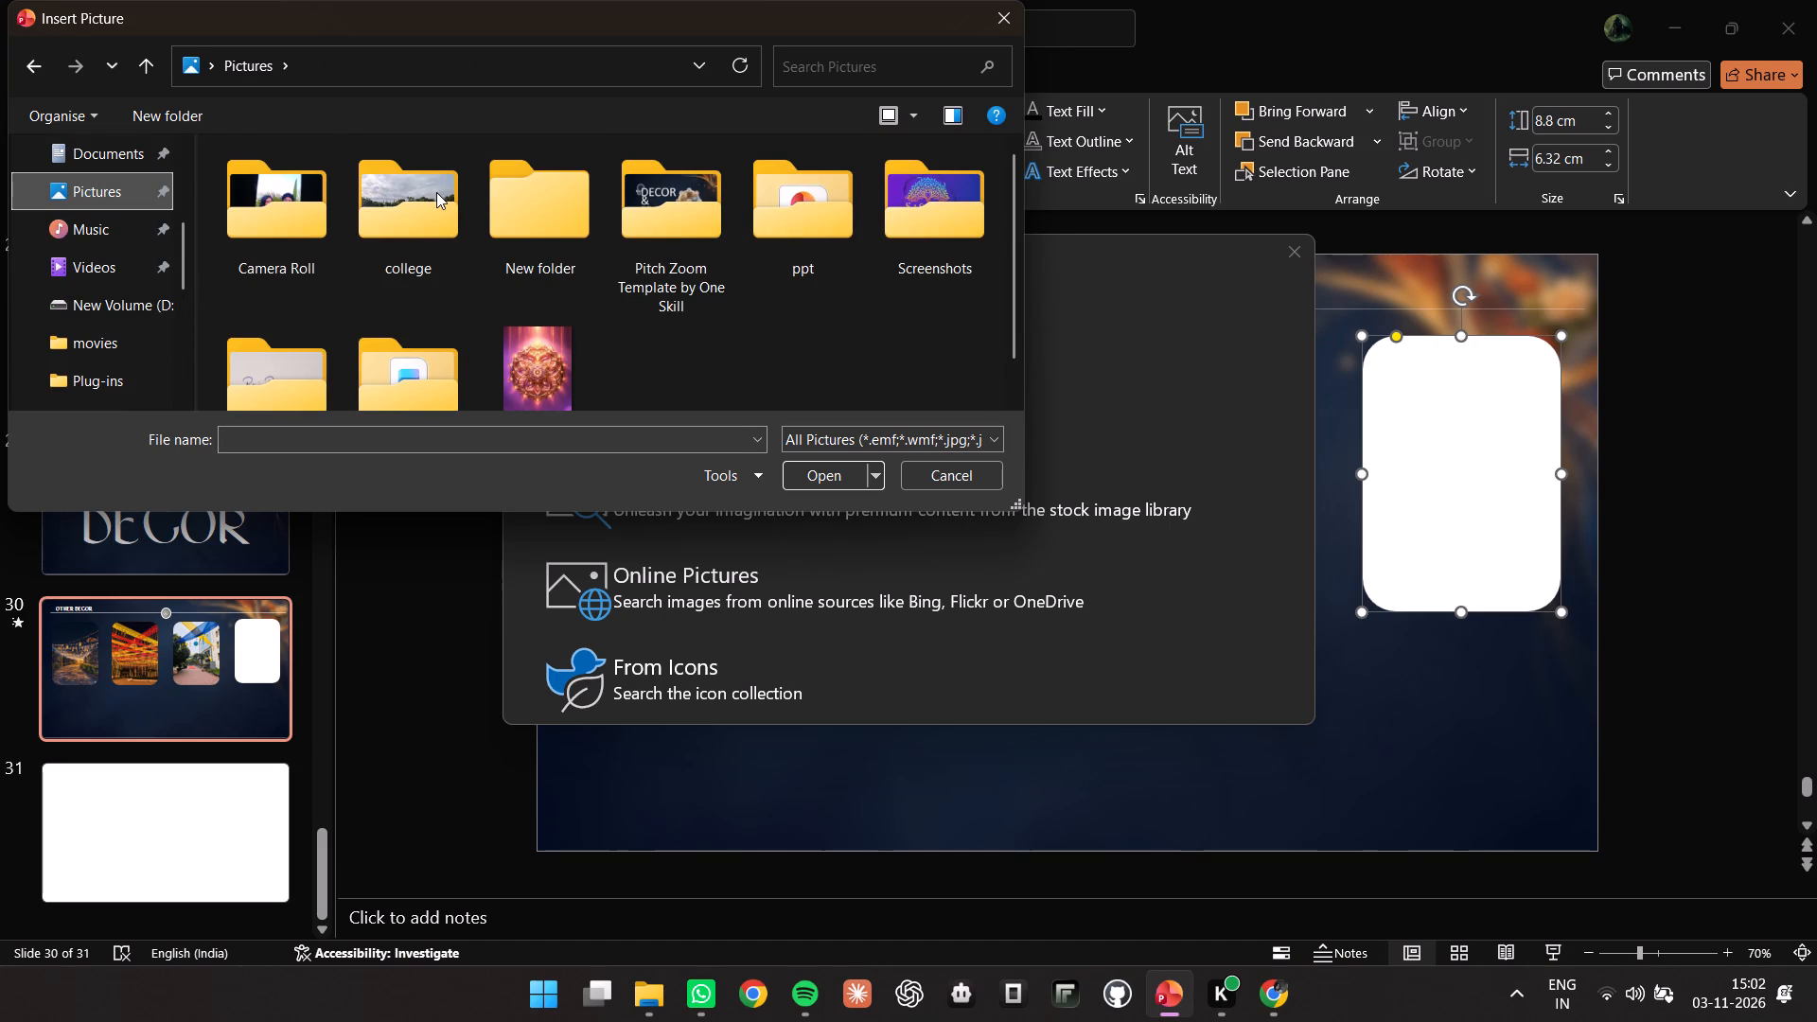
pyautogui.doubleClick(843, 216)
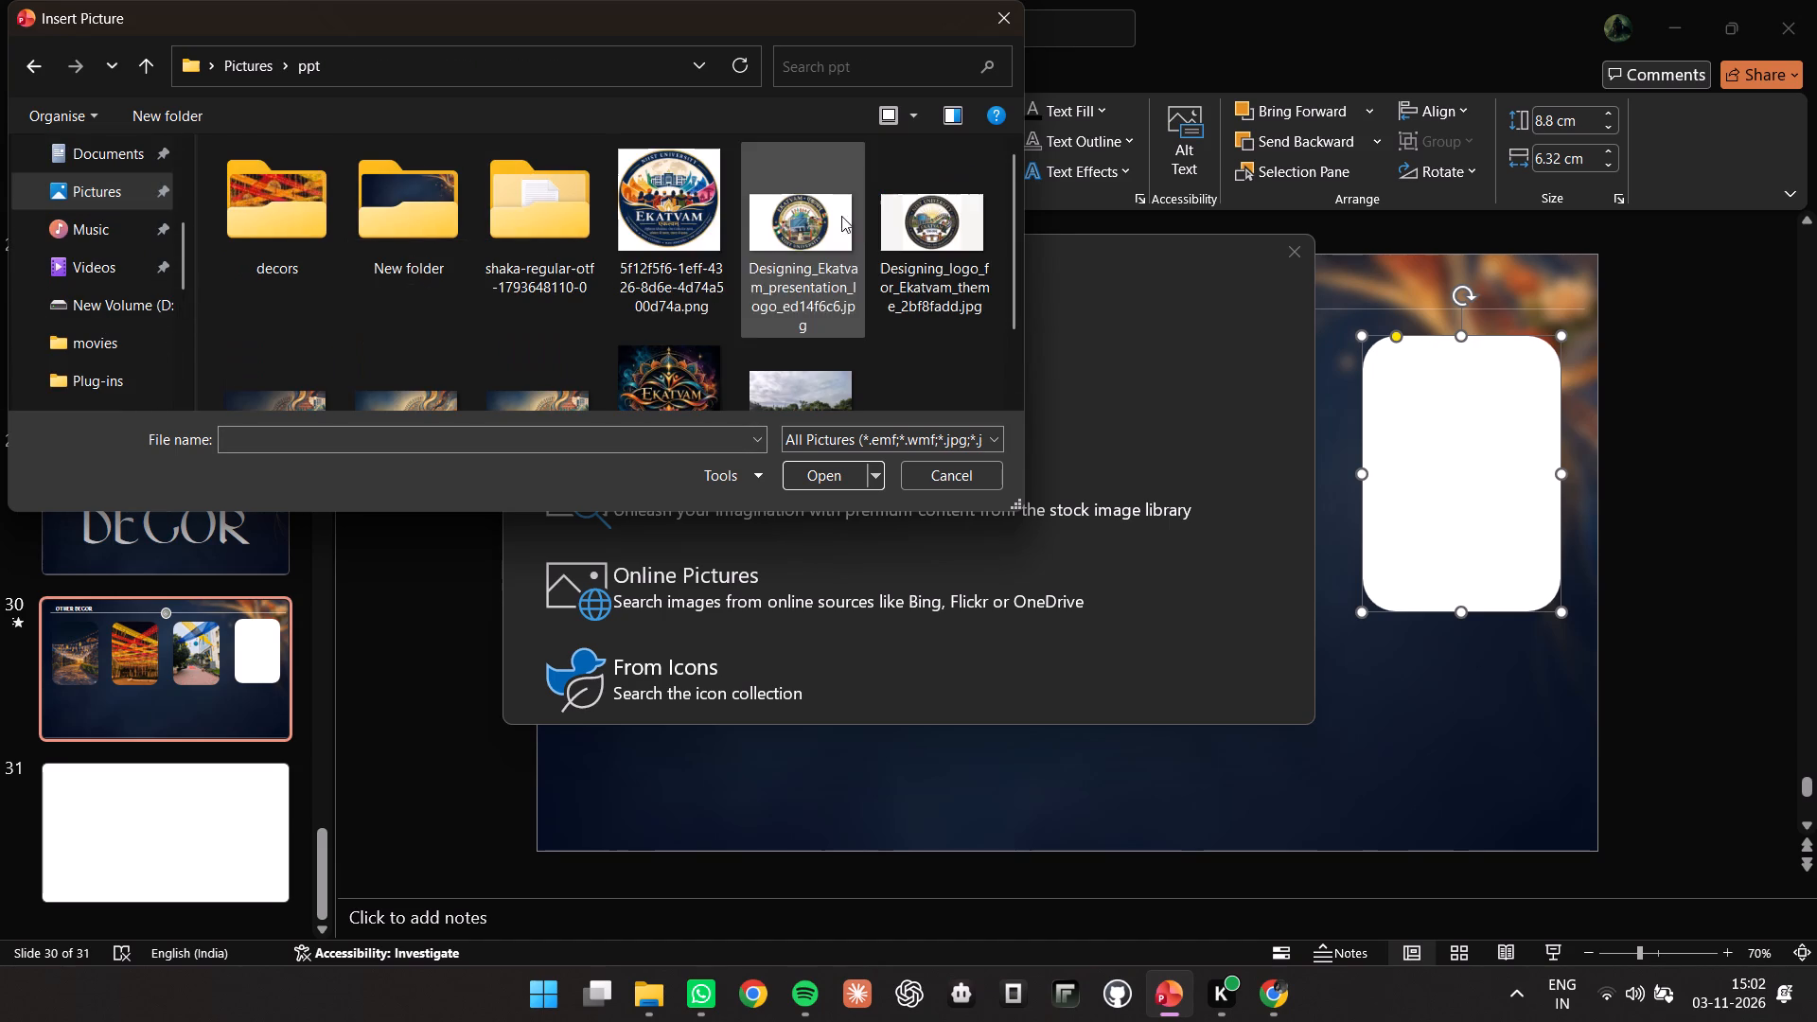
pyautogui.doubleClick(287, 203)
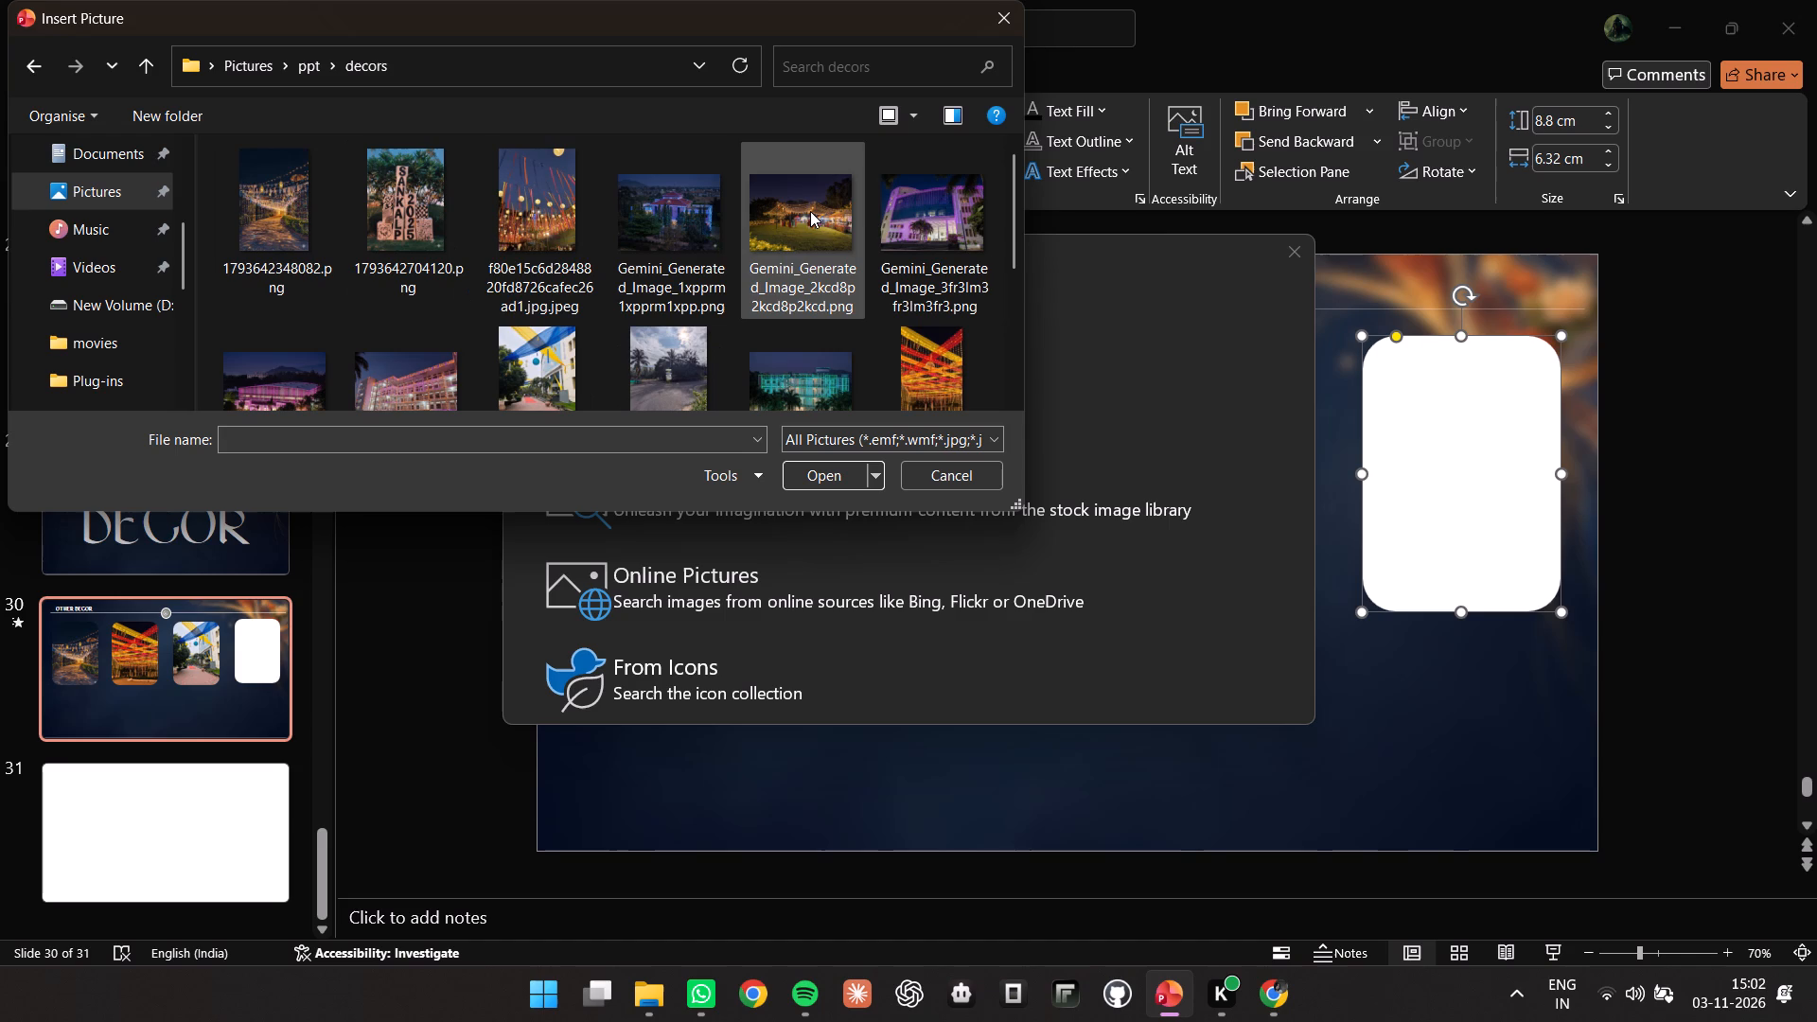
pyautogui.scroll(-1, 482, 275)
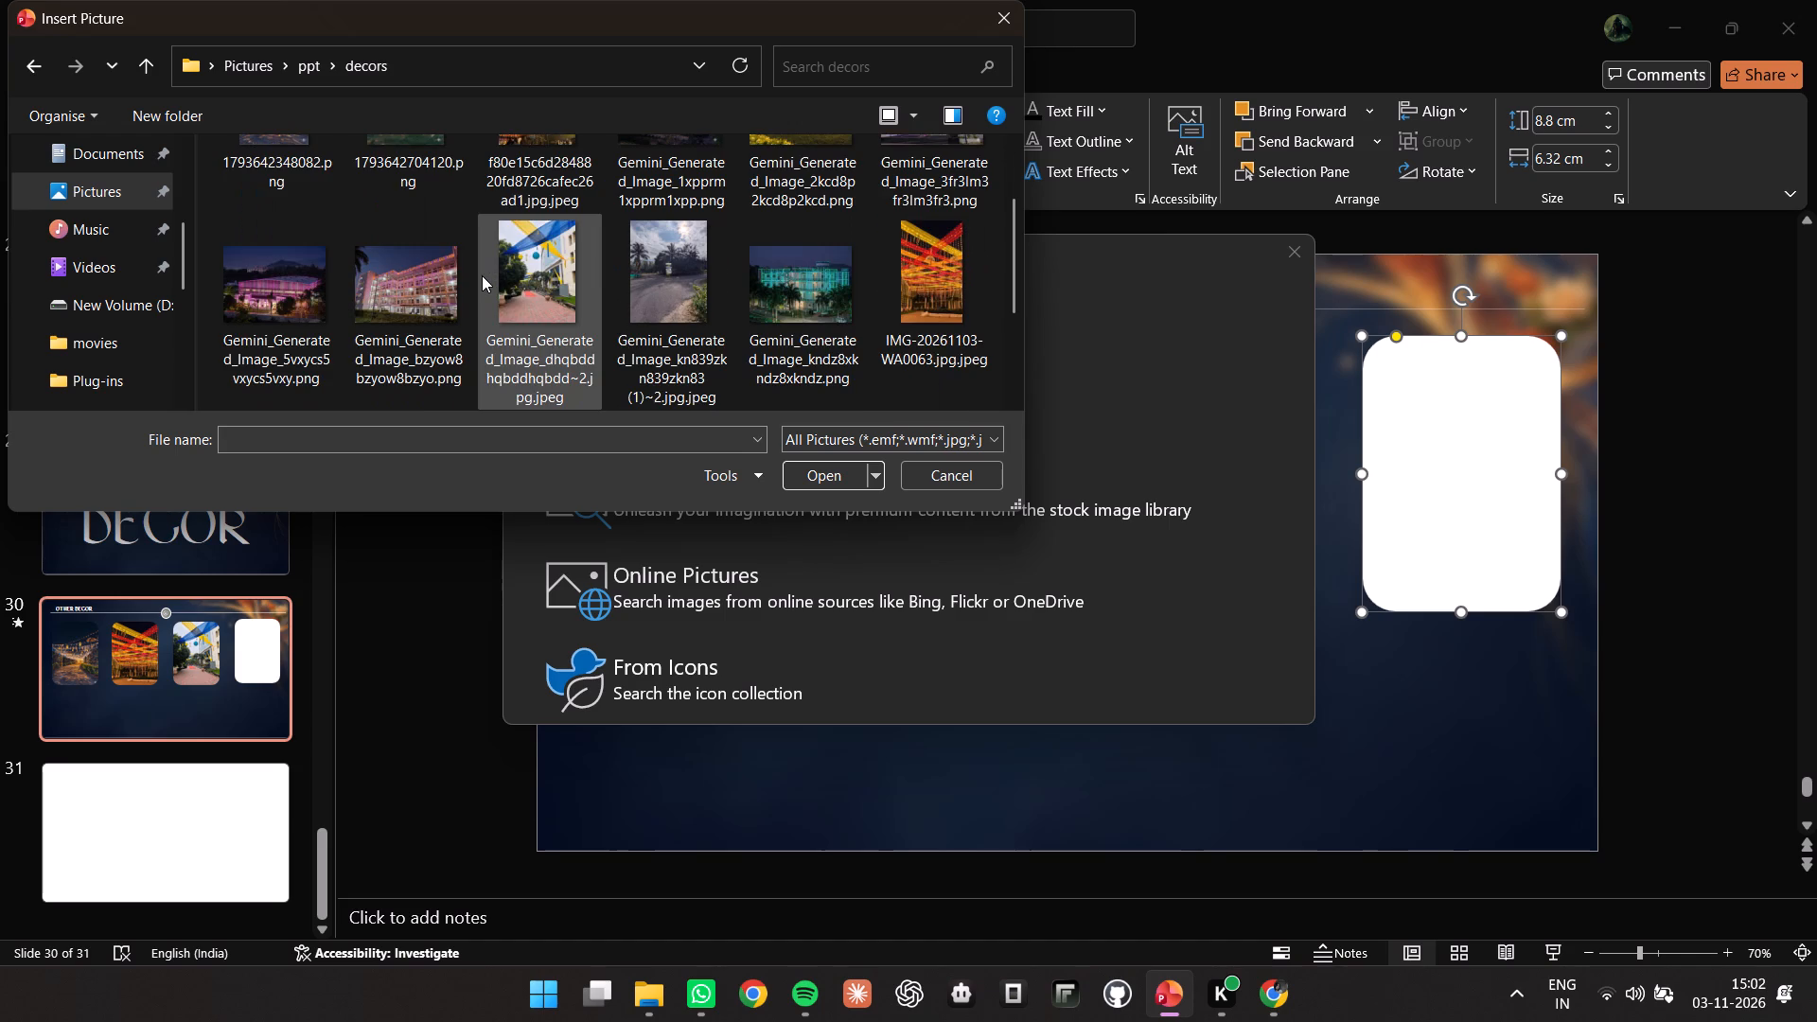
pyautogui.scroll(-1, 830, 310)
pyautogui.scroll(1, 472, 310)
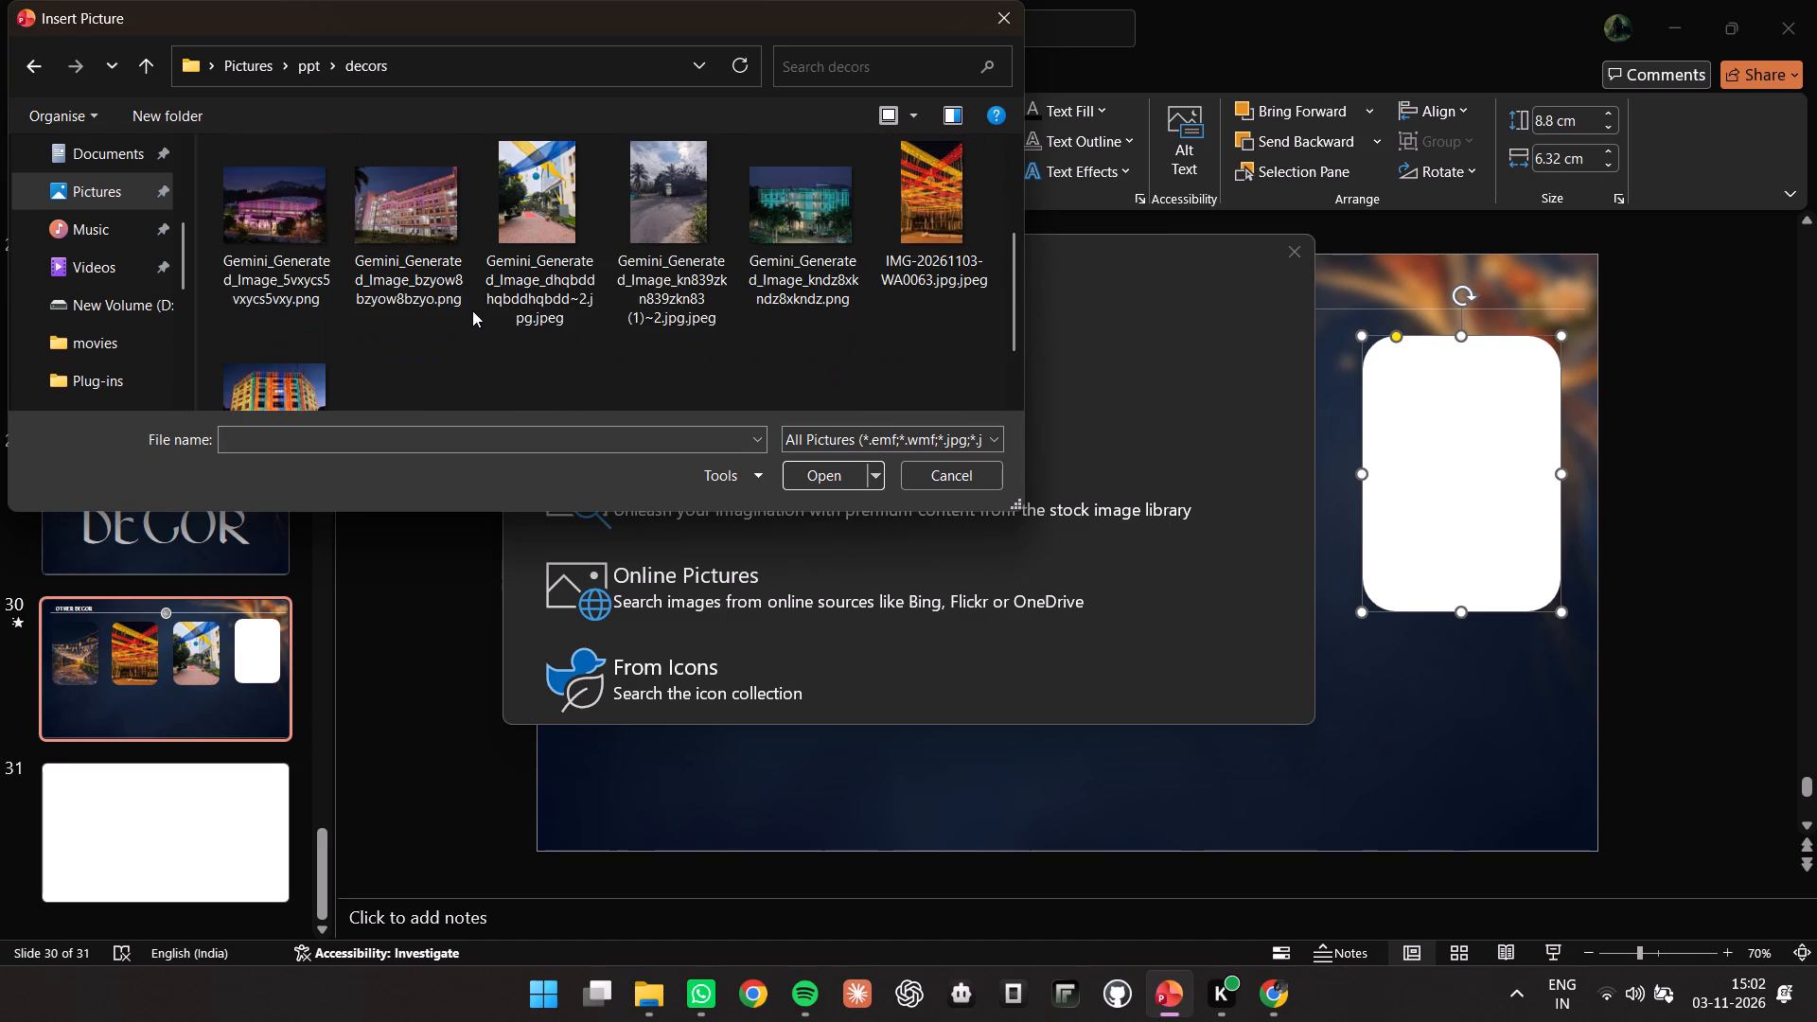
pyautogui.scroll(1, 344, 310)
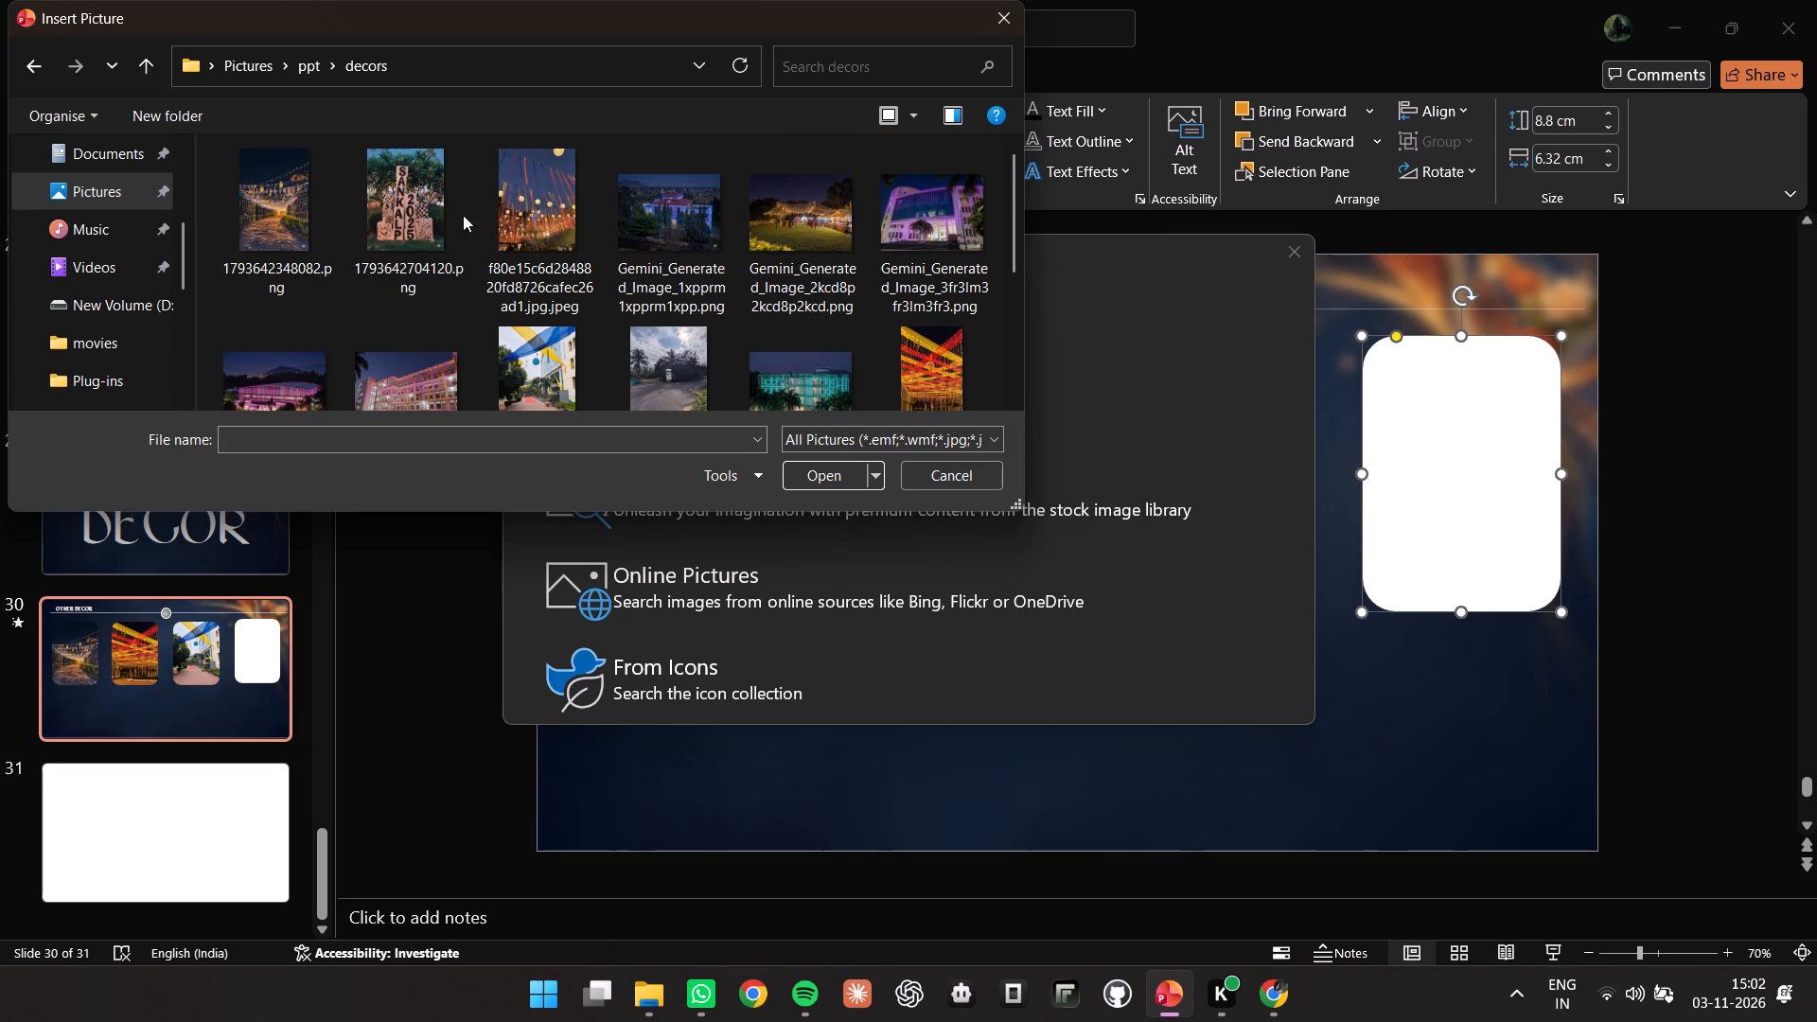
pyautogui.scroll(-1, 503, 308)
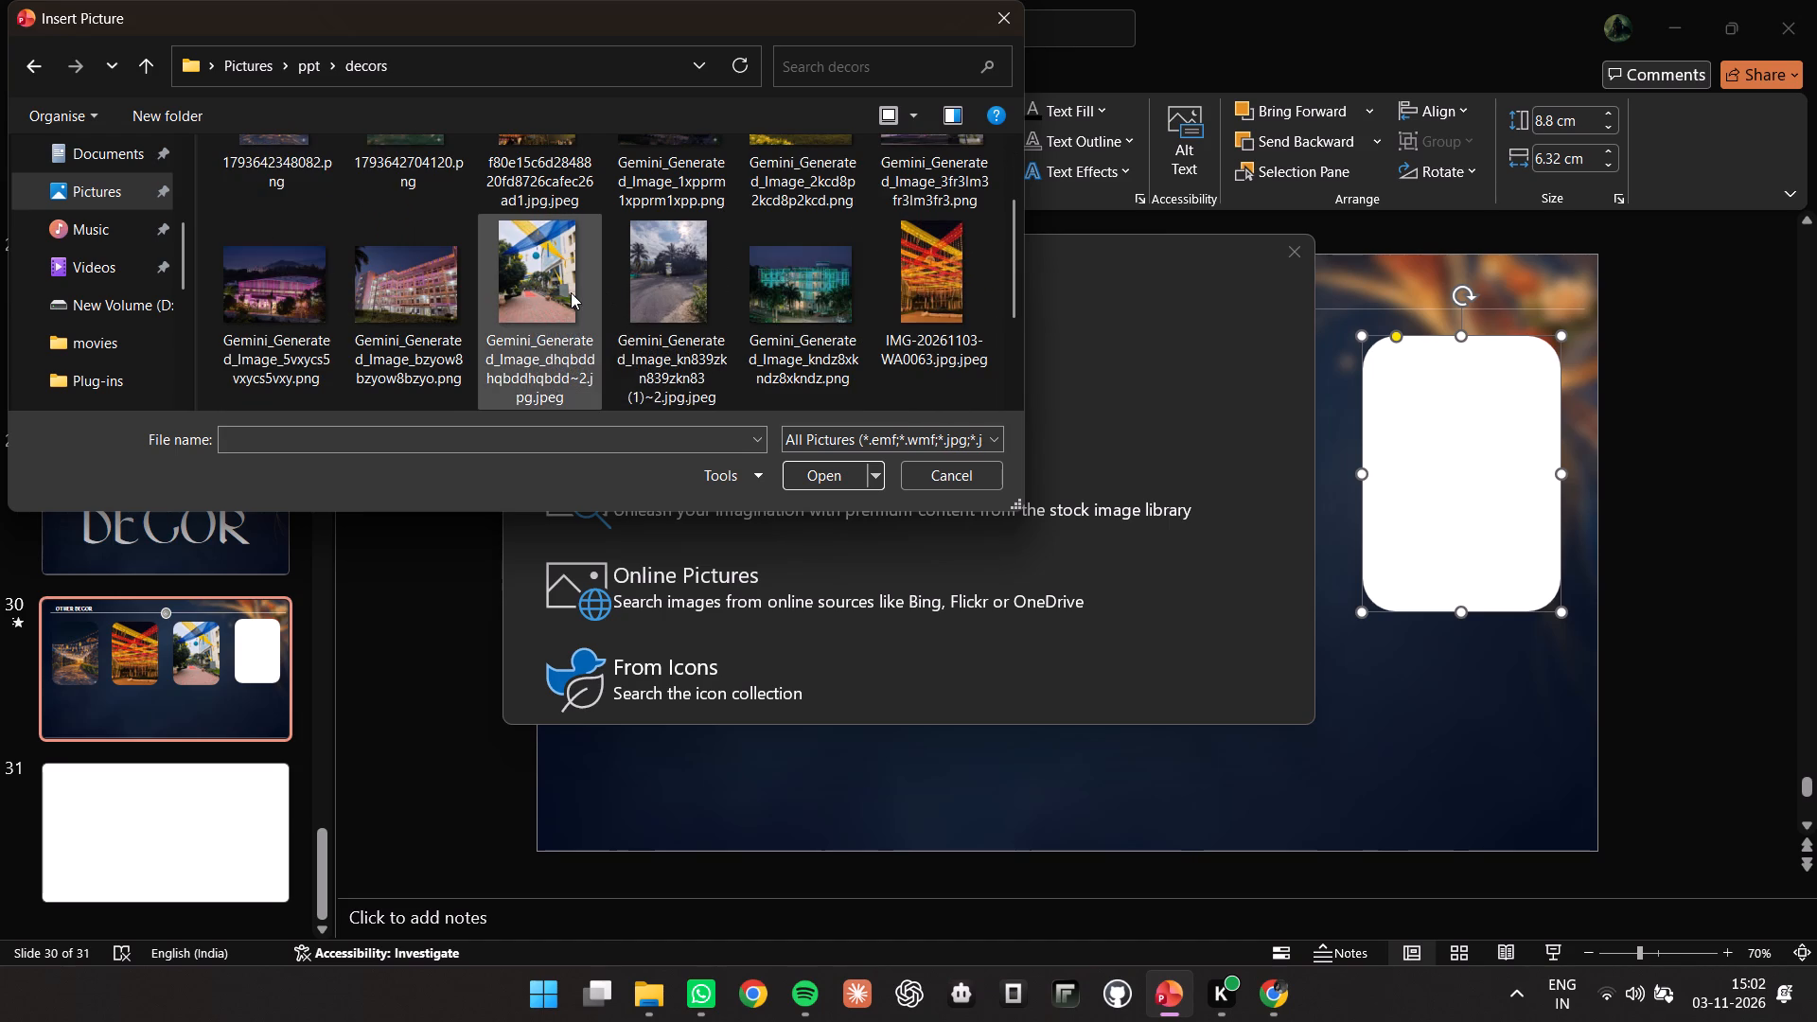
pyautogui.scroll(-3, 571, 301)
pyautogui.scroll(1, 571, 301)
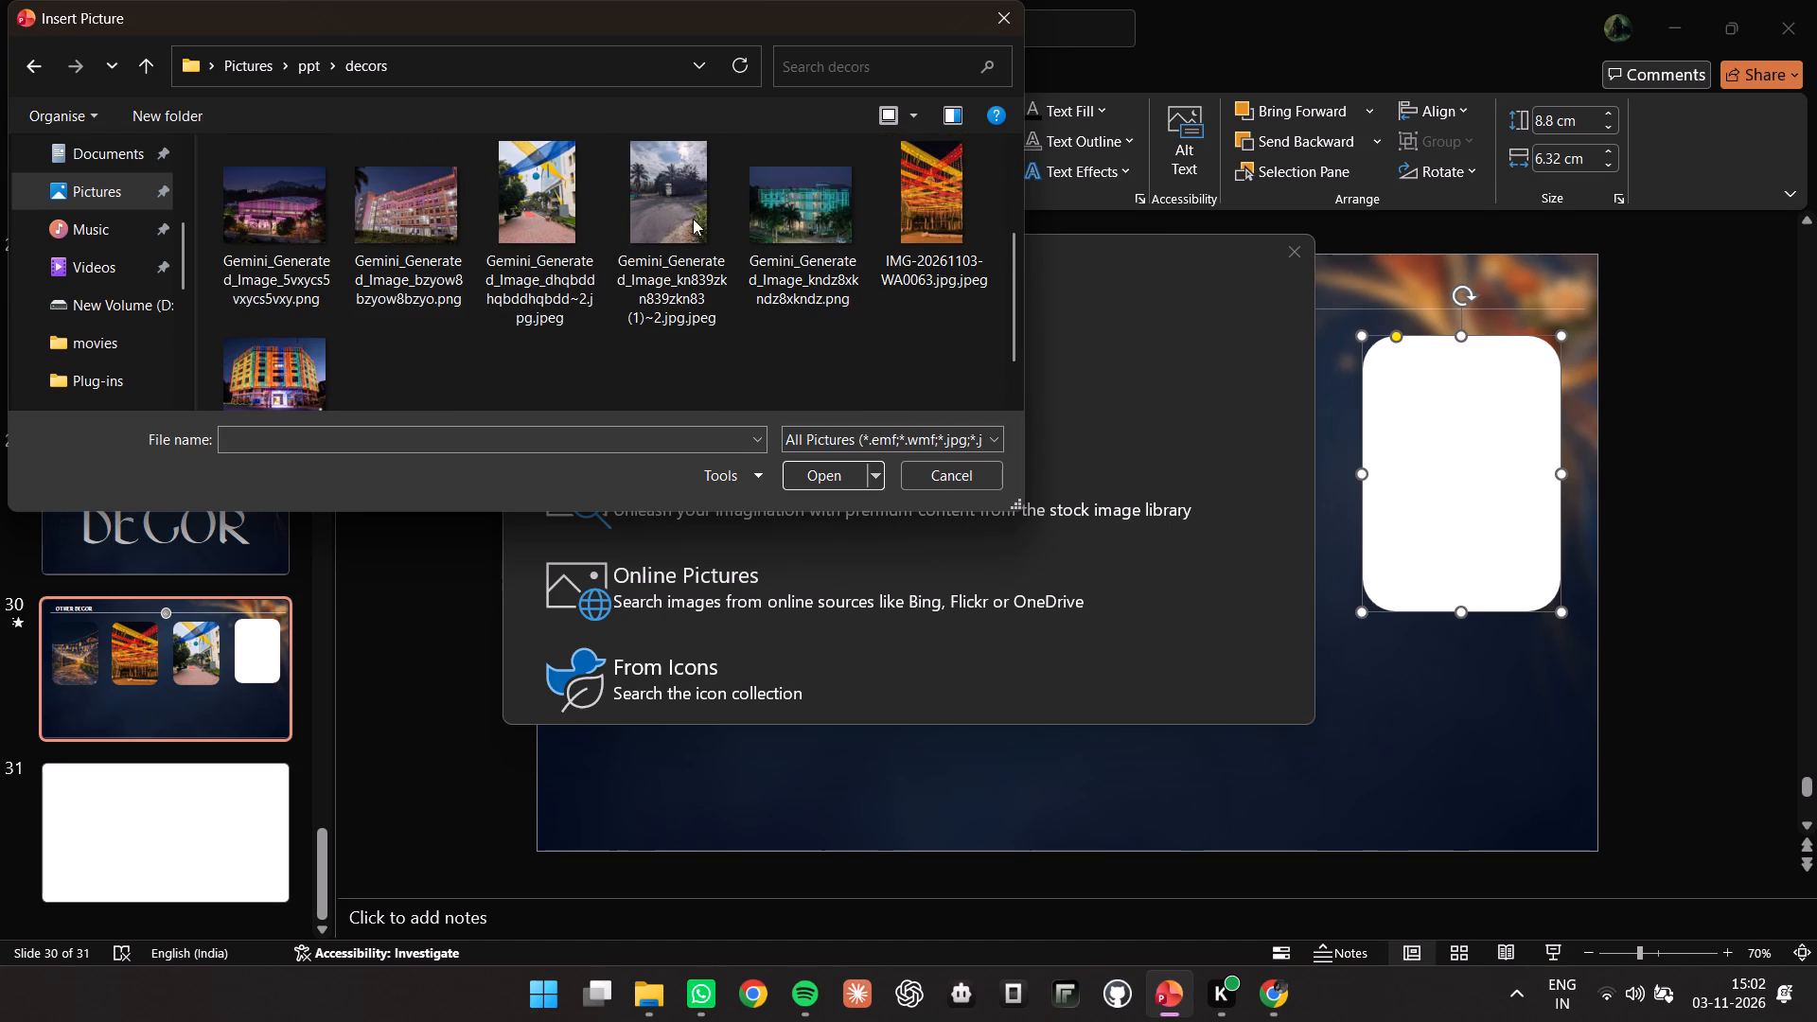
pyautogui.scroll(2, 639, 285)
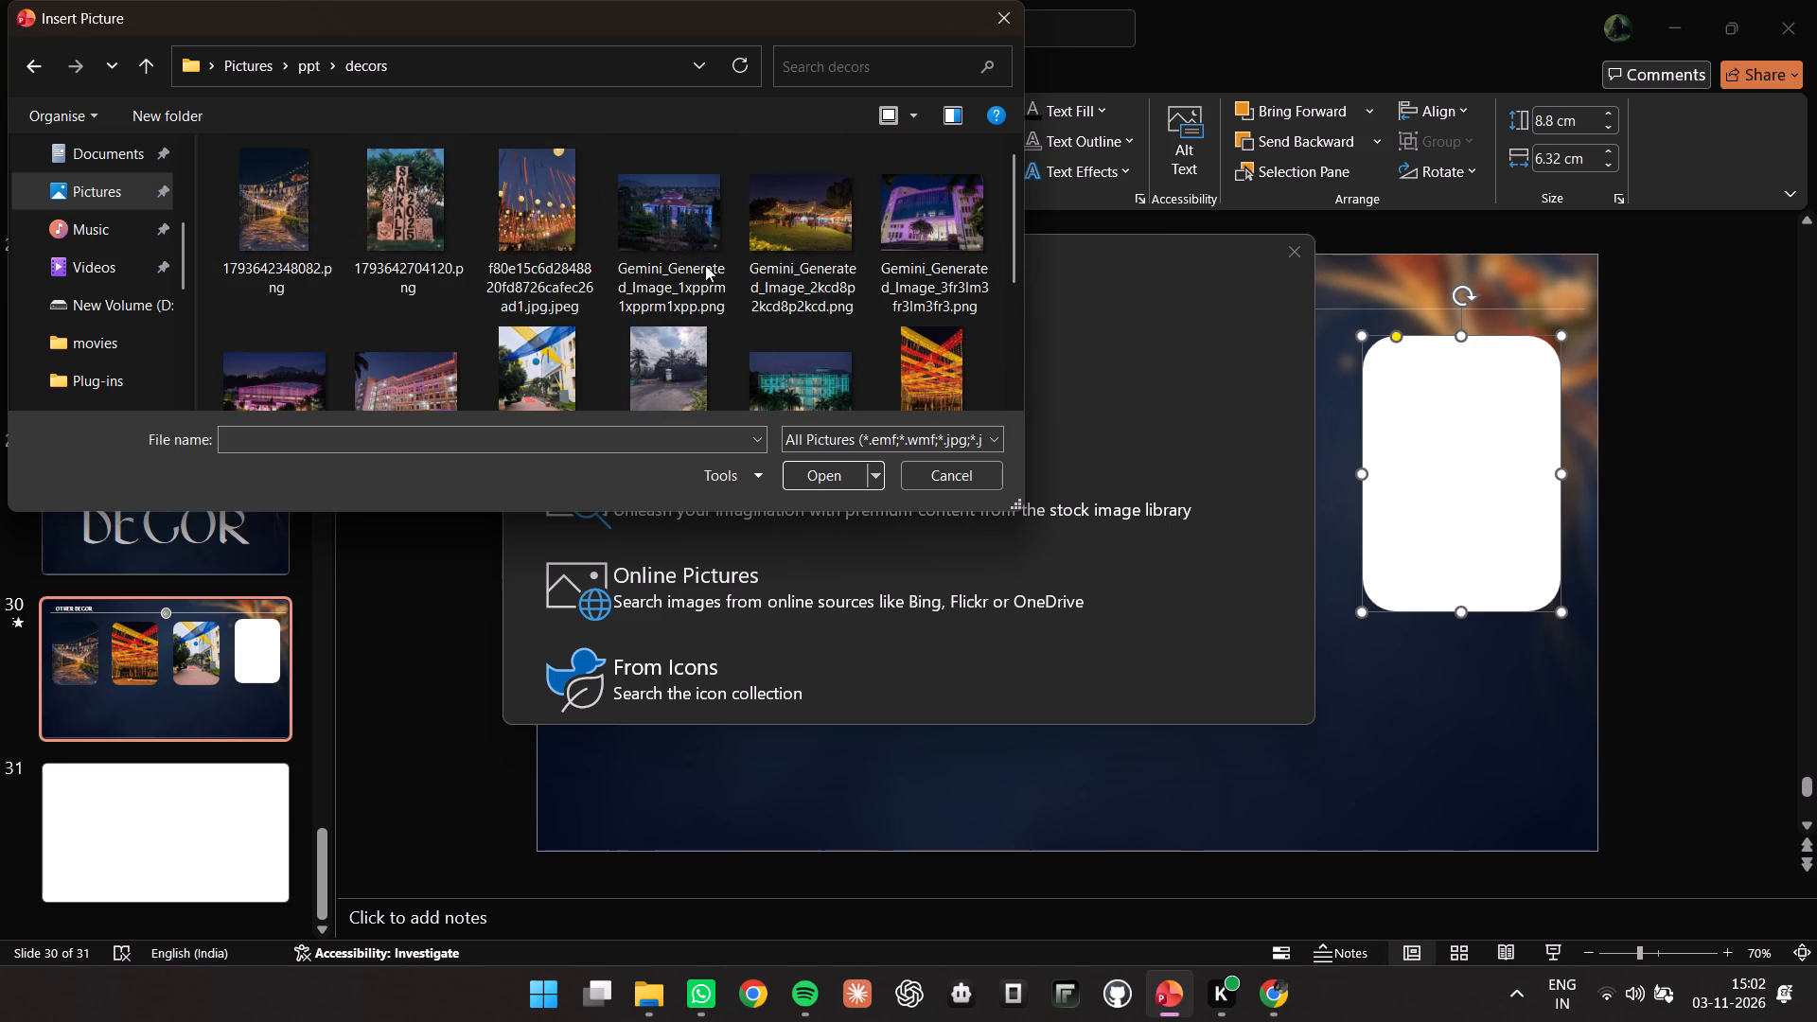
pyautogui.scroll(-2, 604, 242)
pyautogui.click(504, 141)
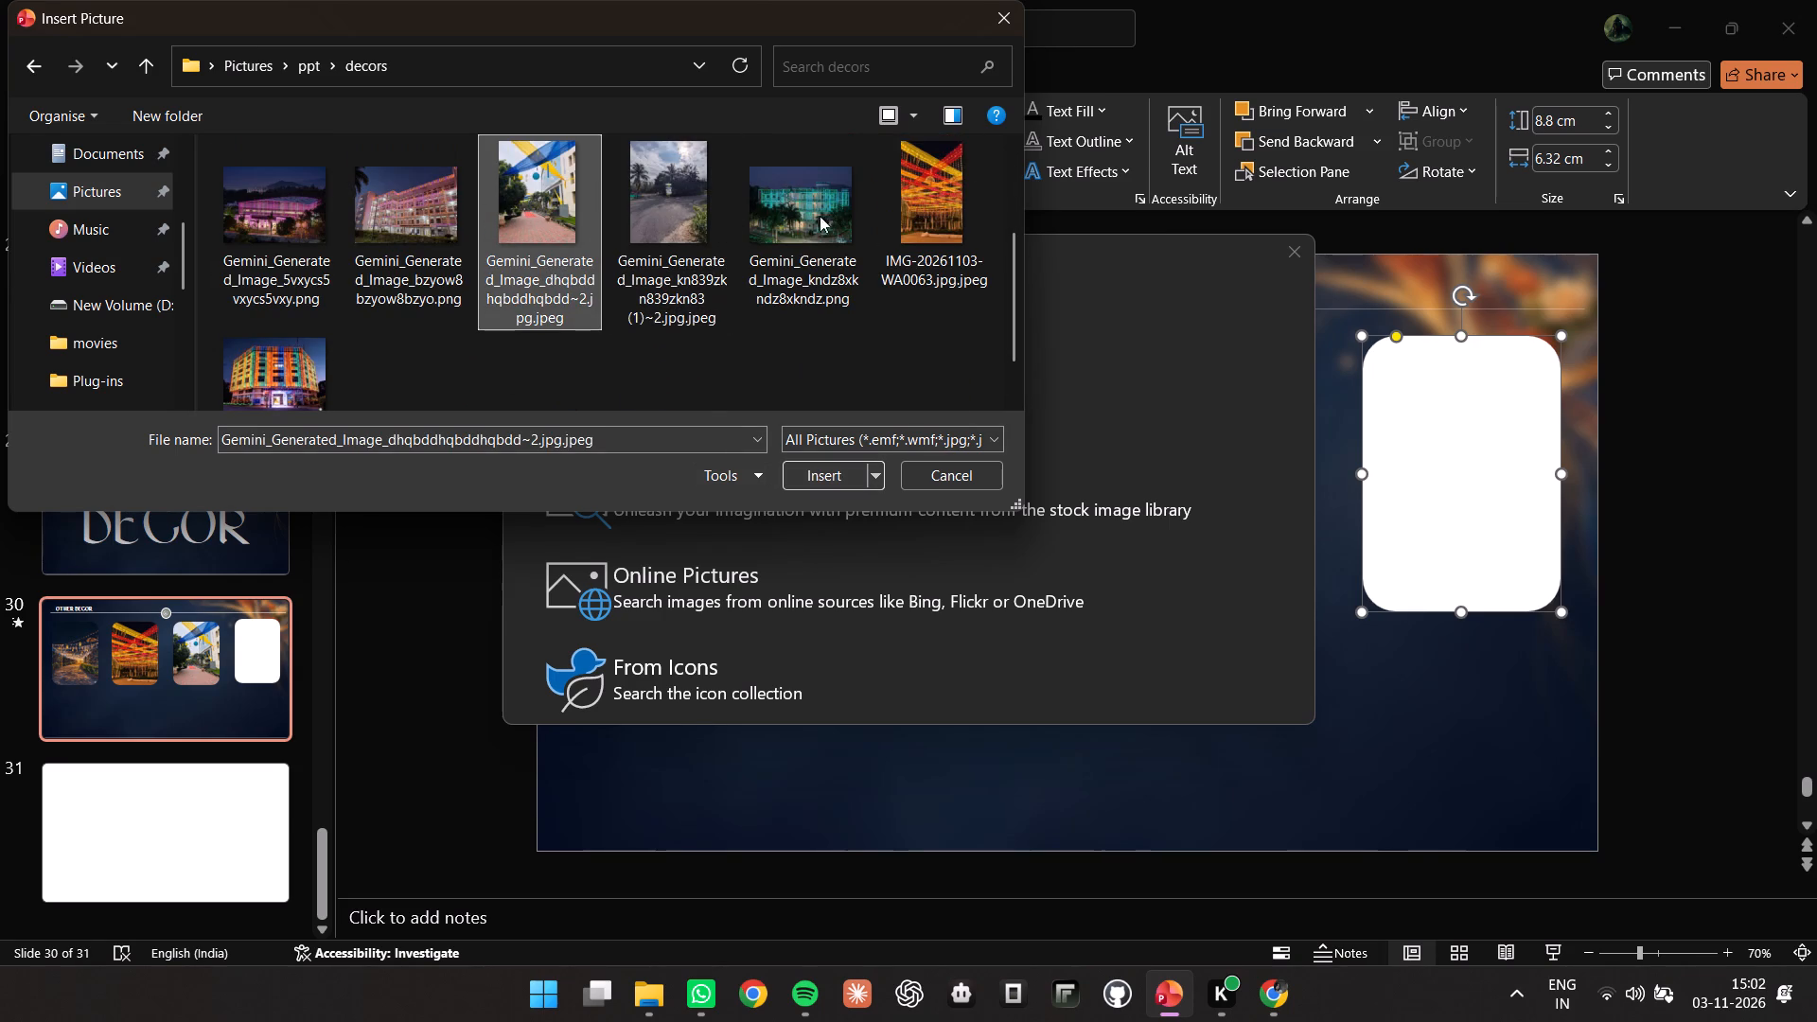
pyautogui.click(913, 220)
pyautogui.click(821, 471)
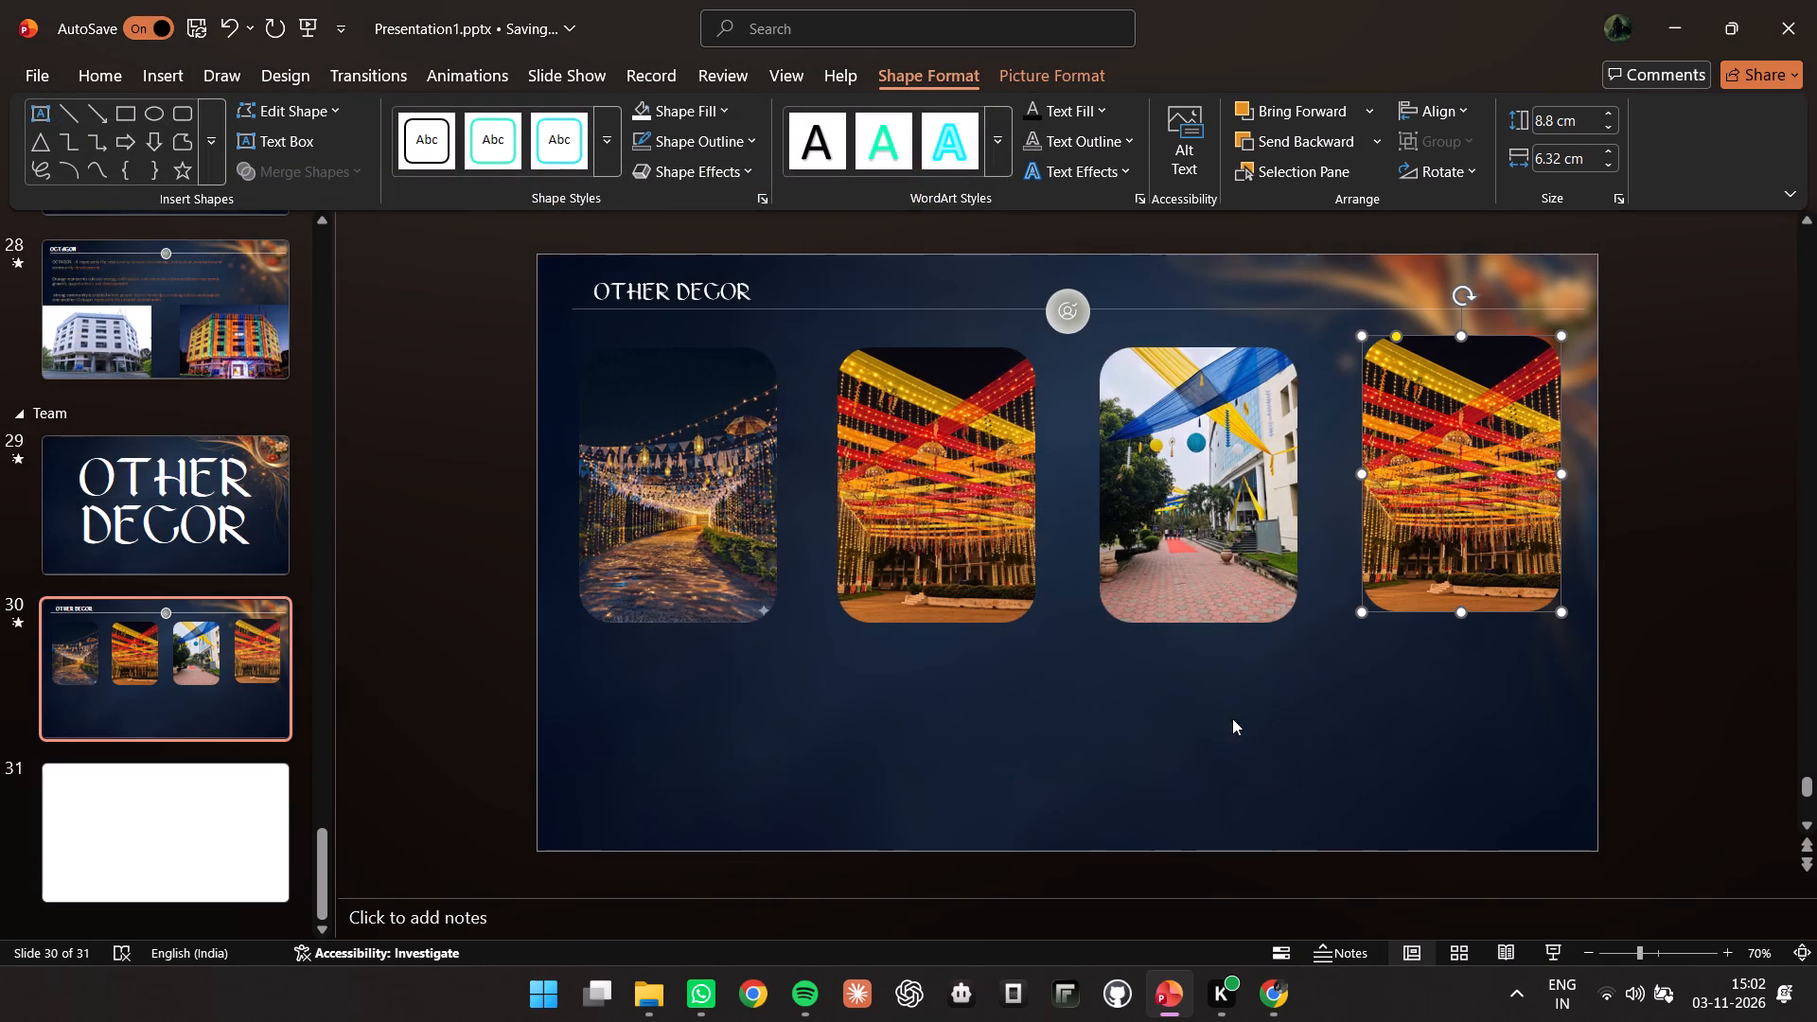
# Fill the fourth frame with the decors folder's night lawn picture with string lights, Gemini_Generated_Image_2kcd8p2kcd8p2kcd.png.
pyautogui.rightClick(1432, 417)
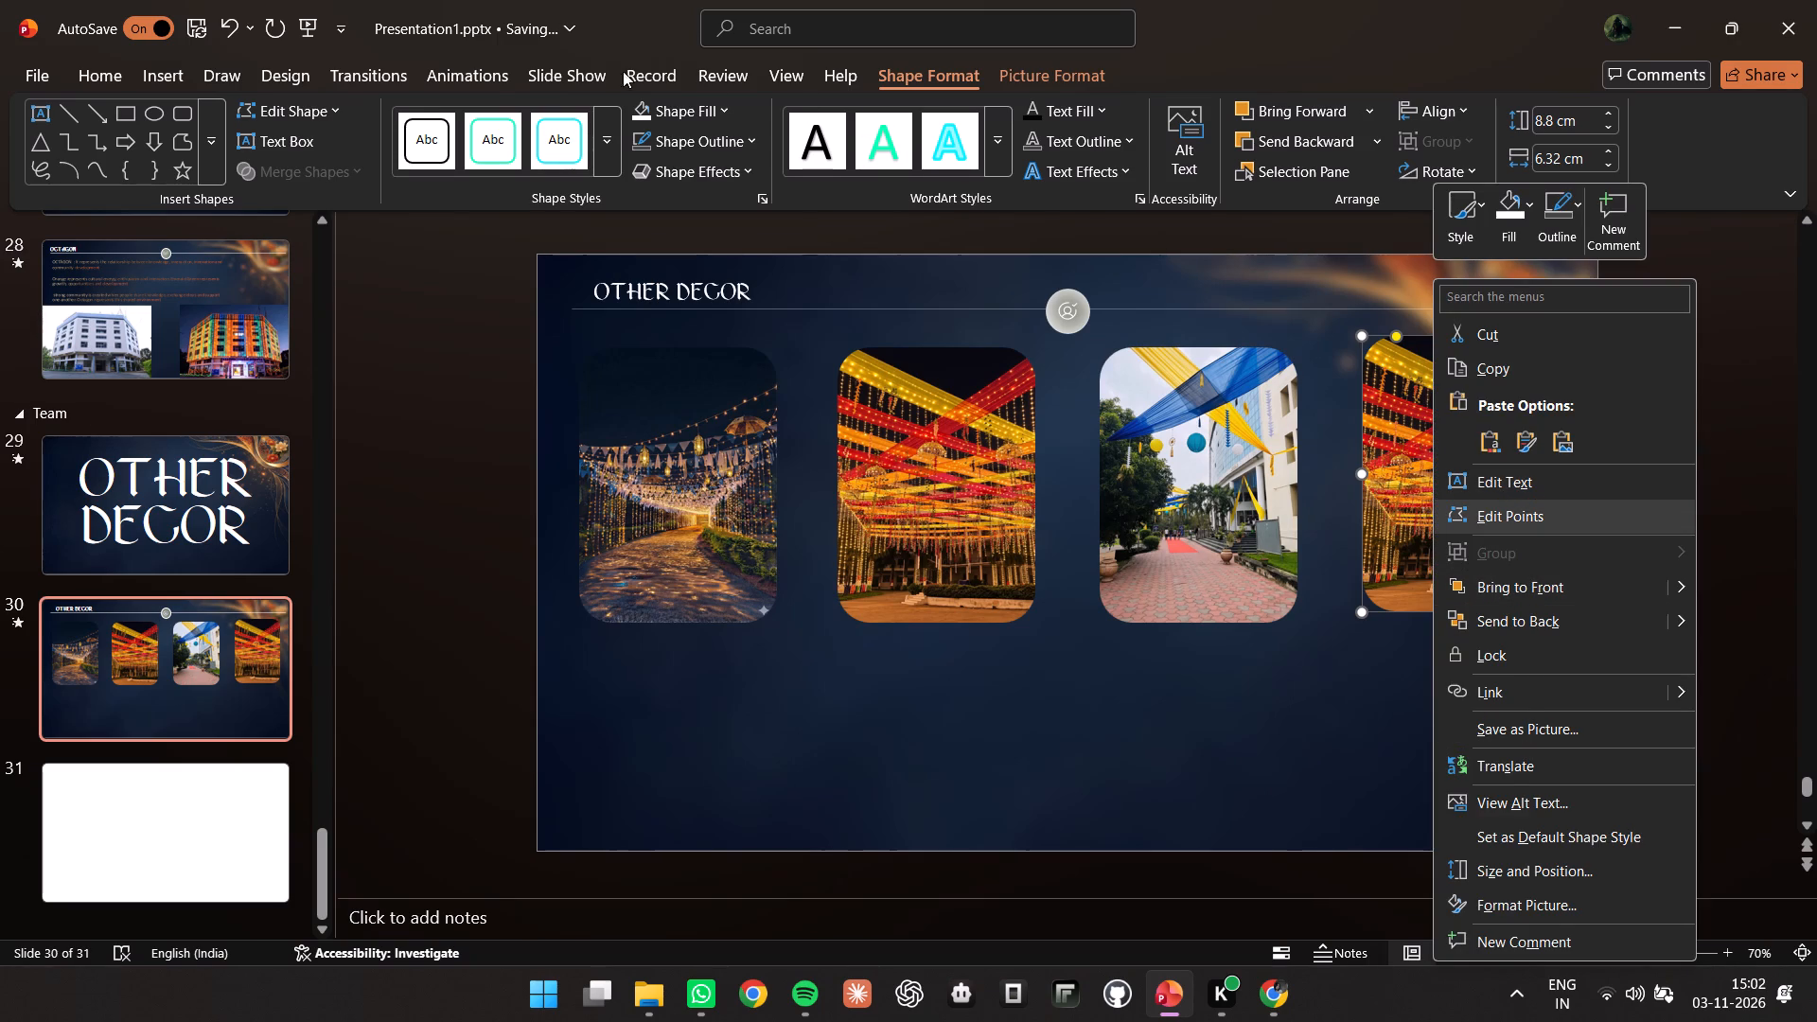
pyautogui.click(699, 108)
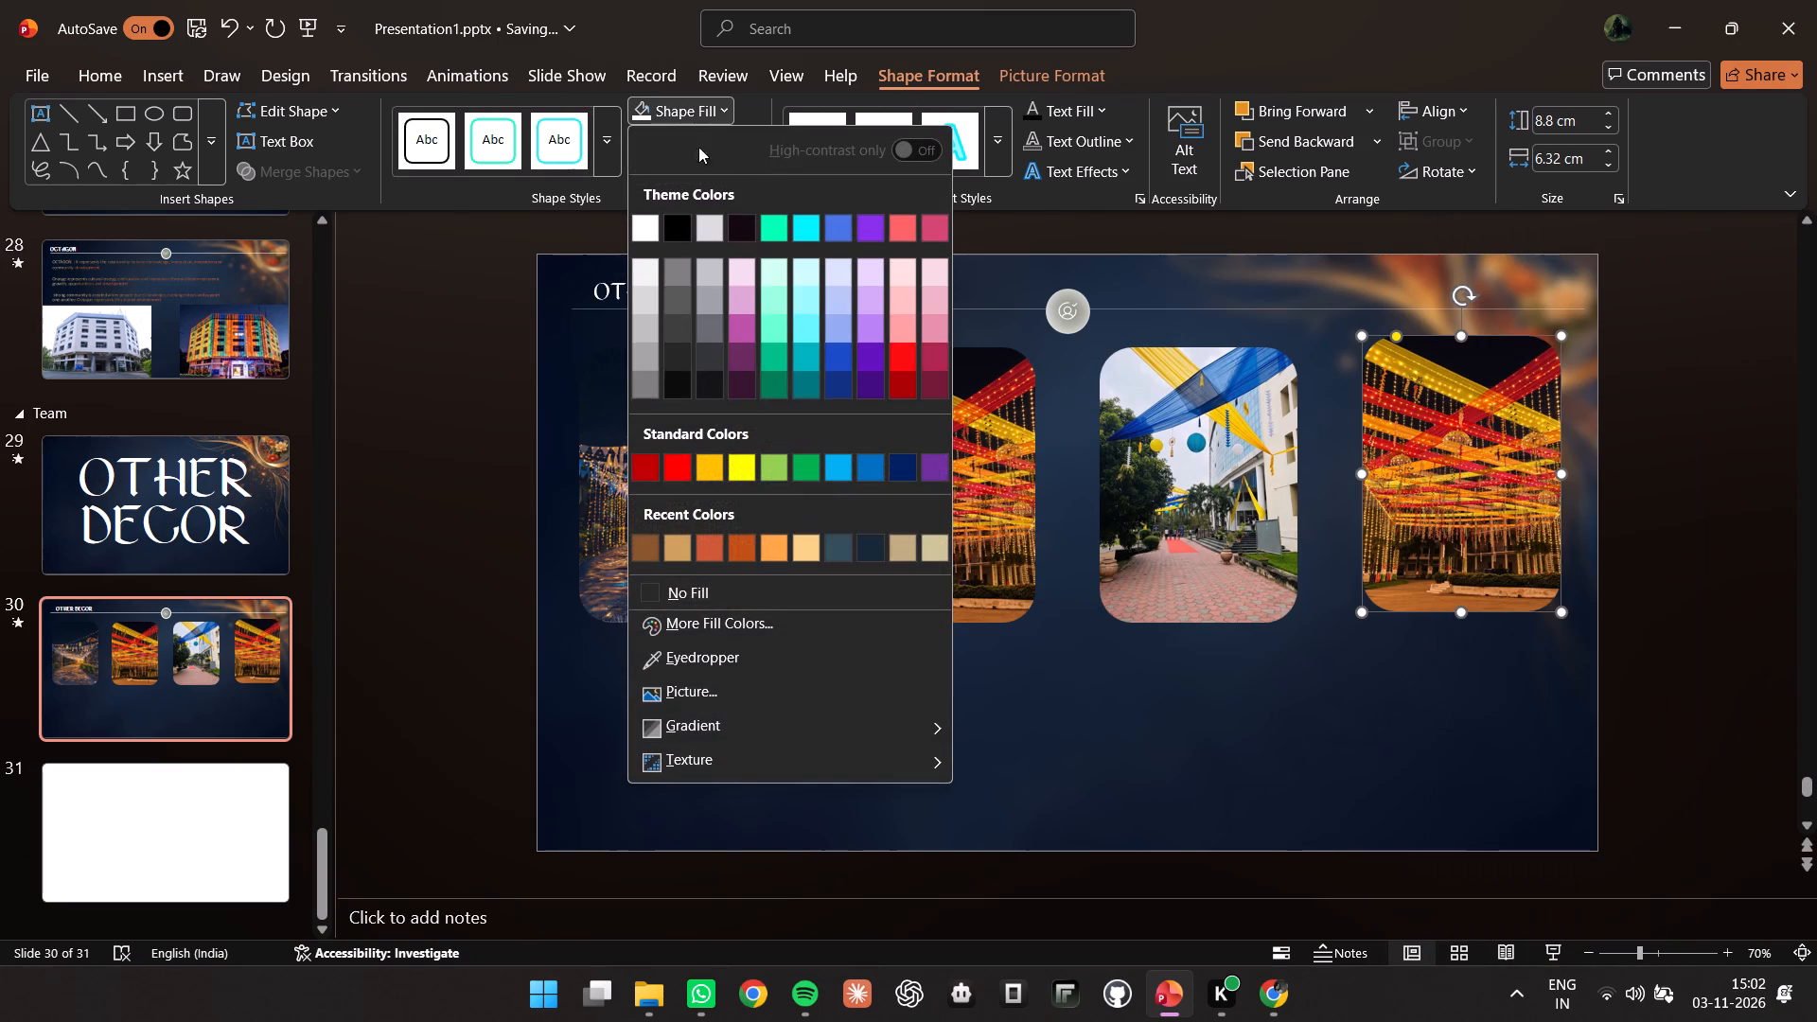
pyautogui.click(701, 682)
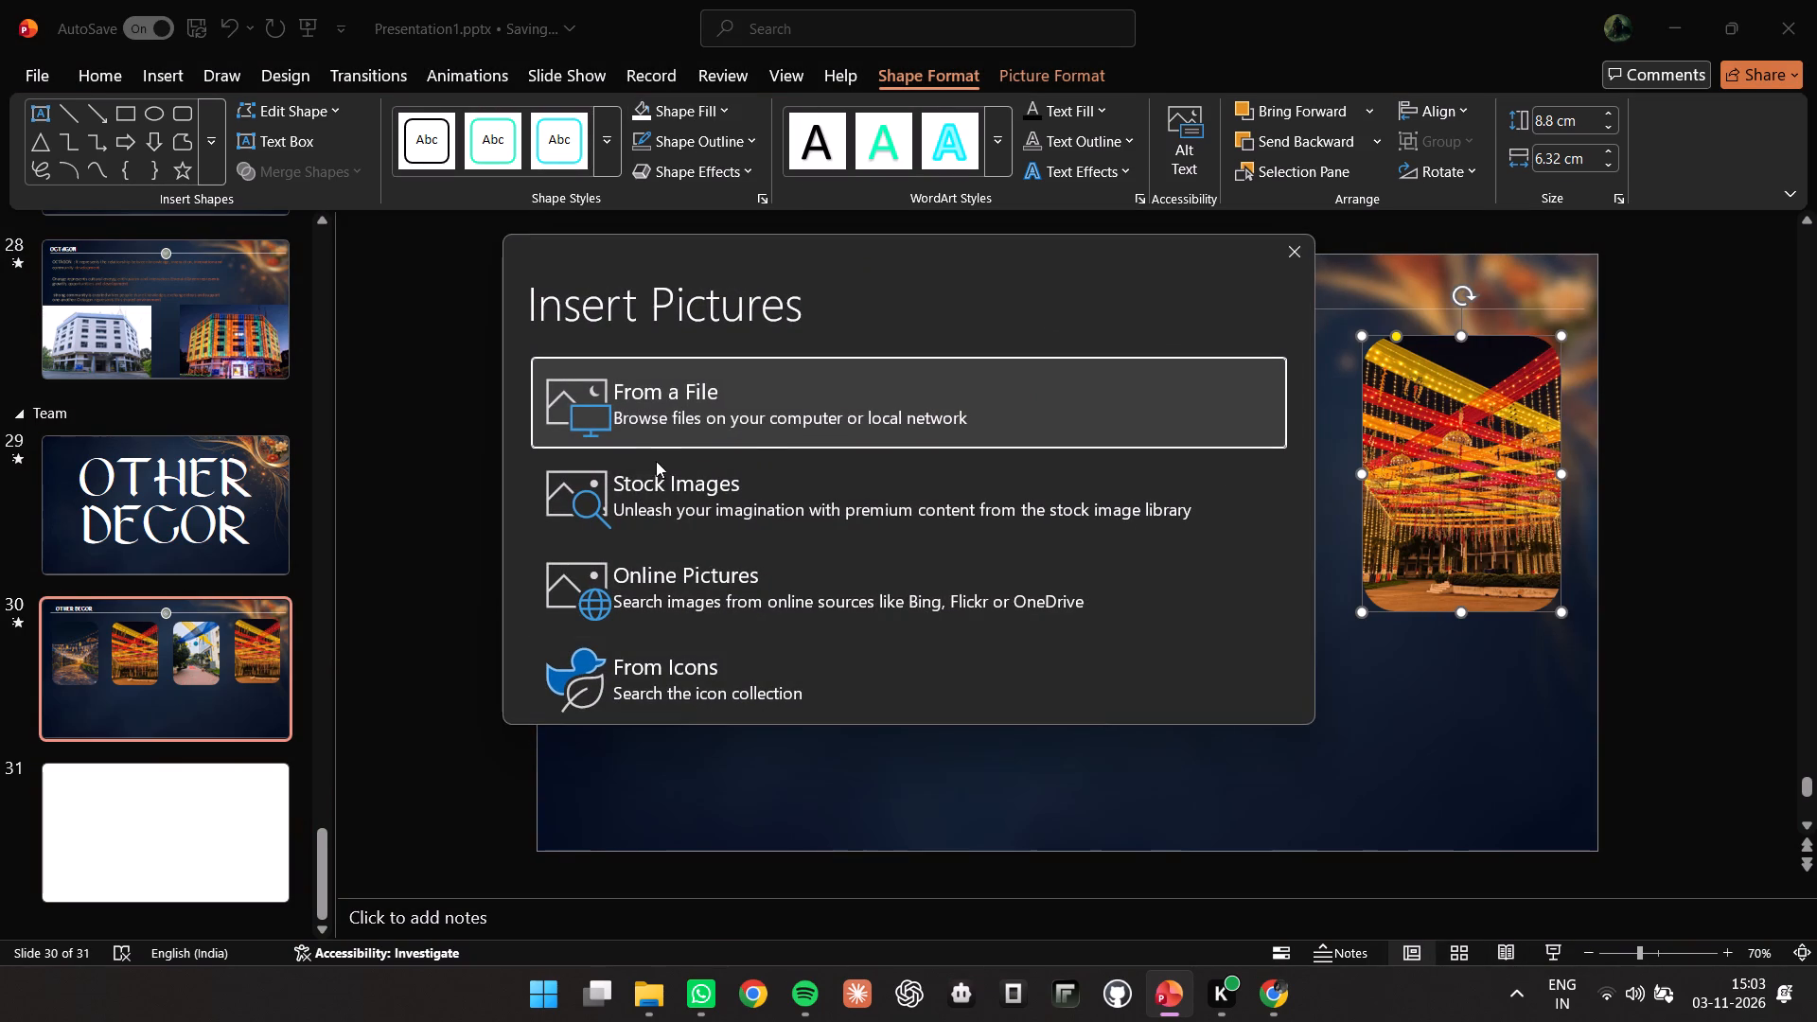
pyautogui.click(669, 422)
pyautogui.click(798, 196)
pyautogui.click(813, 473)
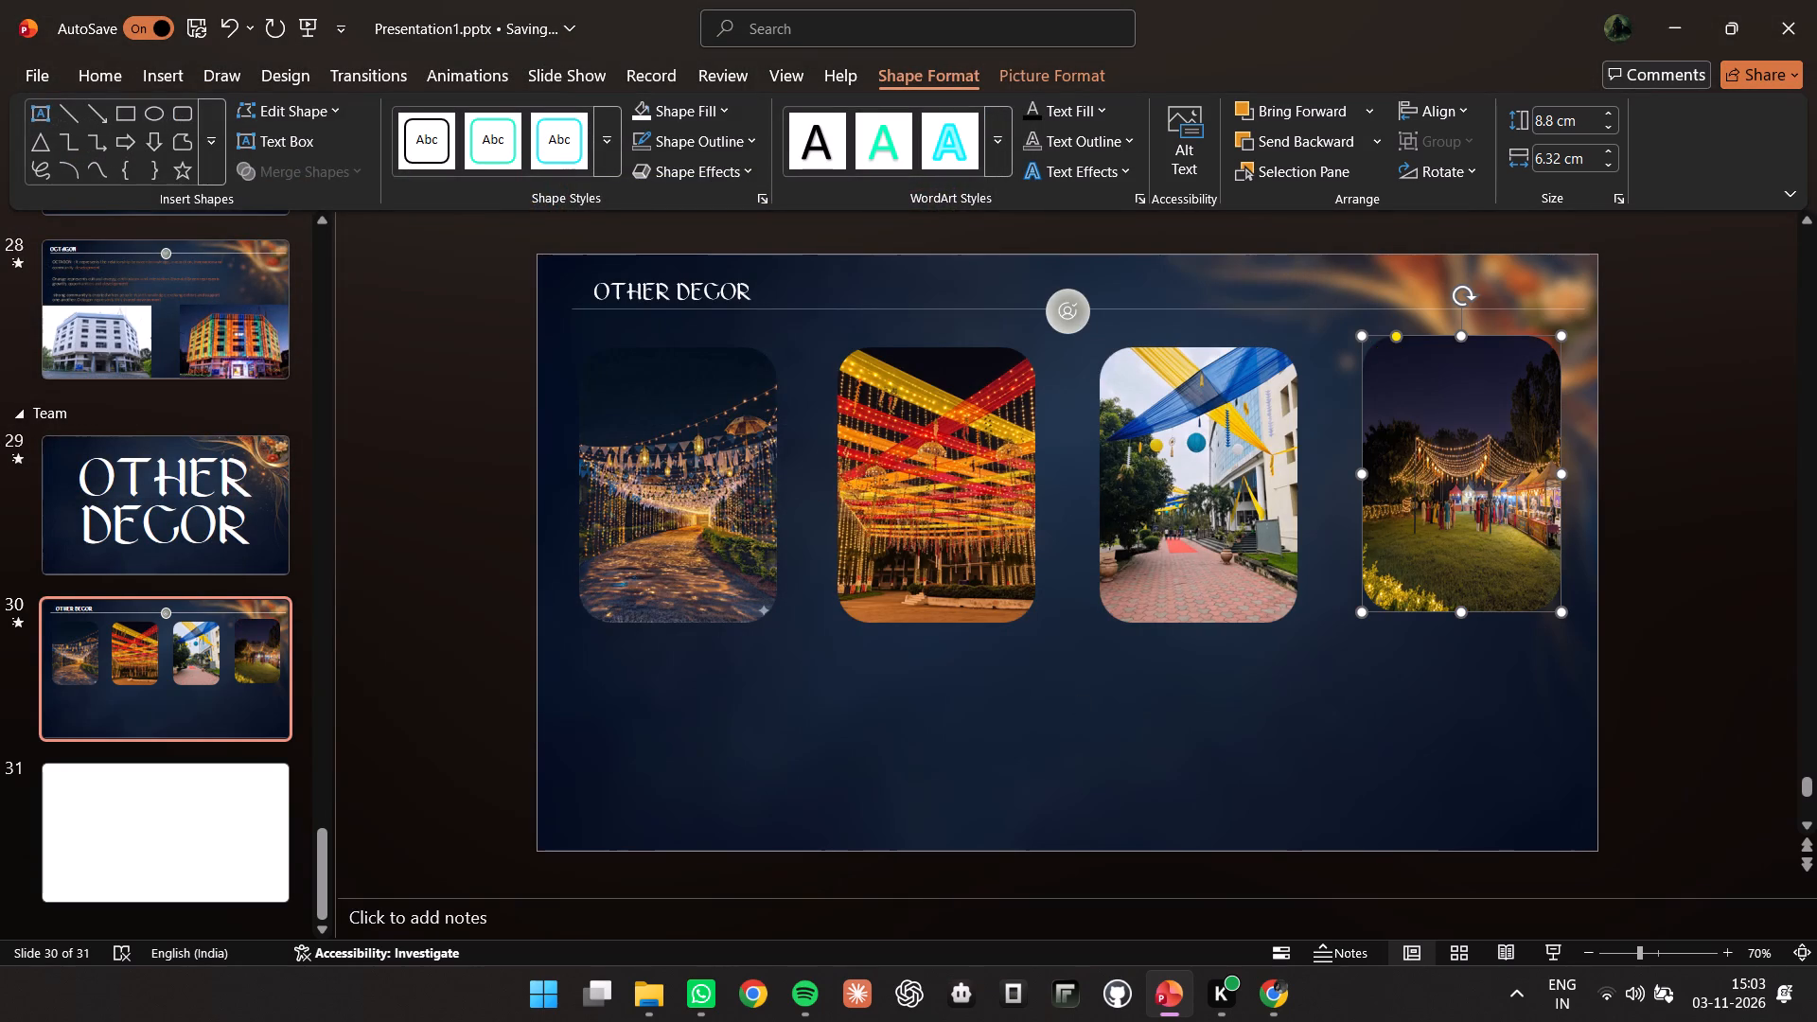
pyautogui.click(1431, 469)
# Move the four decor pictures down into one aligned, evenly spaced row across the middle of slide 30.
pyautogui.moveTo(634, 453); pyautogui.dragTo(634, 512)
pyautogui.moveTo(910, 472); pyautogui.dragTo(908, 523)
pyautogui.moveTo(1206, 461); pyautogui.dragTo(1201, 512)
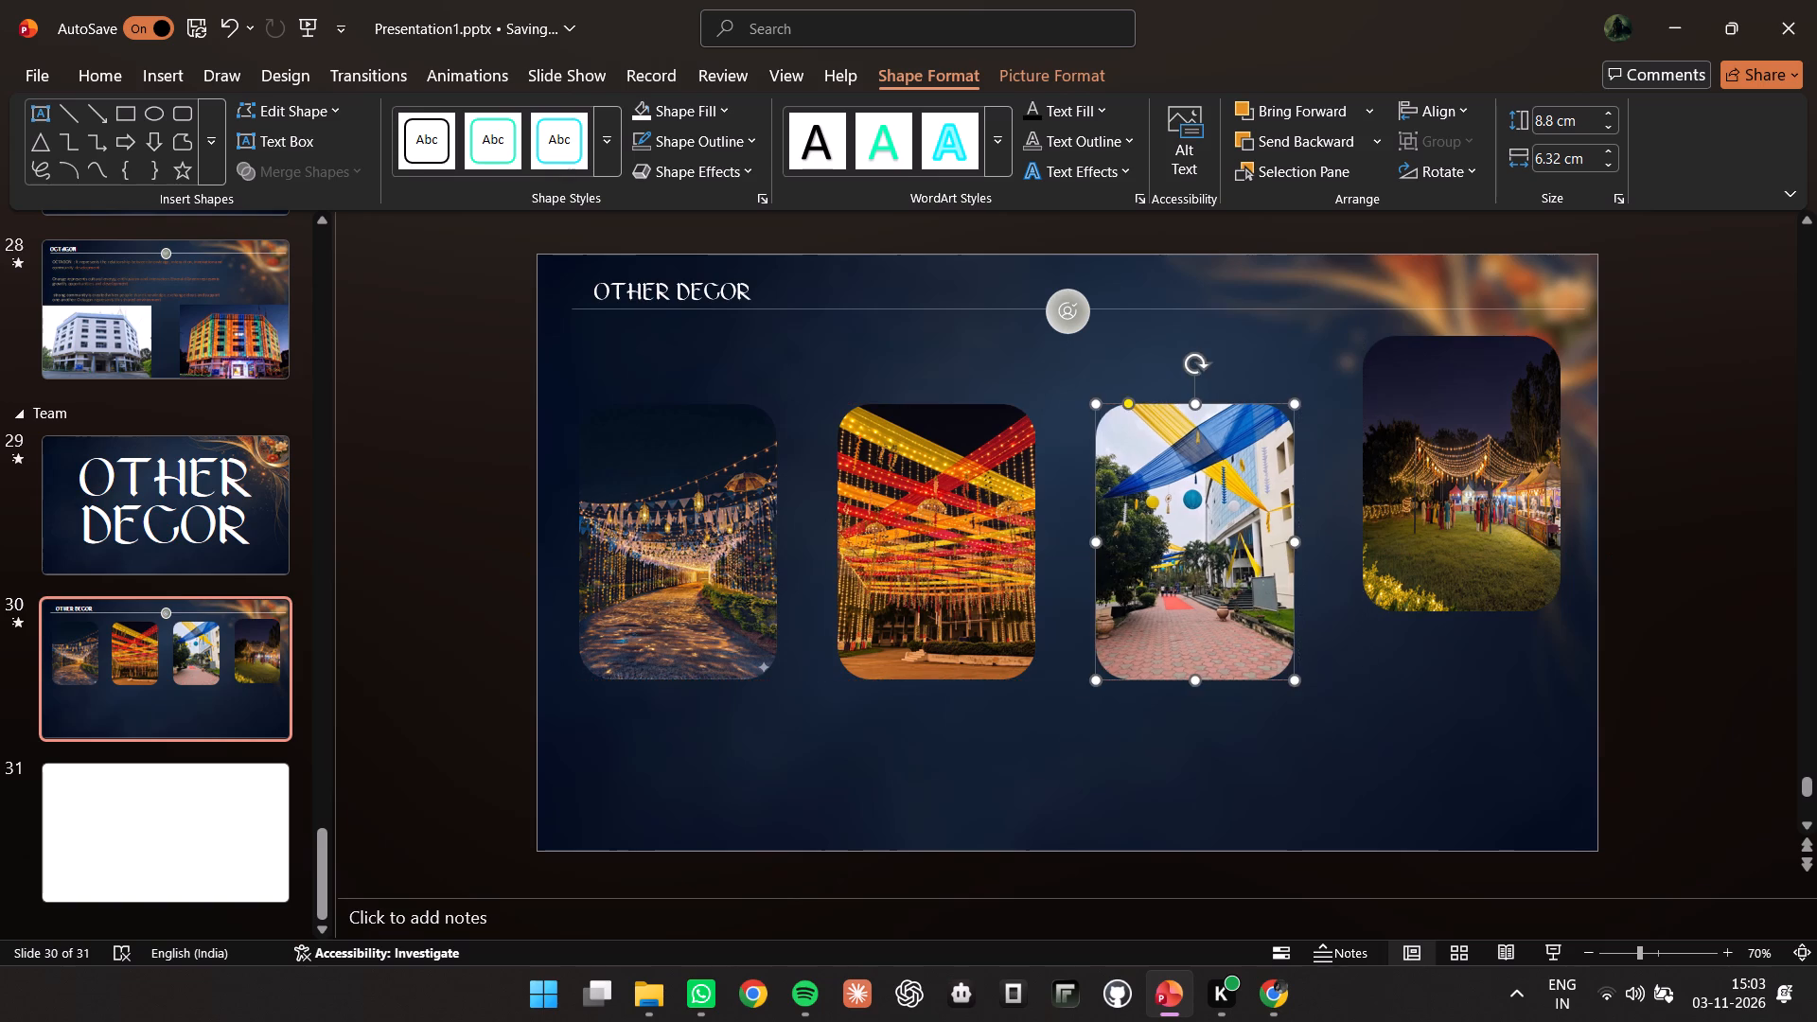
pyautogui.moveTo(1450, 462); pyautogui.dragTo(1451, 525)
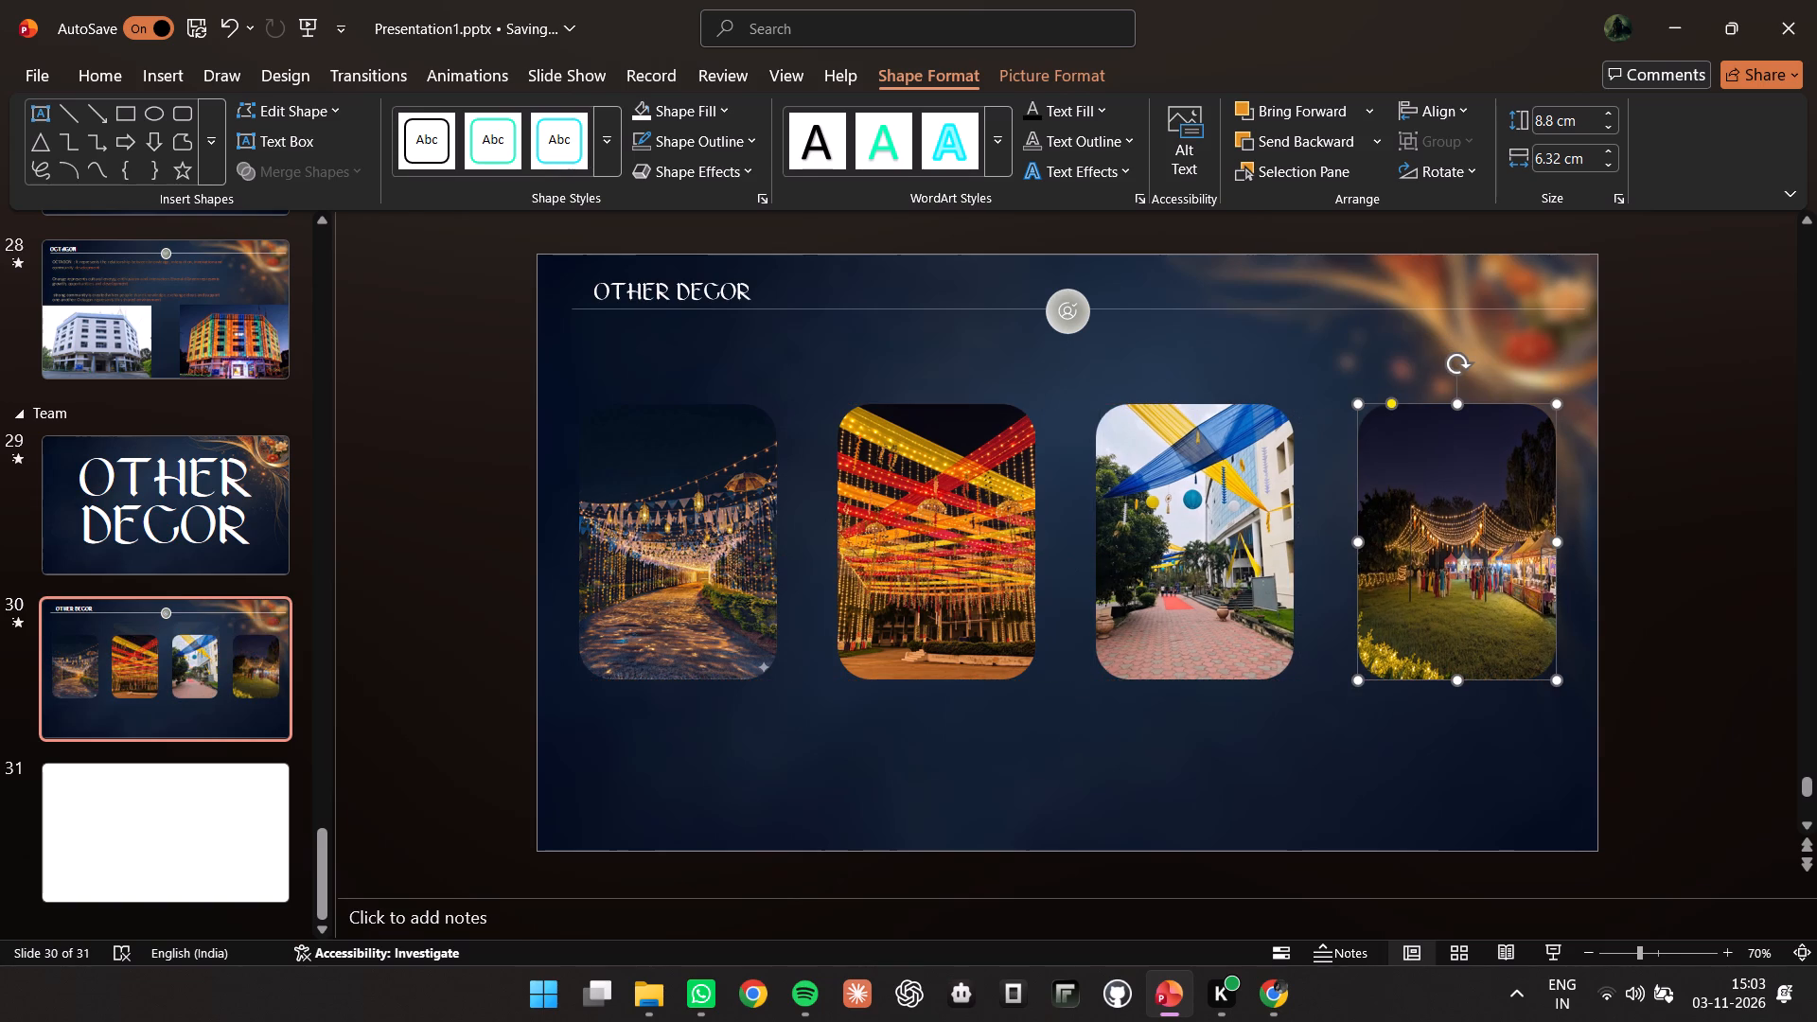
# Copy all of slide 30's objects onto title slide 29 and place them just below the slide's lower edge.
pyautogui.hotkey('ctrl', 'a')
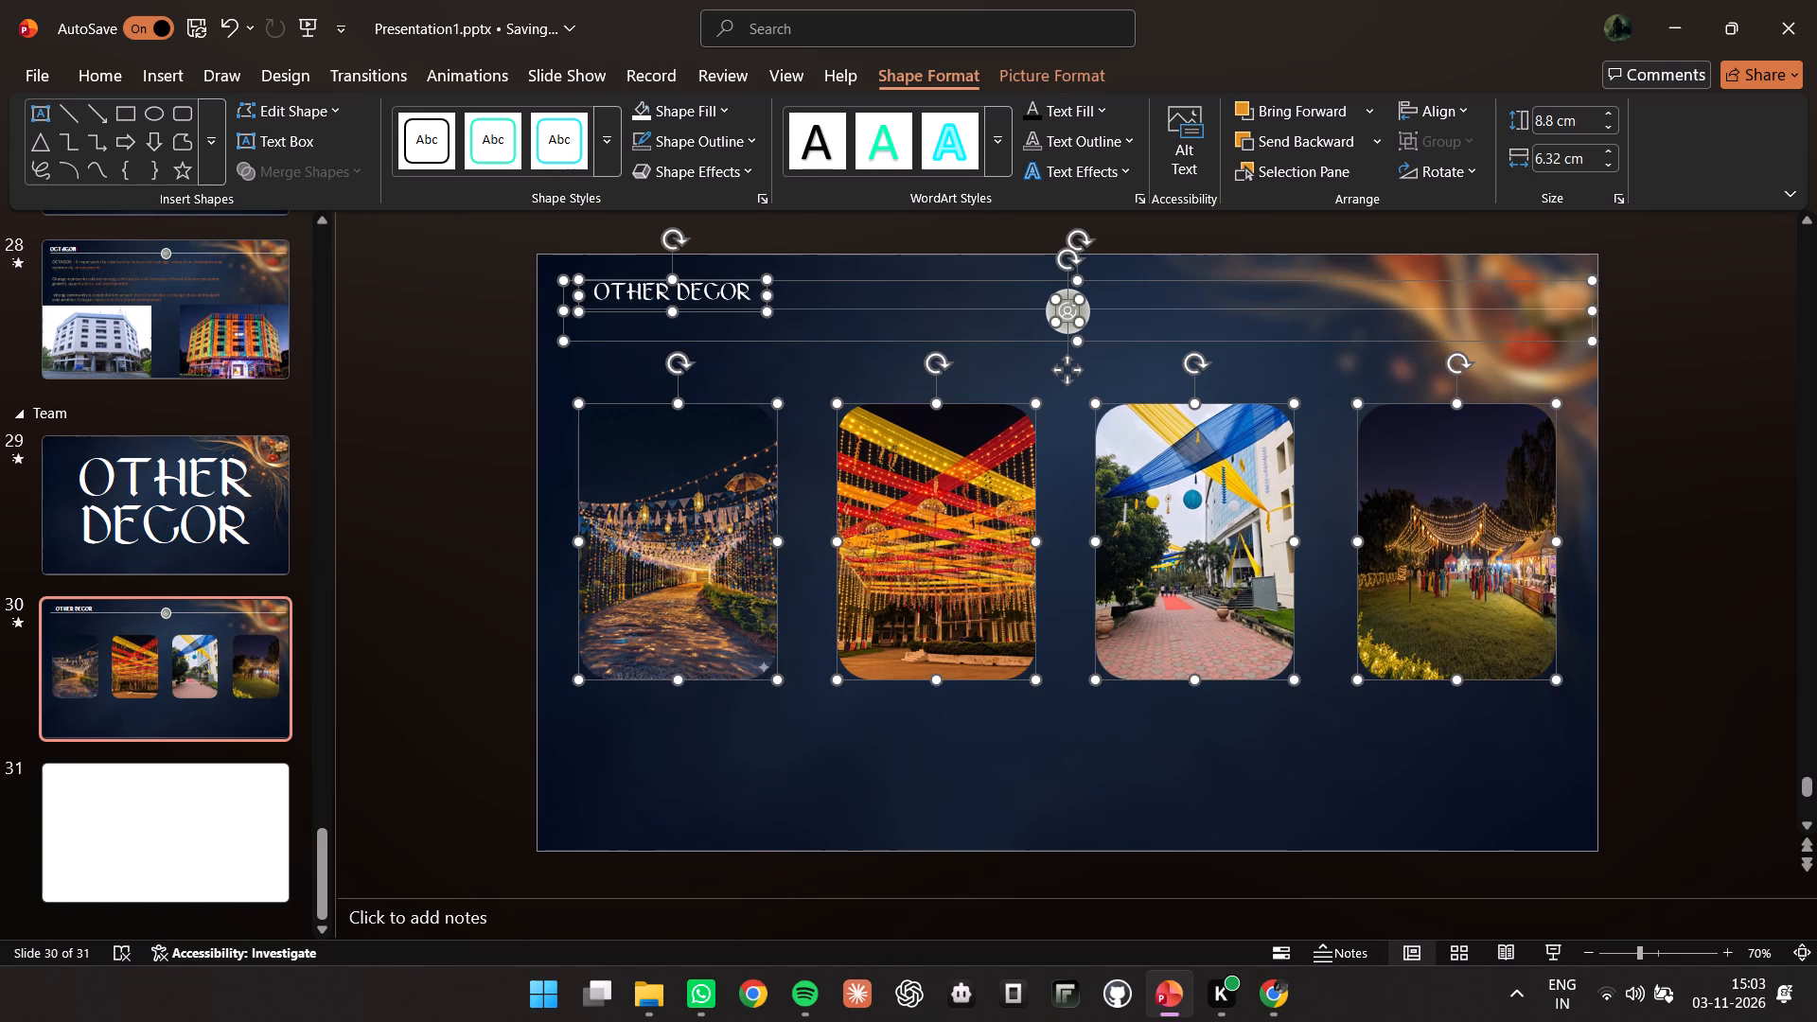
pyautogui.hotkey('ctrl', 'c')
pyautogui.click(150, 541)
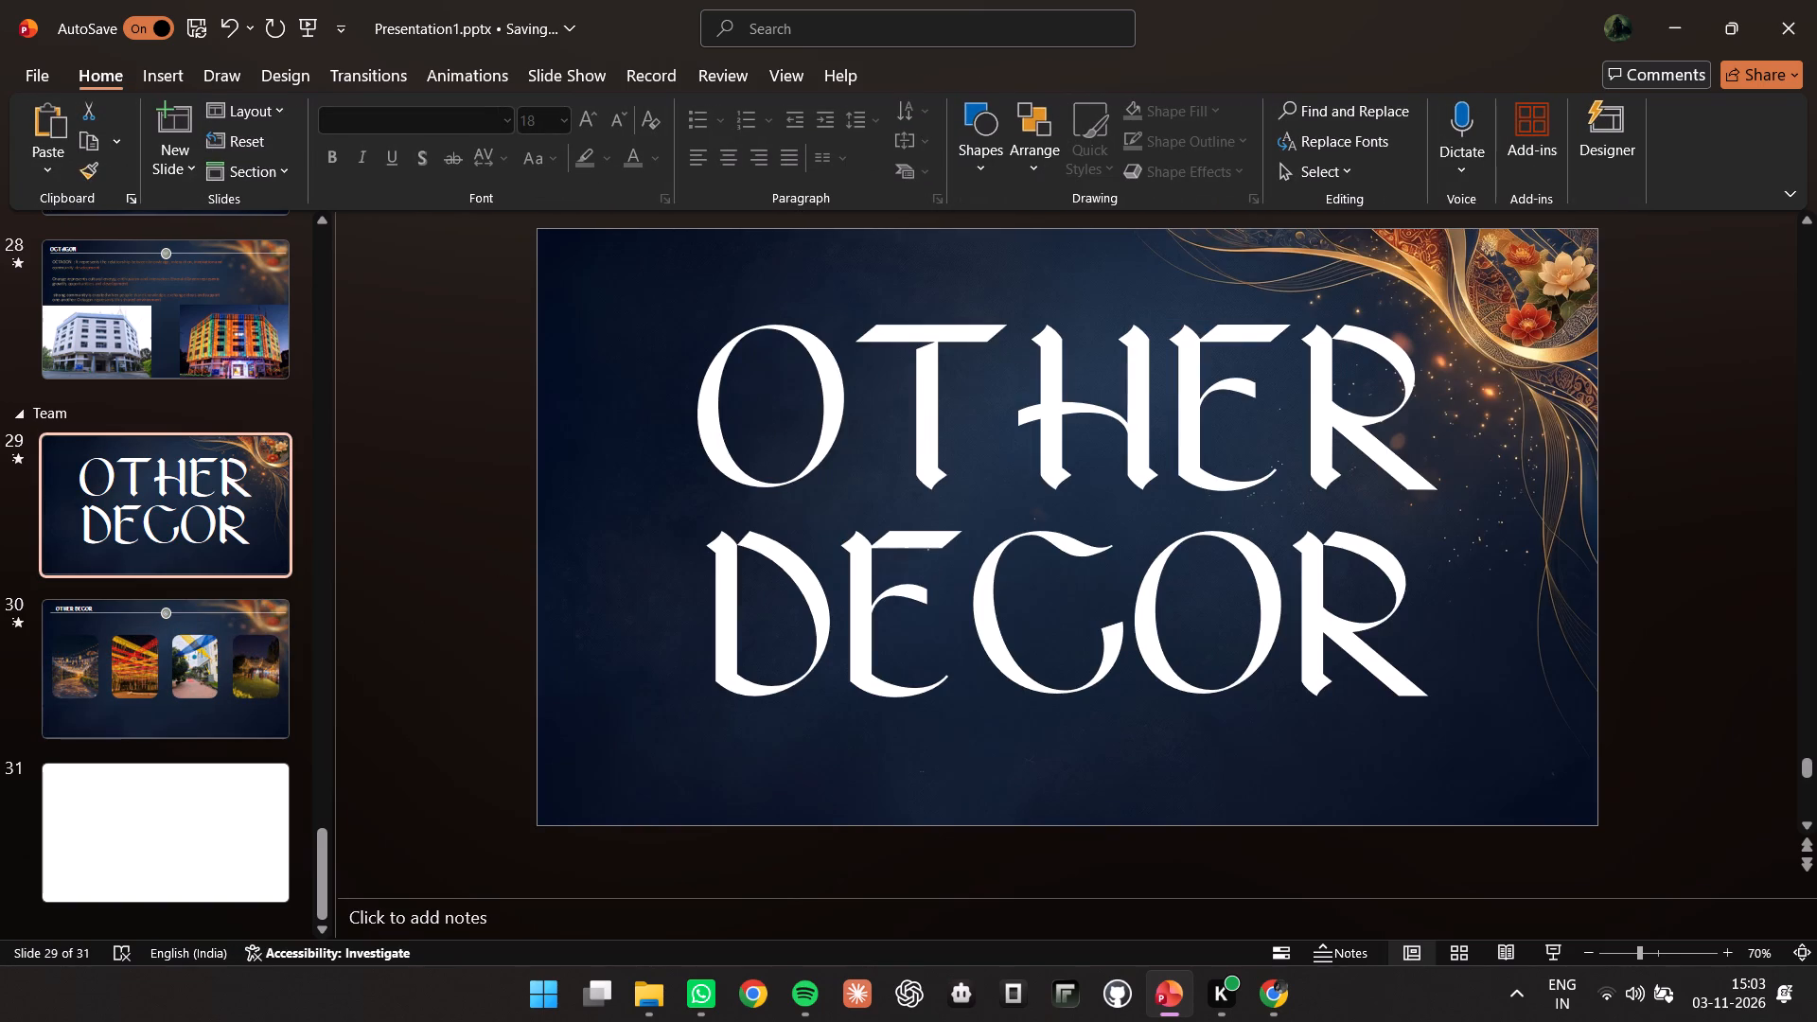
pyautogui.click(1614, 951)
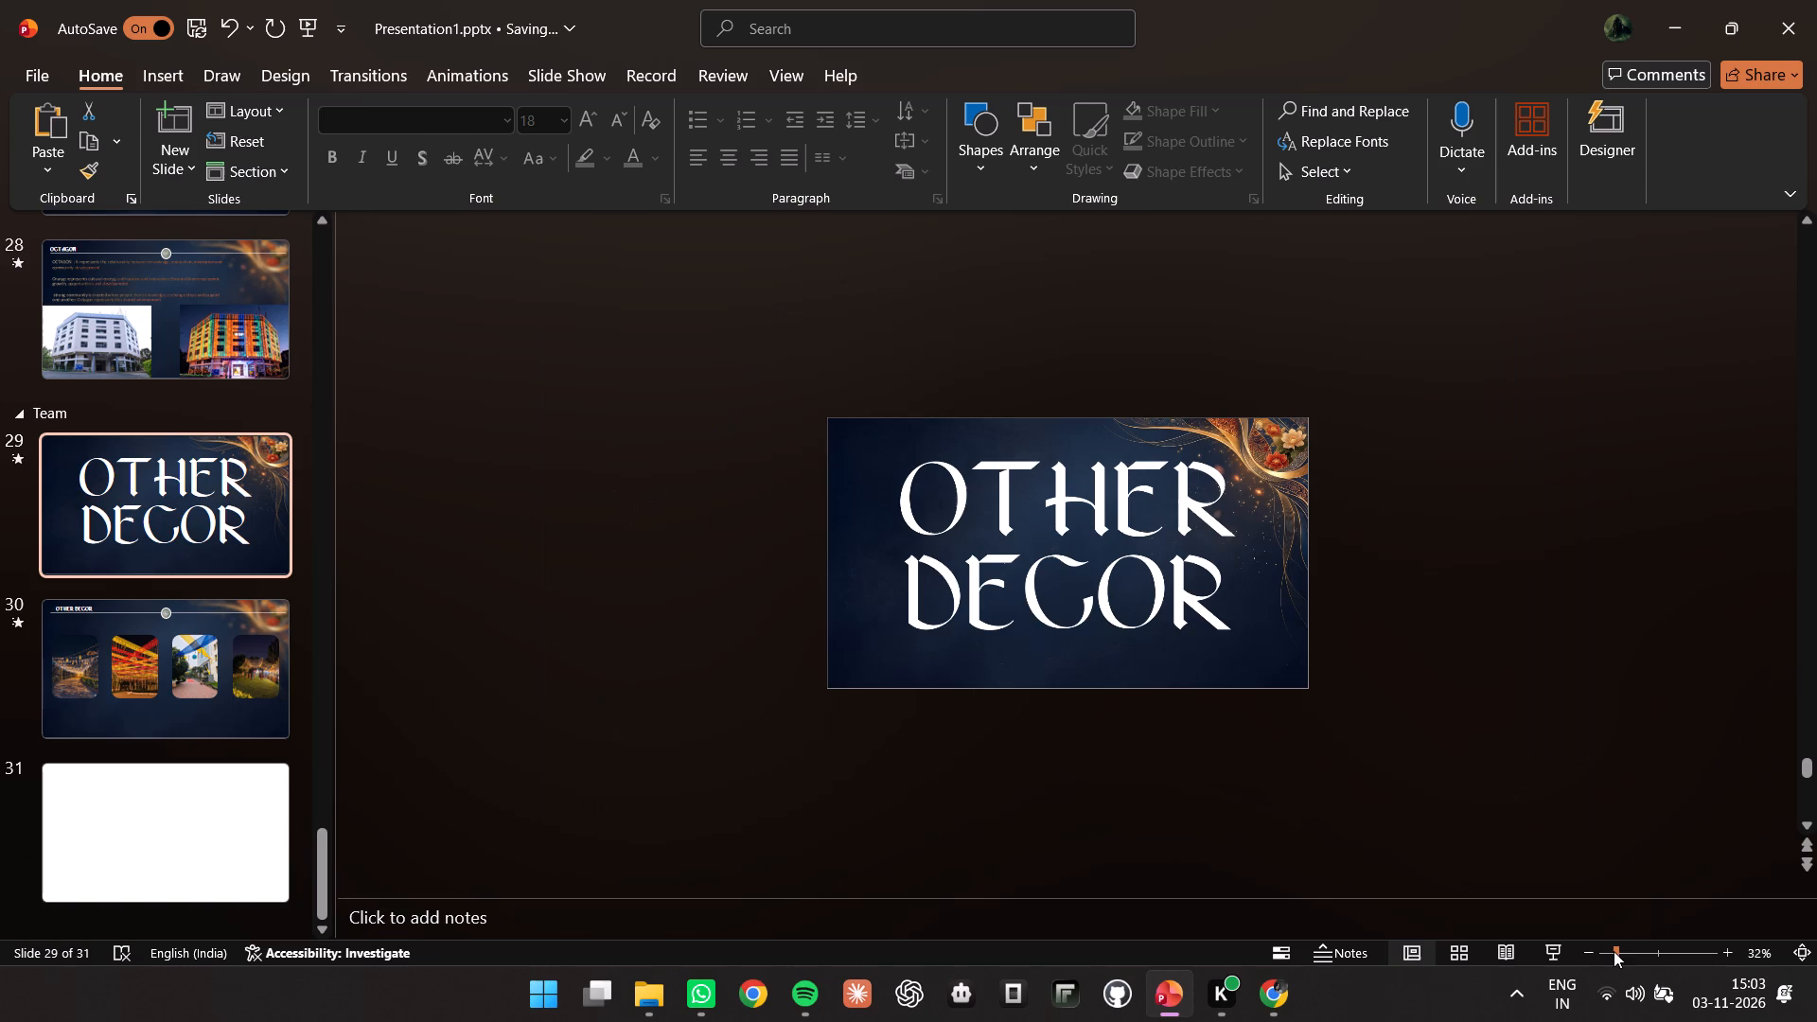
pyautogui.hotkey('ctrl', 'v')
pyautogui.moveTo(1031, 513); pyautogui.dragTo(1032, 795)
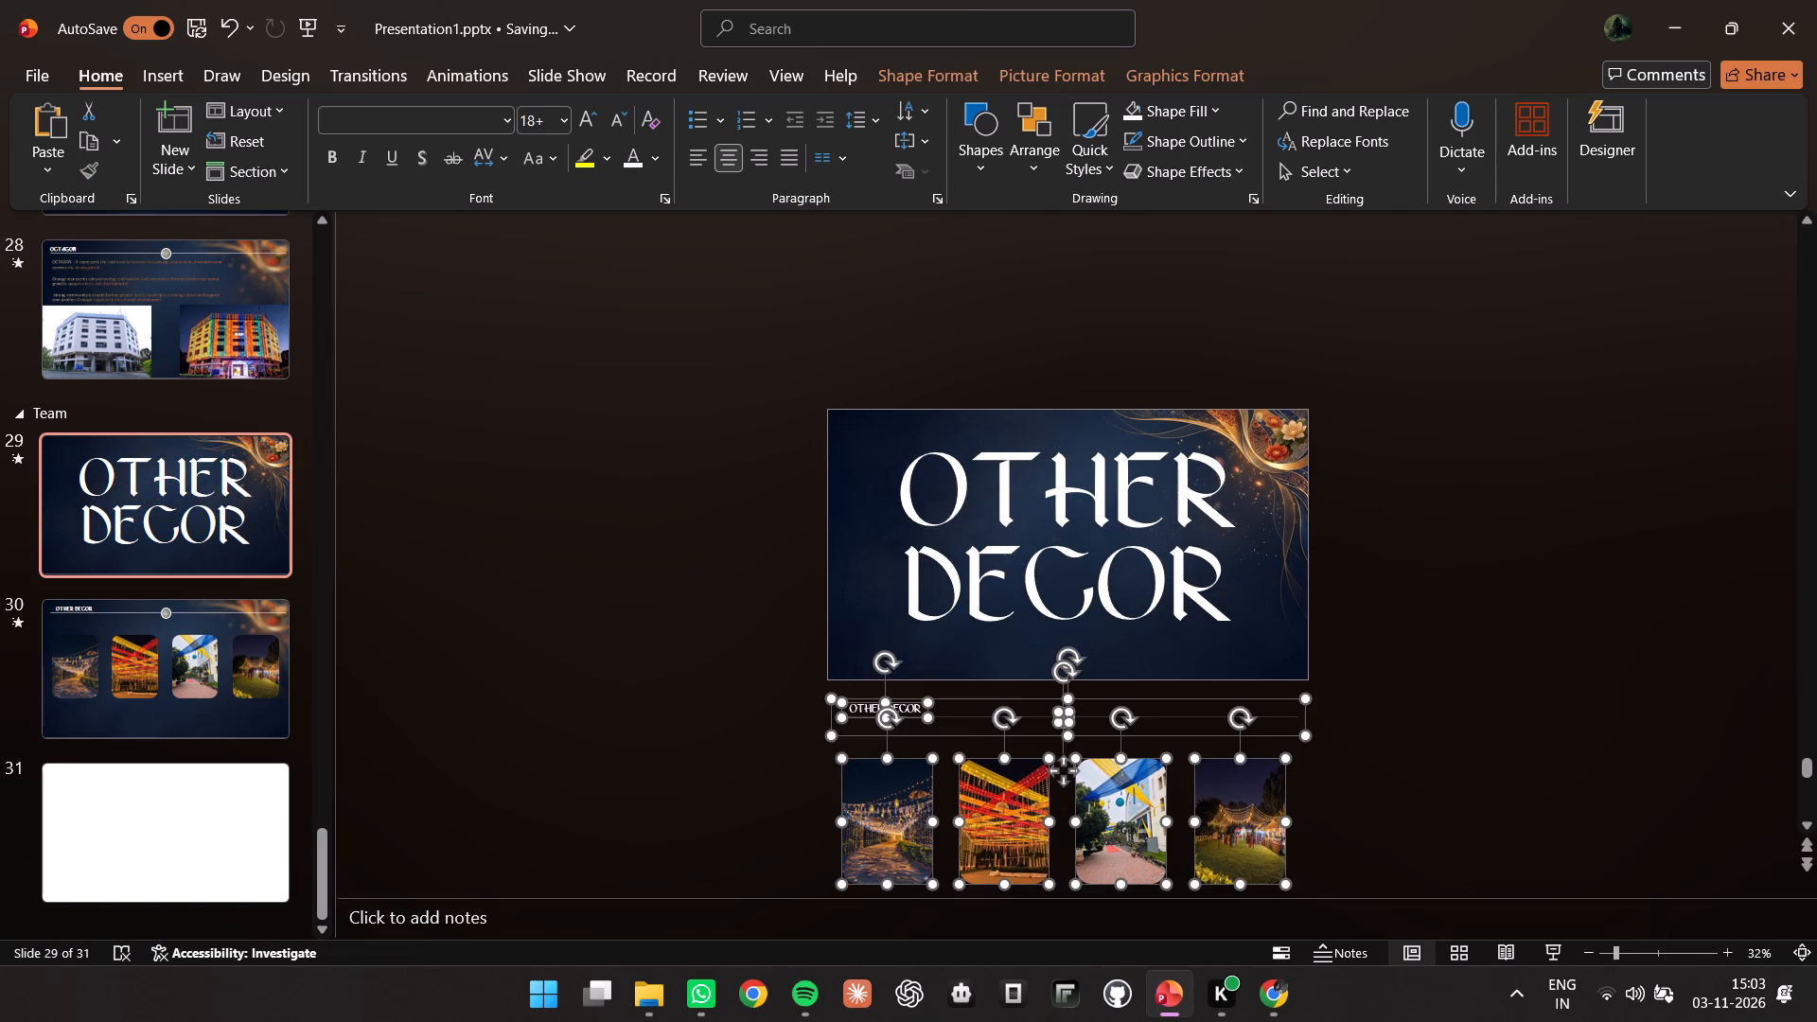
# Delete the small pasted OTHER DECOR heading below slide 29, keeping the line, emblem and four pictures.
pyautogui.click(802, 729)
pyautogui.click(896, 707)
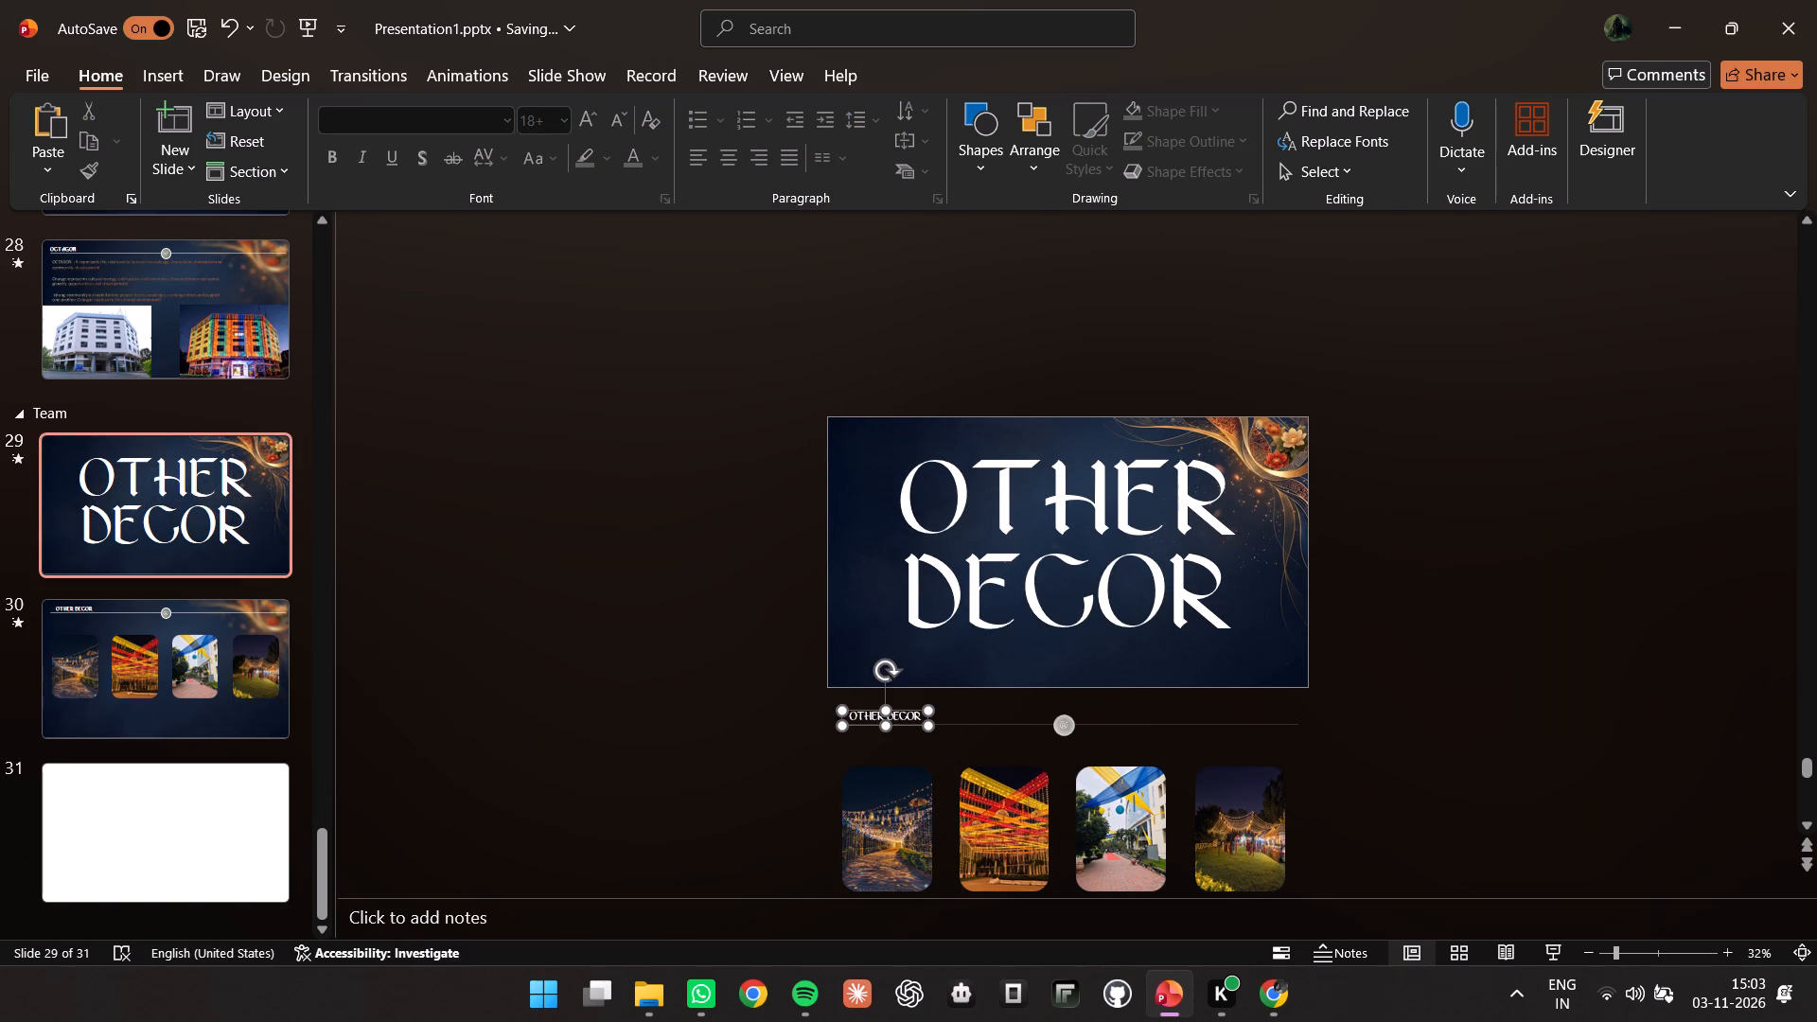
pyautogui.click(912, 716)
pyautogui.click(917, 716)
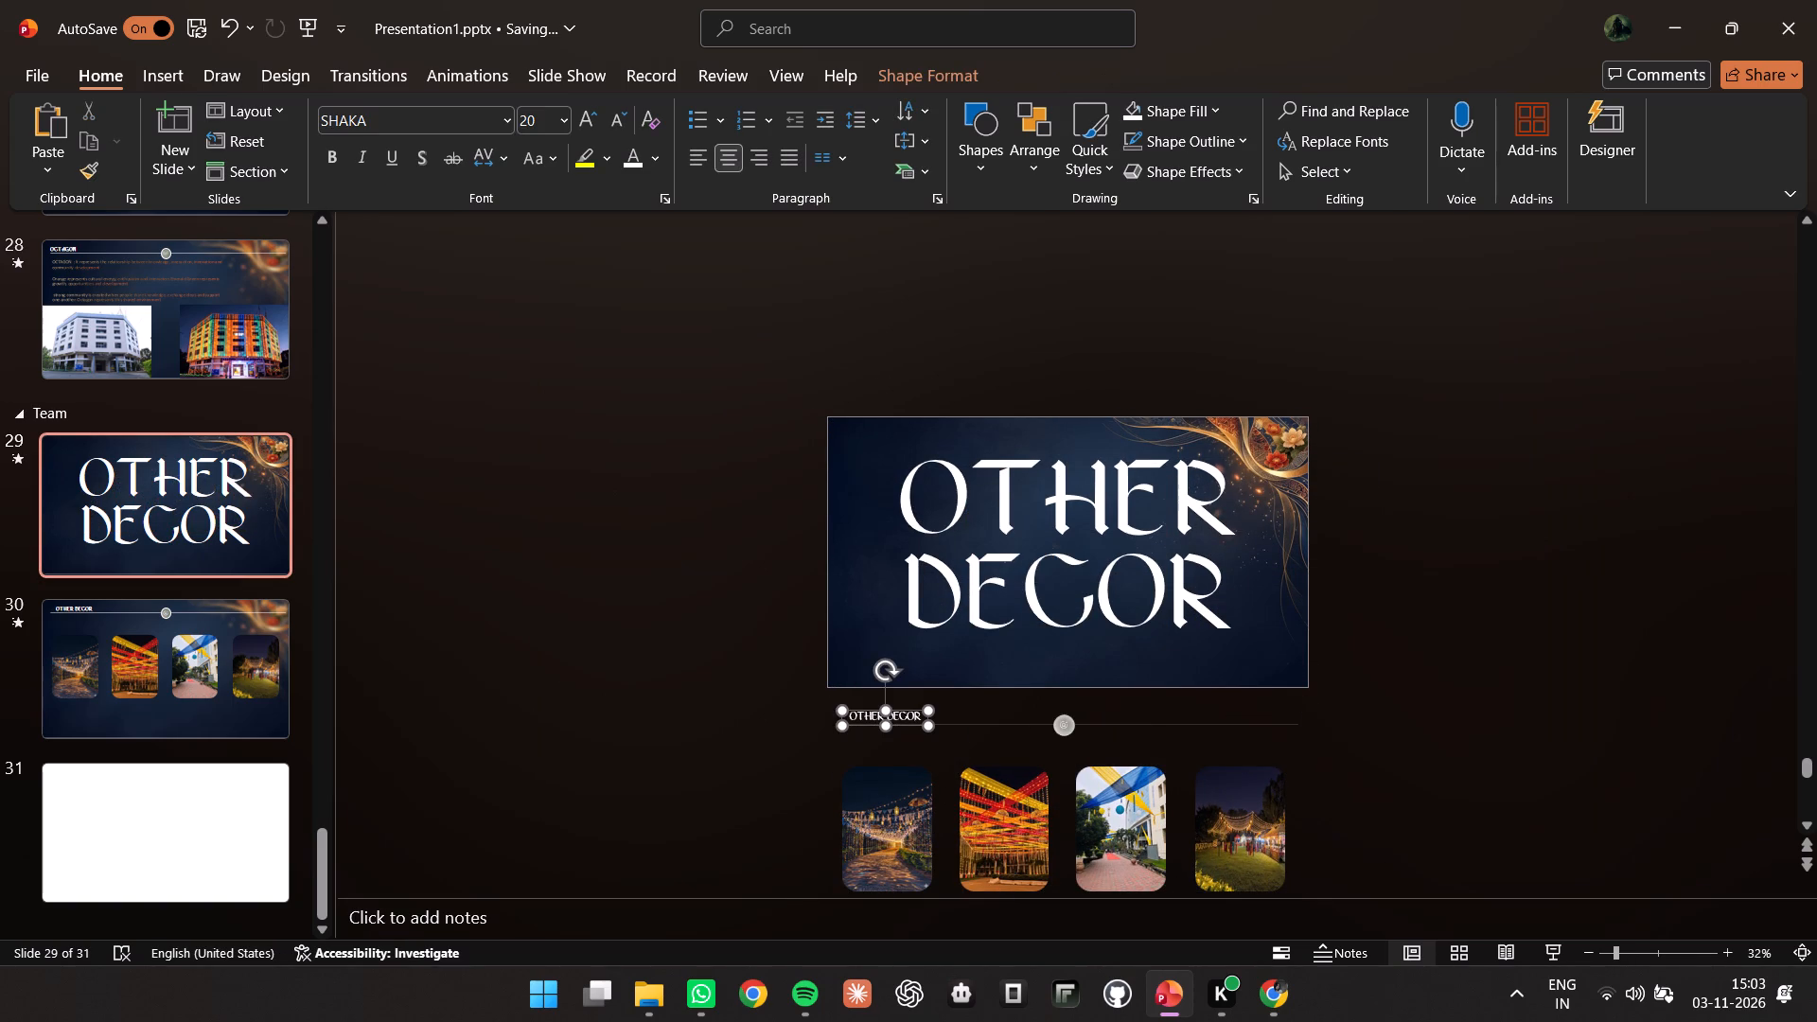
pyautogui.click(915, 711)
pyautogui.press('Delete')
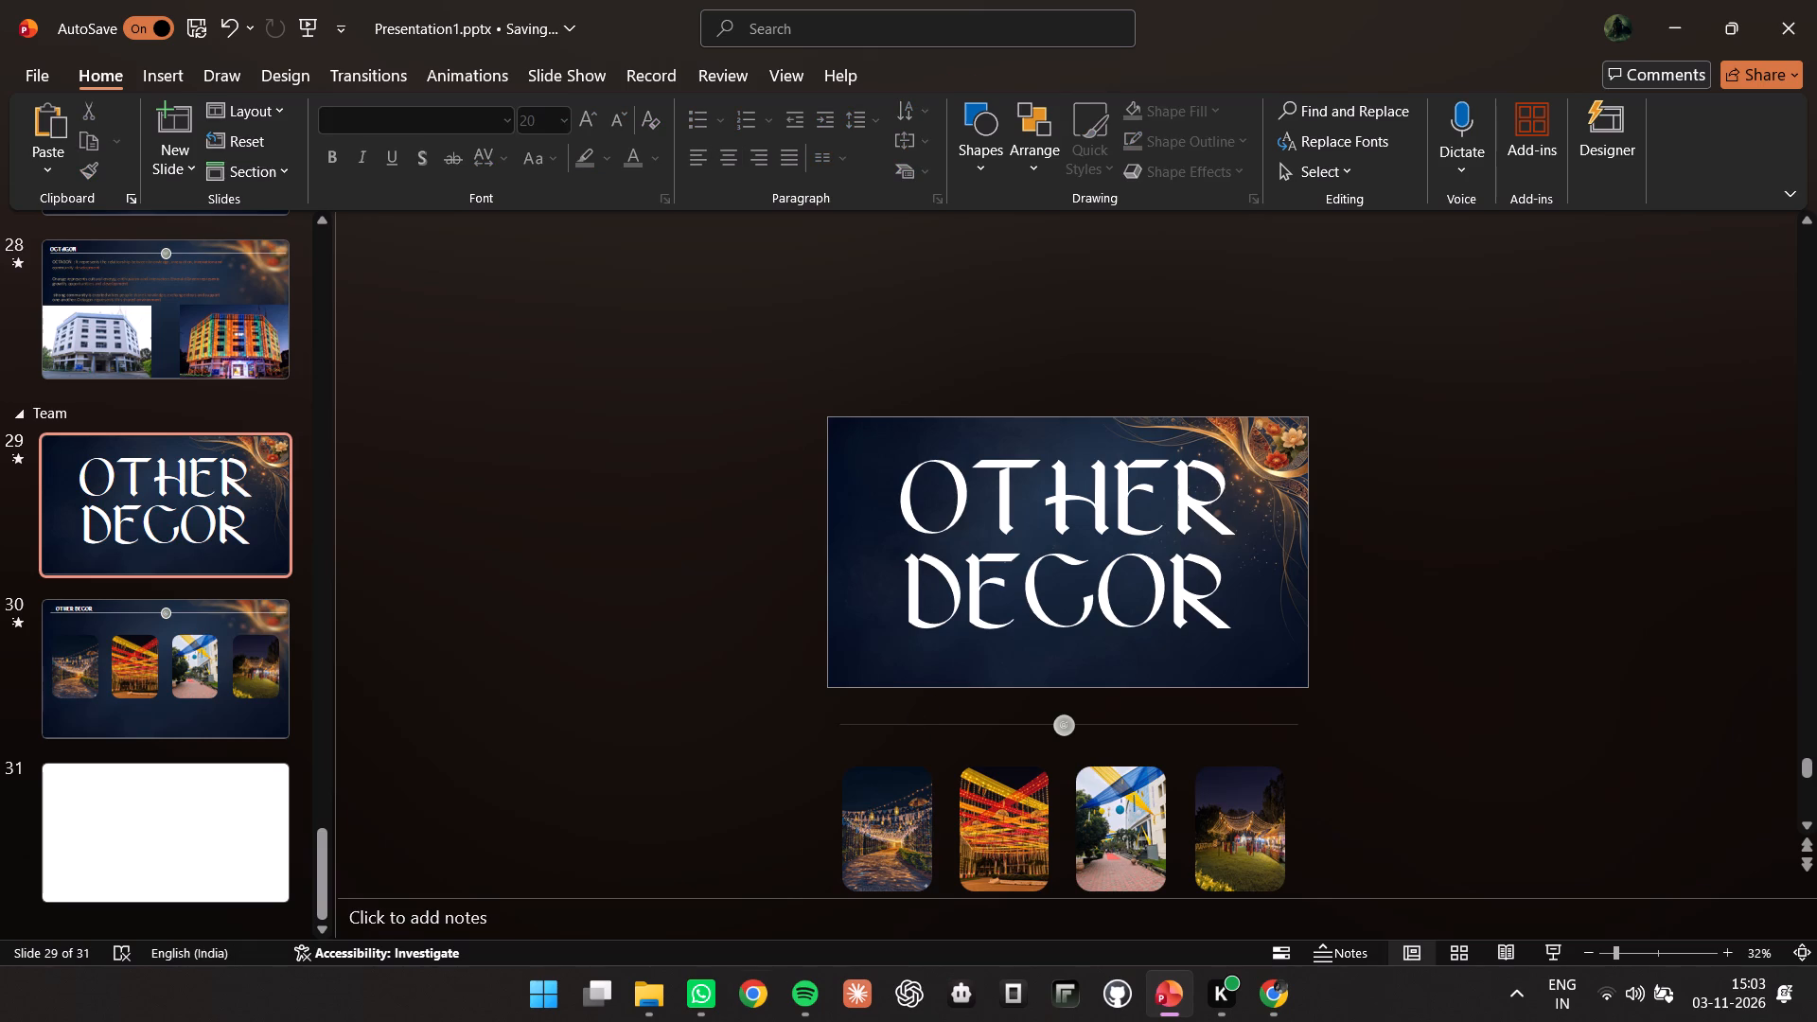
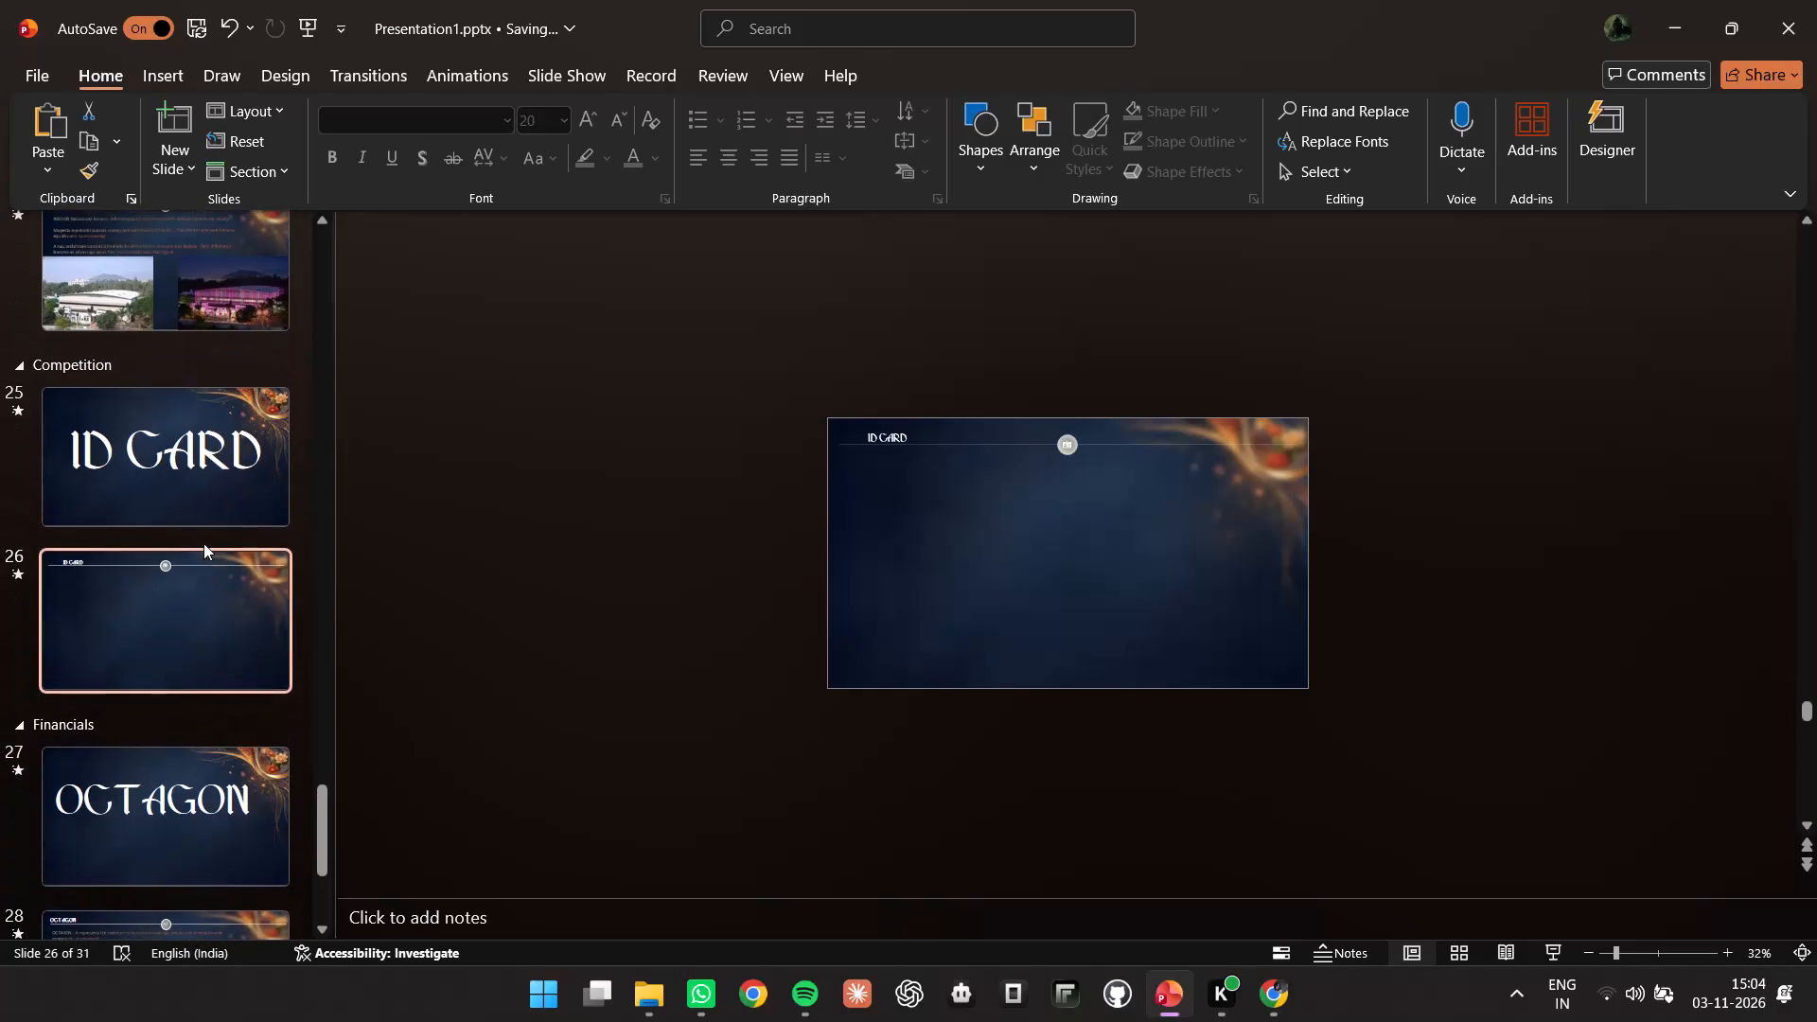
# Start inserting a picture from this device on ID CARD slide 26 and look through the decors folder for a suitable image.
pyautogui.click(200, 590)
pyautogui.click(199, 477)
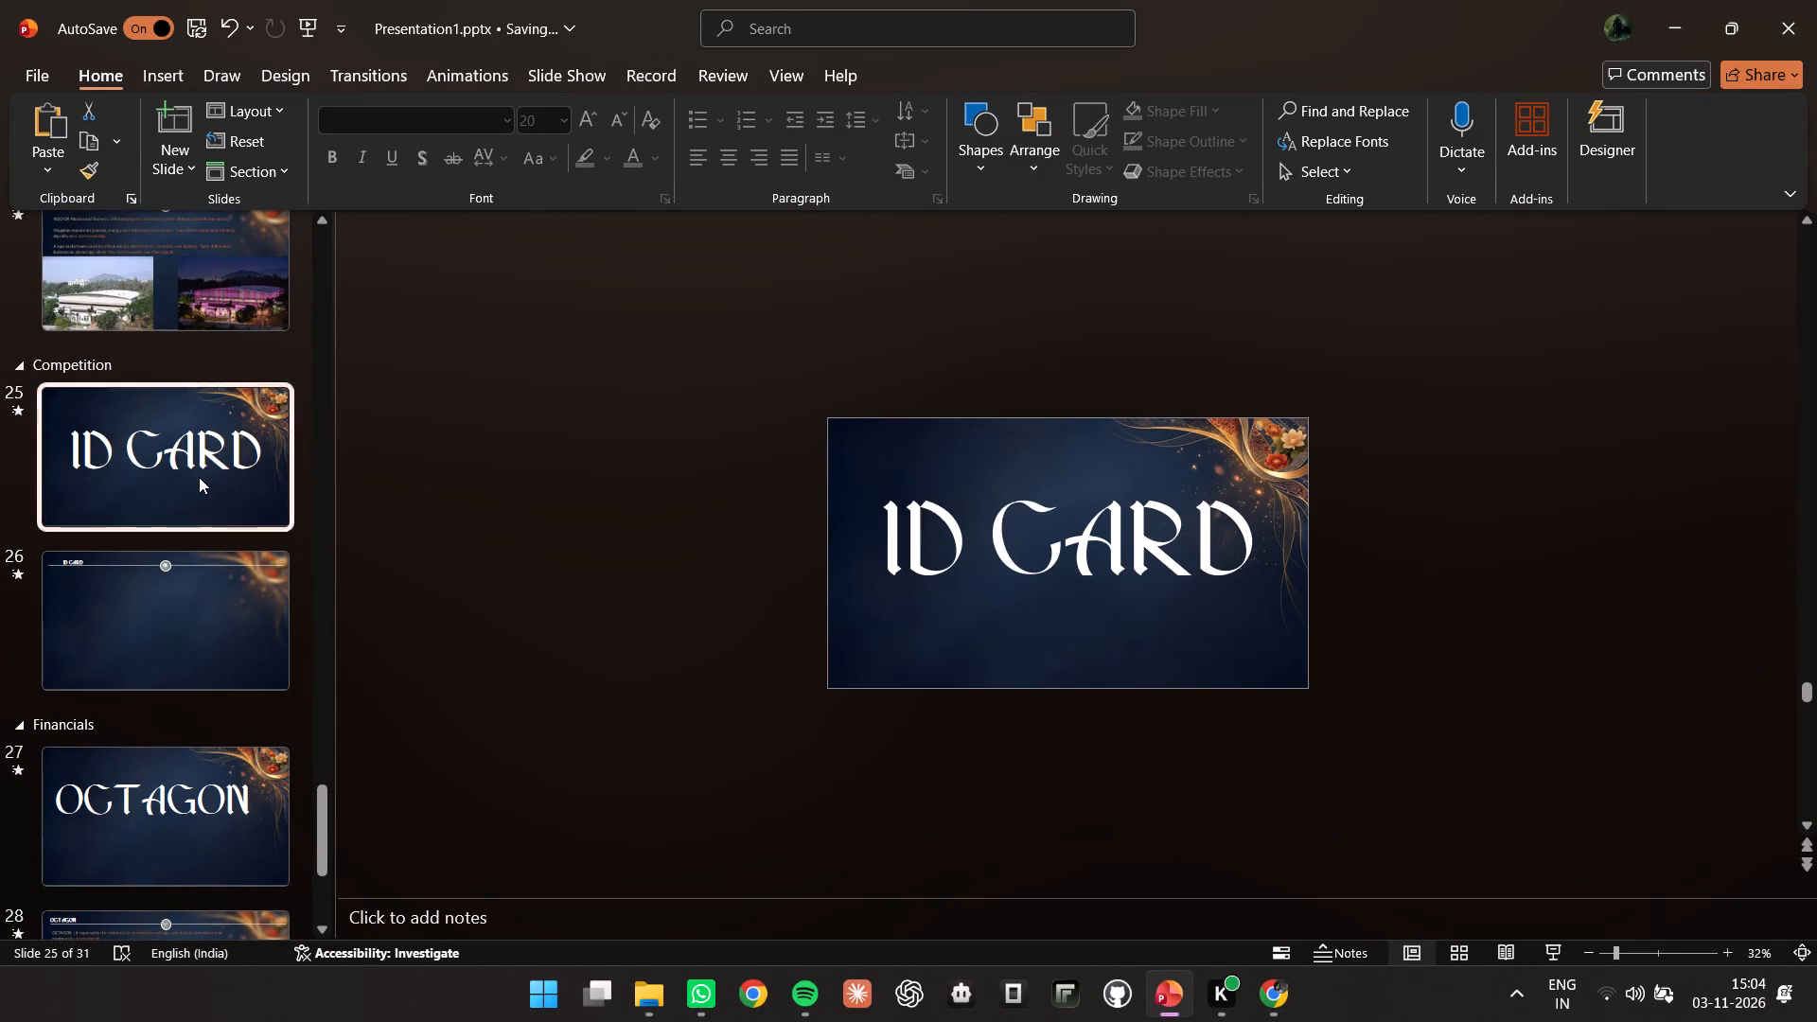
pyautogui.click(160, 639)
pyautogui.click(154, 68)
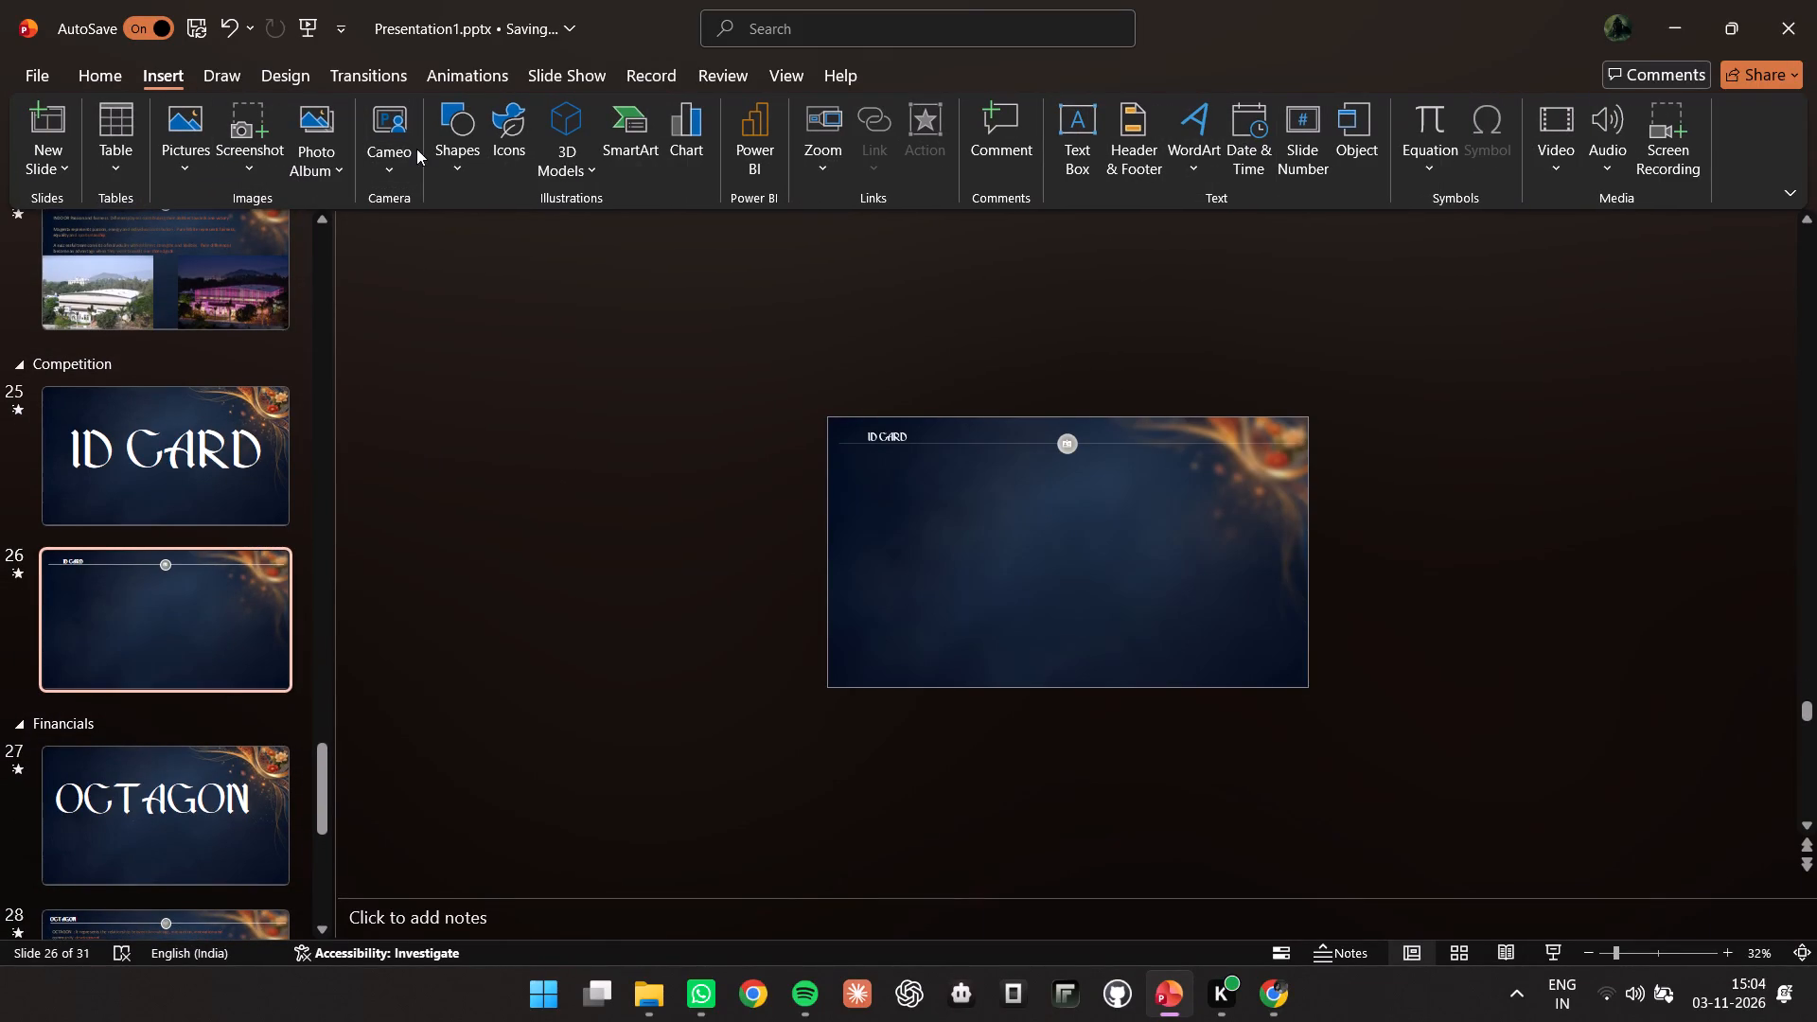
pyautogui.click(165, 164)
pyautogui.click(226, 236)
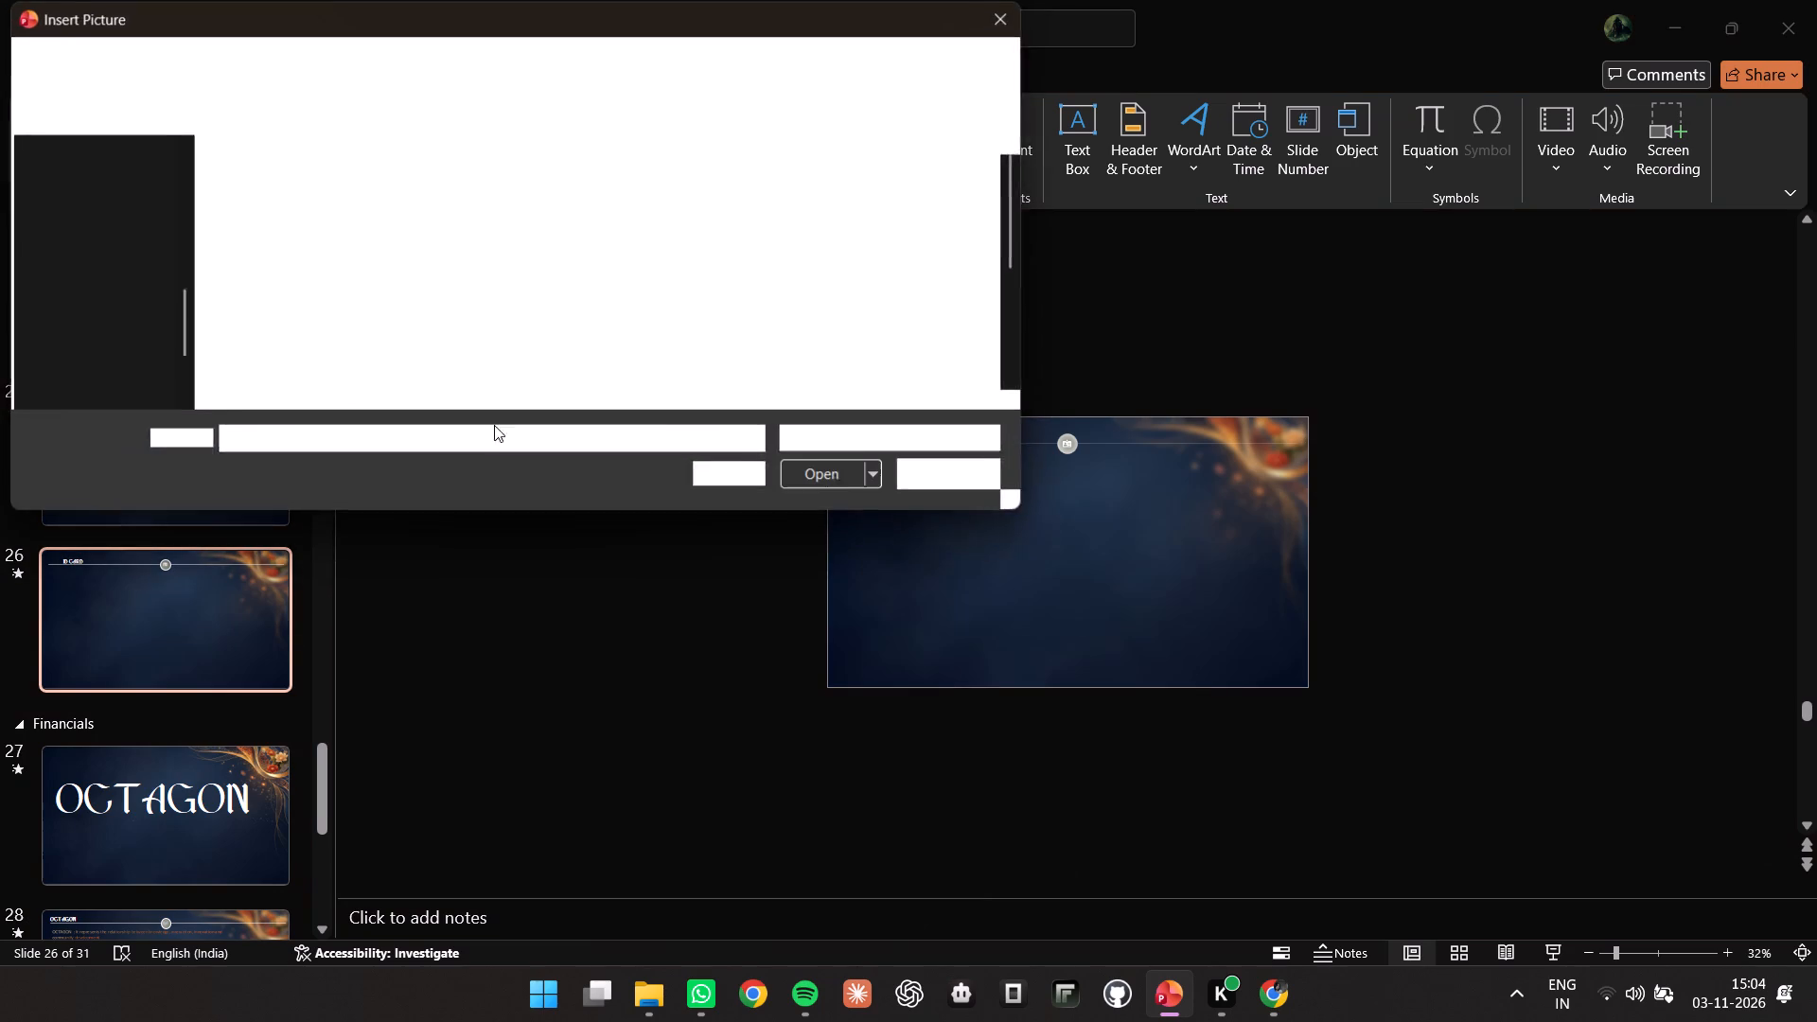
pyautogui.scroll(-3, 466, 249)
pyautogui.scroll(2, 526, 272)
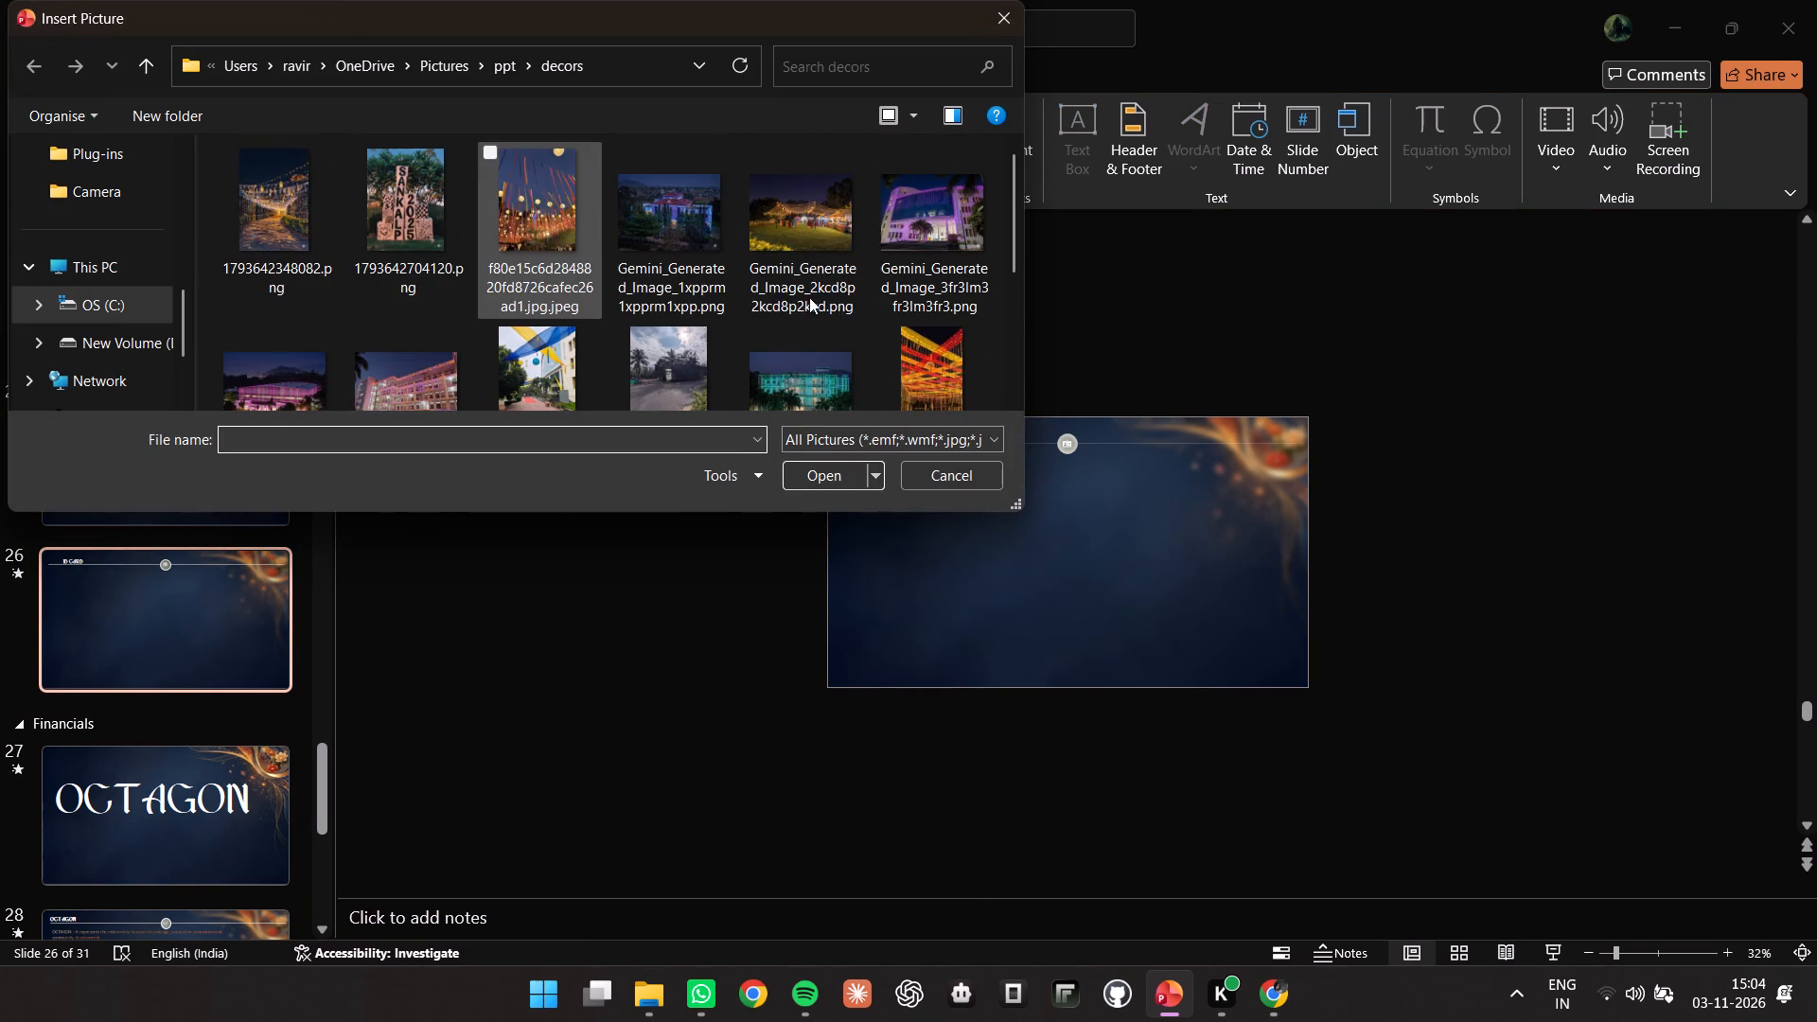
pyautogui.scroll(-1, 810, 318)
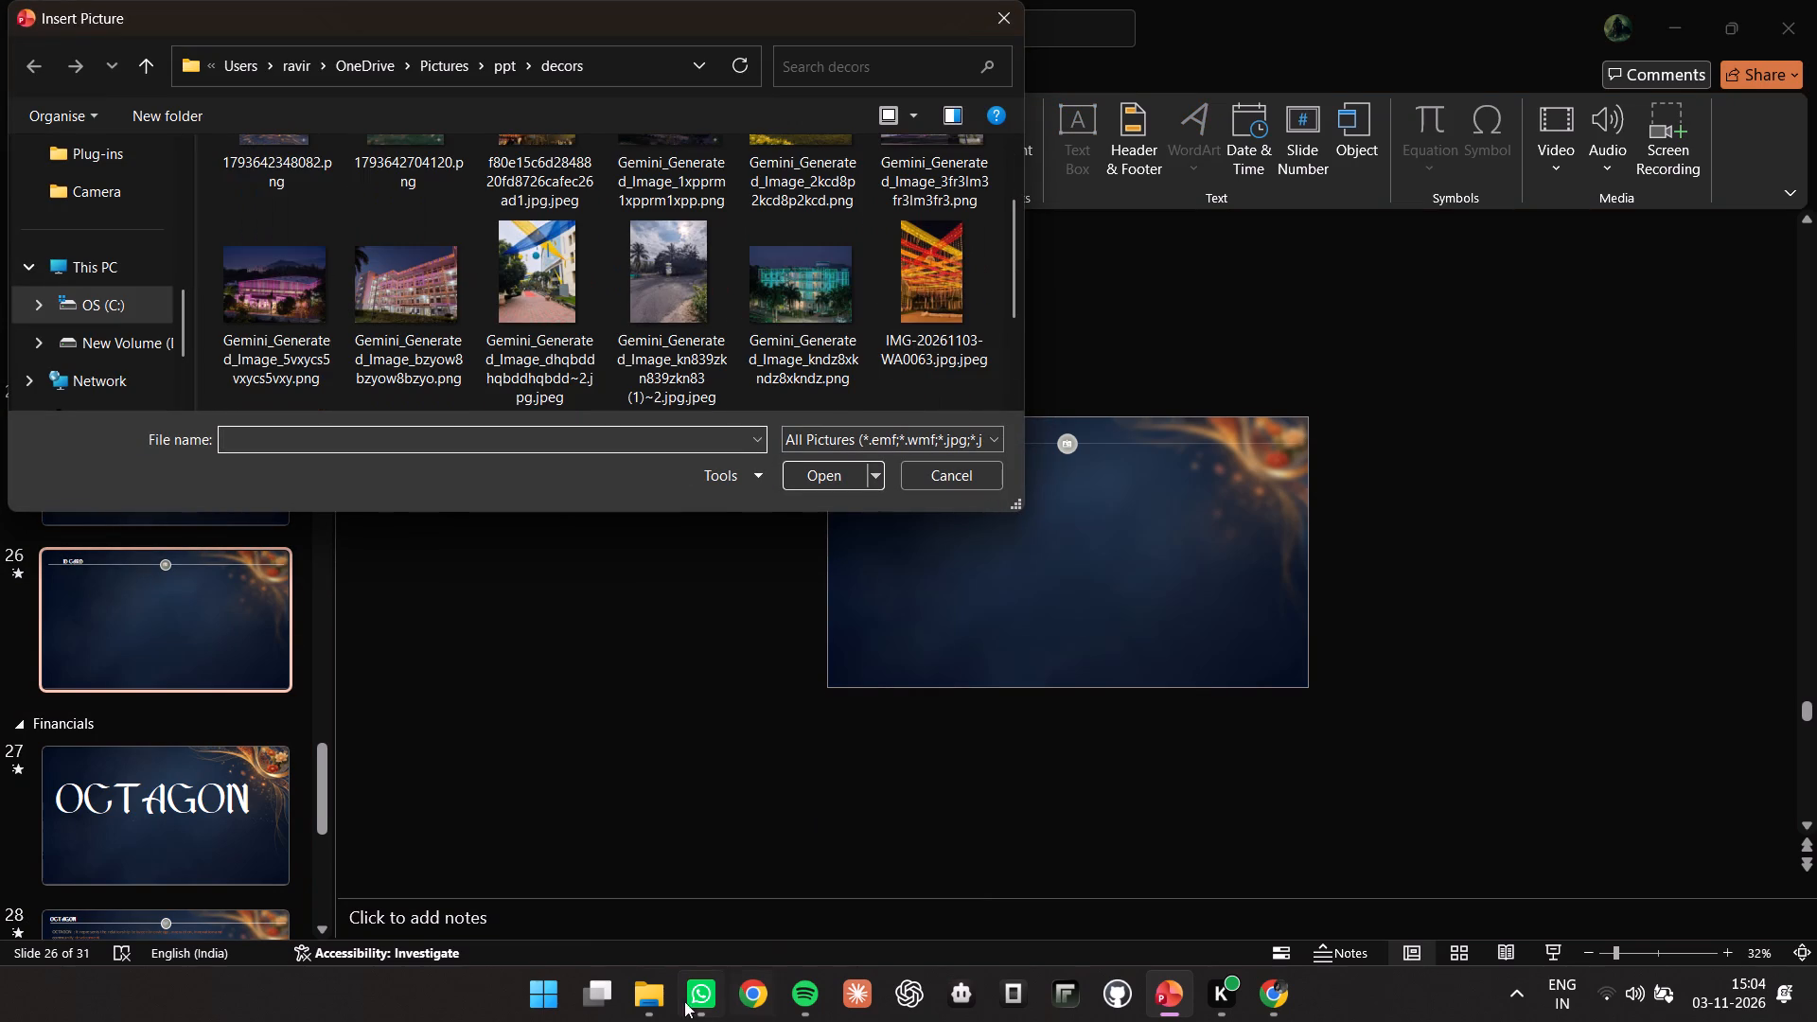
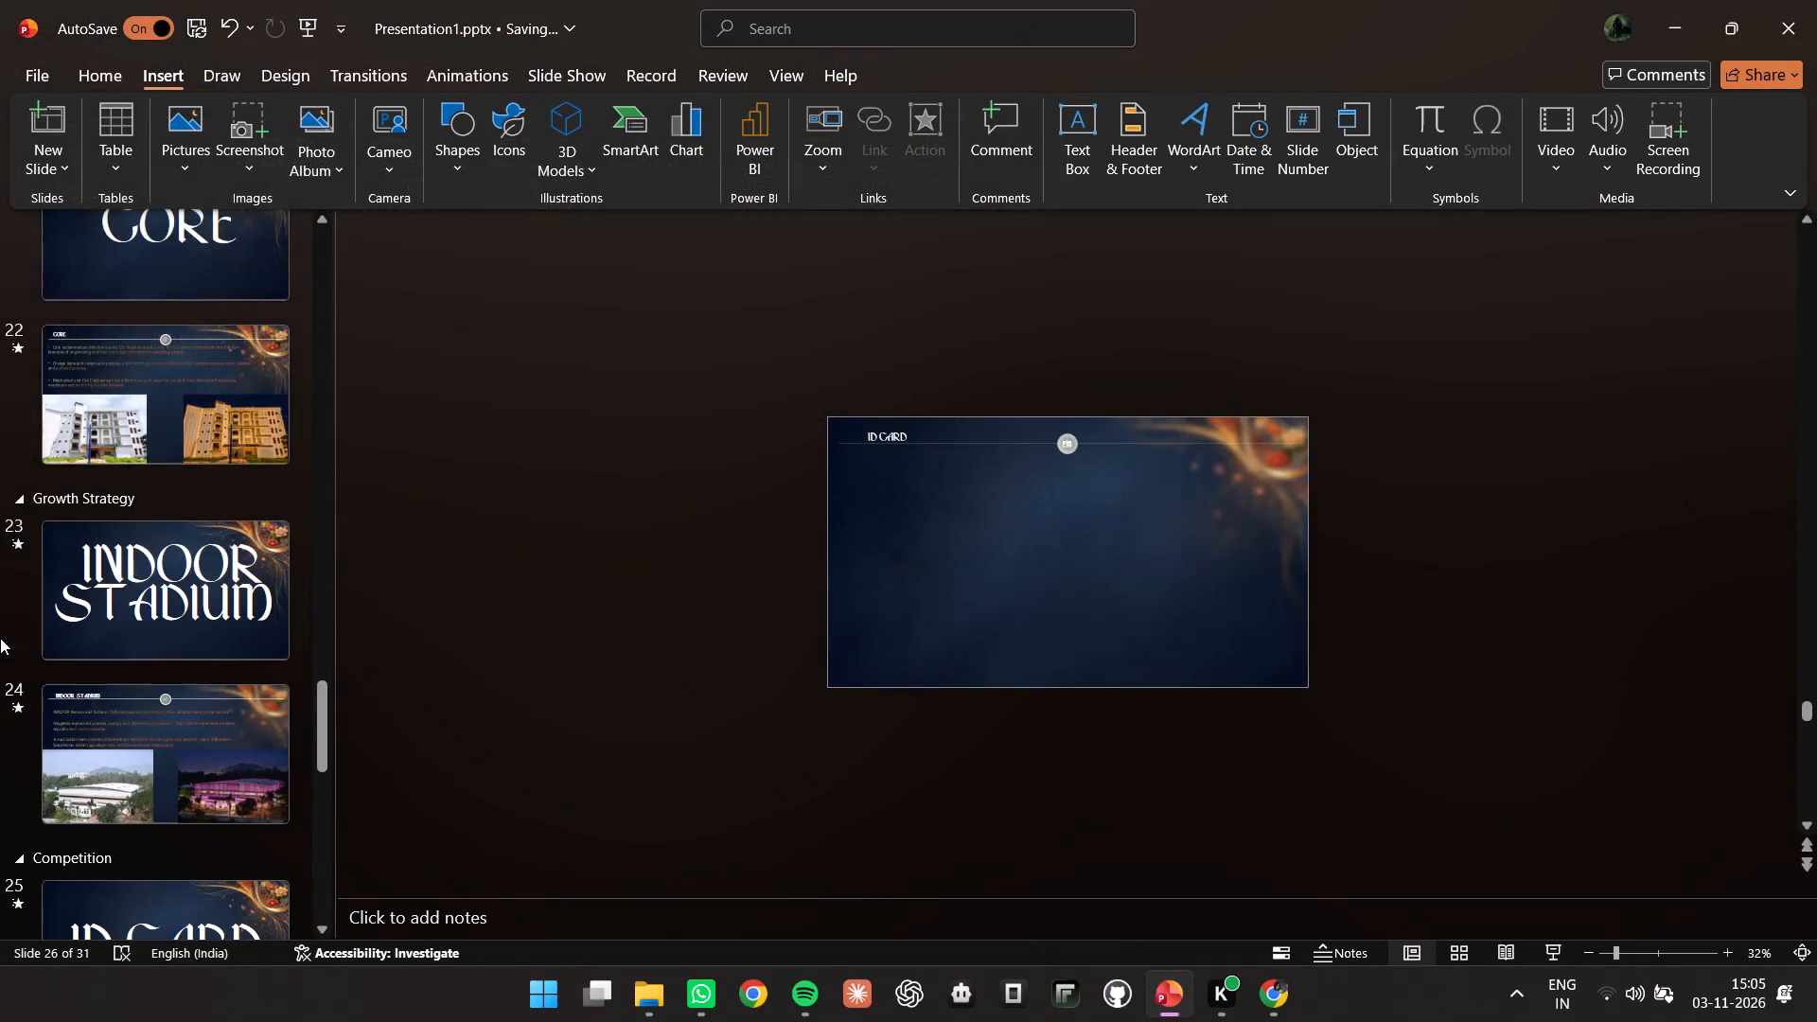
# Start a screen snip with the final slides of the presentation, through blank slide 31, in view.
pyautogui.scroll(-4, 0, 643)
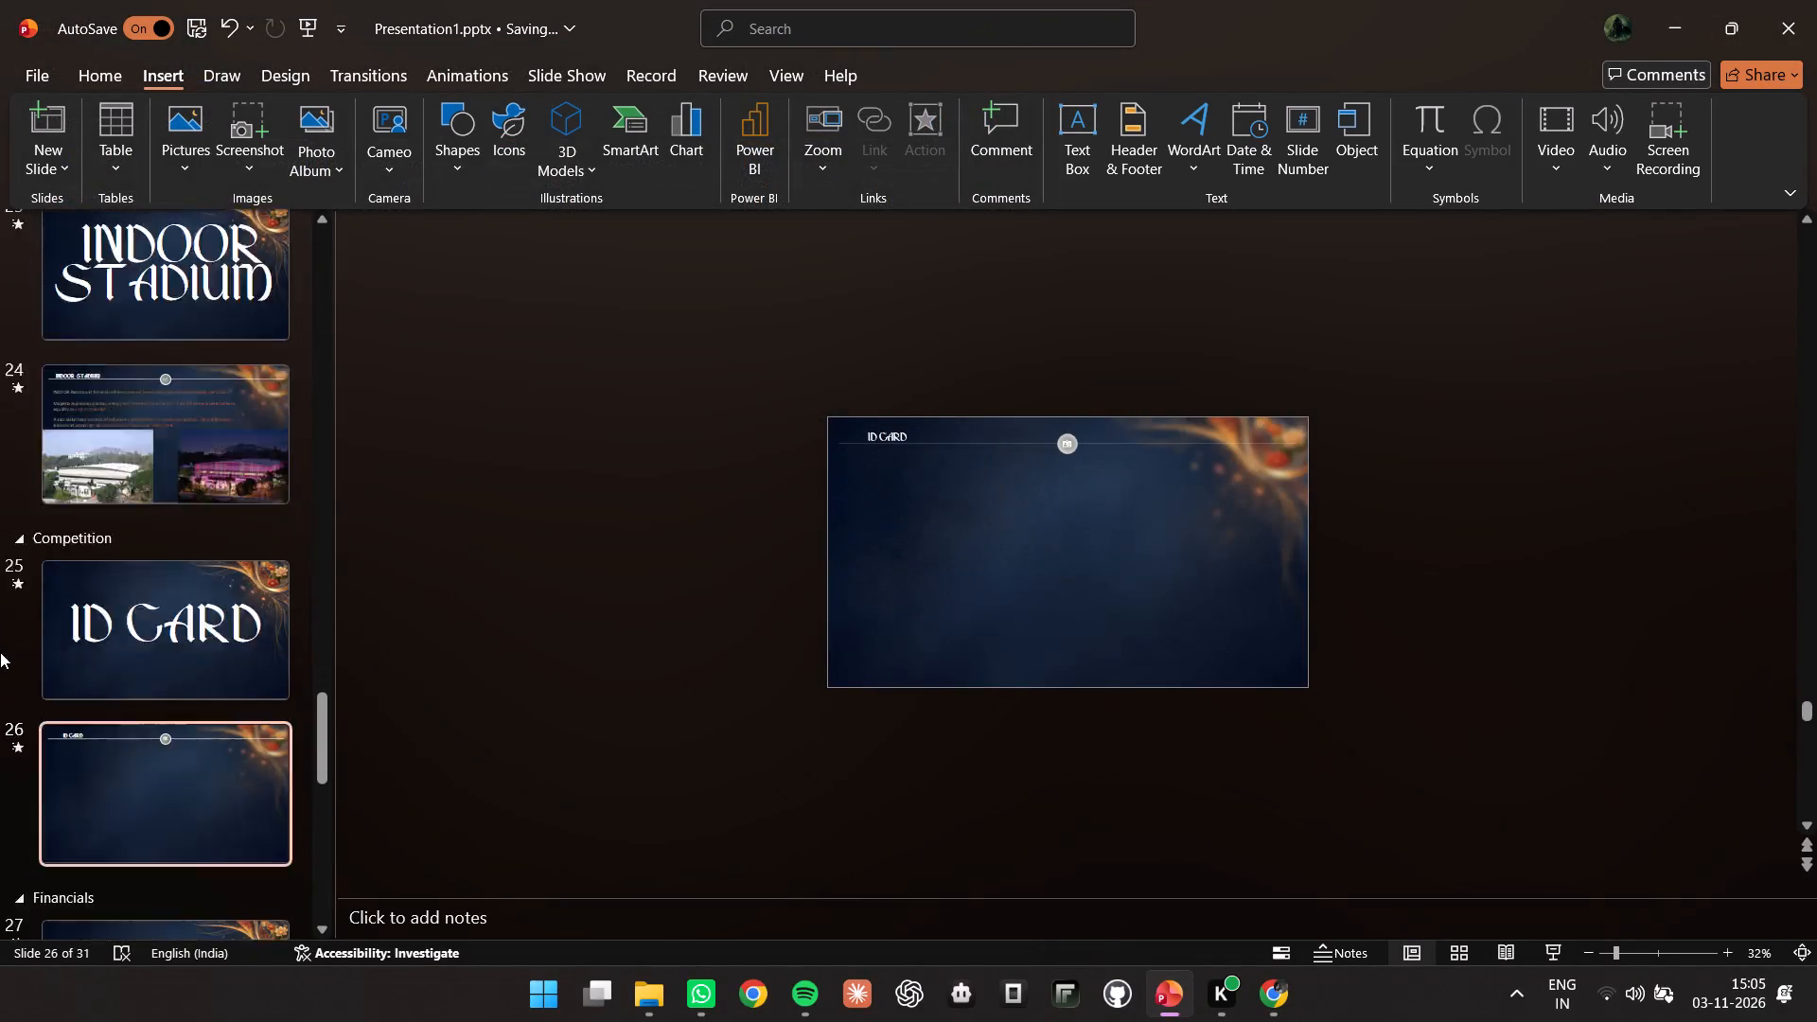
pyautogui.scroll(-20, 0, 652)
pyautogui.scroll(-1, 0, 652)
pyautogui.press('shift+super+s')
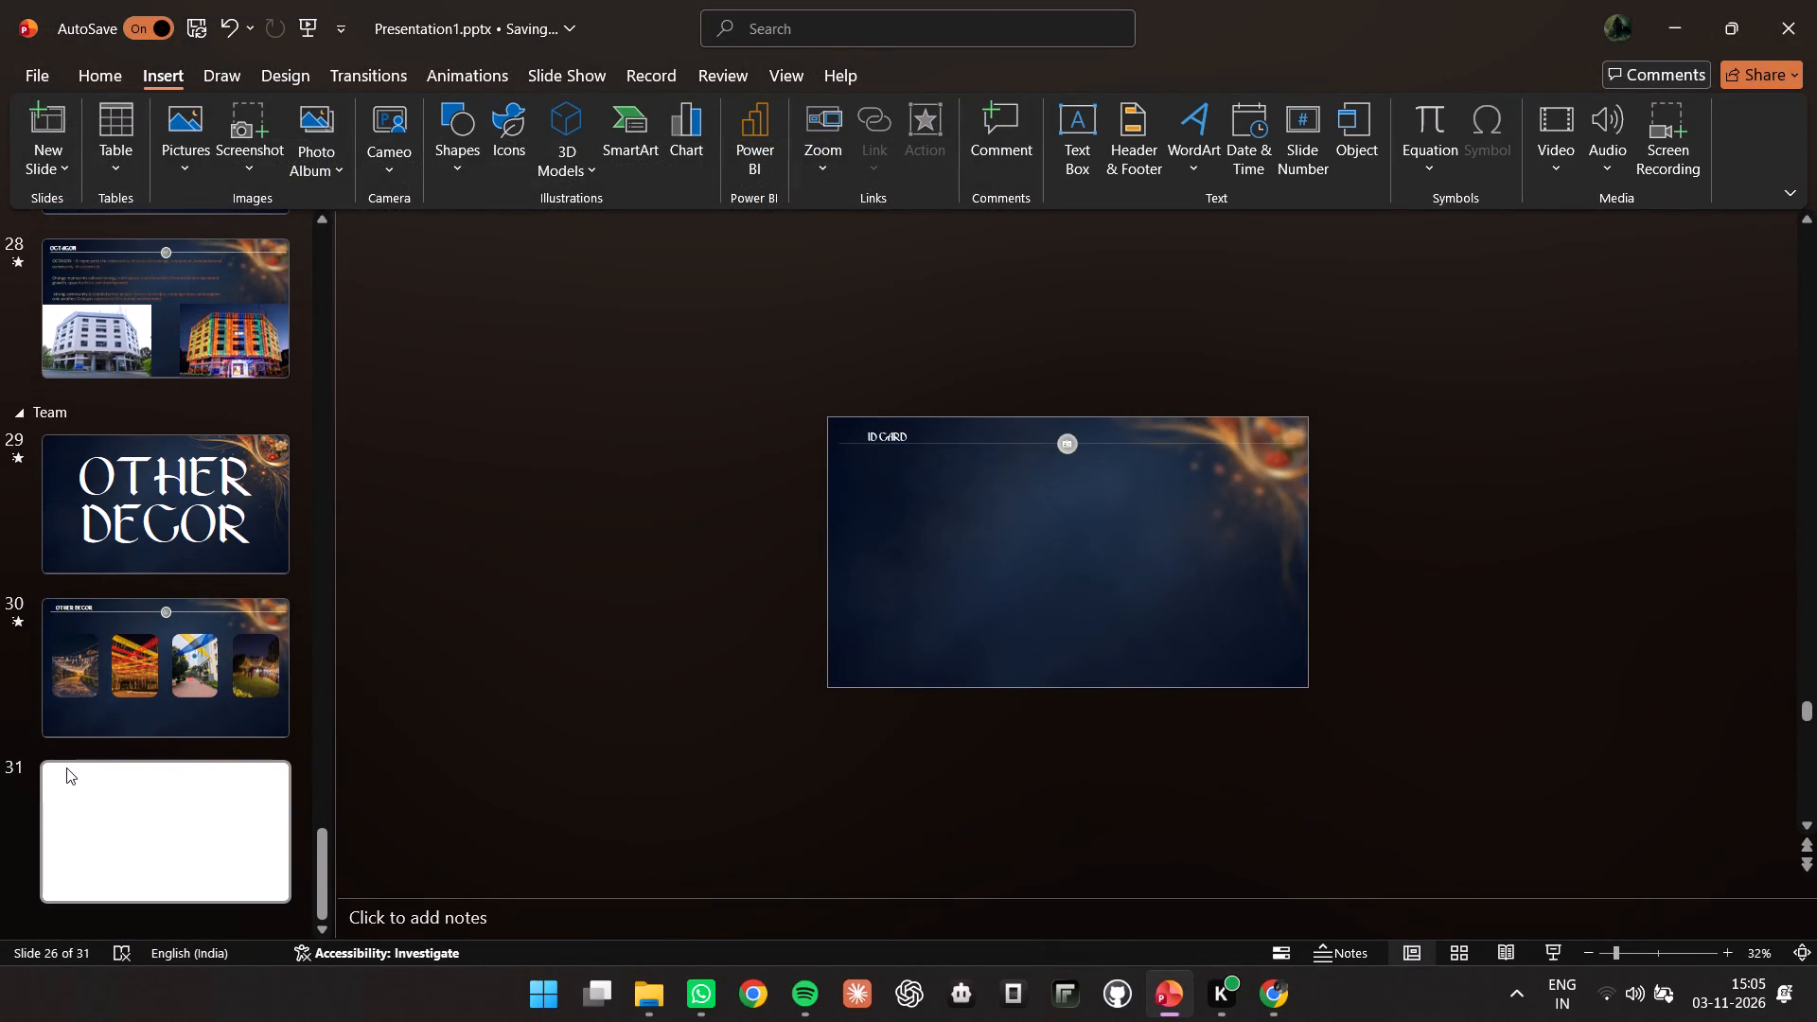
# Capture the slide thumbnails from OTHER DECOR title slide 29 through blank slide 31 as a screenshot and switch to WhatsApp.
pyautogui.moveTo(0, 361); pyautogui.dragTo(481, 1021)
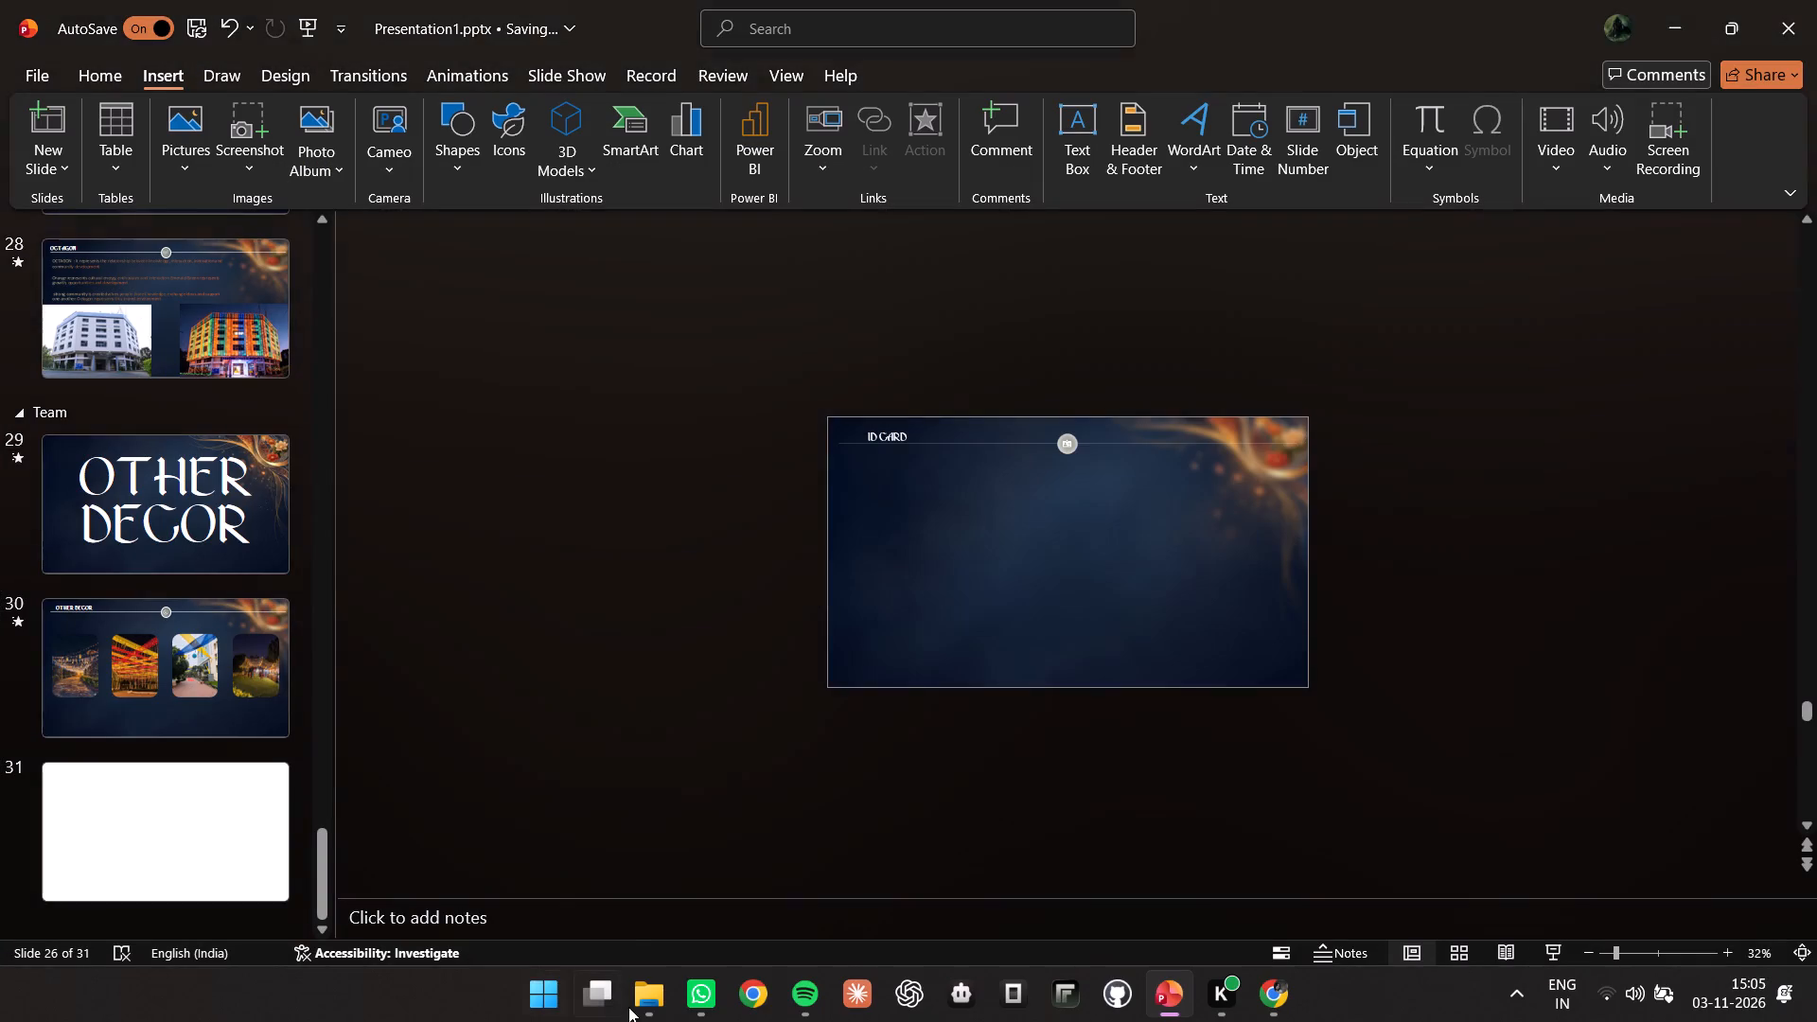
pyautogui.click(727, 994)
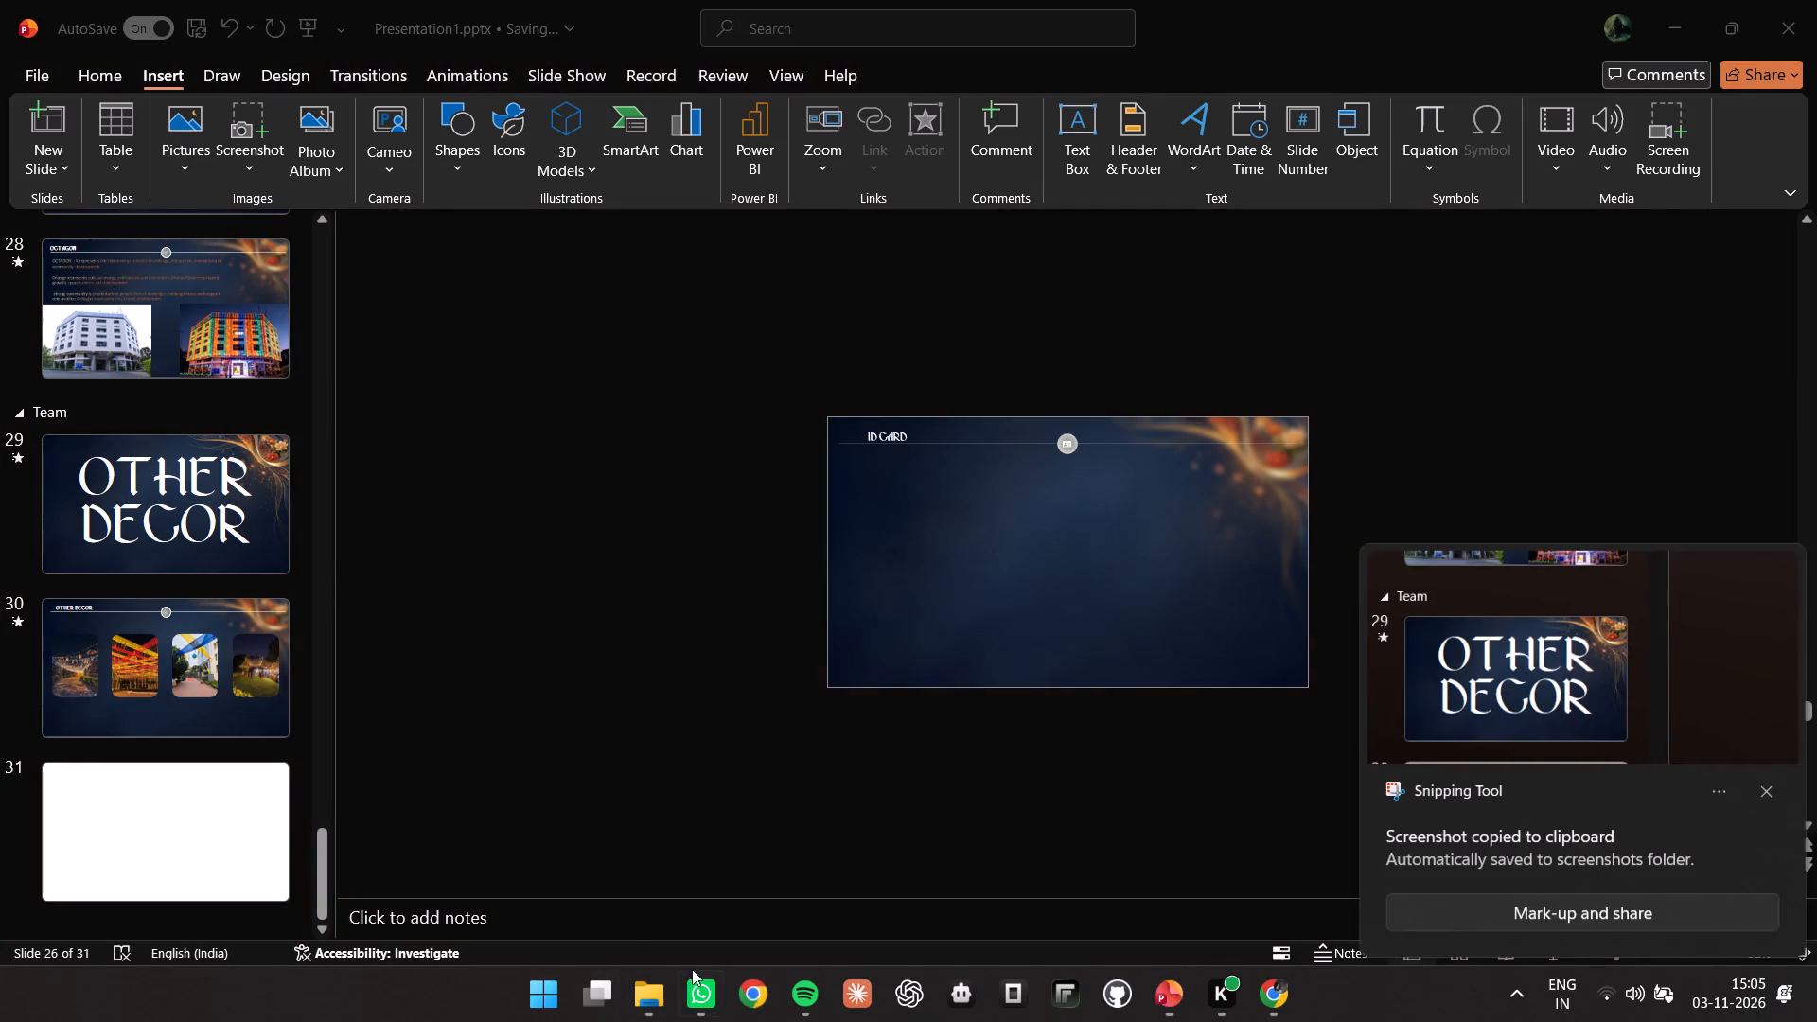
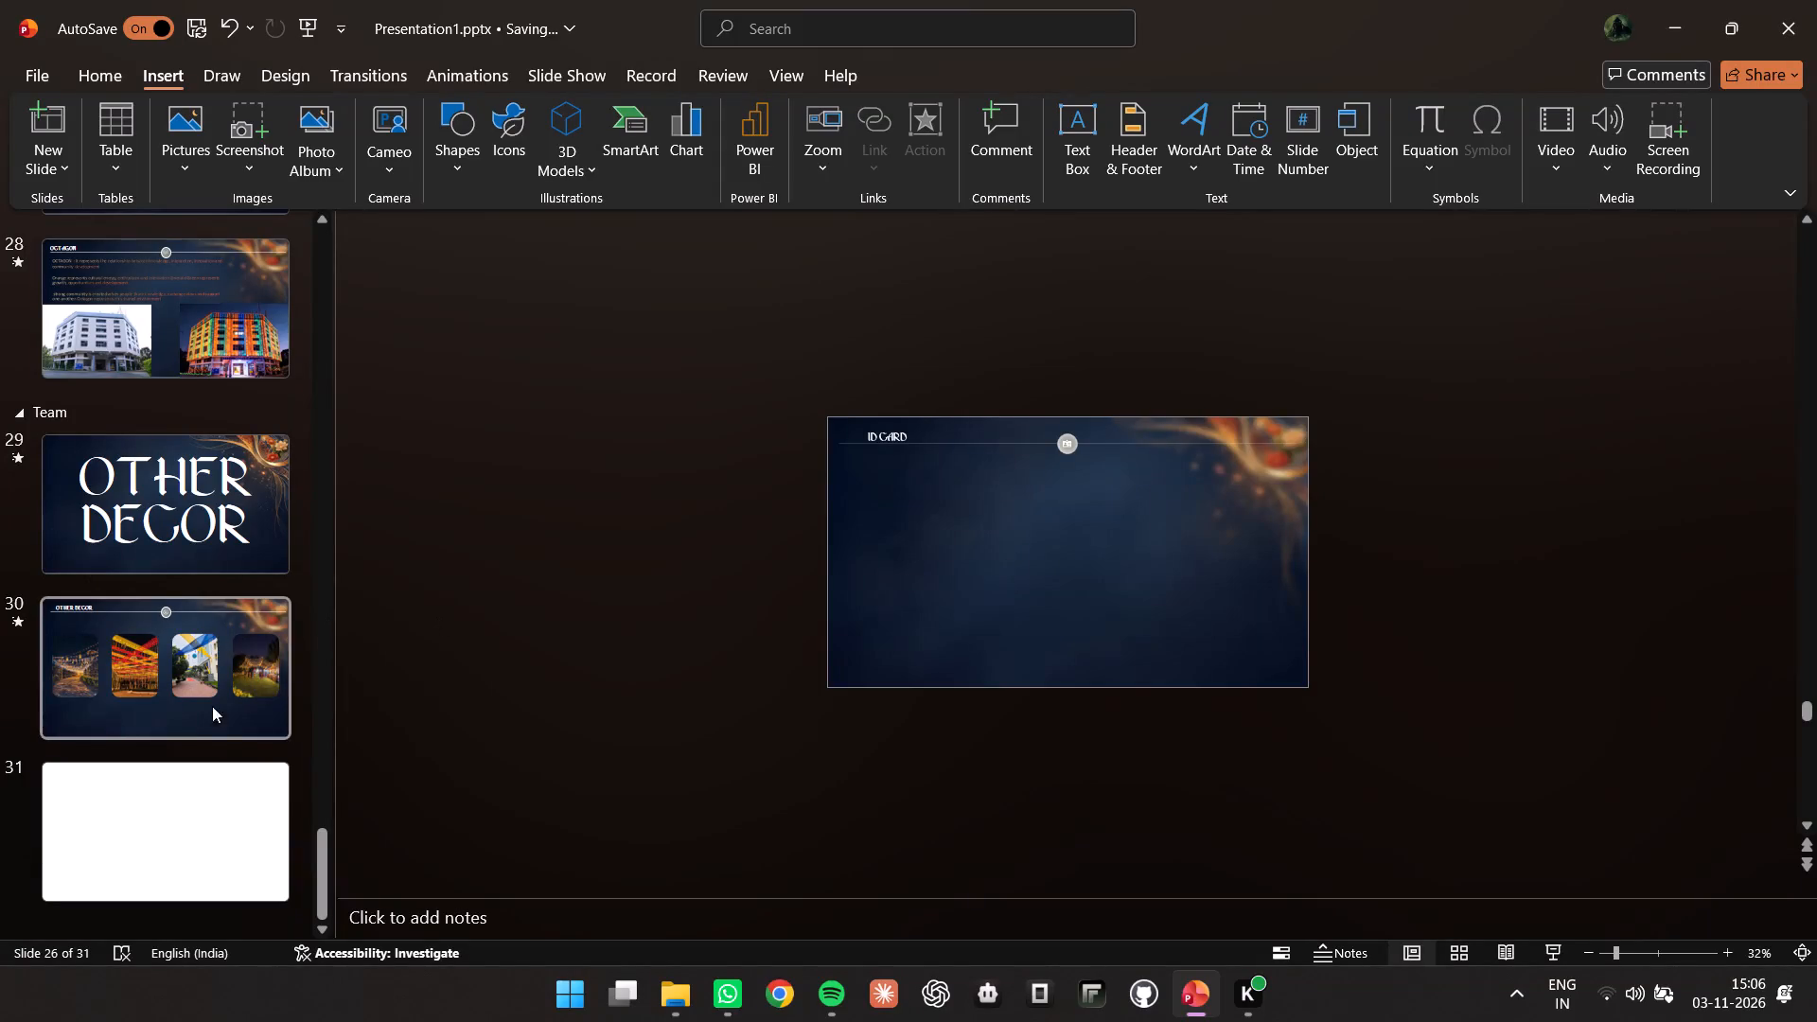
# Start inserting a picture from this device on ID CARD slide 26.
pyautogui.click(177, 161)
pyautogui.click(223, 242)
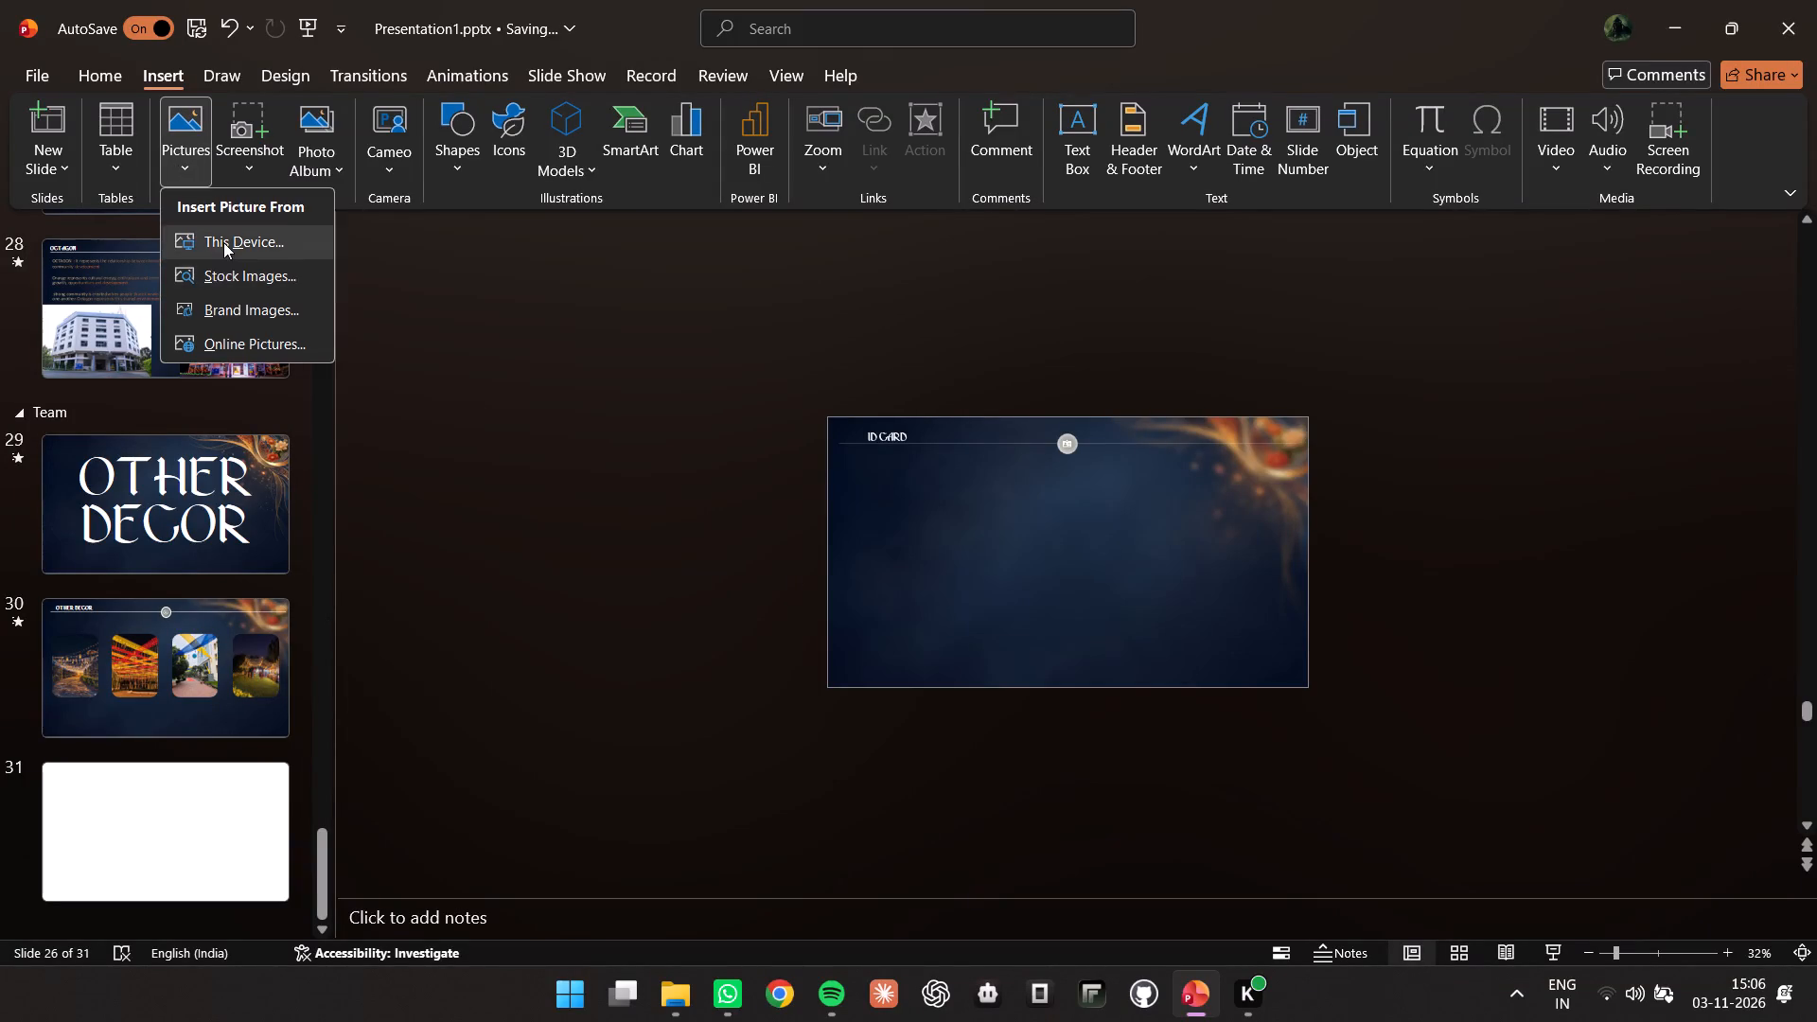
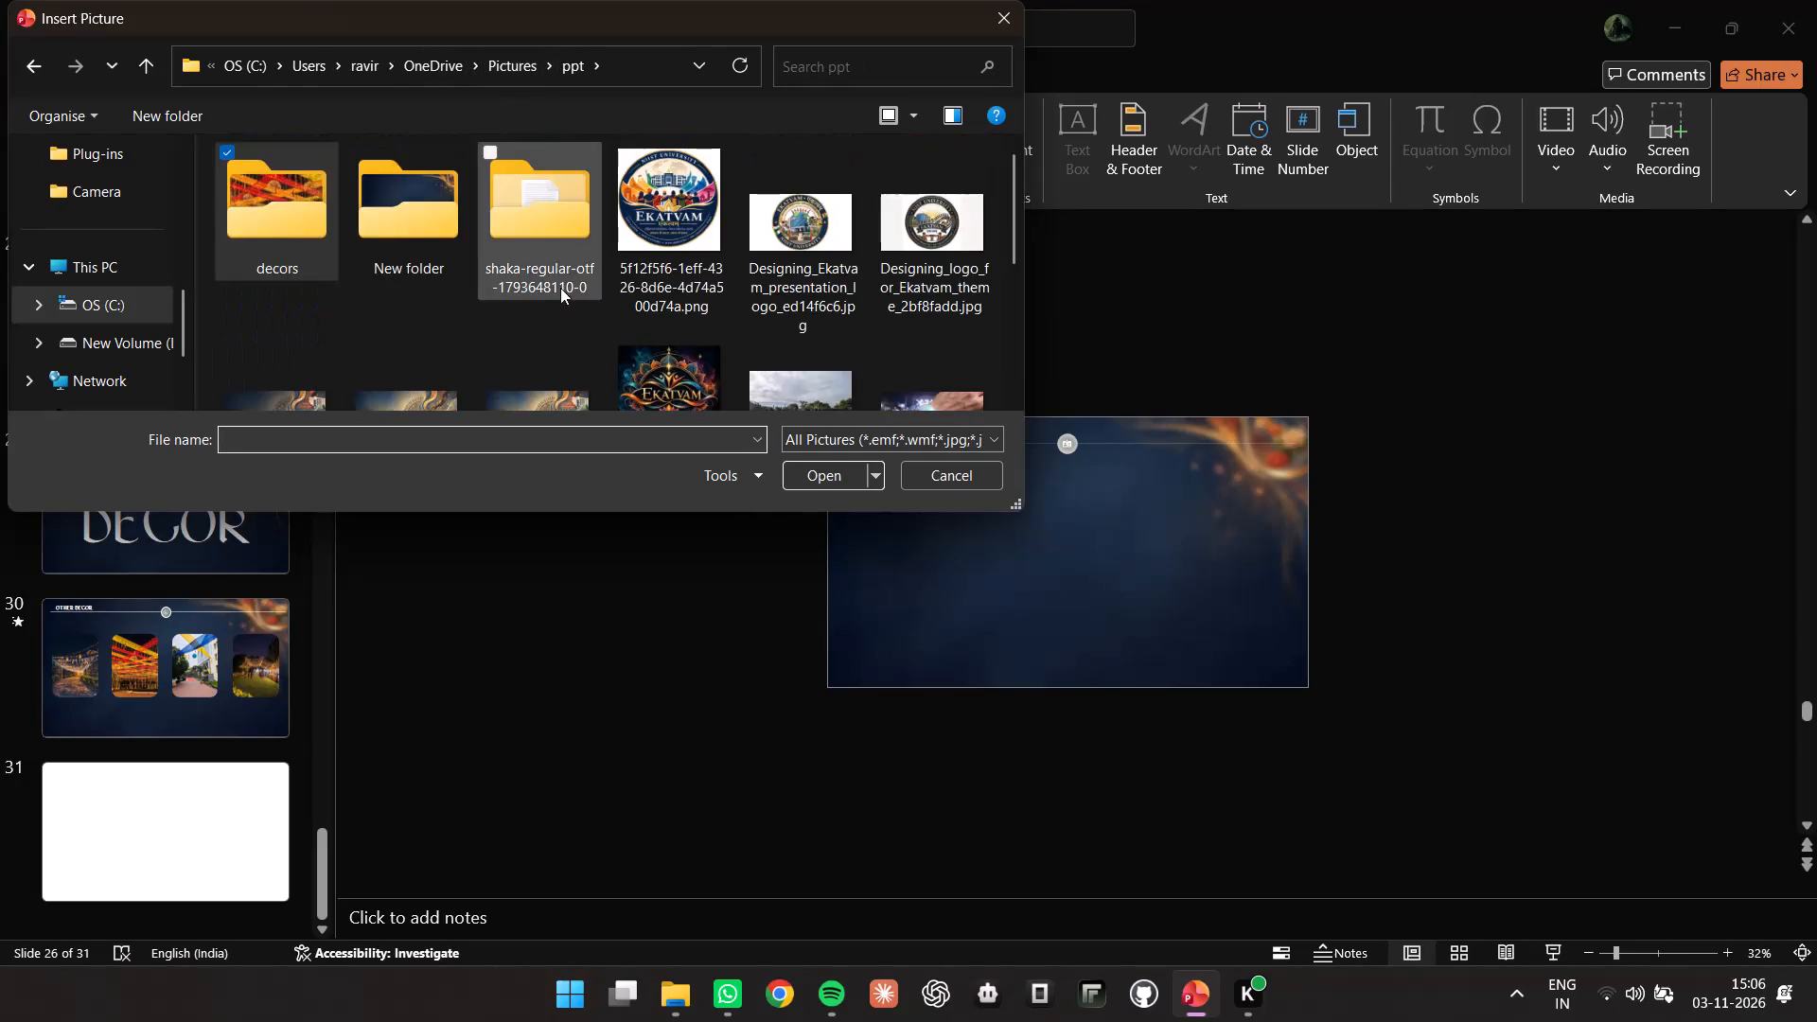
# Insert the light-up wristband photo (14.51.23) and the neon sankalp 2026 bands image (14.51.24) together on ID CARD slide 26.
pyautogui.scroll(-5, 592, 259)
pyautogui.scroll(1, 907, 213)
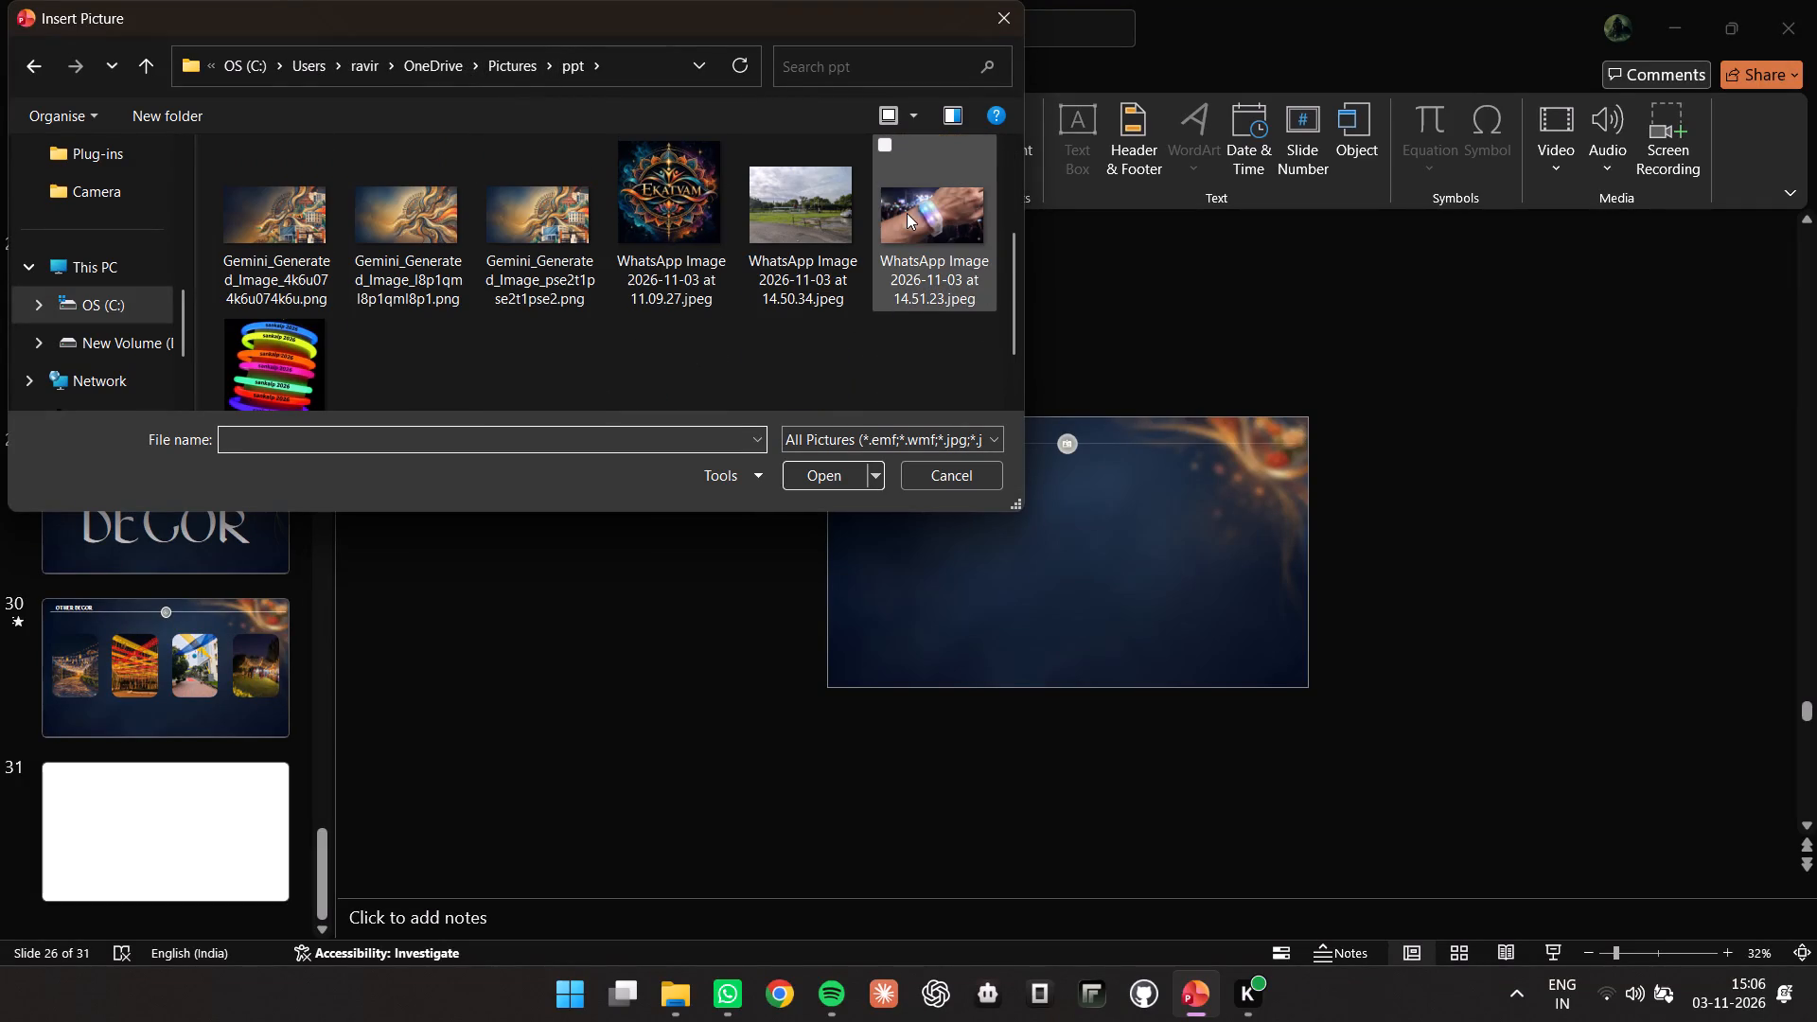
pyautogui.click(920, 223)
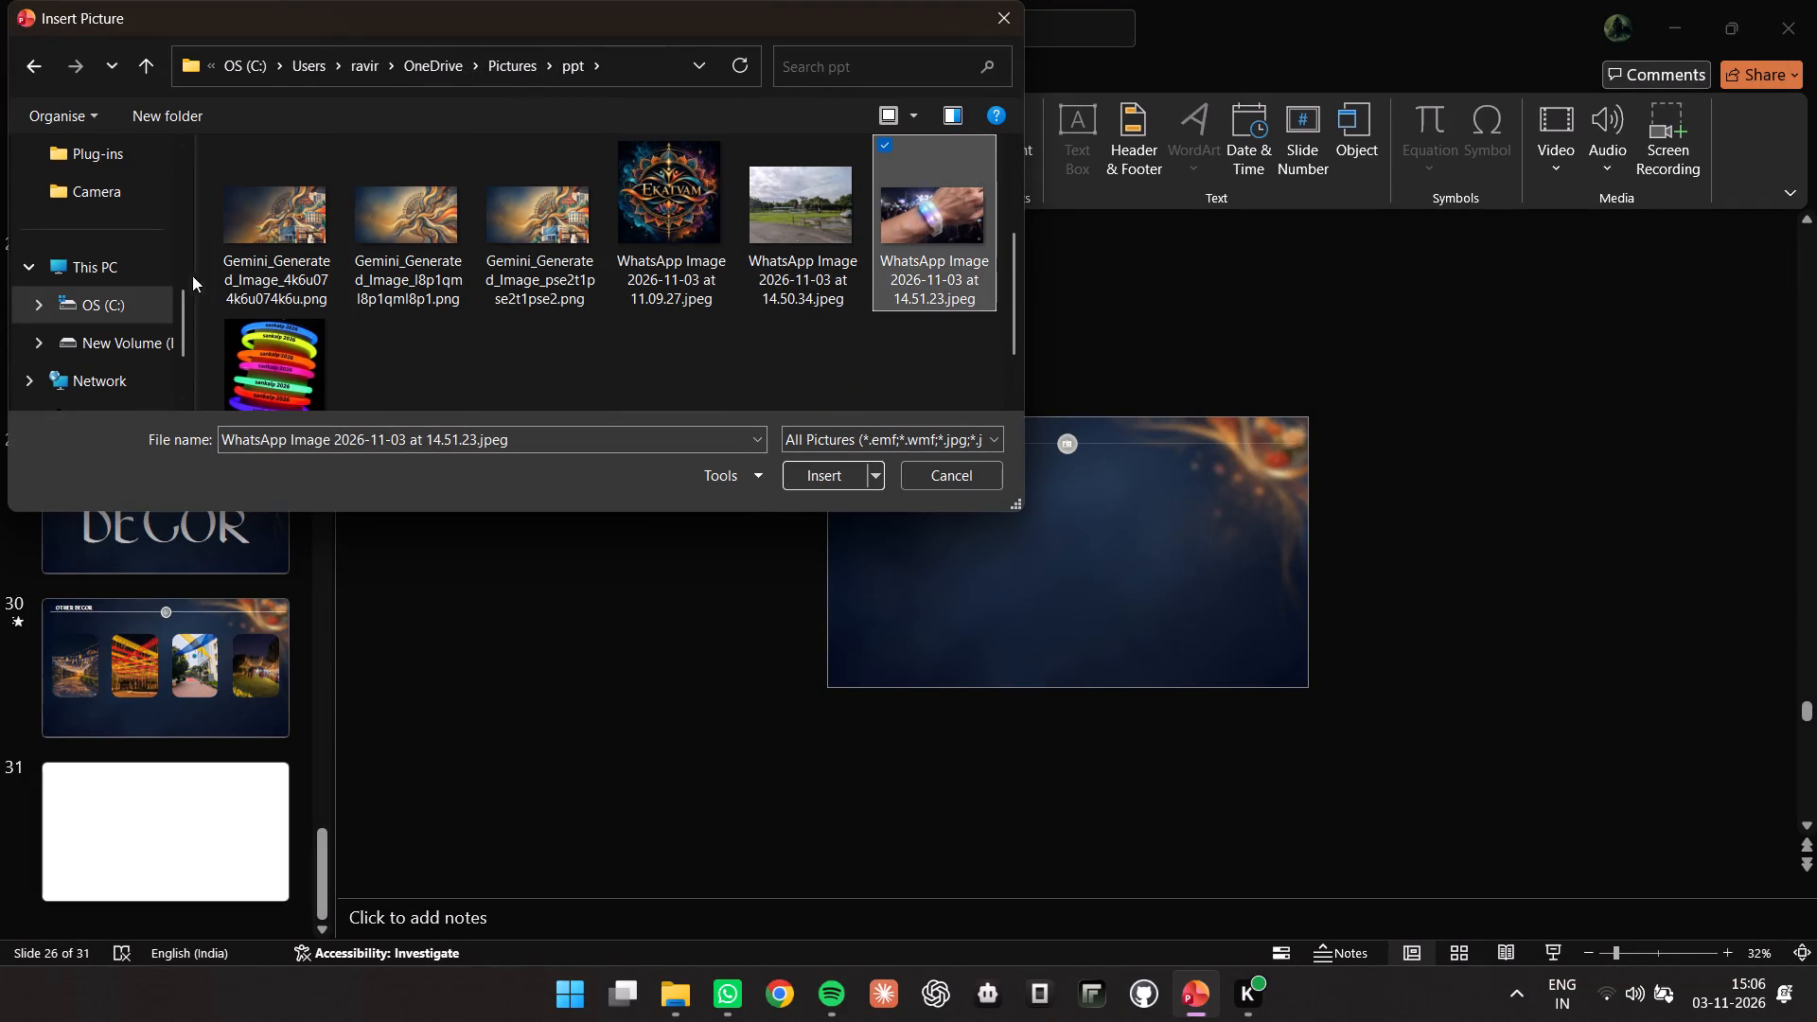
pyautogui.click(240, 345)
pyautogui.keyDown('ctrl'); pyautogui.click(946, 189); pyautogui.keyUp('ctrl')
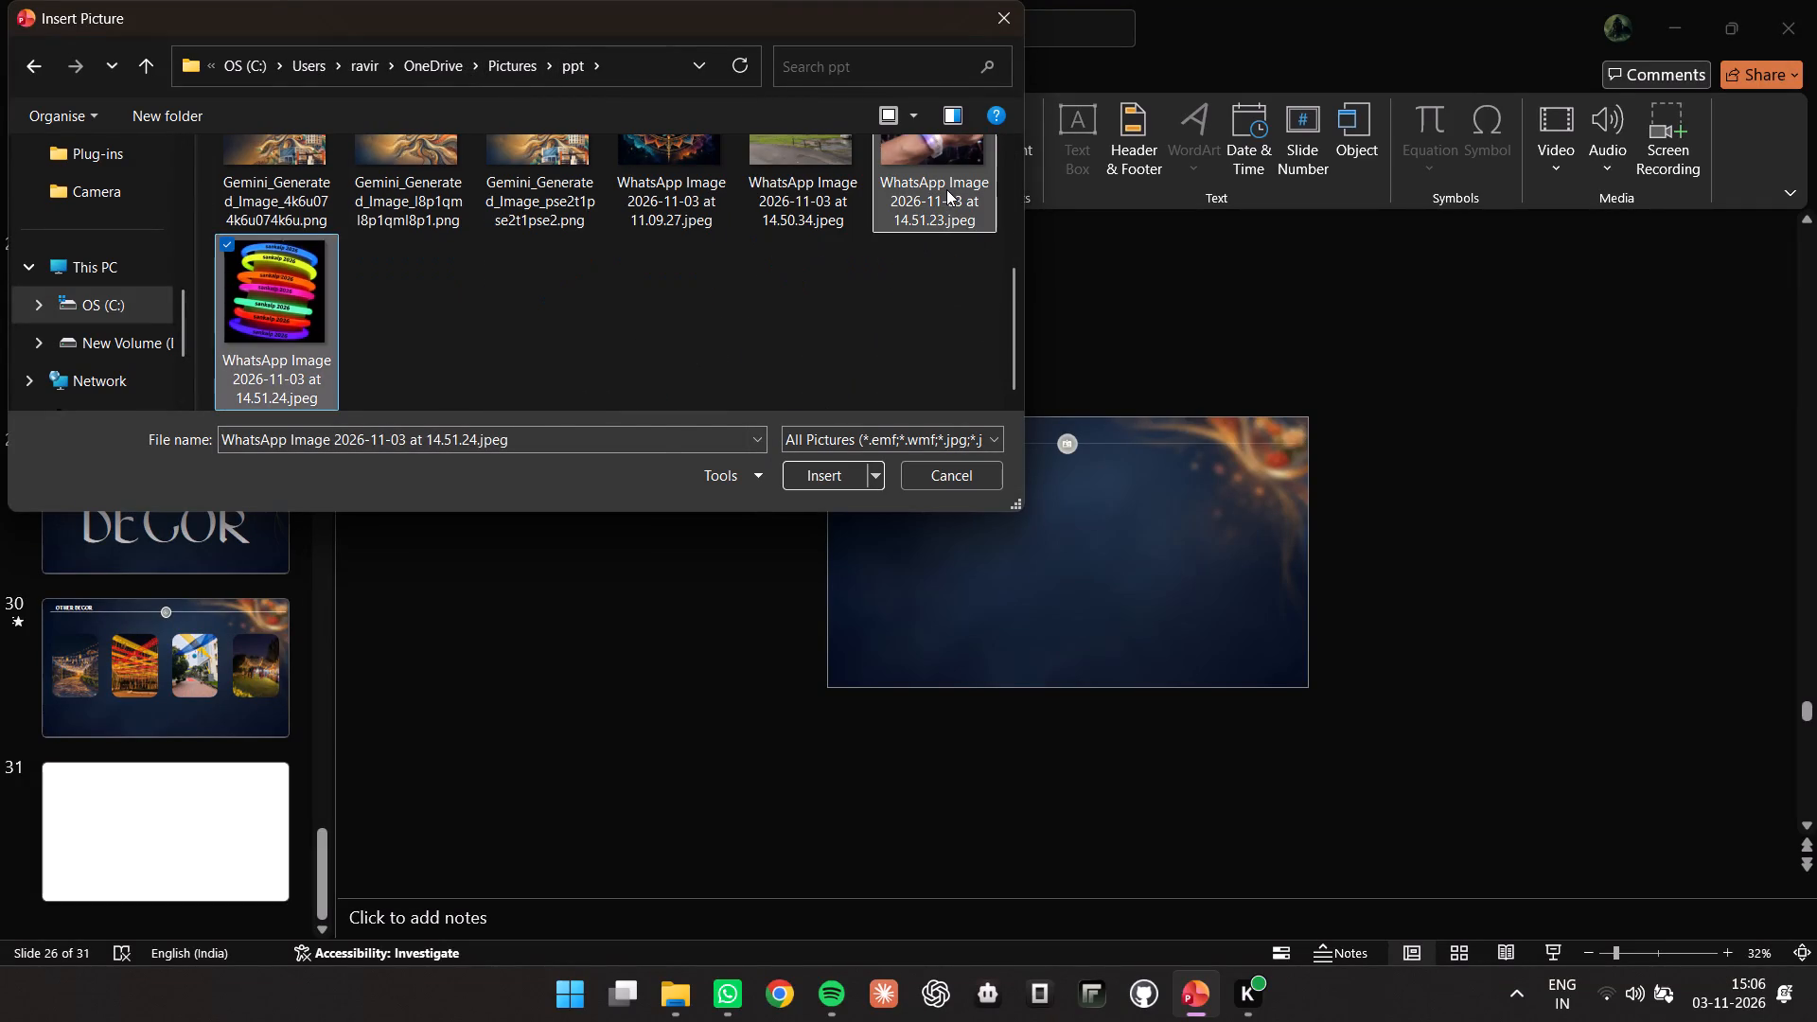
pyautogui.click(825, 487)
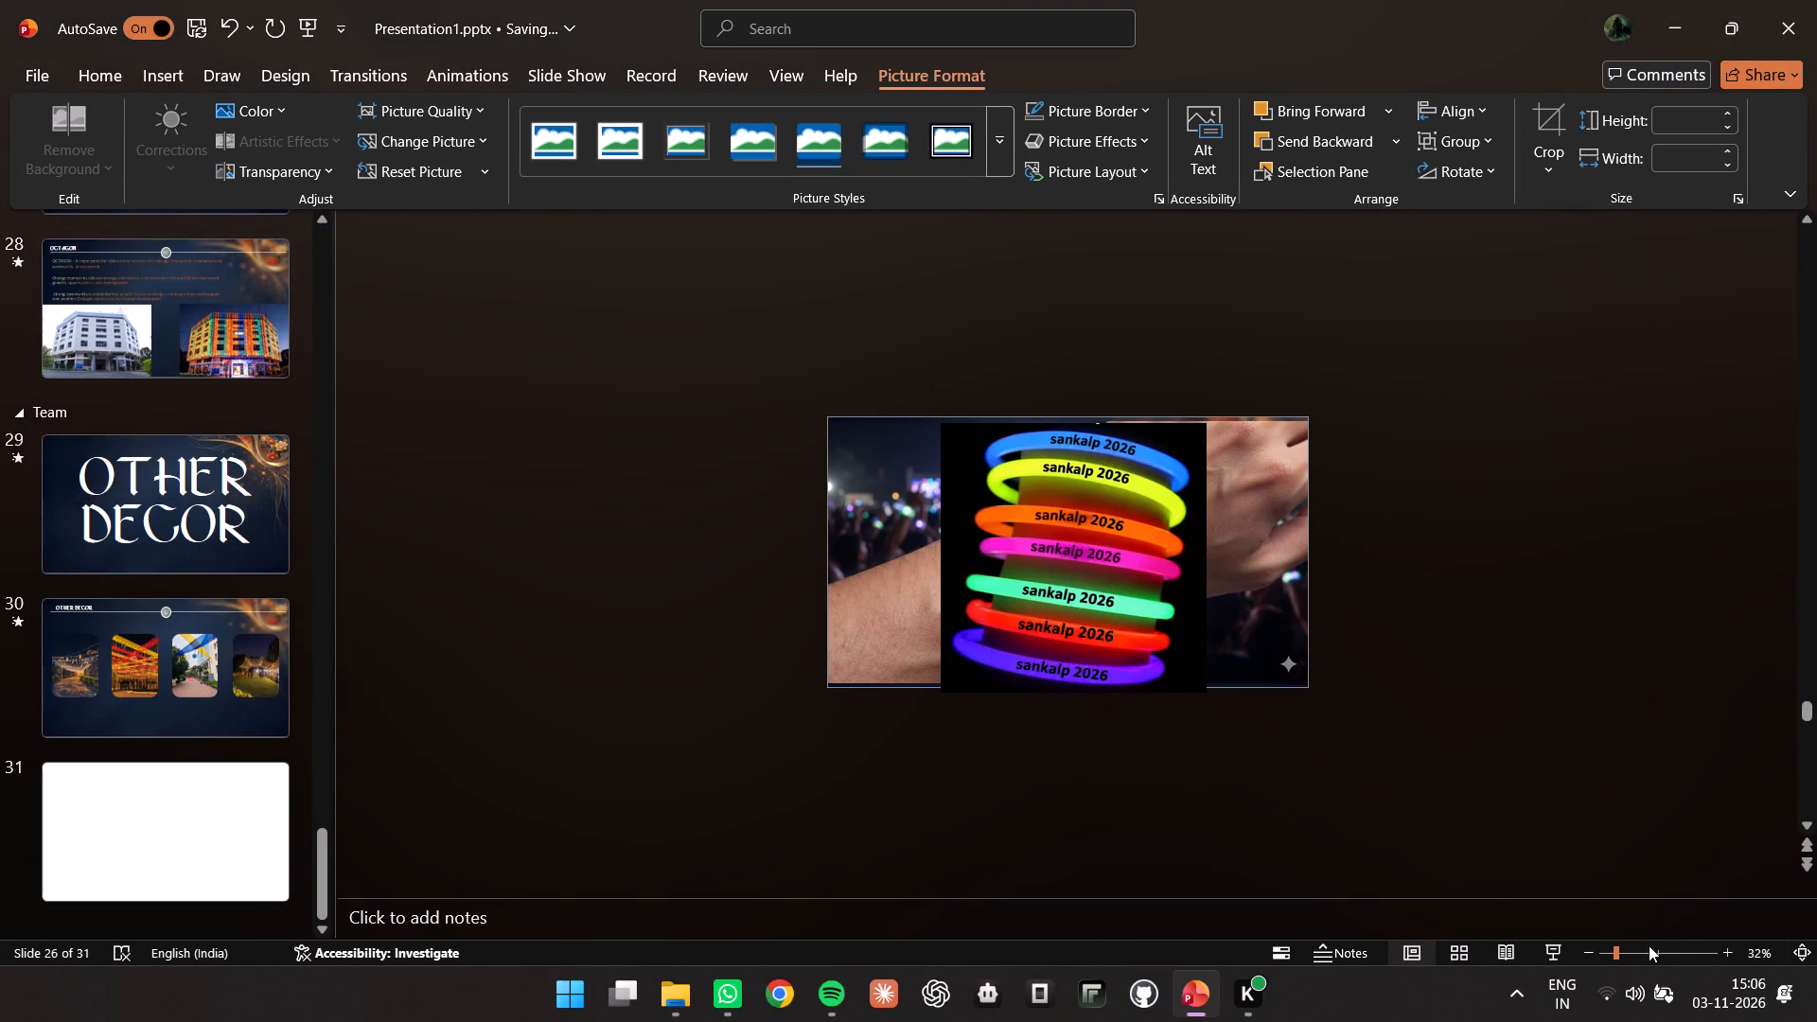
# Shrink both pictures together, making the neon bands about 12.5 by 12.3 cm, and move the bands left of the wristband photo.
pyautogui.click(1659, 944)
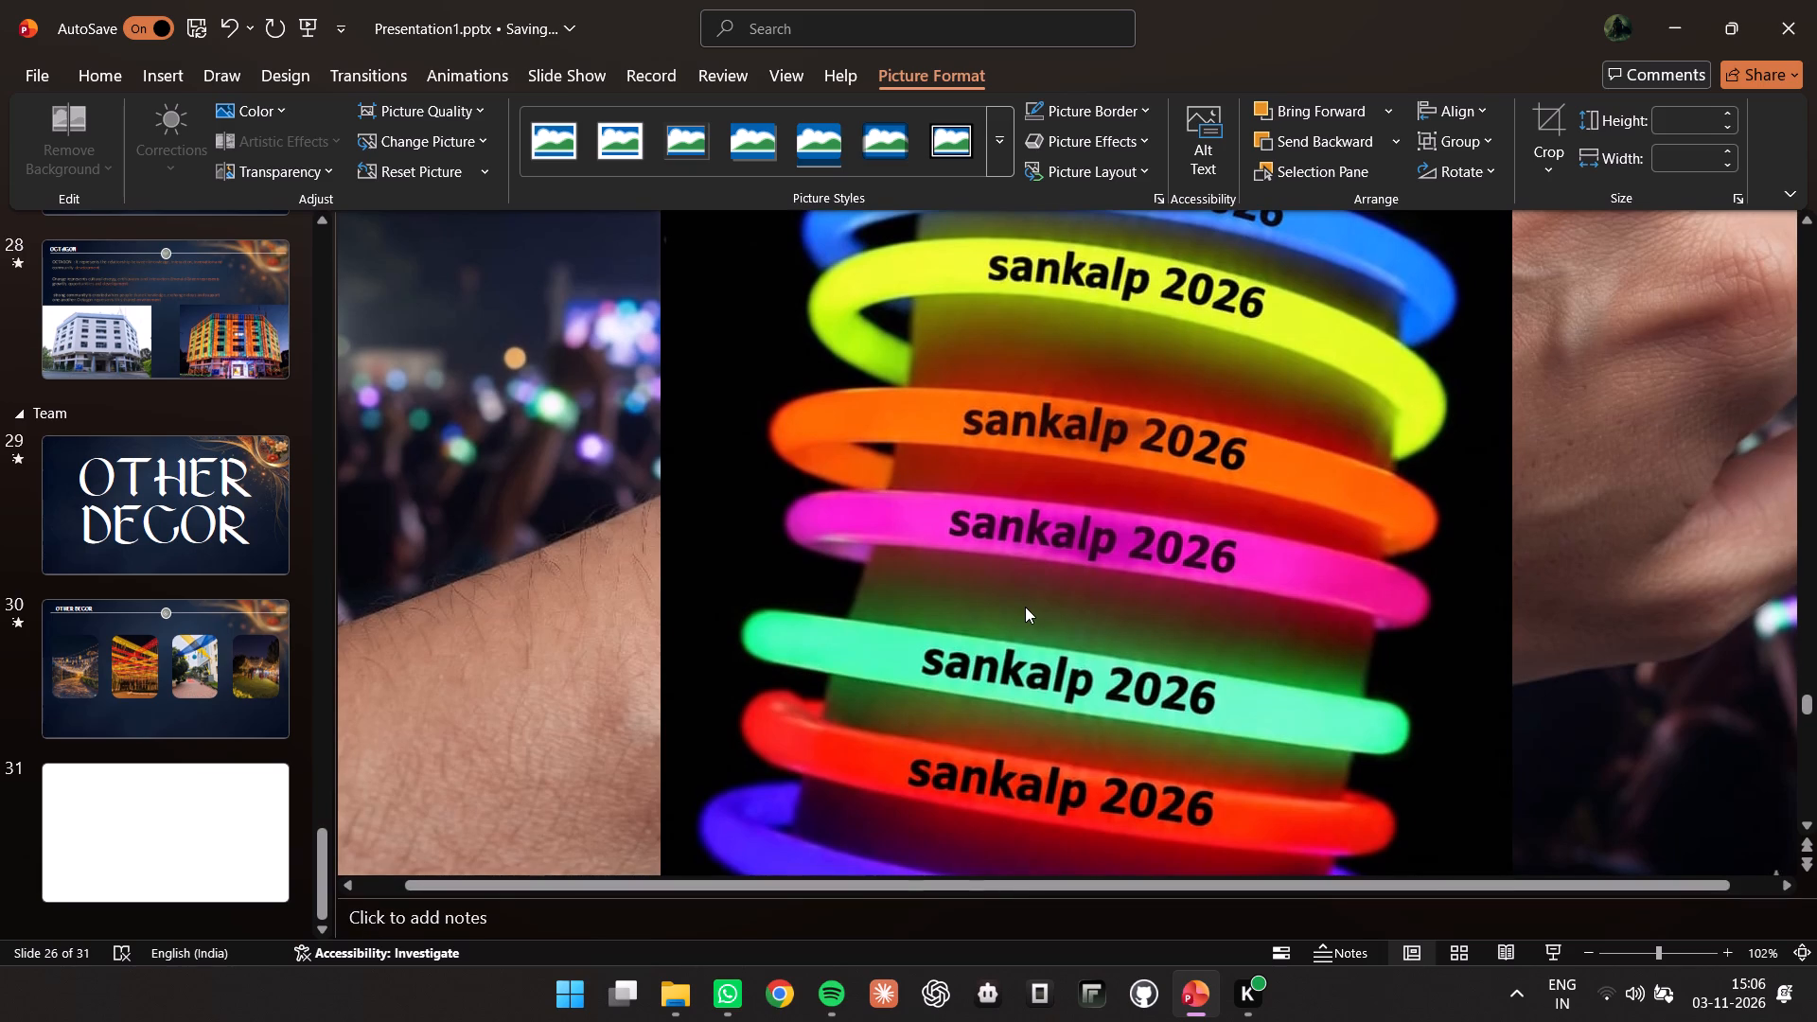
pyautogui.click(1632, 951)
pyautogui.click(1106, 599)
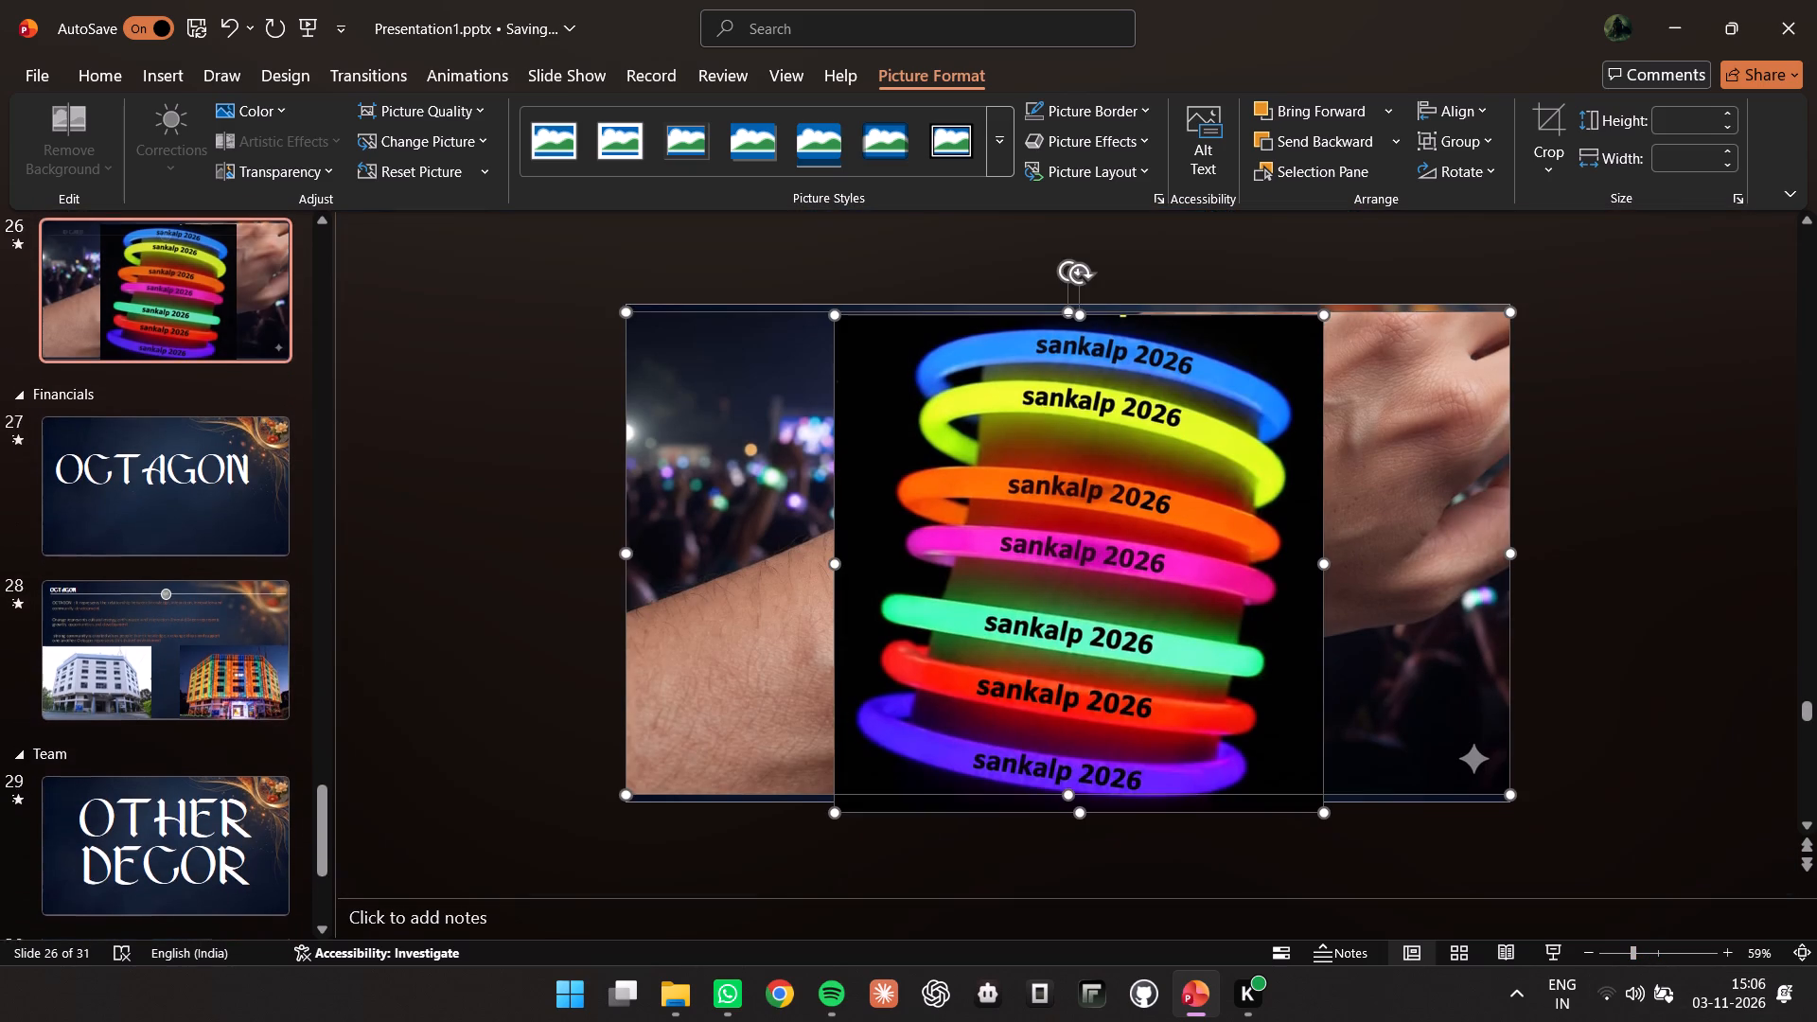
pyautogui.moveTo(834, 309); pyautogui.dragTo(1032, 489)
pyautogui.moveTo(1057, 560); pyautogui.dragTo(1017, 561)
pyautogui.click(1017, 560)
pyautogui.click(871, 554)
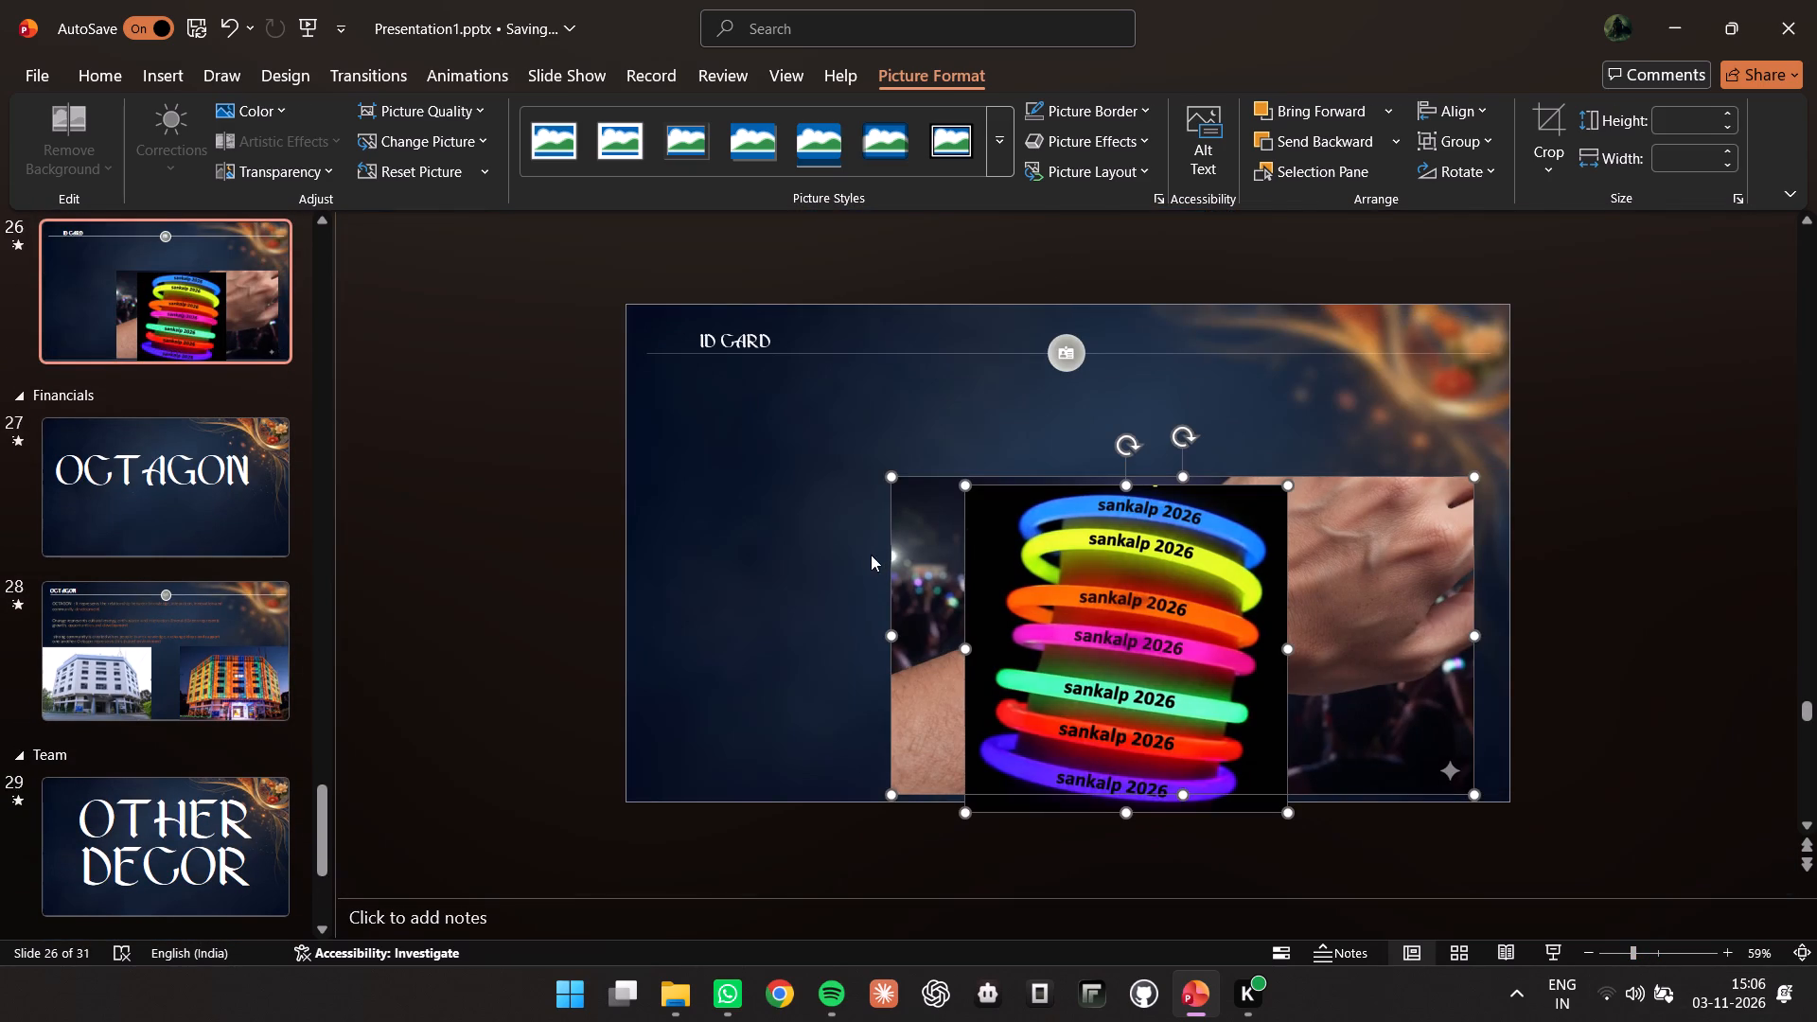
pyautogui.moveTo(1111, 627); pyautogui.dragTo(788, 553)
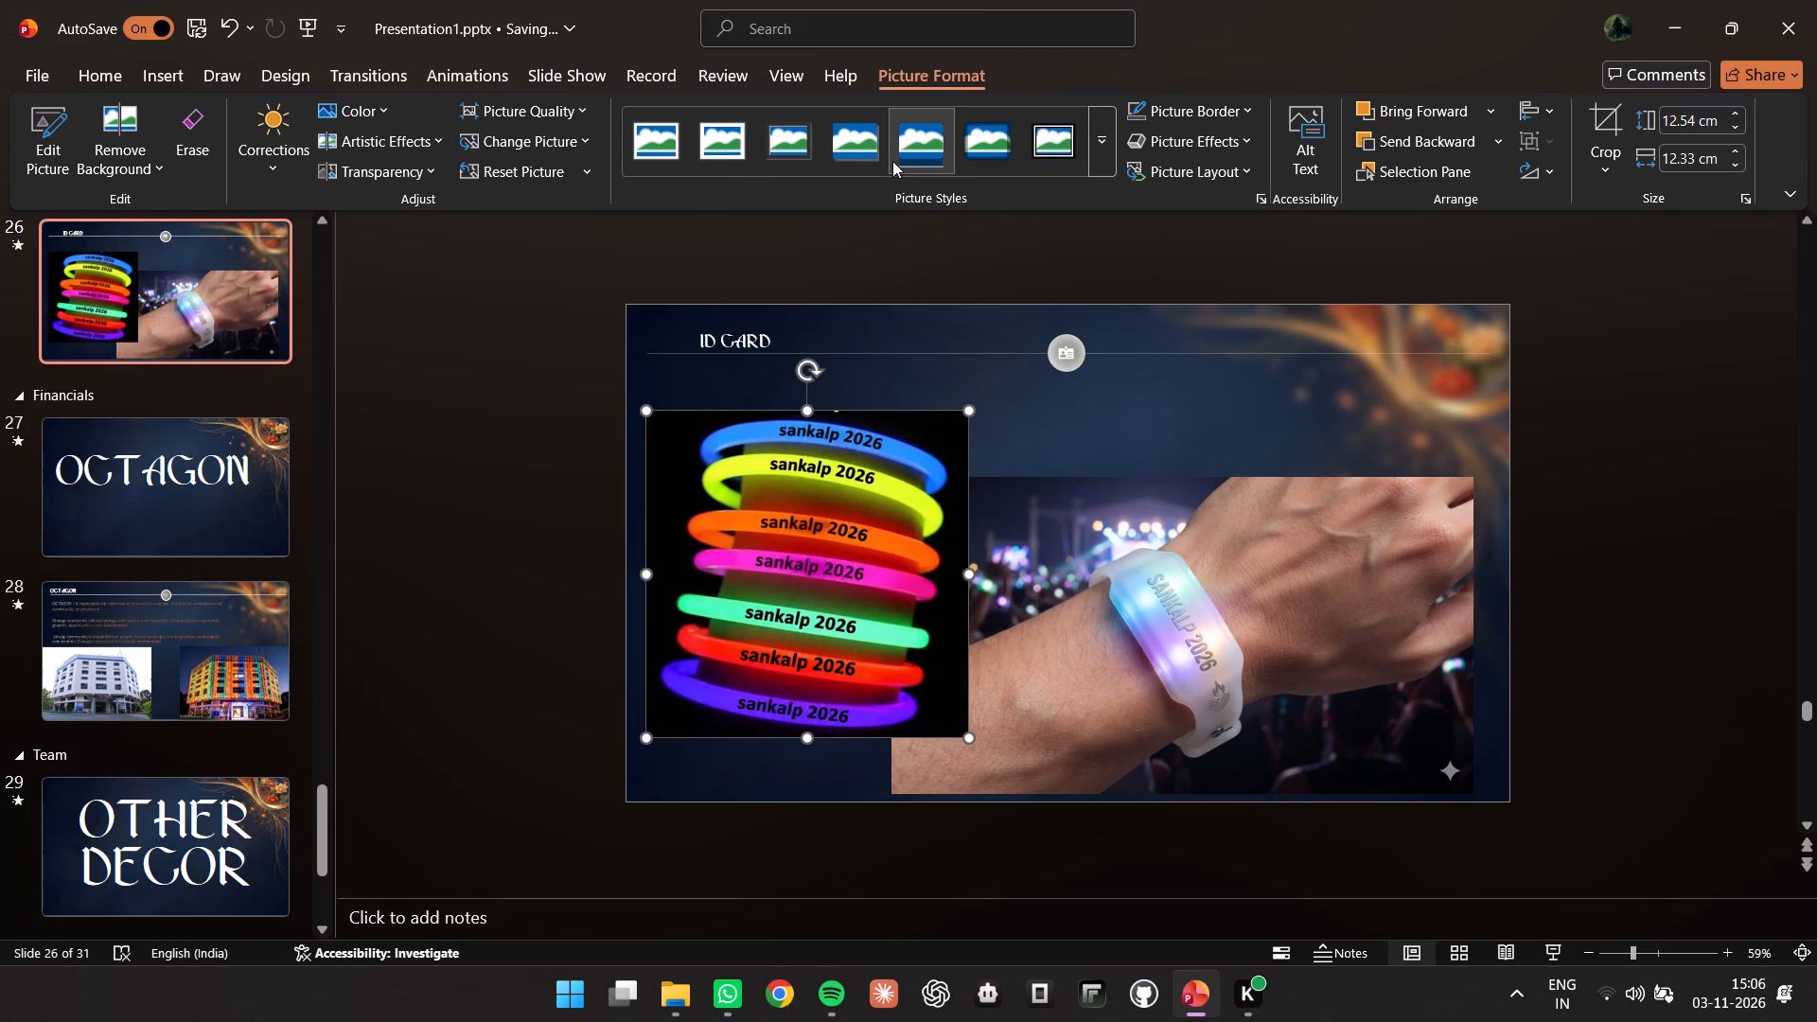
# Open the full set of picture styles for the neon bands picture.
pyautogui.click(1106, 155)
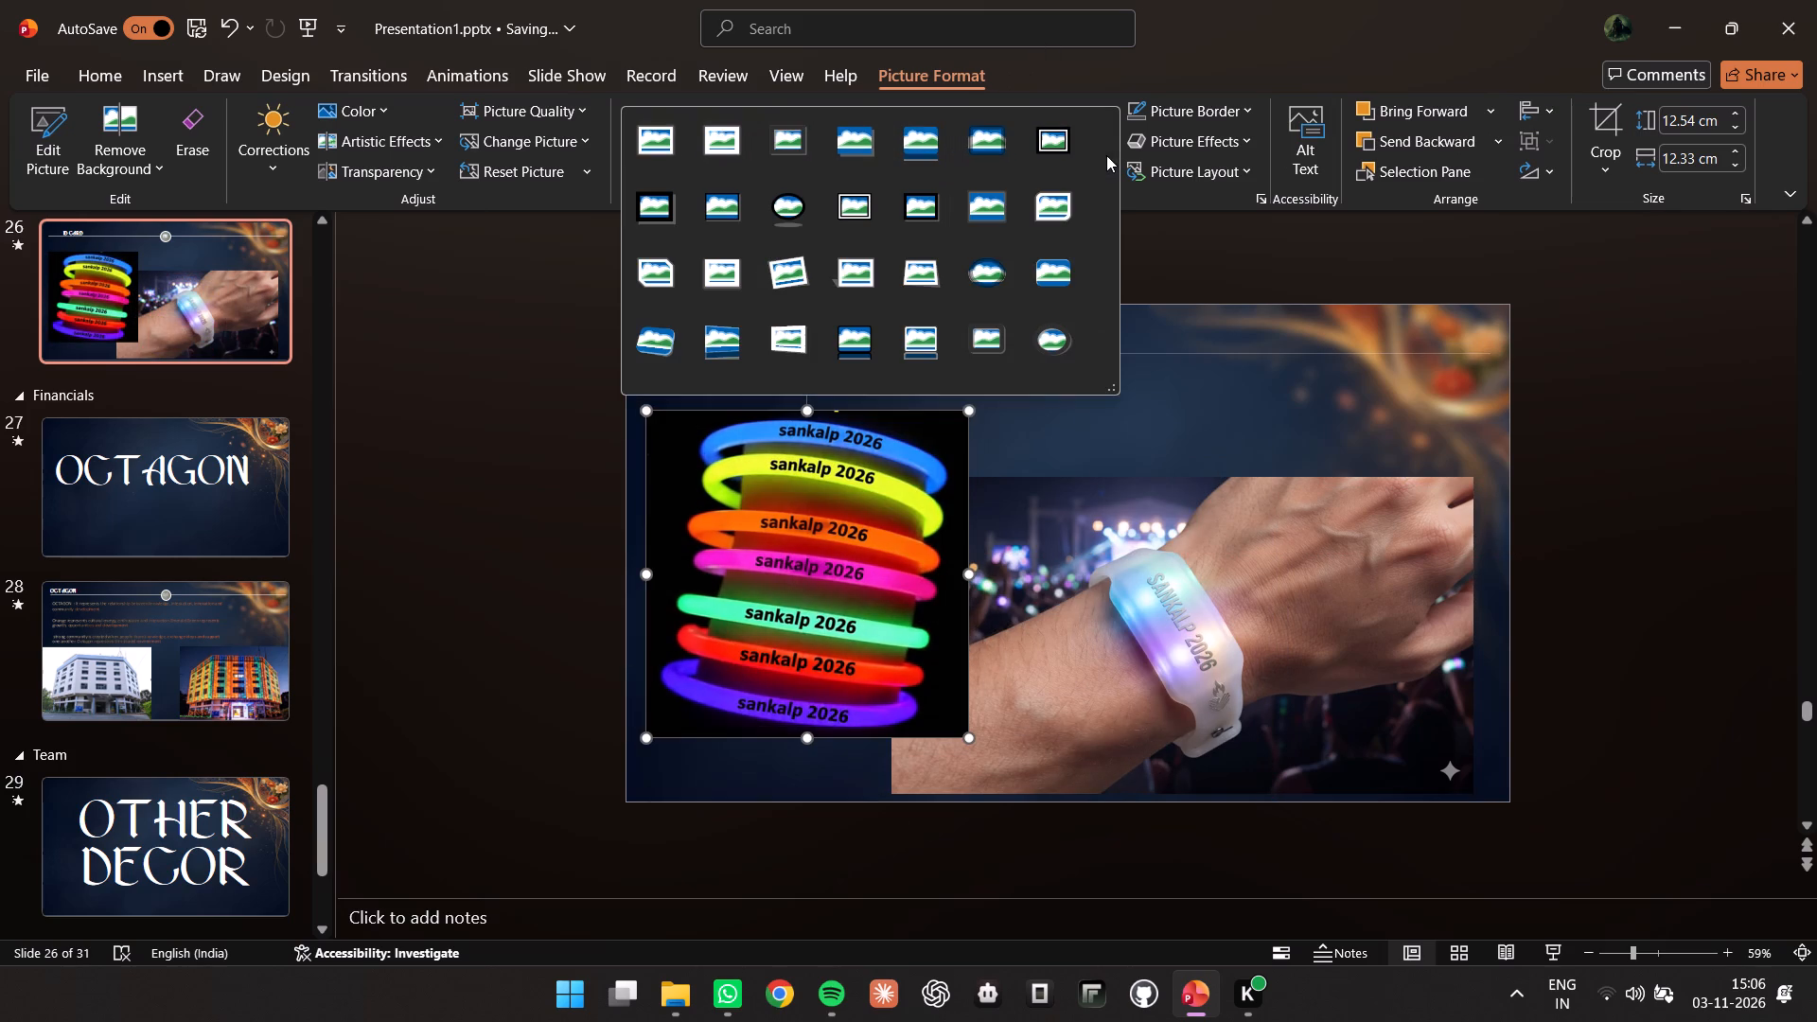
# Apply the bevelled rectangle picture style with rounded corners to the neon bands picture on slide 26.
pyautogui.click(1038, 270)
# Move the wrist picture beside the neon bands picture and crop both its sides to about 12.8 cm wide.
pyautogui.click(1043, 562)
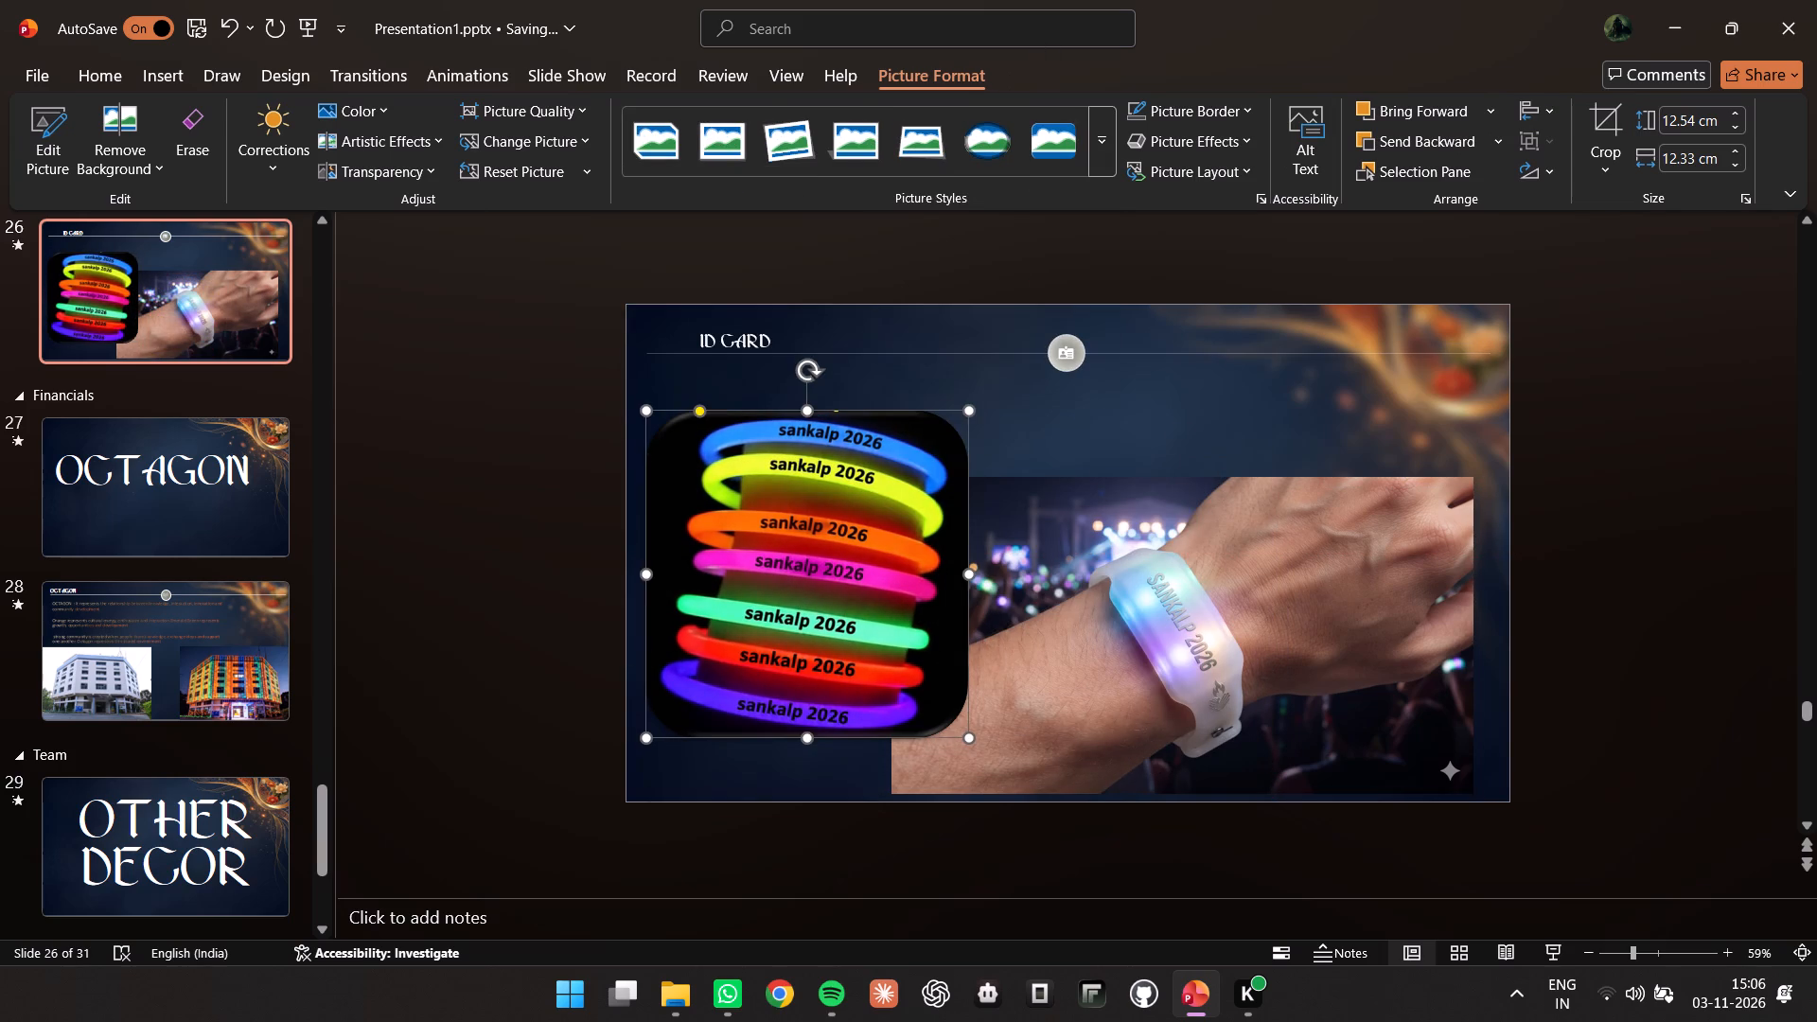
pyautogui.moveTo(1056, 585); pyautogui.dragTo(1138, 526)
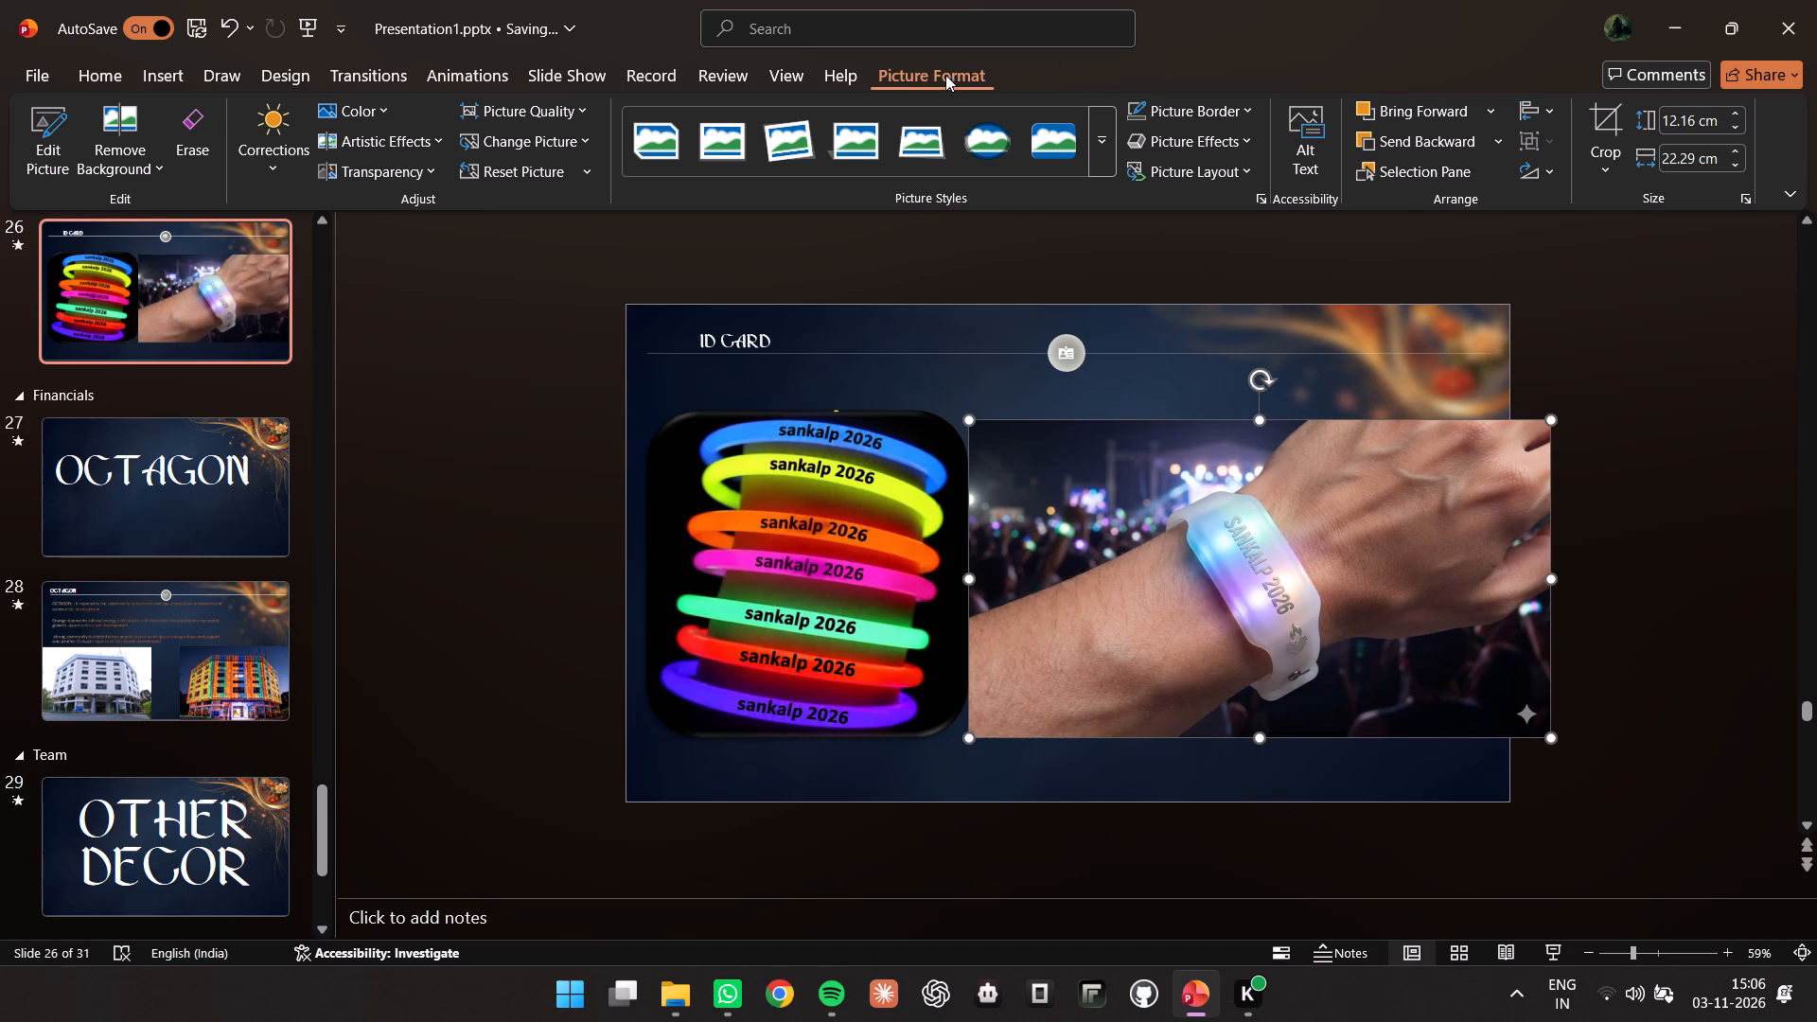
pyautogui.click(1604, 146)
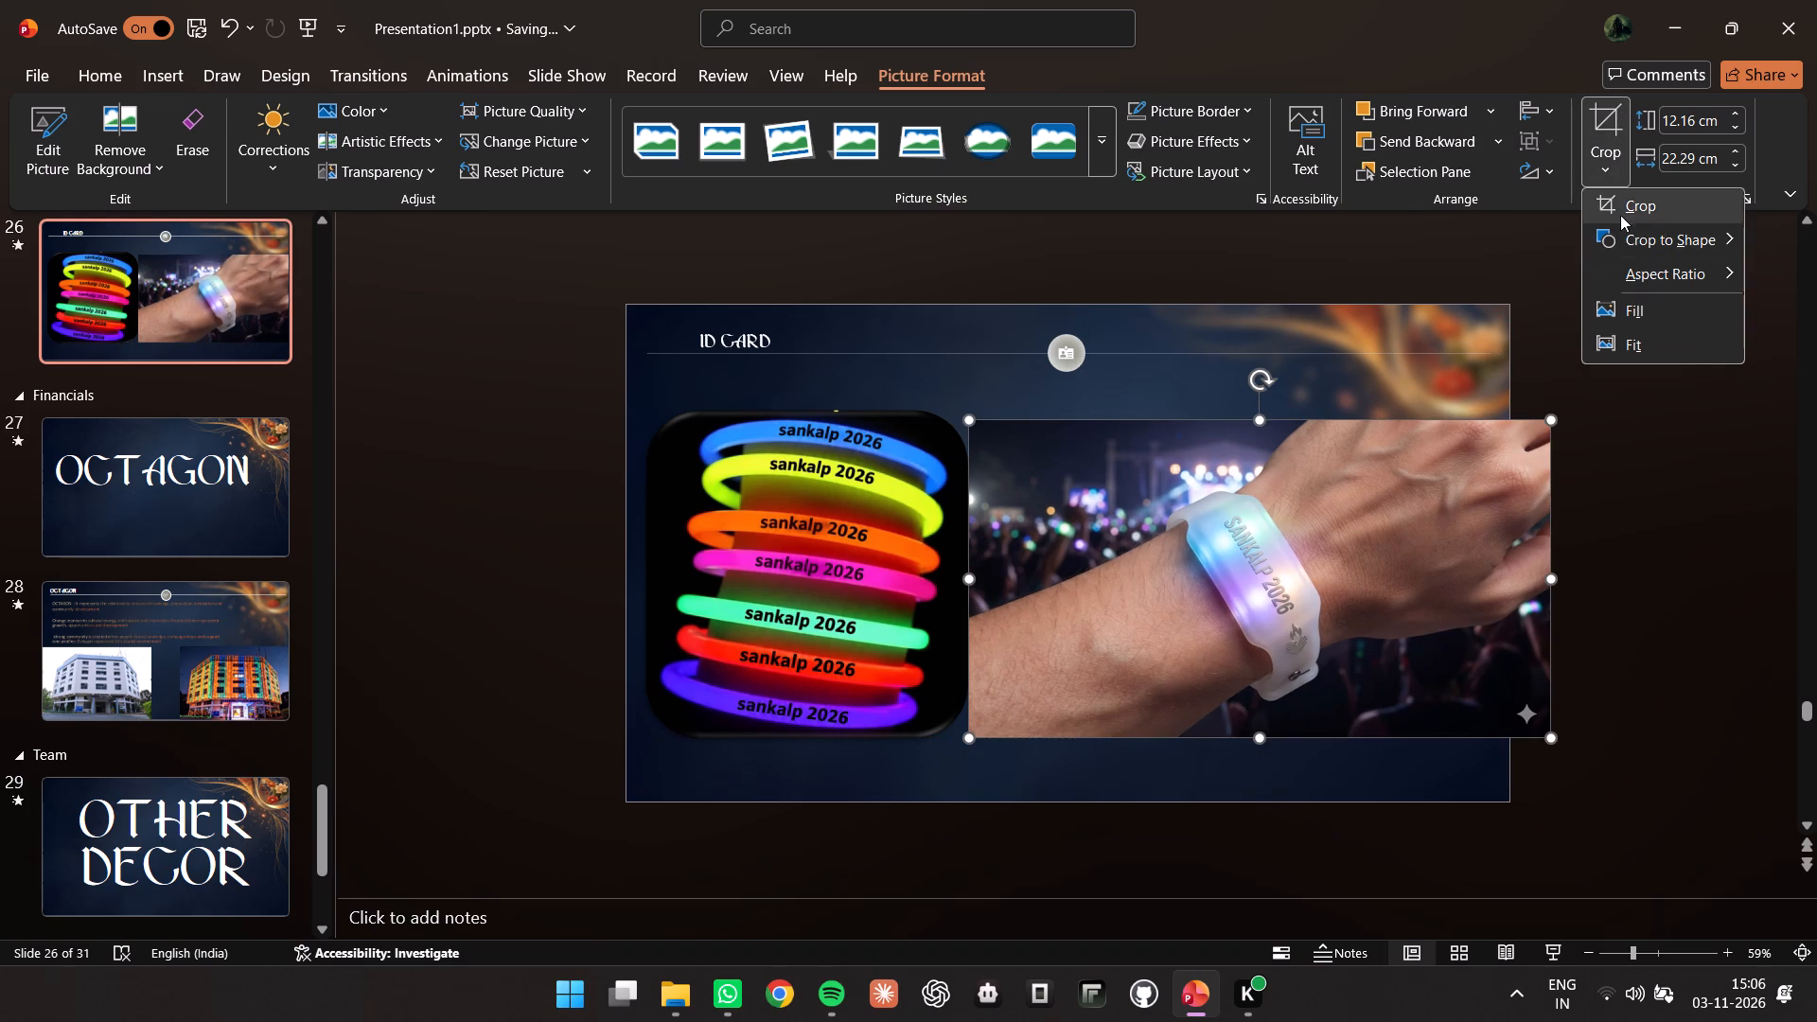
pyautogui.click(1620, 212)
pyautogui.moveTo(1544, 589); pyautogui.dragTo(1390, 593)
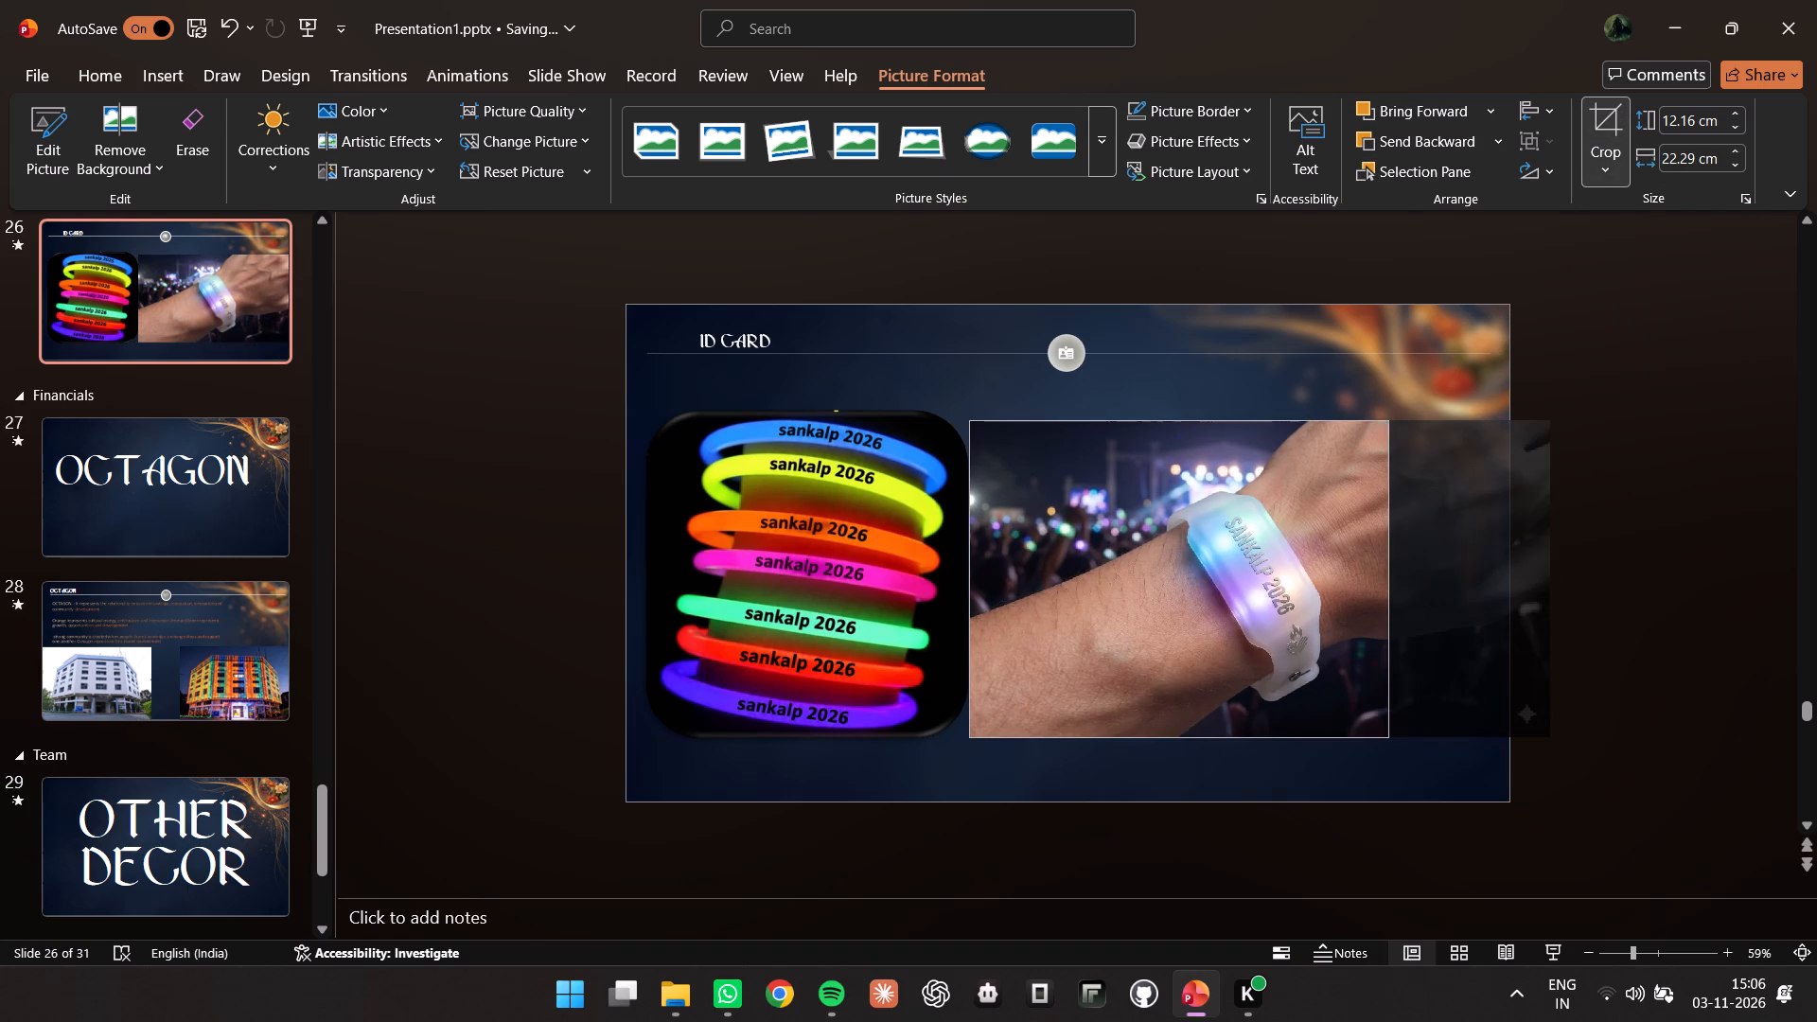
pyautogui.moveTo(1390, 593); pyautogui.dragTo(1409, 593)
pyautogui.moveTo(970, 569); pyautogui.dragTo(1070, 573)
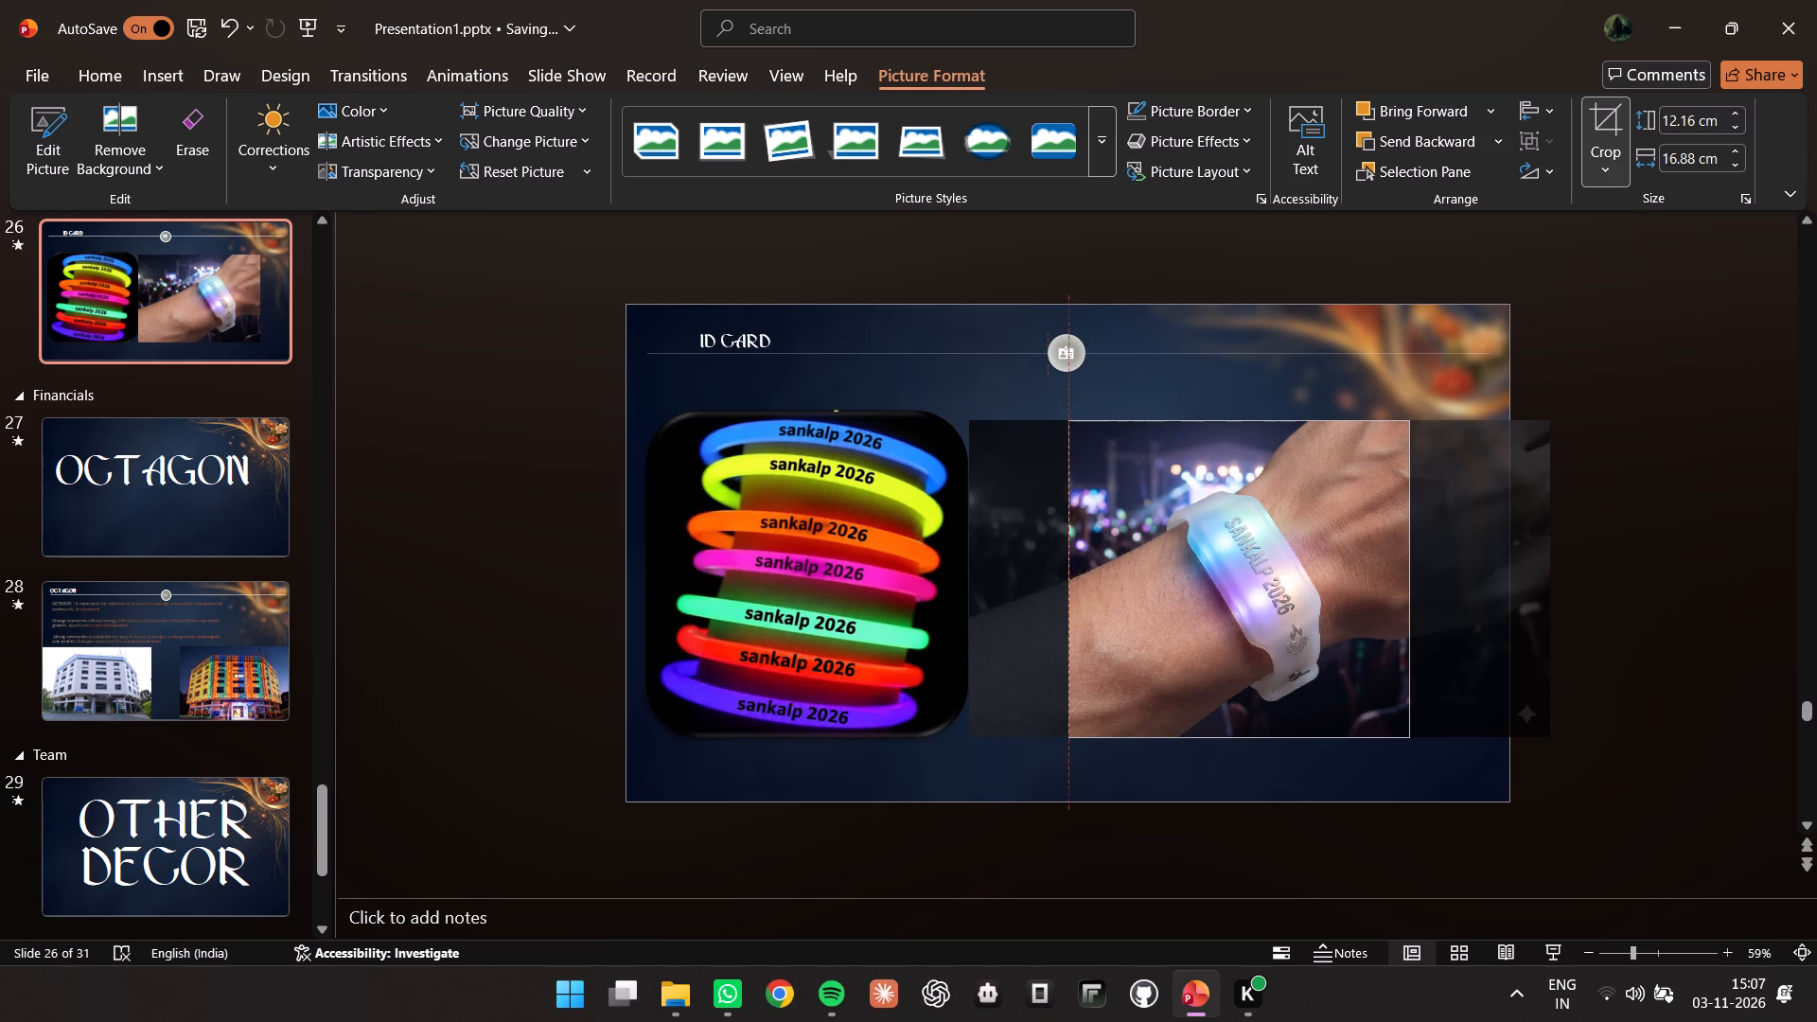
pyautogui.moveTo(1070, 573); pyautogui.dragTo(1074, 573)
# Apply the same bevelled rectangle picture style with rounded corners to the cropped wrist picture.
pyautogui.click(1103, 150)
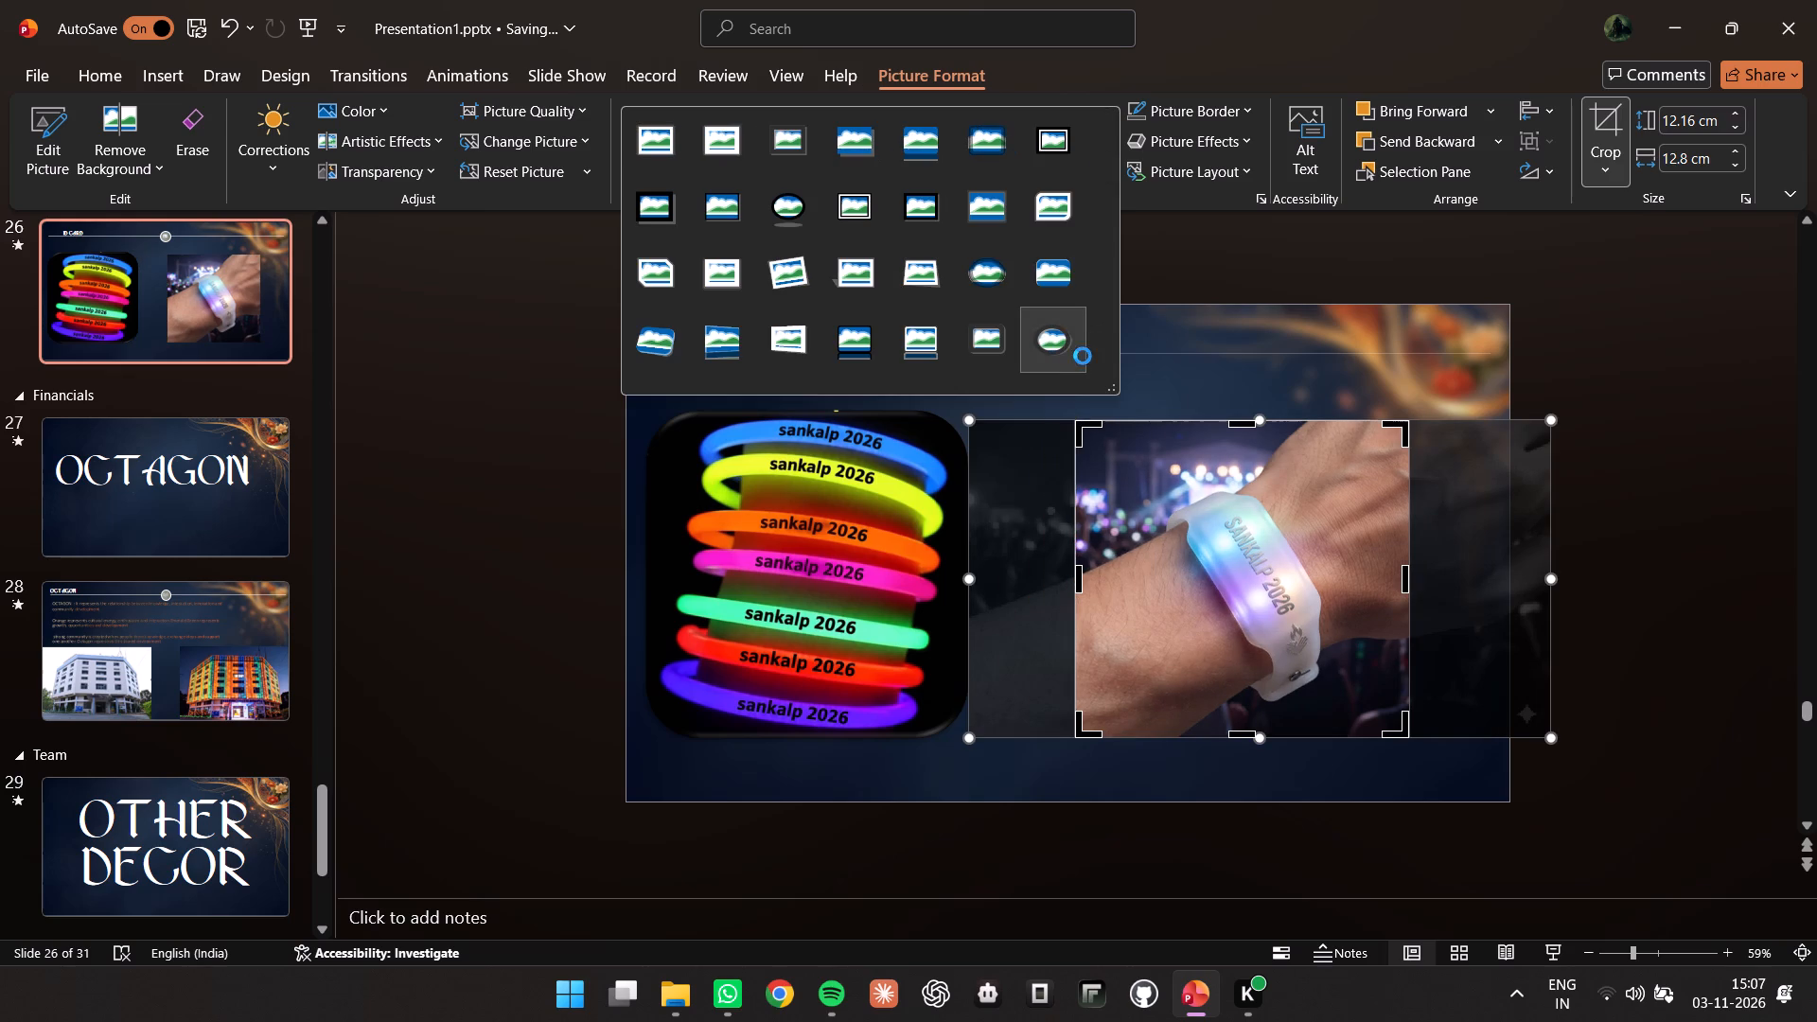
pyautogui.click(1064, 272)
pyautogui.click(1067, 377)
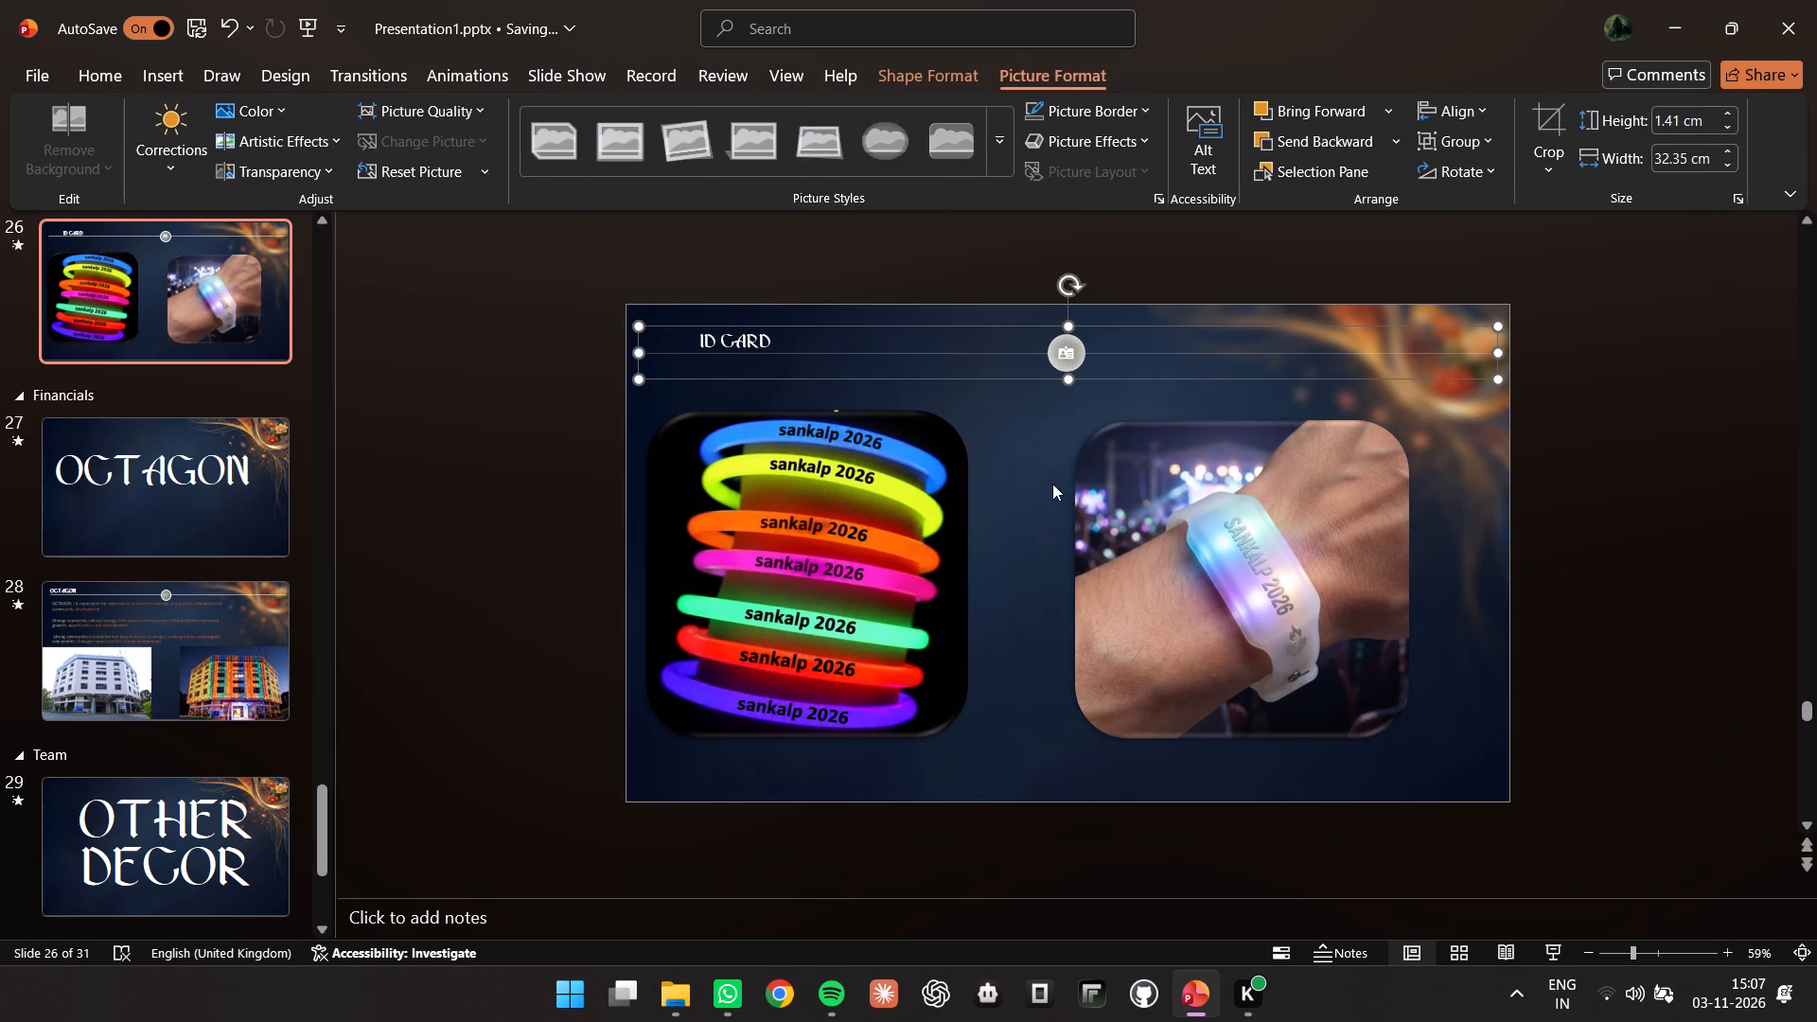
pyautogui.click(875, 521)
pyautogui.click(1183, 599)
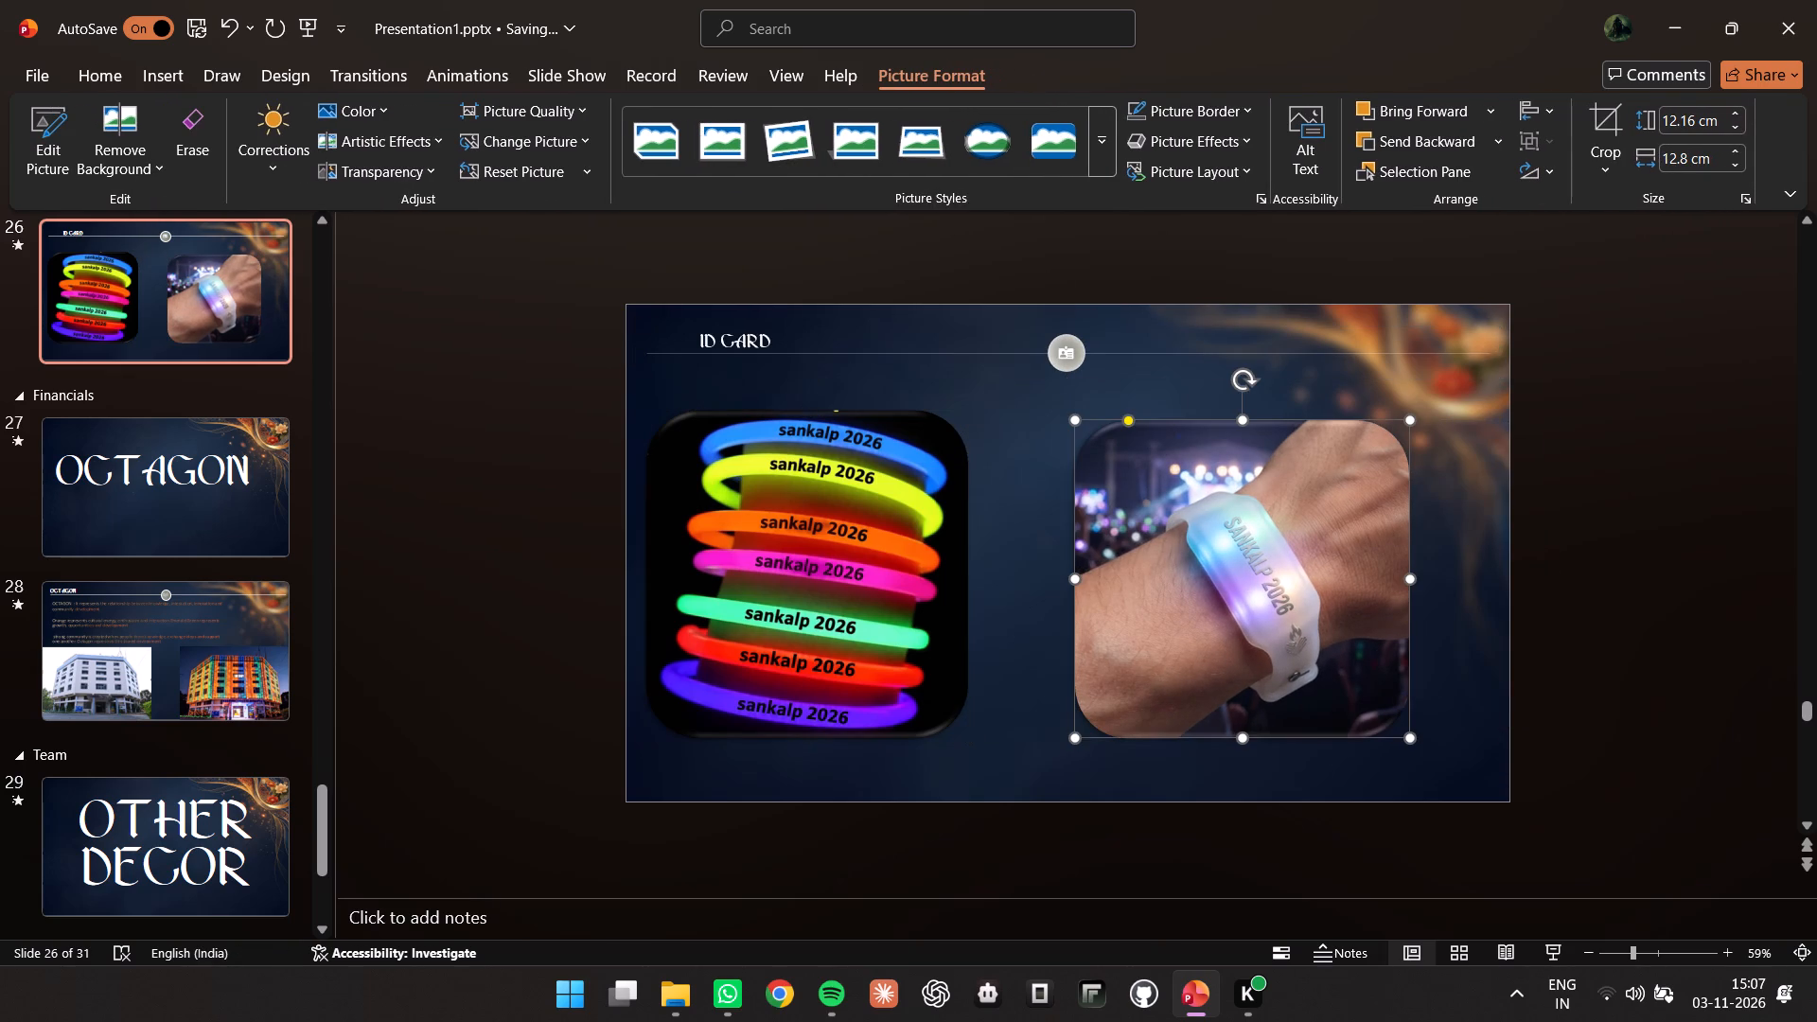
pyautogui.click(1706, 627)
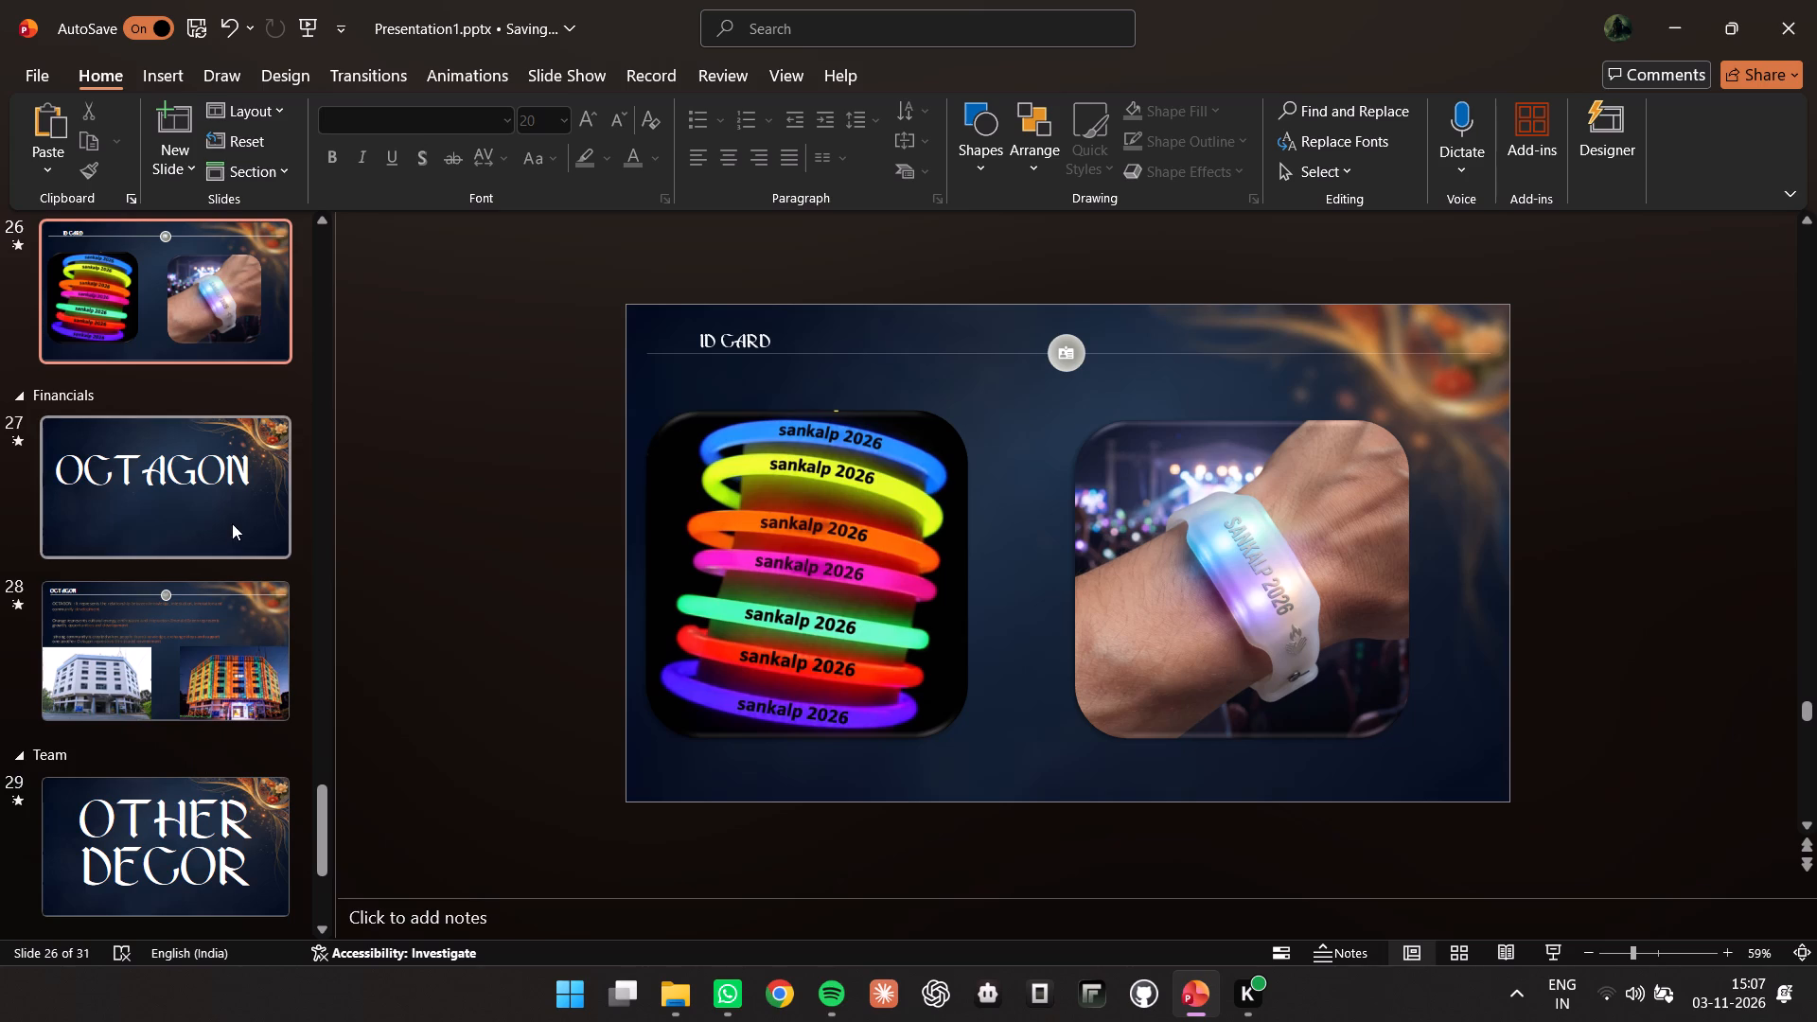
# Set the font size of the ID CARD title on slide 25 to 150.
pyautogui.scroll(3, 230, 523)
pyautogui.click(199, 369)
pyautogui.click(803, 514)
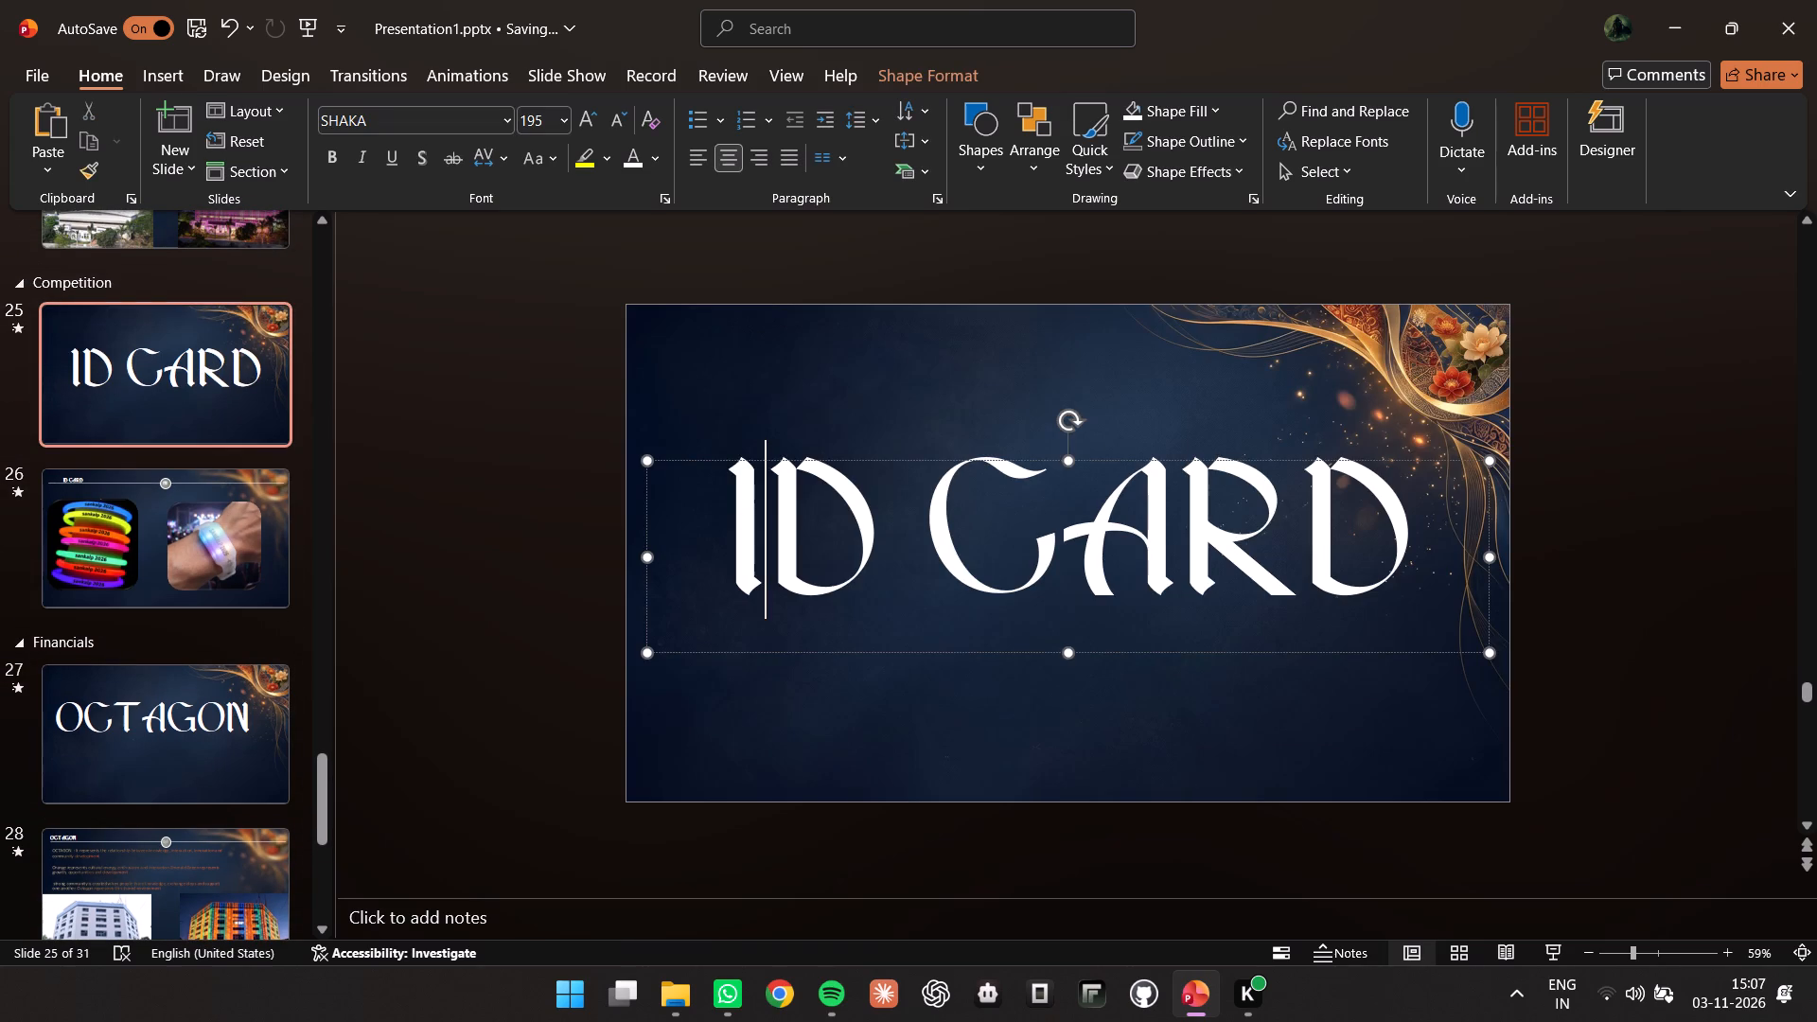
pyautogui.click(1408, 553)
pyautogui.hotkey('ctrl', 'a')
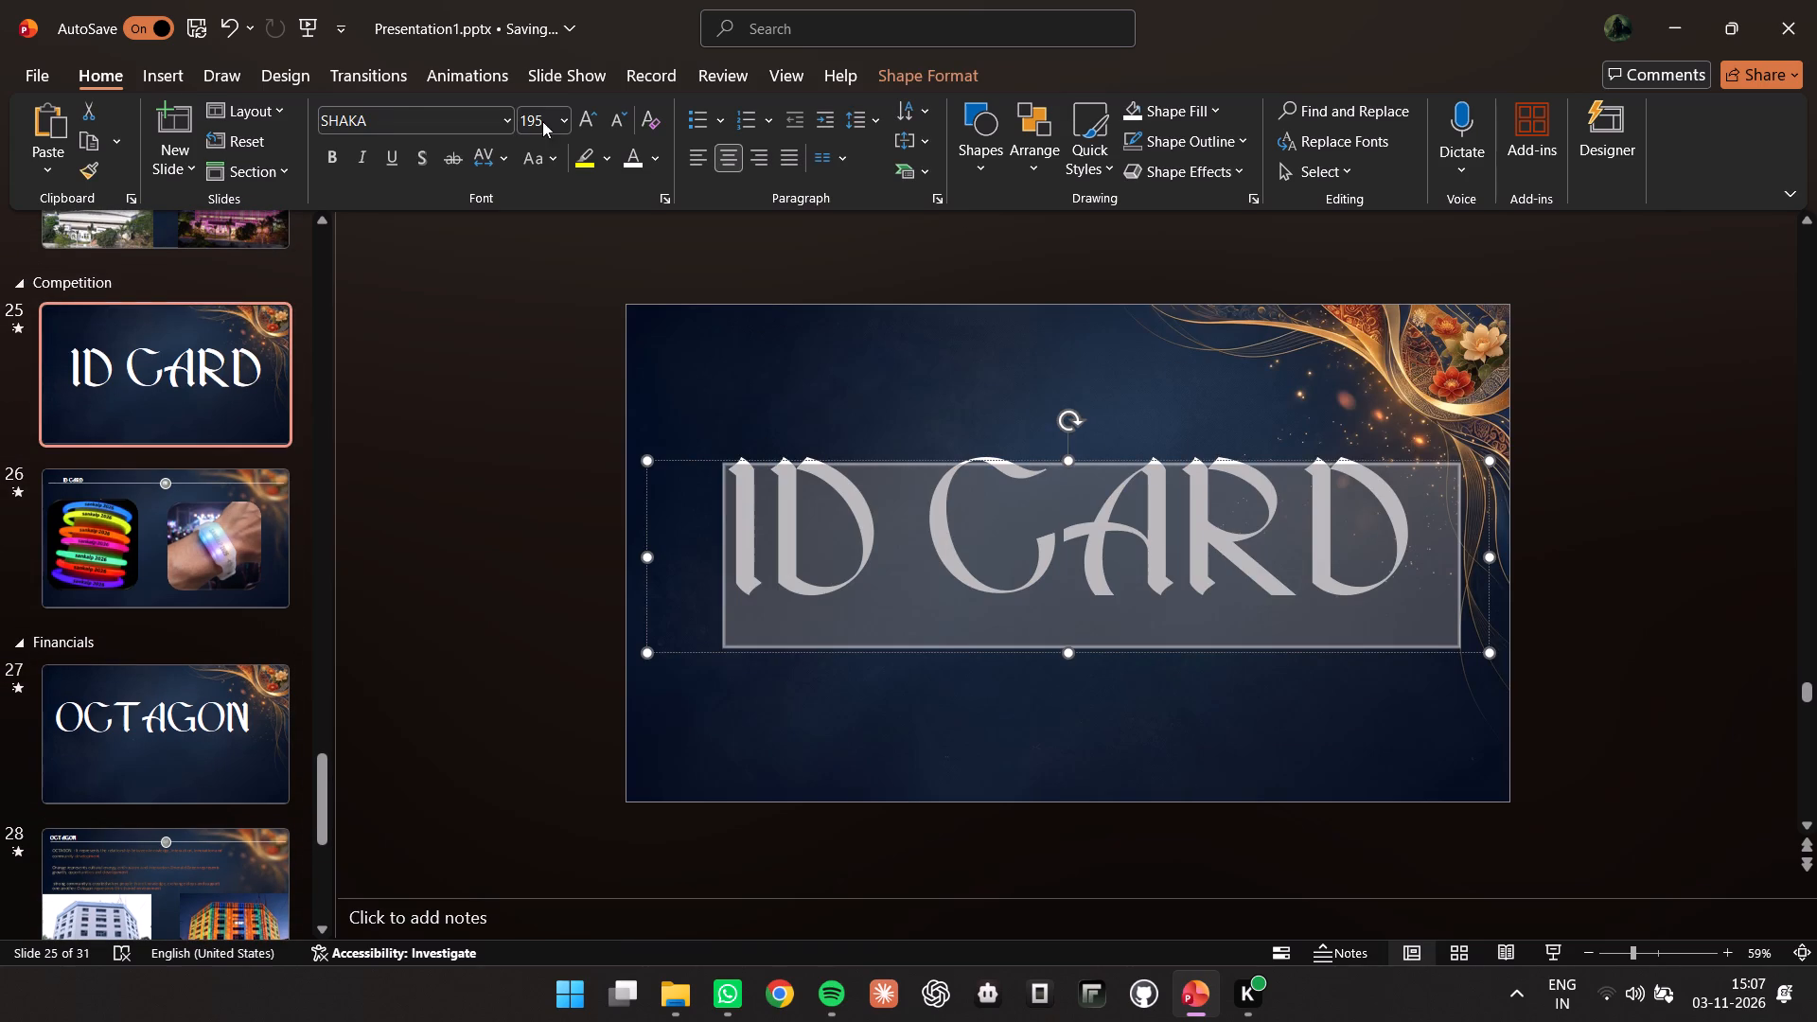
pyautogui.moveTo(545, 123); pyautogui.dragTo(536, 124)
pyautogui.click(545, 125)
pyautogui.press('BackSpace')
pyautogui.press('BackSpace')
pyautogui.press('BackSpace')
pyautogui.write('150')
pyautogui.click(489, 304)
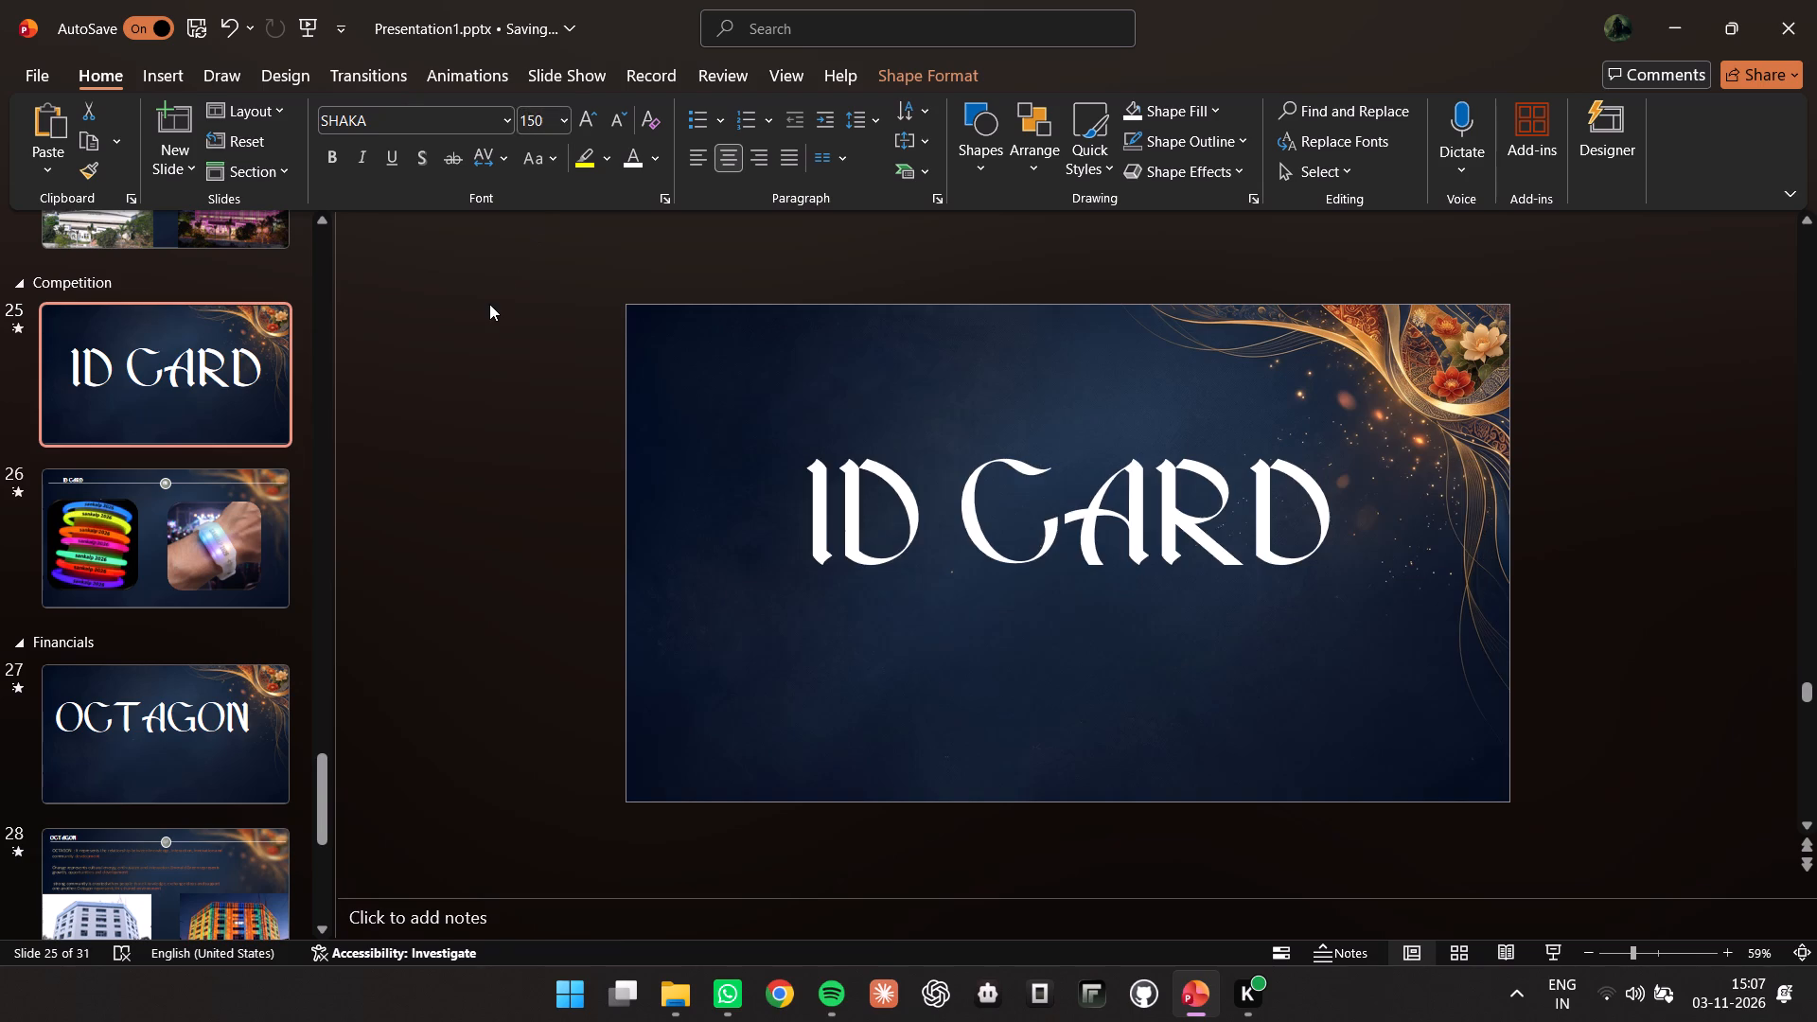
# Move the ID CARD title box up on slide 25 to make room beneath it.
pyautogui.click(1147, 565)
pyautogui.click(1358, 525)
pyautogui.click(1251, 504)
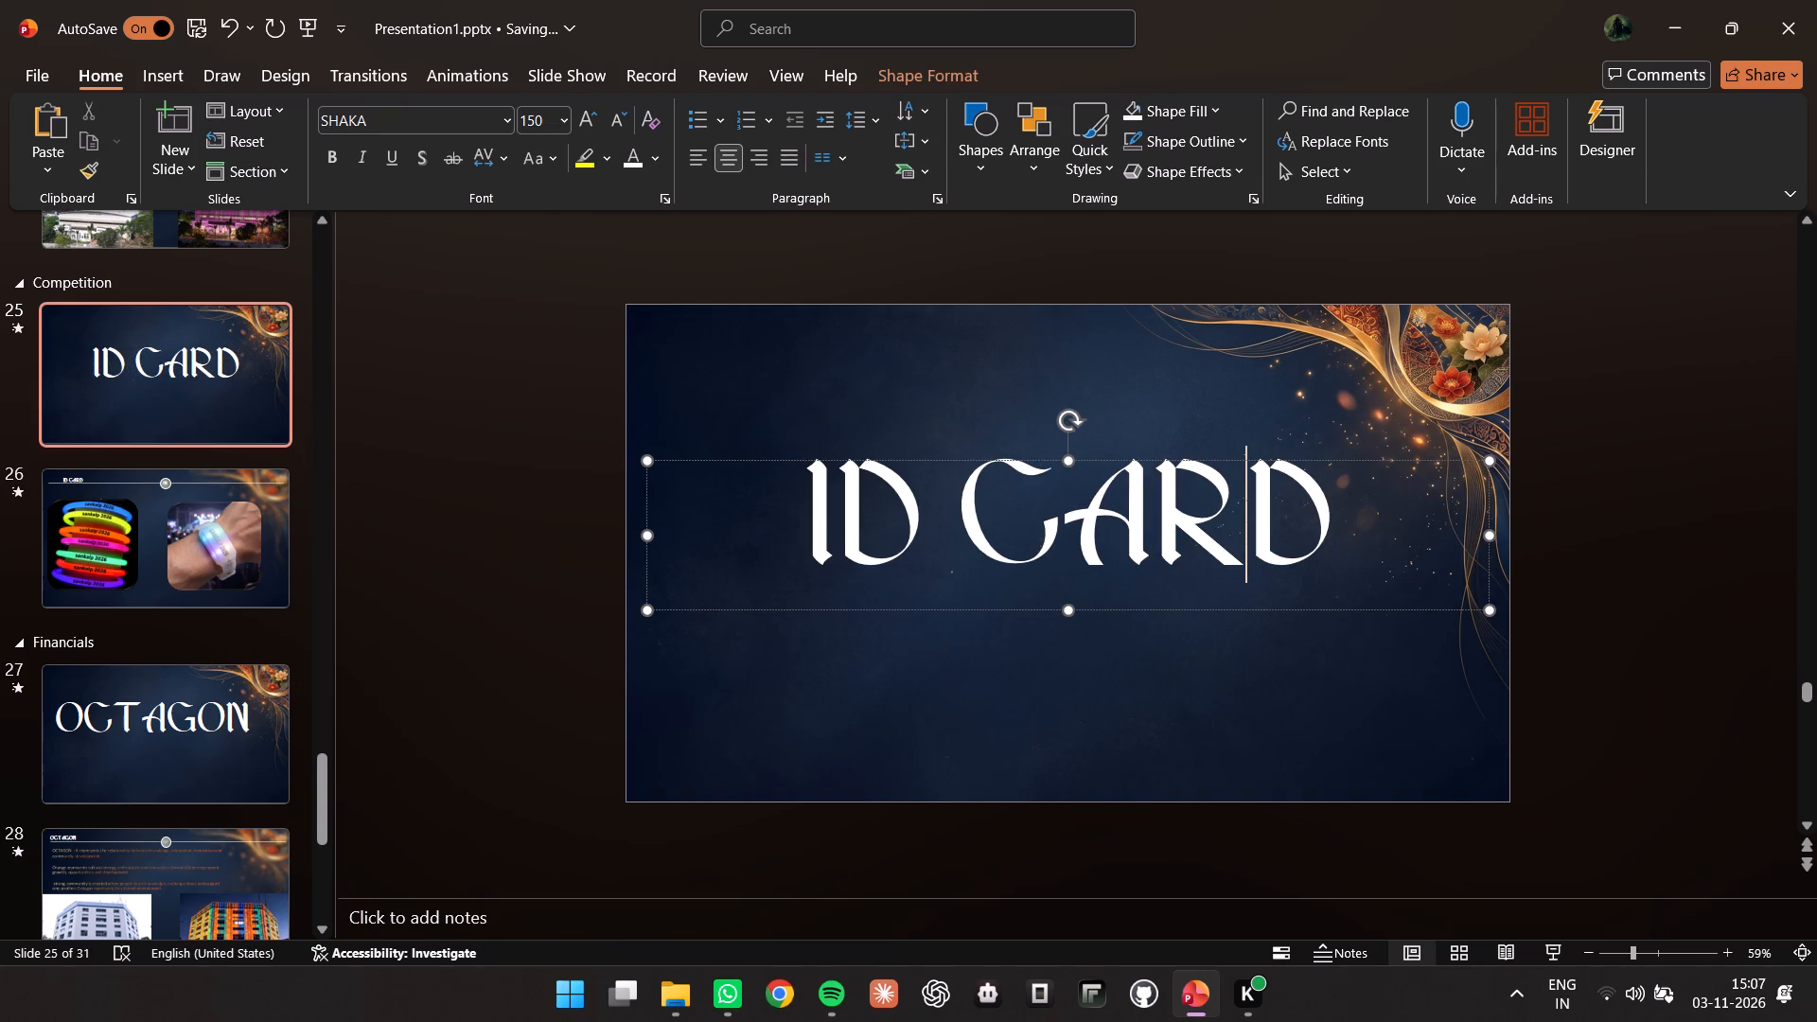
pyautogui.moveTo(970, 460); pyautogui.dragTo(965, 398)
pyautogui.click(979, 462)
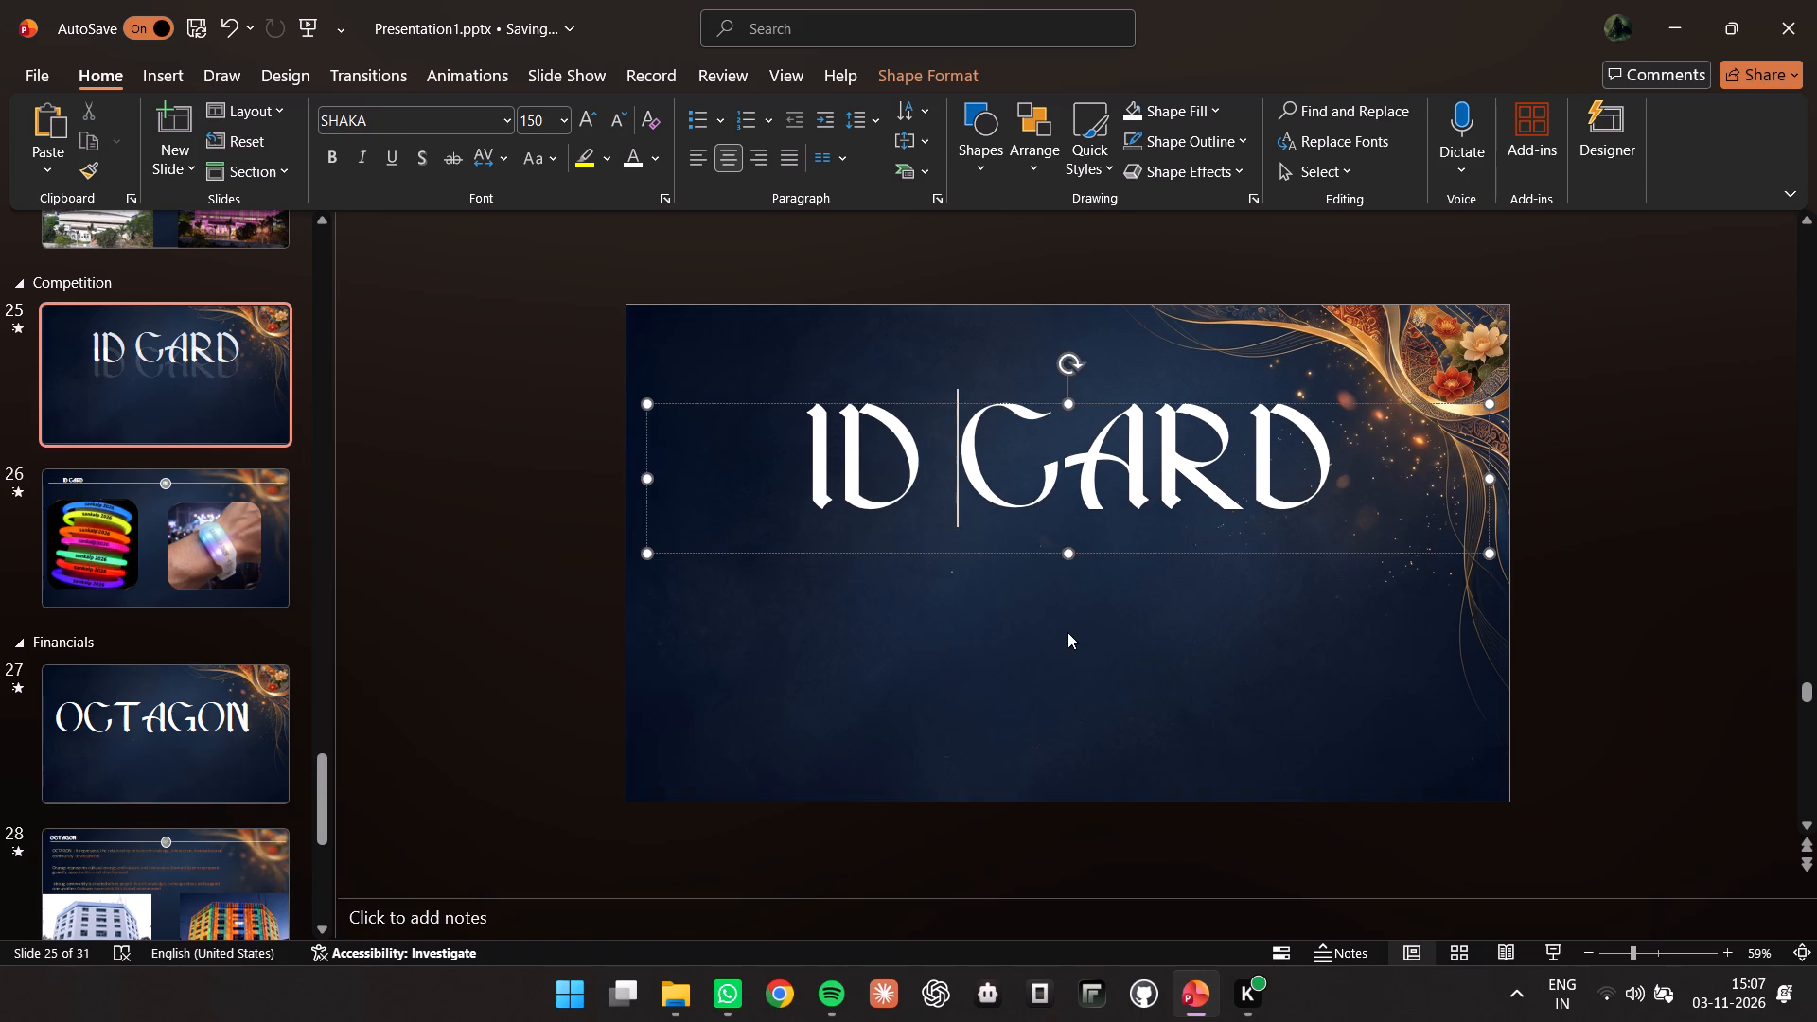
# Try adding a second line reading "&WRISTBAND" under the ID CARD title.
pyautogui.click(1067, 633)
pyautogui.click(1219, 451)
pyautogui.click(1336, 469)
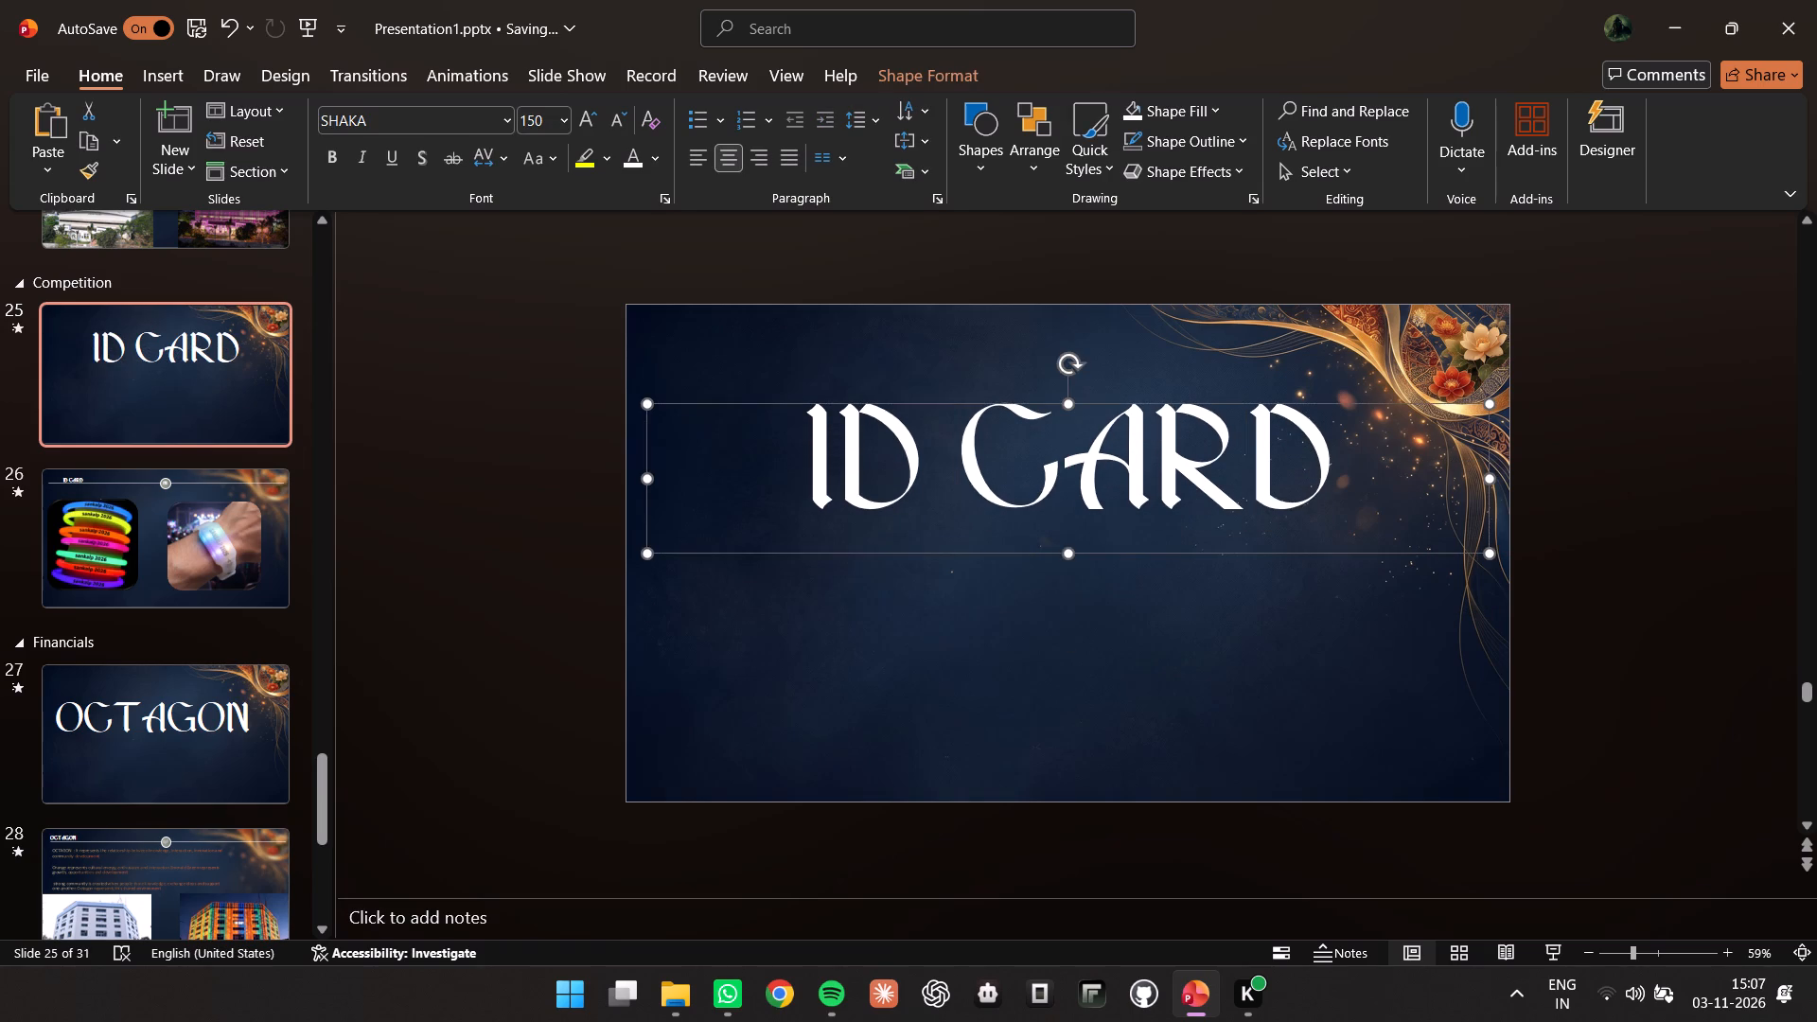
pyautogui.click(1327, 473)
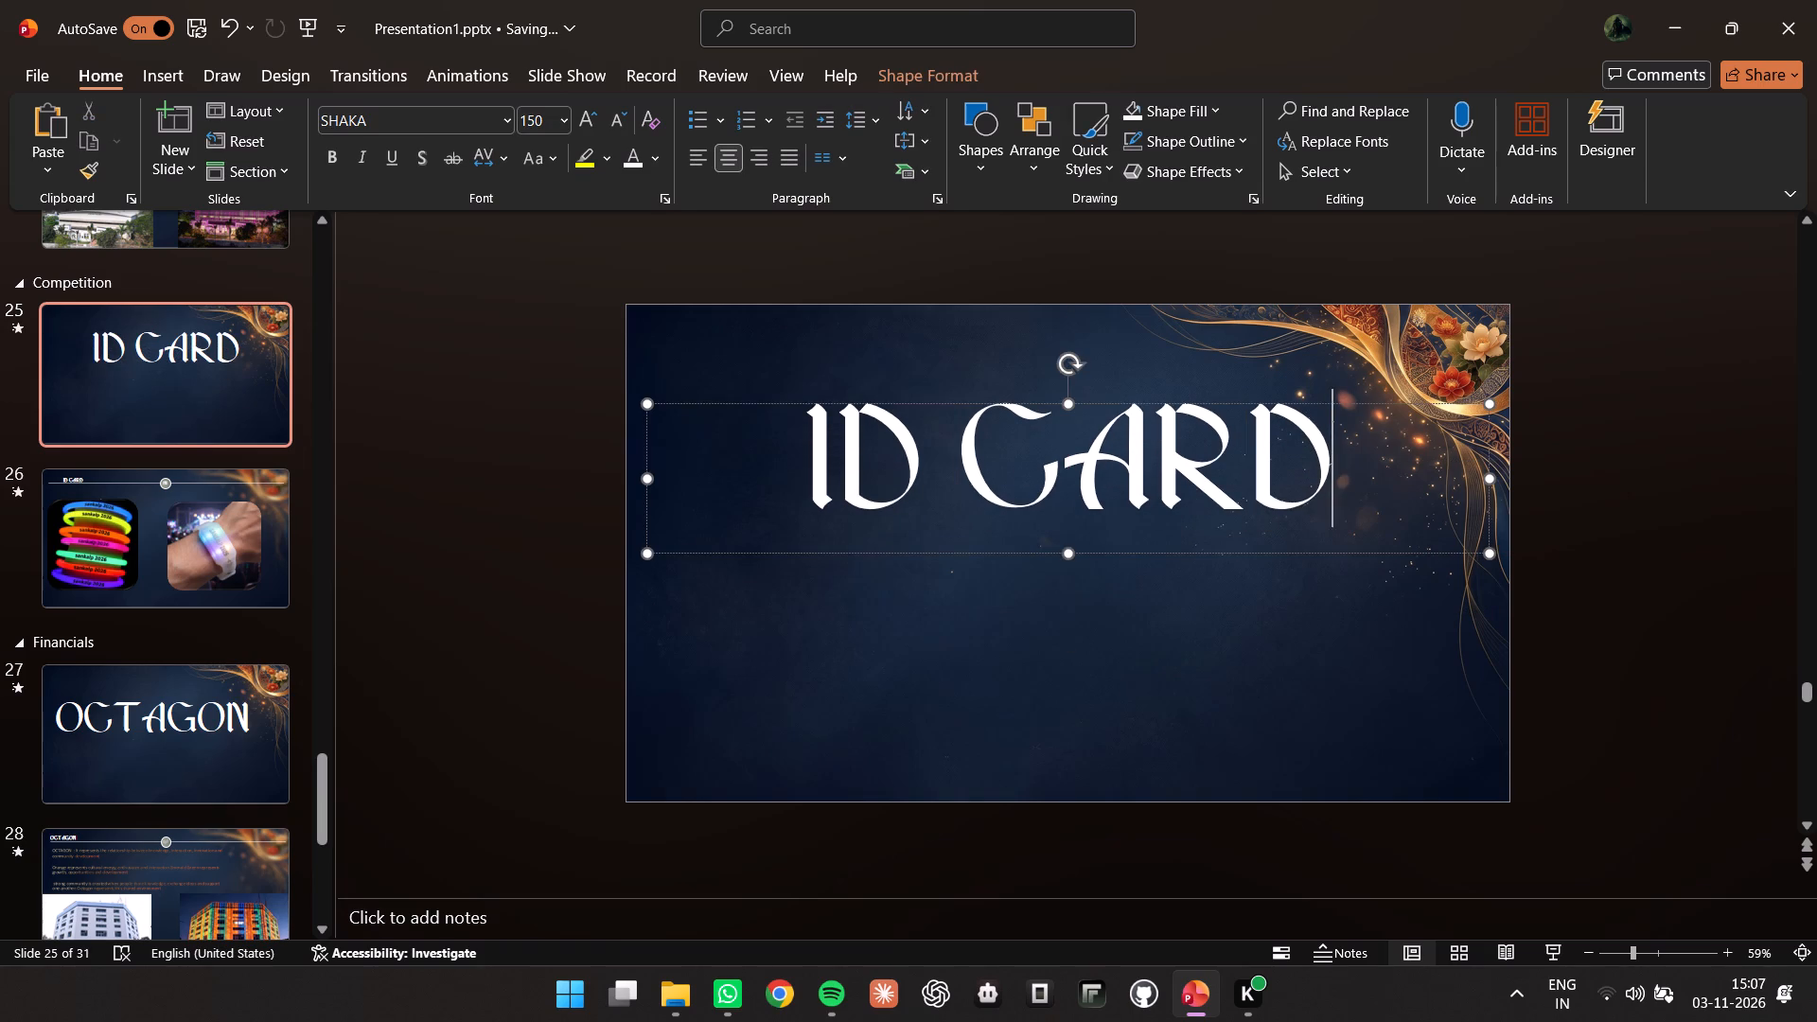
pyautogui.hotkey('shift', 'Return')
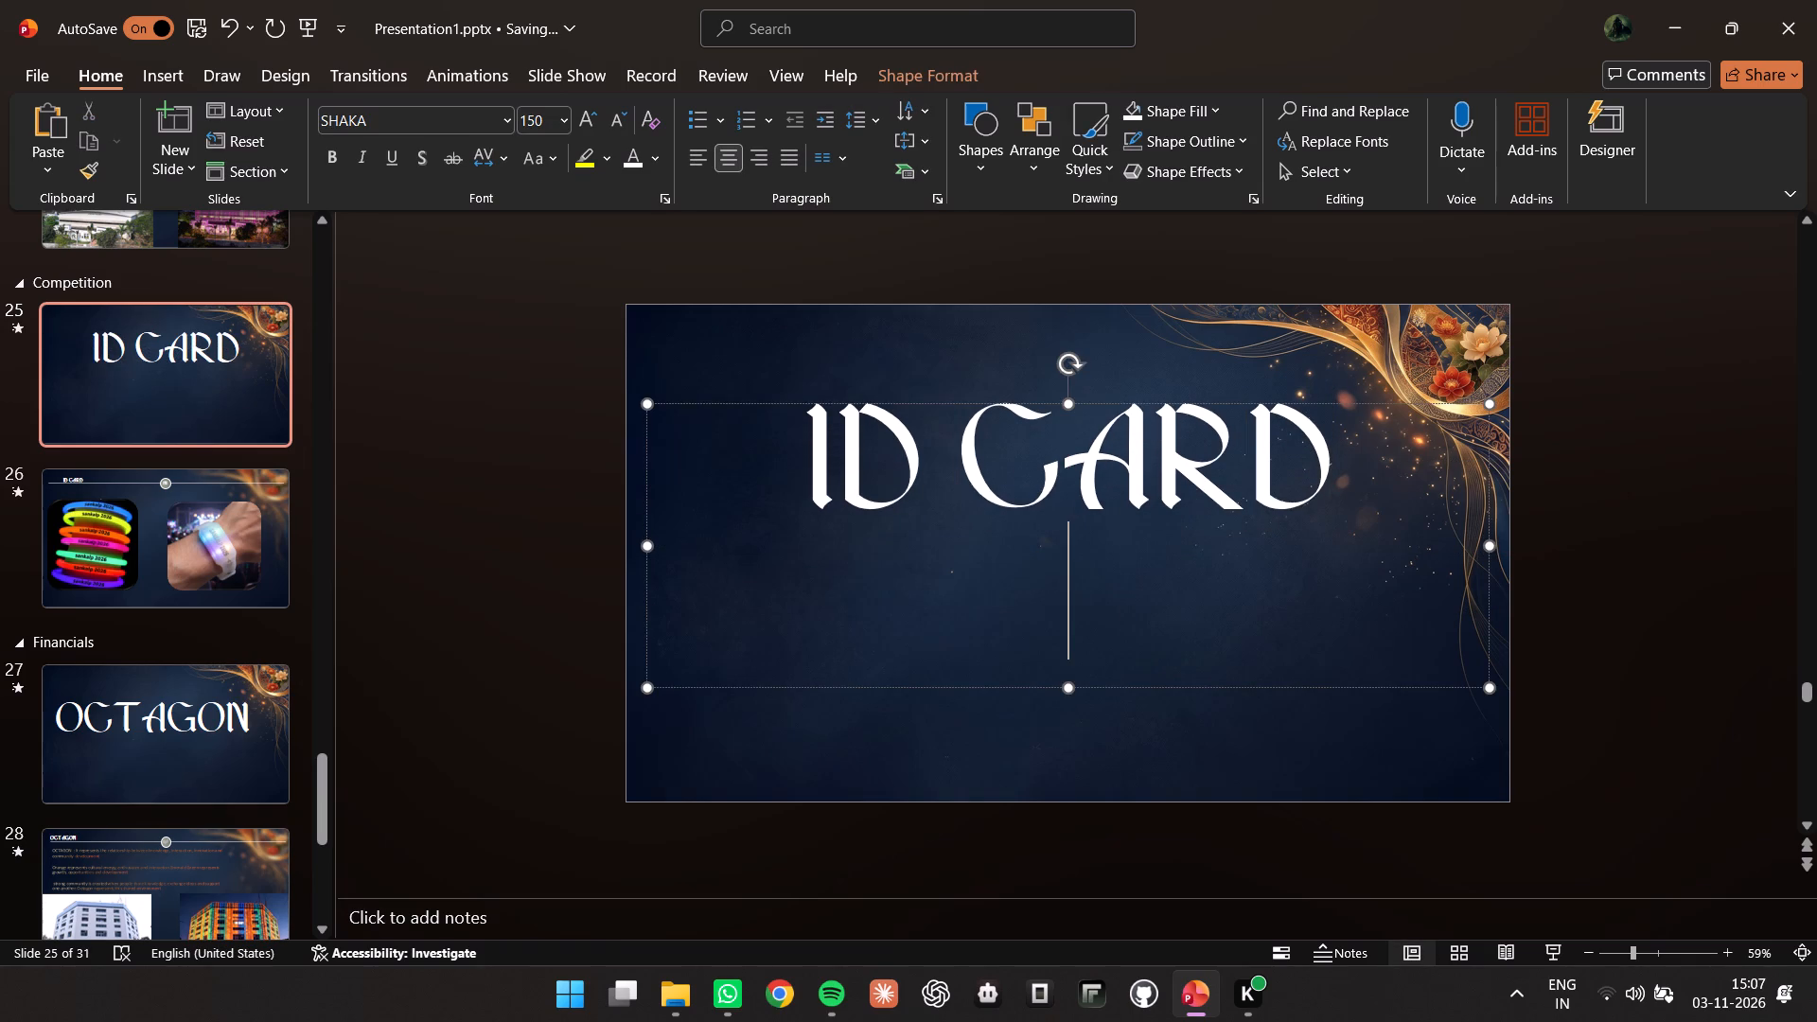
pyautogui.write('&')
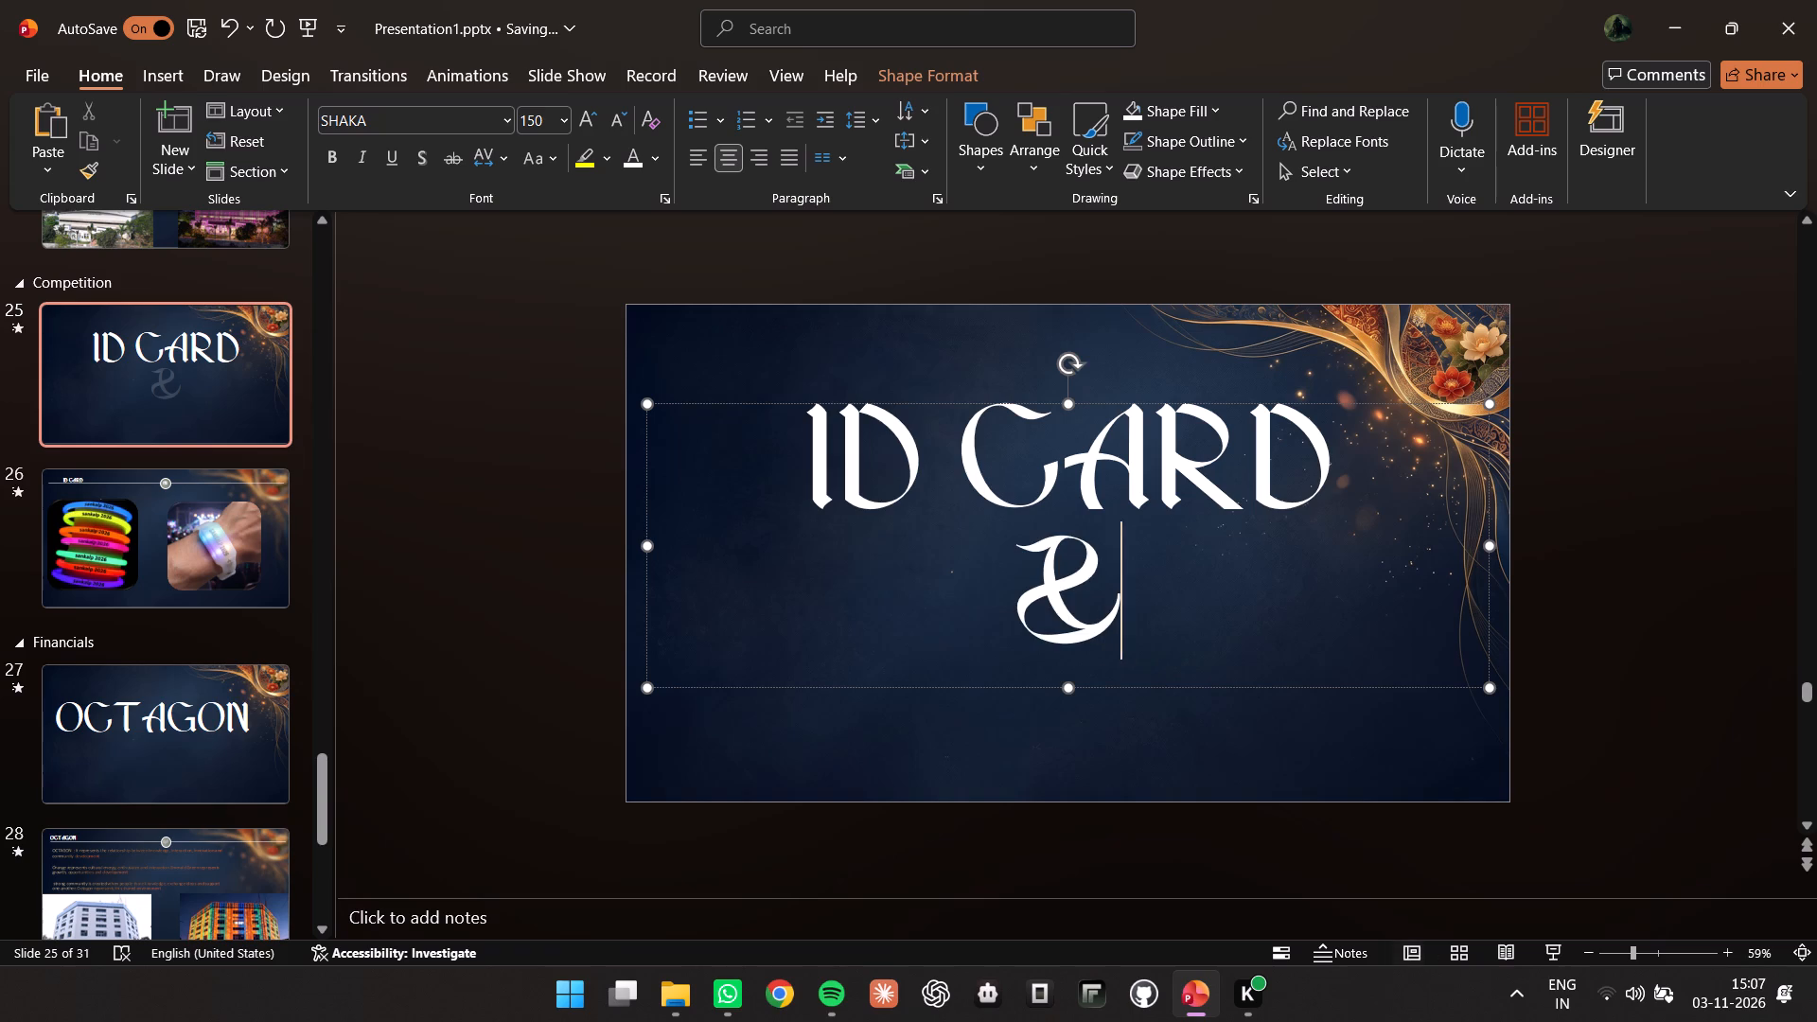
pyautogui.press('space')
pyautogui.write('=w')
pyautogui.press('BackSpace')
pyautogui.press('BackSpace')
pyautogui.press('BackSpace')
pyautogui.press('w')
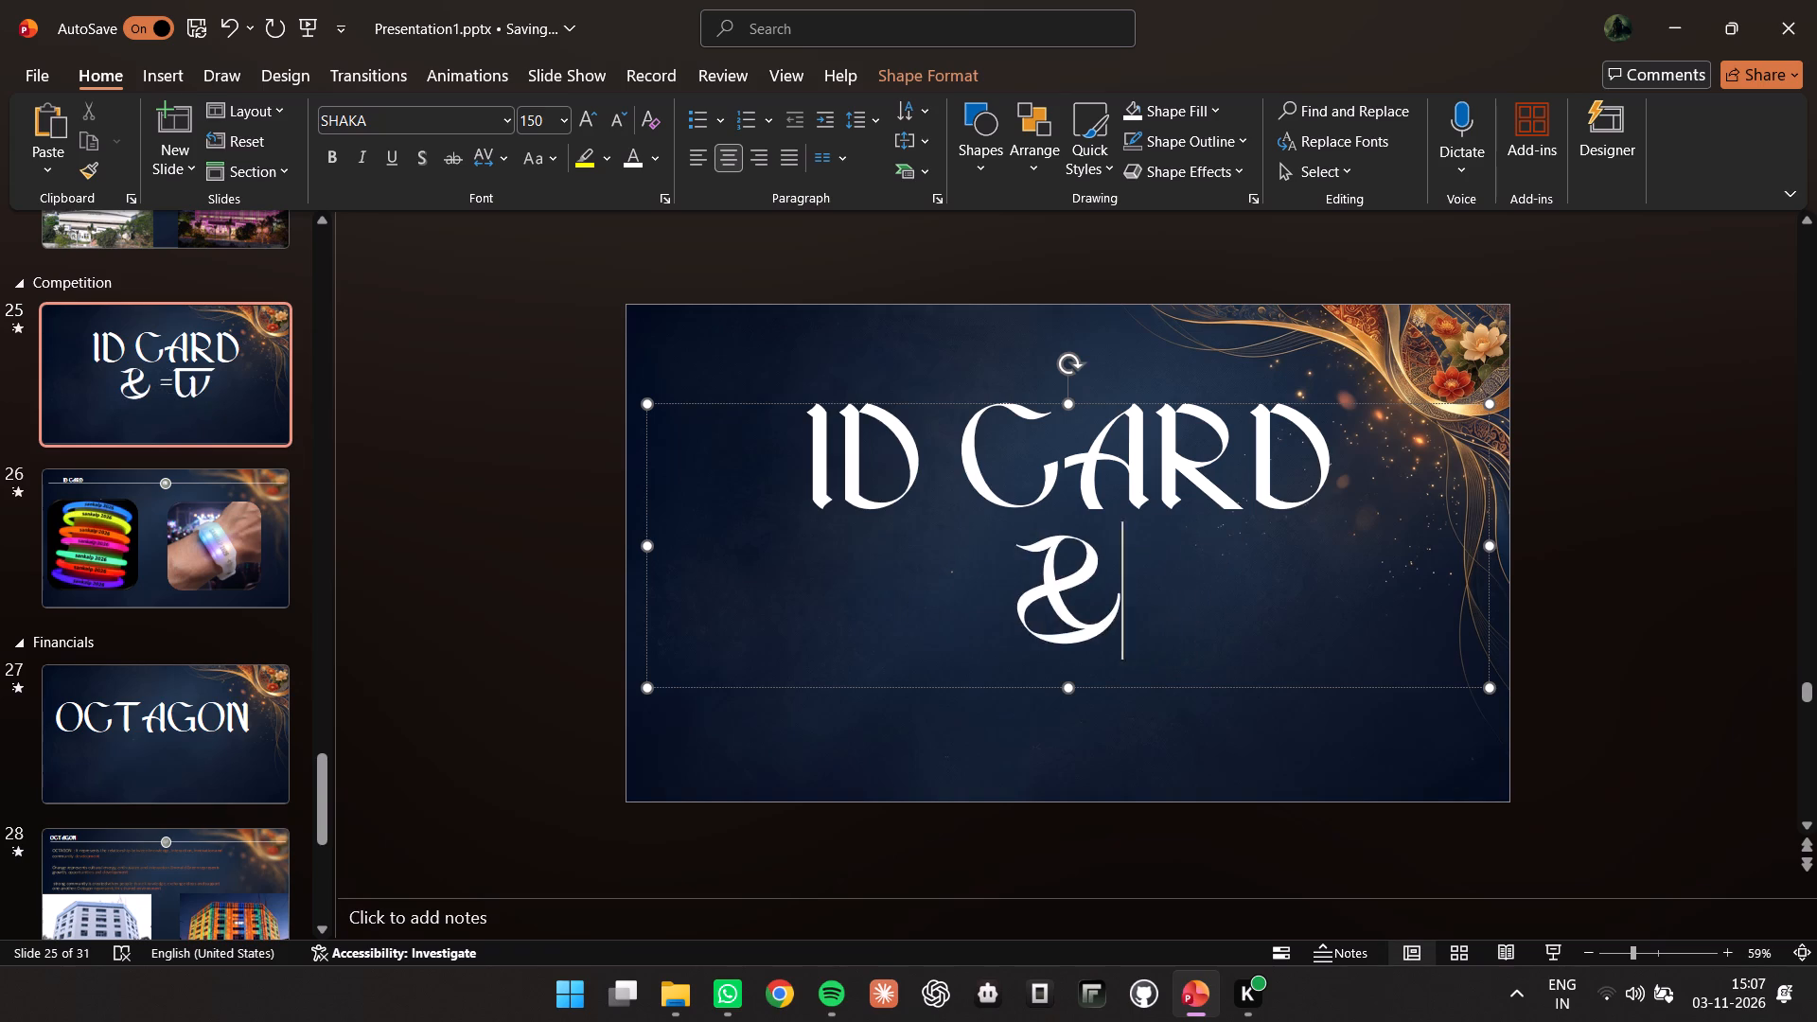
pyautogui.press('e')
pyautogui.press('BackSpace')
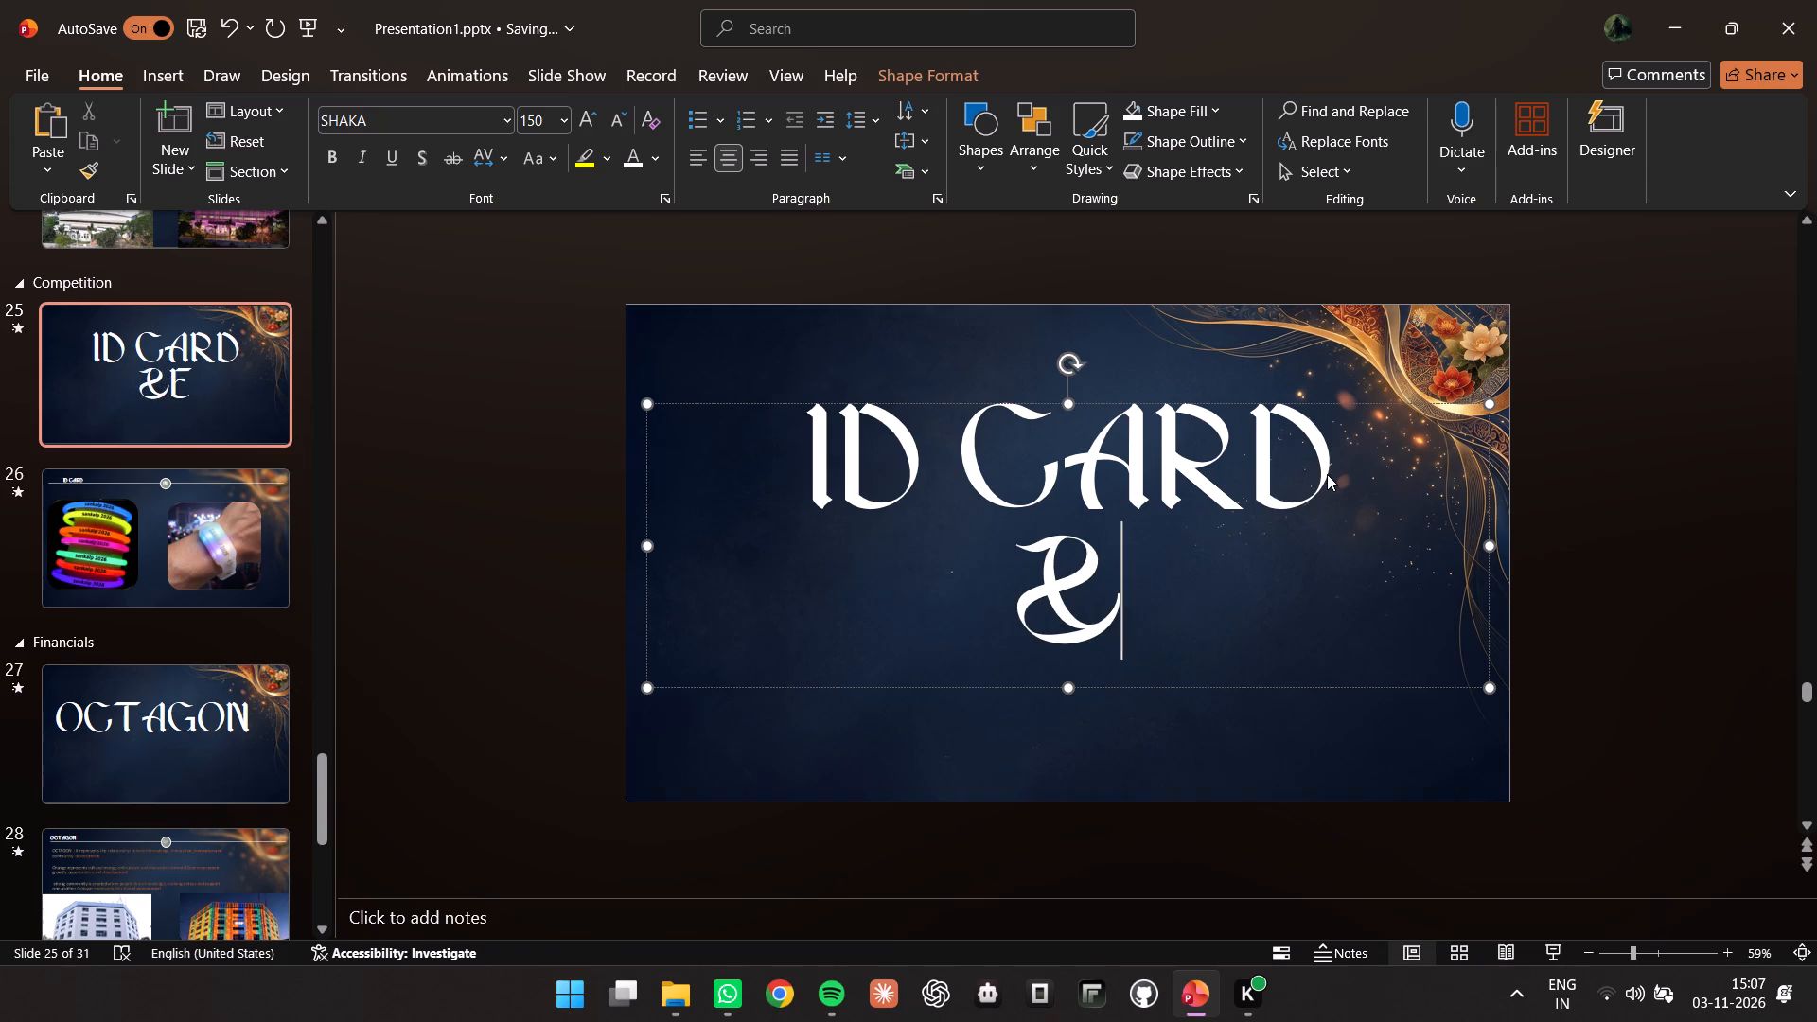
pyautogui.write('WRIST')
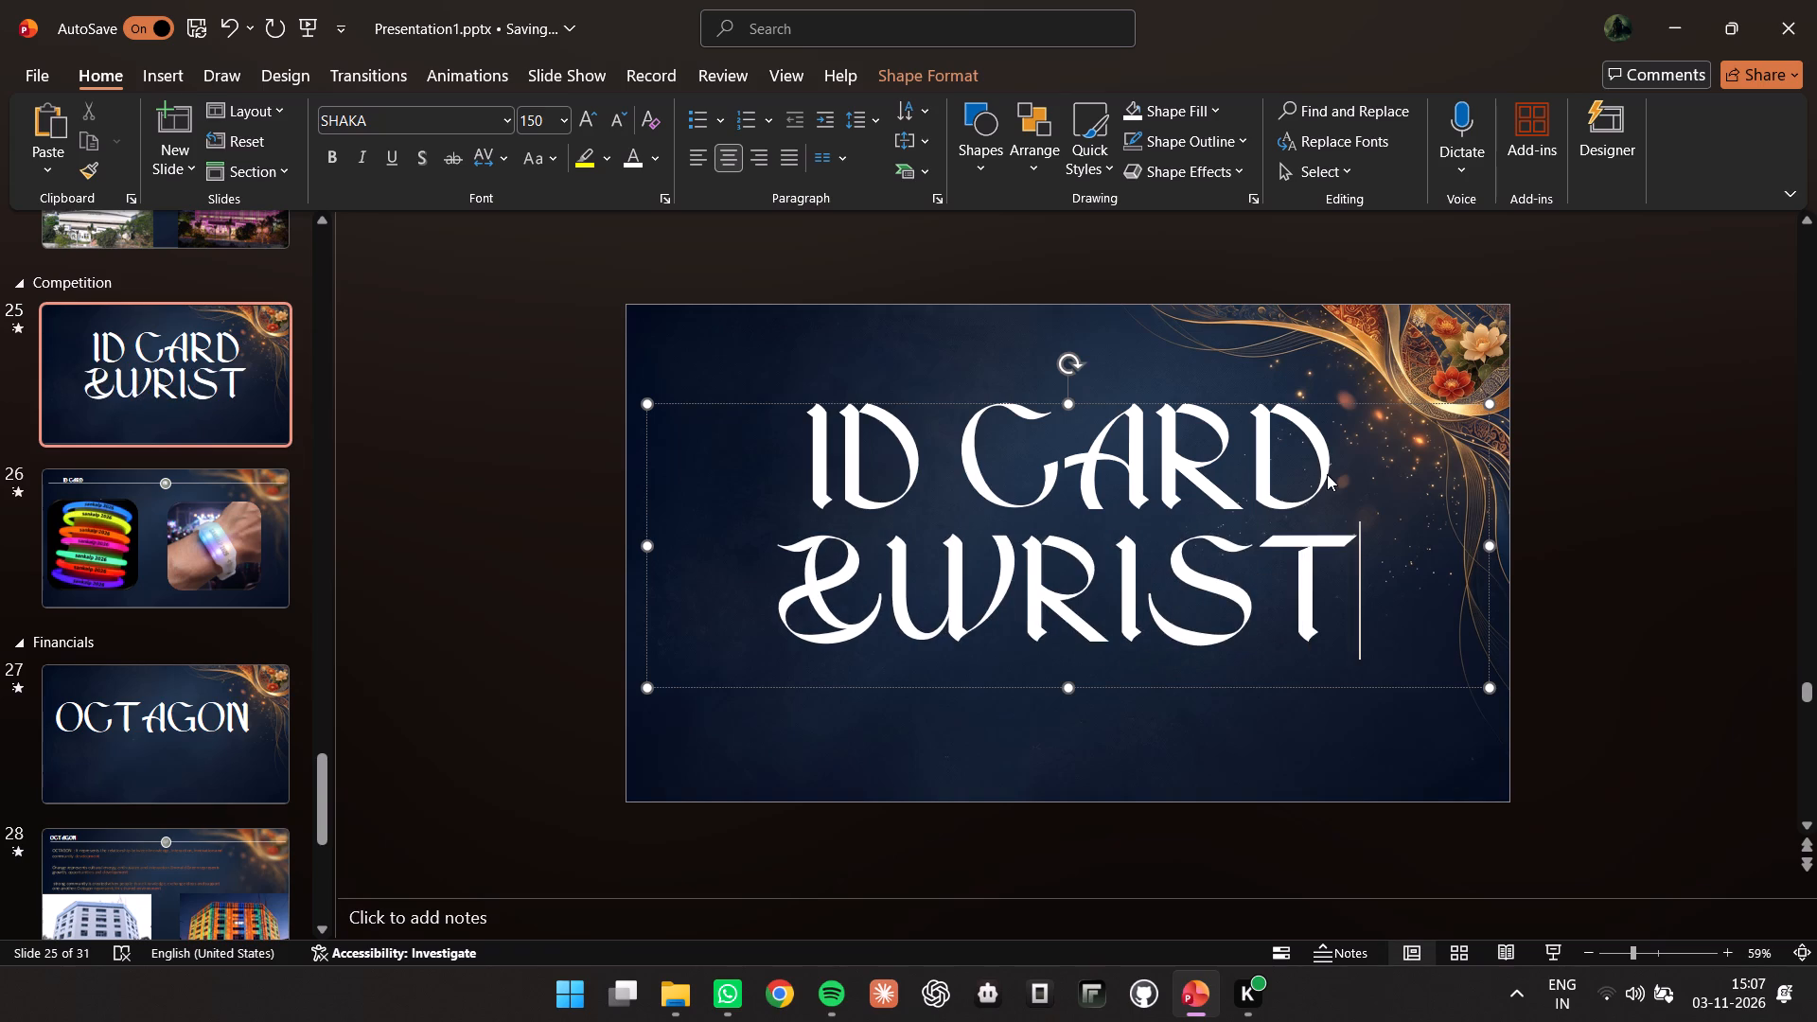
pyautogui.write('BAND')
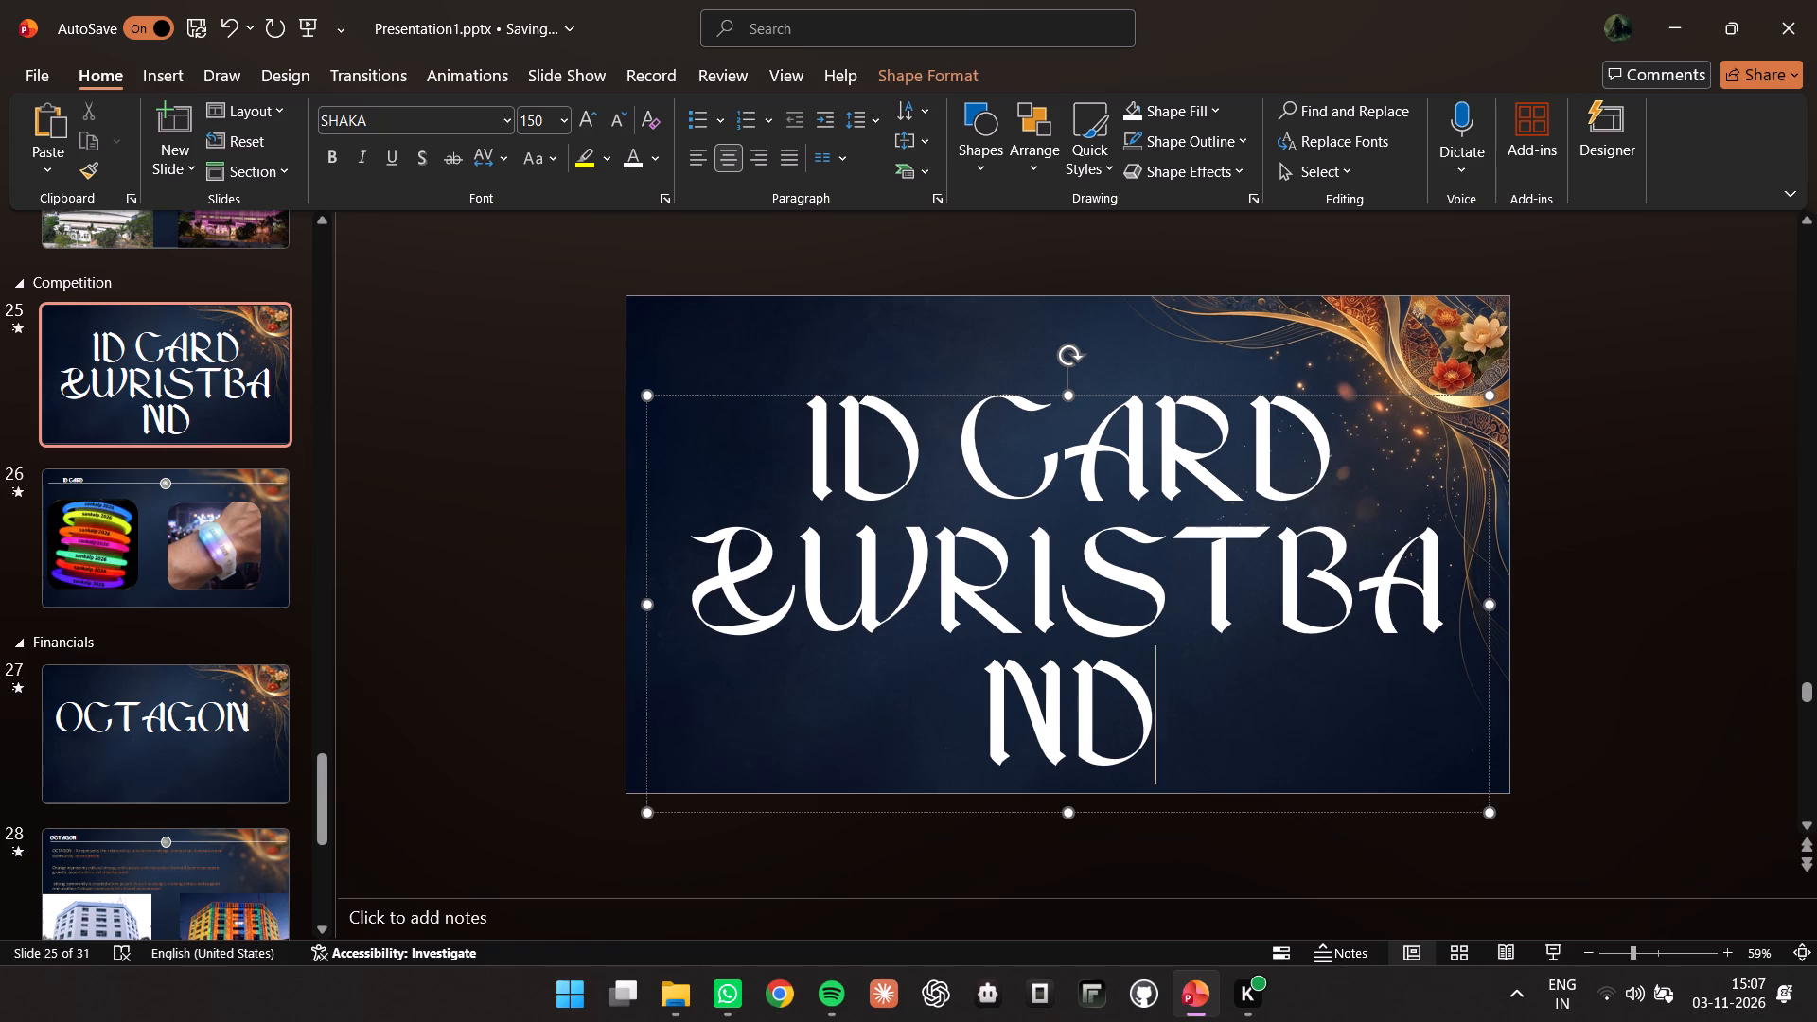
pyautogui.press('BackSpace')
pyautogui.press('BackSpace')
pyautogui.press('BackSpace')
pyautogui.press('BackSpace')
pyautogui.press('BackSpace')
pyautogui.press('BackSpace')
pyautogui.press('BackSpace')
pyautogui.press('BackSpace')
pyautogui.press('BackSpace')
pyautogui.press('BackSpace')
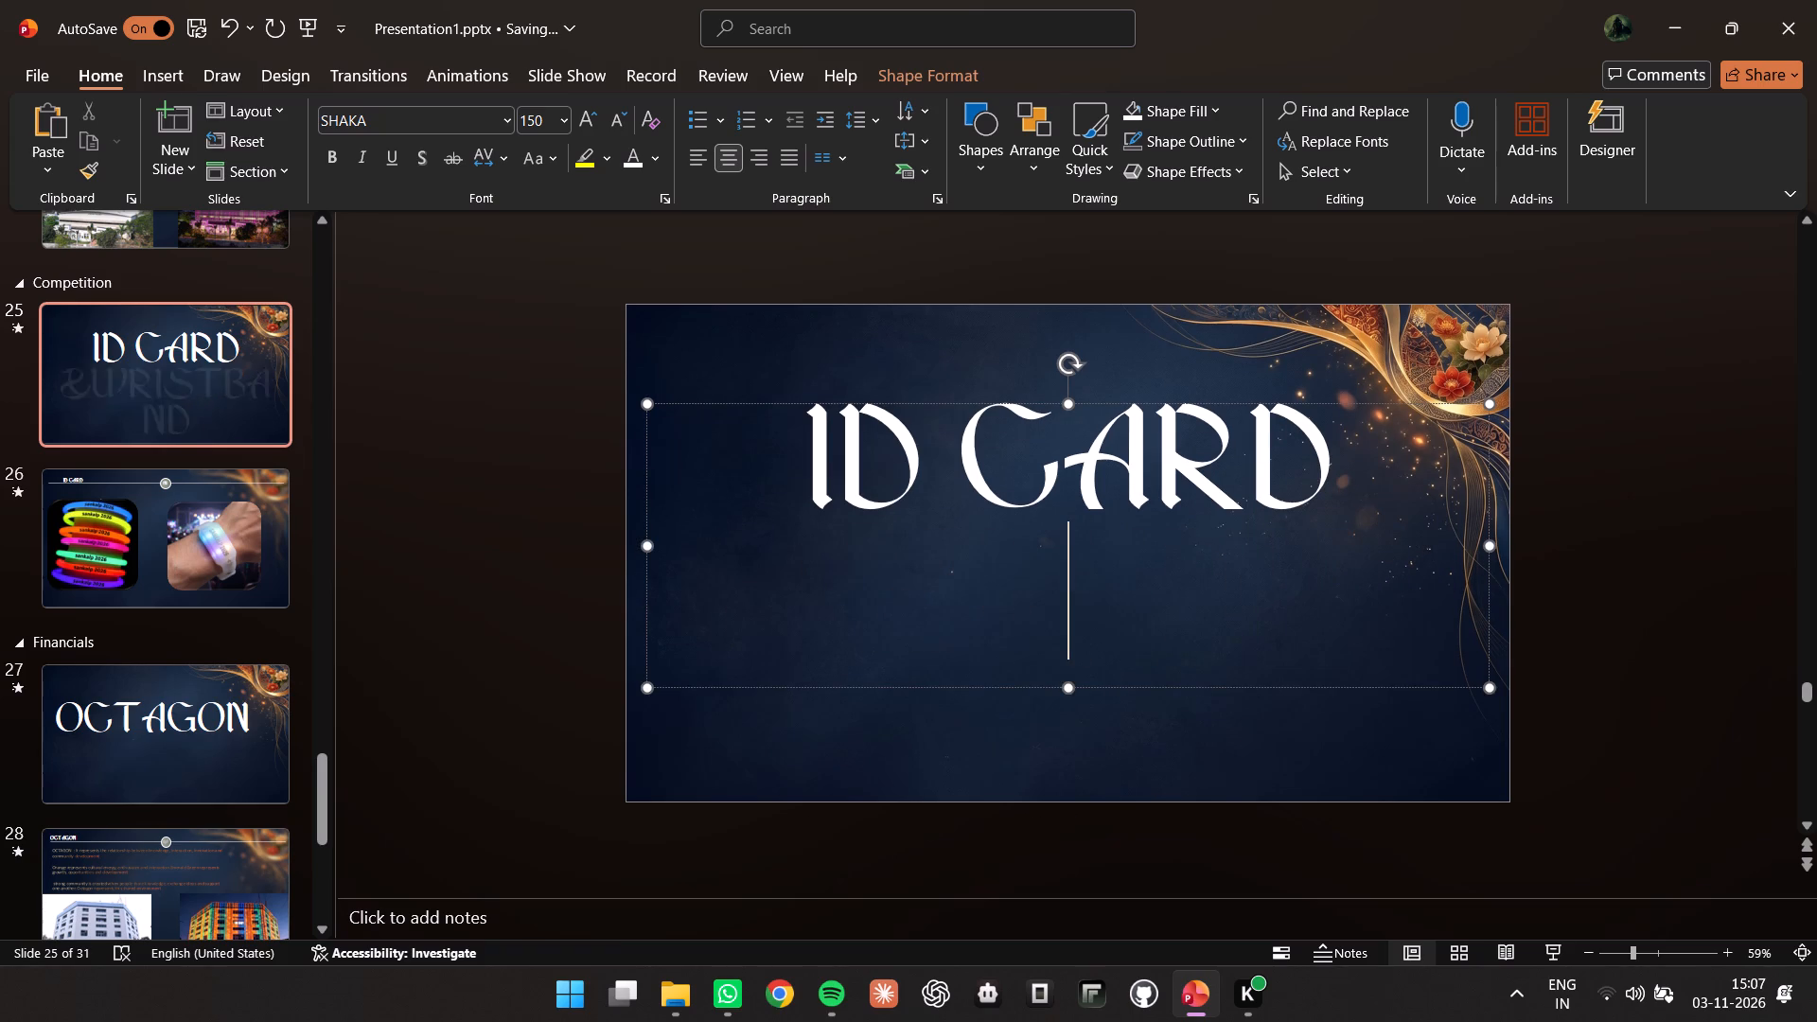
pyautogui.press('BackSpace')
# Add spaces after ID CARD at the end of the slide 25 title.
pyautogui.press('space')
pyautogui.press('space')
pyautogui.press('space')
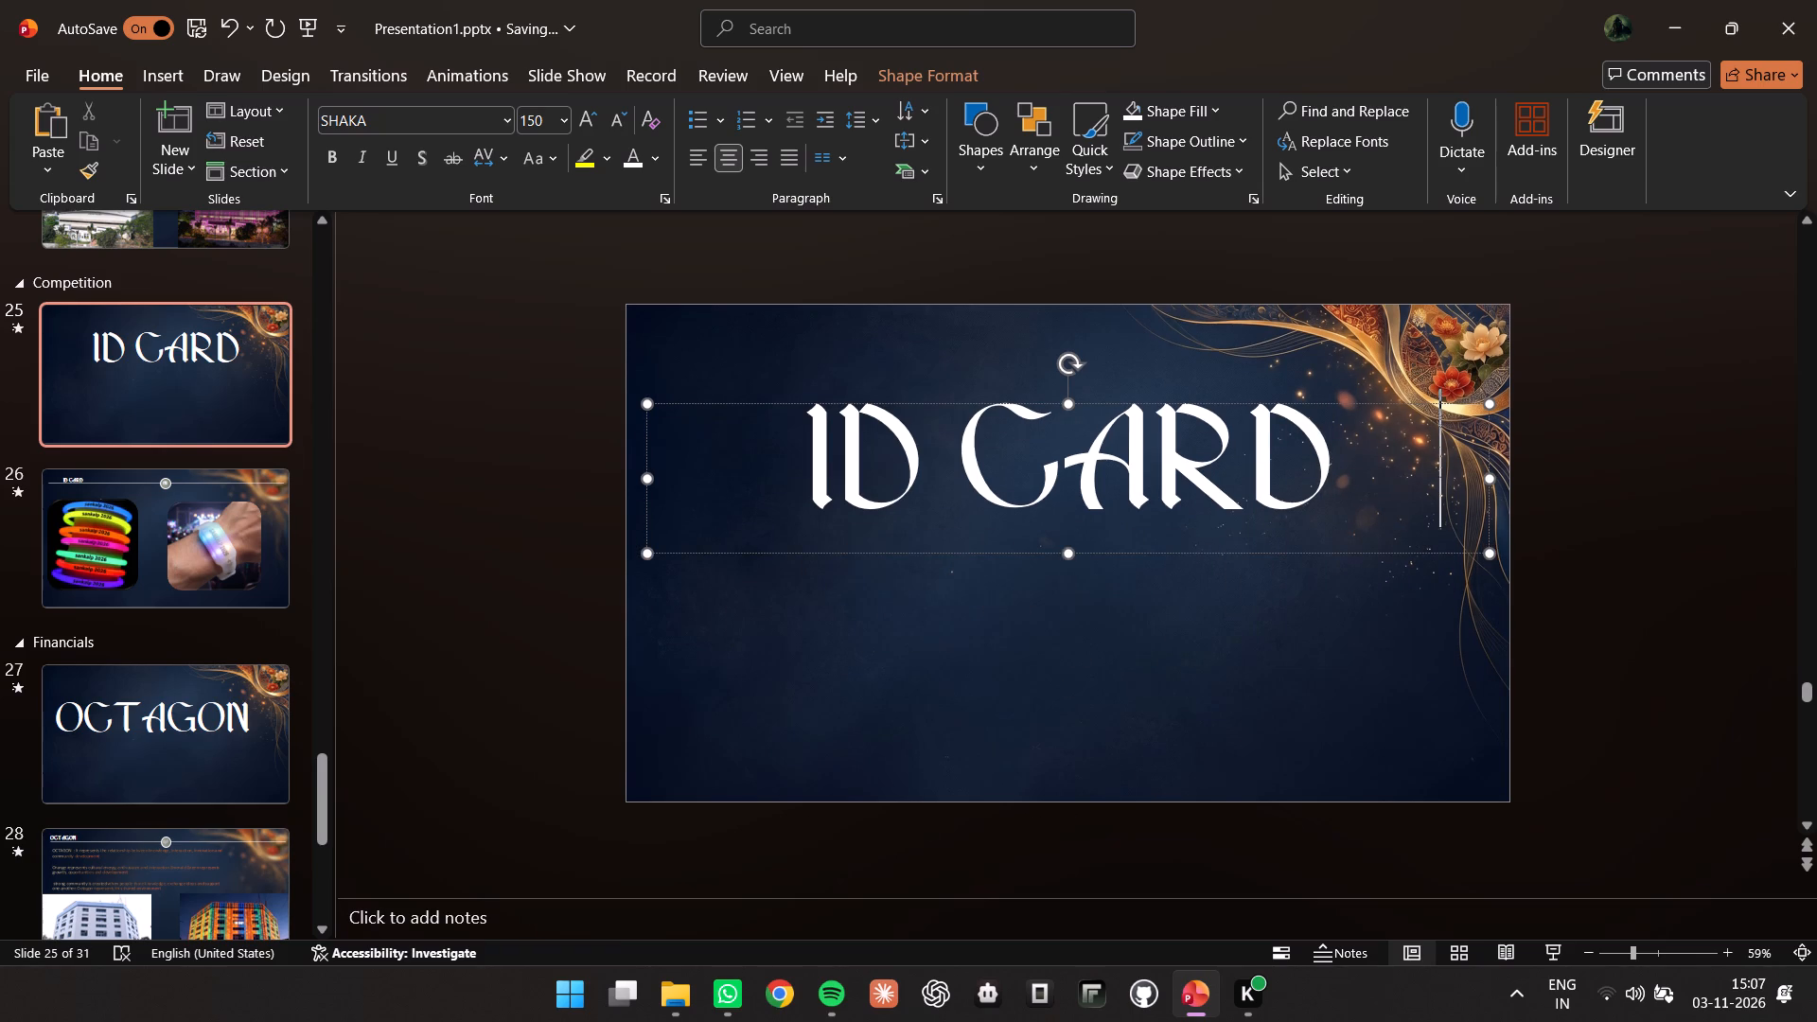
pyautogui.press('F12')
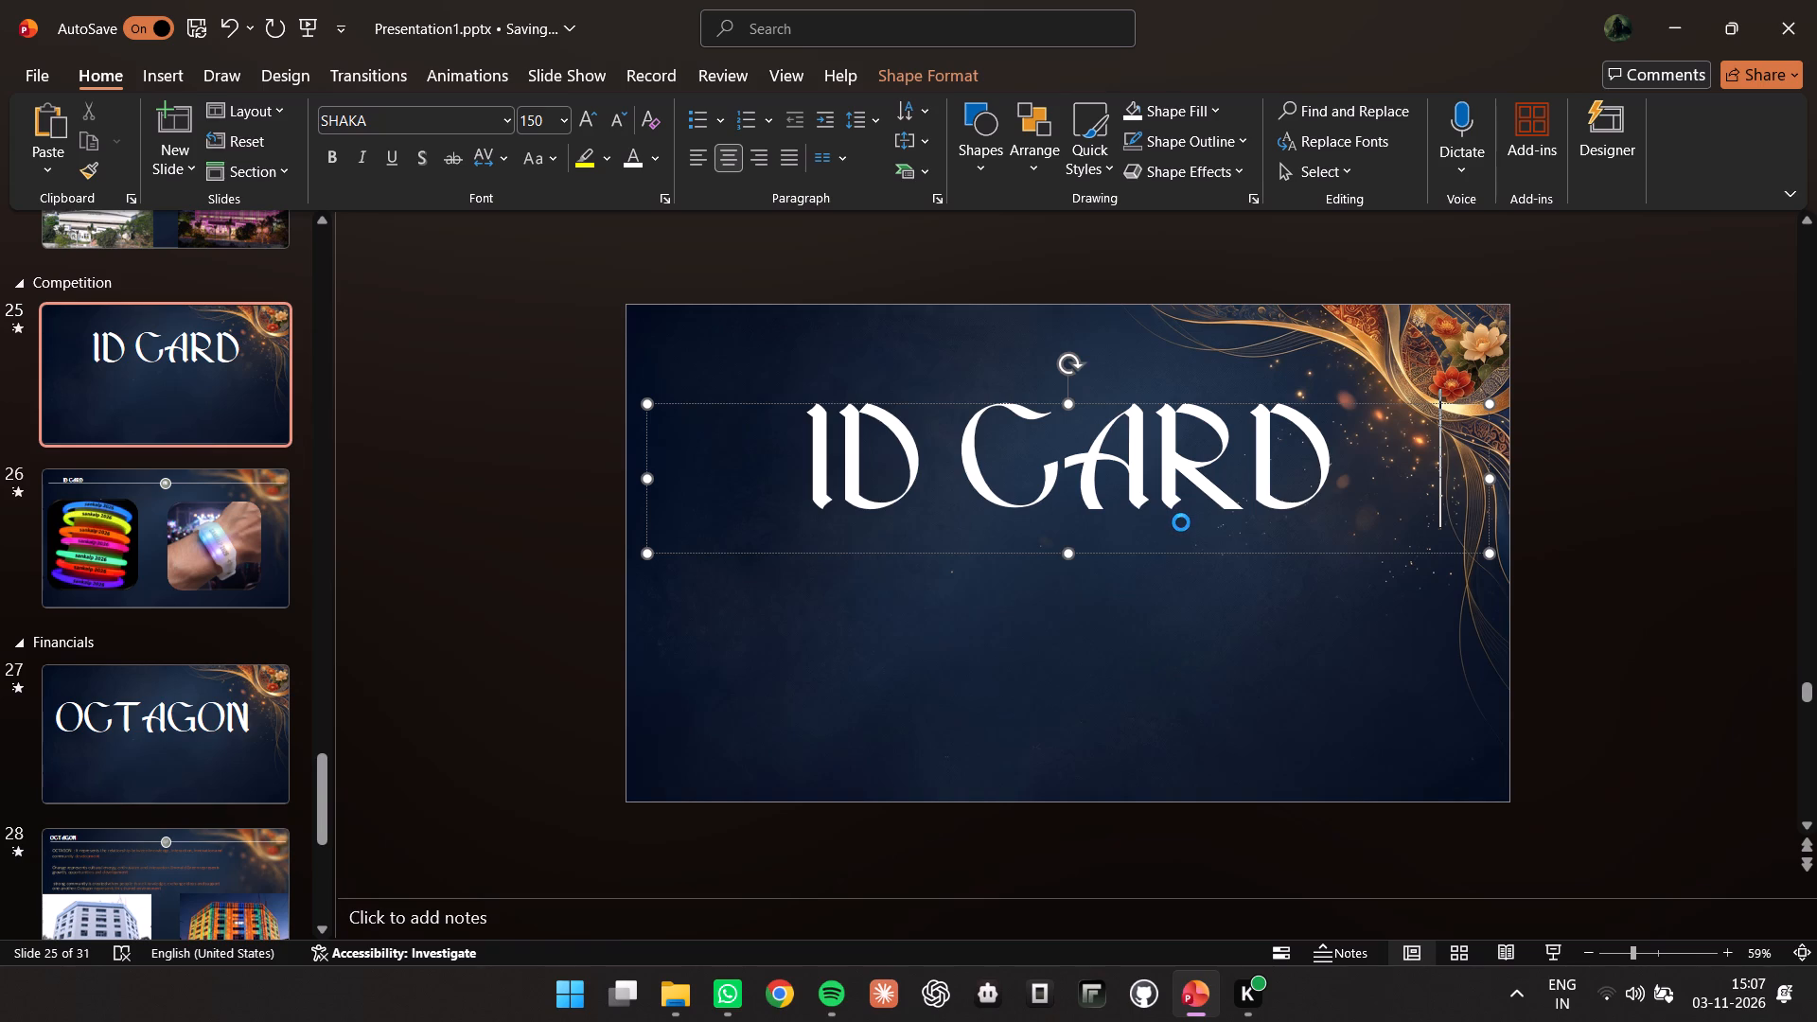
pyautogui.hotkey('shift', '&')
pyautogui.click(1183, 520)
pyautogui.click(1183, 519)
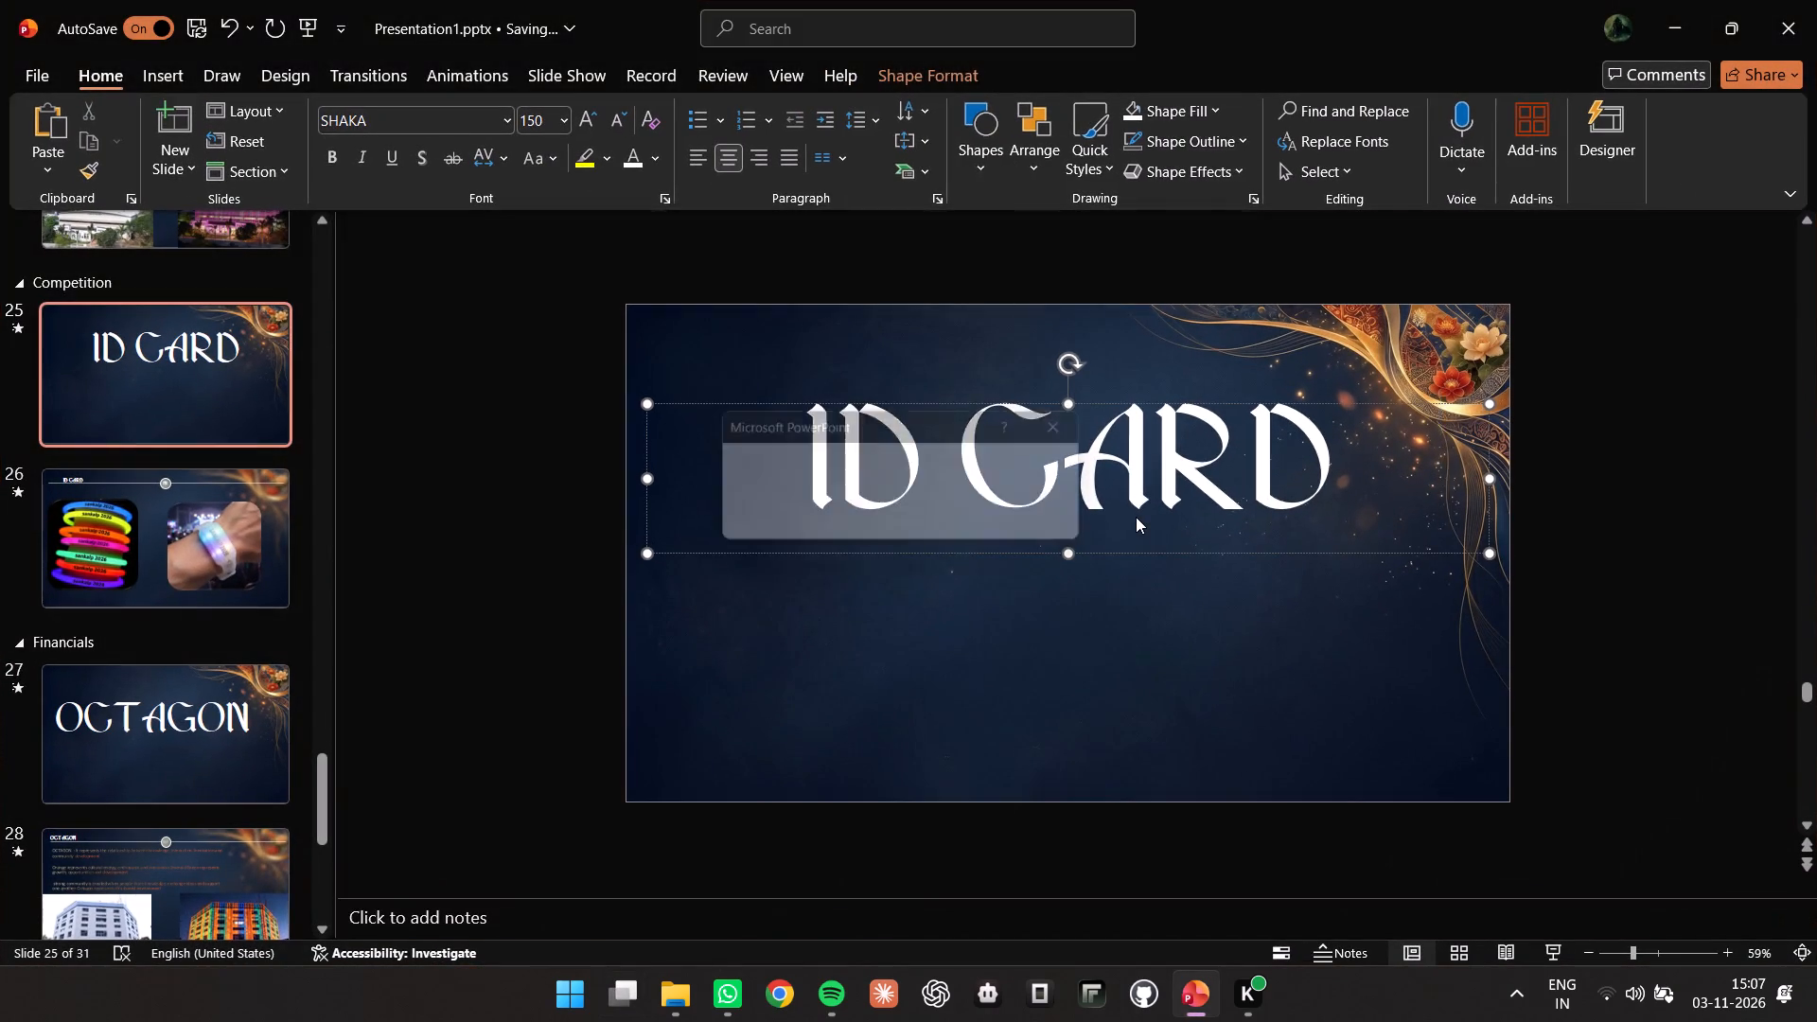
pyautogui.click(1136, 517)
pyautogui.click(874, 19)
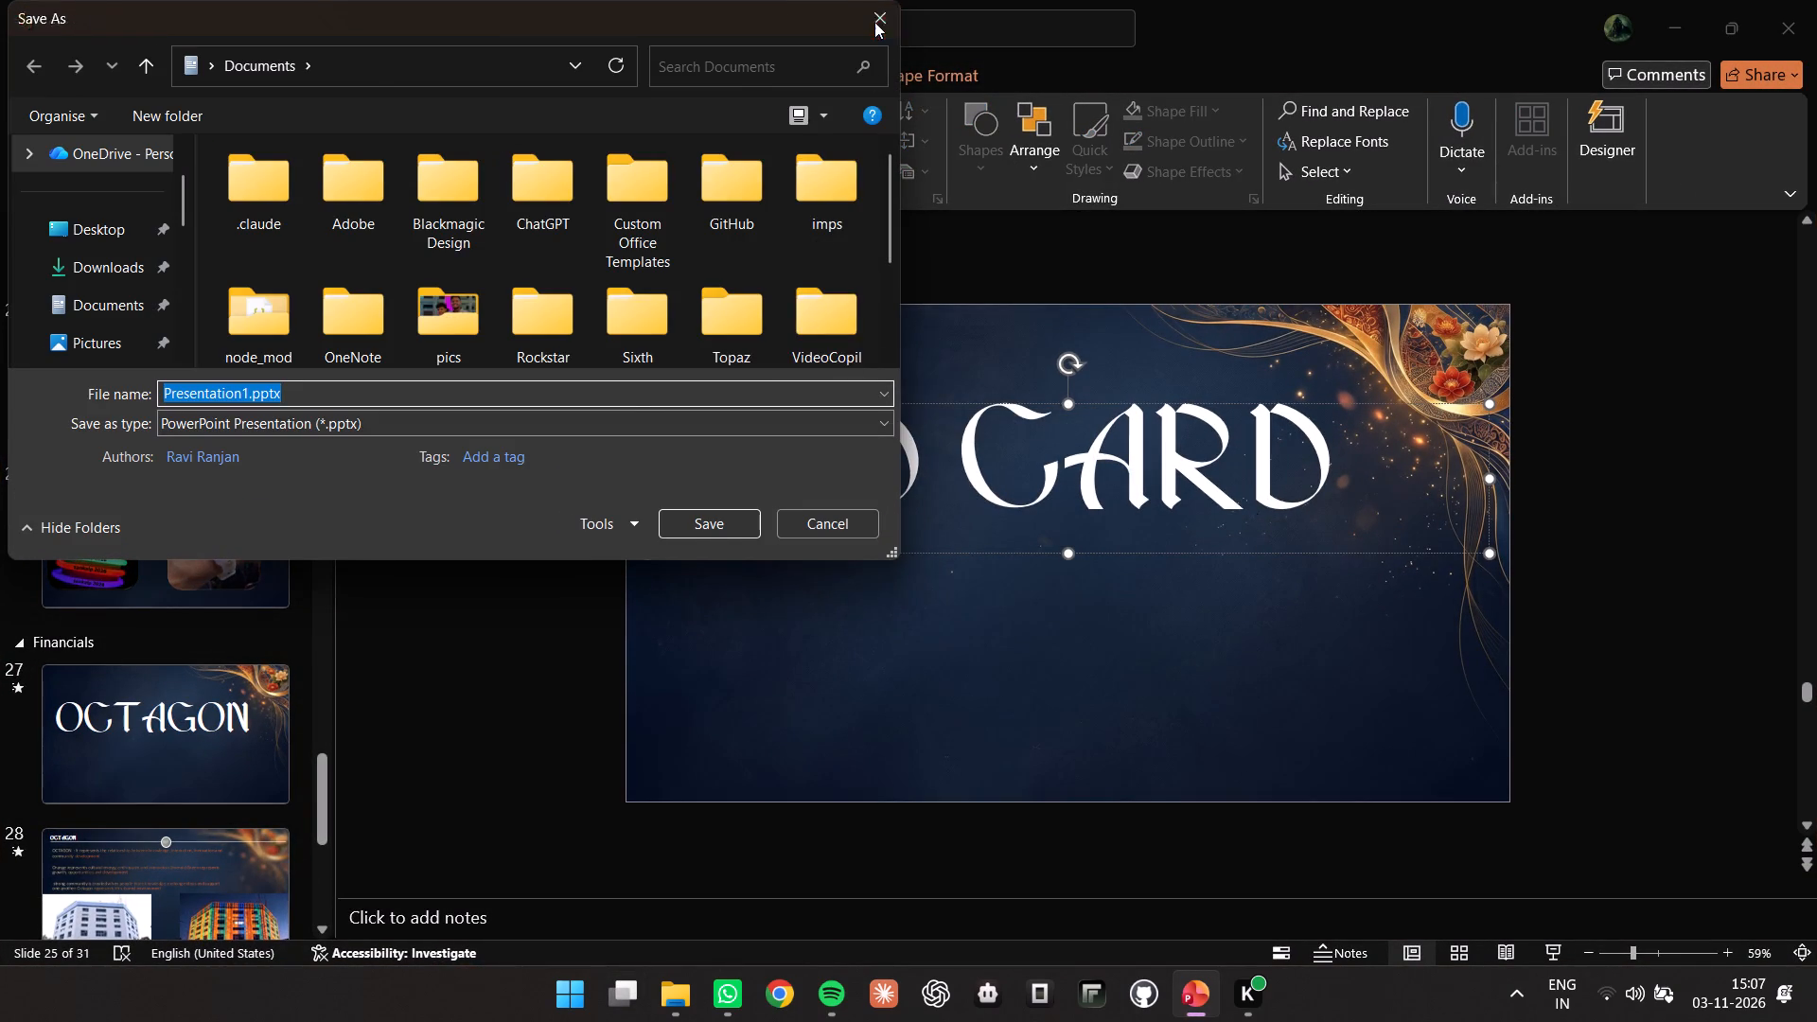
# Extend the slide 25 title with "&" after ID CARD and a second line reading "WRISTBAND".
pyautogui.press('BackSpace')
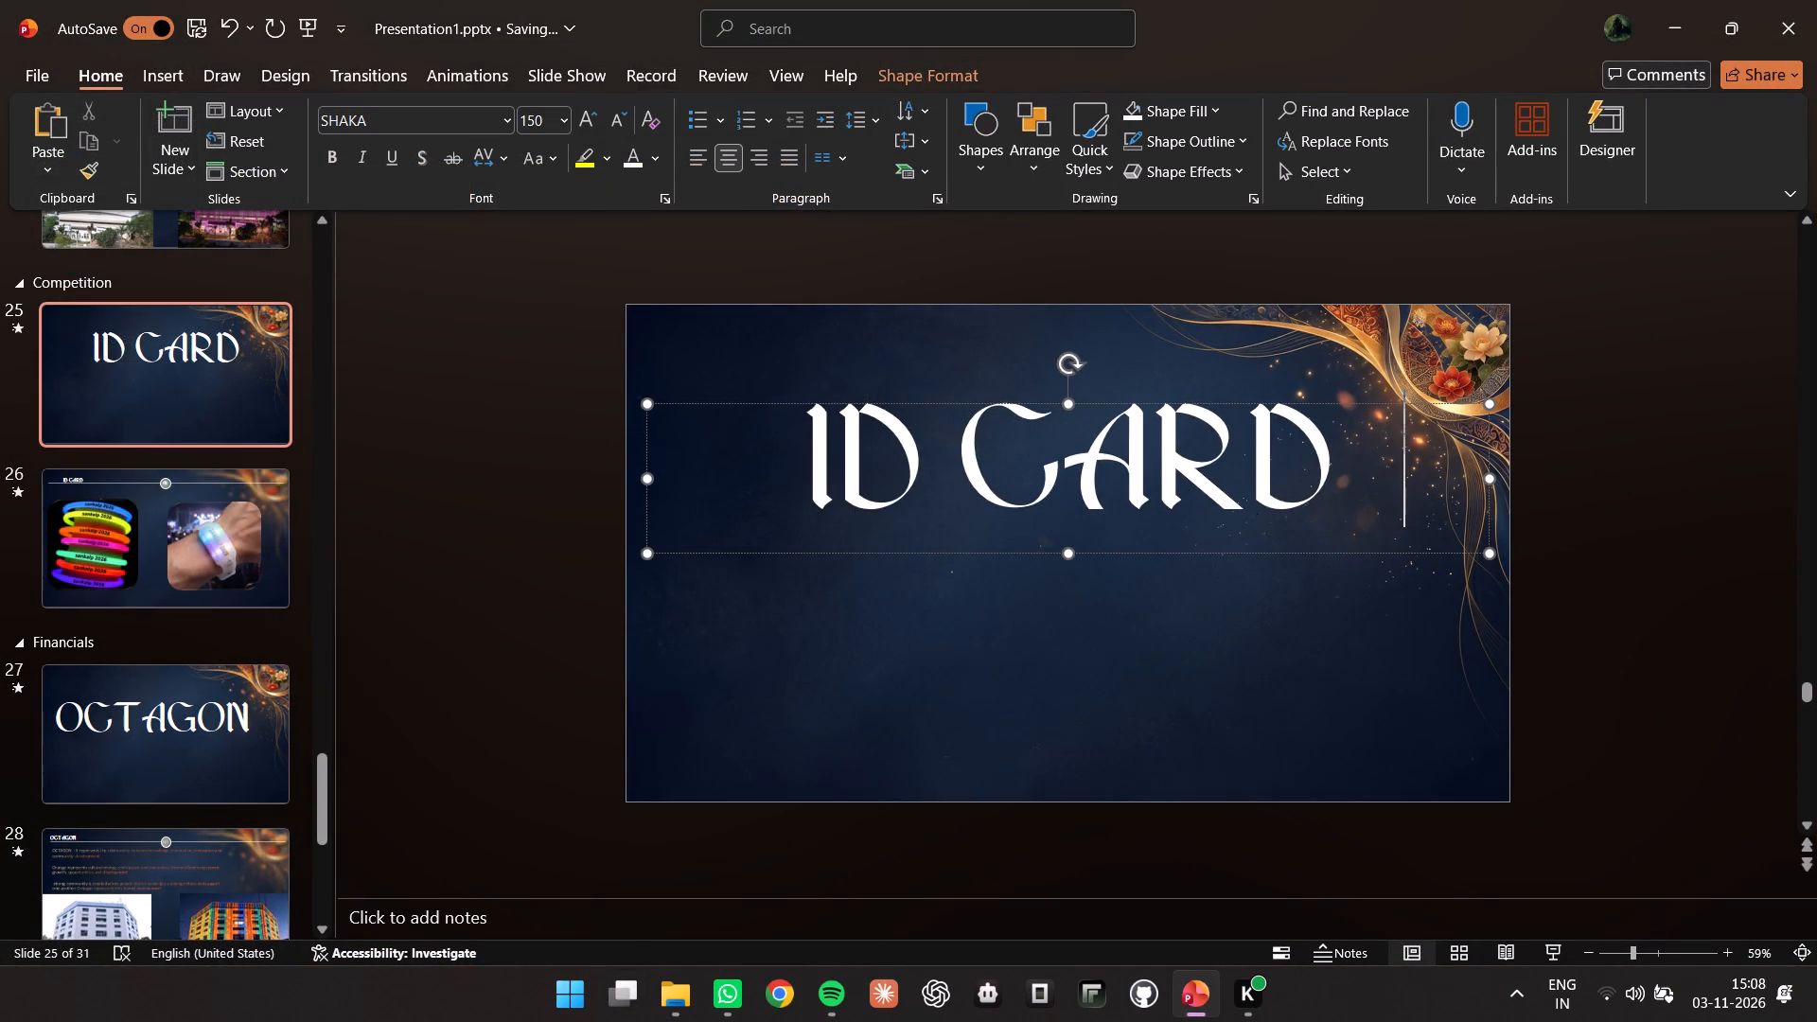
pyautogui.hotkey('shift', '&')
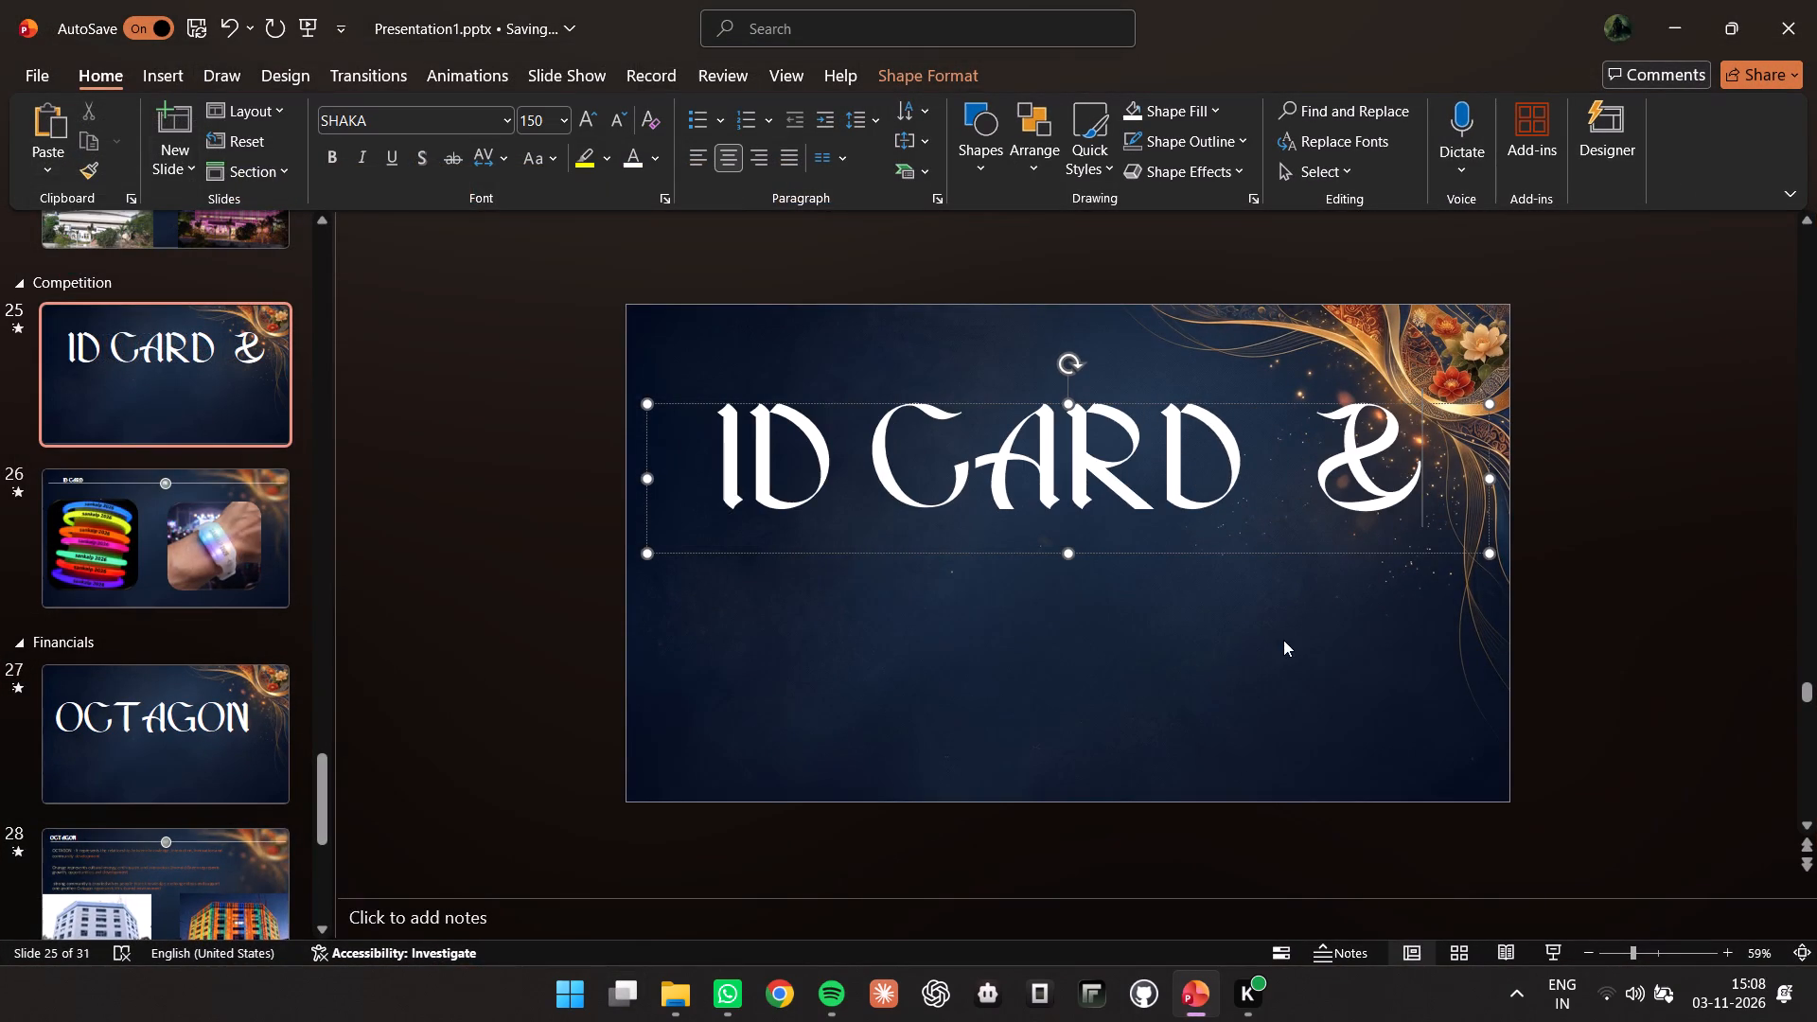
pyautogui.press('Return')
pyautogui.write('WI')
pyautogui.press('BackSpace')
pyautogui.press('e')
pyautogui.press('BackSpace')
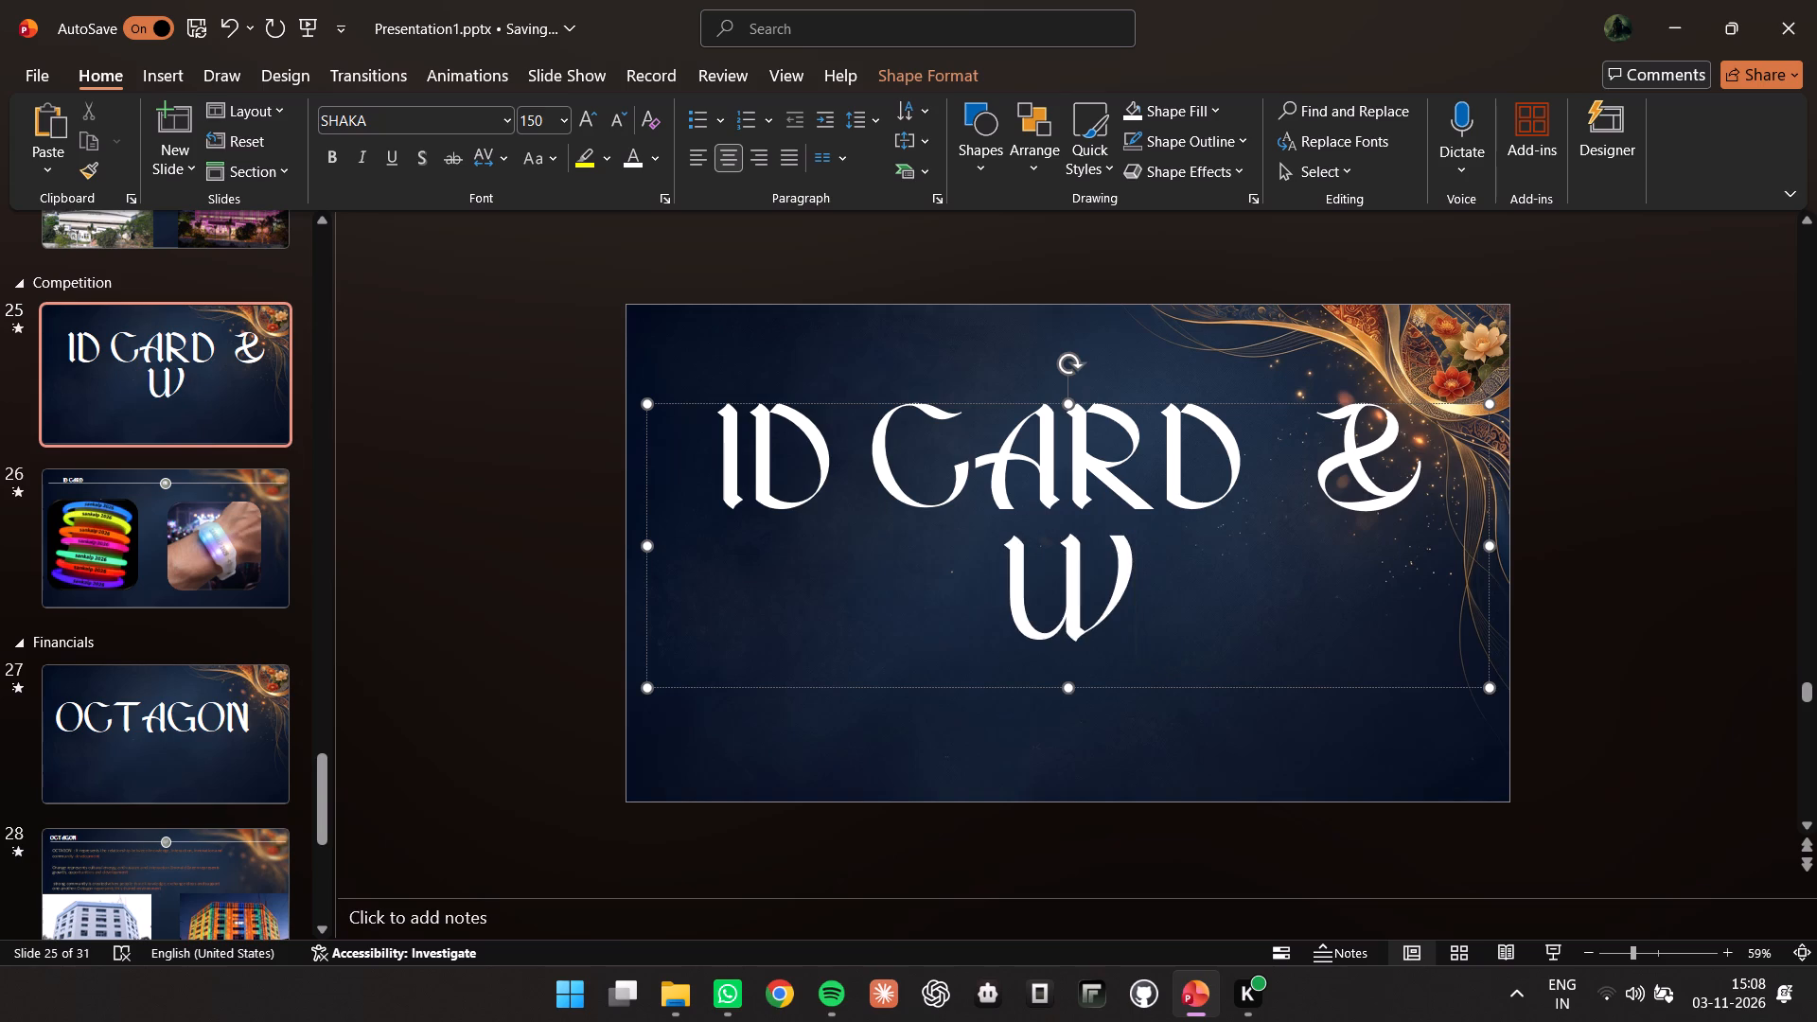
pyautogui.write('RS')
pyautogui.press('BackSpace')
pyautogui.write('ISTBAND')
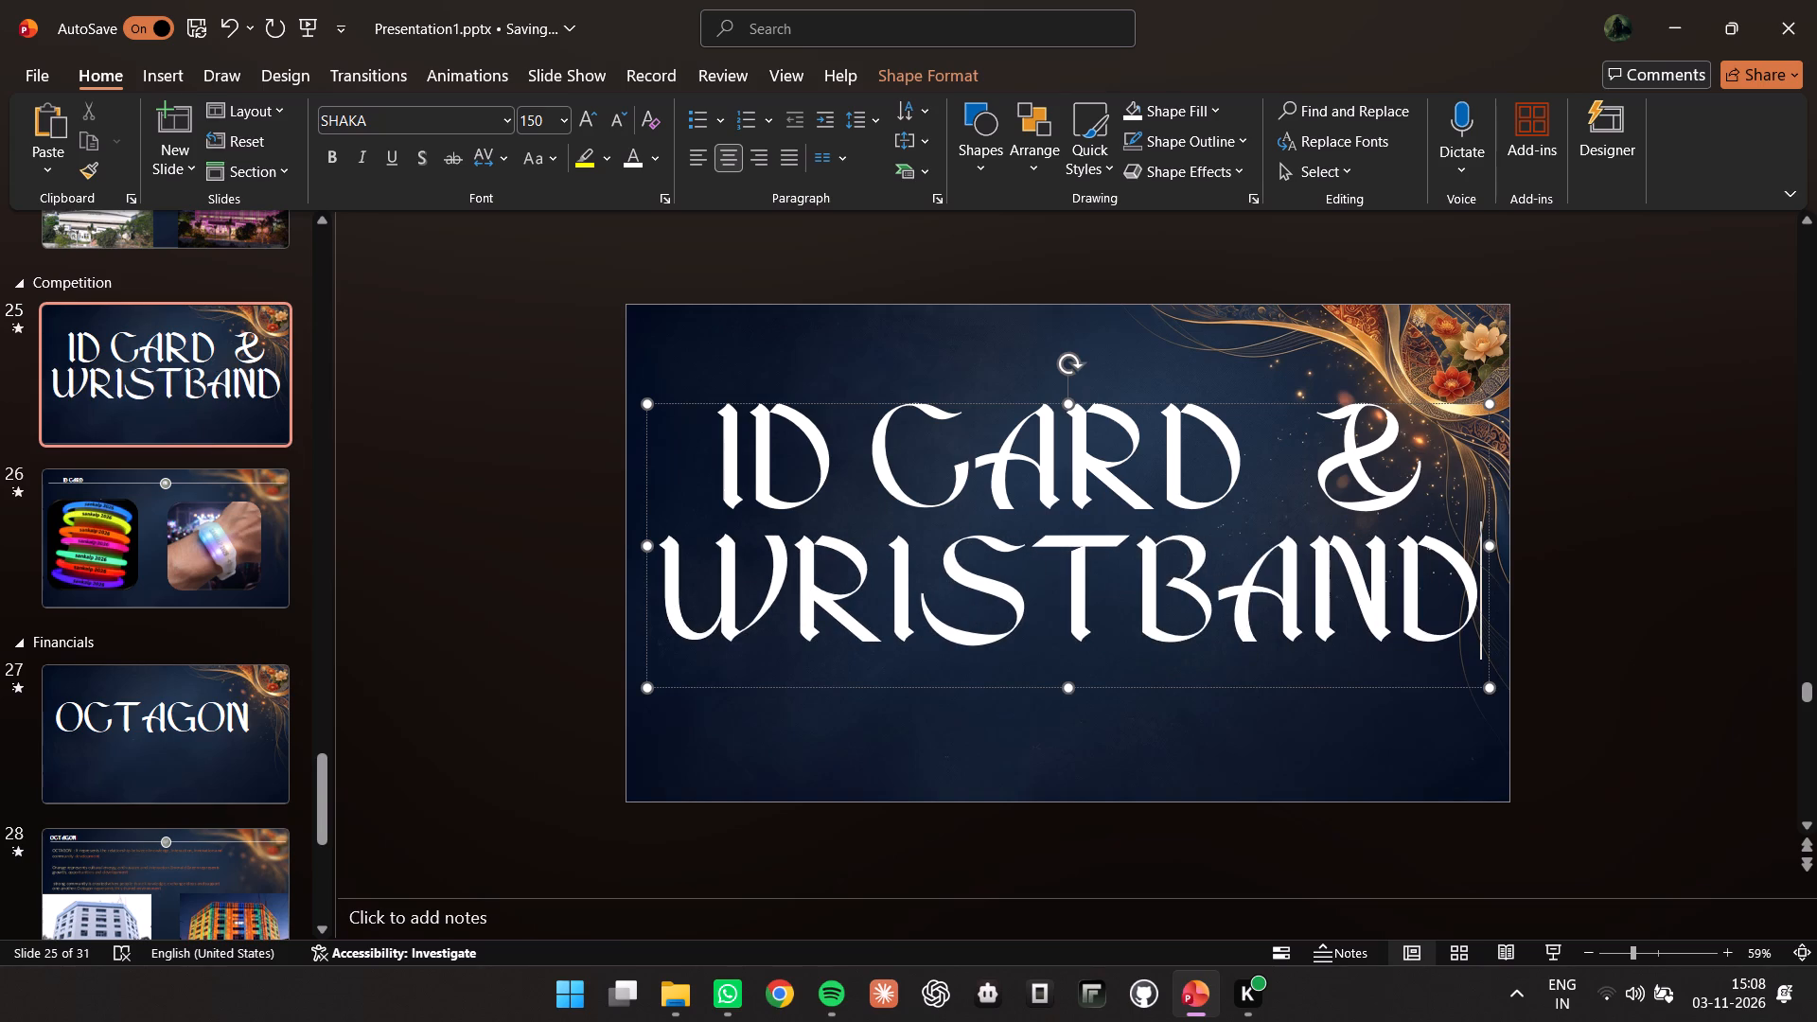
pyautogui.click(1385, 555)
pyautogui.click(368, 452)
# Go to the Table of Contents on slide 12 to review its section names.
pyautogui.scroll(7, 119, 526)
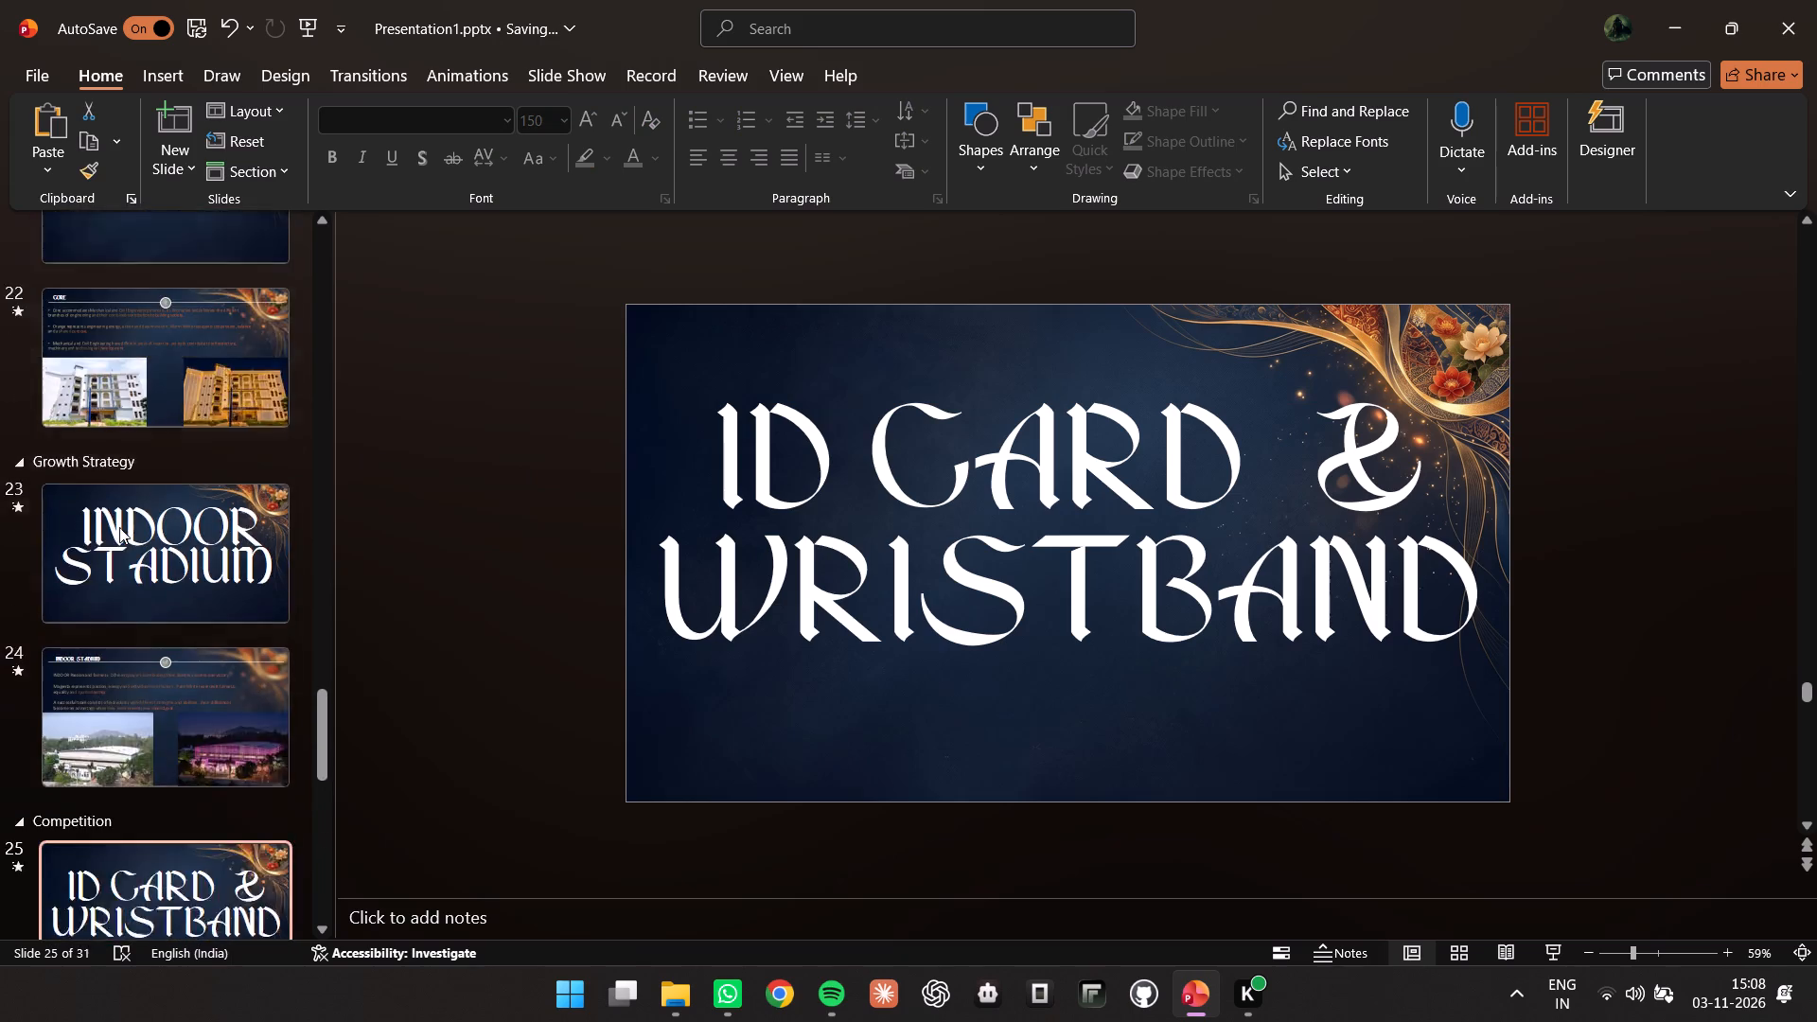
pyautogui.scroll(14, 119, 527)
pyautogui.scroll(13, 127, 519)
pyautogui.scroll(-2, 129, 526)
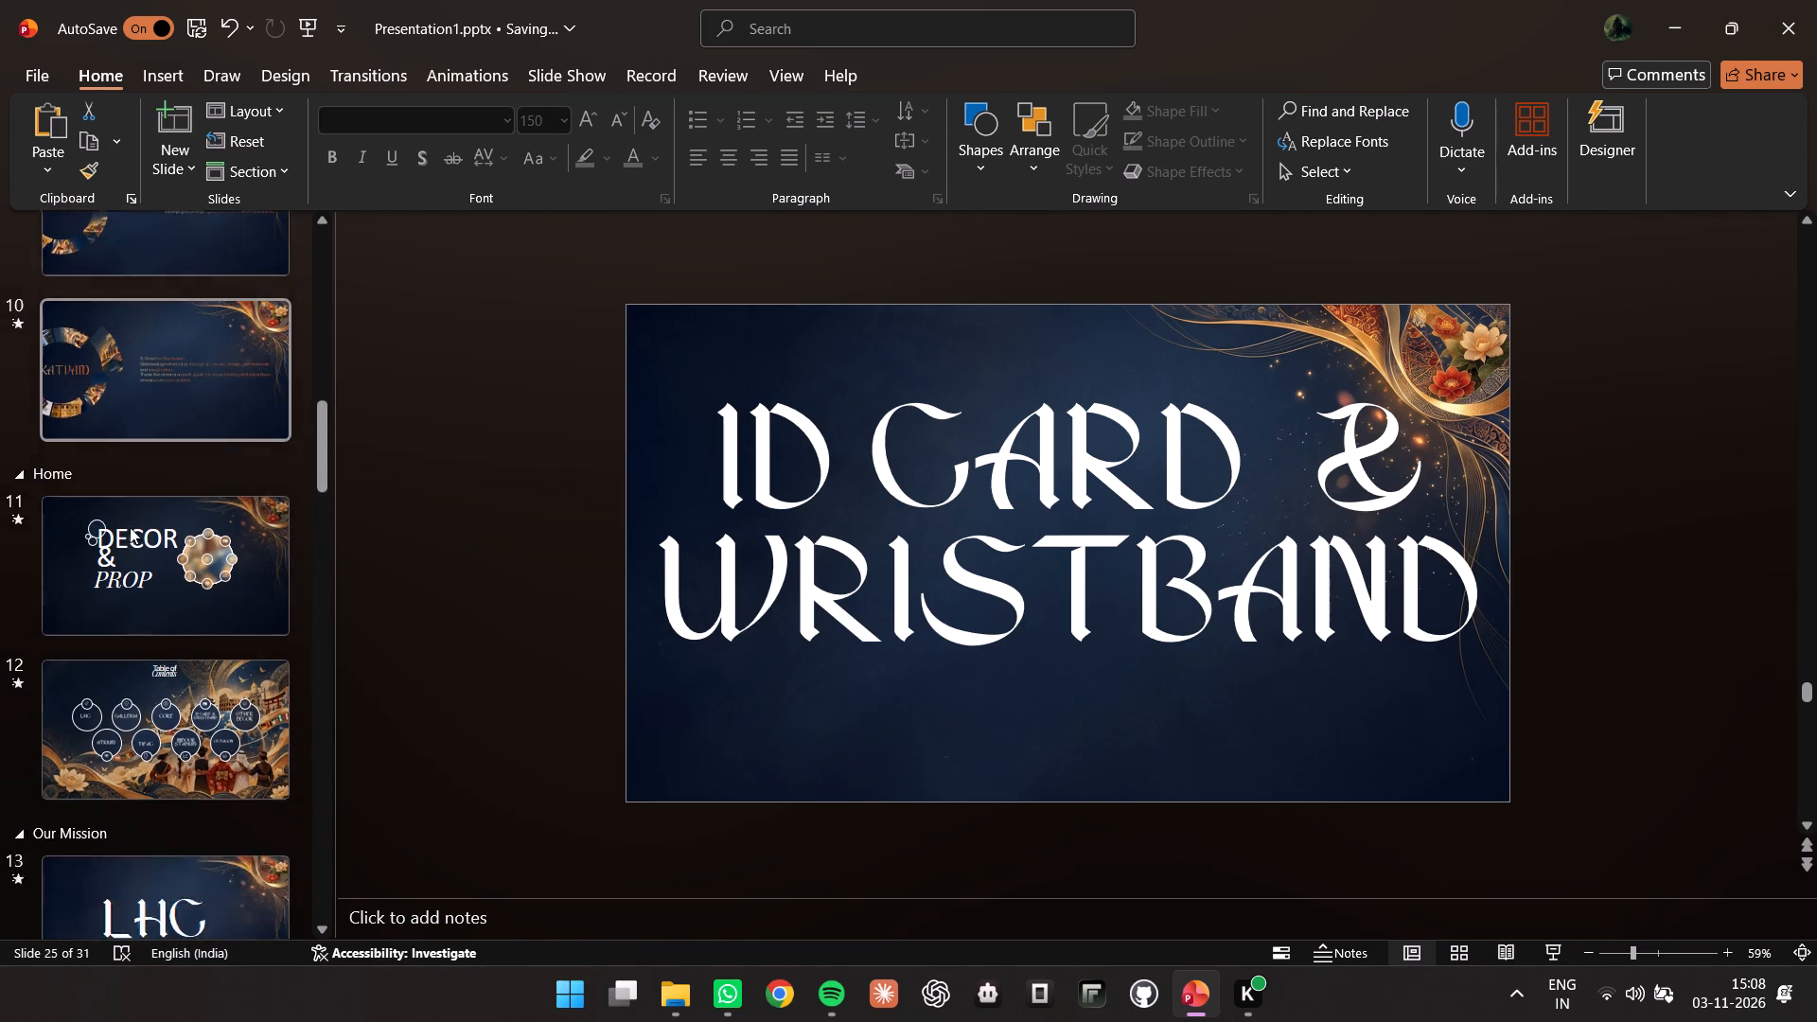
pyautogui.scroll(-5, 130, 527)
pyautogui.click(182, 274)
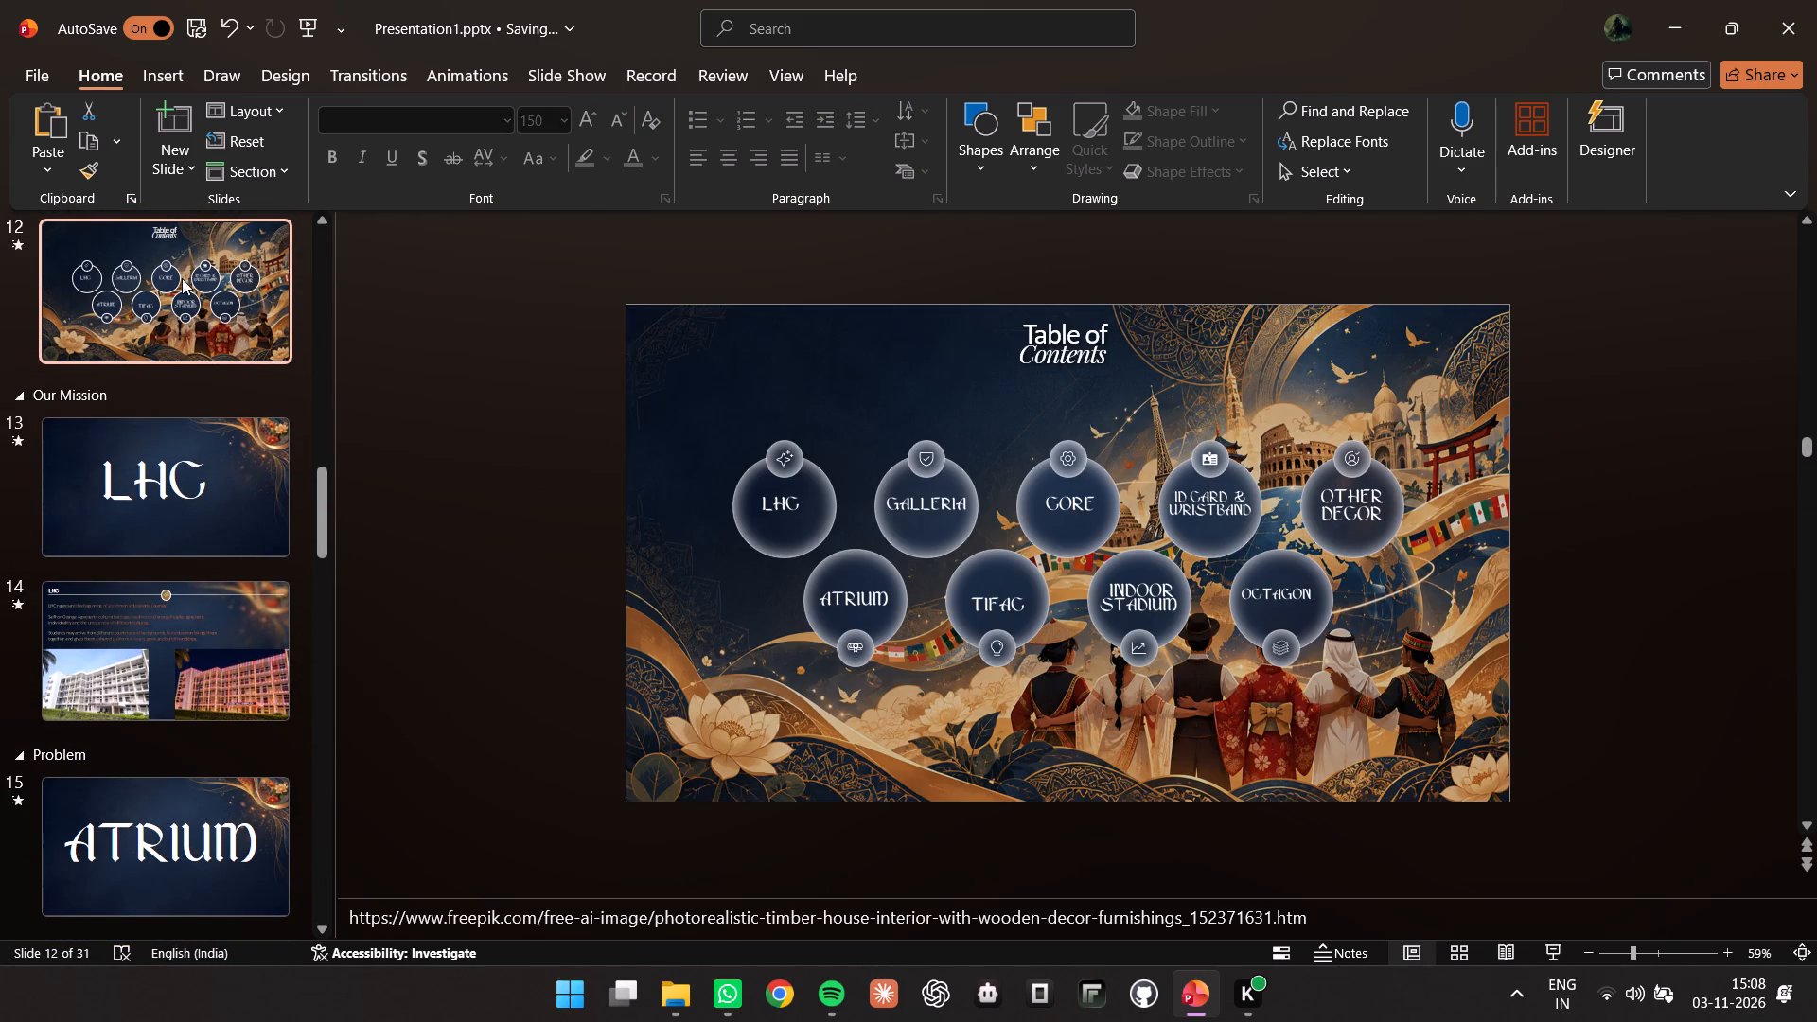
# Shrink the glowing wristbands picture on slide 26 and reposition it slightly inward beneath the ID CARD heading.
pyautogui.scroll(-15, 196, 445)
pyautogui.scroll(-7, 196, 445)
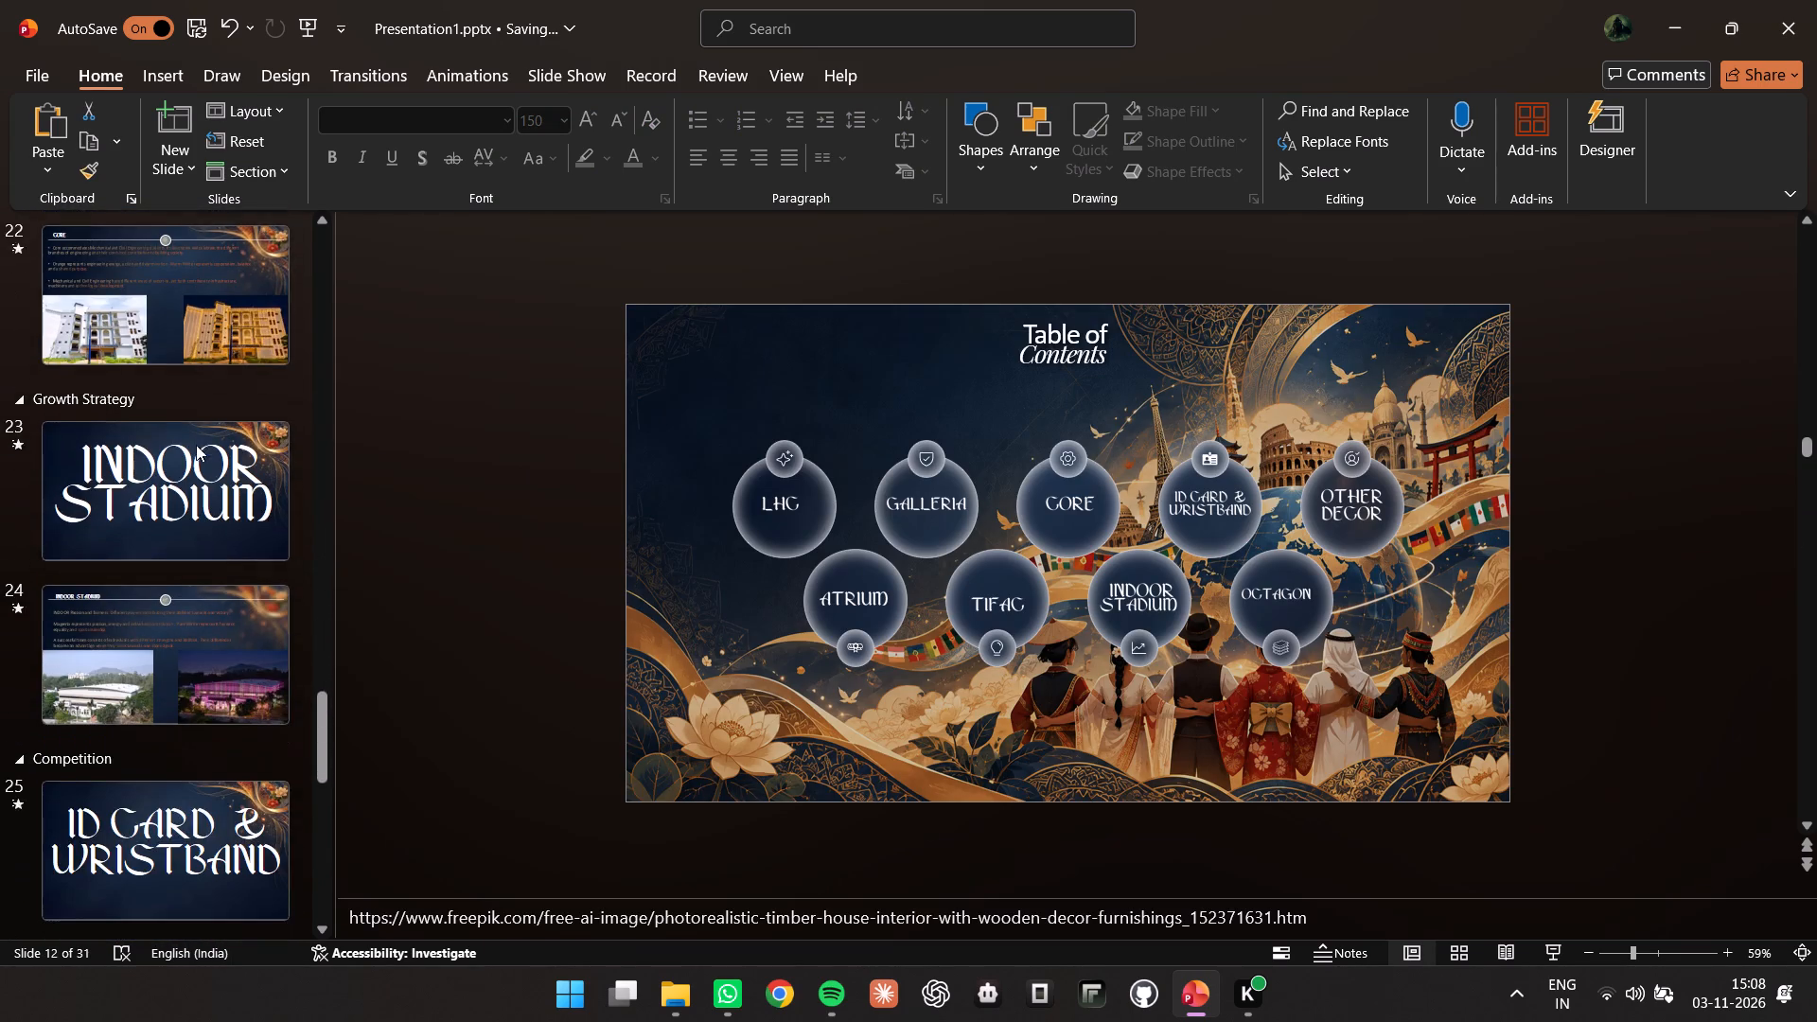
pyautogui.scroll(-6, 191, 514)
pyautogui.click(185, 510)
pyautogui.click(846, 598)
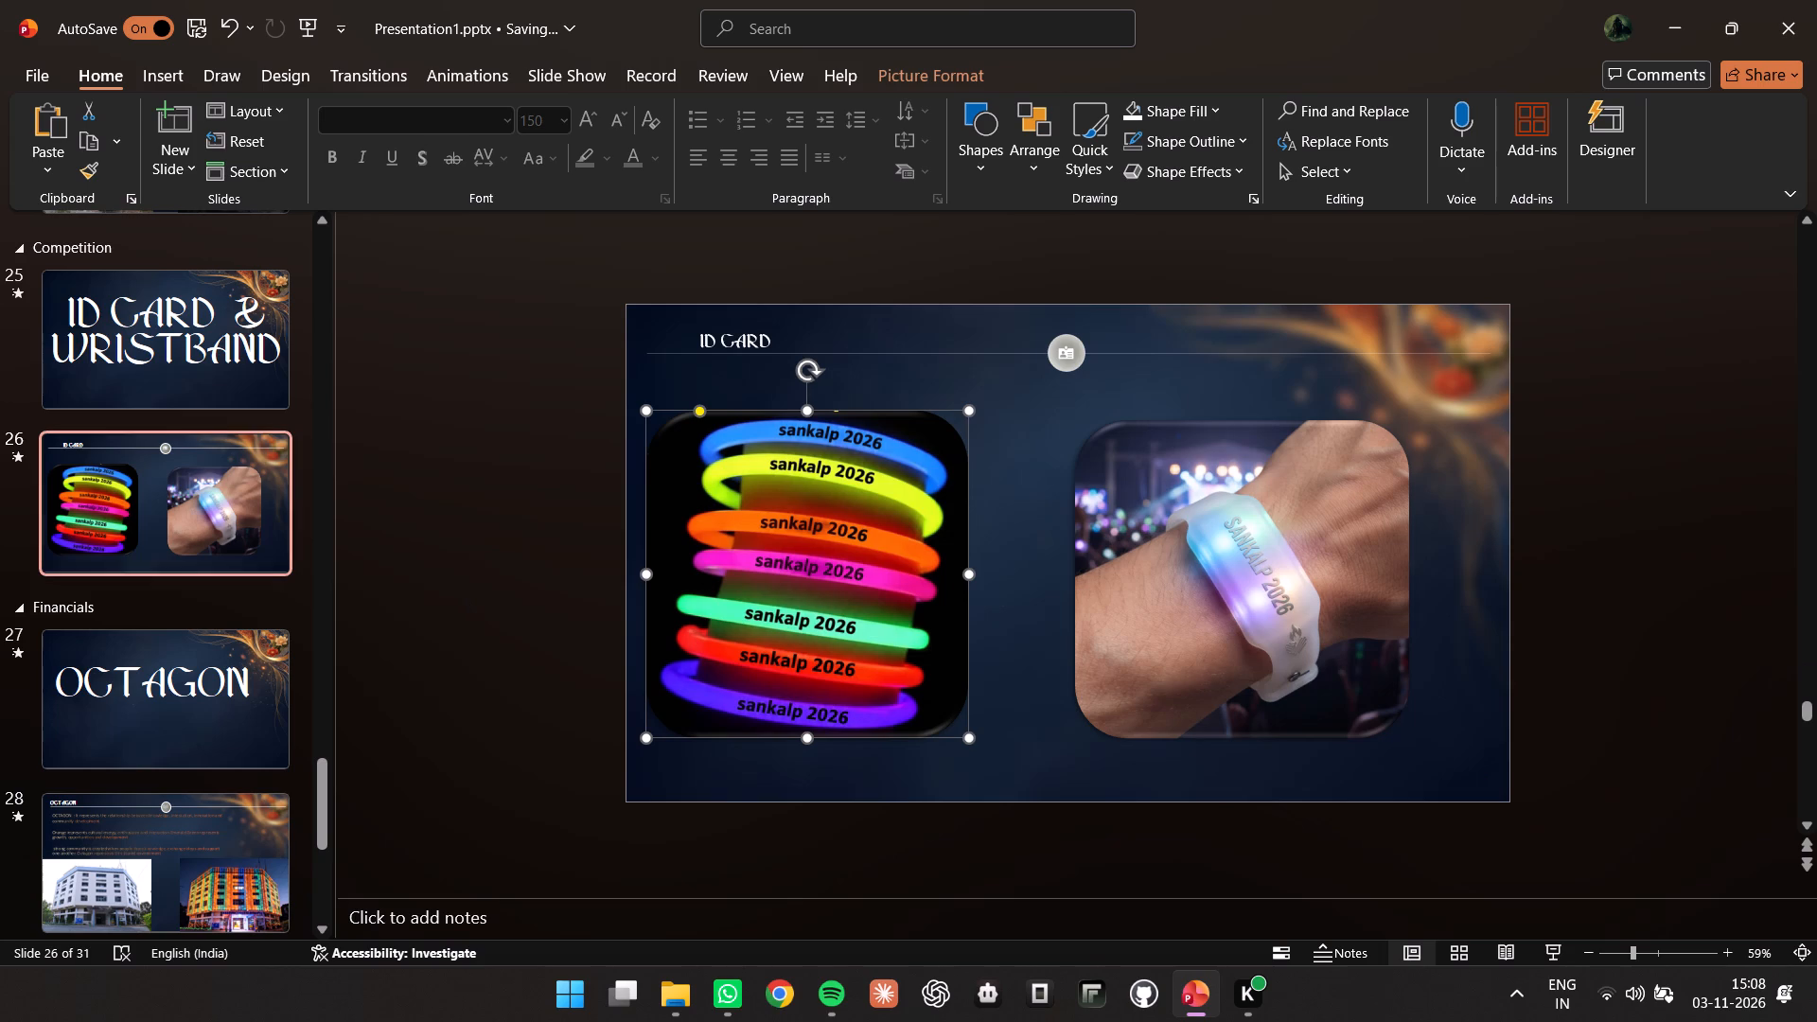
pyautogui.moveTo(965, 739); pyautogui.dragTo(809, 574)
pyautogui.moveTo(812, 576); pyautogui.dragTo(877, 668)
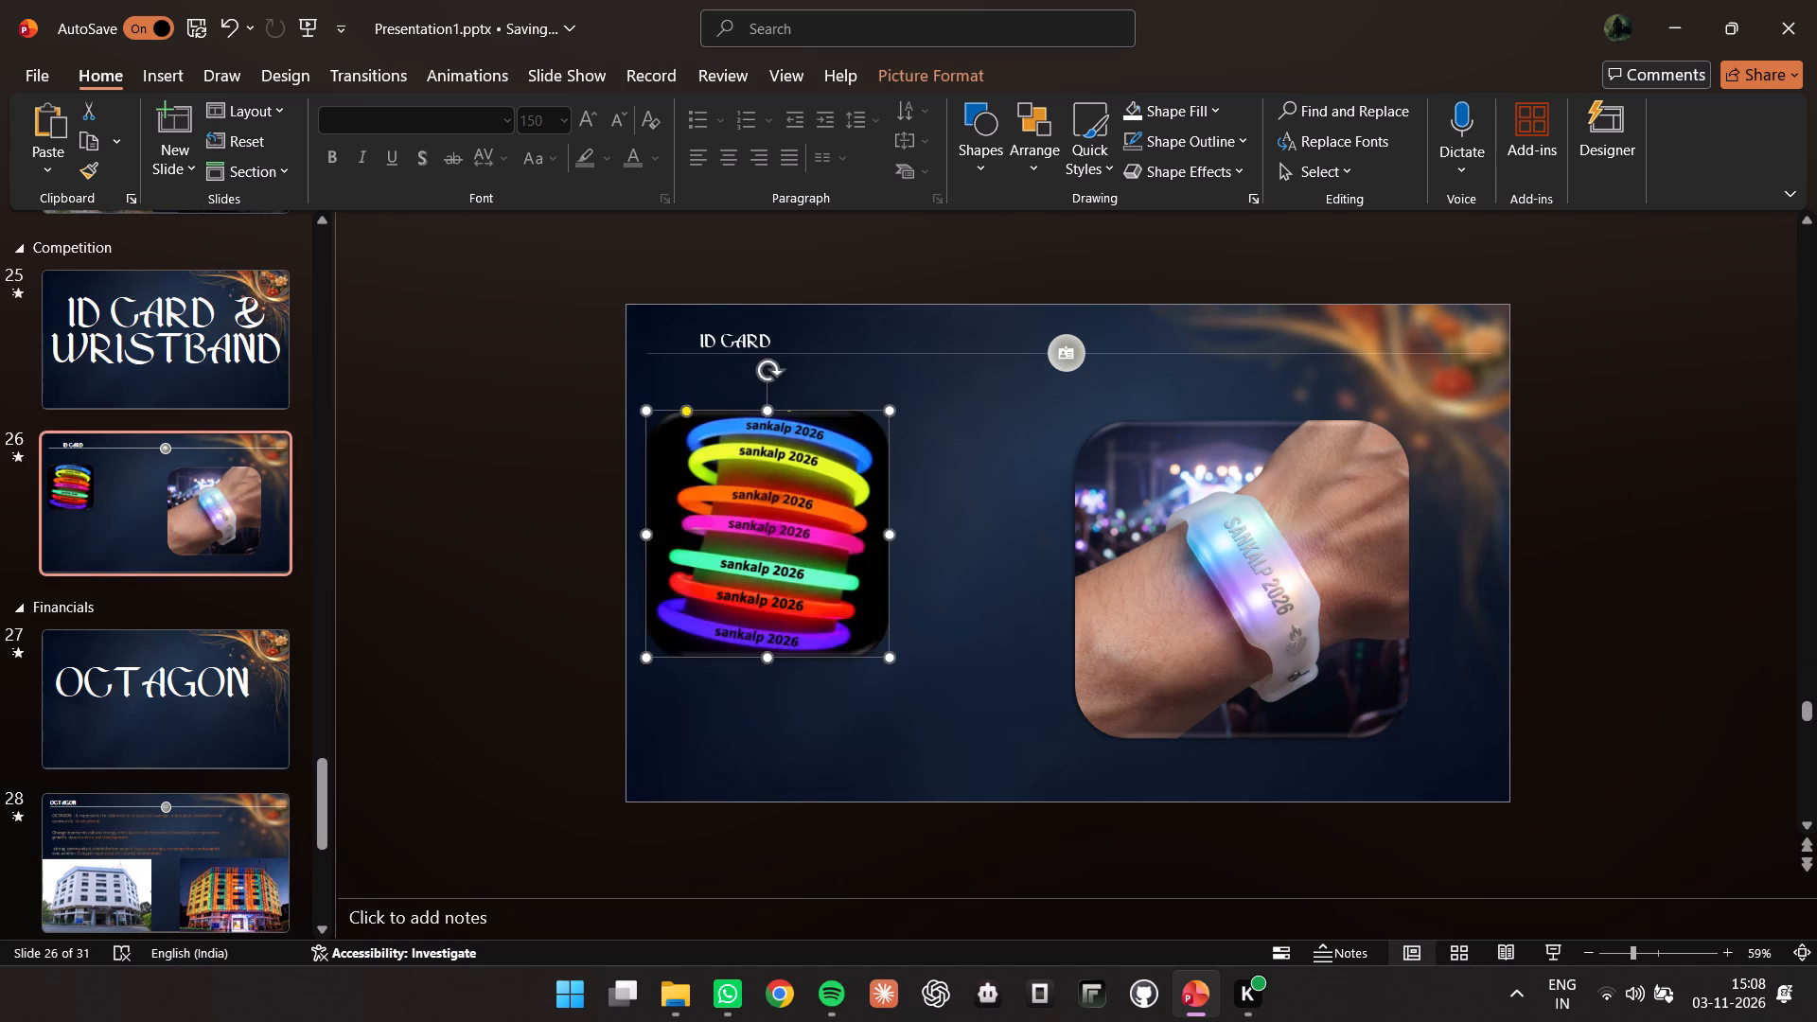
pyautogui.moveTo(787, 542); pyautogui.dragTo(834, 575)
# Shrink the wrist photo on slide 26 and place it directly beside the glowing wristbands picture.
pyautogui.click(1175, 576)
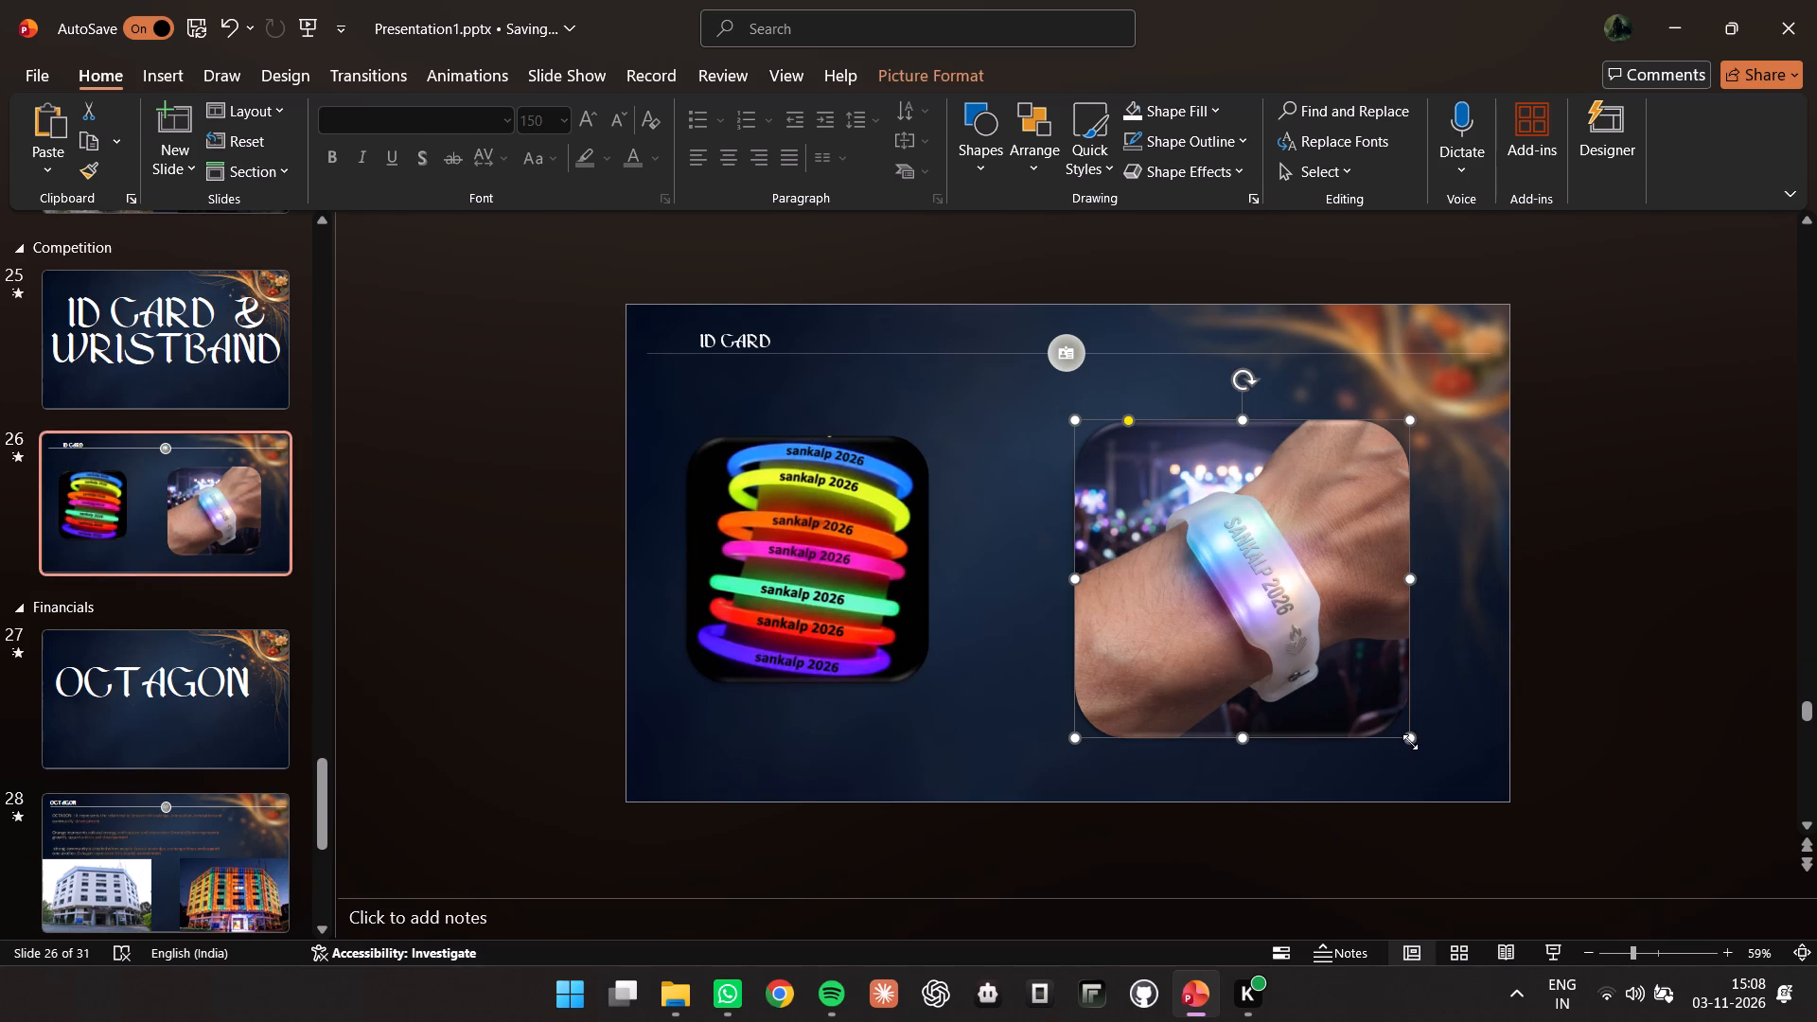
pyautogui.moveTo(1410, 742); pyautogui.dragTo(1266, 641)
pyautogui.moveTo(1184, 475); pyautogui.dragTo(1065, 502)
# Apply the soft-edged rectangle picture style to the daytime and night stadium pictures on the INDOOR STADIUM content slide 24.
pyautogui.scroll(5, 9, 565)
pyautogui.click(238, 522)
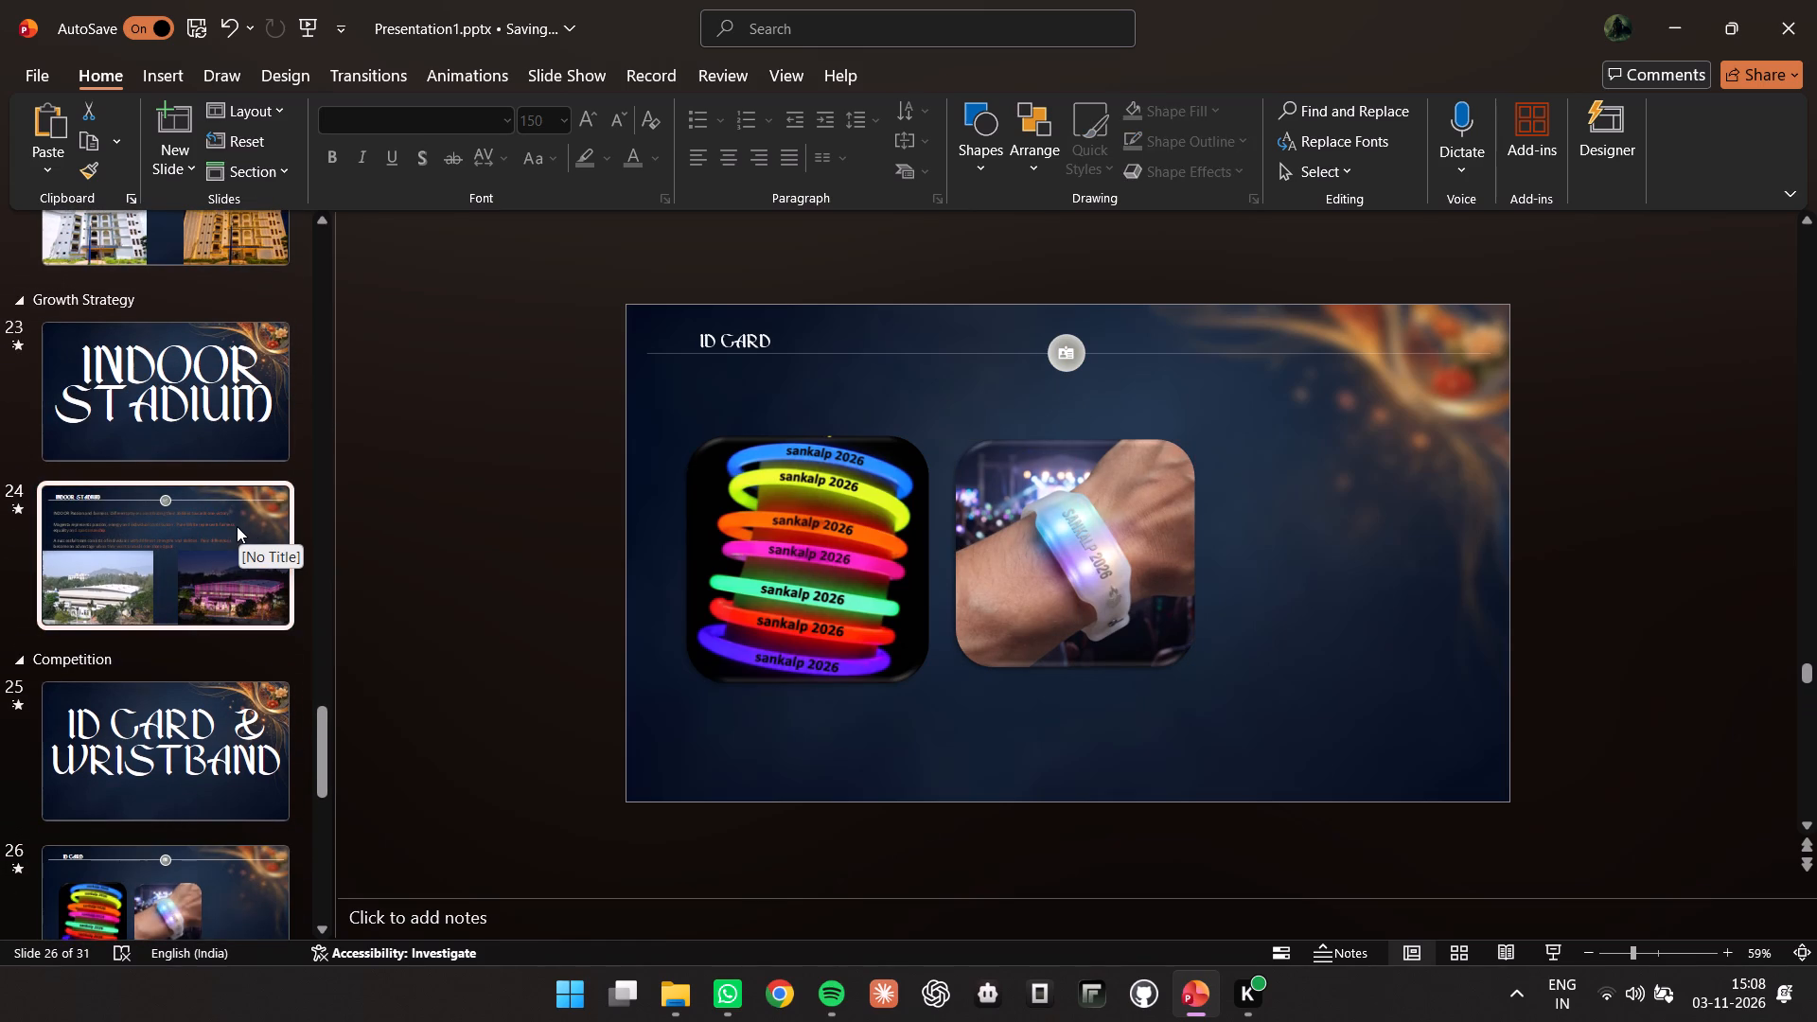
pyautogui.click(956, 722)
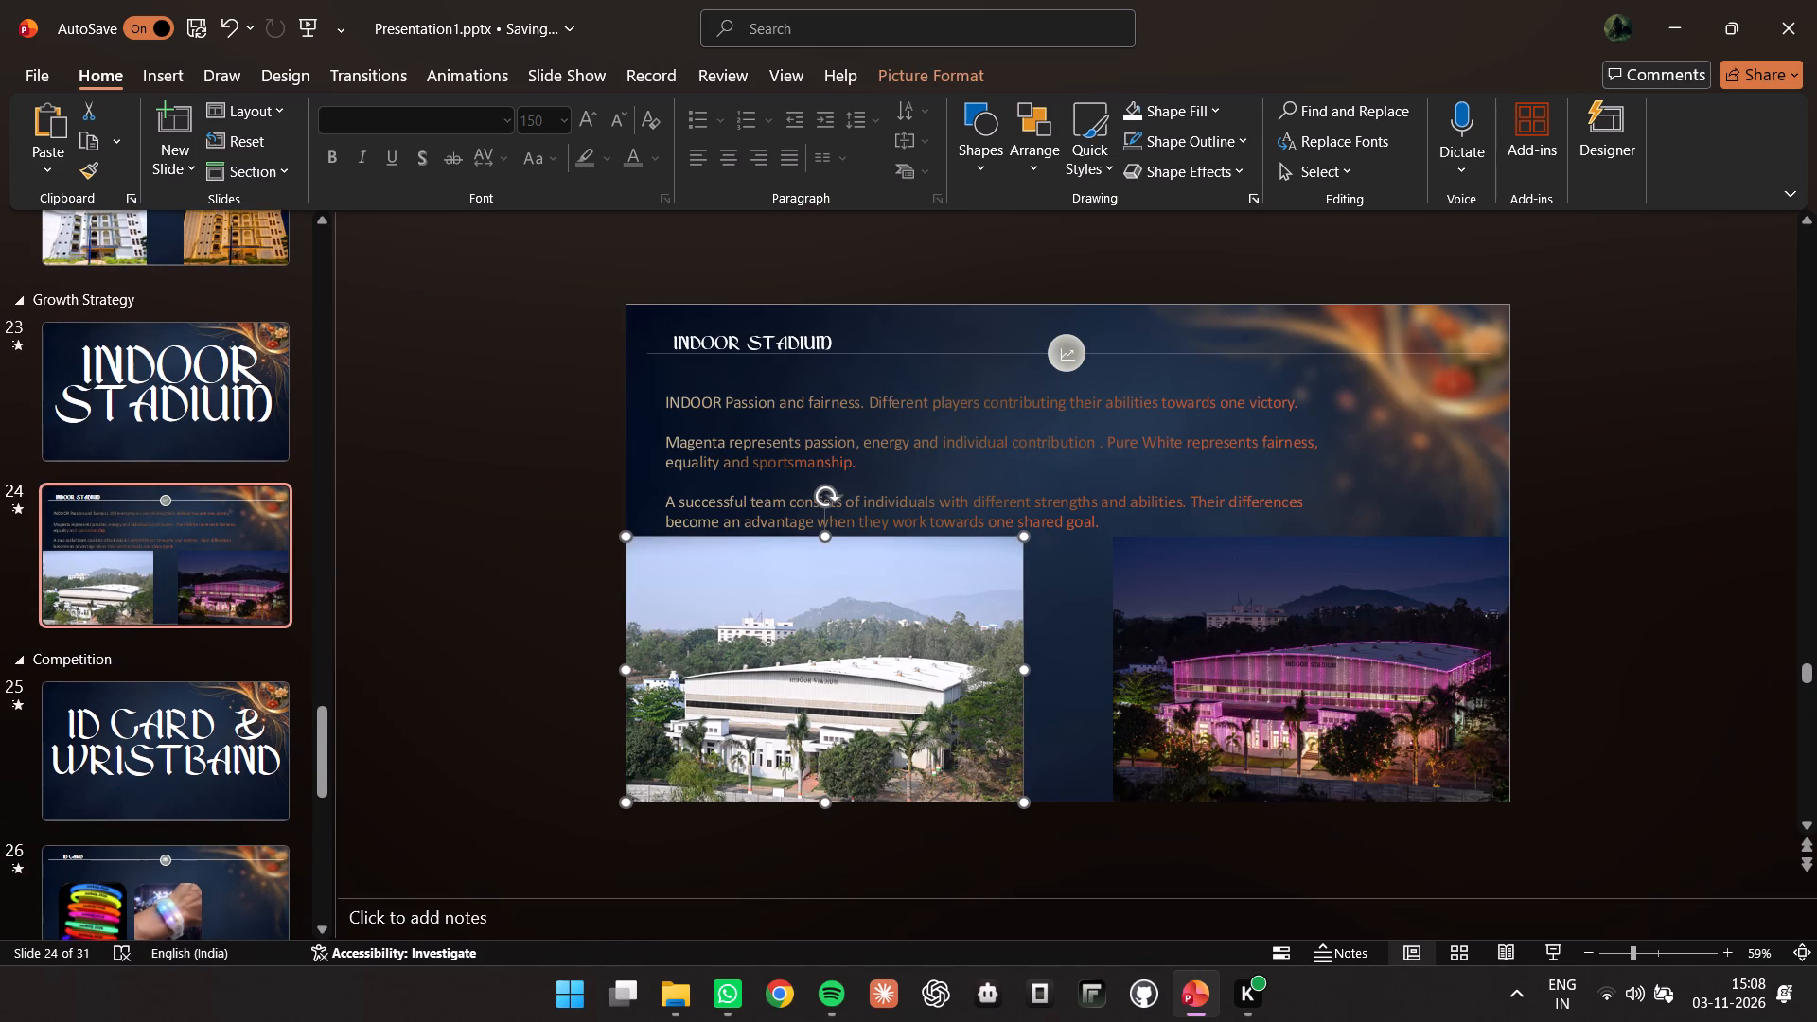
pyautogui.click(922, 77)
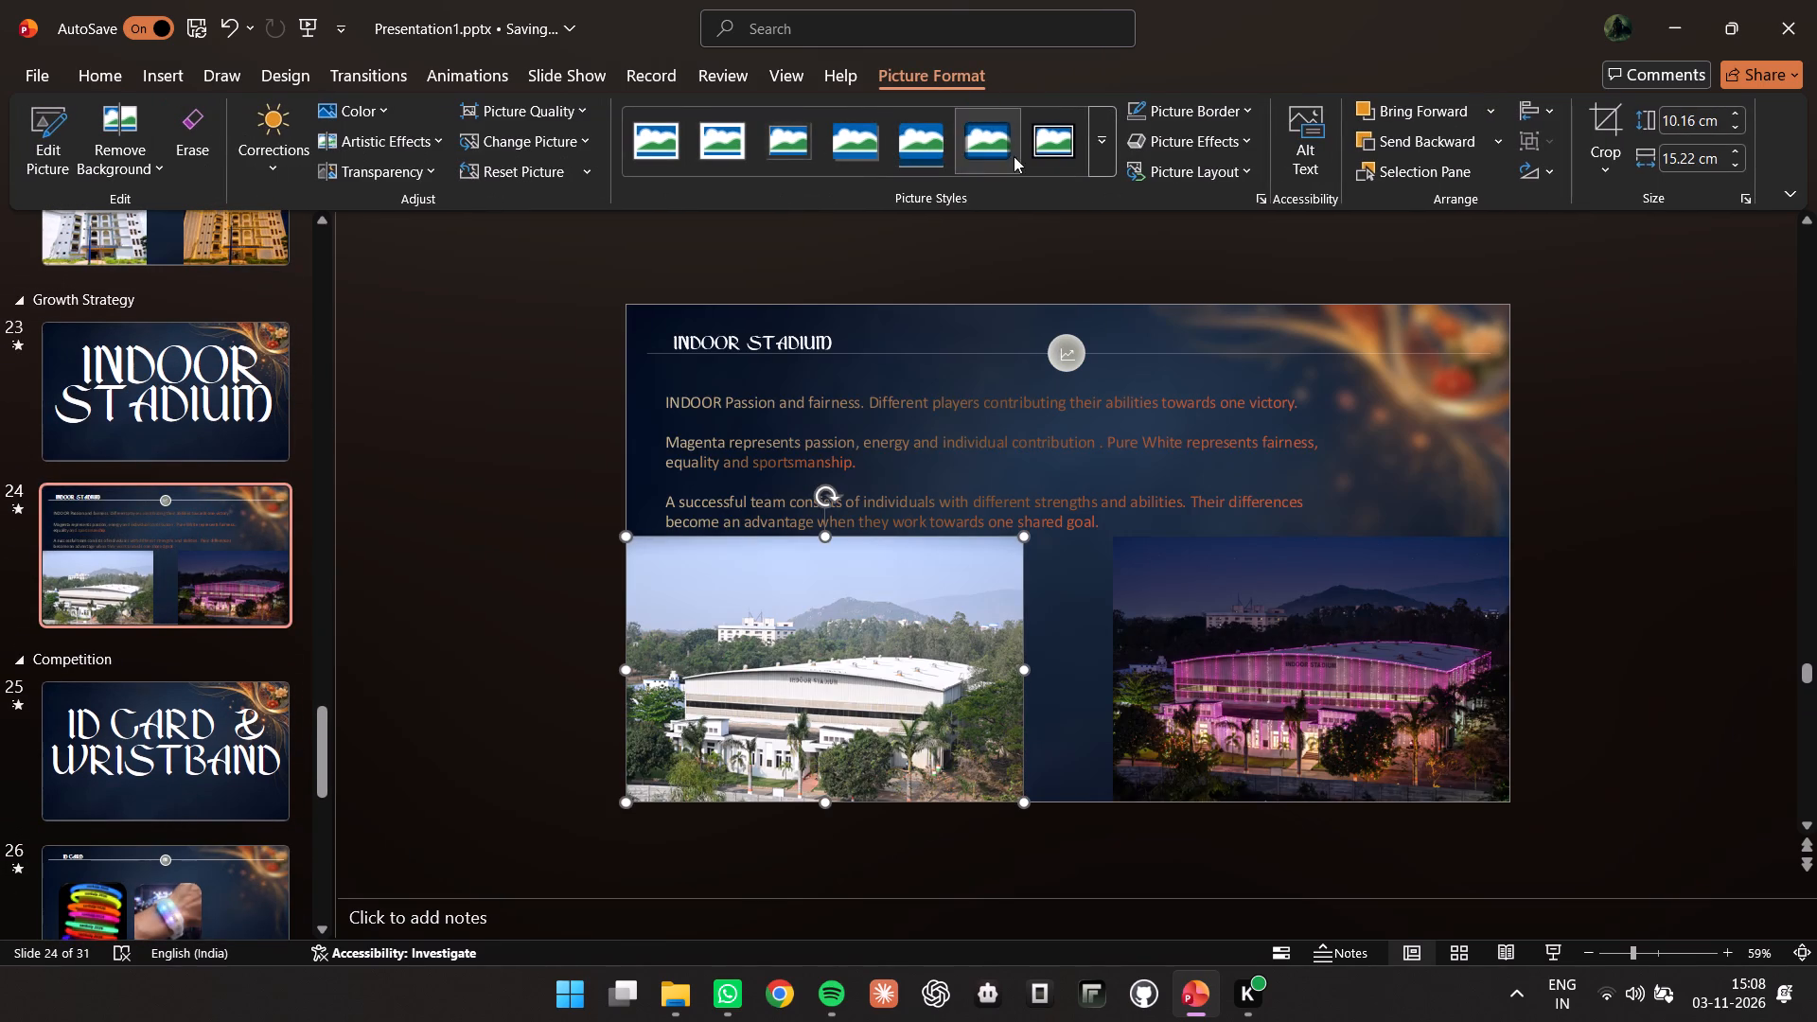
pyautogui.click(998, 144)
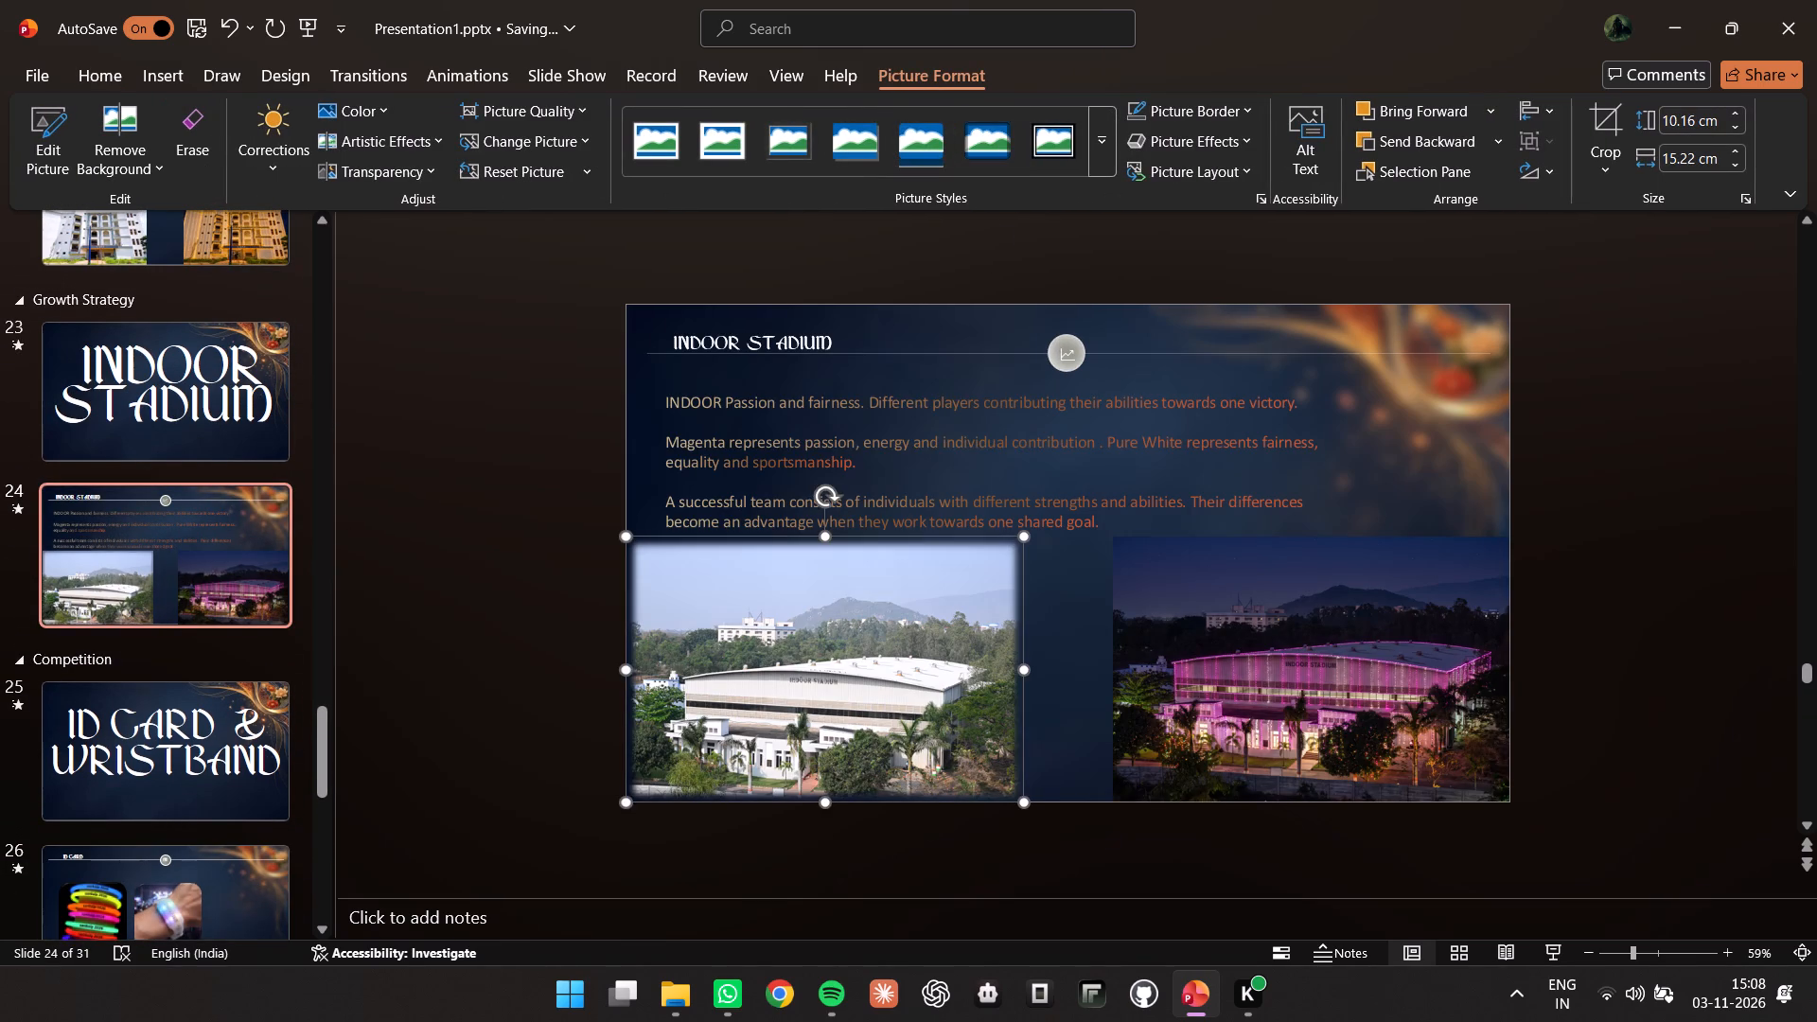
pyautogui.click(1091, 644)
pyautogui.click(1187, 645)
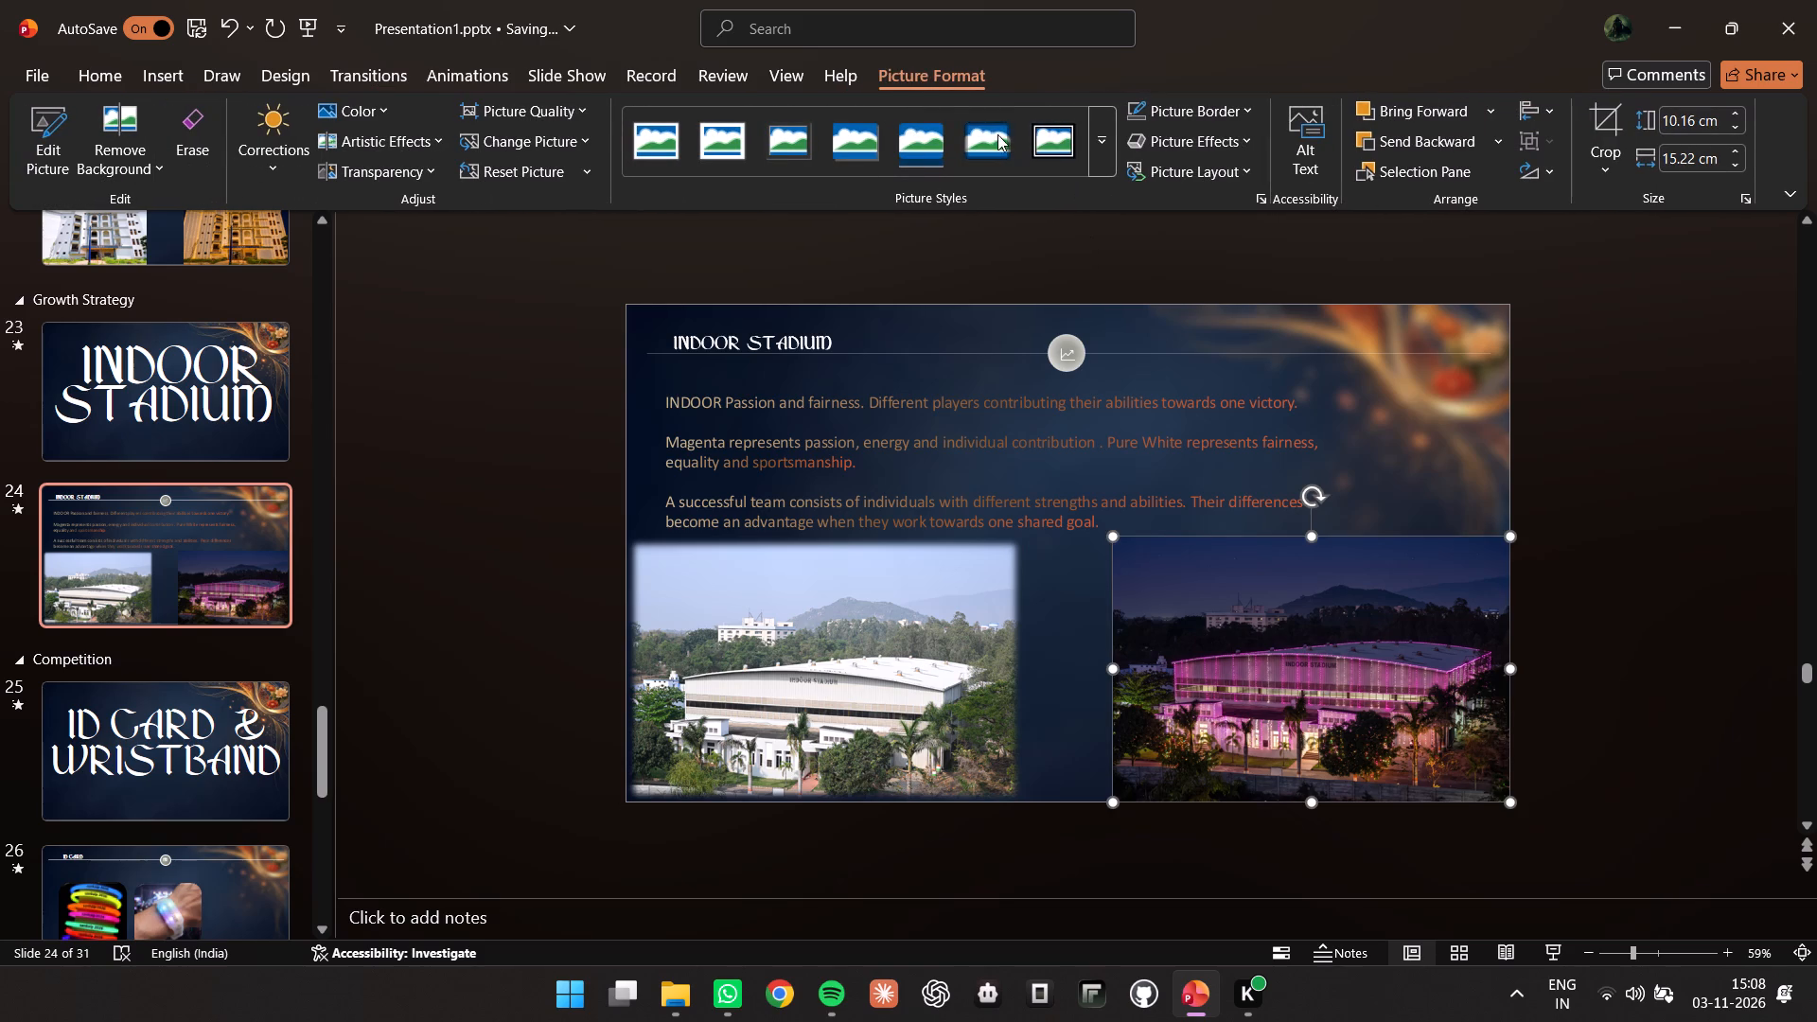
pyautogui.click(994, 134)
pyautogui.click(1103, 737)
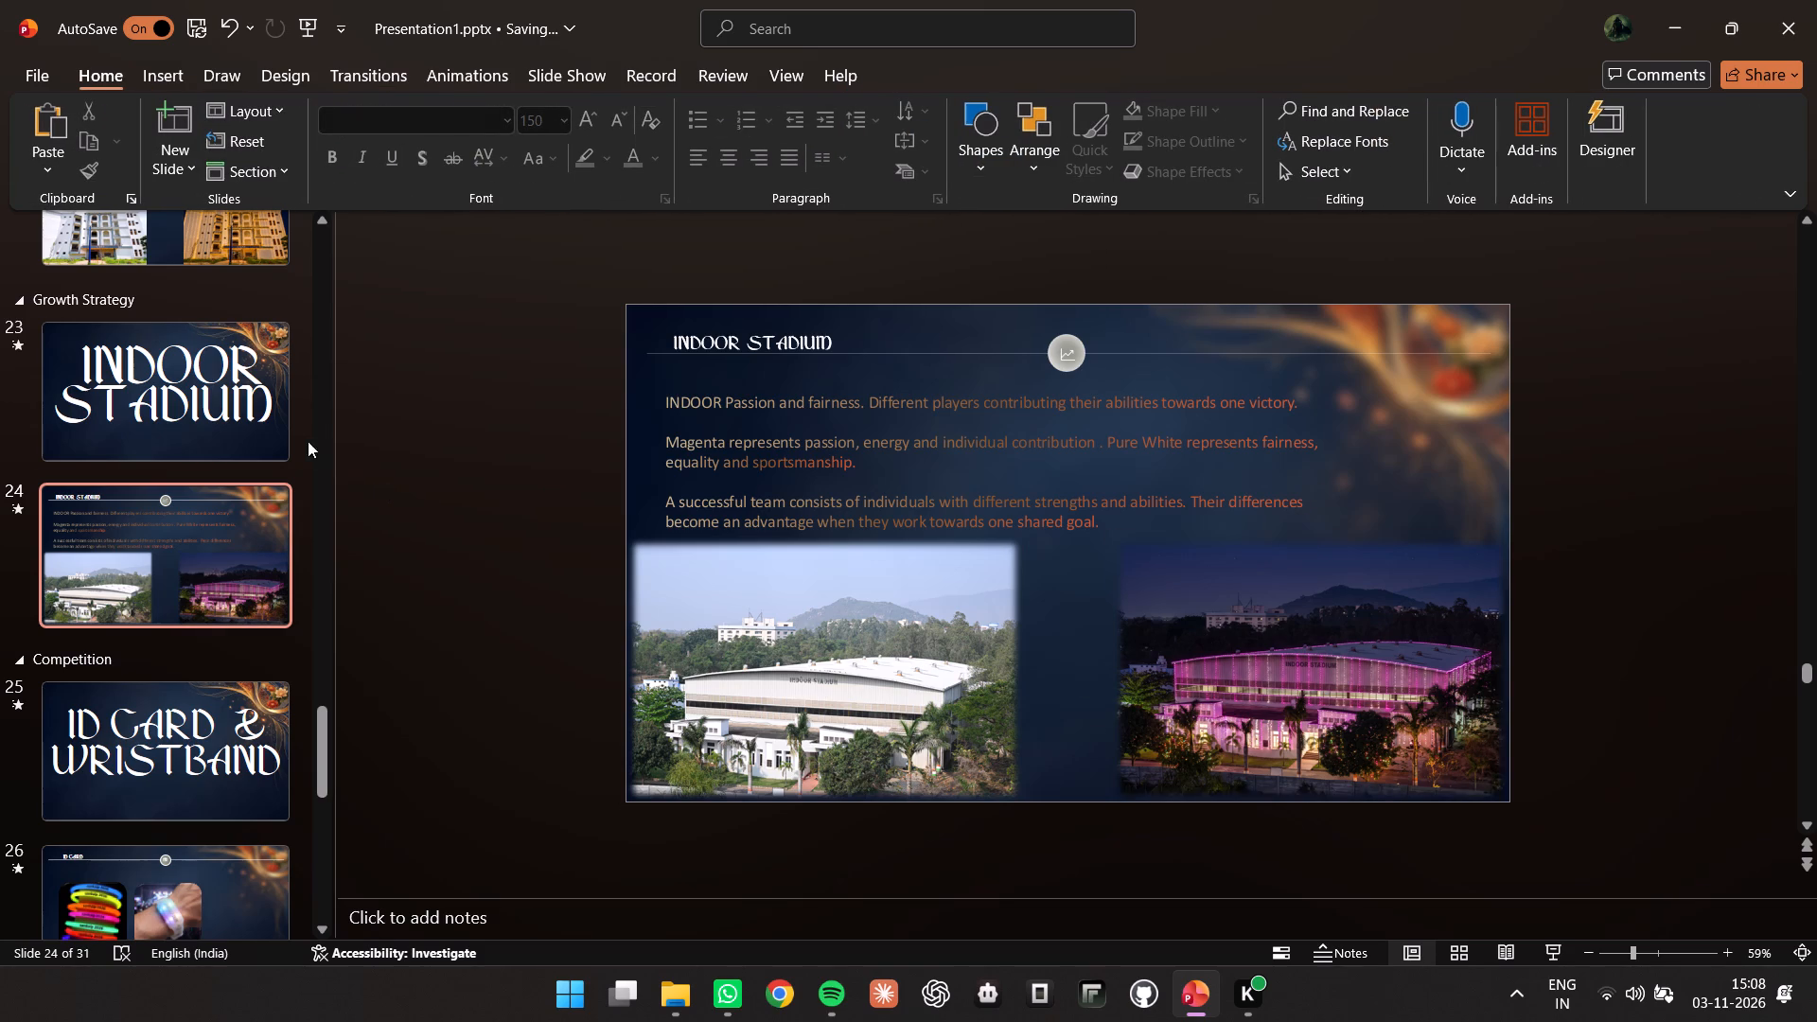
# Apply the soft-edged rectangle picture style to the daytime and night building pictures on the CORE content slide 22.
pyautogui.scroll(2, 221, 546)
pyautogui.click(172, 360)
pyautogui.click(1059, 699)
pyautogui.click(867, 665)
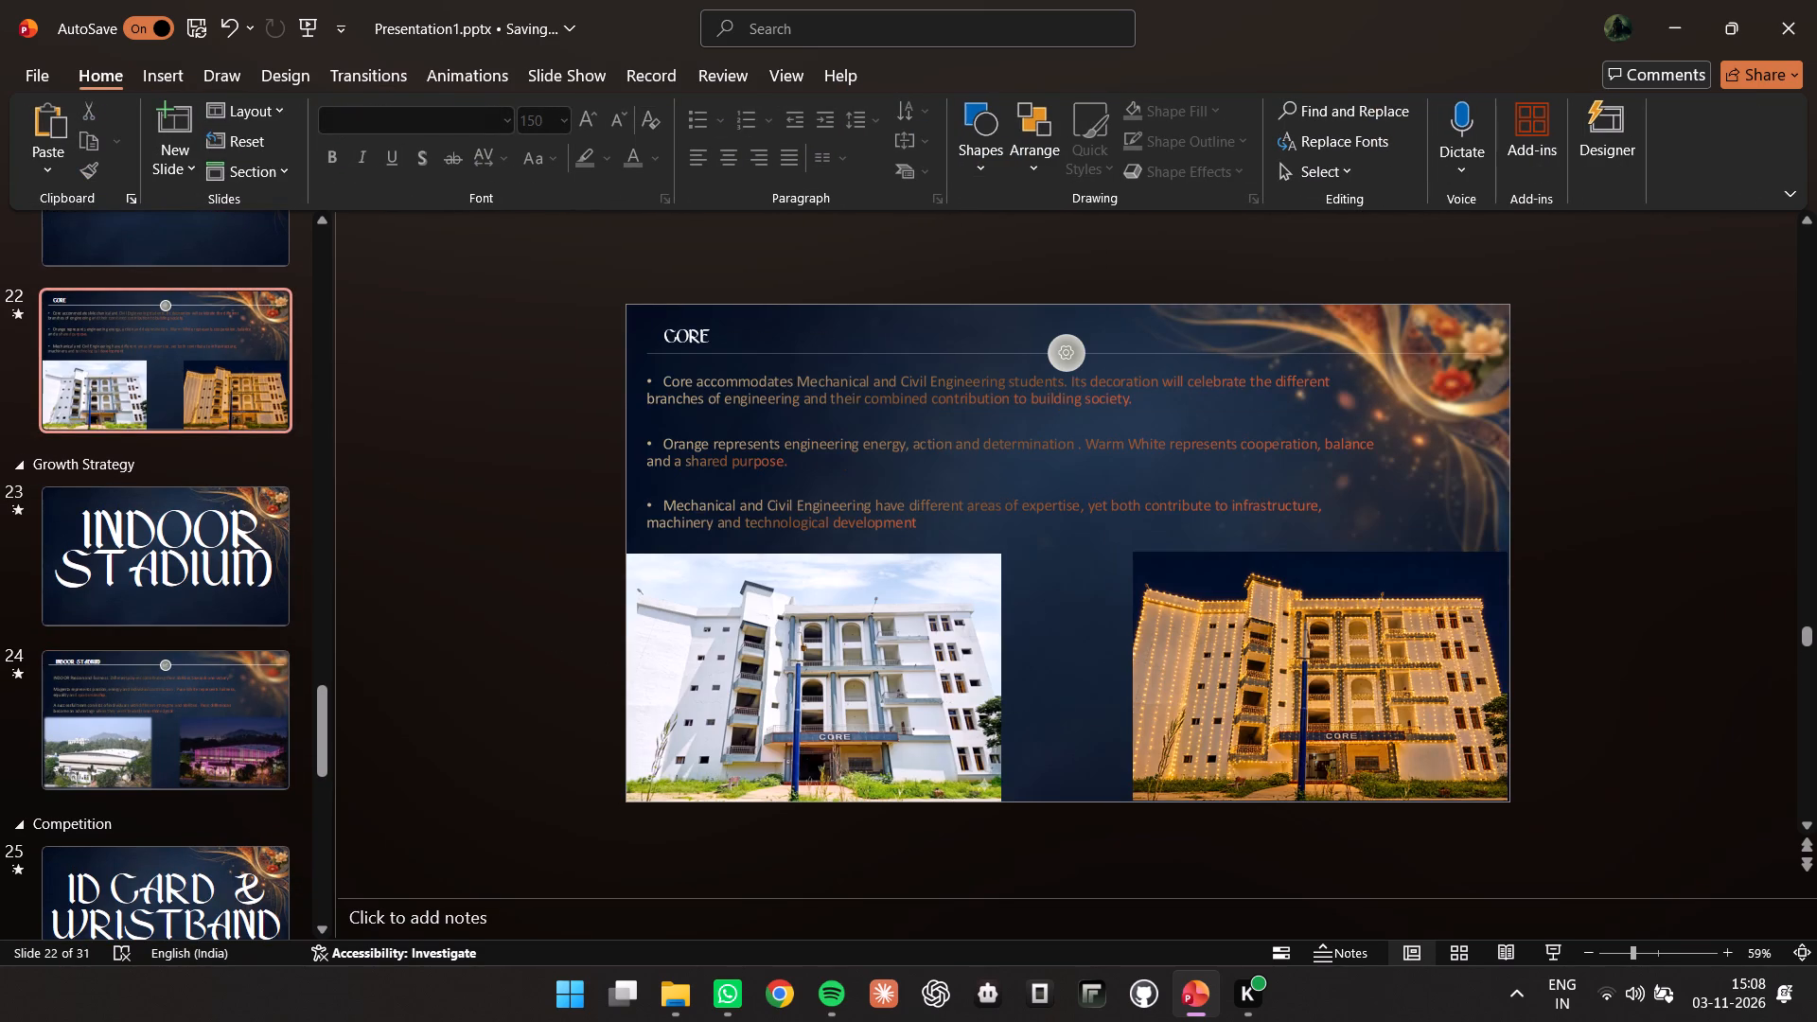
pyautogui.click(866, 85)
pyautogui.click(895, 81)
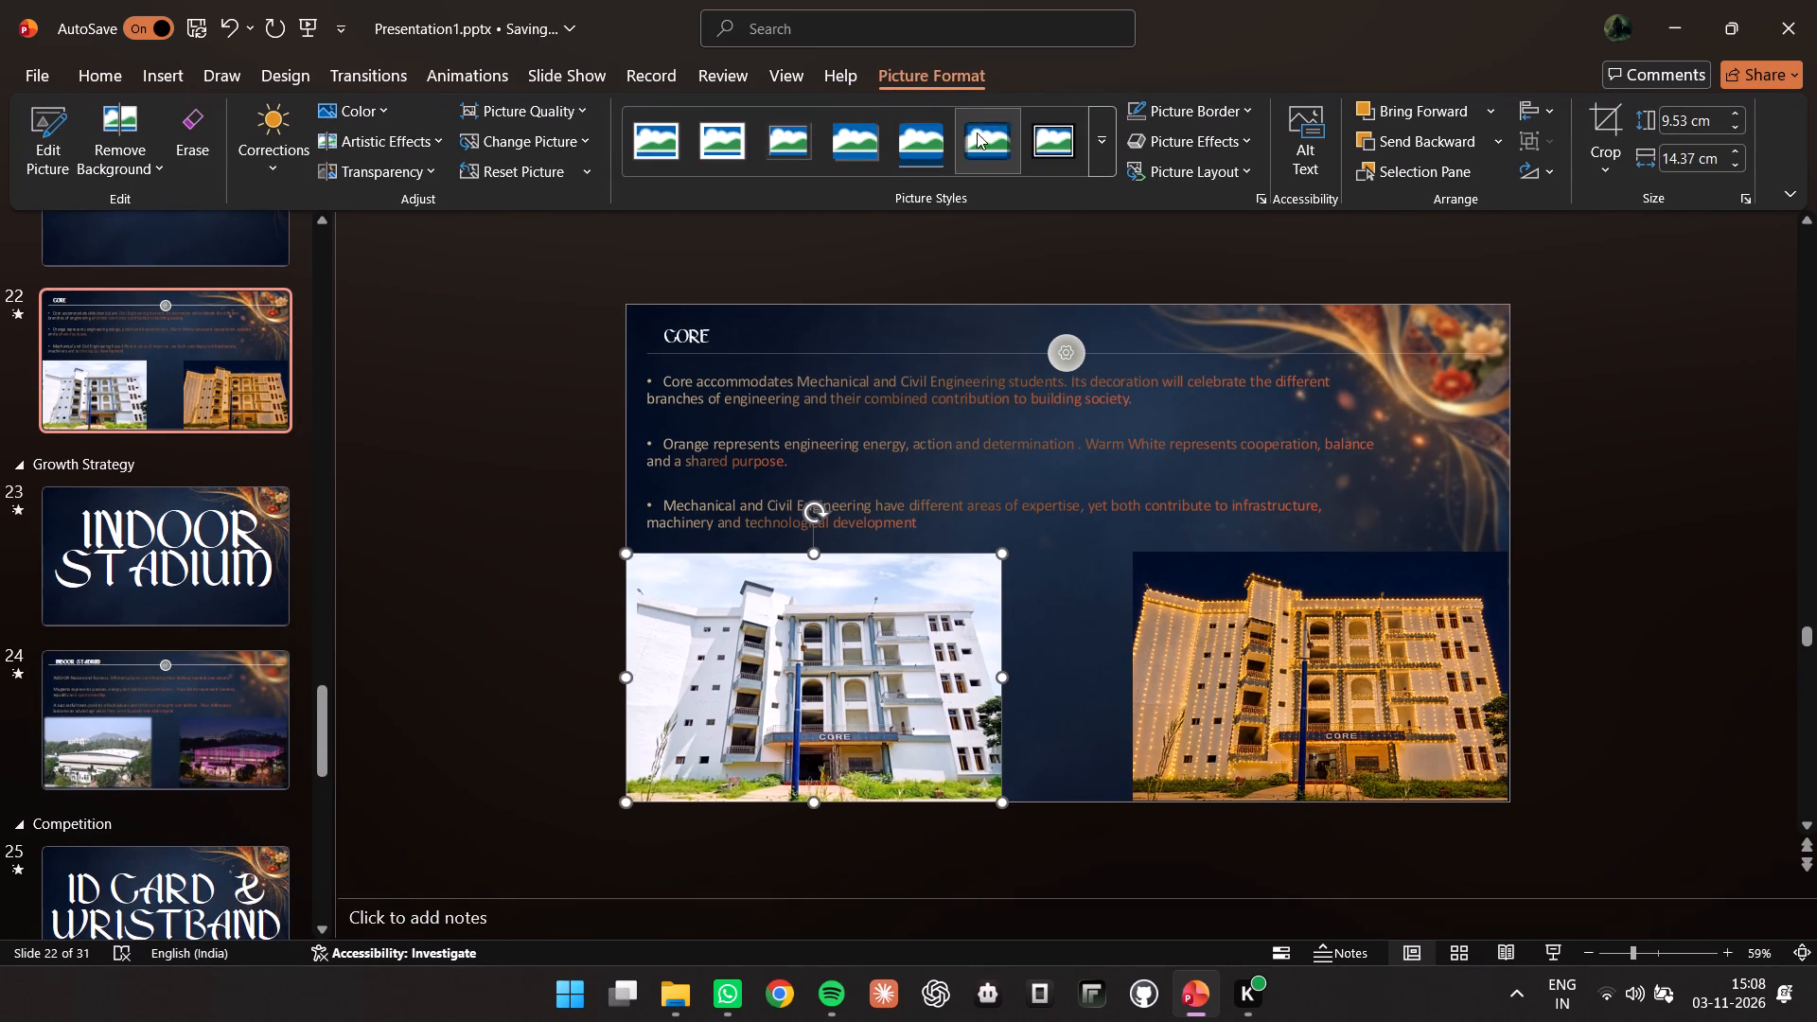
pyautogui.click(977, 132)
pyautogui.click(930, 153)
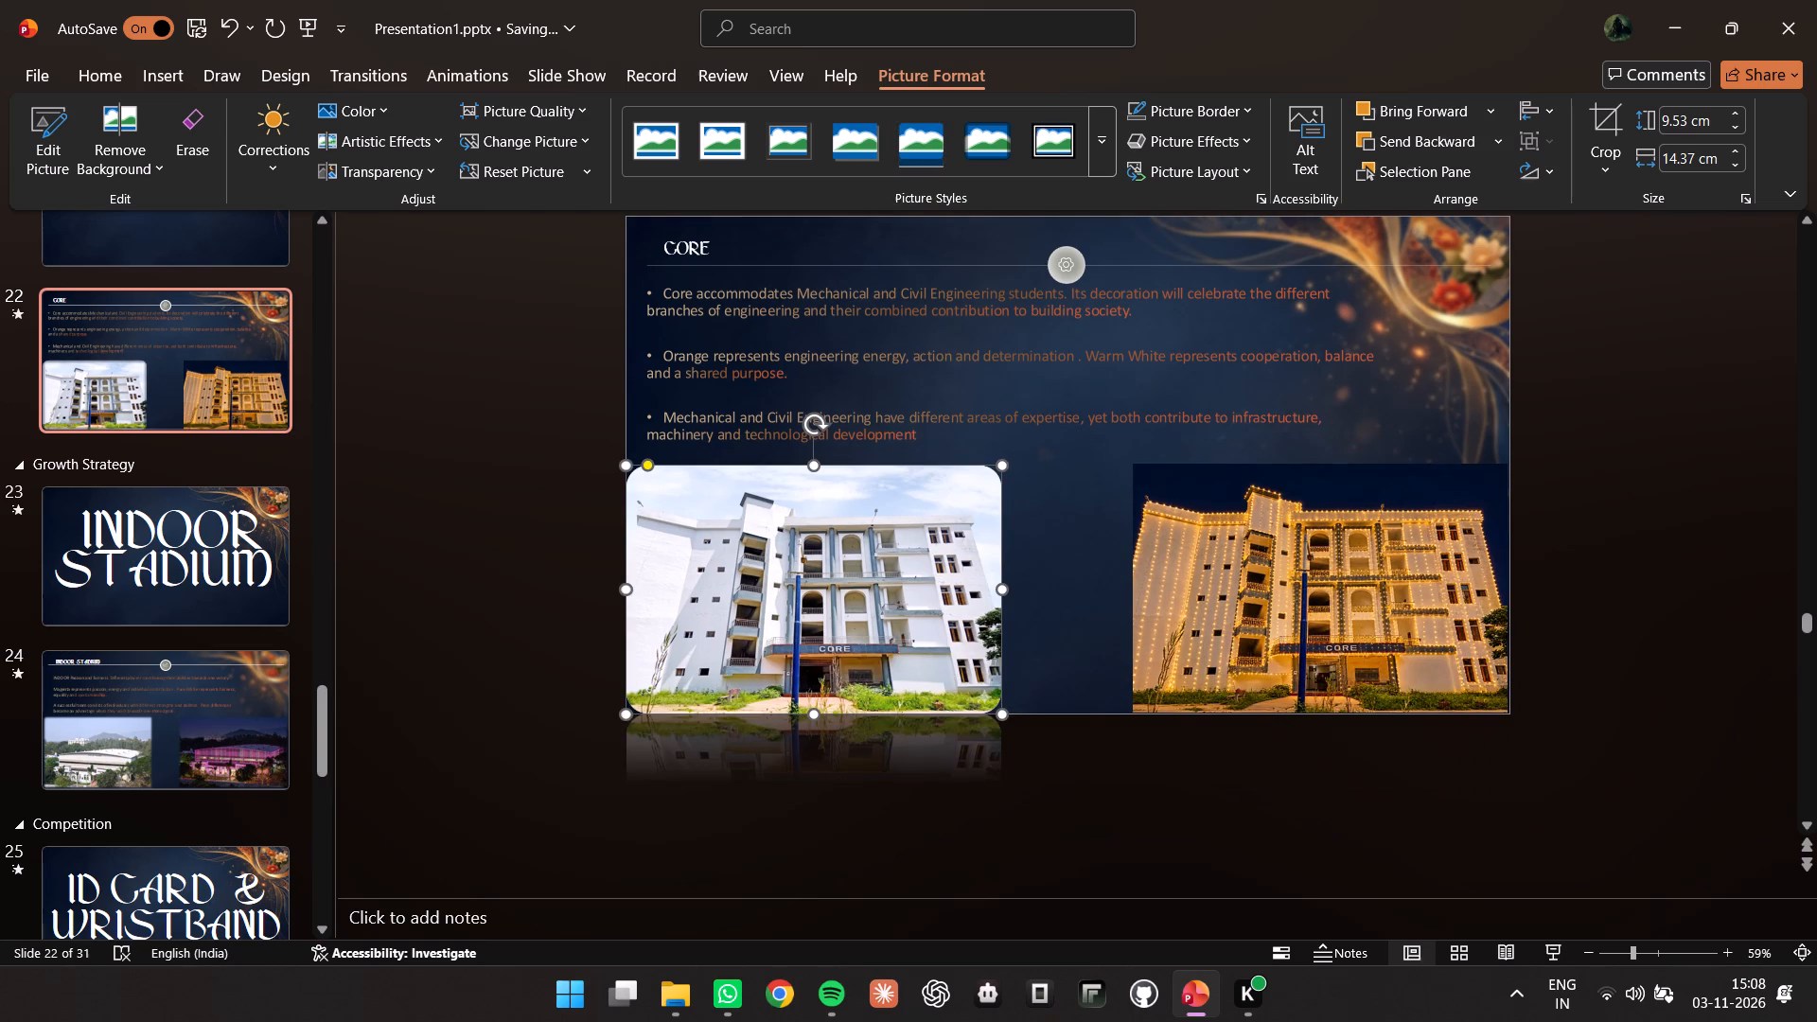
pyautogui.click(984, 792)
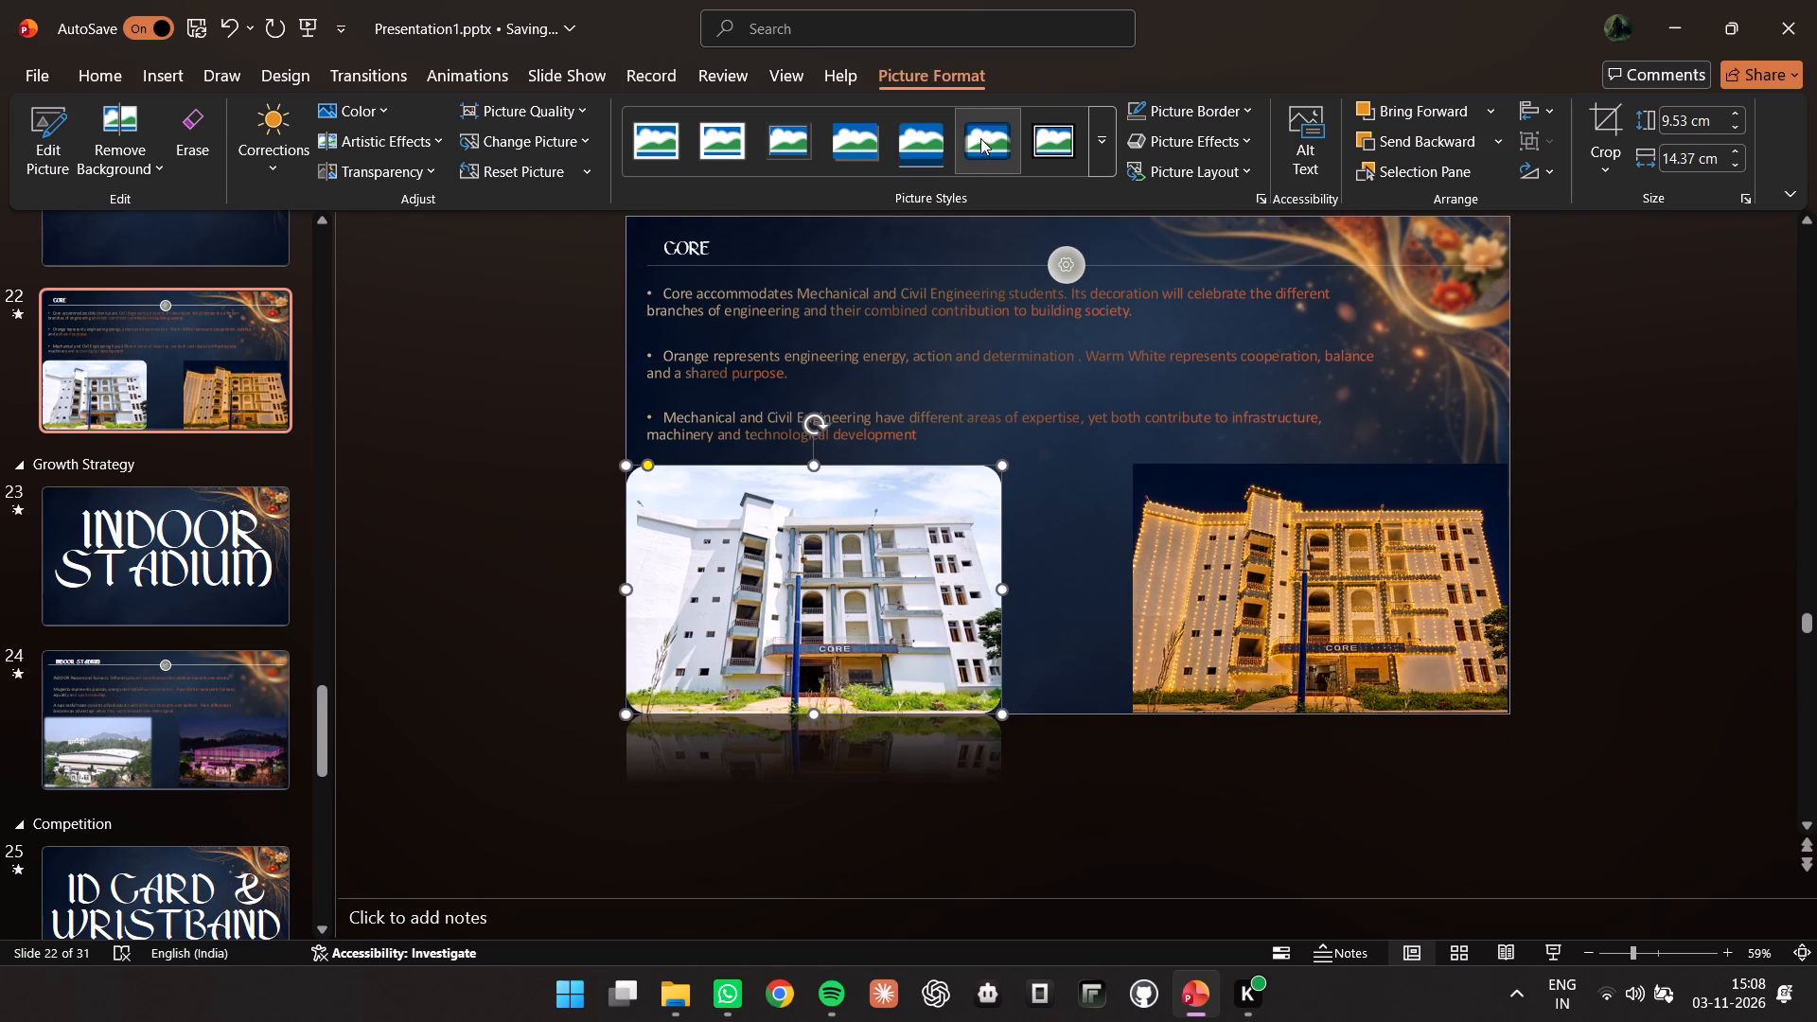
pyautogui.click(980, 138)
pyautogui.click(1298, 674)
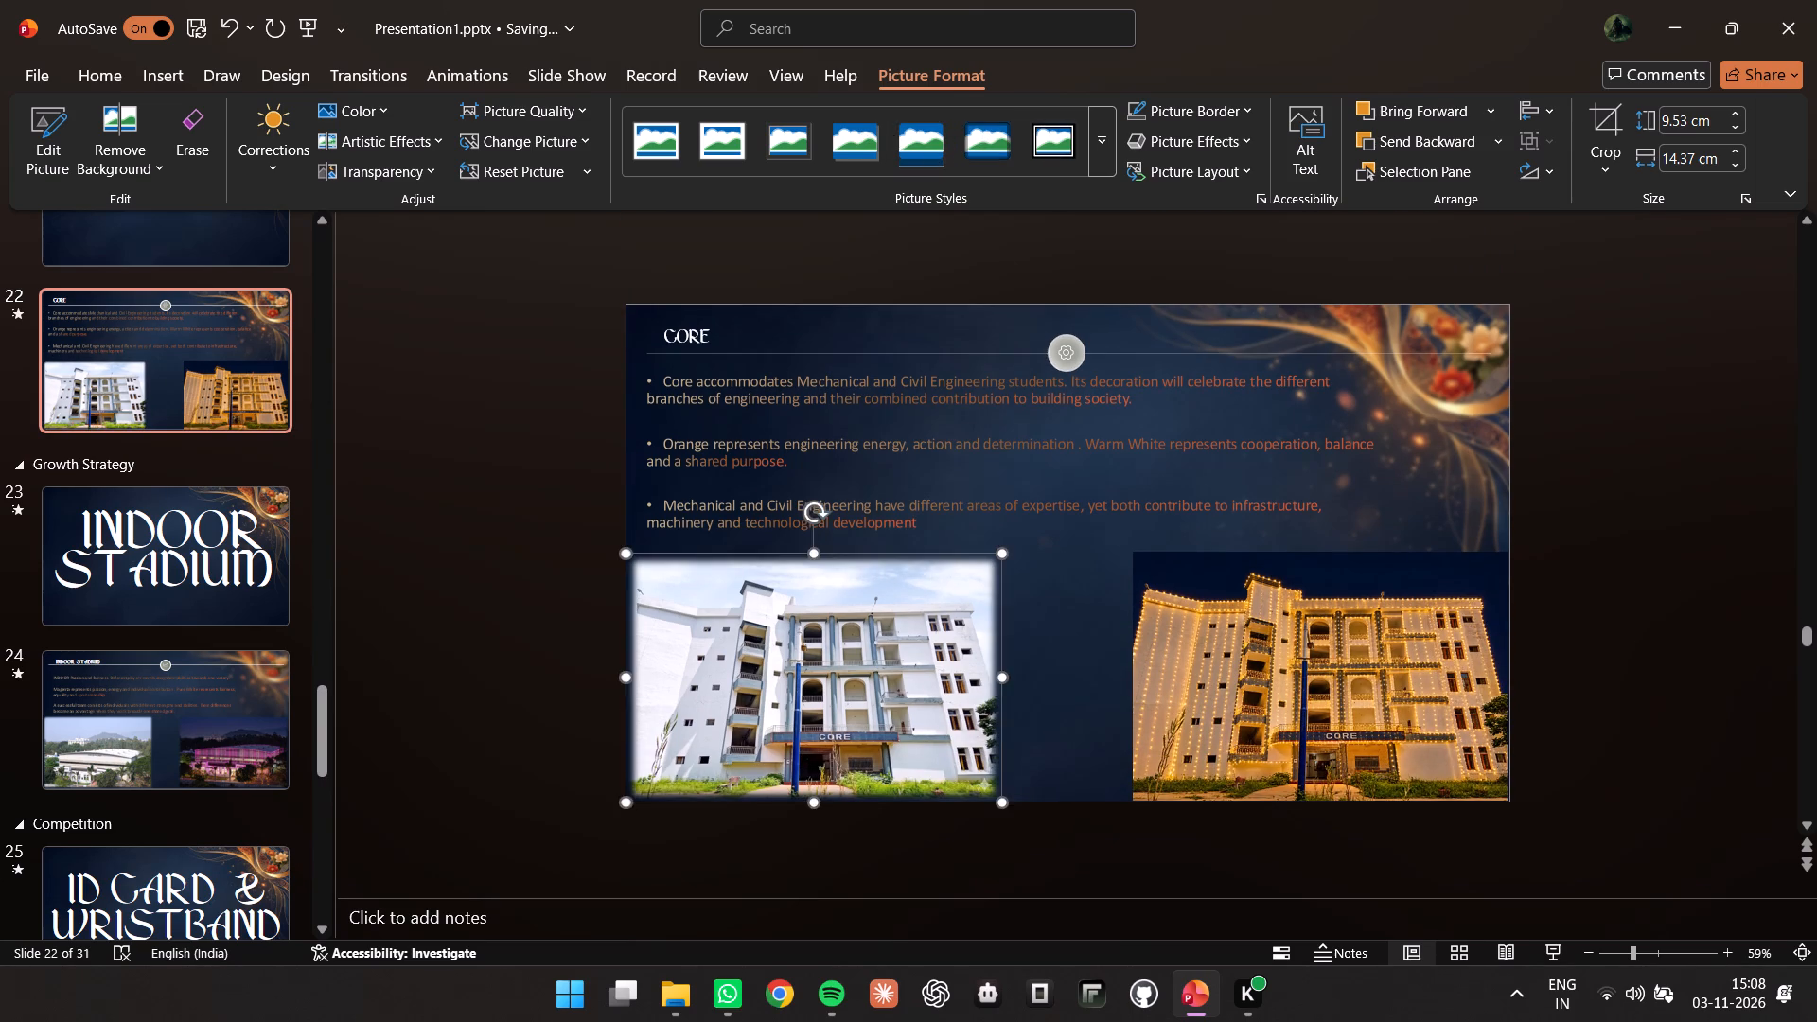
pyautogui.click(996, 130)
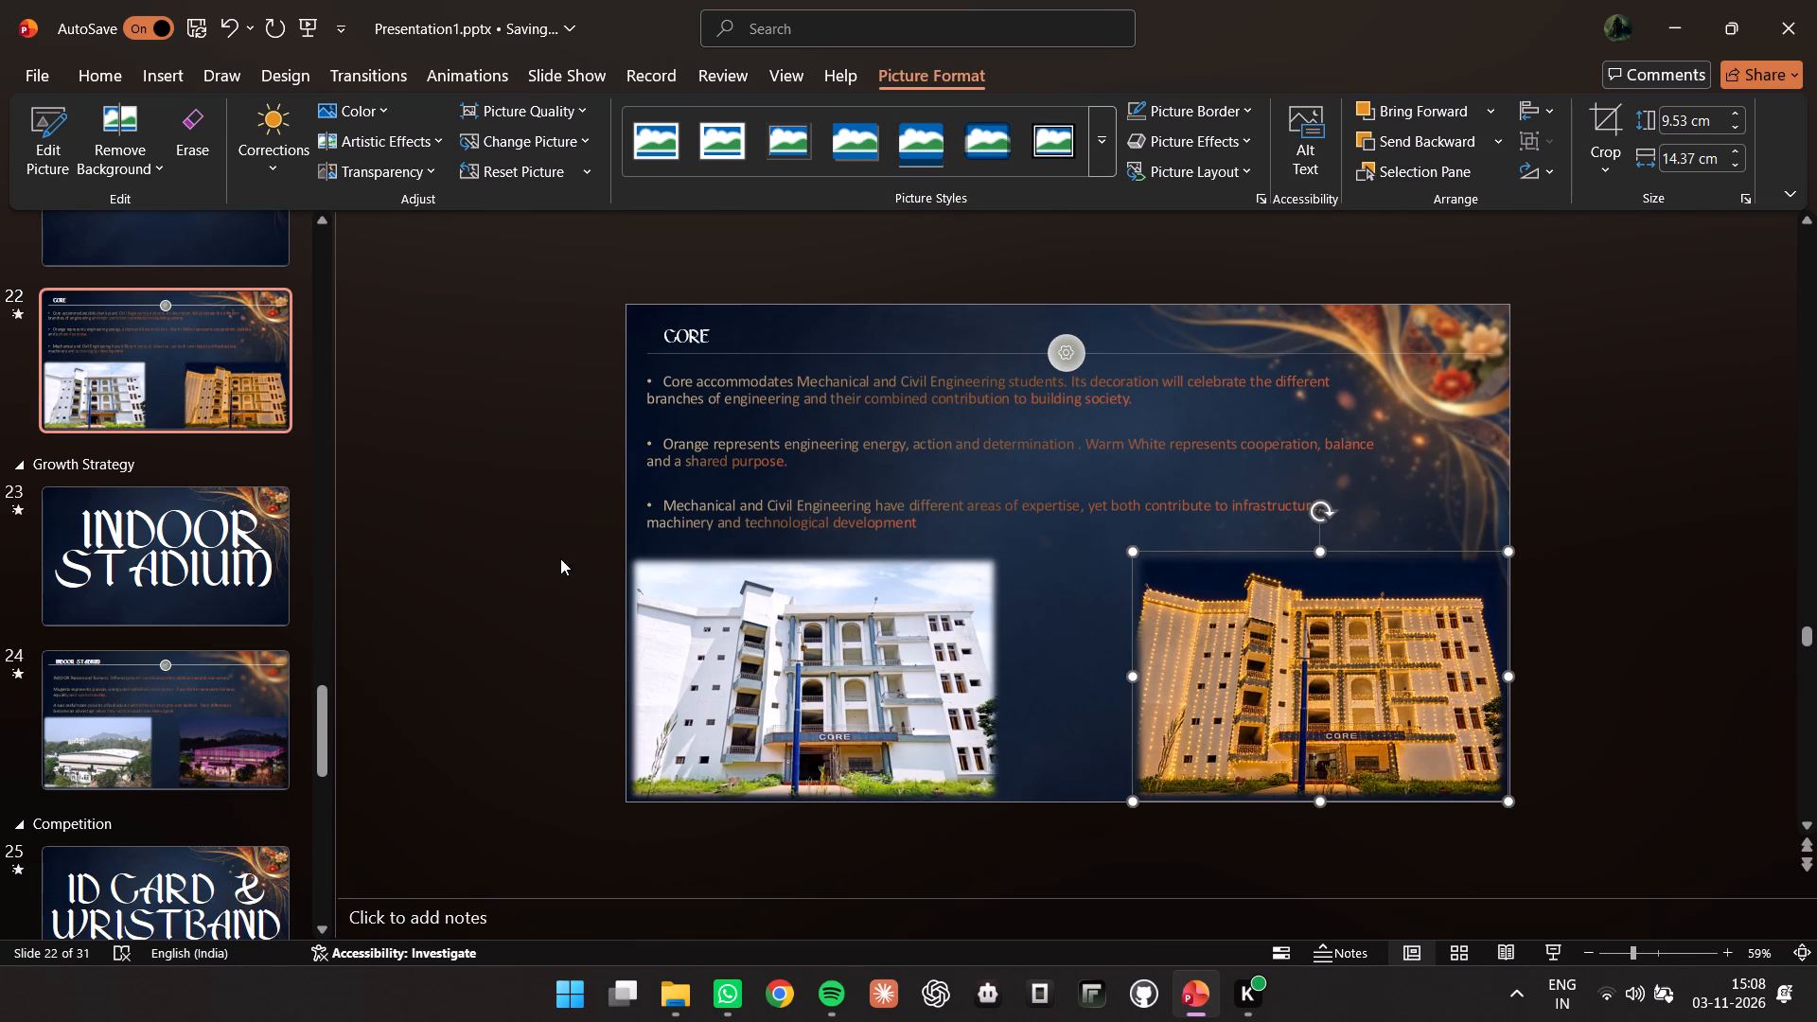
# Apply the soft-edged rectangle picture style to both building pictures on the TIFAC content slide 20.
pyautogui.scroll(3, 542, 368)
pyautogui.scroll(3, 165, 379)
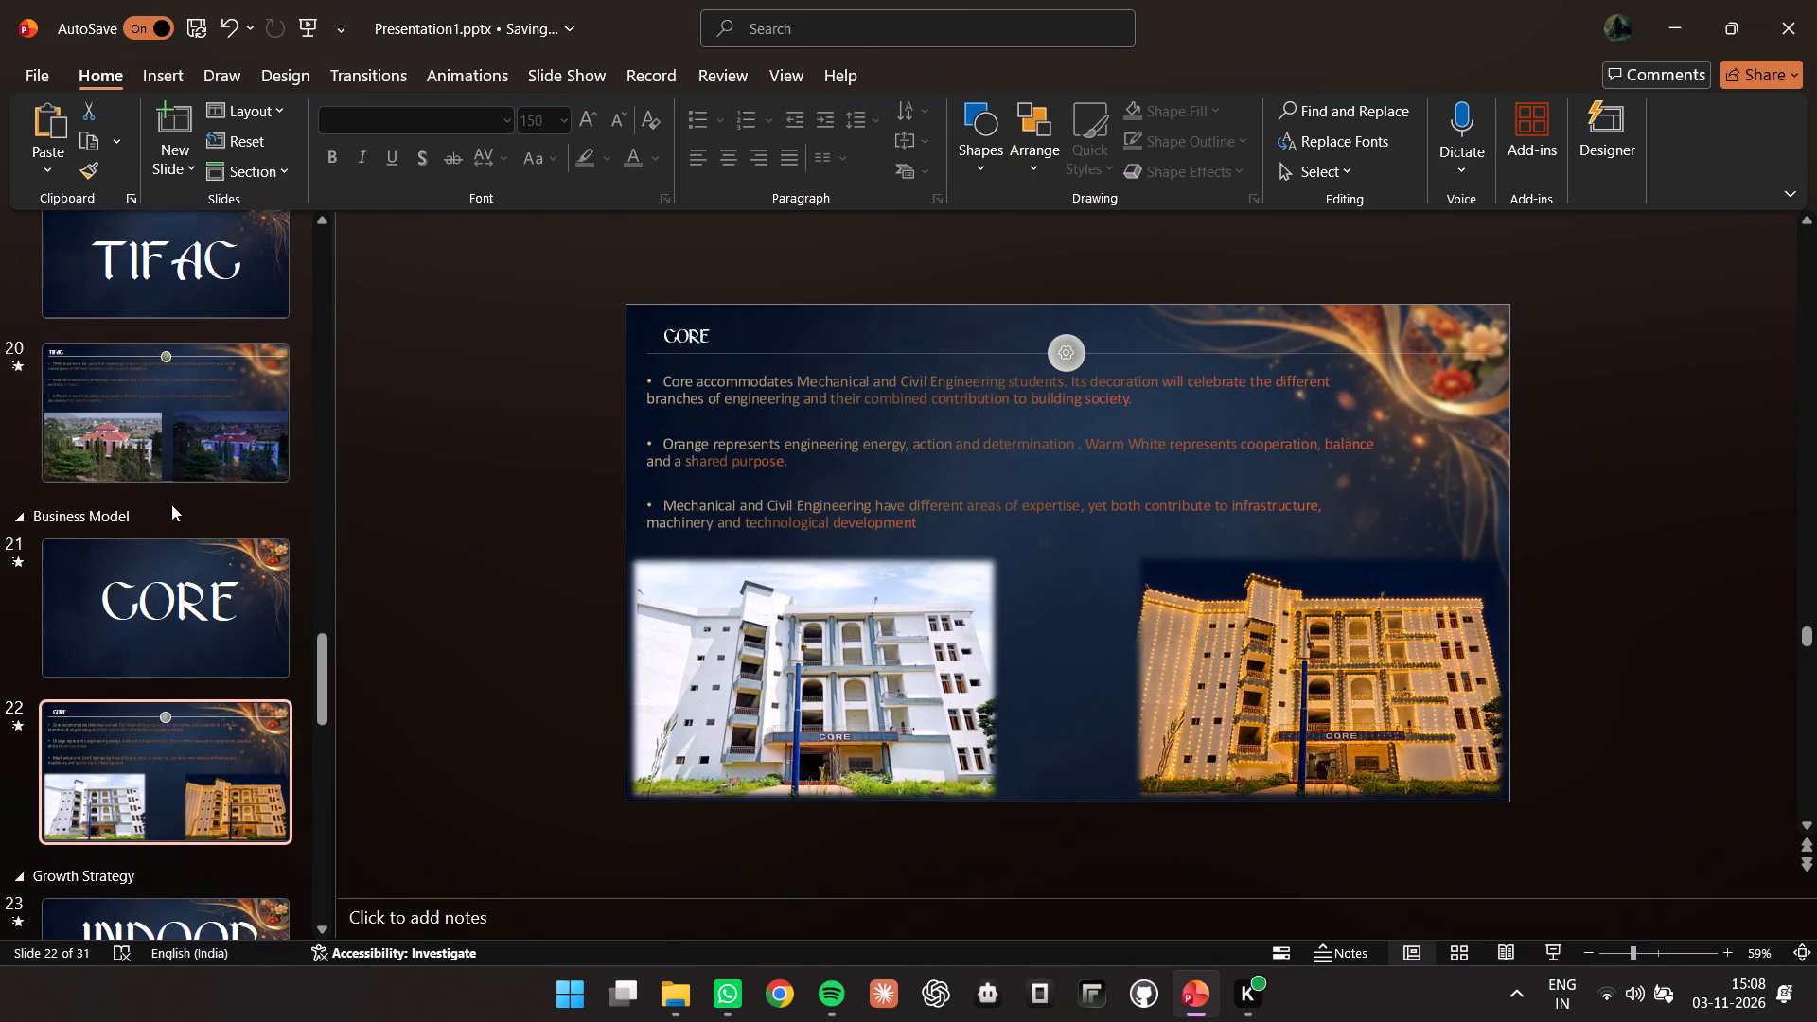
pyautogui.click(159, 406)
pyautogui.click(934, 612)
pyautogui.click(896, 64)
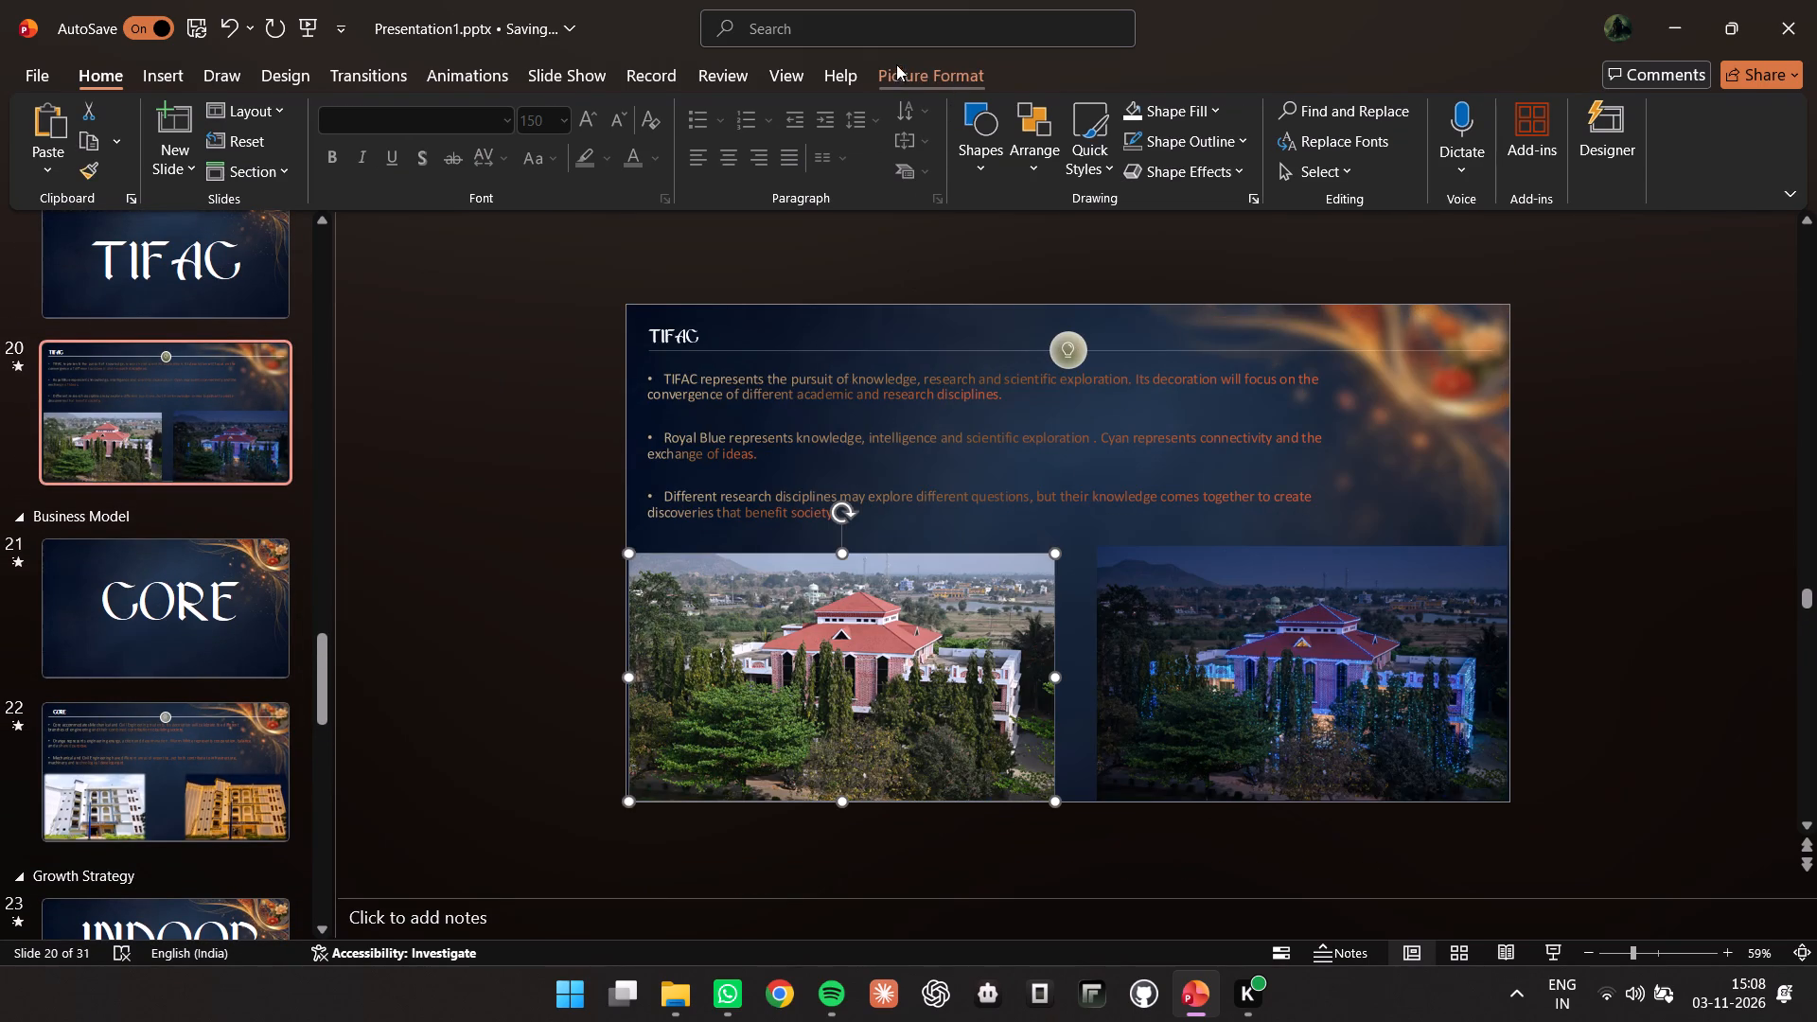
pyautogui.click(1014, 132)
pyautogui.click(1215, 686)
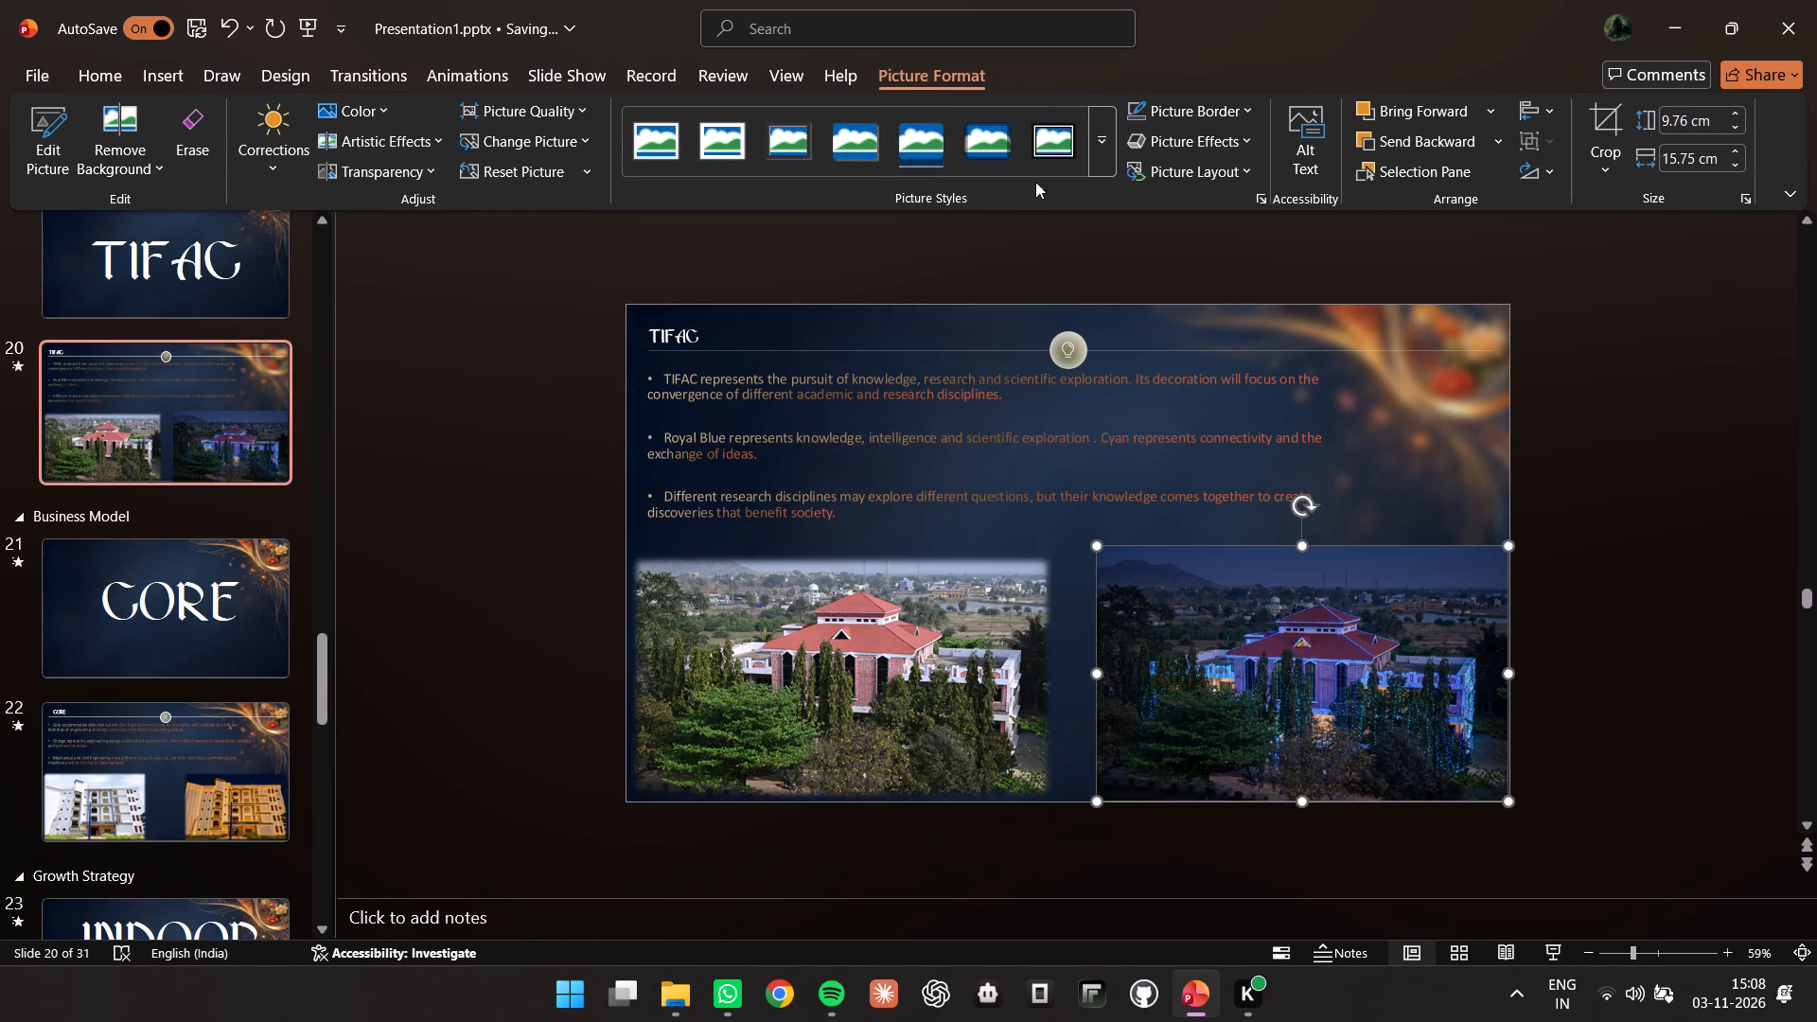
pyautogui.click(981, 129)
pyautogui.click(553, 571)
# Apply the soft-edged rectangle picture style to both building pictures on the GALLERIA content slide 18.
pyautogui.scroll(2, 188, 397)
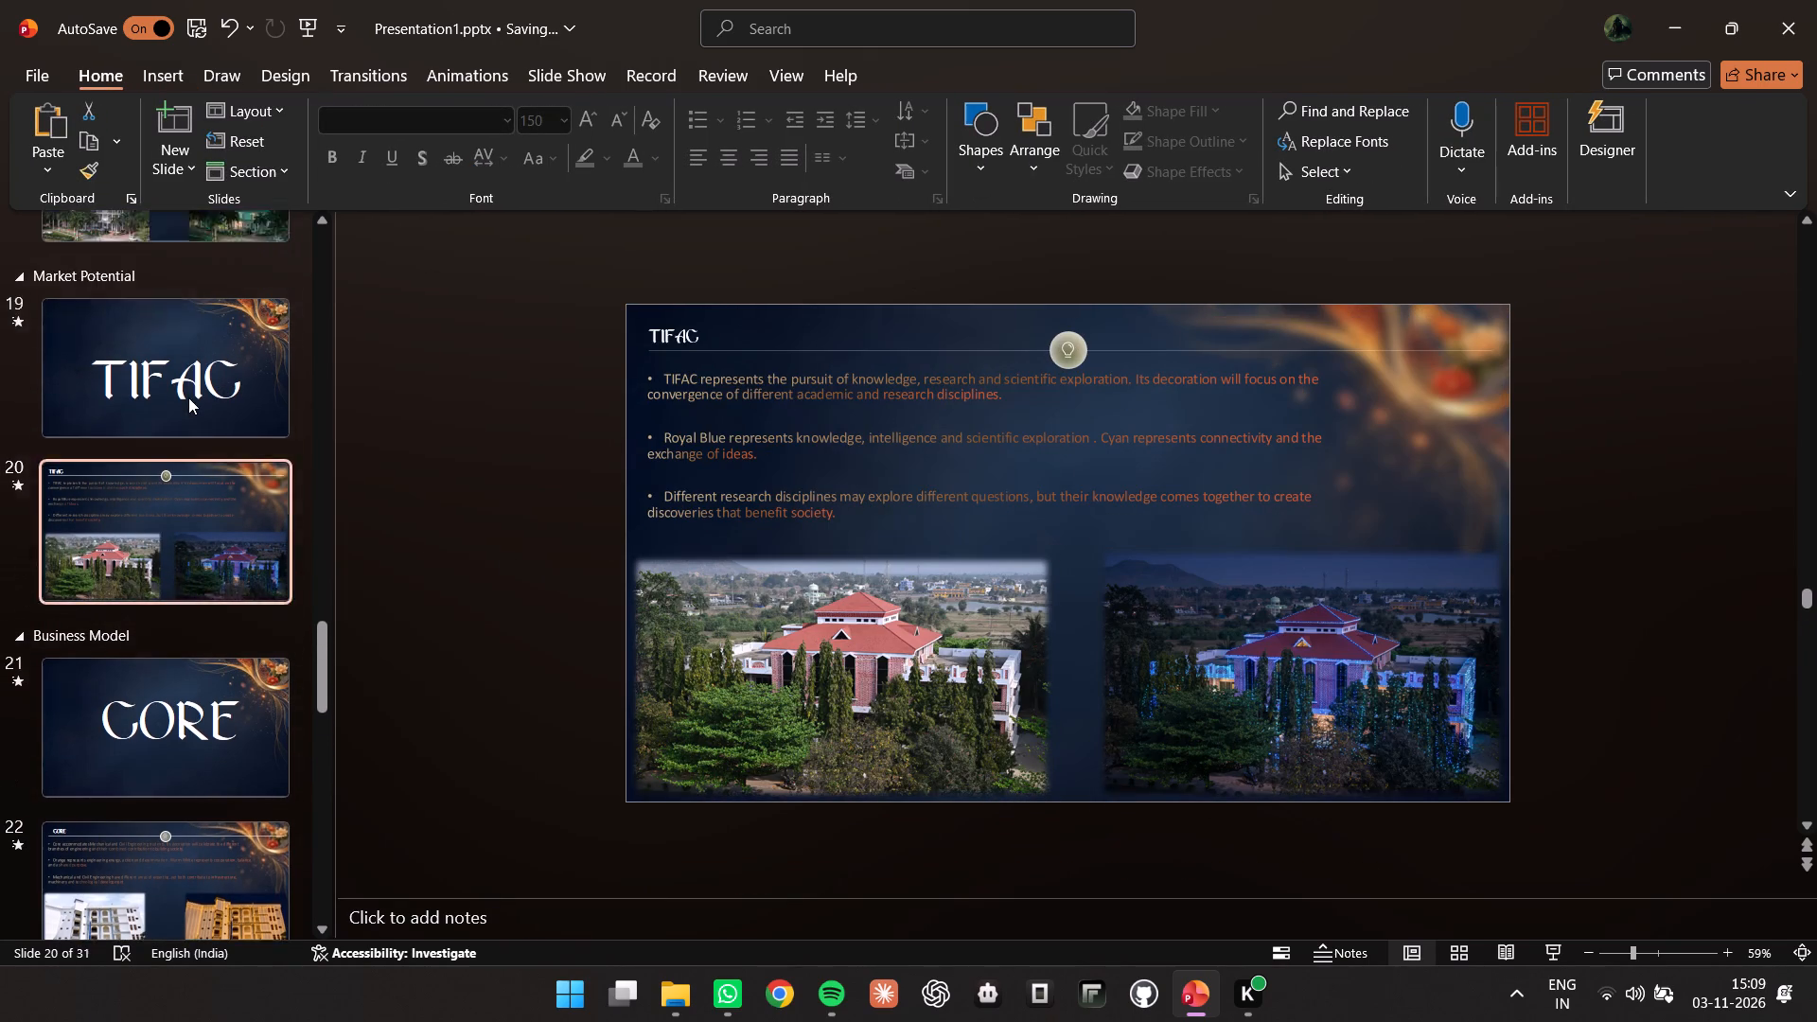
pyautogui.scroll(1, 188, 397)
pyautogui.click(181, 331)
pyautogui.click(876, 658)
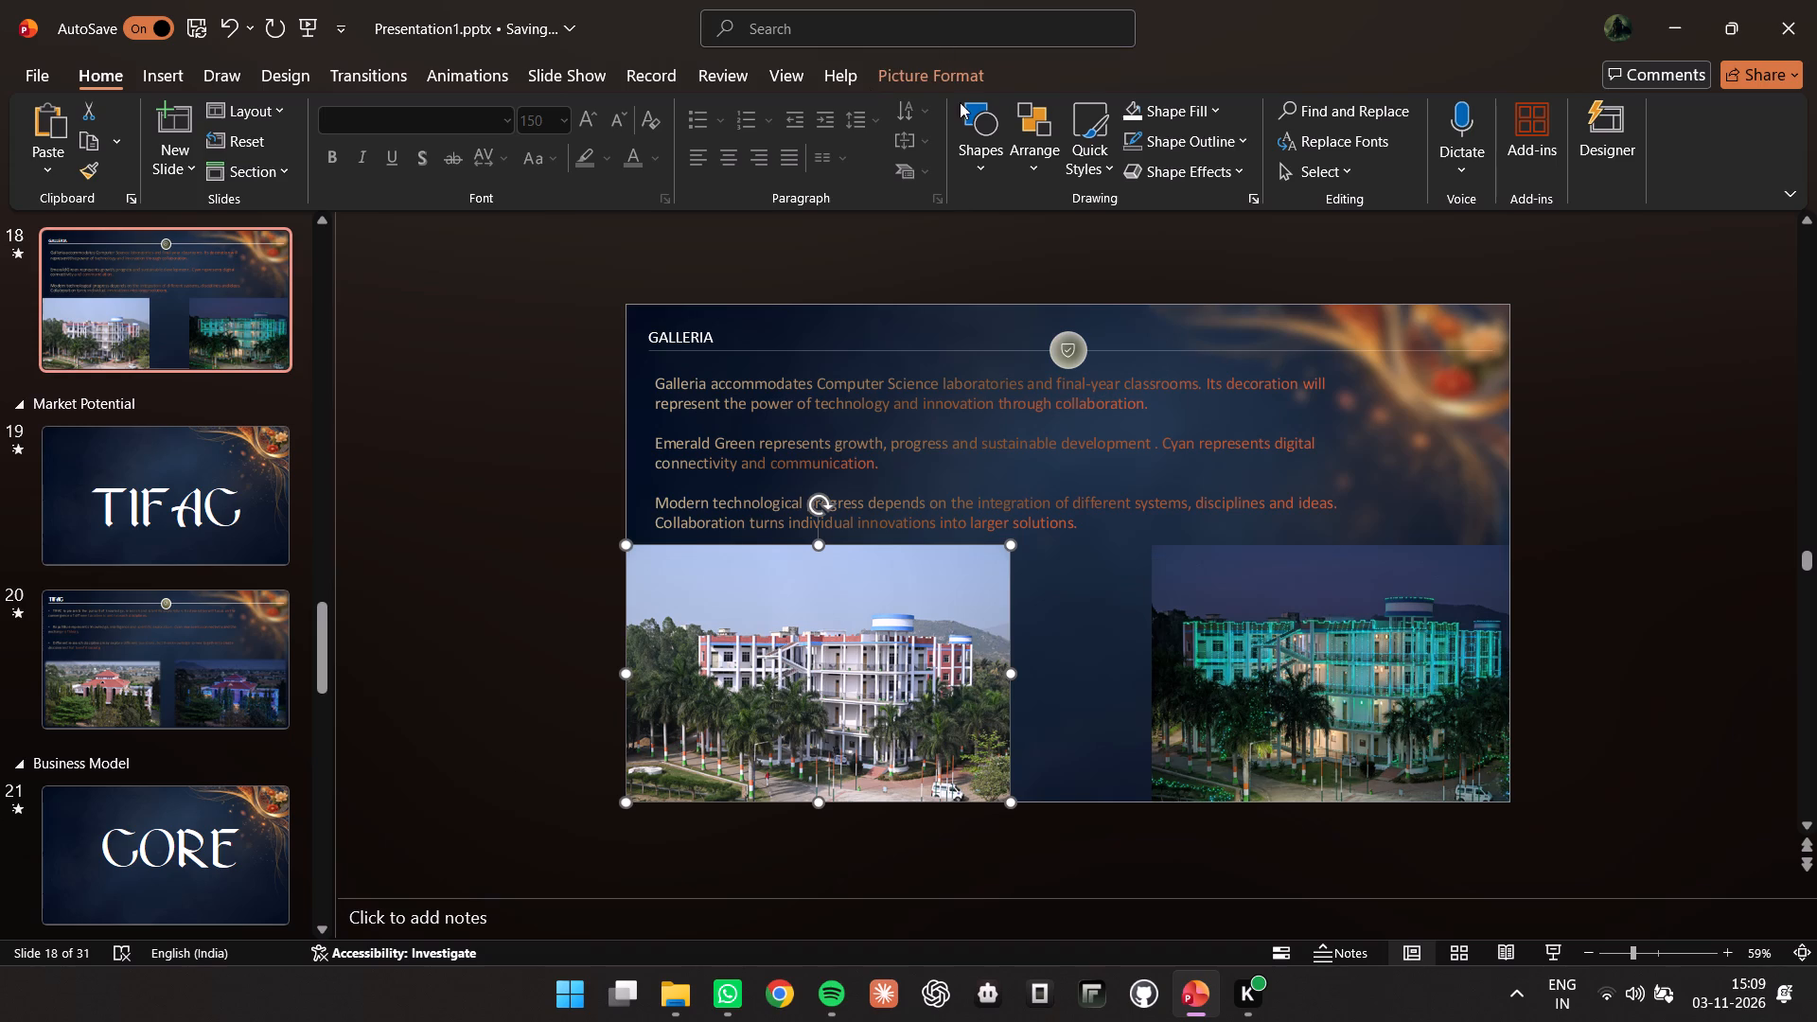
pyautogui.click(948, 83)
pyautogui.click(981, 138)
pyautogui.click(1298, 576)
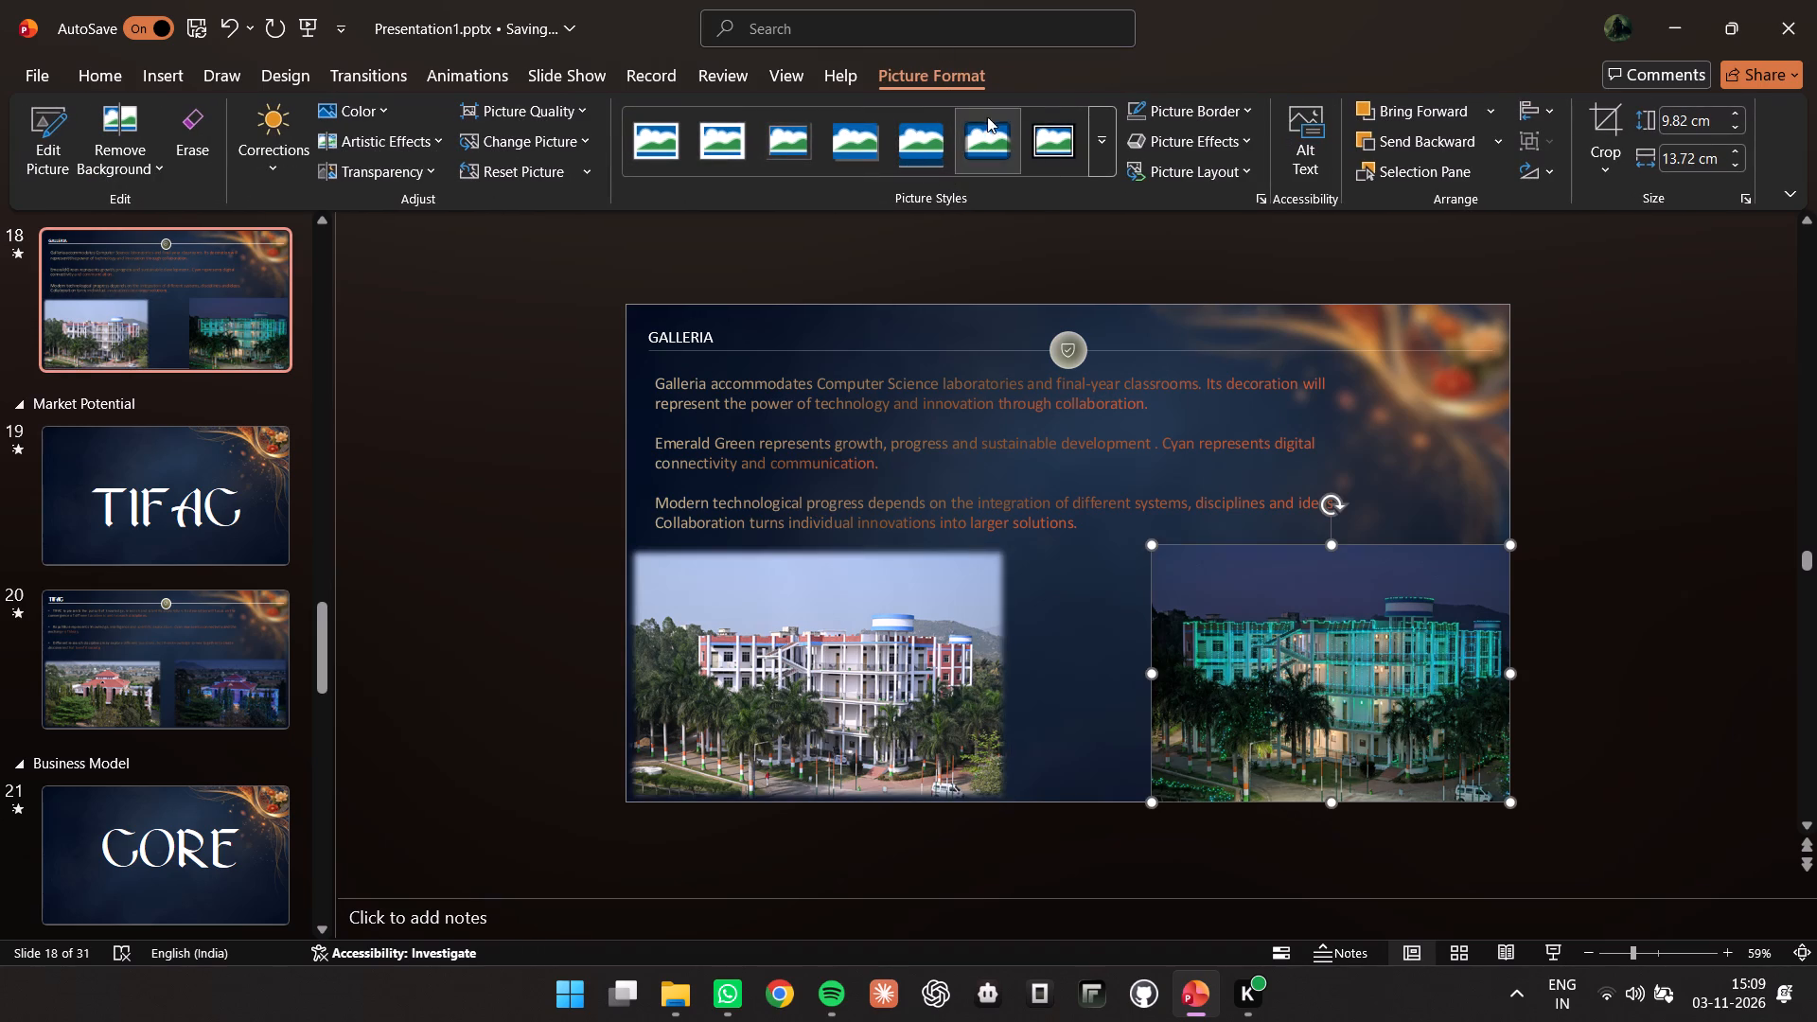
pyautogui.click(1007, 125)
# Move the two building pictures on the ATRIUM content slide 16 apart to the slide's opposite bottom corners.
pyautogui.scroll(3, 309, 423)
pyautogui.click(196, 397)
pyautogui.scroll(3, 196, 397)
pyautogui.click(196, 397)
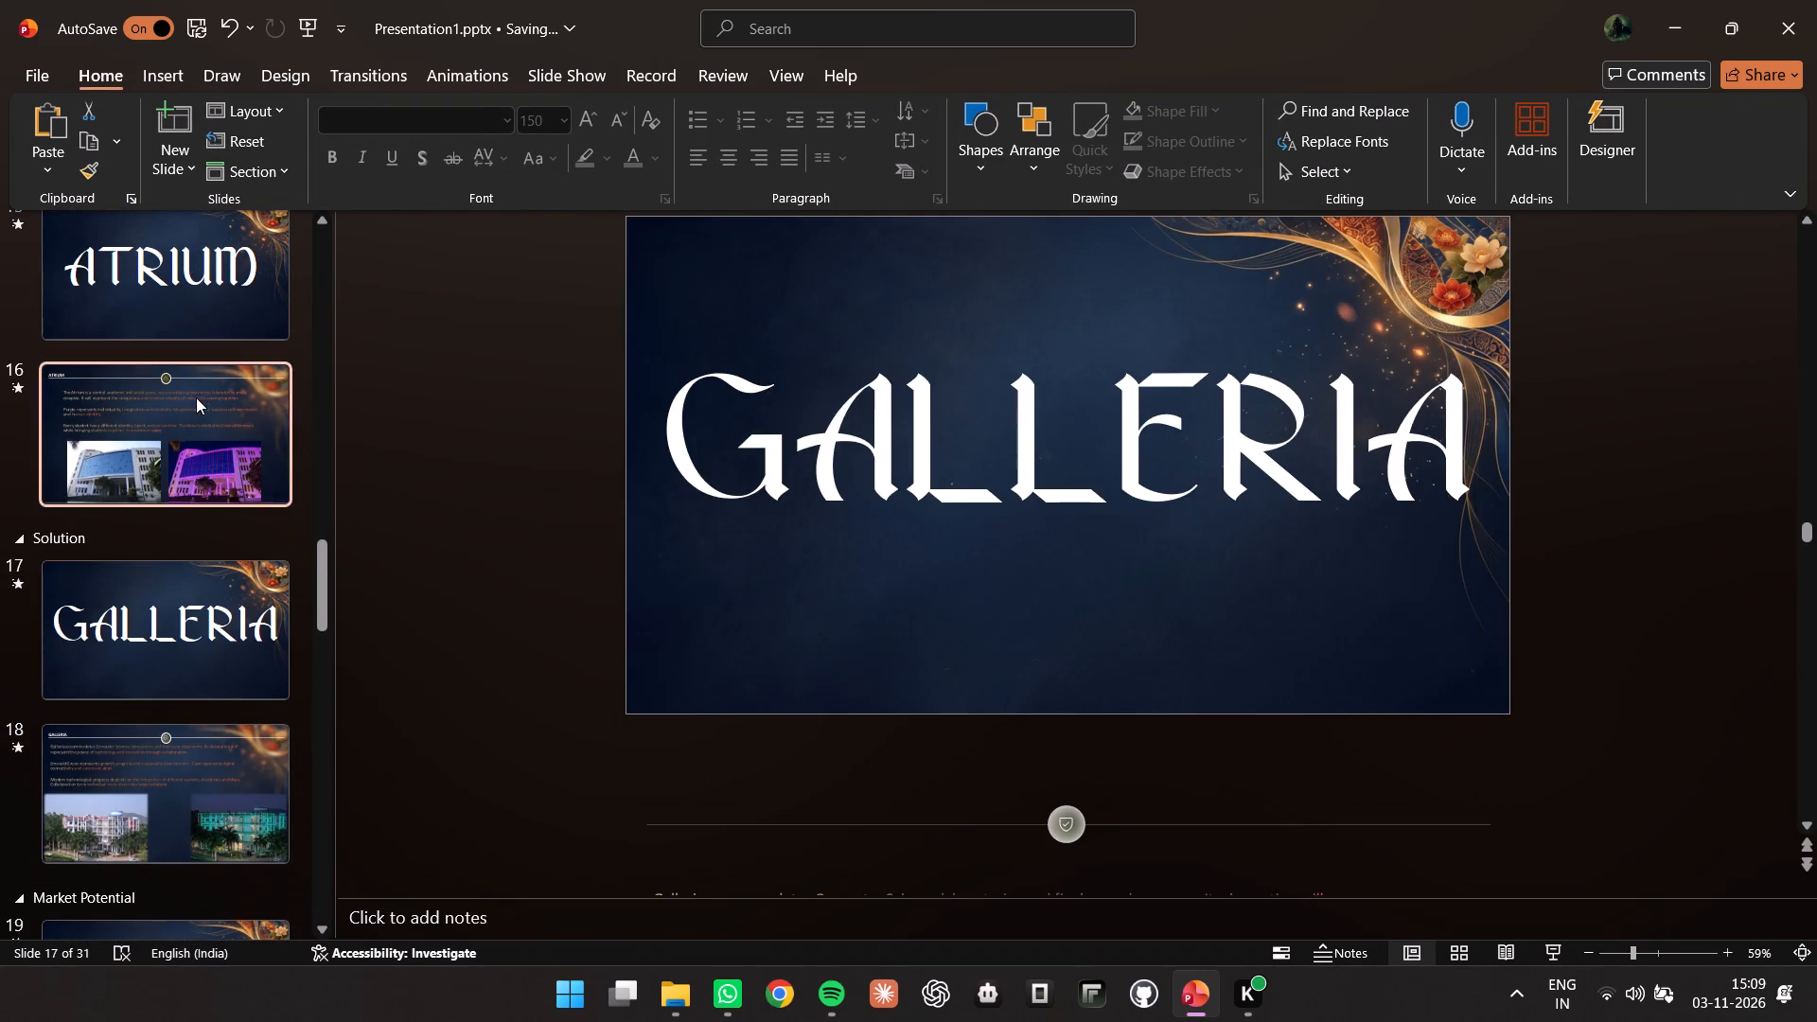
pyautogui.click(950, 650)
pyautogui.moveTo(912, 656); pyautogui.dragTo(827, 657)
pyautogui.click(827, 657)
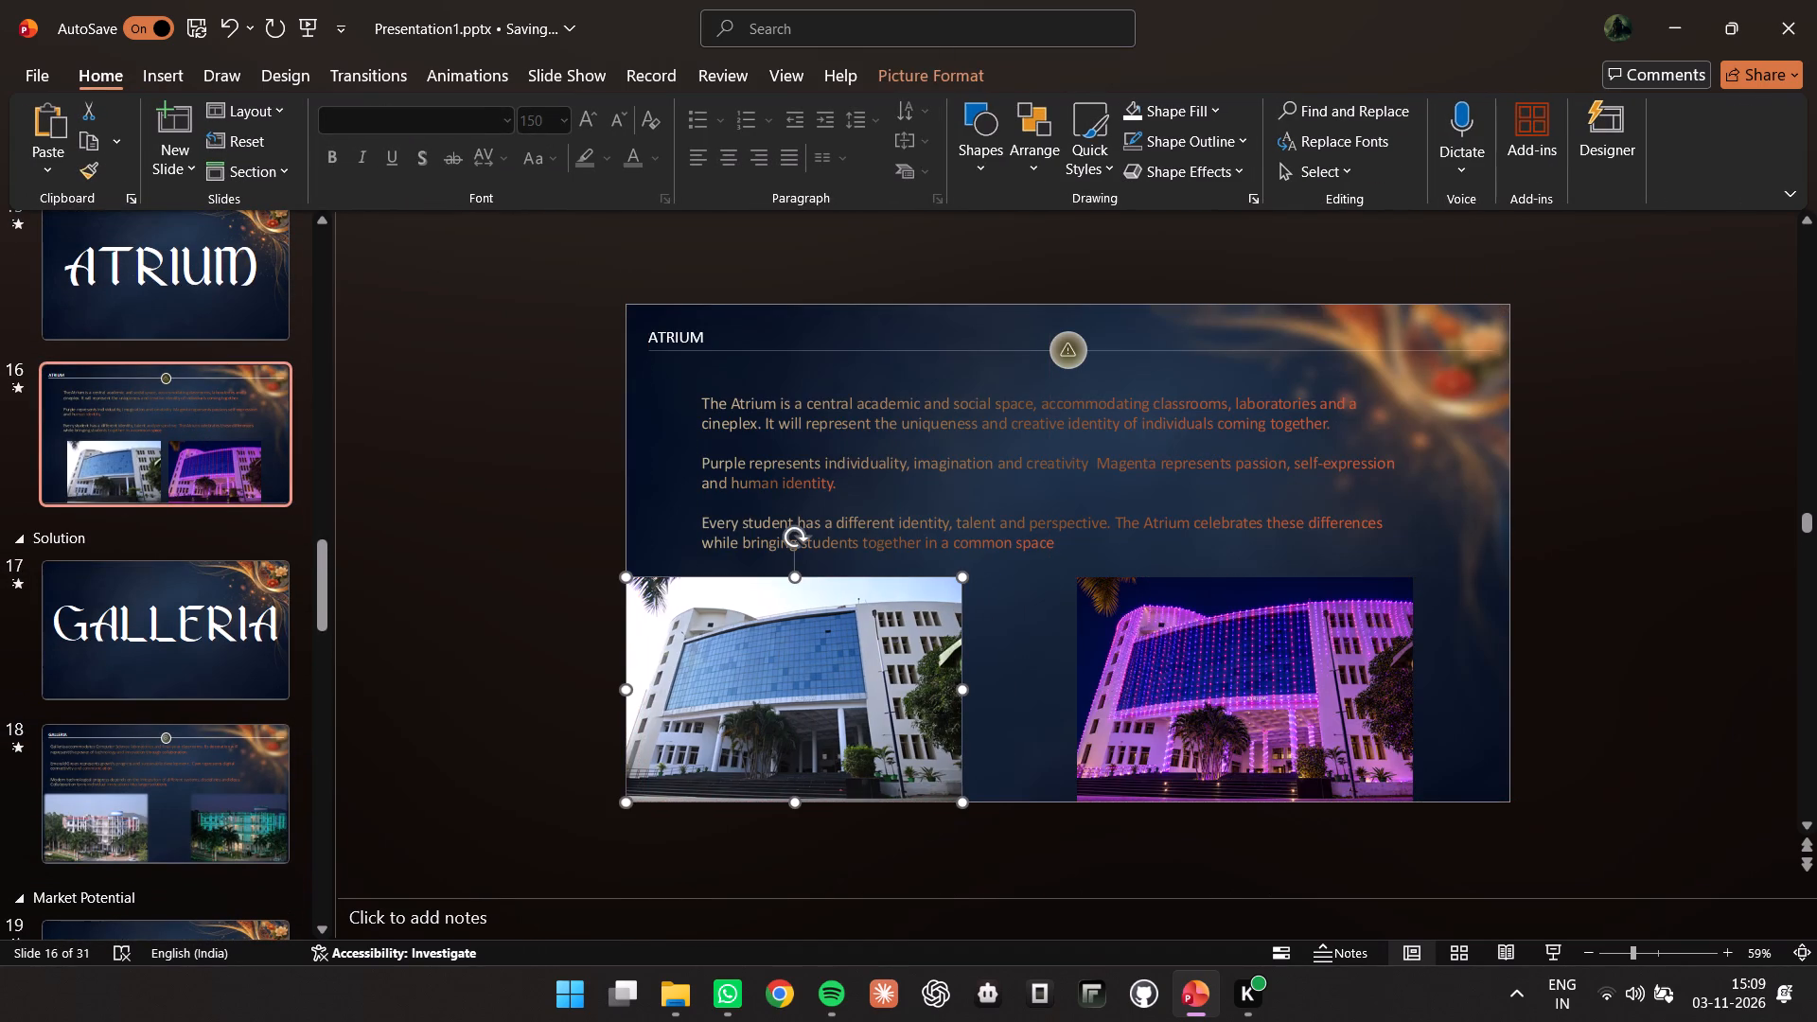
pyautogui.moveTo(1173, 659); pyautogui.dragTo(1270, 666)
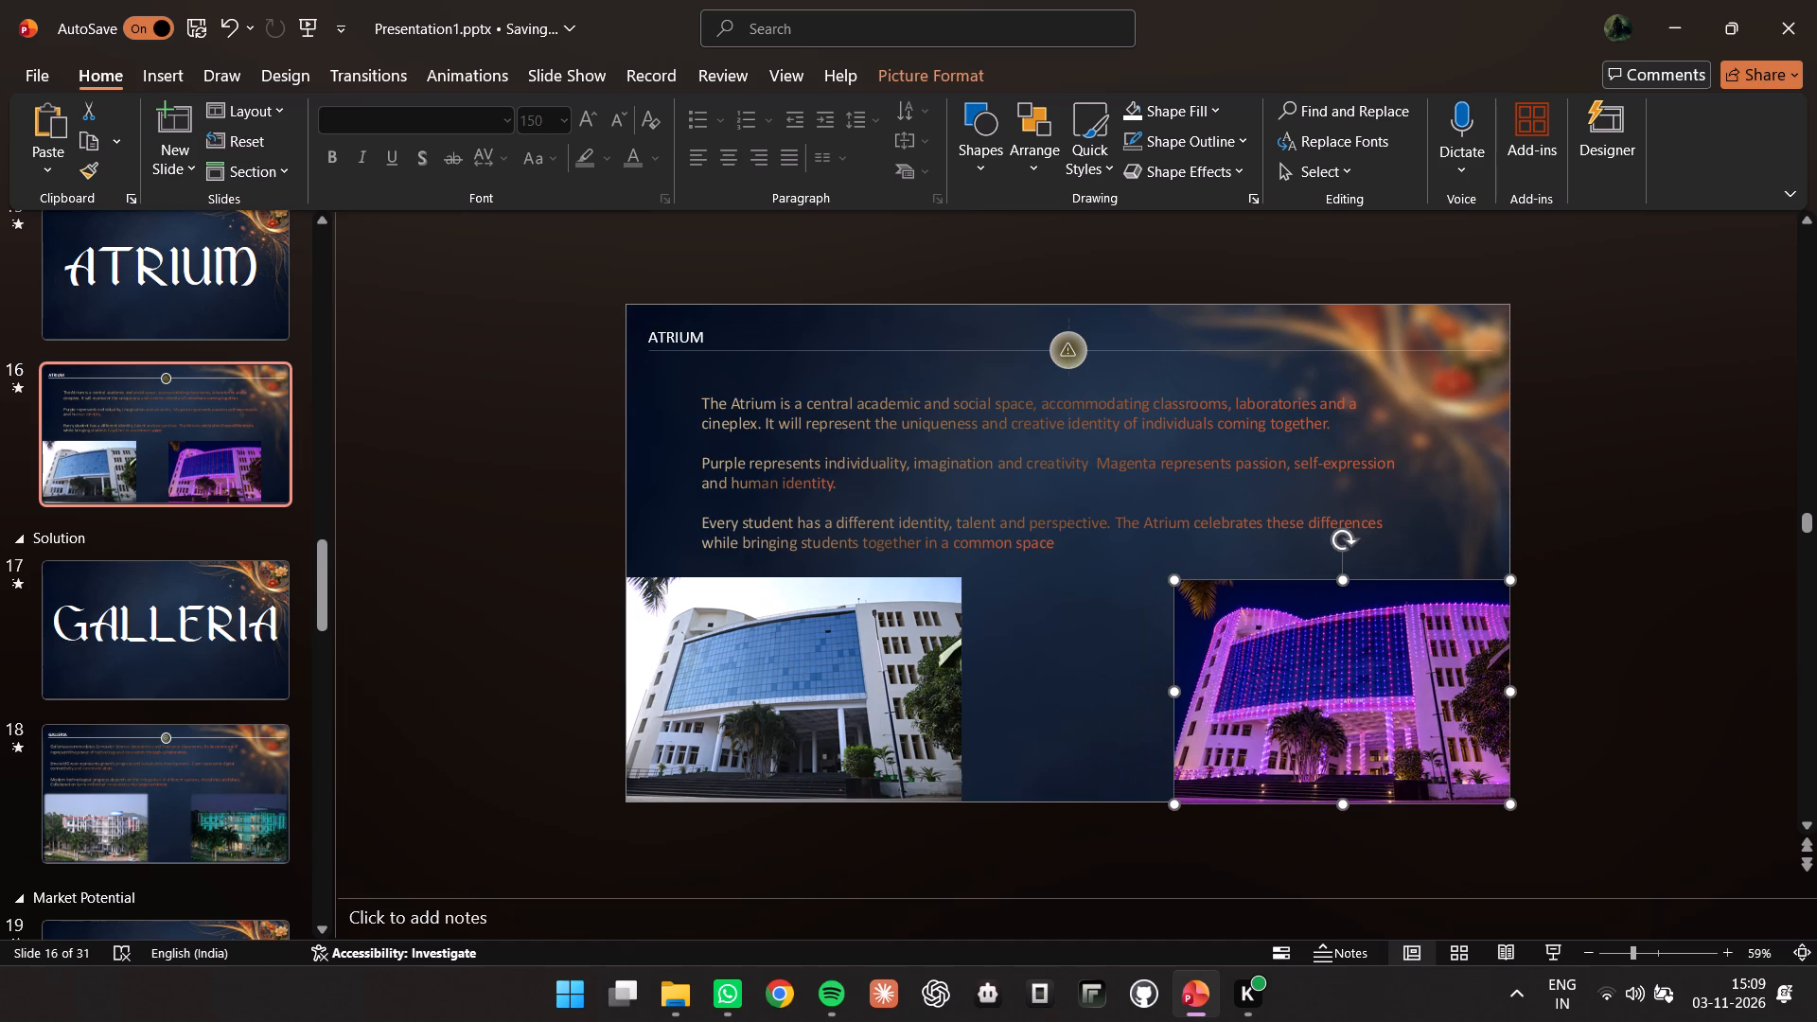
# Apply the soft-edged rectangle picture style to the night and daytime Atrium pictures on slide 16.
pyautogui.click(918, 69)
pyautogui.click(972, 150)
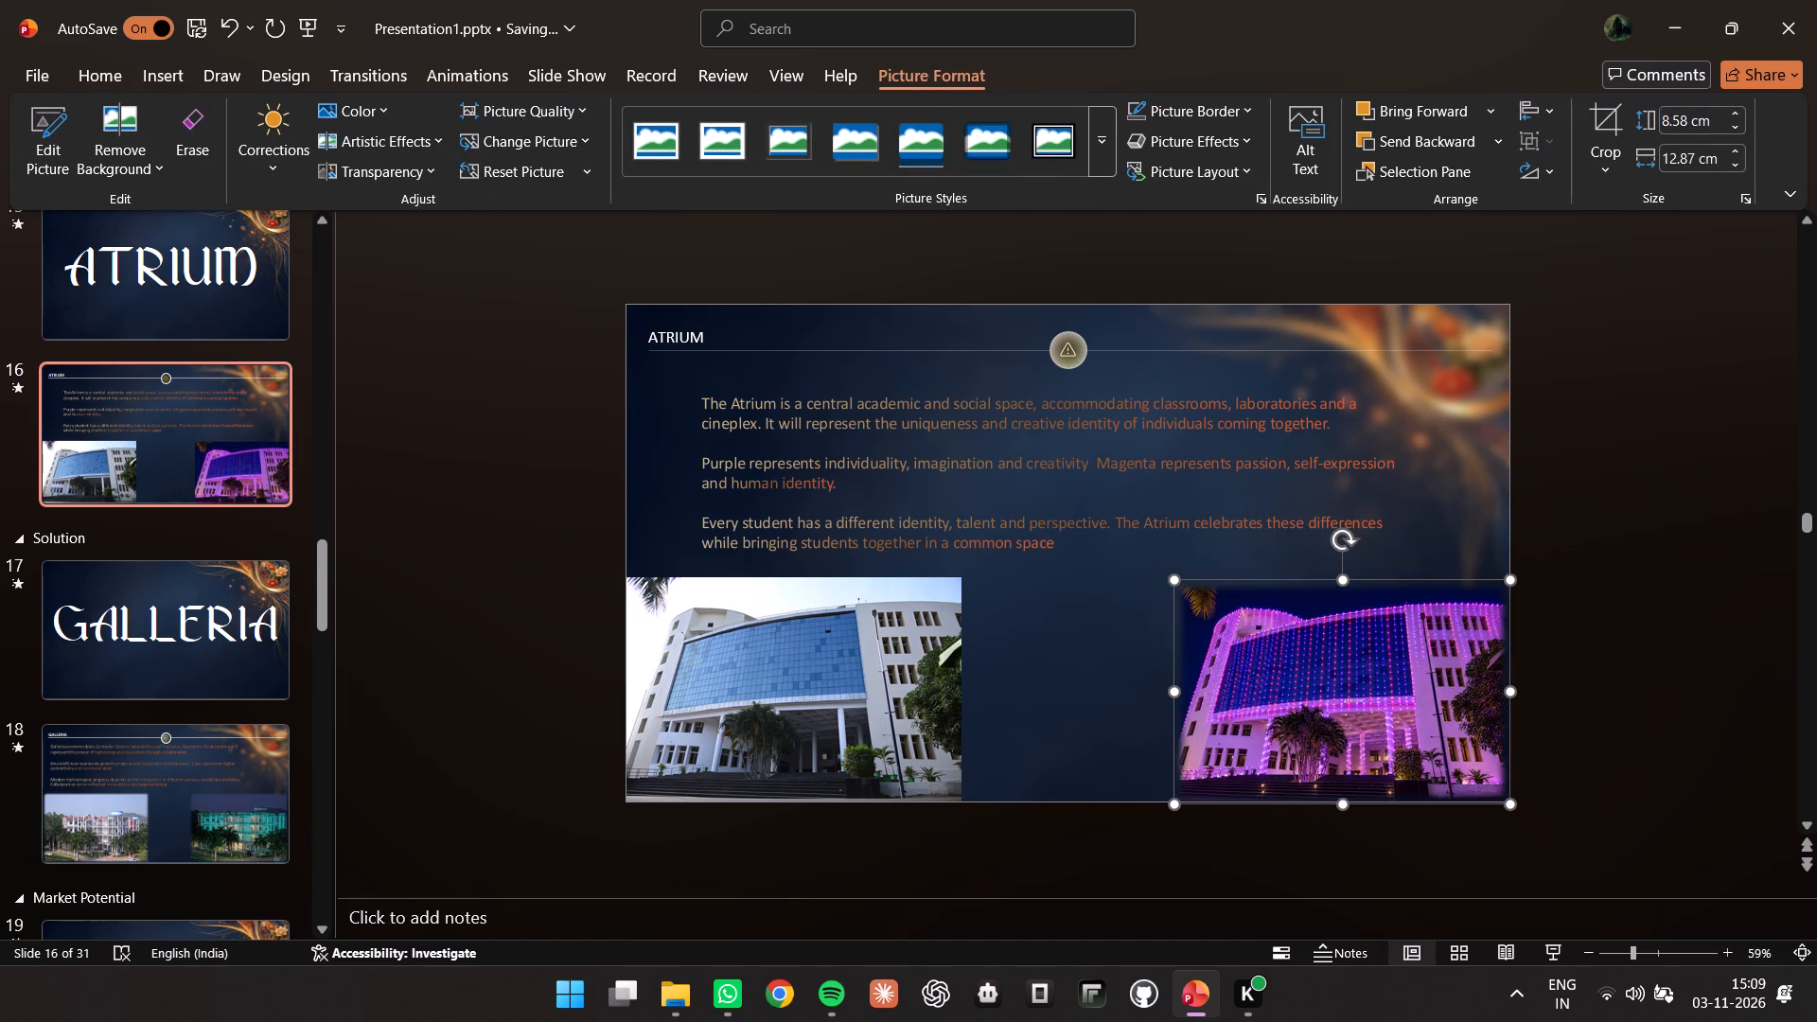
pyautogui.click(1424, 676)
pyautogui.click(778, 697)
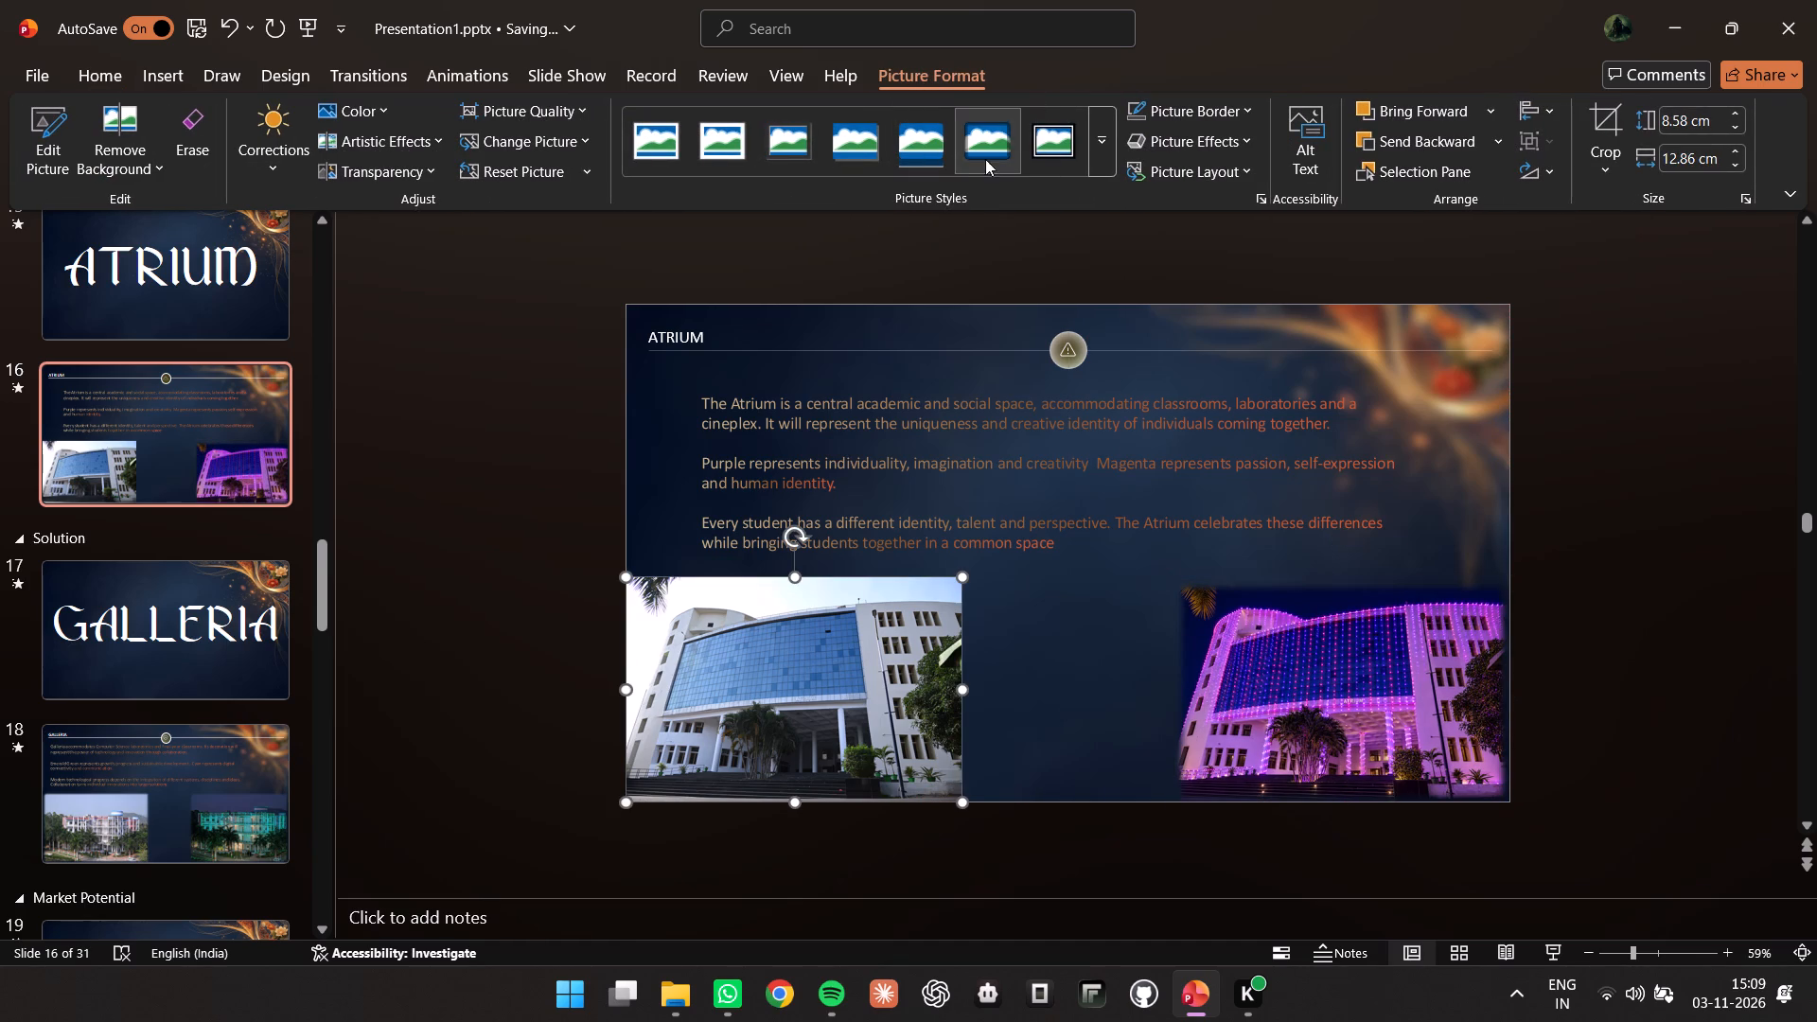
pyautogui.click(979, 160)
# Apply the soft-edged rectangle picture style to both building pictures on the LHC content slide 14.
pyautogui.scroll(5, 249, 546)
pyautogui.click(108, 407)
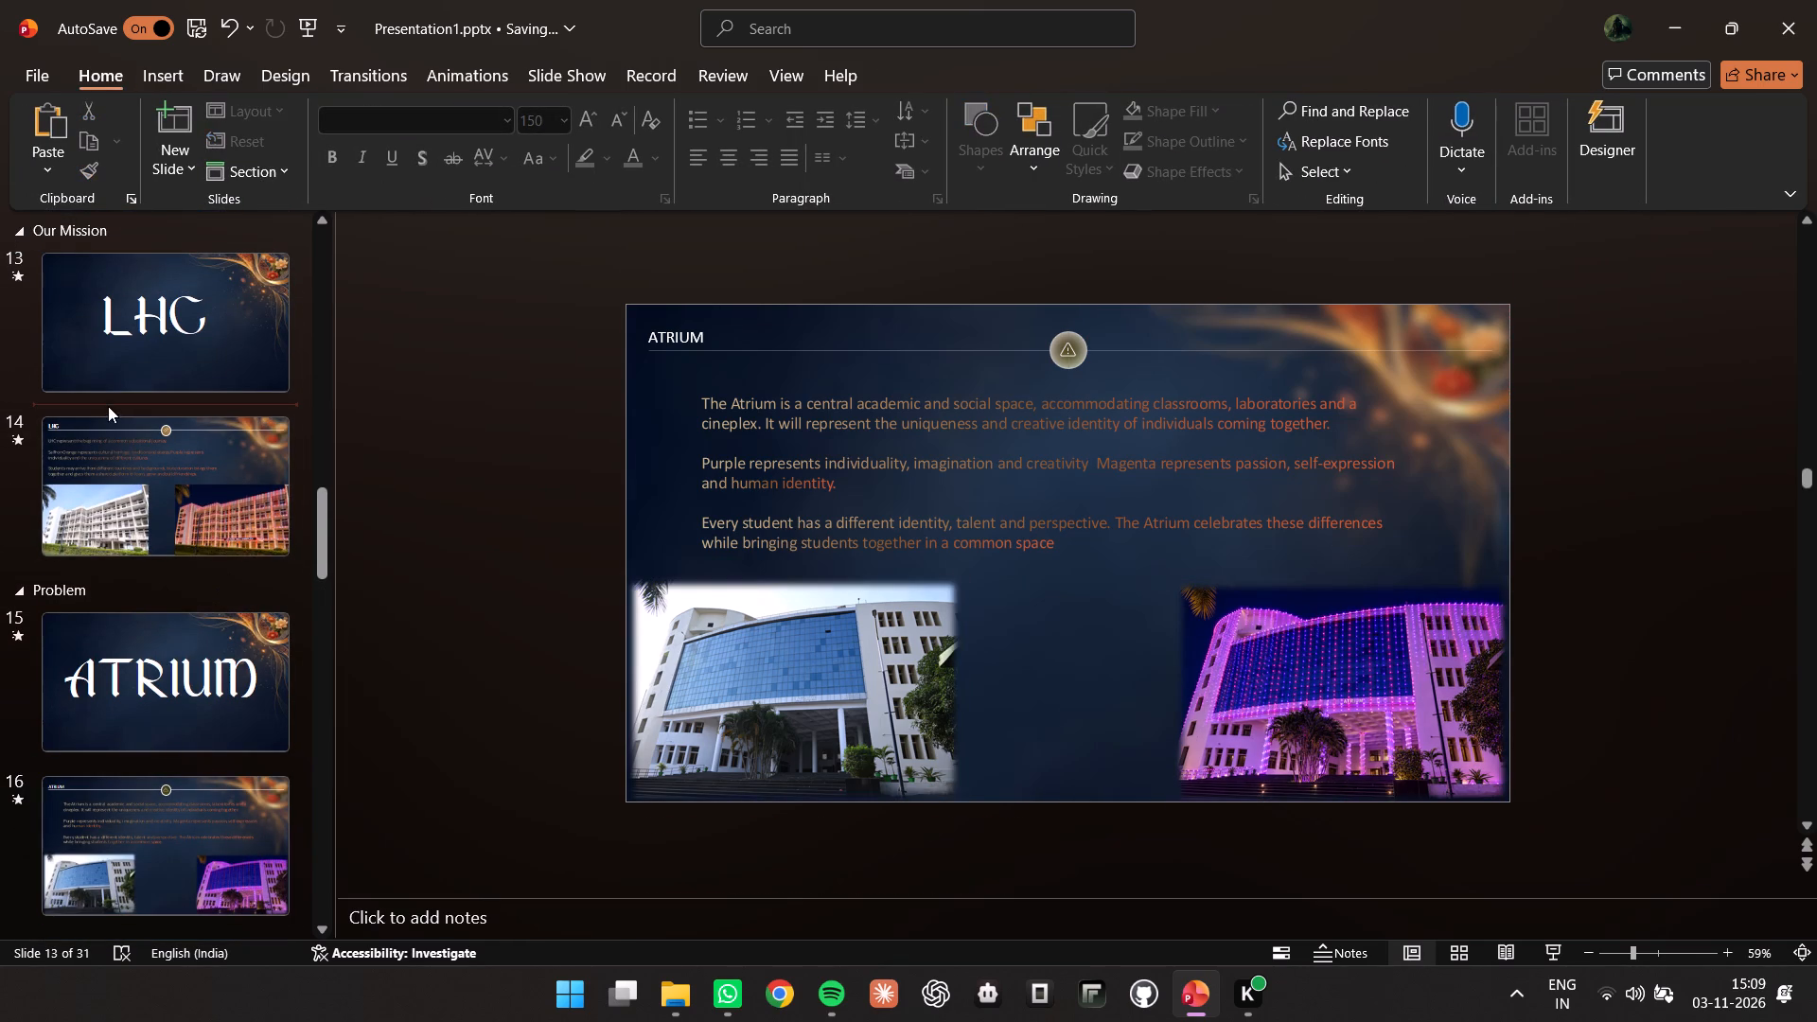
pyautogui.click(126, 485)
pyautogui.click(804, 633)
pyautogui.click(922, 74)
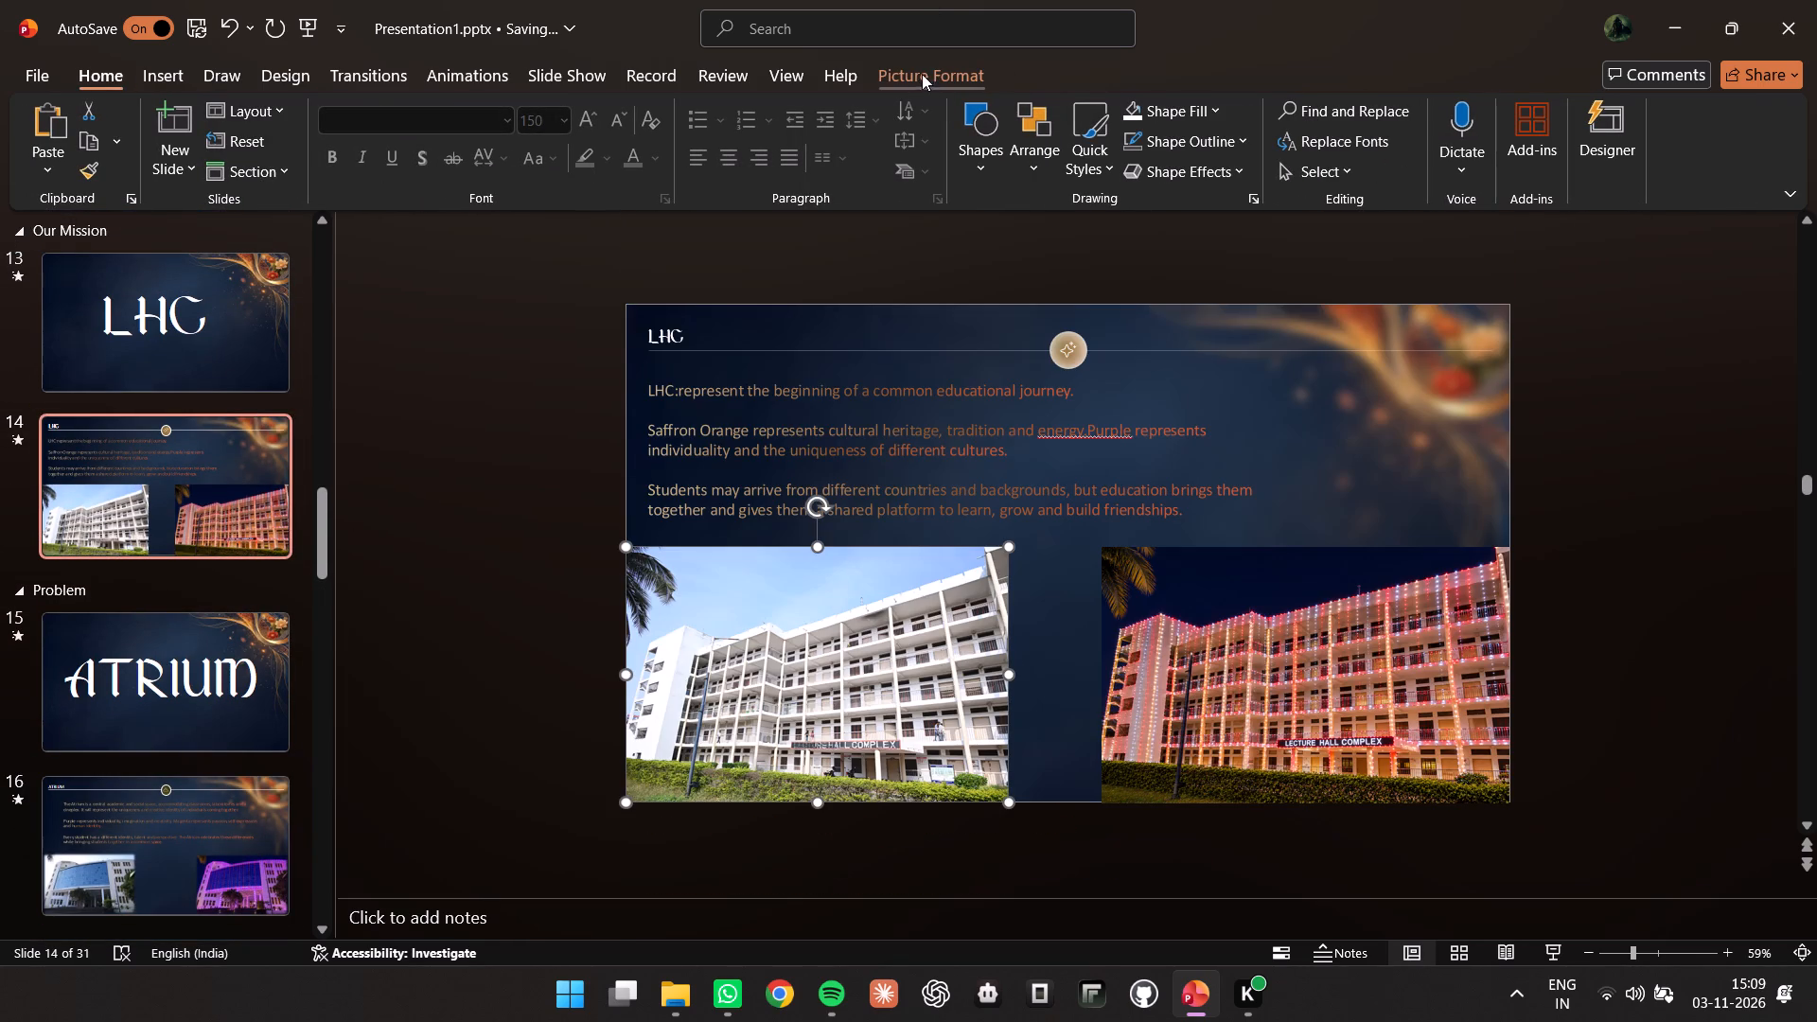
pyautogui.click(1001, 120)
pyautogui.click(1219, 573)
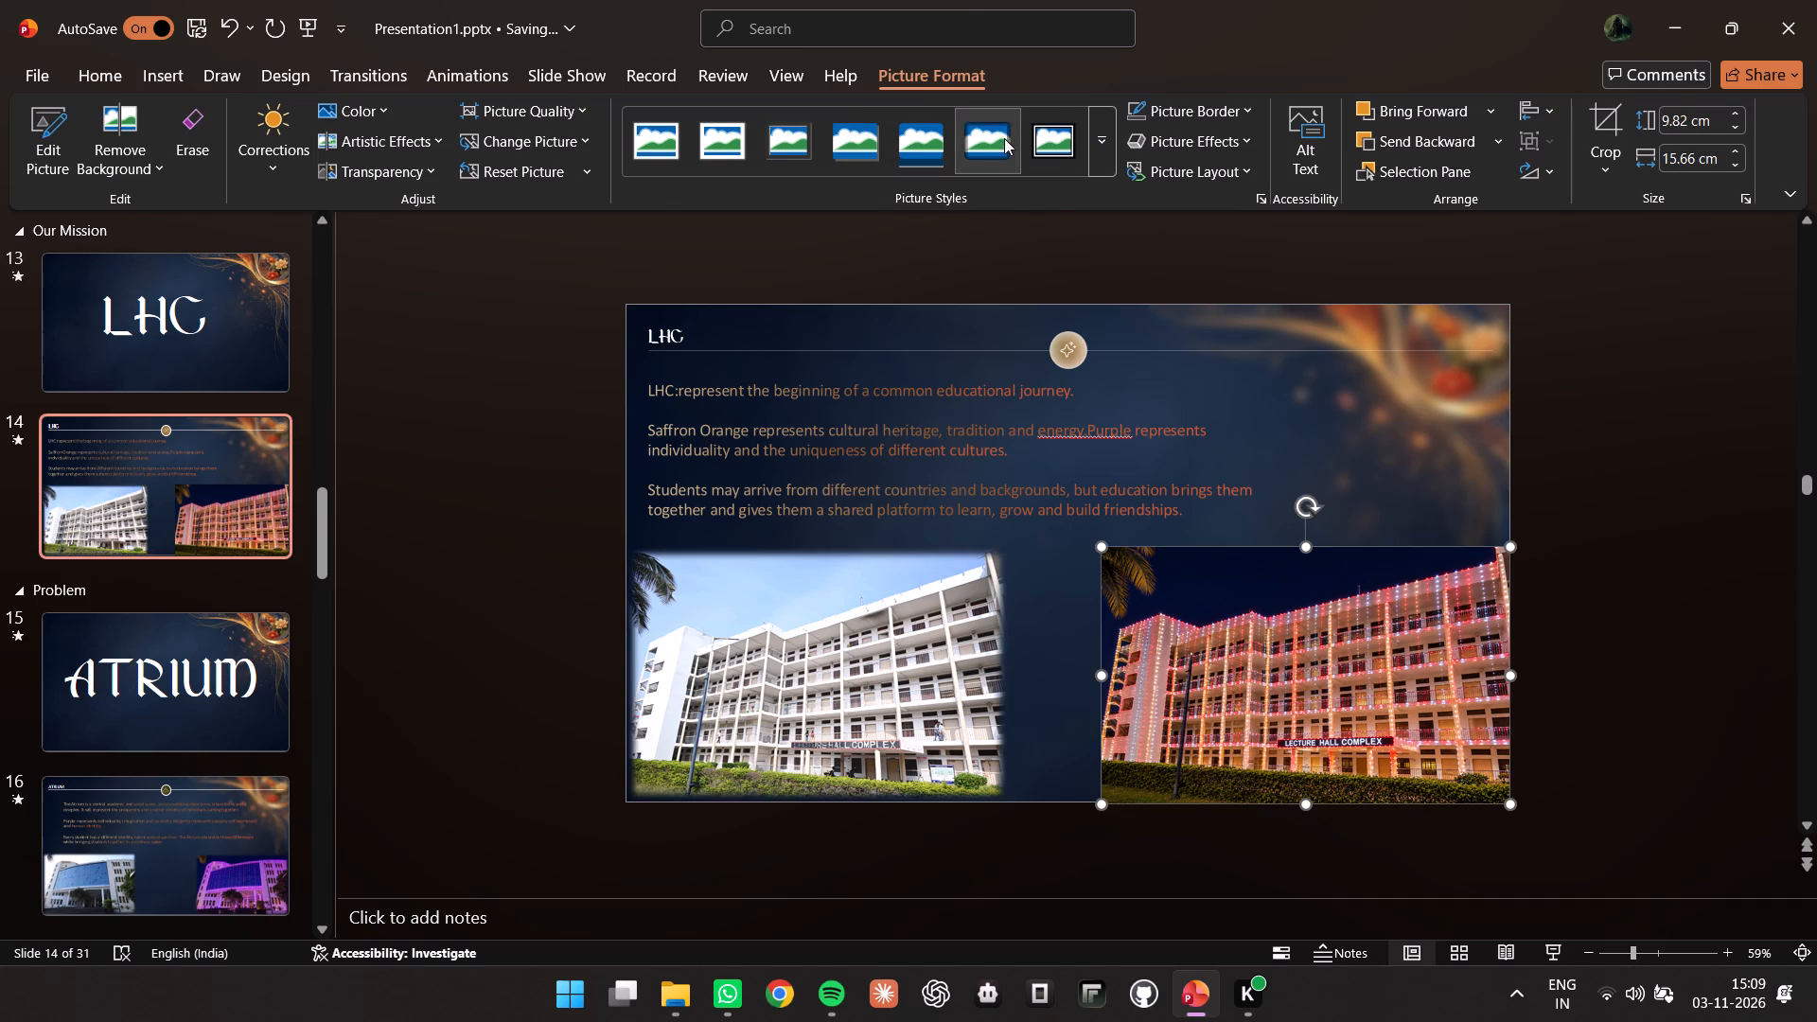
pyautogui.click(1004, 138)
# Apply the soft-edged rectangle picture style to the daytime and night building pictures below the ATRIUM title slide 15.
pyautogui.scroll(2, 148, 508)
pyautogui.scroll(-4, 164, 458)
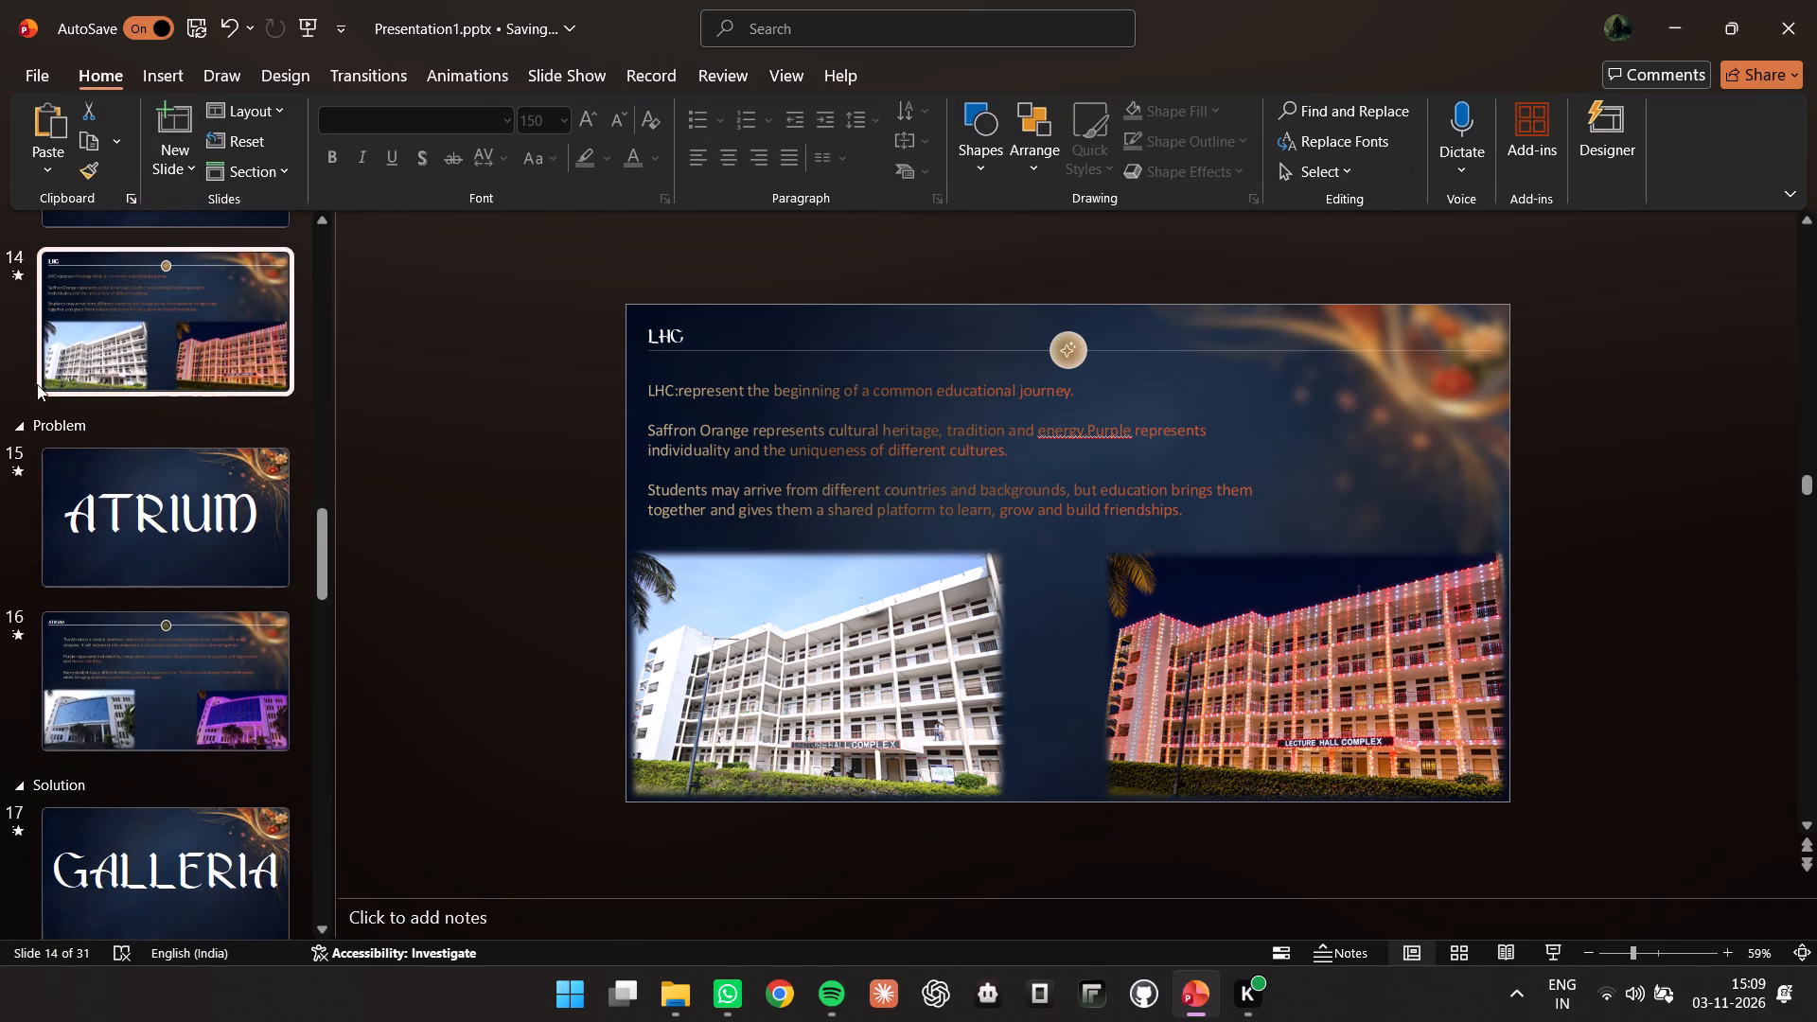
pyautogui.click(76, 436)
pyautogui.click(106, 517)
pyautogui.click(1620, 955)
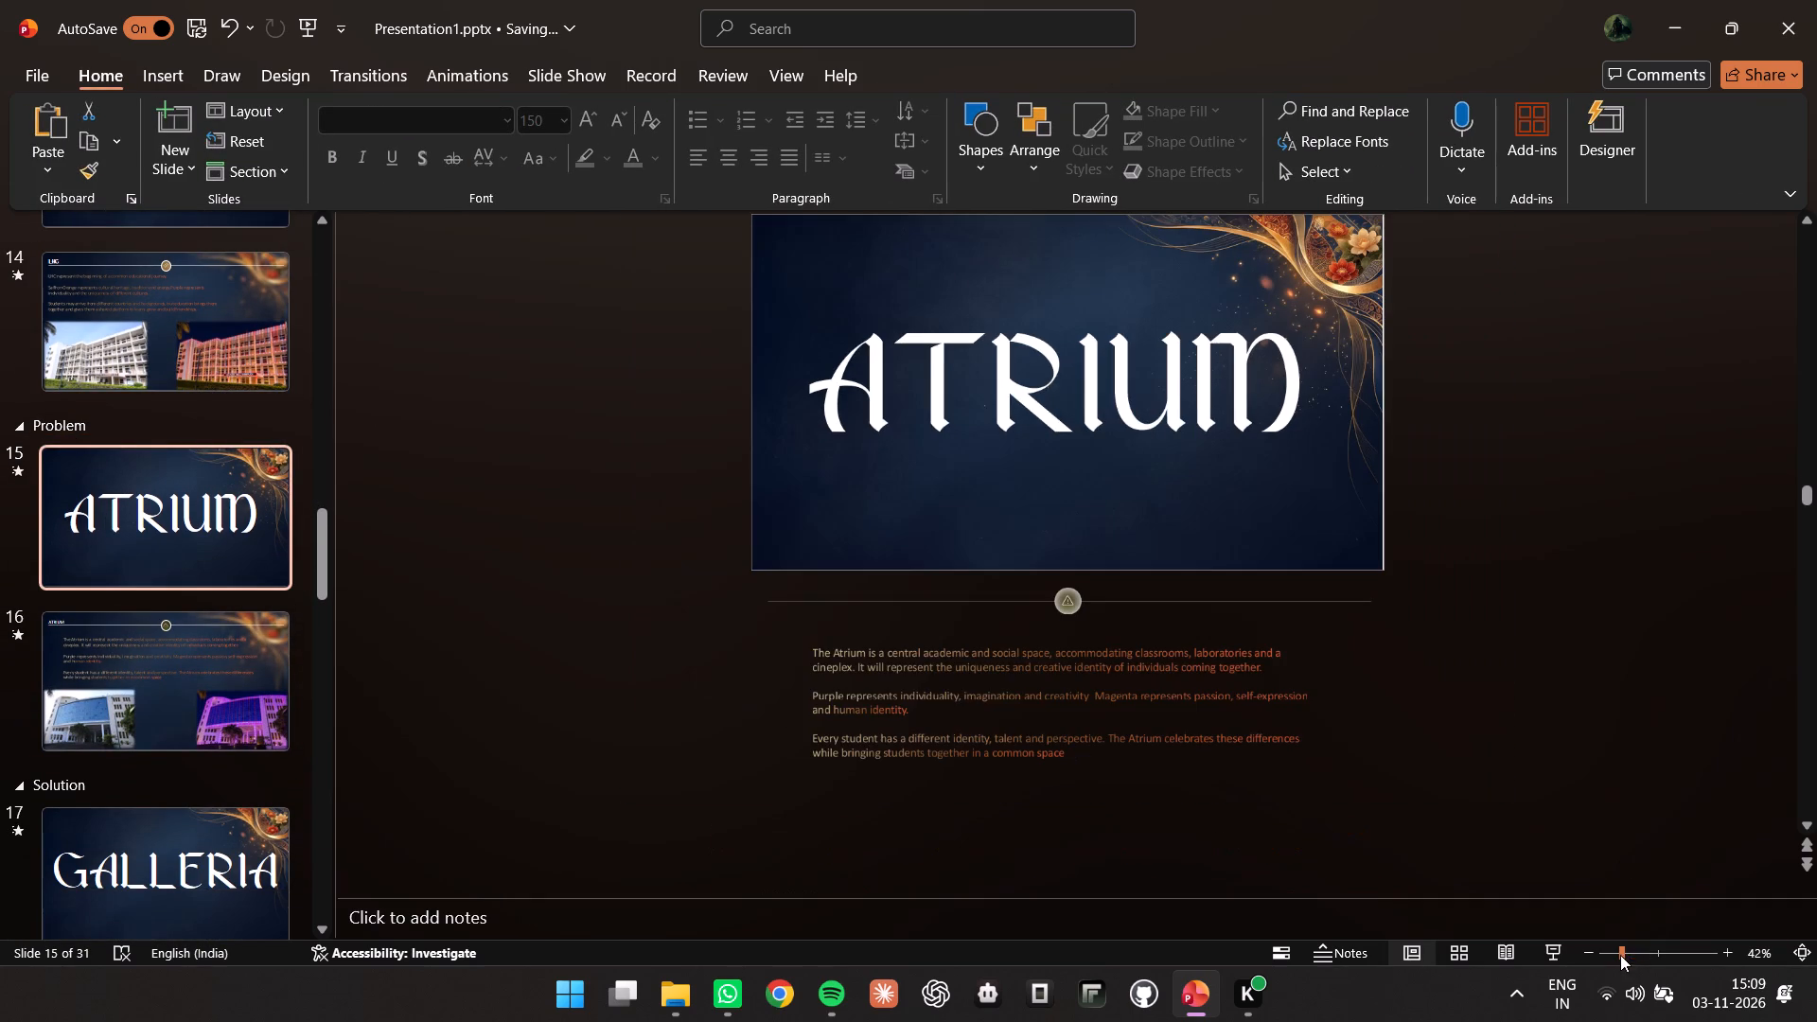
pyautogui.scroll(-4, 830, 737)
pyautogui.click(878, 738)
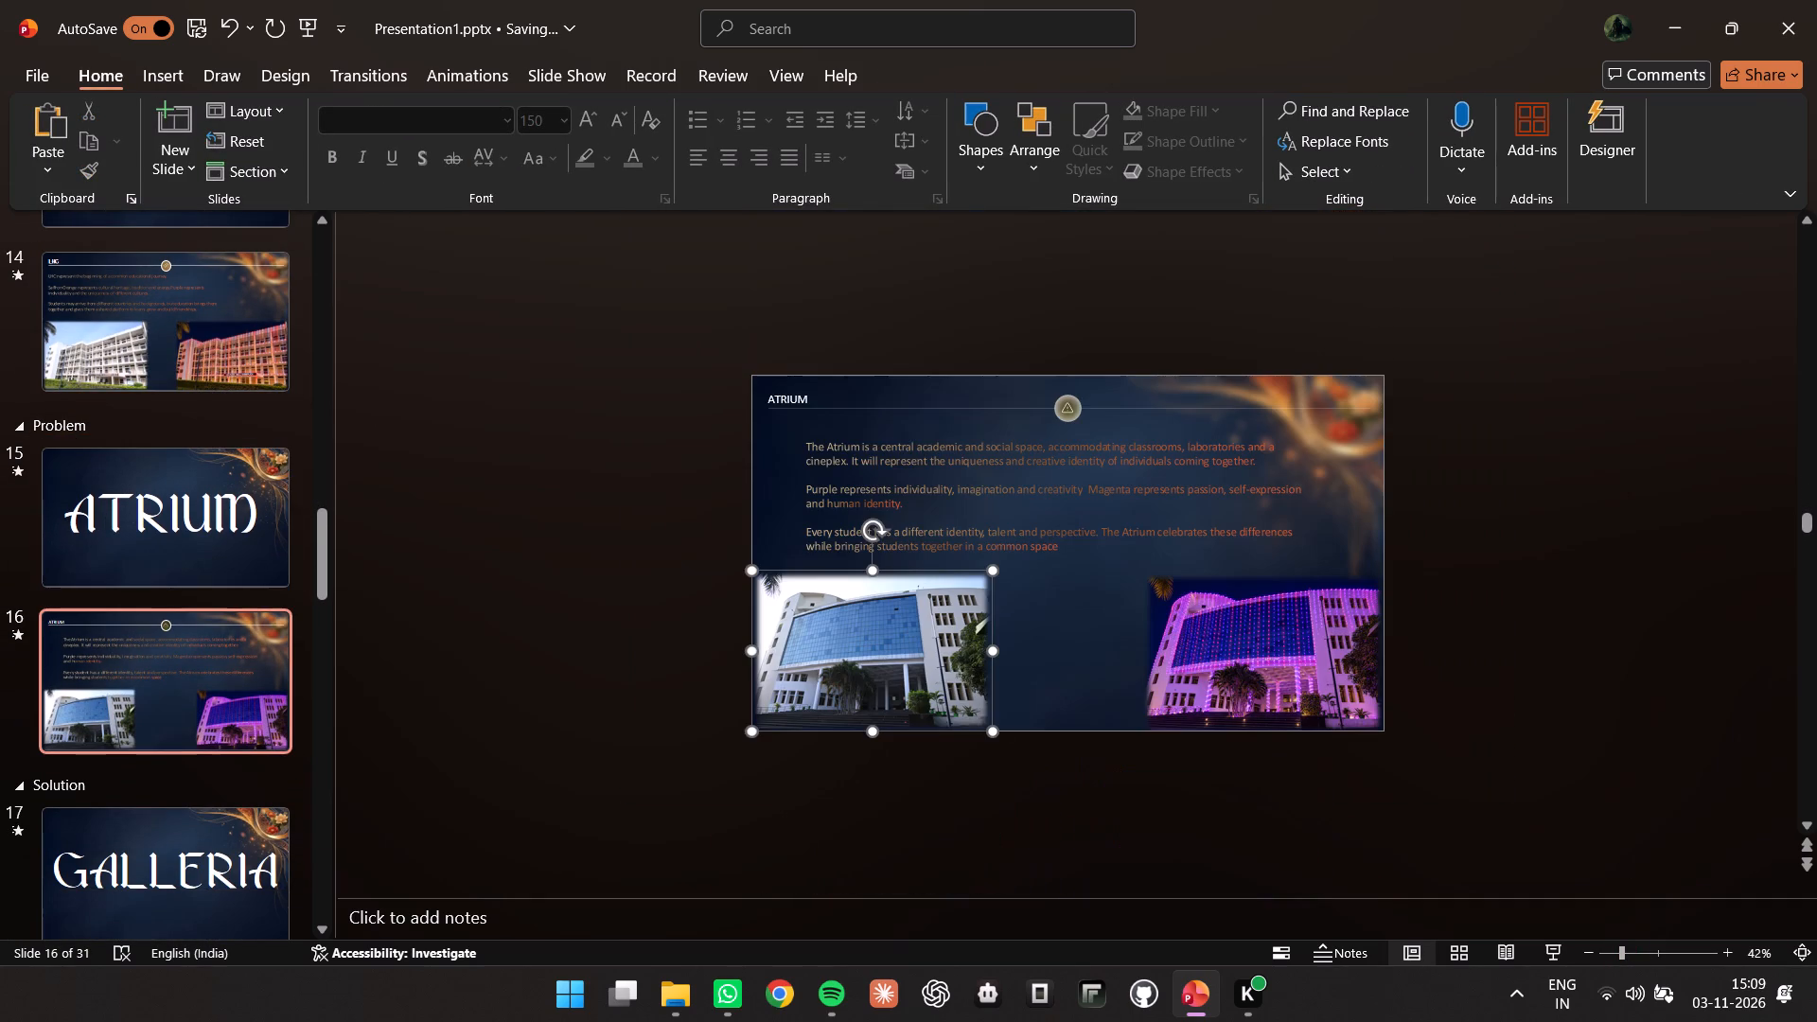
pyautogui.click(182, 515)
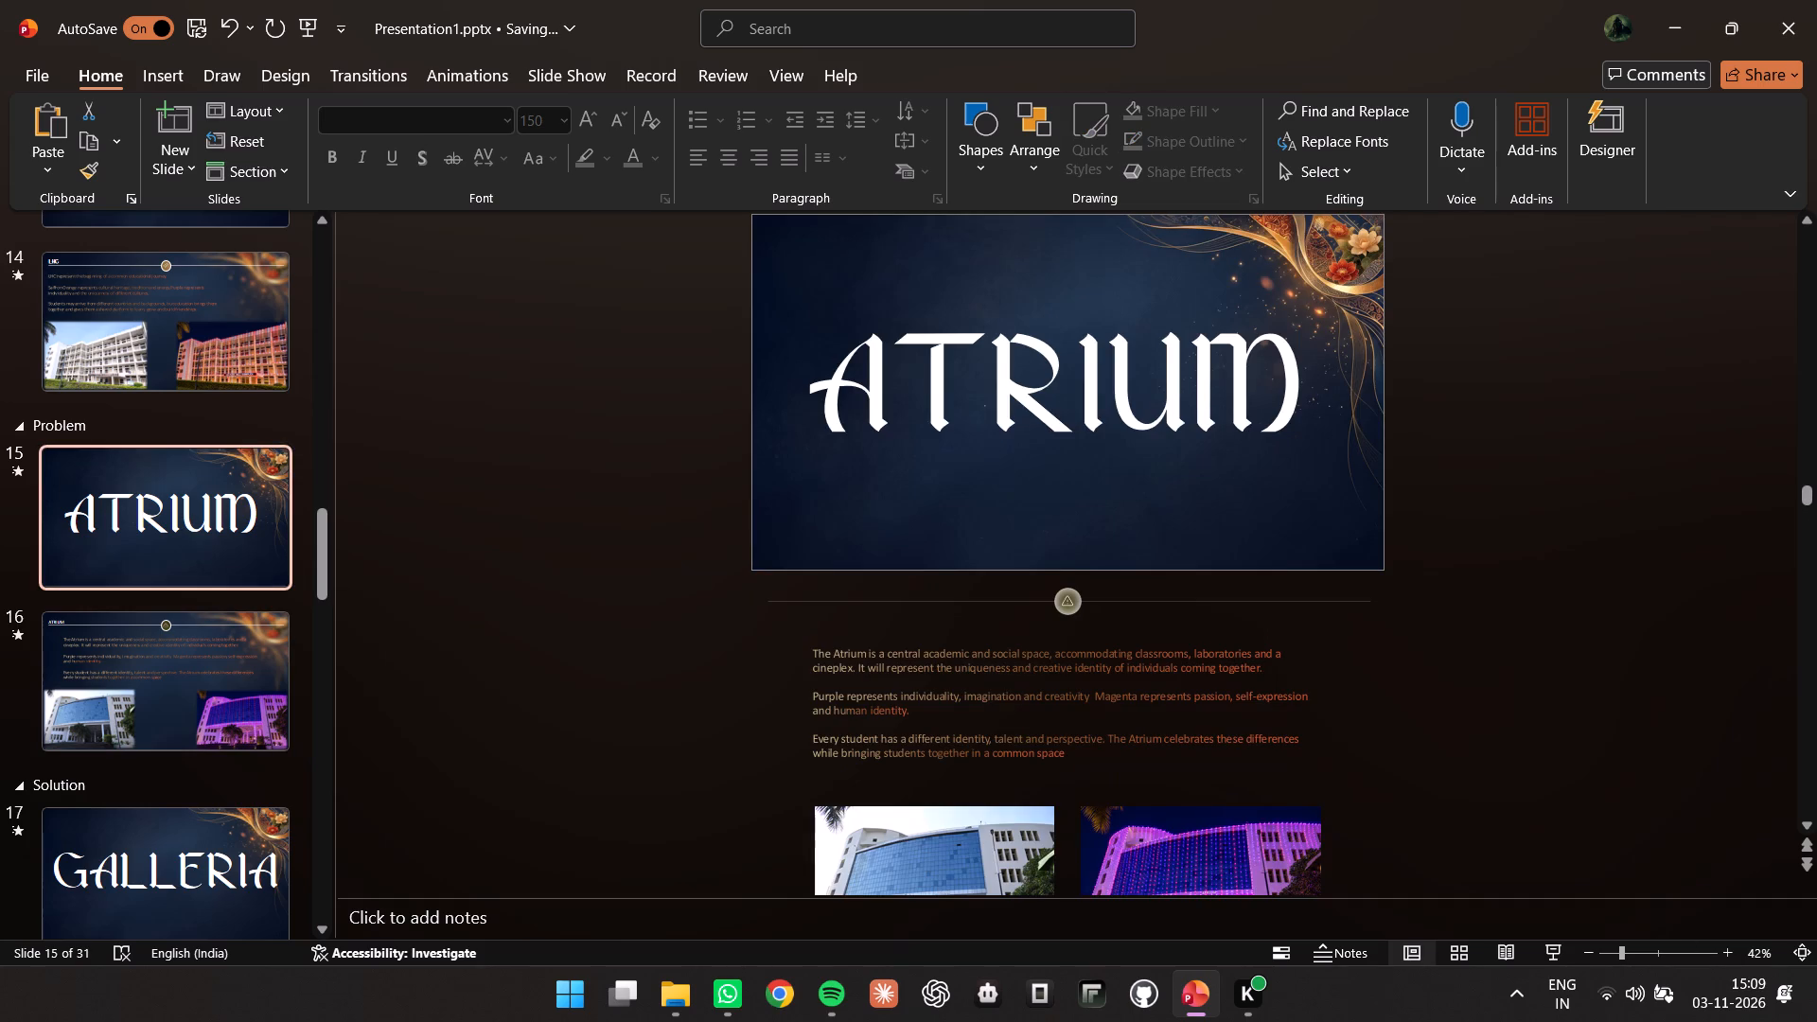
pyautogui.click(918, 866)
pyautogui.click(913, 105)
pyautogui.click(921, 64)
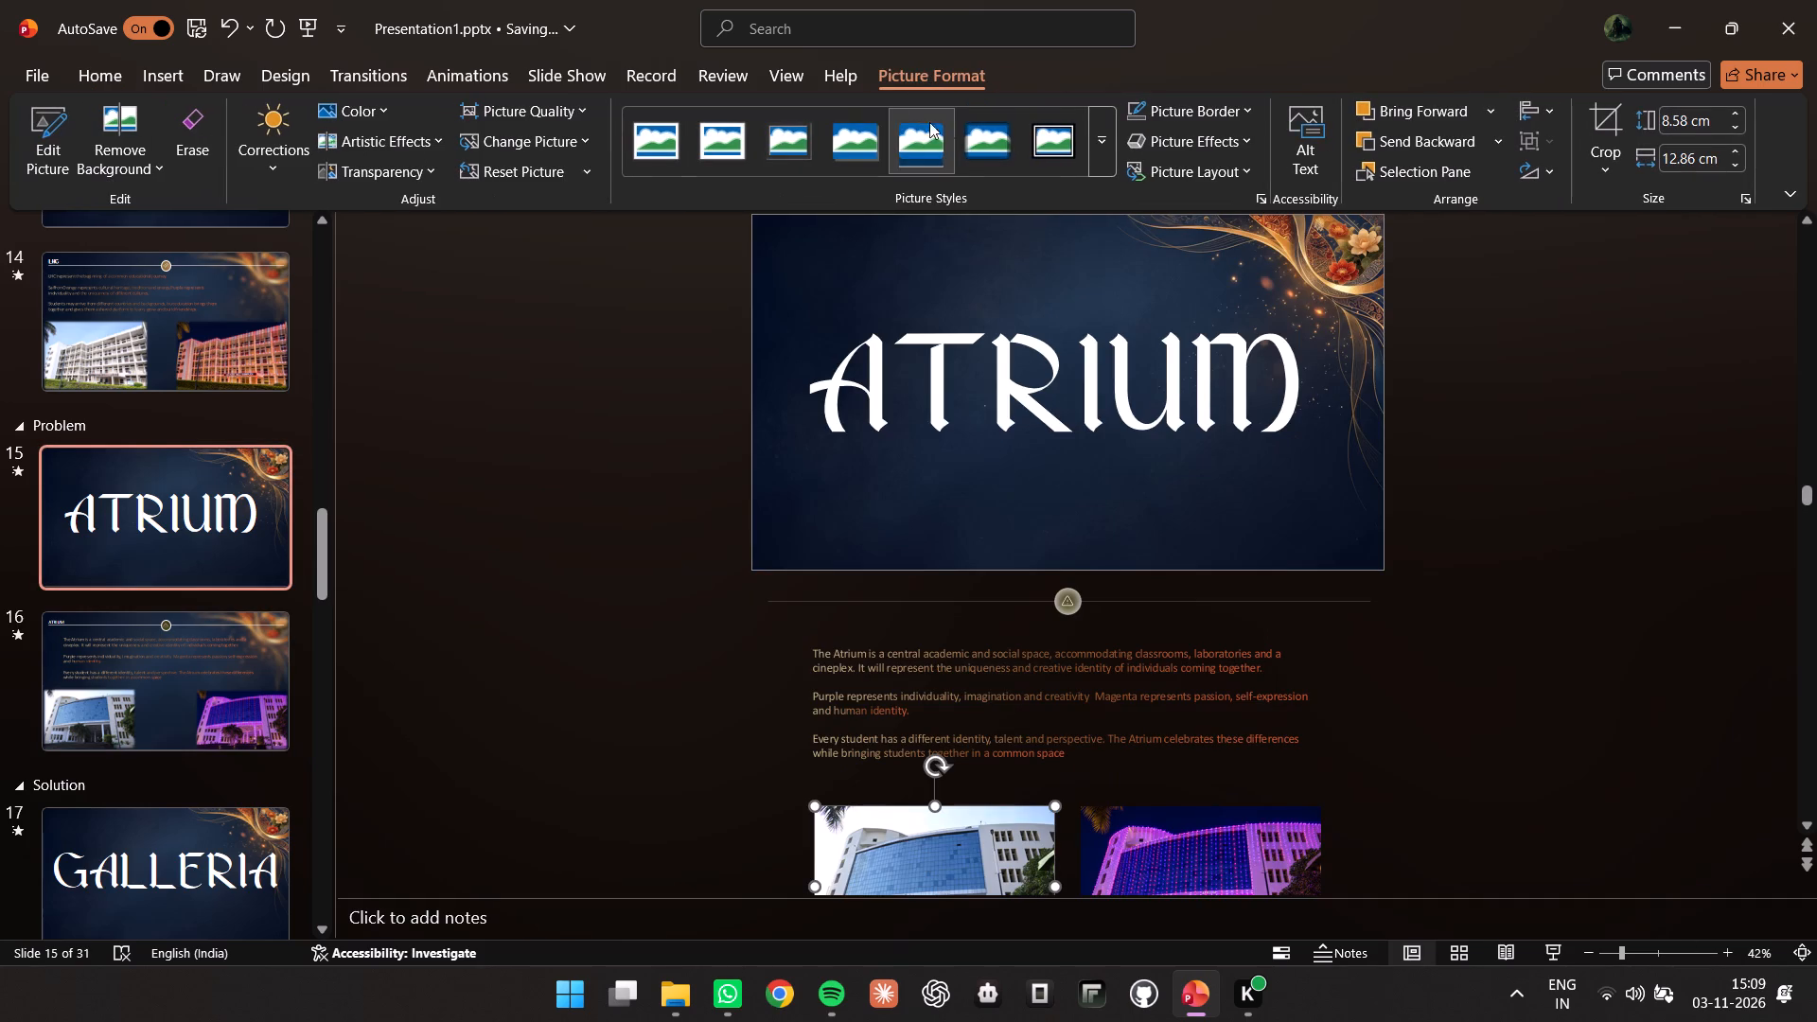
pyautogui.click(987, 131)
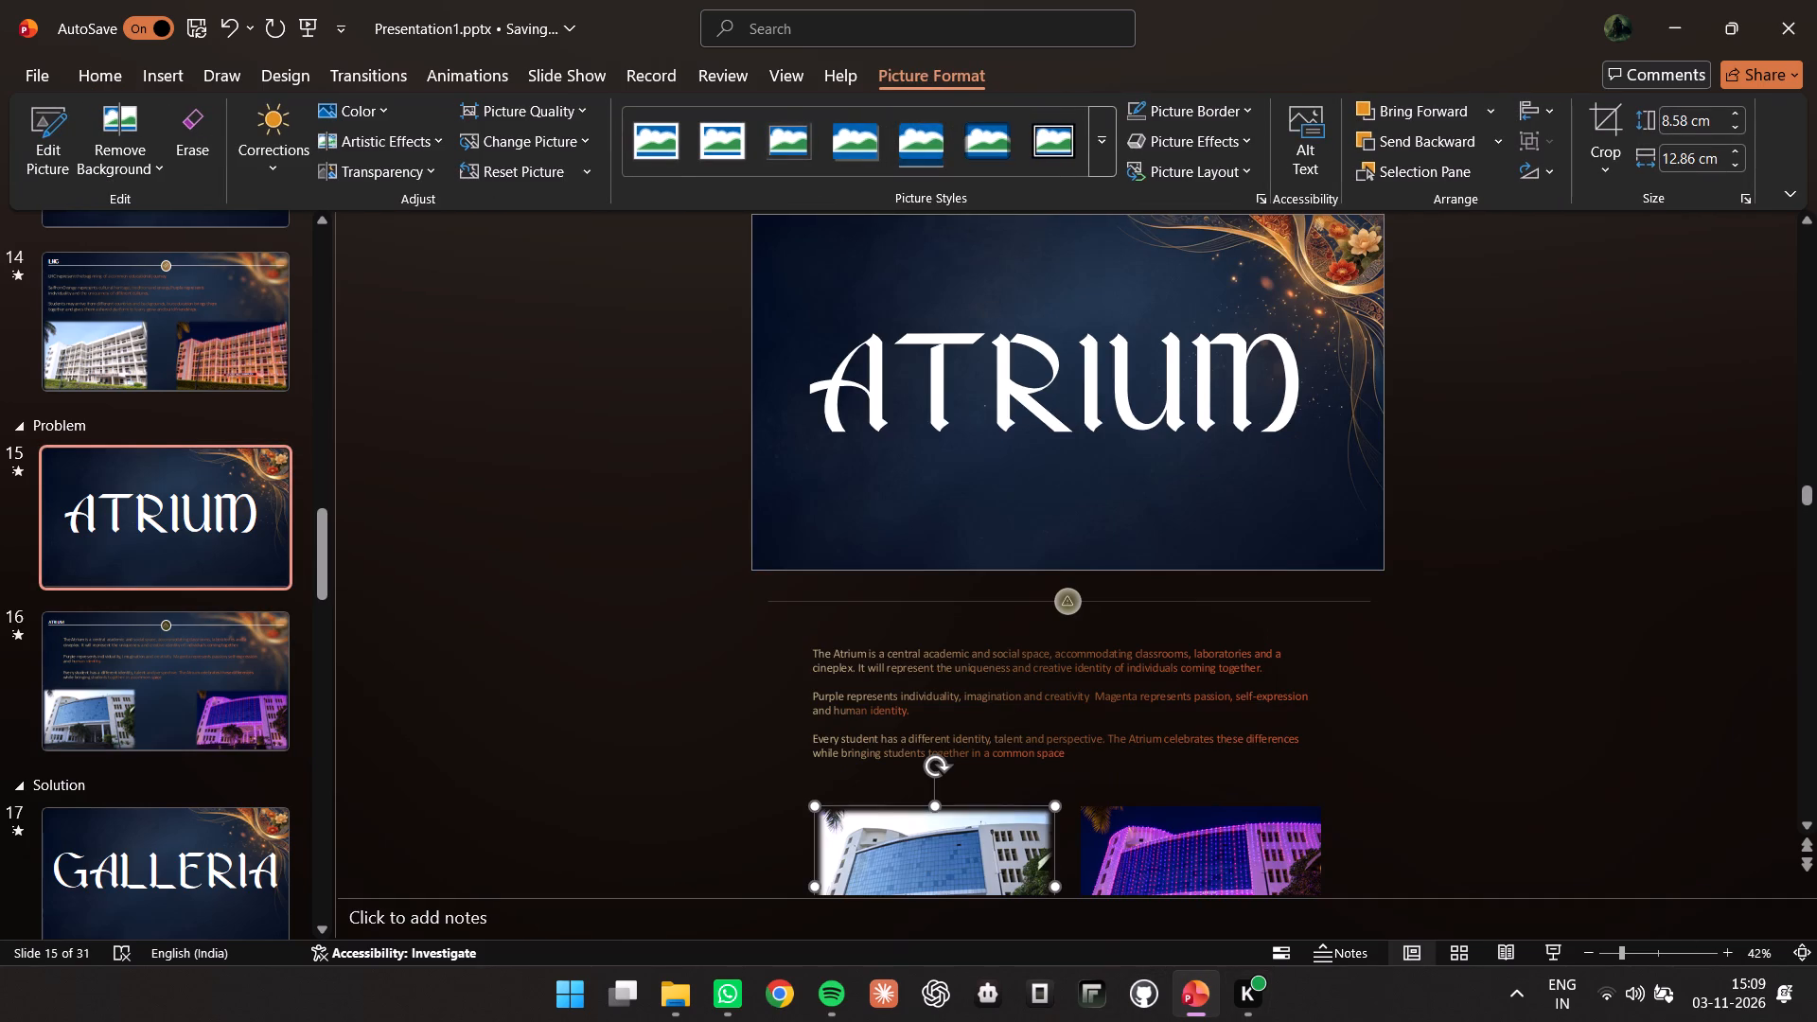
pyautogui.click(1120, 840)
pyautogui.click(1005, 119)
# Apply the soft-edged rectangle picture style to both building pictures below the GALLERIA title slide 17.
pyautogui.click(179, 657)
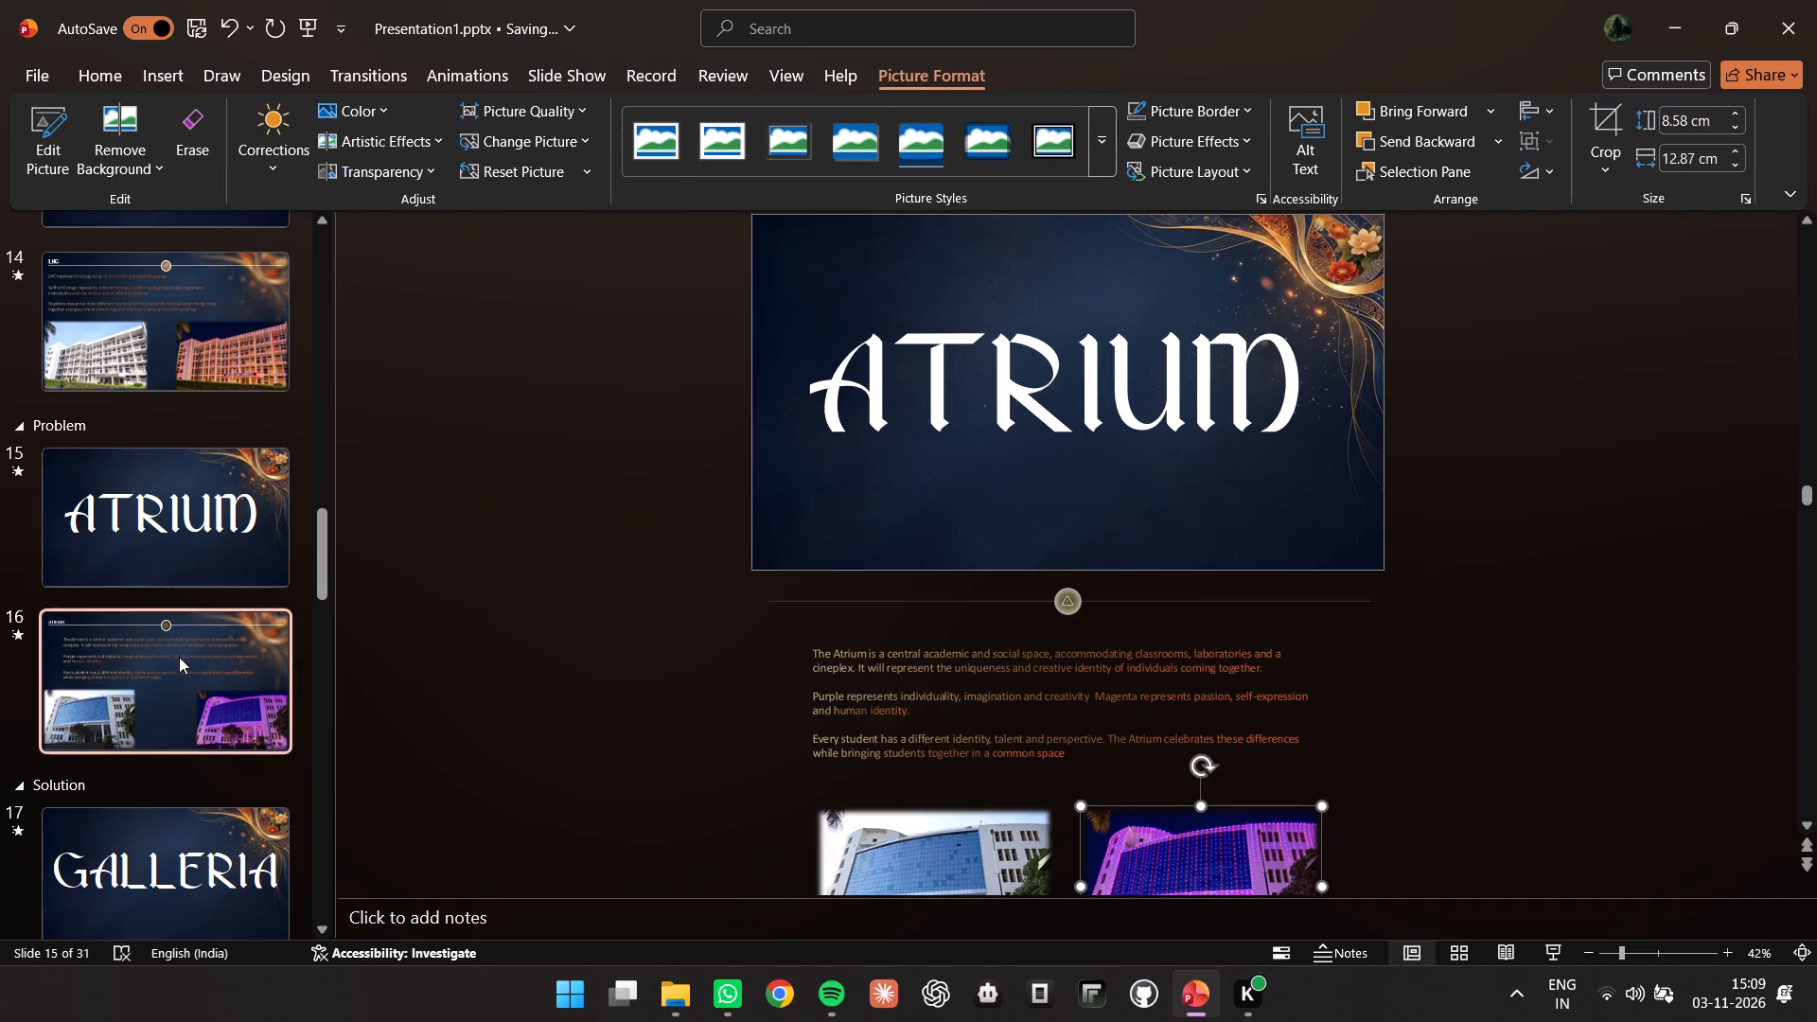
pyautogui.scroll(-2, 164, 815)
pyautogui.click(178, 695)
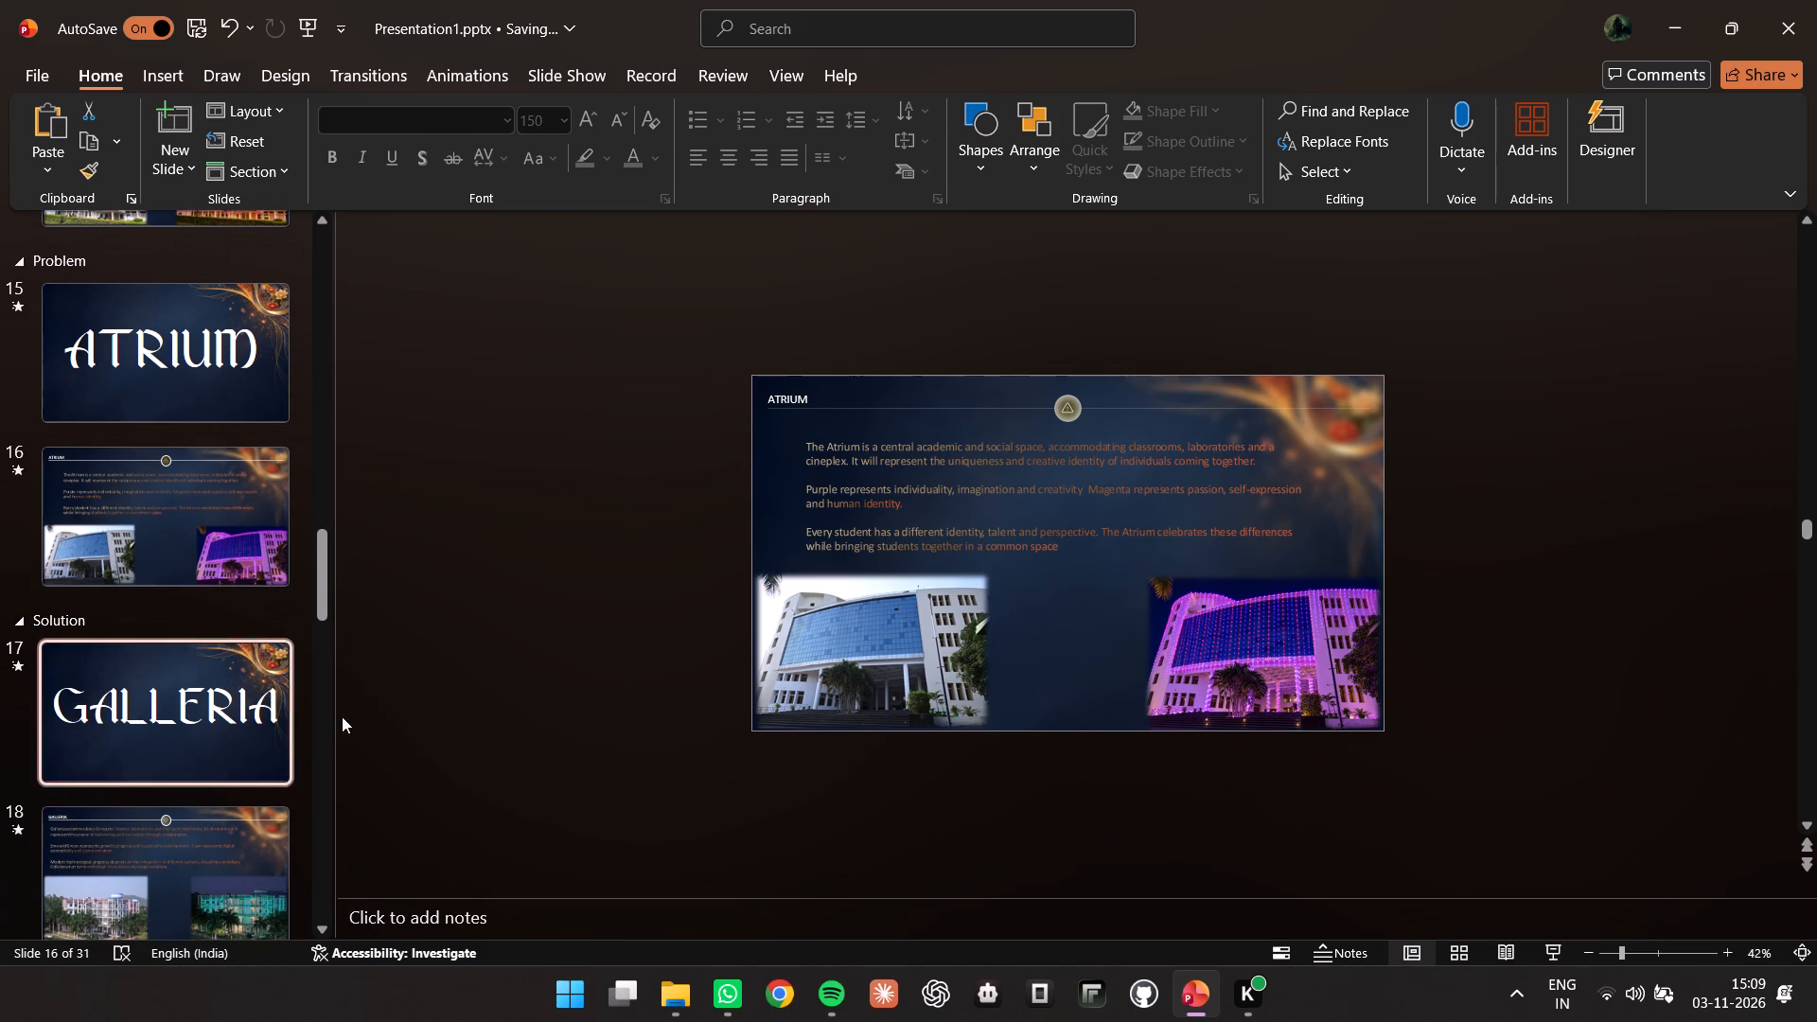
pyautogui.click(782, 841)
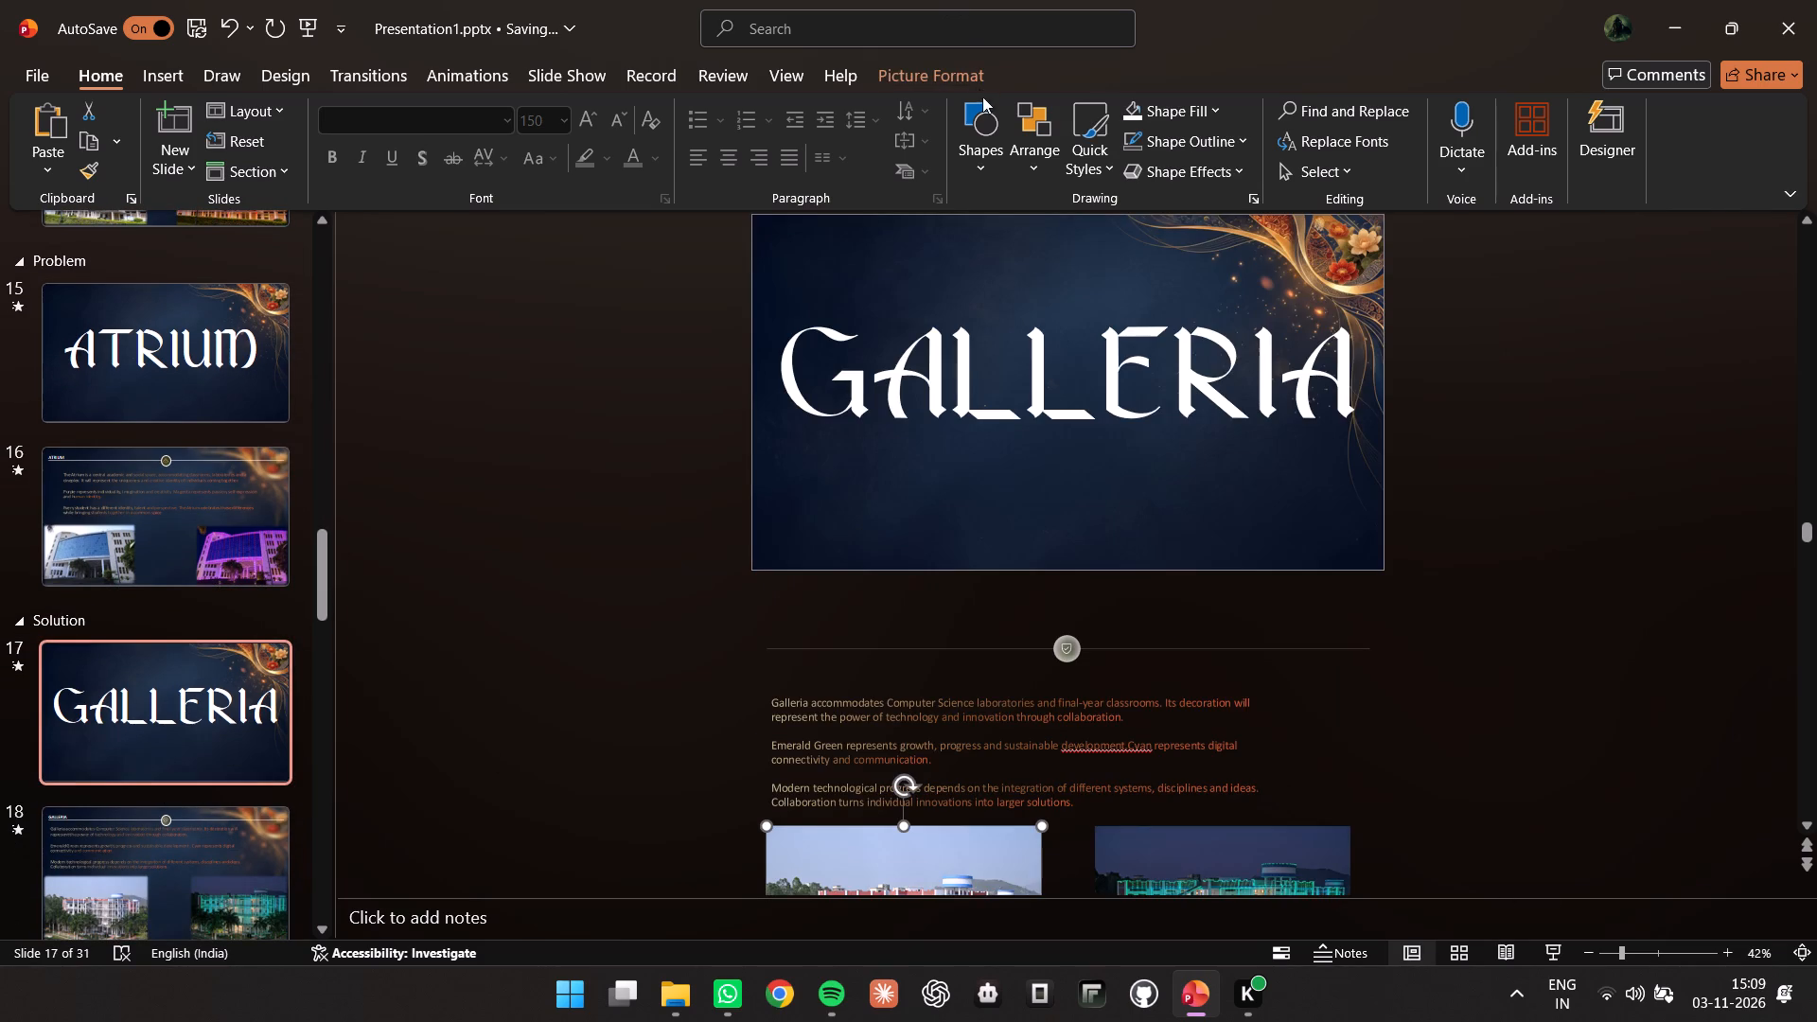
pyautogui.click(962, 62)
pyautogui.click(987, 154)
pyautogui.click(1161, 857)
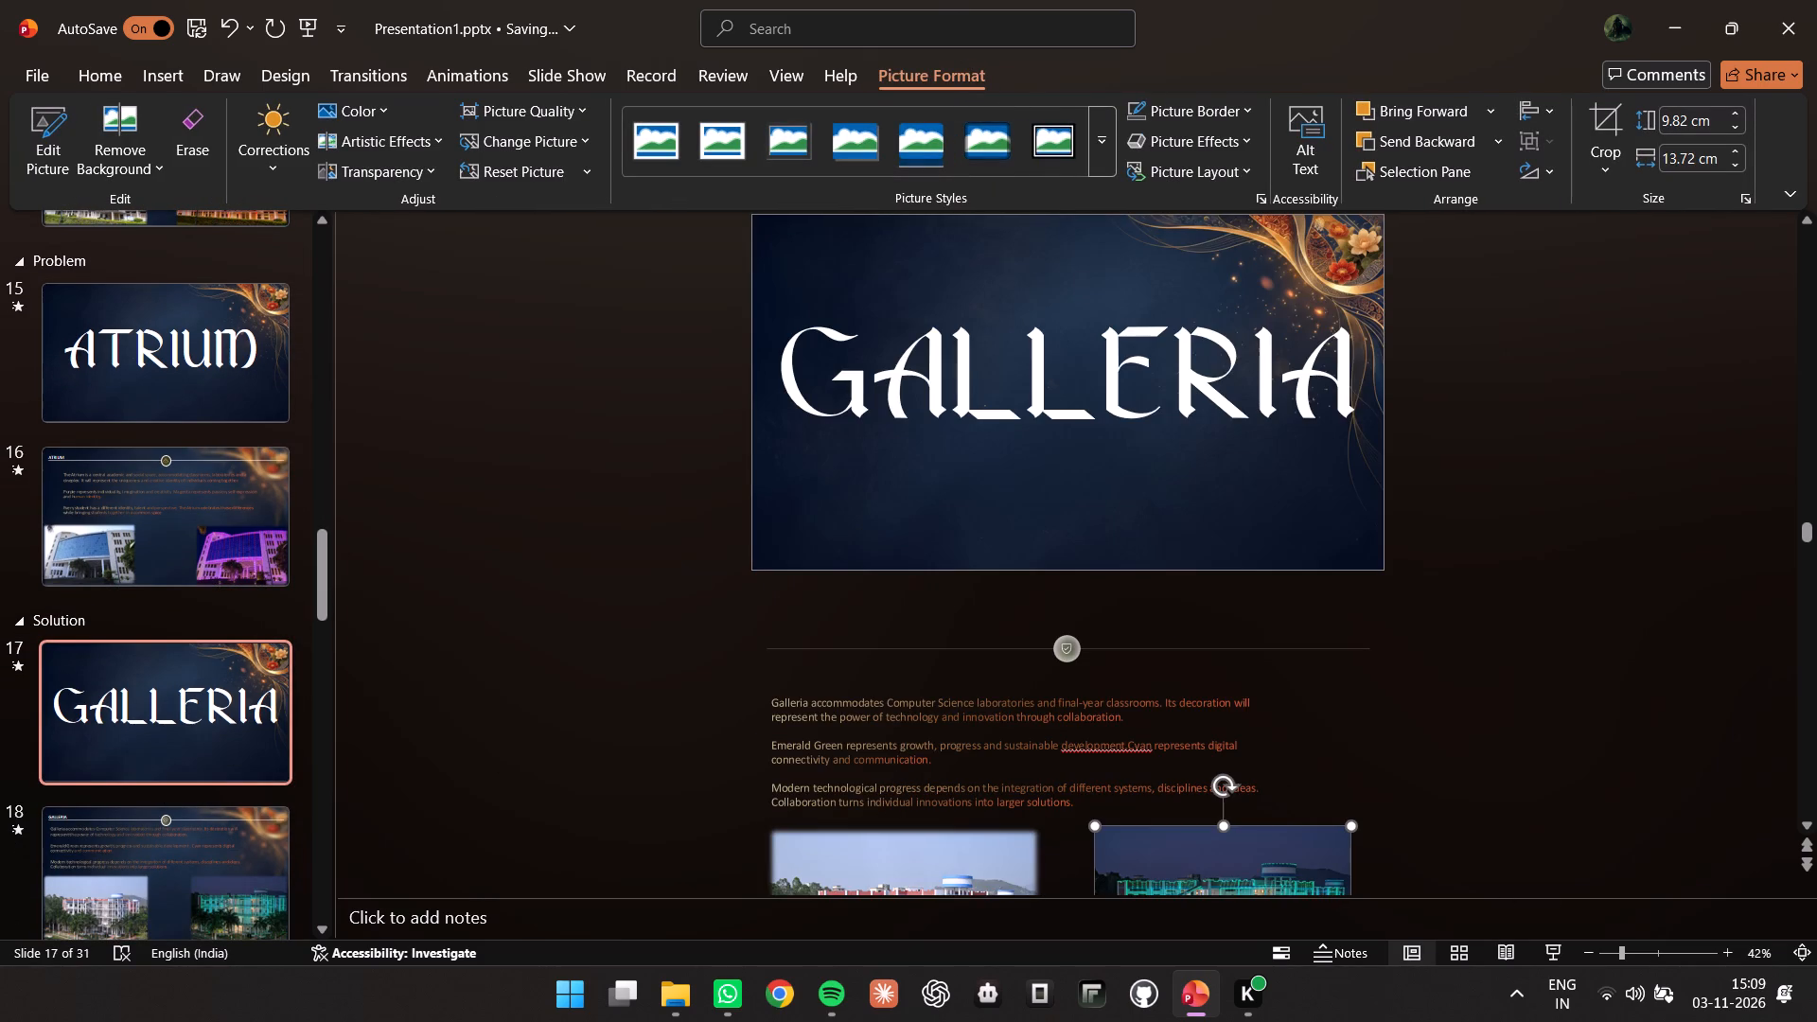
pyautogui.click(990, 163)
# Apply the soft-edged rectangle picture style to both building pictures below the TIFAC title slide 19.
pyautogui.scroll(-3, 100, 639)
pyautogui.click(104, 637)
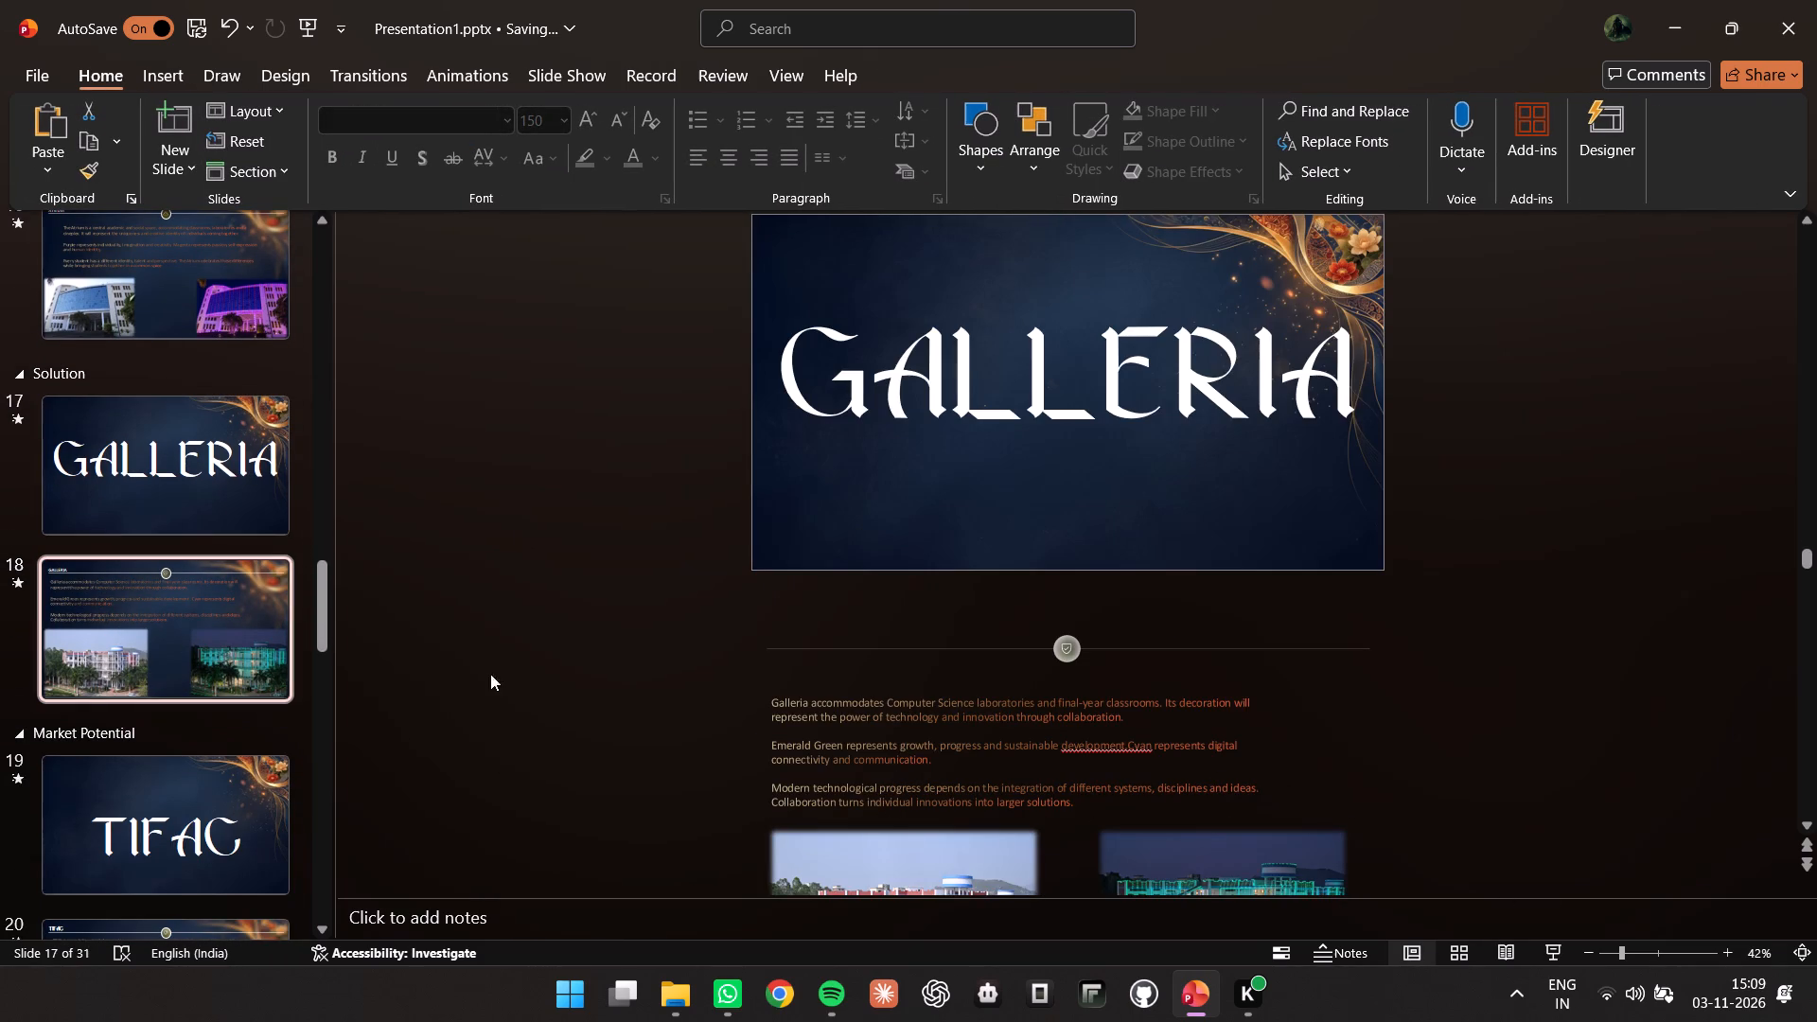
pyautogui.click(248, 436)
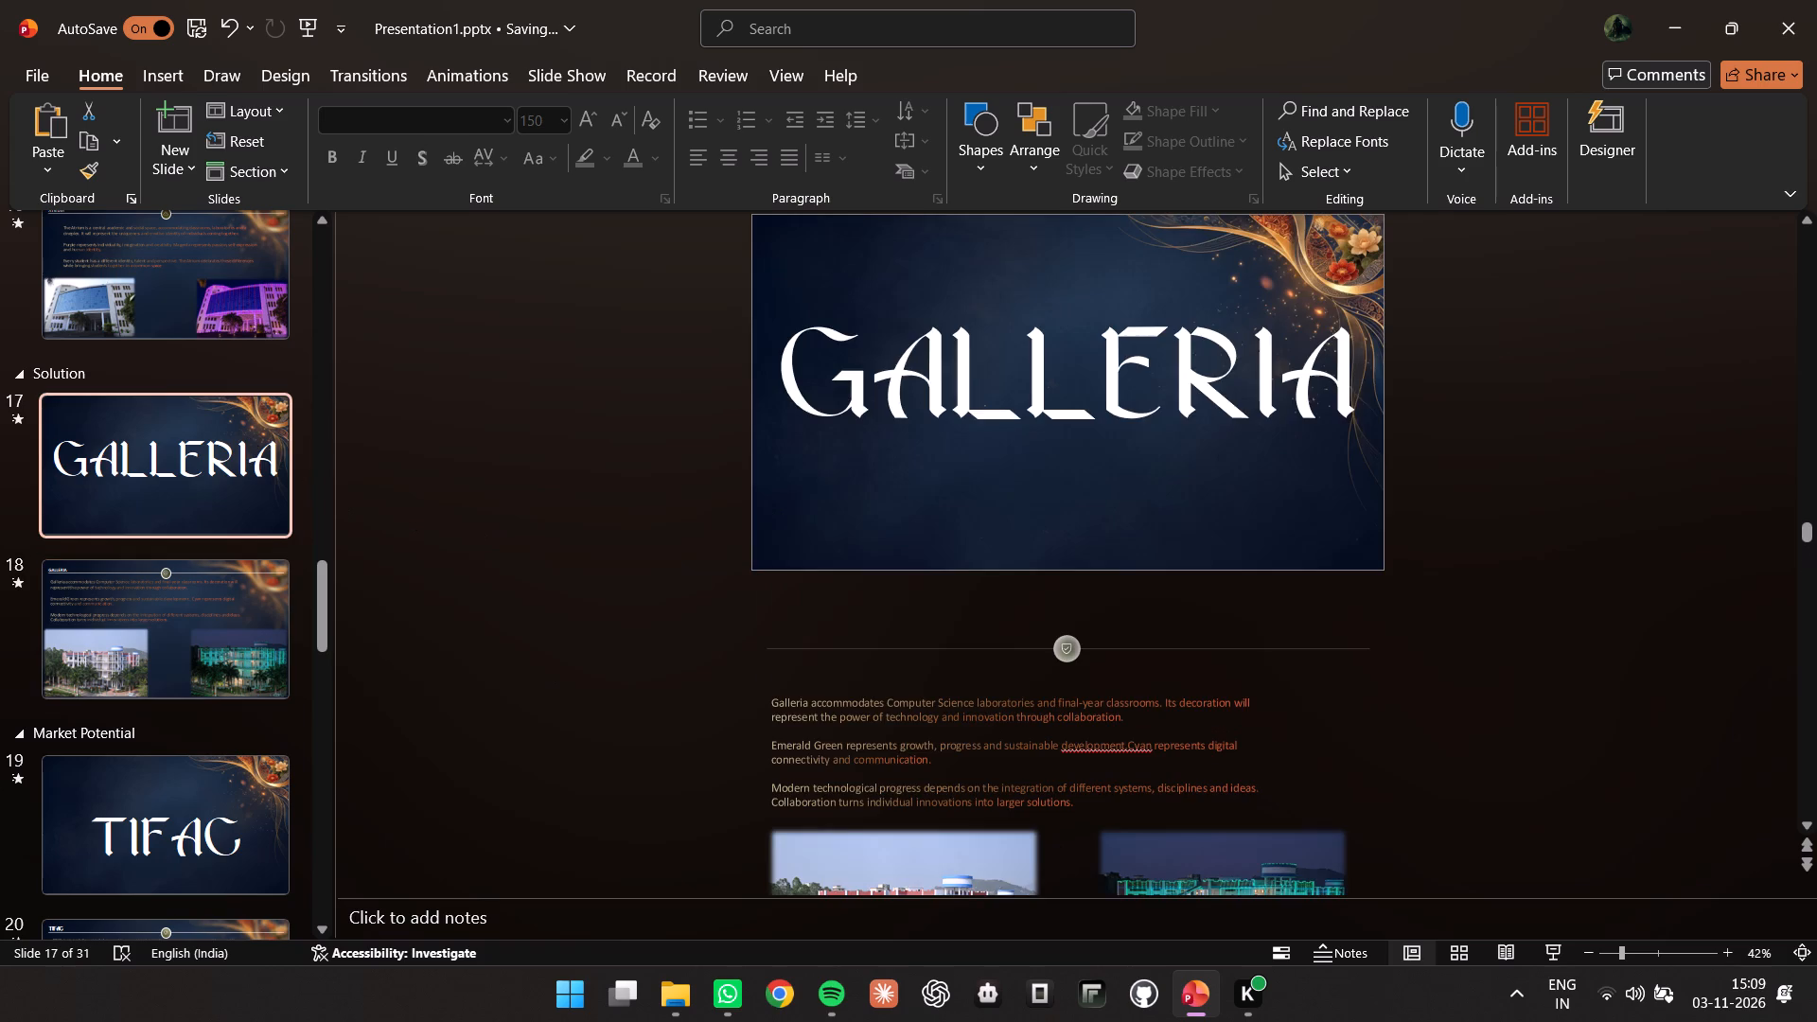
pyautogui.scroll(-4, 253, 506)
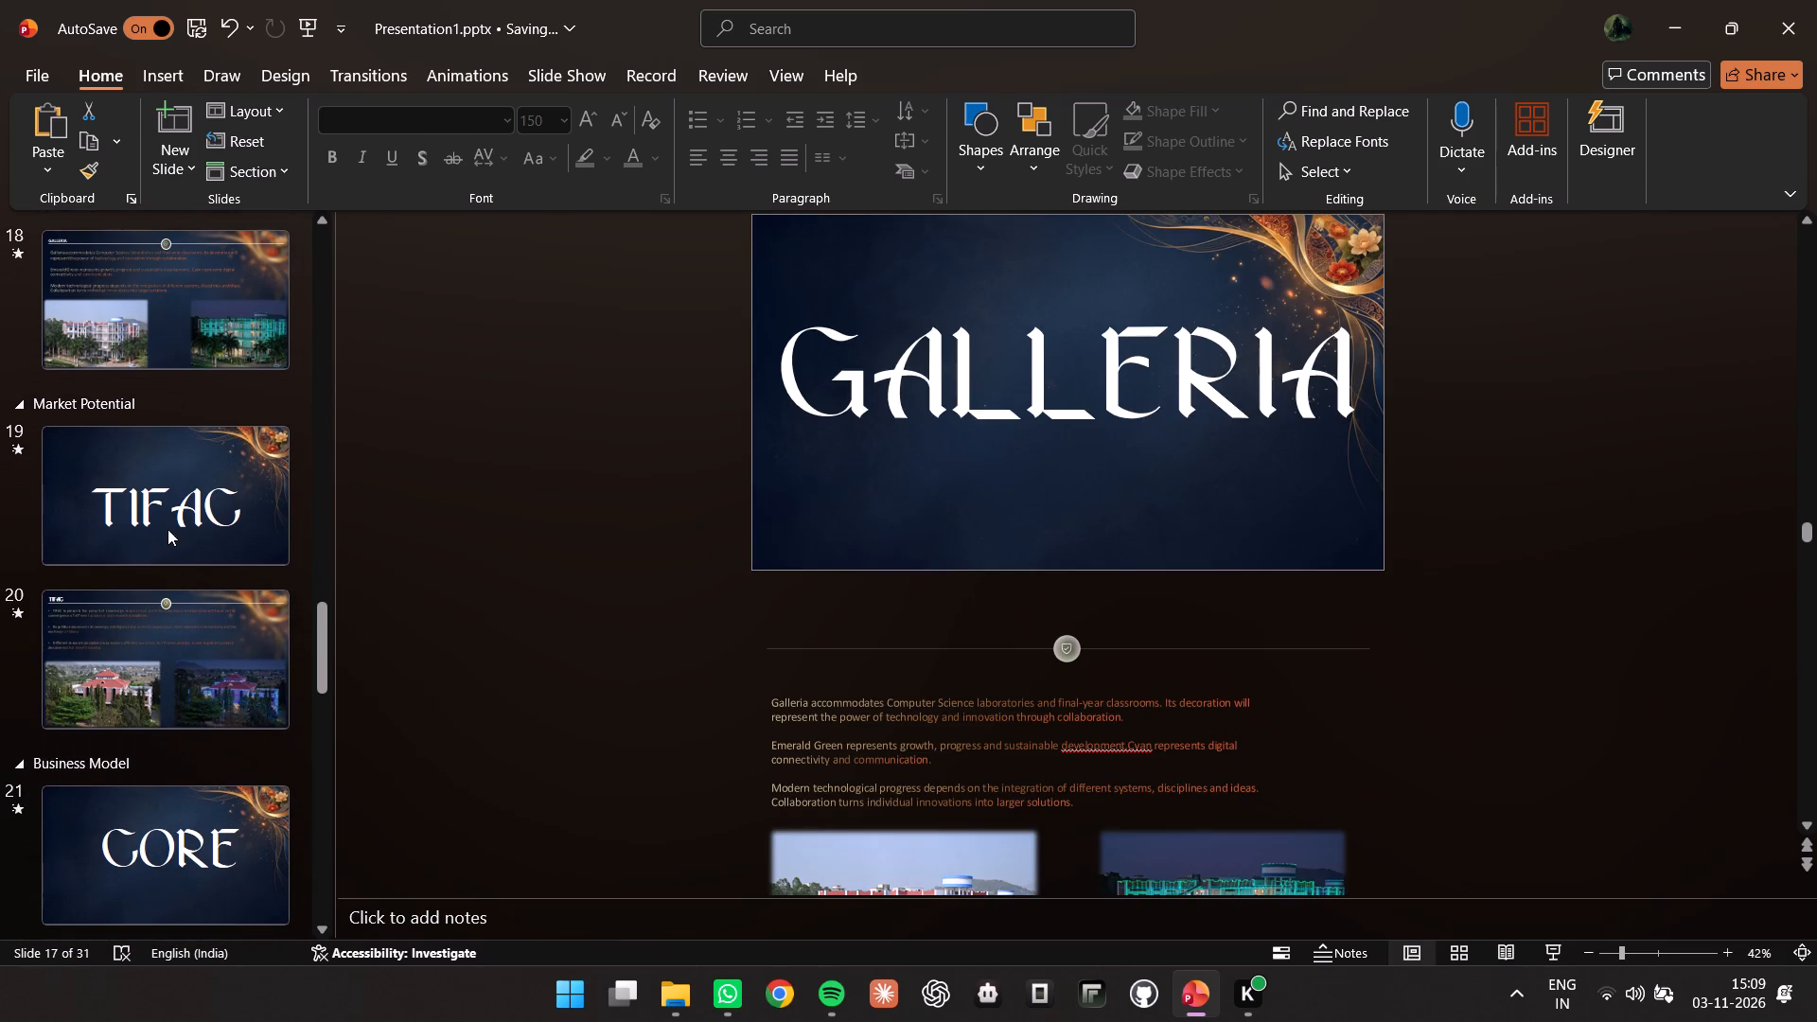
pyautogui.click(168, 523)
pyautogui.click(908, 848)
pyautogui.click(941, 83)
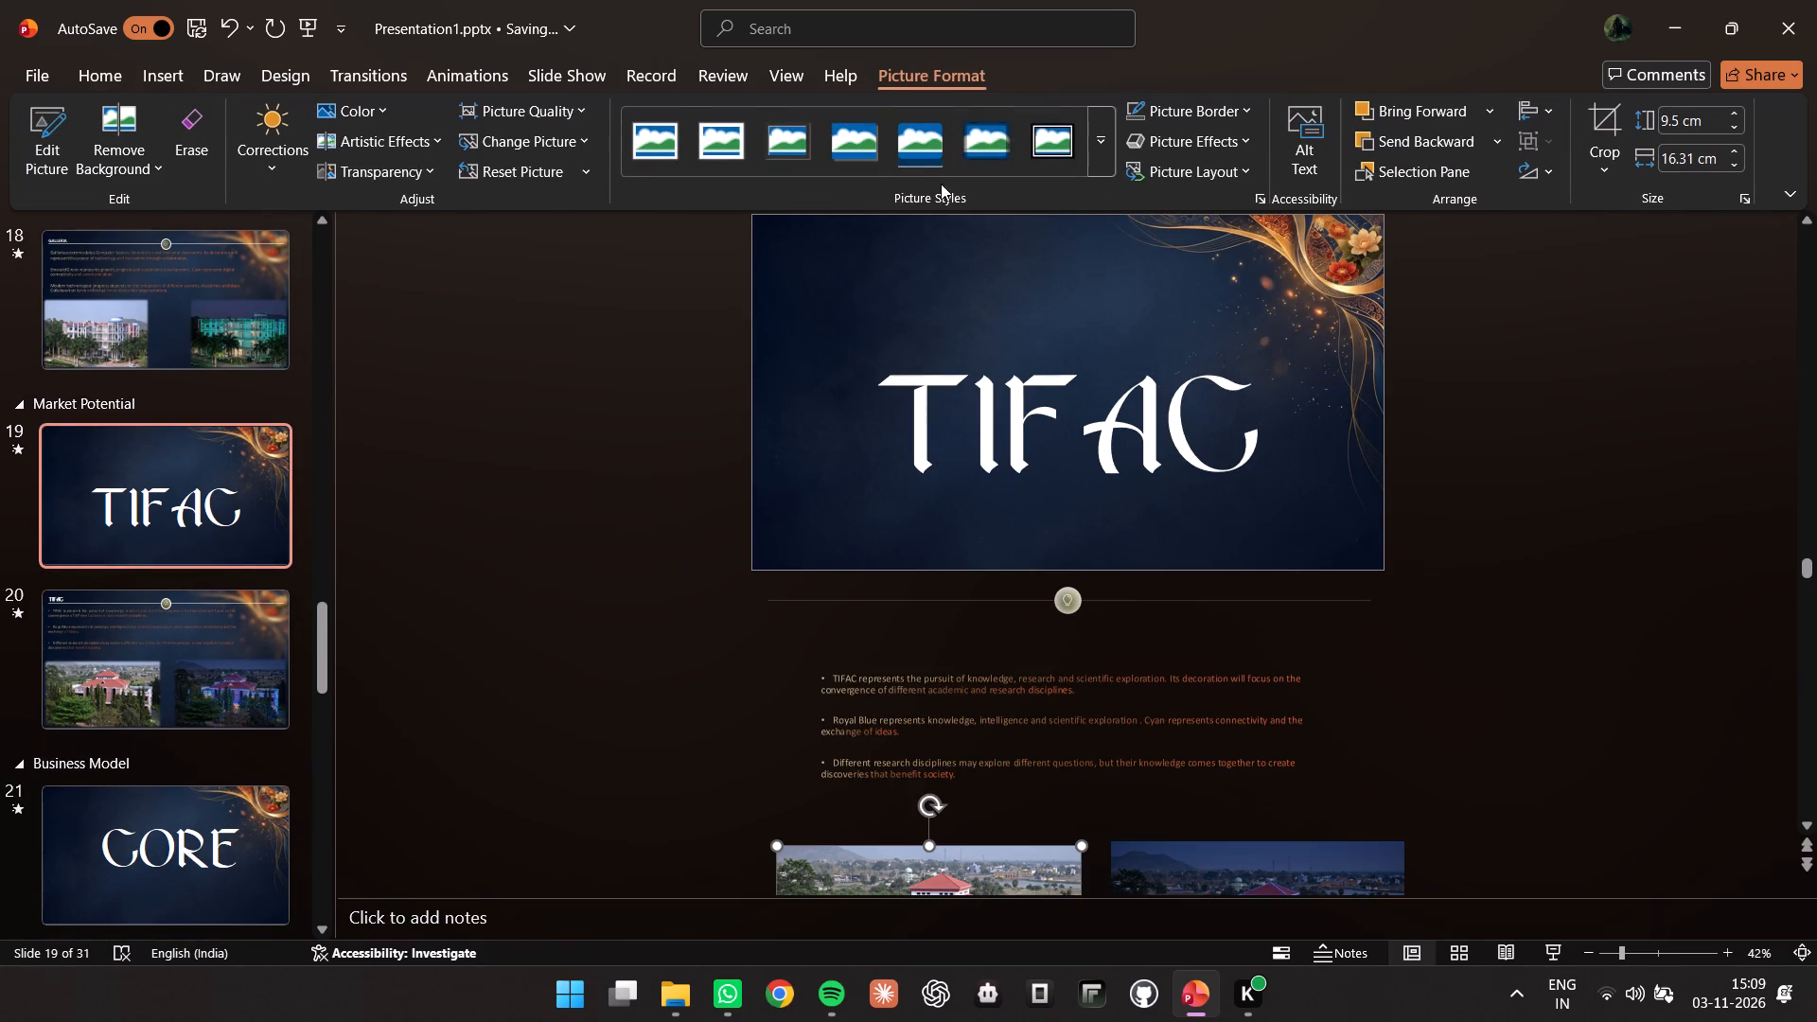
pyautogui.click(983, 148)
pyautogui.click(1208, 870)
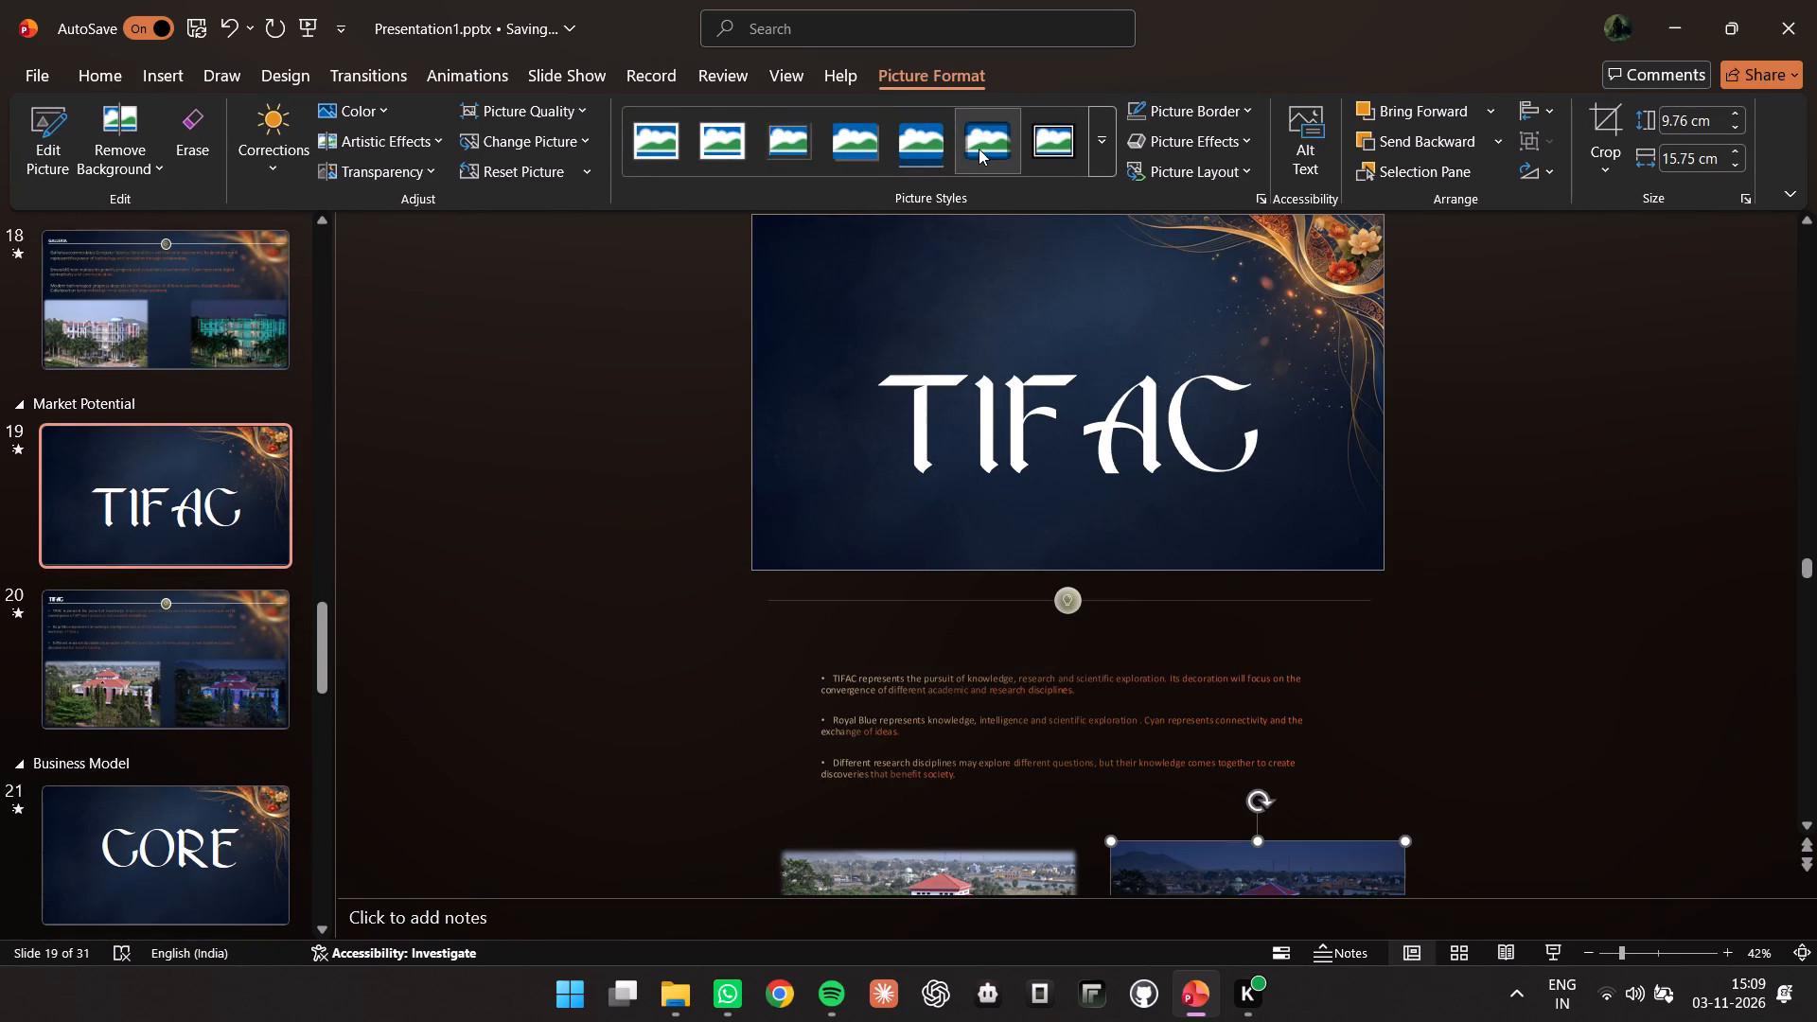
pyautogui.click(979, 149)
# Apply the soft-edged rectangle picture style to both building pictures below the CORE title slide 21.
pyautogui.scroll(-3, 441, 738)
pyautogui.click(165, 812)
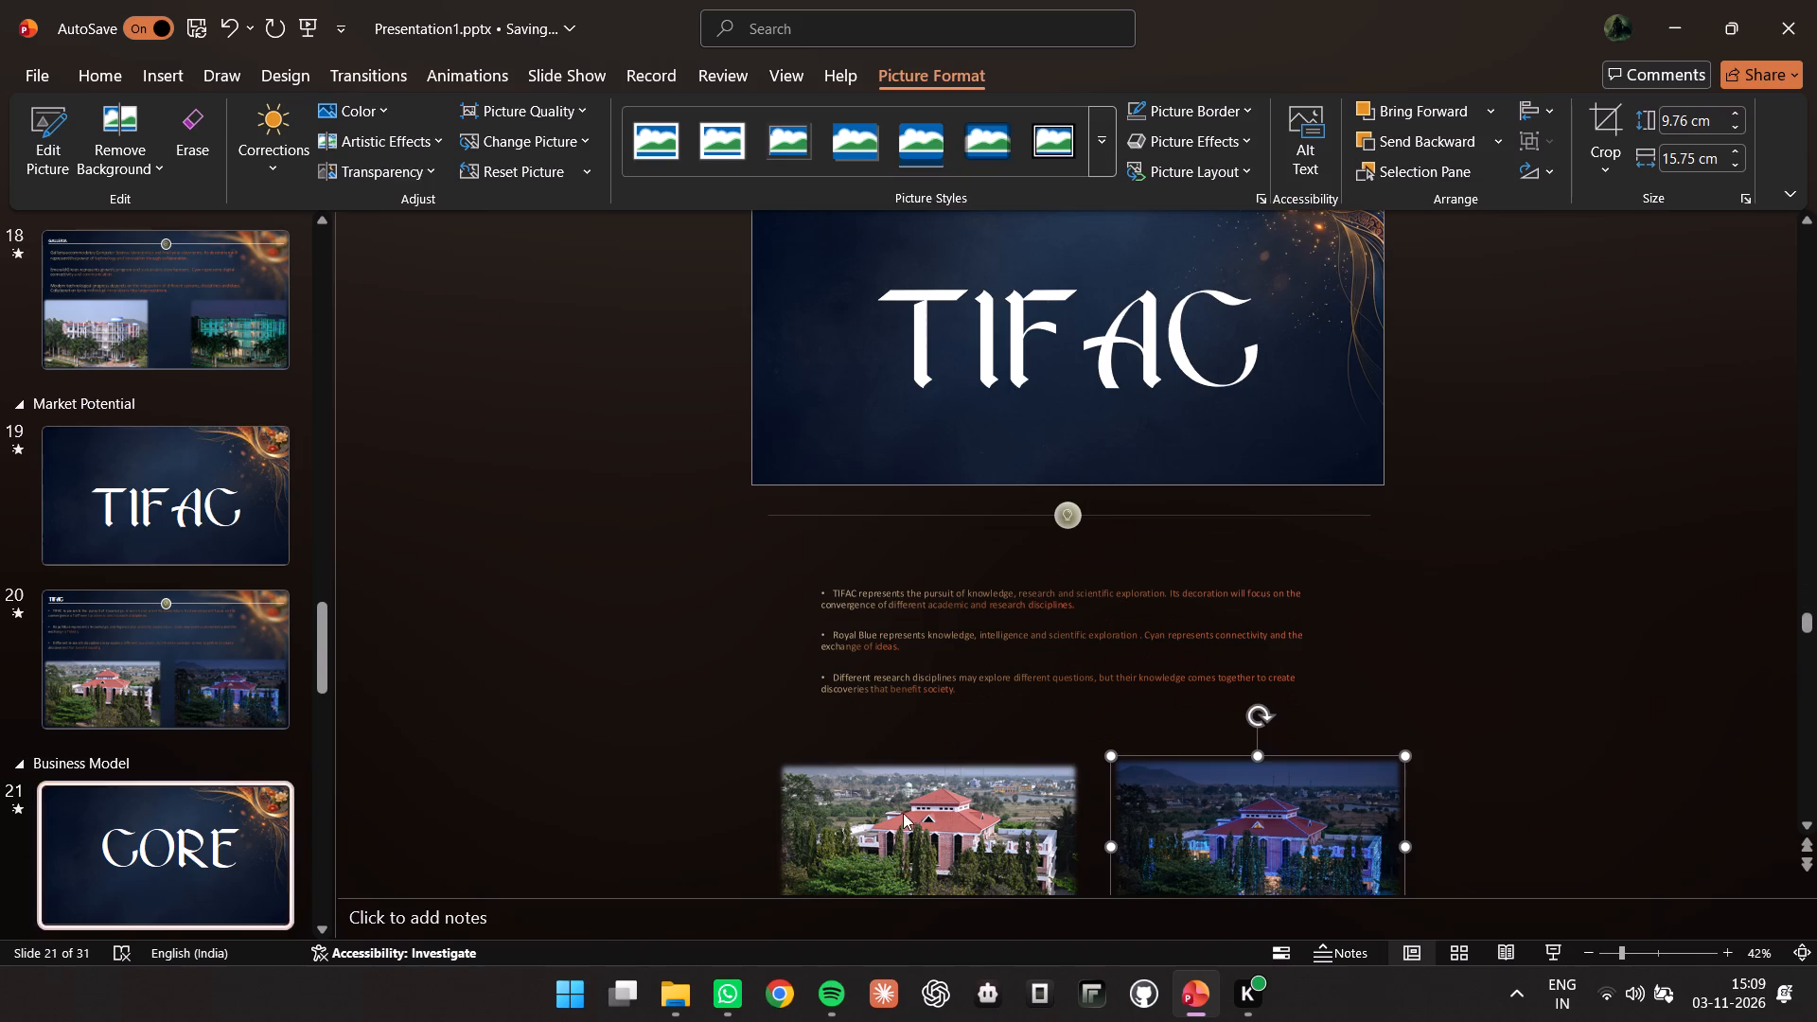
pyautogui.click(975, 758)
pyautogui.click(997, 141)
pyautogui.click(1088, 767)
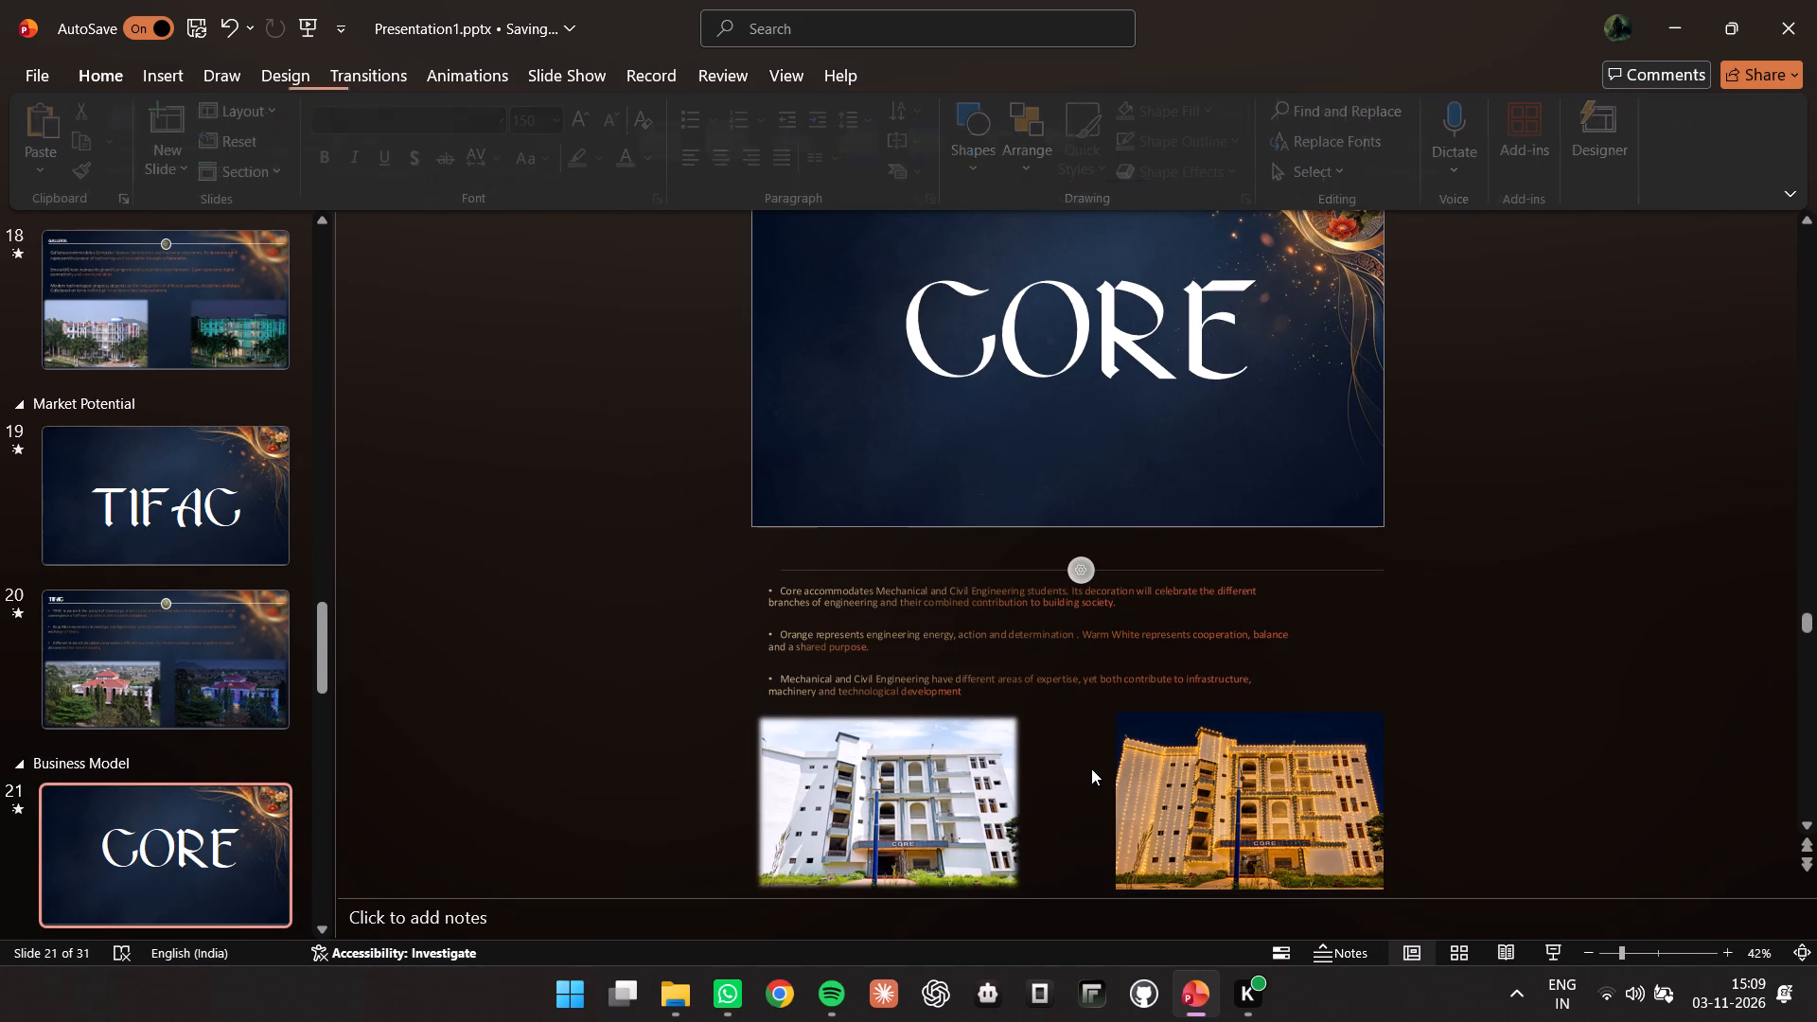
pyautogui.click(1188, 730)
pyautogui.click(925, 44)
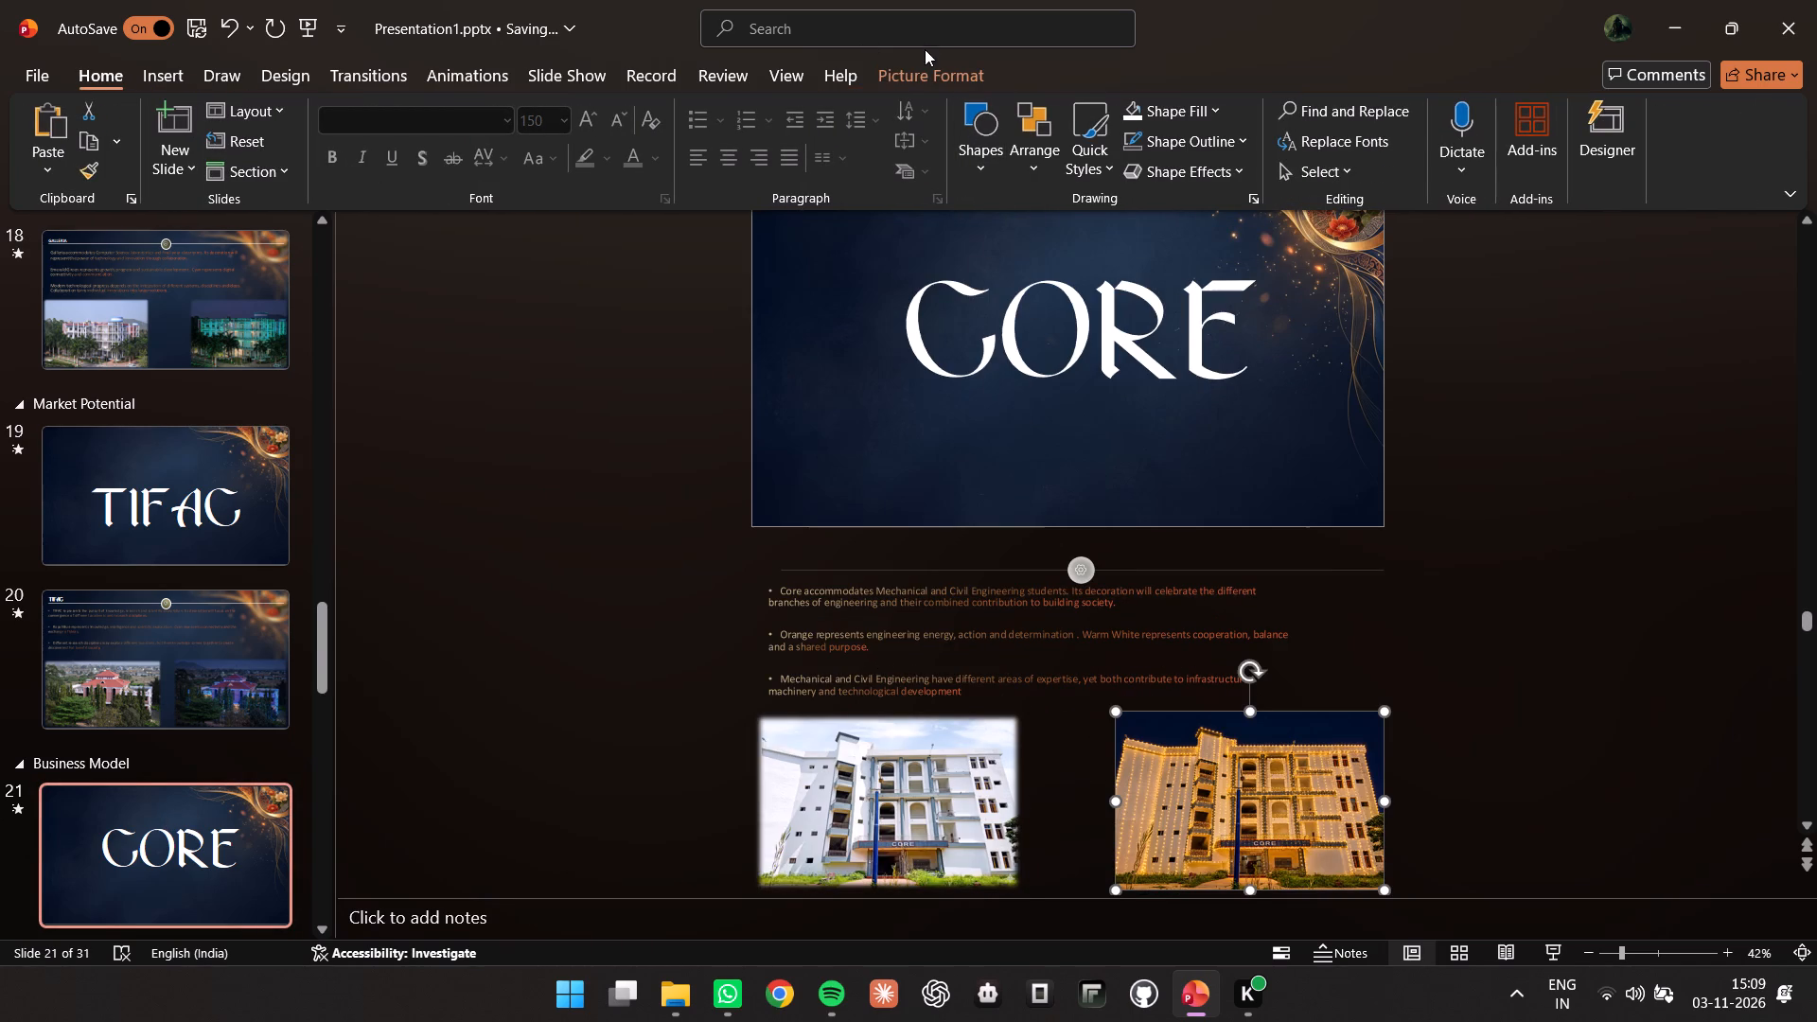
pyautogui.click(925, 55)
pyautogui.click(923, 65)
pyautogui.click(980, 183)
pyautogui.click(976, 152)
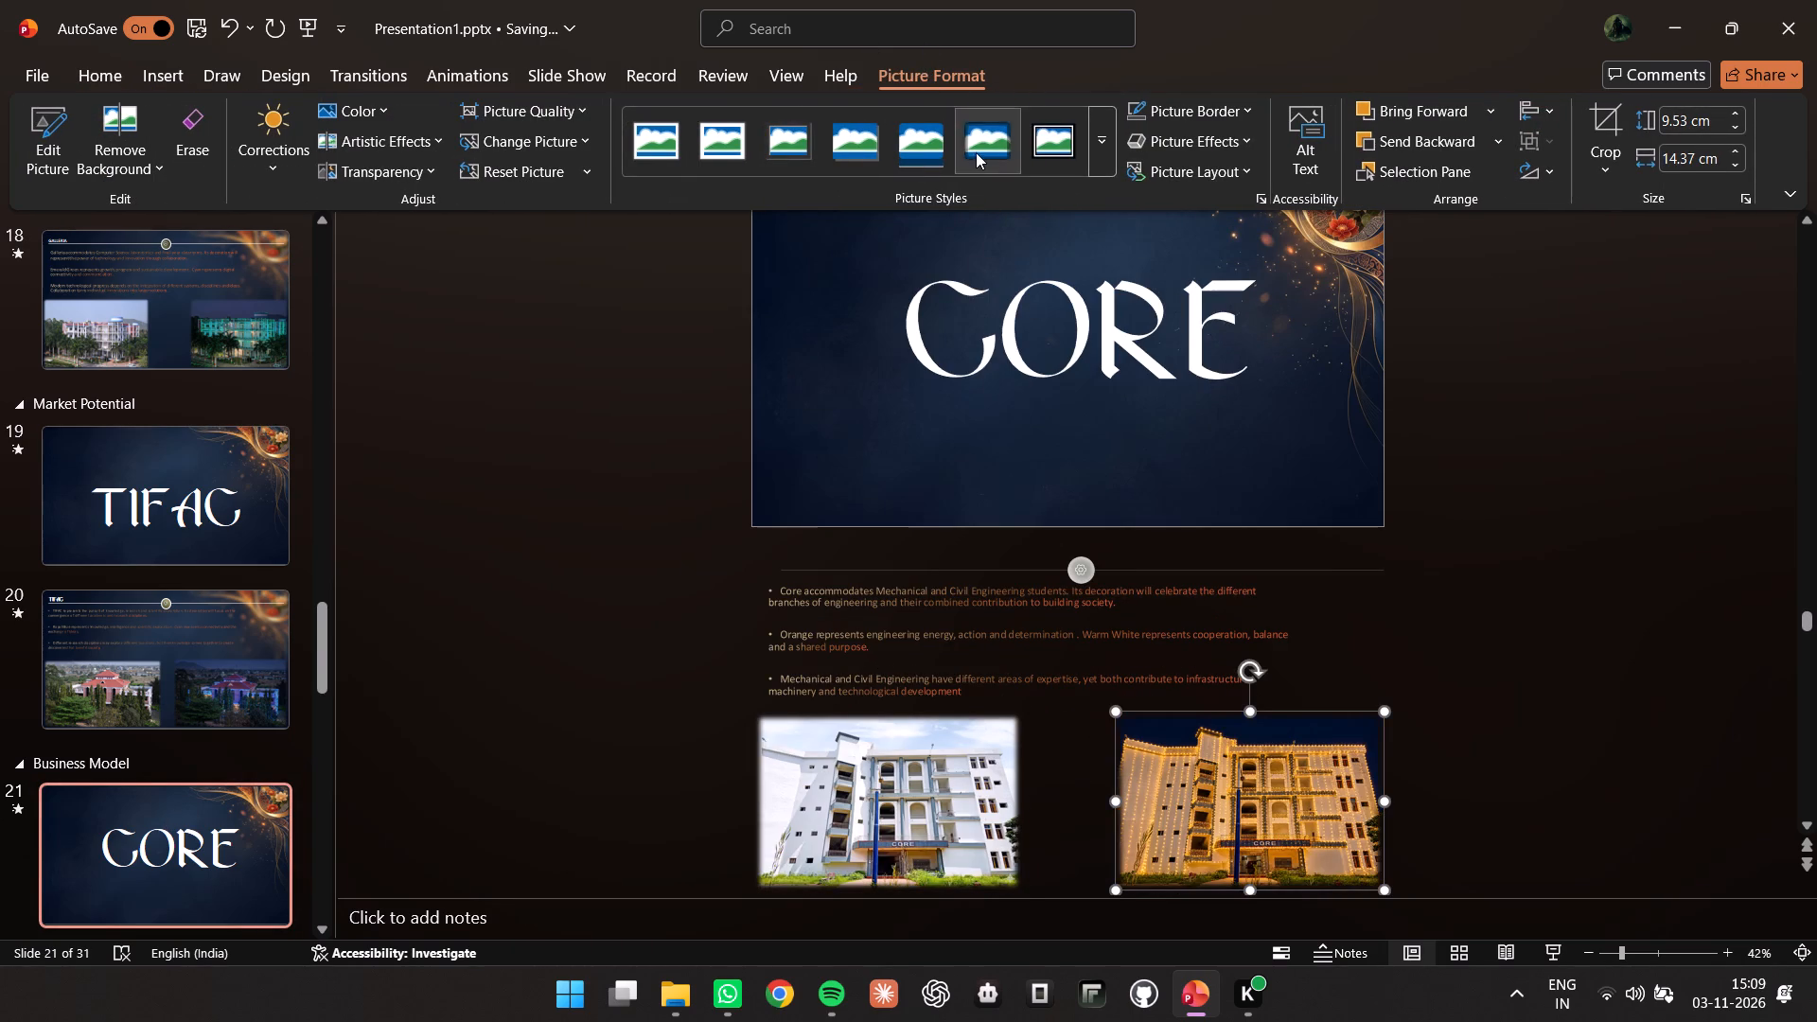
pyautogui.click(647, 566)
# Apply the soft-edged rectangle picture style to both stadium pictures below the INDOOR STADIUM title slide 23.
pyautogui.scroll(-4, 206, 776)
pyautogui.click(172, 863)
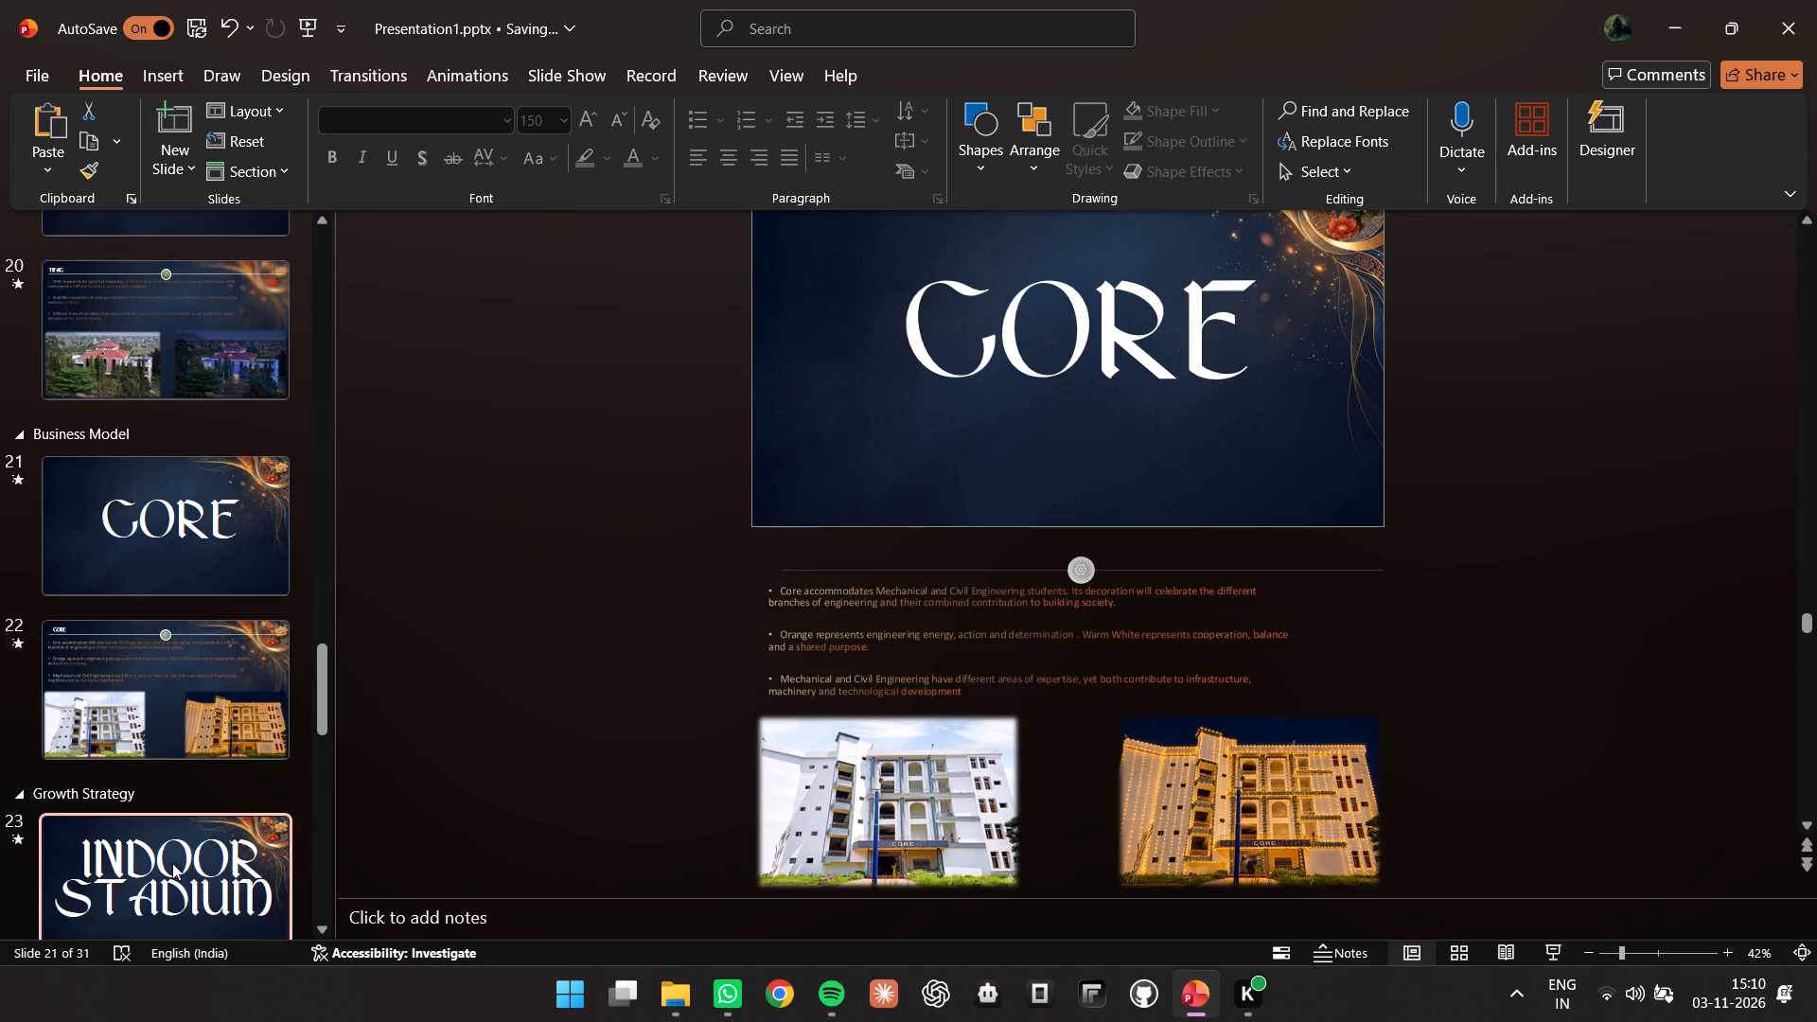
pyautogui.click(820, 858)
pyautogui.click(942, 66)
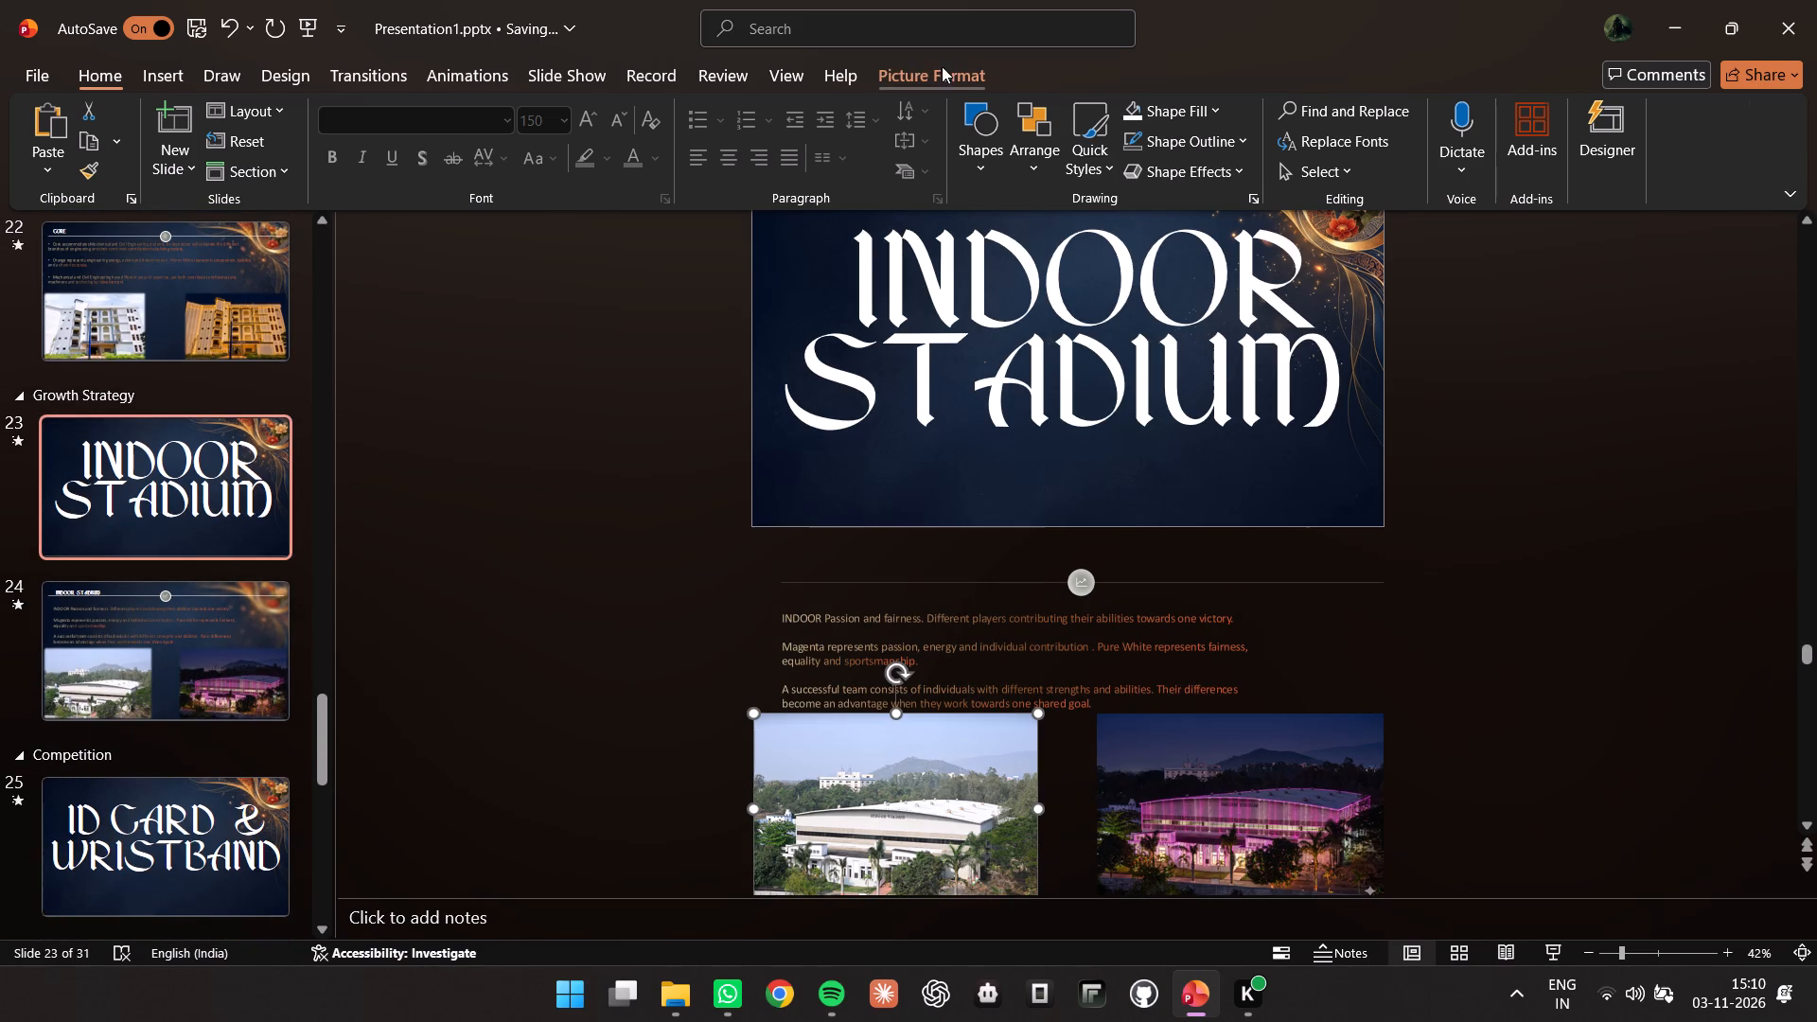
pyautogui.click(989, 139)
pyautogui.click(1170, 752)
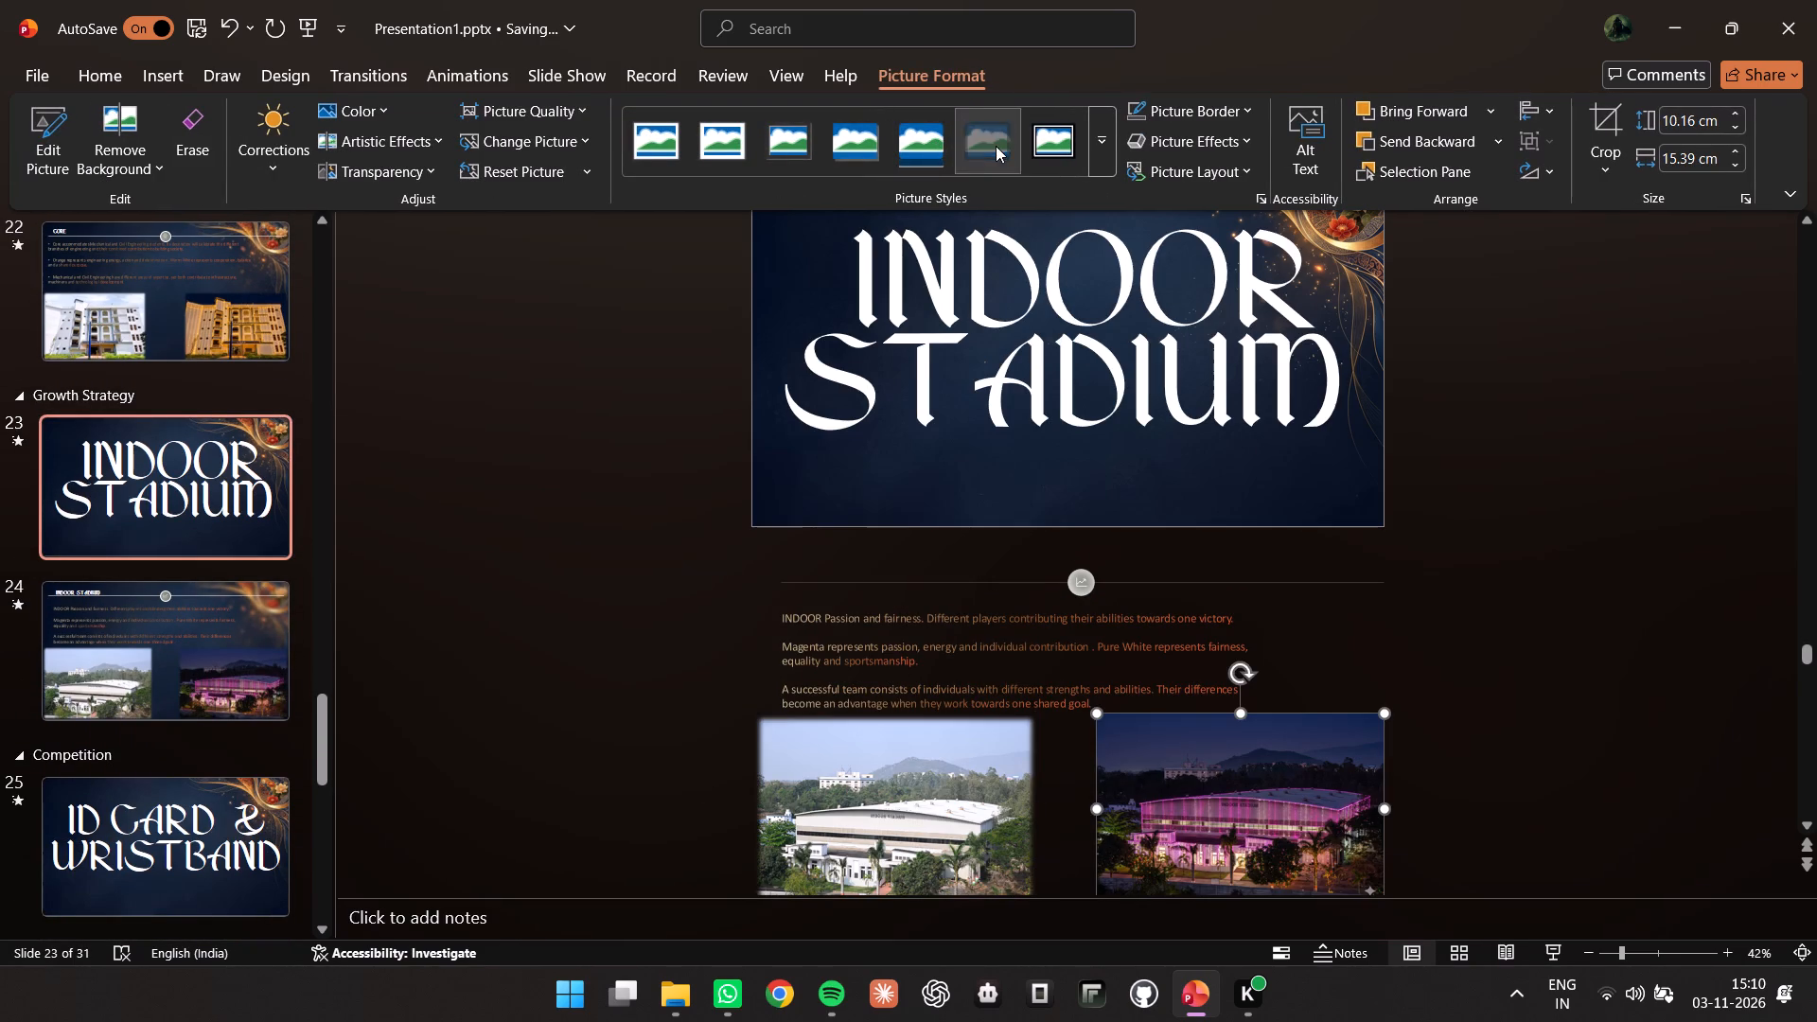
pyautogui.click(996, 146)
# Apply the soft-edged rectangle picture style to both building pictures below the OCTAGON title slide 27.
pyautogui.scroll(-4, 202, 687)
pyautogui.click(175, 541)
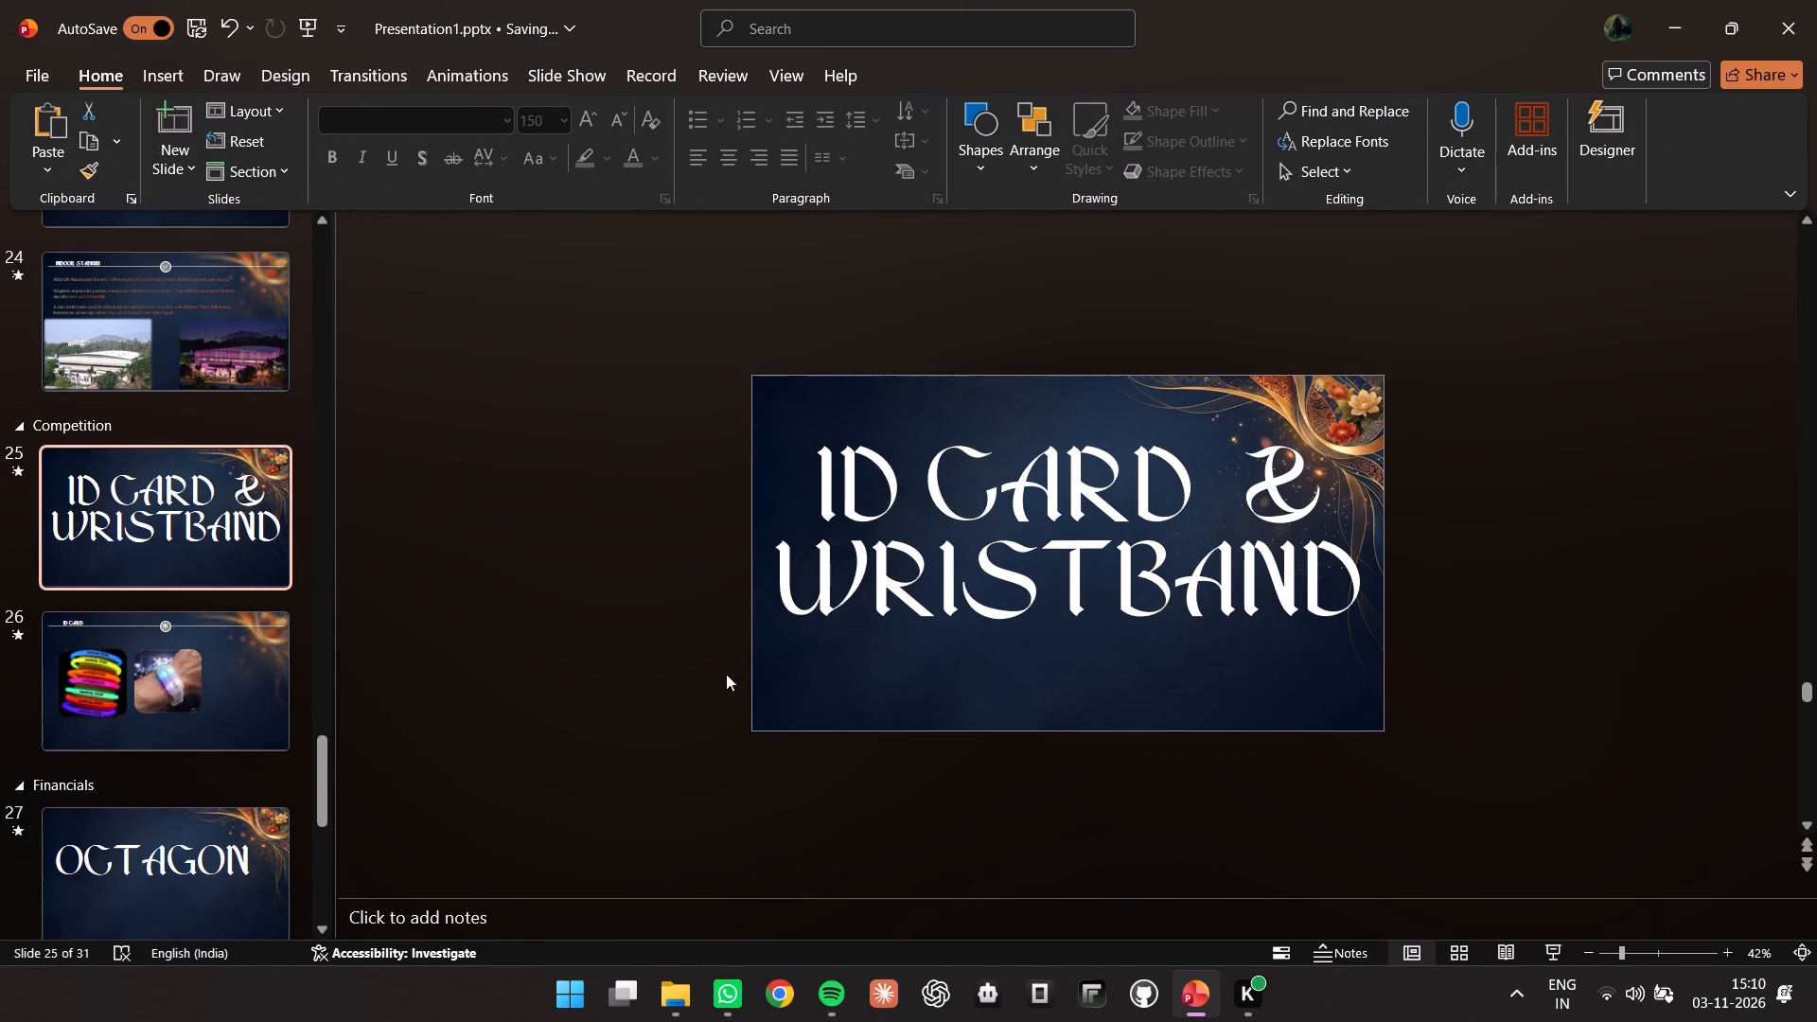
pyautogui.click(152, 650)
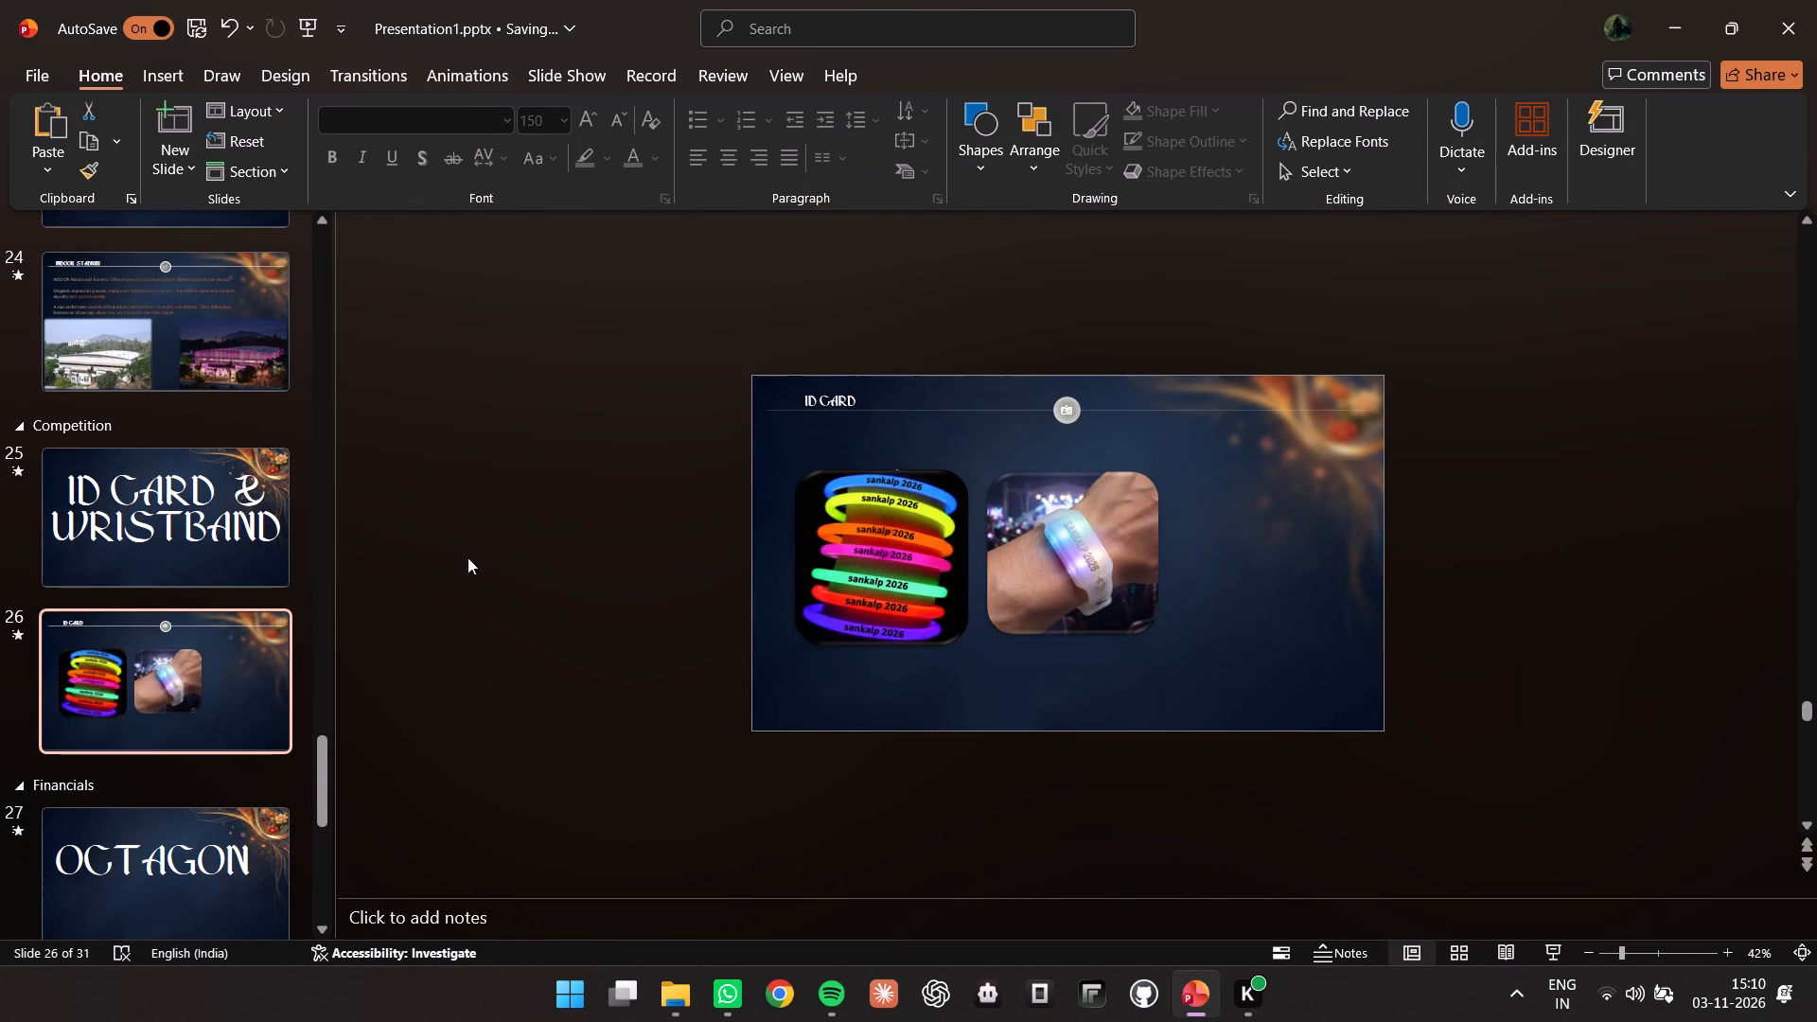
pyautogui.click(205, 533)
pyautogui.click(132, 649)
pyautogui.scroll(-5, 219, 780)
pyautogui.click(202, 504)
pyautogui.click(961, 816)
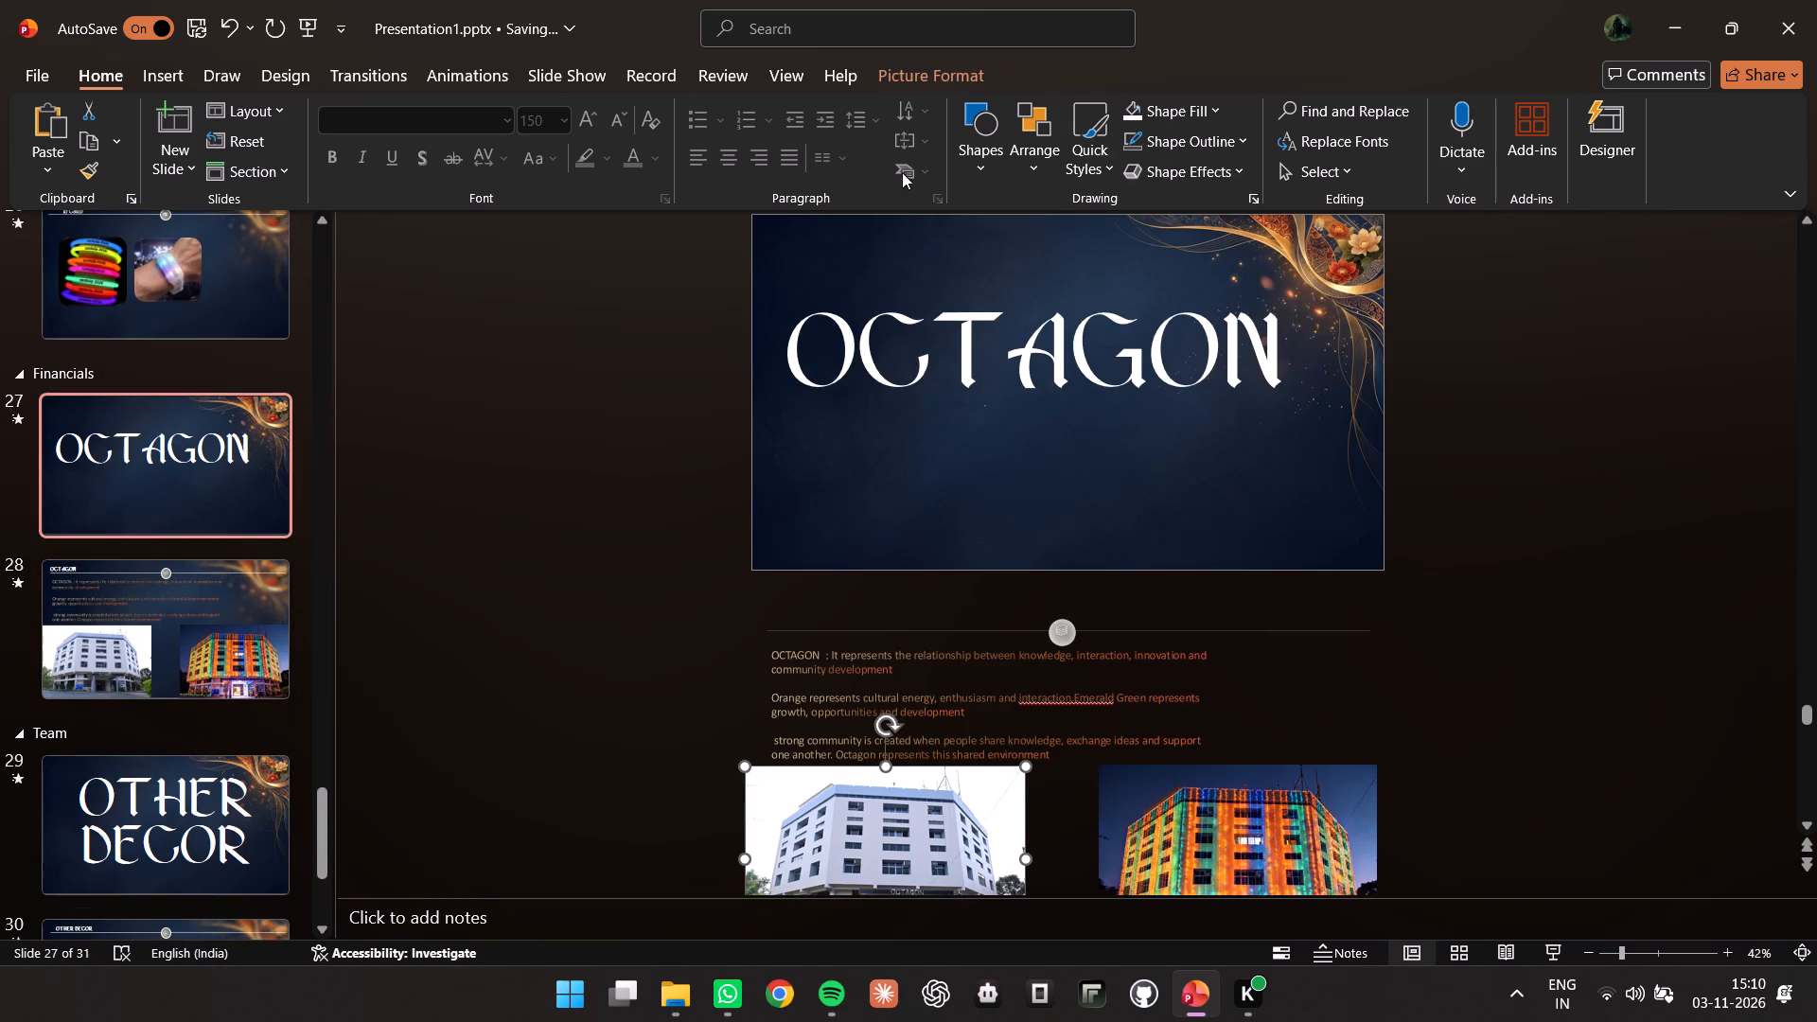
pyautogui.click(938, 61)
pyautogui.click(985, 130)
pyautogui.click(1130, 883)
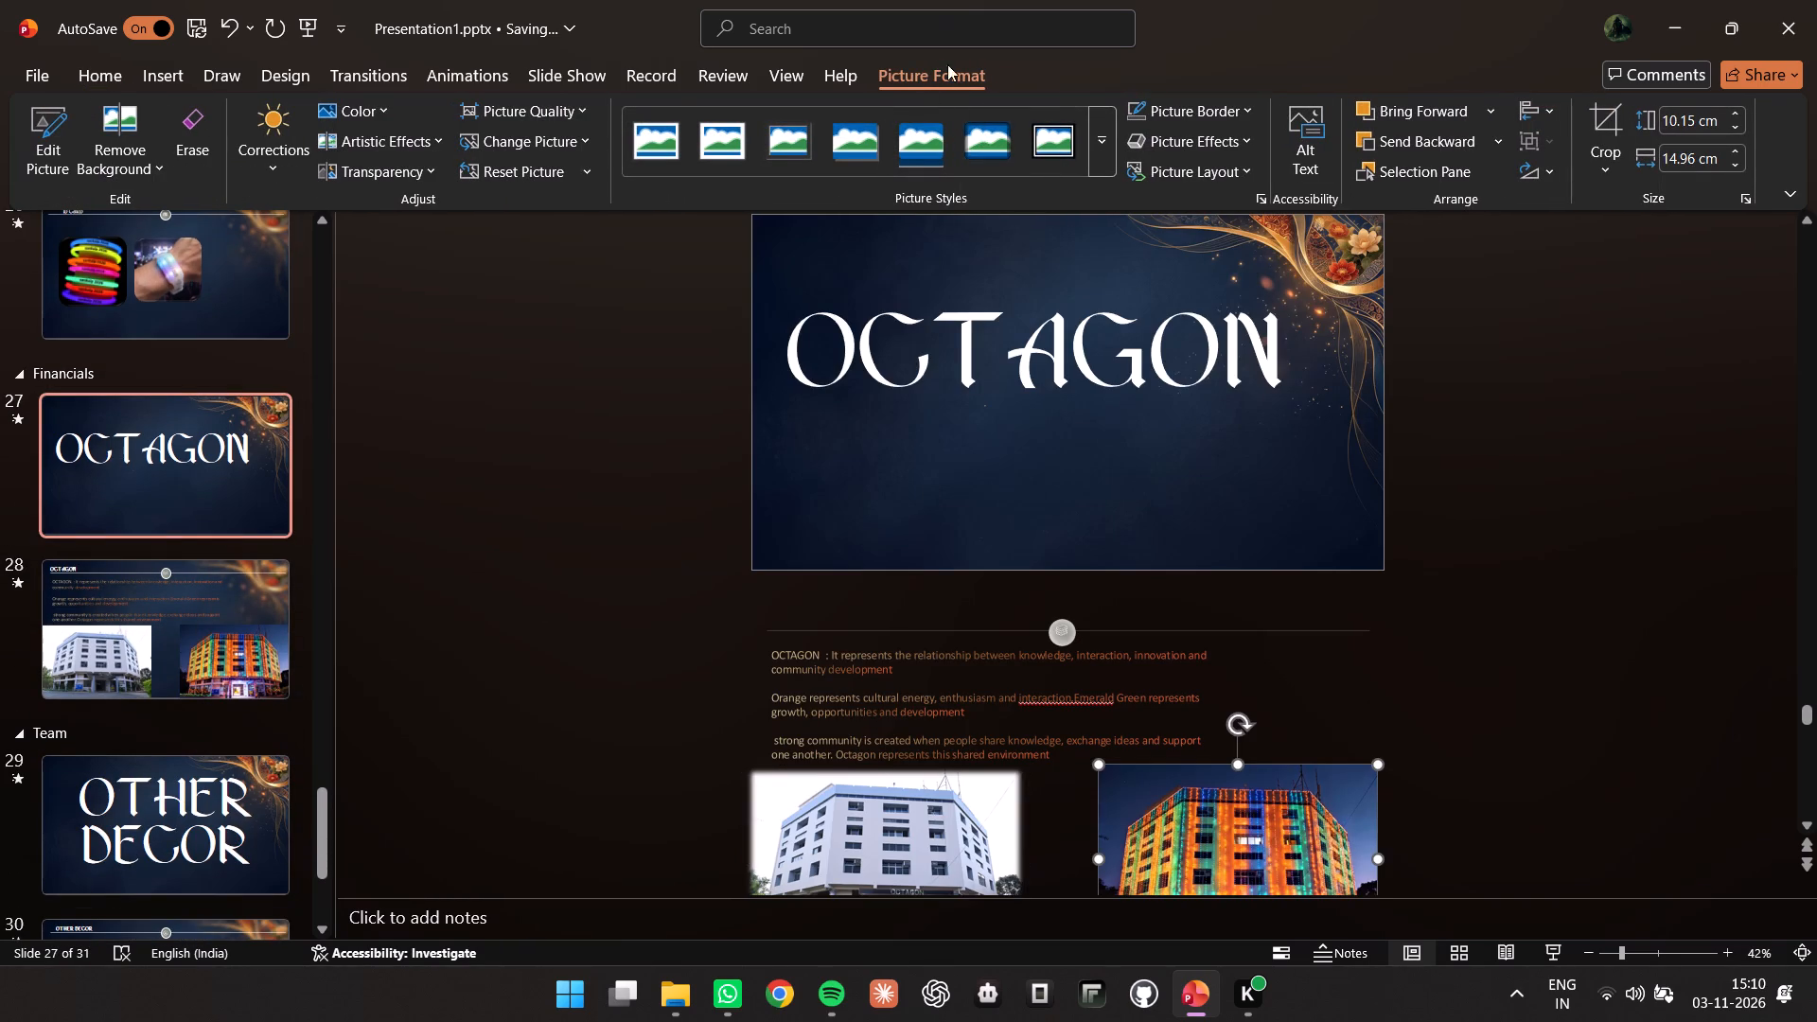
pyautogui.click(1000, 153)
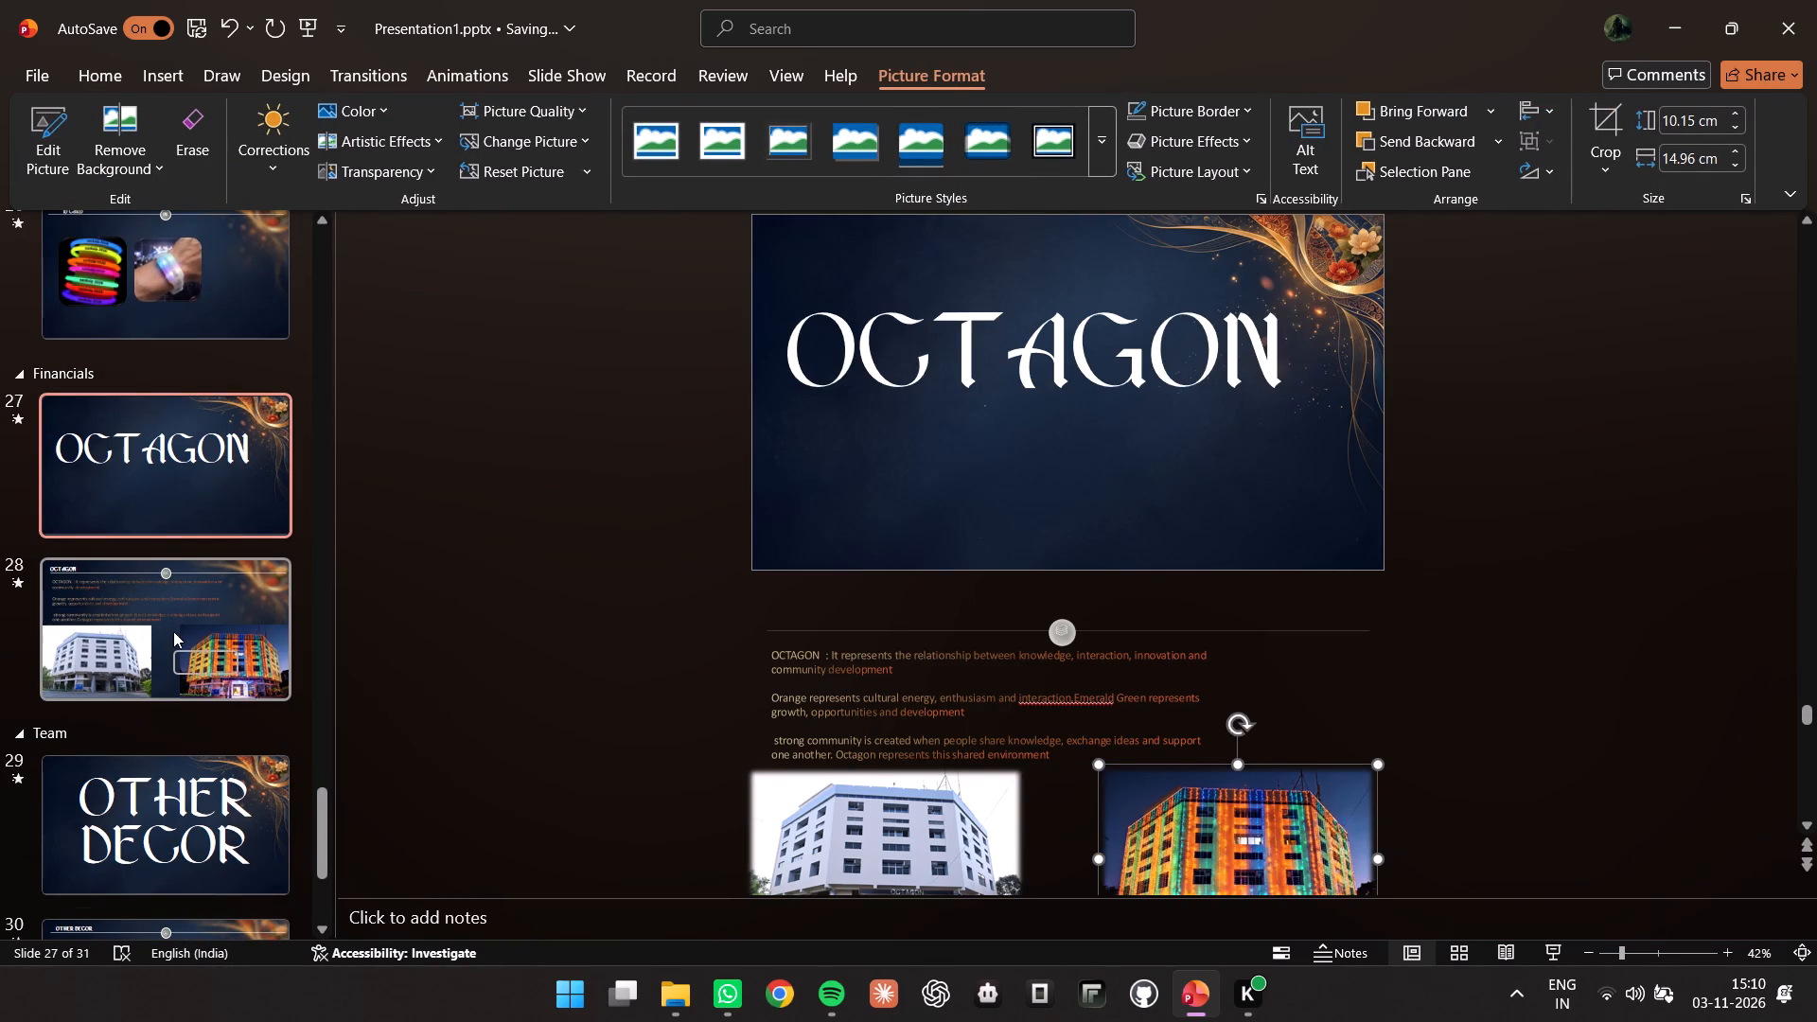
# Apply the soft-edged rectangle picture style to the daytime and night building pictures on the OCTAGON content slide 28.
pyautogui.click(173, 631)
pyautogui.click(905, 671)
pyautogui.click(978, 139)
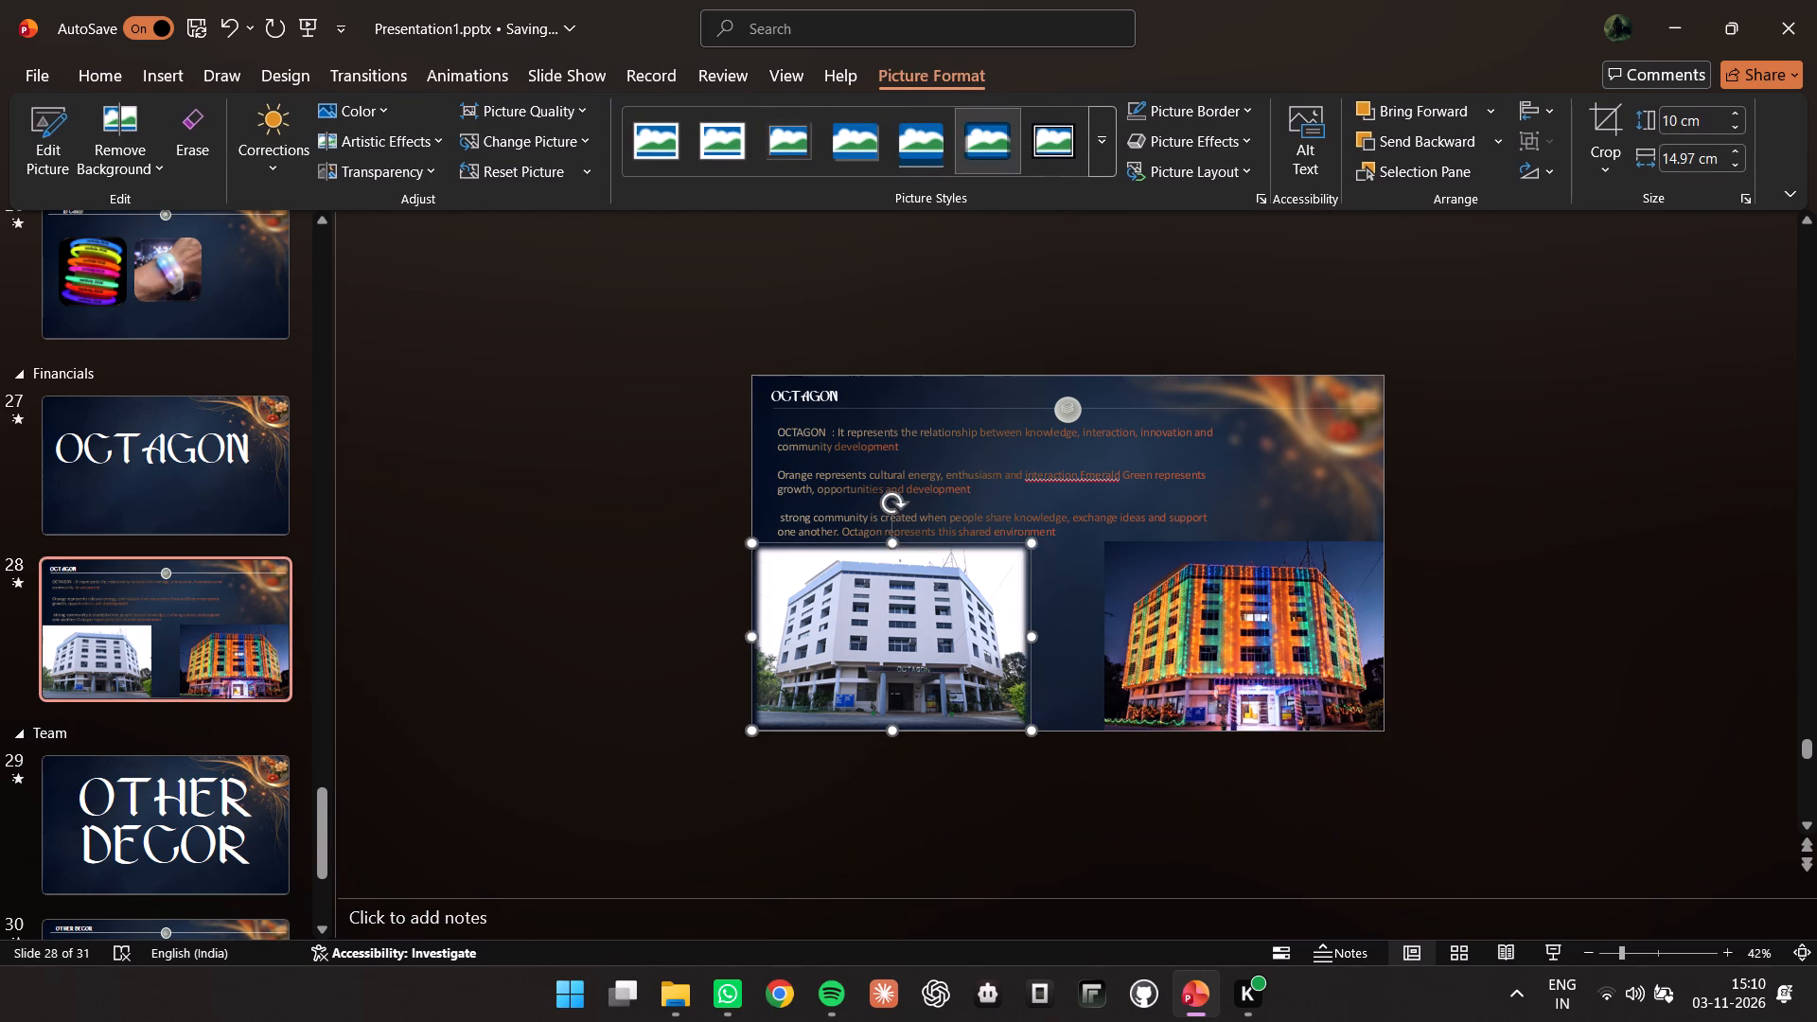
pyautogui.click(1158, 667)
pyautogui.click(983, 129)
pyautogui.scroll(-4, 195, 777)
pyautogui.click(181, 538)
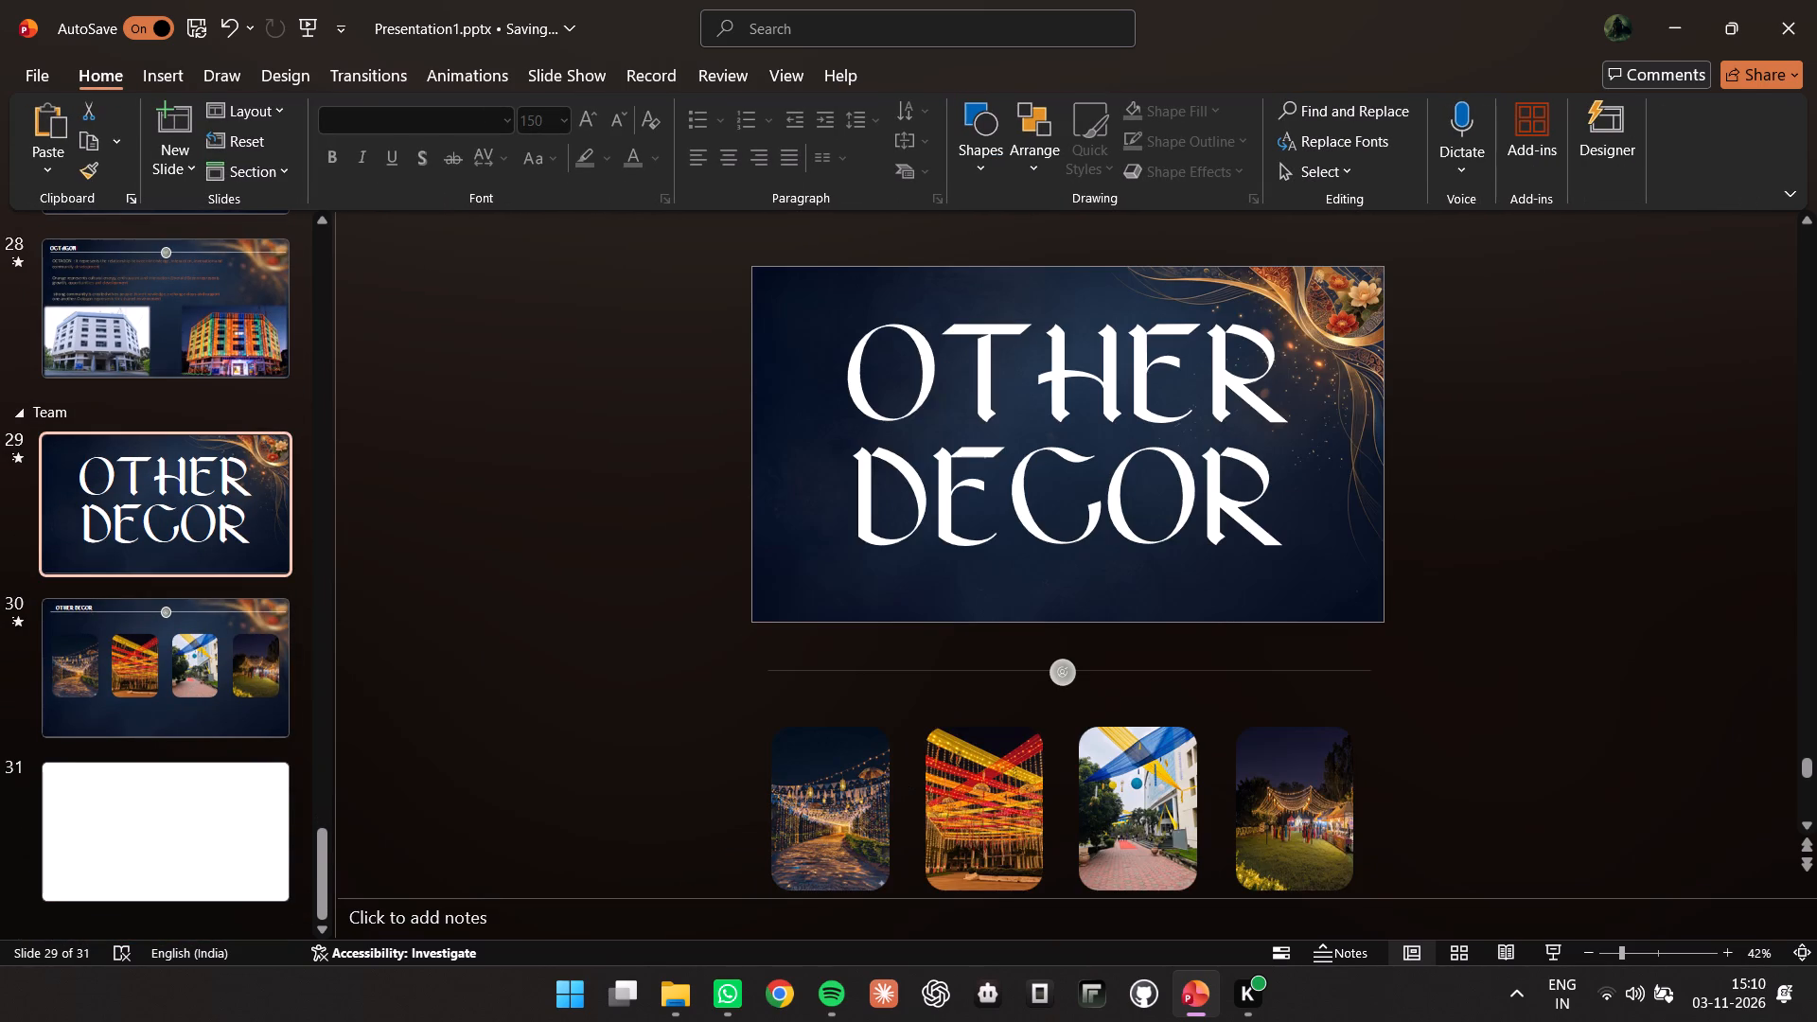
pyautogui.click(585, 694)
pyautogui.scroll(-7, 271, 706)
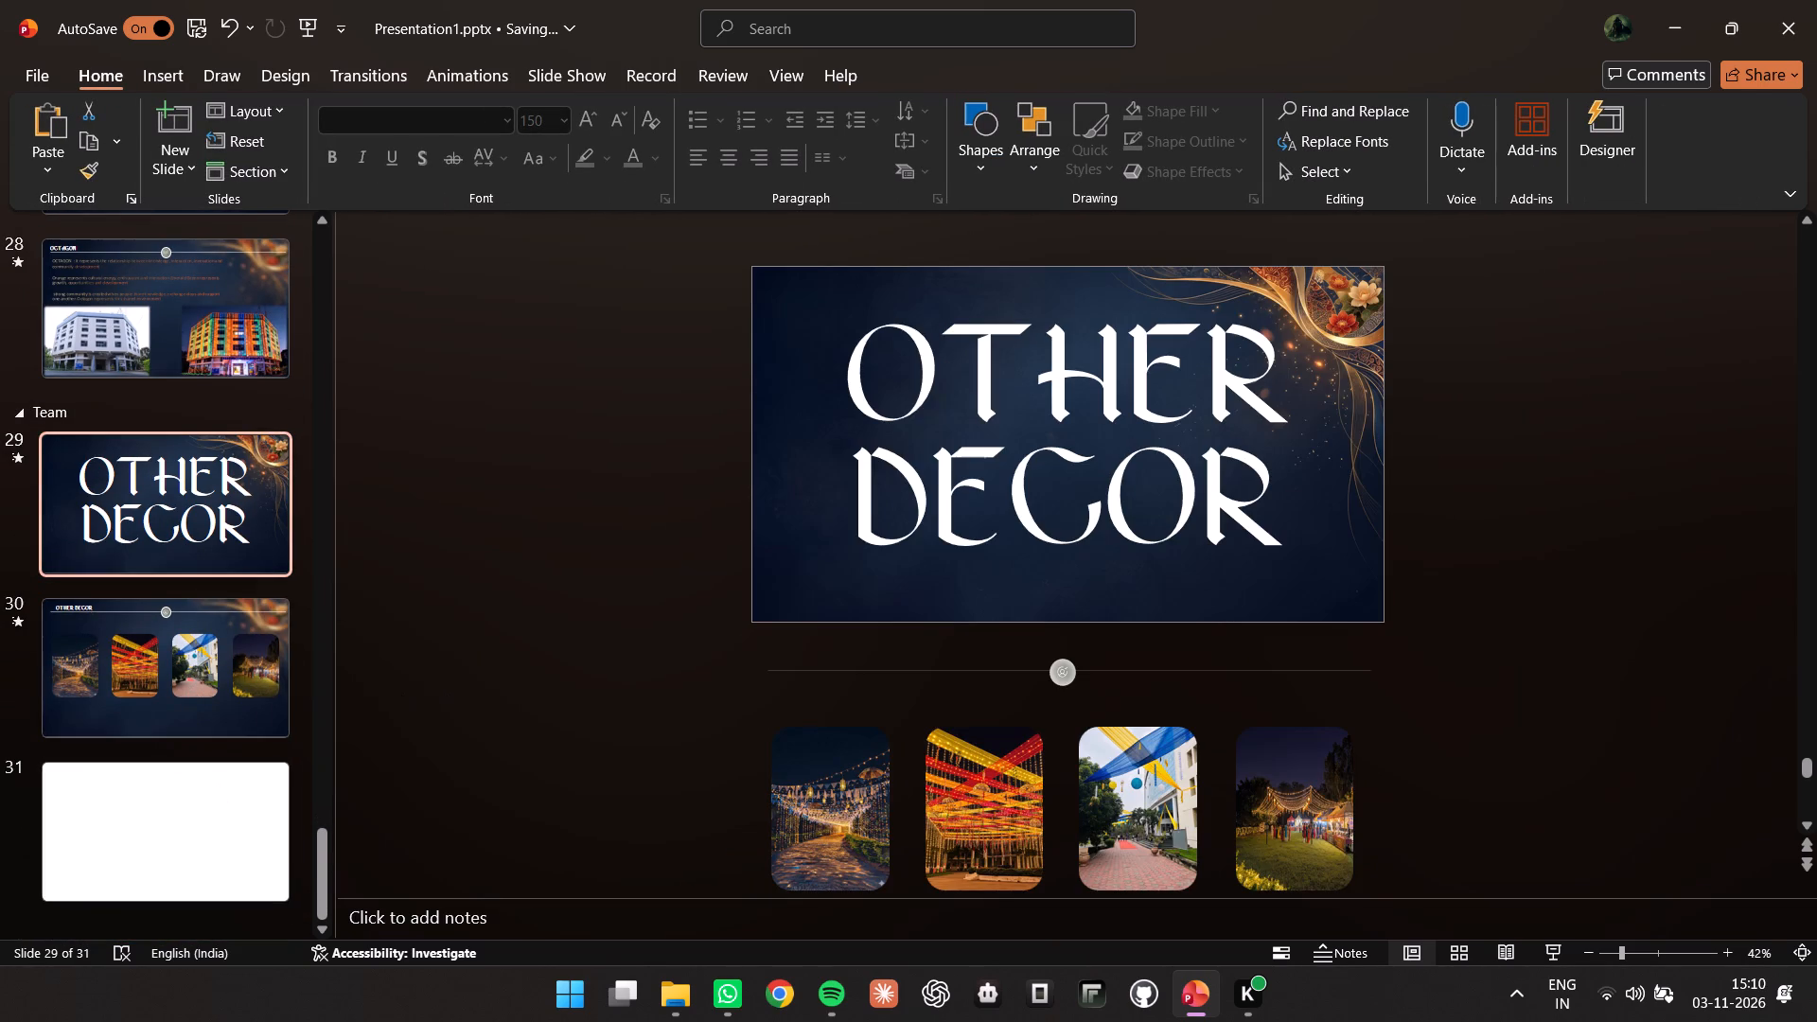
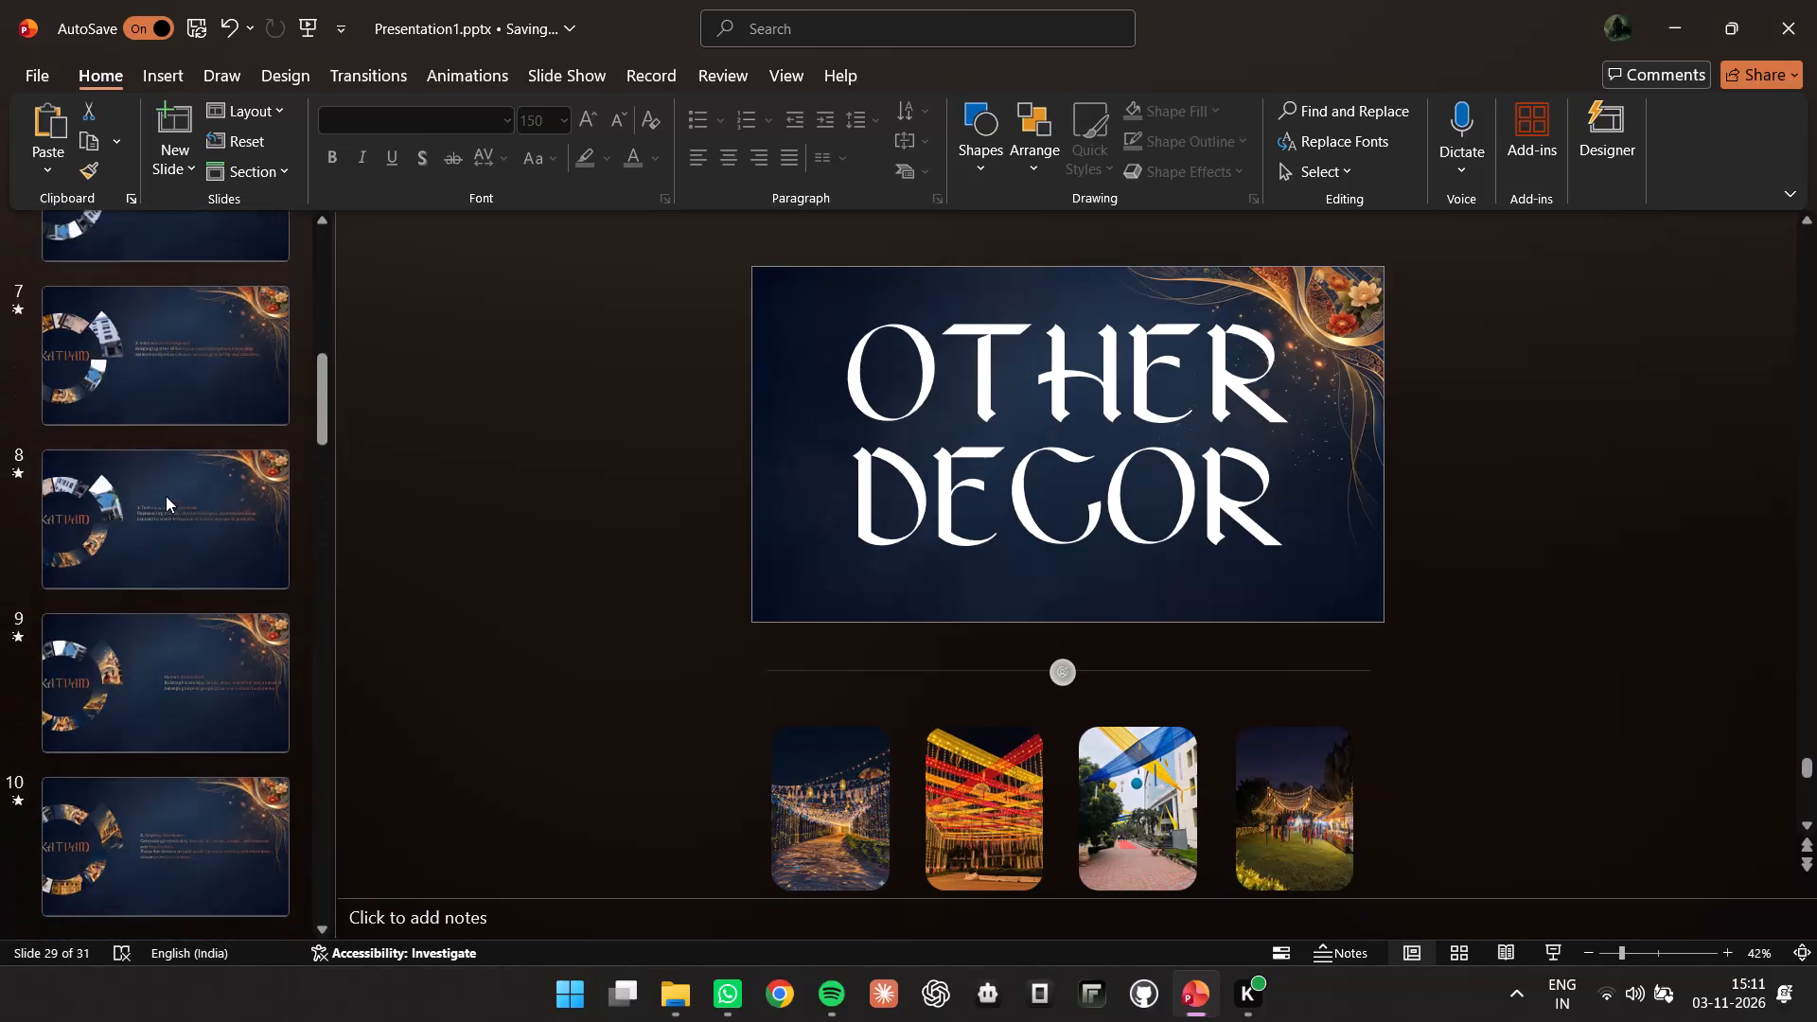
# Preview the slide show from the EKATVAM title slide 1 through the theme text slide 2, and return to editing.
pyautogui.click(170, 277)
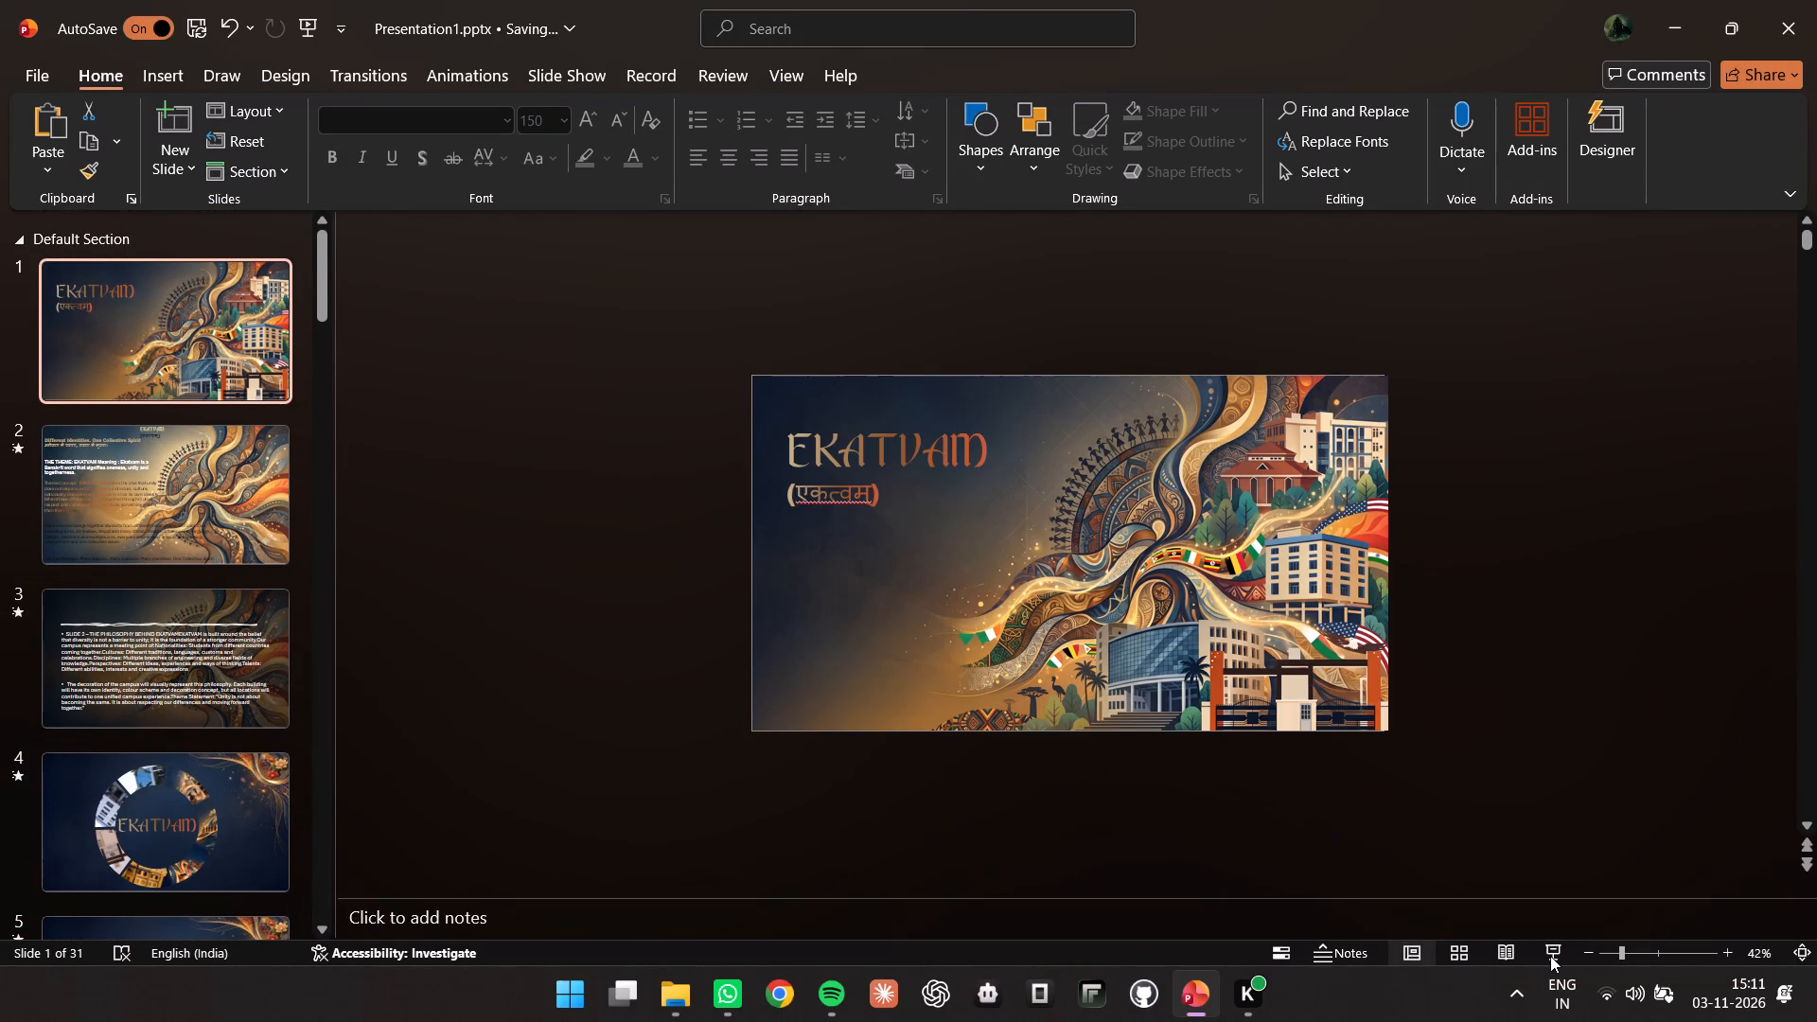
pyautogui.click(1550, 956)
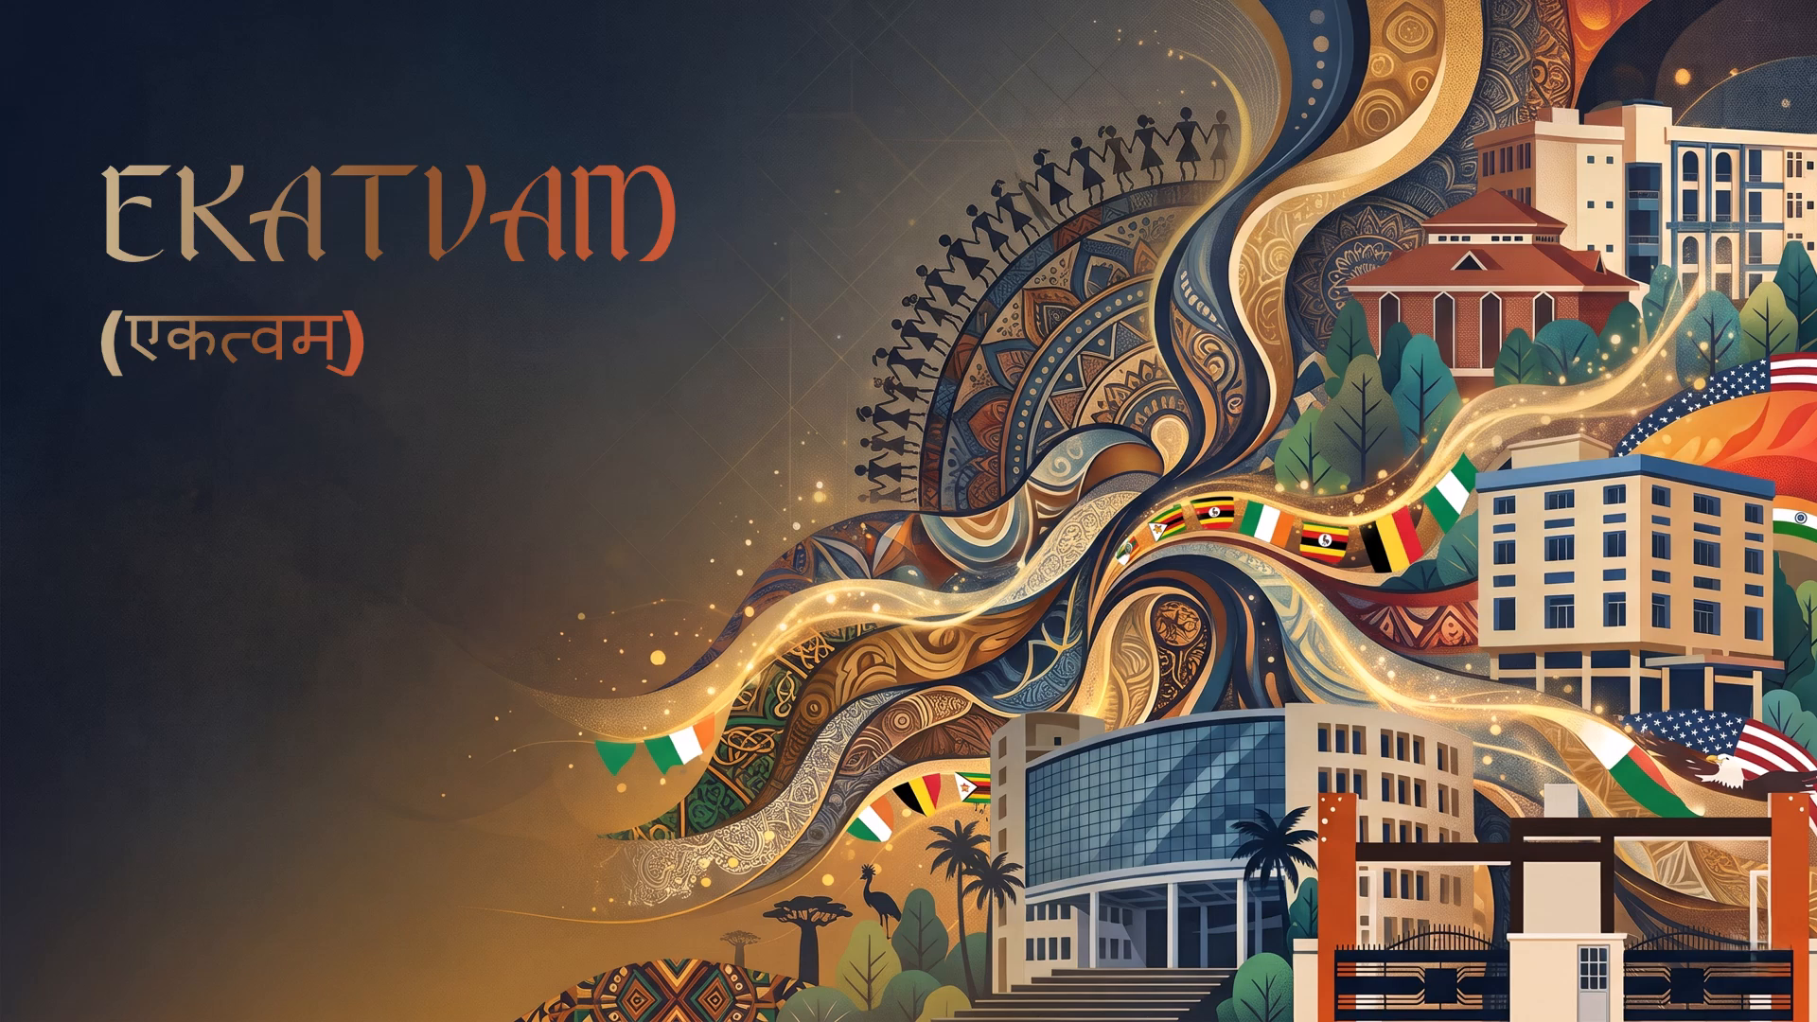
pyautogui.press('Escape')
pyautogui.scroll(-8, 189, 583)
pyautogui.scroll(3, 157, 417)
pyautogui.click(164, 410)
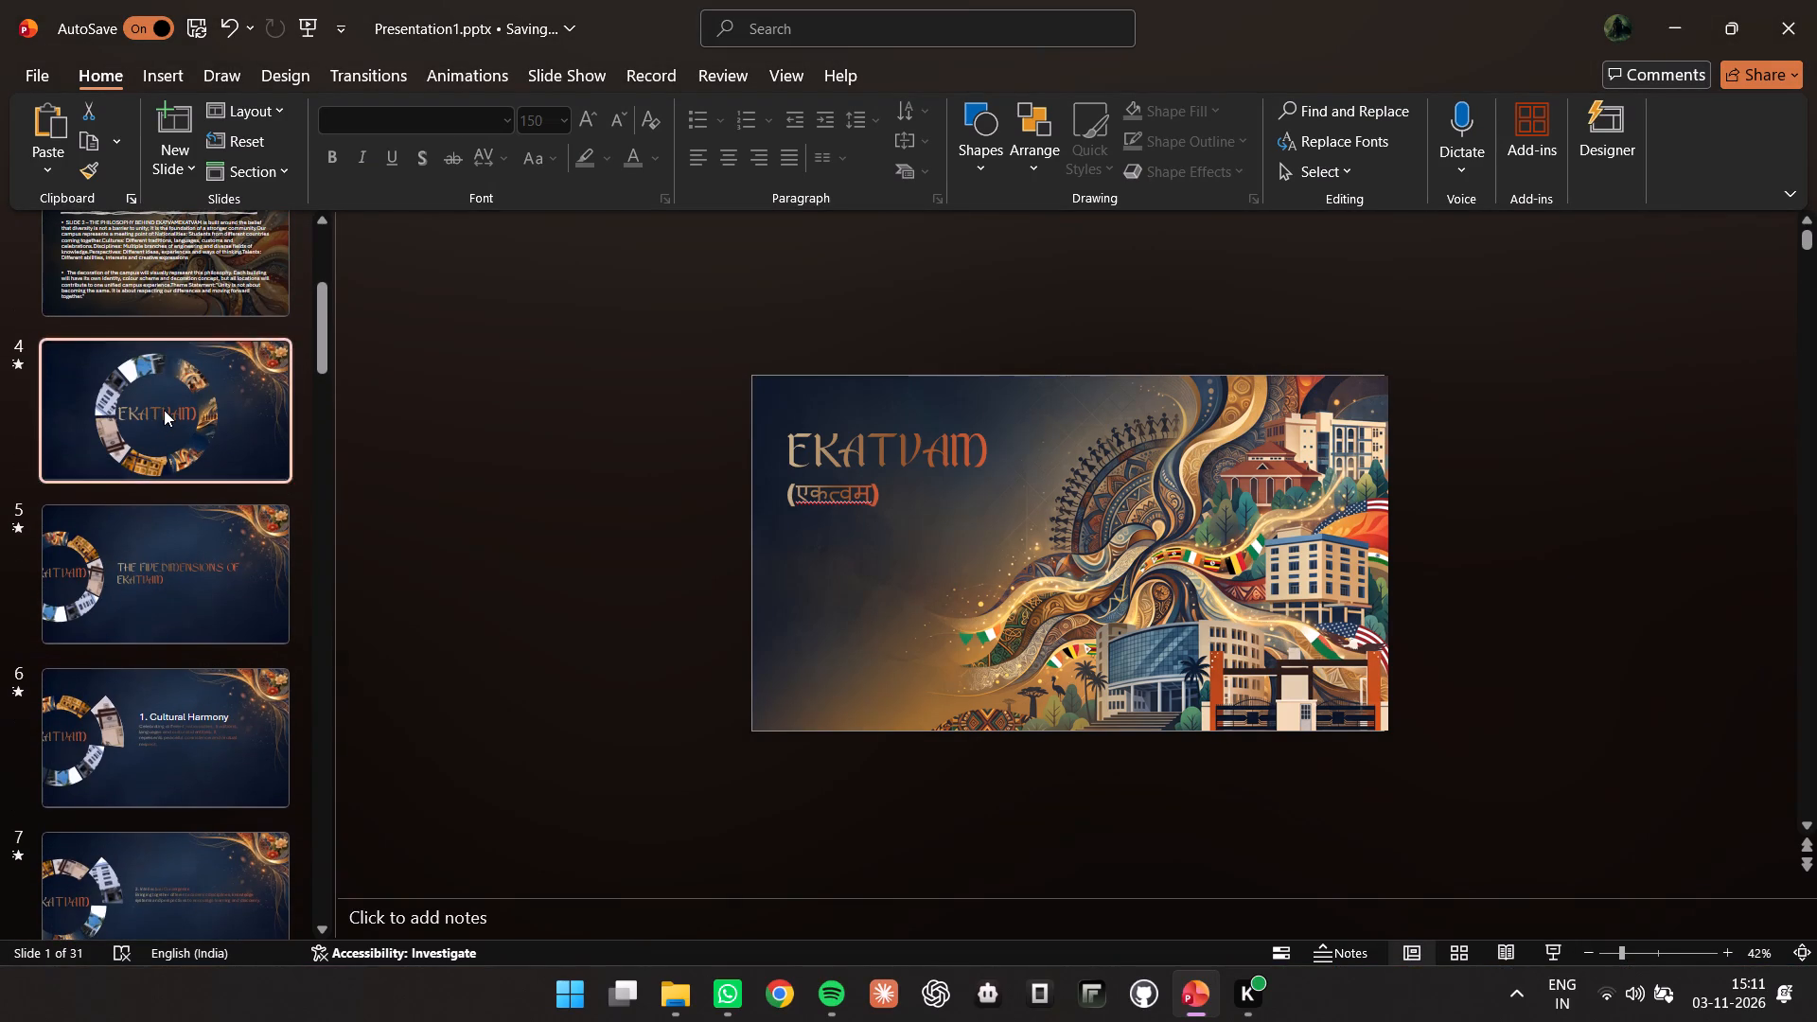
pyautogui.scroll(9, 262, 283)
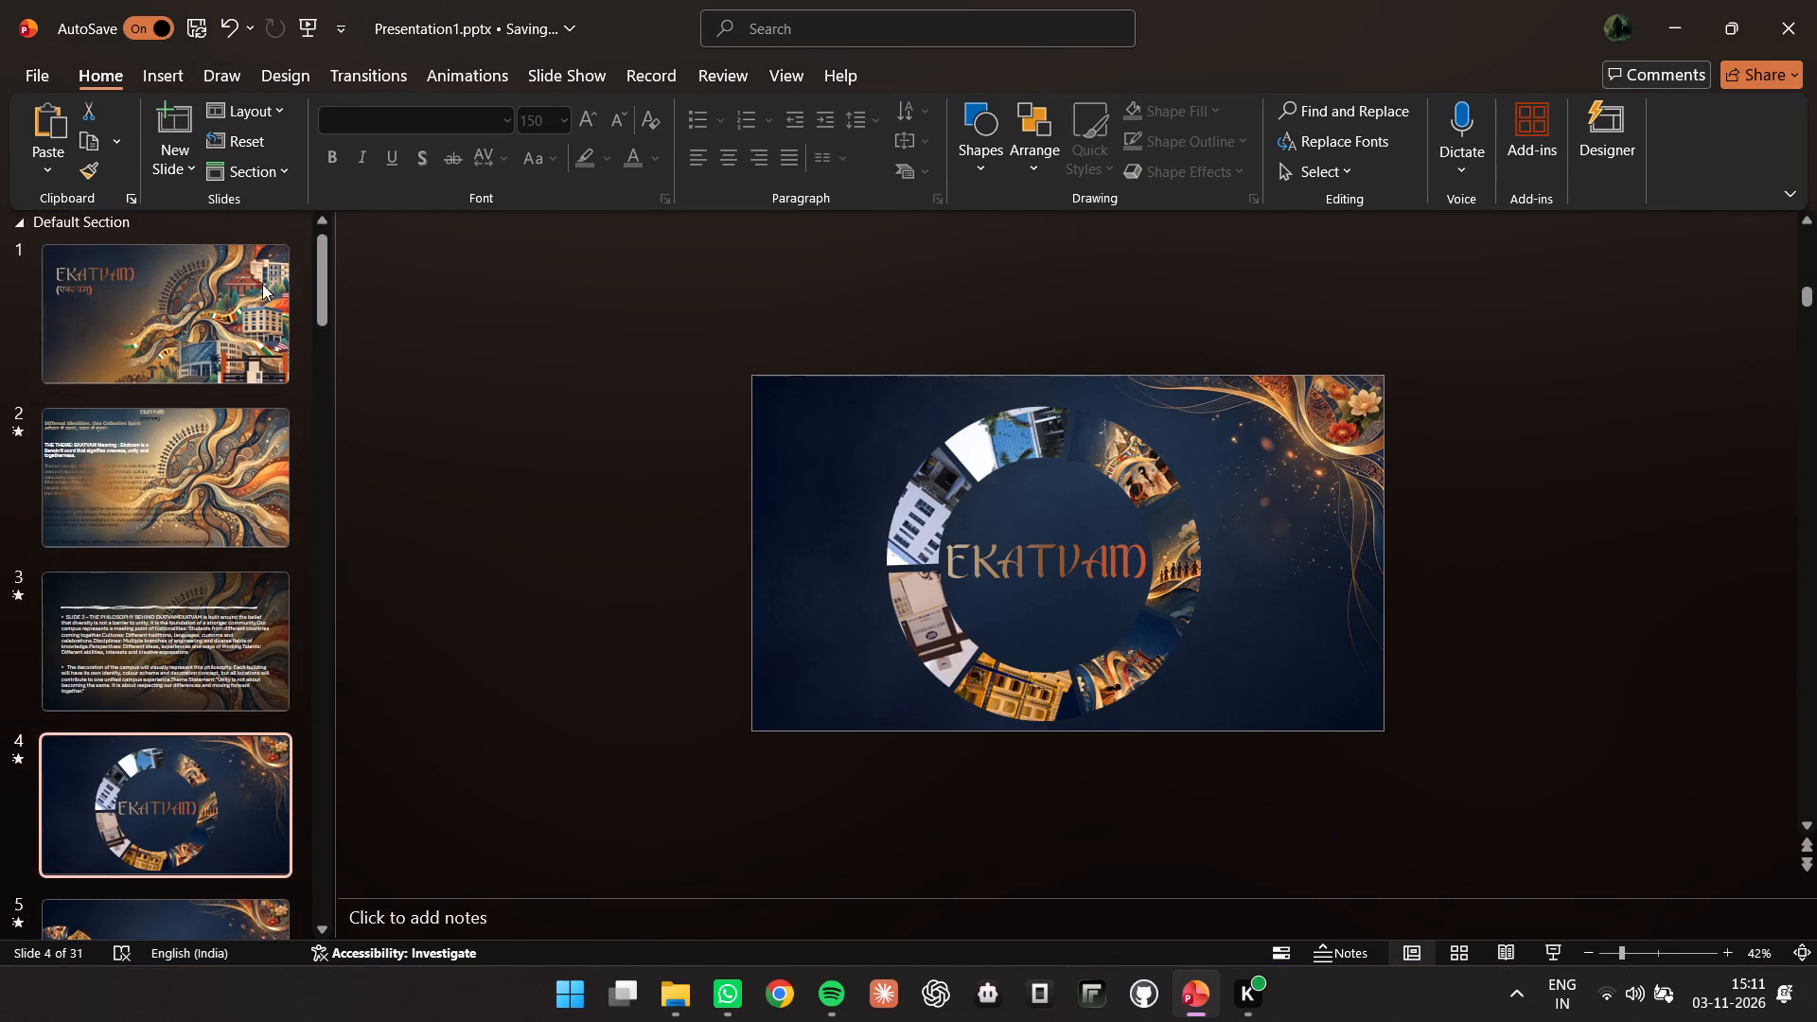
pyautogui.scroll(6, 262, 284)
pyautogui.click(214, 305)
pyautogui.click(1538, 958)
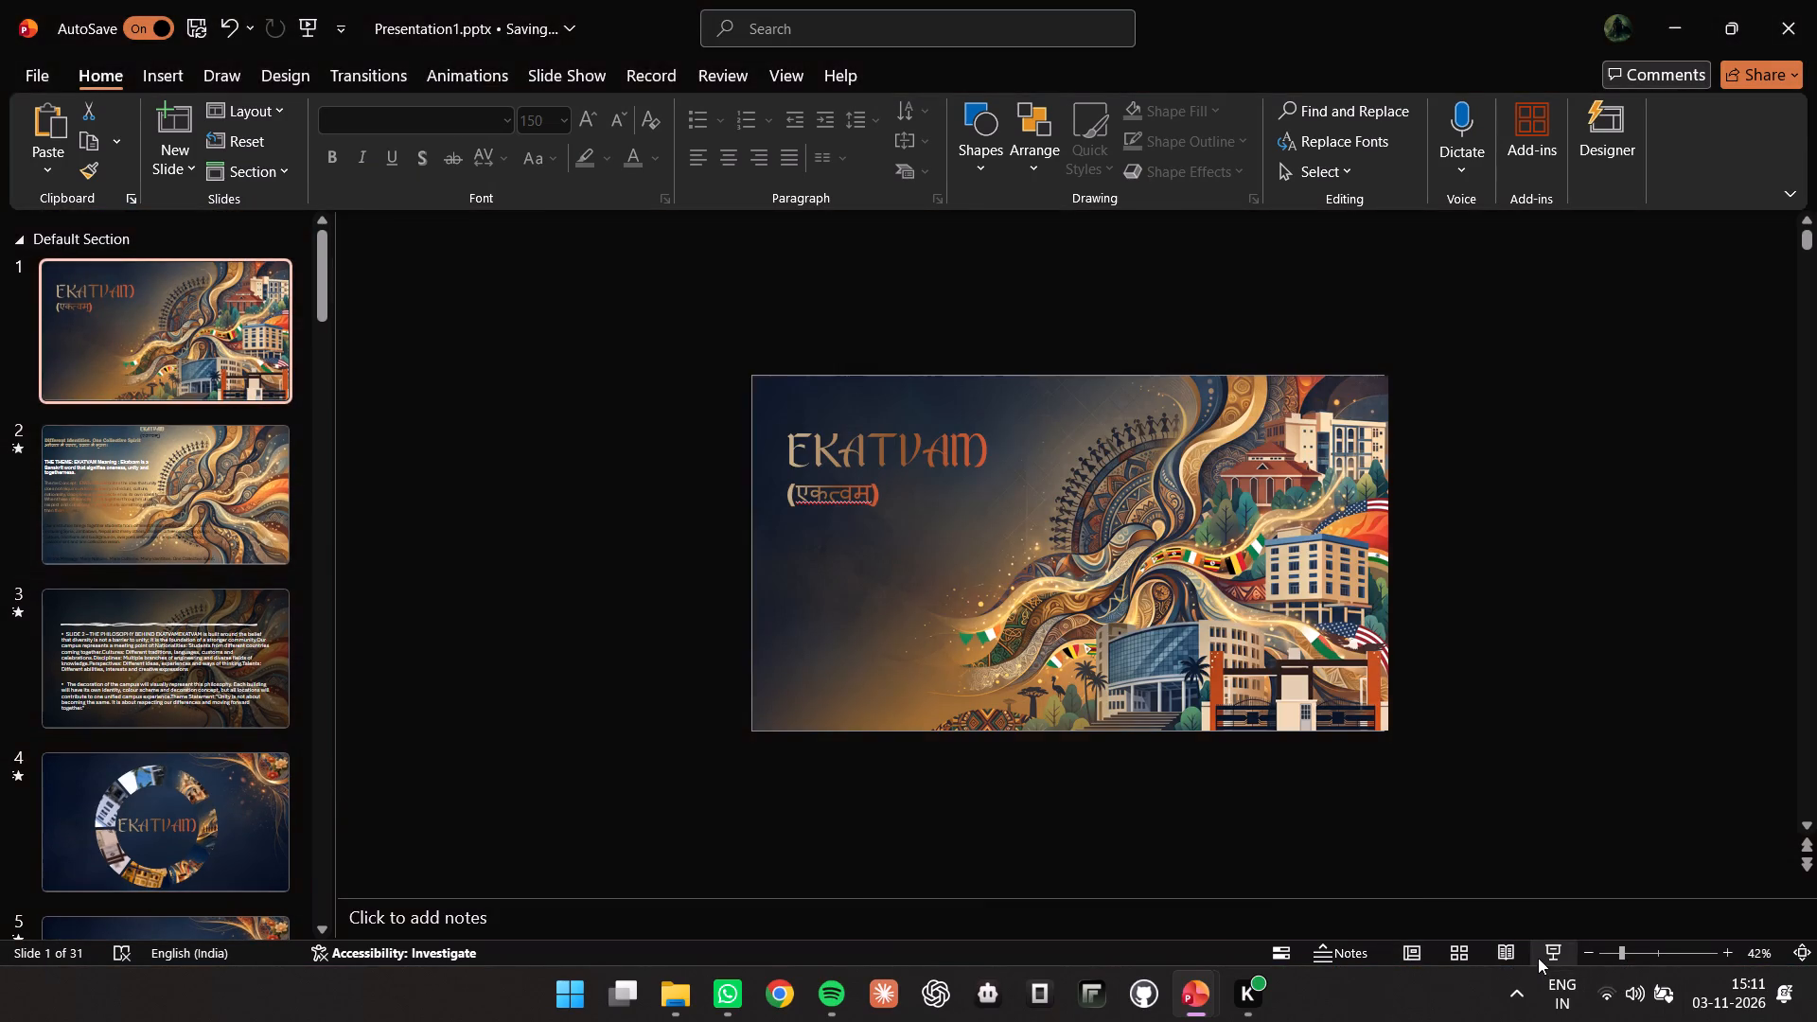
pyautogui.click(680, 287)
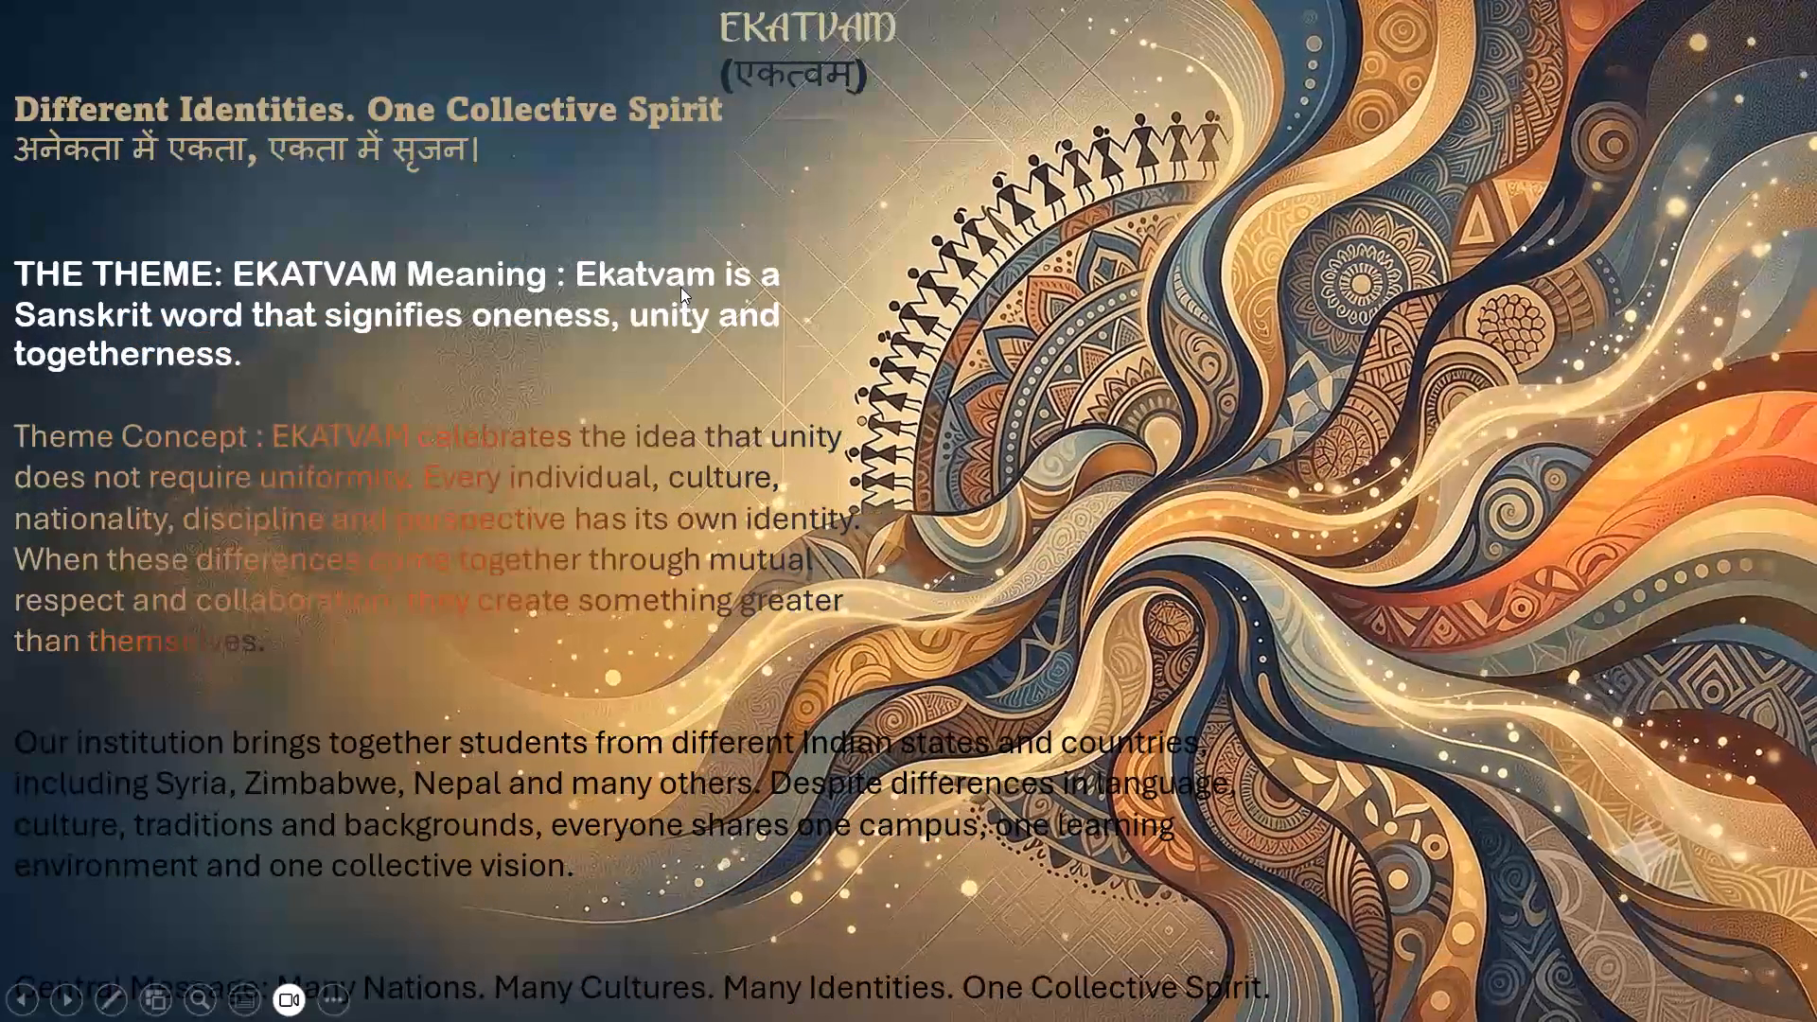
pyautogui.press('Escape')
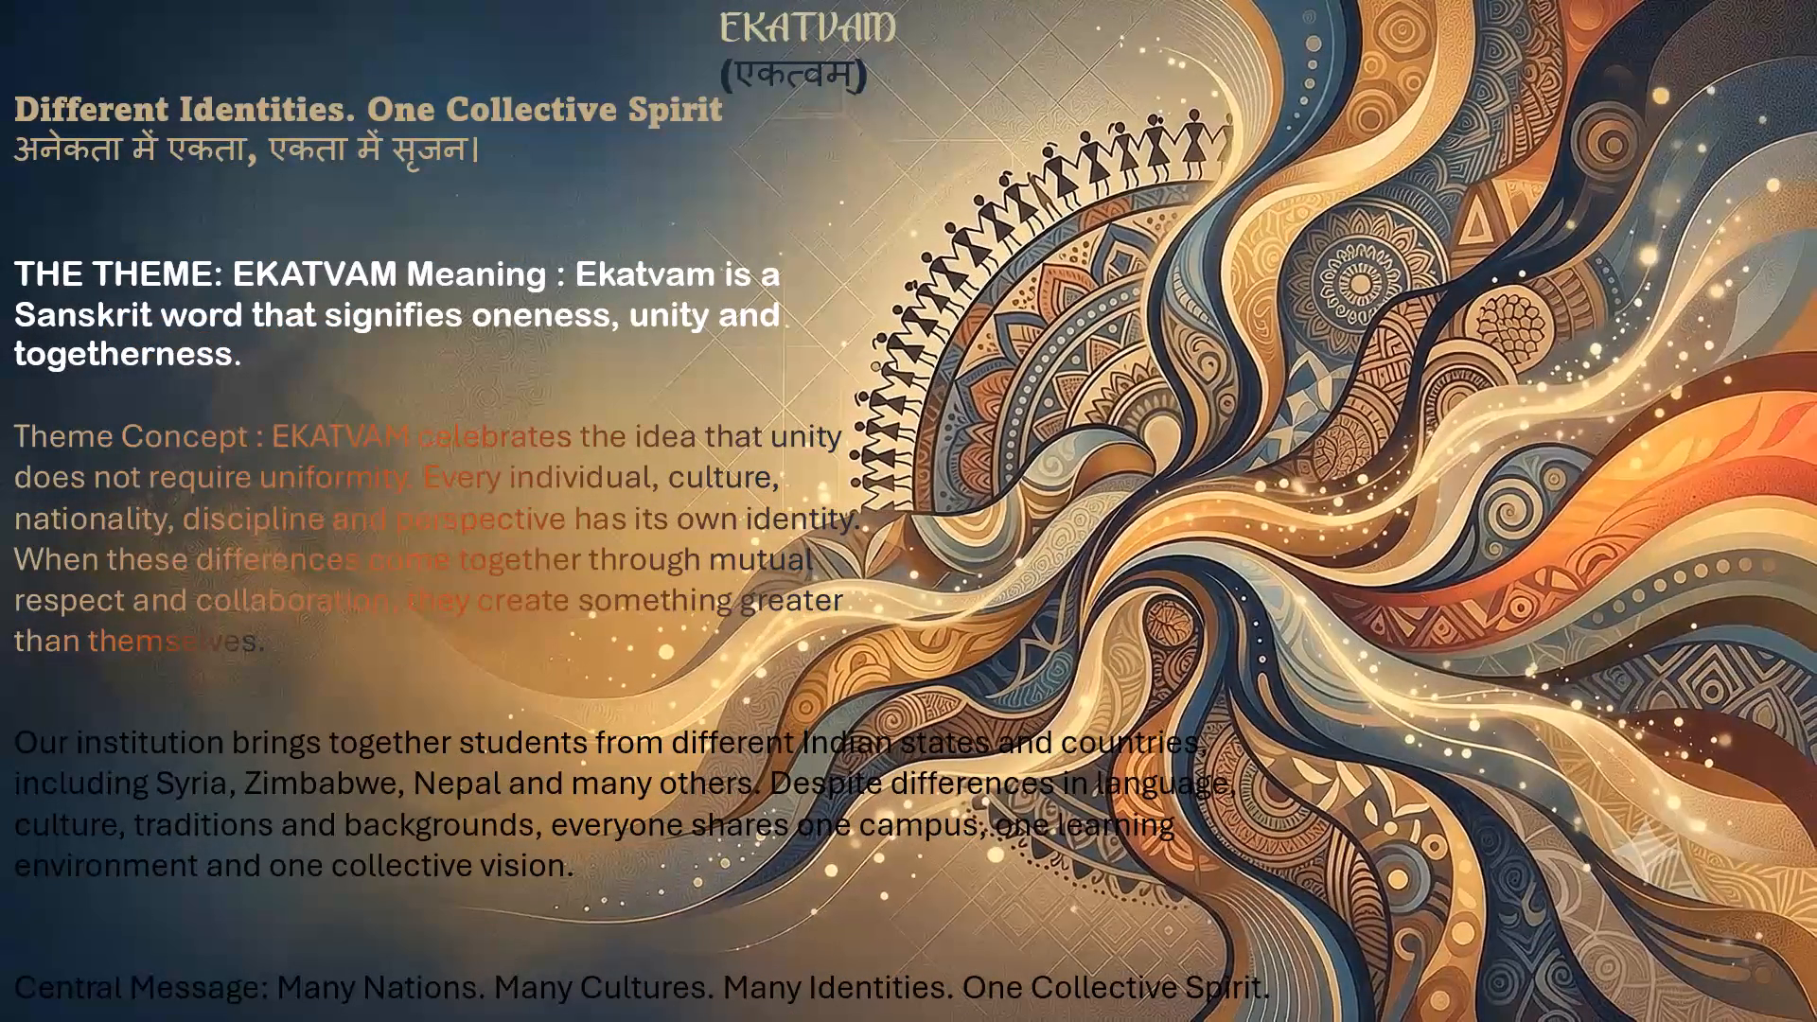
pyautogui.press('Escape')
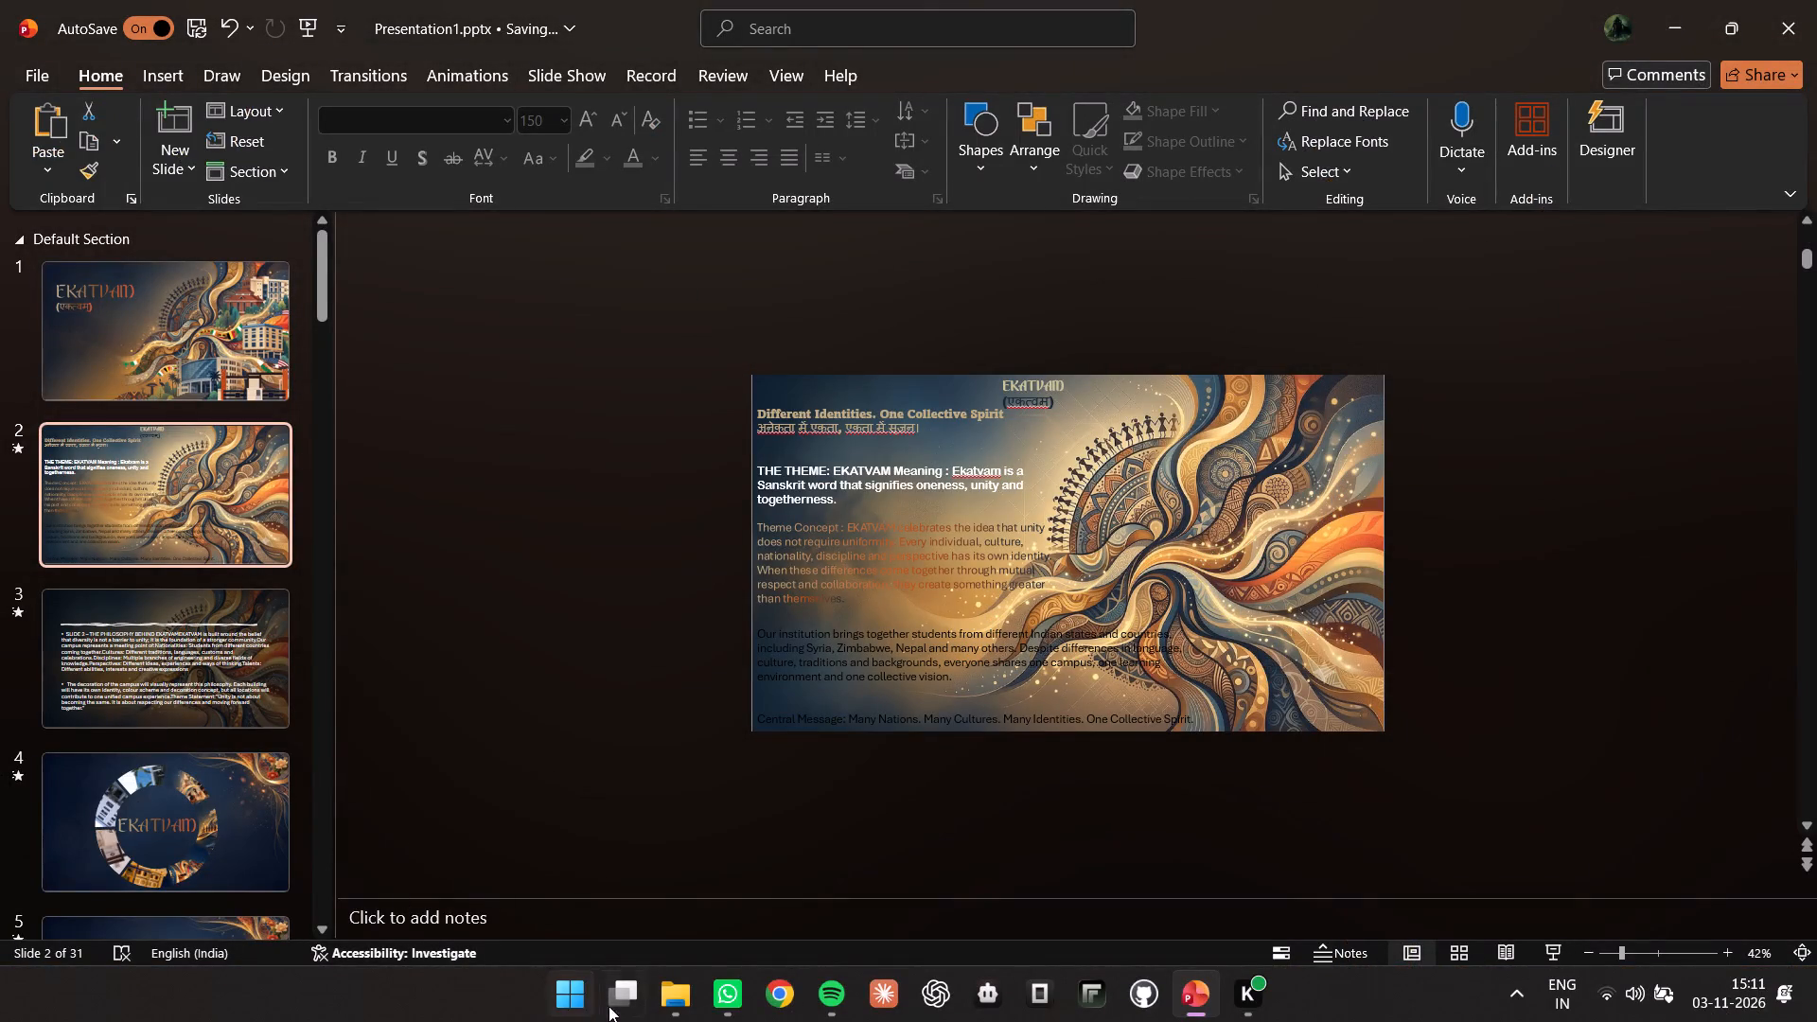
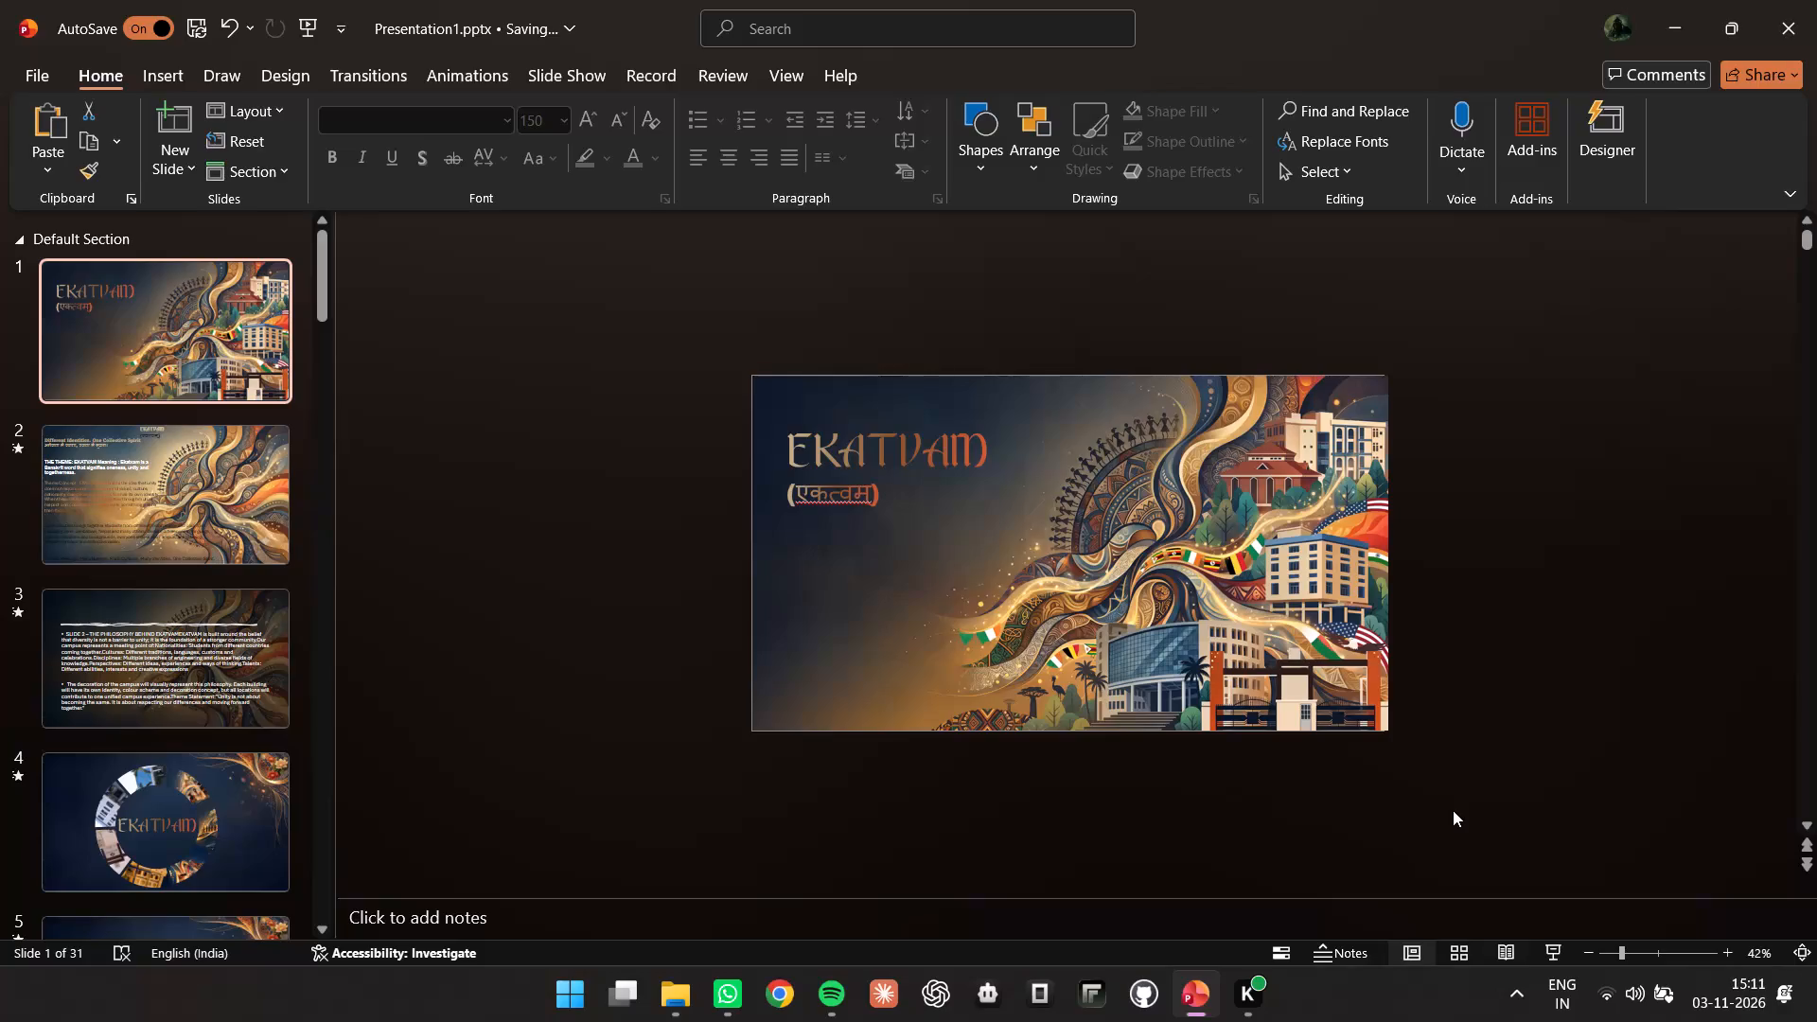
# Switch to Spotify, pause the song that is playing, and close the player window.
pyautogui.click(830, 984)
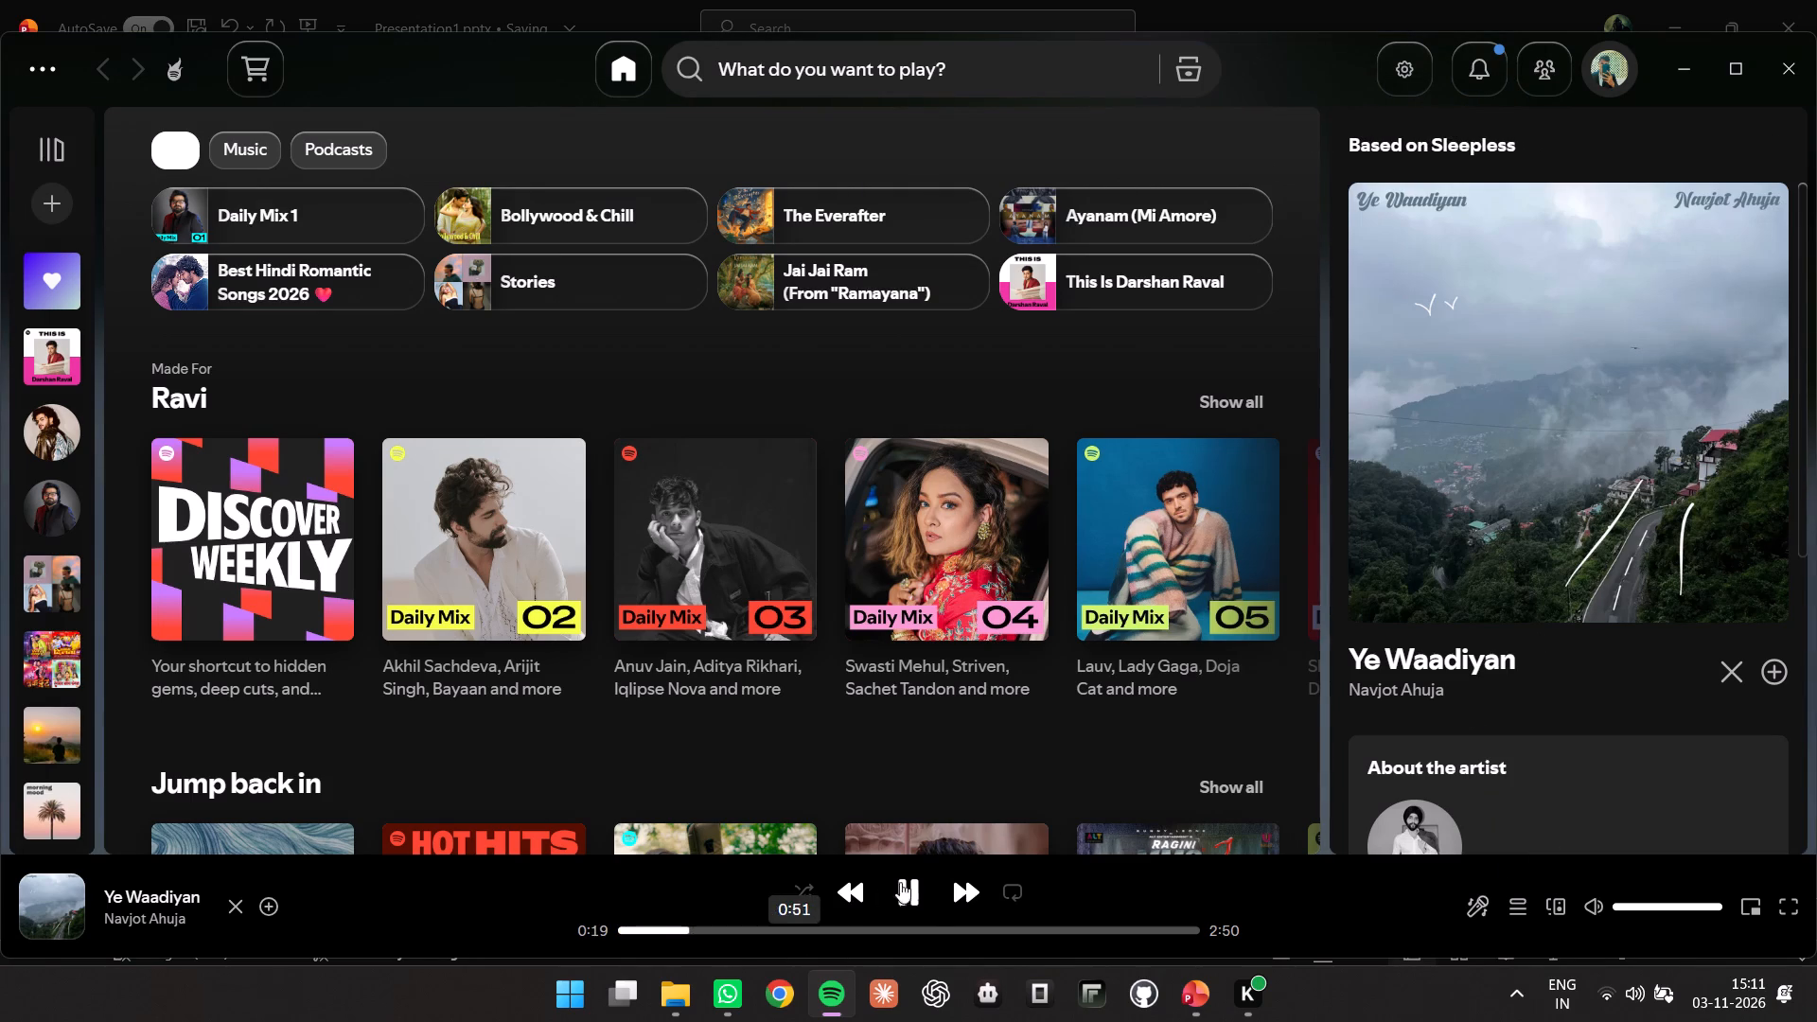
pyautogui.click(911, 882)
pyautogui.click(1785, 53)
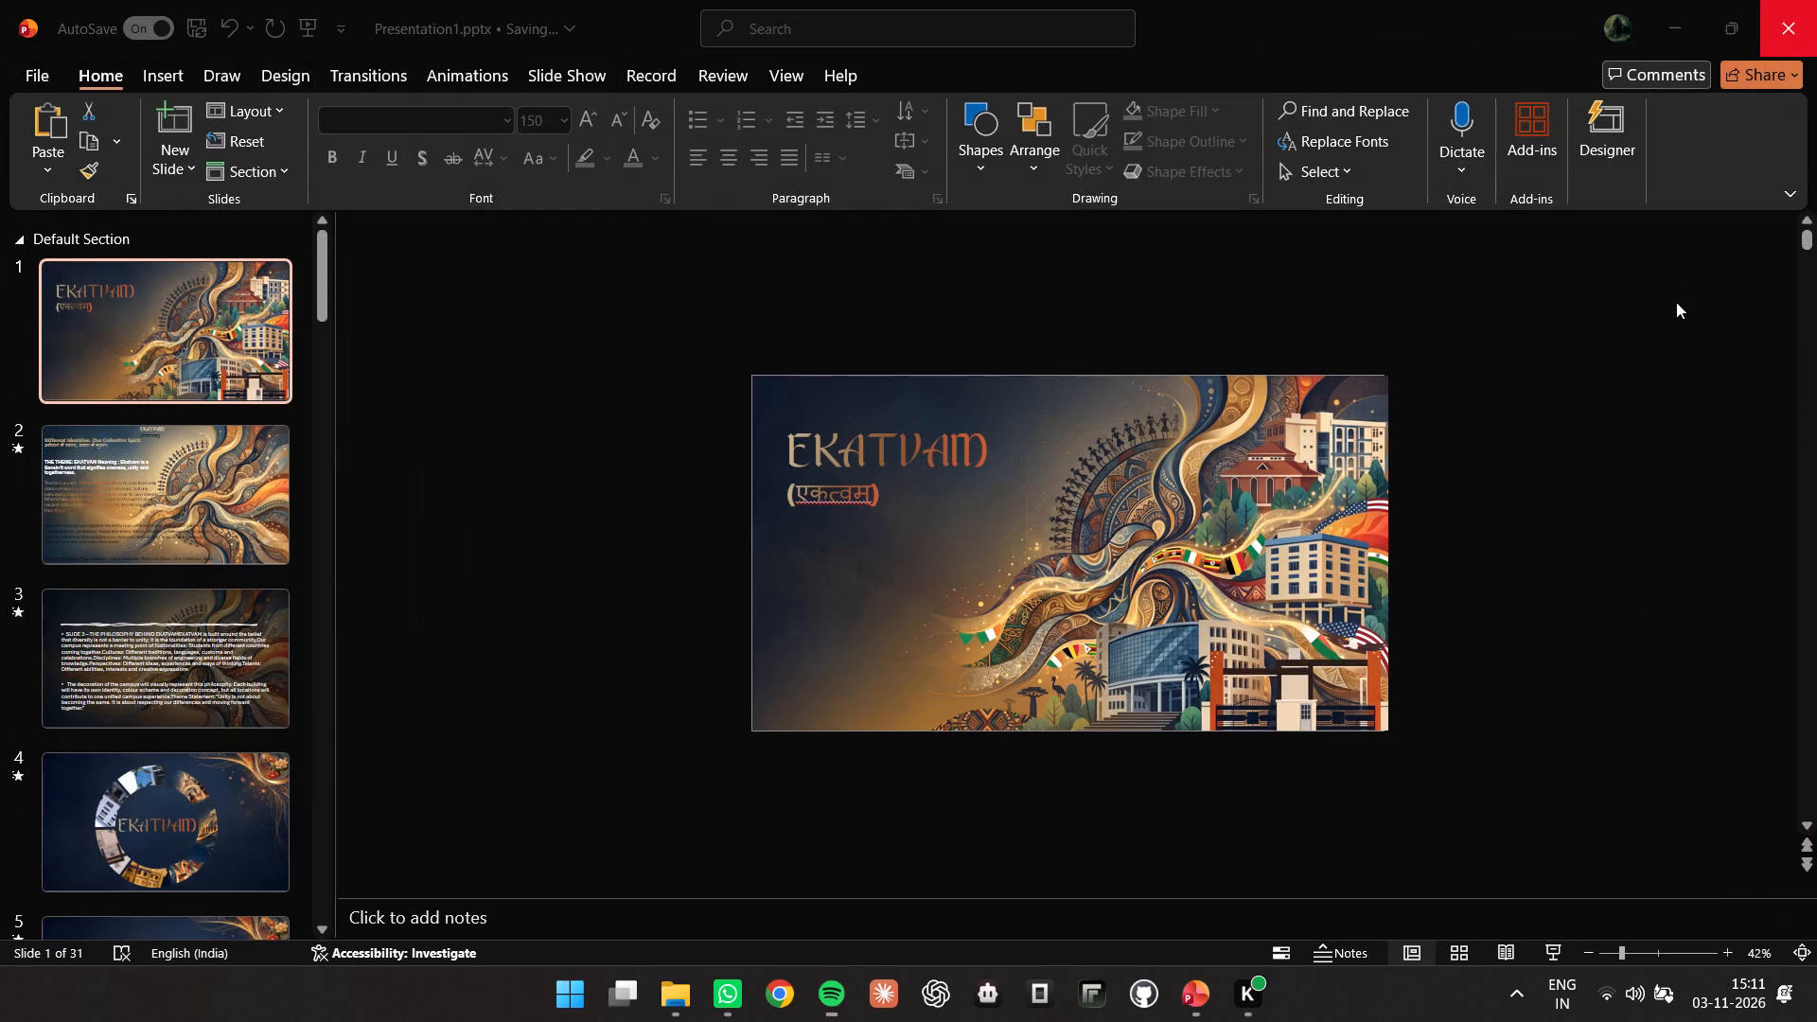
# Start the slide show from title slide 1 and begin a full-screen video recording with Snipping Tool.
pyautogui.click(1558, 956)
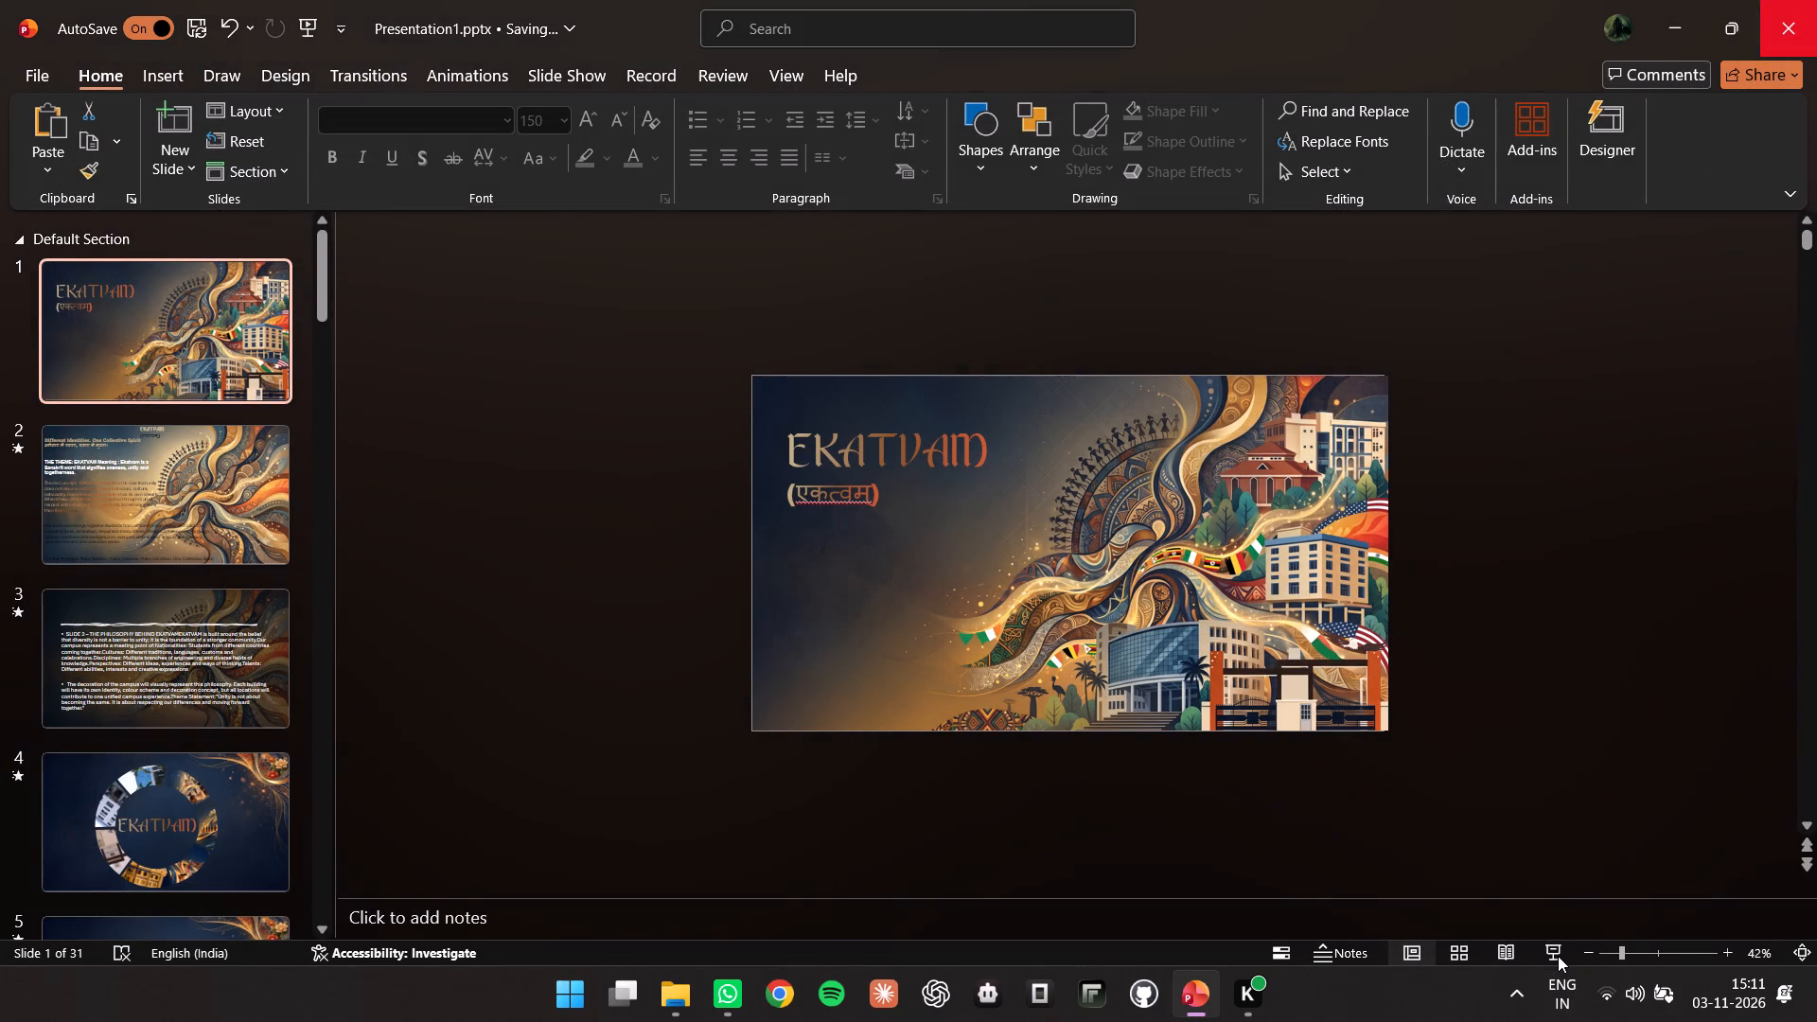
pyautogui.click(1550, 953)
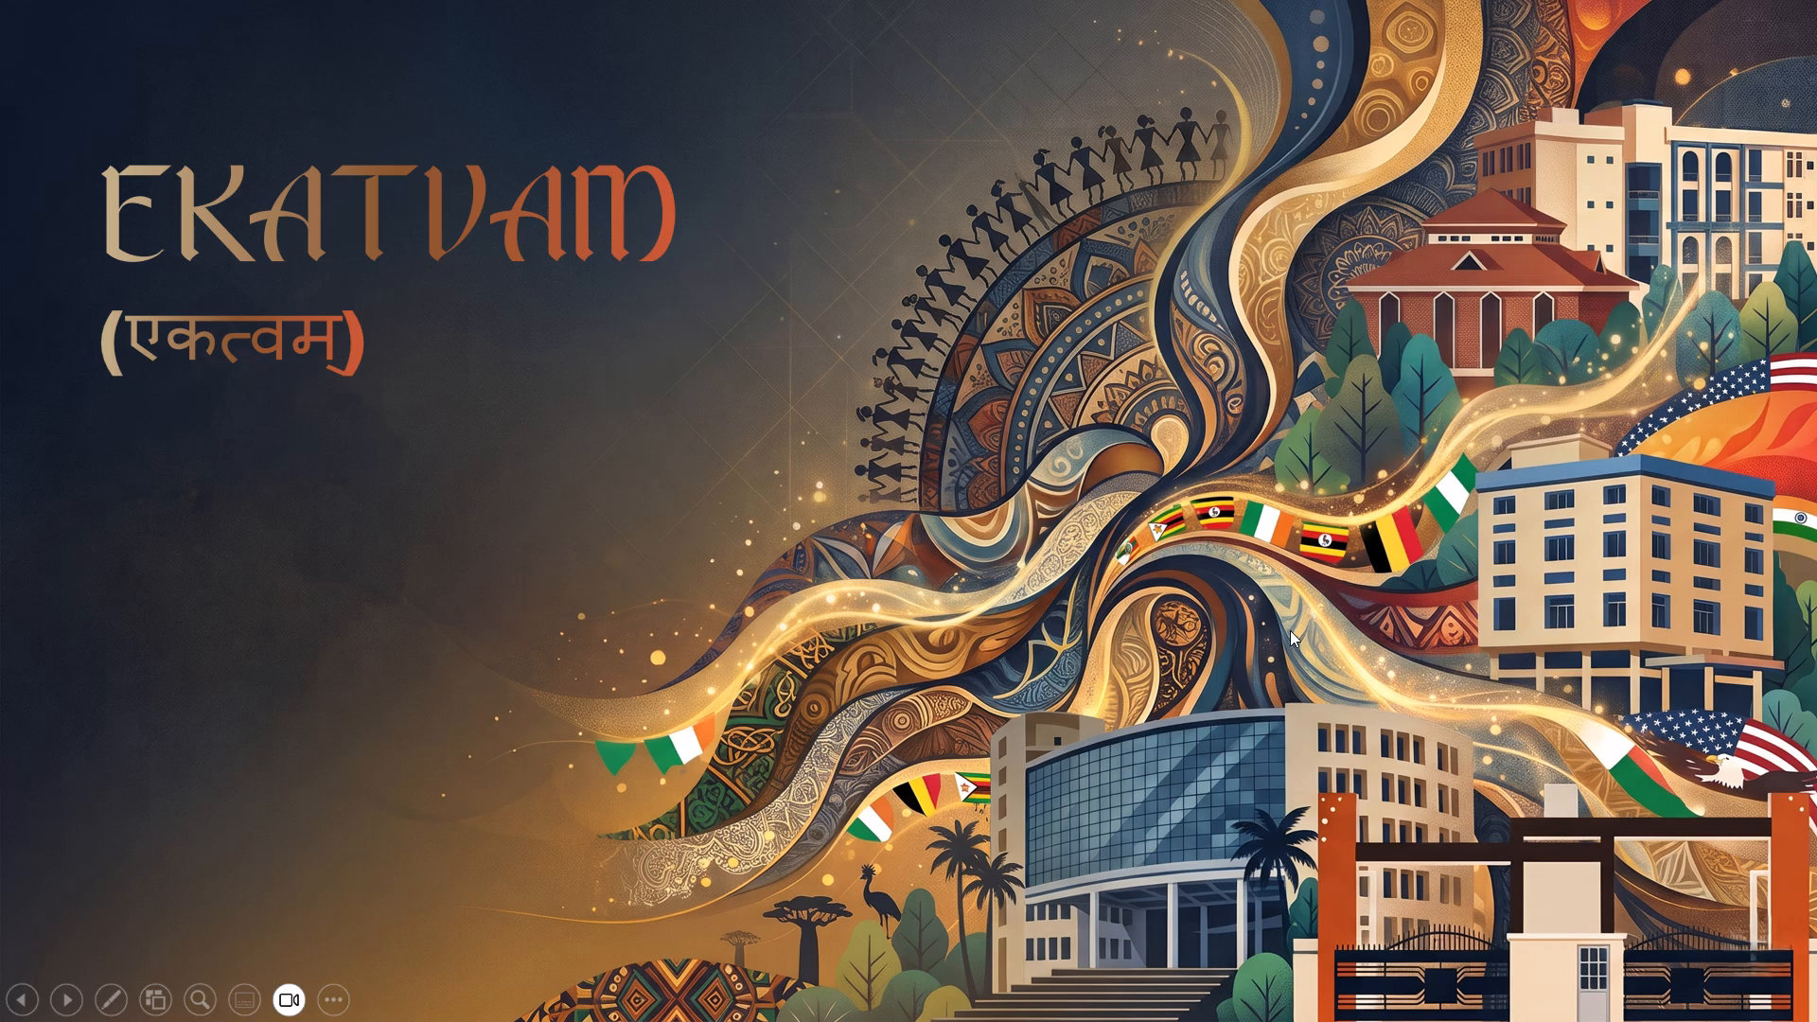
pyautogui.press('shift+super+r')
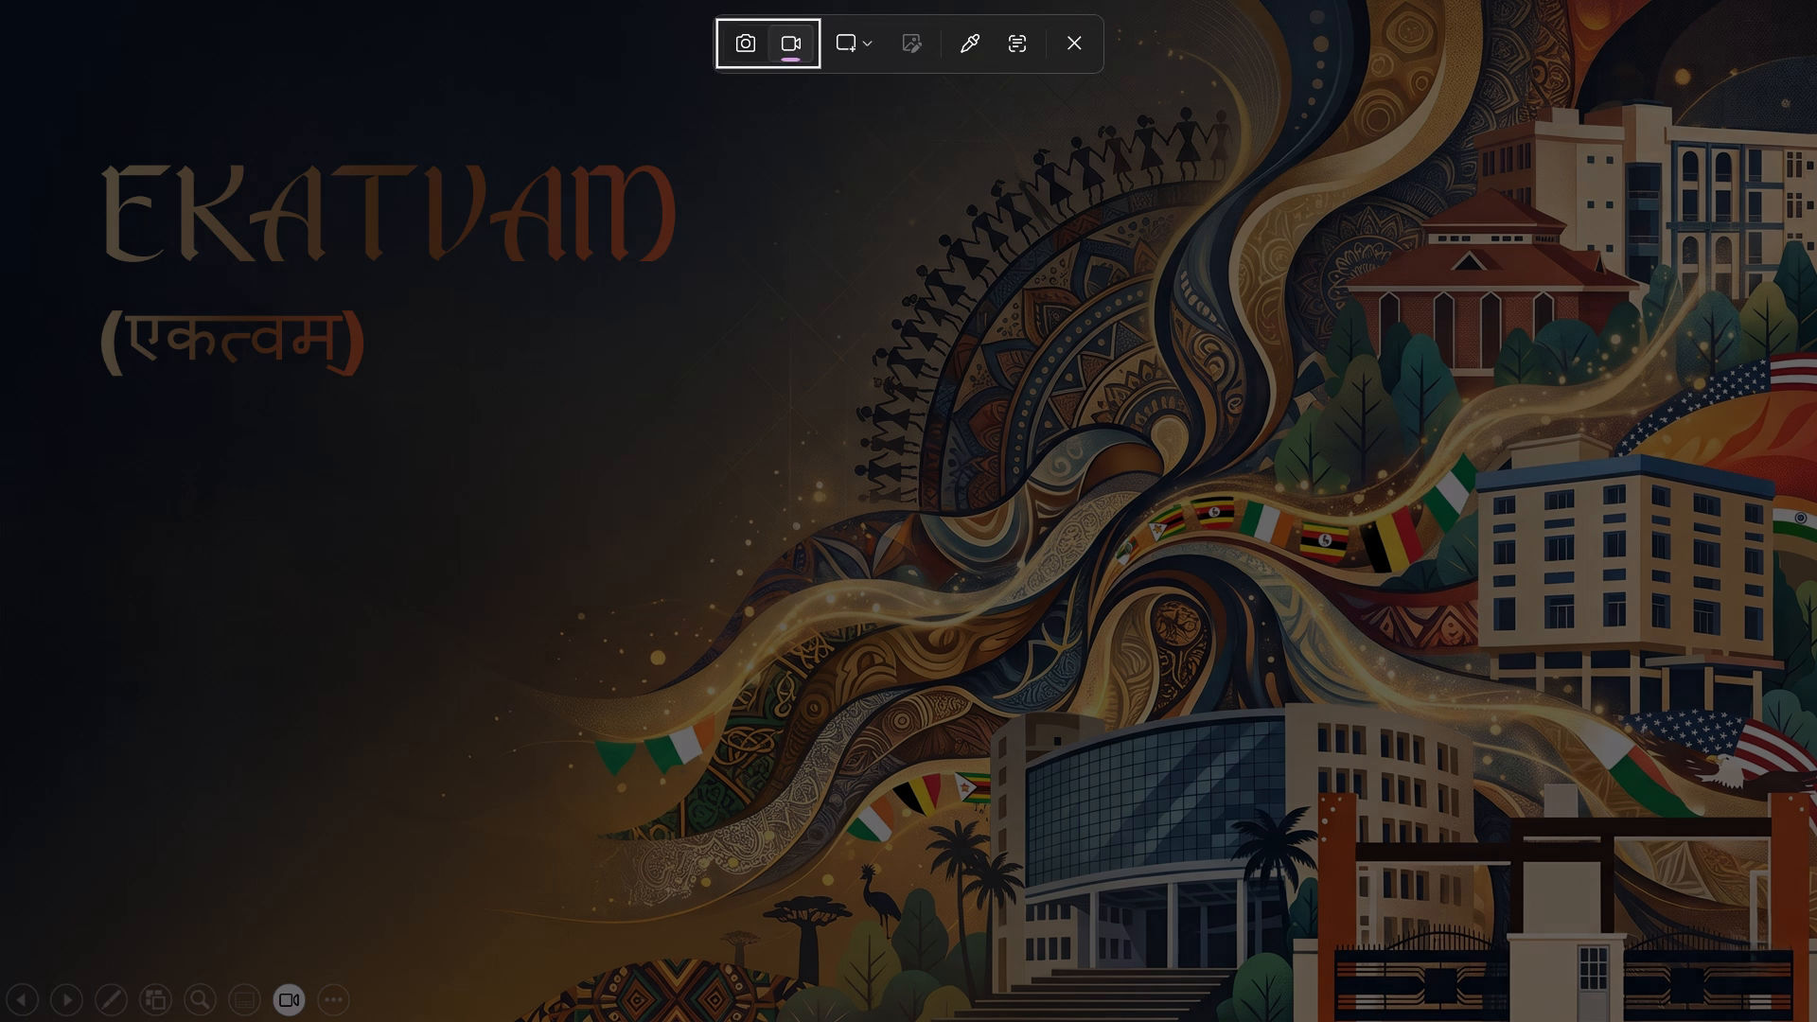
pyautogui.moveTo(0, 0); pyautogui.dragTo(1816, 1021)
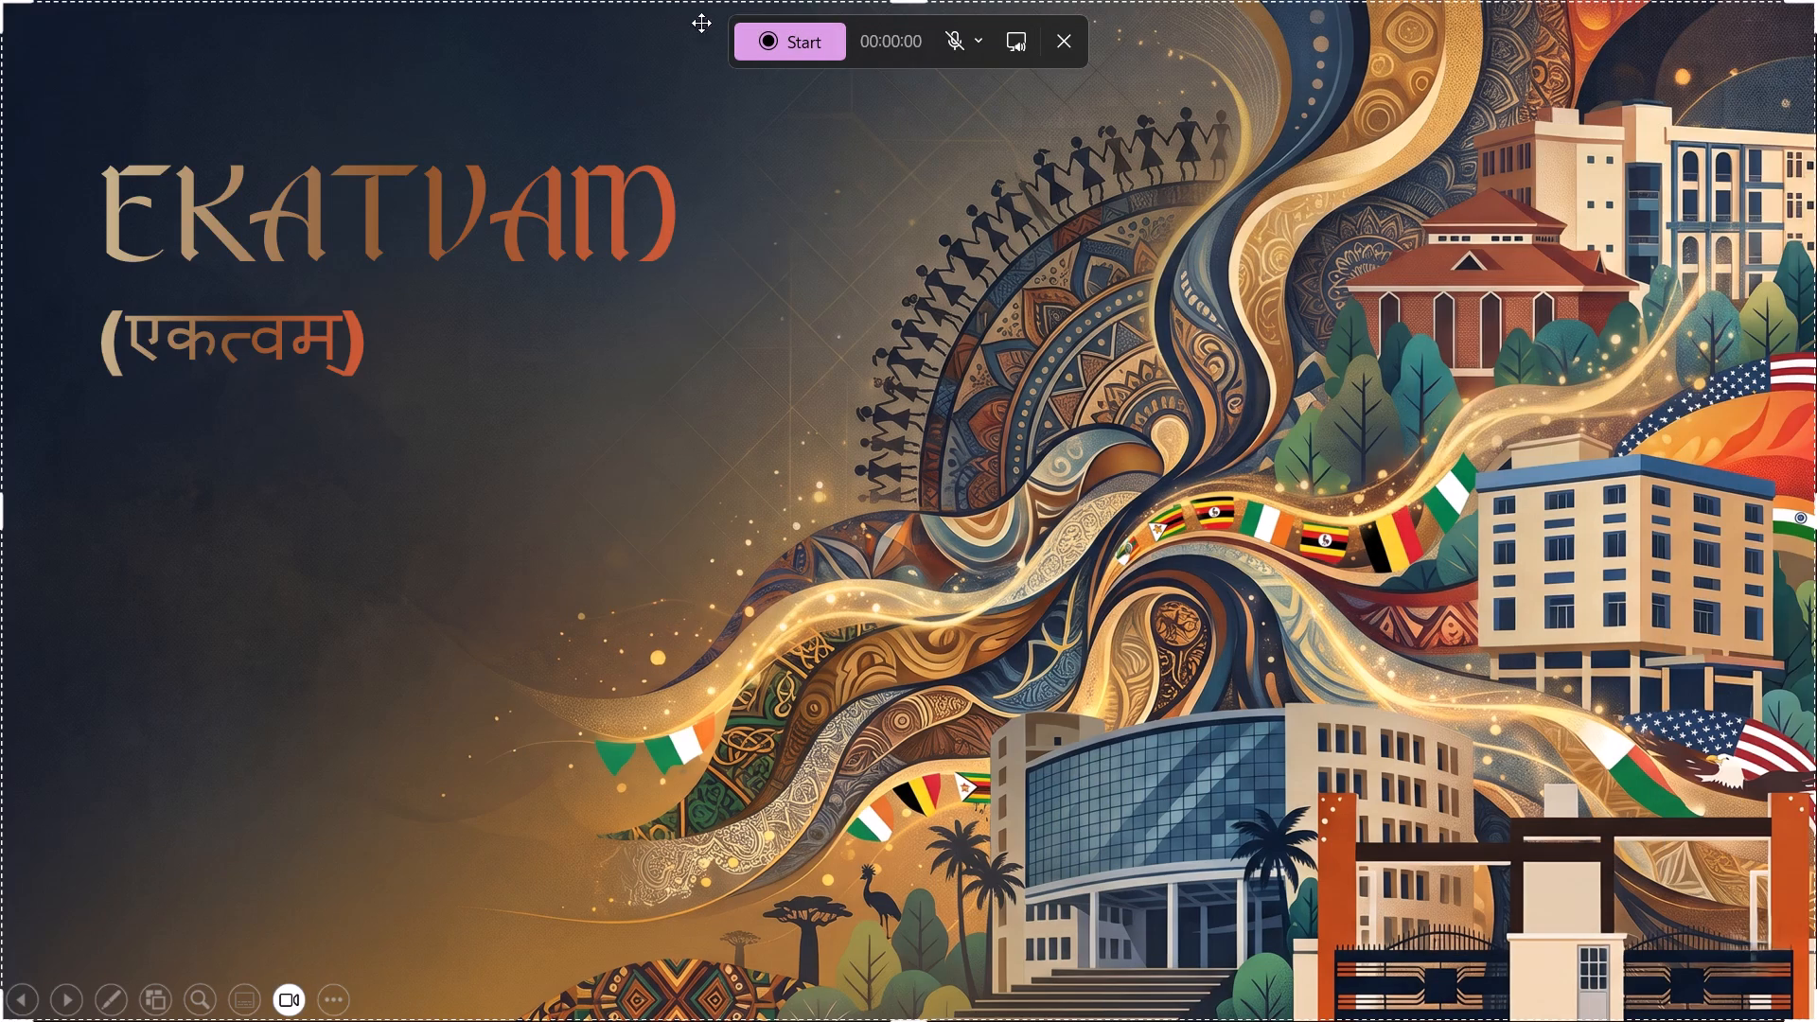
pyautogui.click(762, 49)
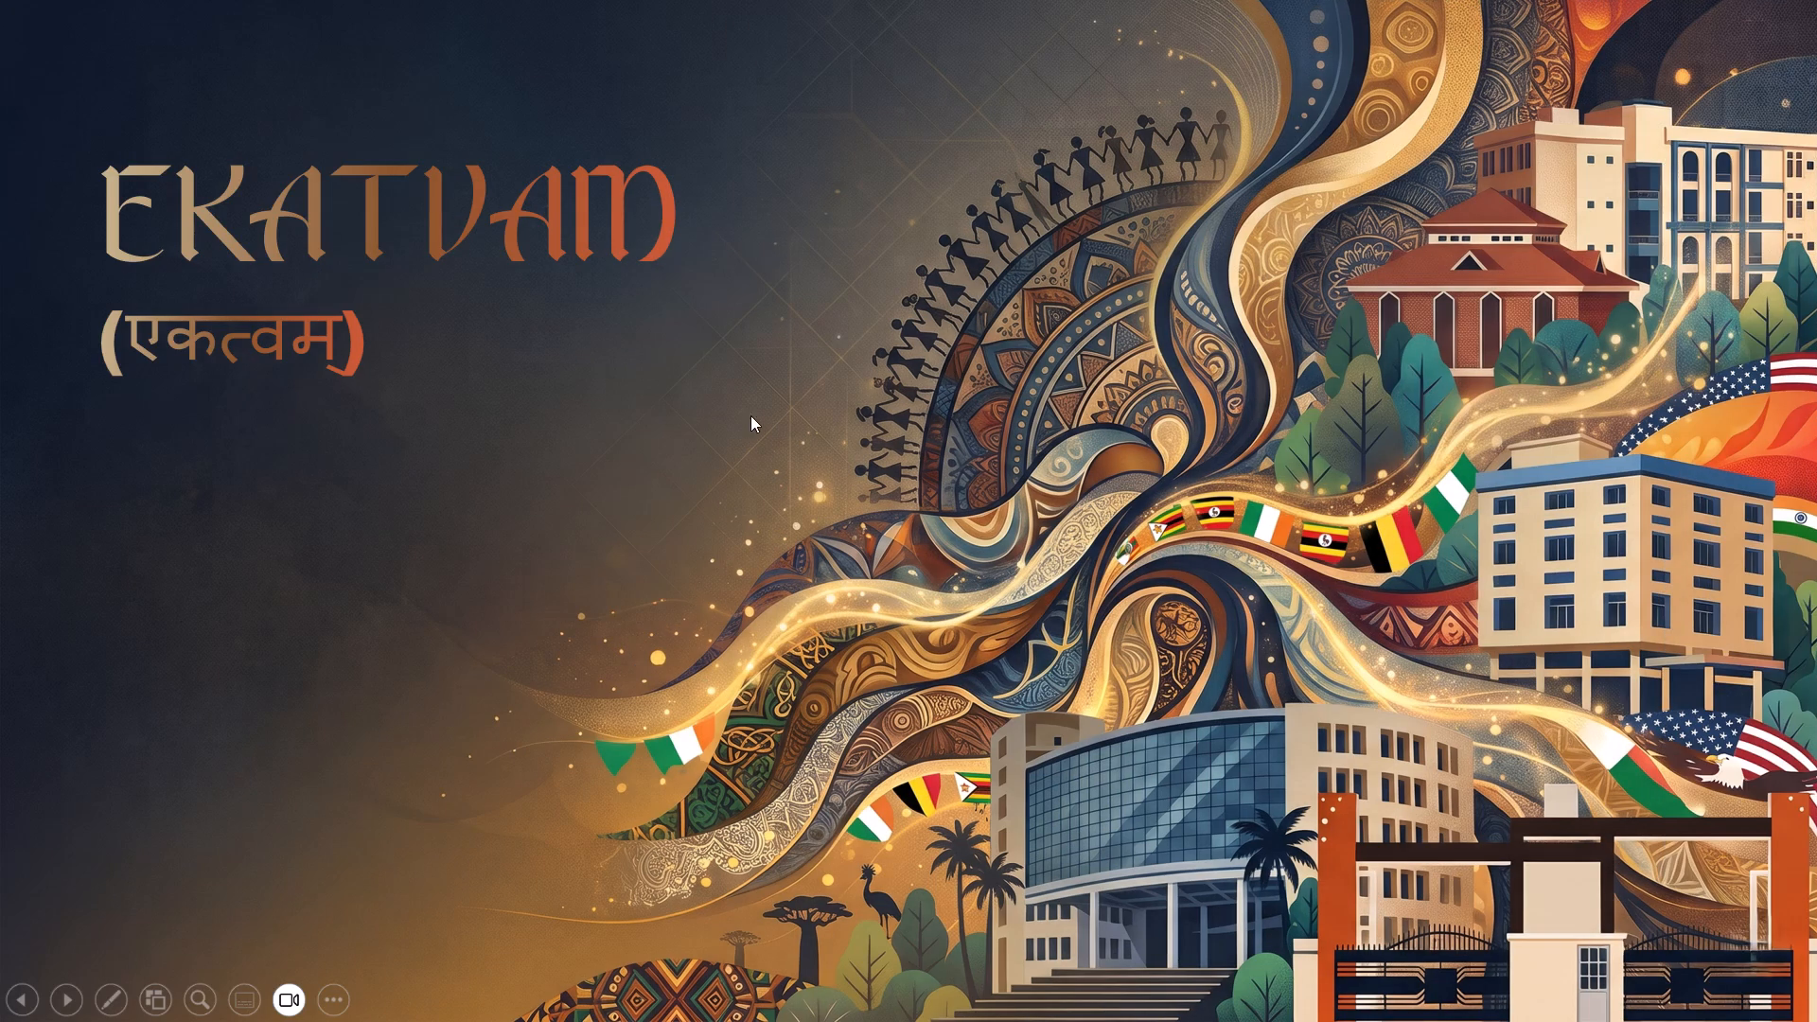
# Play the recorded show from the EKATVAM title through the theme, Five Dimensions and Decor & Prop slides to the Table of Contents.
pyautogui.click(644, 491)
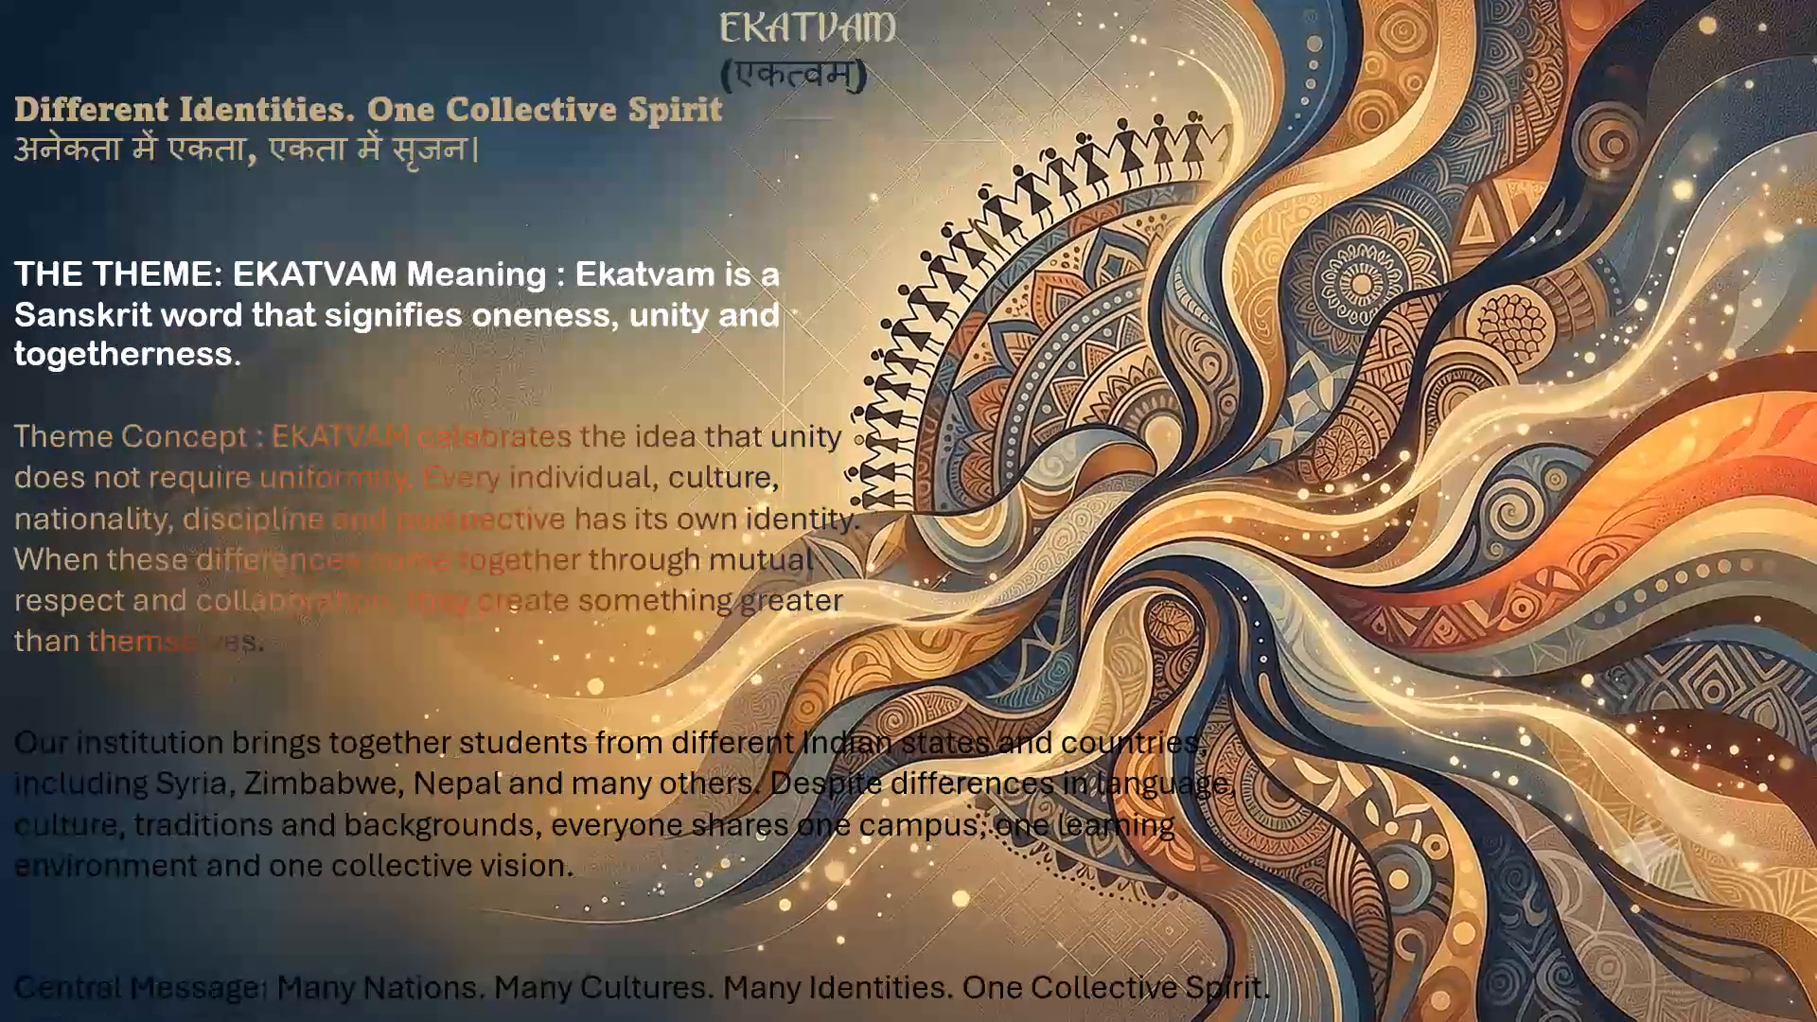
pyautogui.click(612, 350)
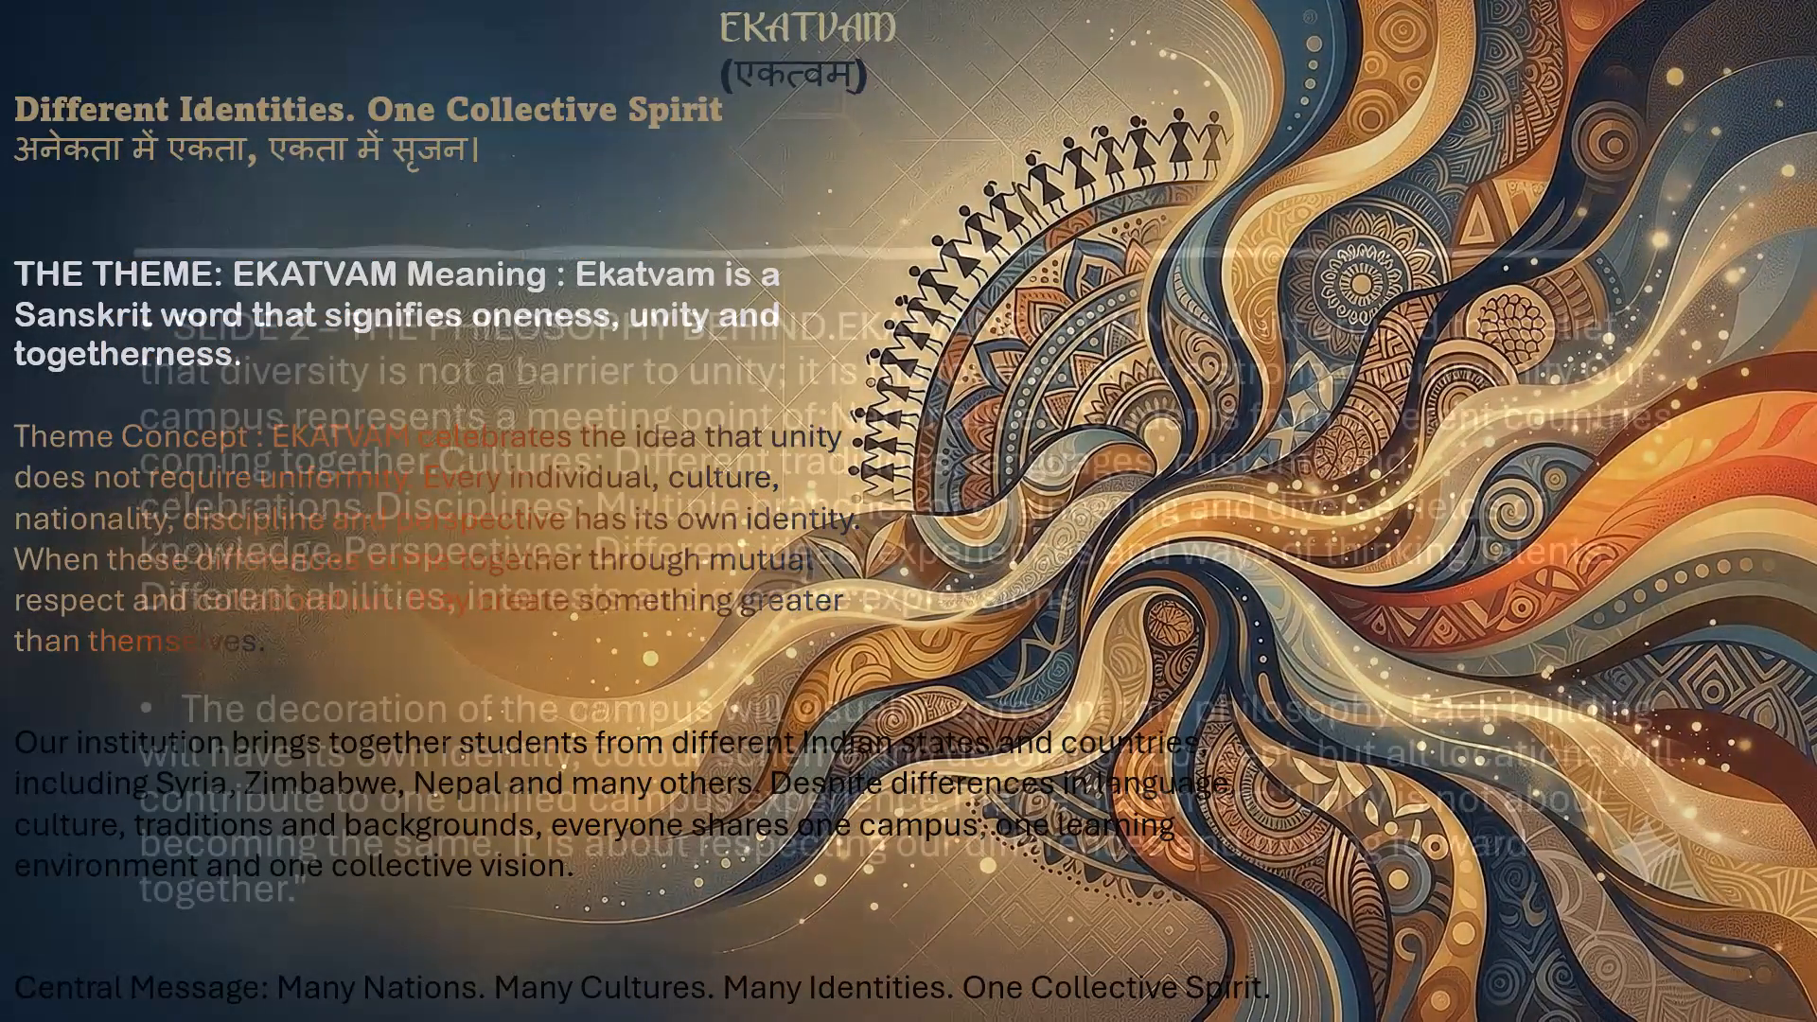
pyautogui.click(612, 350)
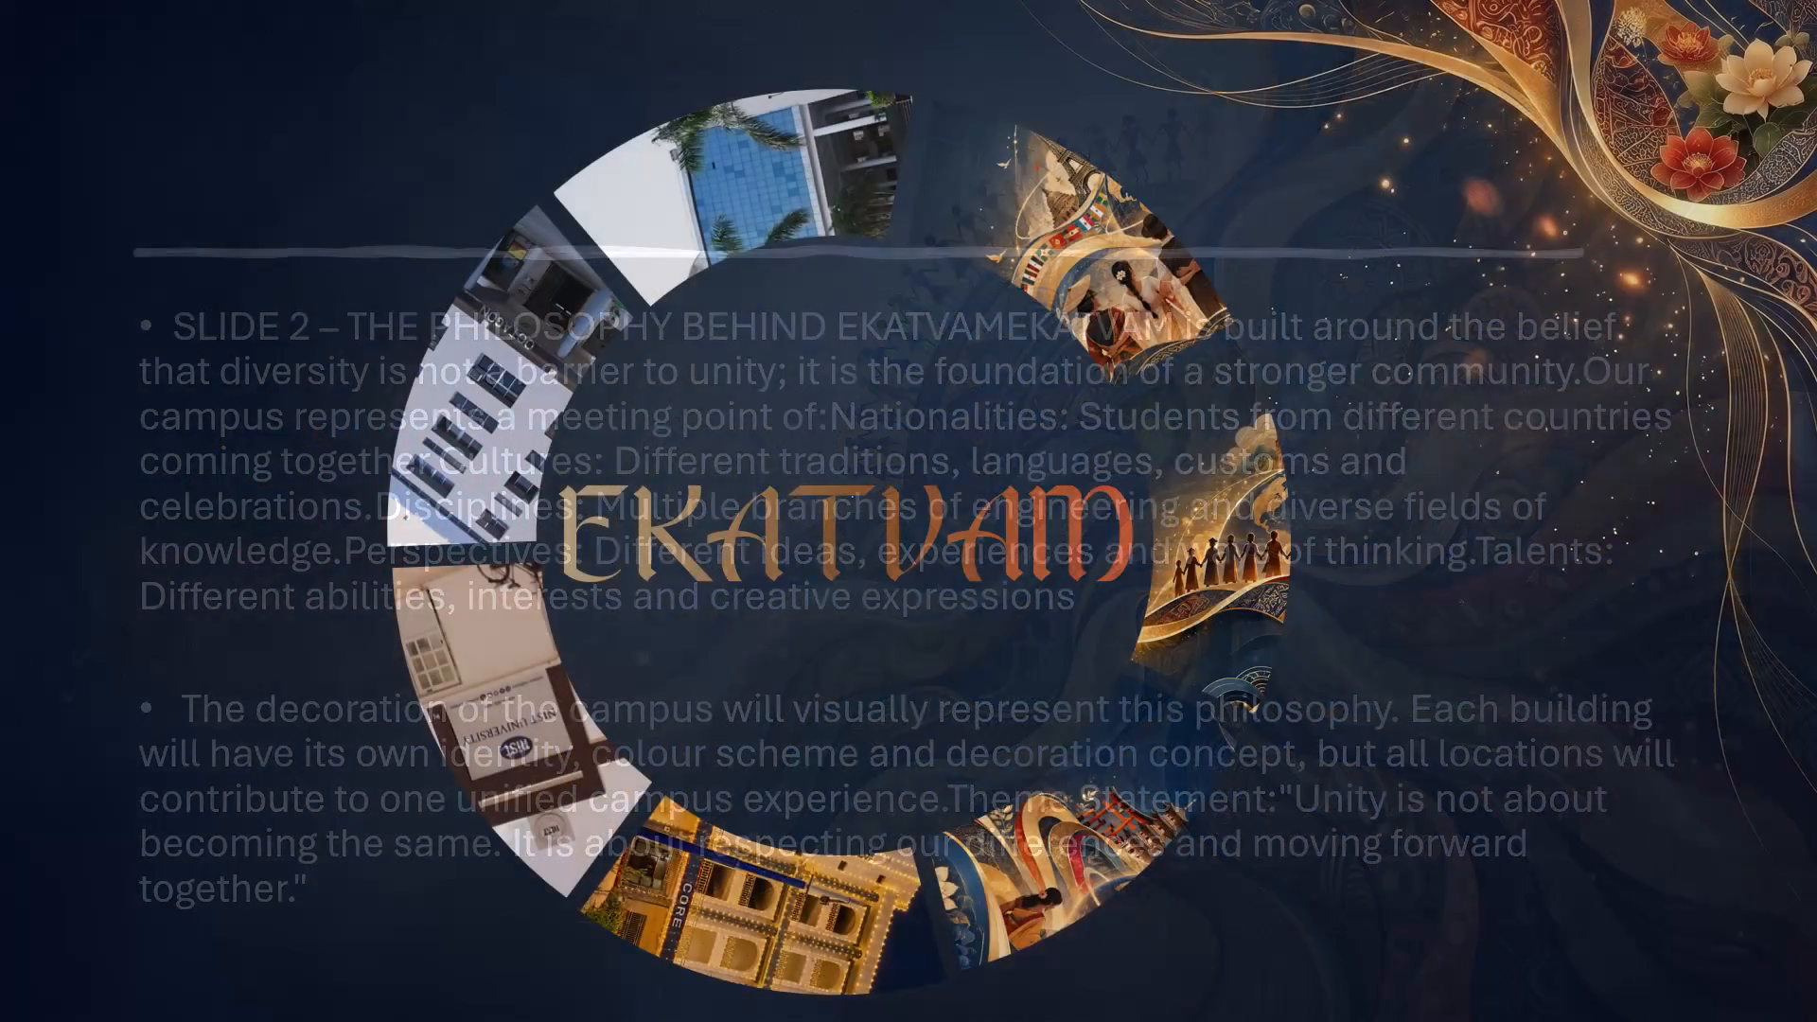
pyautogui.click(612, 350)
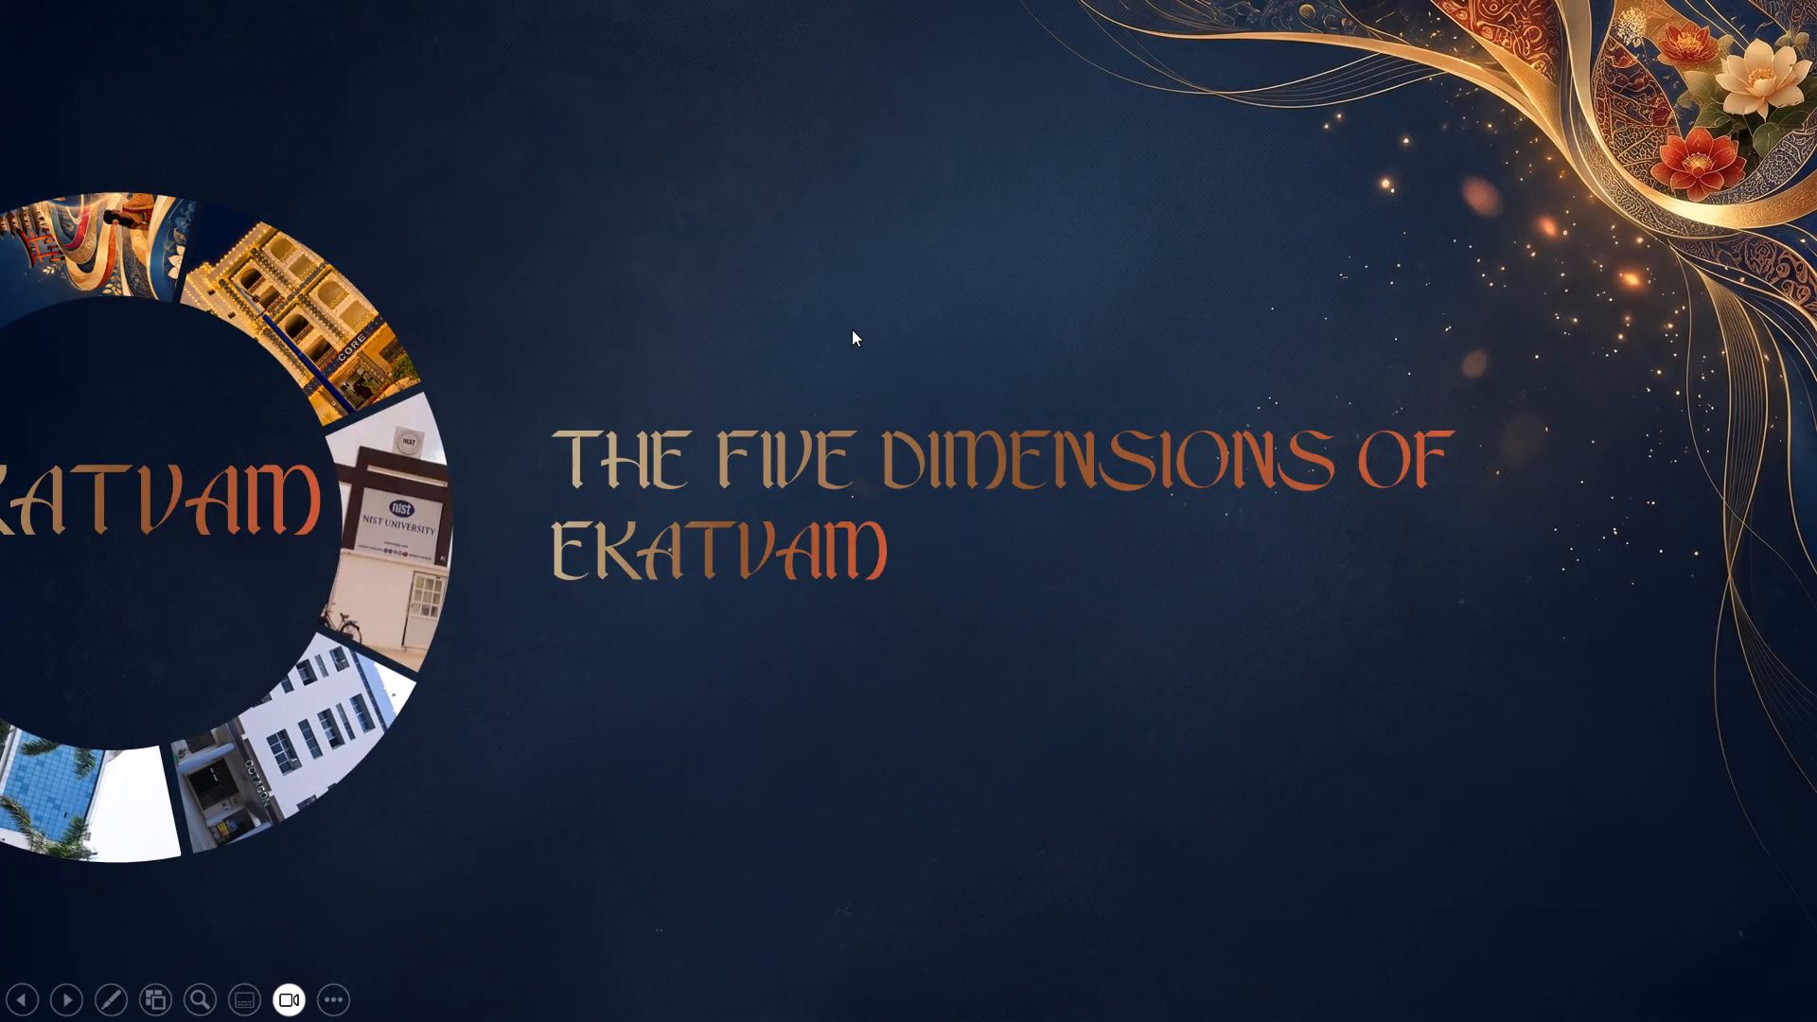
pyautogui.click(850, 329)
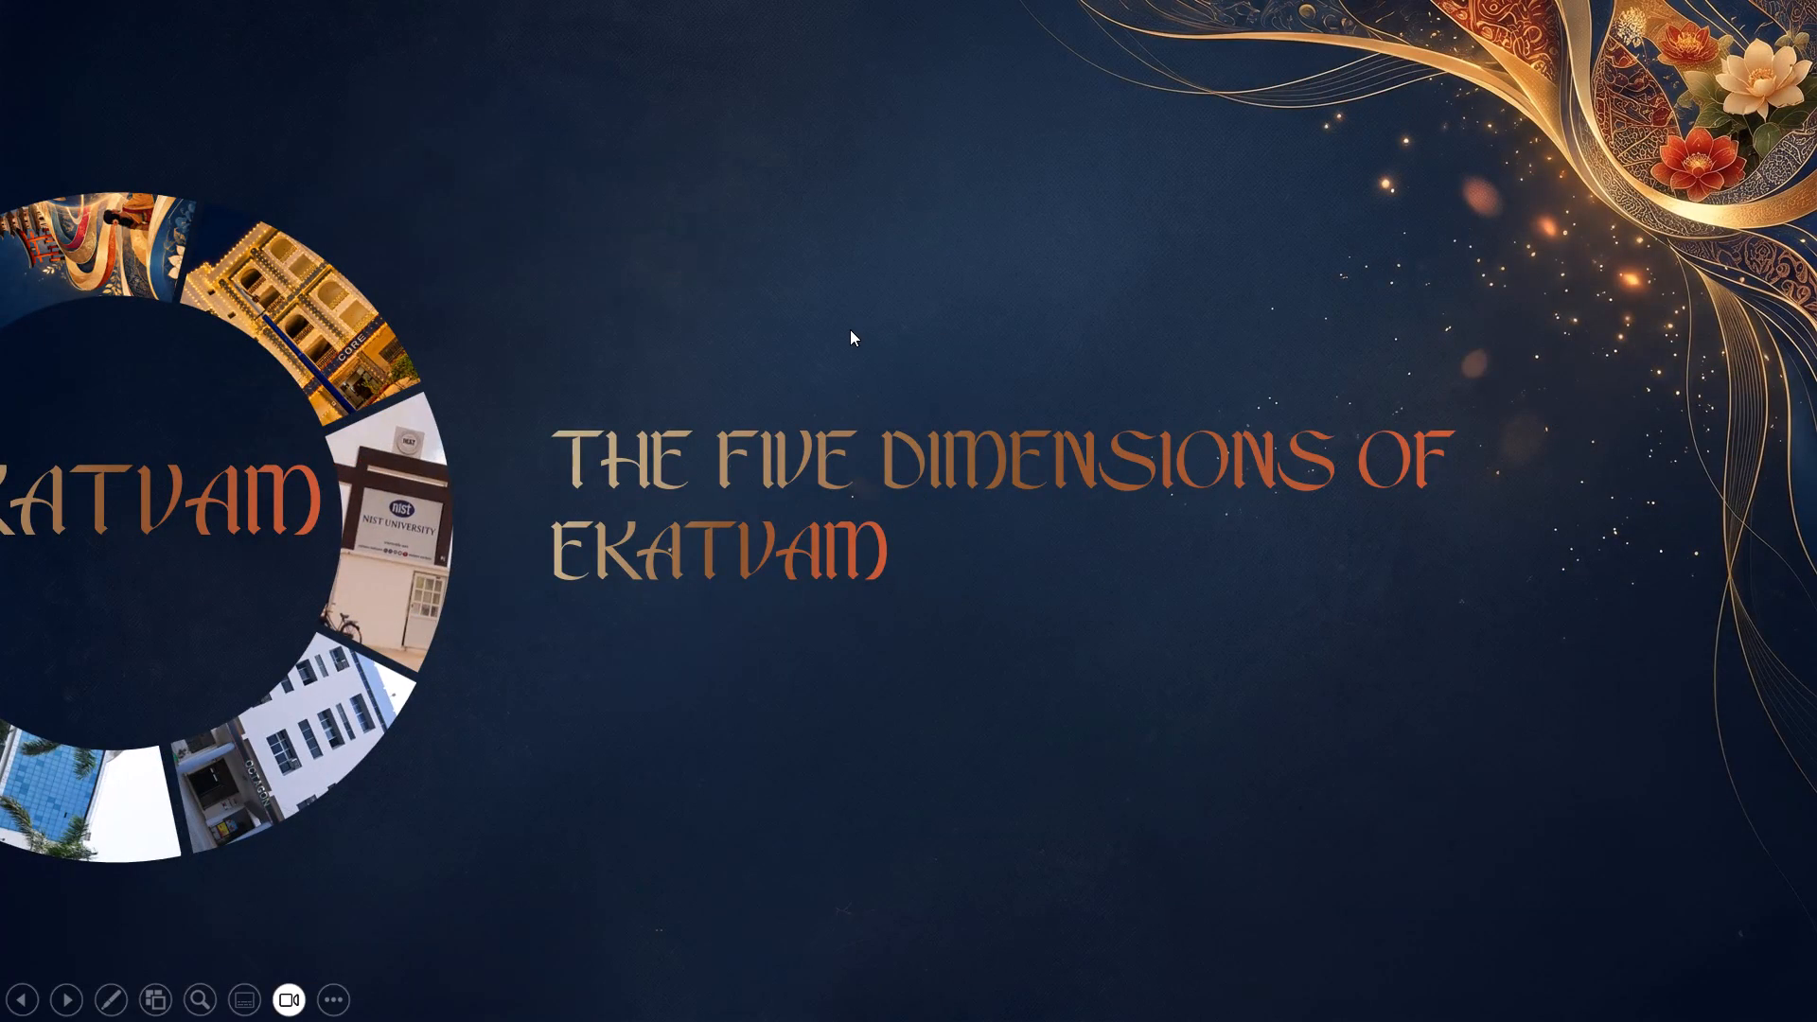
pyautogui.click(850, 329)
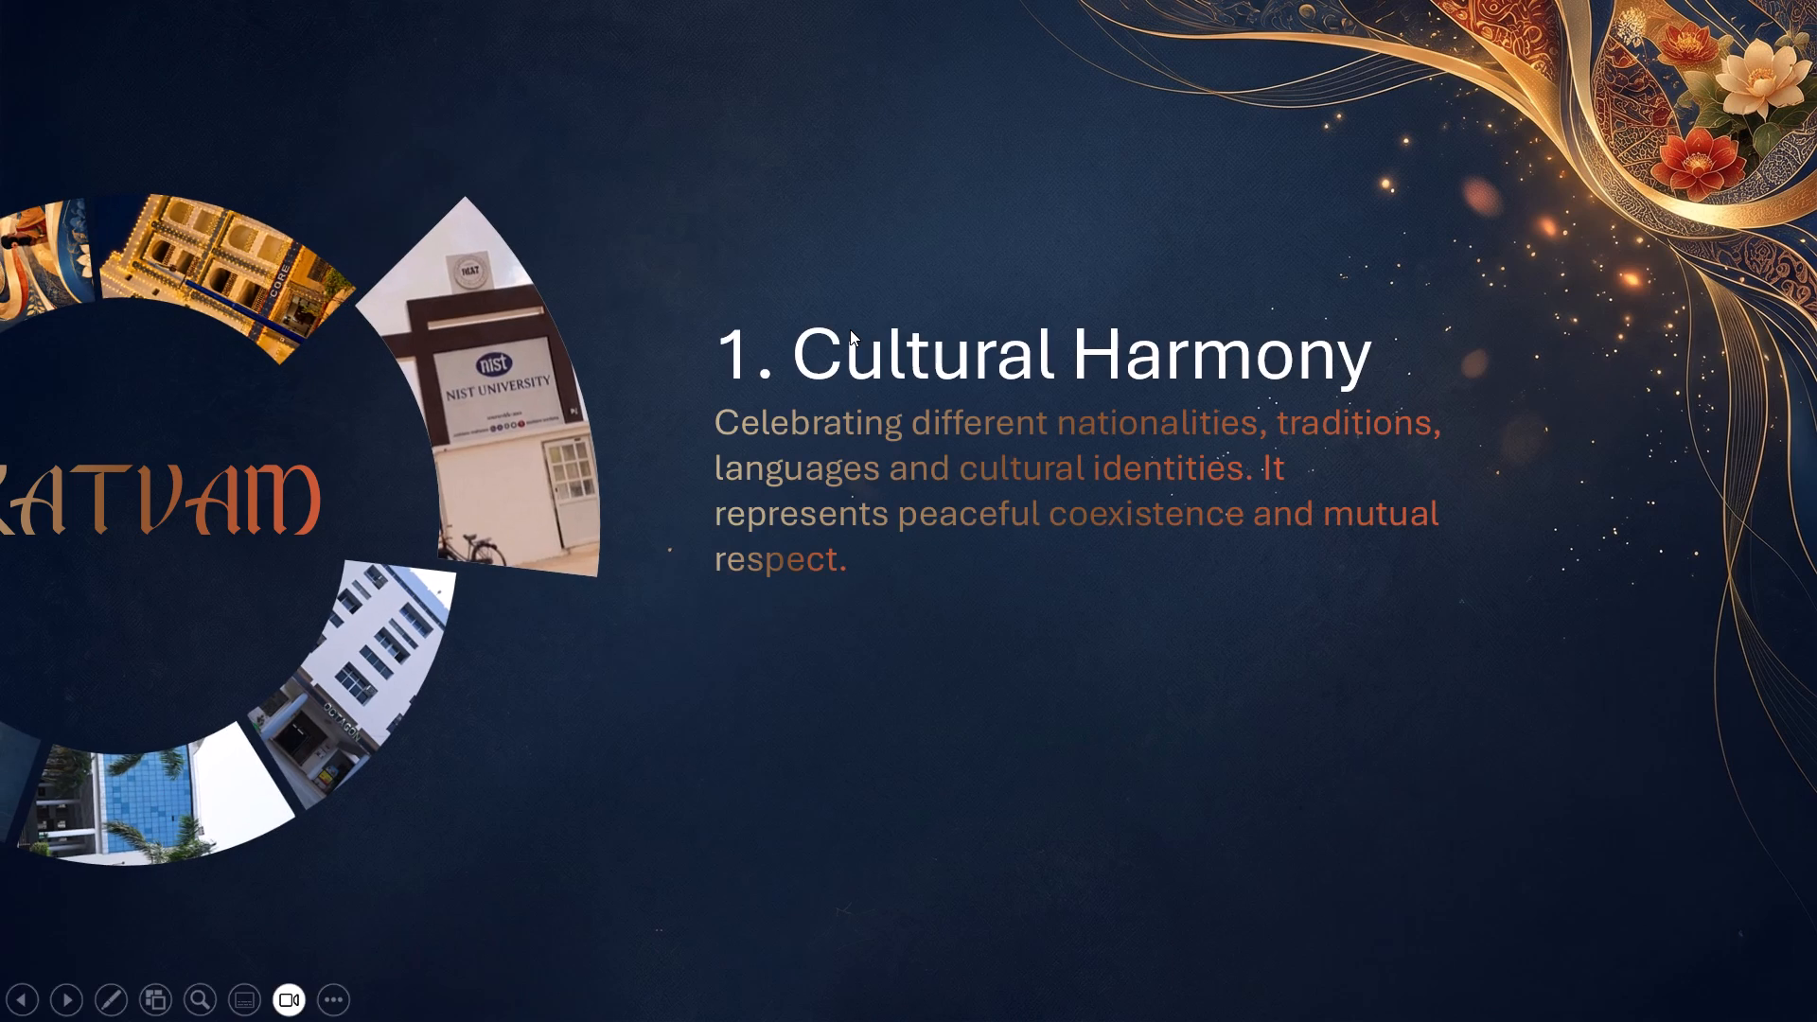
pyautogui.click(850, 329)
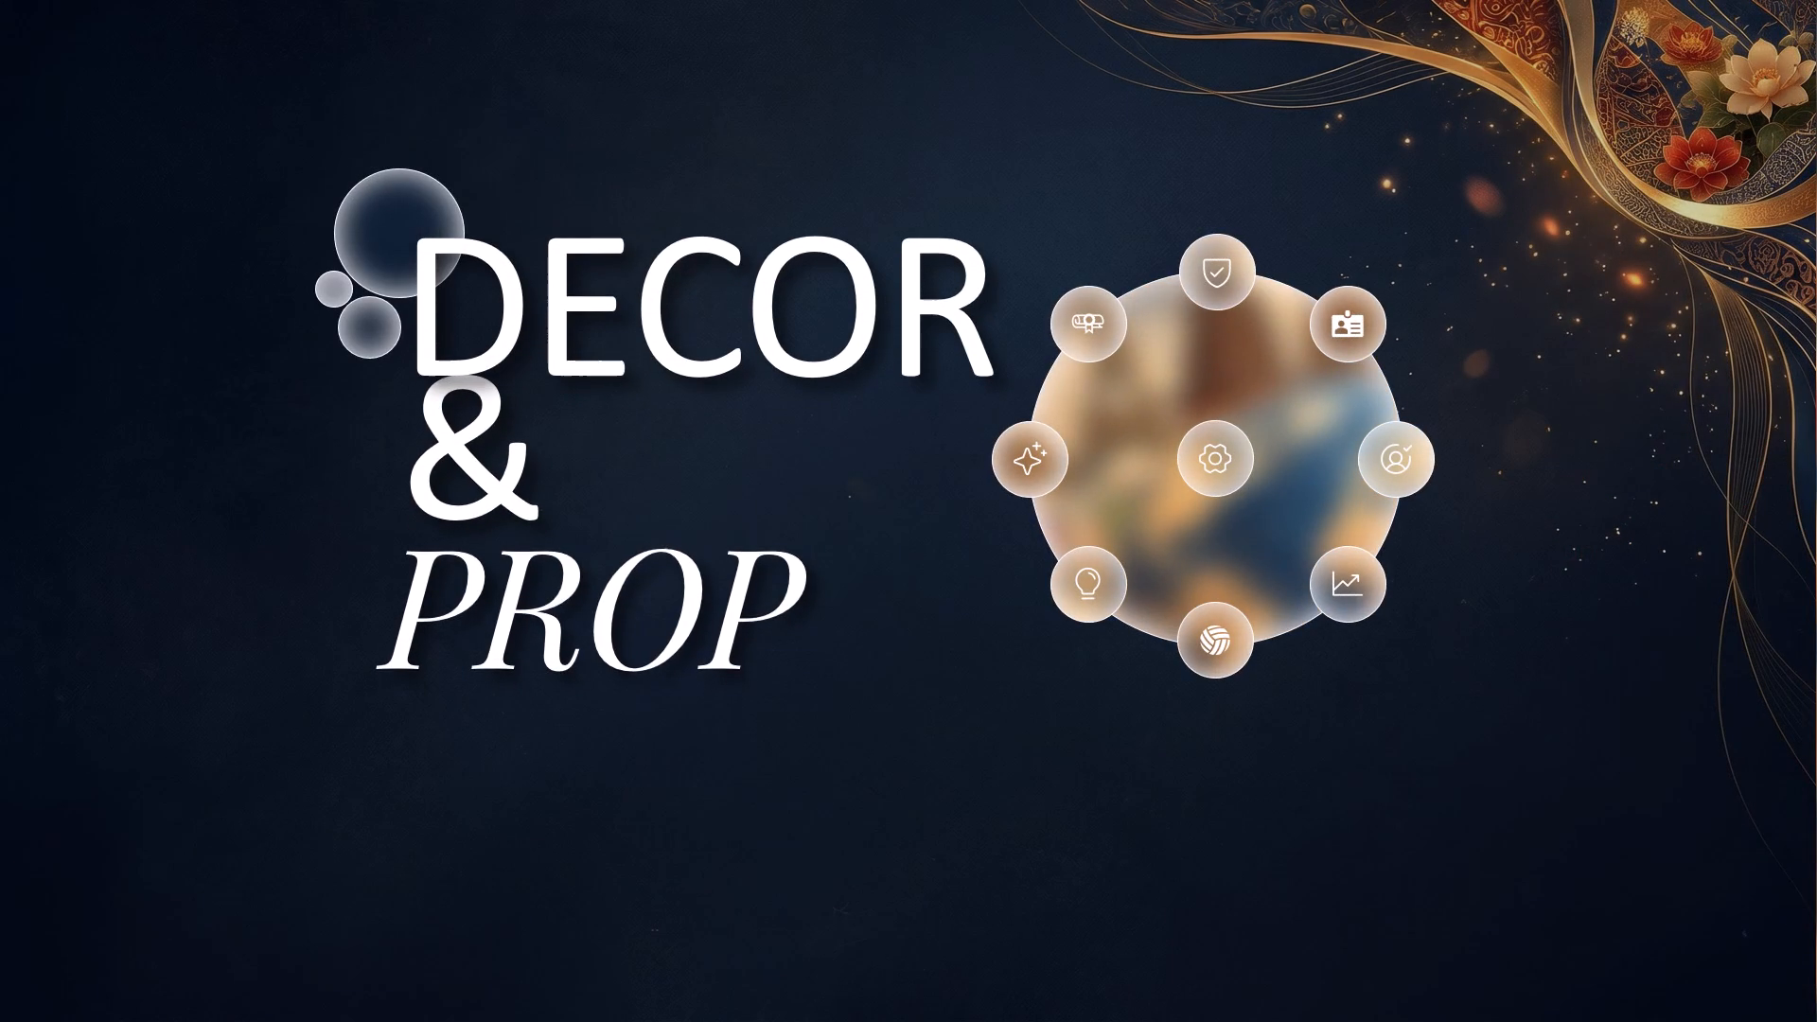
pyautogui.click(872, 388)
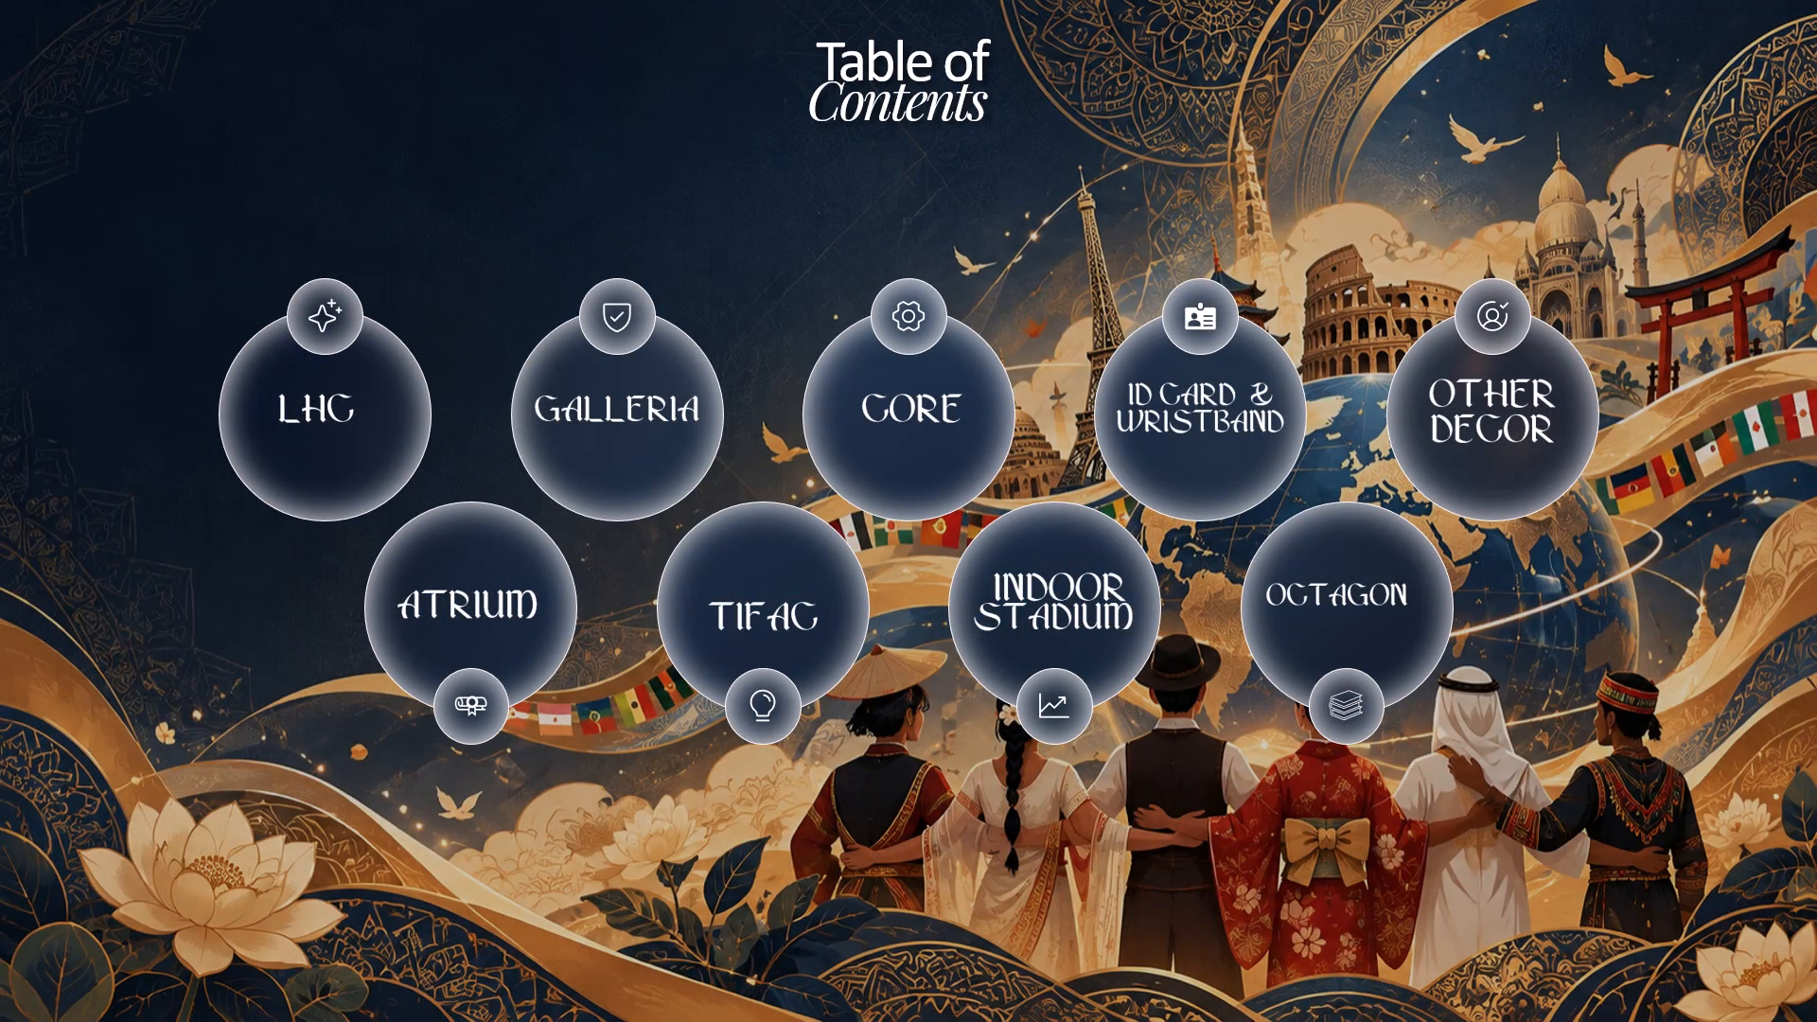
# Show the LHC, Core, Indoor Stadium, TIFAC and Other Decor sections from the Table of Contents, returning to it after each.
pyautogui.click(312, 417)
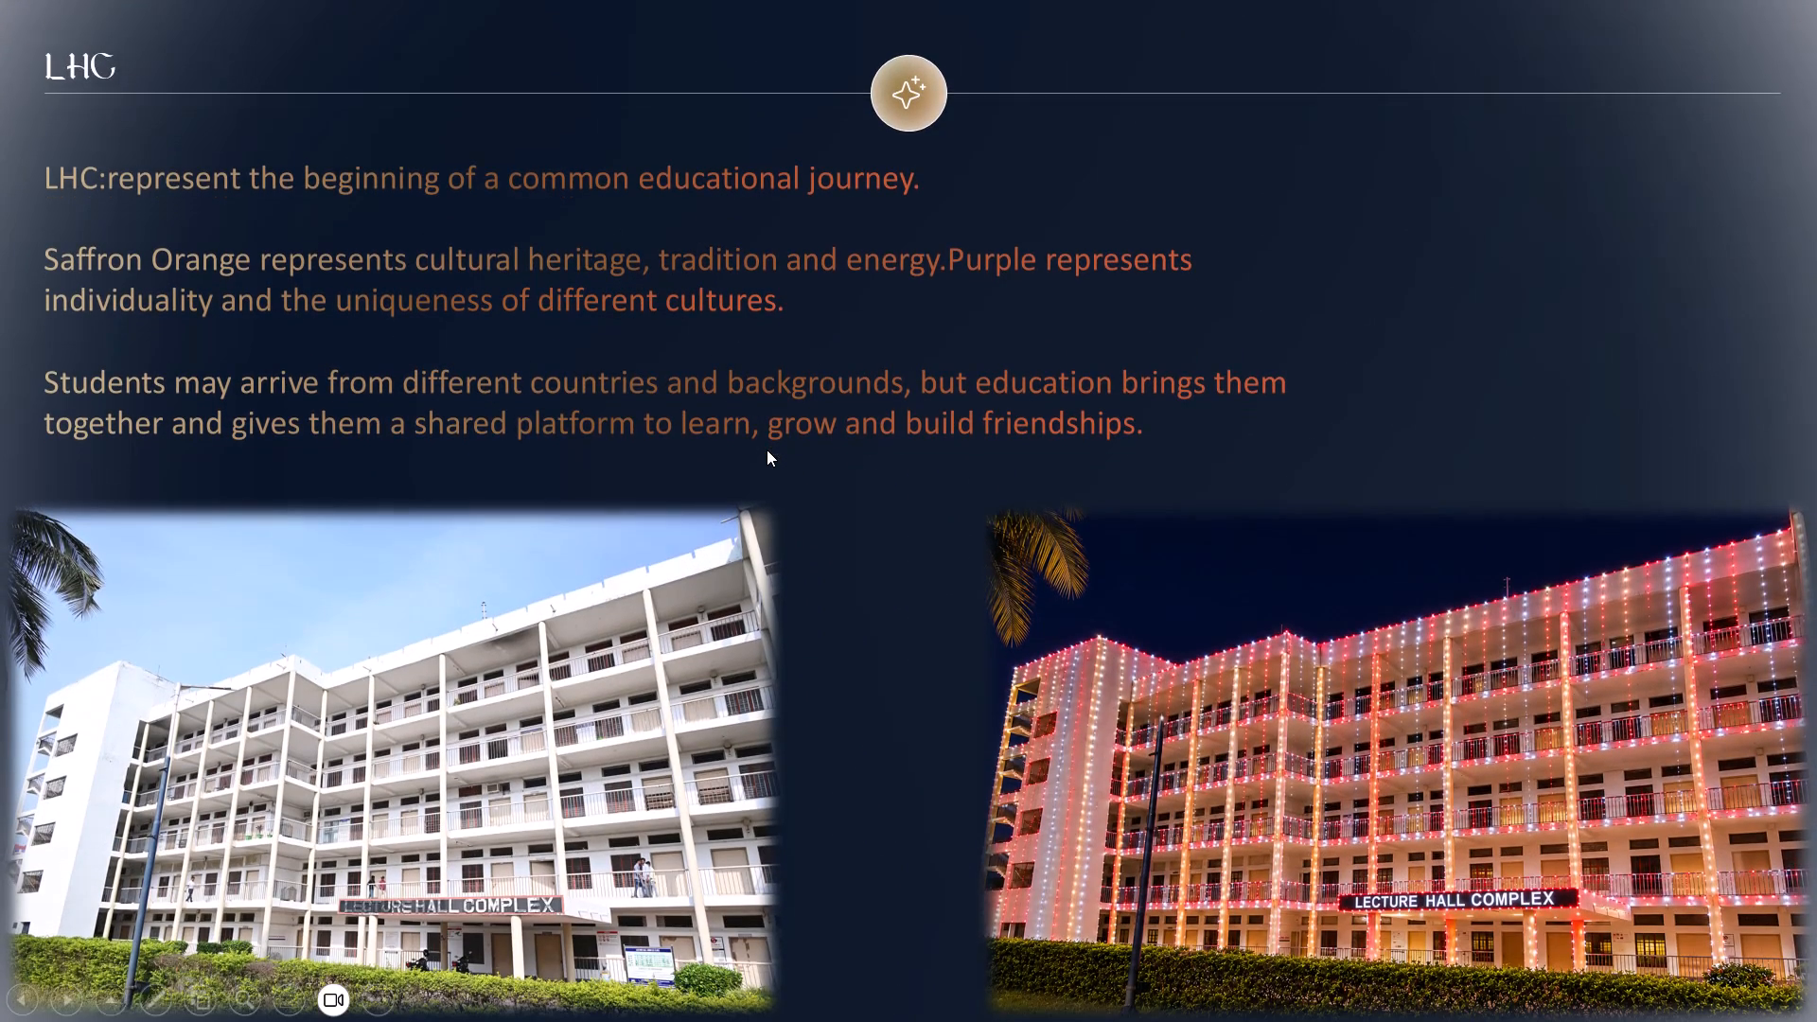
pyautogui.click(790, 472)
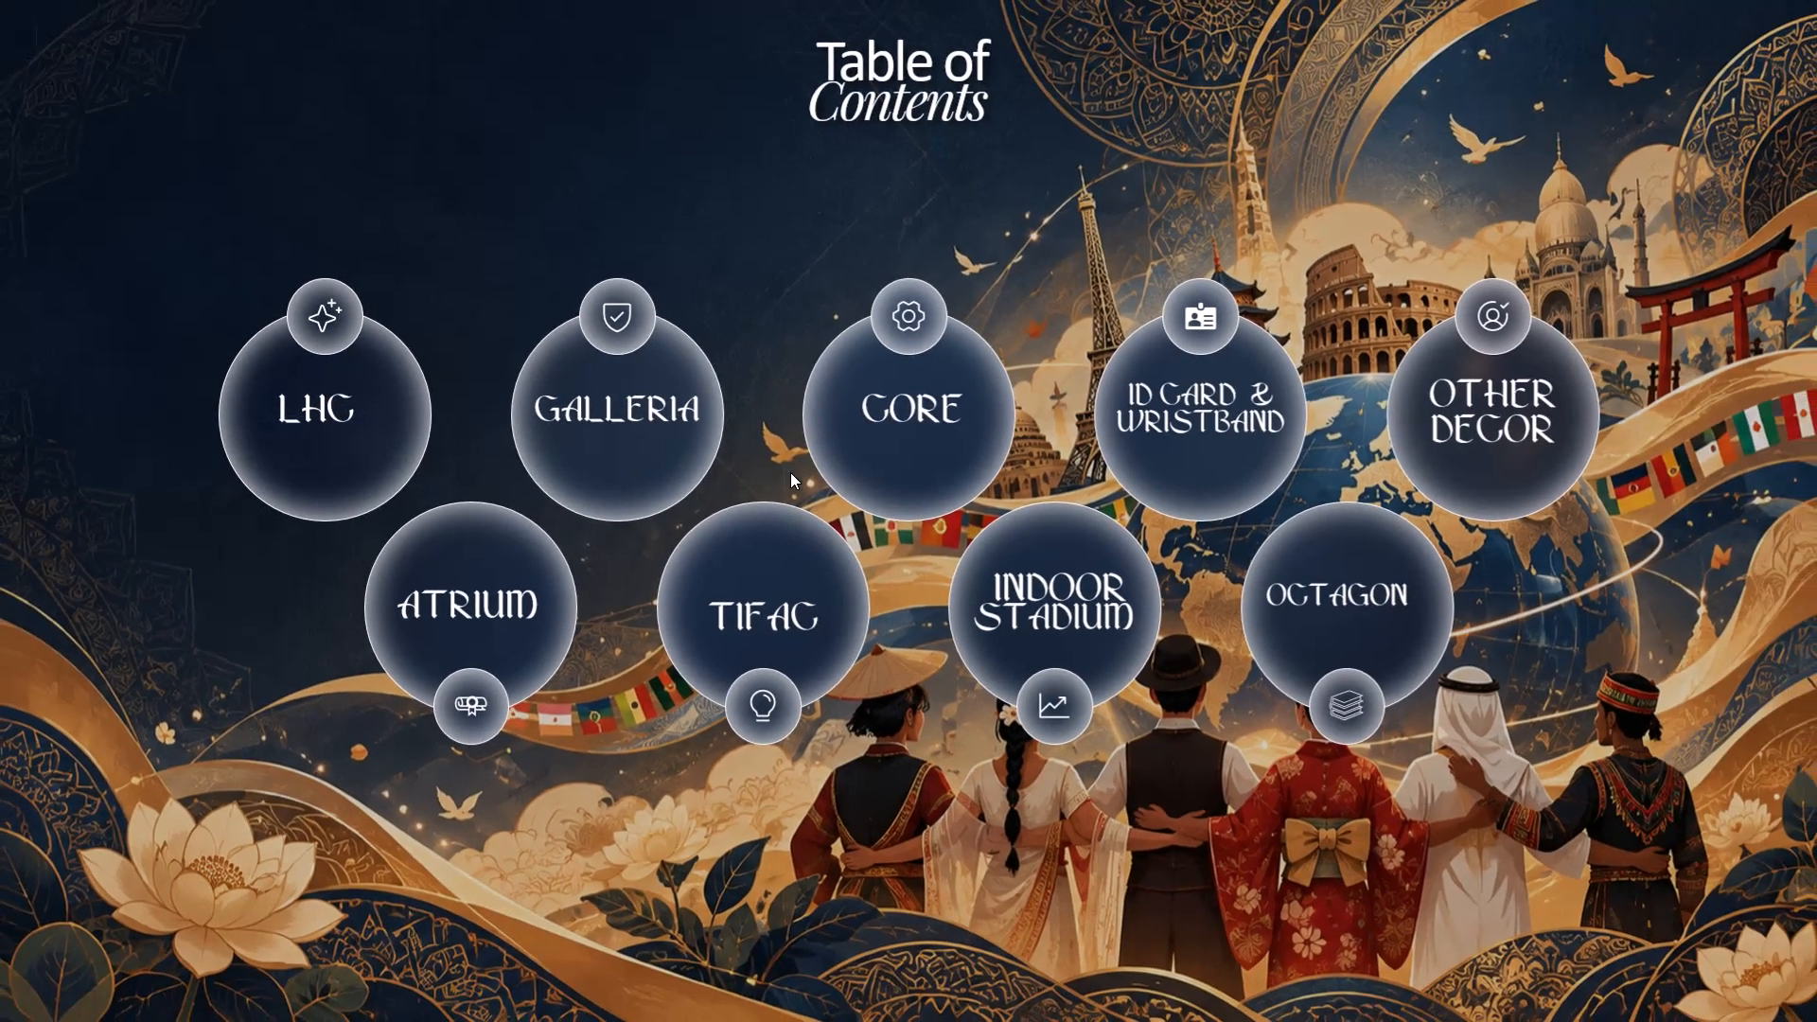
pyautogui.click(895, 402)
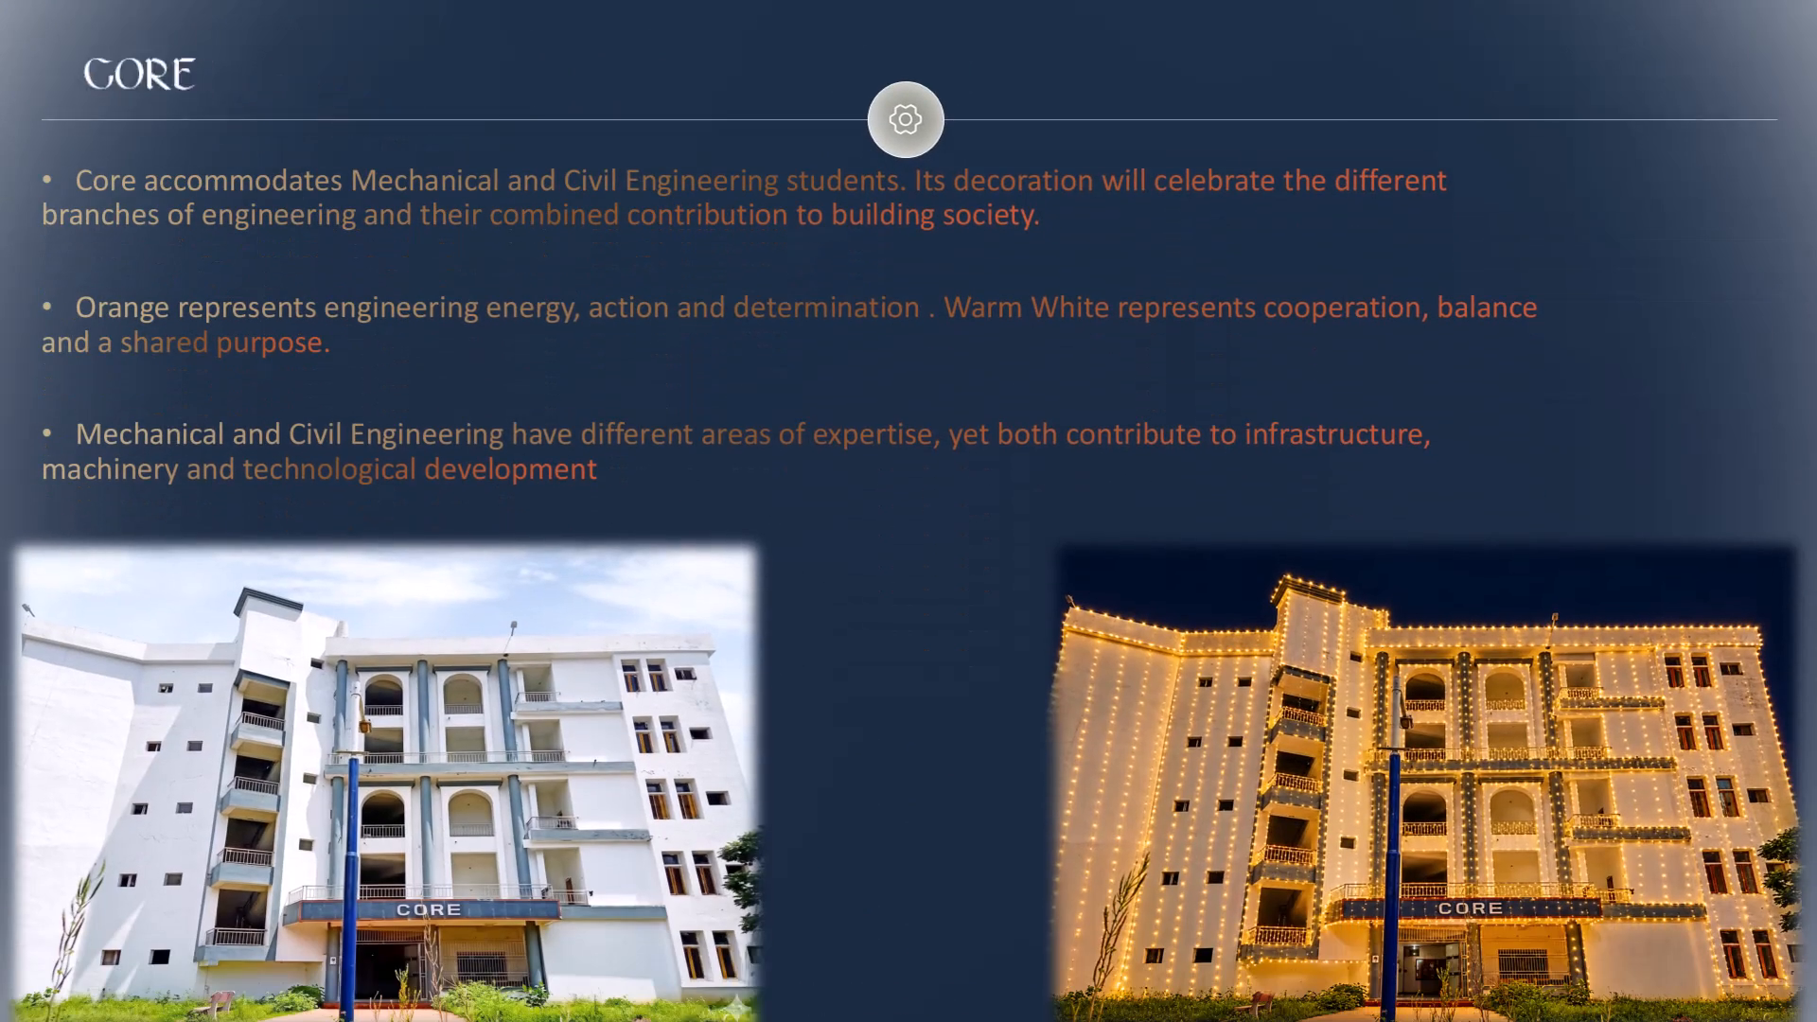
pyautogui.click(886, 403)
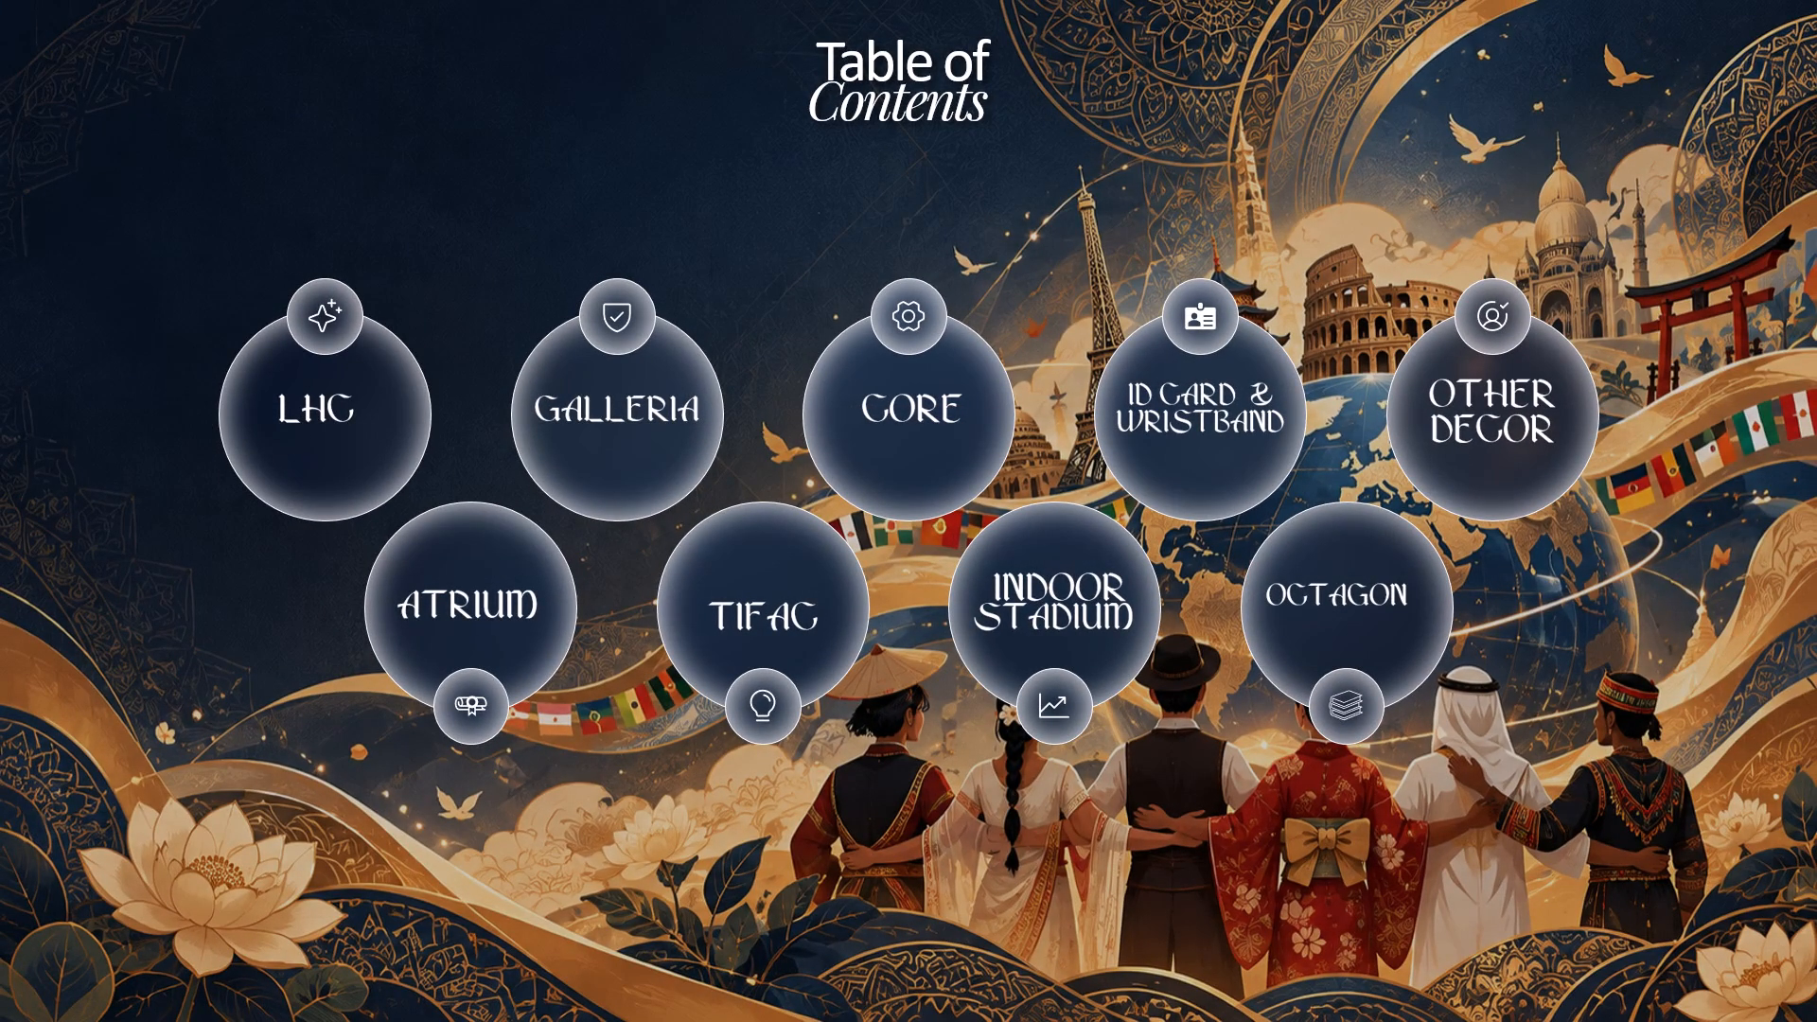
pyautogui.click(1052, 604)
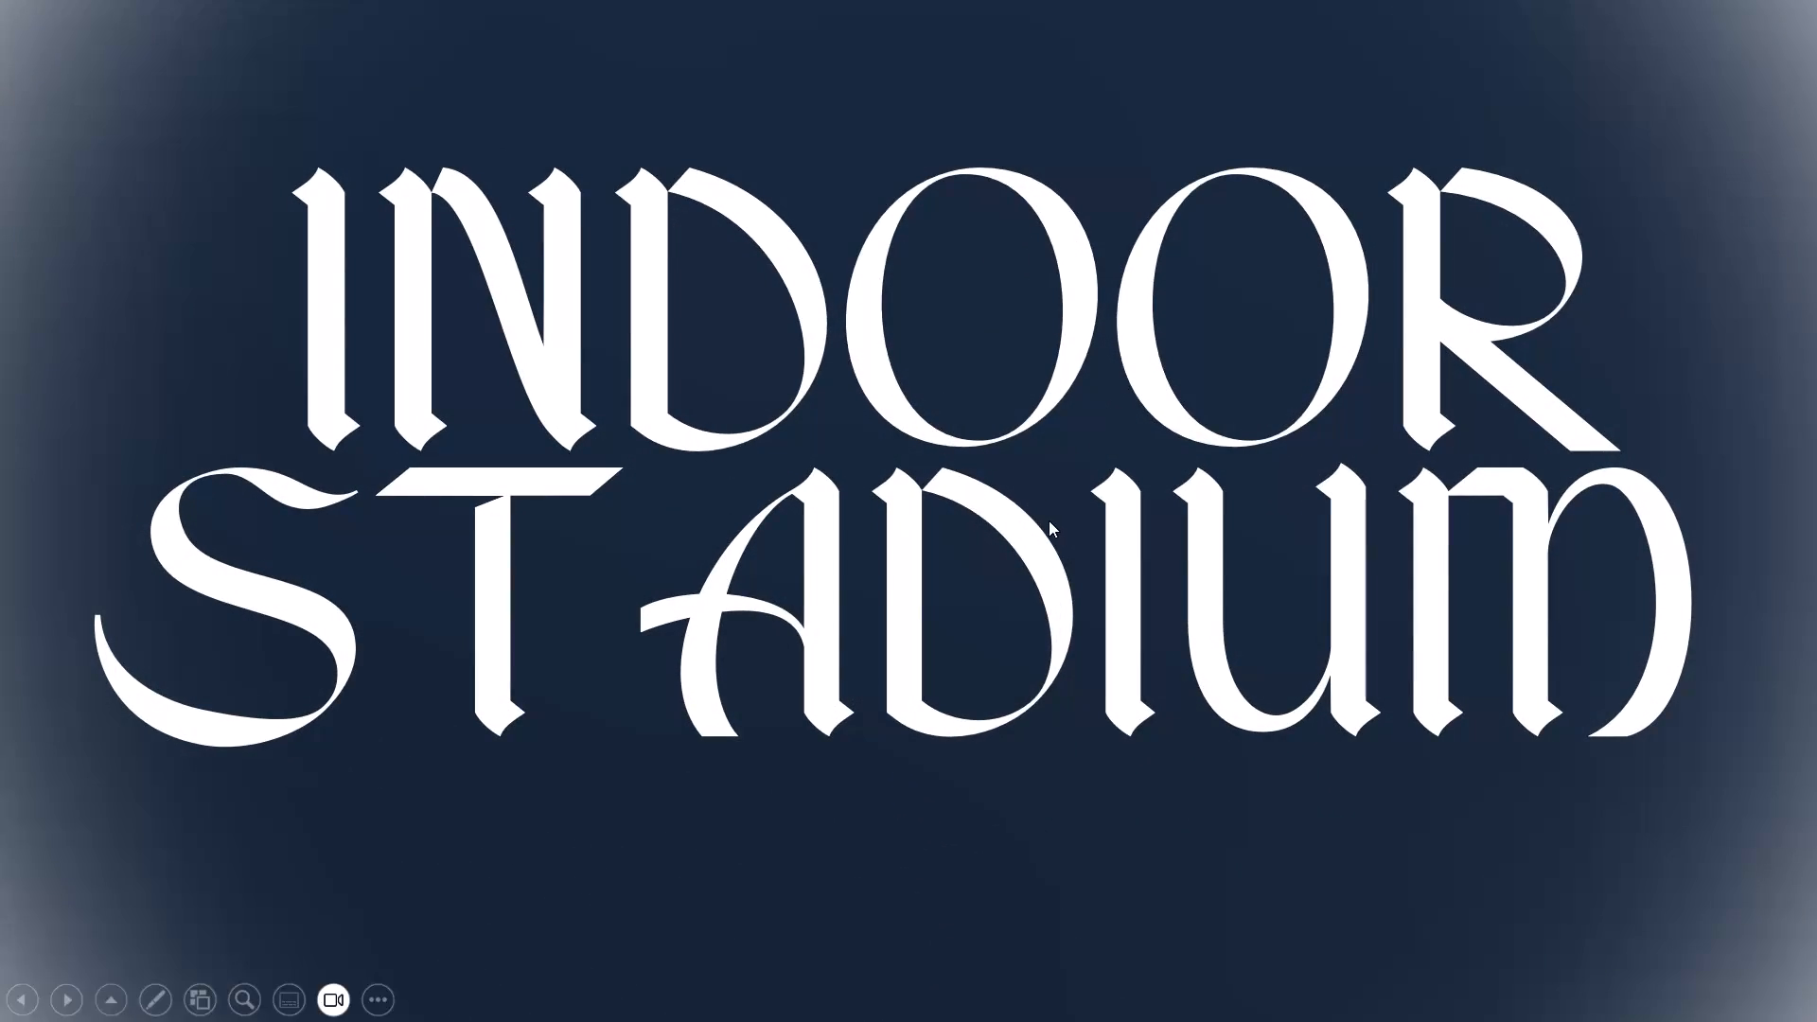
pyautogui.click(928, 518)
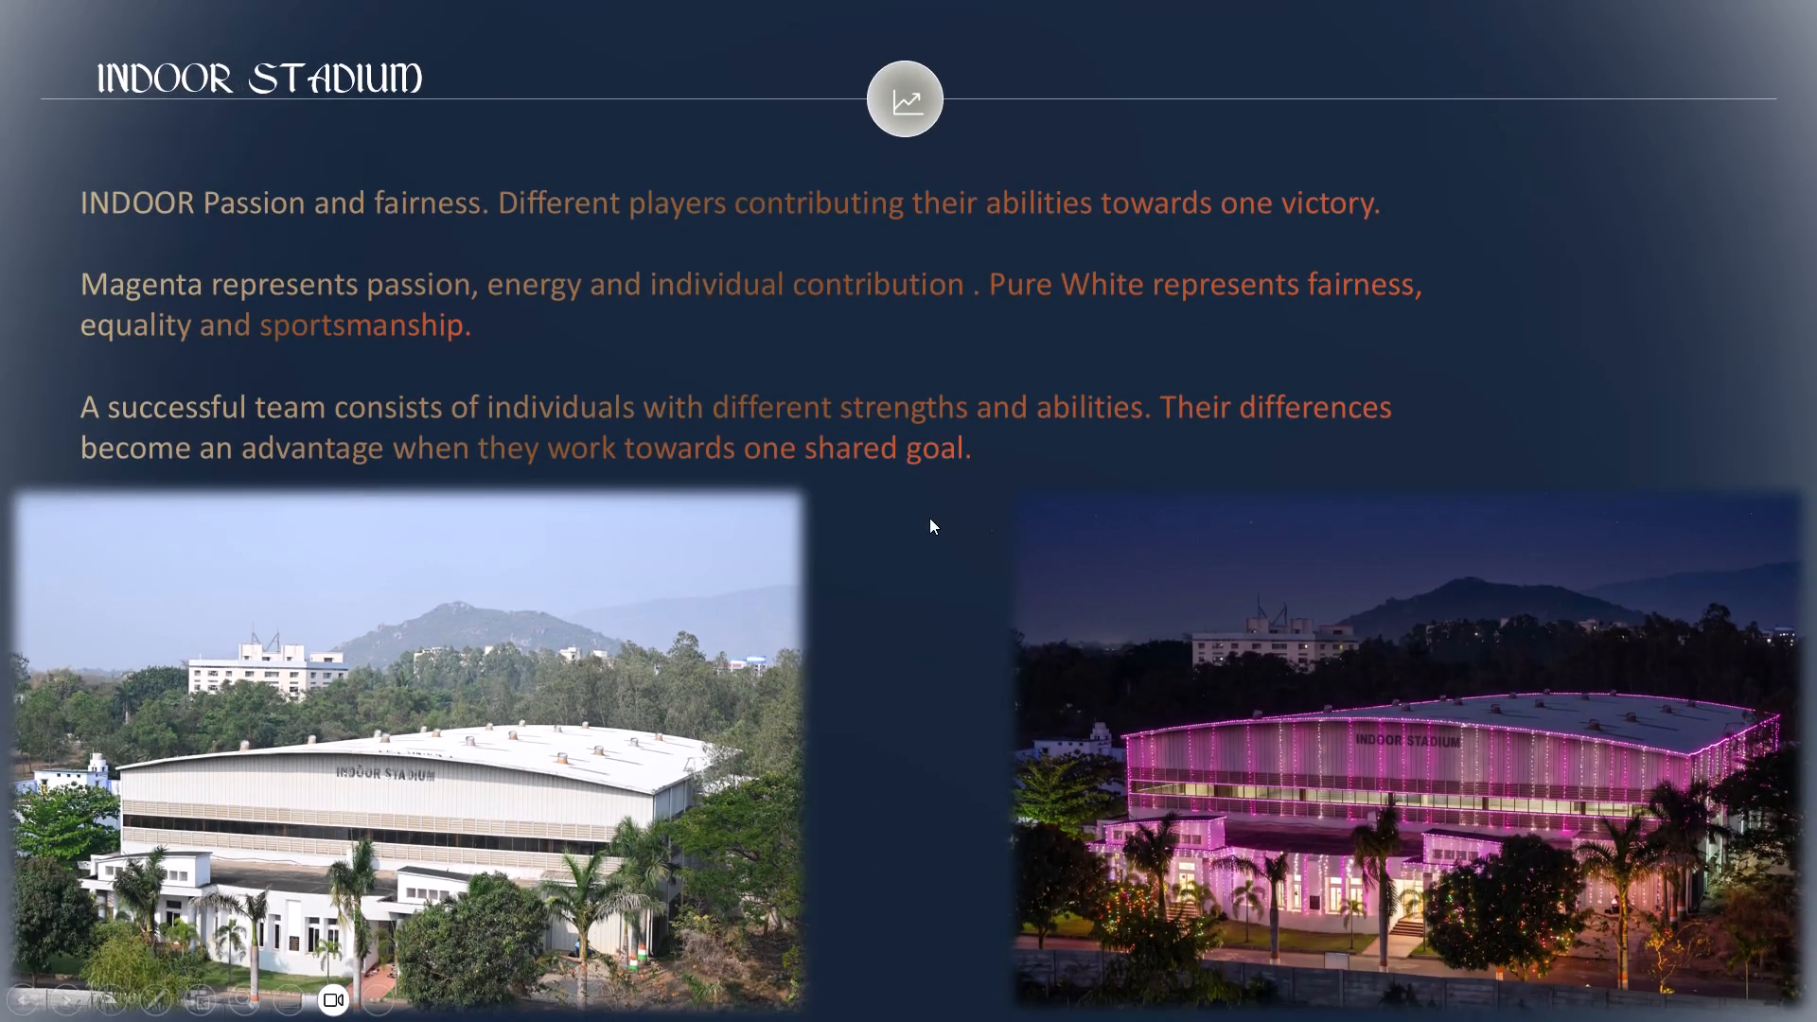
pyautogui.click(762, 598)
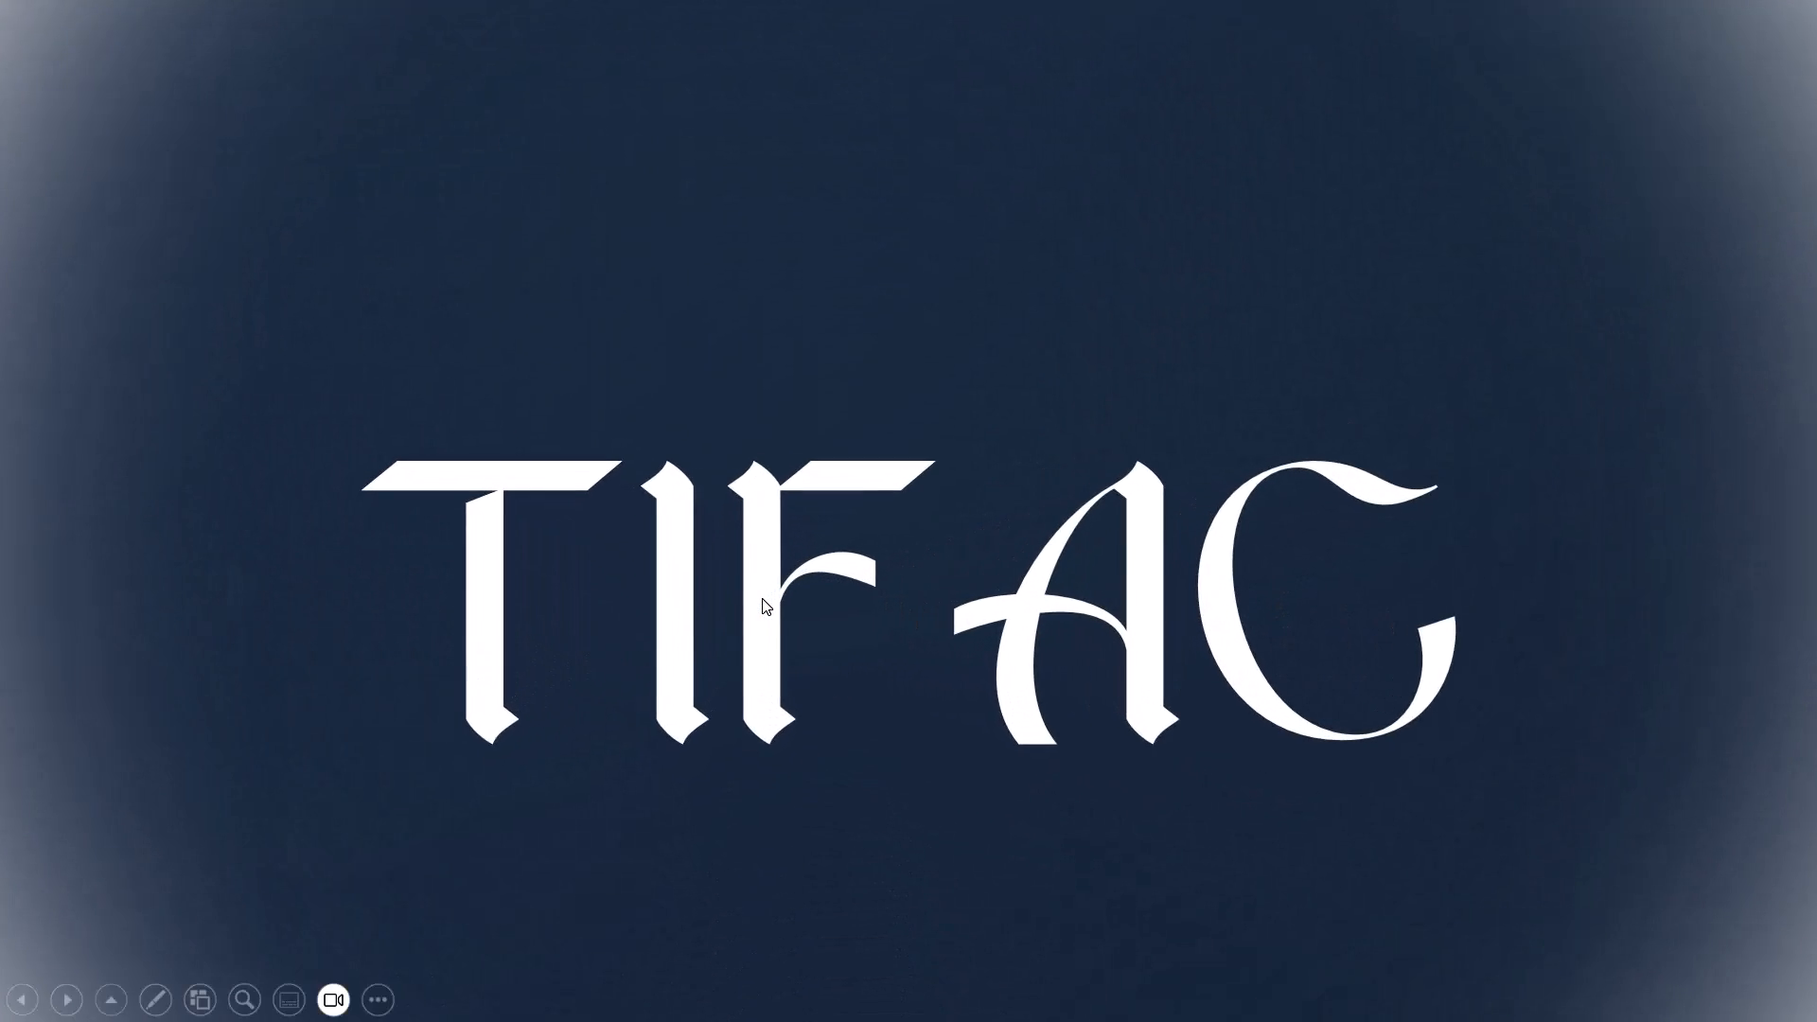
pyautogui.click(762, 598)
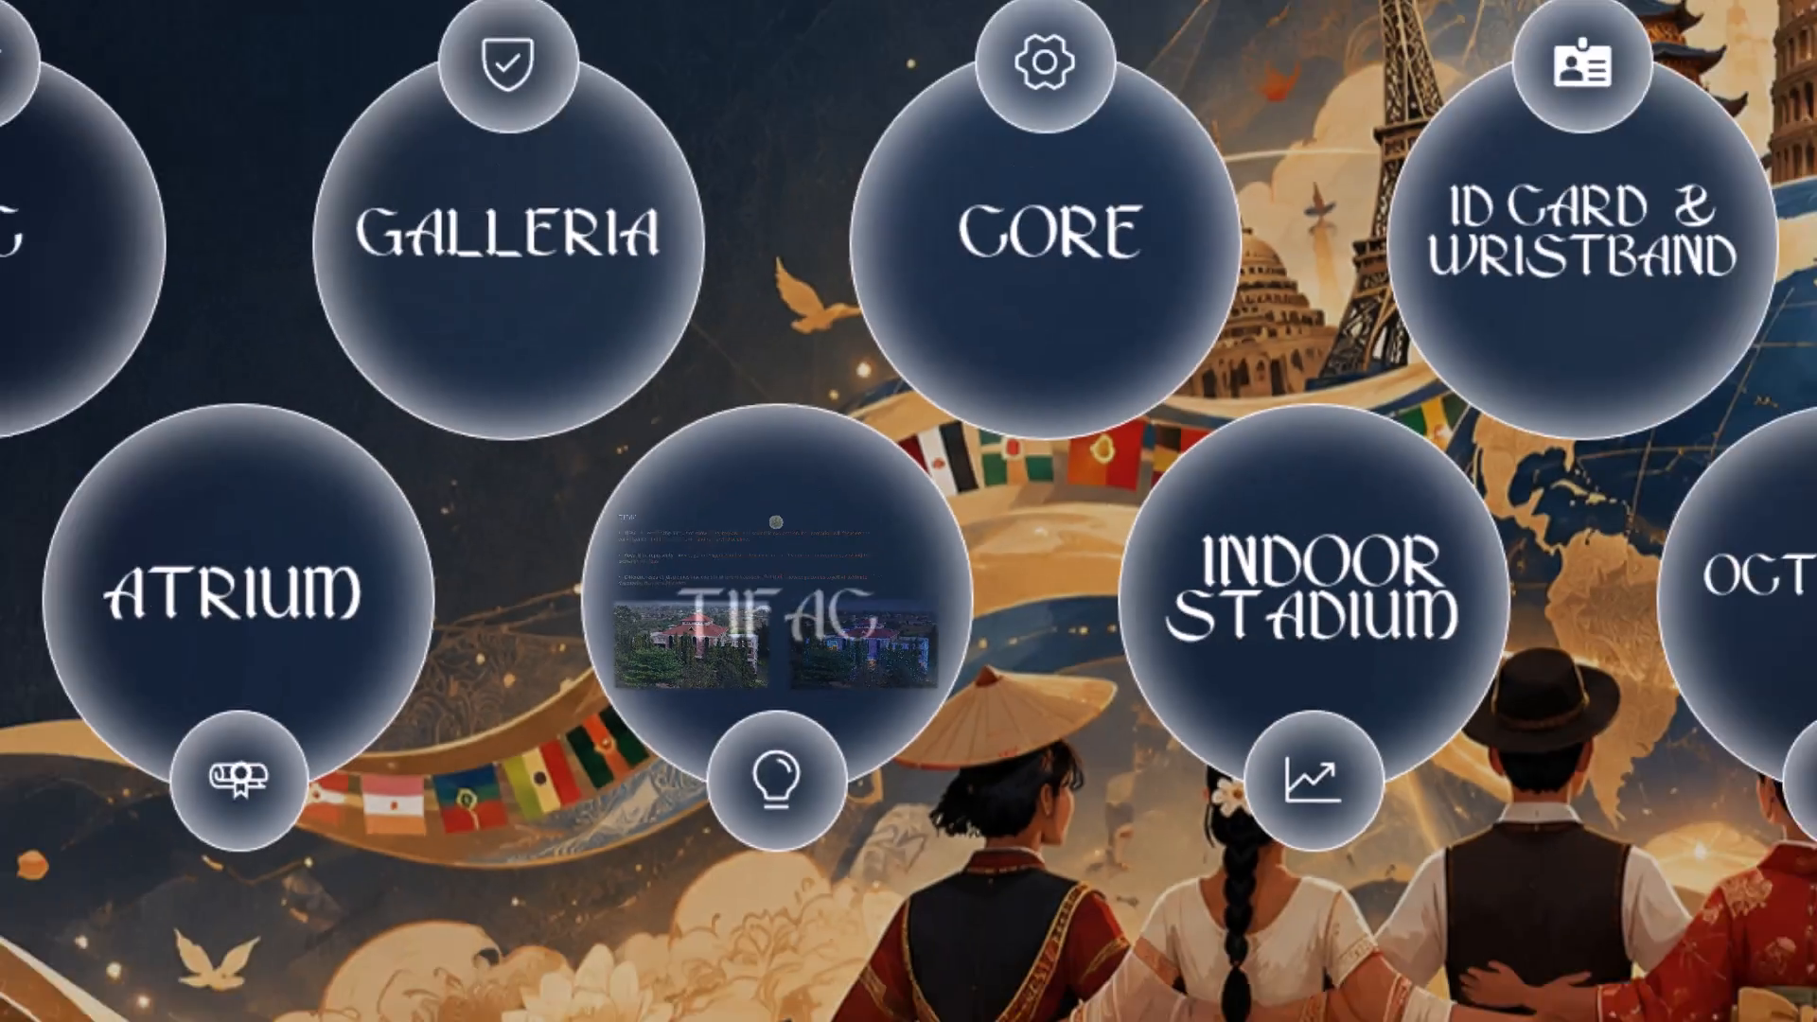
pyautogui.click(1491, 421)
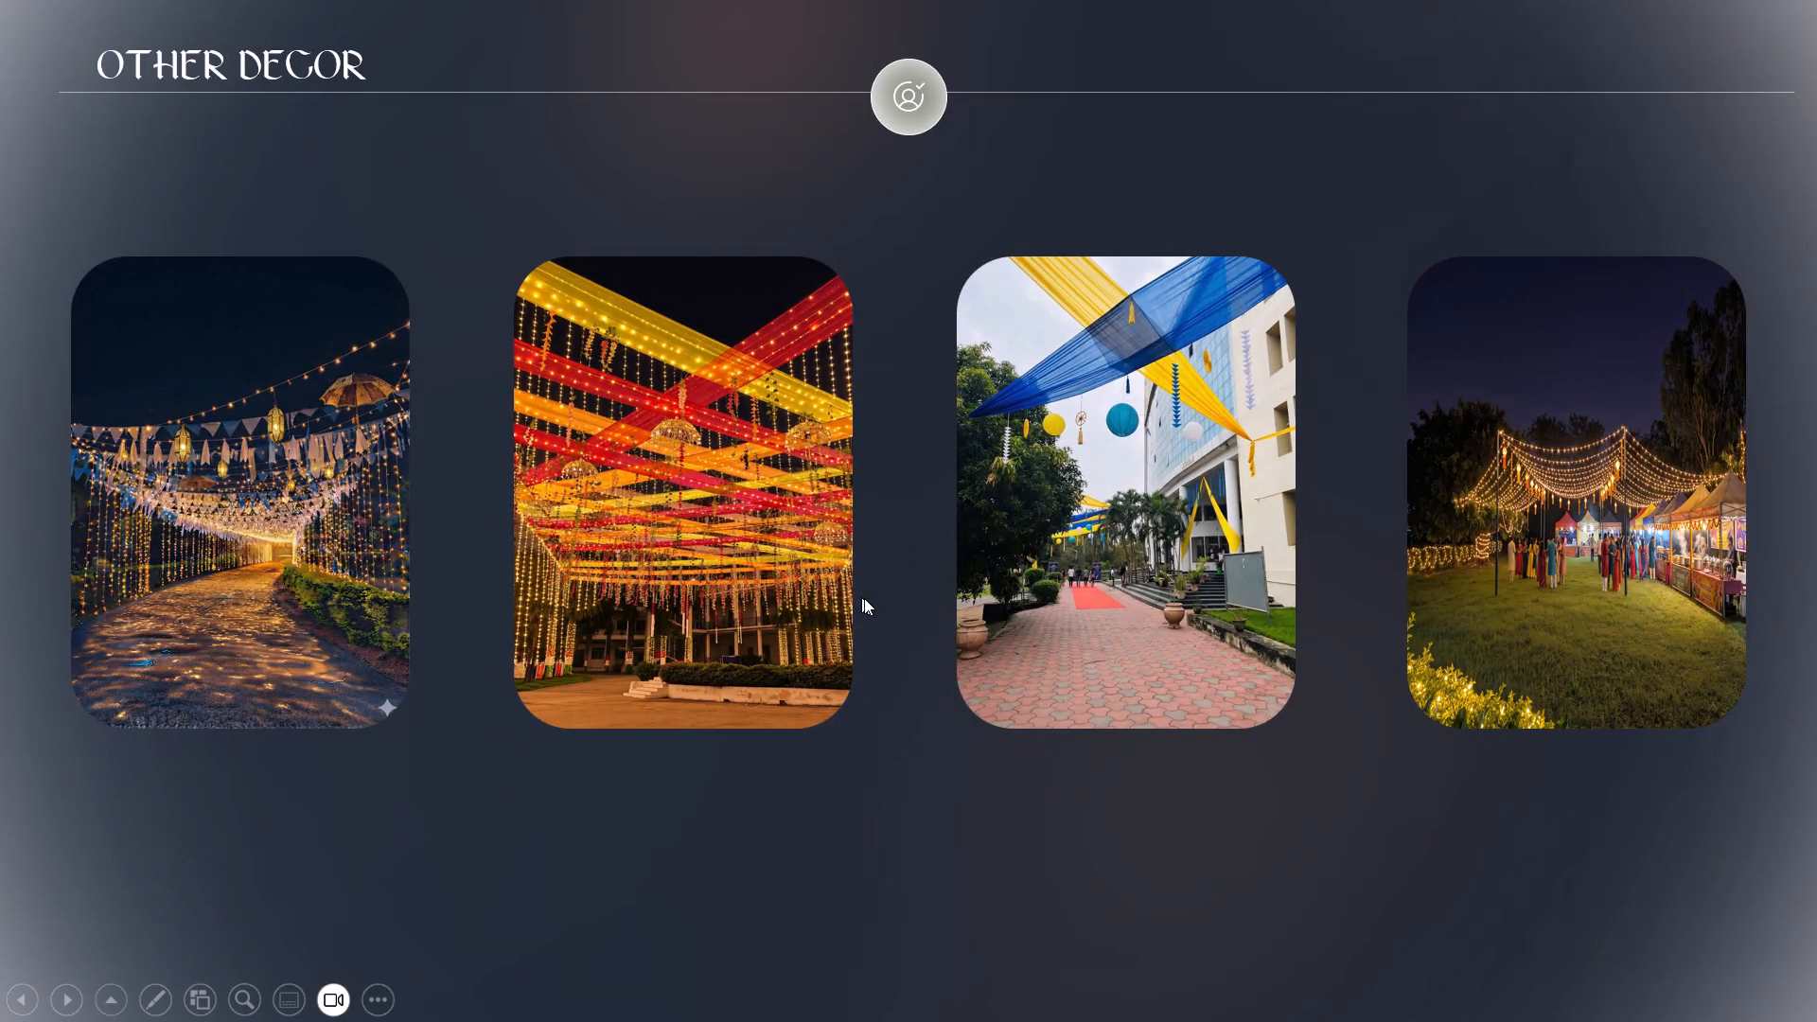
pyautogui.click(864, 599)
pyautogui.click(865, 599)
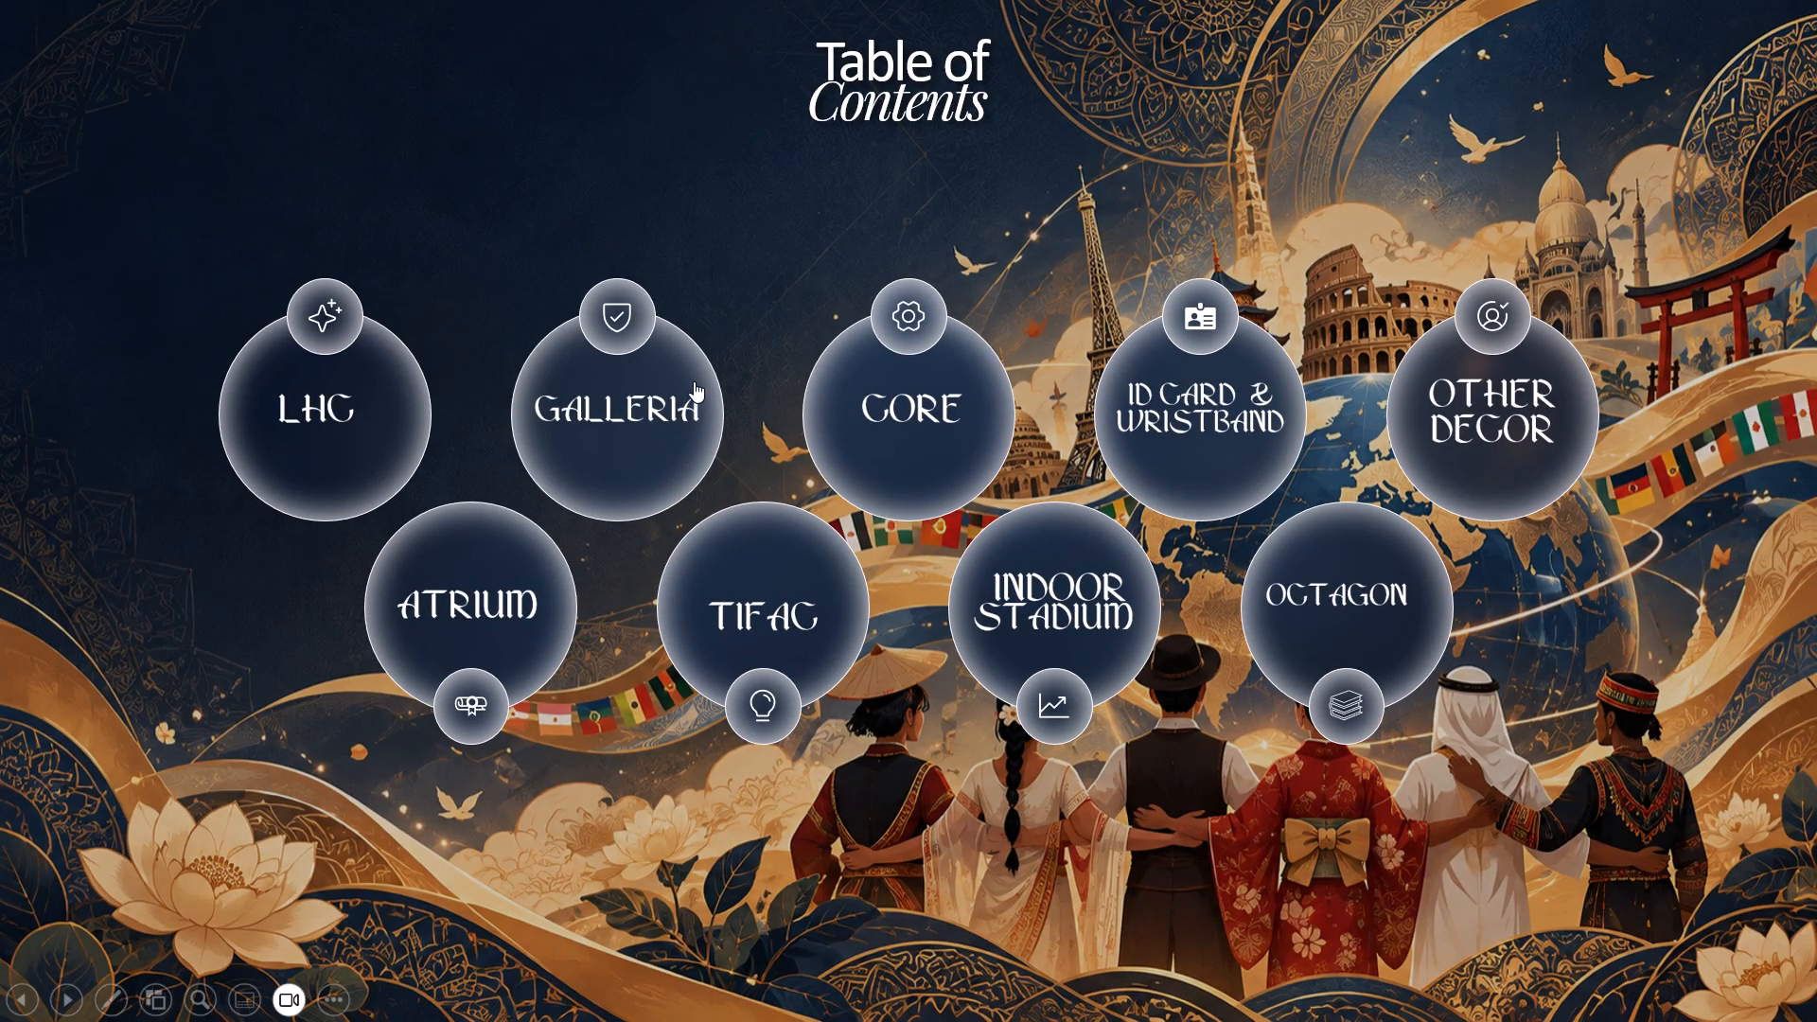
# Stop the screen recording of the slide show.
pyautogui.click(825, 29)
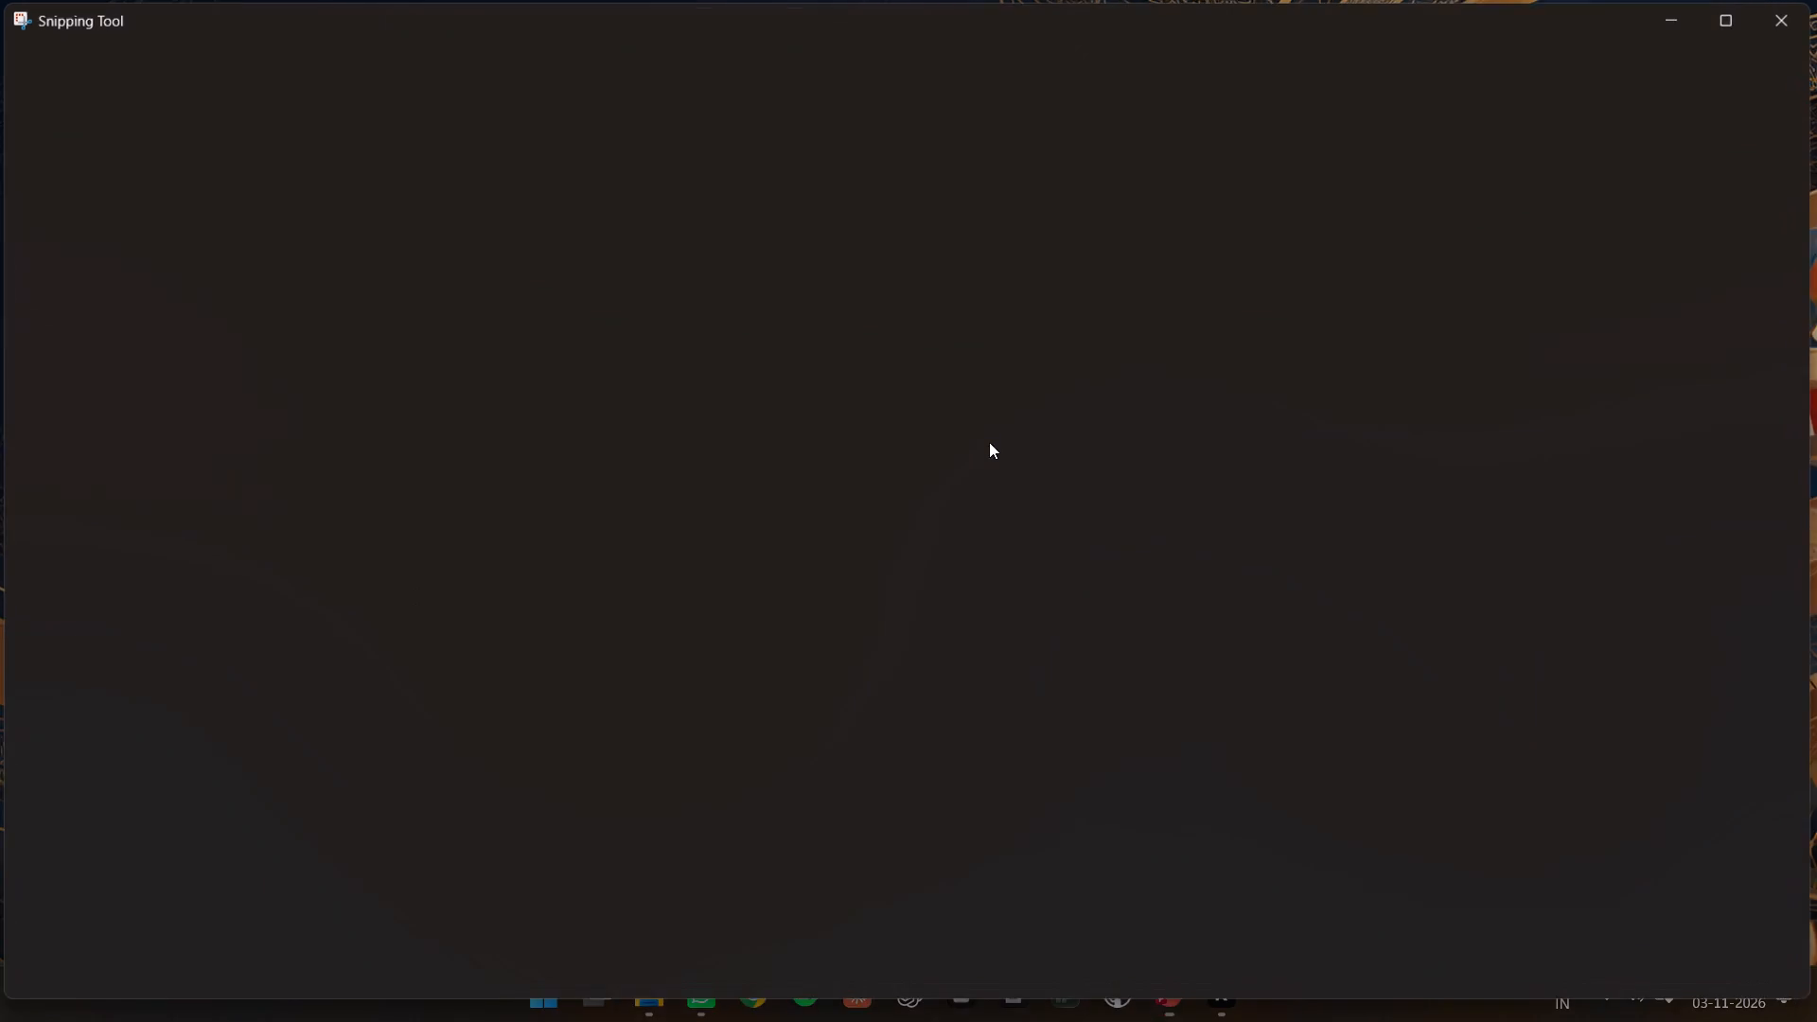
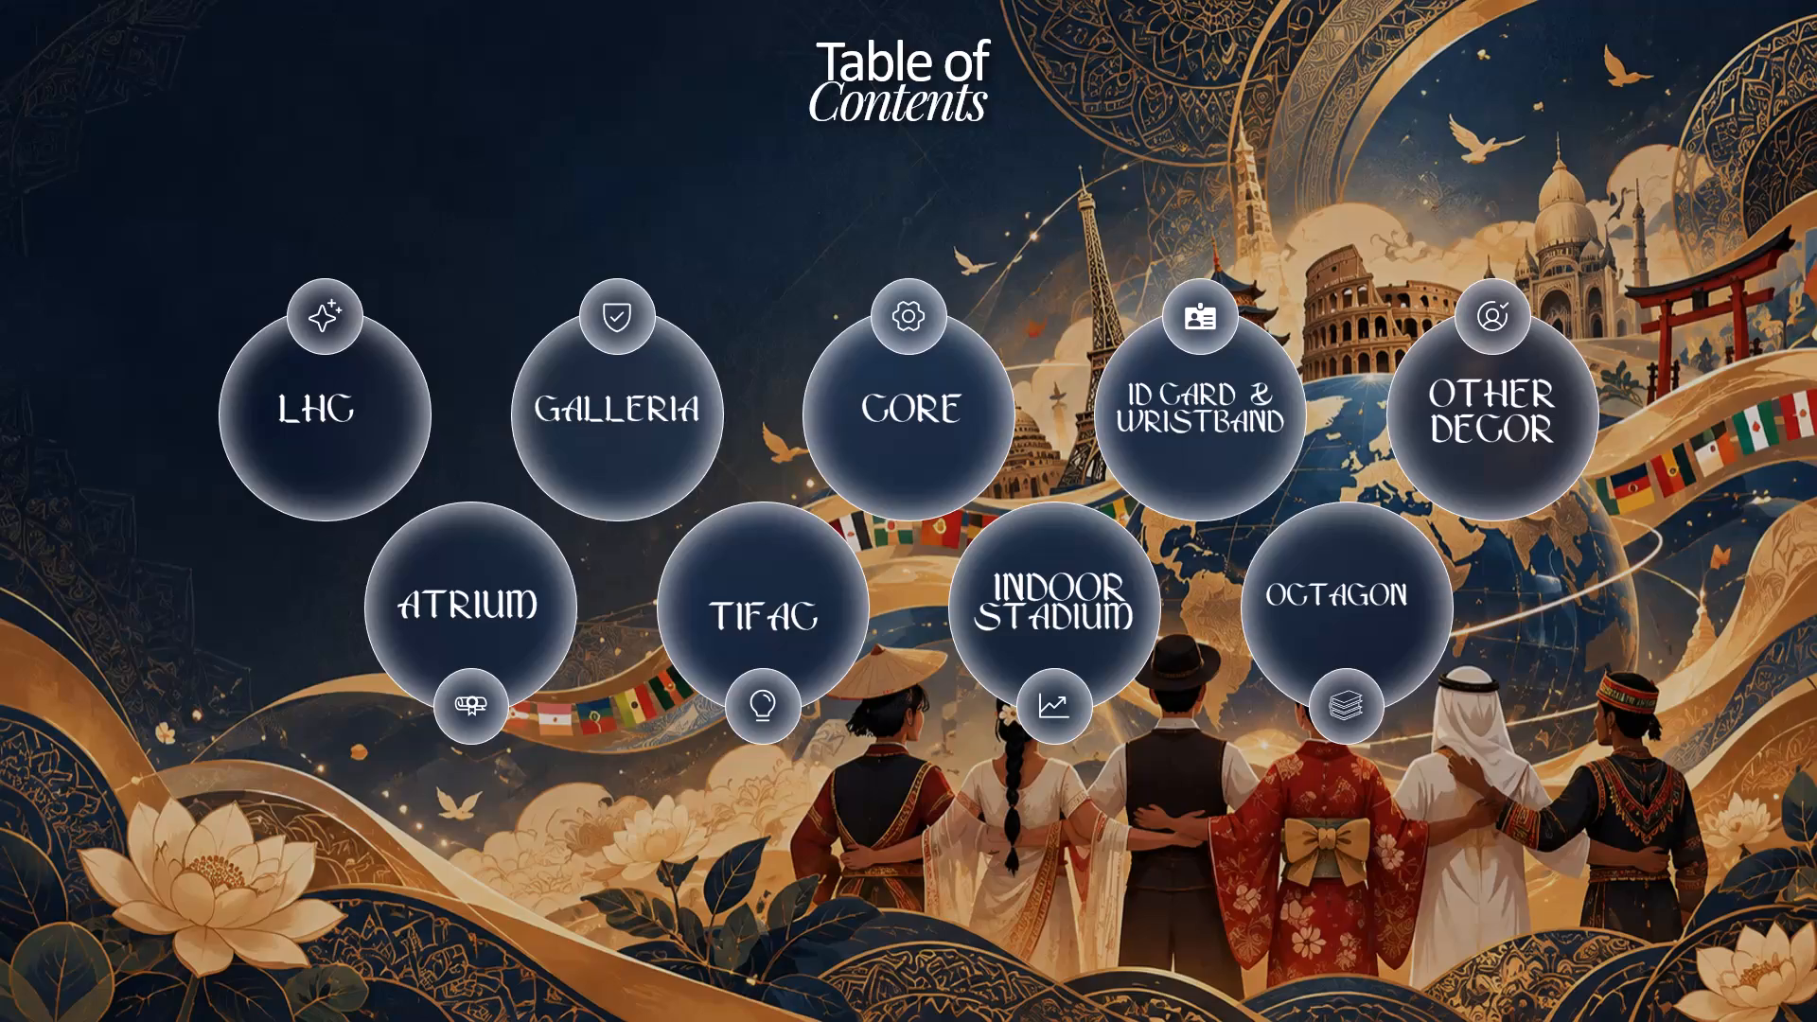
# Exit the slide show, close the Snipping Tool window with the finished recording and return to the presentation.
pyautogui.press('`')
pyautogui.press('Escape')
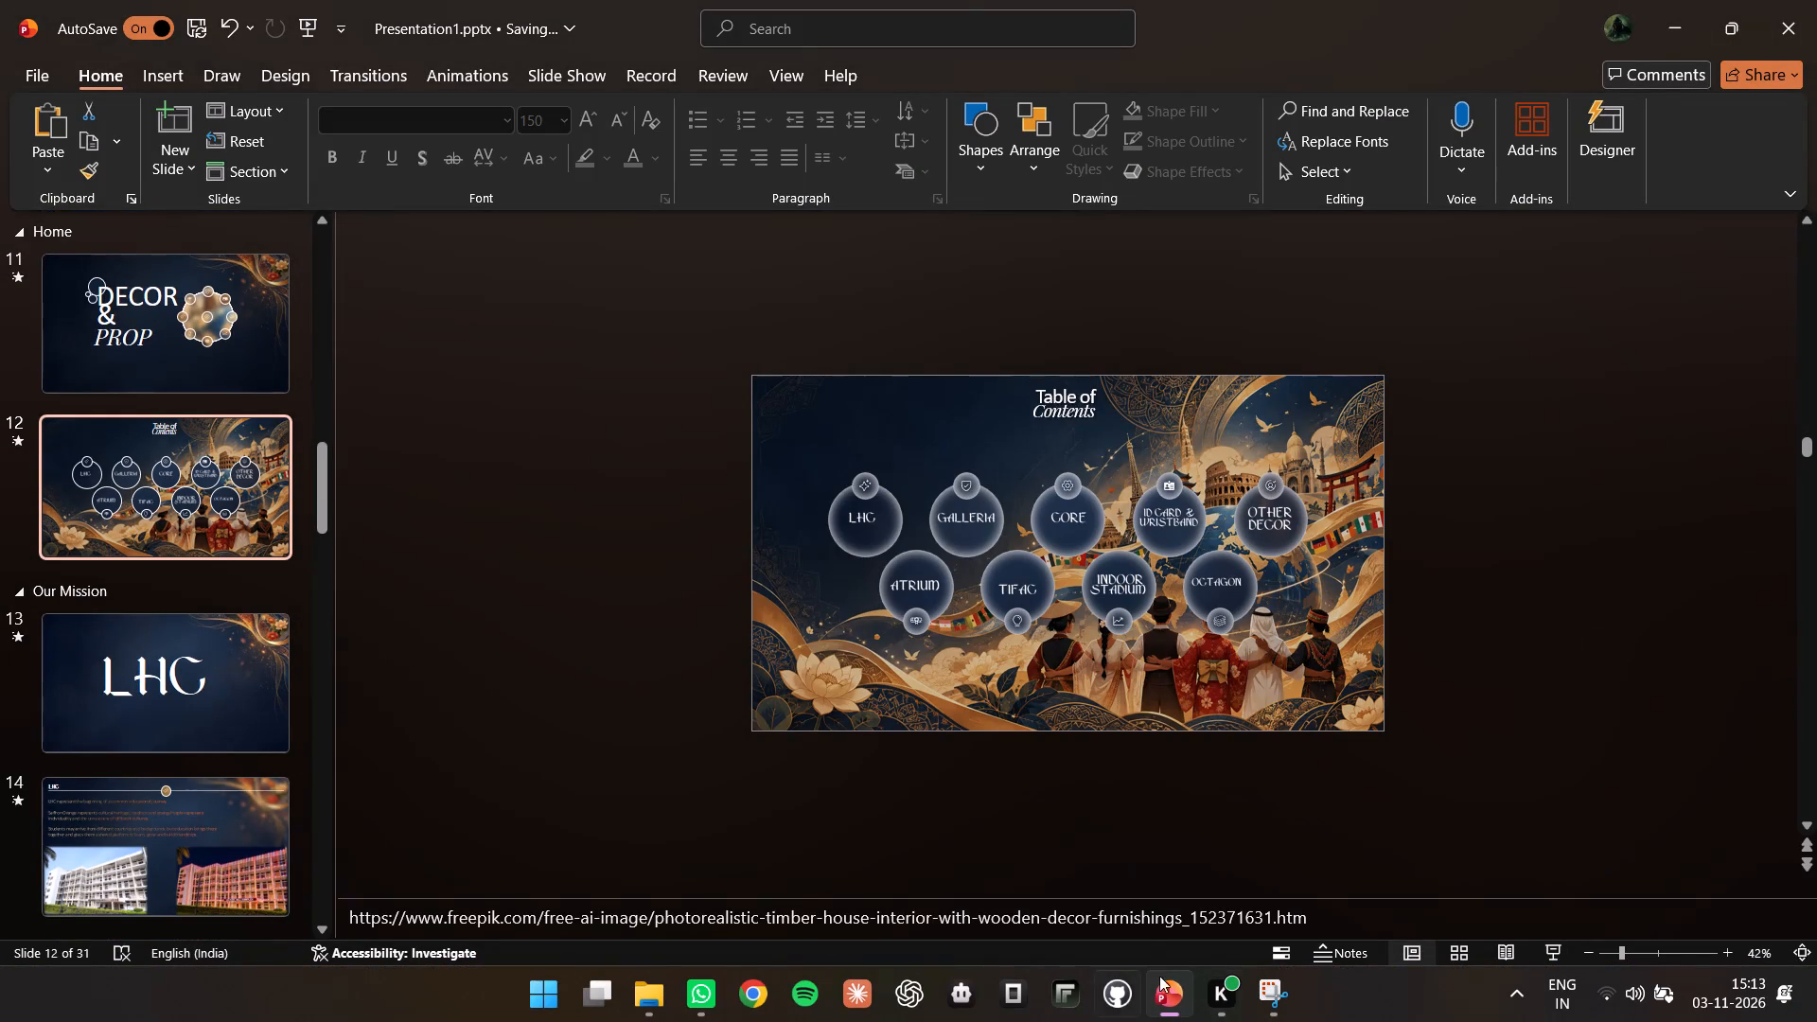
pyautogui.click(1262, 989)
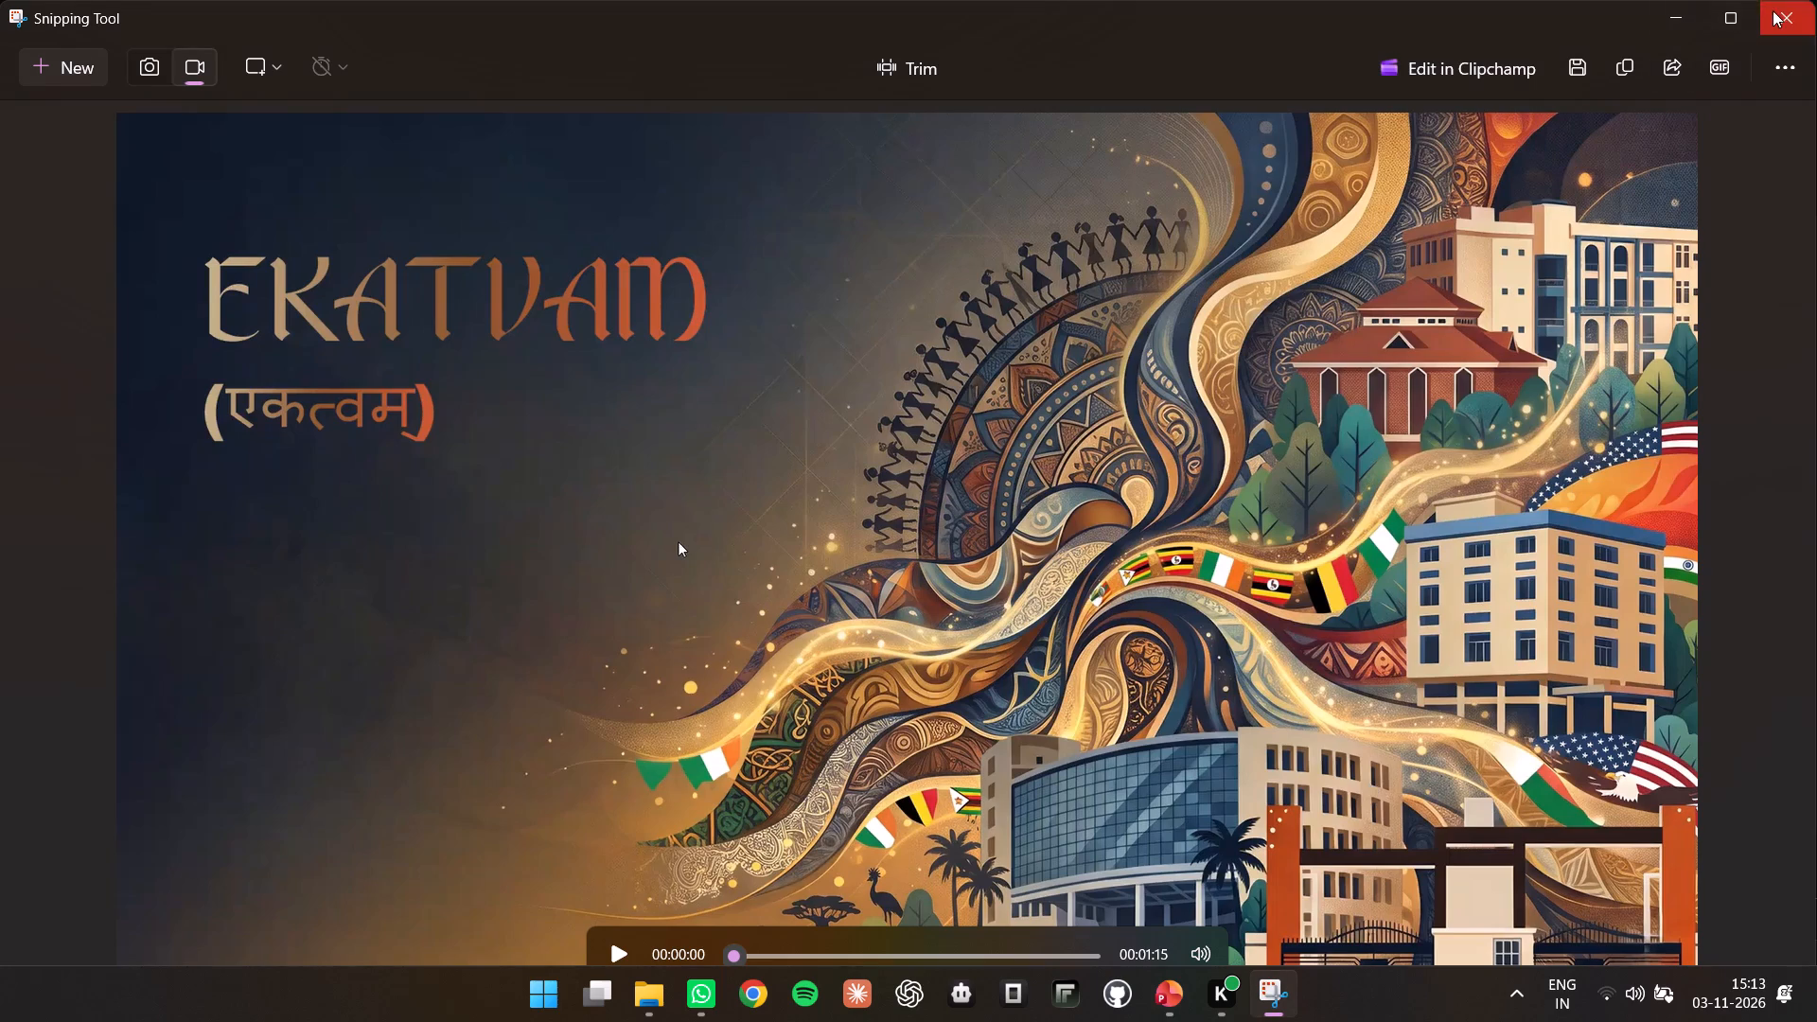
pyautogui.click(1773, 10)
pyautogui.click(1183, 876)
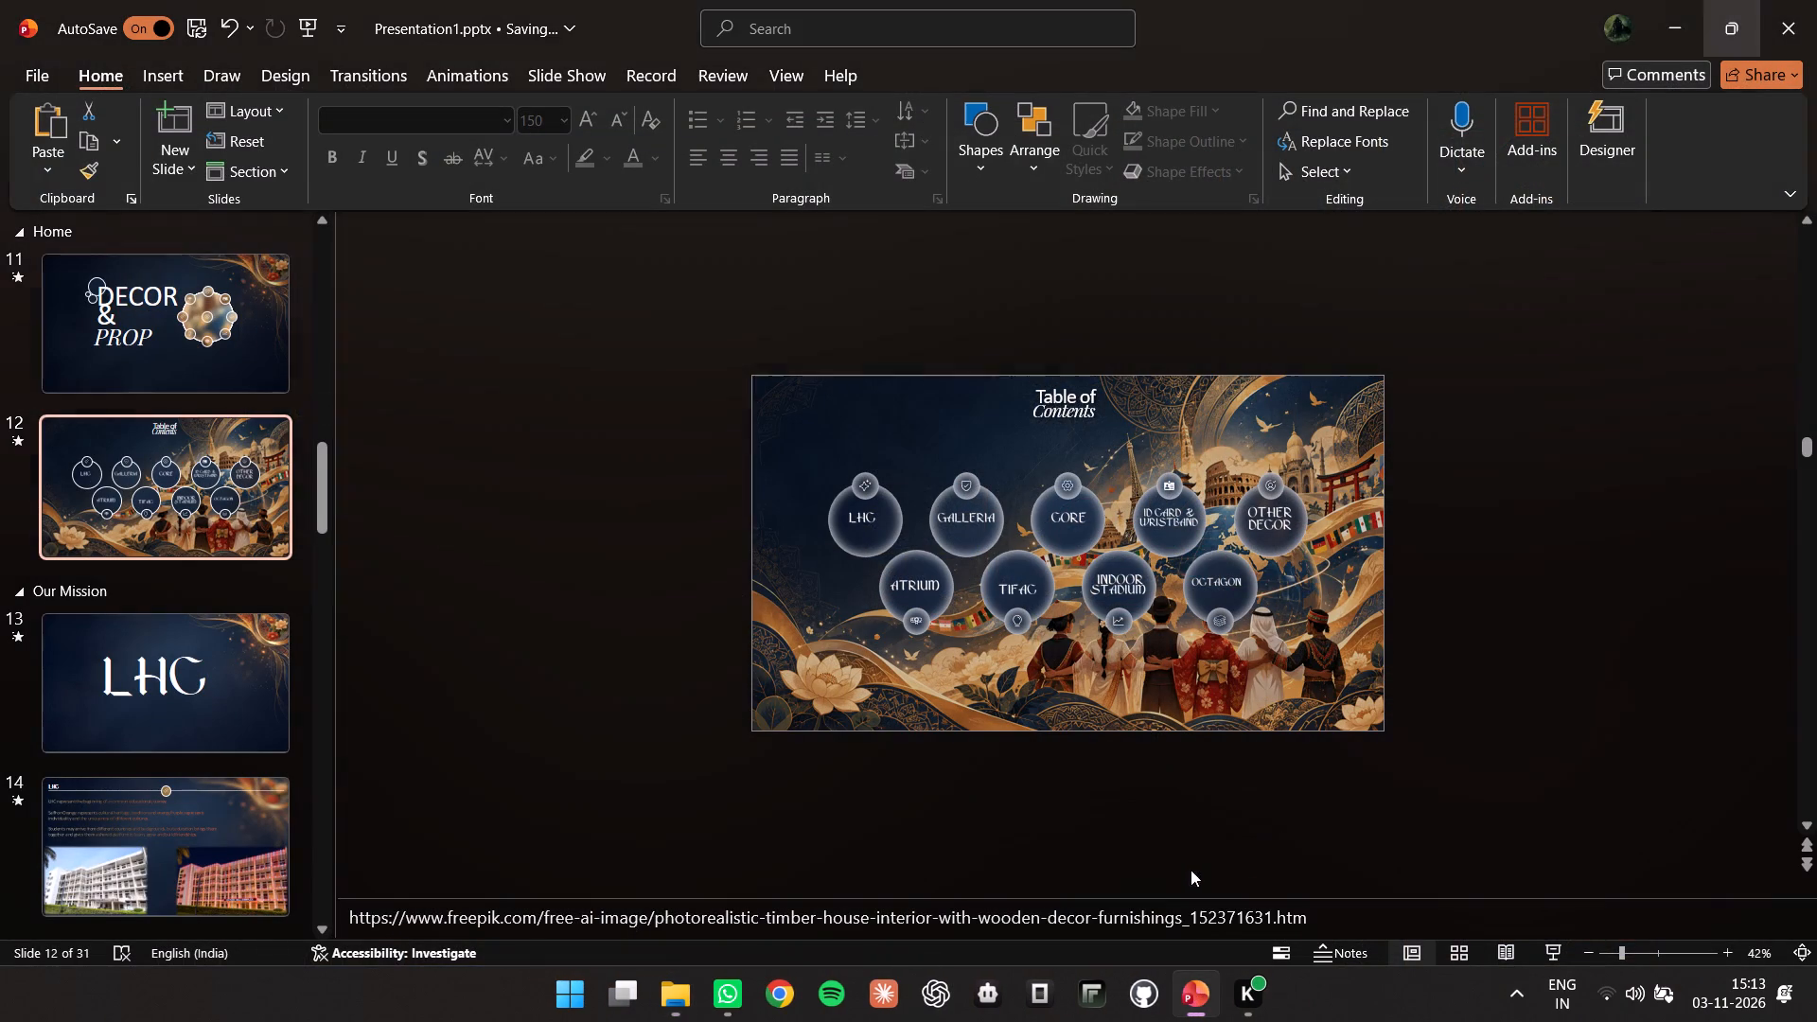
# Add a new blank-content slide directly after the EKATVAM title slide 1.
pyautogui.scroll(20, 133, 539)
pyautogui.scroll(5, 133, 539)
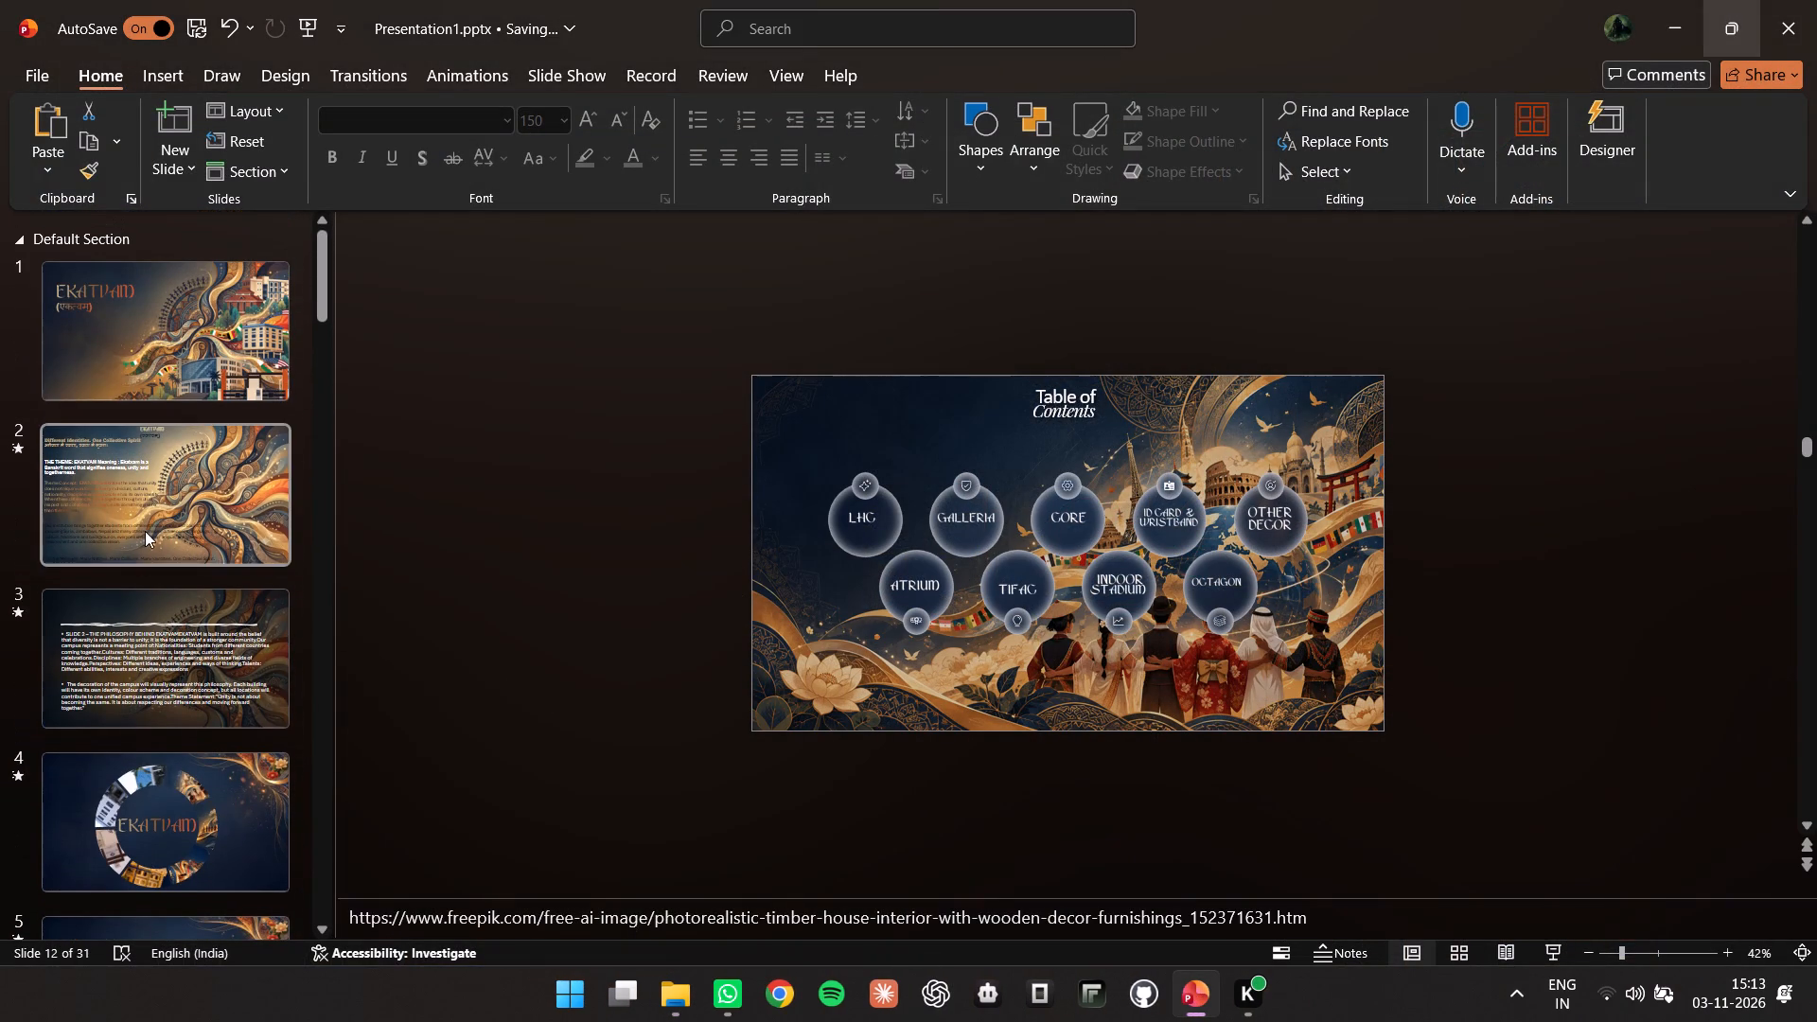
pyautogui.scroll(6, 145, 531)
pyautogui.click(179, 470)
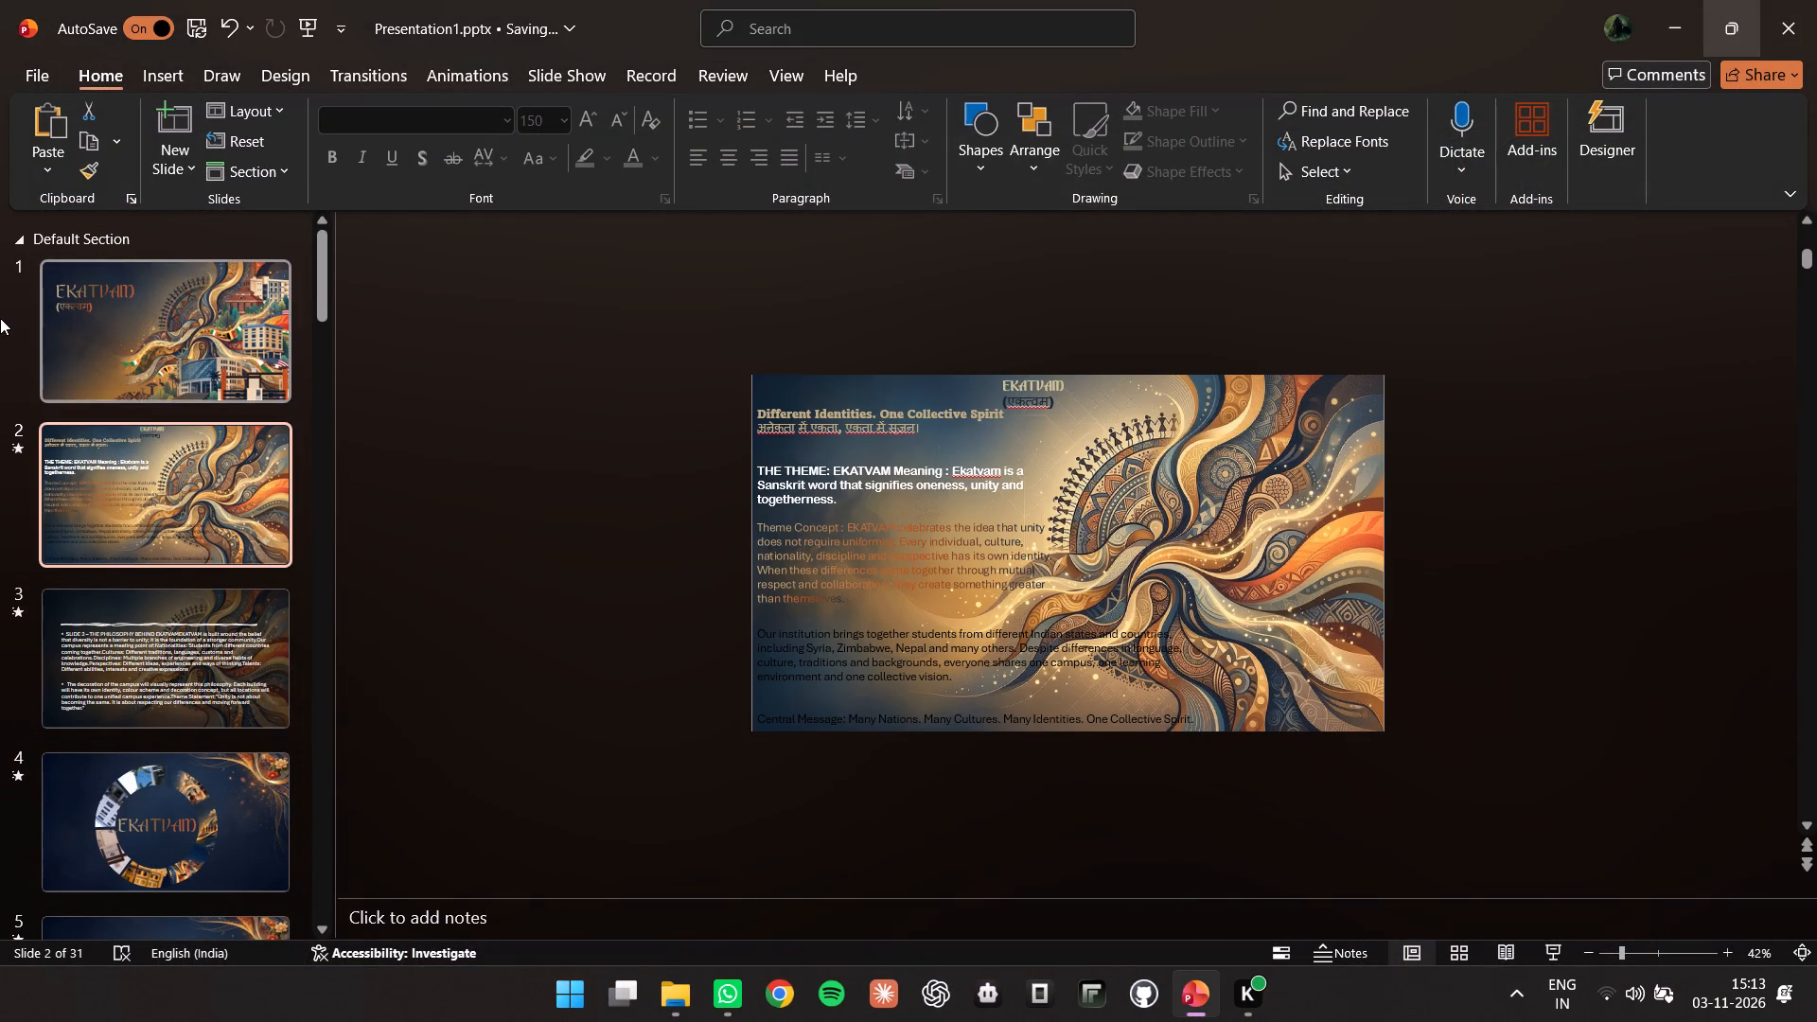
pyautogui.rightClick(15, 347)
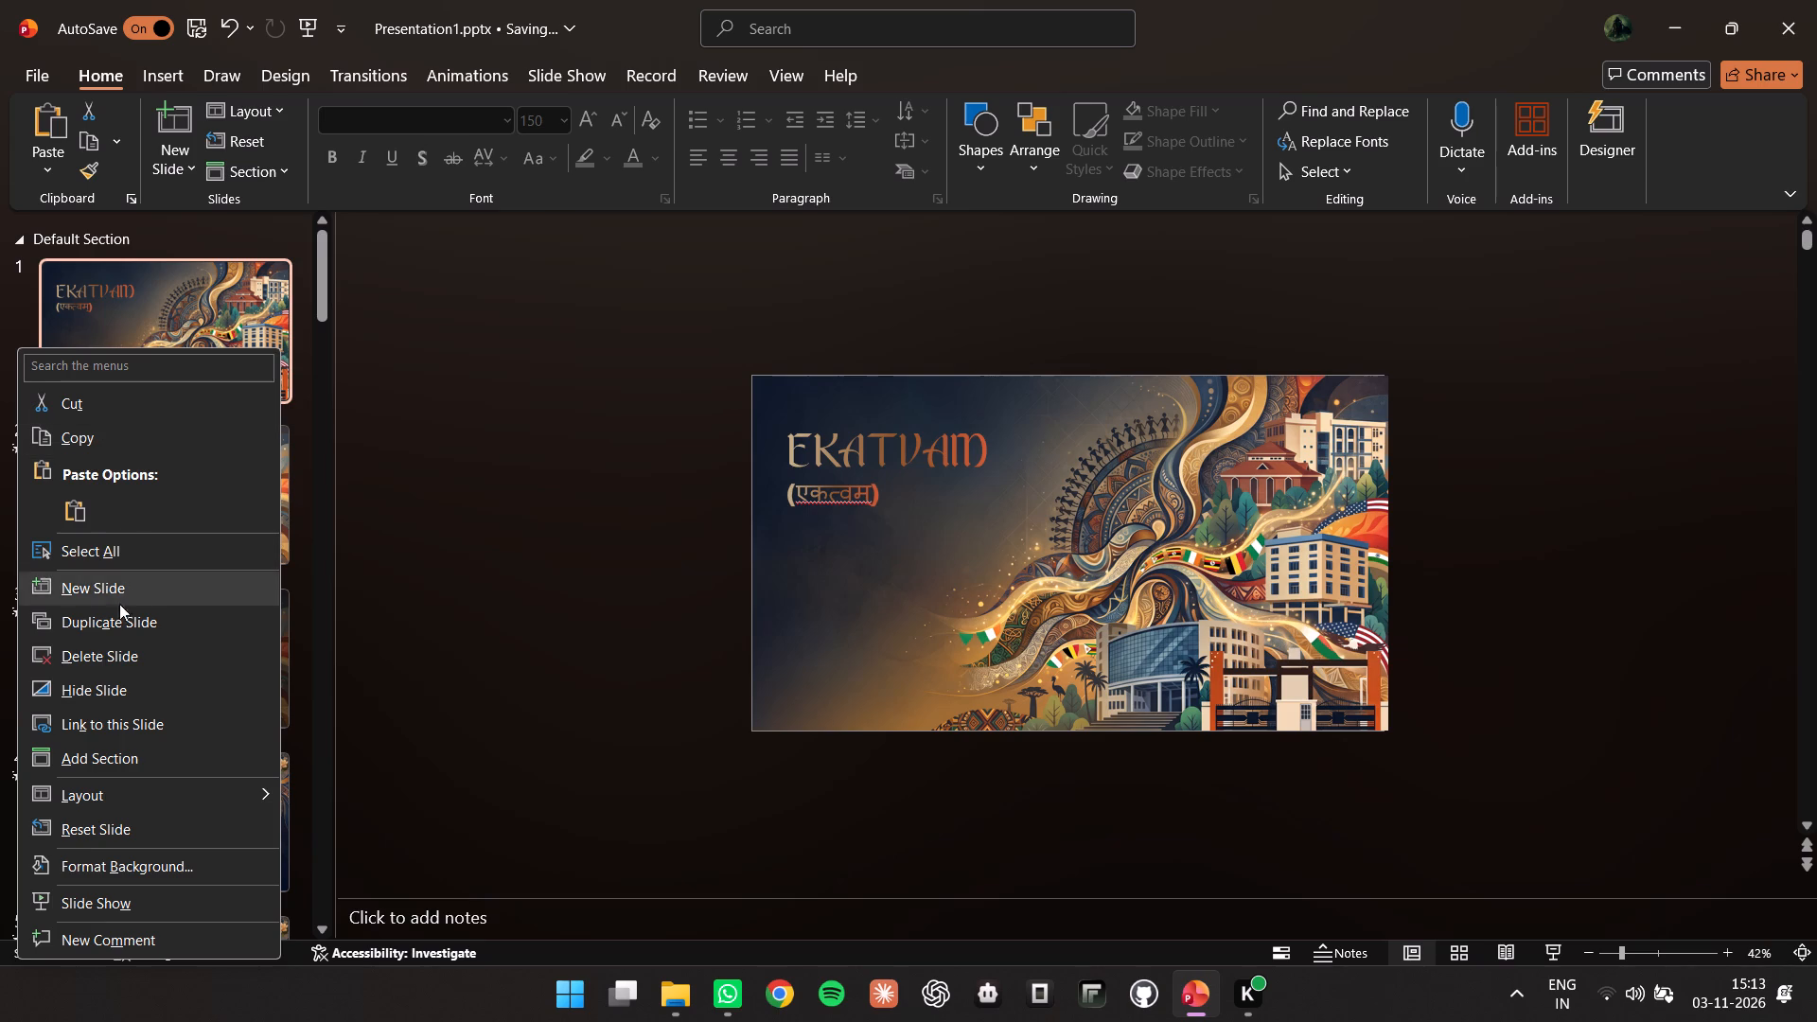
pyautogui.click(121, 587)
pyautogui.click(997, 526)
pyautogui.click(774, 423)
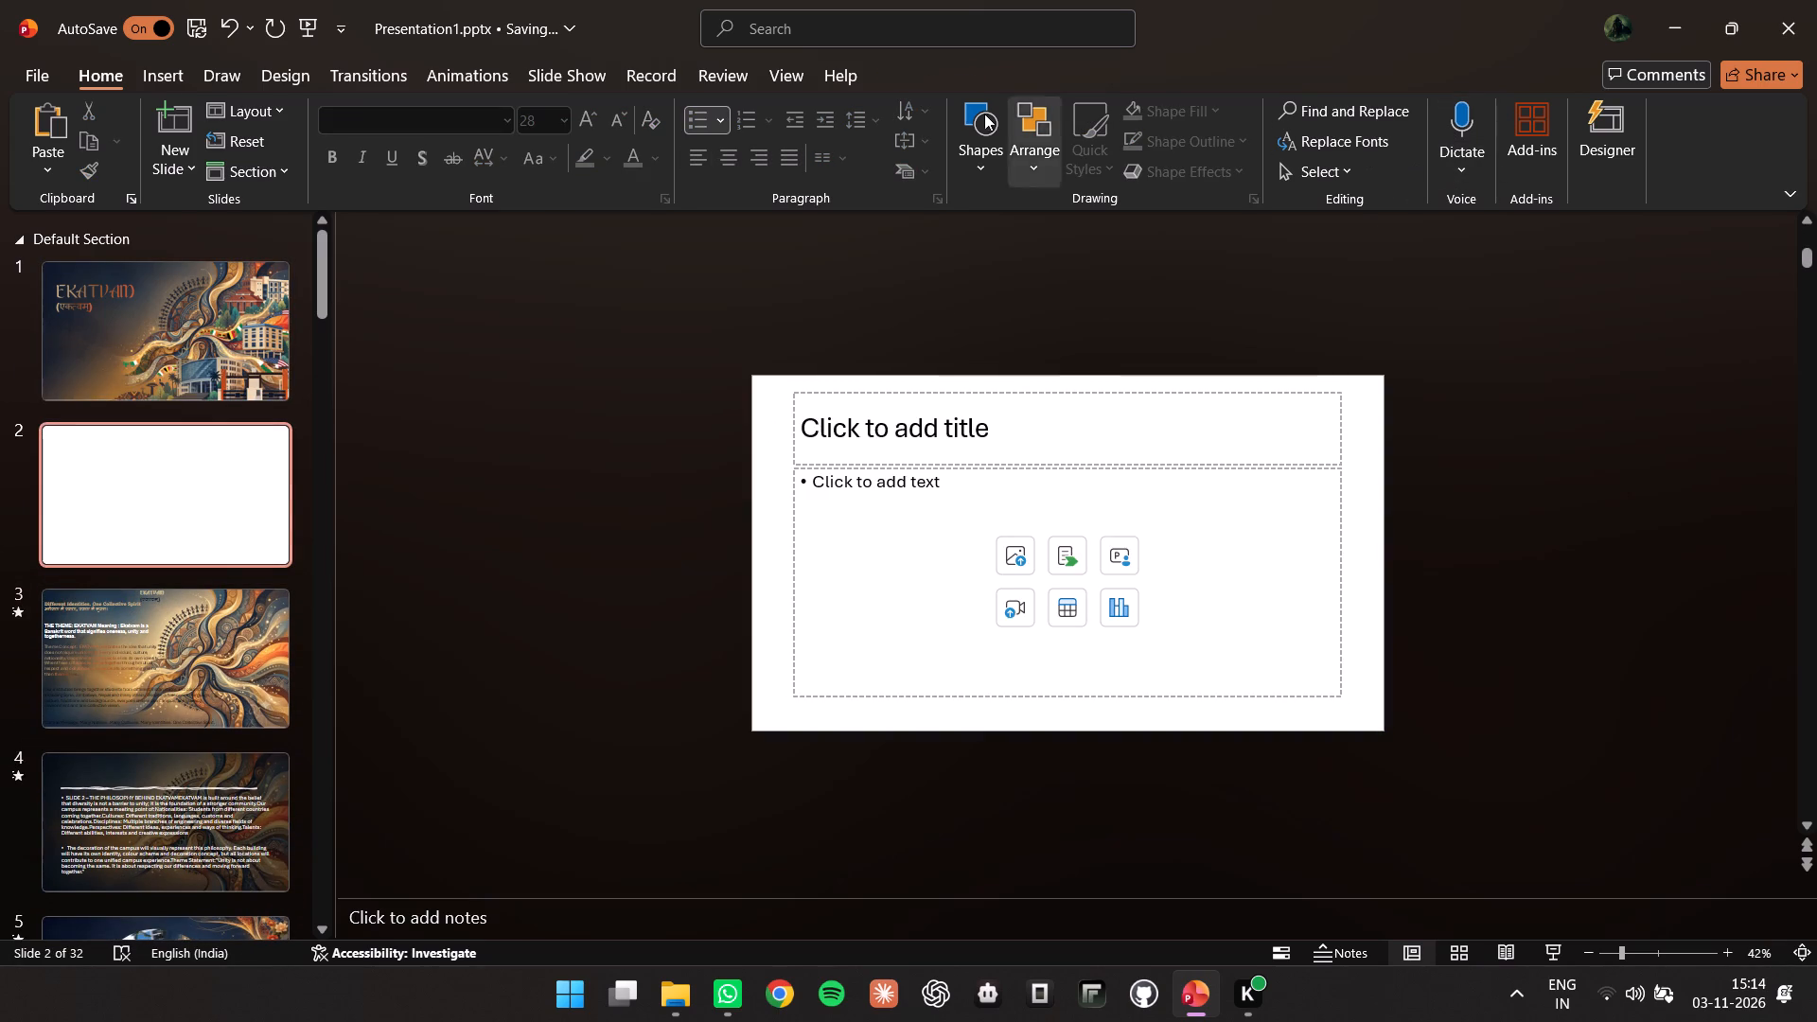
# Insert the video Particles_form_EKATVAM_logo_mandala_0626b88b_1080p.mp4 from the device onto new slide 2.
pyautogui.click(161, 76)
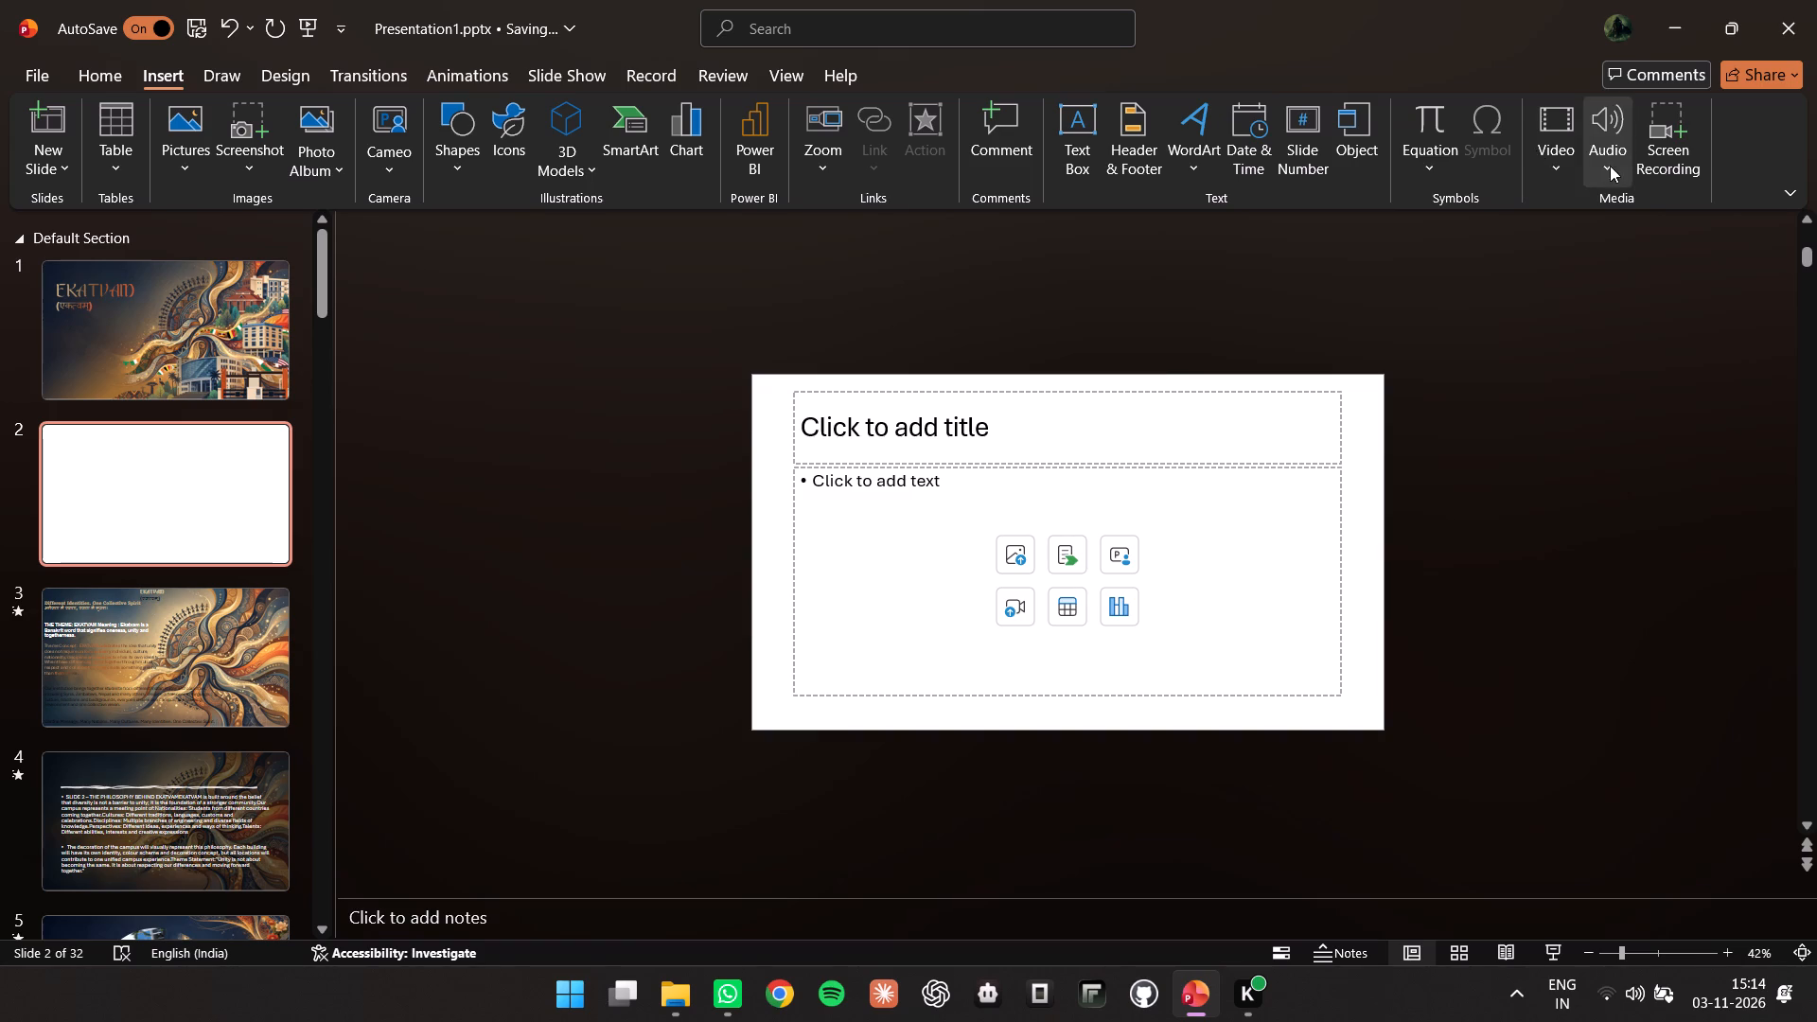
pyautogui.click(1558, 169)
pyautogui.click(1561, 226)
pyautogui.click(270, 283)
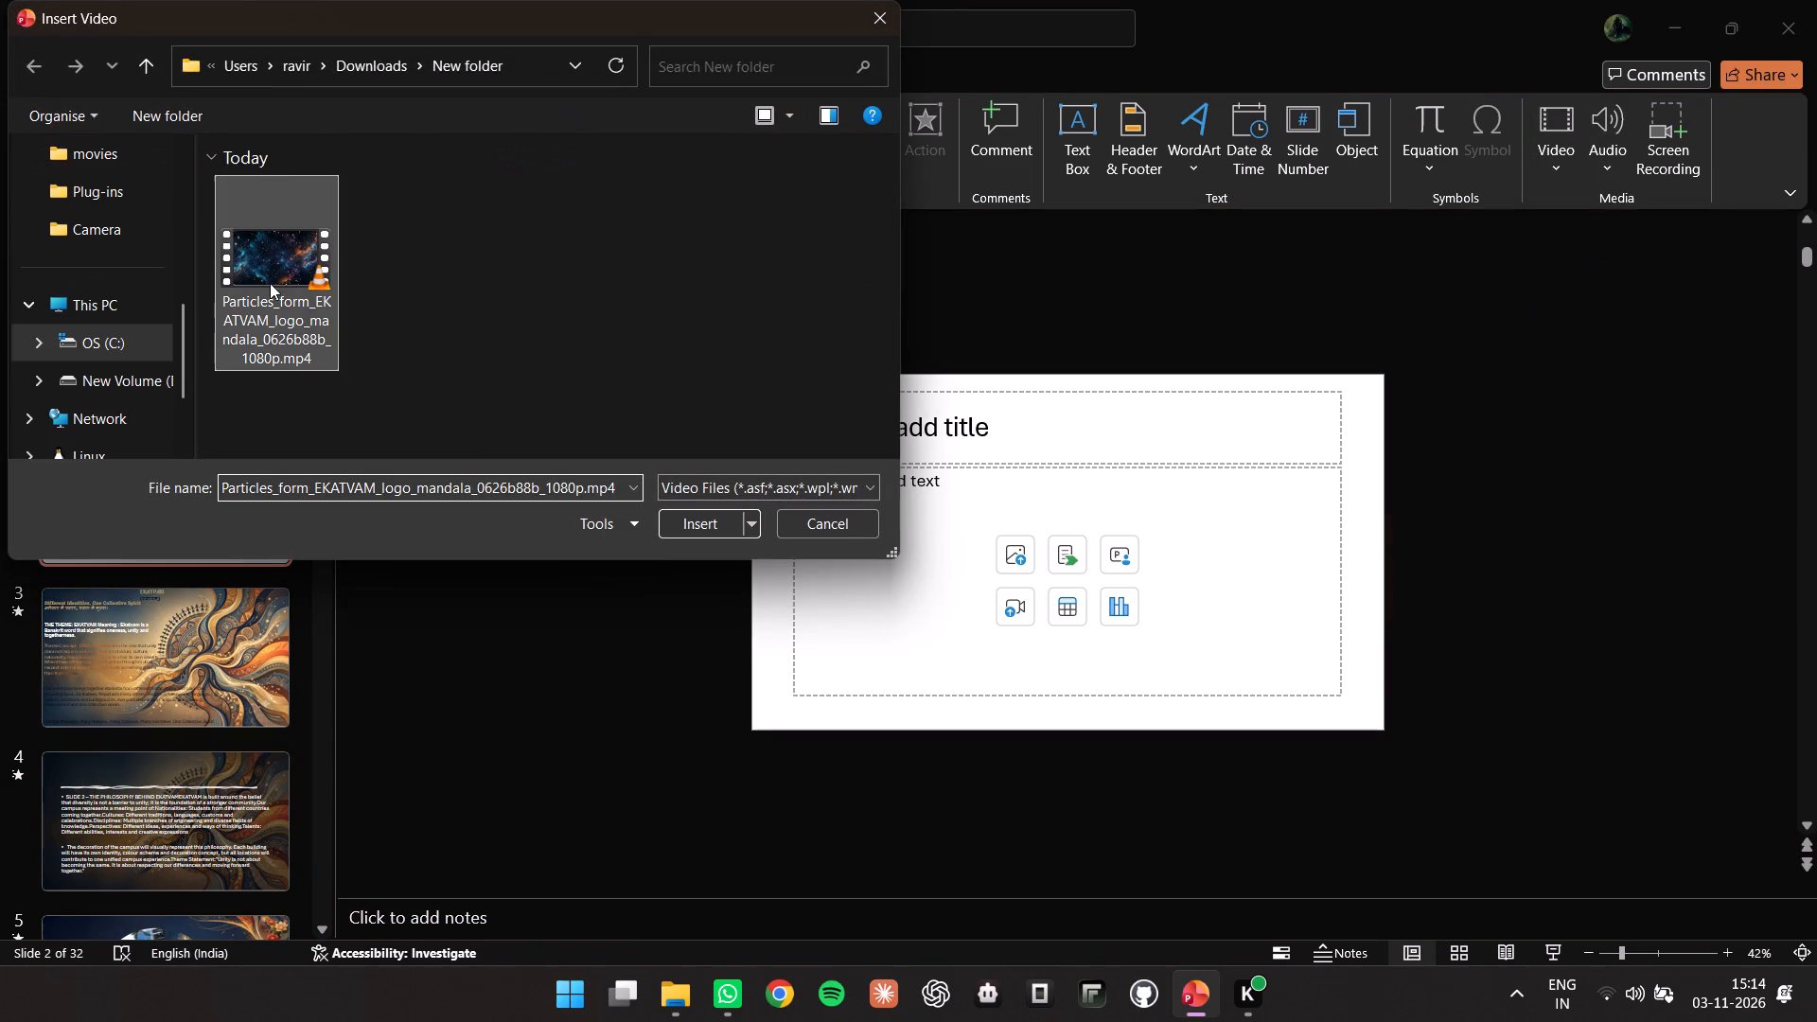
pyautogui.click(681, 514)
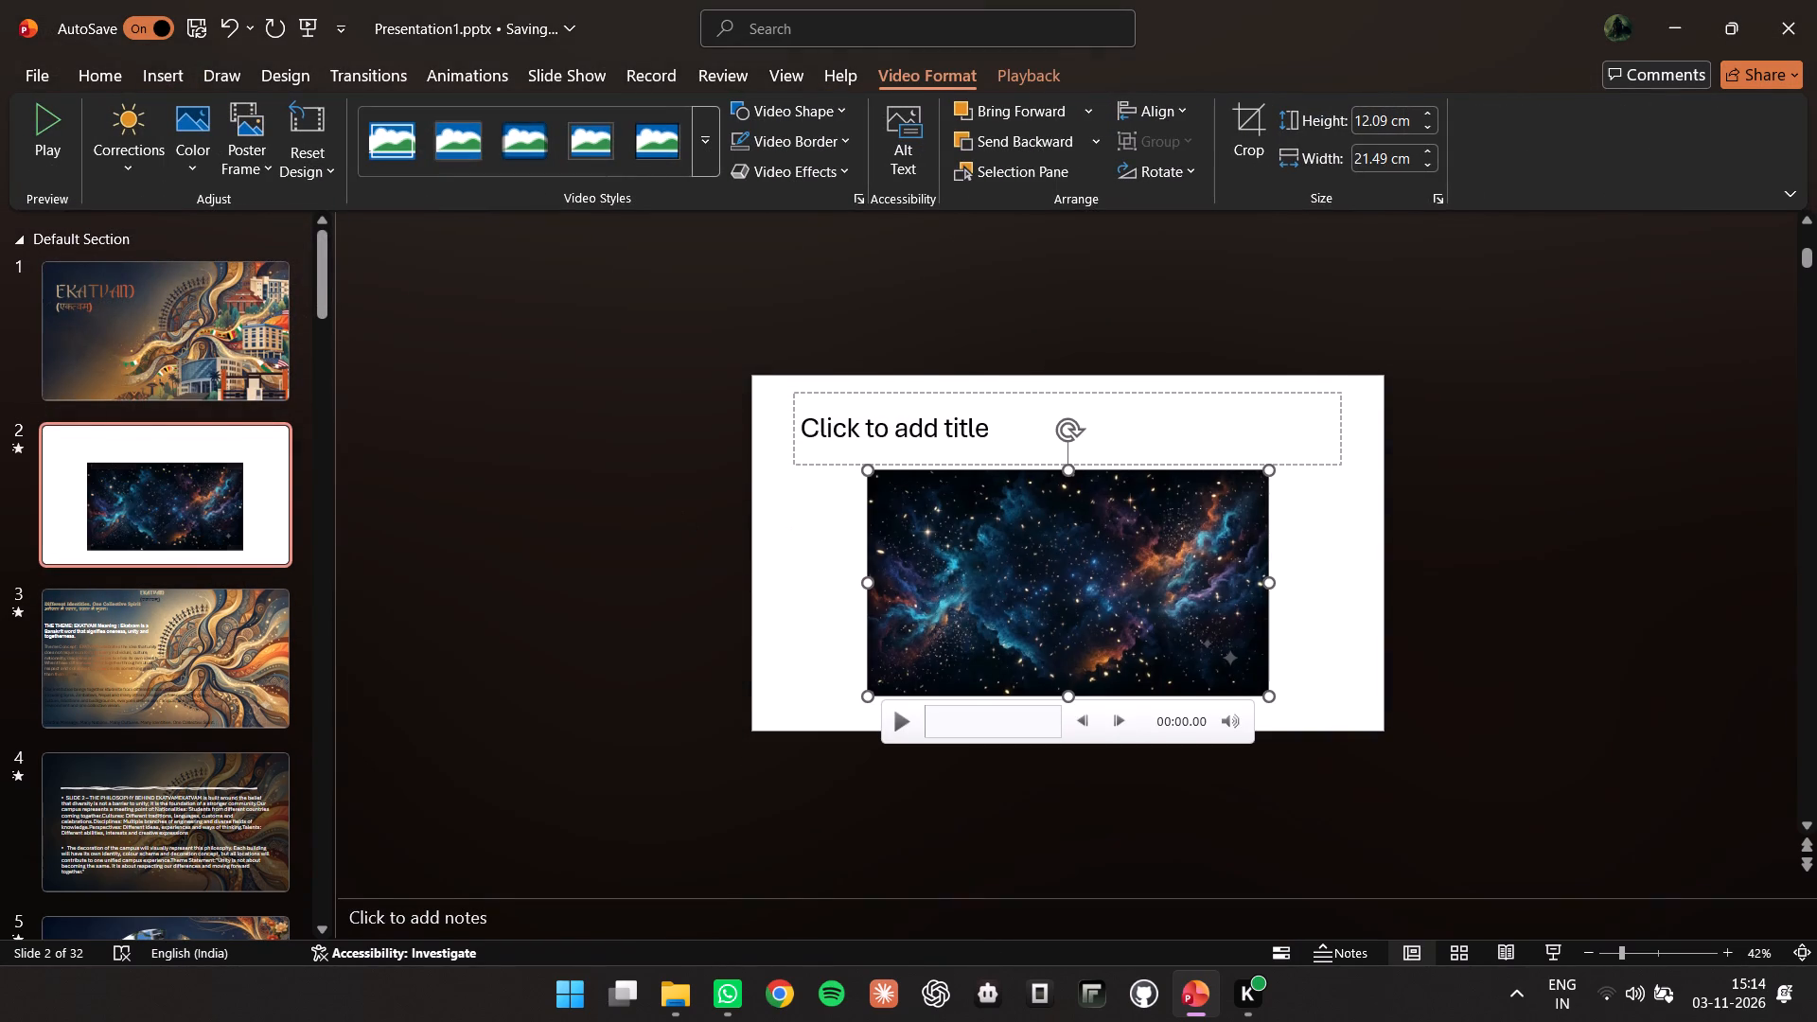
# Enlarge and reposition the particle video to cover all of slide 2, about 19.11 cm high by 33.98 cm wide.
pyautogui.moveTo(864, 471); pyautogui.dragTo(775, 382)
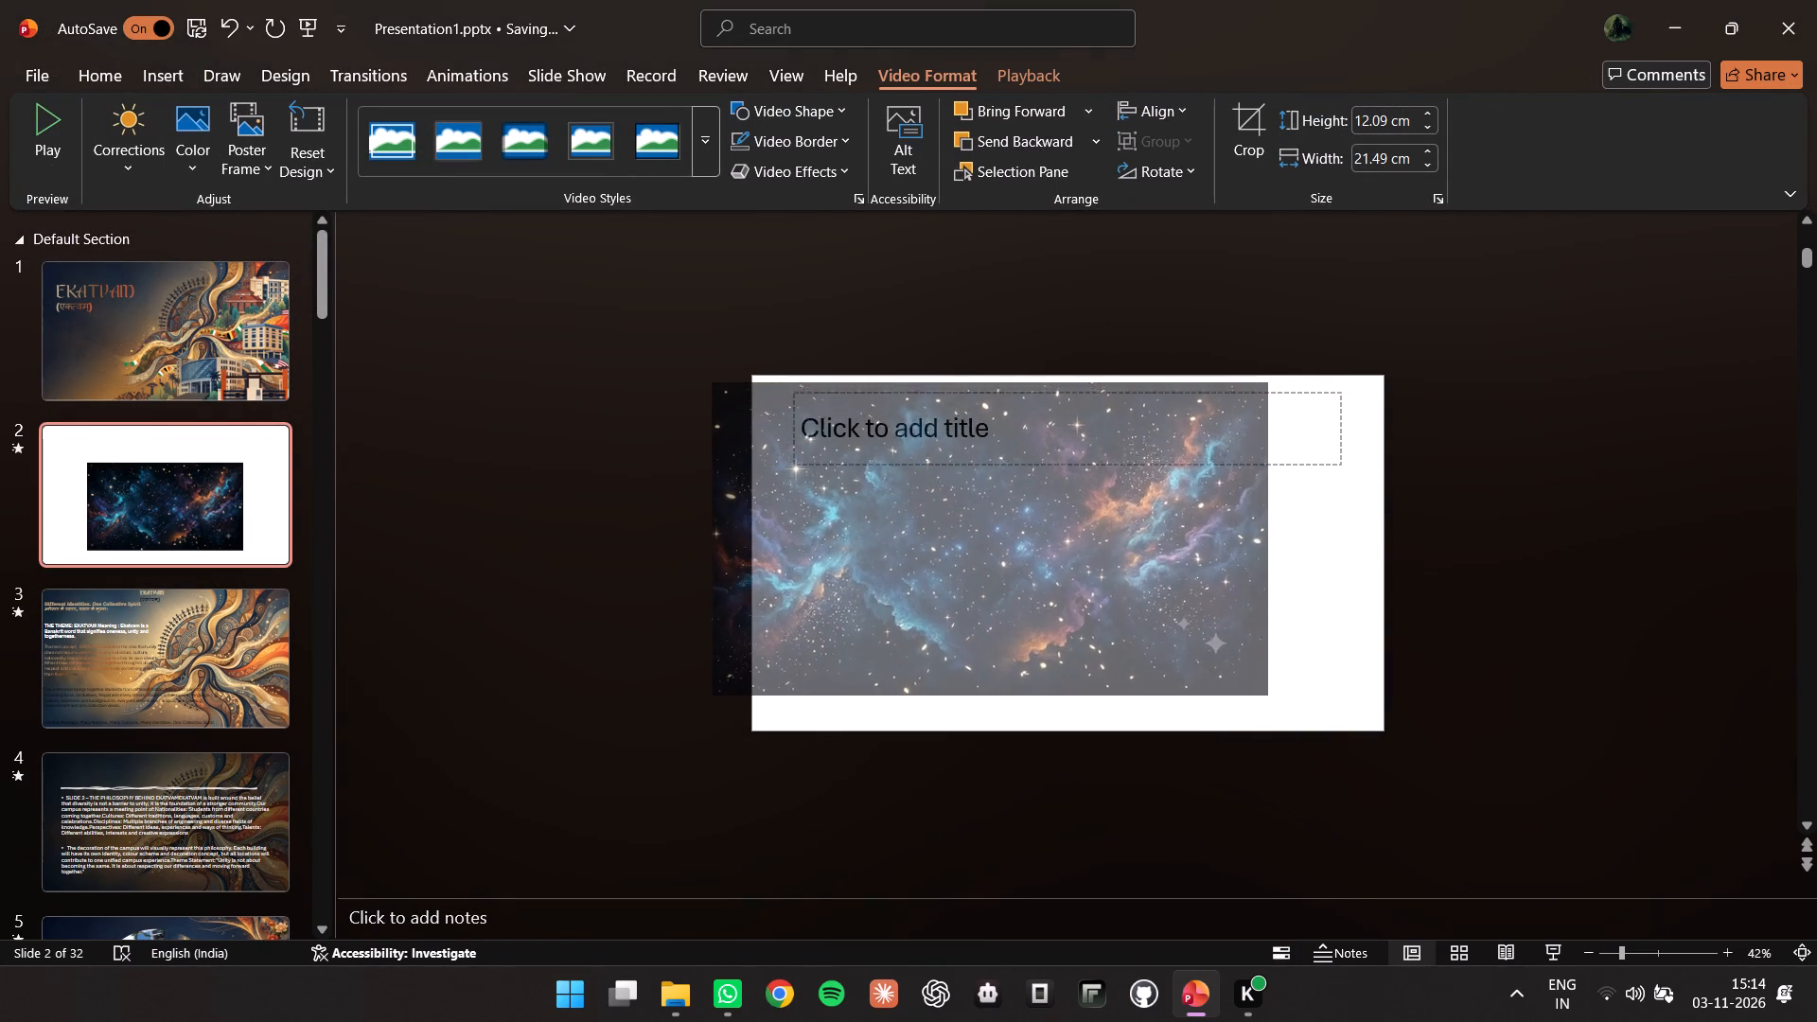
pyautogui.moveTo(775, 382); pyautogui.dragTo(776, 381)
pyautogui.moveTo(798, 449); pyautogui.dragTo(848, 451)
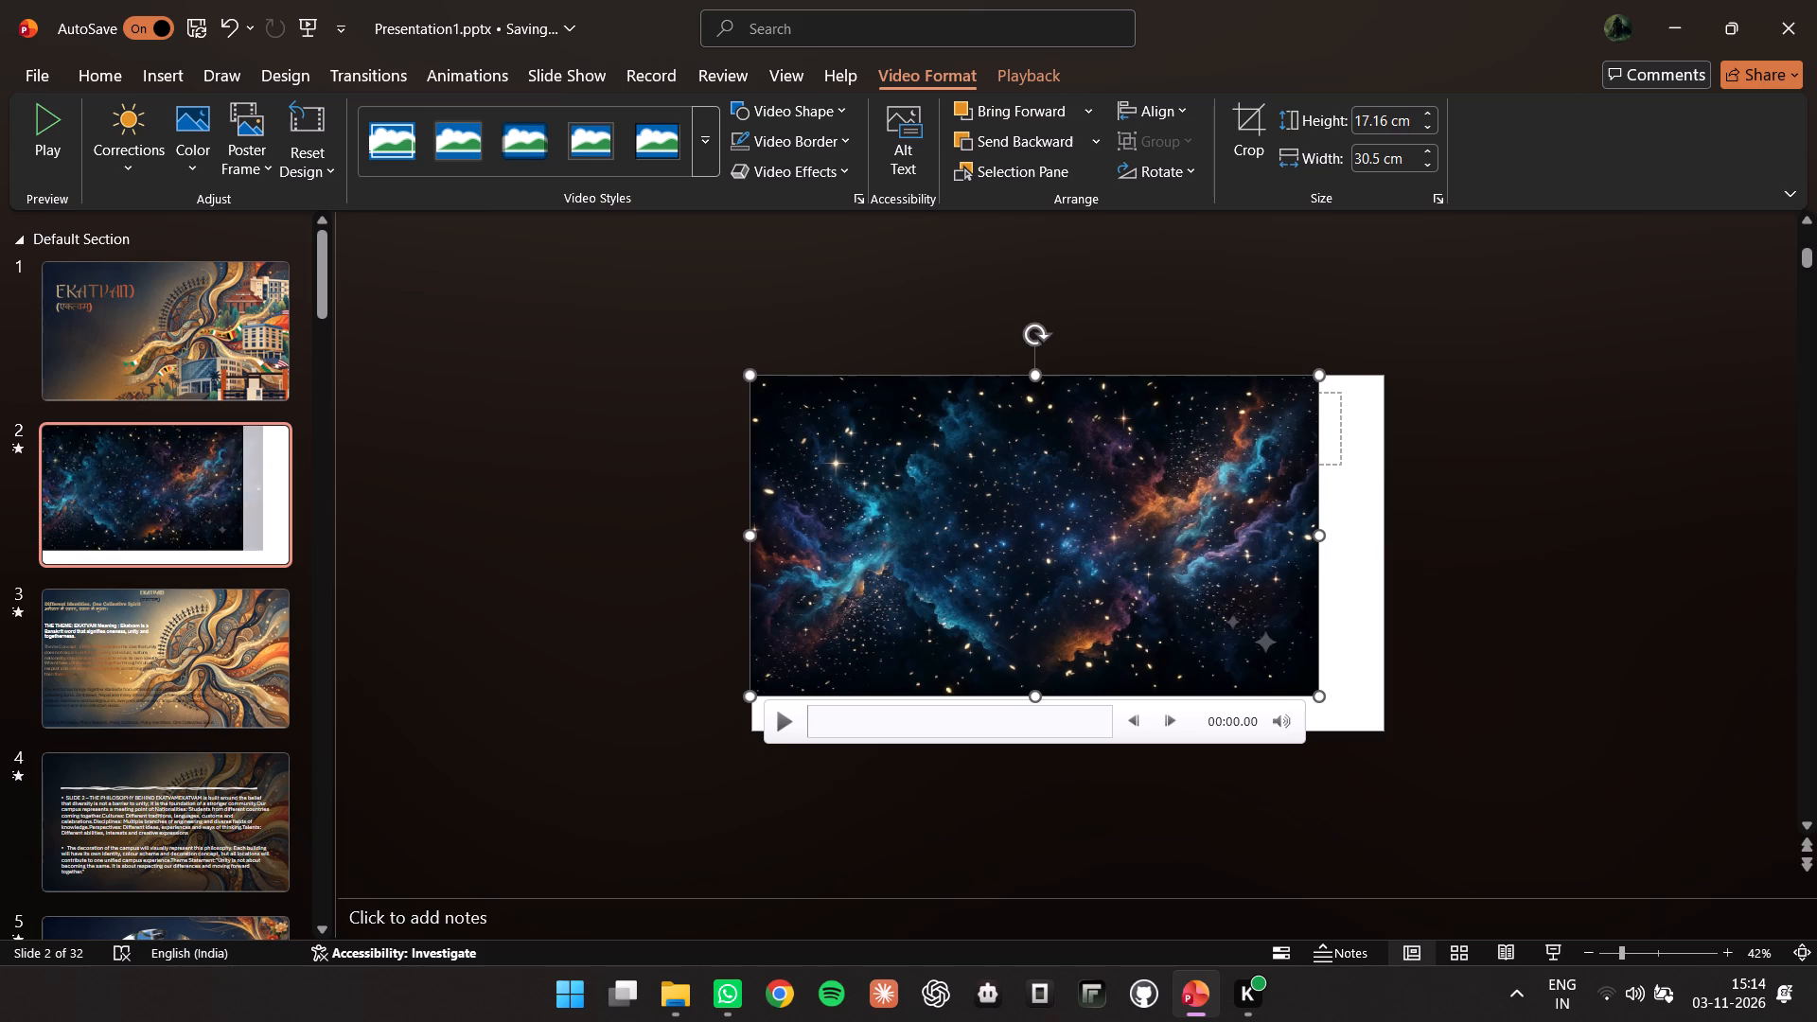
pyautogui.moveTo(1322, 698); pyautogui.dragTo(1386, 724)
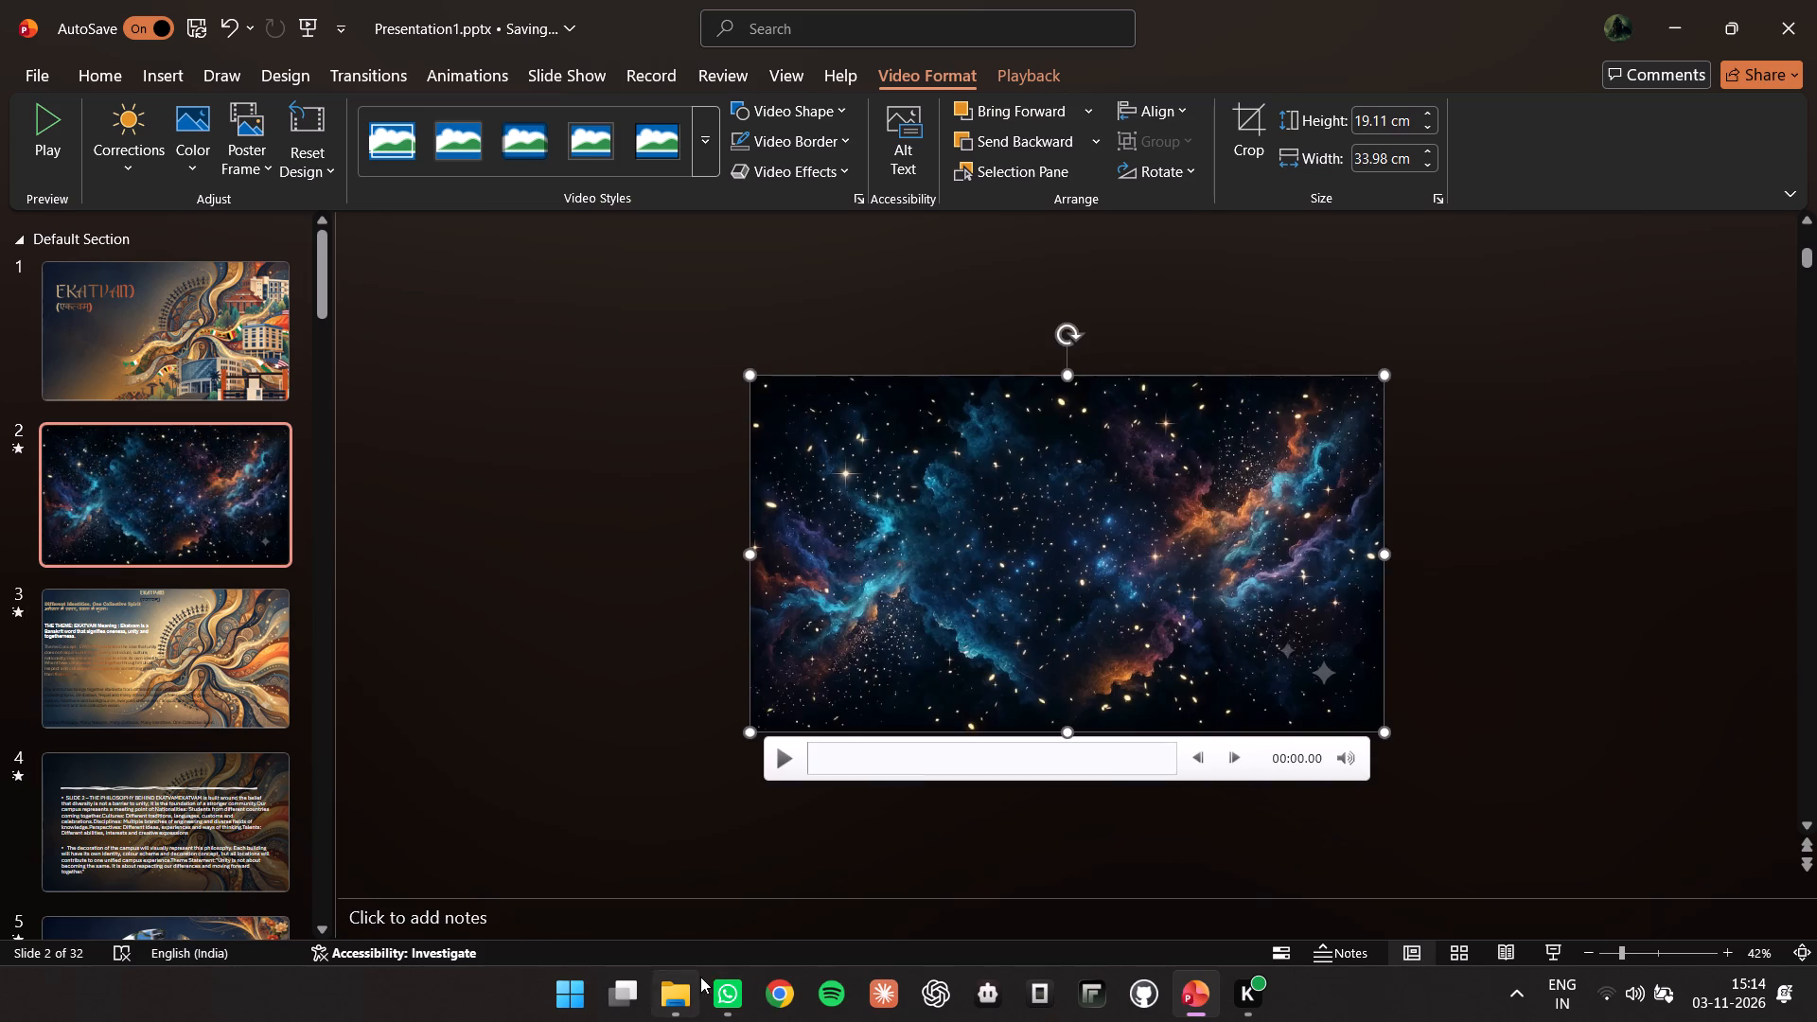
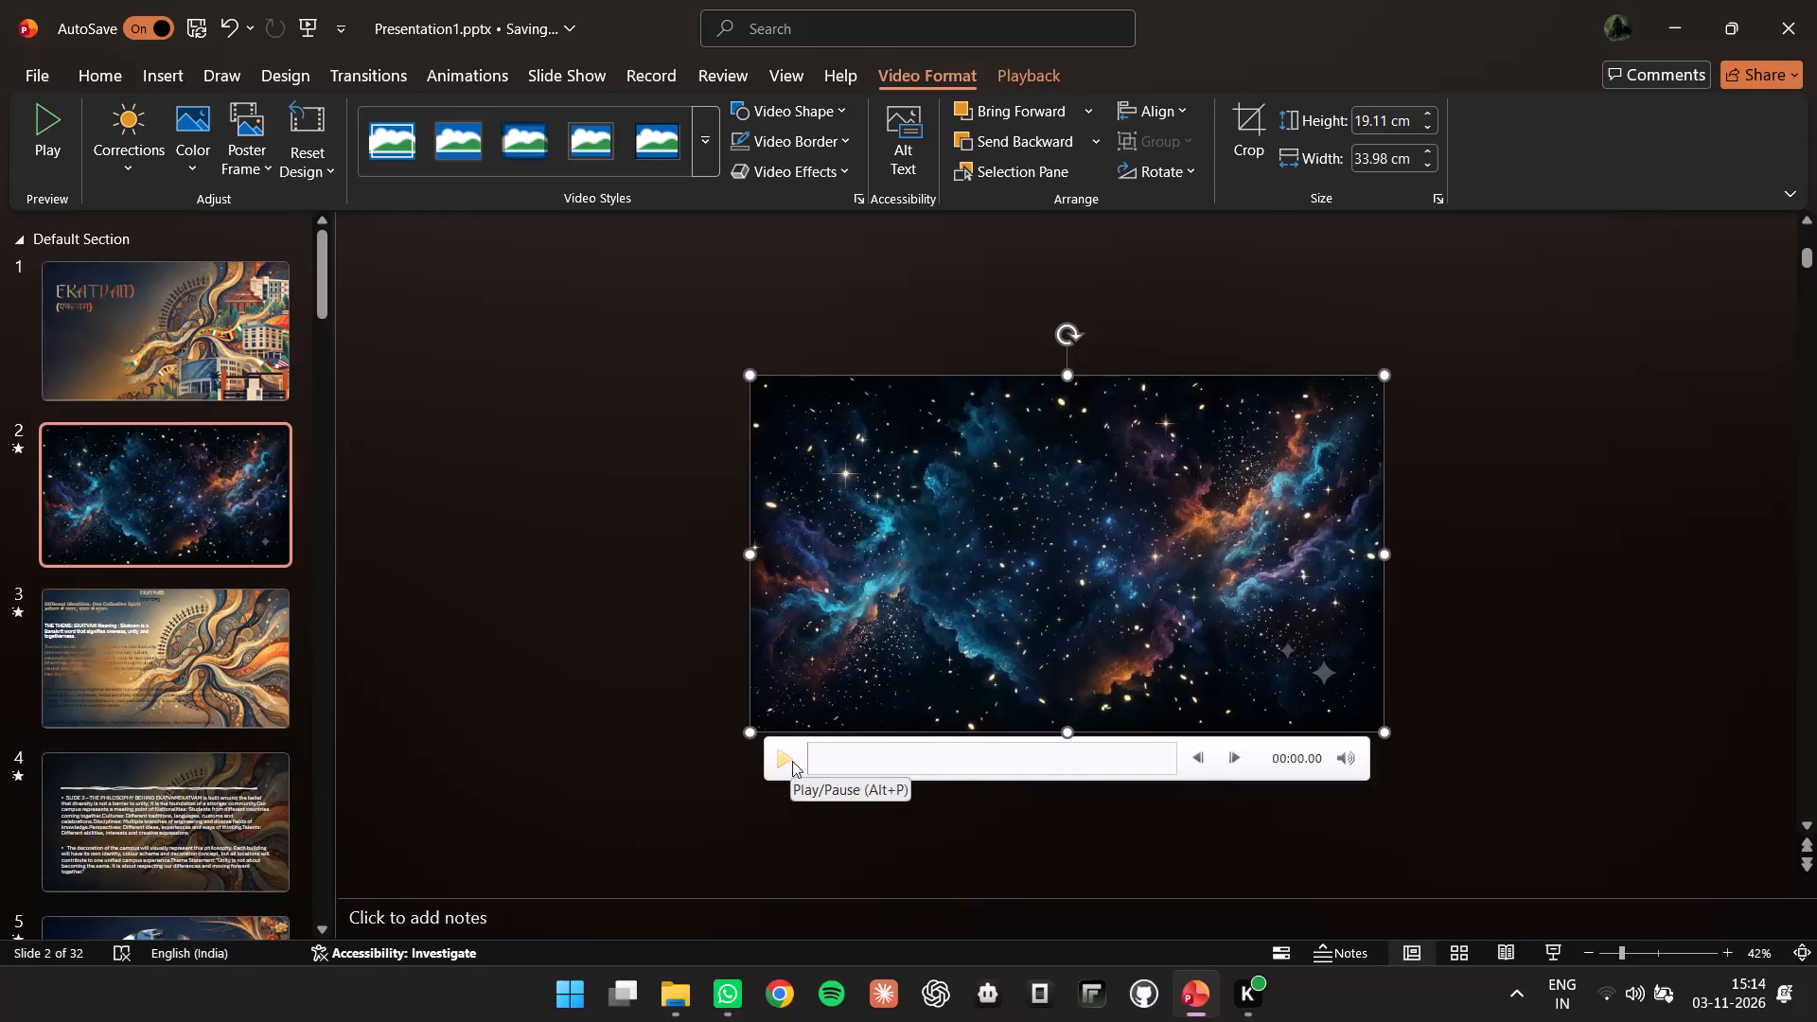
# Preview the particle video on slide 2 and lower its playback volume to around the middle of the range.
pyautogui.click(786, 762)
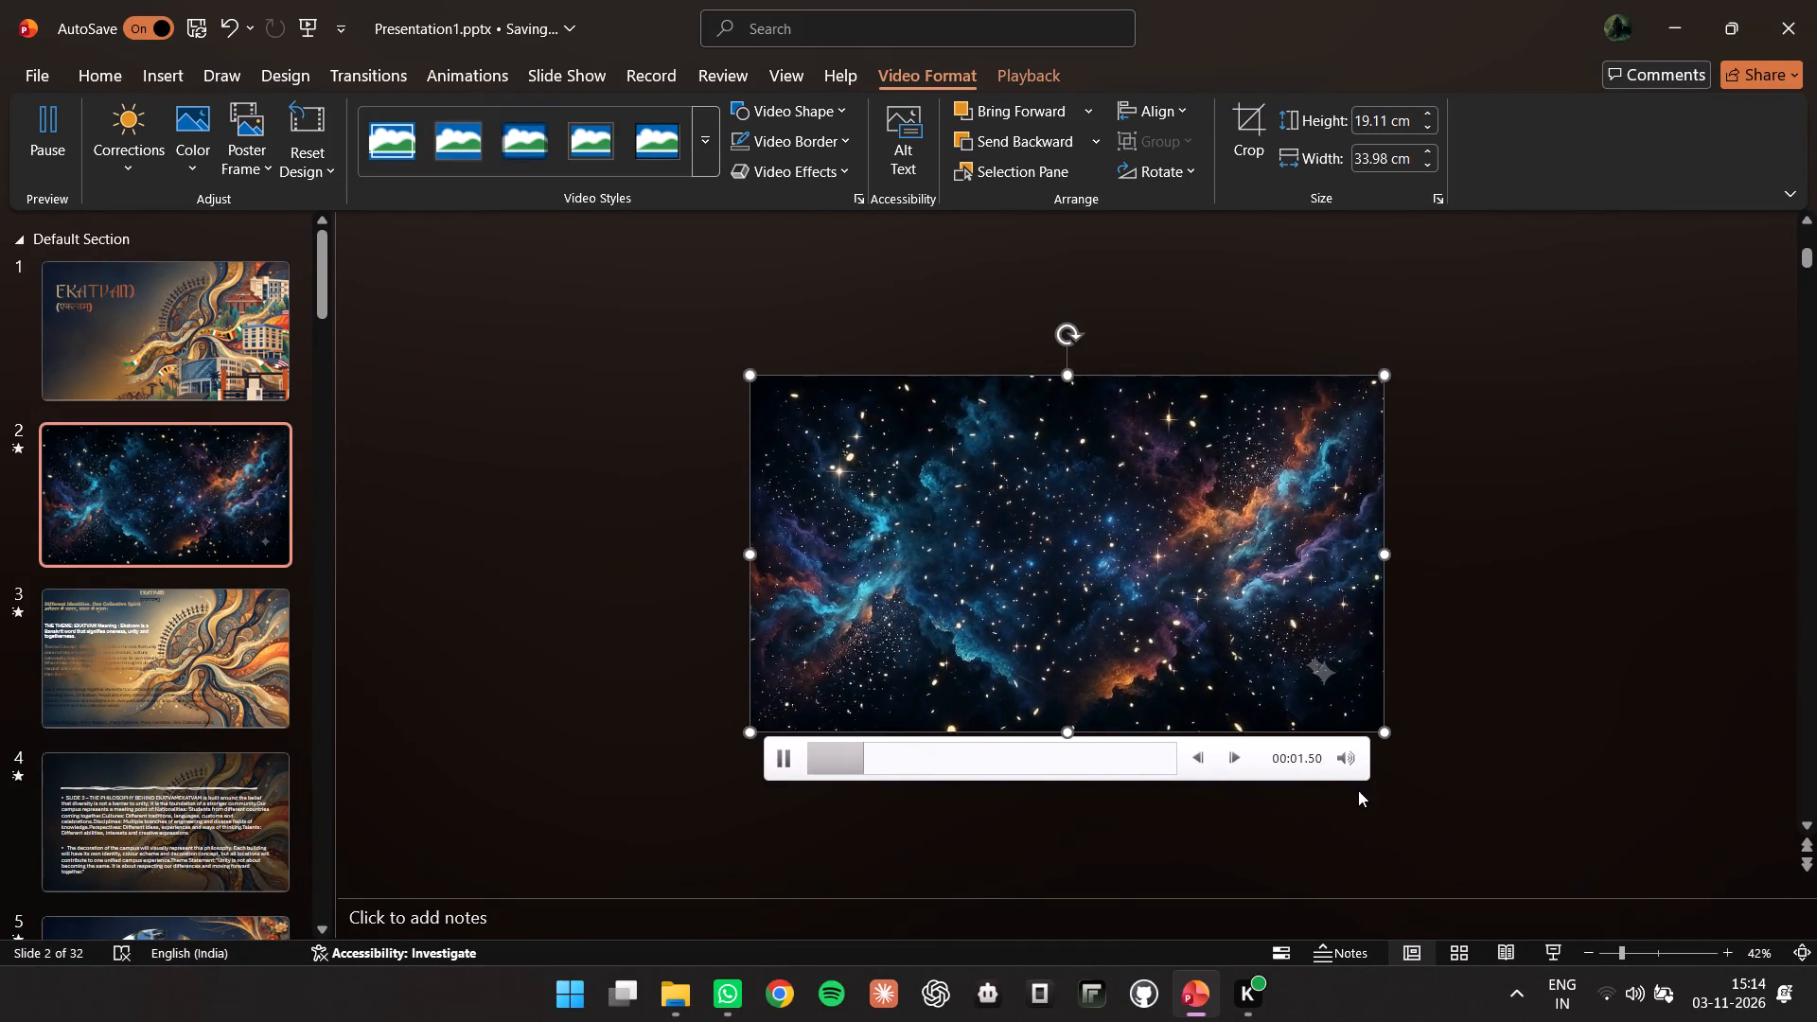
pyautogui.moveTo(1341, 659); pyautogui.dragTo(1359, 809)
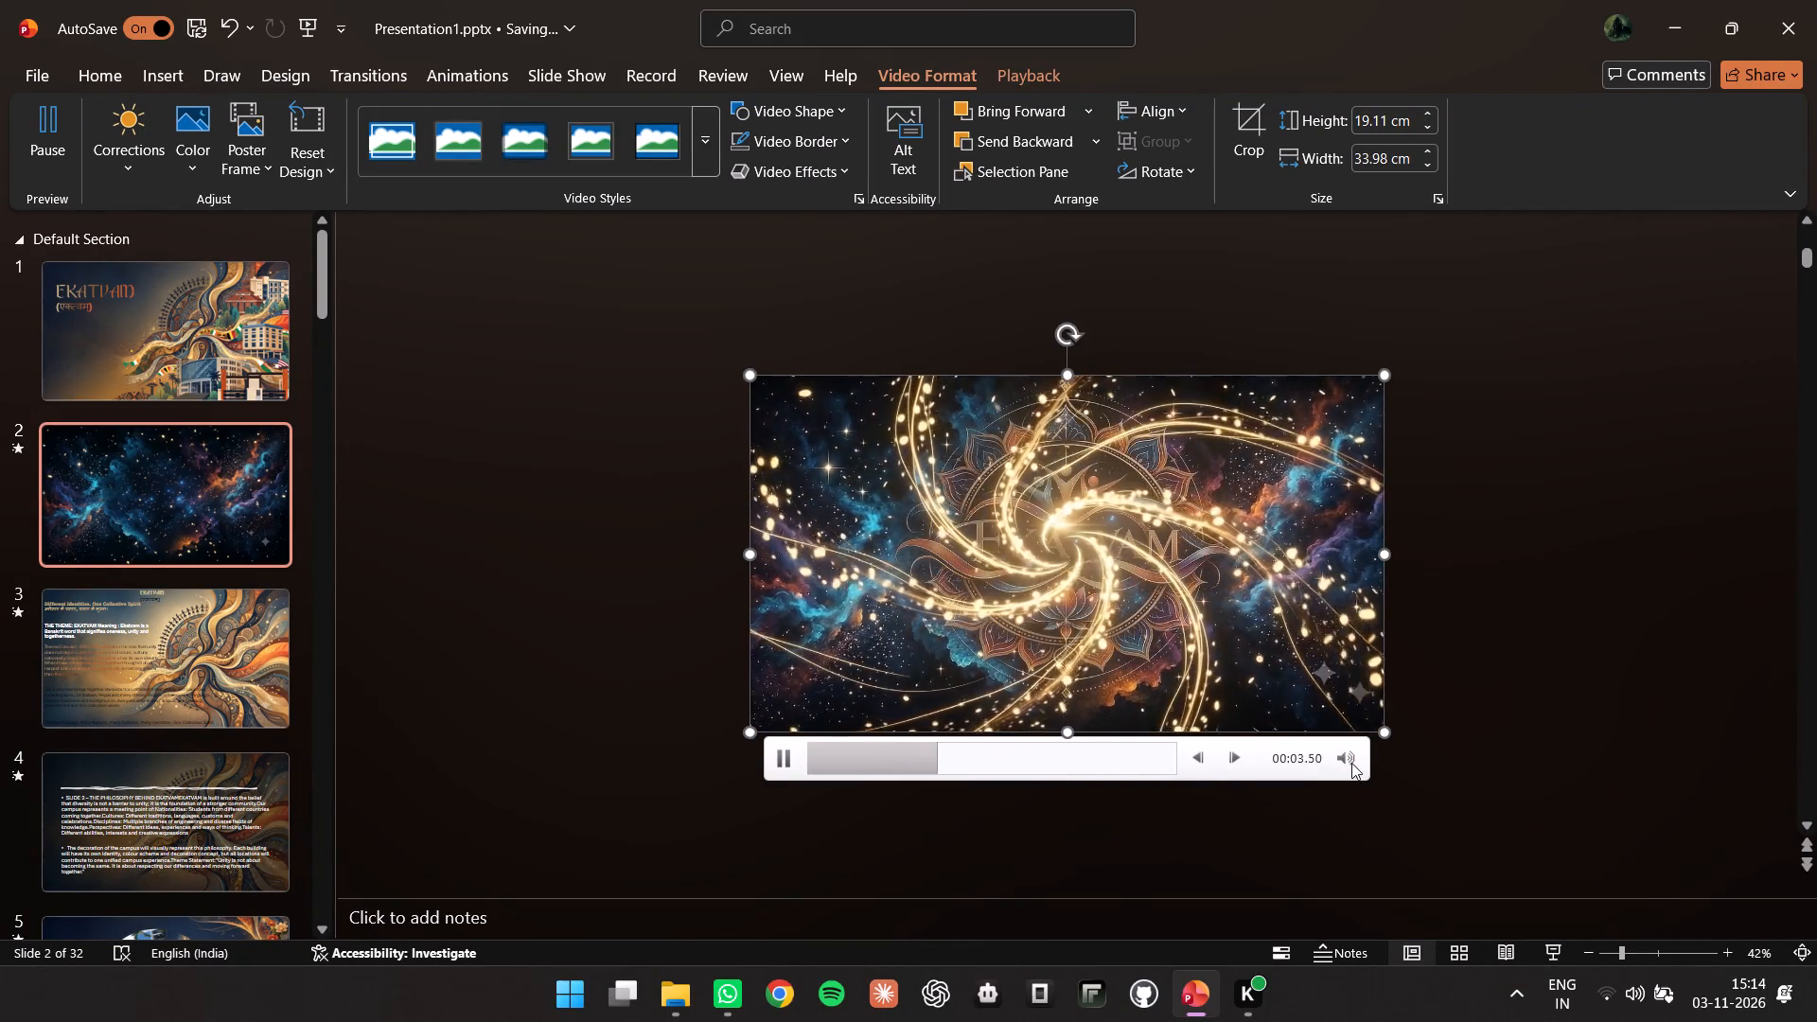
pyautogui.moveTo(1350, 643); pyautogui.dragTo(1353, 670)
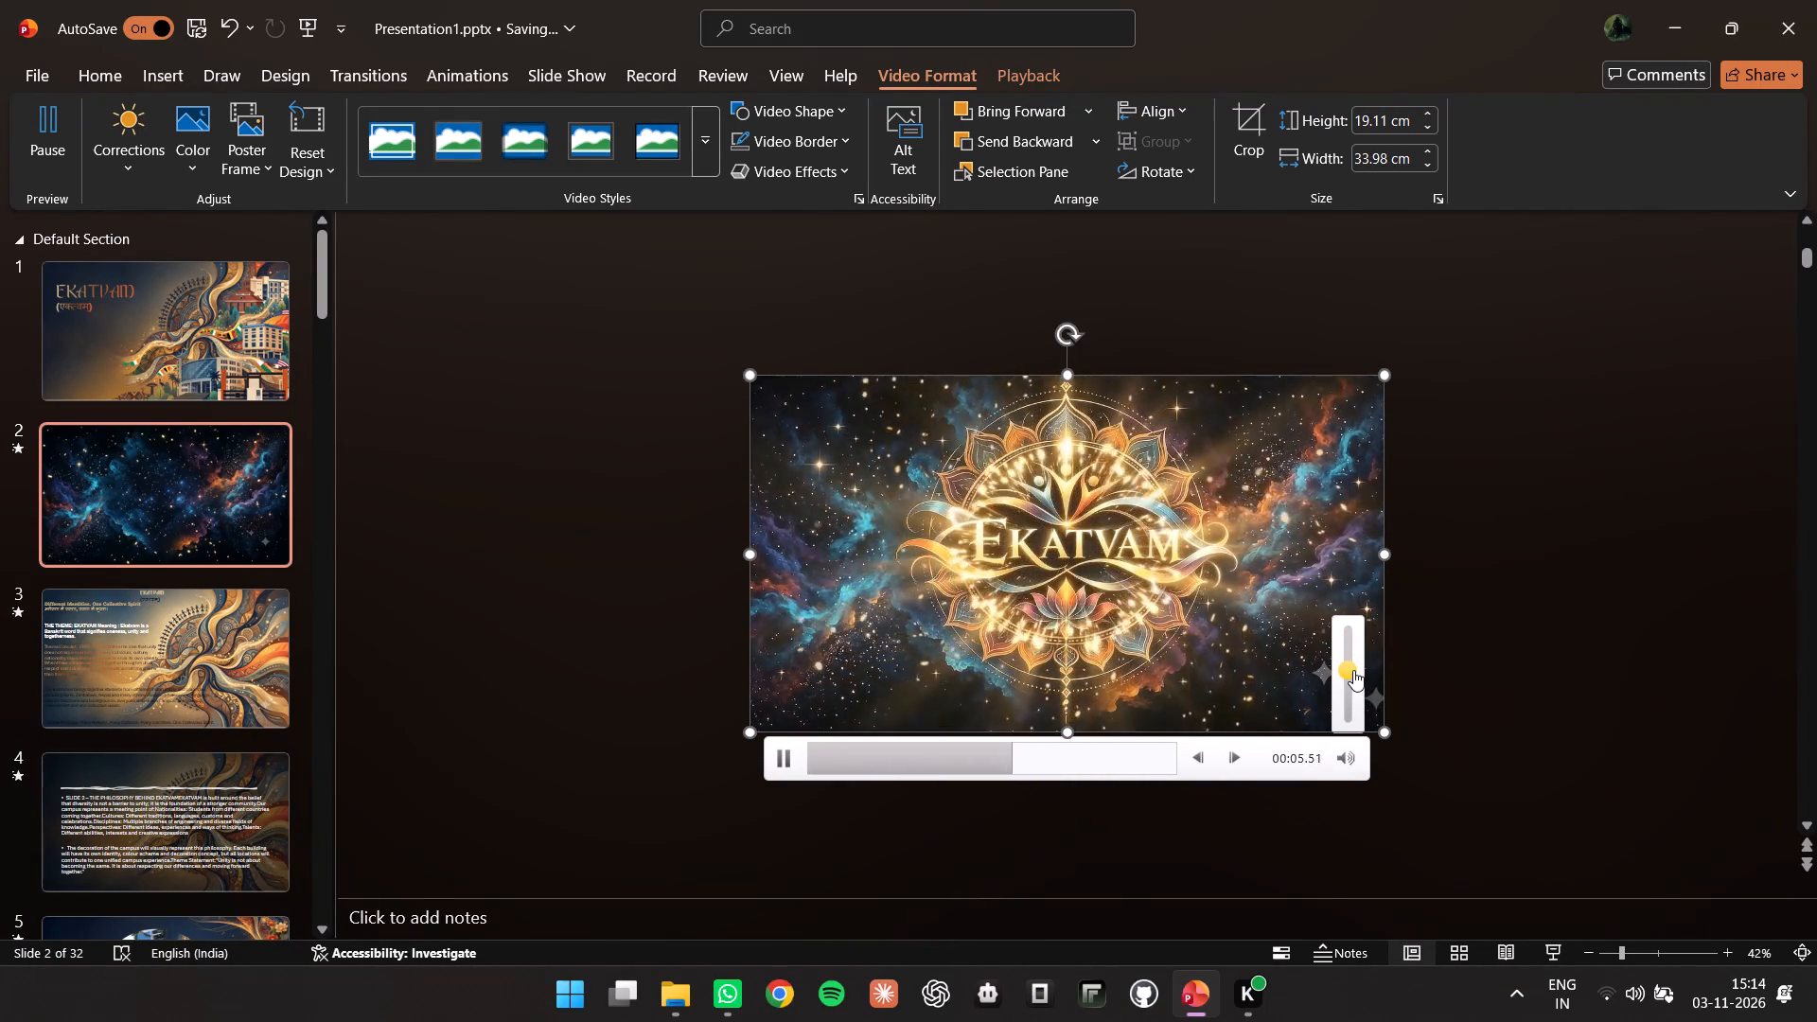
pyautogui.moveTo(1353, 670); pyautogui.dragTo(1353, 679)
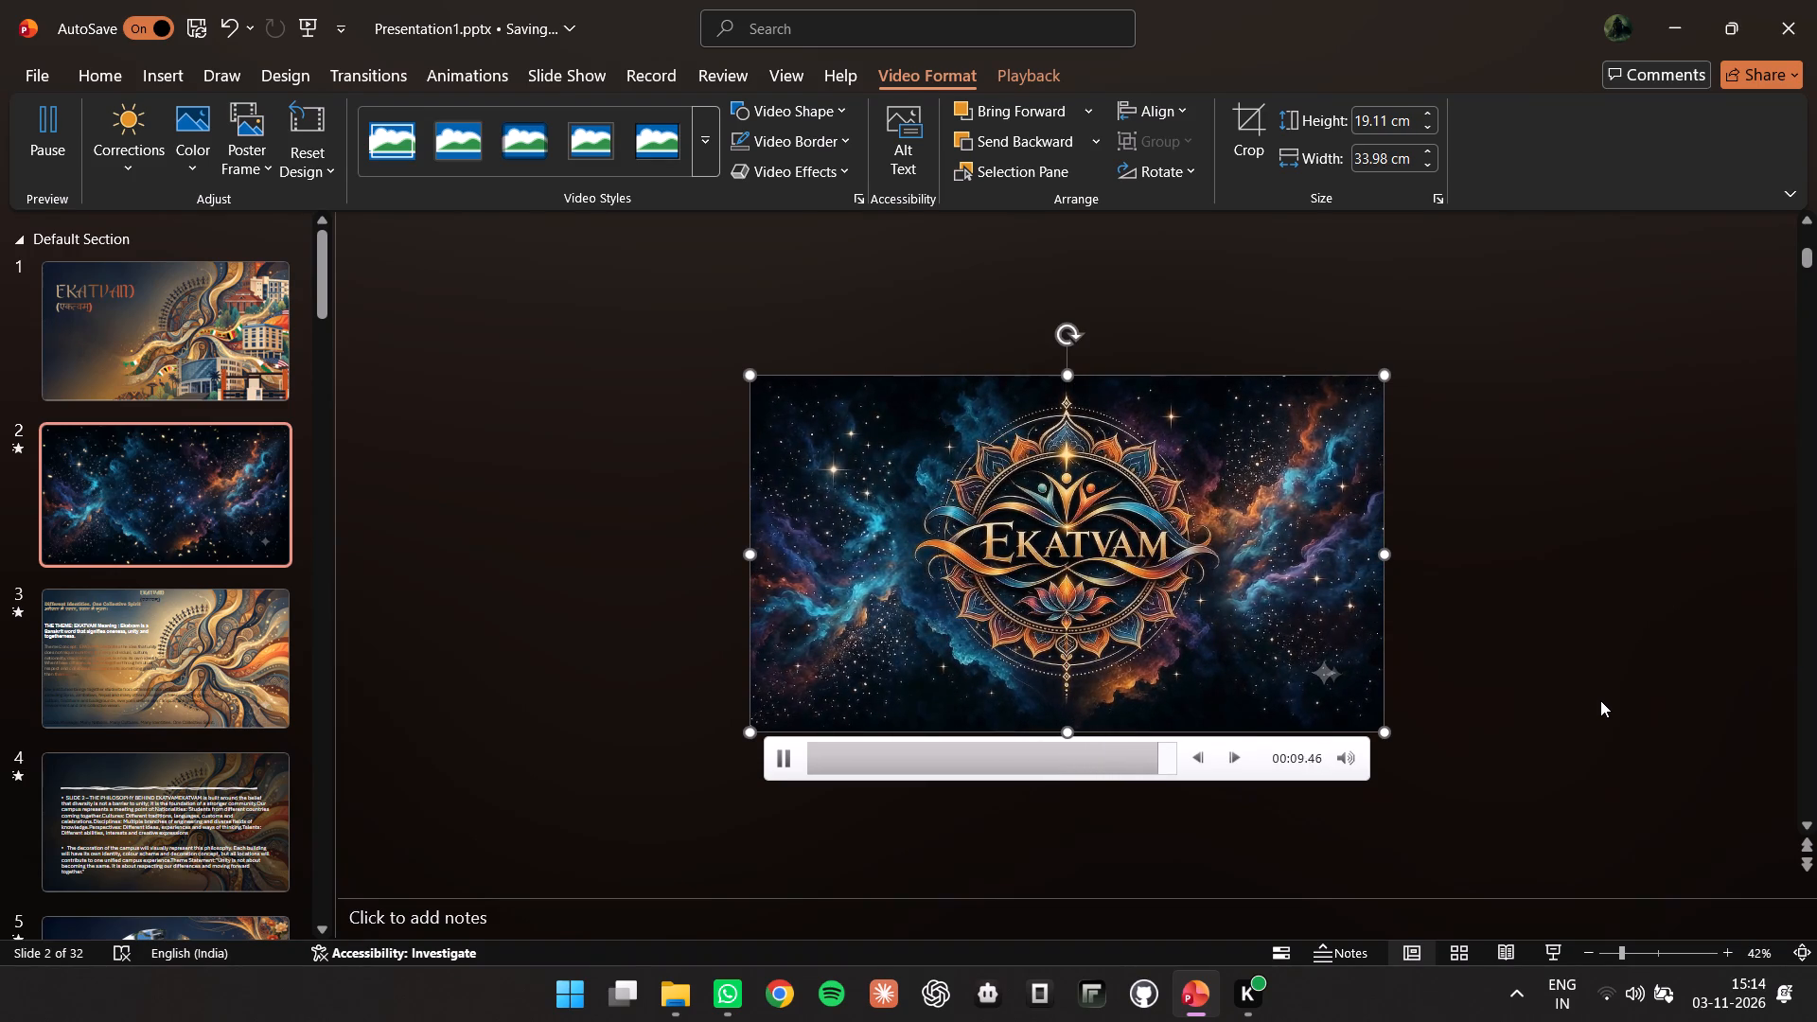
pyautogui.click(563, 573)
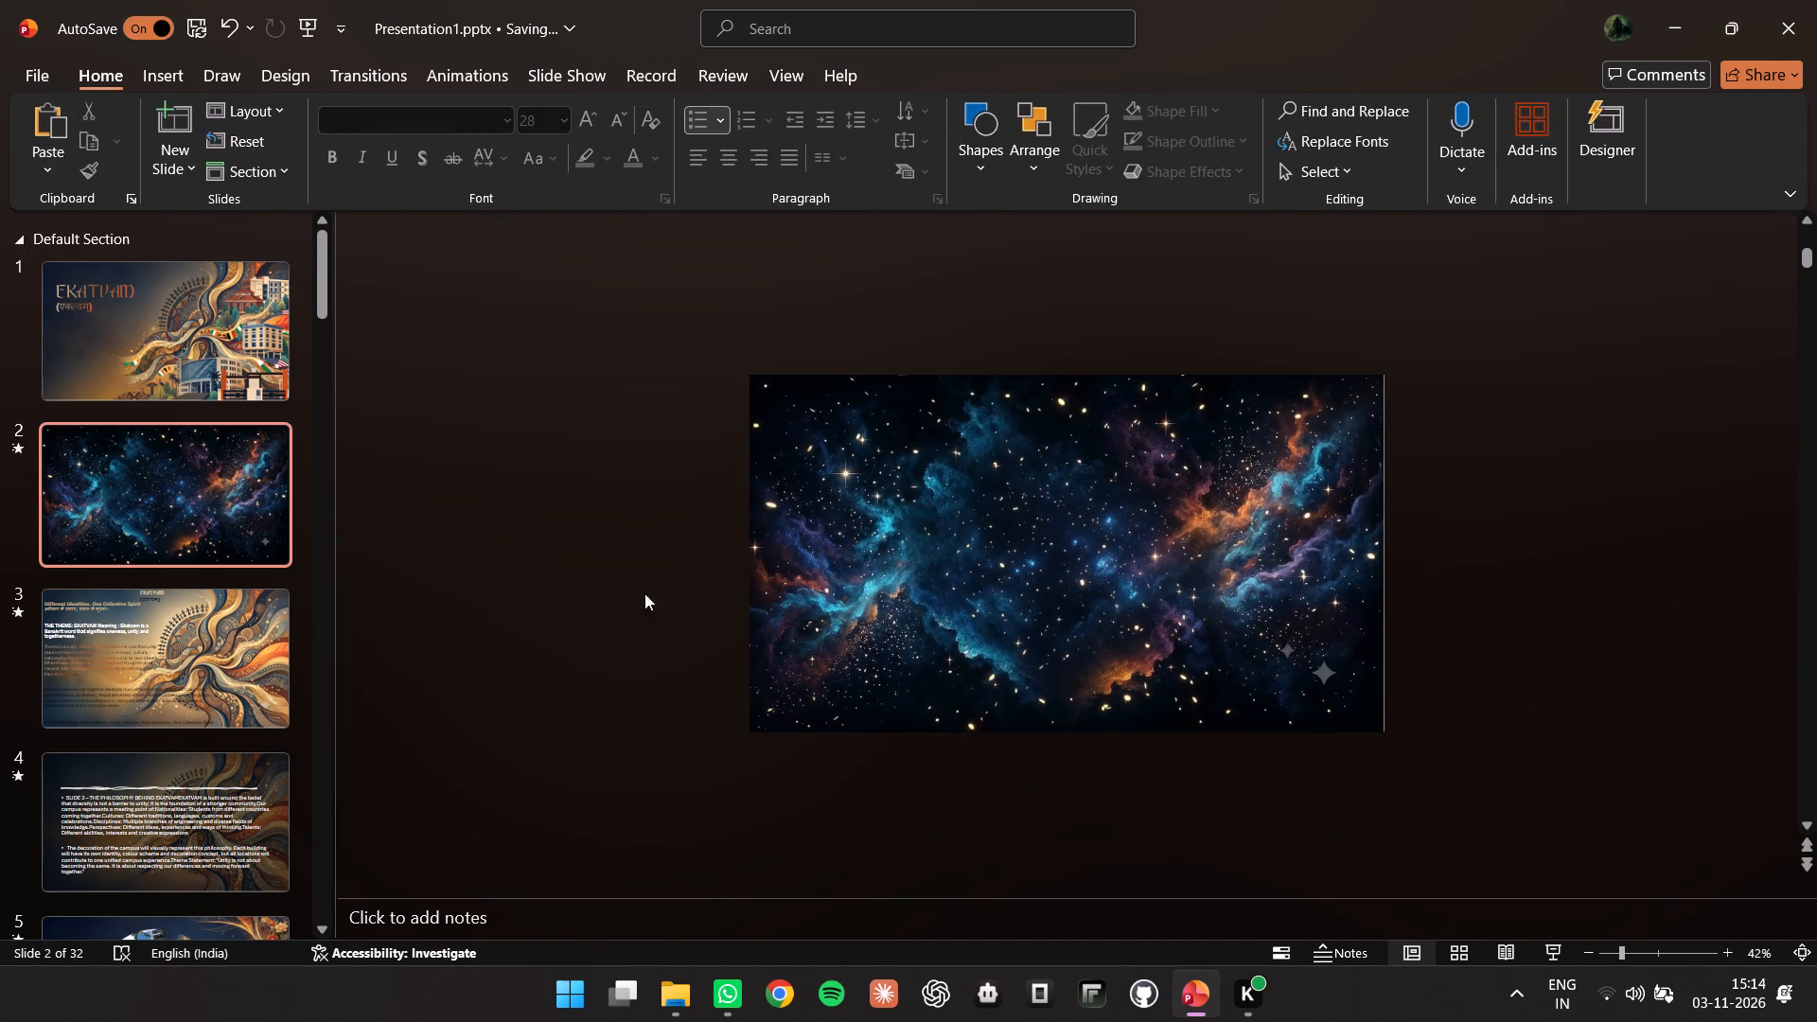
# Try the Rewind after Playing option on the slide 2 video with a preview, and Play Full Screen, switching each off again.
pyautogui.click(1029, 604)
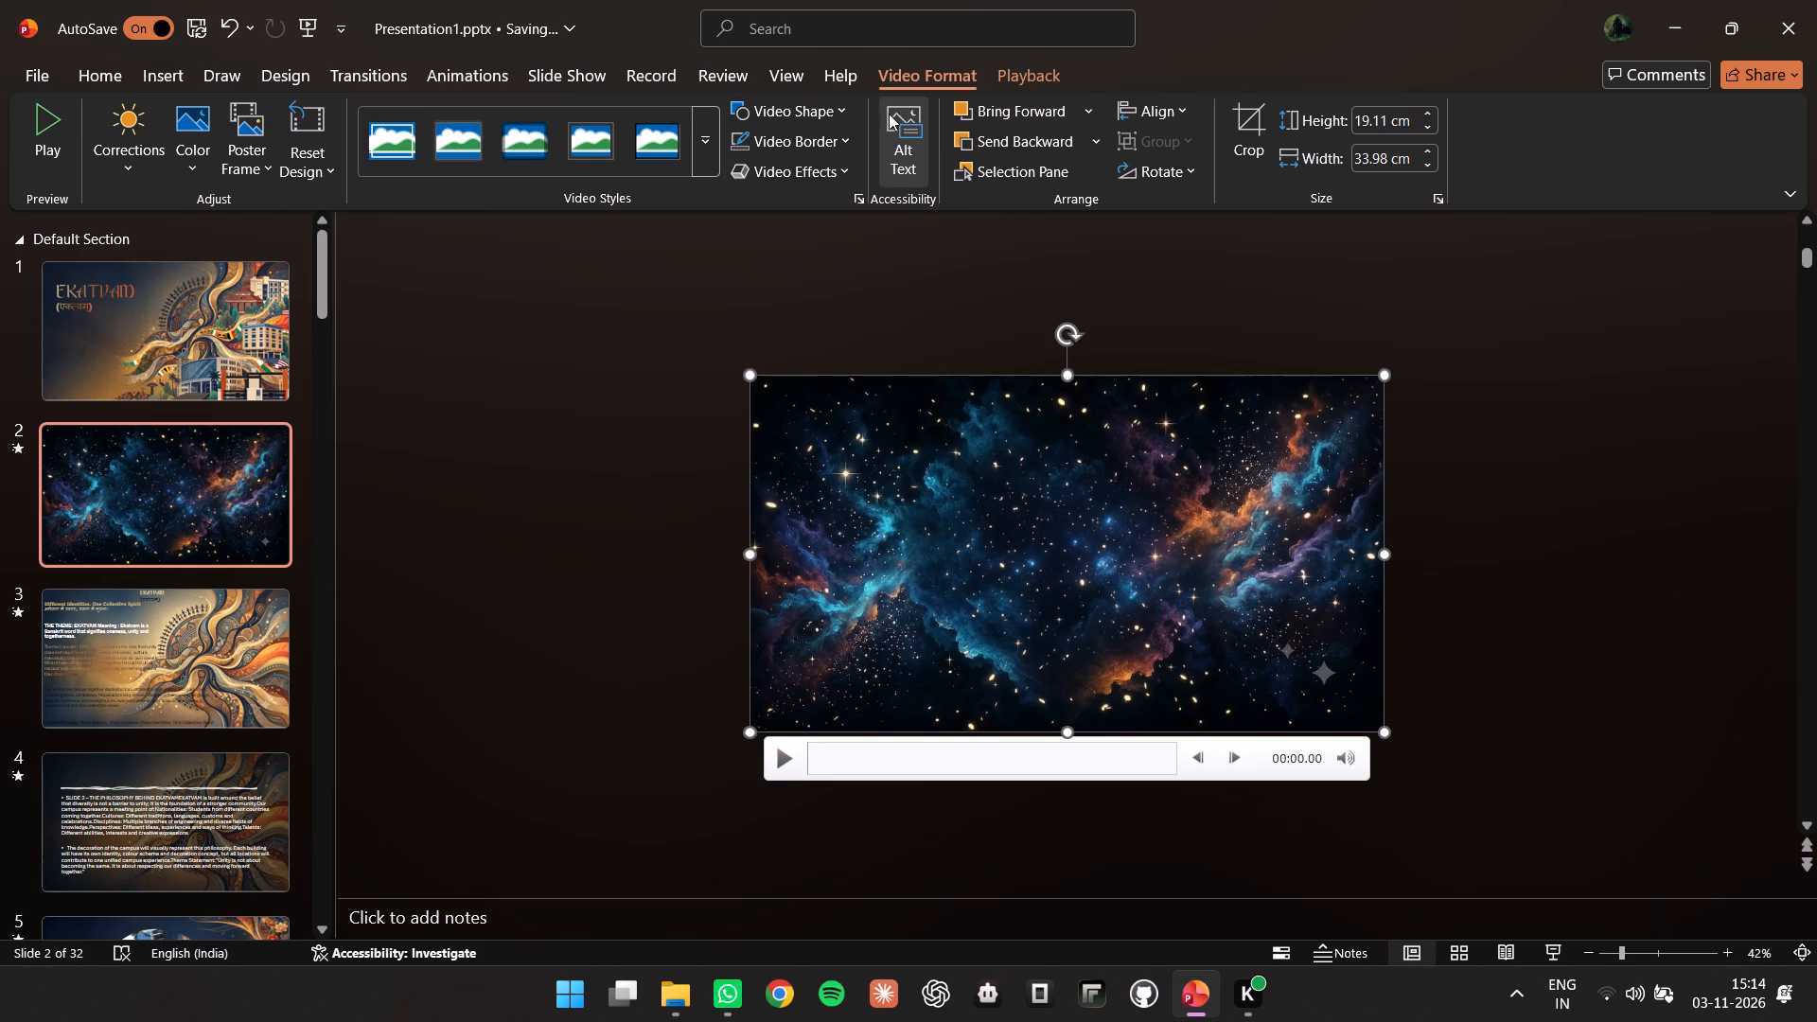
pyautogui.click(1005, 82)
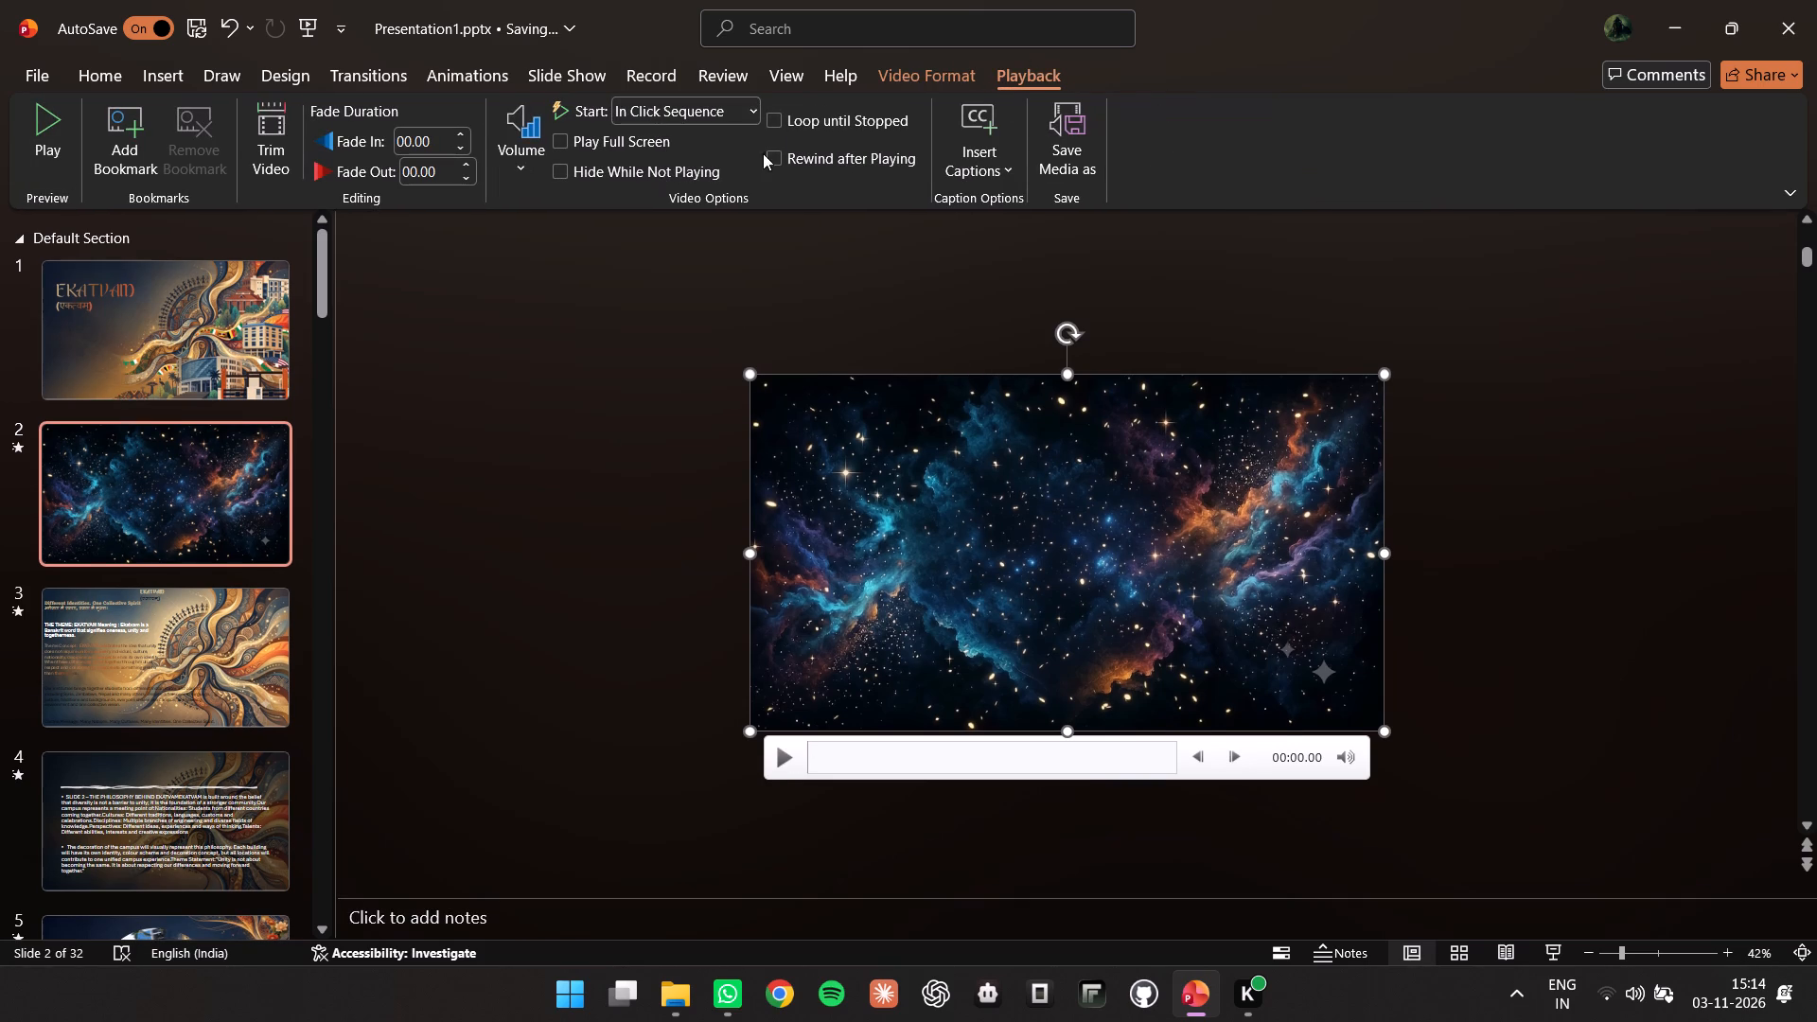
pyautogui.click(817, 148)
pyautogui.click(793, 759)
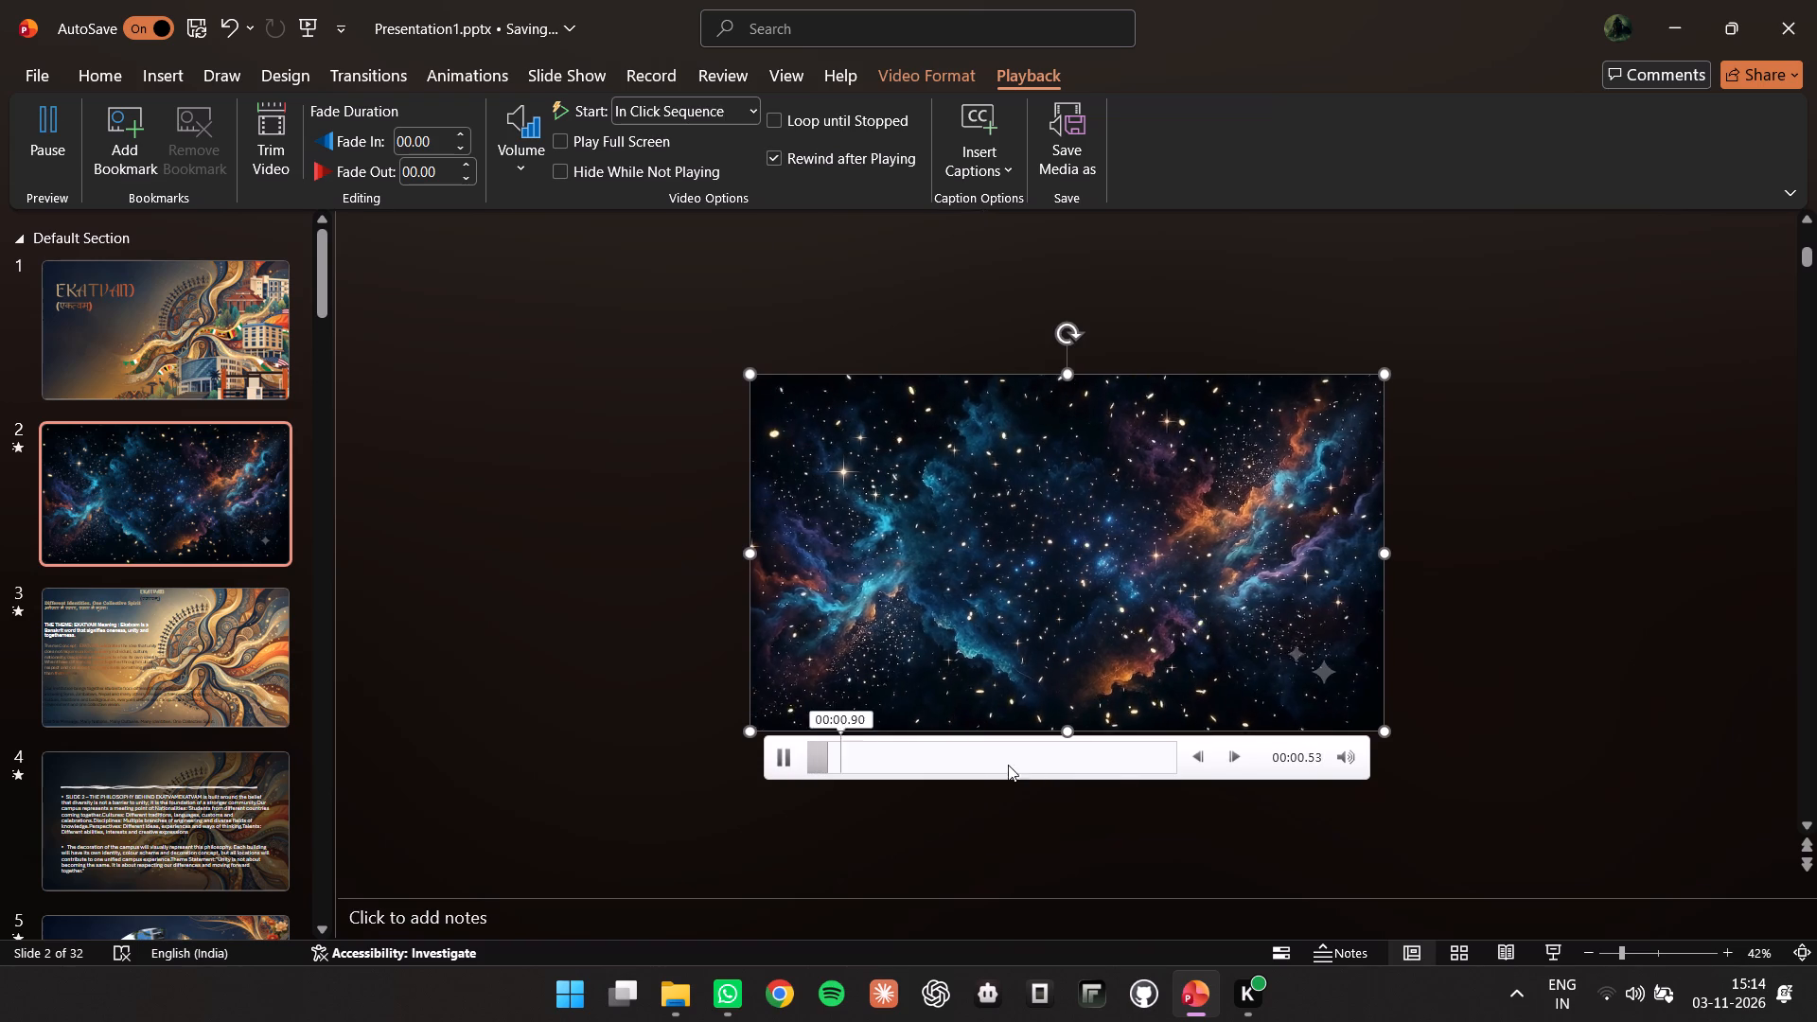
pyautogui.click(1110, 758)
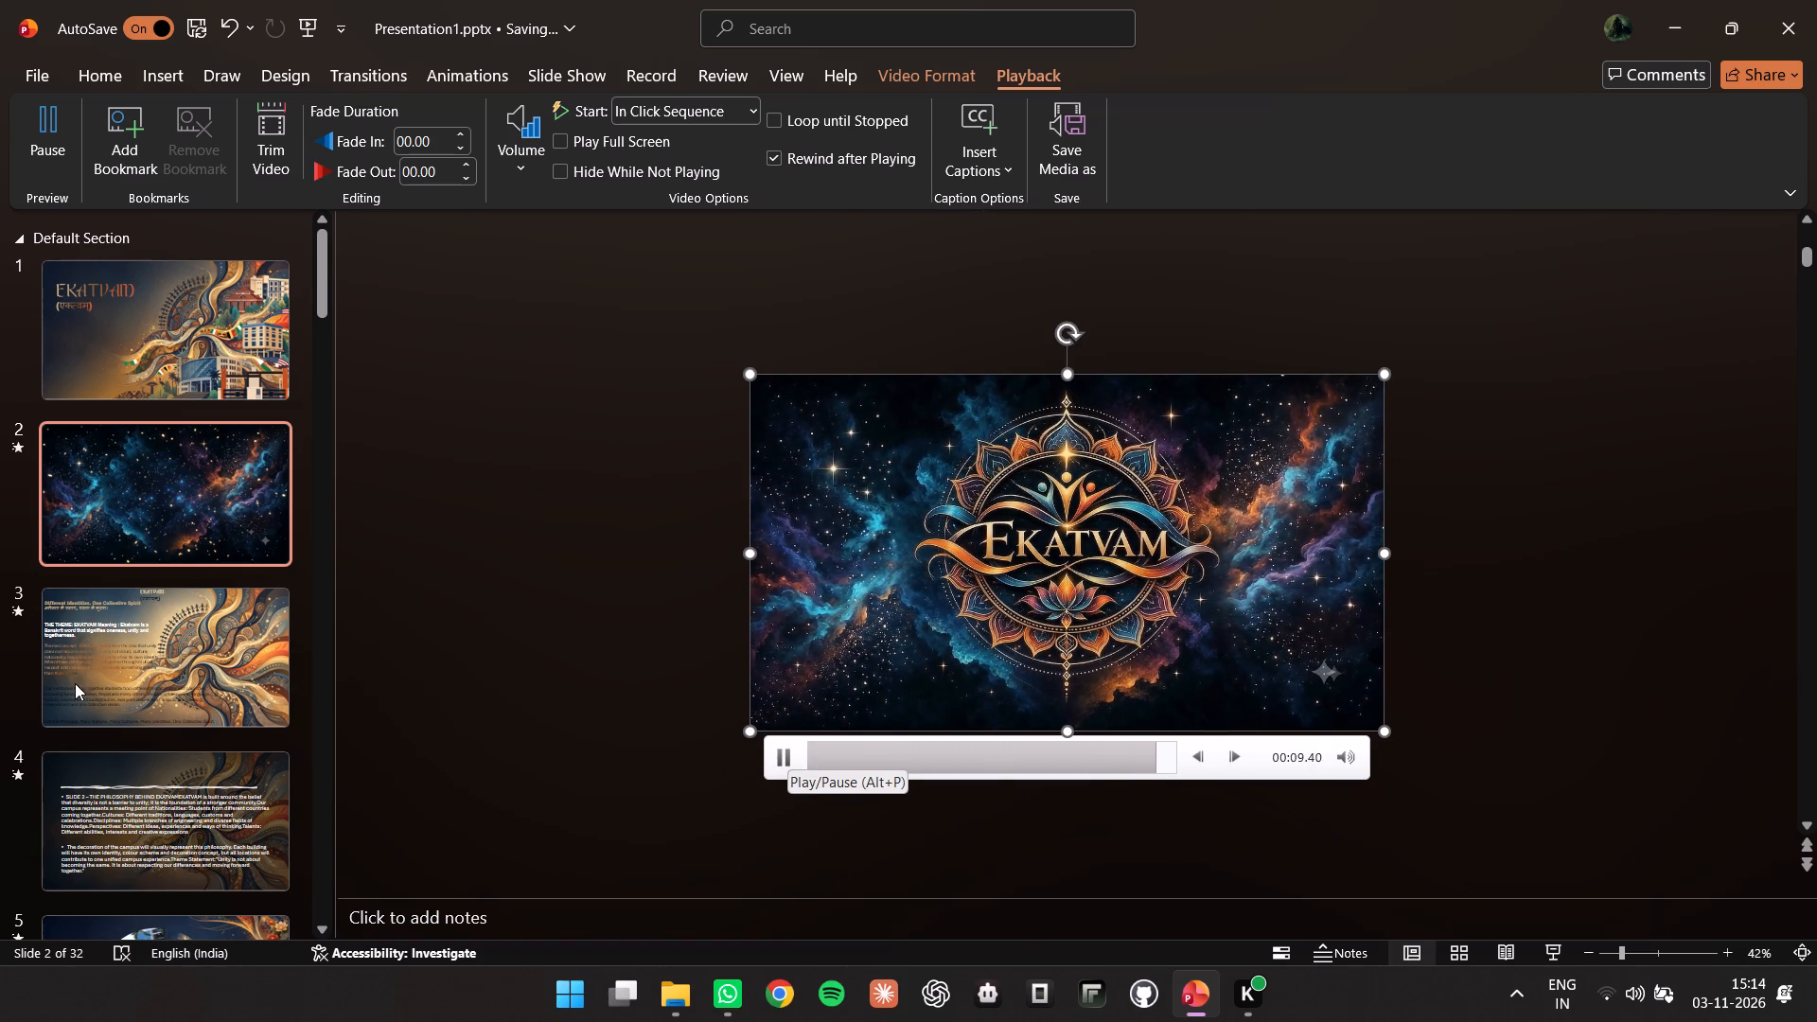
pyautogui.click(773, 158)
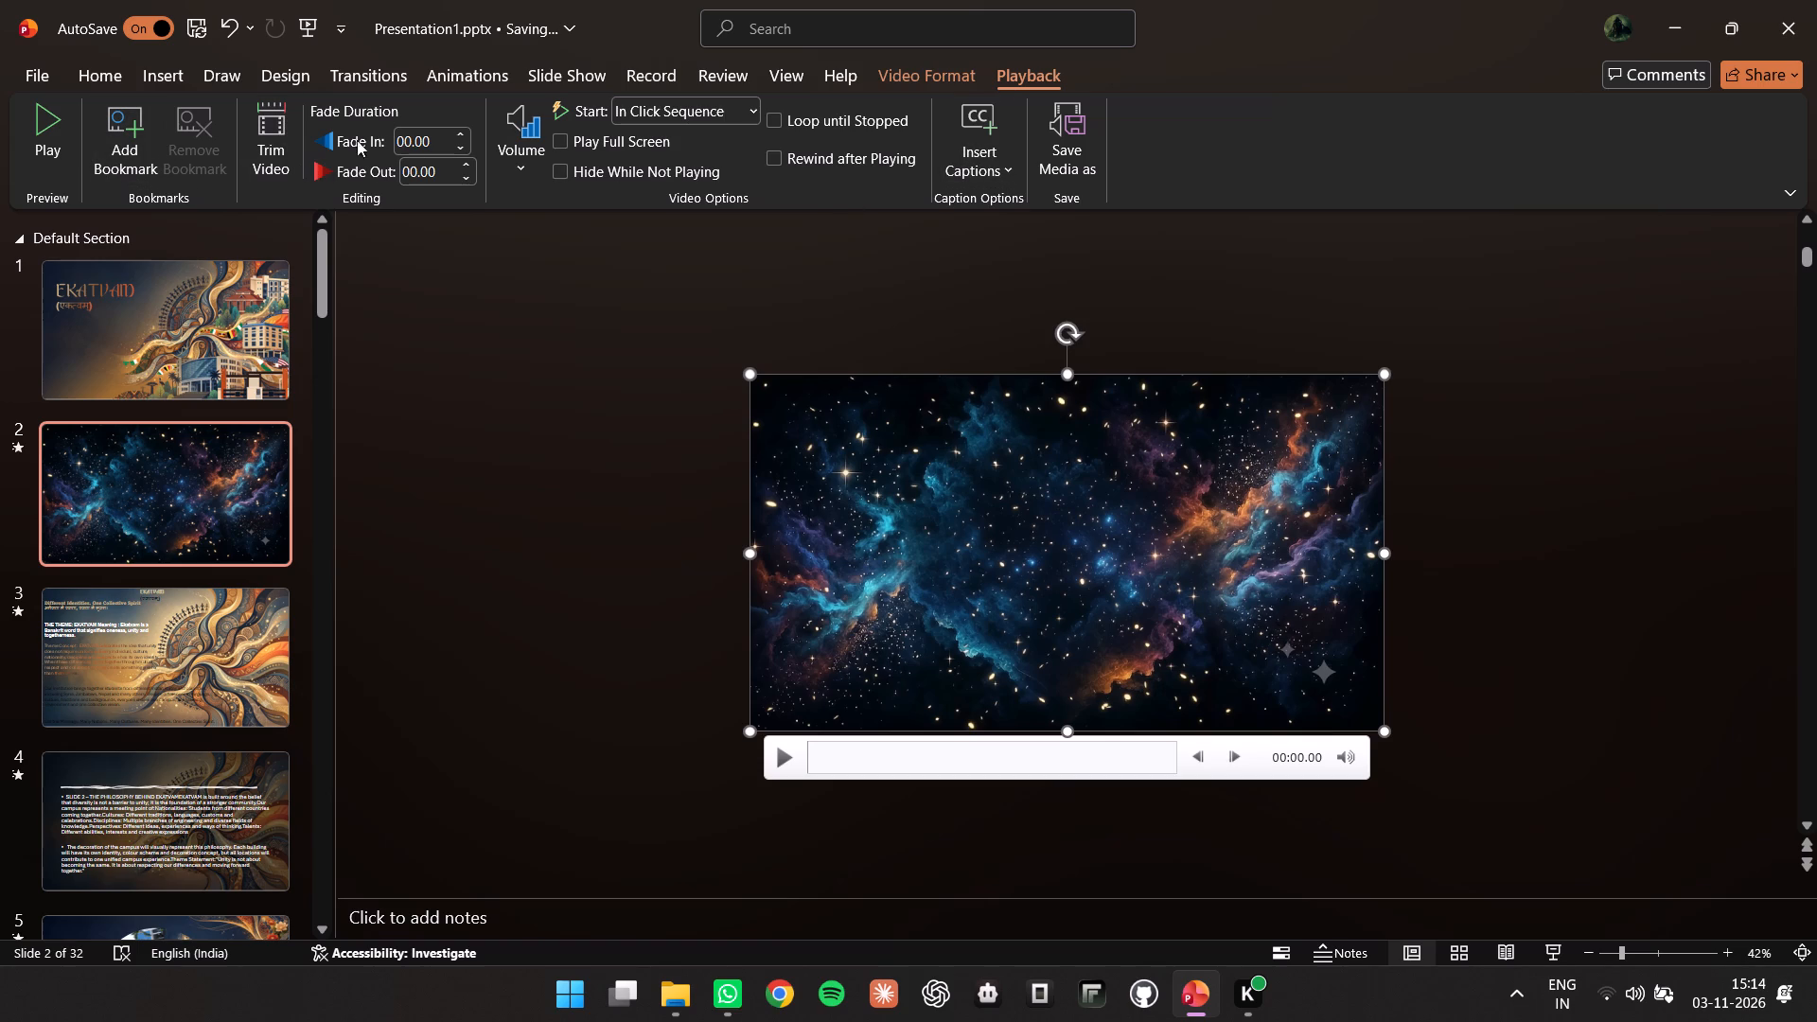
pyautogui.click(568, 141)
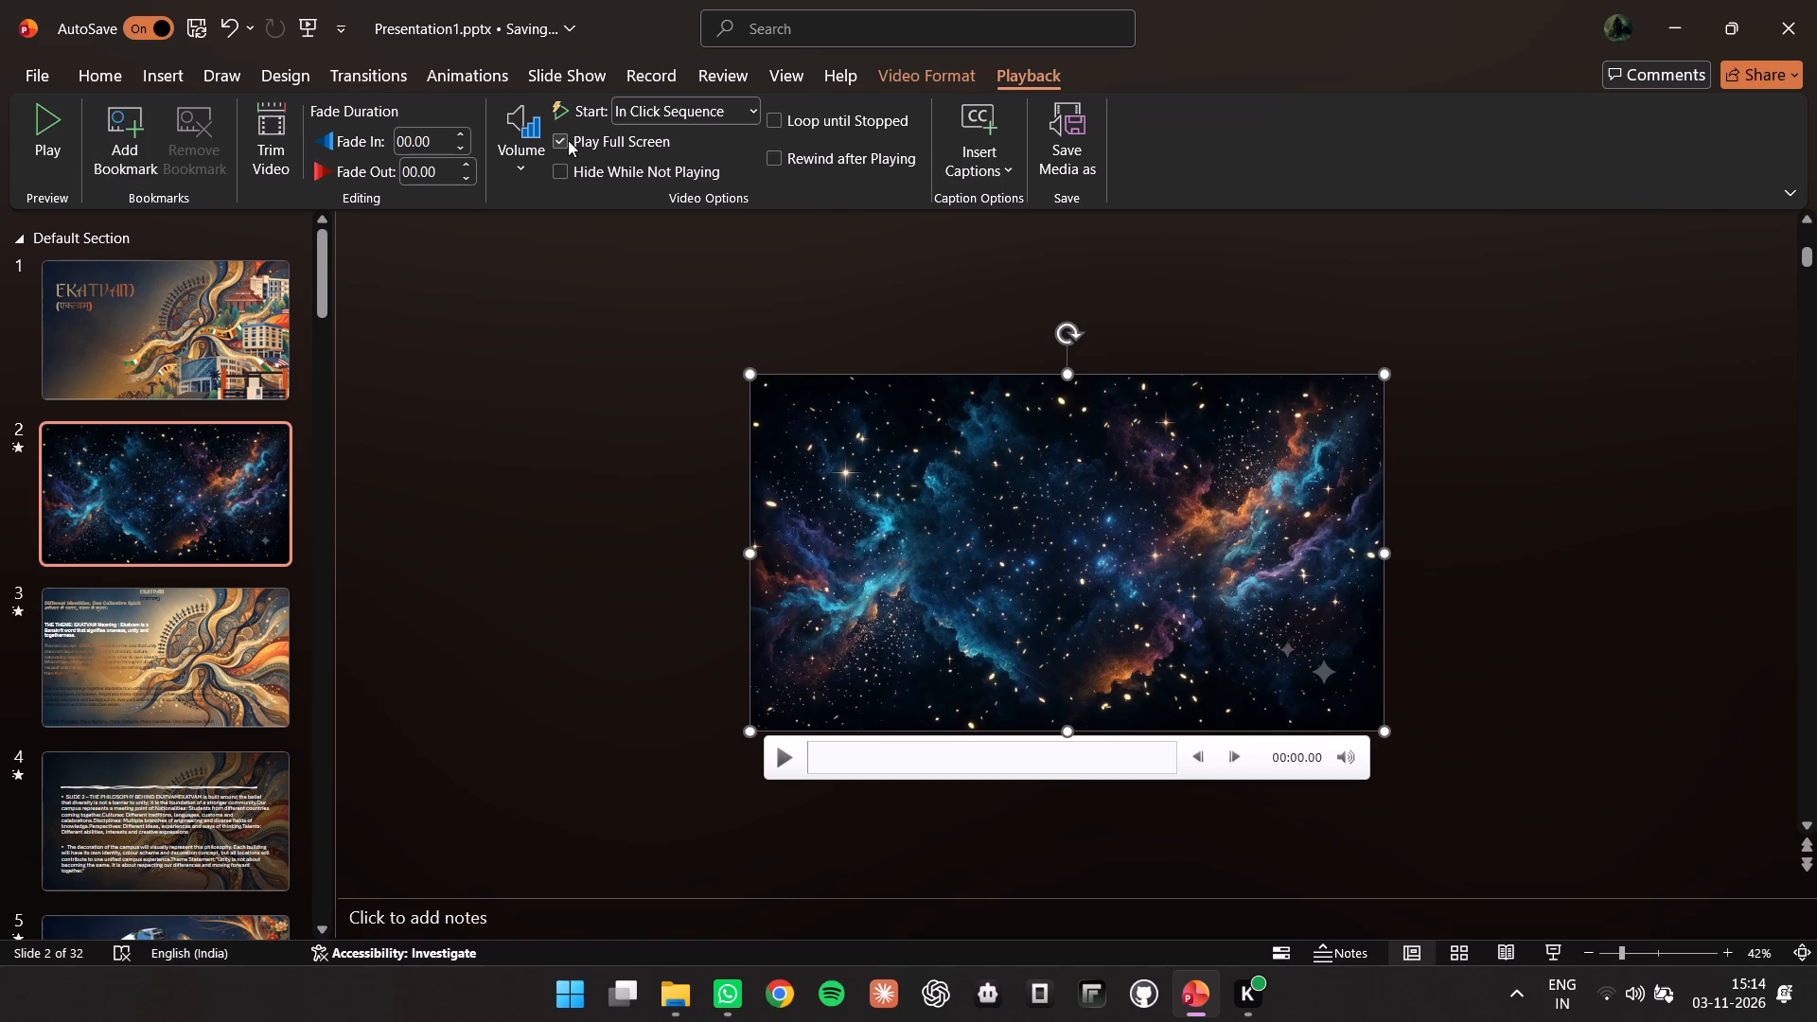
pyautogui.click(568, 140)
# Set the particle video on slide 2 to start Automatically.
pyautogui.click(662, 110)
pyautogui.click(672, 174)
pyautogui.click(925, 76)
pyautogui.click(1004, 72)
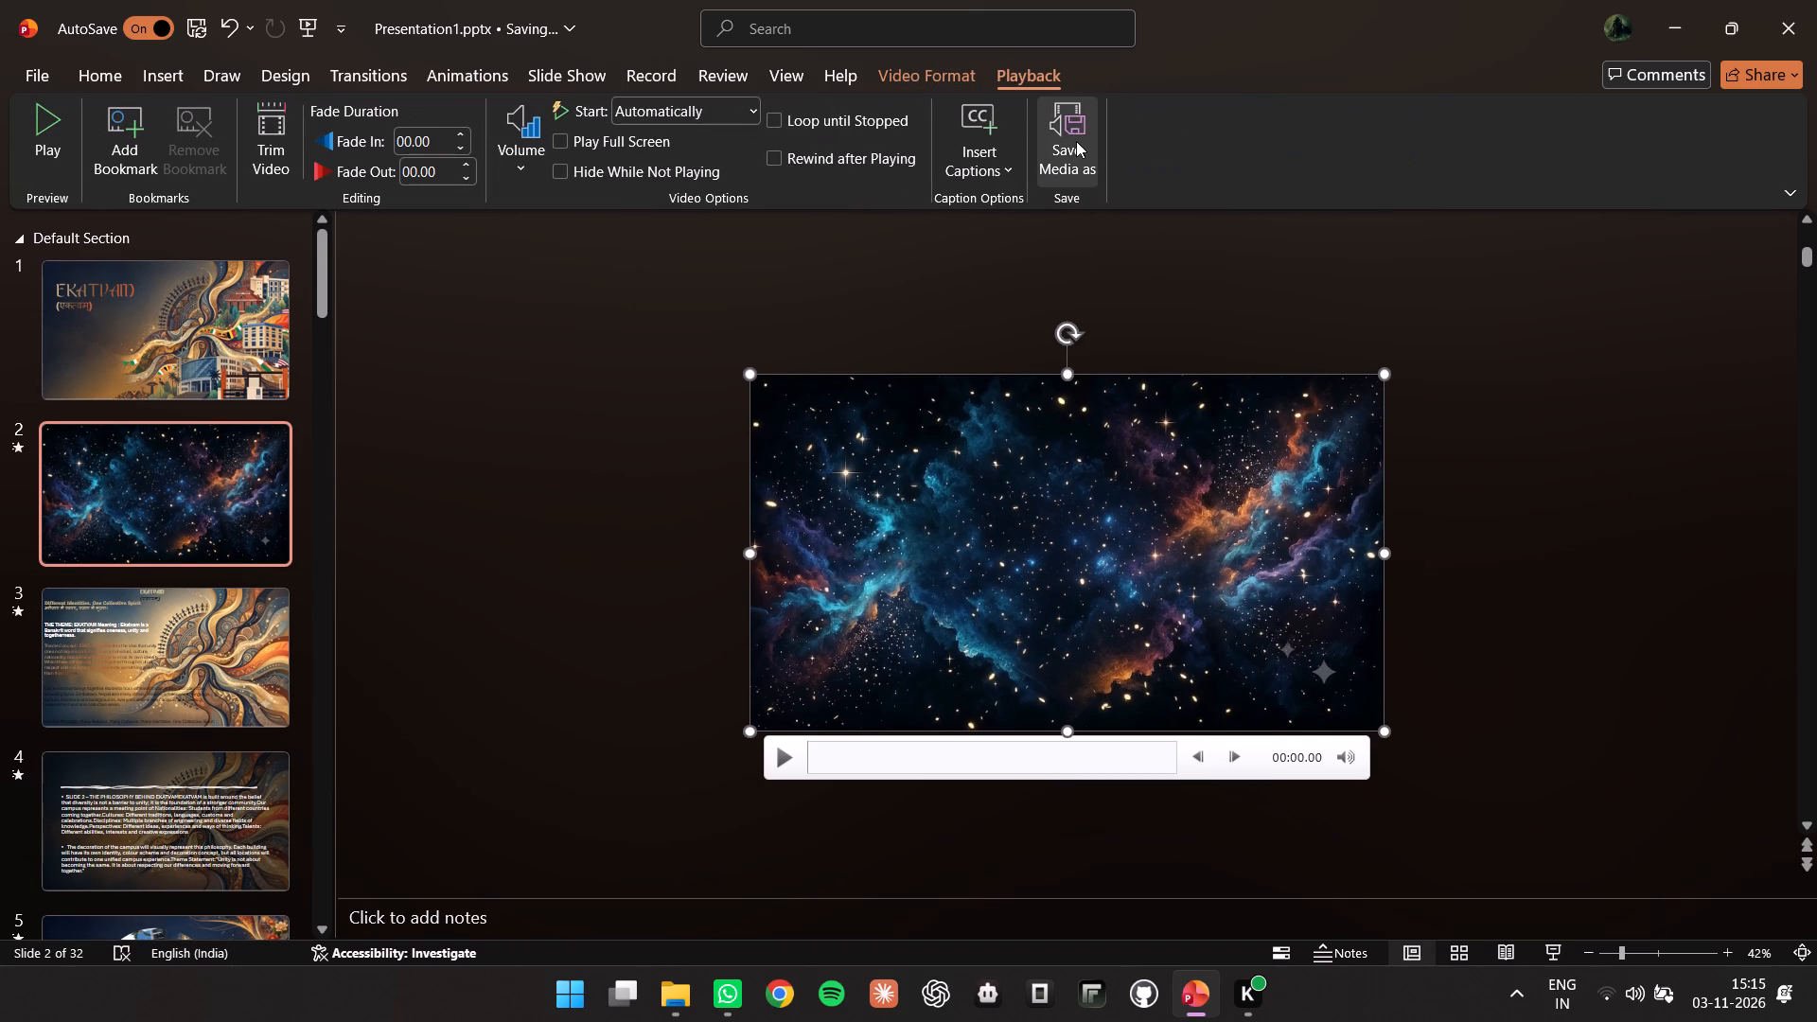
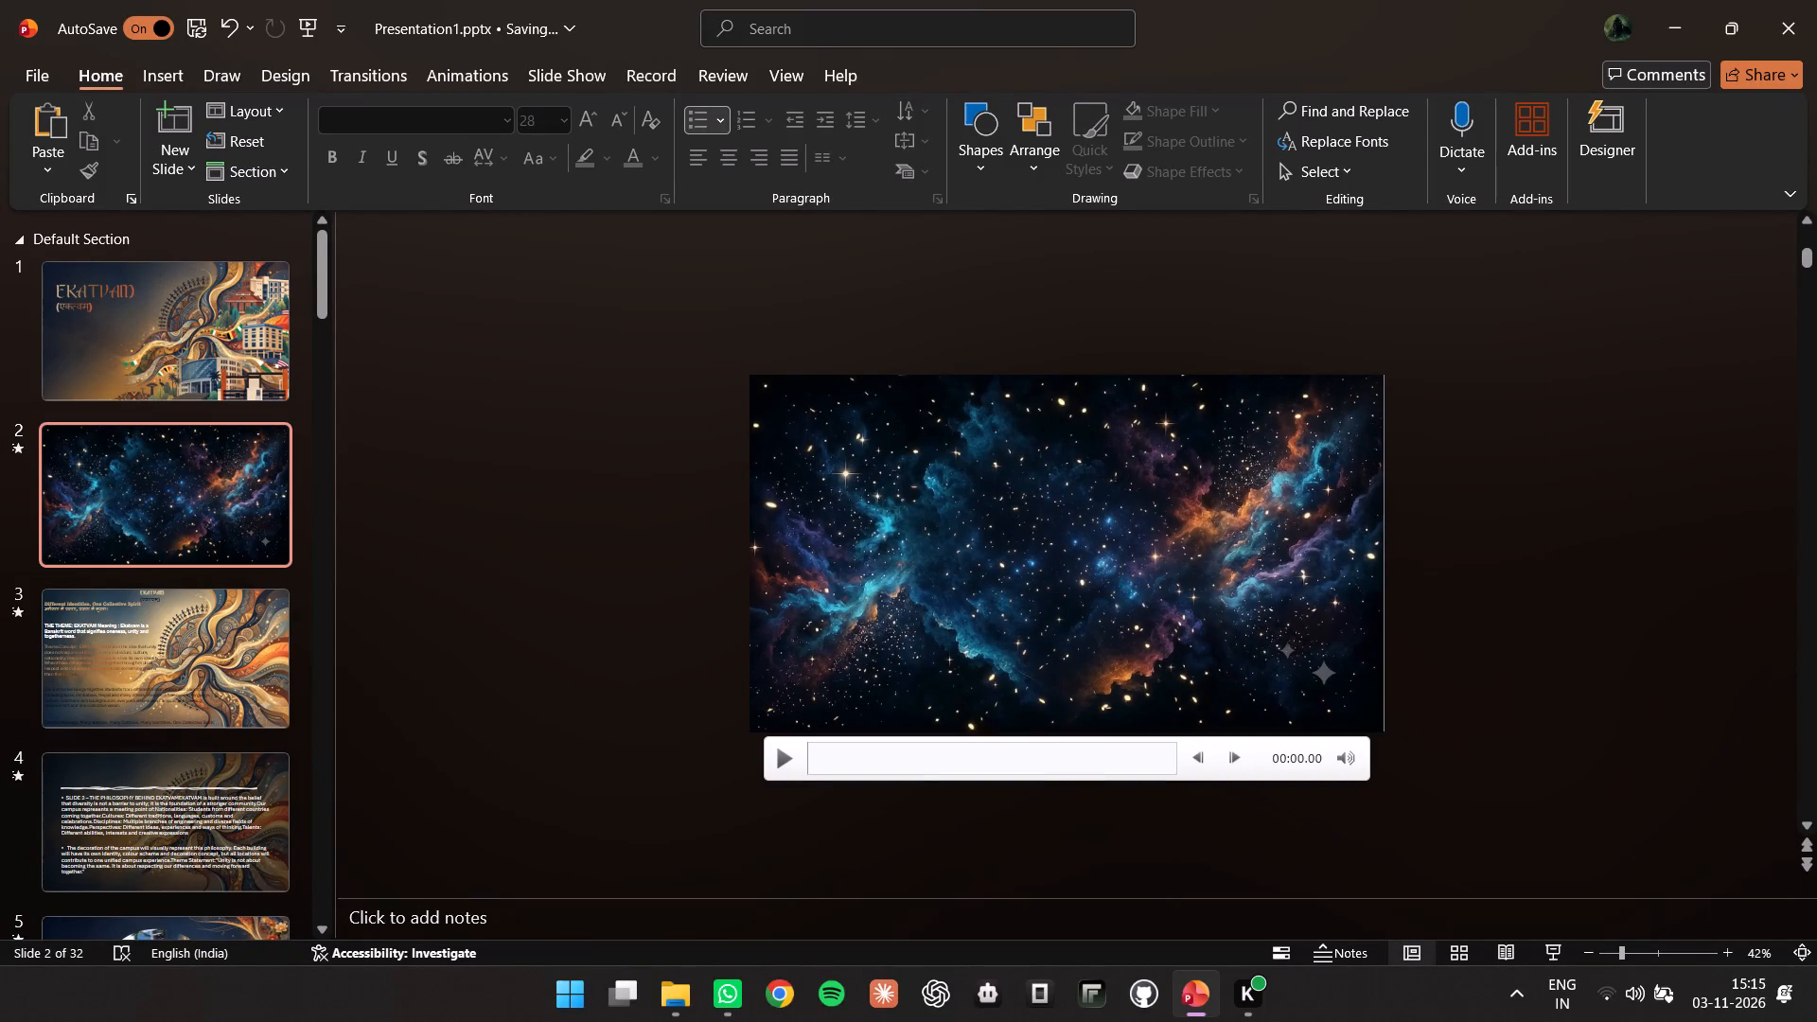
# Preview the particle logo video on slide 2 in the editing view, and check its playback in a slide show from that slide.
pyautogui.click(795, 756)
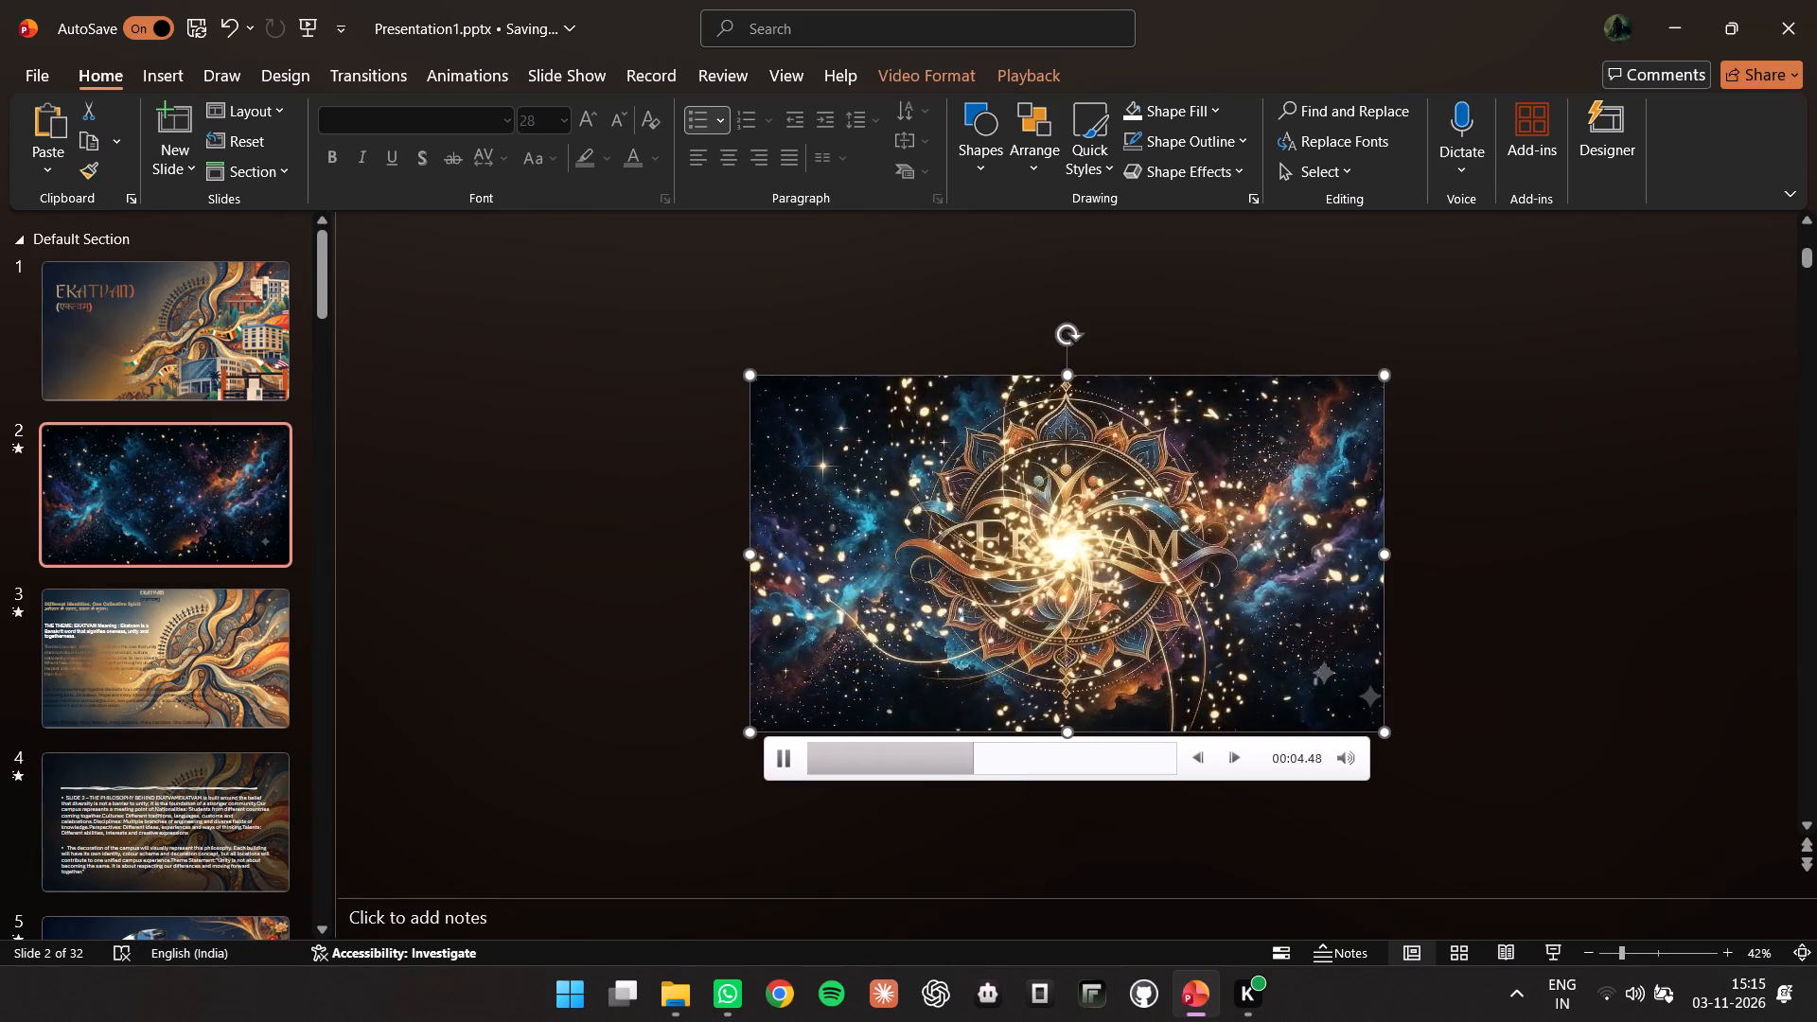
pyautogui.click(792, 759)
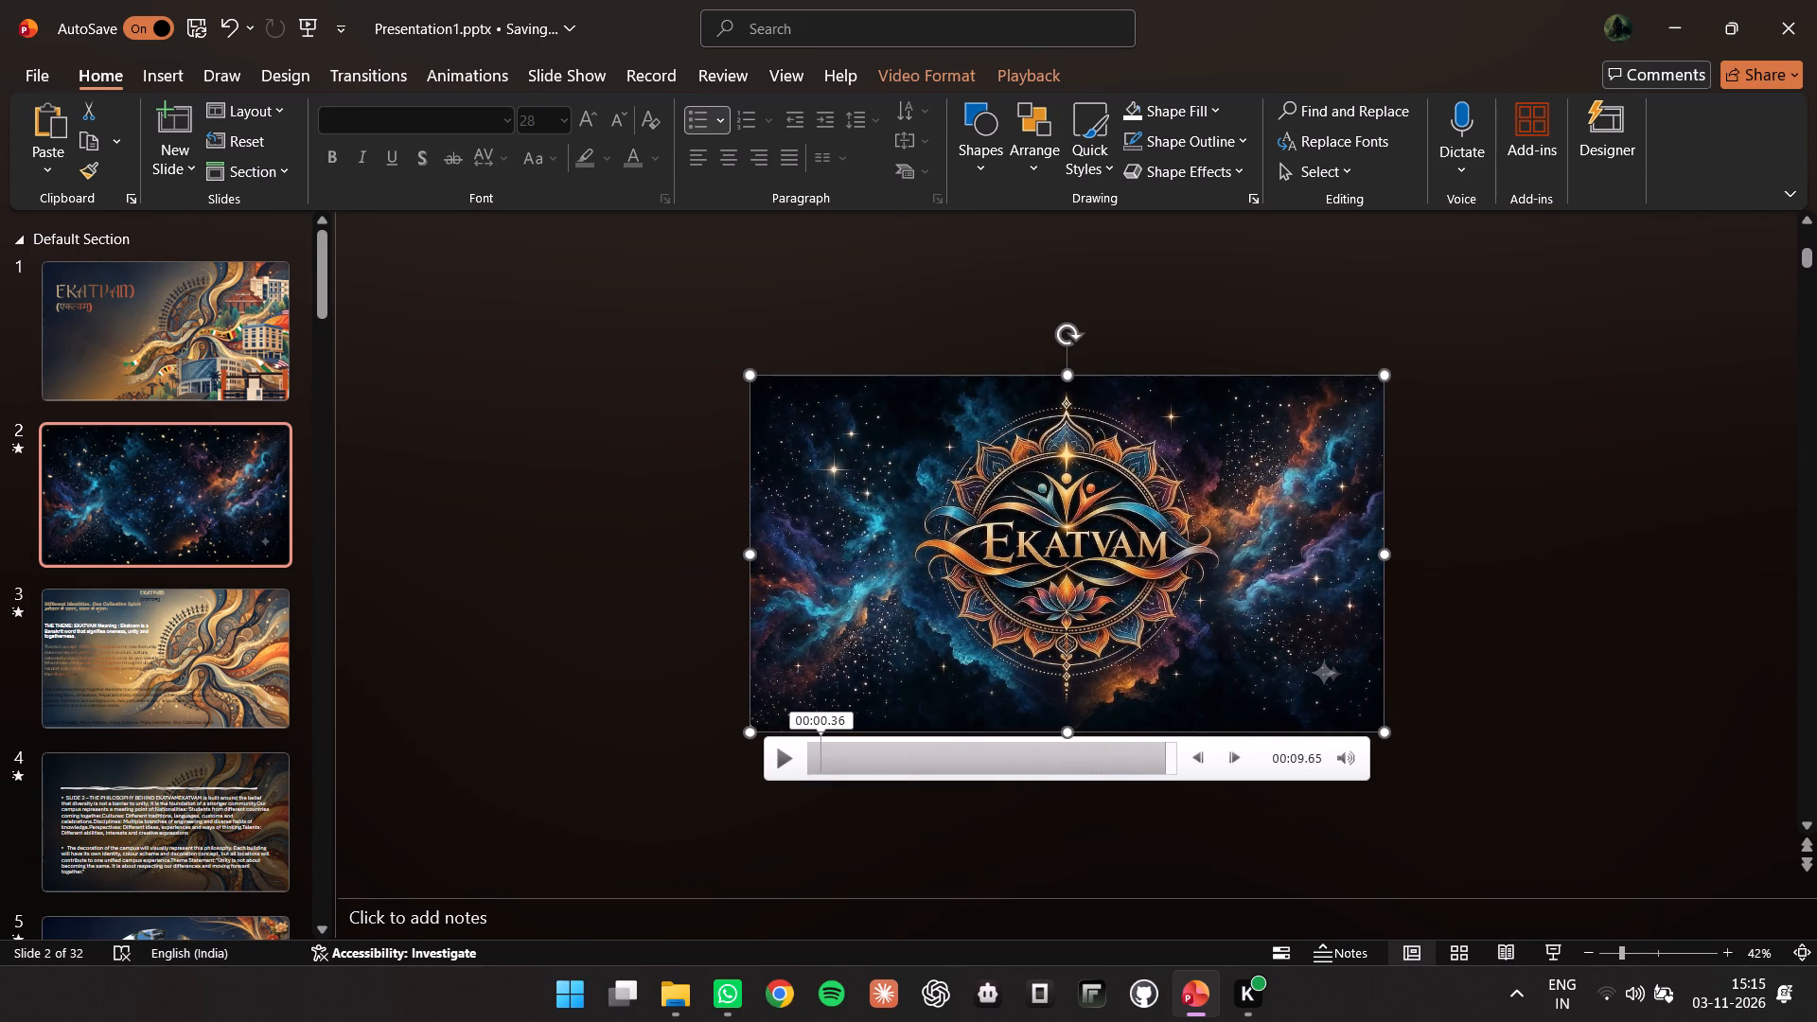
pyautogui.click(1152, 611)
pyautogui.click(1536, 945)
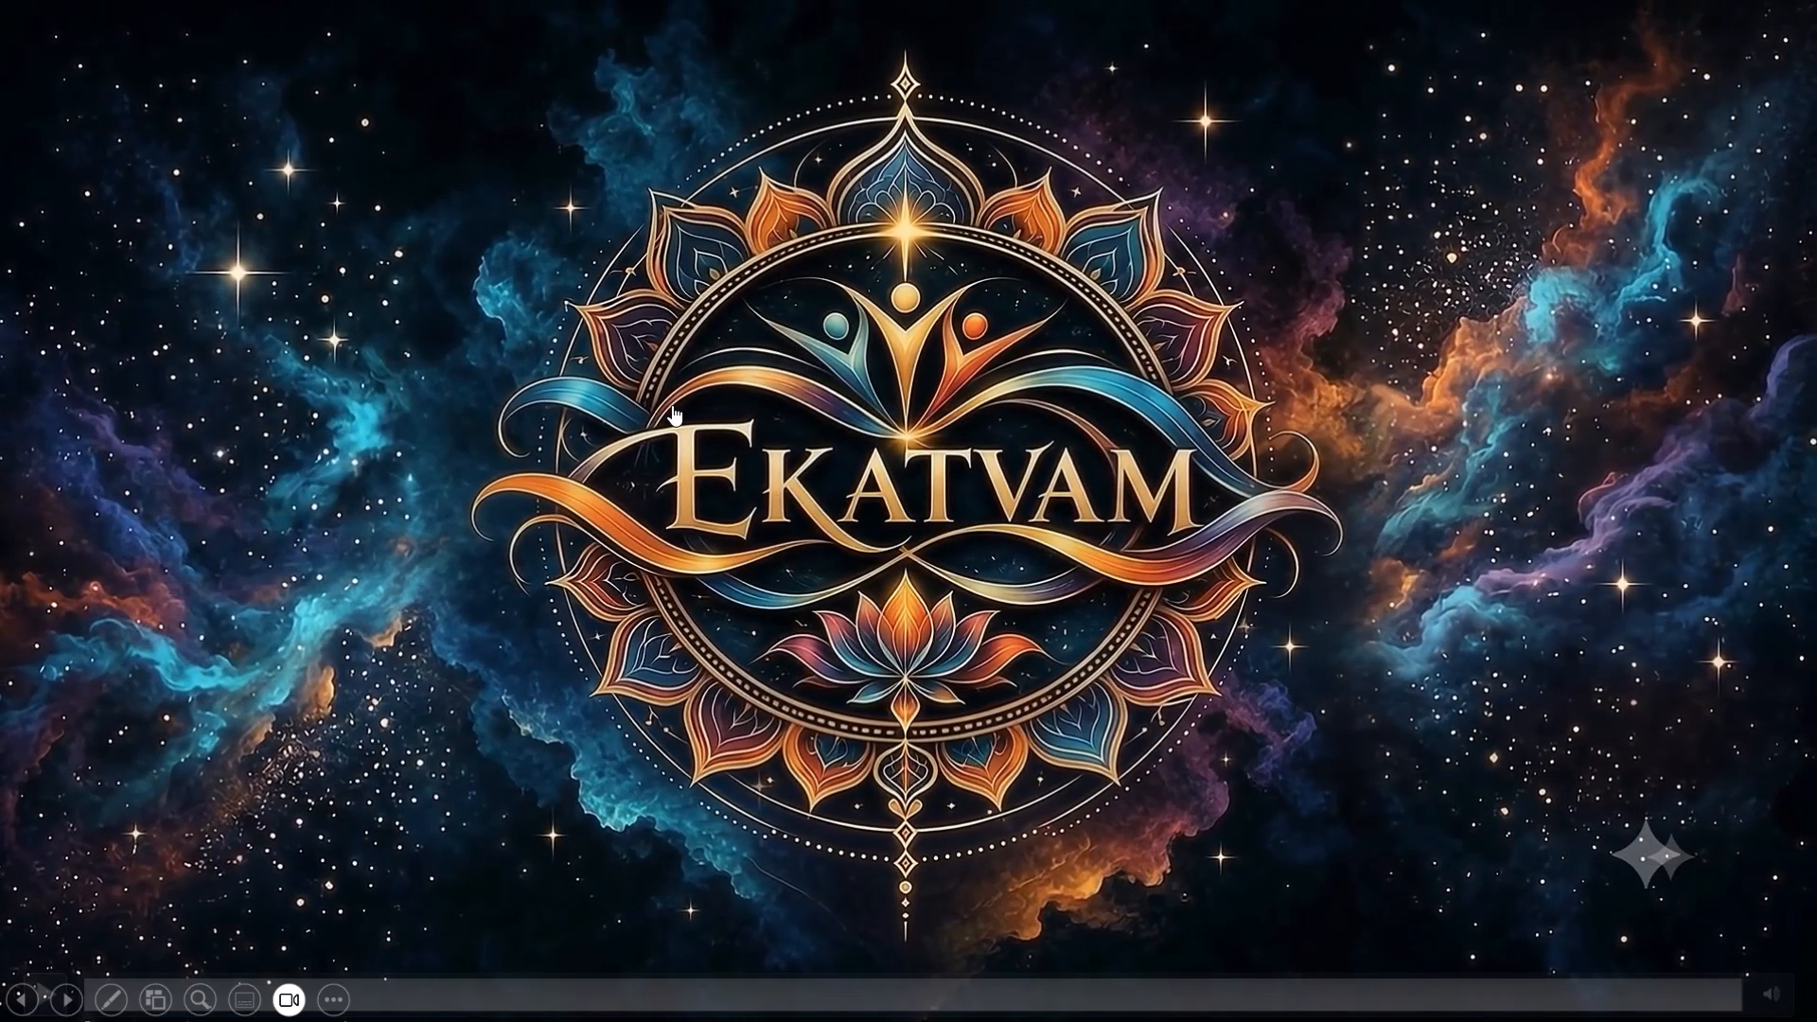
pyautogui.press('Escape')
# Open slide 3, the EKATVAM theme and meaning slide.
pyautogui.click(213, 652)
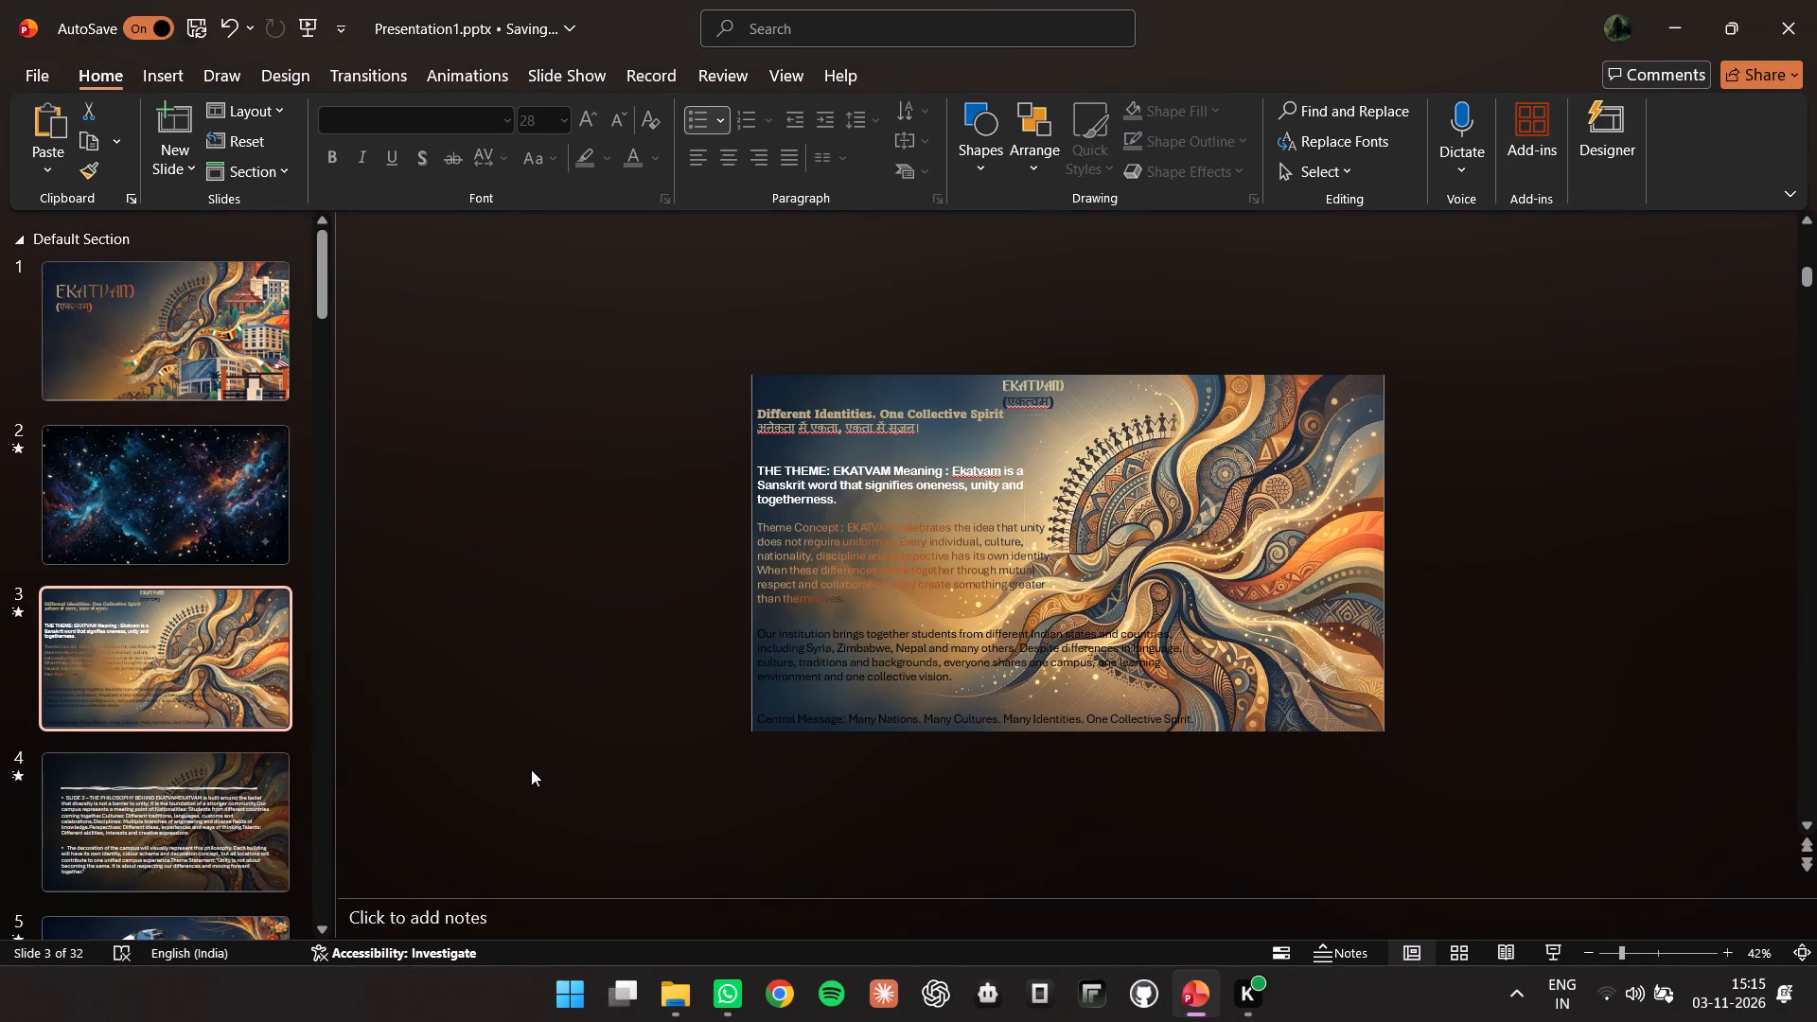
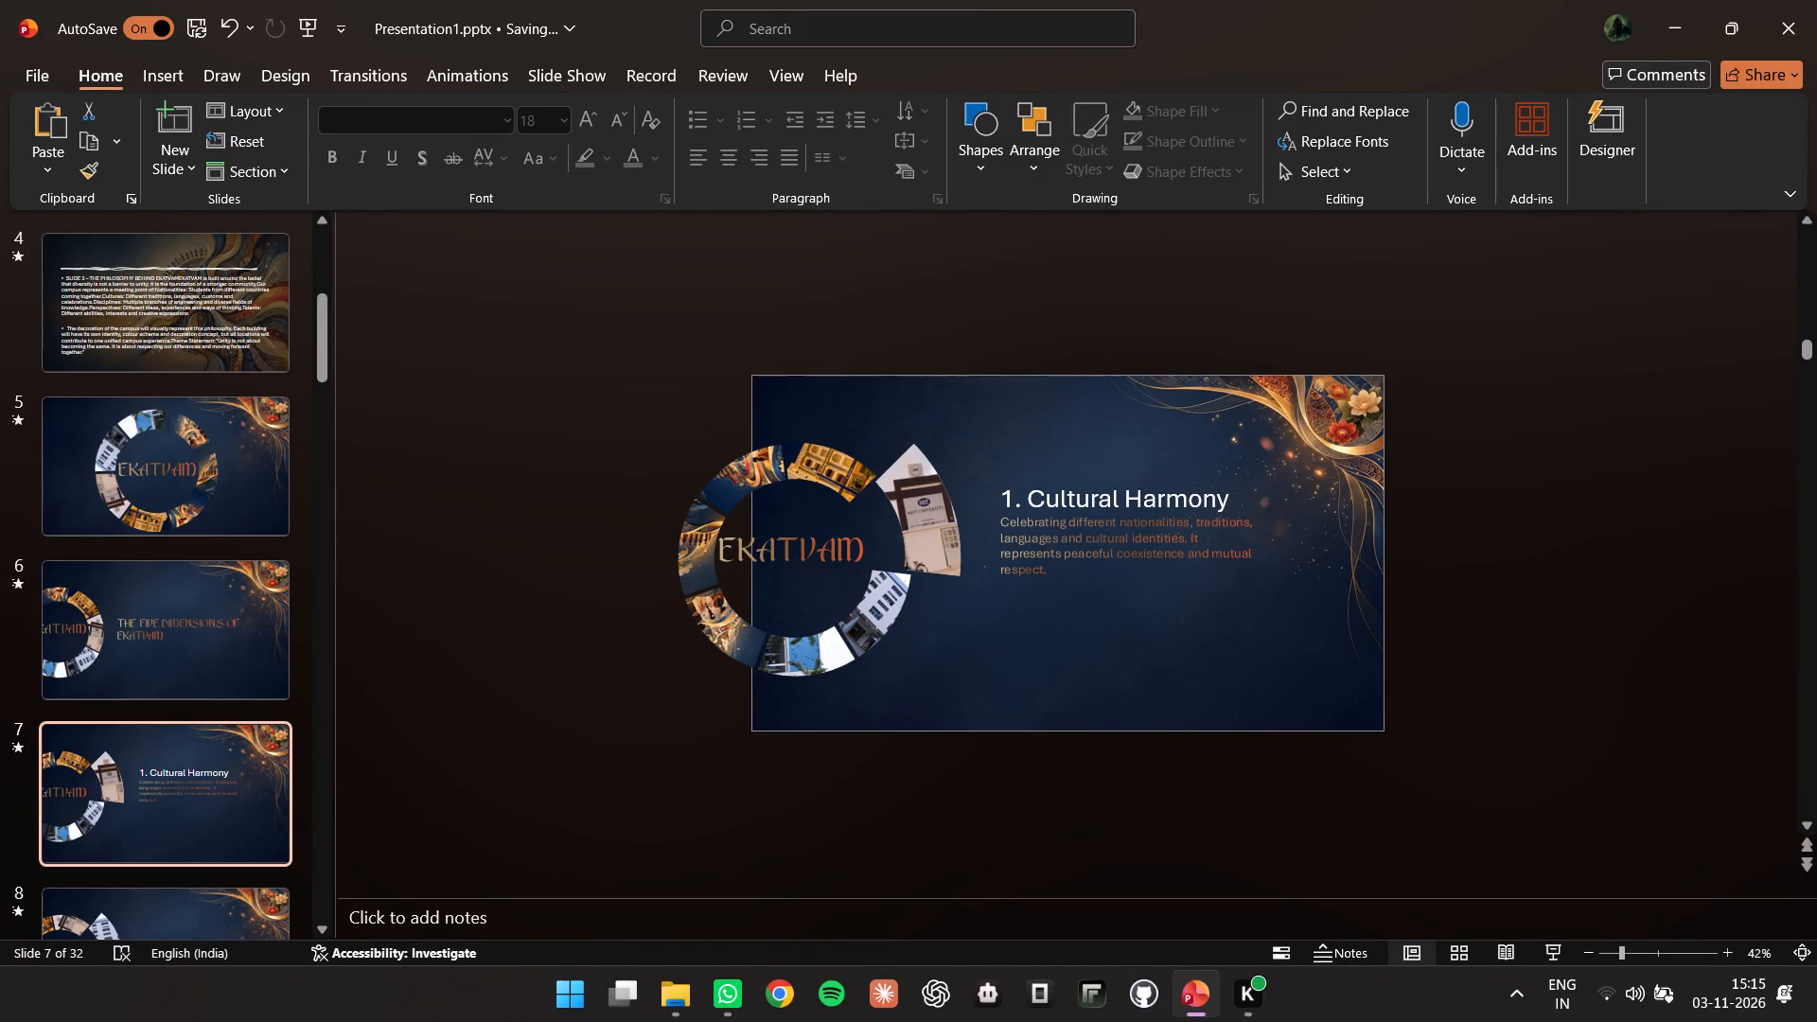
# Set the "1. Cultural Harmony" heading on slide 7 in the SHAKA font.
pyautogui.click(1655, 950)
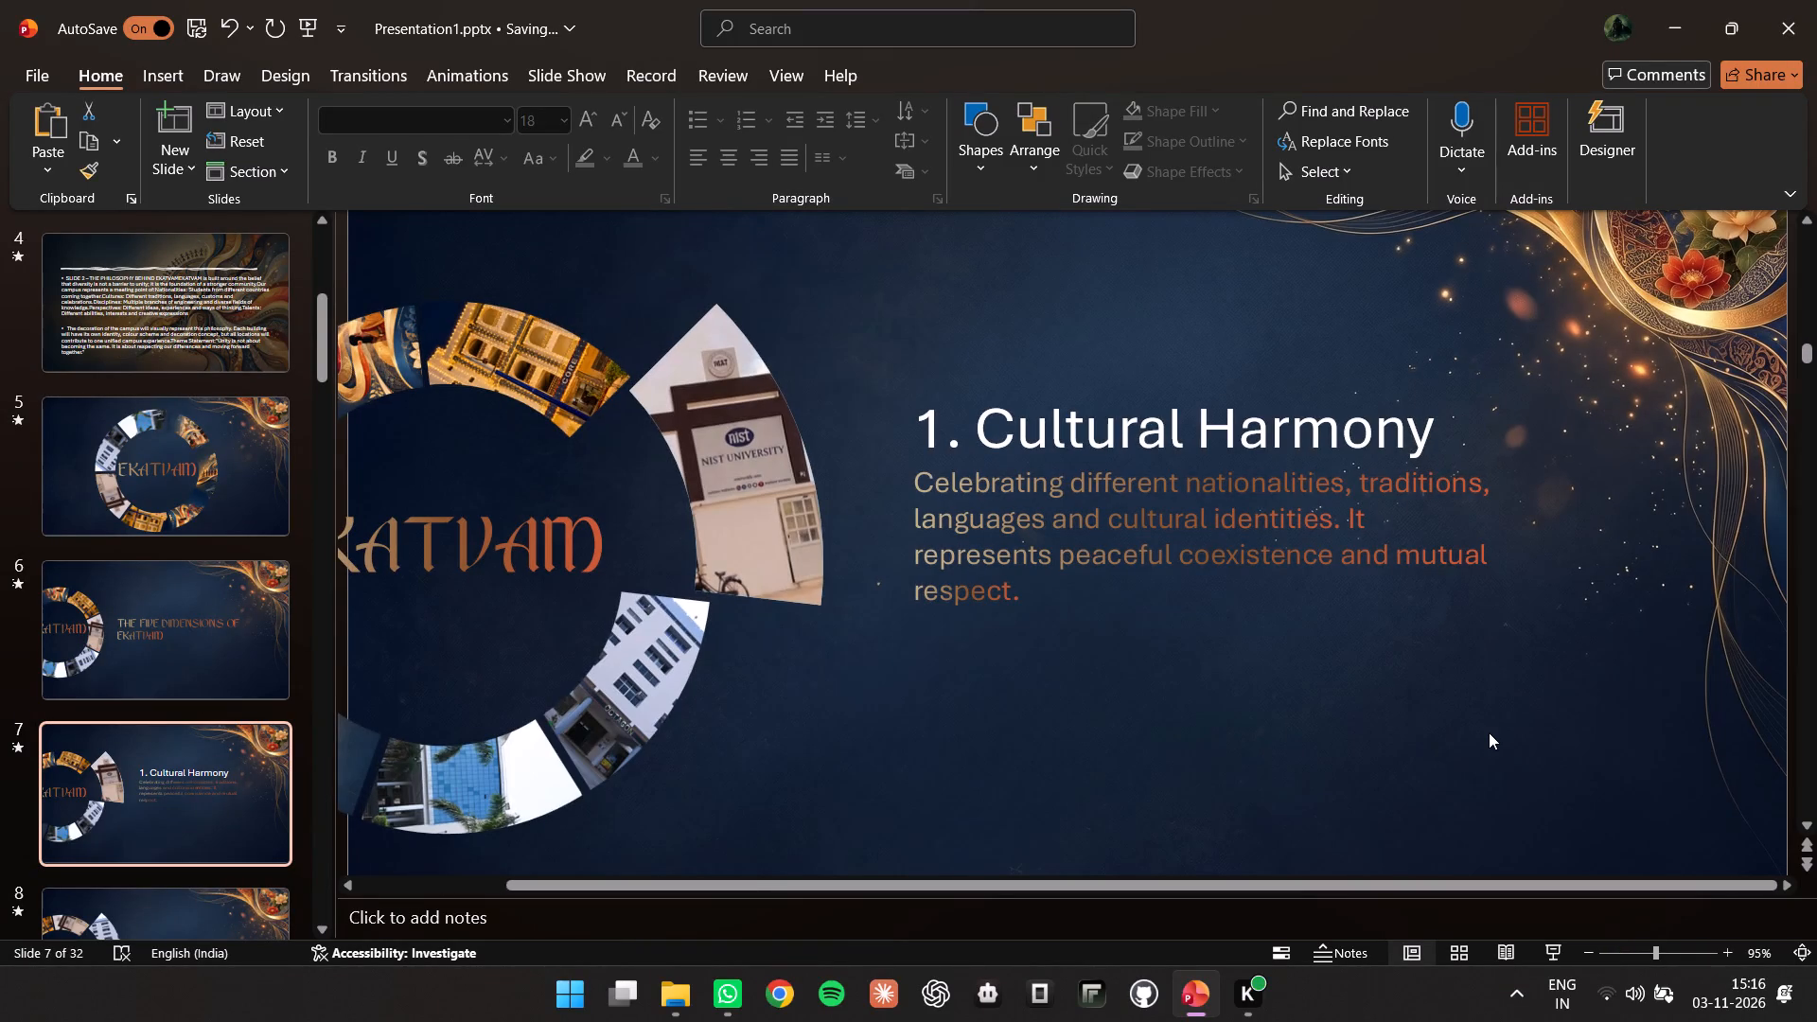
pyautogui.click(937, 431)
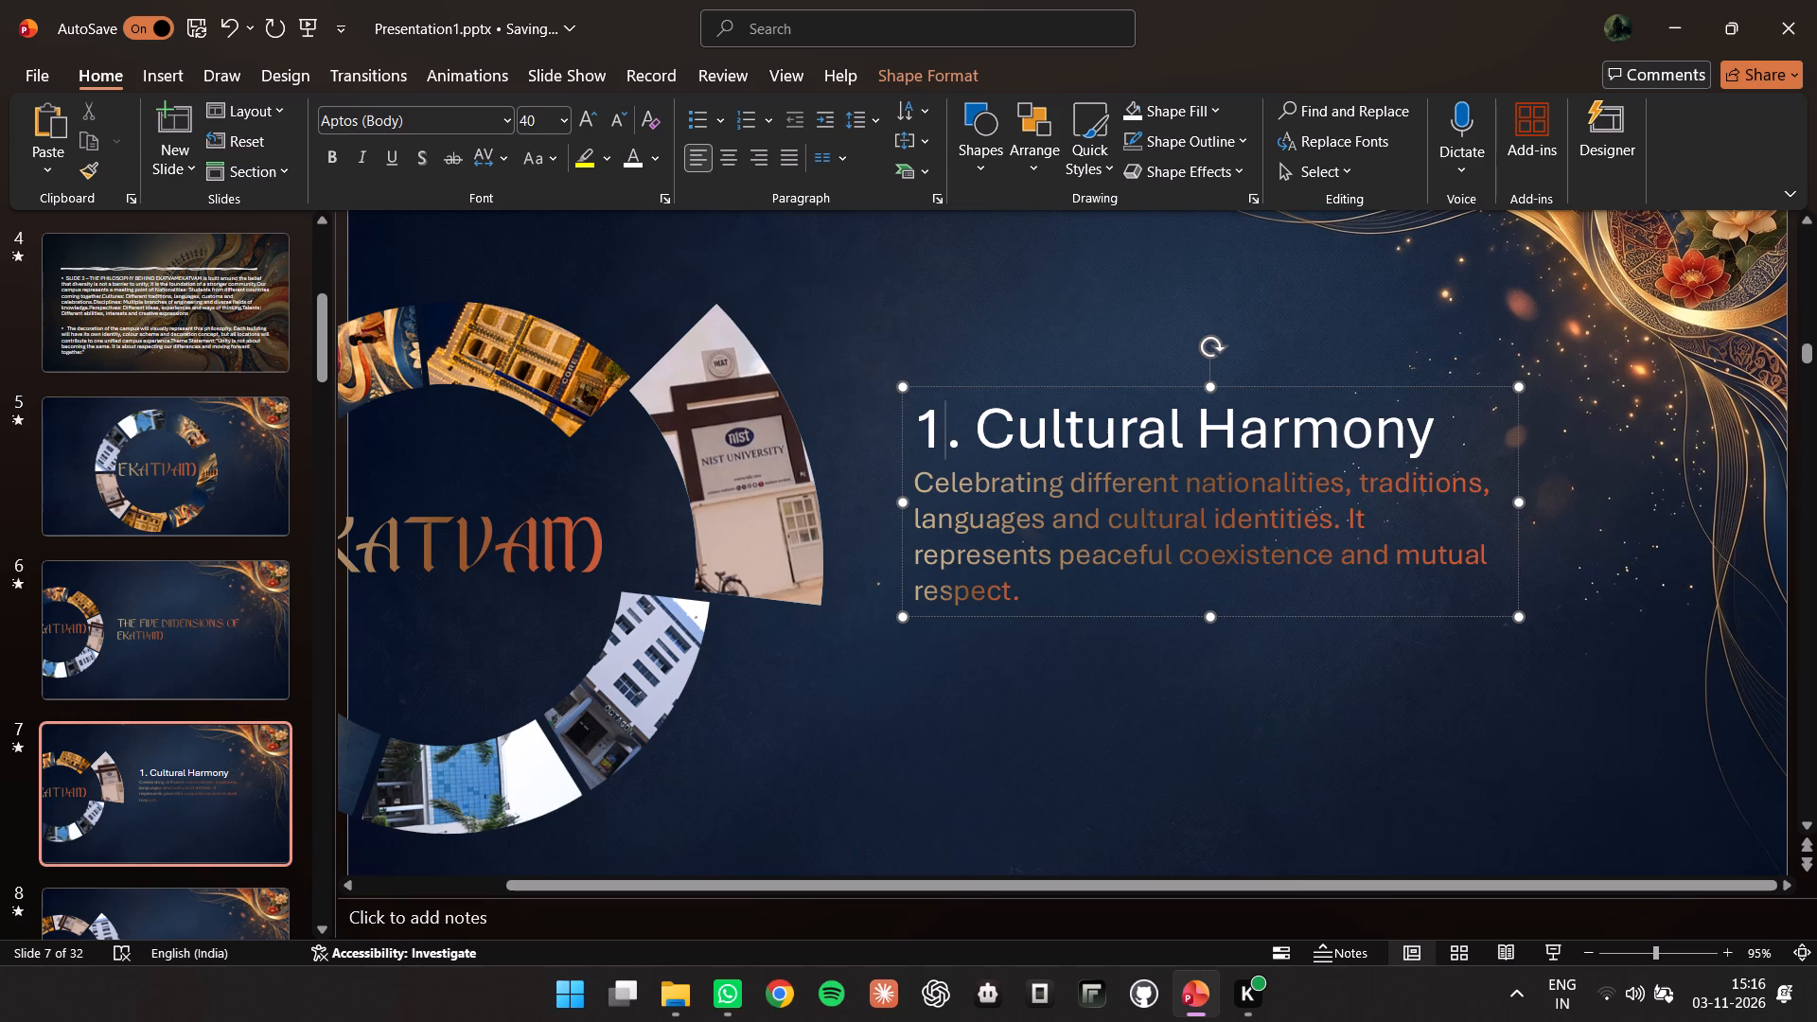
pyautogui.moveTo(927, 427); pyautogui.dragTo(1441, 436)
pyautogui.click(494, 120)
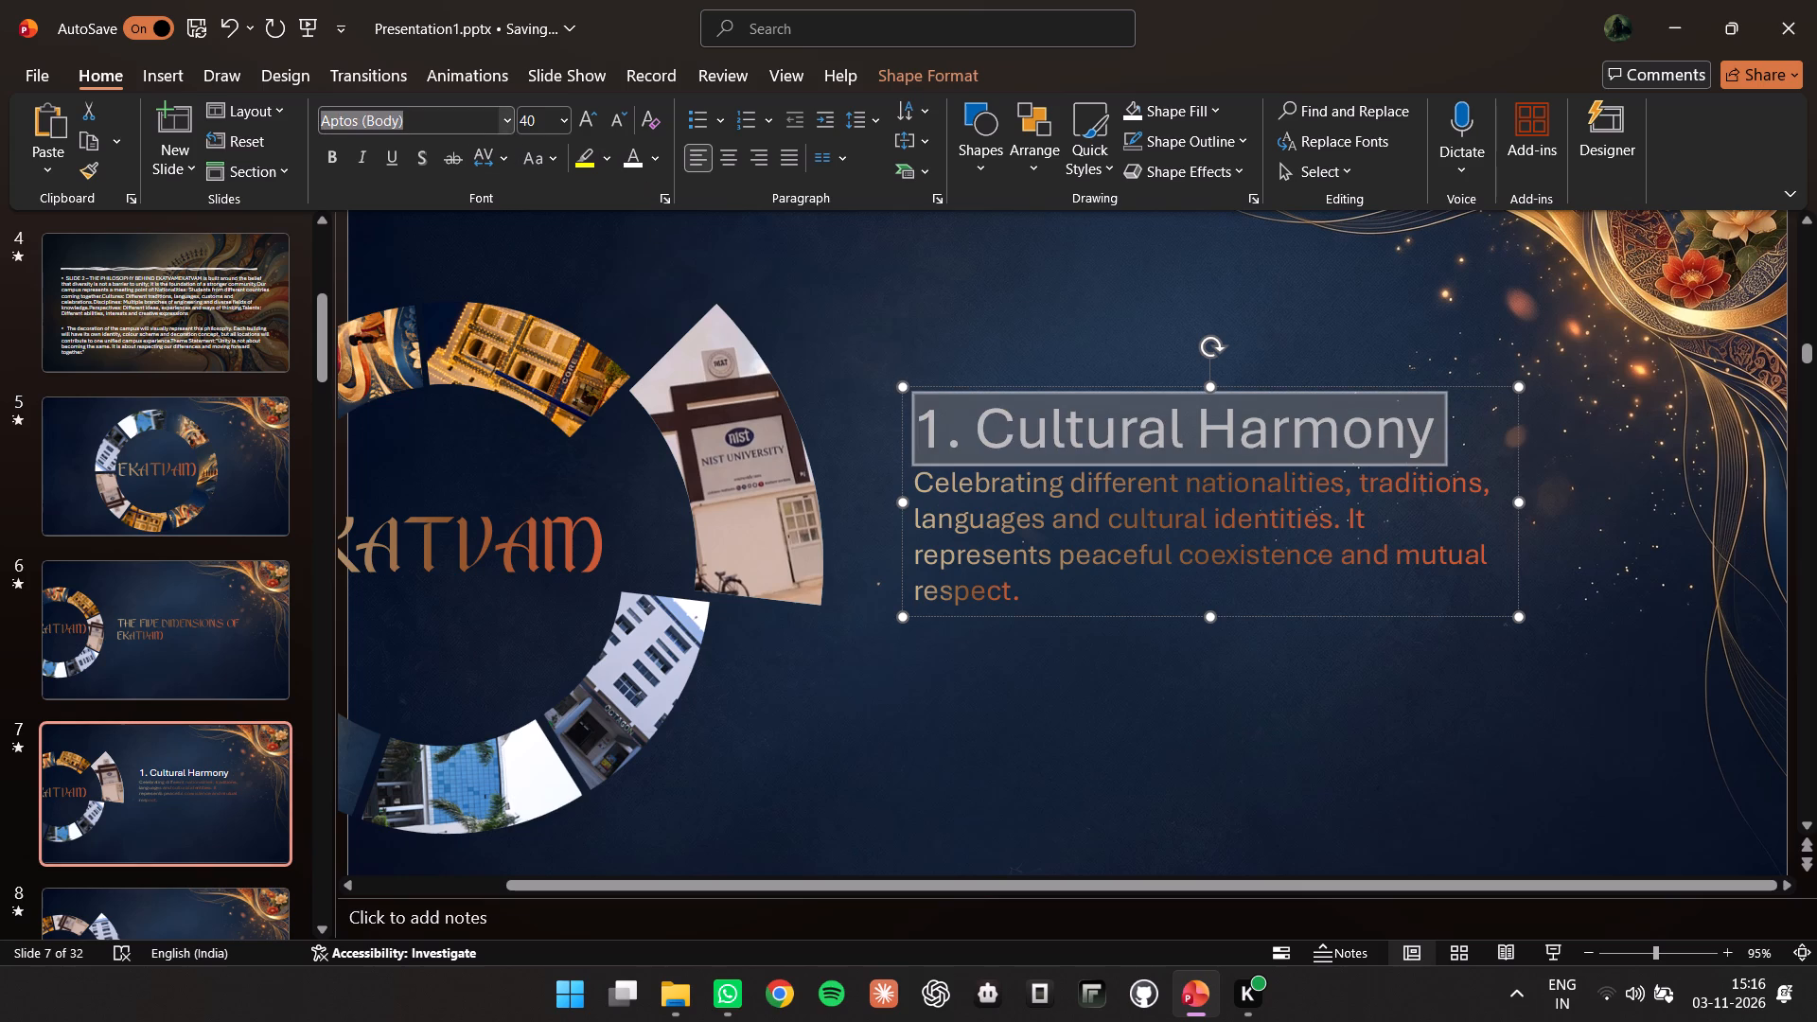
pyautogui.write('sh')
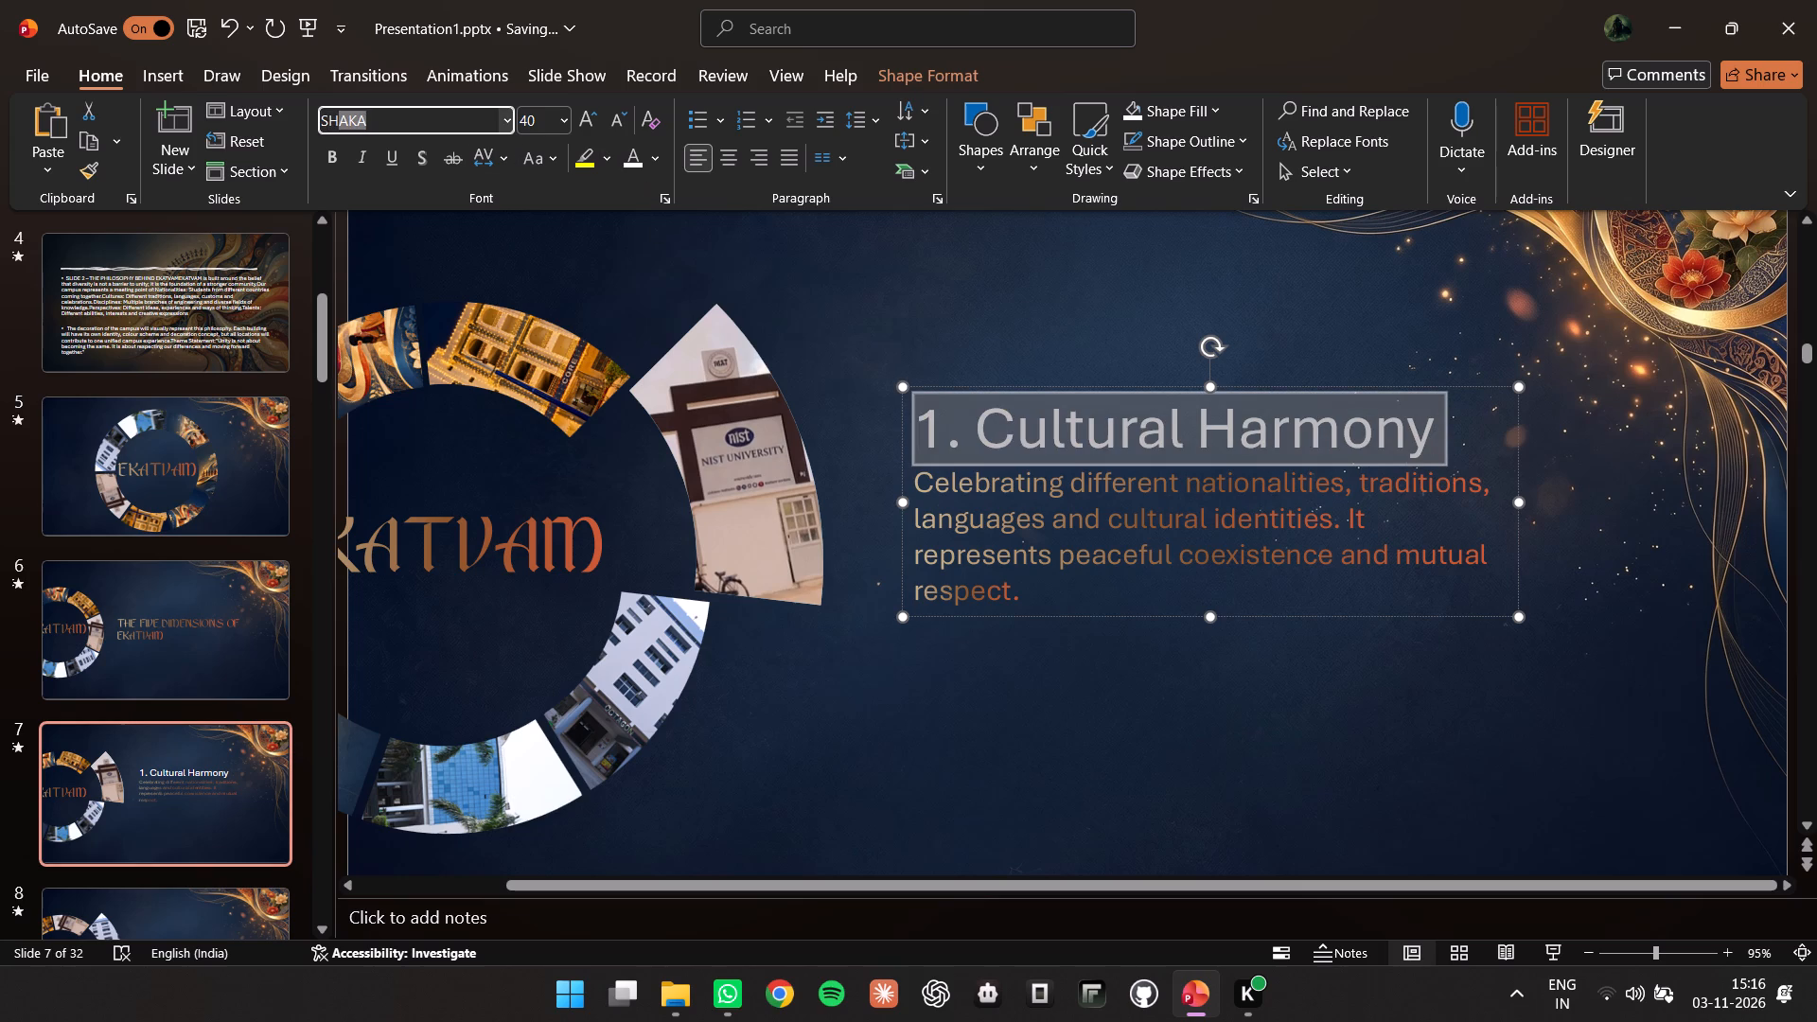
pyautogui.press('Return')
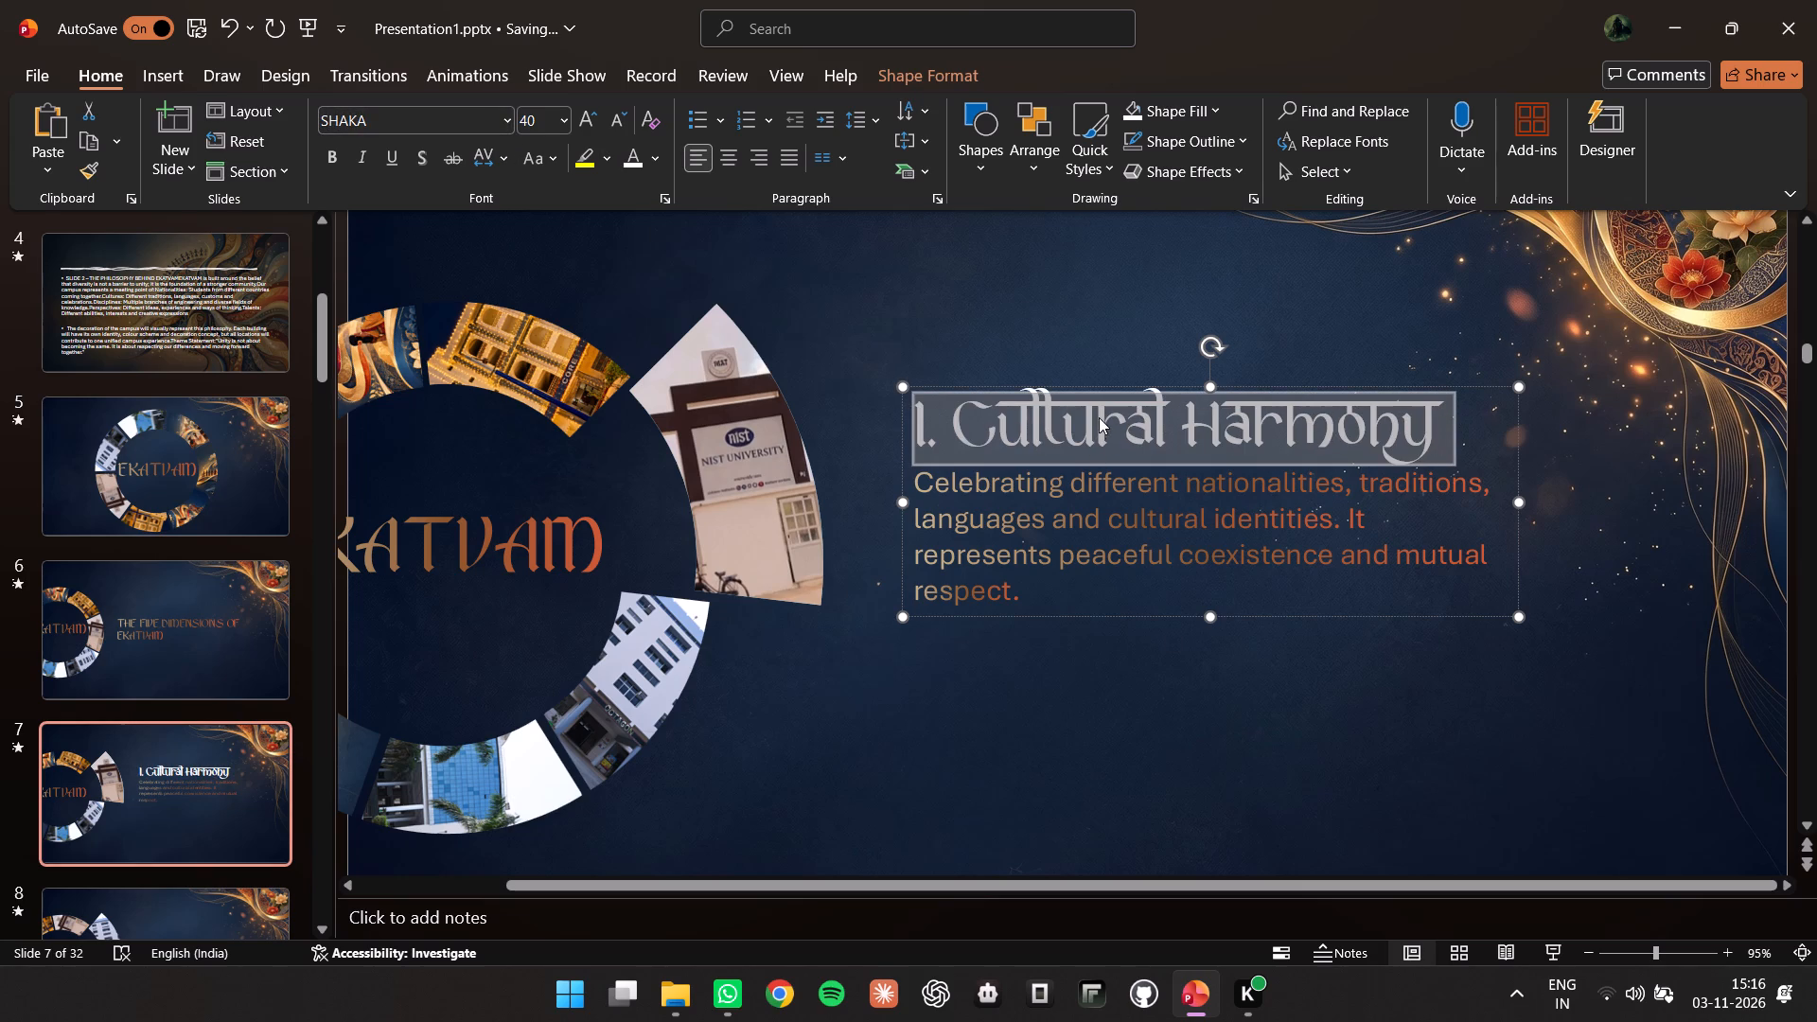
pyautogui.click(1100, 410)
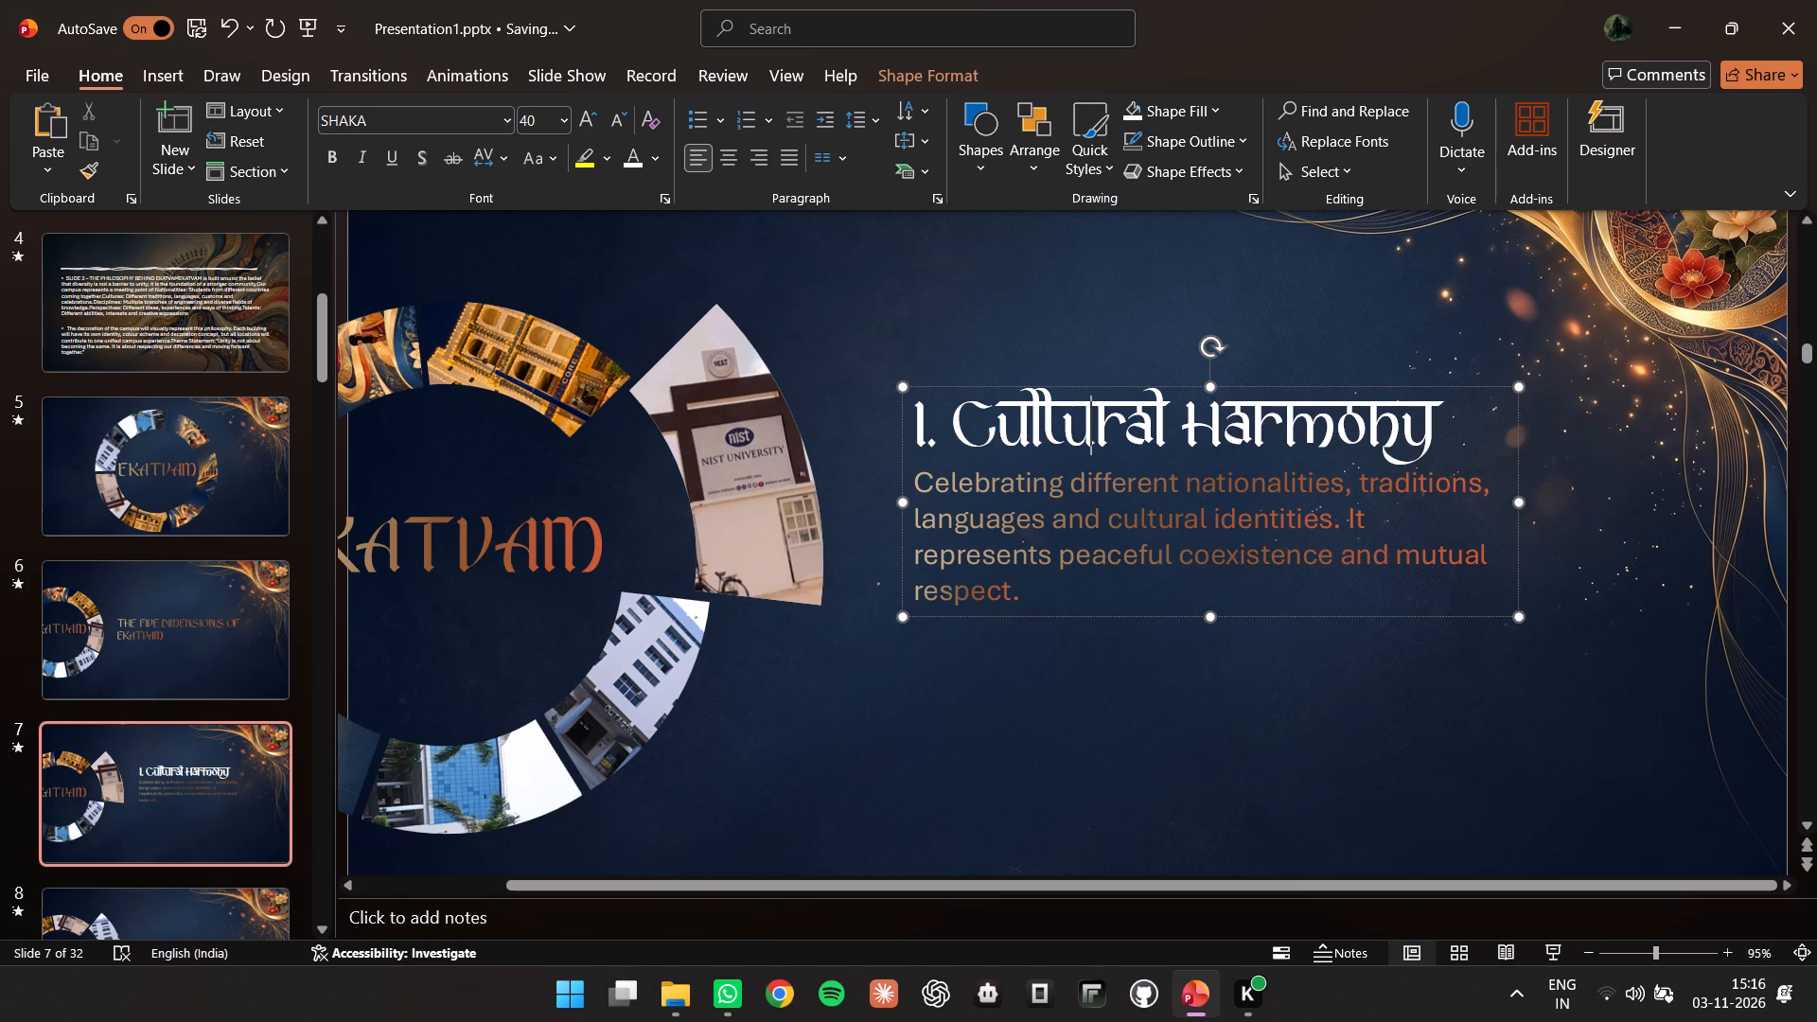
# Retype slide 7's heading words in capitals as CULTURAL HARMONY and widen the text box so the heading fits on one line.
pyautogui.moveTo(966, 420); pyautogui.dragTo(1467, 436)
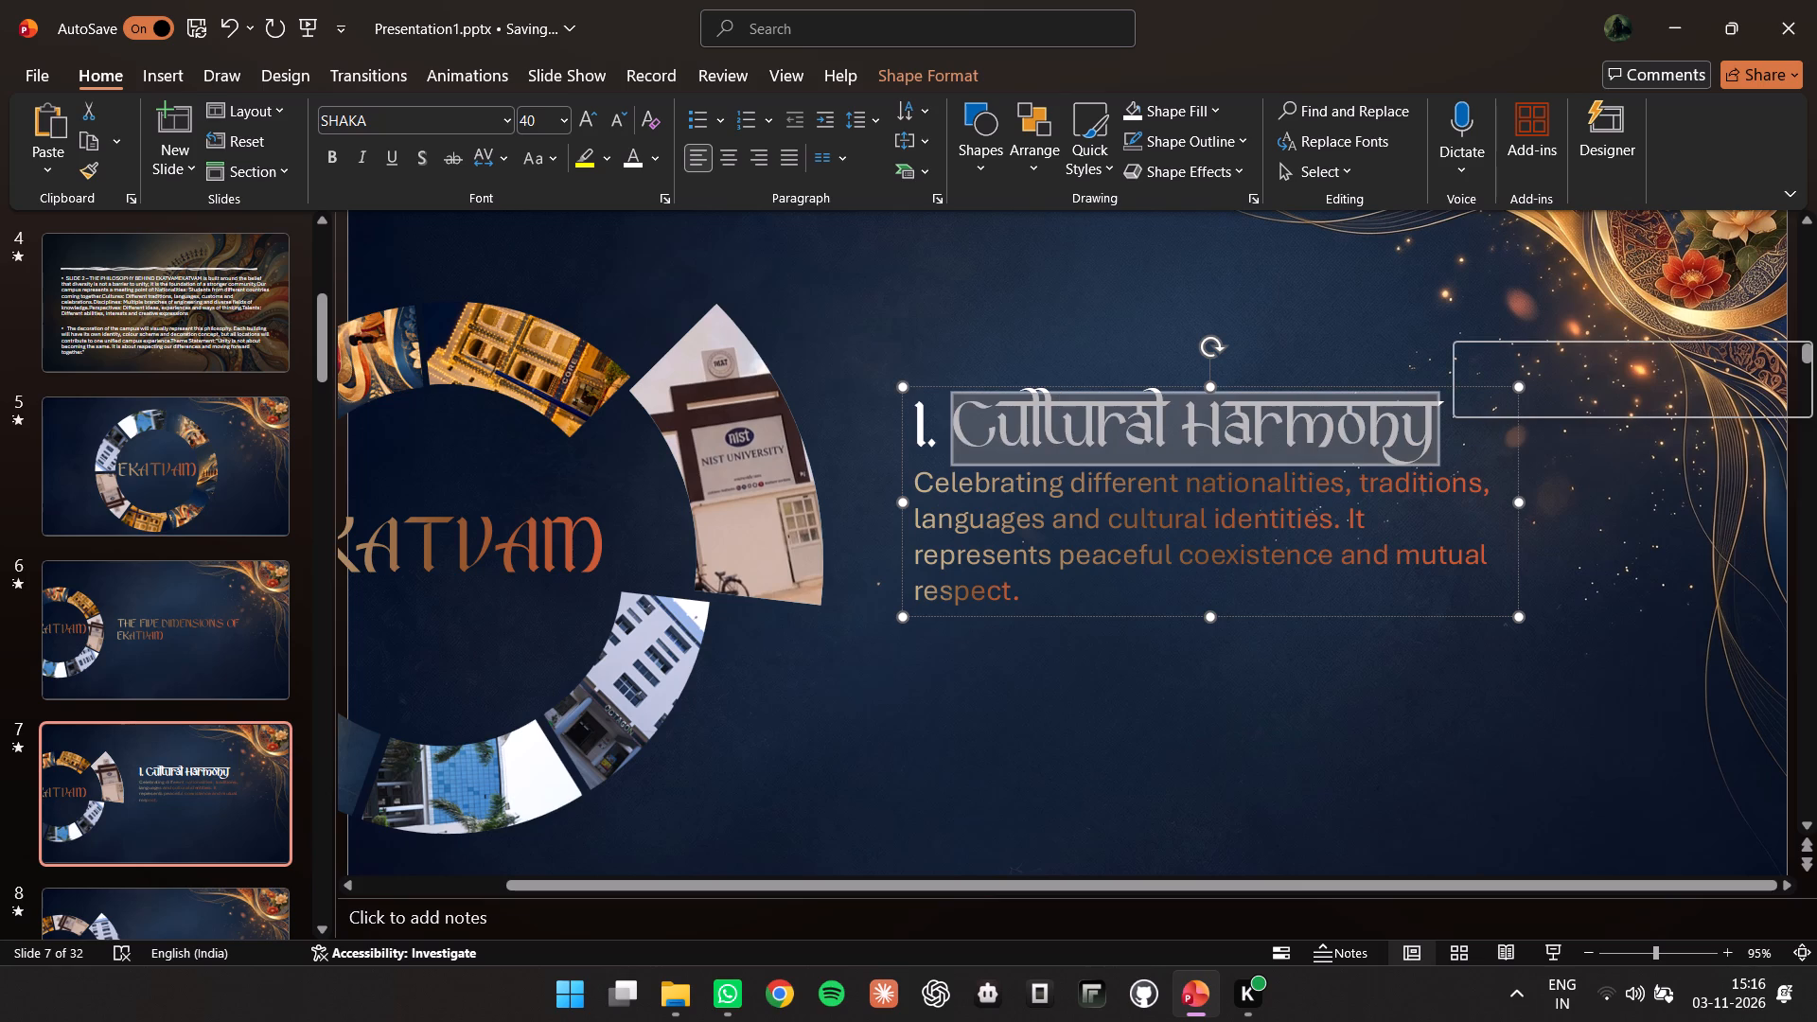
pyautogui.press('c')
pyautogui.press('BackSpace')
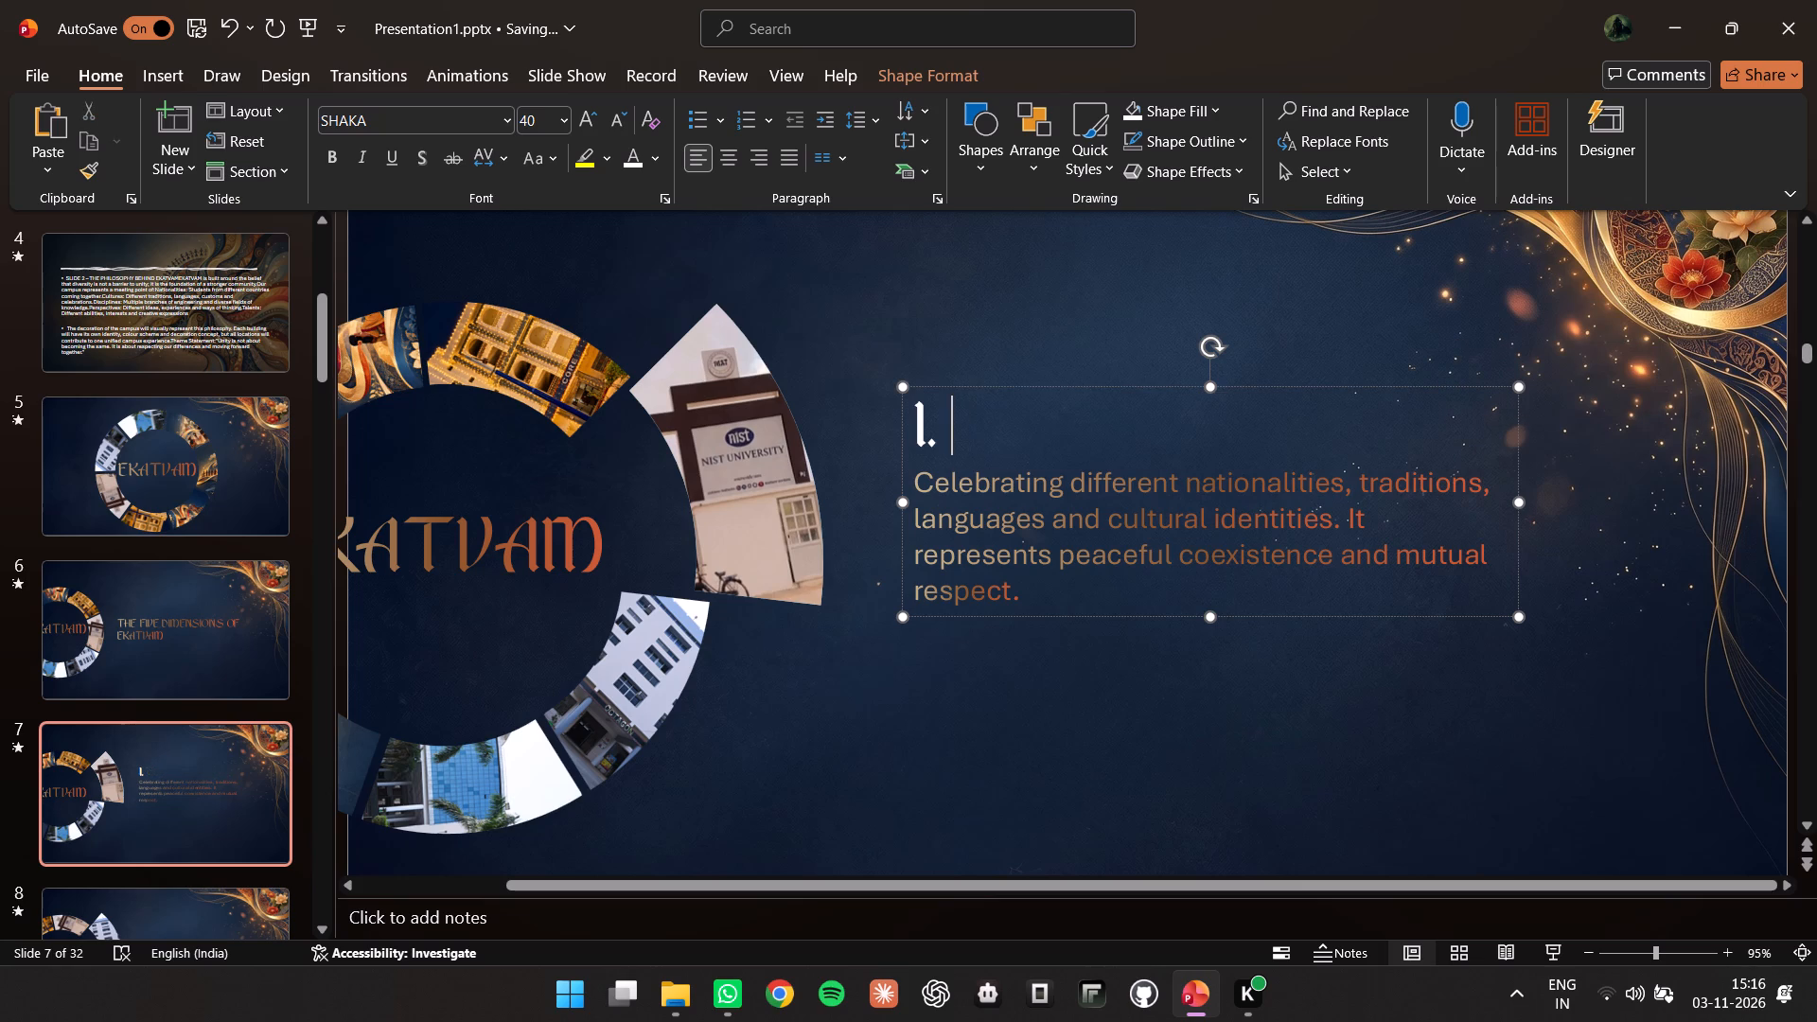
pyautogui.write('CULTURAL HARMONY')
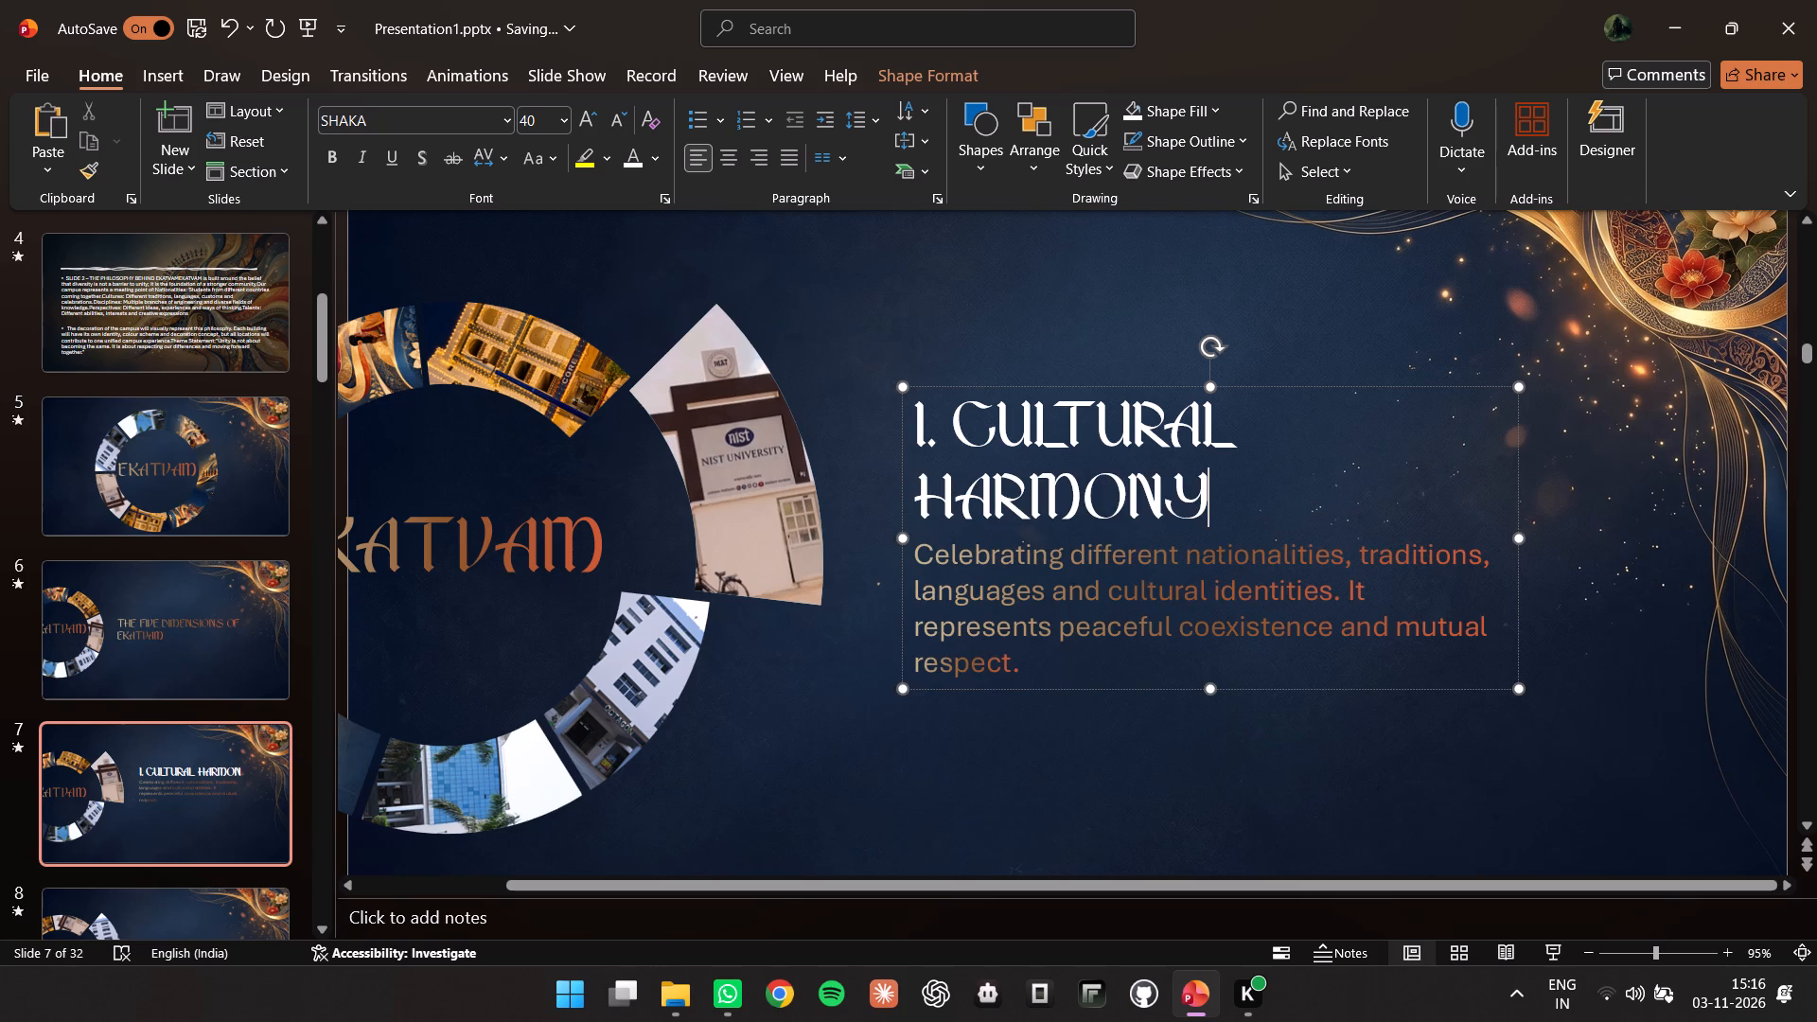
pyautogui.moveTo(1523, 539); pyautogui.dragTo(1596, 531)
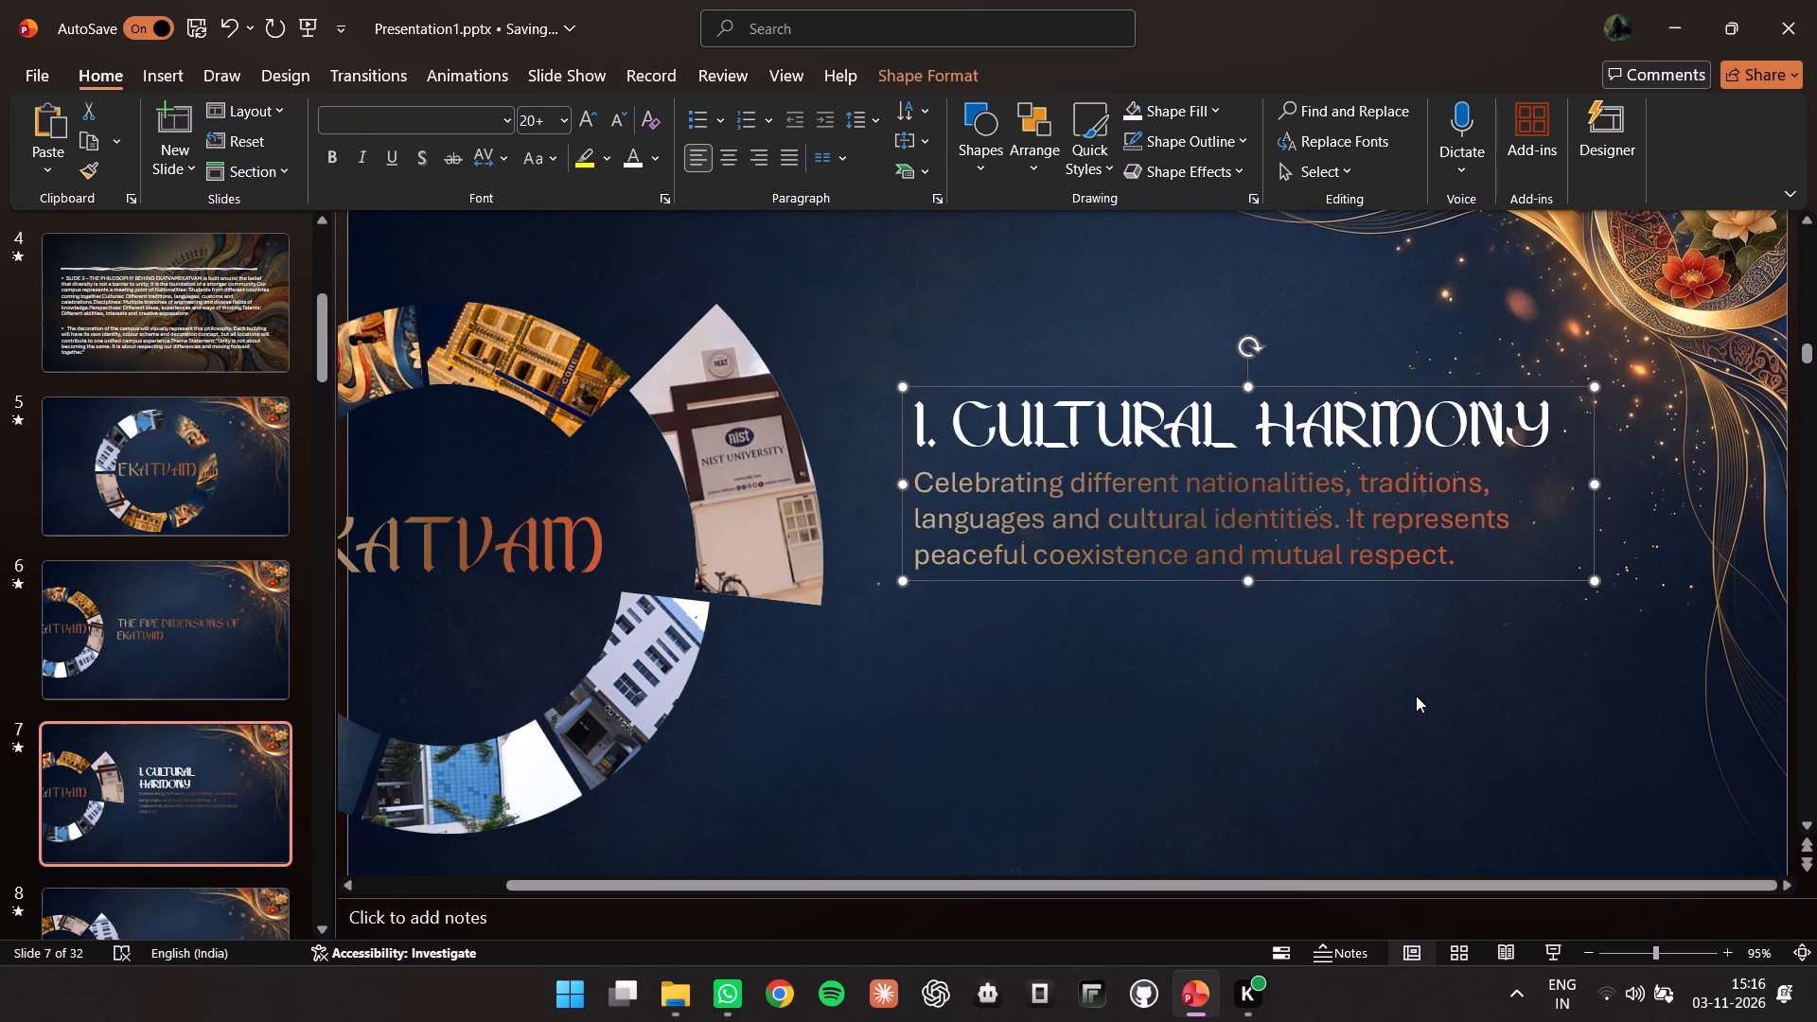
pyautogui.click(1416, 696)
# Open slide 8, the Intellectual Convergence slide.
pyautogui.scroll(-3, 203, 810)
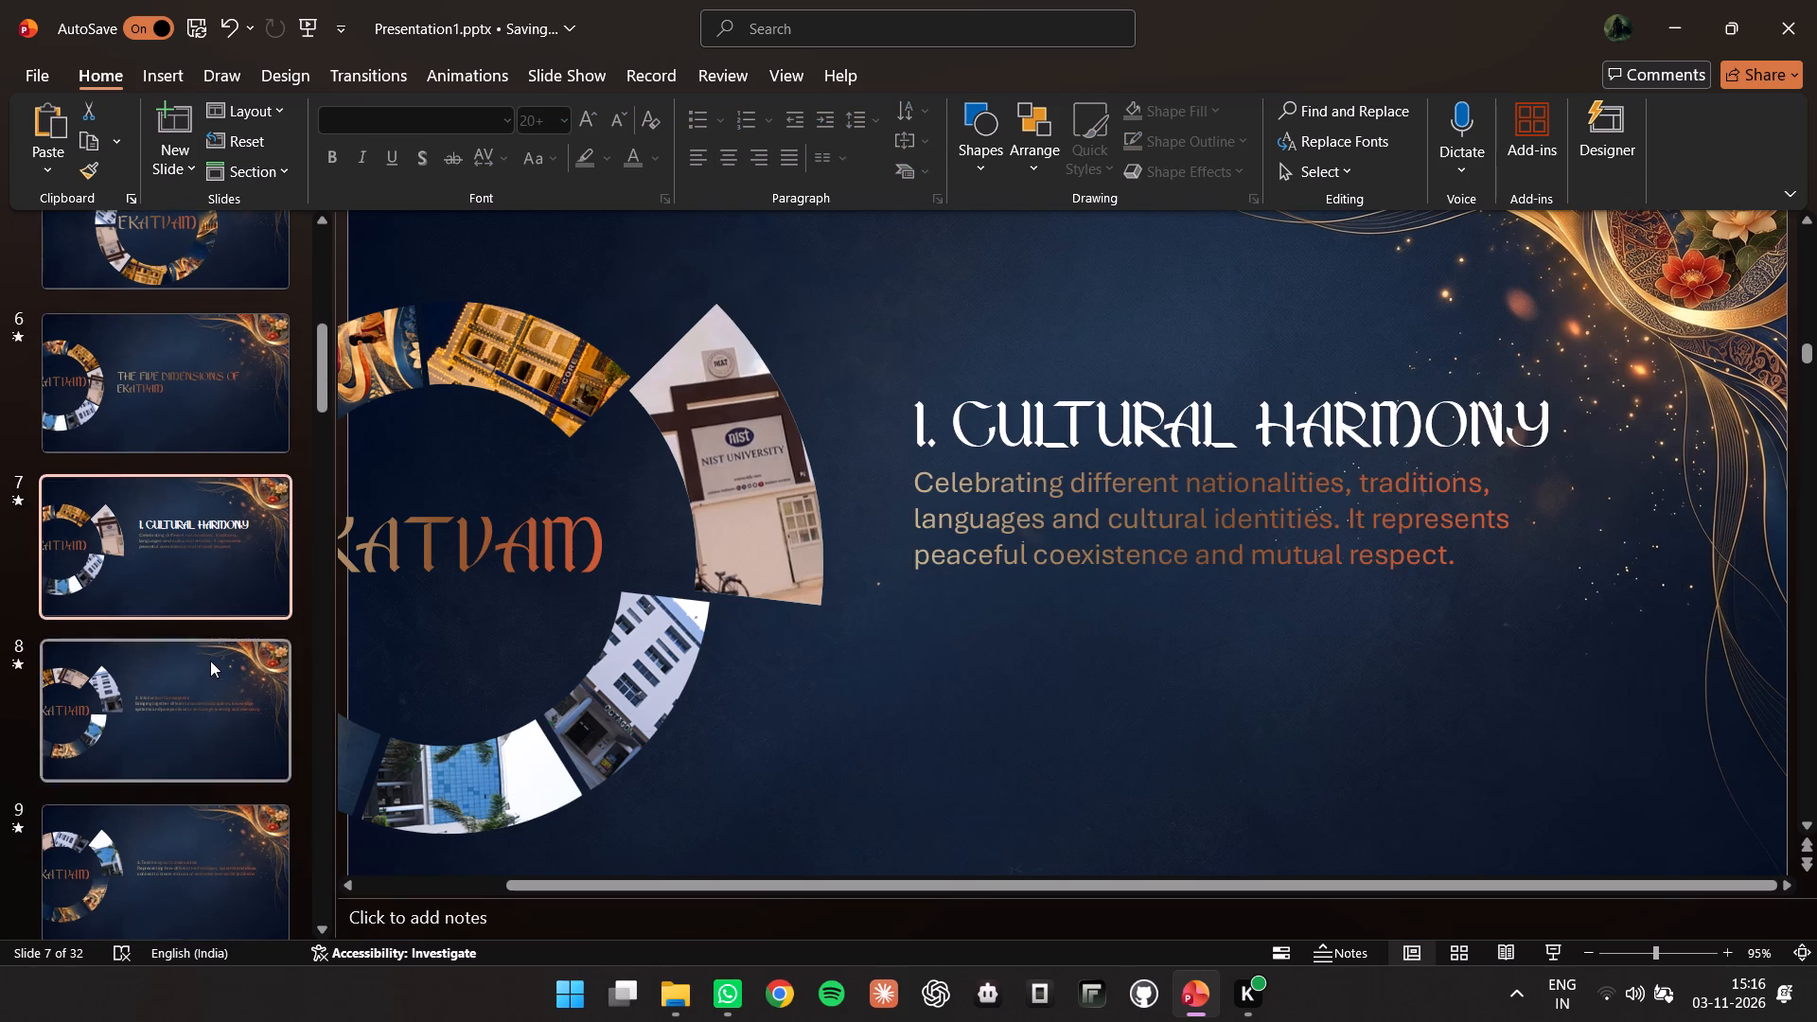
pyautogui.click(210, 661)
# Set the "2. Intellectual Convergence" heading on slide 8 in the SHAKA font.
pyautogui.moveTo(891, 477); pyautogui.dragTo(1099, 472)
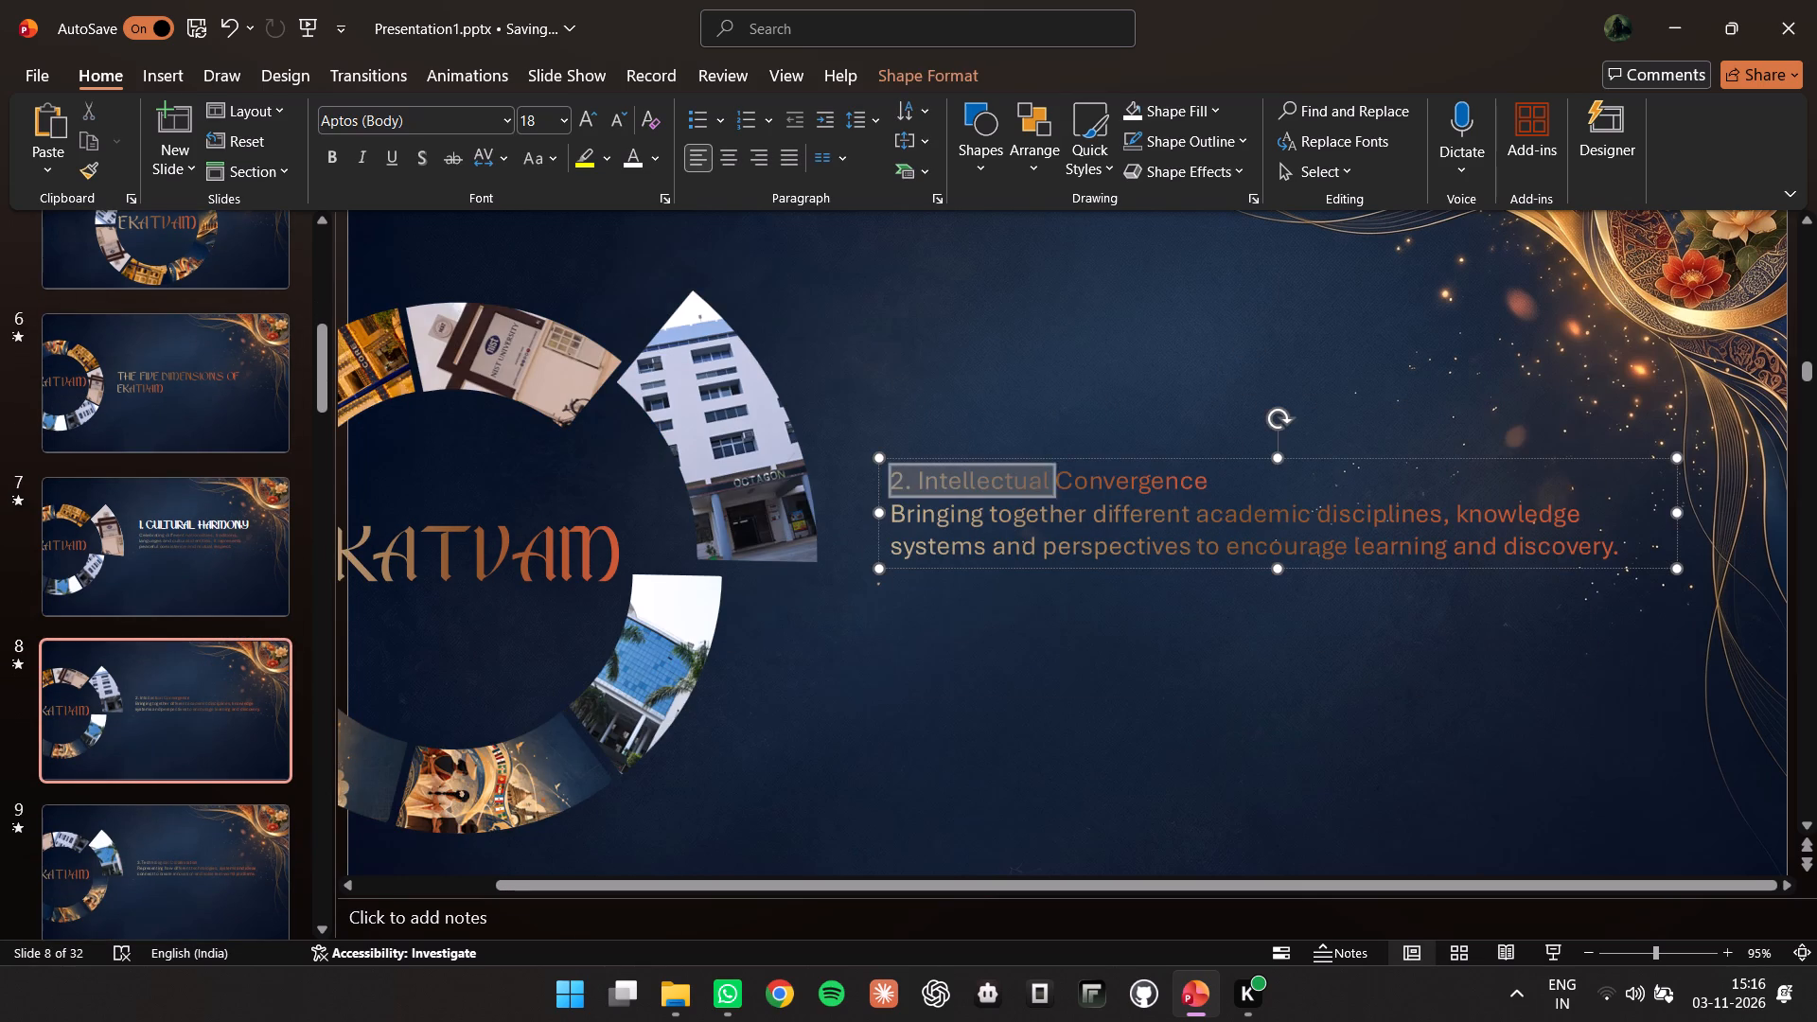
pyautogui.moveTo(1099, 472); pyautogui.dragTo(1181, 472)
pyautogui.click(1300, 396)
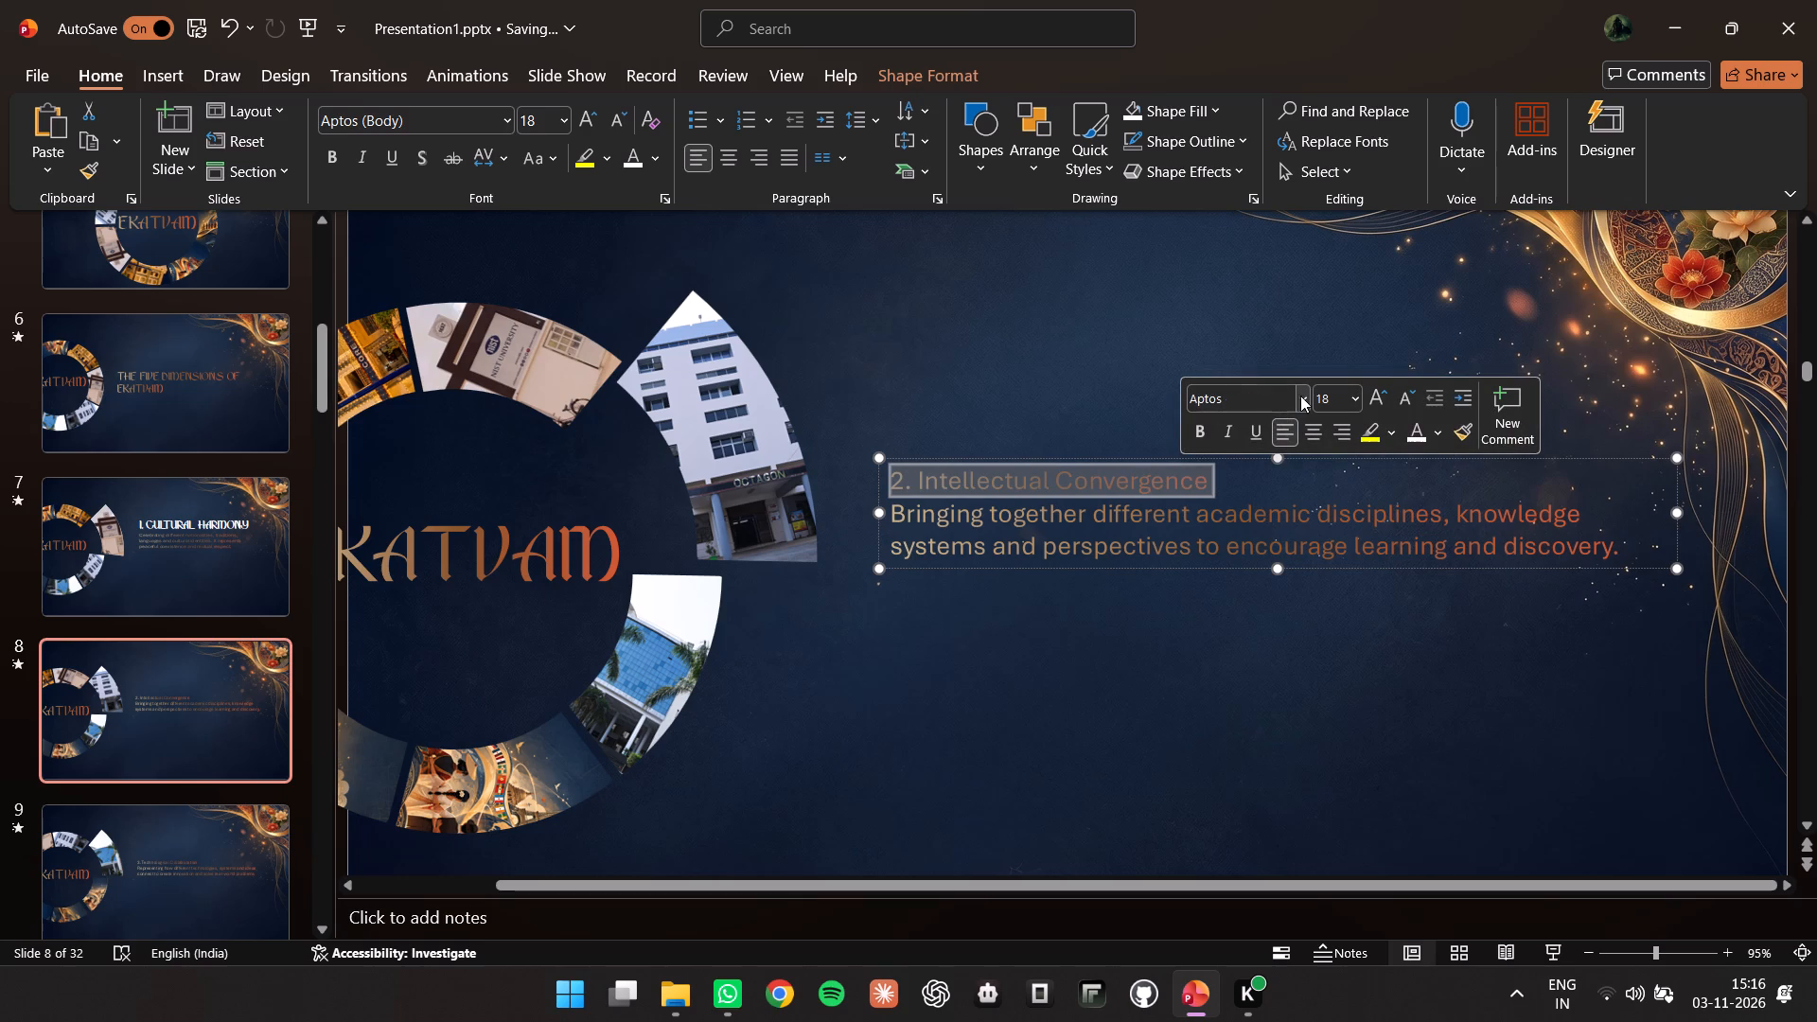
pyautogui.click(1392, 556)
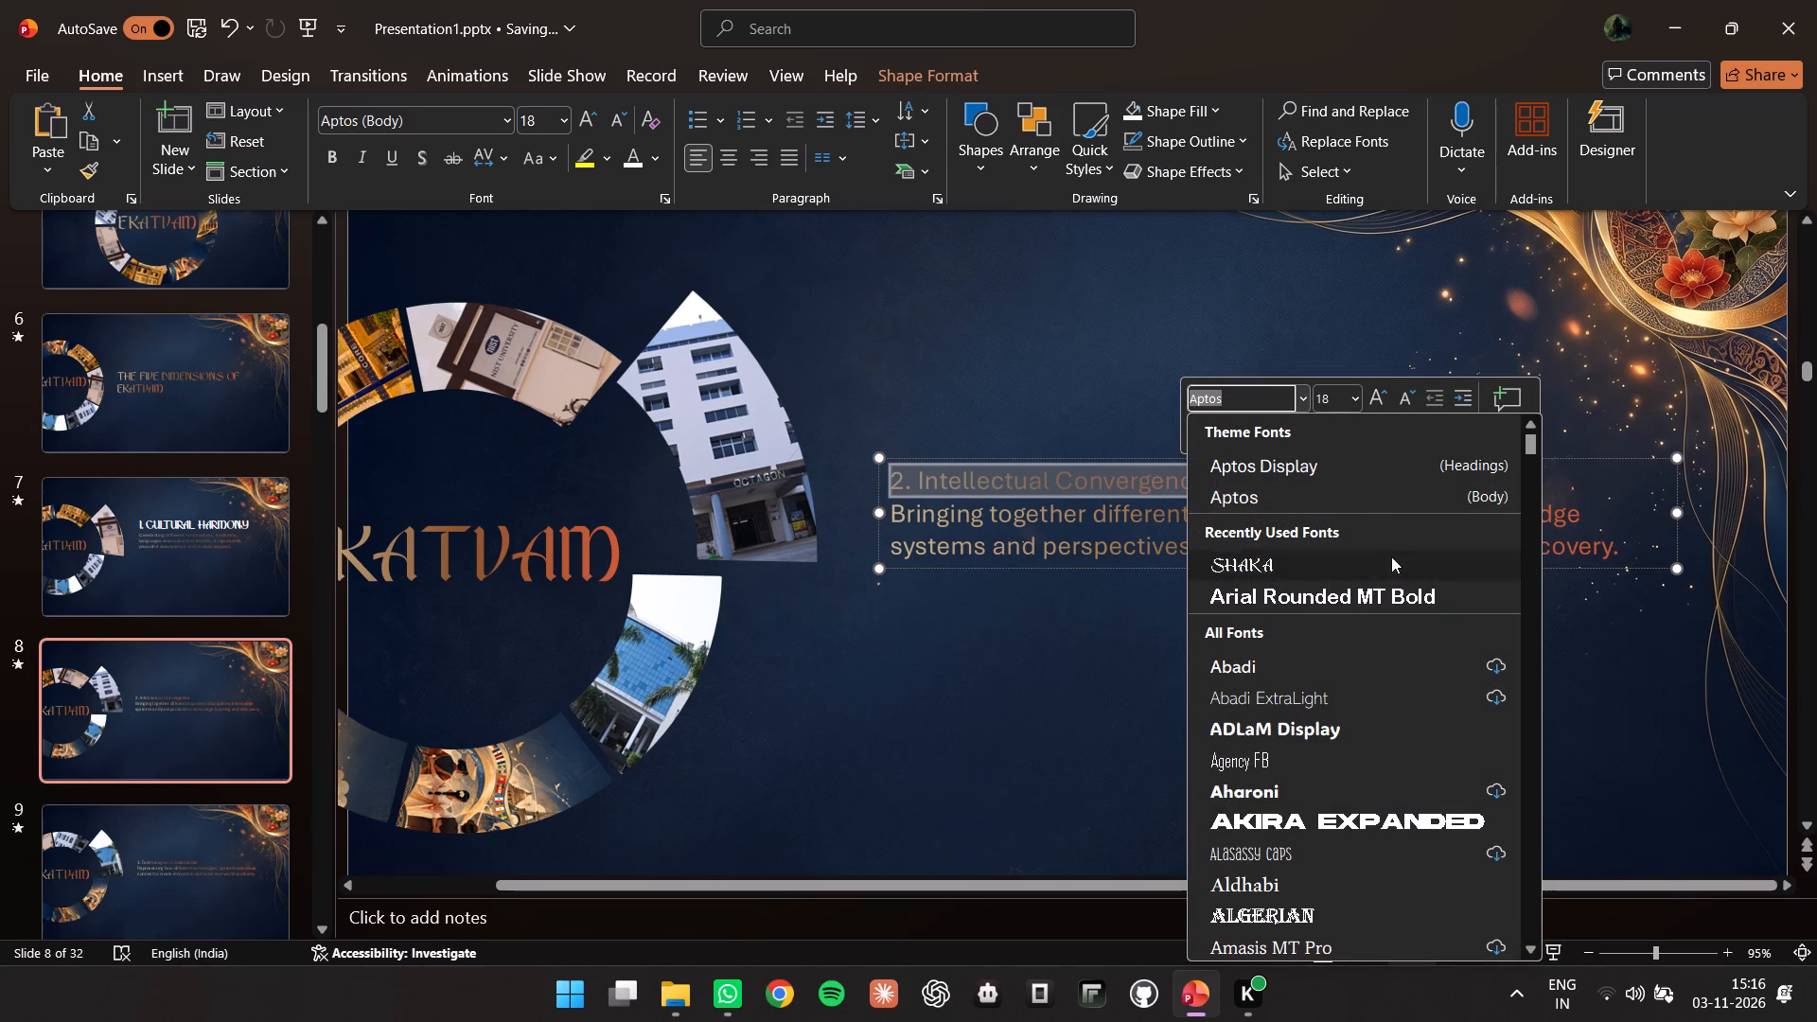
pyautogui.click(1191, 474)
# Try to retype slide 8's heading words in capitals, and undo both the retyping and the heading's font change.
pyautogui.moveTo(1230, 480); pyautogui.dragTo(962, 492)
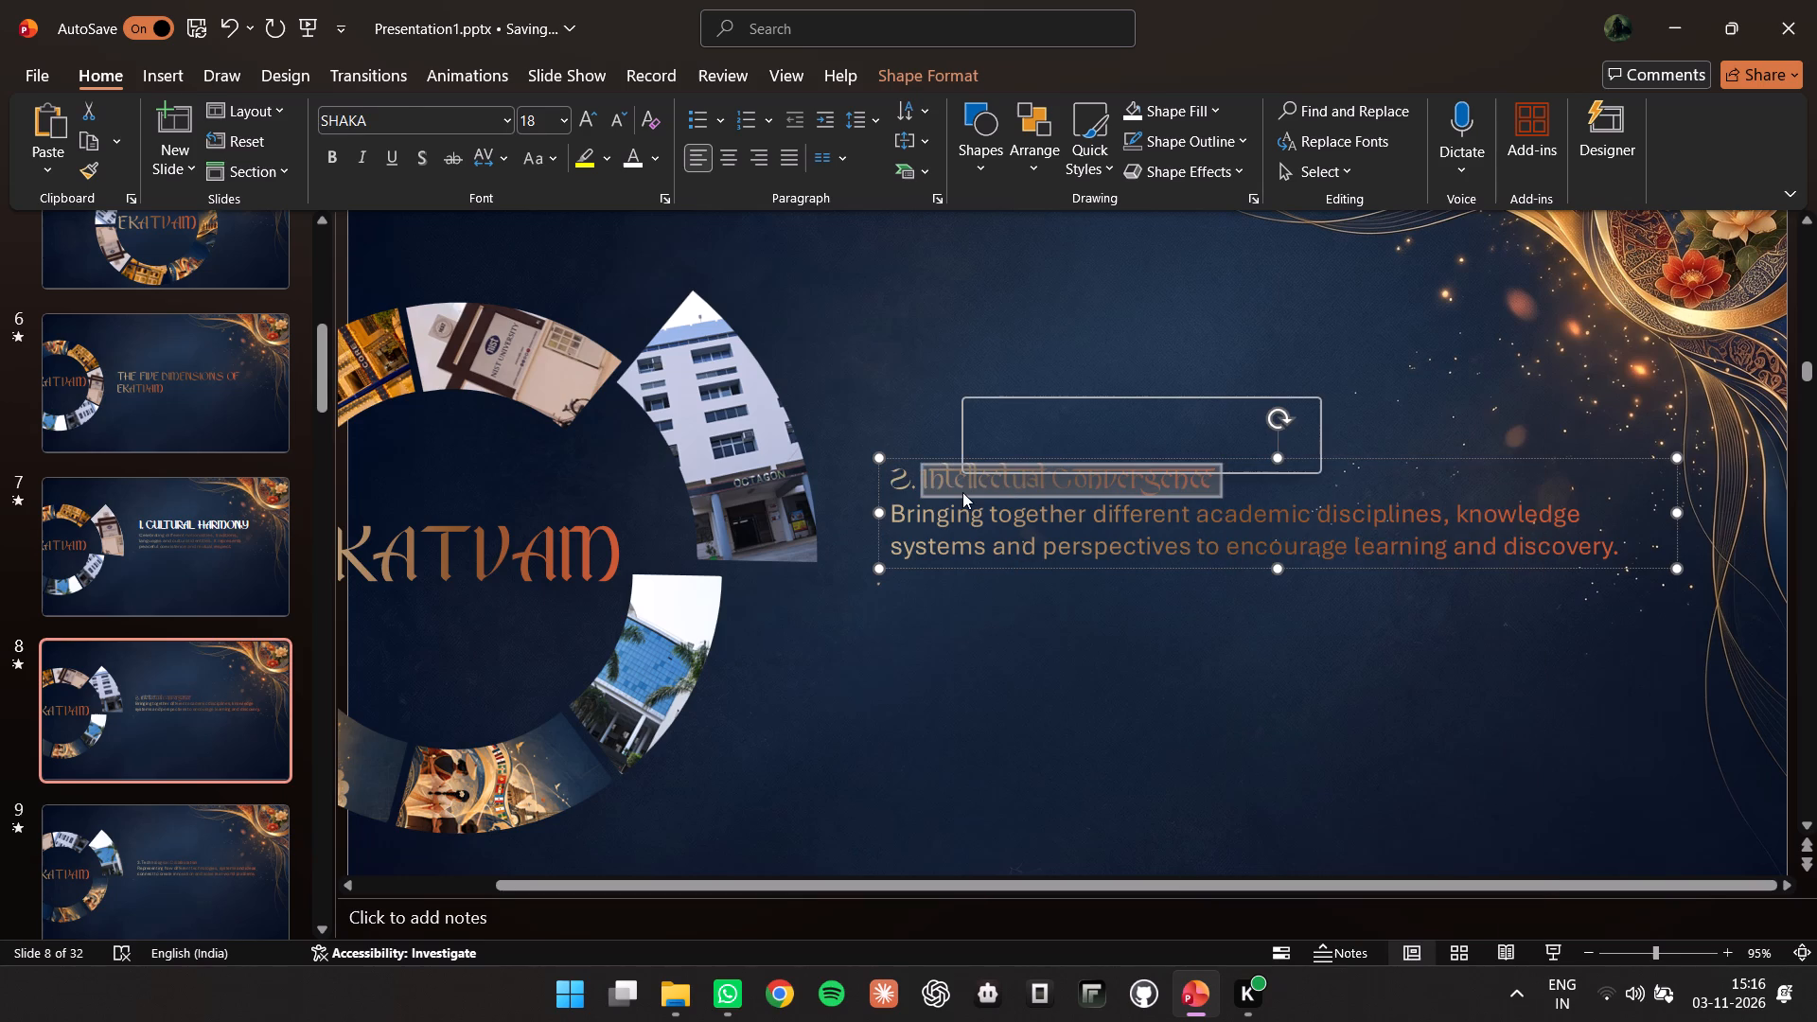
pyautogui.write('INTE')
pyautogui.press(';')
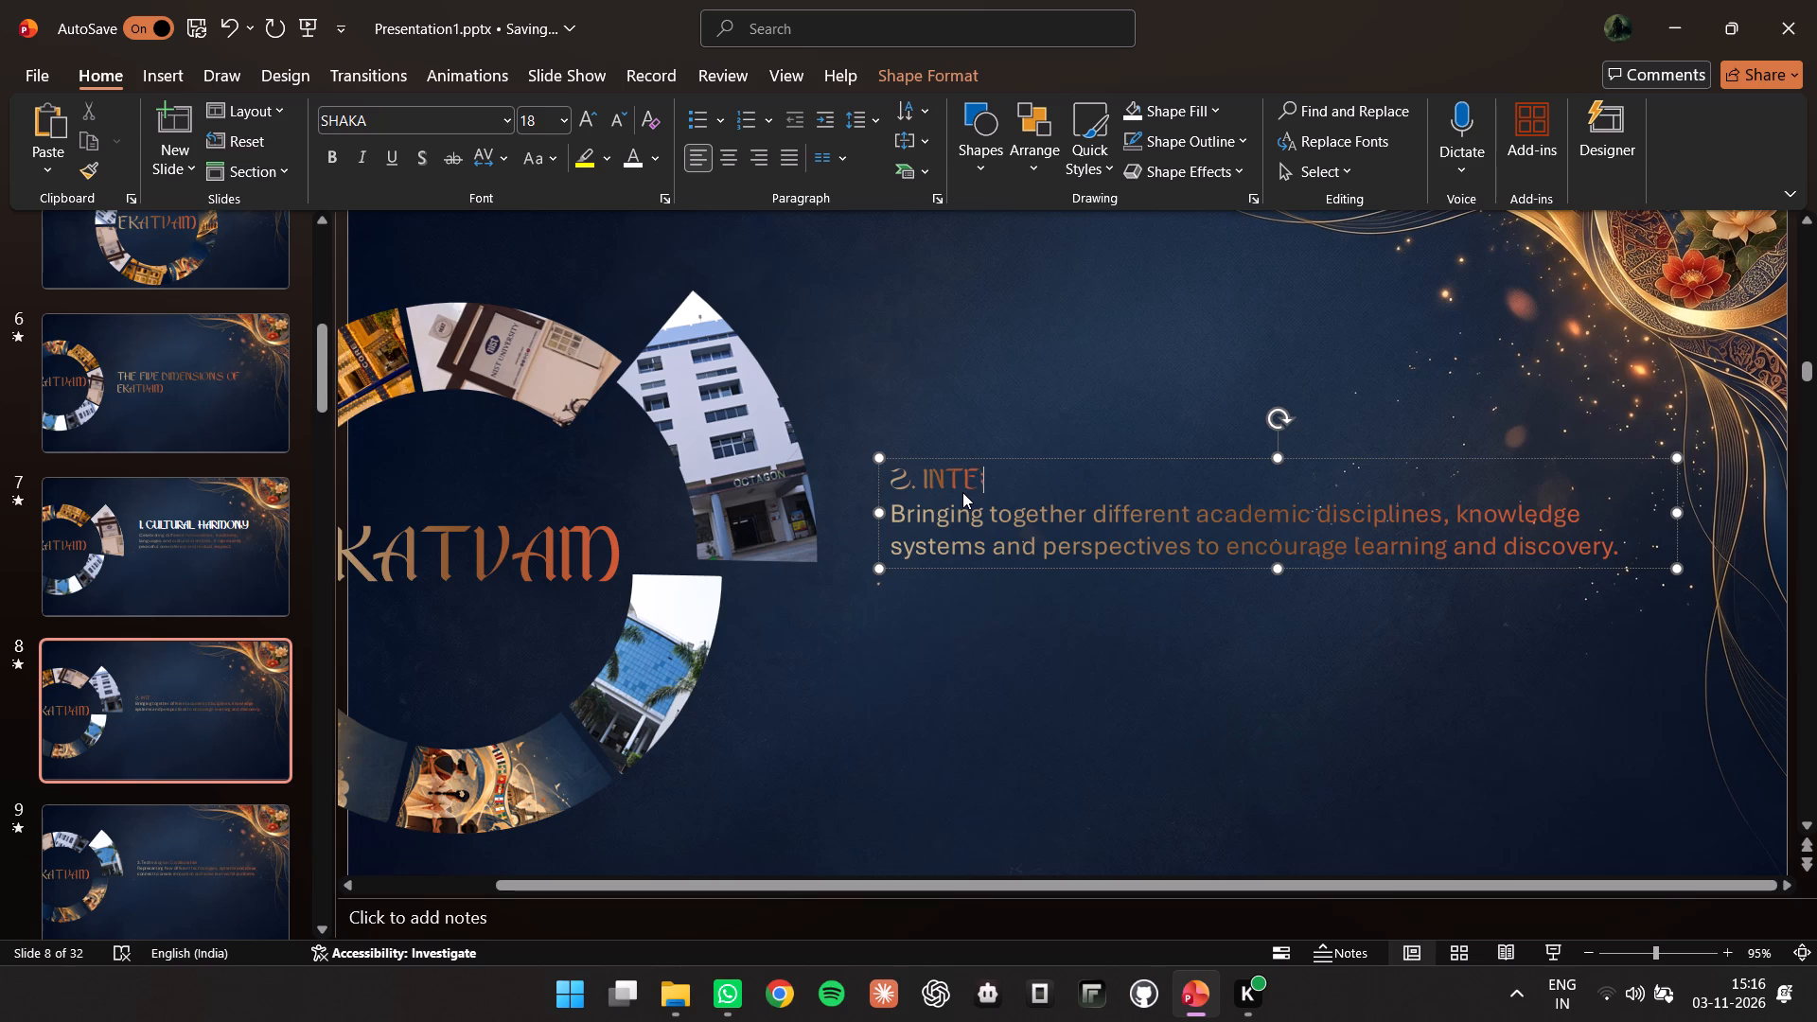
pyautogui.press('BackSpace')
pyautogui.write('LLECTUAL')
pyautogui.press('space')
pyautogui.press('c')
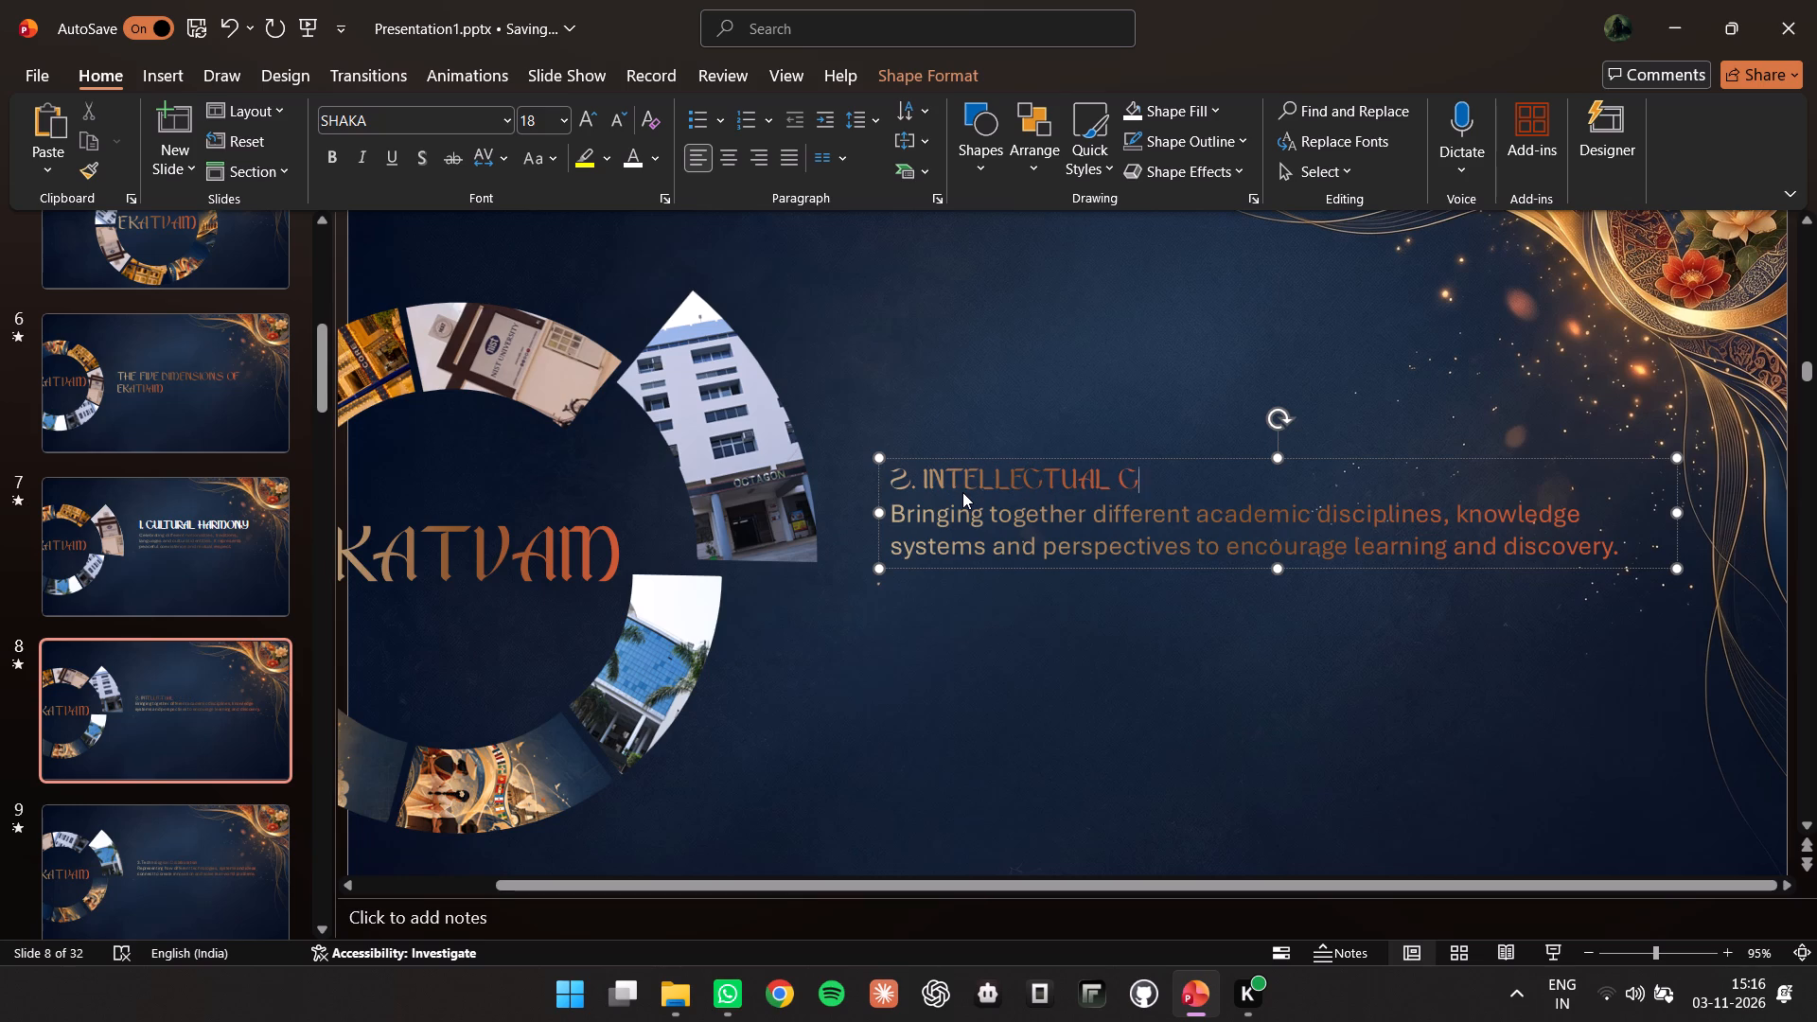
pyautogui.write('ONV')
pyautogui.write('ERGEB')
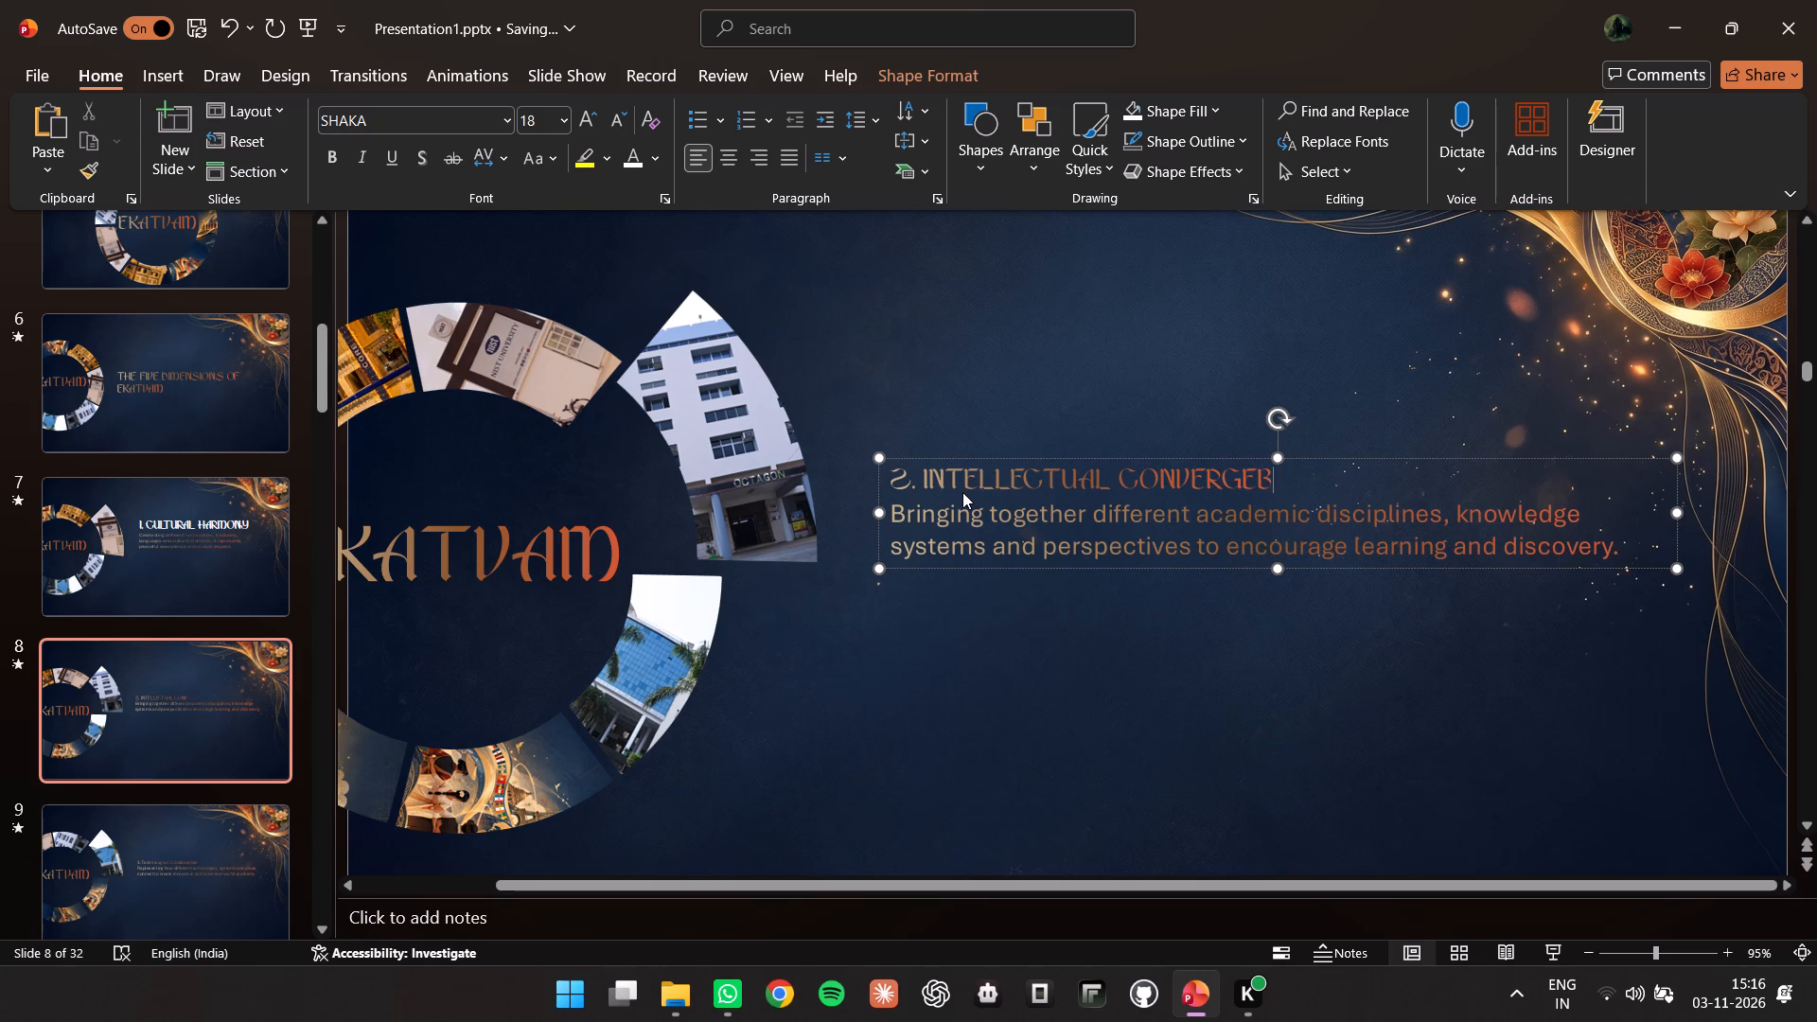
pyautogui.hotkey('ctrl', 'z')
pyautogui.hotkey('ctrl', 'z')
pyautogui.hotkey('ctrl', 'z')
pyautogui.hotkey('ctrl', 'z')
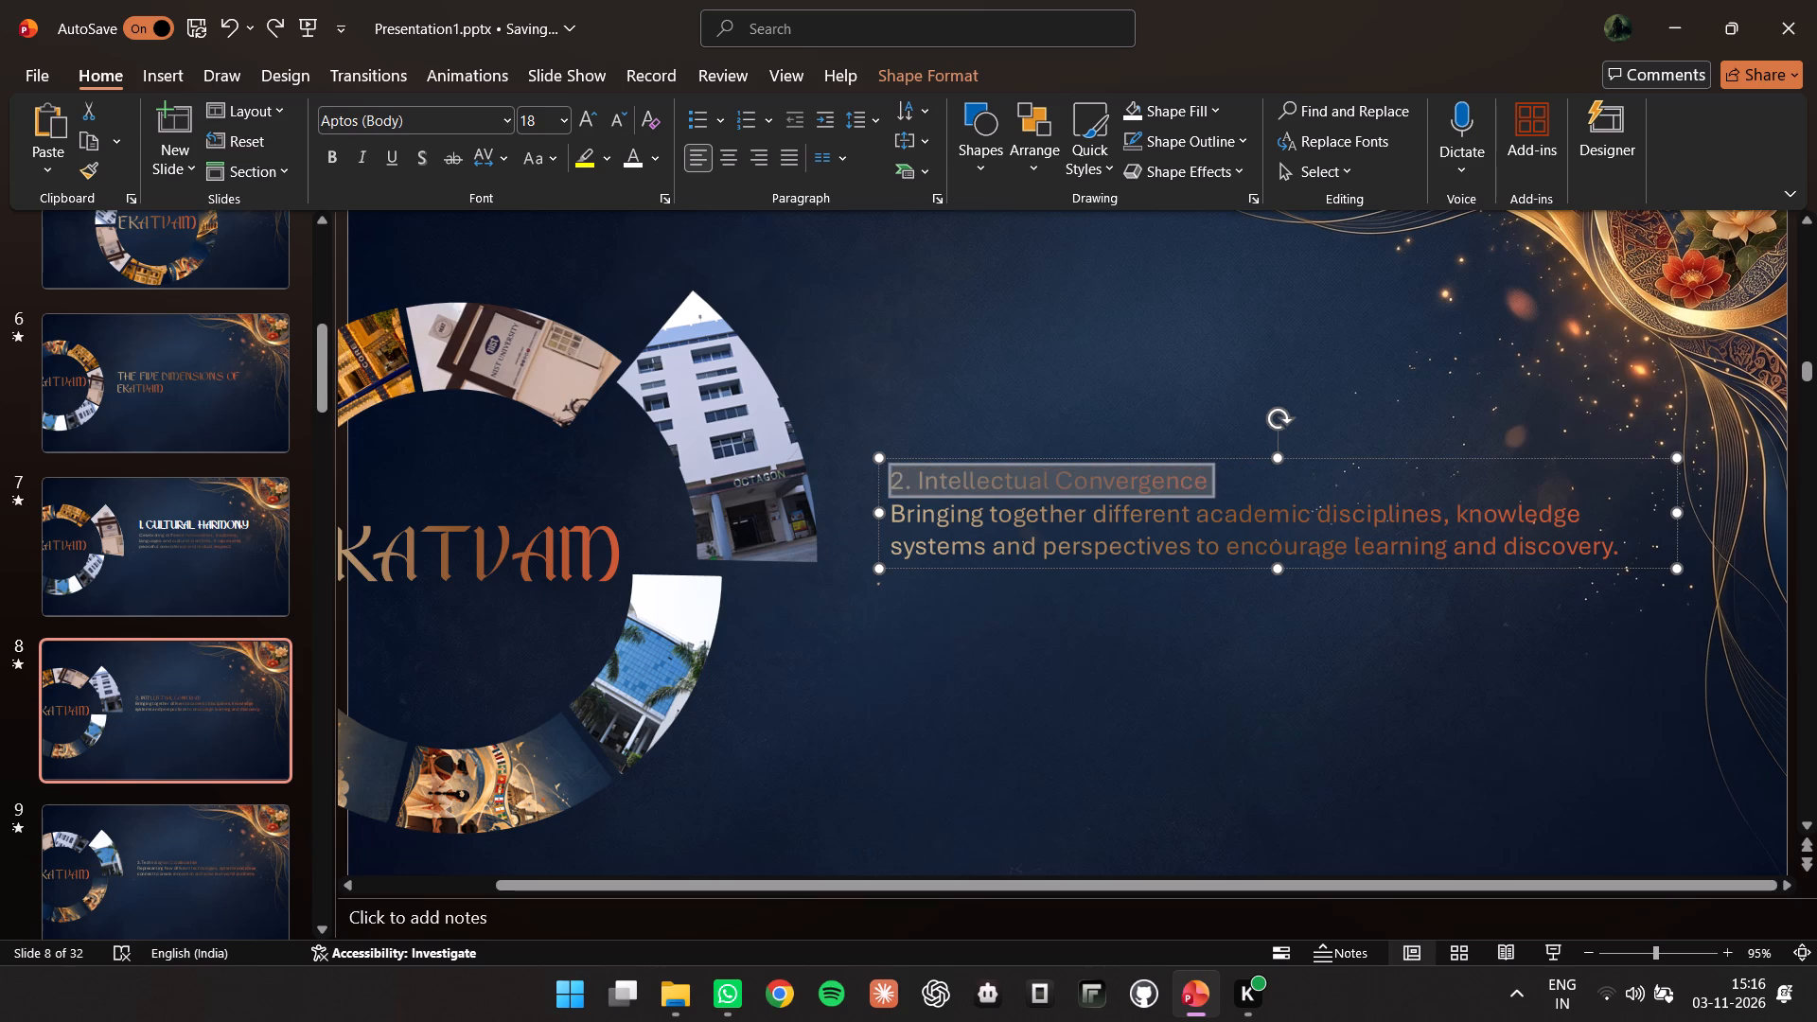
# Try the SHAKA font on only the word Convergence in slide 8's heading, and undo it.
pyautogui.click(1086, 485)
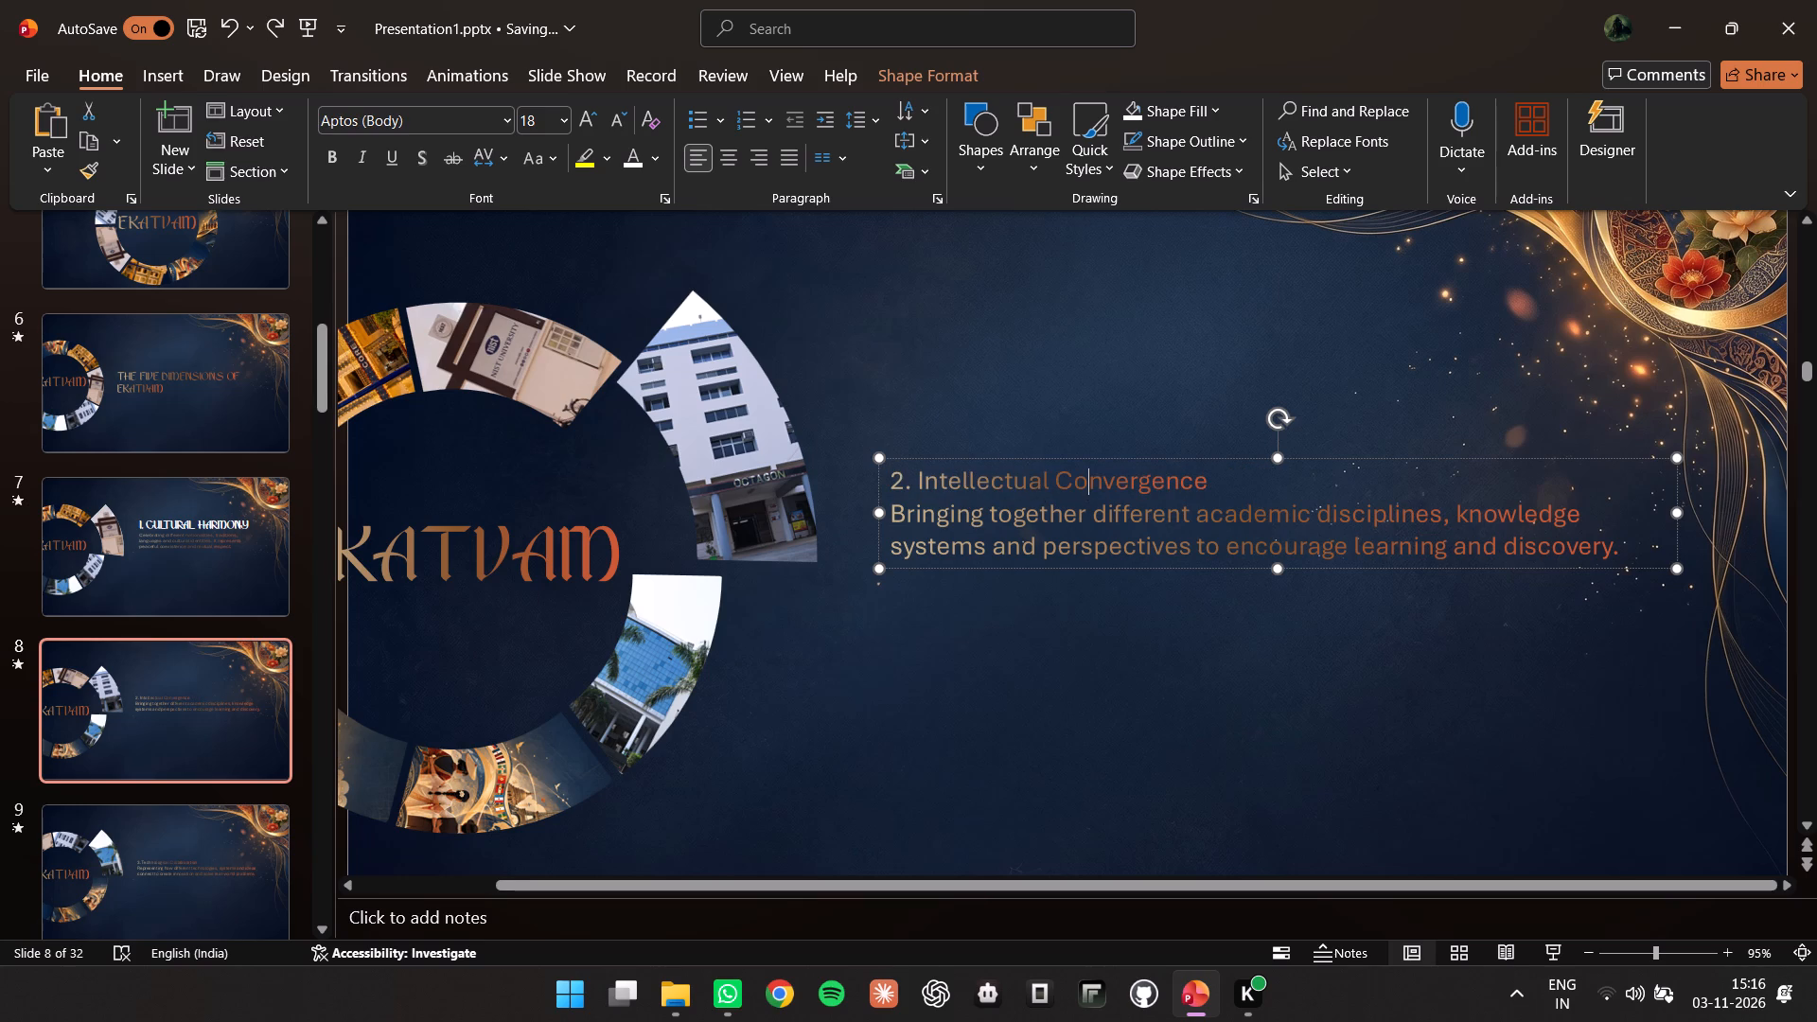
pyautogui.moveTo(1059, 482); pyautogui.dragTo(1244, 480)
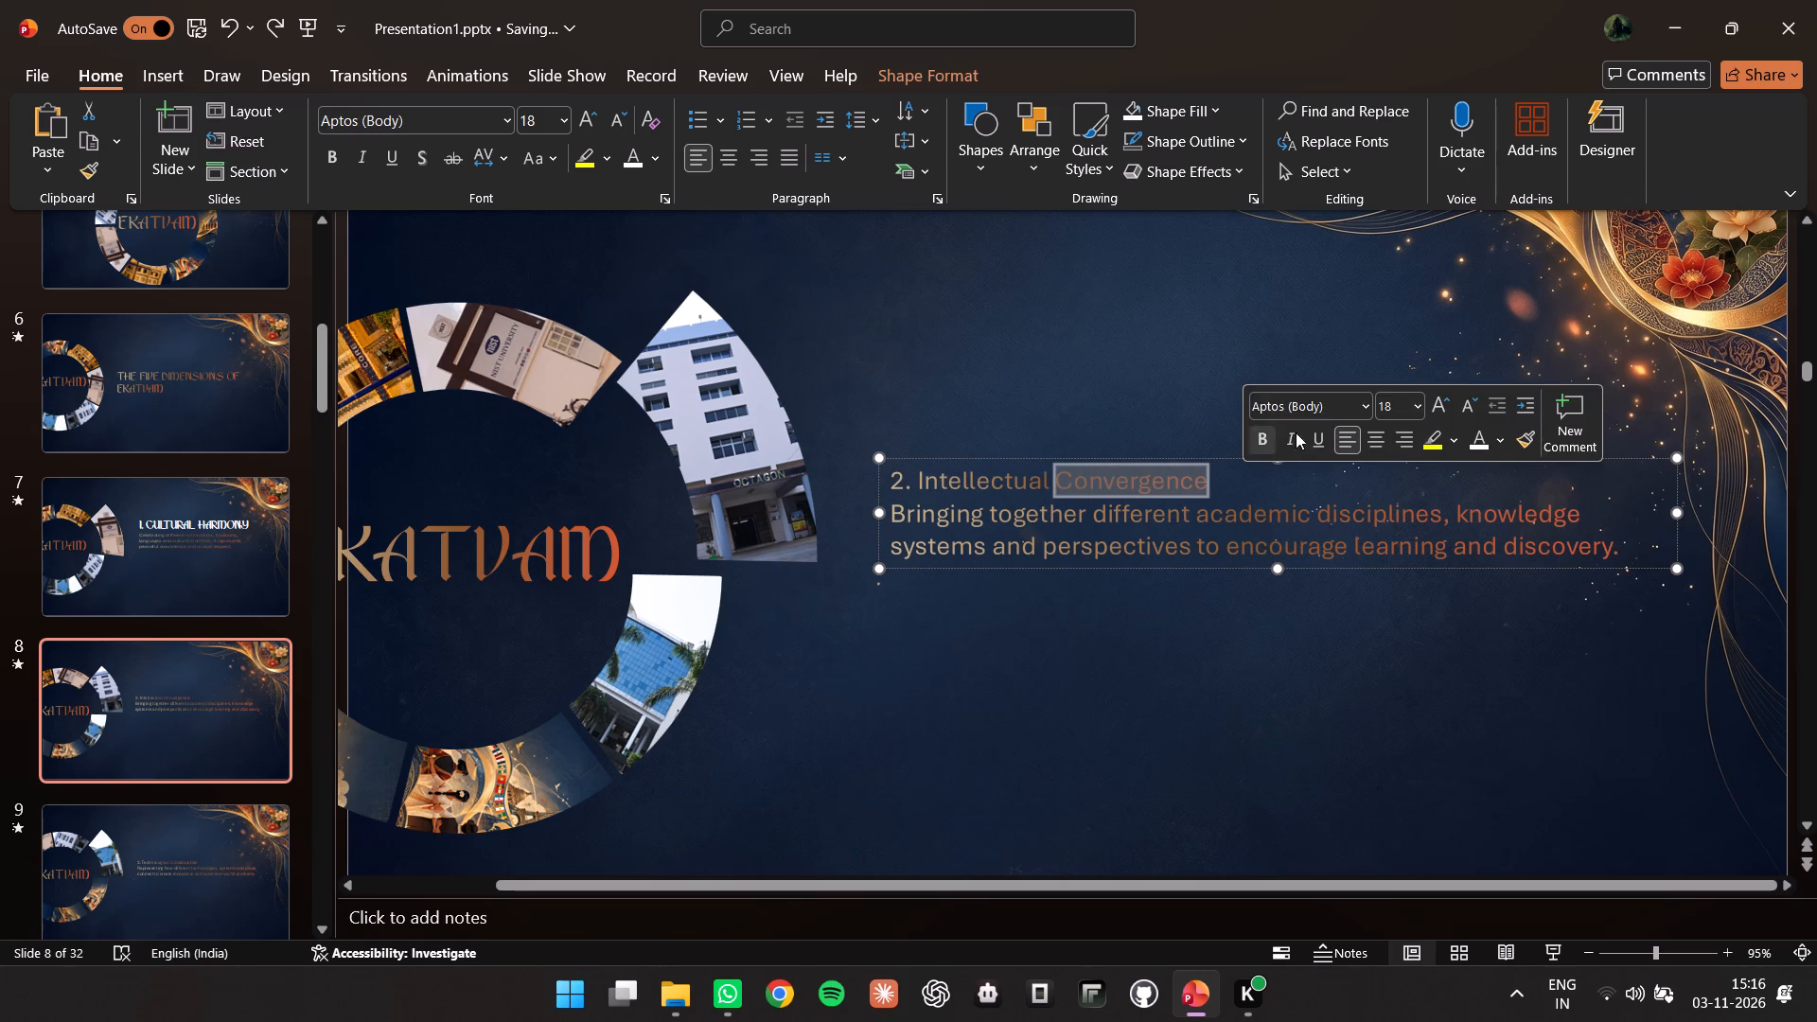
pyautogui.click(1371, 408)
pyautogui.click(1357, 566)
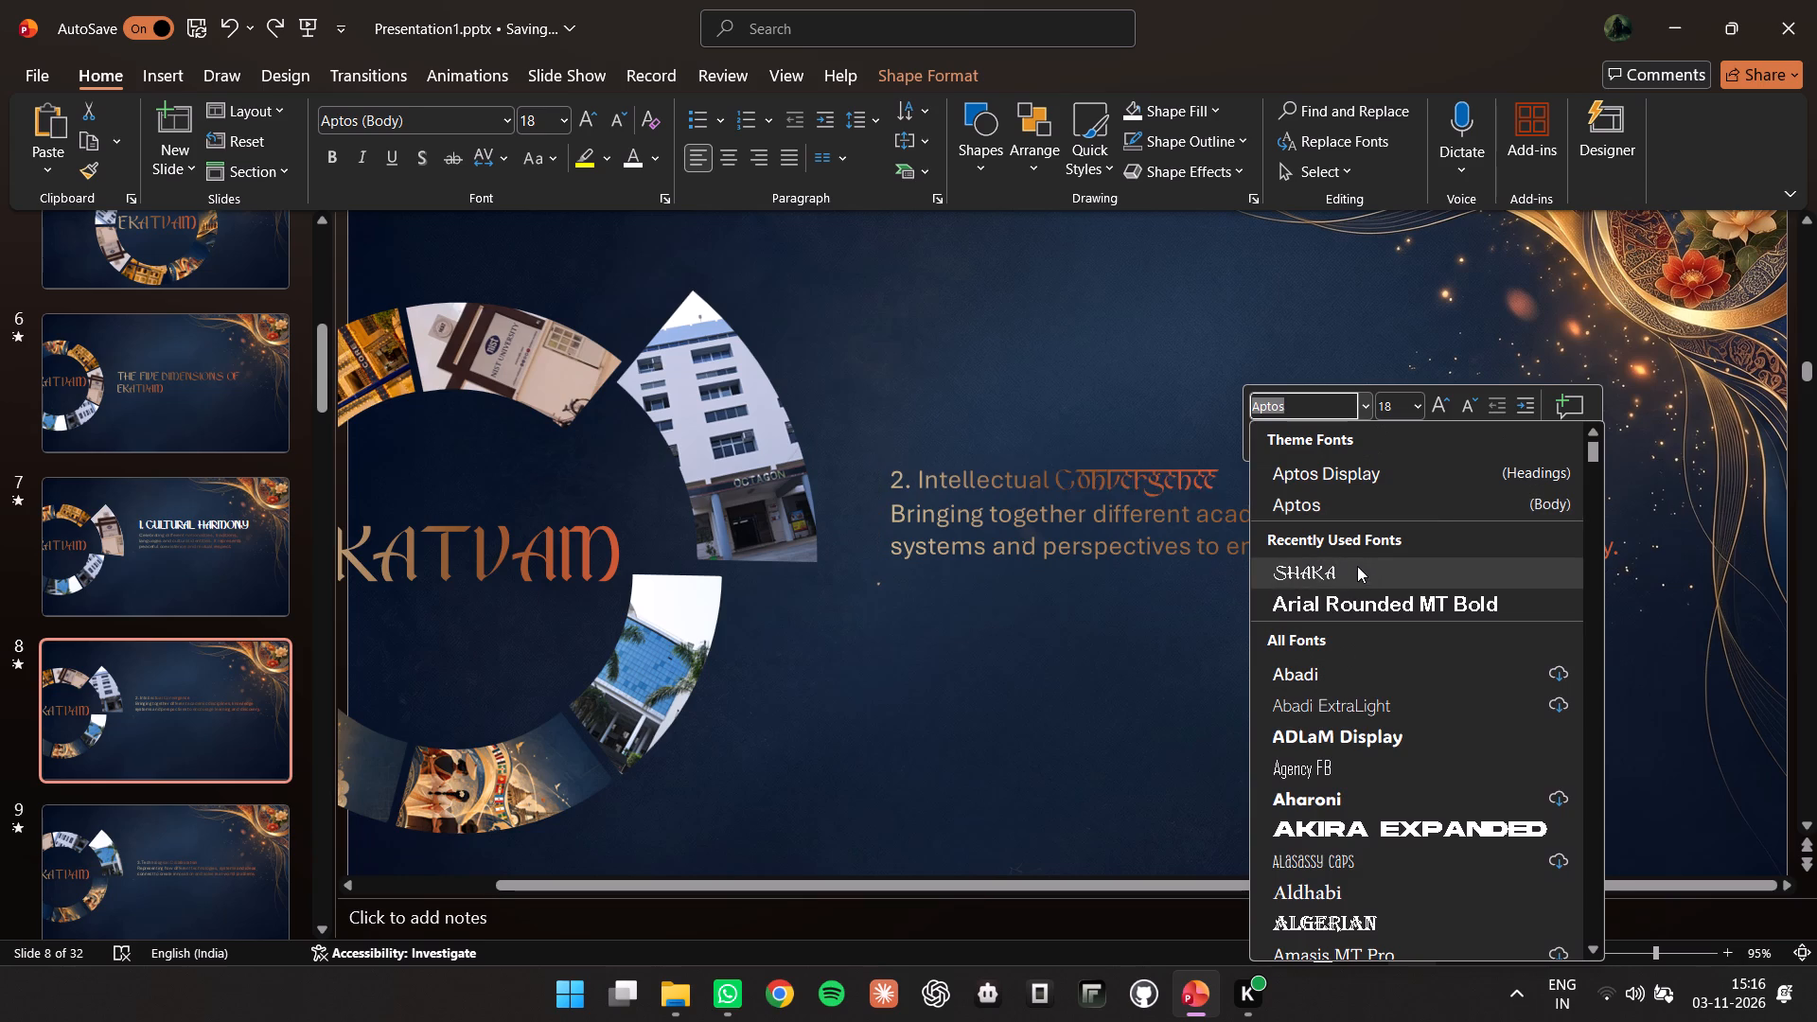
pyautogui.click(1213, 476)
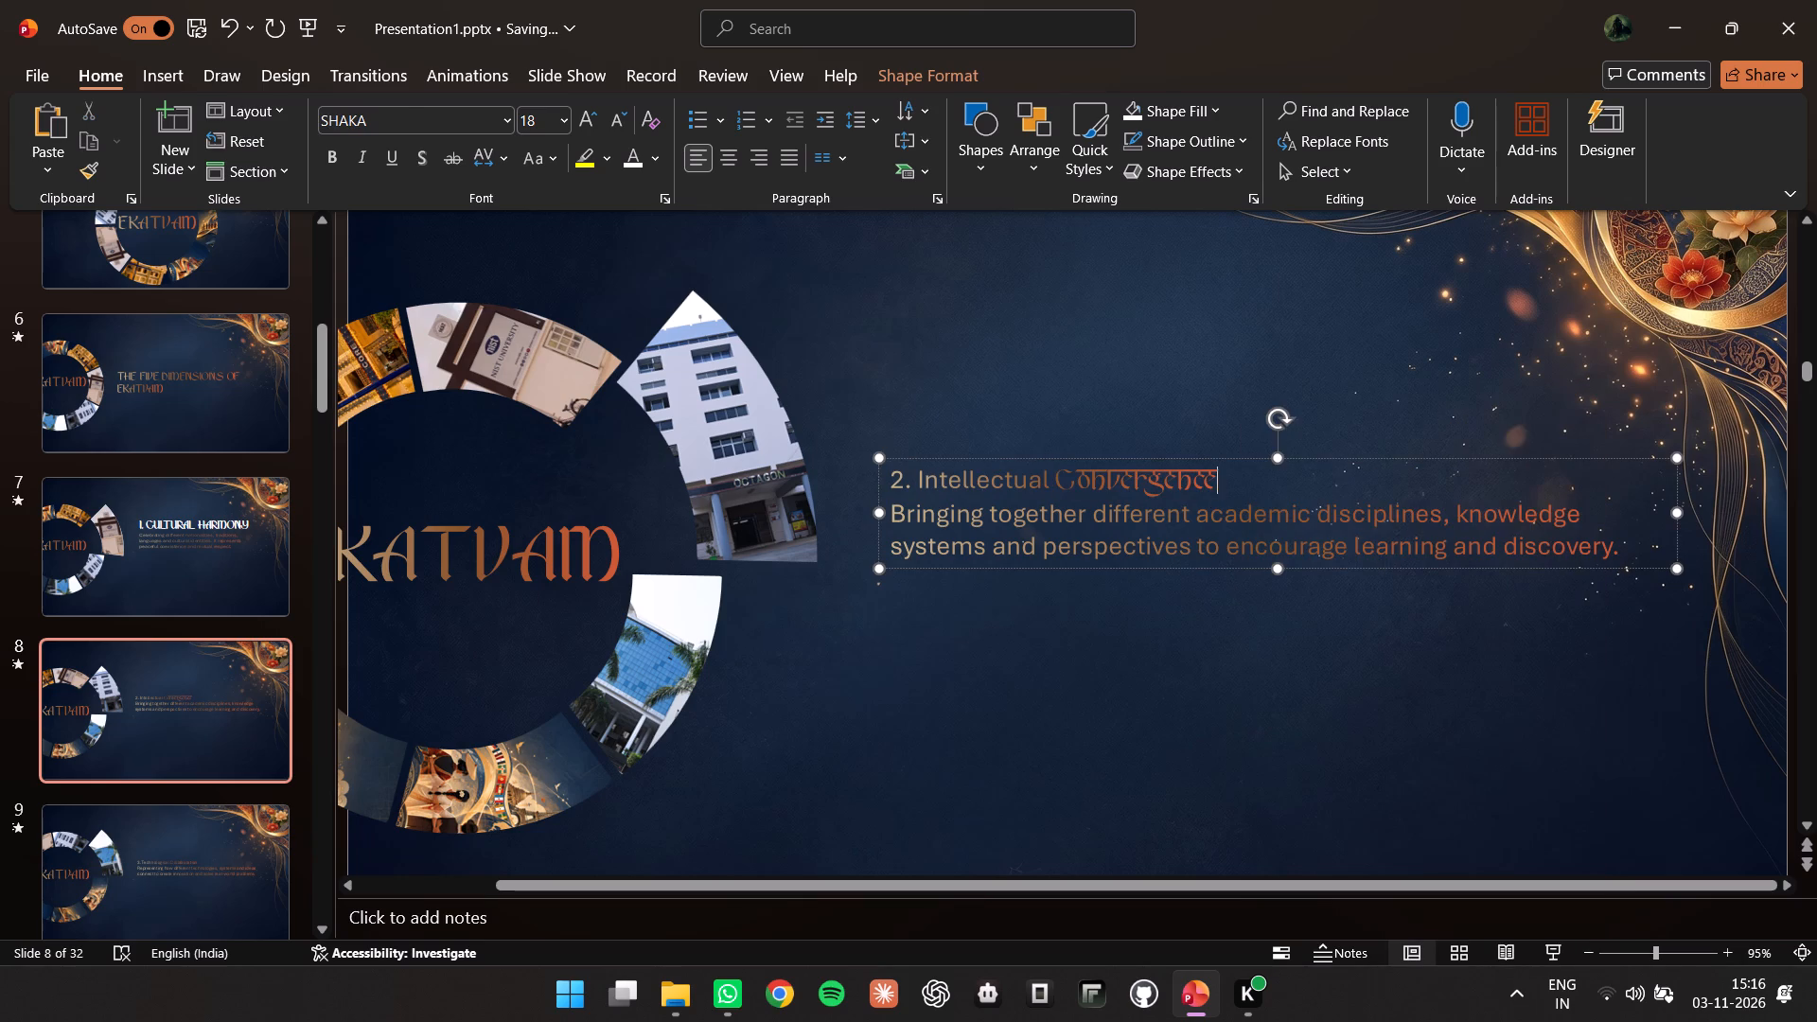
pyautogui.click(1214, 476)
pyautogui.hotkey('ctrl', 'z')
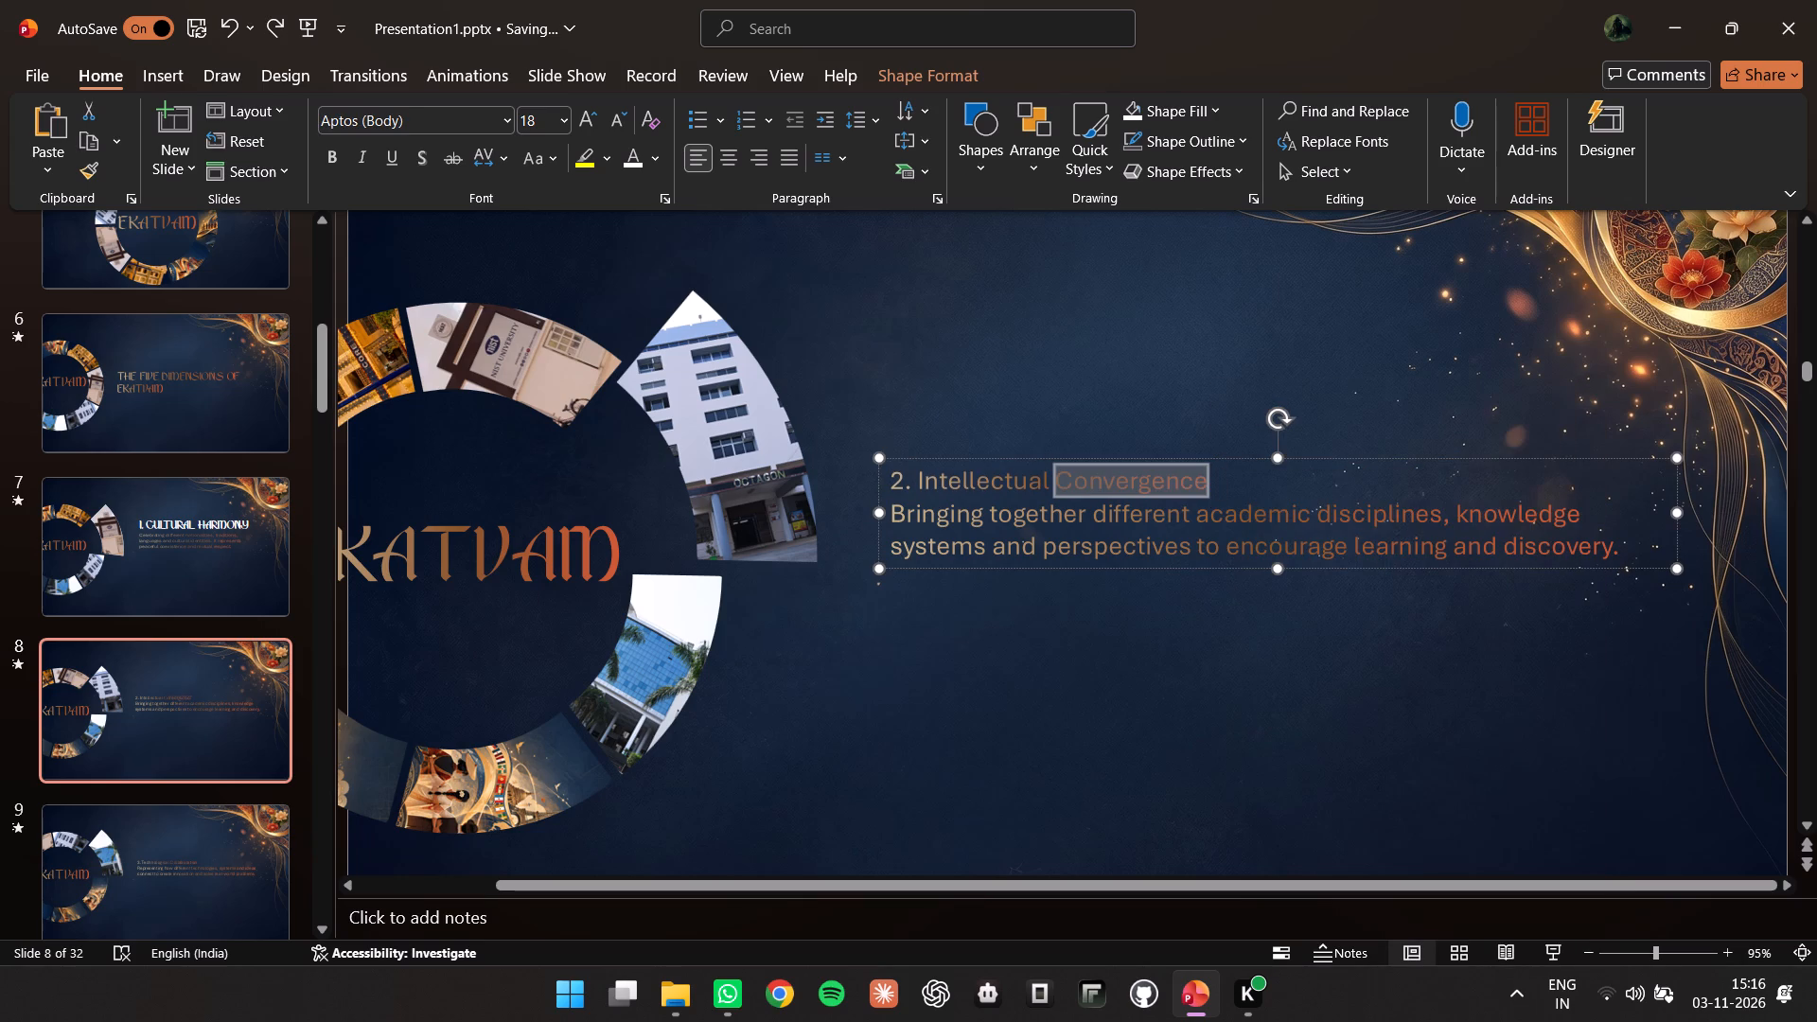
# Replace the word Convergence in slide 8's heading with CONVERGENCE in capitals.
pyautogui.click(1056, 480)
pyautogui.moveTo(1225, 480); pyautogui.dragTo(960, 492)
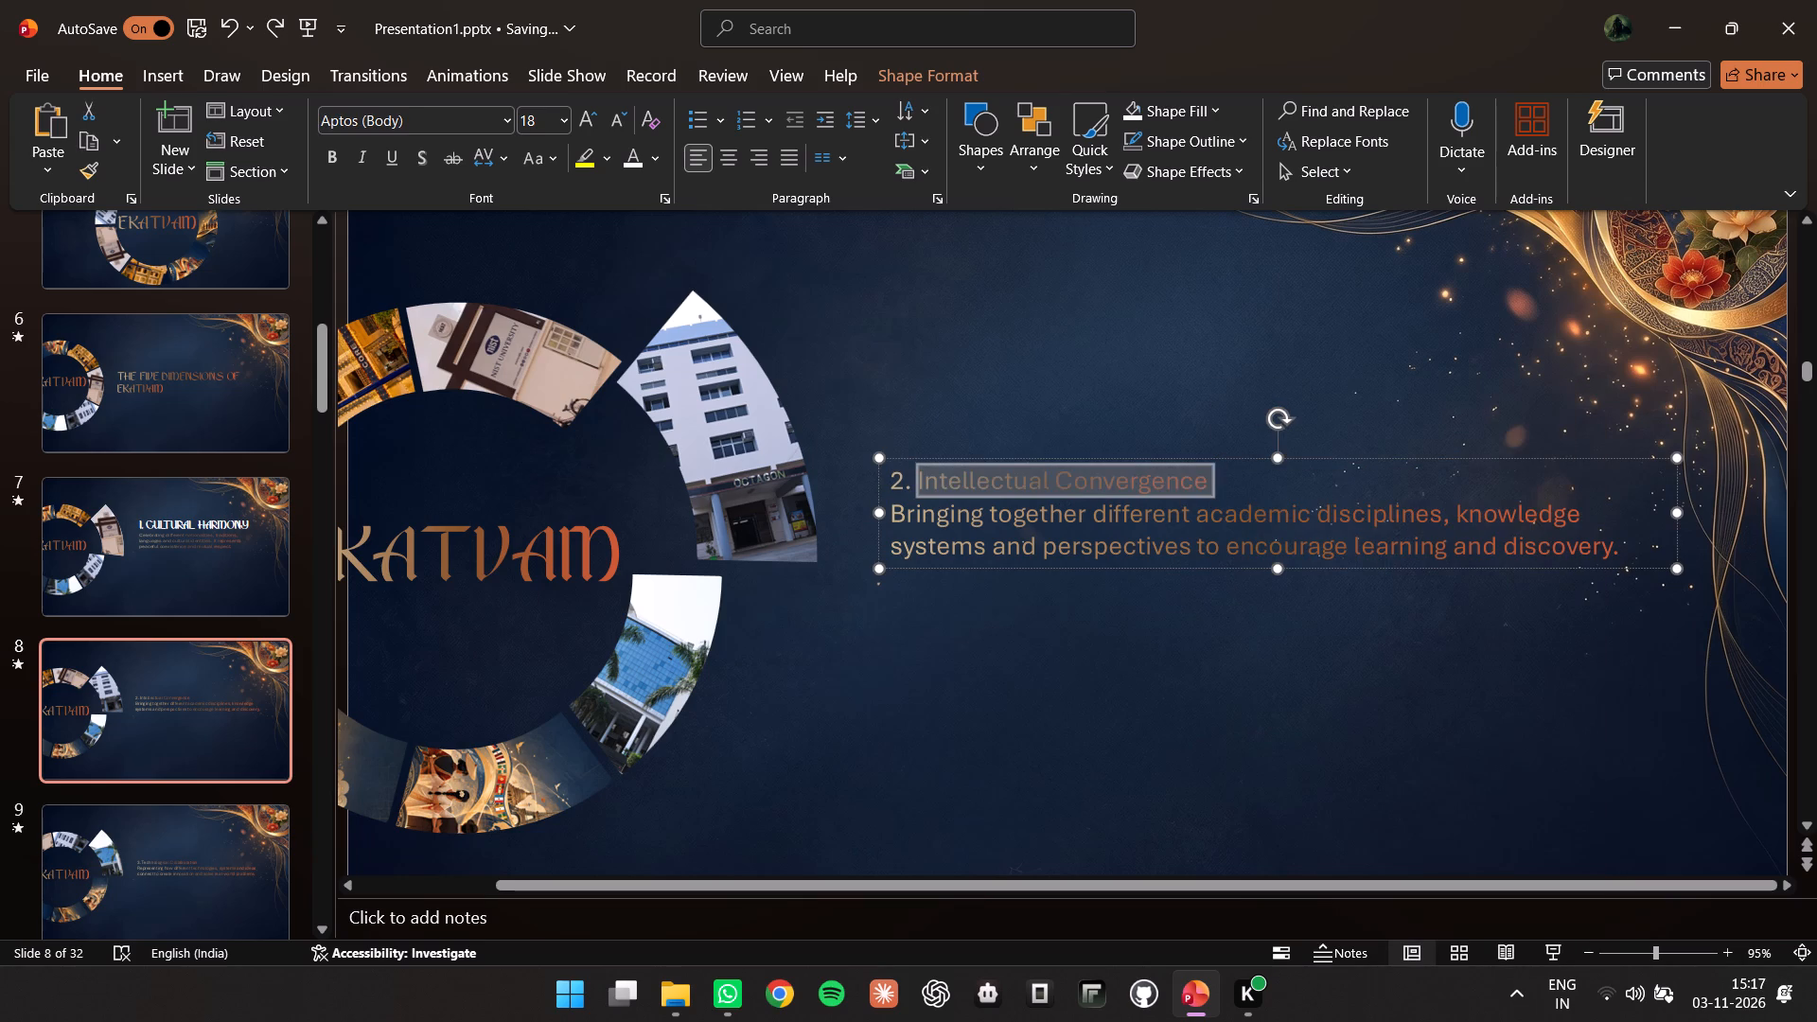
pyautogui.moveTo(960, 492); pyautogui.dragTo(958, 492)
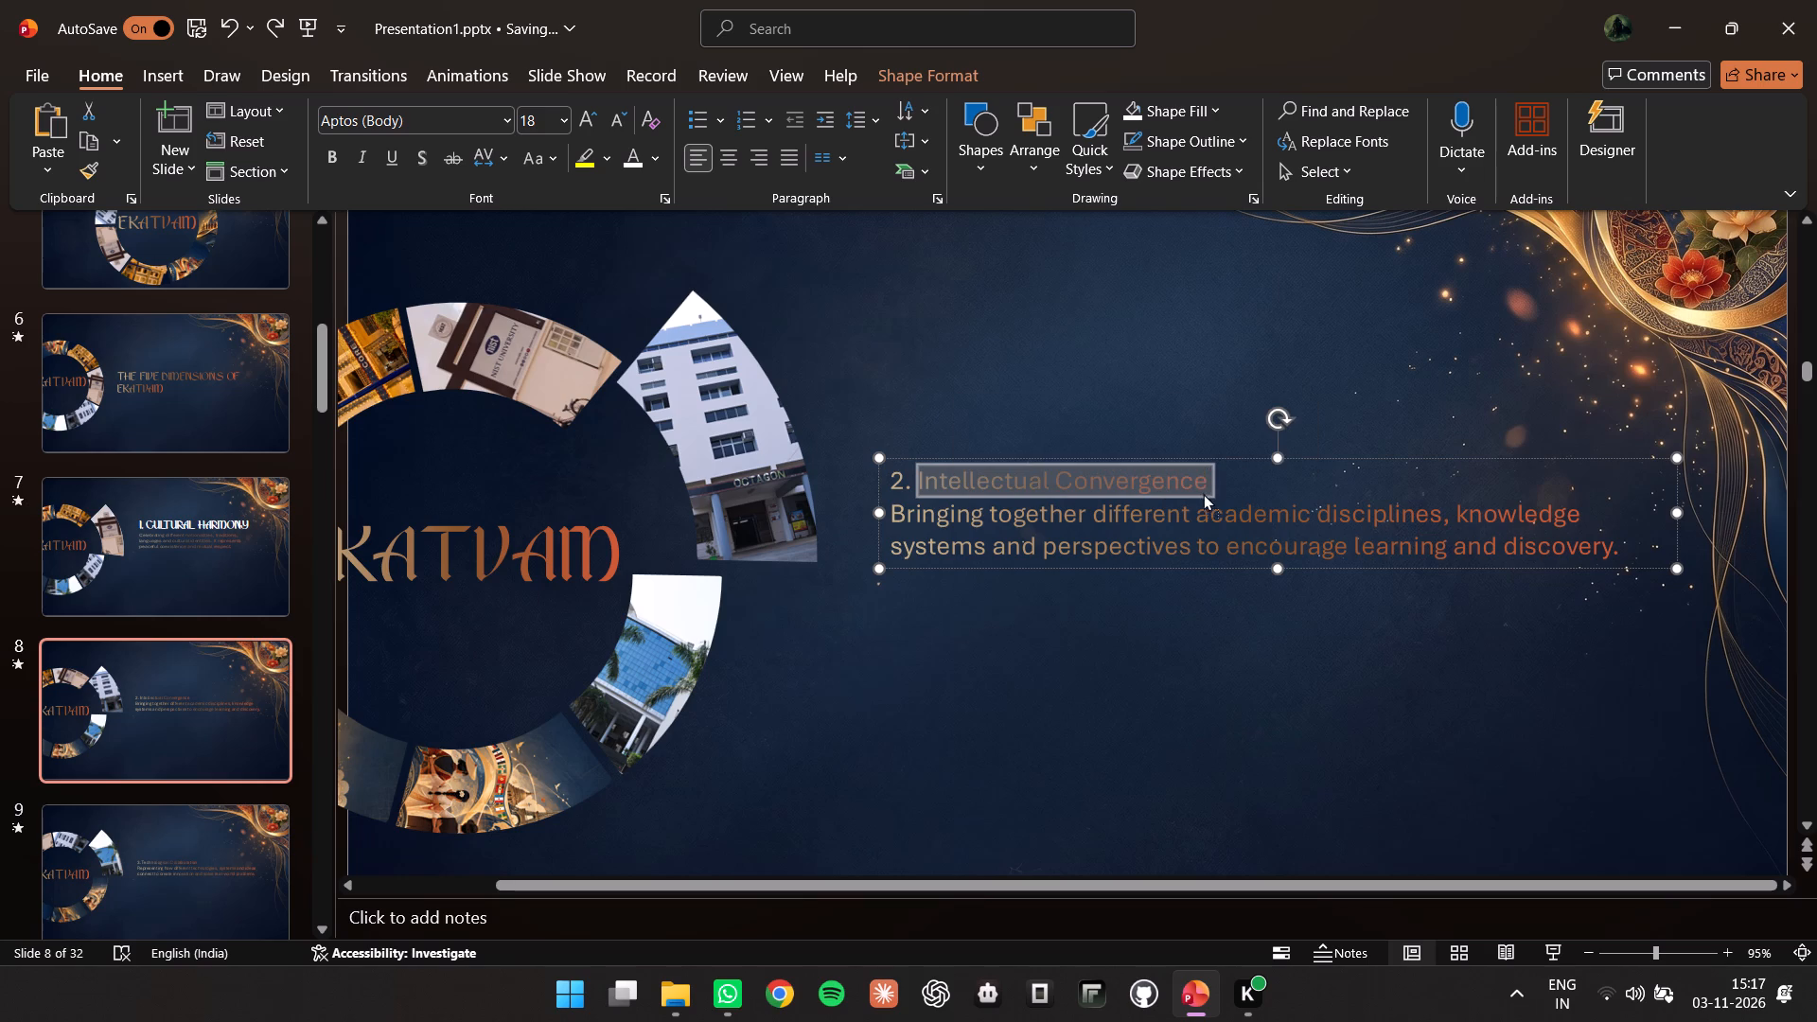
pyautogui.click(1203, 493)
pyautogui.press('BackSpace')
pyautogui.press('BackSpace')
pyautogui.press('BackSpace')
pyautogui.press('BackSpace')
pyautogui.press('BackSpace')
pyautogui.press('BackSpace')
pyautogui.press('BackSpace')
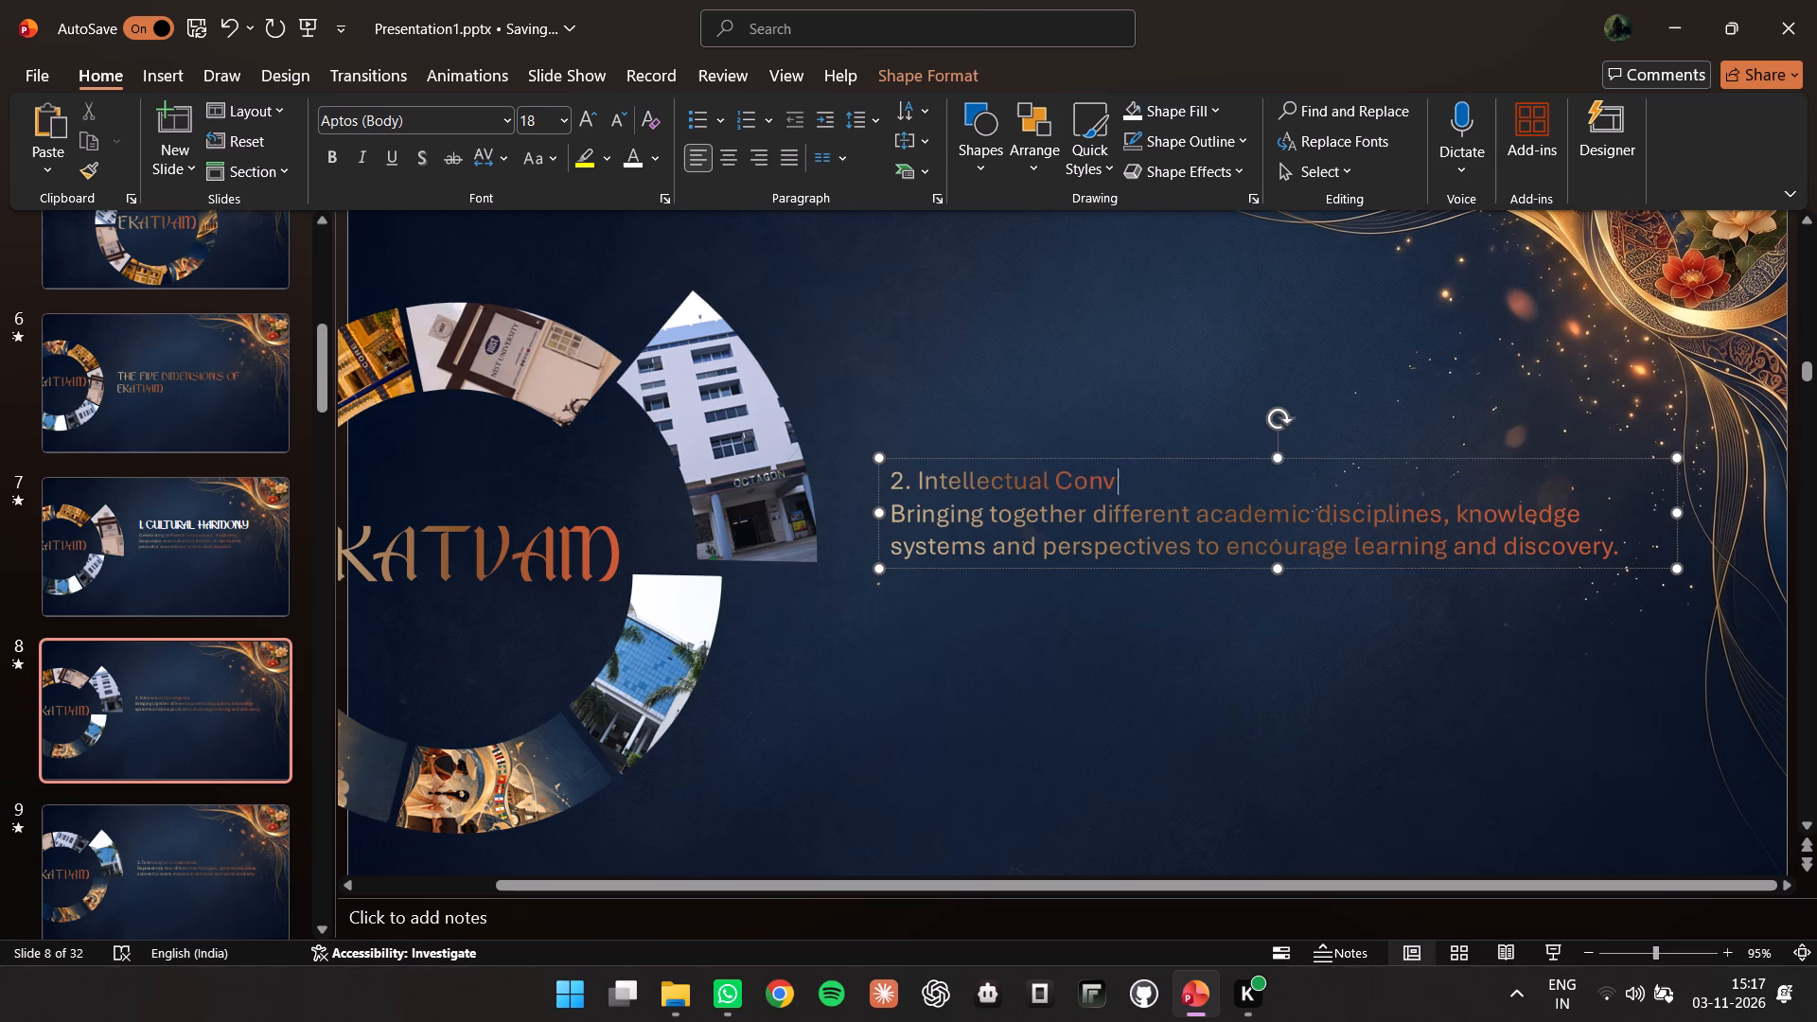
pyautogui.press('BackSpace')
pyautogui.press('BackSpace')
pyautogui.press('BackSpace')
pyautogui.write('ONVERGENV')
pyautogui.press('BackSpace')
pyautogui.write('CE')
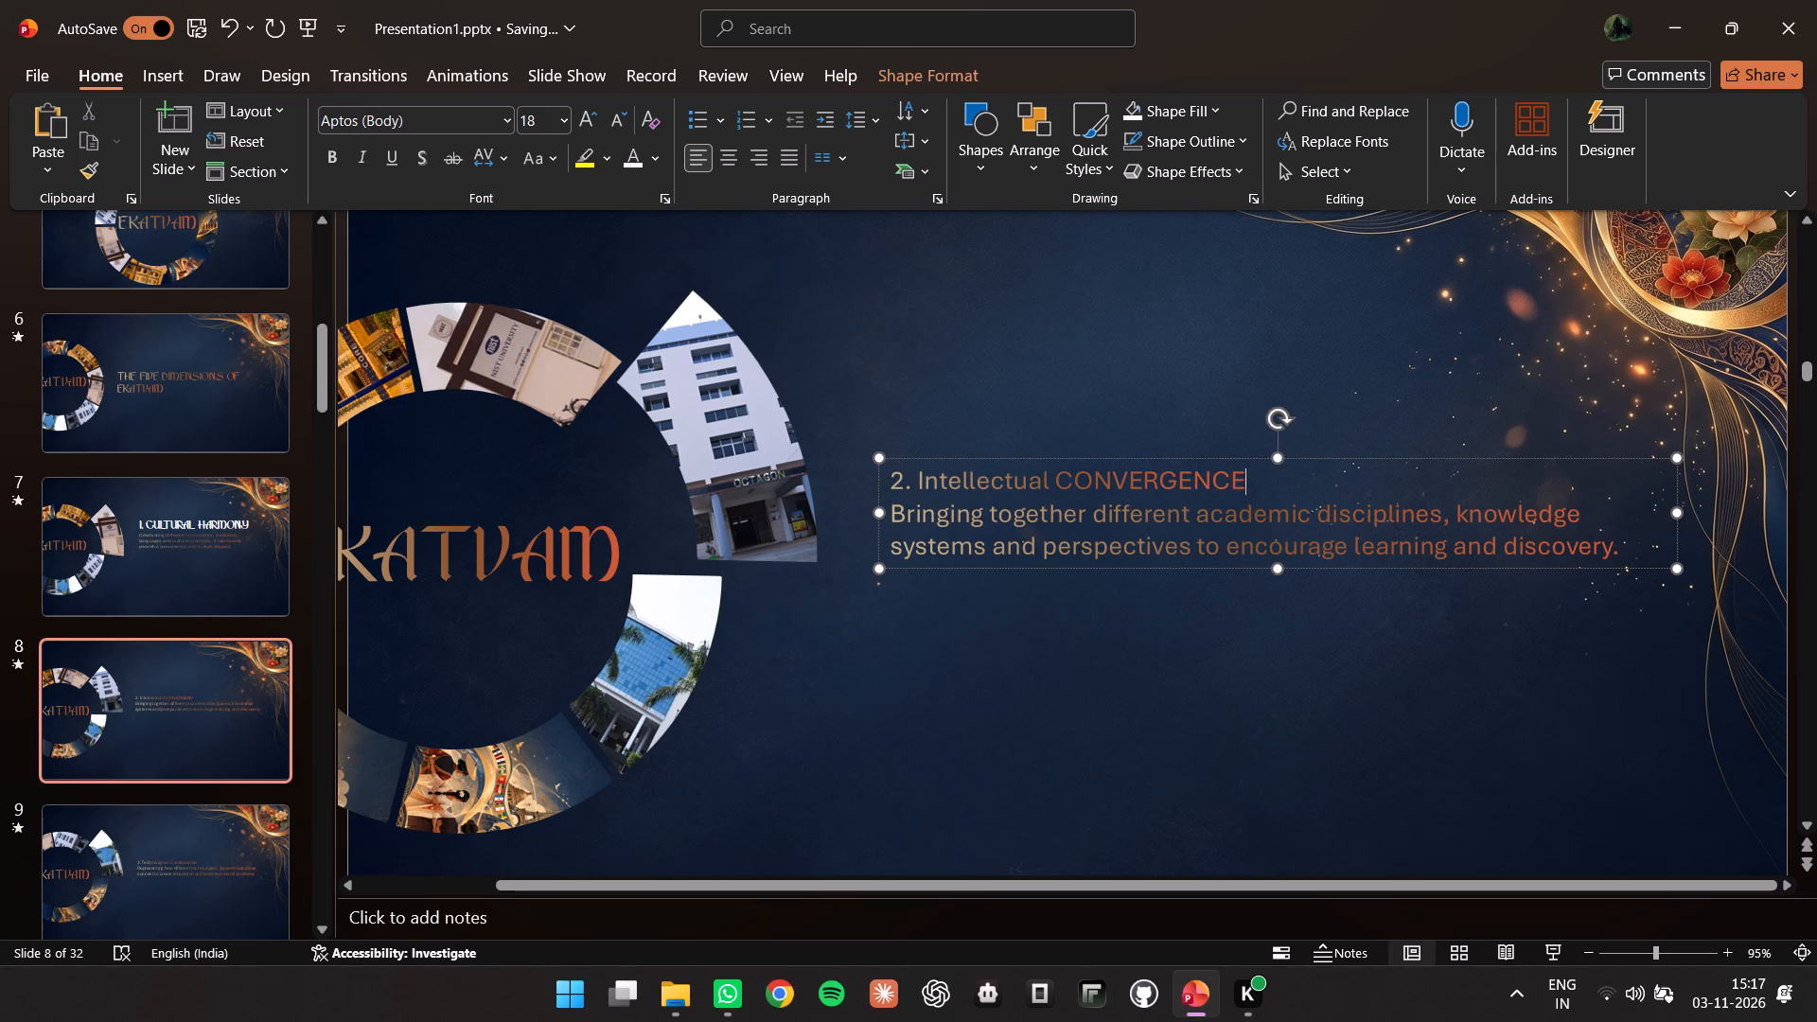
# Replace the word Intellectual in slide 8's heading with INTELLECTUAL in capitals.
pyautogui.moveTo(1047, 477); pyautogui.dragTo(948, 481)
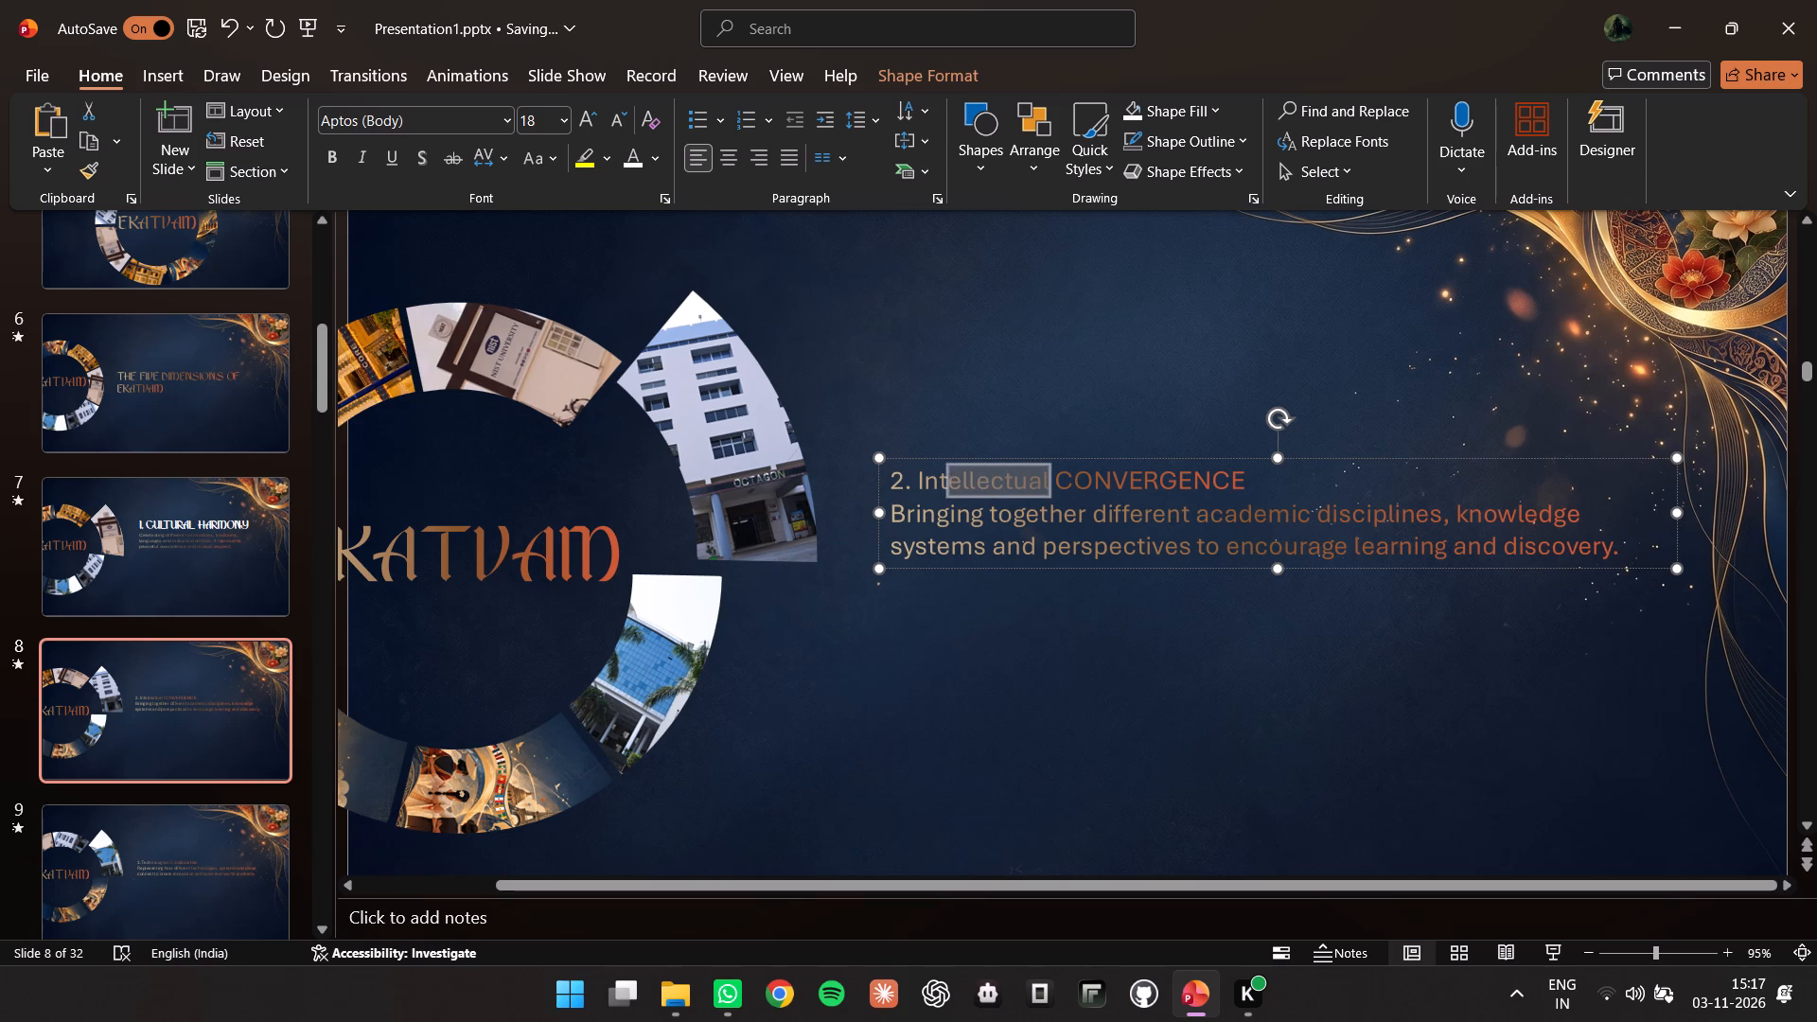
pyautogui.moveTo(948, 481); pyautogui.dragTo(914, 485)
pyautogui.write('INTELLECTUA')
pyautogui.write('L')
pyautogui.press('space')
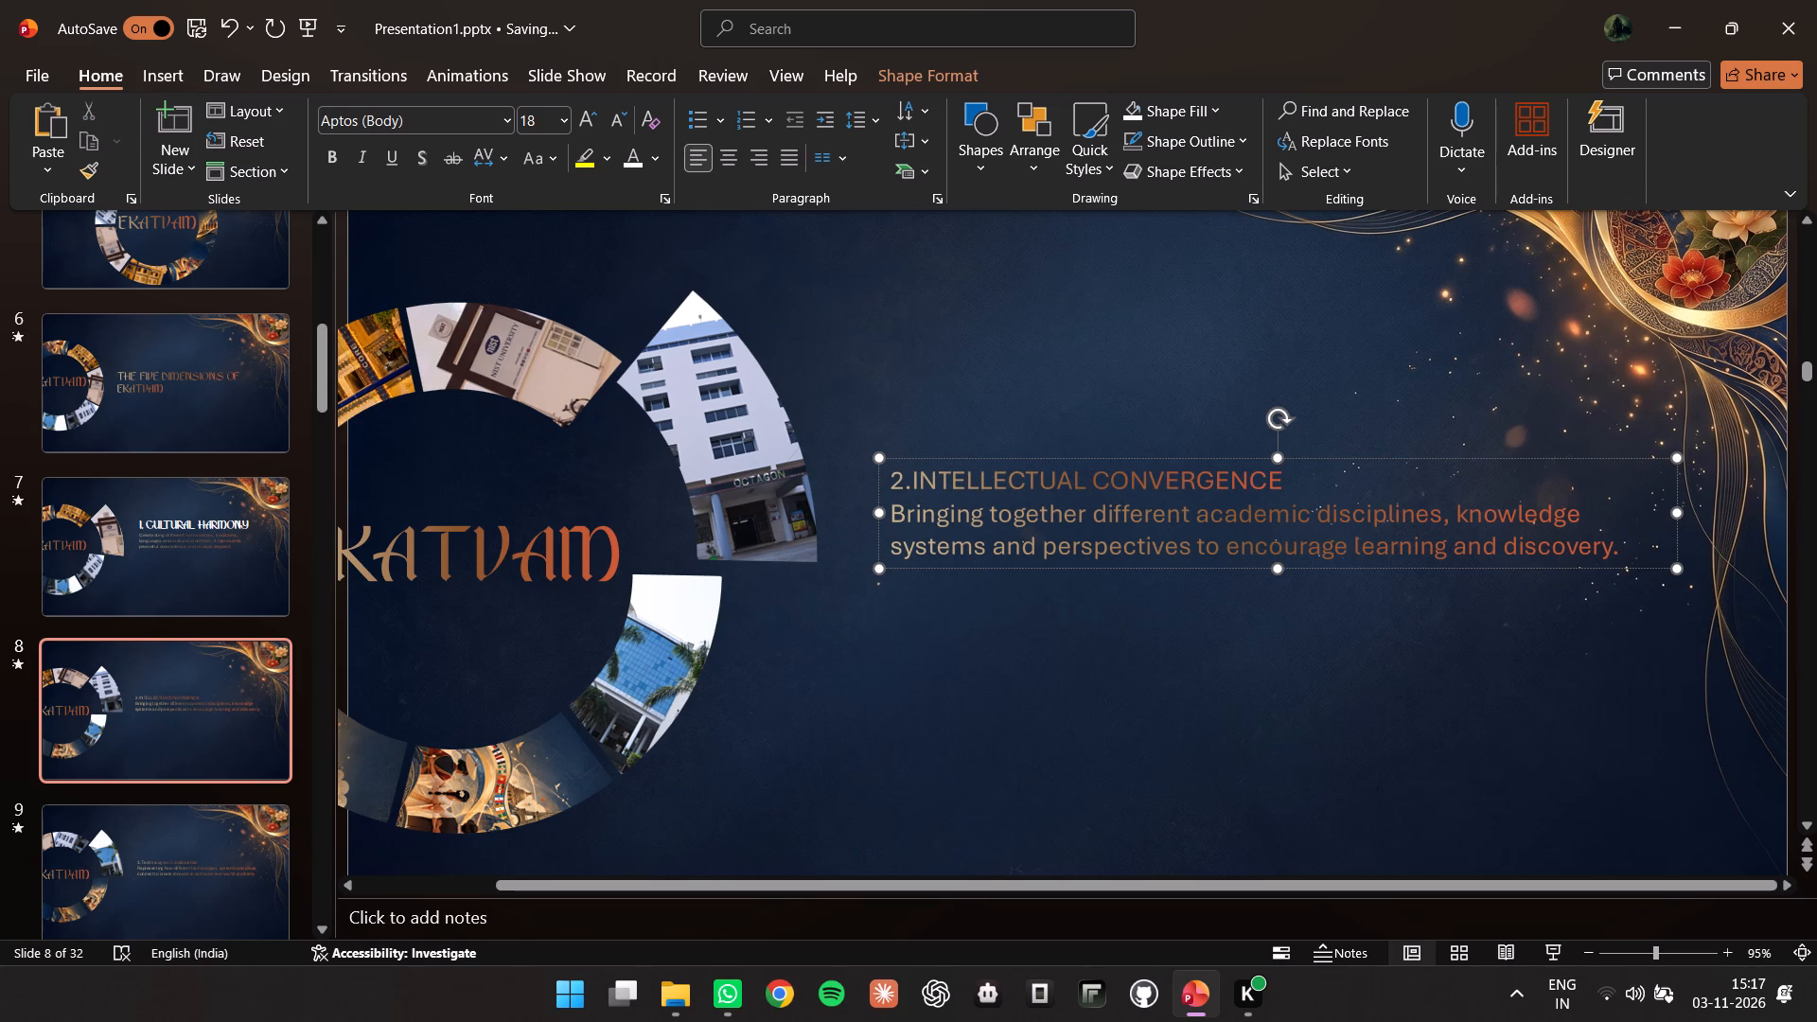
# Set the heading words INTELLECTUAL CONVERGENCE on slide 8 in the SHAKA font.
pyautogui.moveTo(912, 478); pyautogui.dragTo(1161, 493)
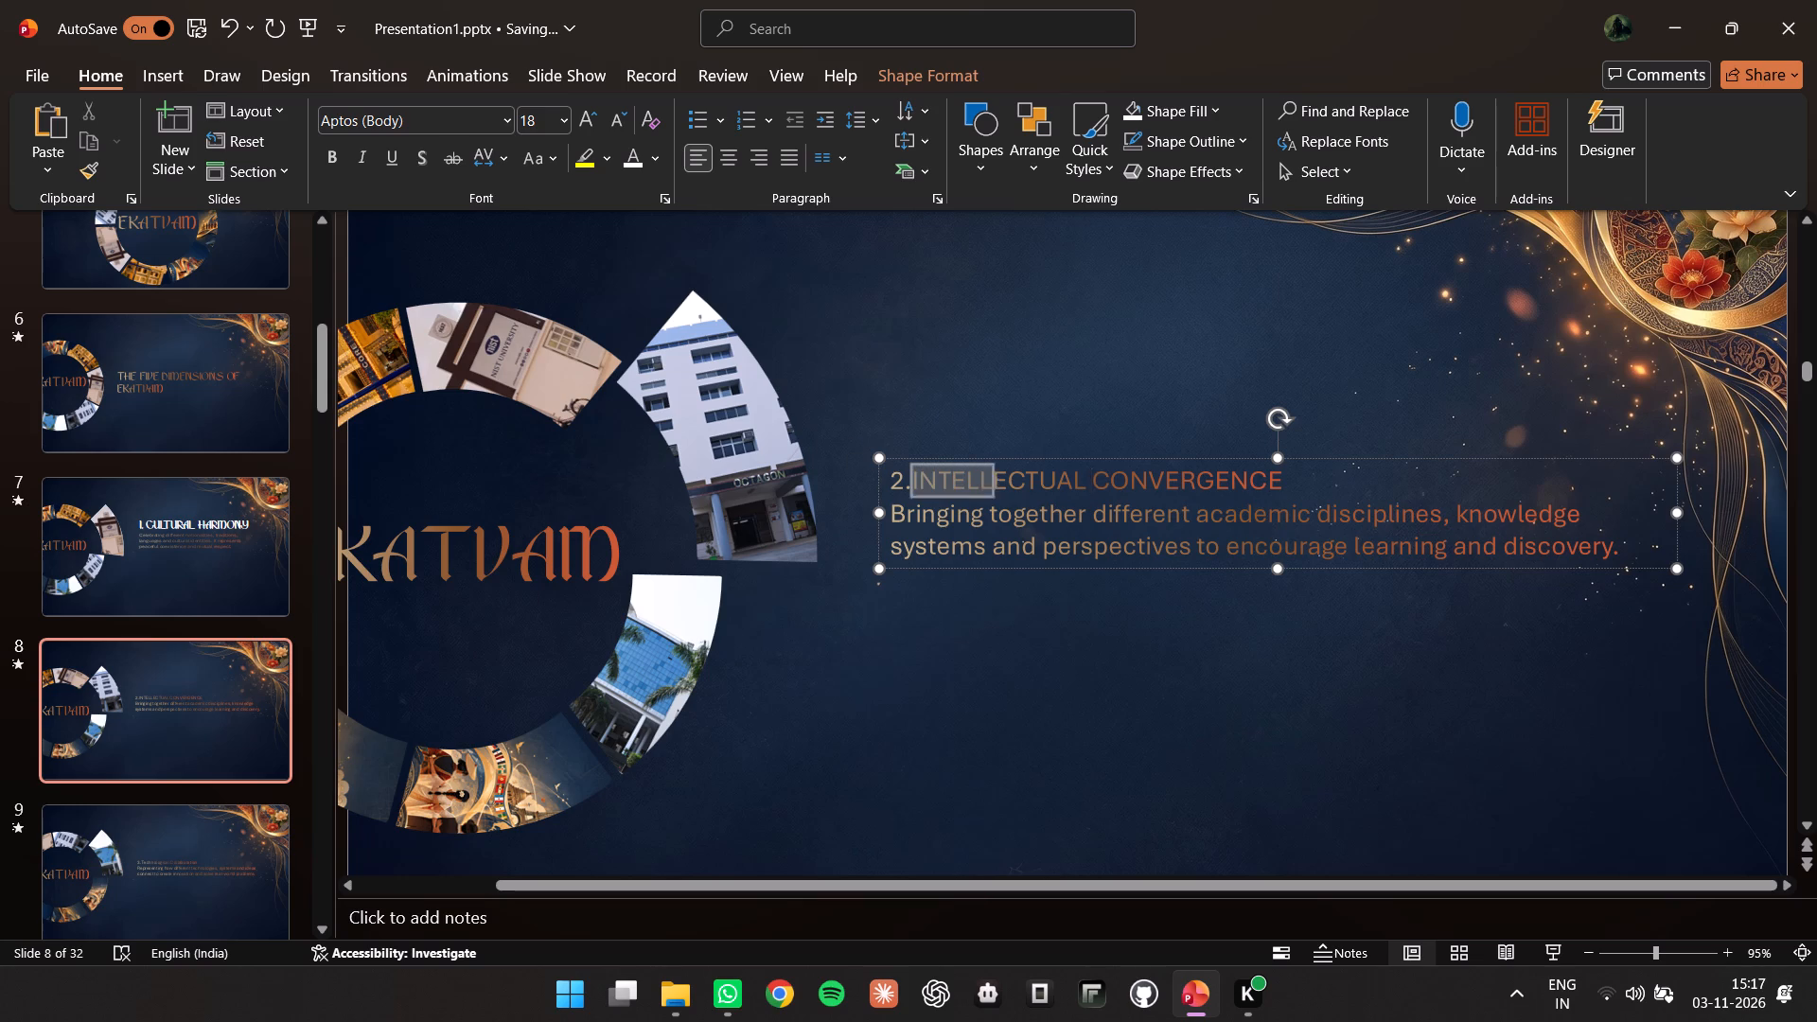
pyautogui.moveTo(1161, 493); pyautogui.dragTo(1303, 486)
pyautogui.click(1426, 416)
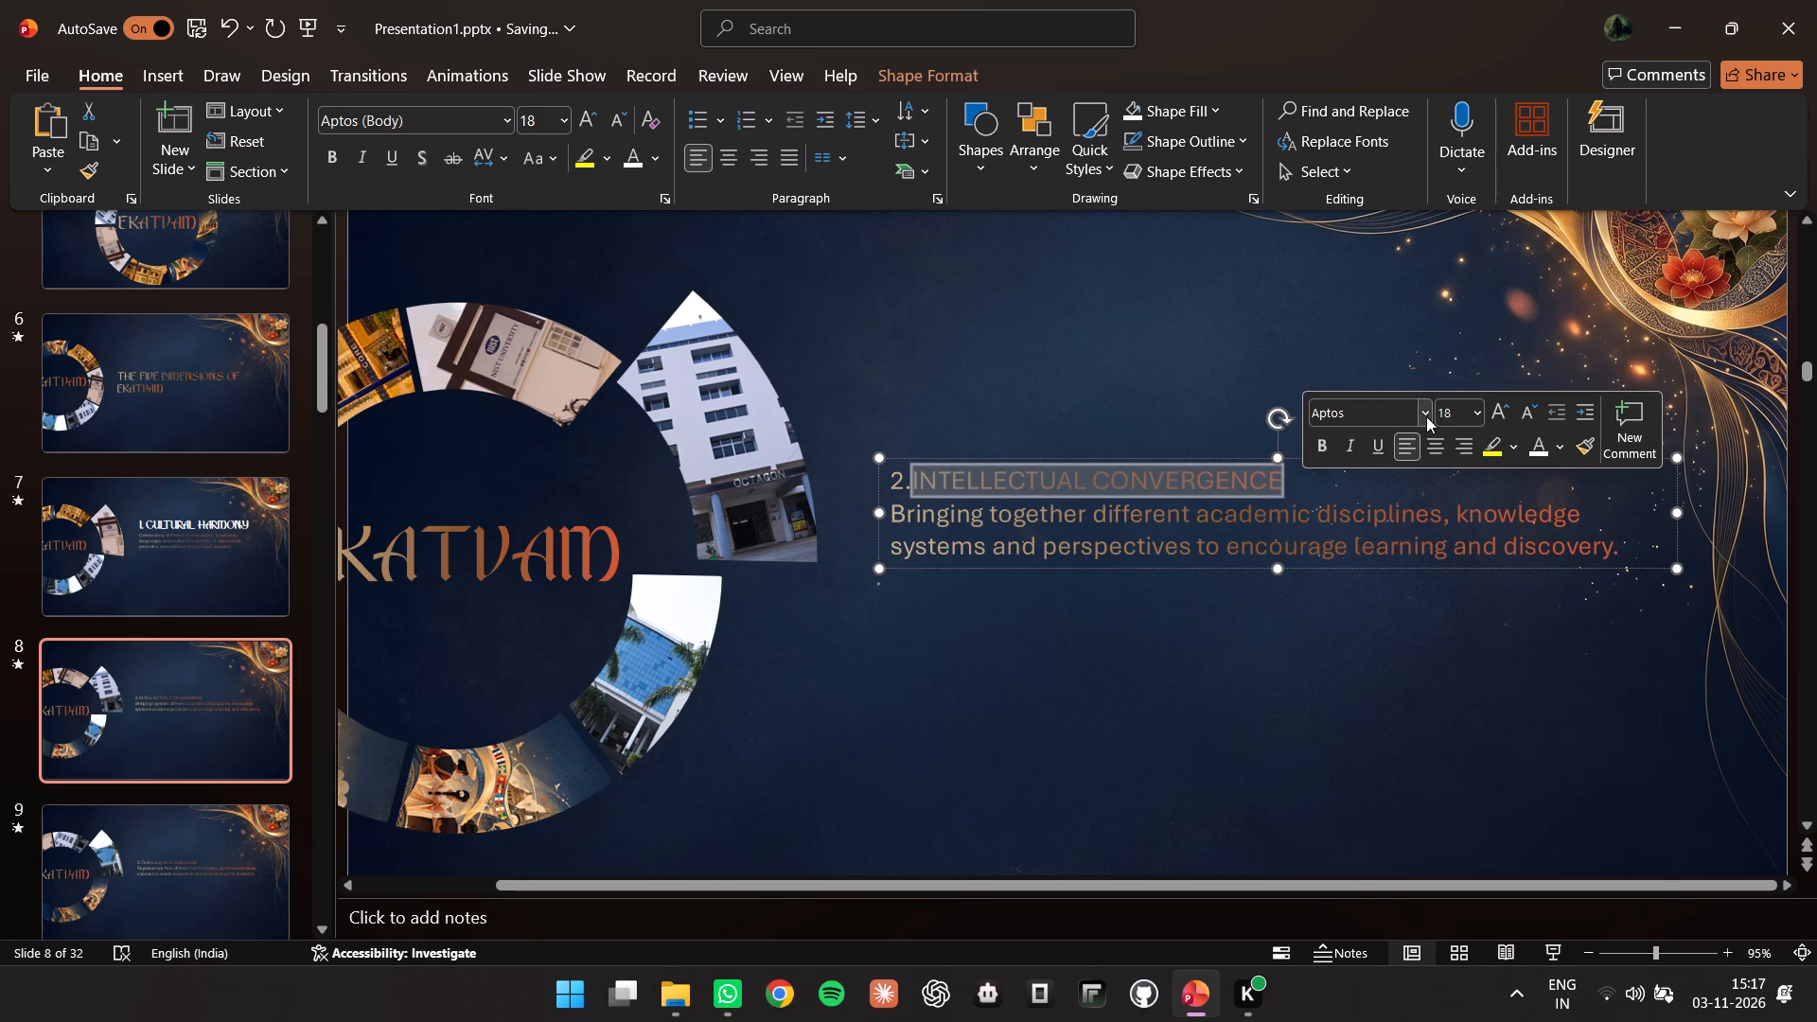
pyautogui.click(1414, 578)
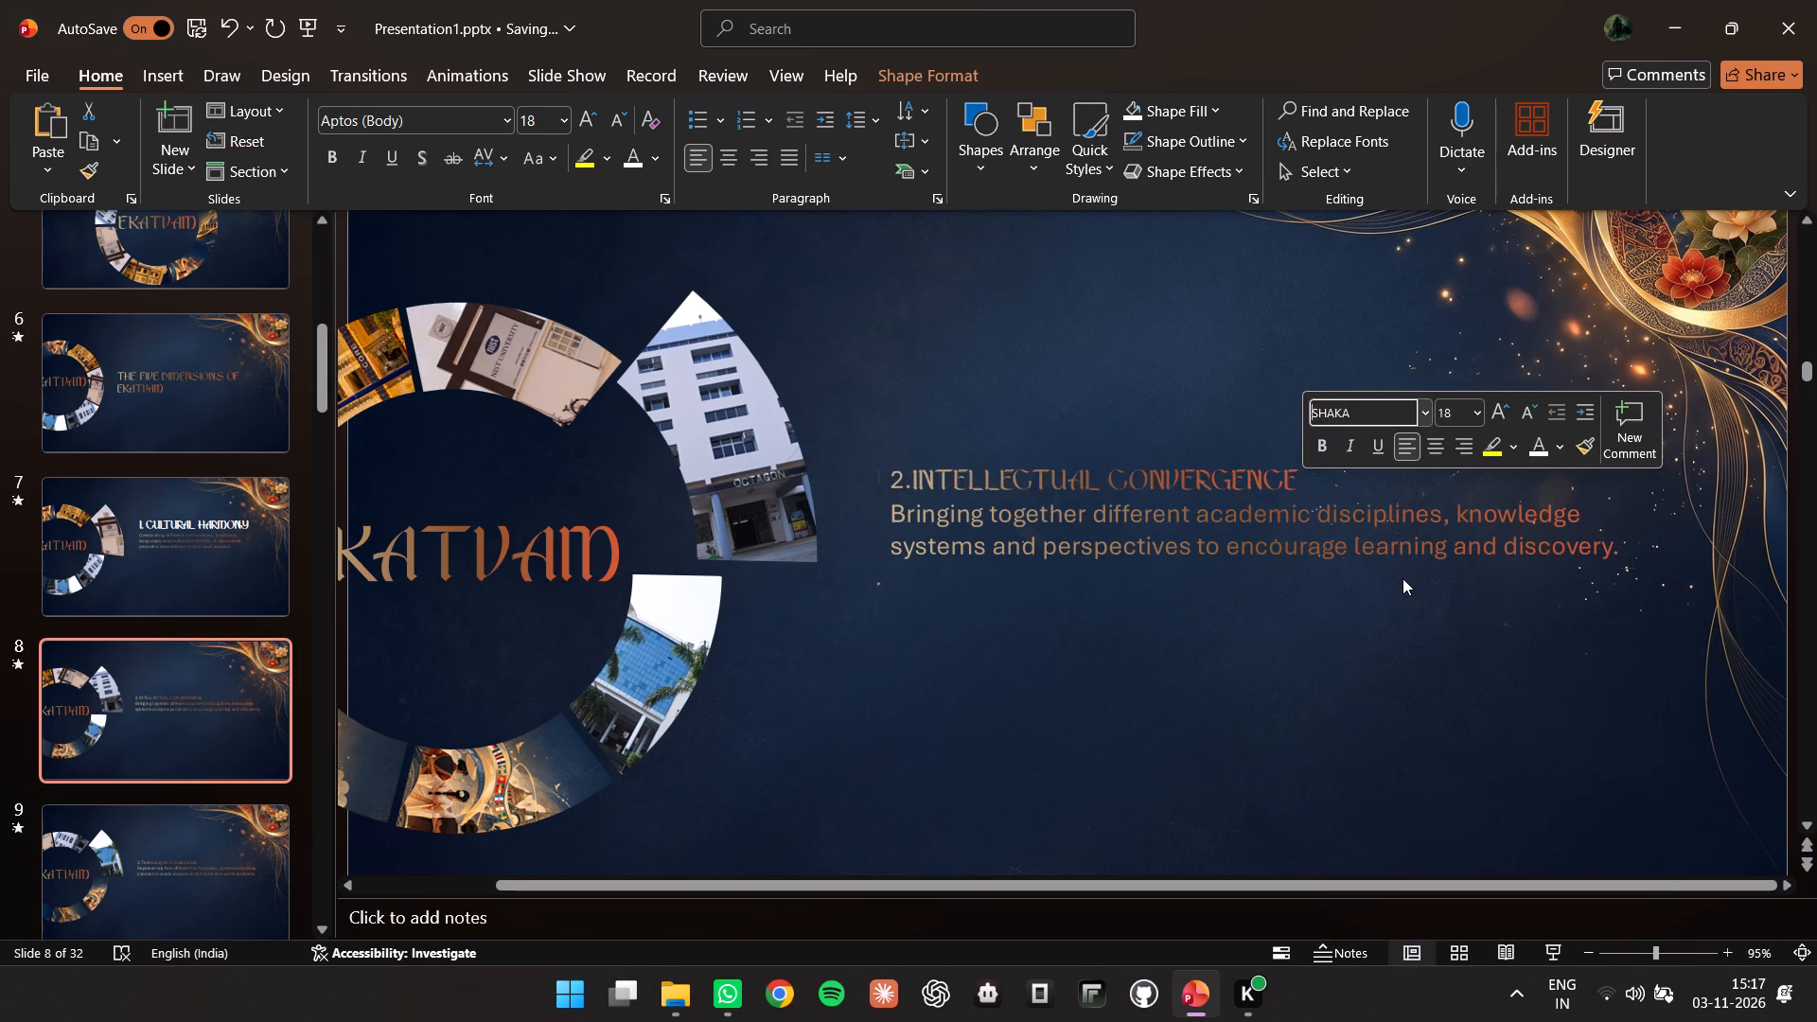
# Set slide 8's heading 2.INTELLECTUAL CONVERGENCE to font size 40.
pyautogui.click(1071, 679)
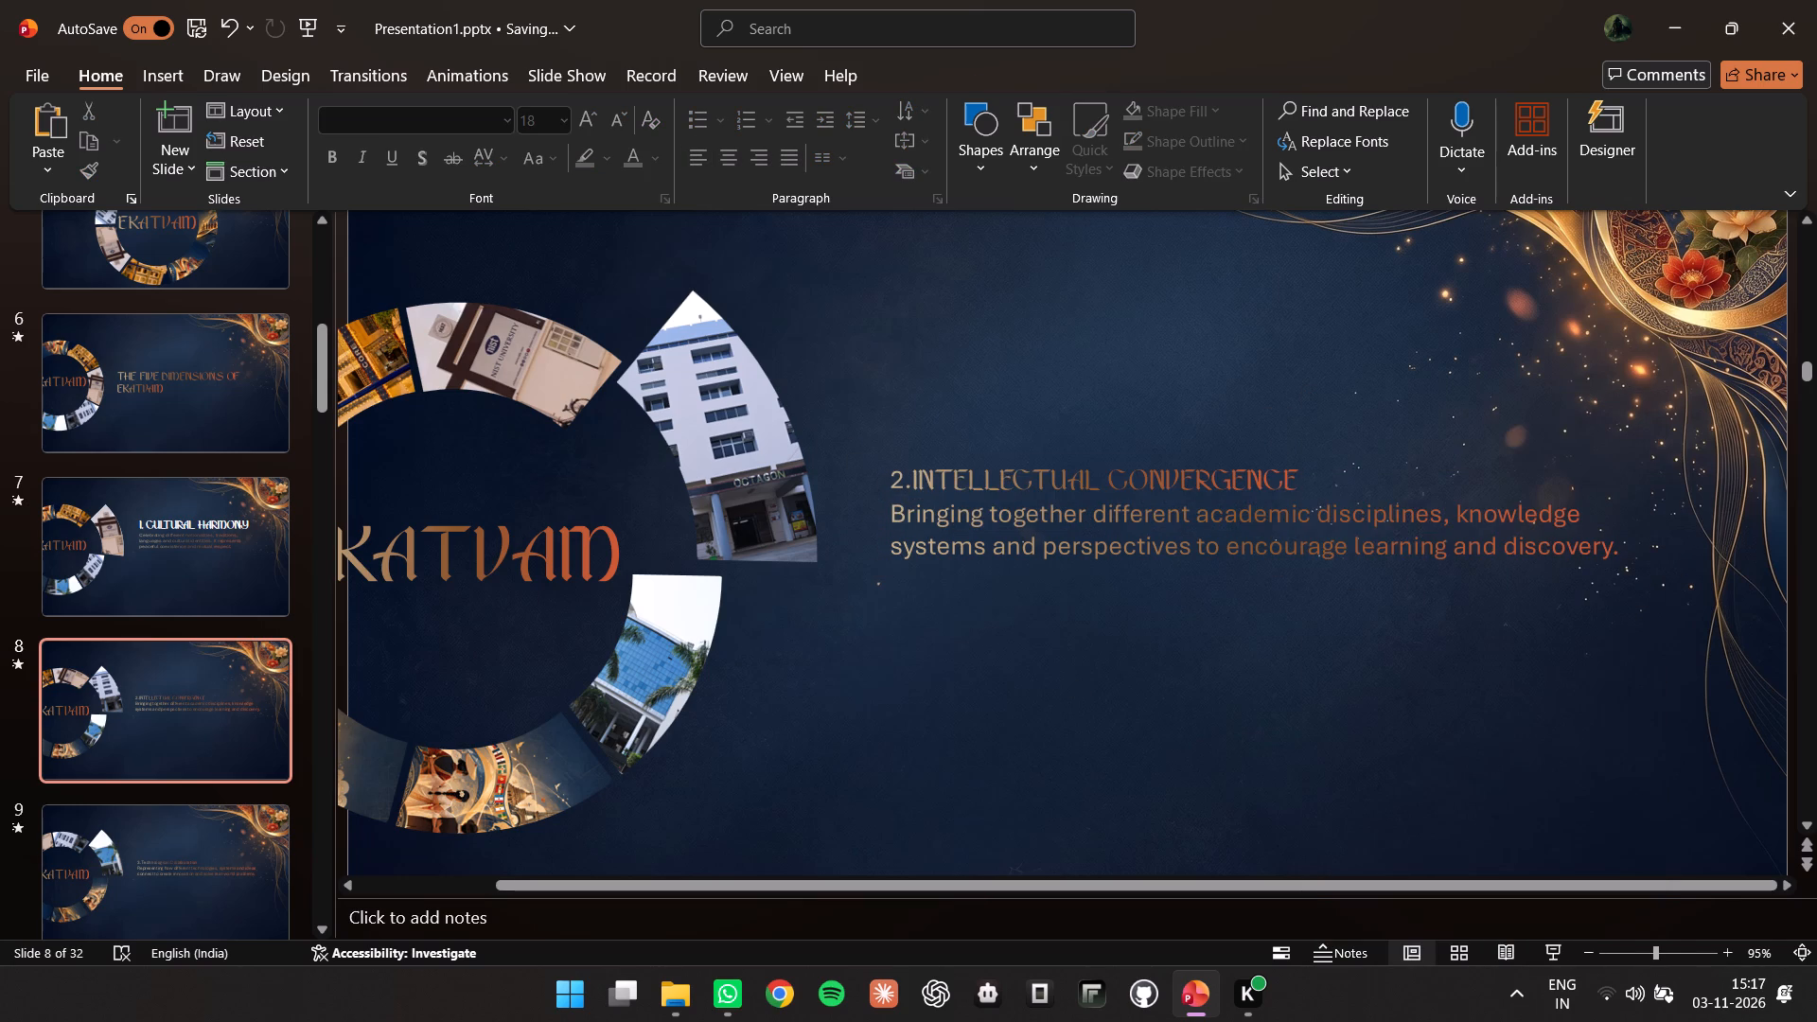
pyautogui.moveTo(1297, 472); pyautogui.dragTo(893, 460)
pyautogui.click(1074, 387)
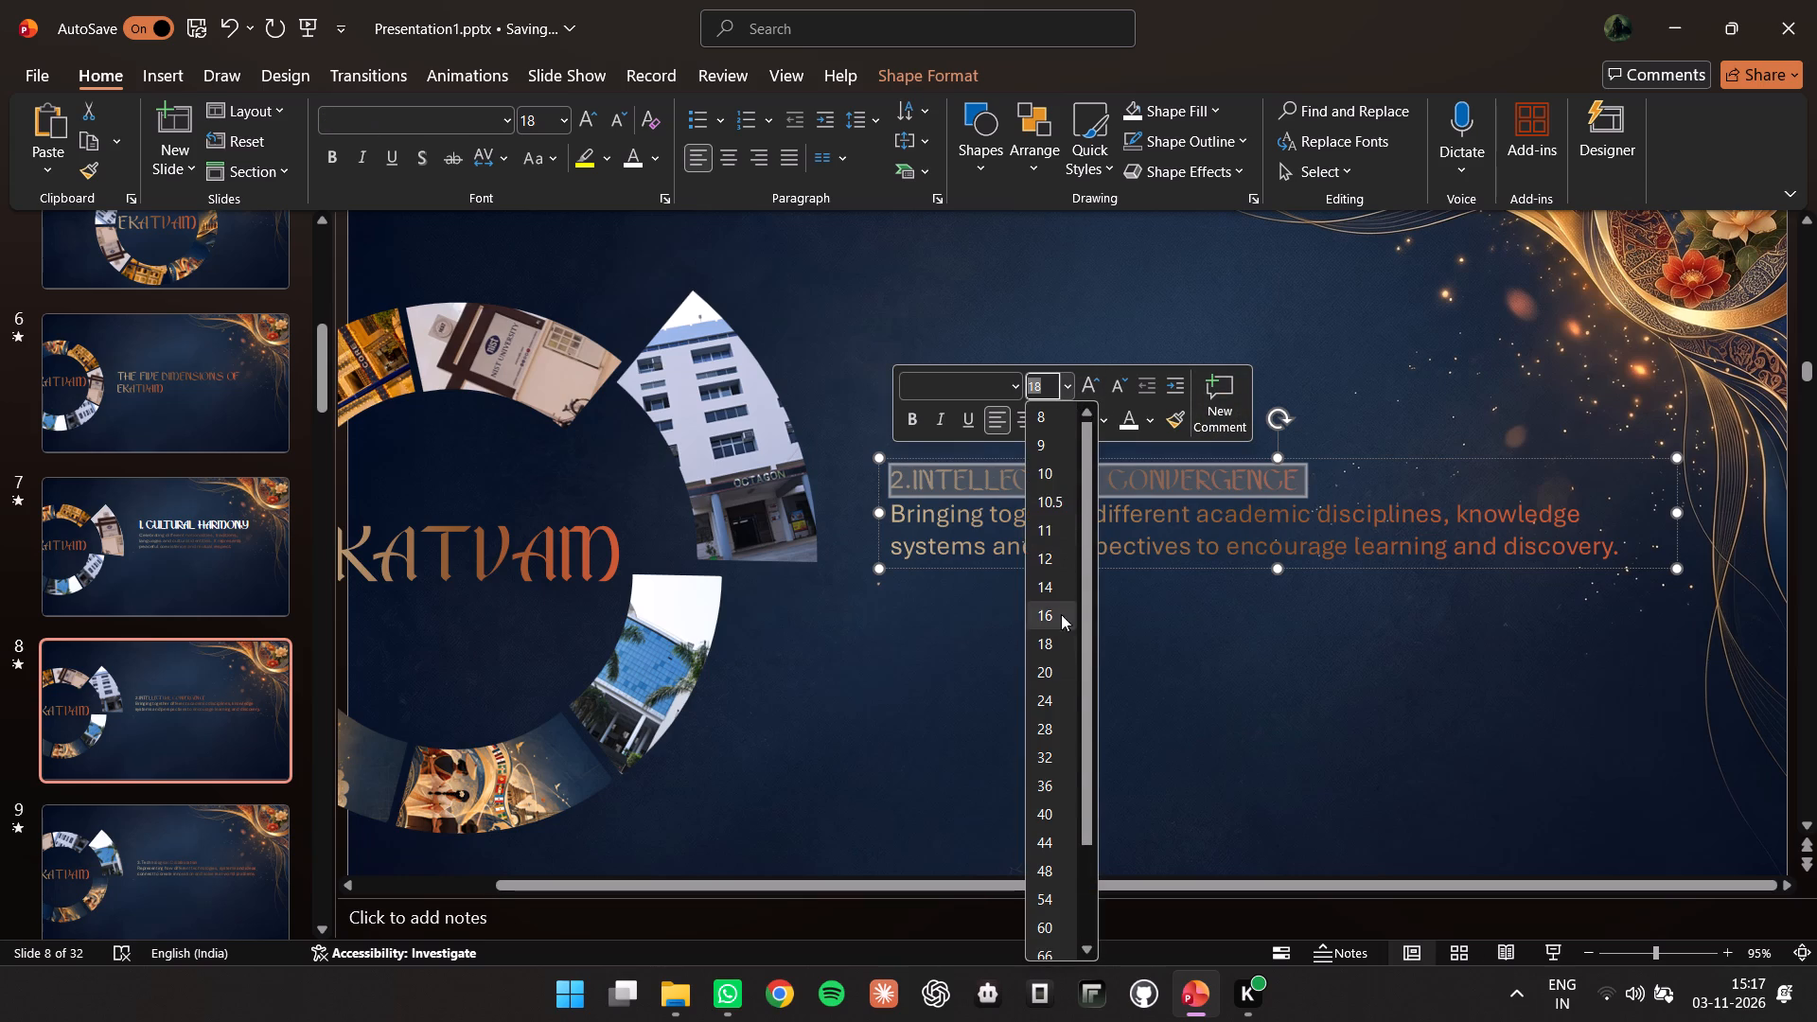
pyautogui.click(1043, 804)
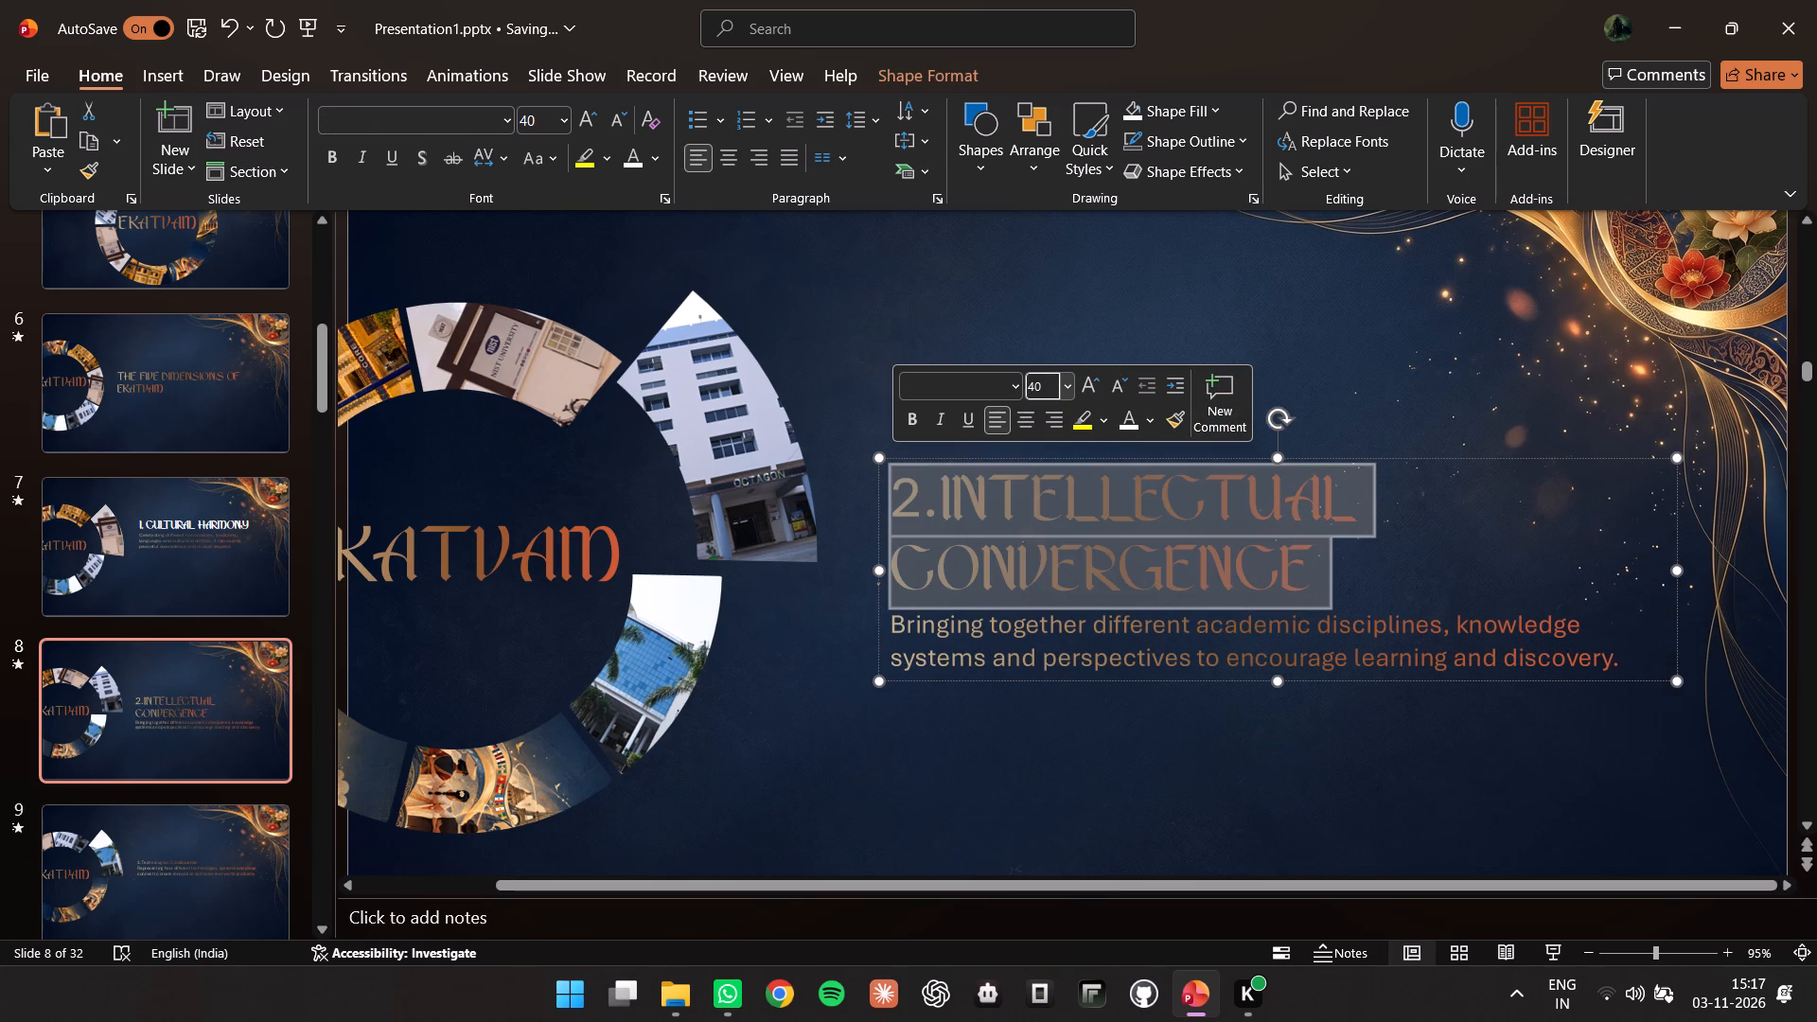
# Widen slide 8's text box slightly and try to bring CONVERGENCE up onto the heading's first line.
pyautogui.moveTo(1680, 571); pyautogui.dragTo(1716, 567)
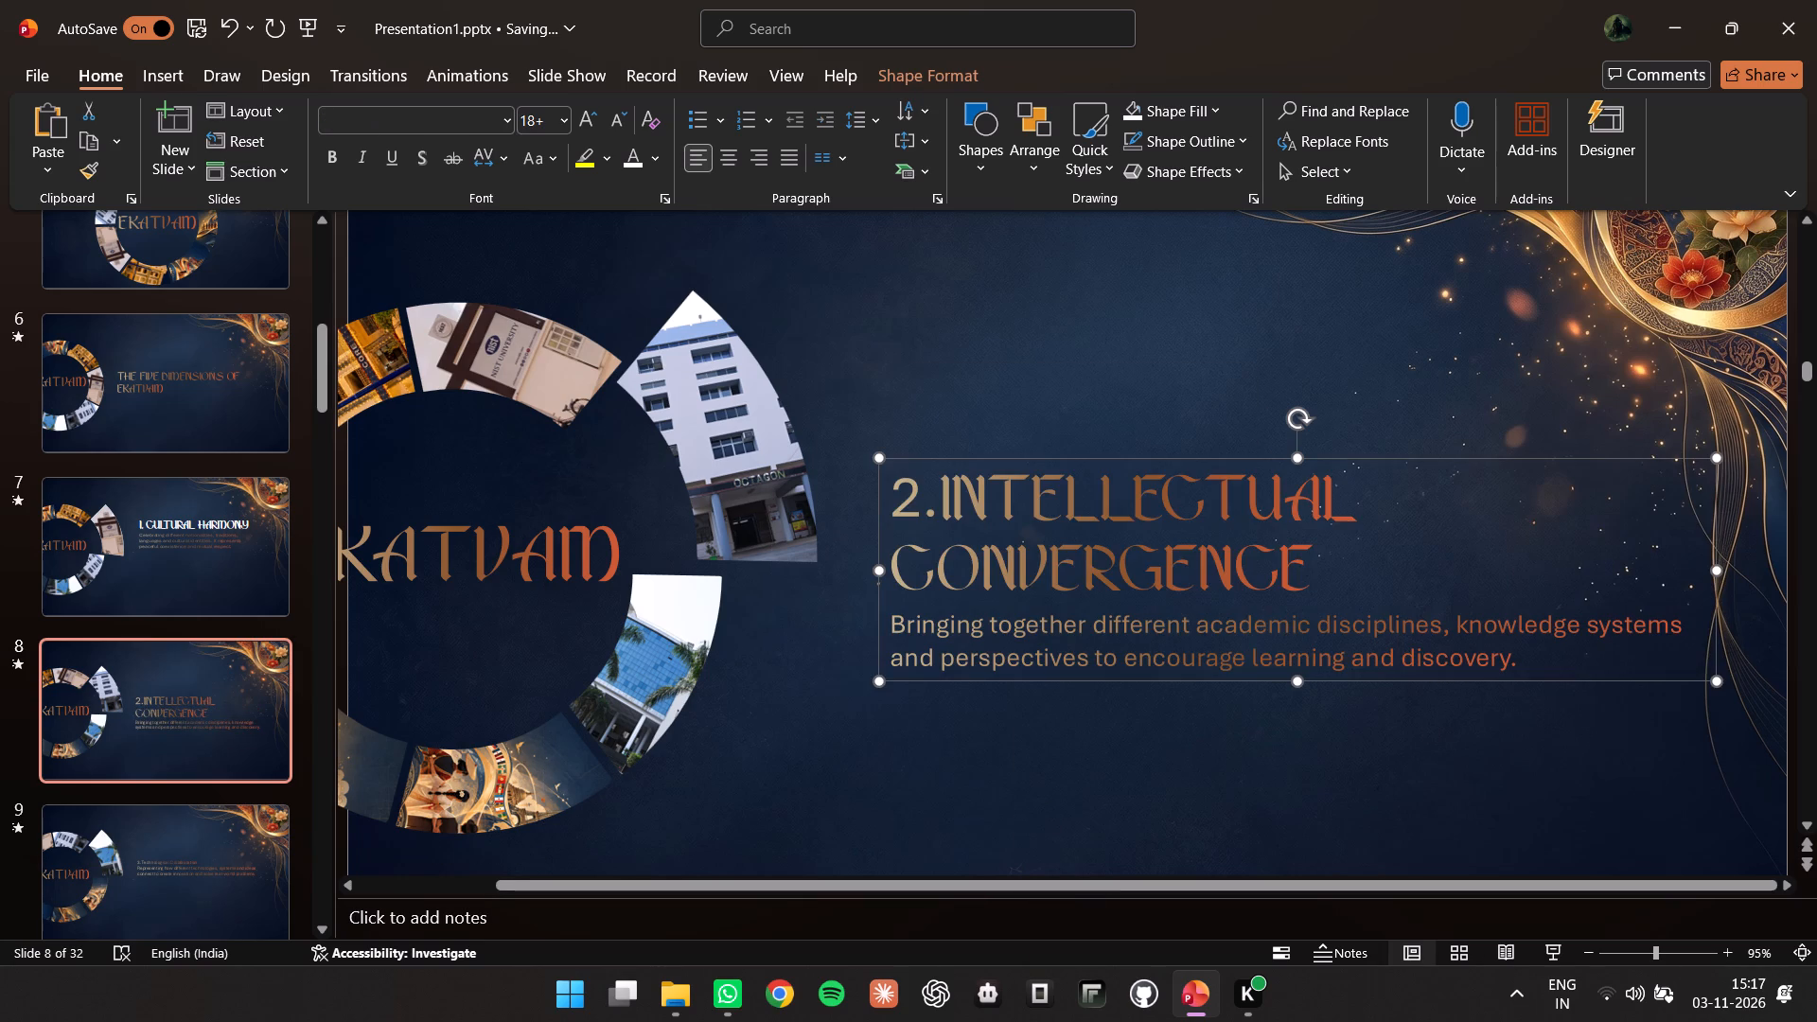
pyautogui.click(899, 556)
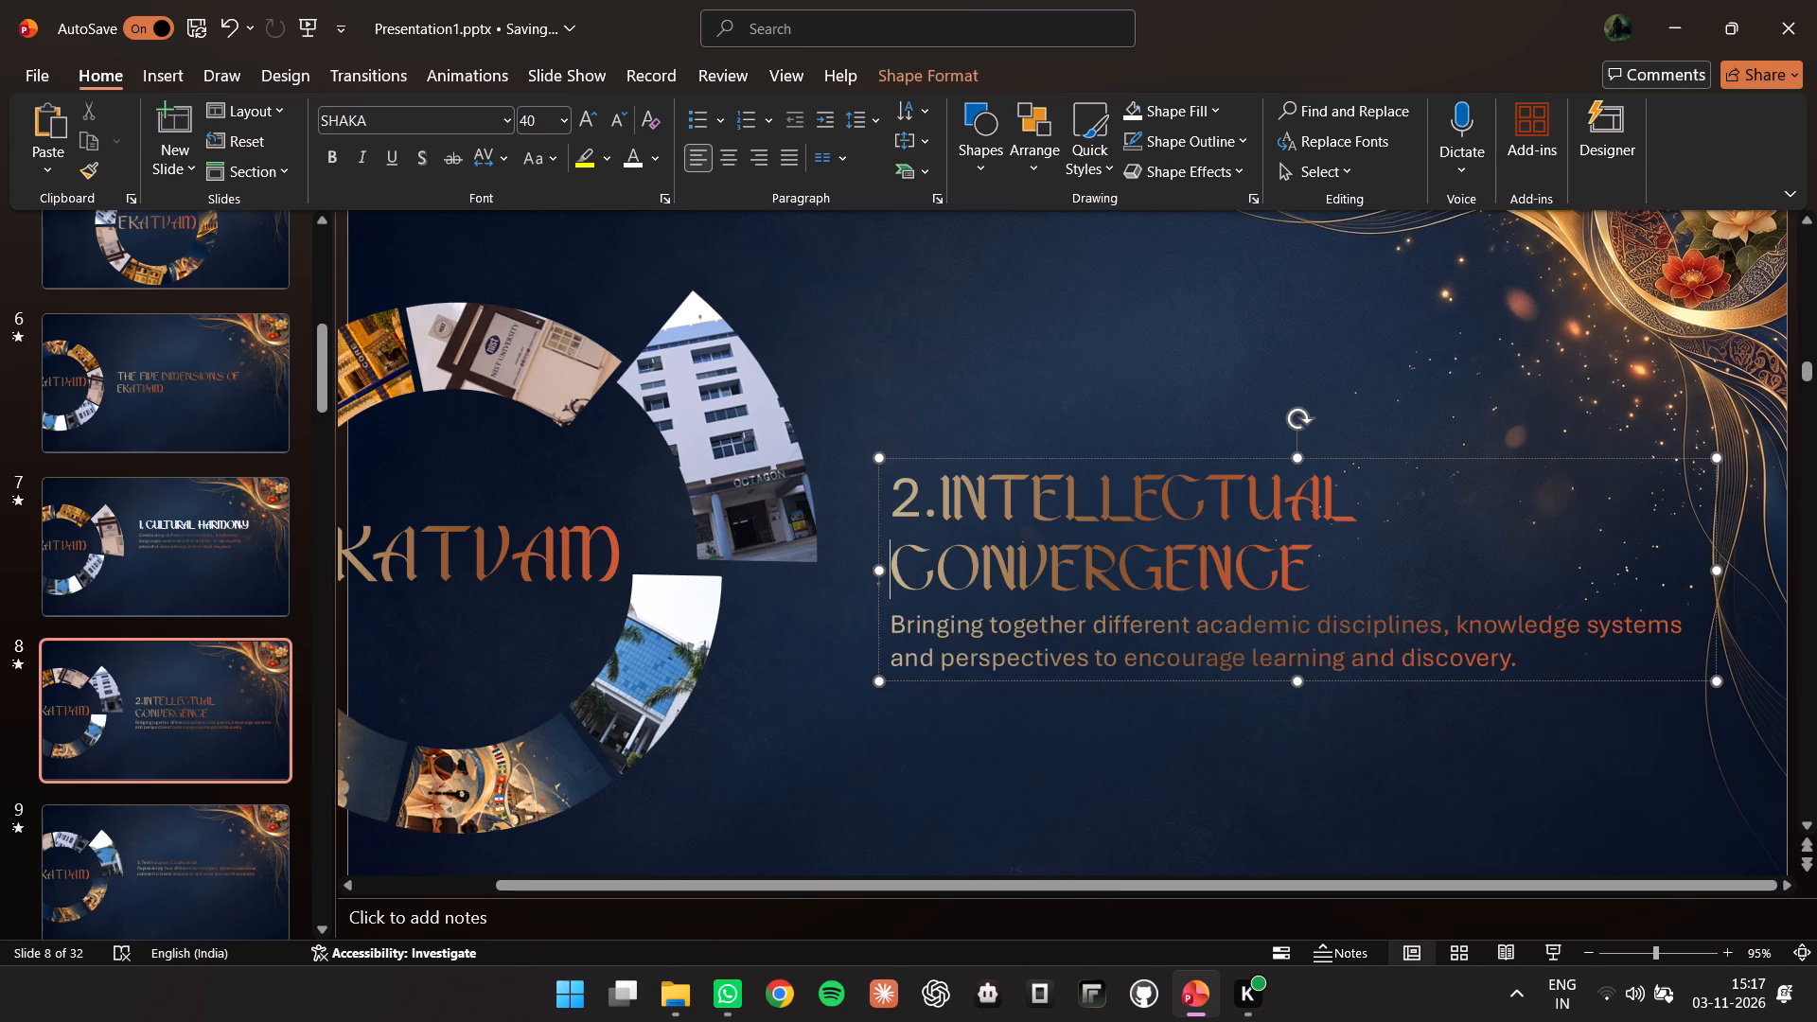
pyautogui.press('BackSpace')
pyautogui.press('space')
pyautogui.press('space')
# Compare with slide 7's heading, and shift slide 8's text box slightly left and widen it almost to the slide's right edge.
pyautogui.click(215, 594)
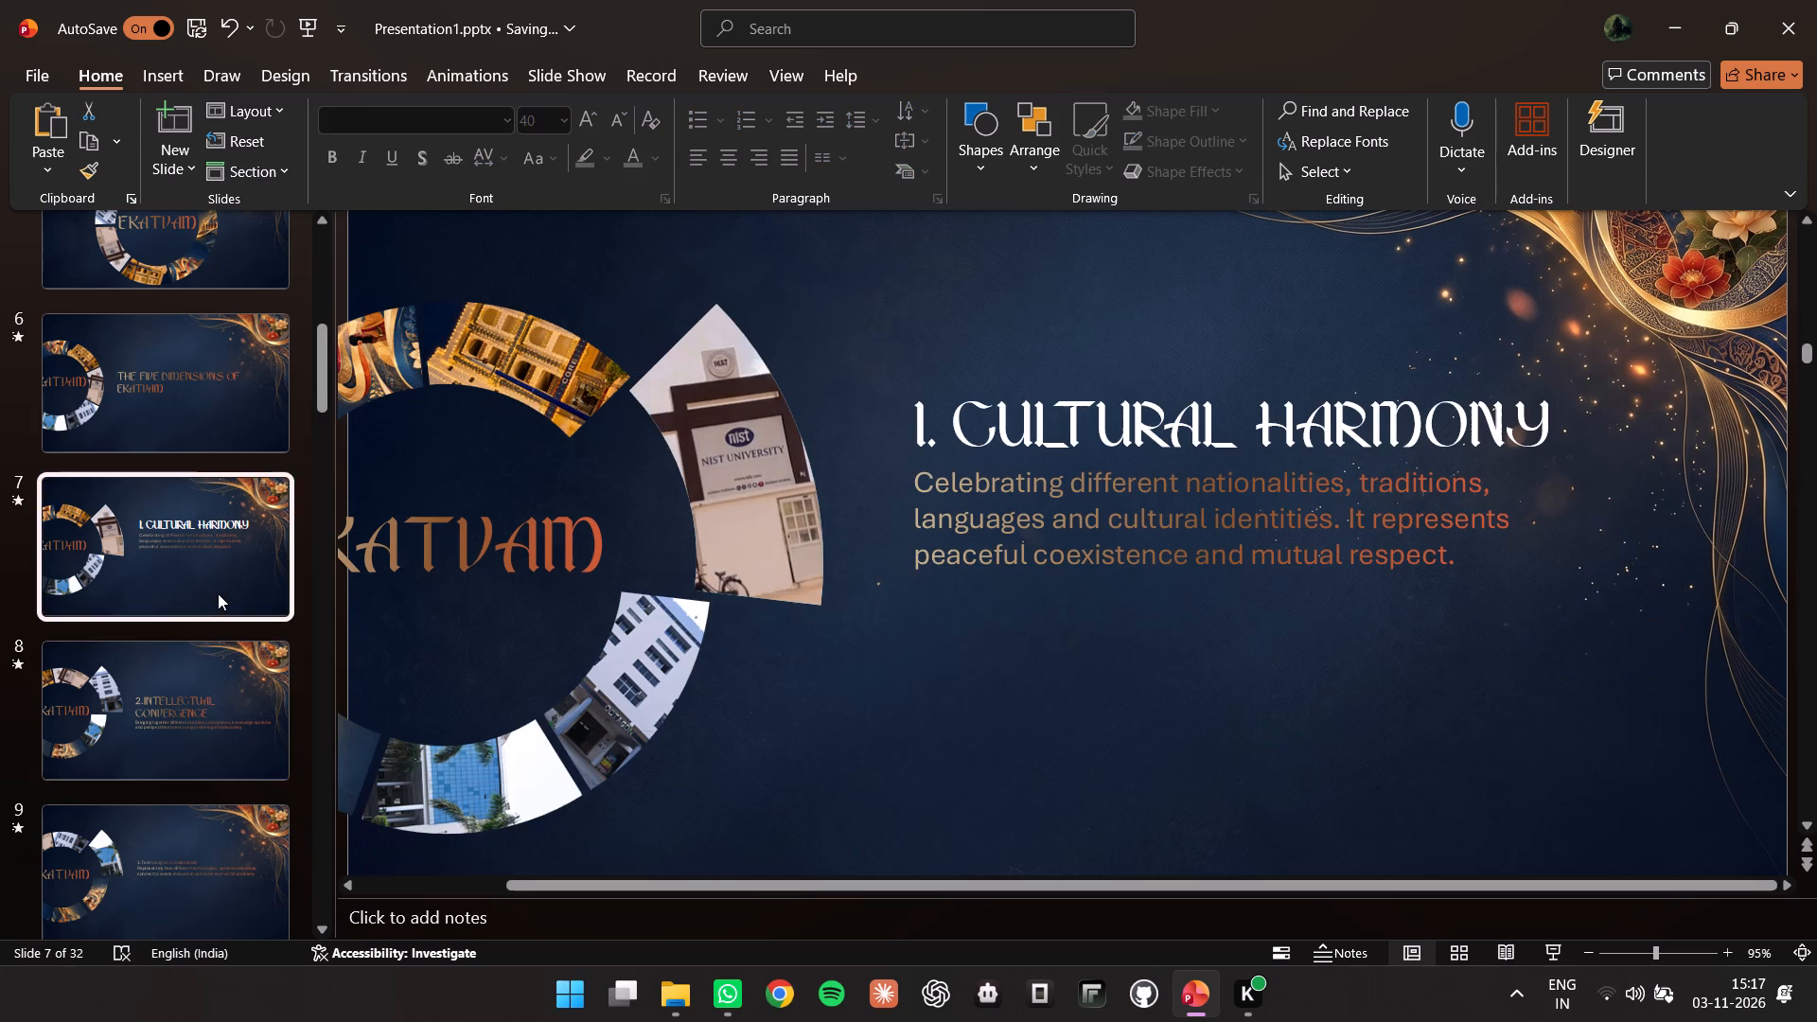
pyautogui.click(921, 421)
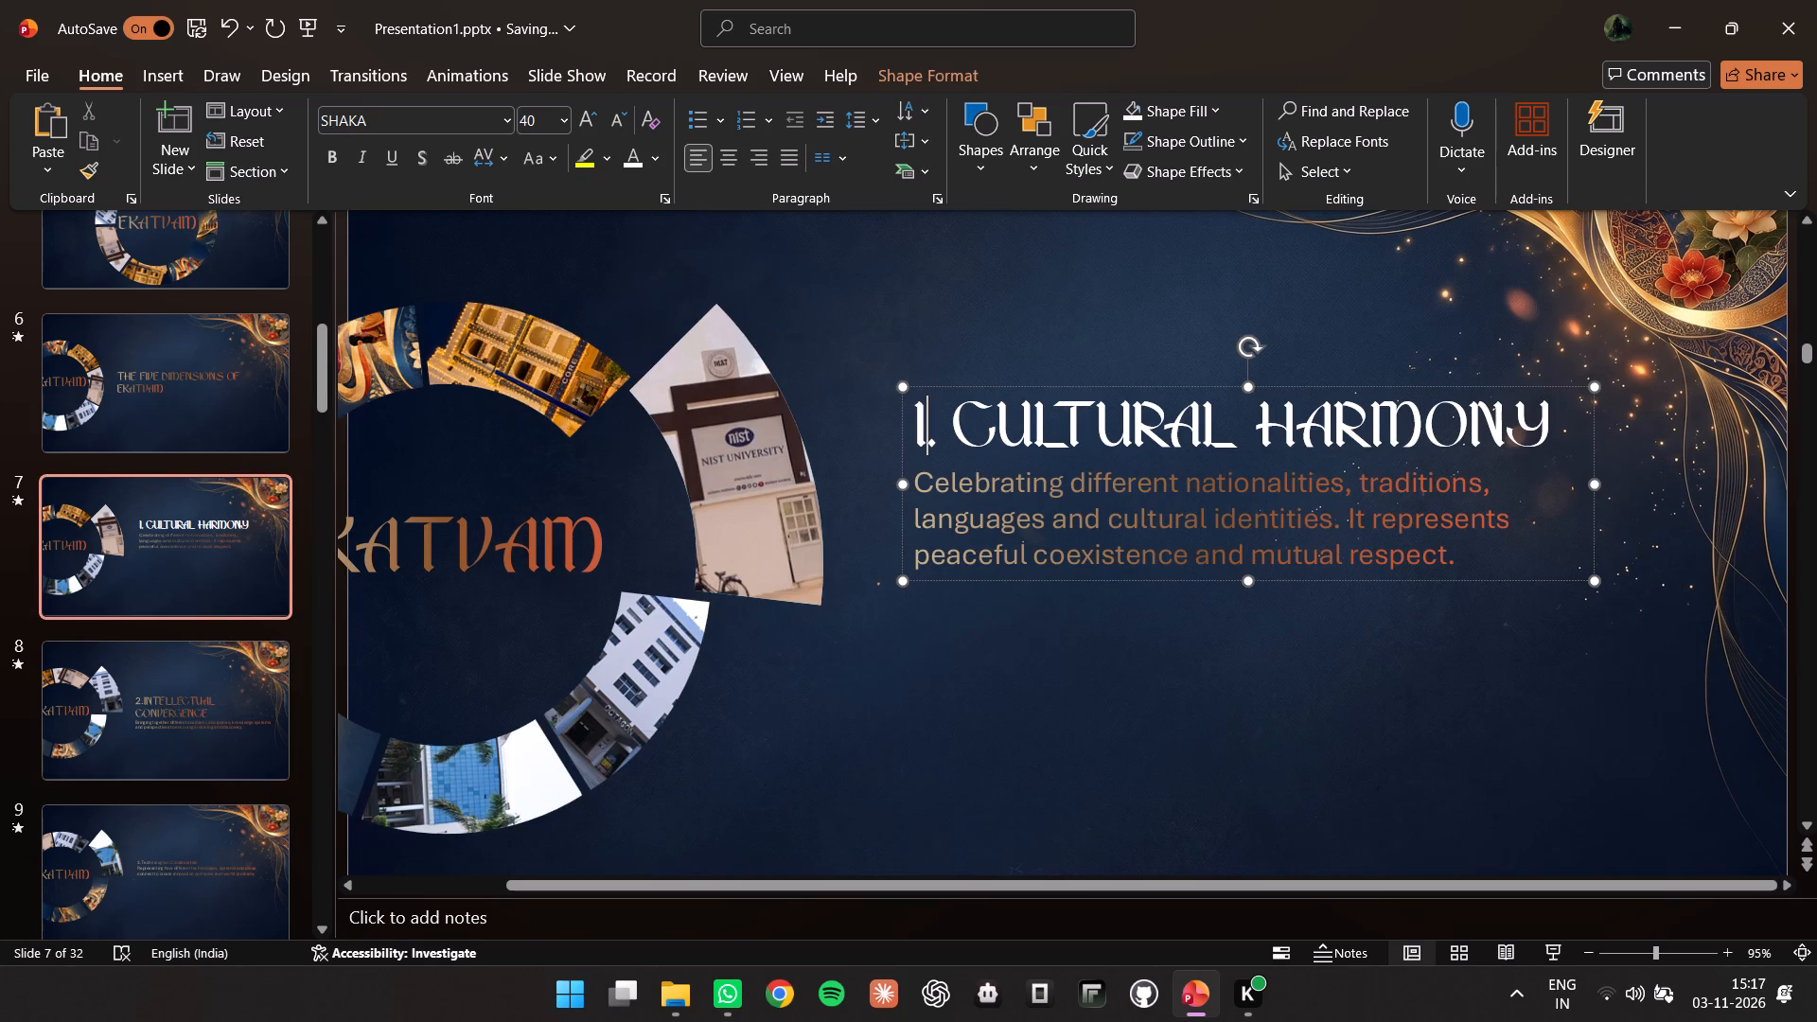
pyautogui.click(190, 721)
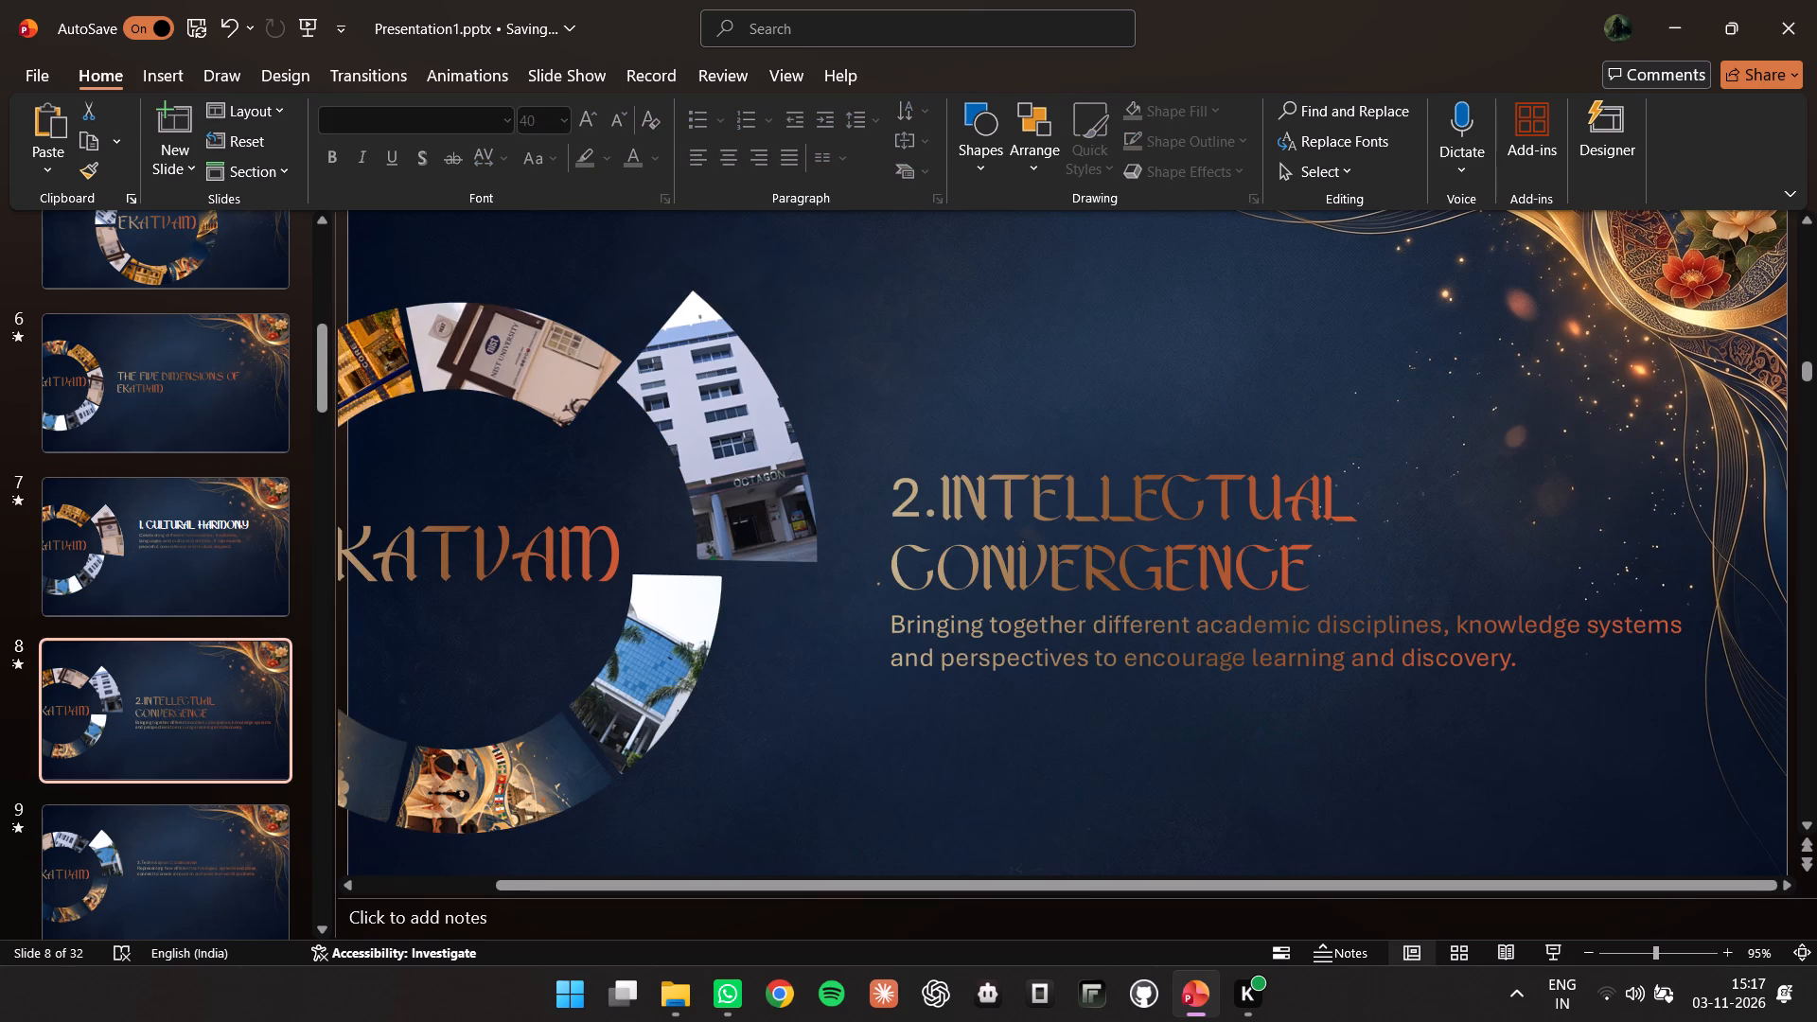
pyautogui.click(1208, 560)
pyautogui.moveTo(1080, 459); pyautogui.dragTo(1065, 459)
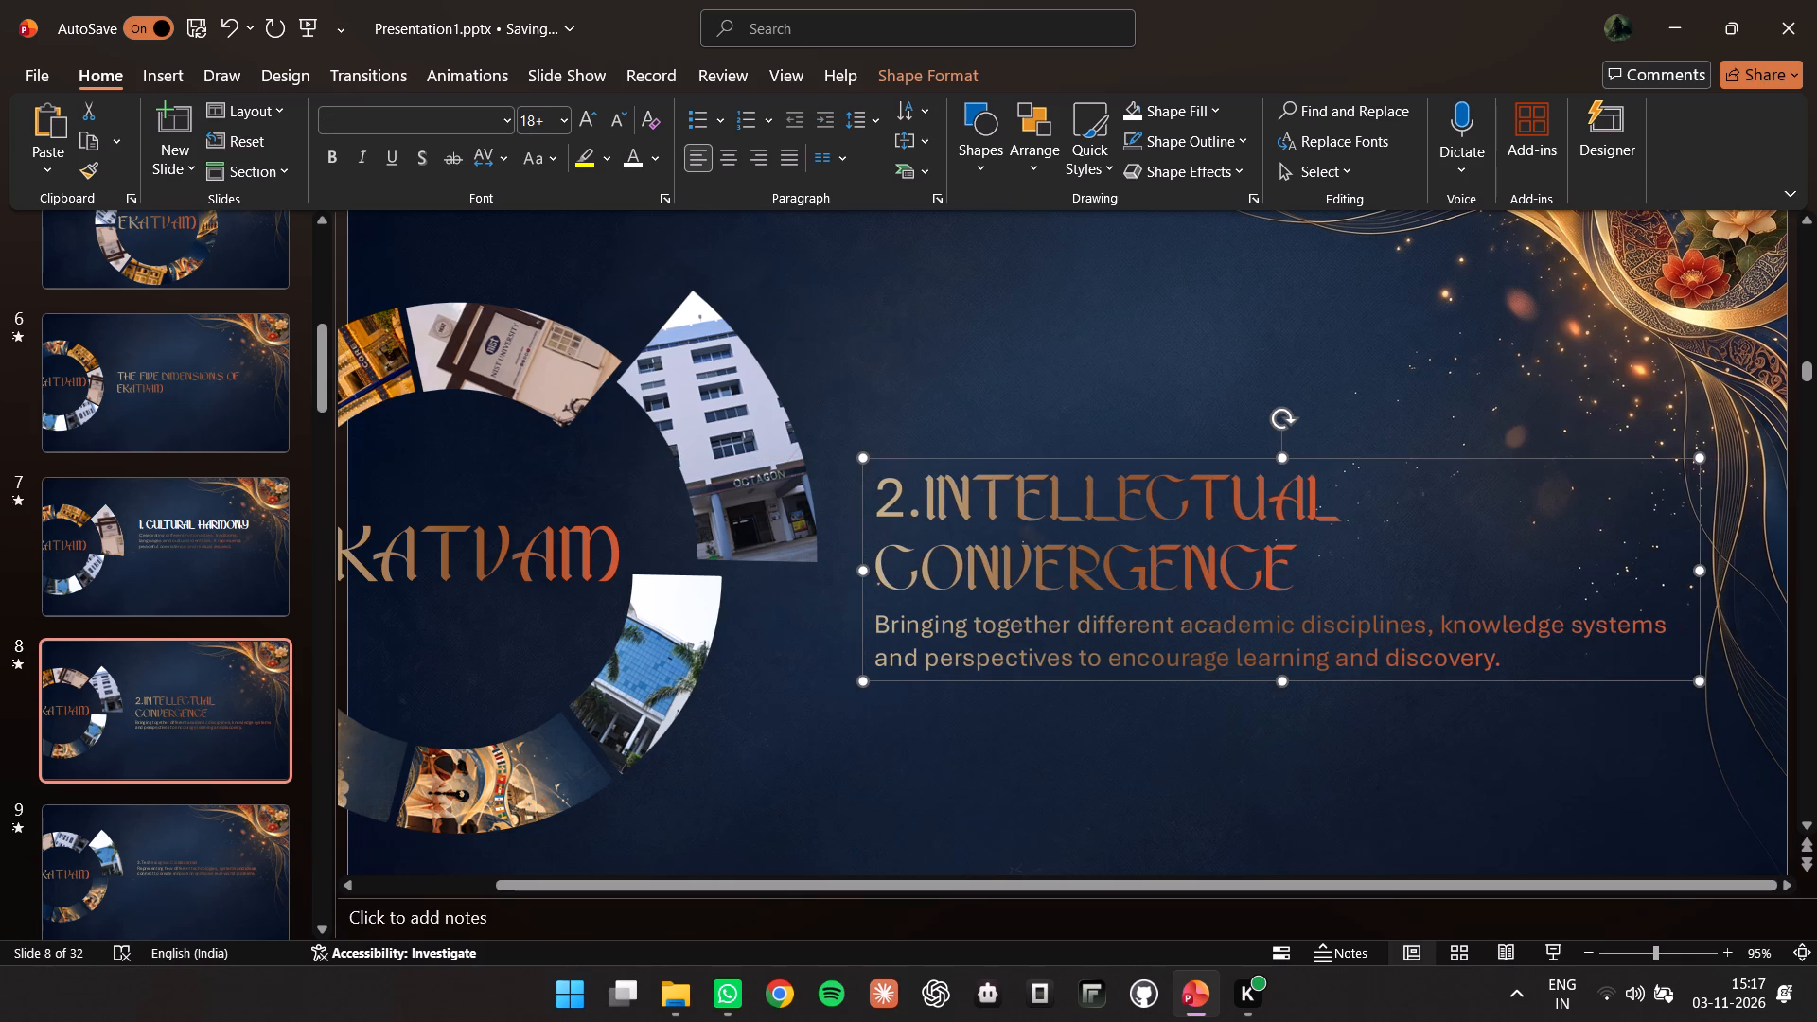
pyautogui.moveTo(1702, 573); pyautogui.dragTo(1754, 566)
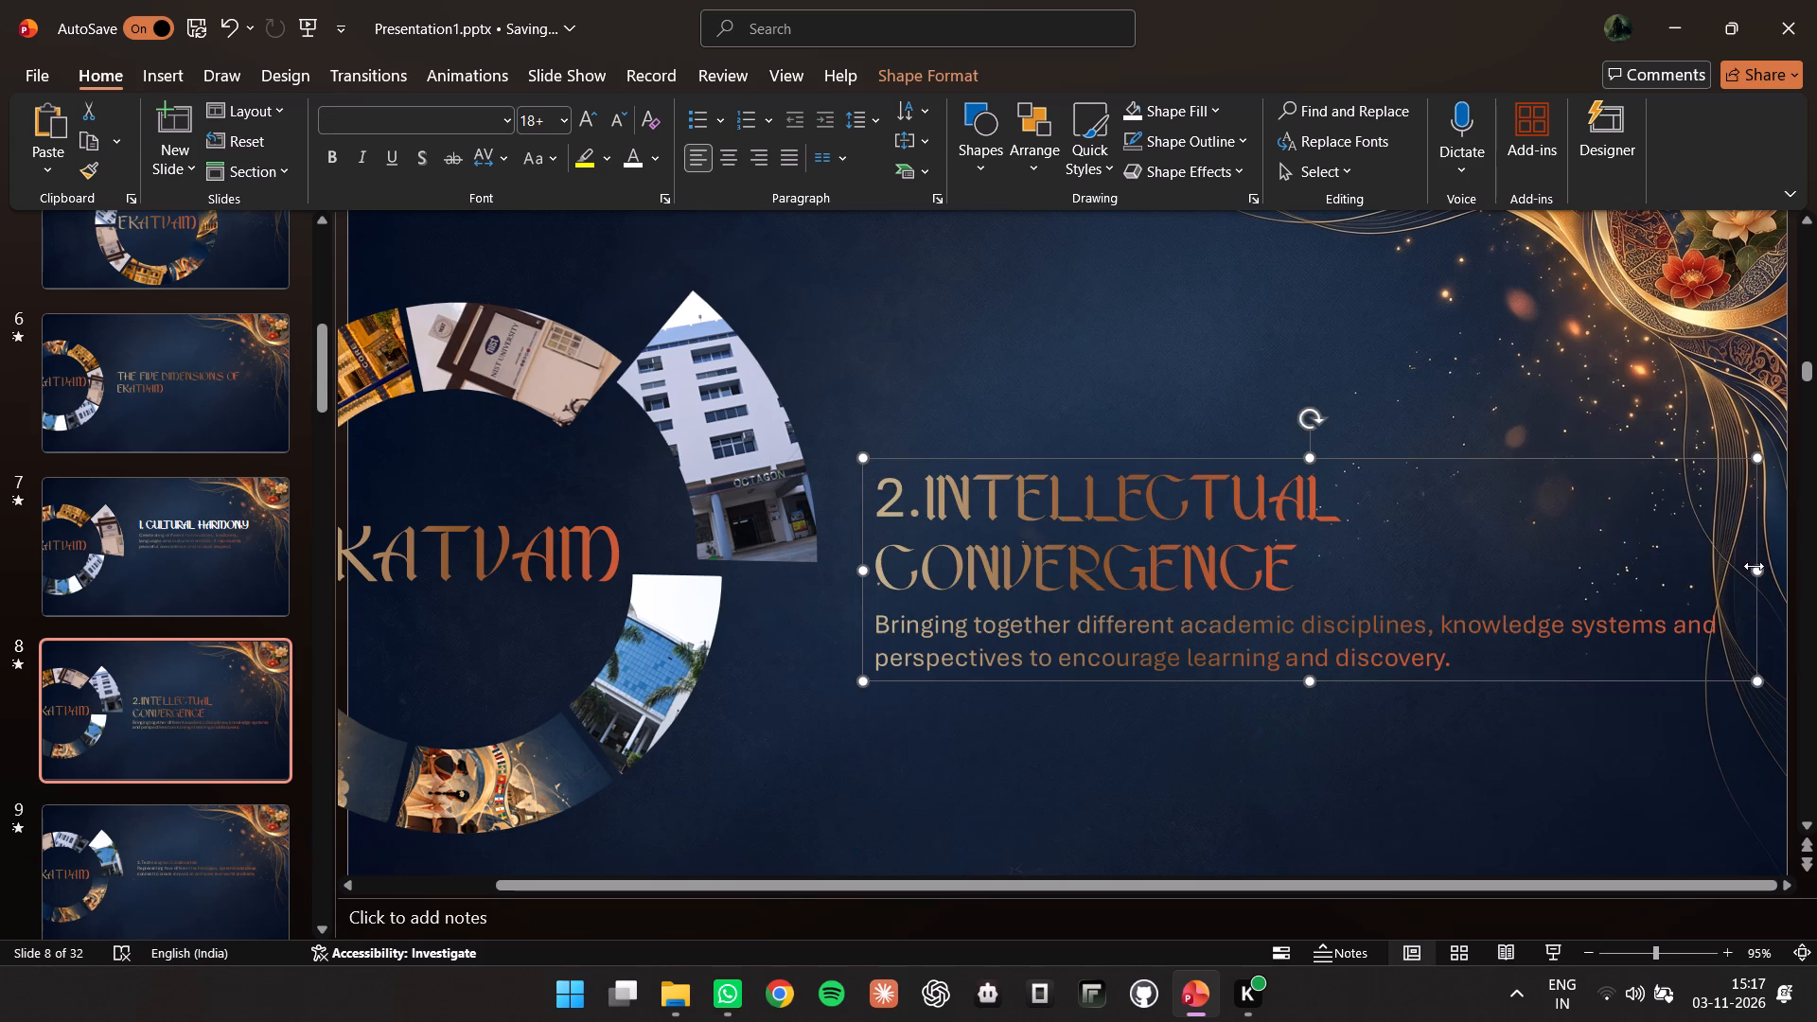
pyautogui.moveTo(1758, 568); pyautogui.dragTo(1781, 567)
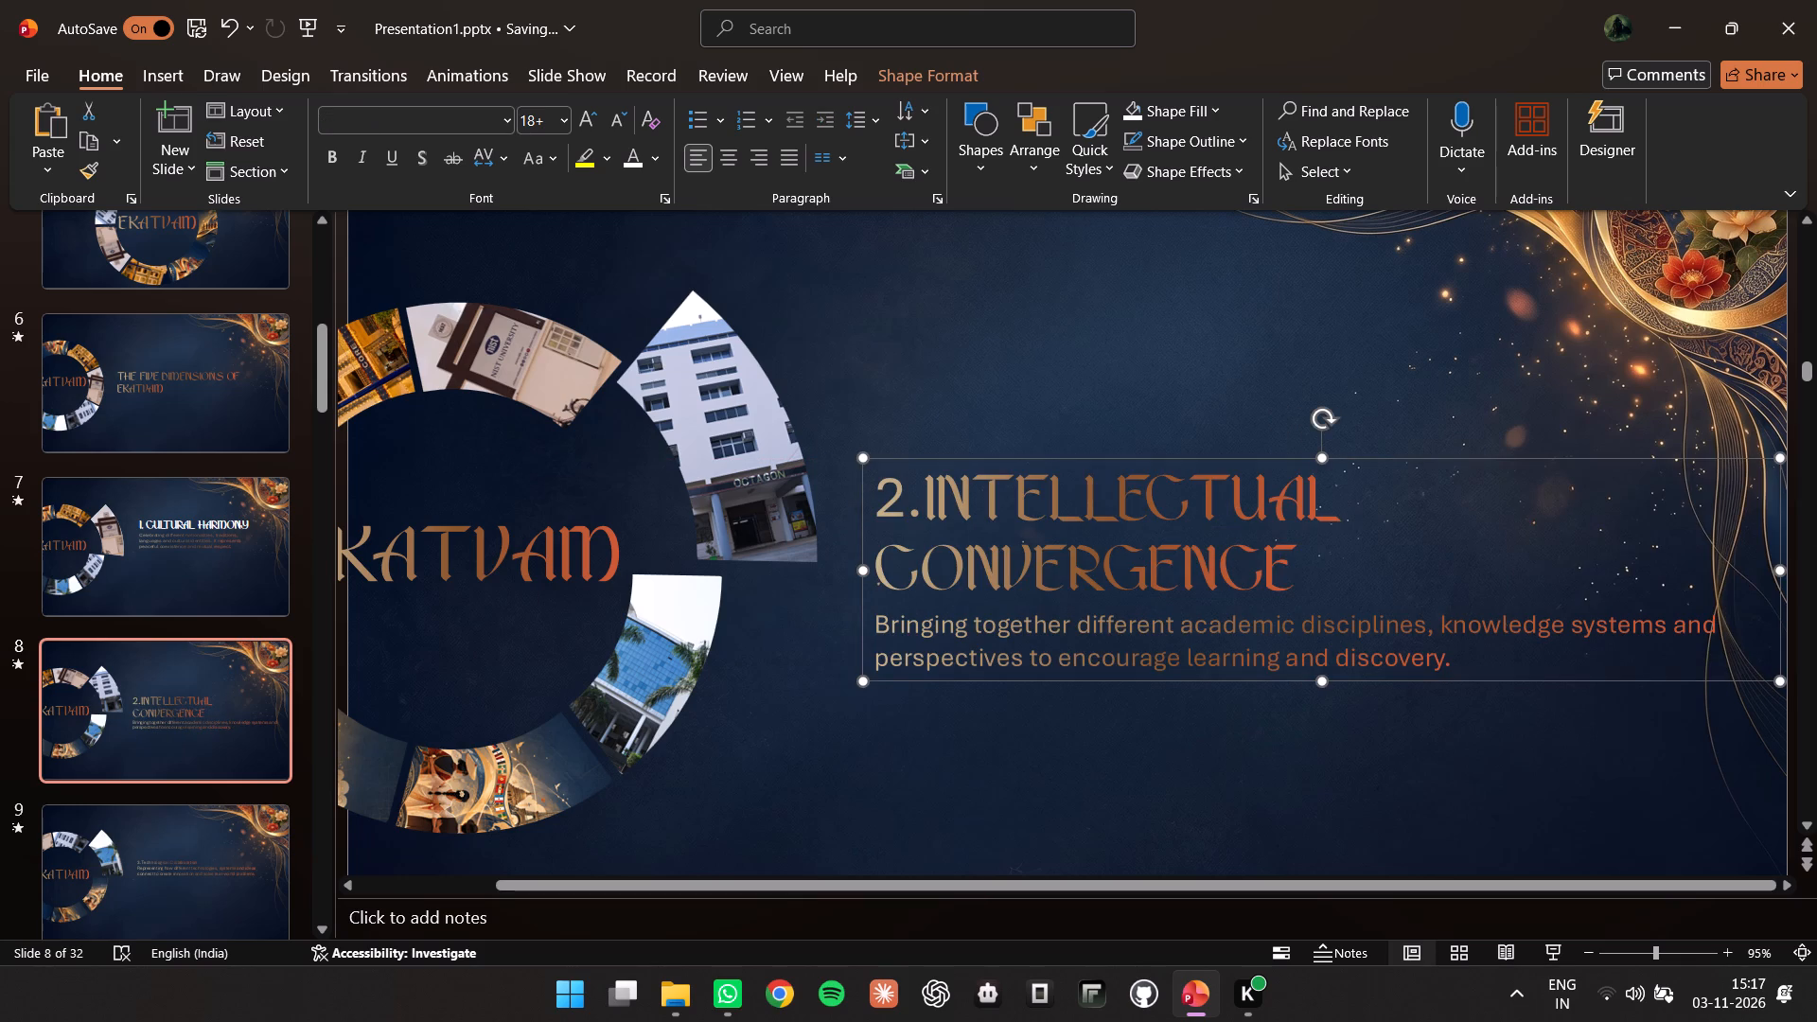
# Delete the spaces between INTELLECTUAL and CONVERGENCE in slide 8's heading.
pyautogui.click(877, 551)
pyautogui.press('BackSpace')
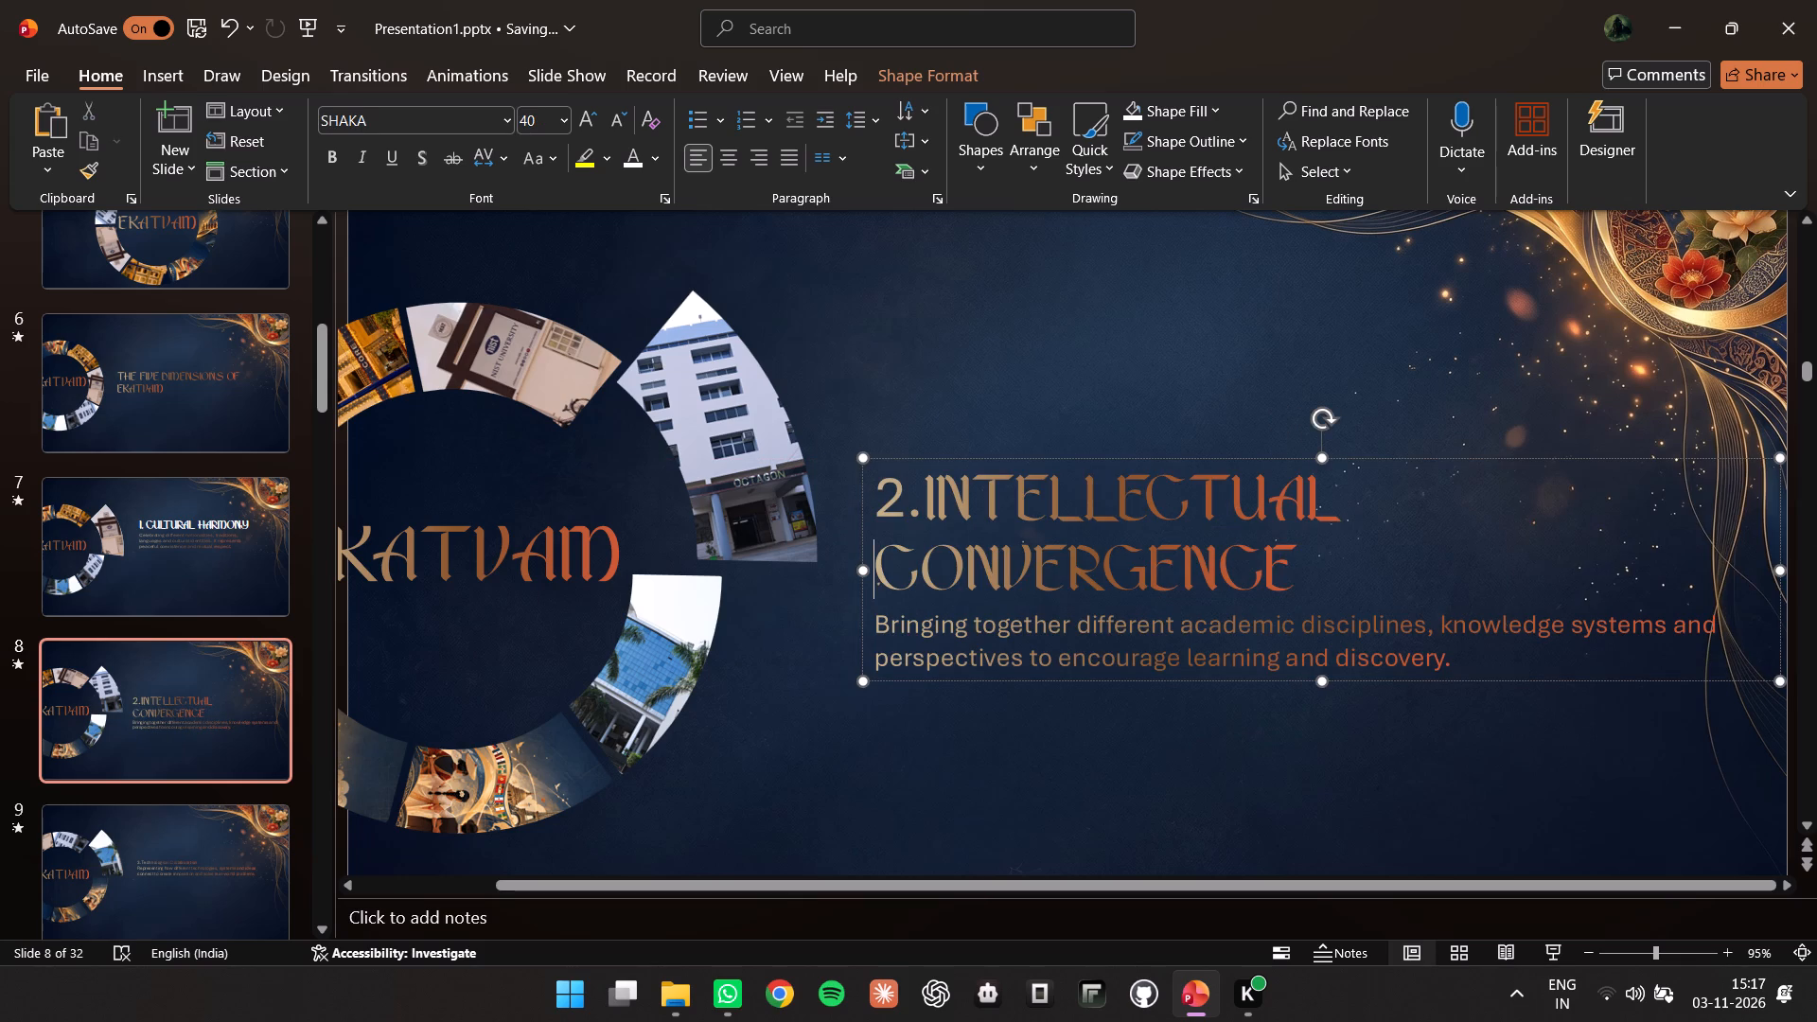
pyautogui.press('BackSpace')
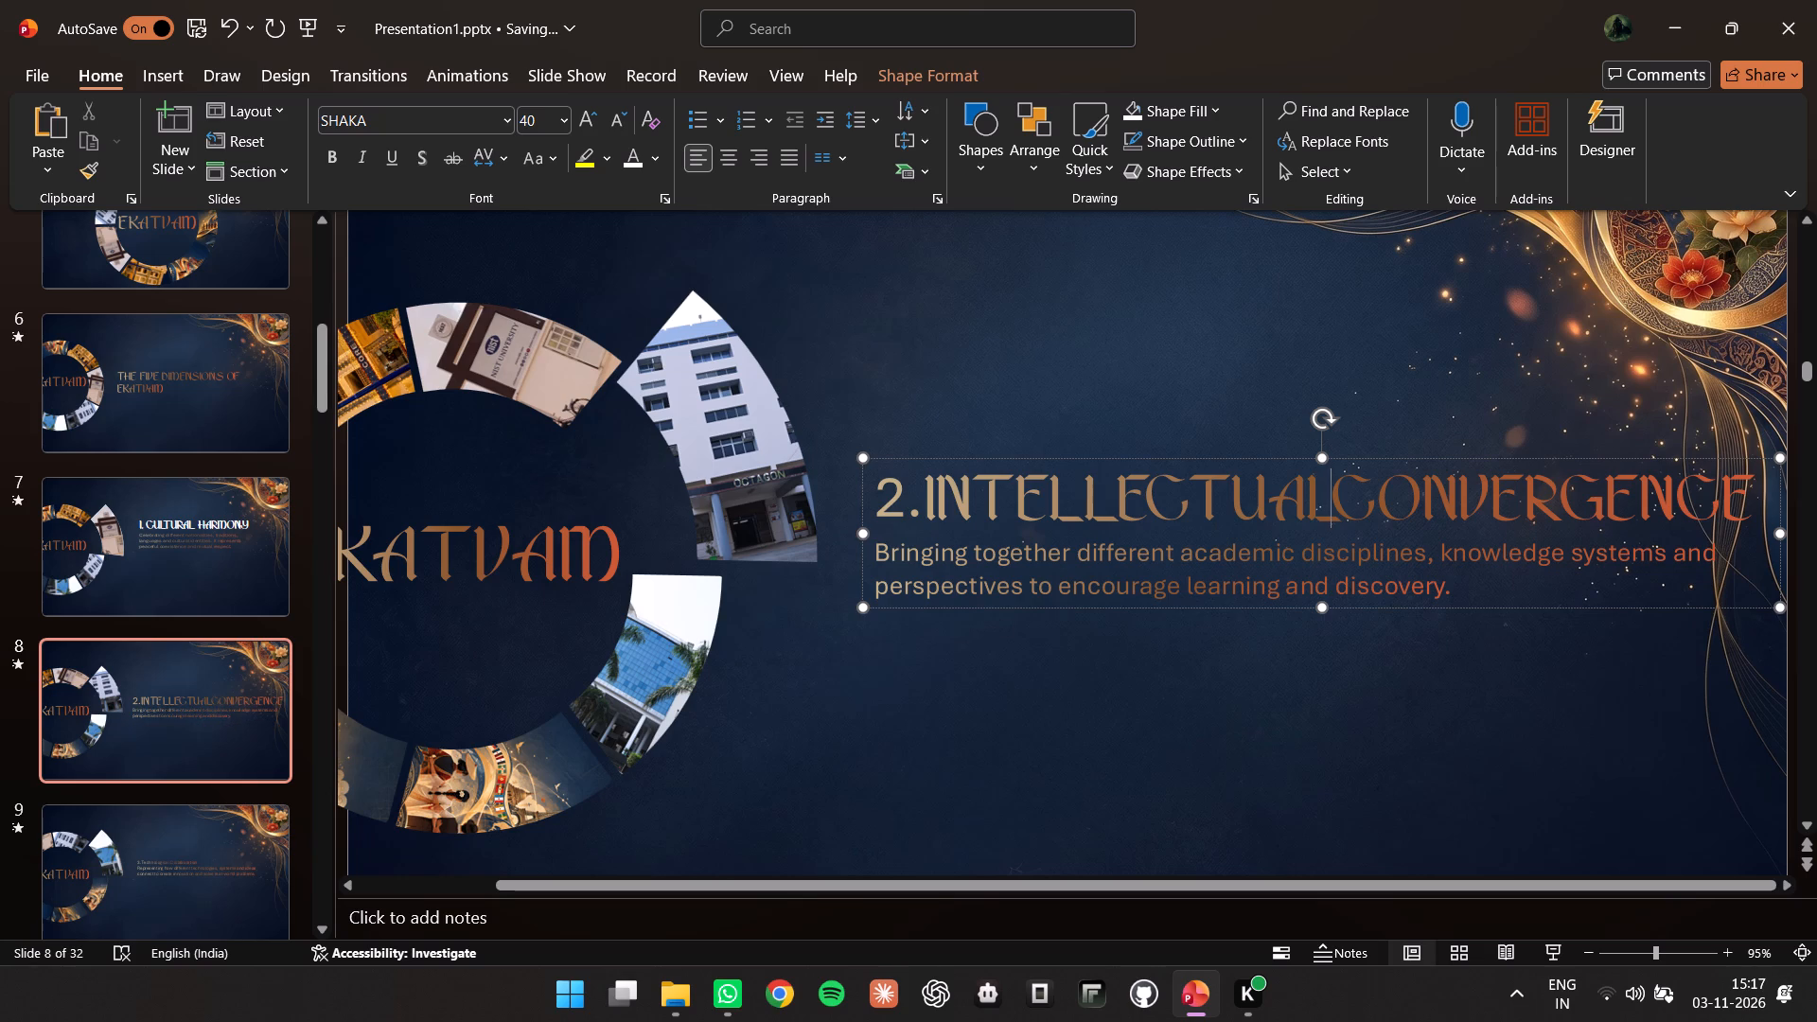
# Move slide 8's text box up and left, close beside the ring of photos.
pyautogui.moveTo(961, 458); pyautogui.dragTo(911, 410)
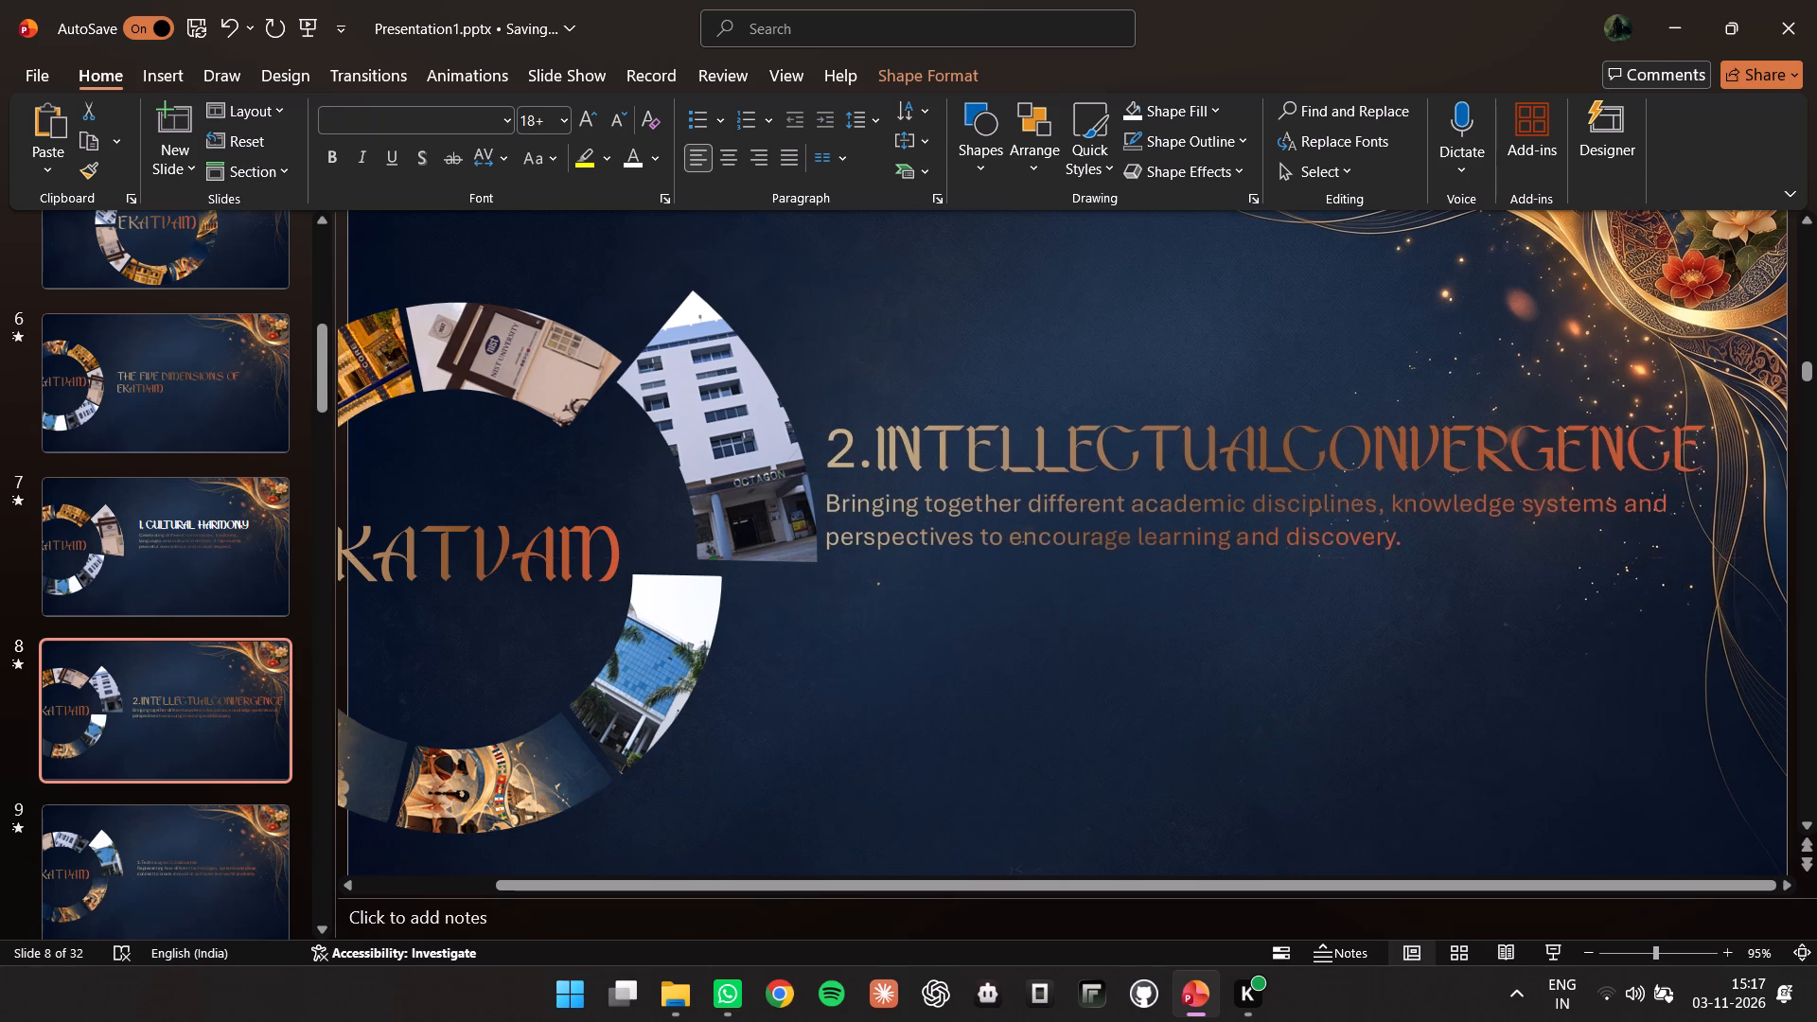
pyautogui.moveTo(911, 410); pyautogui.dragTo(924, 415)
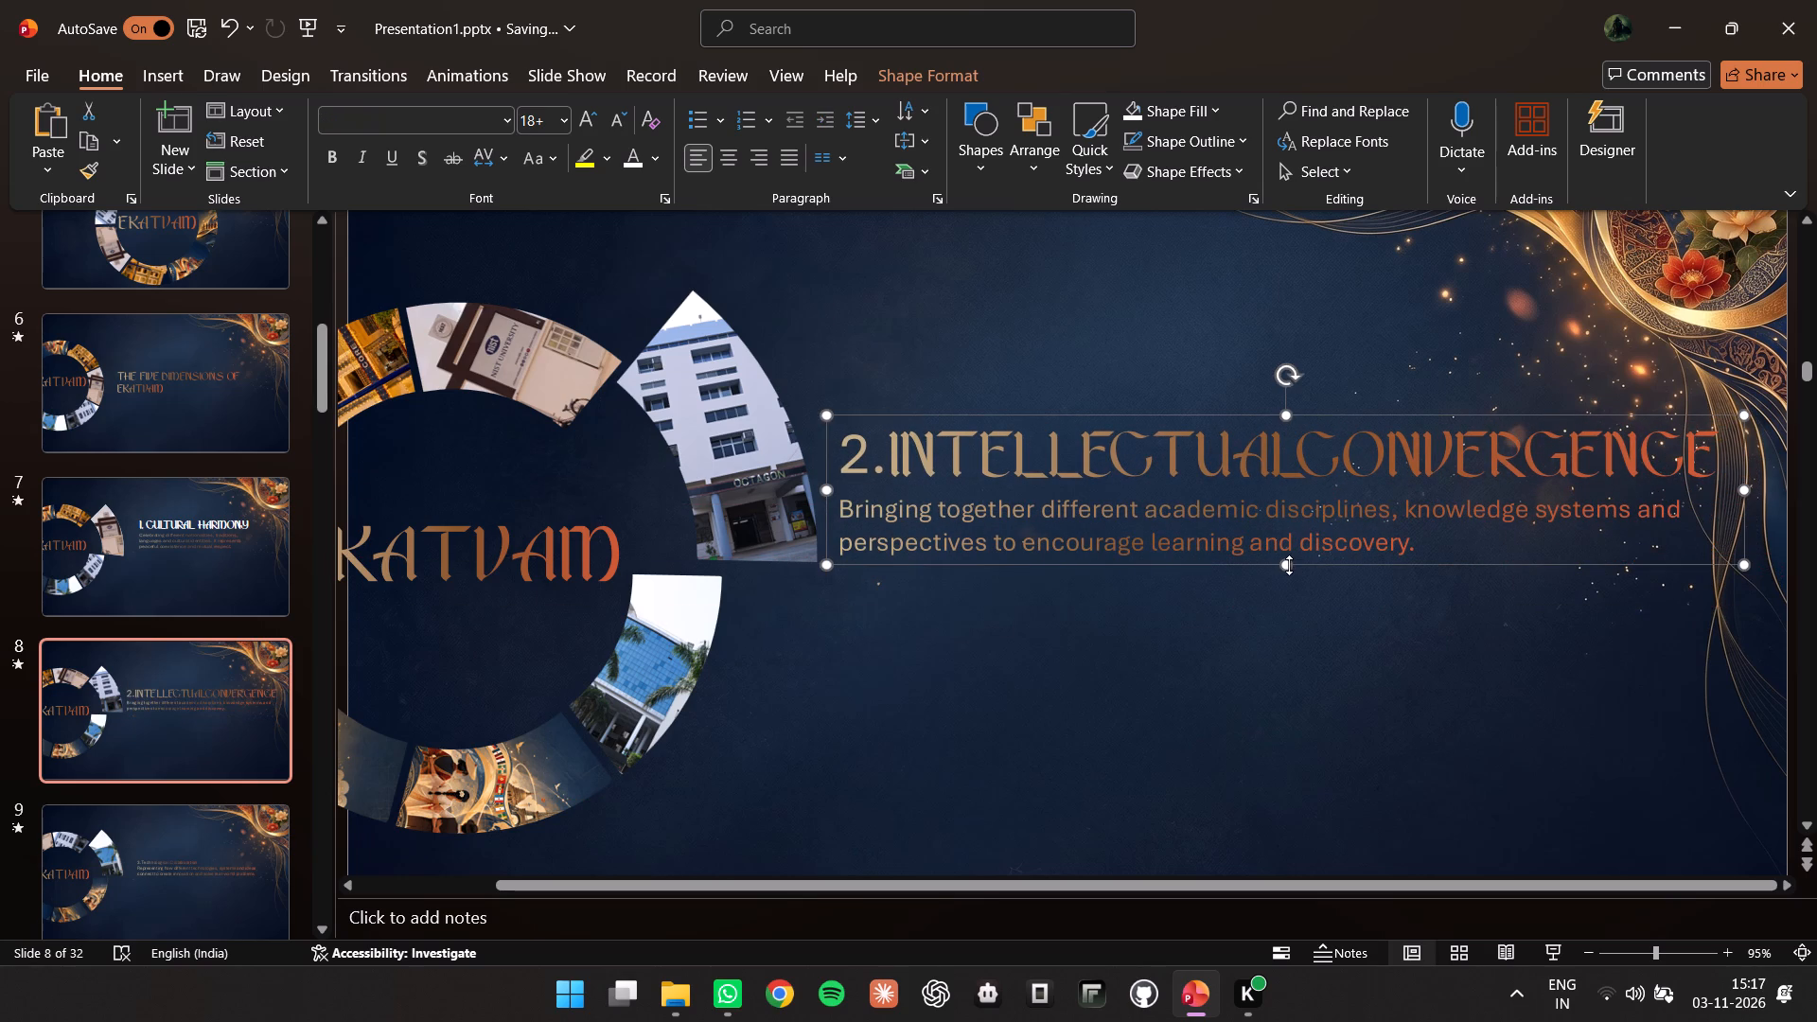
pyautogui.moveTo(1289, 565); pyautogui.dragTo(1290, 593)
# Set slide 8's heading to font size 36 and put a space between INTELLECTUAL and CONVERGENCE.
pyautogui.moveTo(850, 441); pyautogui.dragTo(1686, 424)
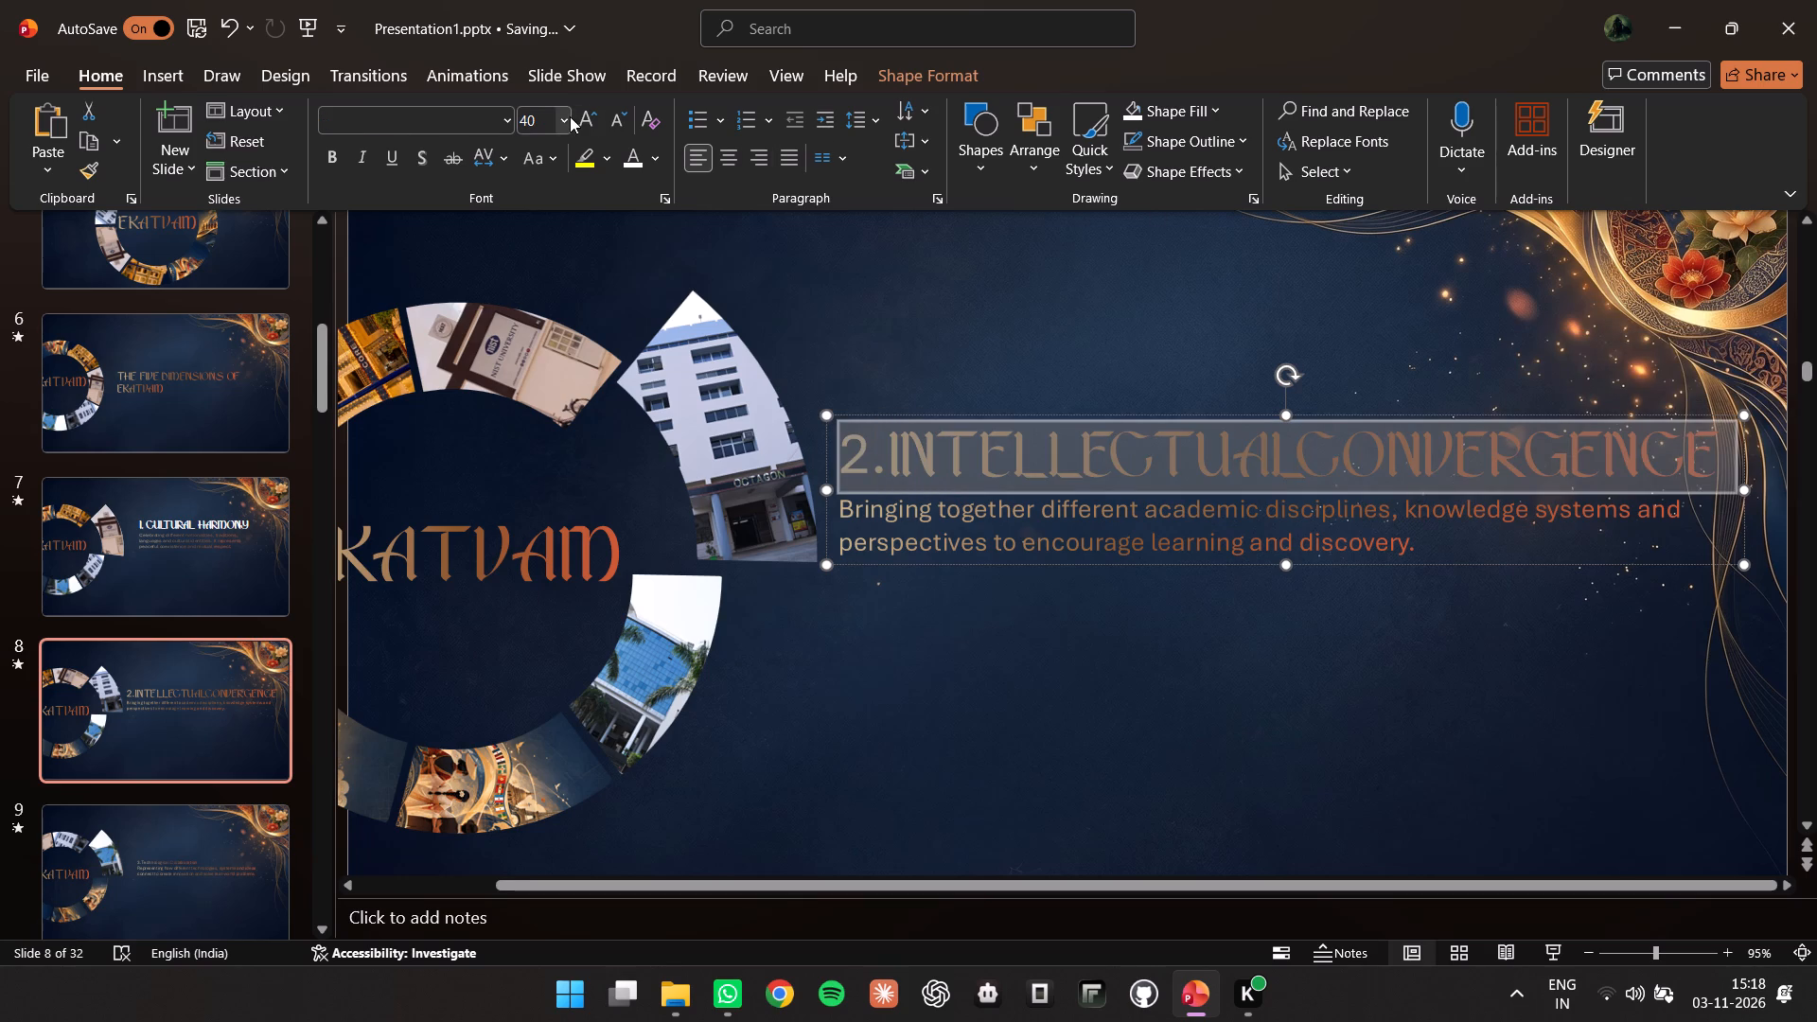
pyautogui.click(570, 116)
pyautogui.click(544, 510)
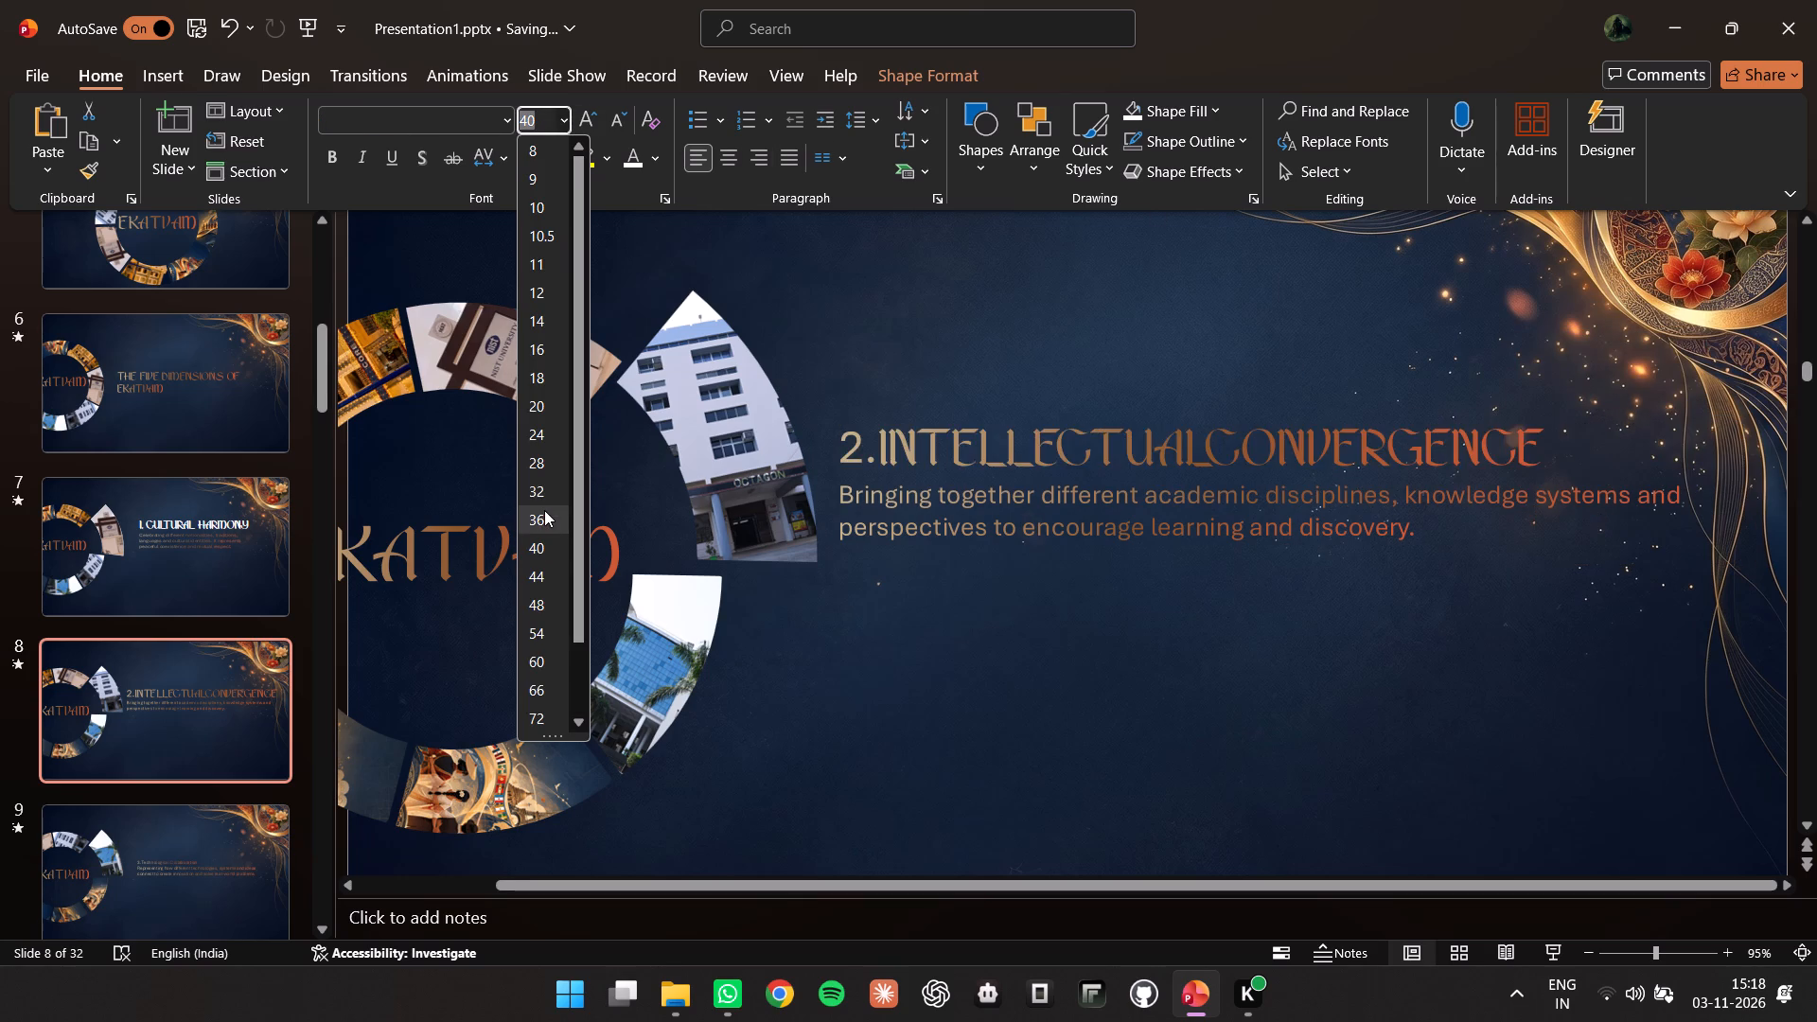
pyautogui.click(1254, 451)
pyautogui.press('space')
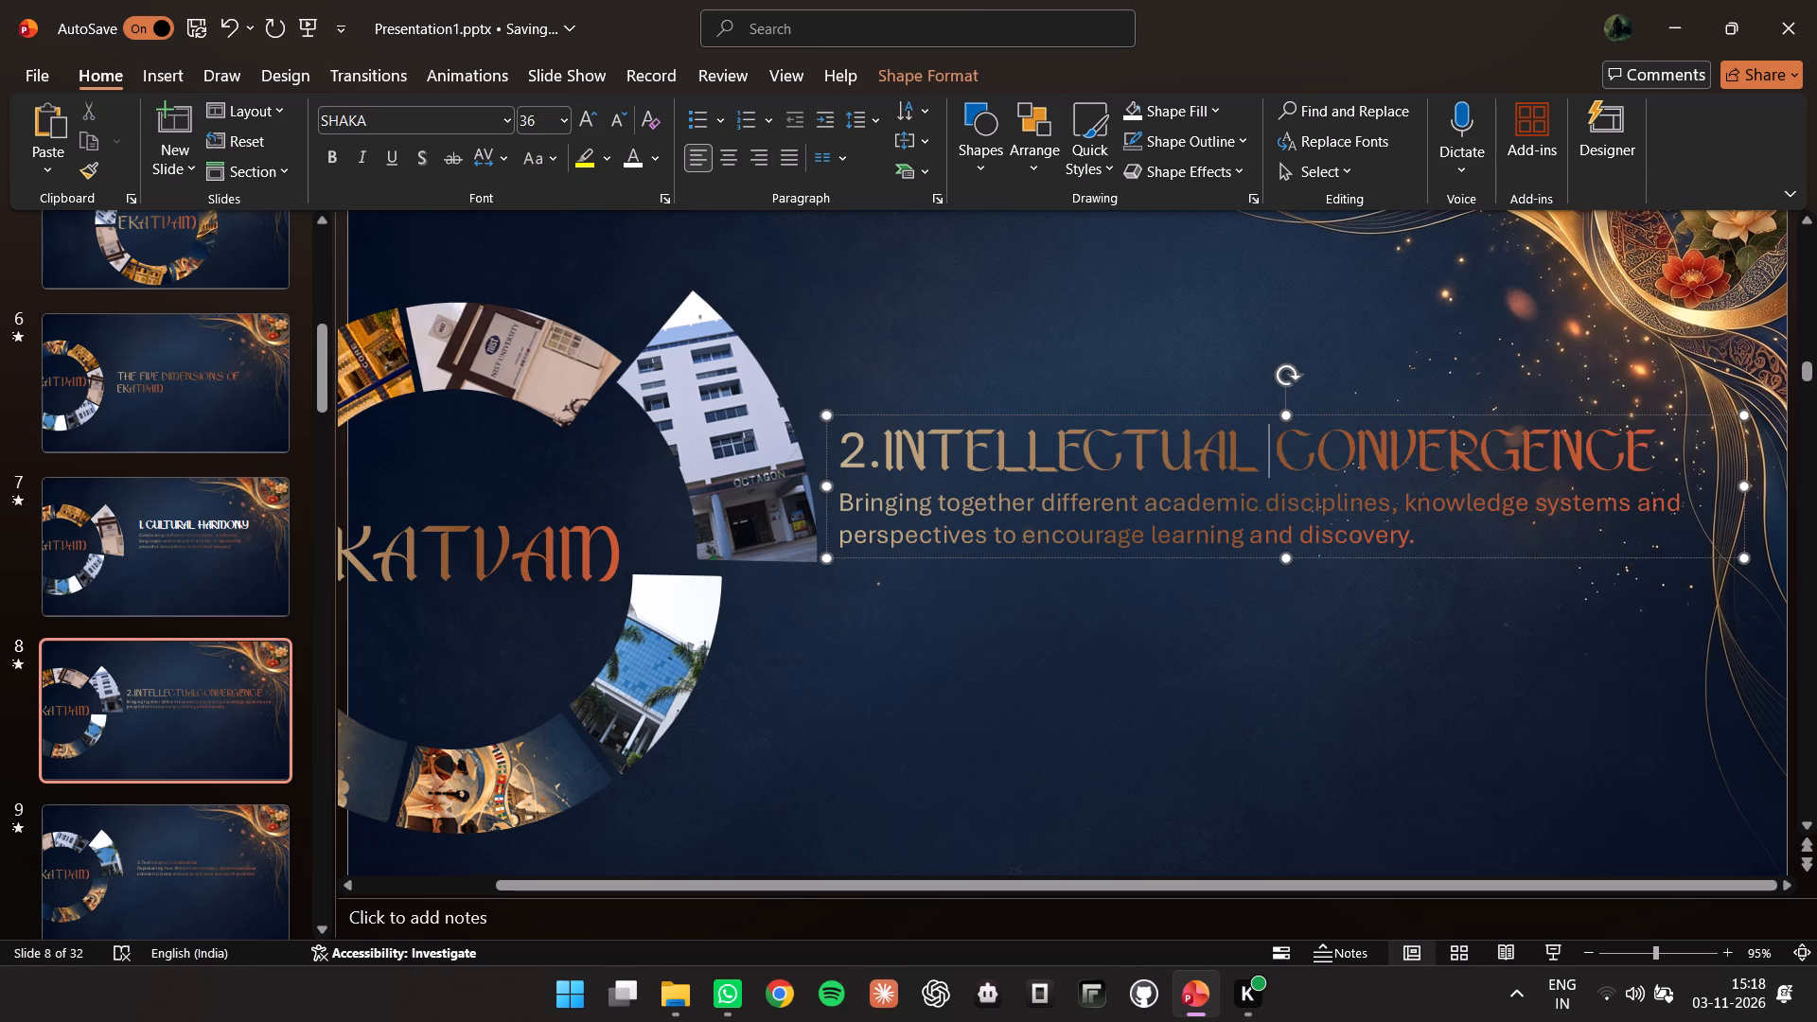
# Colour the words INTELLECTUAL CONVERGENCE in slide 8's heading white.
pyautogui.moveTo(1669, 450); pyautogui.dragTo(1038, 432)
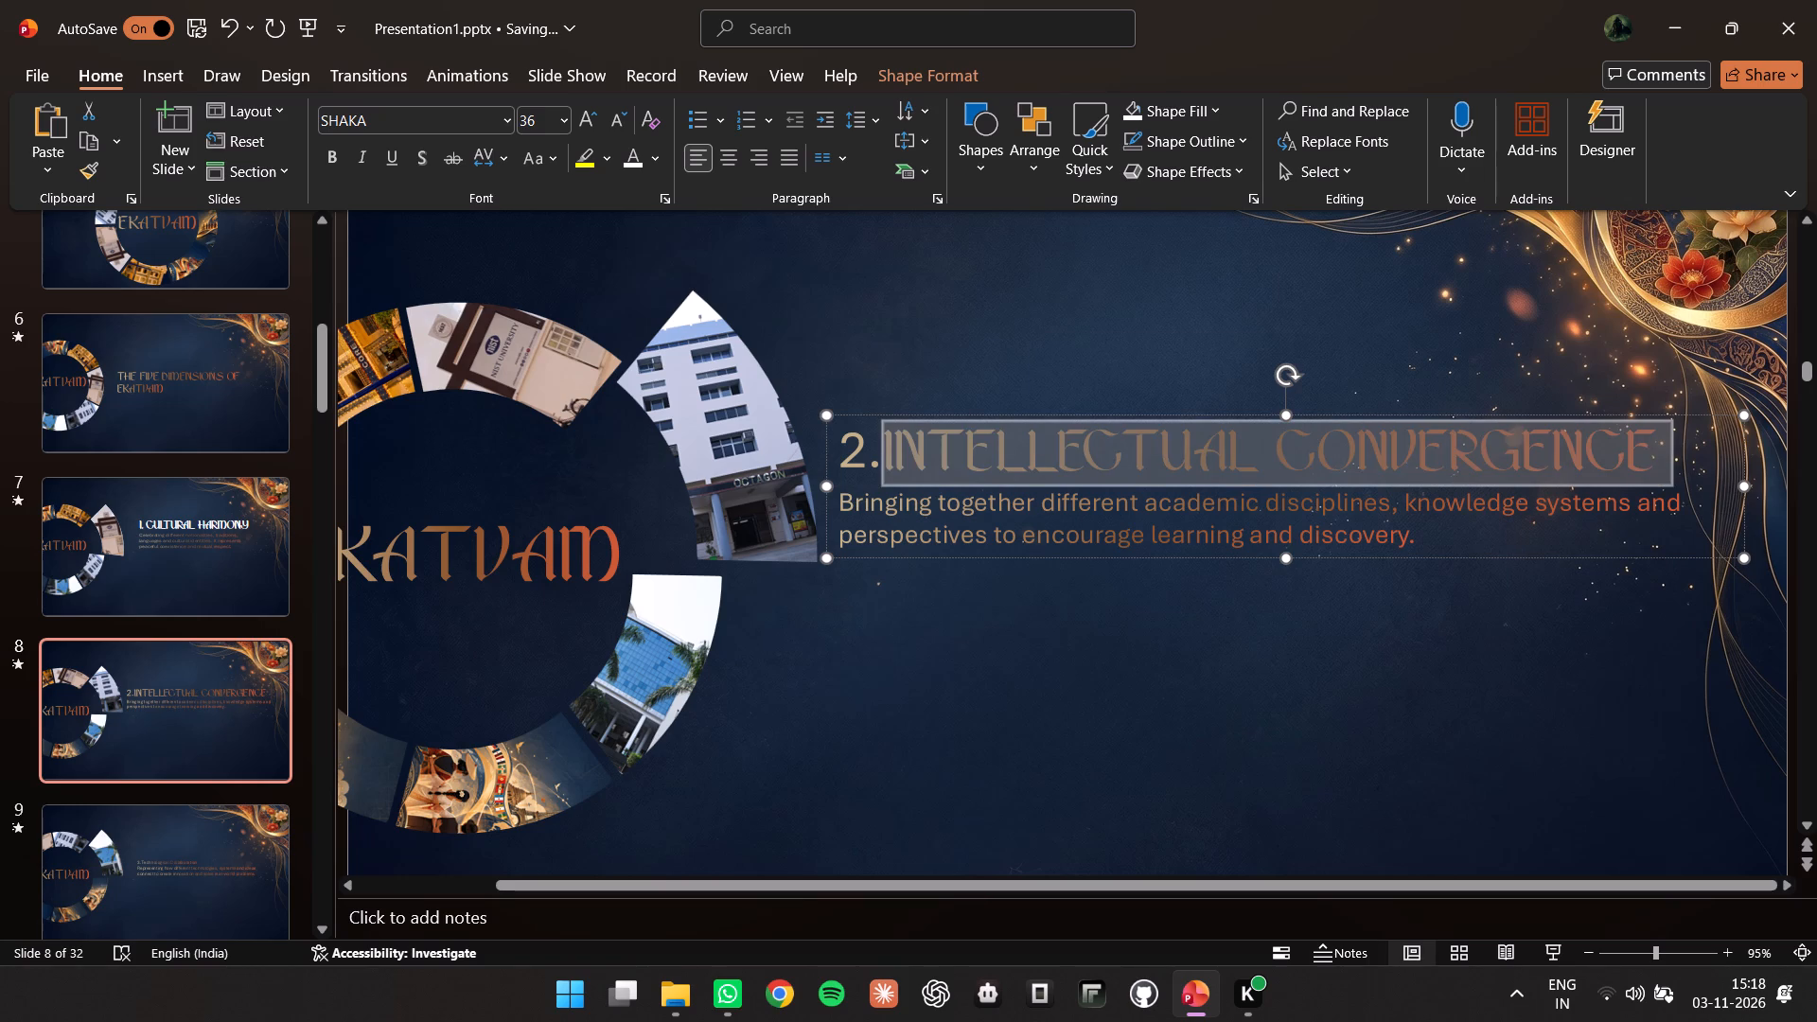
pyautogui.moveTo(1038, 432); pyautogui.dragTo(1036, 432)
pyautogui.click(623, 156)
pyautogui.click(1020, 890)
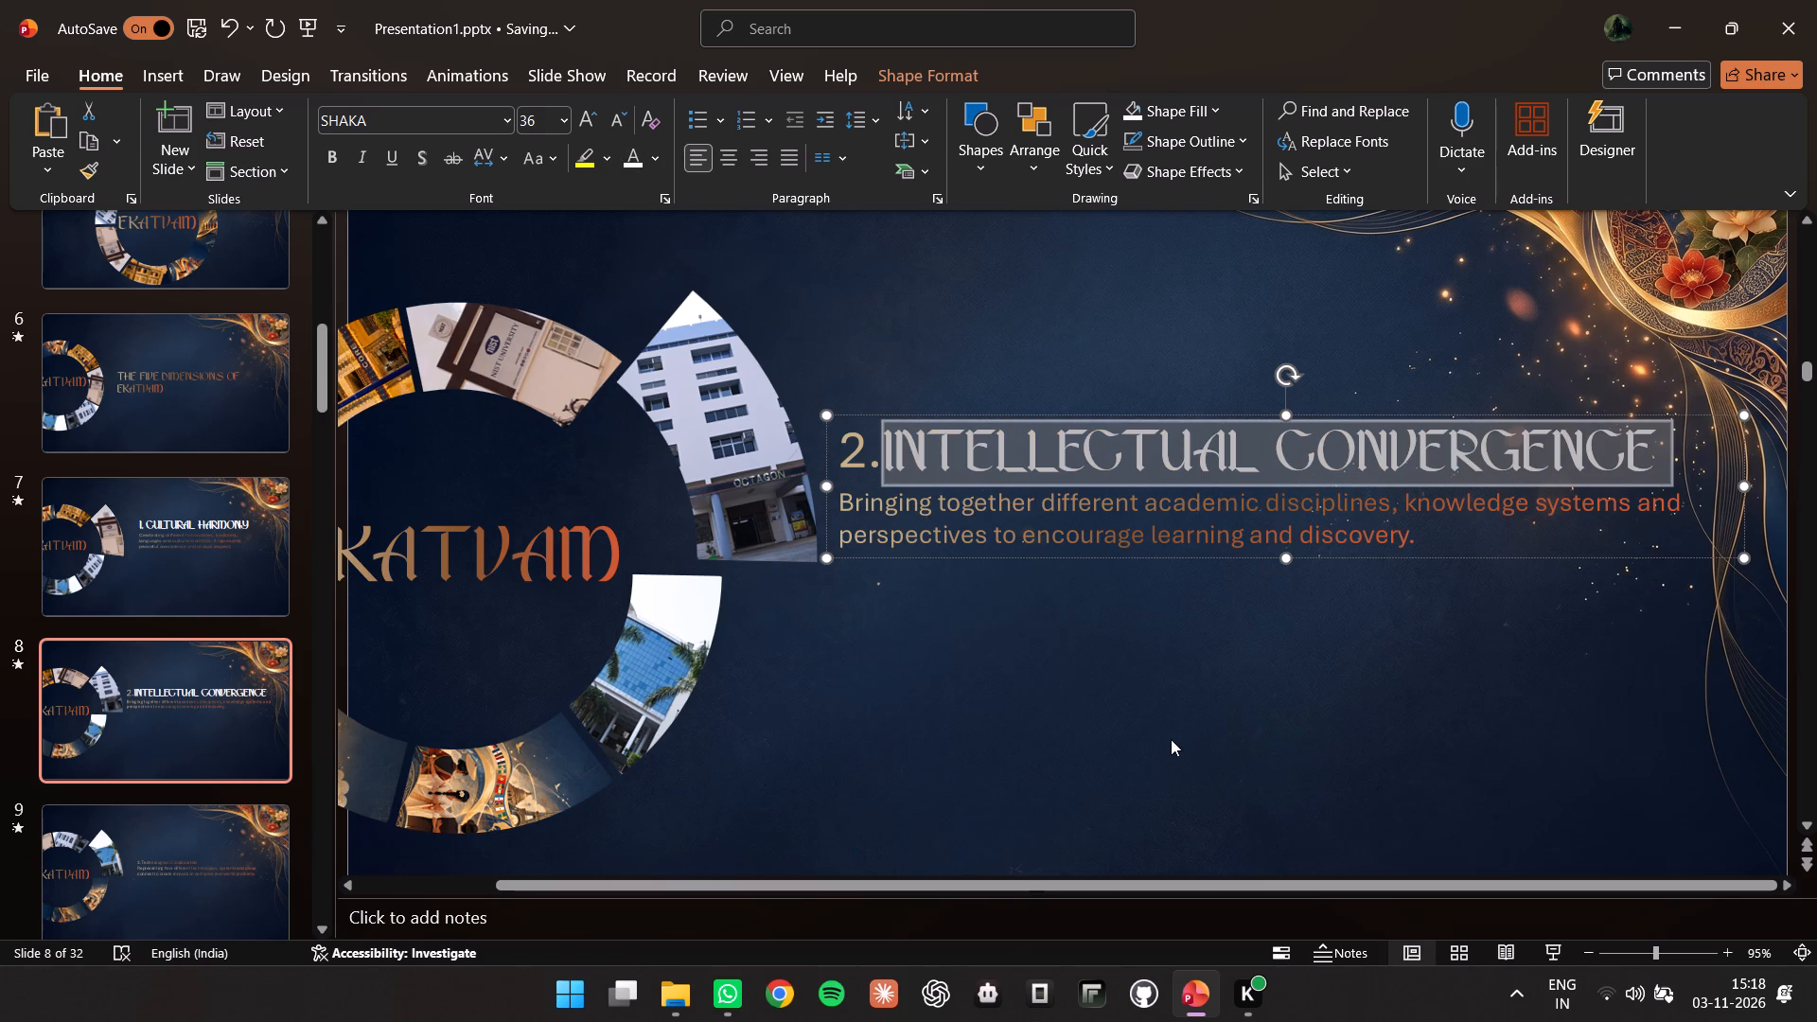
pyautogui.click(1170, 736)
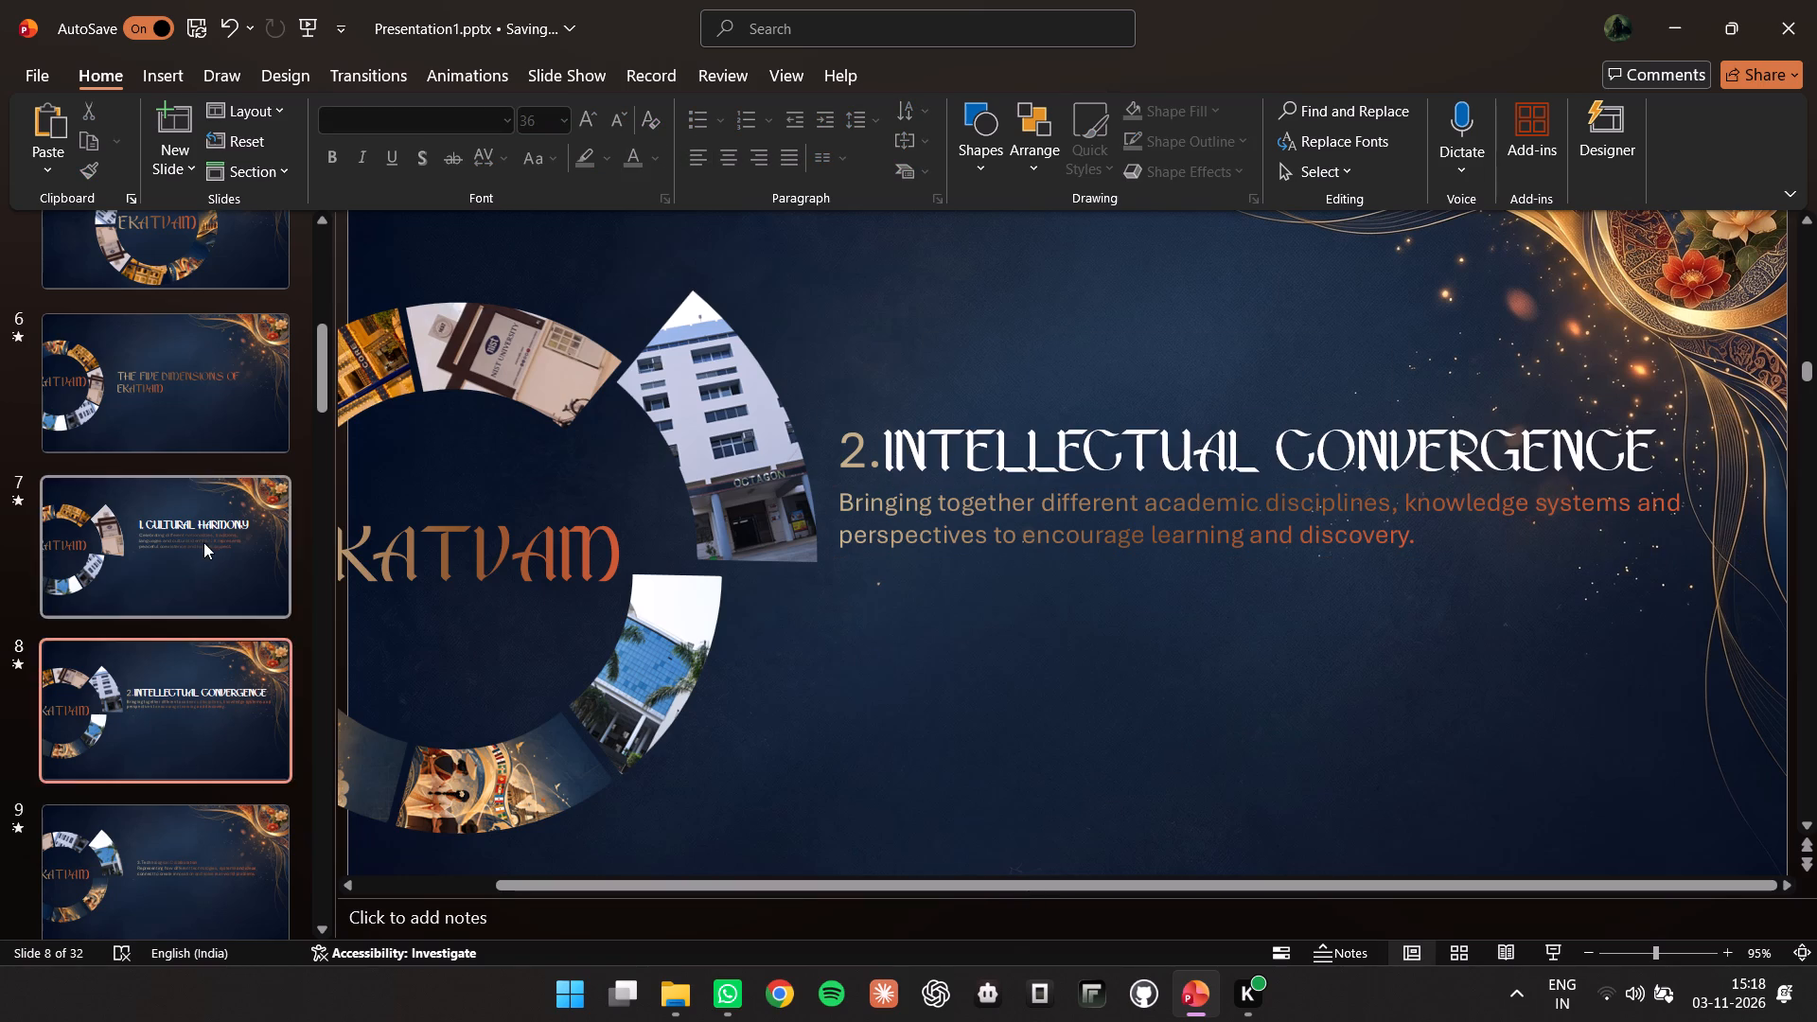
# Give the number 1. in slide 7's heading the linear tan-to-orange gradient text fill.
pyautogui.click(206, 541)
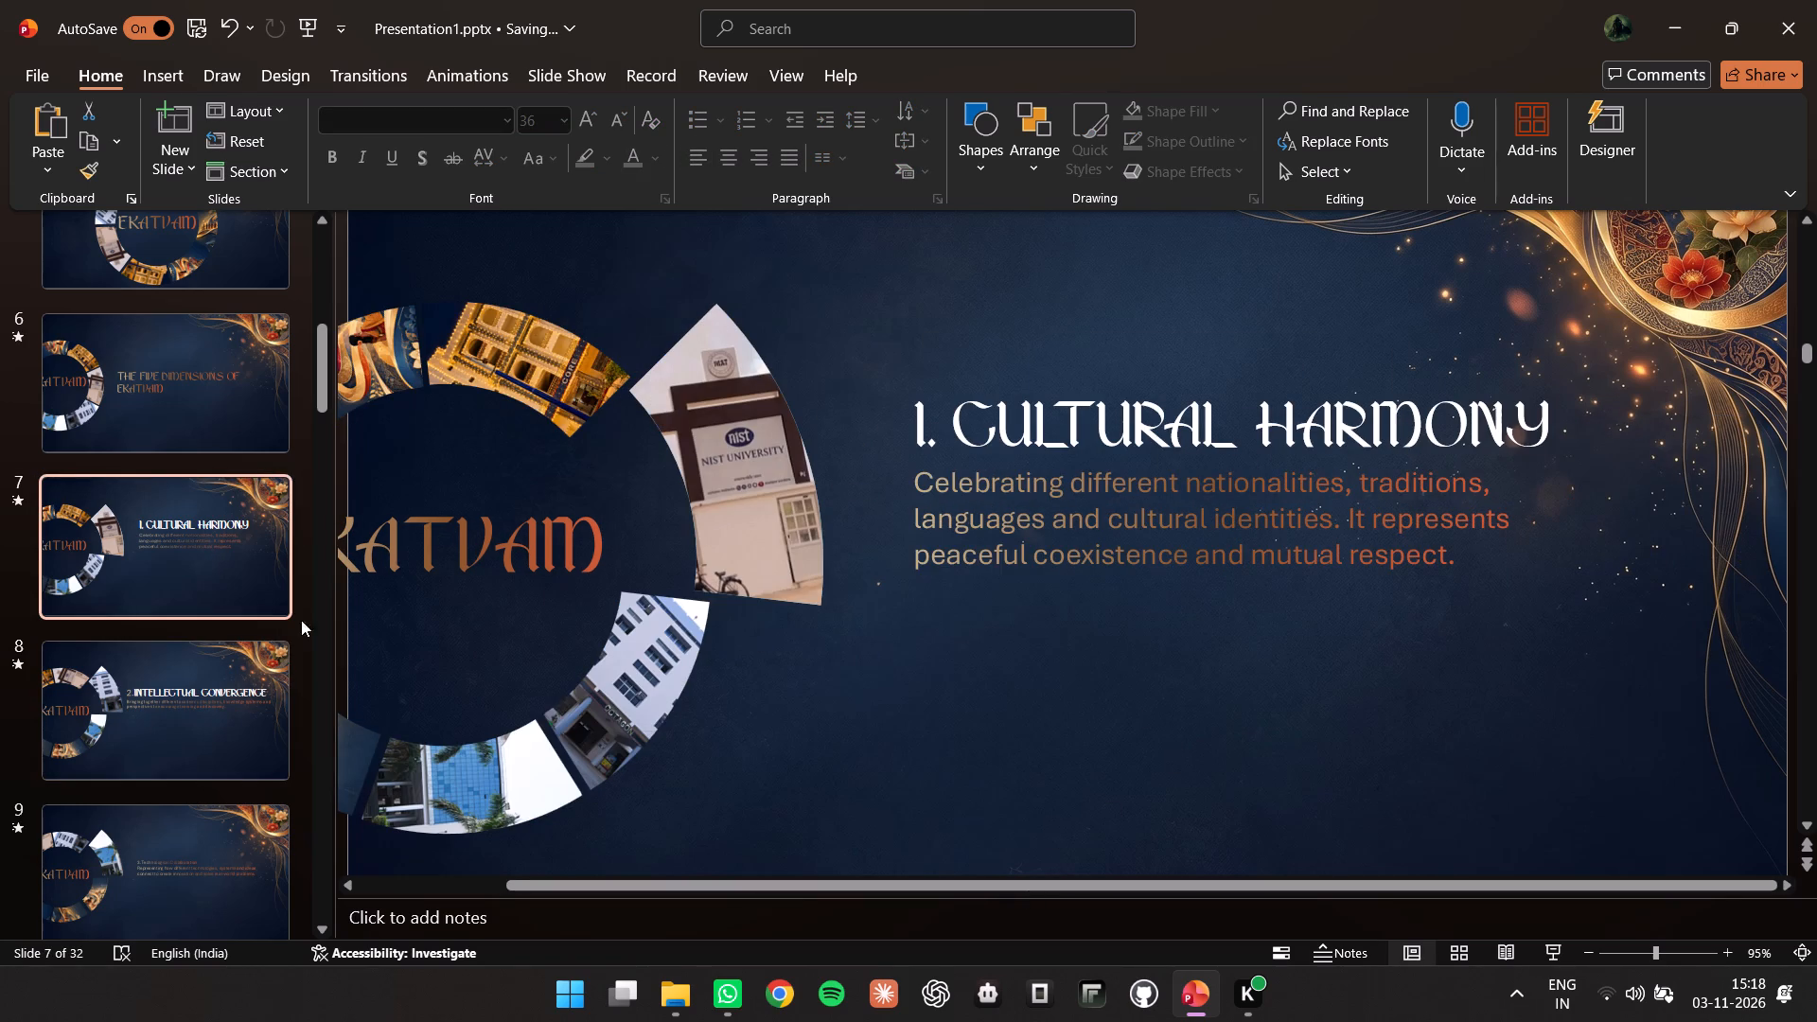
pyautogui.moveTo(941, 438); pyautogui.dragTo(888, 429)
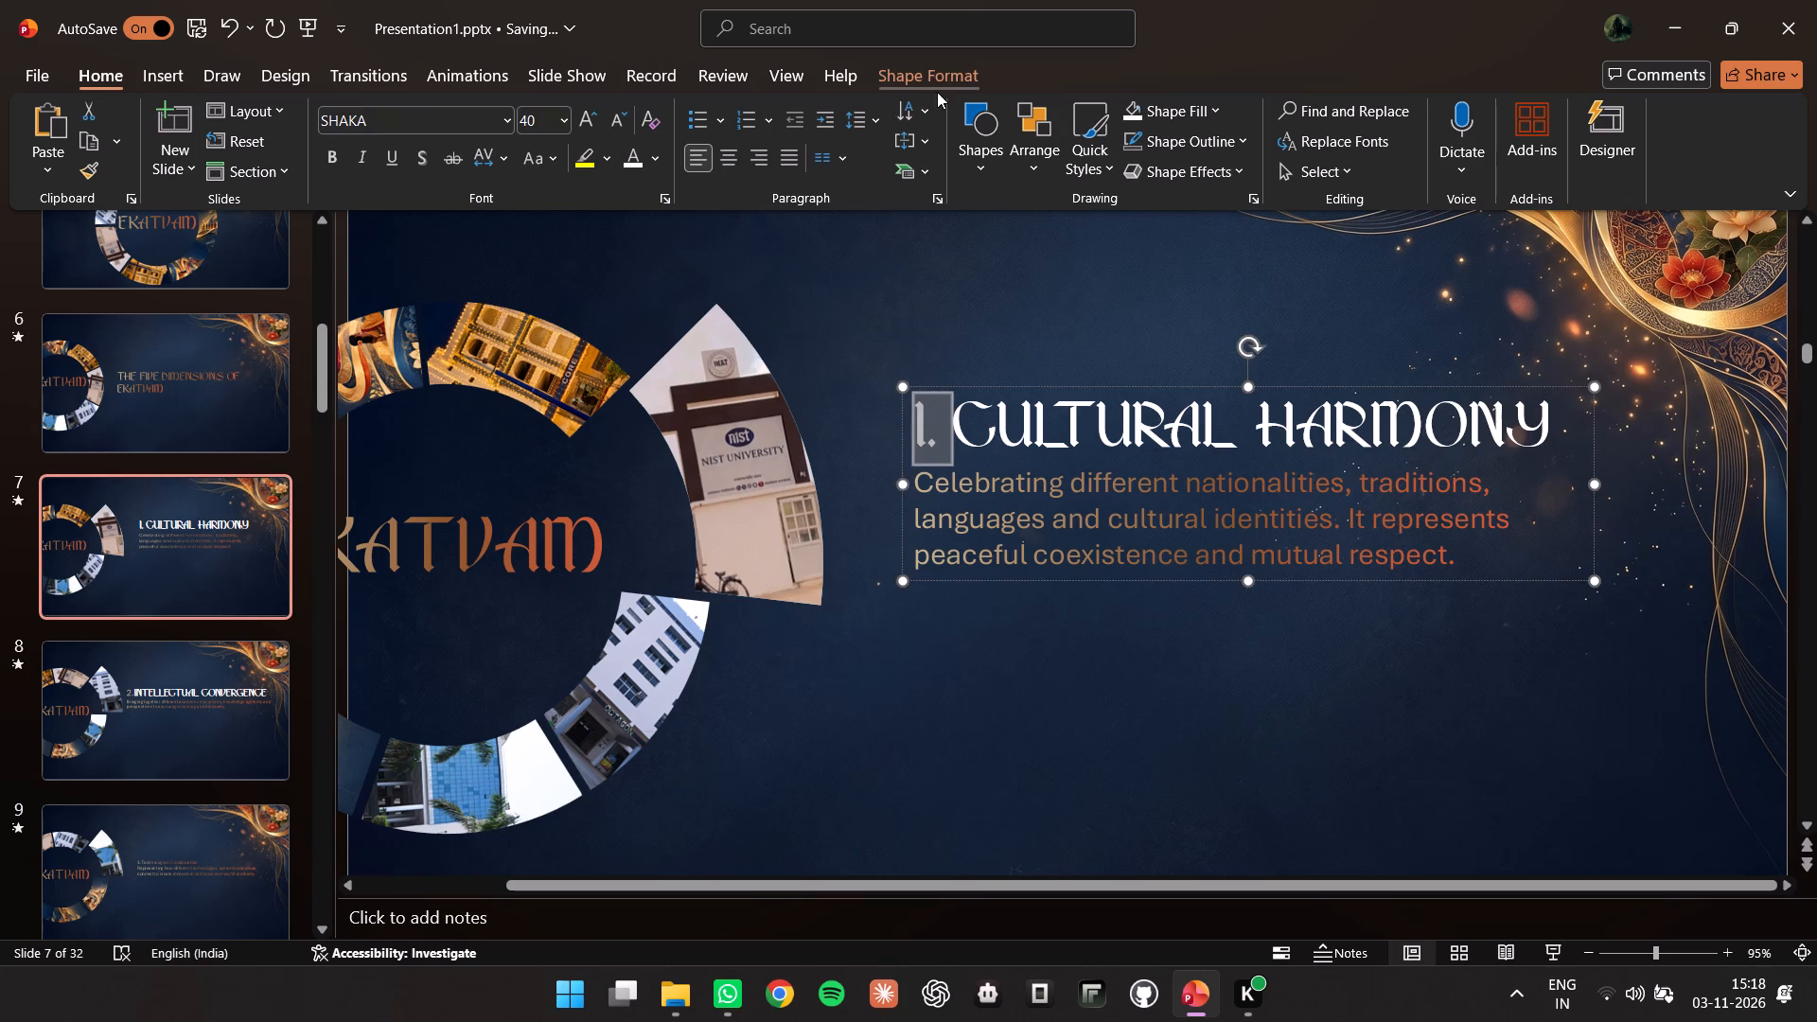
pyautogui.click(937, 78)
pyautogui.click(732, 107)
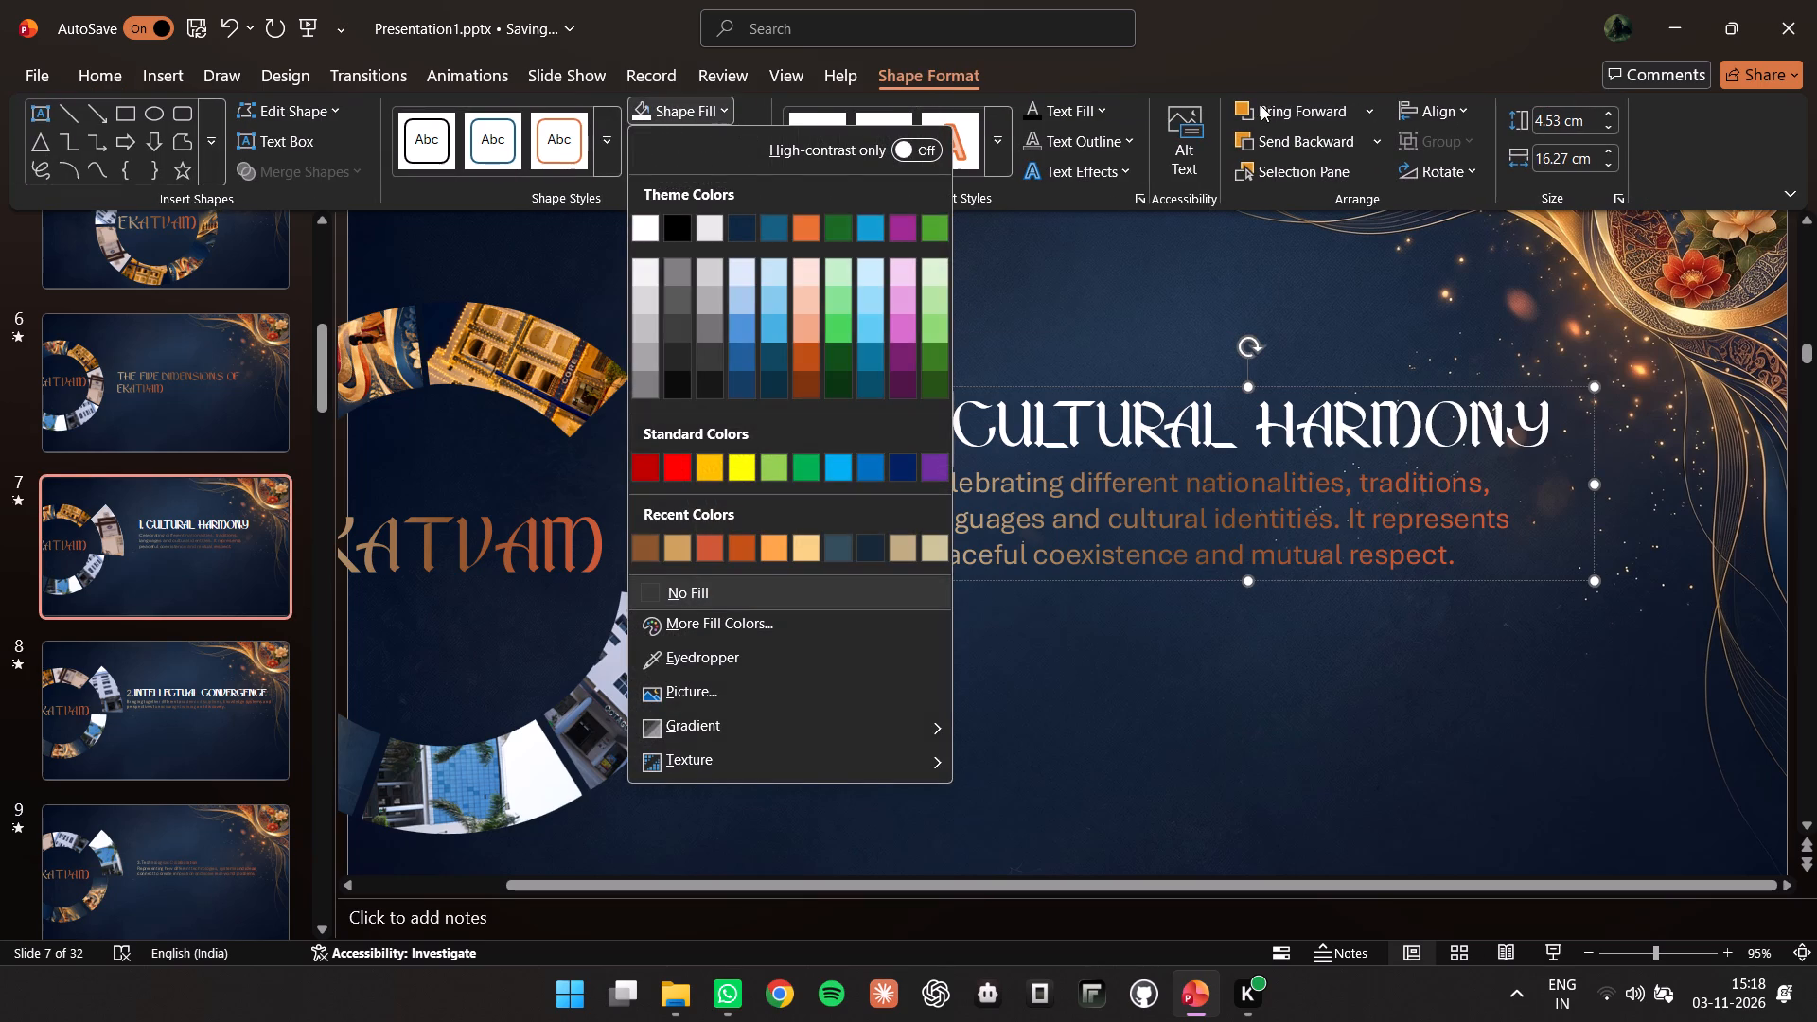
pyautogui.click(1076, 110)
pyautogui.click(1114, 720)
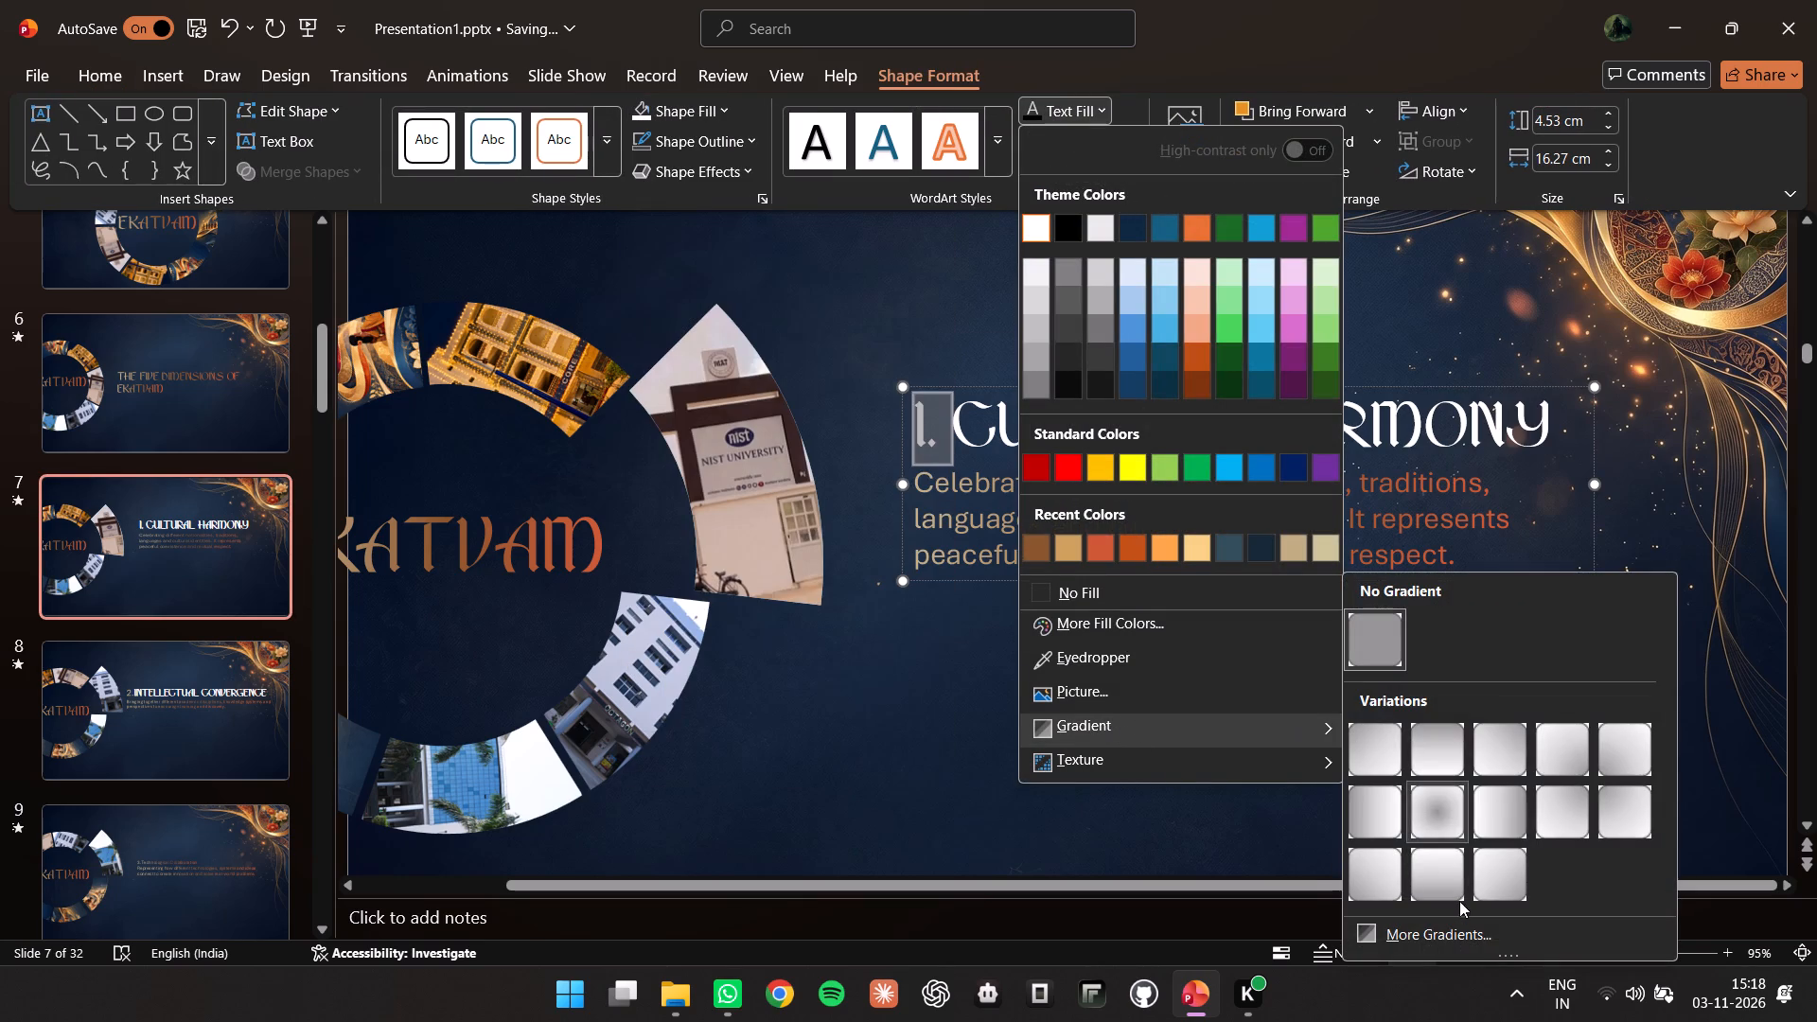
pyautogui.click(1459, 931)
pyautogui.click(1524, 485)
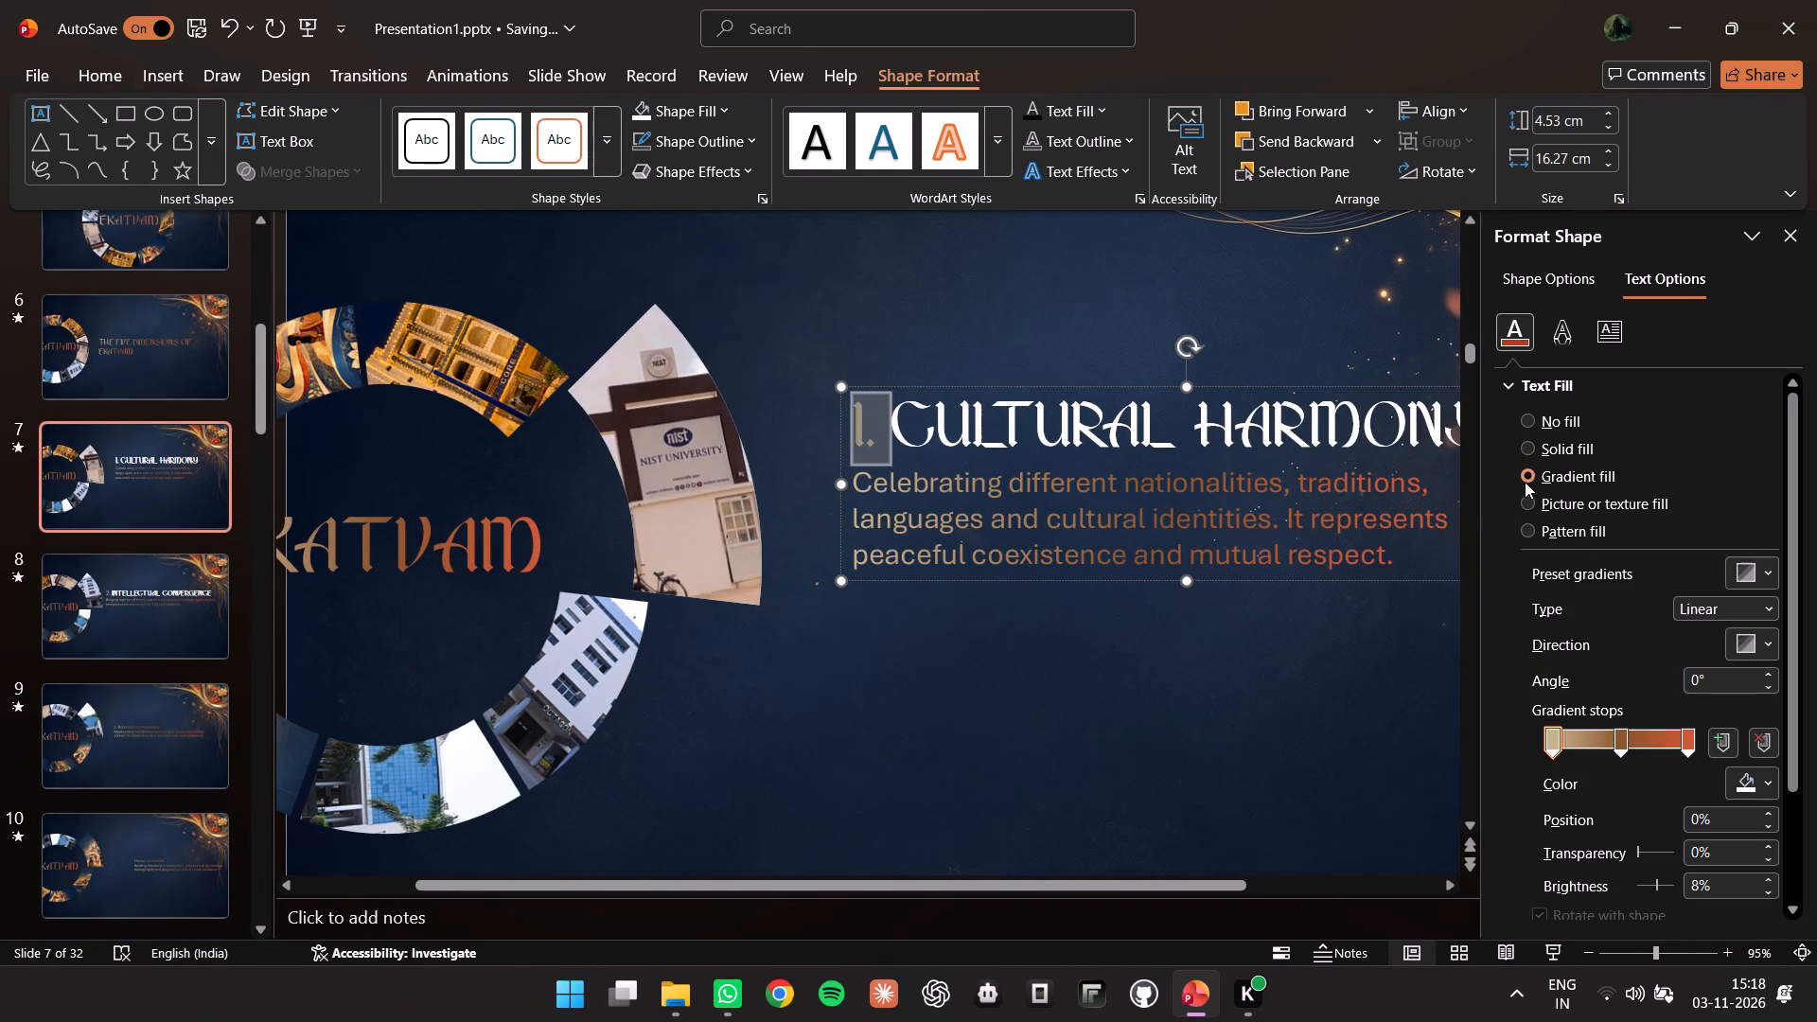
pyautogui.click(1298, 682)
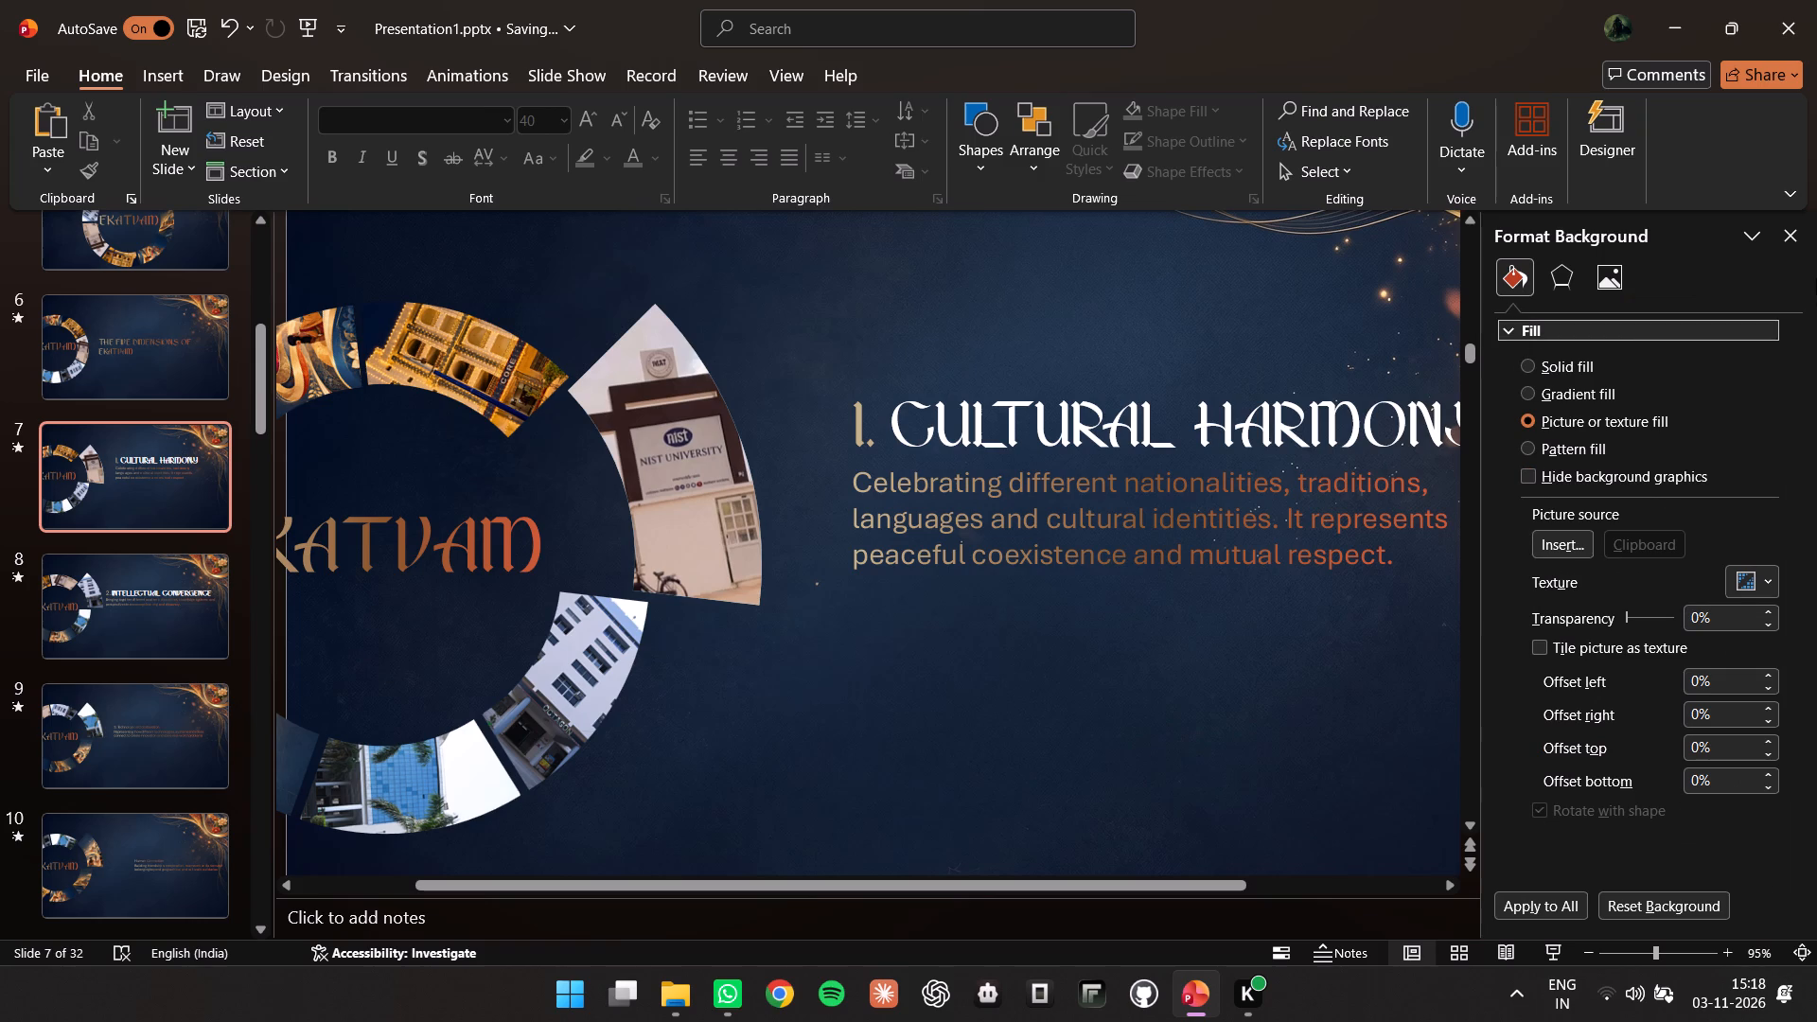
pyautogui.click(1793, 238)
# Replace the heading words Technological Collaboration on slide 9 with TECHNOLOGICAL COLLABORATION in capitals.
pyautogui.scroll(-4, 203, 614)
pyautogui.click(207, 525)
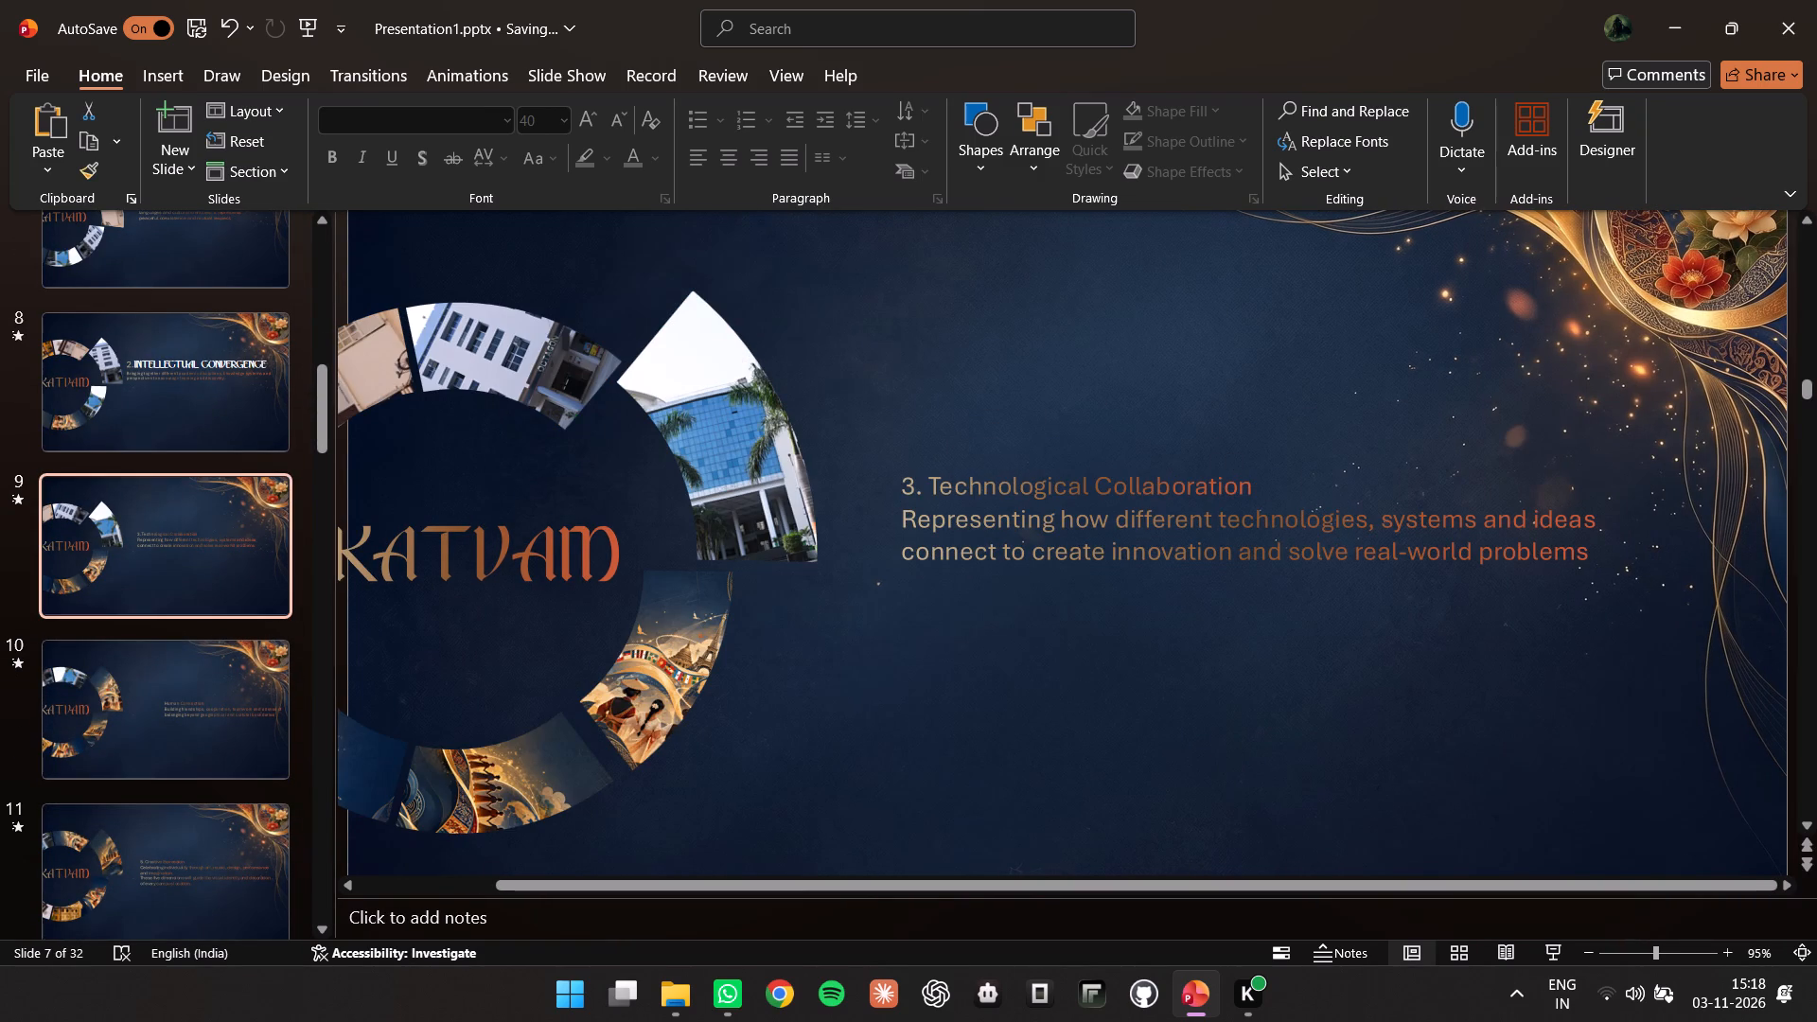
pyautogui.click(1239, 483)
pyautogui.click(1244, 483)
pyautogui.moveTo(1261, 482); pyautogui.dragTo(946, 467)
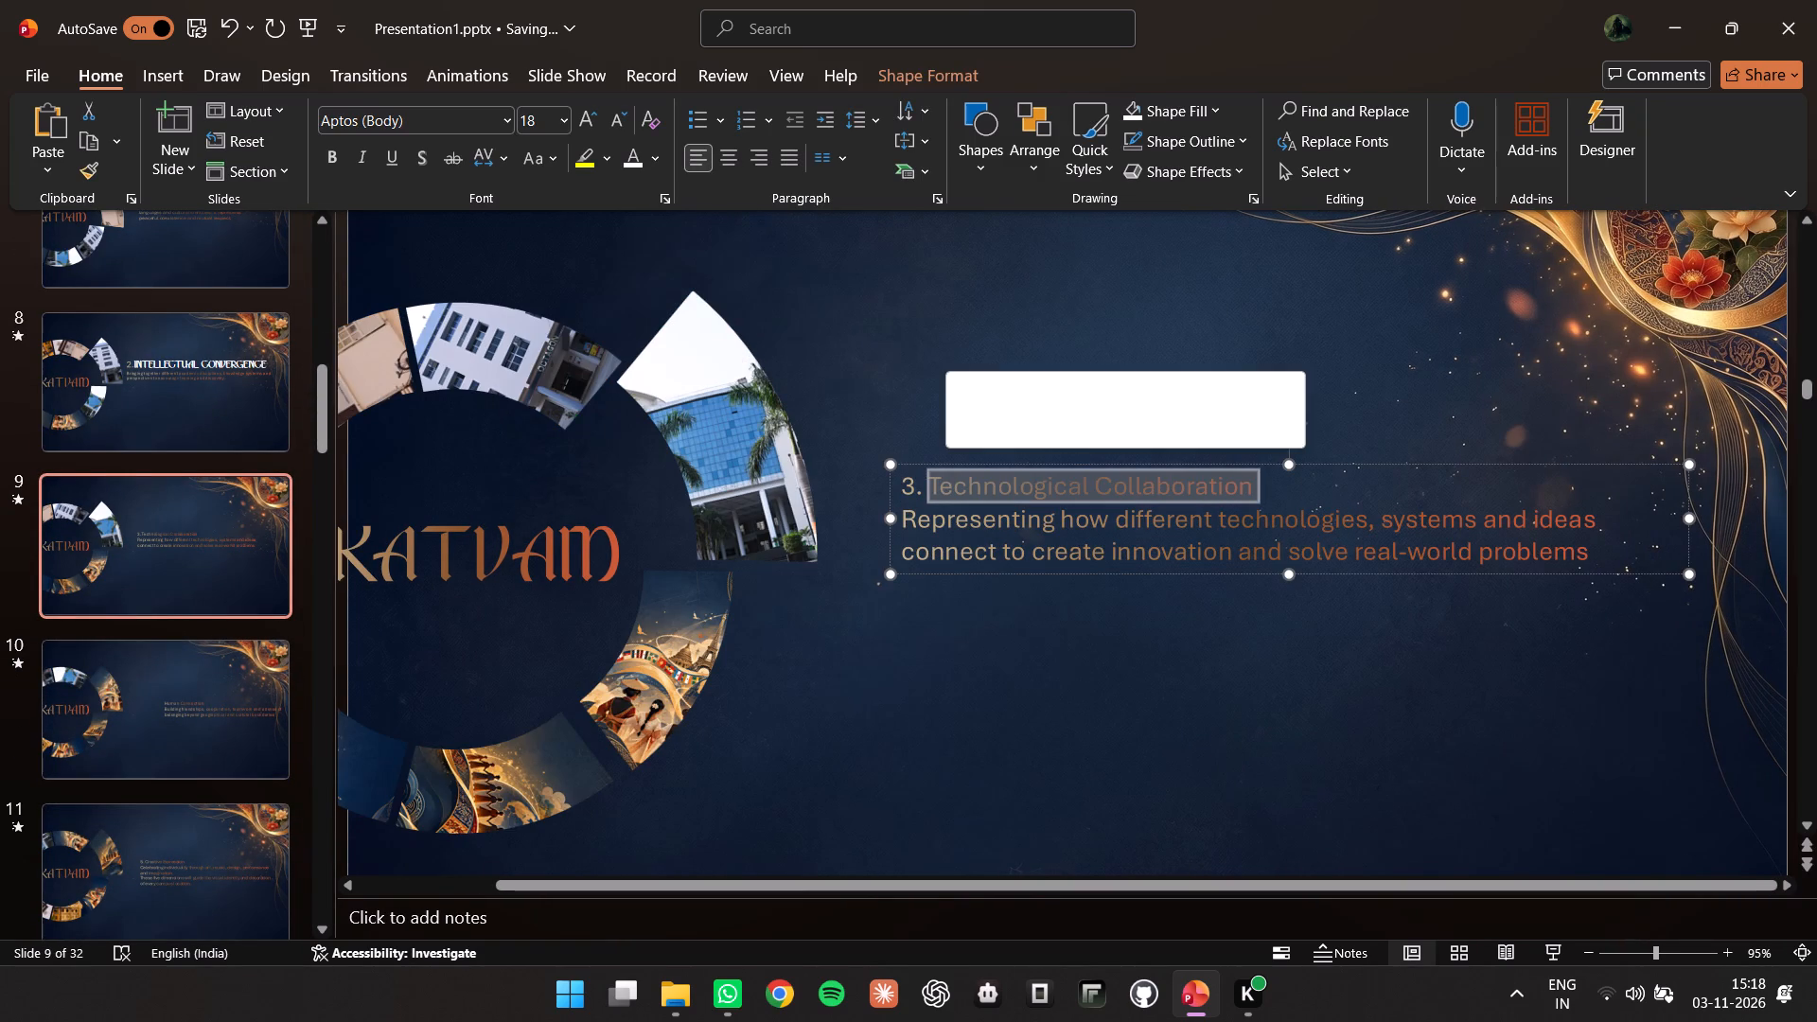
pyautogui.write('TECHNOLOGIV')
pyautogui.press('BackSpace')
pyautogui.write('==')
pyautogui.press('BackSpace')
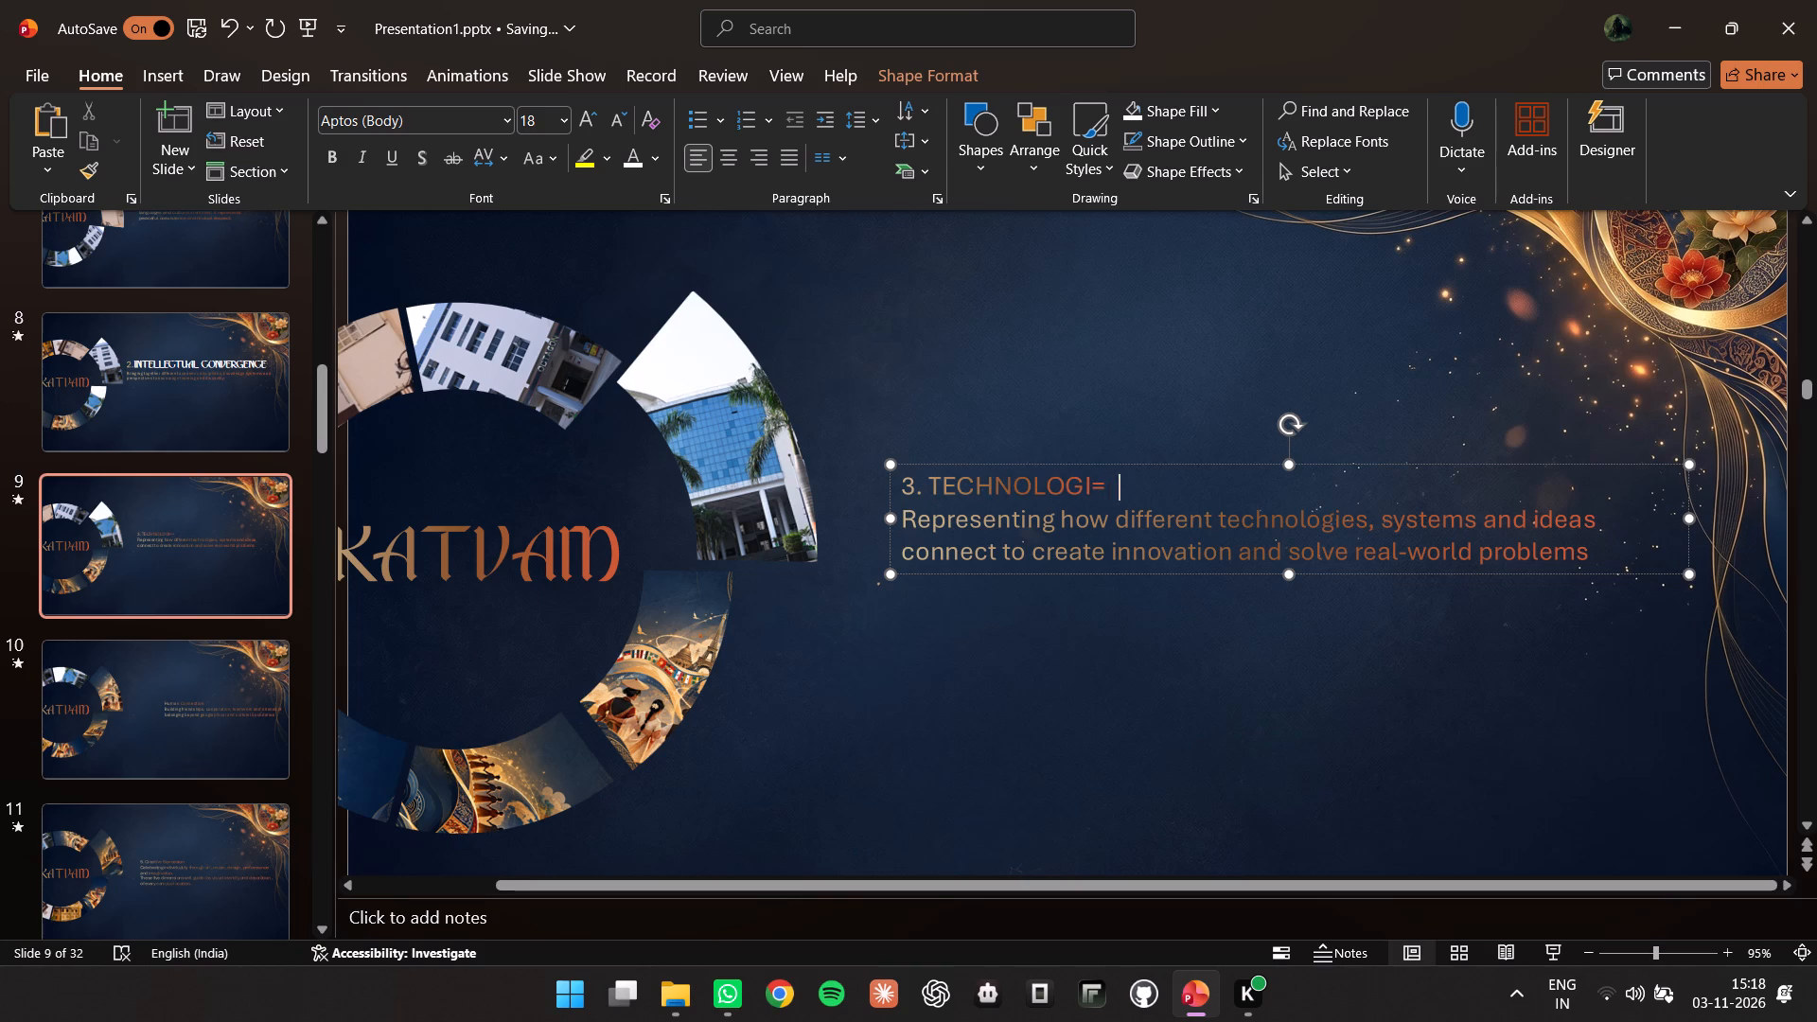
pyautogui.press('BackSpace')
pyautogui.write('CAL')
pyautogui.press('space')
pyautogui.write('COLLAB')
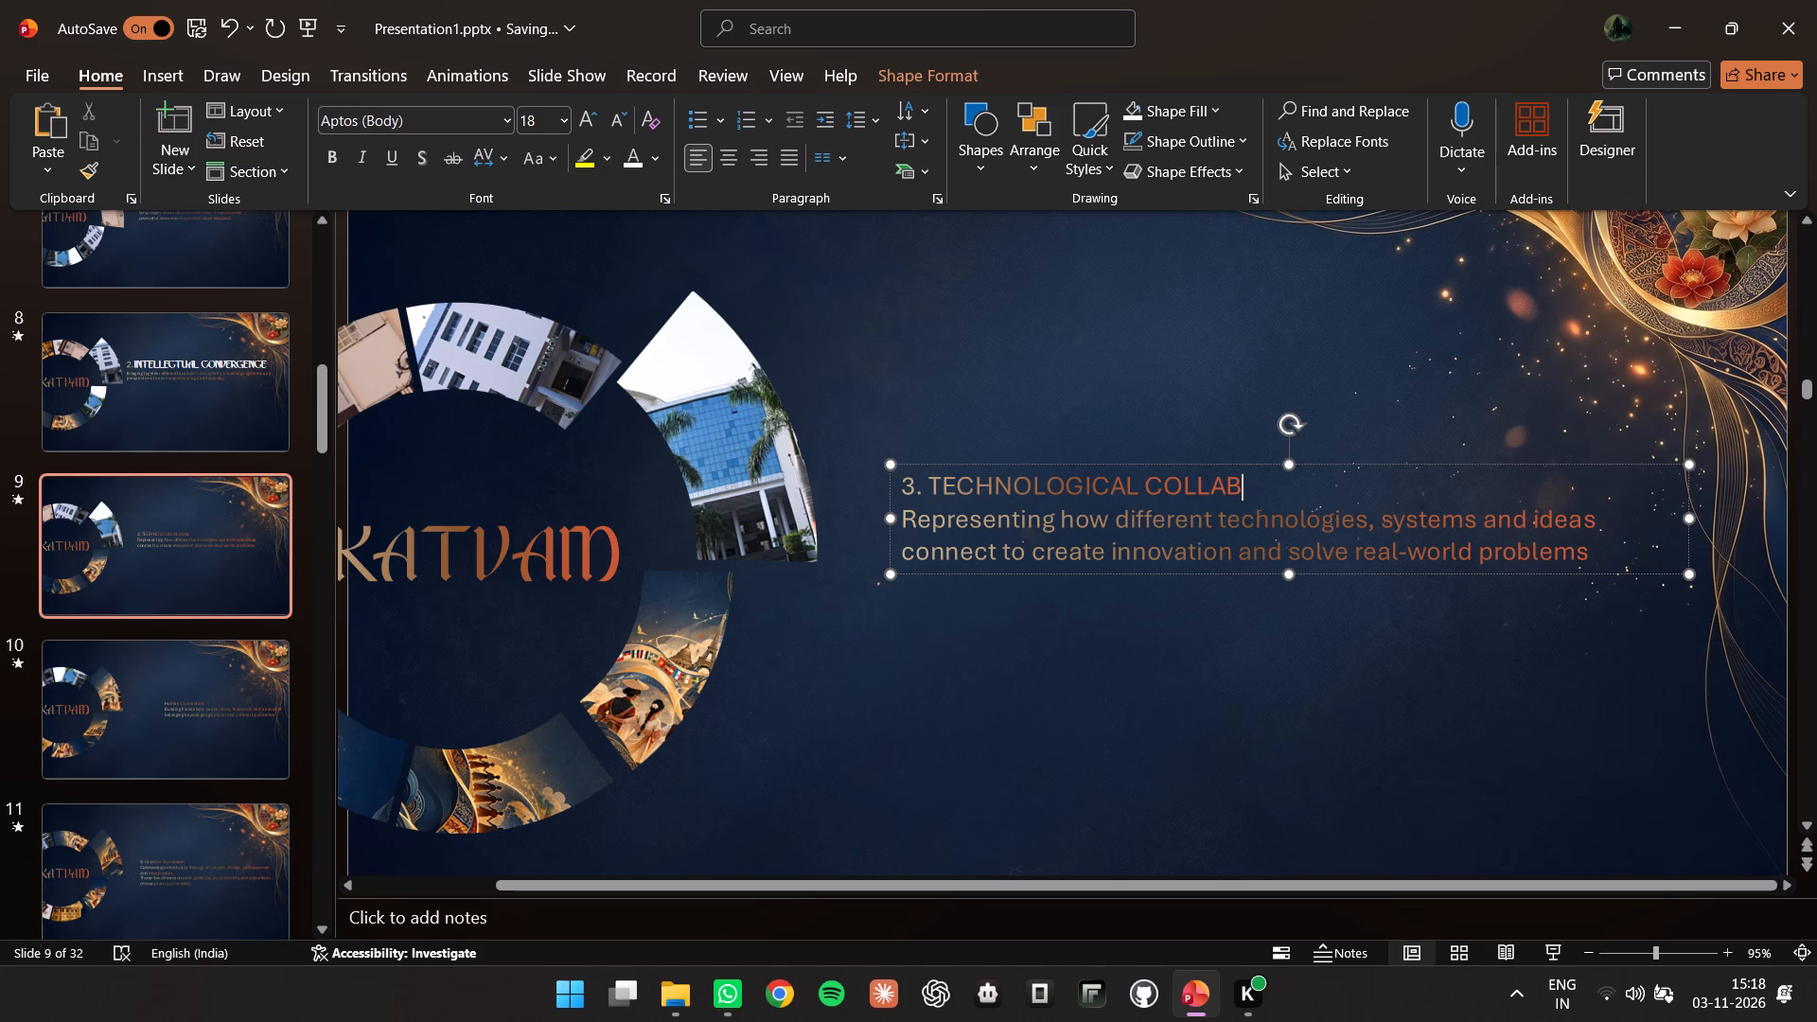
pyautogui.write('ORATION')
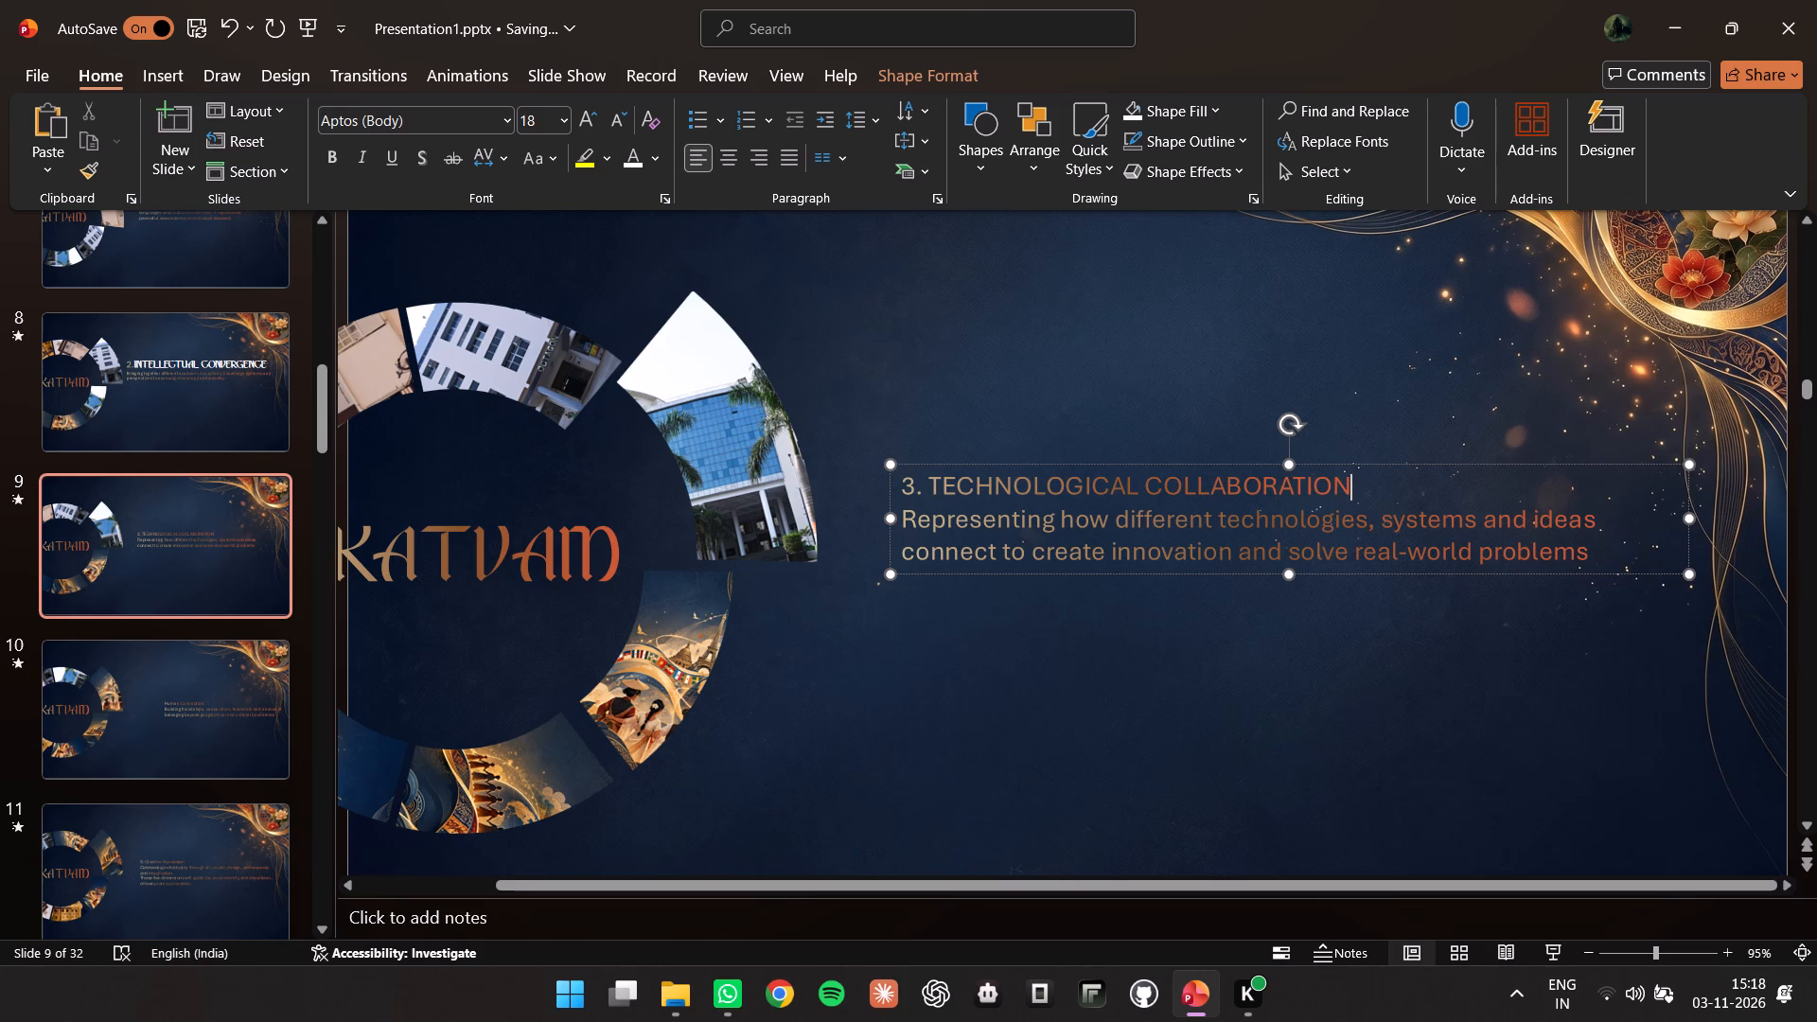
# Set slide 9's heading, 3. TECHNOLOGICAL COLLABORATION, to font size 36 in the SHAKA font.
pyautogui.moveTo(906, 484); pyautogui.dragTo(1317, 496)
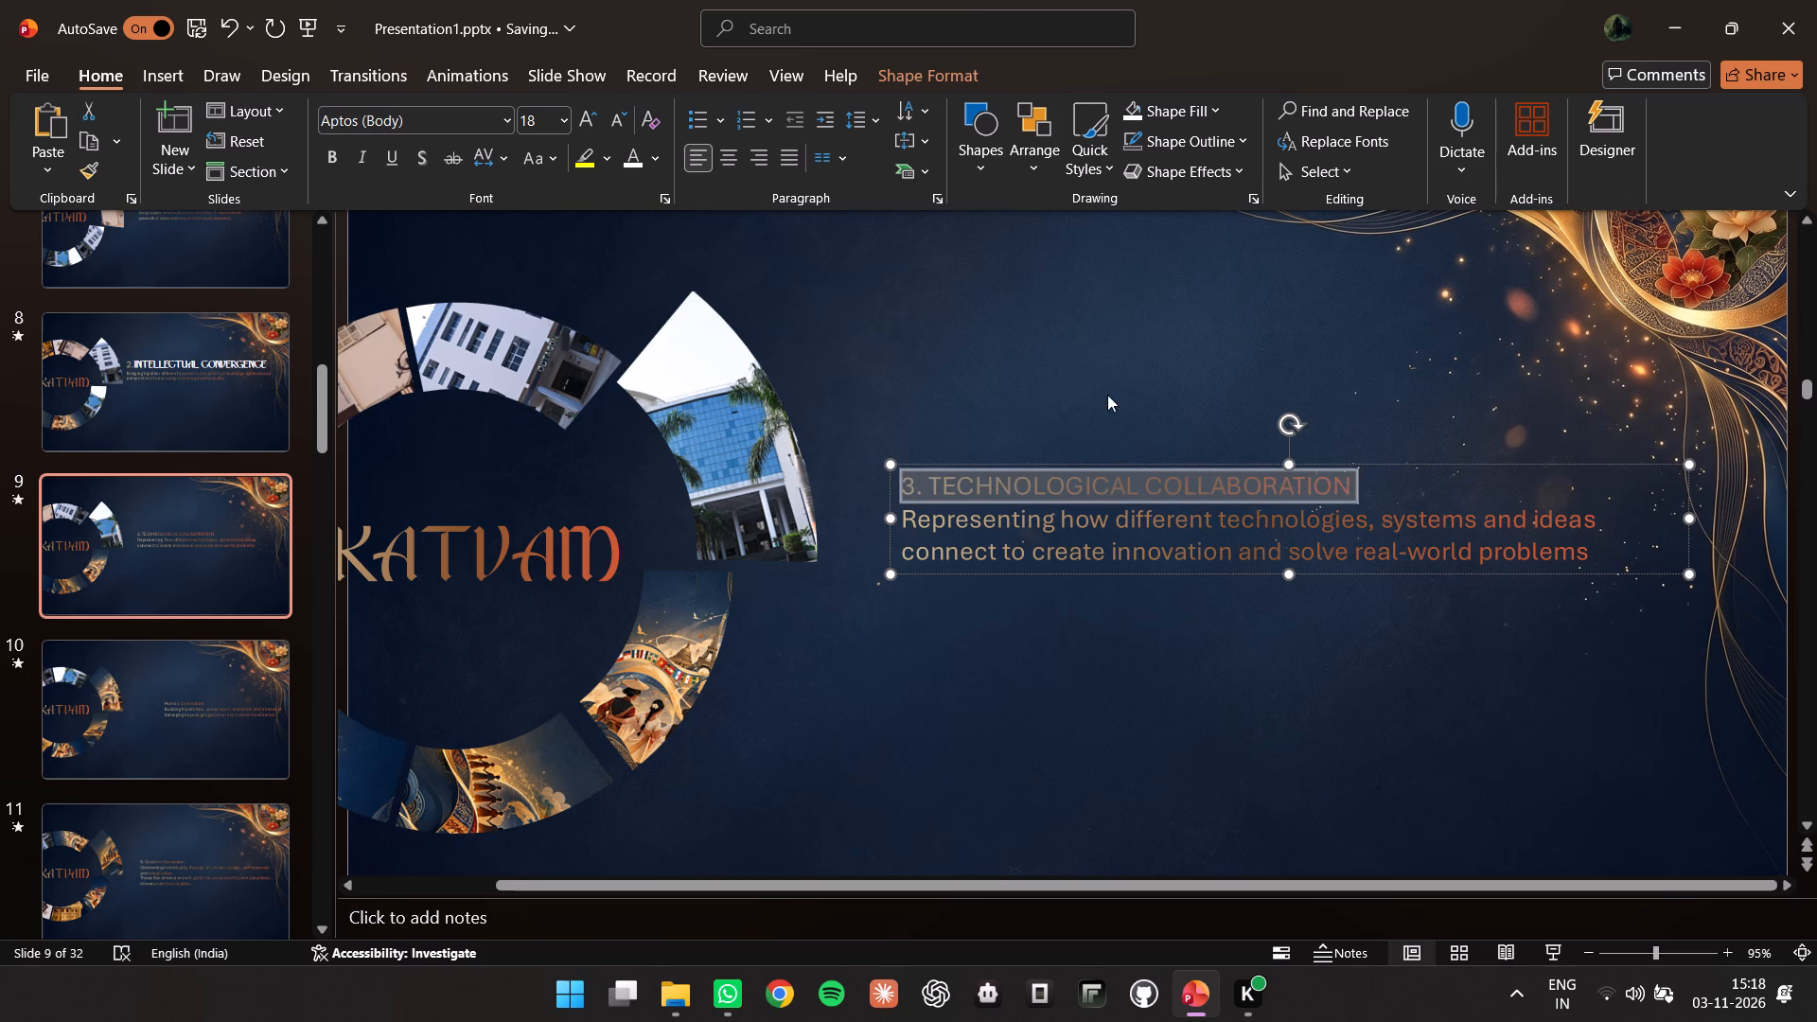
pyautogui.click(563, 125)
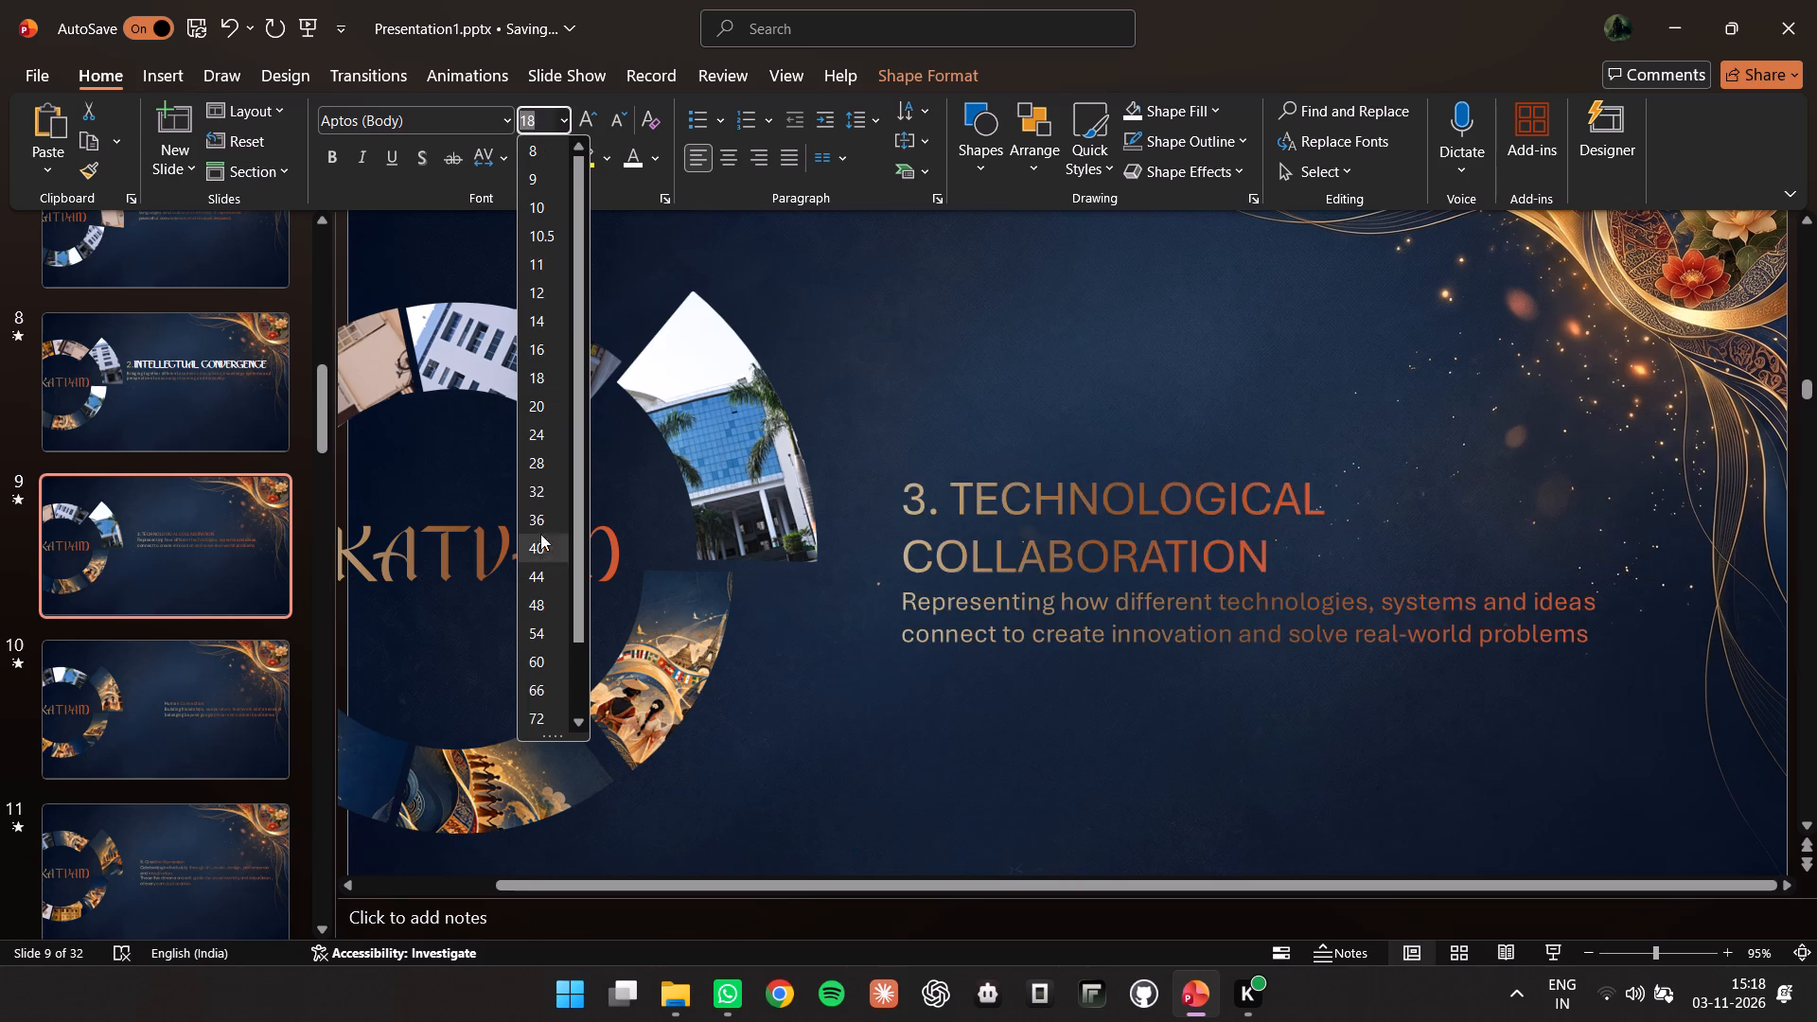
pyautogui.click(543, 522)
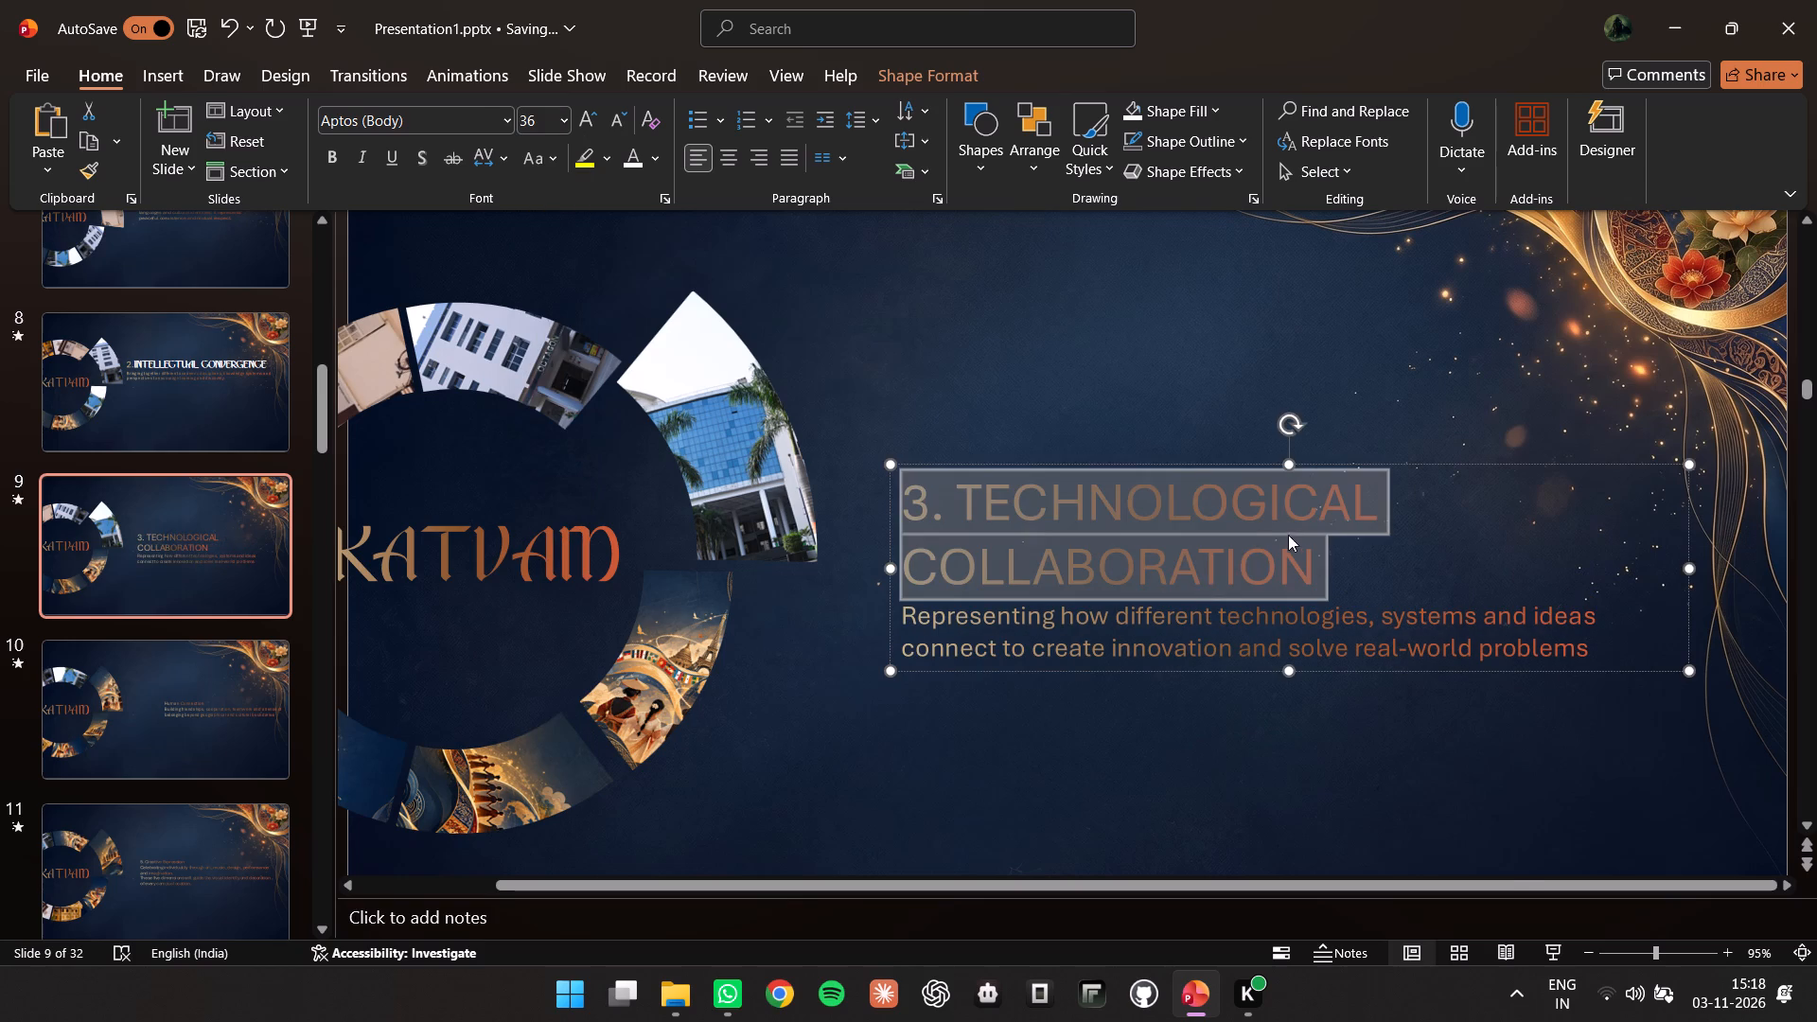
pyautogui.rightClick(1250, 526)
pyautogui.click(1365, 233)
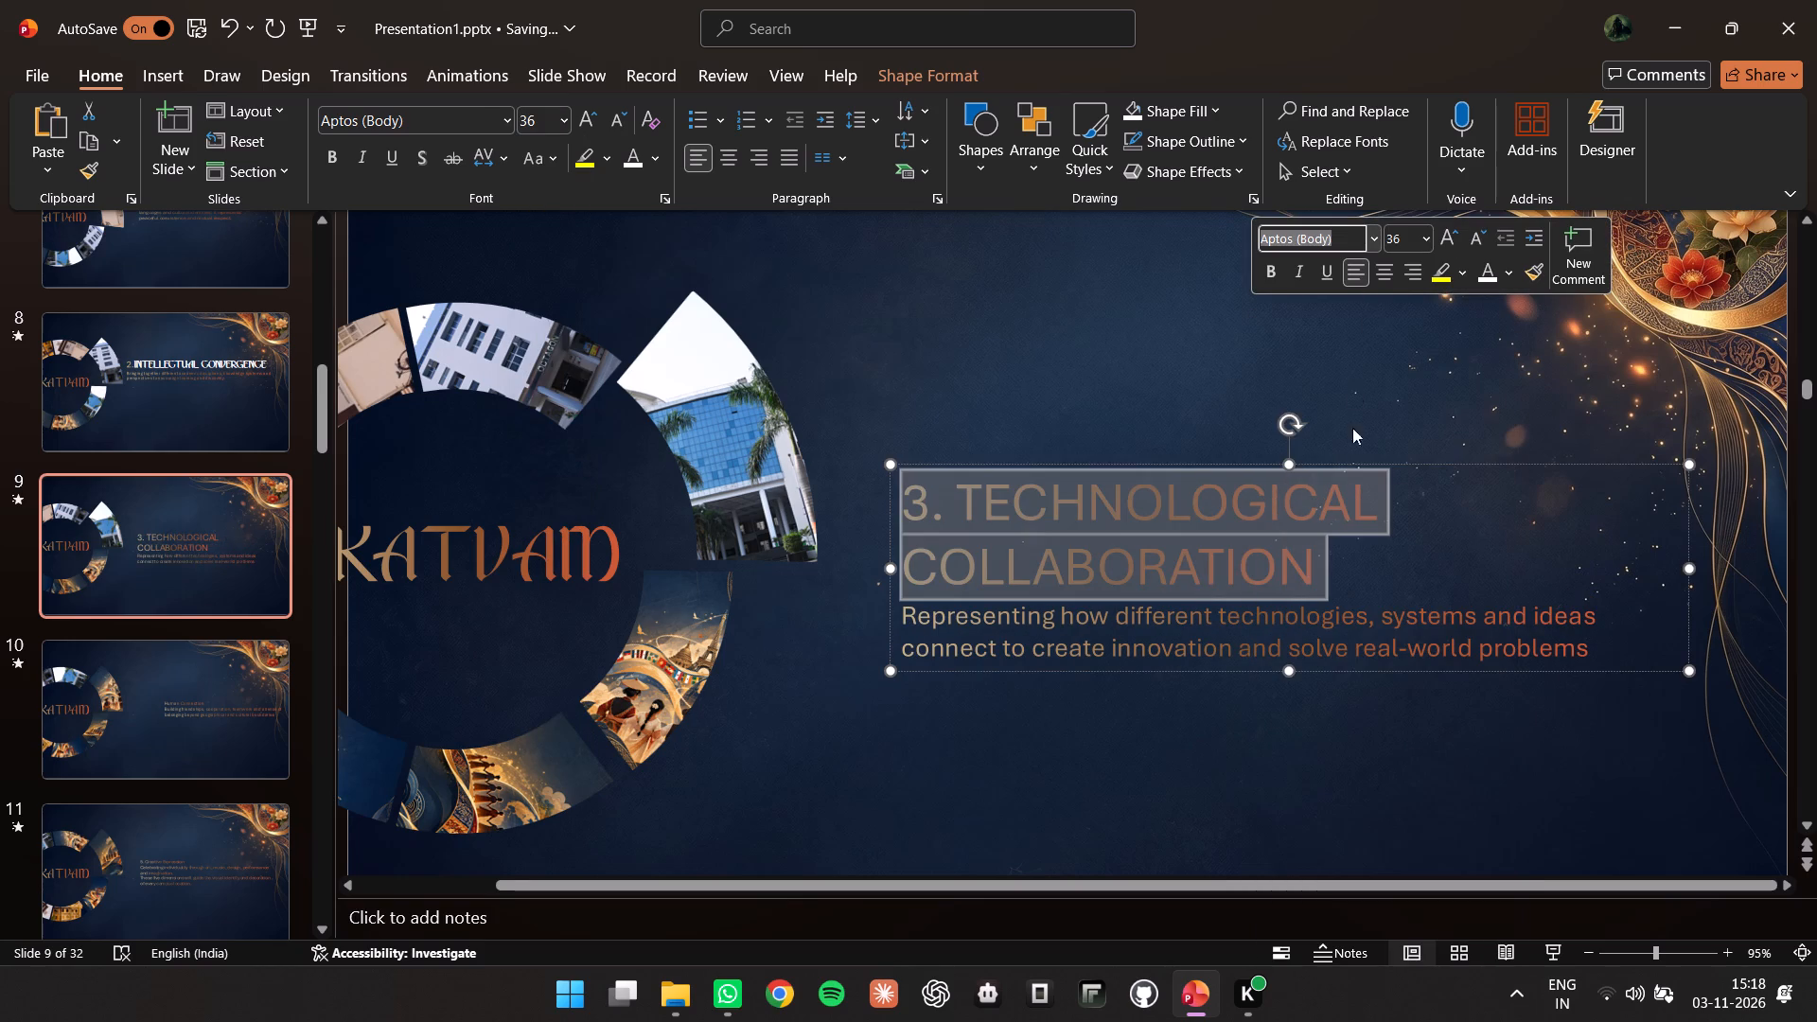
pyautogui.click(1372, 238)
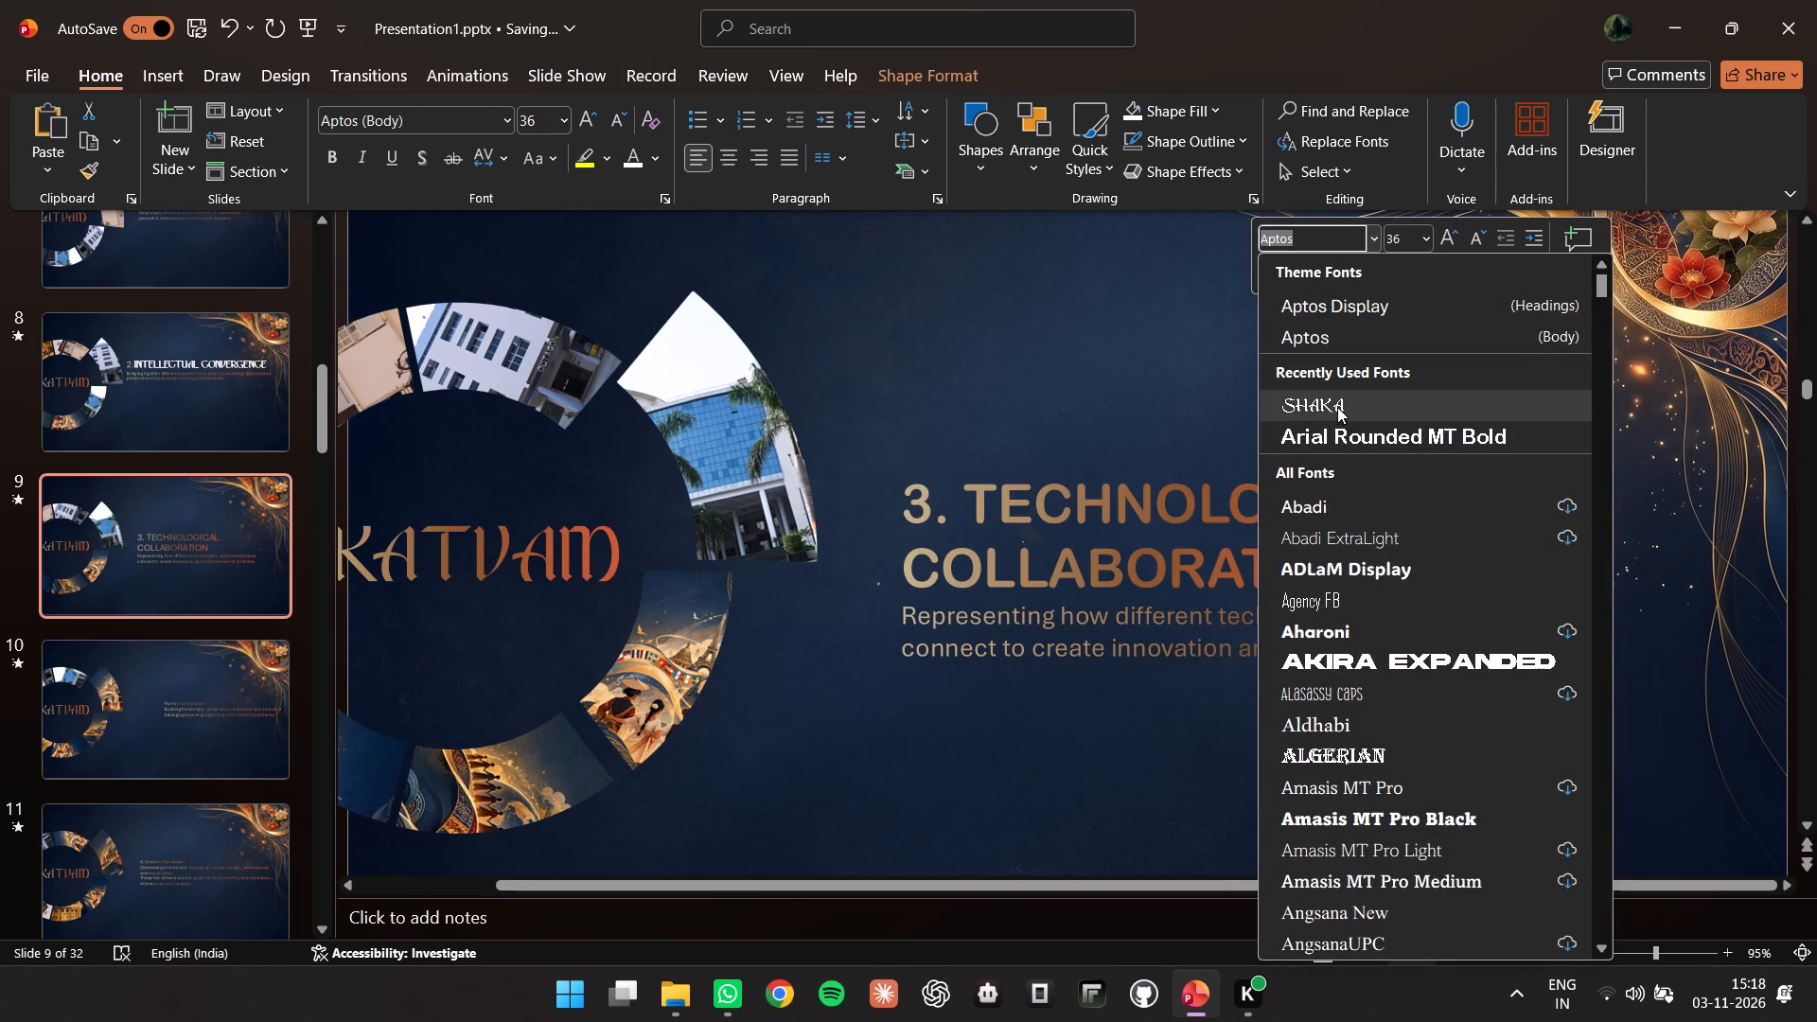
pyautogui.click(1337, 407)
pyautogui.click(1338, 648)
# Widen slide 9's text box on both sides, towards the slide edge and towards the picture ring.
pyautogui.moveTo(1690, 573); pyautogui.dragTo(1727, 564)
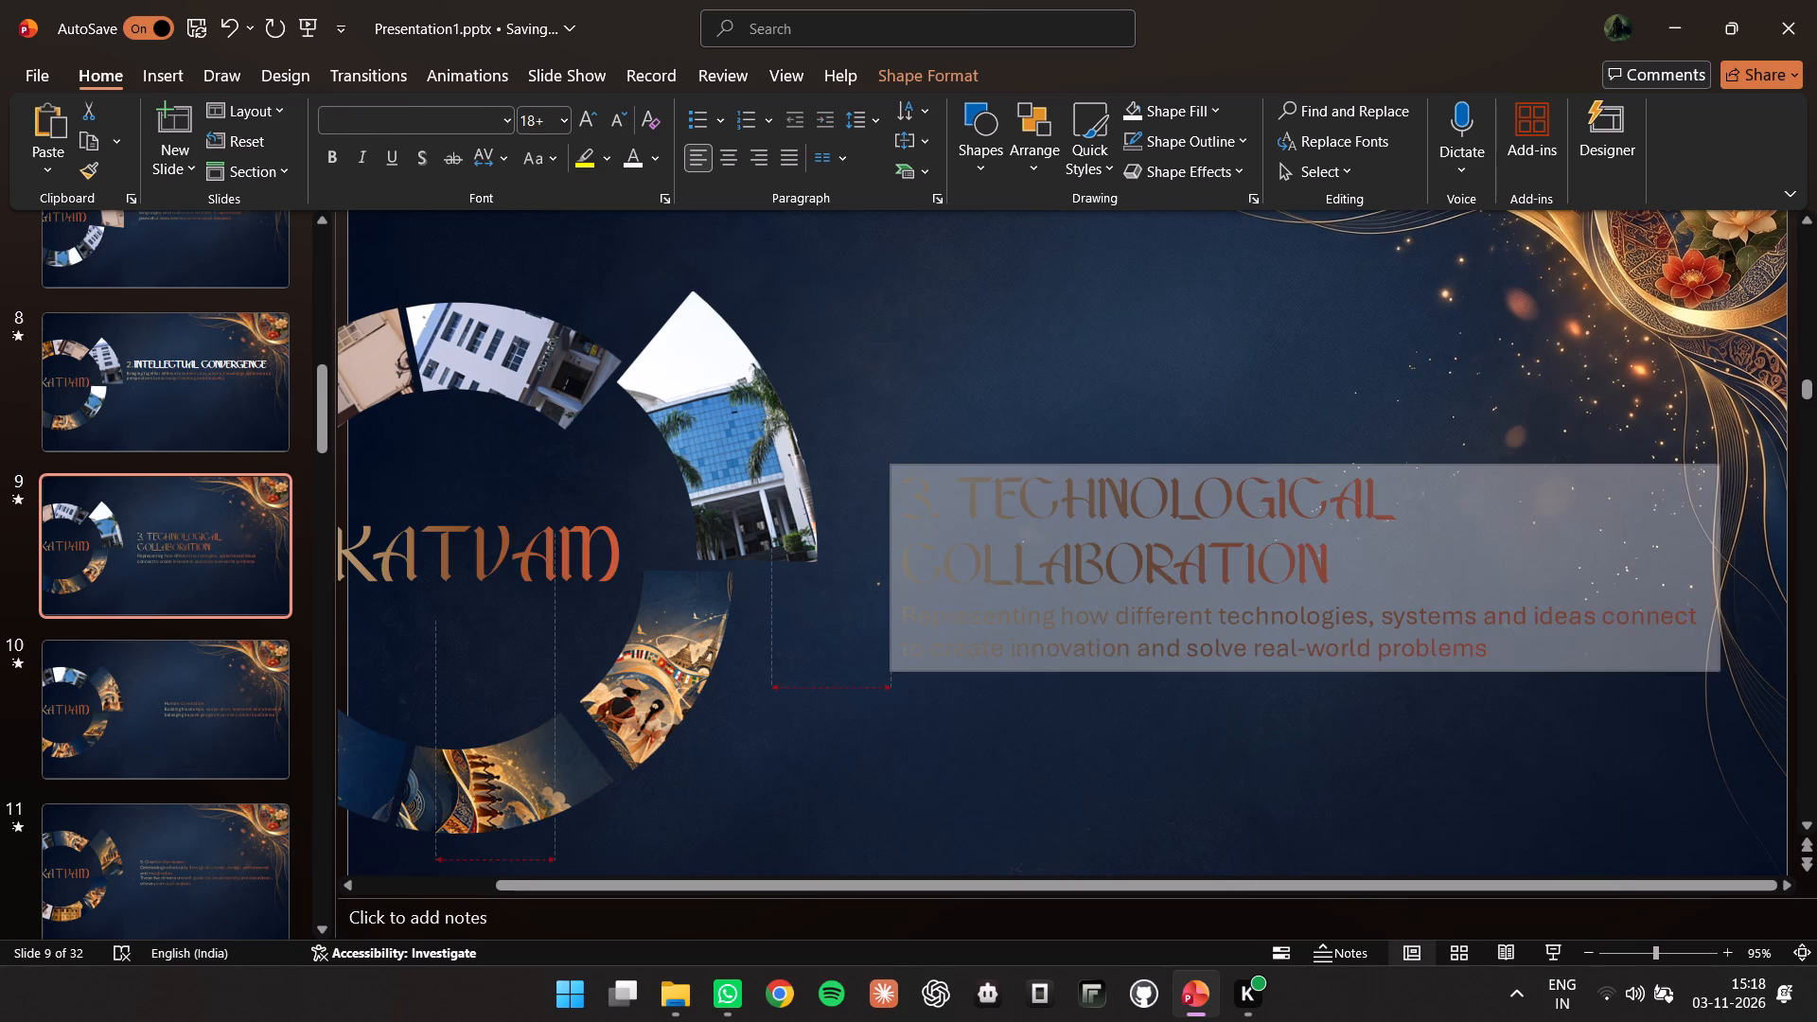
pyautogui.moveTo(1727, 564); pyautogui.dragTo(1758, 561)
pyautogui.moveTo(886, 563); pyautogui.dragTo(853, 563)
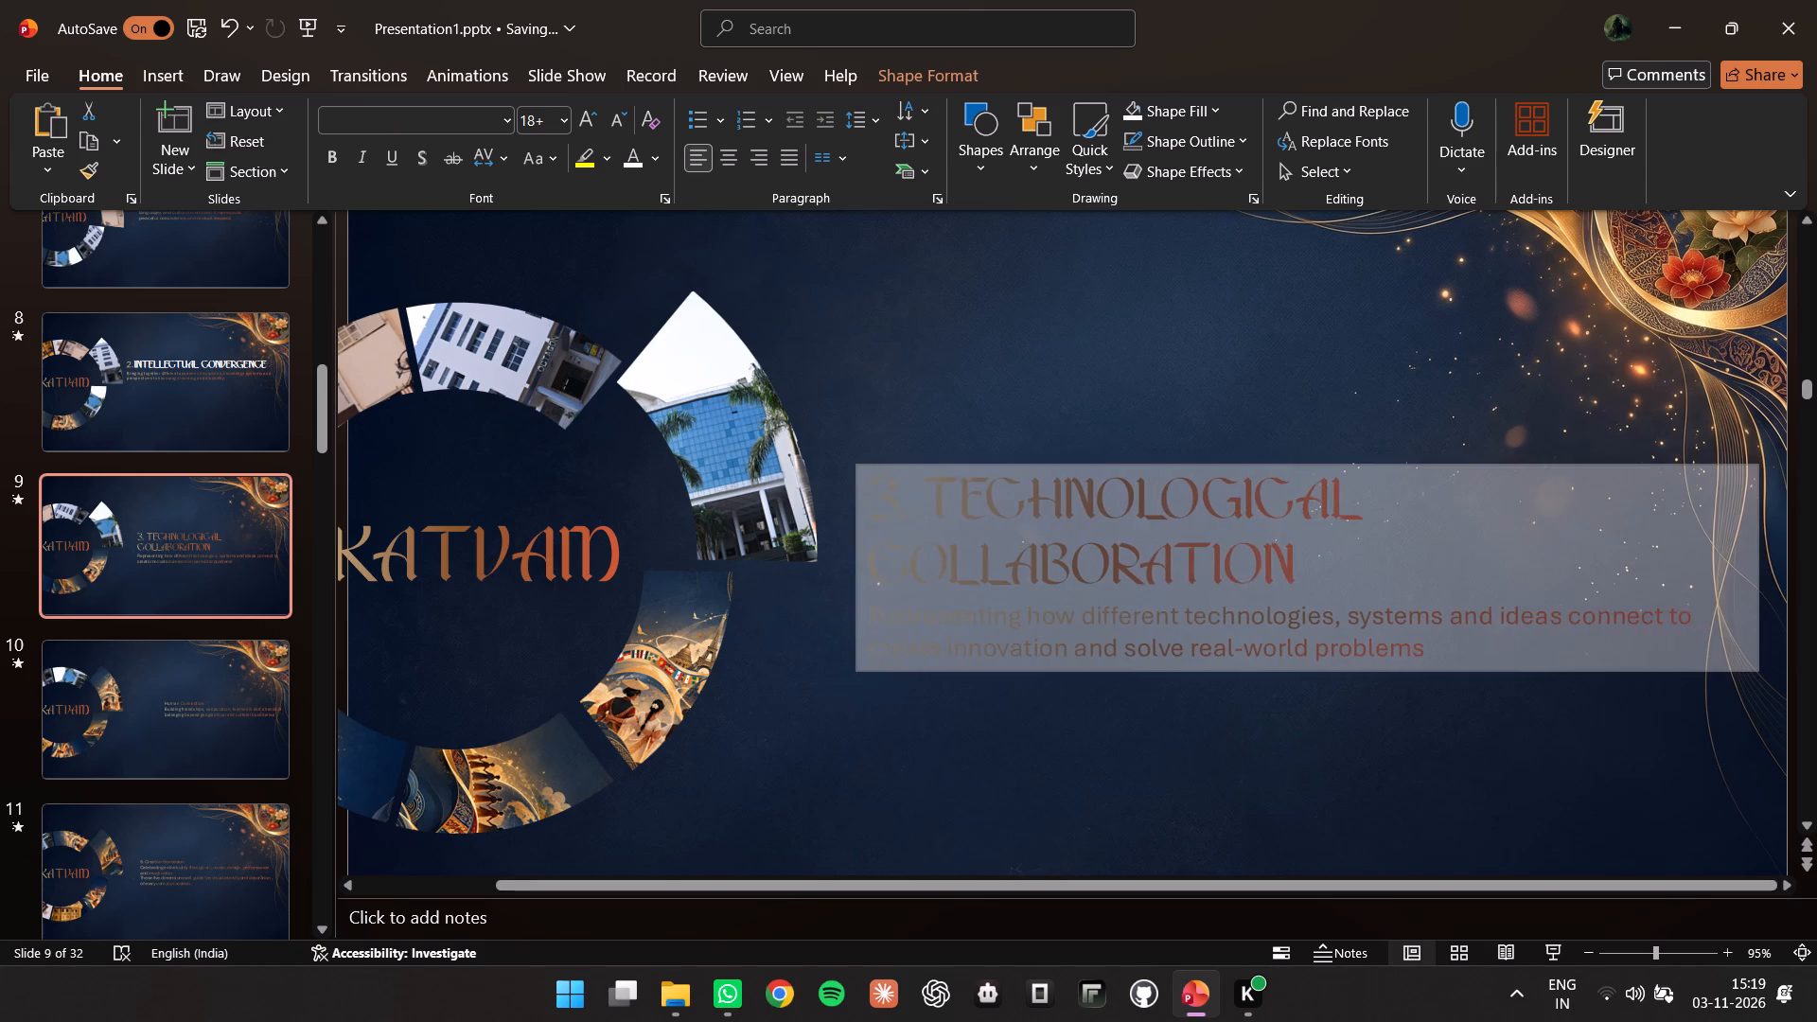
pyautogui.moveTo(853, 563); pyautogui.dragTo(845, 563)
# Replace the space between TECHNOLOGICAL and COLLABORATION in slide 9's heading with a line break.
pyautogui.click(868, 552)
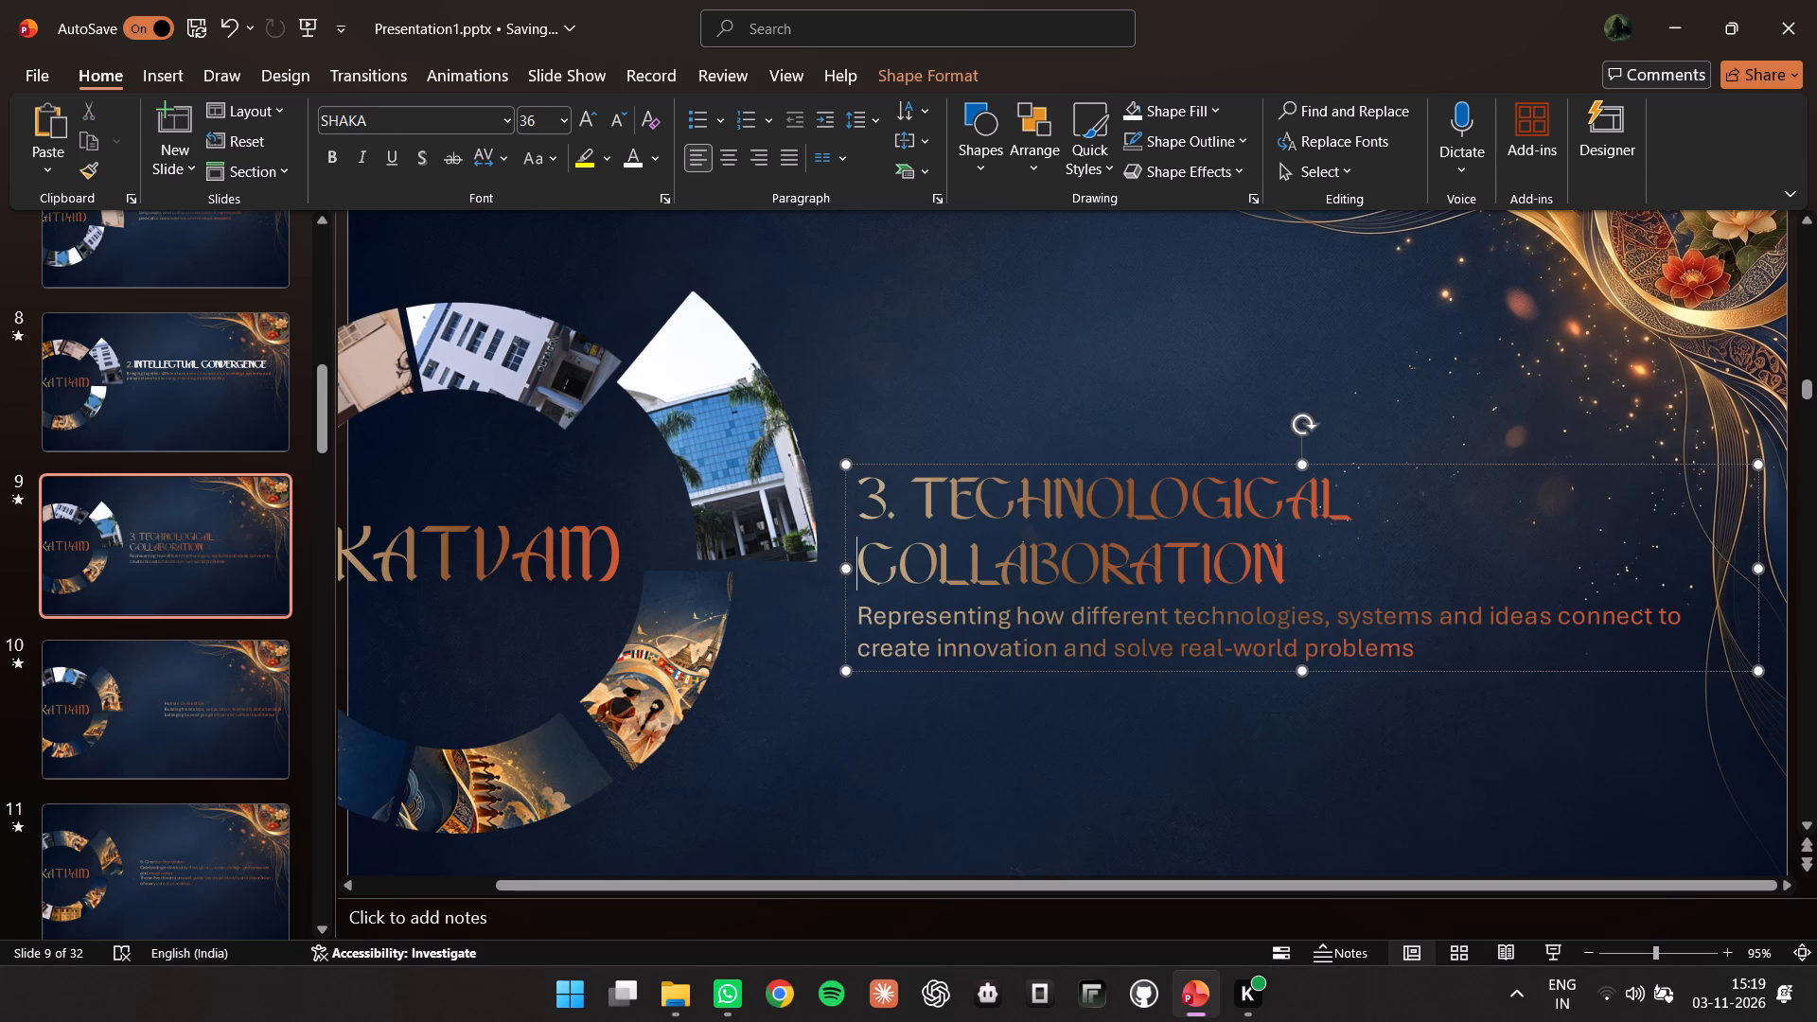
pyautogui.press('BackSpace')
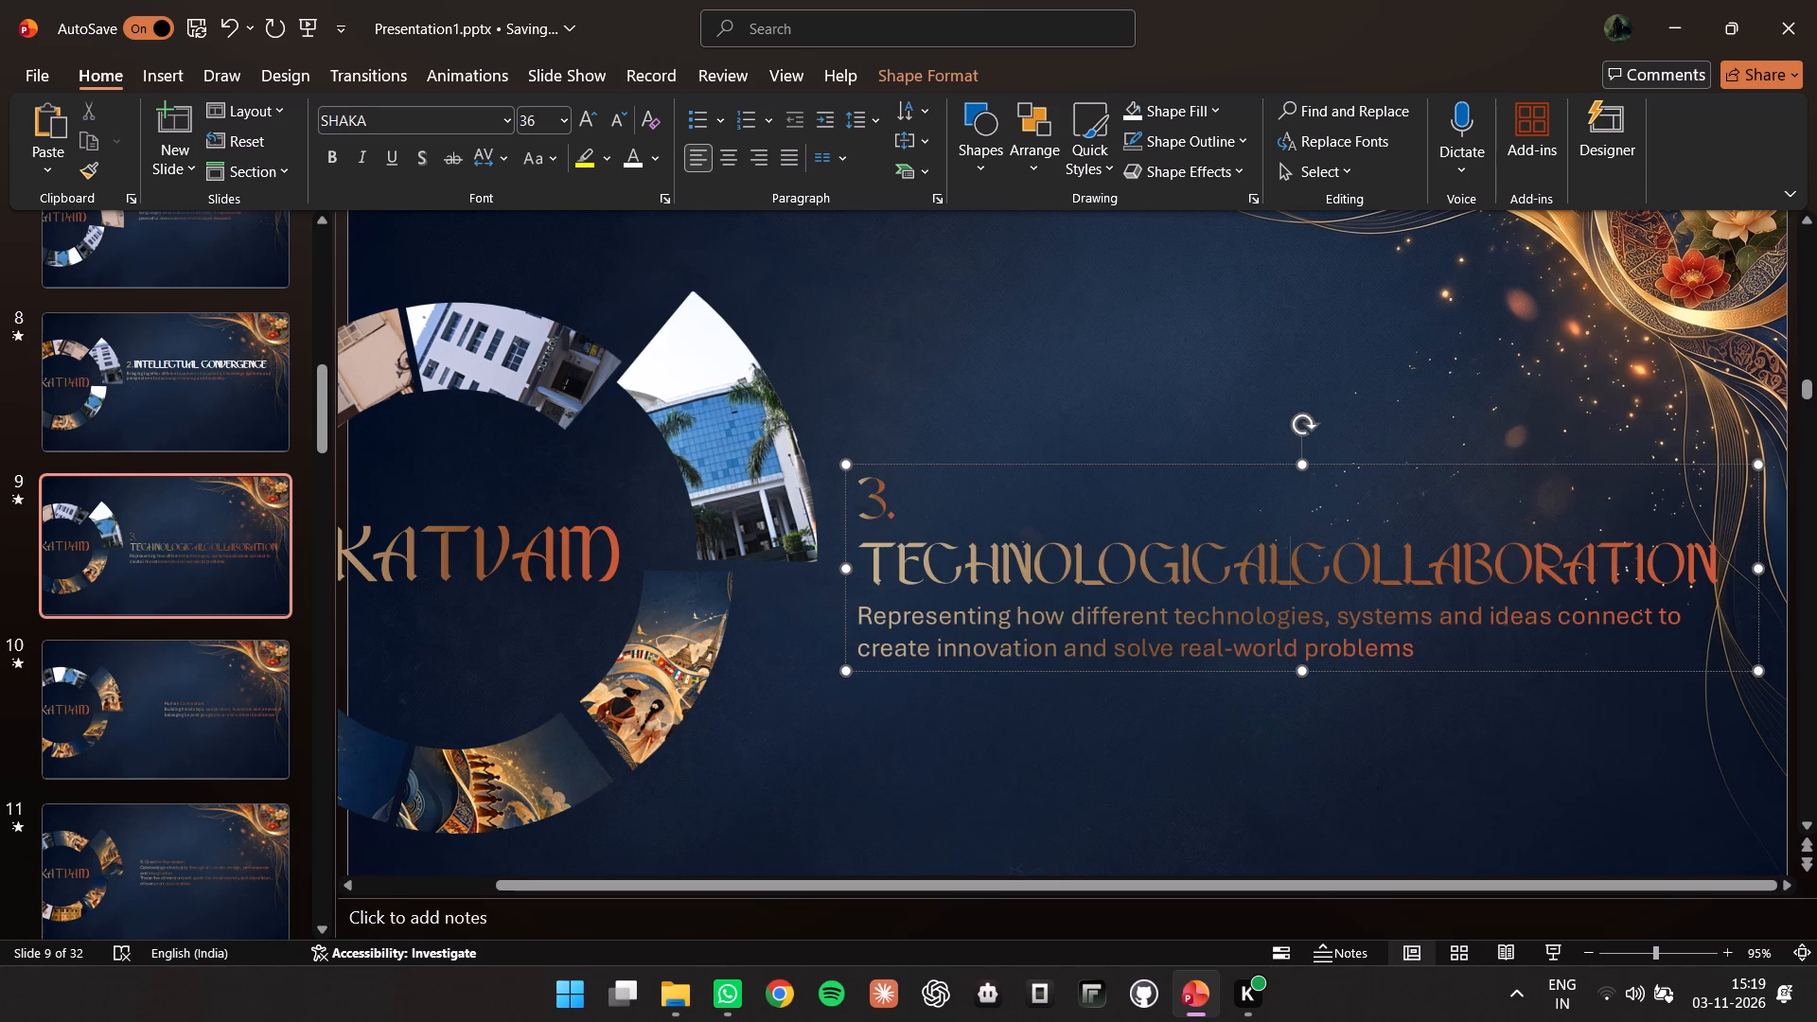
pyautogui.press('Return')
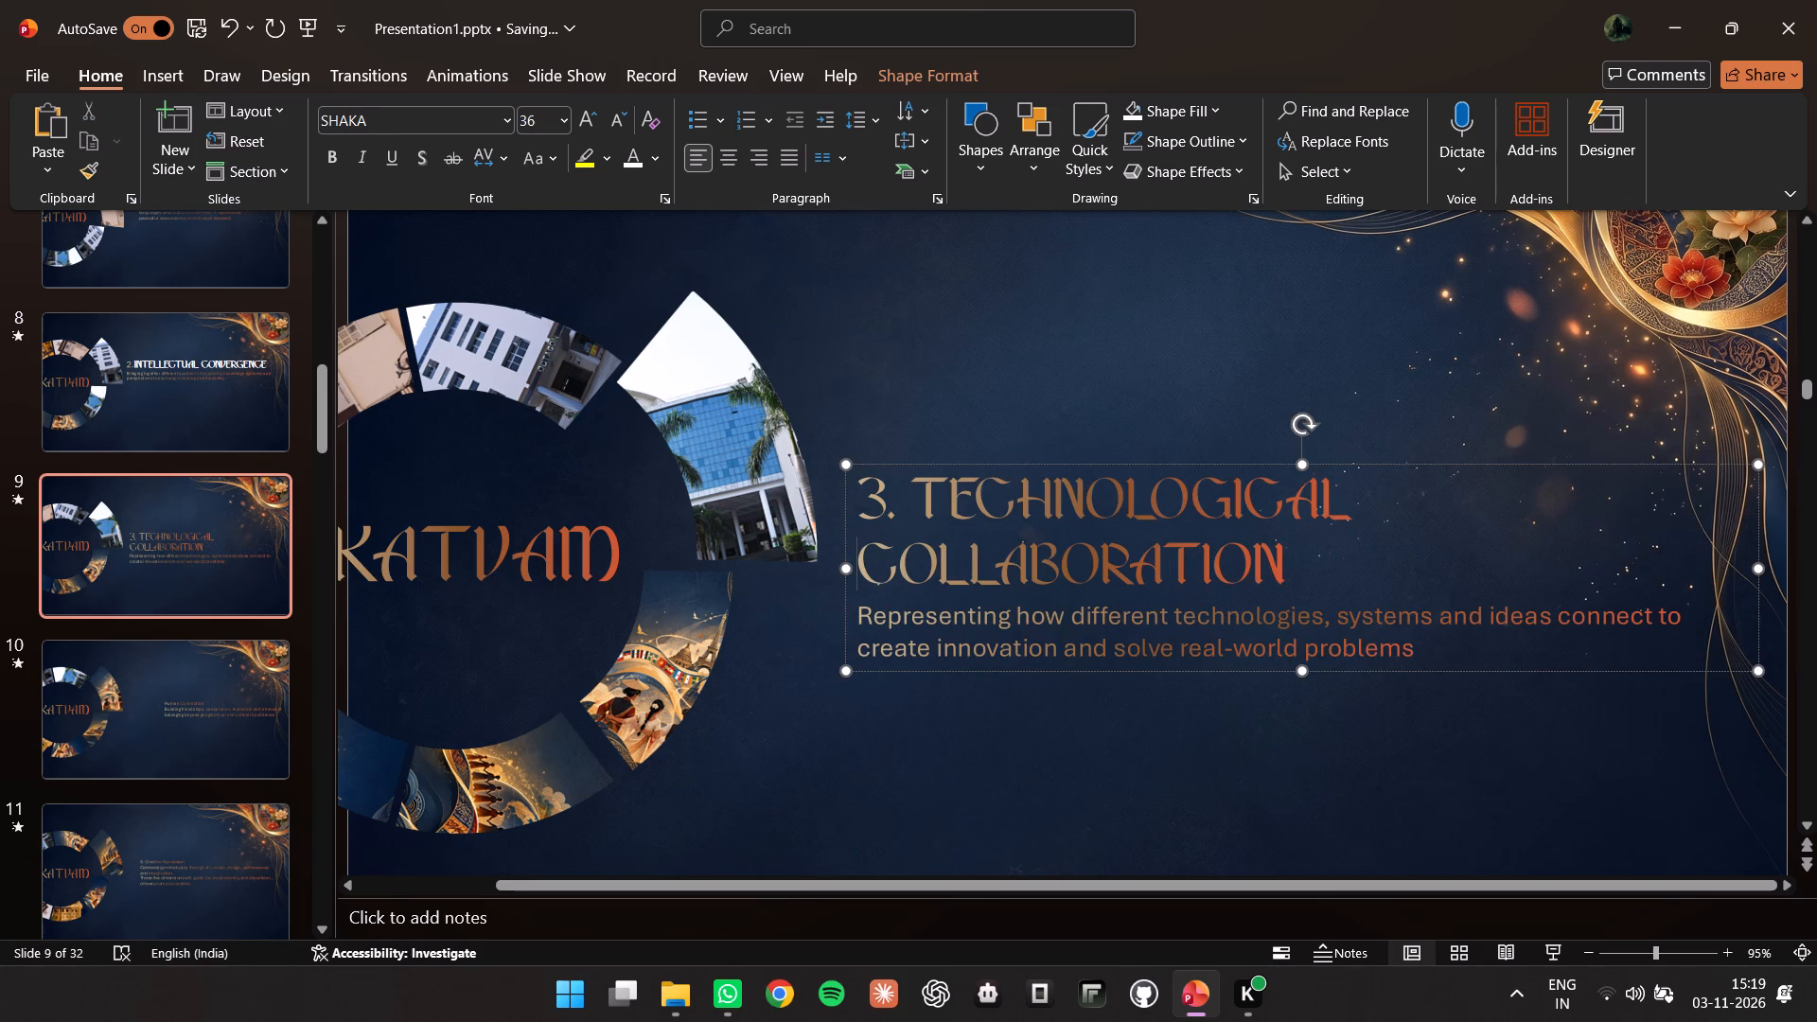
# Change the number 3. in slide 9's heading to the Aptos Display font.
pyautogui.click(881, 507)
pyautogui.moveTo(891, 505); pyautogui.dragTo(844, 502)
pyautogui.click(969, 434)
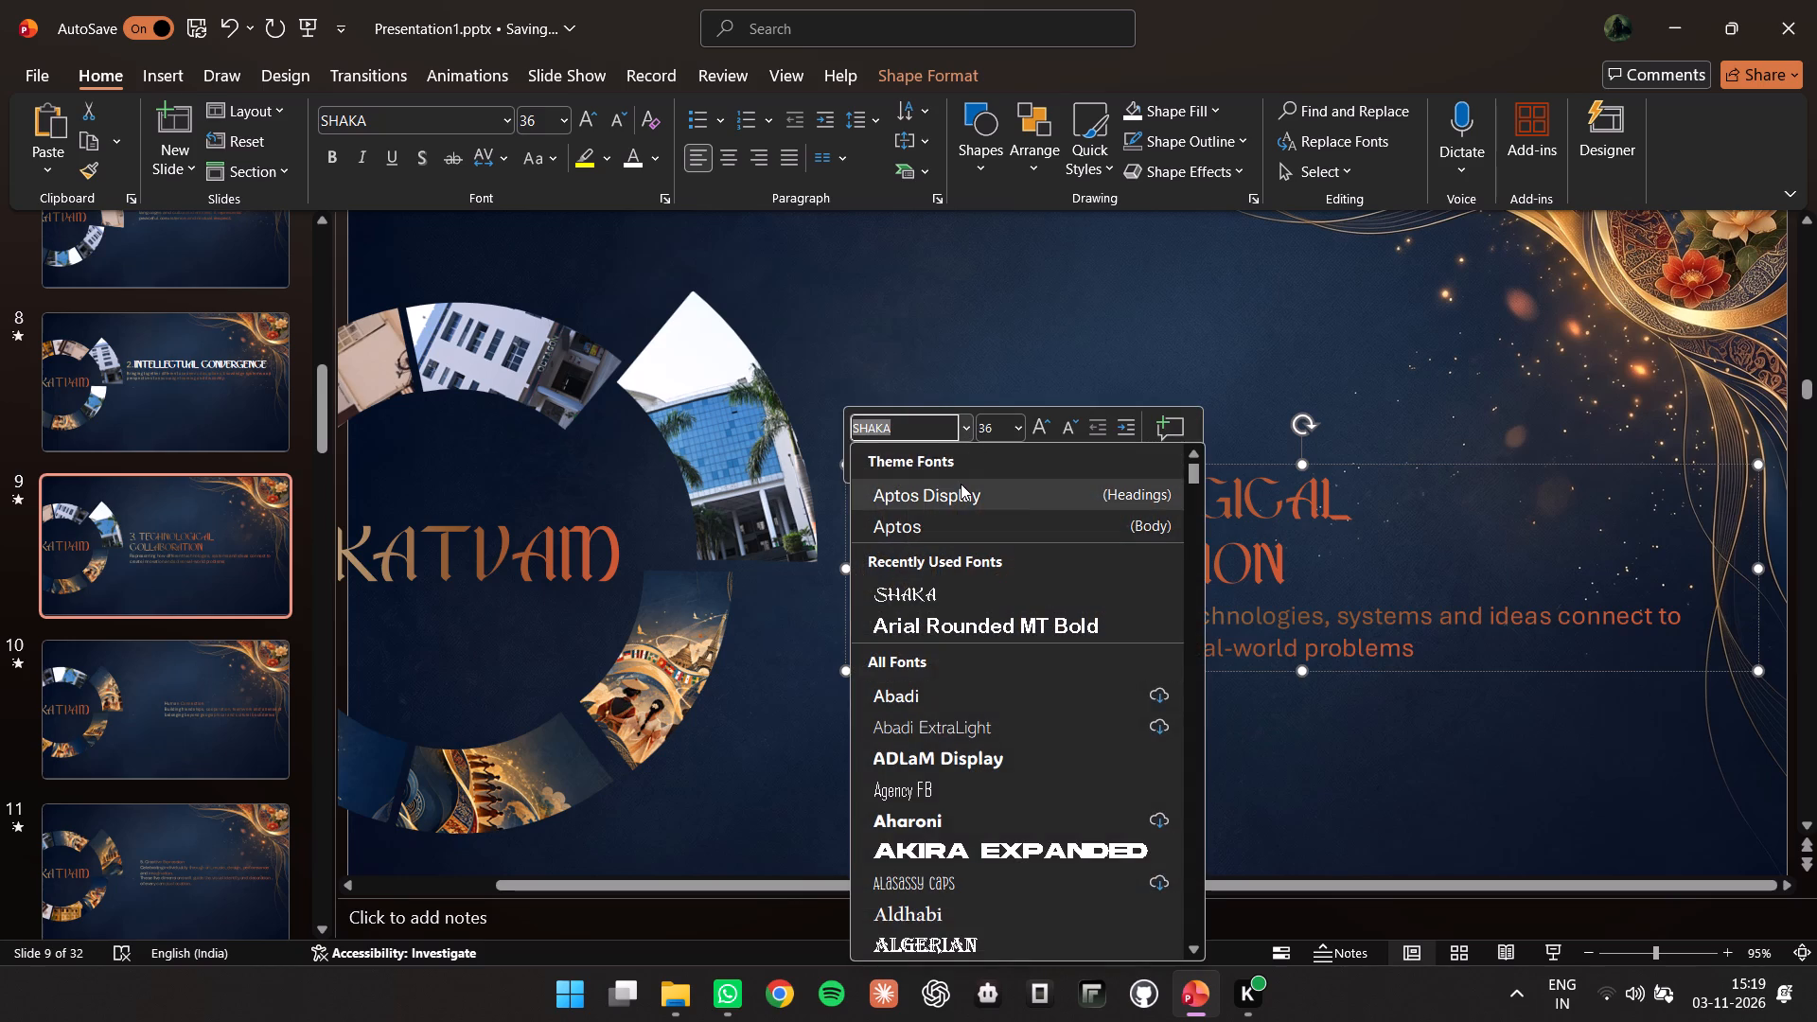
pyautogui.click(961, 484)
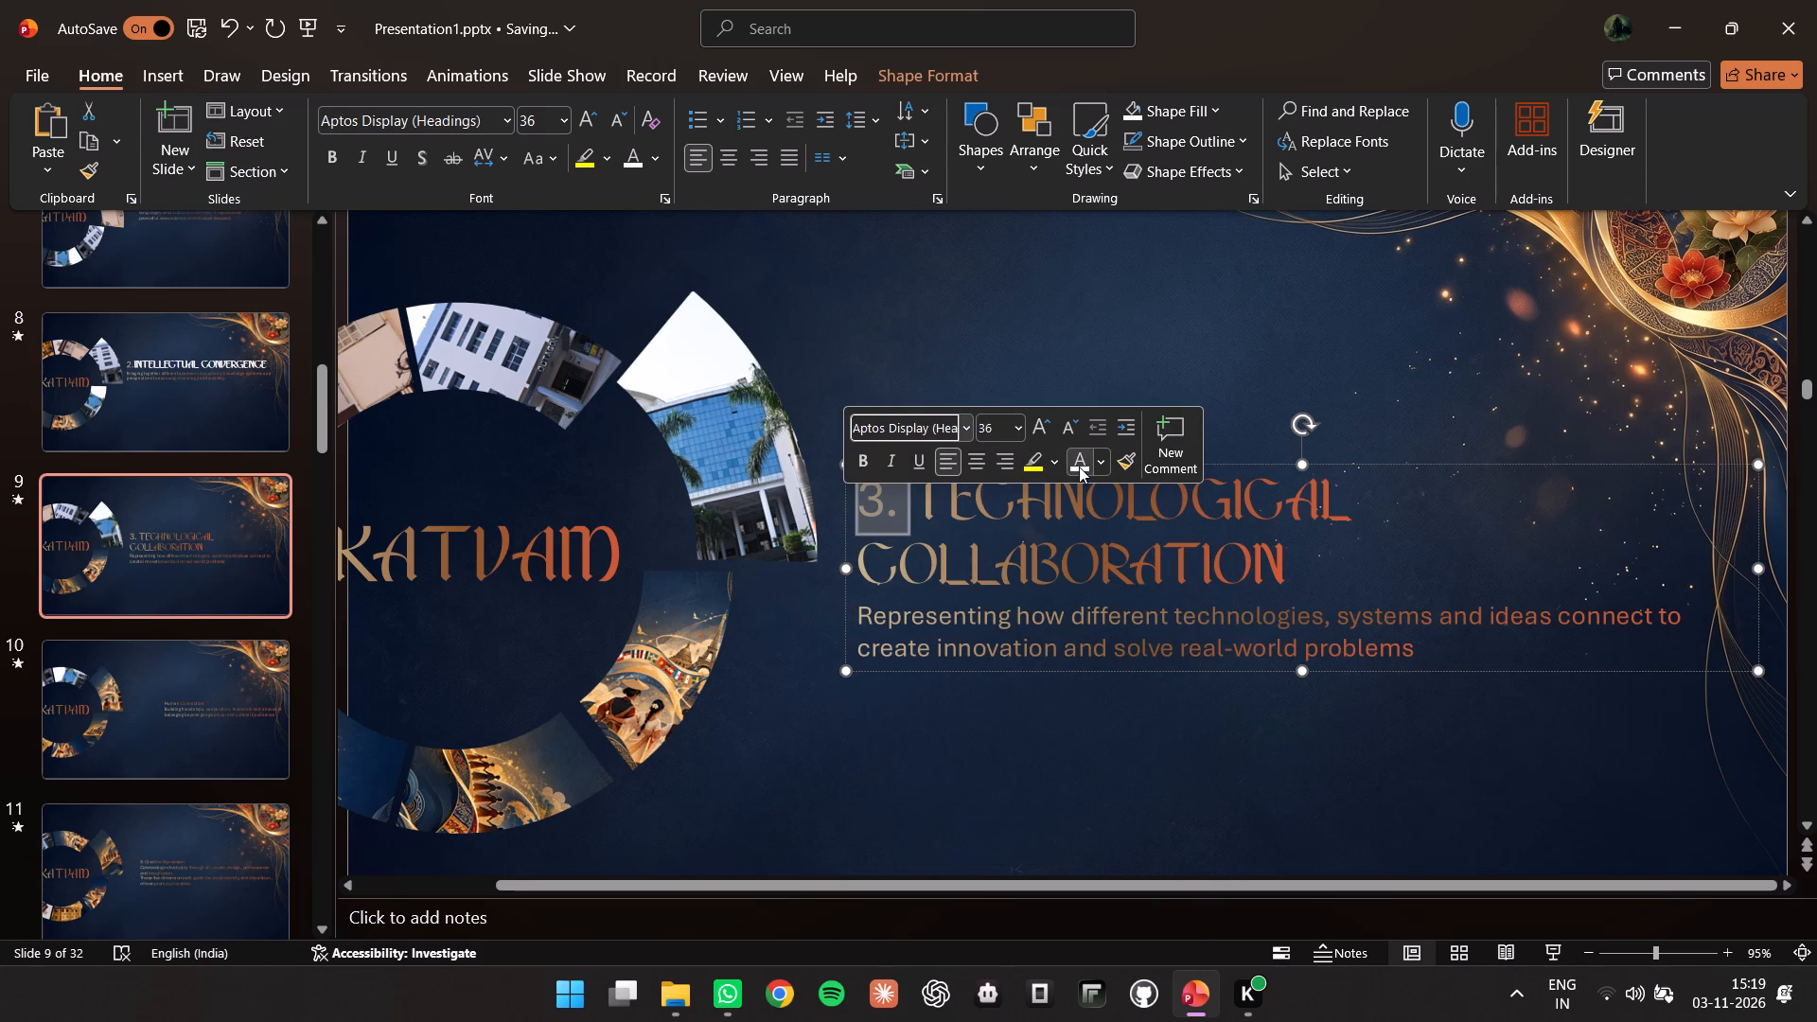
pyautogui.click(1031, 529)
# Colour the words TECHNOLOGICAL COLLABORATION in slide 9's heading white.
pyautogui.moveTo(921, 504); pyautogui.dragTo(1269, 550)
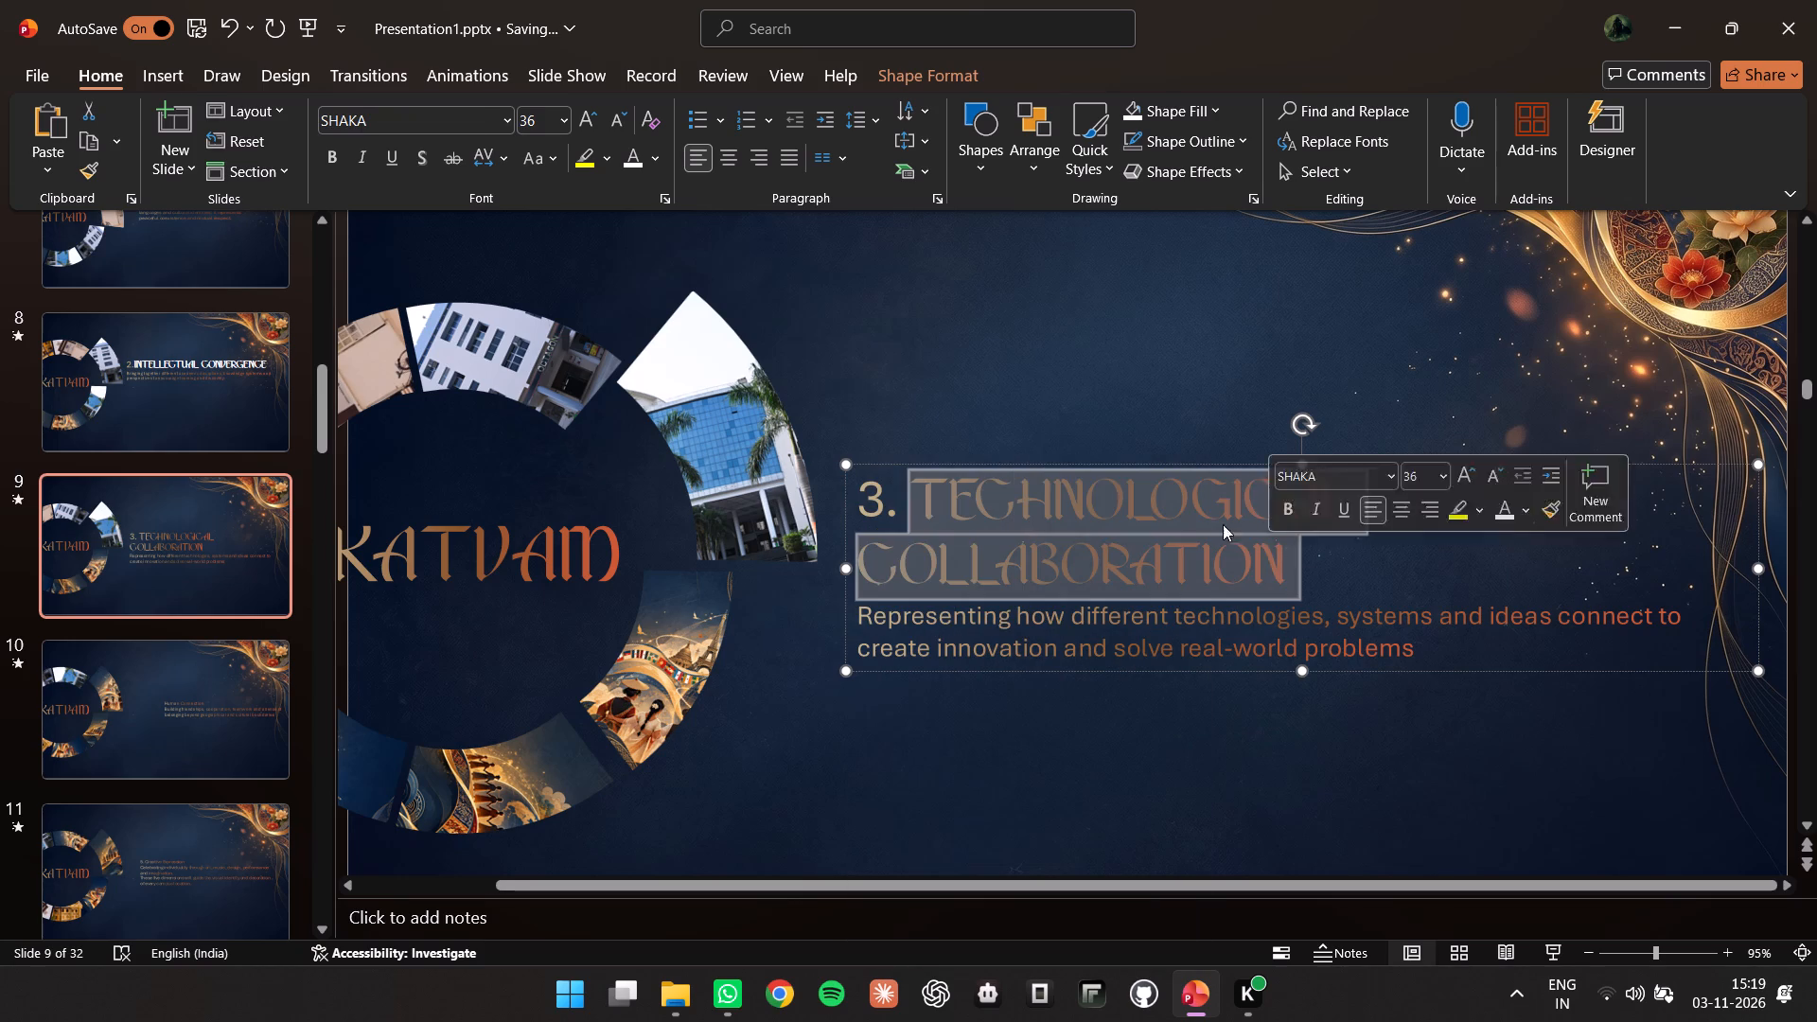
pyautogui.rightClick(1302, 505)
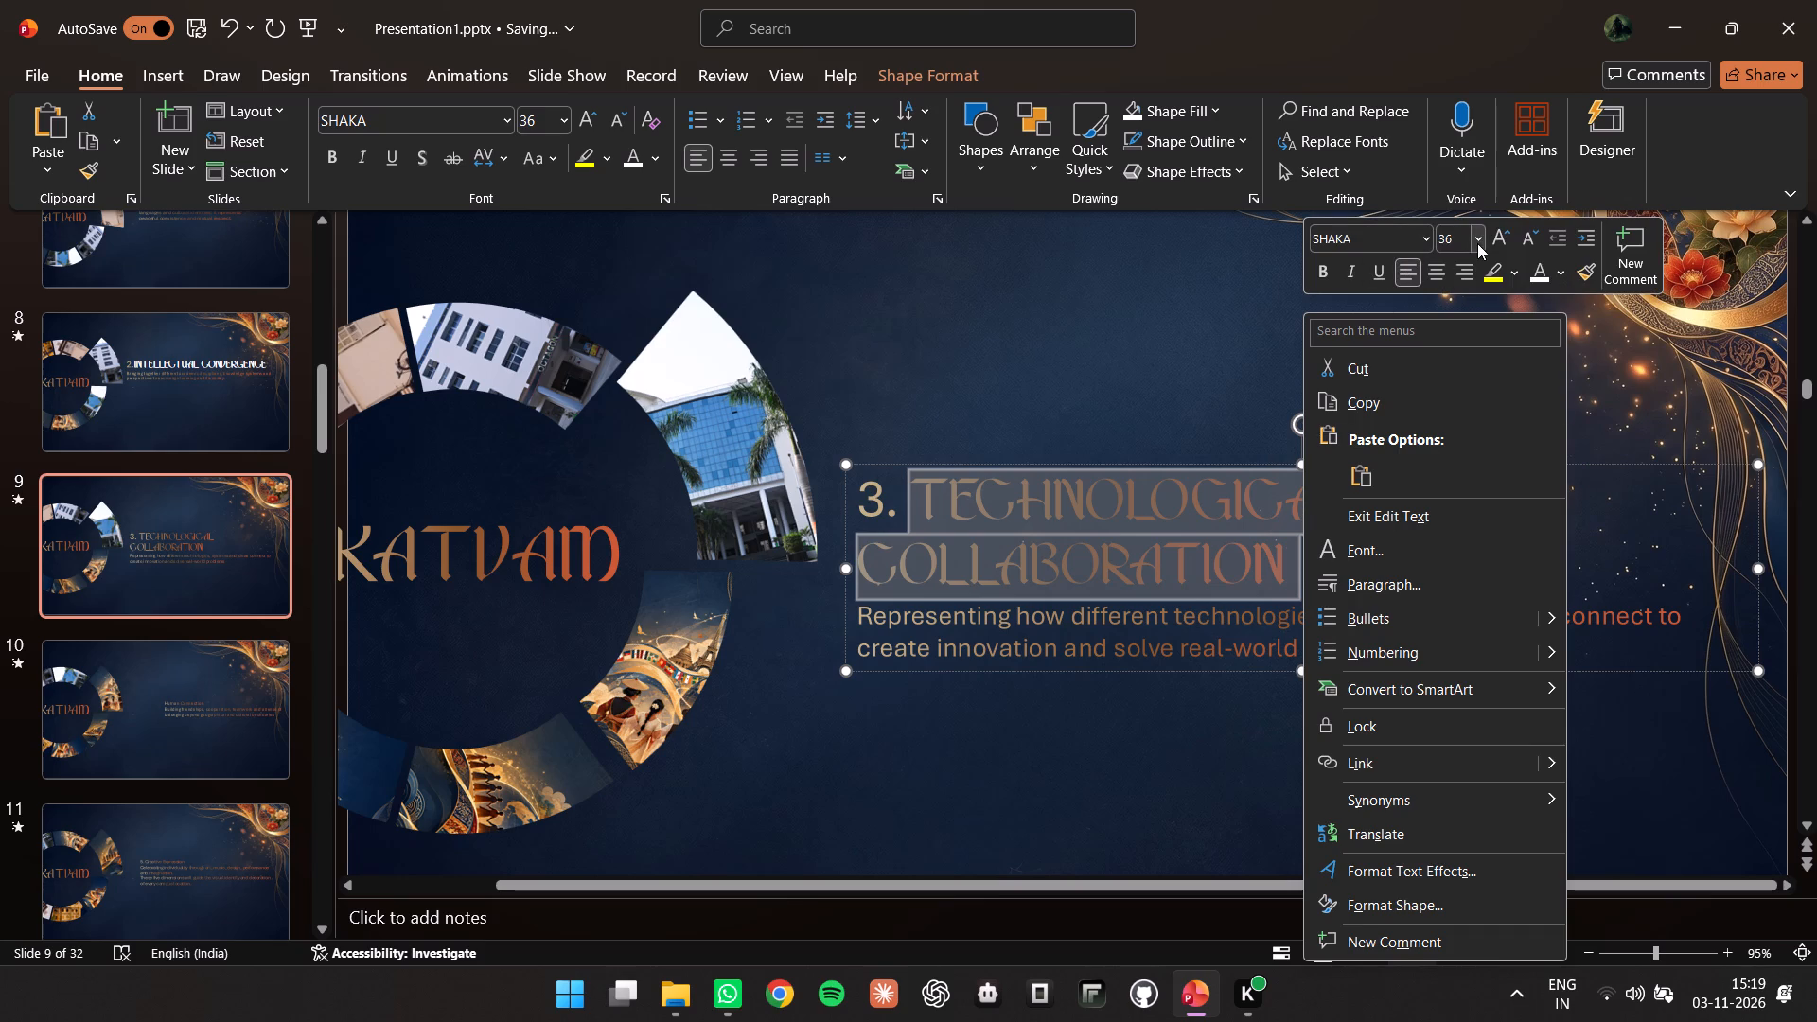
pyautogui.click(1531, 276)
pyautogui.click(1348, 621)
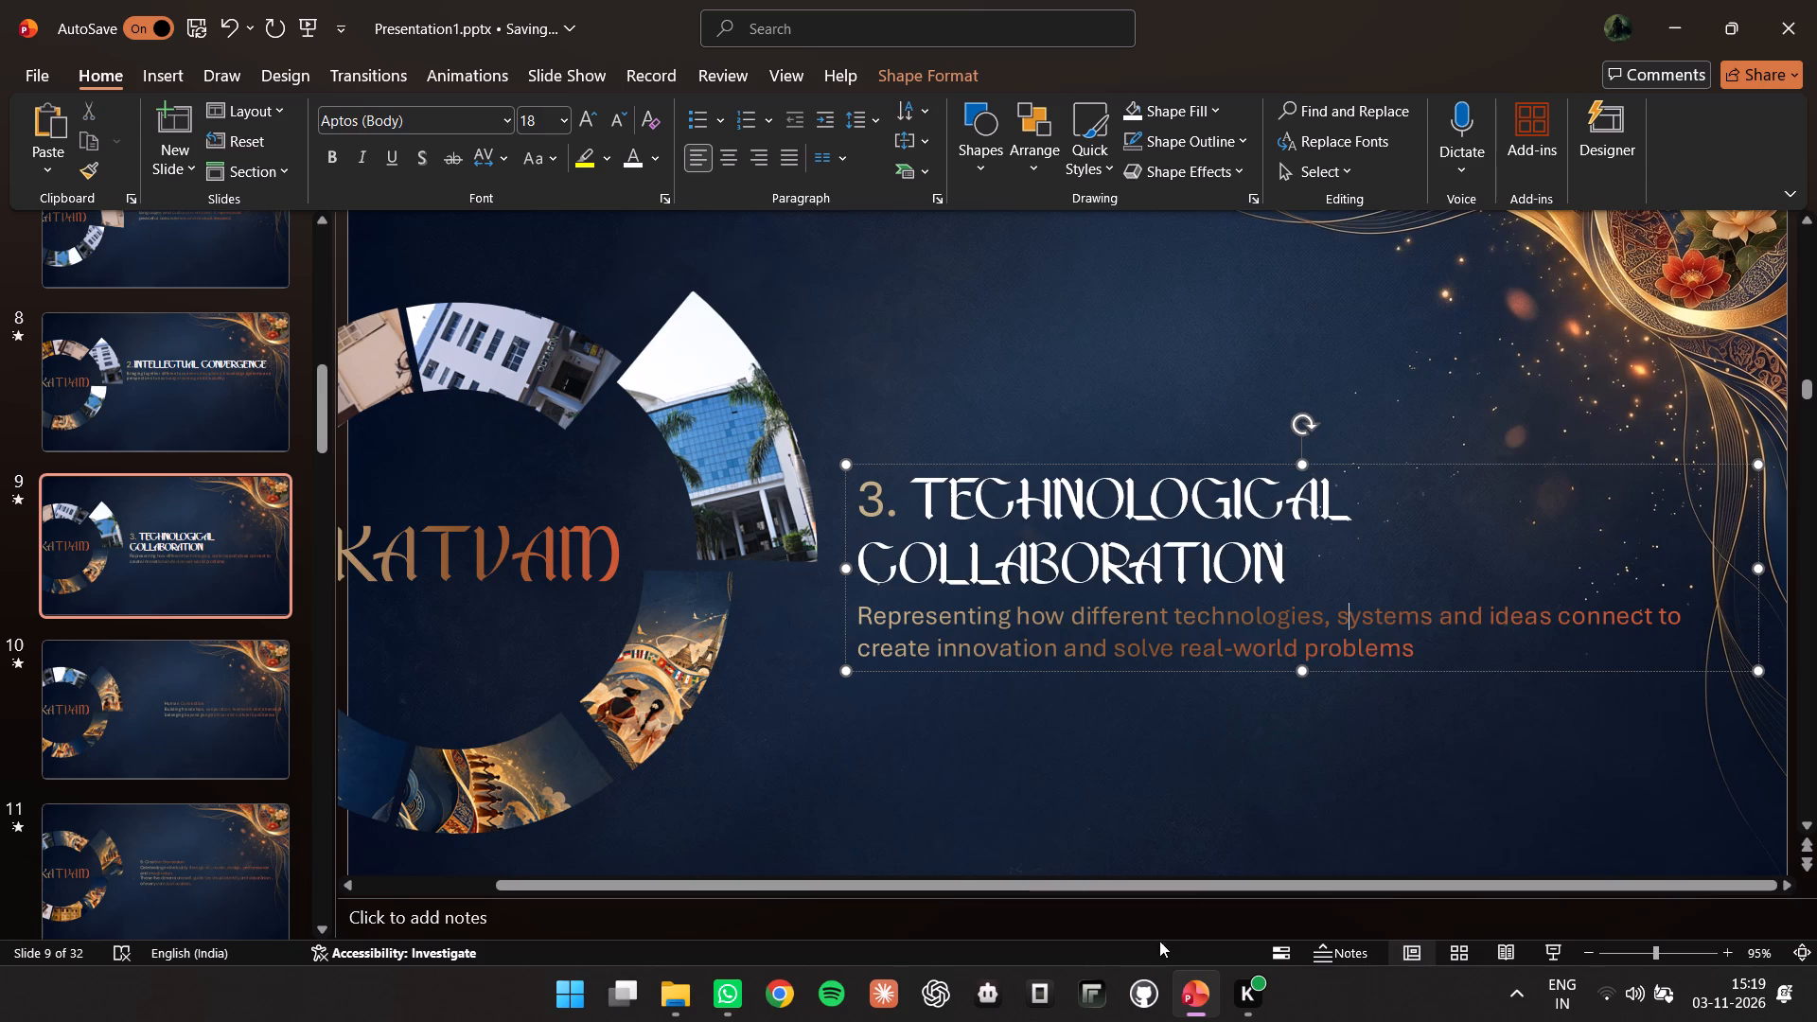
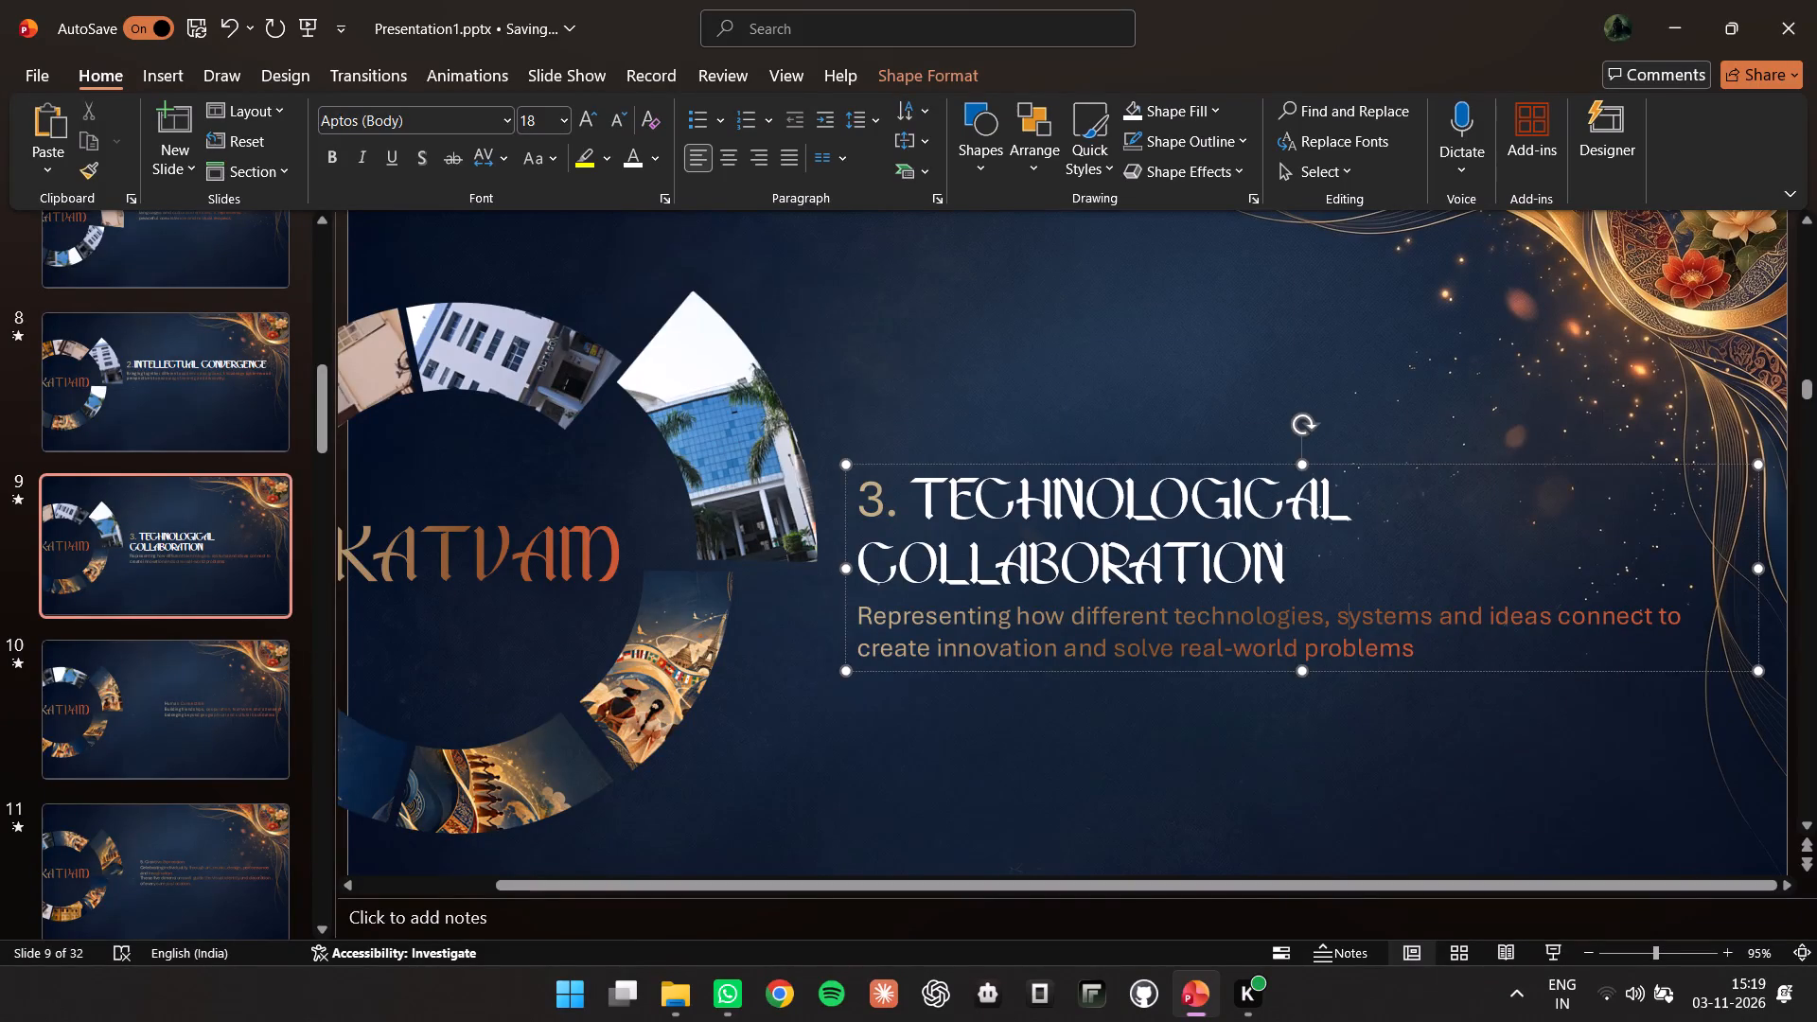
# Move slide 9's text box up and closer to the picture ring, and widen it beyond the slide's outer edge.
pyautogui.moveTo(951, 464); pyautogui.dragTo(901, 331)
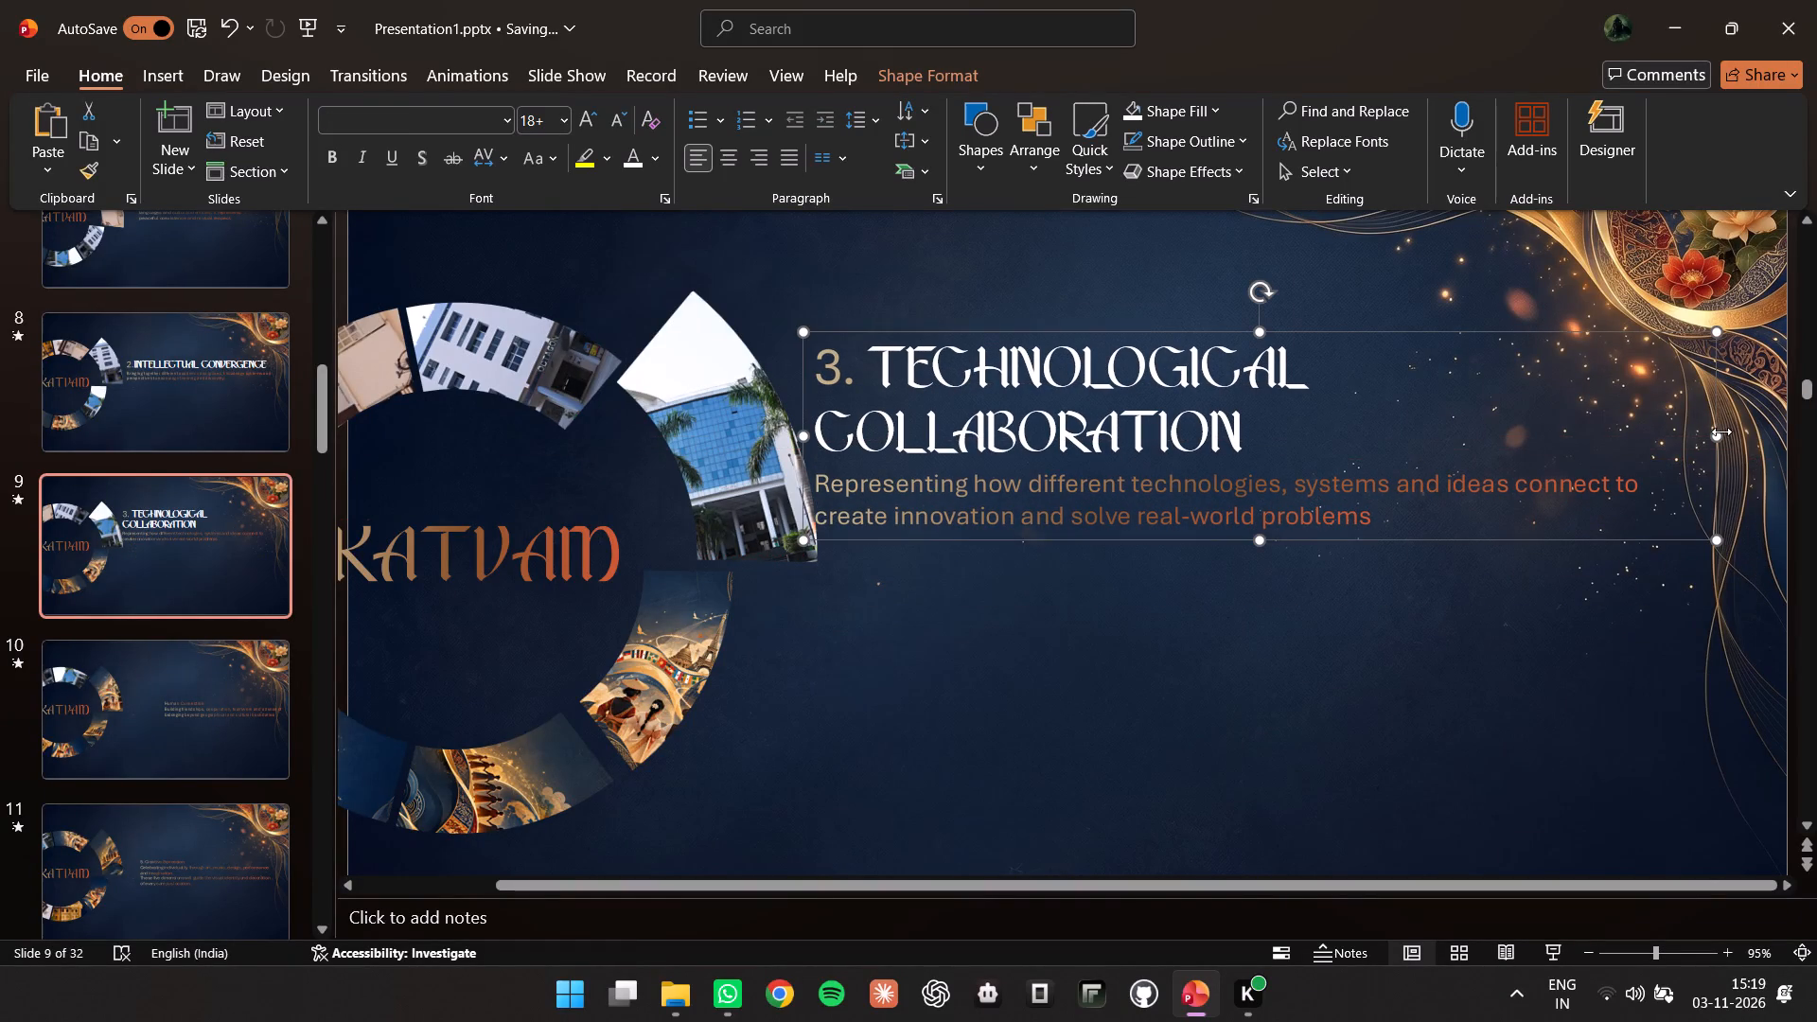
pyautogui.moveTo(1722, 432); pyautogui.dragTo(1789, 431)
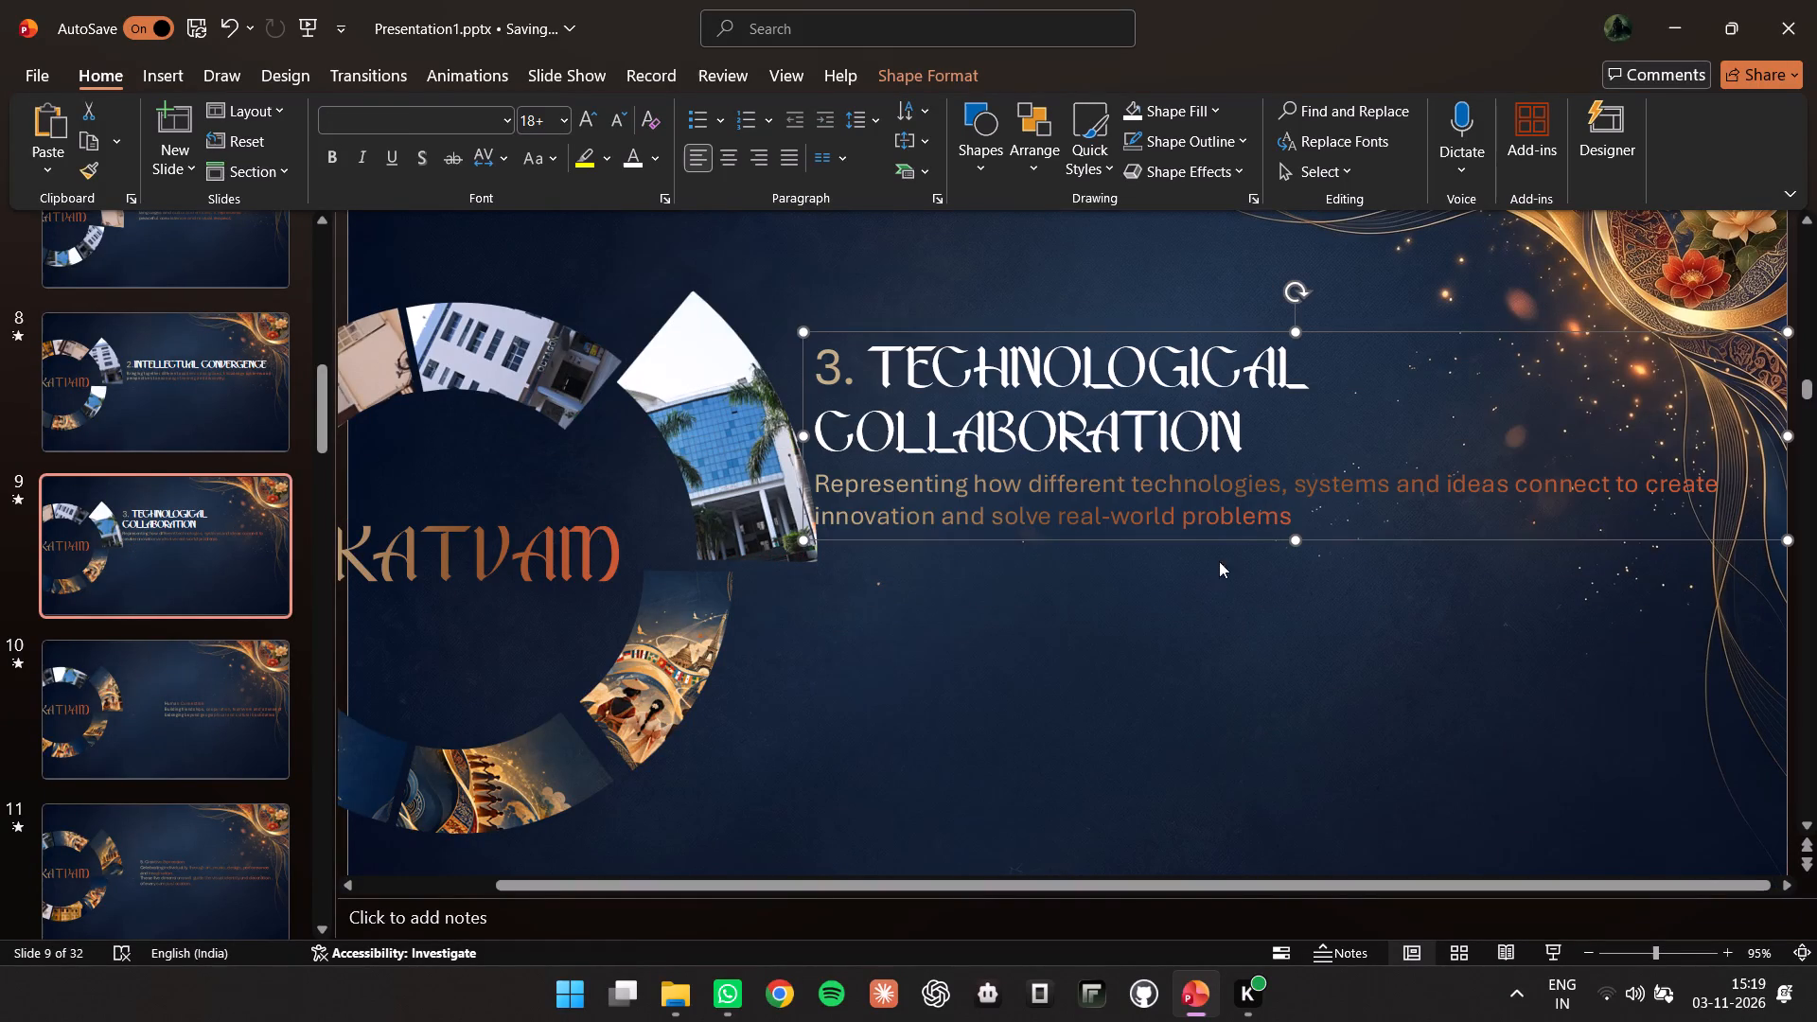
pyautogui.click(1622, 947)
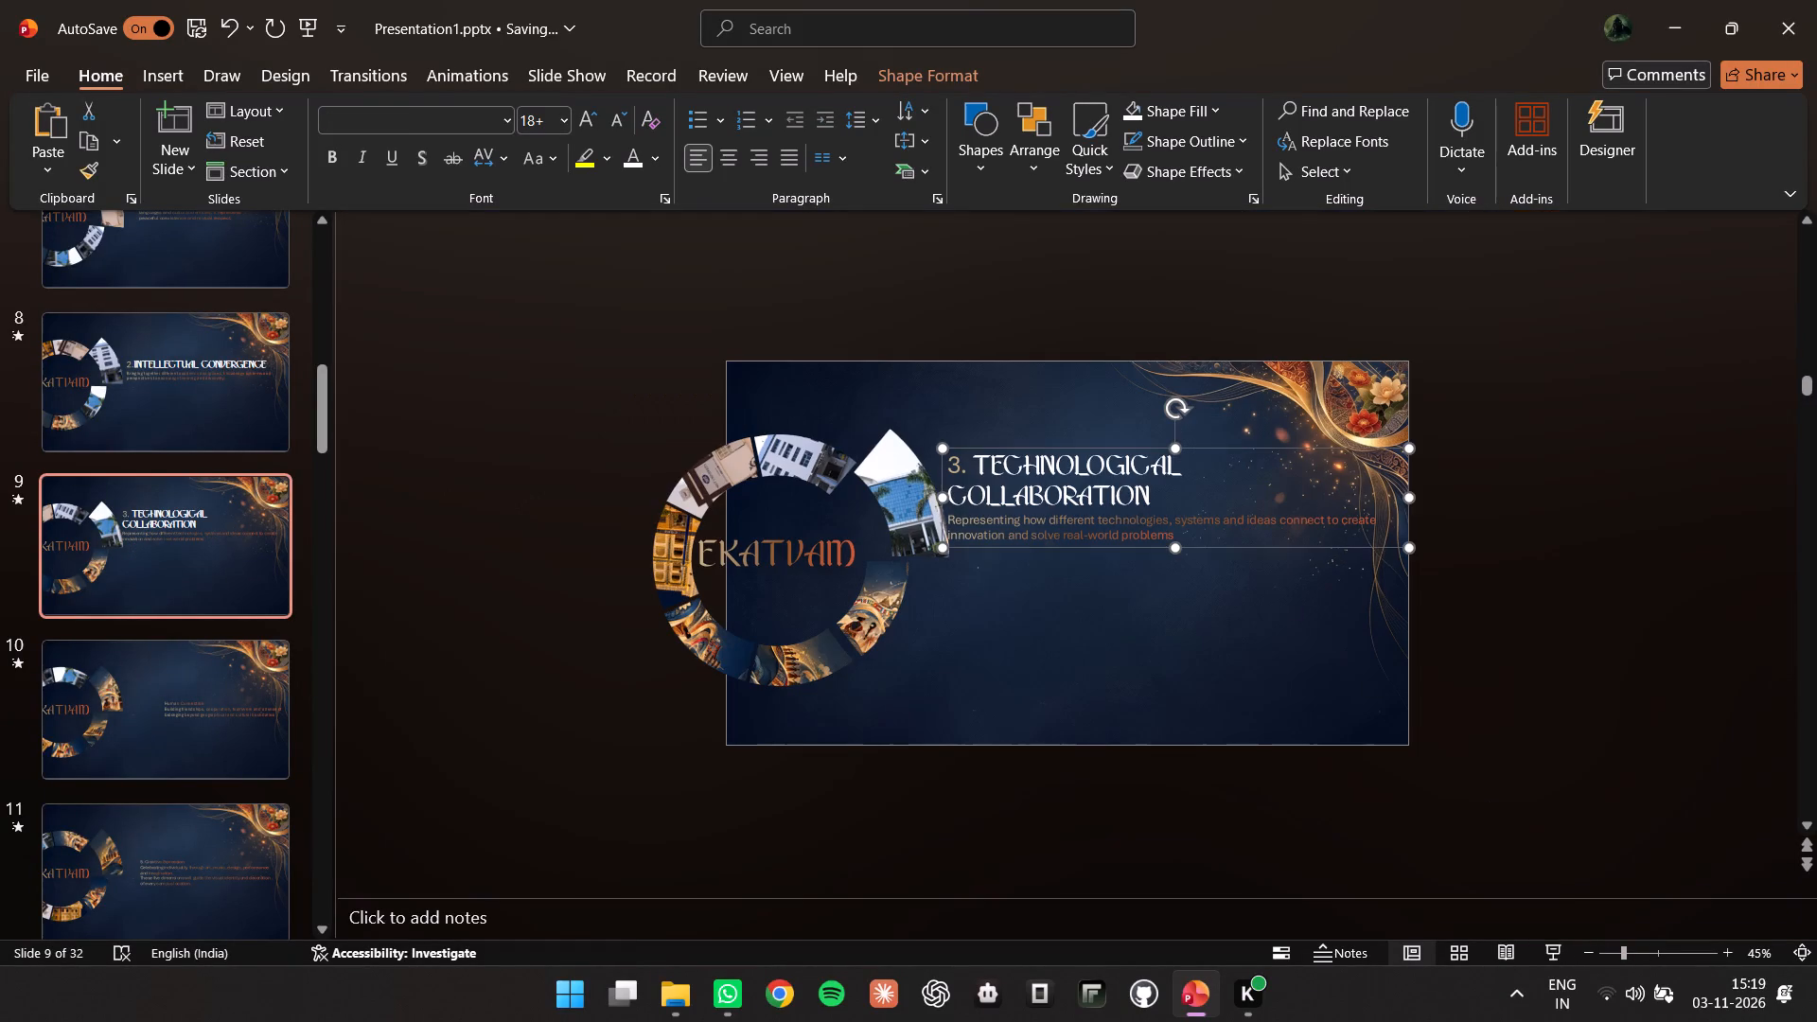
pyautogui.moveTo(1417, 494); pyautogui.dragTo(1558, 478)
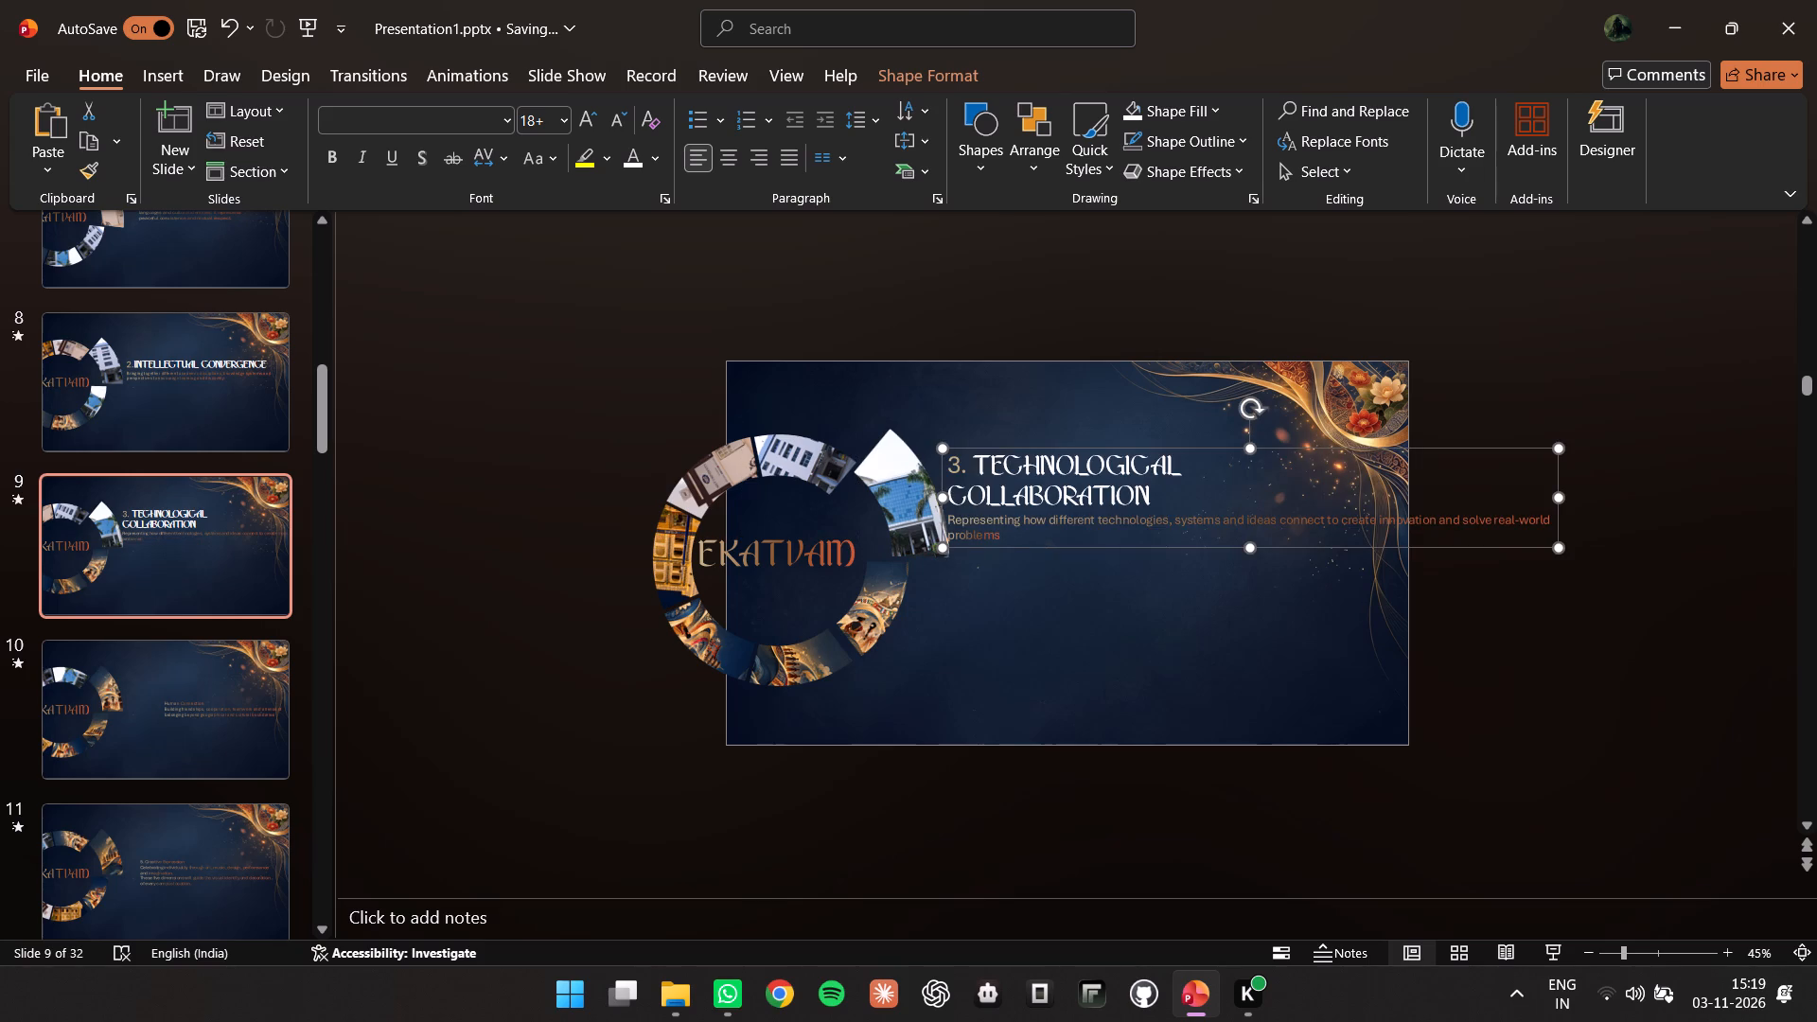
# Replace the line break between TECHNOLOGICAL and COLLABORATION in slide 9's heading with a space.
pyautogui.click(954, 495)
pyautogui.press('BackSpace')
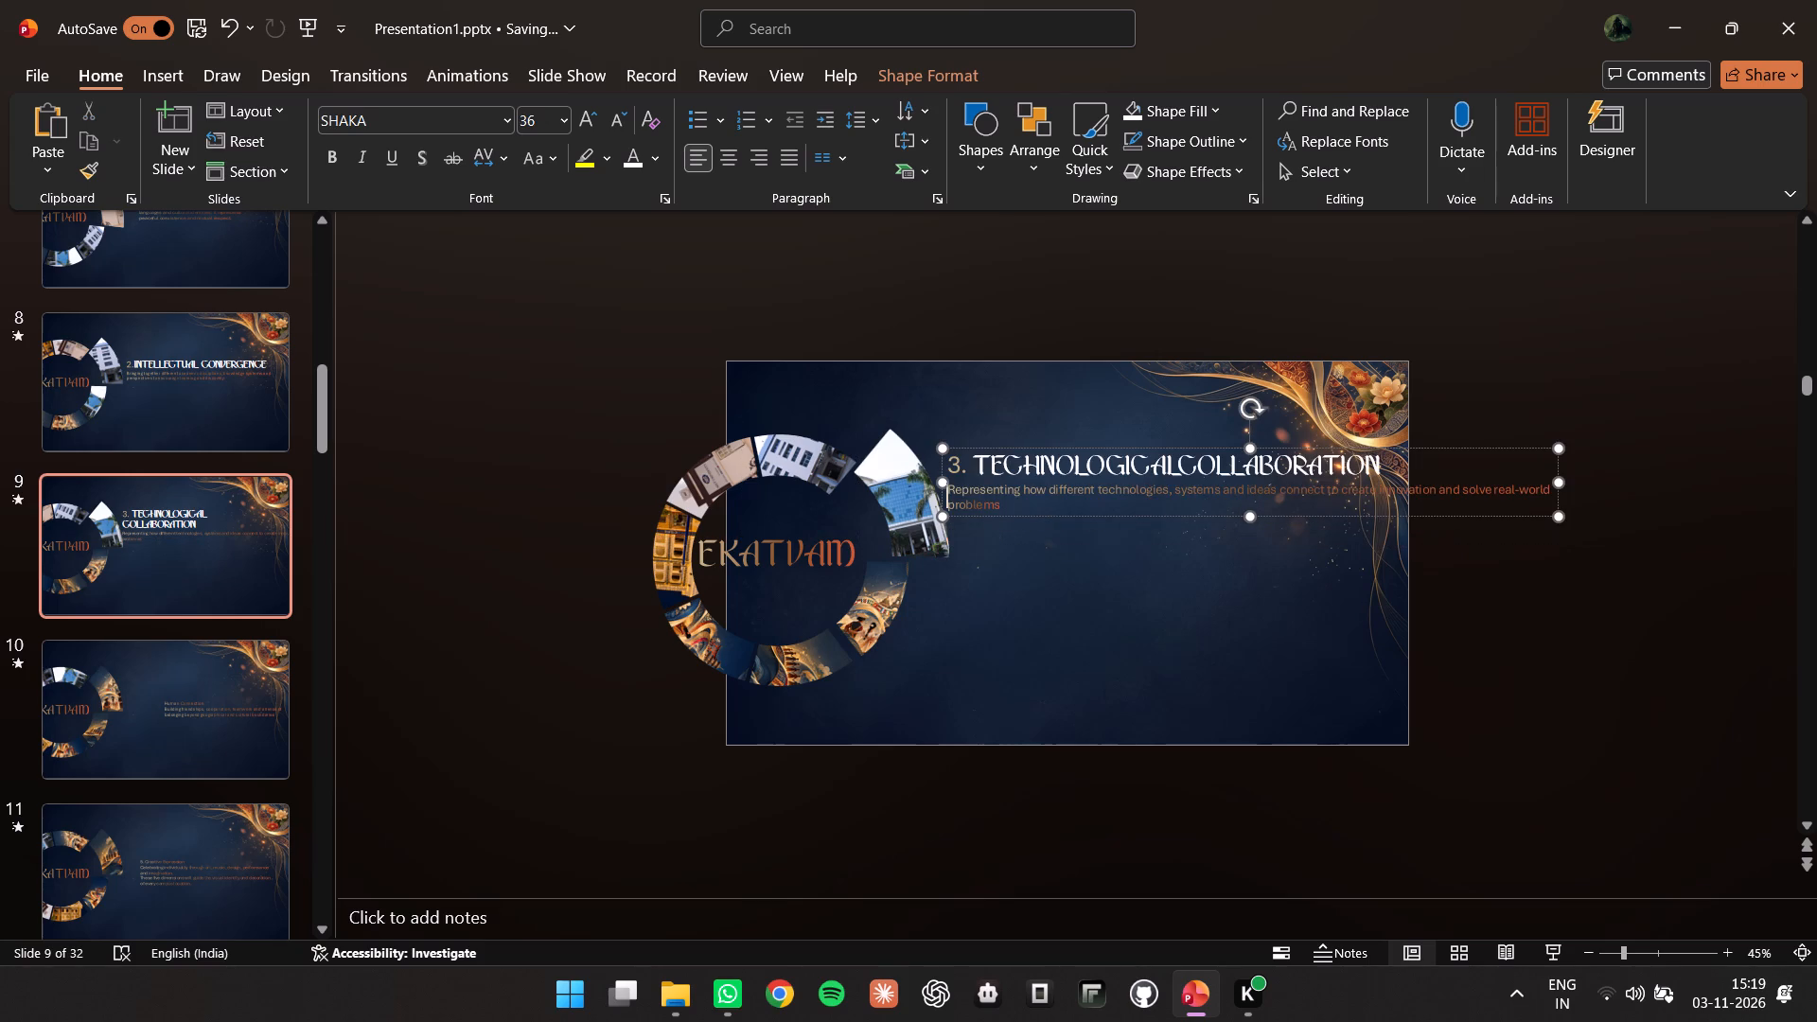
pyautogui.press('space')
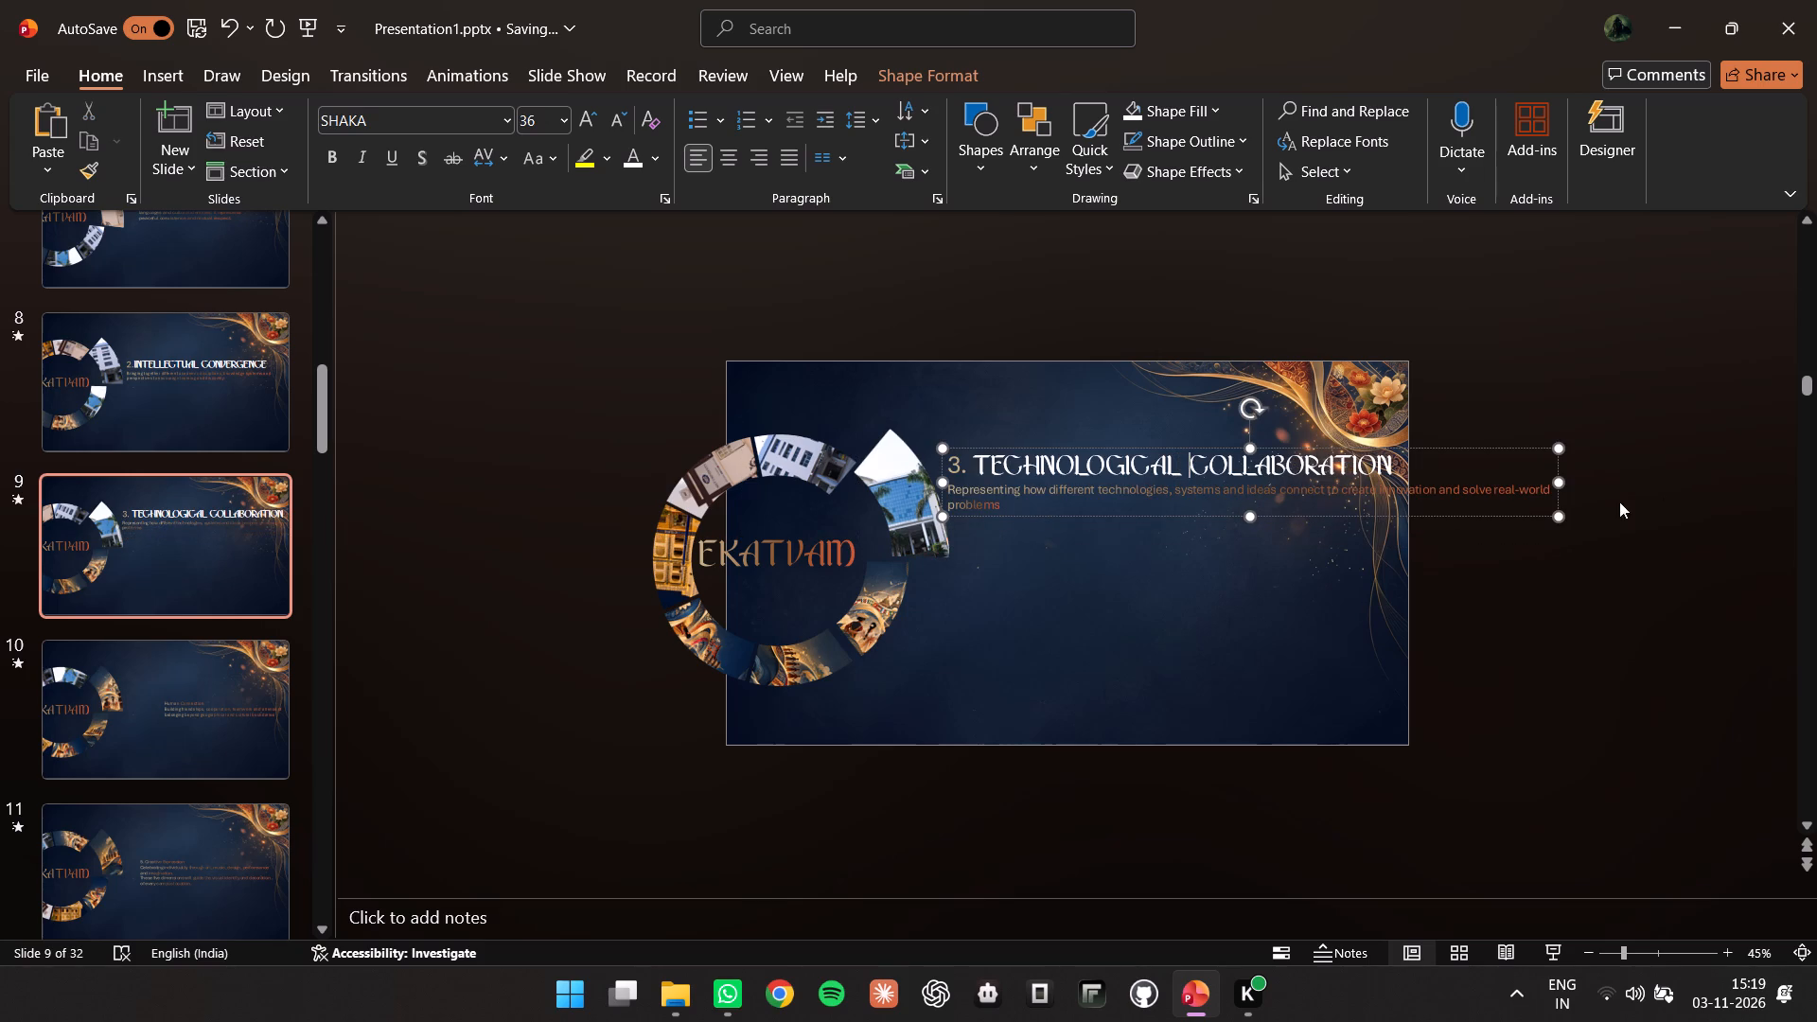
# Narrow slide 9's text box back to the slide's outer edge, keeping the heading on one line.
pyautogui.moveTo(1553, 480); pyautogui.dragTo(1395, 494)
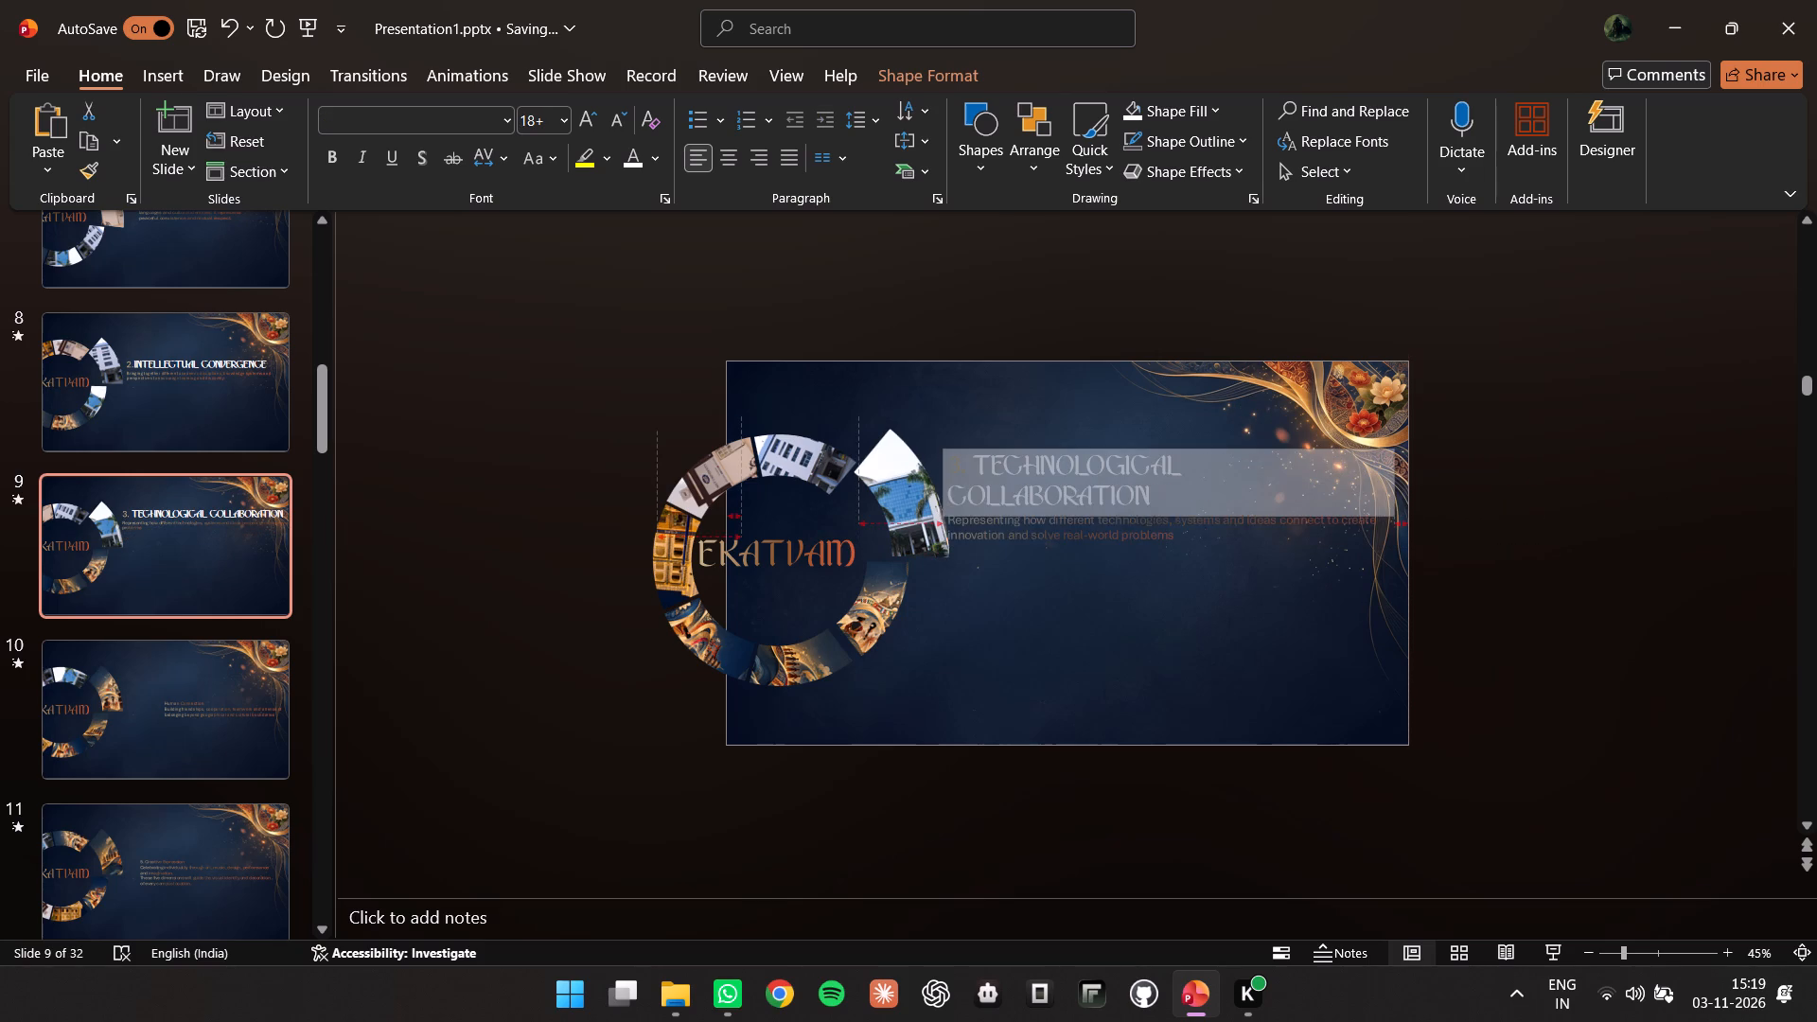
pyautogui.moveTo(1395, 494); pyautogui.dragTo(1405, 495)
pyautogui.click(1356, 611)
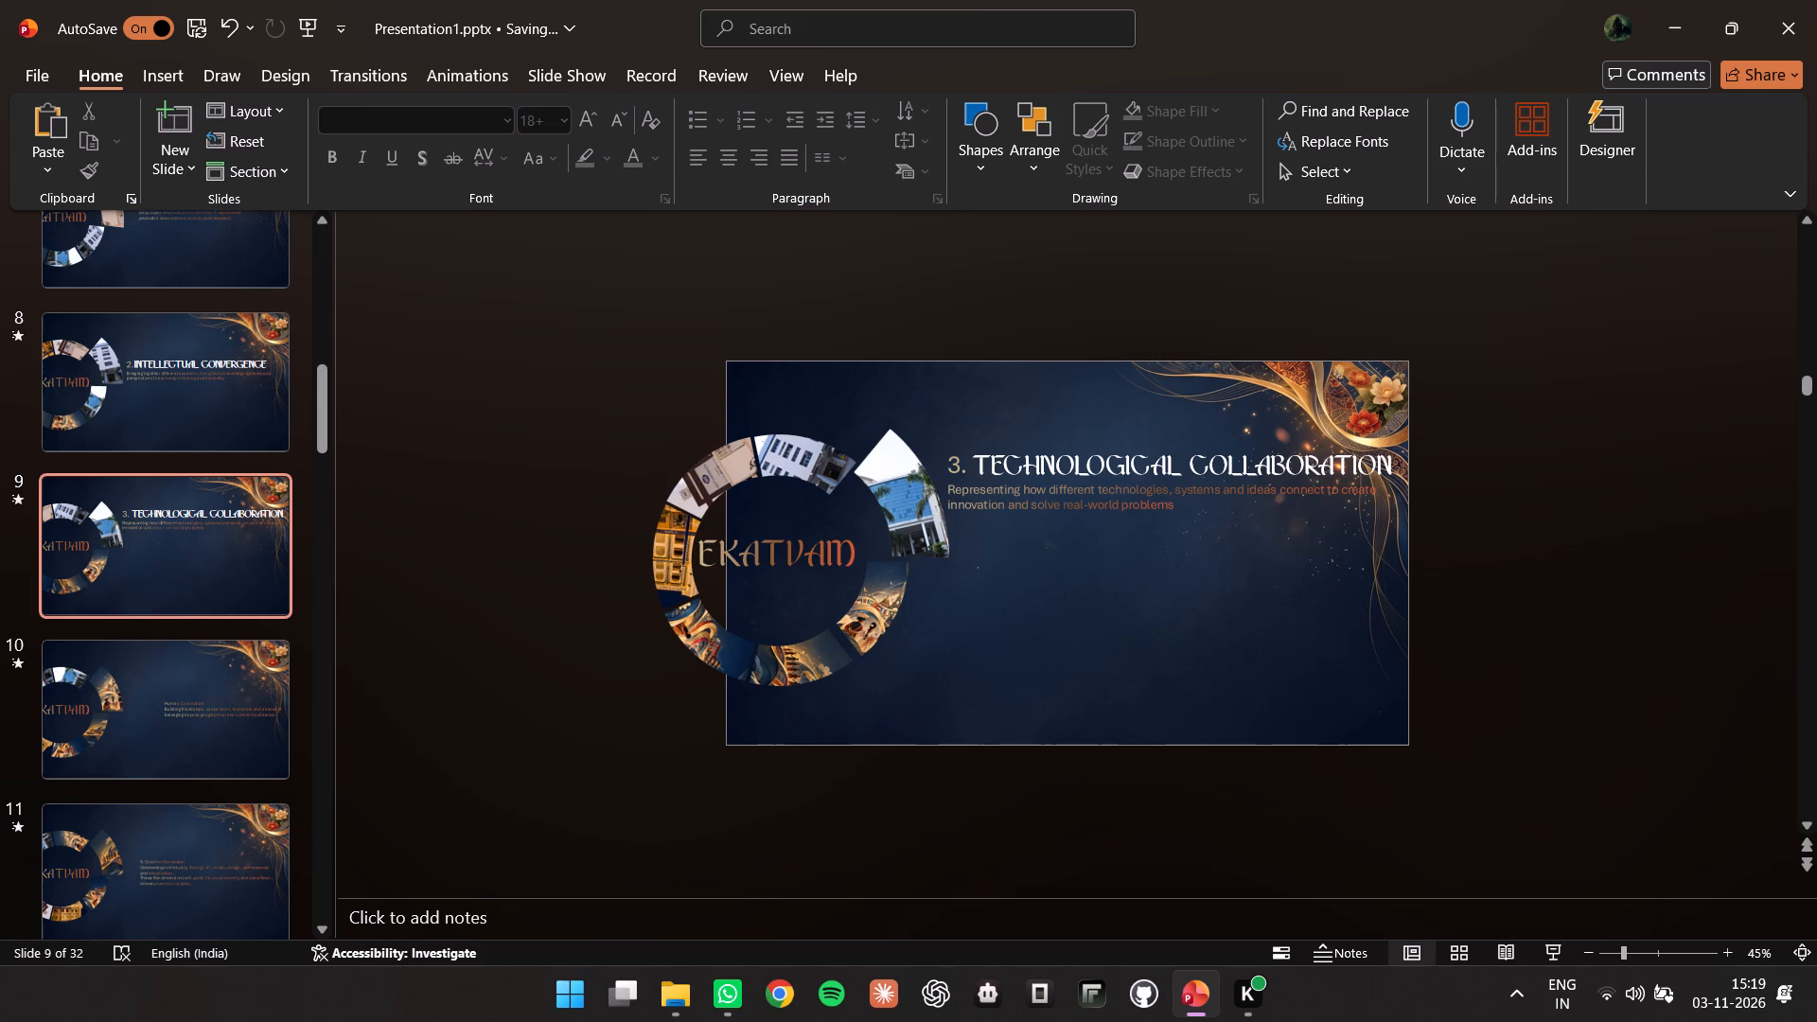
# Move slide 9's text box down beside the middle of the picture ring, slightly clear of the enlarged segment.
pyautogui.click(1134, 468)
pyautogui.moveTo(1111, 446); pyautogui.dragTo(1108, 511)
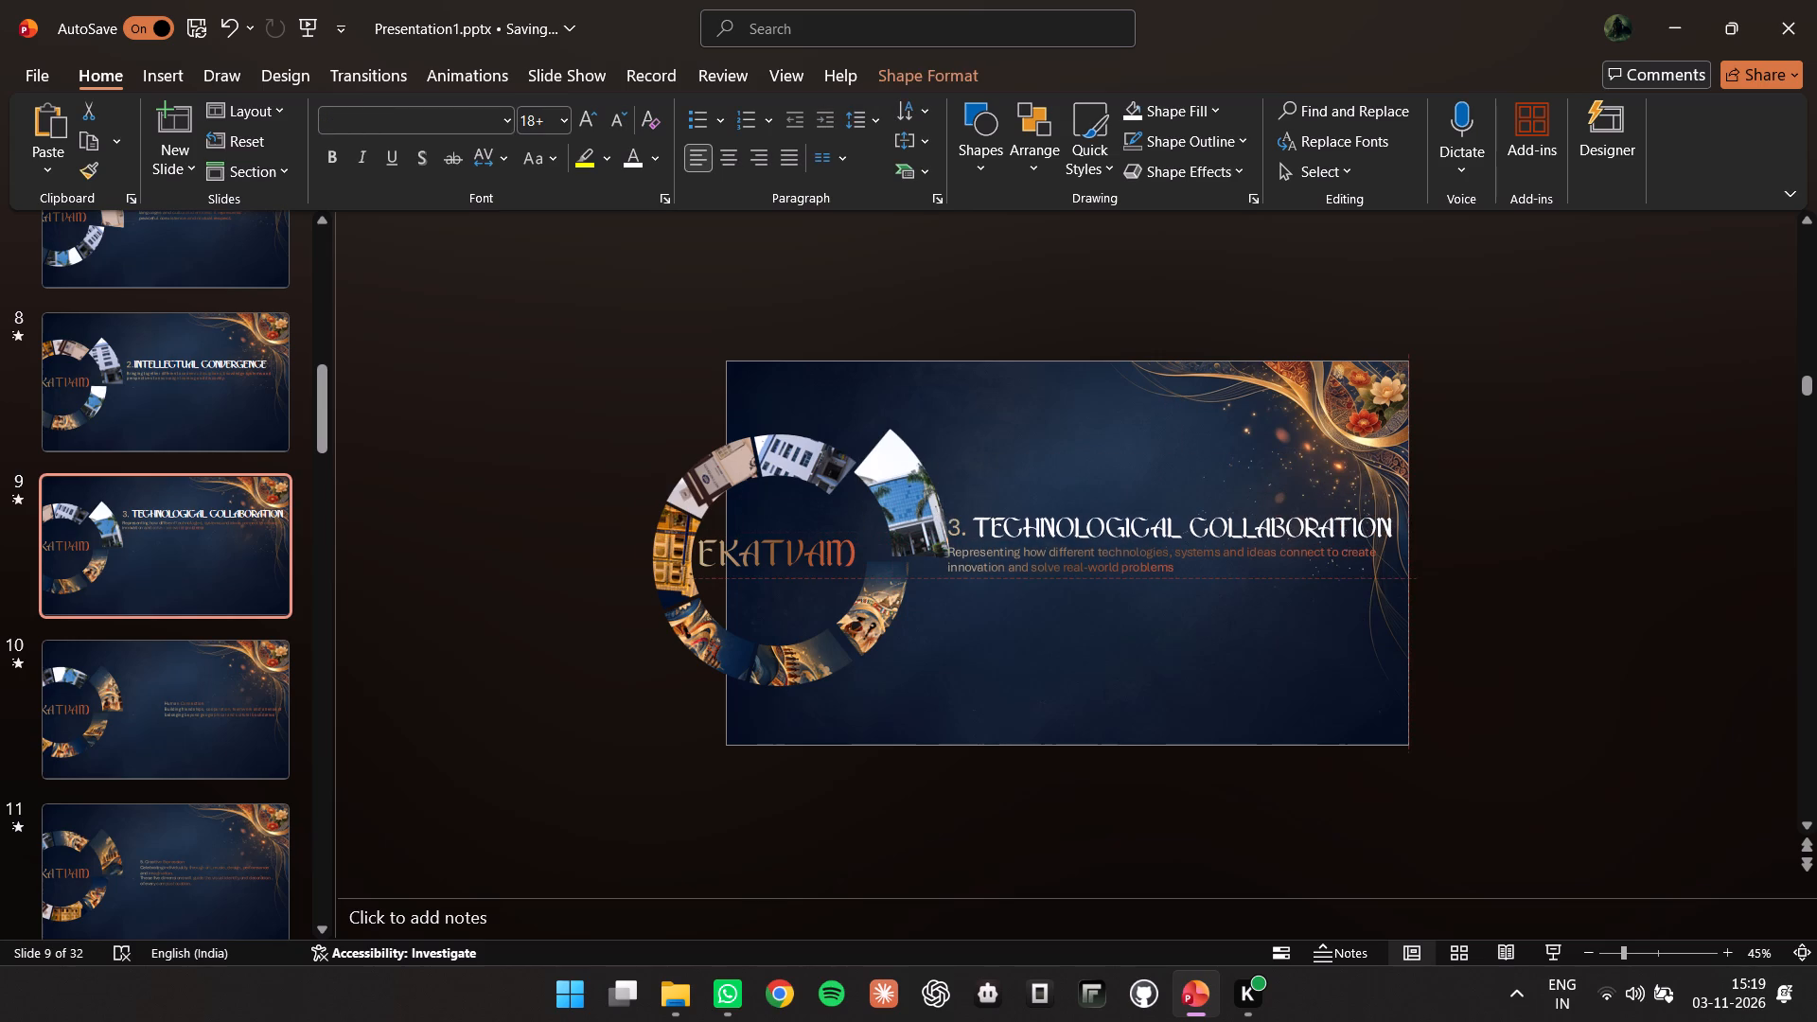
pyautogui.moveTo(1108, 511); pyautogui.dragTo(1123, 513)
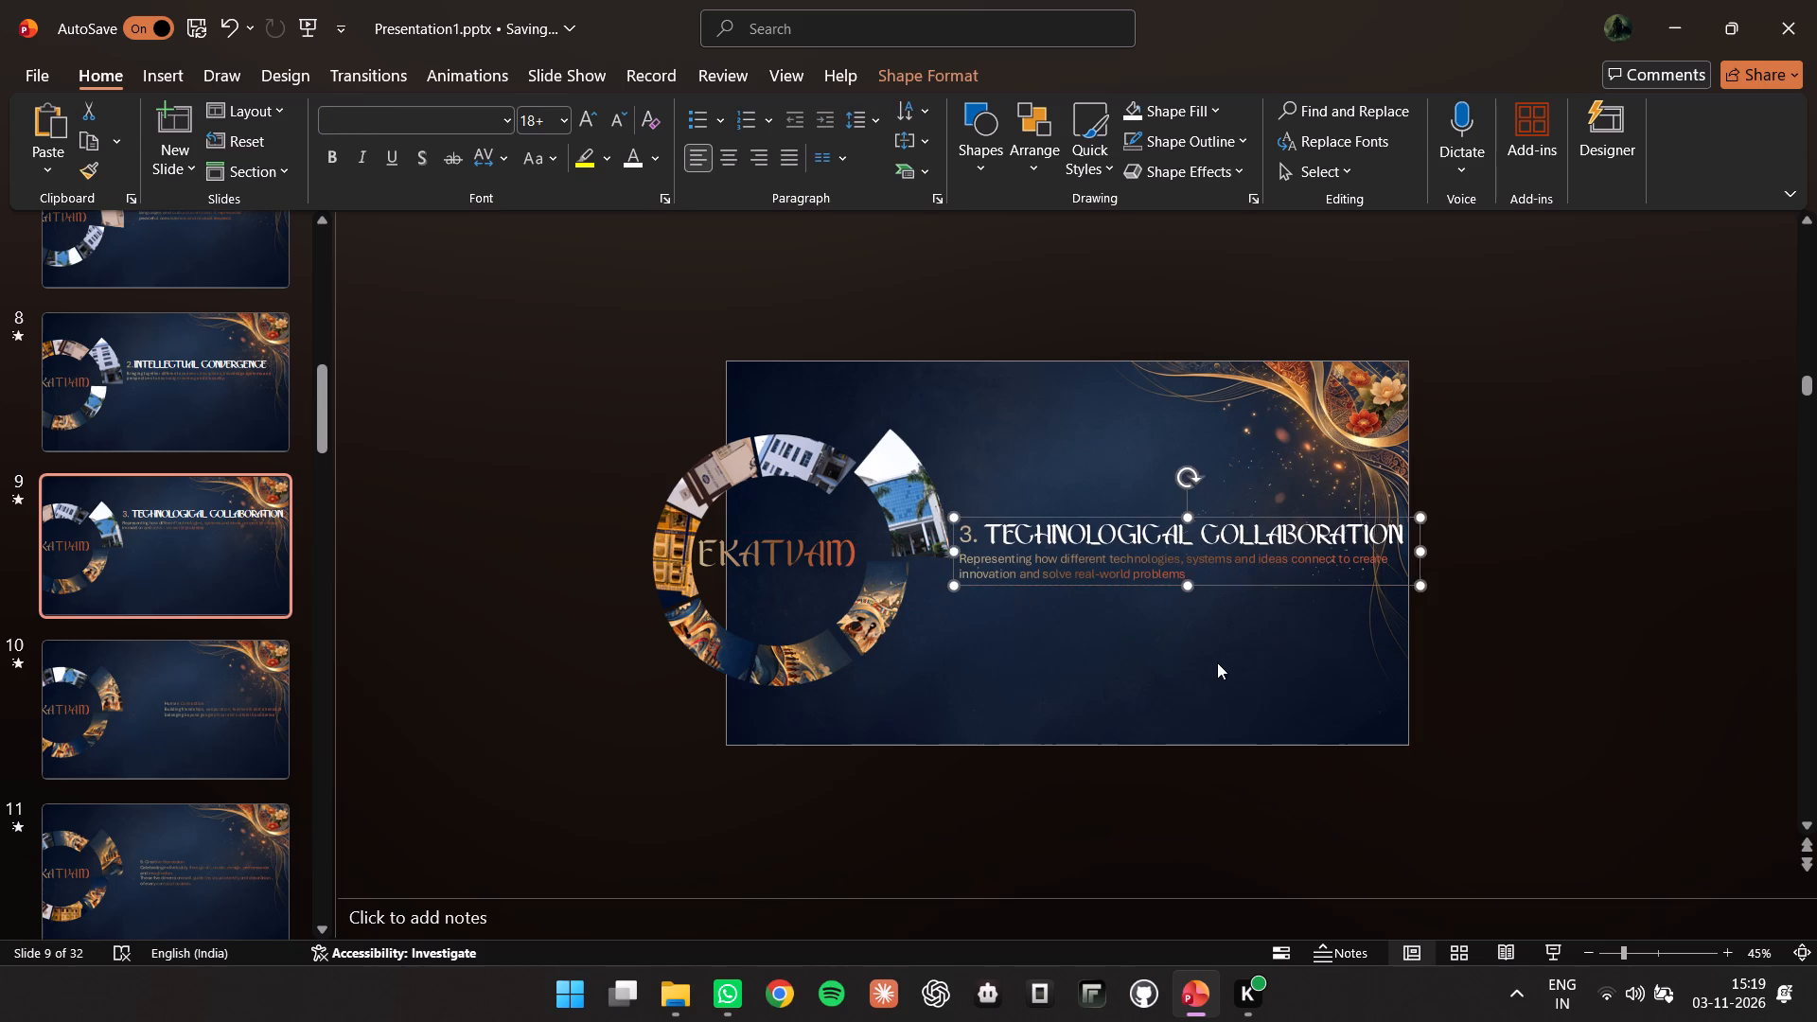
pyautogui.click(1218, 663)
# Add the number "4 ." and a space before Human Connection in slide 10's heading.
pyautogui.click(194, 702)
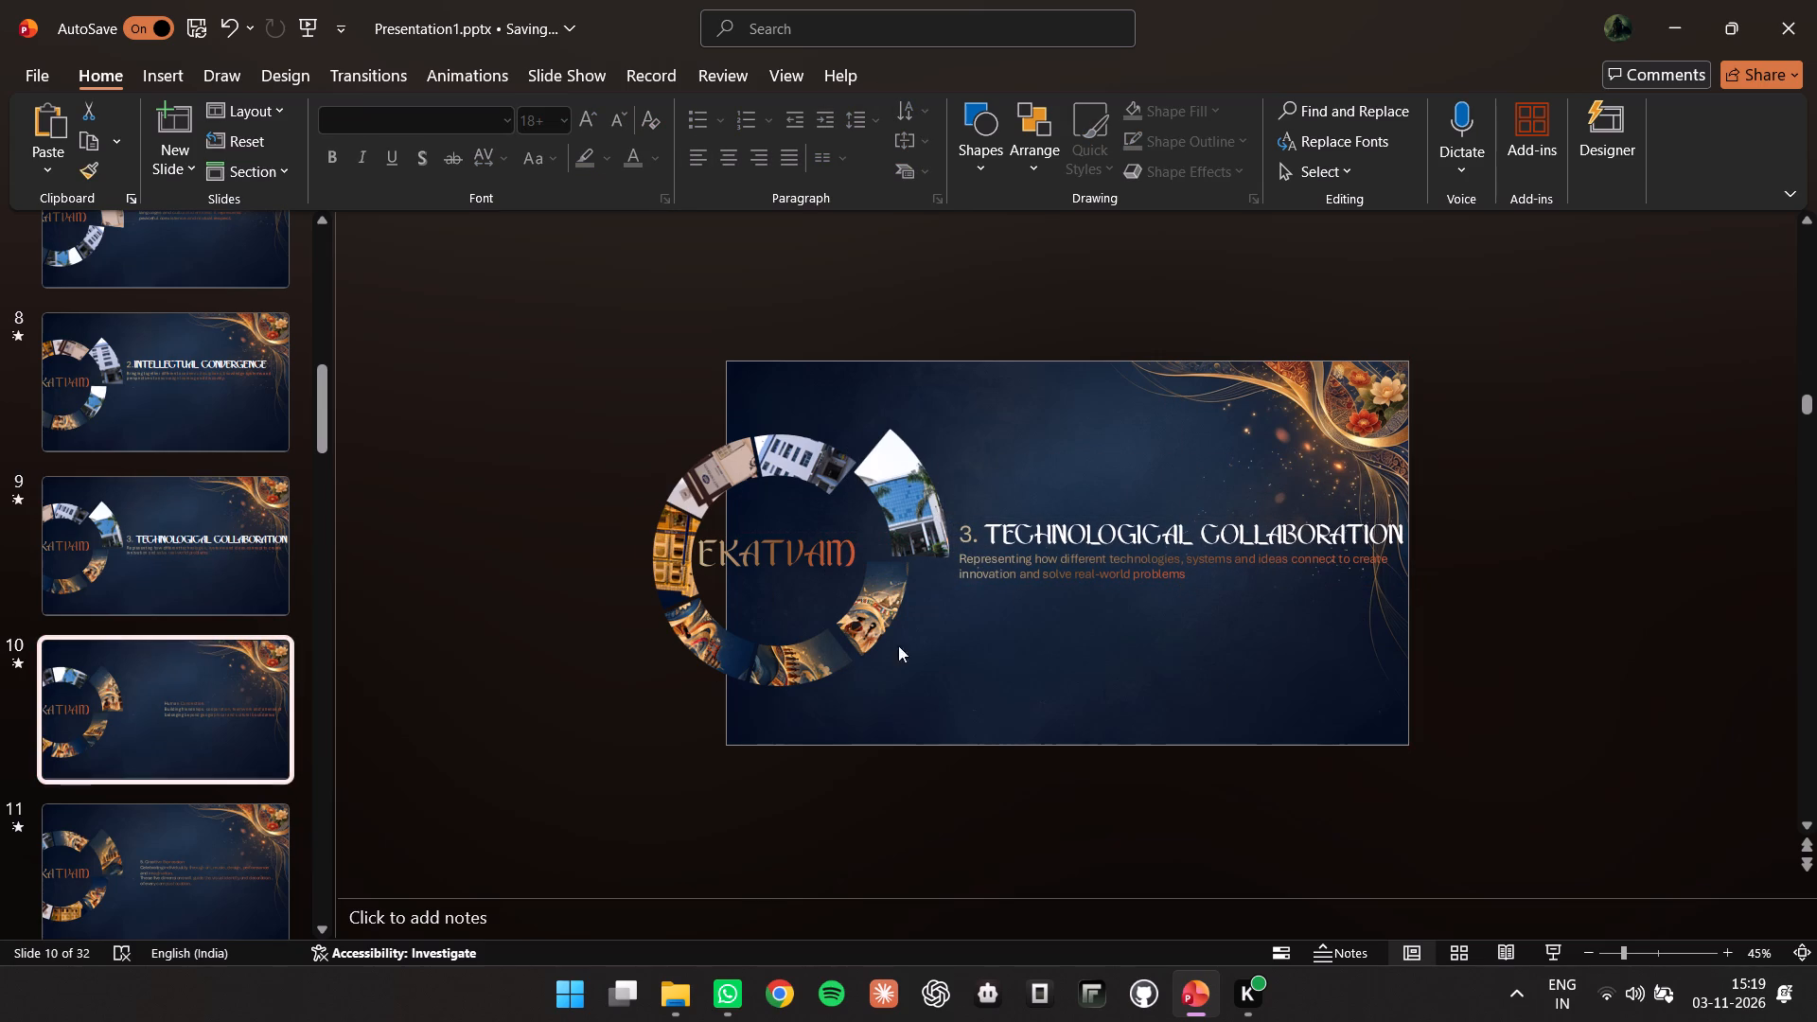
pyautogui.click(1650, 950)
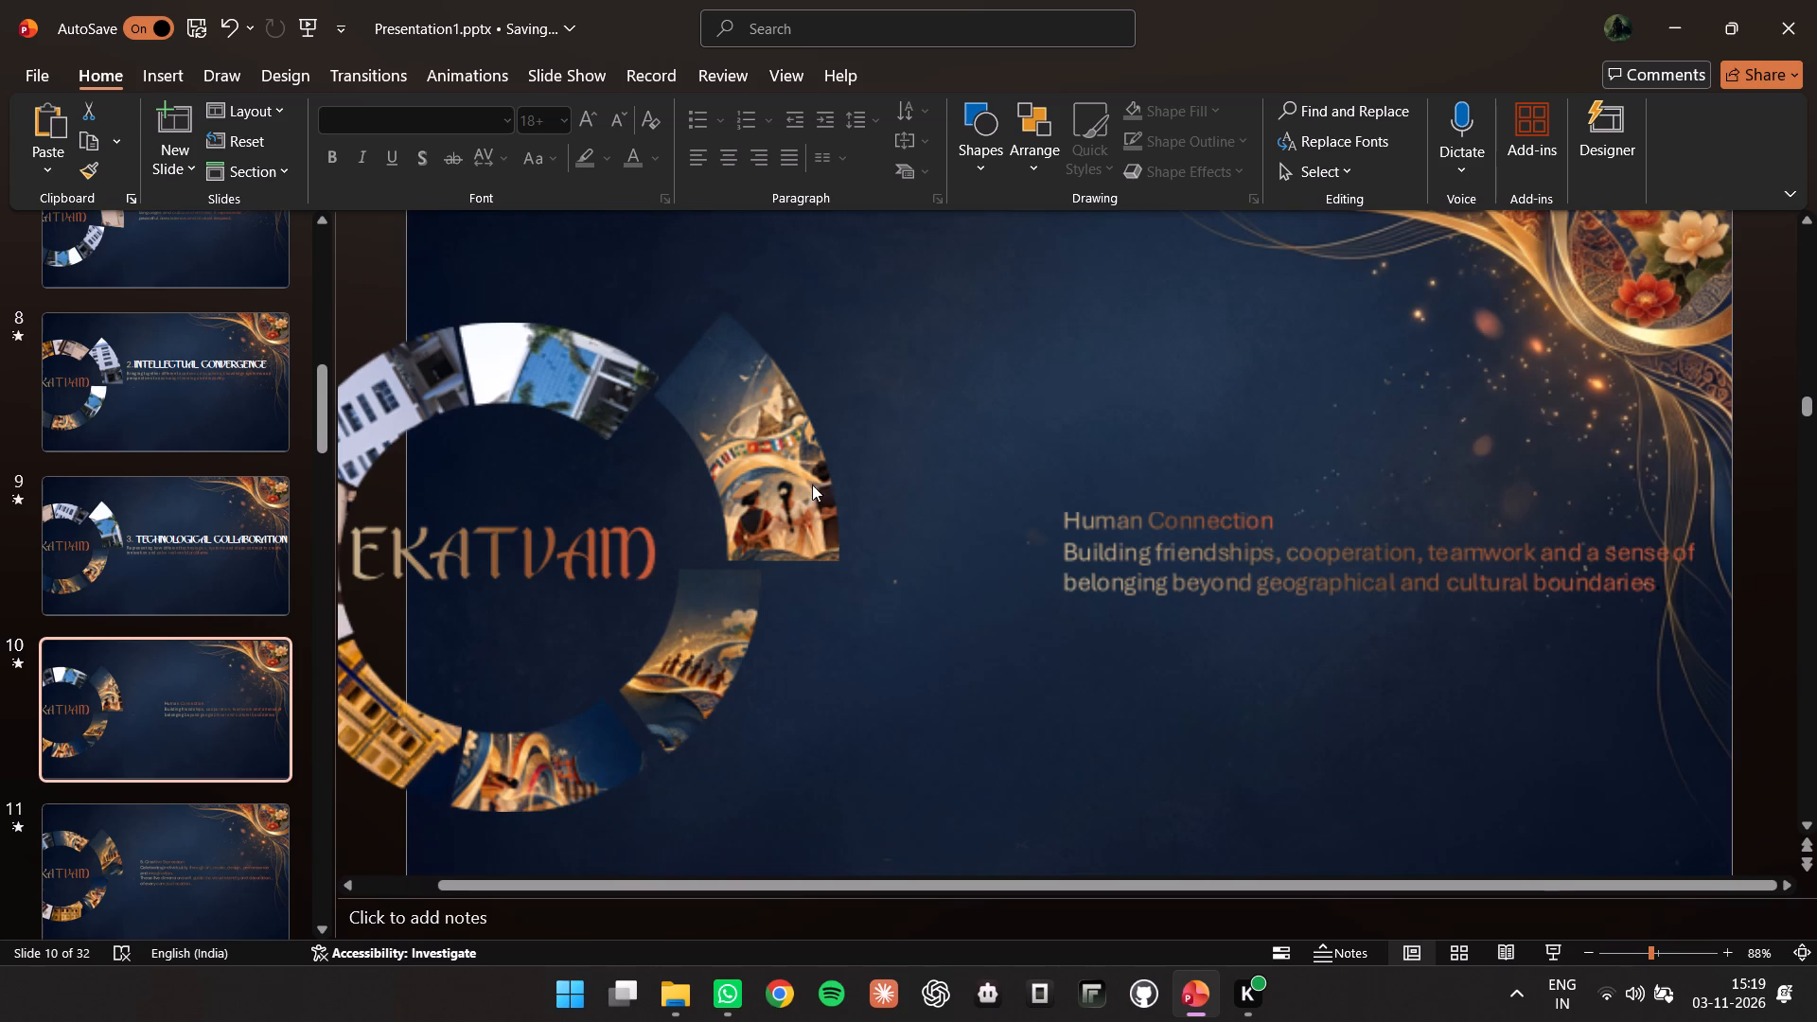
pyautogui.click(1094, 539)
pyautogui.click(1068, 524)
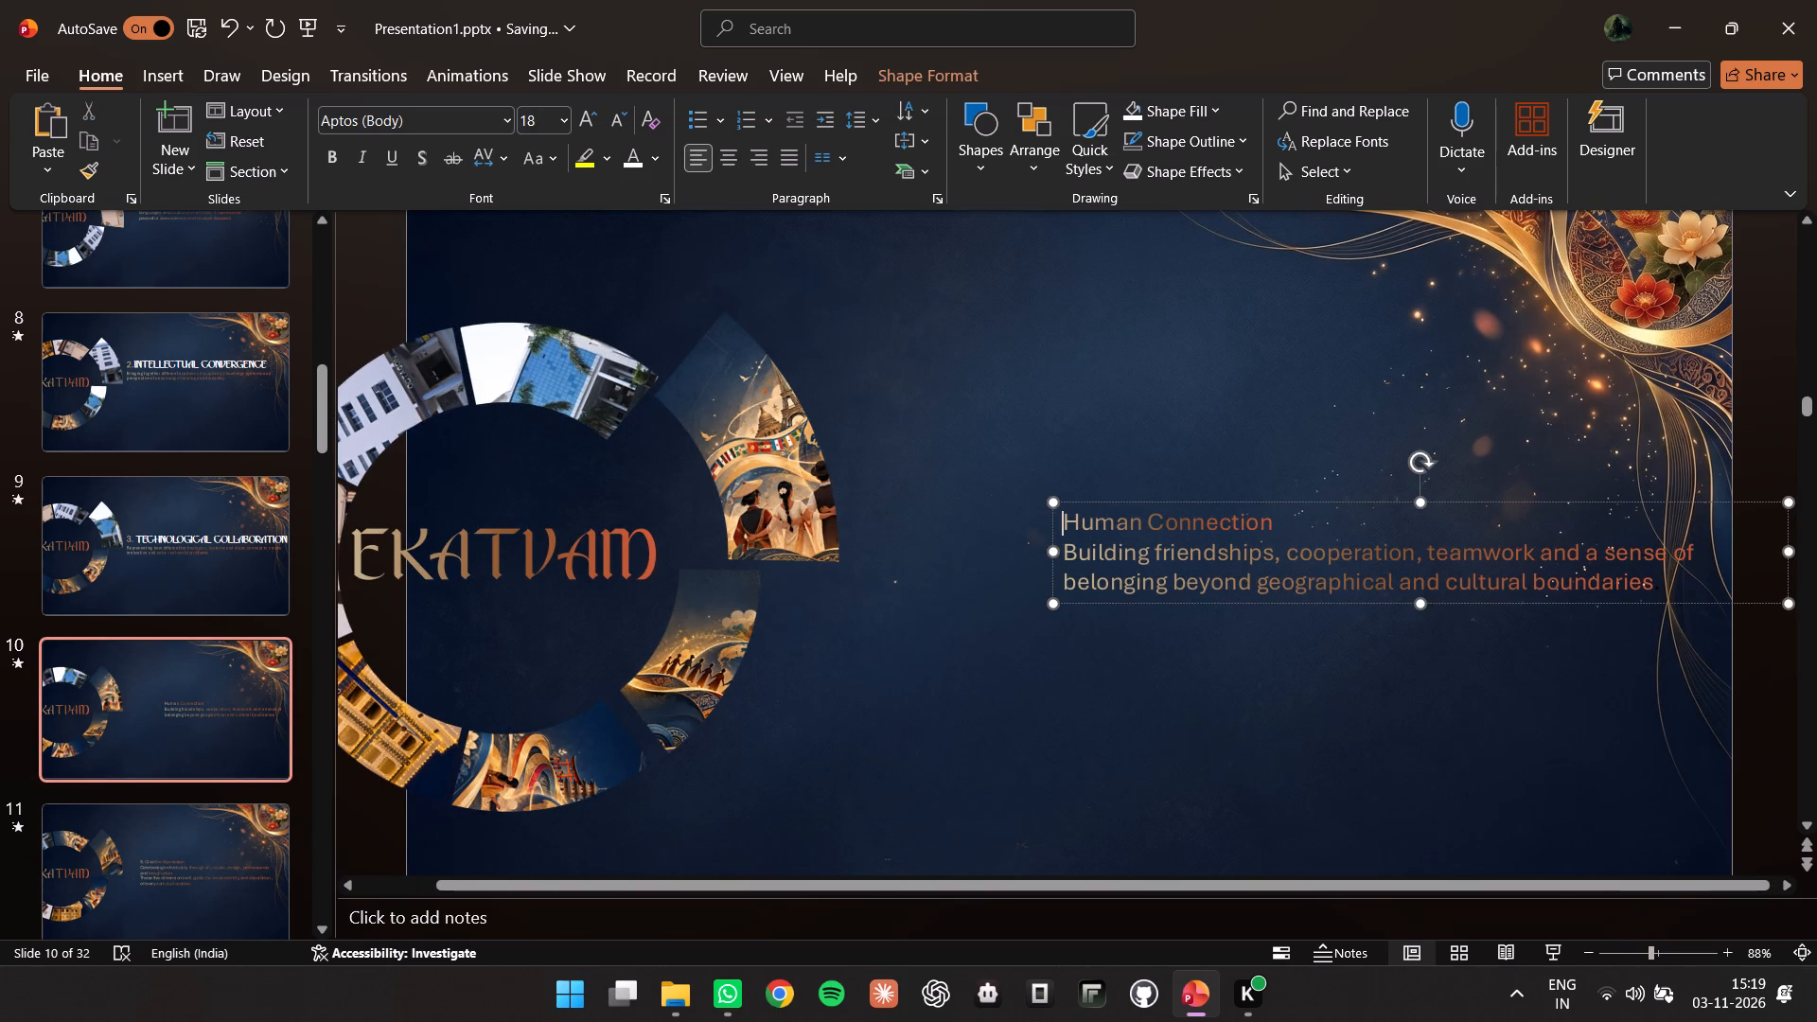
pyautogui.write('54')
pyautogui.press('BackSpace')
pyautogui.press('BackSpace')
pyautogui.write('4 .')
pyautogui.press('space')
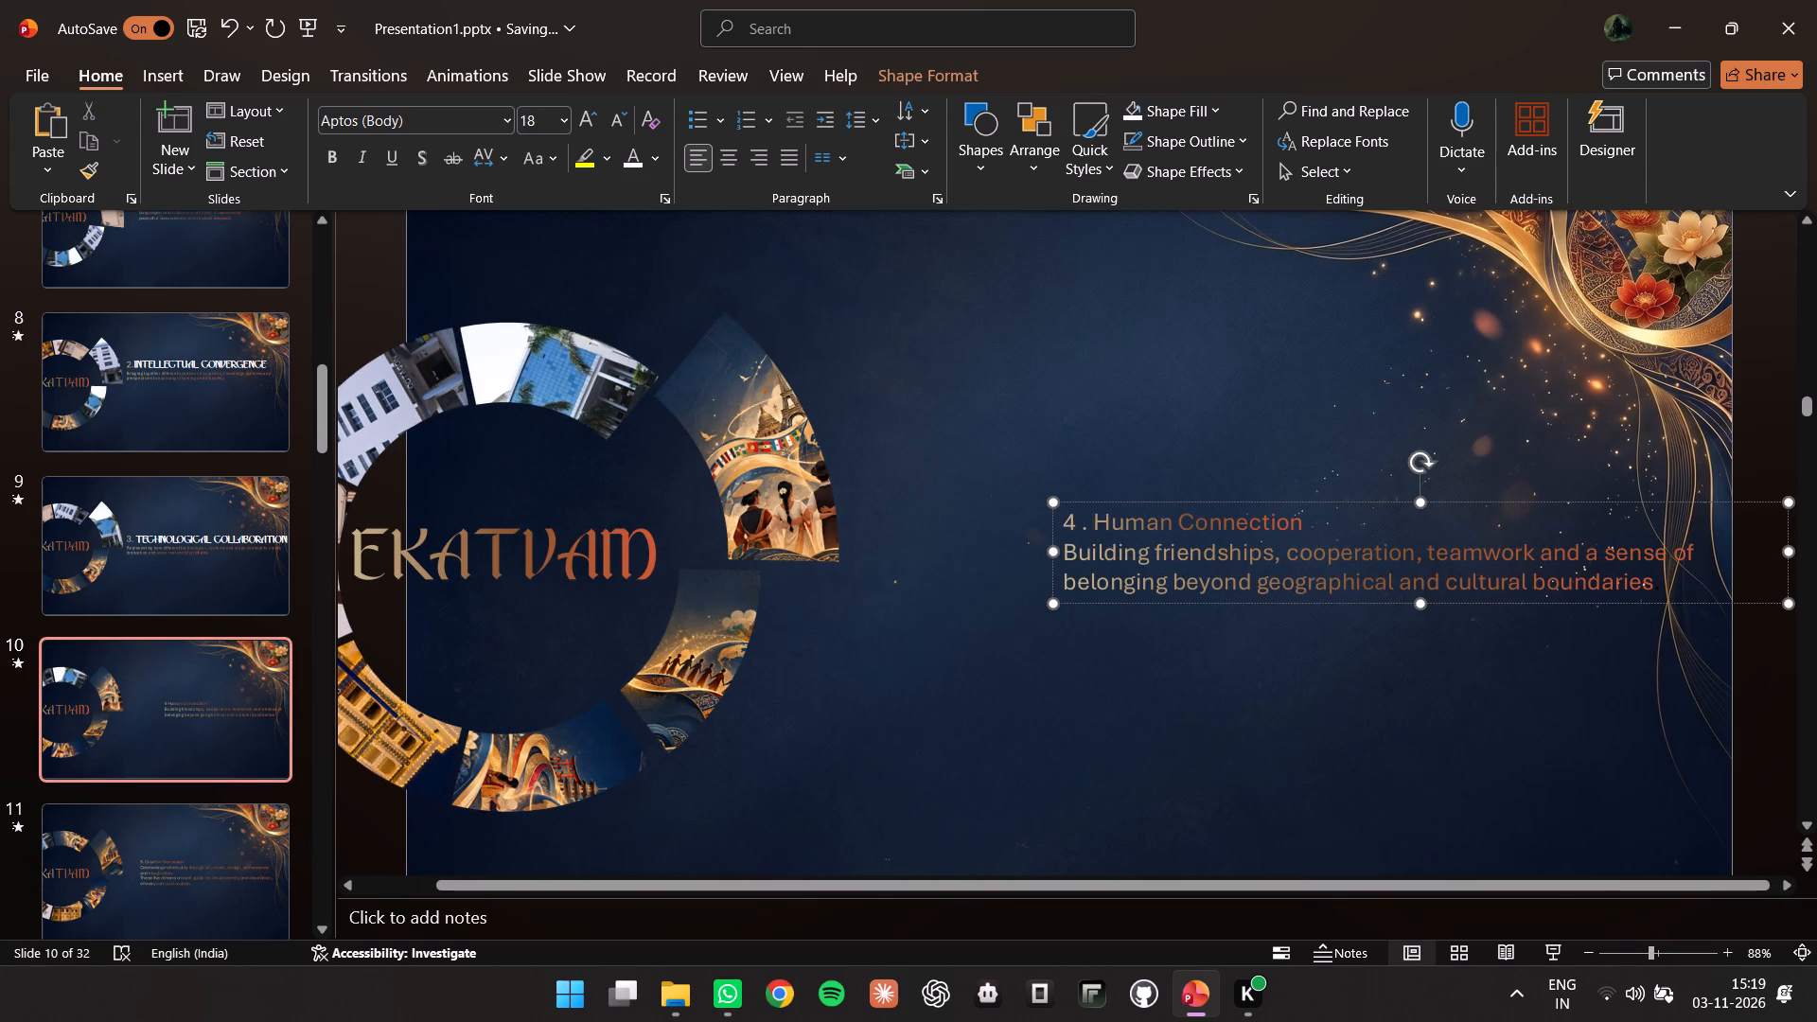
# Rewrite the Human Connection heading on slide 10 in capitals as HUMAN CONNECTION.
pyautogui.moveTo(1310, 525); pyautogui.dragTo(1143, 532)
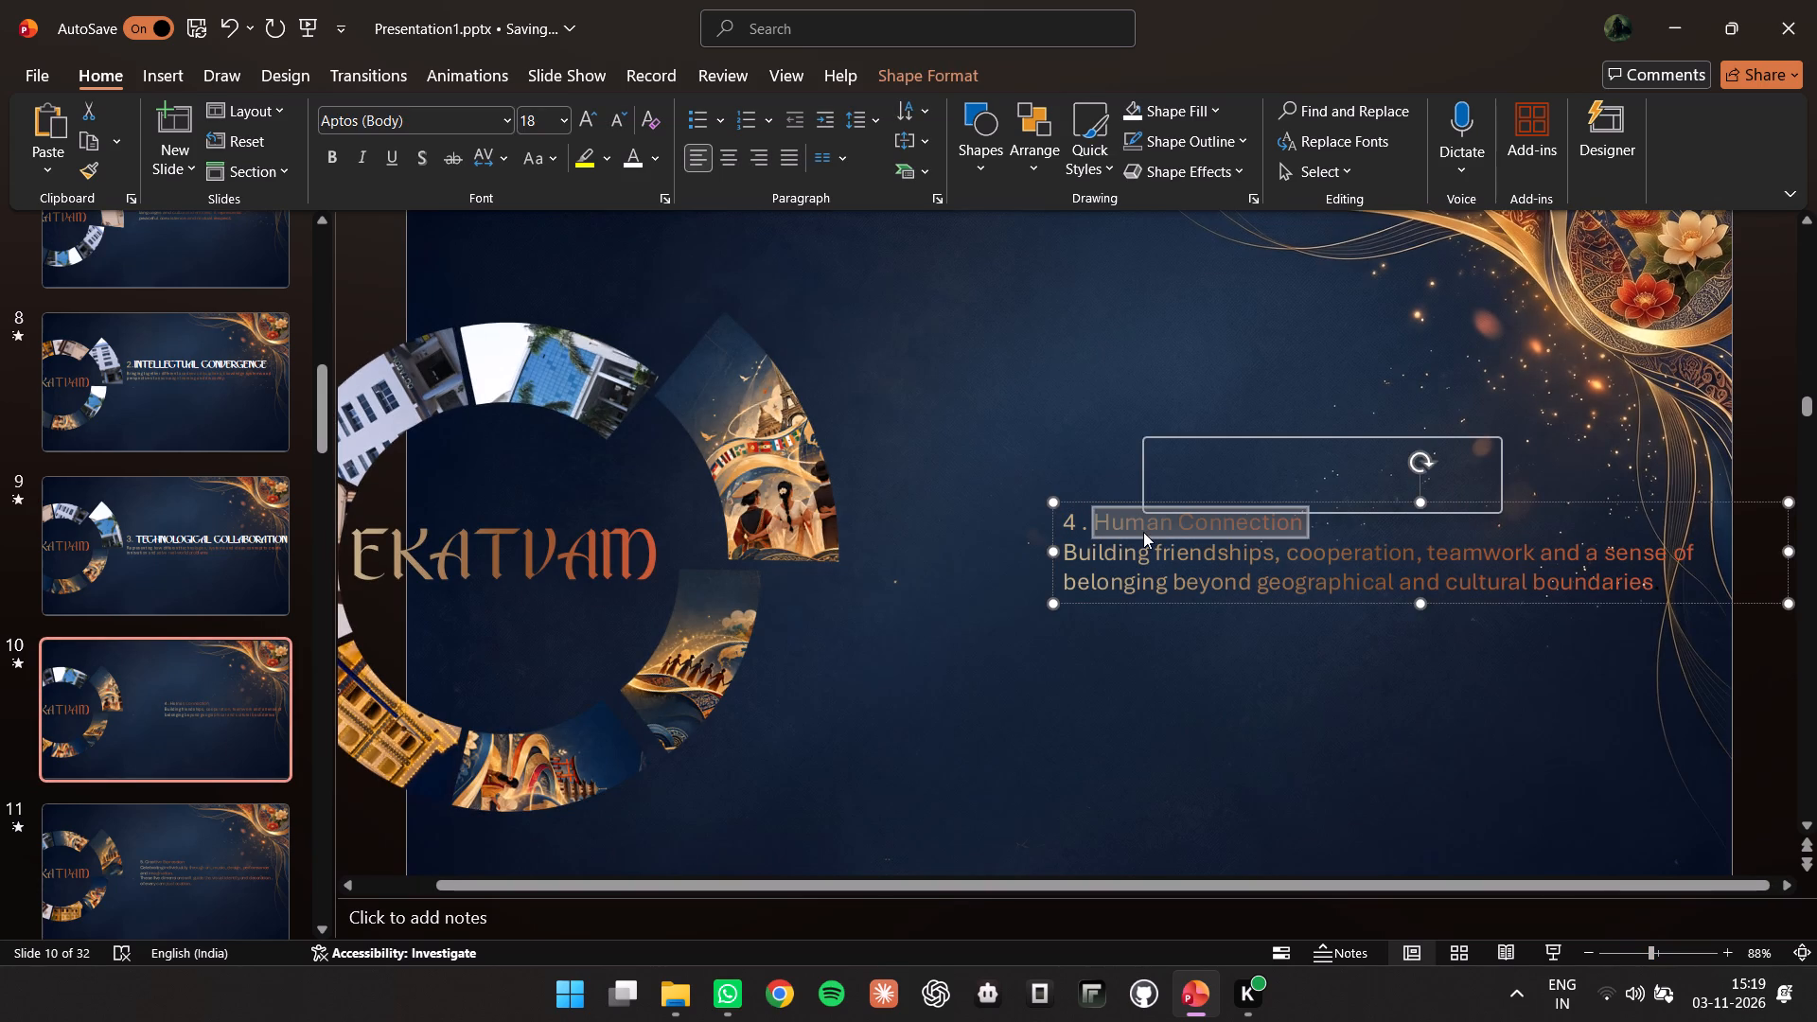
pyautogui.write('HUMAN CONN')
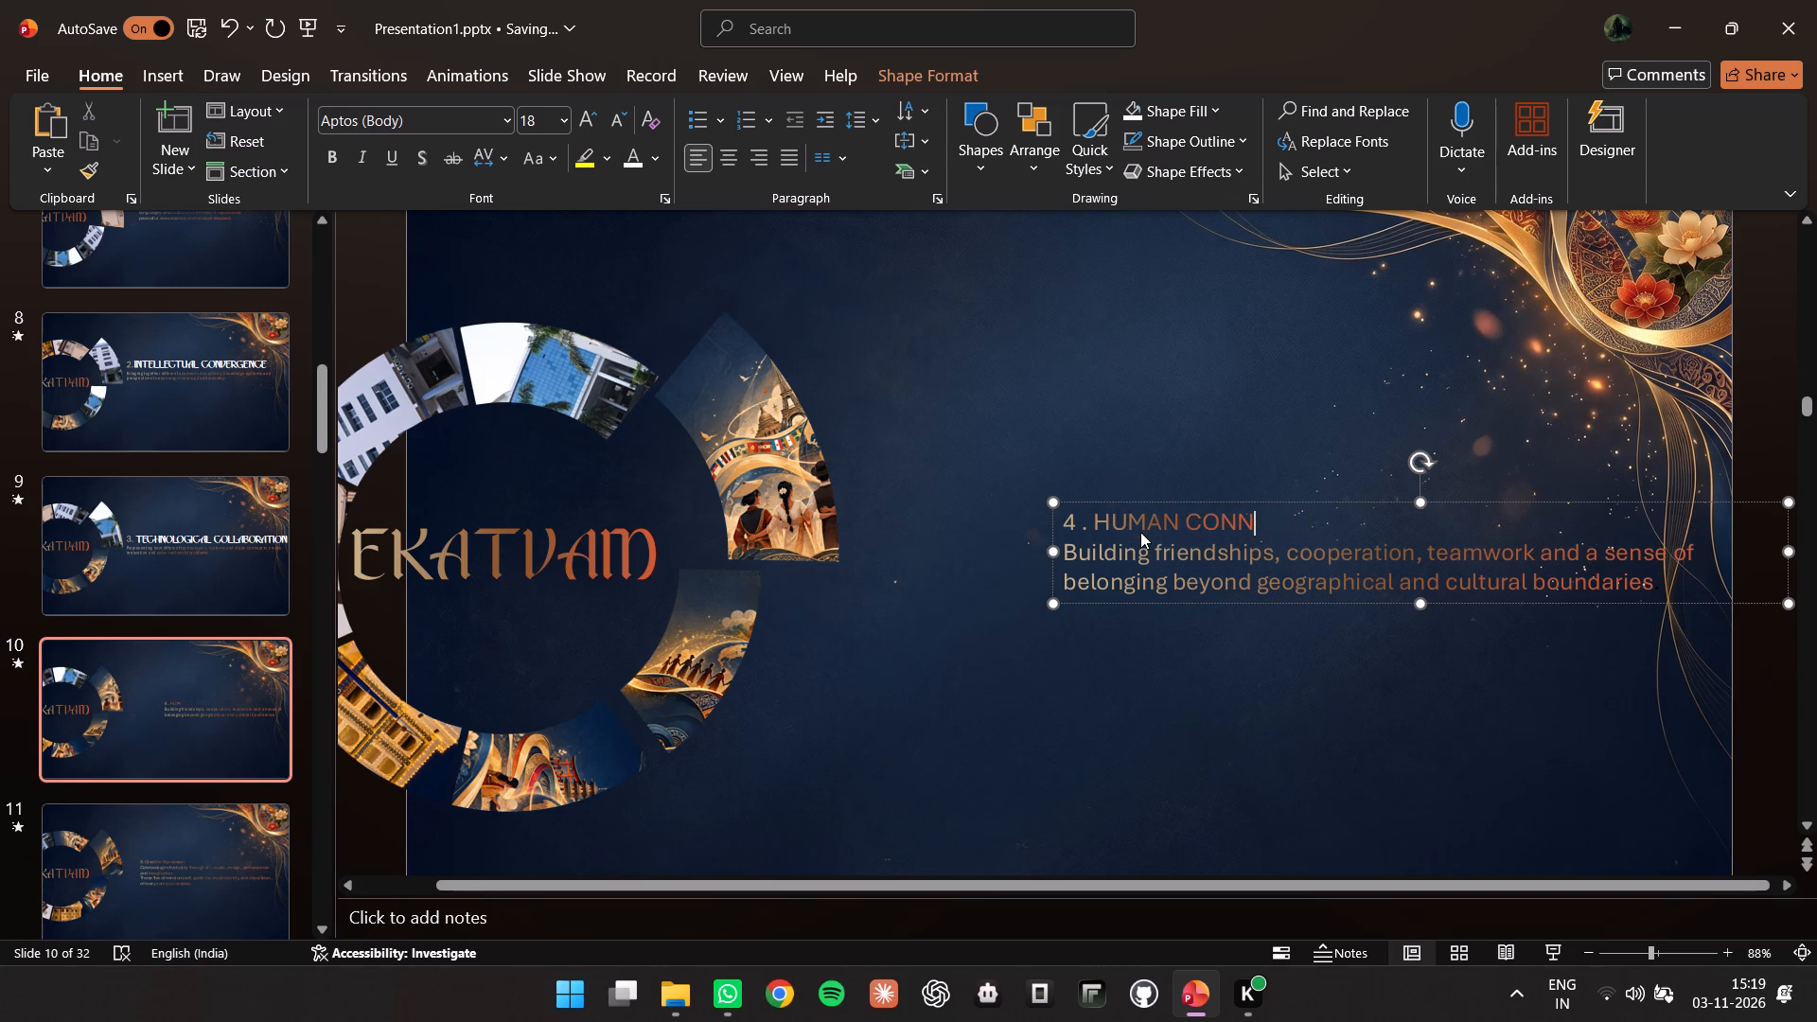
pyautogui.press('c')
pyautogui.press('BackSpace')
pyautogui.write('ECY')
pyautogui.press('BackSpace')
pyautogui.write('TION')
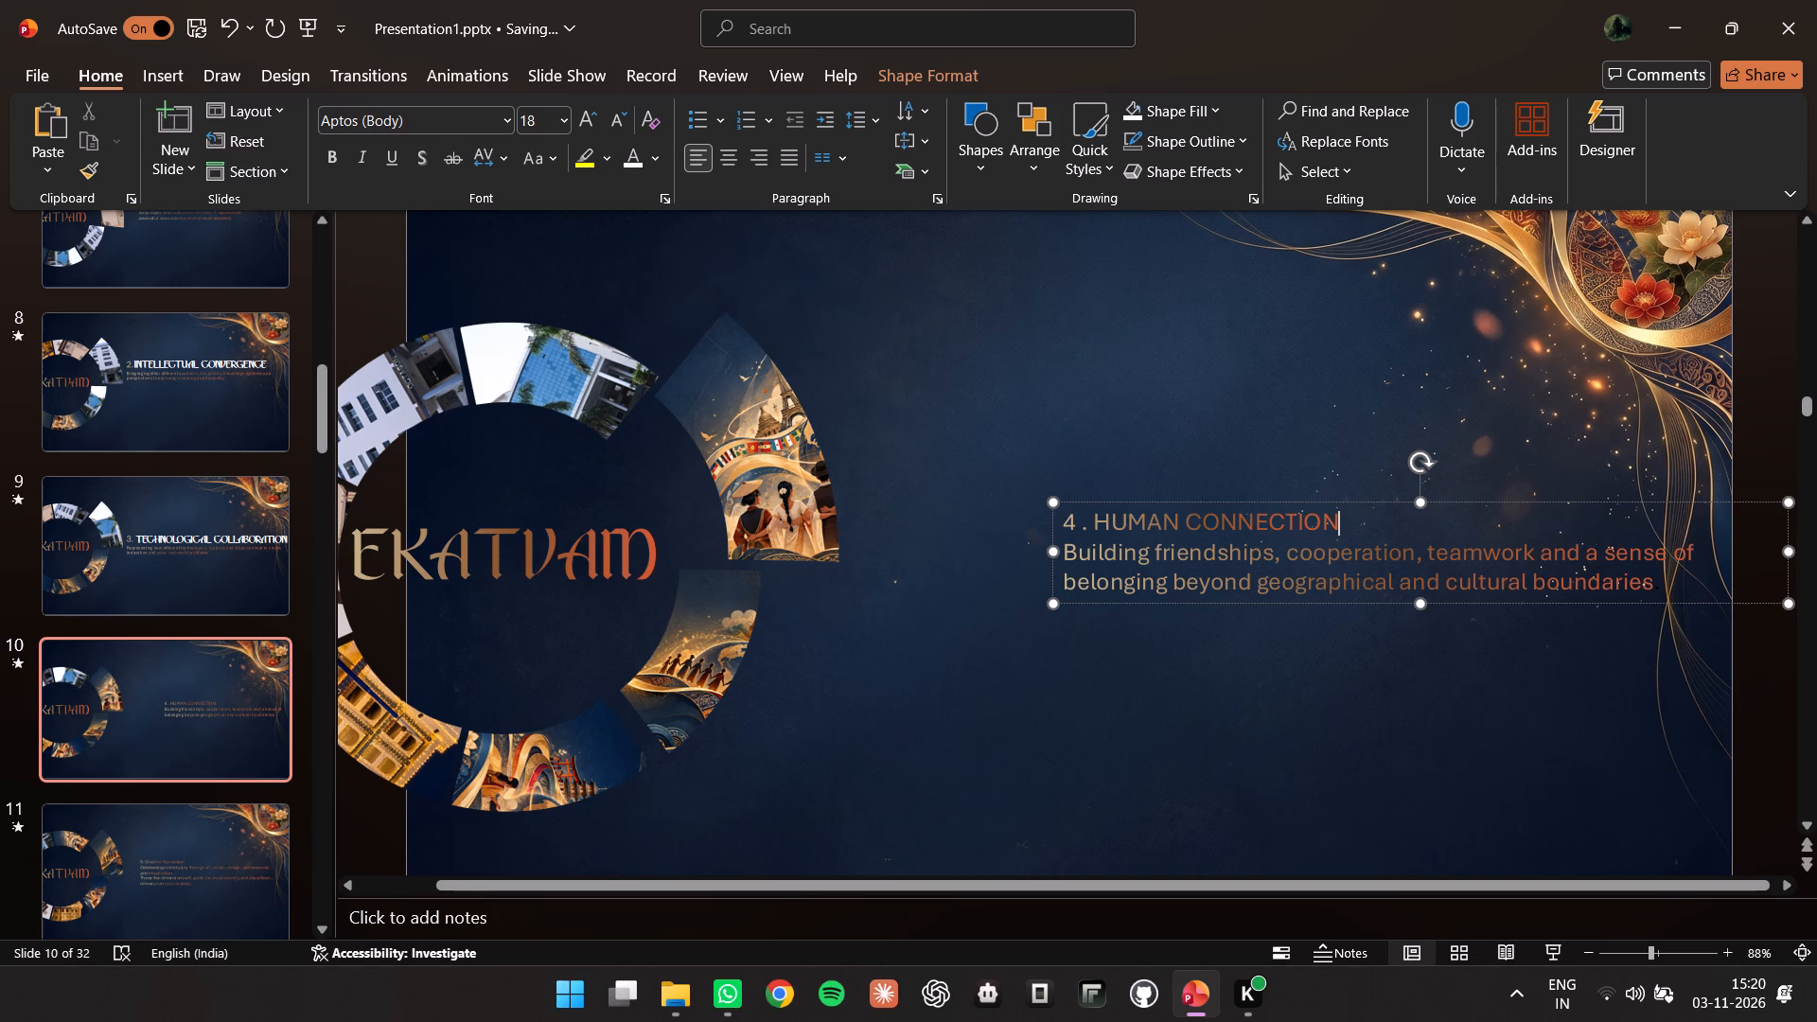
# Set the whole "4 . HUMAN CONNECTION" heading on slide 10 to font size 40.
pyautogui.moveTo(1096, 525); pyautogui.dragTo(1434, 556)
pyautogui.click(1387, 526)
pyautogui.moveTo(1369, 525); pyautogui.dragTo(1365, 525)
pyautogui.moveTo(1365, 525); pyautogui.dragTo(1036, 507)
pyautogui.click(553, 118)
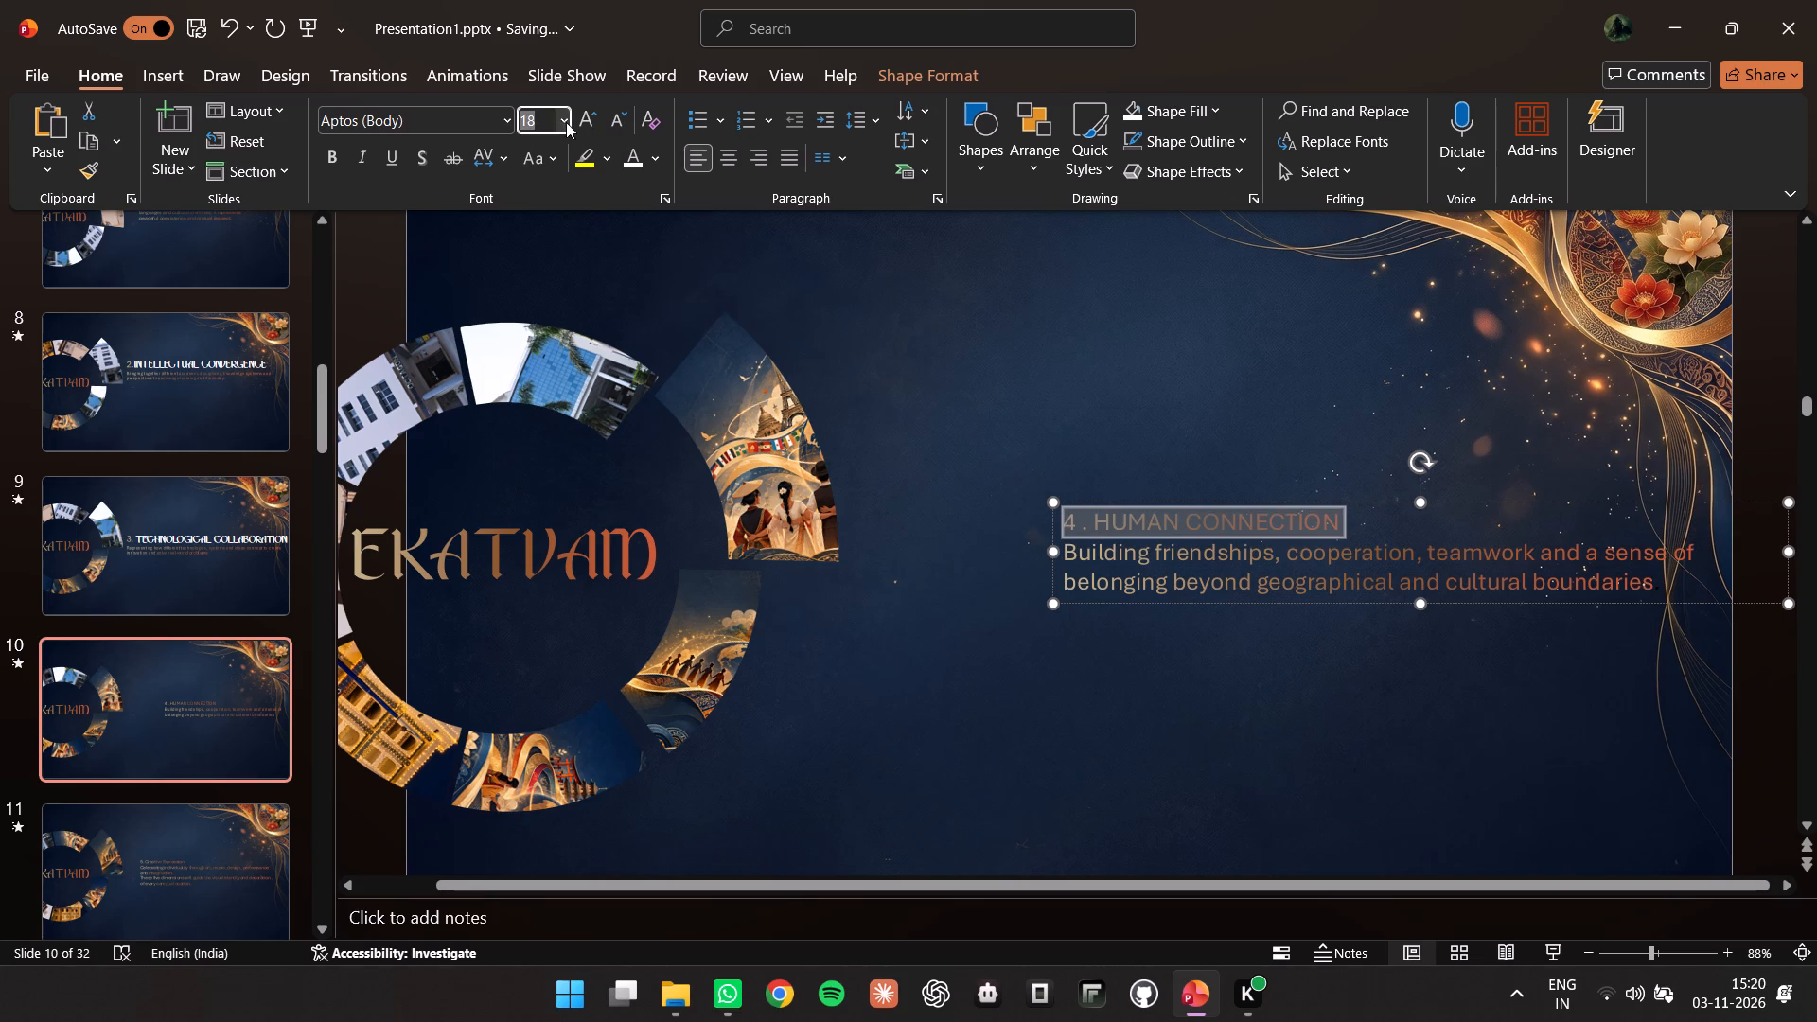
pyautogui.click(567, 123)
pyautogui.click(544, 542)
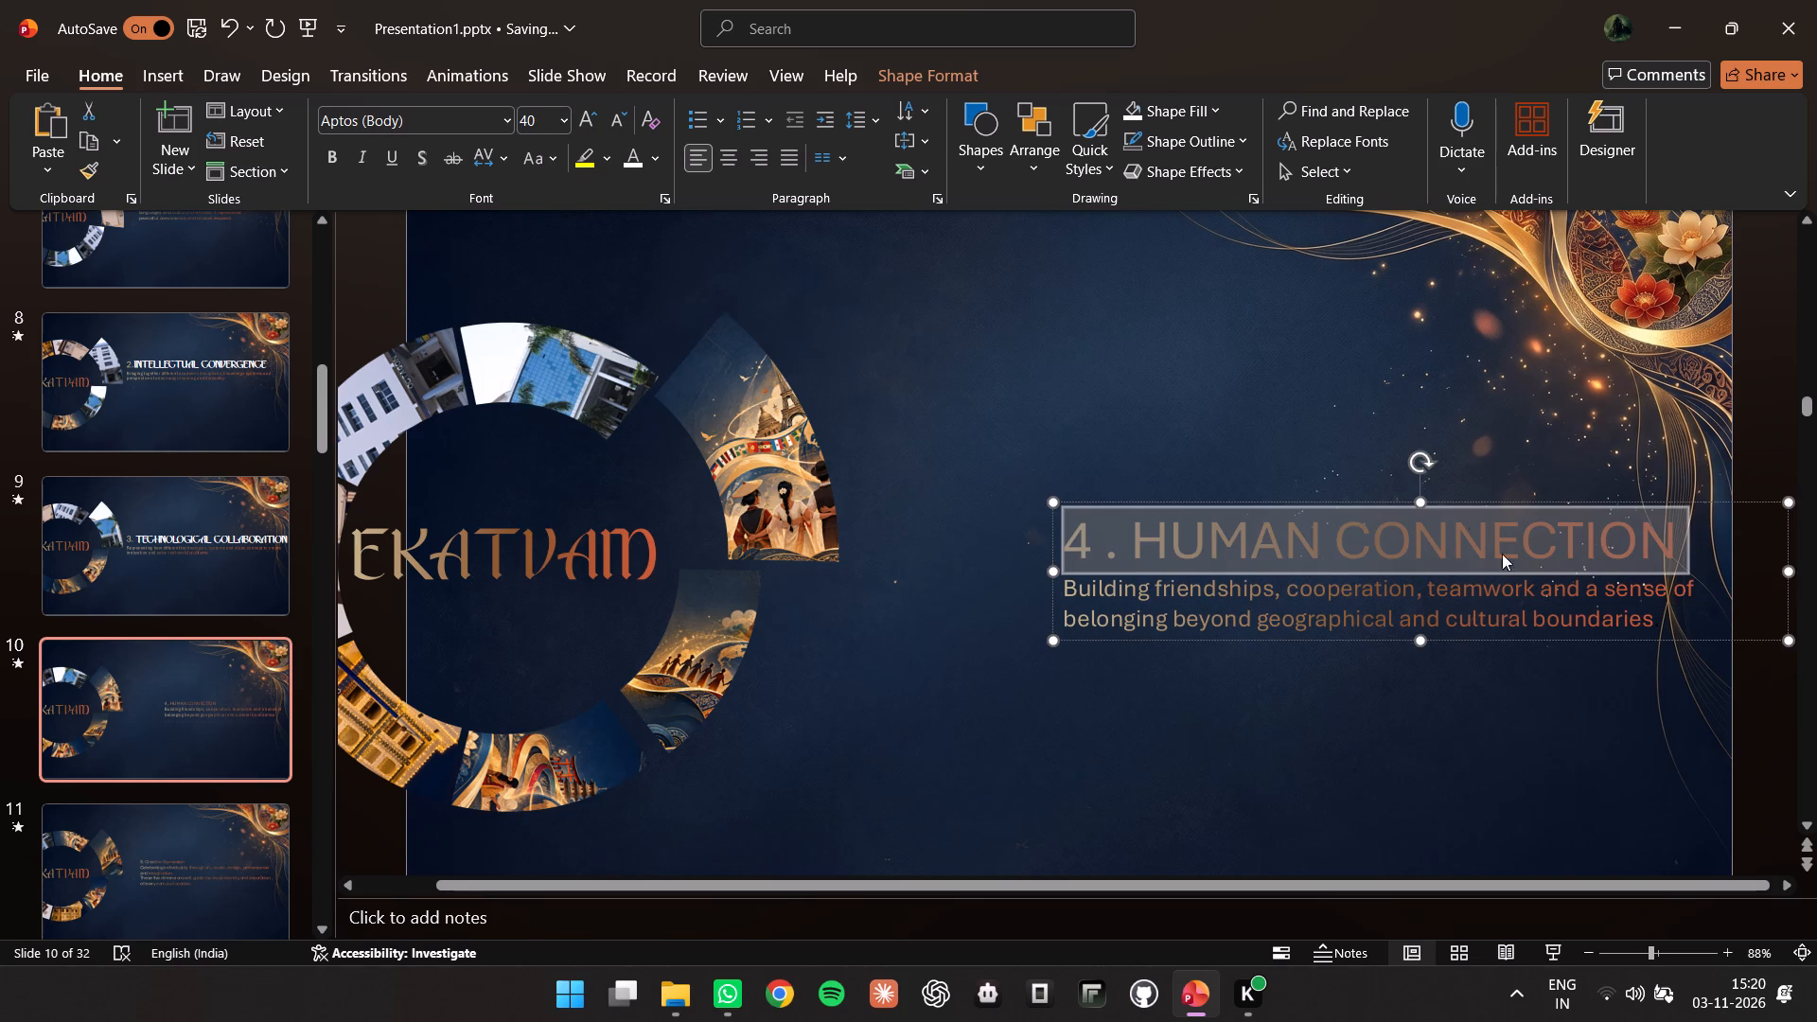
# Move slide 10's text box closer to the picture ring and slightly up.
pyautogui.moveTo(1406, 503); pyautogui.dragTo(1245, 486)
# Format ". HUMAN CONNECTION" in slide 10's heading in the SHAKA font and white, leaving out the number 4.
pyautogui.click(1198, 528)
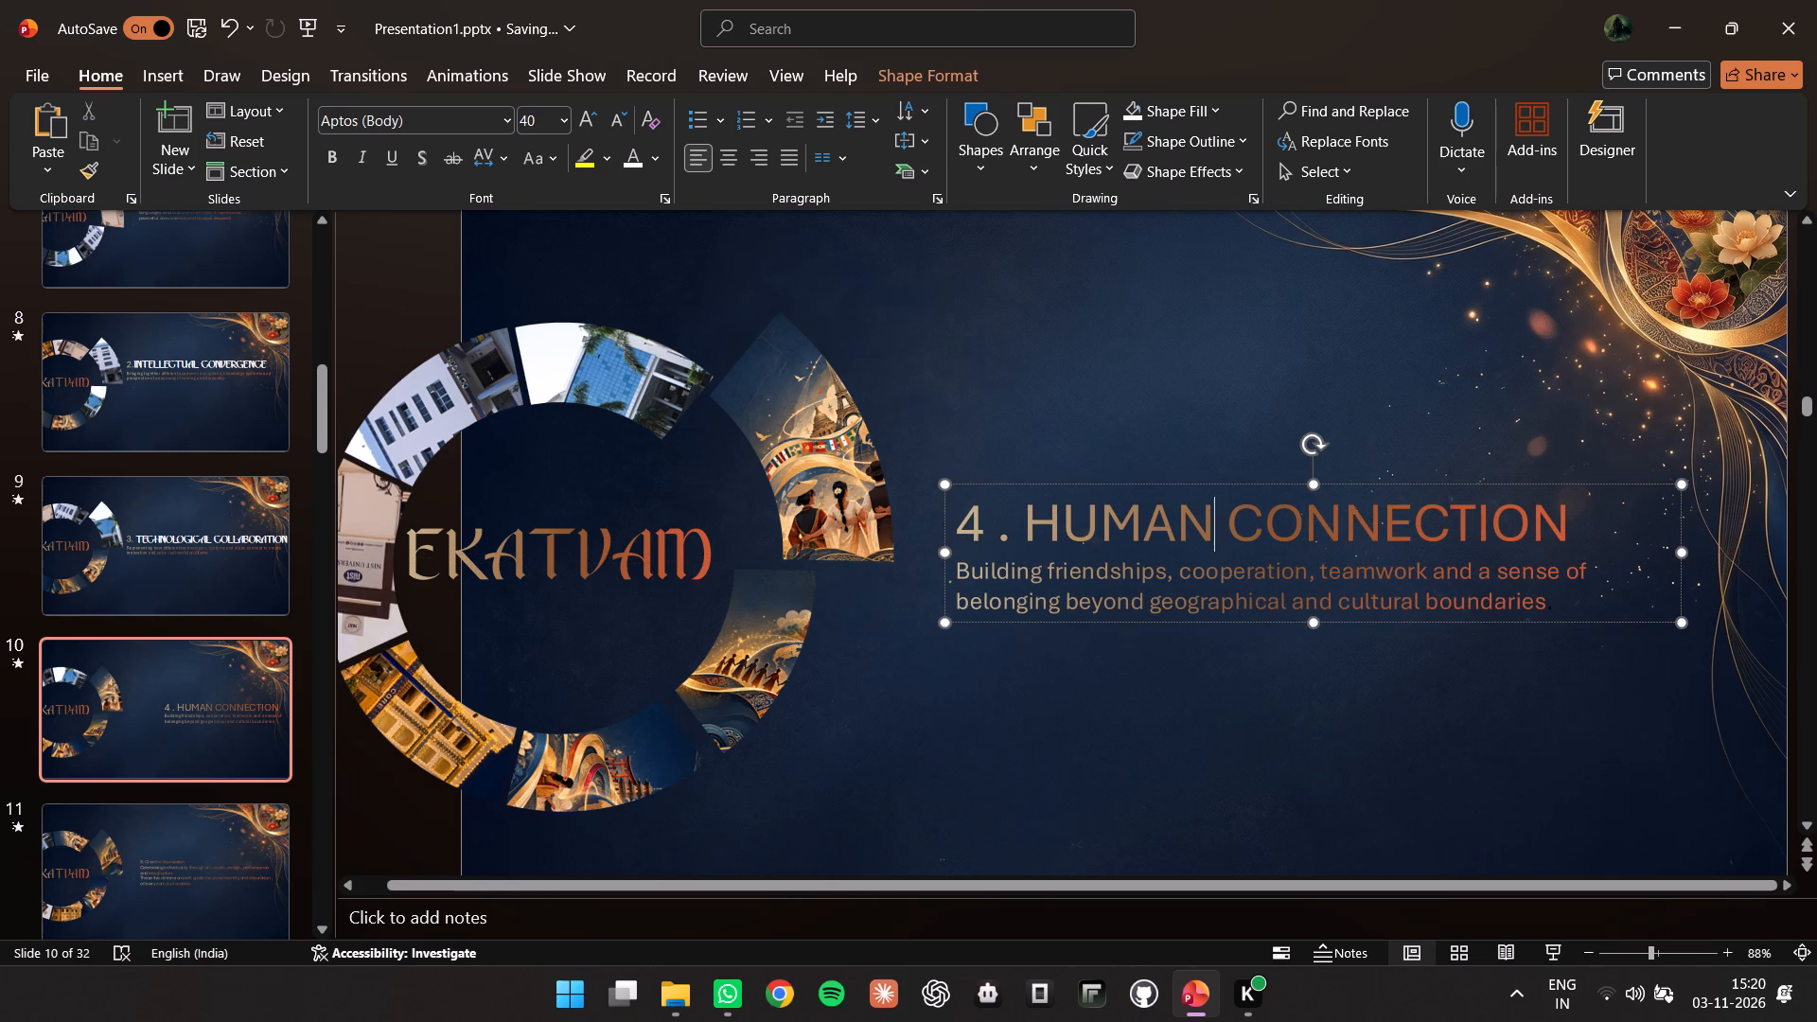
pyautogui.moveTo(1016, 518); pyautogui.dragTo(1586, 522)
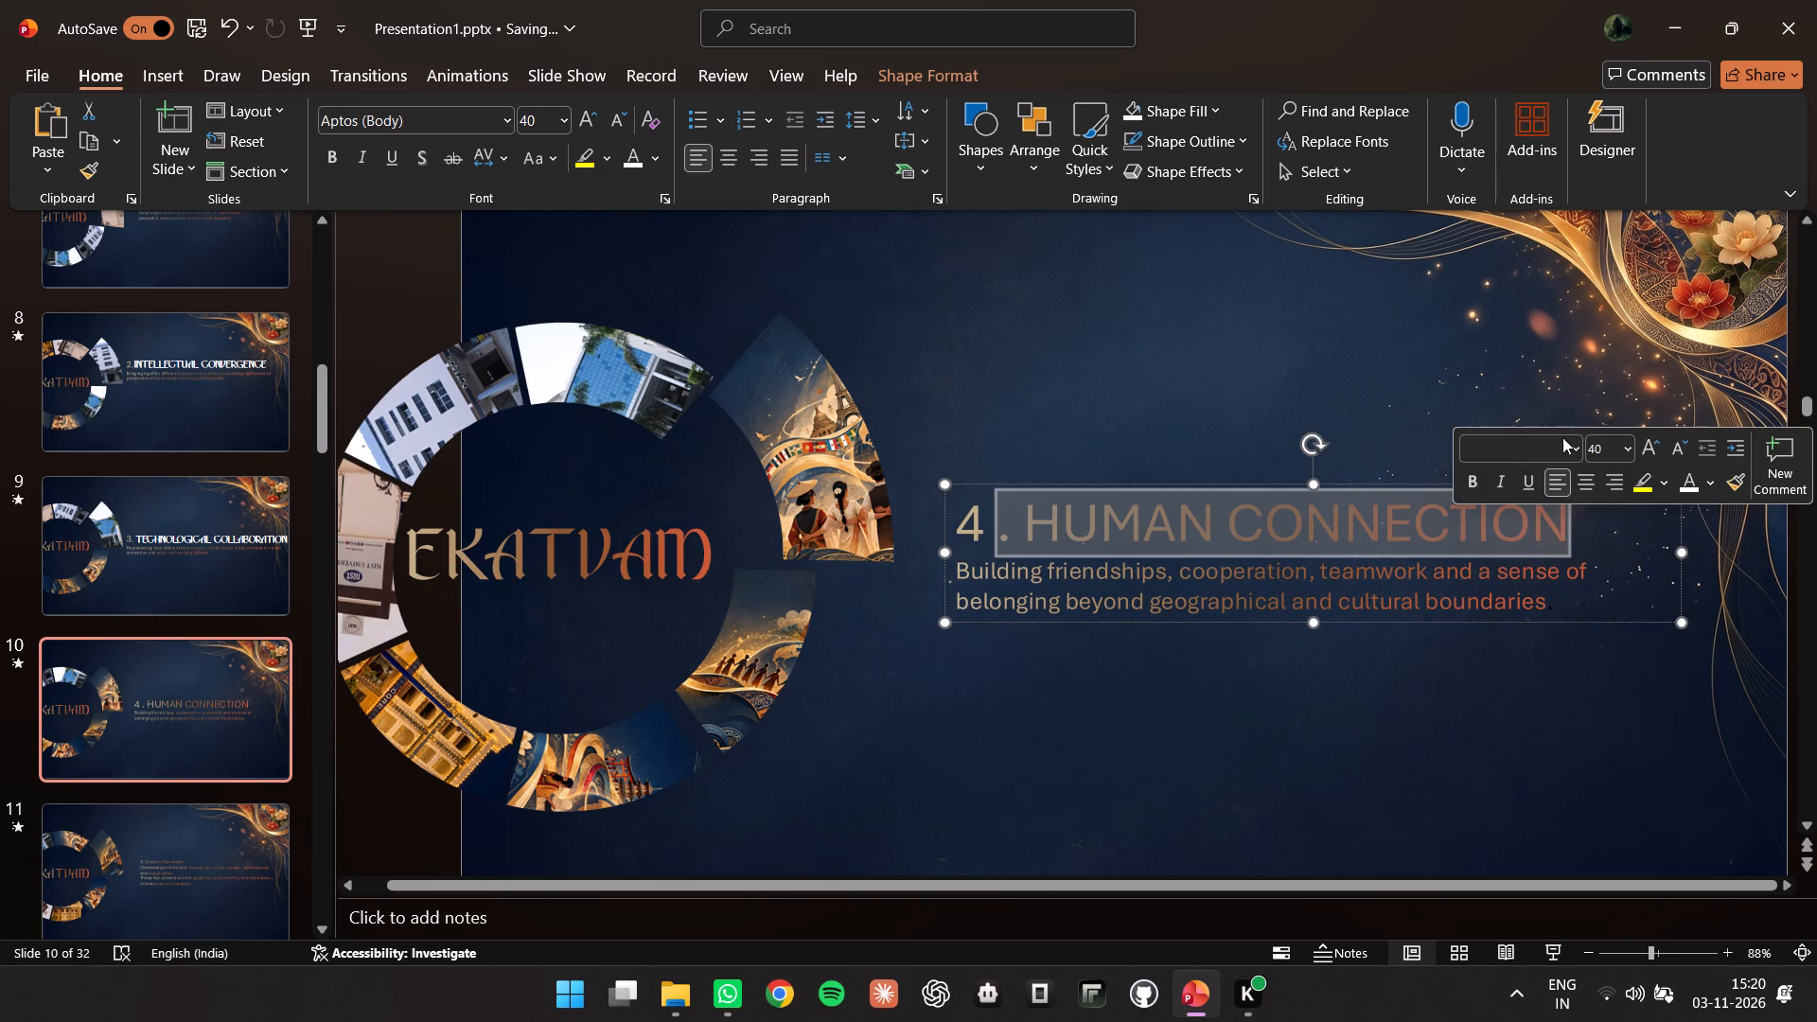
pyautogui.click(1571, 438)
pyautogui.click(1544, 602)
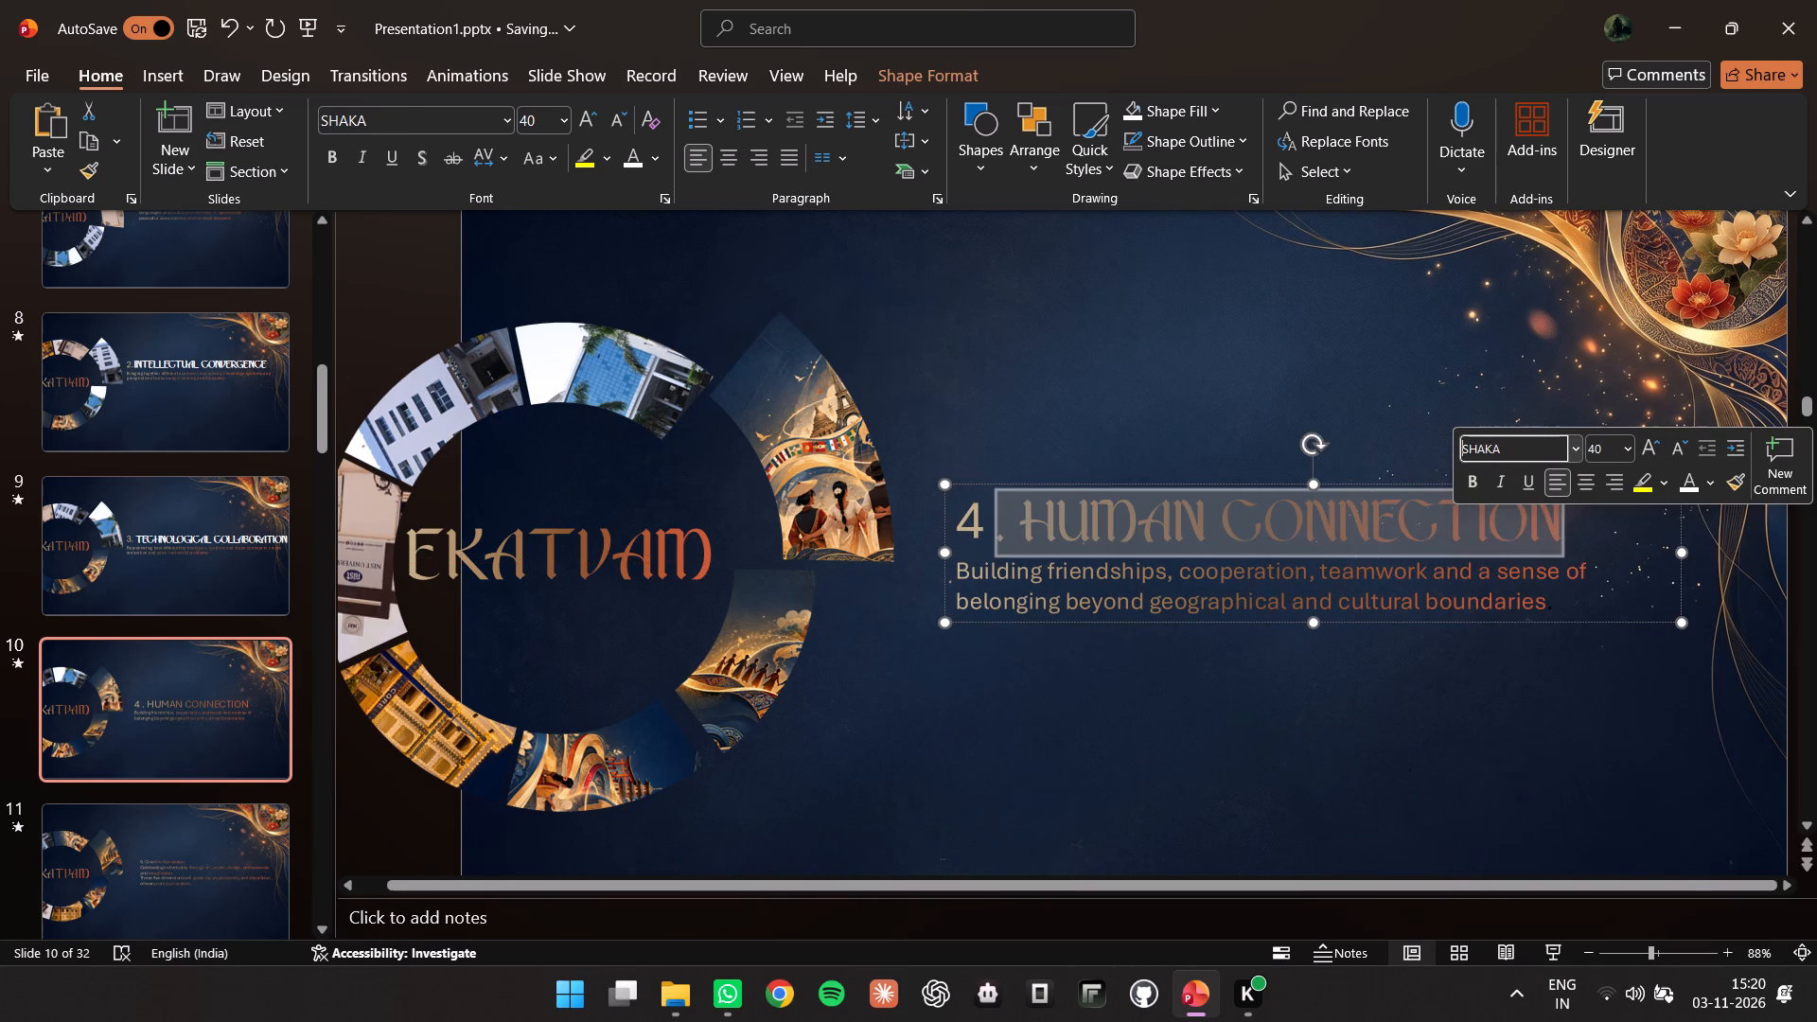
pyautogui.click(1680, 482)
pyautogui.click(1551, 674)
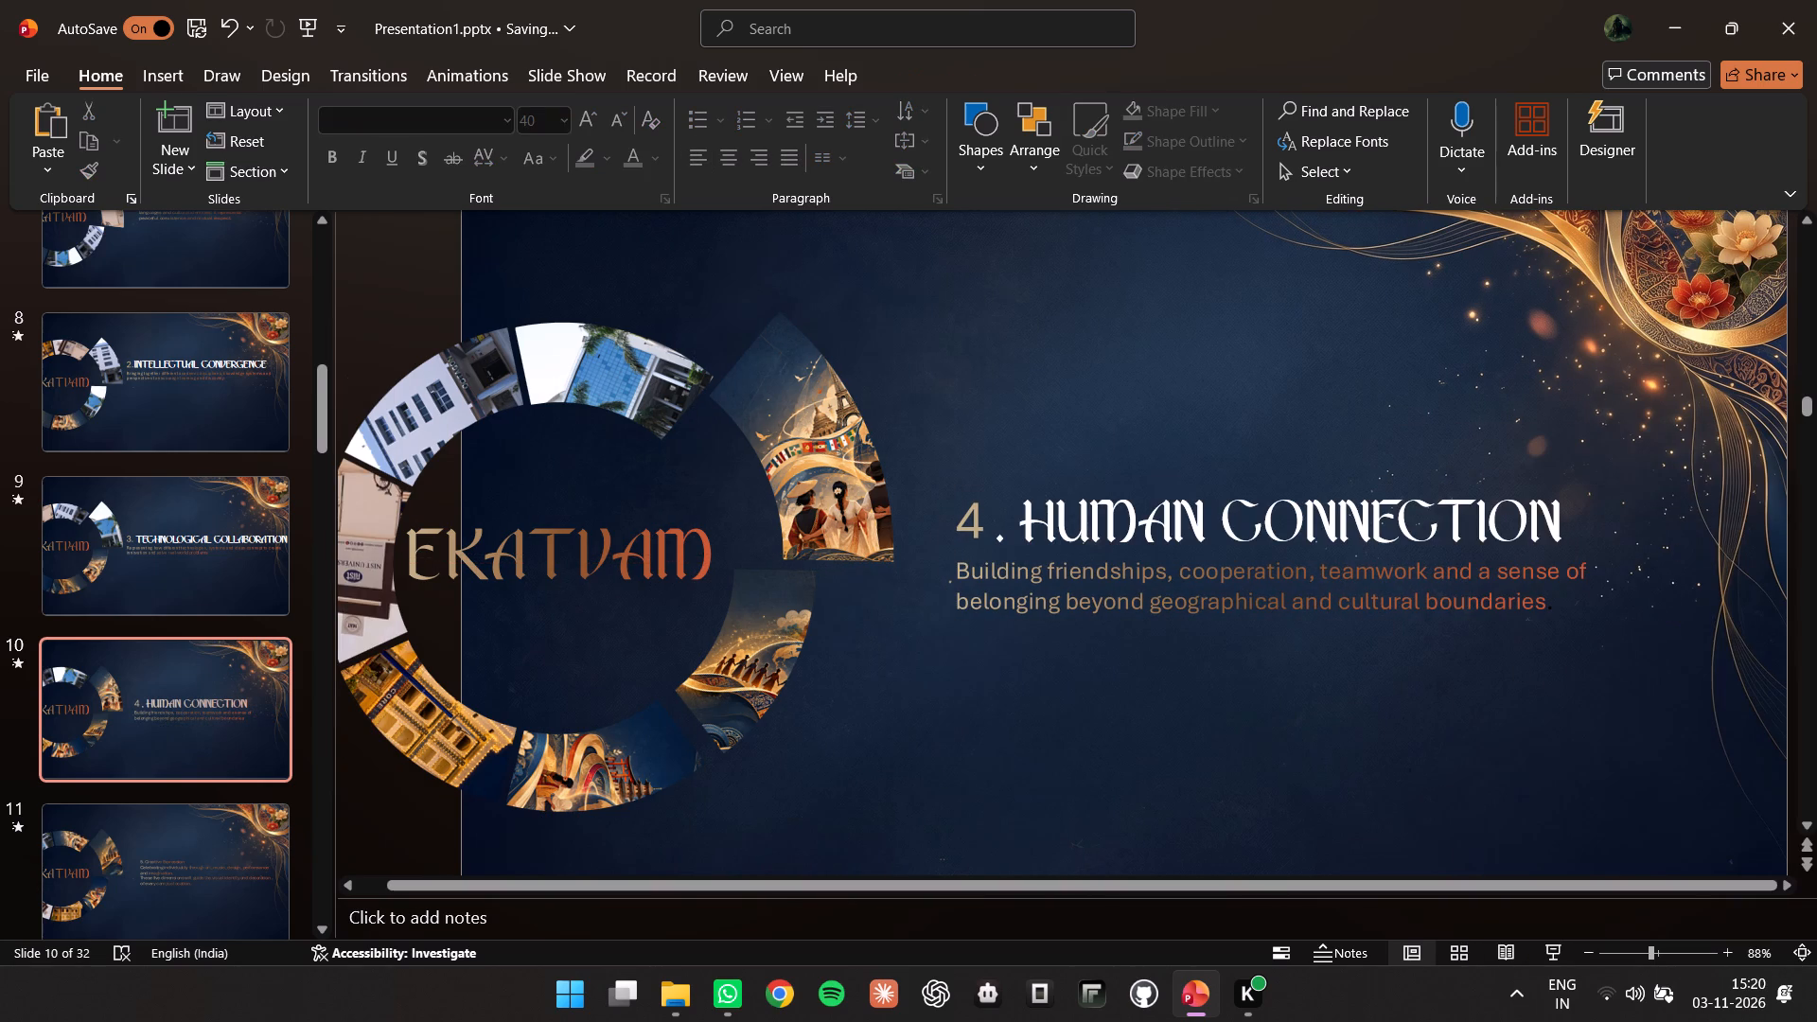
# Rewrite slide 11's heading after the number 5. as CREATIVE EXPRESSION, on its own line above the description.
pyautogui.scroll(-3, 242, 591)
pyautogui.click(180, 625)
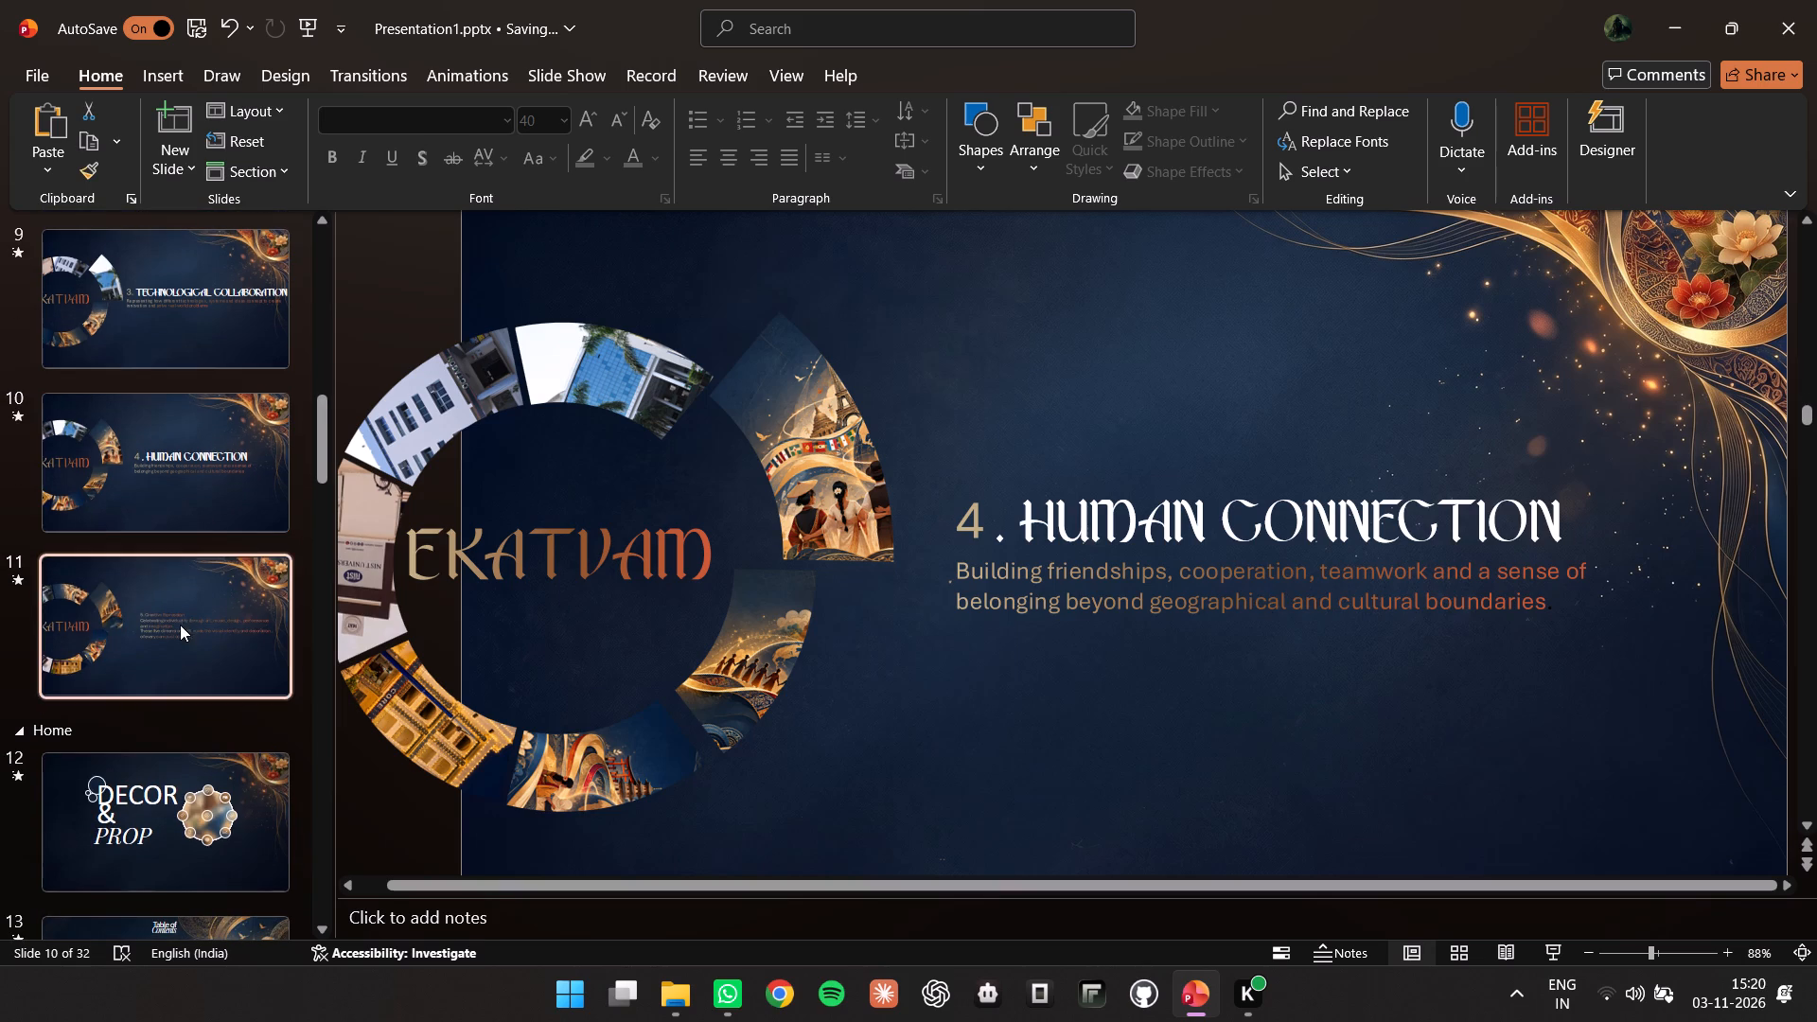
pyautogui.click(1081, 502)
pyautogui.moveTo(1222, 493); pyautogui.dragTo(1025, 491)
pyautogui.press('BackSpace')
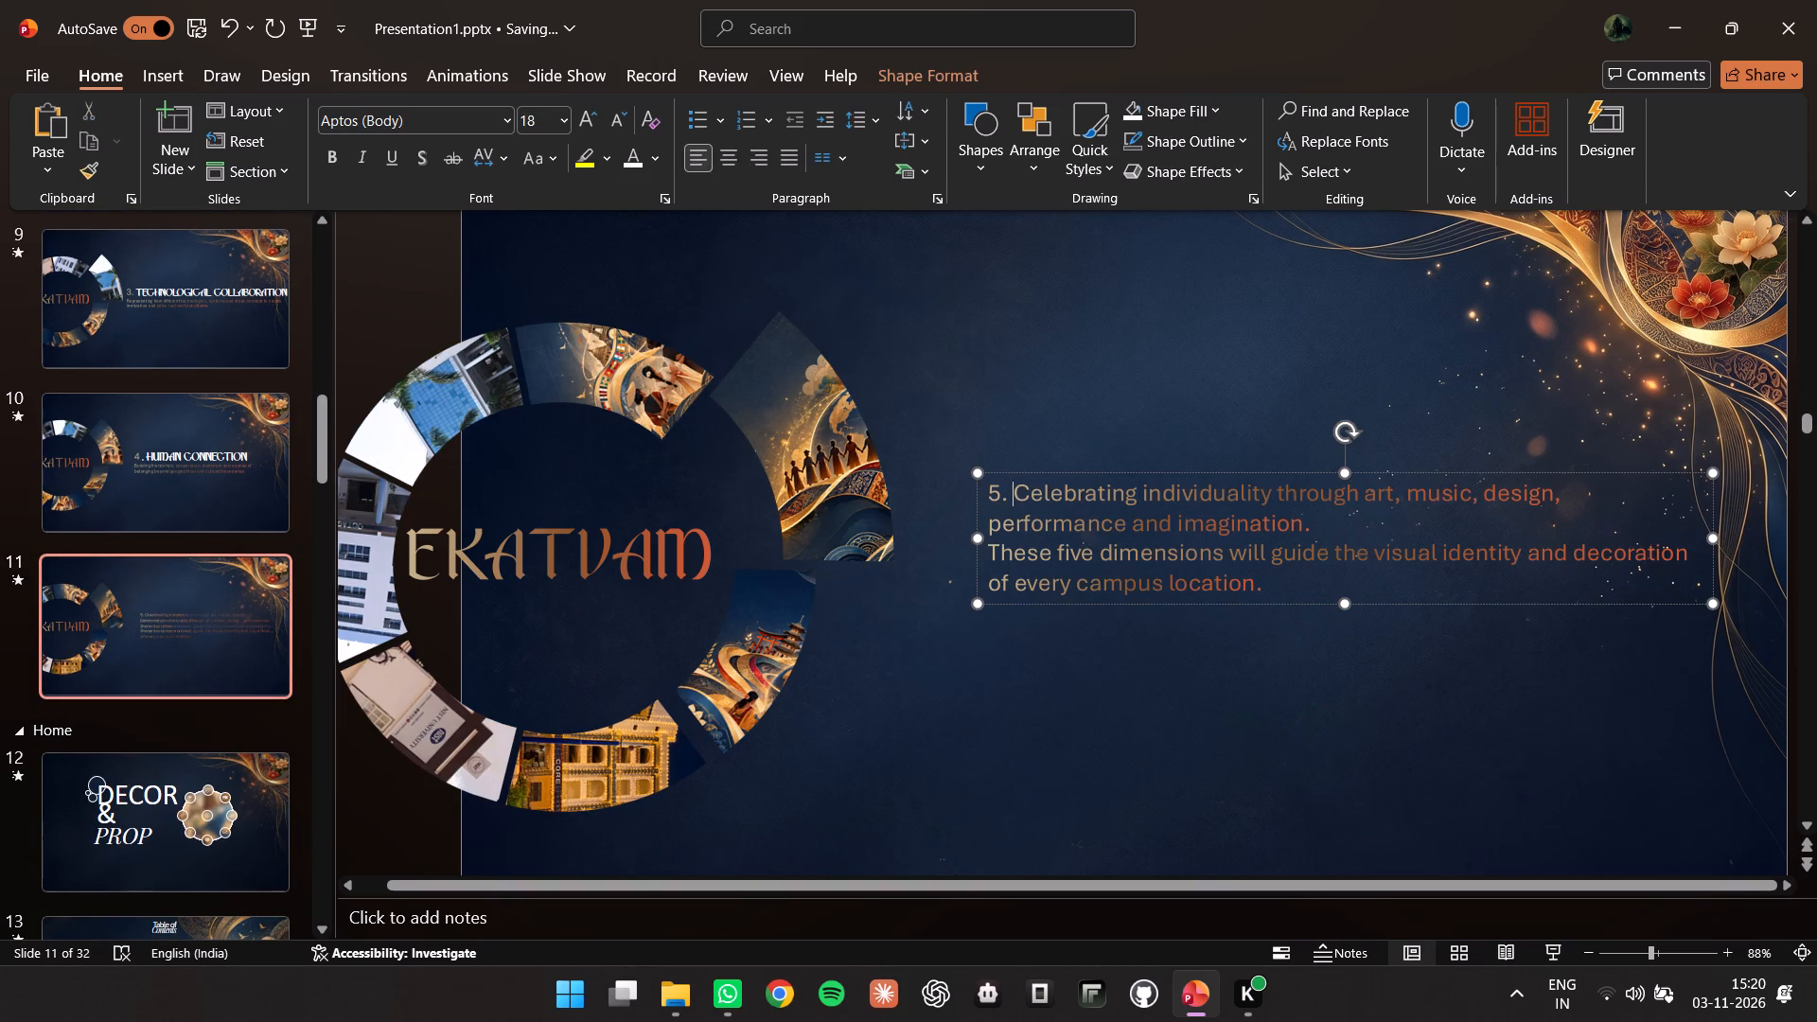
pyautogui.write('CREA')
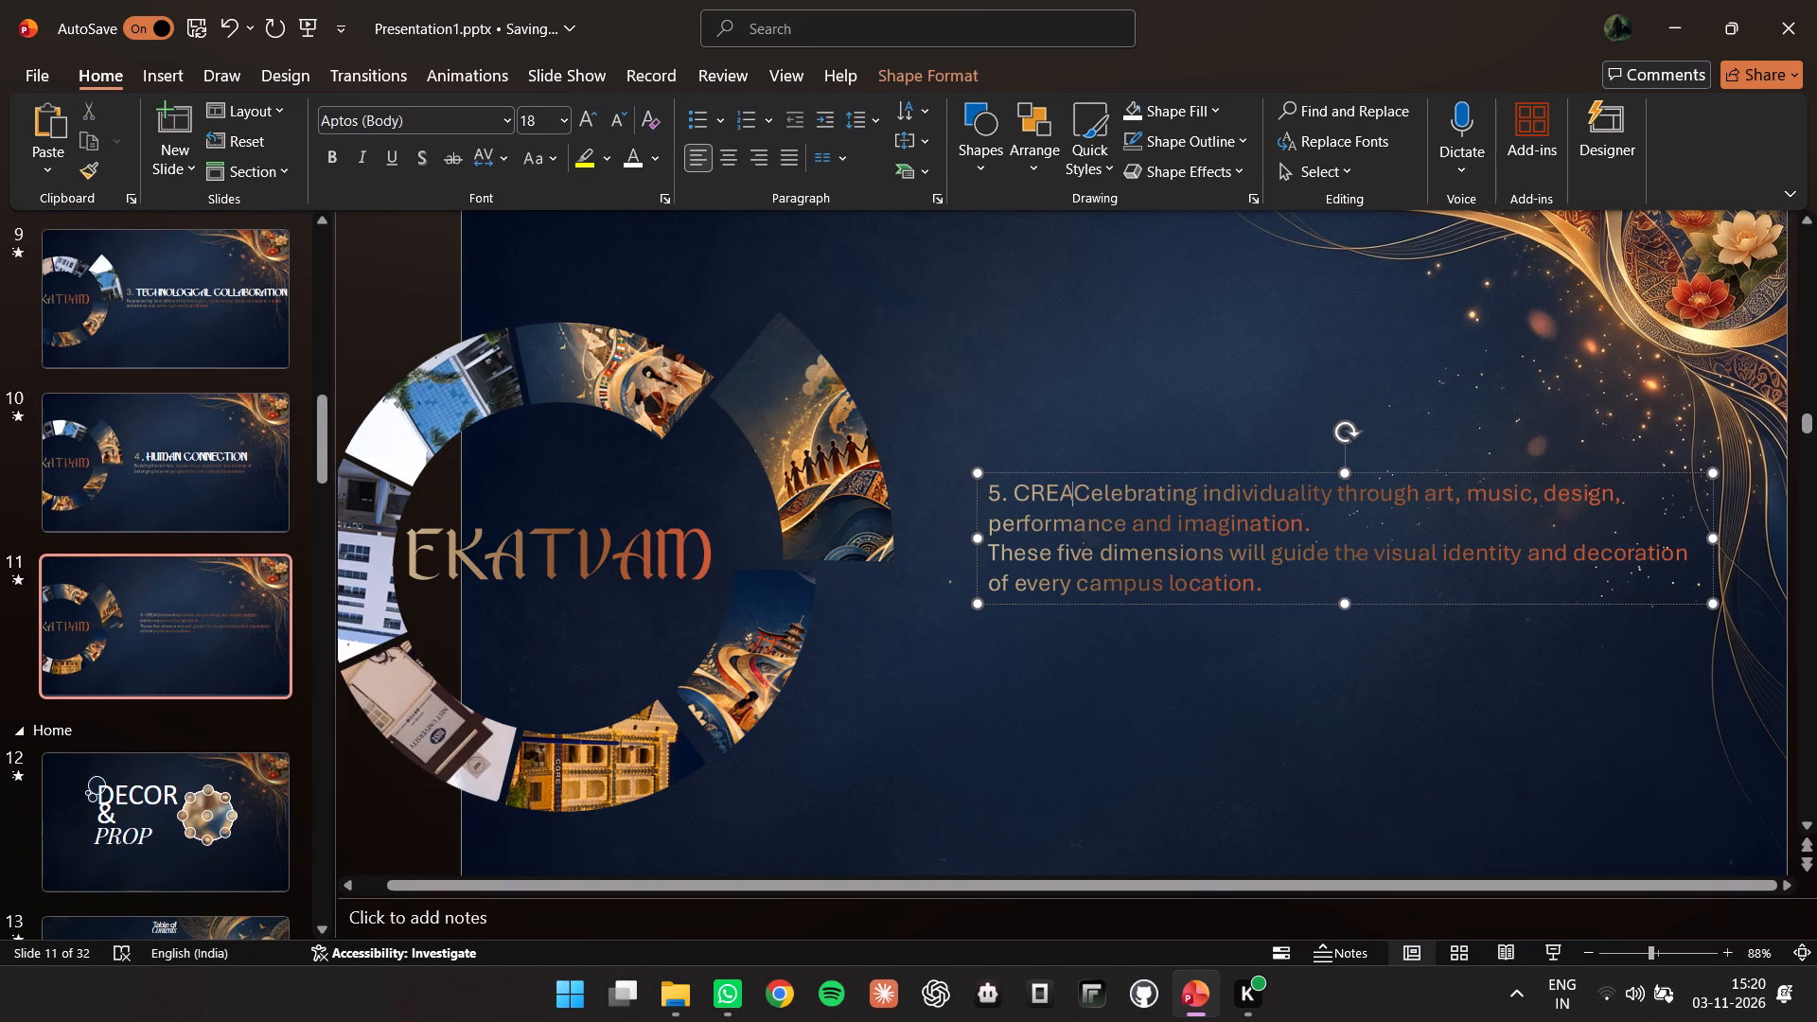
pyautogui.write('TIVE EXPRESSION')
pyautogui.press('Return')
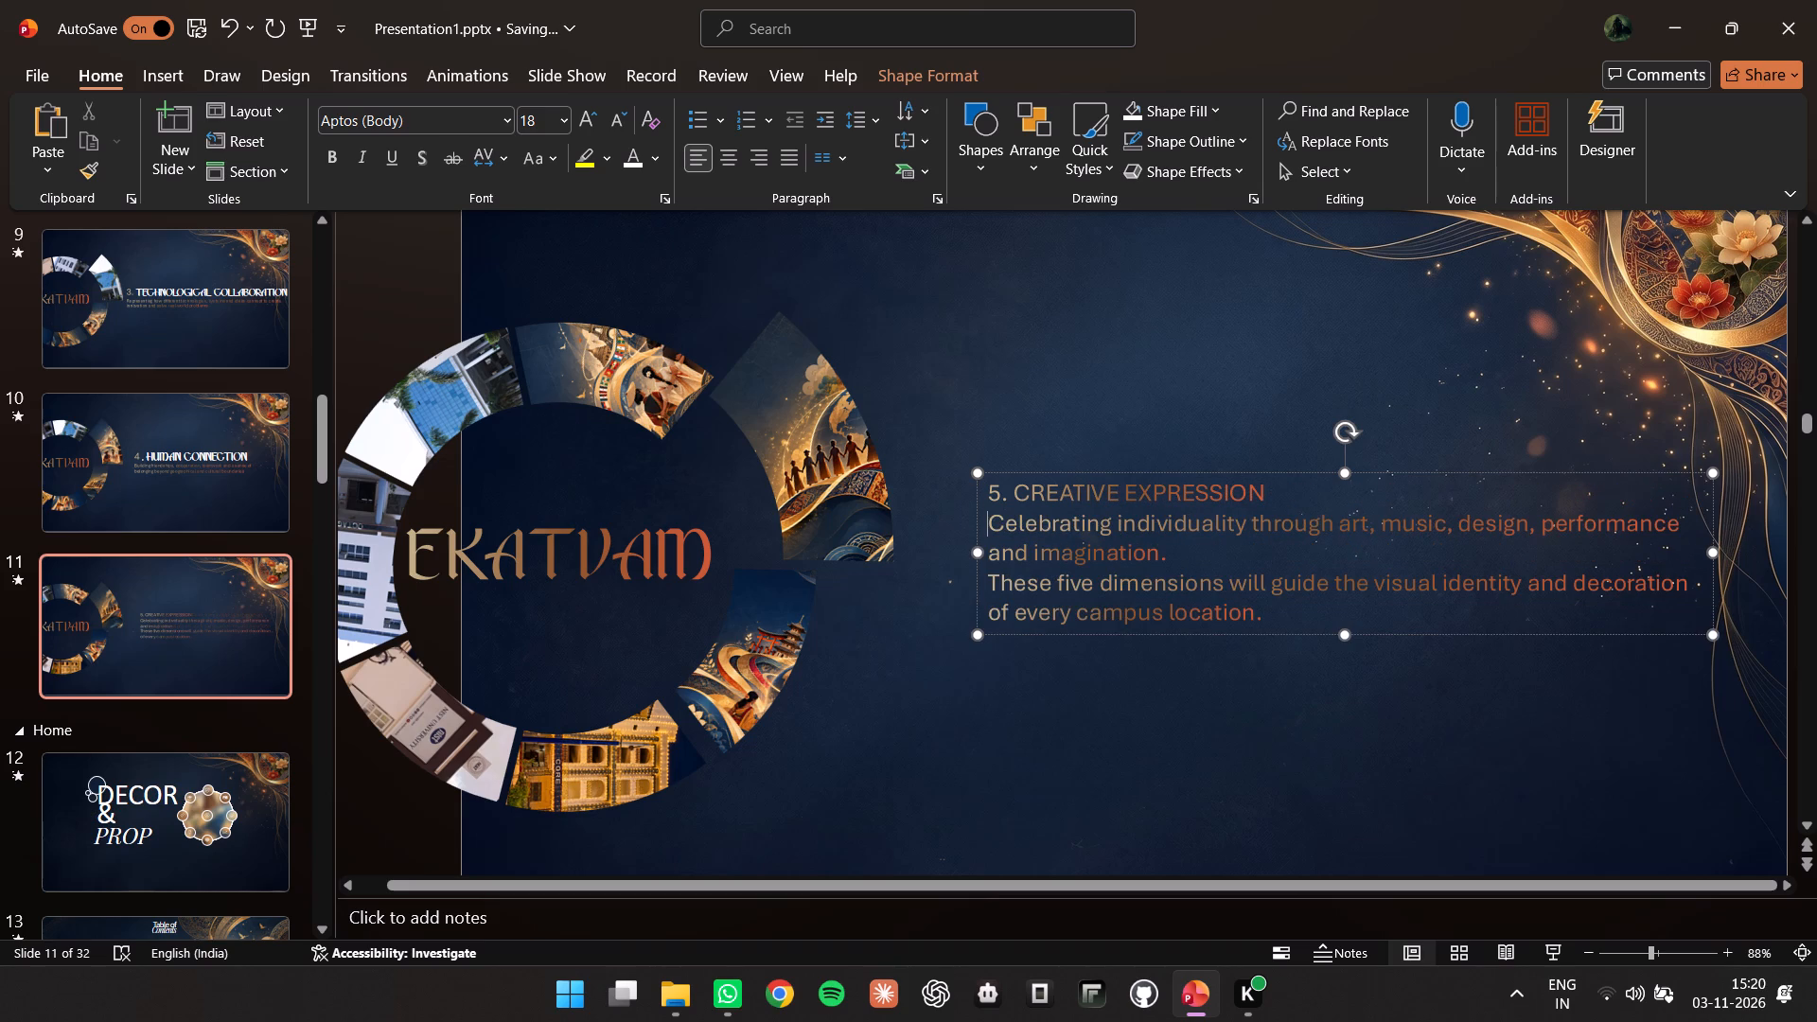
# Set the "5. CREATIVE EXPRESSION" heading on slide 11 to font size 40.
pyautogui.moveTo(1298, 507); pyautogui.dragTo(922, 493)
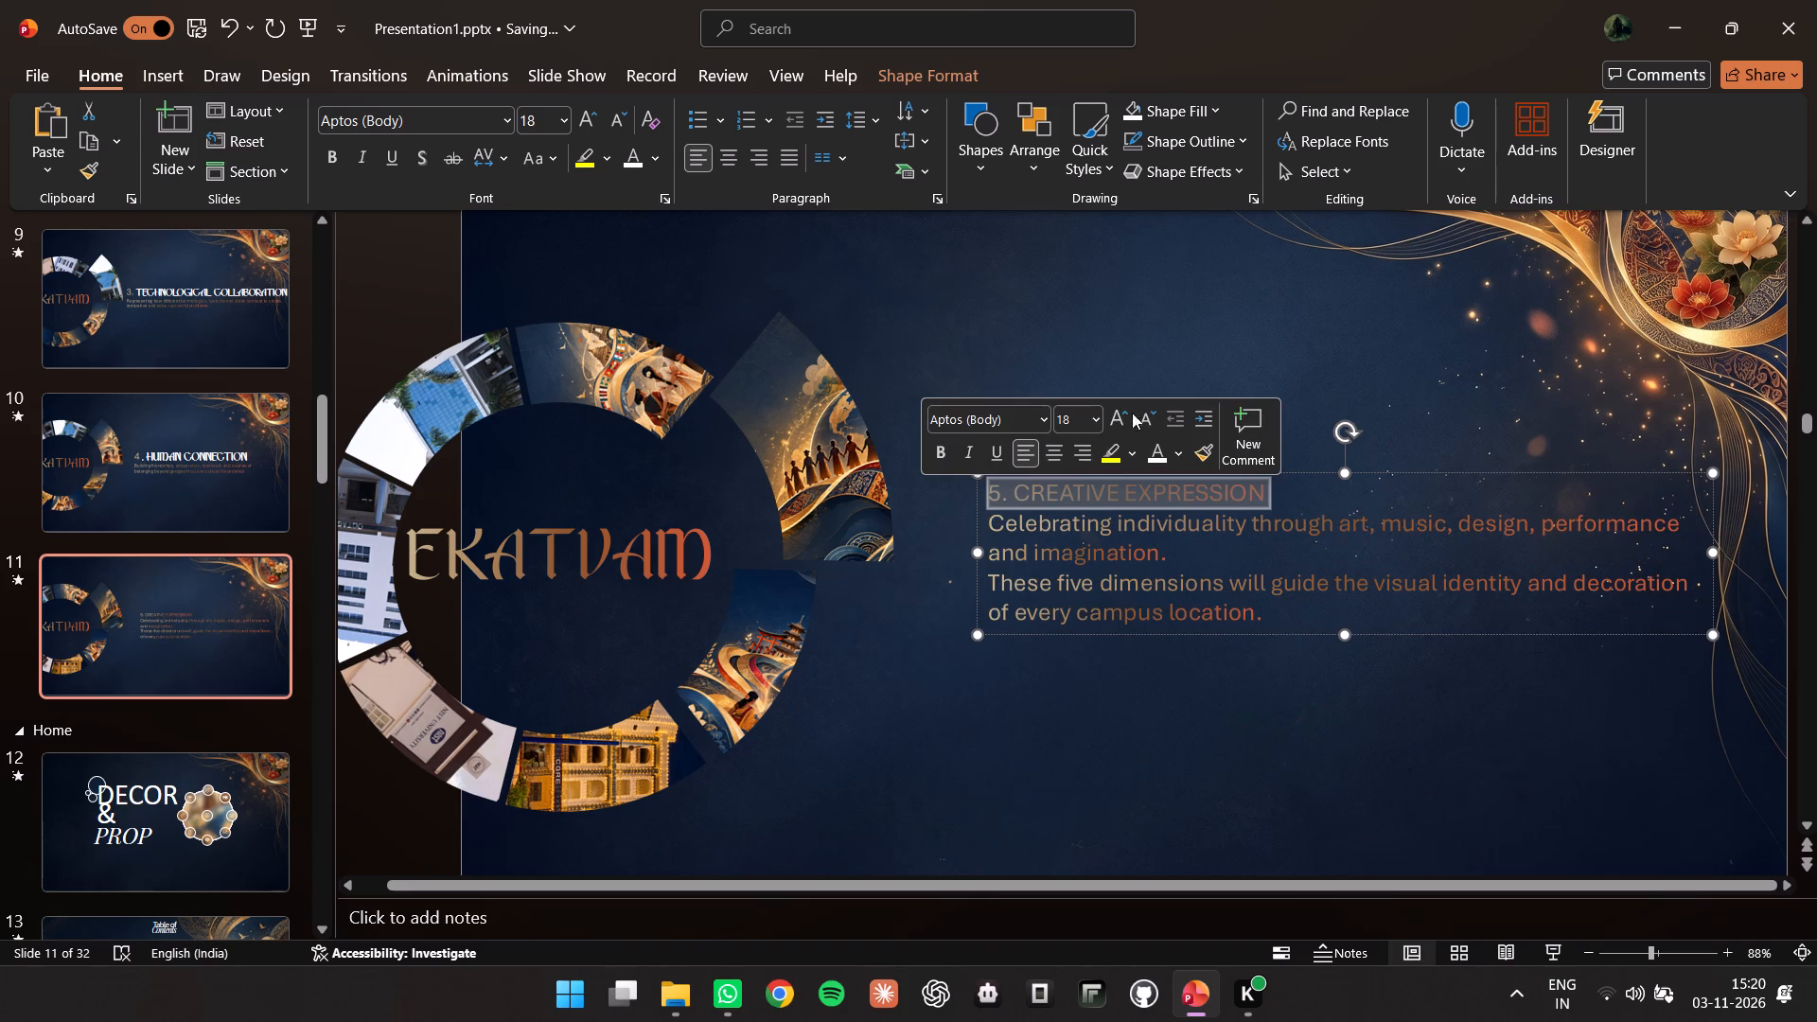
pyautogui.click(1098, 413)
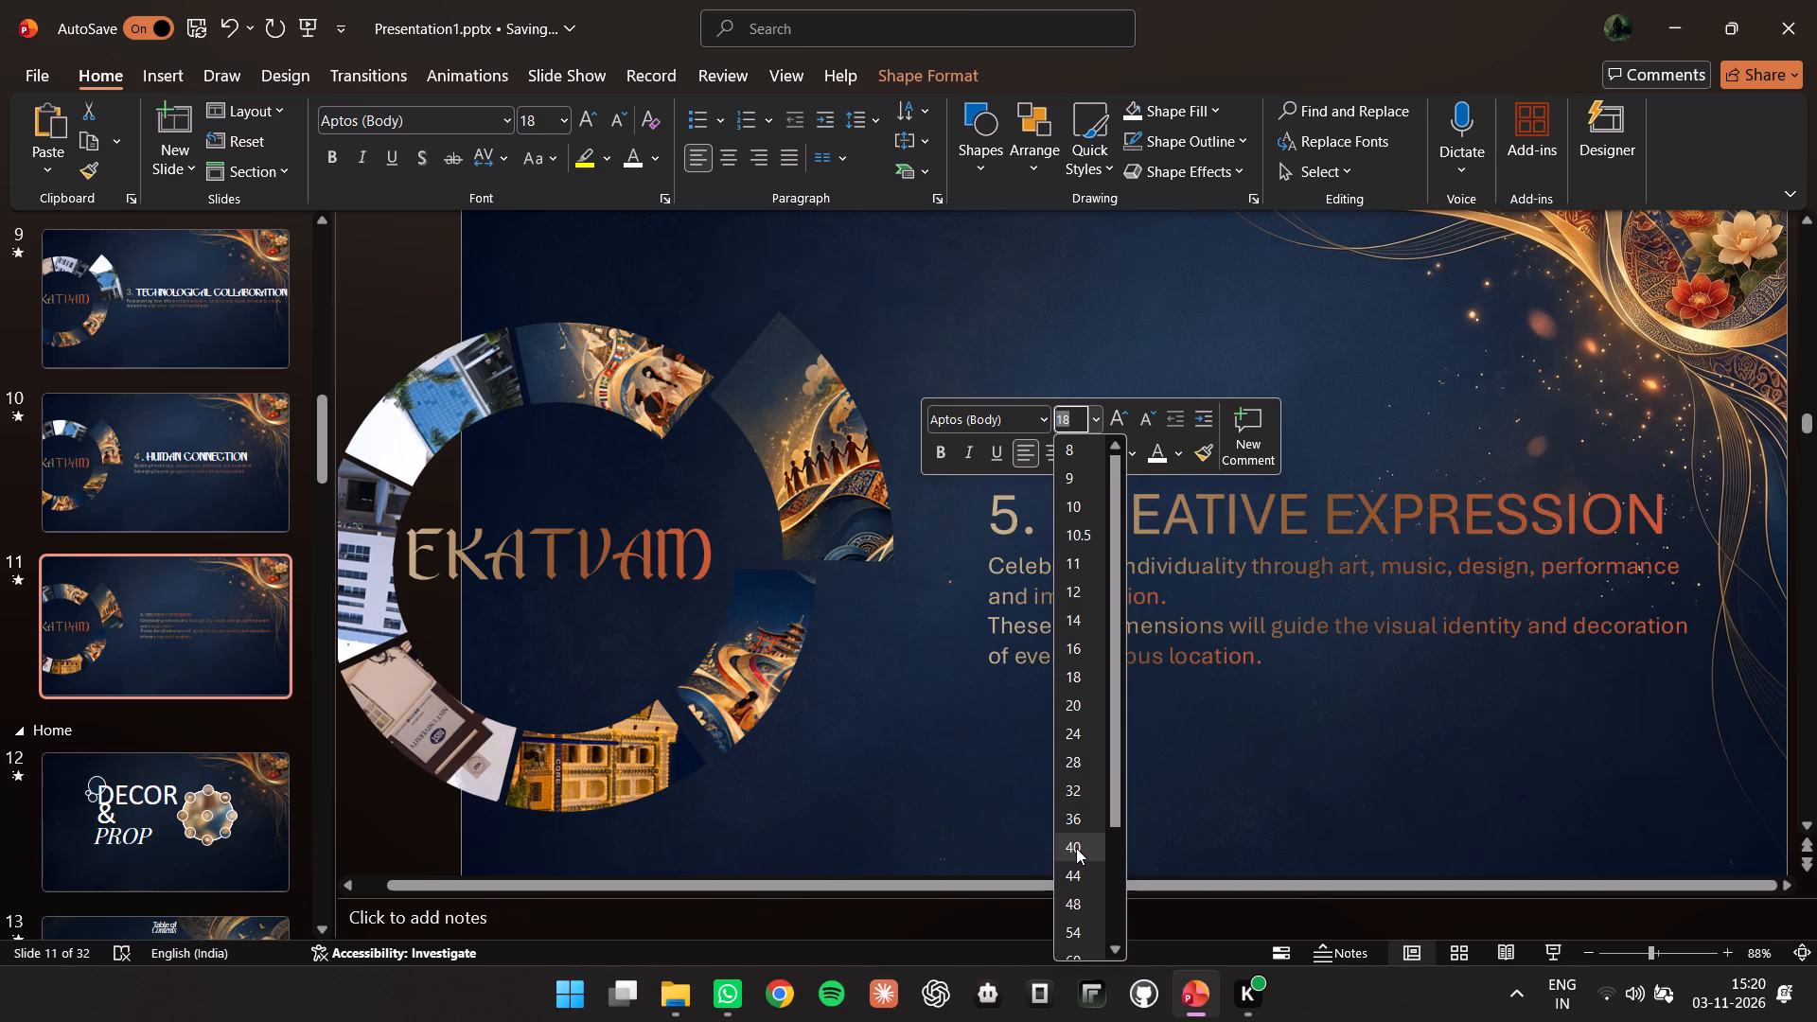
pyautogui.click(1076, 848)
# Format the words CREATIVE EXPRESSION in slide 11's heading in white and the SHAKA font, leaving out the number.
pyautogui.click(1062, 538)
pyautogui.moveTo(1054, 510); pyautogui.dragTo(1603, 528)
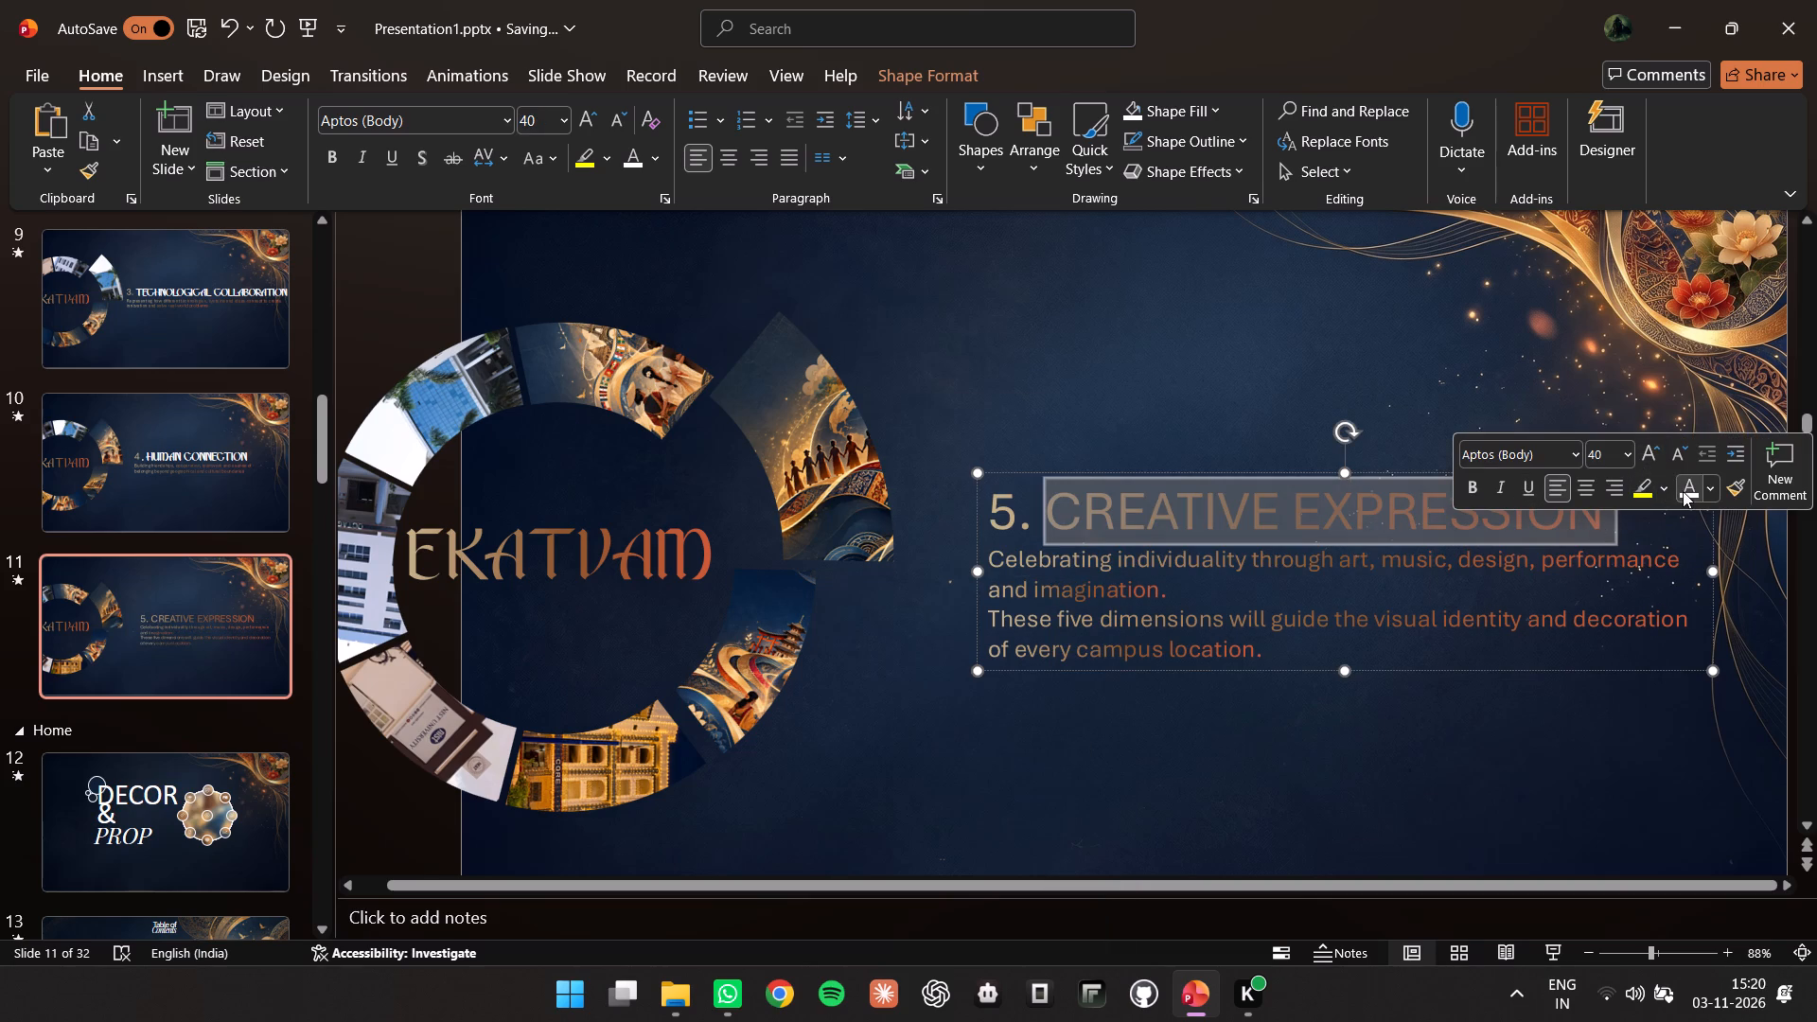
pyautogui.click(1683, 491)
pyautogui.click(1574, 454)
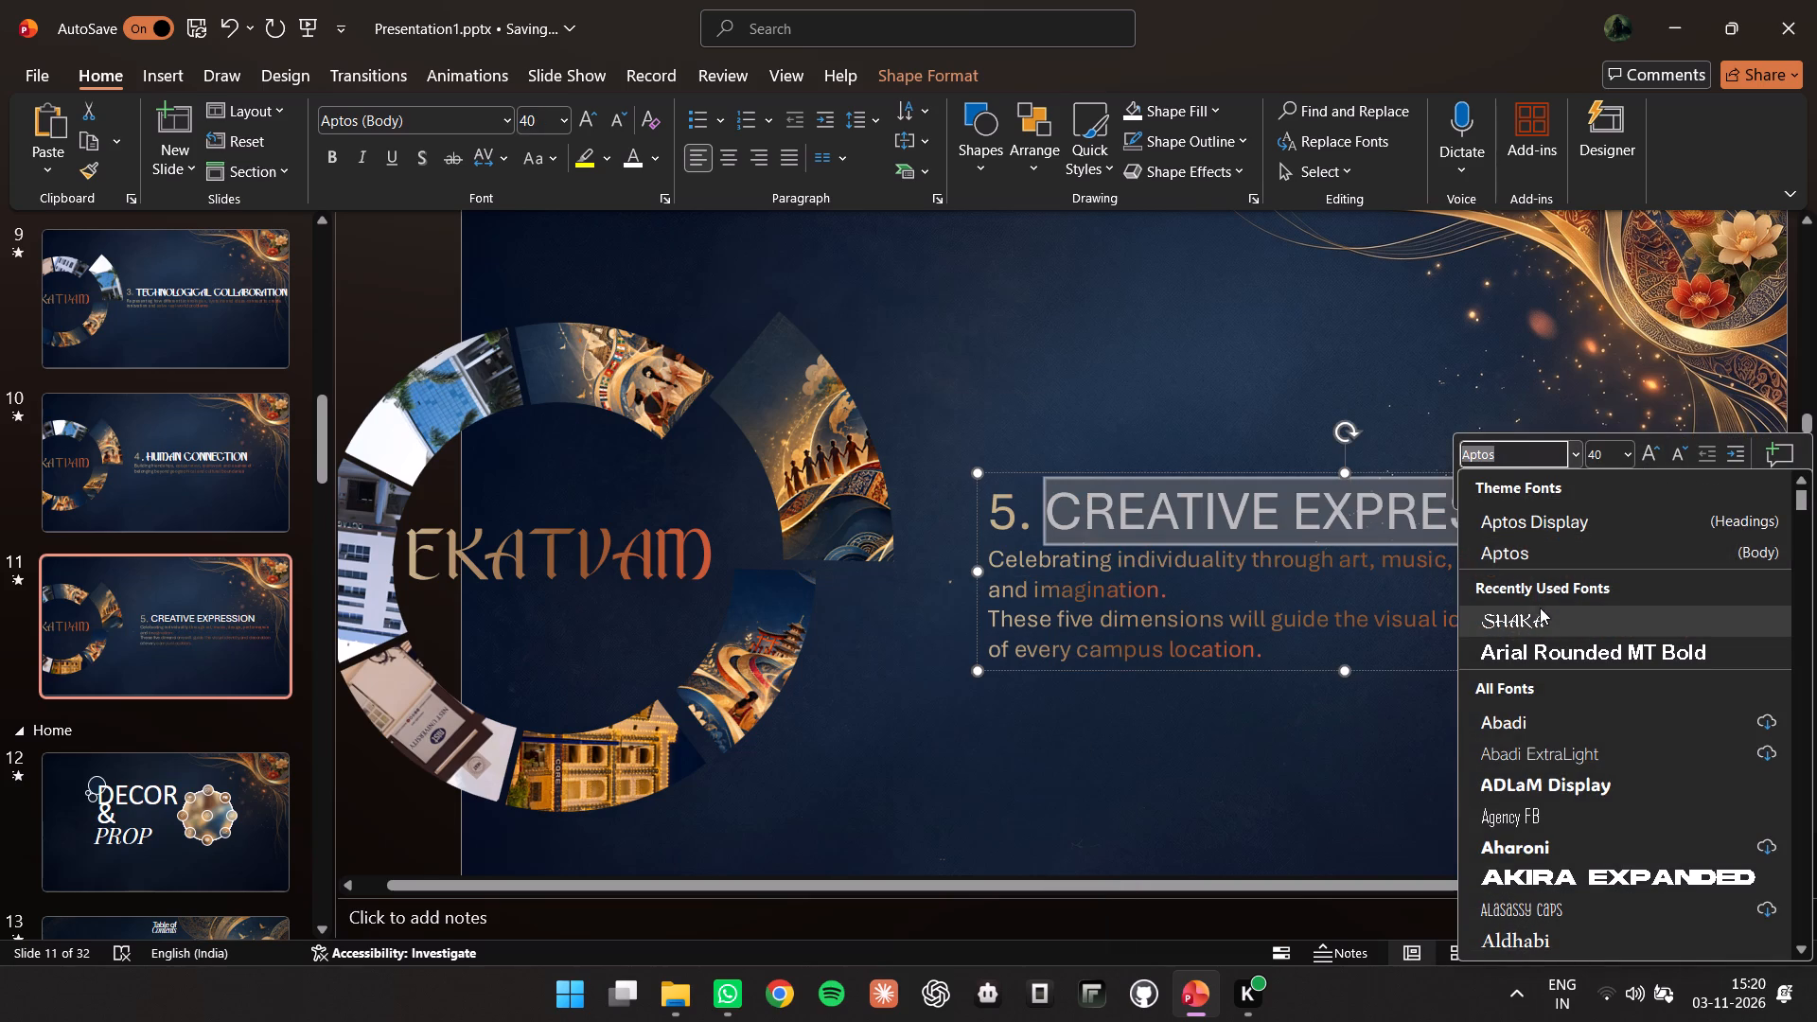
pyautogui.click(1541, 613)
pyautogui.click(1475, 700)
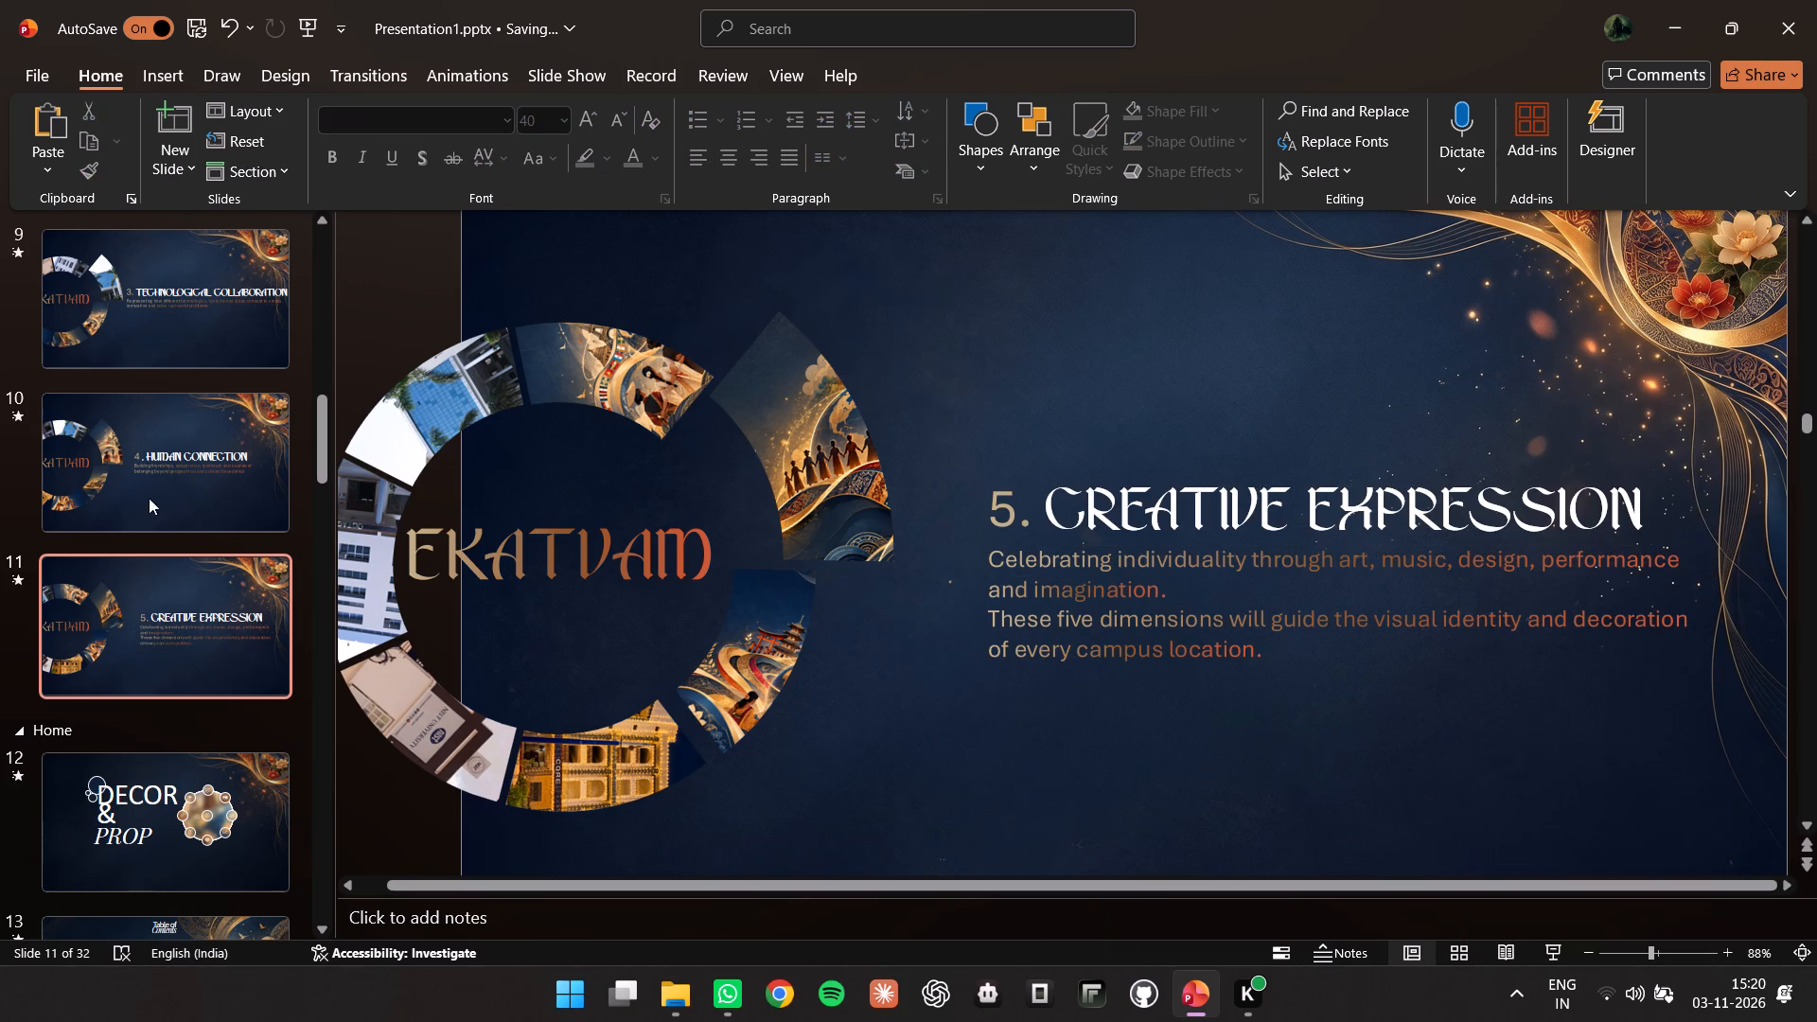
# Remove the "SLIDE 2 –" prefix before THE PHILOSOPHY BEHIND EKATVAM in slide 4's first bullet.
pyautogui.scroll(-6, 164, 602)
pyautogui.scroll(-6, 219, 715)
pyautogui.scroll(10, 212, 728)
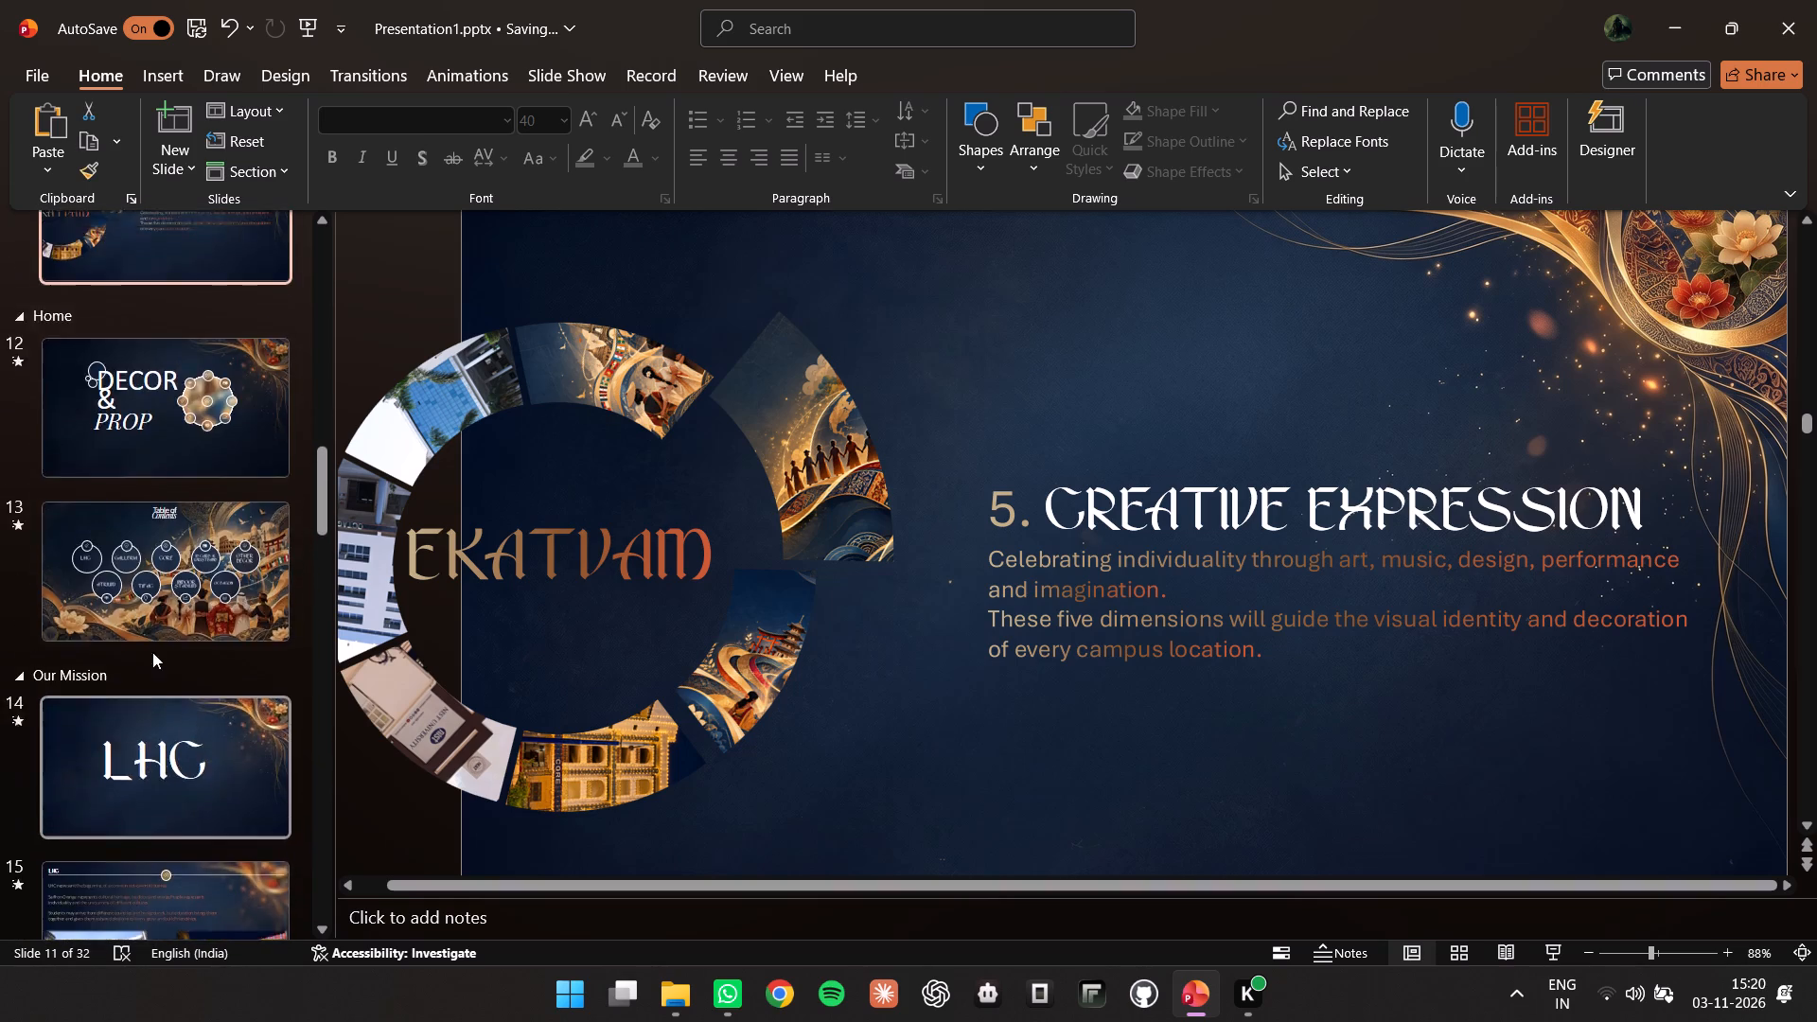
pyautogui.scroll(17, 152, 652)
pyautogui.scroll(-3, 171, 642)
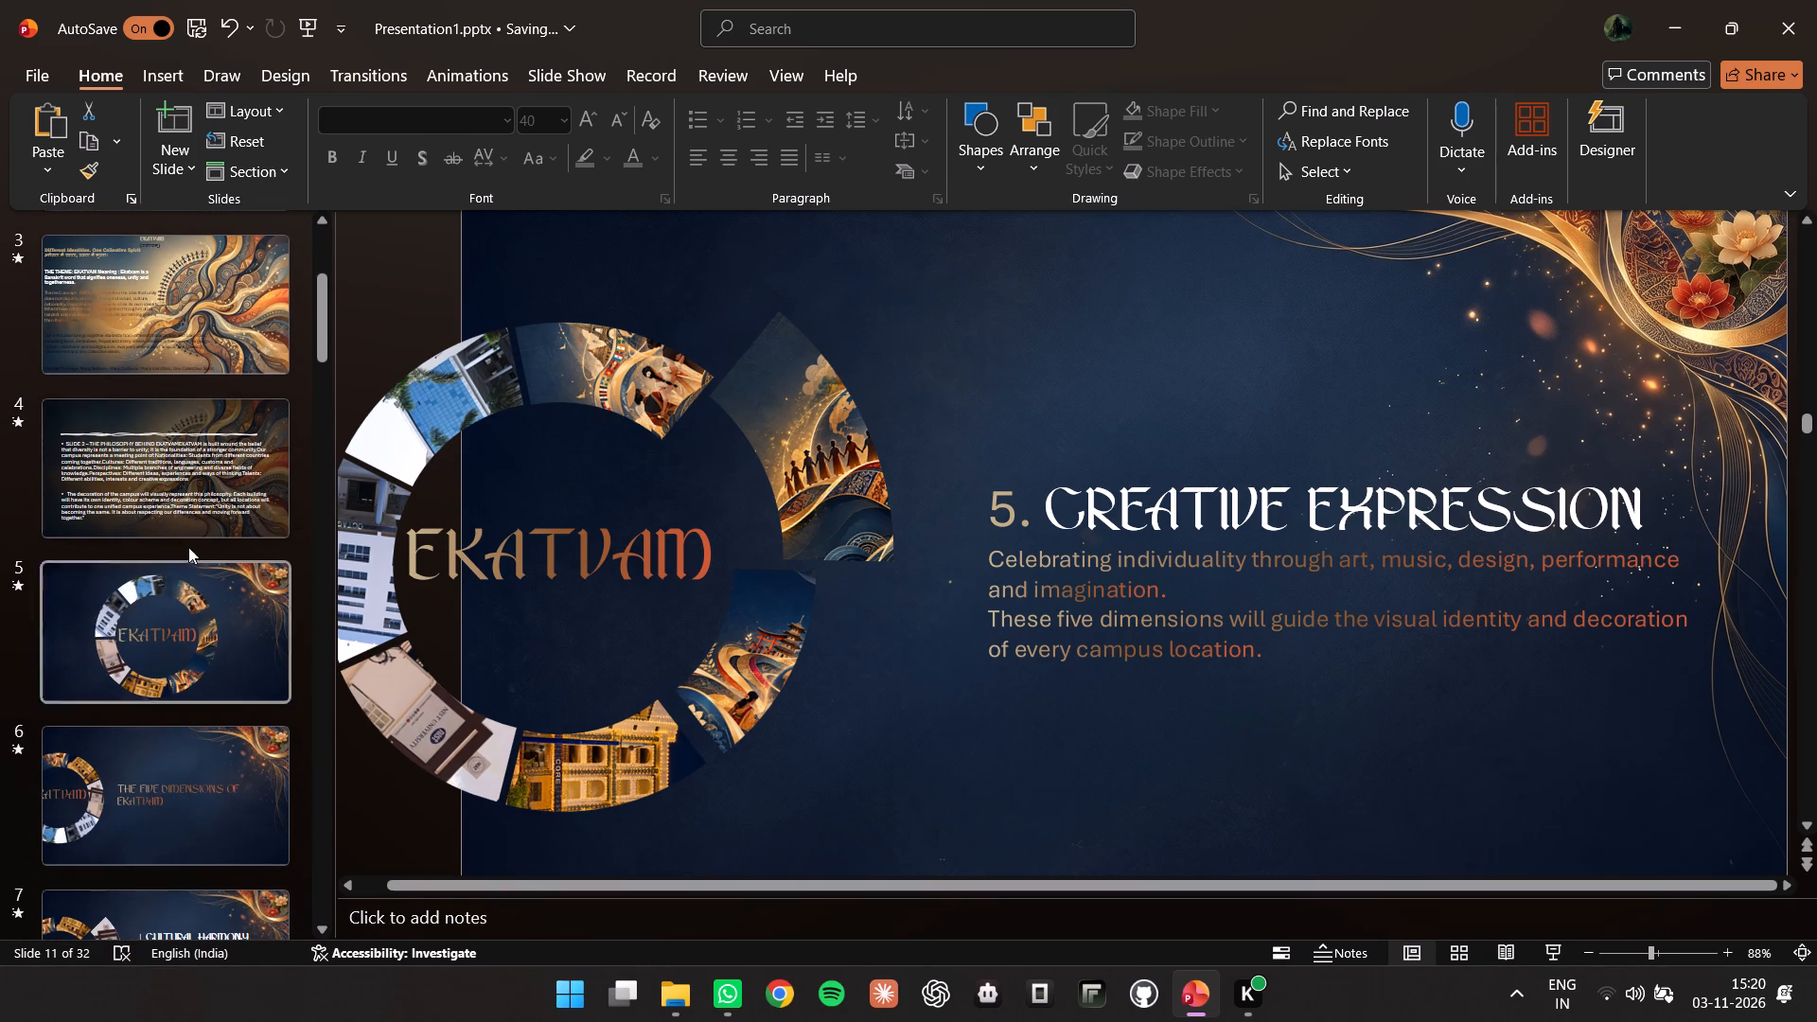
pyautogui.click(202, 469)
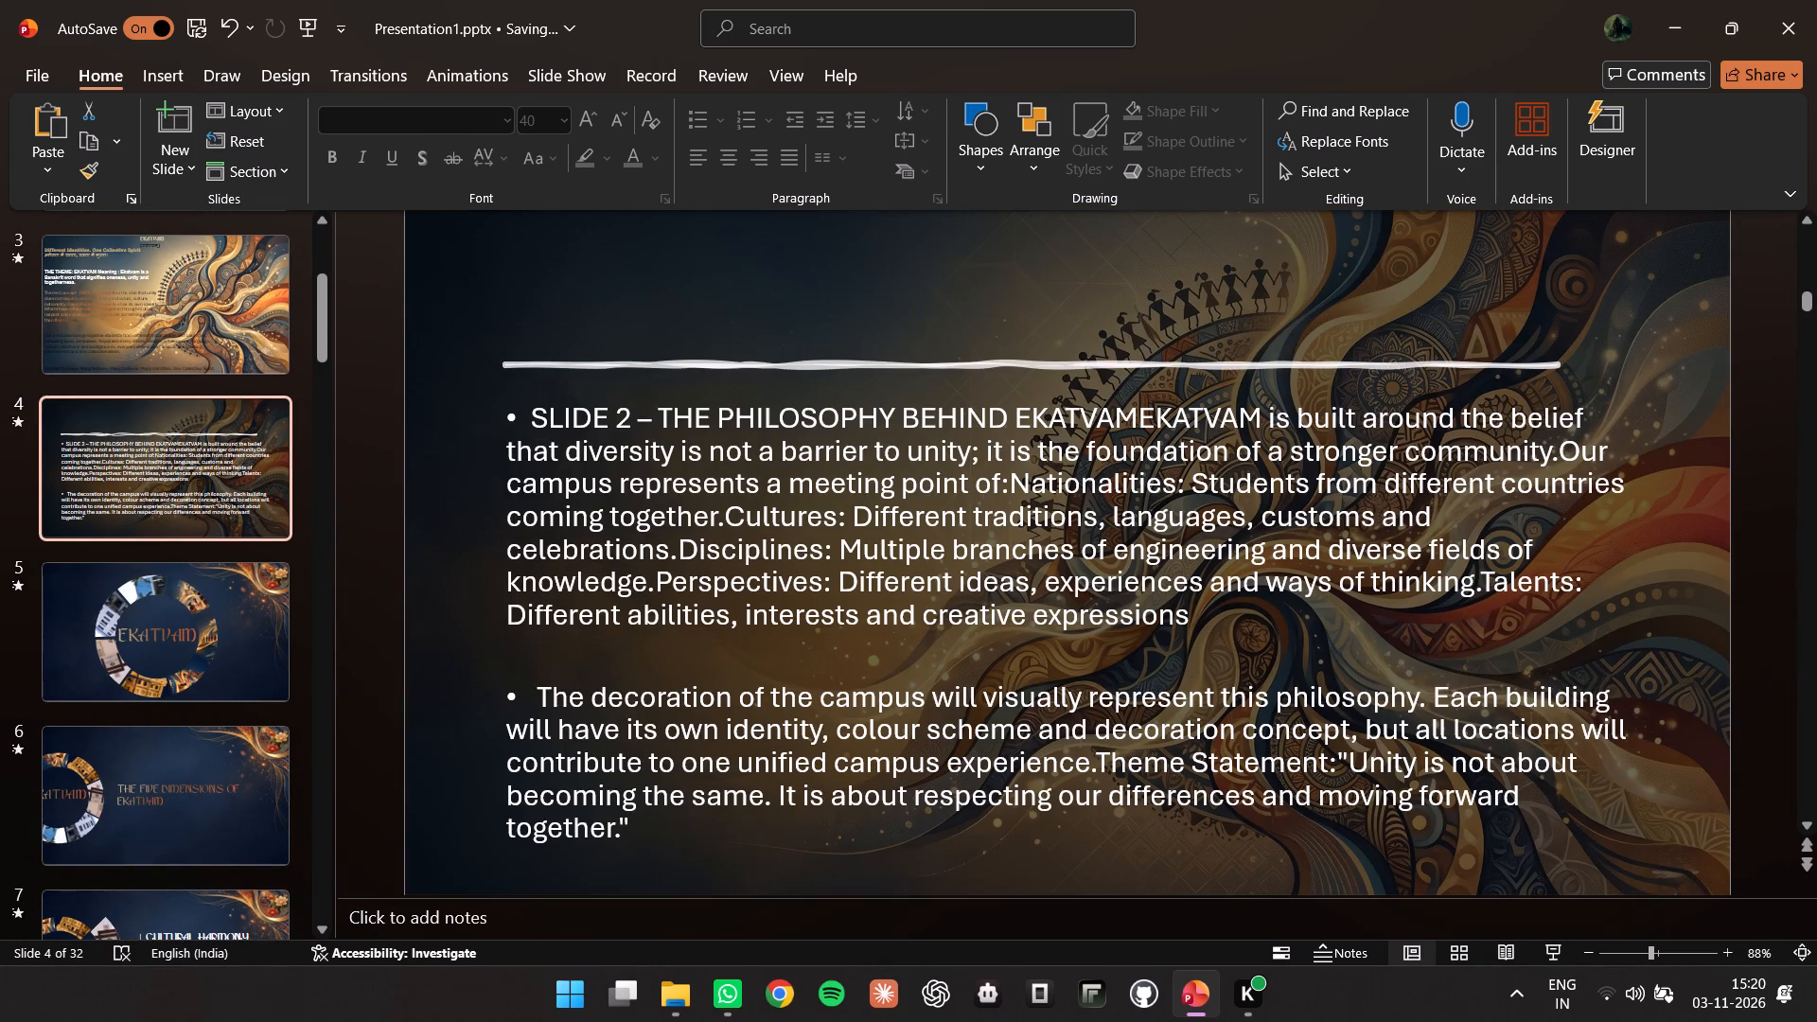
pyautogui.click(679, 368)
pyautogui.click(626, 427)
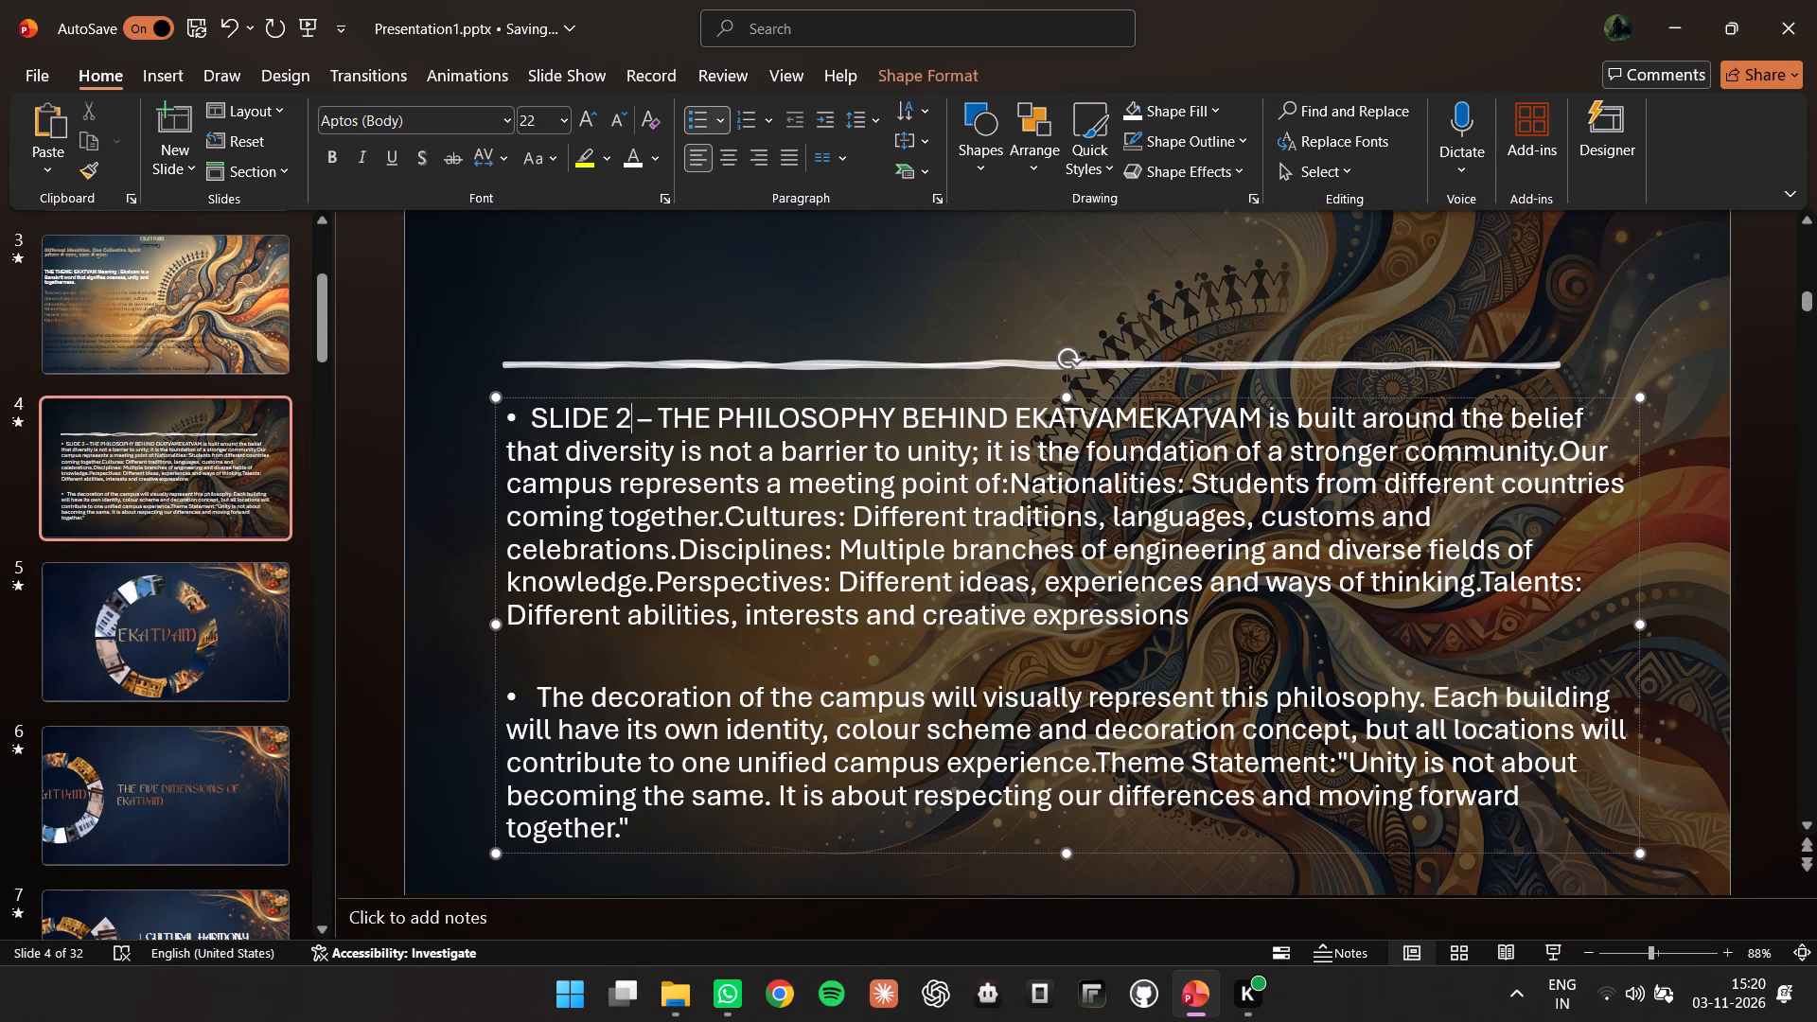
pyautogui.moveTo(644, 420); pyautogui.dragTo(504, 416)
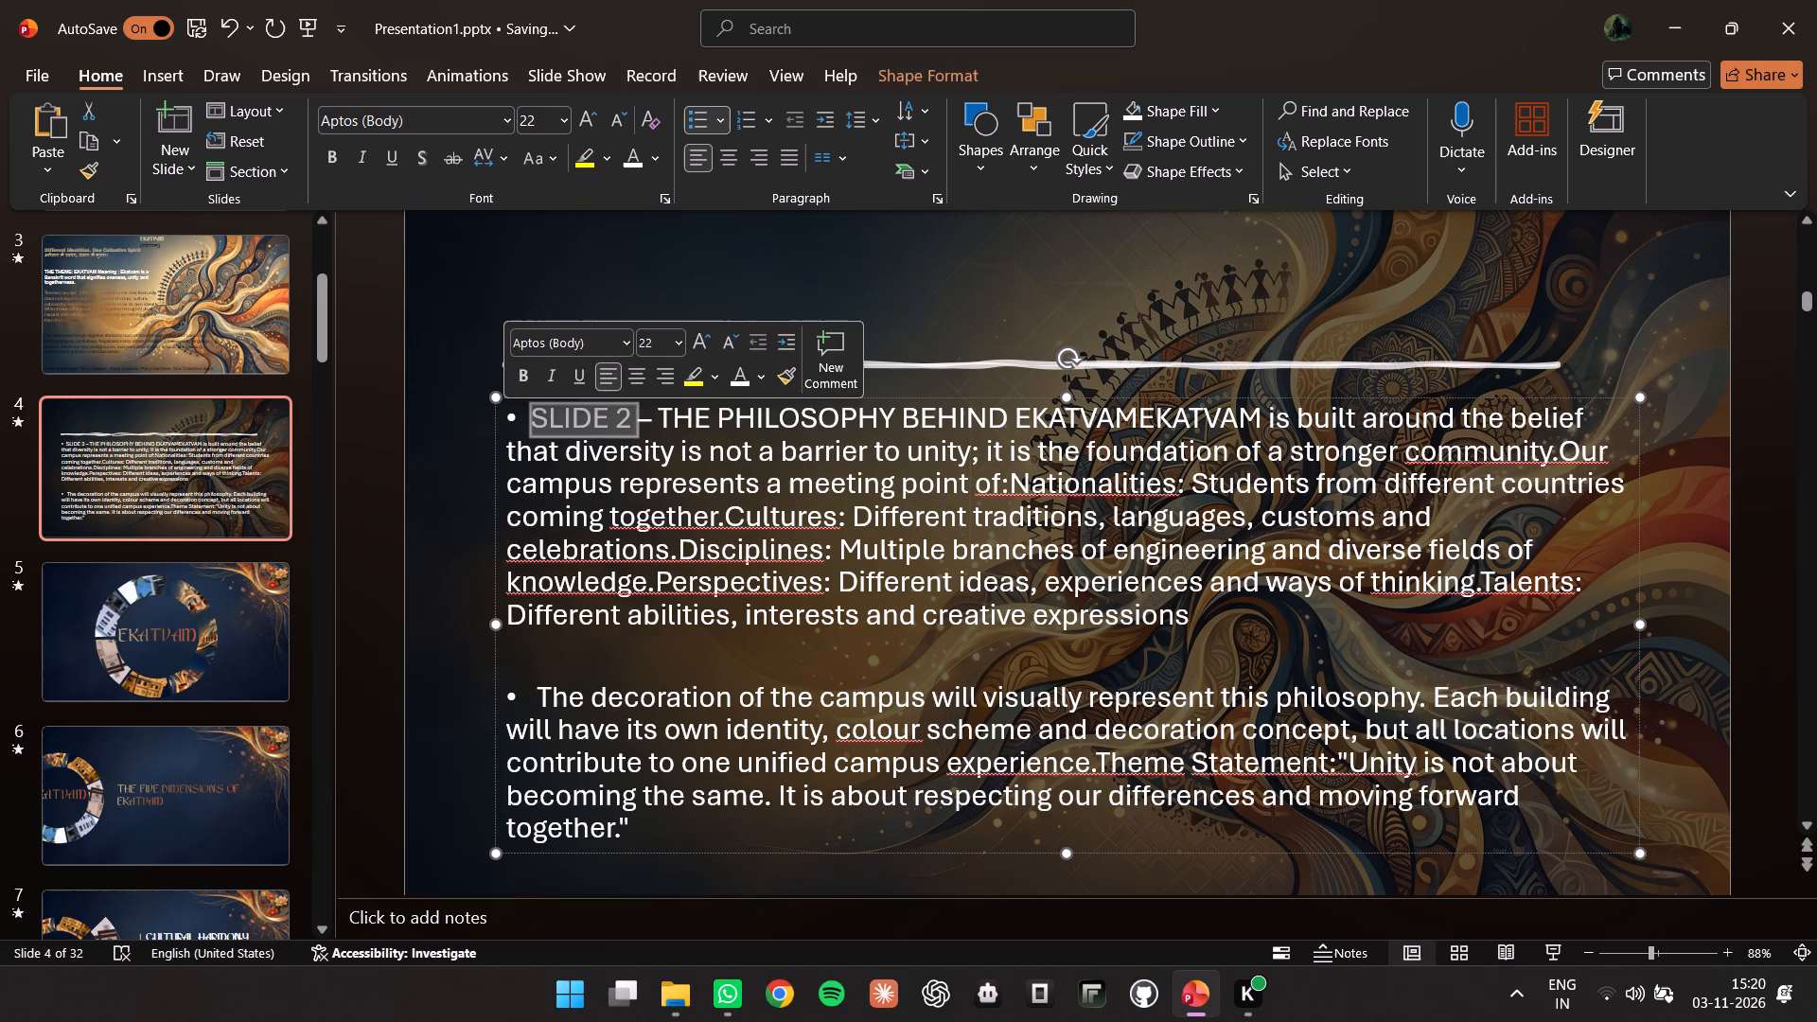
pyautogui.press('BackSpace')
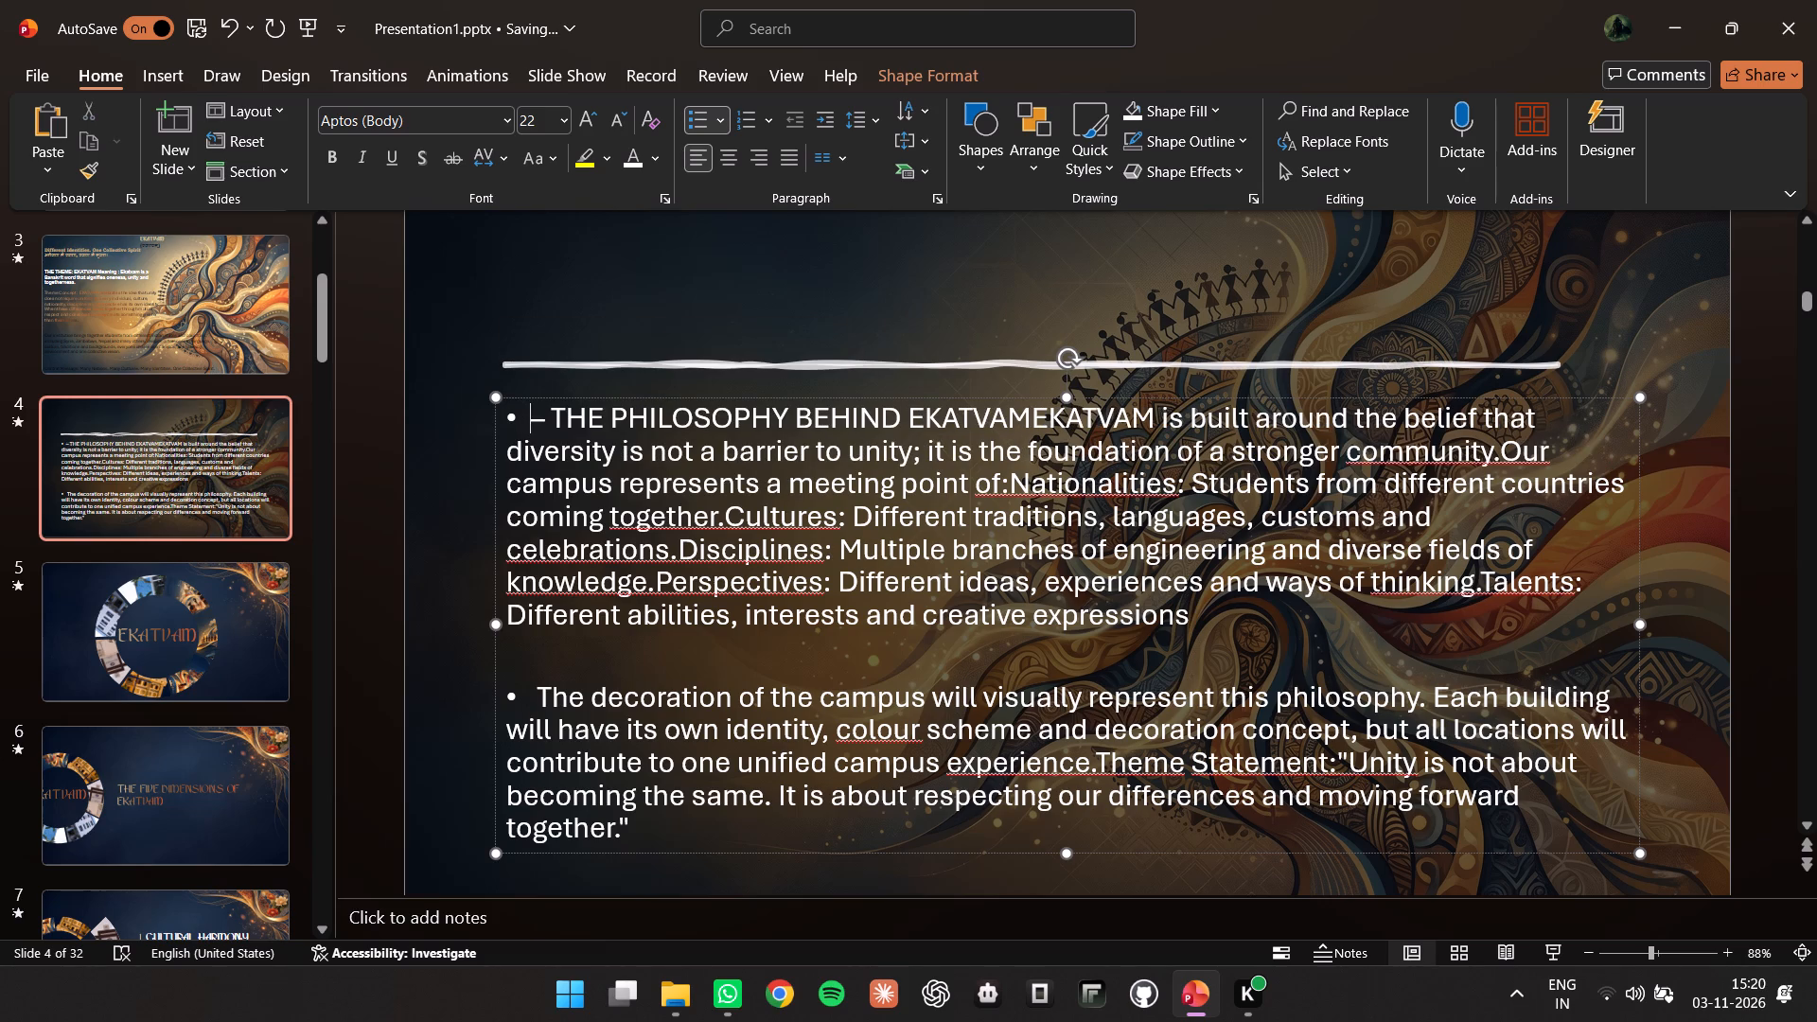
pyautogui.press('Right')
pyautogui.press('Right')
pyautogui.press('BackSpace')
pyautogui.press('BackSpace')
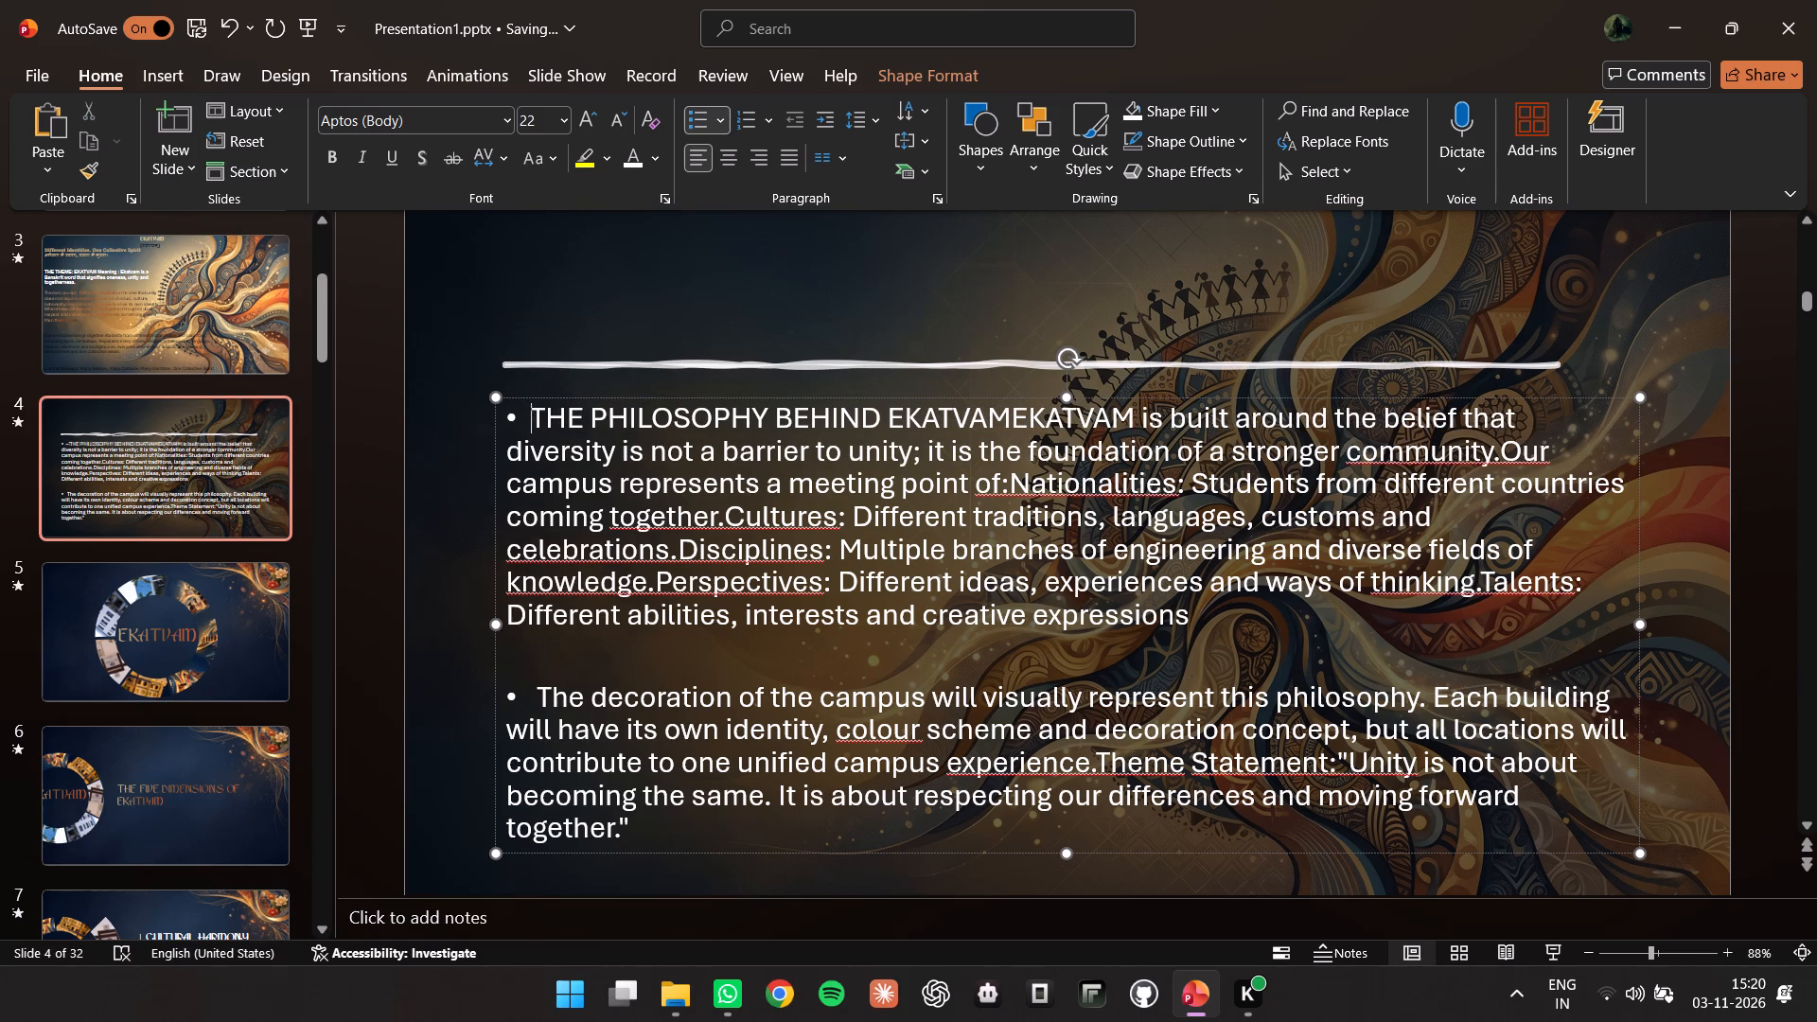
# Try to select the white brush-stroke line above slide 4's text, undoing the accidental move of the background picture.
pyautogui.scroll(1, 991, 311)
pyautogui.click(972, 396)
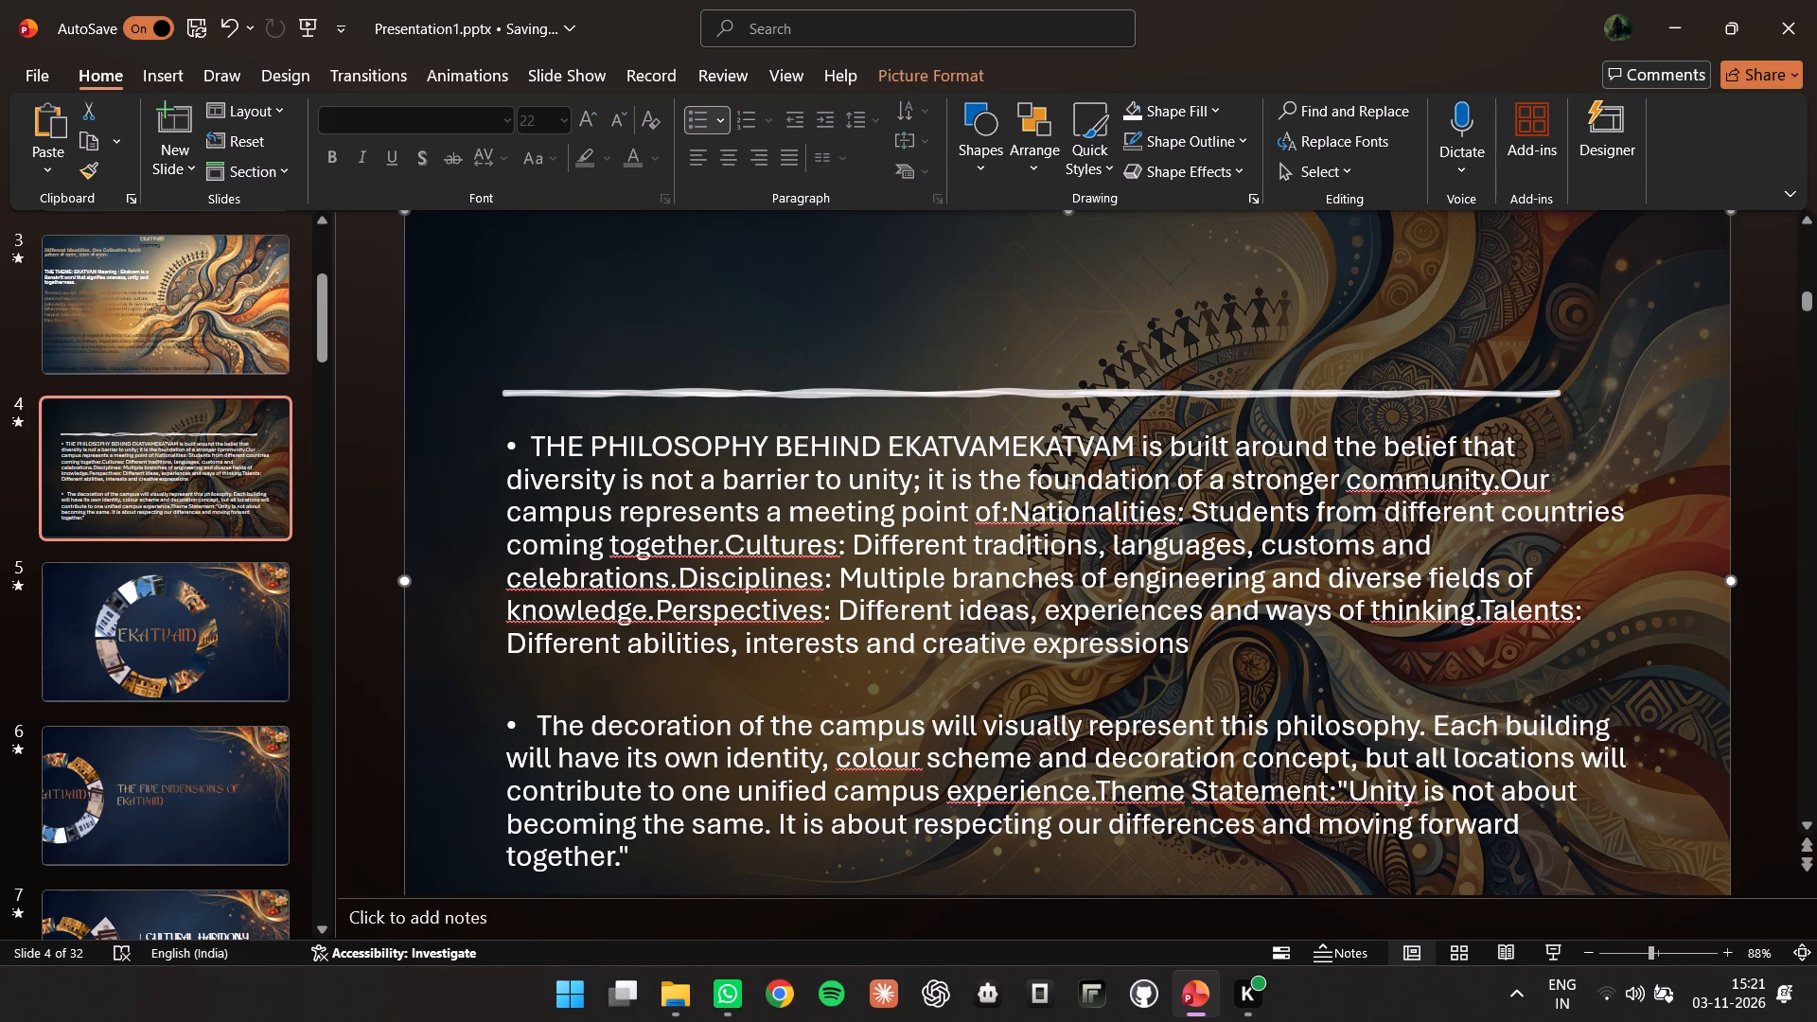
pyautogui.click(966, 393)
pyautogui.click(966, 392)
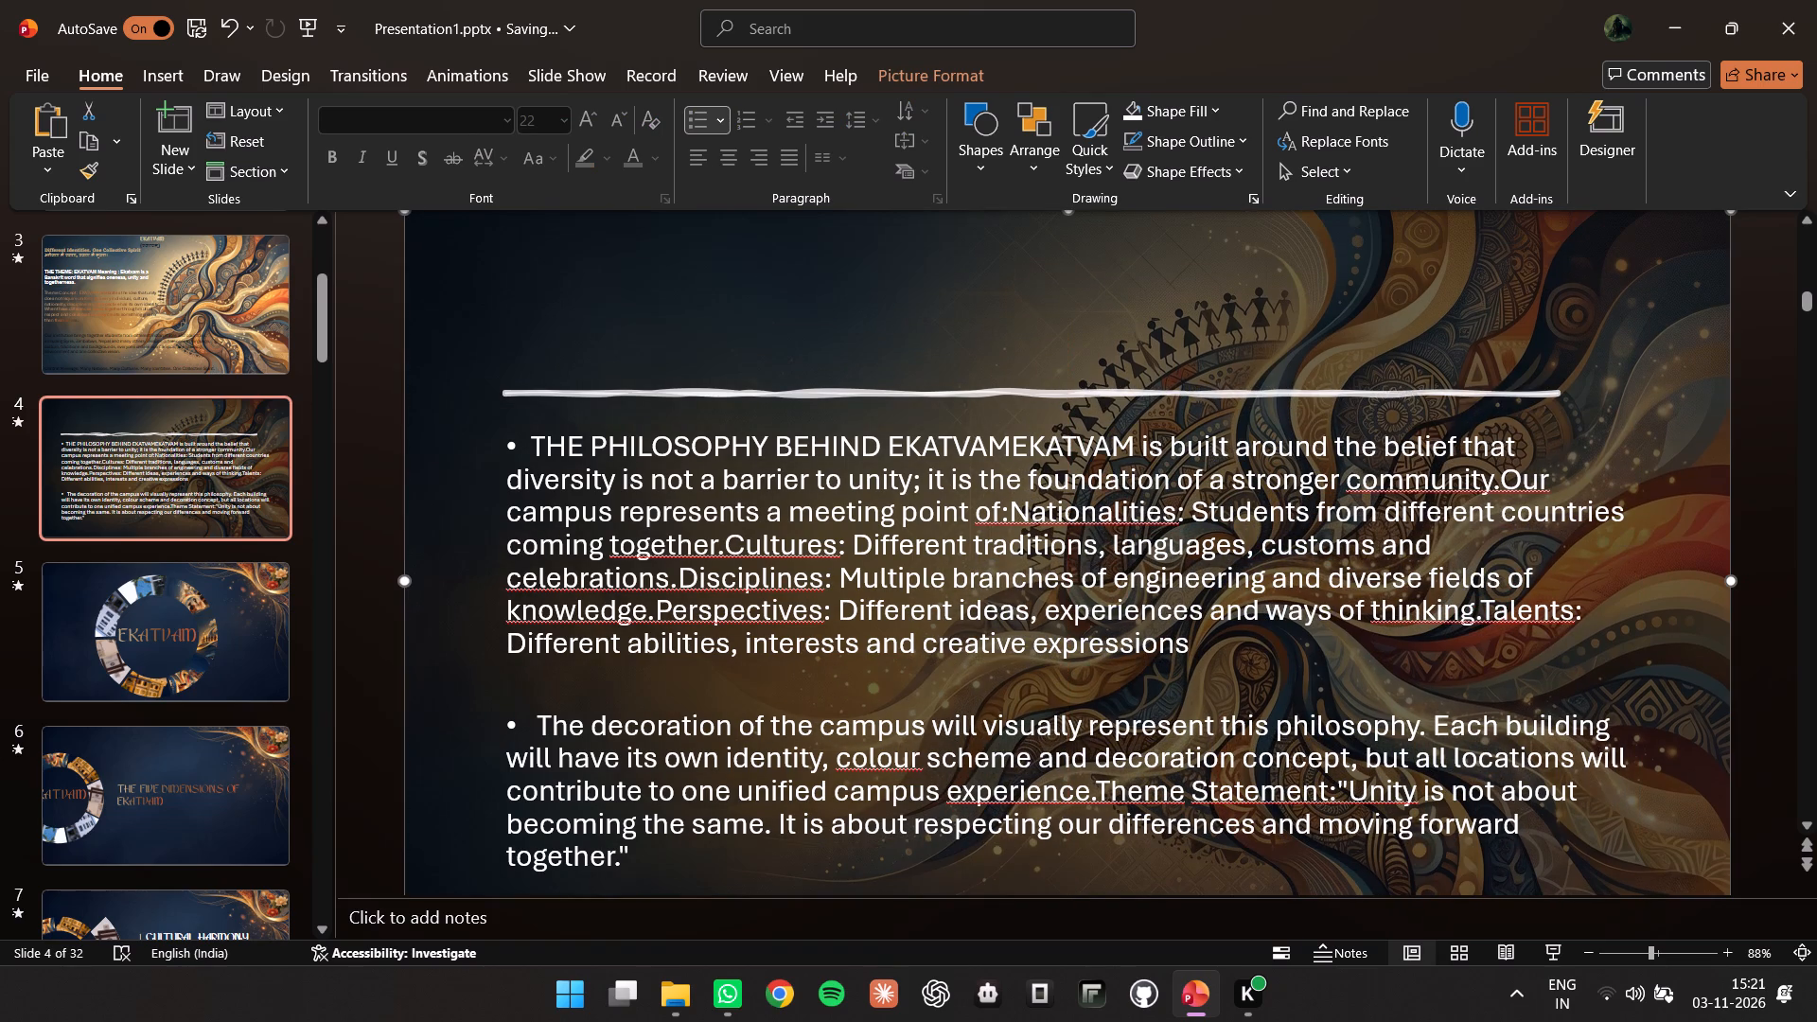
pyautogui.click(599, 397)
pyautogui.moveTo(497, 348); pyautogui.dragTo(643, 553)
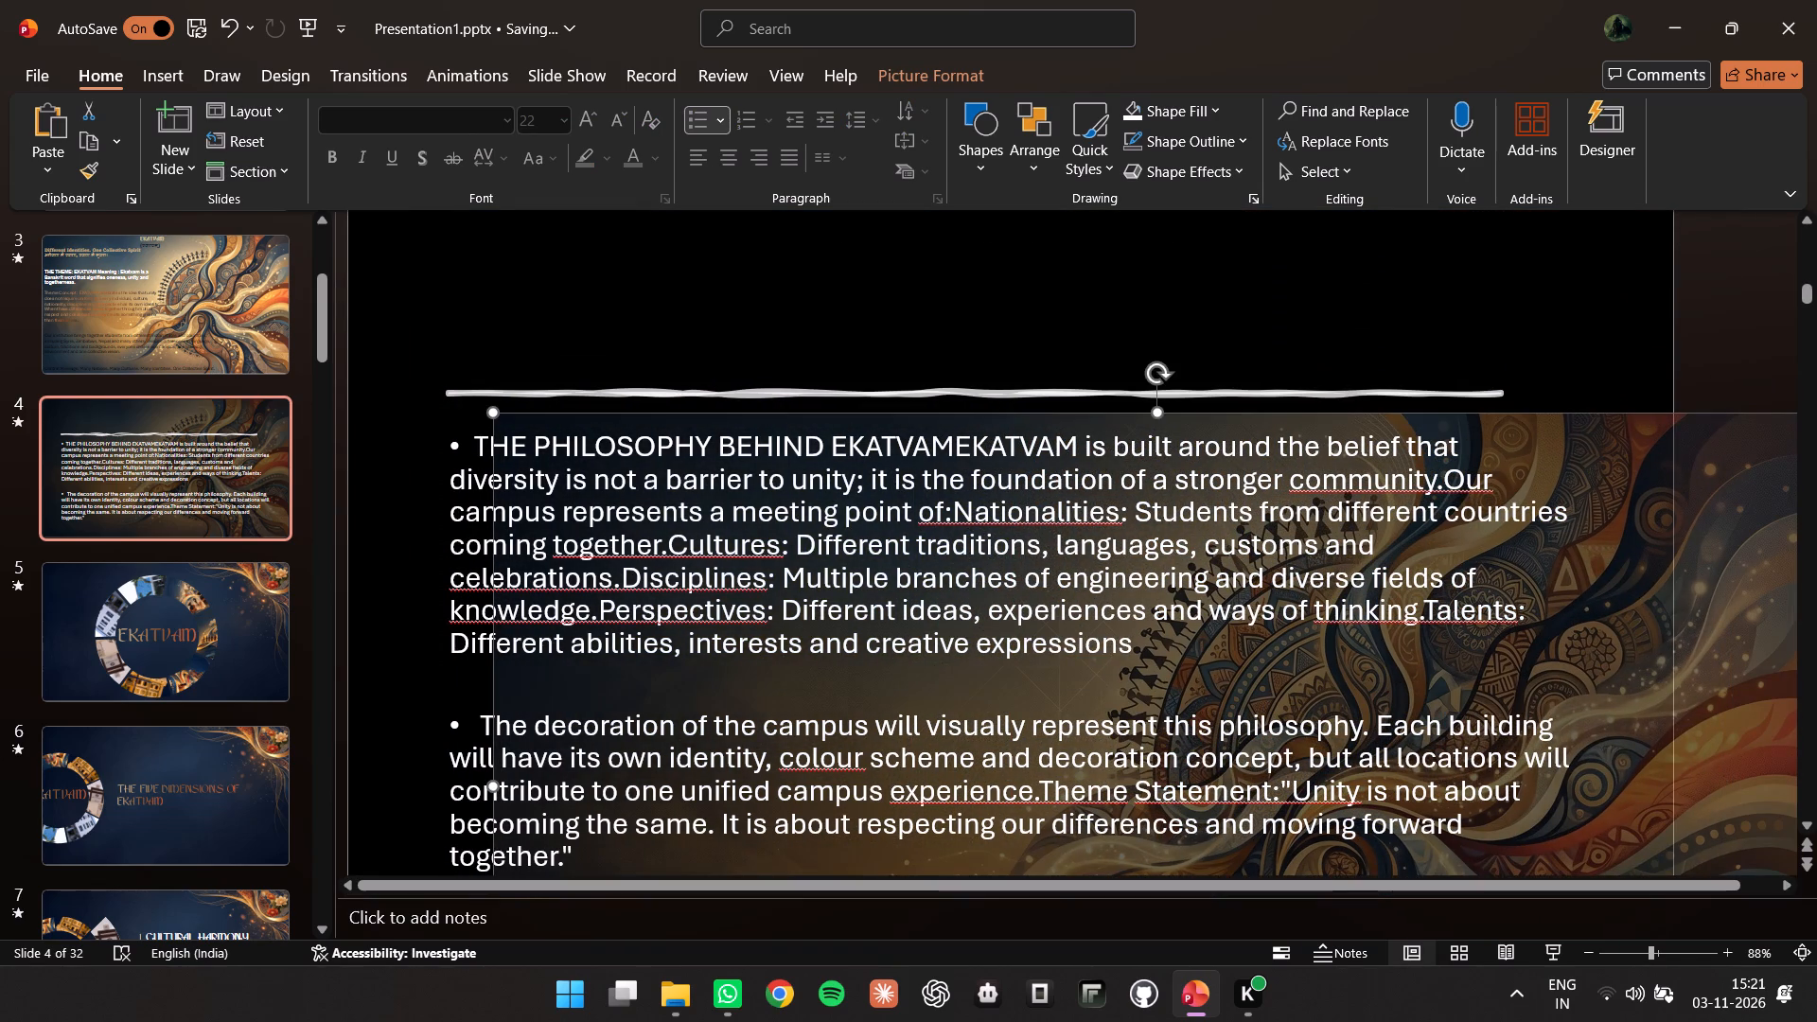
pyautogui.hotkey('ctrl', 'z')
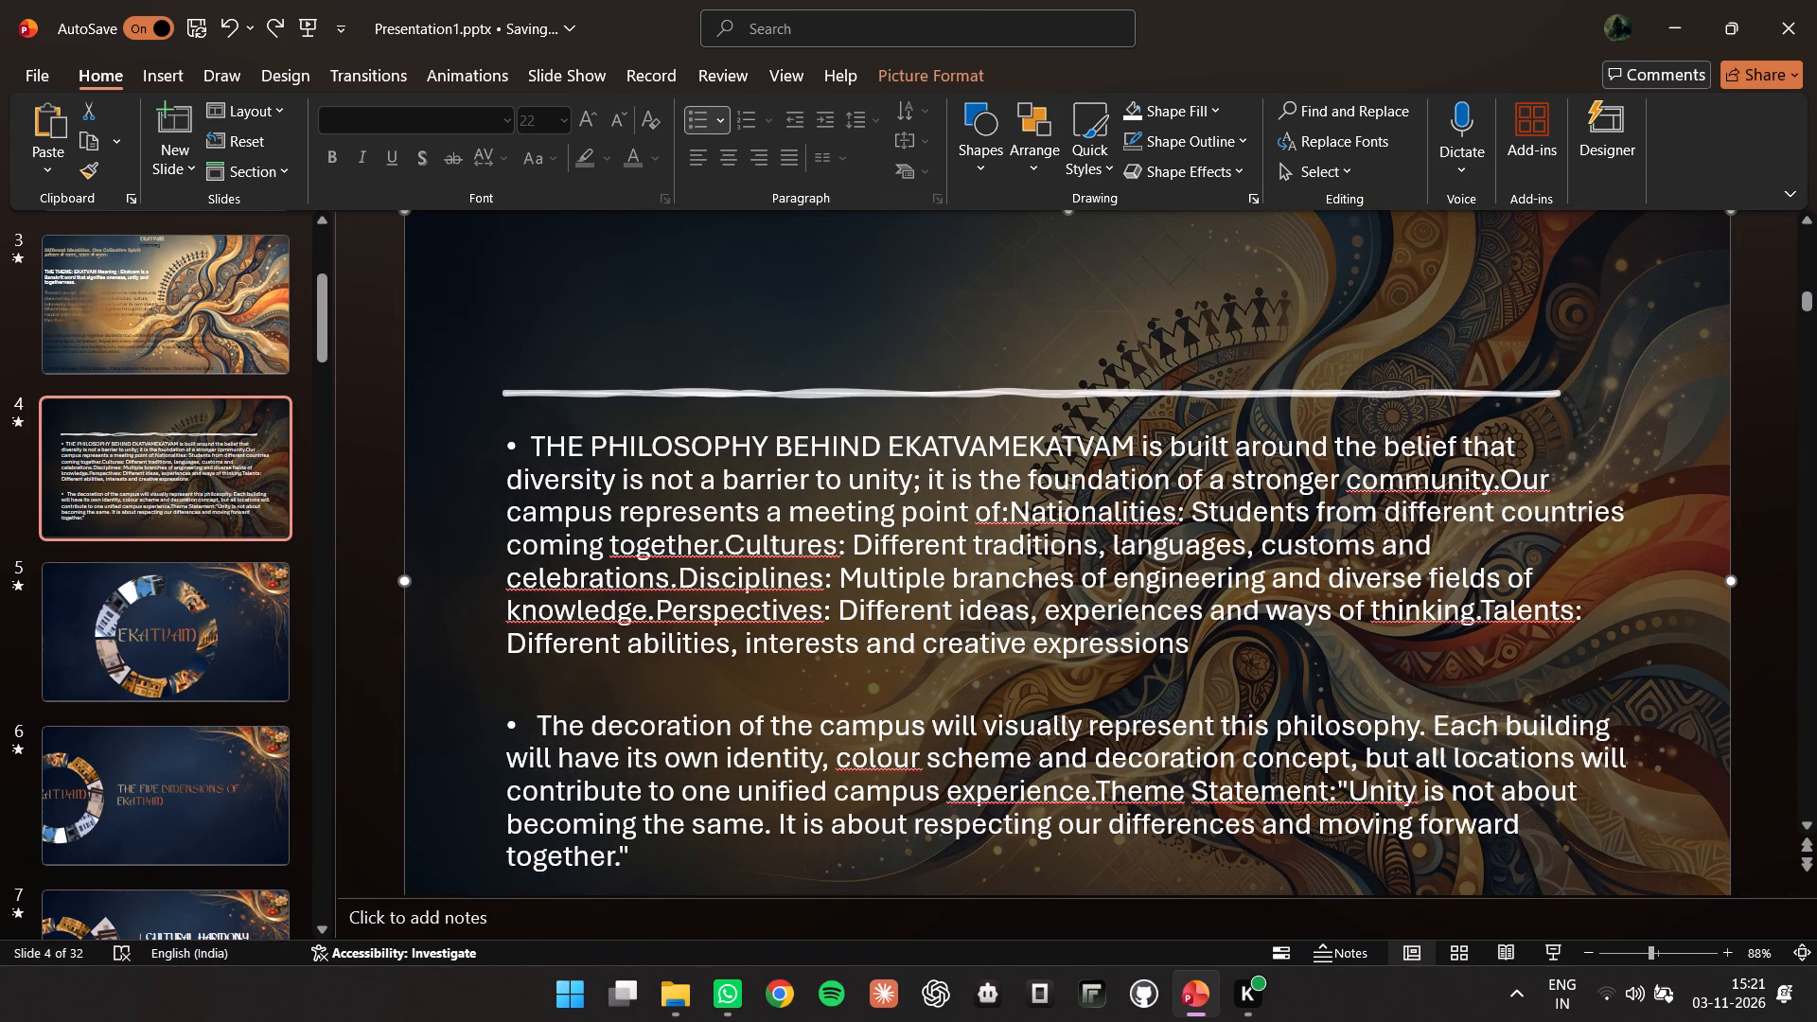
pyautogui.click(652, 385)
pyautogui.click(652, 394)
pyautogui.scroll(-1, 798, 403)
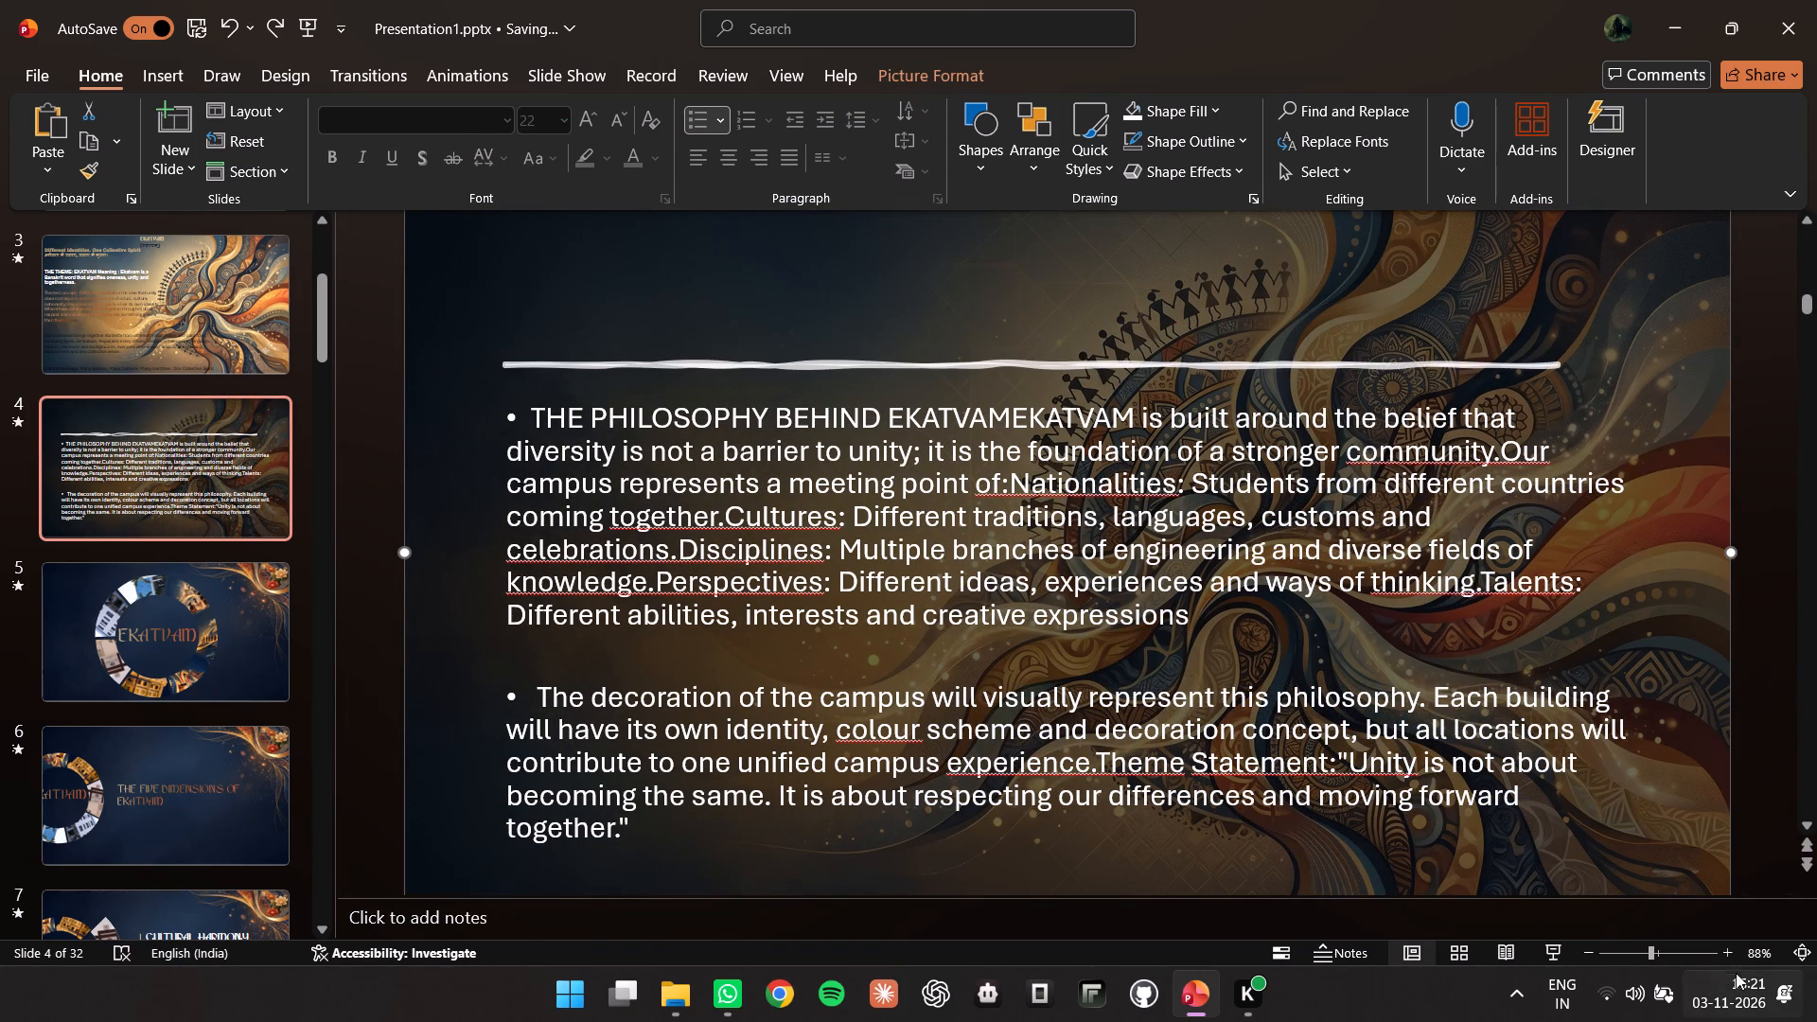
# Move slide 4's body text box down and slightly to the right, clear of the white brush-stroke line.
pyautogui.click(1615, 952)
pyautogui.click(1064, 514)
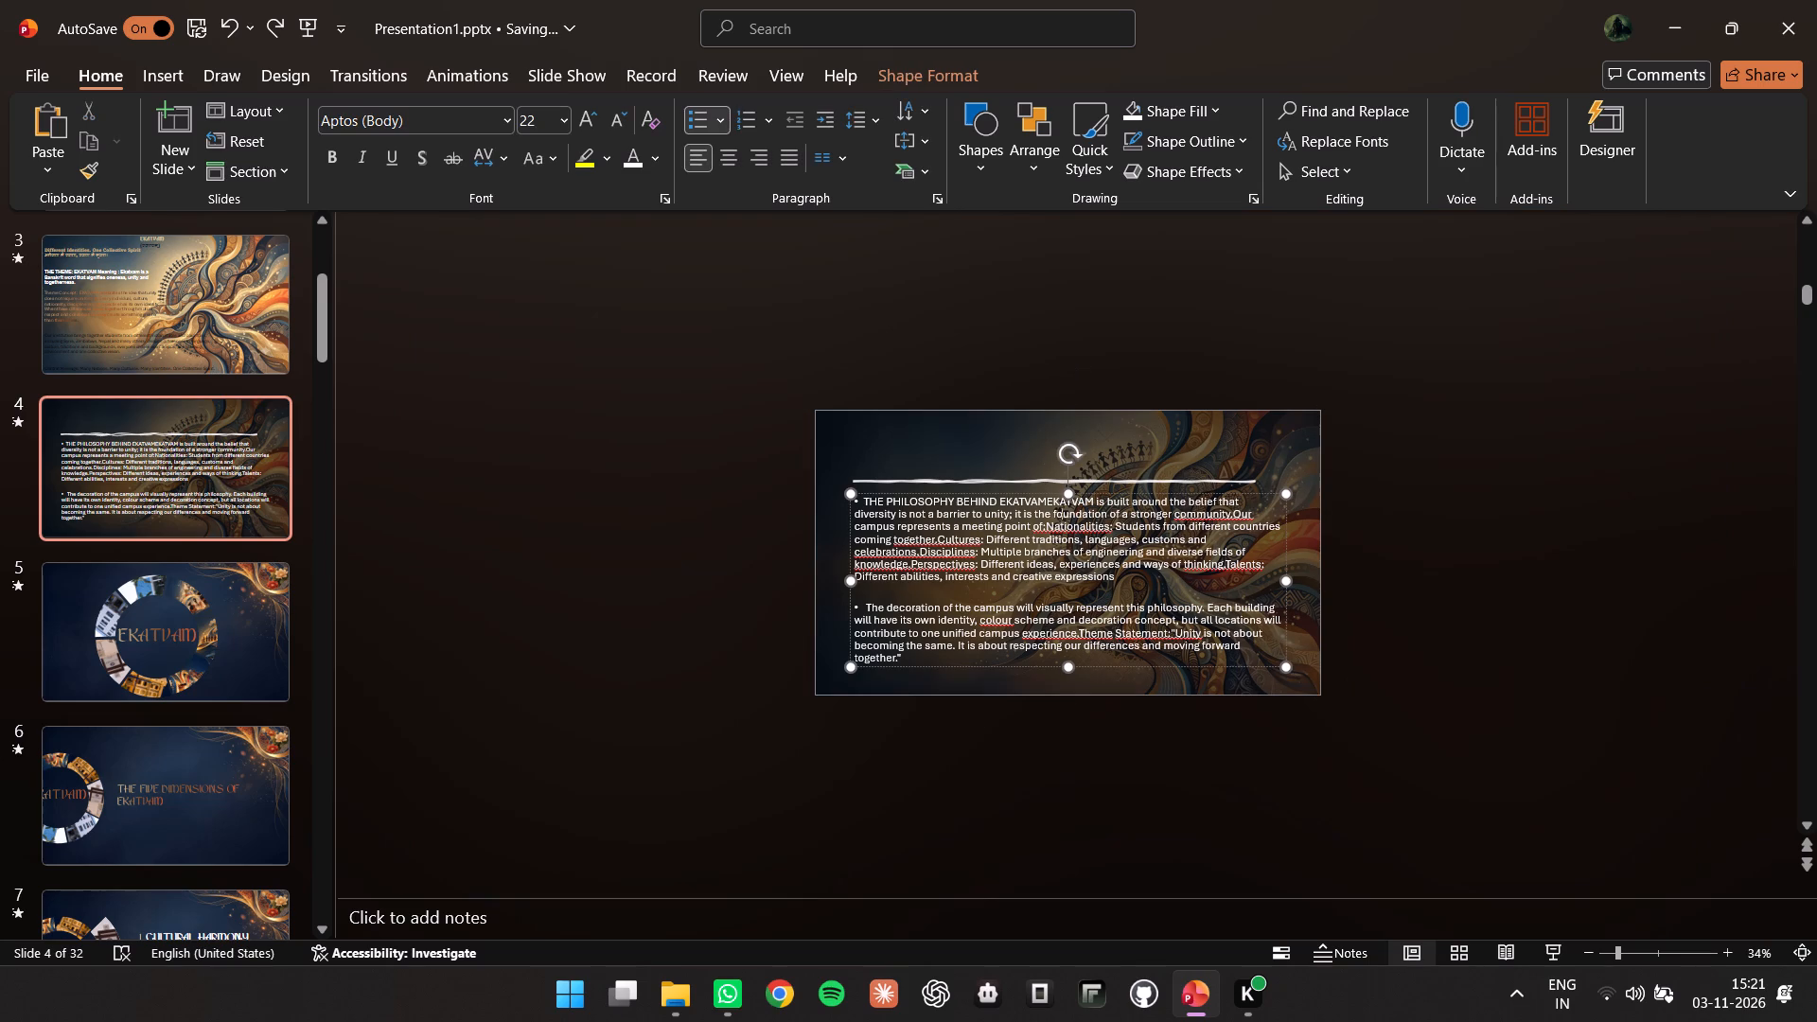
pyautogui.moveTo(1036, 500); pyautogui.dragTo(1036, 481)
pyautogui.moveTo(1036, 497); pyautogui.dragTo(1034, 479)
pyautogui.moveTo(1034, 479); pyautogui.dragTo(1034, 472)
pyautogui.moveTo(1034, 496); pyautogui.dragTo(1050, 519)
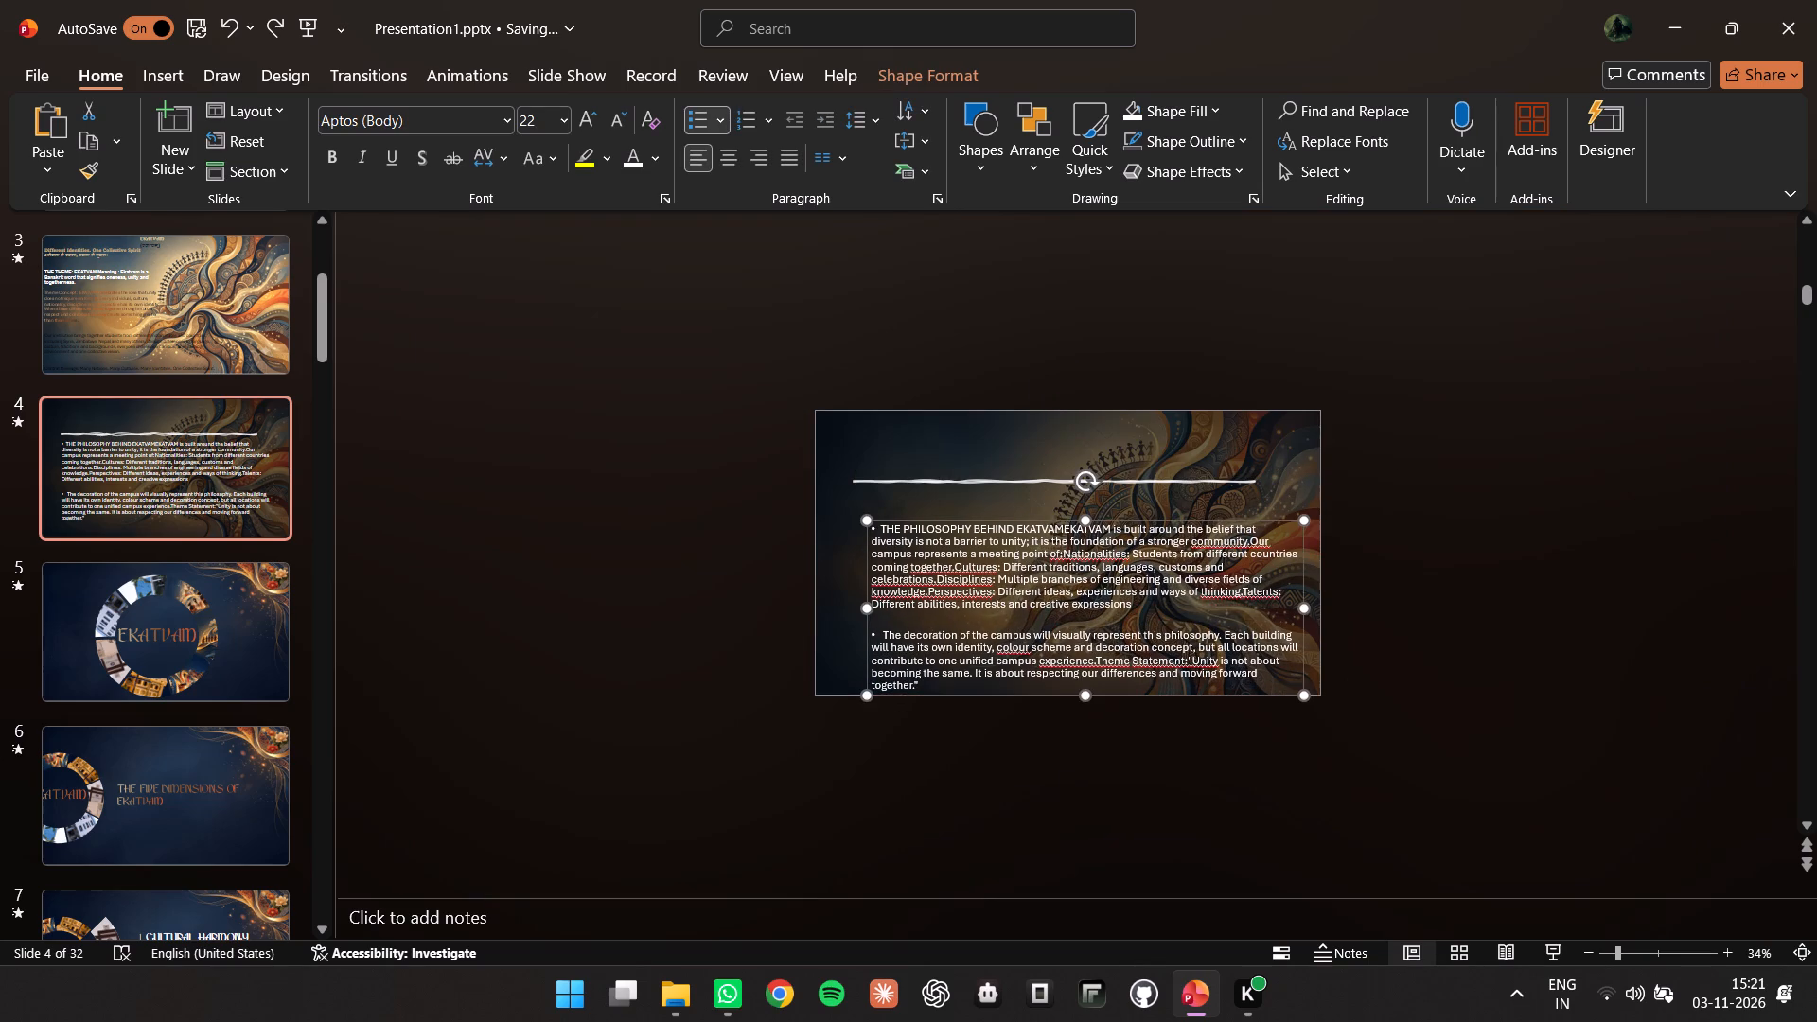
# Move slide 4's background picture down and to the right, away from the white brush-stroke line.
pyautogui.click(1050, 479)
pyautogui.click(1045, 479)
pyautogui.moveTo(1044, 479); pyautogui.dragTo(1092, 561)
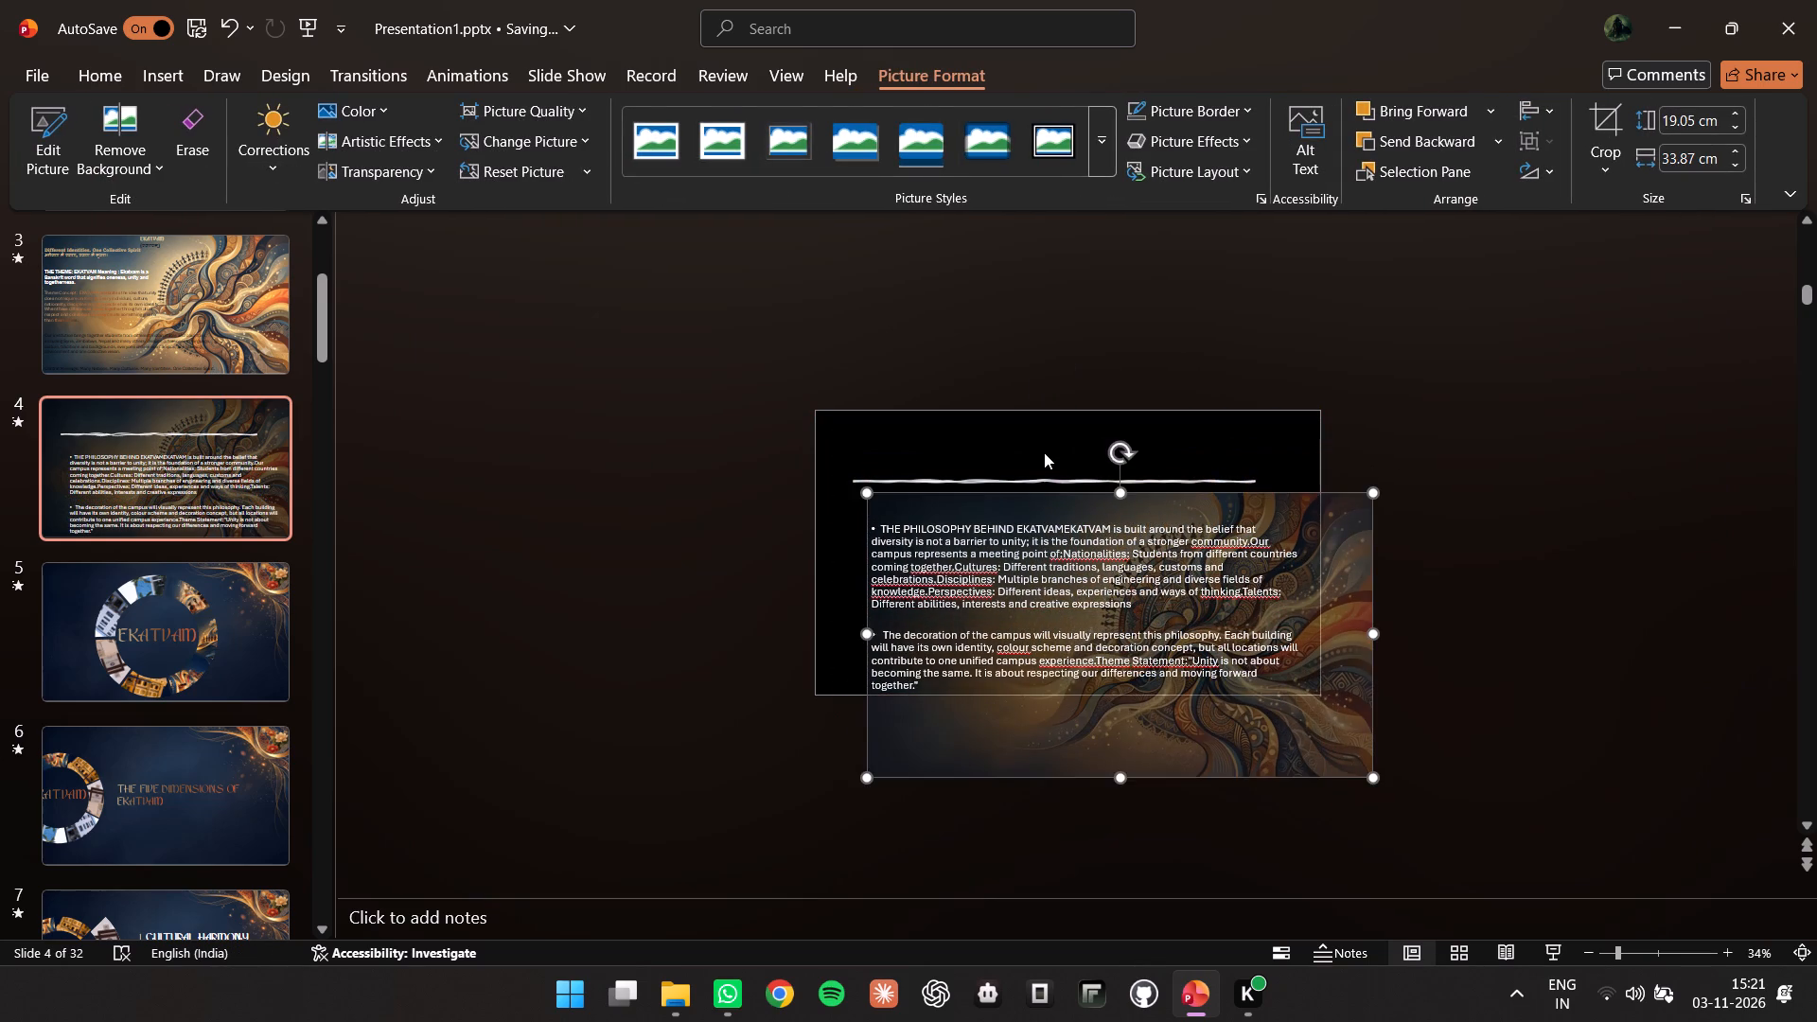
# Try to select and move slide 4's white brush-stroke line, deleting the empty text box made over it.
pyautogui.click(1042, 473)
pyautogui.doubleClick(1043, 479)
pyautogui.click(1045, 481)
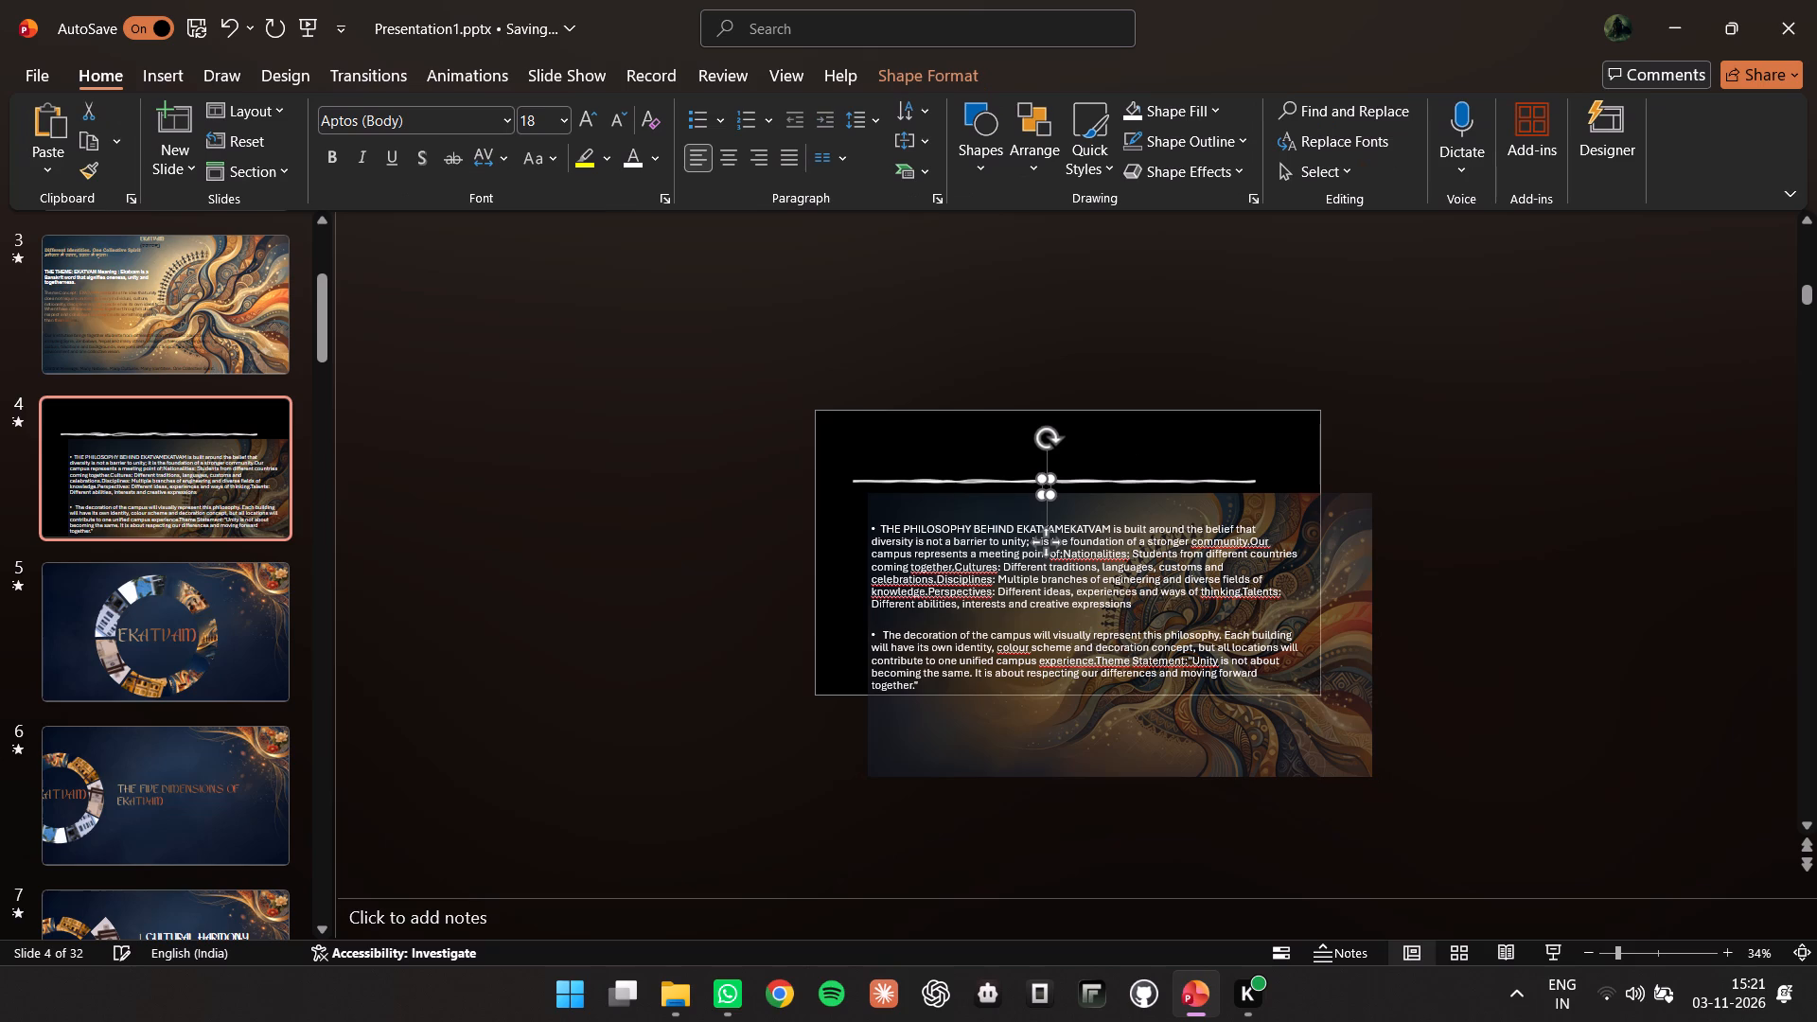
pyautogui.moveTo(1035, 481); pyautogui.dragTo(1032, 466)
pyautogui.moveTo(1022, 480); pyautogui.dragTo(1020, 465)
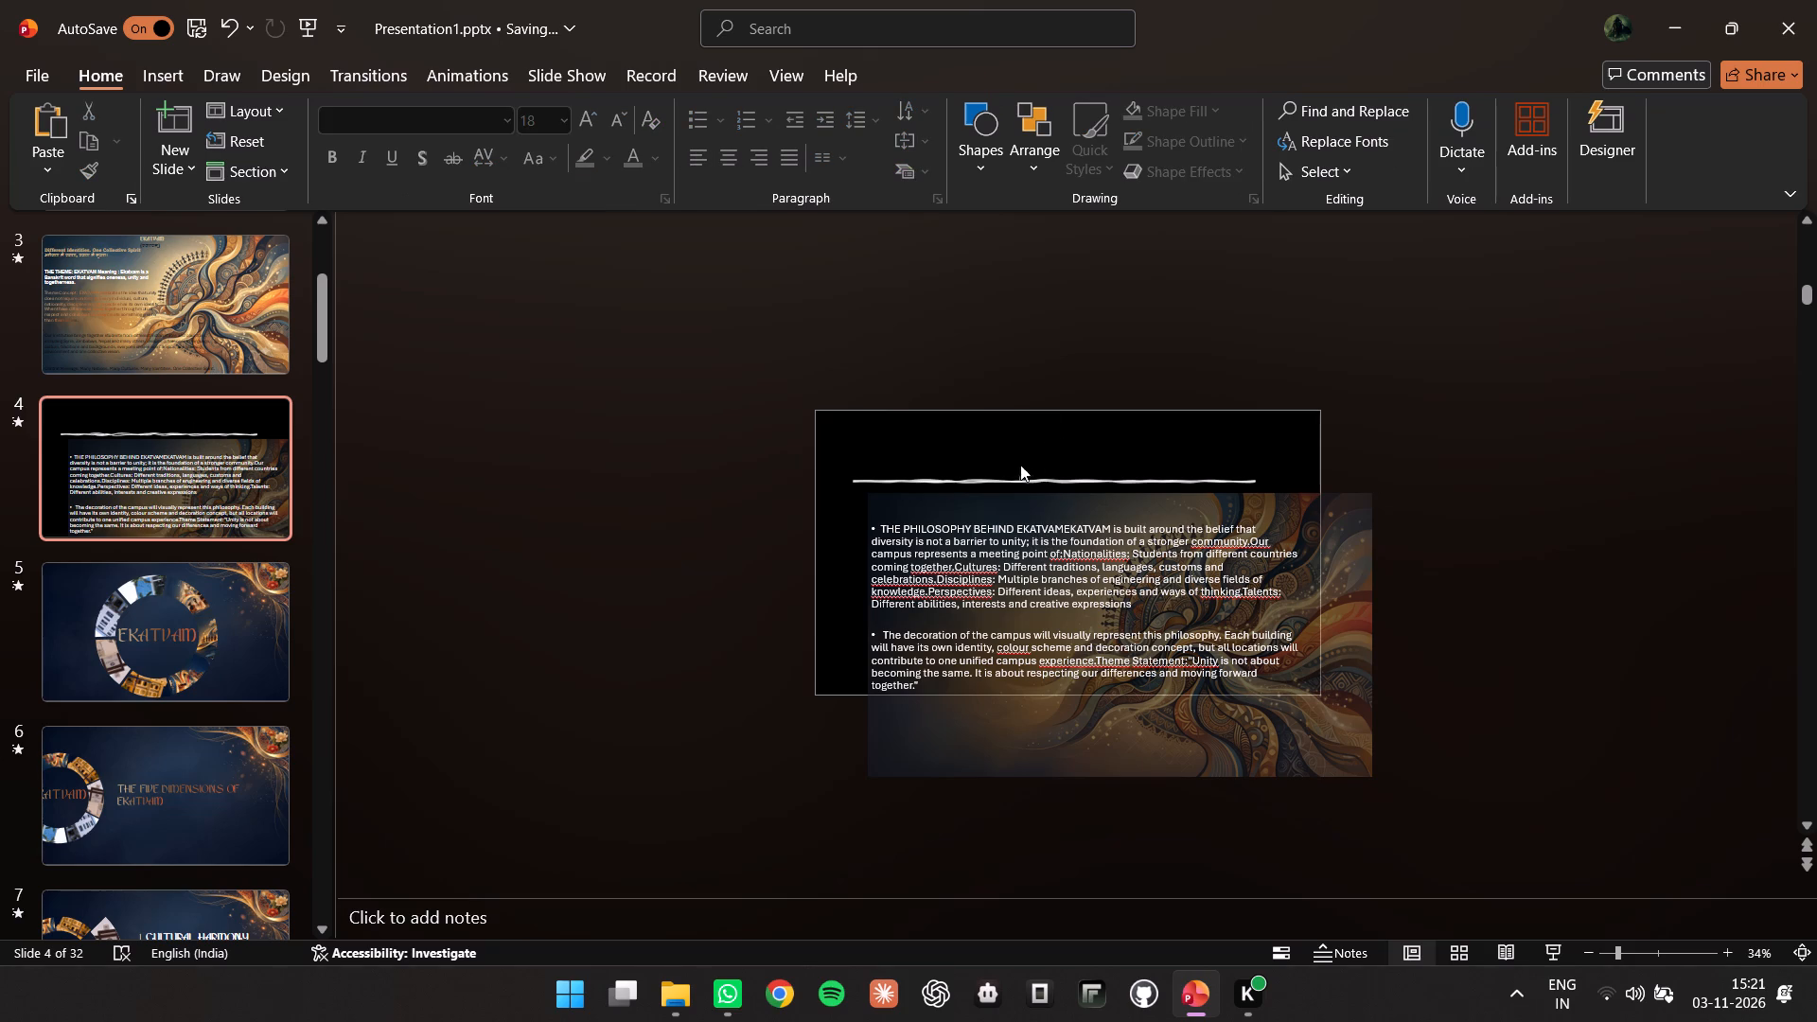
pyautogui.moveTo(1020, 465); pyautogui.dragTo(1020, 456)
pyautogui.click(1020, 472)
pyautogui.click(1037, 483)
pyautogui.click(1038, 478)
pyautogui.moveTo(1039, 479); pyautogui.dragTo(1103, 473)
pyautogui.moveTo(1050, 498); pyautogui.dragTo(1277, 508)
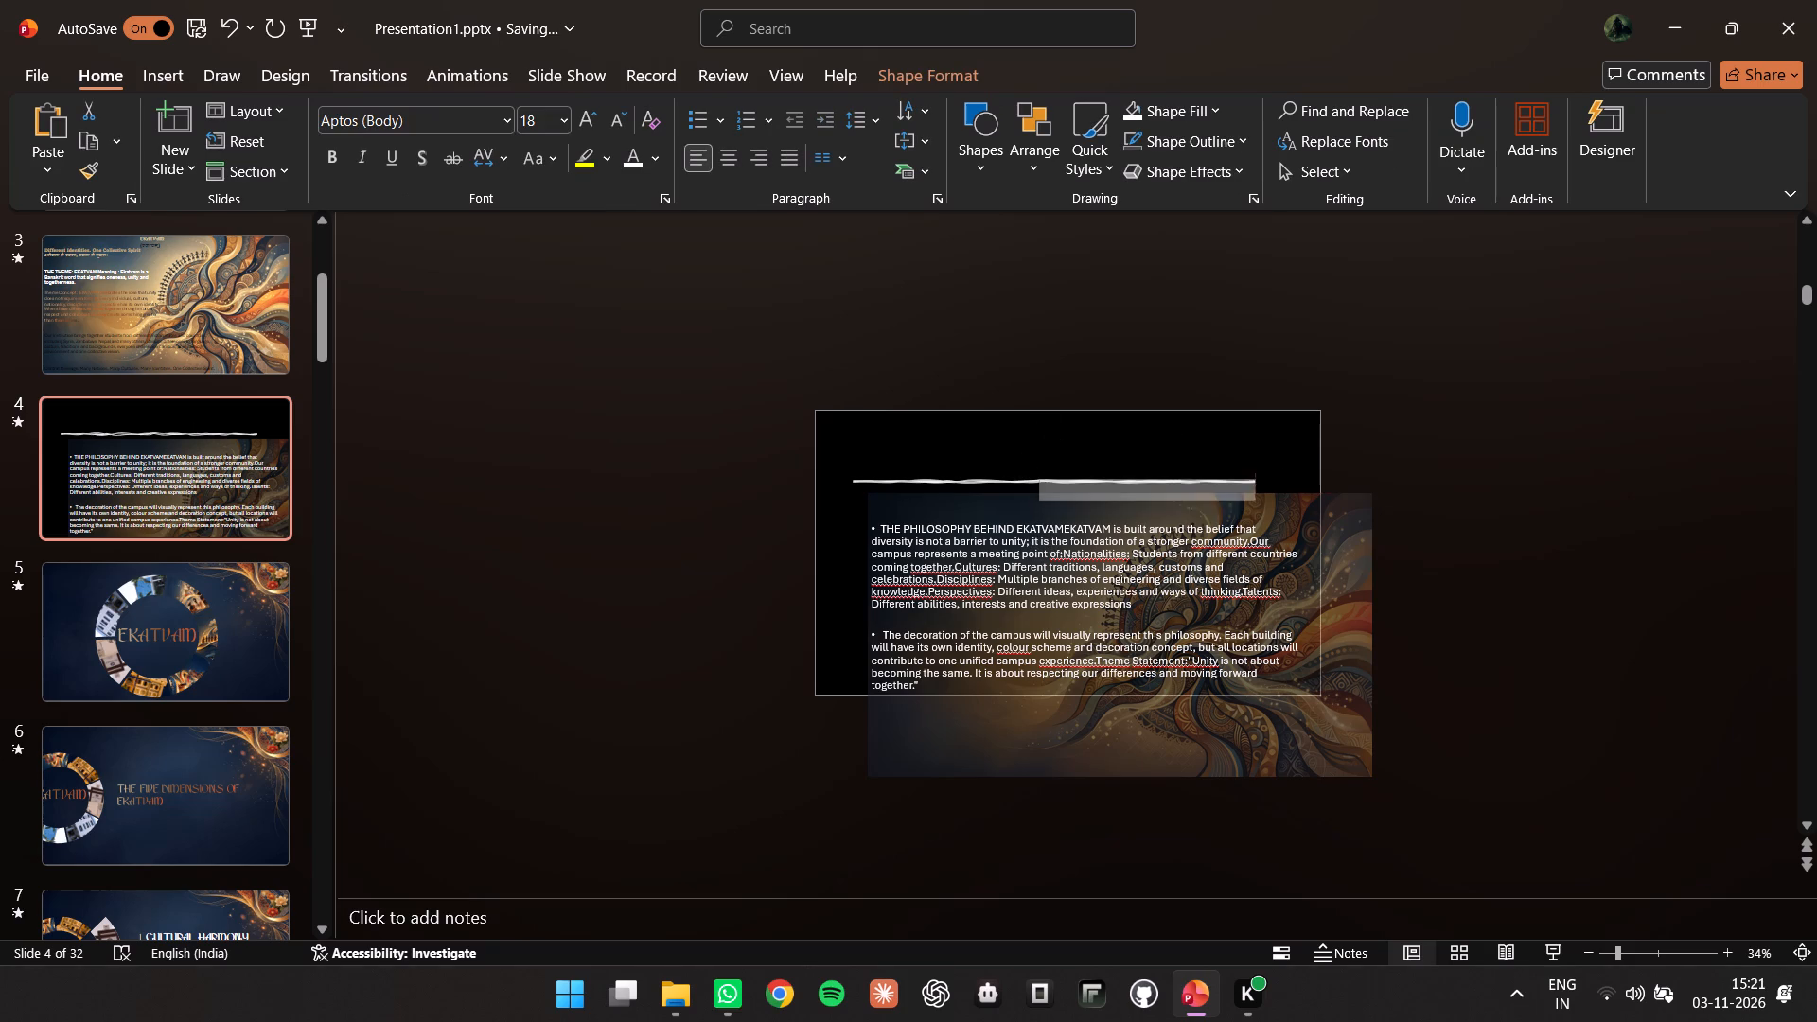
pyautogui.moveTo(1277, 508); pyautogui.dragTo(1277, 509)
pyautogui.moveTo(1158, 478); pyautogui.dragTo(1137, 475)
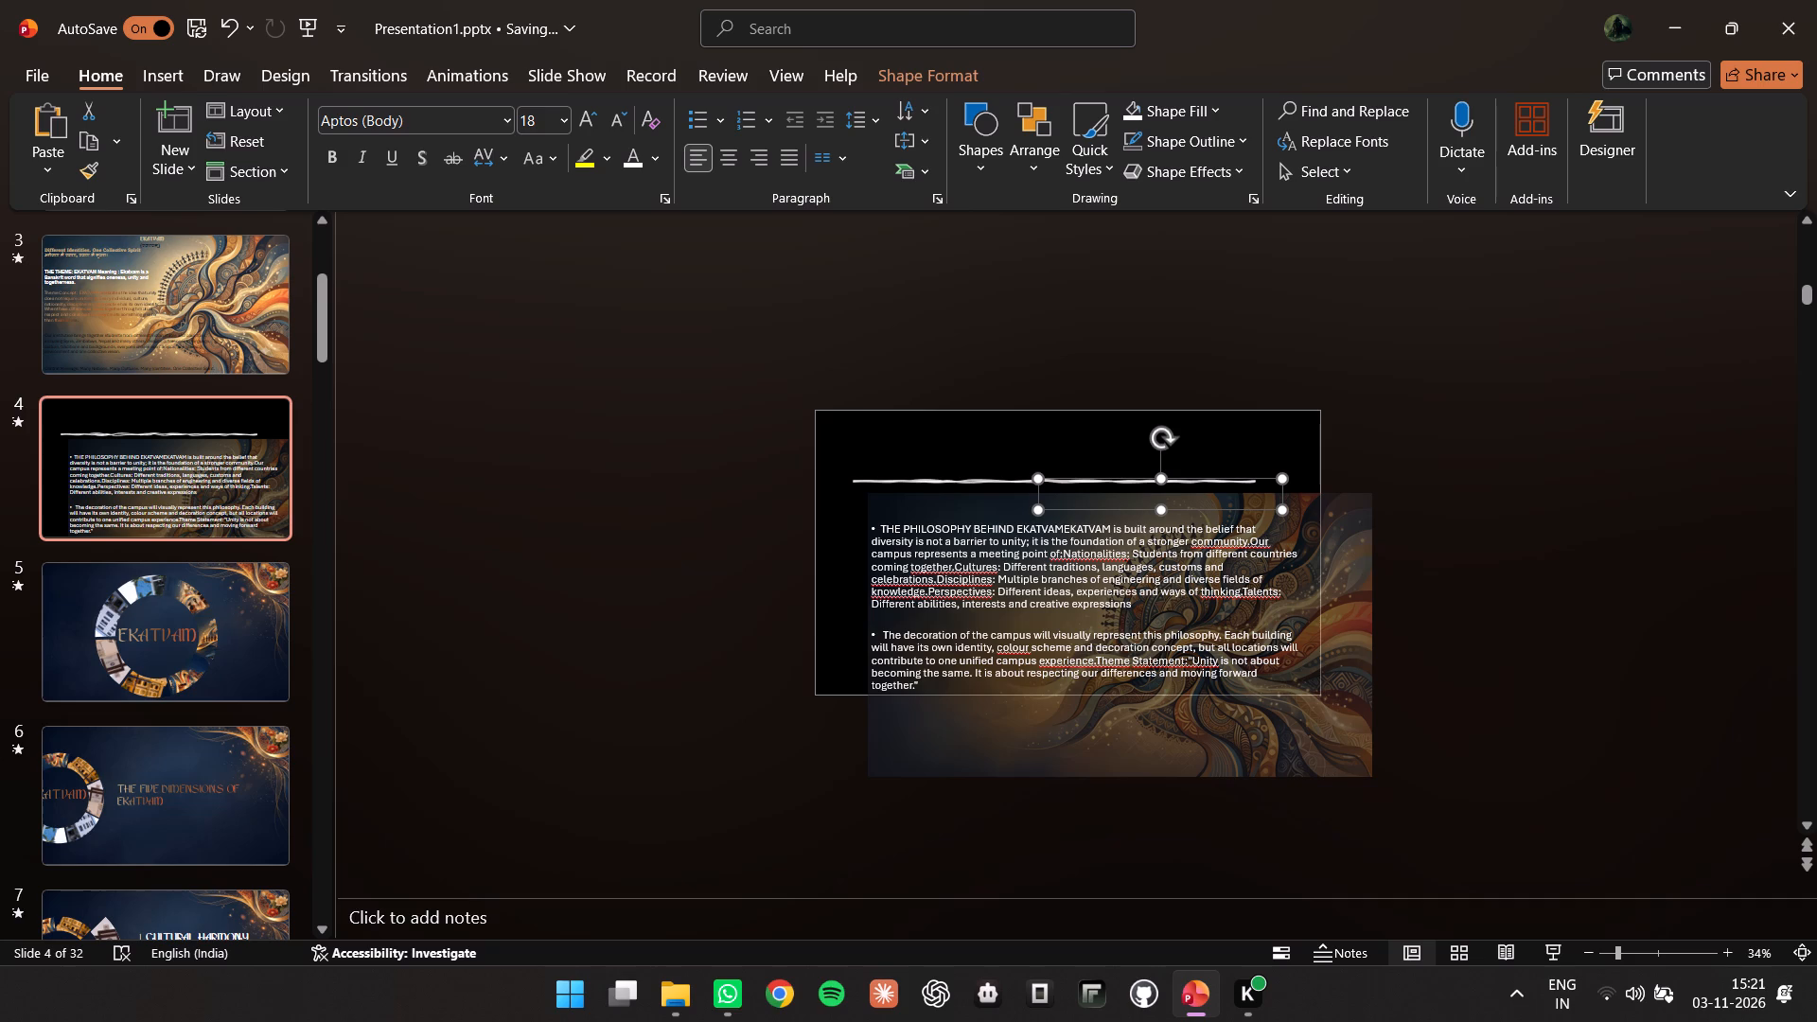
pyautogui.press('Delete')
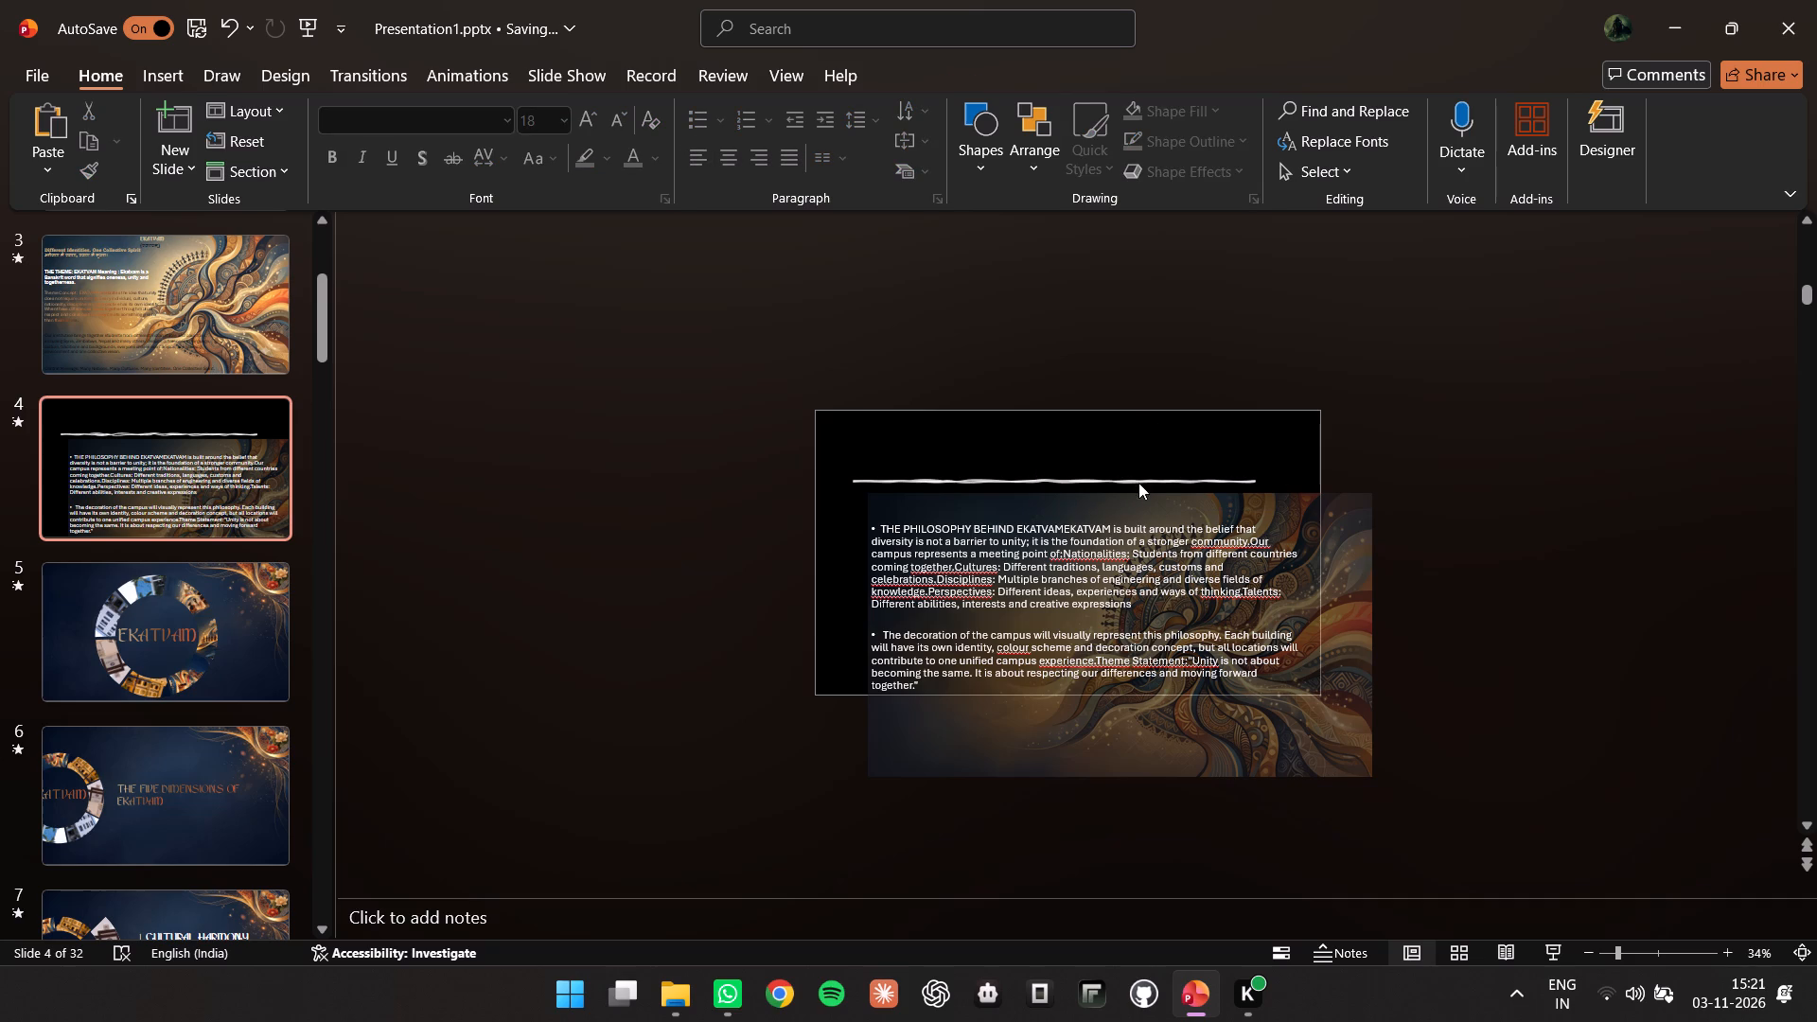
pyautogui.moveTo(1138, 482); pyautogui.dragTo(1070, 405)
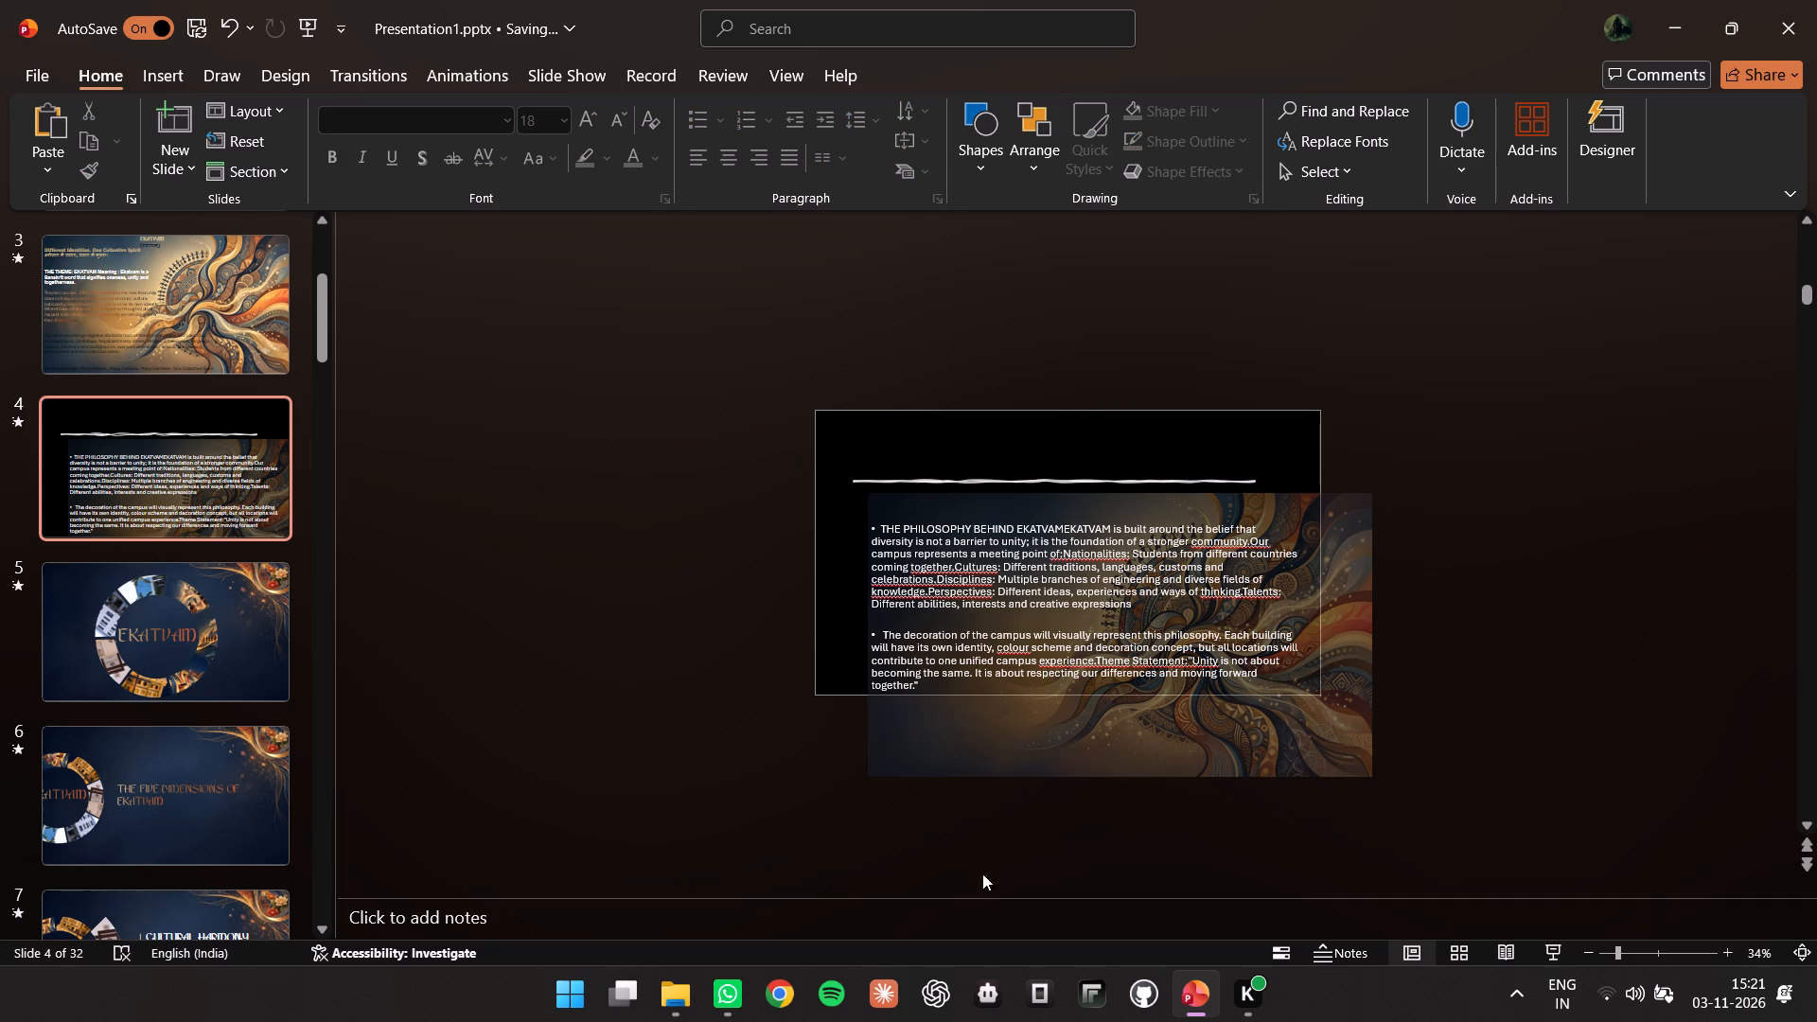
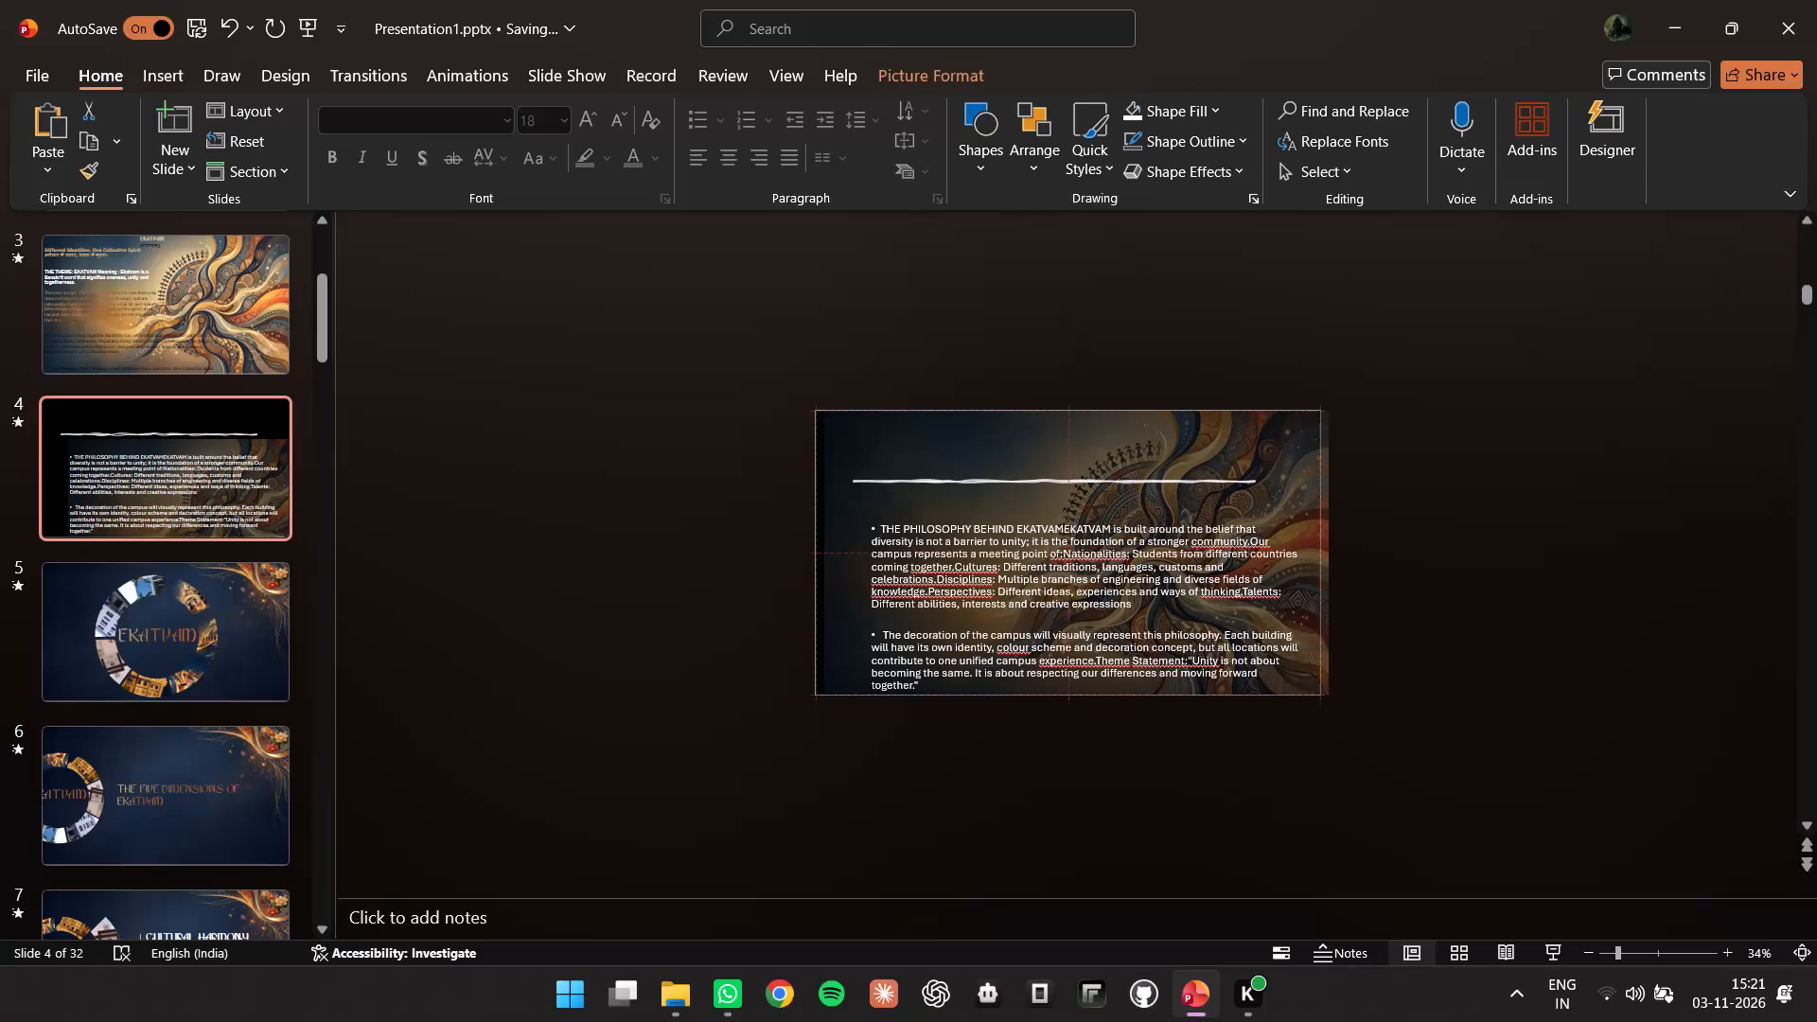
# Move slide 4's body text box up and slightly to the left, just beneath the white brush-stroke line.
pyautogui.click(1125, 750)
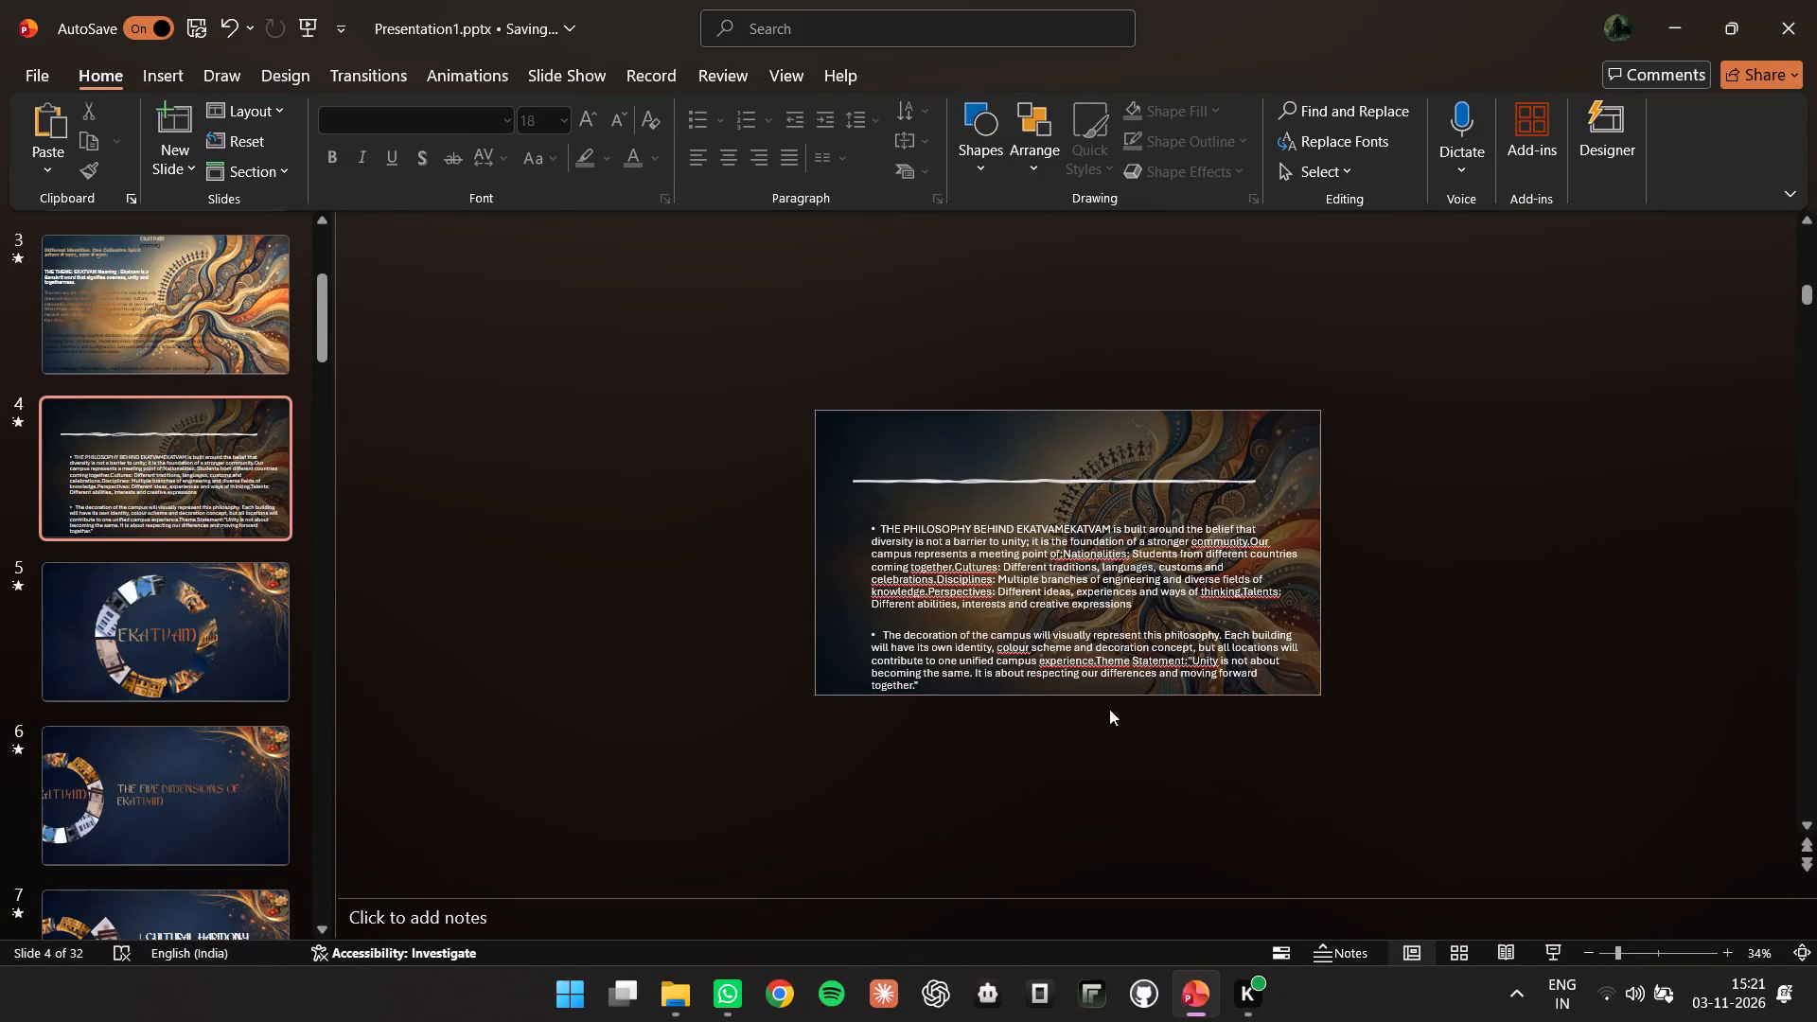
pyautogui.click(1022, 600)
pyautogui.moveTo(976, 521); pyautogui.dragTo(966, 502)
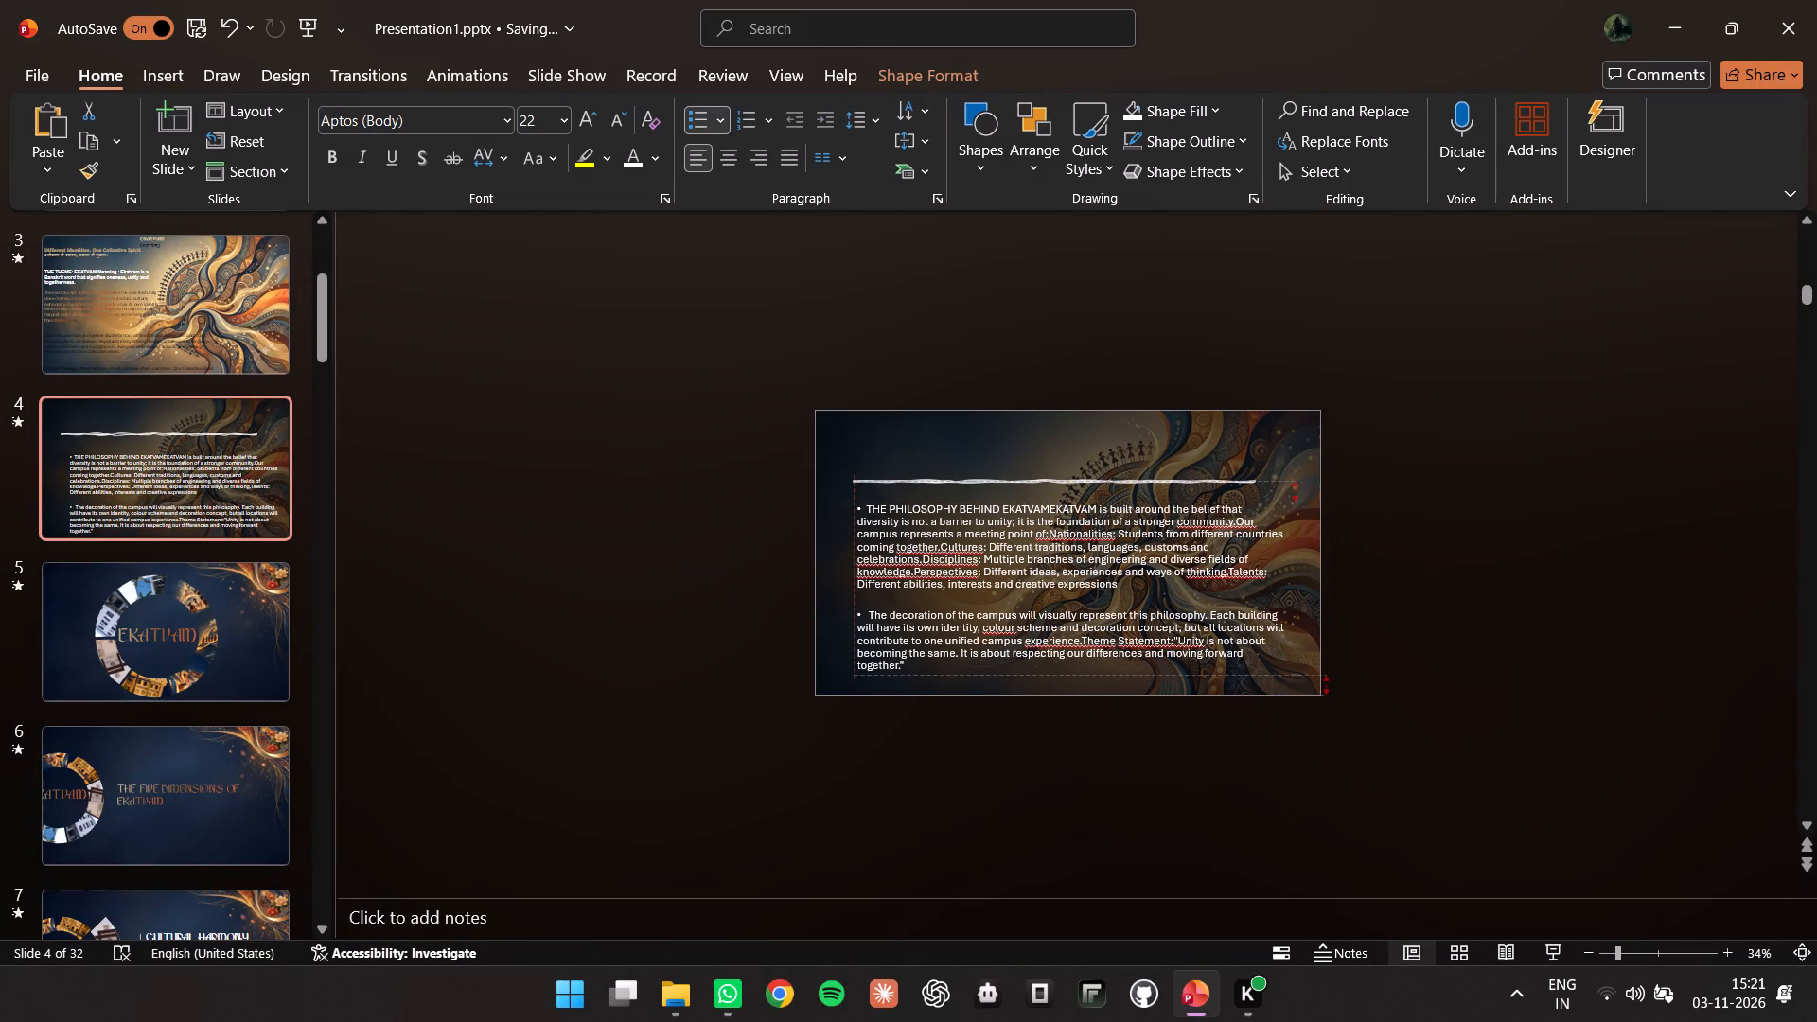
pyautogui.moveTo(966, 502); pyautogui.dragTo(965, 498)
pyautogui.click(1558, 451)
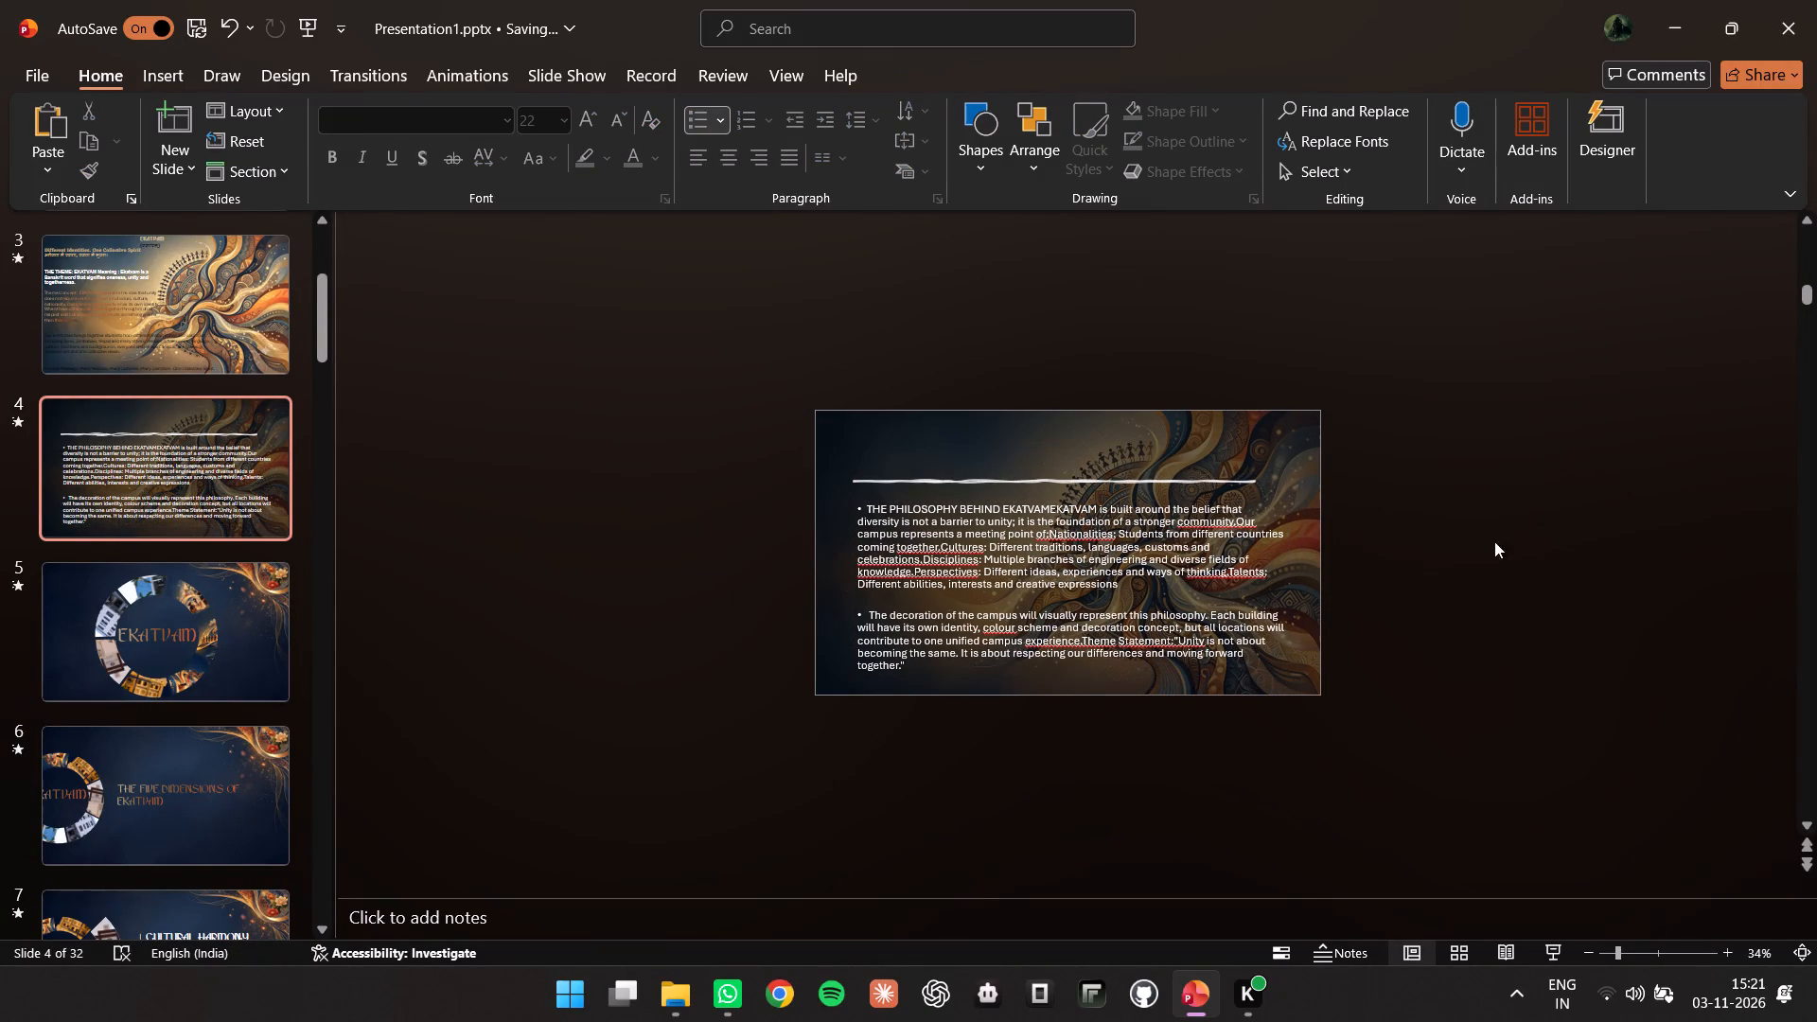
# Preview slide 4 full screen as a slide show and return to editing.
pyautogui.click(1540, 947)
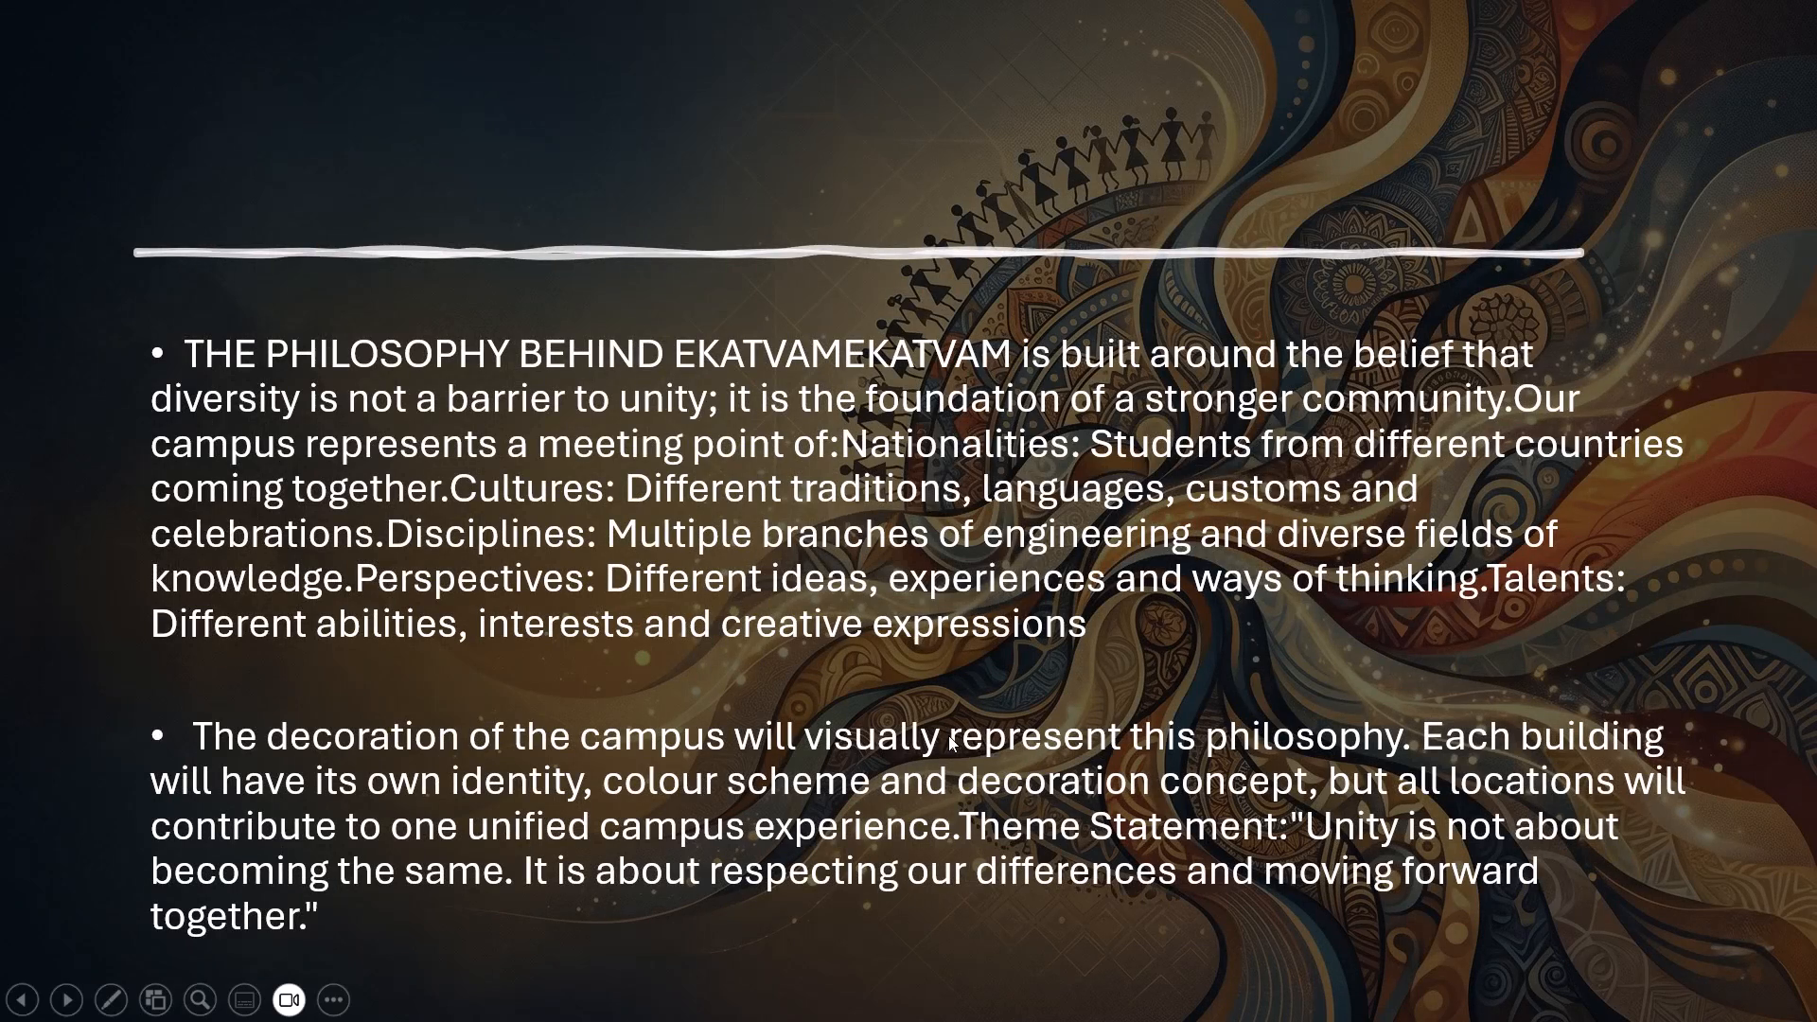
pyautogui.press('Escape')
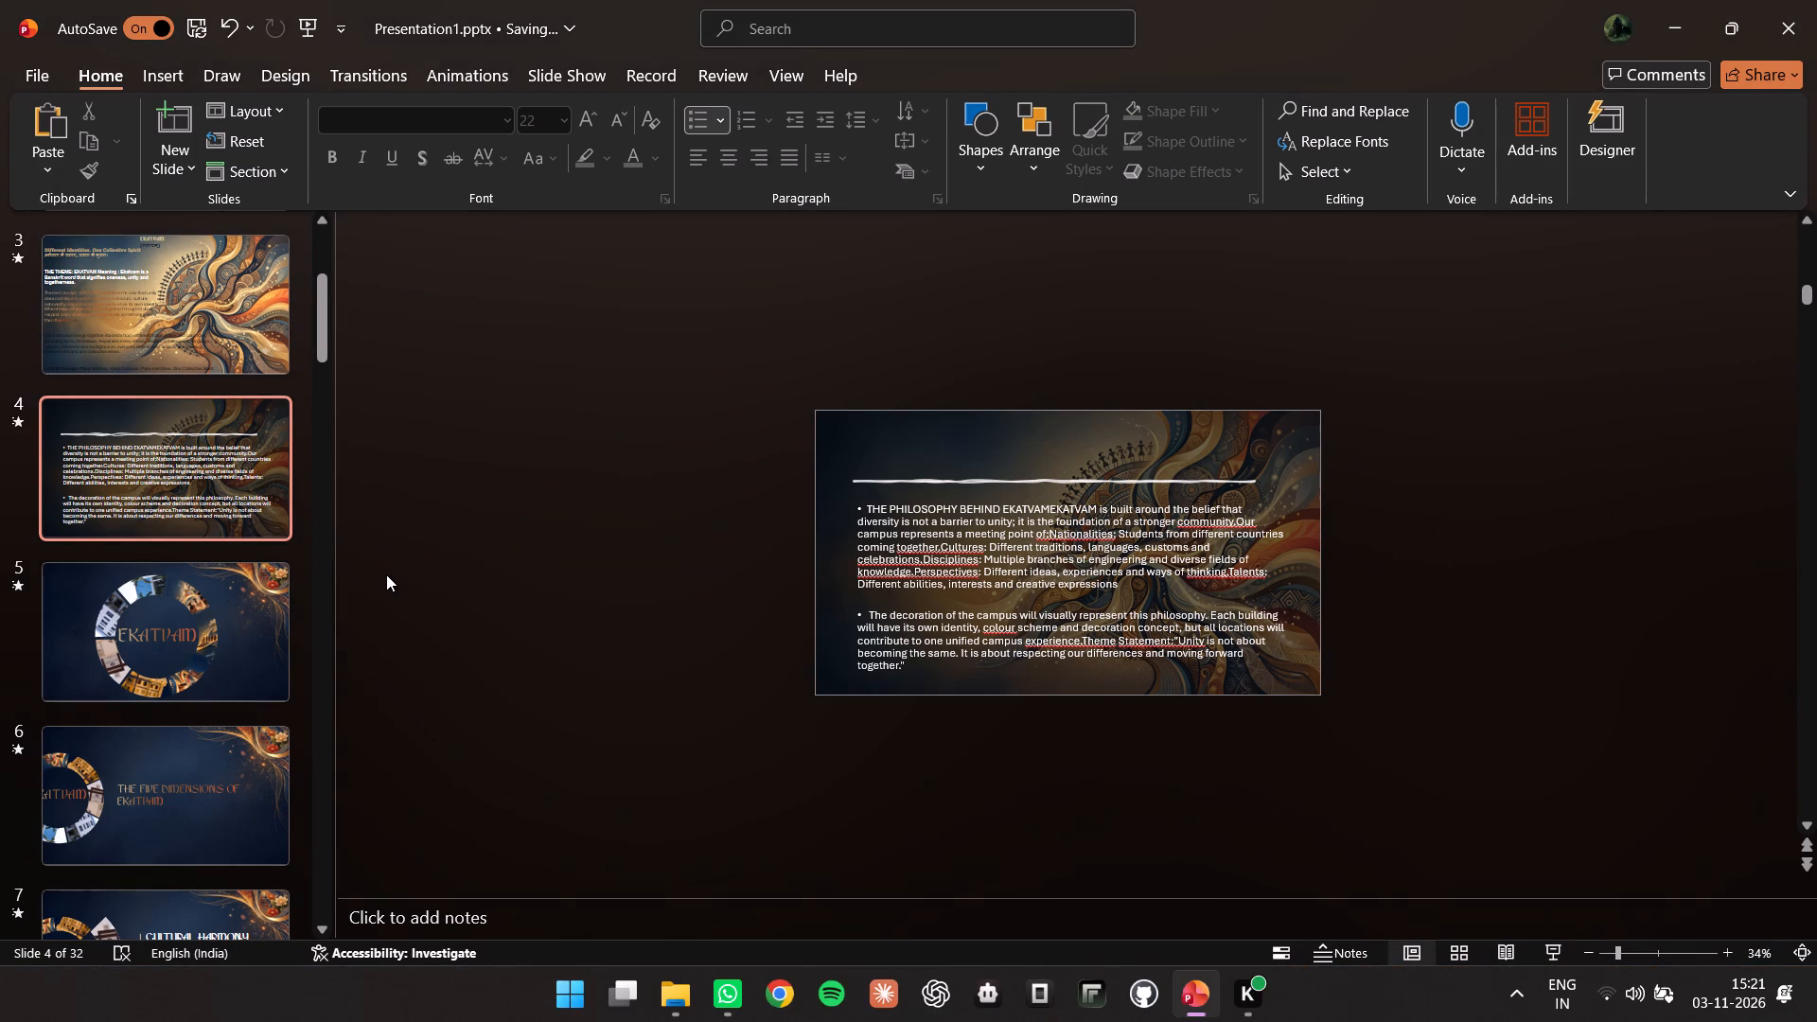
# Add missing spaces in slide 4's second bullet so it reads "experience. Theme Statement : “ Unity".
pyautogui.click(1650, 945)
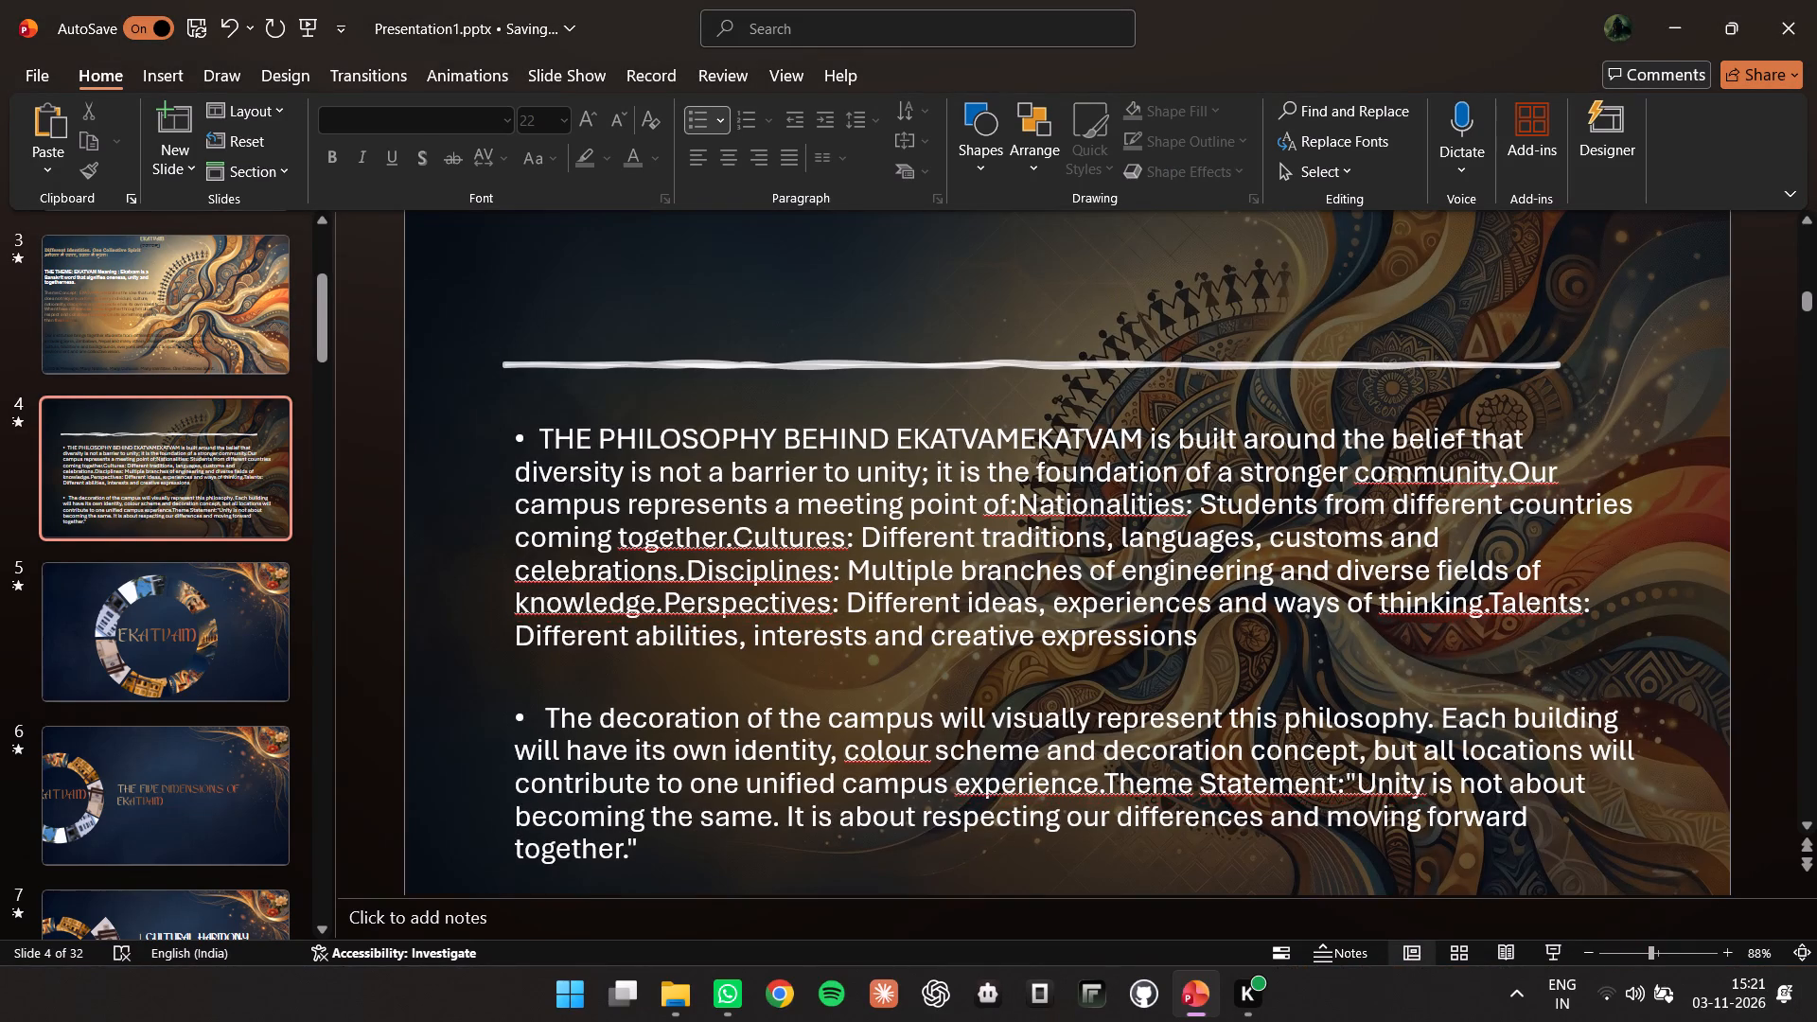
pyautogui.click(1113, 782)
pyautogui.click(1100, 780)
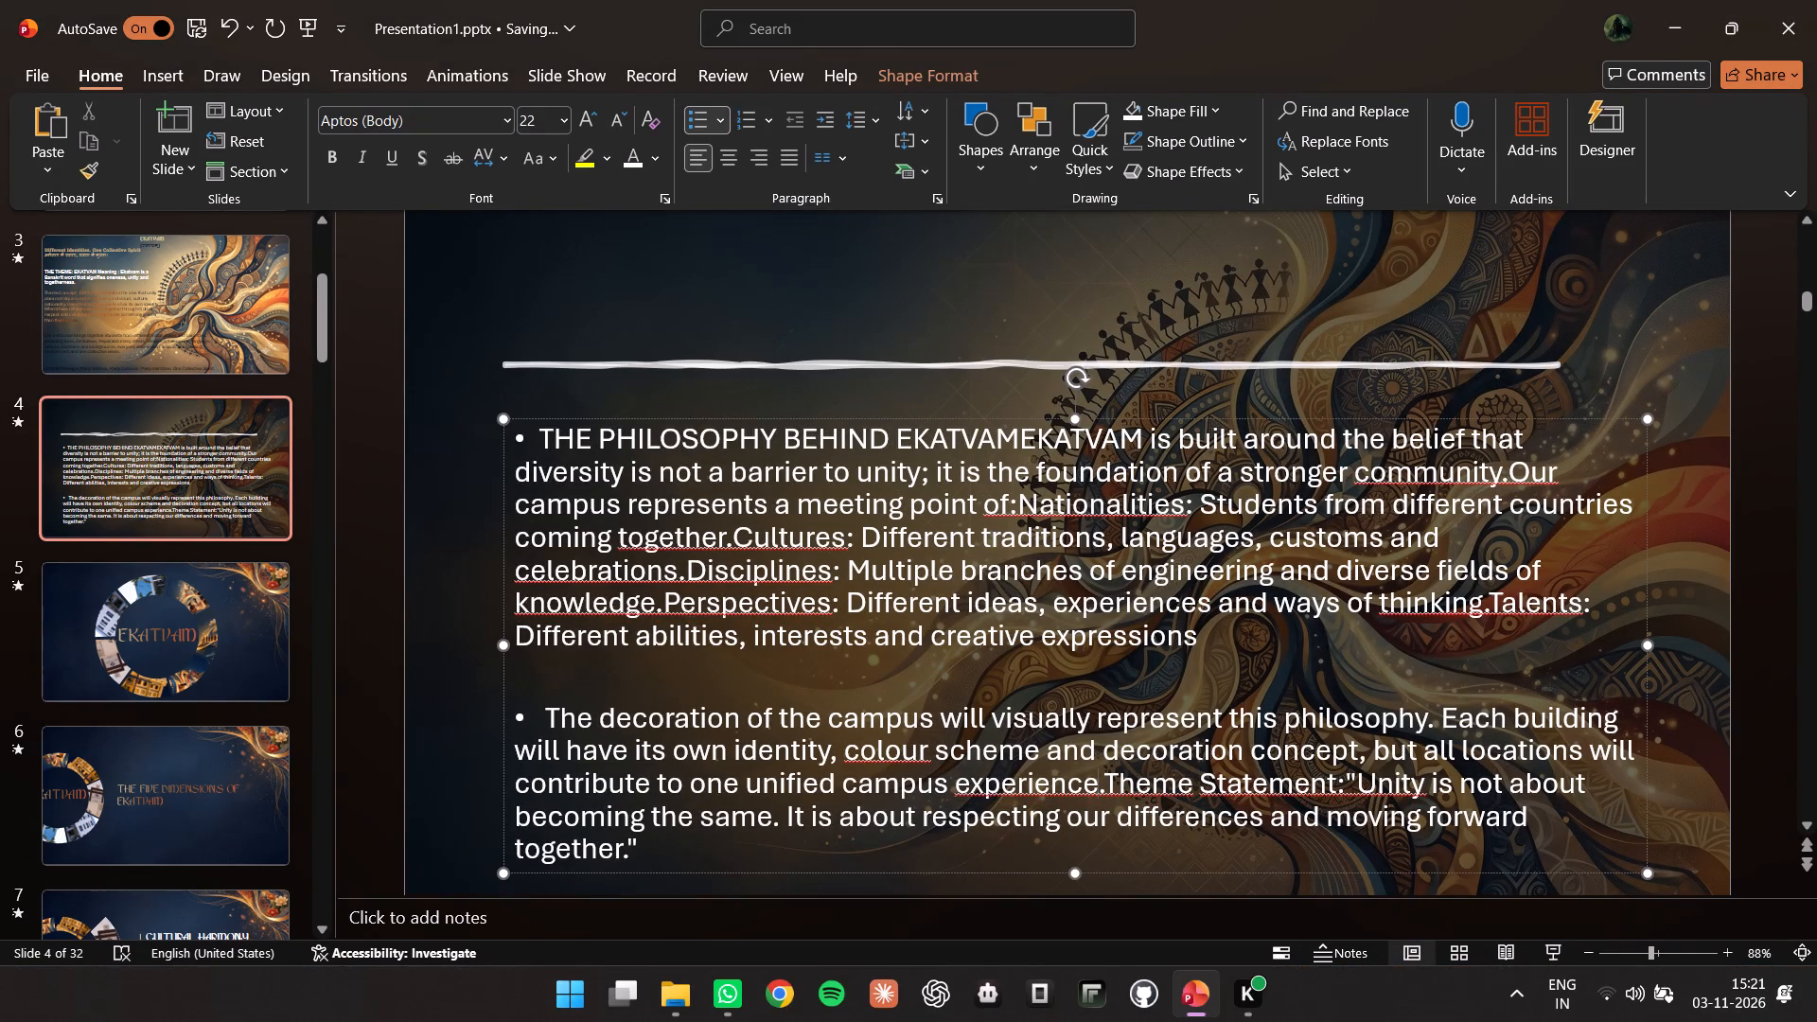
pyautogui.click(1104, 780)
pyautogui.press('space')
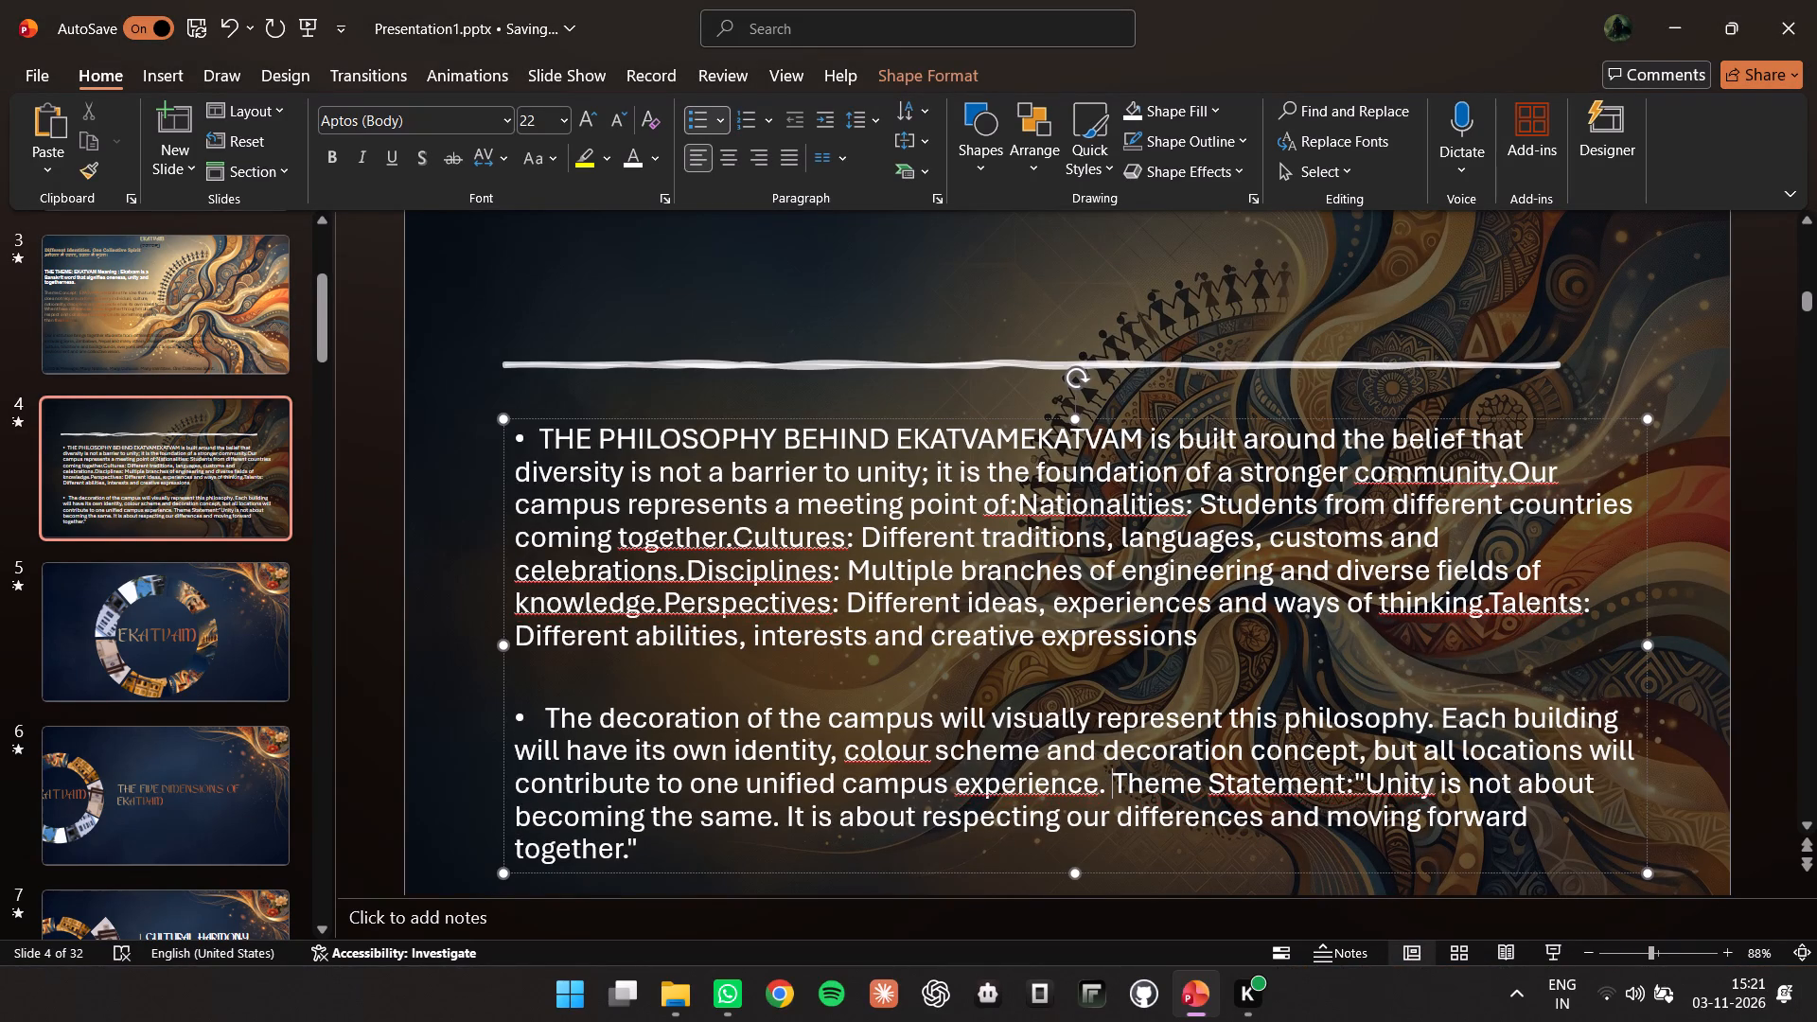
pyautogui.click(1350, 776)
pyautogui.press('space')
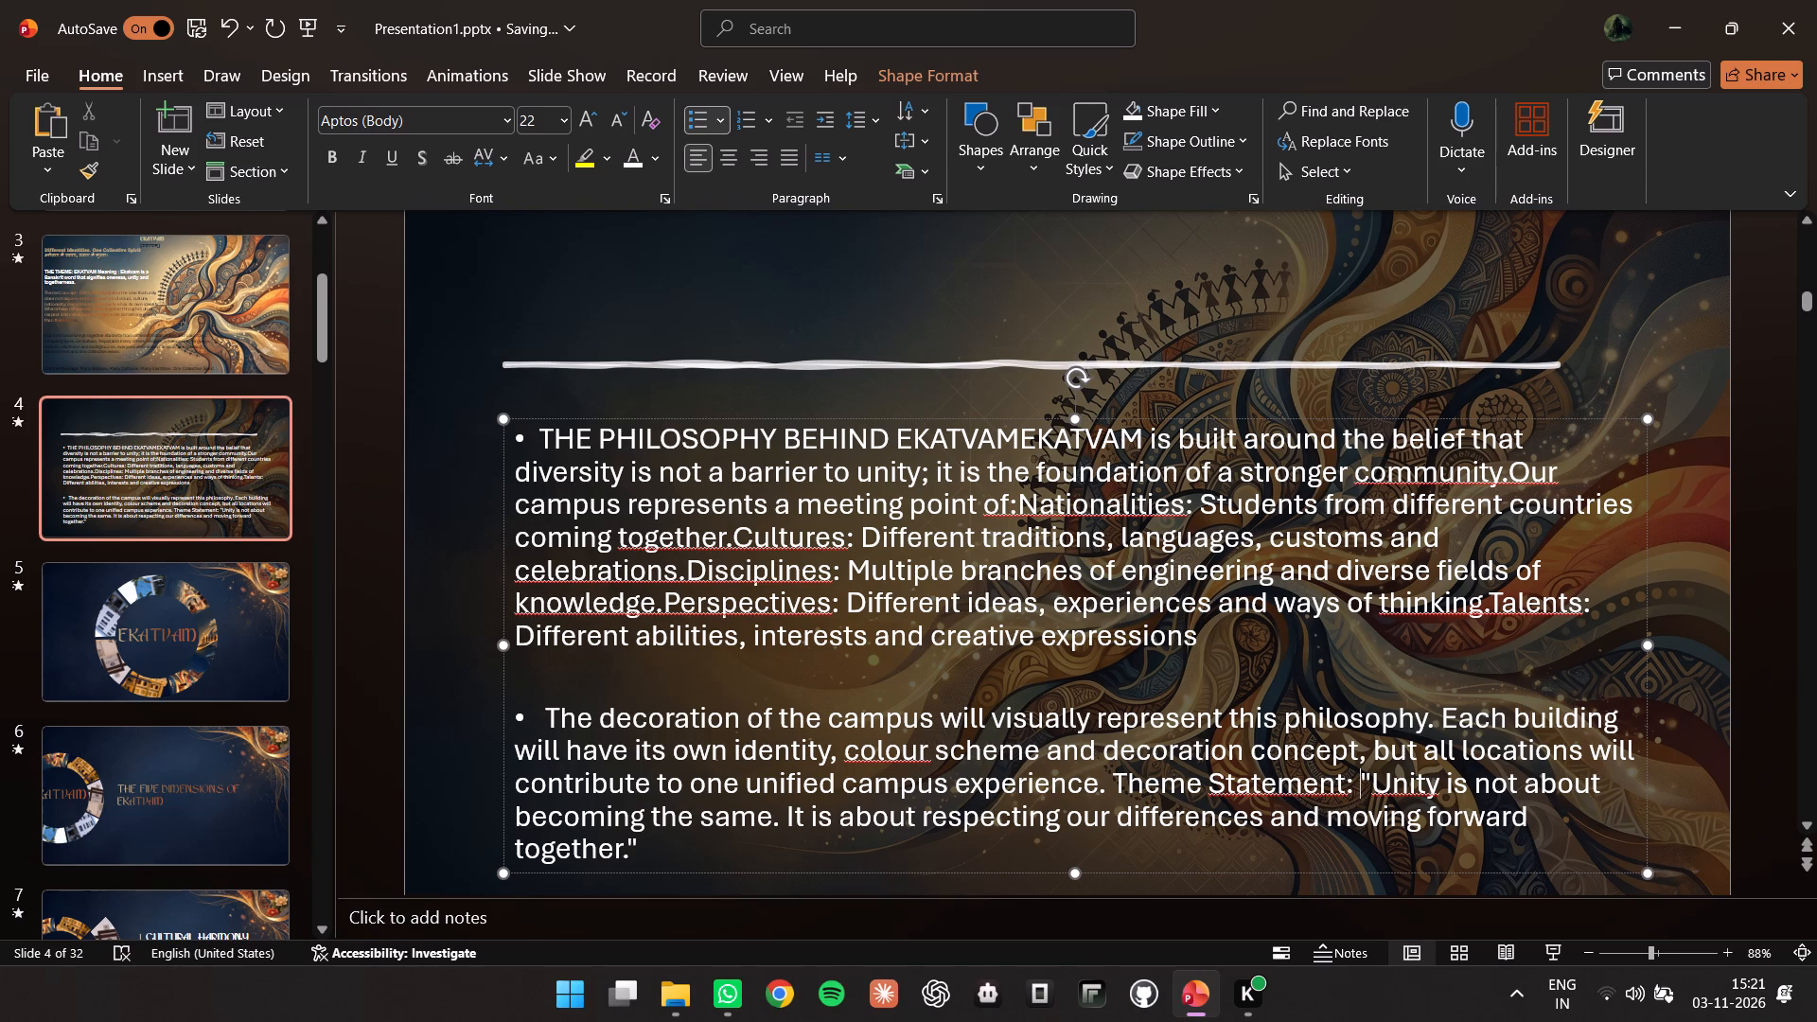
pyautogui.click(1382, 788)
pyautogui.press('space')
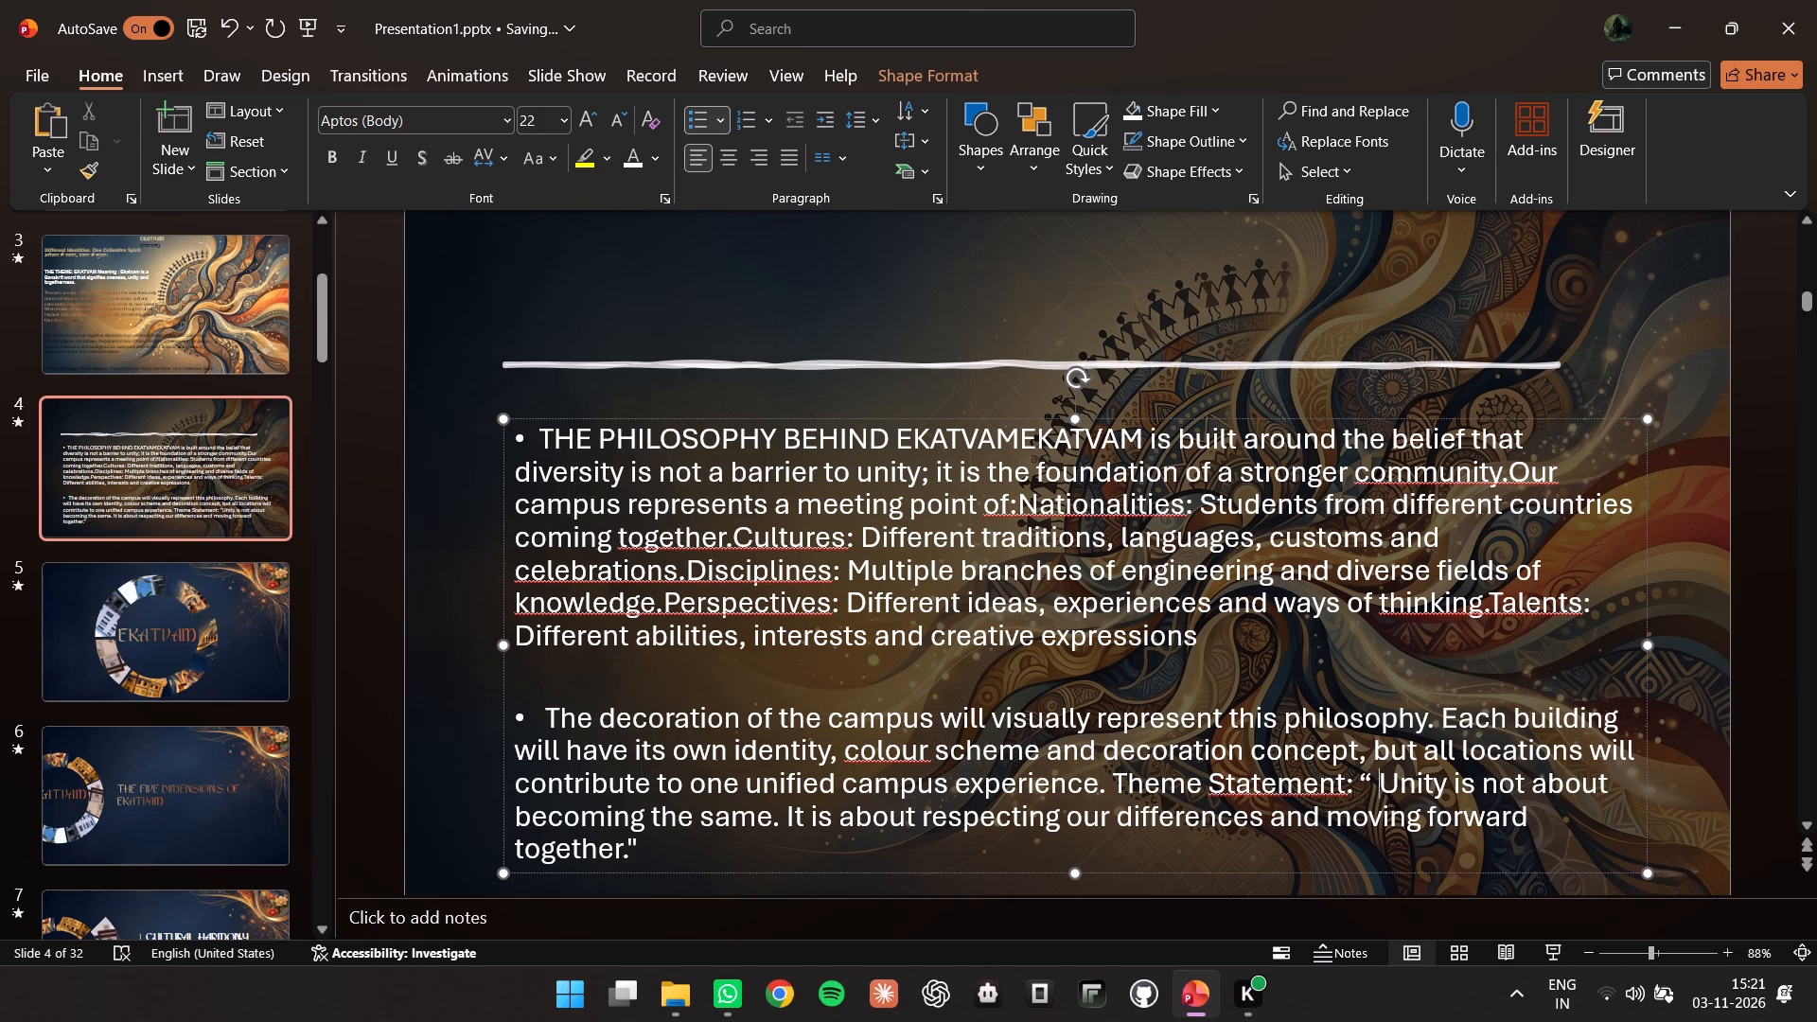
pyautogui.click(1348, 783)
pyautogui.press('space')
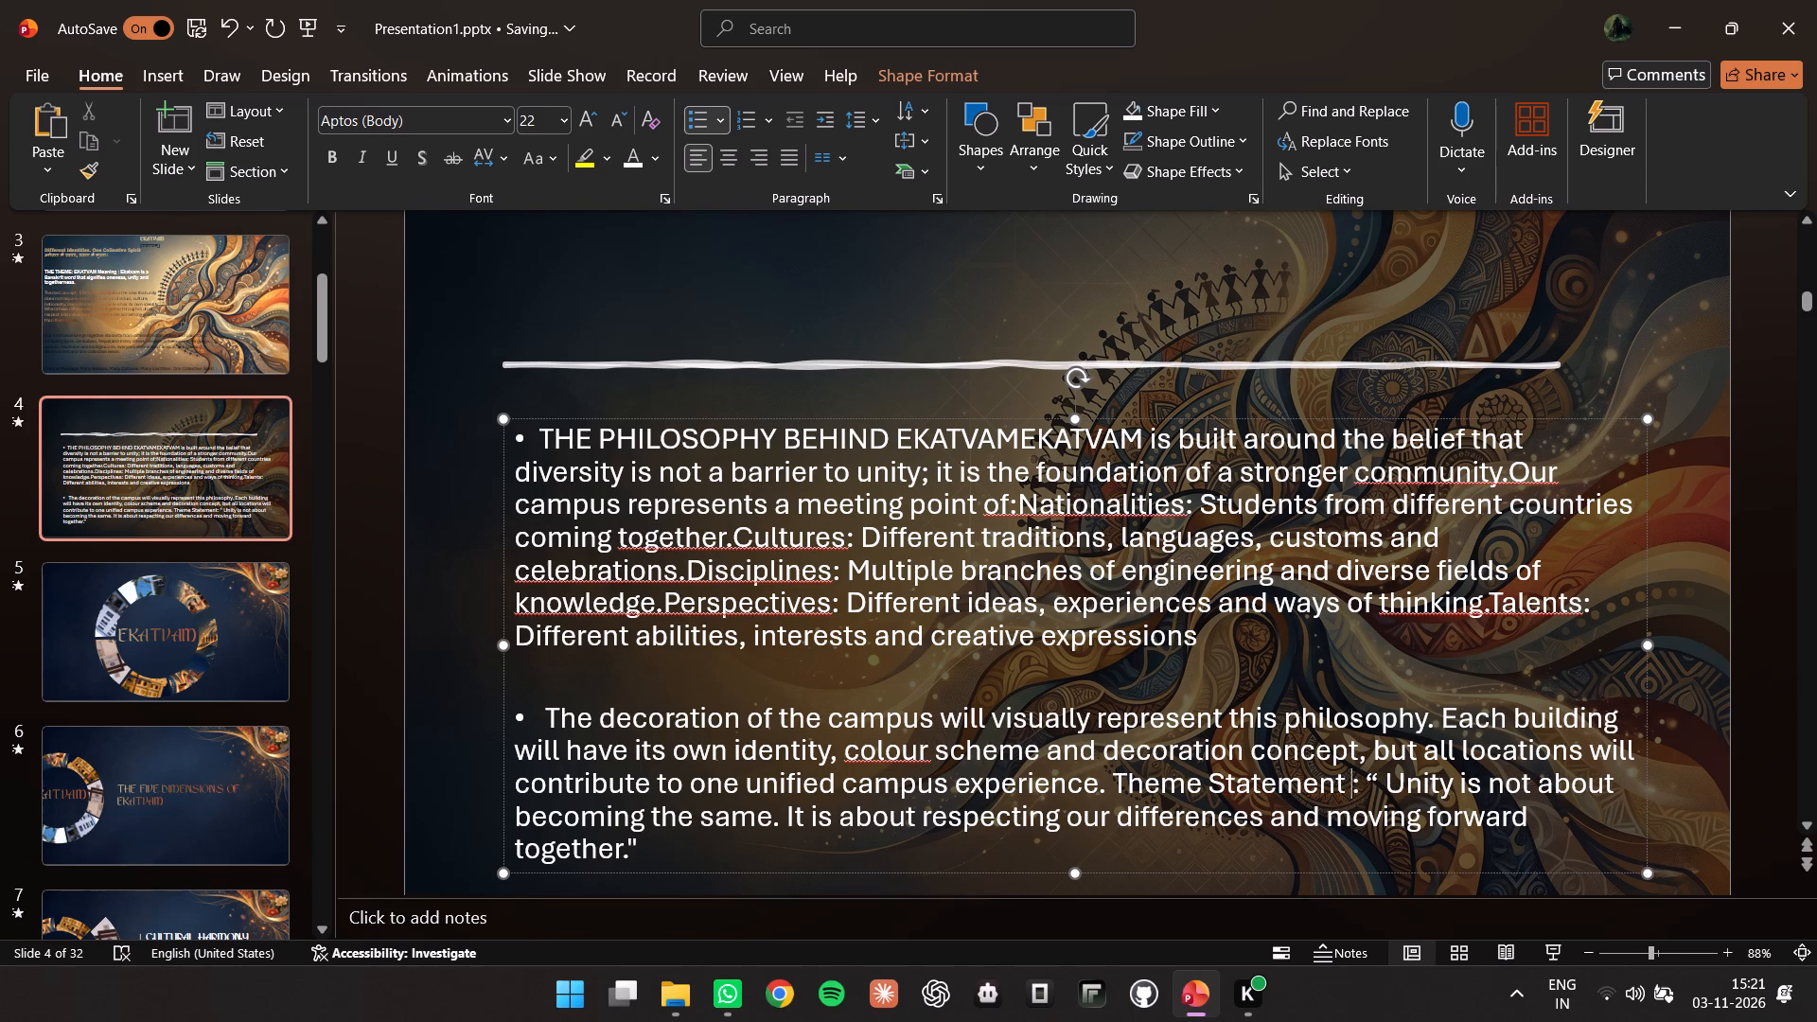
pyautogui.click(850, 757)
# Space out slide 4's first bullet to read "of: Nationalities" and "together . Cultures :".
pyautogui.click(1019, 510)
pyautogui.press('space')
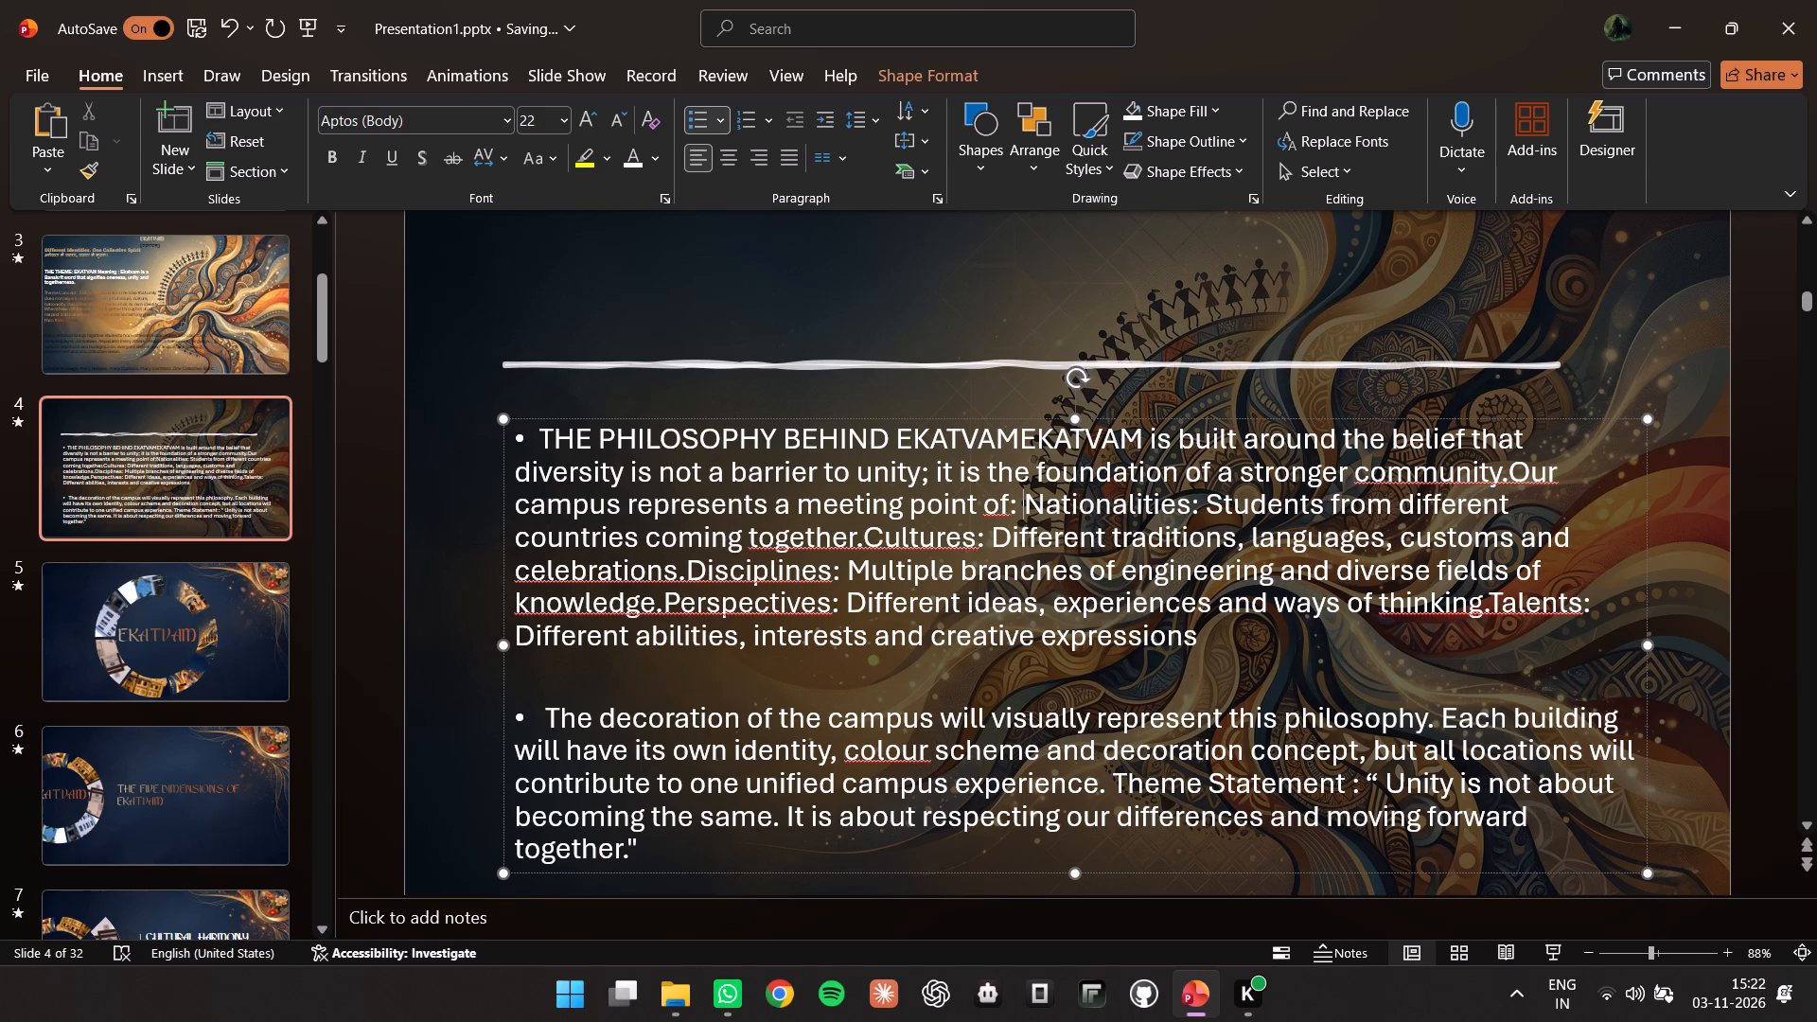
pyautogui.click(972, 540)
pyautogui.press('space')
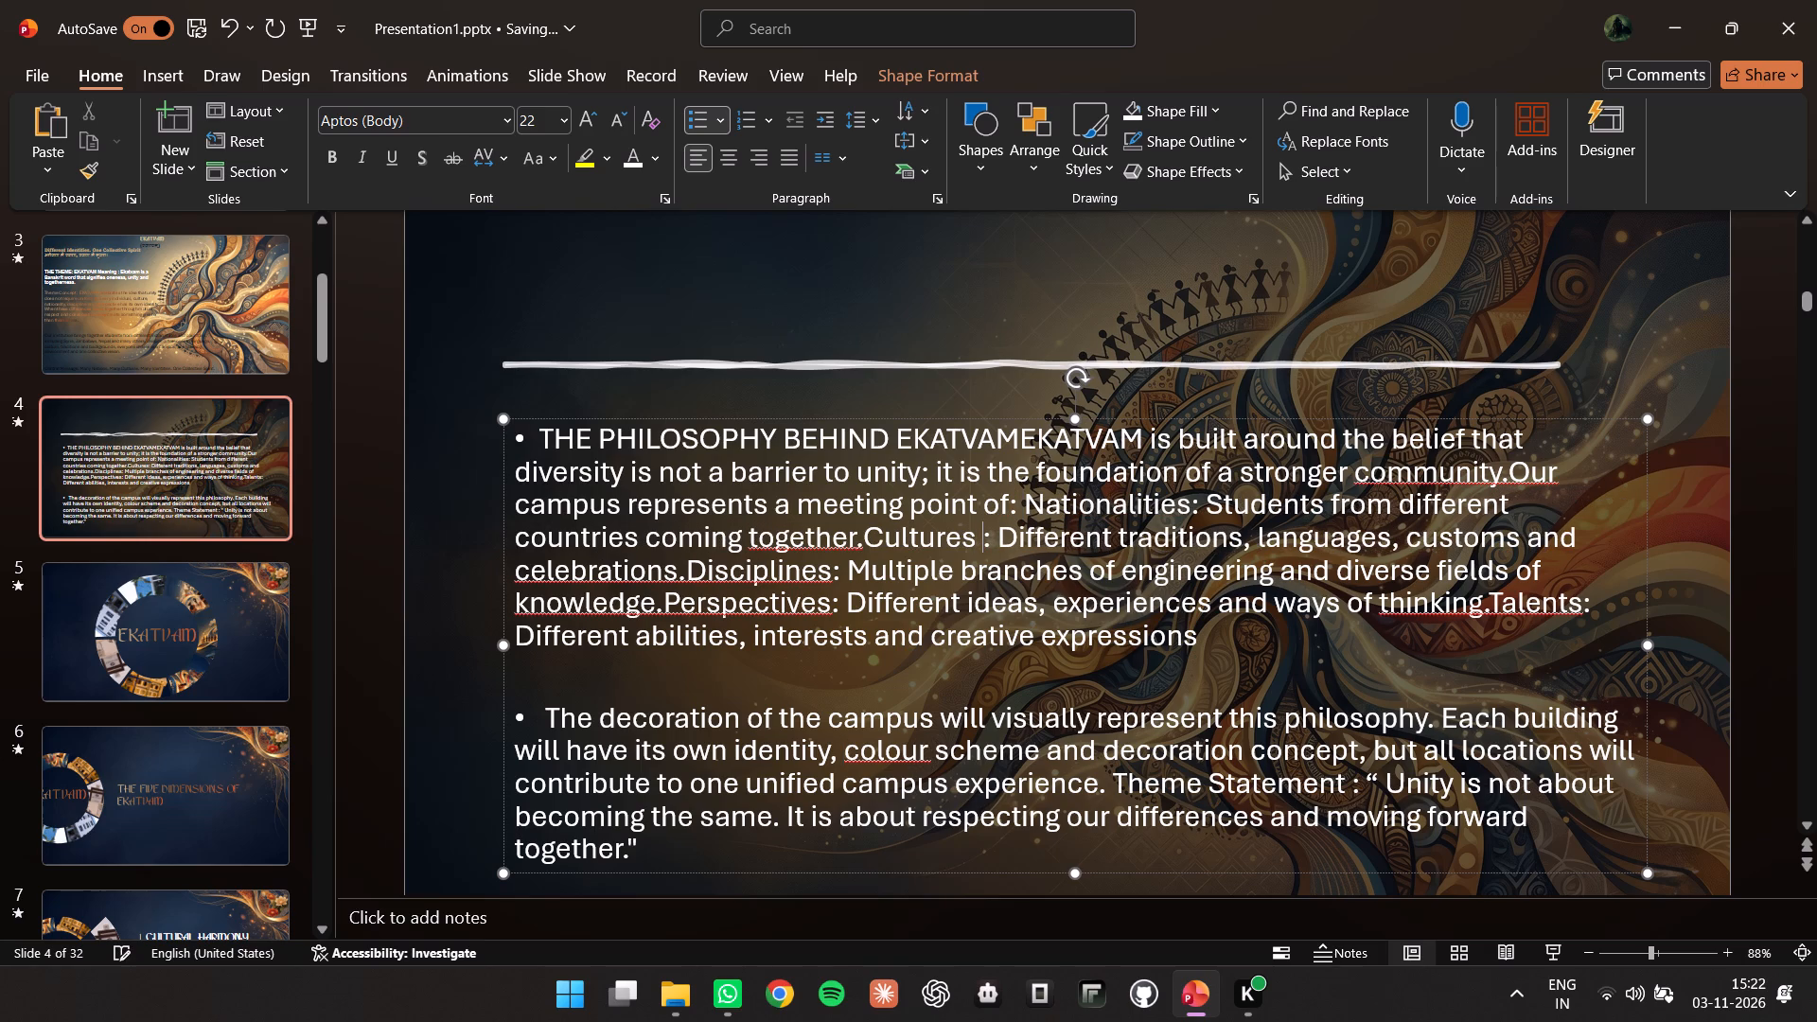
pyautogui.click(856, 543)
pyautogui.press('space')
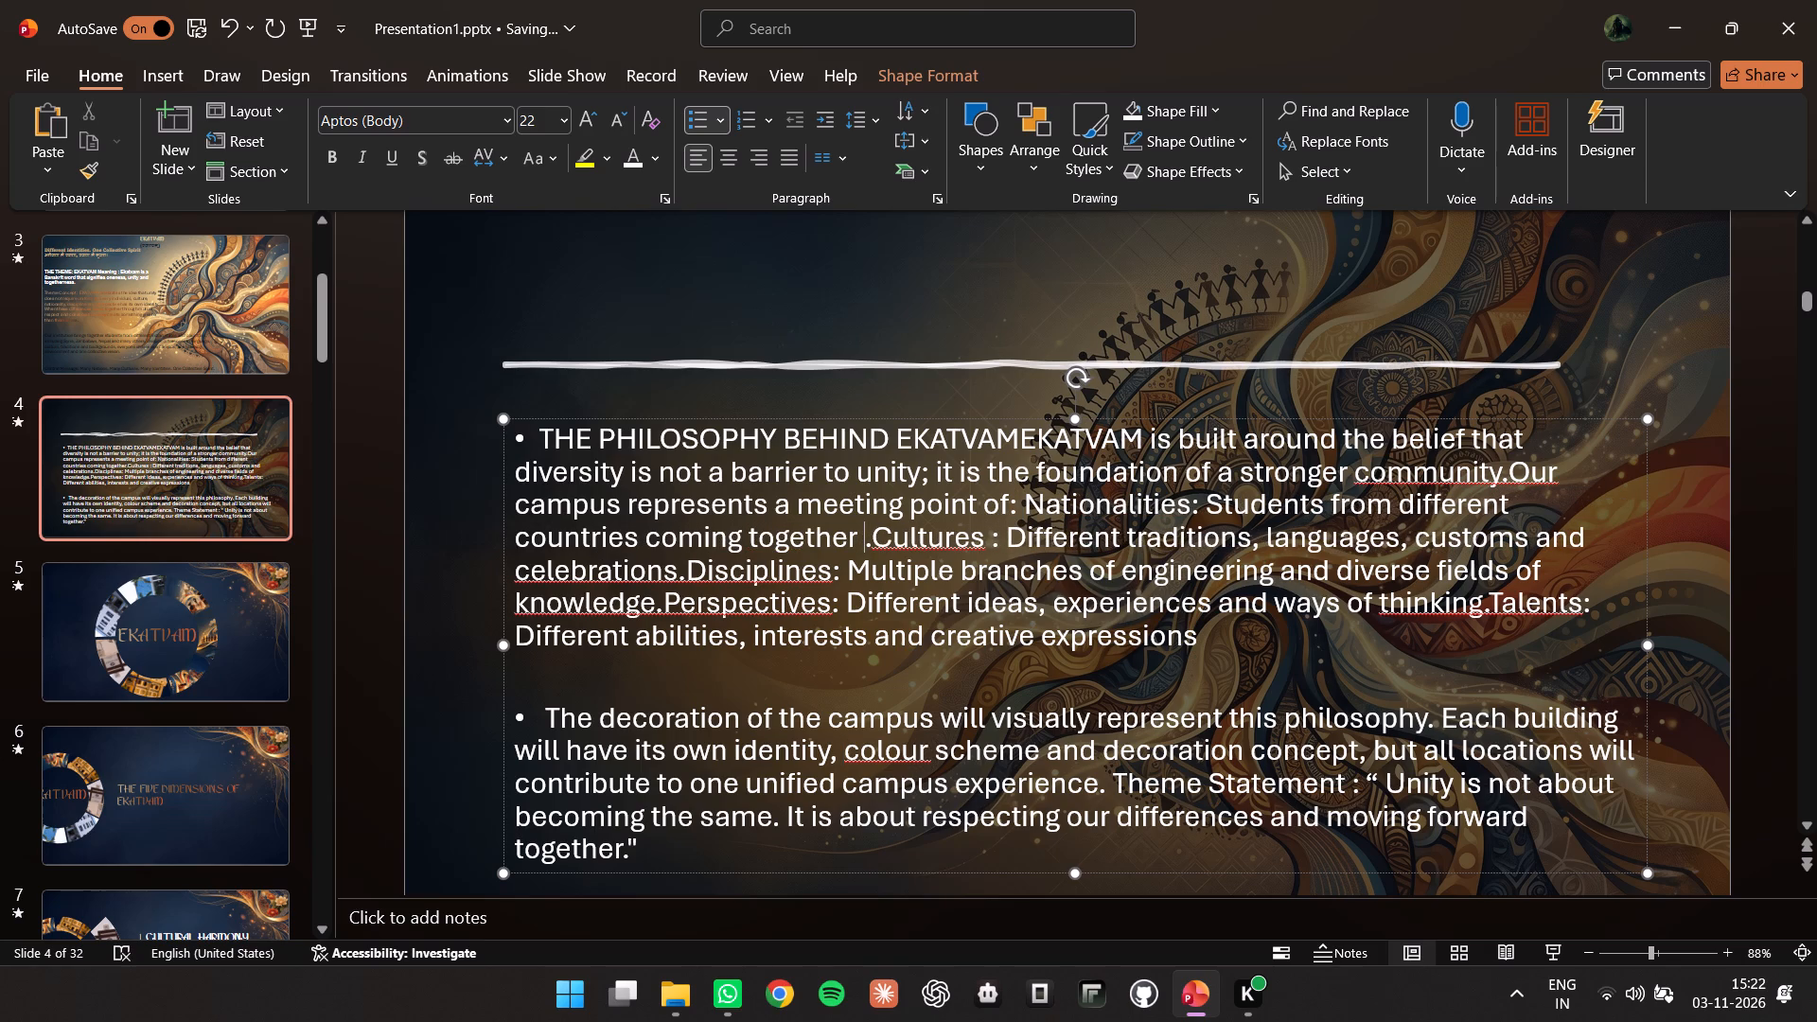
pyautogui.click(872, 544)
pyautogui.press('space')
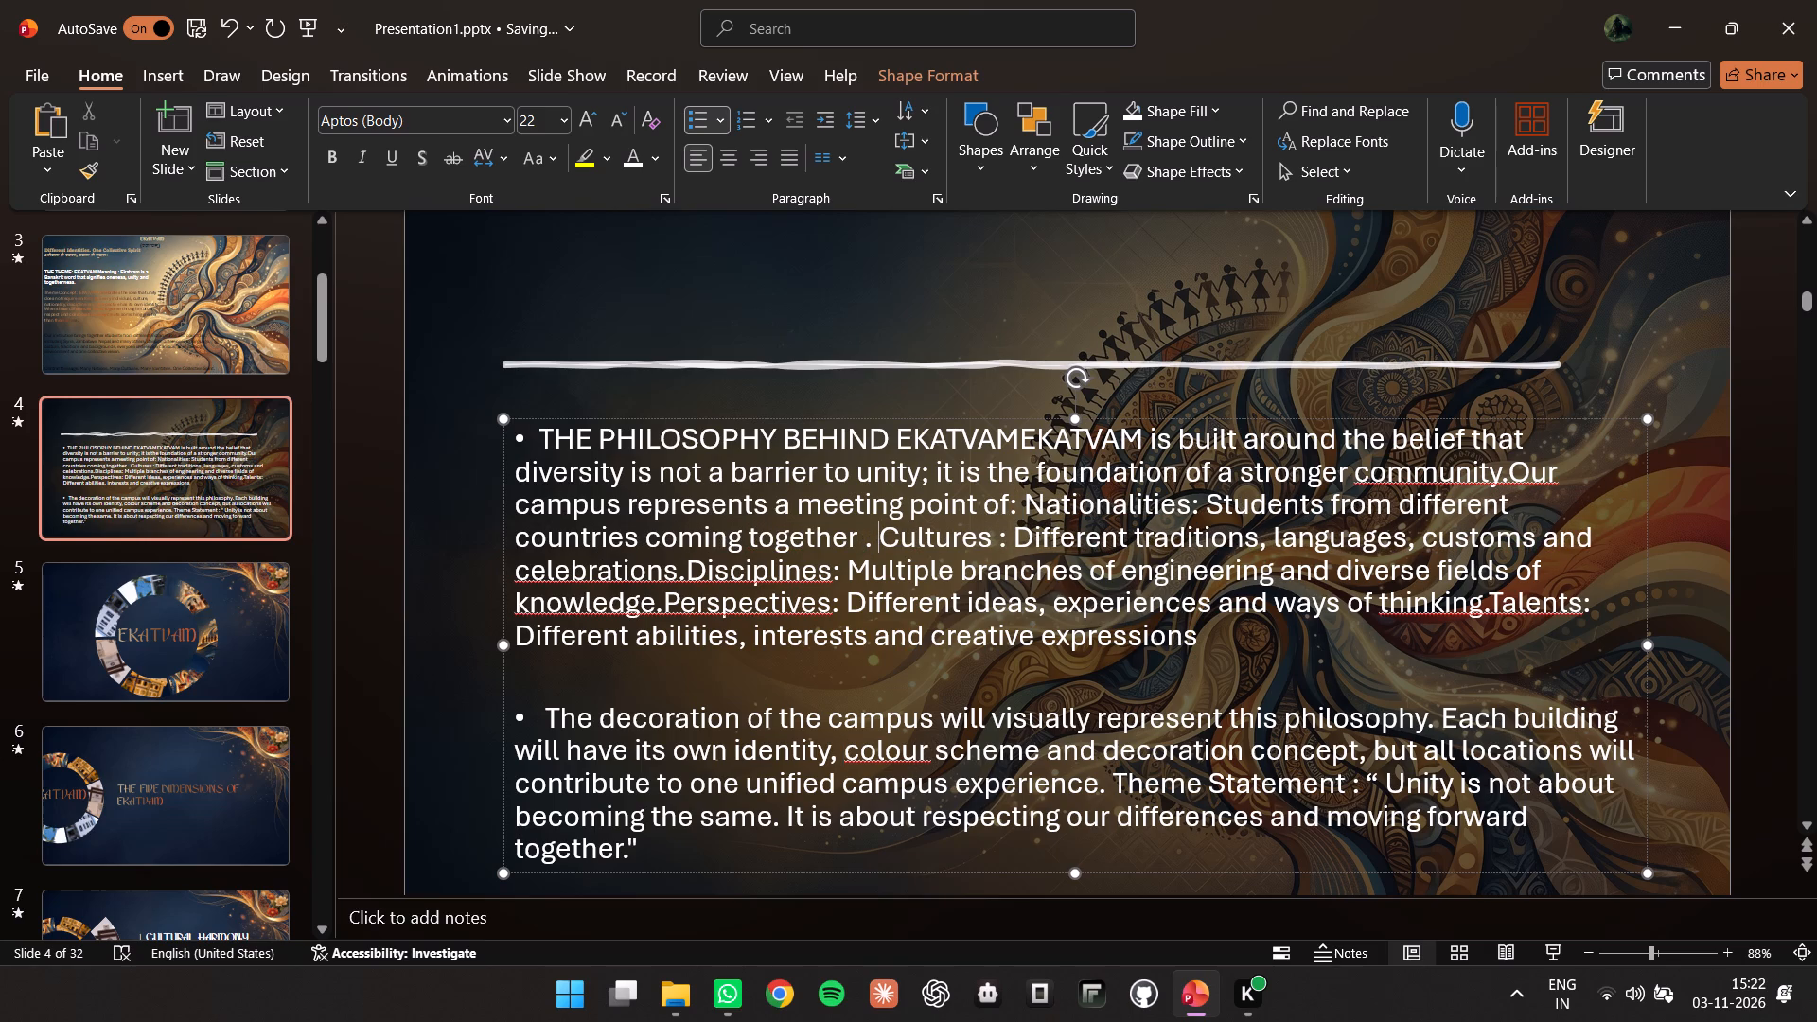
# Add spaces around the periods in slide 4's first bullet: "celebrations . Disciplines", "knowledge . Perspectives" and "thinking . Talents".
pyautogui.click(695, 585)
pyautogui.press('space')
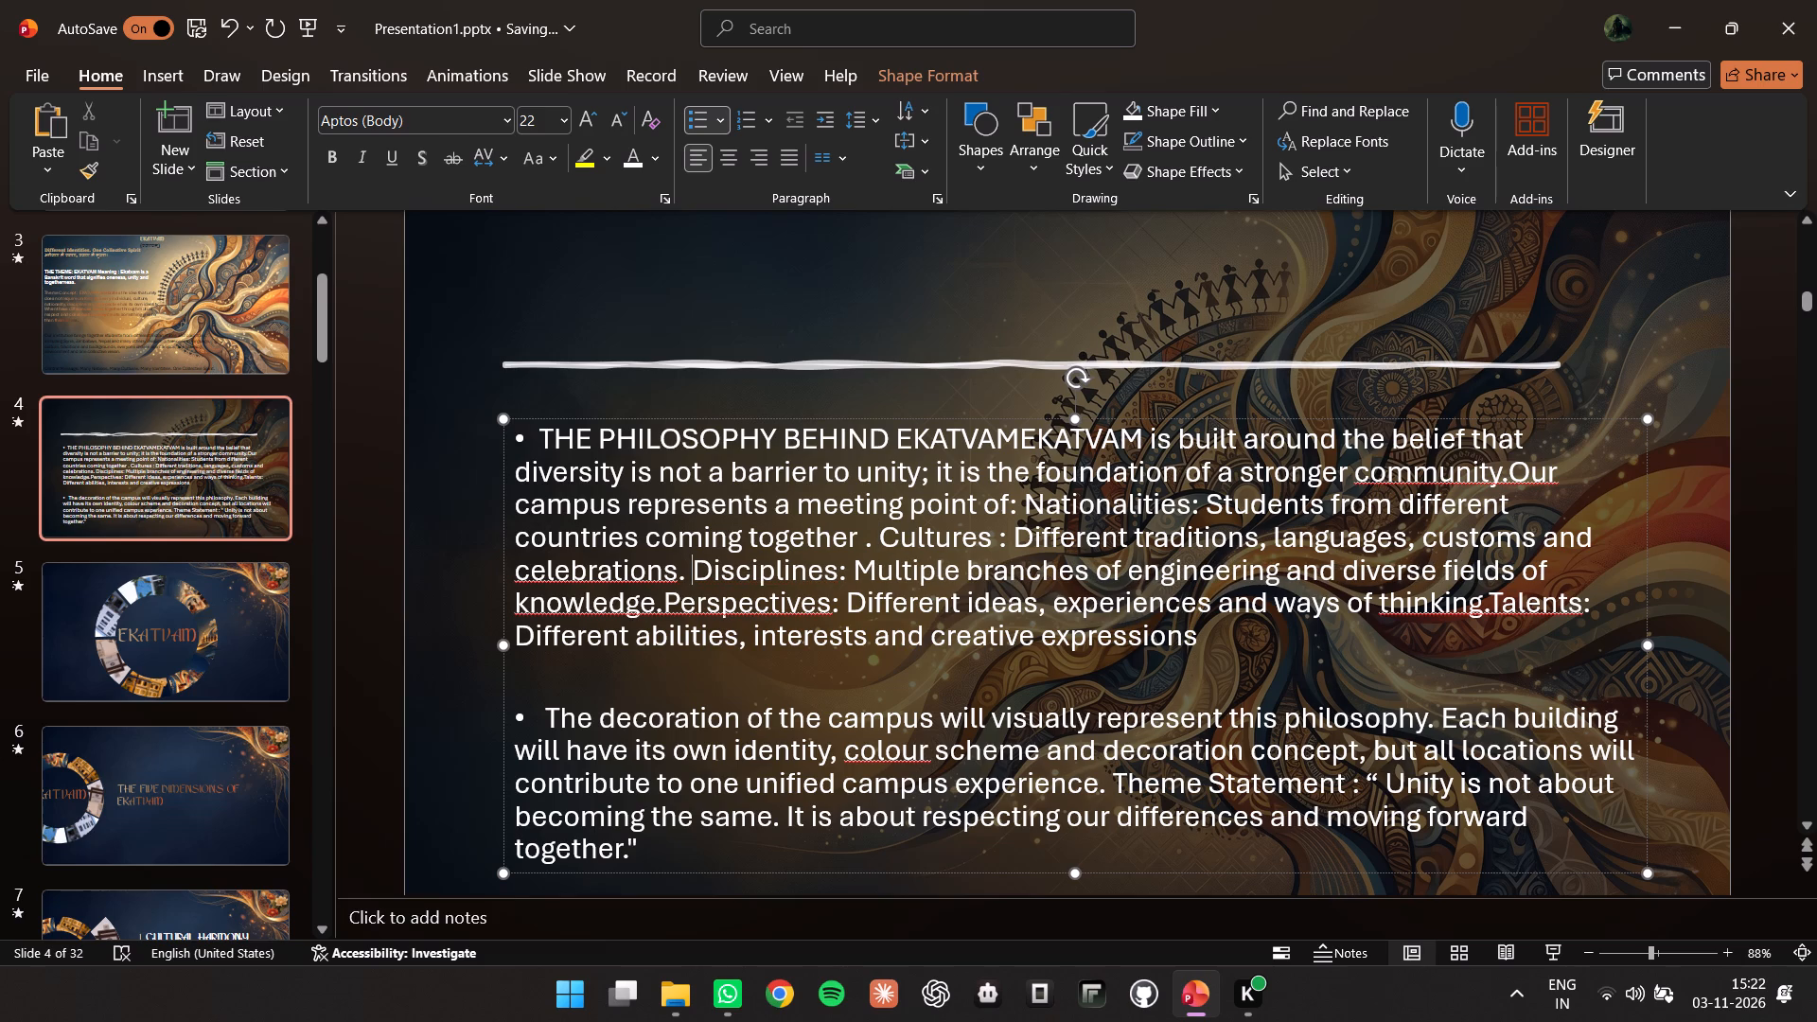
pyautogui.click(679, 571)
pyautogui.press('space')
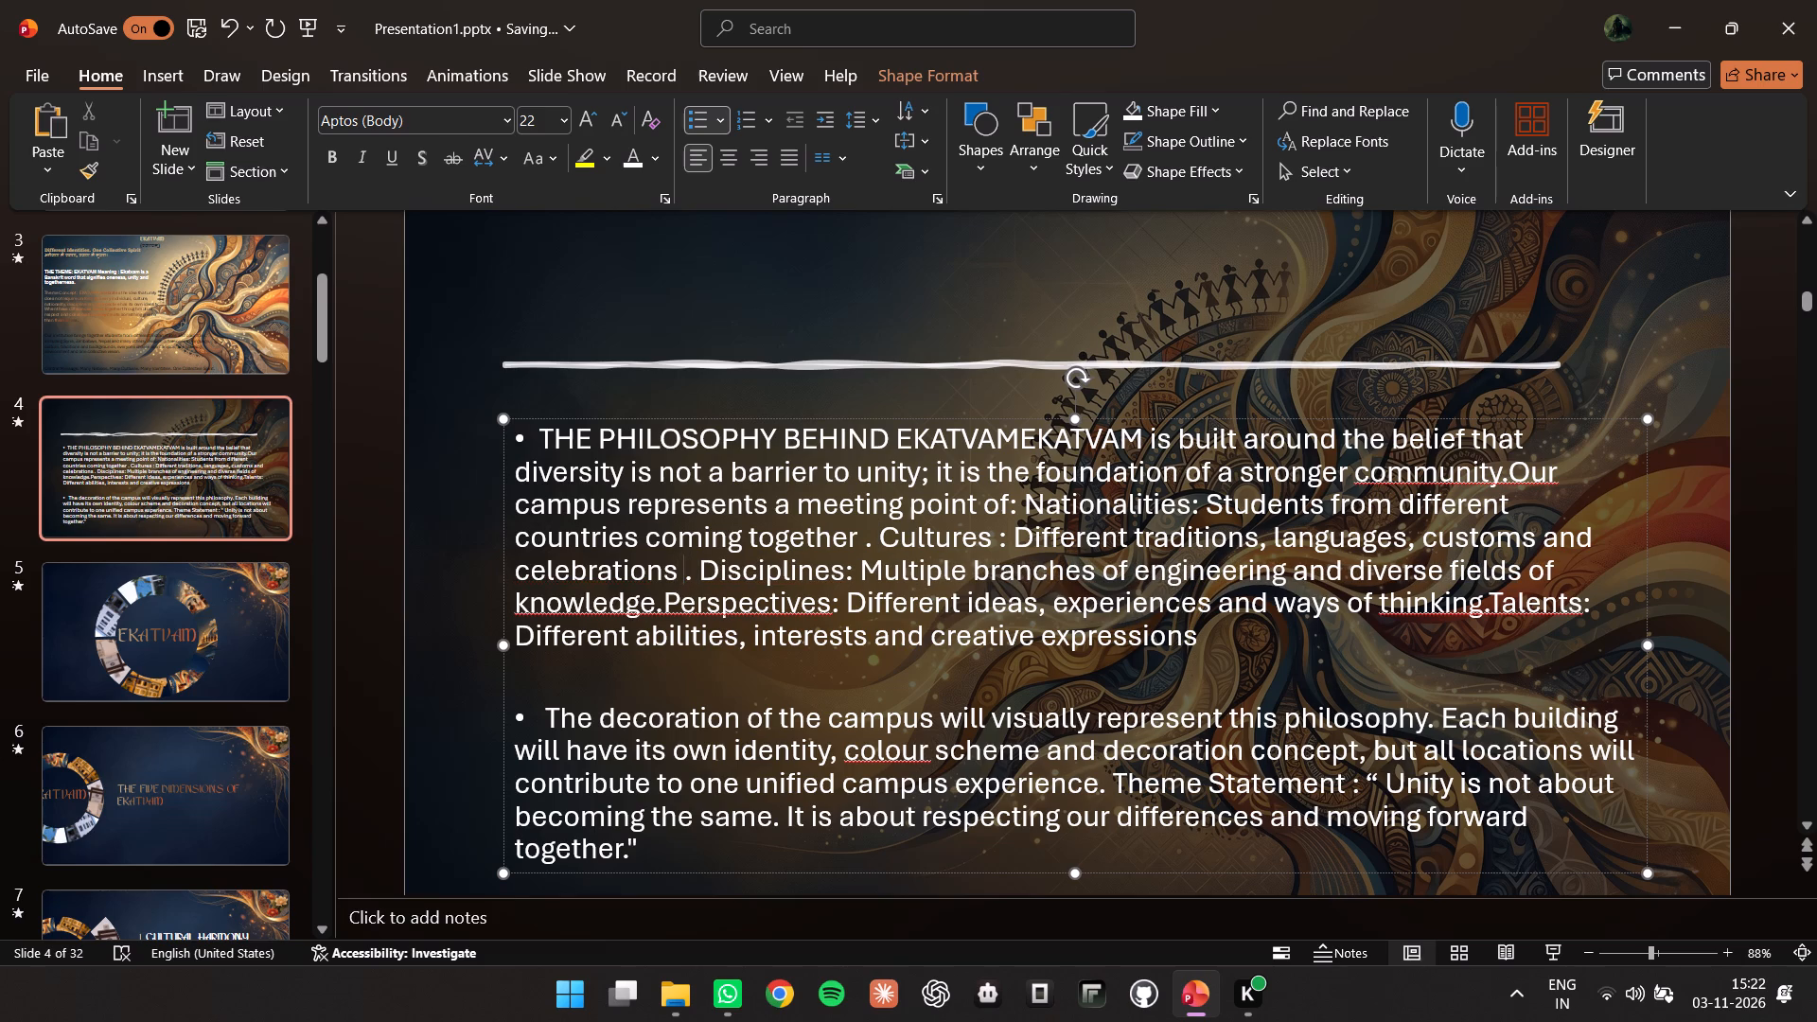
pyautogui.click(657, 599)
pyautogui.press('space')
pyautogui.click(673, 598)
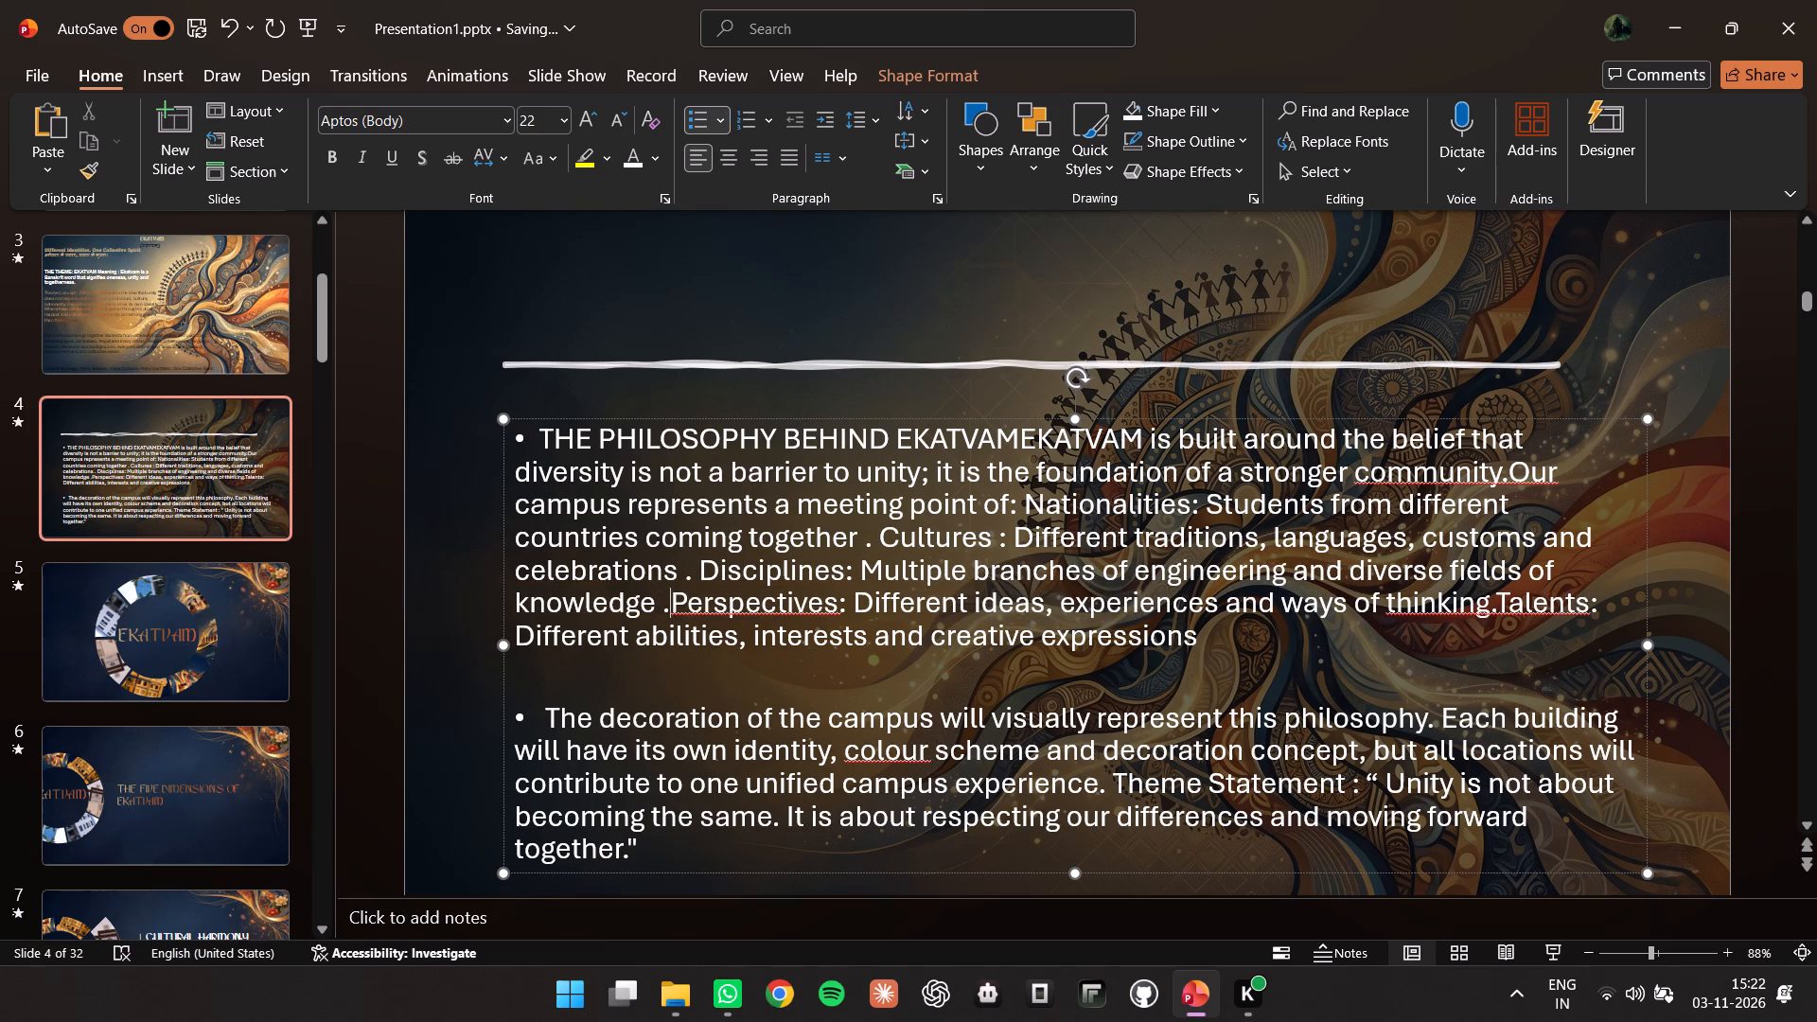
pyautogui.press('space')
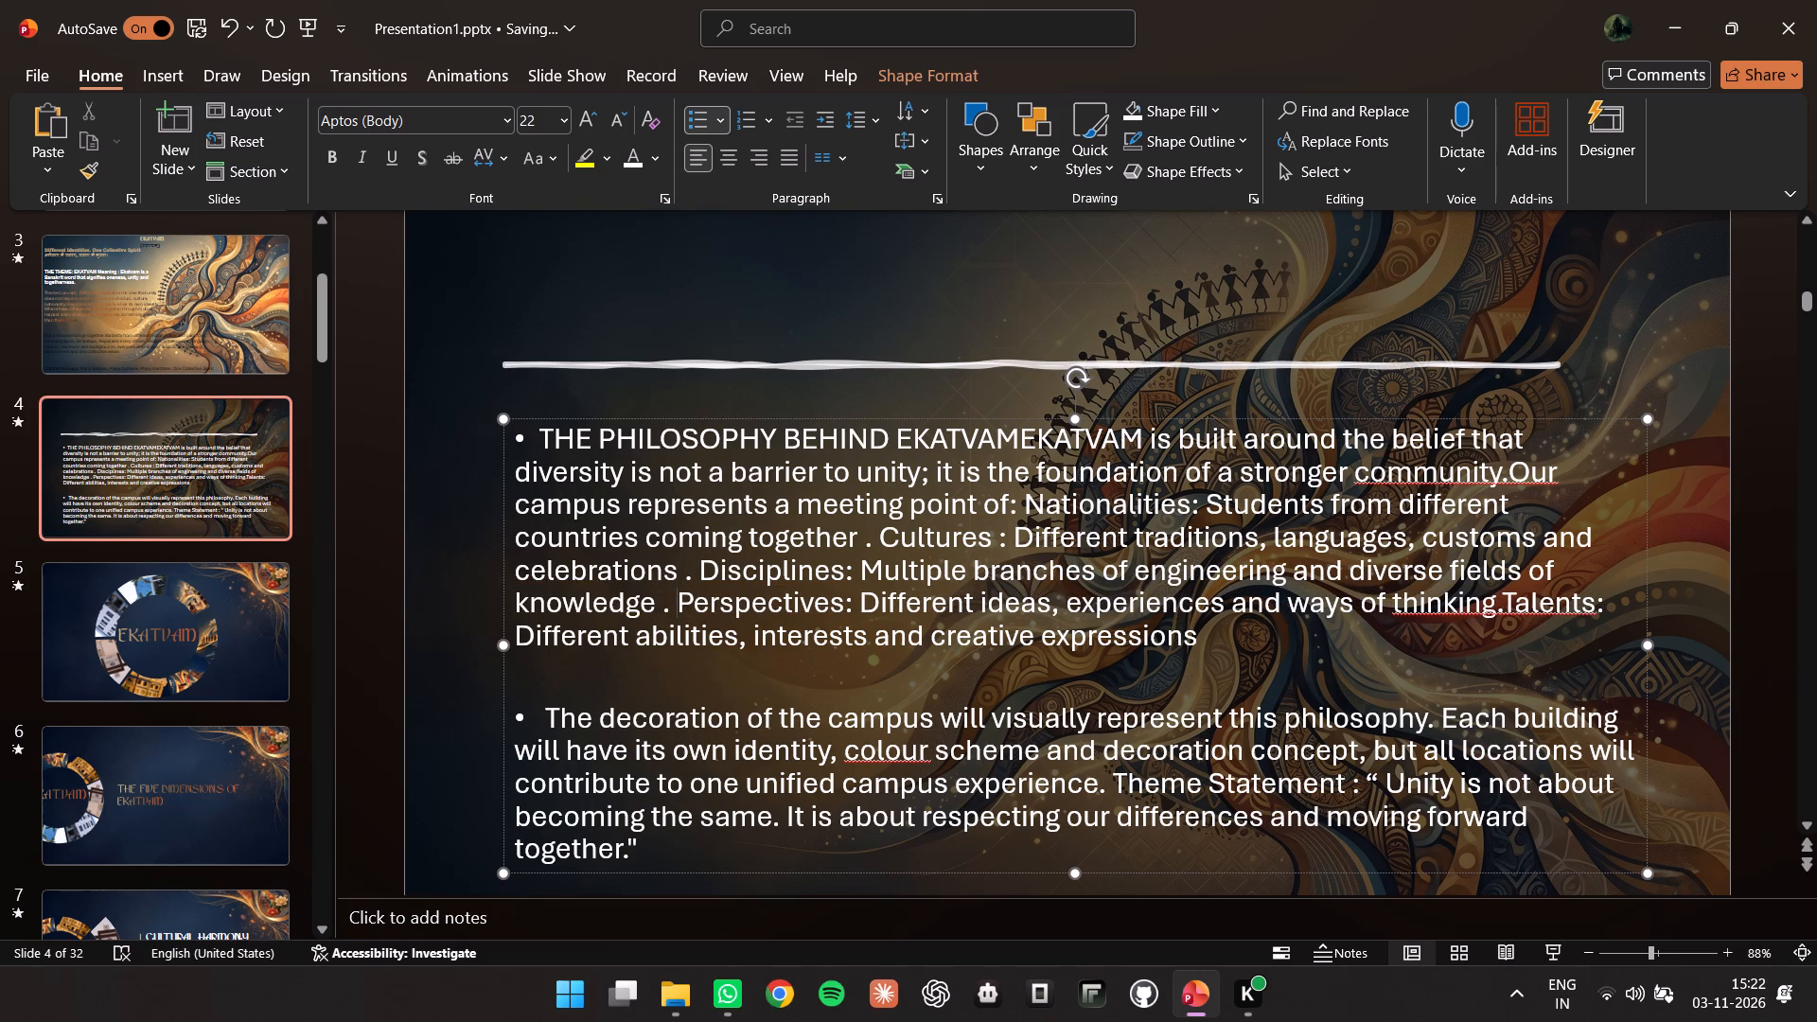
pyautogui.click(1494, 603)
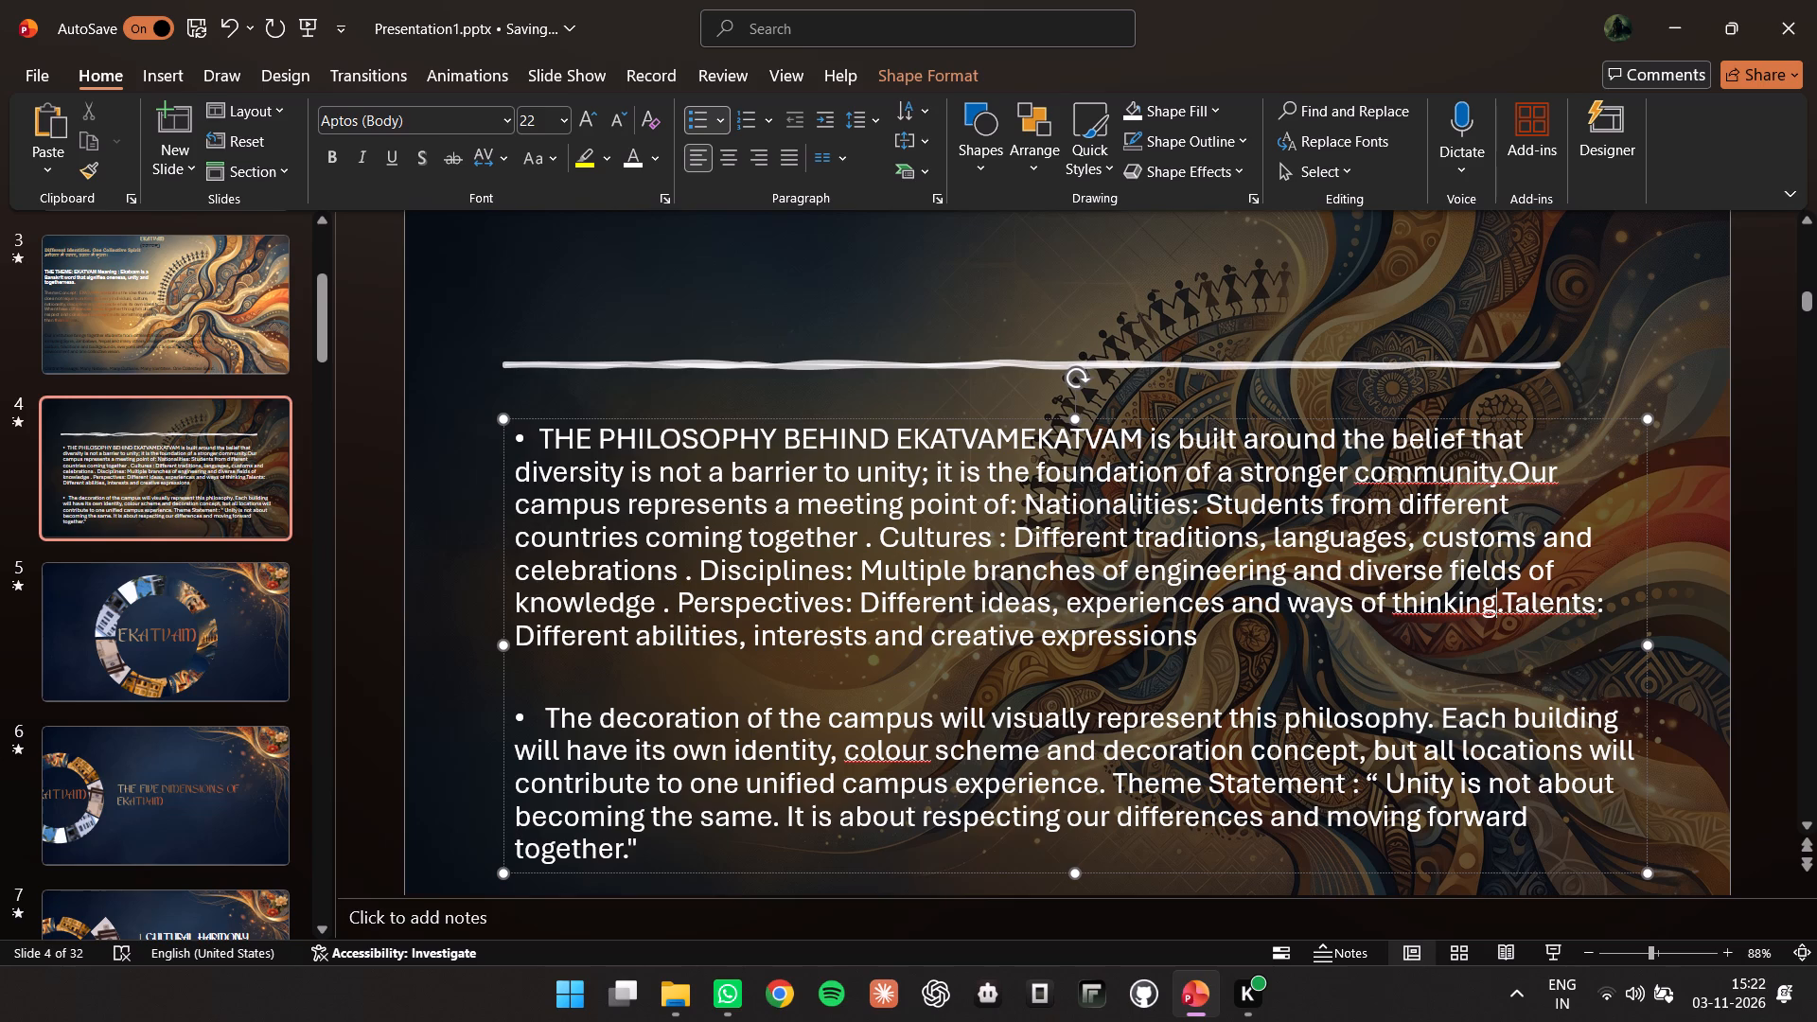
pyautogui.press('space')
pyautogui.click(1511, 600)
pyautogui.press('space')
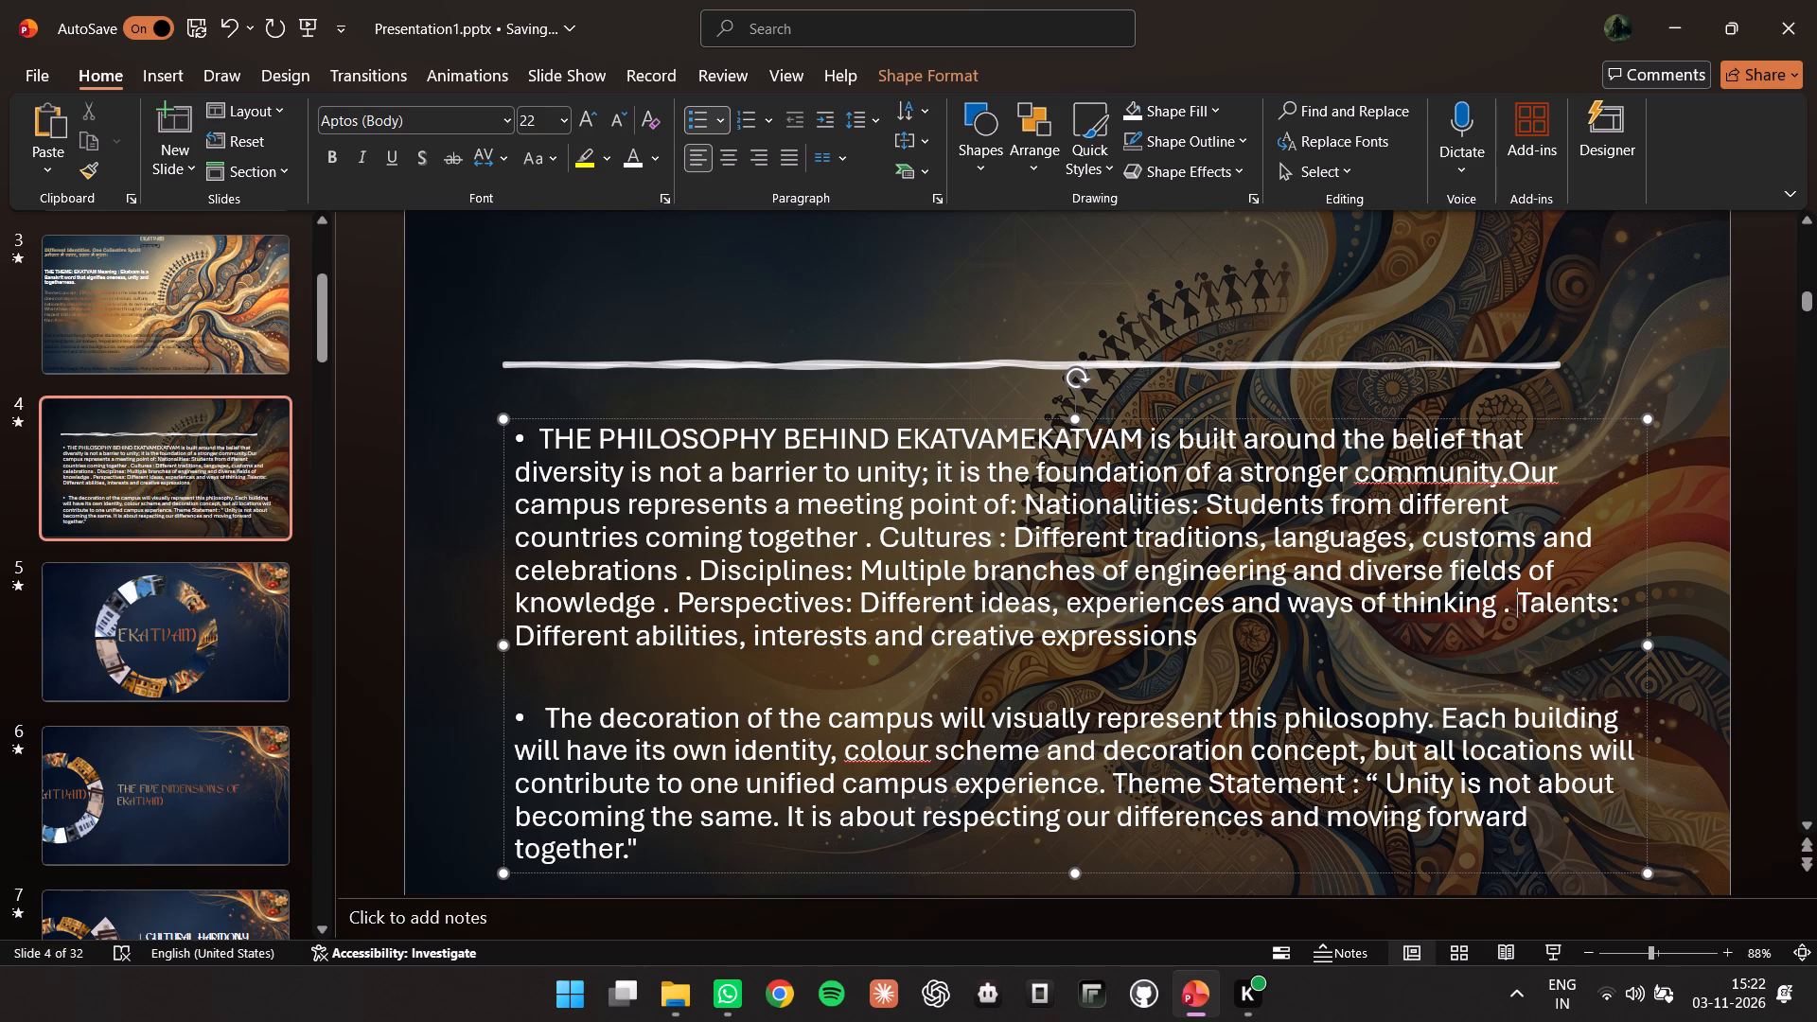
# Add spaces around the period between "community" and "Our" in slide 4's first bullet.
pyautogui.click(1505, 470)
pyautogui.press('space')
pyautogui.press('Left')
pyautogui.press('Left')
pyautogui.press('space')
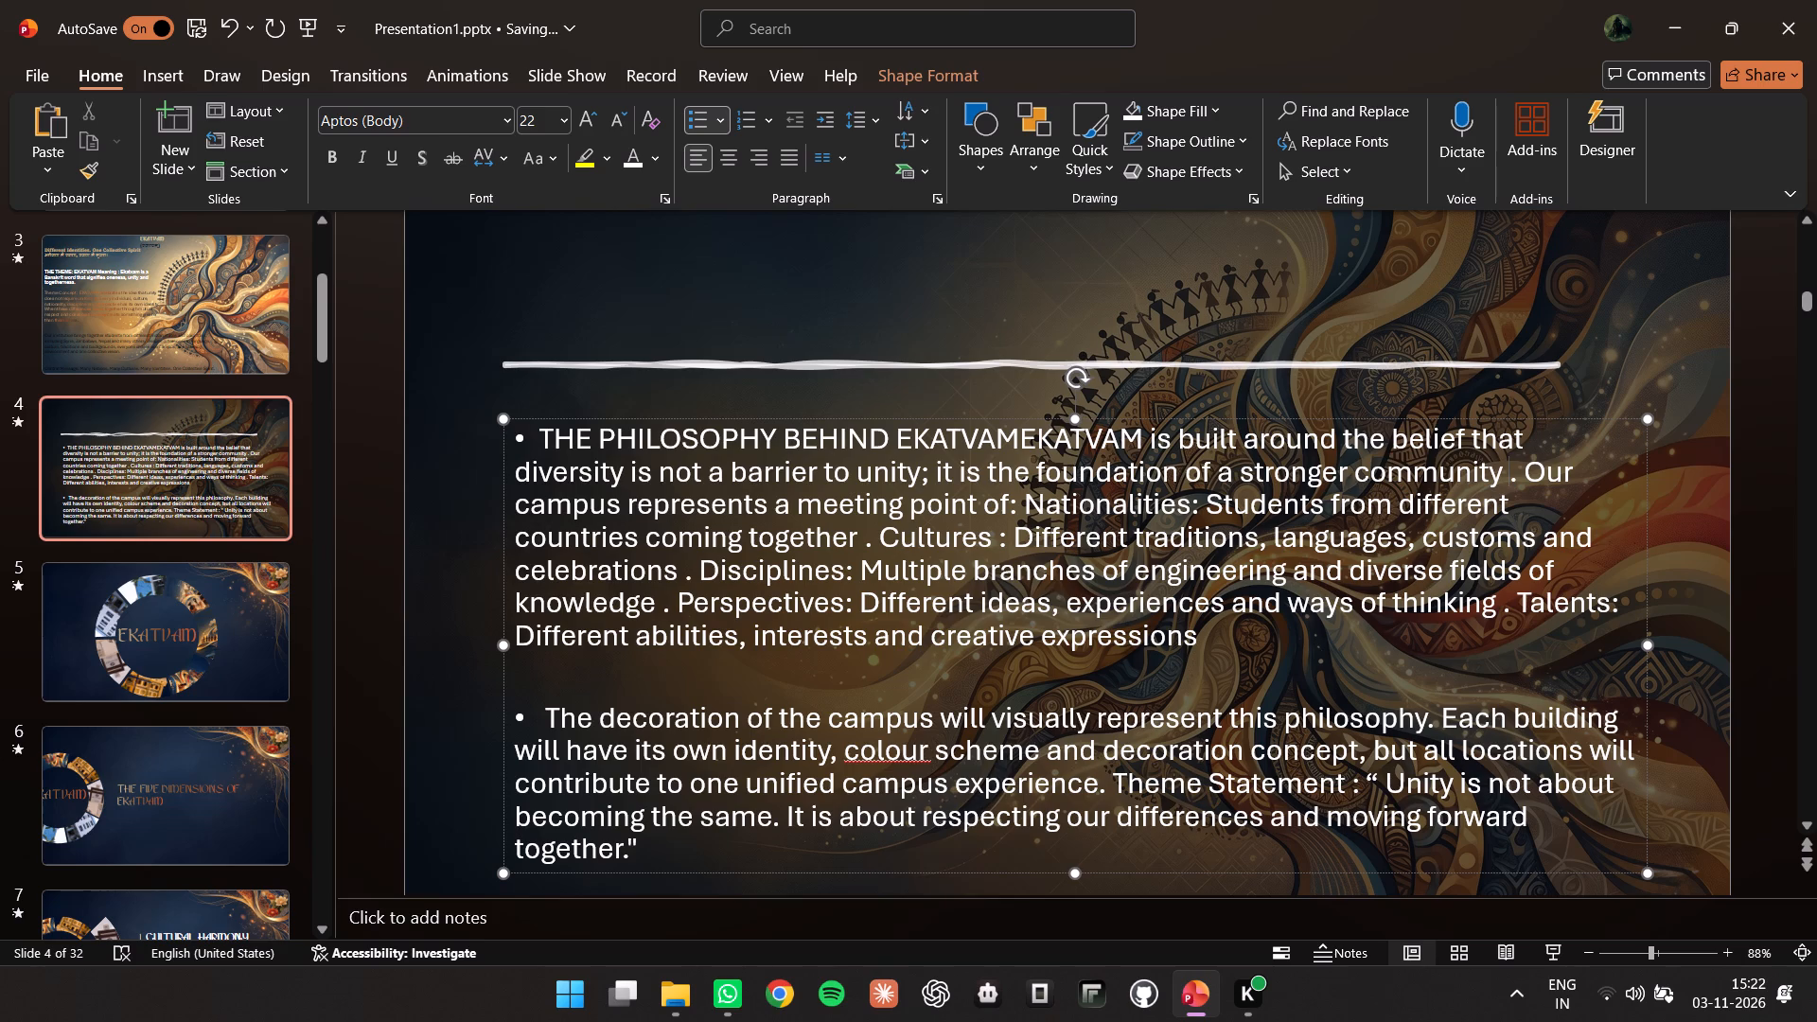
# Change the font colour of slide 3's "Our institution brings together students" paragraph to white.
pyautogui.scroll(5, 81, 454)
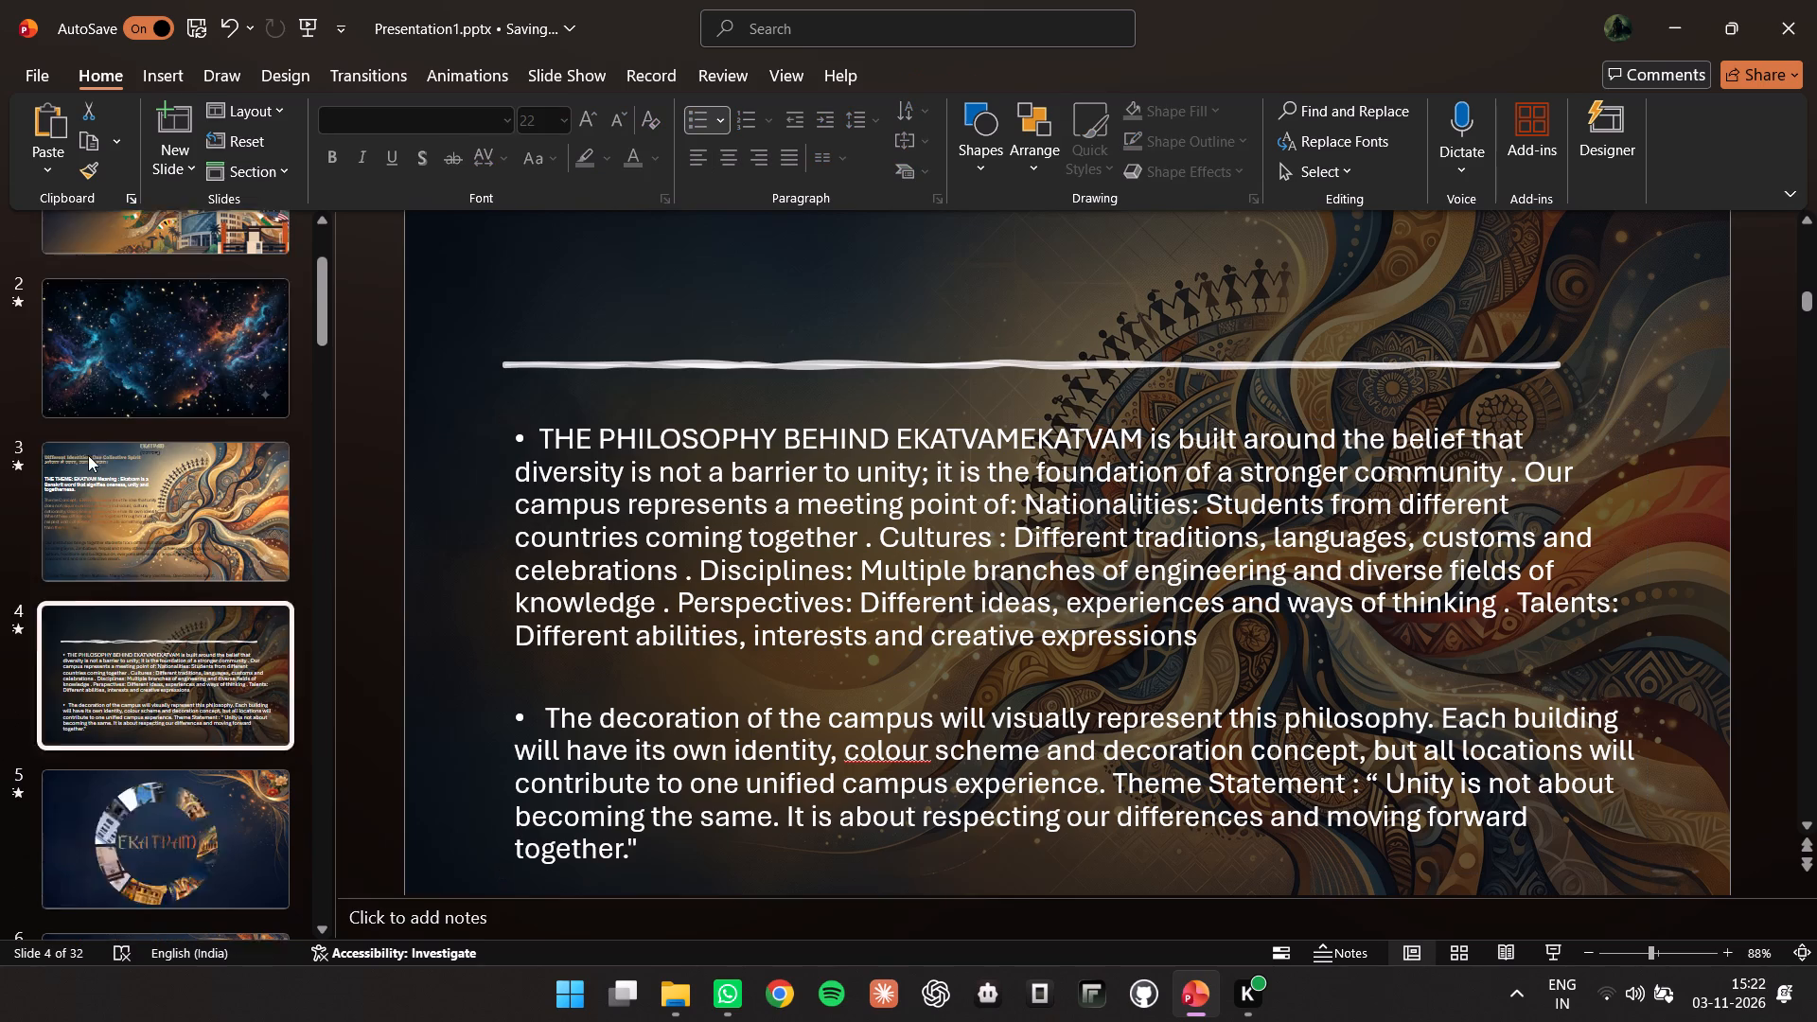
pyautogui.click(195, 669)
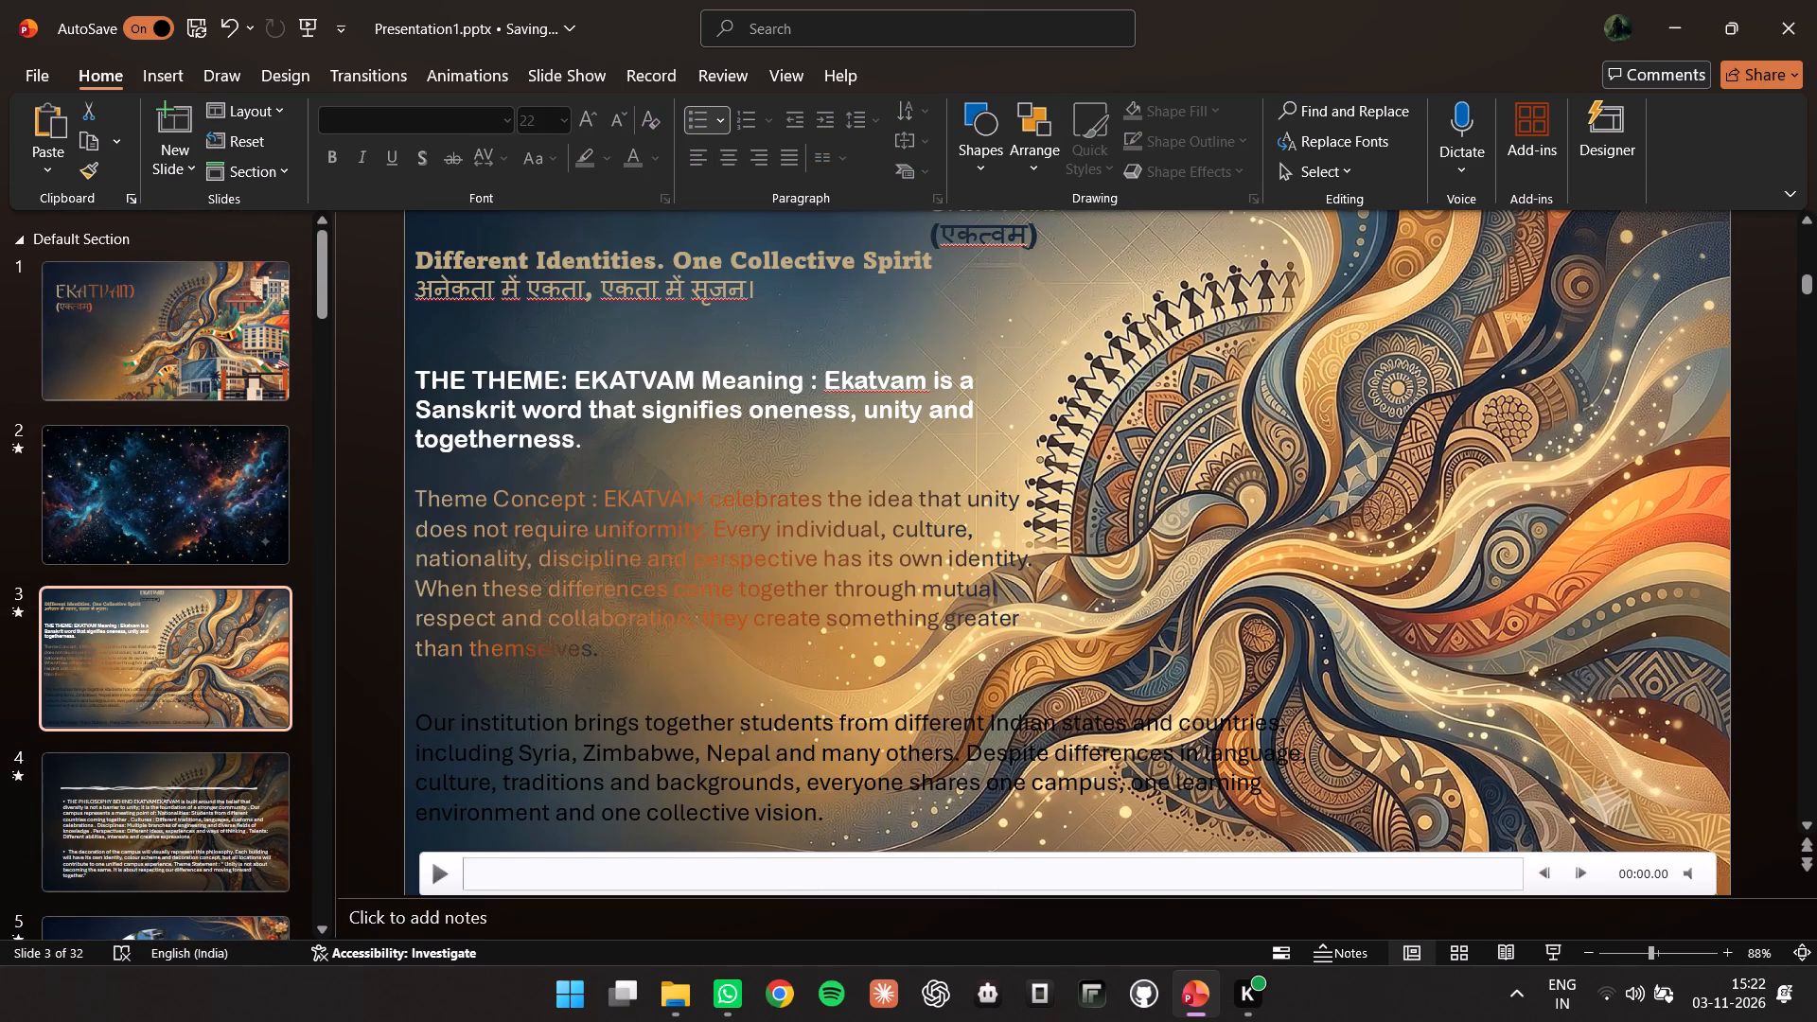
pyautogui.click(770, 732)
pyautogui.moveTo(826, 817); pyautogui.dragTo(423, 664)
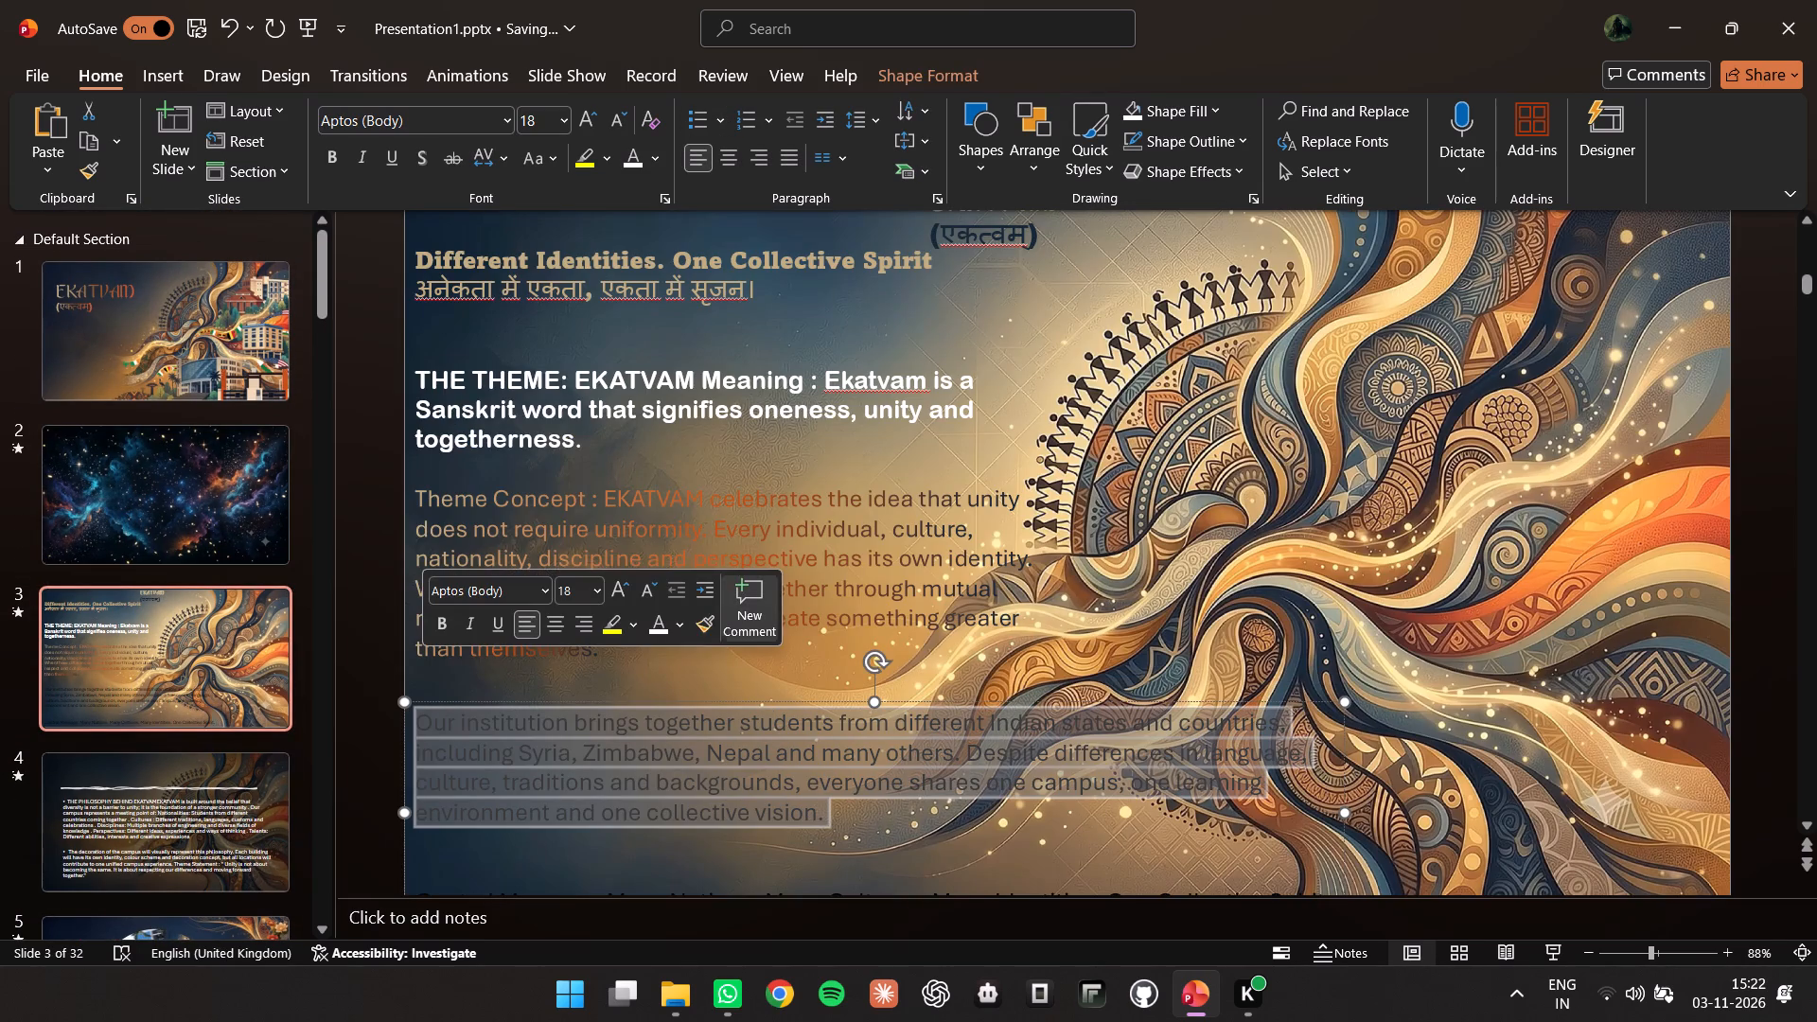
pyautogui.click(632, 148)
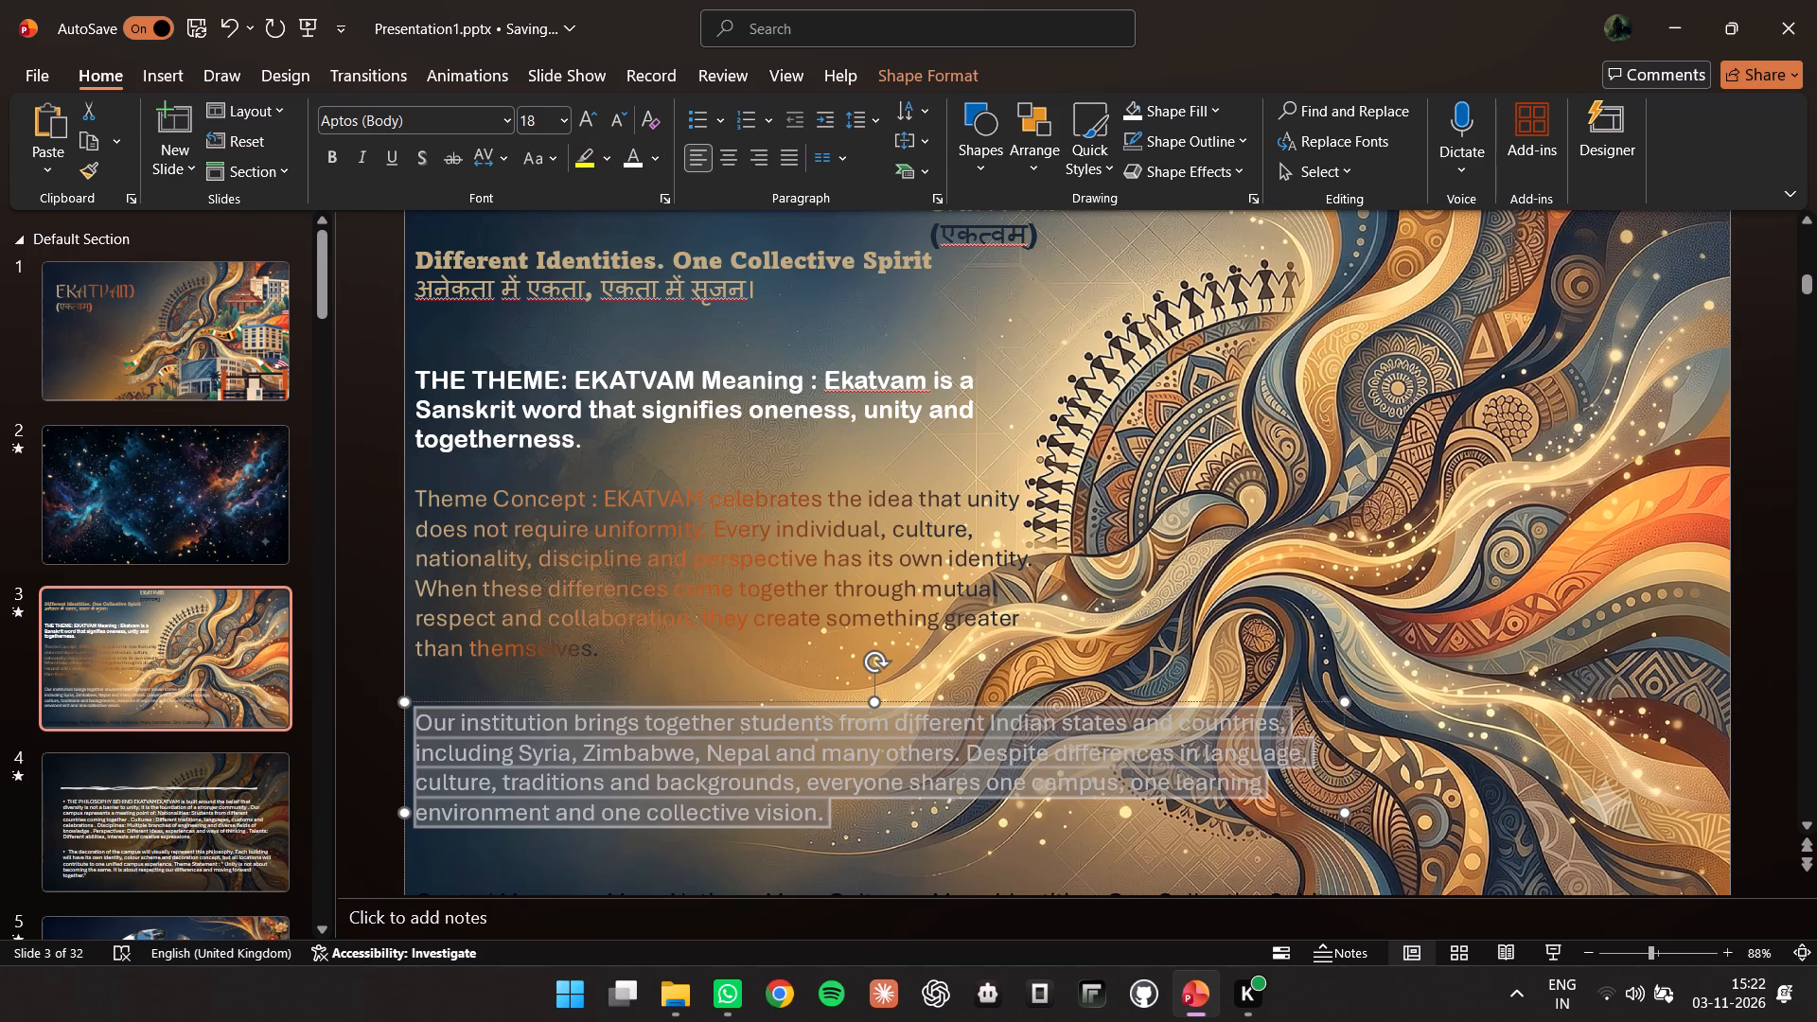
pyautogui.click(881, 606)
pyautogui.click(788, 784)
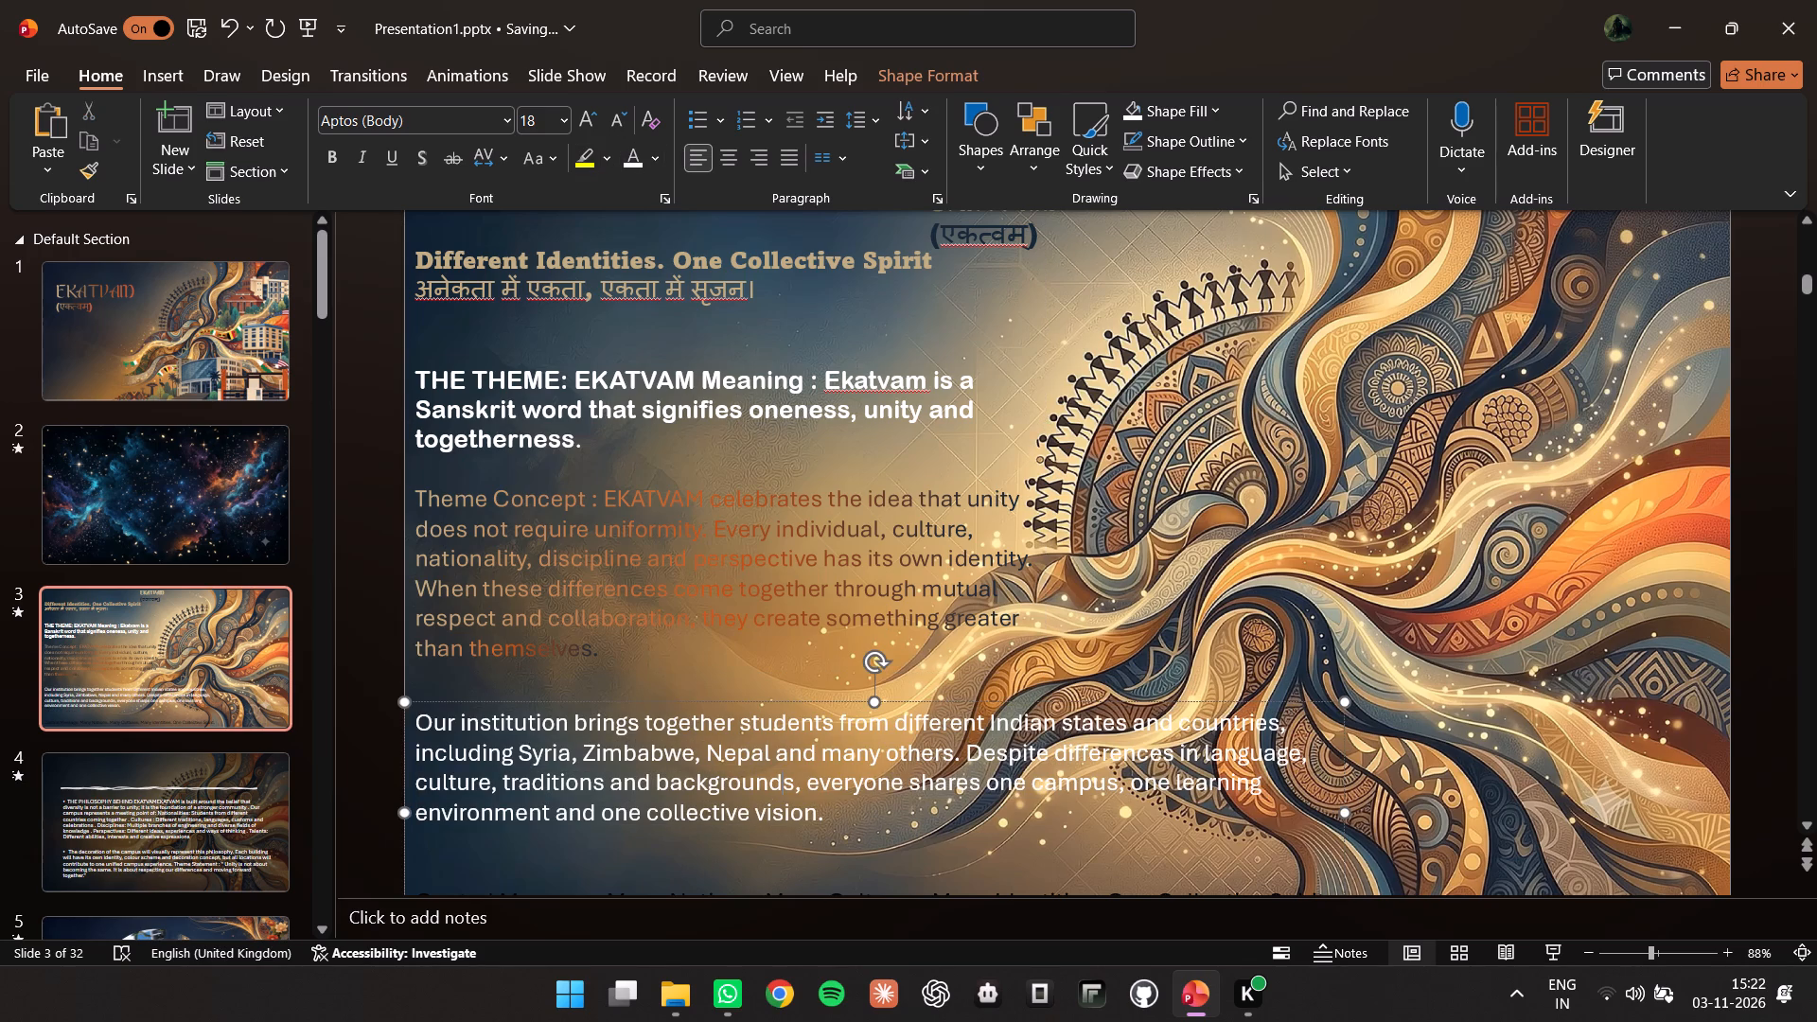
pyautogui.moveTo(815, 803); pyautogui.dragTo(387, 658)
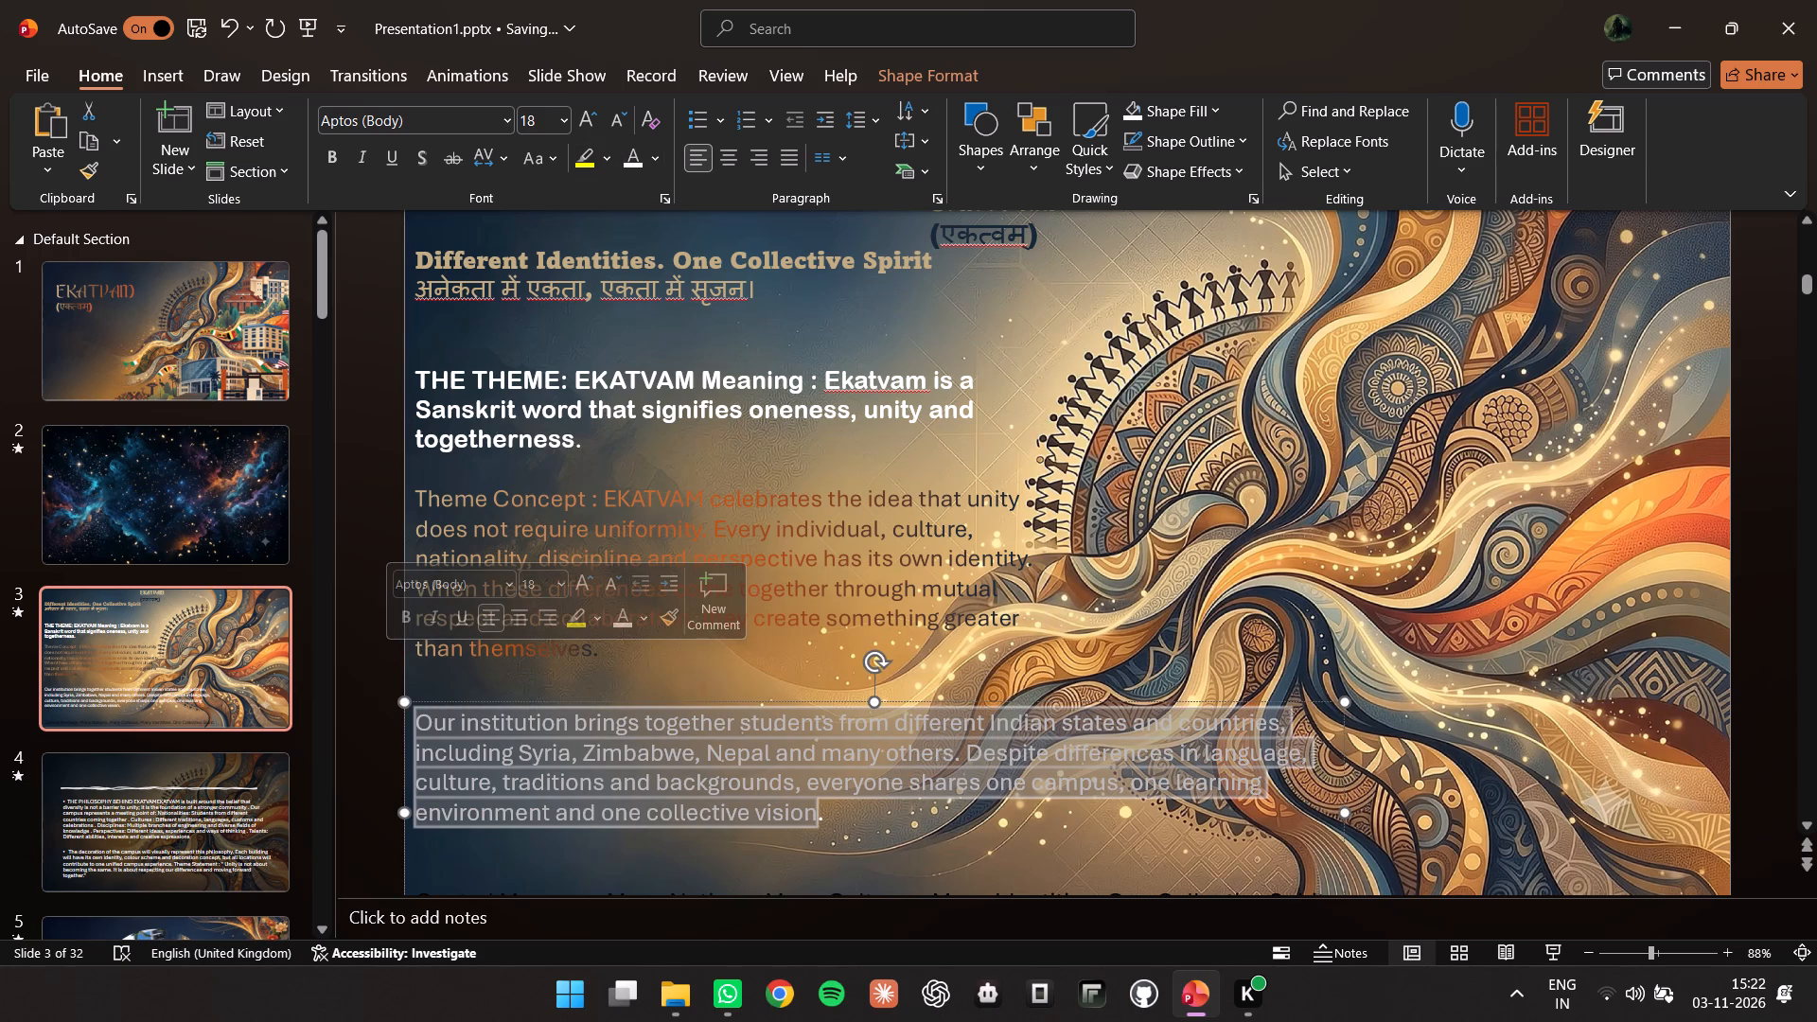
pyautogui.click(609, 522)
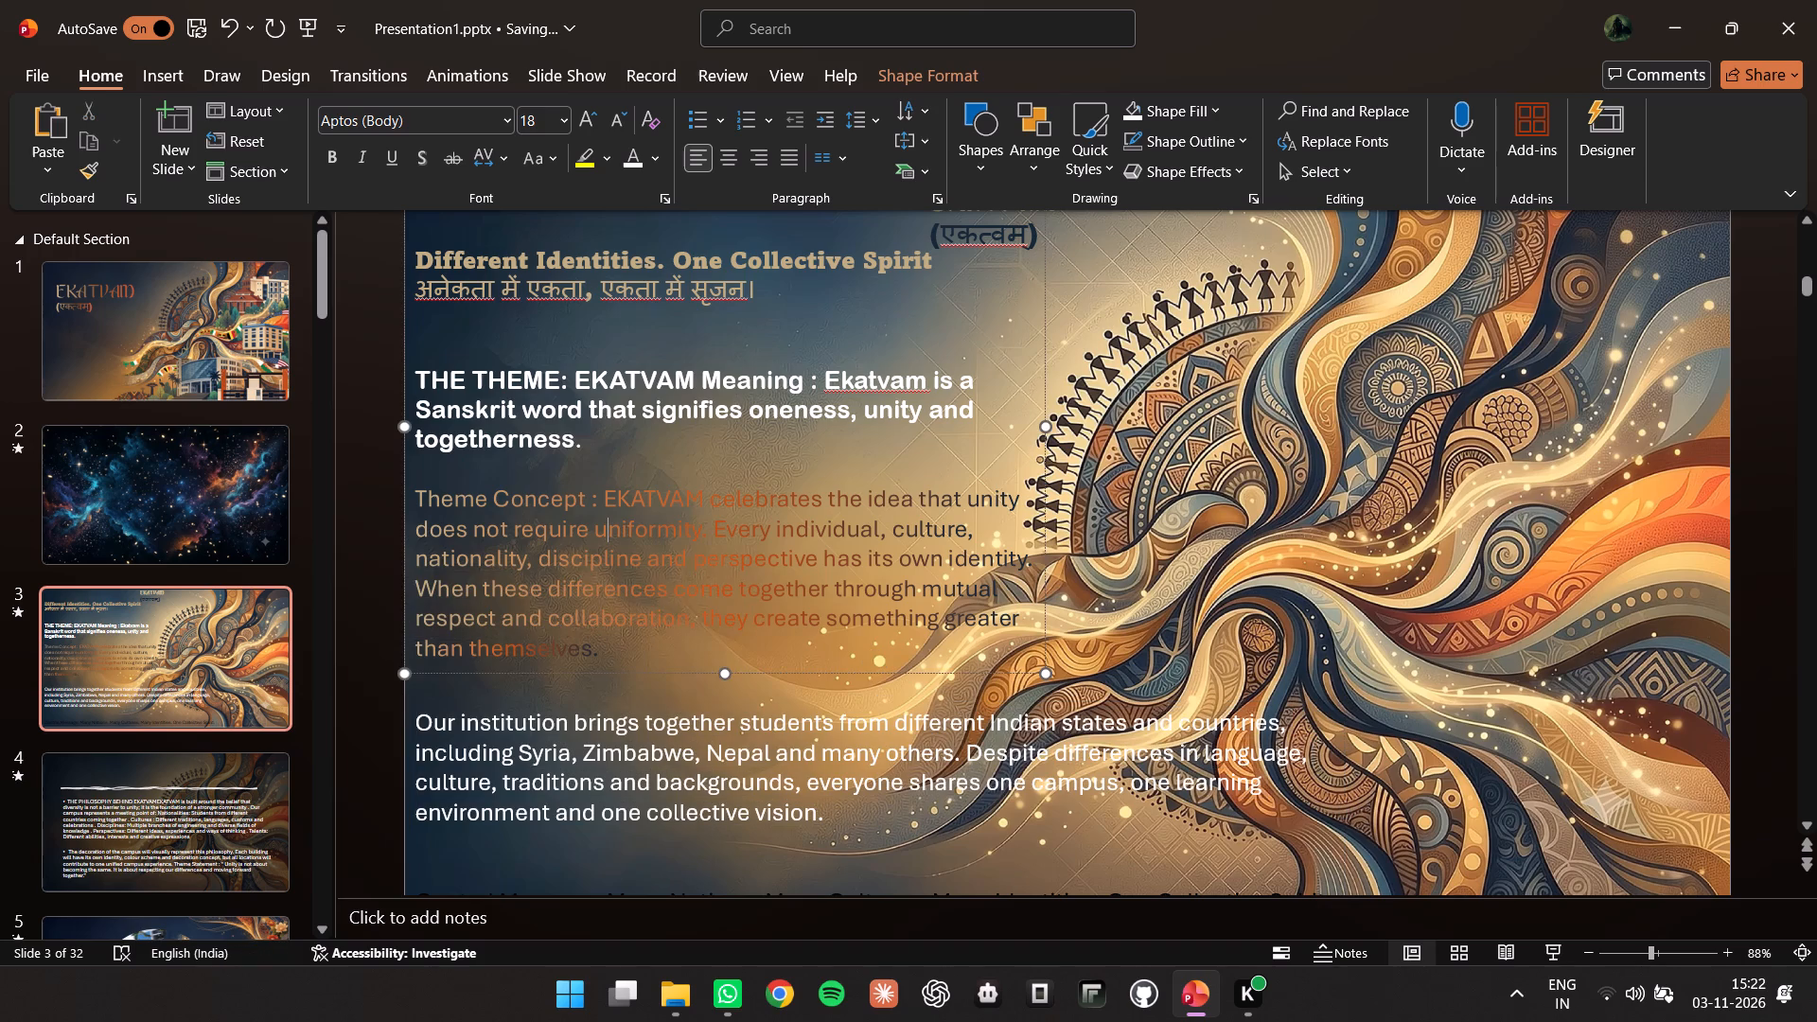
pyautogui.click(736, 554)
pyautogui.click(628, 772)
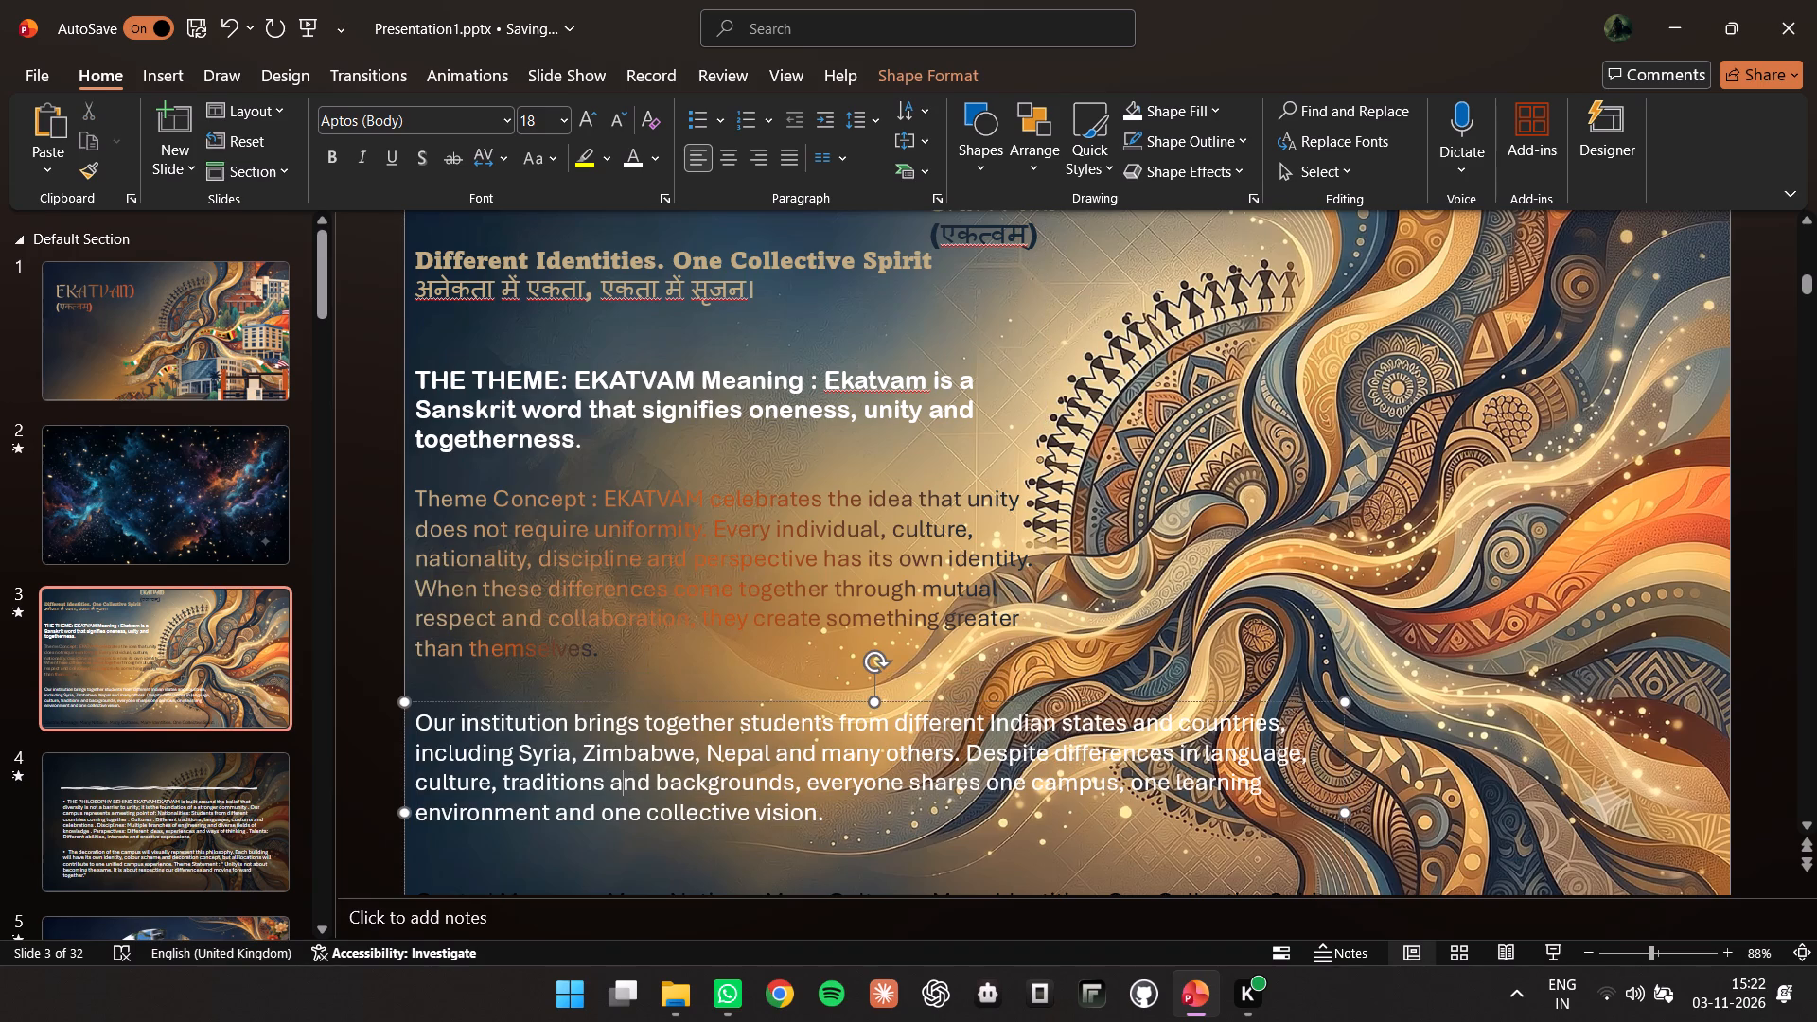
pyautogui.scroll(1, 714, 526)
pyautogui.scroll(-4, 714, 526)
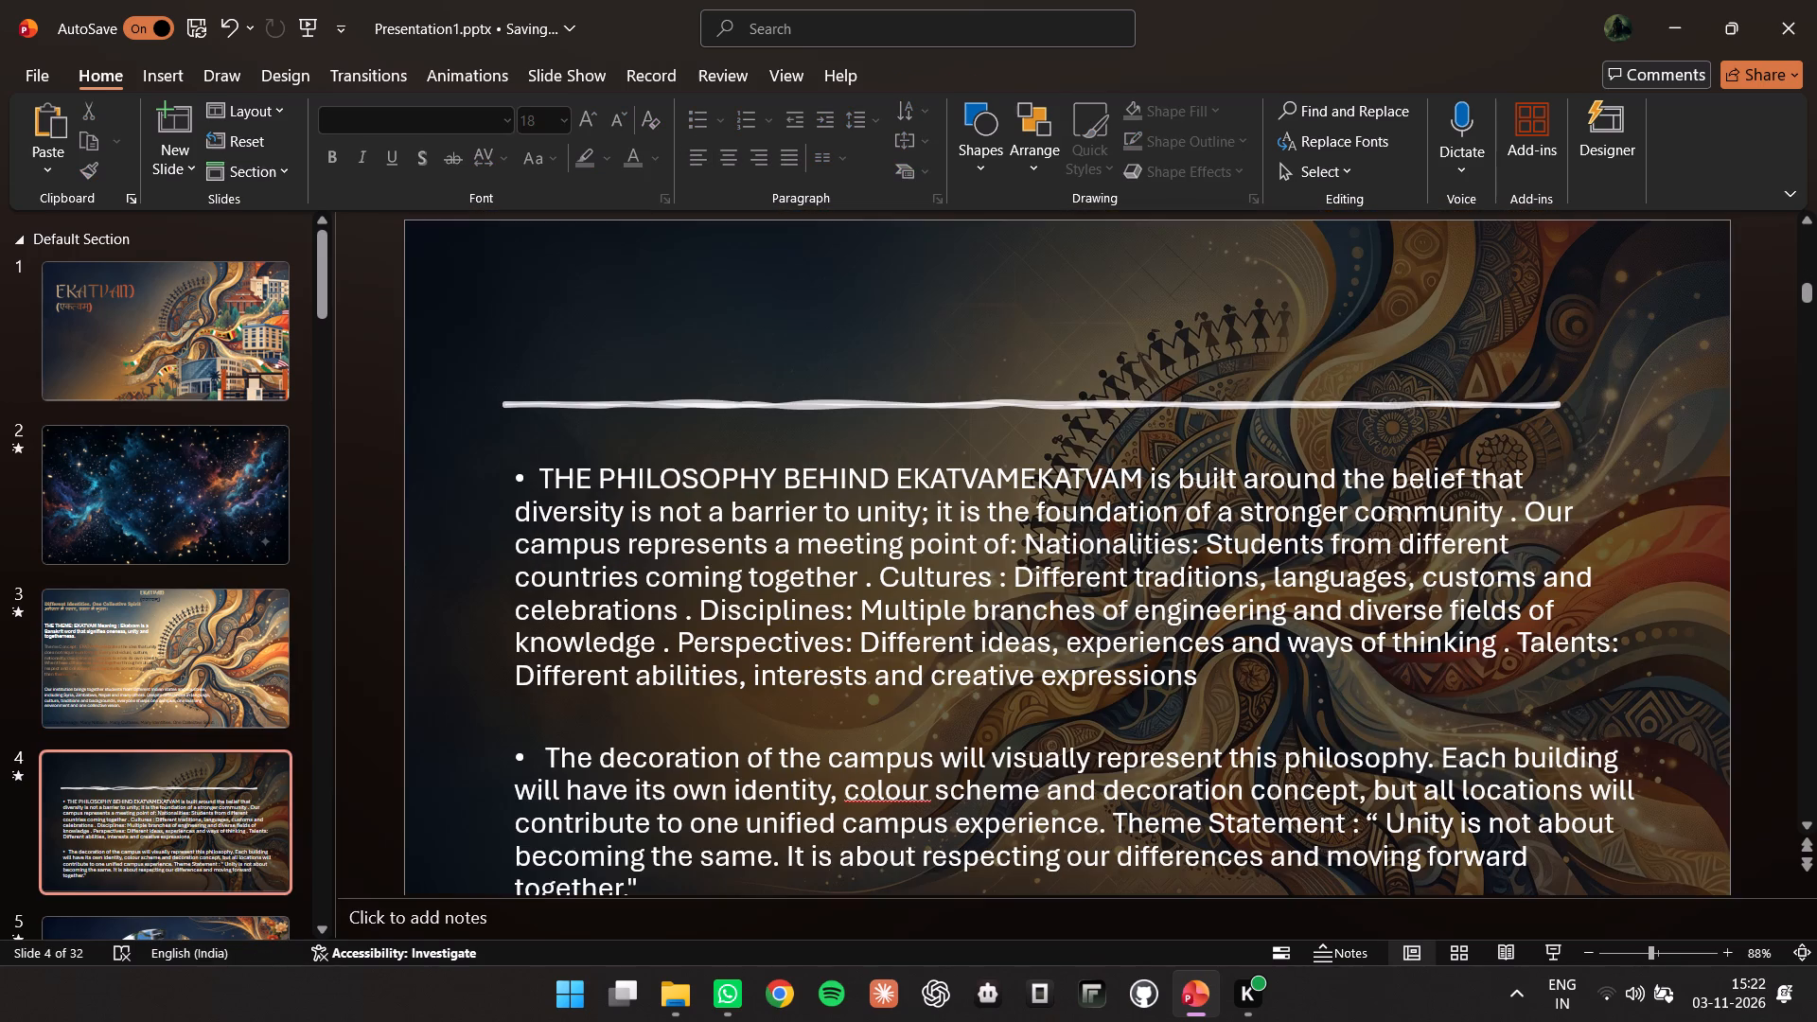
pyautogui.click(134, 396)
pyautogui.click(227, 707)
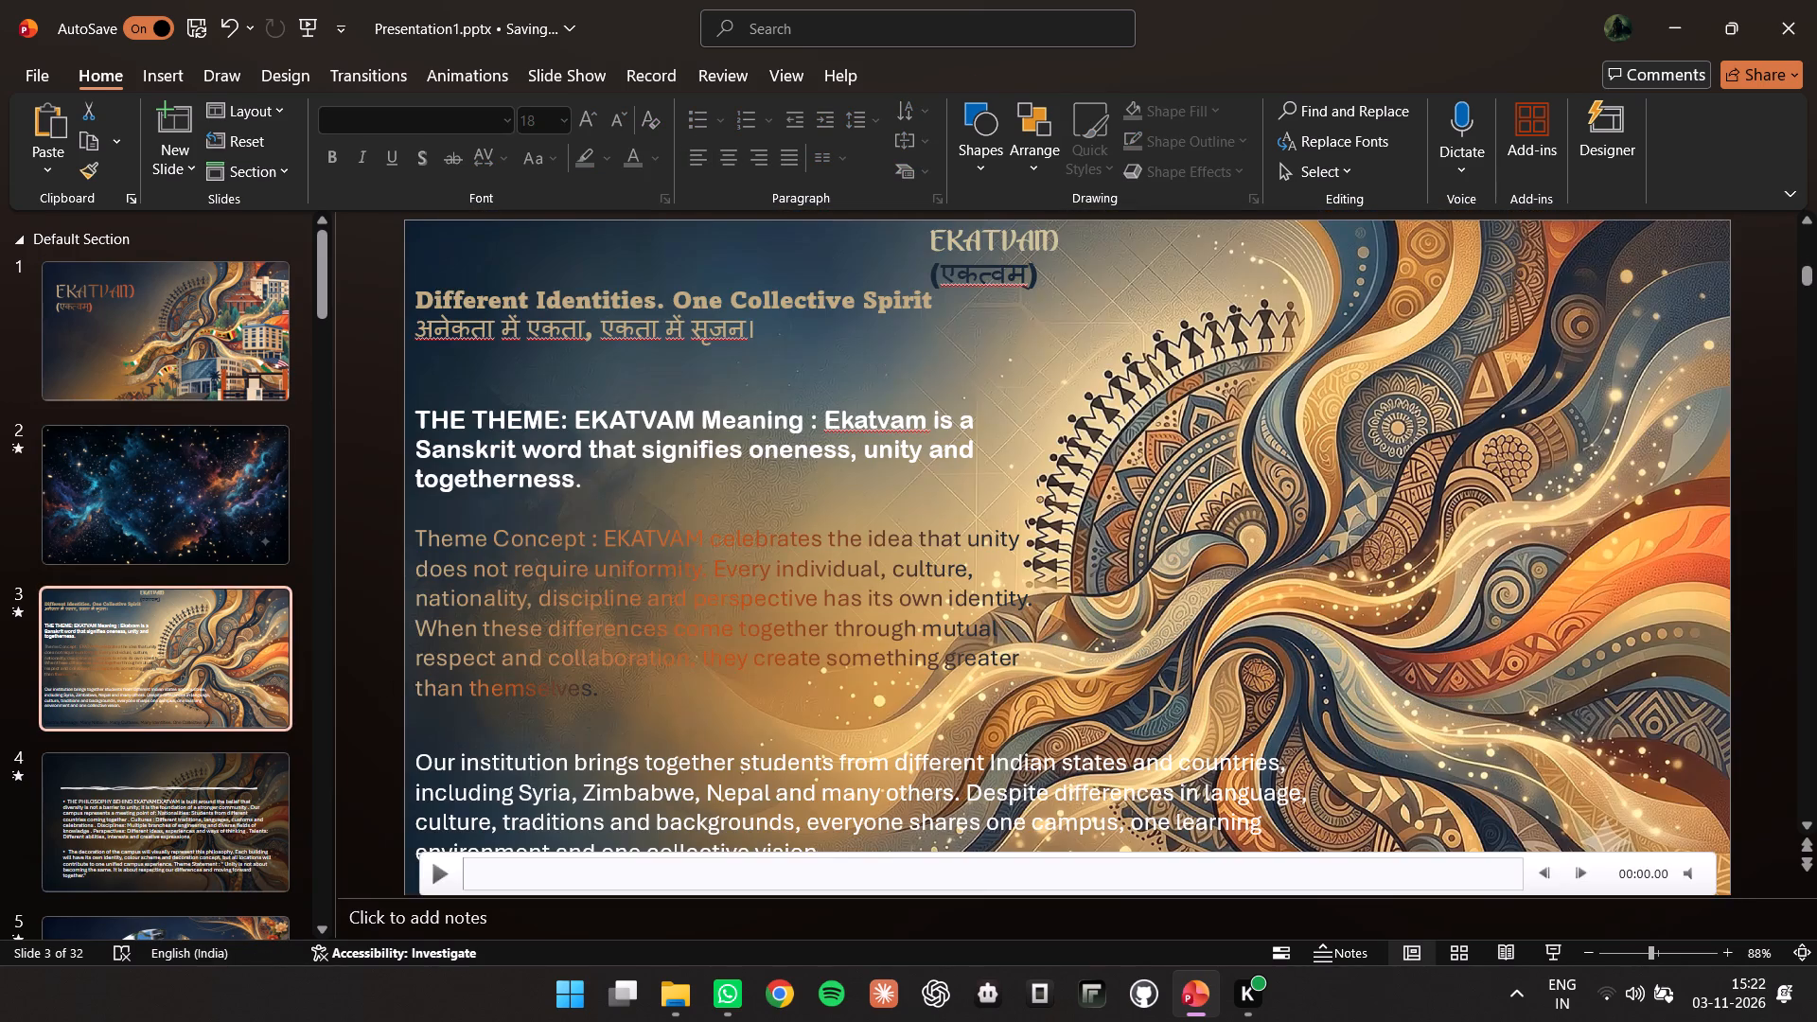
# Delete slide 3's text box with the "Our institution brings together students" paragraph.
pyautogui.click(537, 798)
pyautogui.click(507, 774)
pyautogui.click(450, 739)
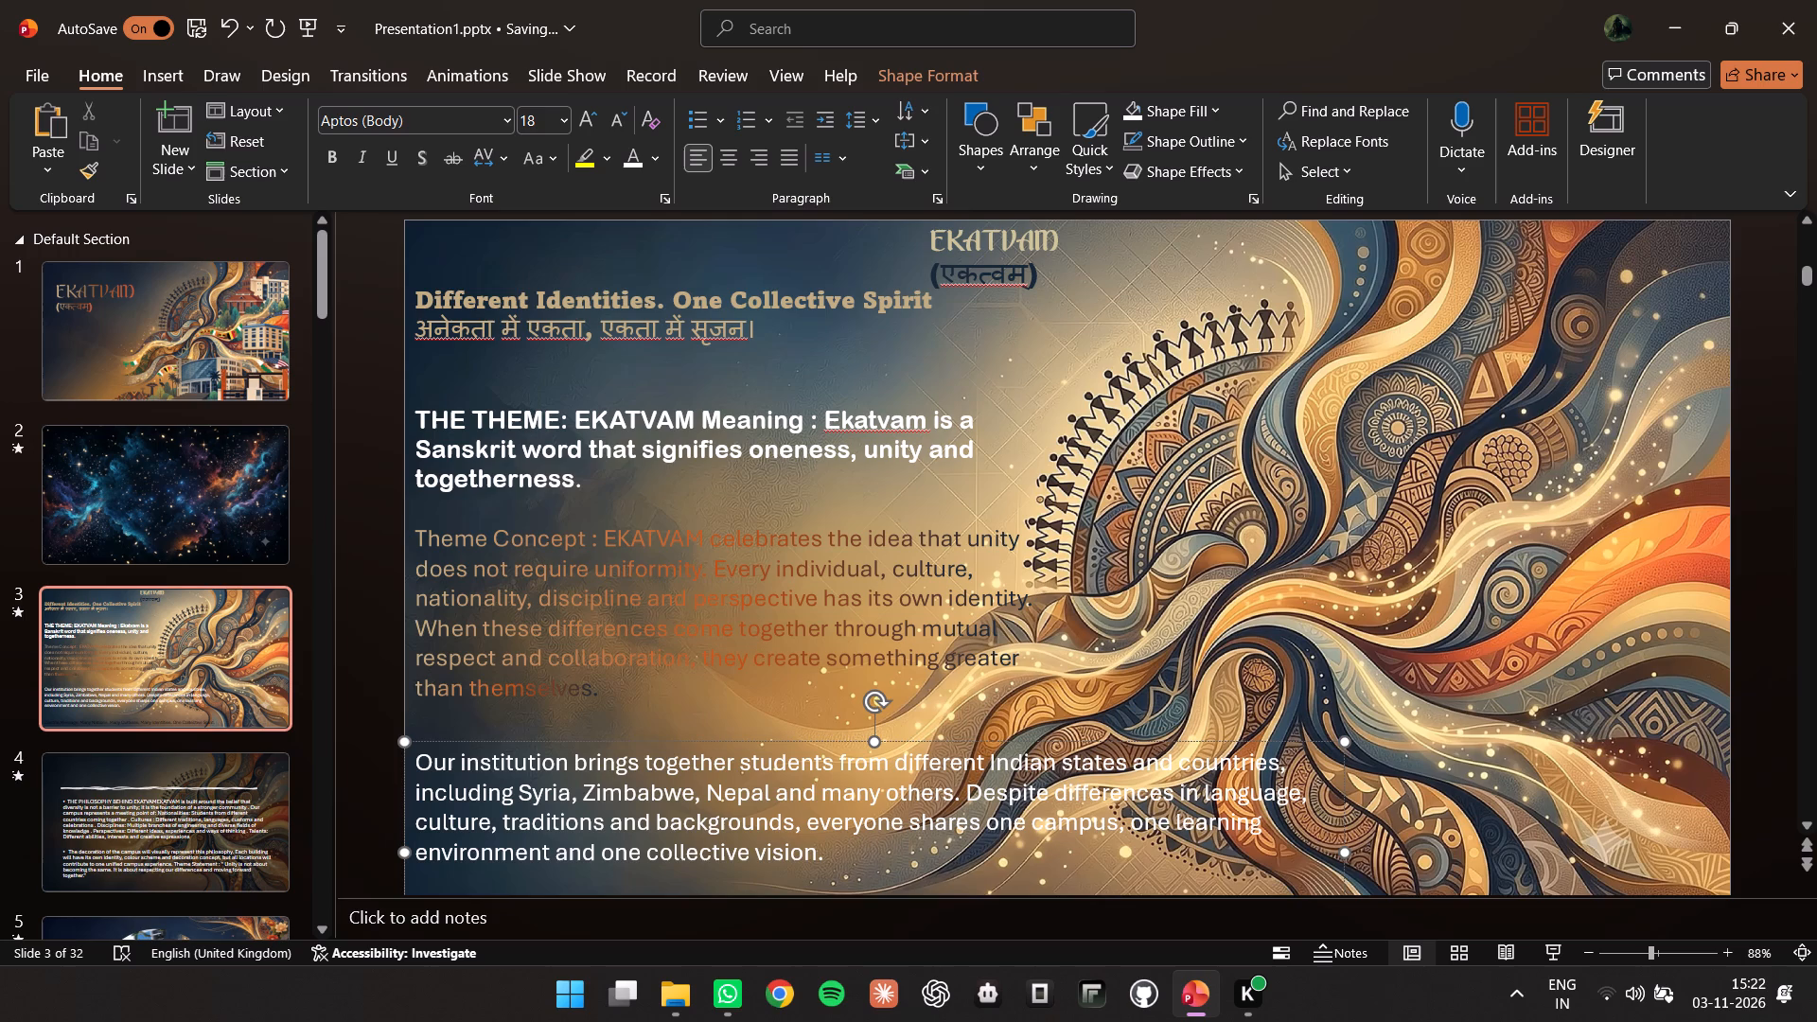
pyautogui.press('Delete')
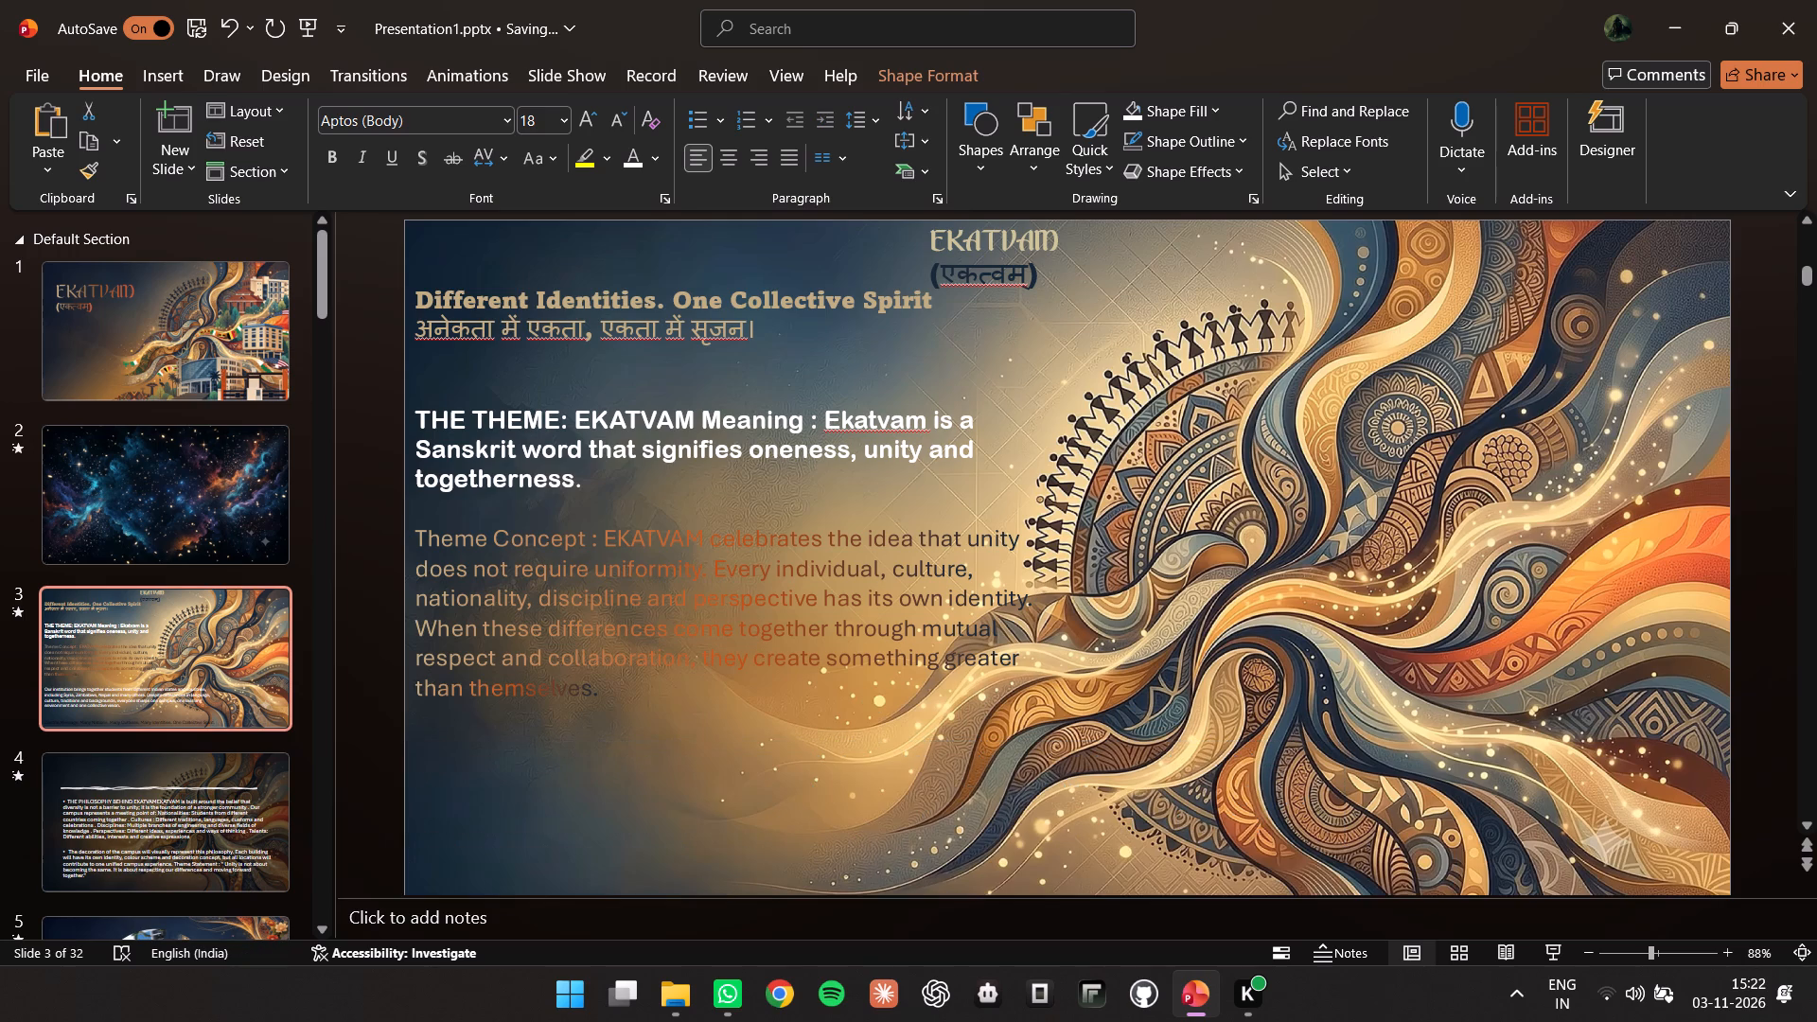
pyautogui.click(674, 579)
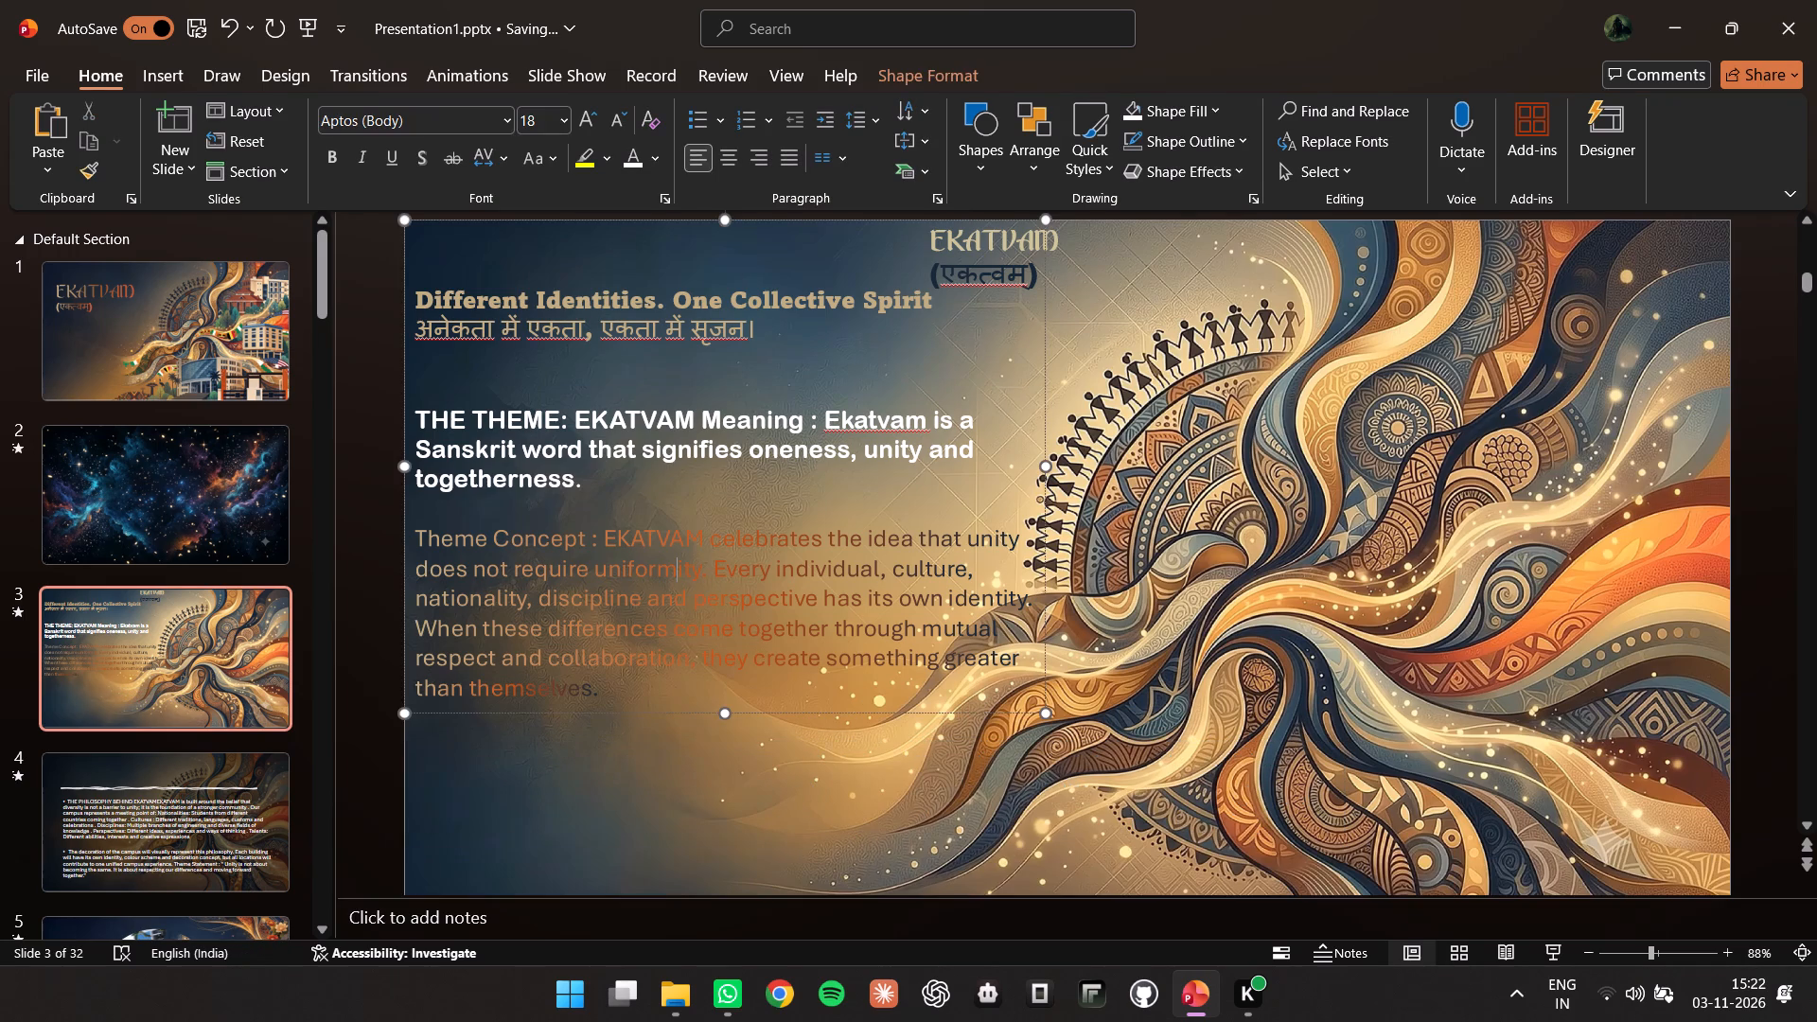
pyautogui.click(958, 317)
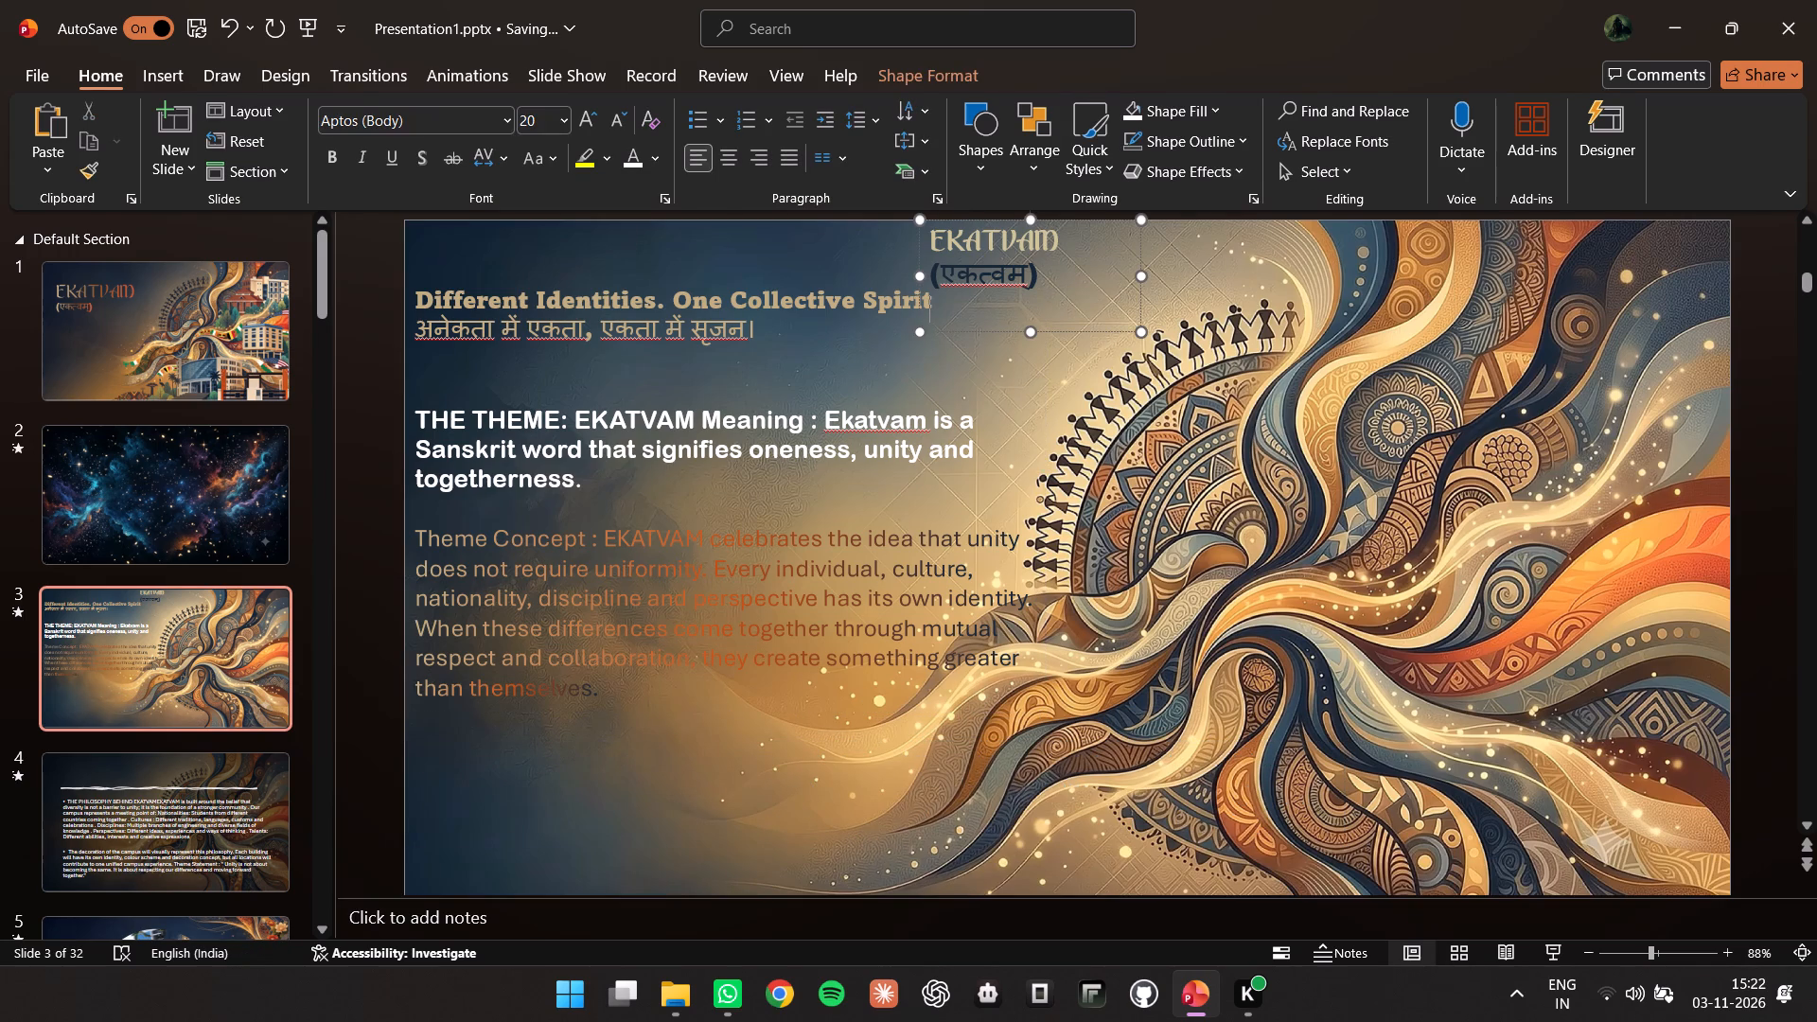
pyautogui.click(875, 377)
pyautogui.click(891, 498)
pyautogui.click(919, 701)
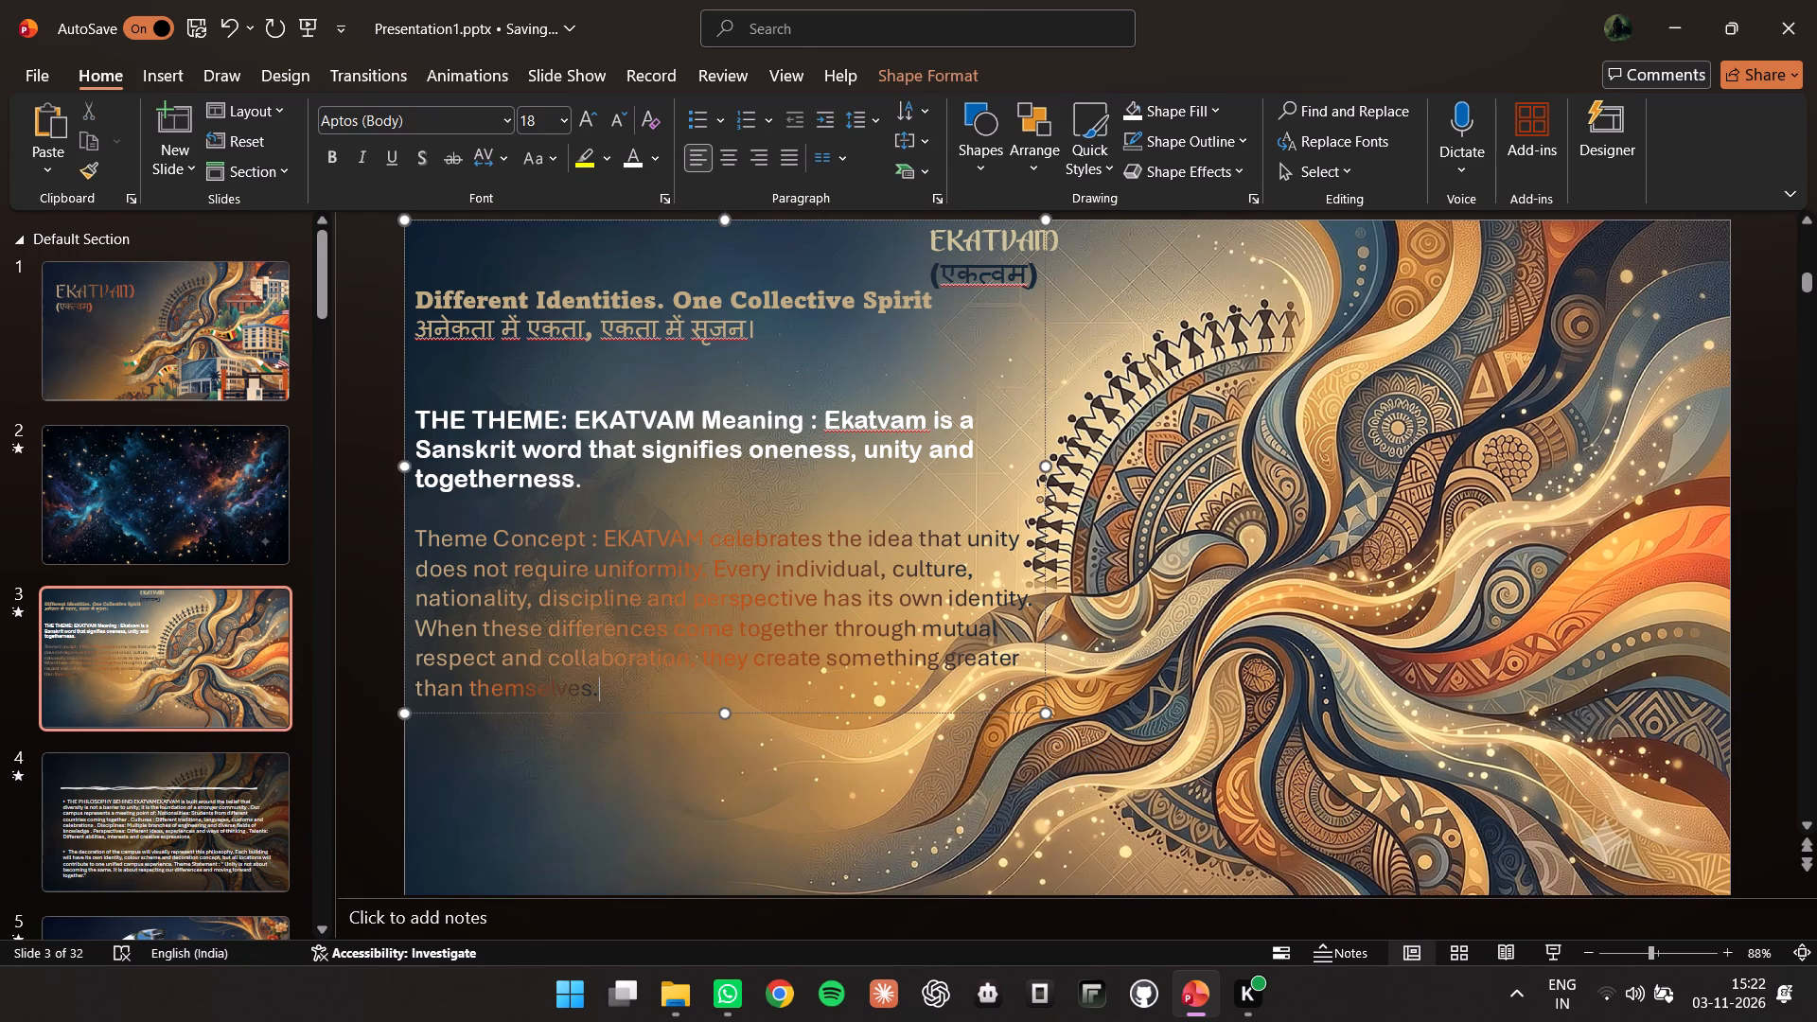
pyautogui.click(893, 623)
# Go to the blank slide 32 at the end of the presentation.
pyautogui.scroll(-6, 246, 695)
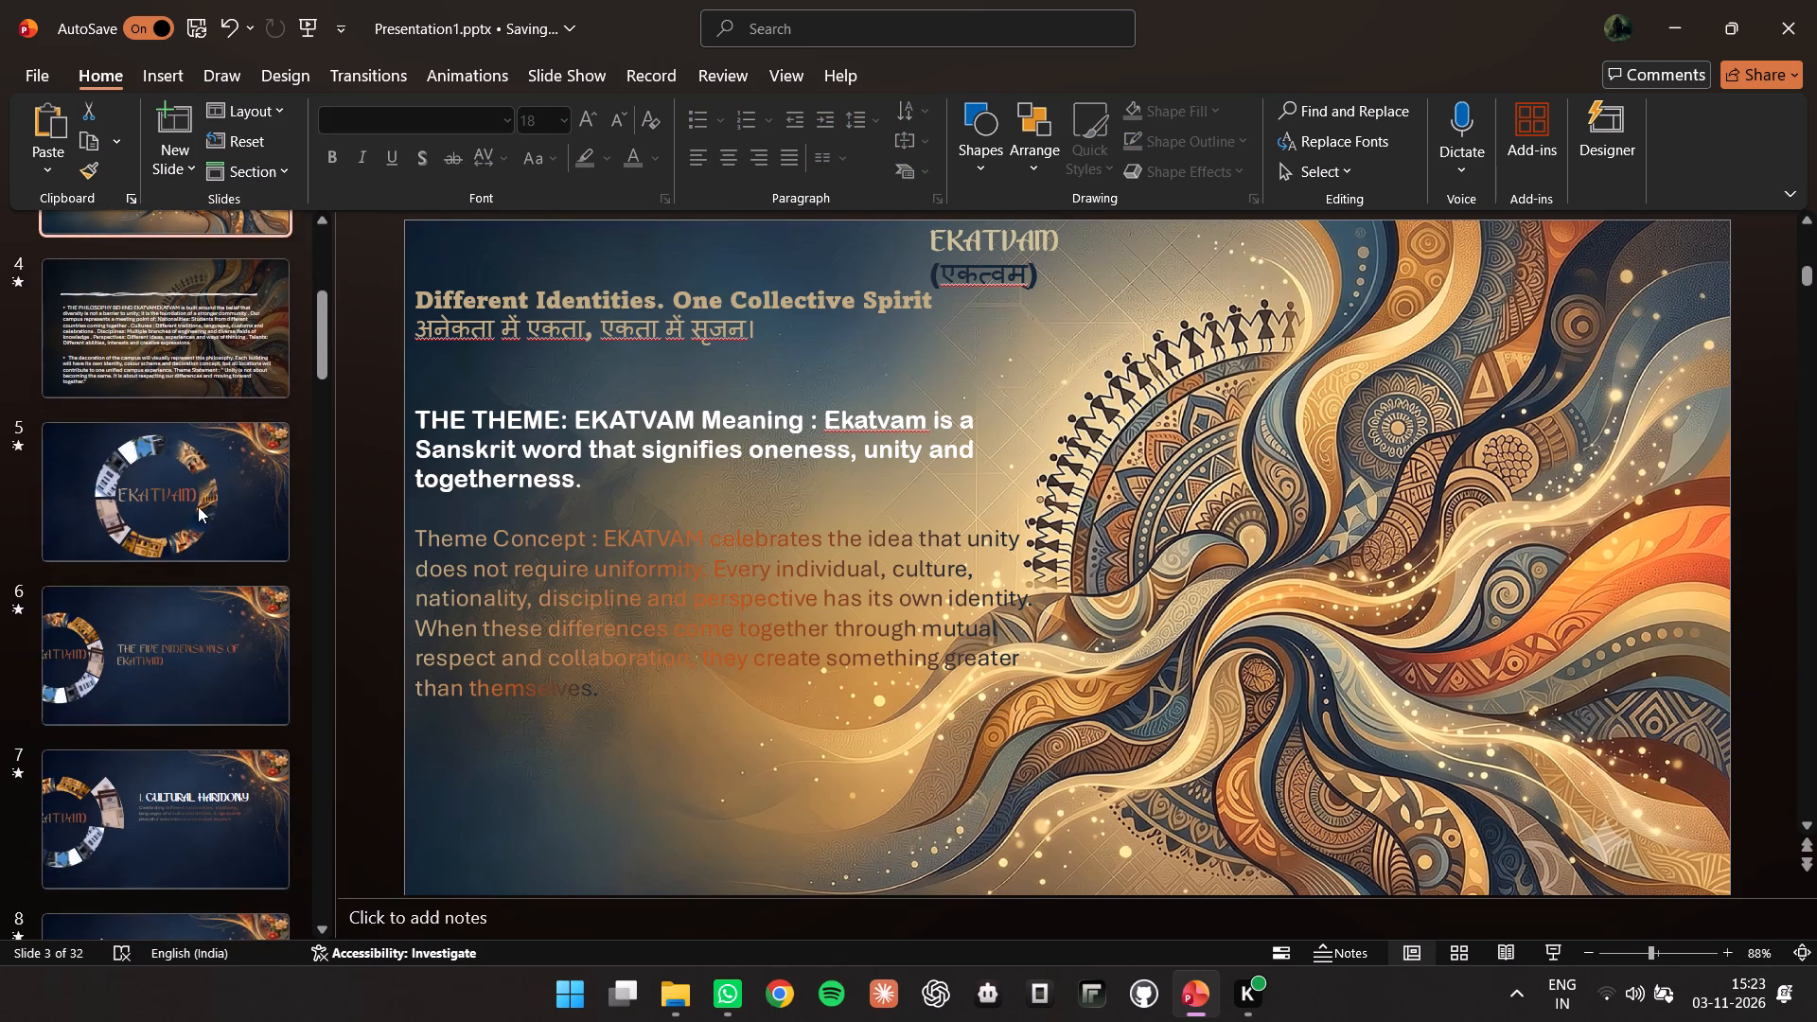
pyautogui.scroll(-8, 200, 504)
pyautogui.scroll(-16, 240, 596)
pyautogui.scroll(-20, 239, 613)
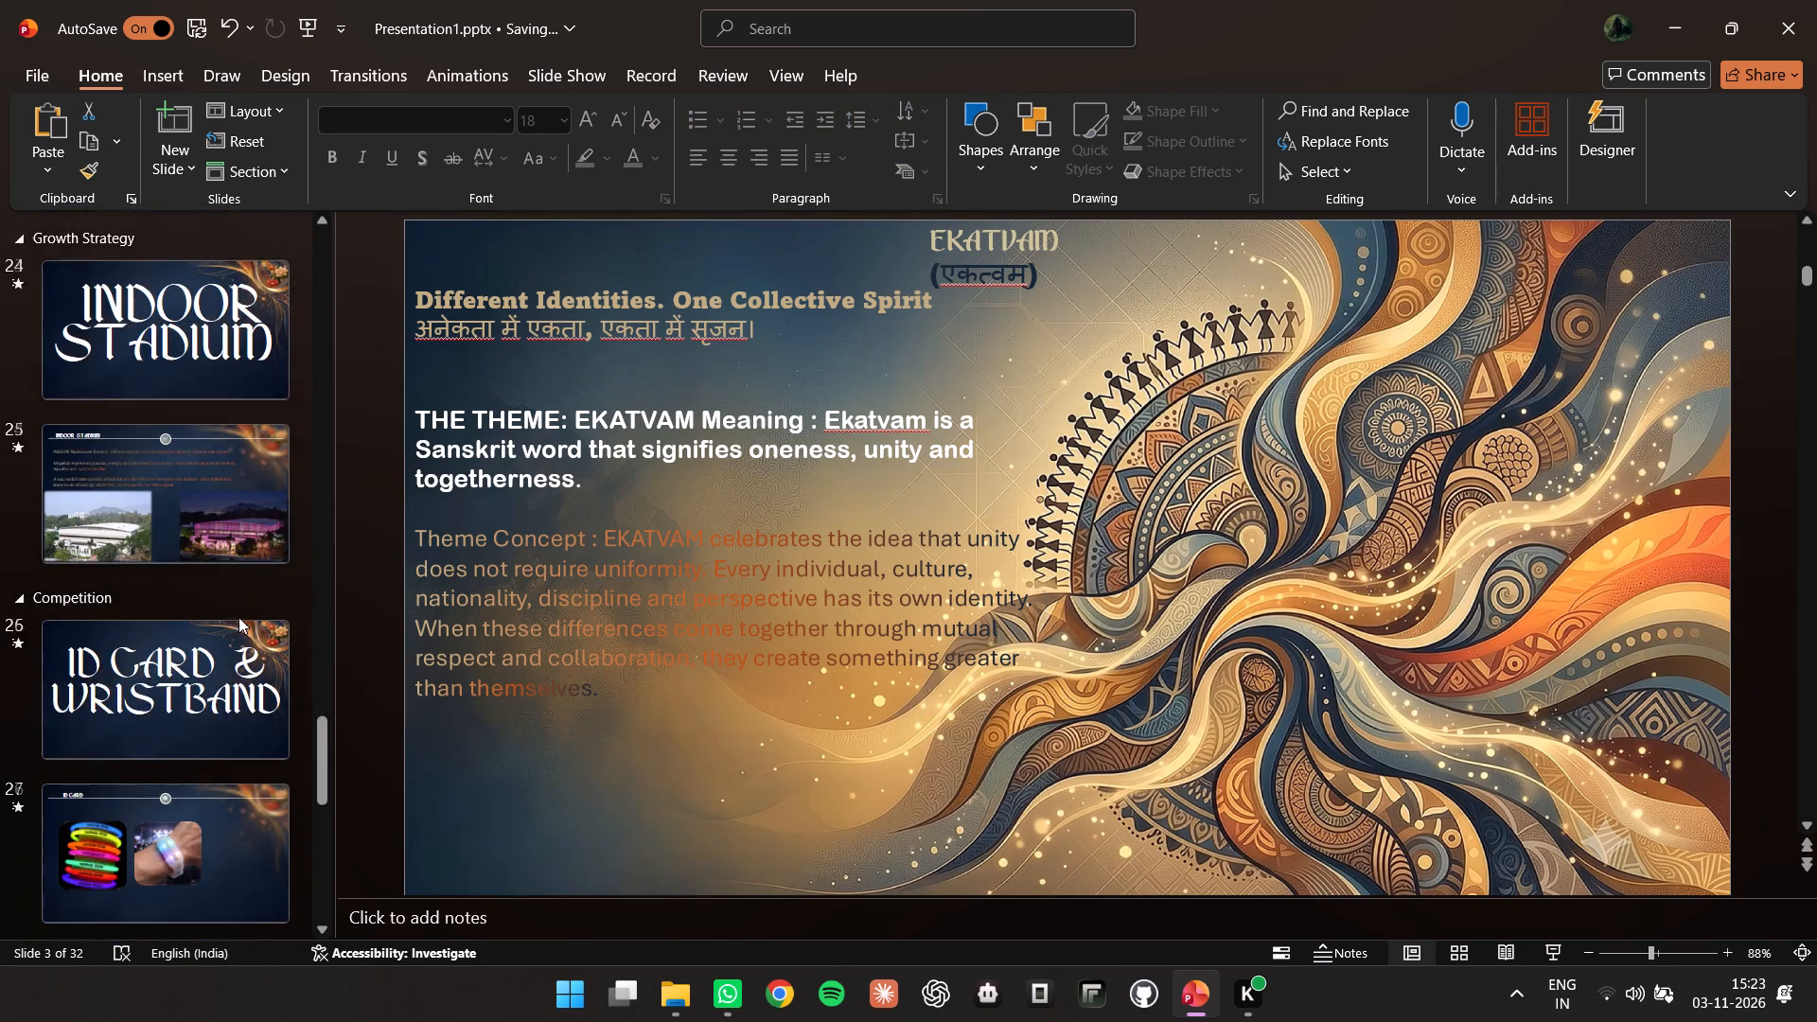
pyautogui.scroll(-17, 238, 617)
pyautogui.click(171, 902)
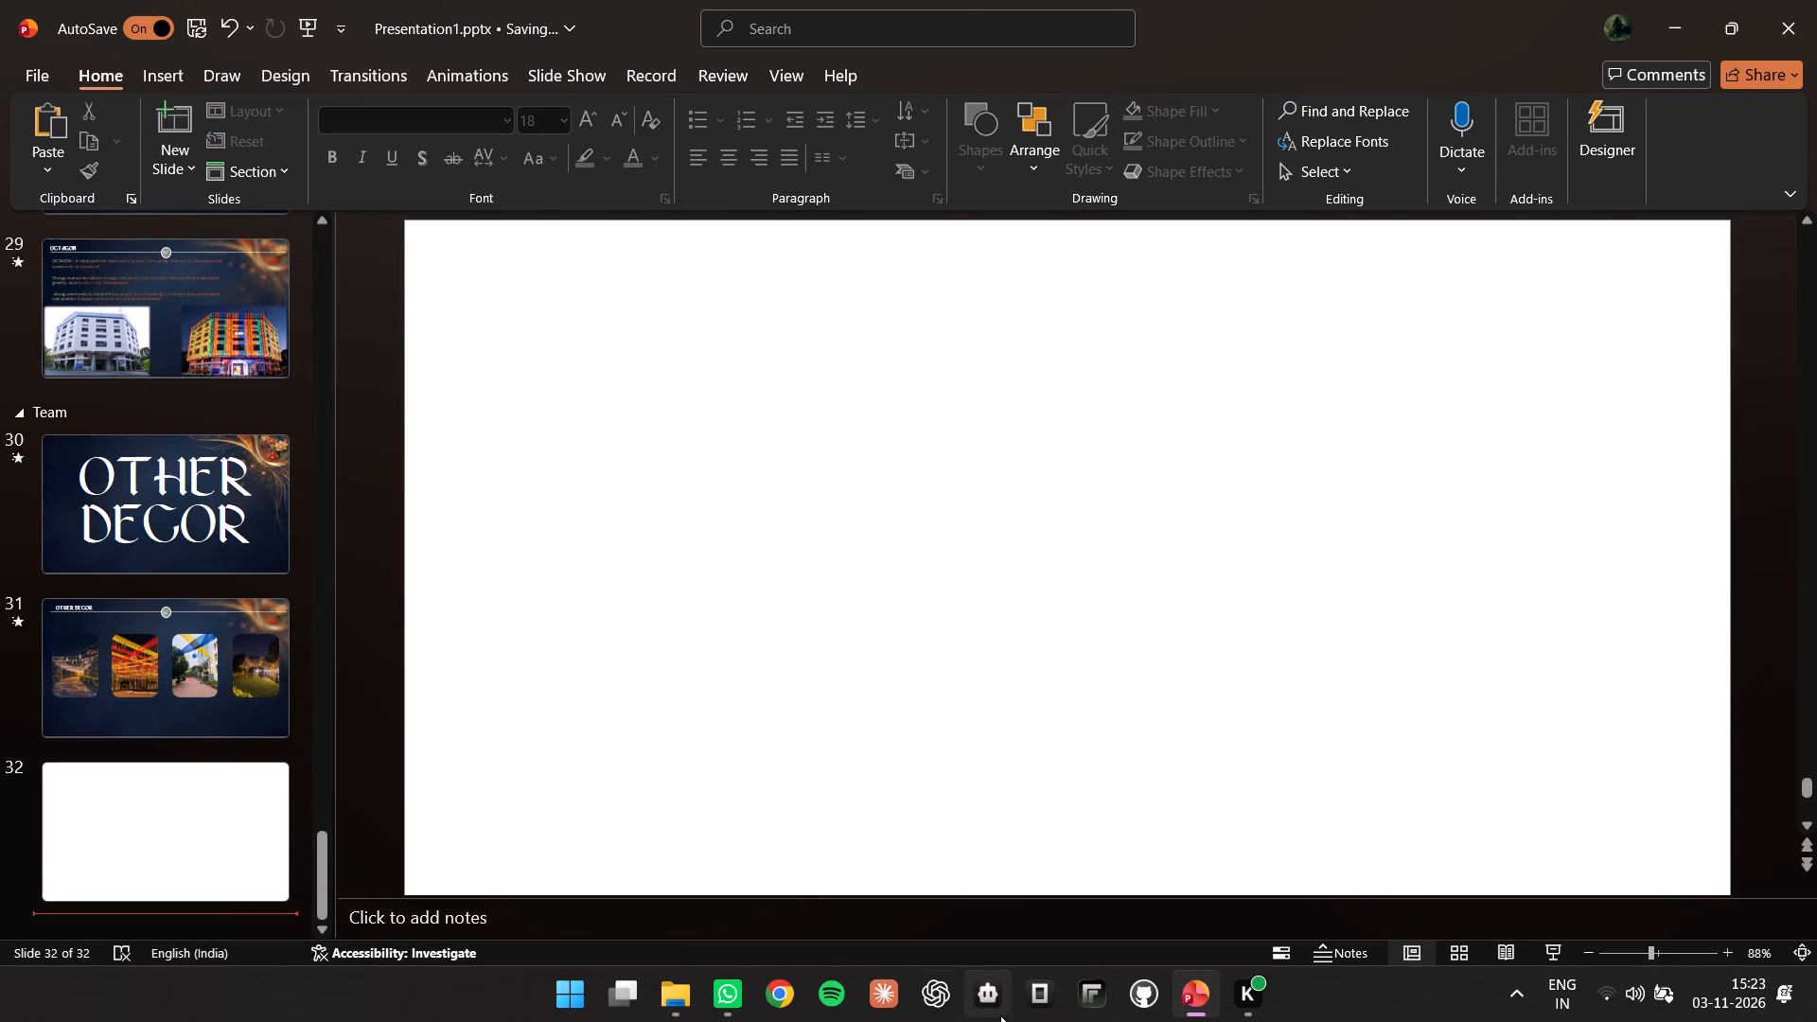
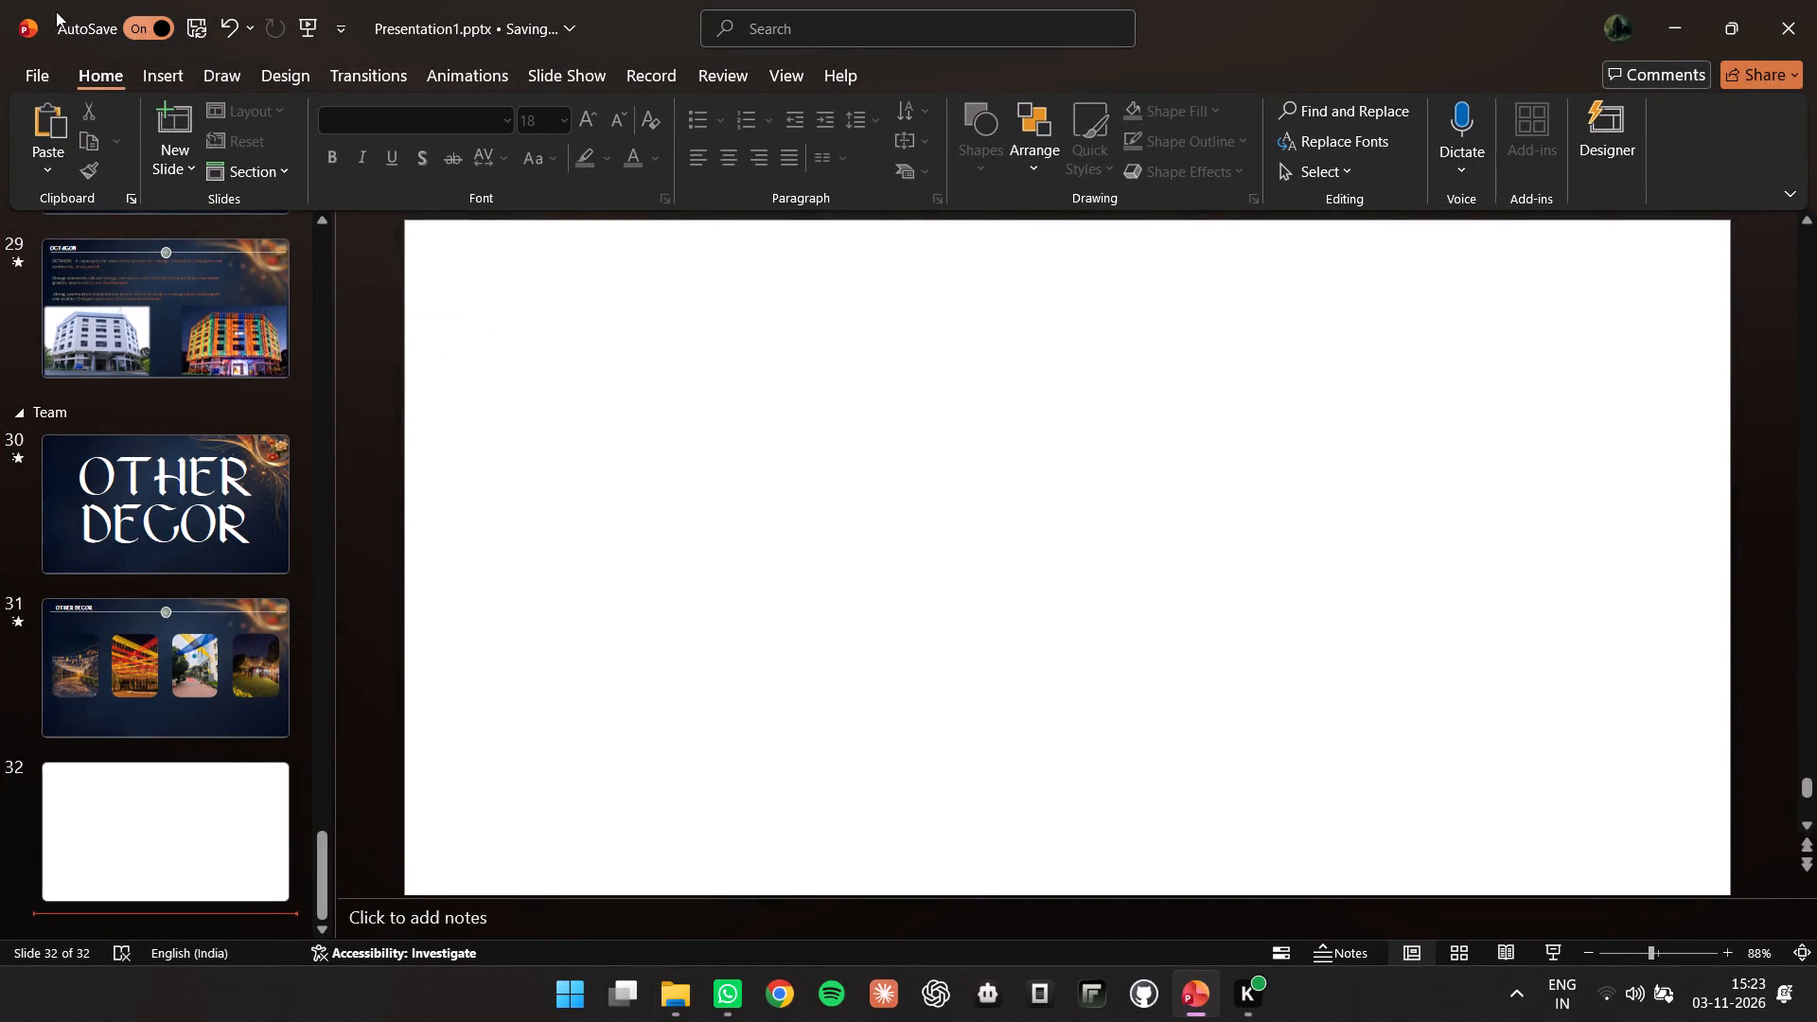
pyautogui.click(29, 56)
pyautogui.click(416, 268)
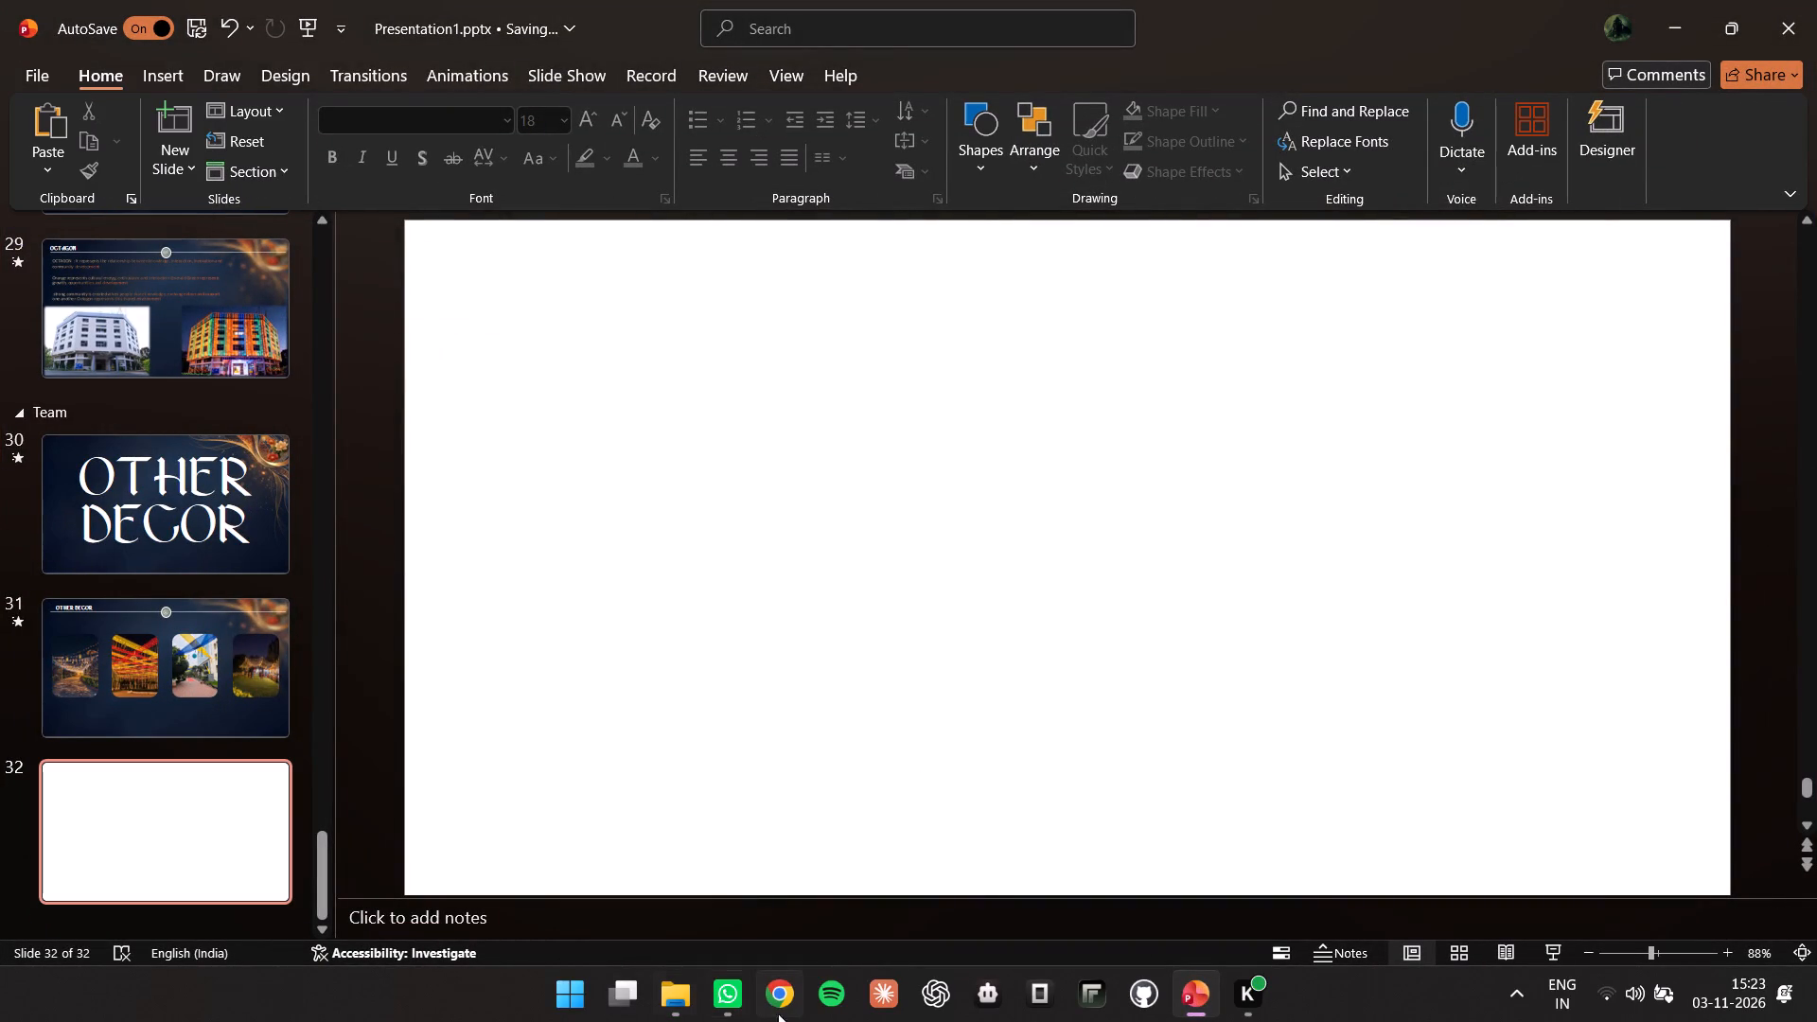
# Switch to File Explorer and go up from the decors folder to the ppt folder in Pictures.
pyautogui.click(687, 1005)
pyautogui.click(472, 80)
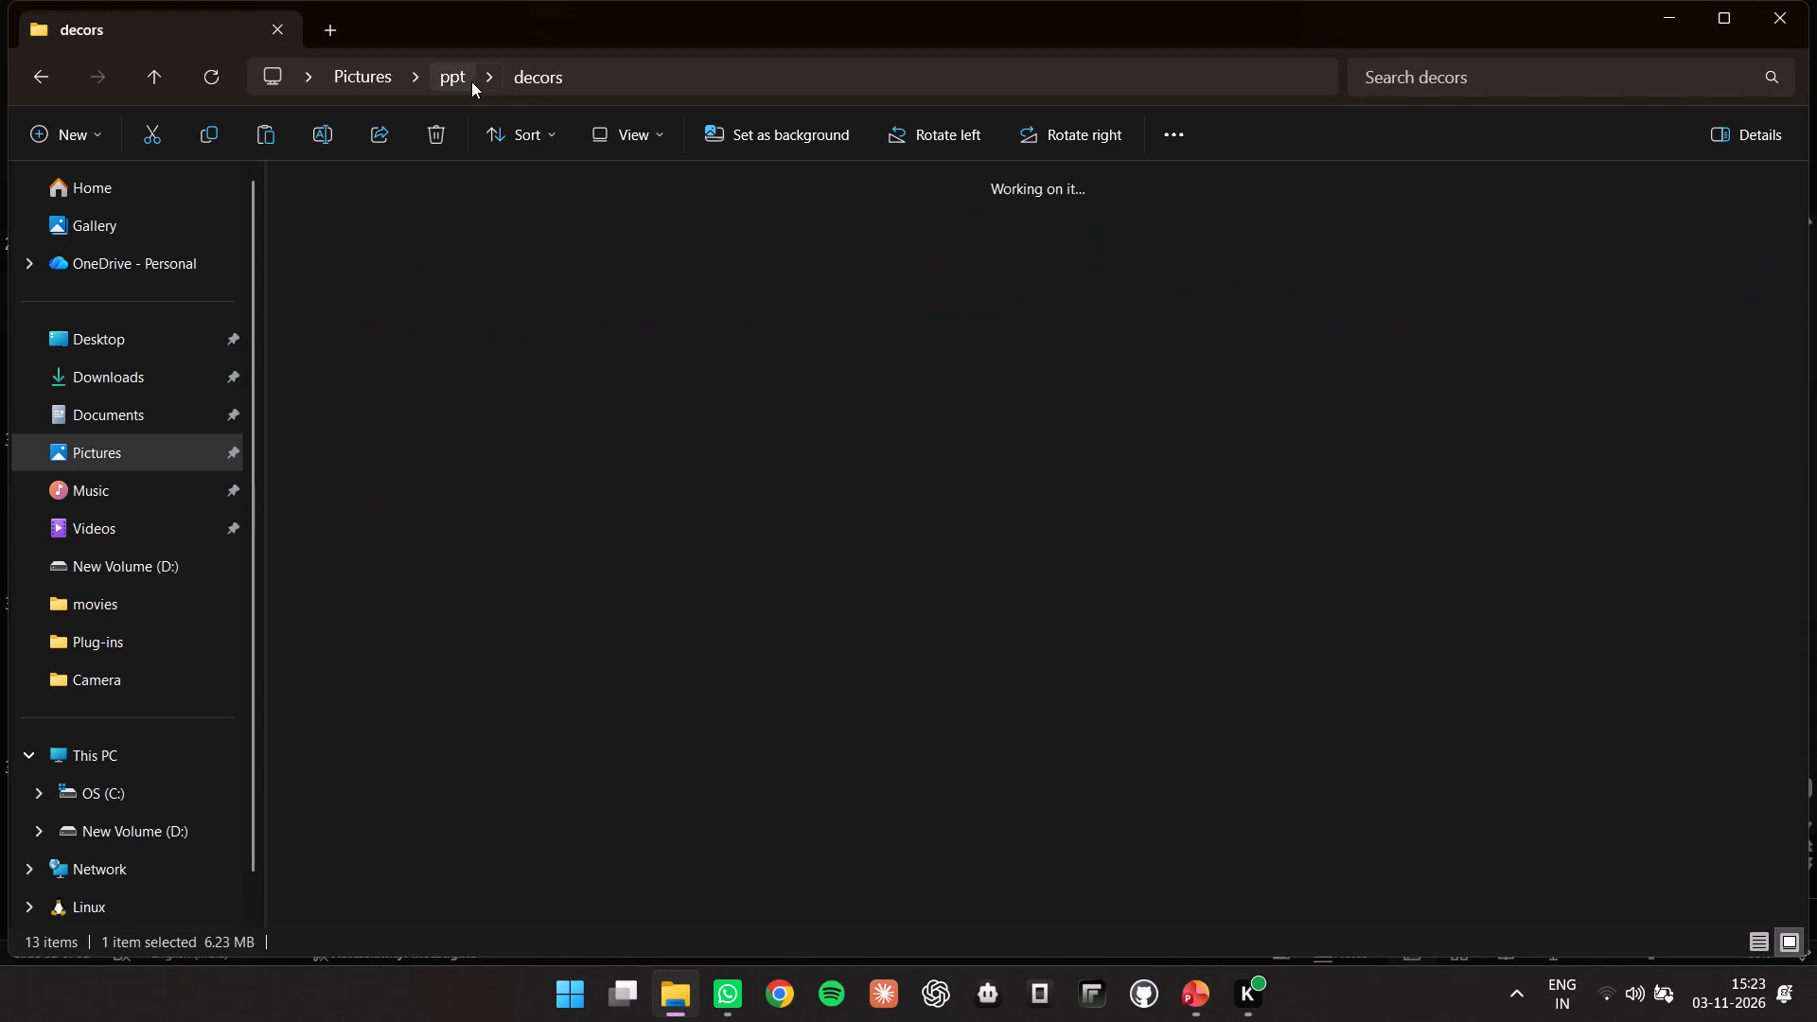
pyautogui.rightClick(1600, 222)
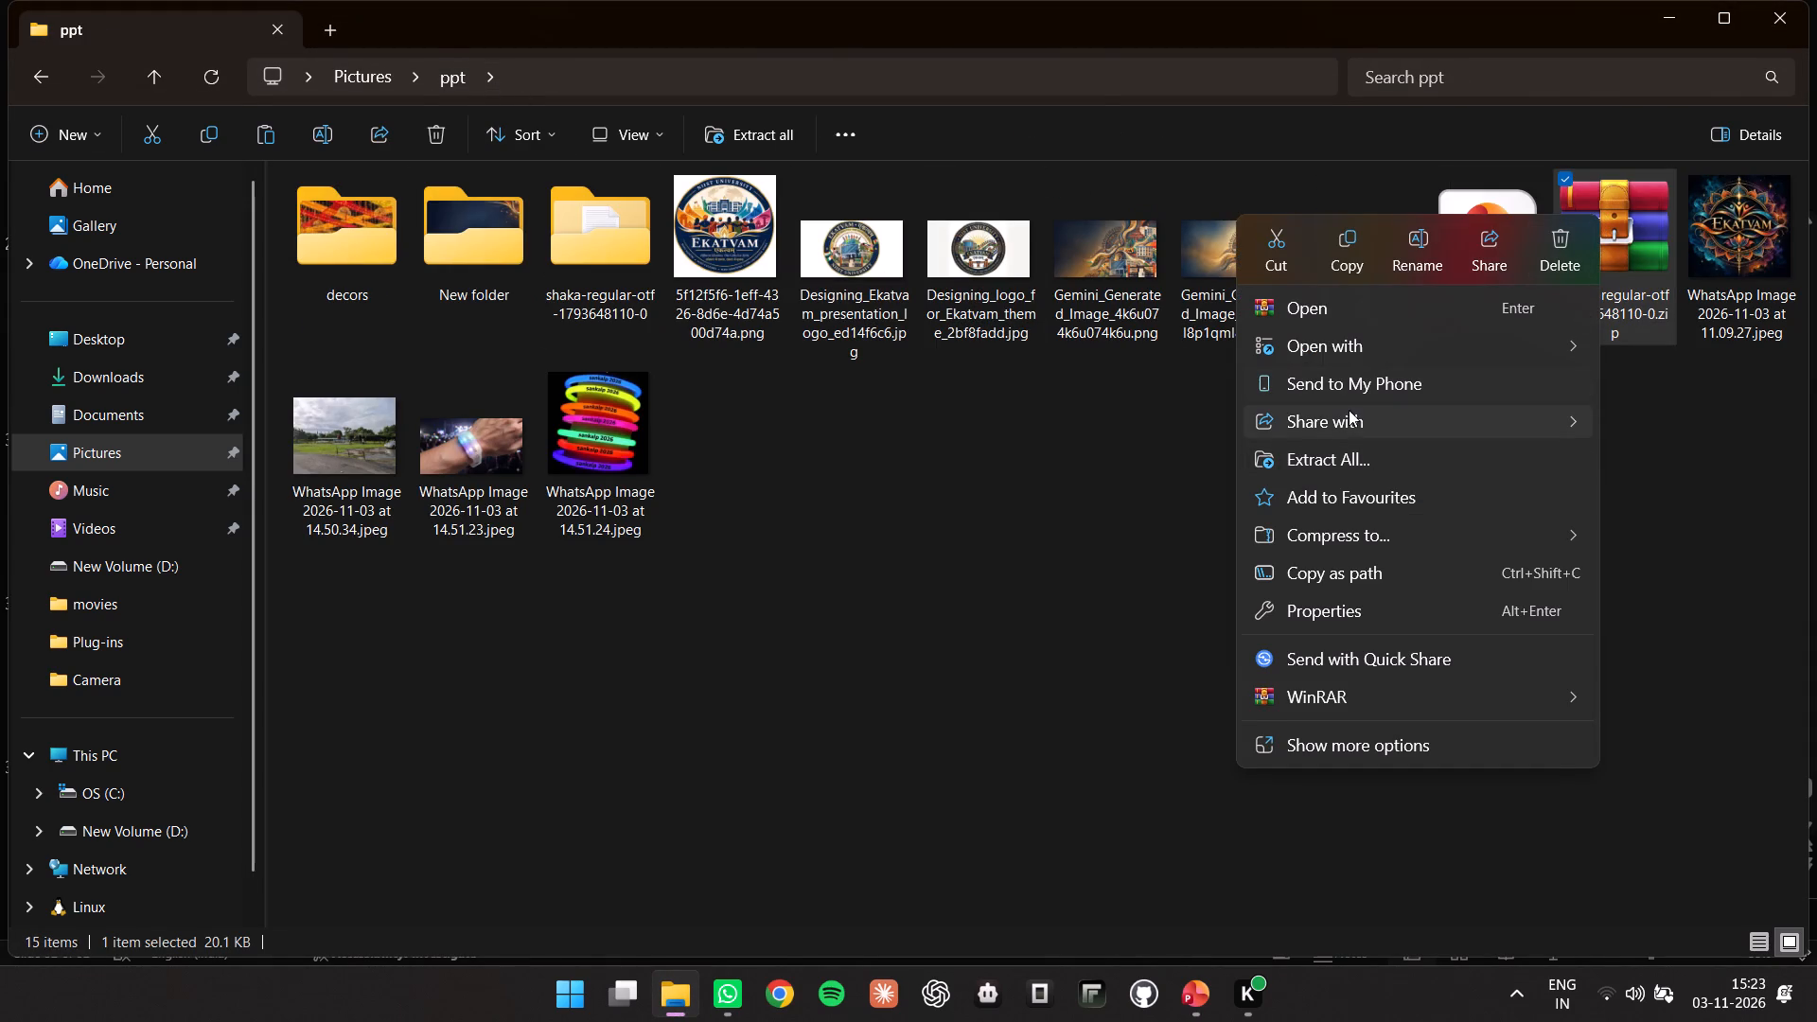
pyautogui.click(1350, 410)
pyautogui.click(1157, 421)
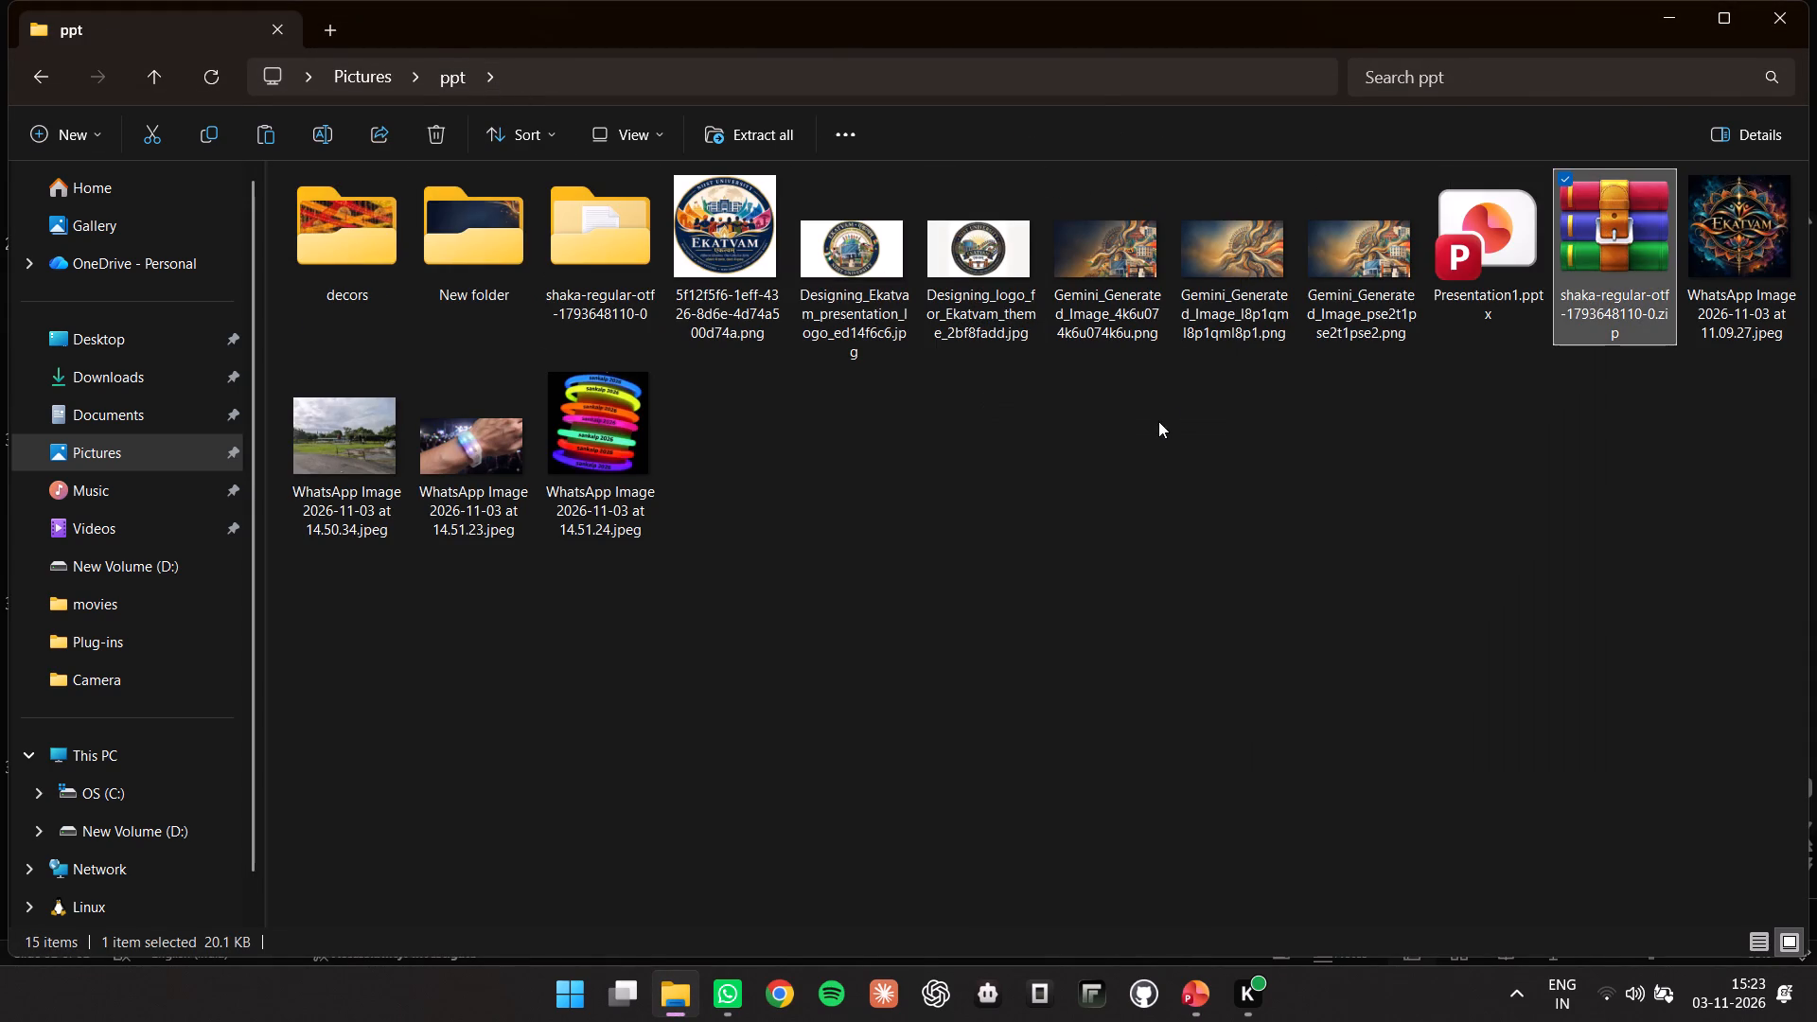
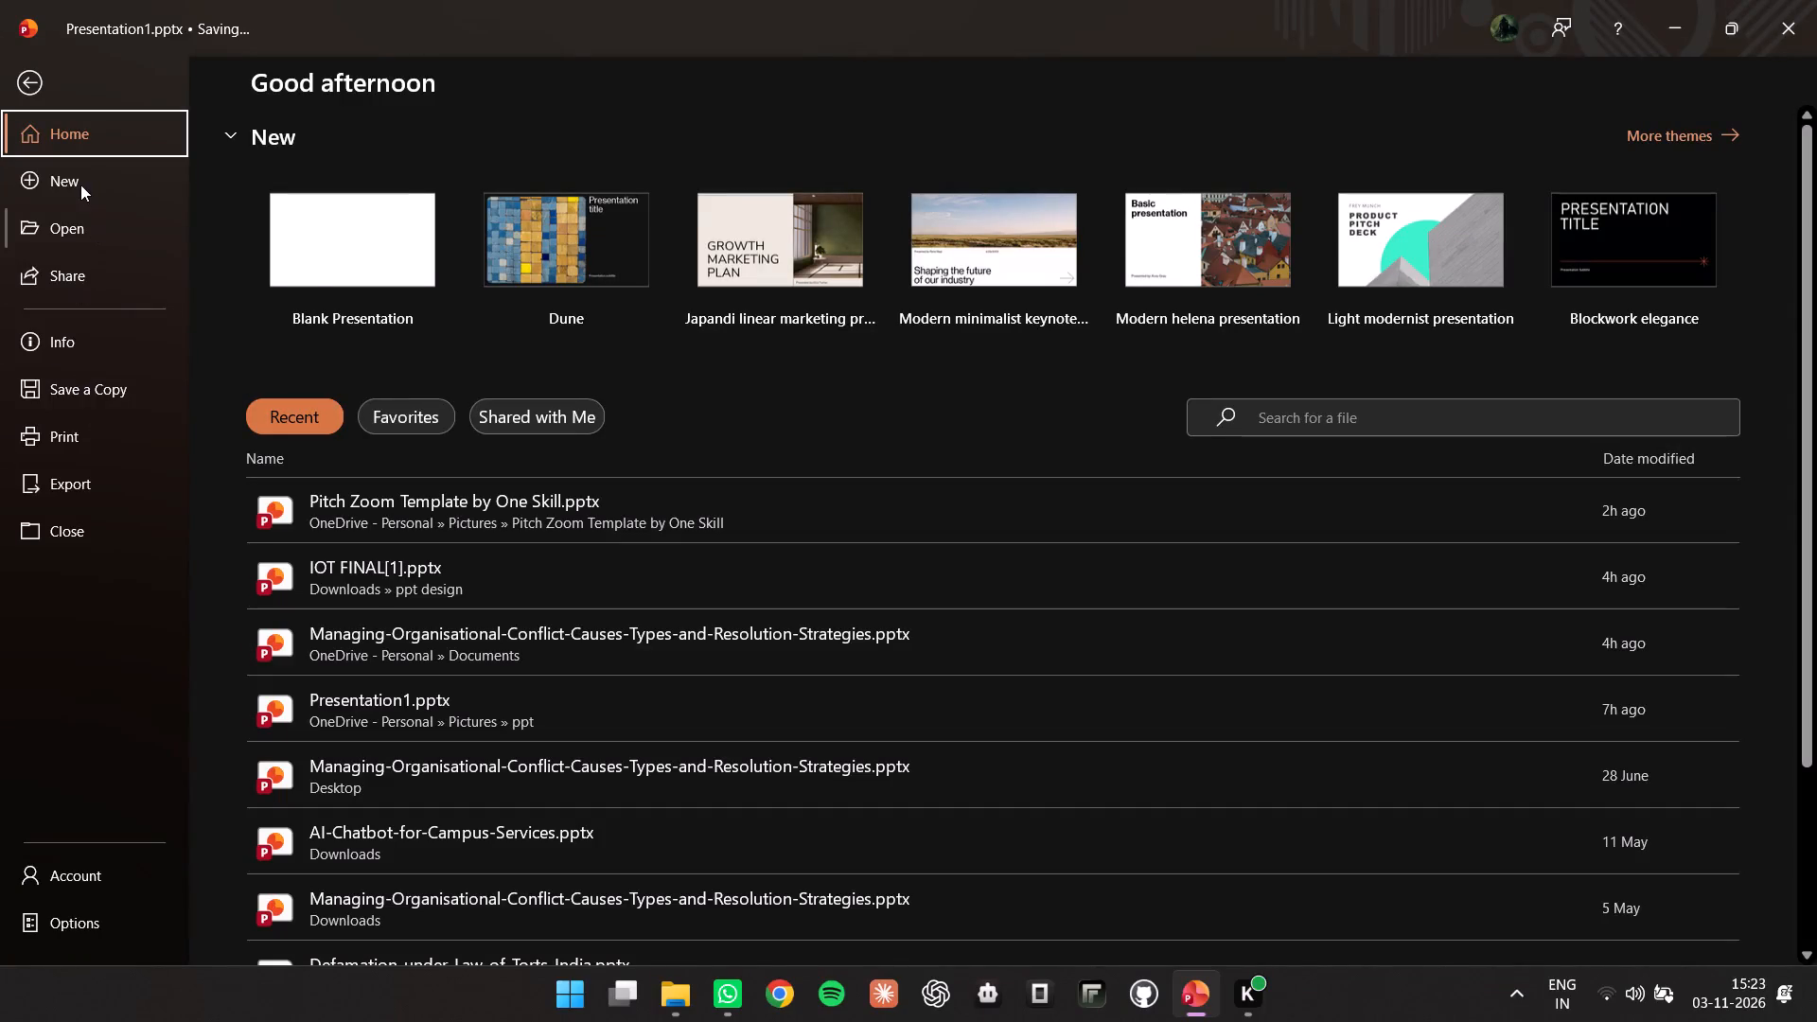
# Save a copy of the presentation as Presentation1.pptx in PowerPoint Presentation format in the ppt folder within Pictures.
pyautogui.click(100, 388)
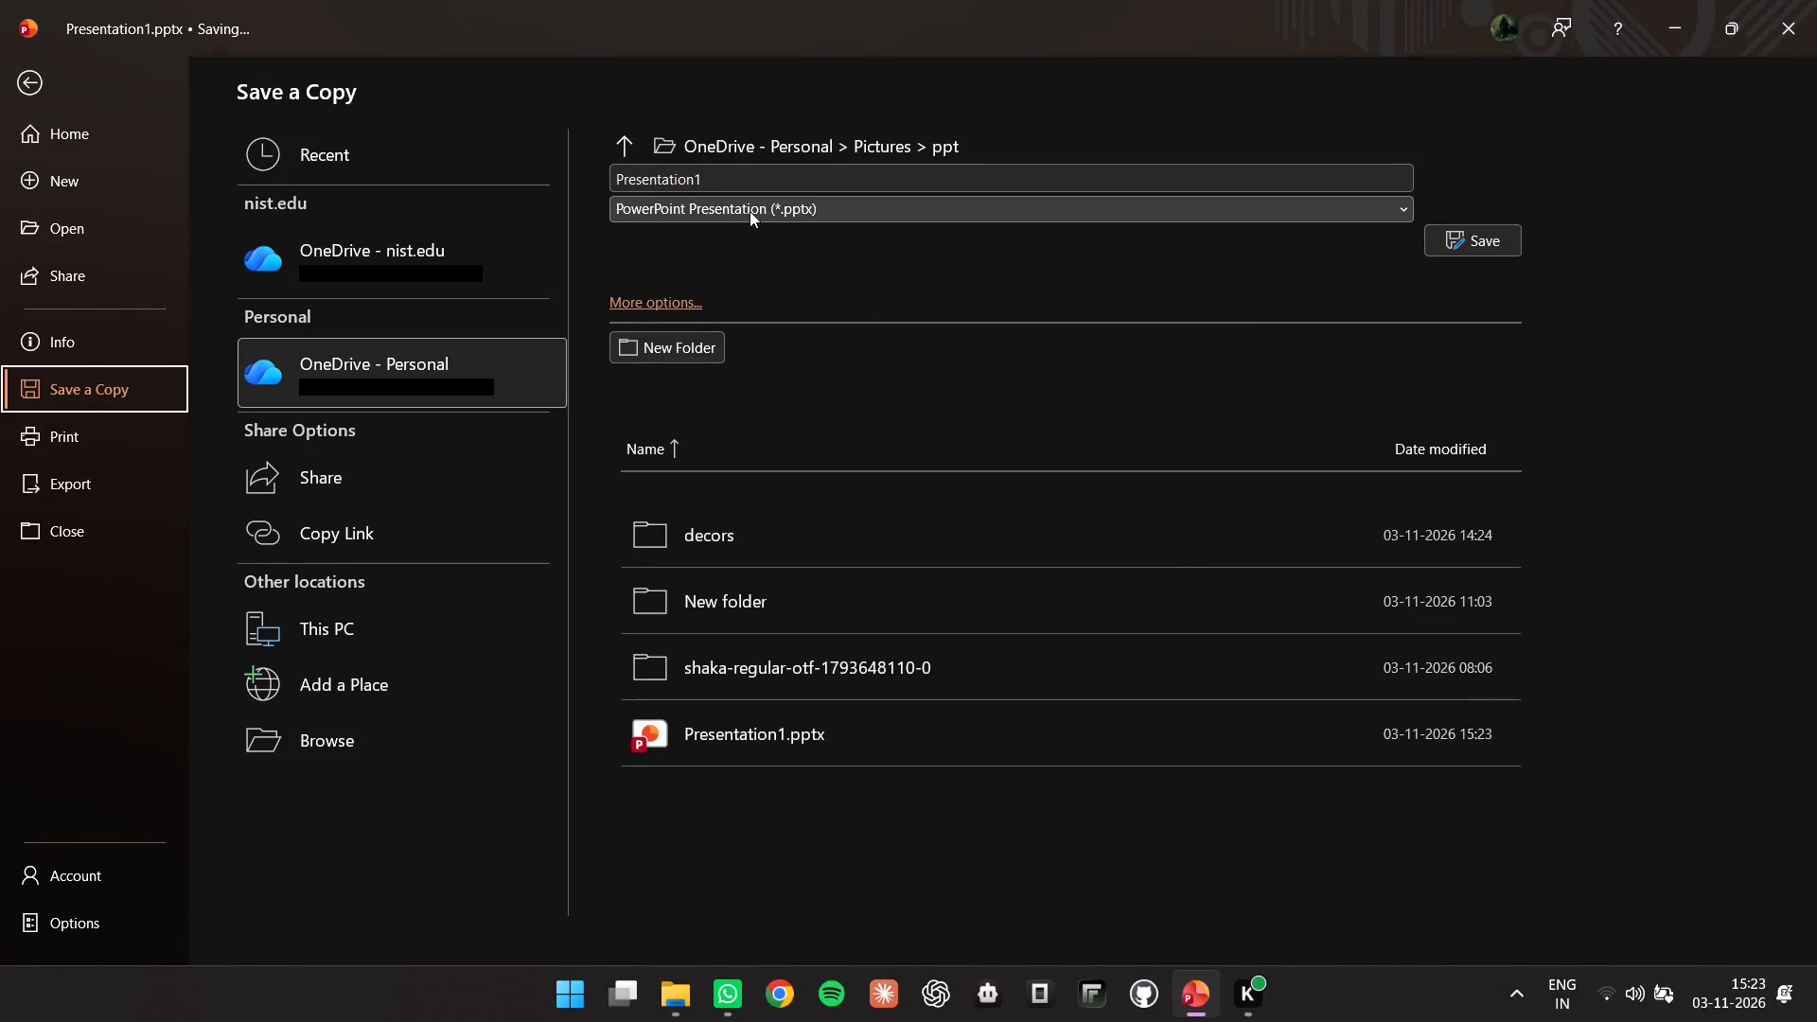
pyautogui.click(673, 302)
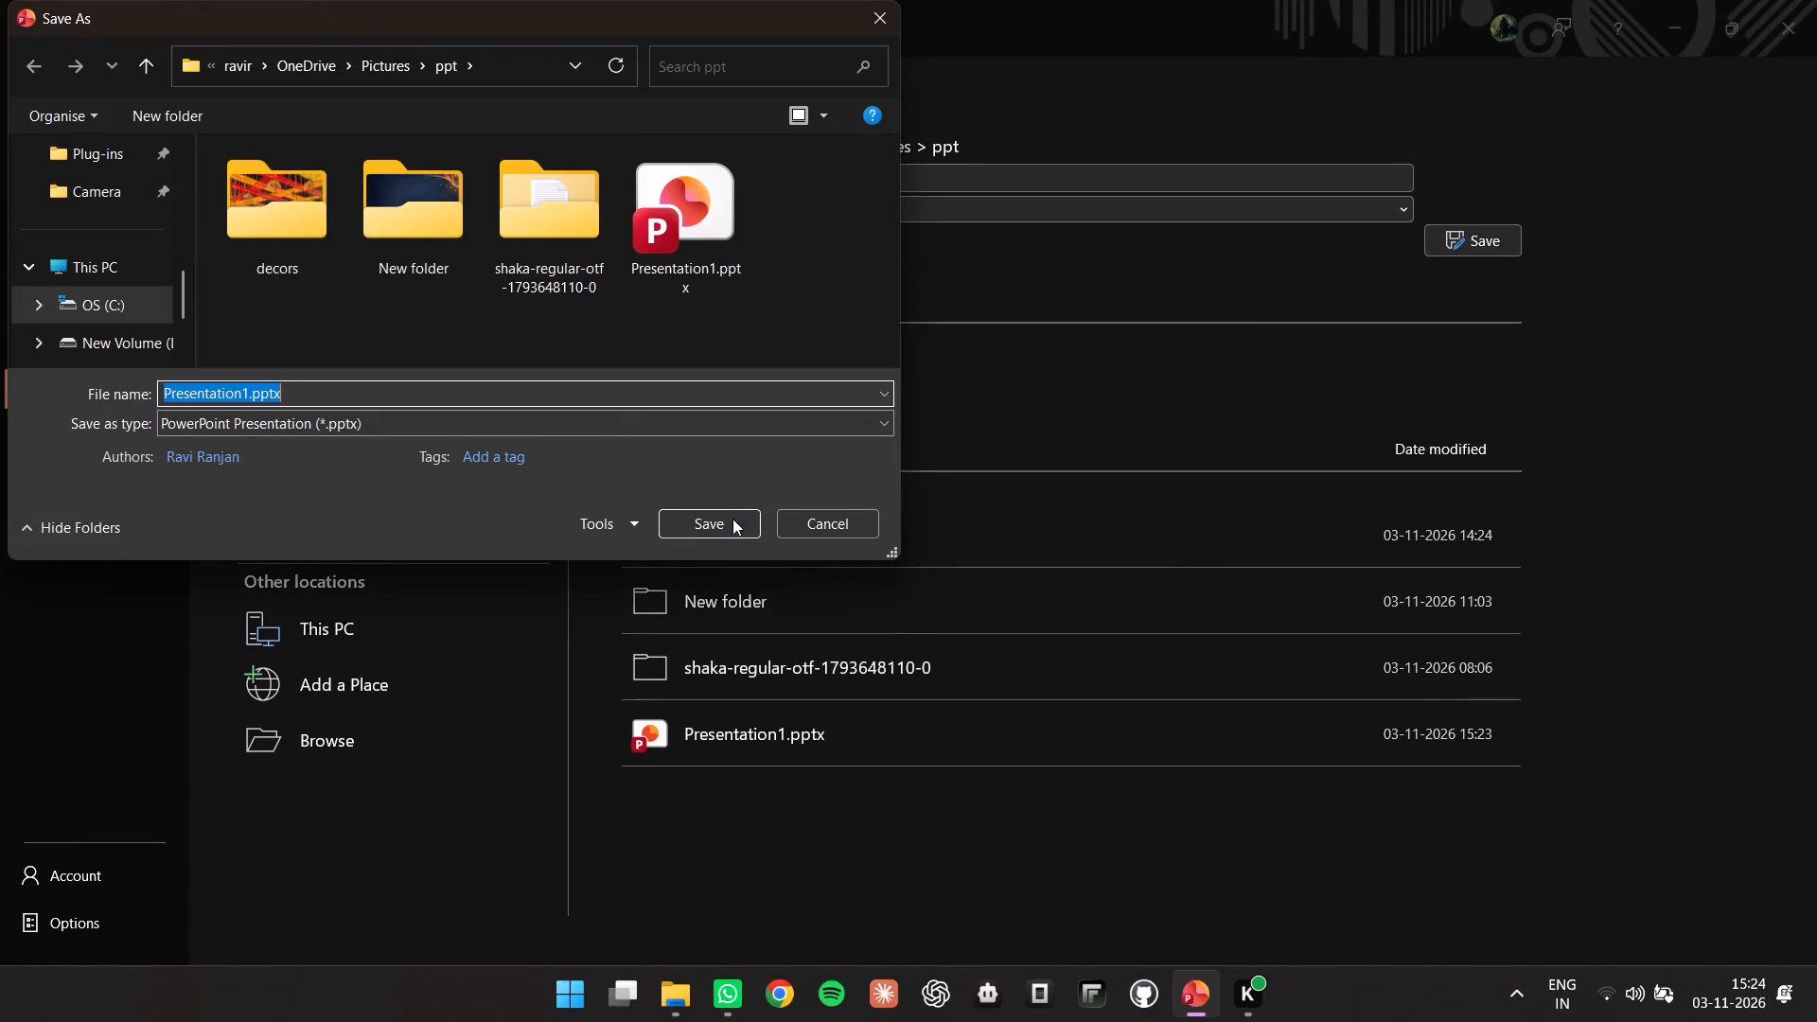
pyautogui.click(710, 523)
pyautogui.click(985, 491)
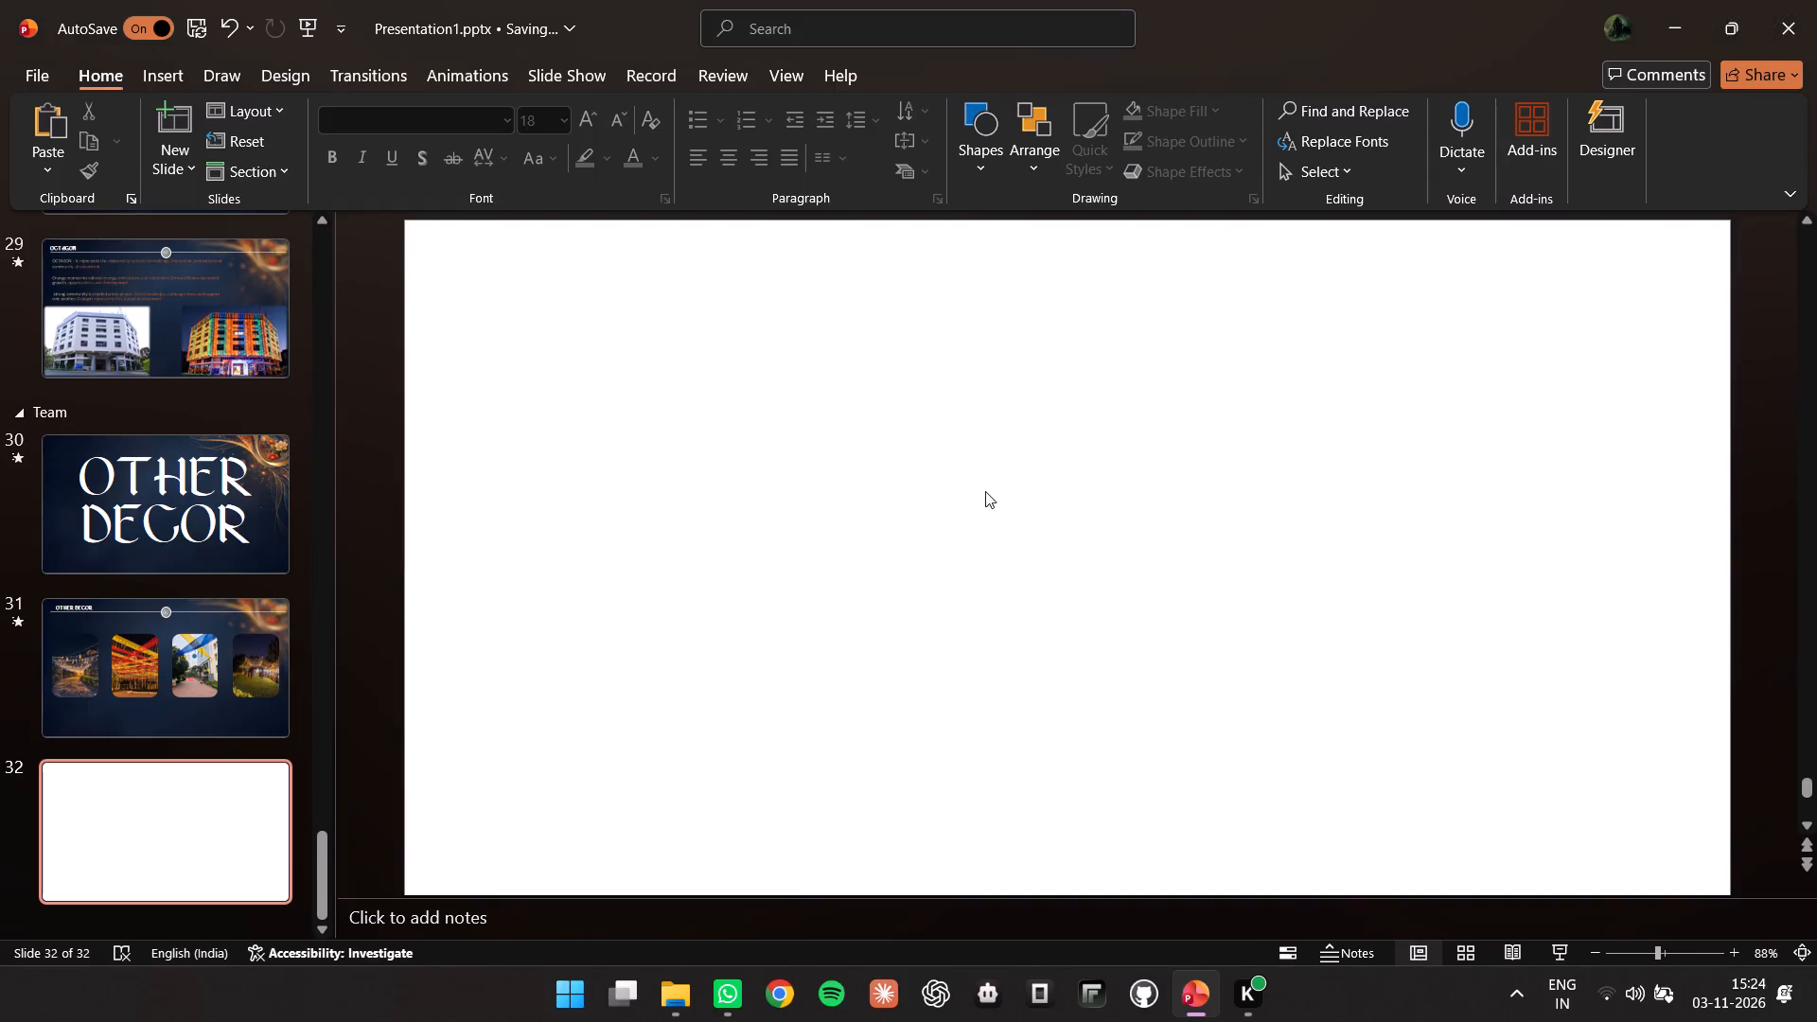
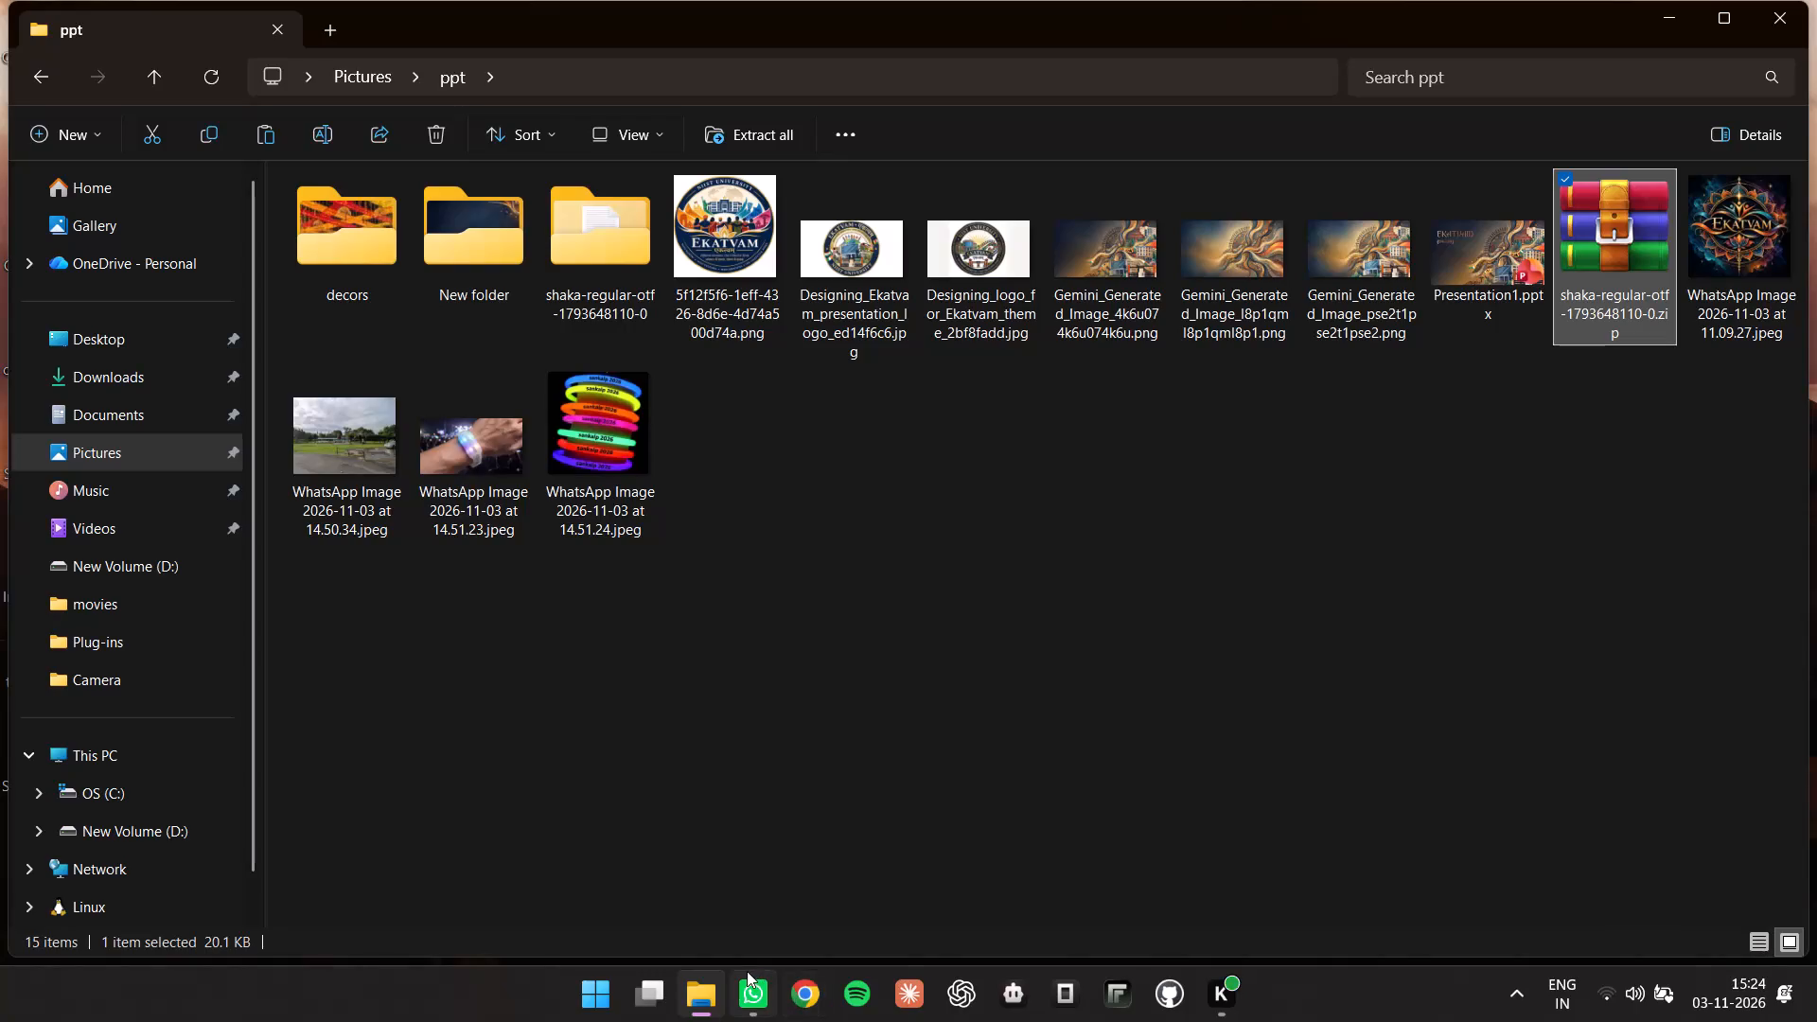
# Open the New Volume (D:) drive to look through its contents.
pyautogui.click(185, 832)
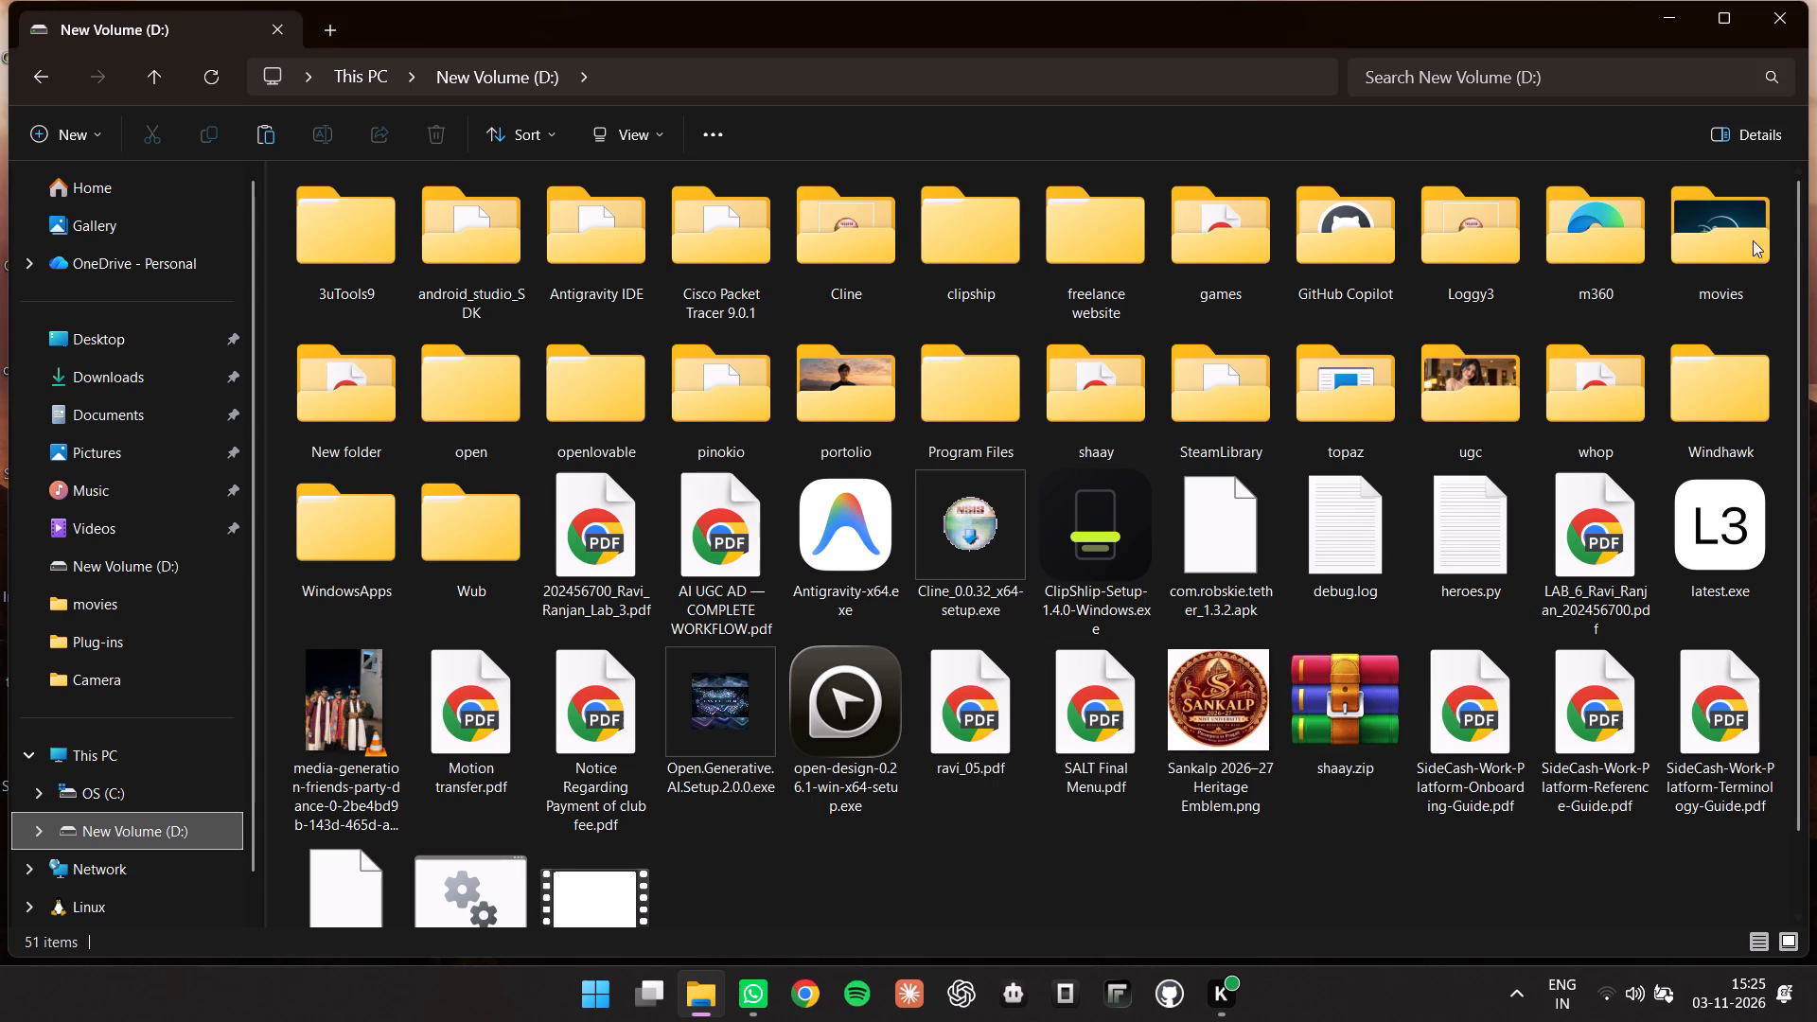
# Switch to Chrome with the "Your Chrome" profile, open youtube.com and close the Gmail tab.
pyautogui.click(817, 988)
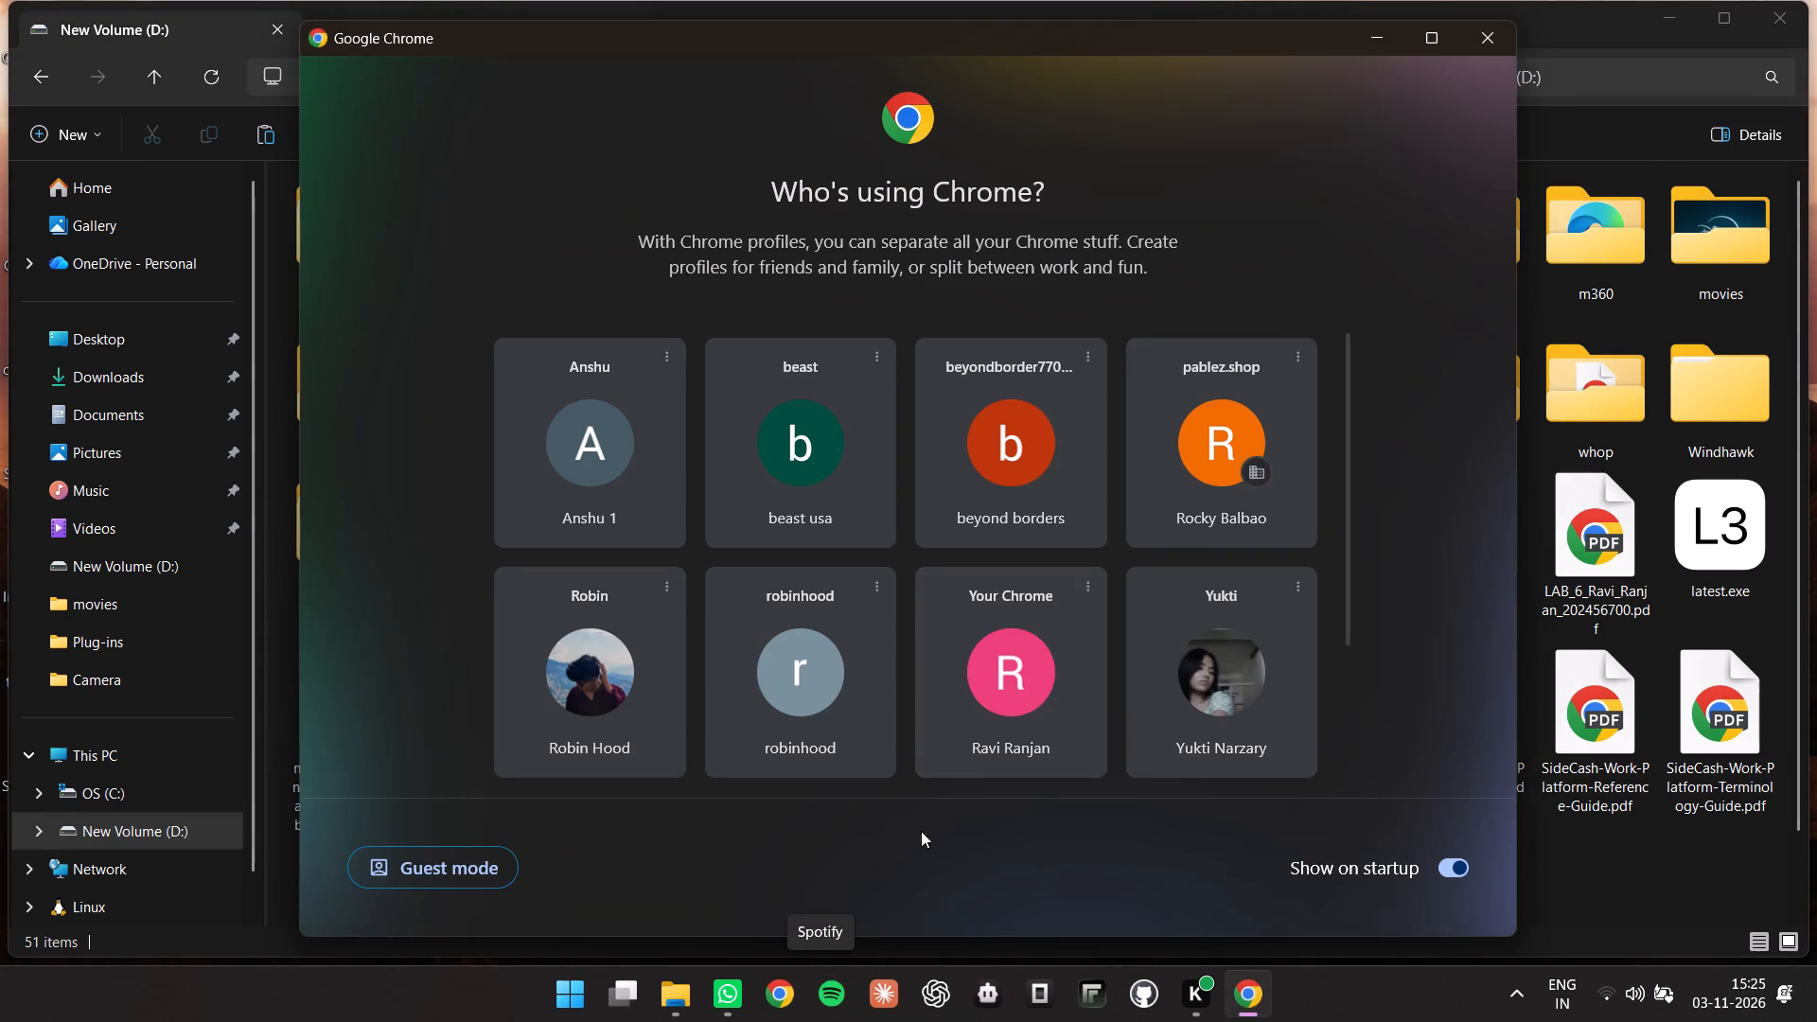
pyautogui.click(1007, 714)
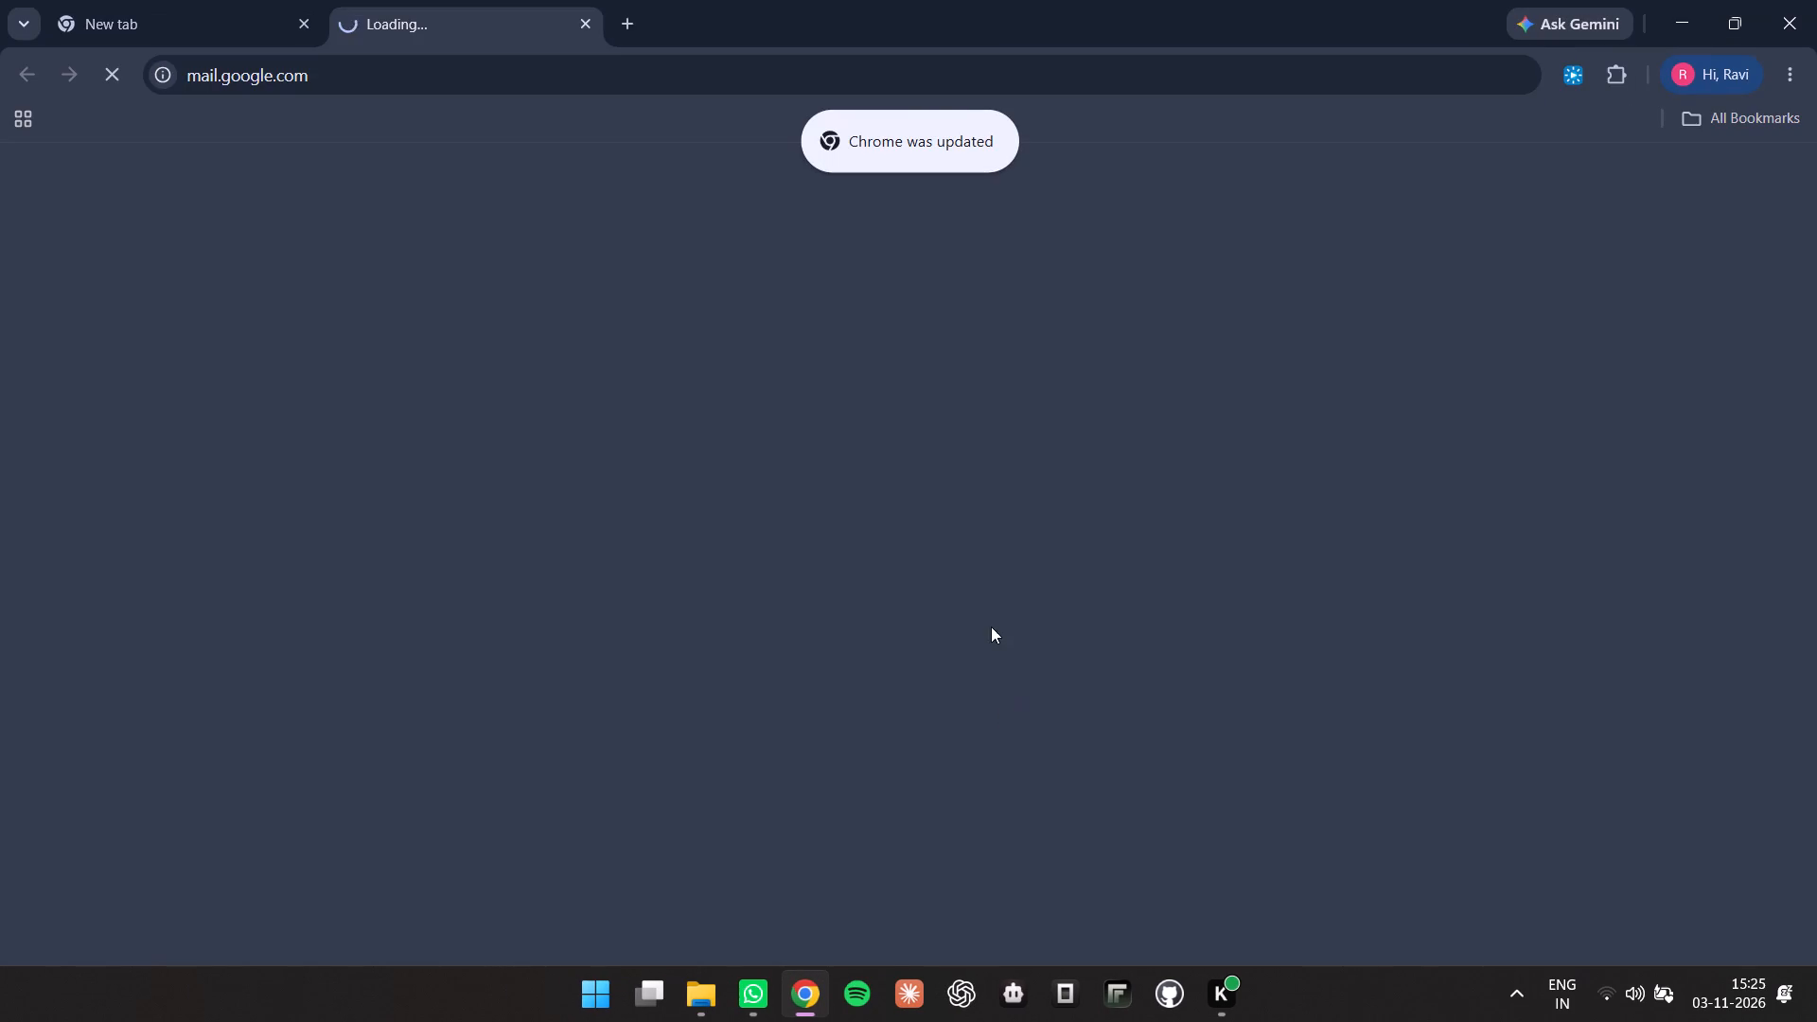
pyautogui.click(254, 0)
pyautogui.press('y')
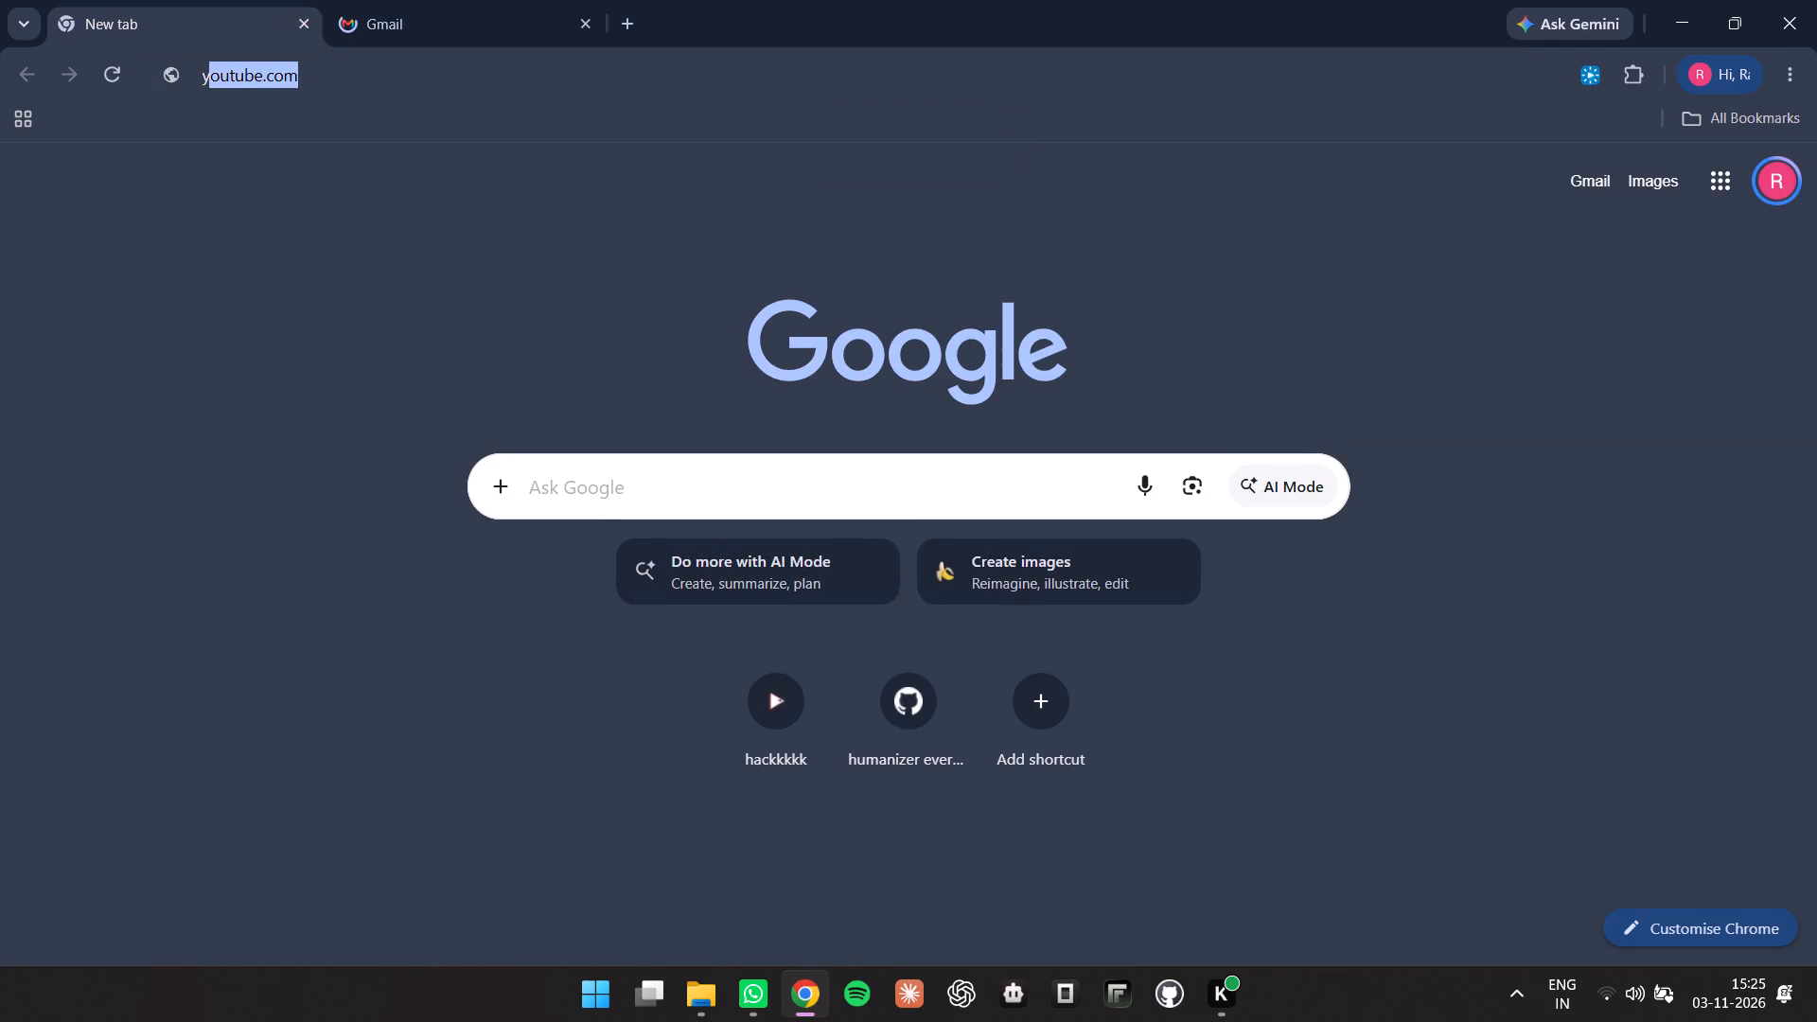
pyautogui.press('Return')
pyautogui.click(585, 23)
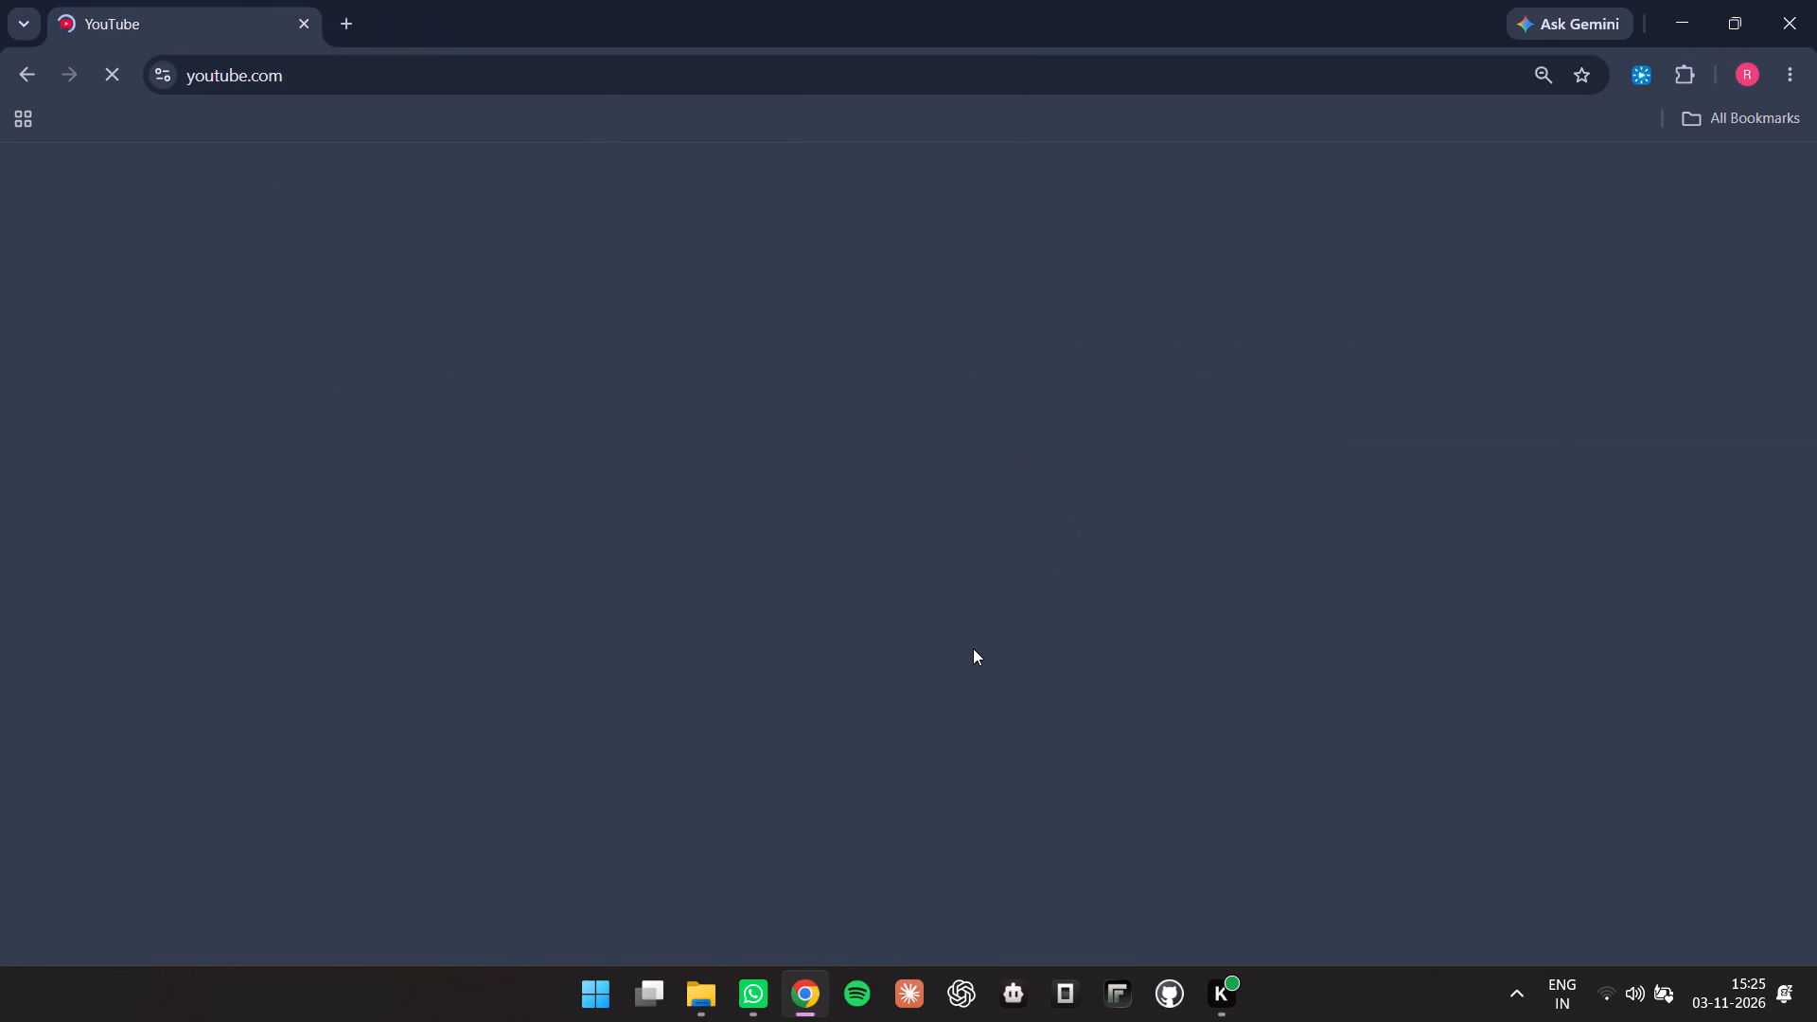